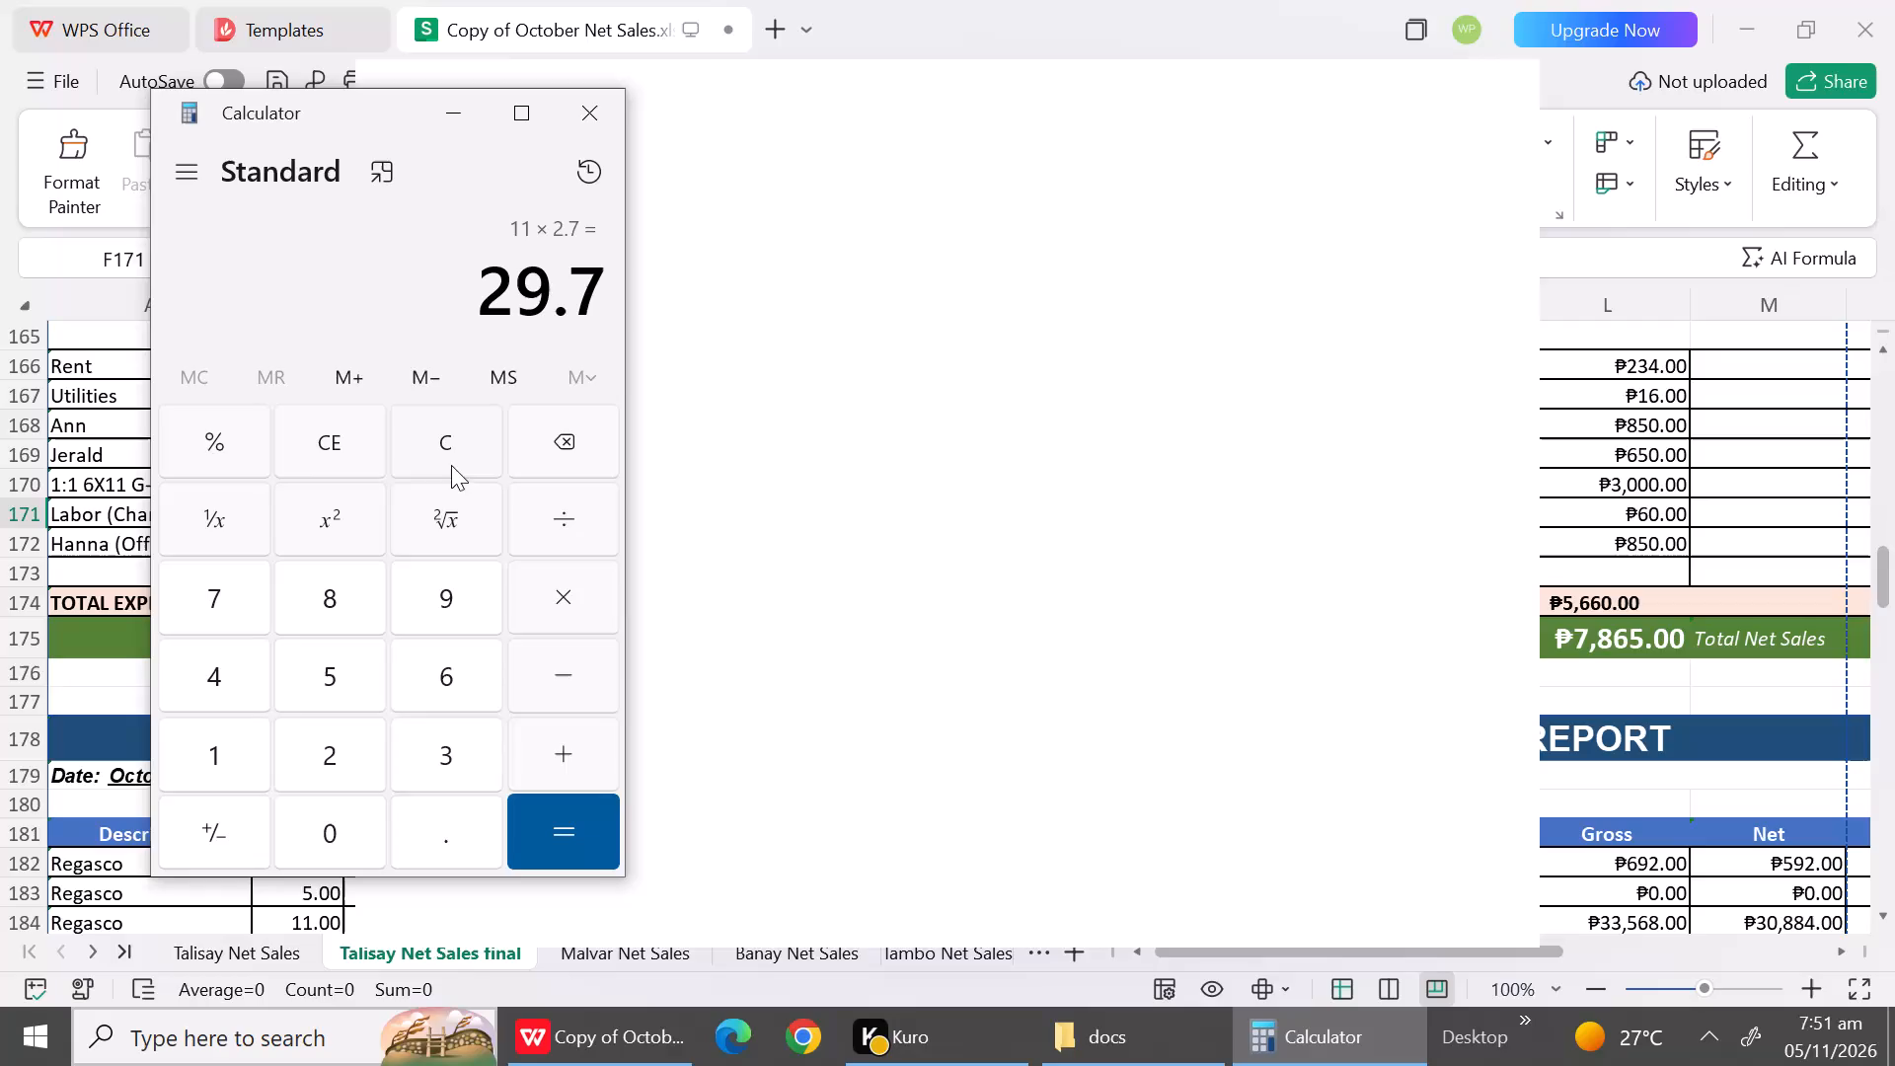
Clear the calculator and multiply 59 by 11.
left_click(351, 450)
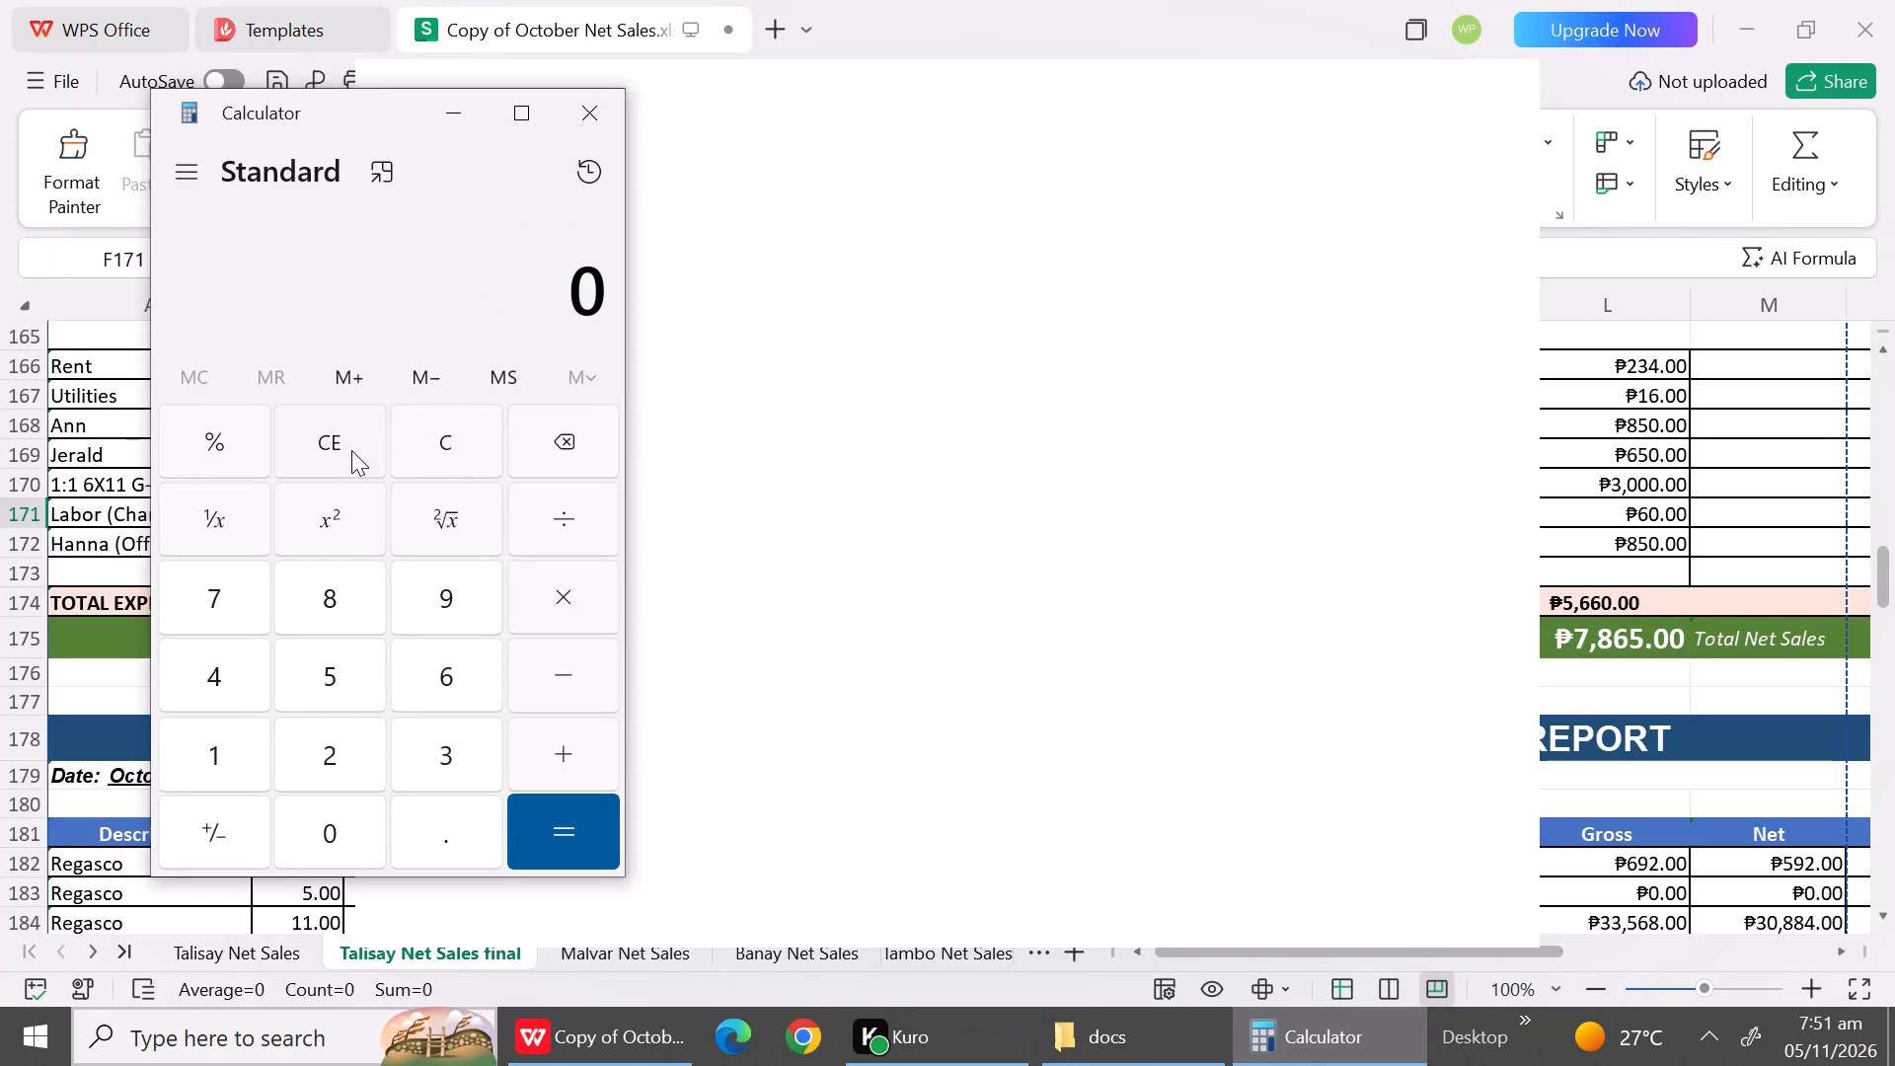
key("5")
key("9")
key("shift+asterisk")
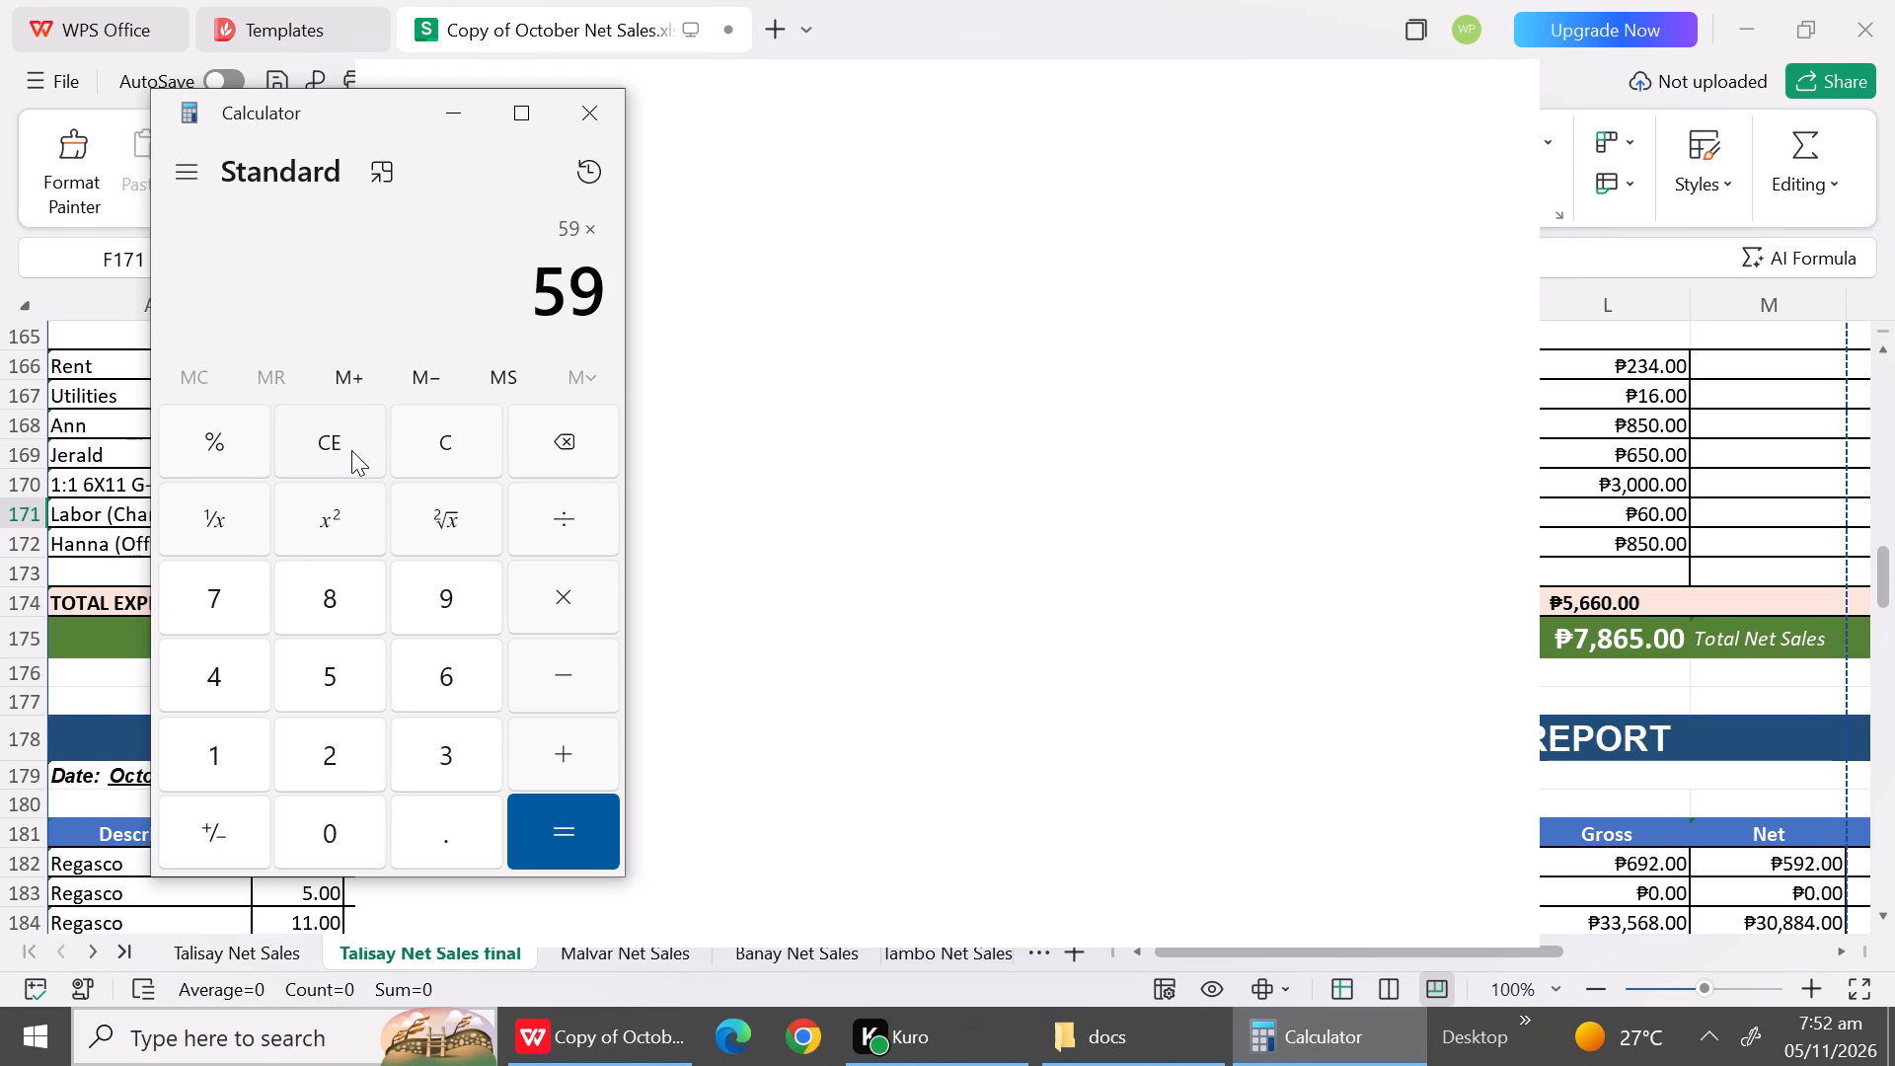
type("11")
key("Return")
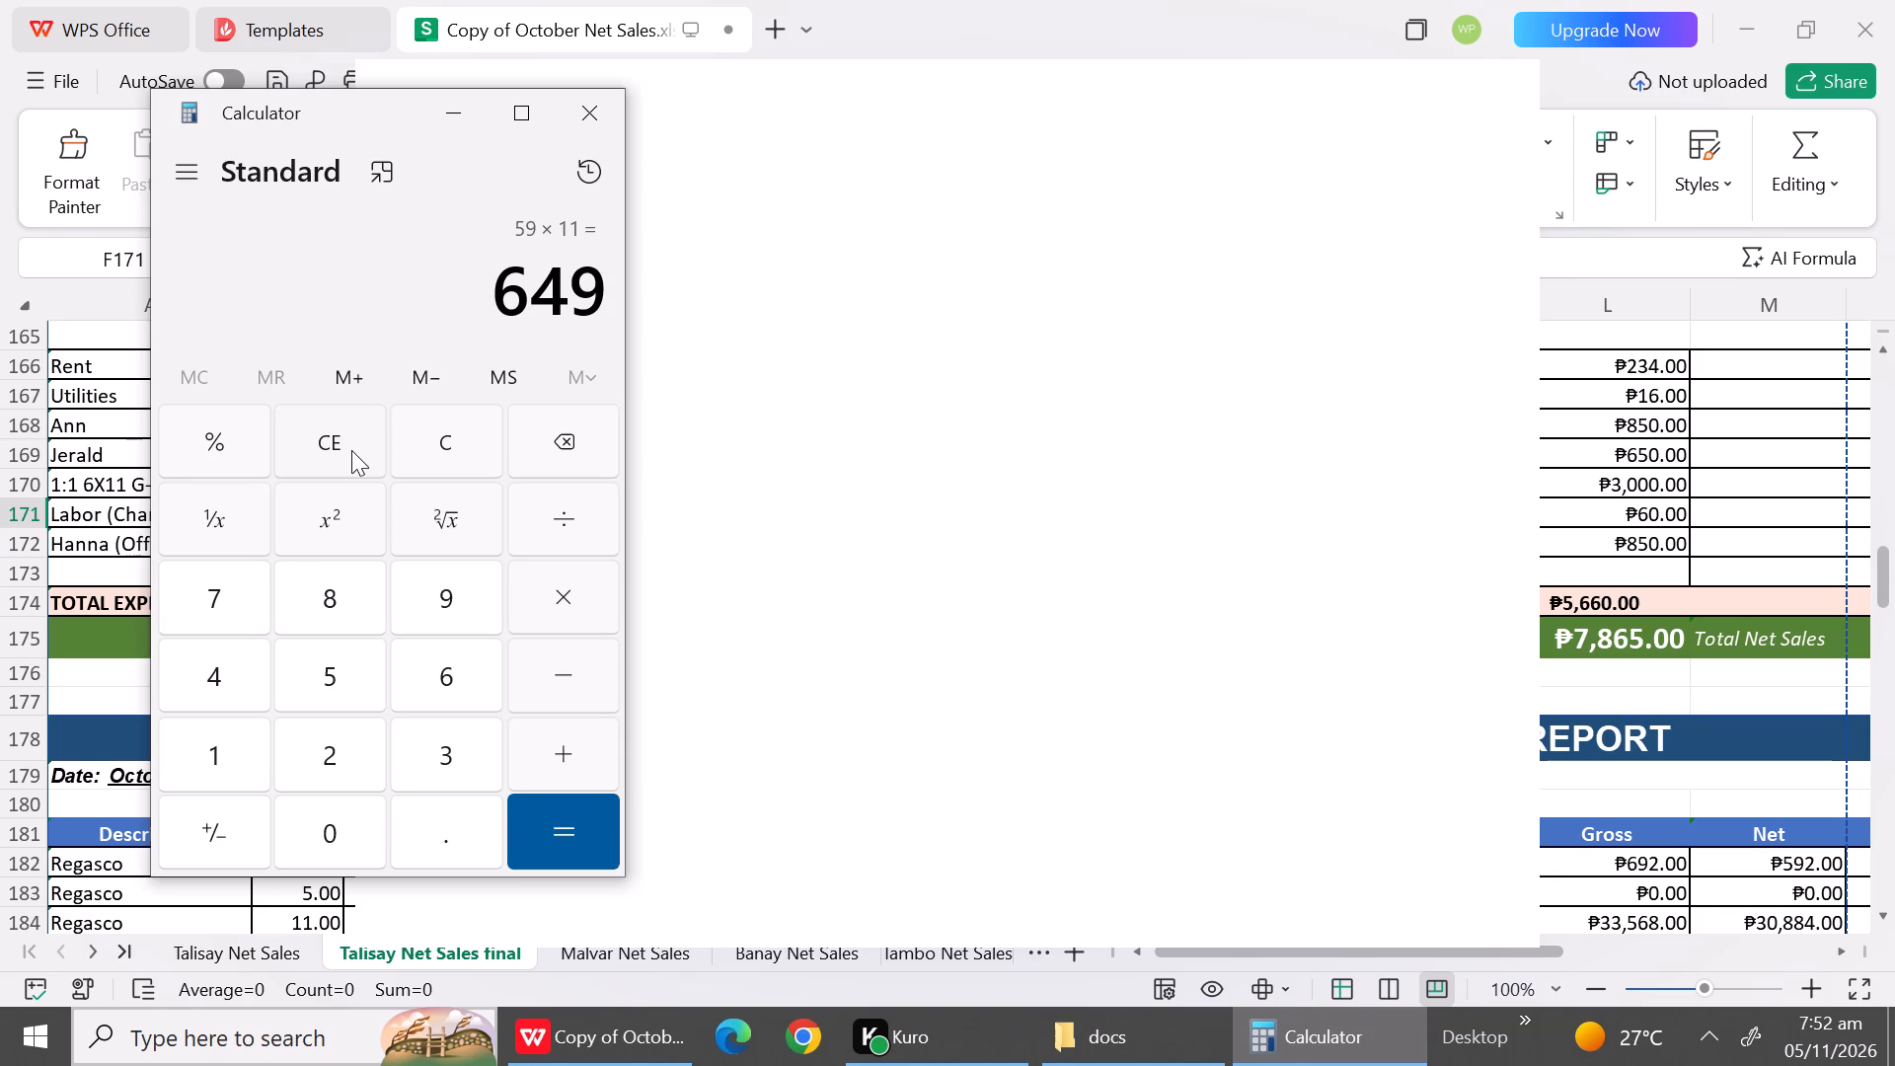
Add 44, 450, 22, 10 and 29.7 to the product.
key("shift+plus")
type("44+")
key("4")
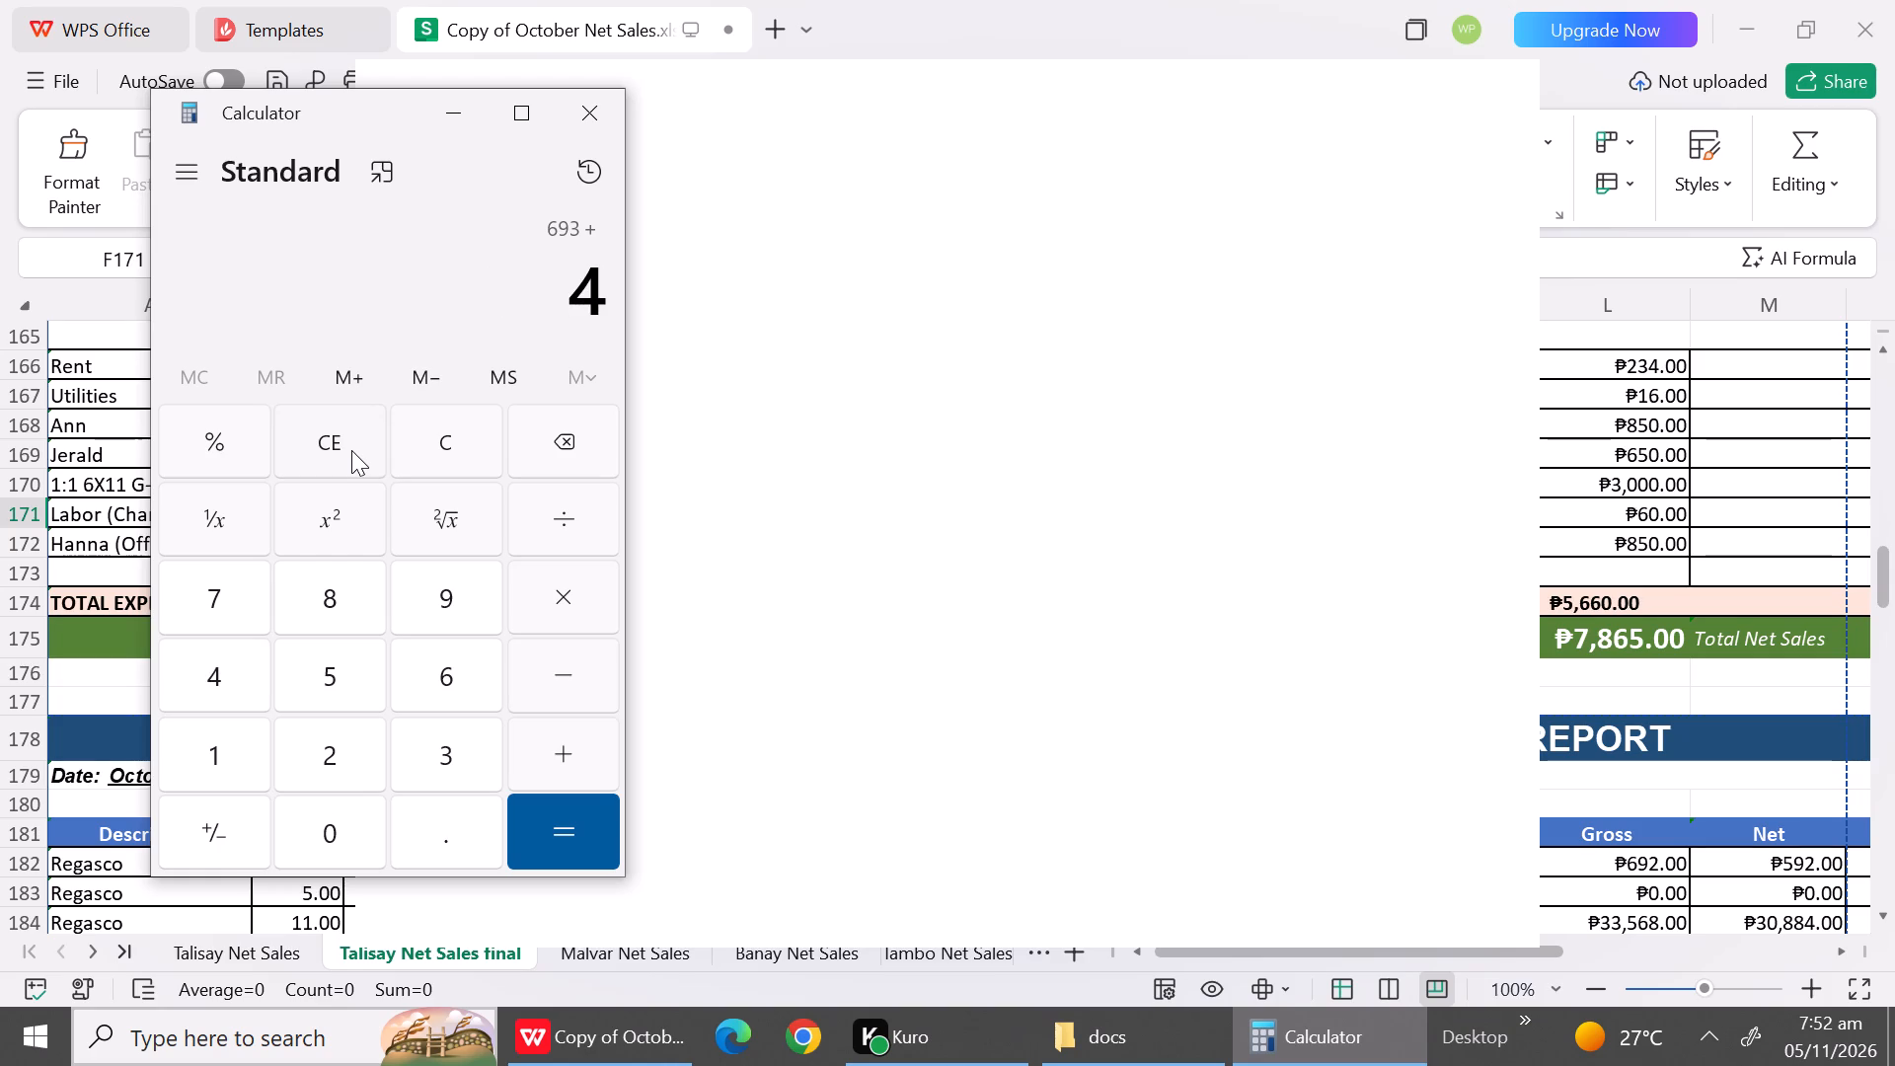
type("50")
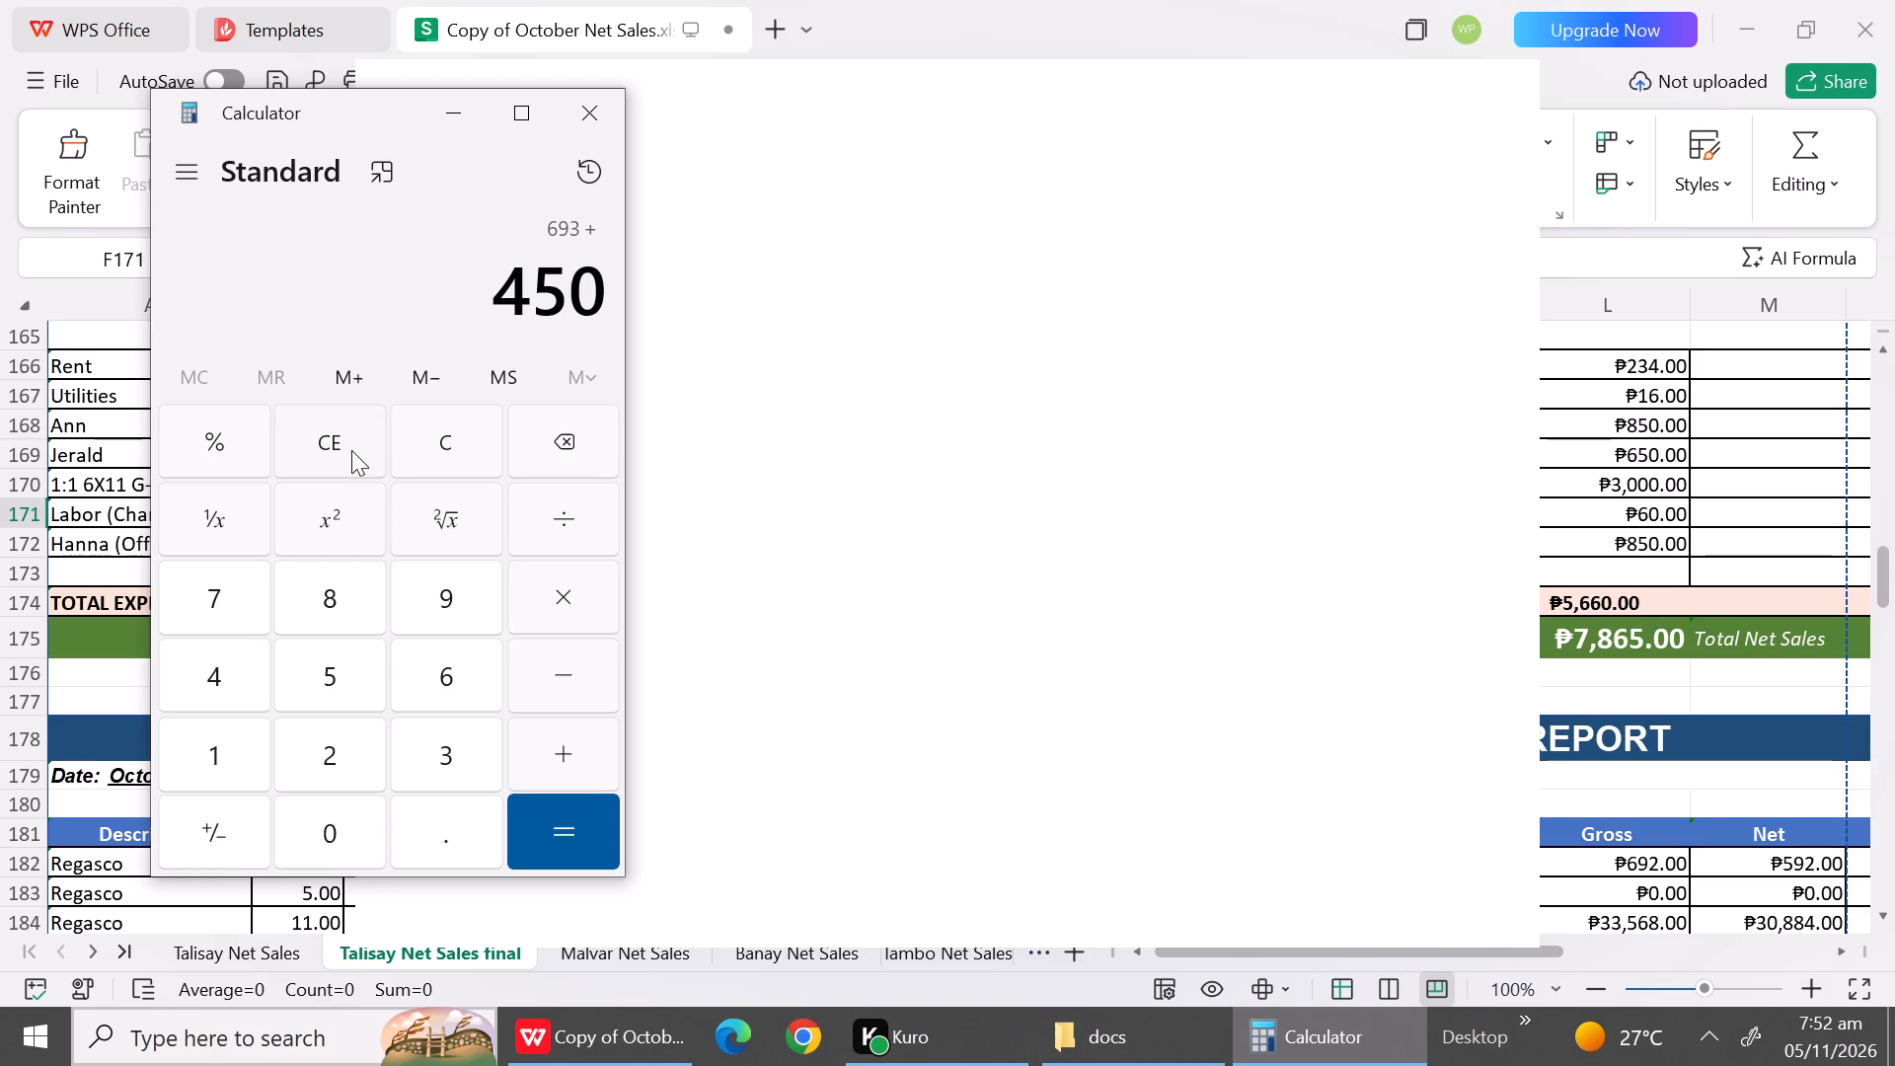
key("shift+plus")
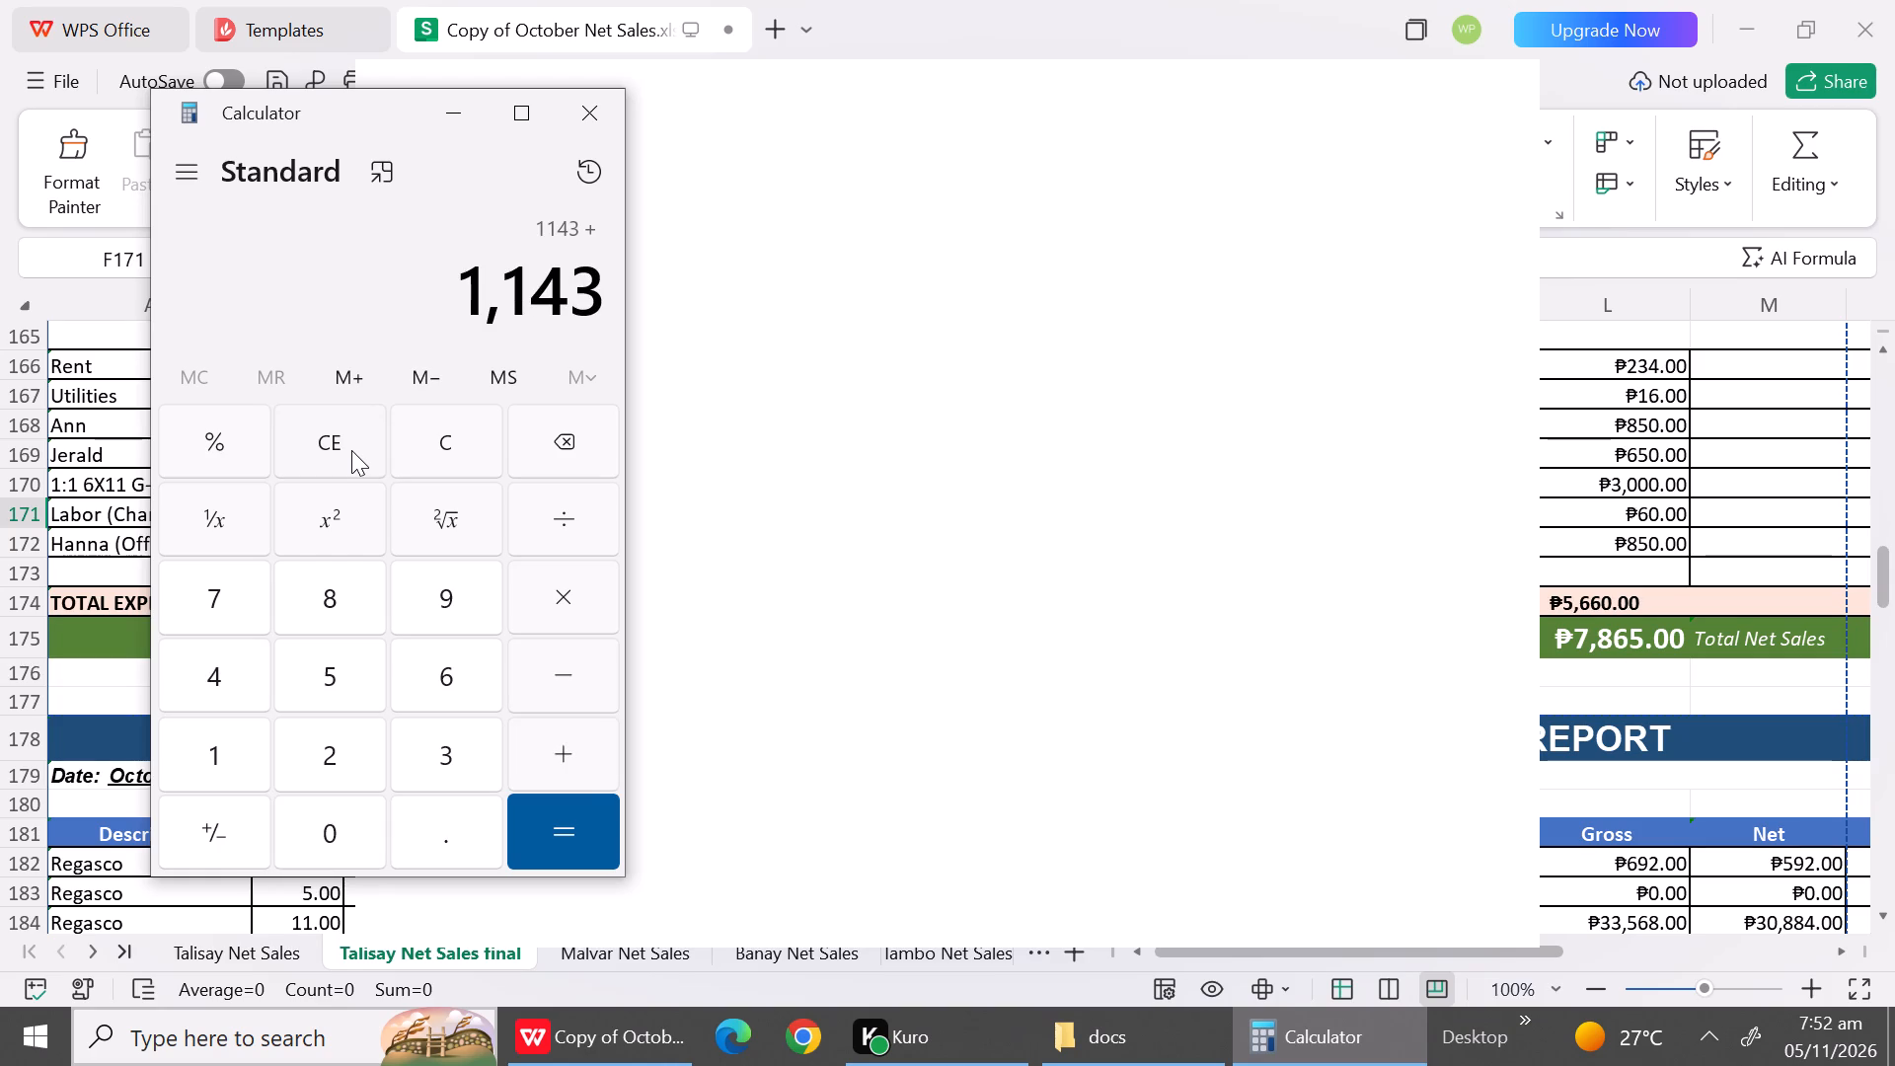
type("22")
key("shift+plus")
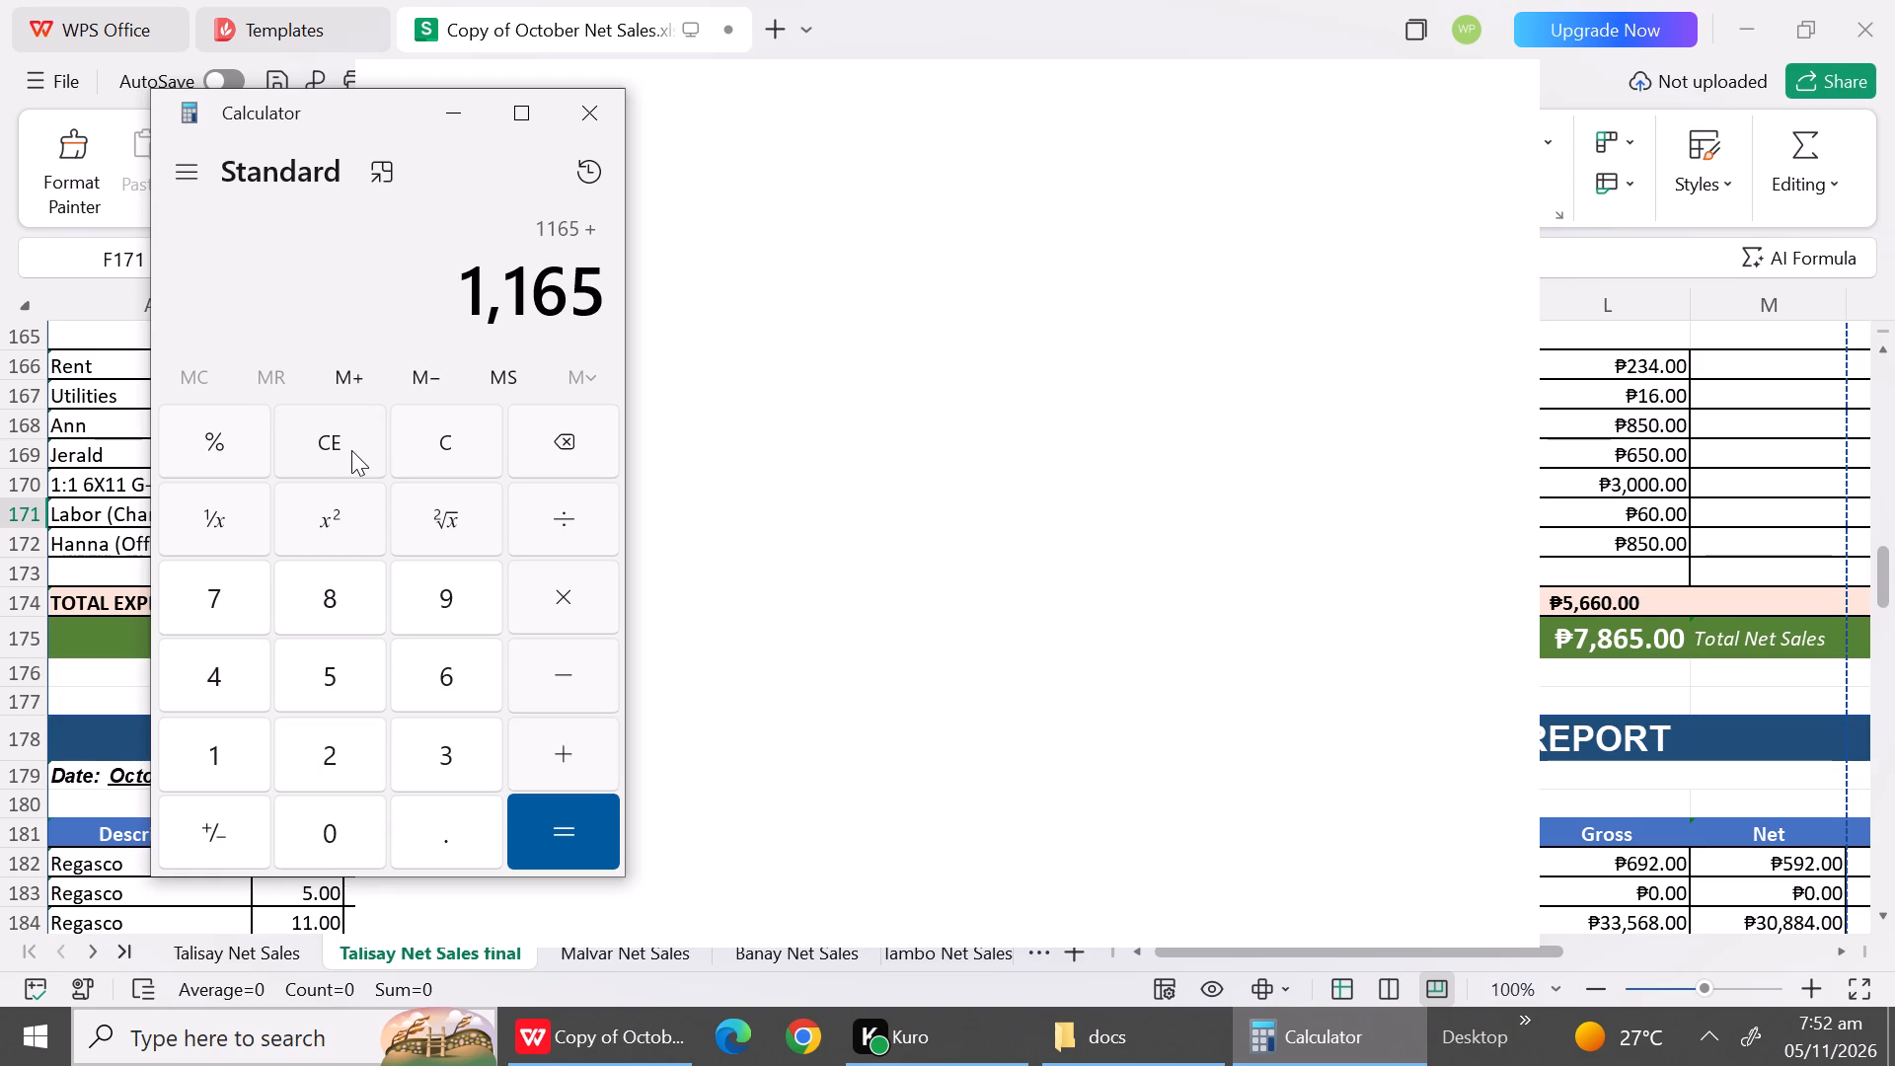
type("10+")
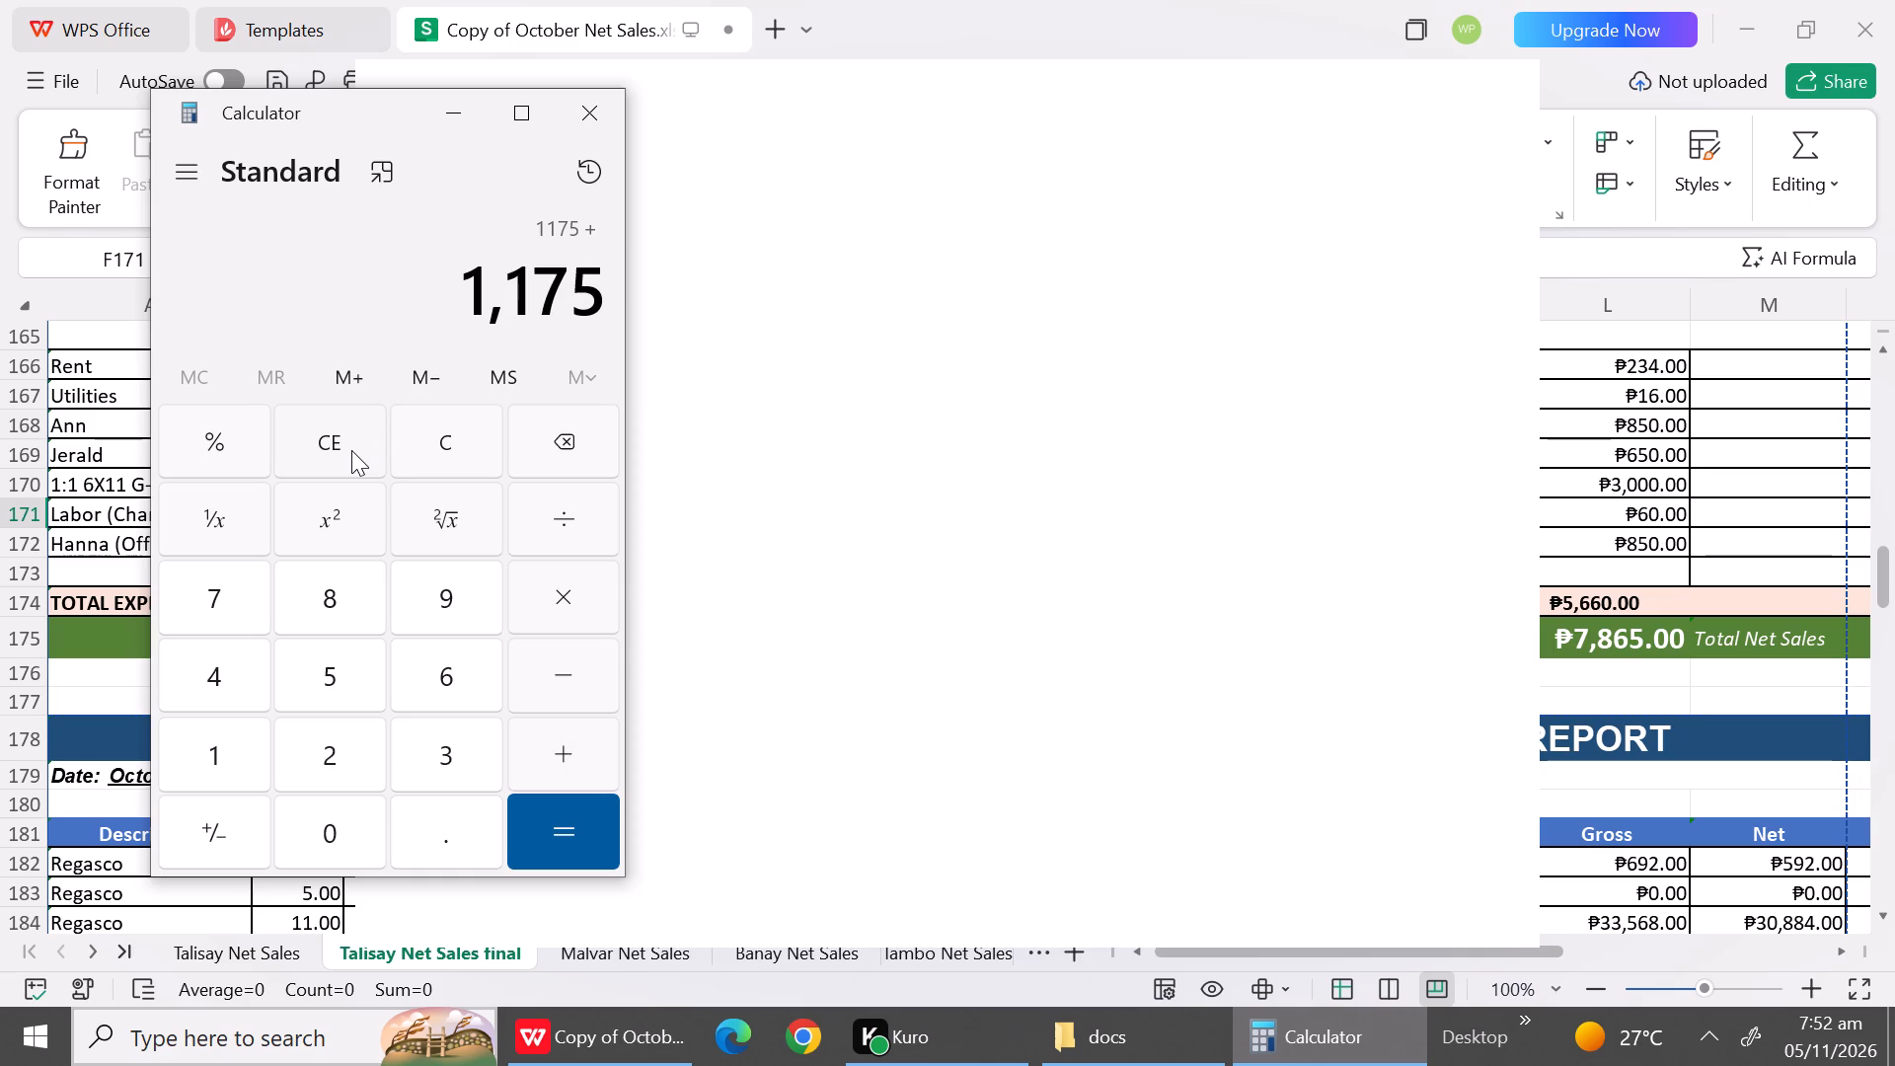
type("29.")
key("7")
key("Return")
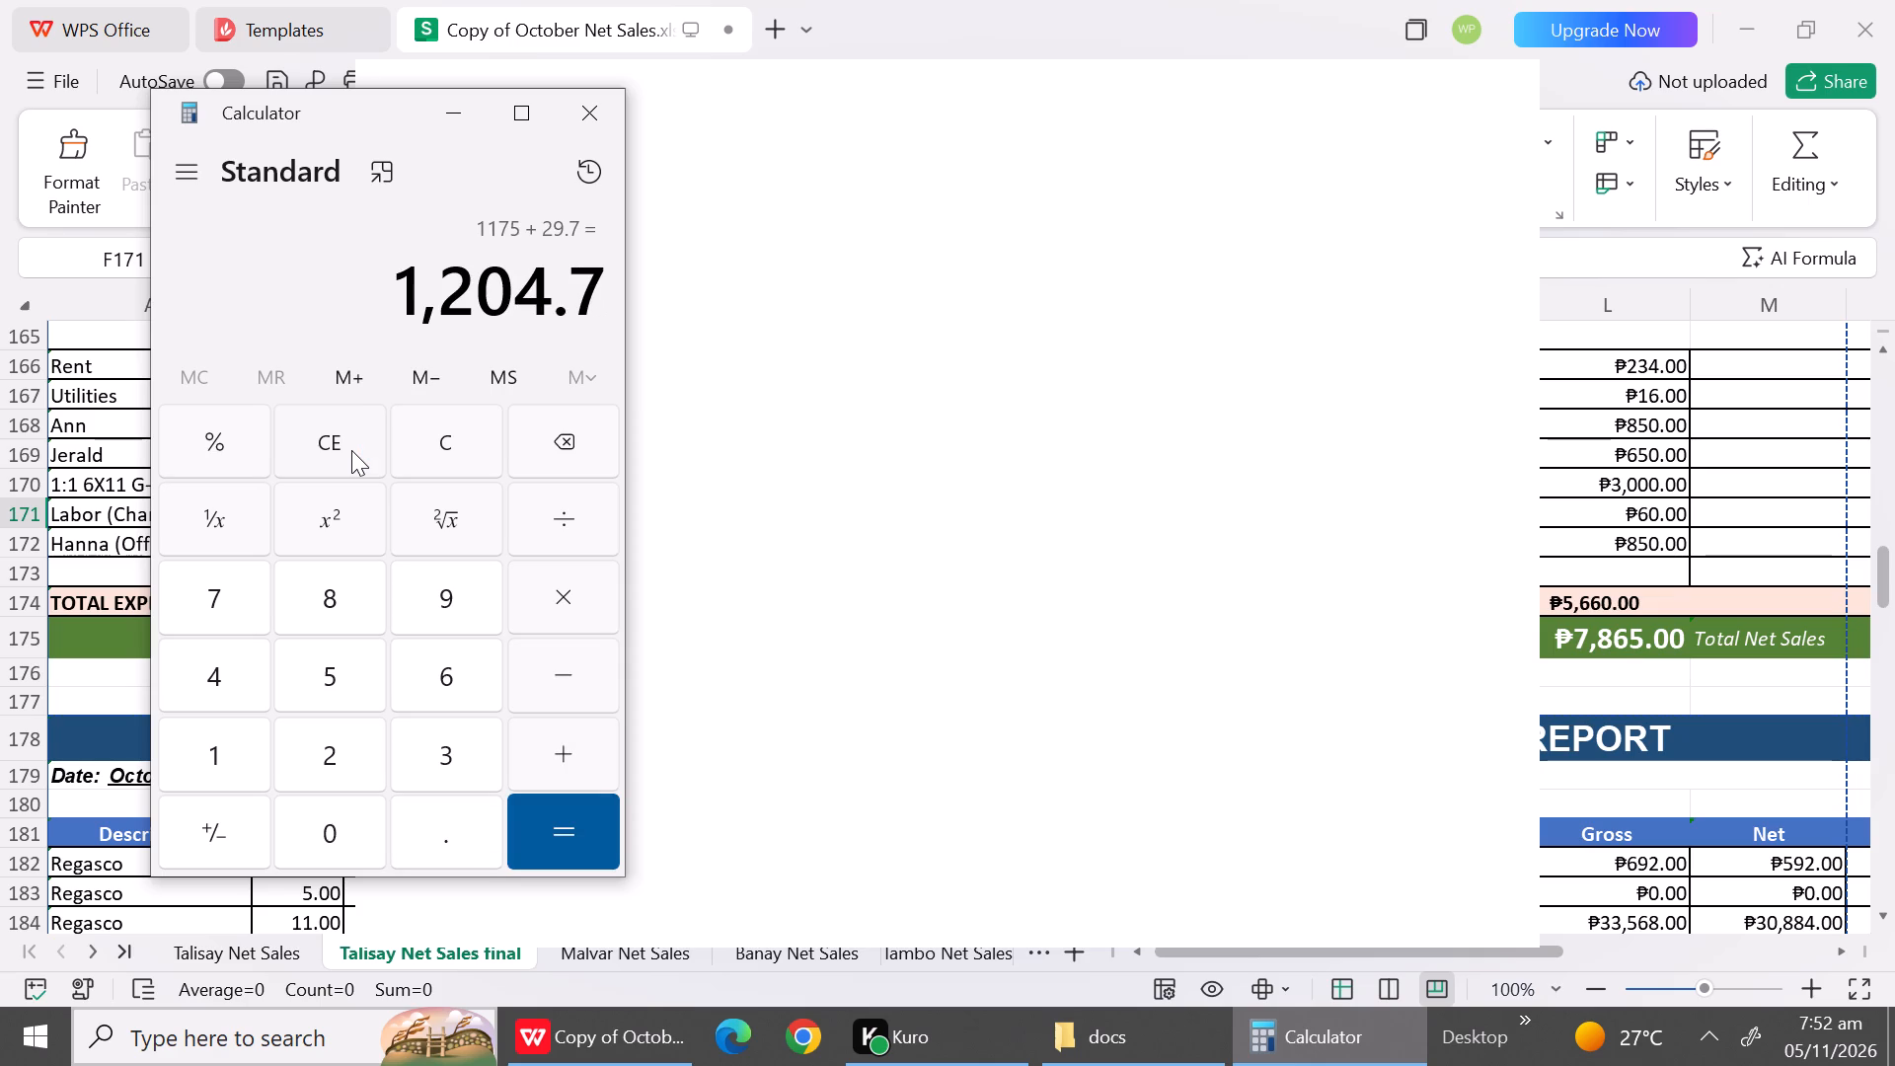
Clear the previous result and add up 55, 66 and 50.
left_click(324, 451)
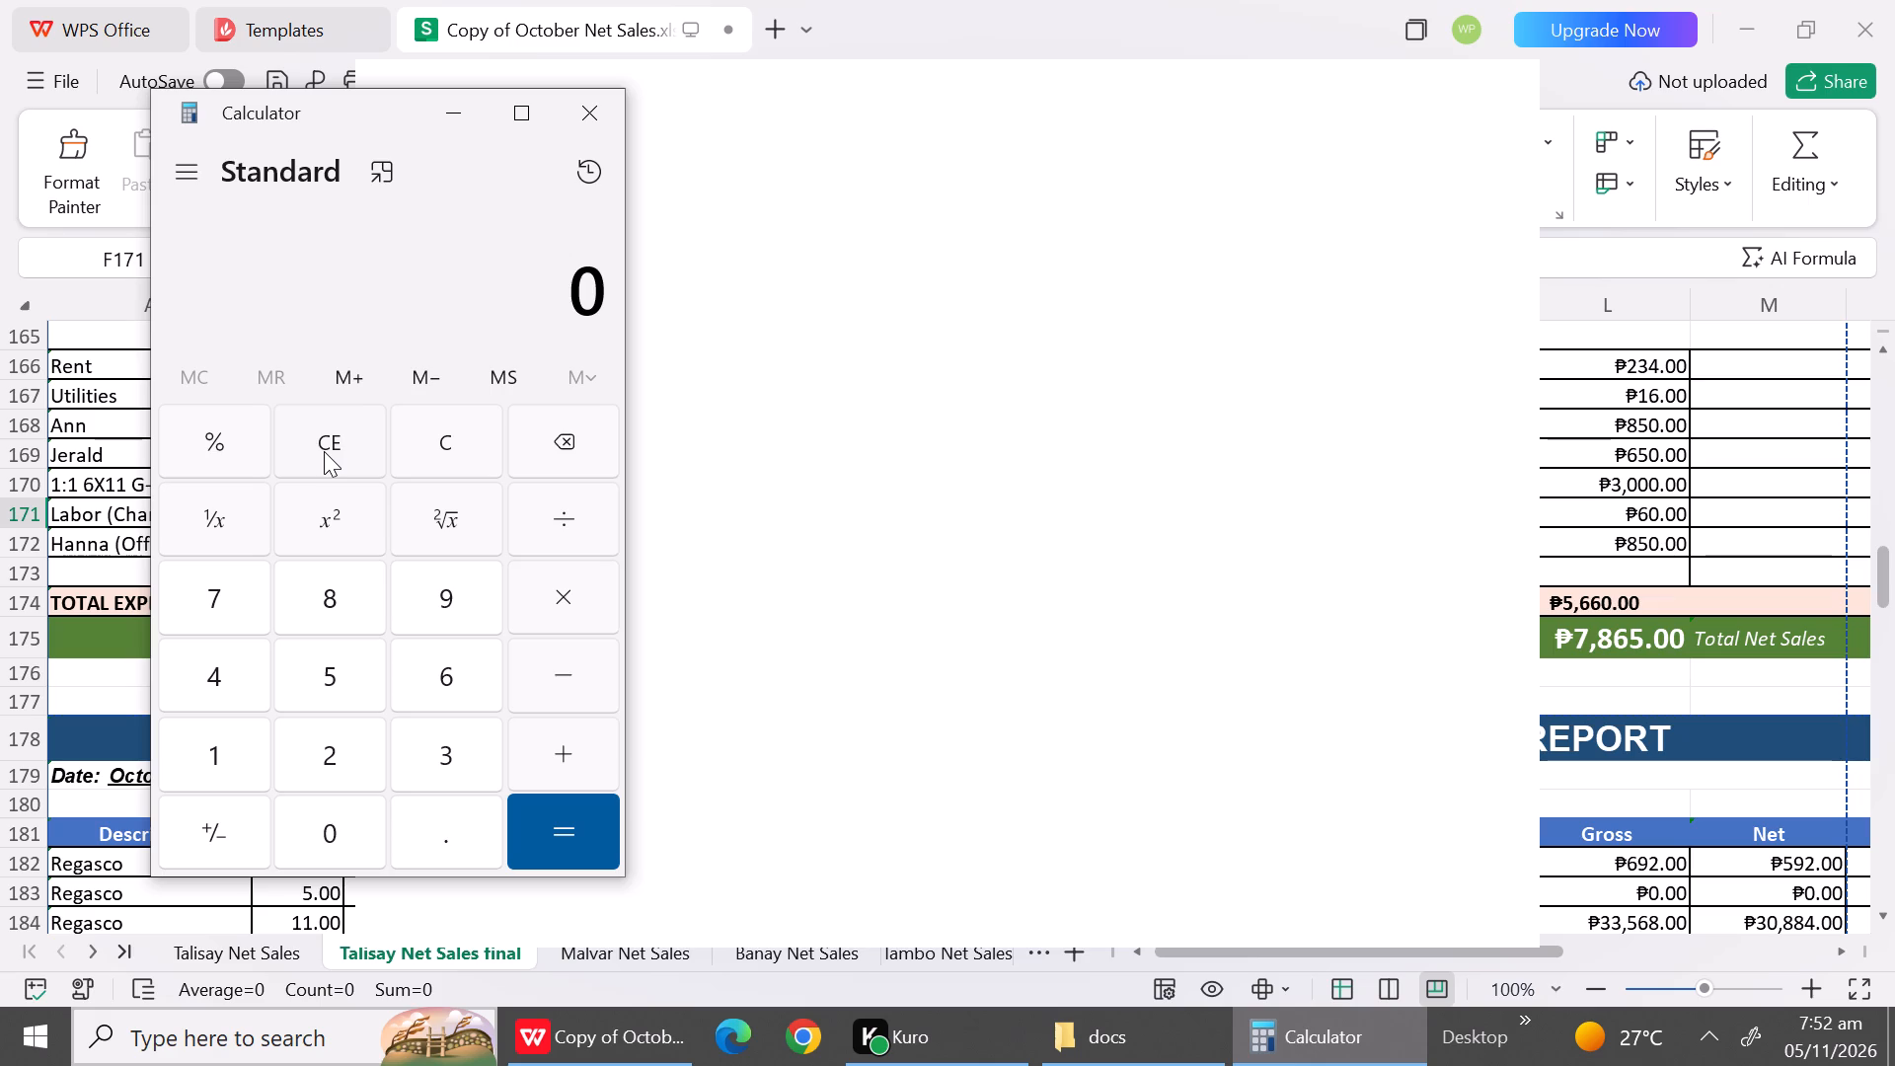
left_click(336, 422)
type("55")
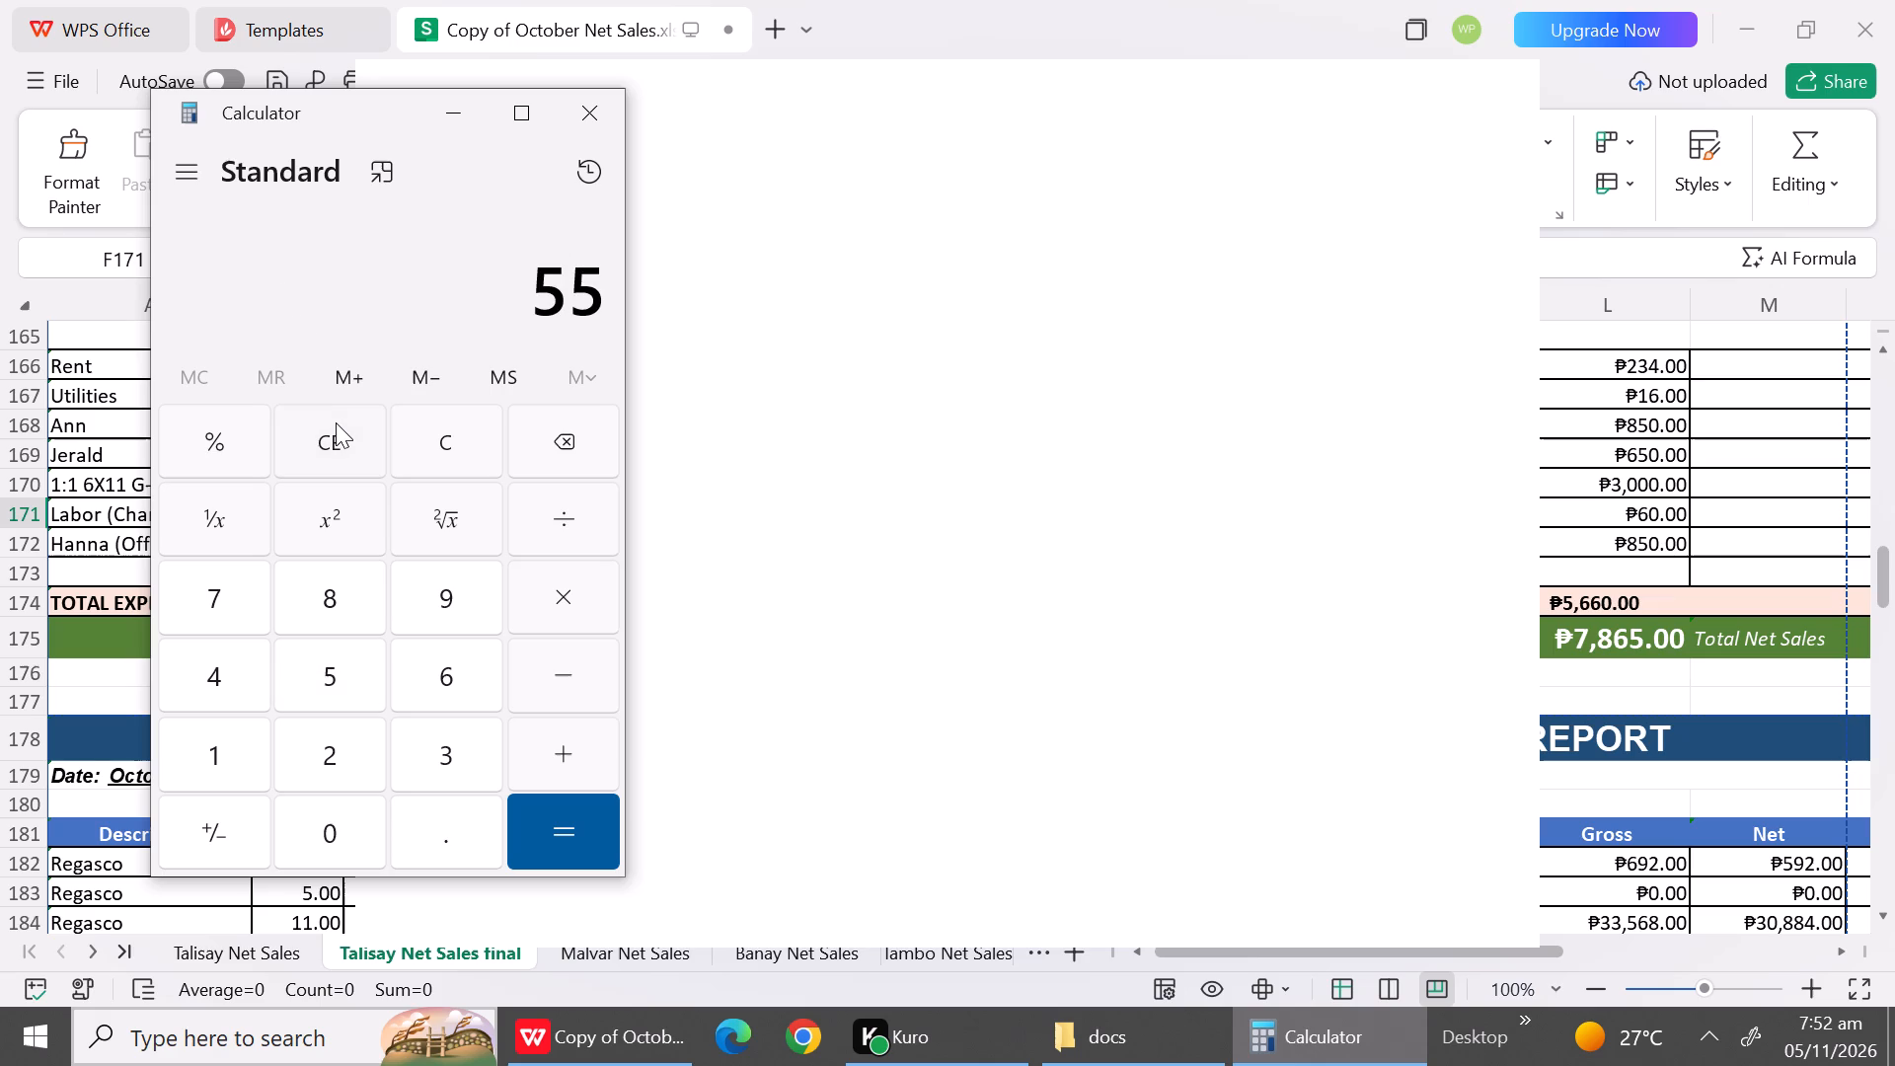
key("shift+plus")
type("66+")
key("5")
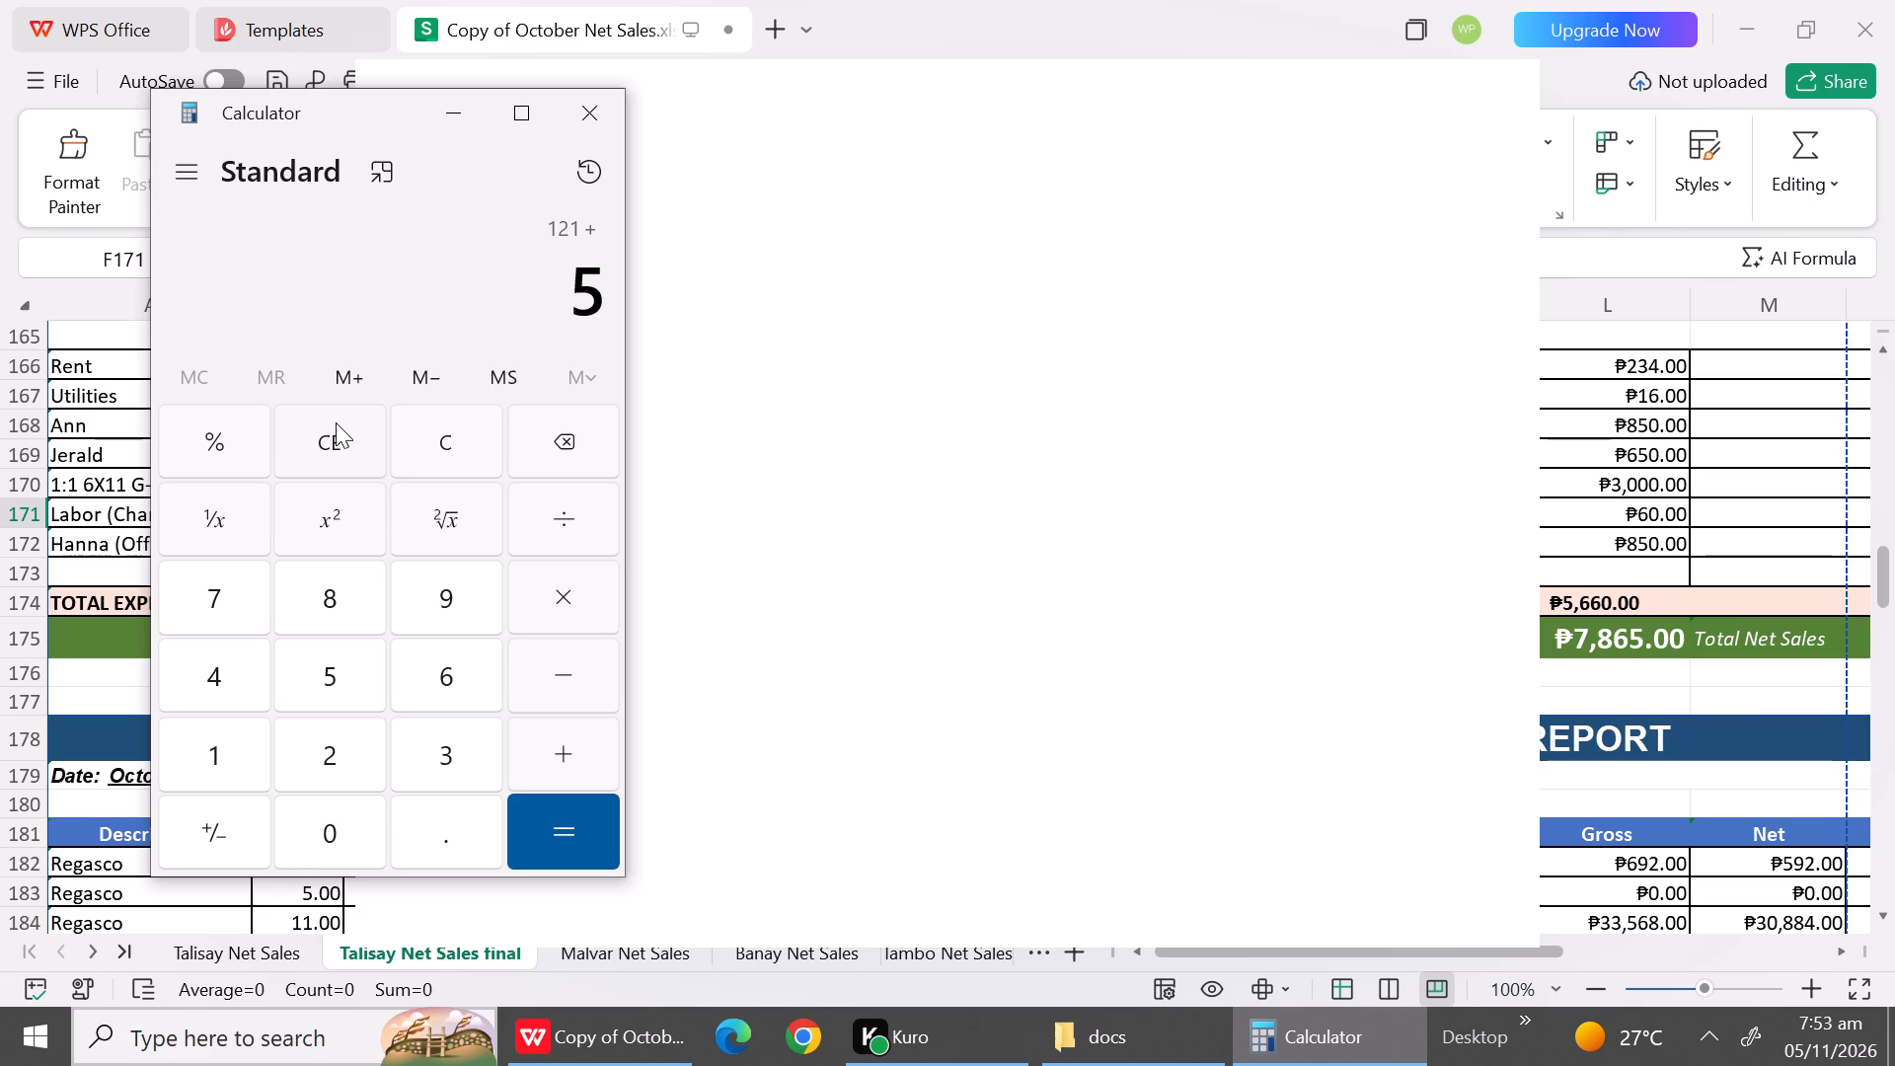
key("0")
key("Return")
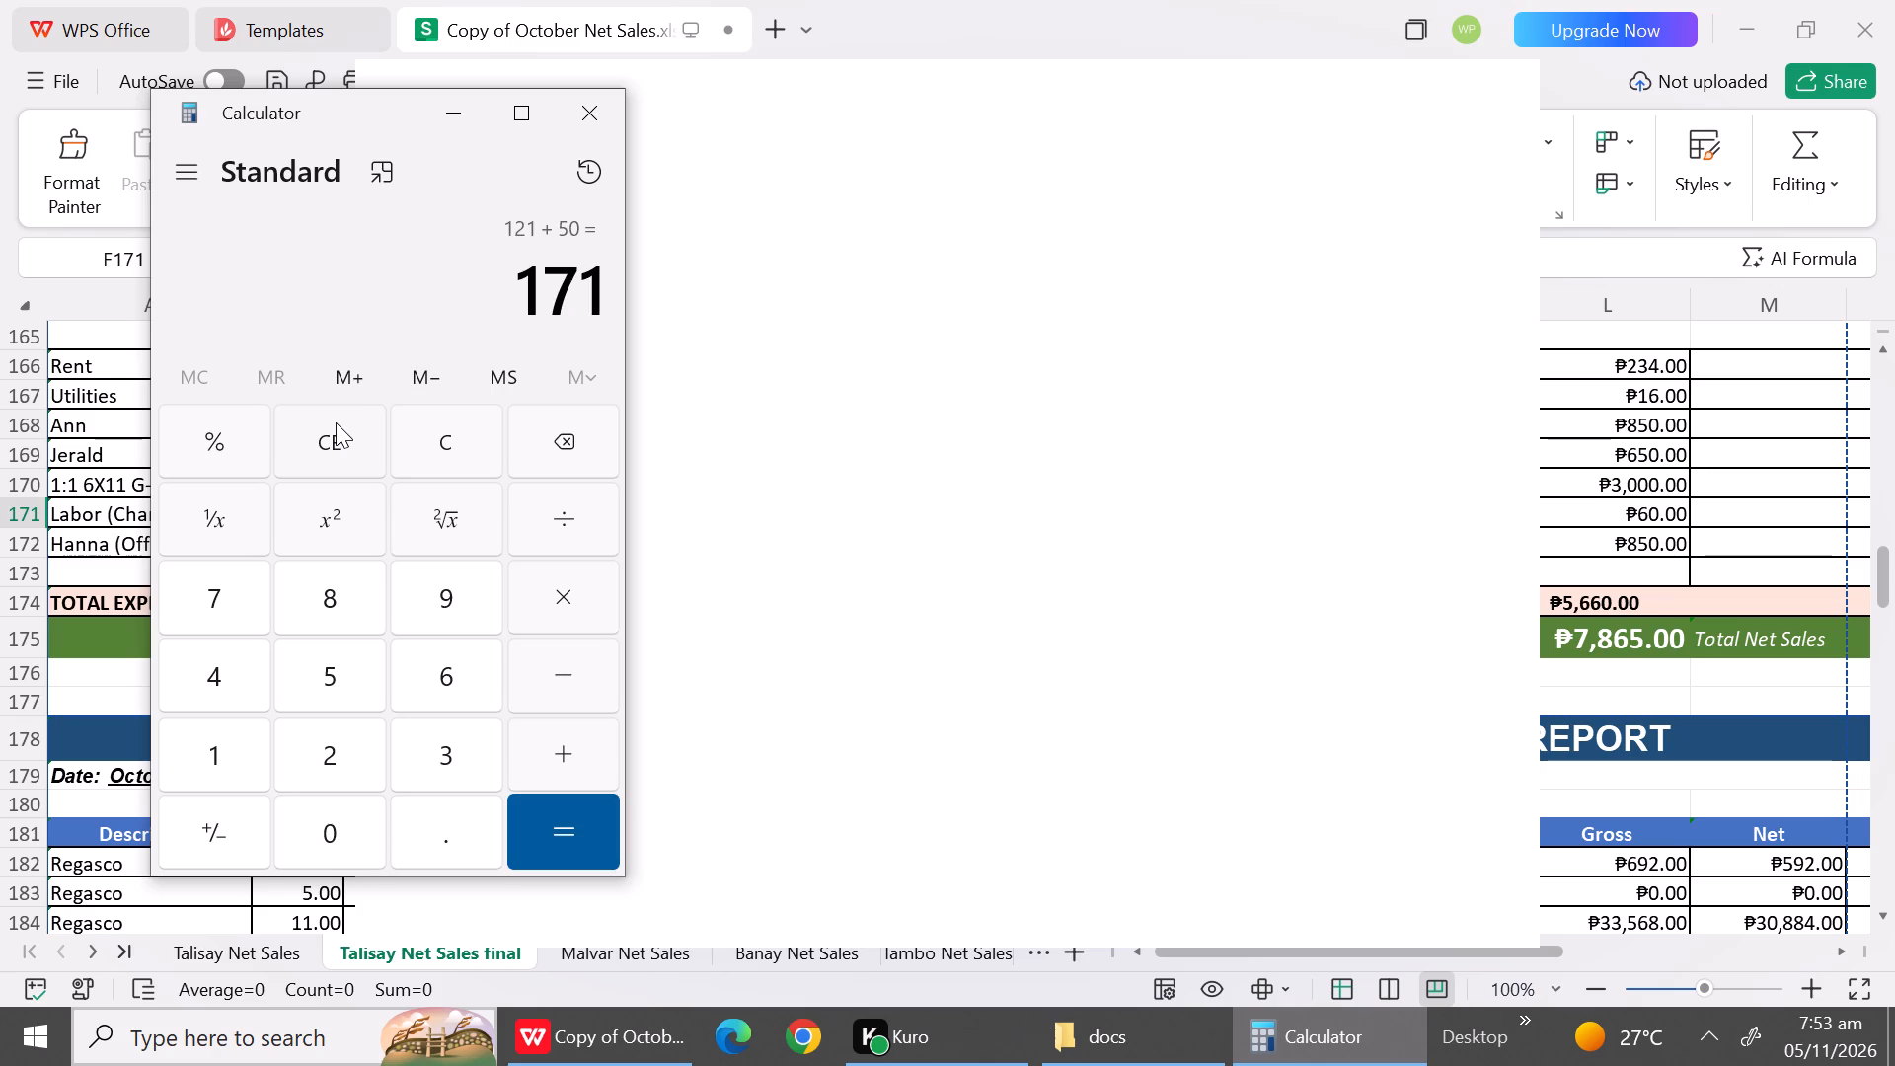
Start a fresh calculation and add up 6807, 7707 and 5629.
left_click(336, 422)
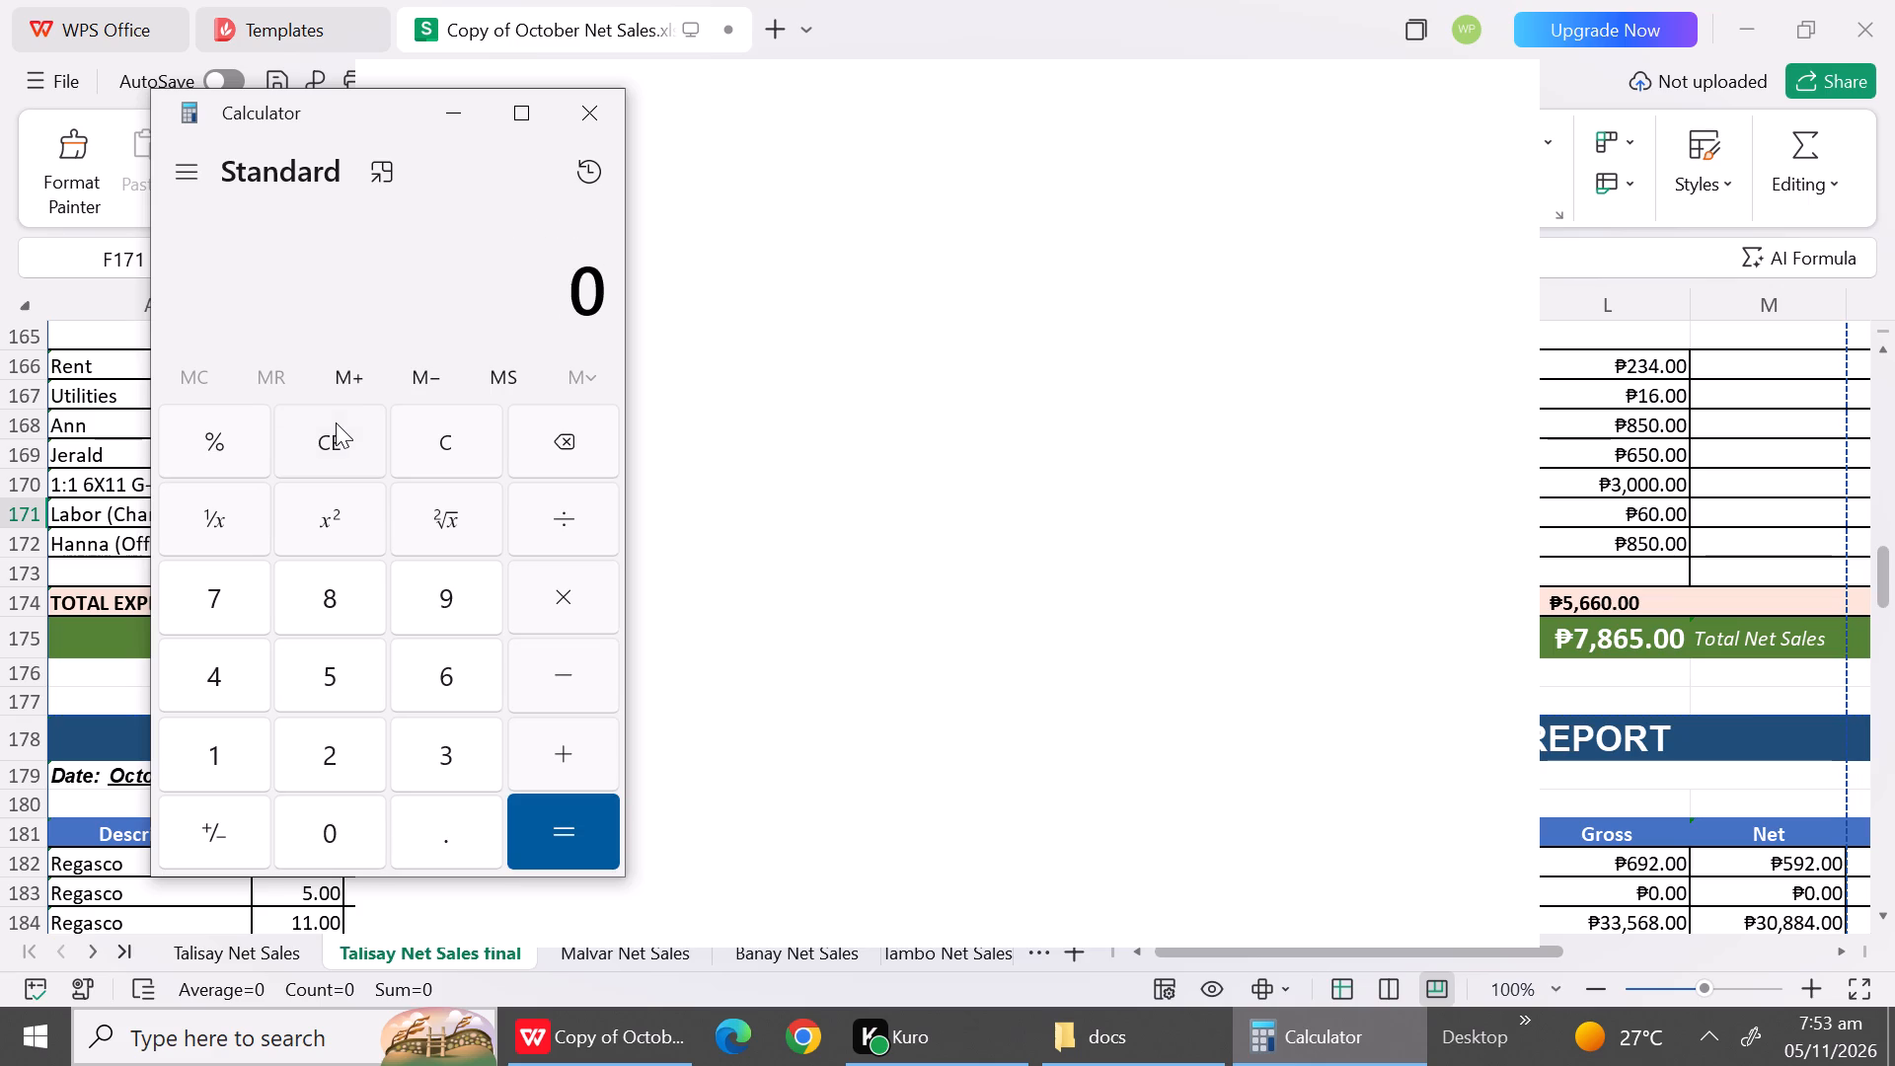
type("680")
key("7")
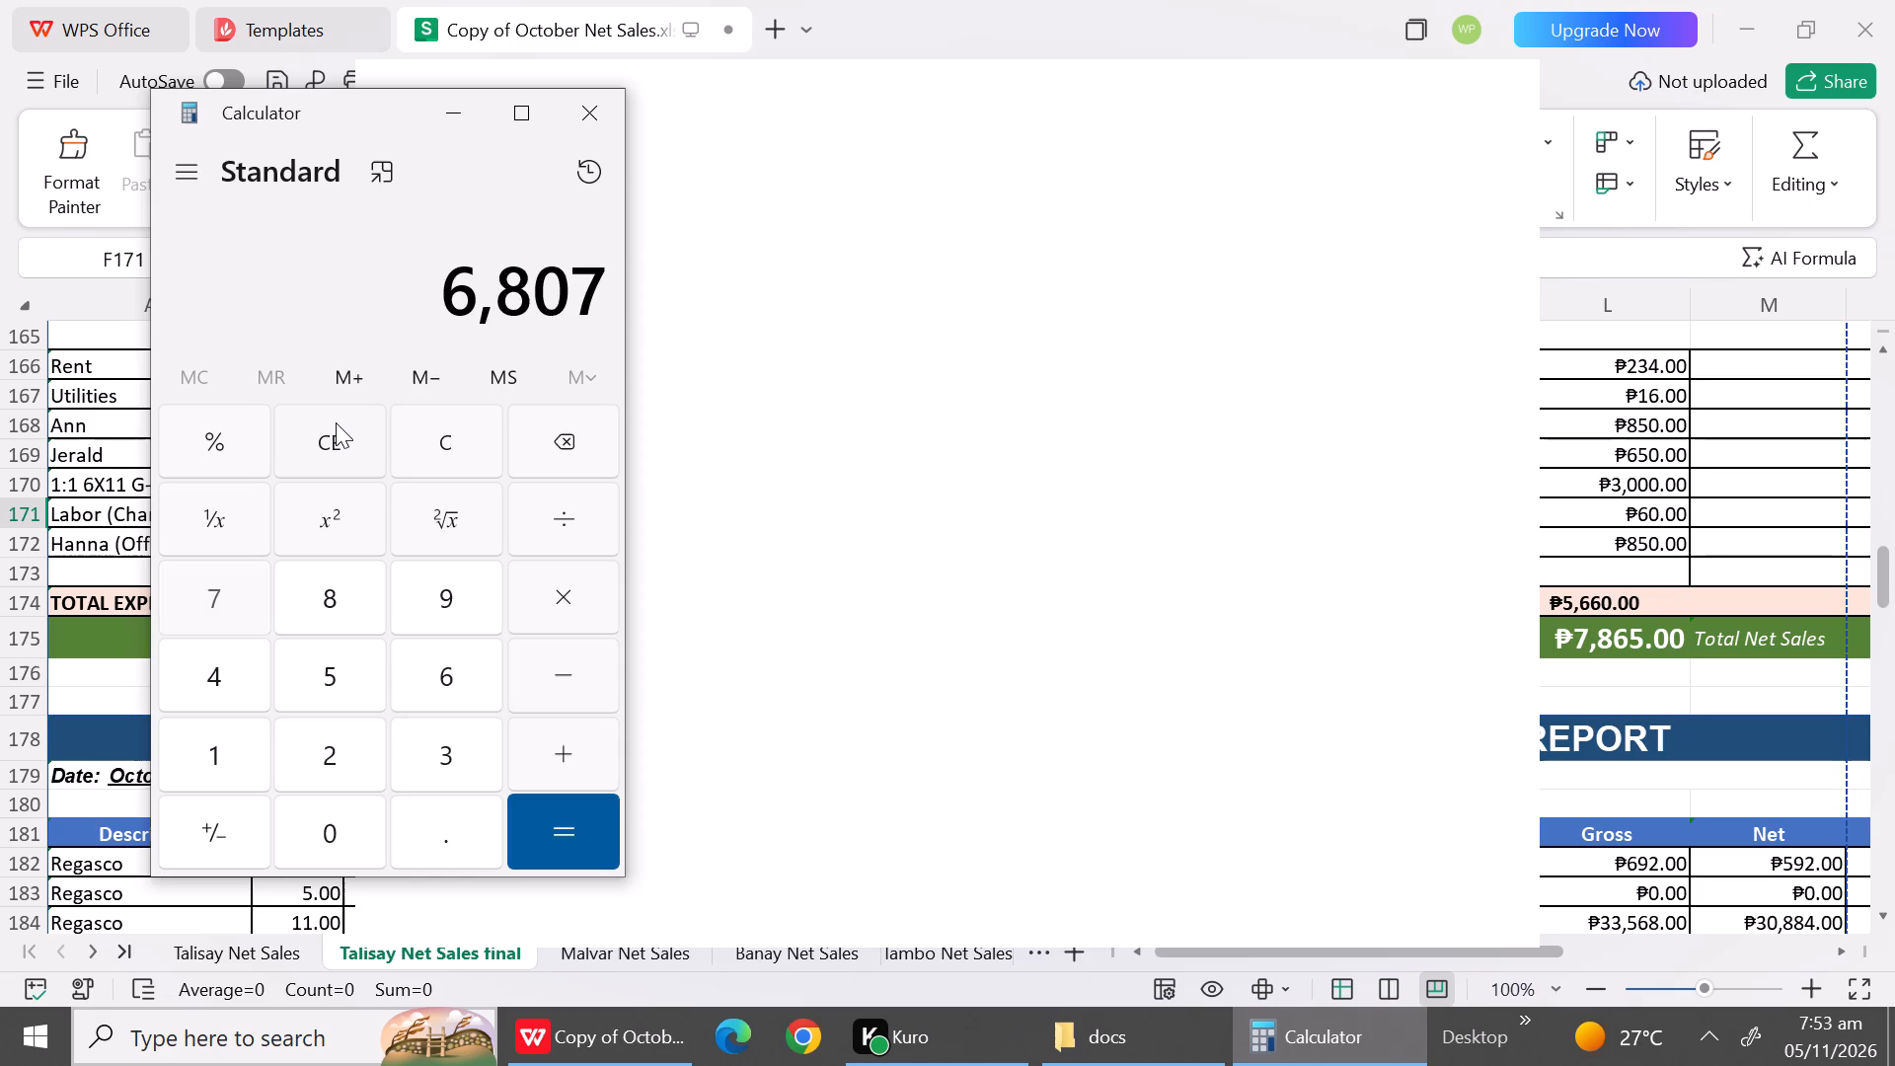
key("shift+plus")
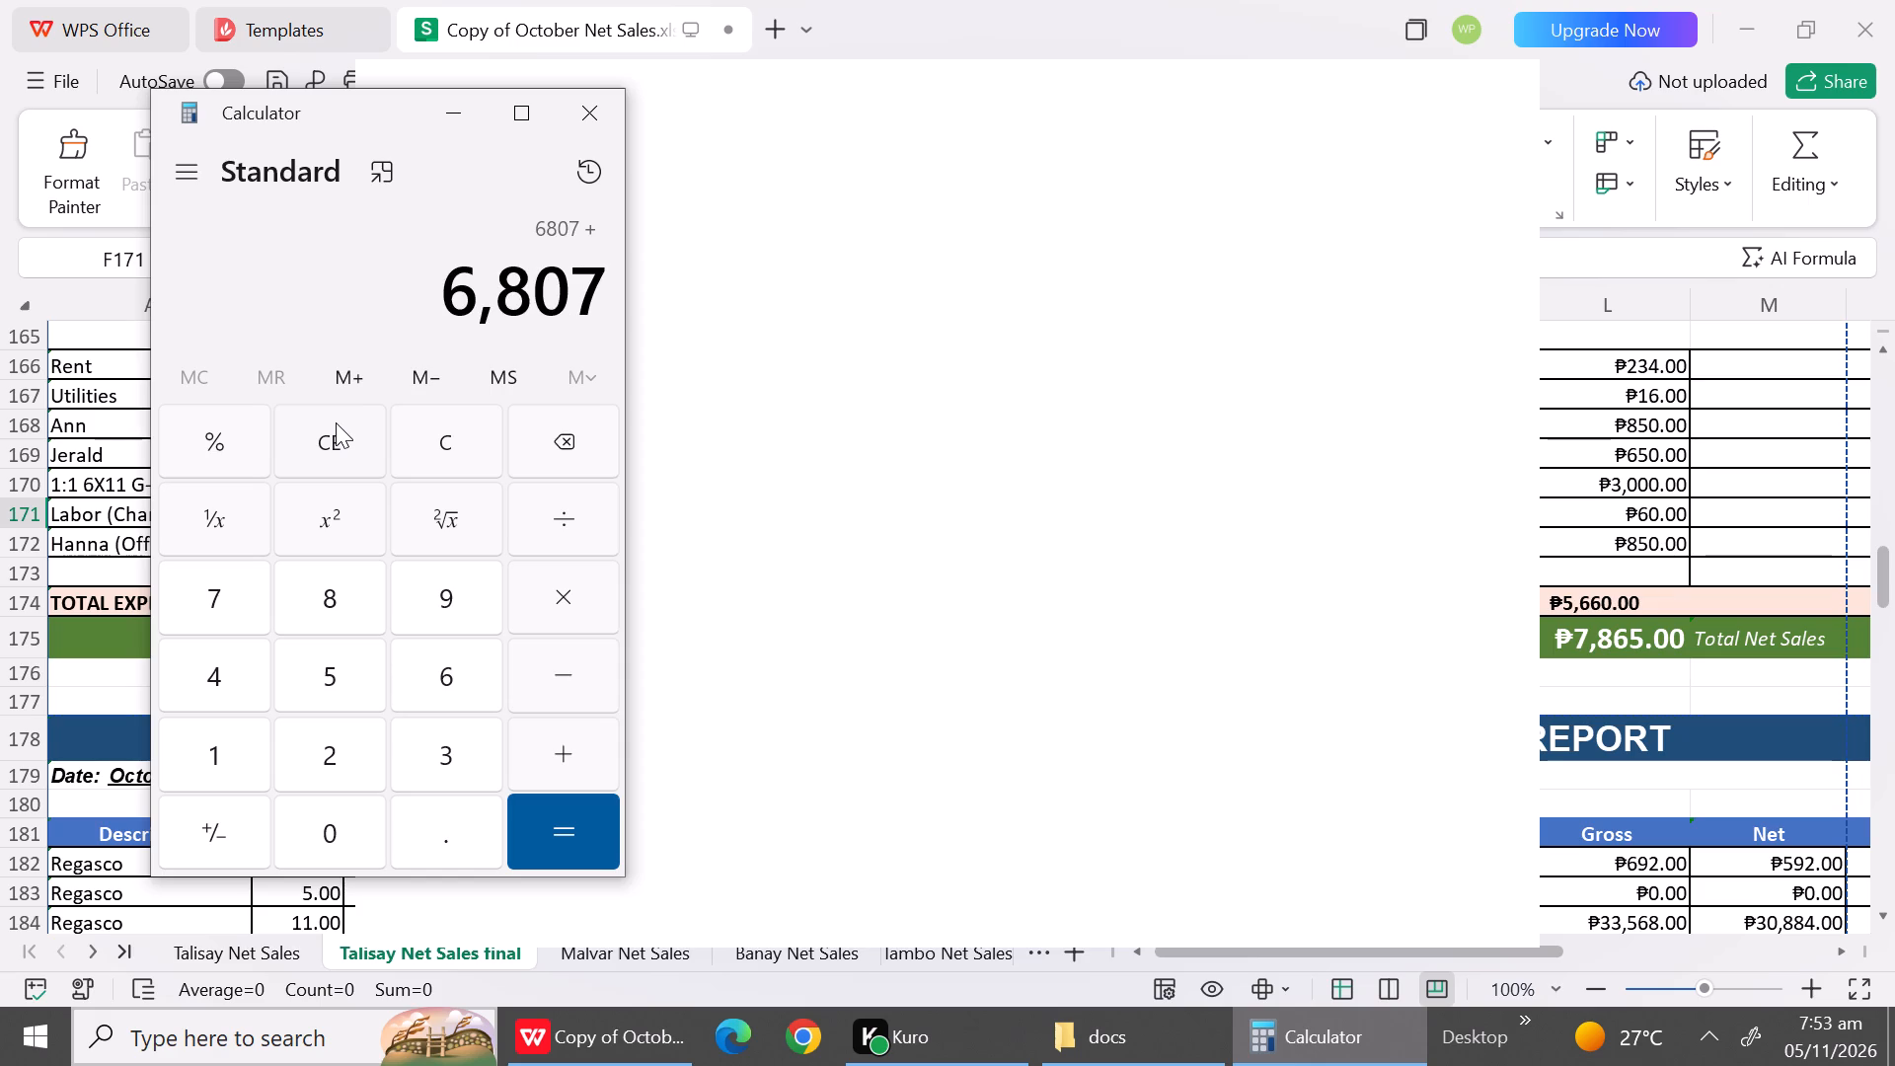
type("77")
type("07")
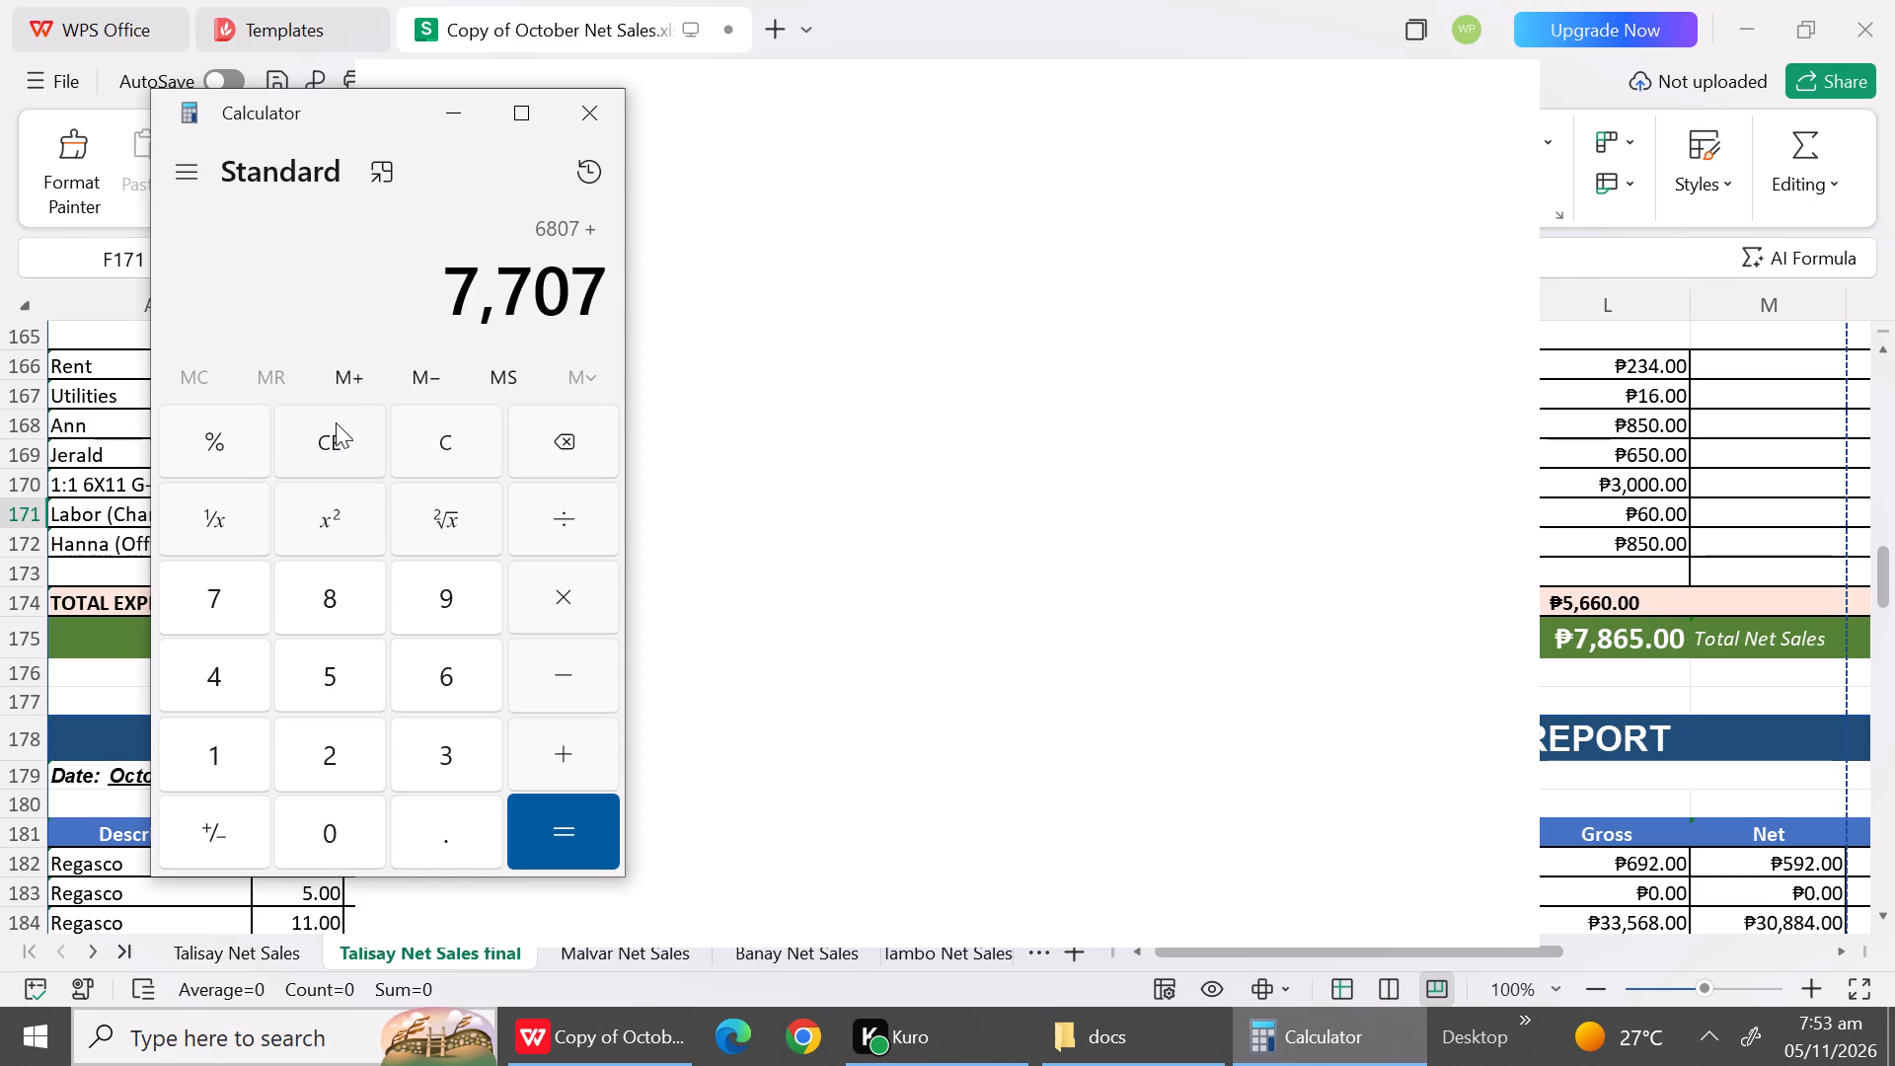
key("shift+plus")
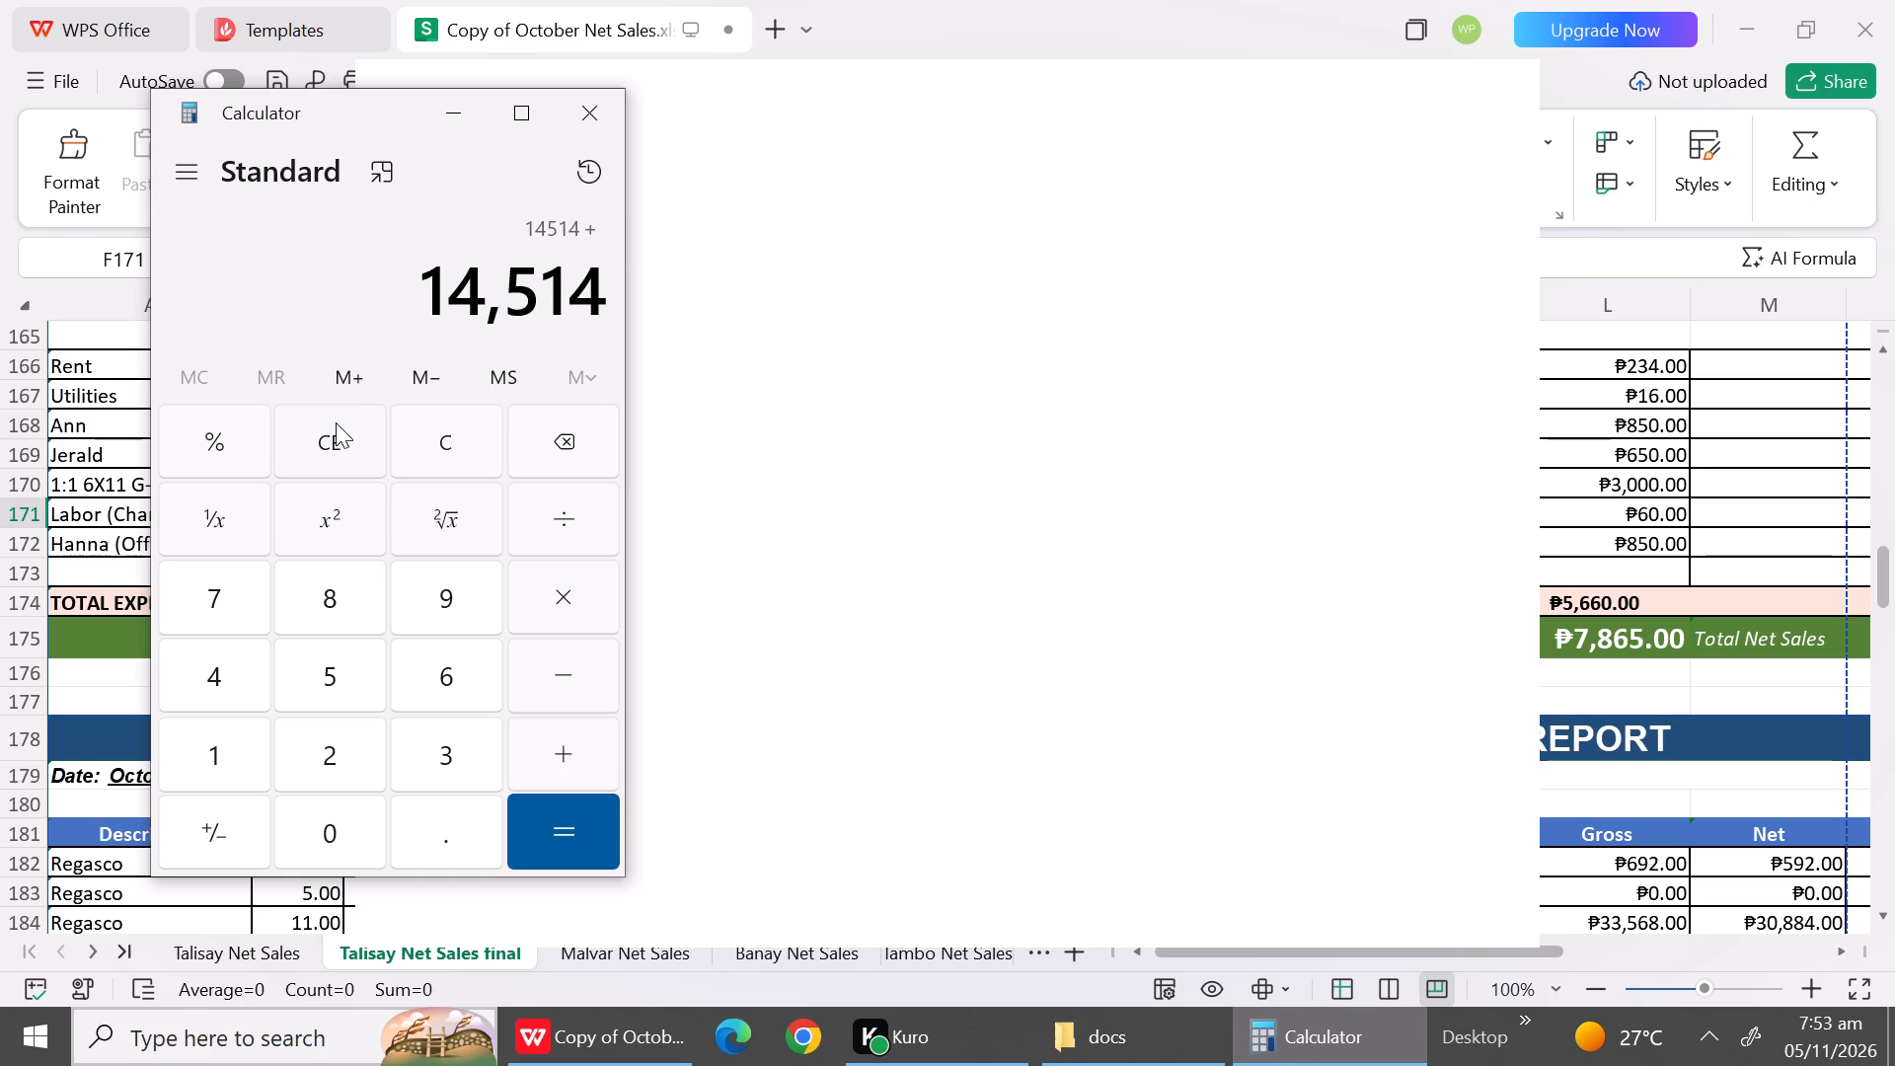
type("52")
key("BackSpace")
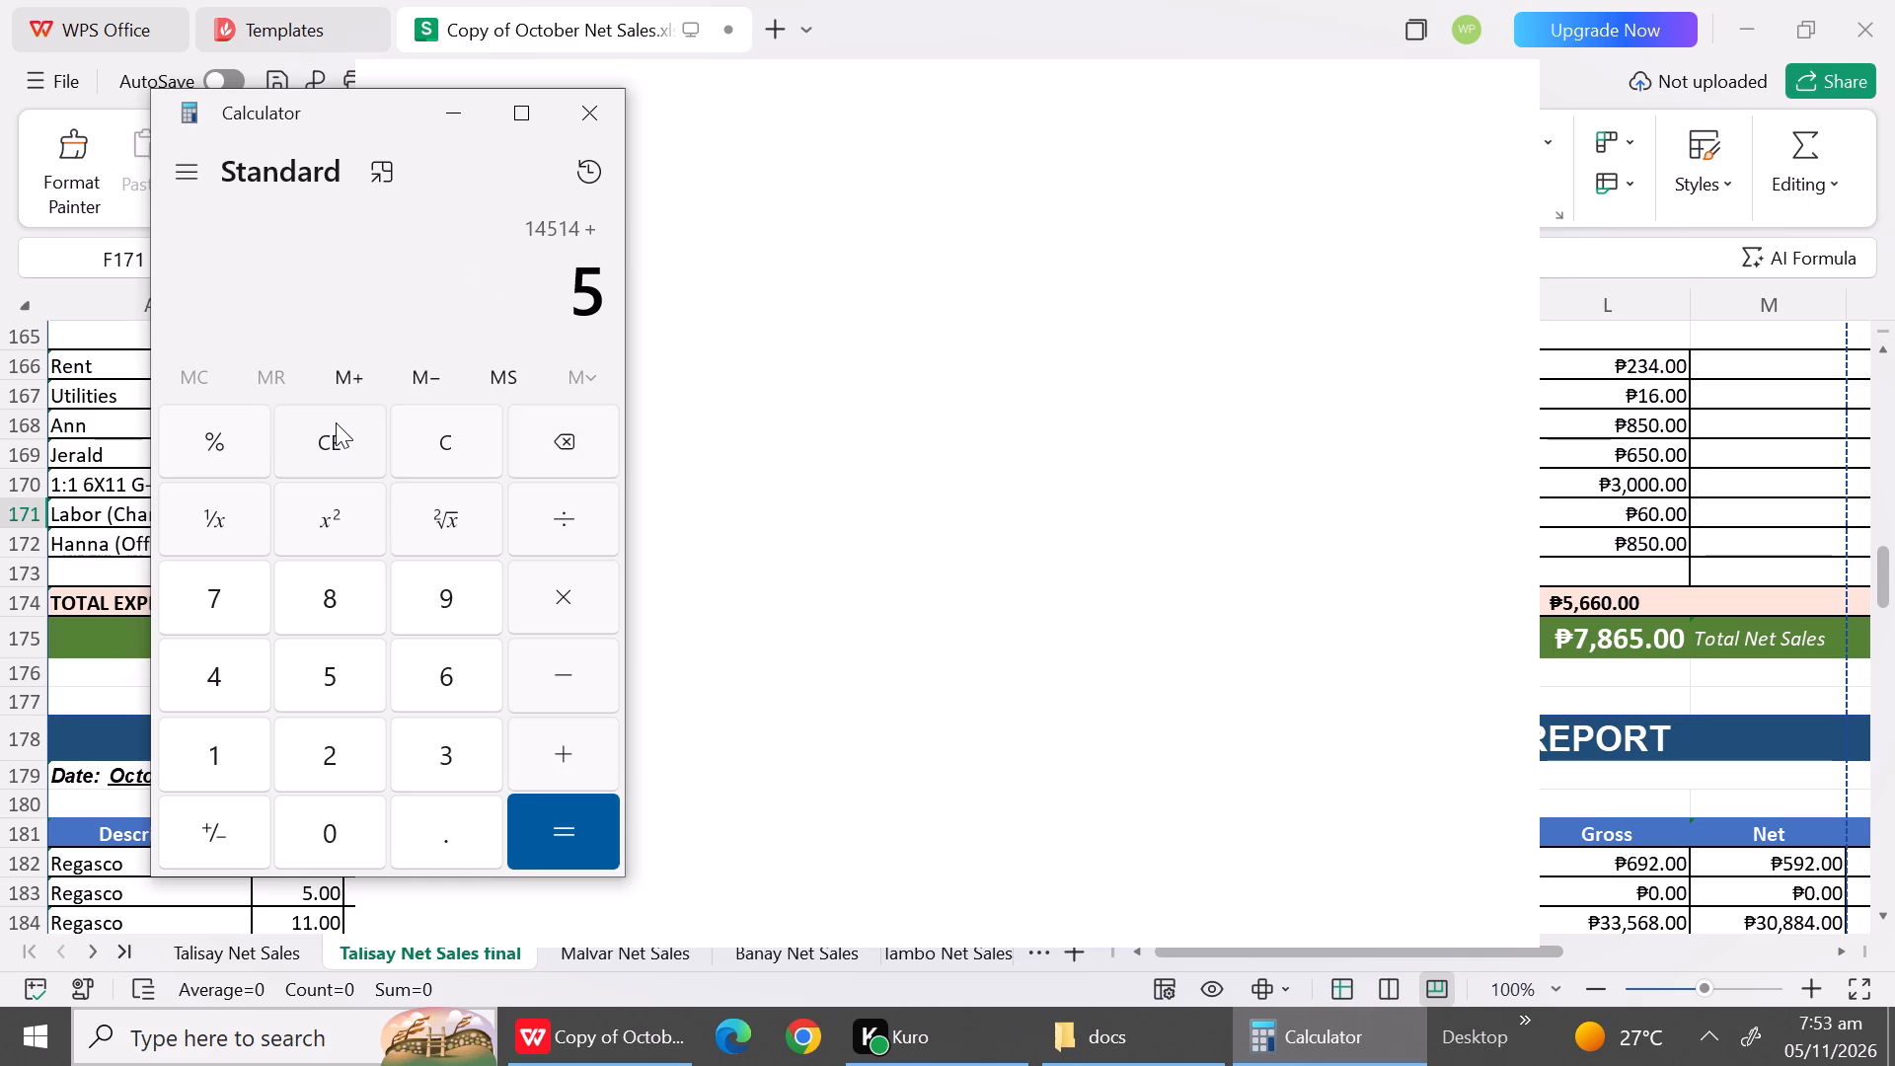
type("62")
key("9")
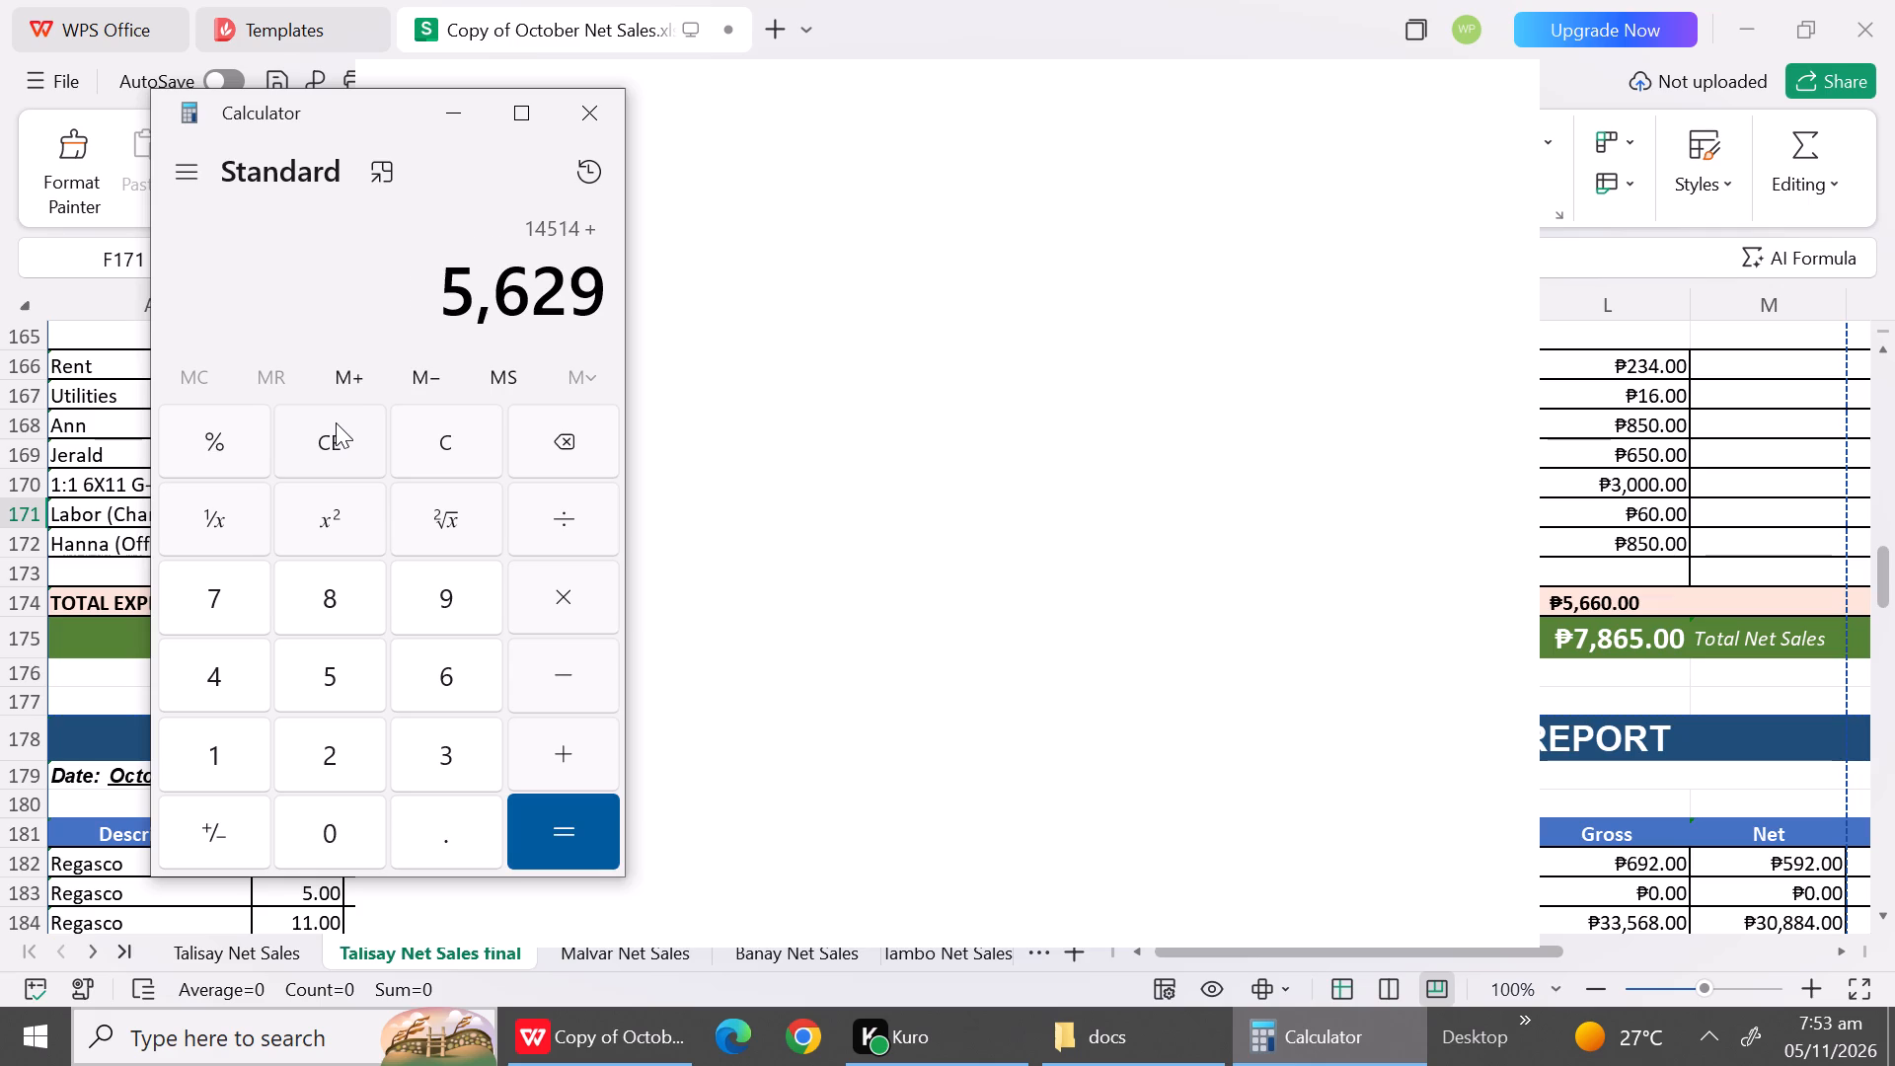
key("Return")
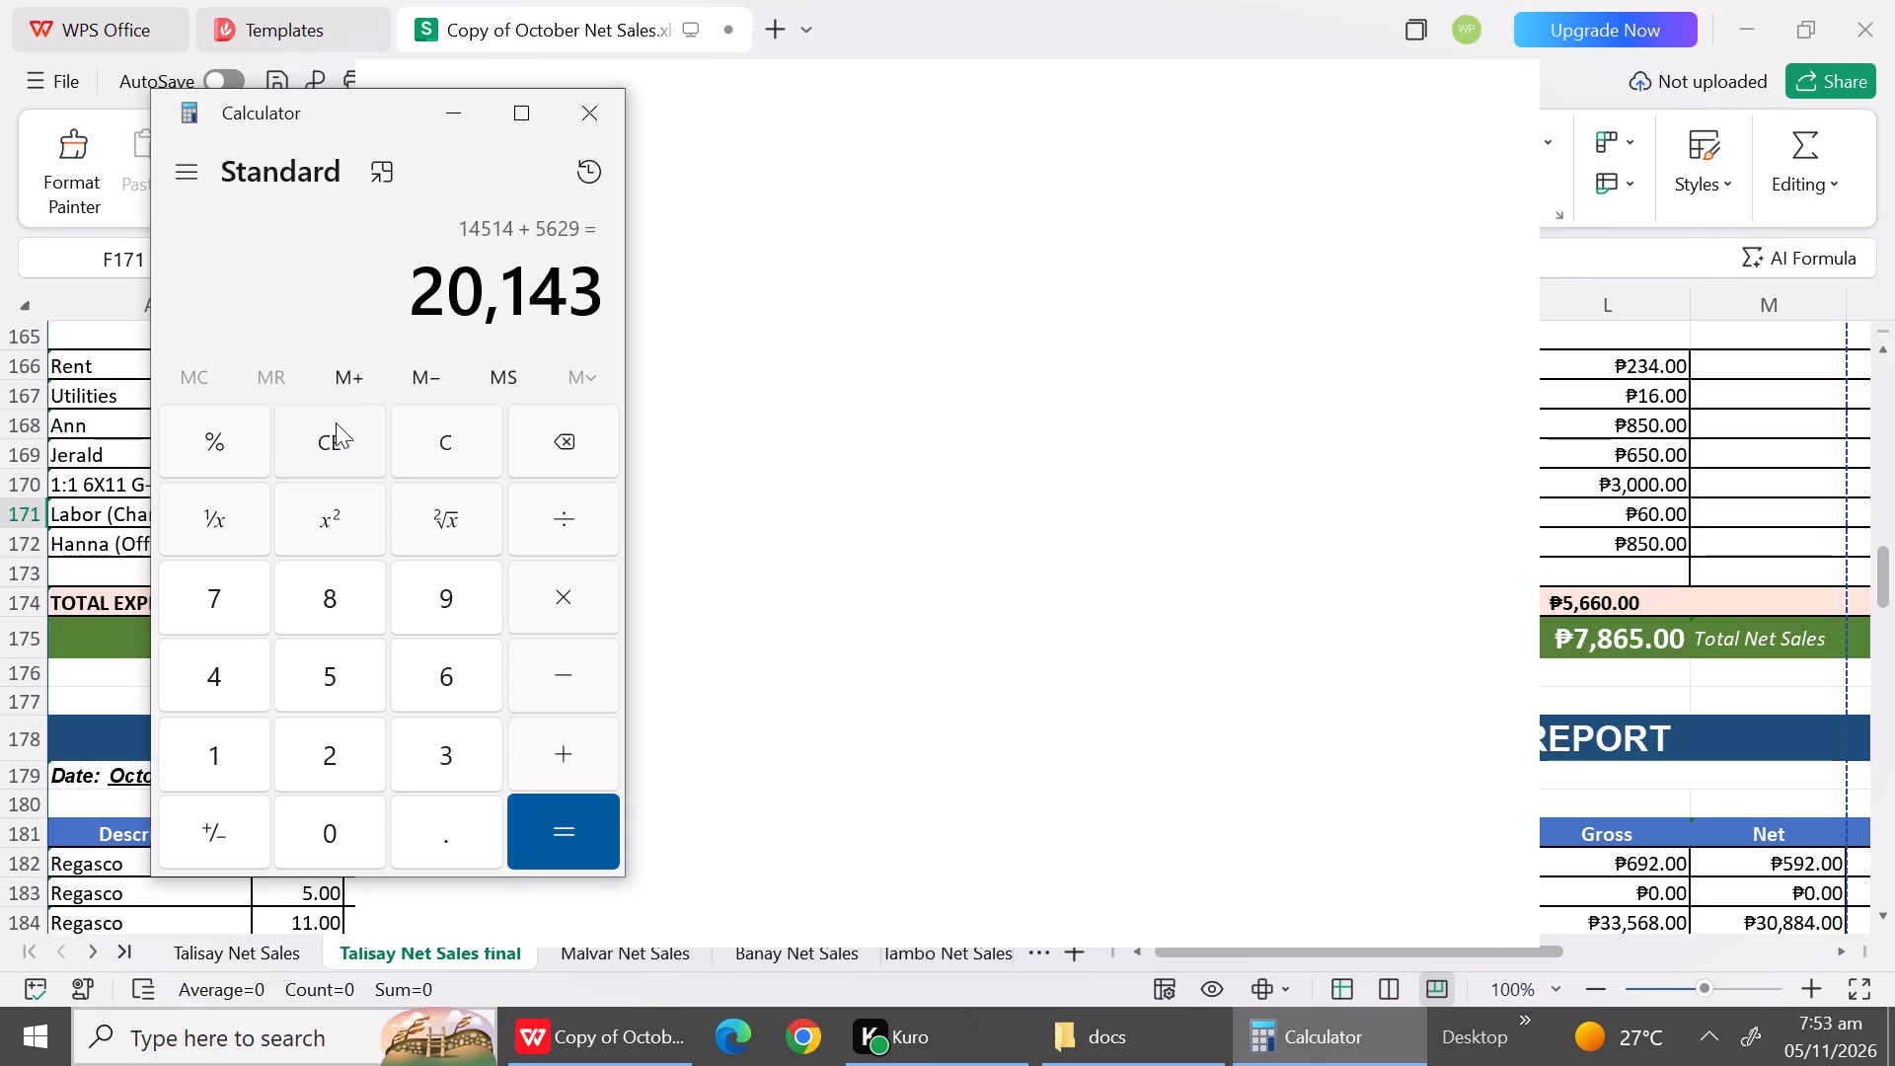
Divide the sum of the three amounts by 171.
left_click(566, 537)
type("171")
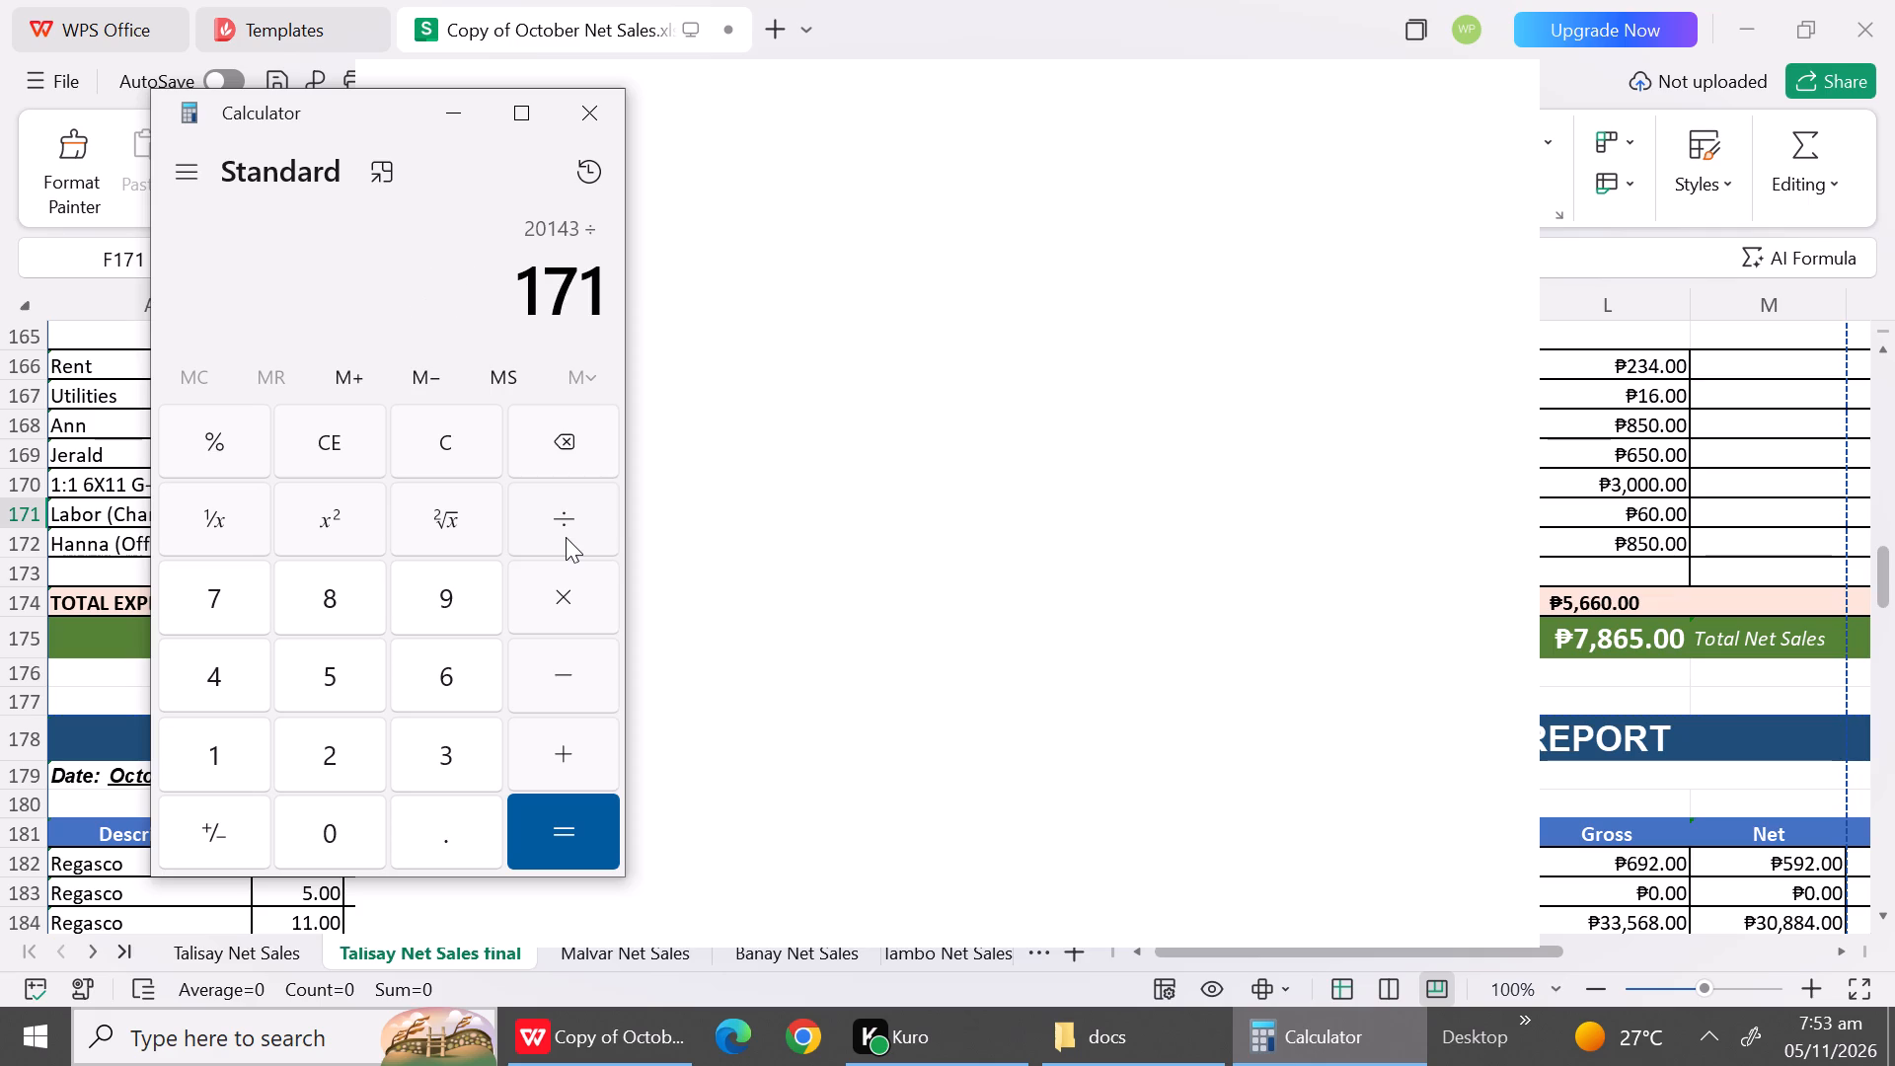
key("Return")
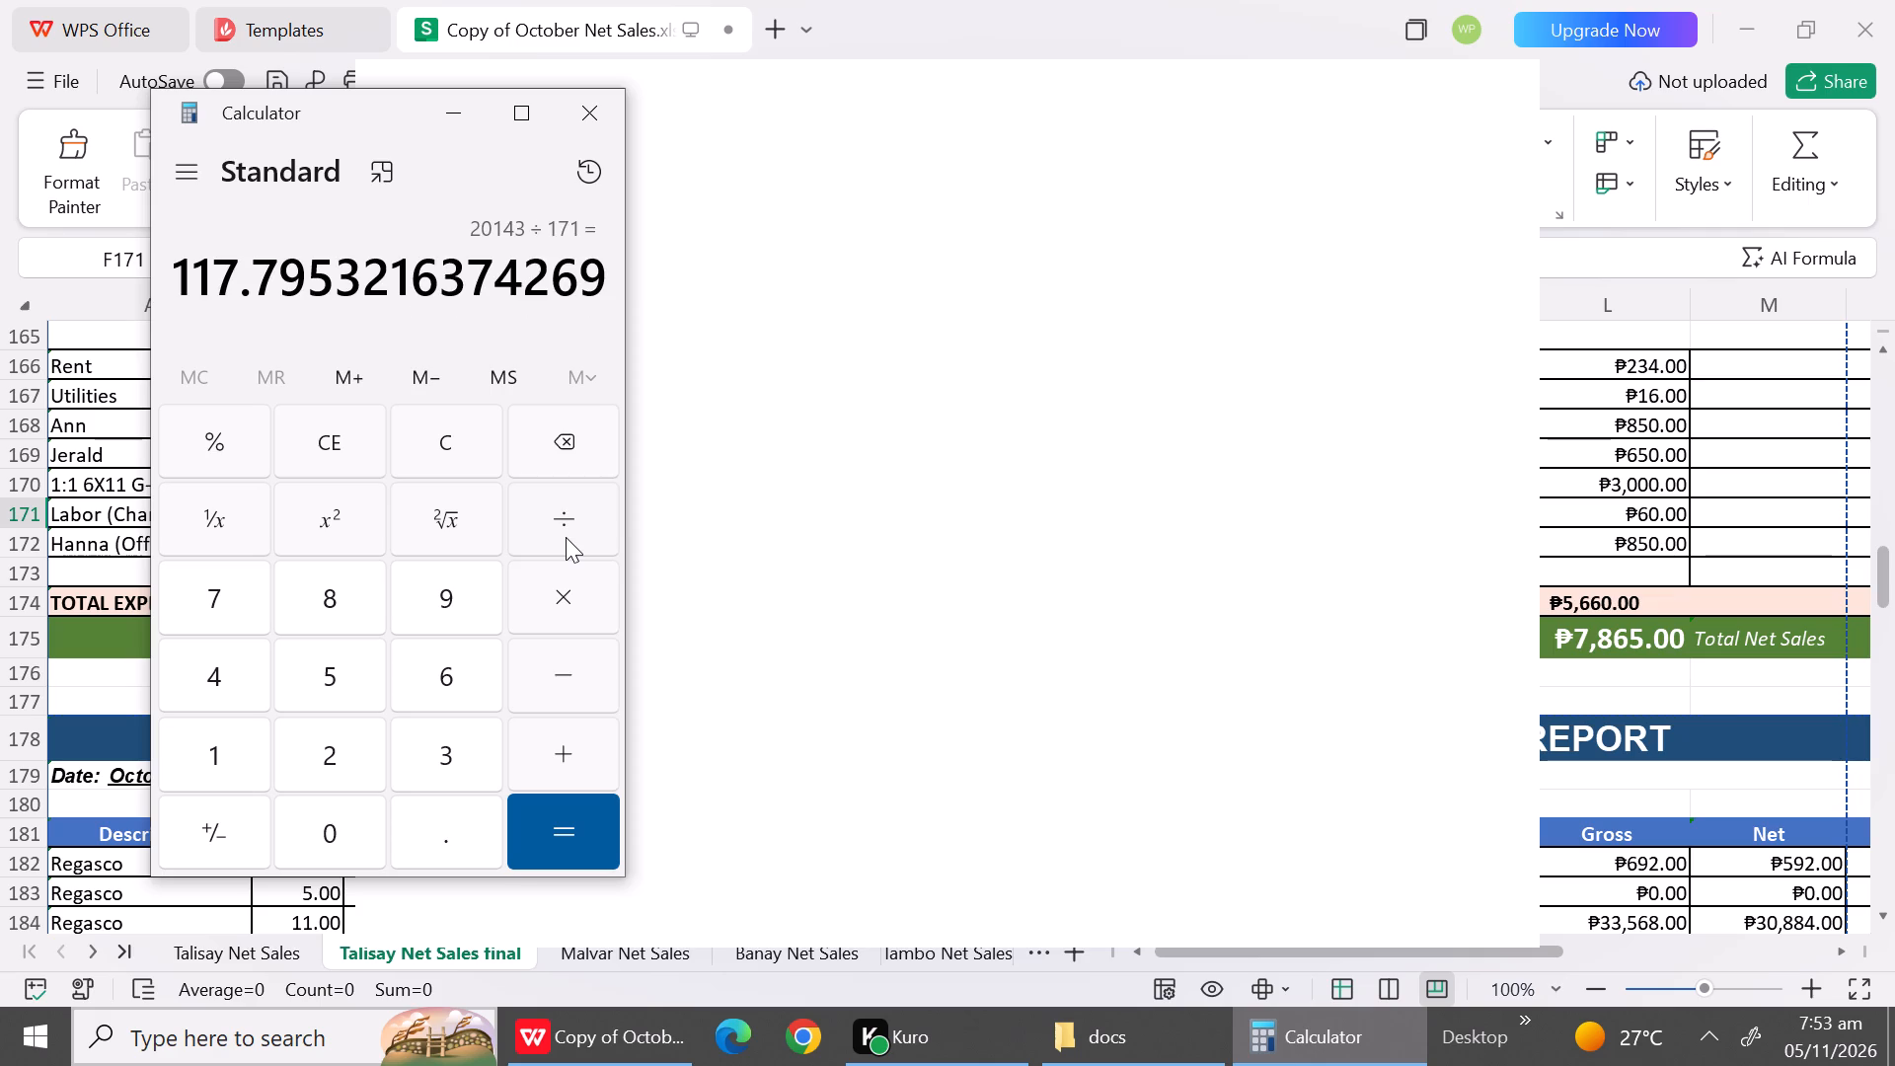
Clear the quotient and add up 11, 2, 59, 2, 8 and 2.
left_click(350, 433)
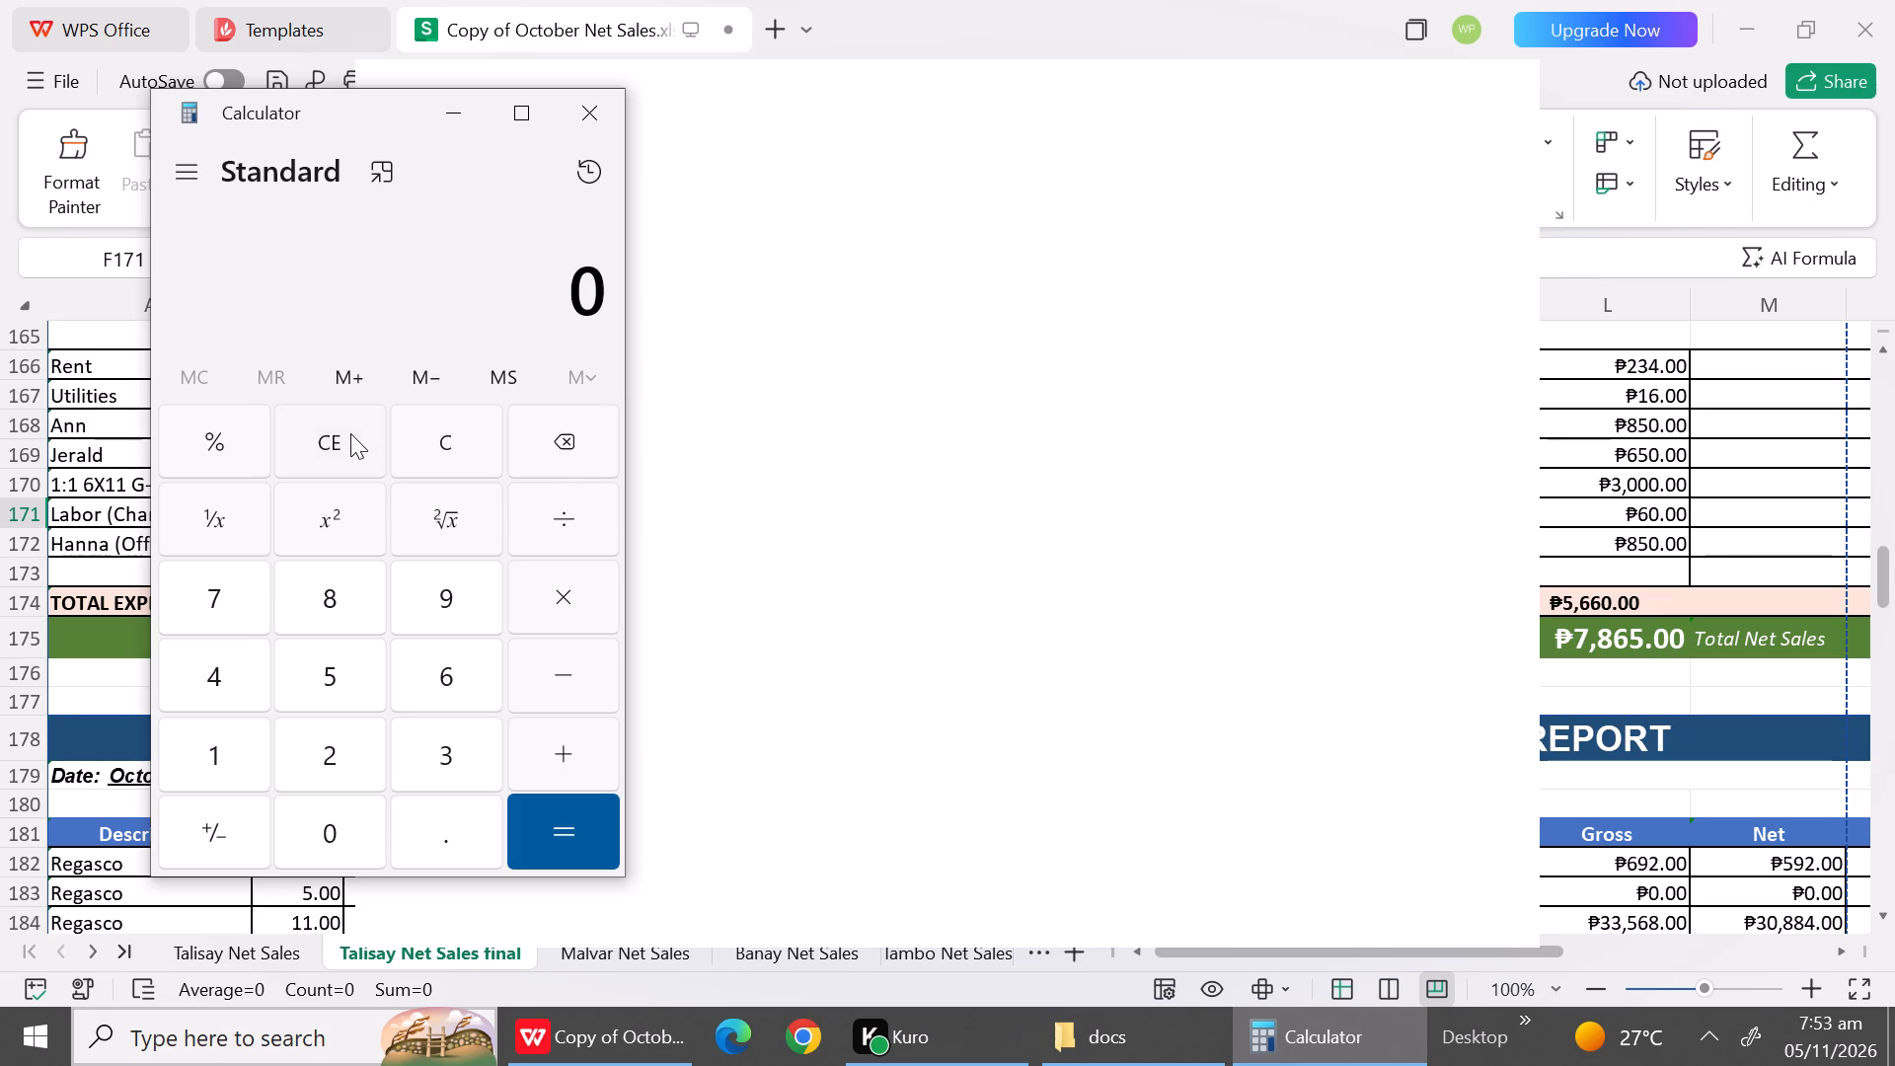
type("11+")
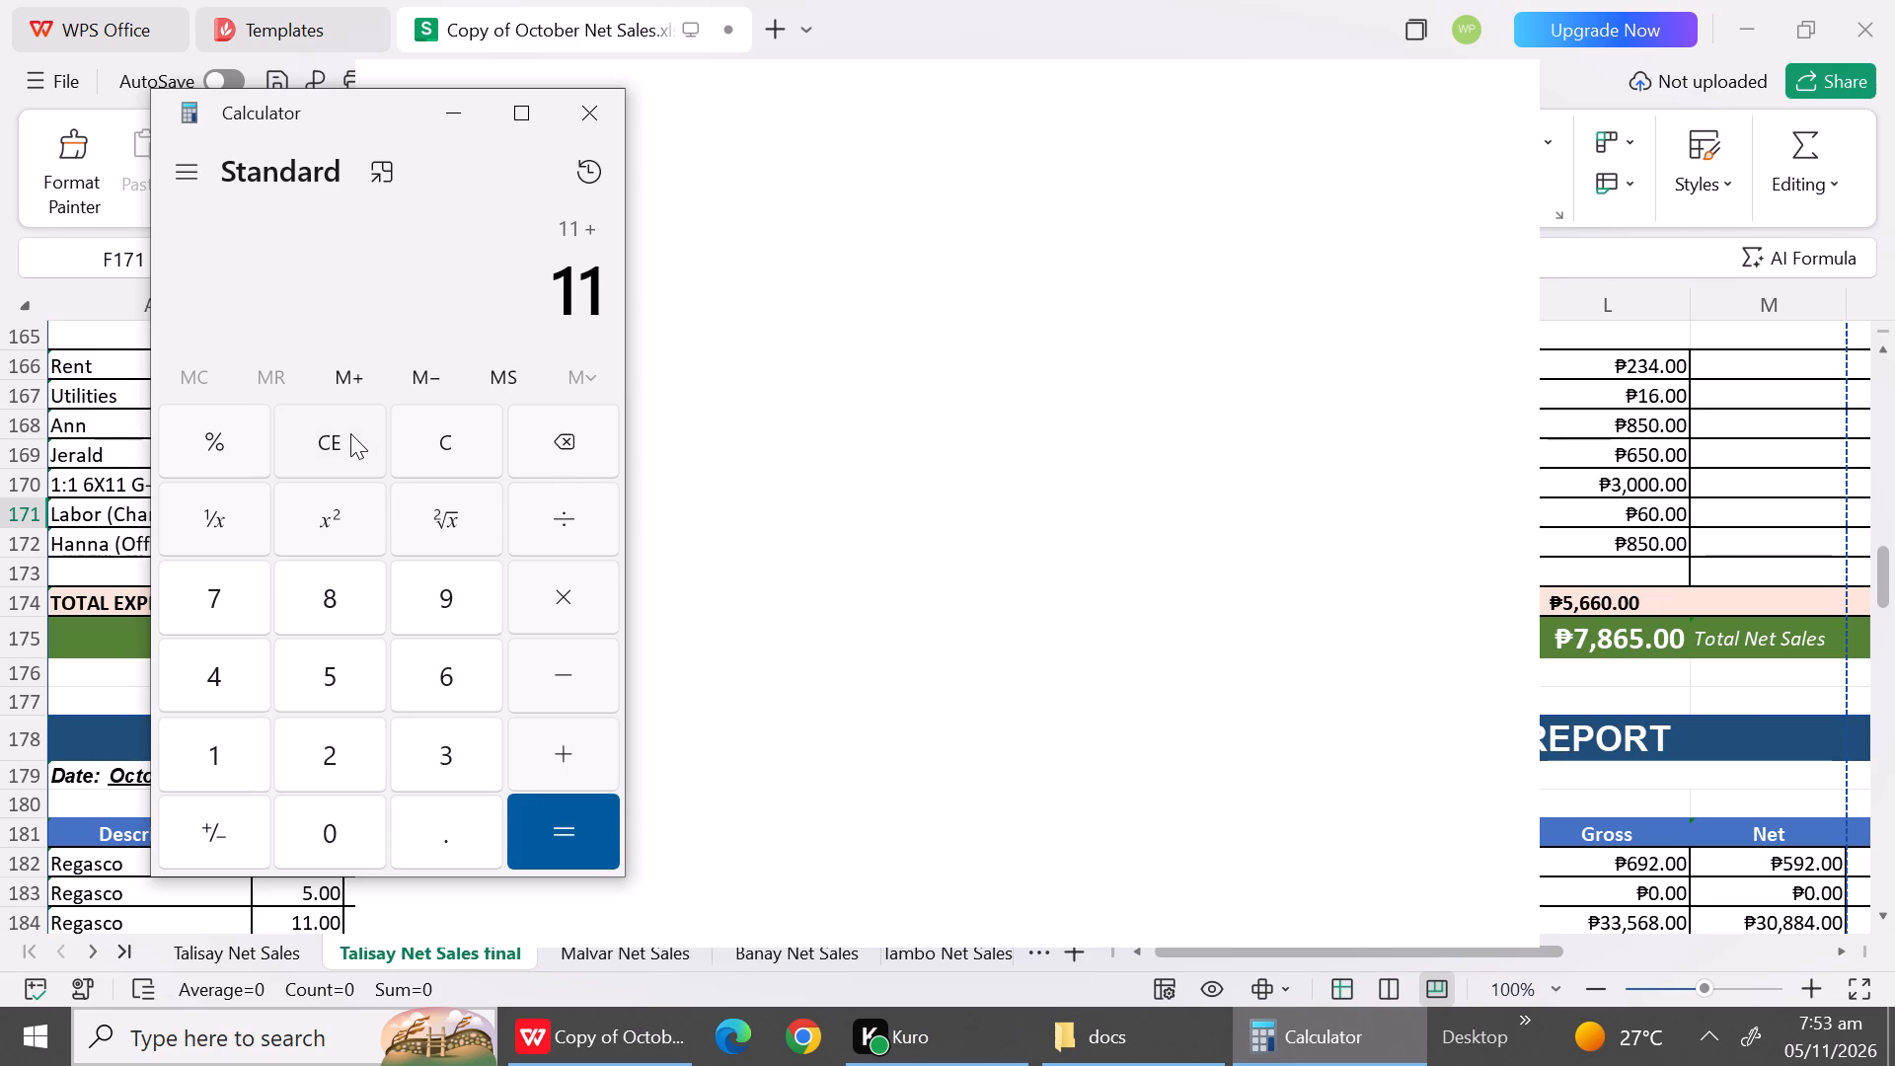
key("2")
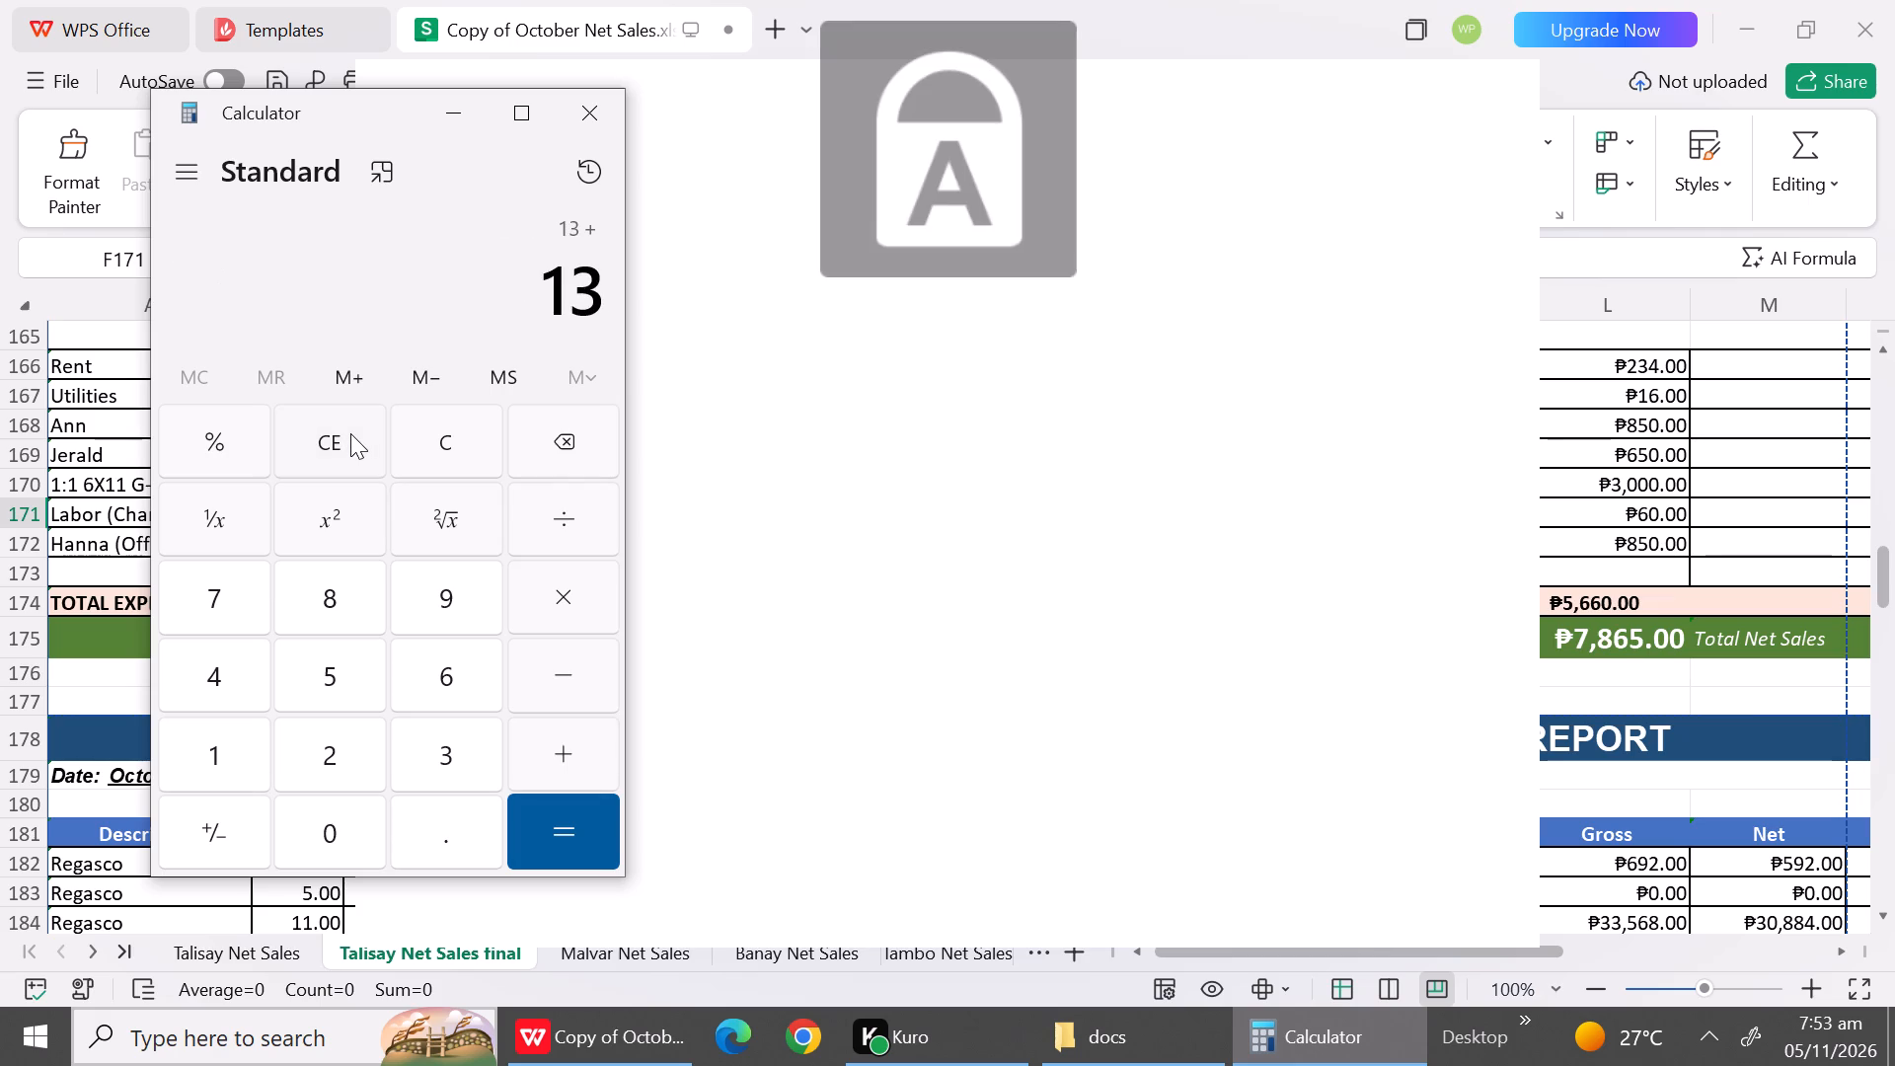
key("5")
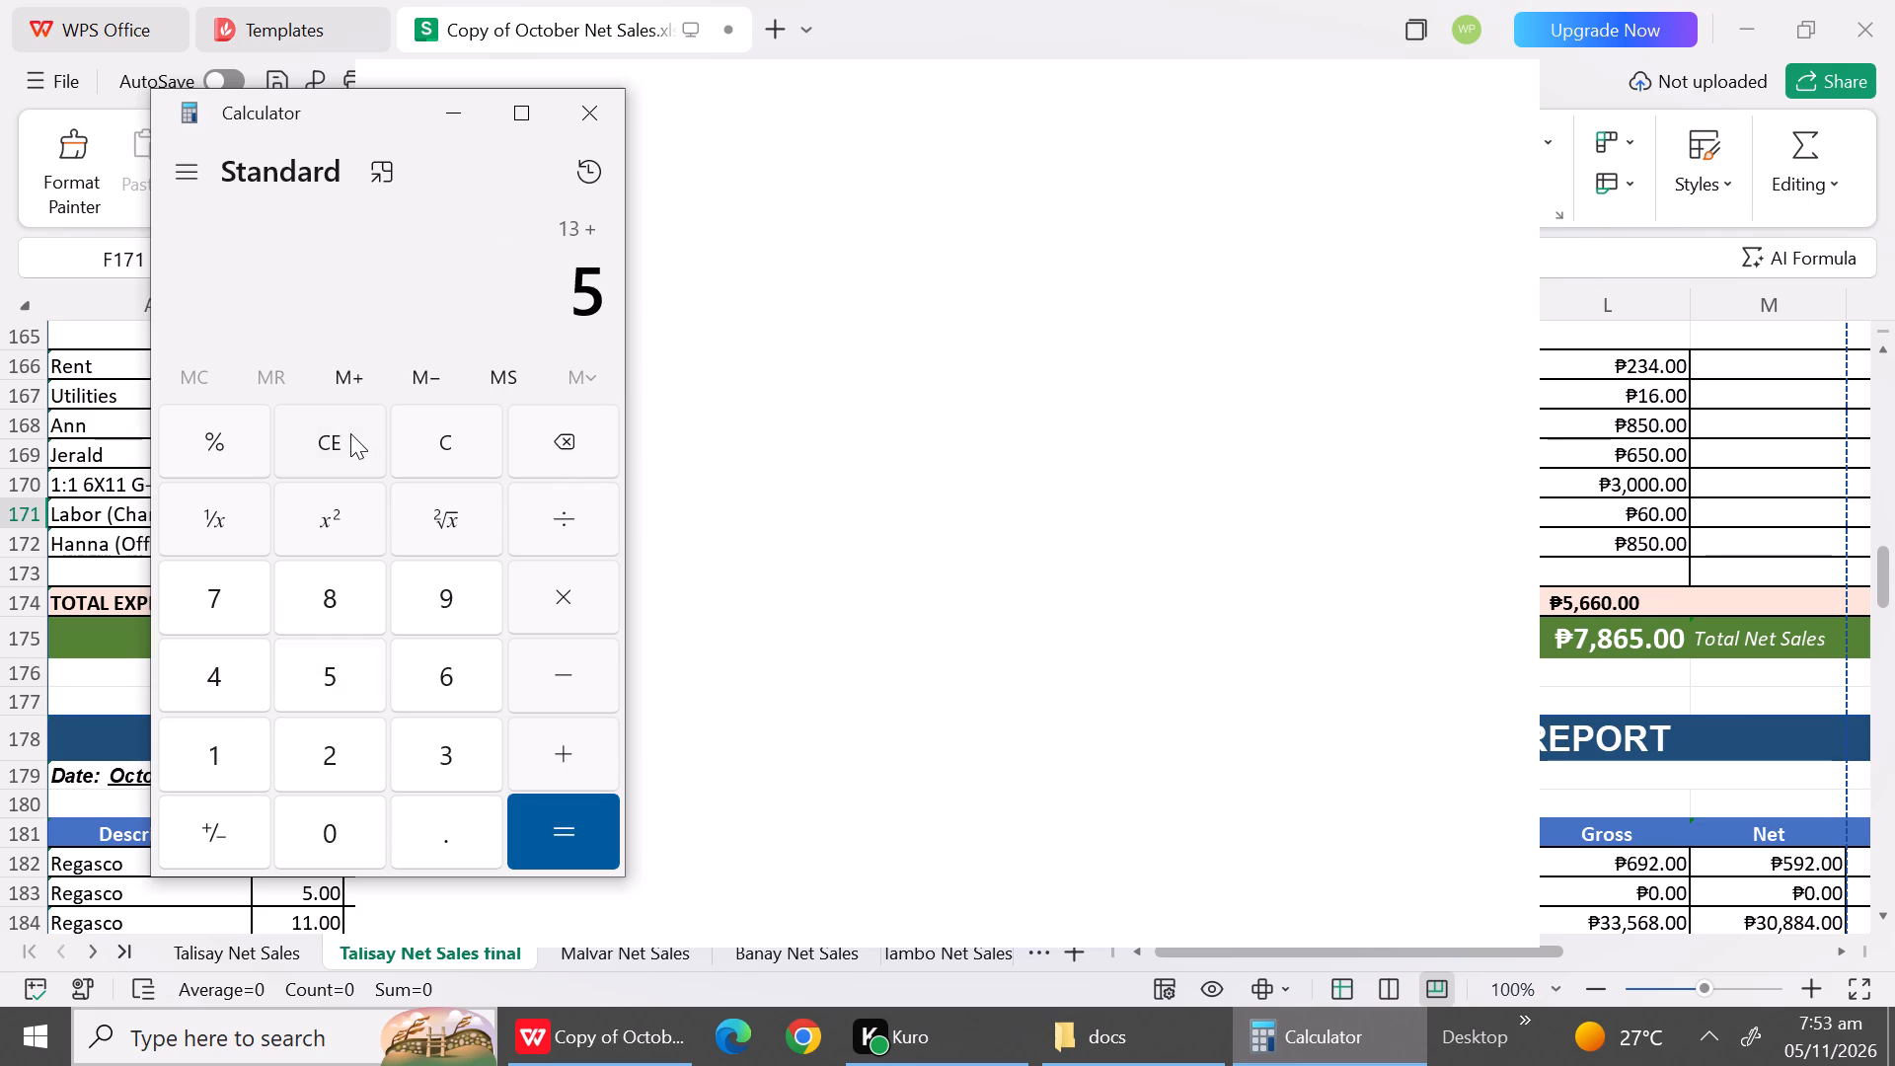
type("9+")
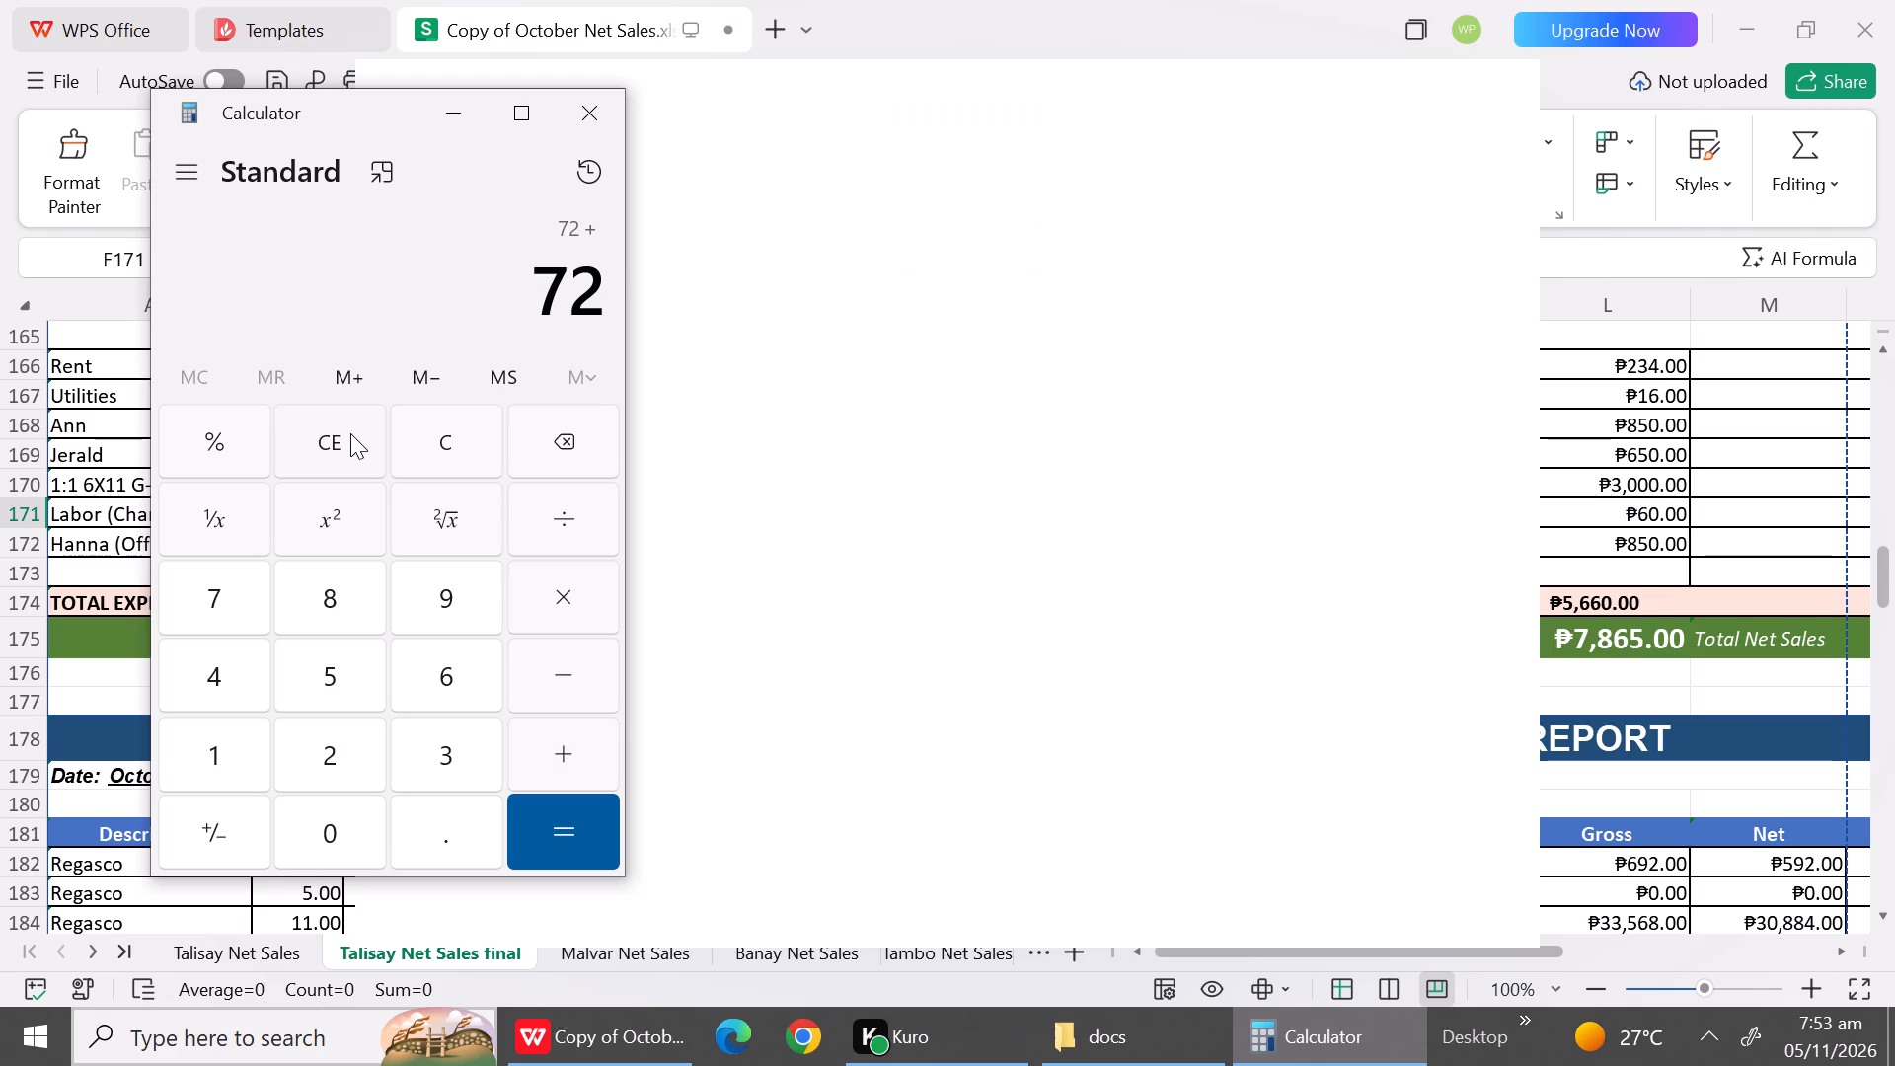
type("2+8")
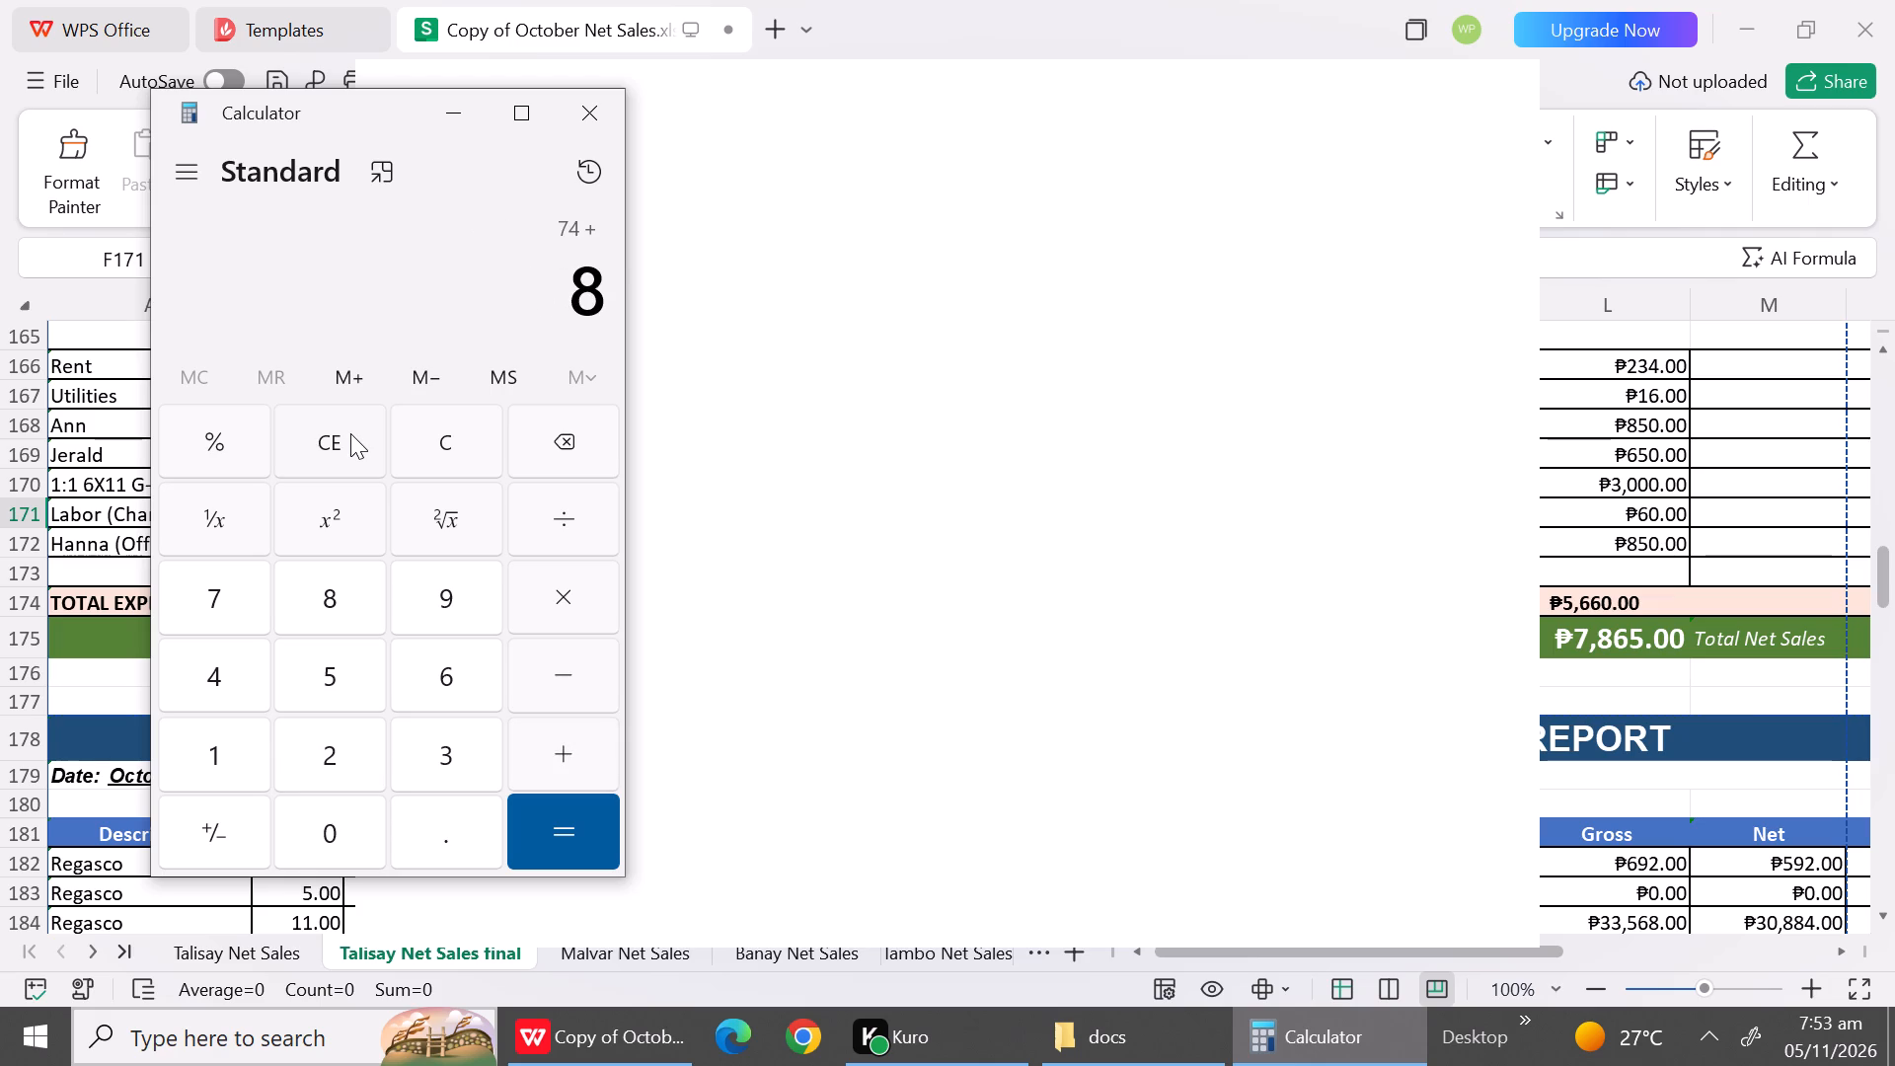
type("+2")
key("Return")
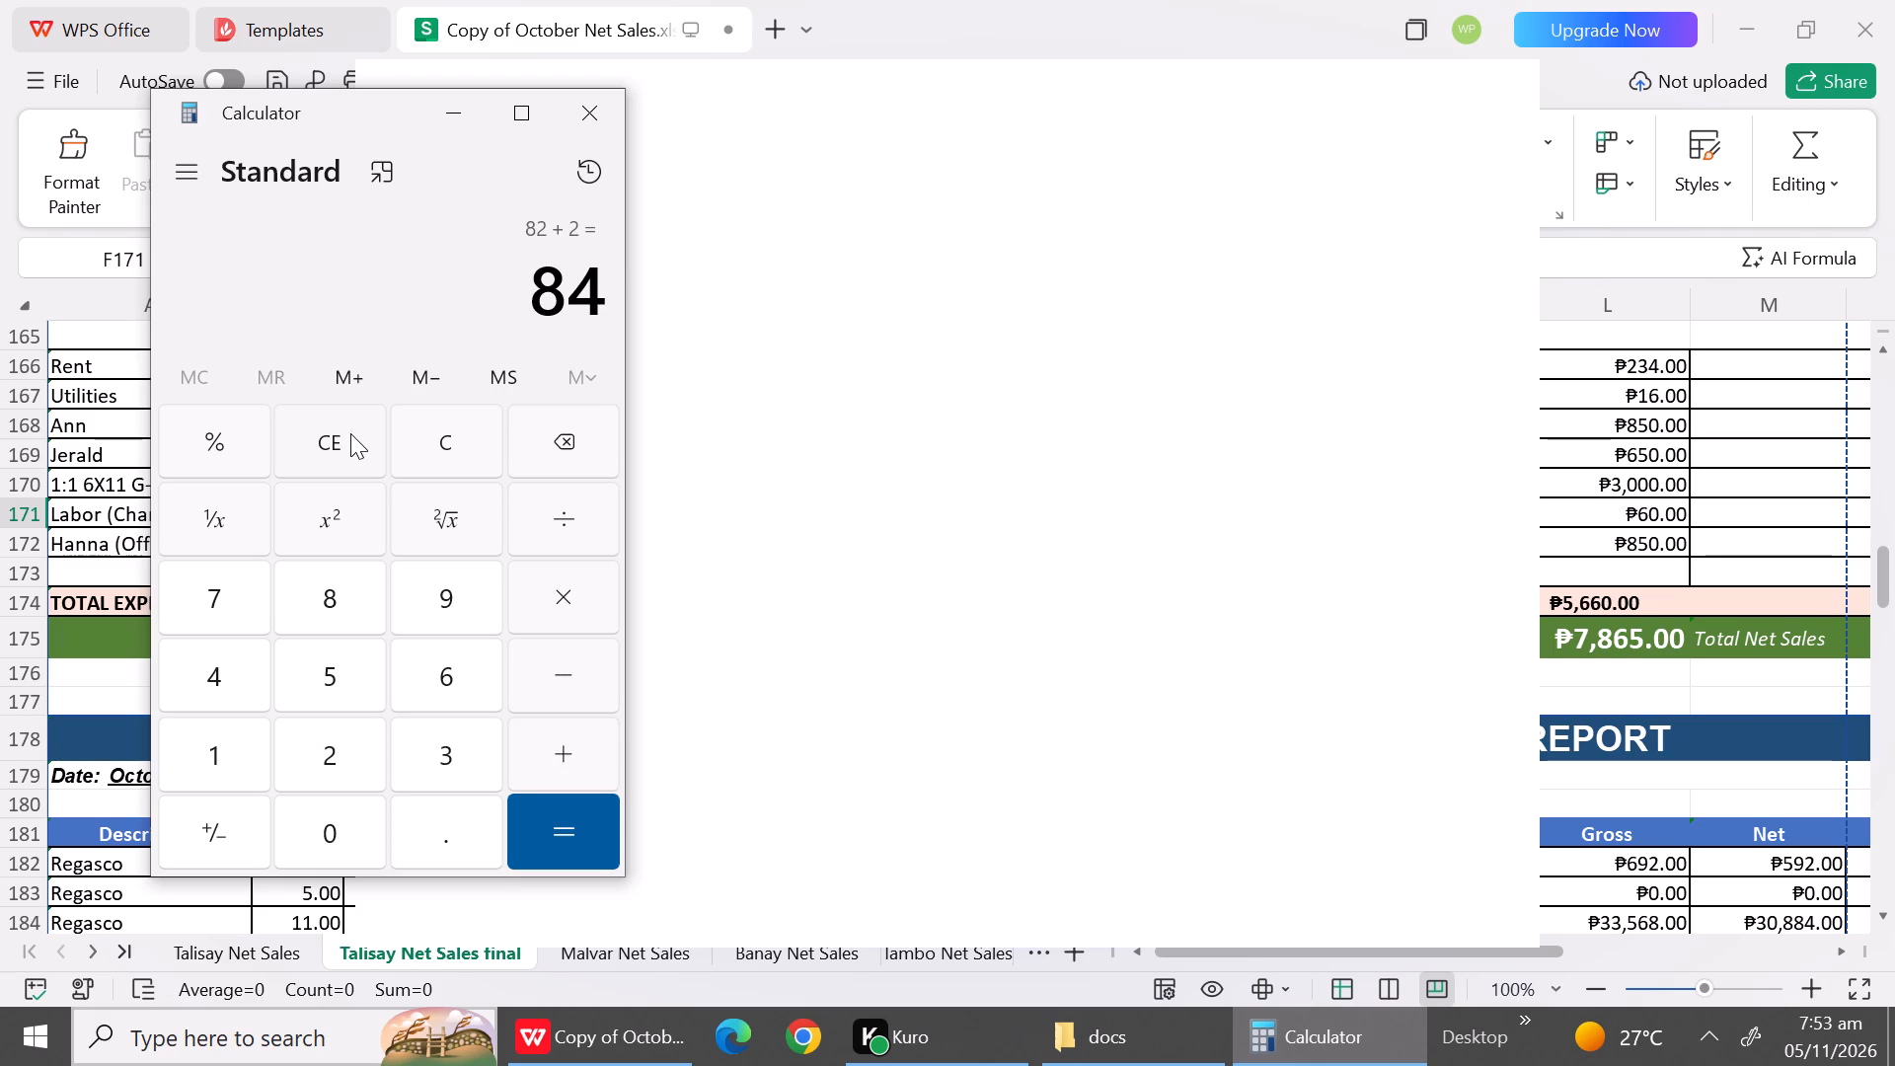
Clear the previous total, subtract 171 from 1204.7 and add 22 to the difference.
left_click(350, 433)
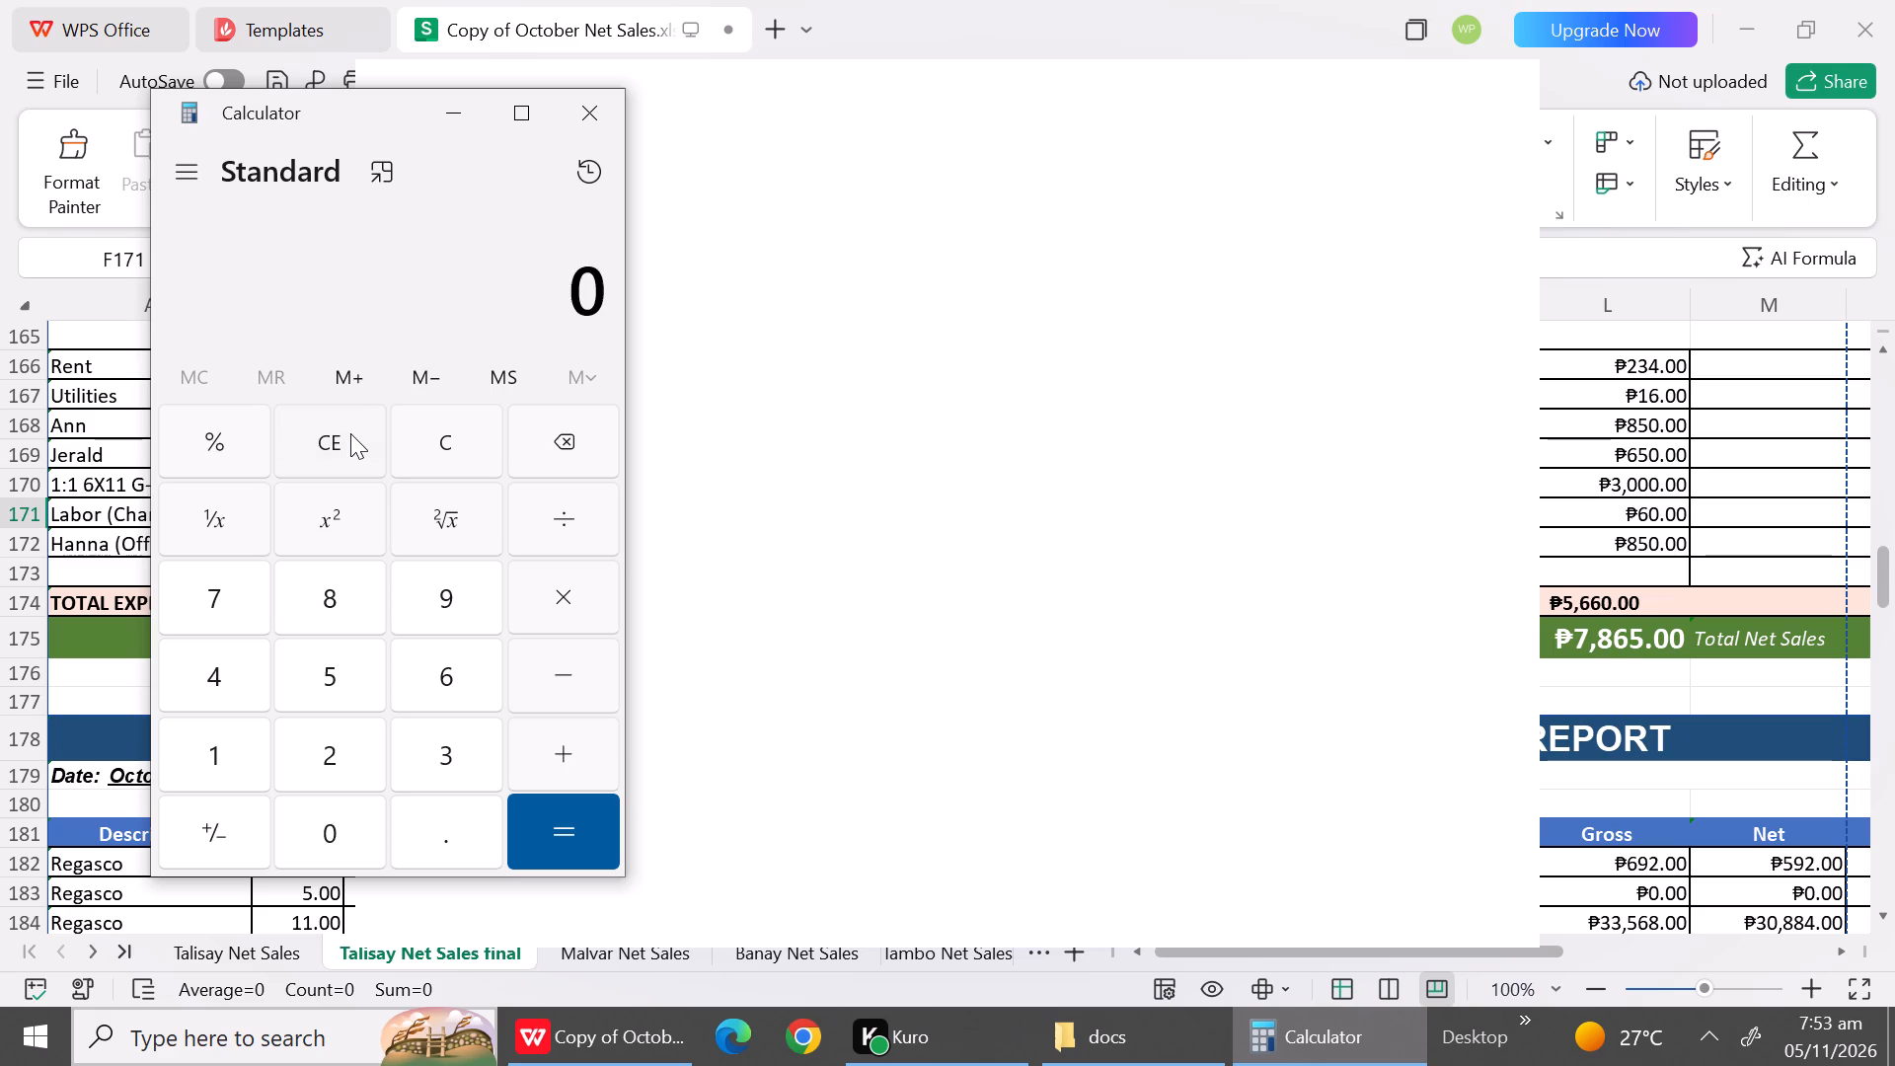
type("171")
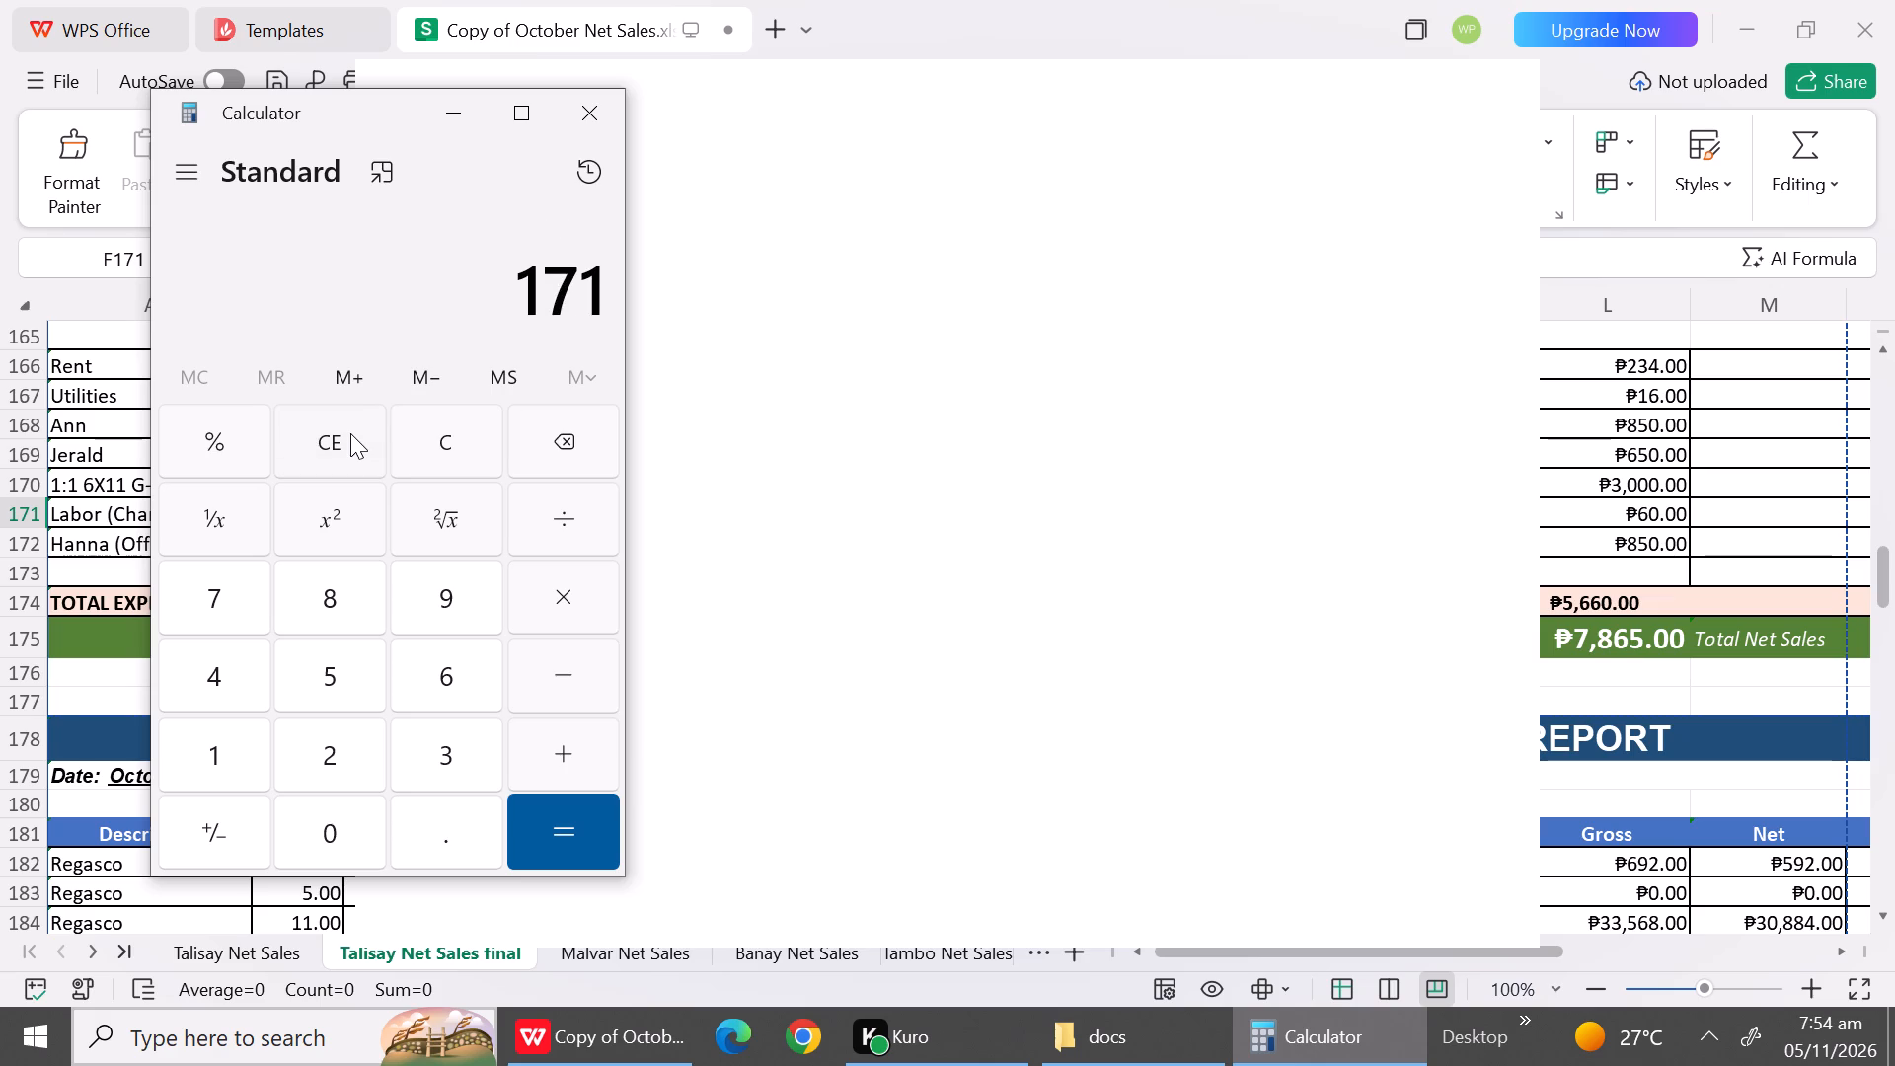
key("BackSpace")
key("BackSpace")
key("BackSpace")
type("1204")
key("period")
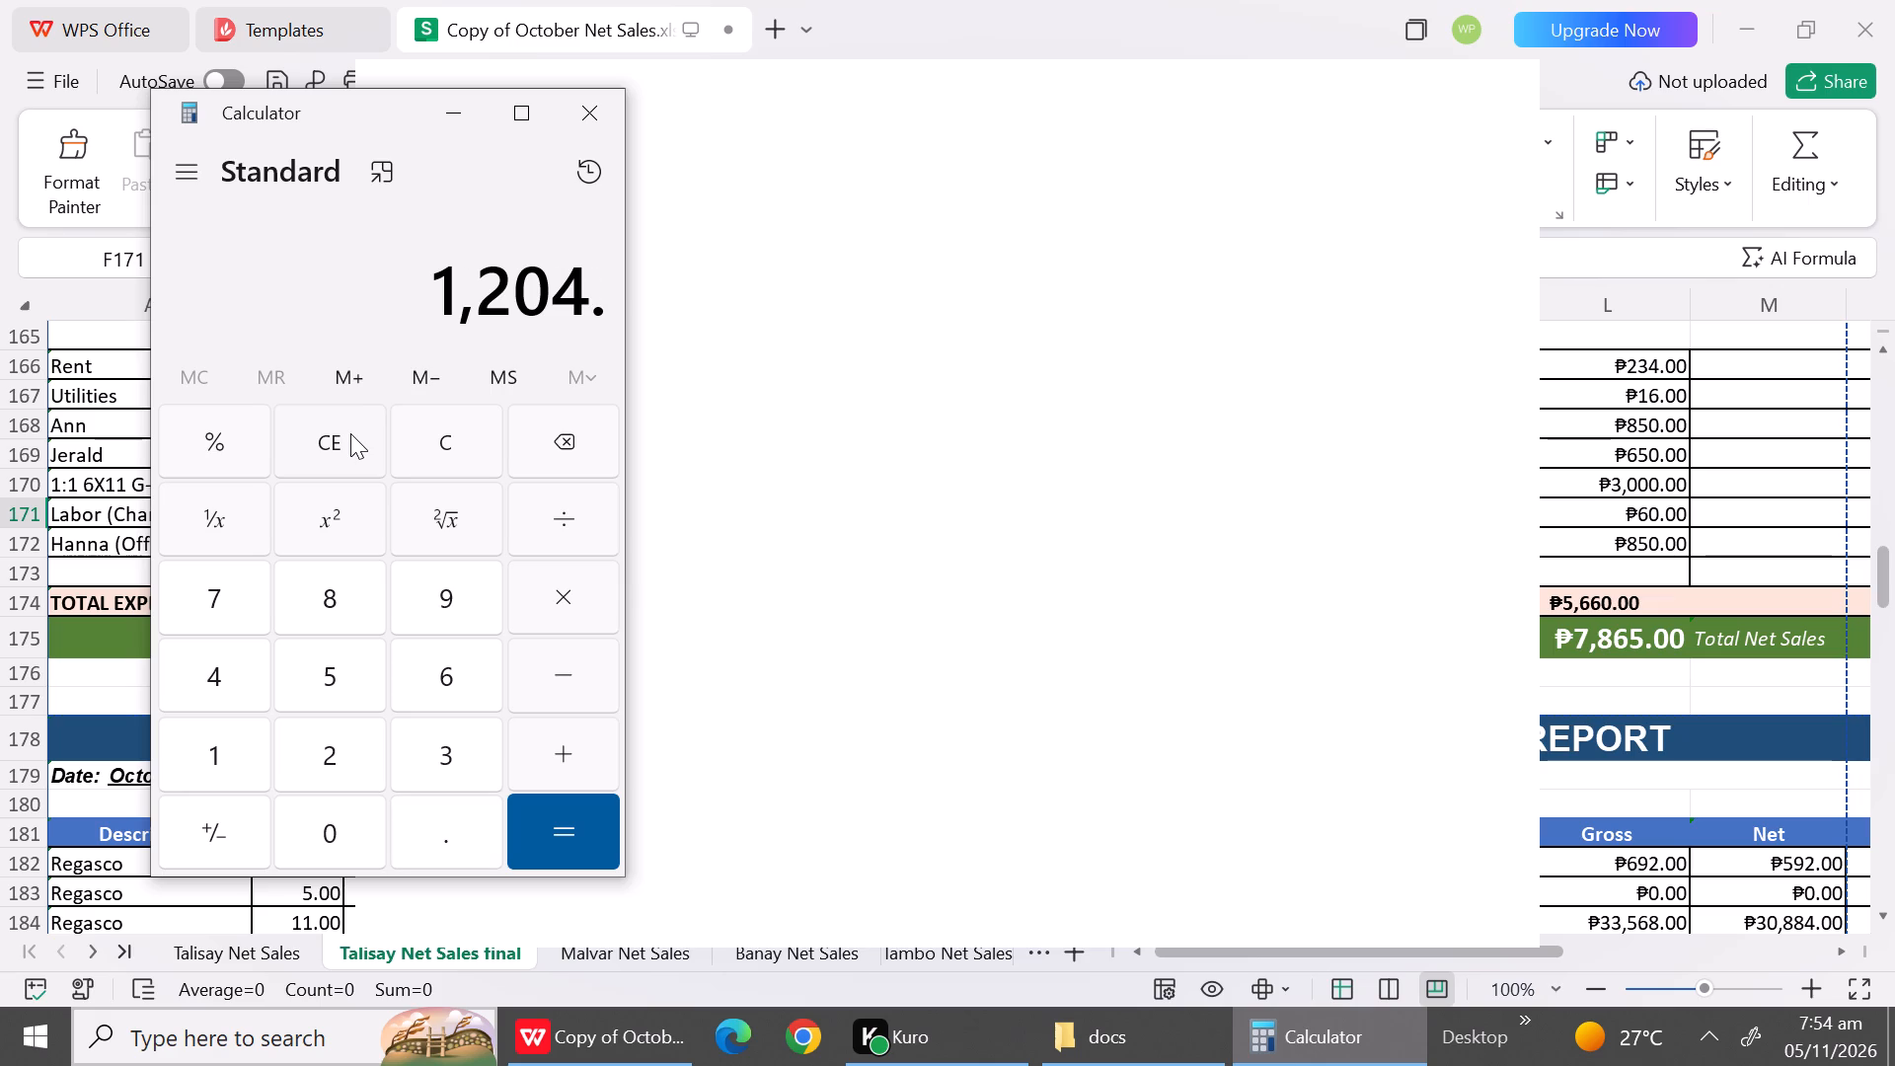
type("7-")
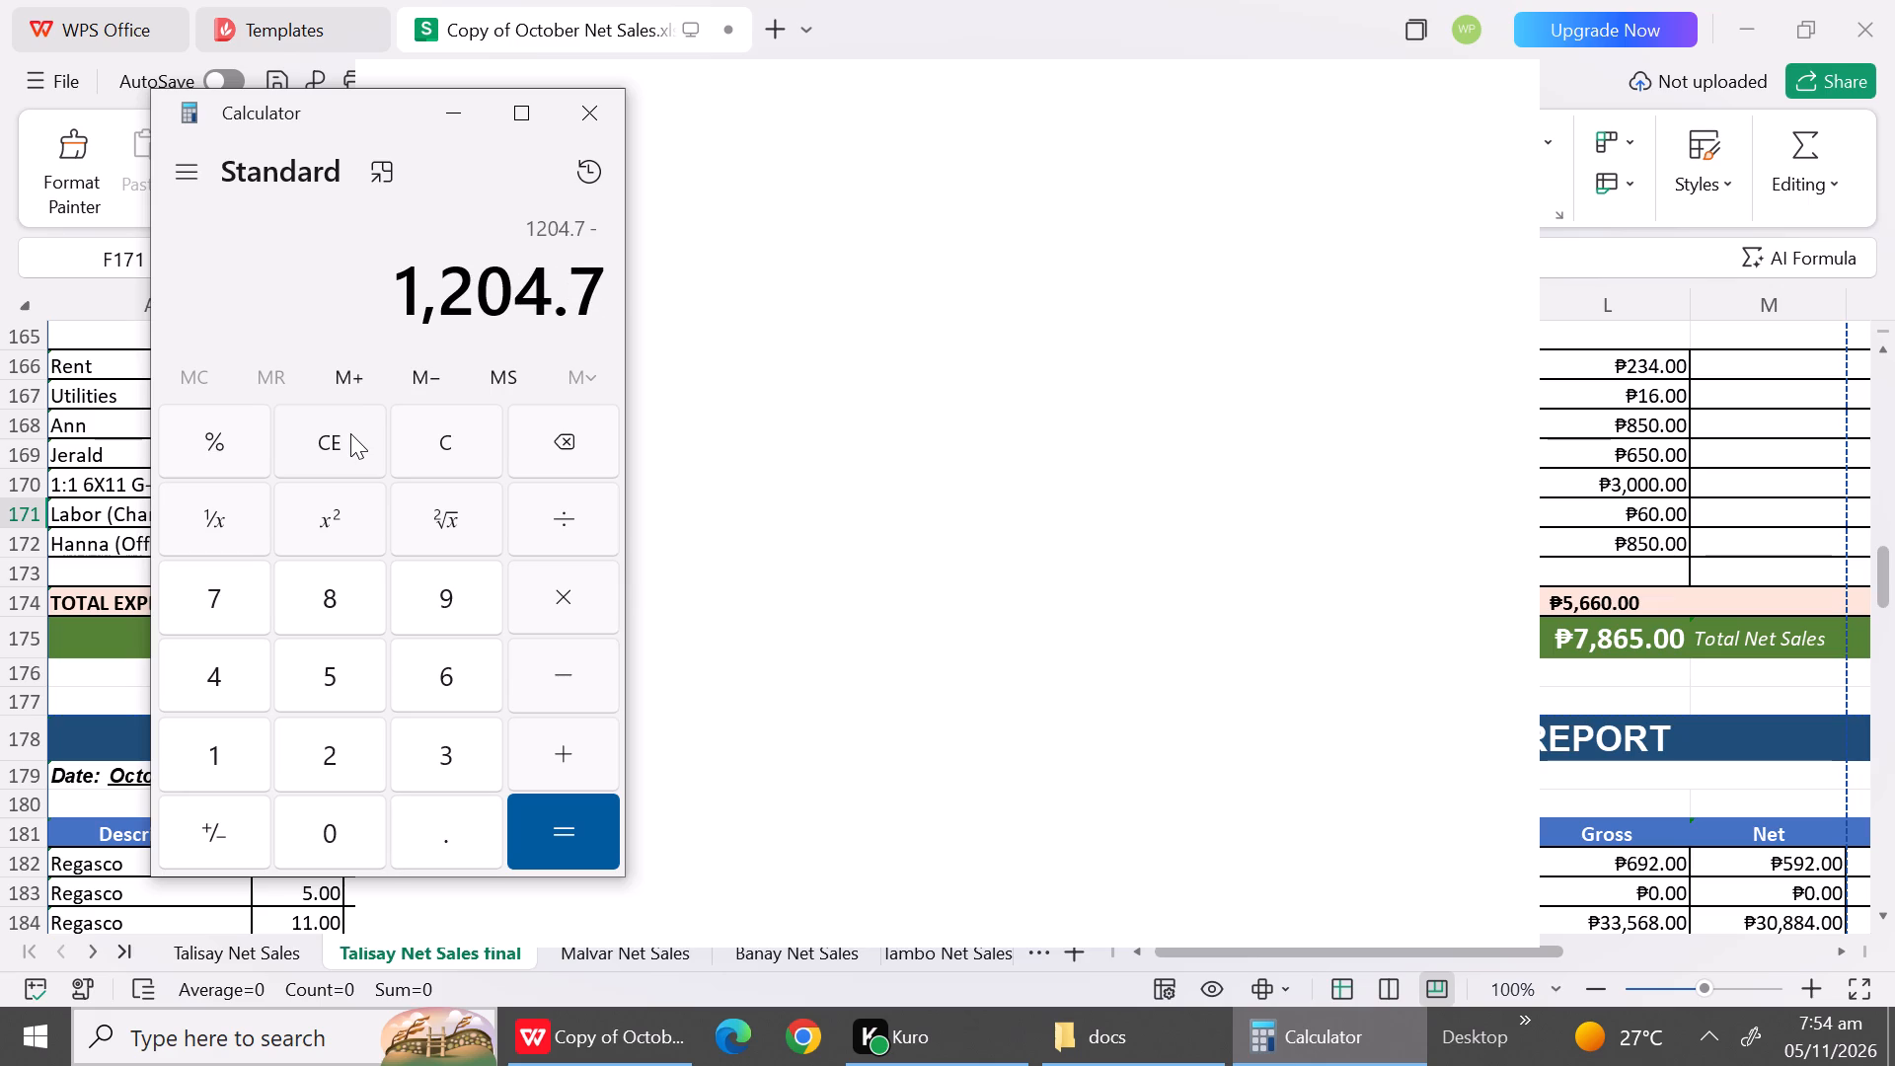
type("171")
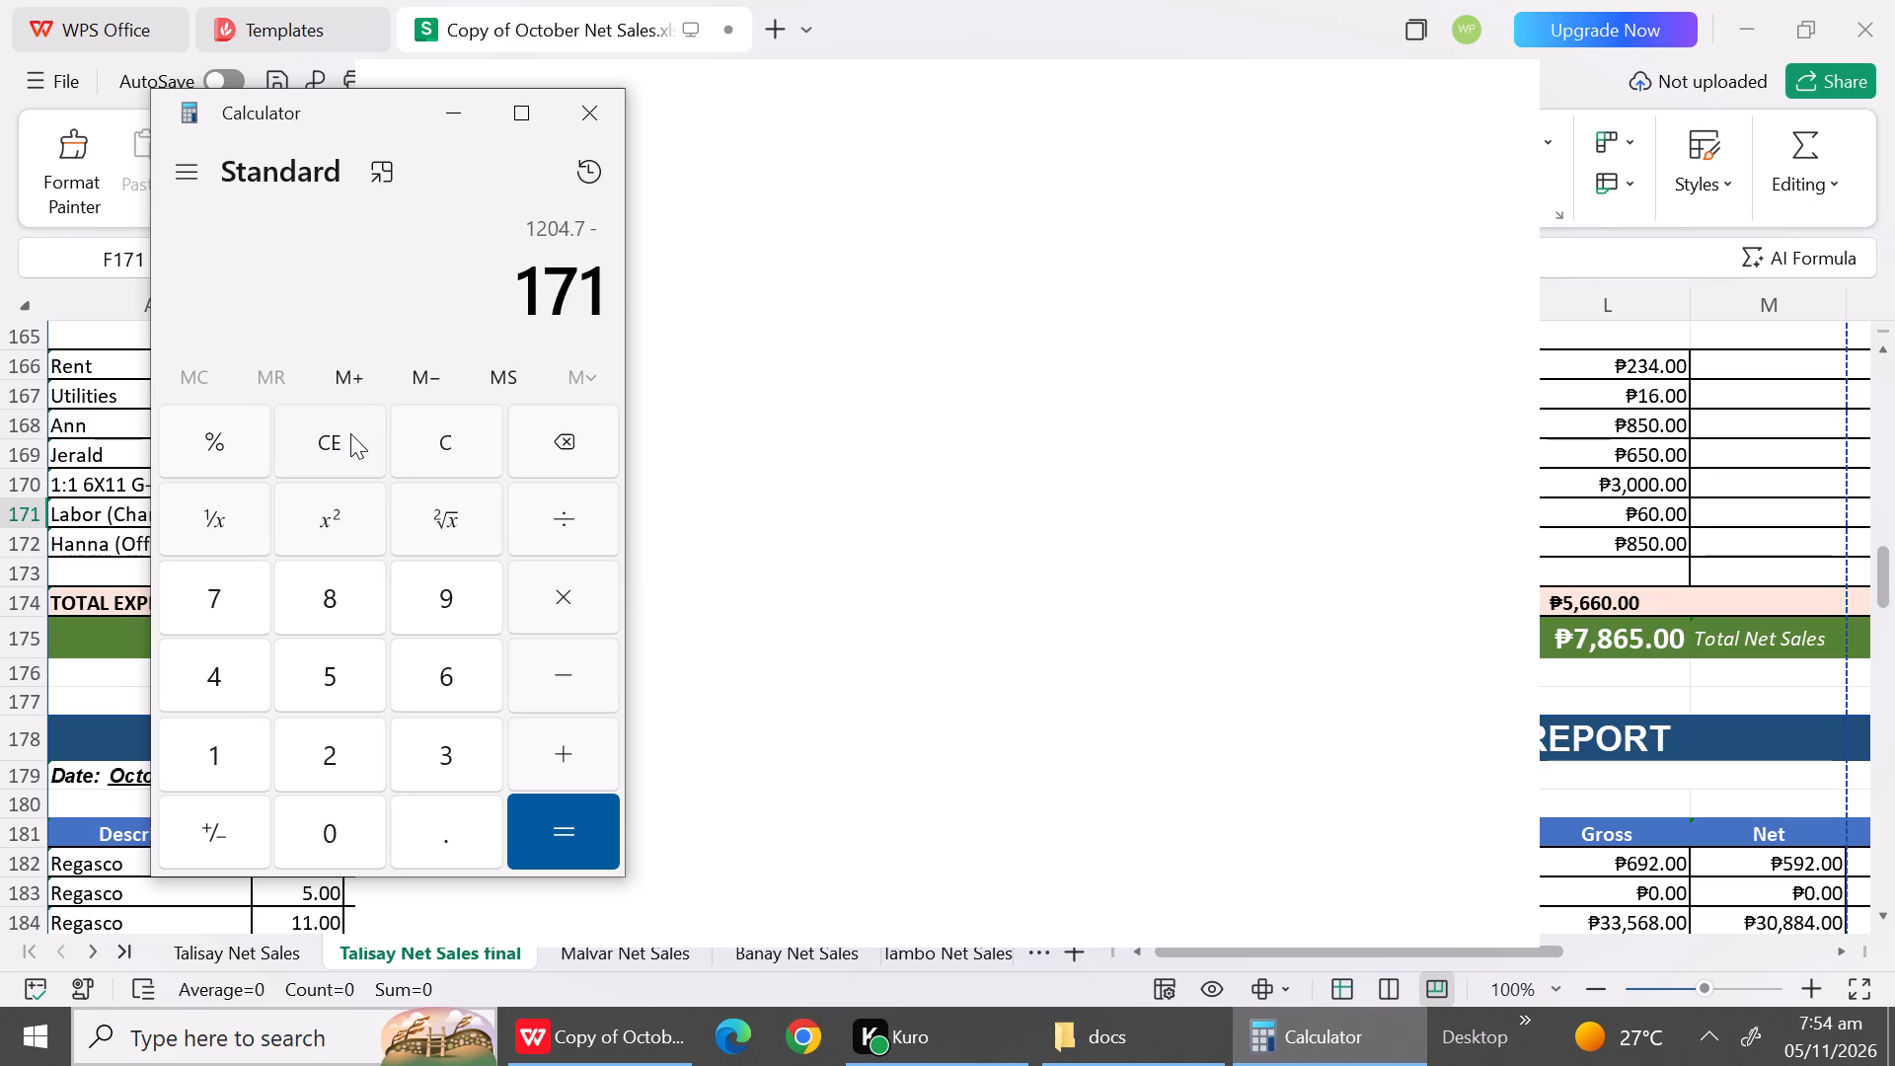
key("Return")
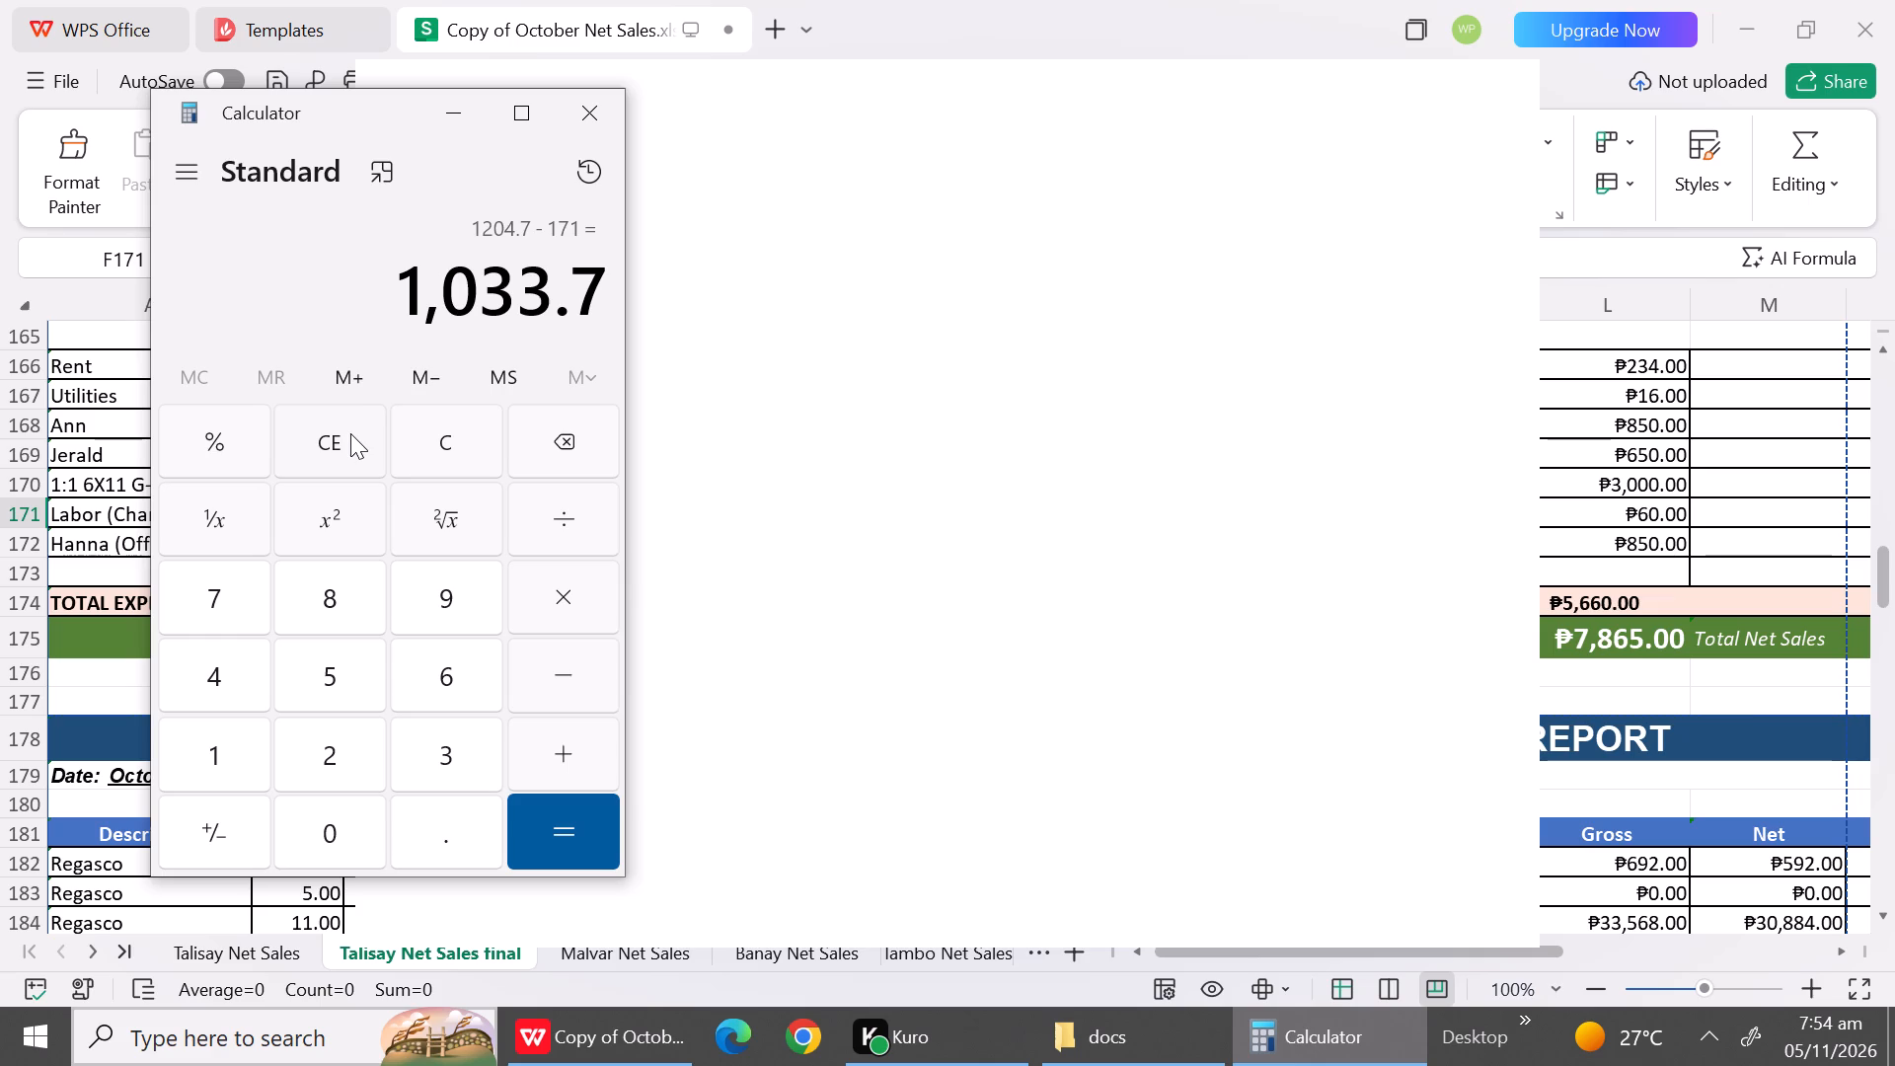
type("+22")
key("Return")
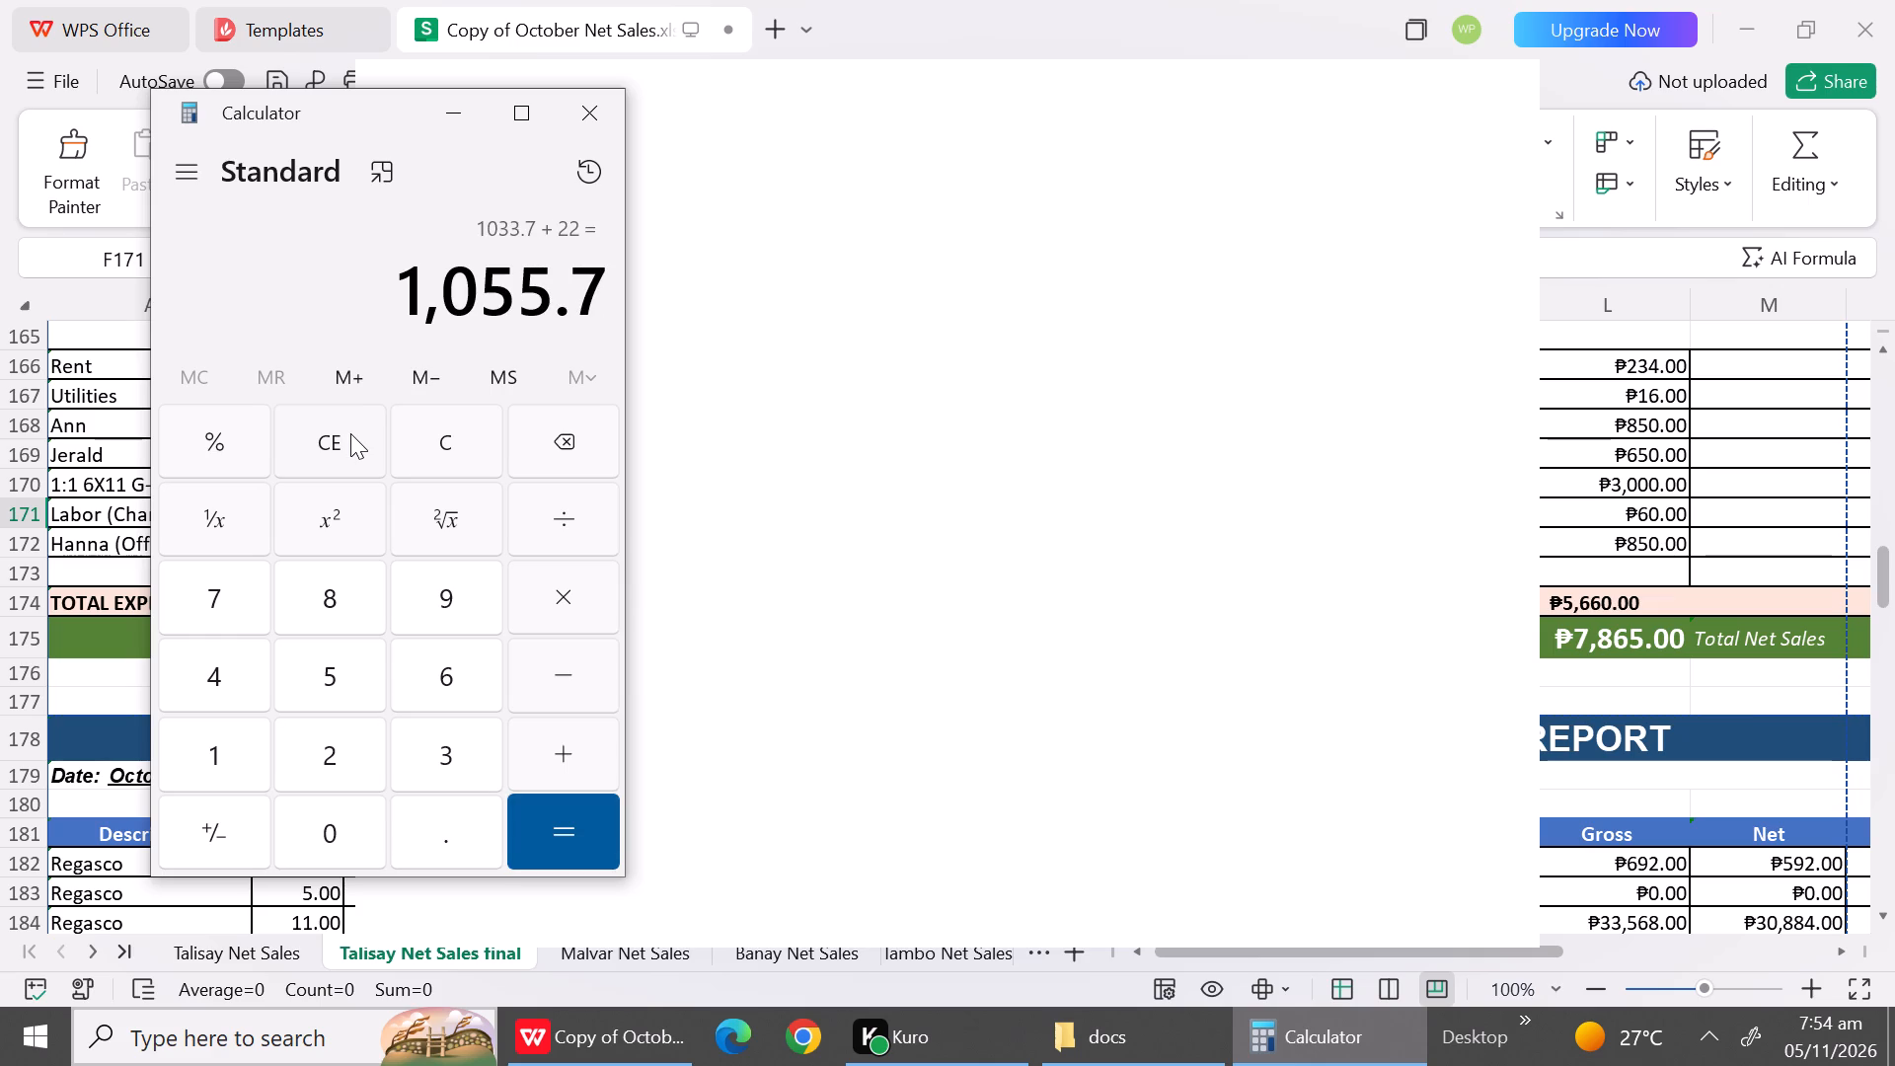
Start a fresh calculation and subtract 9 from 86.
left_click(350, 433)
left_click(350, 433)
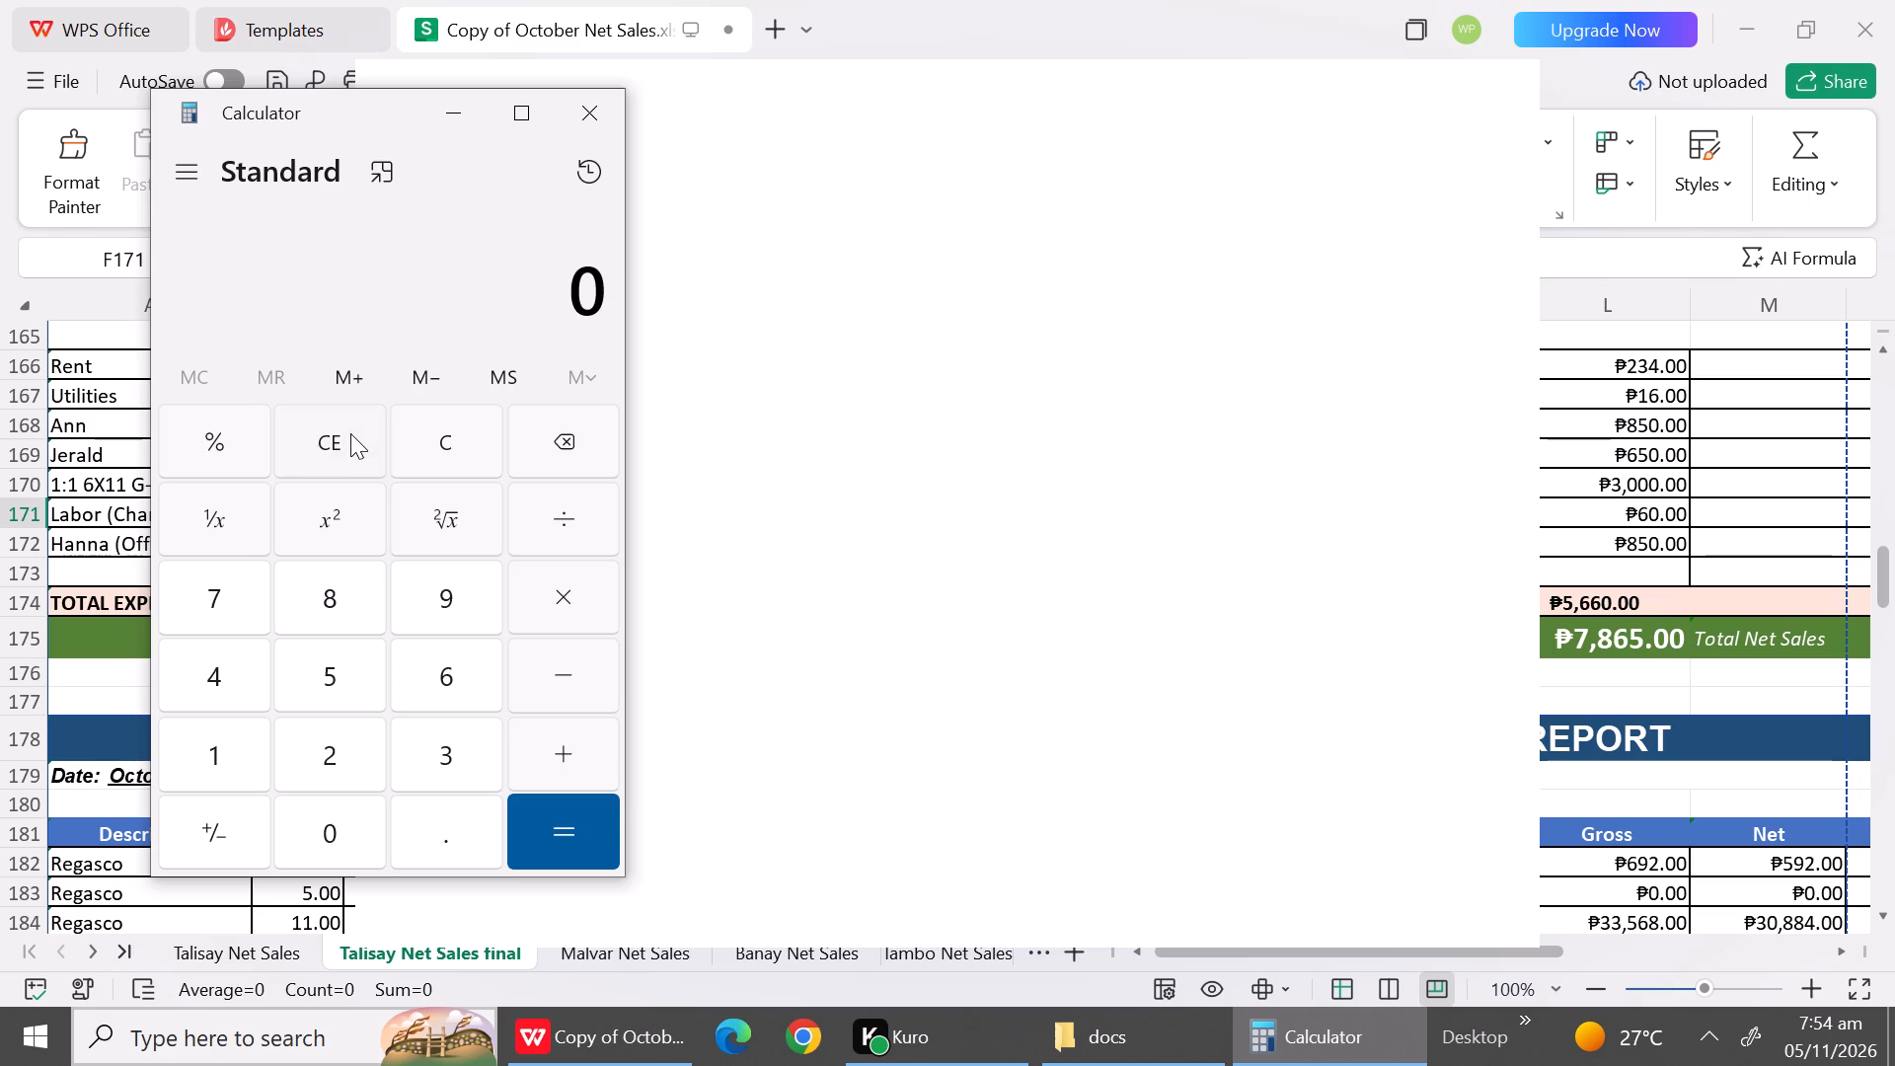
type("86-")
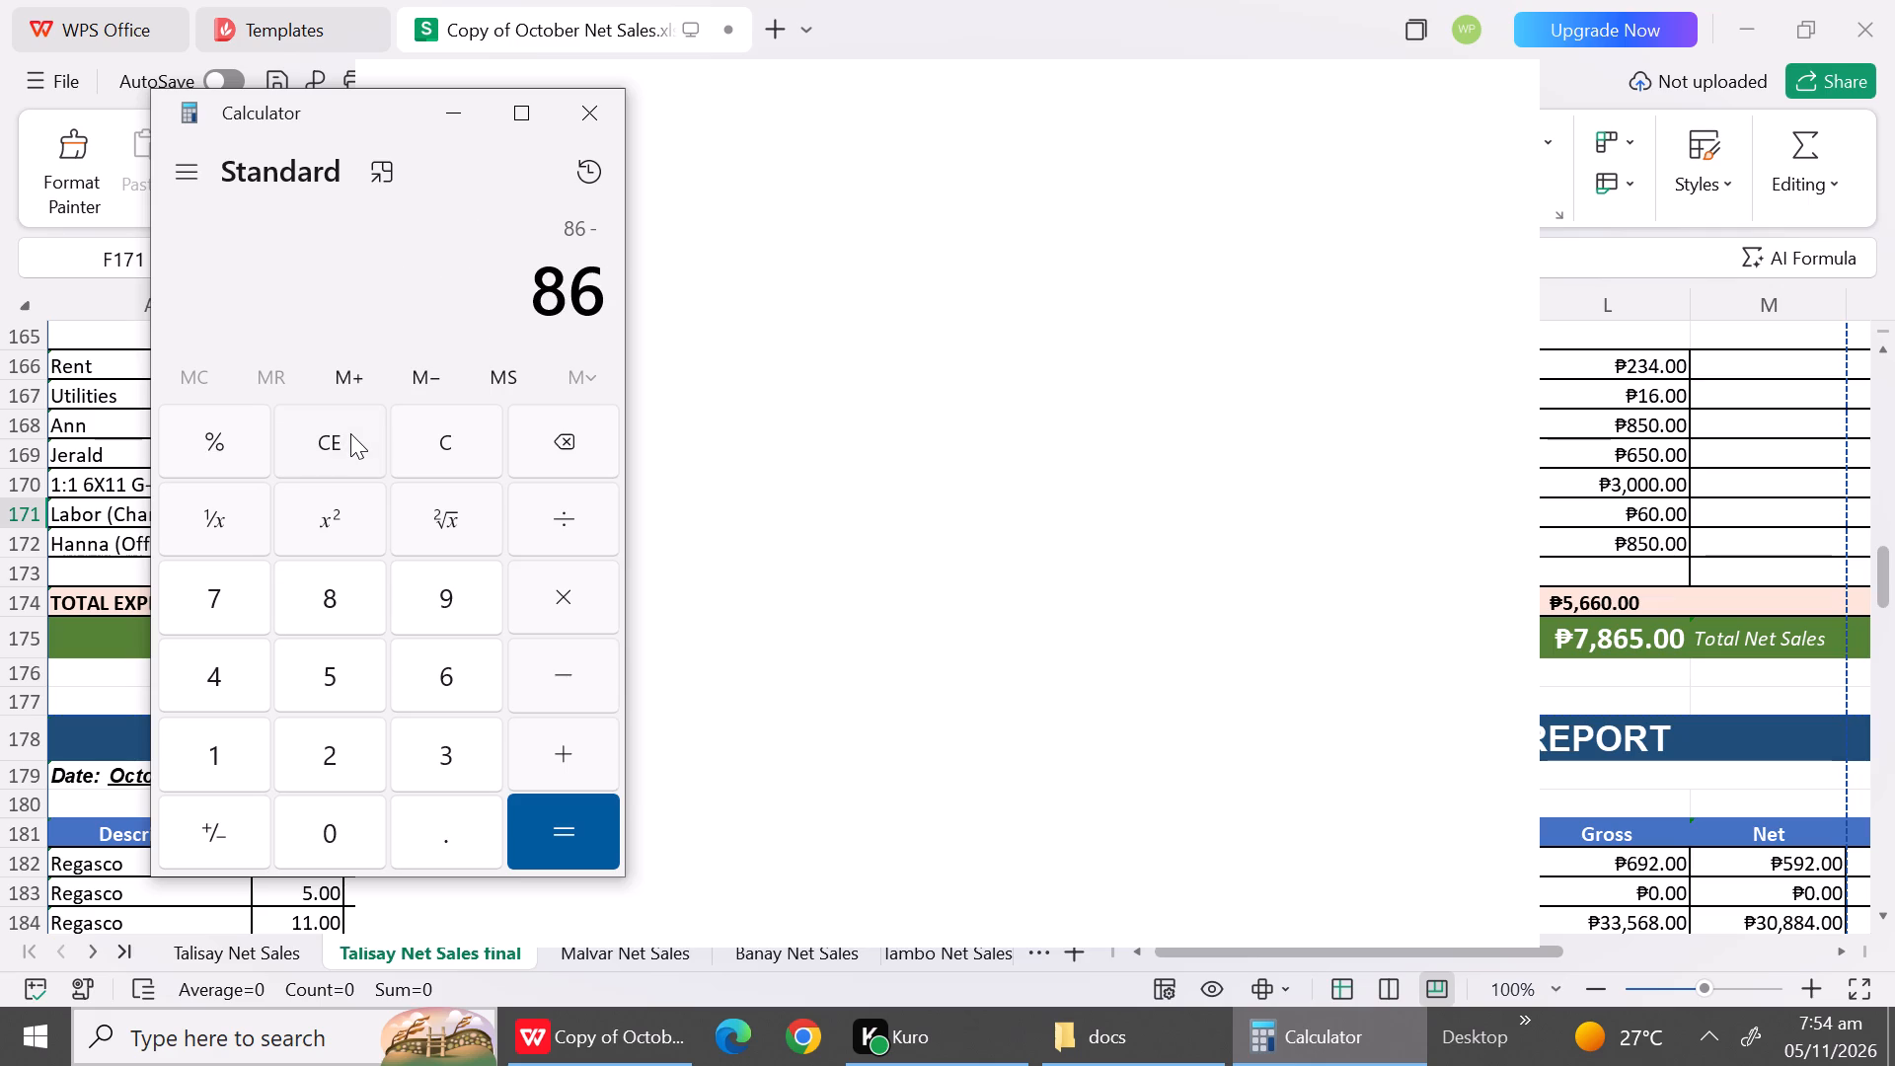
key("9")
key("Return")
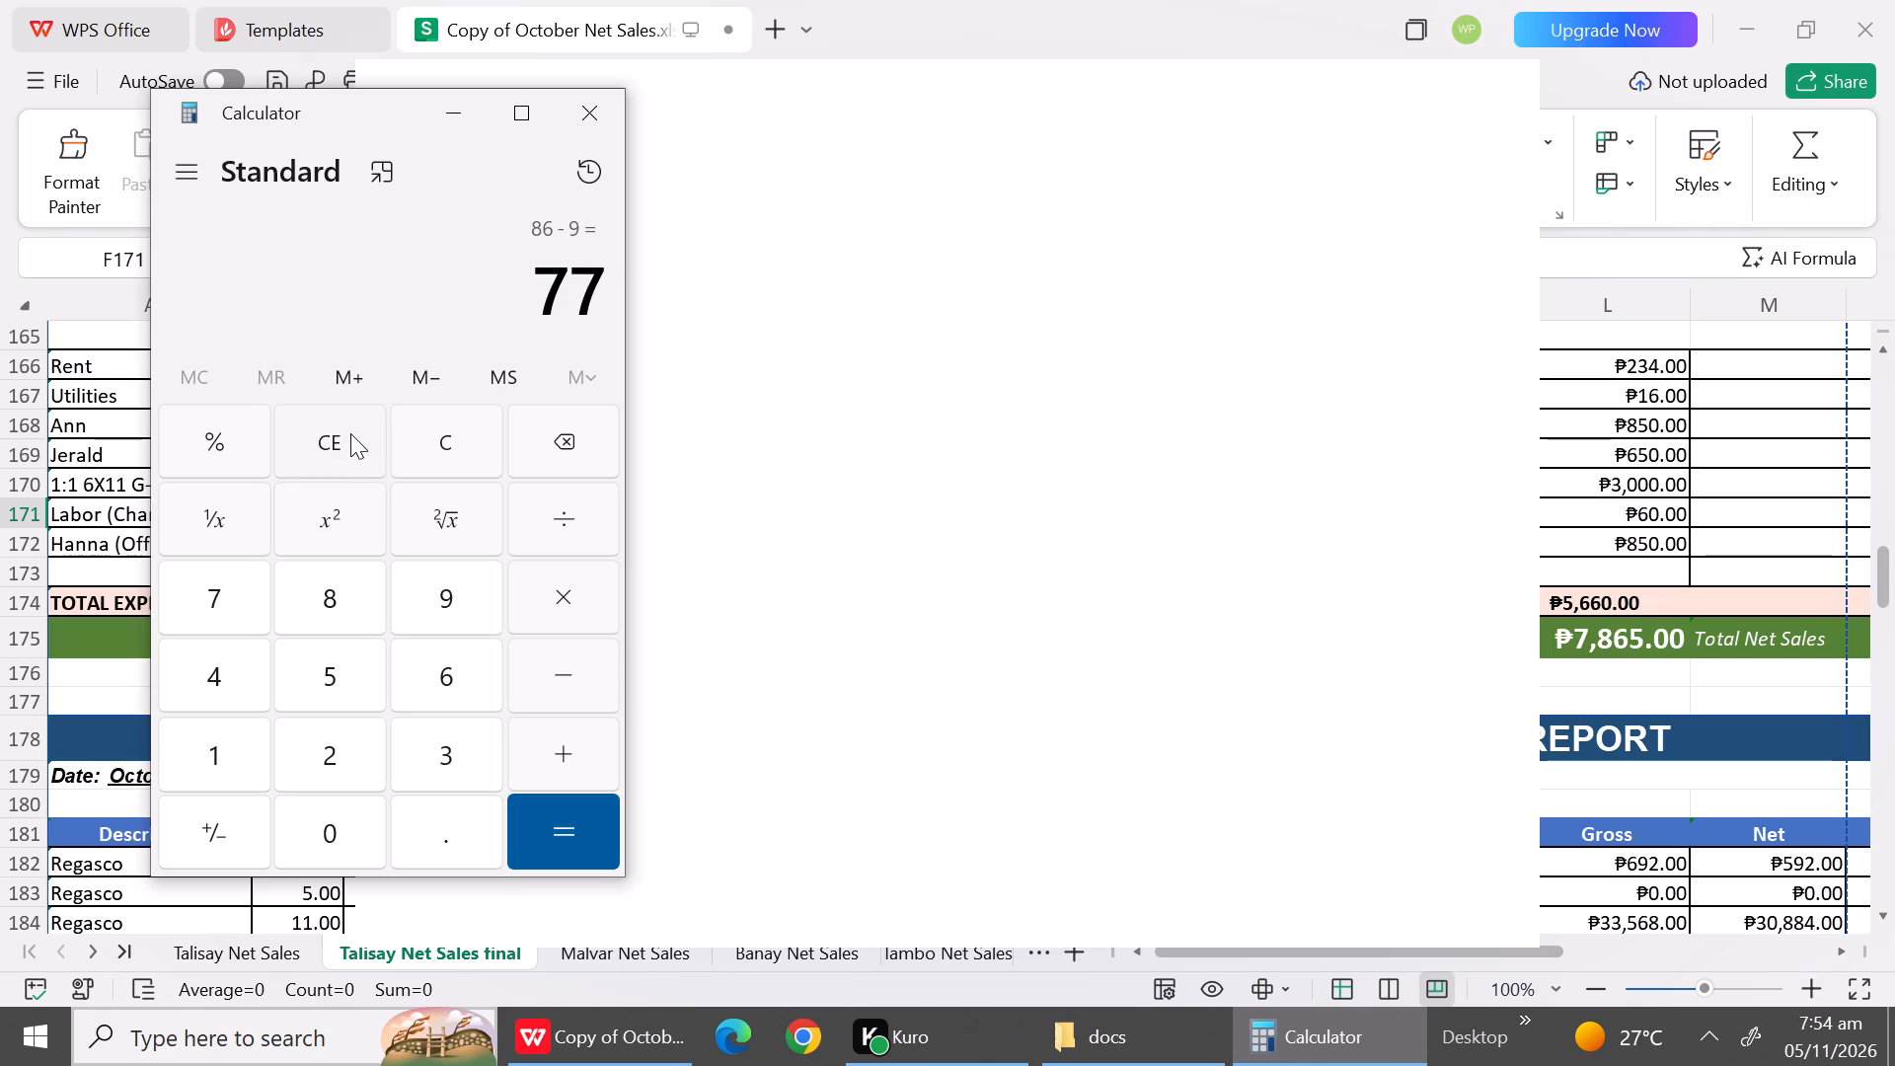
Start a fresh calculation and add up 11, 2, 54 and 10.
left_click(350, 433)
type("11+")
type("2+54")
key("shift+plus")
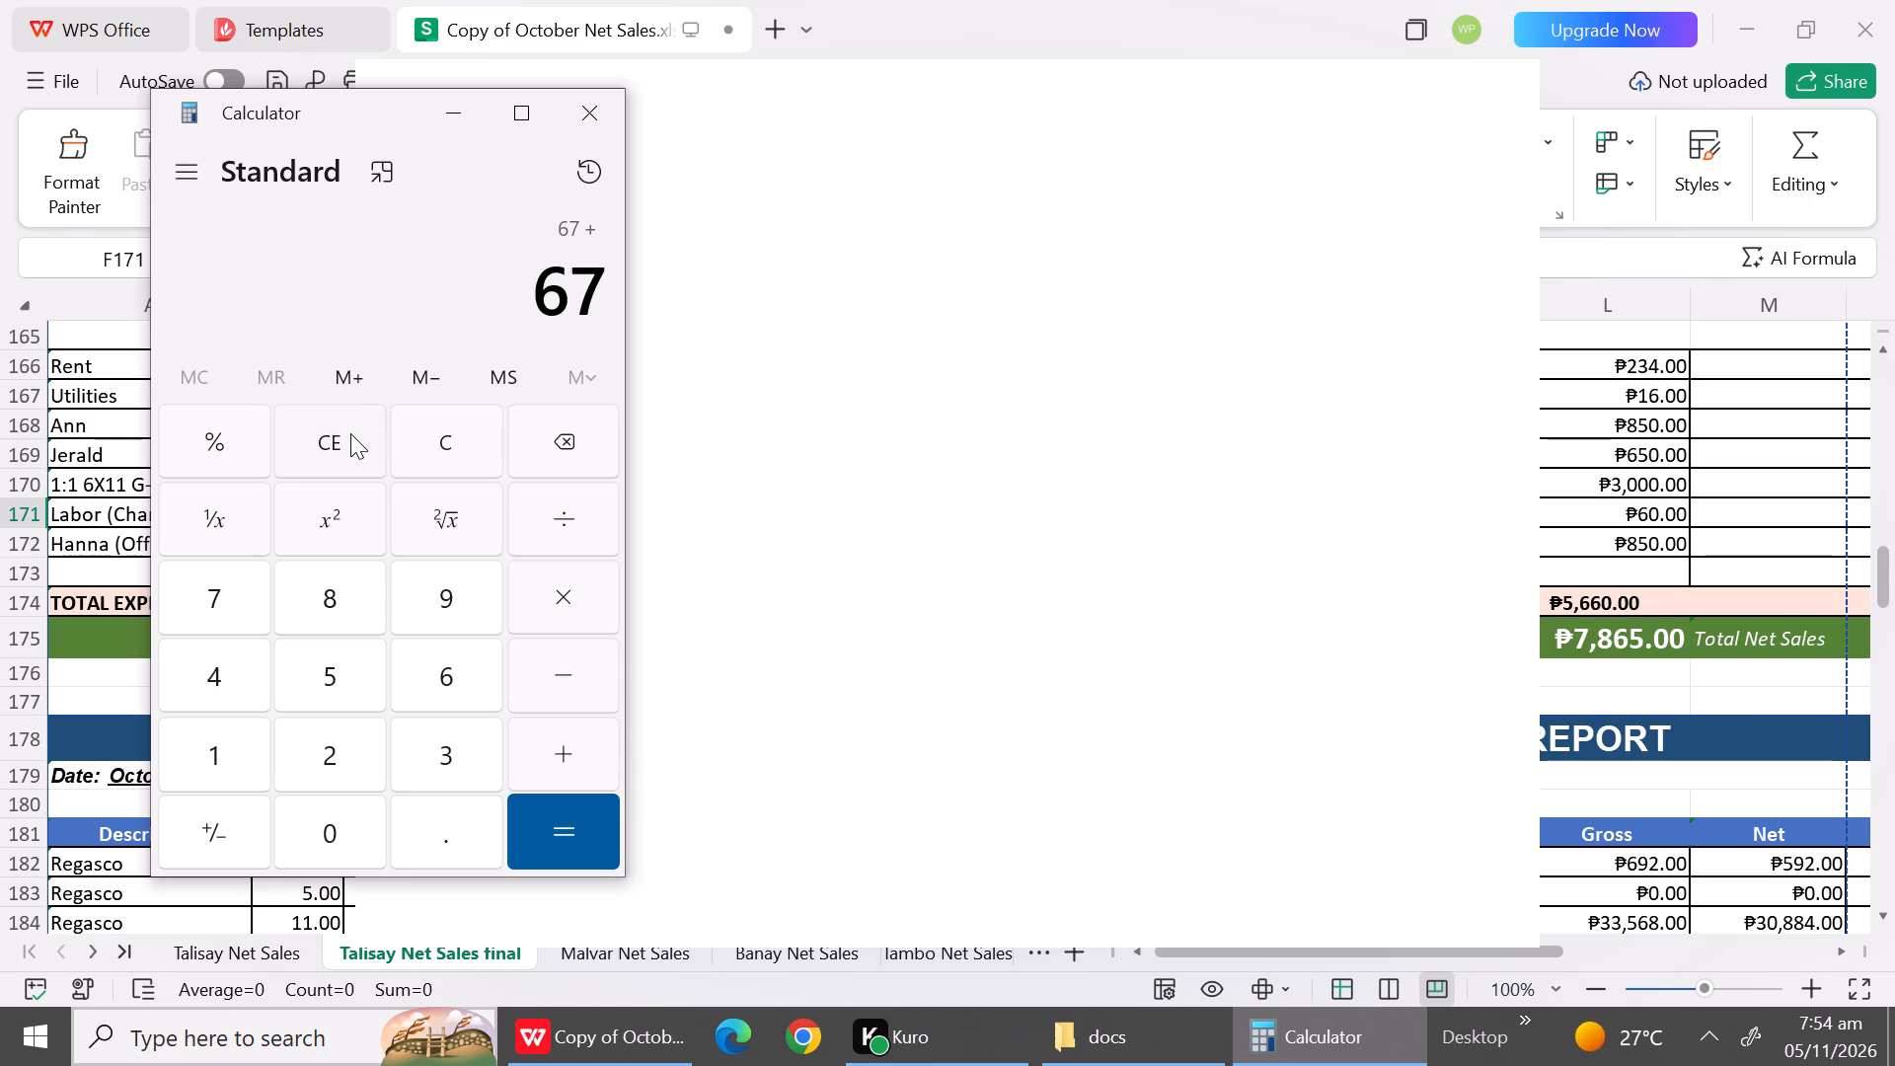
type("10")
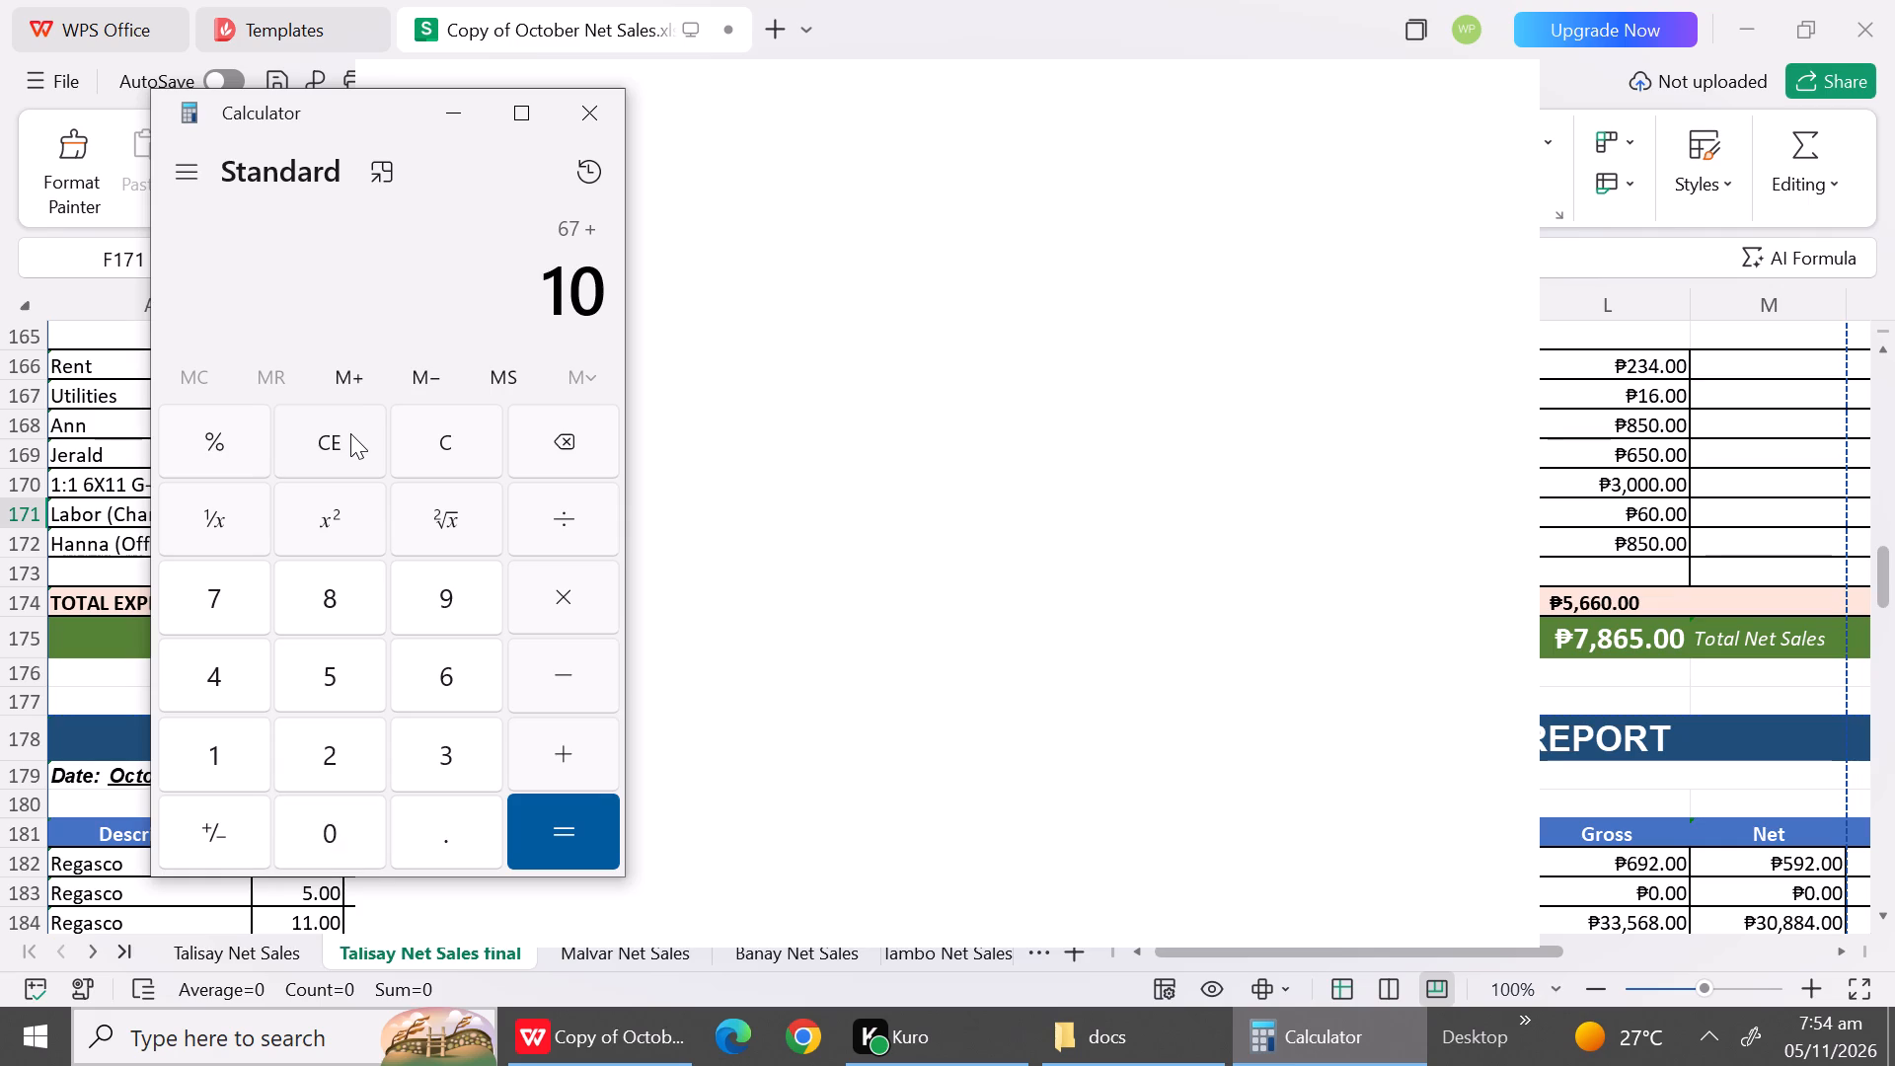
key("Return")
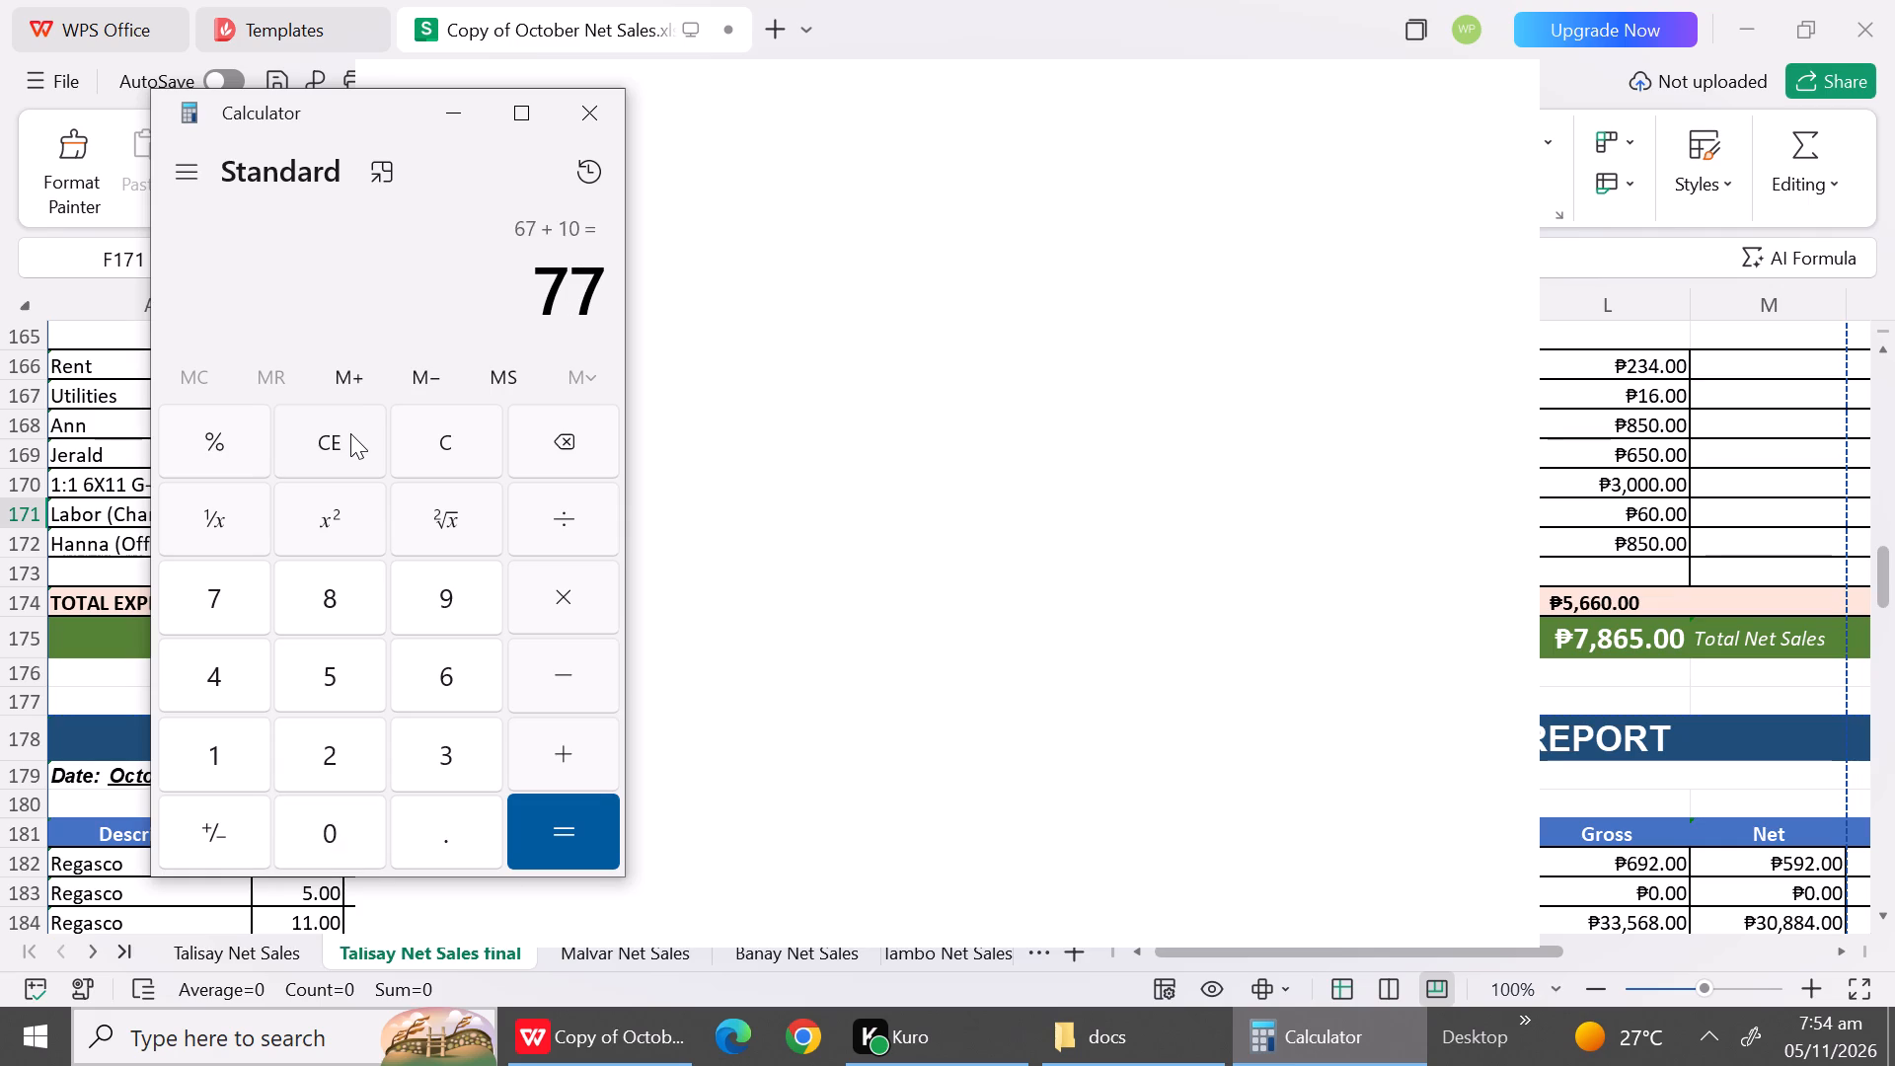
Clear the previous result and add up 29.7, 10, 594, 400 and 22.
key("BackSpace")
key("BackSpace")
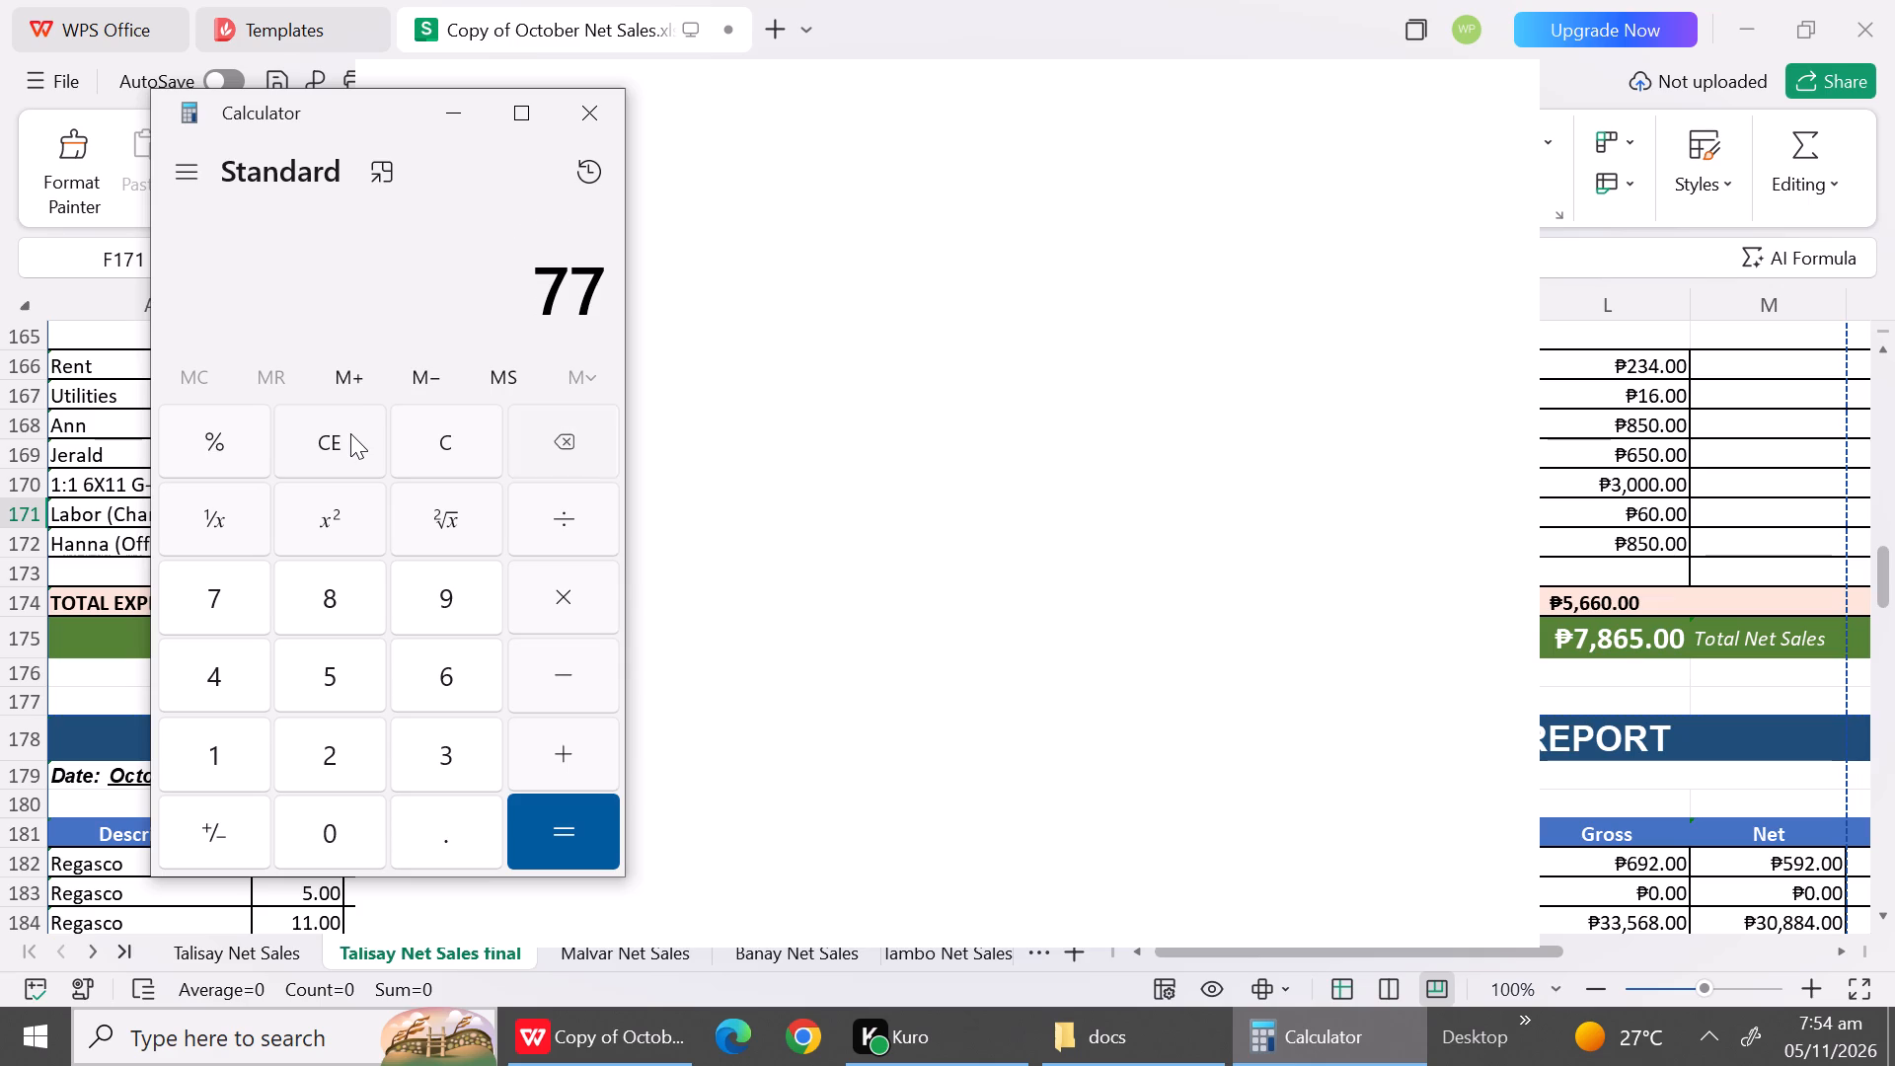
left_click(373, 428)
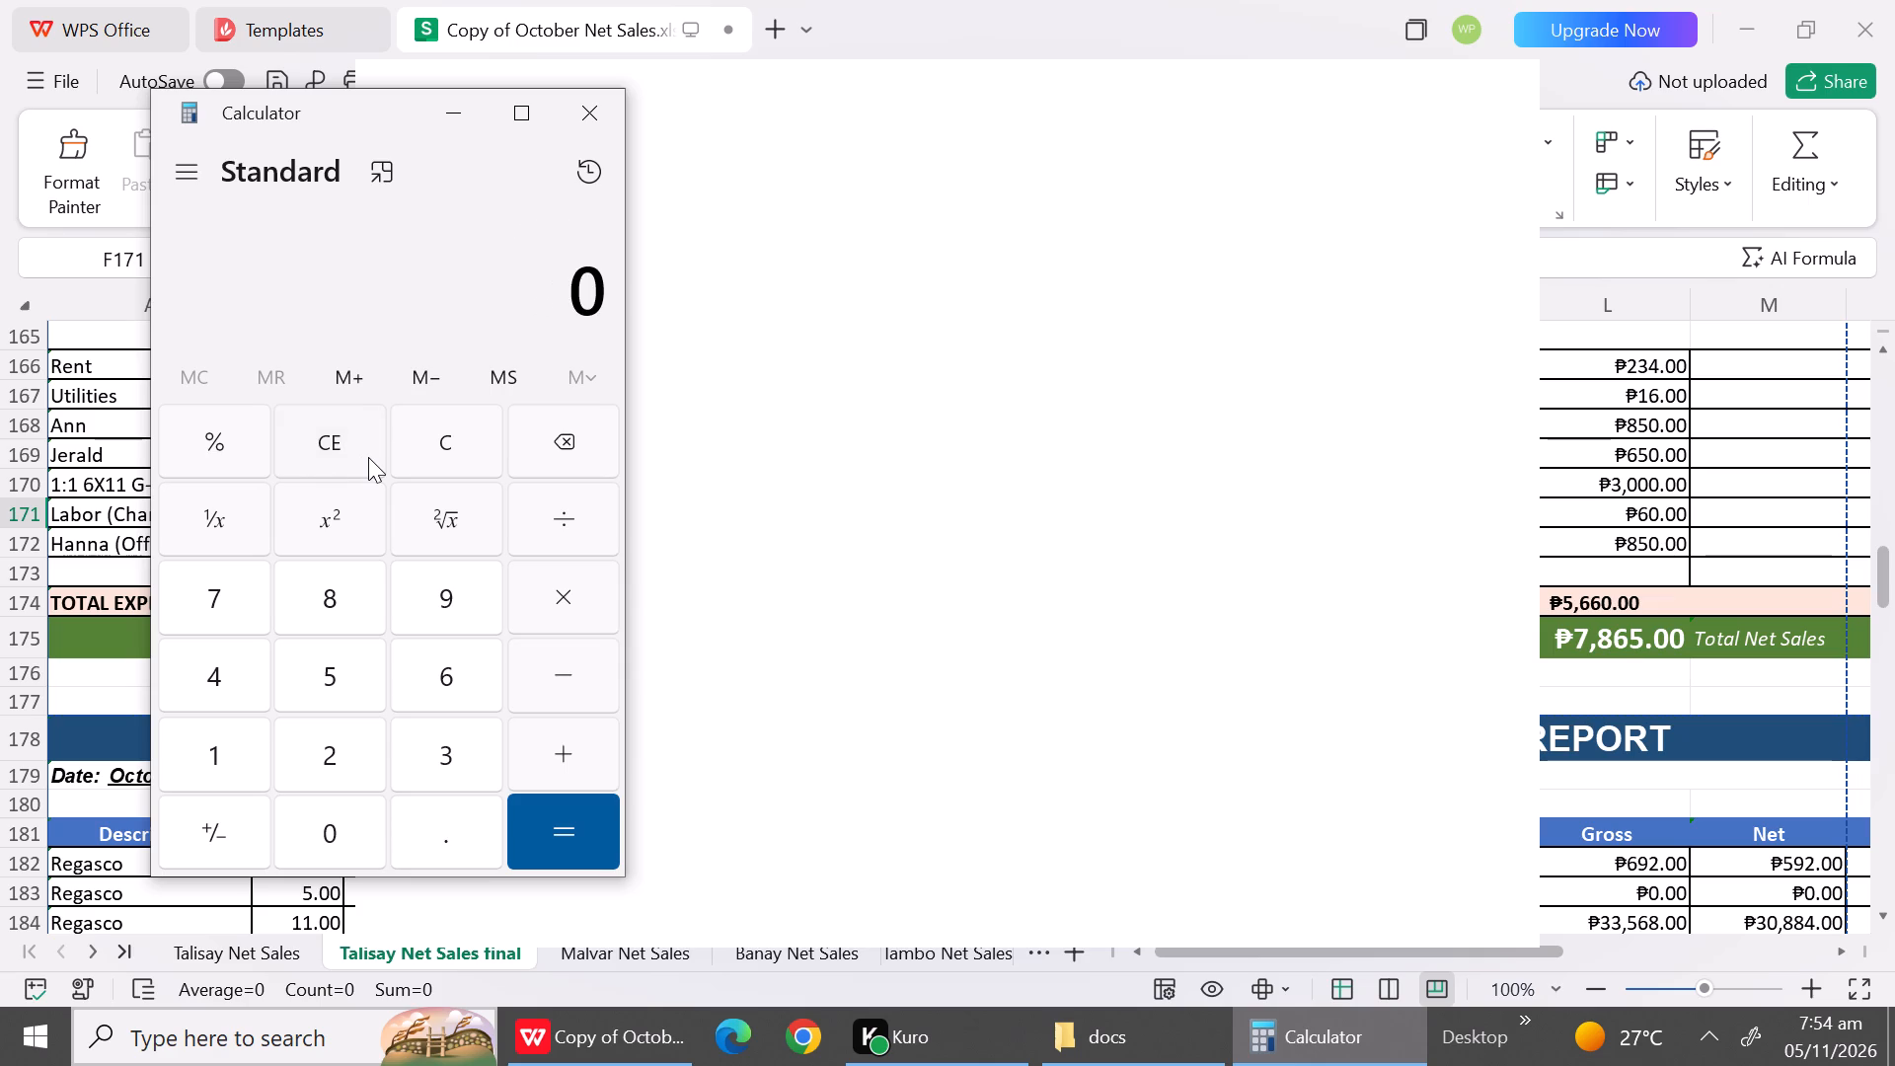
type("29.7")
key("shift+plus")
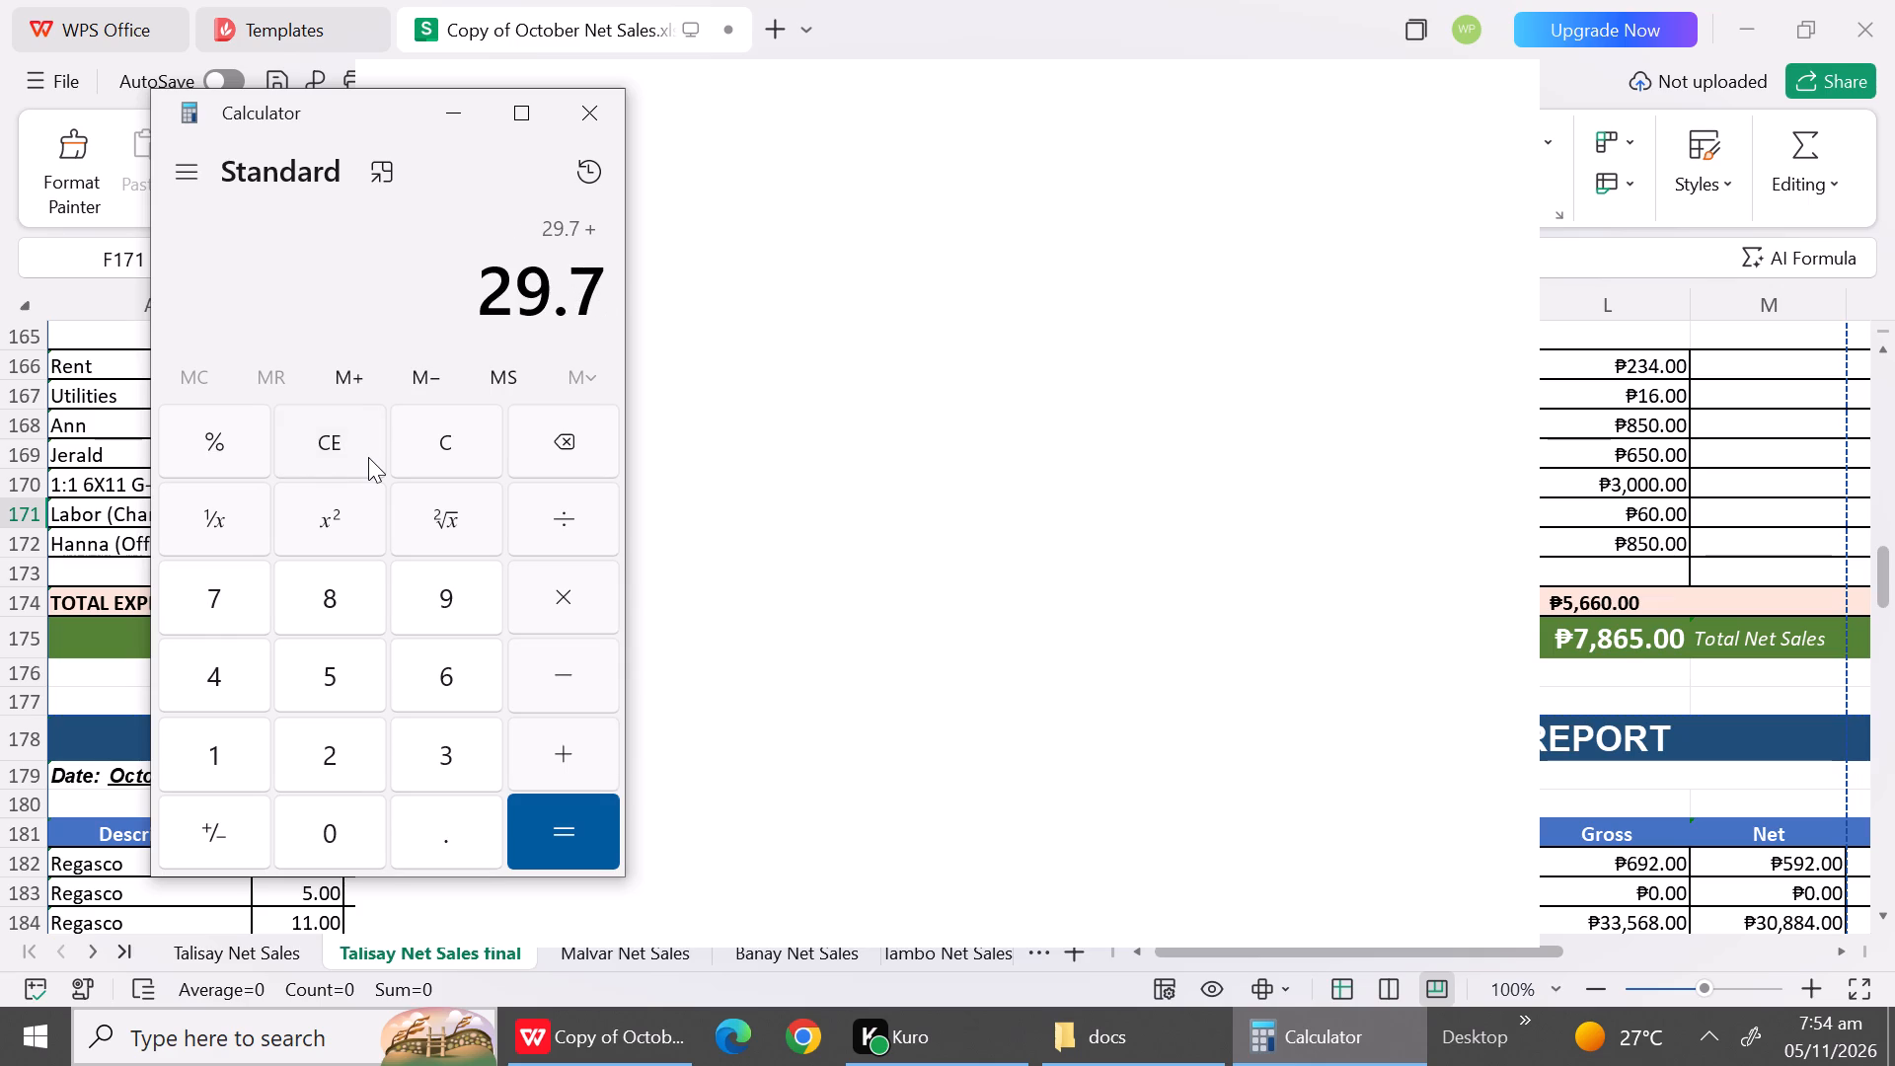
type("10+")
type("594+")
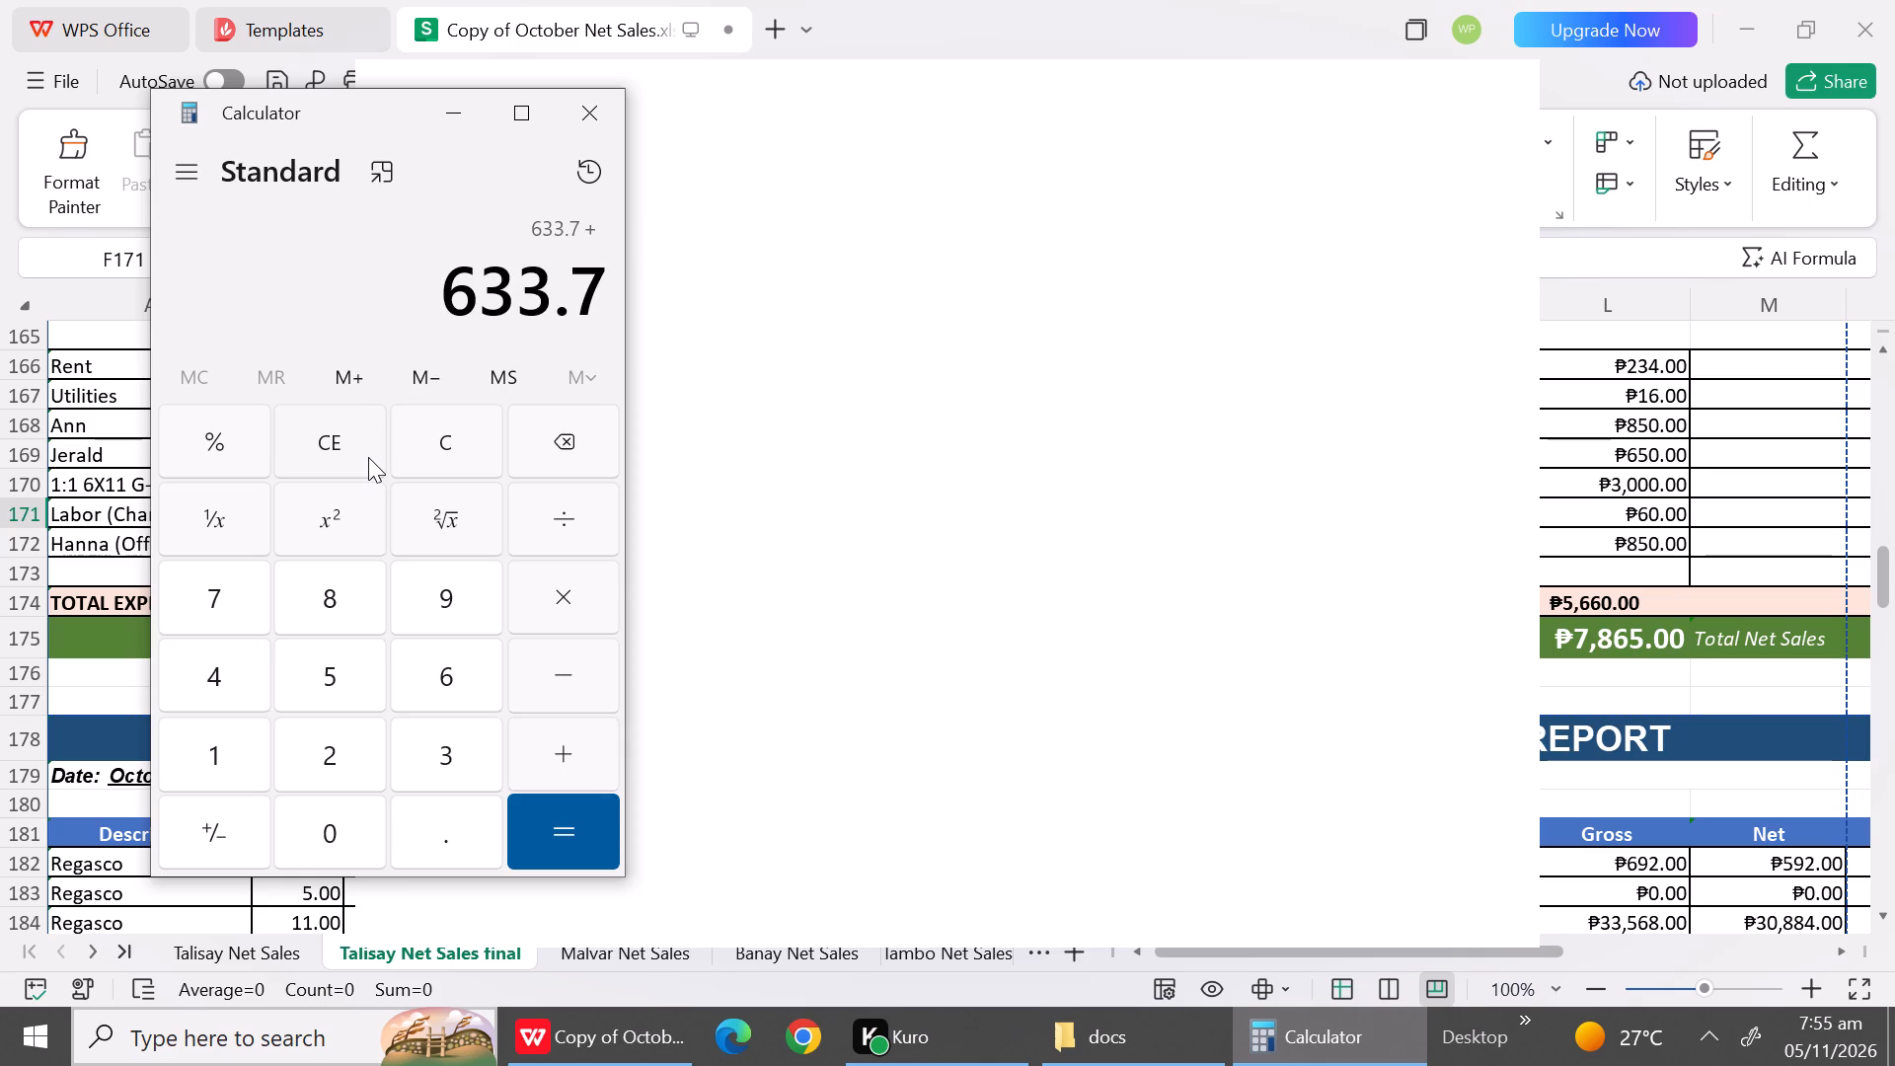
type("400")
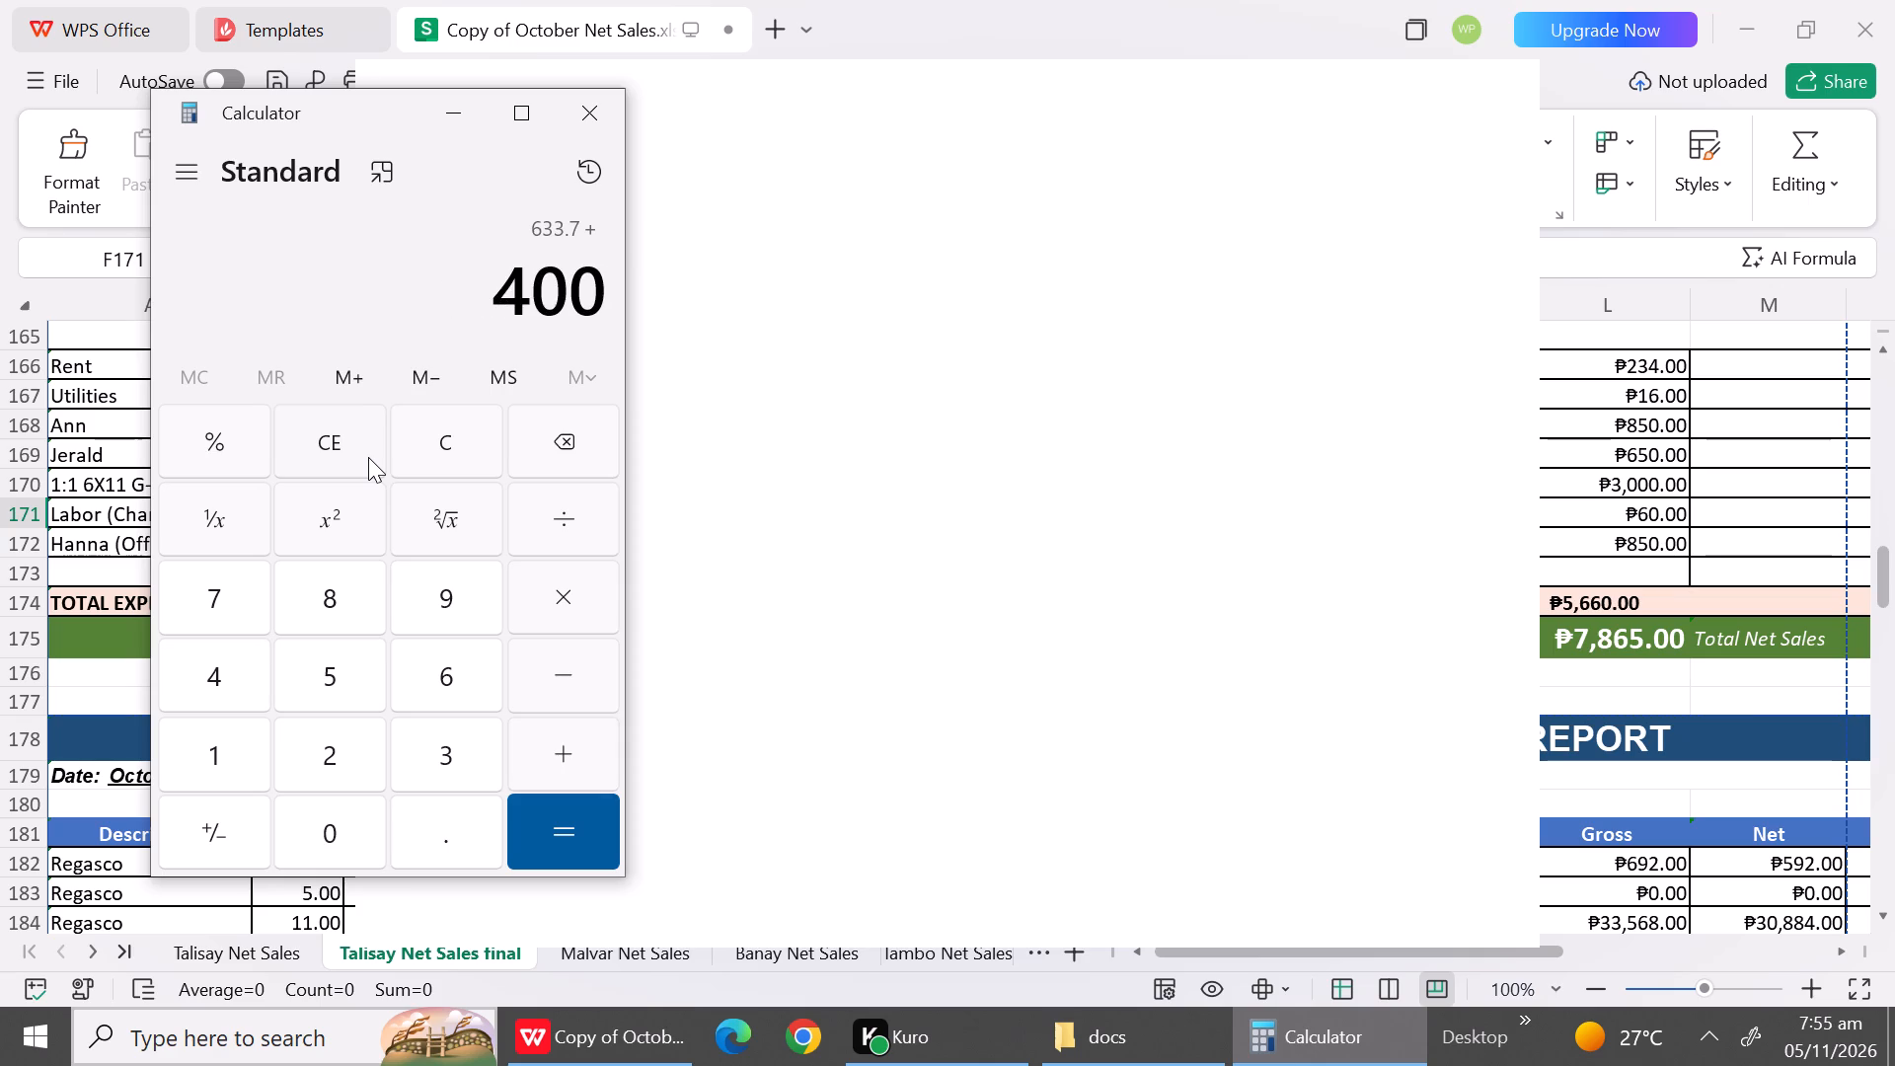
key("shift+plus")
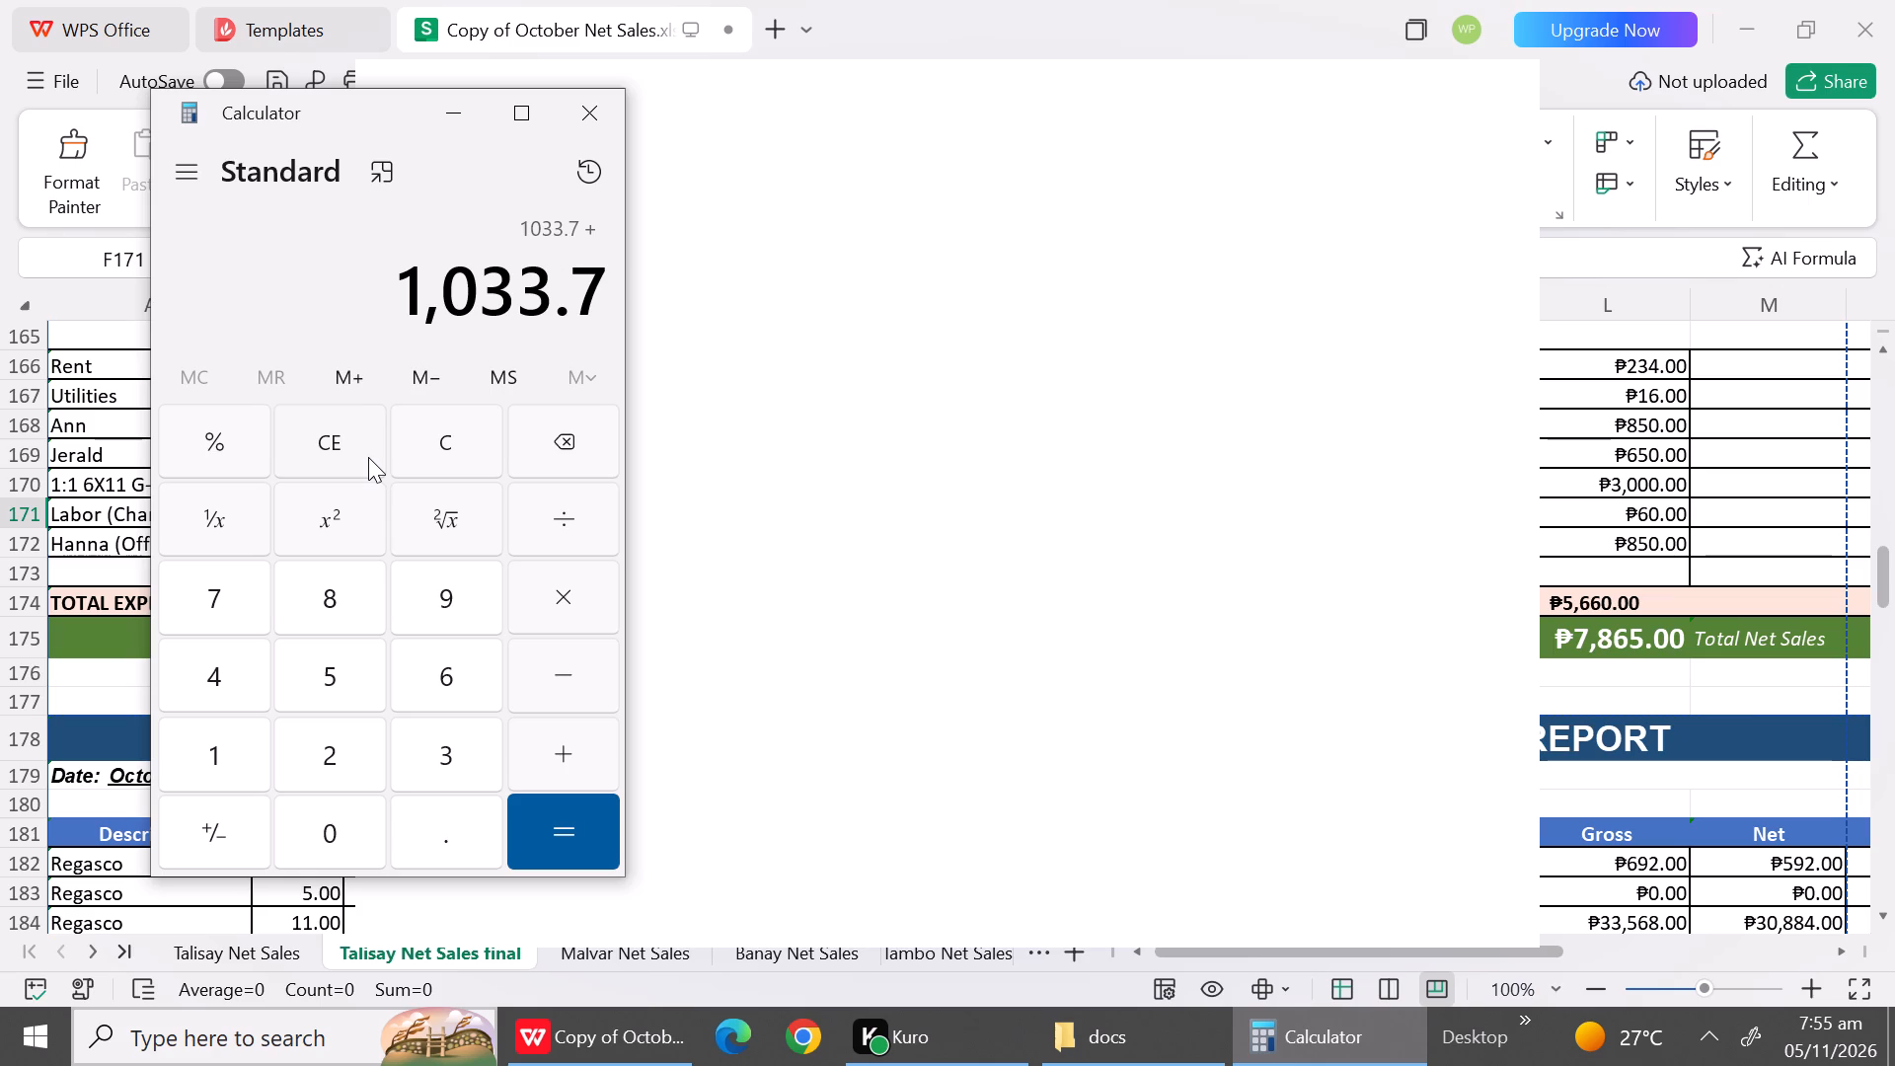
type("22")
key("Return")
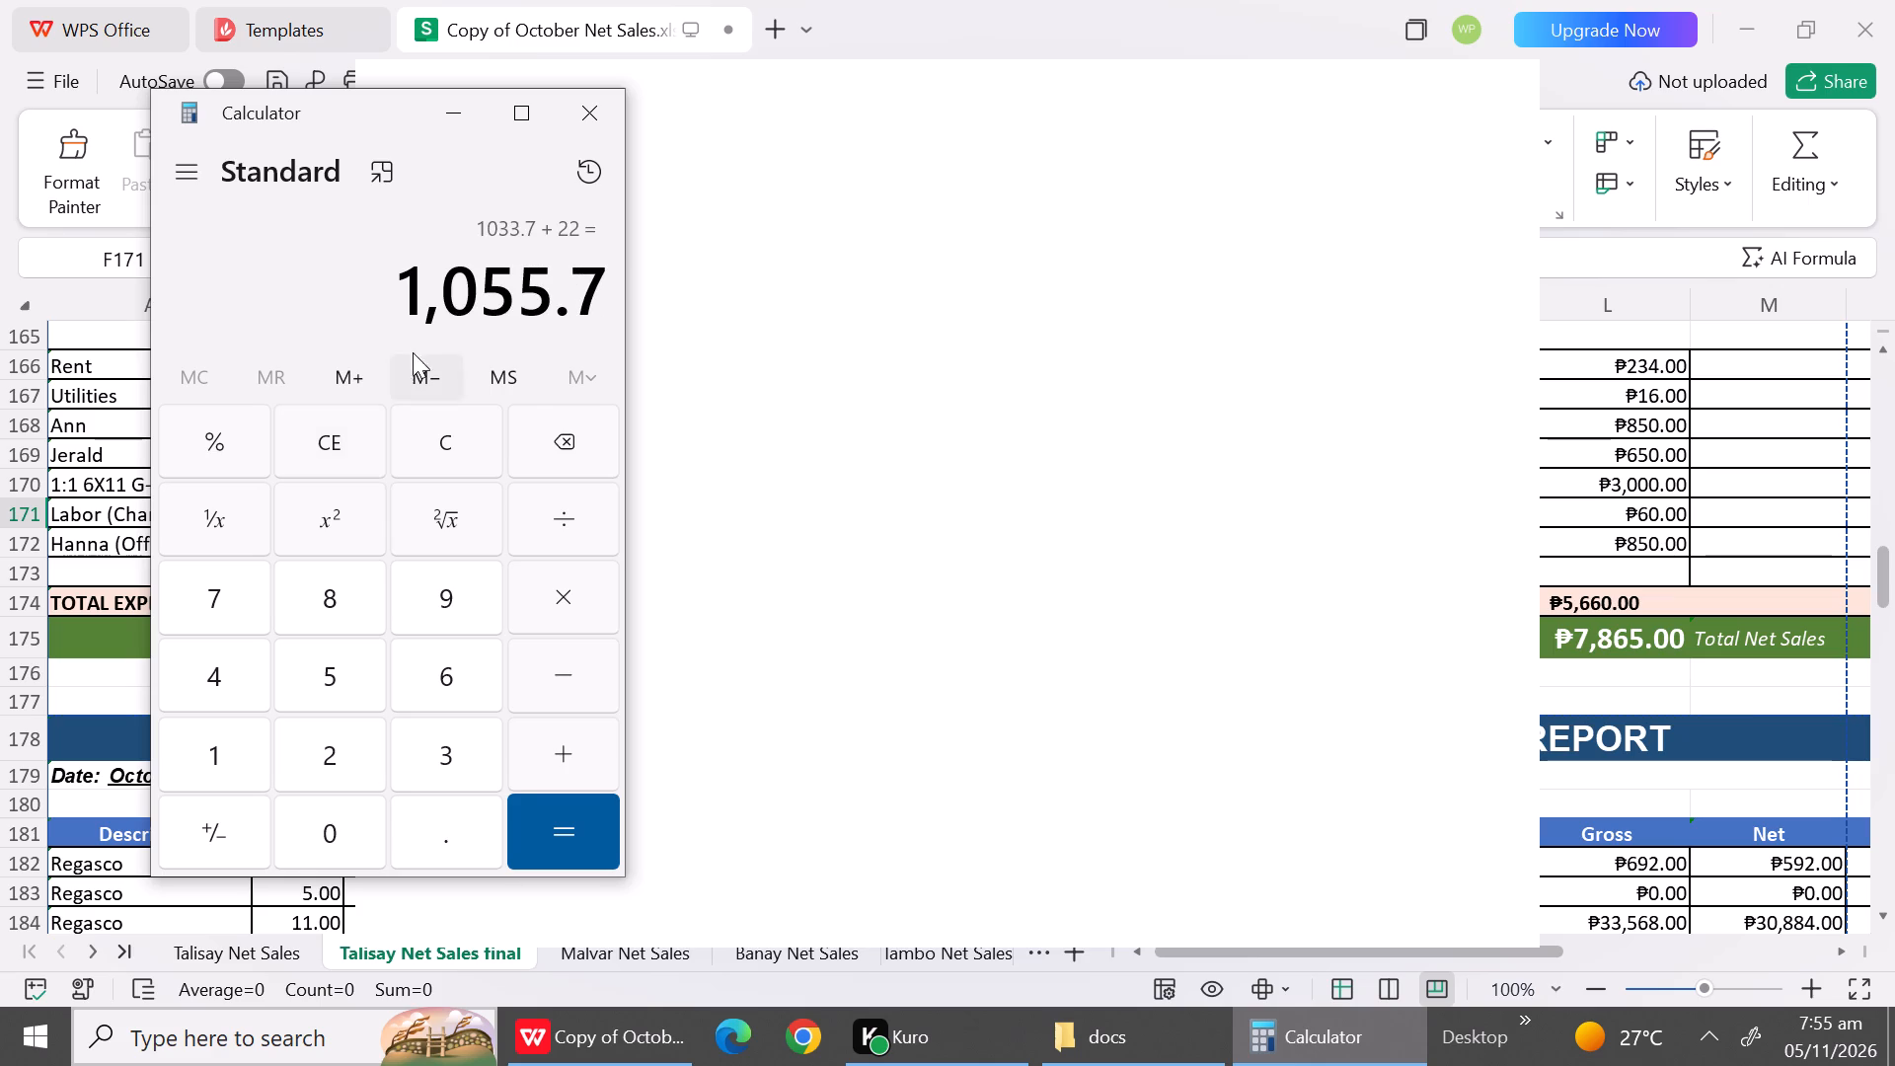
Clear the previous result and add up the amounts 1389, 1389, 3958, 1320, 10767 and 1320.
left_click(443, 434)
left_click(443, 434)
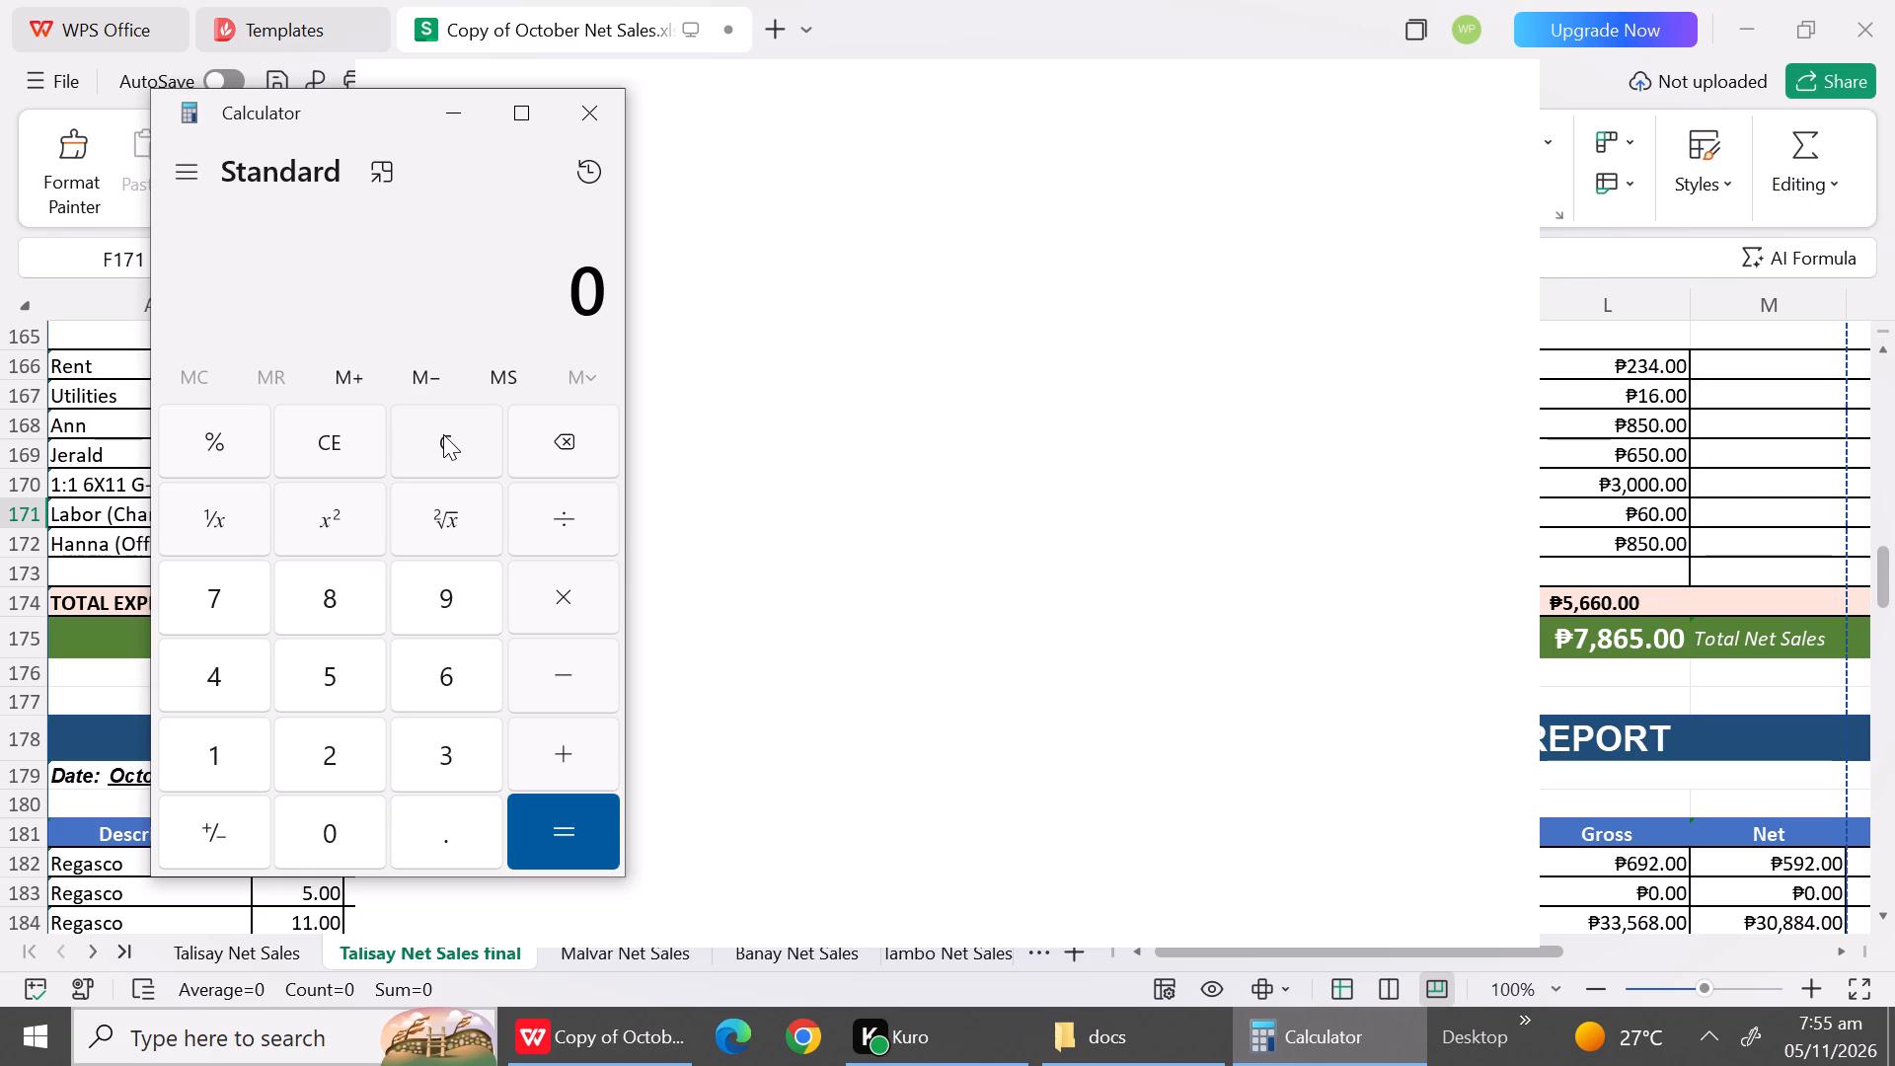
left_click(353, 433)
key("1")
type("389")
key("shift+plus")
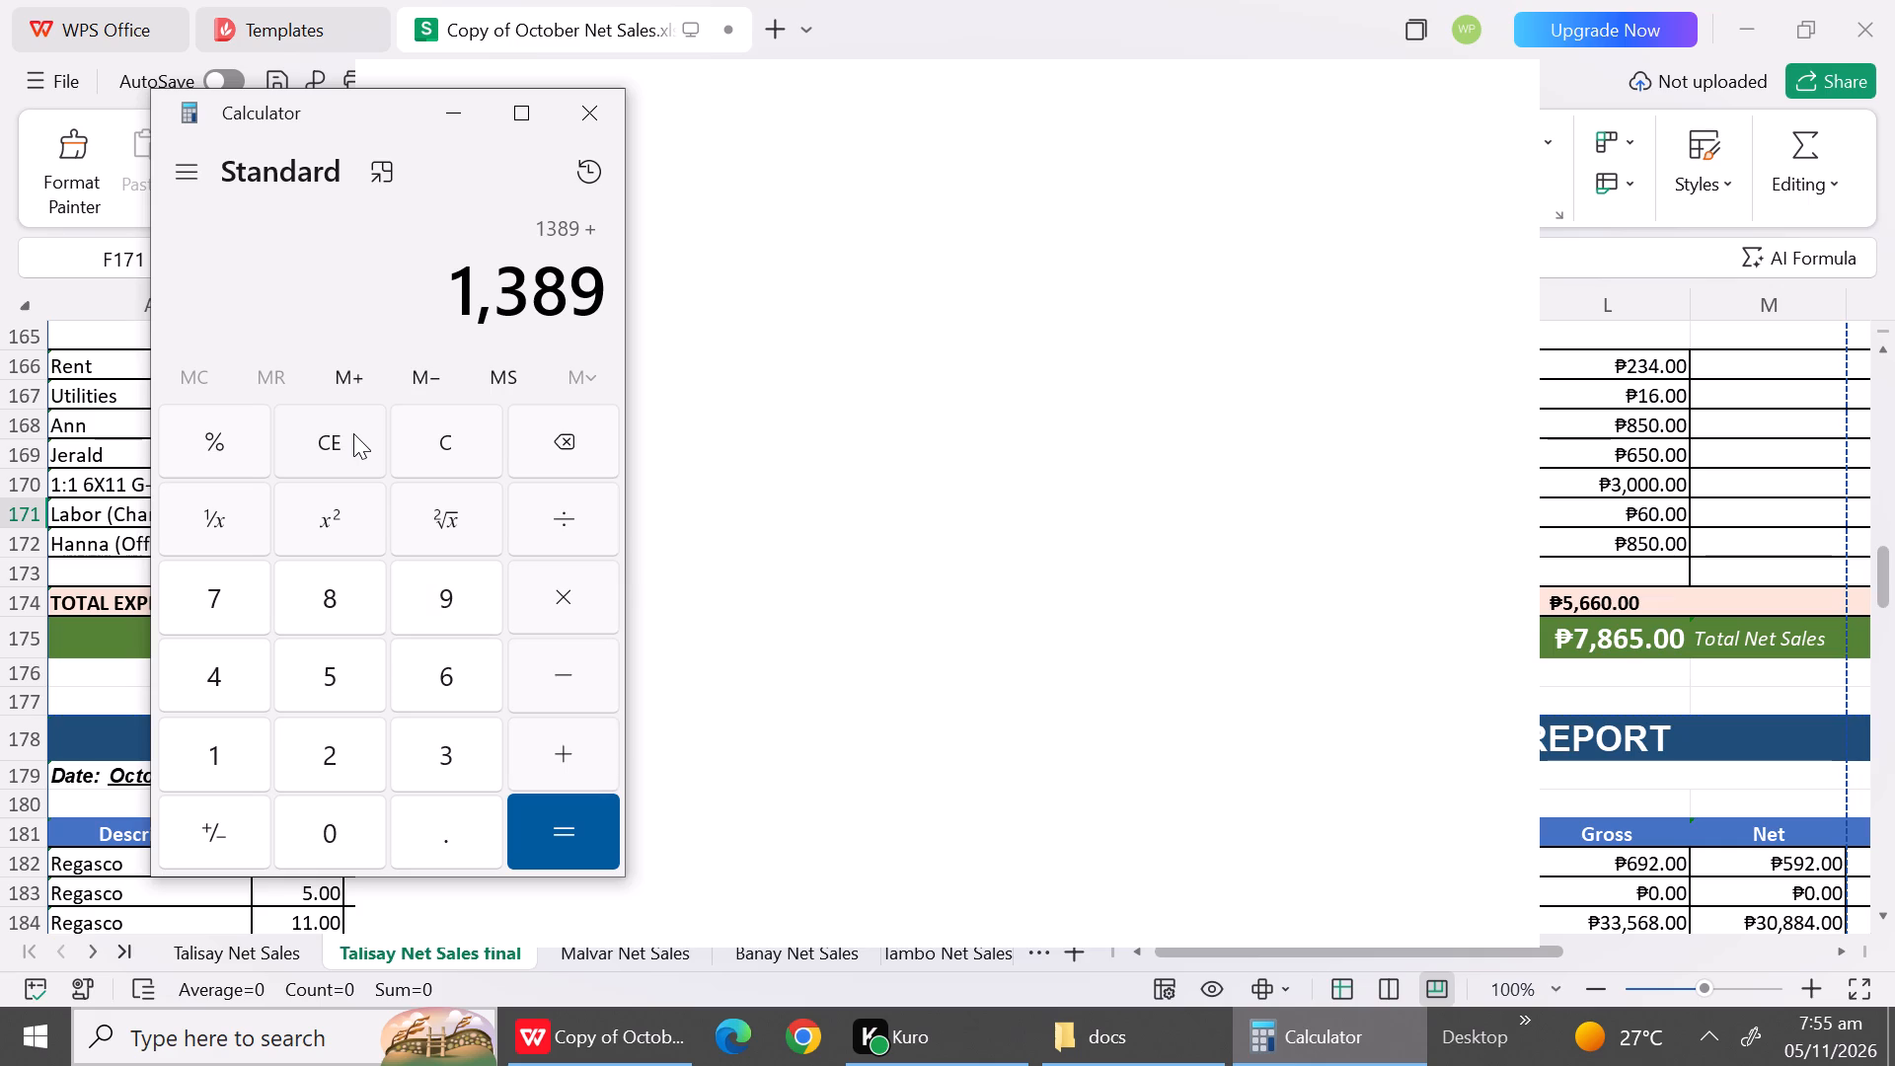
type("13890")
key("BackSpace")
key("shift+plus")
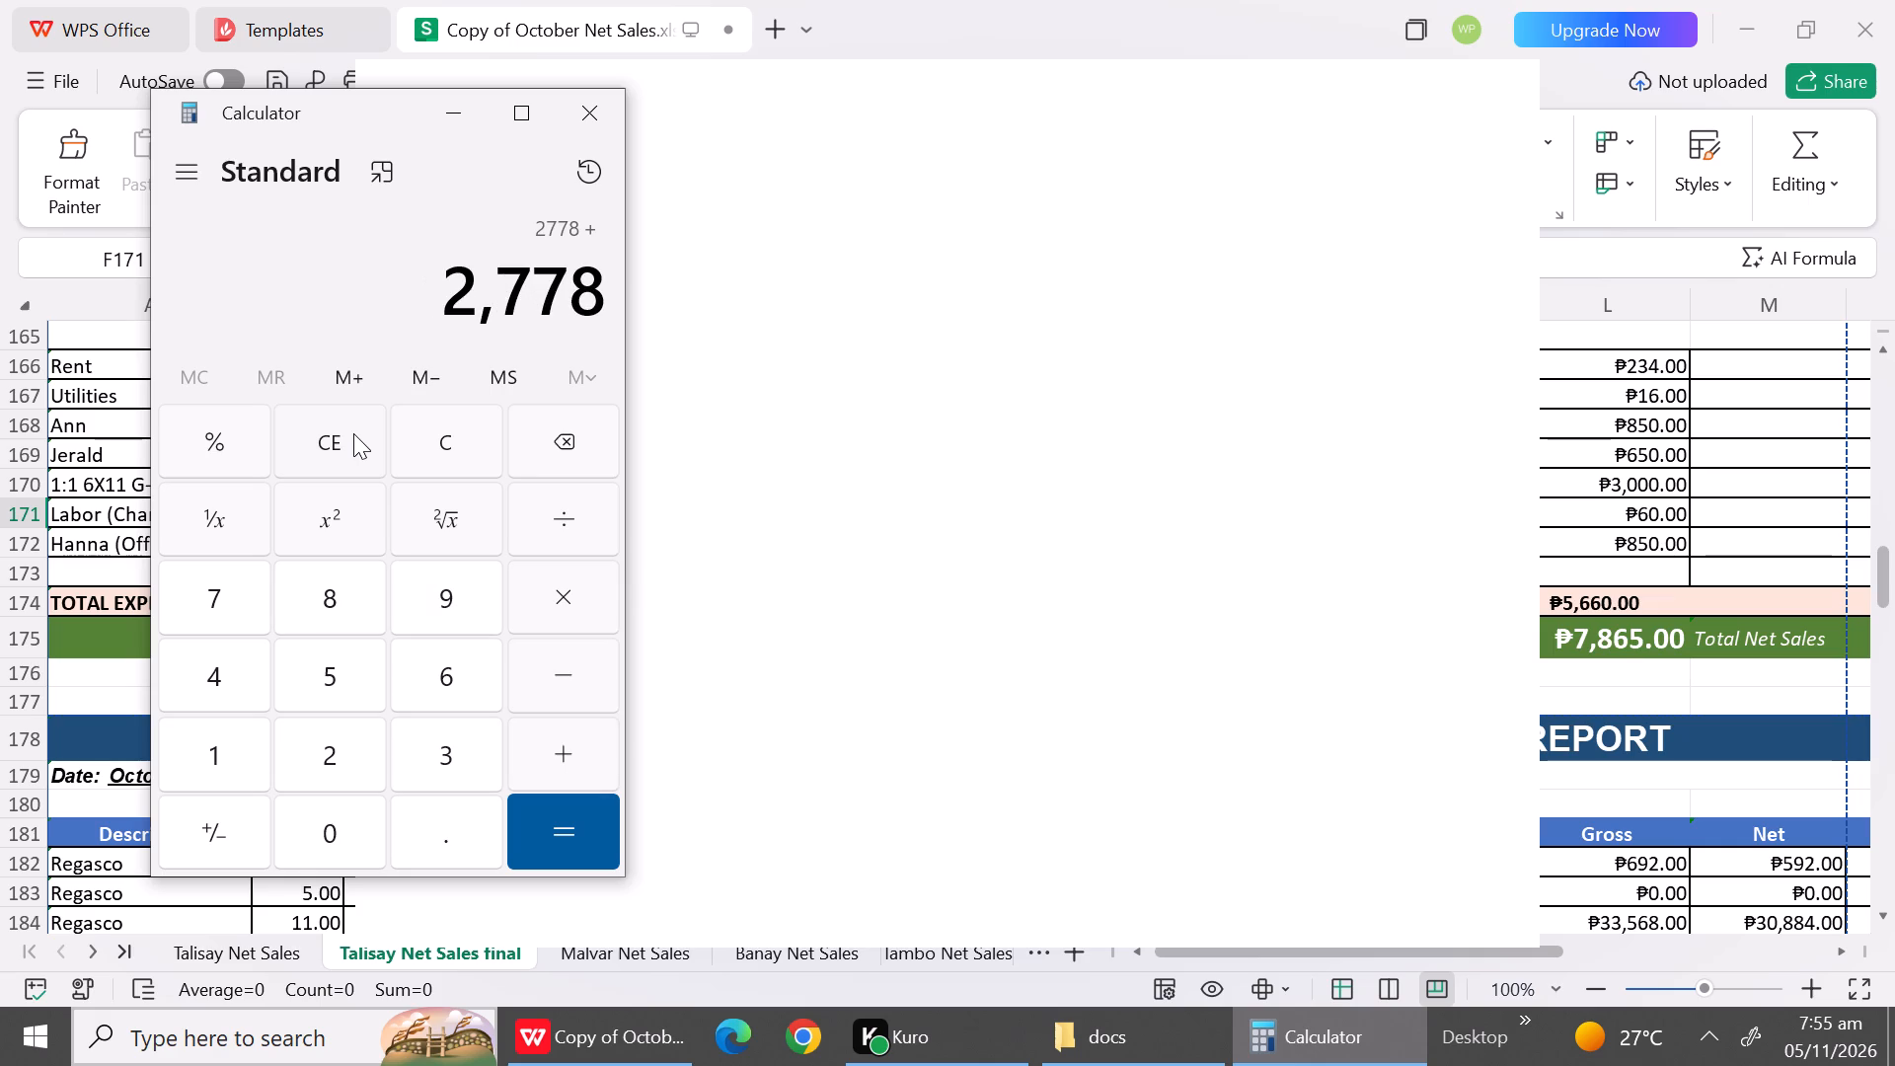
type("395")
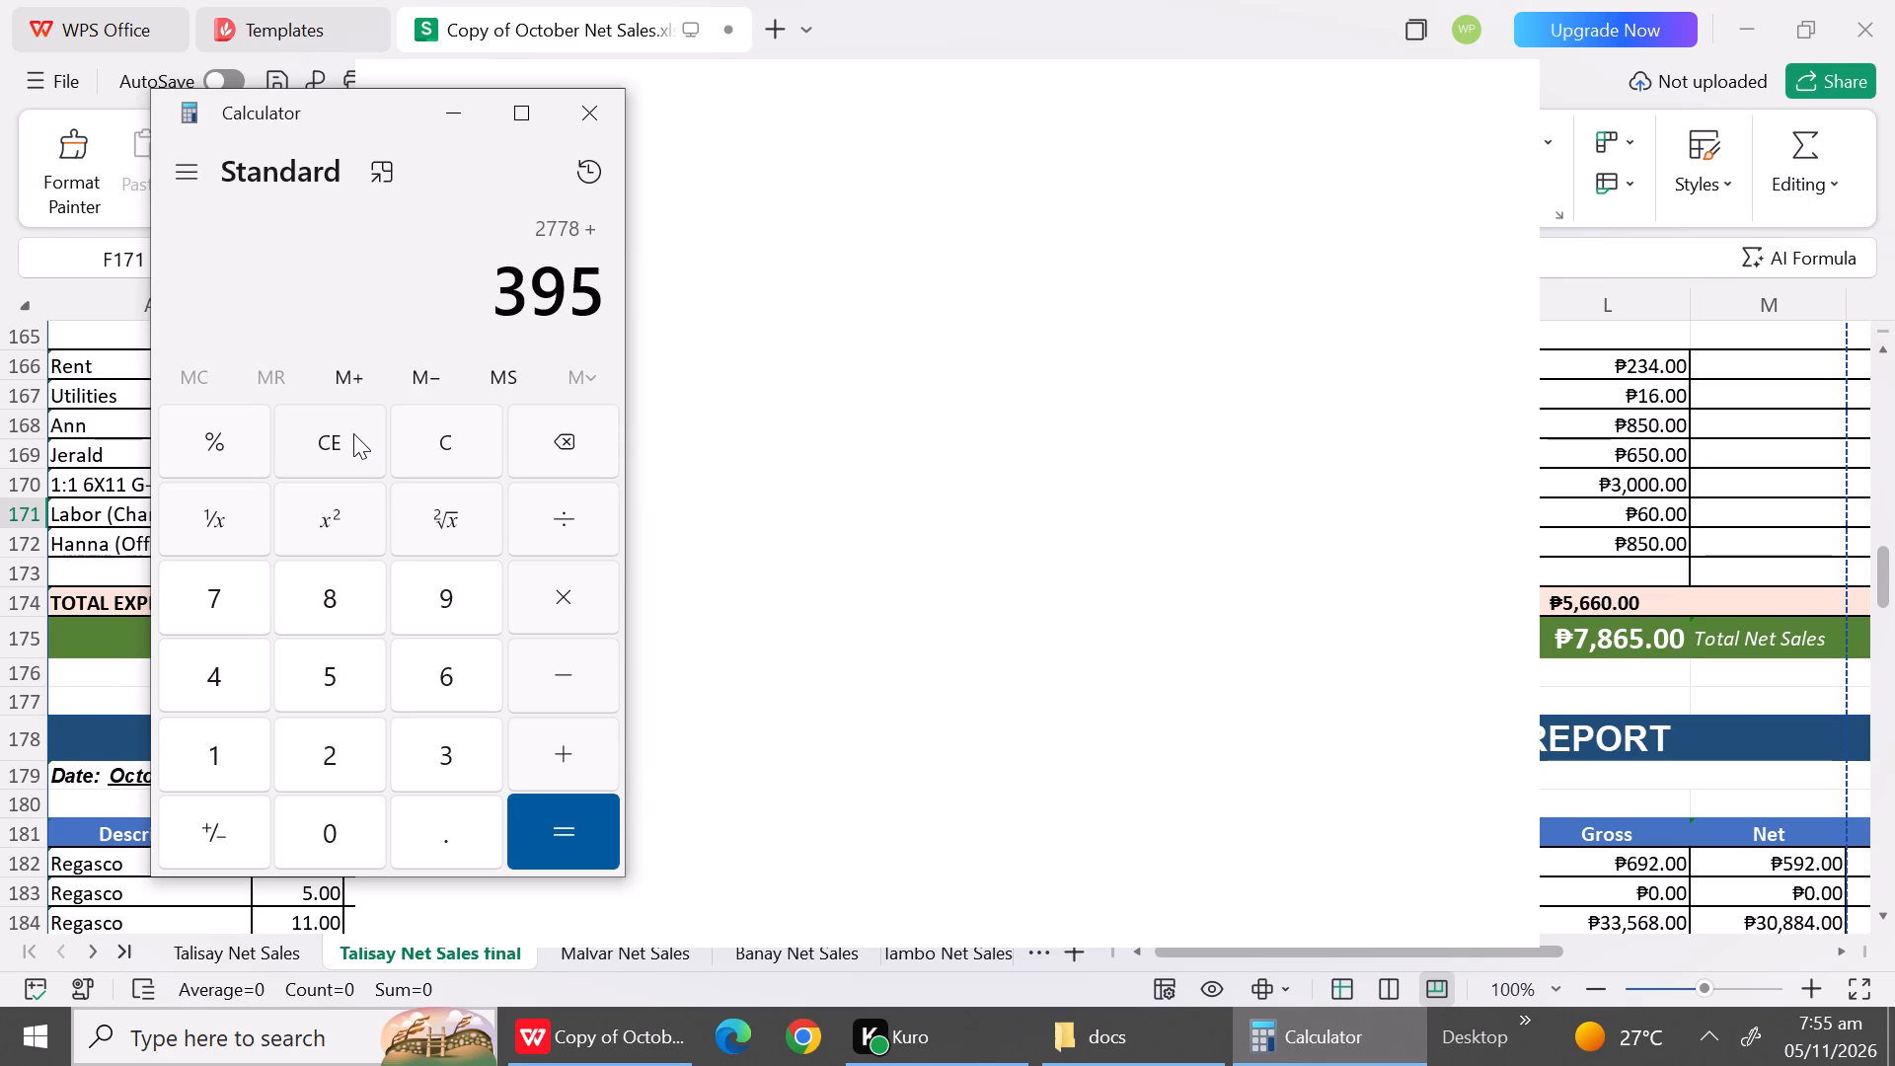
key("8")
type("+1320")
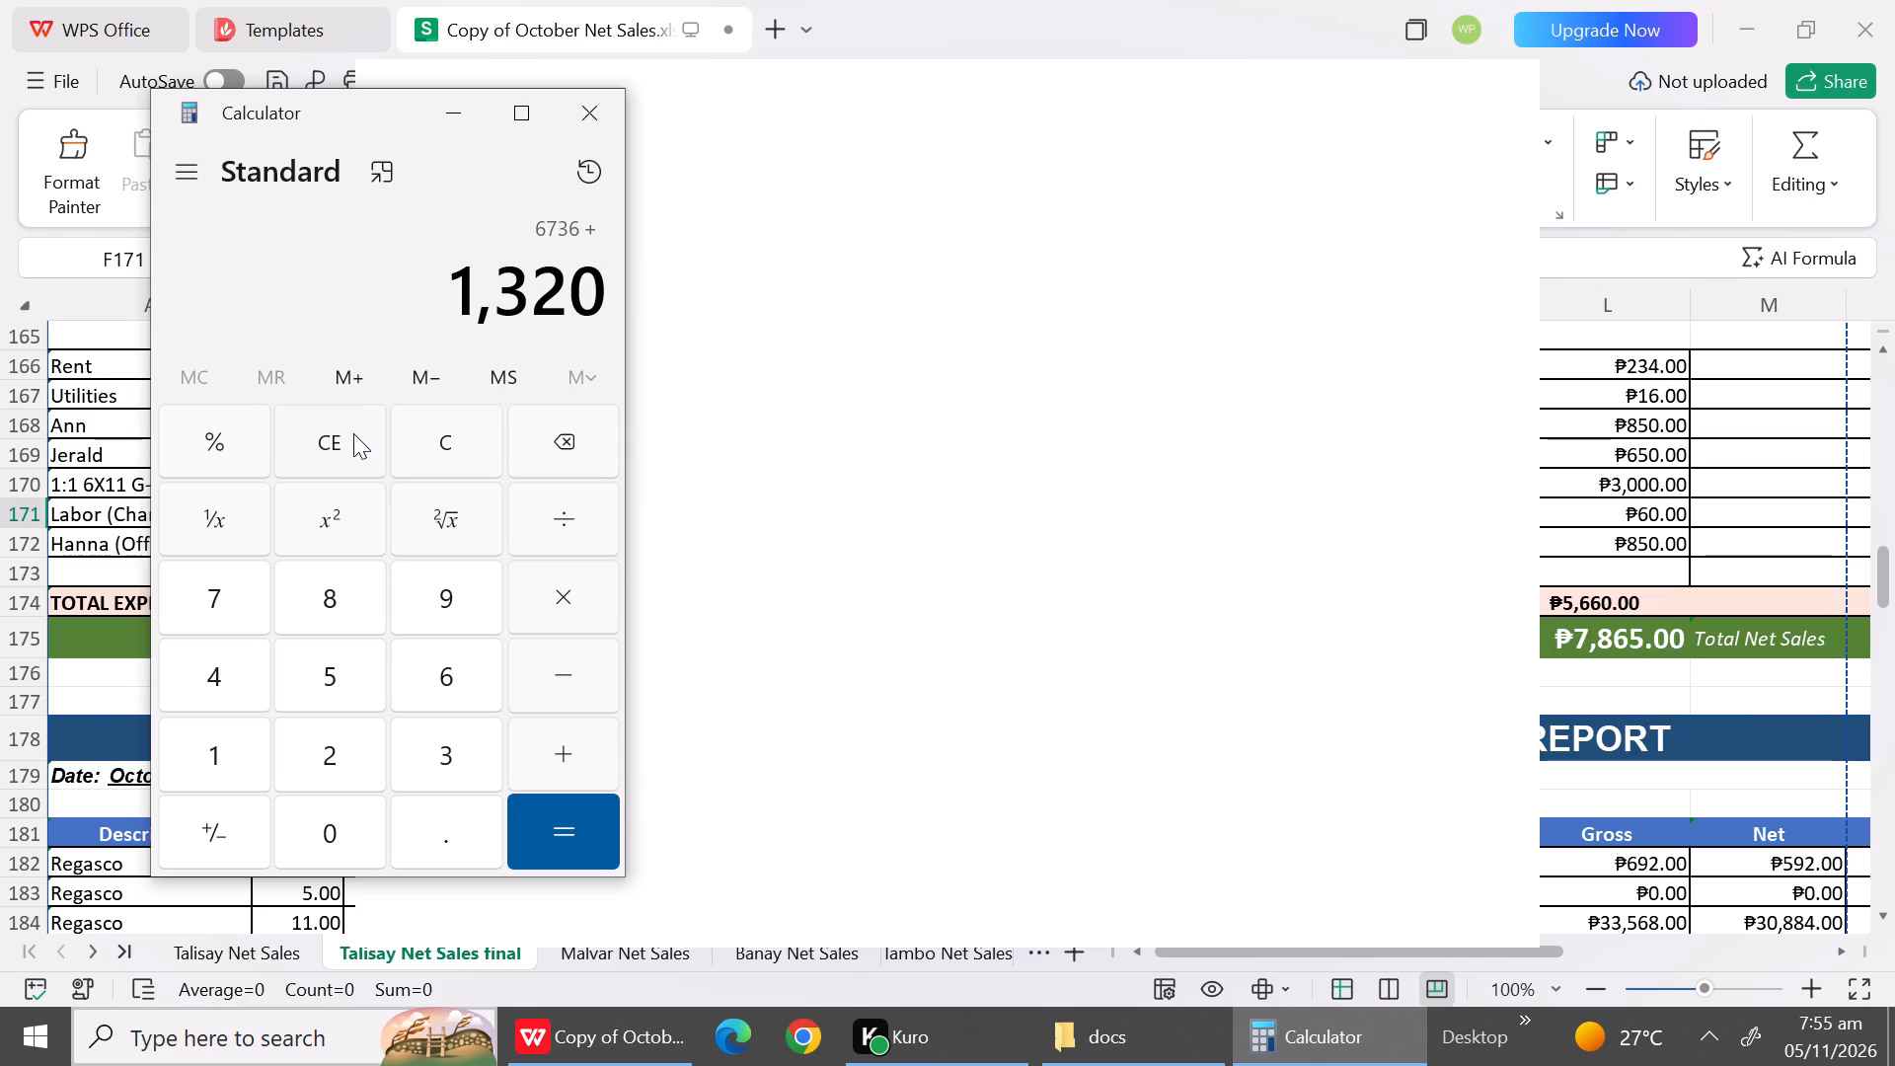
key("shift+plus")
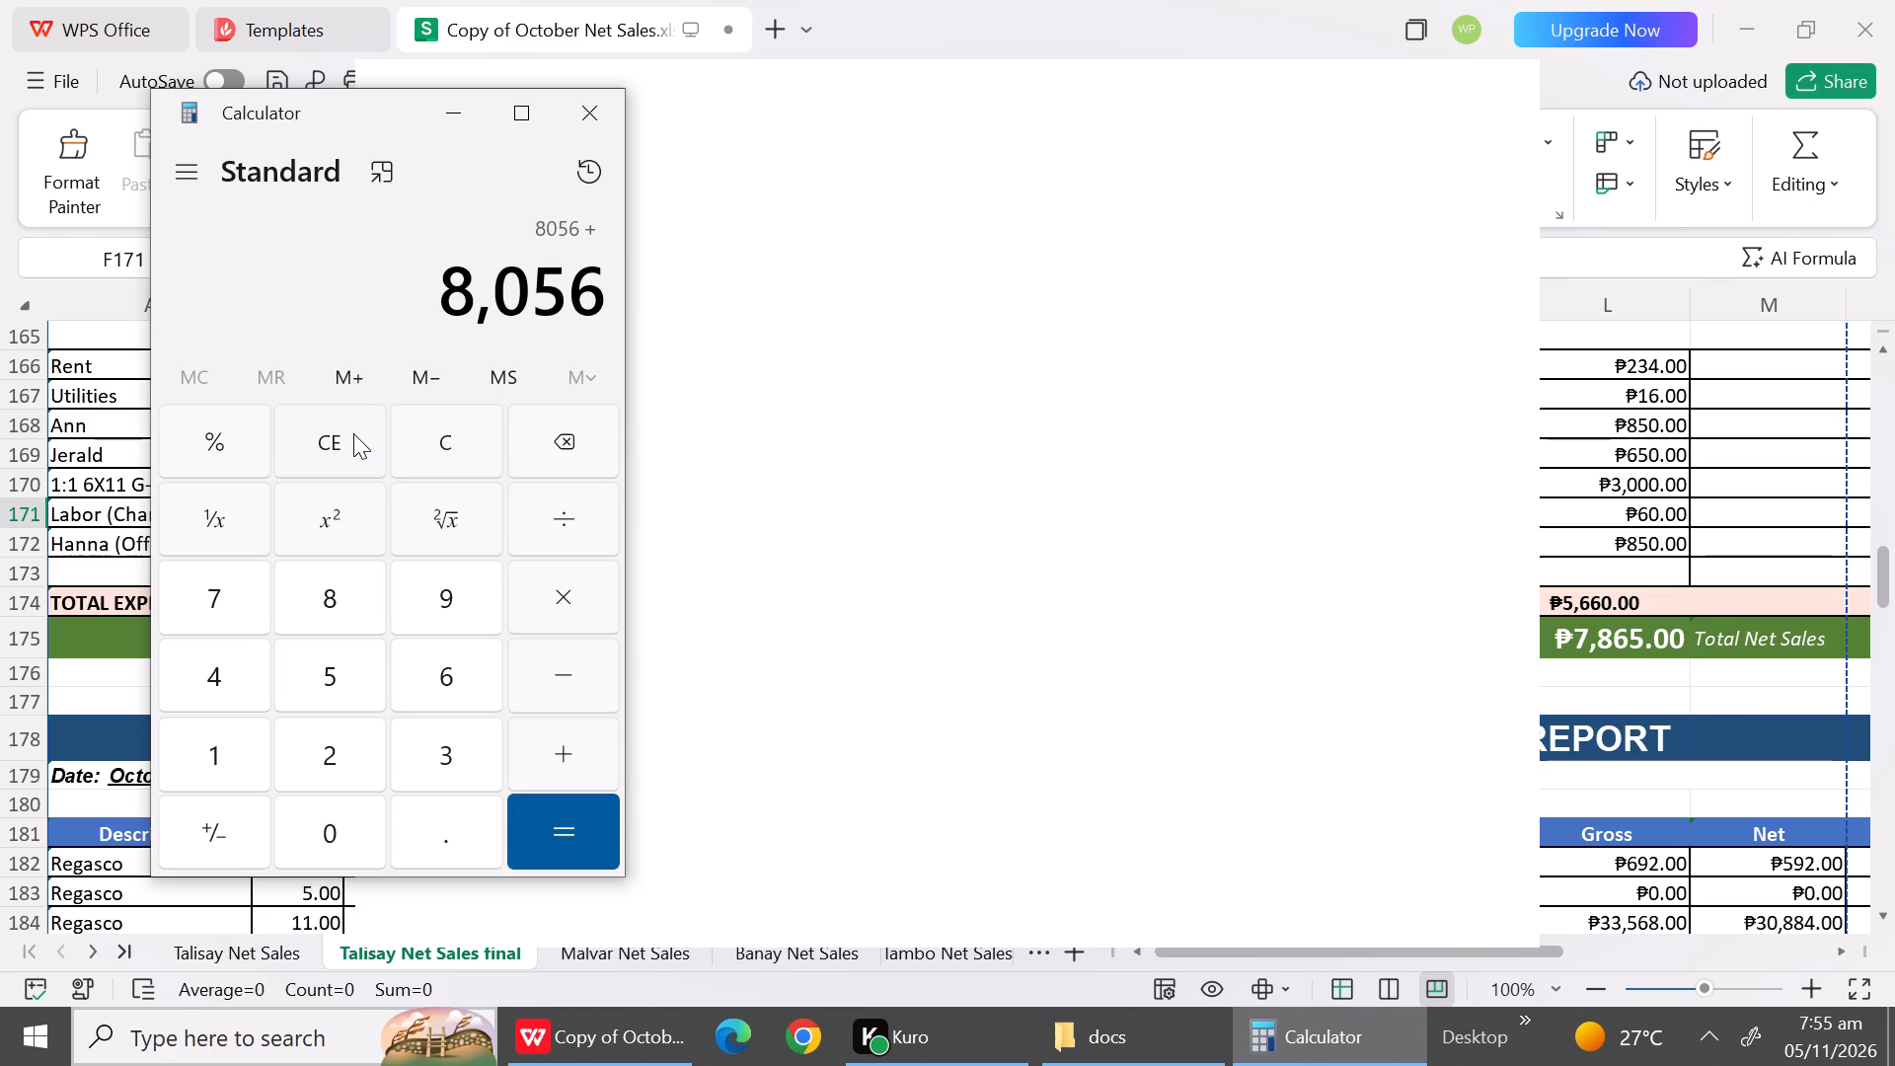
type("10")
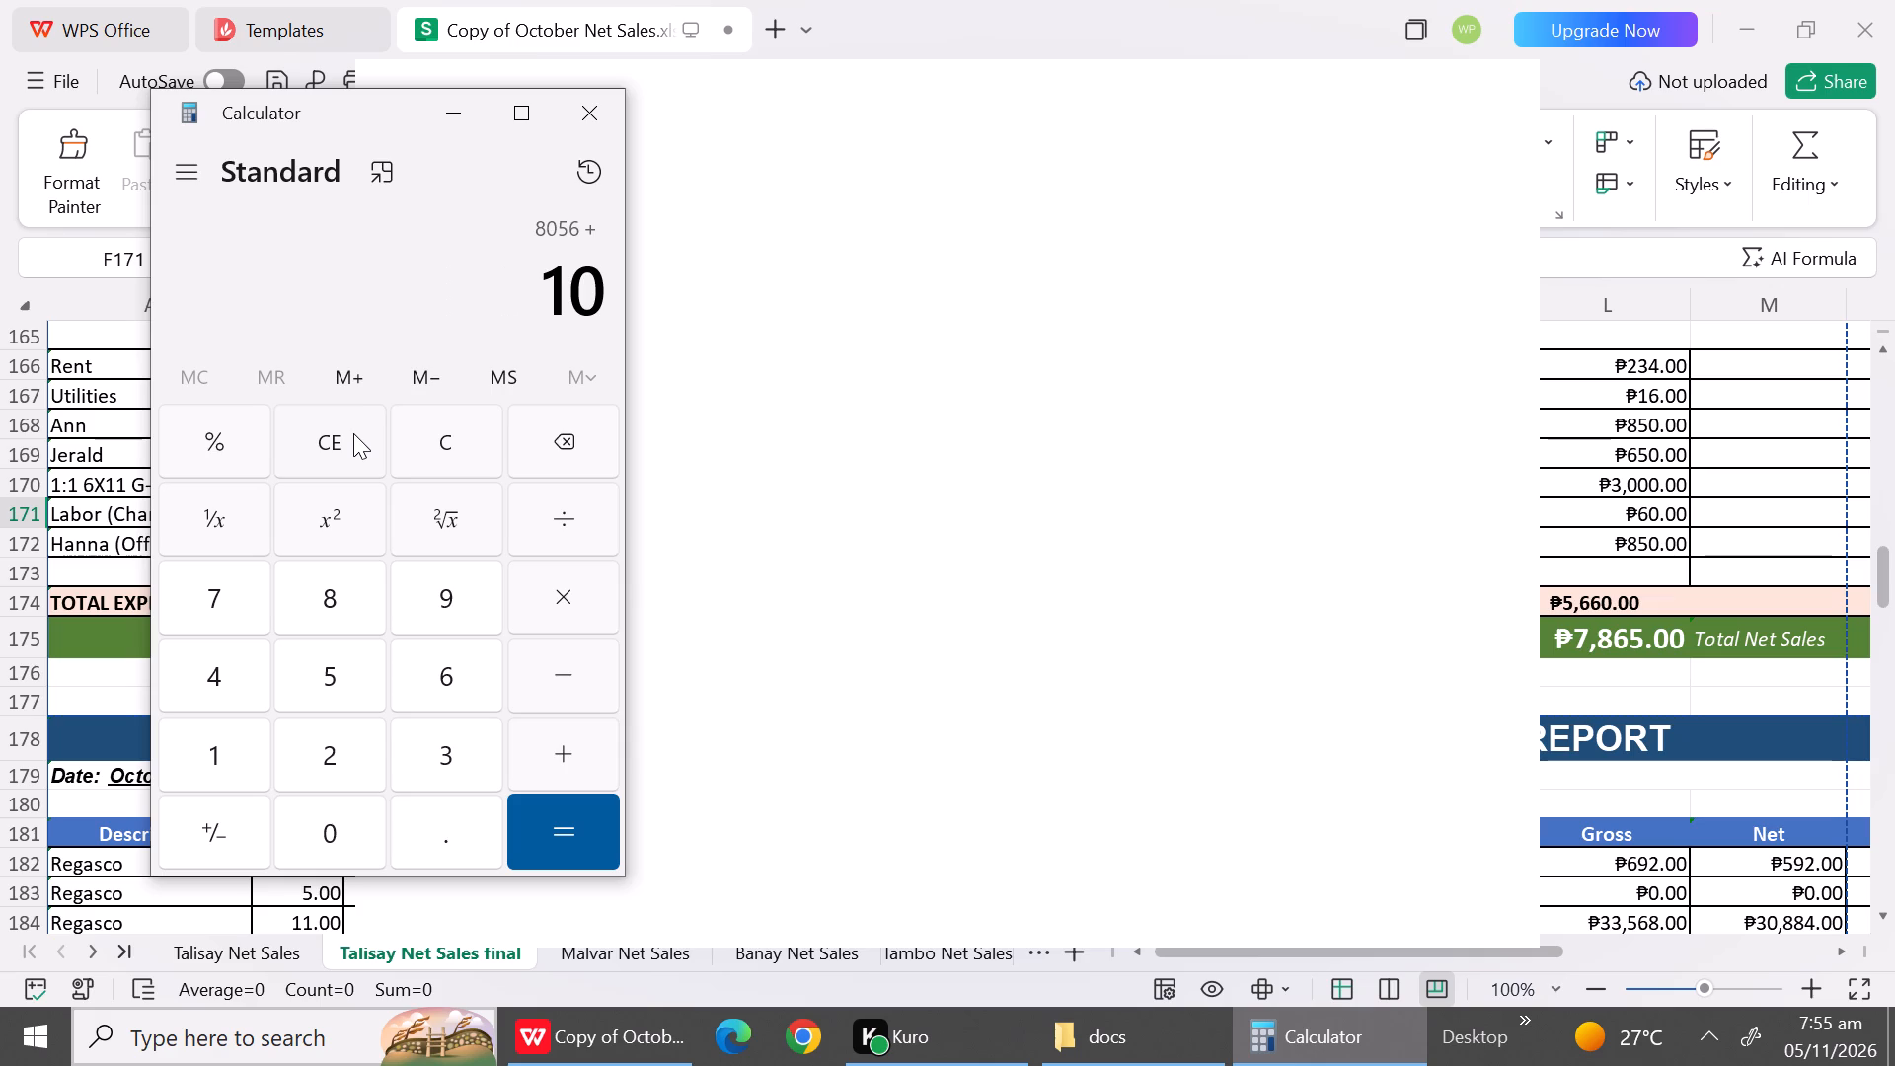
type("767")
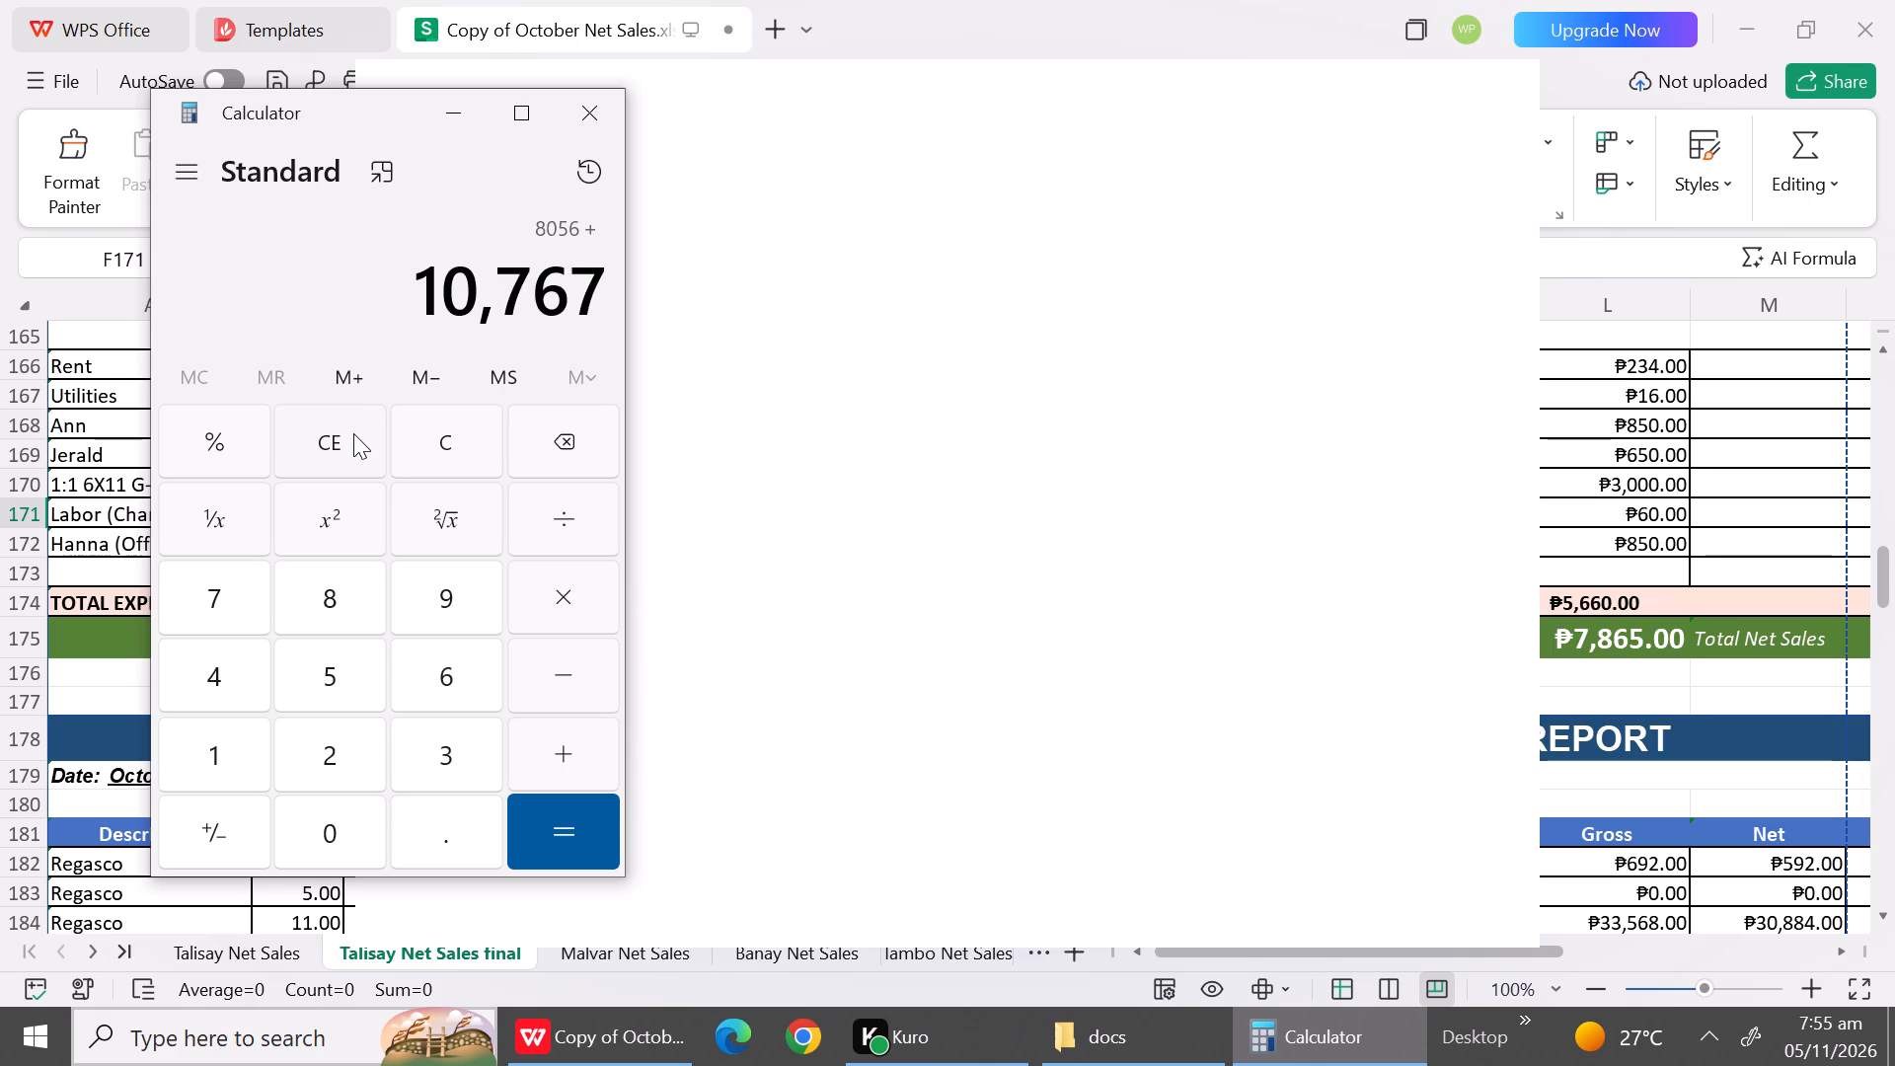
key("shift+plus")
type("1320")
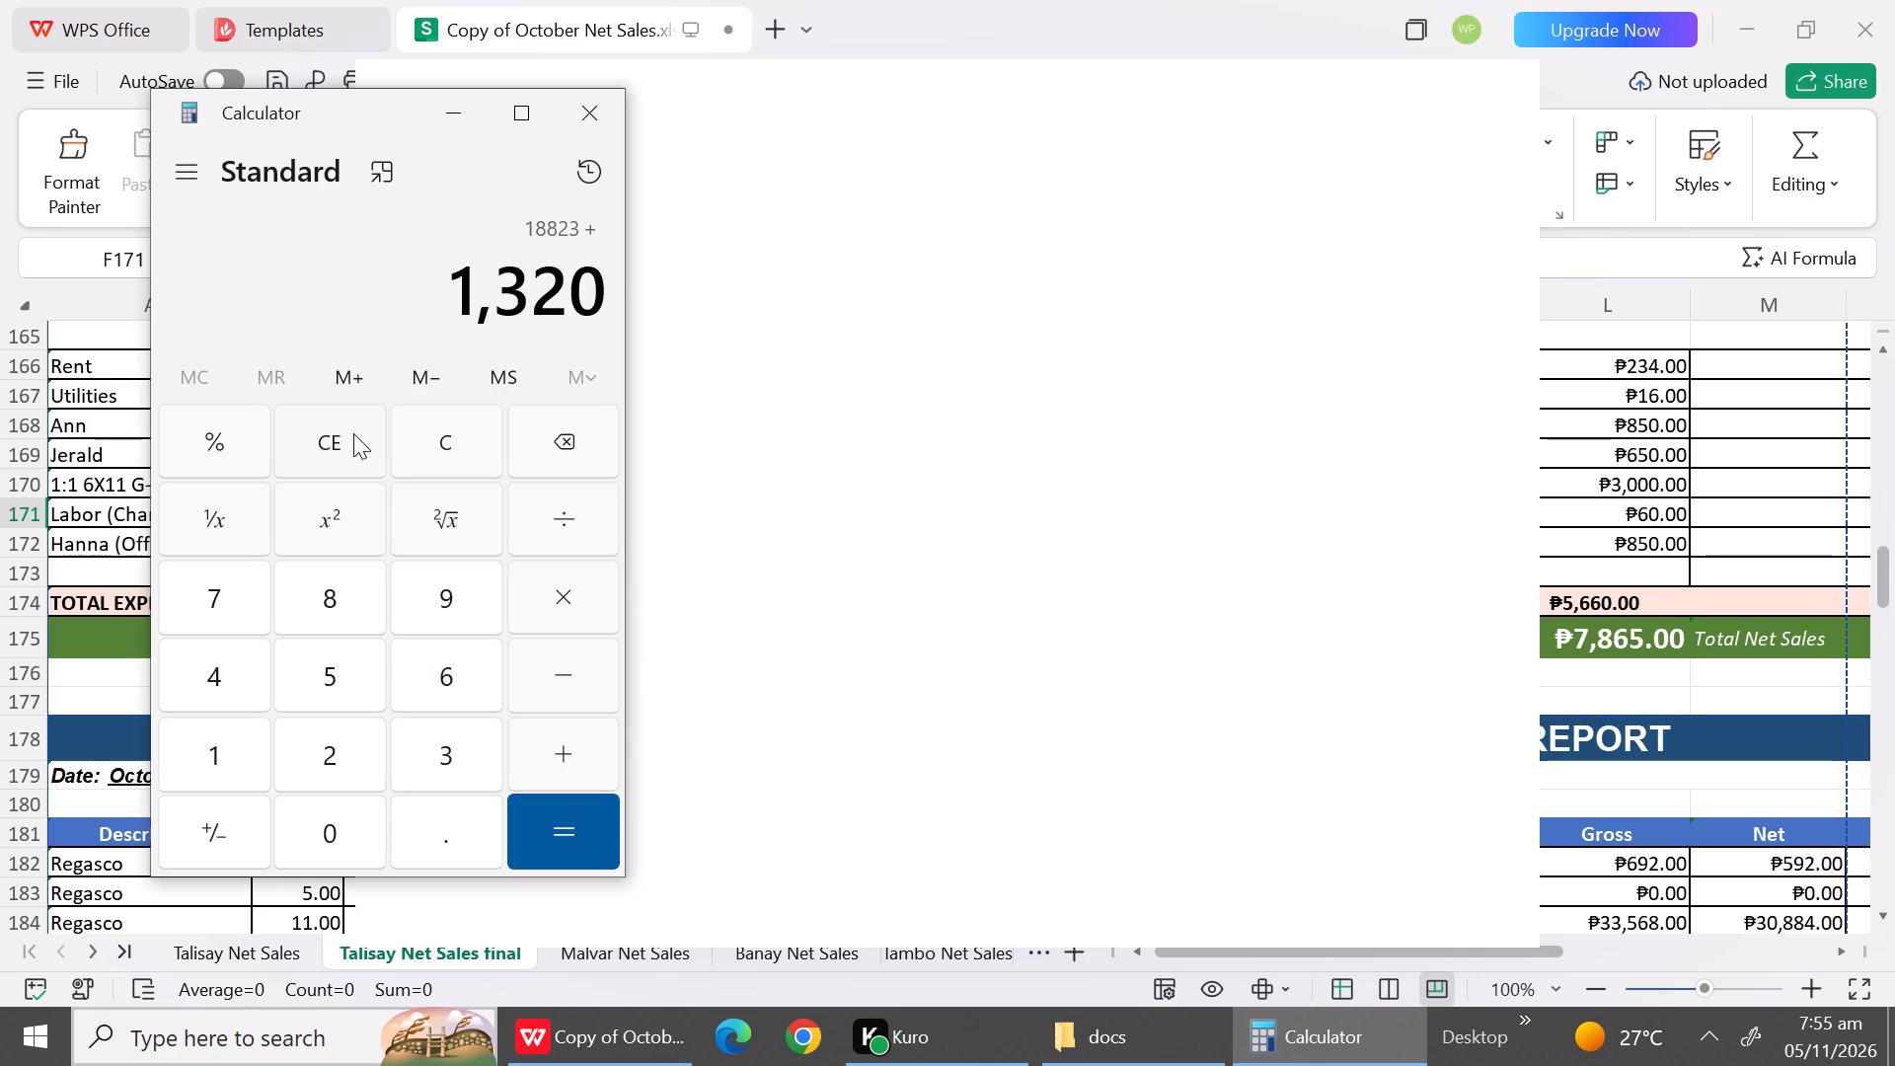
key("Return")
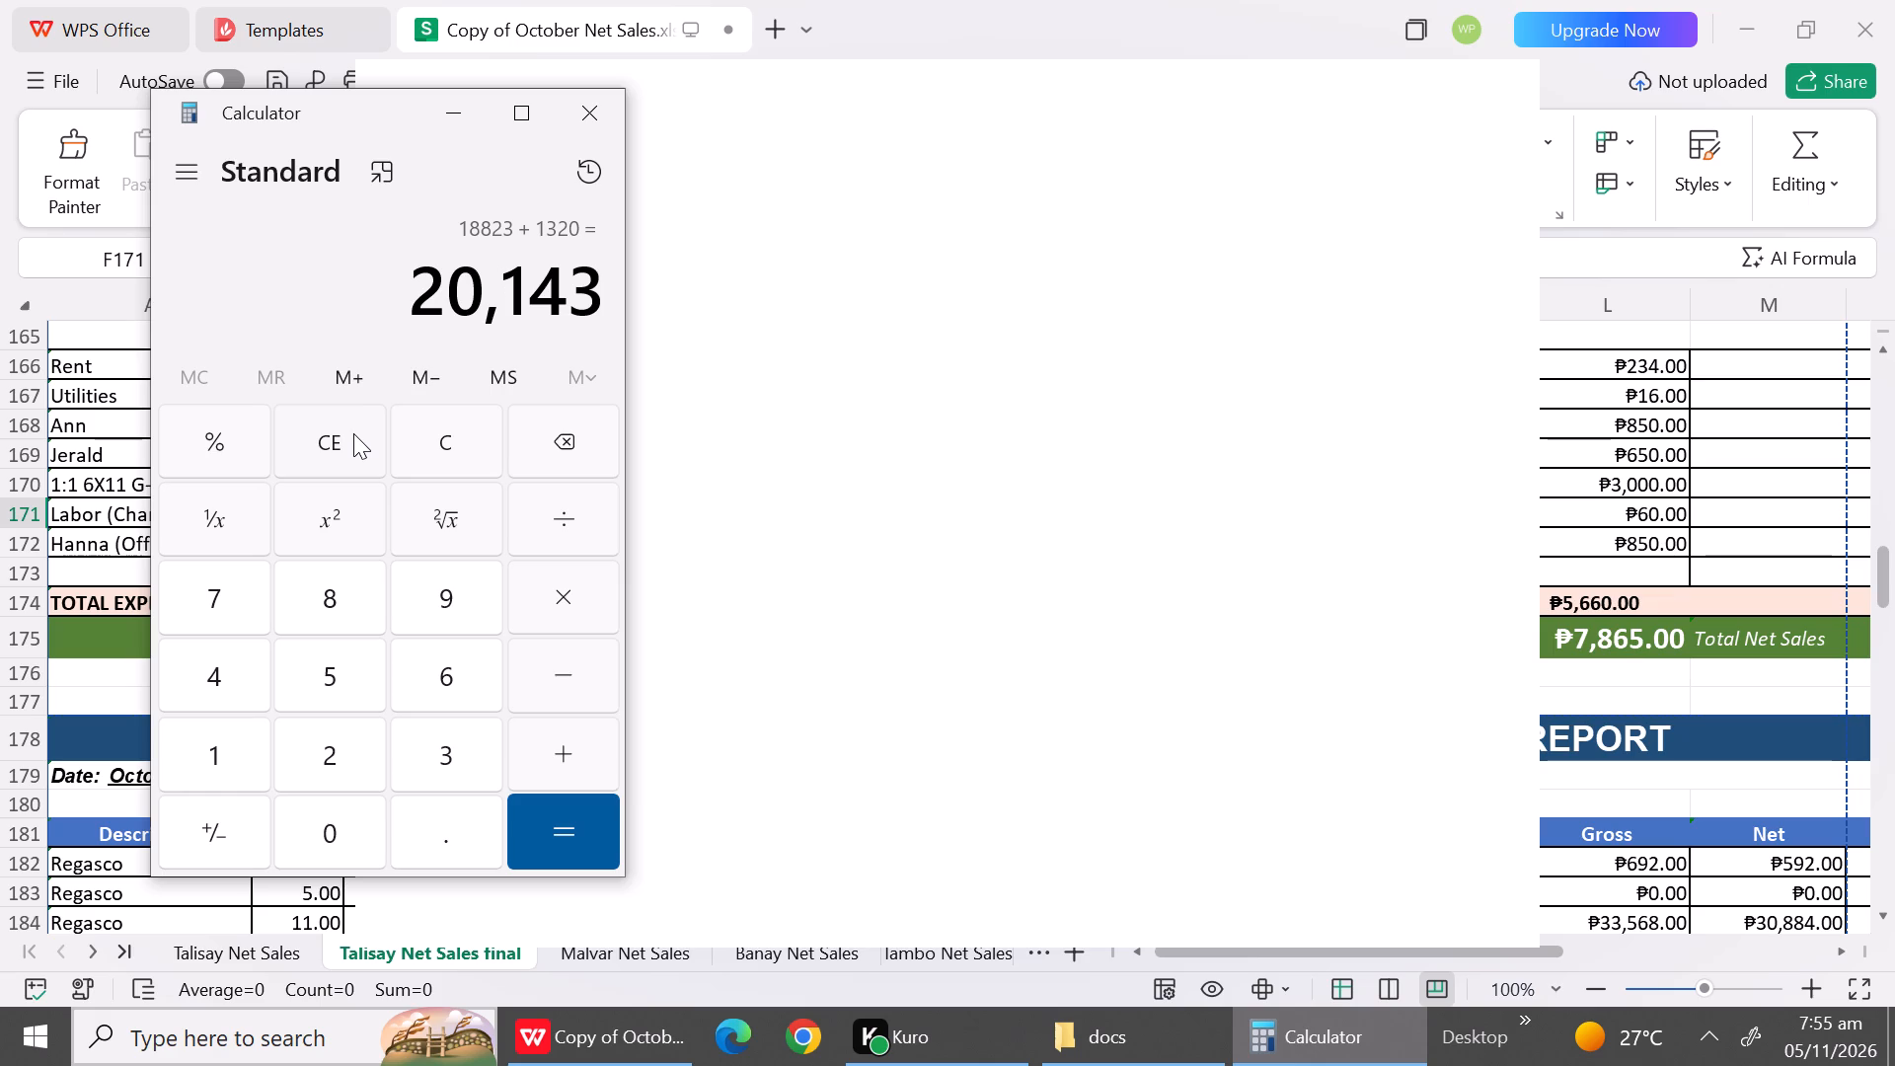
Subtract 10767, 1320, 30 and 2722 in turn from the current total.
key("shift+underscore")
left_click(564, 669)
type("10")
type("767")
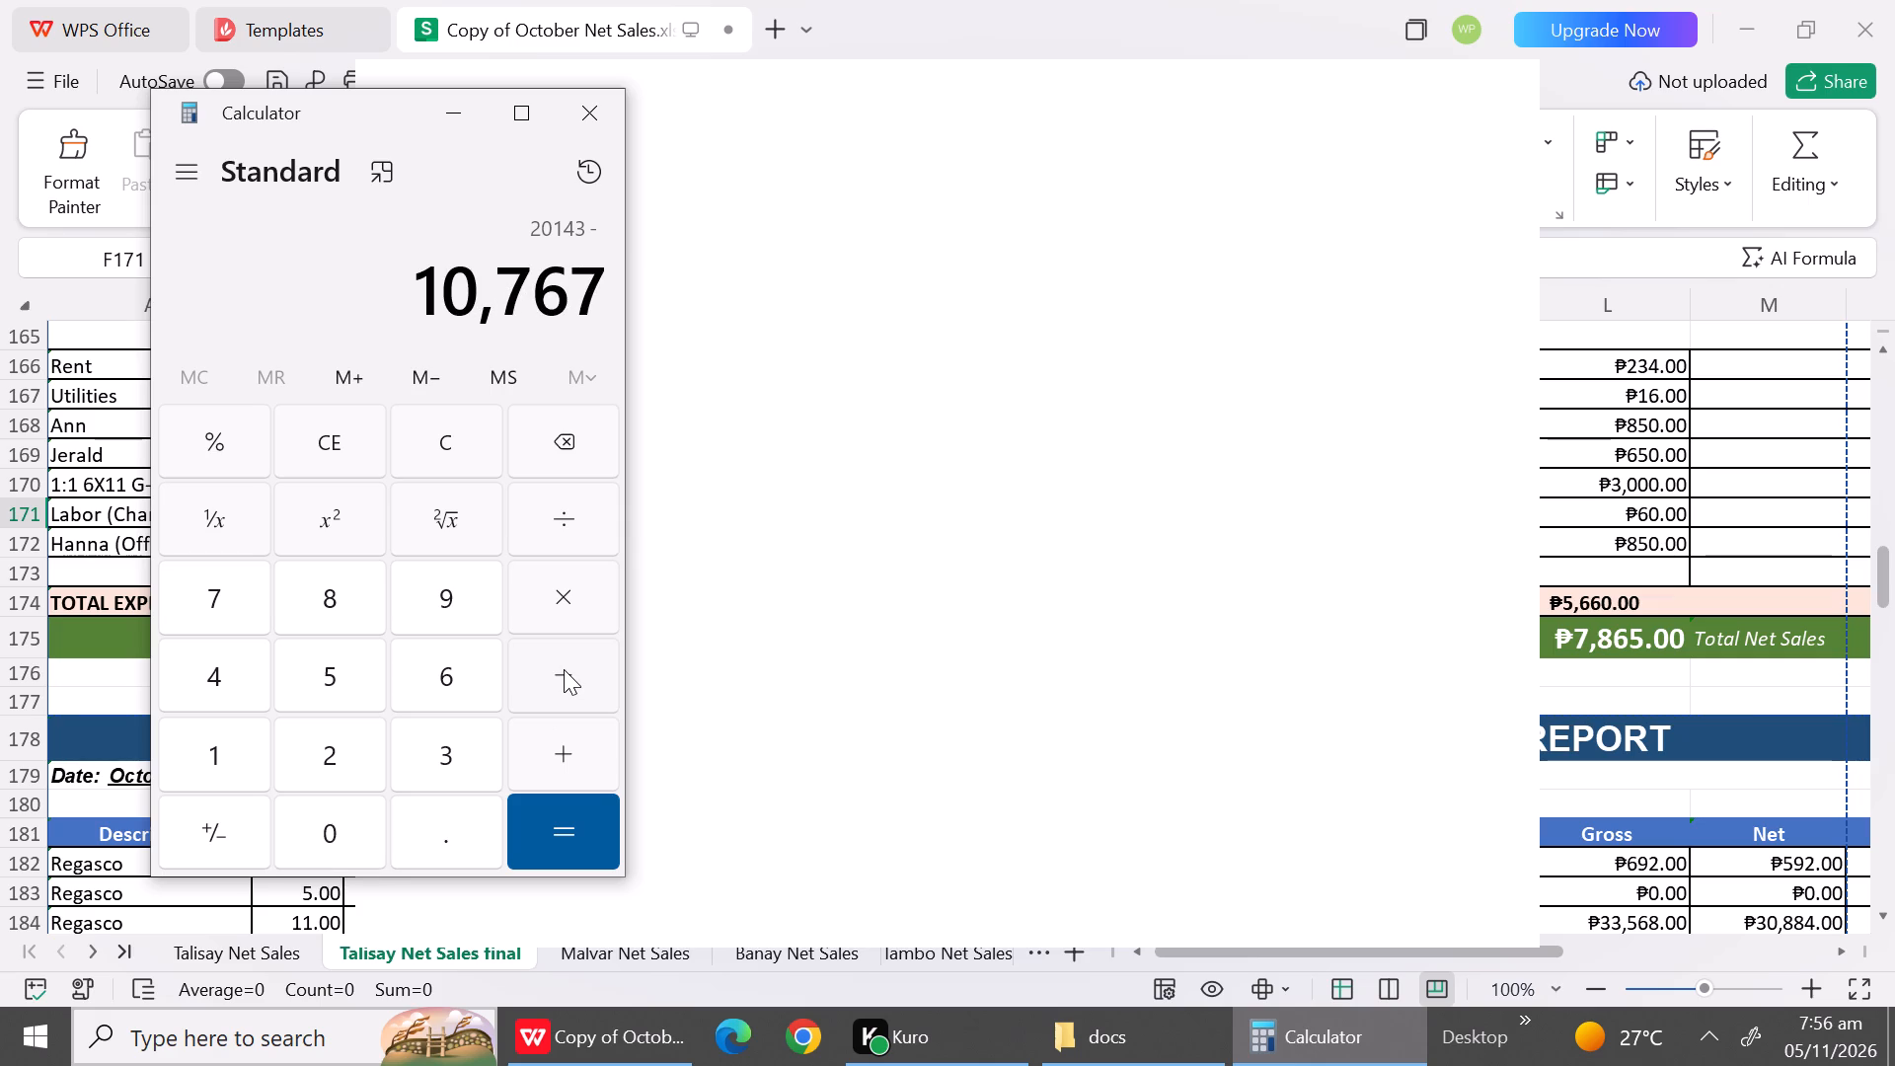
double_click(564, 669)
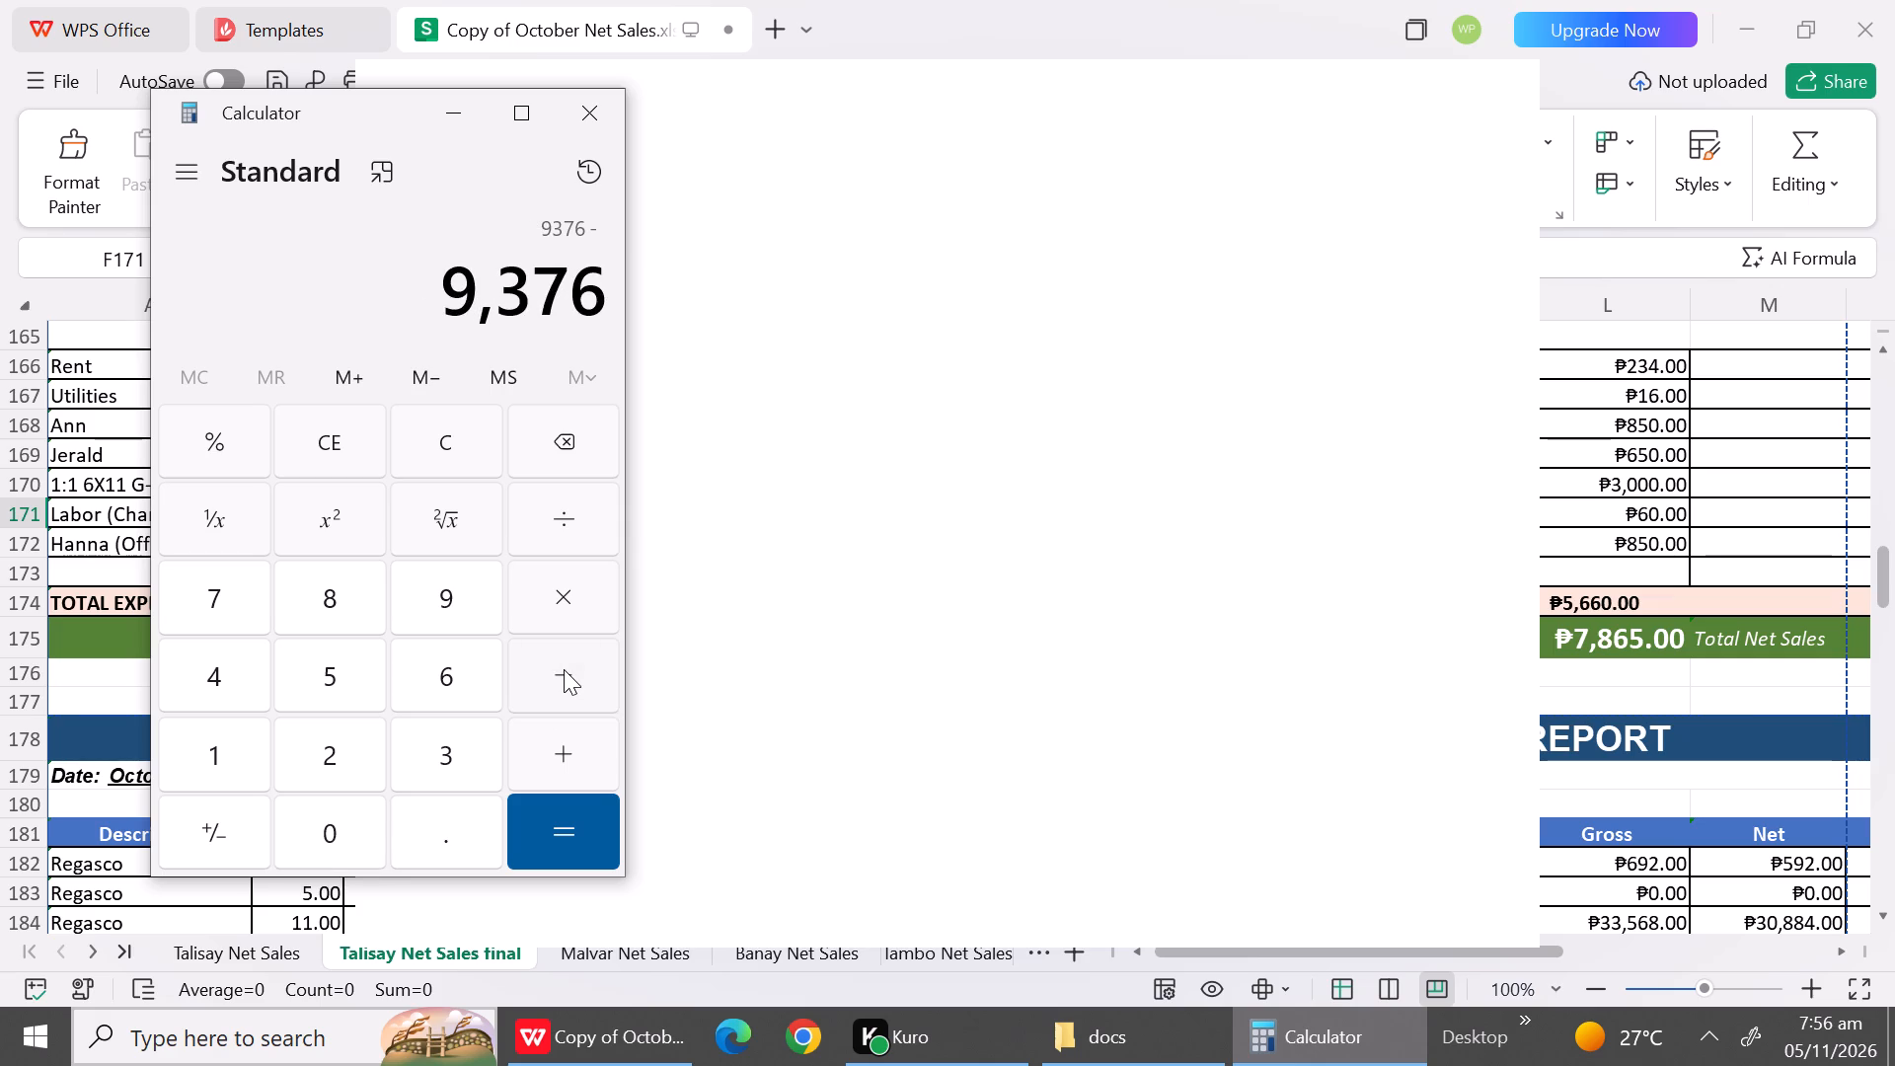
type("132")
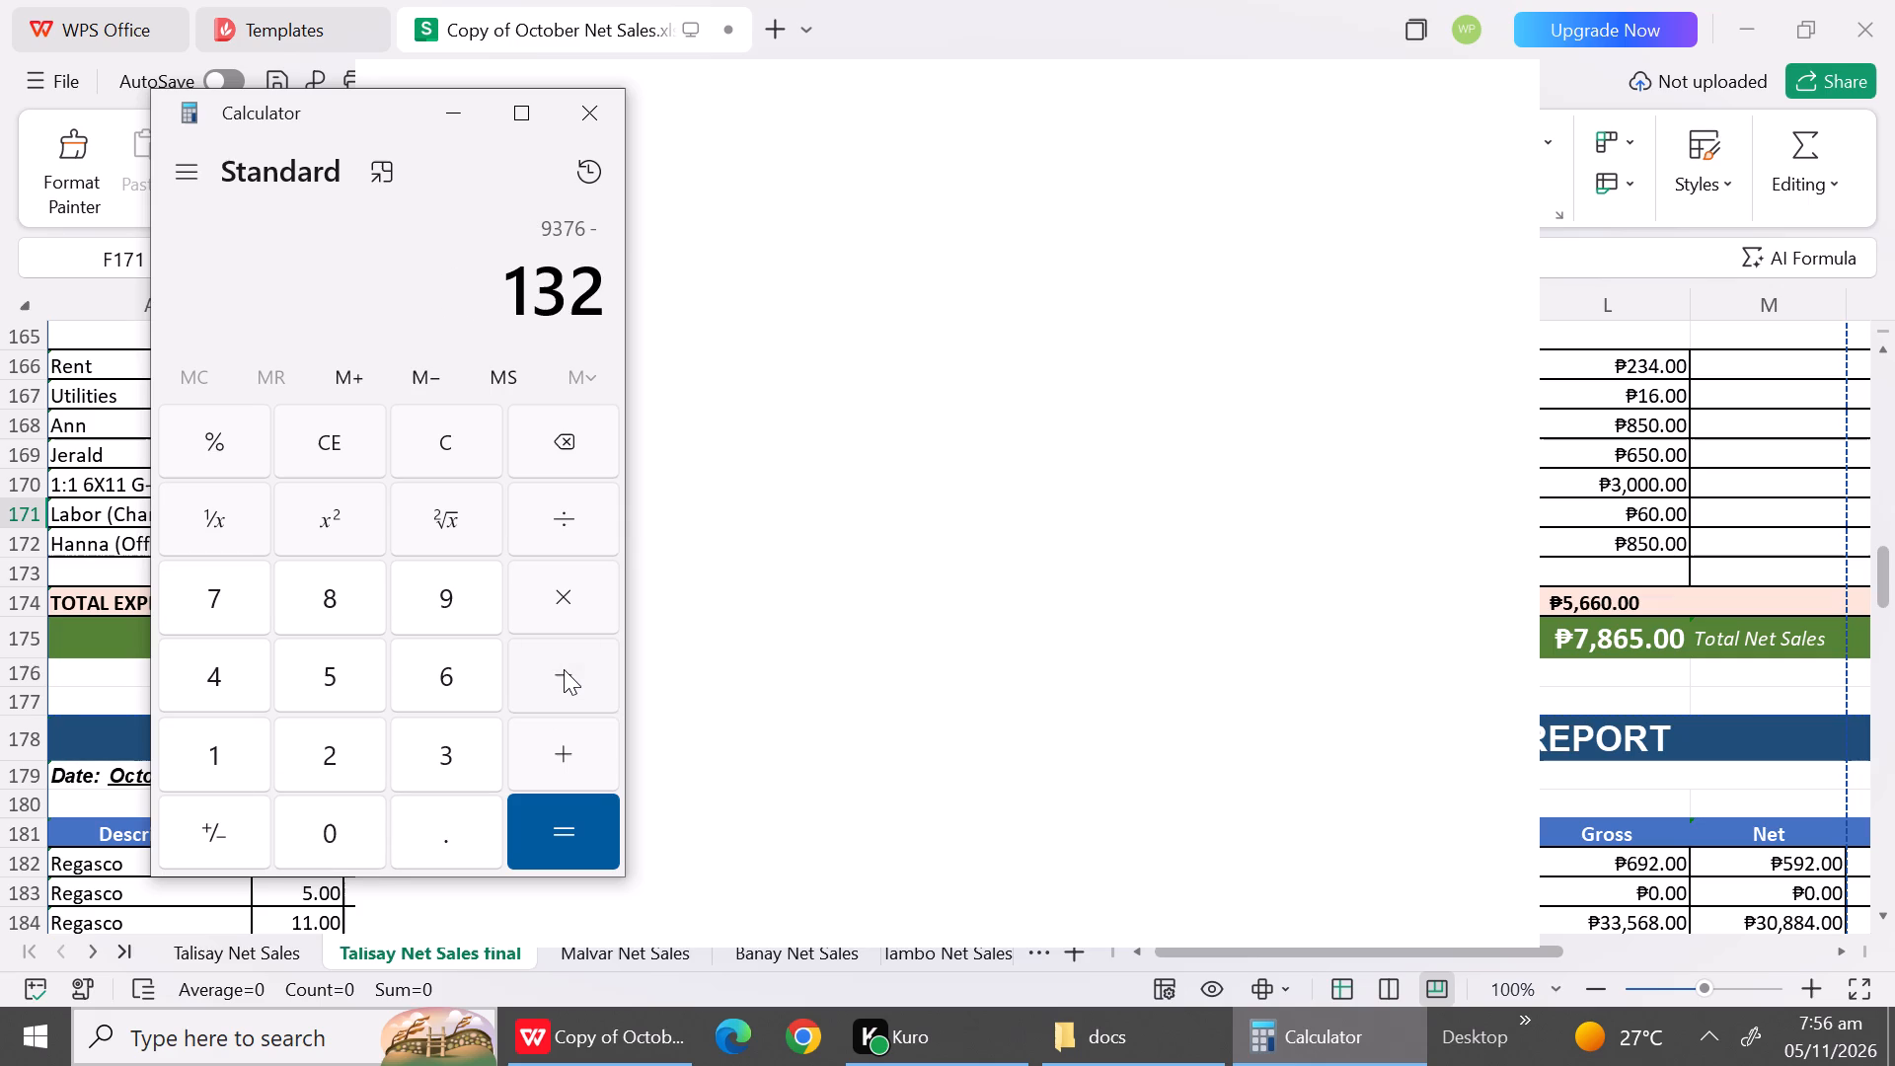
type("0-")
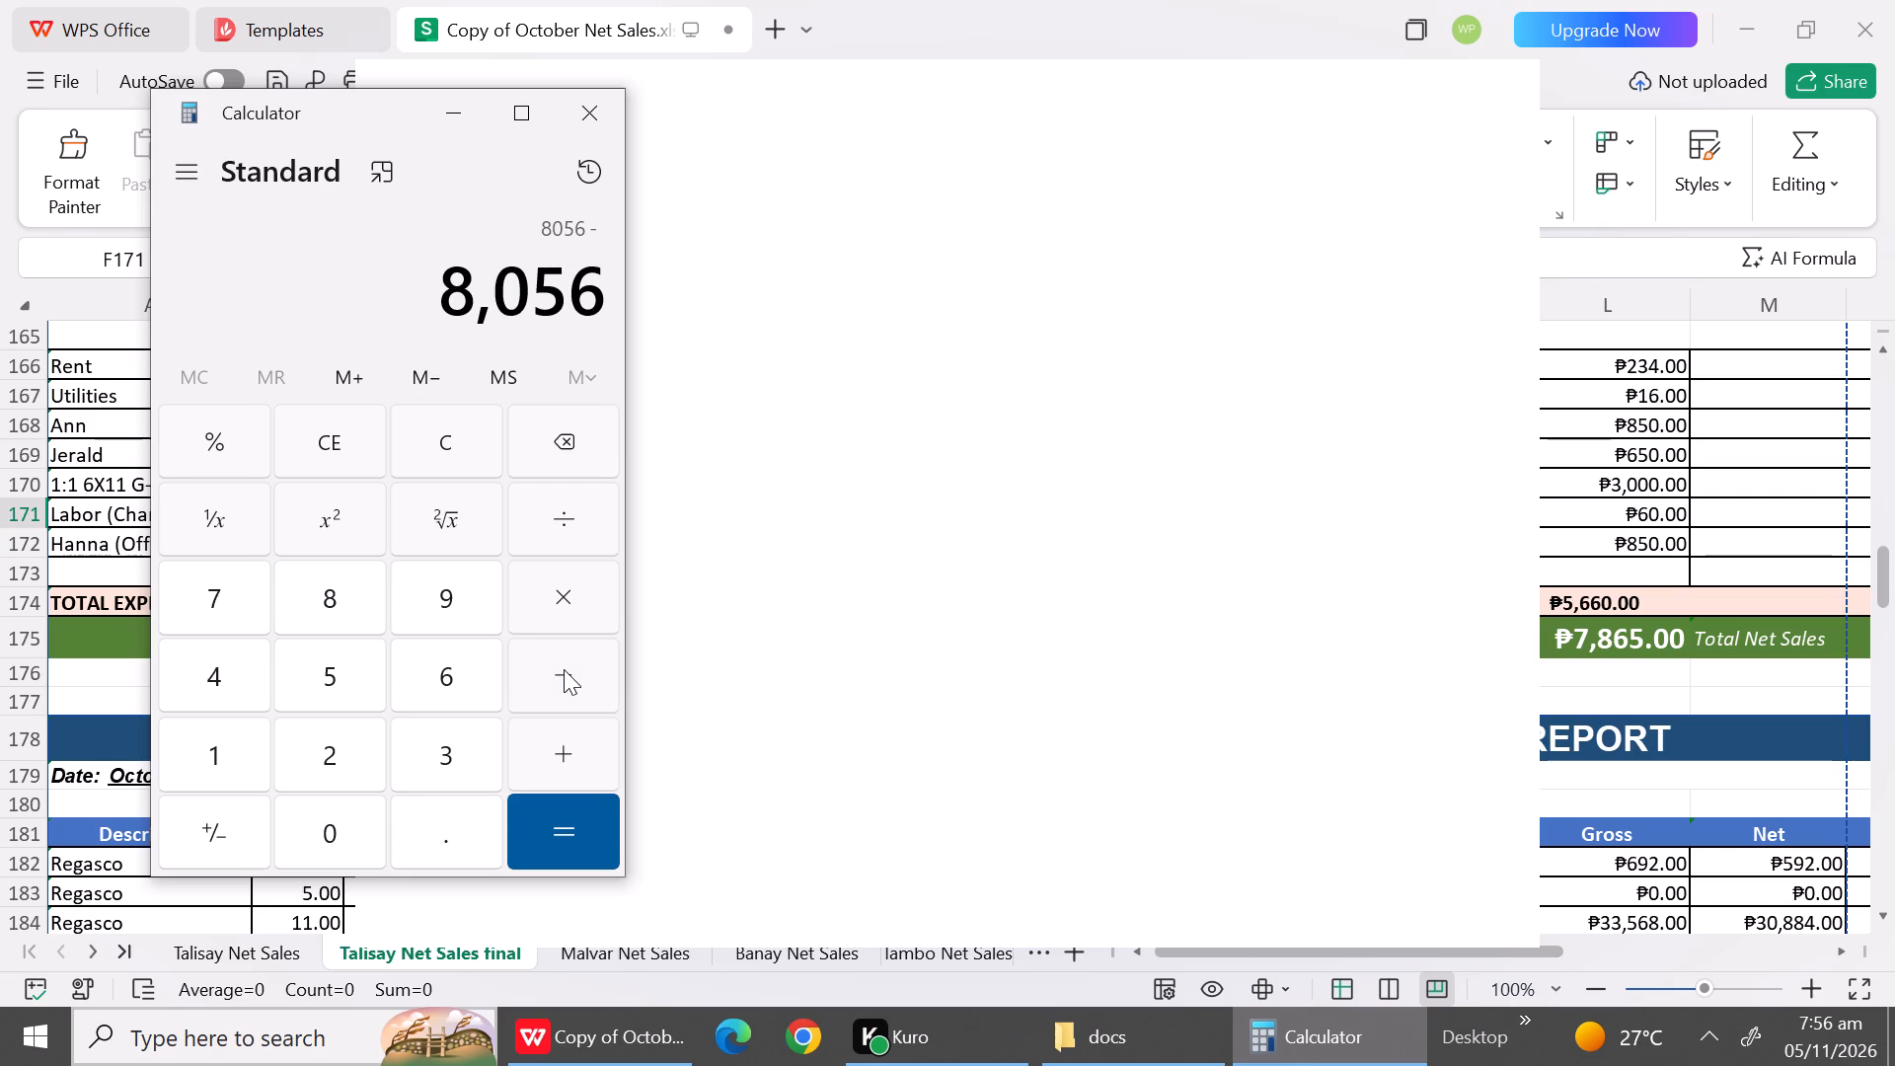
type("30")
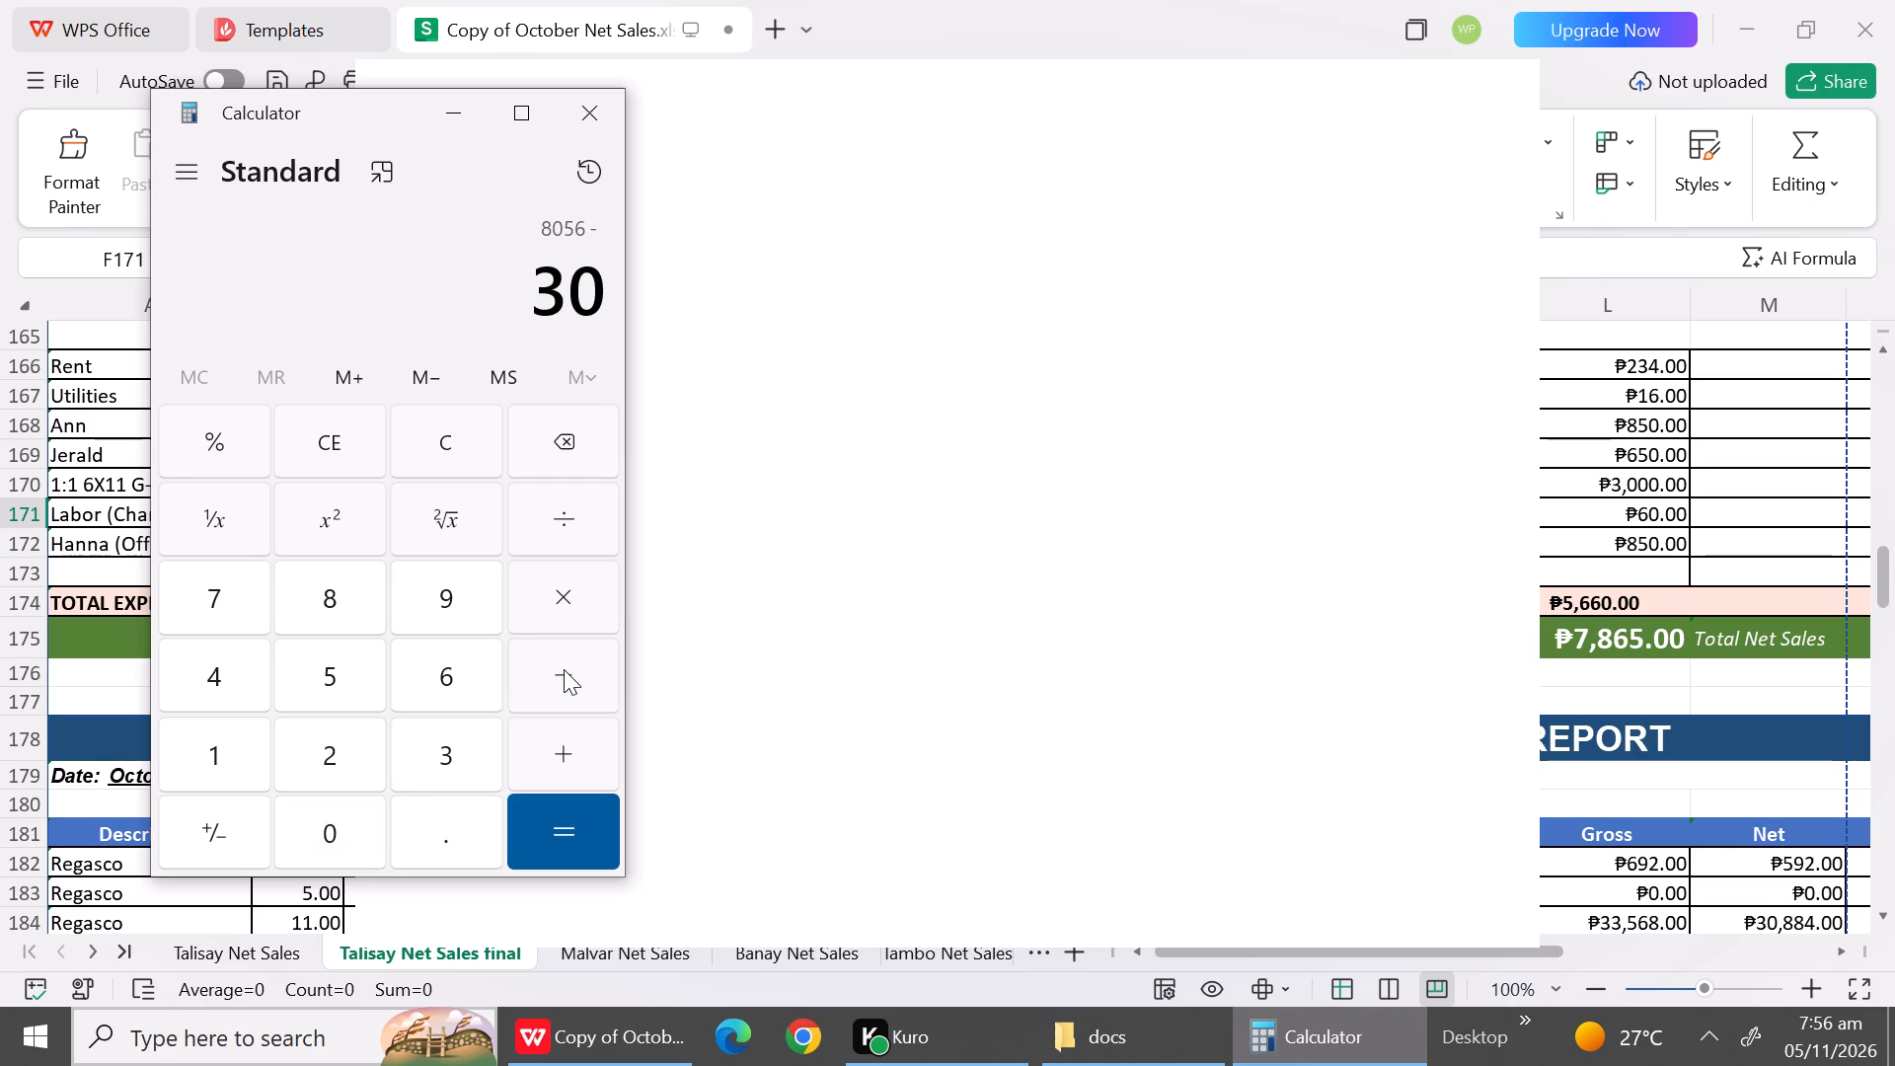
key("minus")
type("2722")
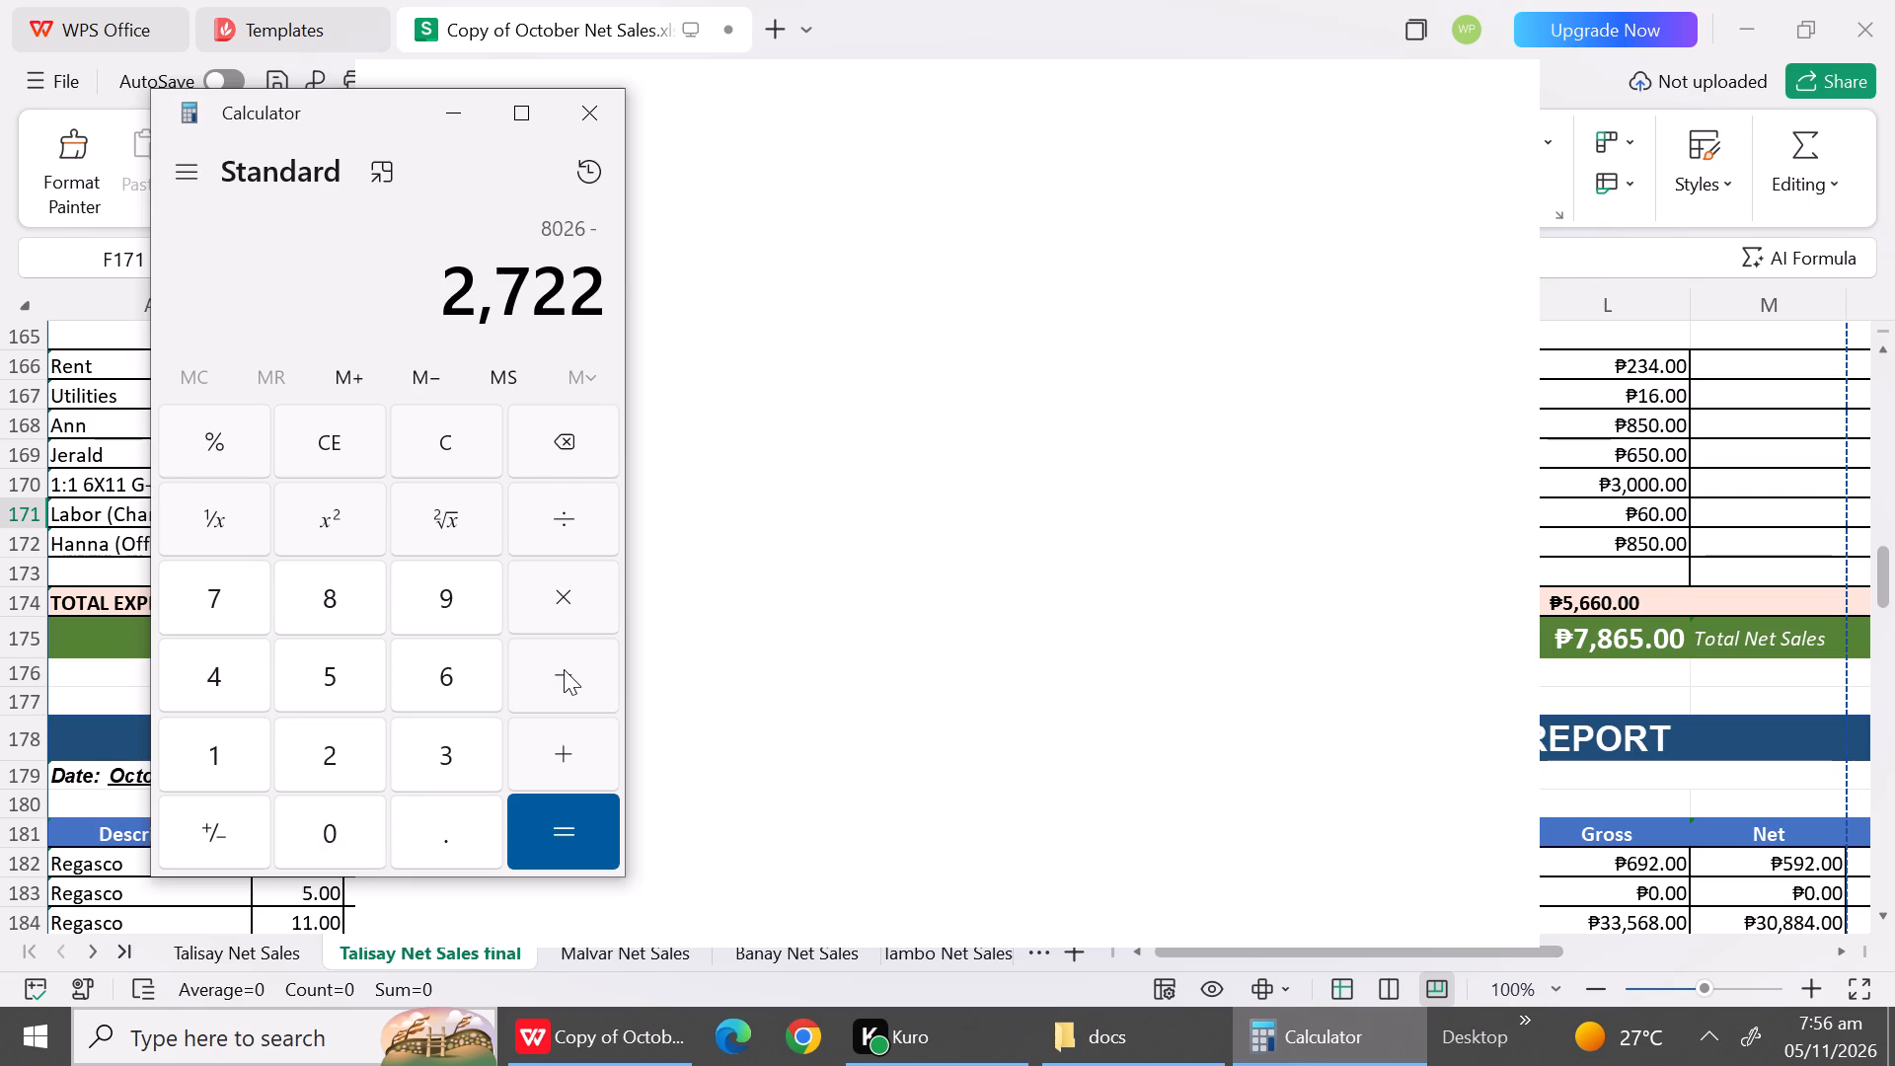
key("Return")
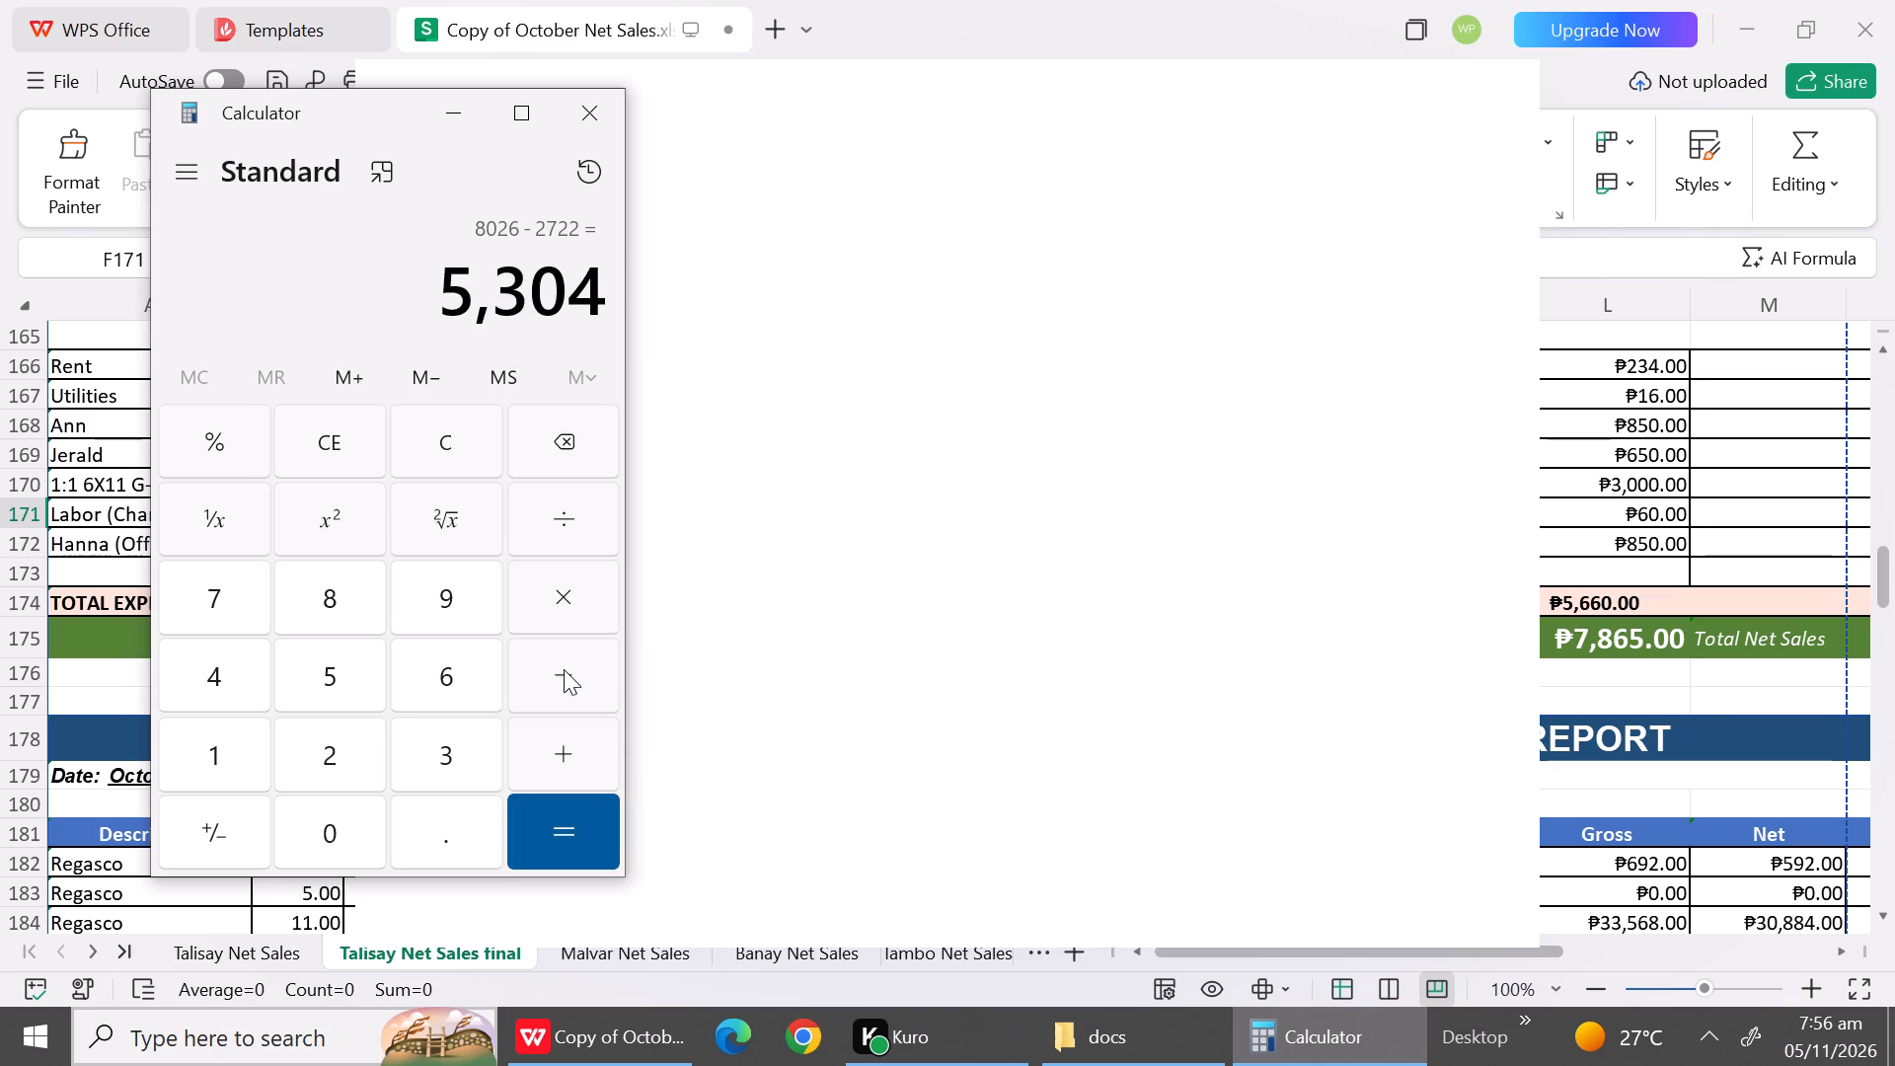
Add 2722 twice to the remaining amount.
key("shift+plus")
type("2722")
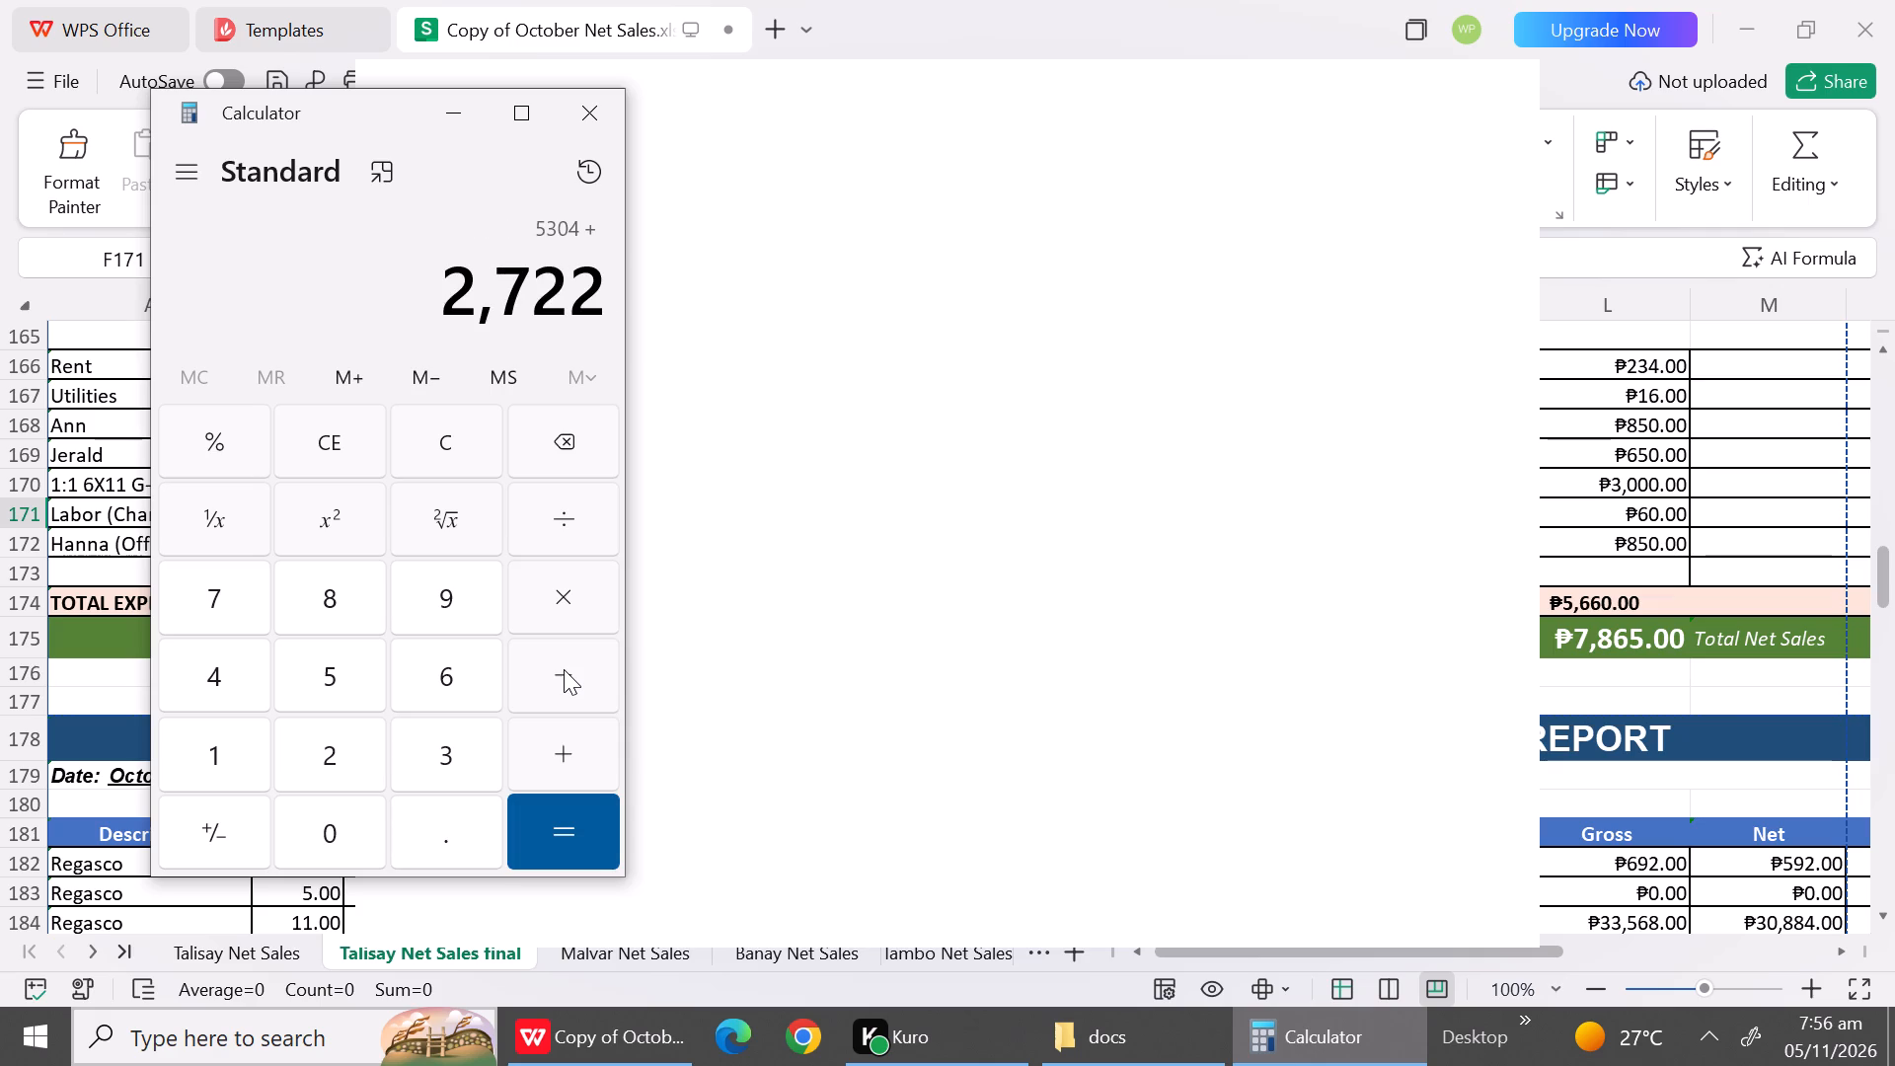
key("shift+plus")
type("2722")
key("Return")
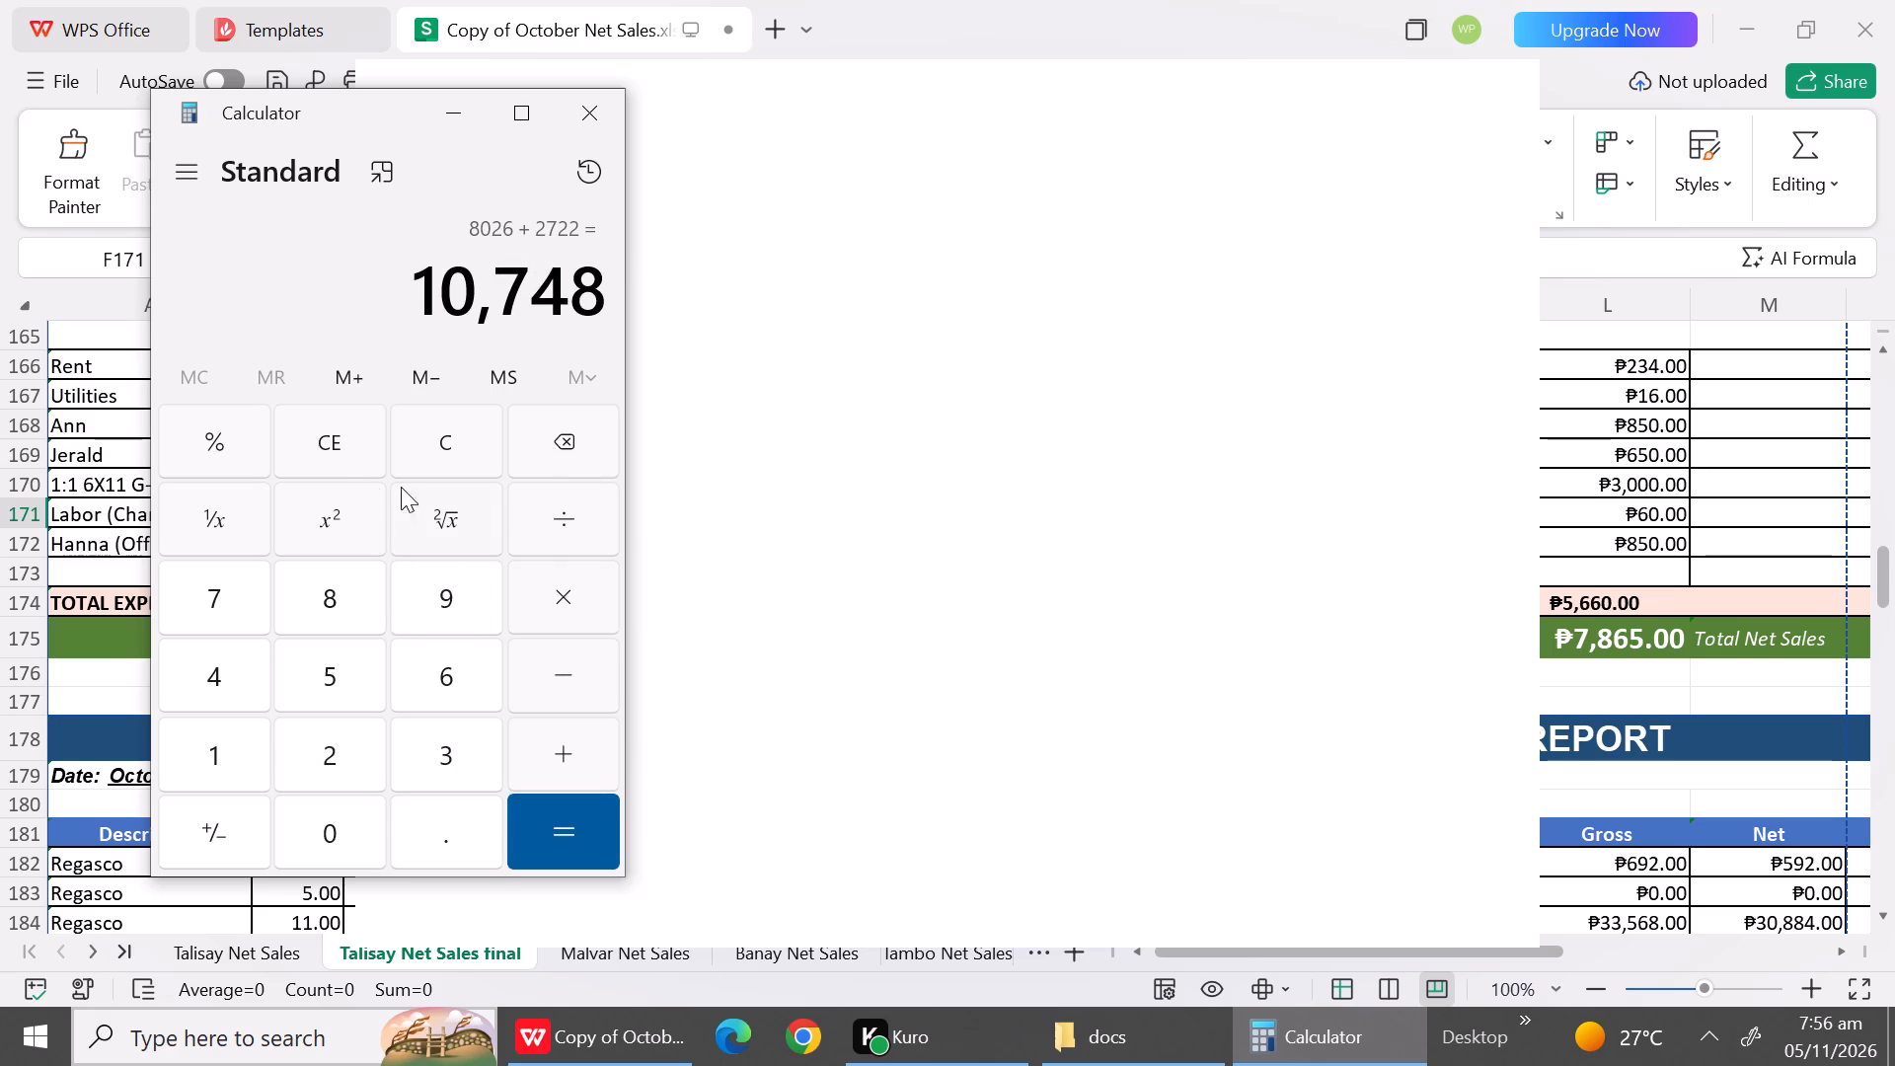
Clear the previous result and add up the amounts 6807, 7707 and 5629.
left_click(335, 452)
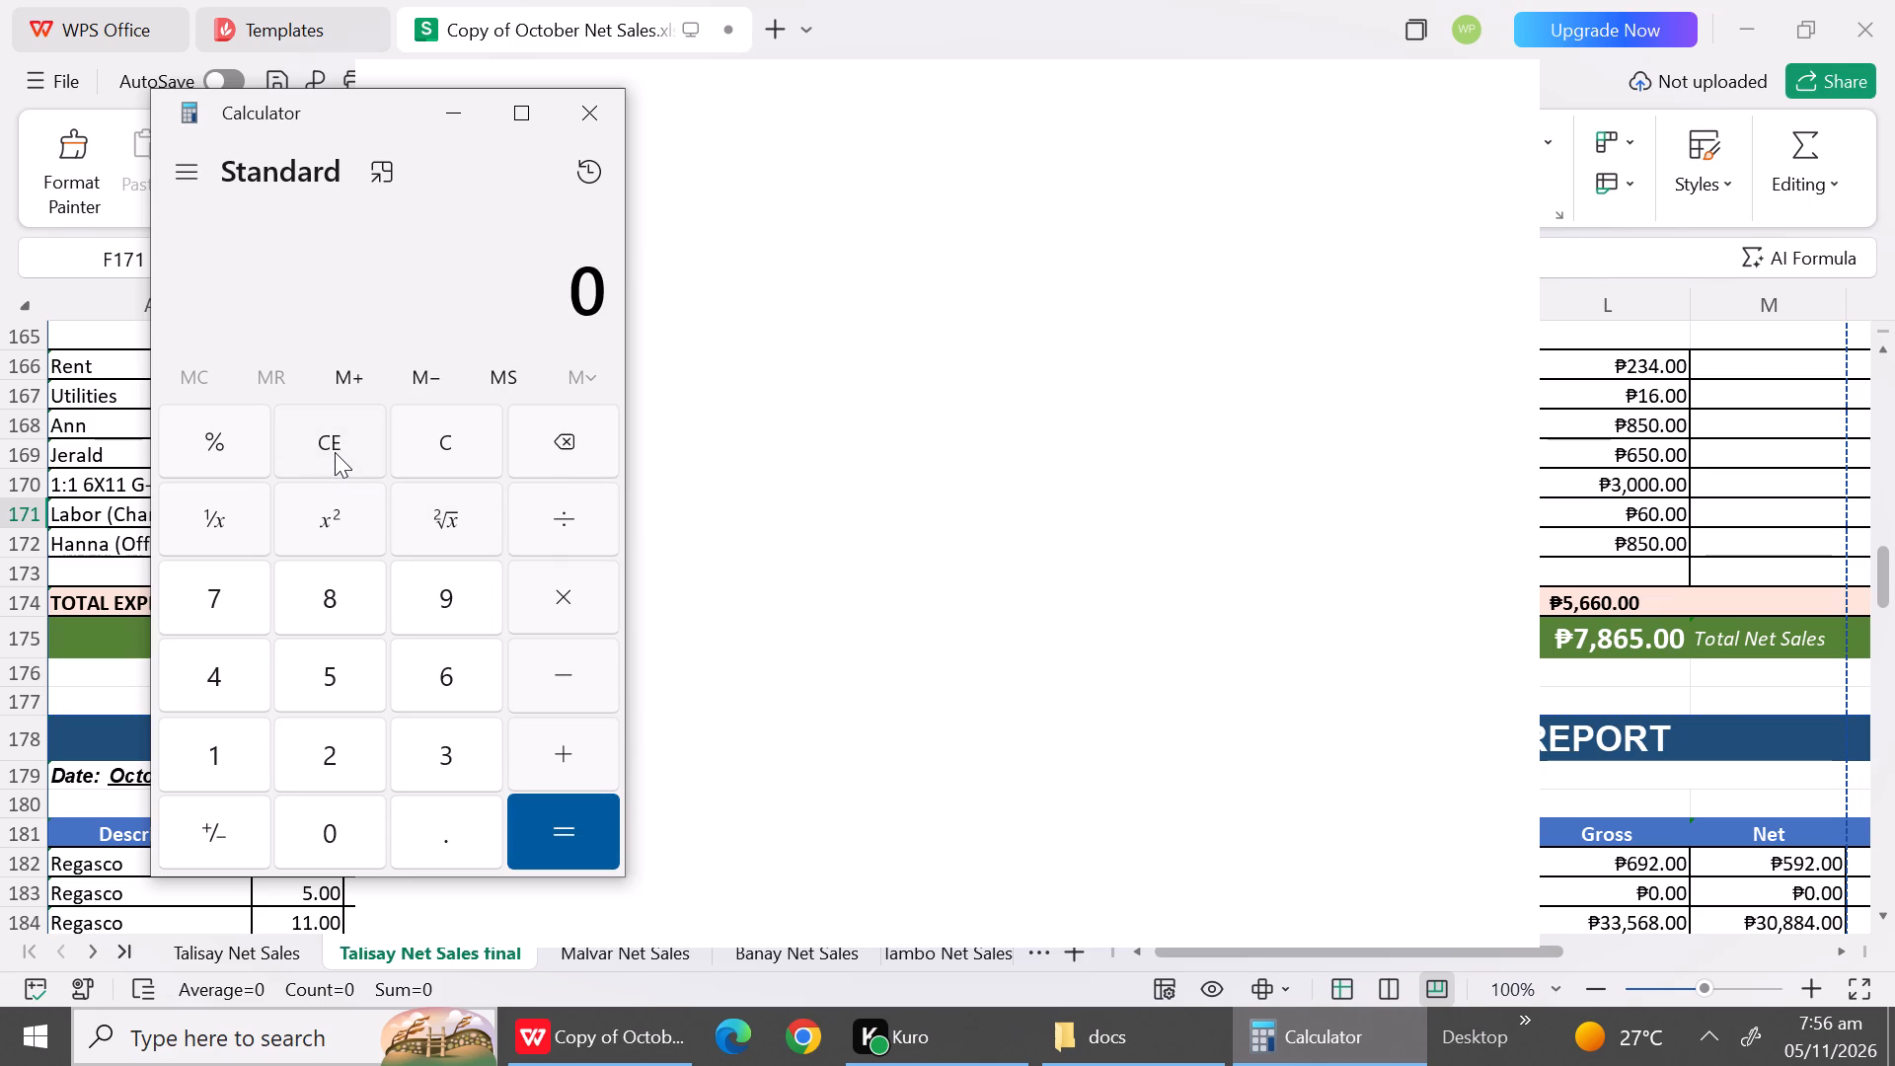
type("6807")
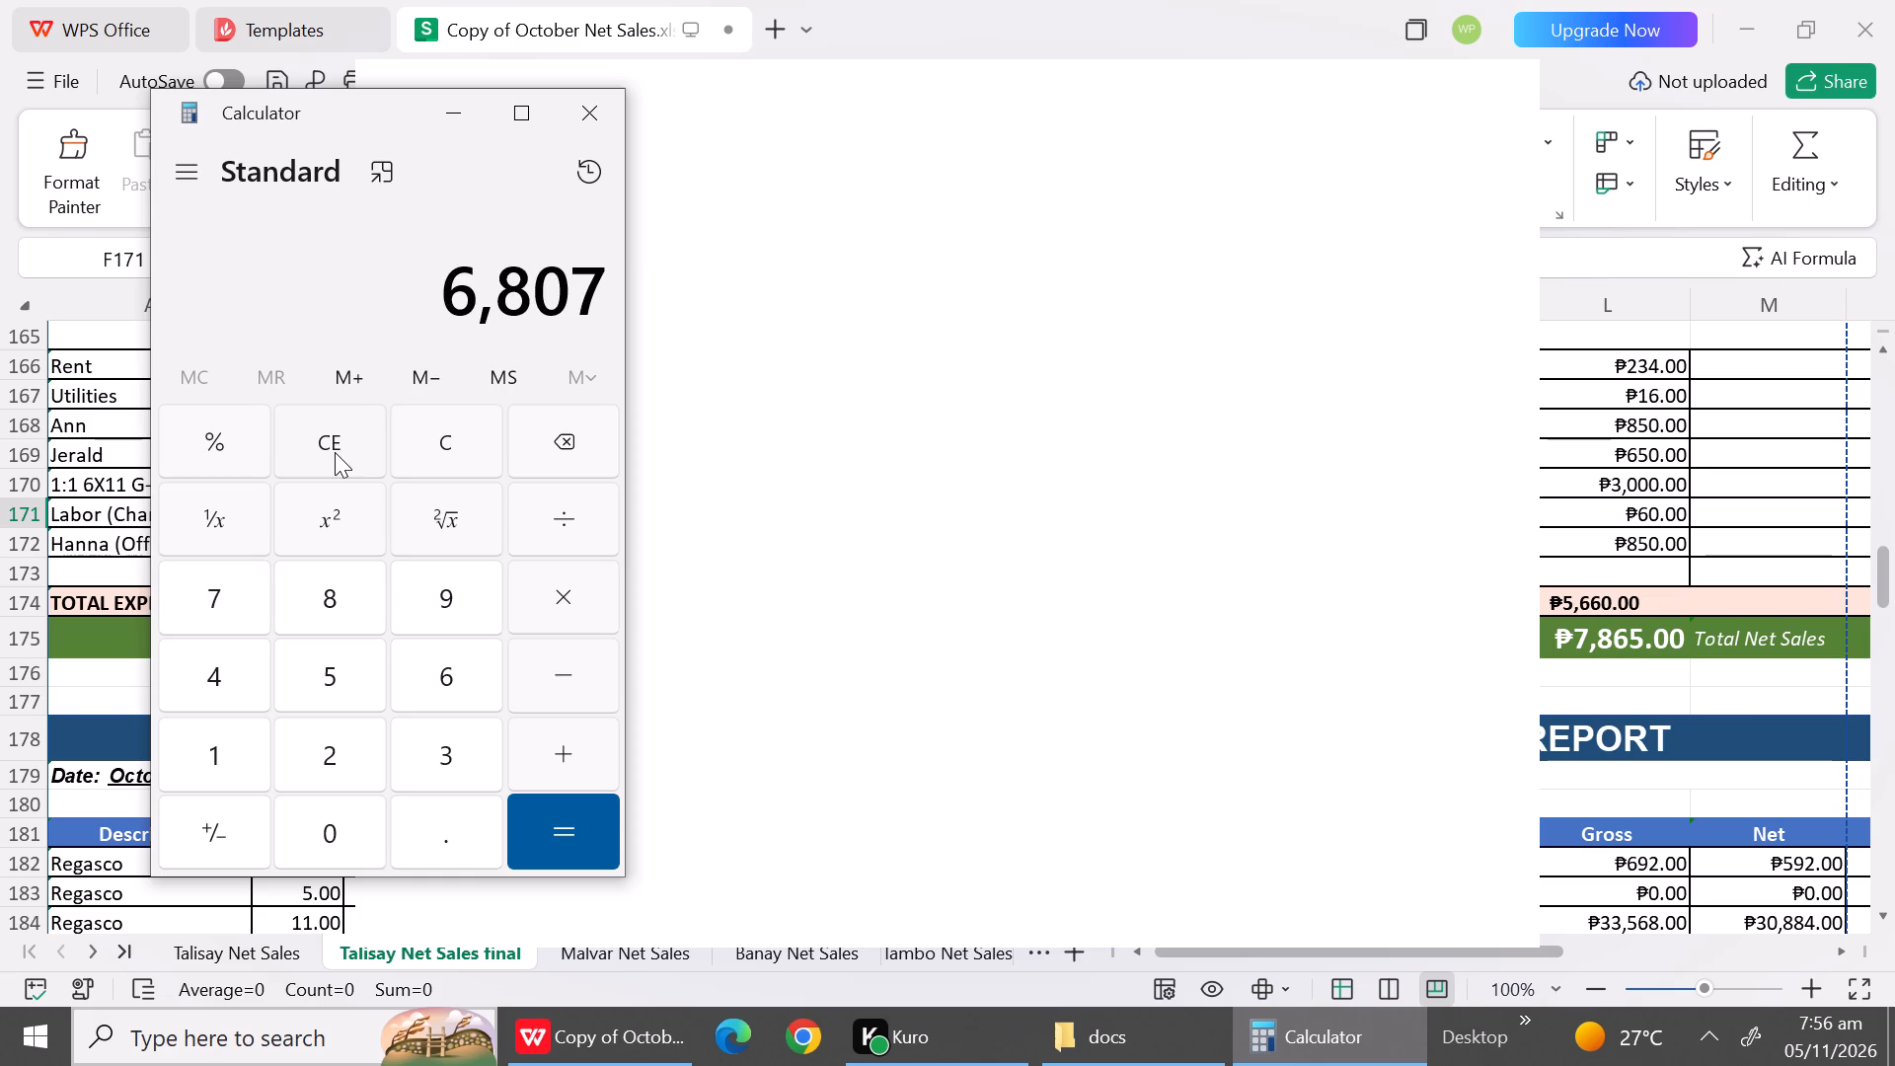
key("shift+plus")
type("7707")
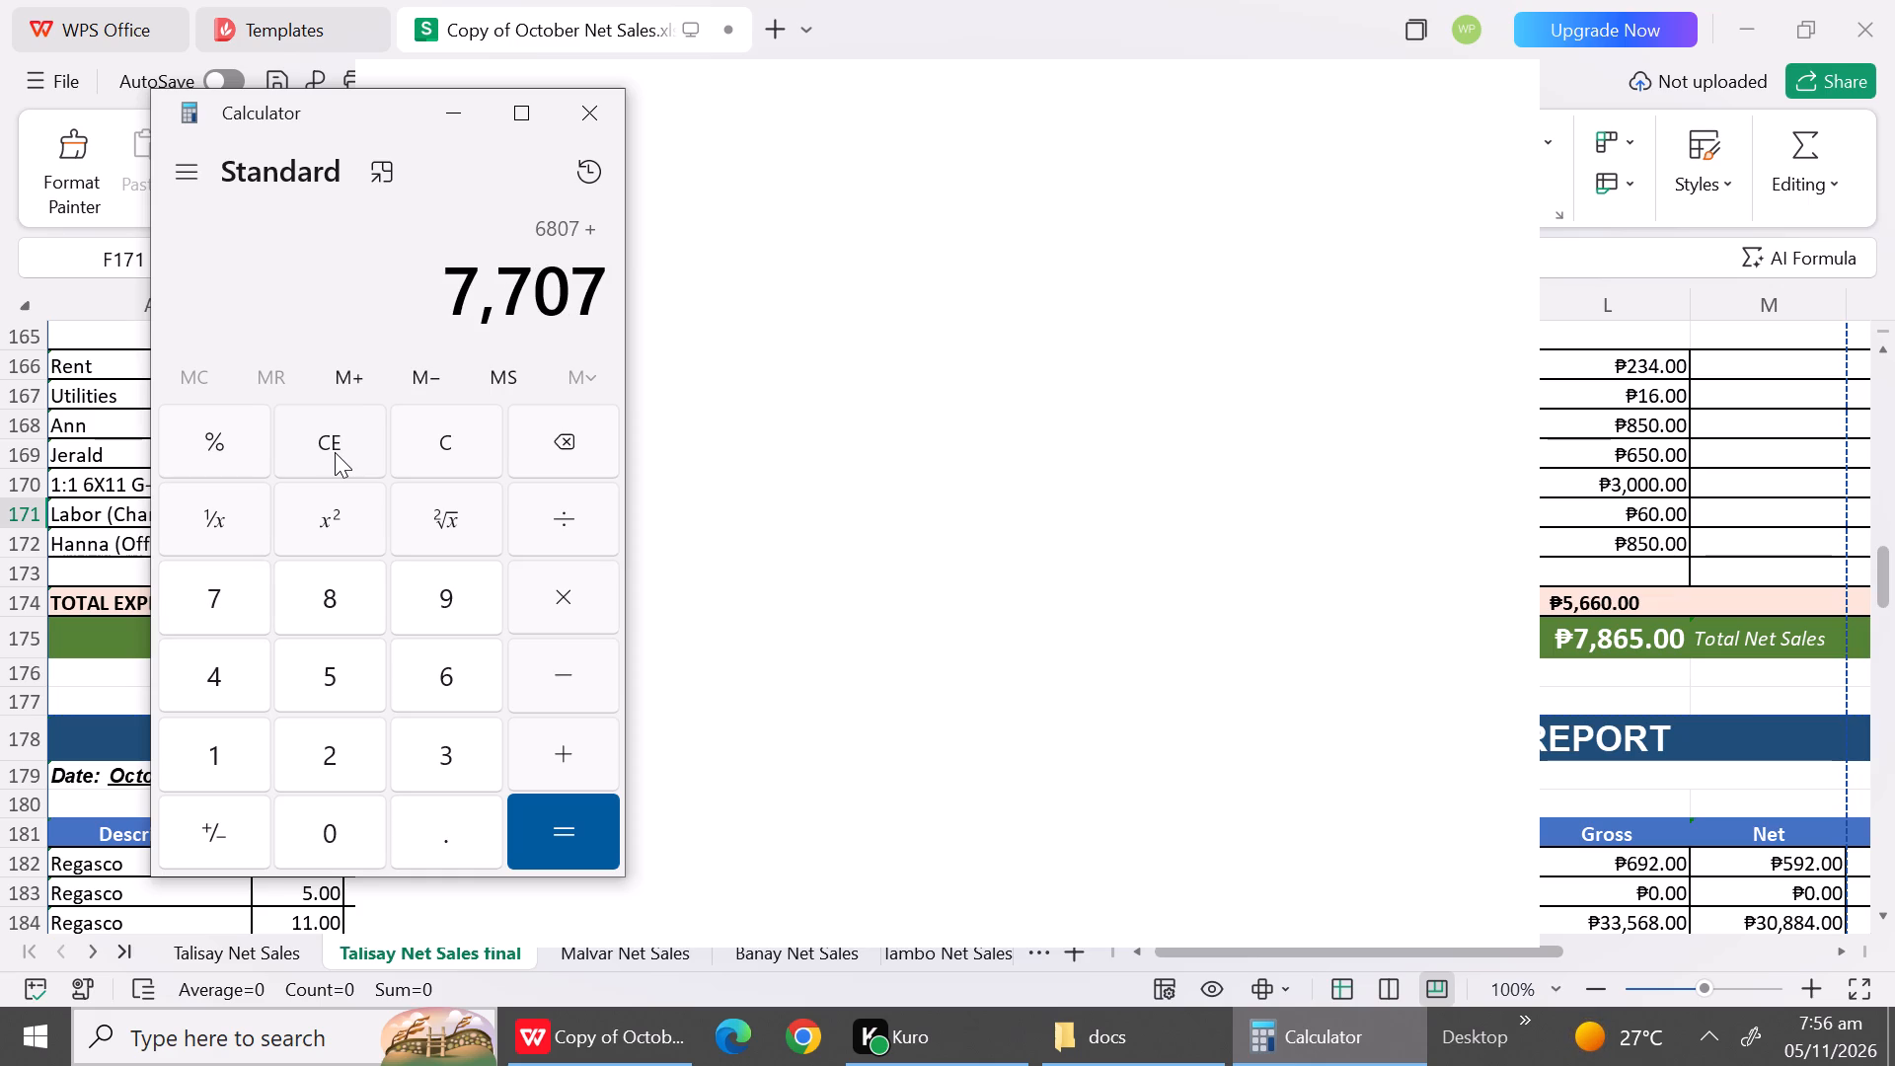
key("shift+plus")
type("5629")
key("Return")
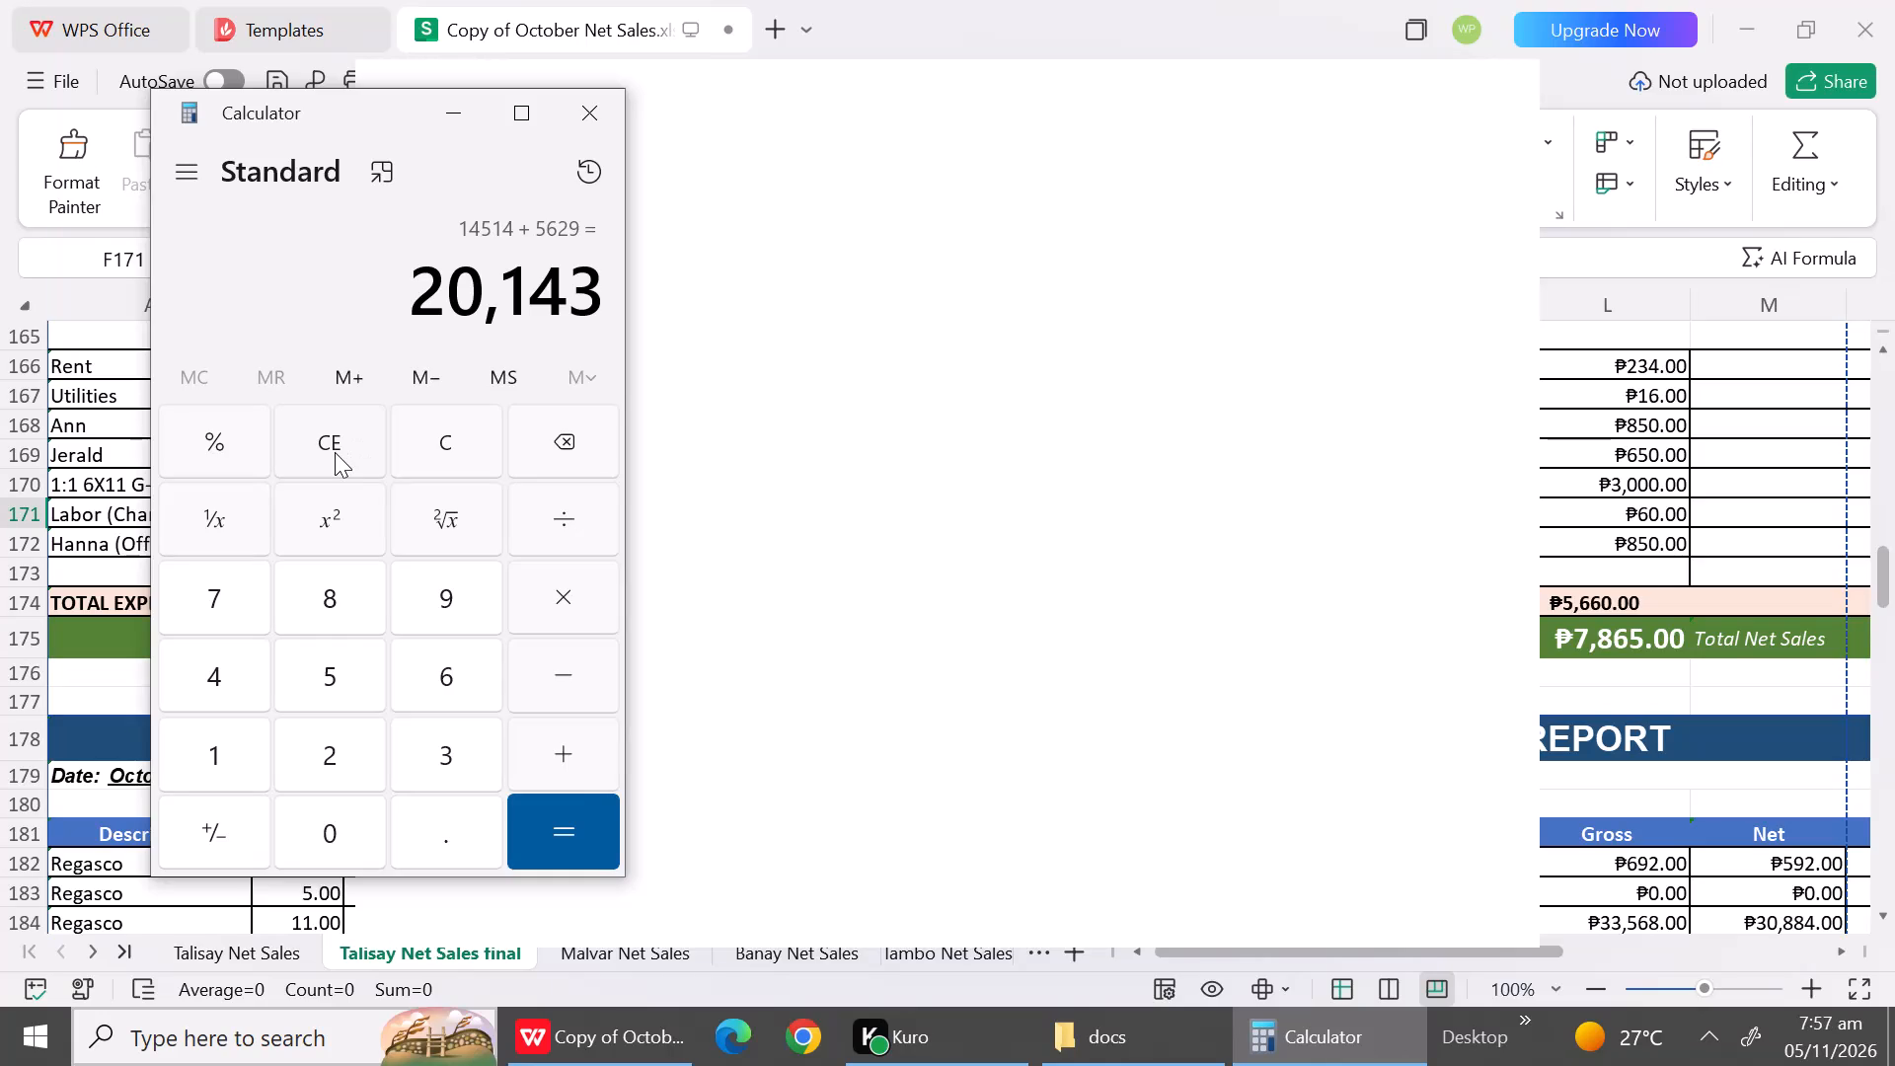
Clear the previous result and add up 2.7, 5 and 55.
left_click(343, 434)
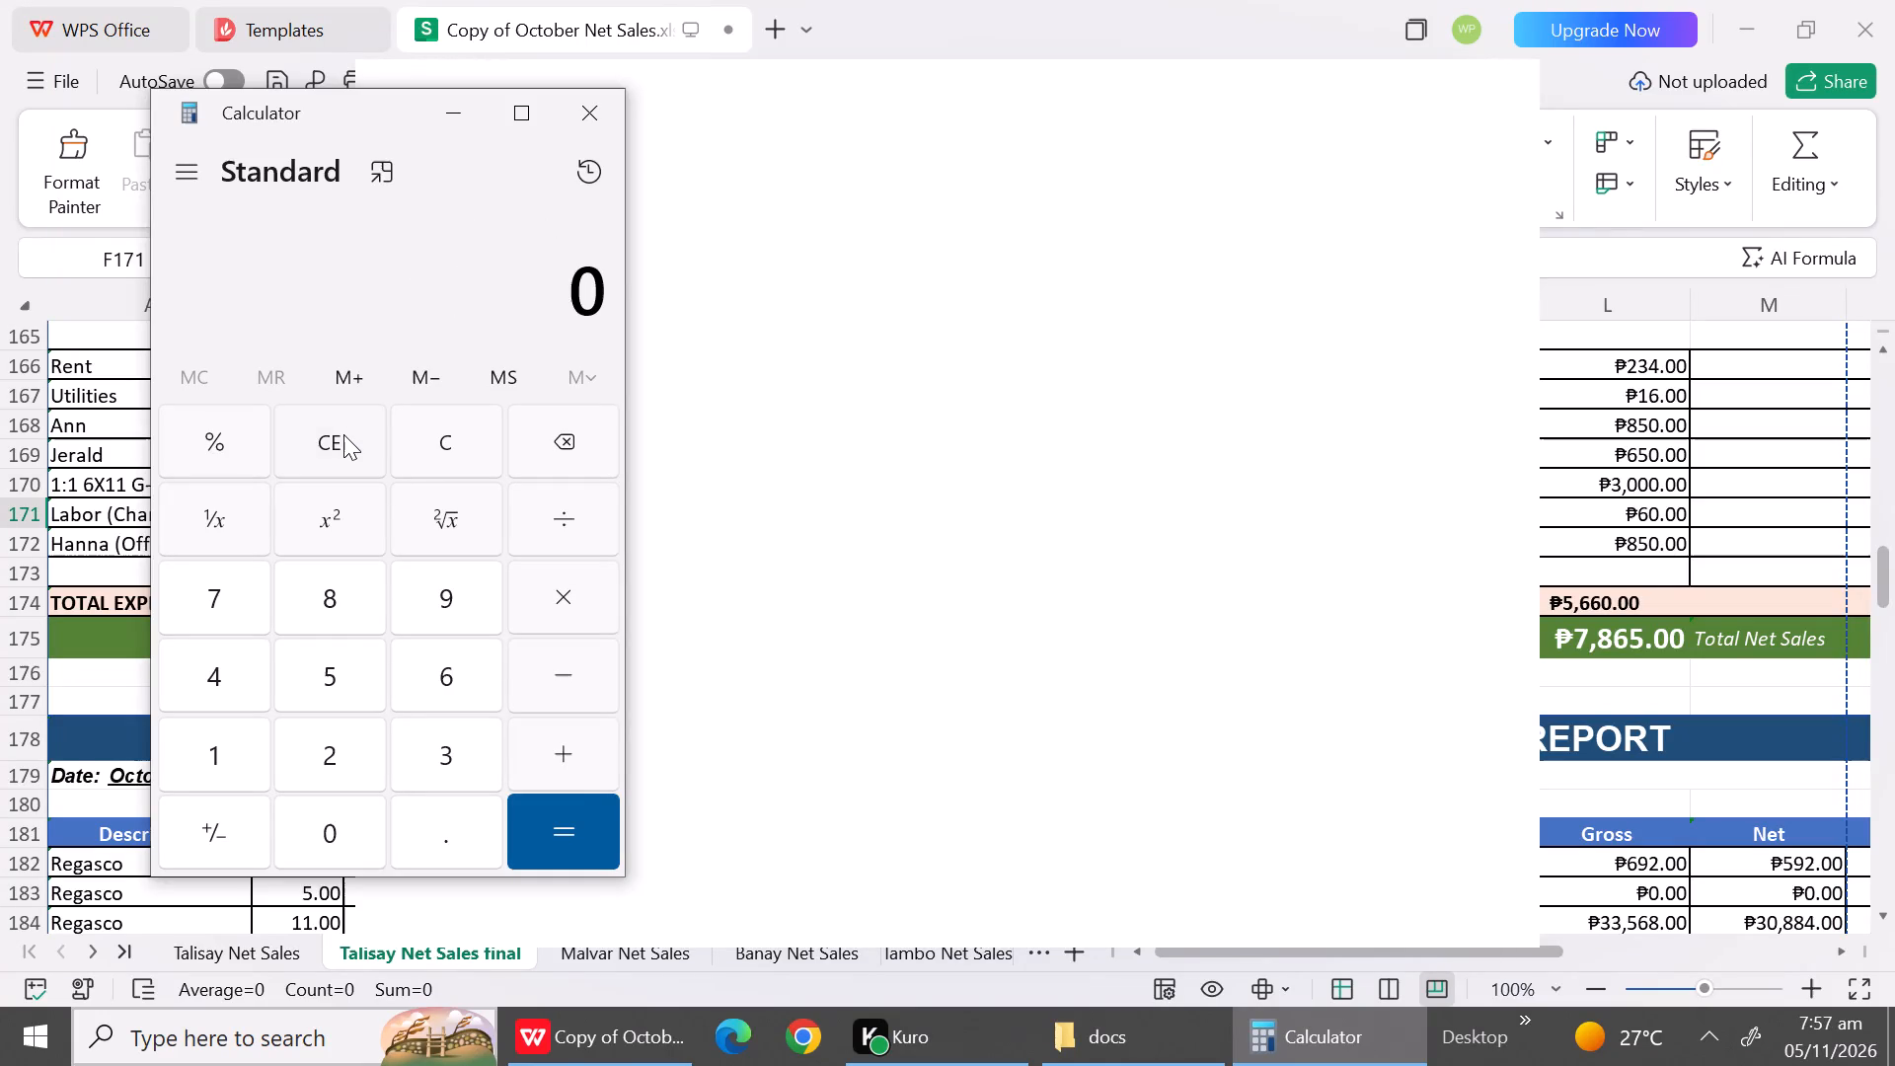
type("2.7+")
key("5")
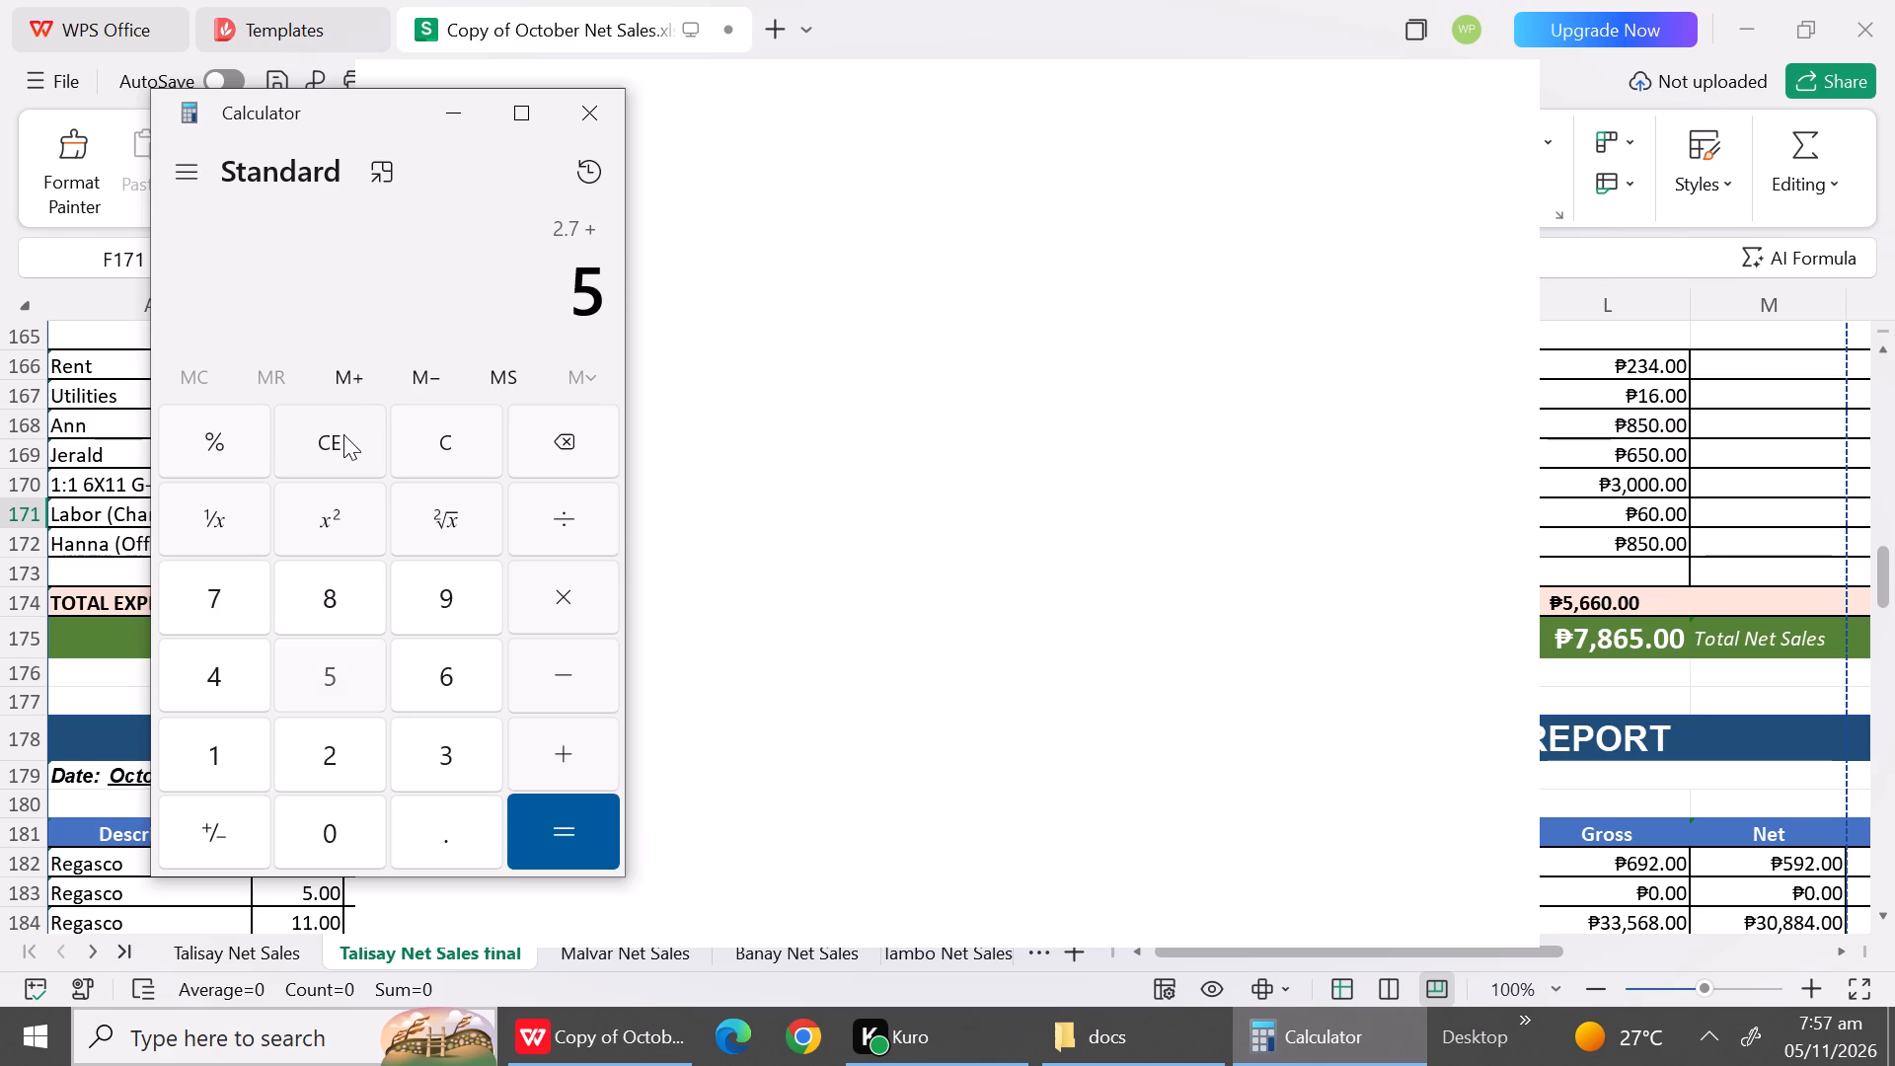
key("shift+plus")
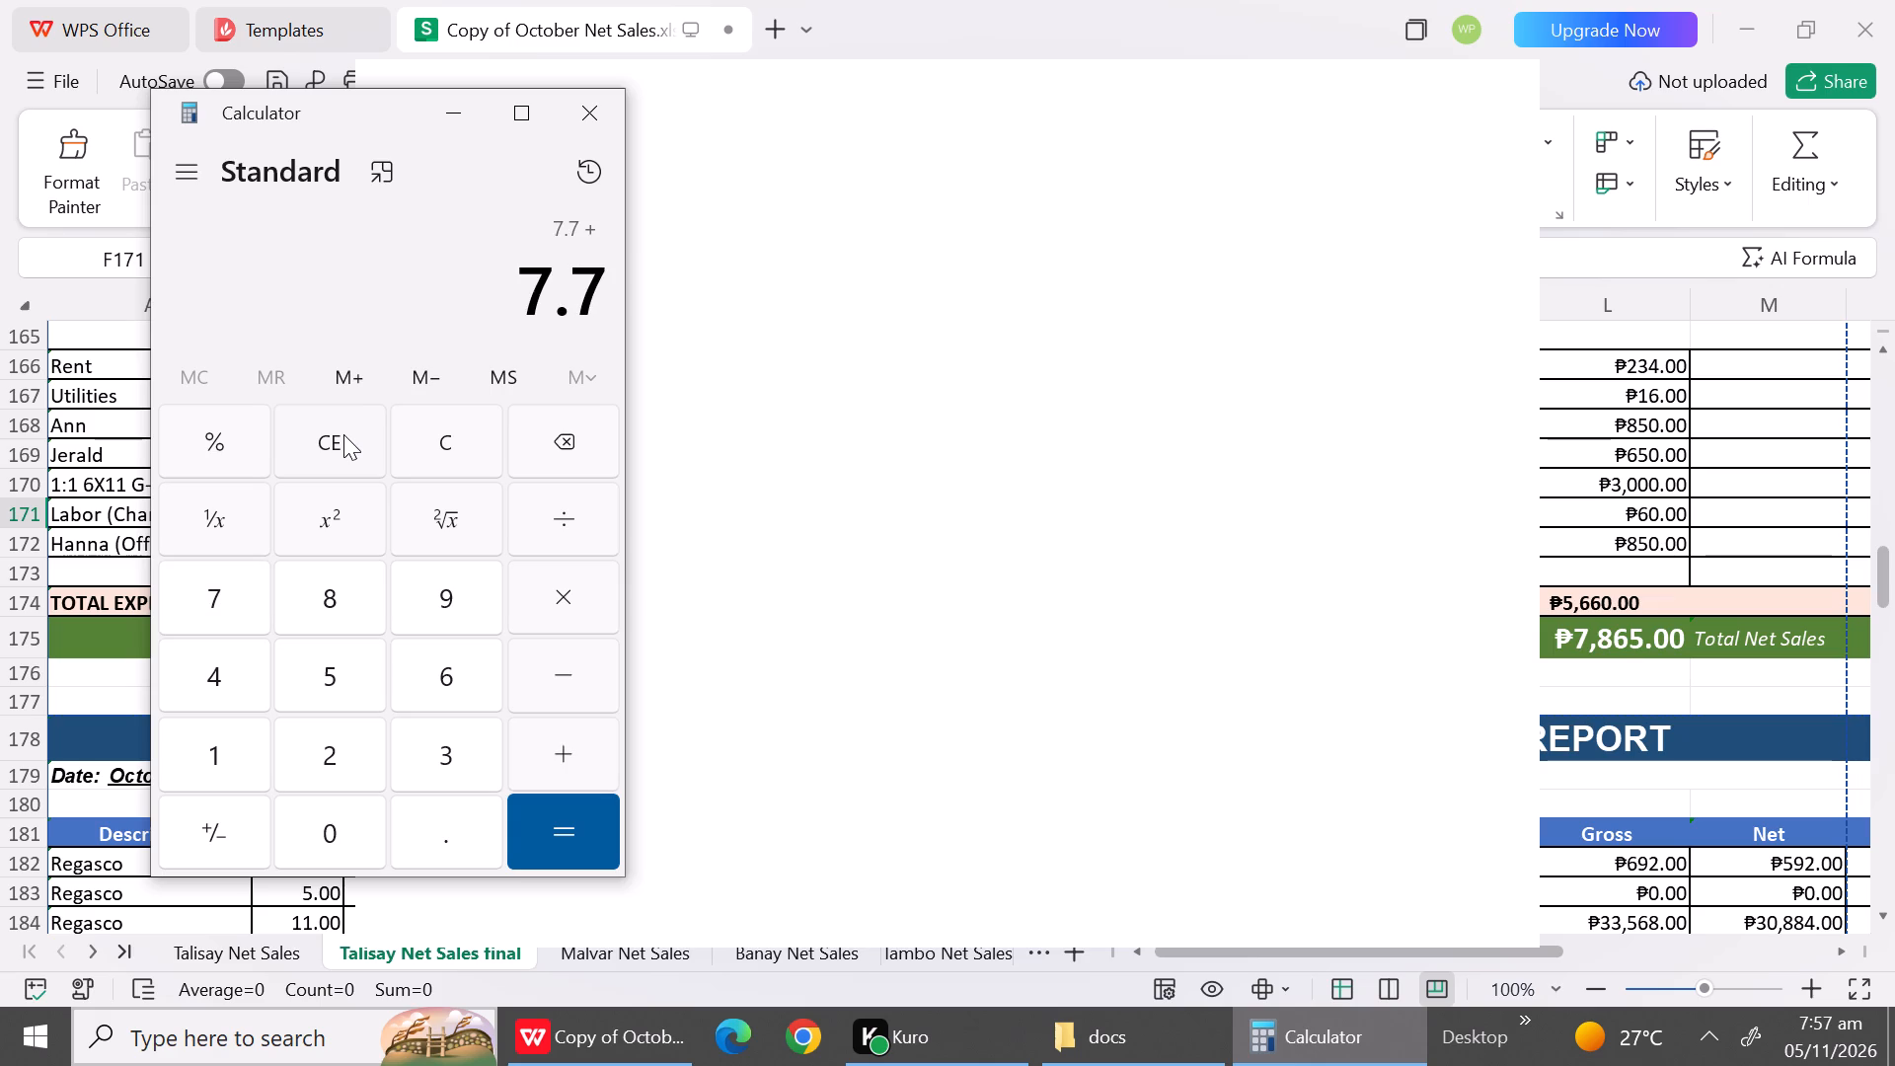
type("55")
key("Return")
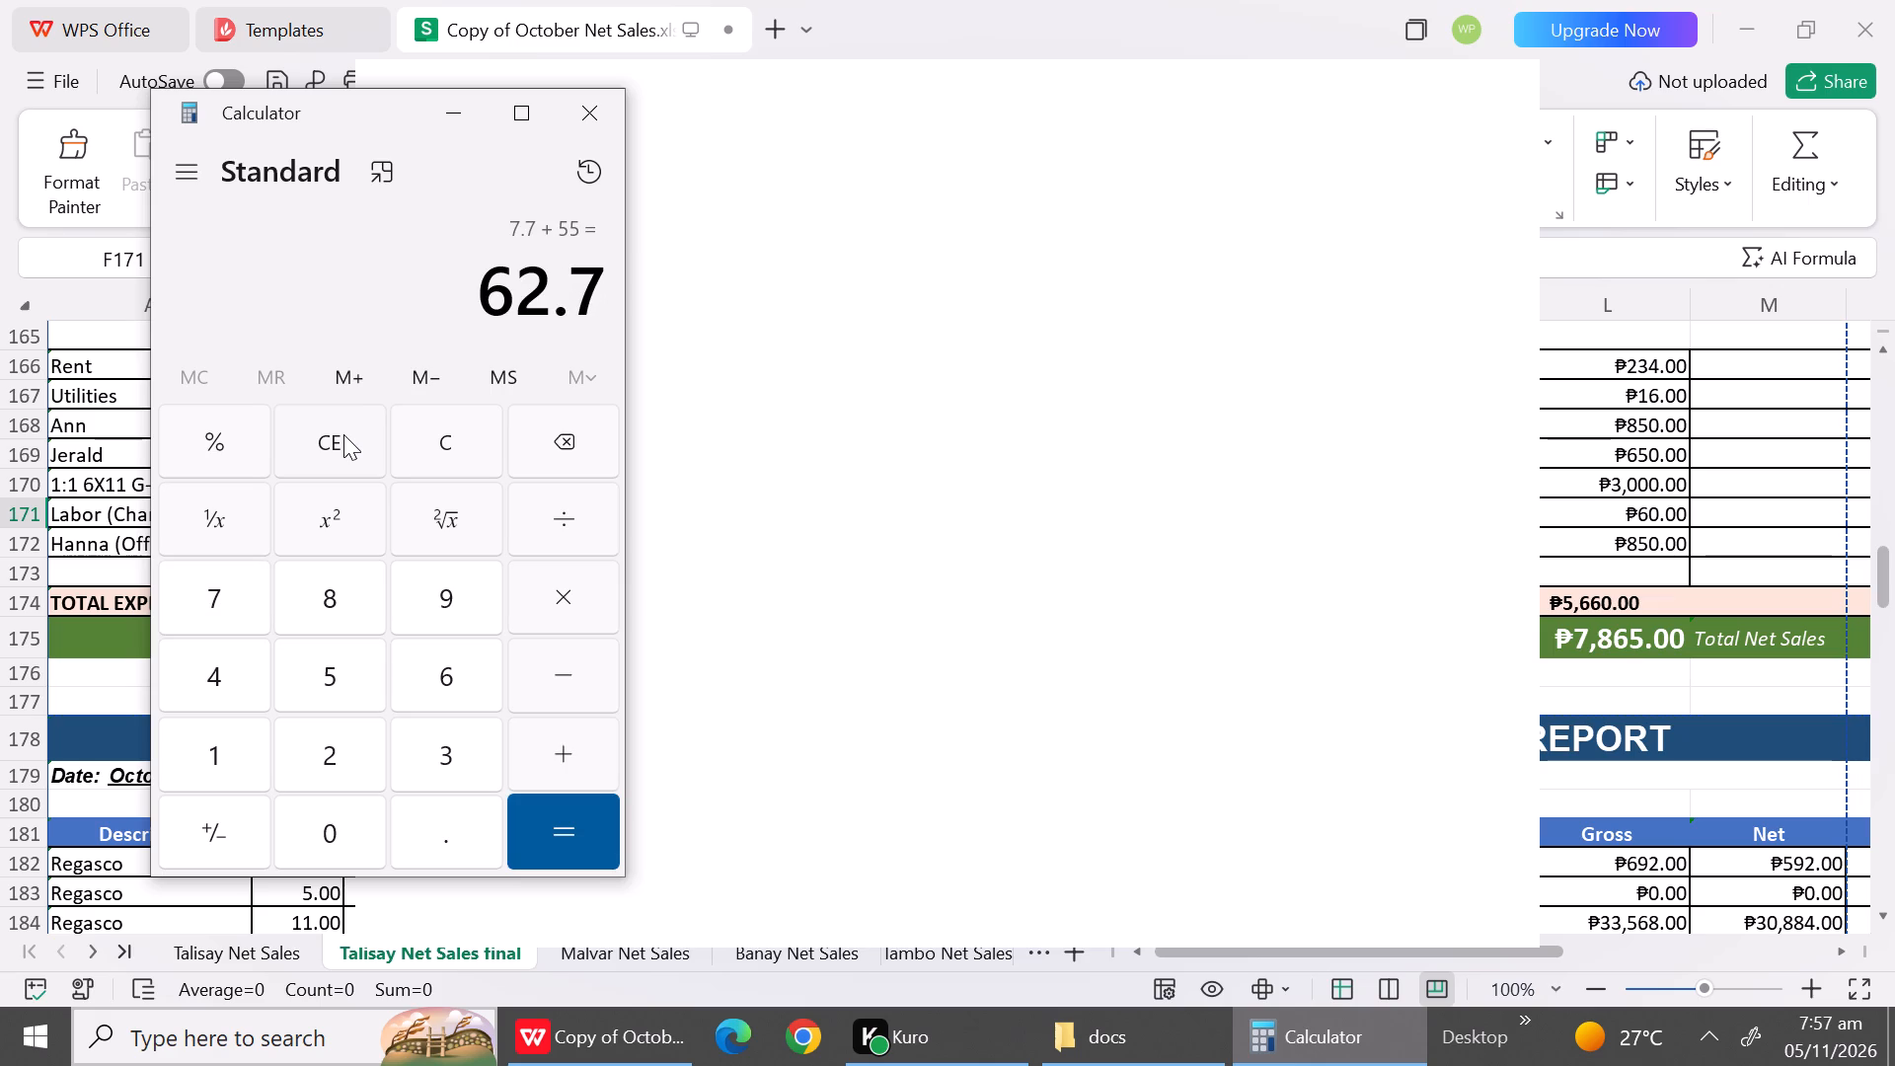
Clear the previous result and add up the amounts 366, 641 and 6945.
left_click(343, 434)
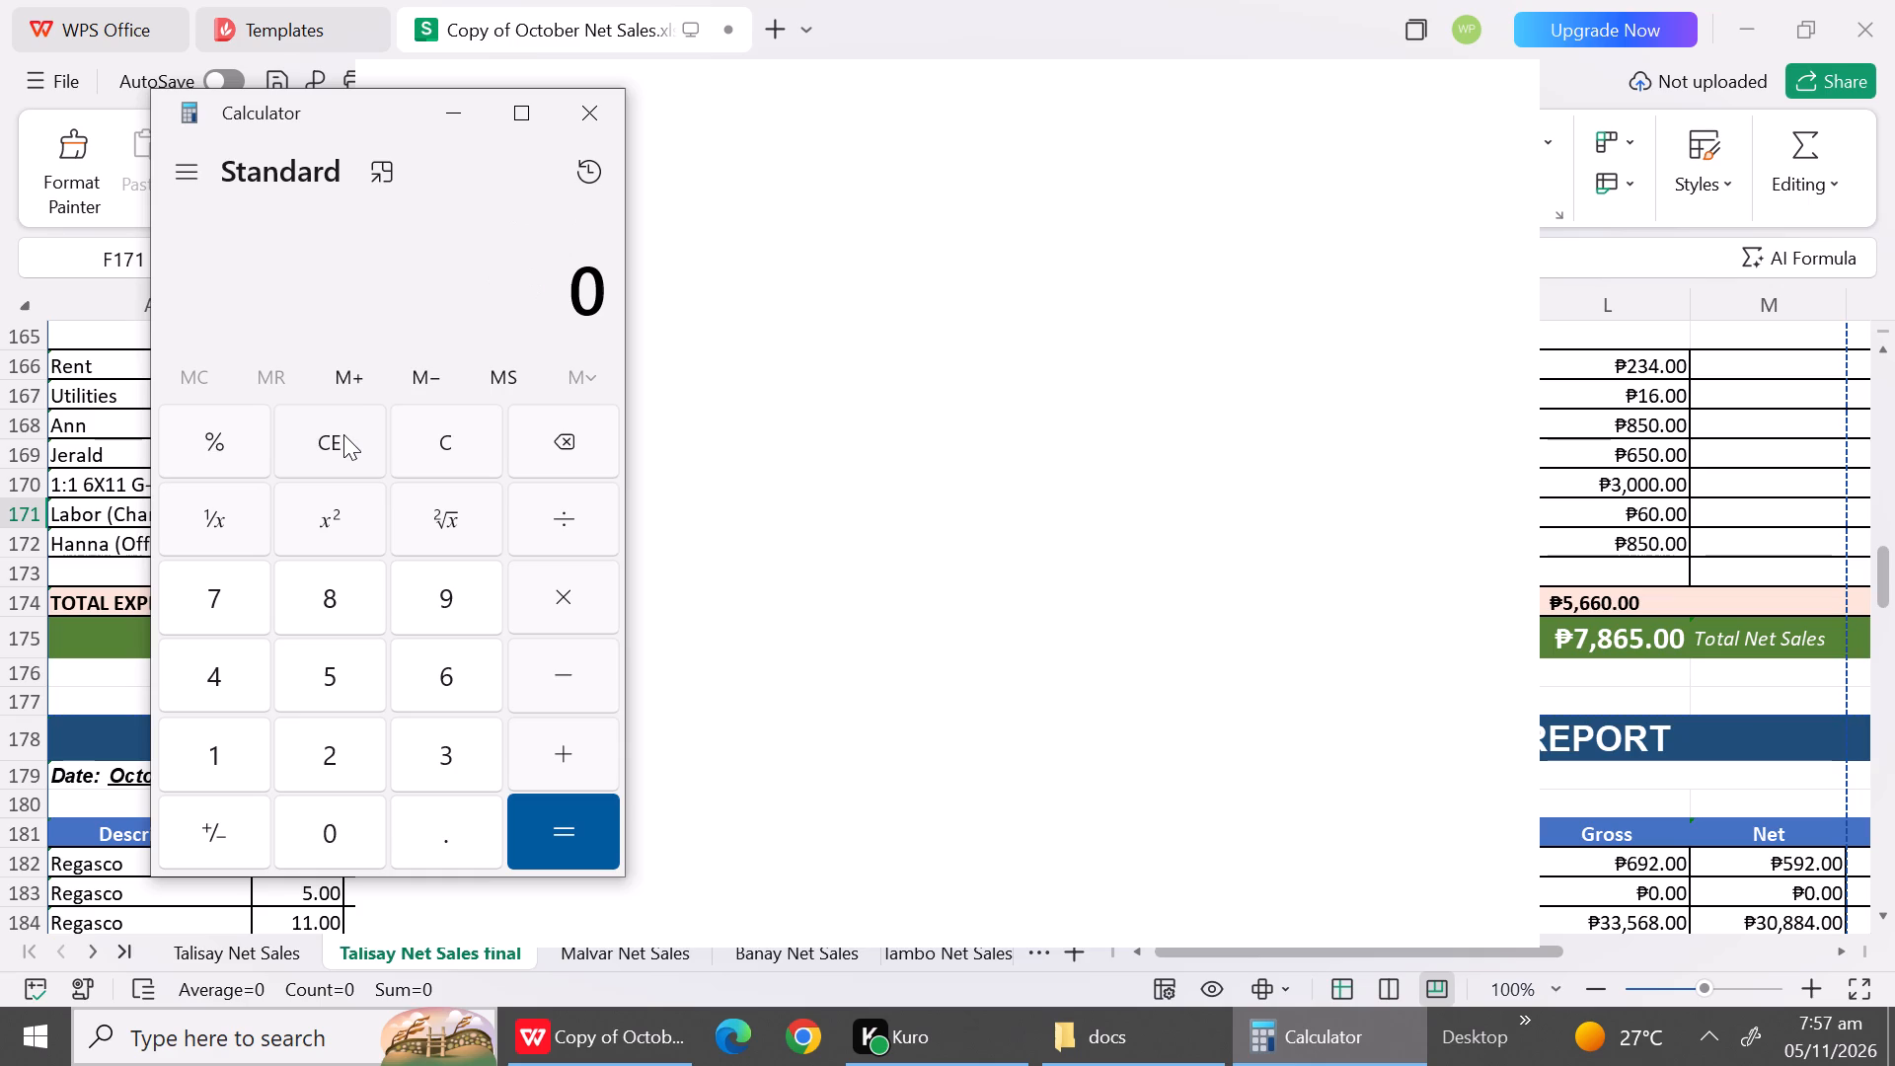
type("38")
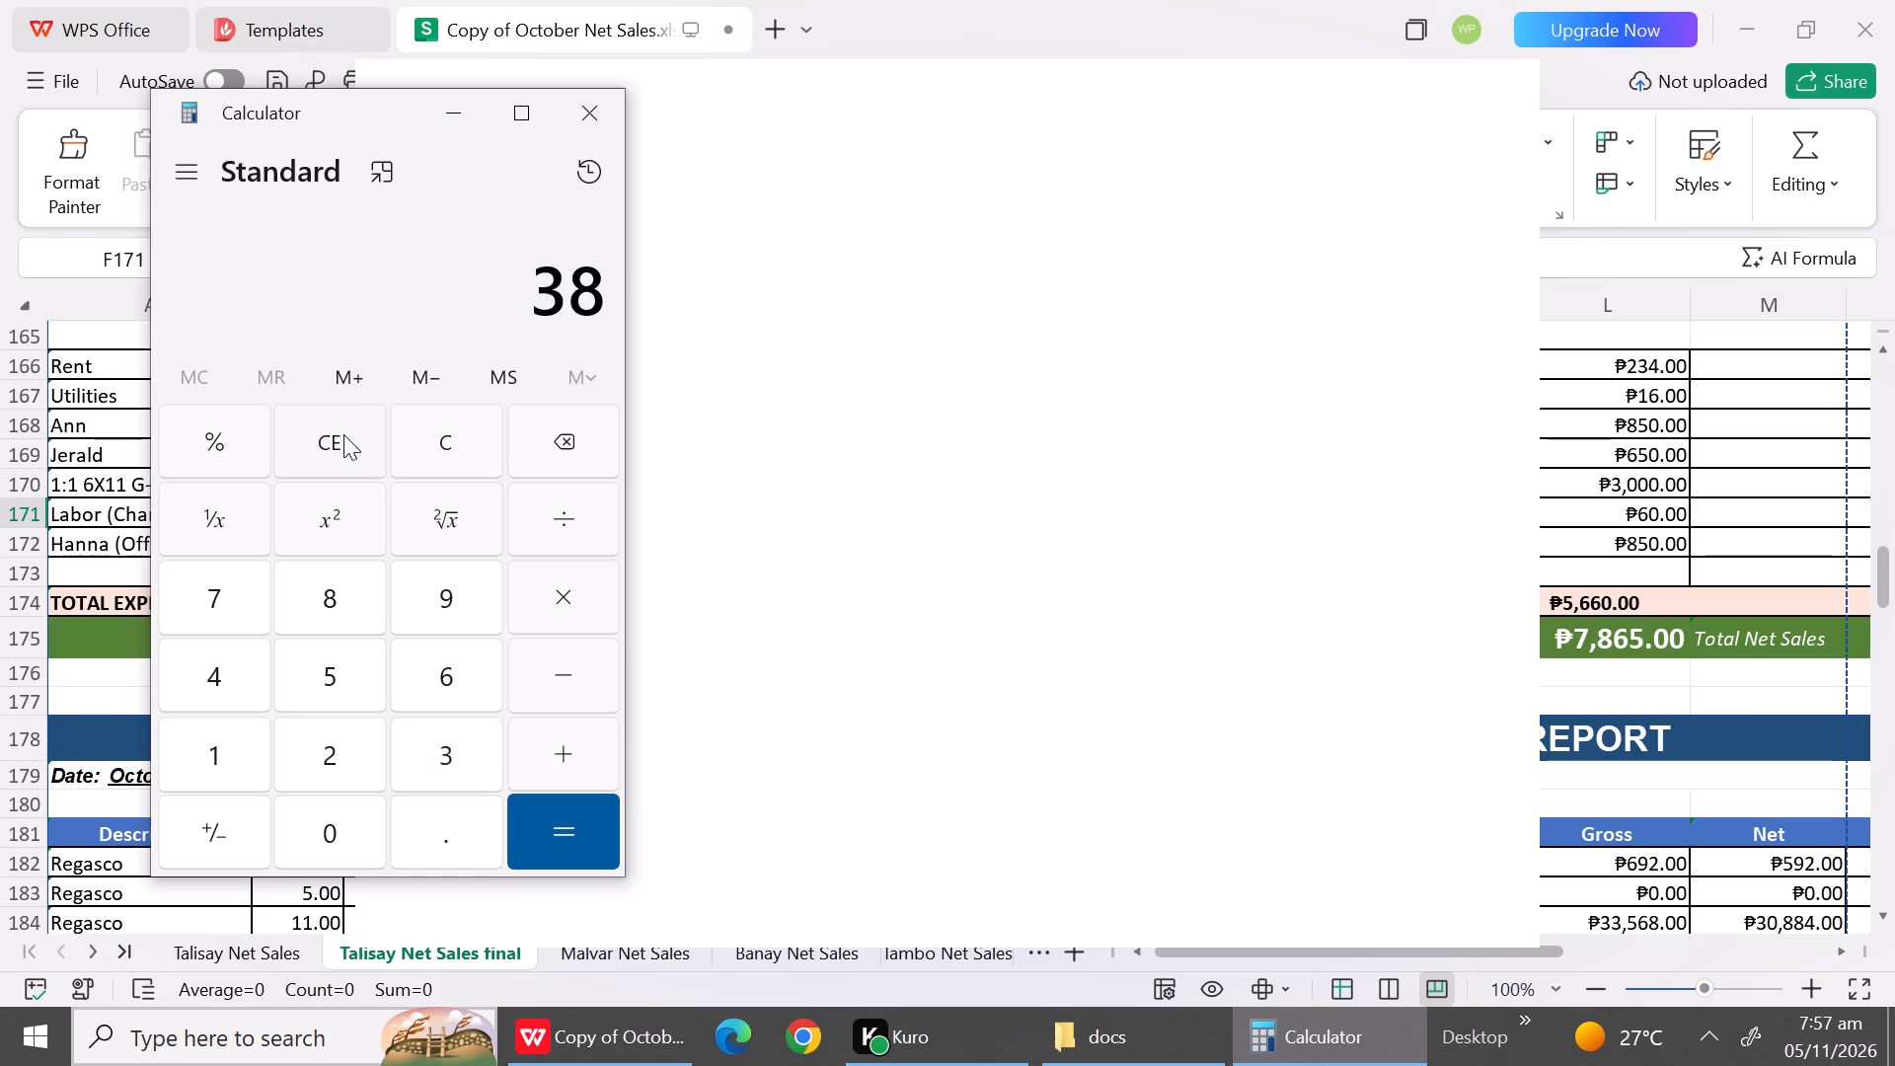
key("BackSpace")
type("66")
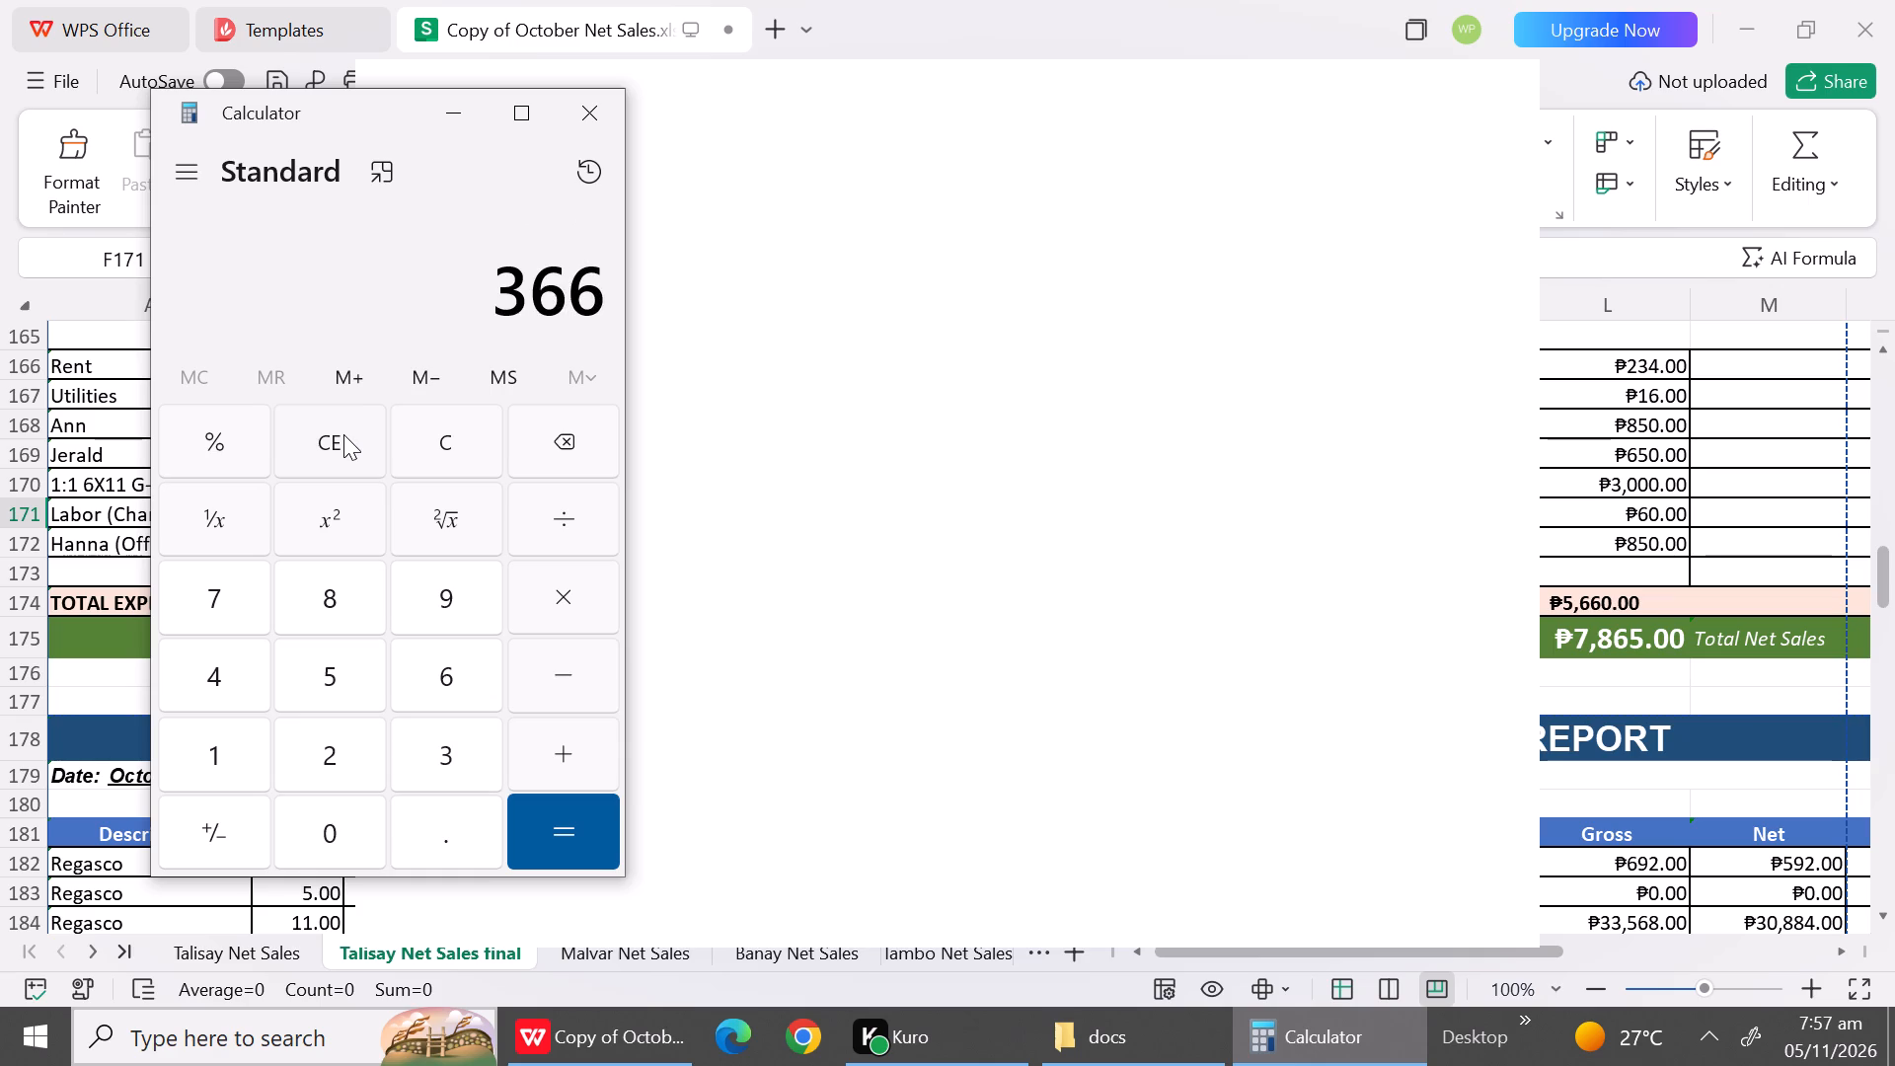
key("shift+plus")
type("641+")
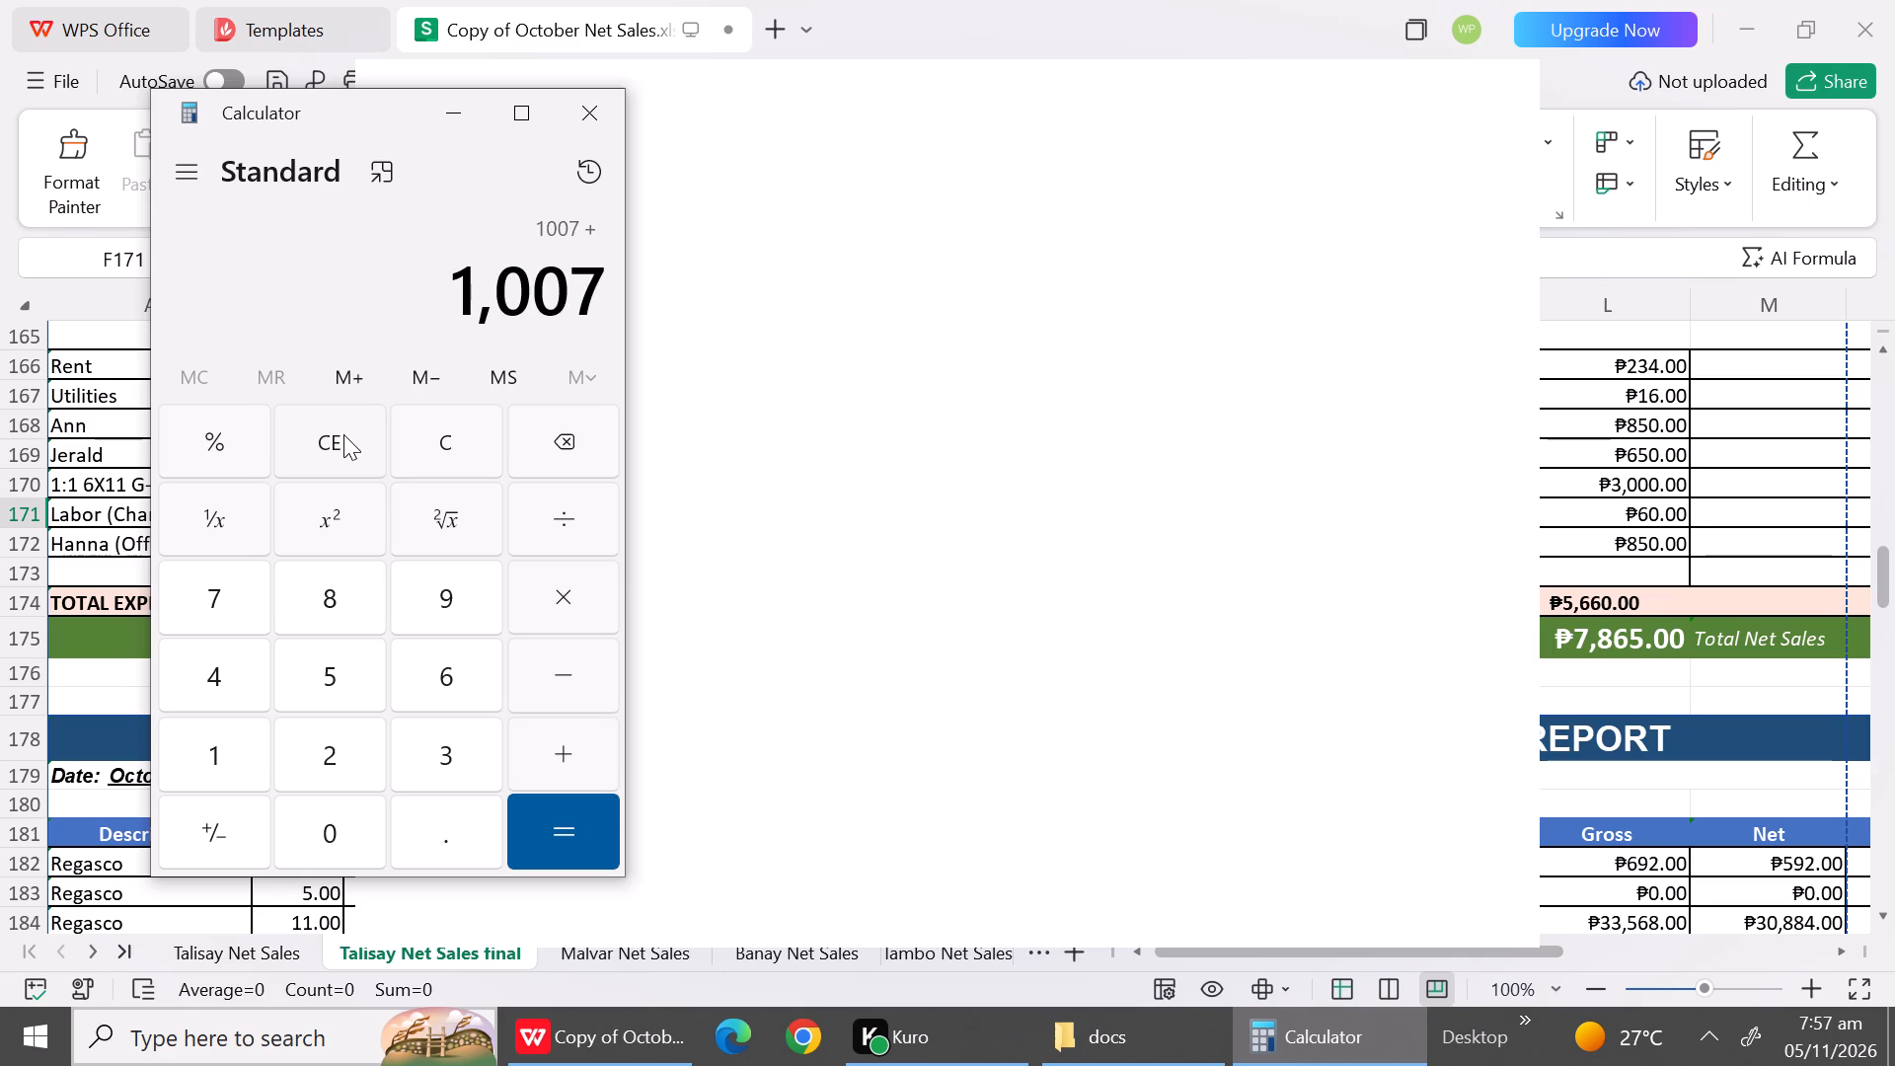
type("6945")
key("Return")
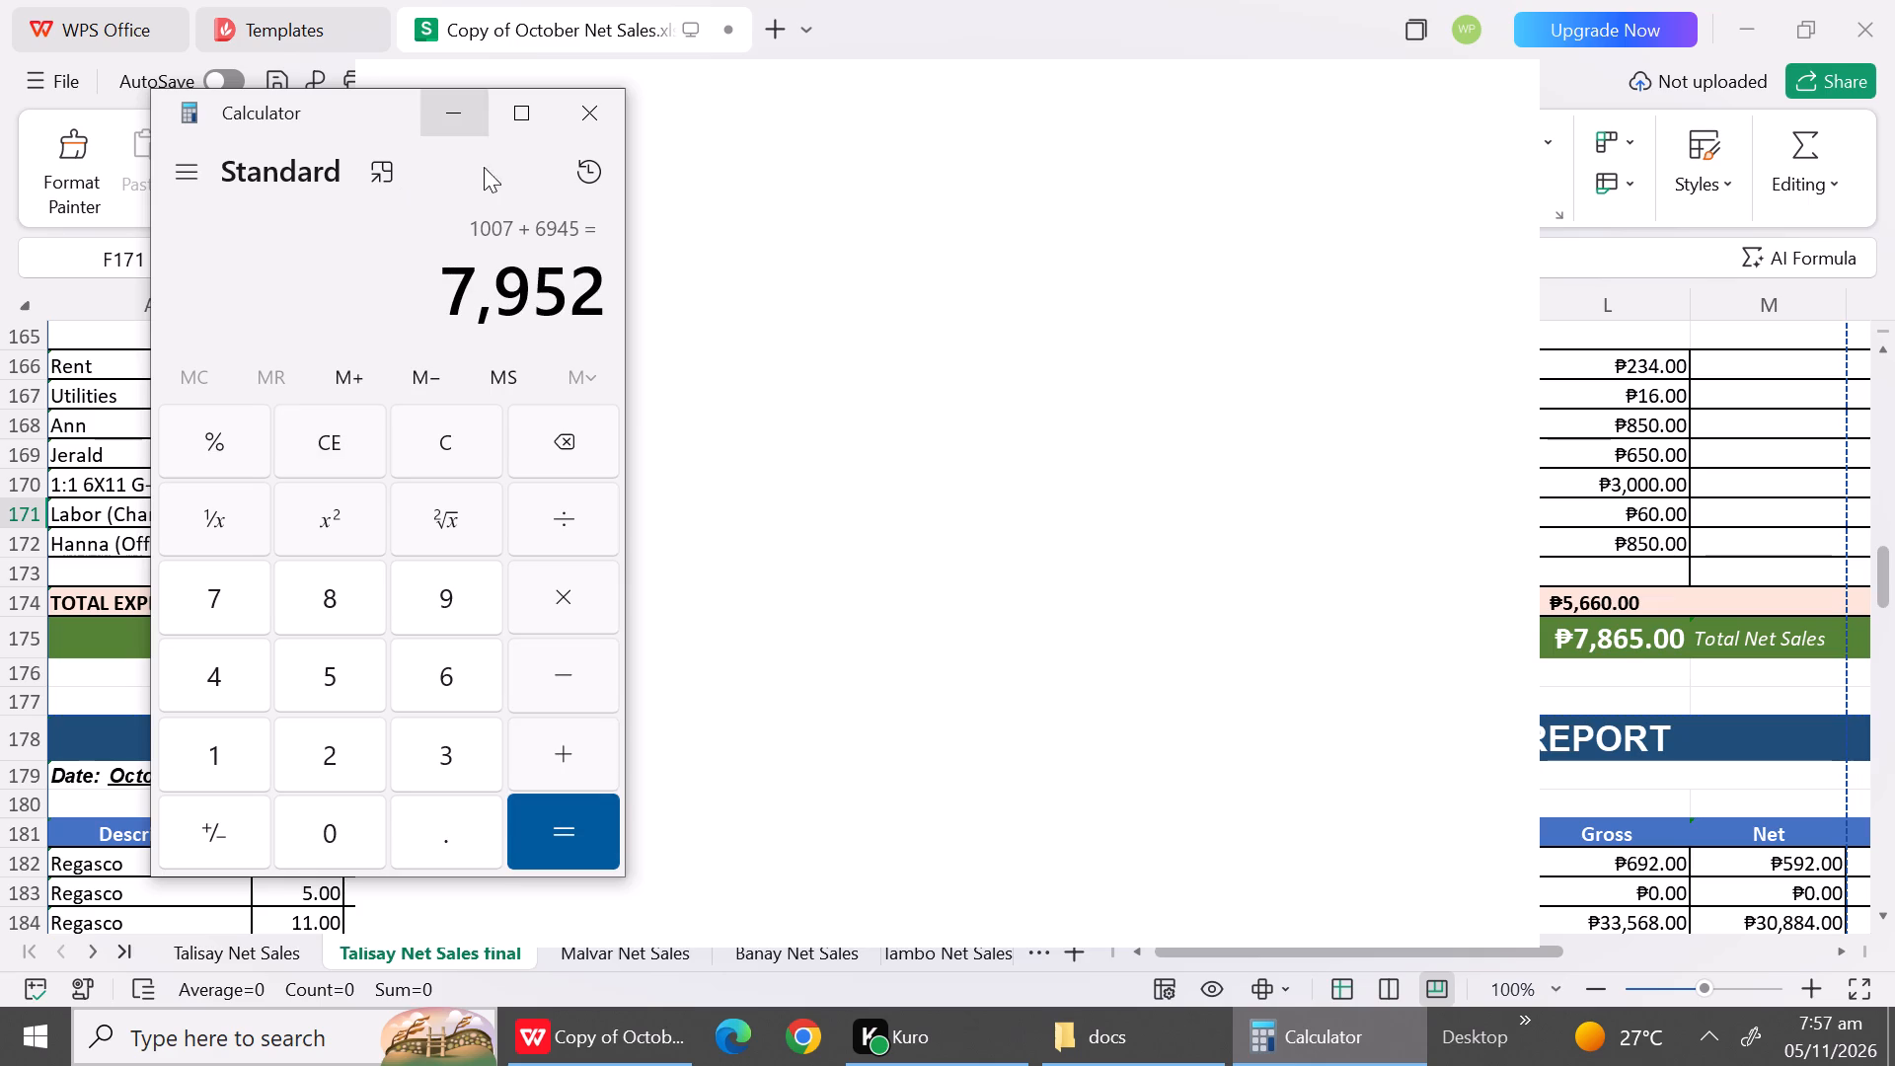
Divide the summed amount by 62.7 to get the average.
left_click(557, 519)
type("62.")
key("7")
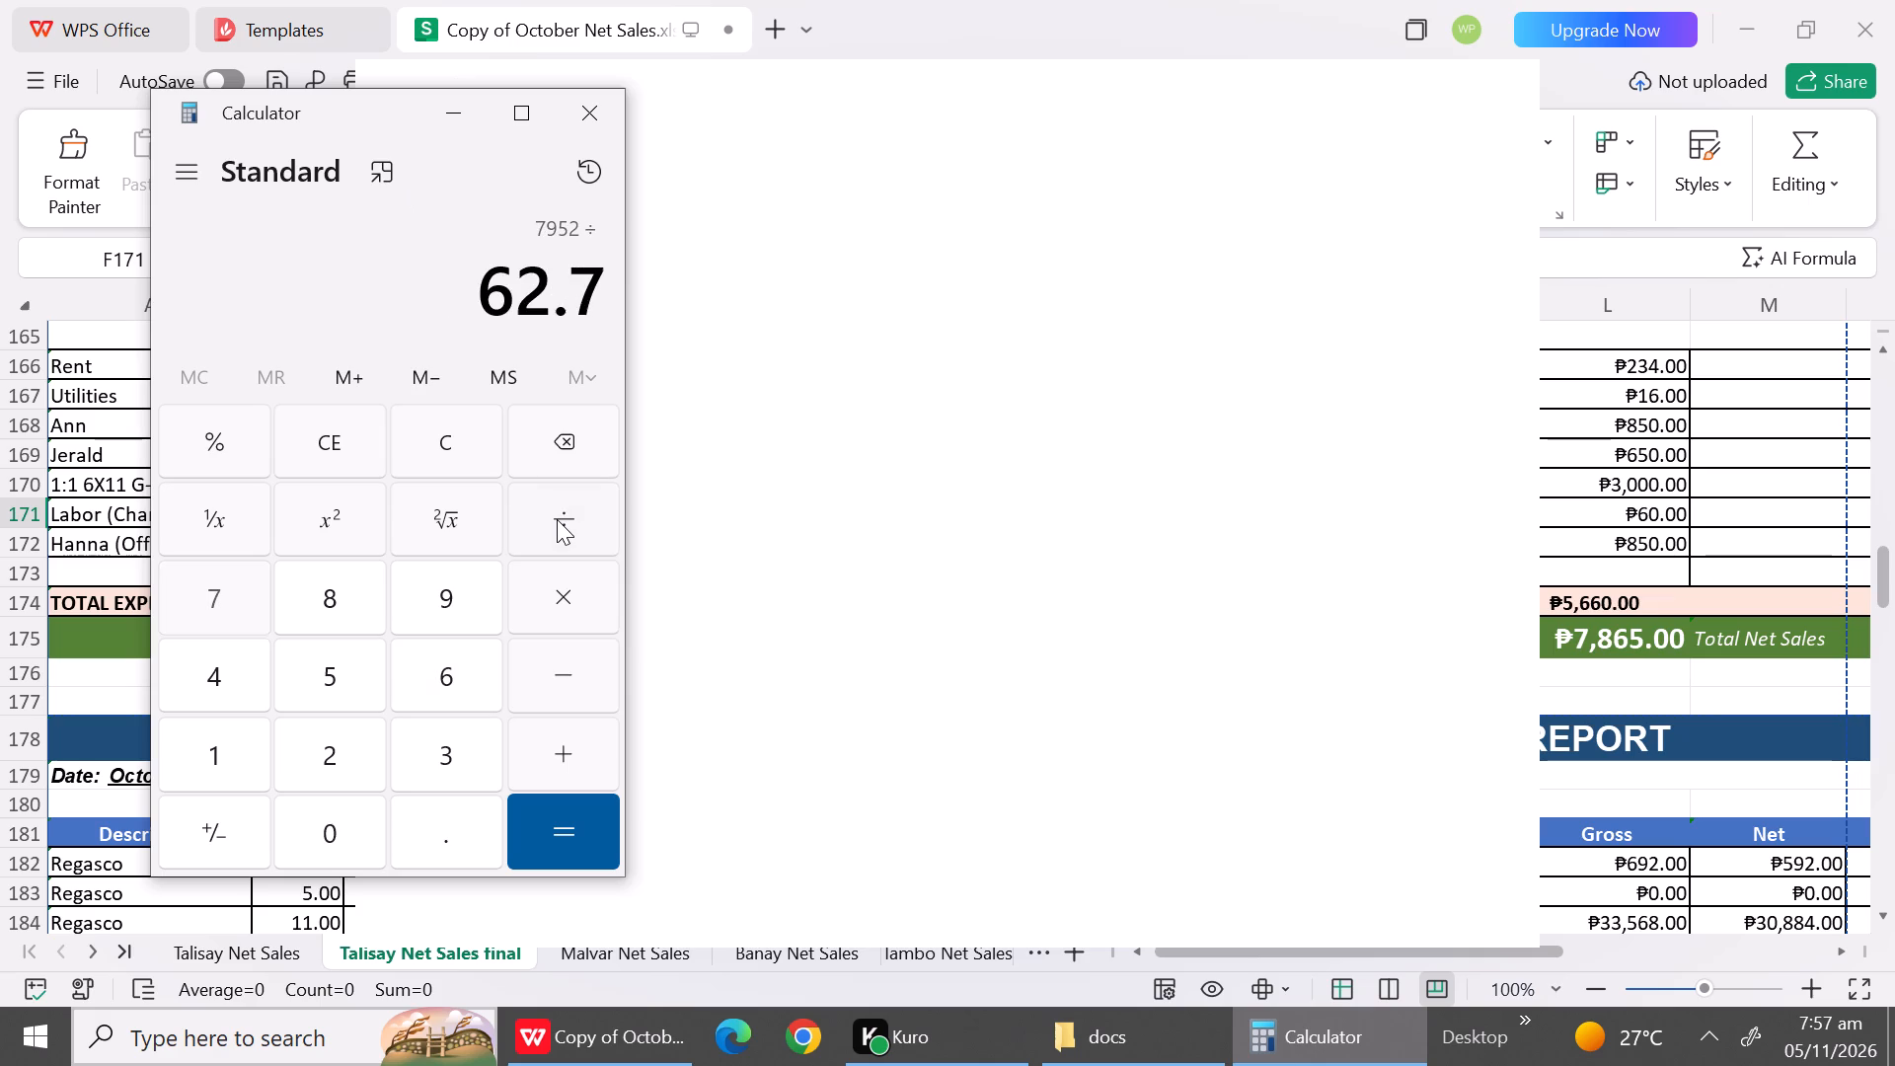
key("Return")
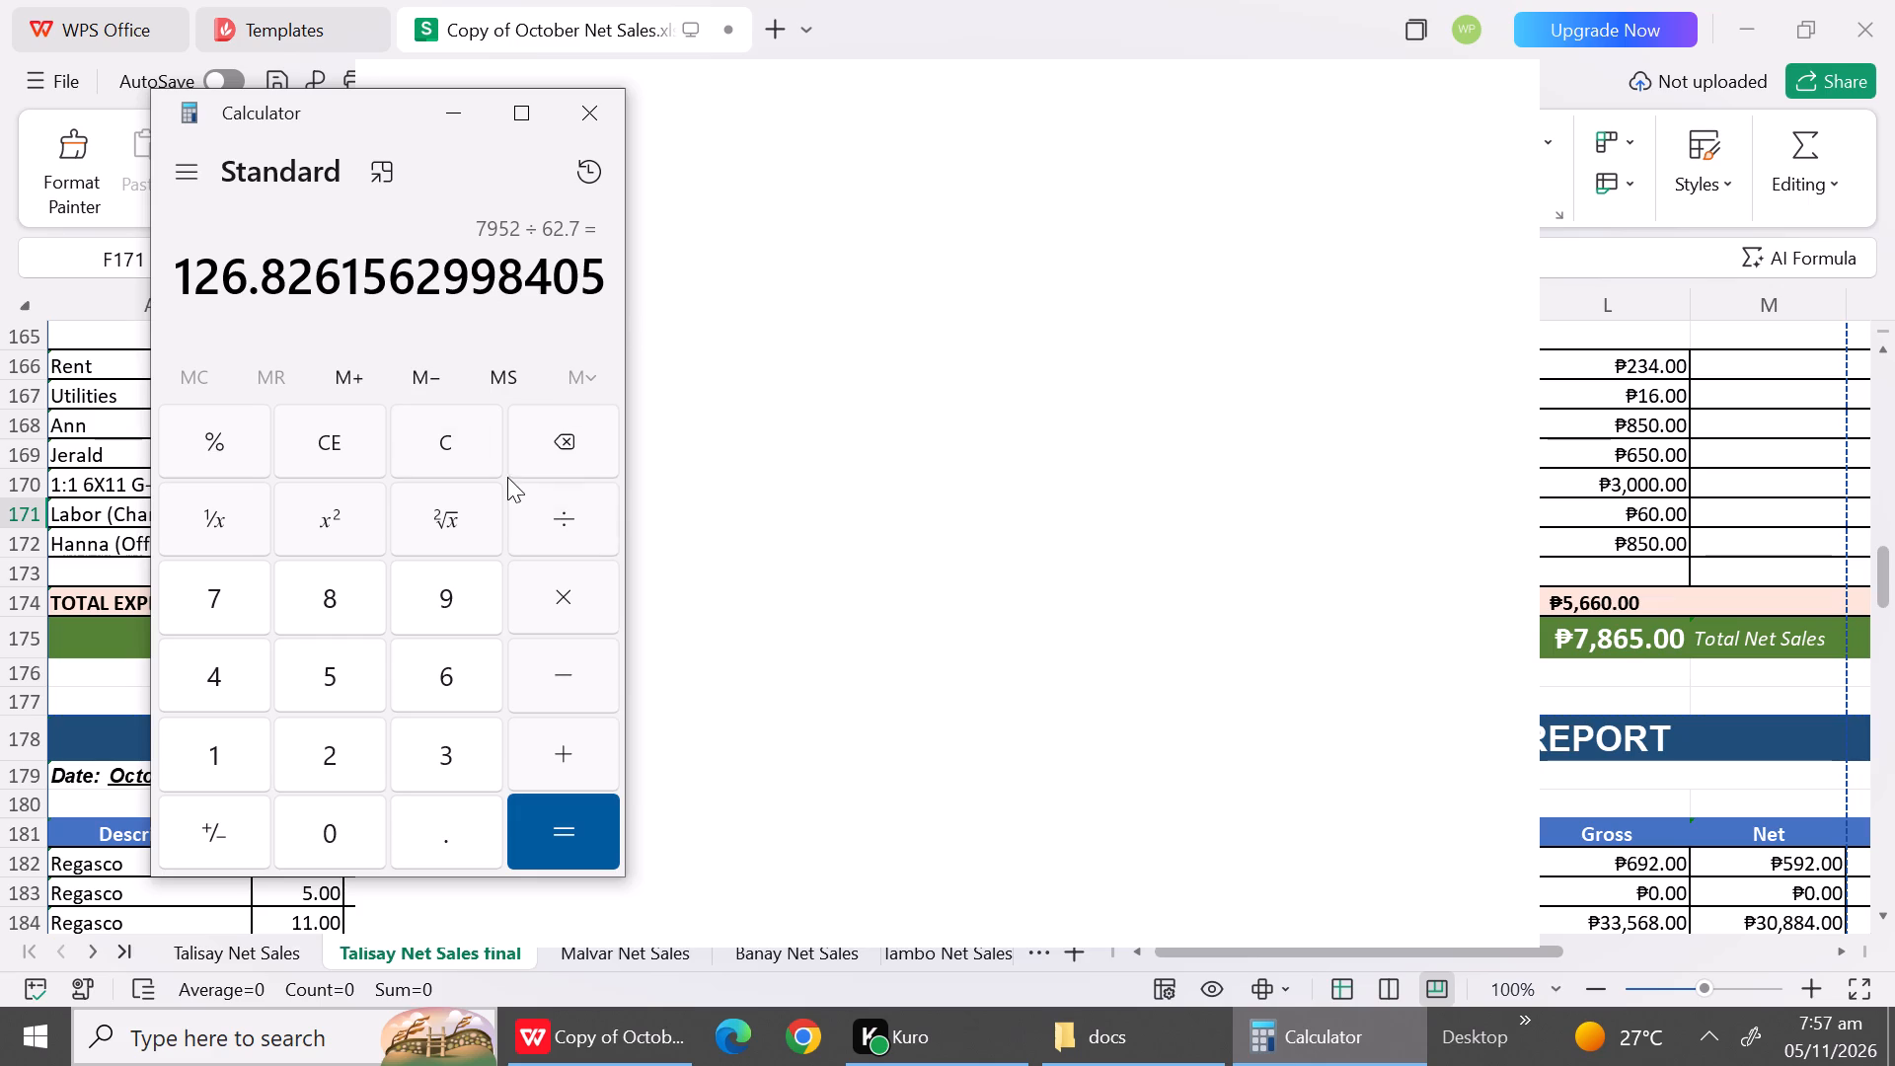
Clear the previous result and add up 11, 2, 59, 2, 8 and 2.
left_click(329, 440)
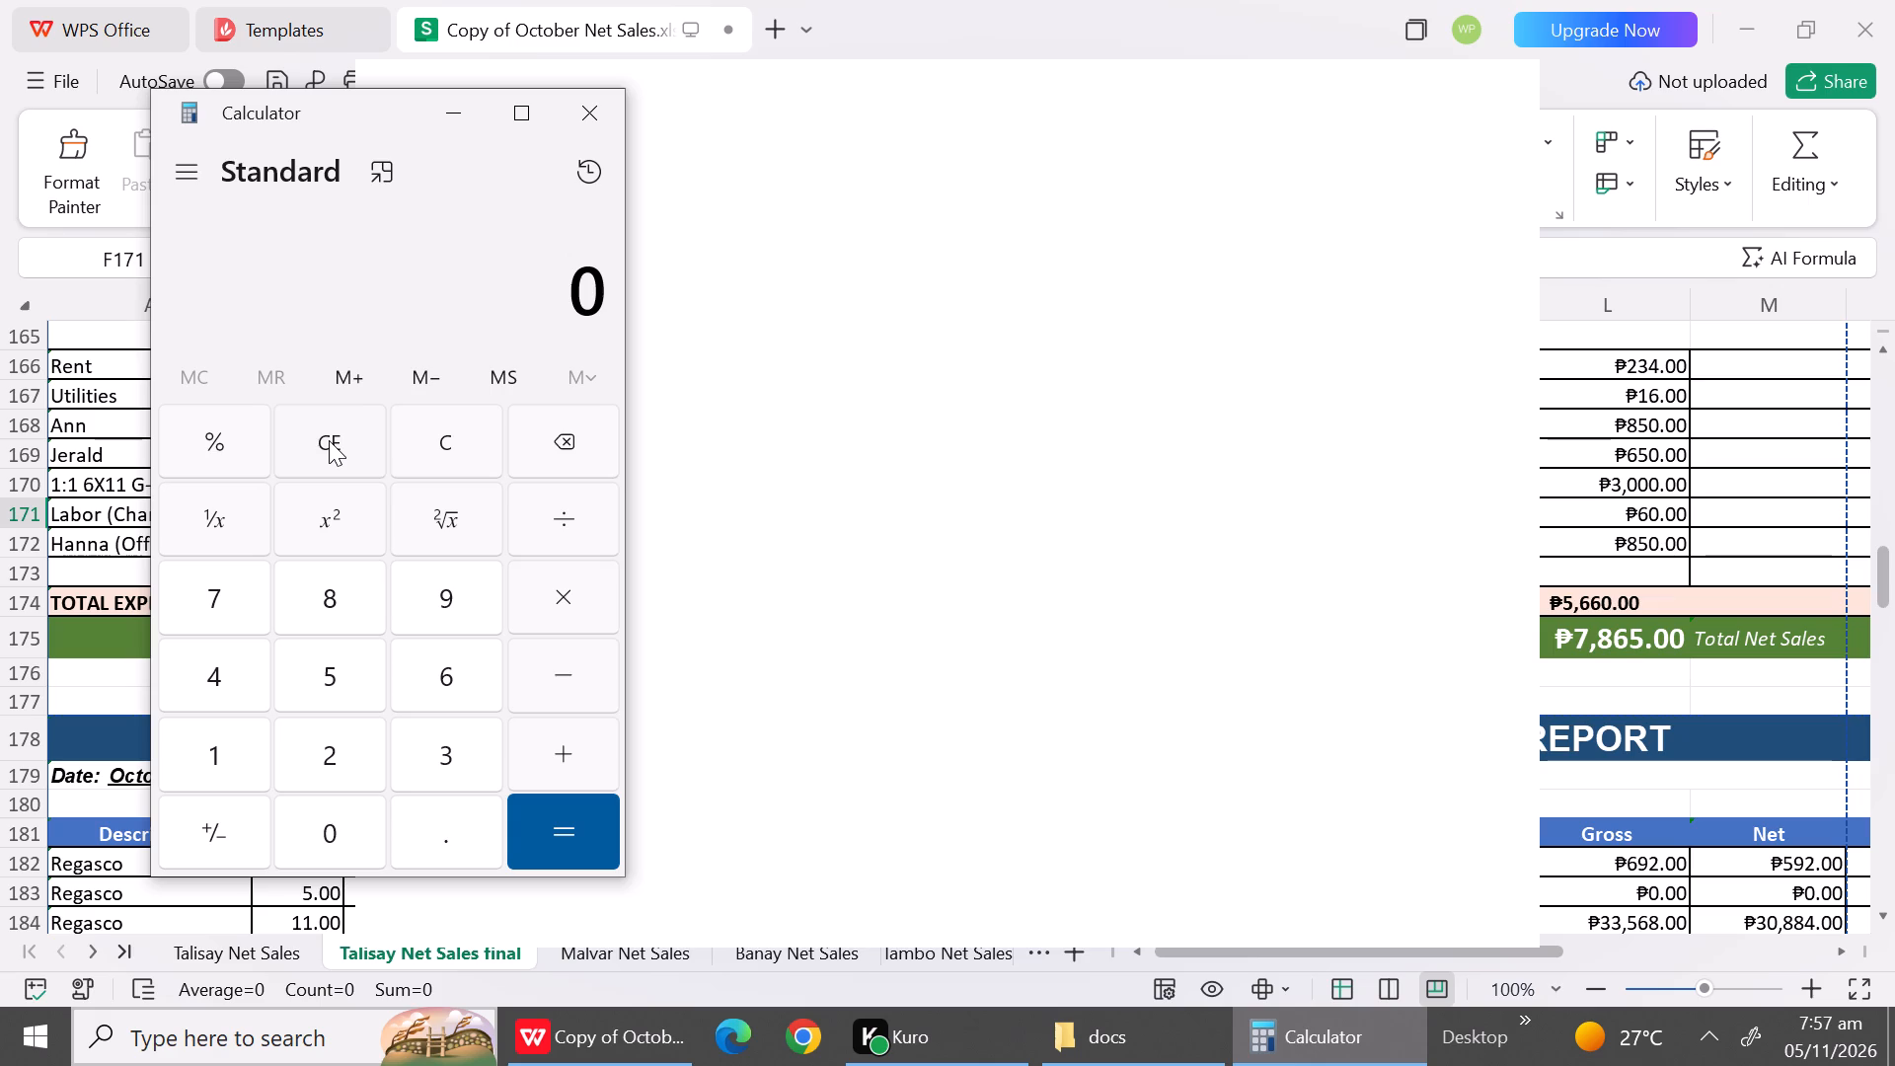
type("11+")
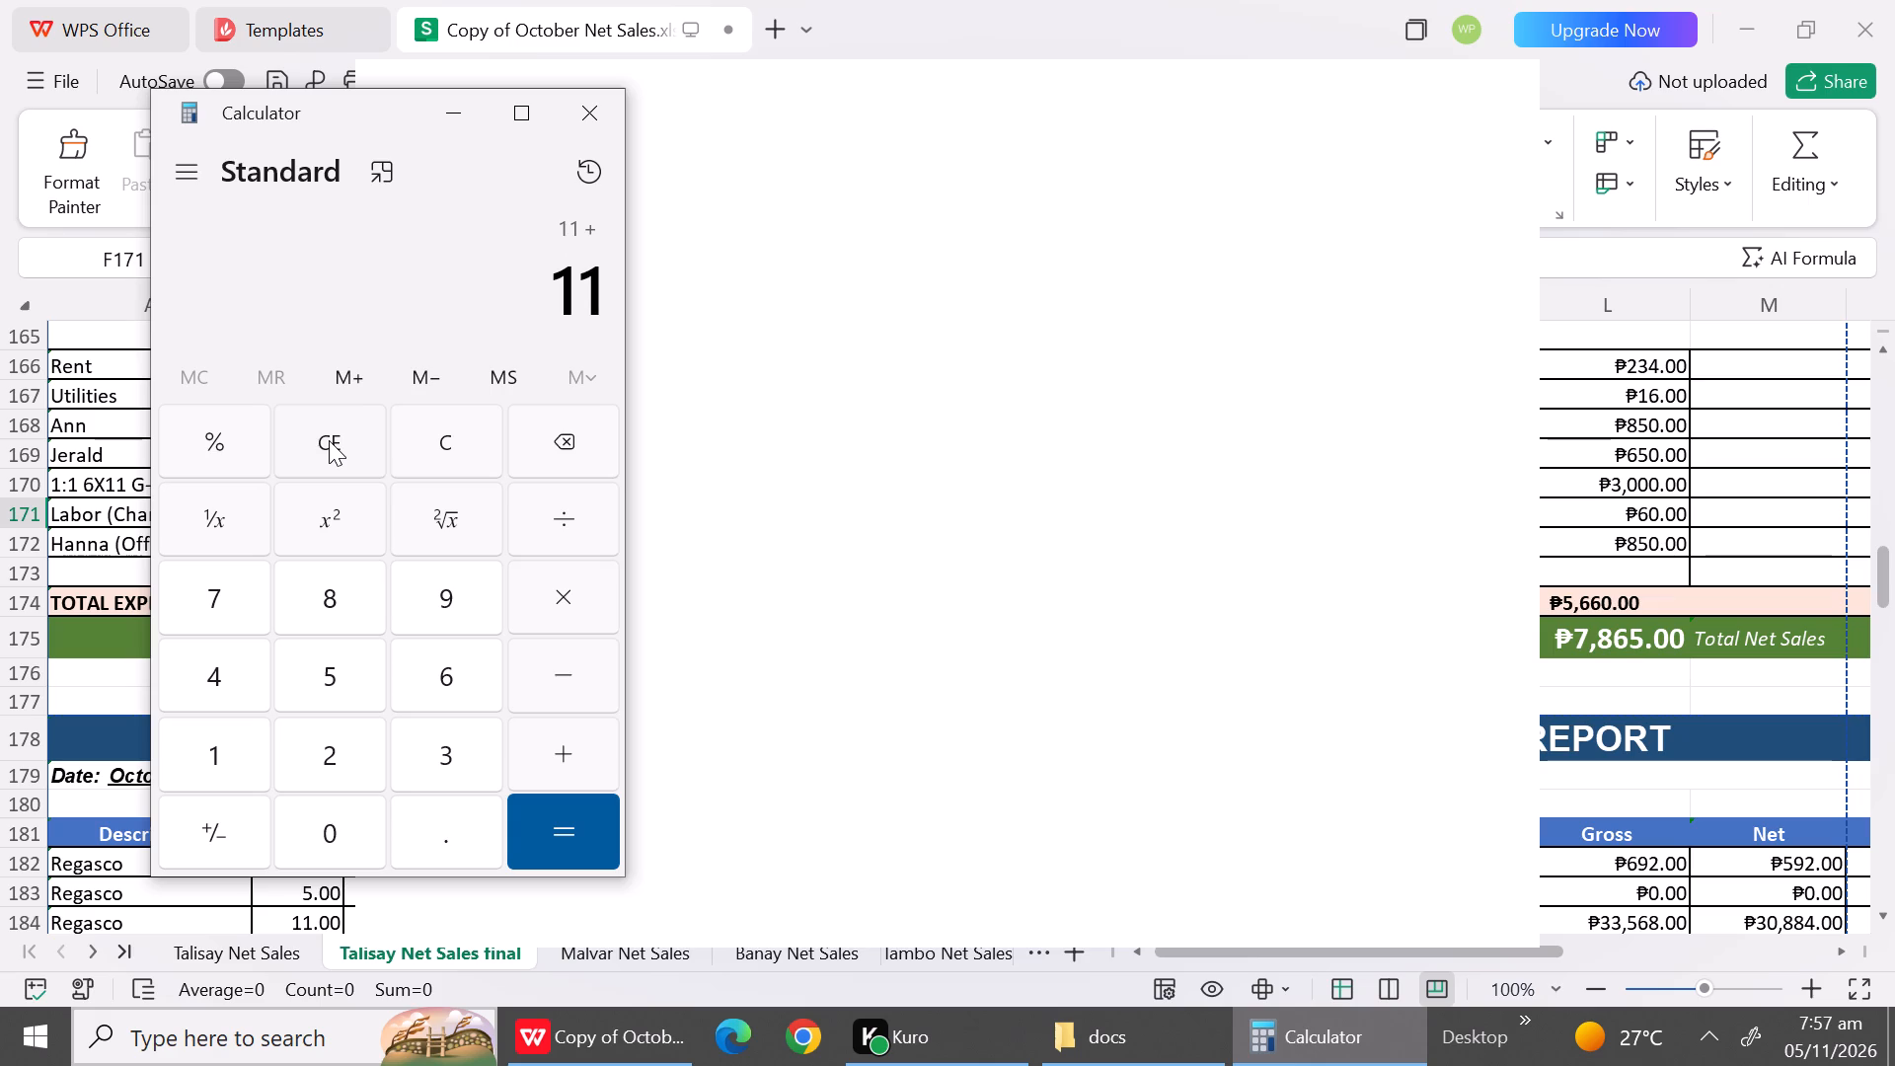
type("2+59+")
type("2+8+")
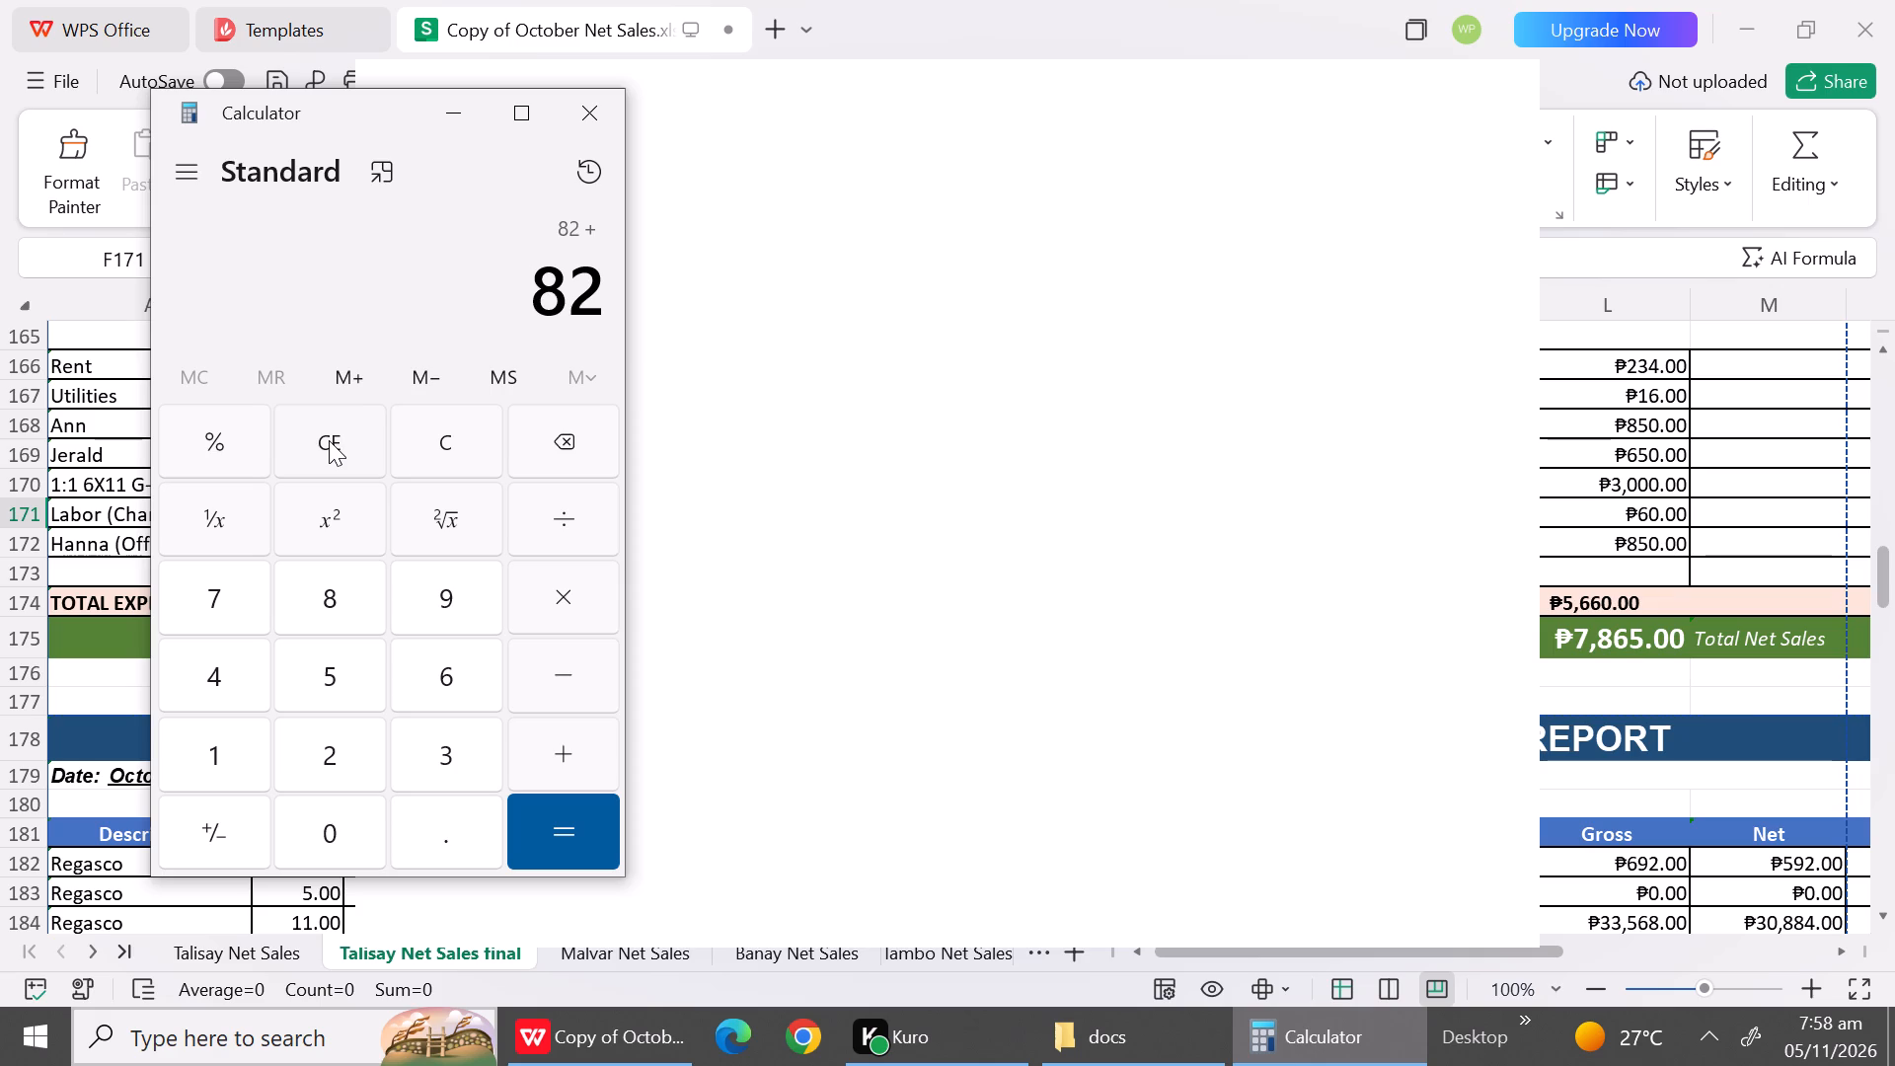
key("2")
key("Return")
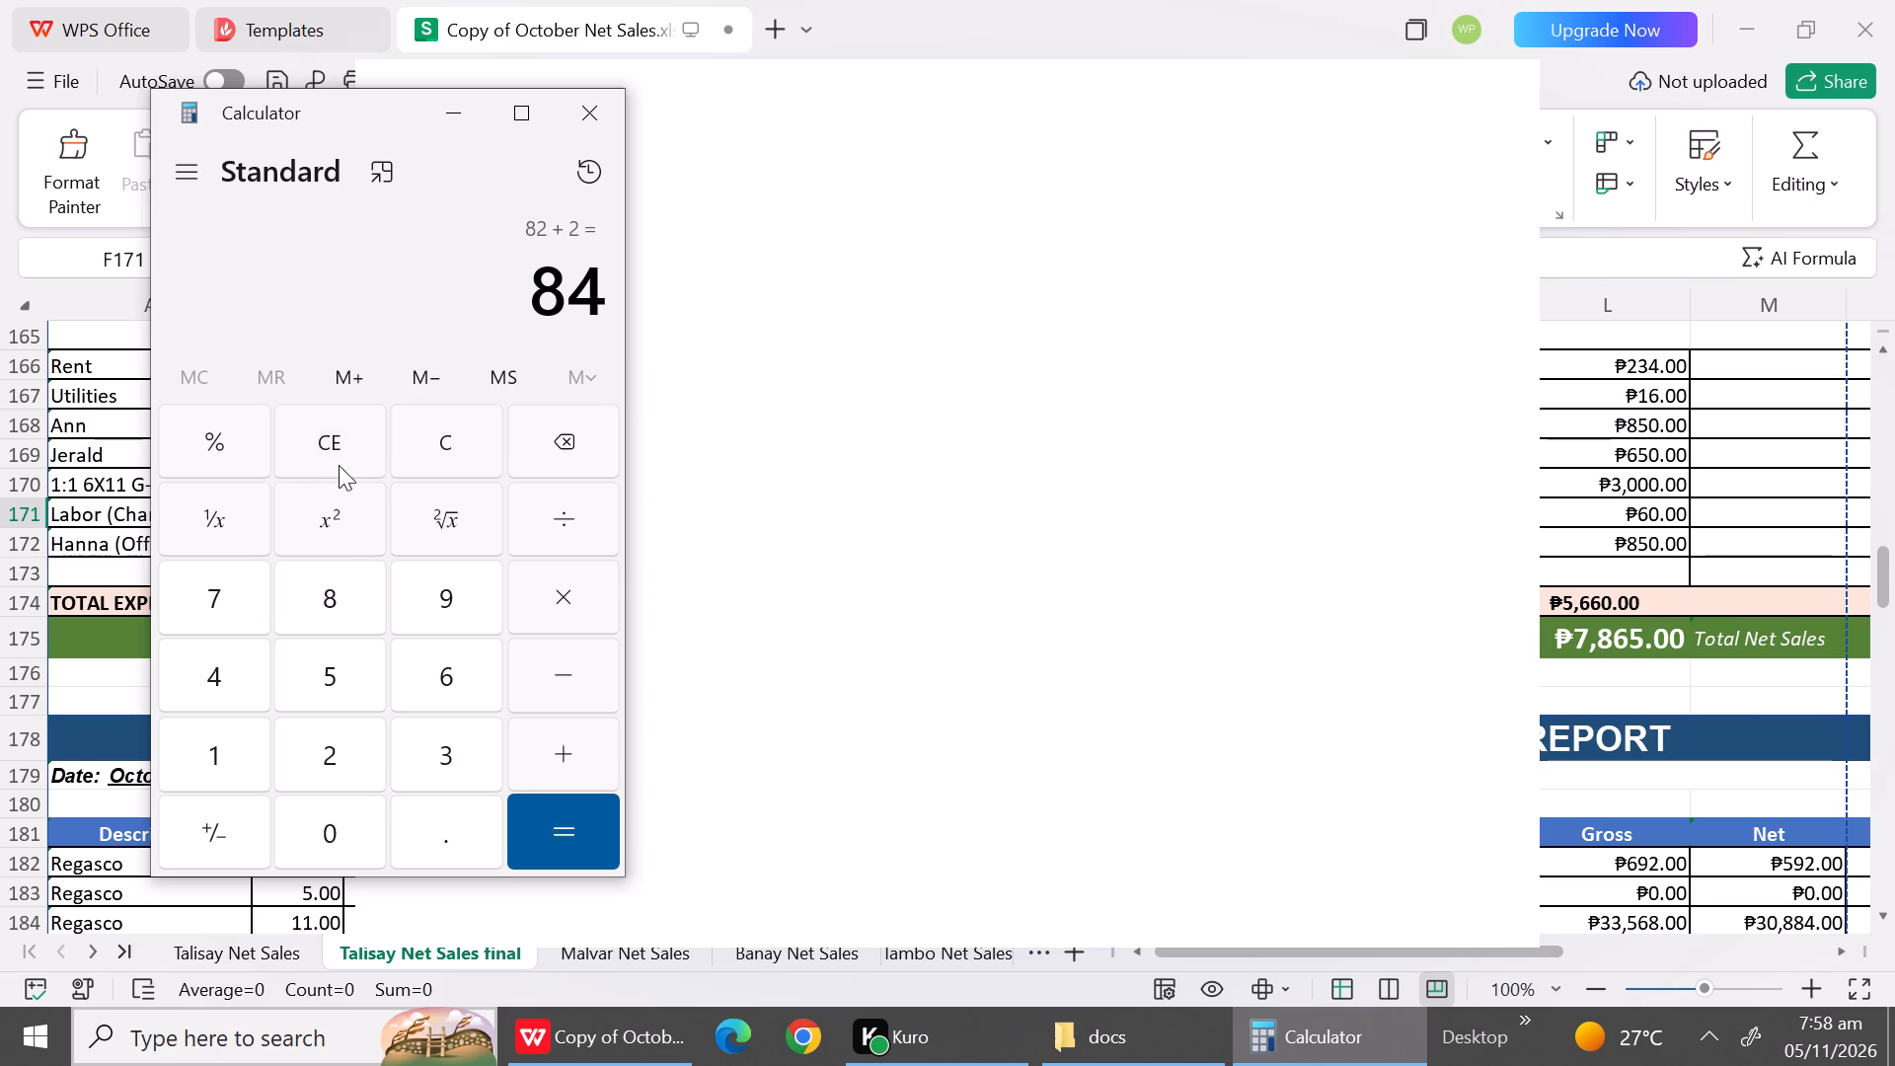
Clear the previous result and work out two sums: 10 plus 1, and 49 plus 10.
left_click(338, 449)
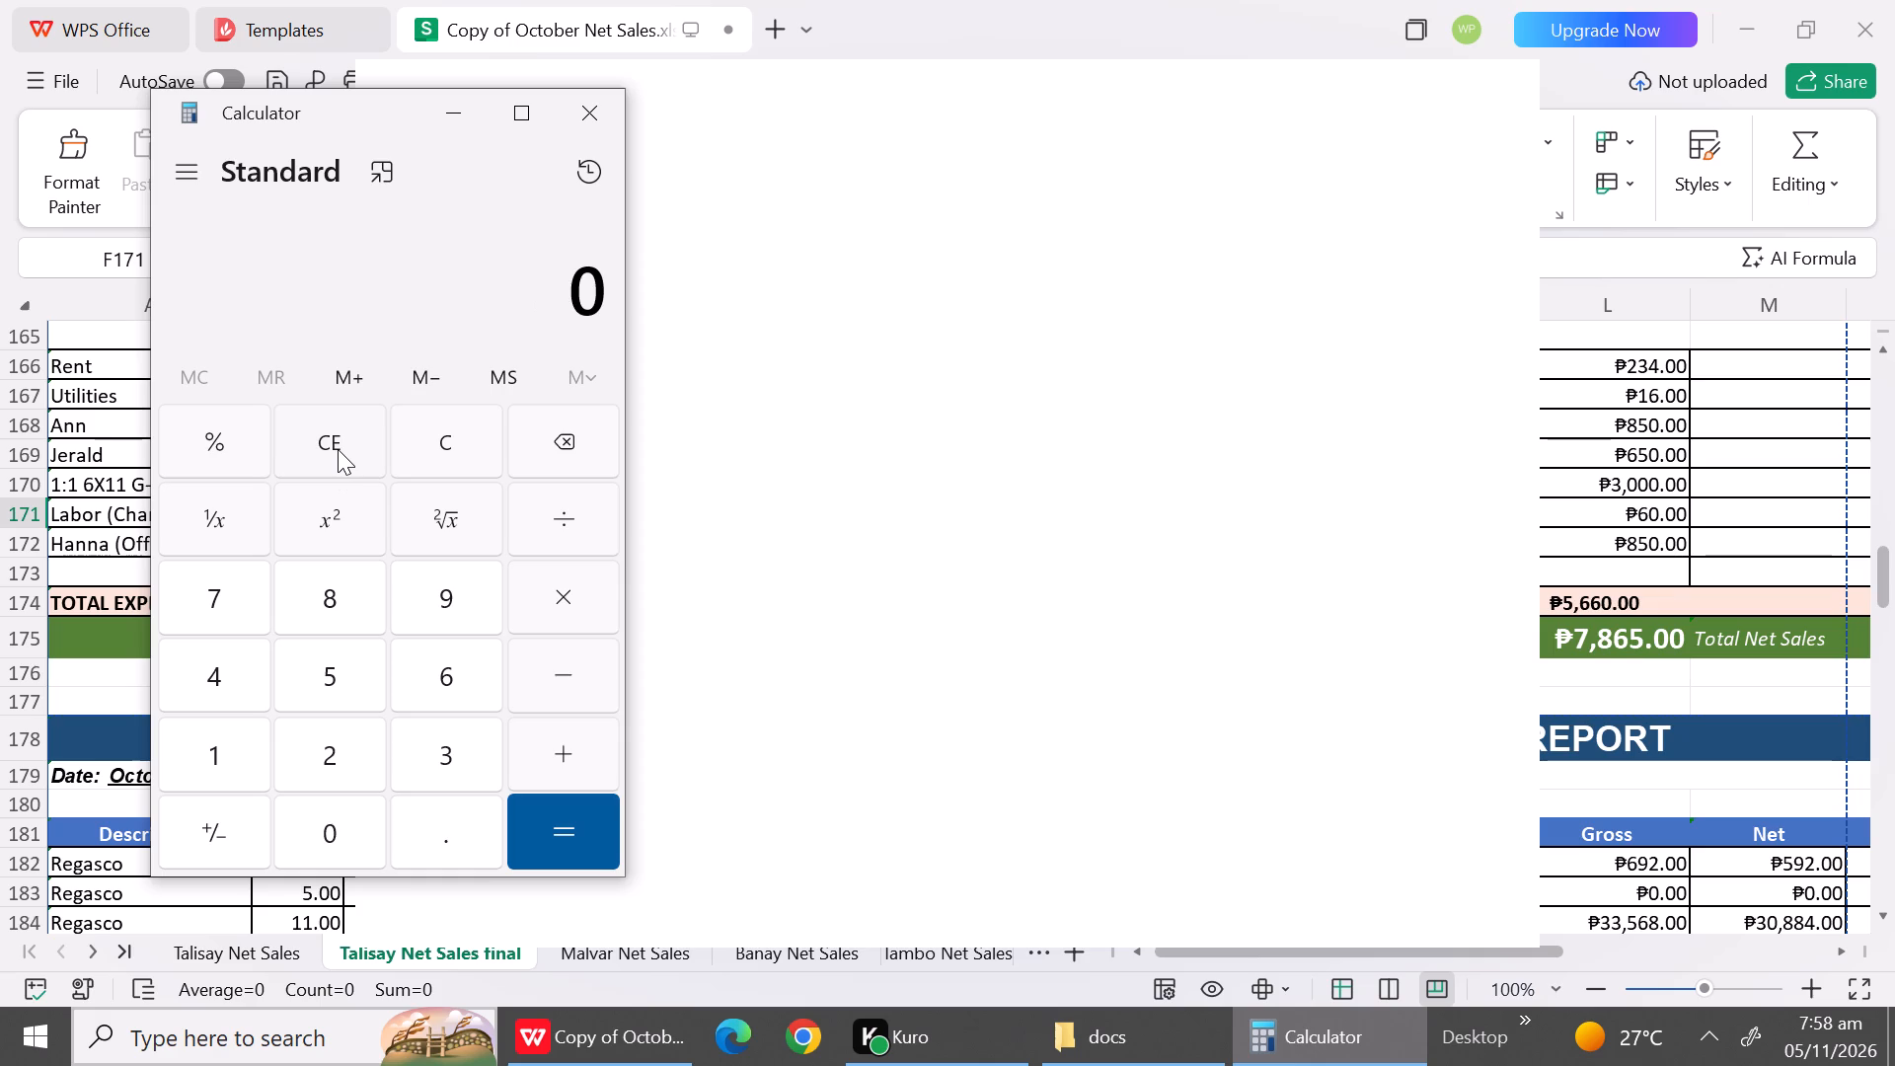
type("10+1=")
type("49+")
type("10")
key("Return")
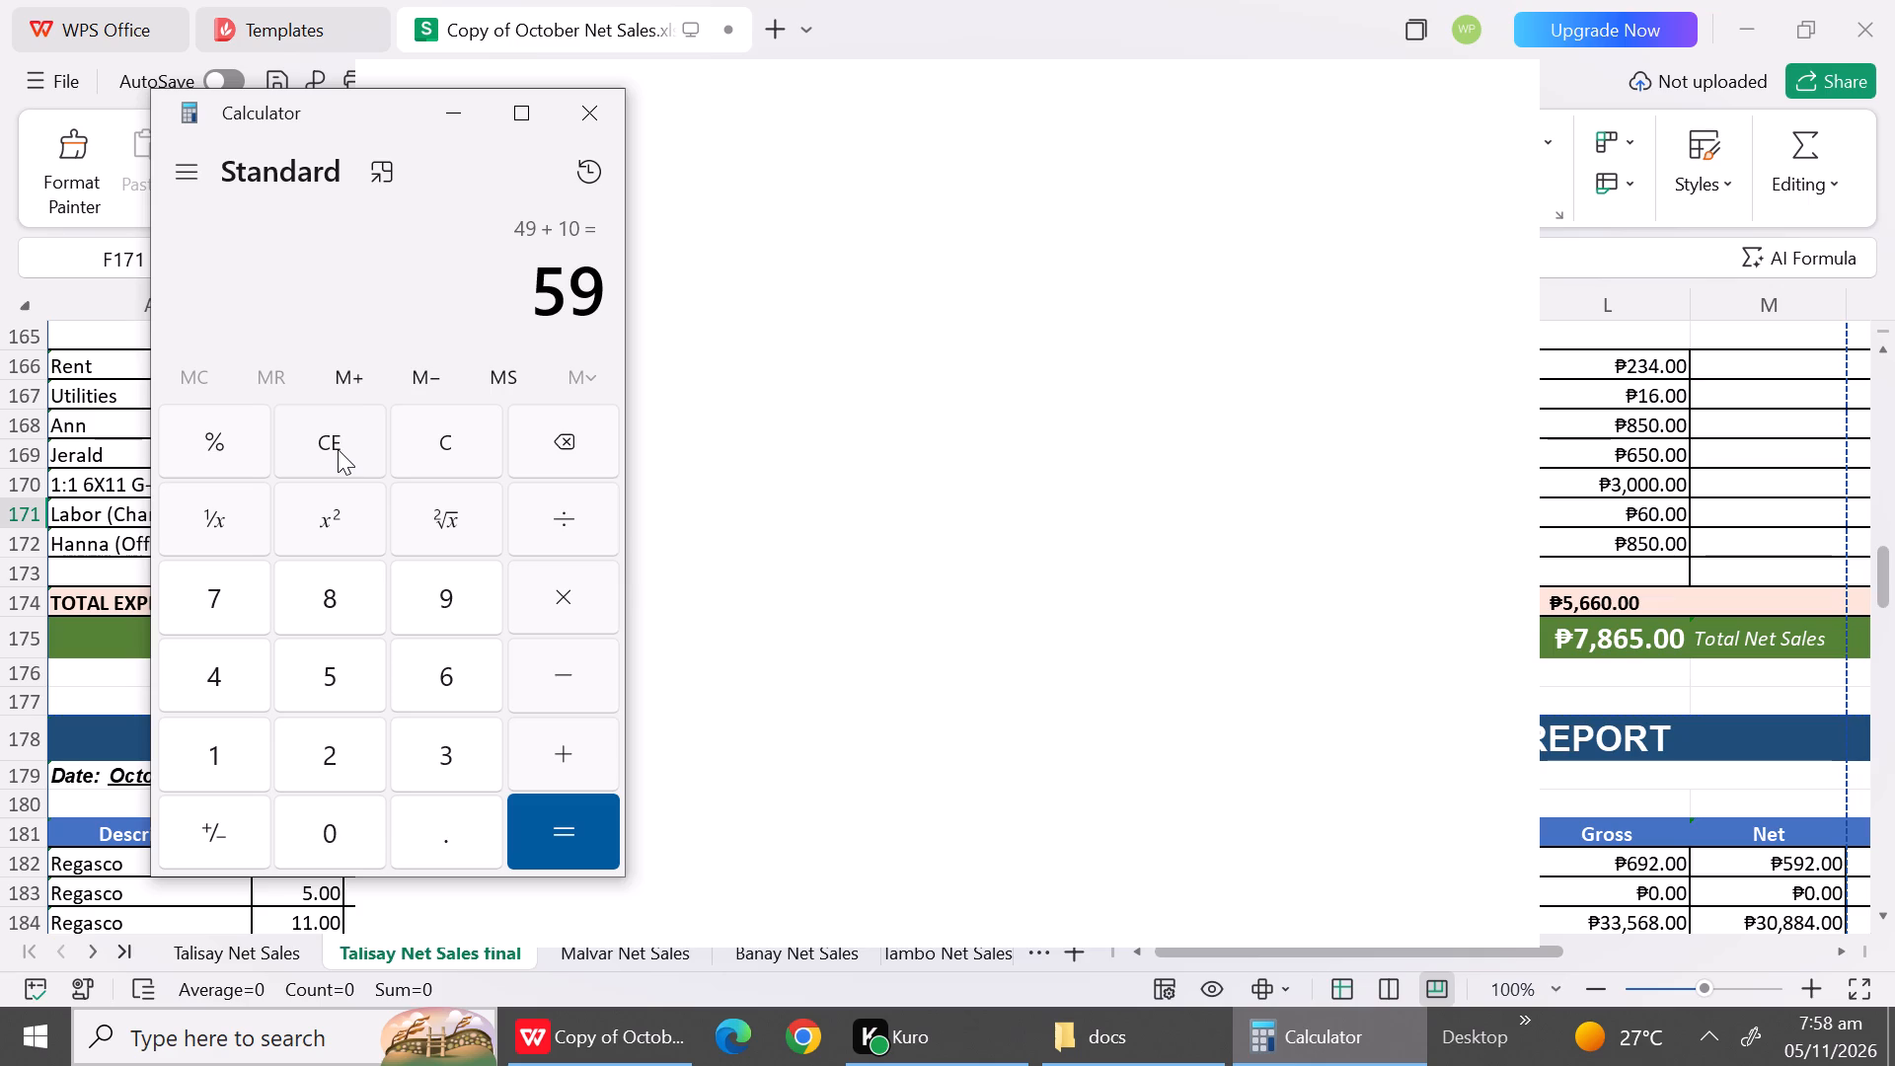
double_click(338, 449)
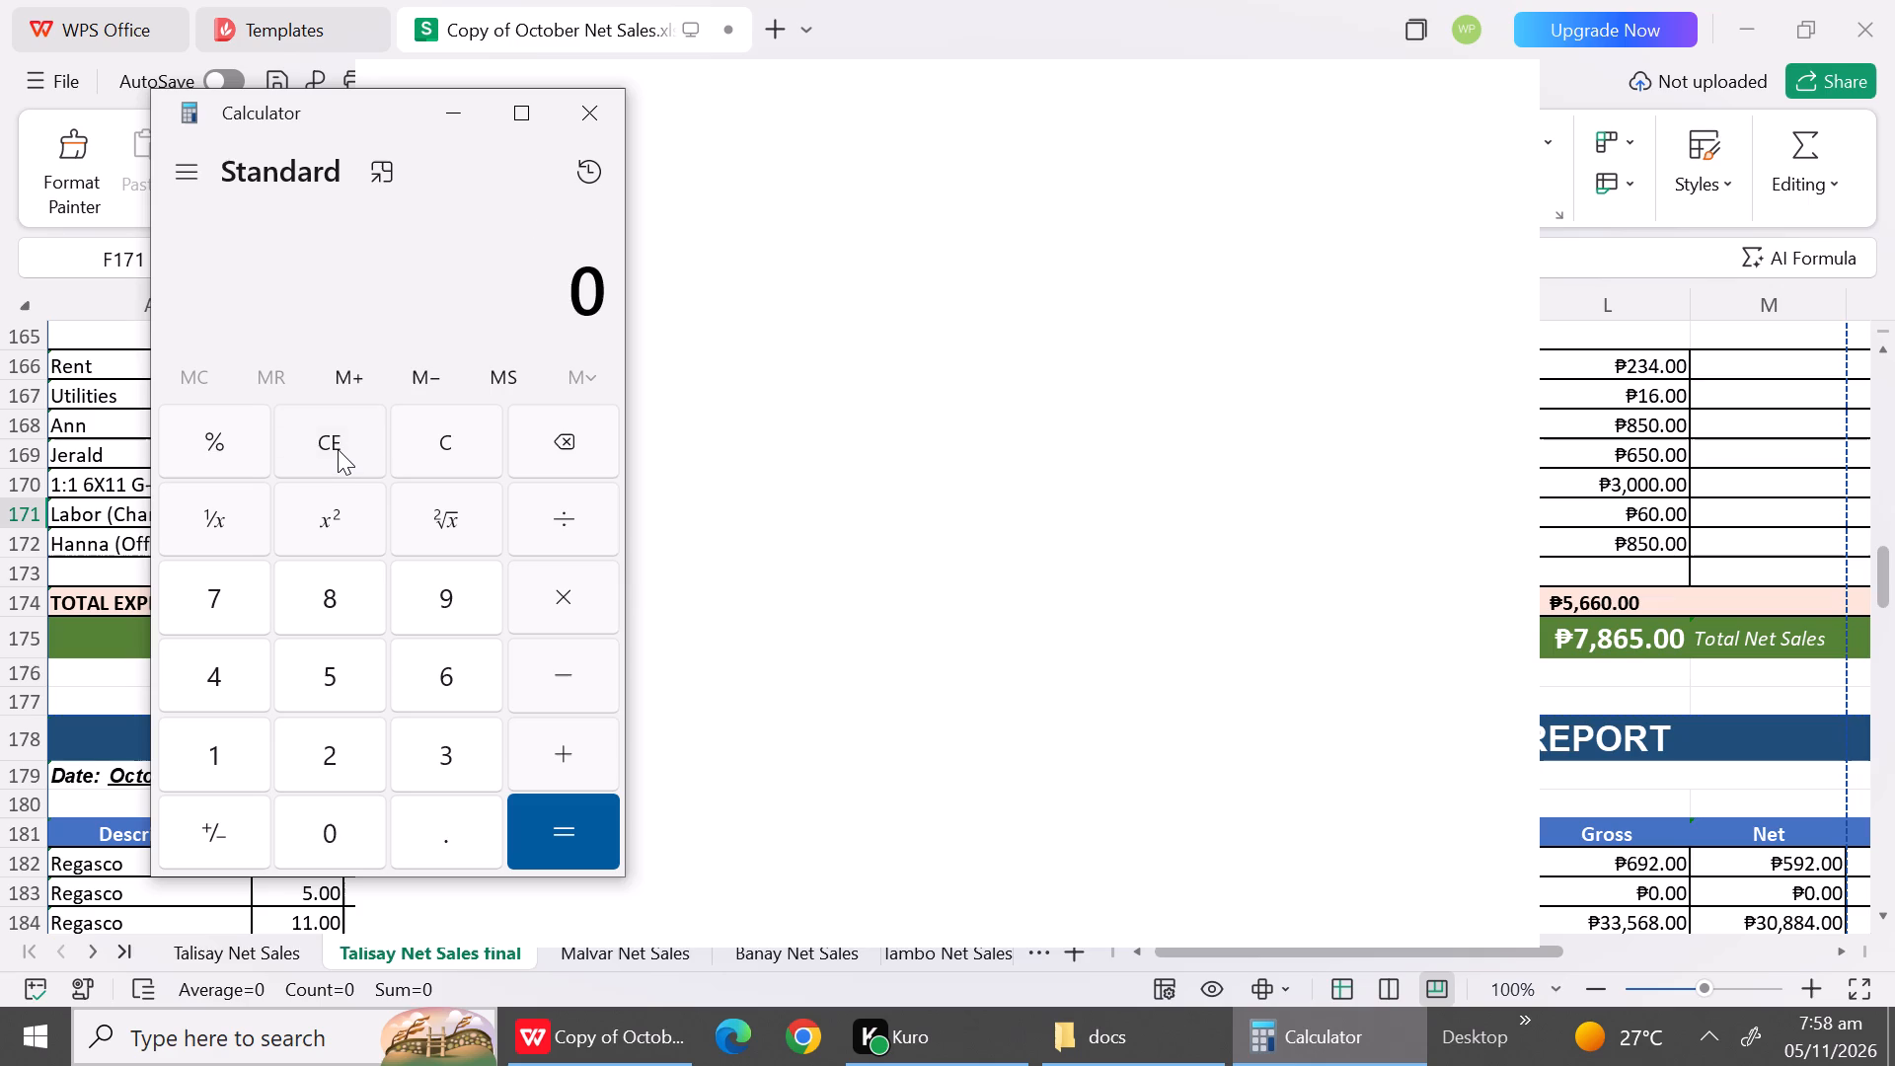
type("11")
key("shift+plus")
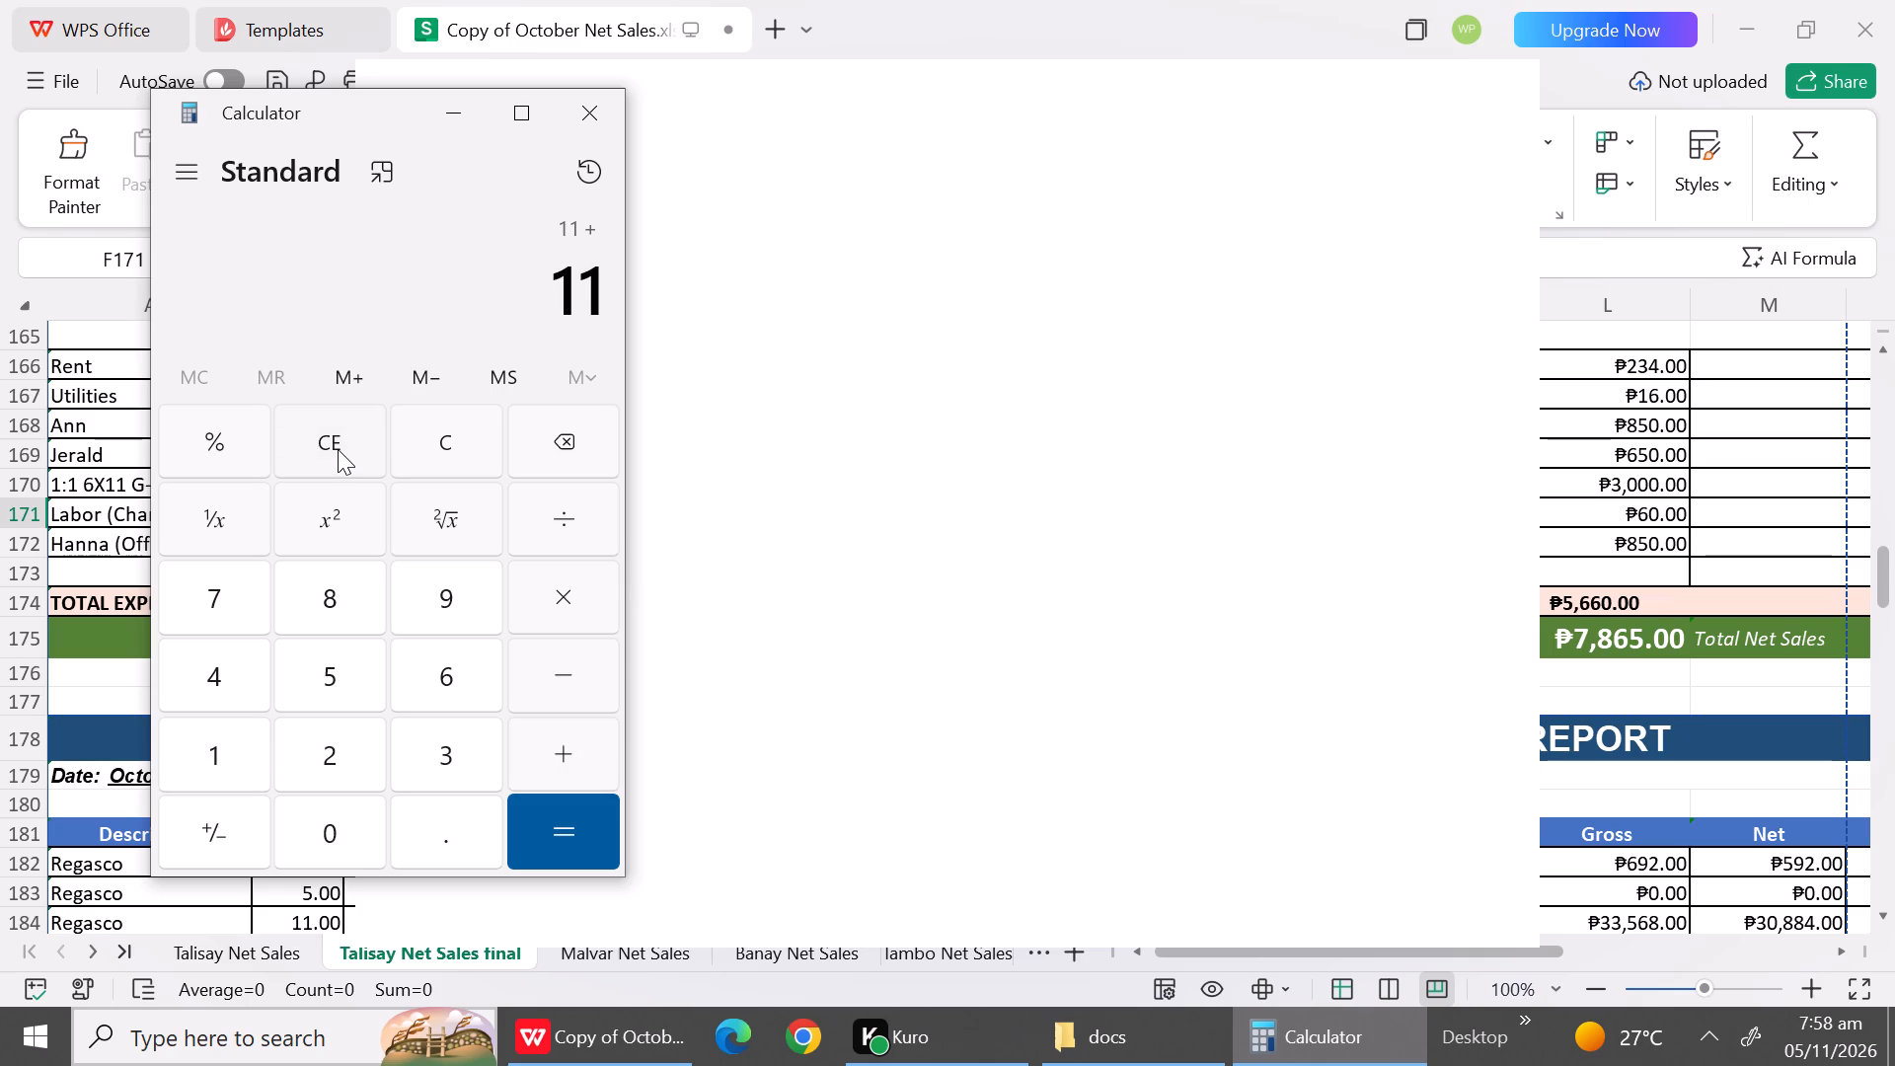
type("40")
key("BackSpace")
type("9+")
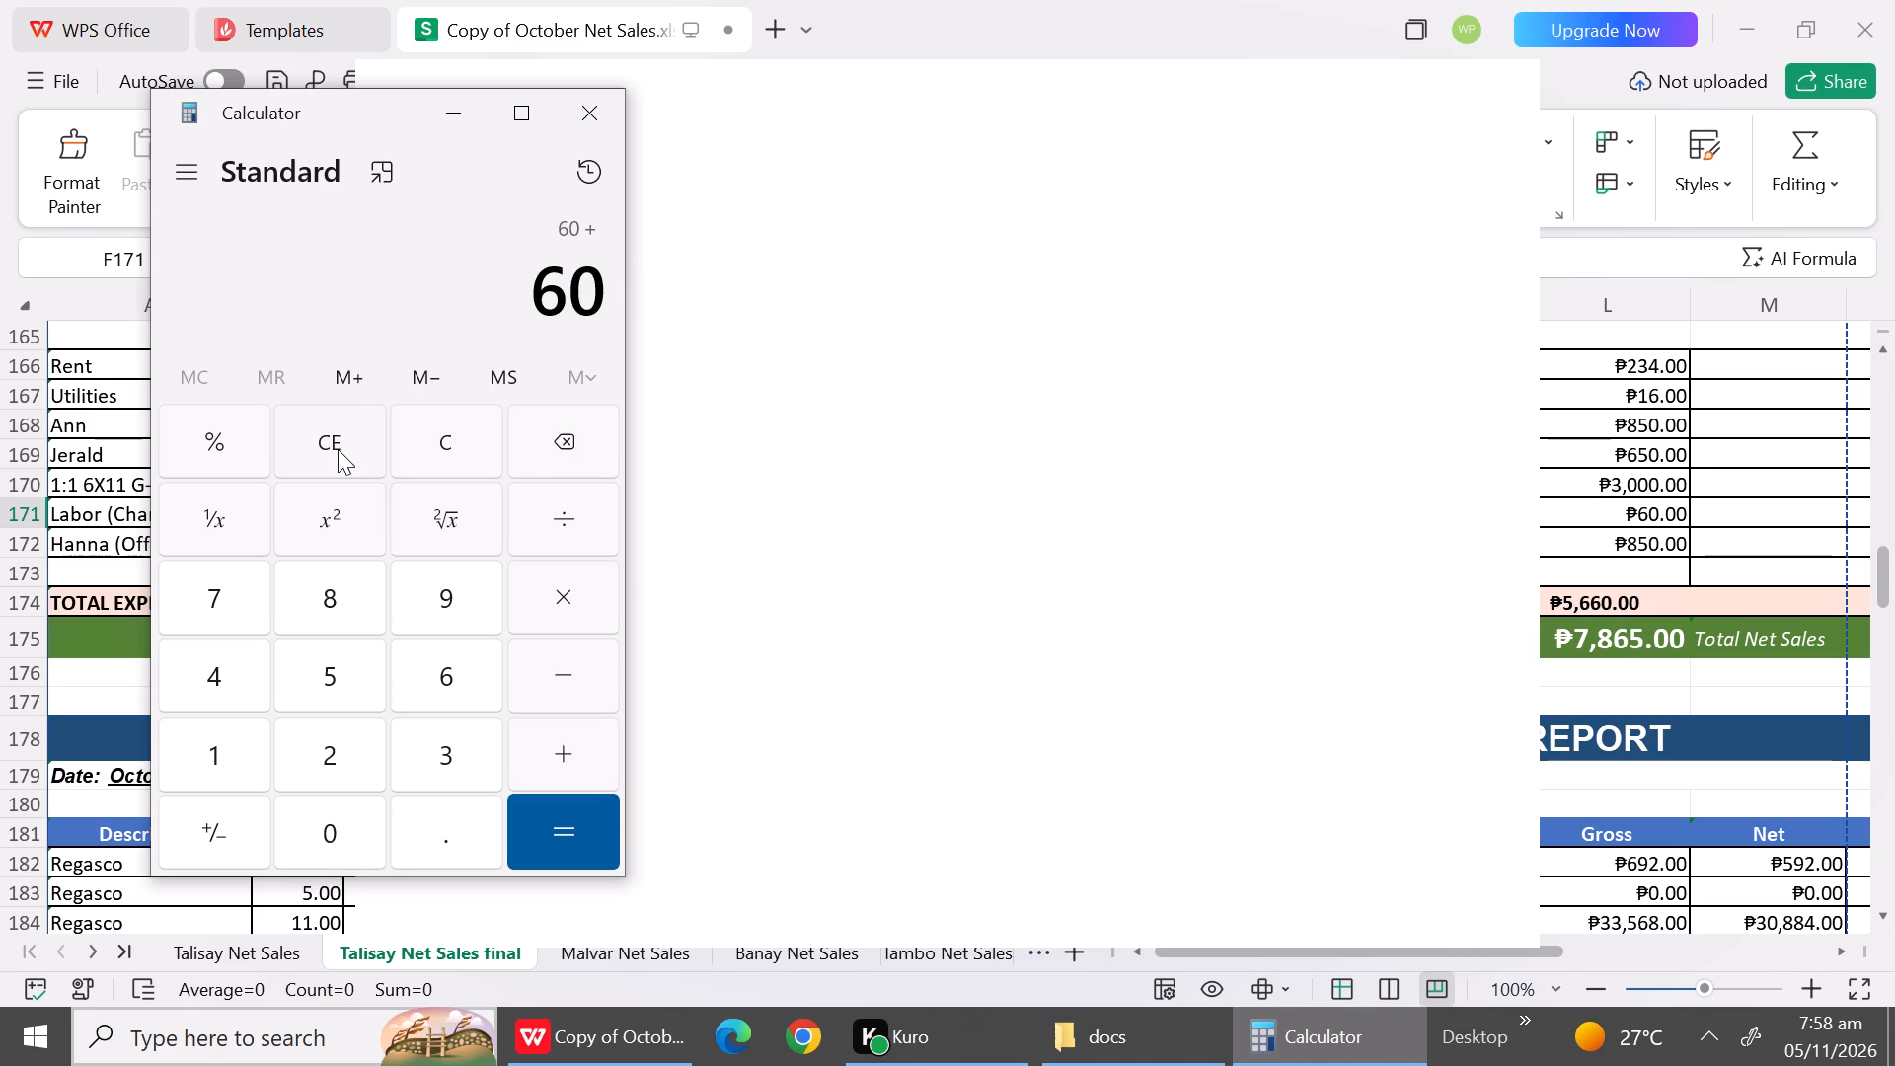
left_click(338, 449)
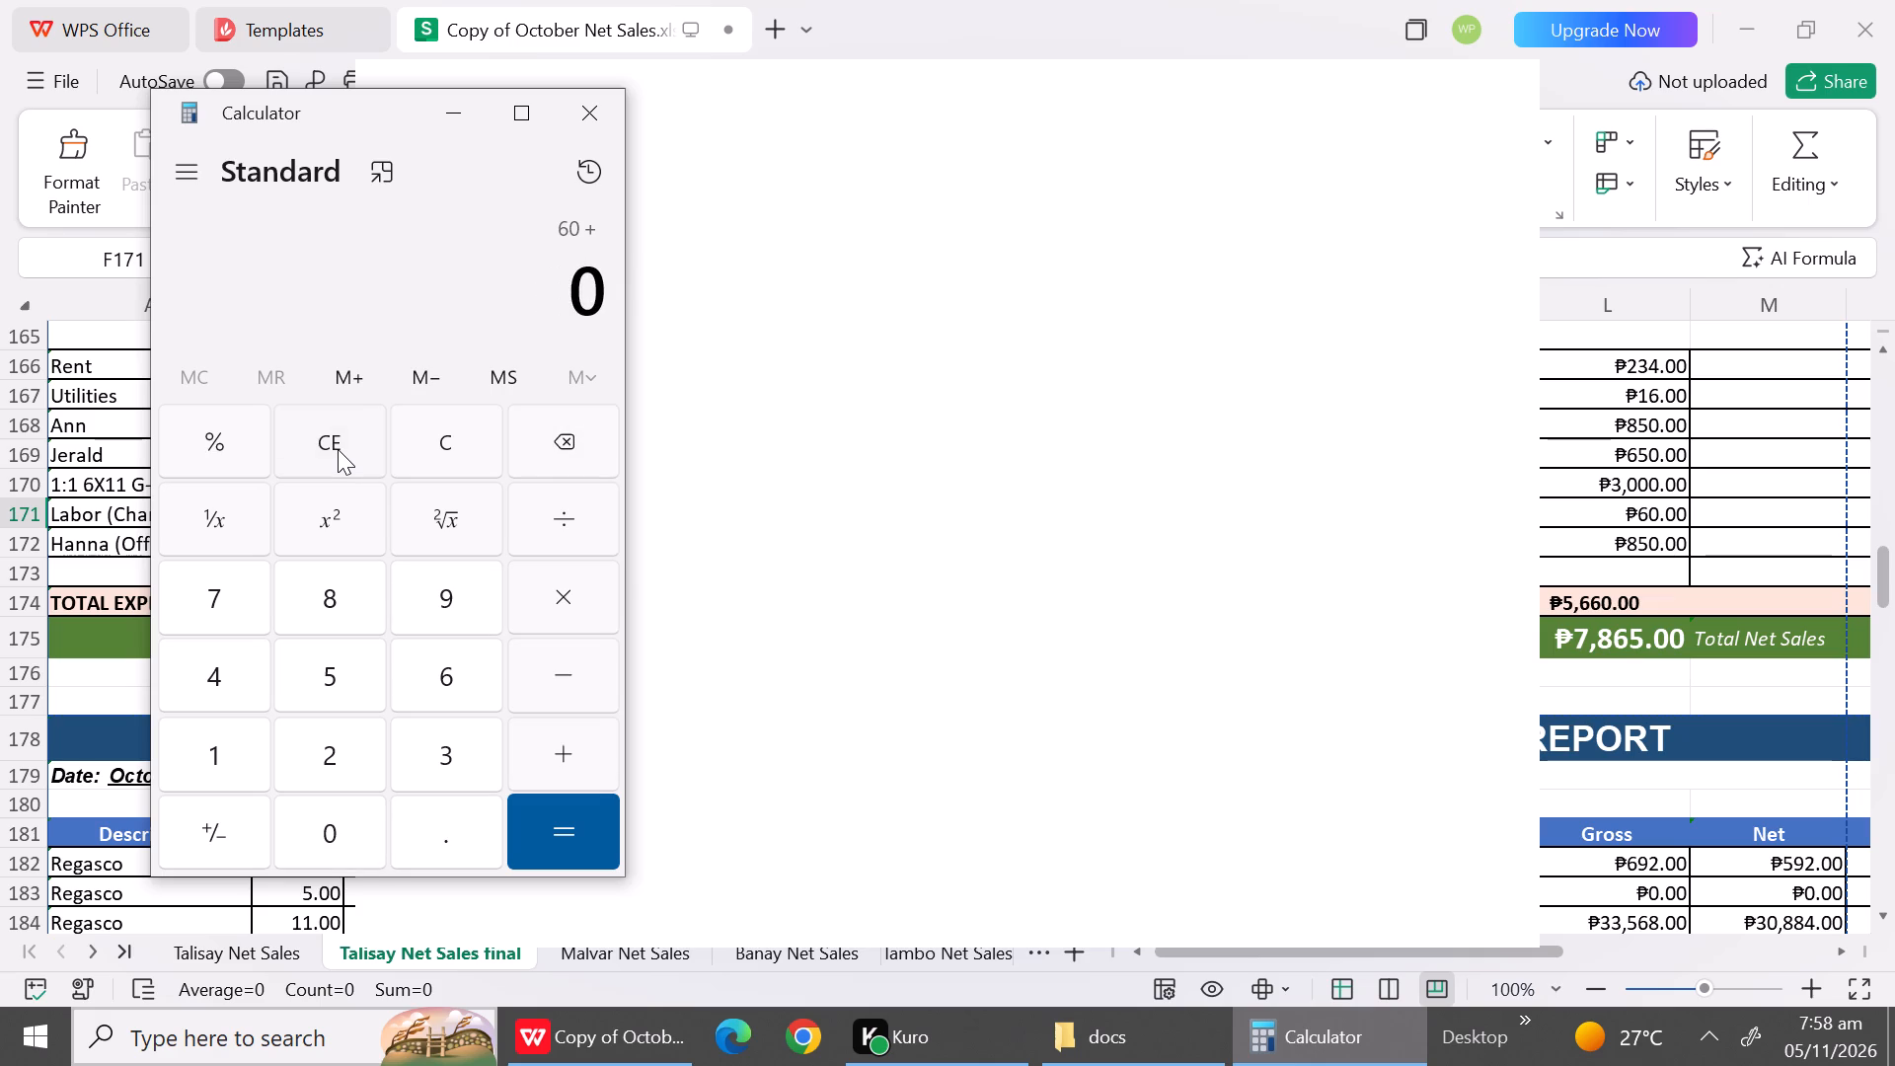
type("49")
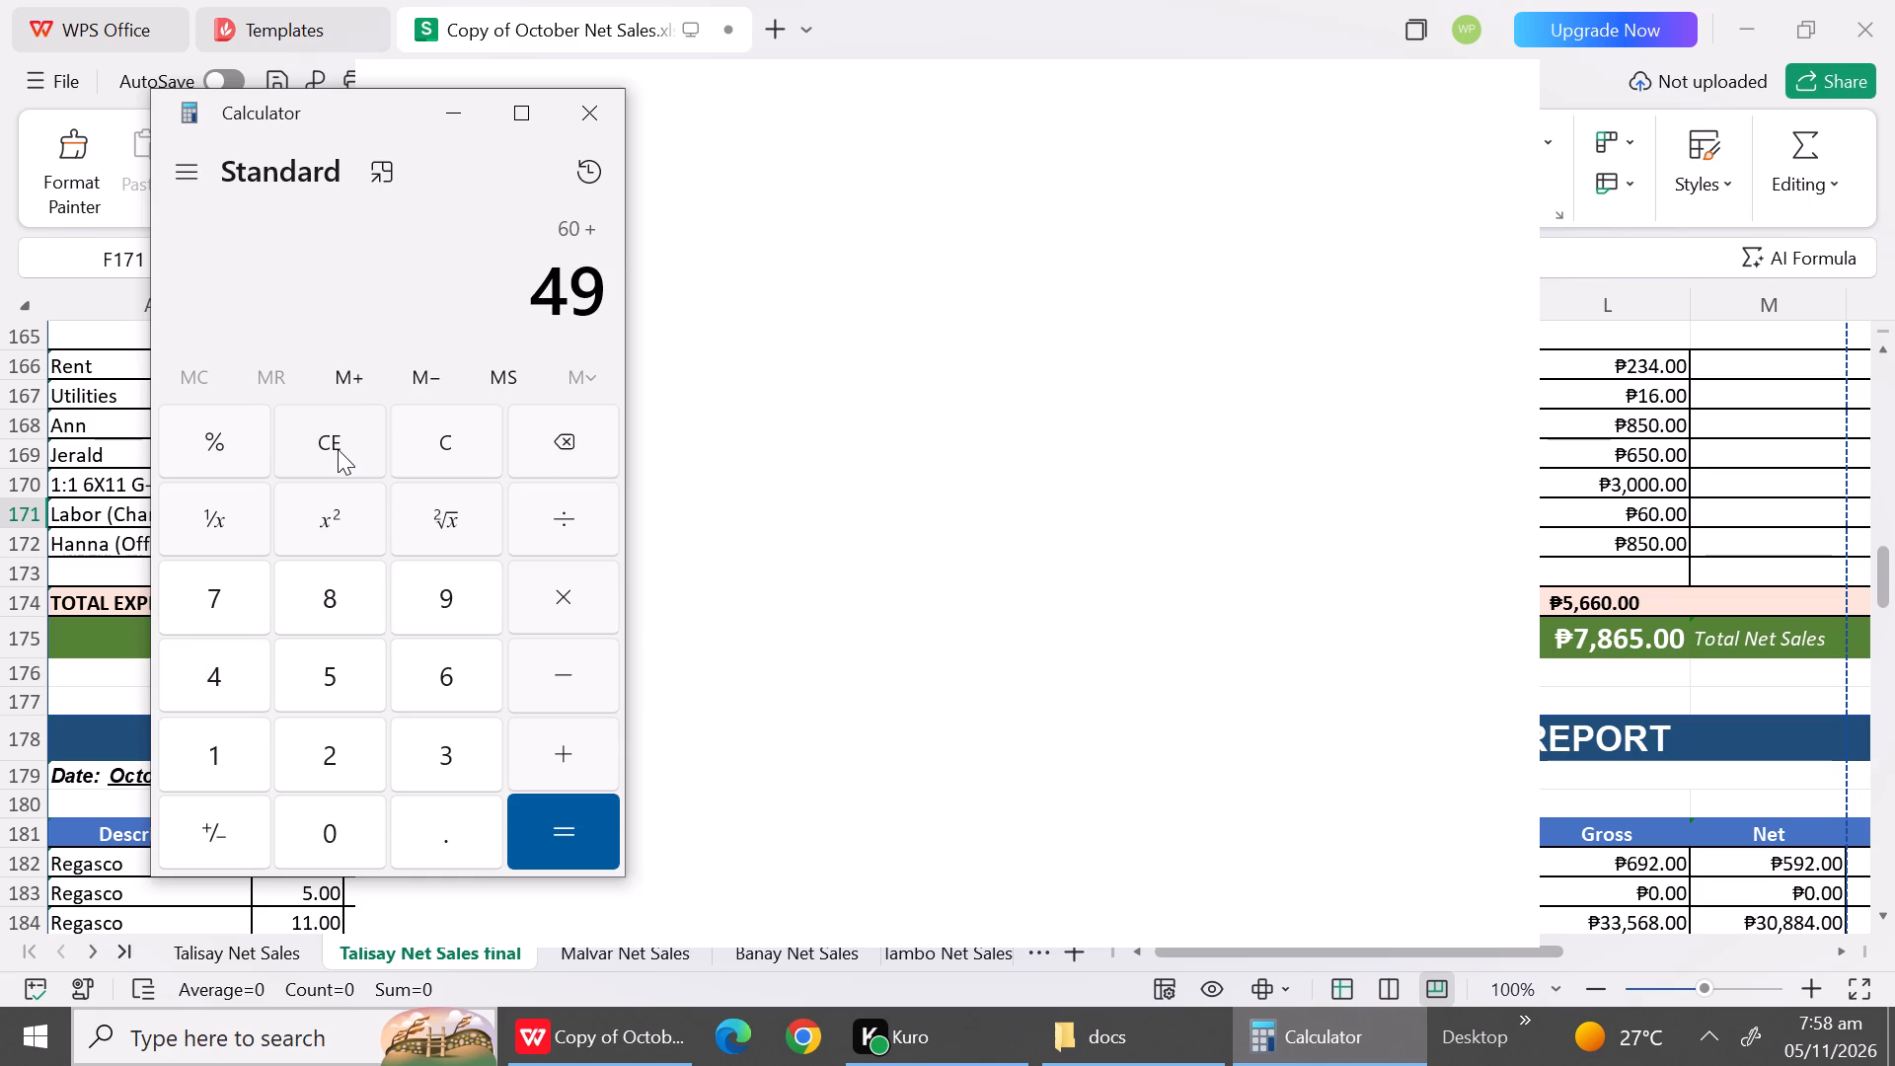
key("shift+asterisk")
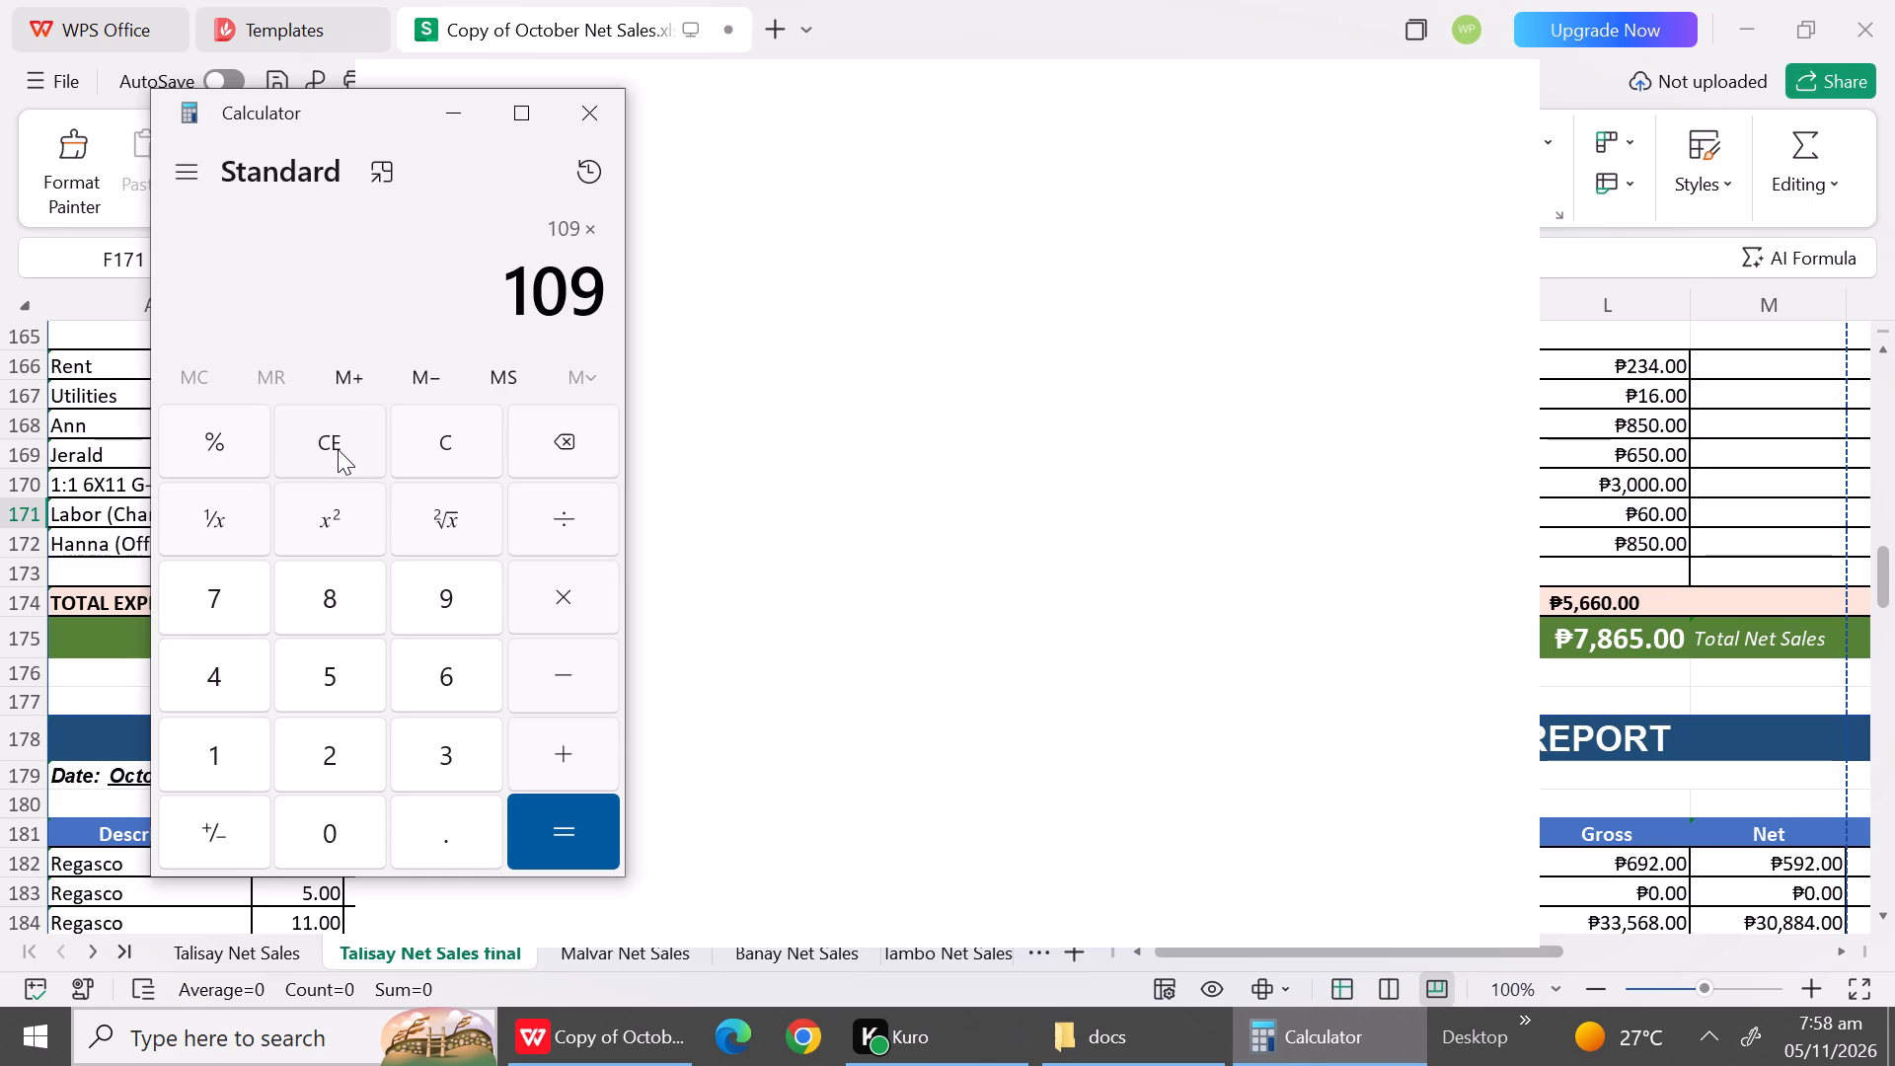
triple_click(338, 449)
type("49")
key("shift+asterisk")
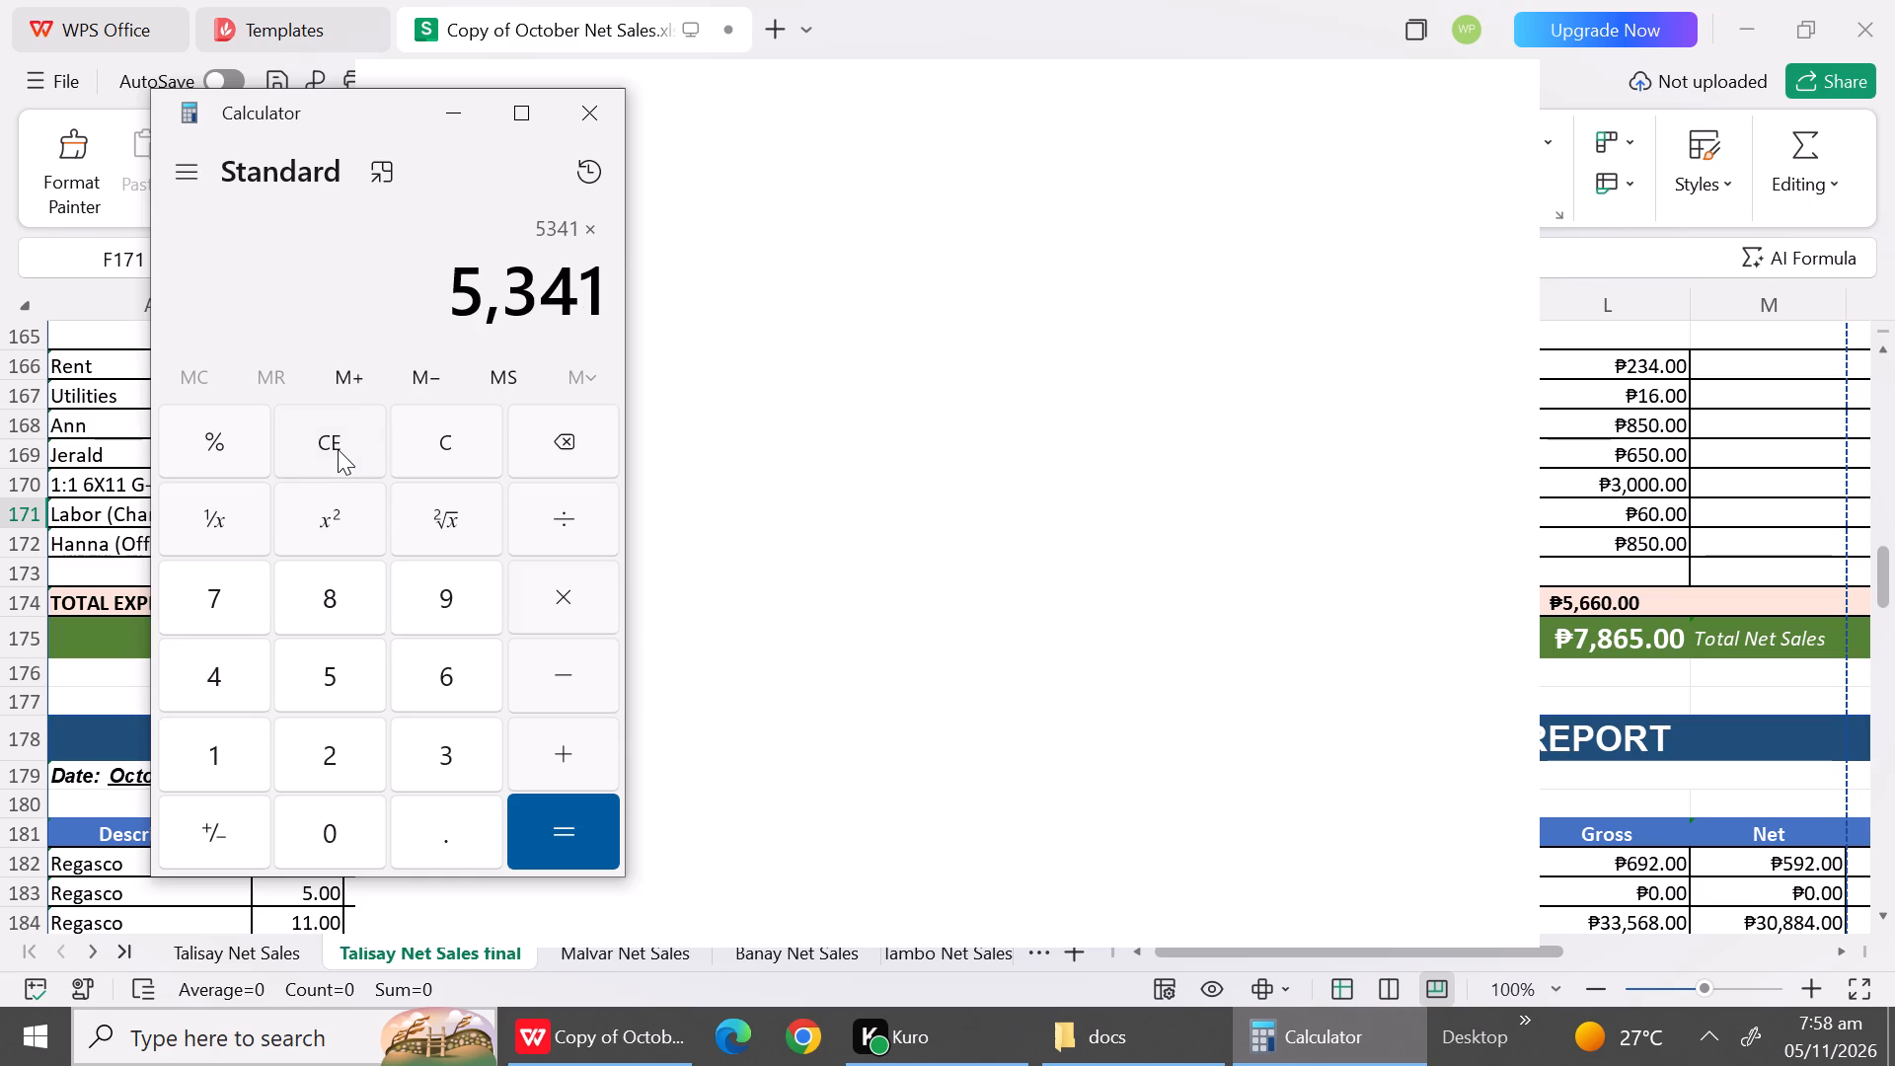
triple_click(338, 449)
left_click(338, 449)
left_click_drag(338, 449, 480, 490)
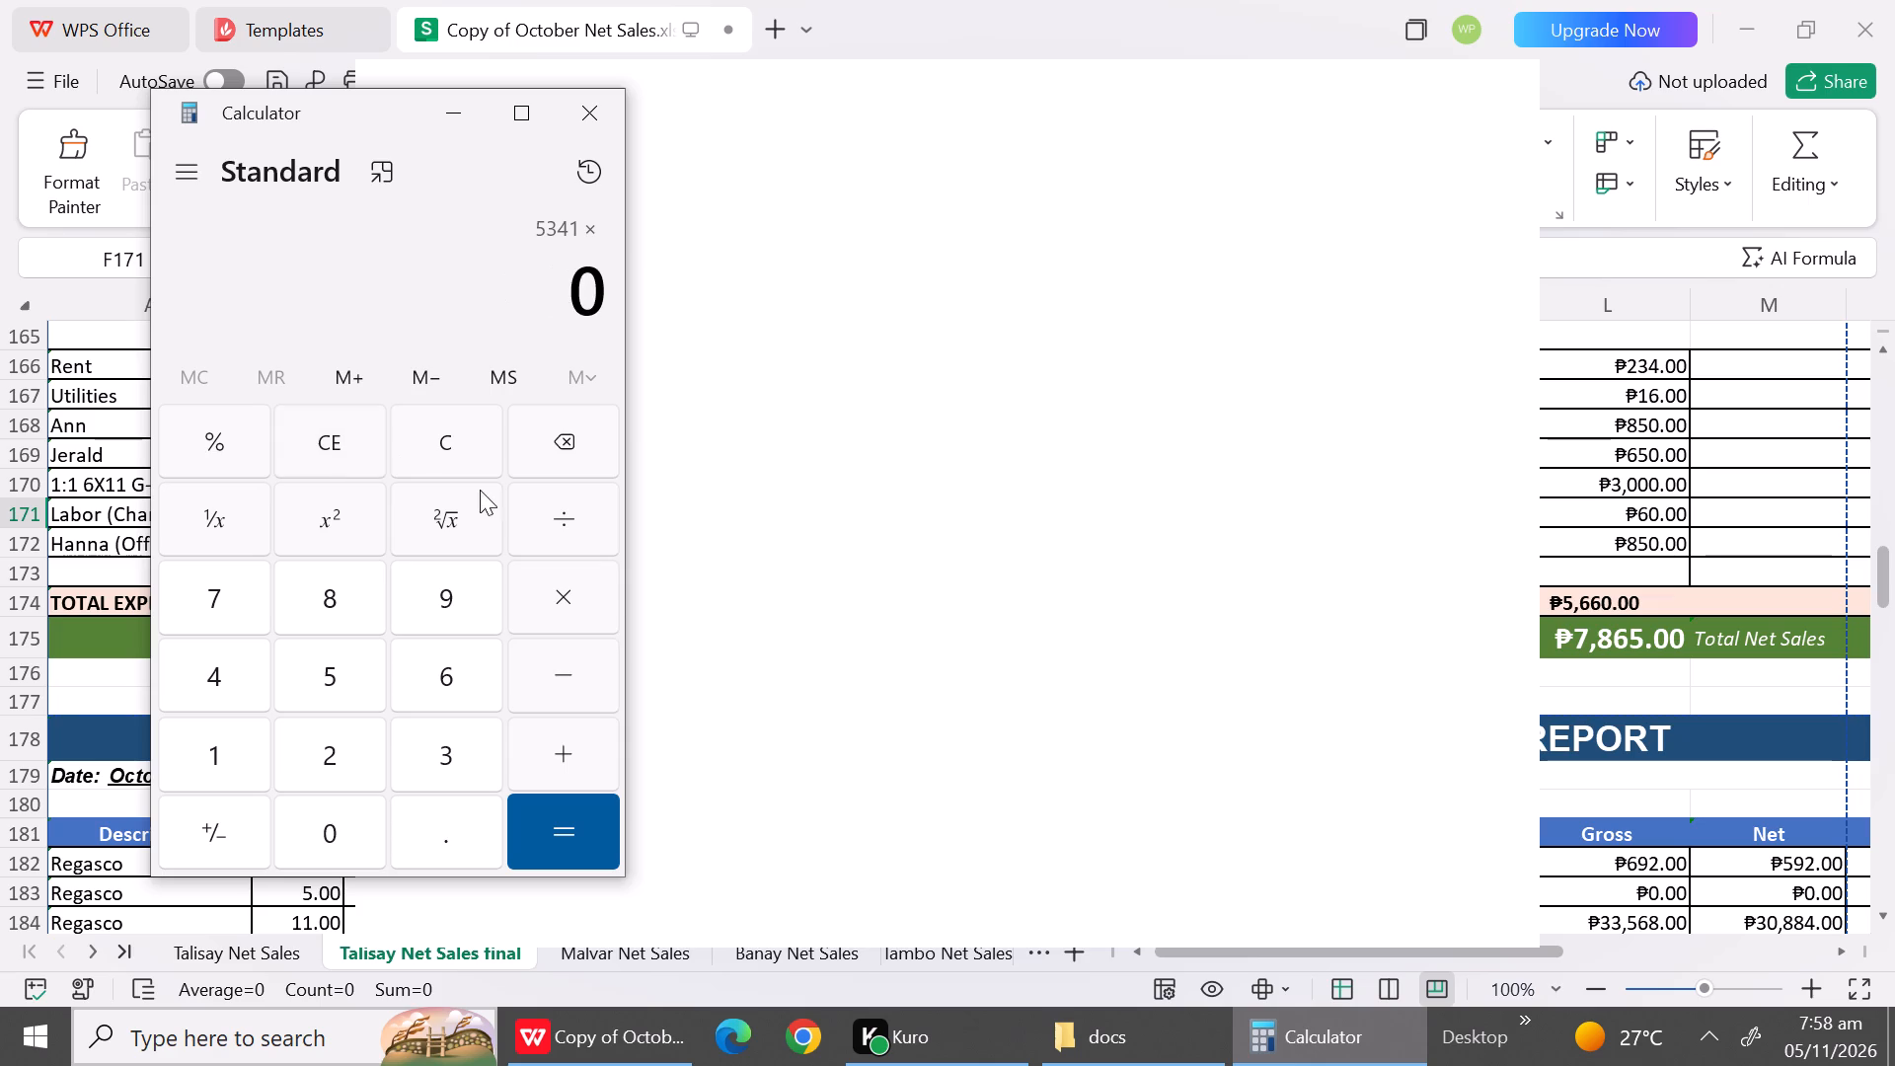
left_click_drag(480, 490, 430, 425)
Clear the pending calculation, multiply 49 by 11, and add 400, 22 and 32 to the product.
triple_click(430, 425)
double_click(430, 425)
type("49*")
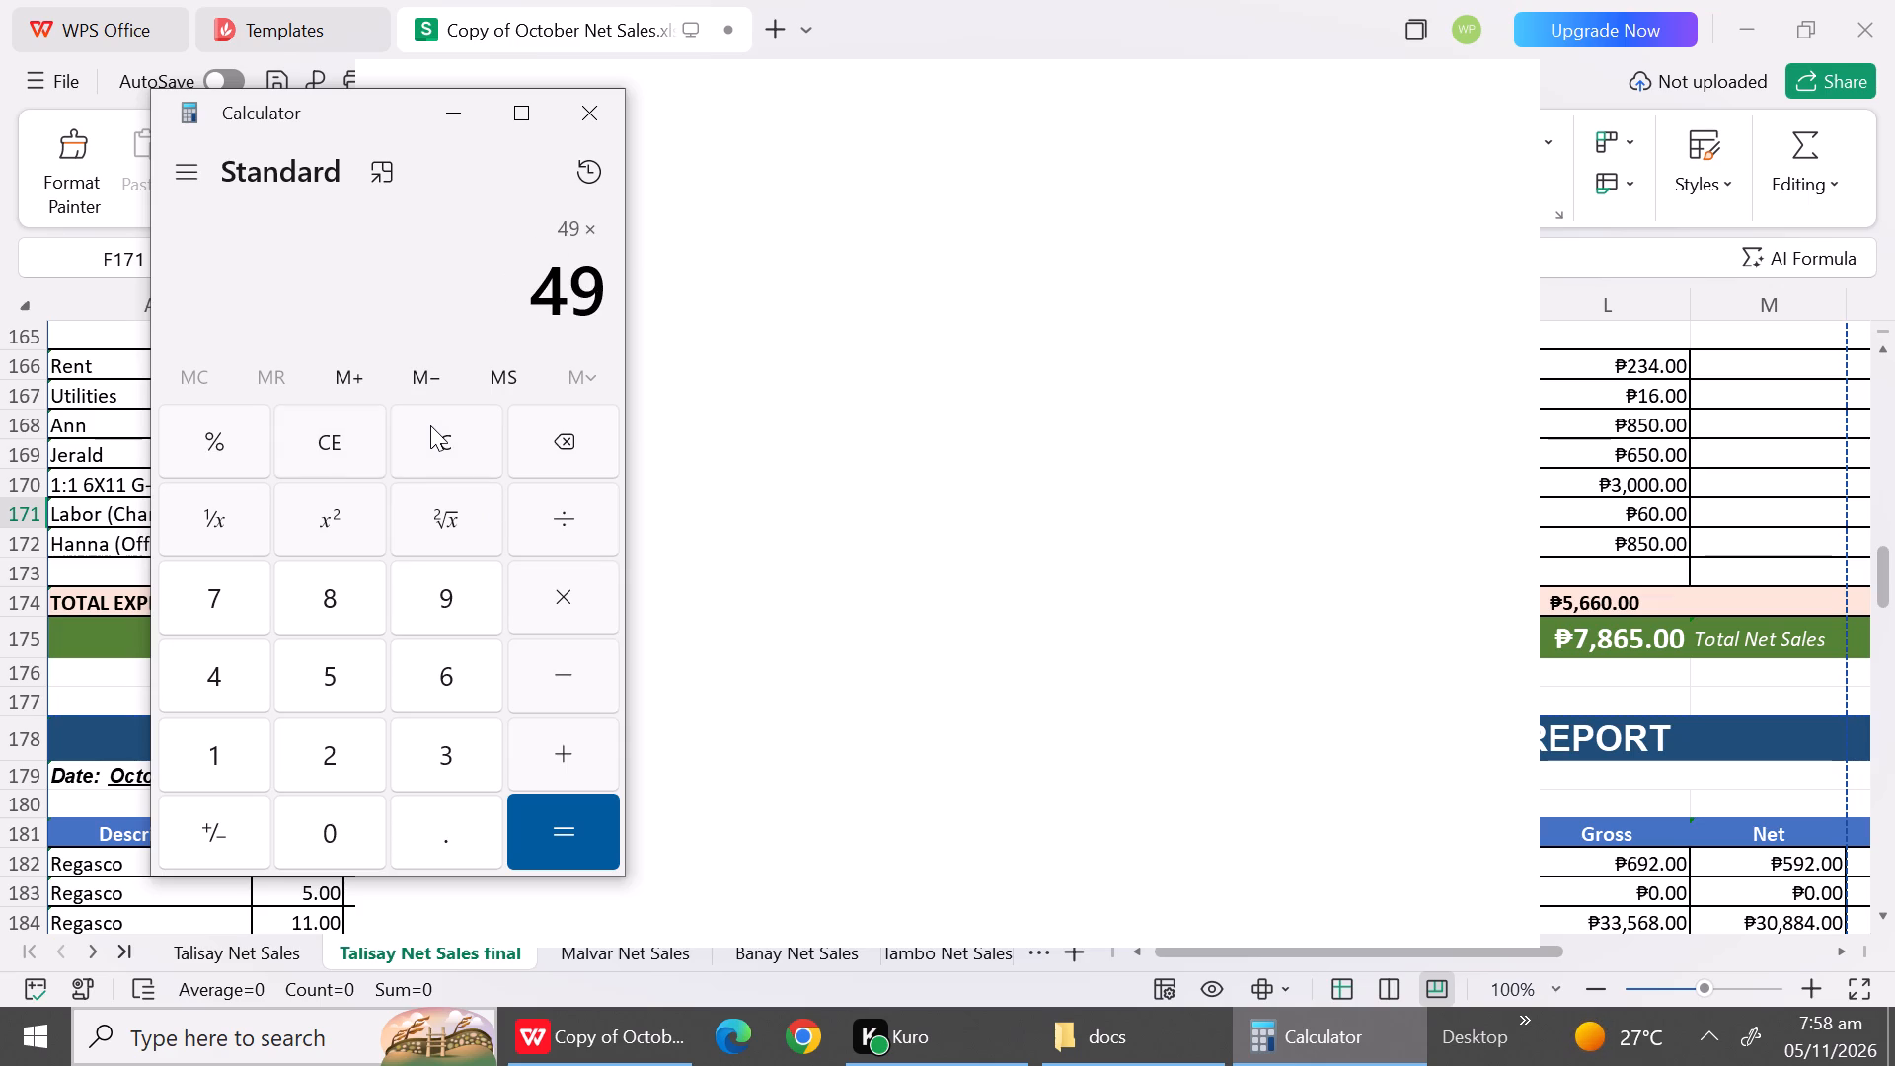
type("11")
key("Return")
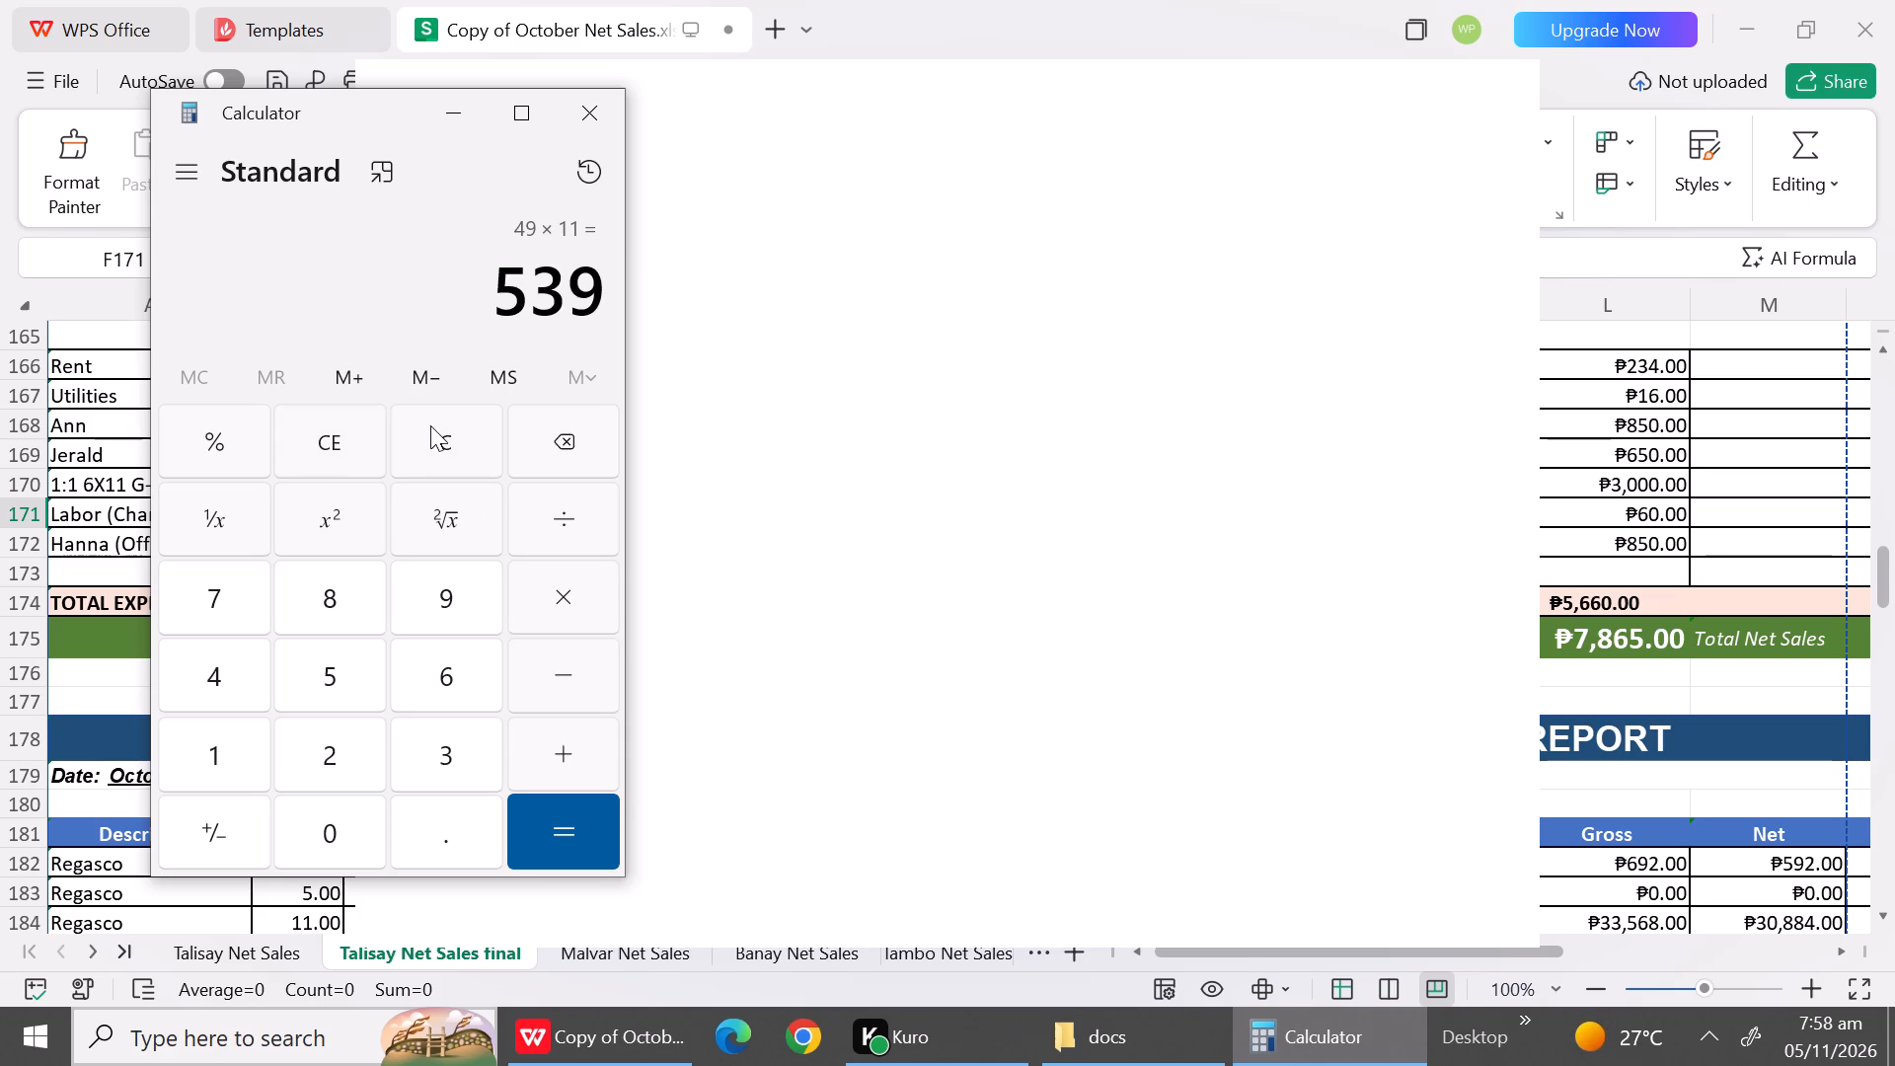
key("shift+plus")
type("400")
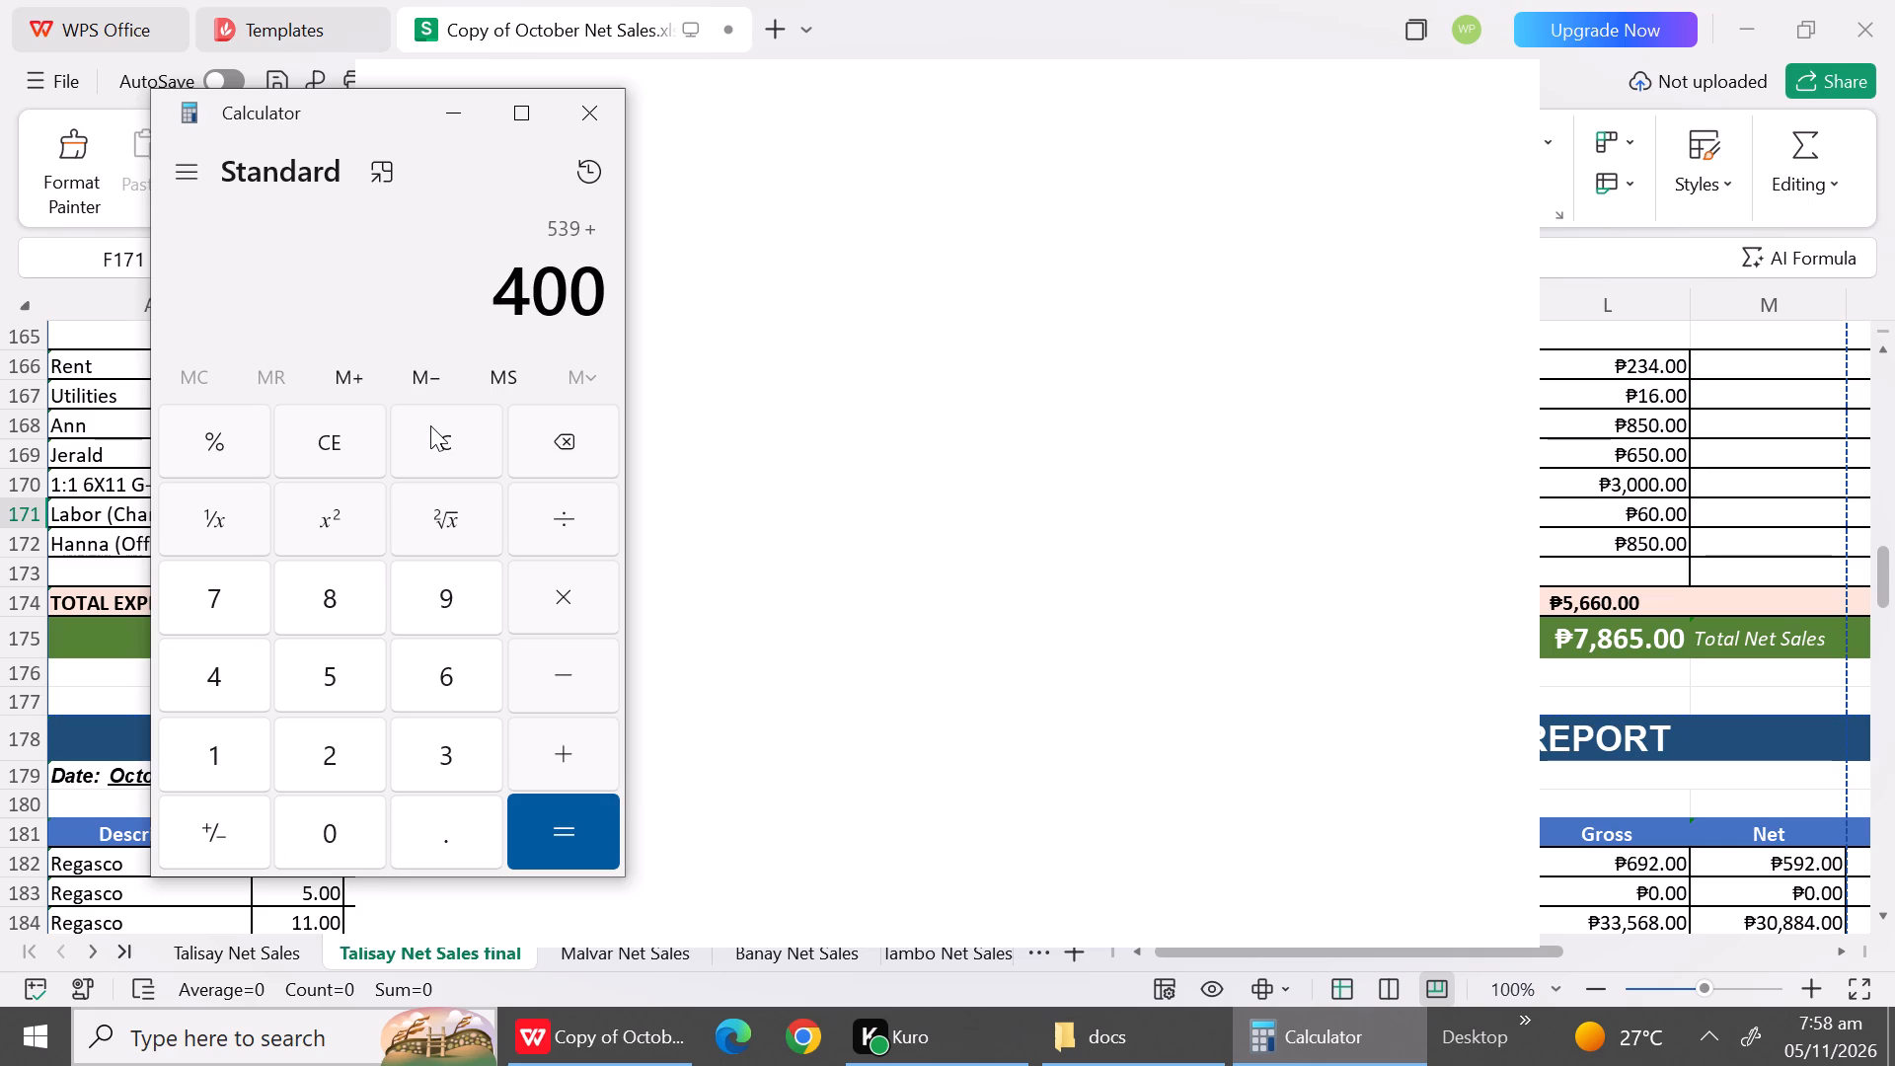
type("+22+")
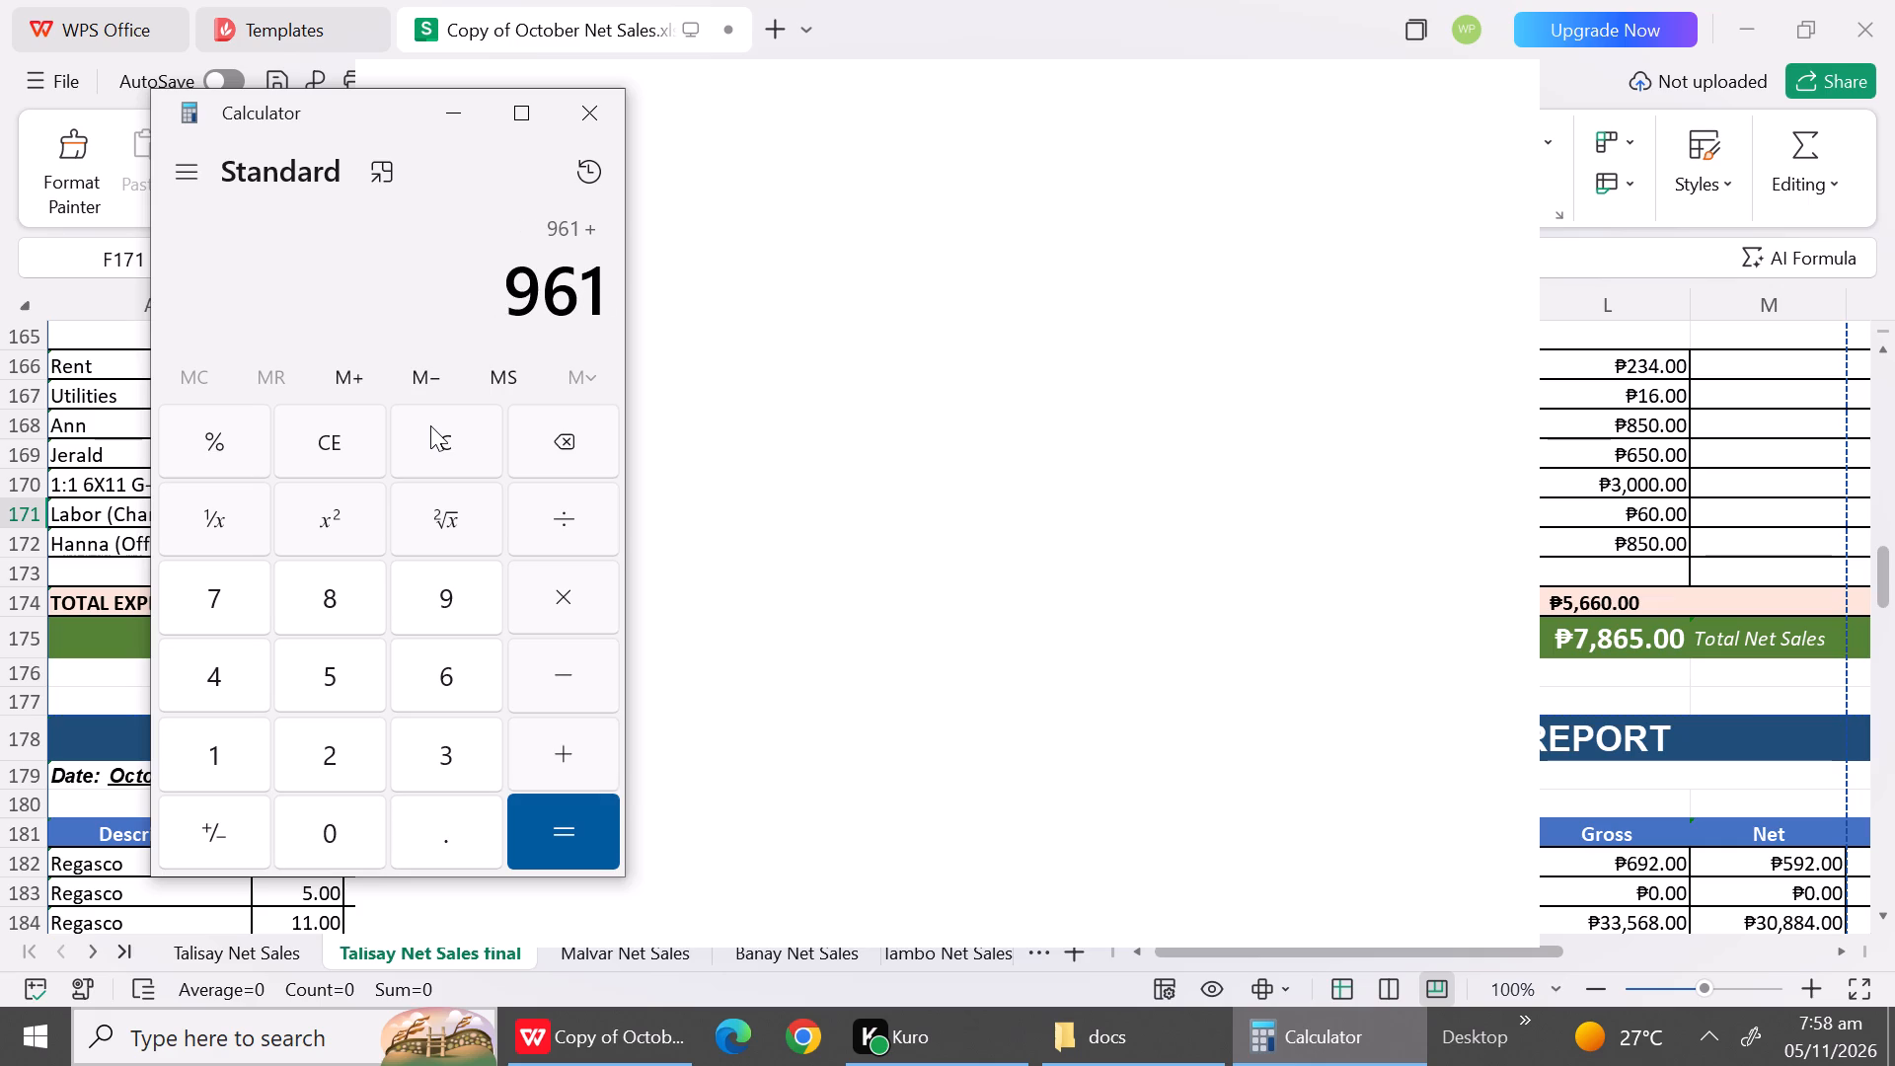
type("32")
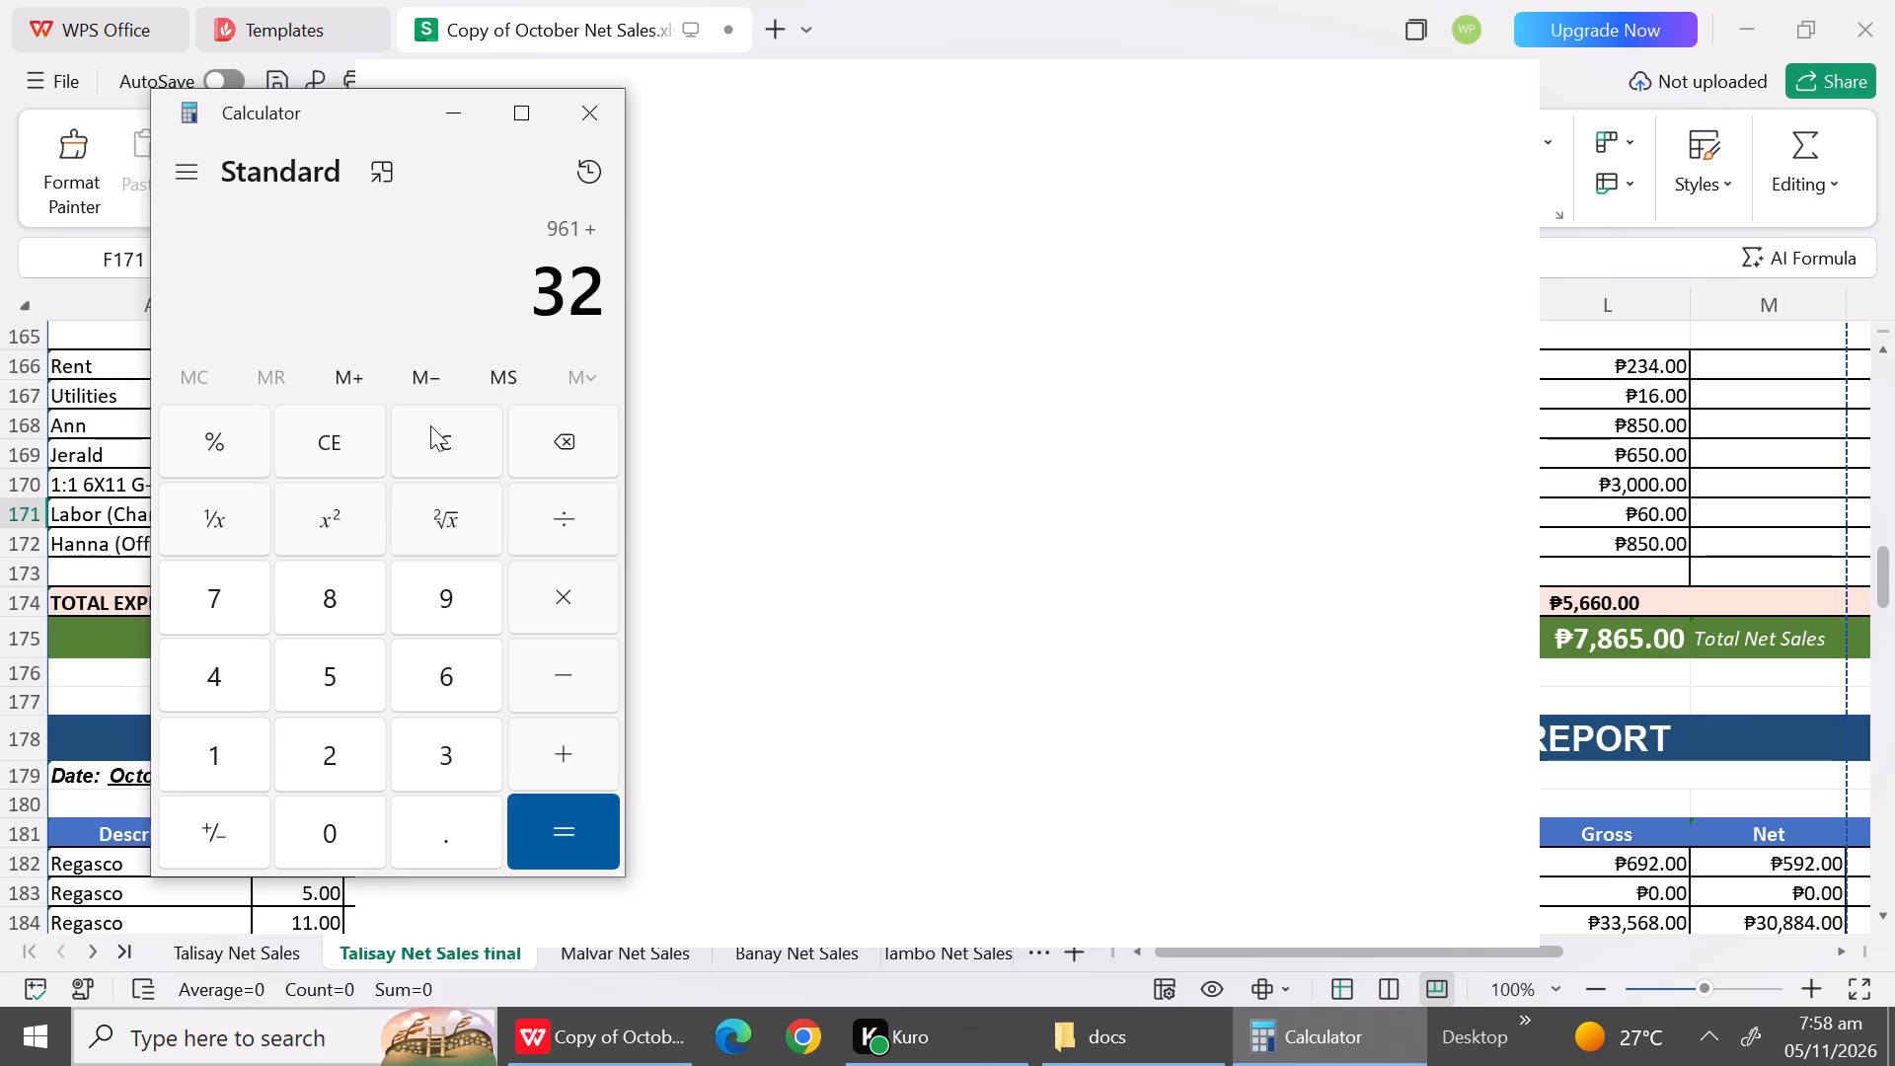
key("Return")
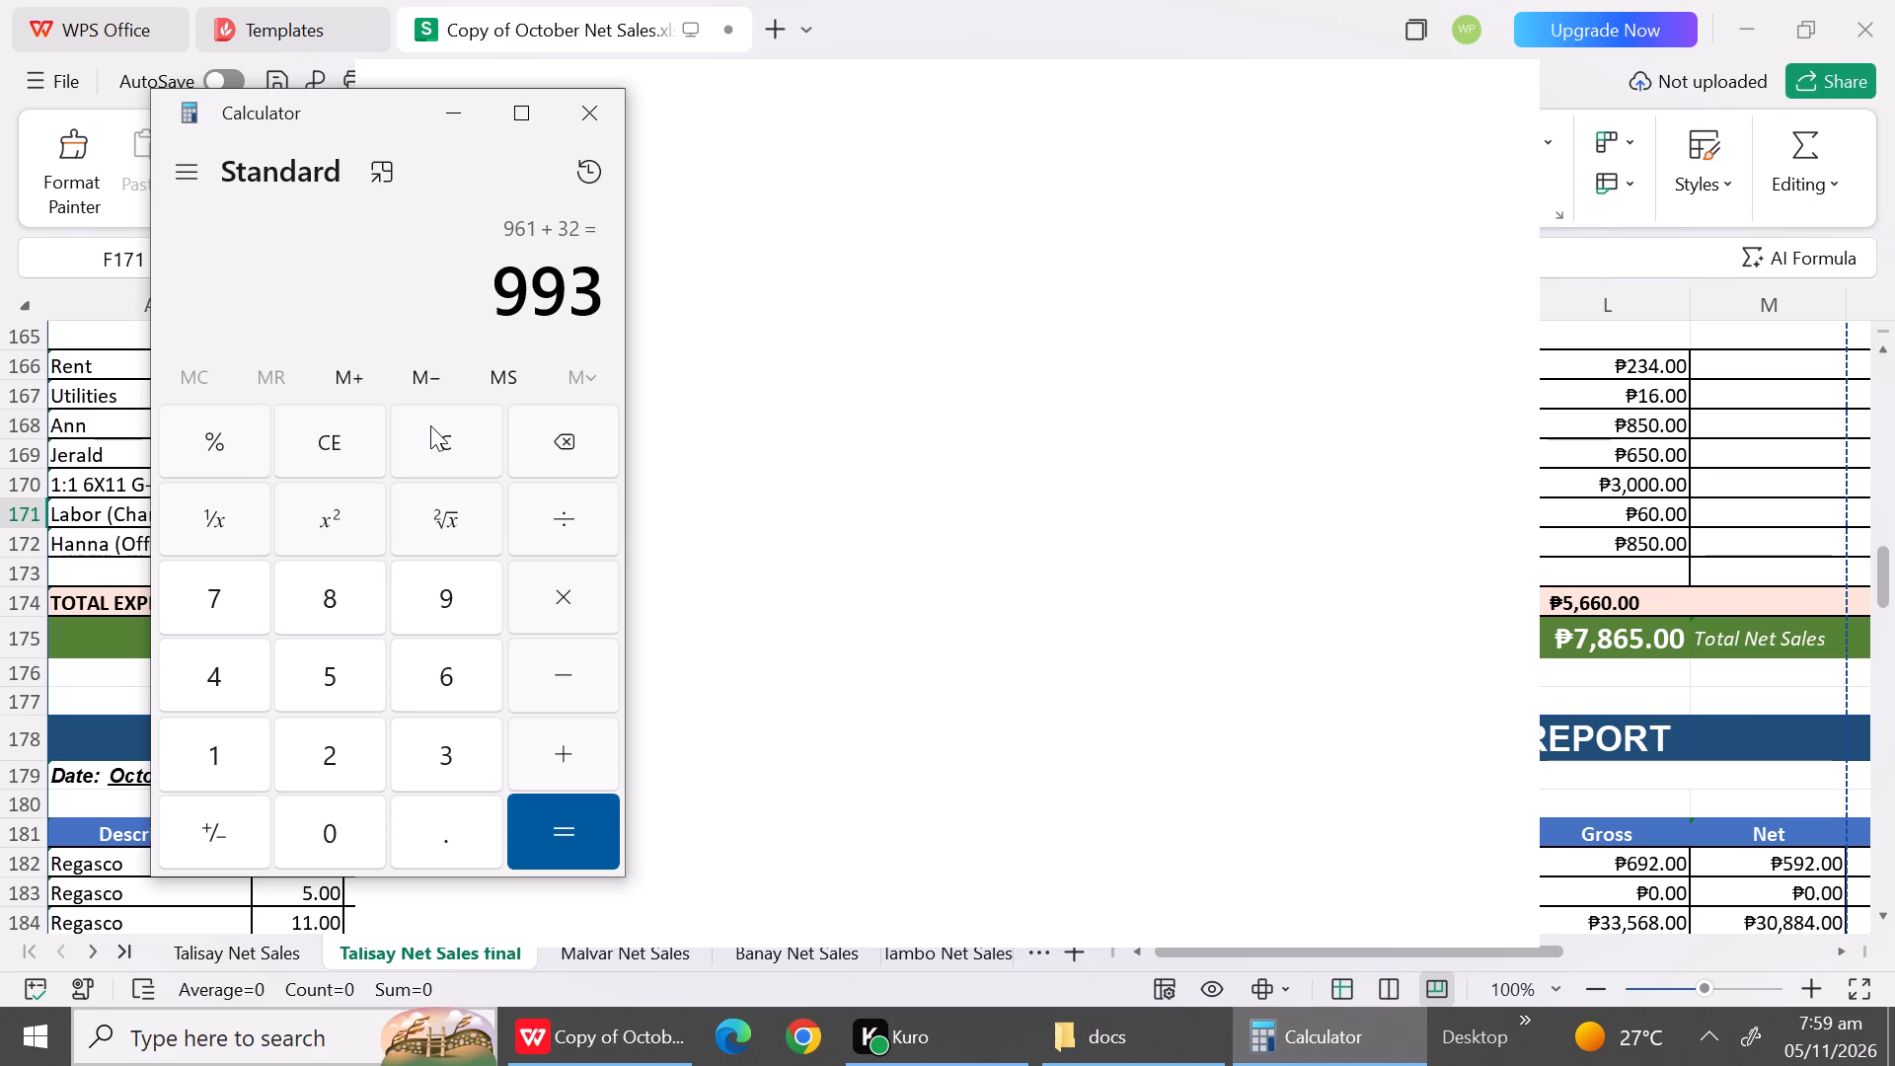
Clear the previous result, multiply 1389 by 5, and add 641 and 366 to the product.
left_click(465, 430)
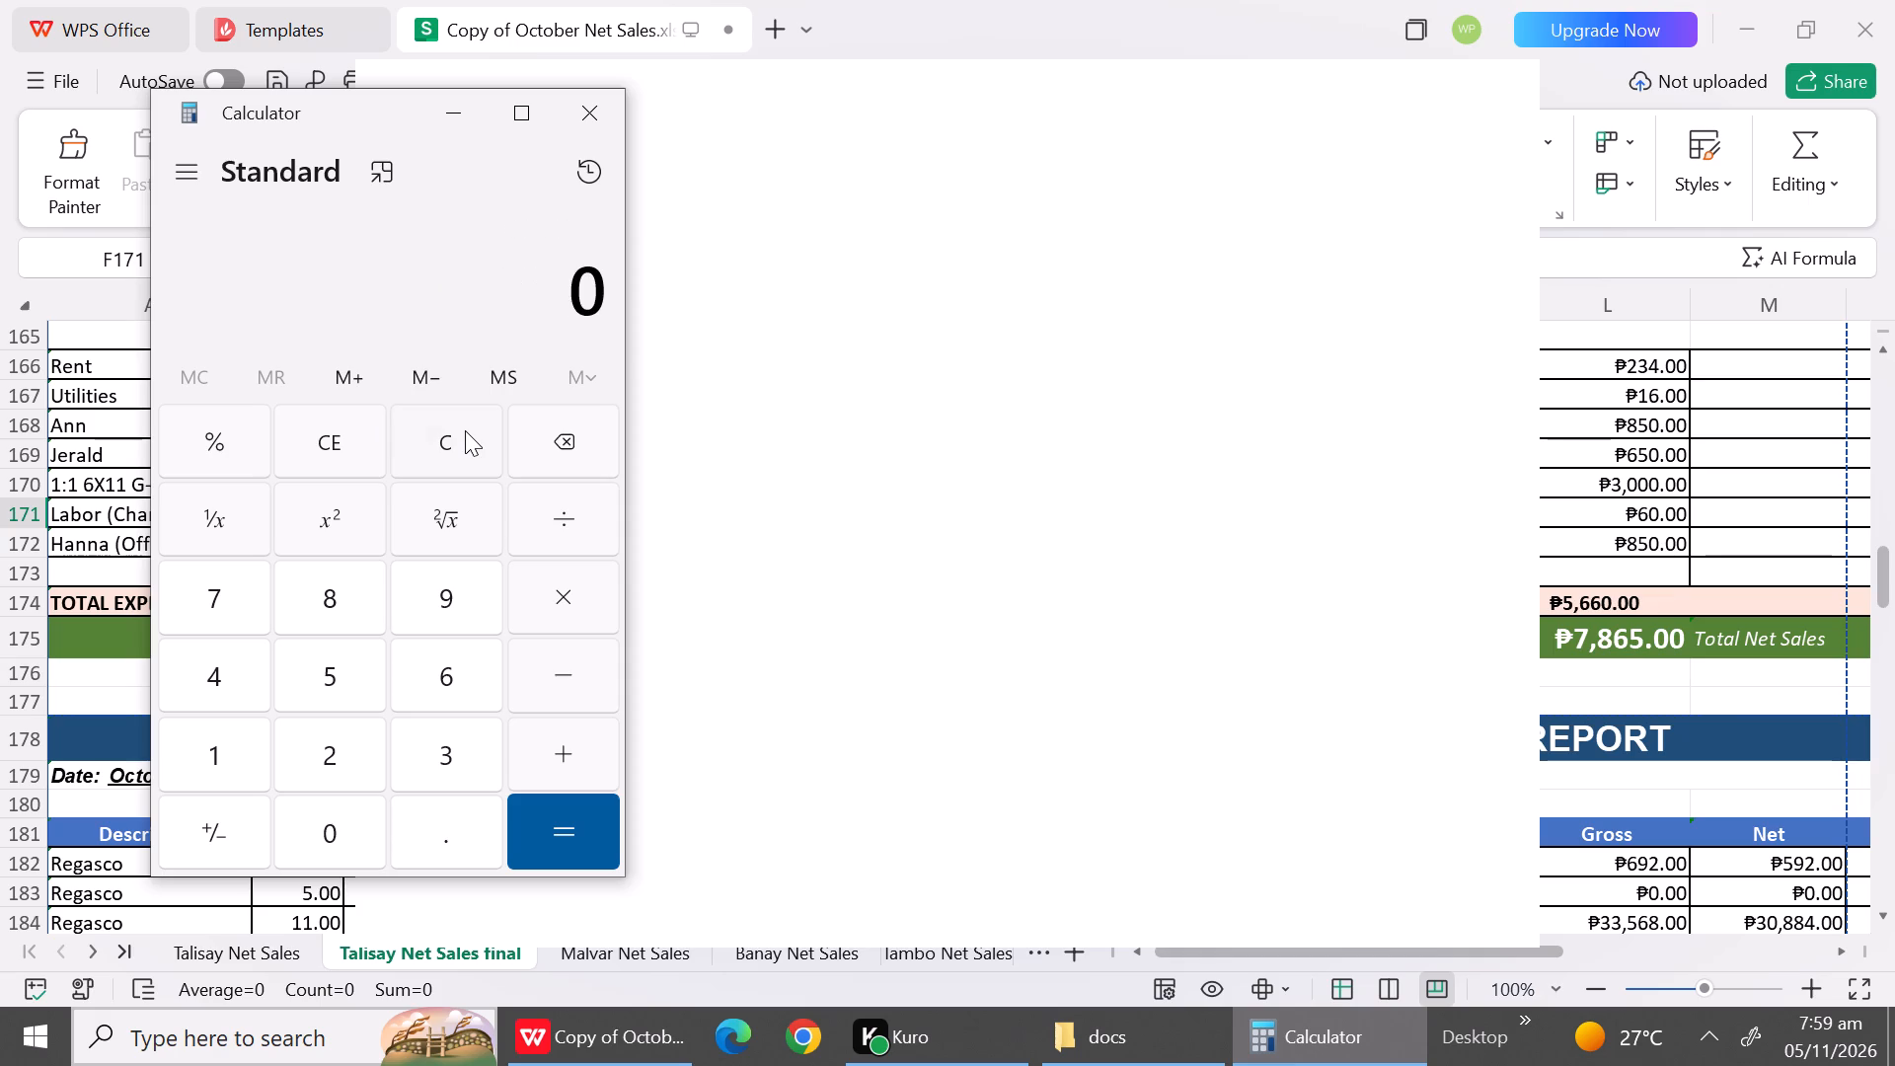
key("1")
type("389")
key("shift+asterisk")
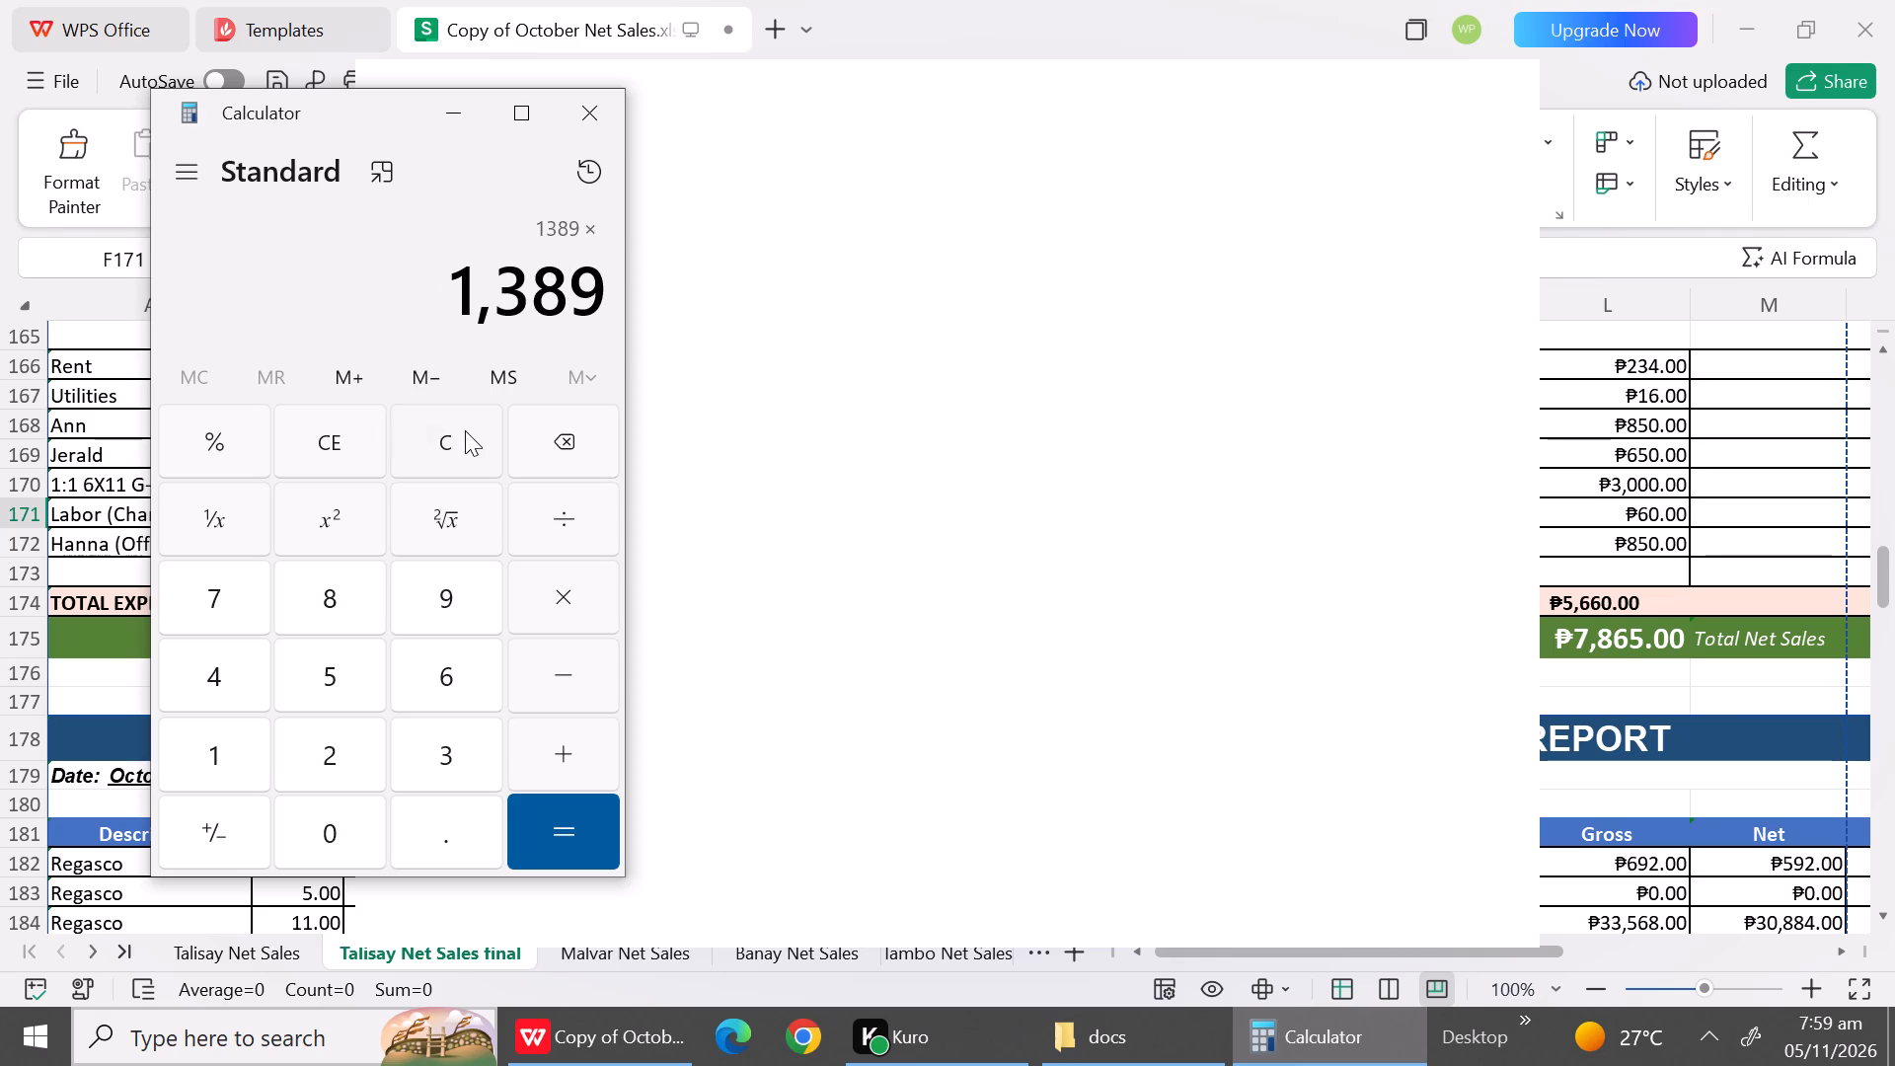
key("5")
key("Return")
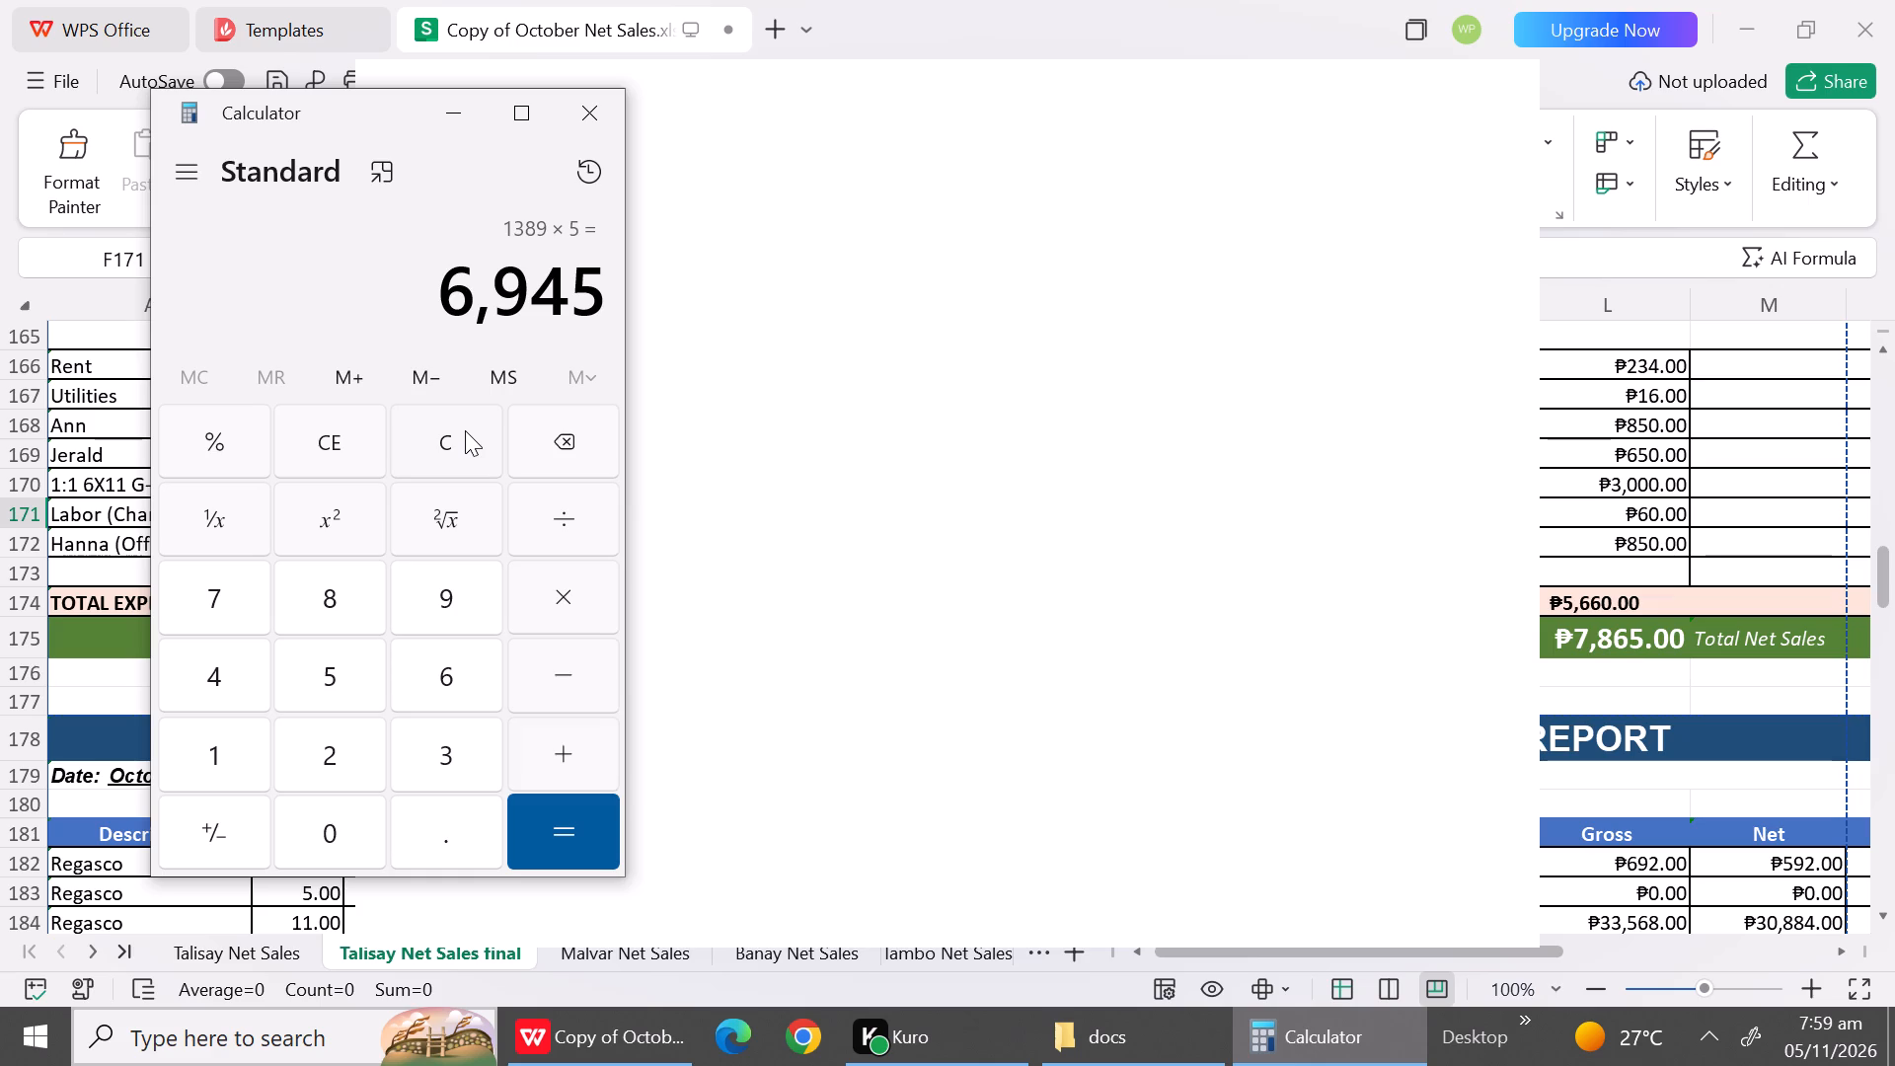
key("shift+plus")
type("641+")
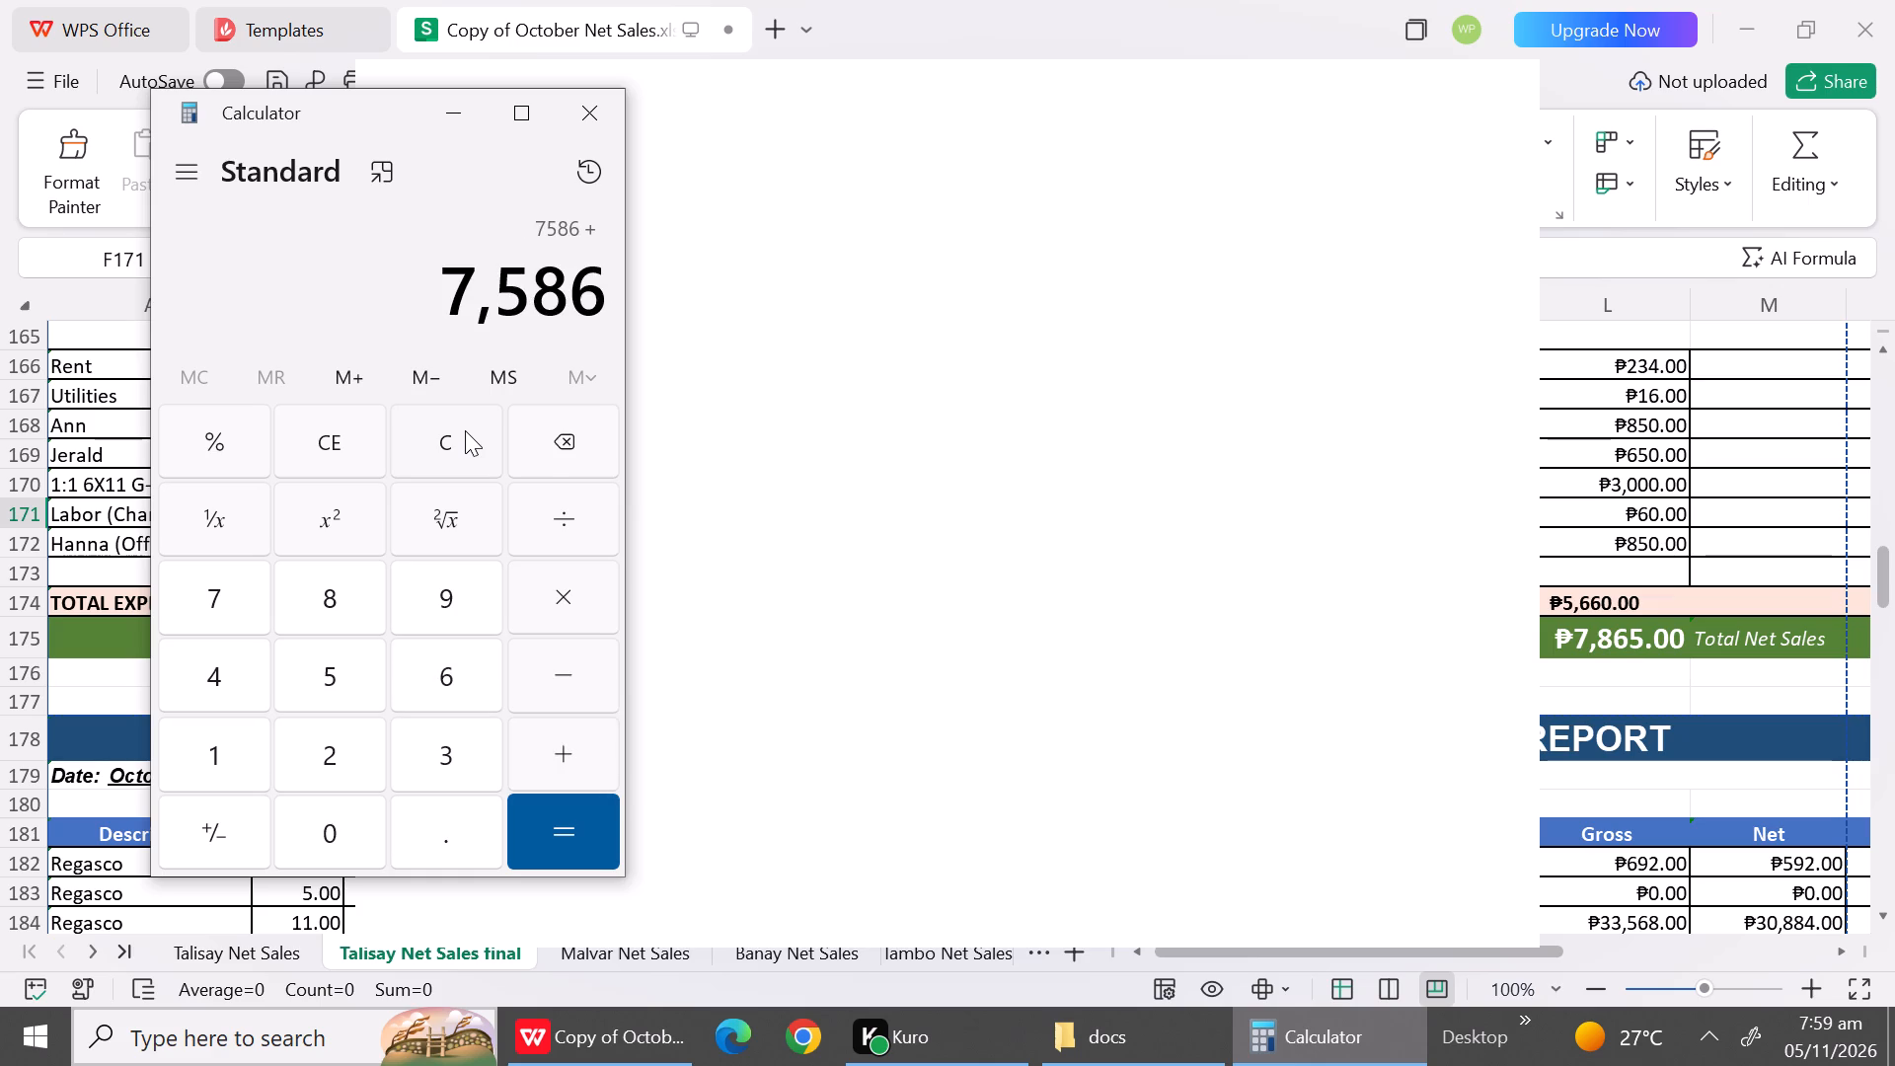
type("366")
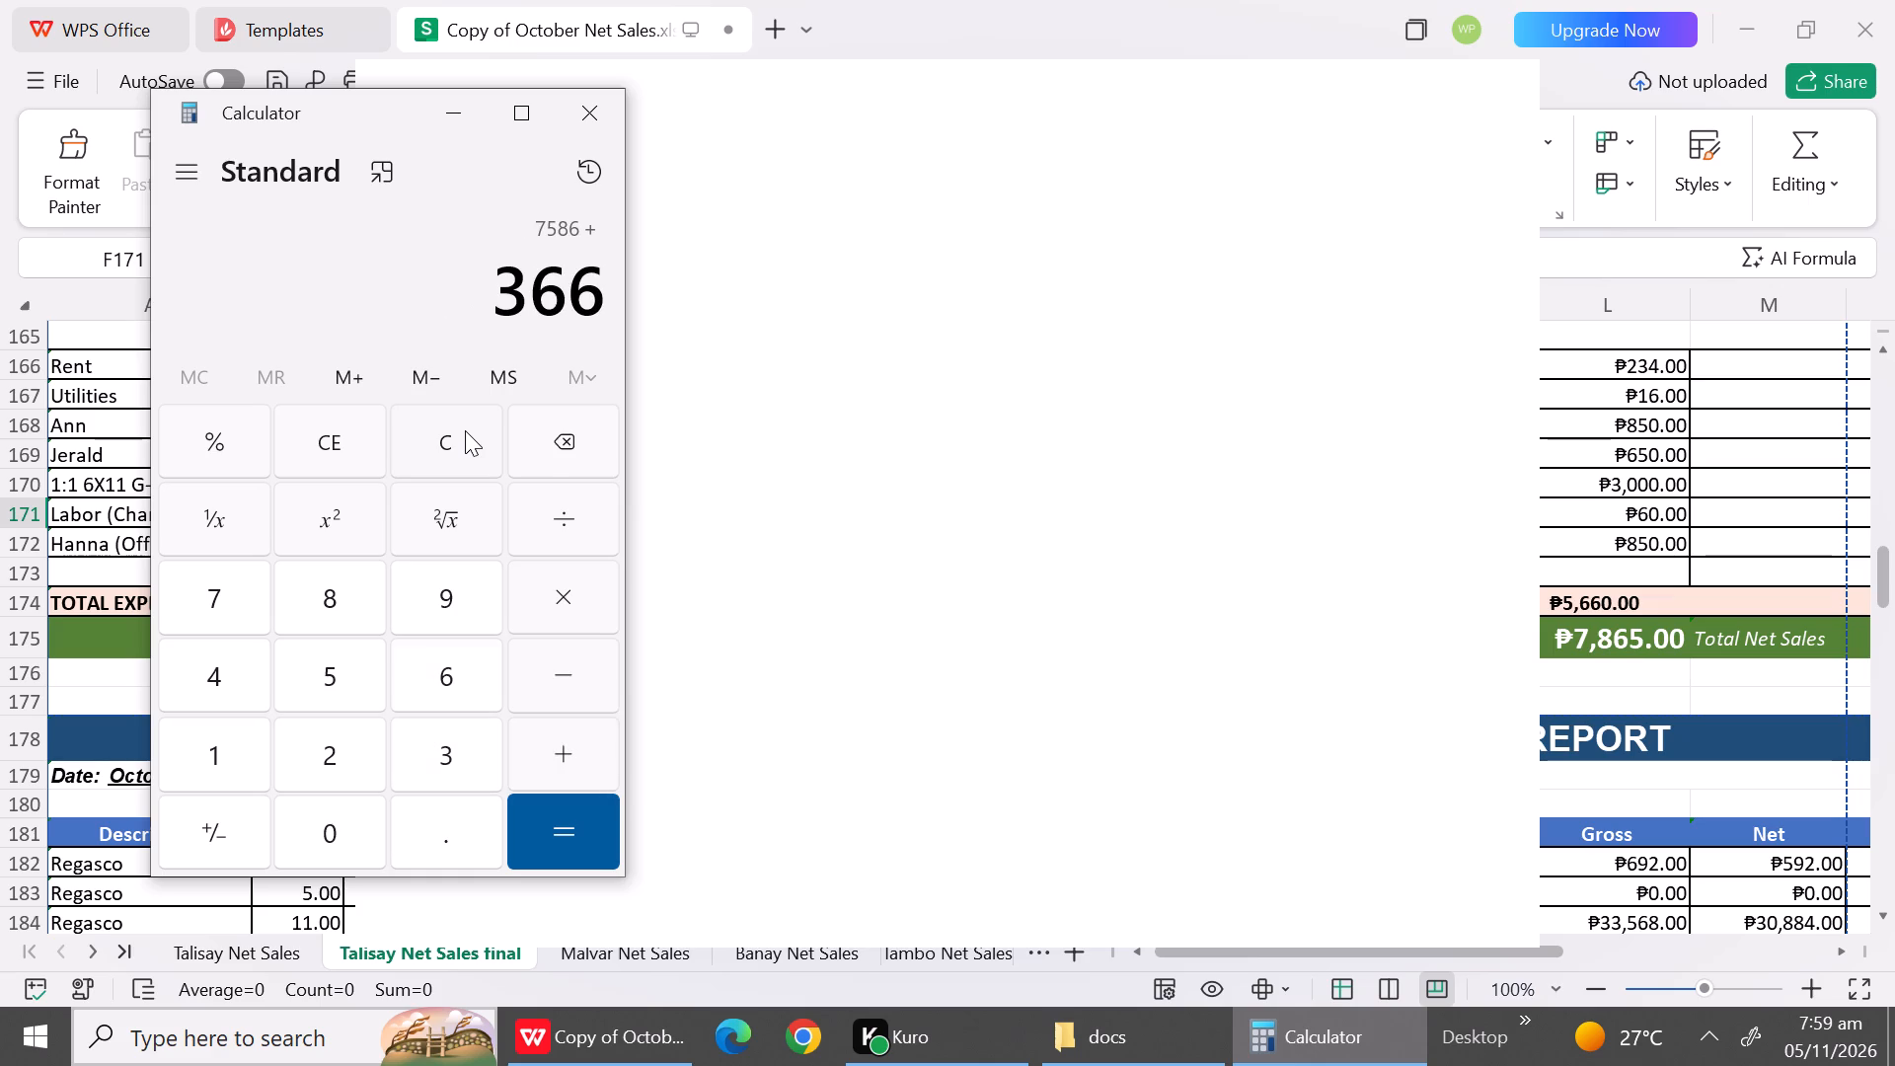
key("Return")
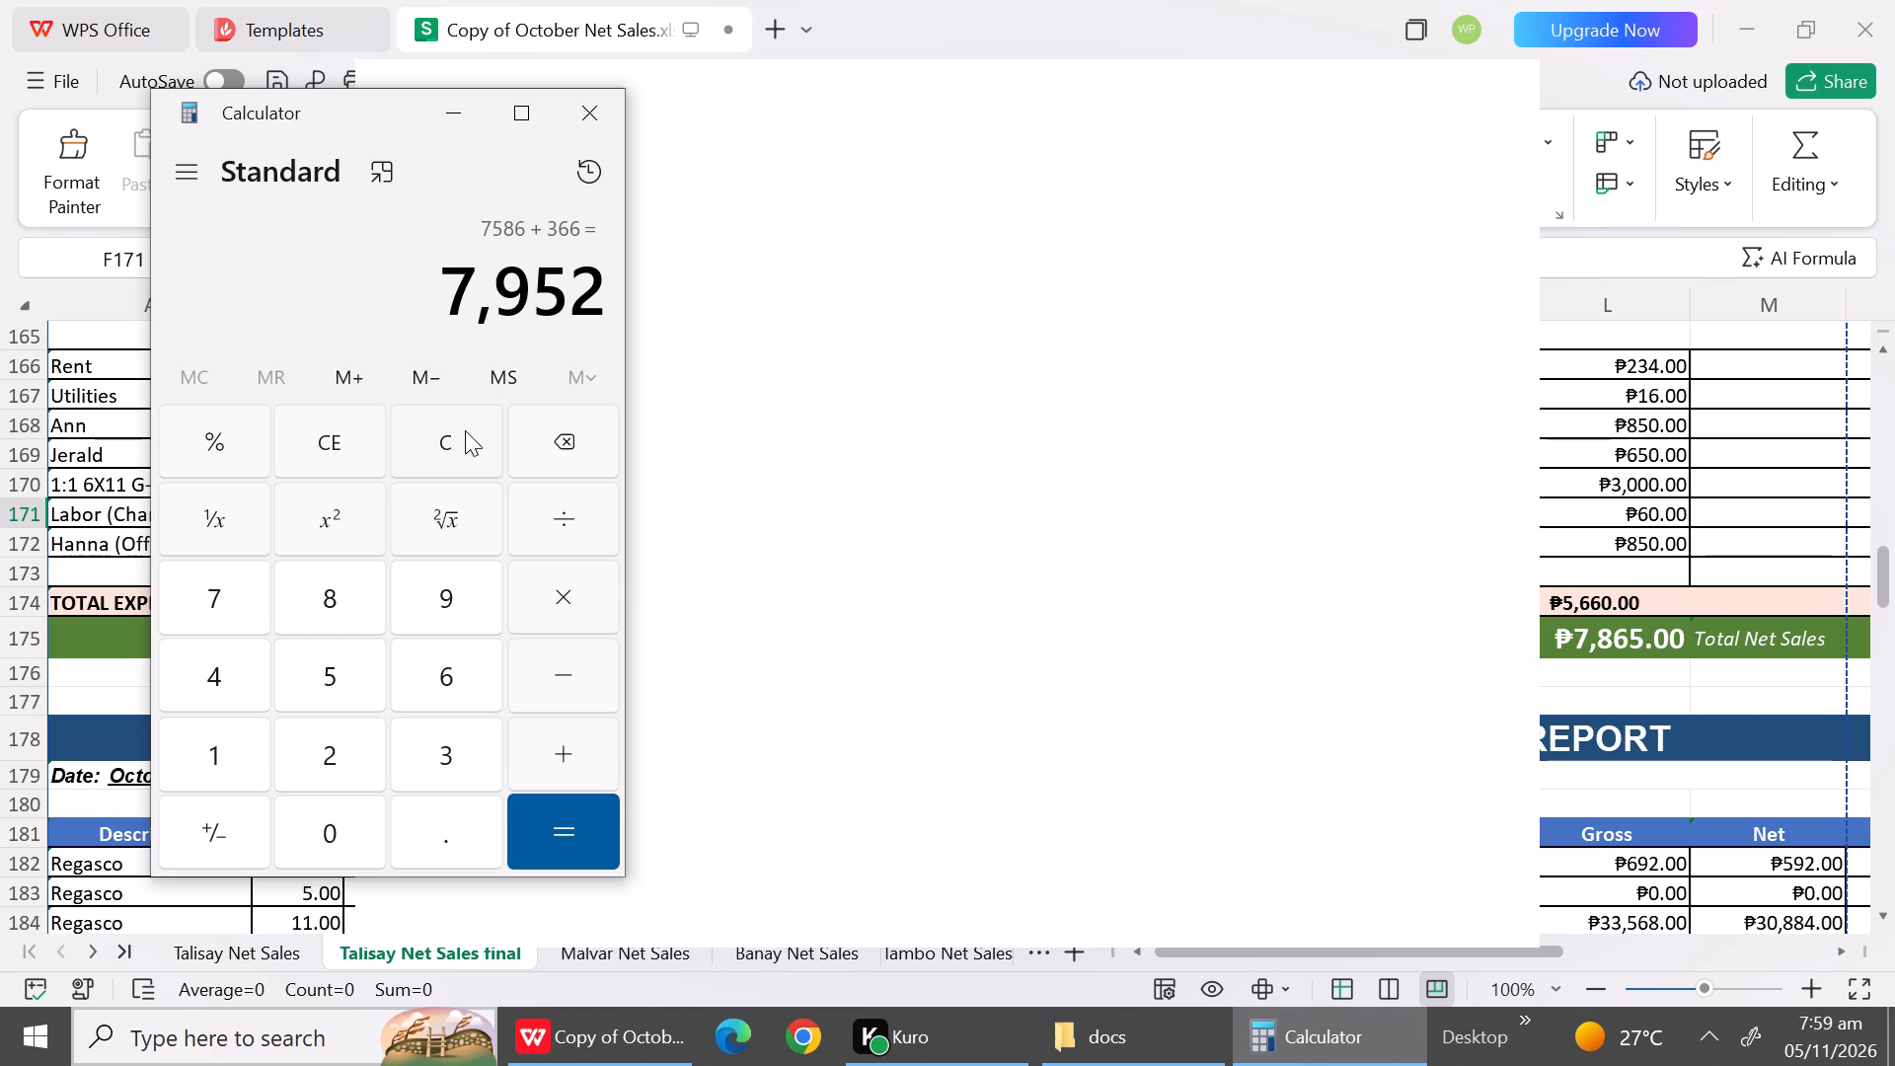
Subtract 2778 and 725 from the summed amount.
key("shift+underscore")
left_click(550, 678)
type("2778")
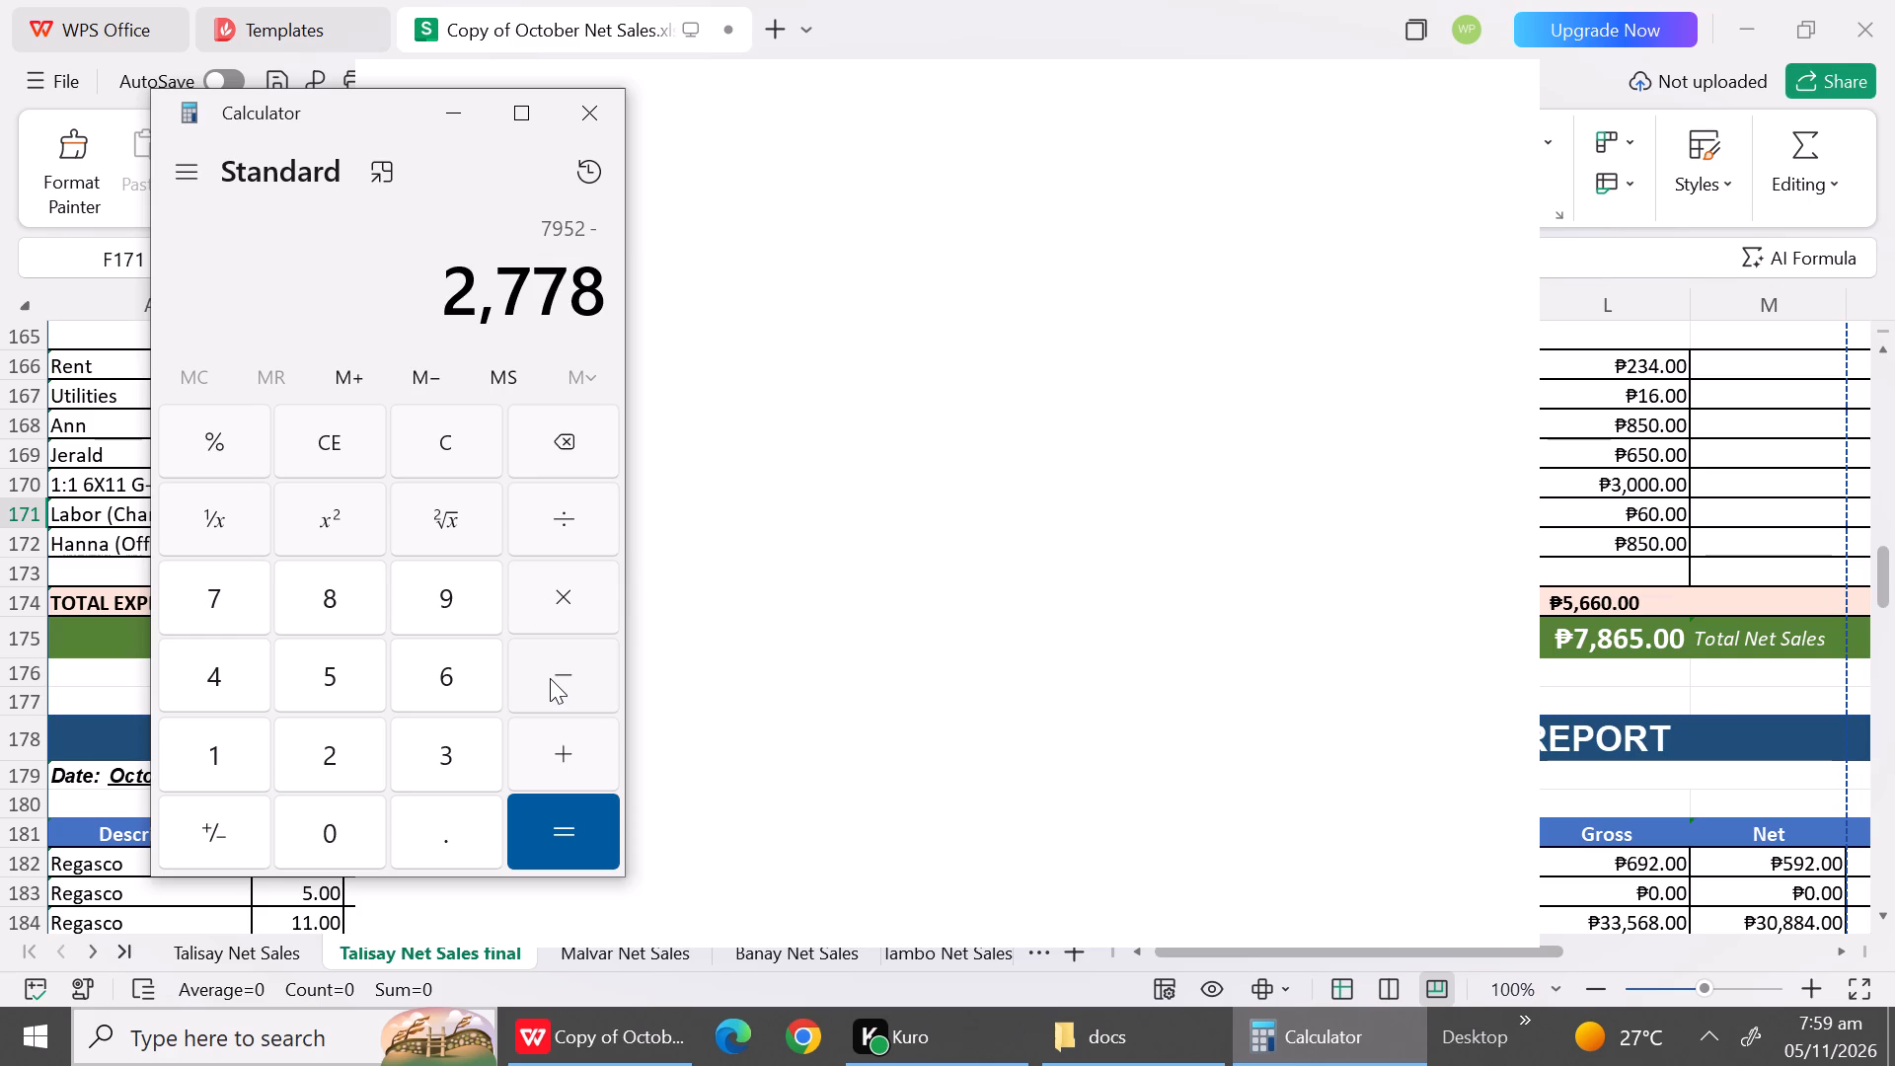
key("shift+underscore")
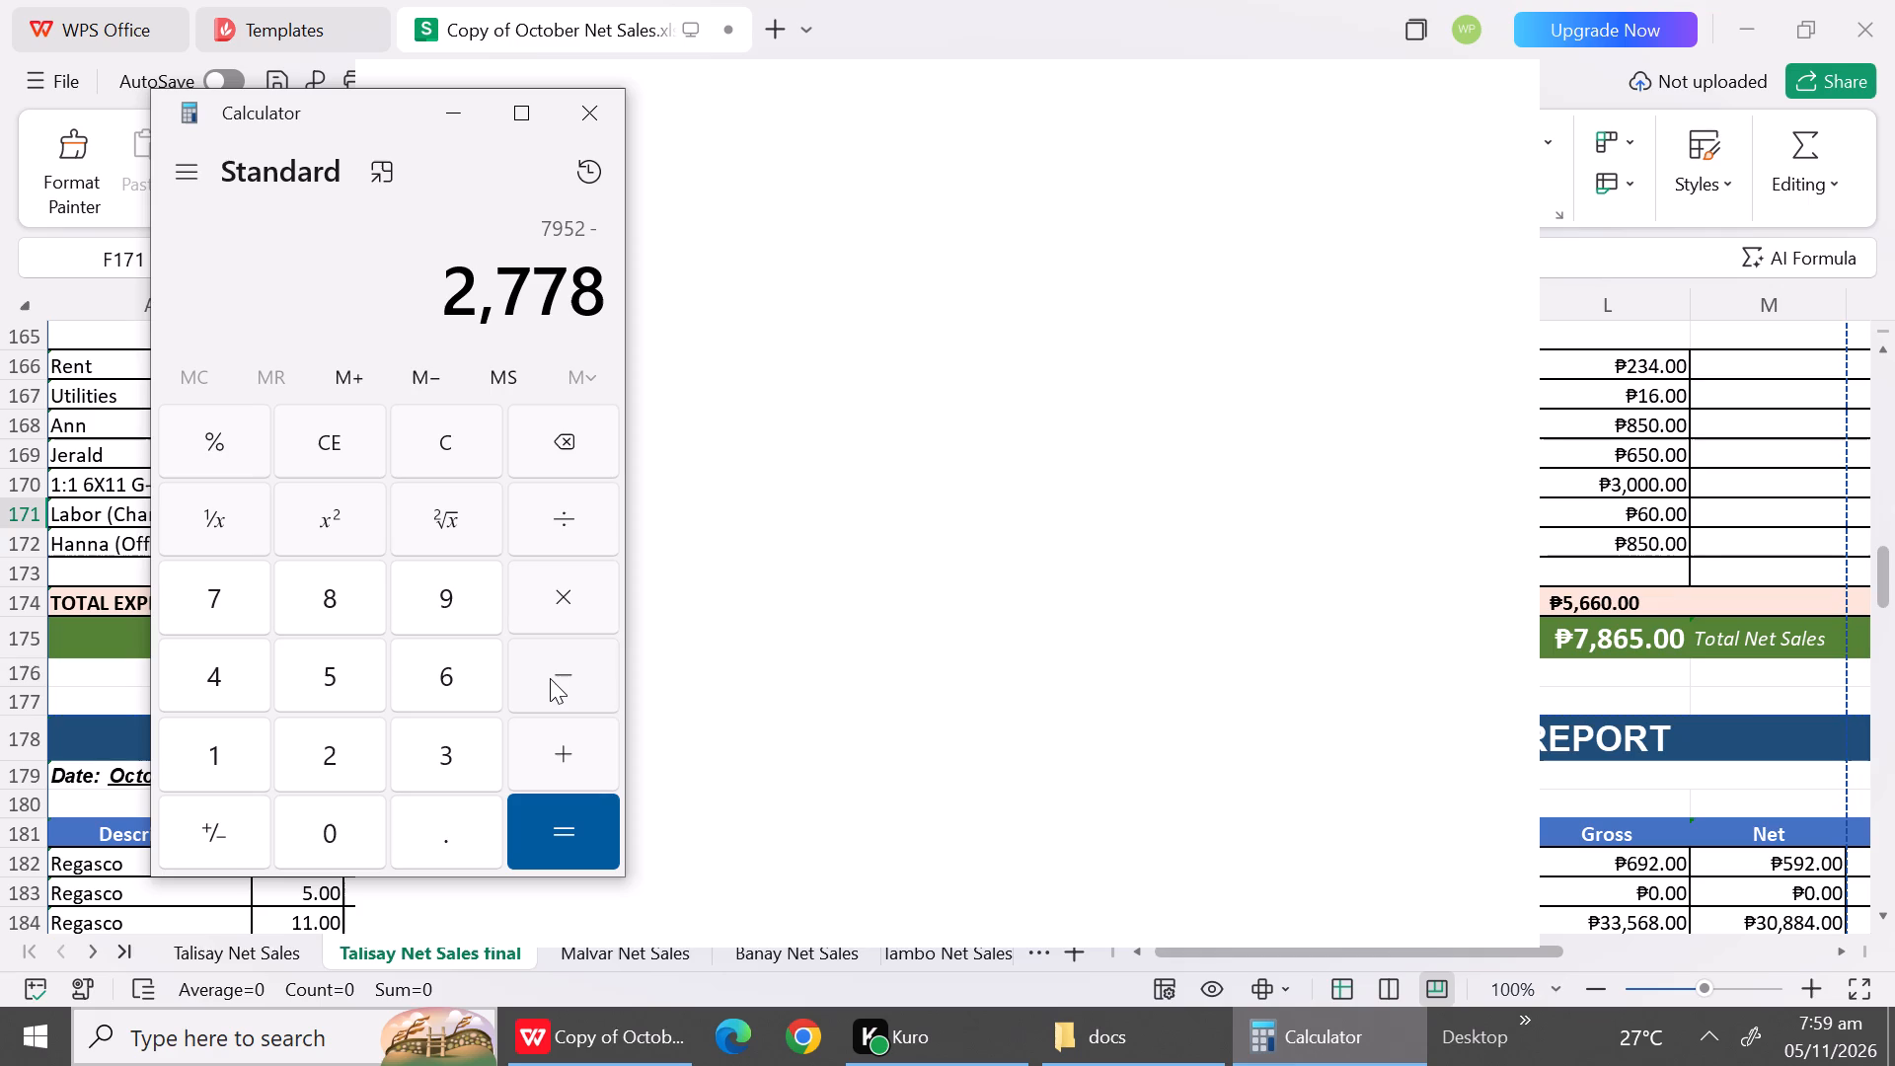
type("725")
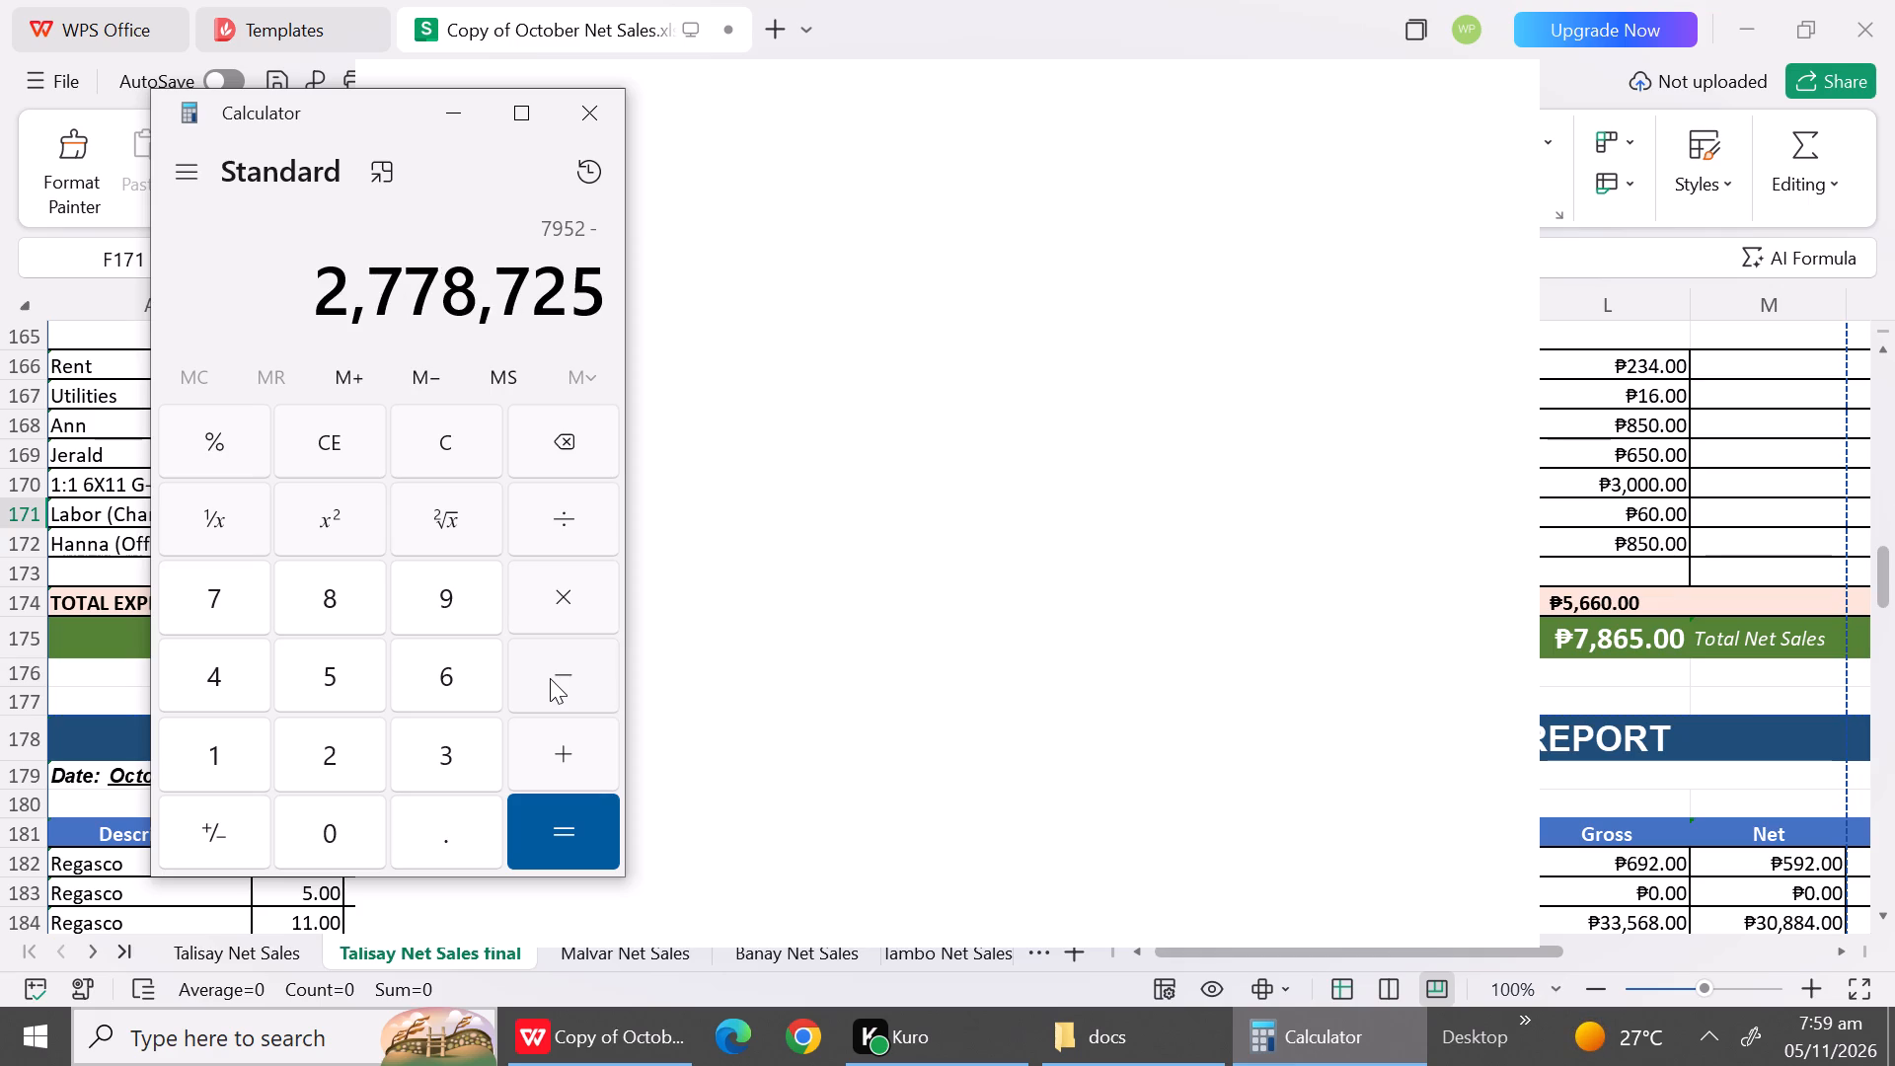
key("BackSpace")
key("BackSpace")
key("BackSpace")
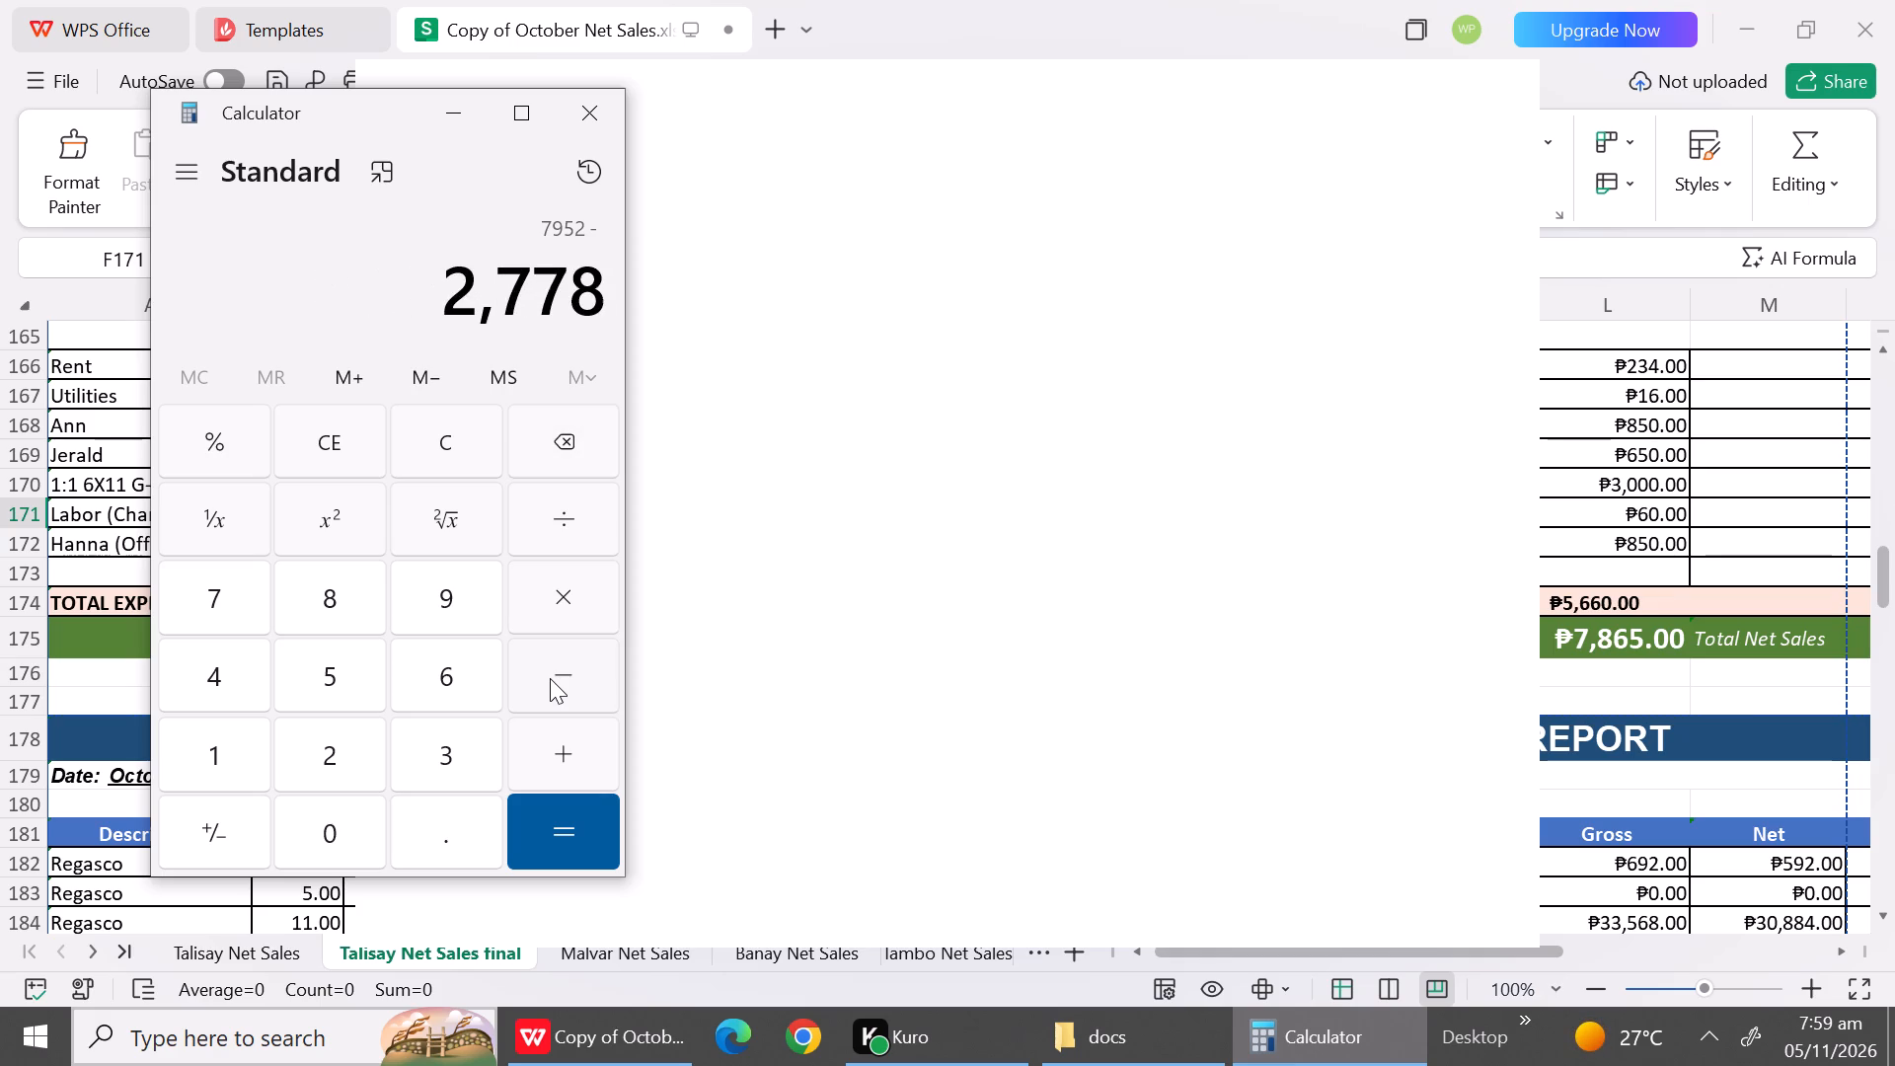
key("Return")
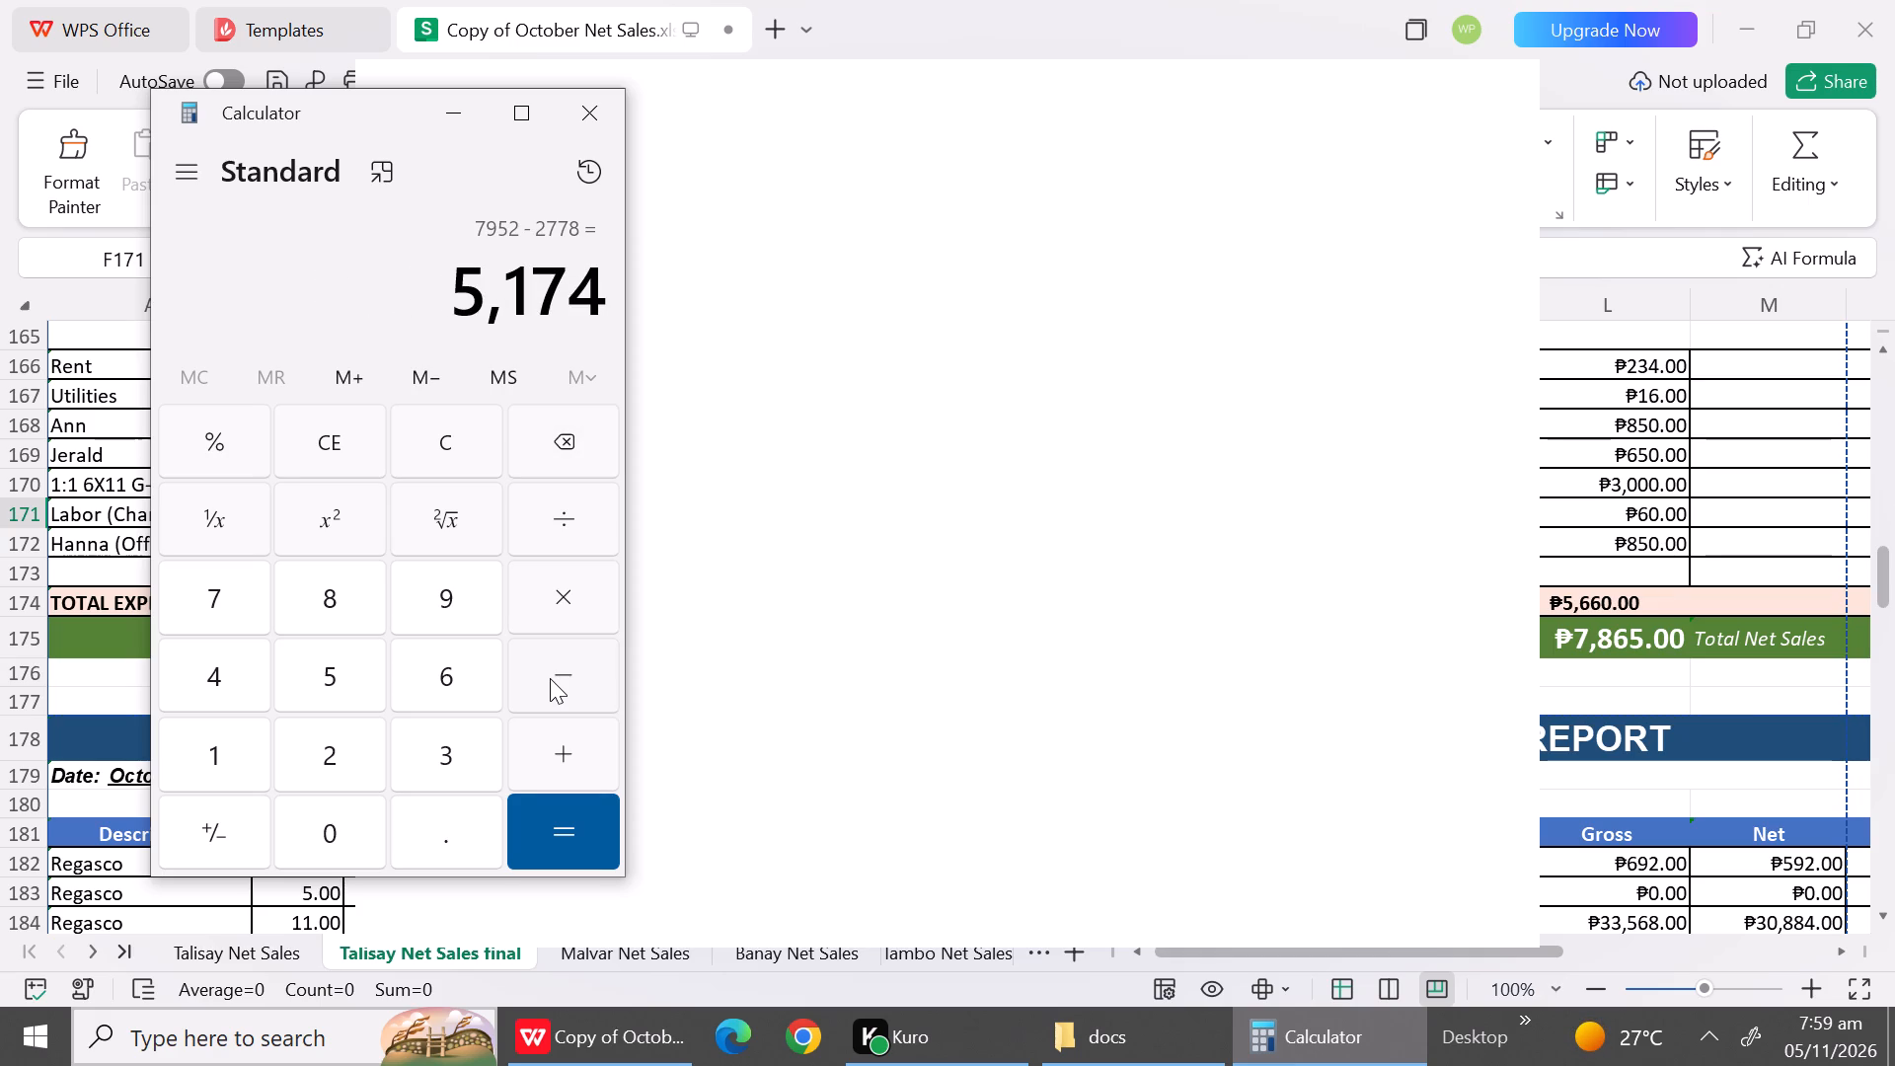
key("minus")
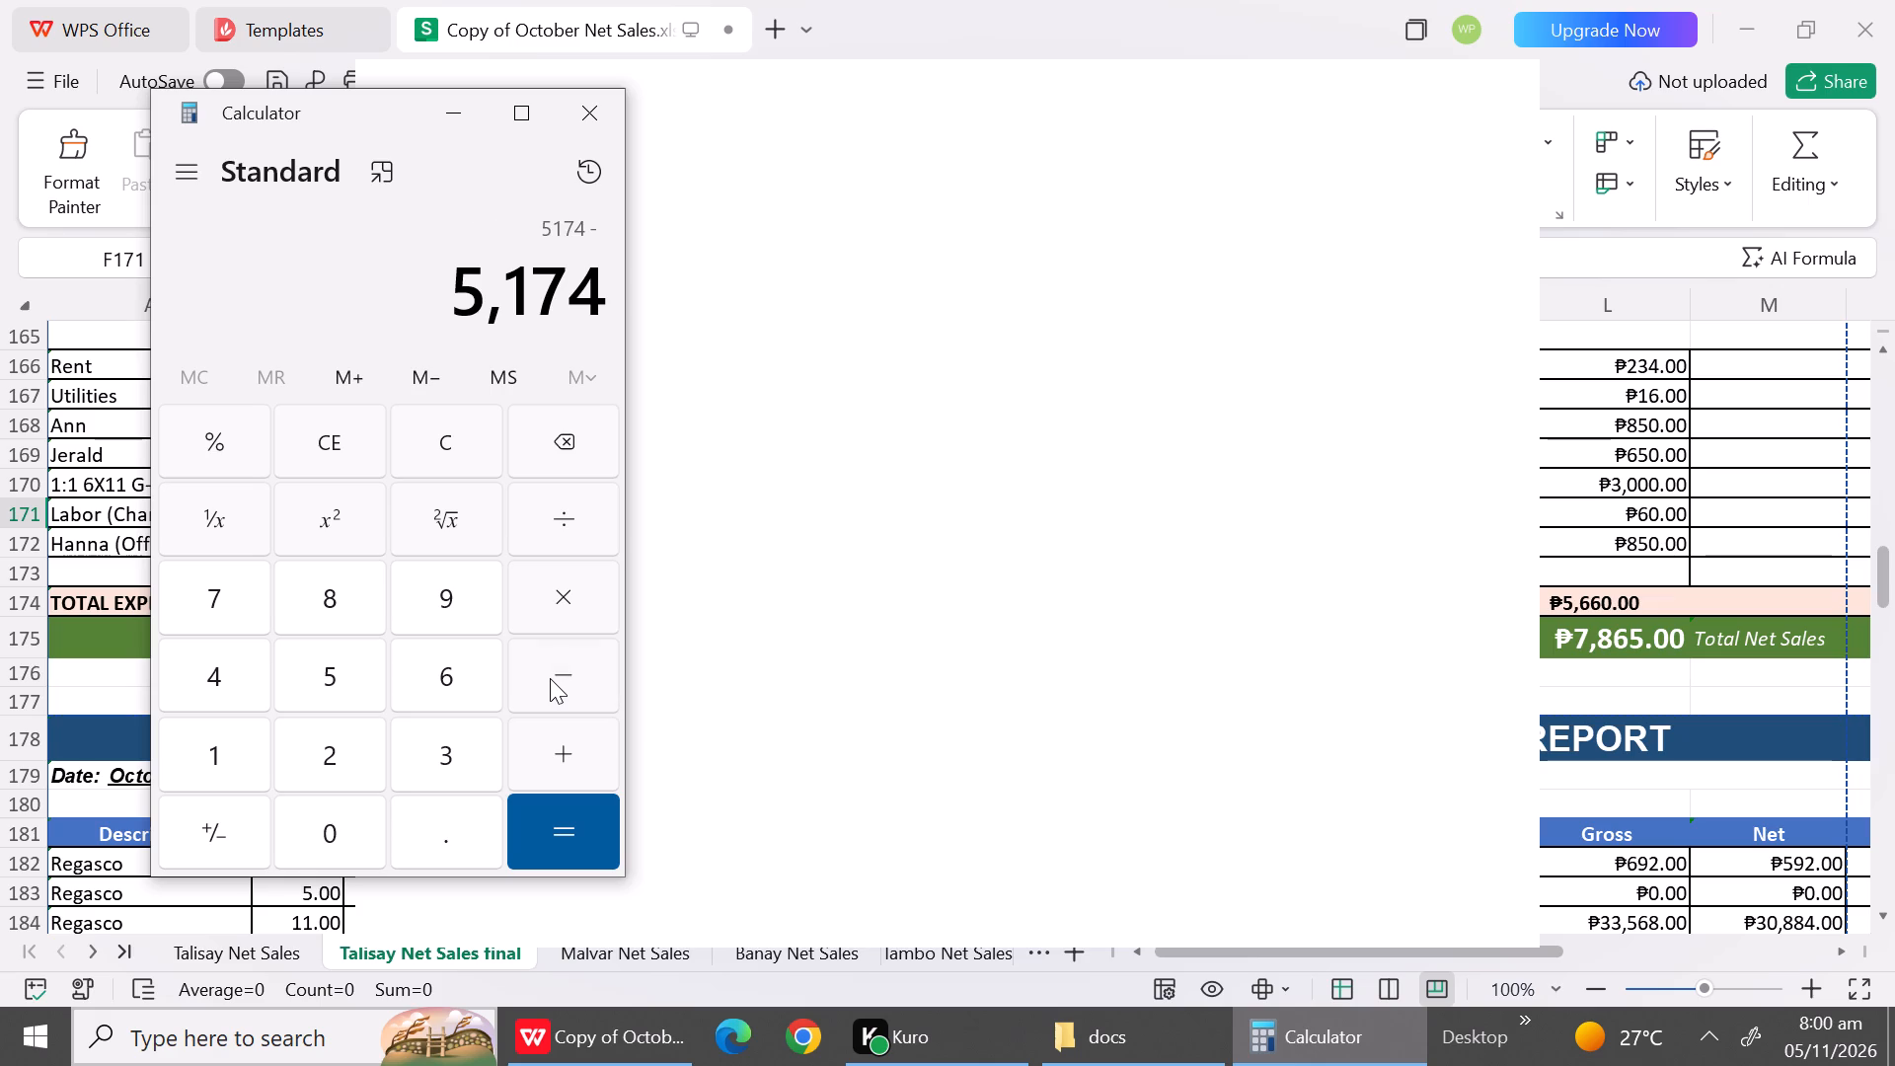
type("725")
key("Return")
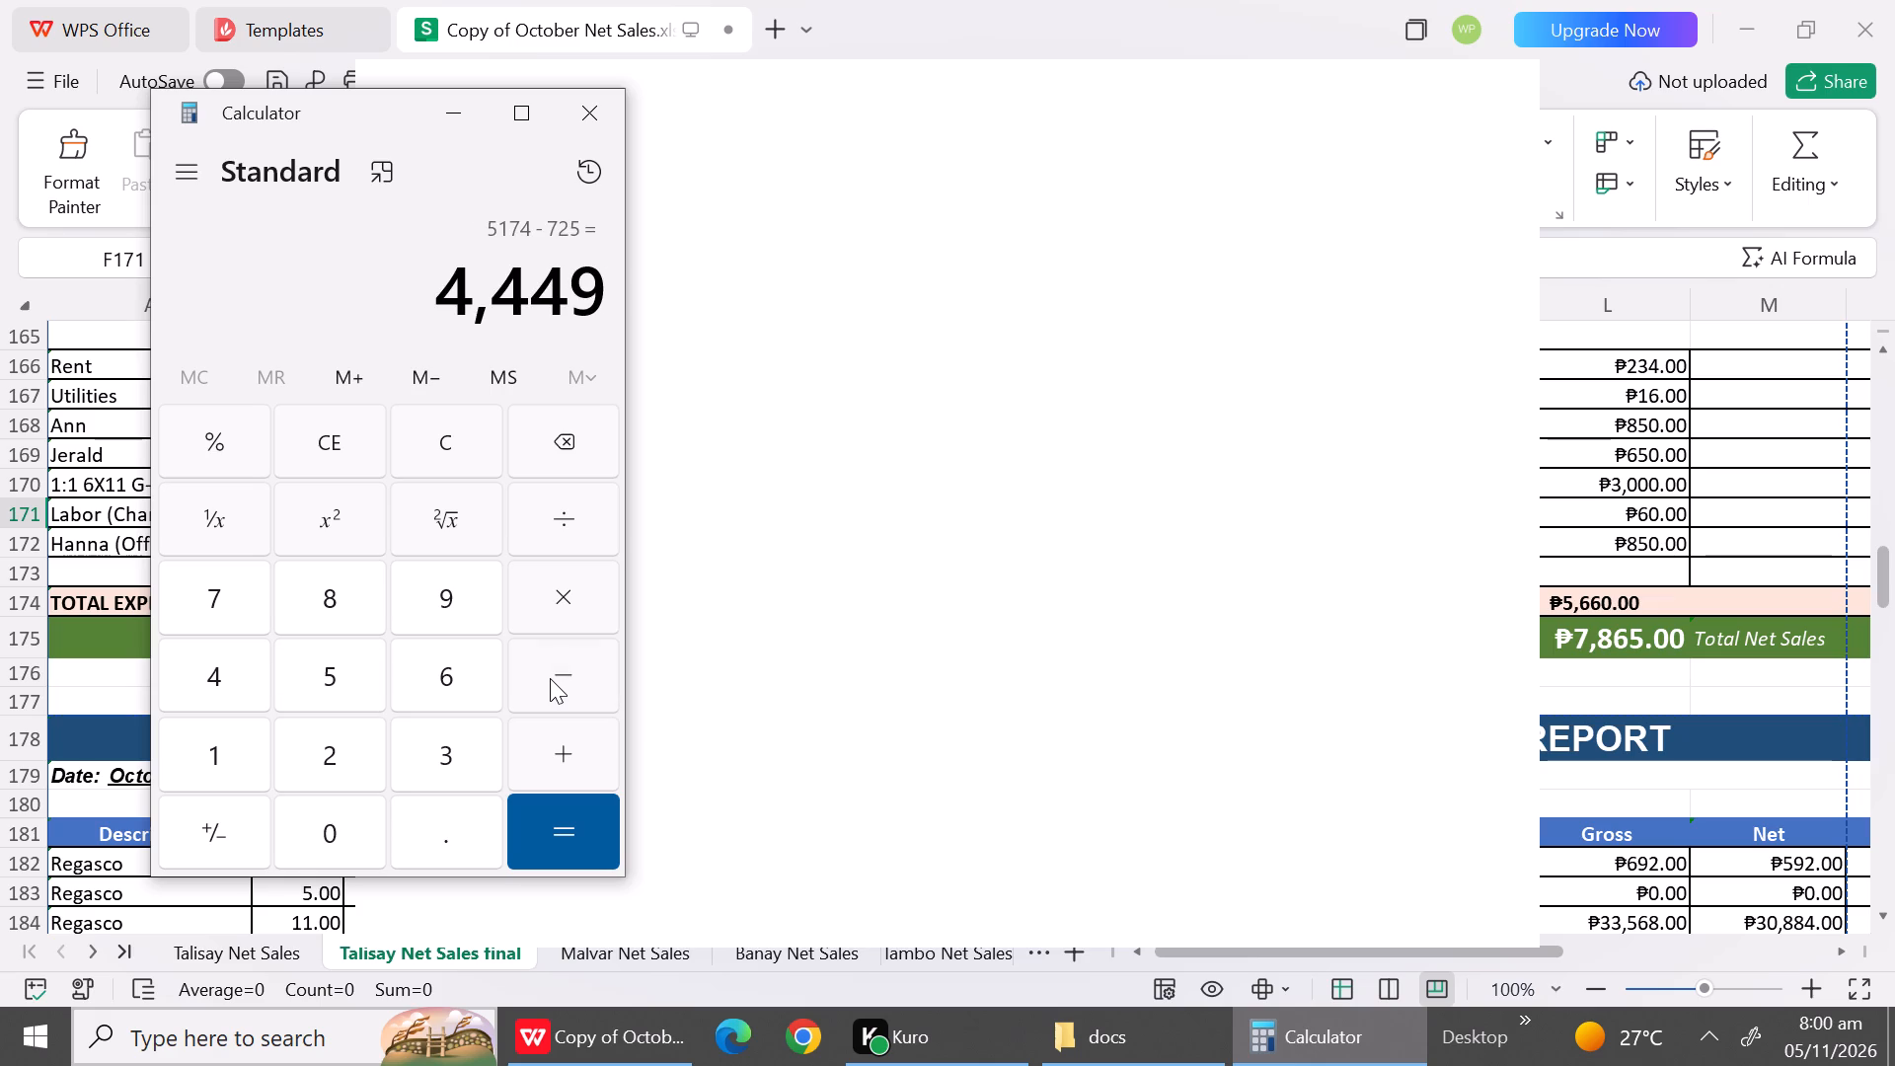
Clear the previous result and add up 641, 6945 and 366.
left_click(443, 448)
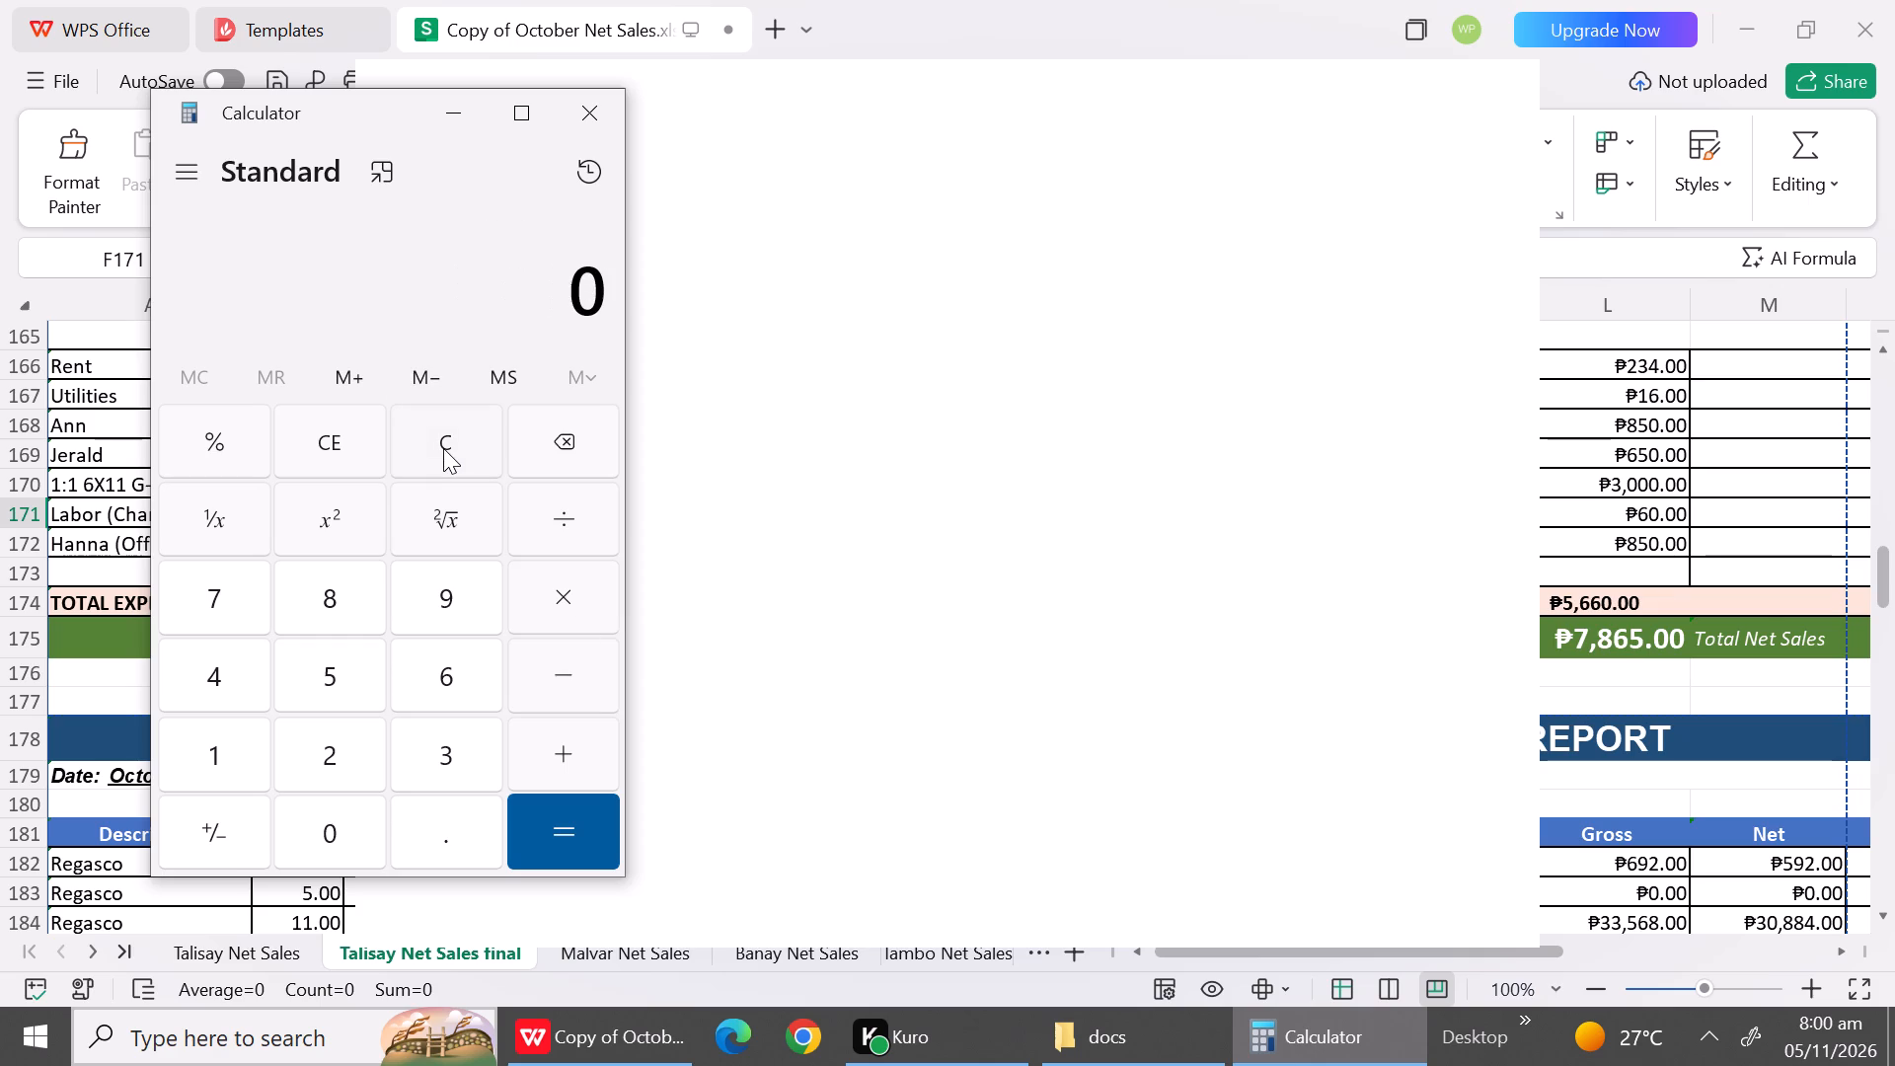
type("641+")
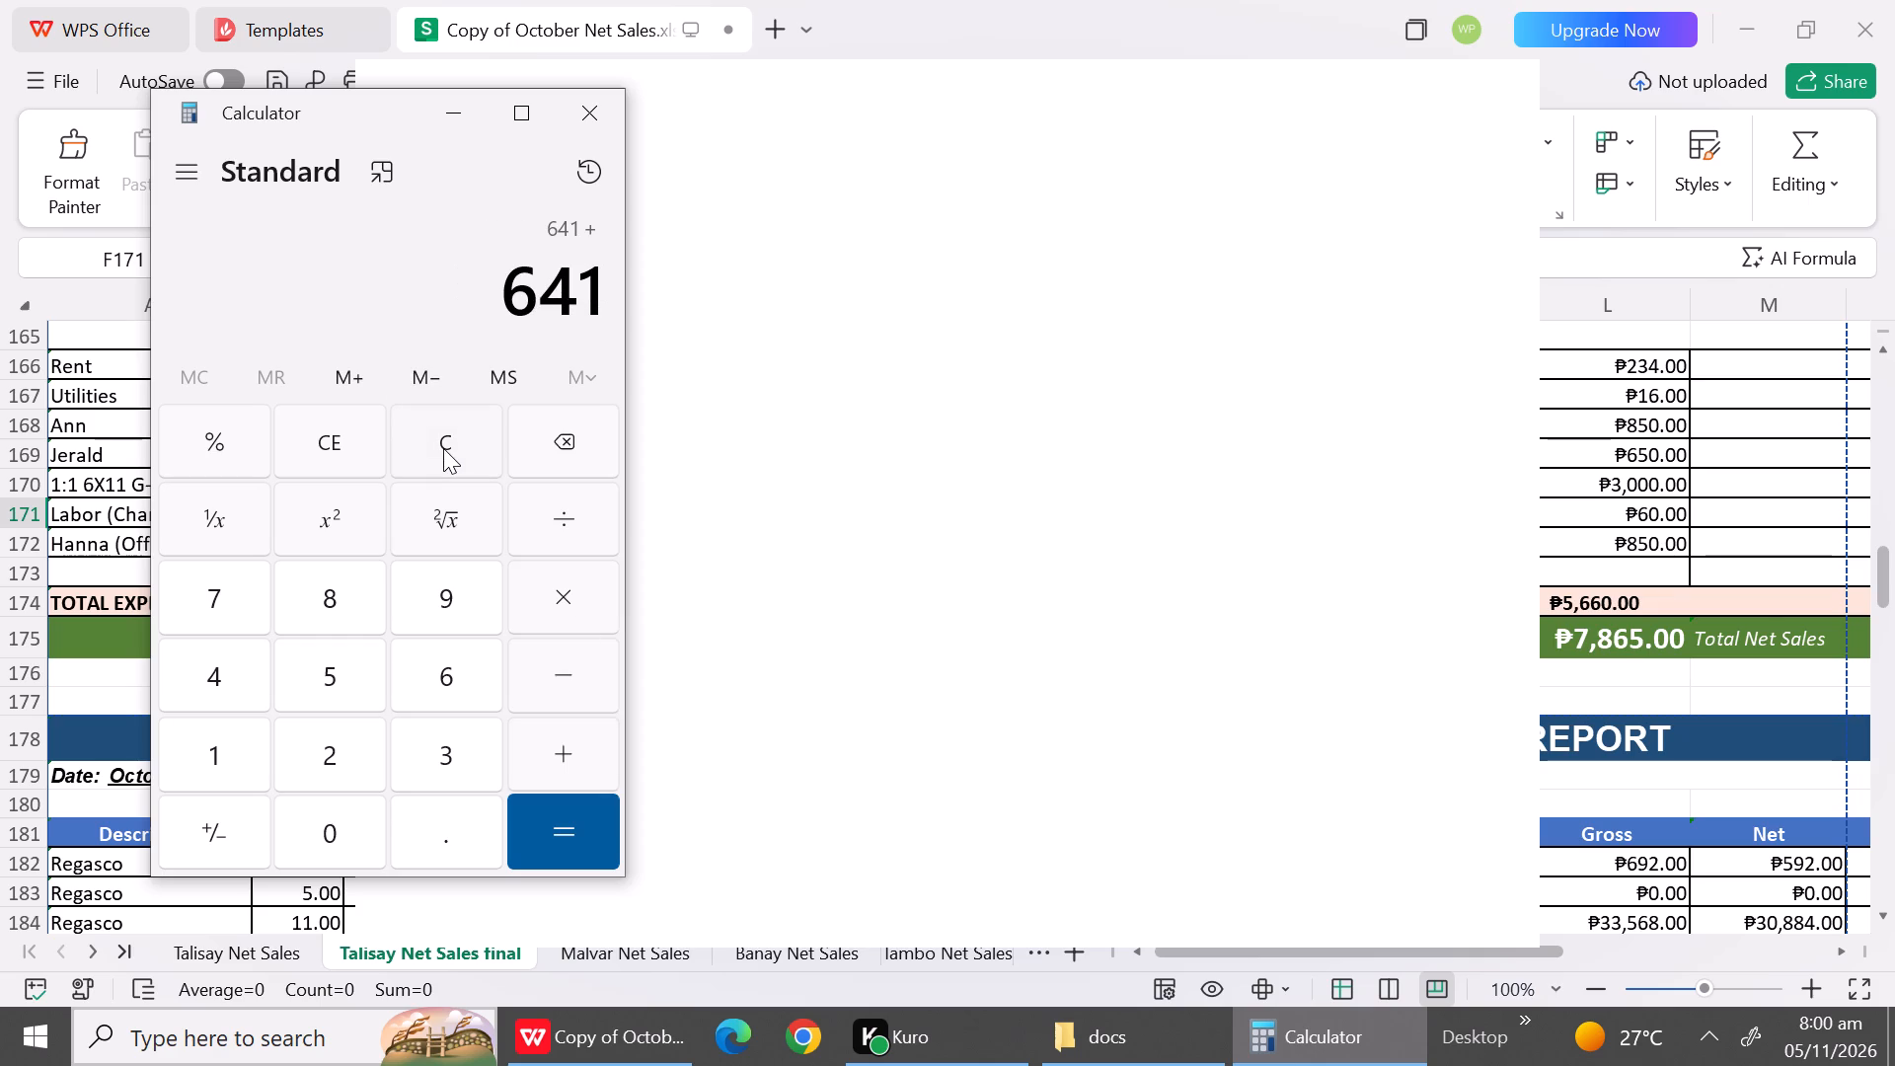
type("6945")
key("shift+plus")
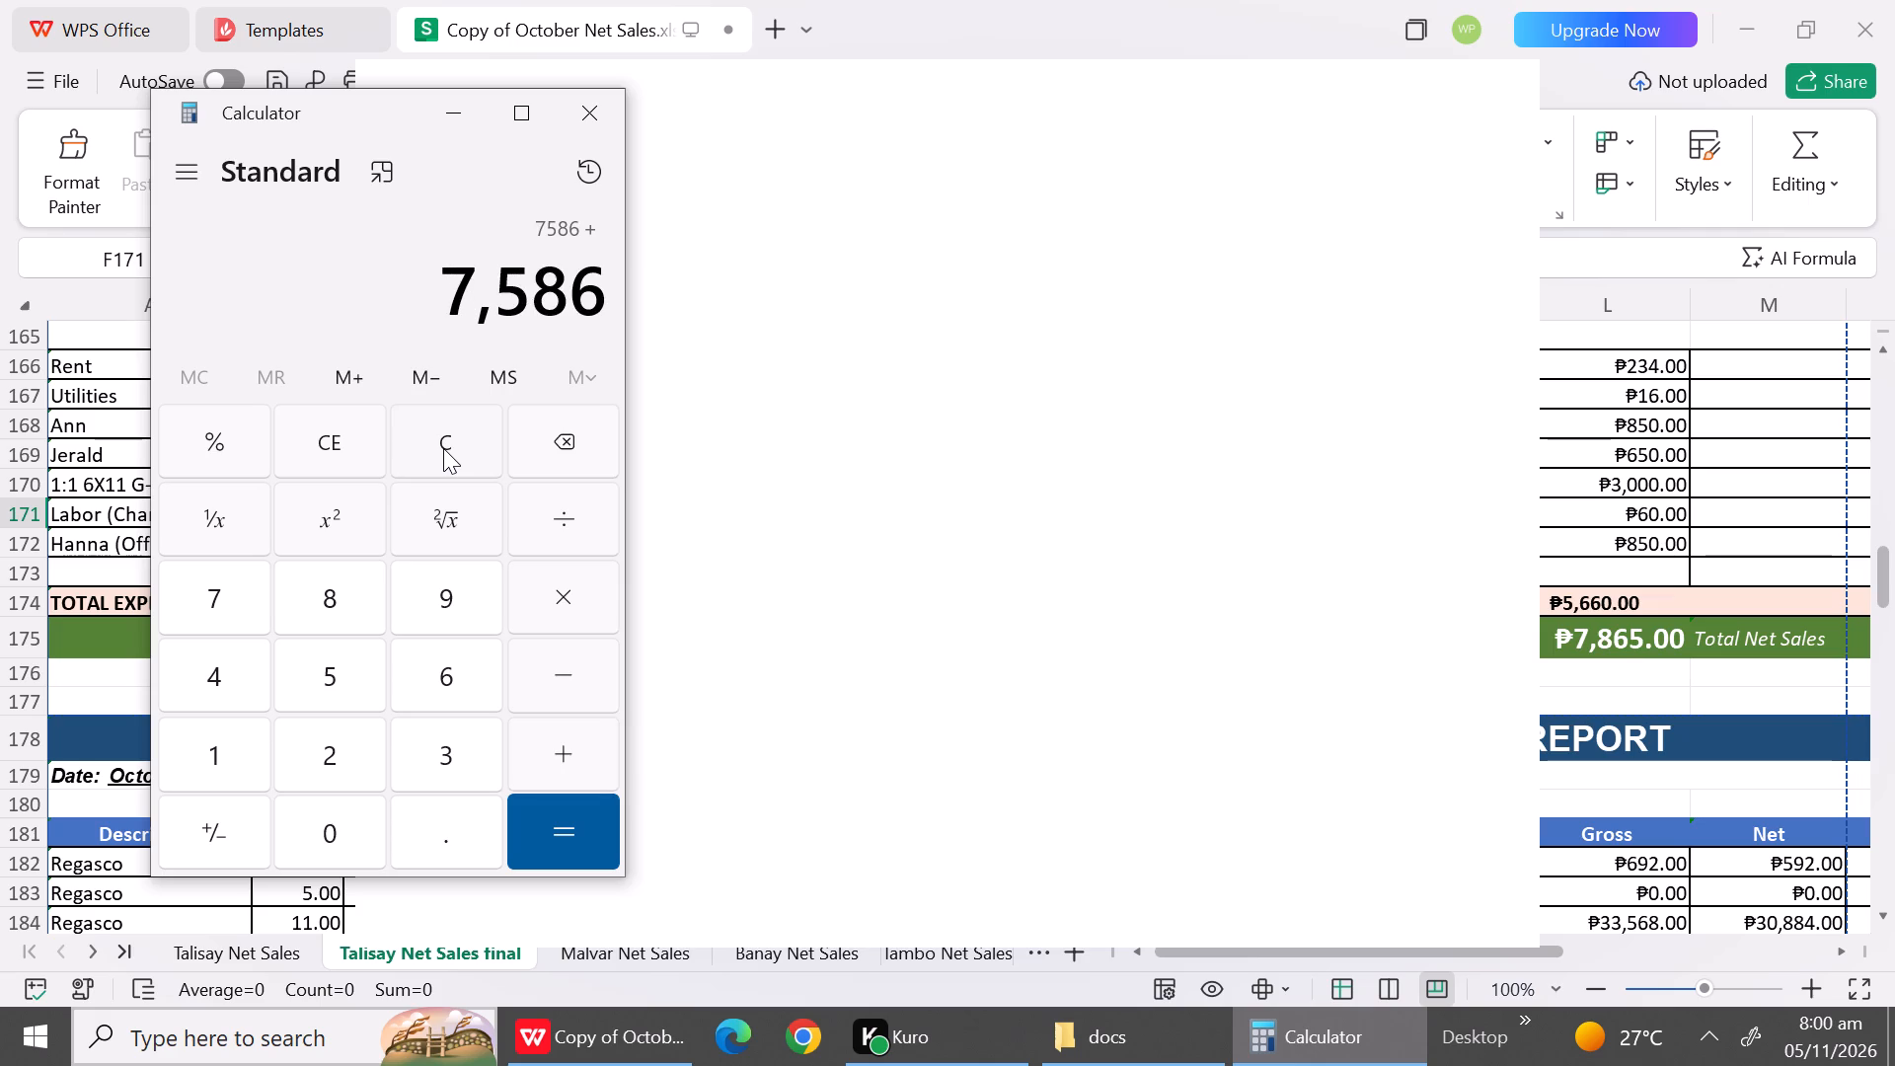
type("366")
key("Return")
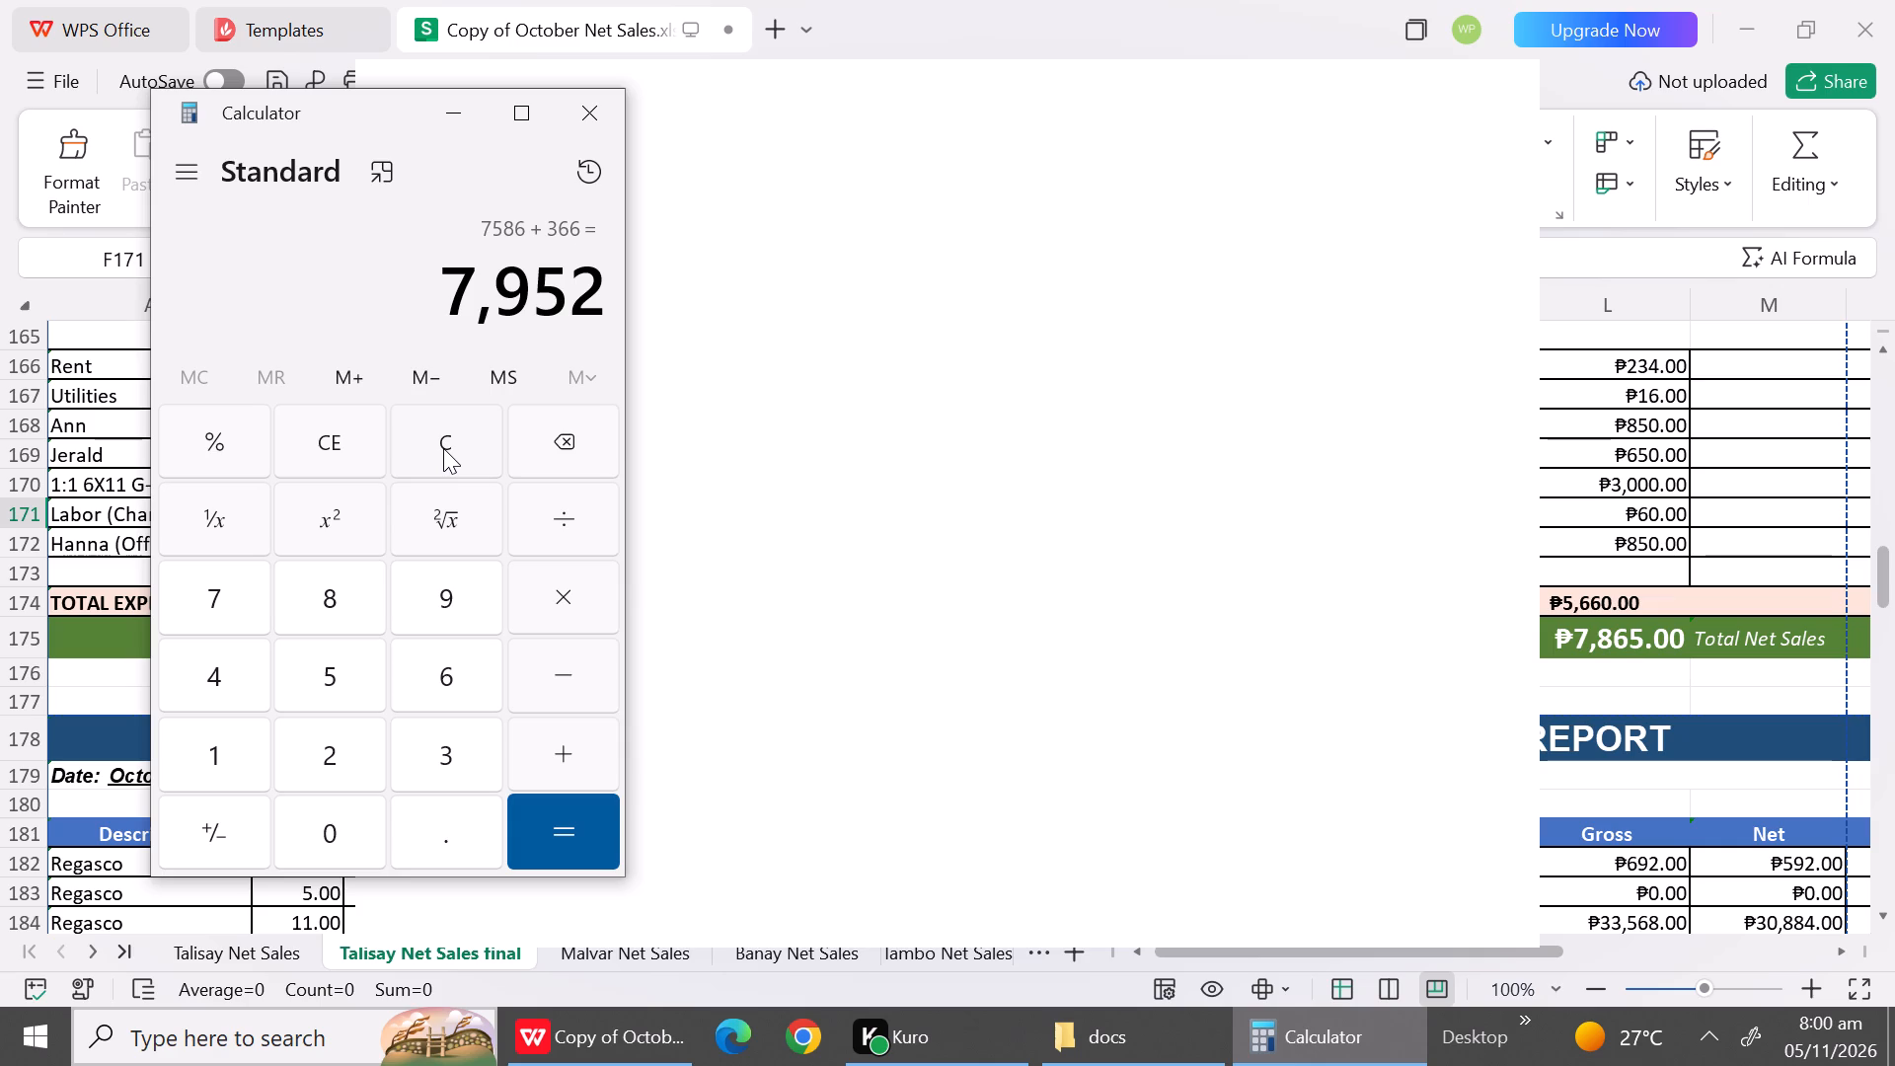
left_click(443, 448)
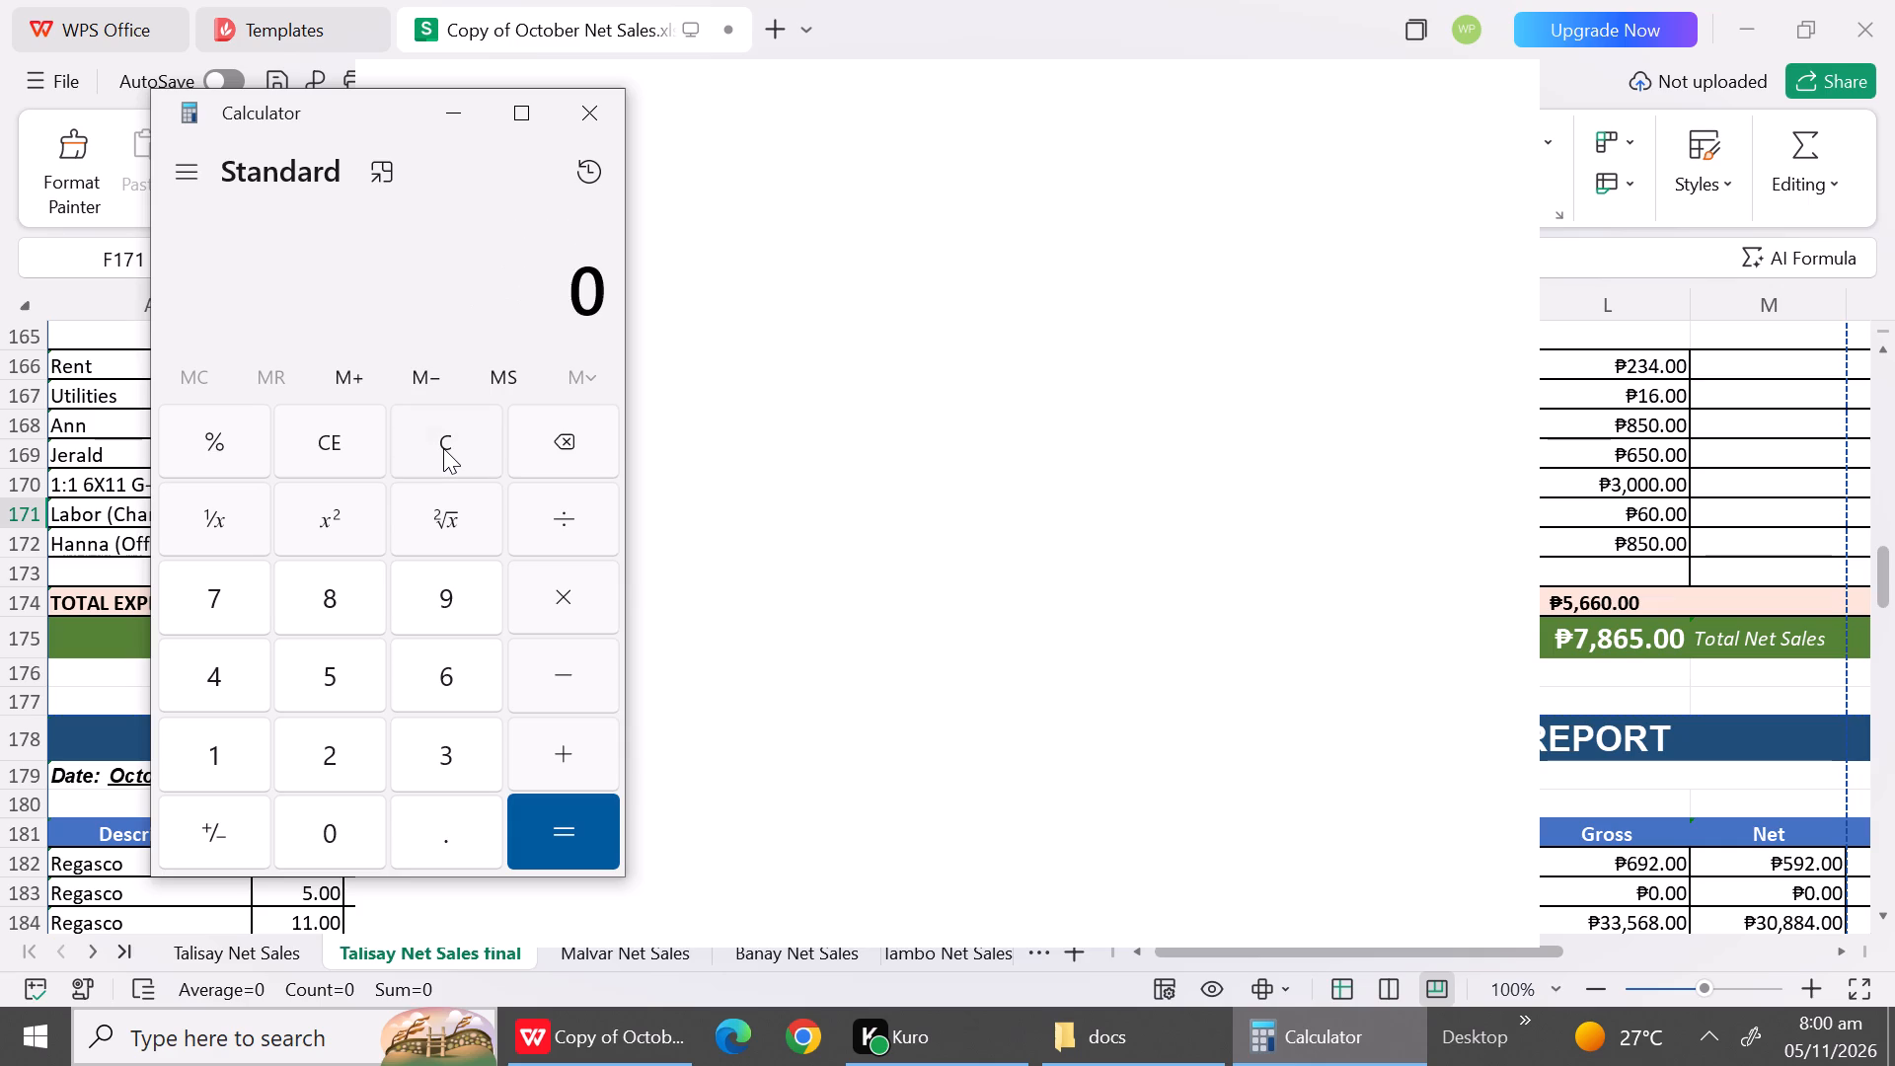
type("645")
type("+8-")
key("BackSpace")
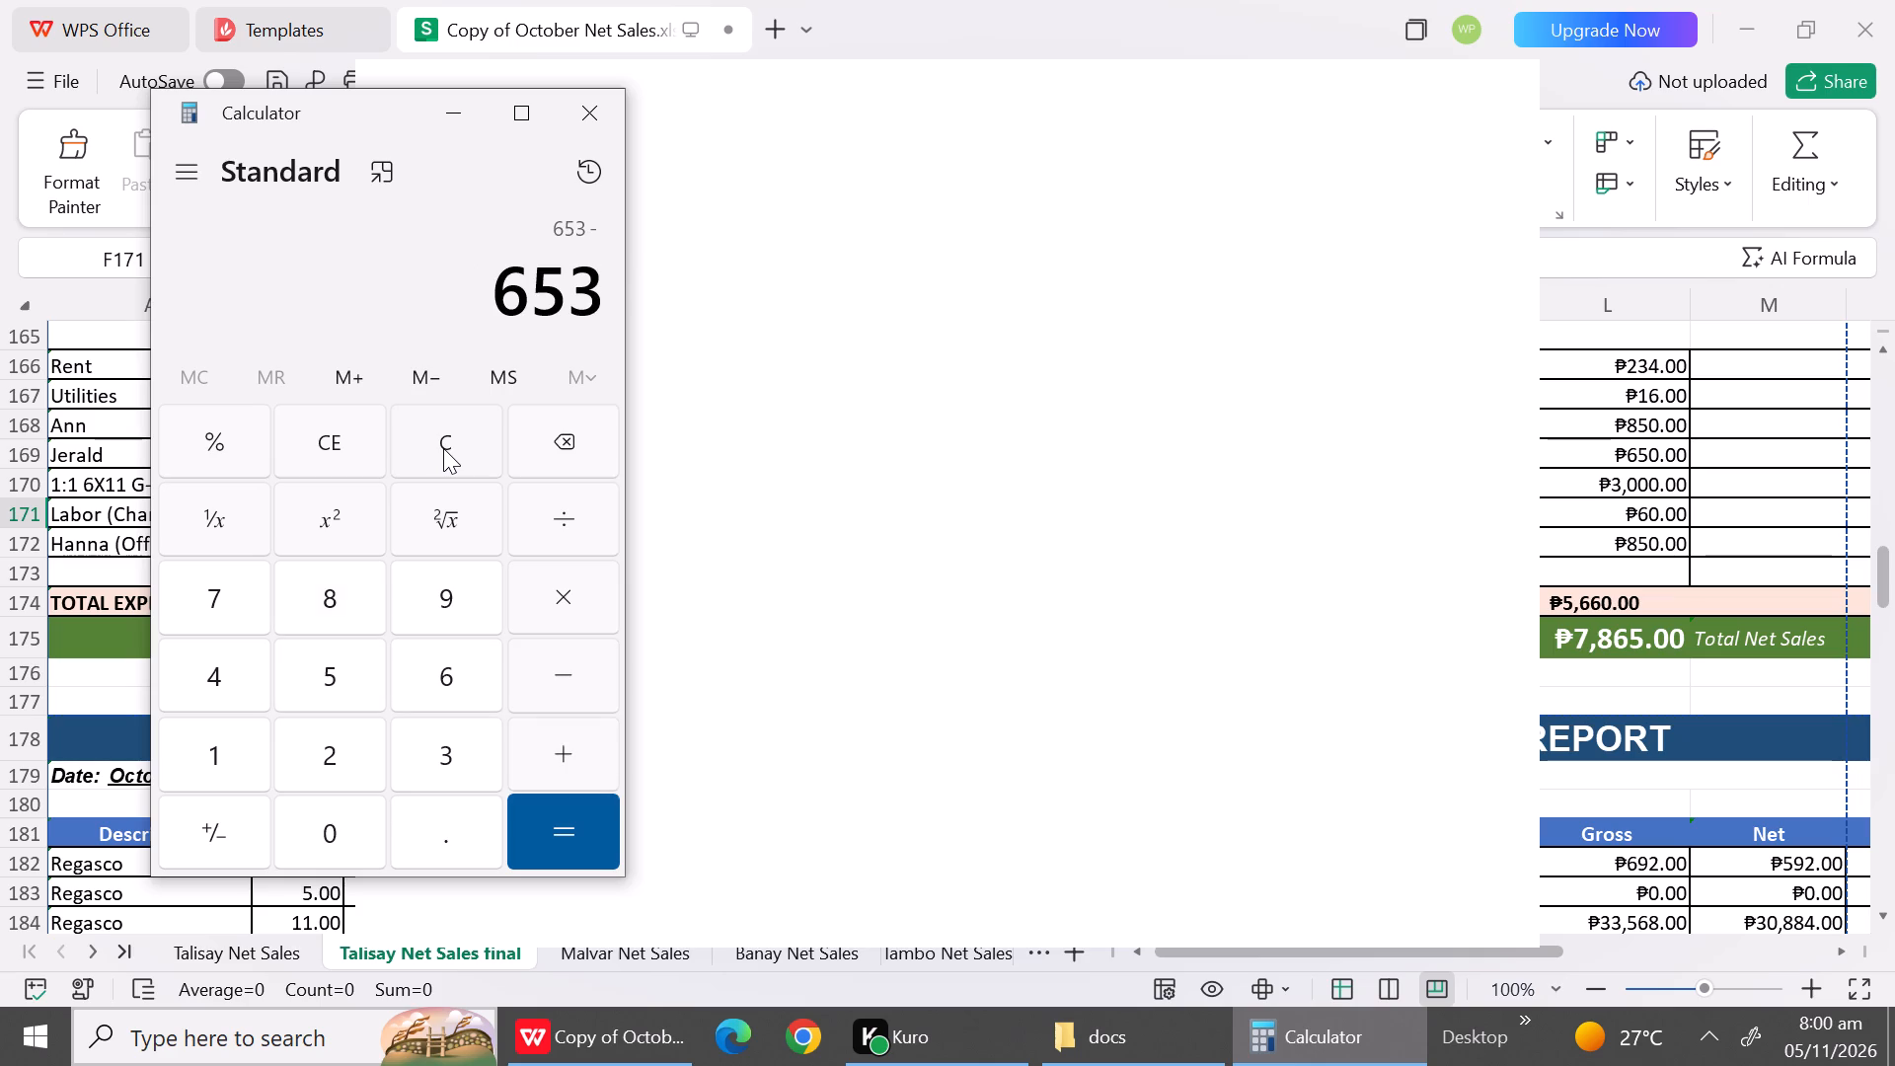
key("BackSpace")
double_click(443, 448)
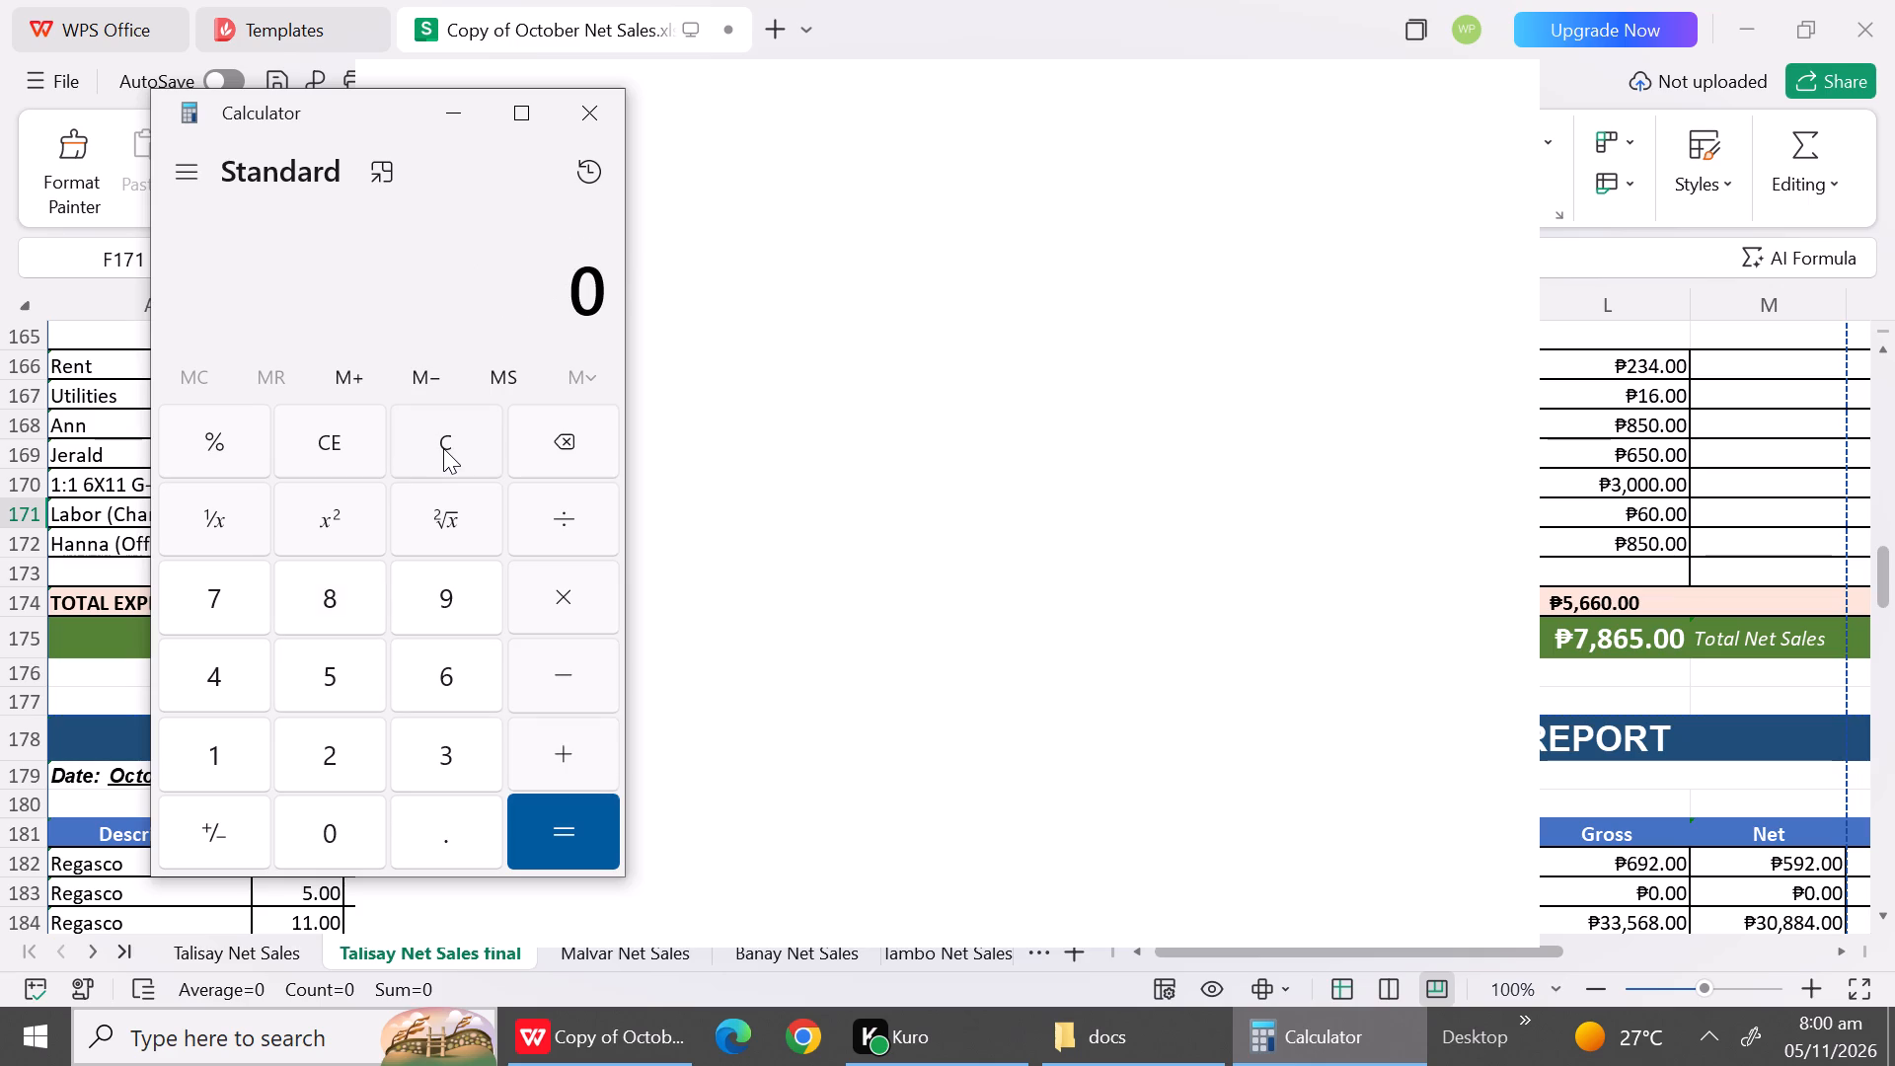
Work out the sum of 645 and 80.
type("645")
key("shift+plus")
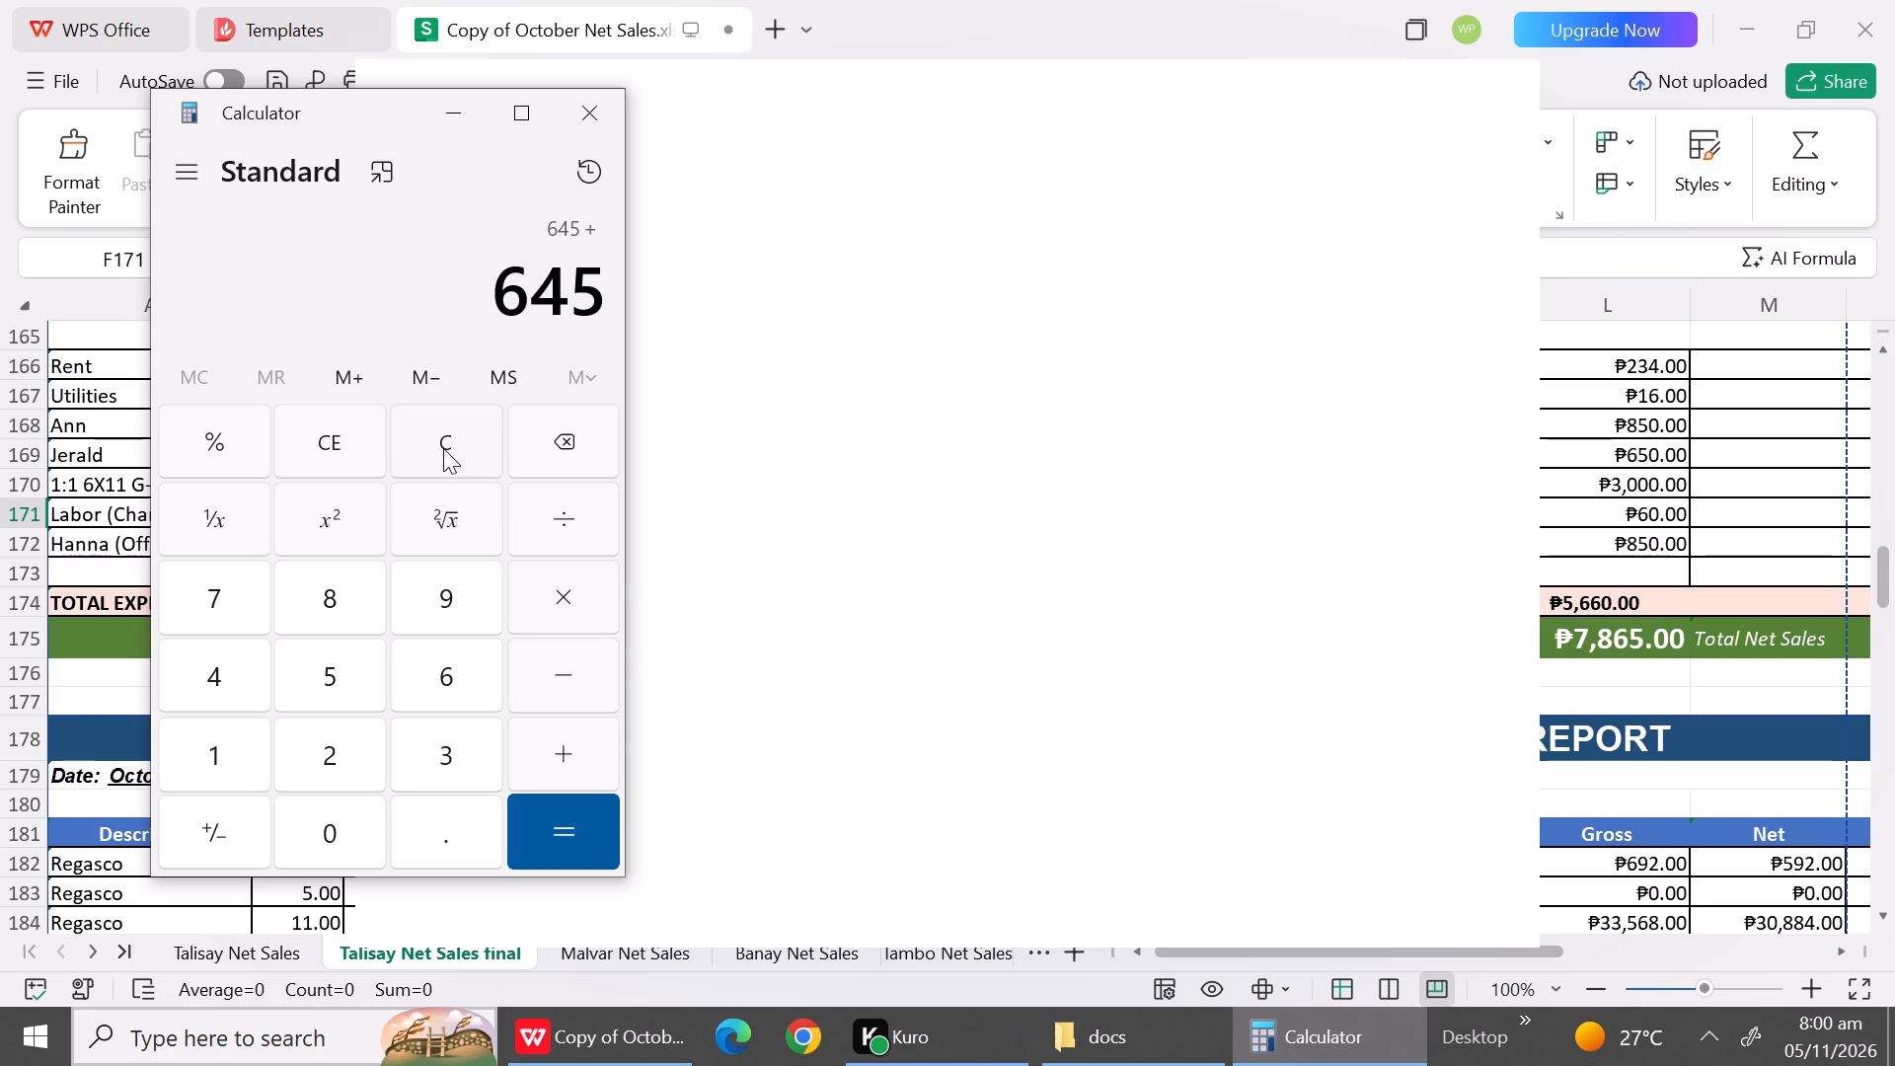
type("80")
key("Return")
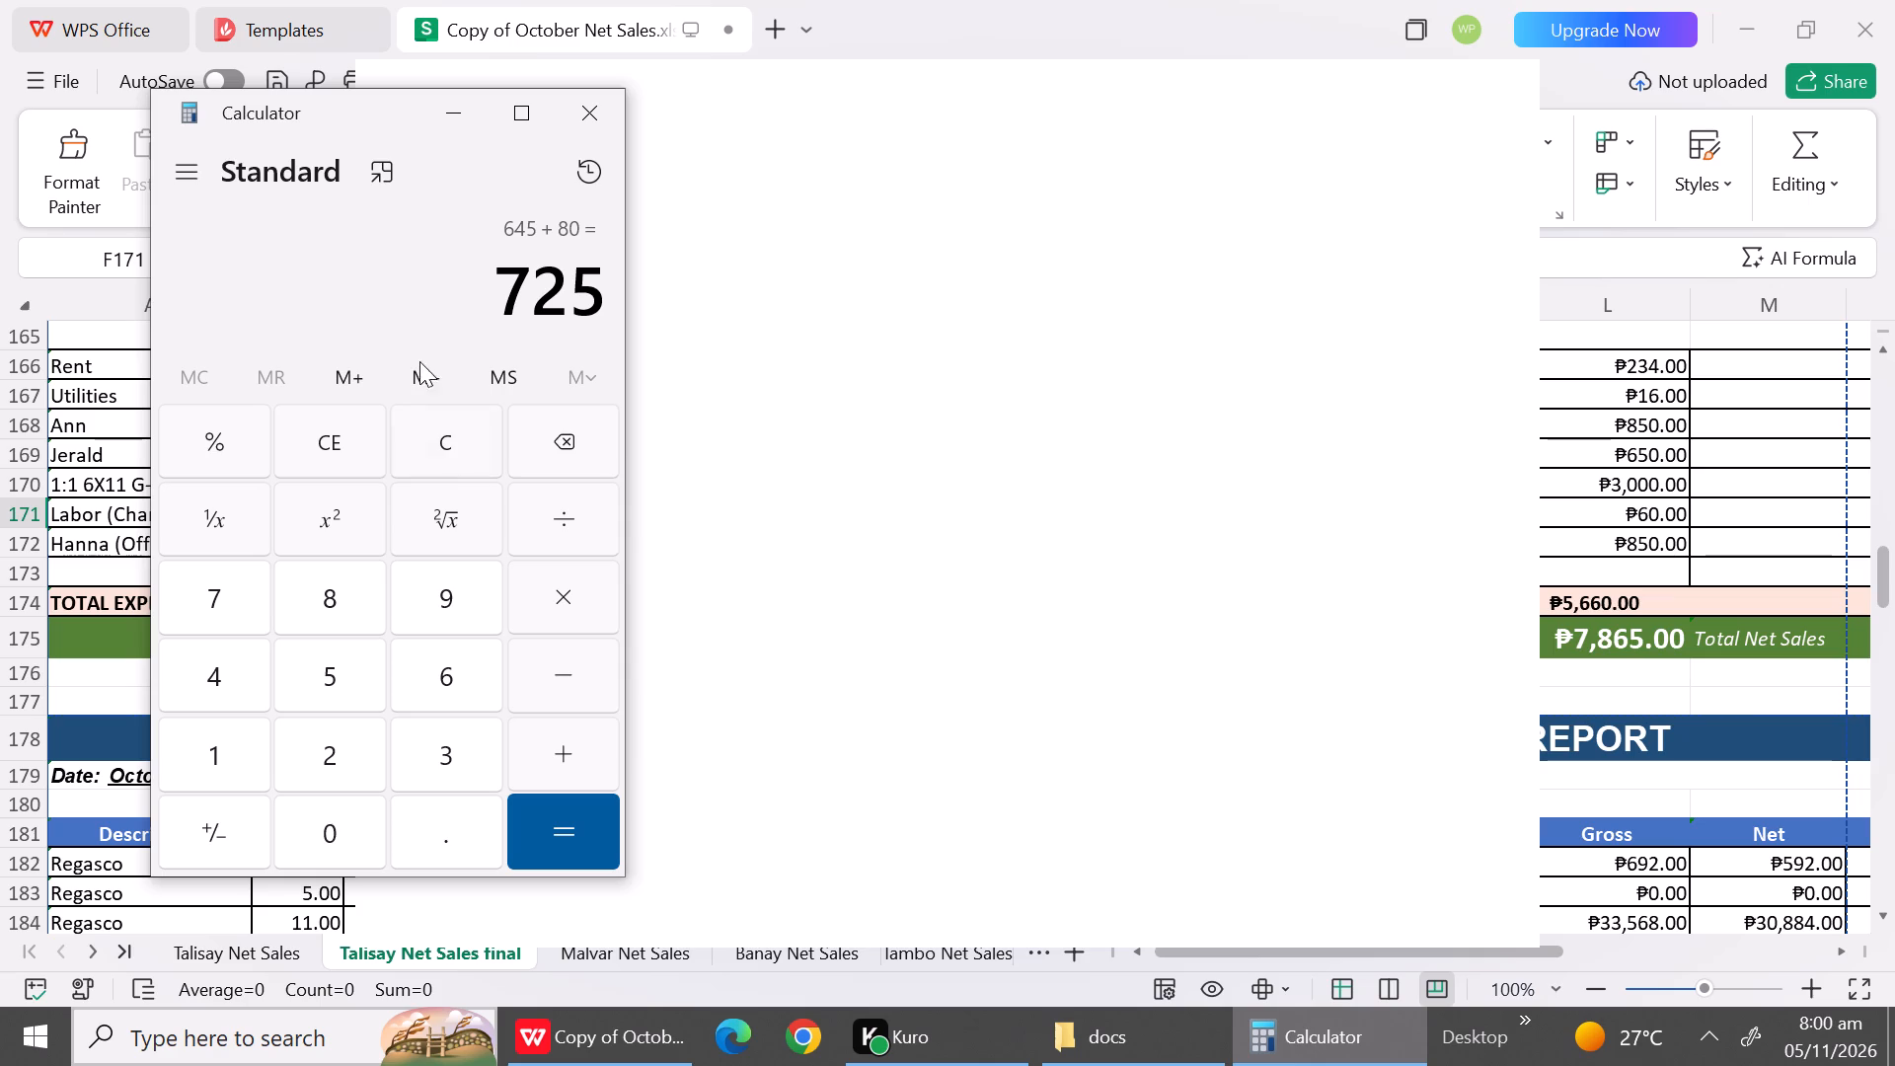
Clear the previous result and subtract 15 from 49.
double_click(441, 442)
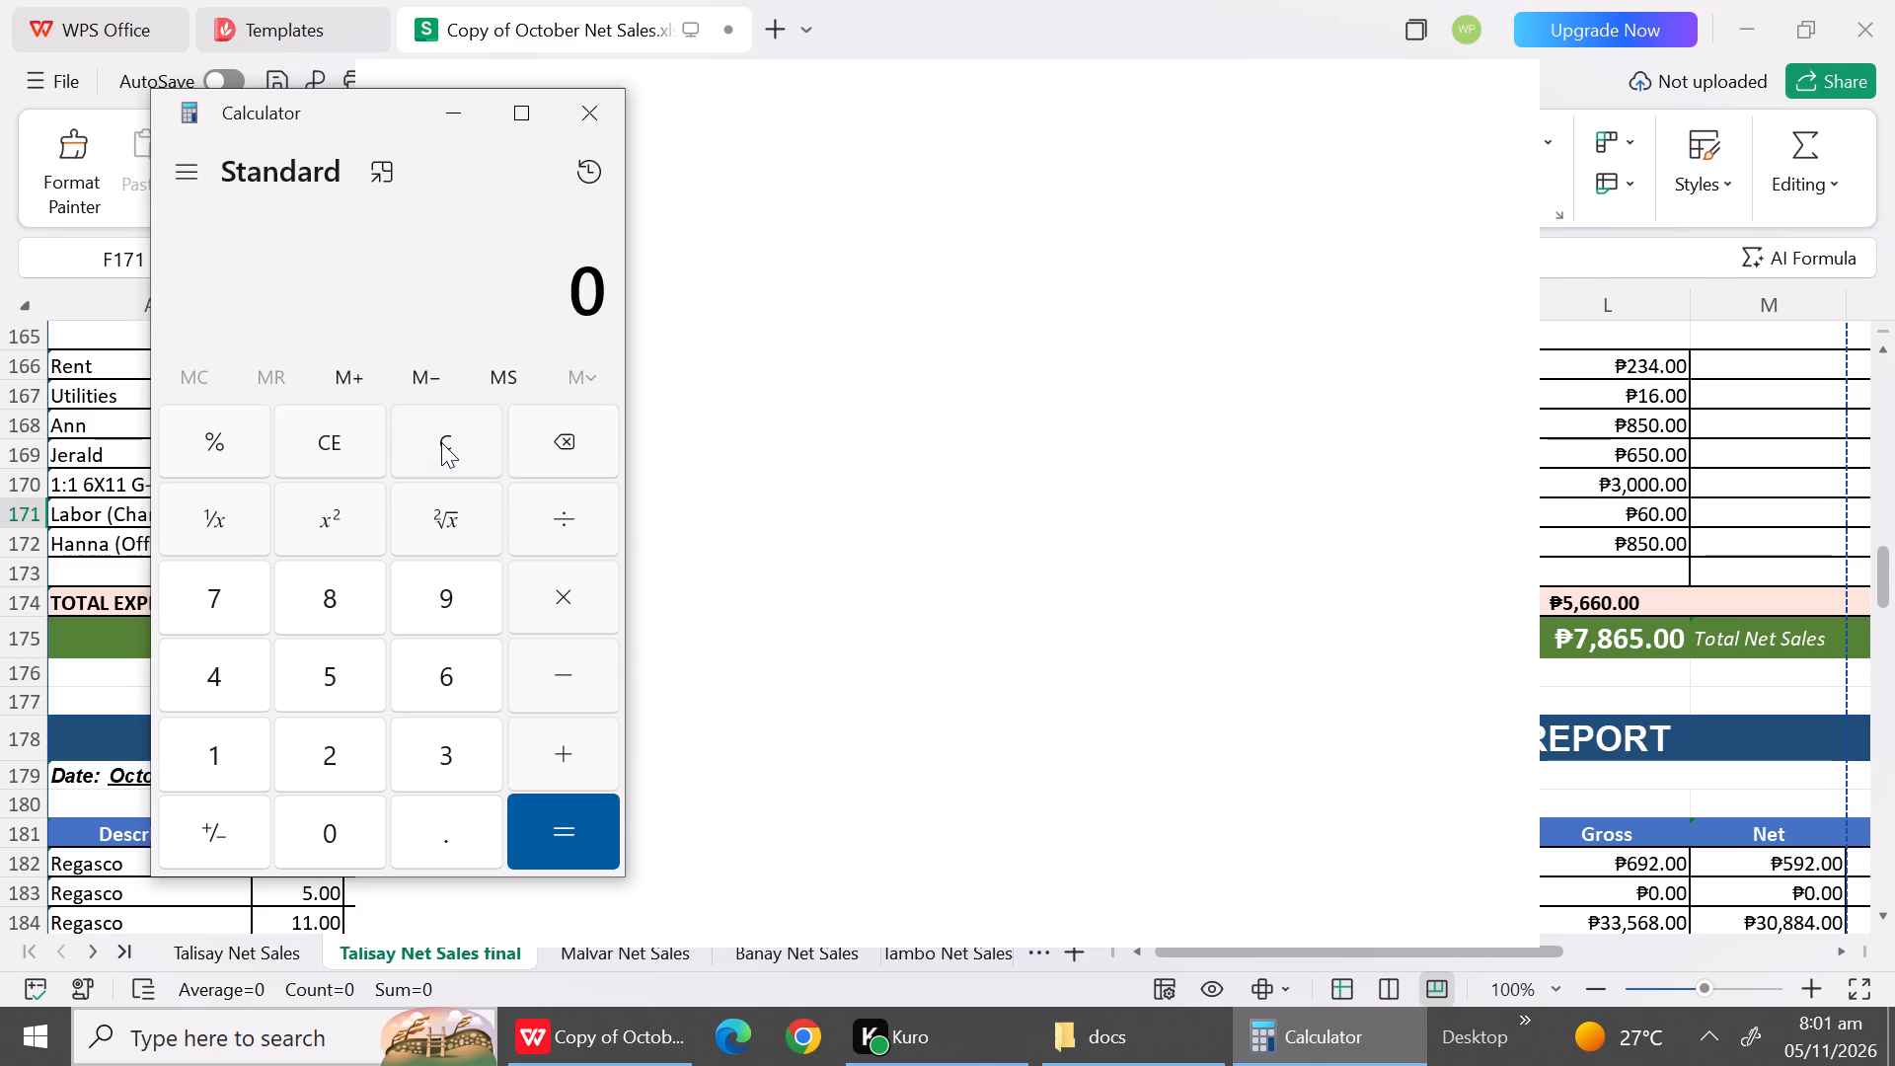
type("49")
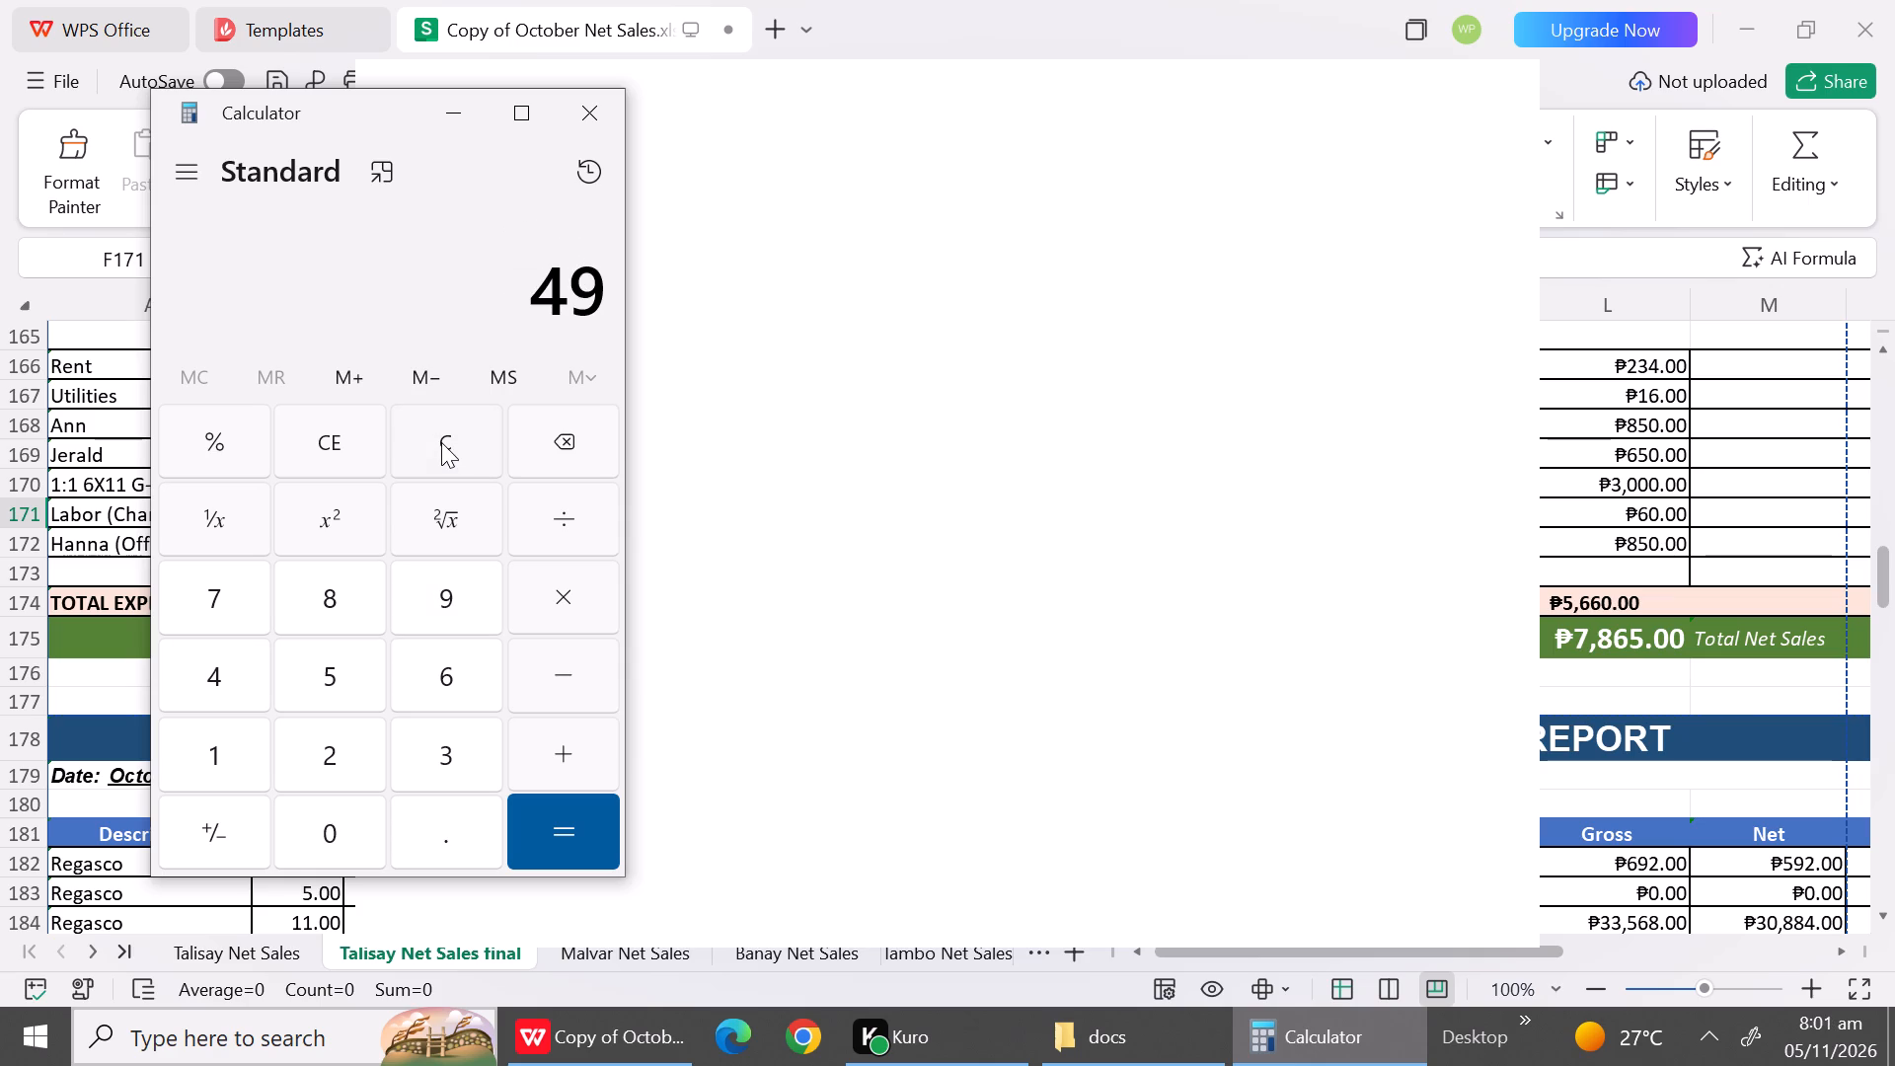
key("shift+underscore")
type("15")
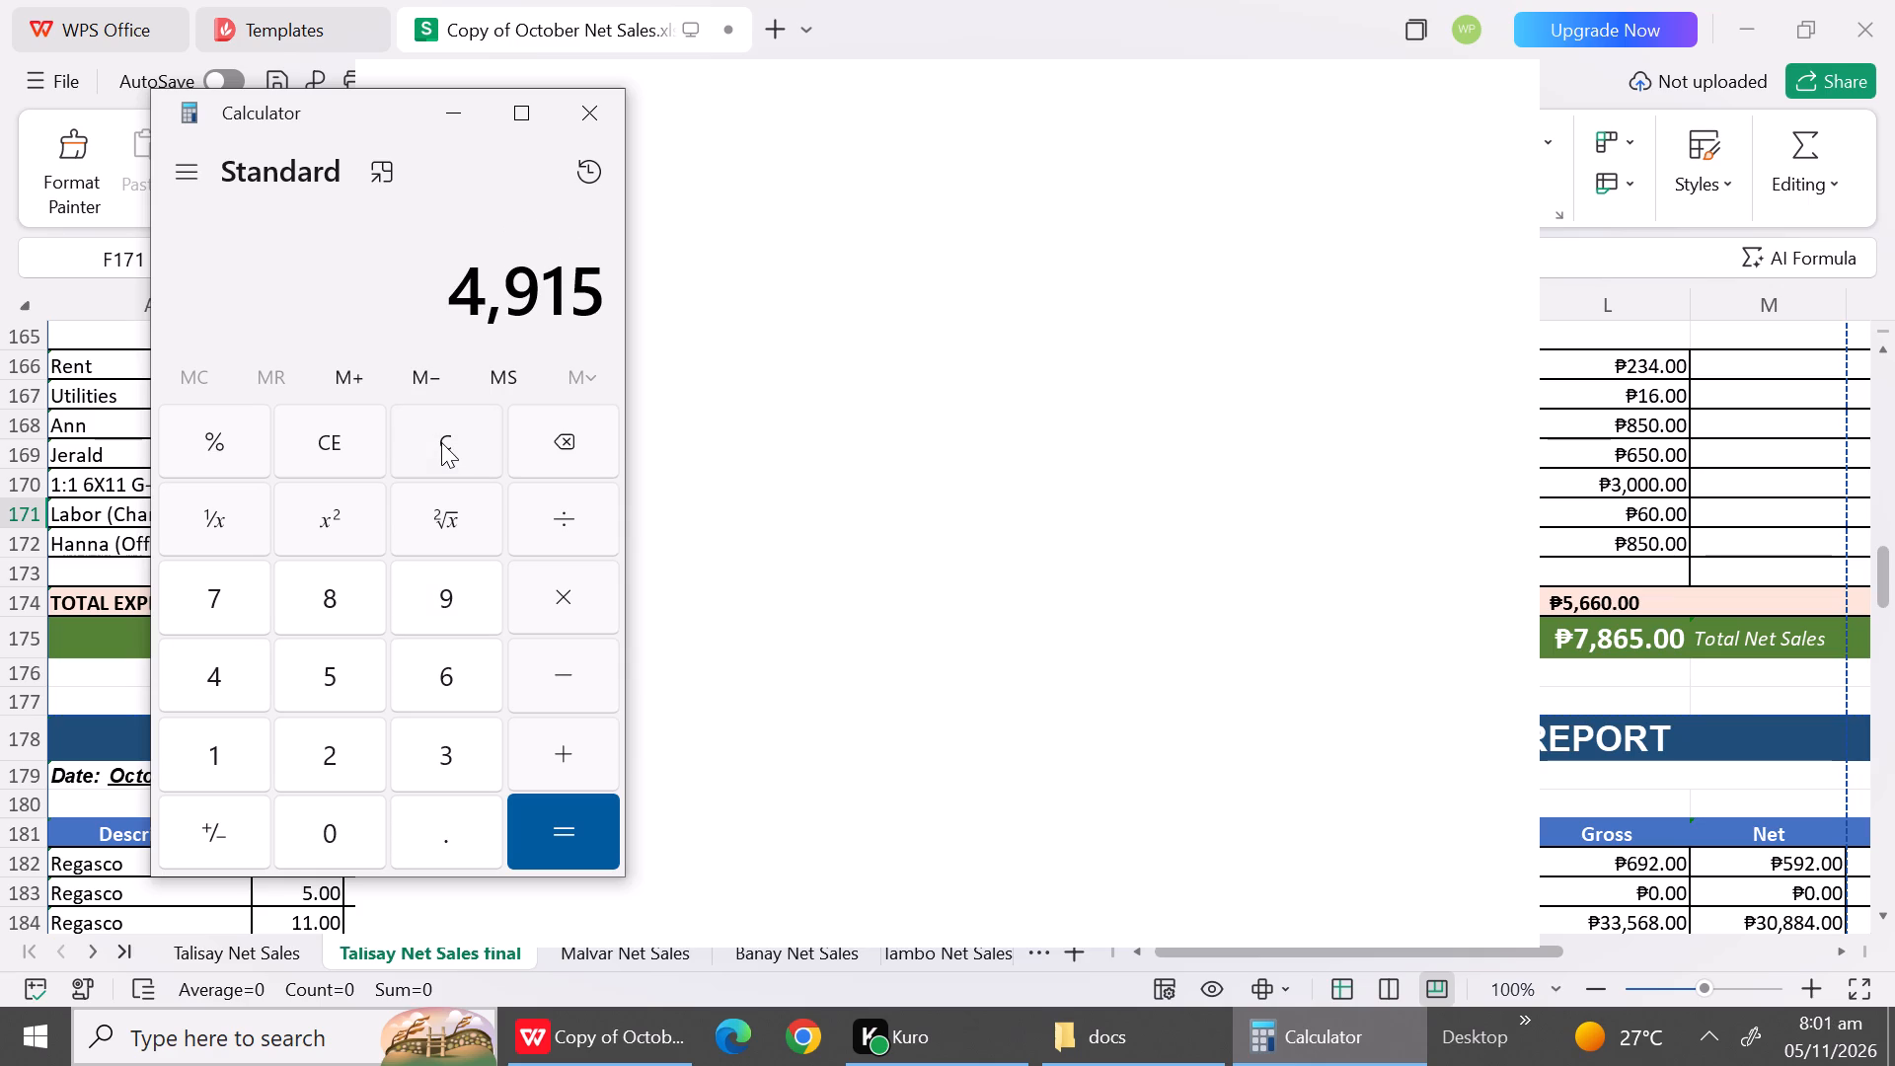
key("BackSpace")
key("BackSpace")
key("shift+underscore")
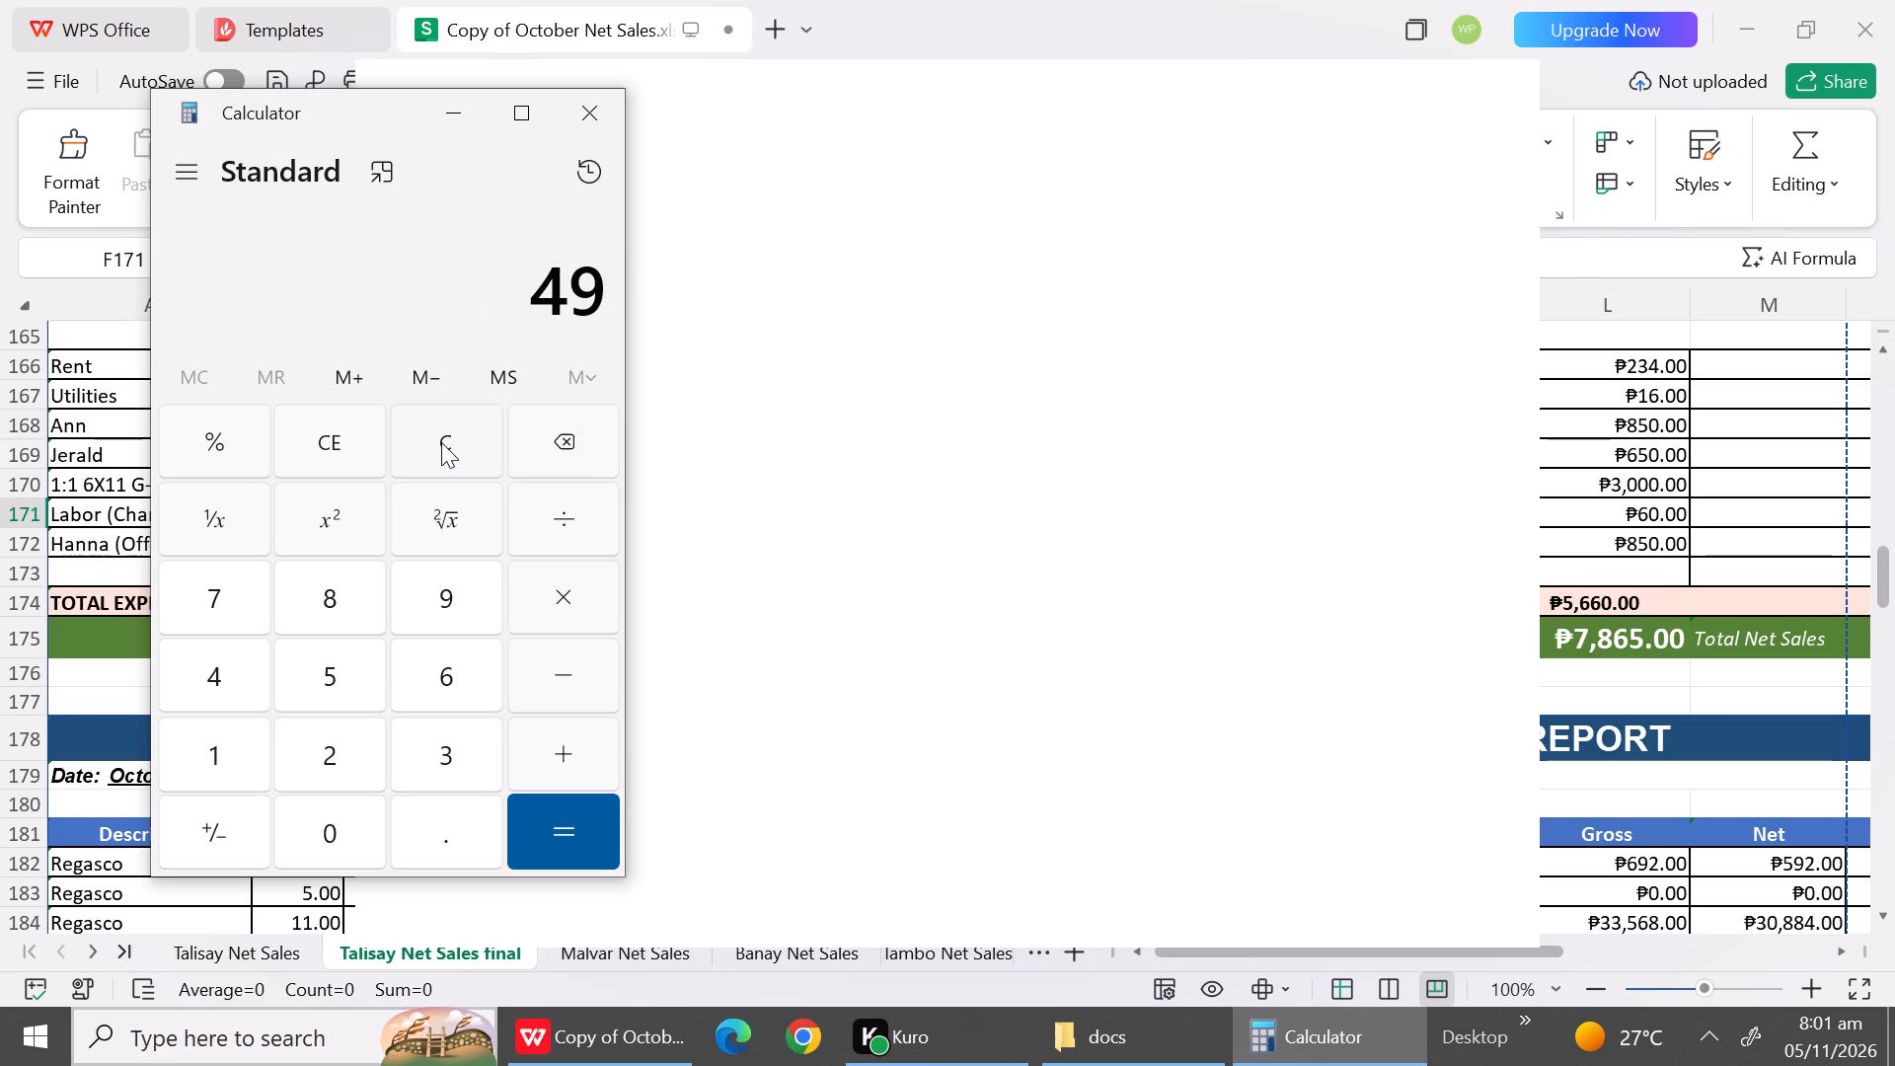
left_click(555, 666)
type("15")
key("Return")
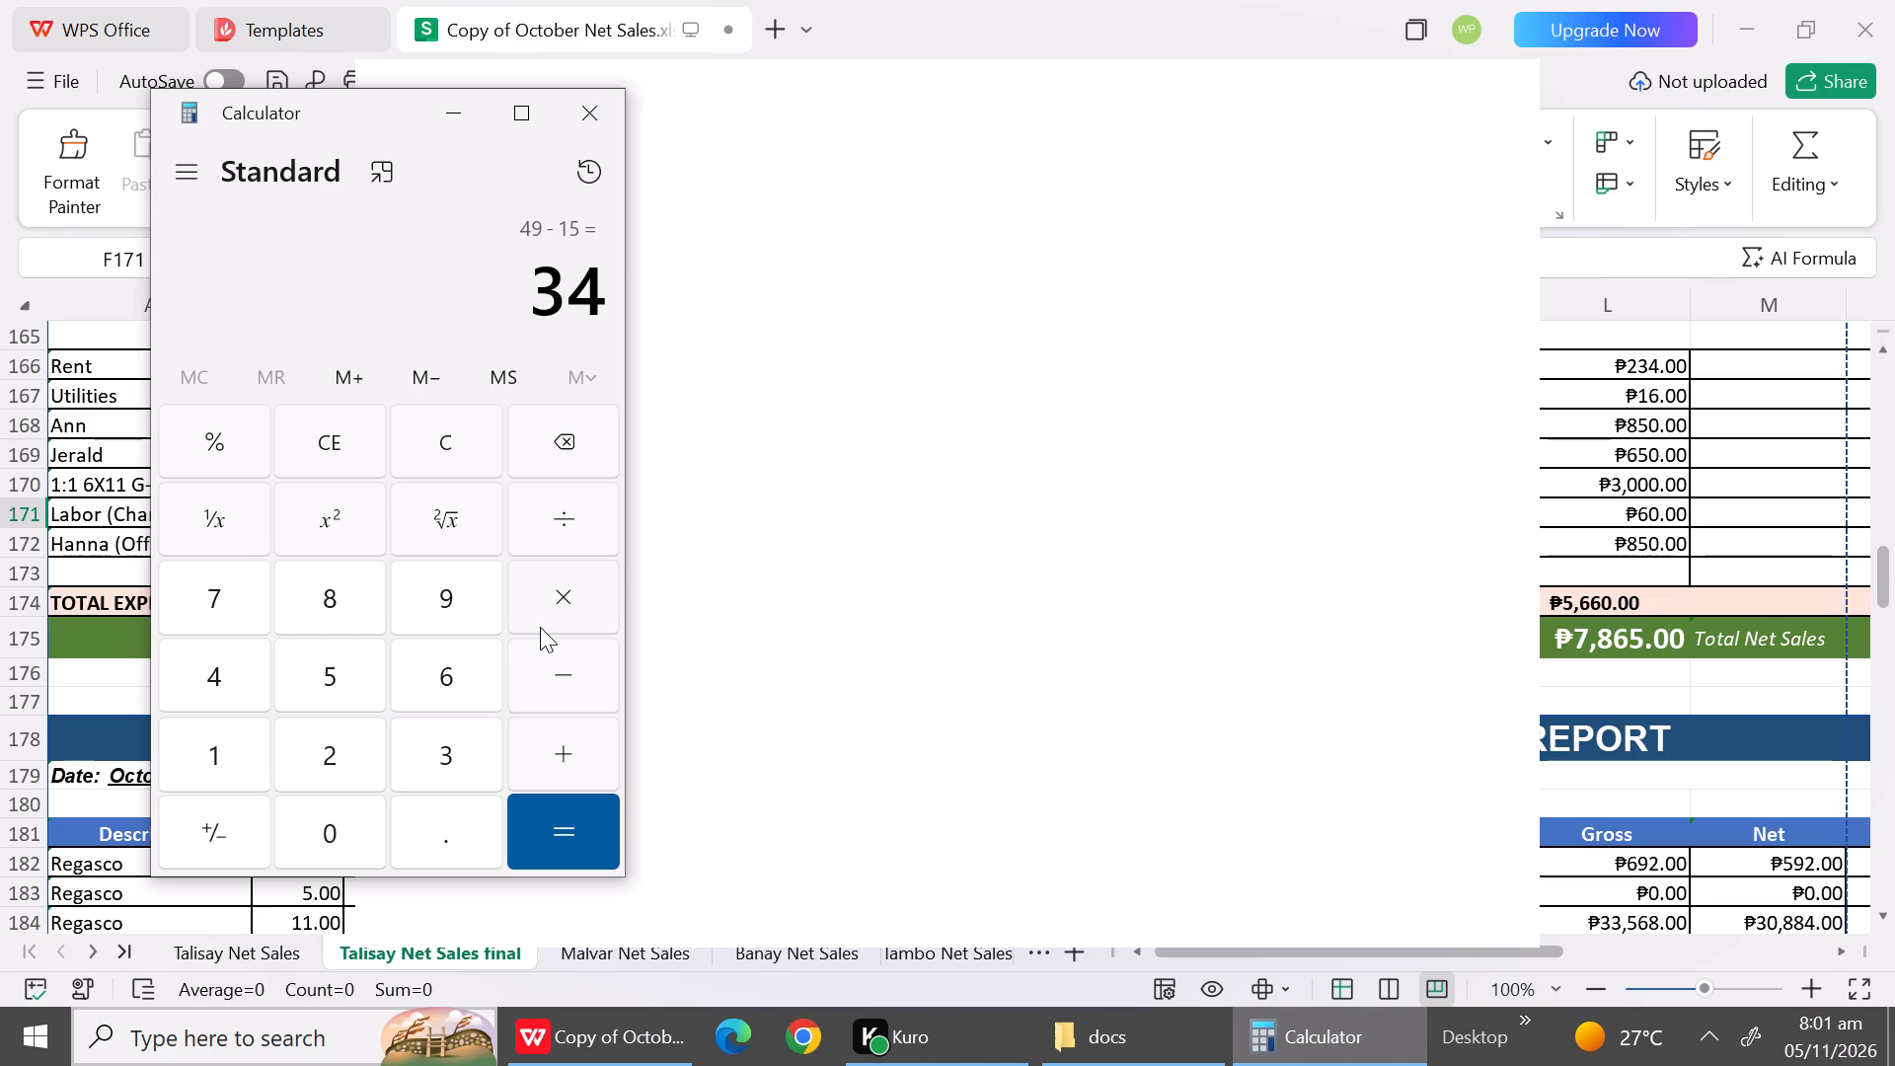
Clear the previous result and add up 8.1, 165 and 11.
left_click(317, 451)
left_click(317, 451)
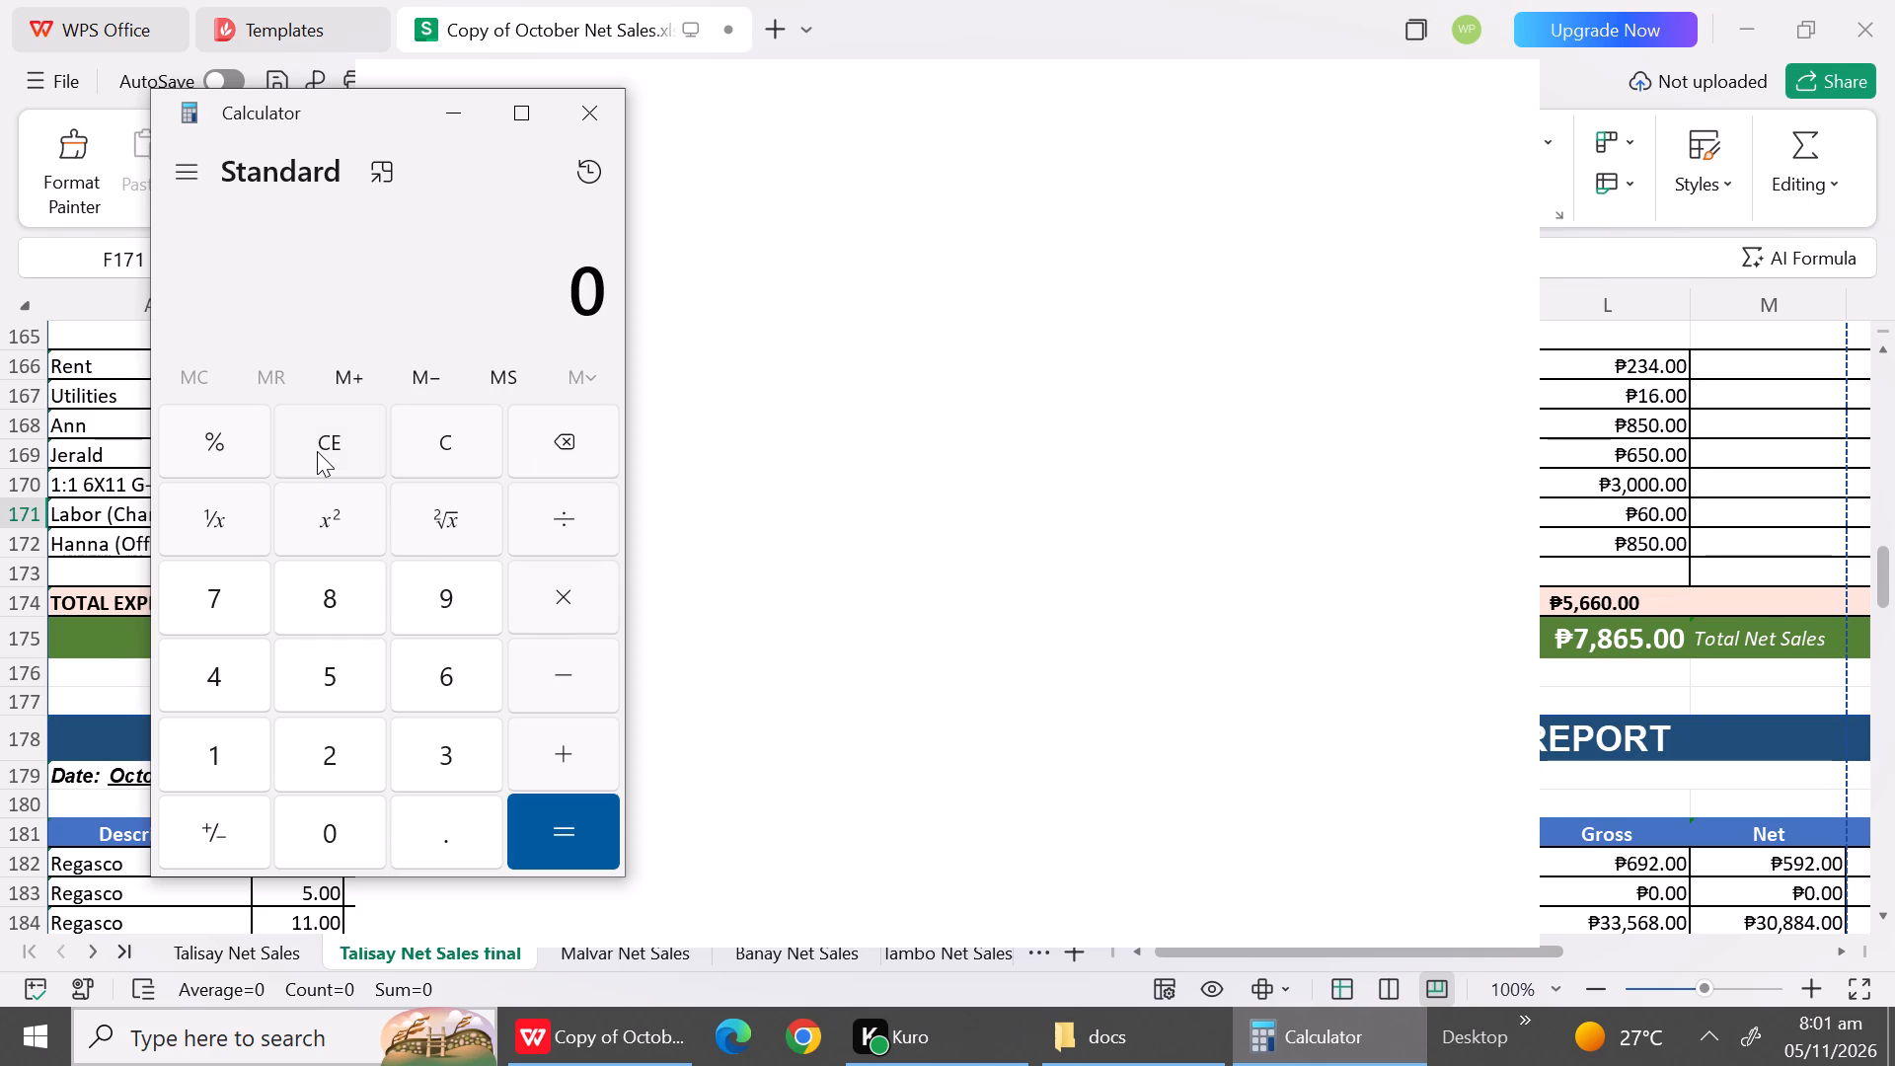
type("8.")
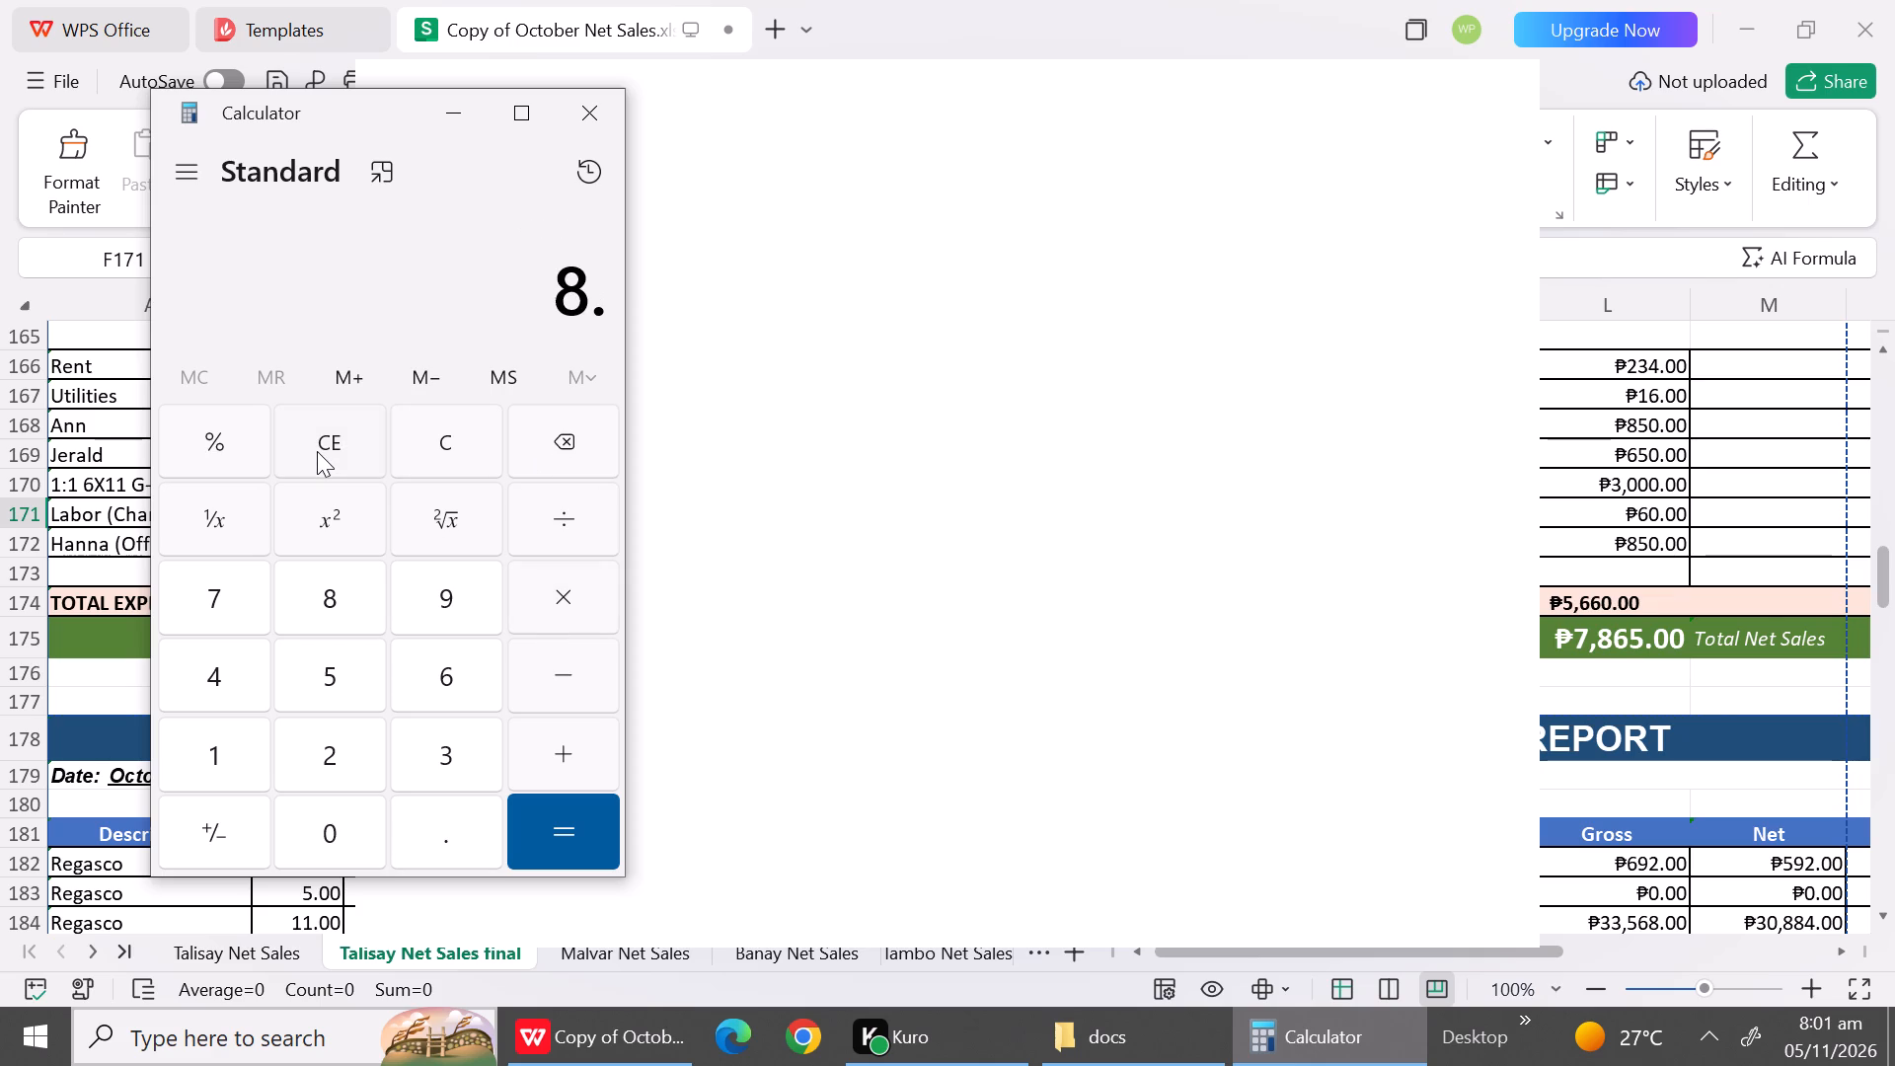
key("1")
key("shift+plus")
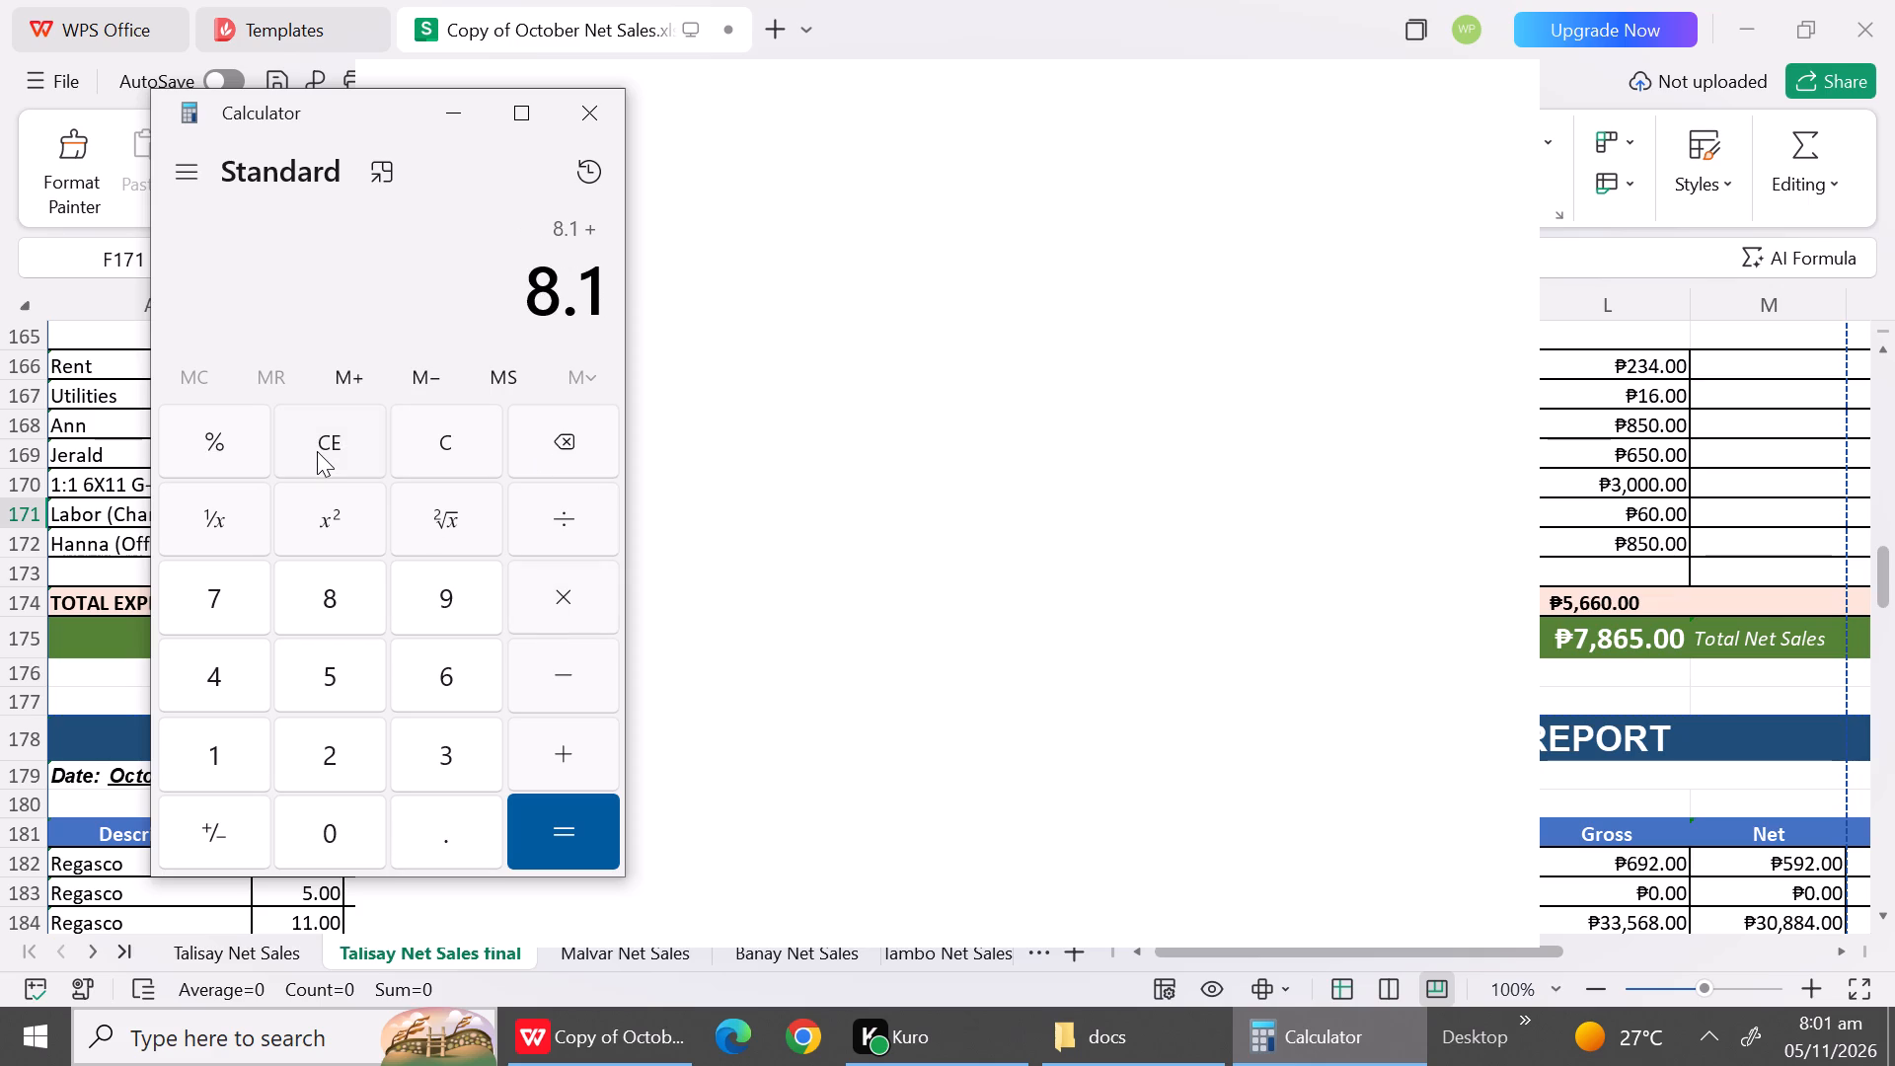
type("165+11")
key("Return")
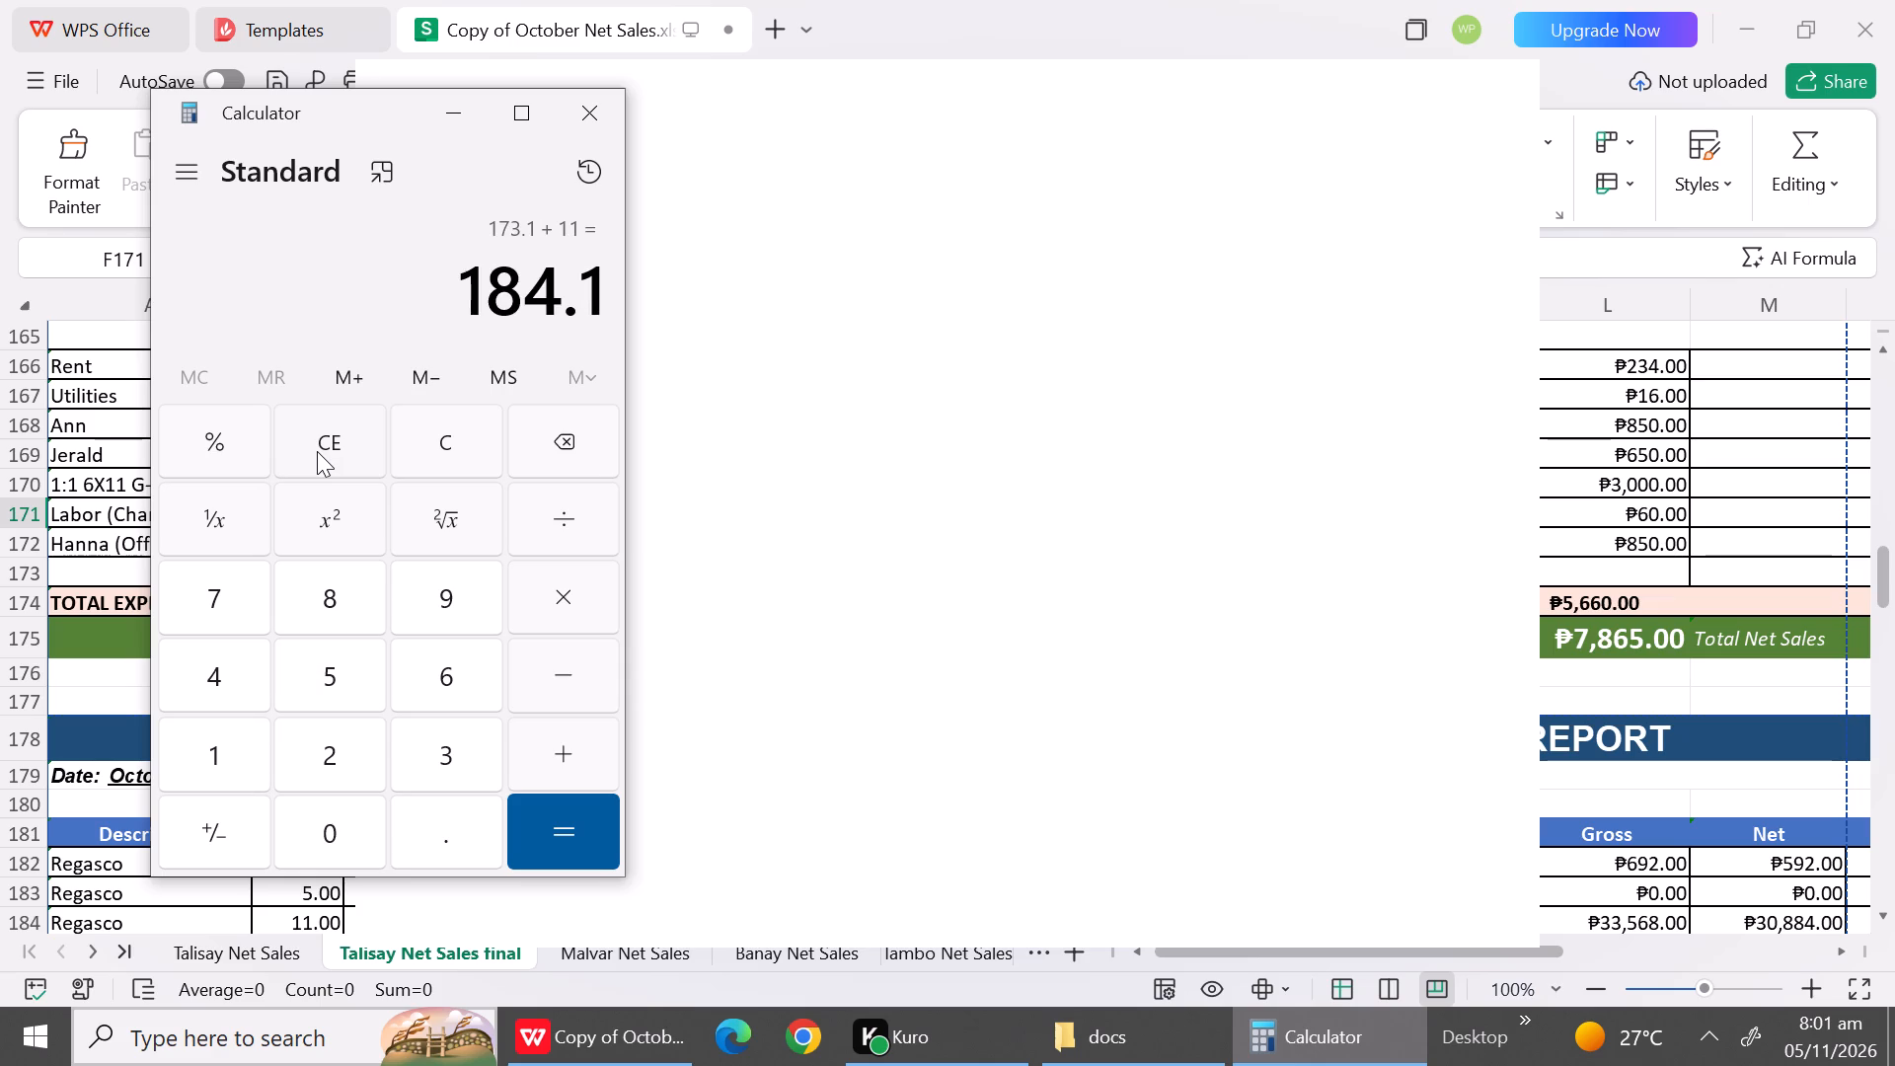
Clear the previous result and start a new sum with 1098 as the first amount.
triple_click(463, 447)
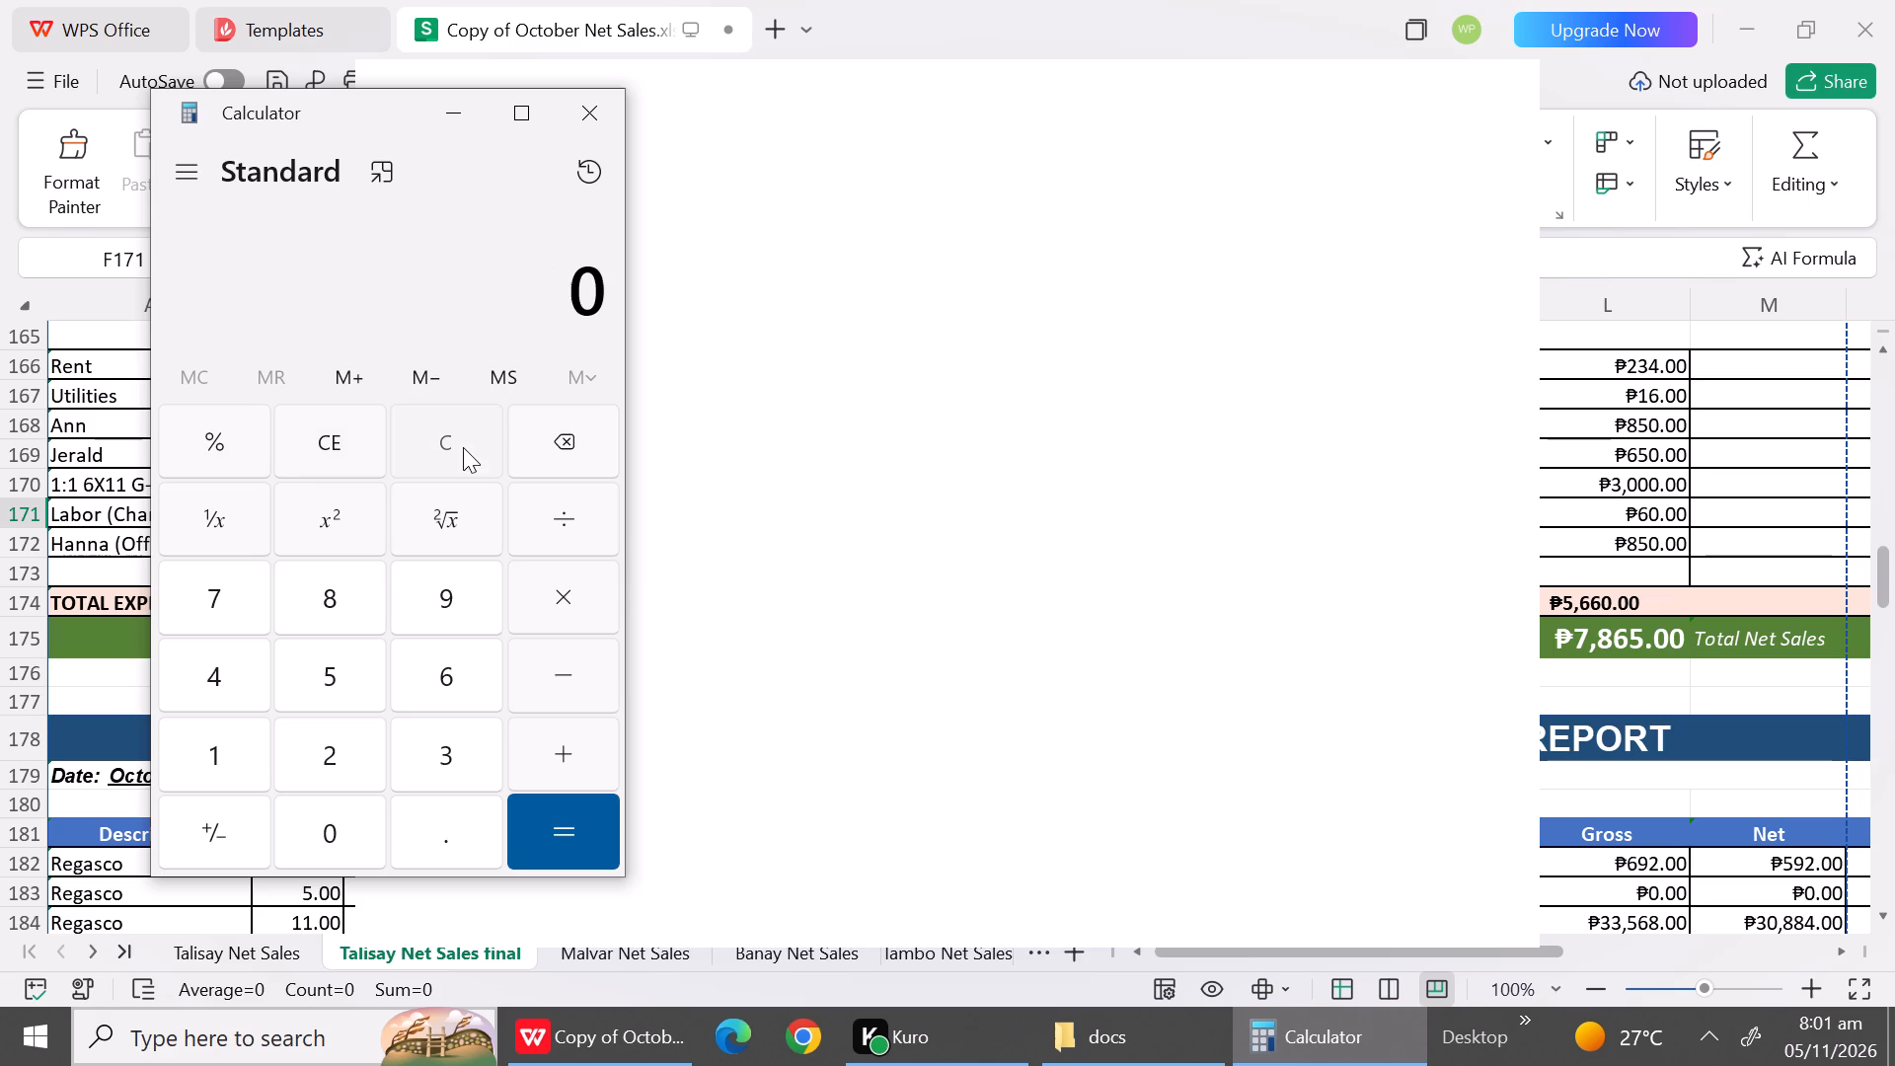
type("1098+")
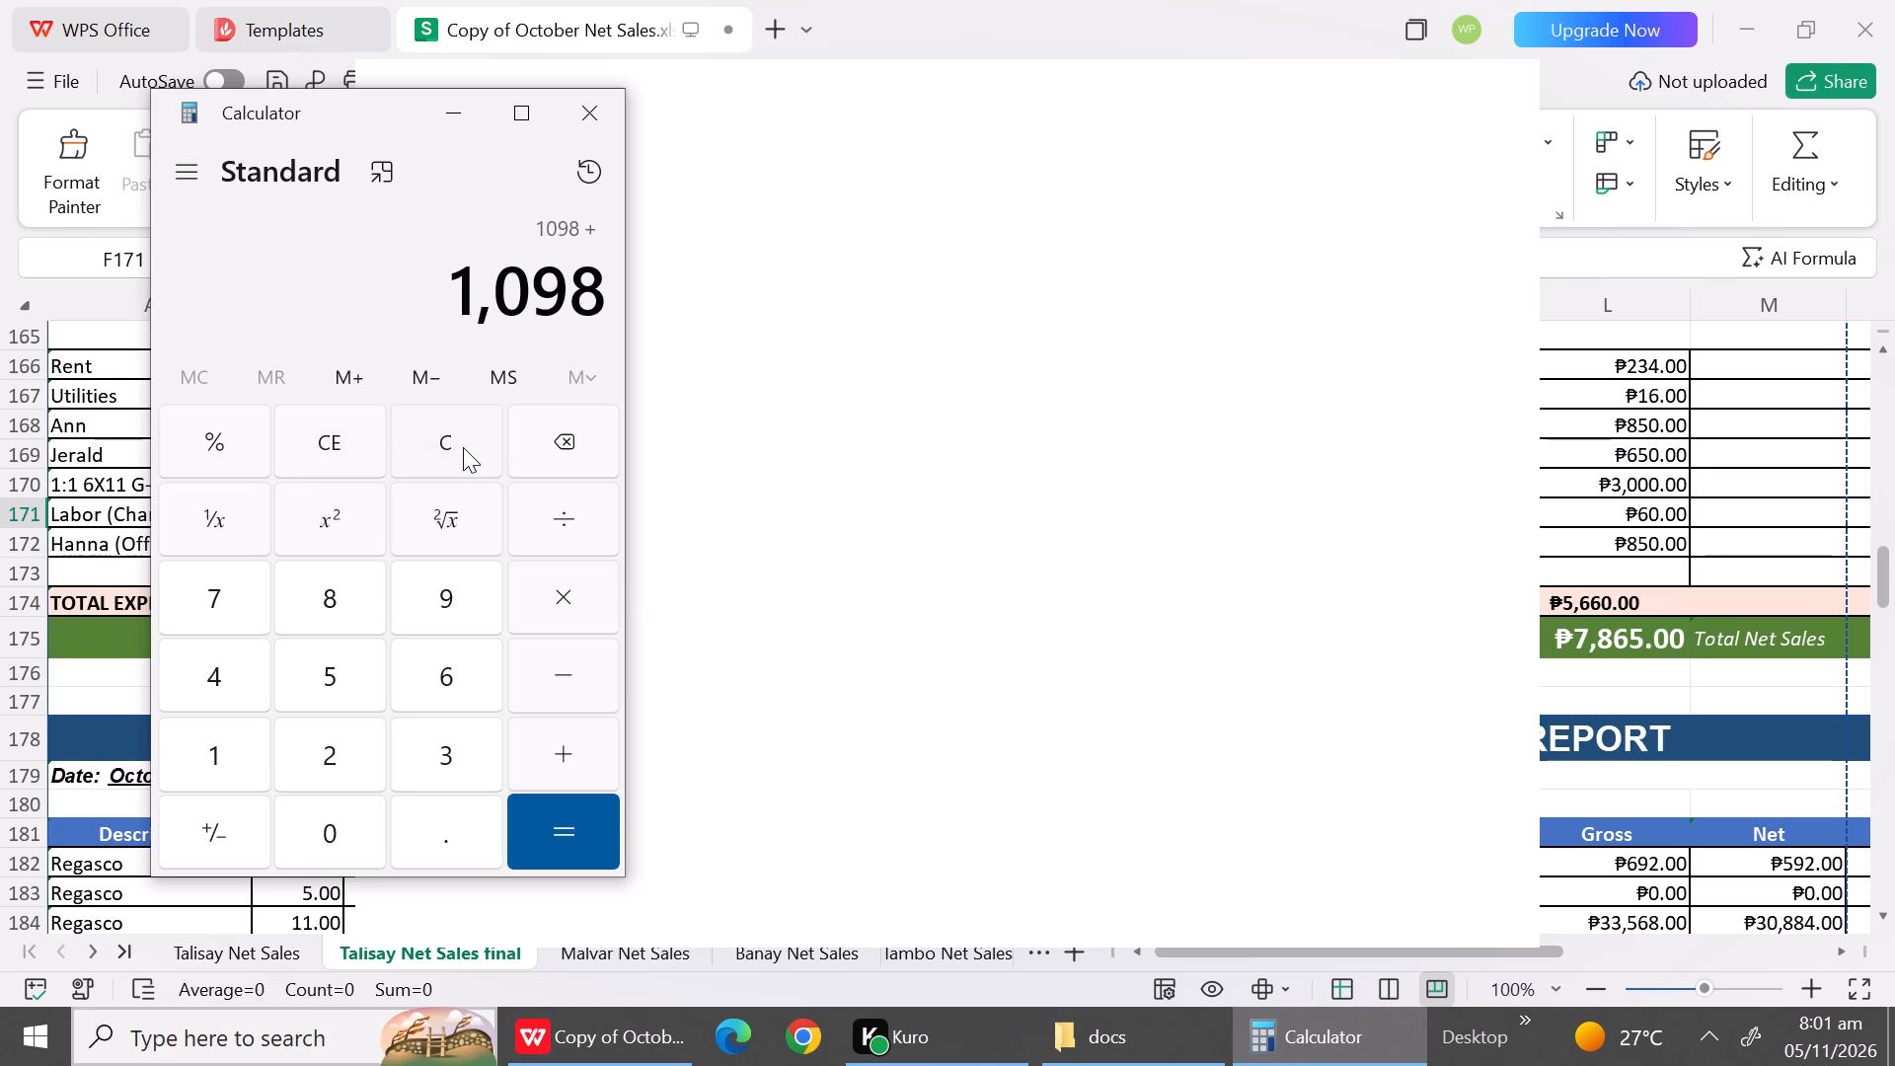
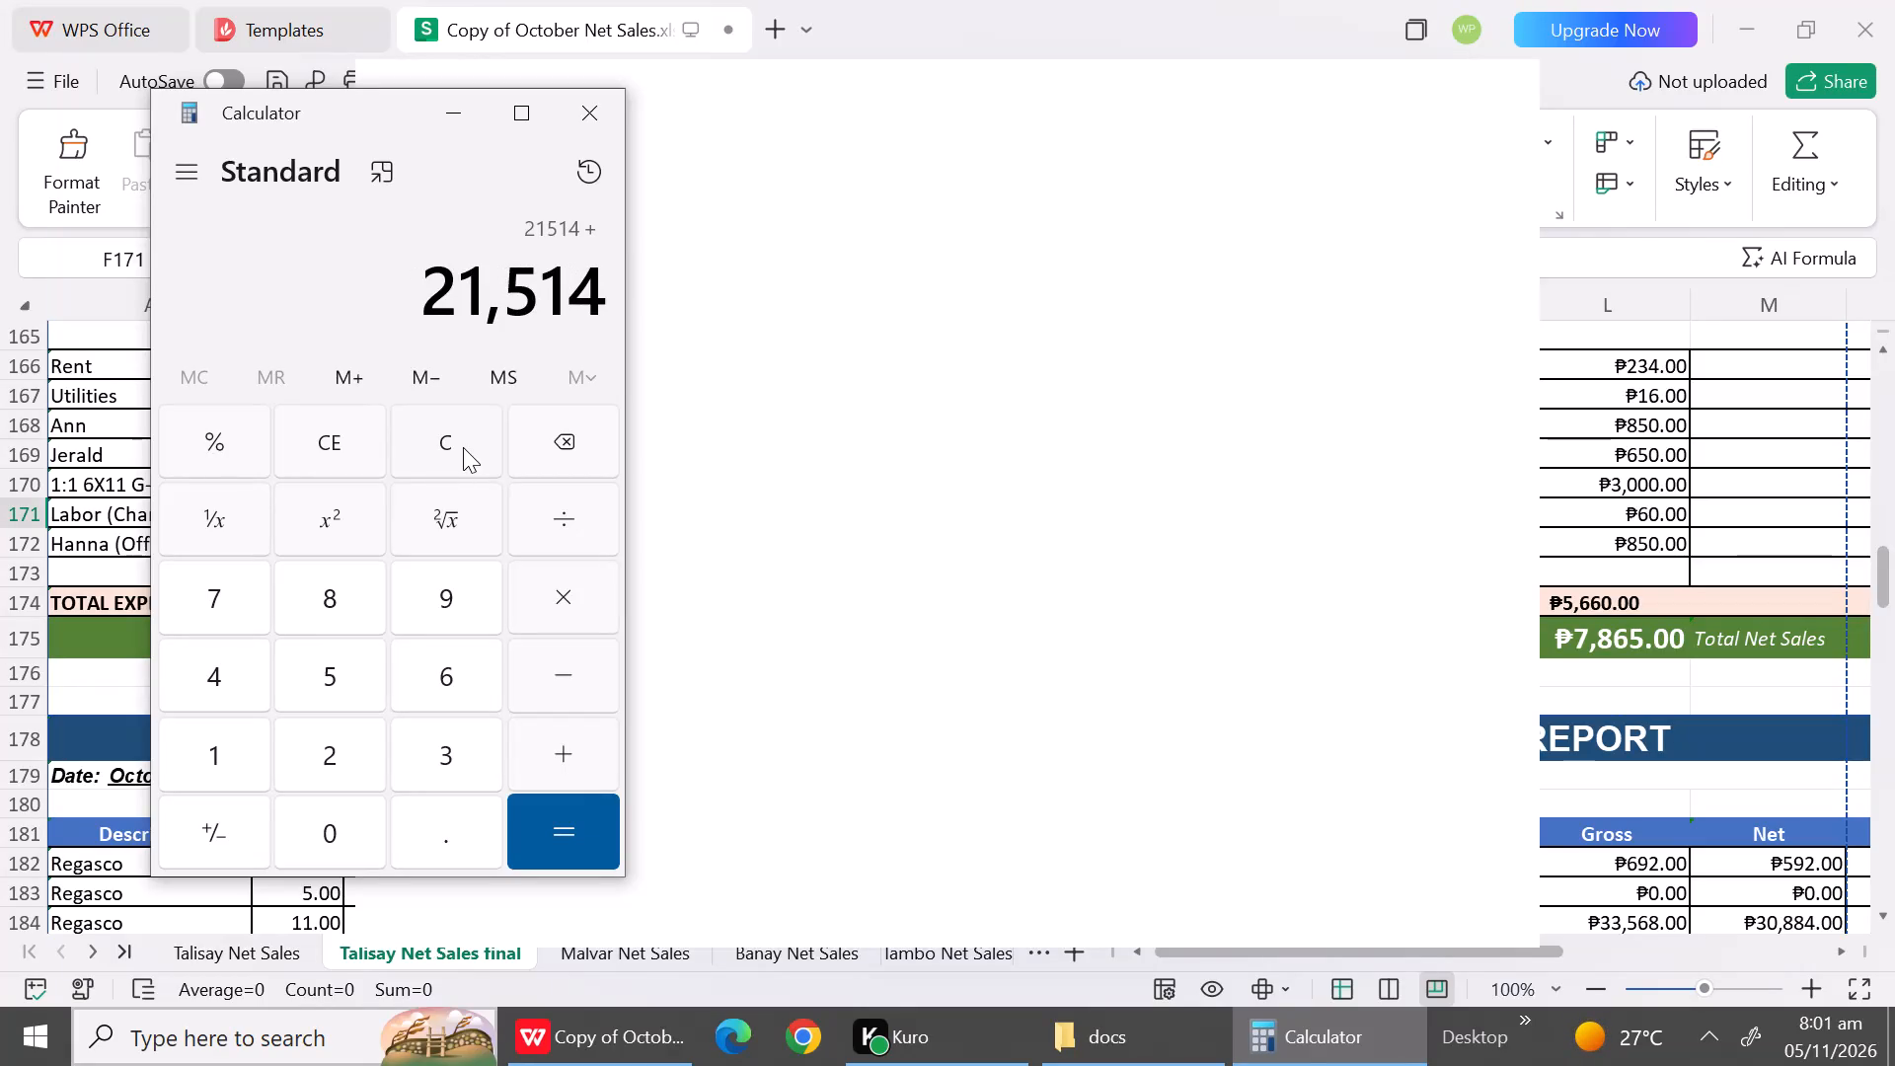
Add 1389 to the running total and divide the sum by 184.1.
key("1")
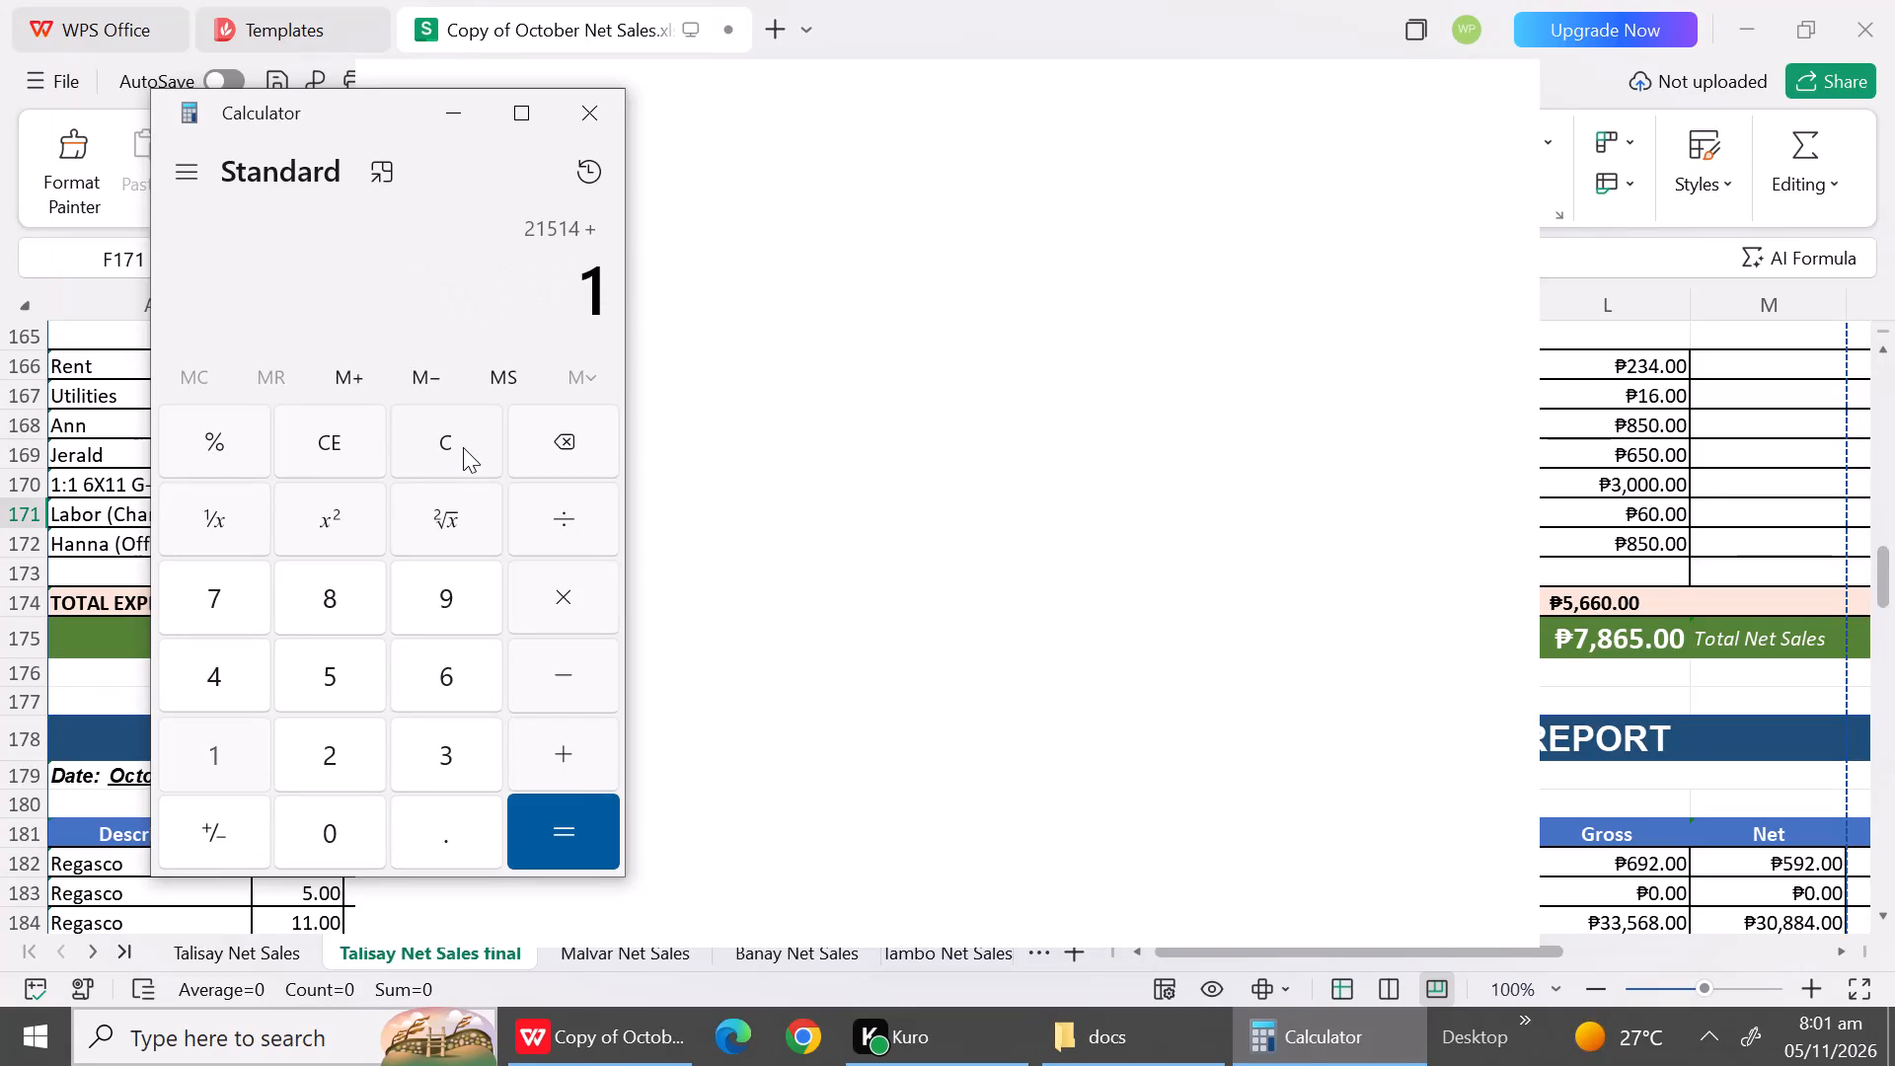
type("389")
key("Return")
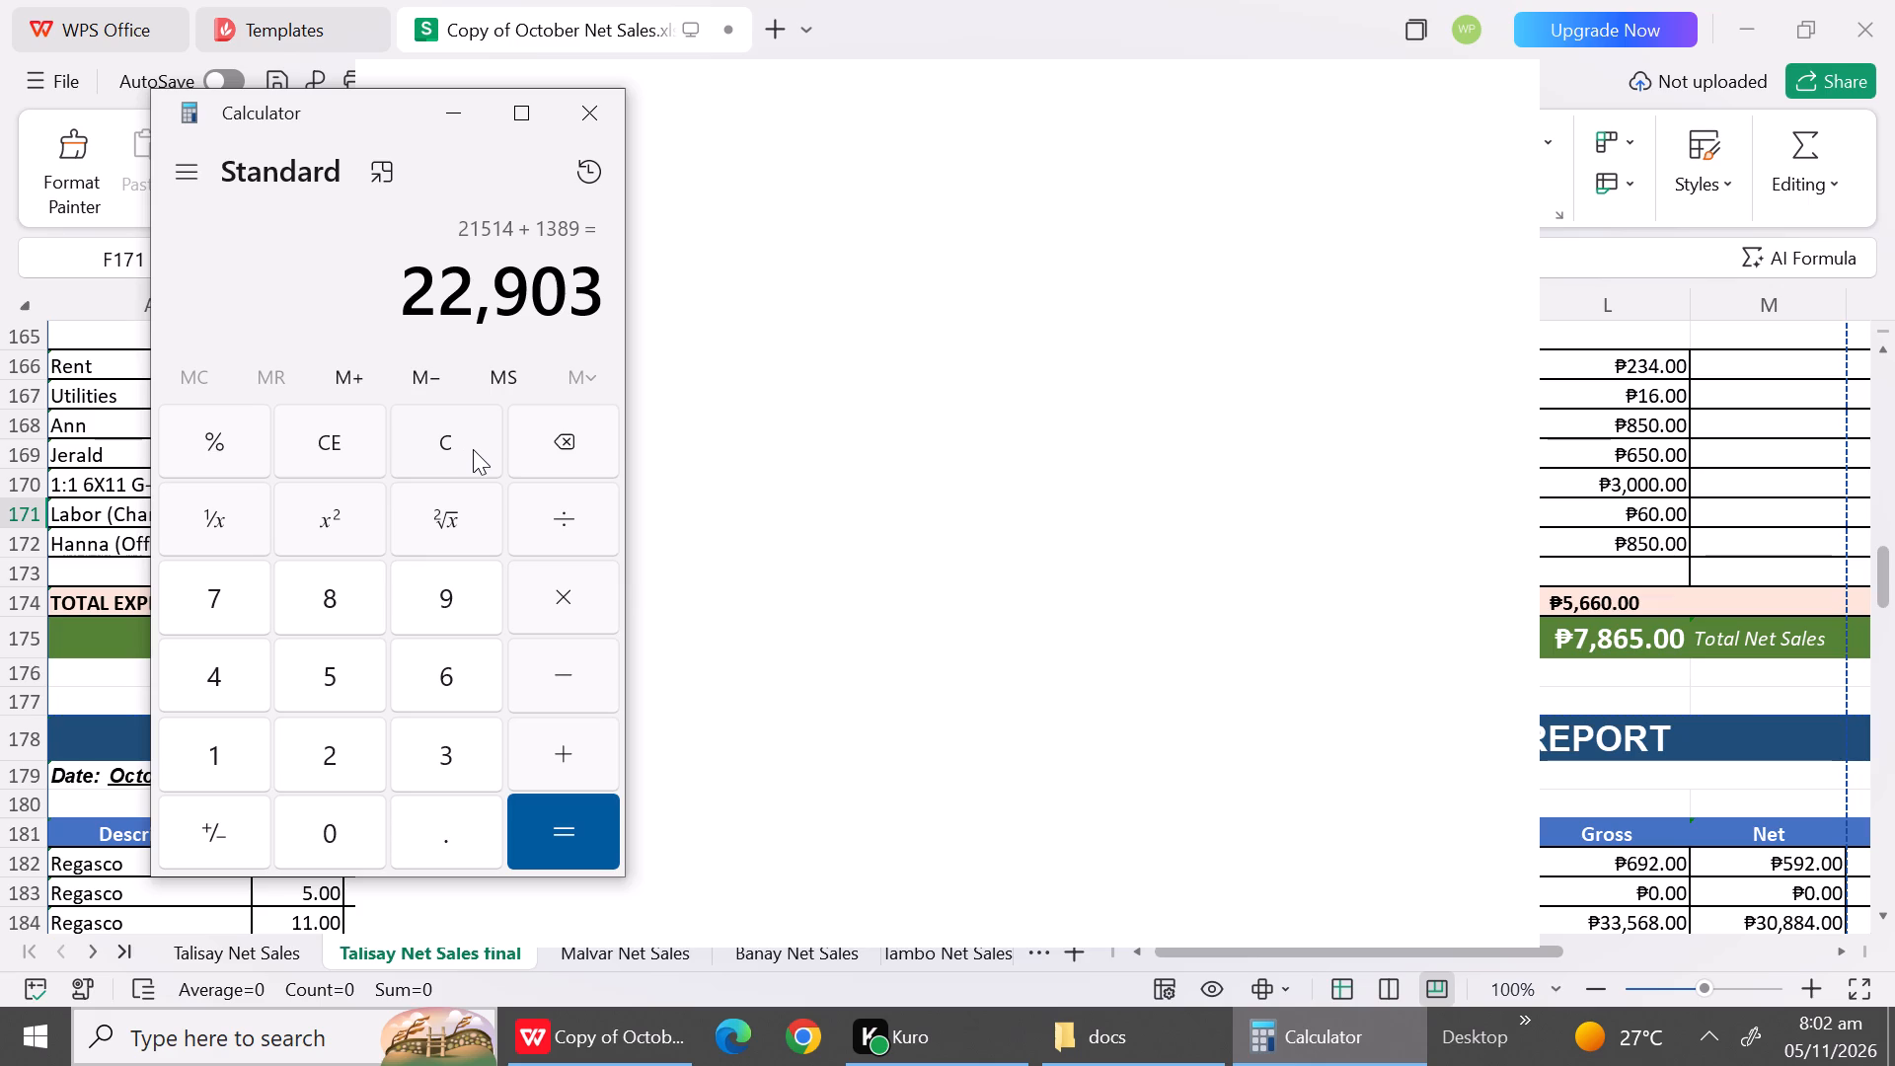
left_click(579, 518)
type("184")
type(".1")
key("Return")
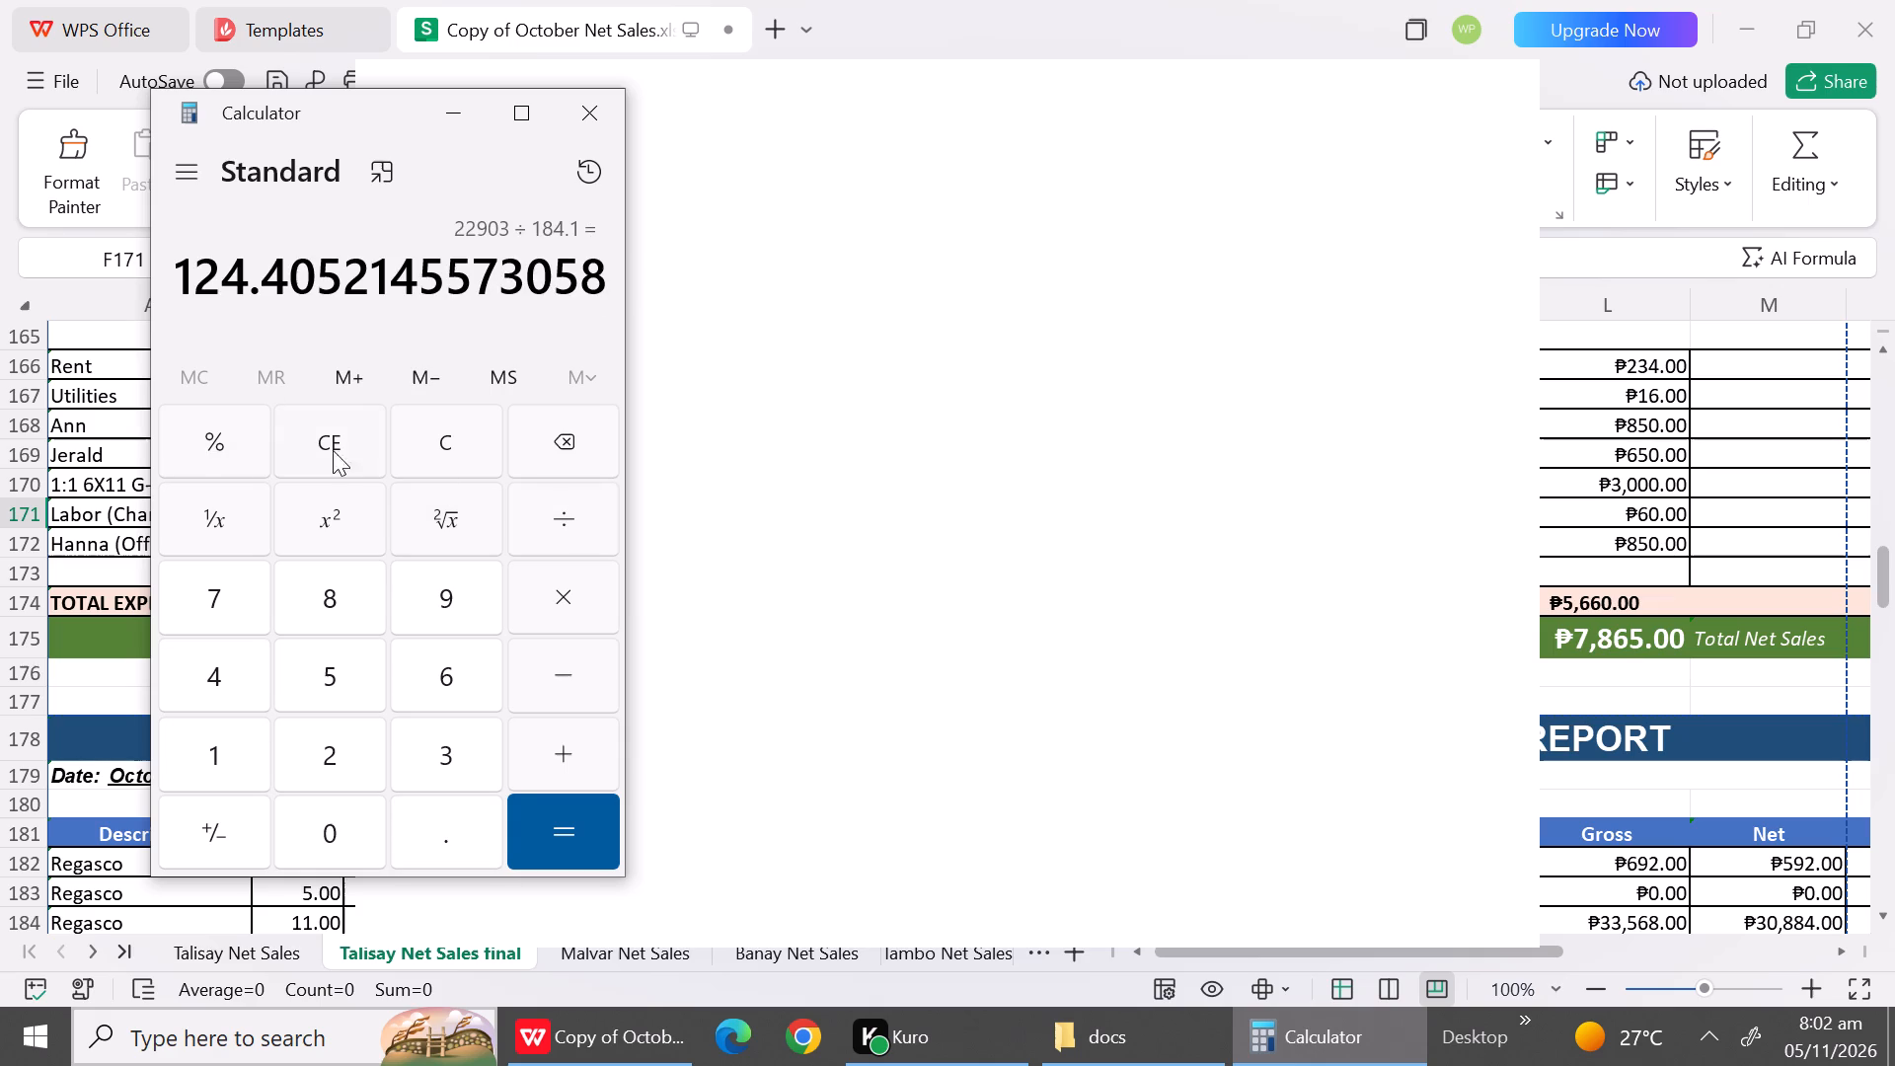
Clear the previous result and subtract 19 from 70.
triple_click(423, 454)
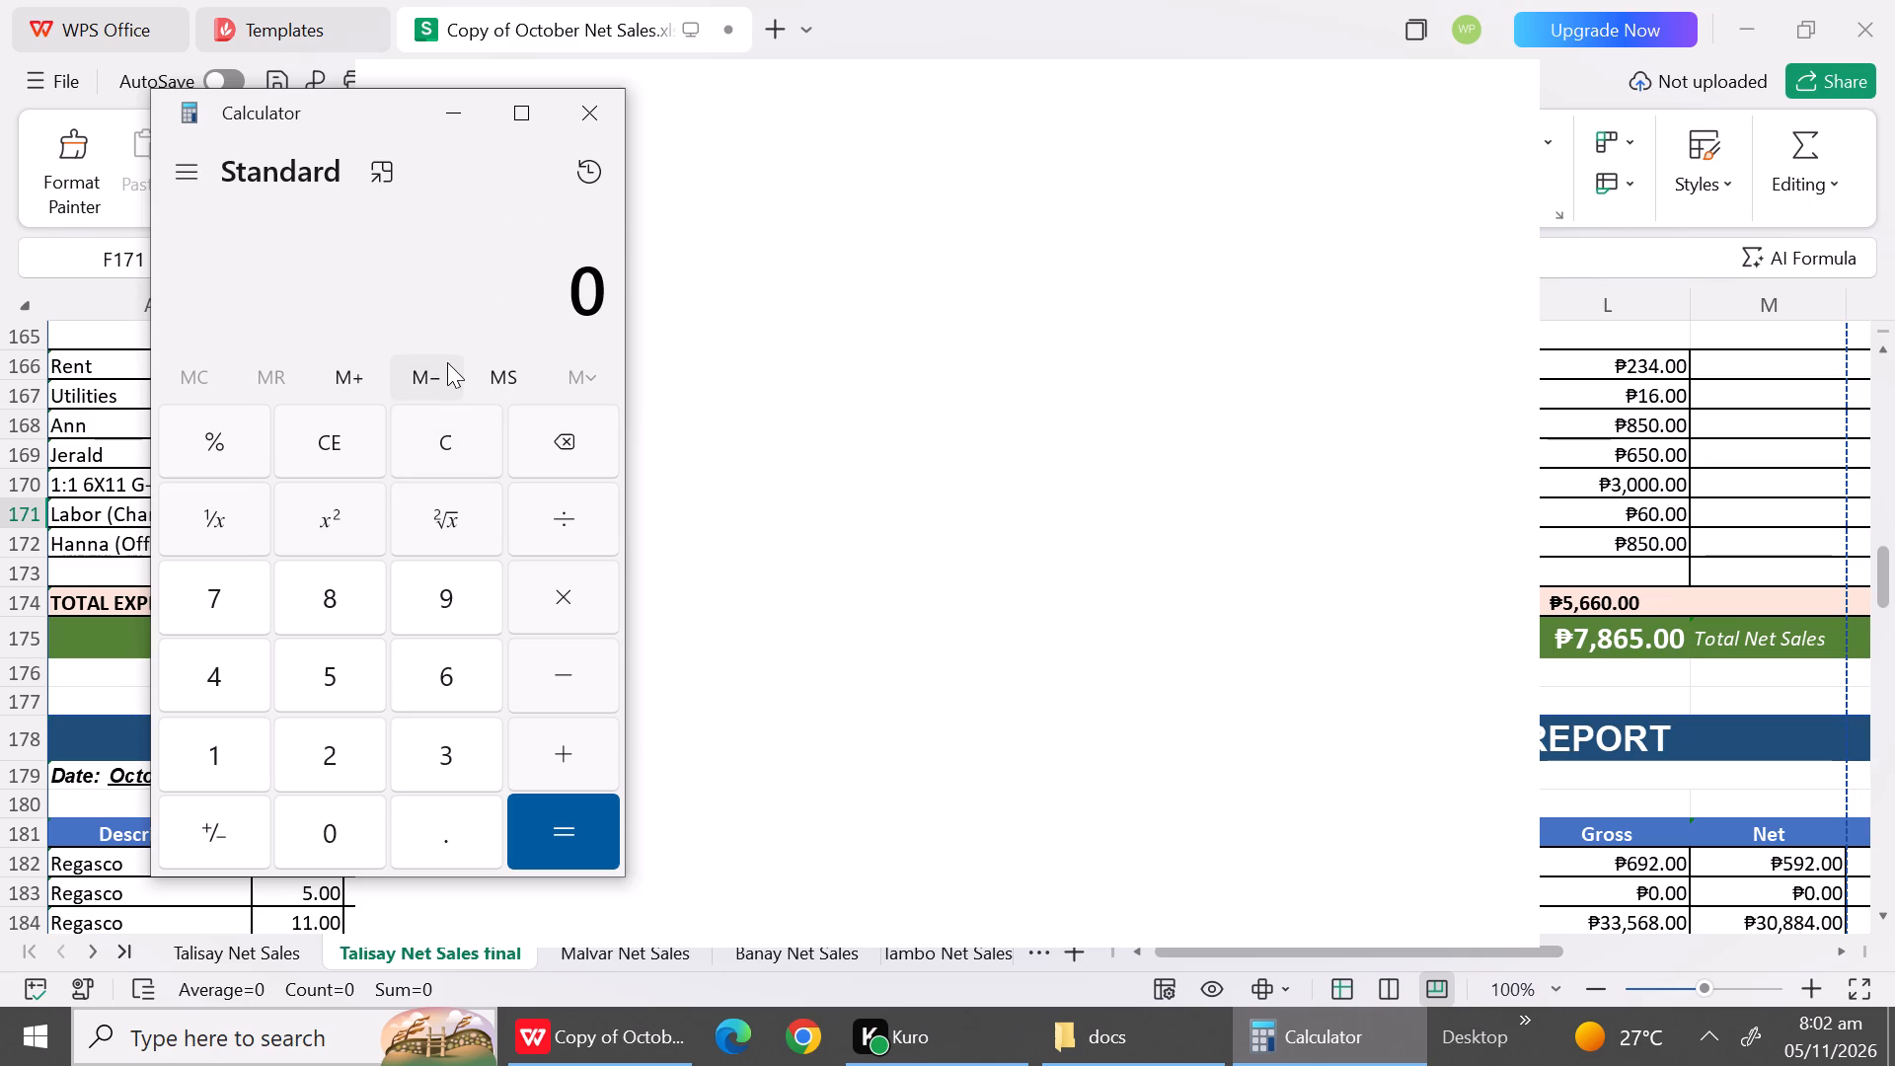
type("70")
left_click(555, 671)
type("19")
key("Return")
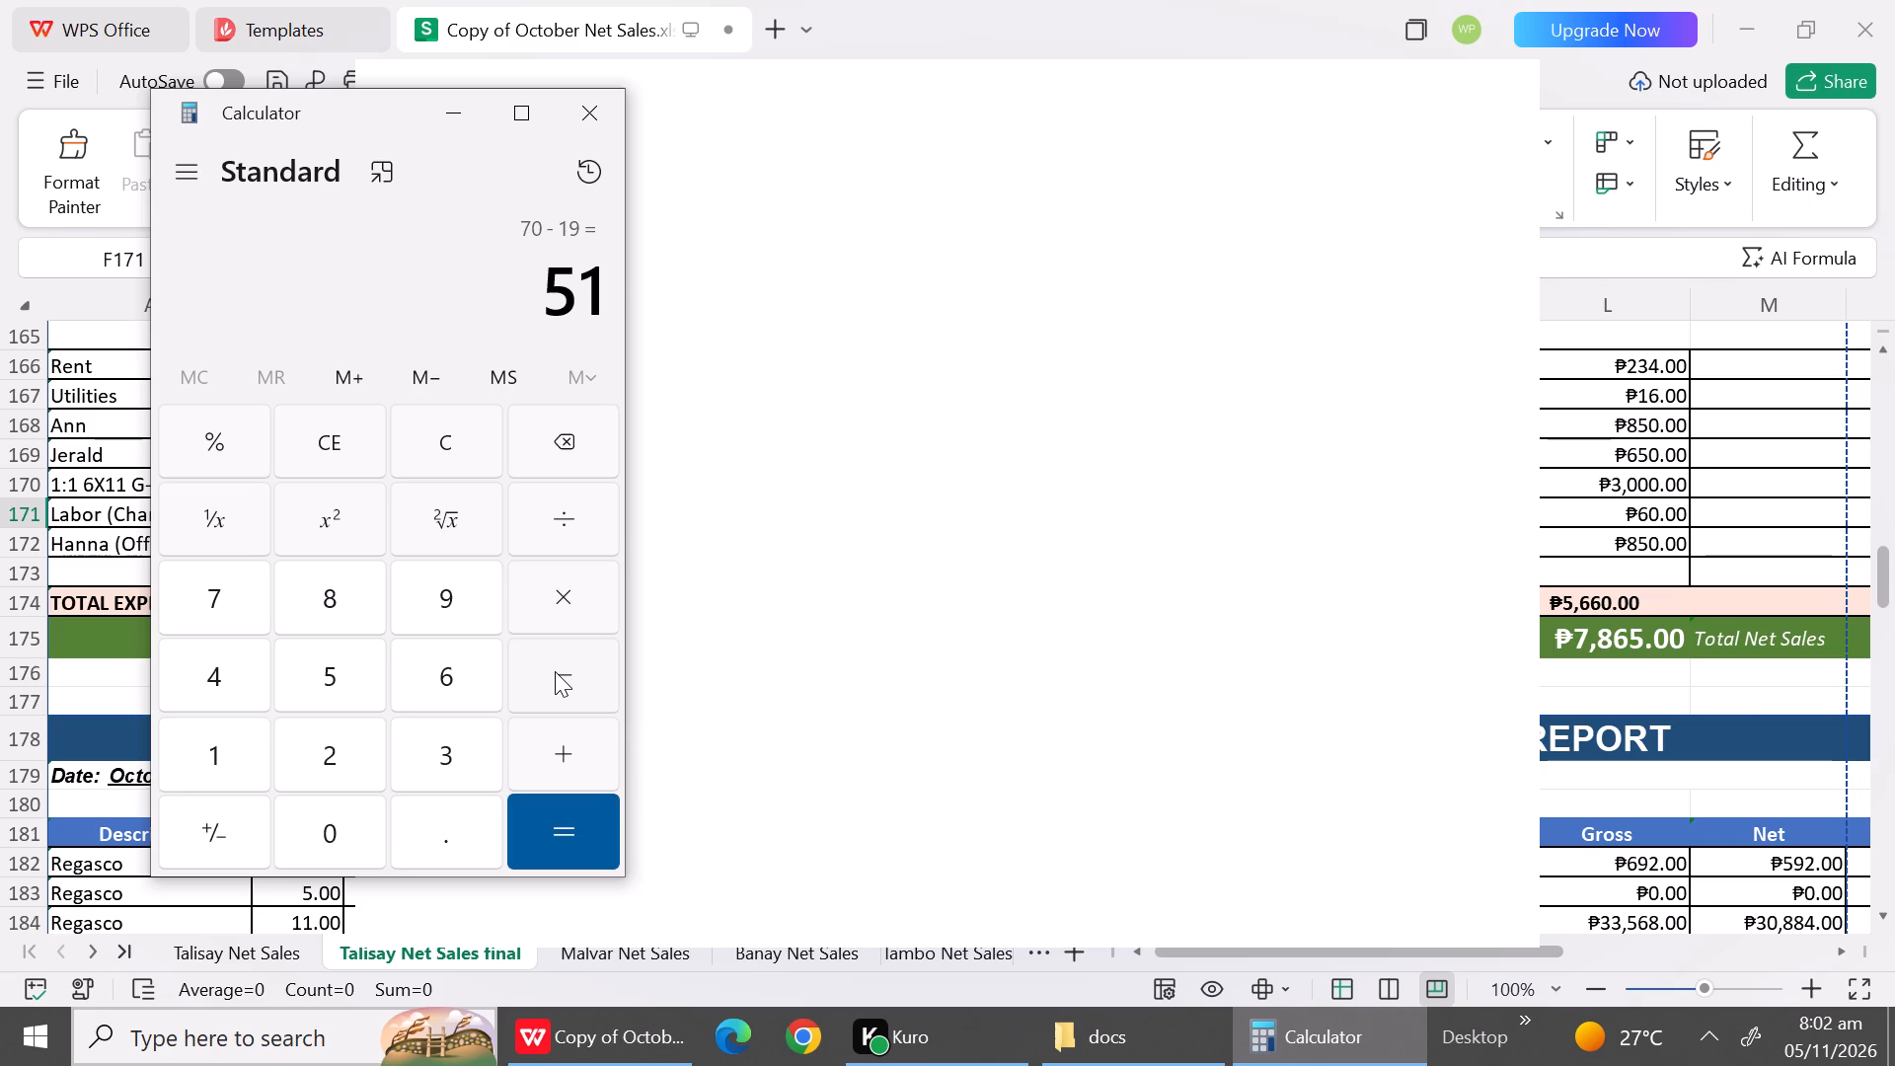
Clear the previous result and add up 7, 1, 33 and 10.
triple_click(432, 450)
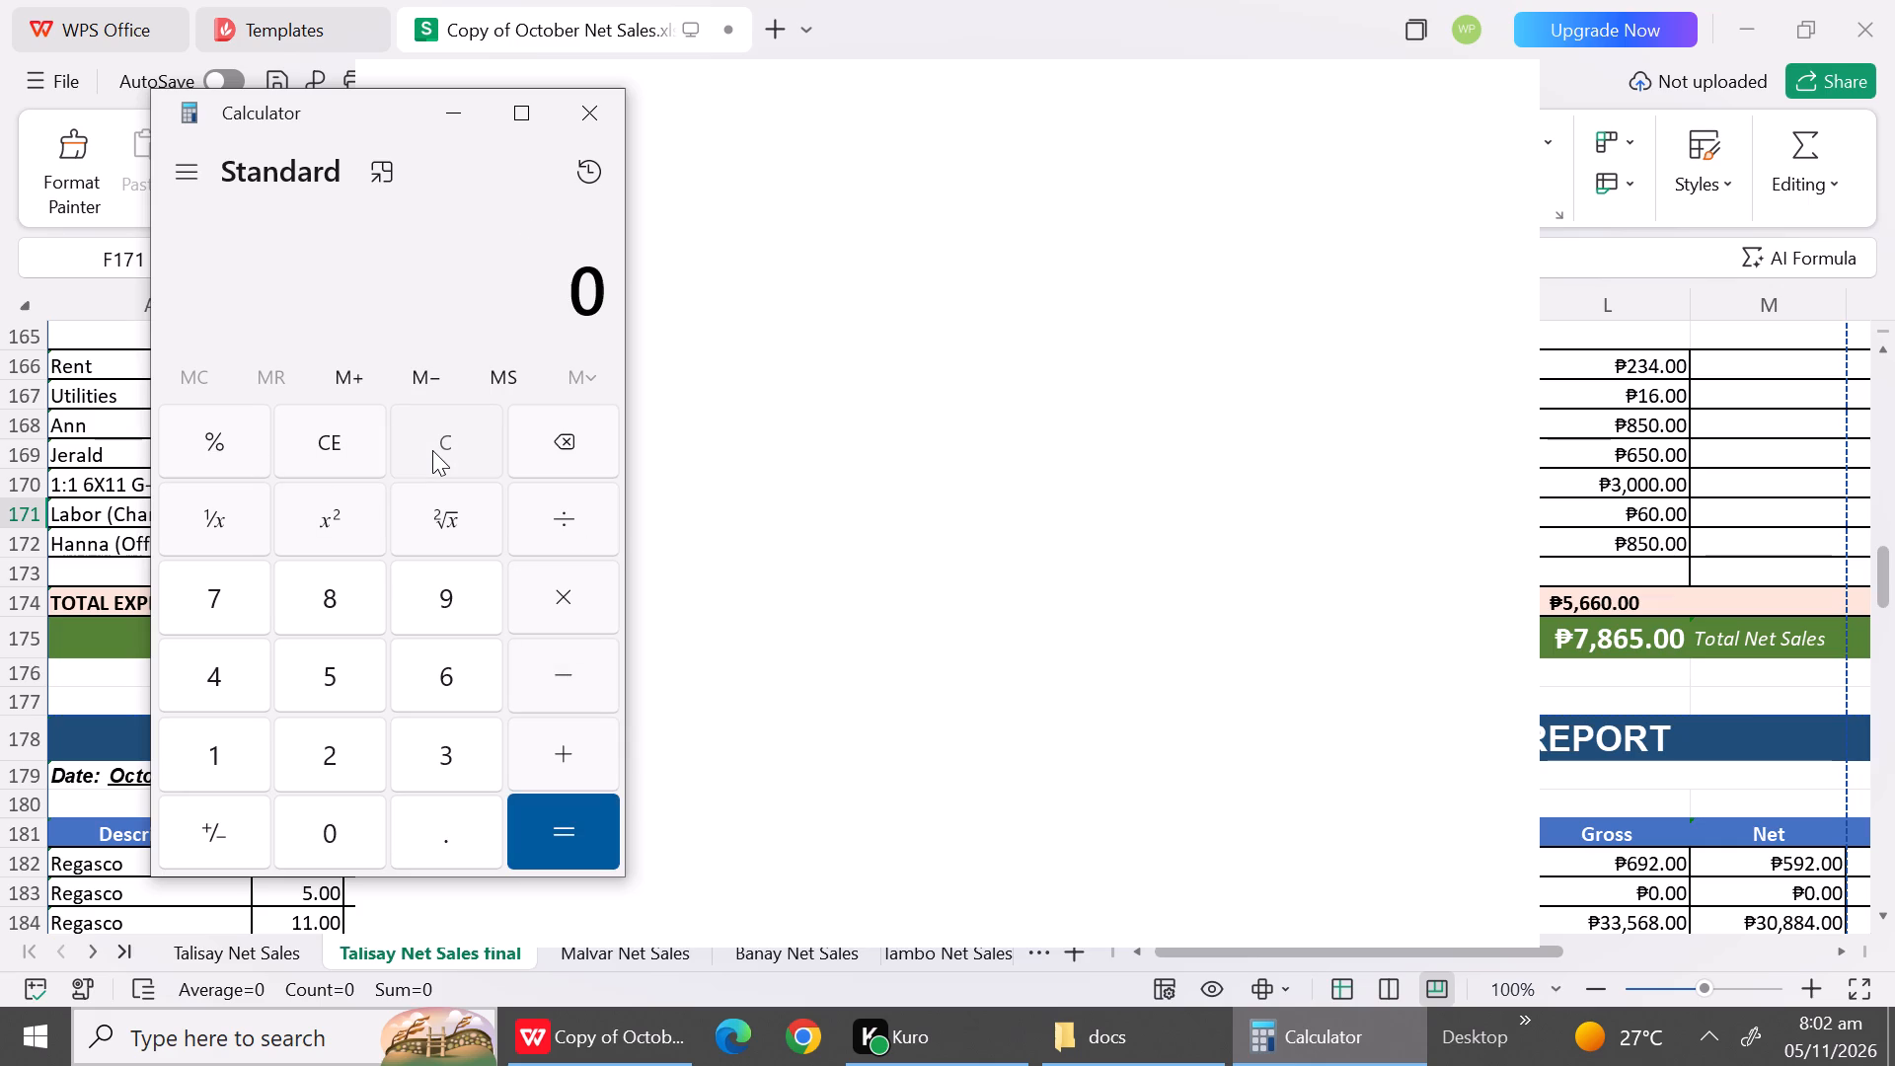
type("7+")
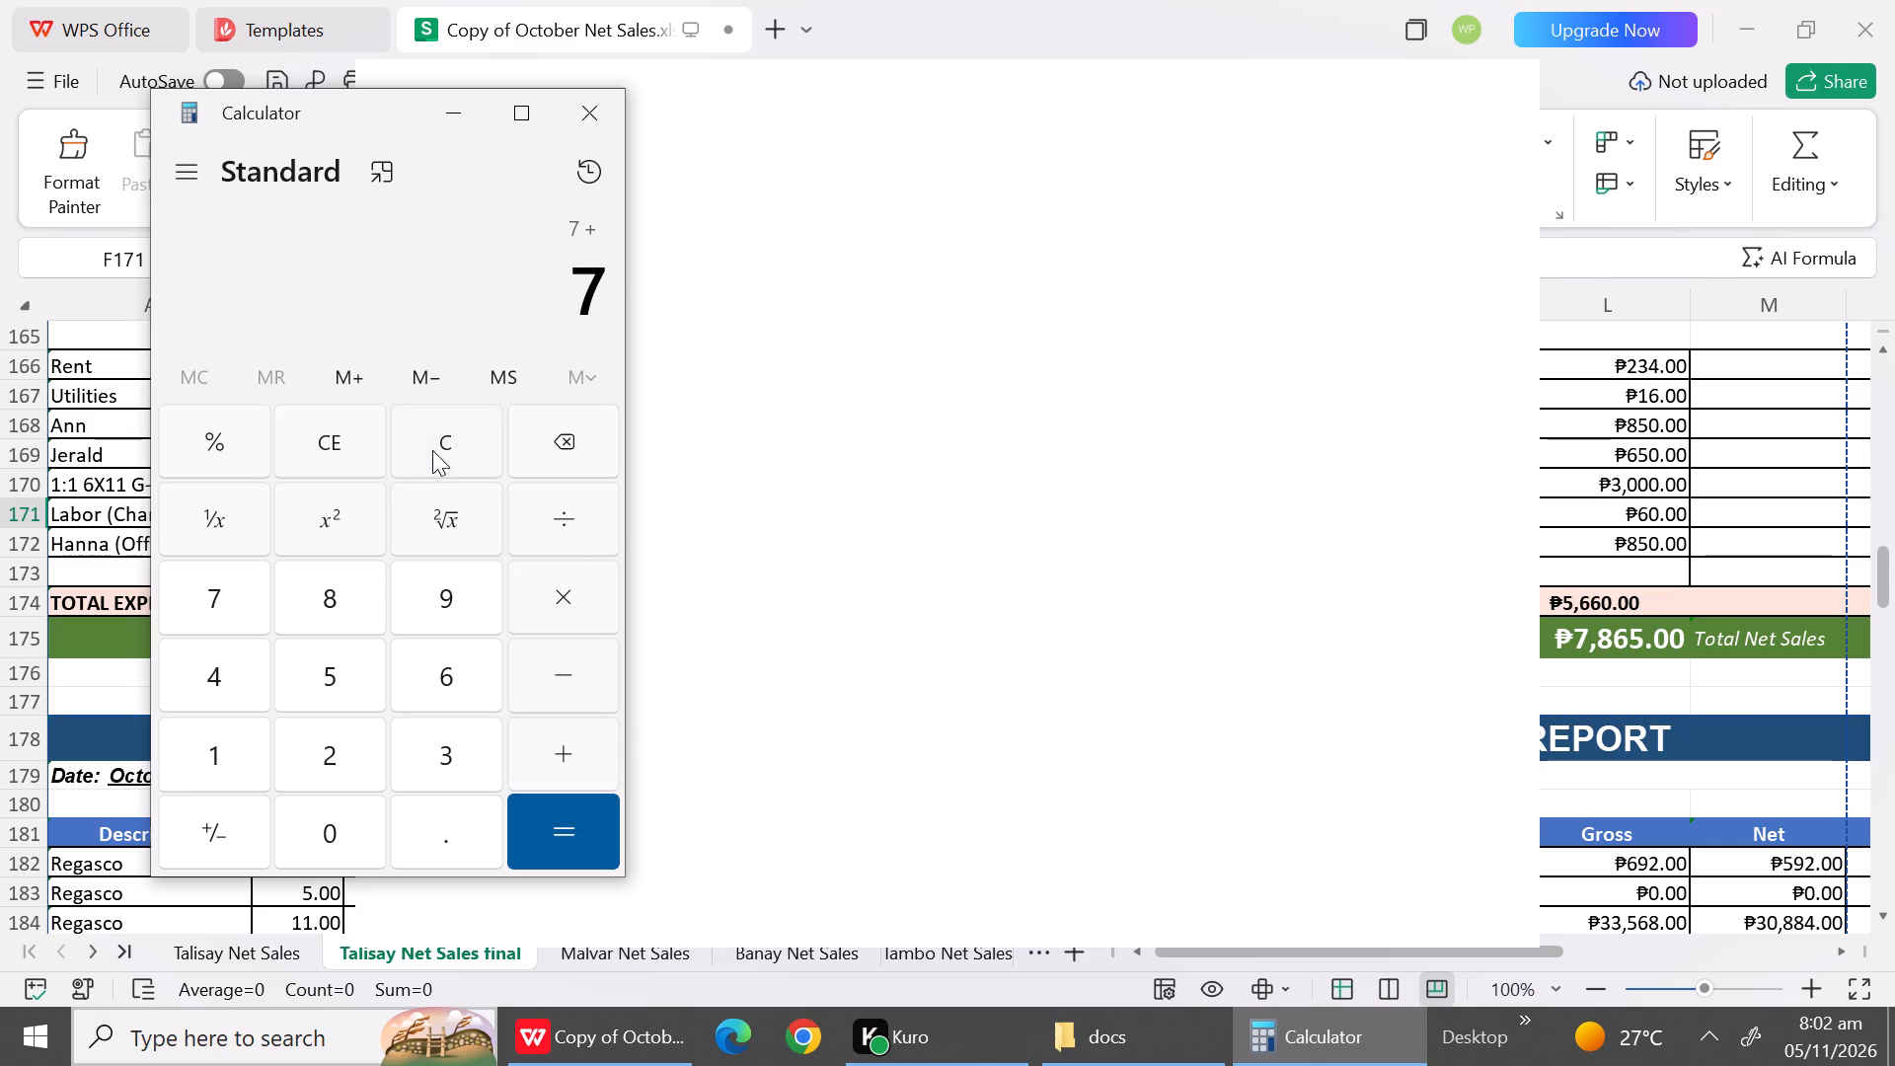
key("1")
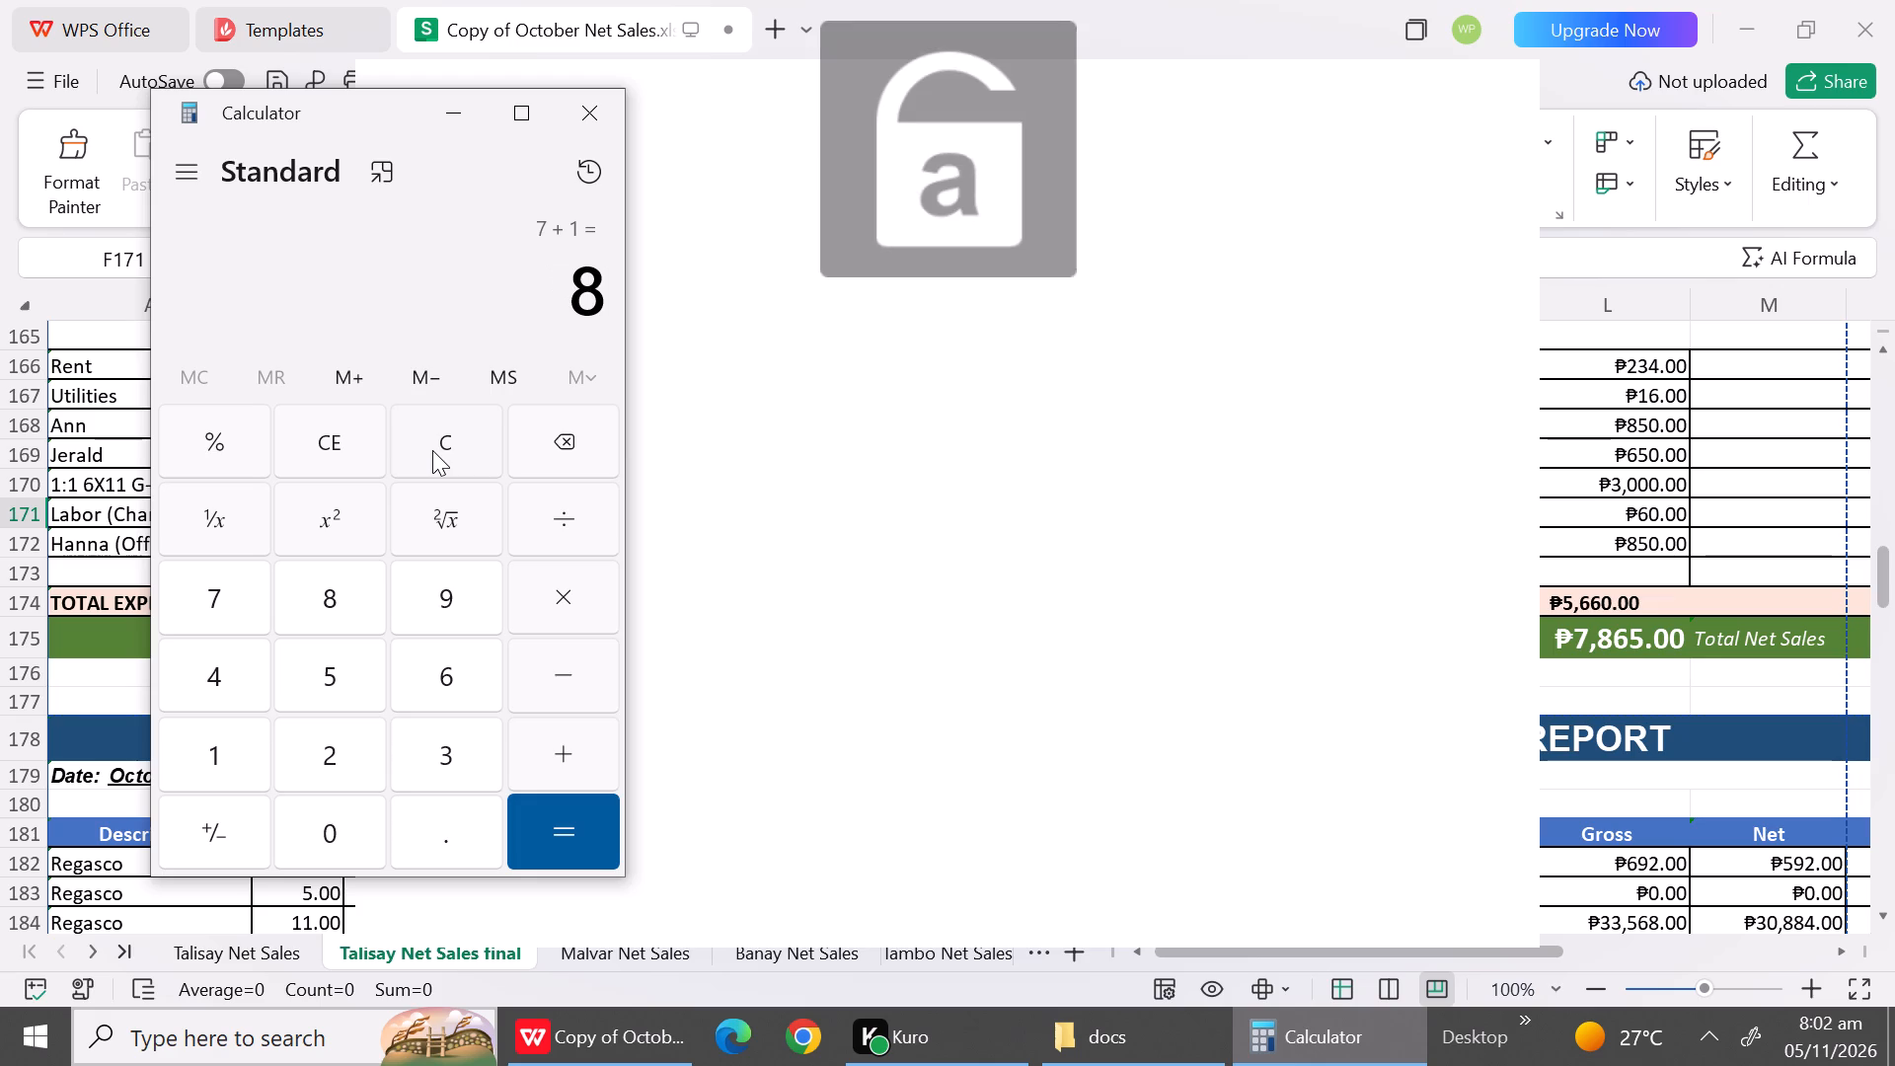
key("shift+plus")
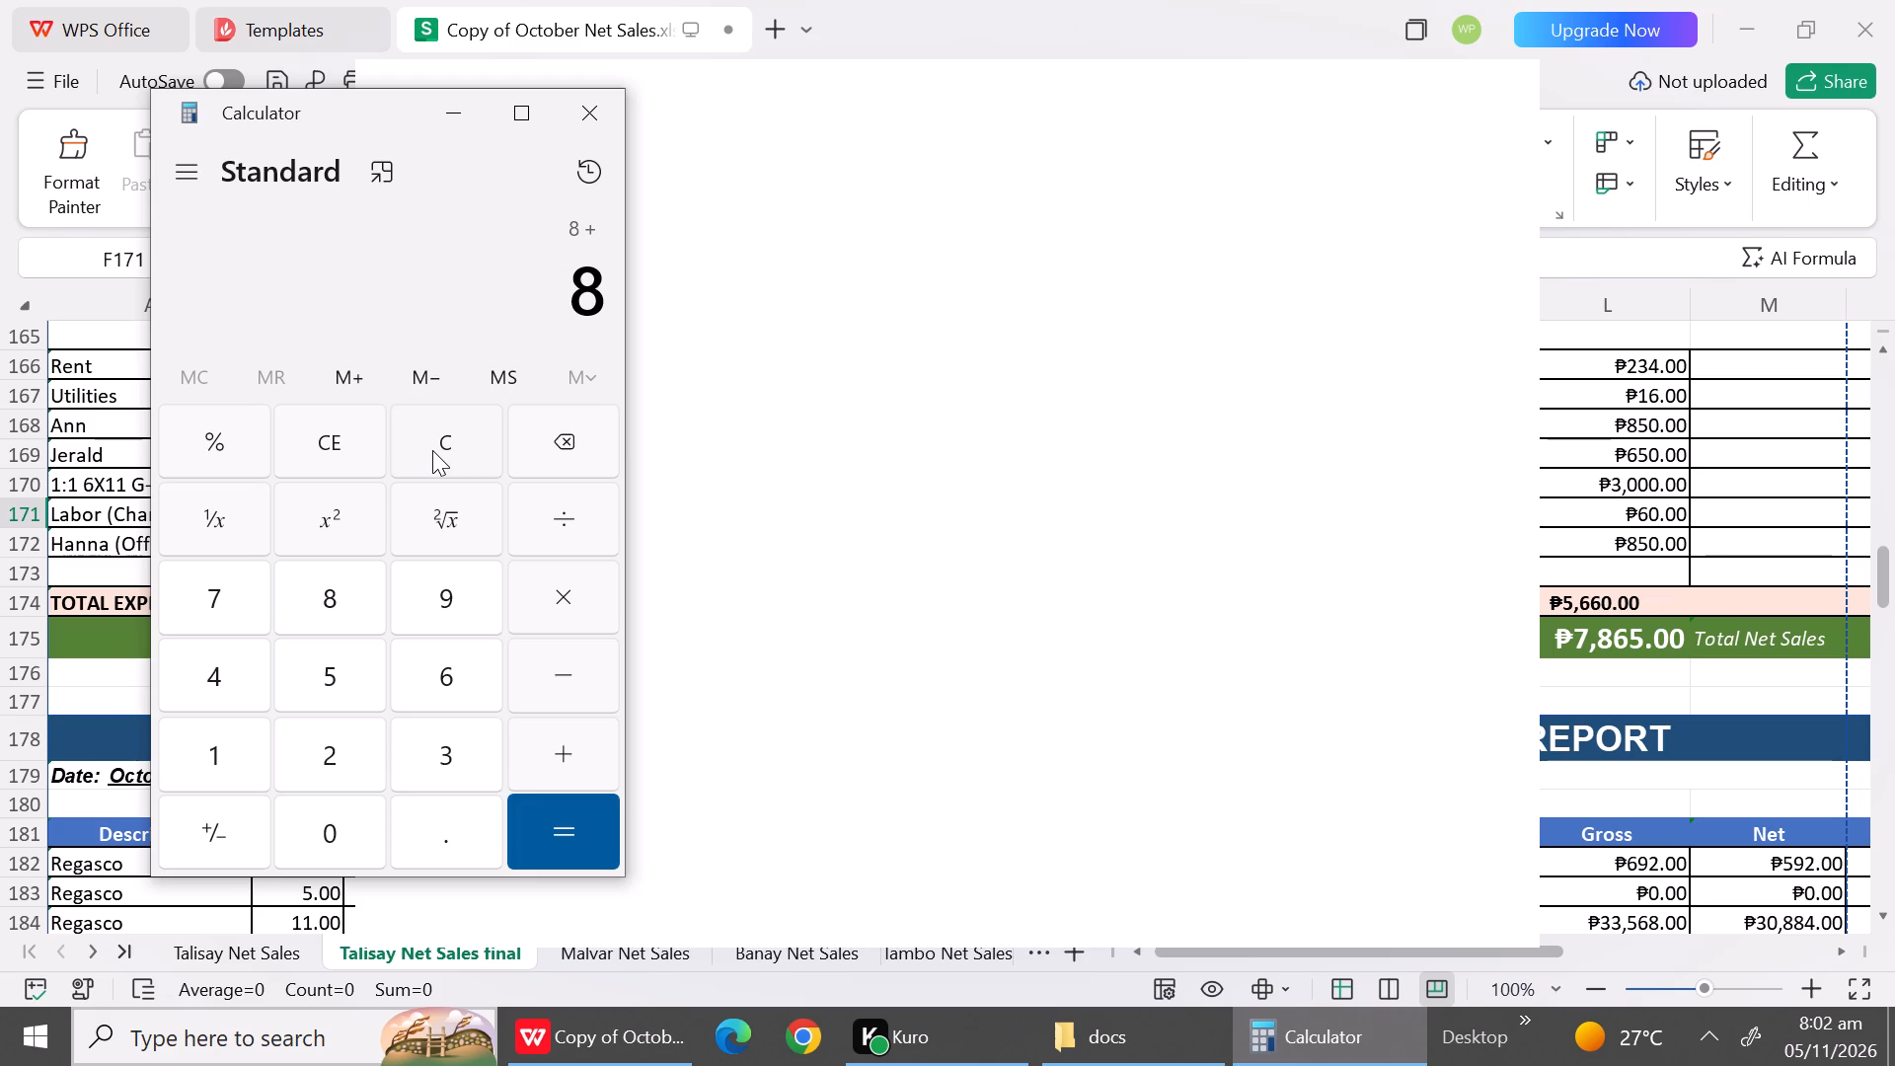
type("33+")
type("10")
key("Return")
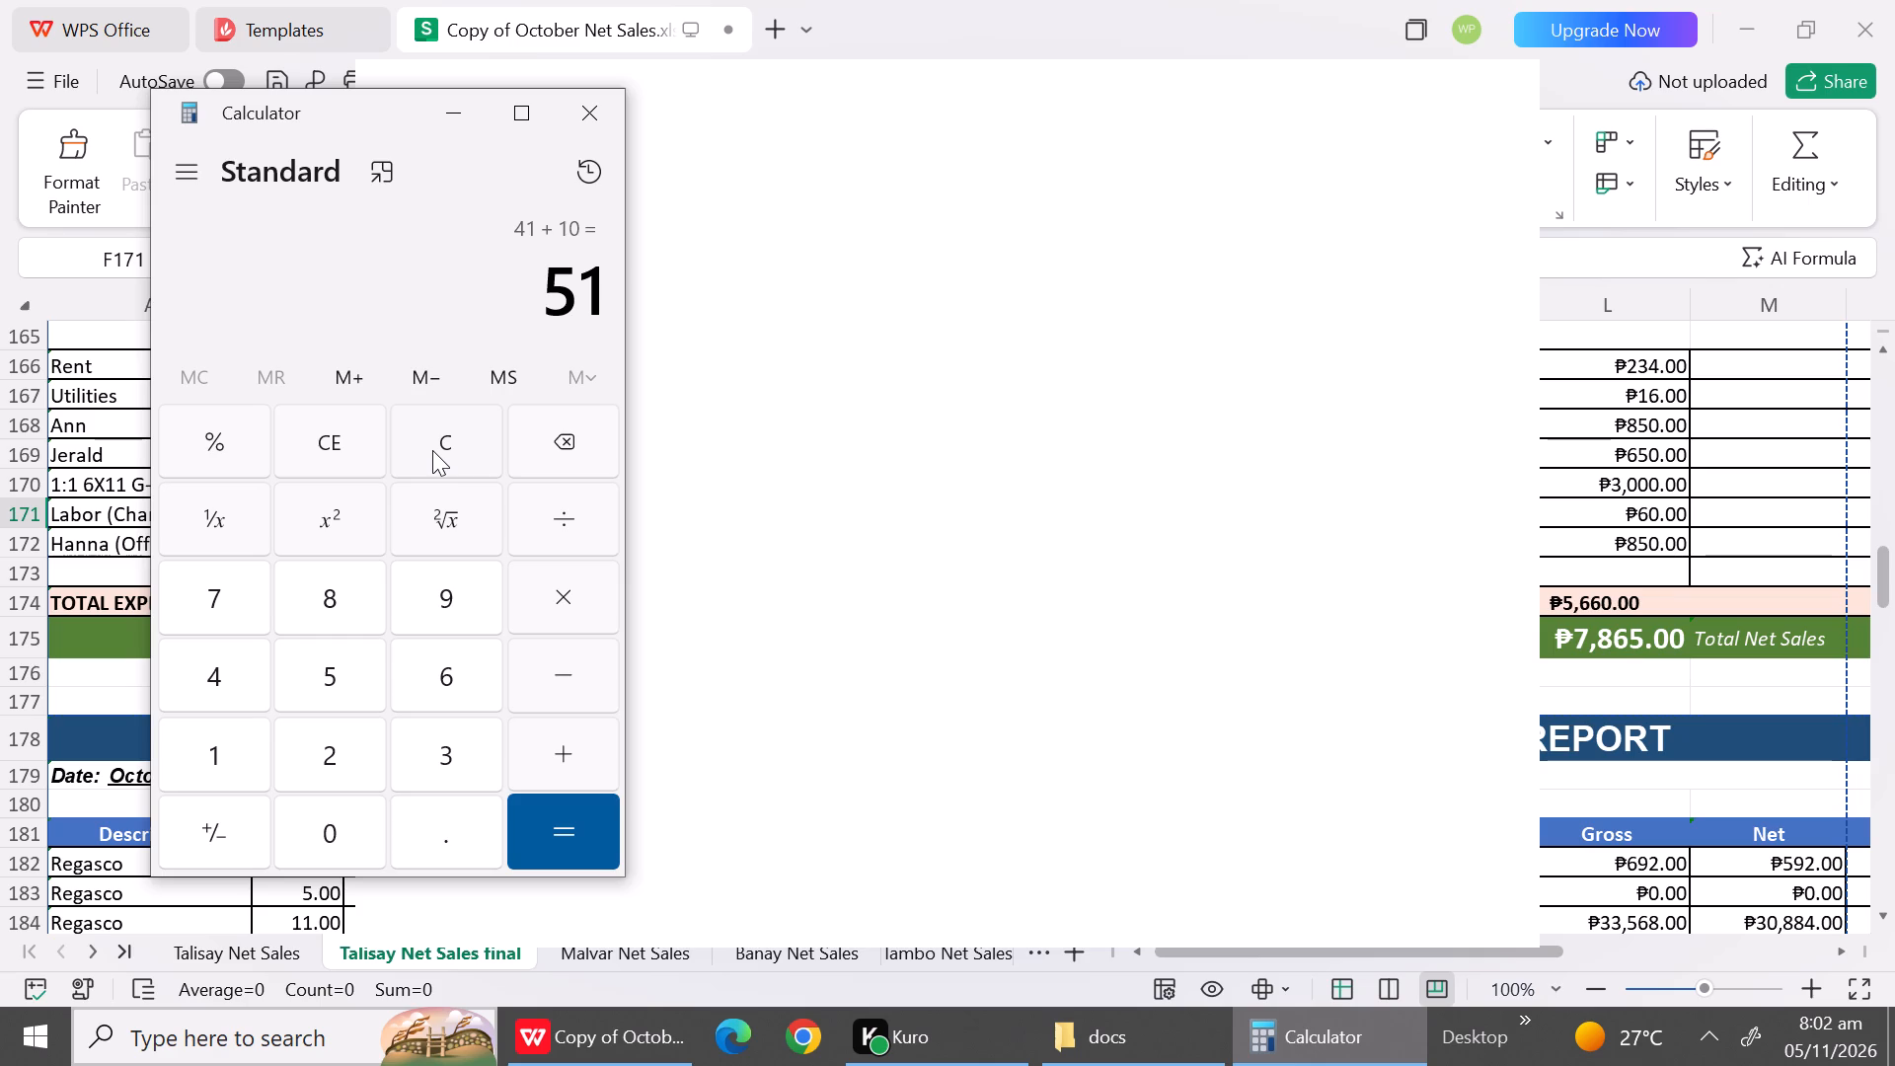
Clear the previous result and add up 11, 2, 58, 2, 8 and 2.
triple_click(460, 441)
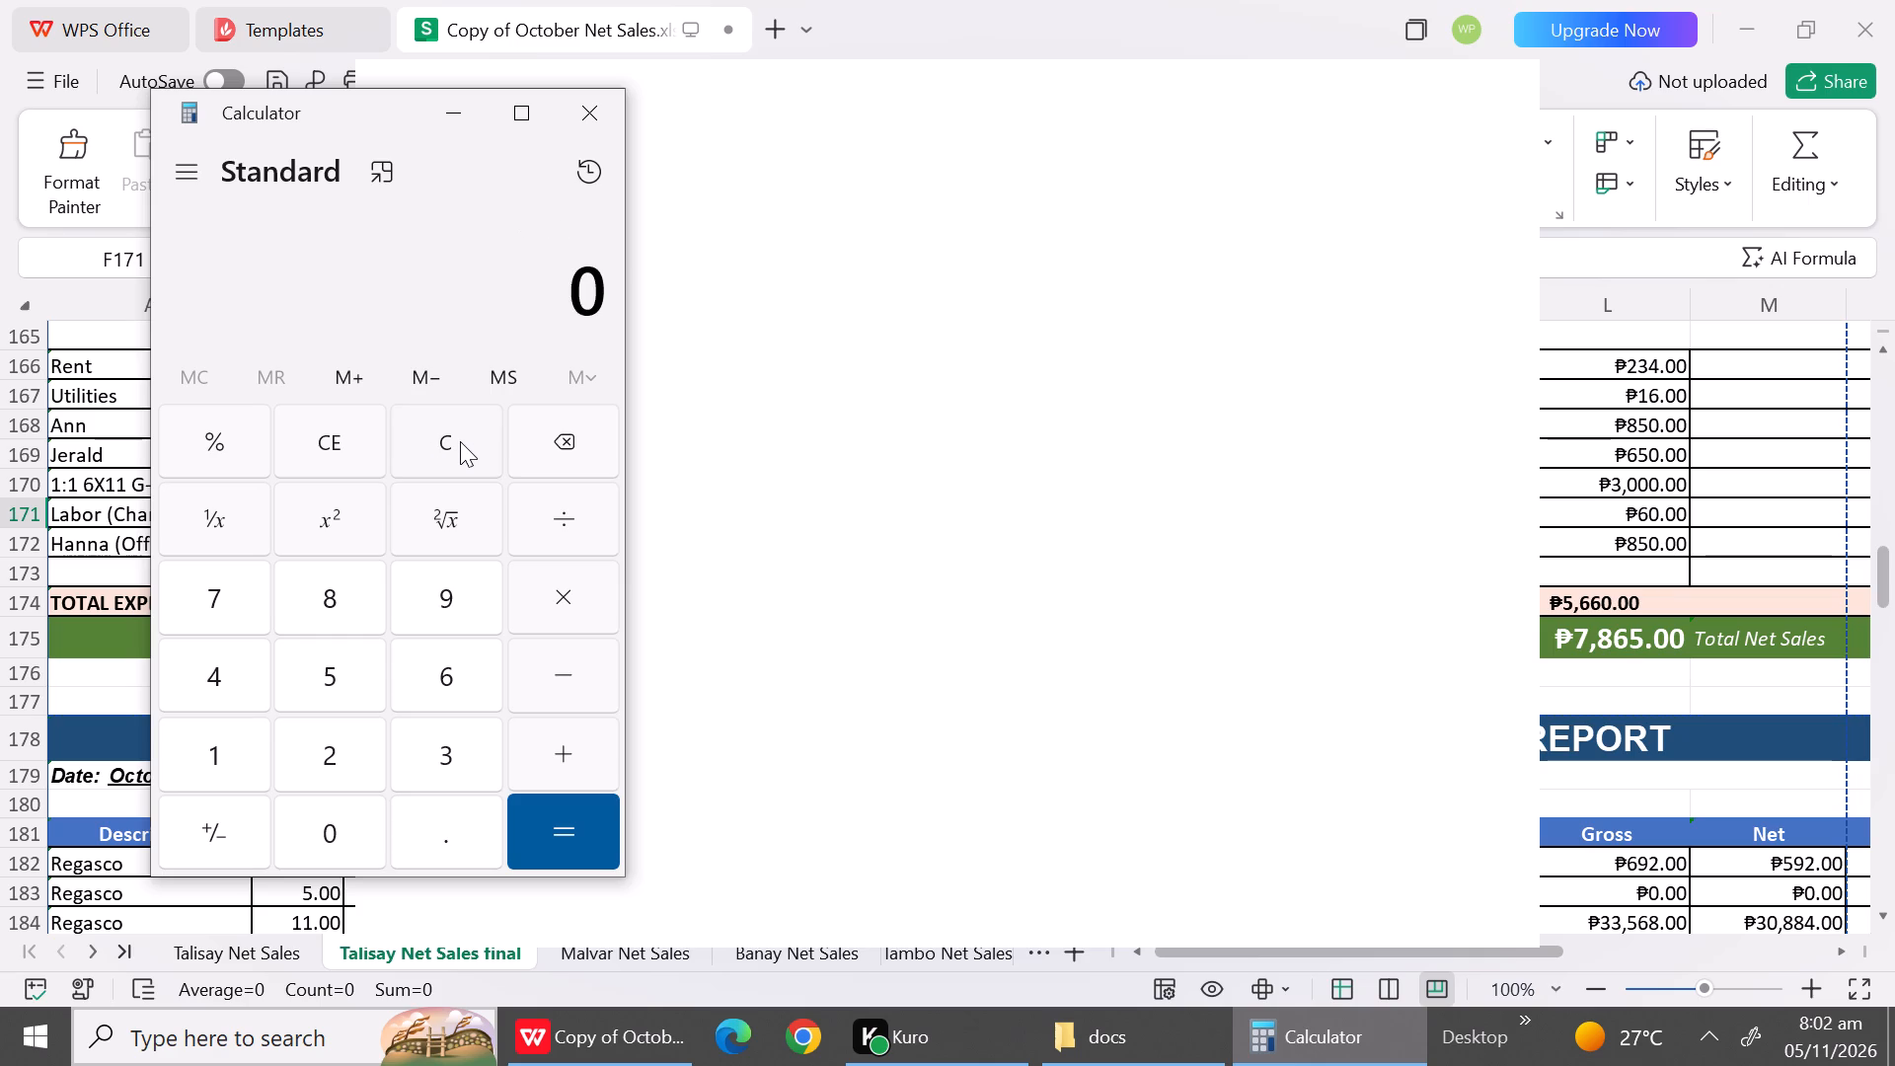
type("11+")
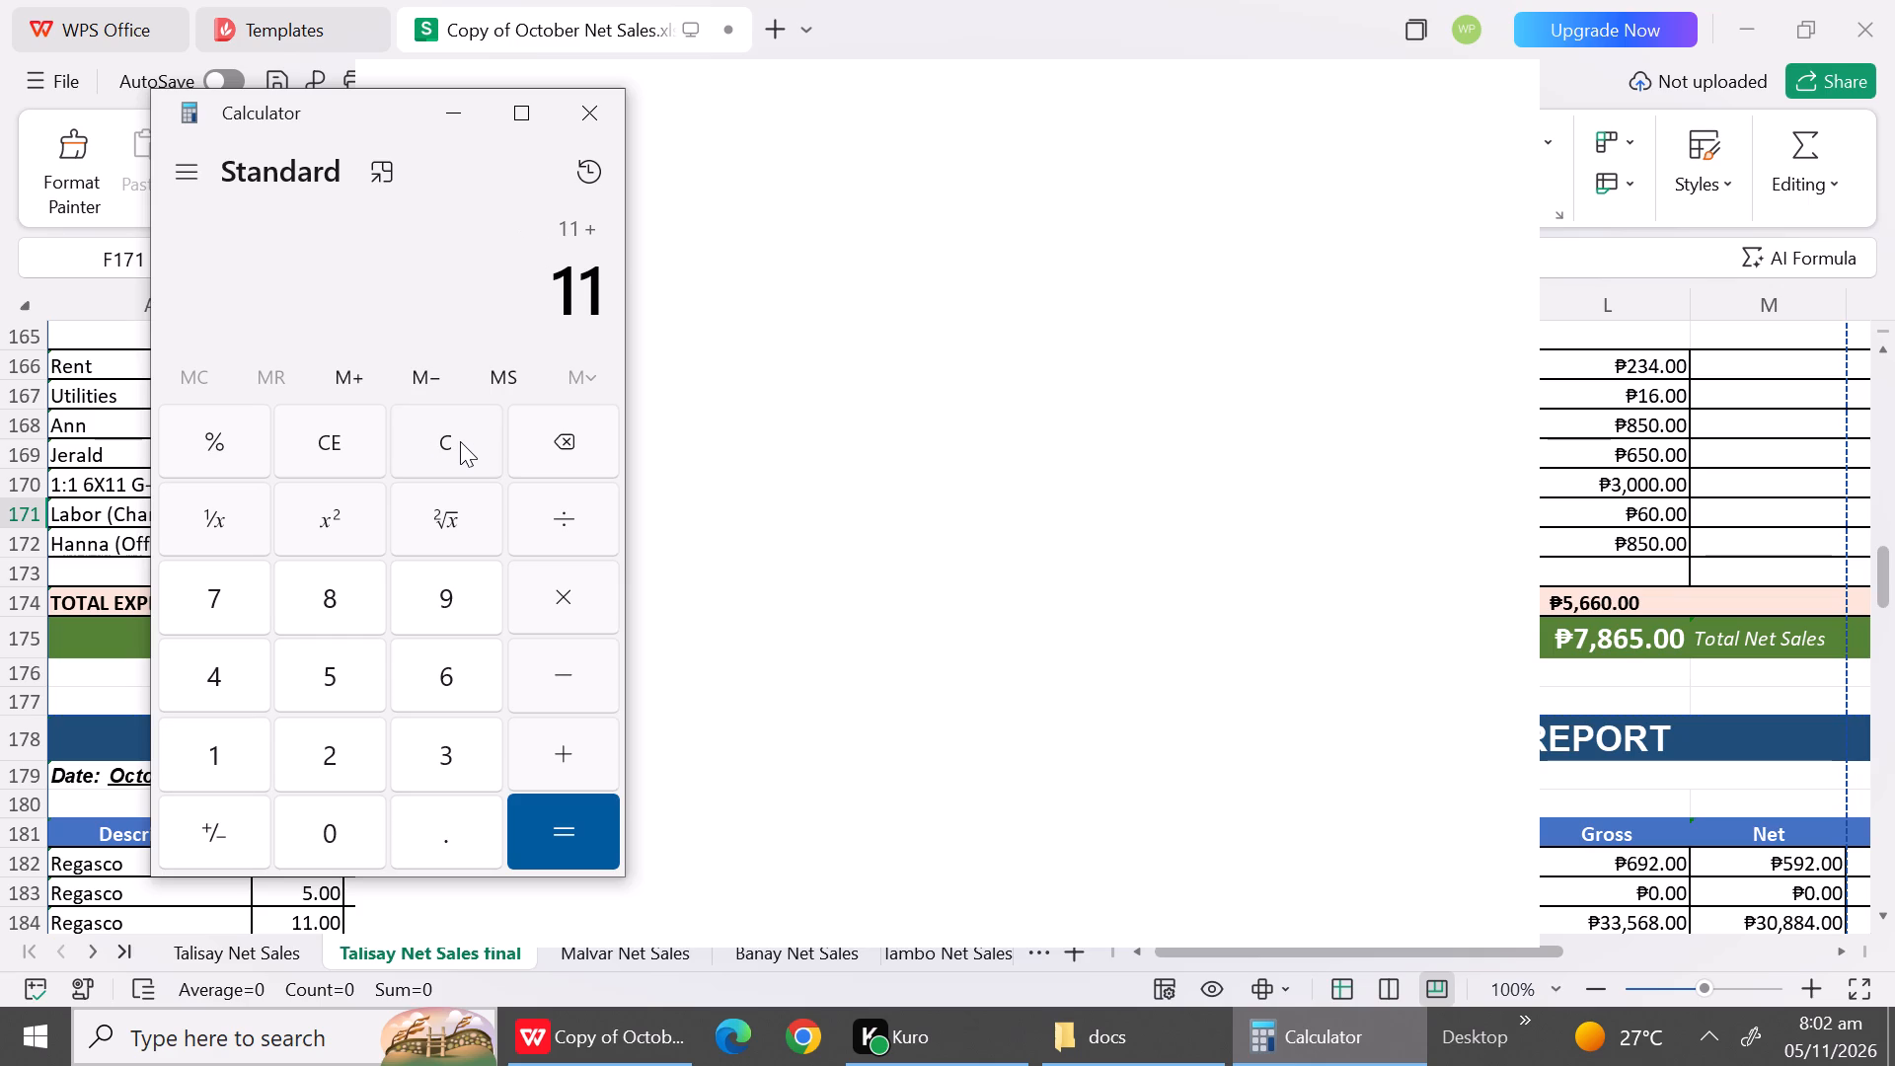
type("2+")
type("58")
key("shift+plus")
type("2+")
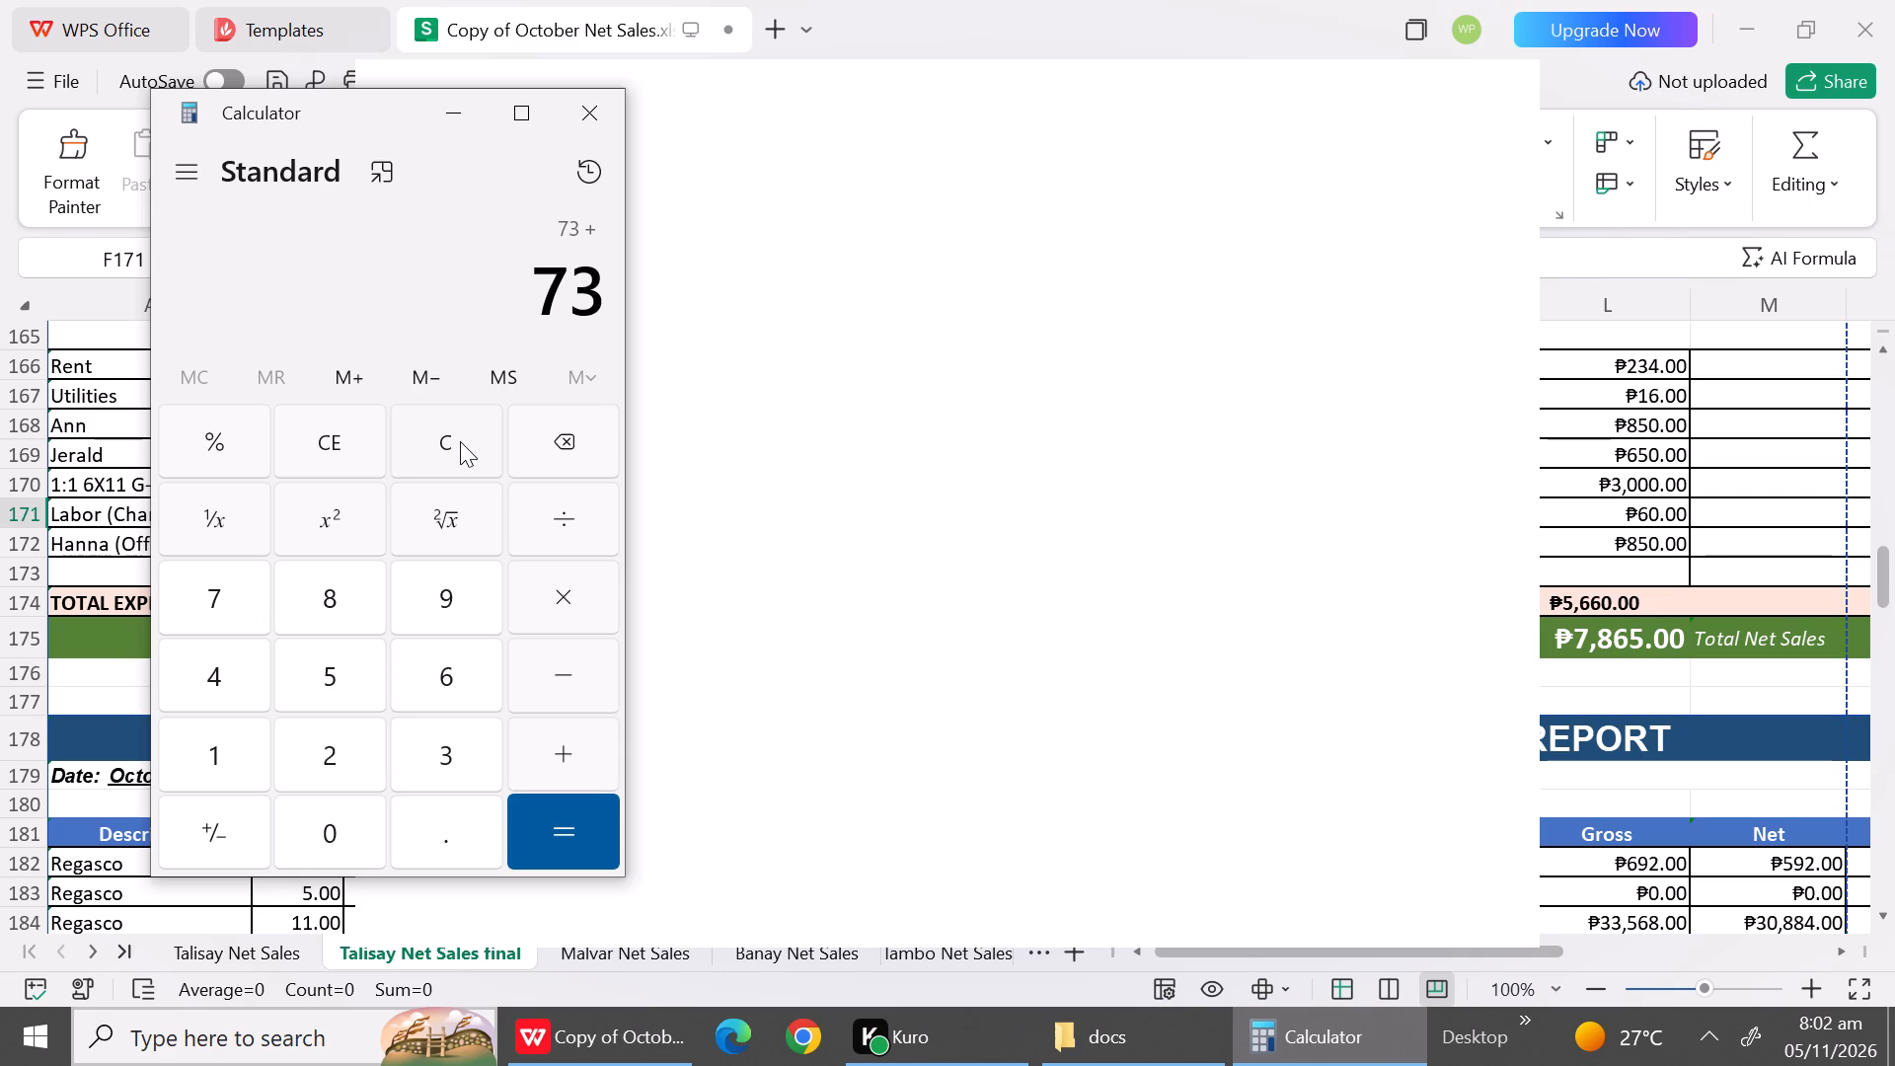
type("8+2")
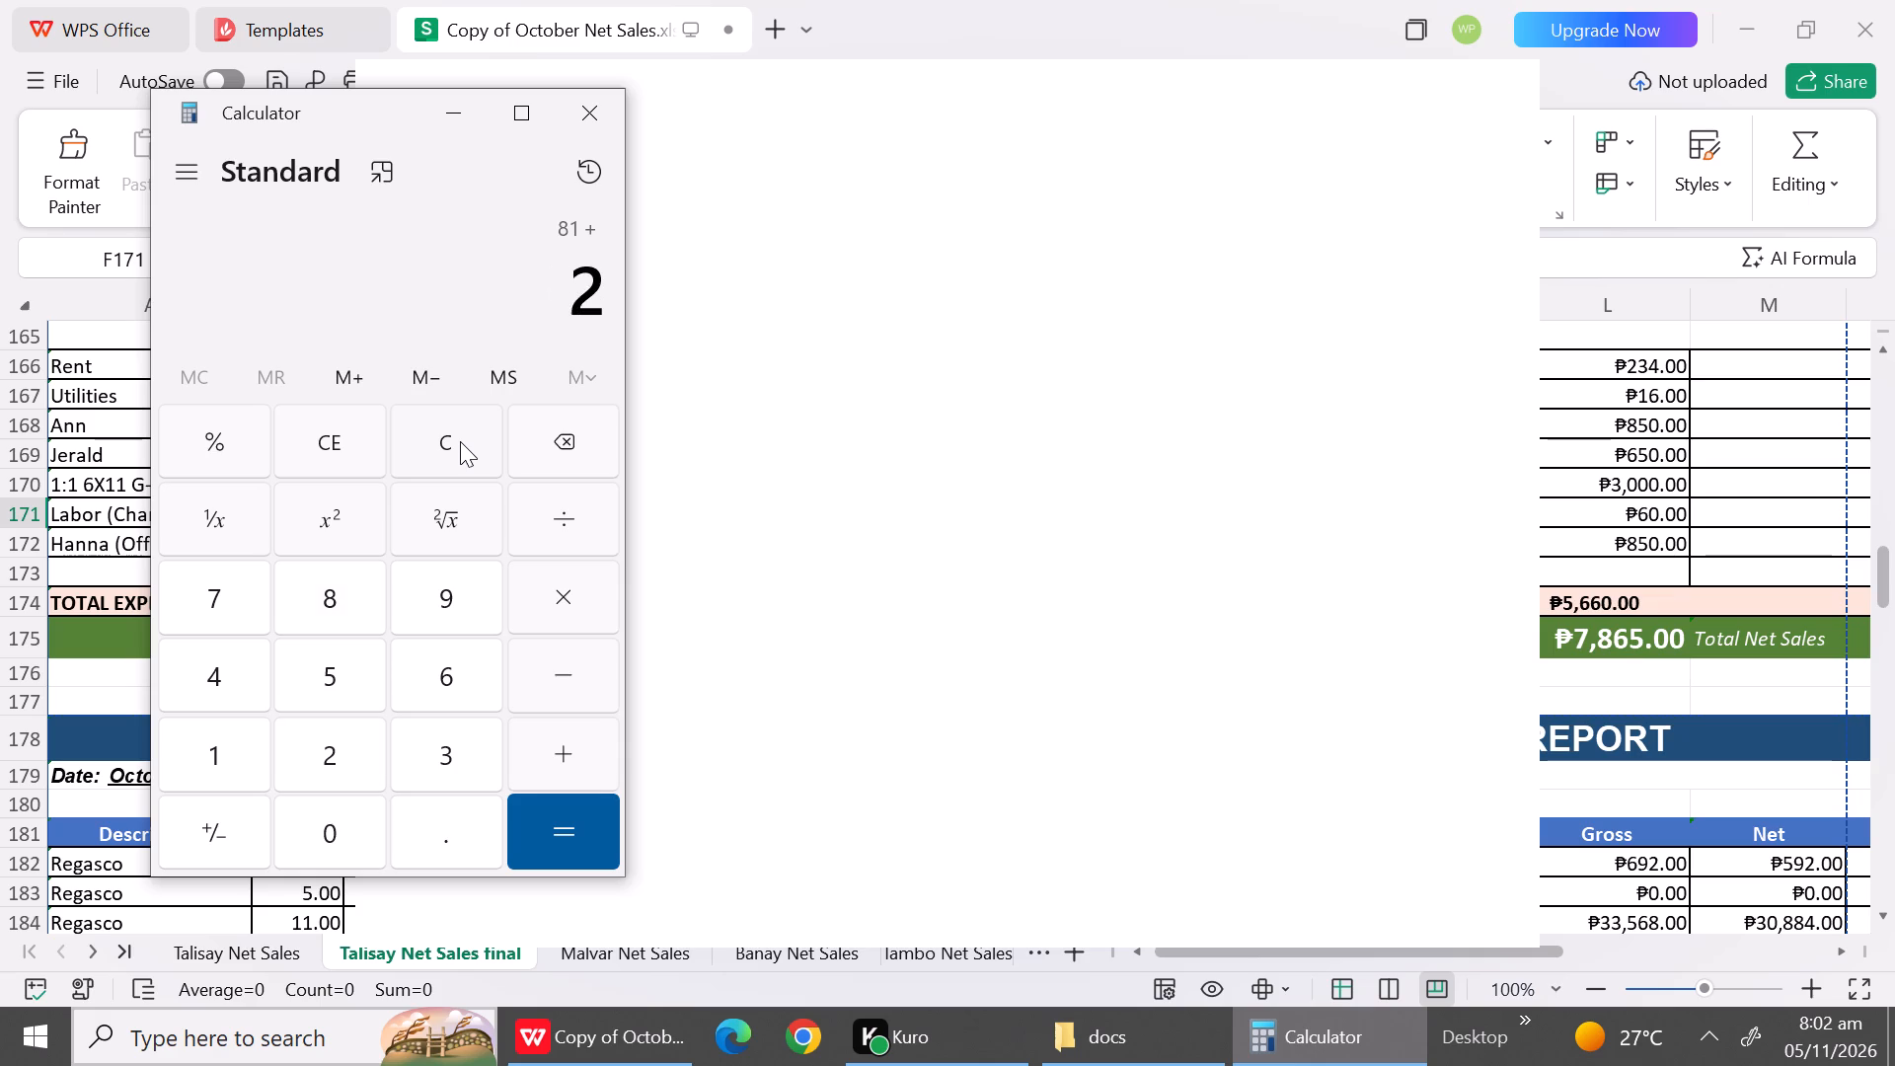
key("Return")
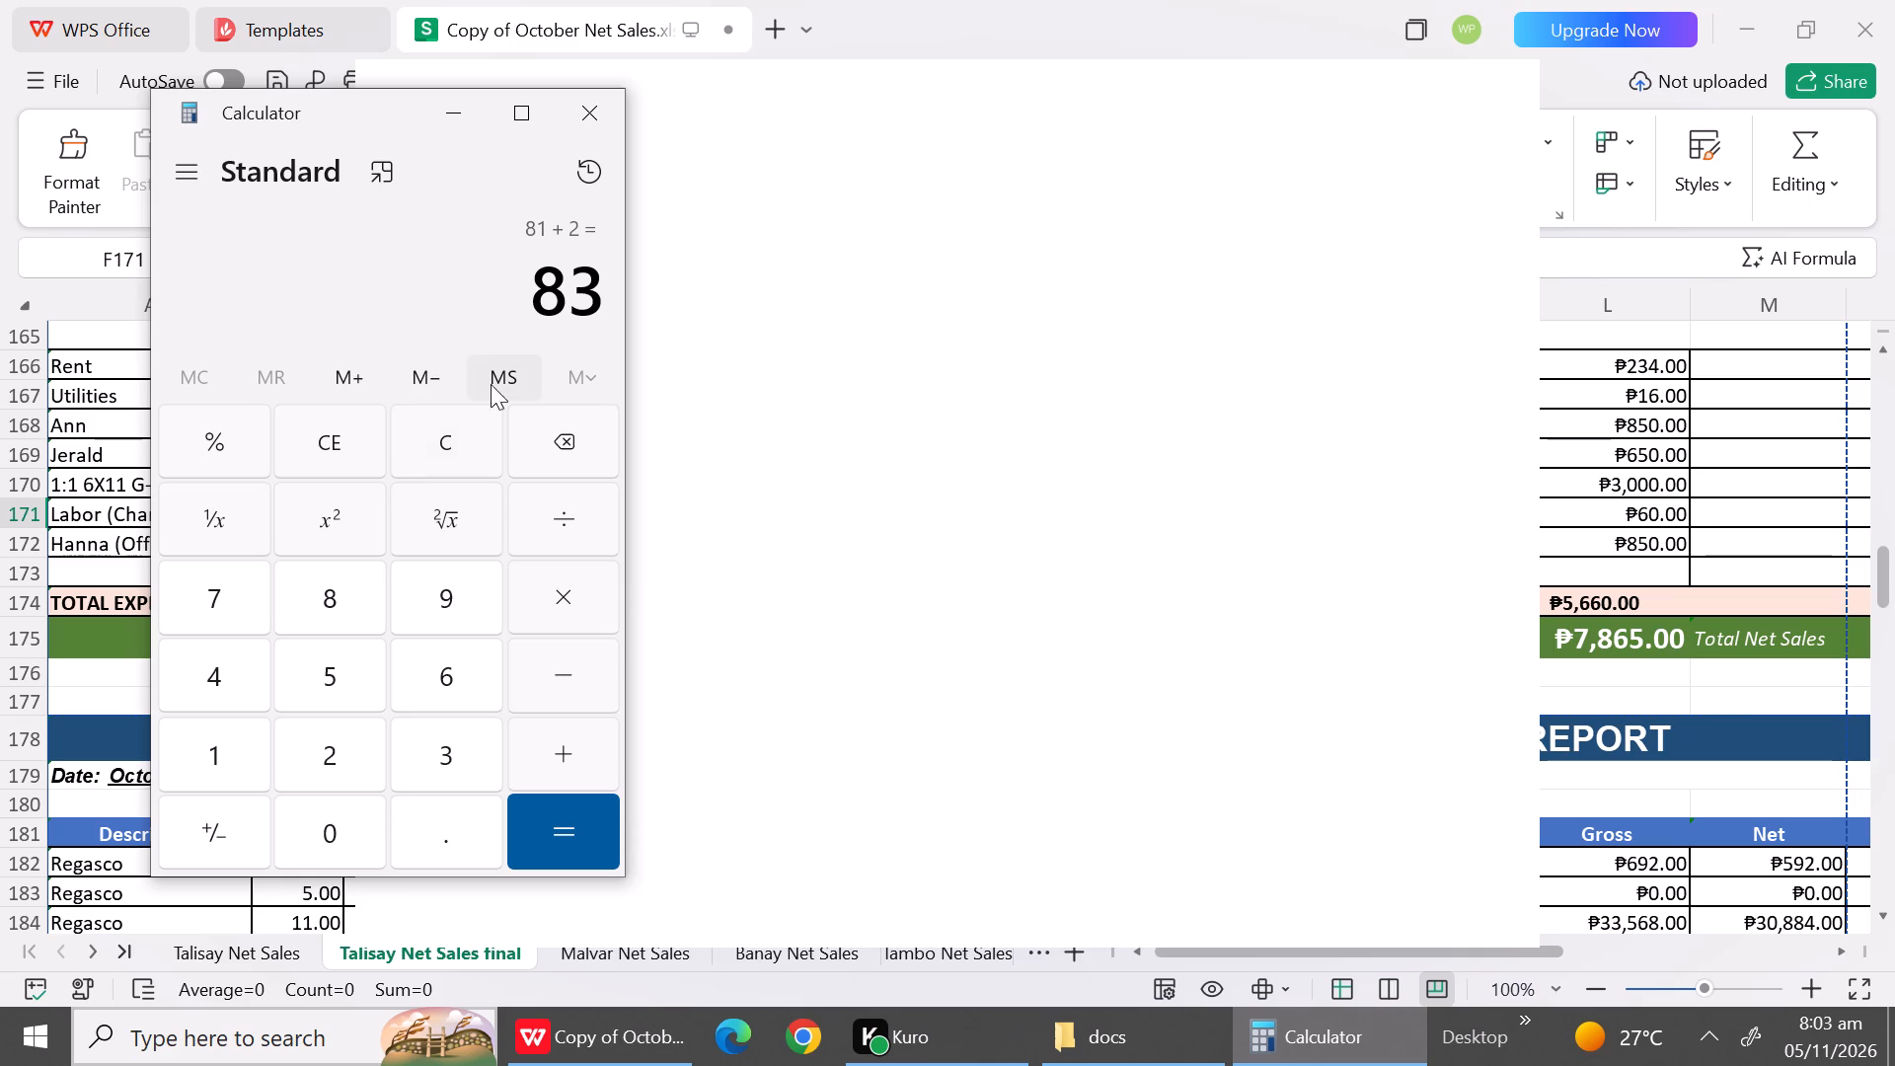
Clear the previous result and add up 7, 1, 33 and 10 again as a cross-check.
double_click(337, 433)
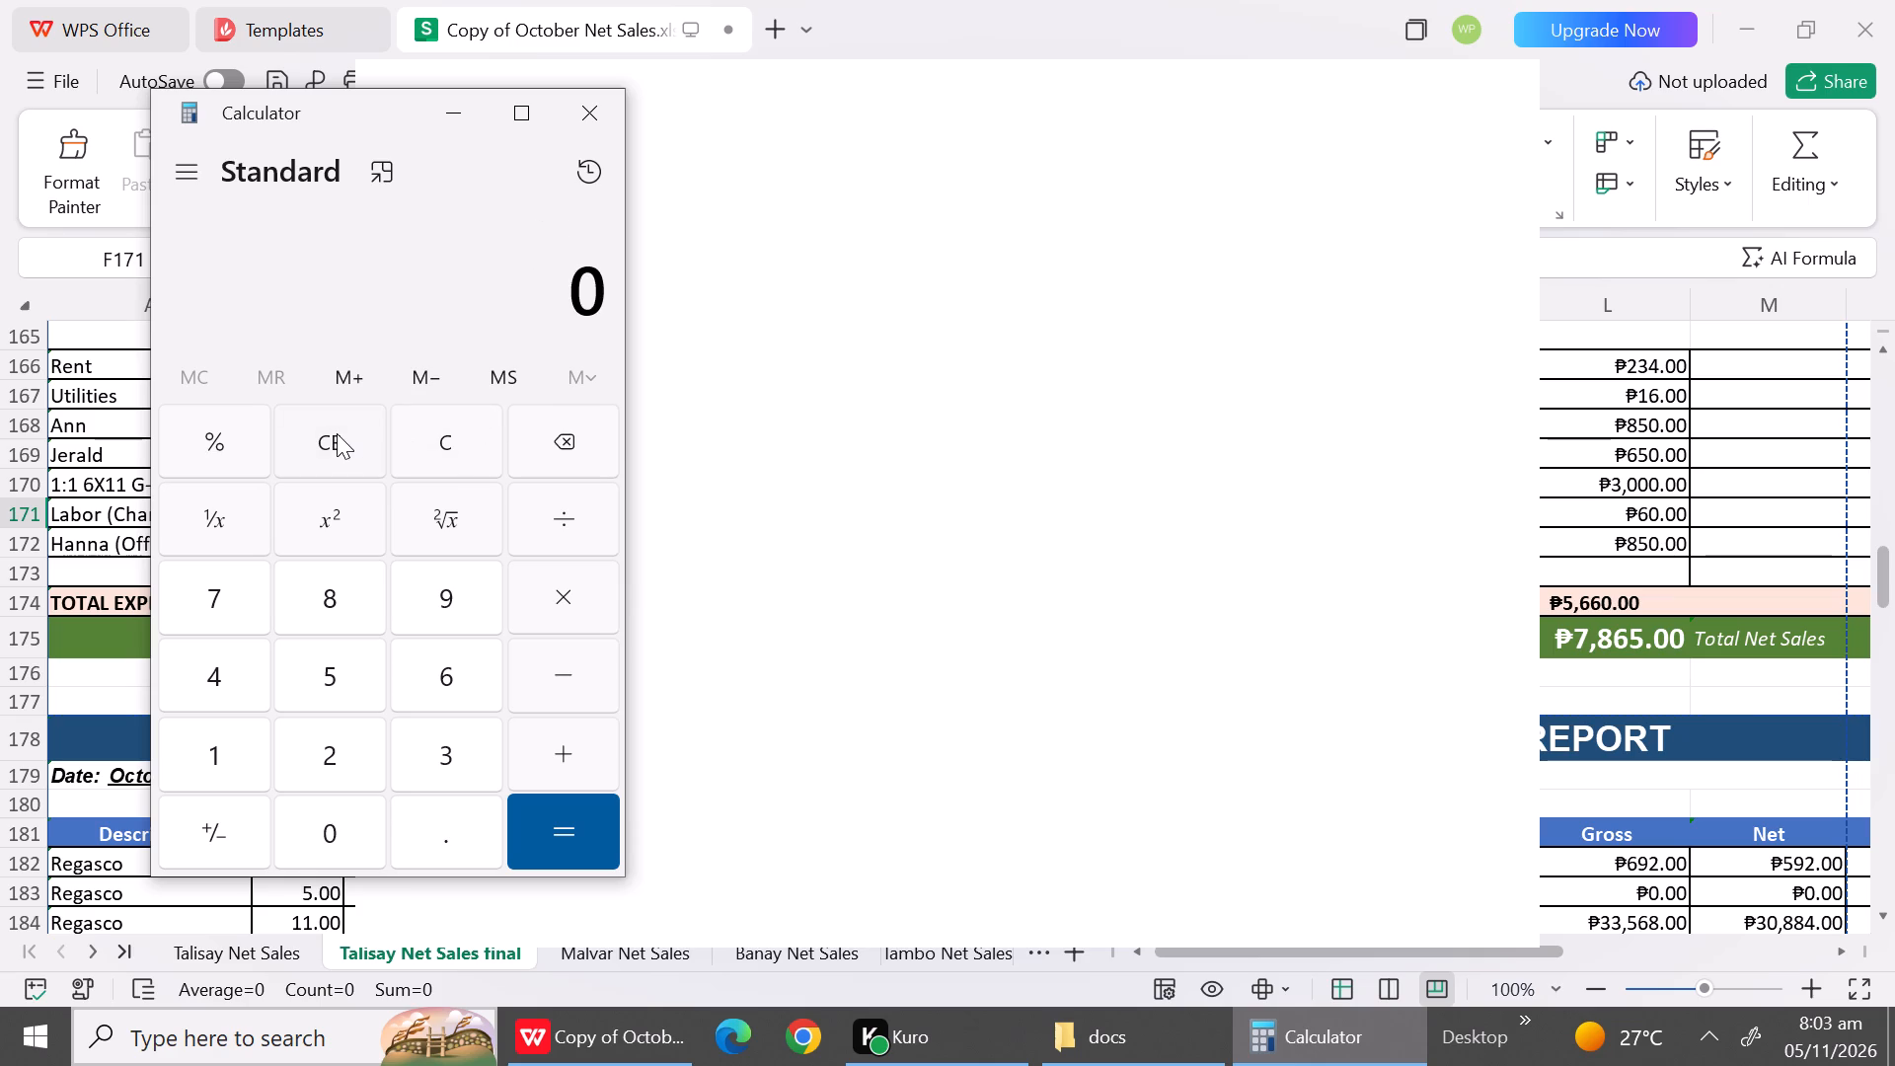
type("7+")
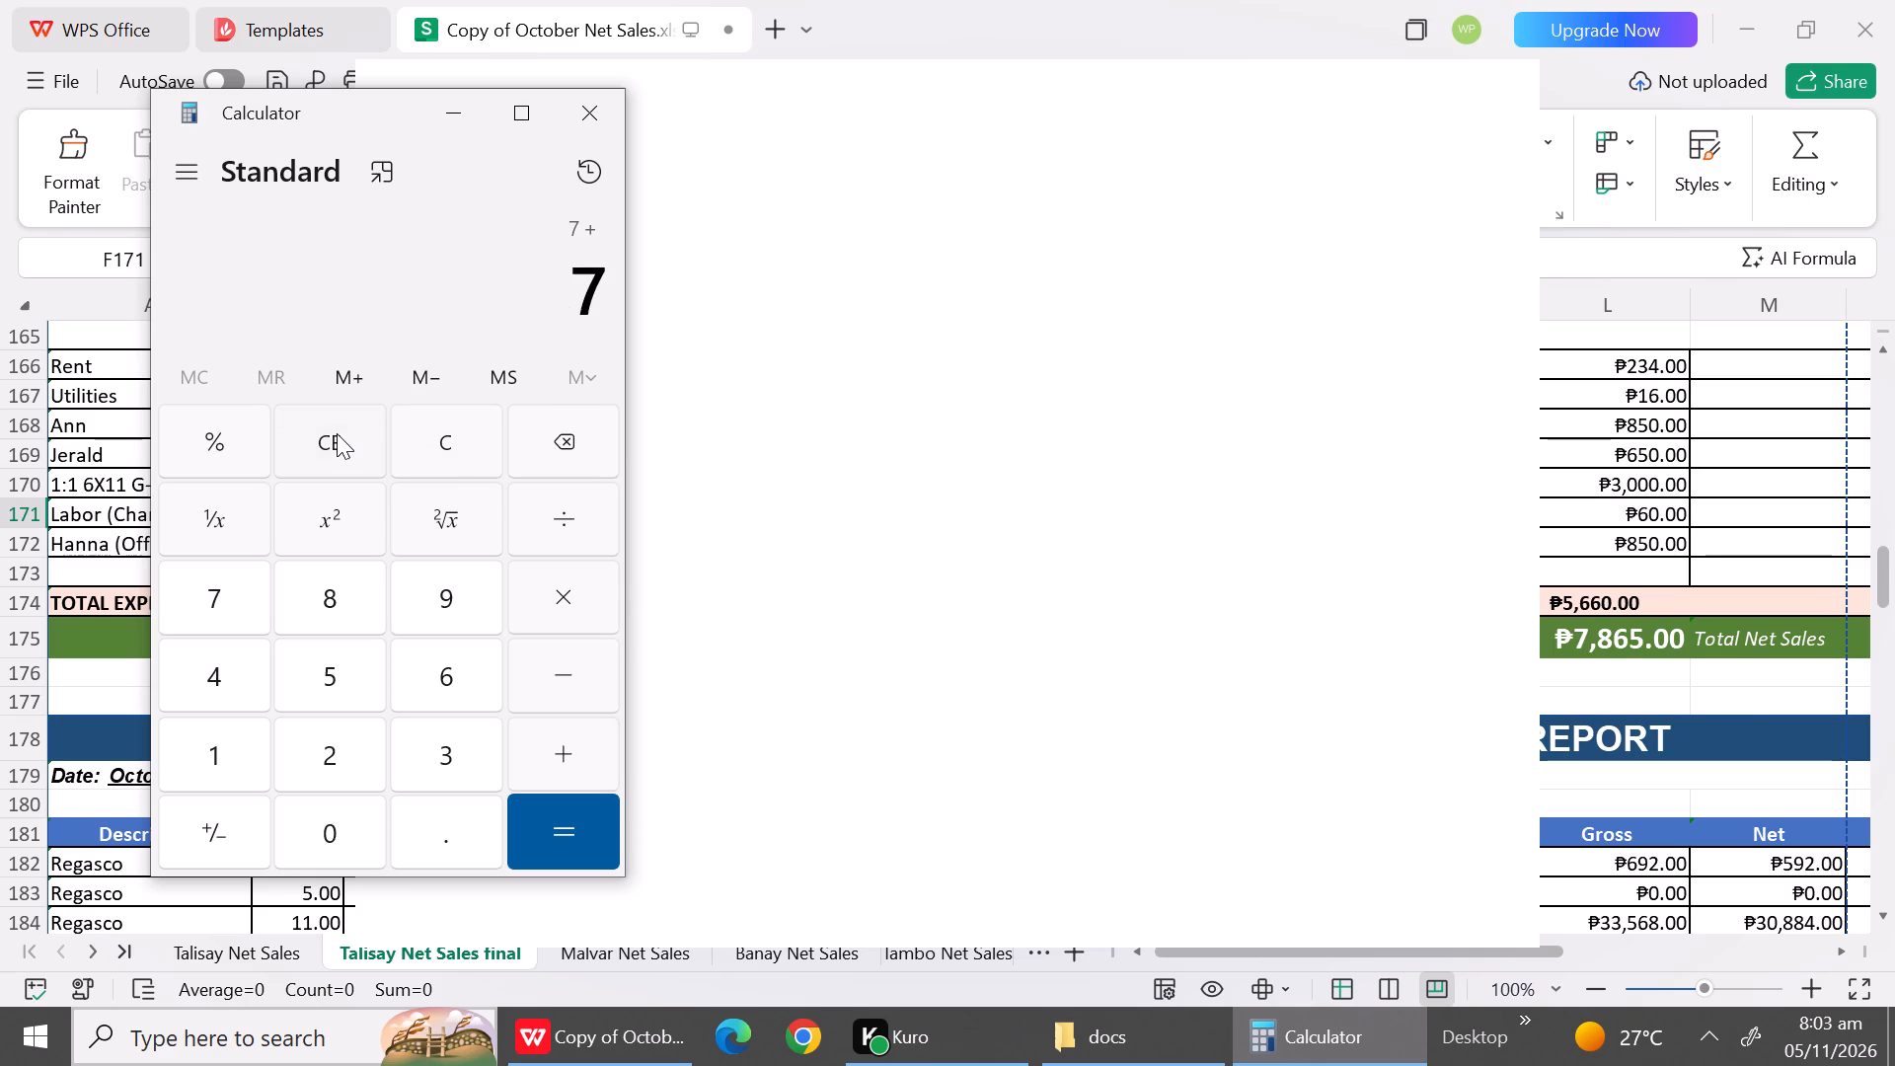
type("1+33+")
type("10")
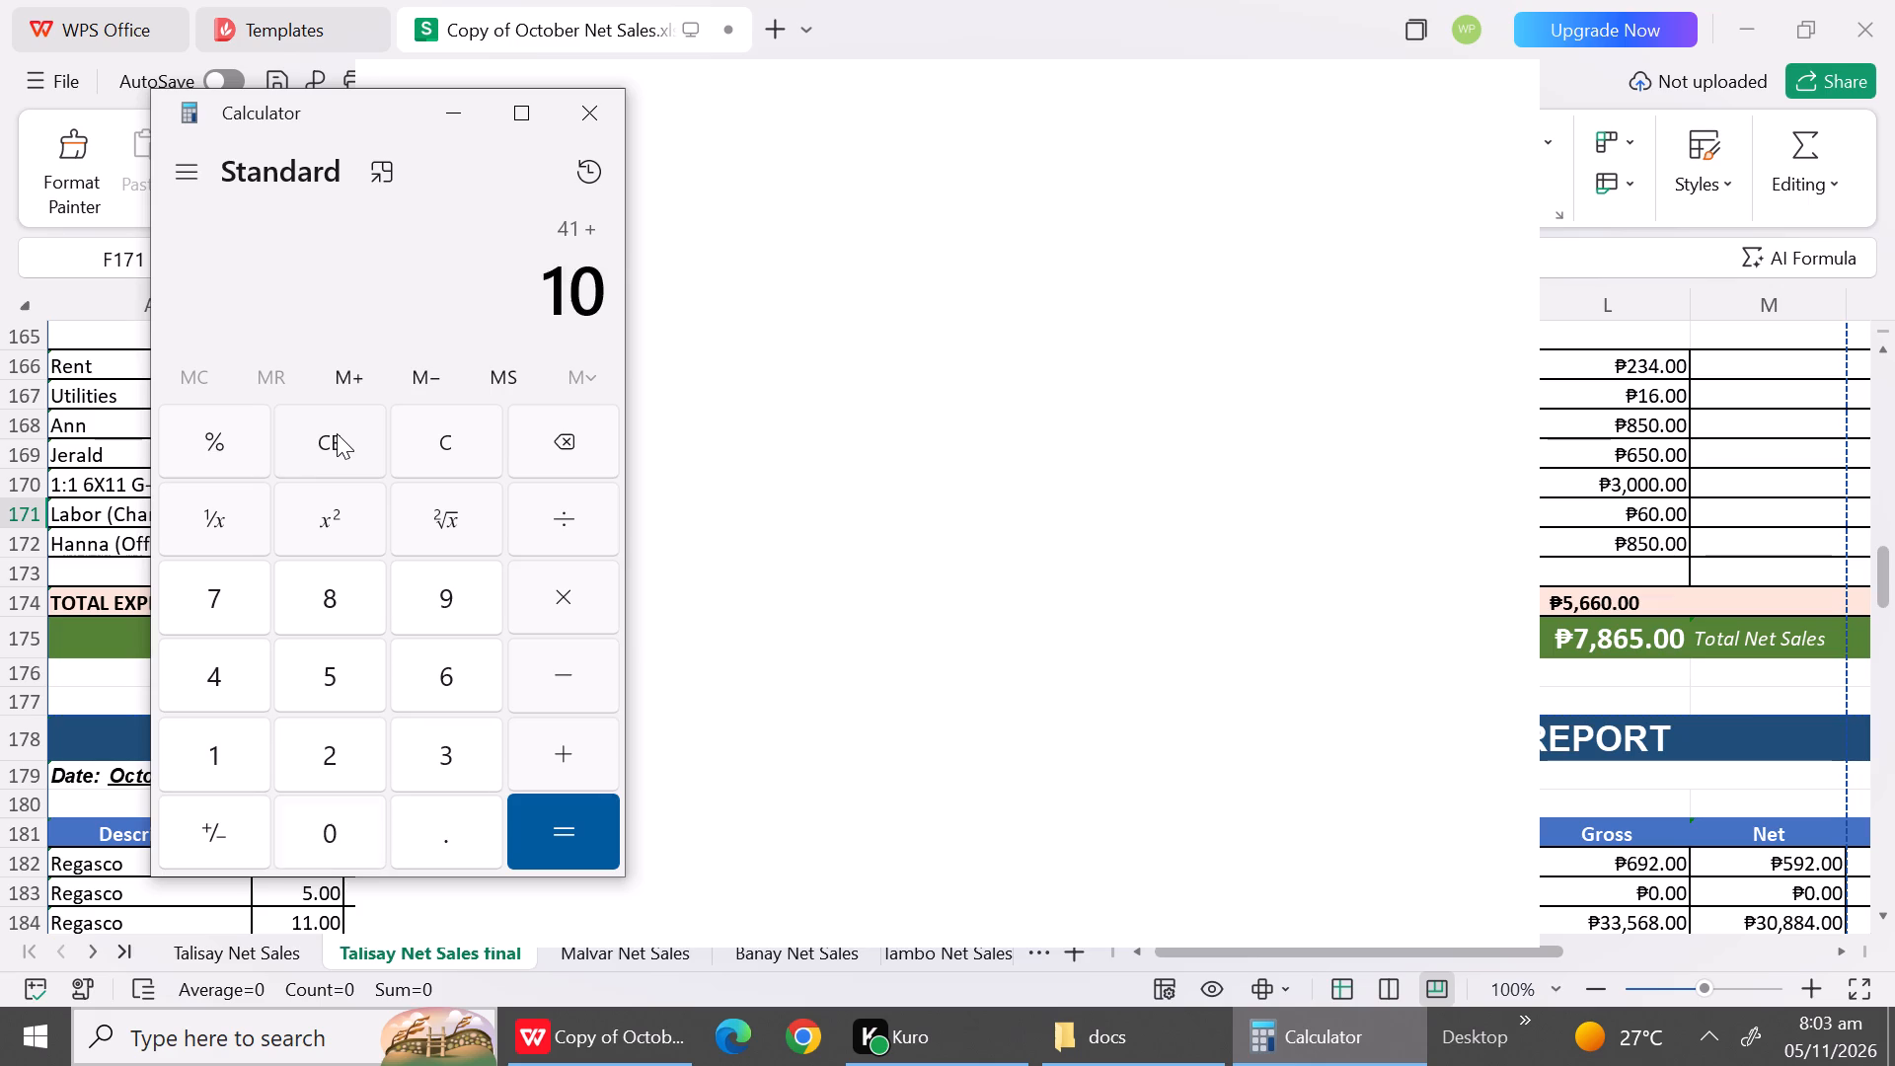
key("Return")
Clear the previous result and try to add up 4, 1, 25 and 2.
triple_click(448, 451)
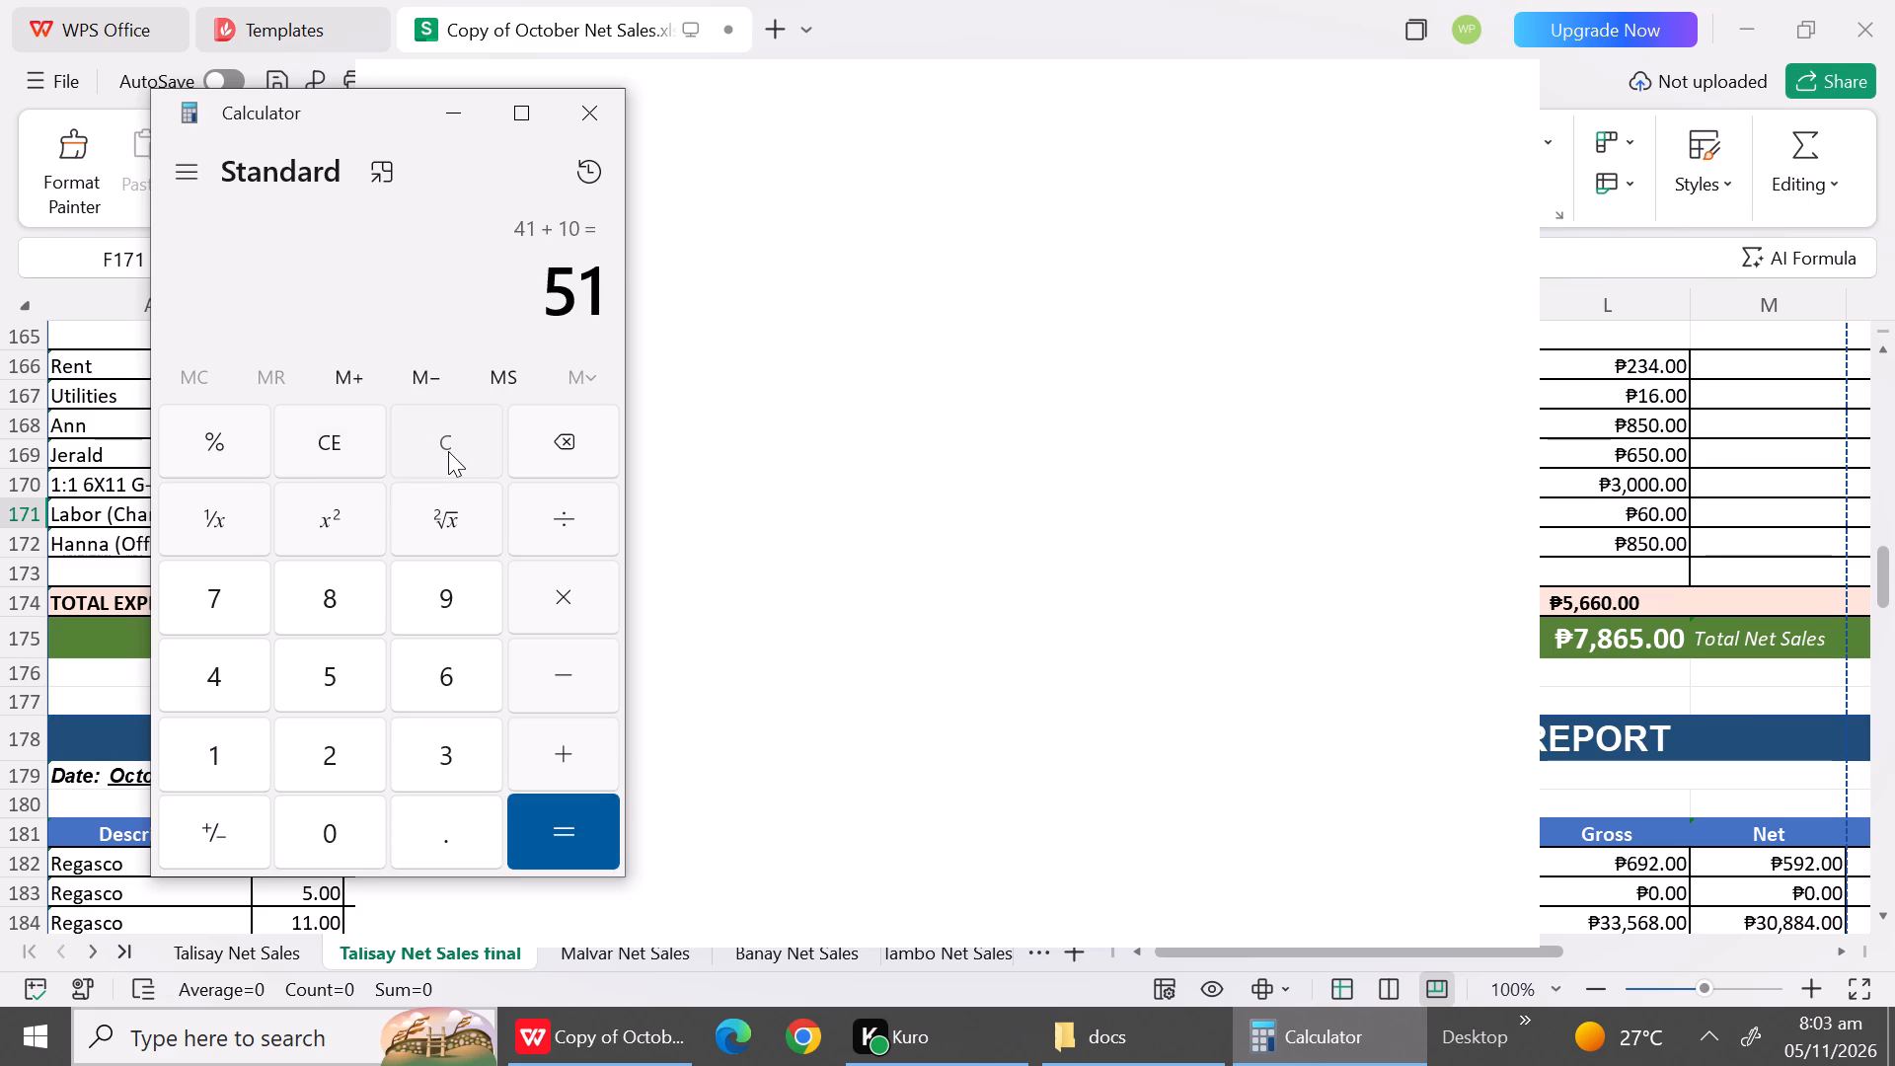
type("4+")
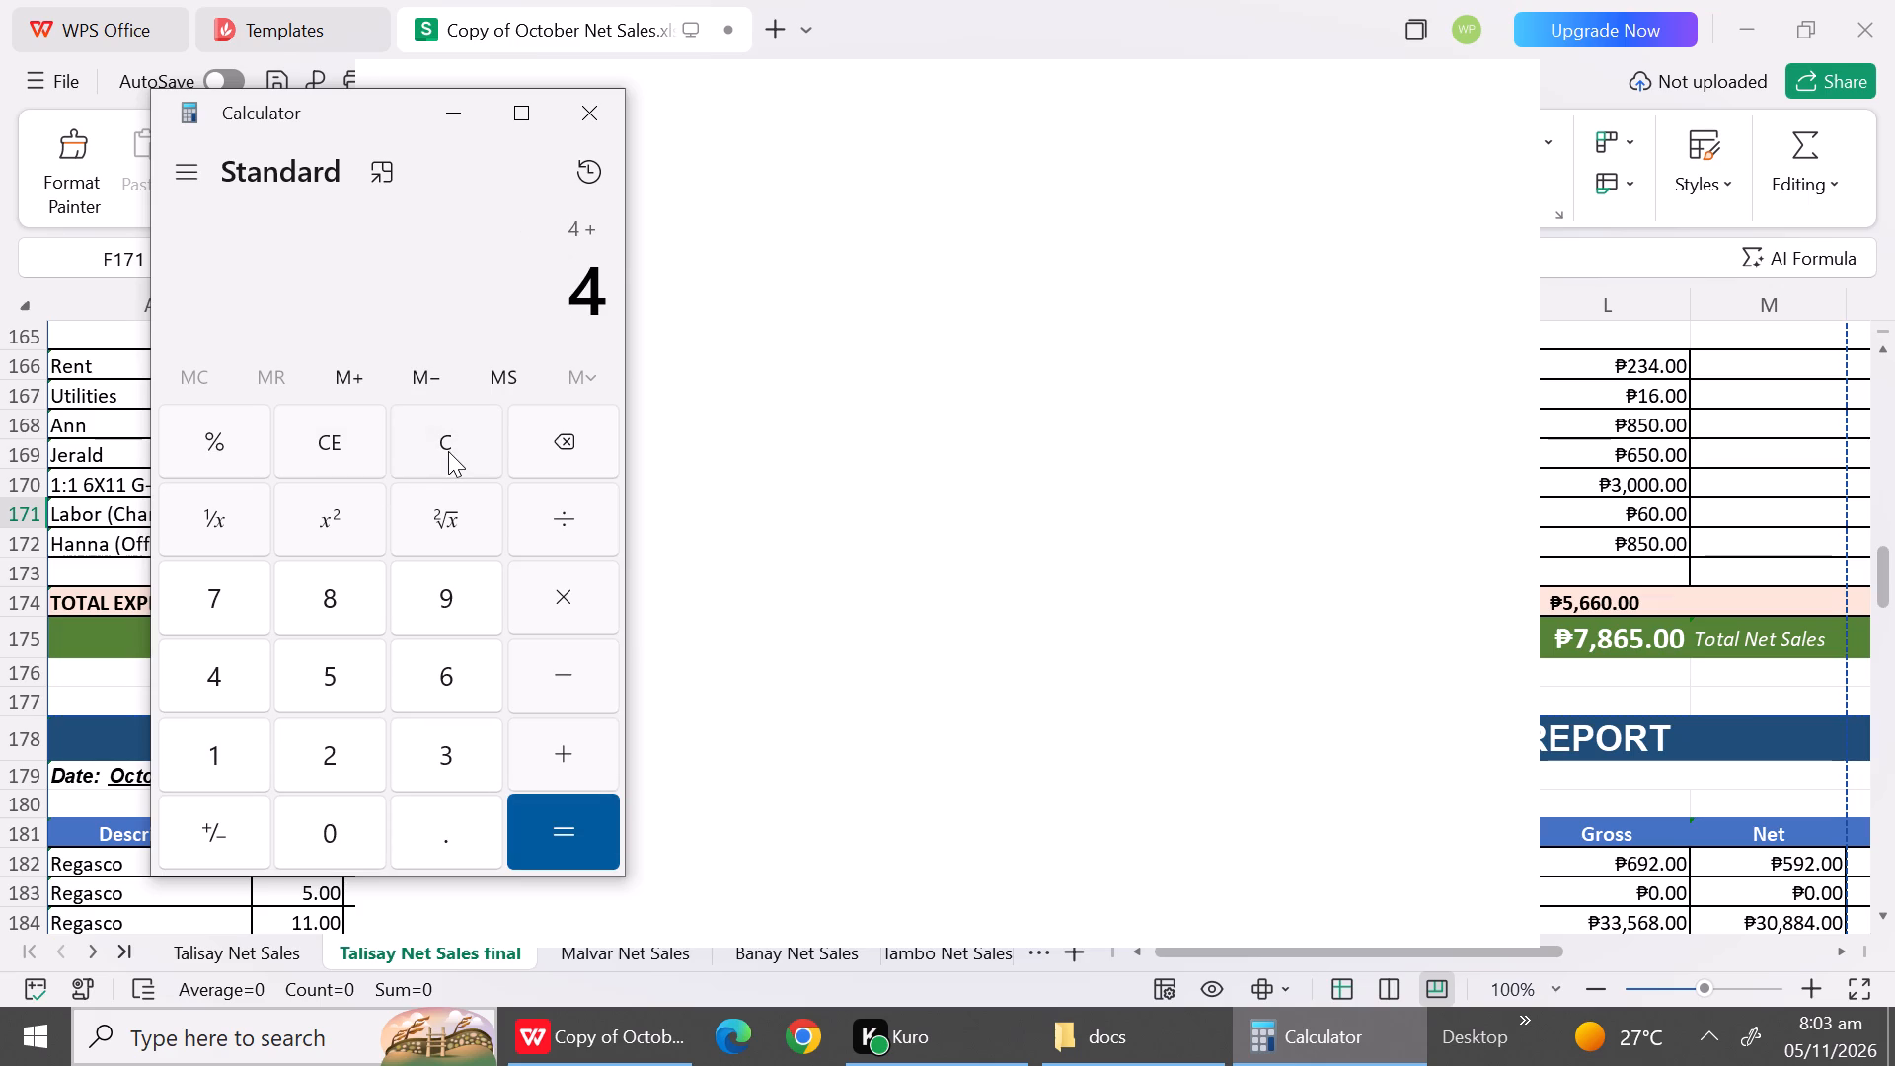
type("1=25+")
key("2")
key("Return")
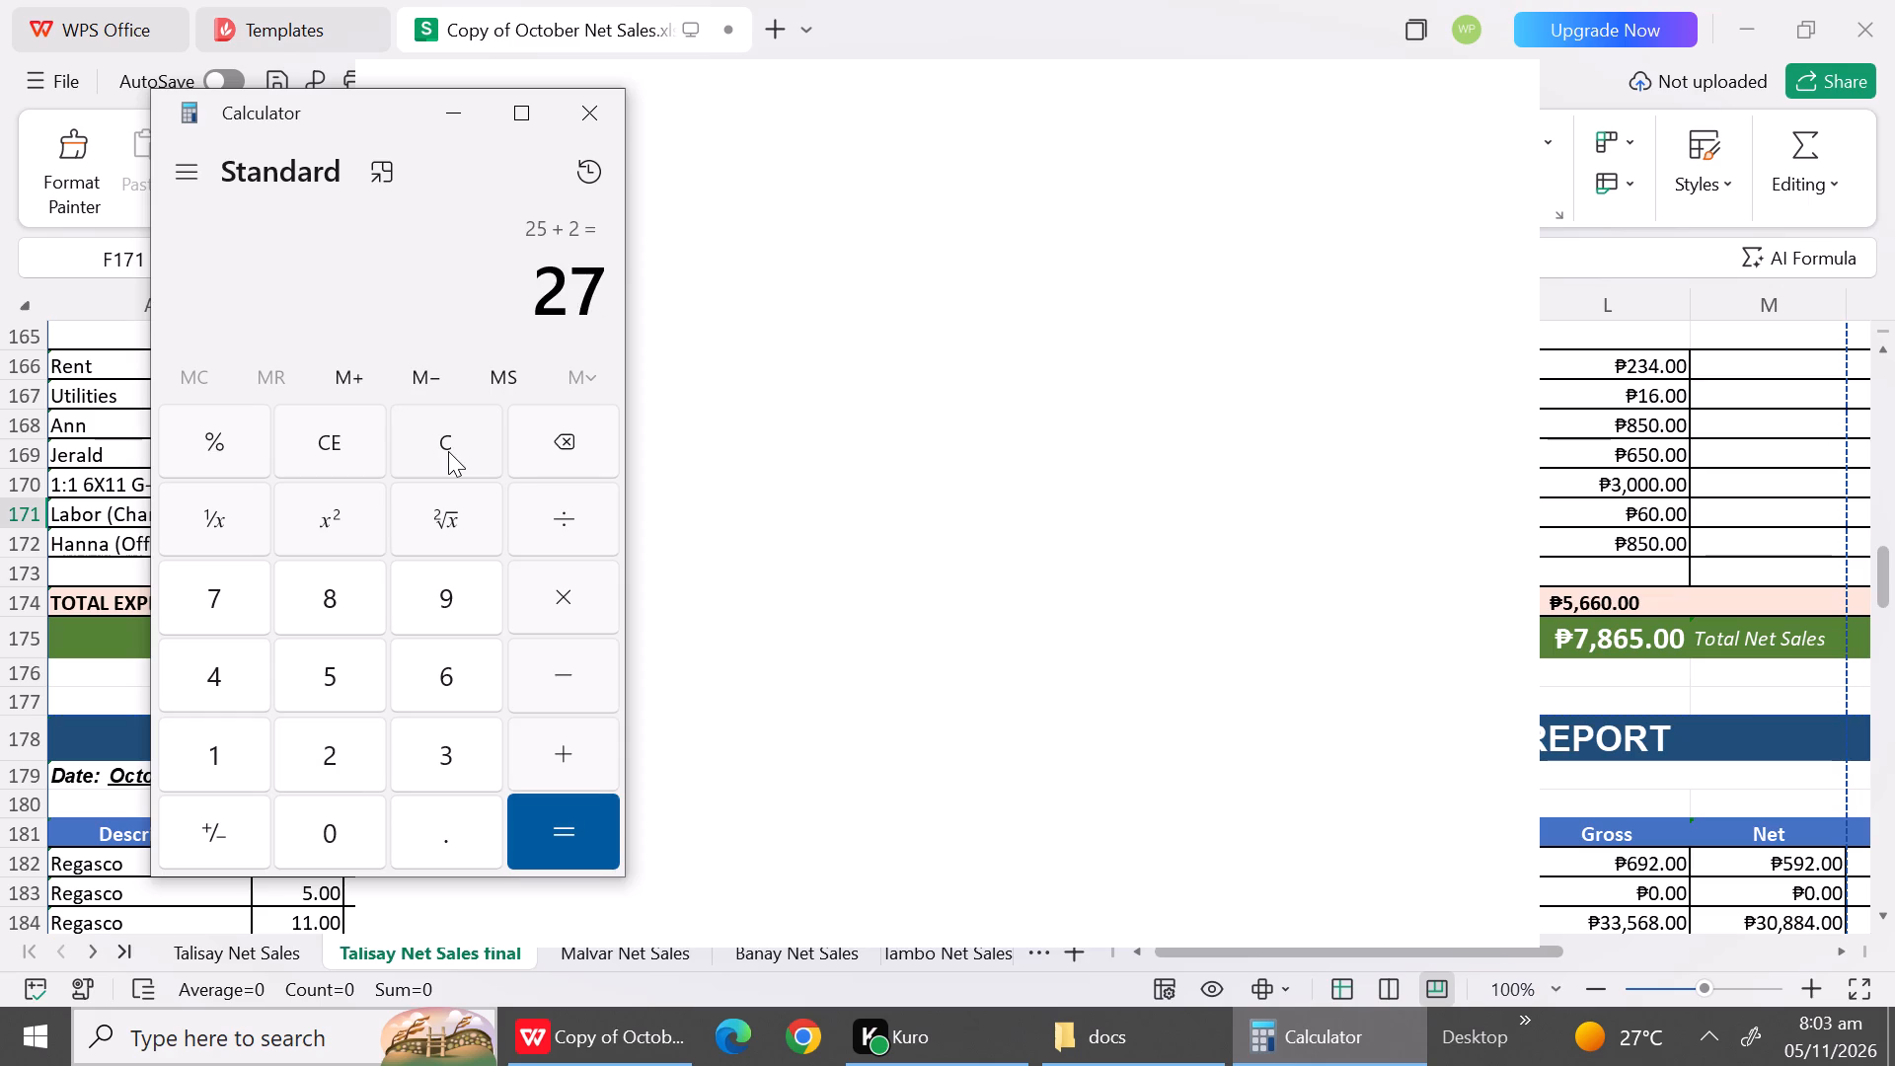
Clear the previous result and add up 4, 26 and 2.
triple_click(448, 451)
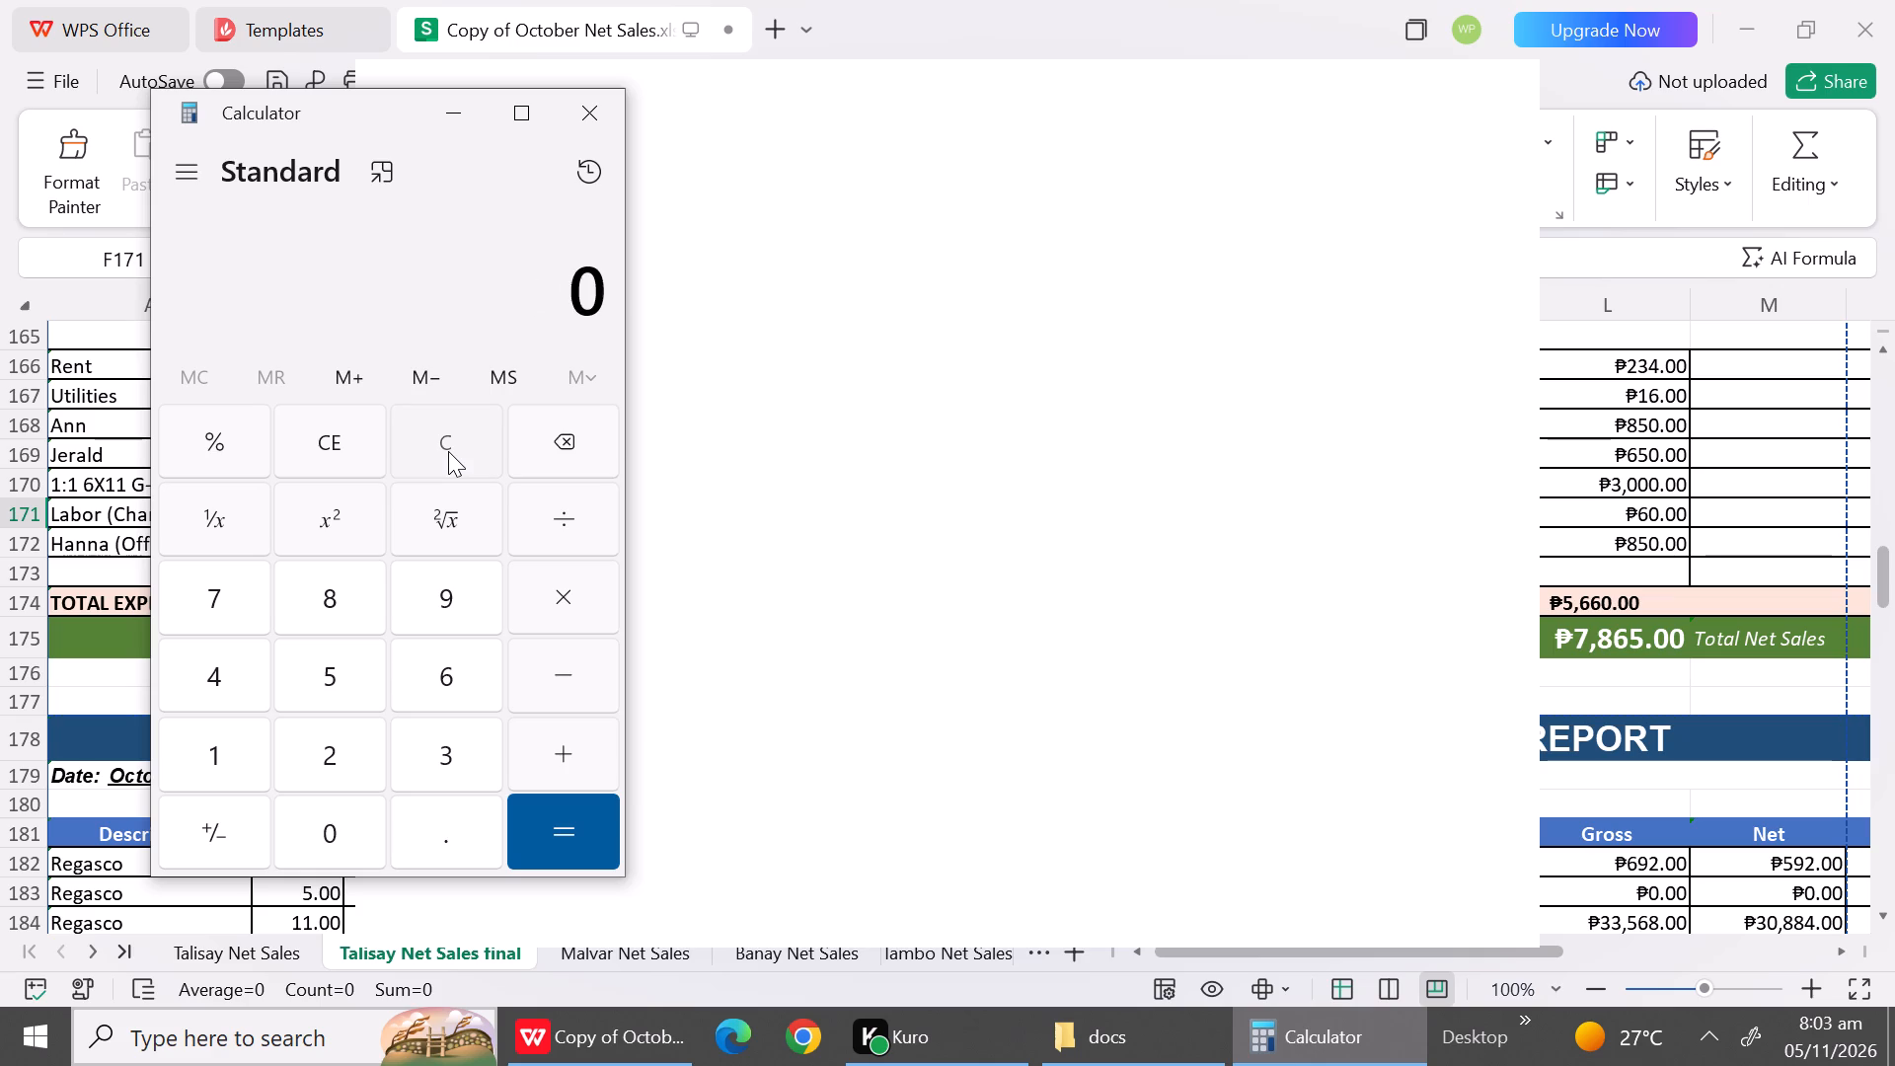
double_click(448, 451)
type("4+")
type("27")
key("BackSpace")
key("6")
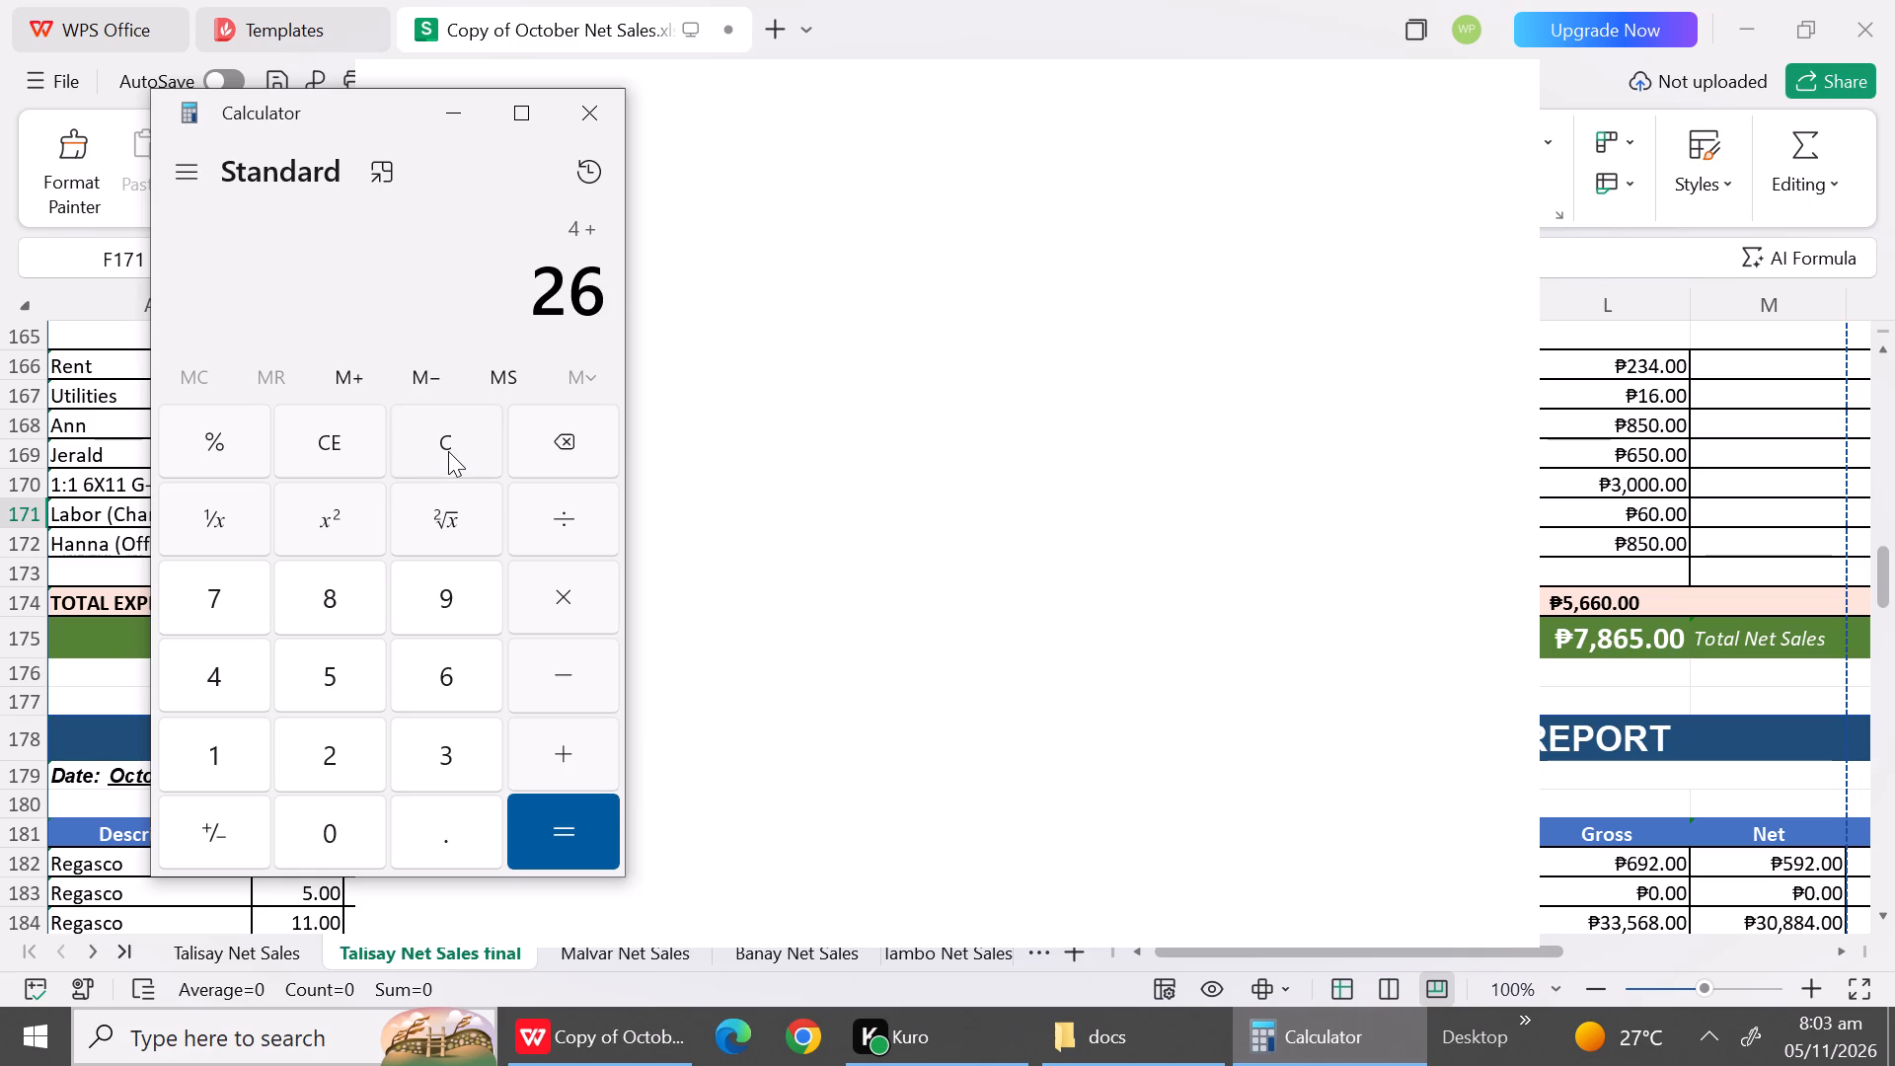
key("shift+plus")
key("2")
key("Return")
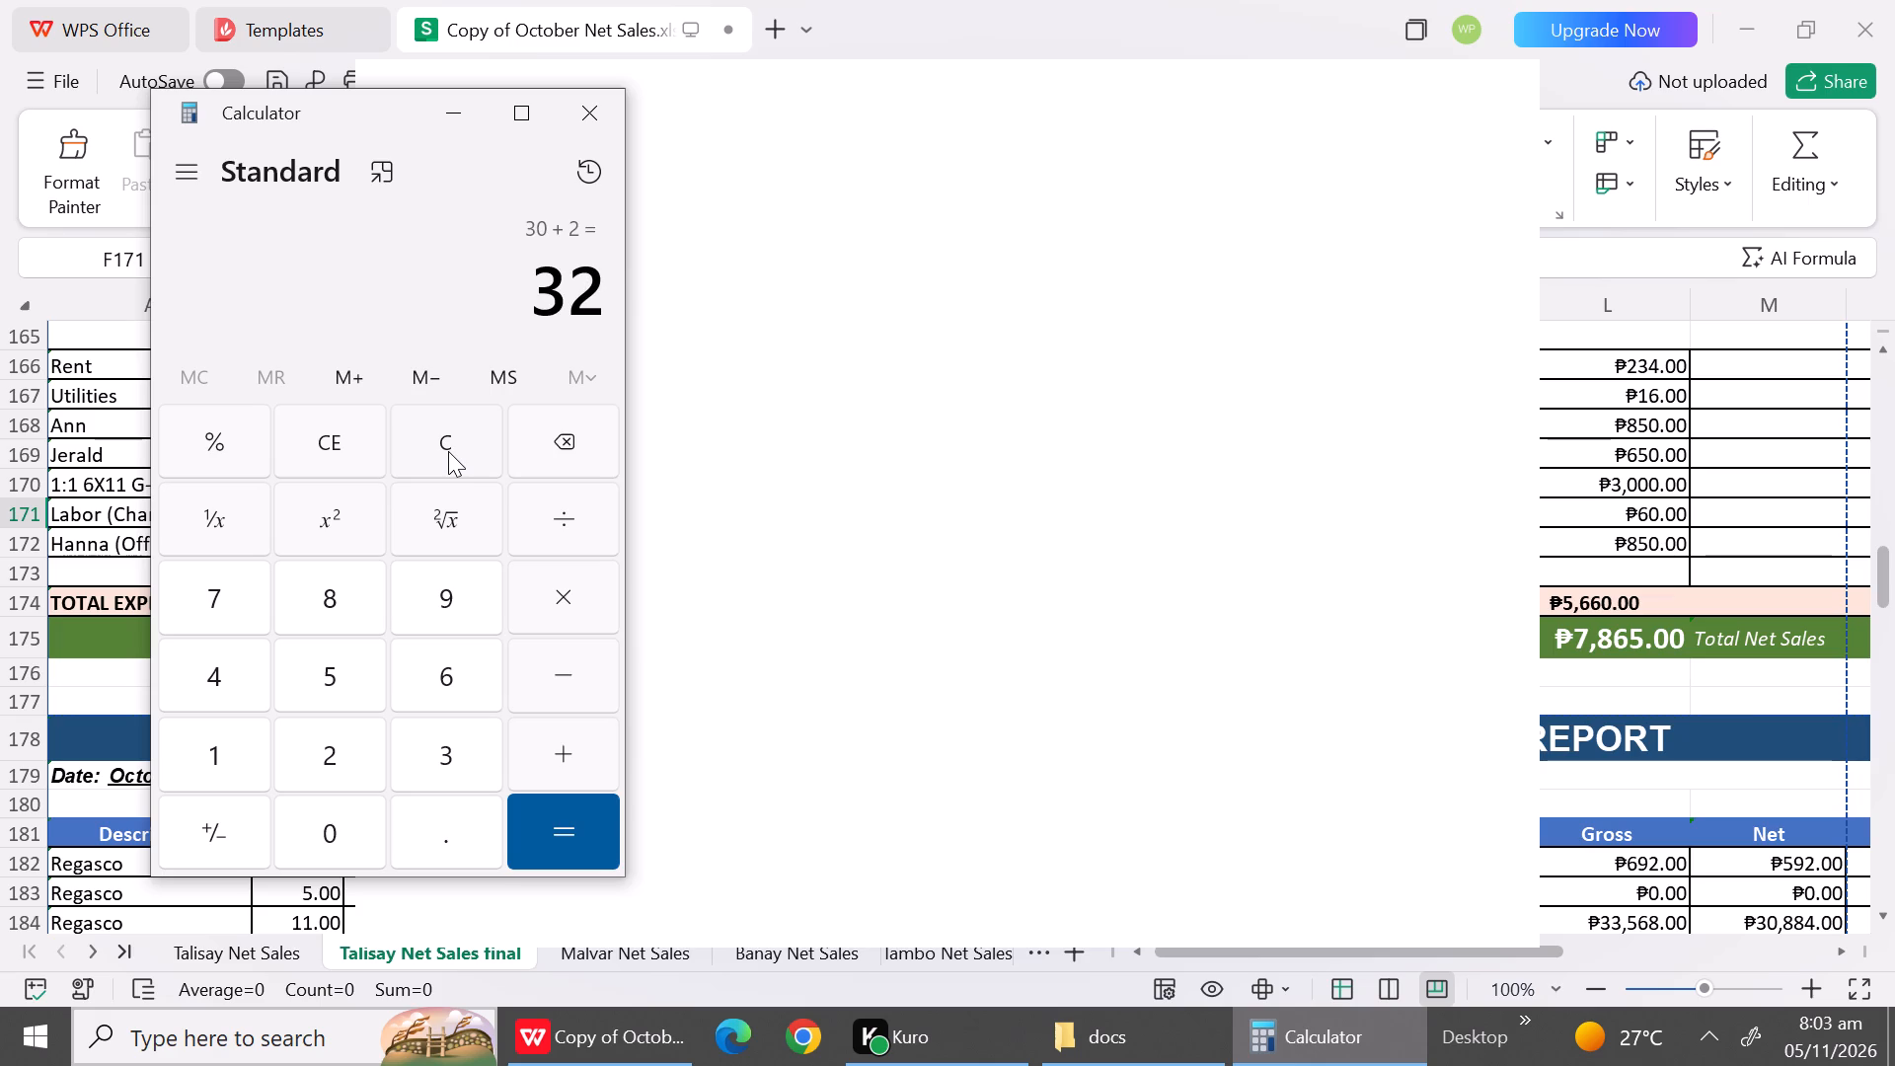
Clear the previous result and add up 18.9, 5, 363, 400 and 22.
triple_click(448, 453)
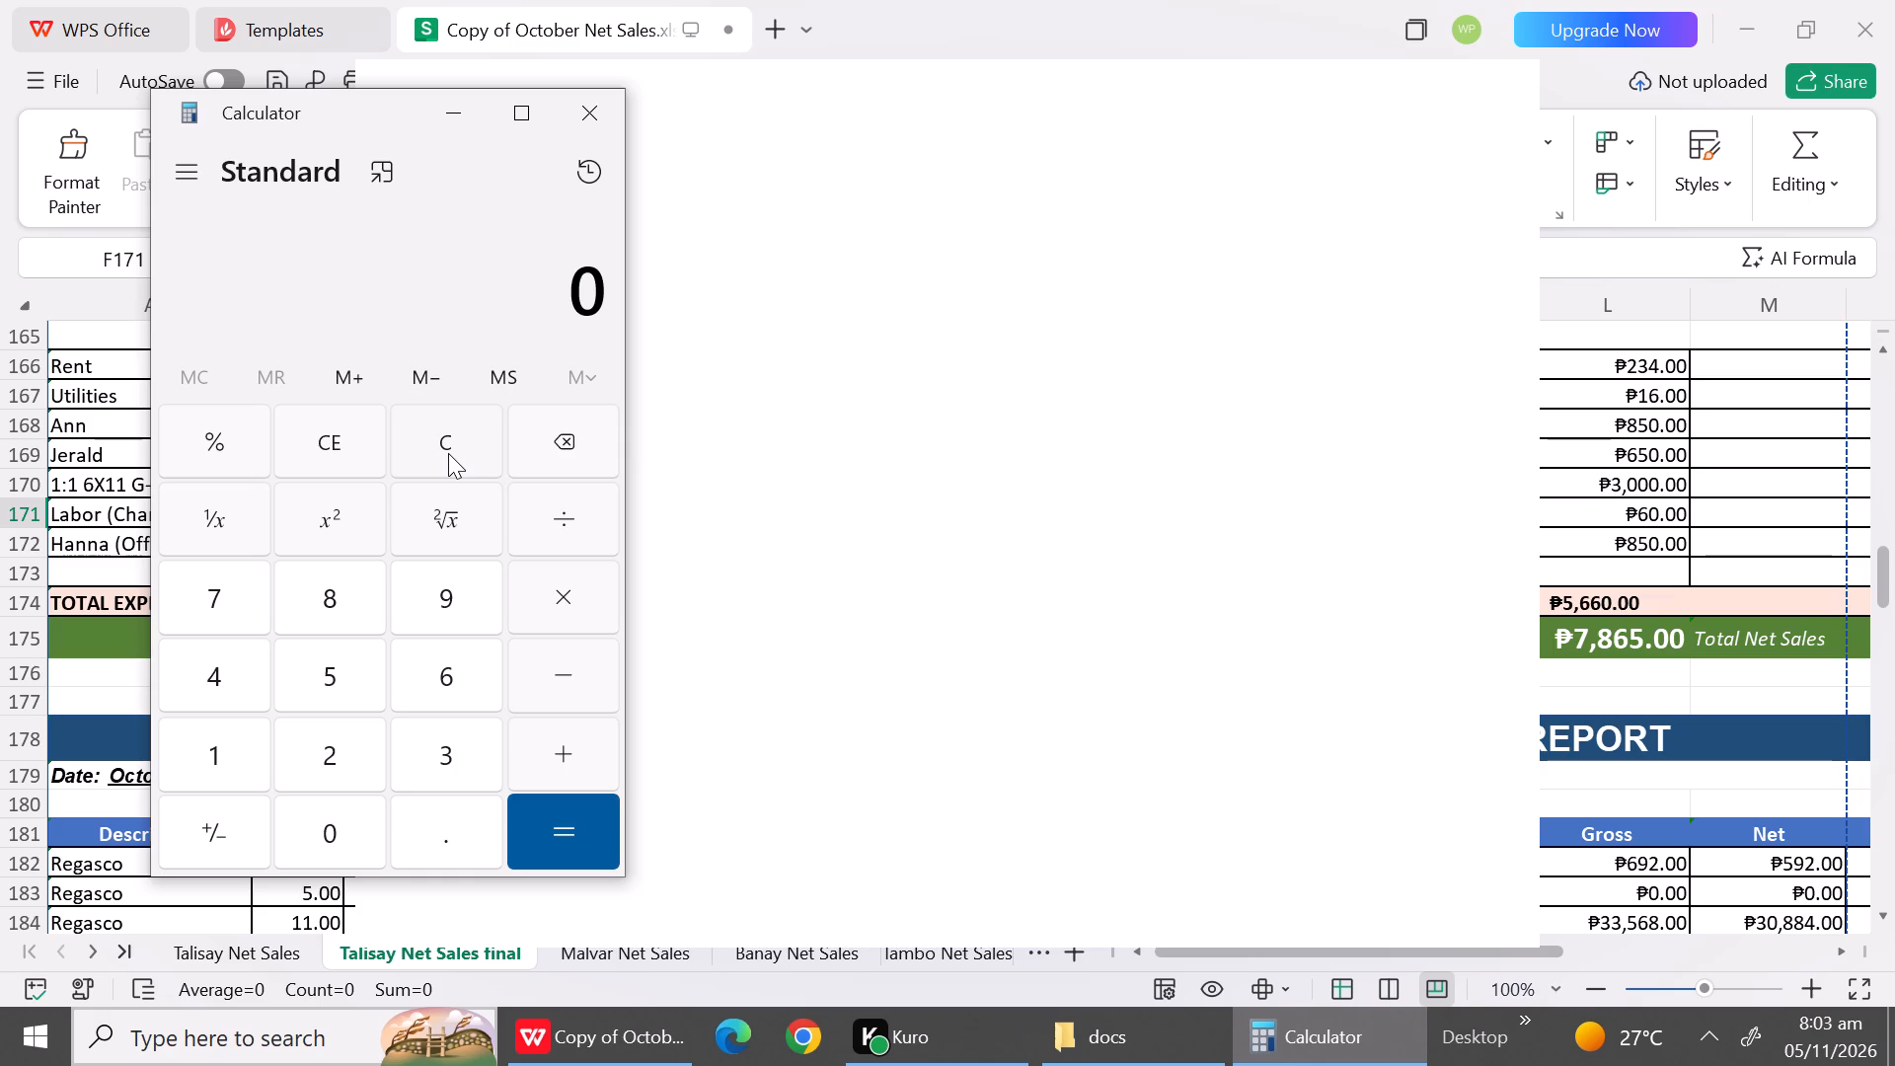
type("18")
key("period")
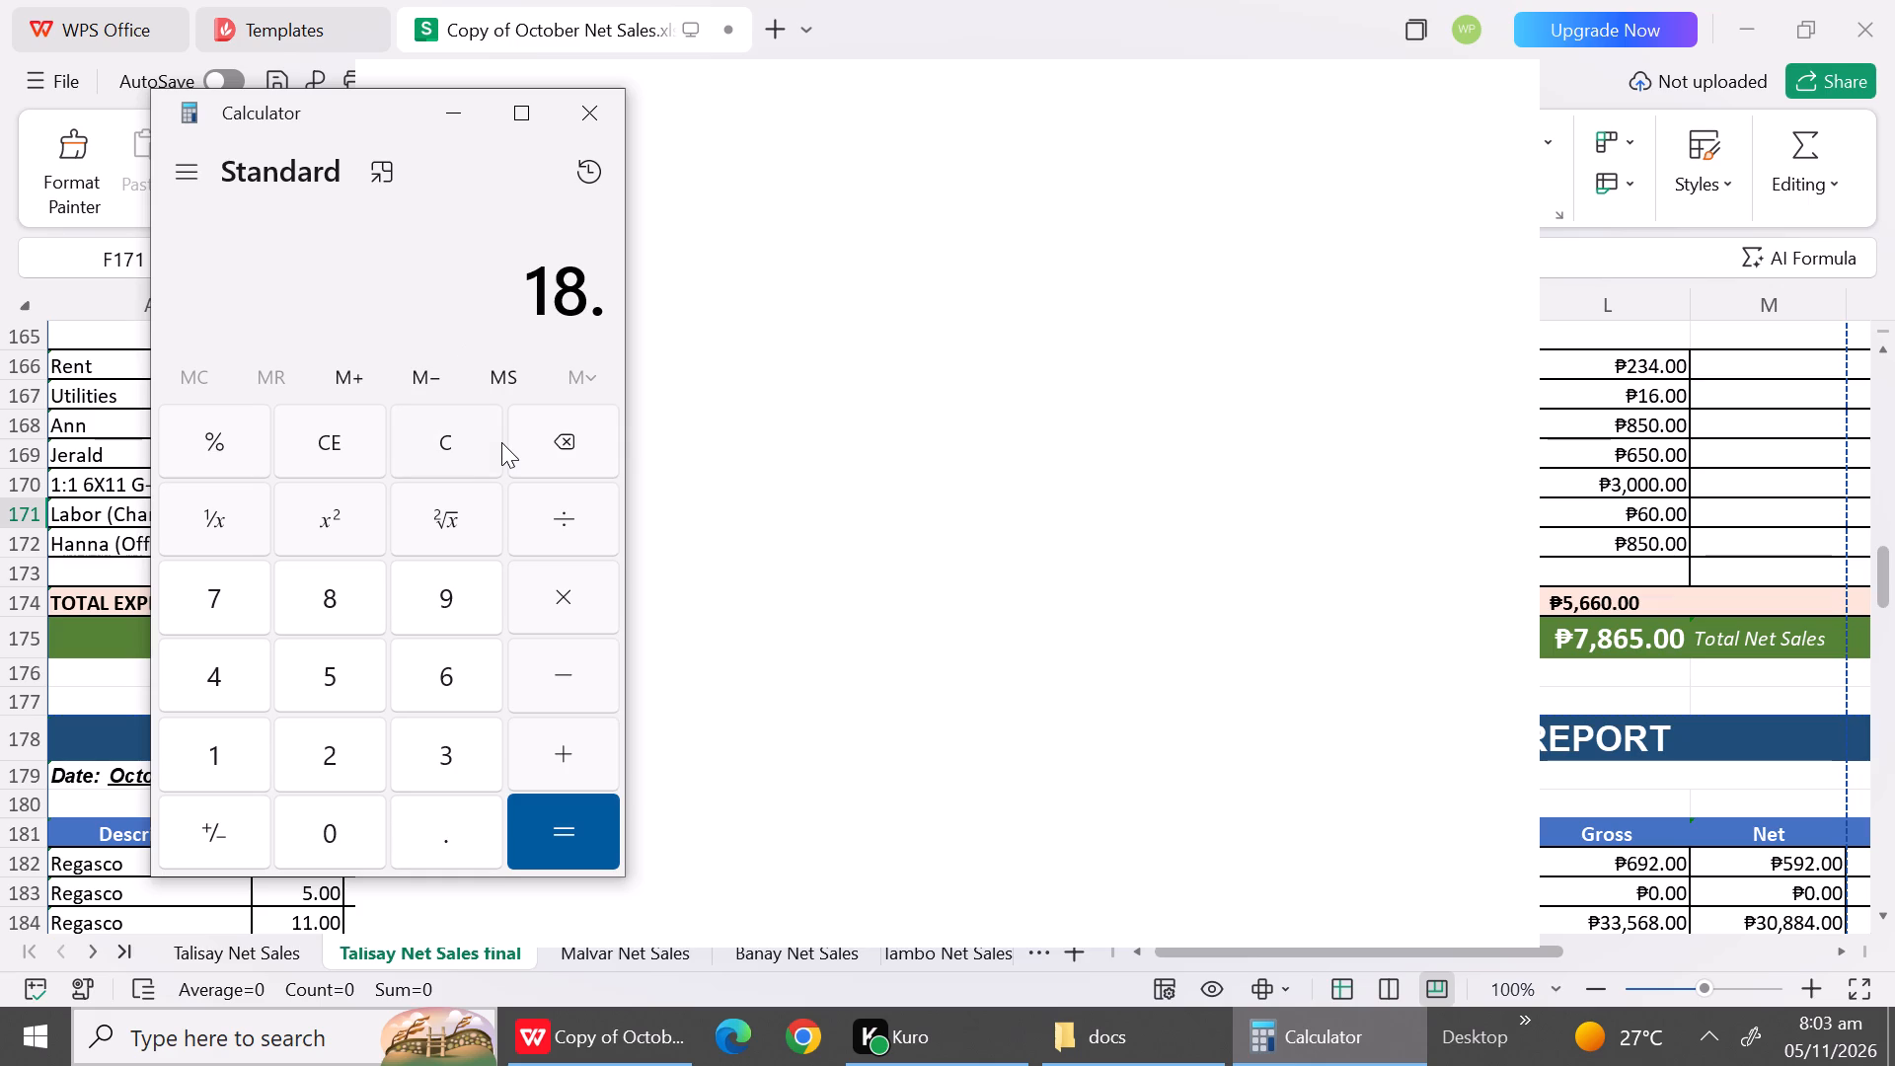
key("9")
key("shift+plus")
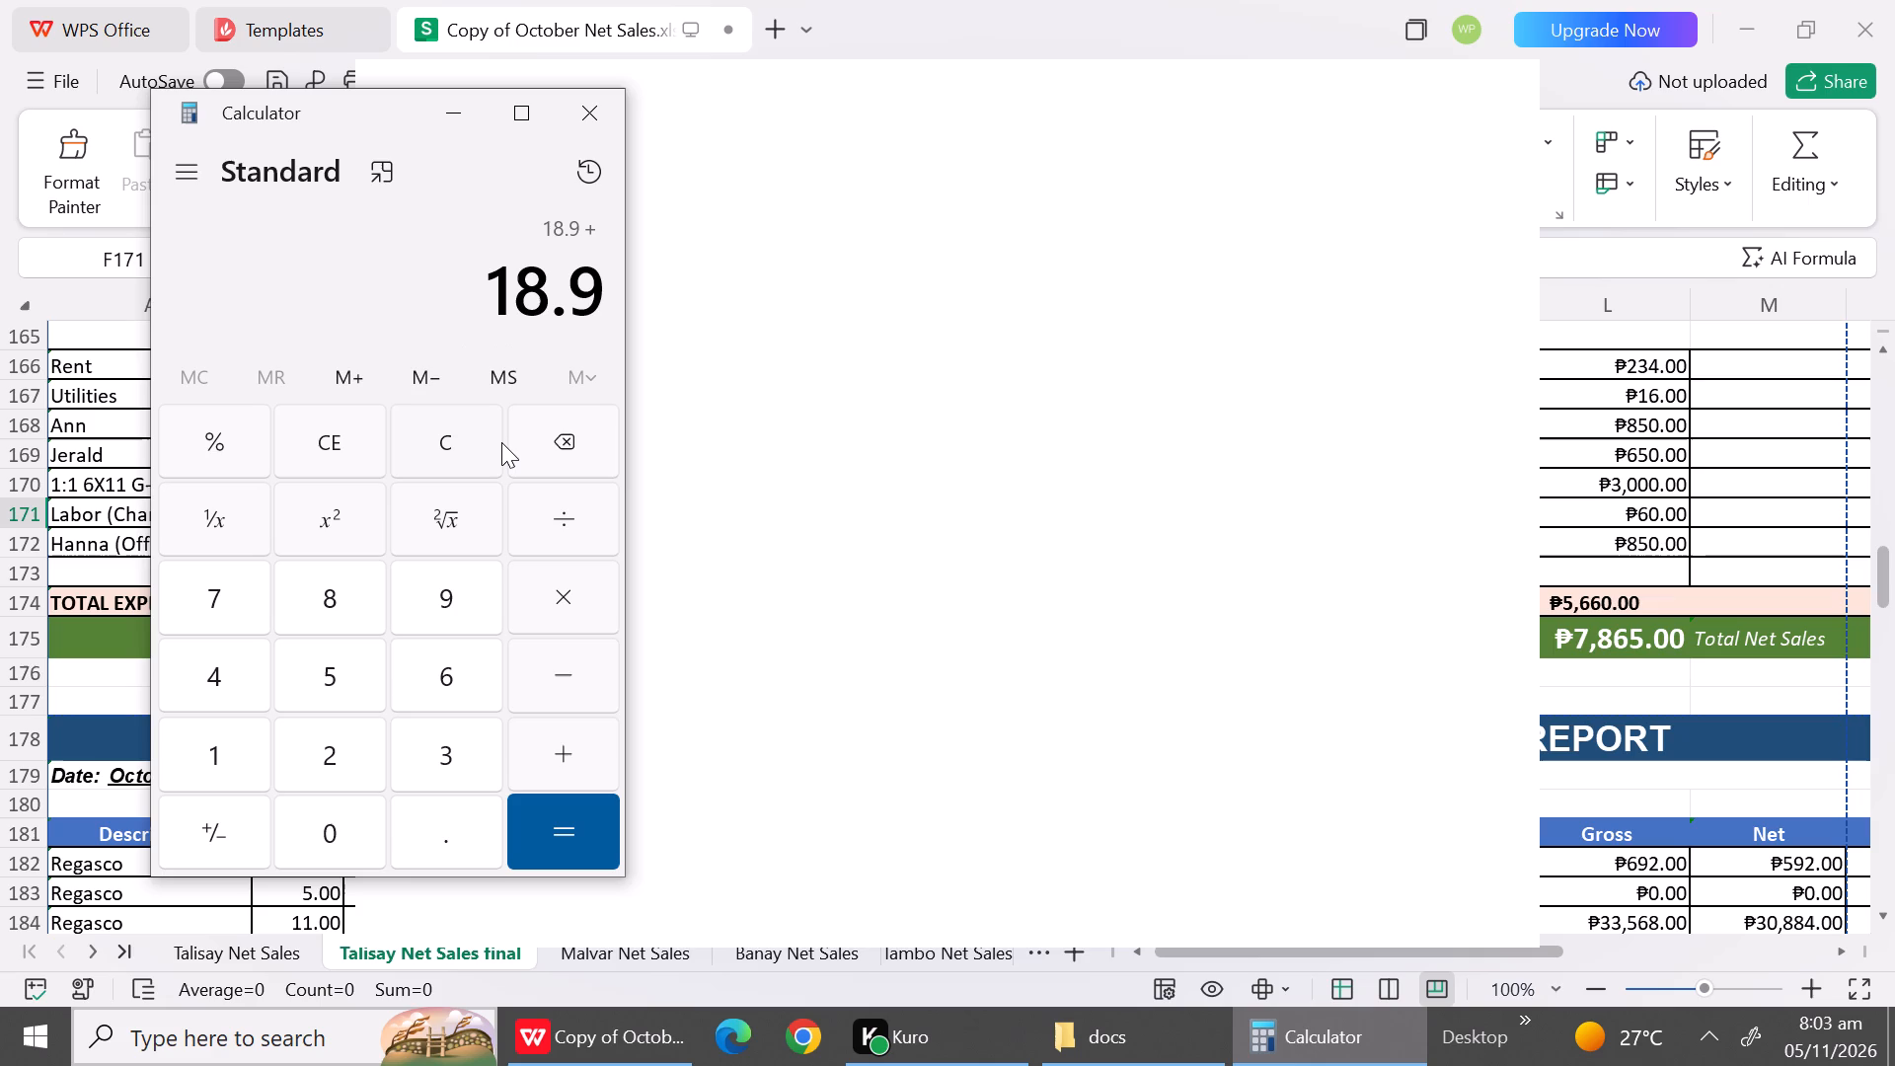
type("5+")
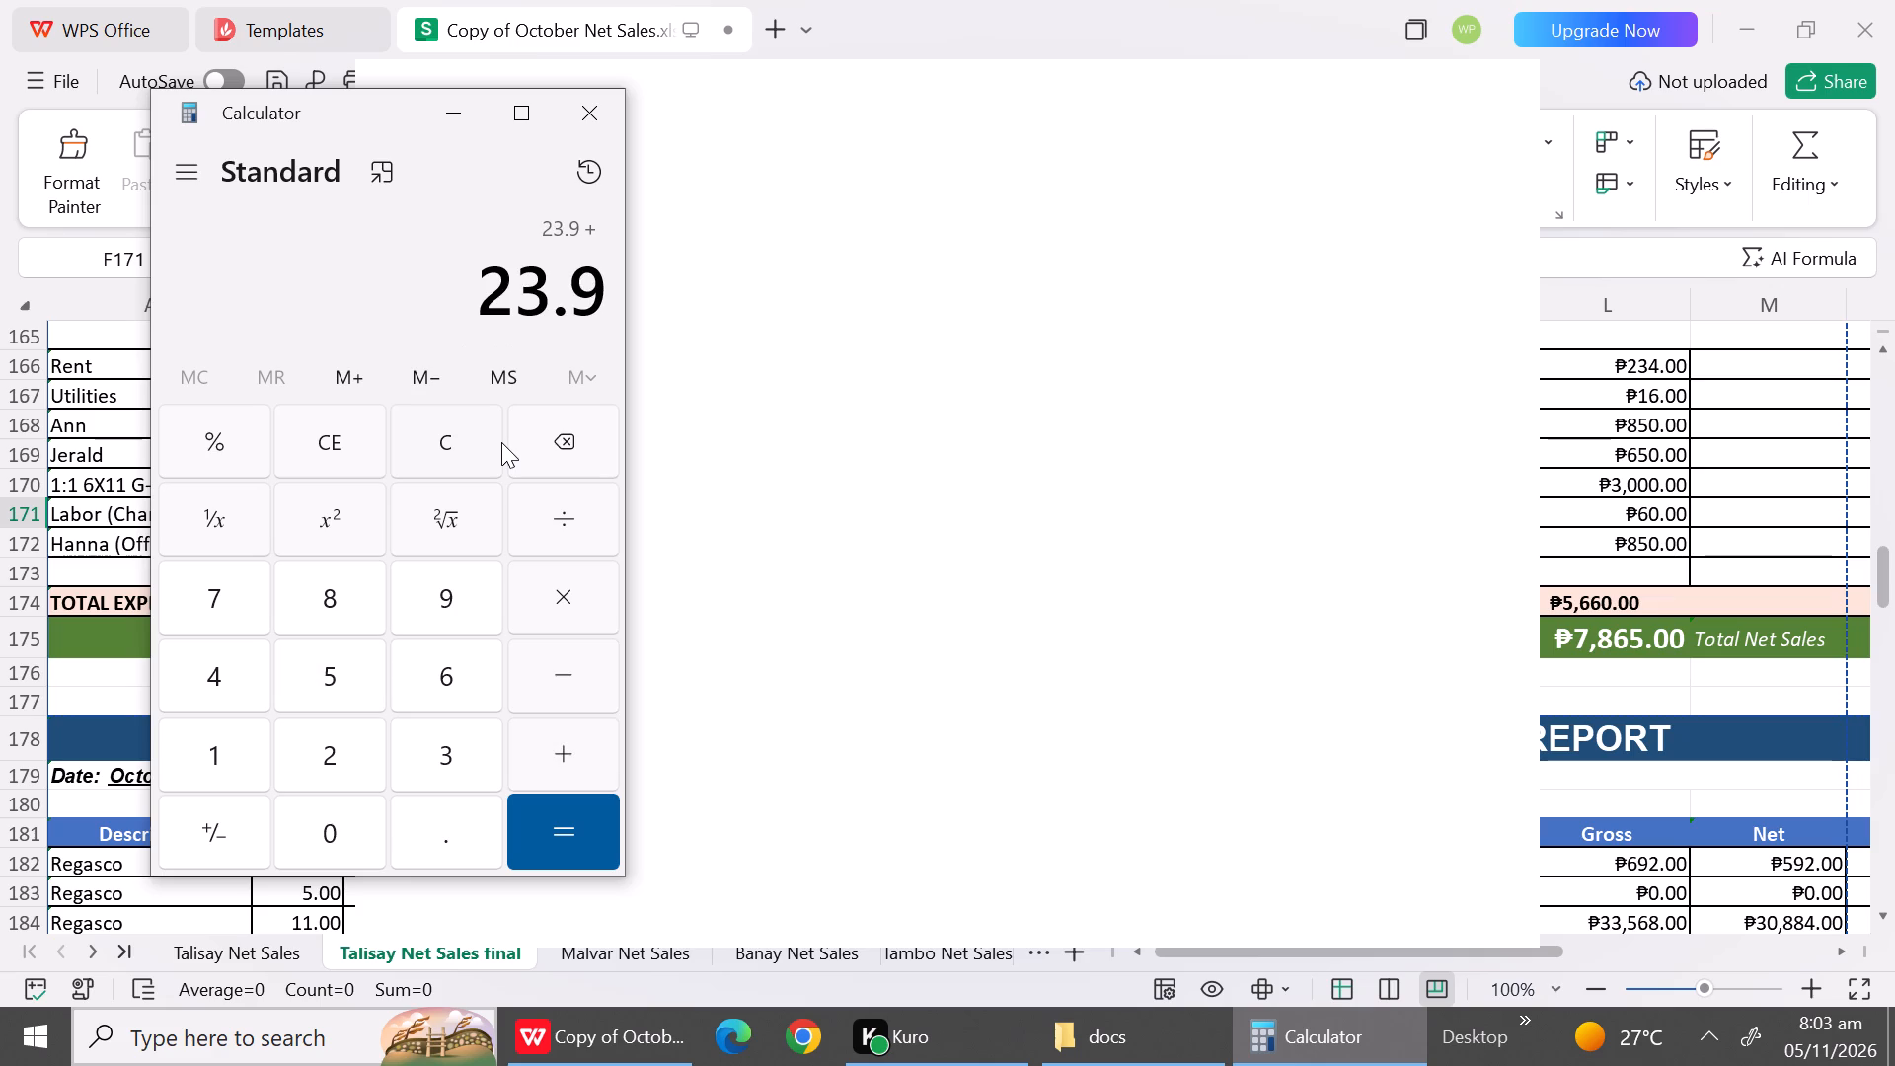
type("363+")
type("400+")
type("22")
key("Return")
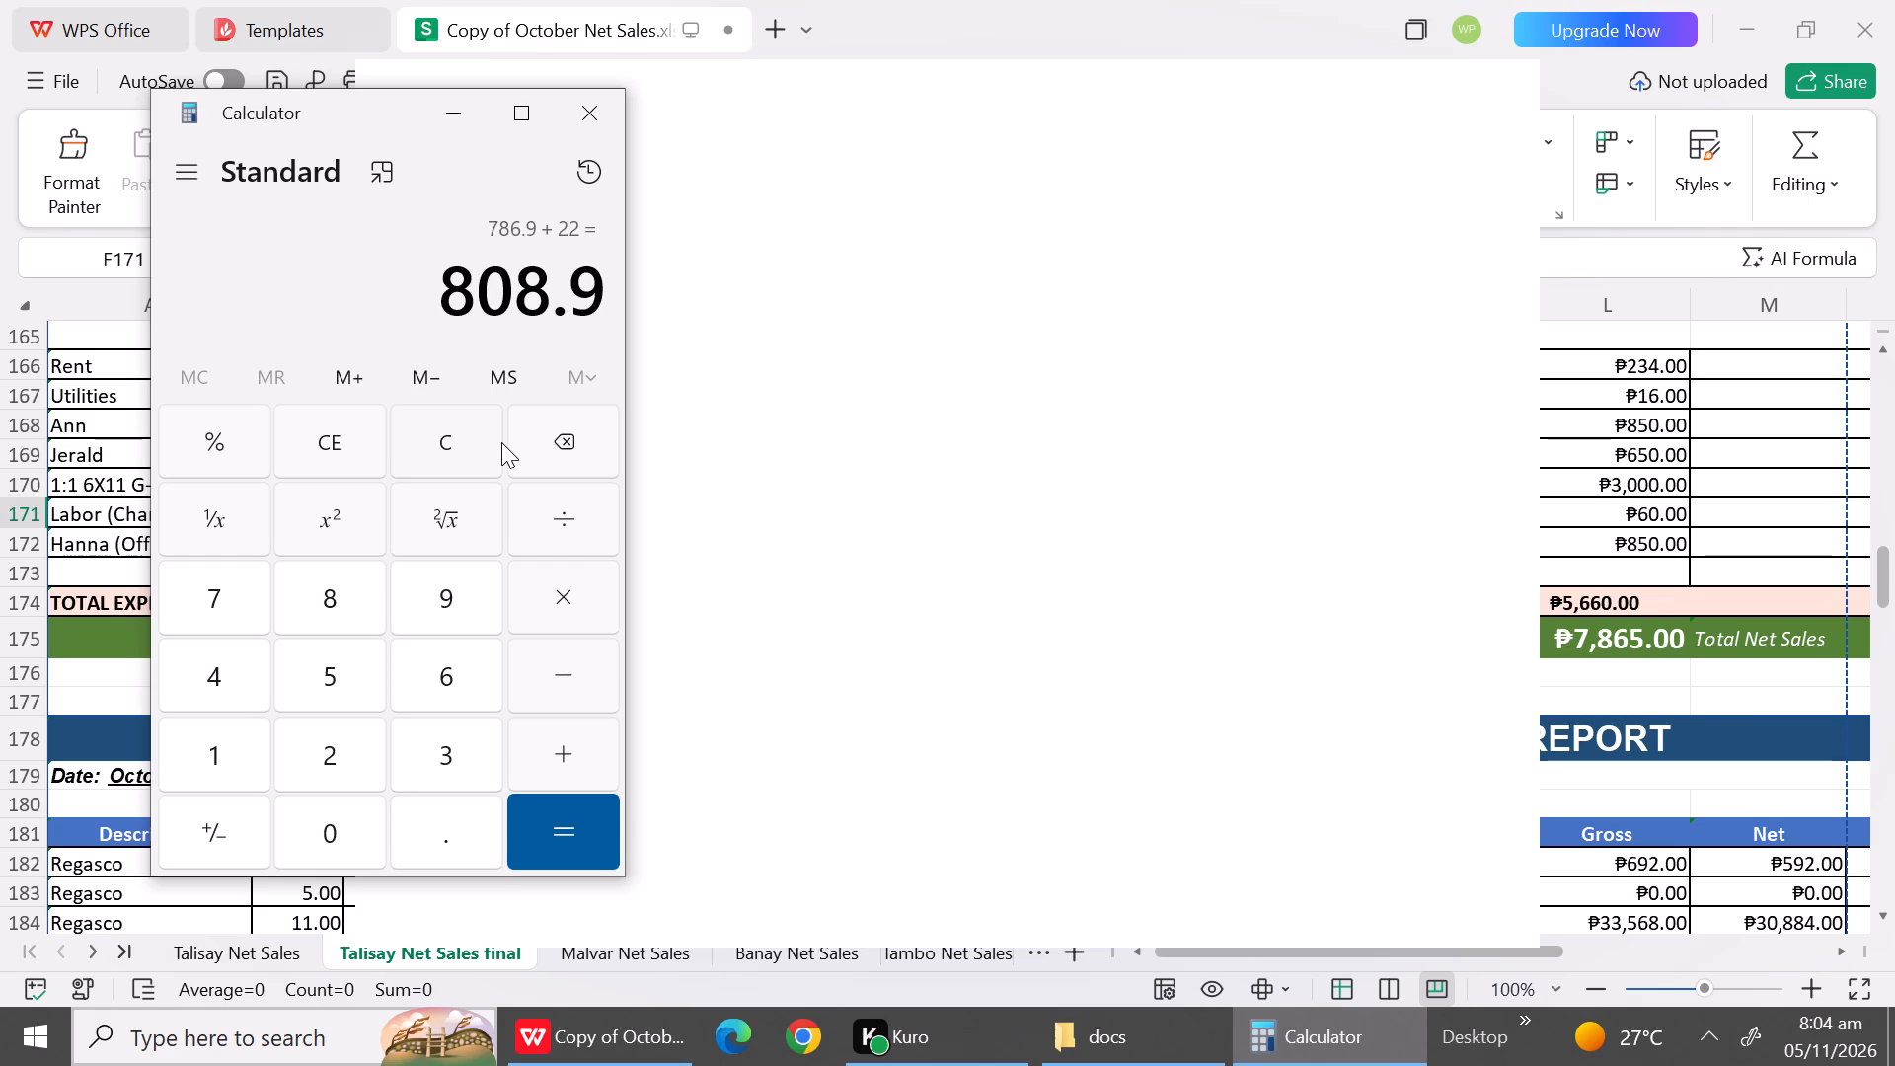
Add 184.1 to the running total and compute the sum.
key("shift+plus")
key("1")
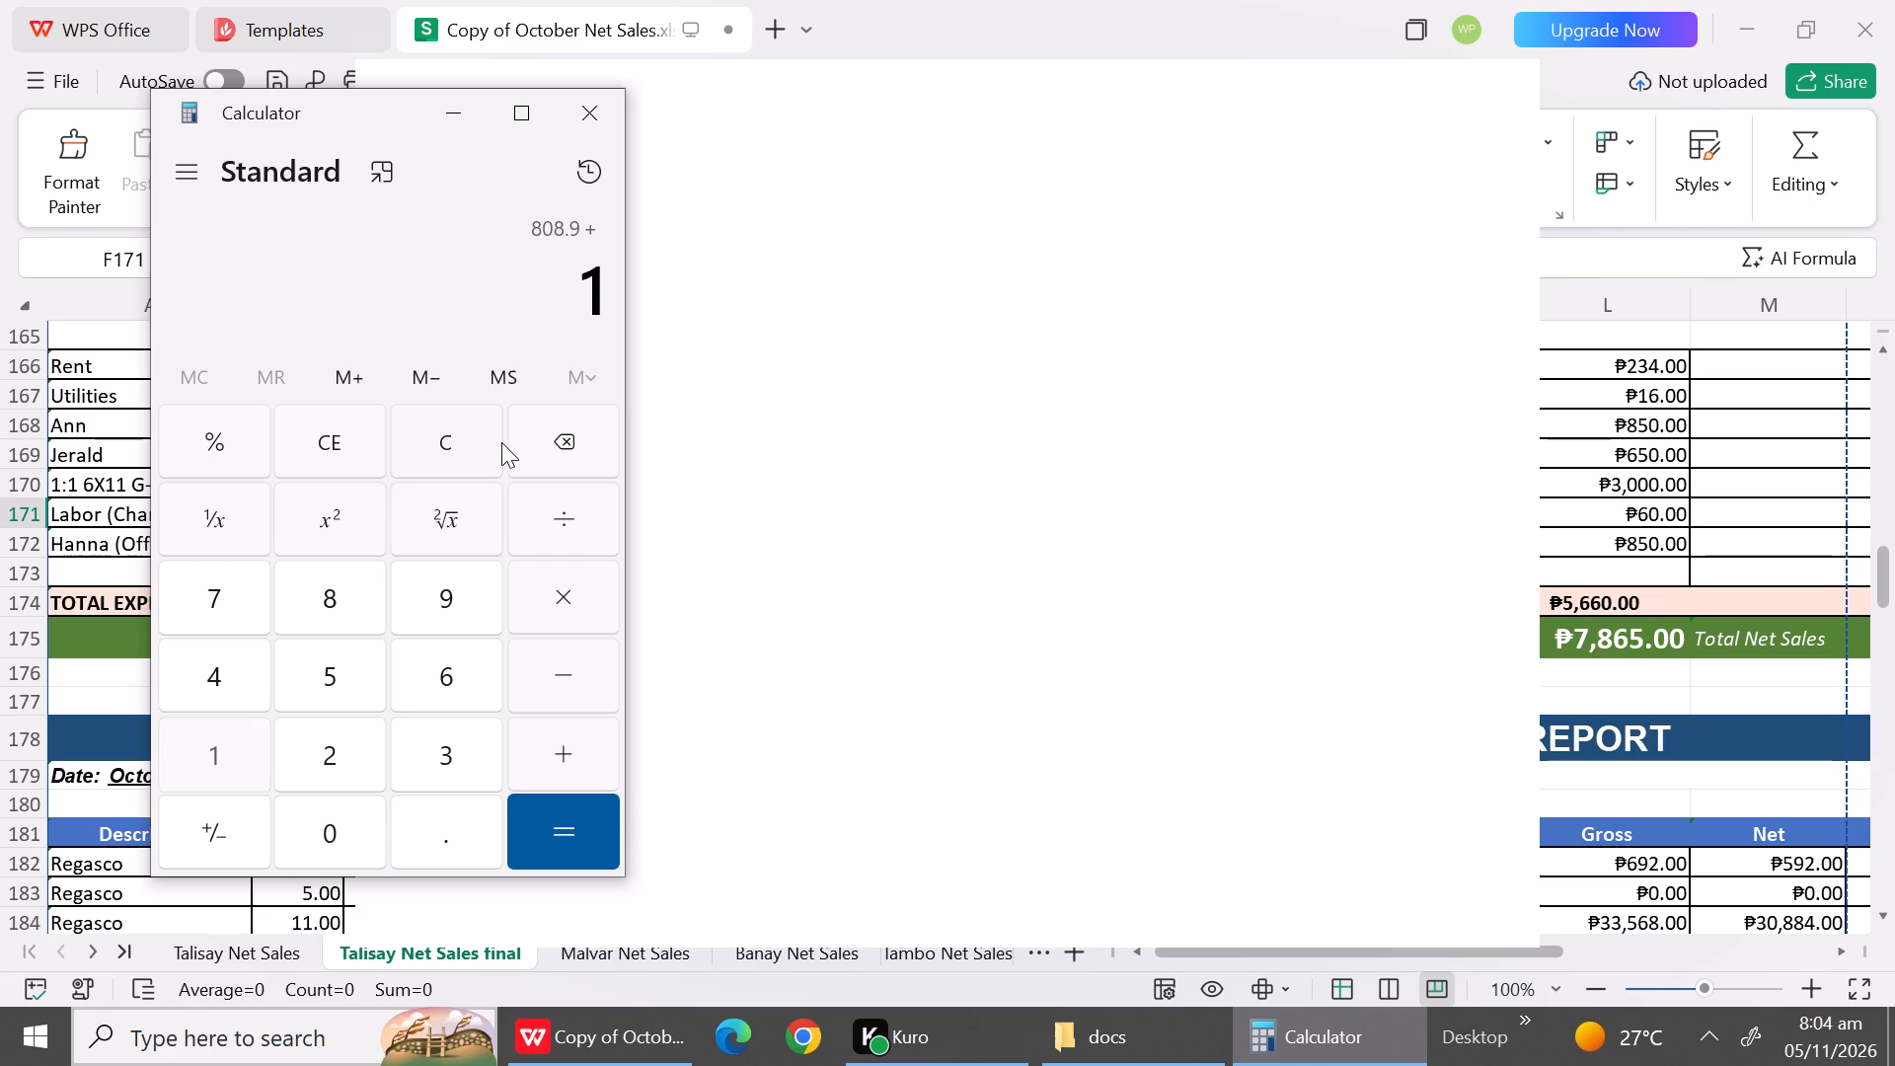
type("84")
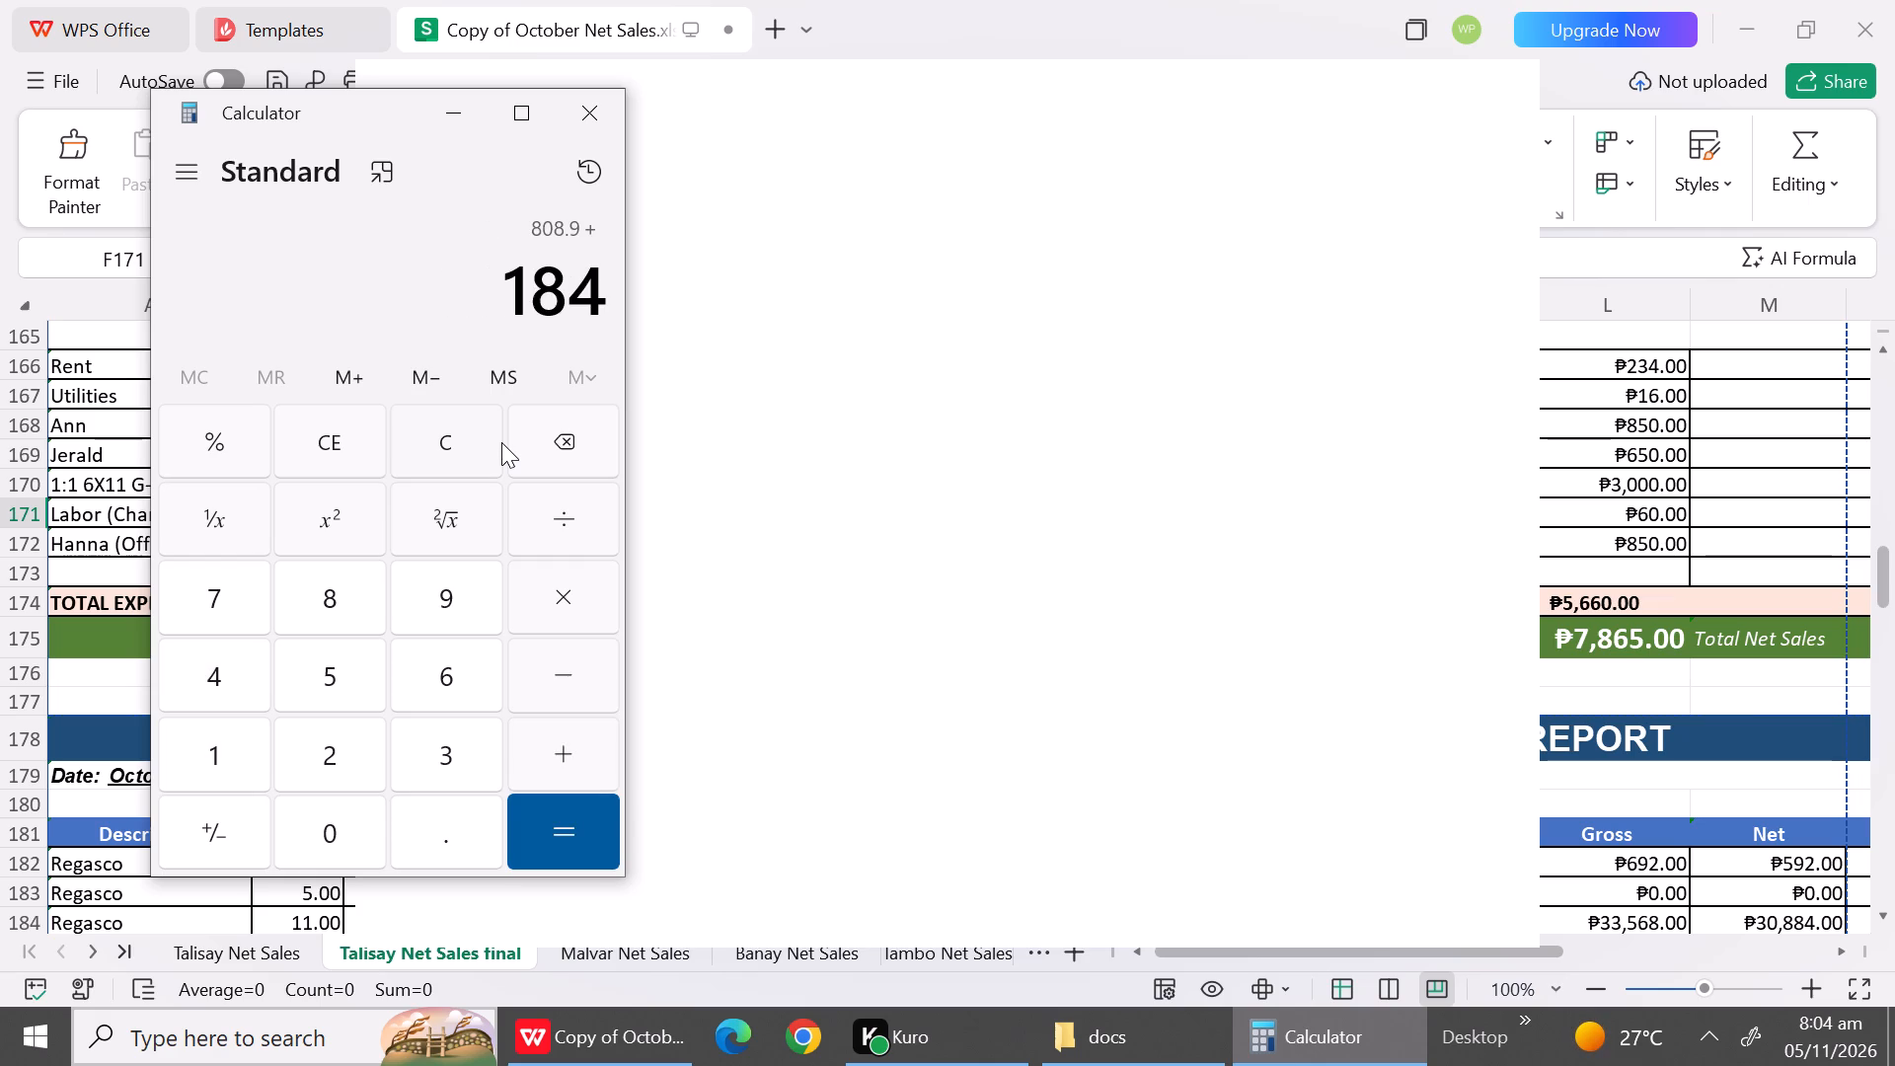
type(".1")
key("Return")
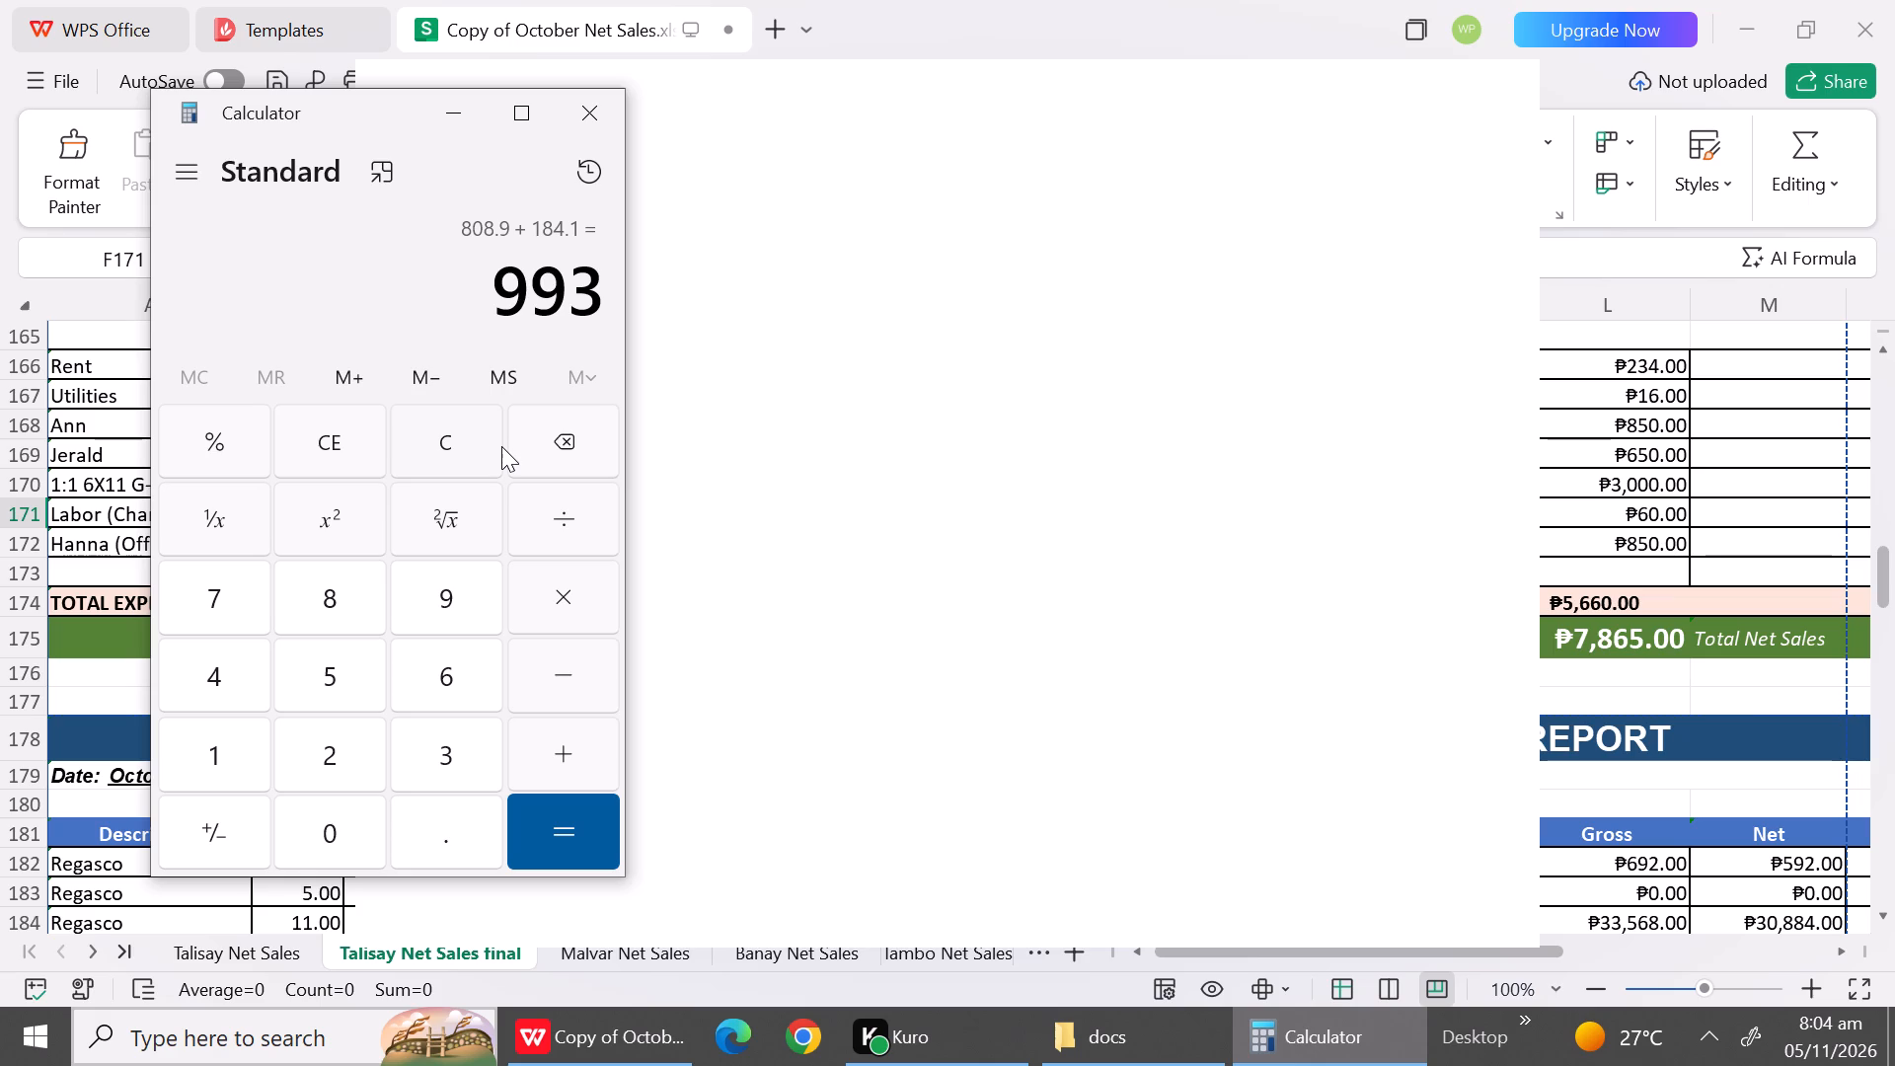
Clear the previous result and multiply 7 by 2.7.
left_click(335, 430)
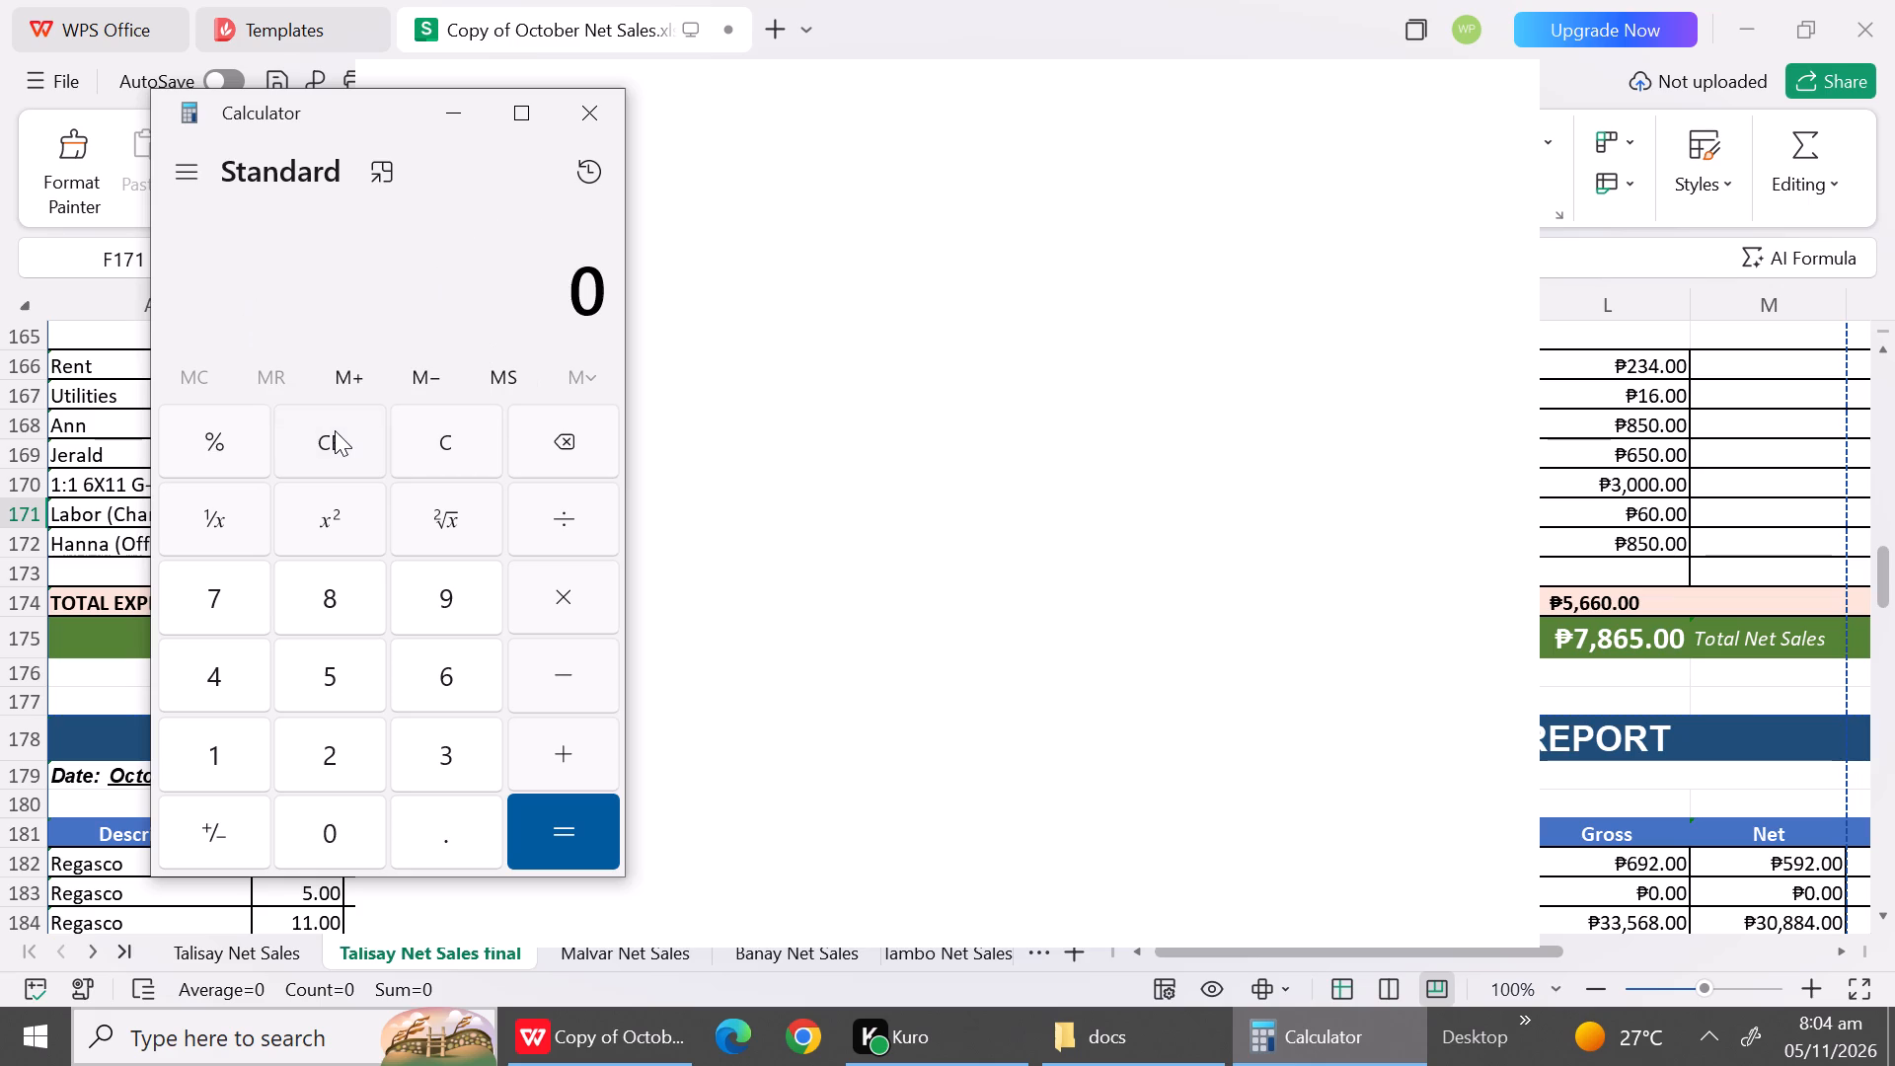
key("7")
type("*2.7")
key("Return")
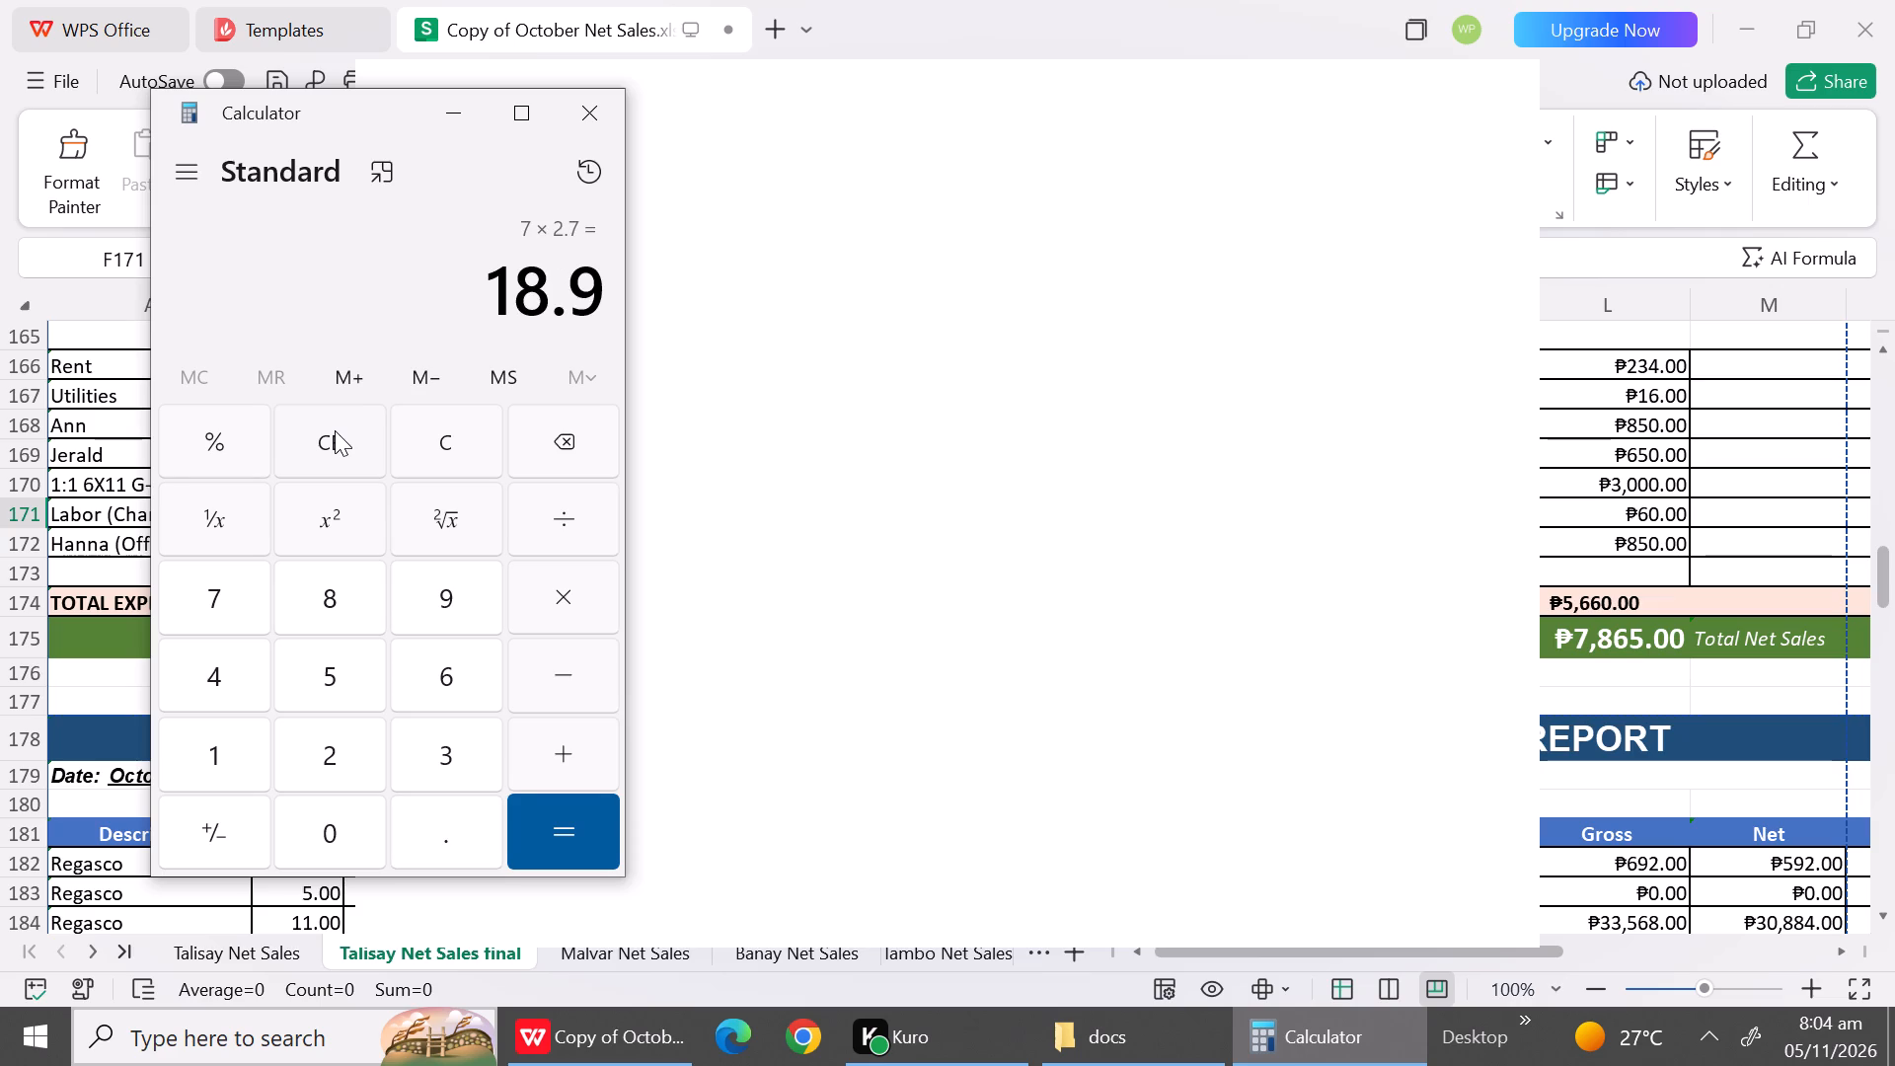
Clear the previous result and multiply 33 by 11.
left_click(445, 454)
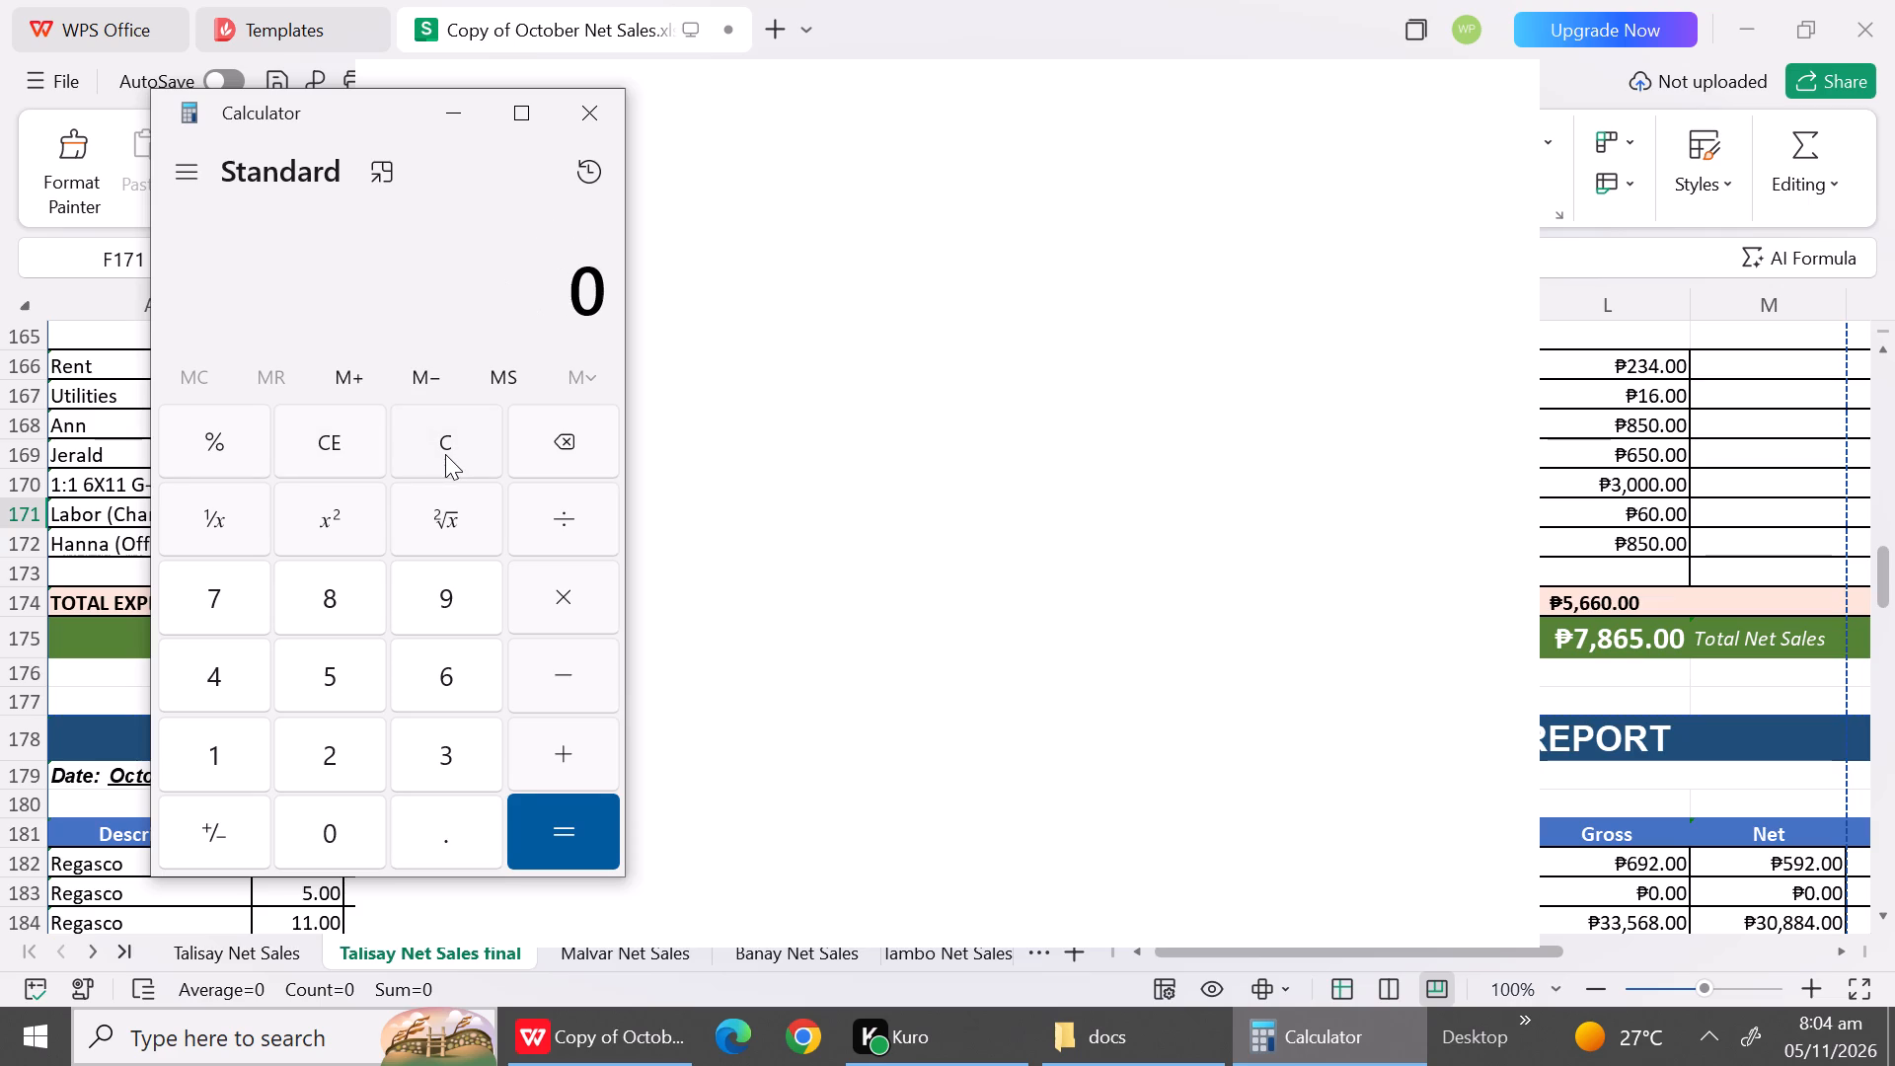
type("33")
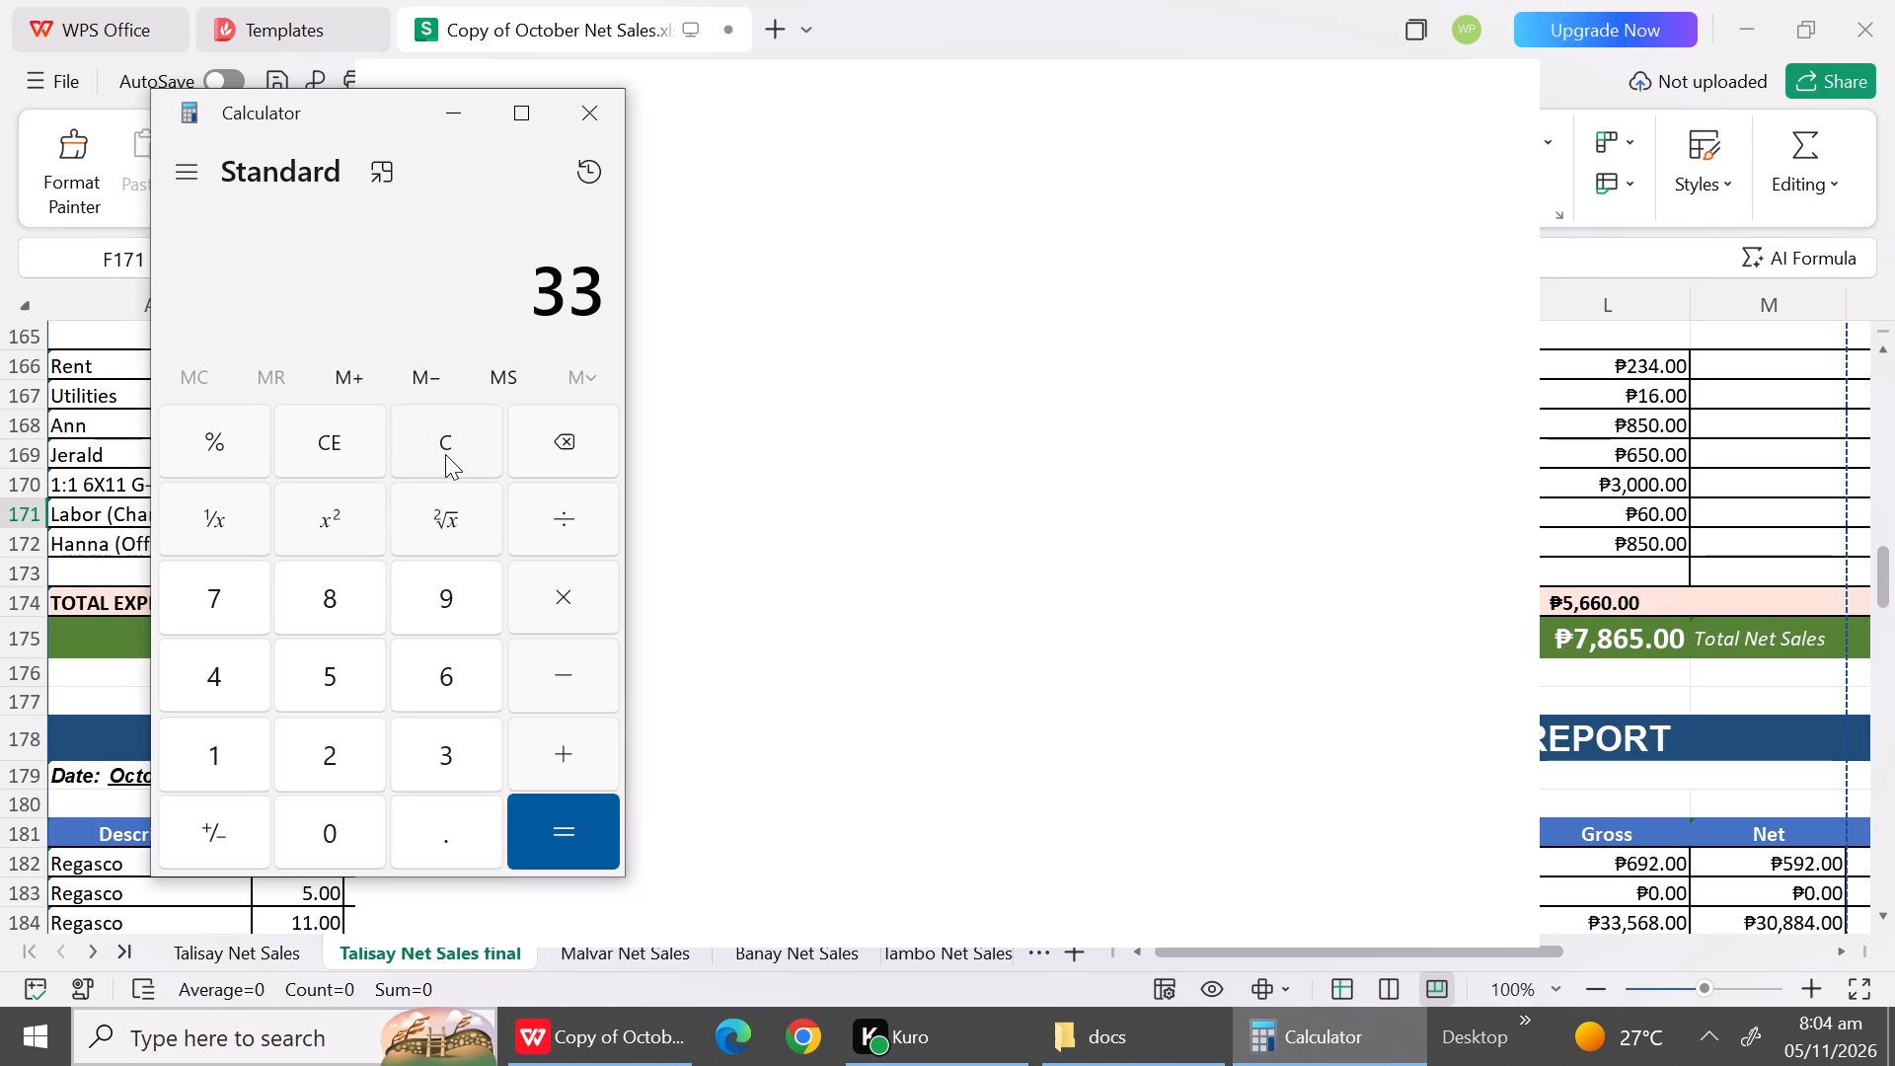
type("*11")
key("Return")
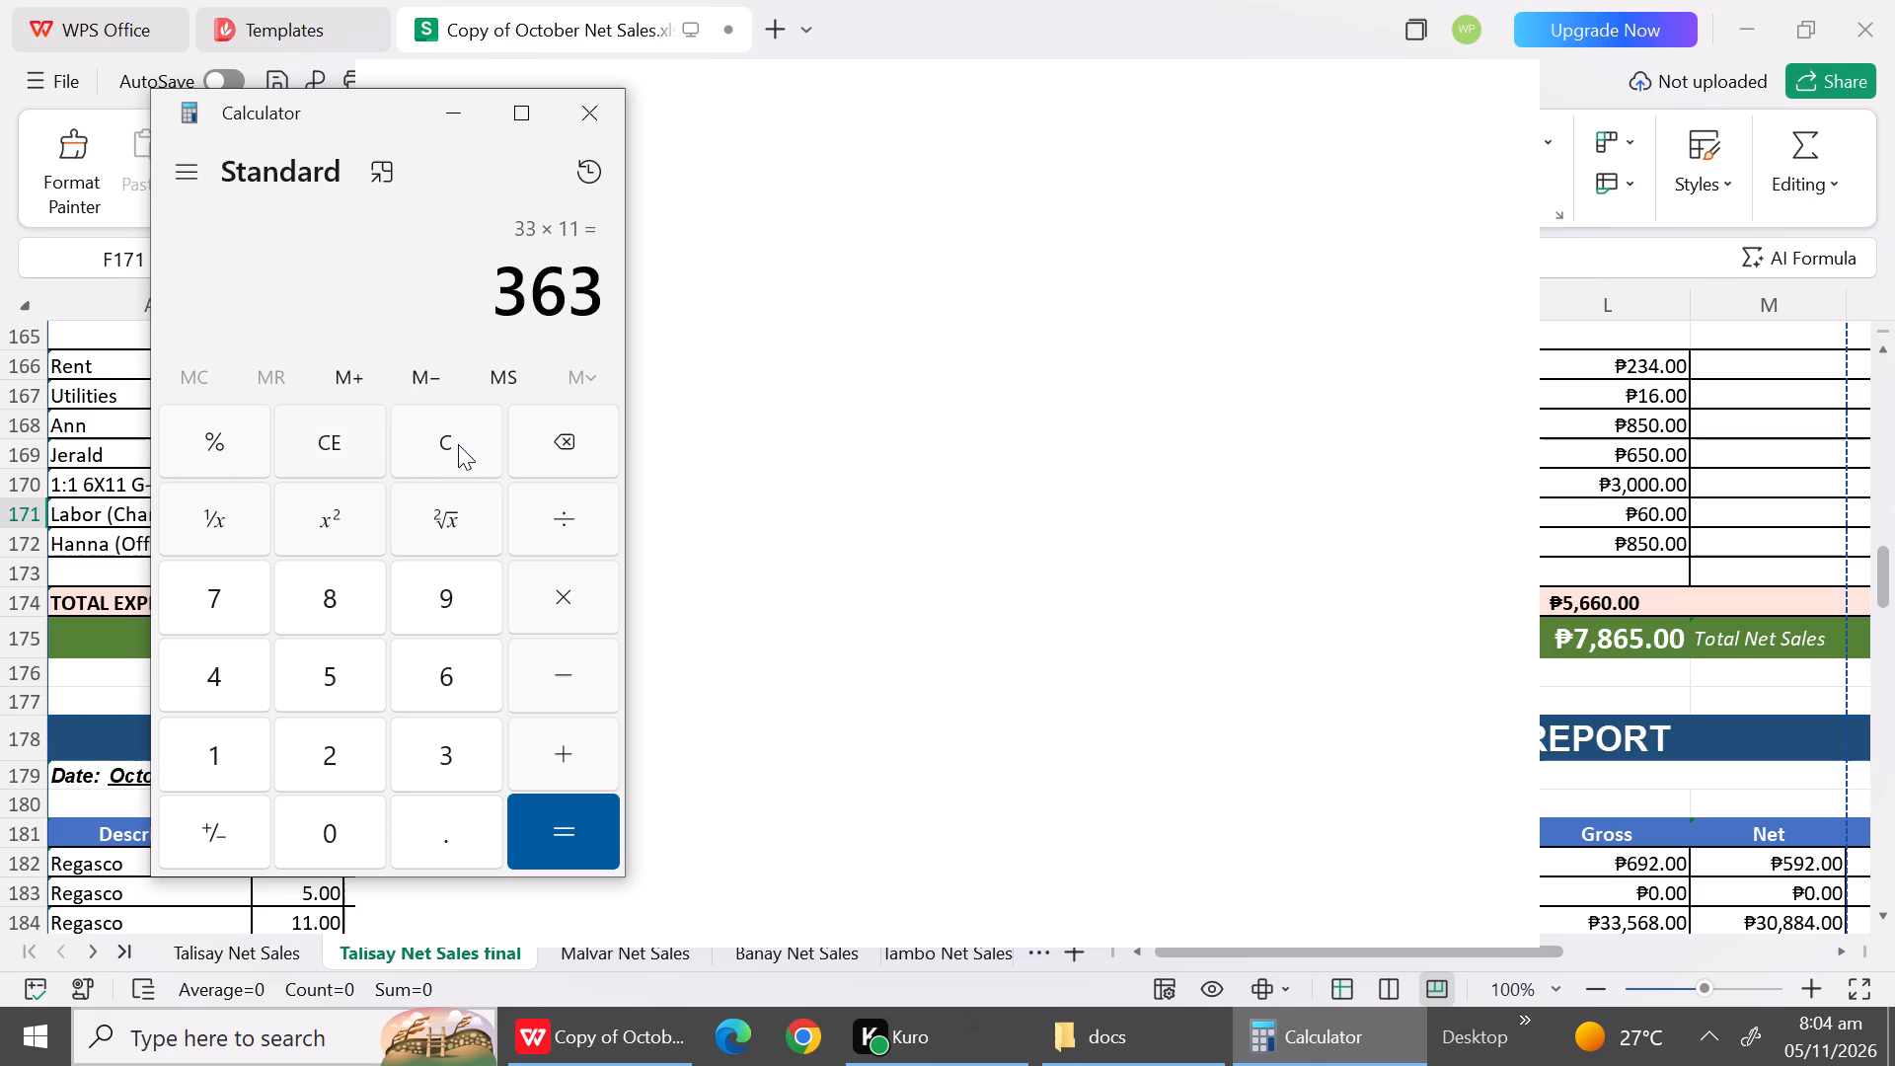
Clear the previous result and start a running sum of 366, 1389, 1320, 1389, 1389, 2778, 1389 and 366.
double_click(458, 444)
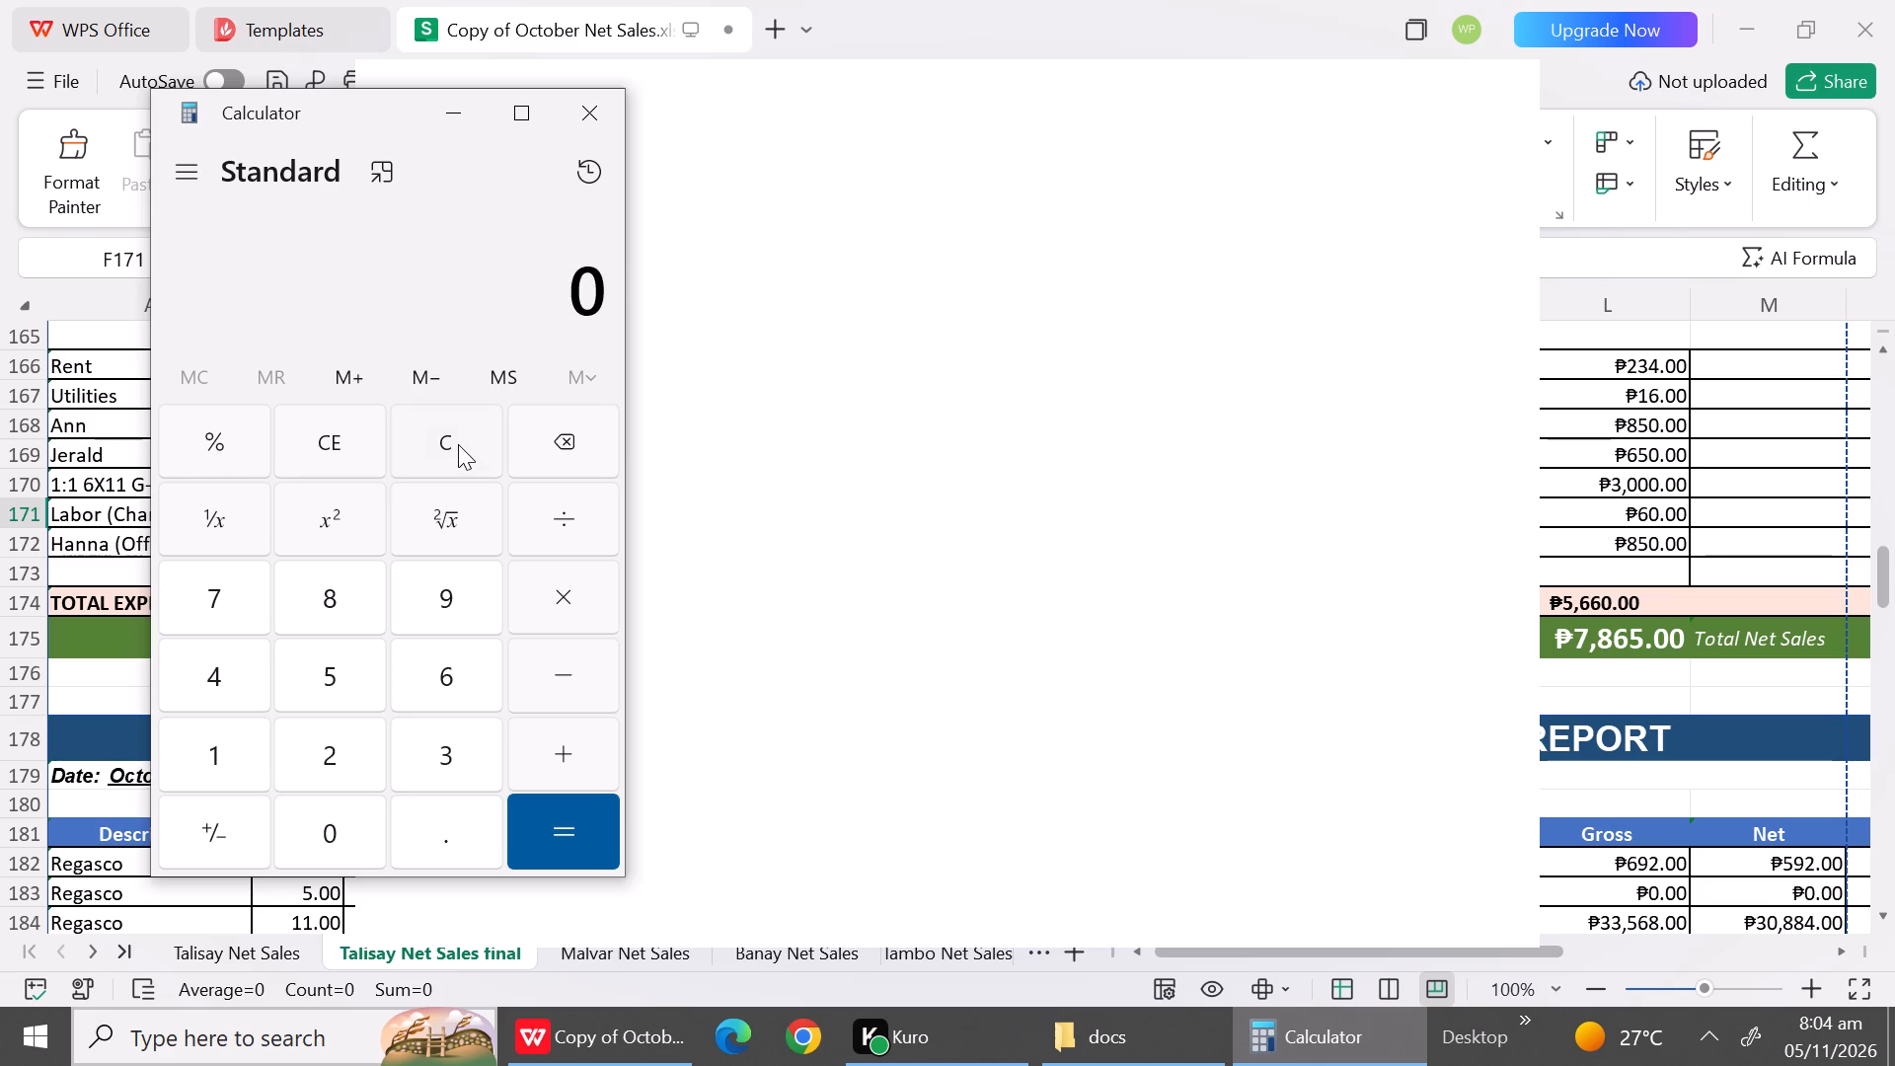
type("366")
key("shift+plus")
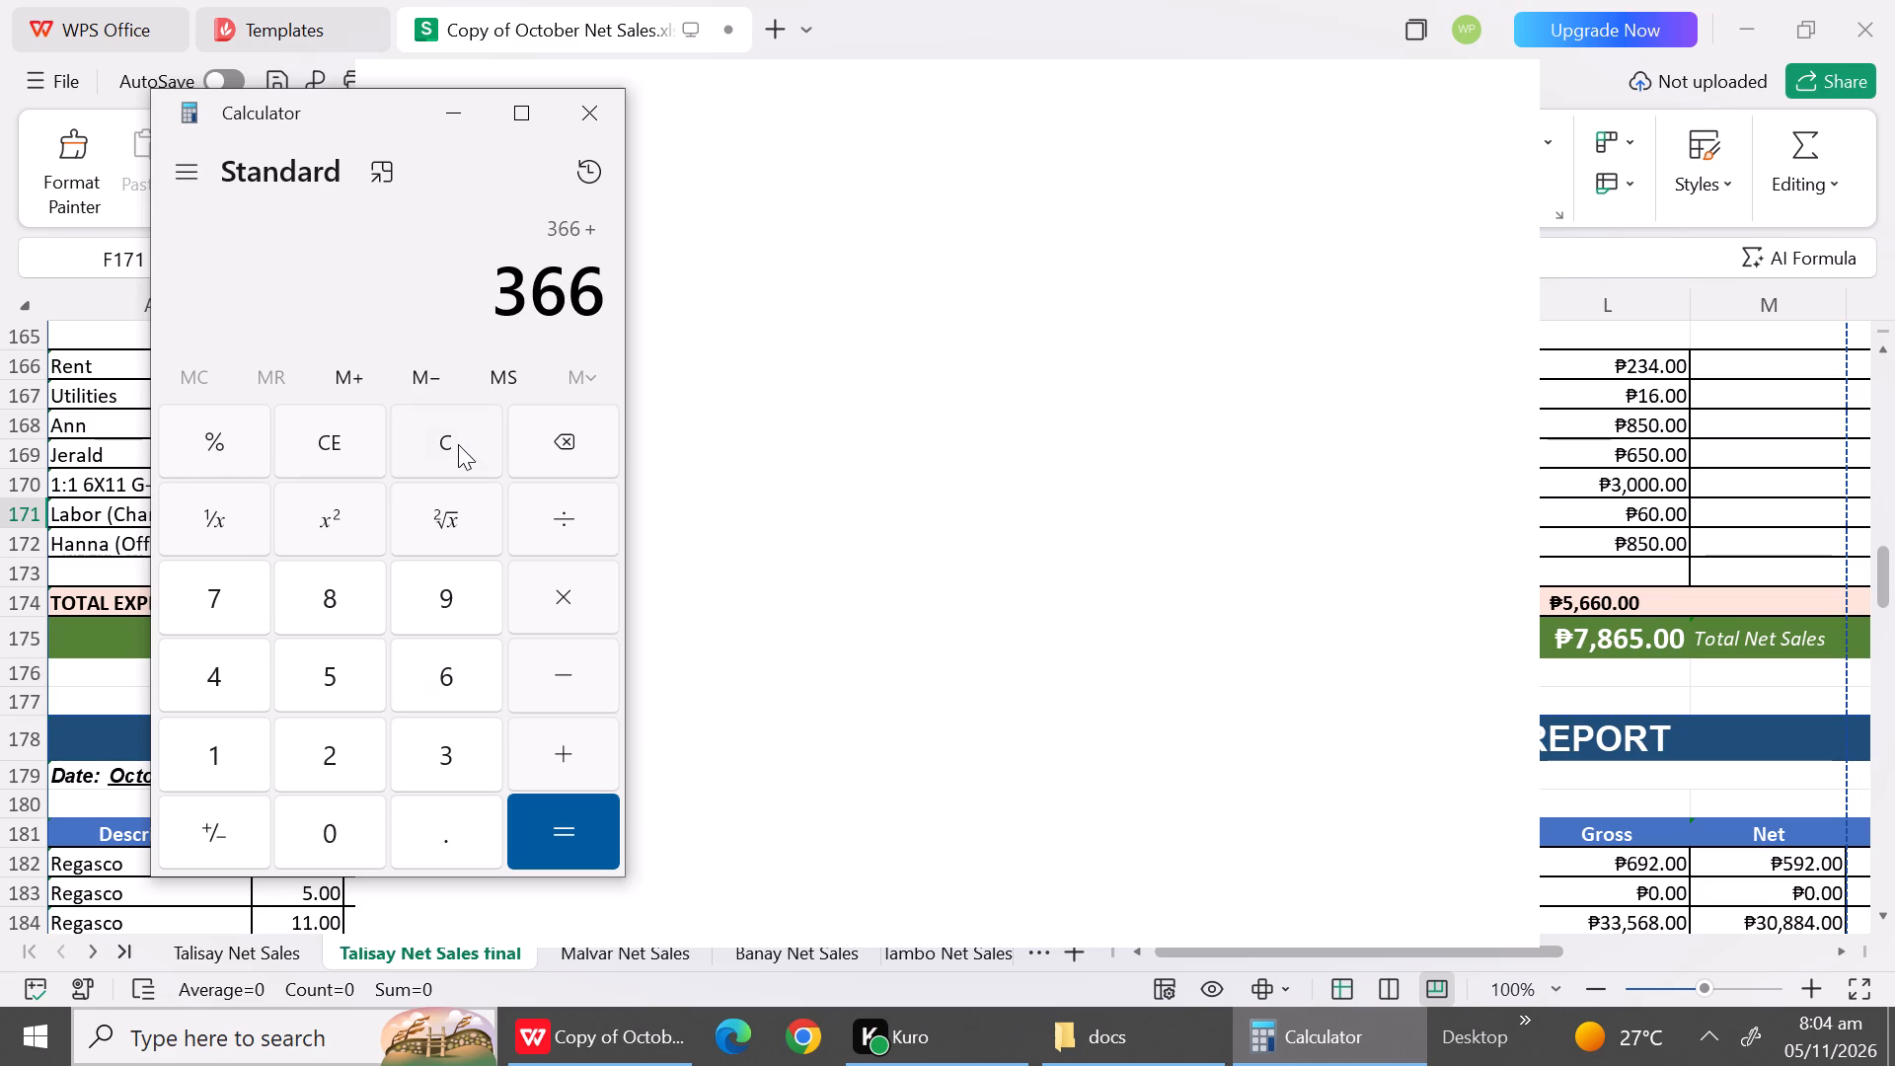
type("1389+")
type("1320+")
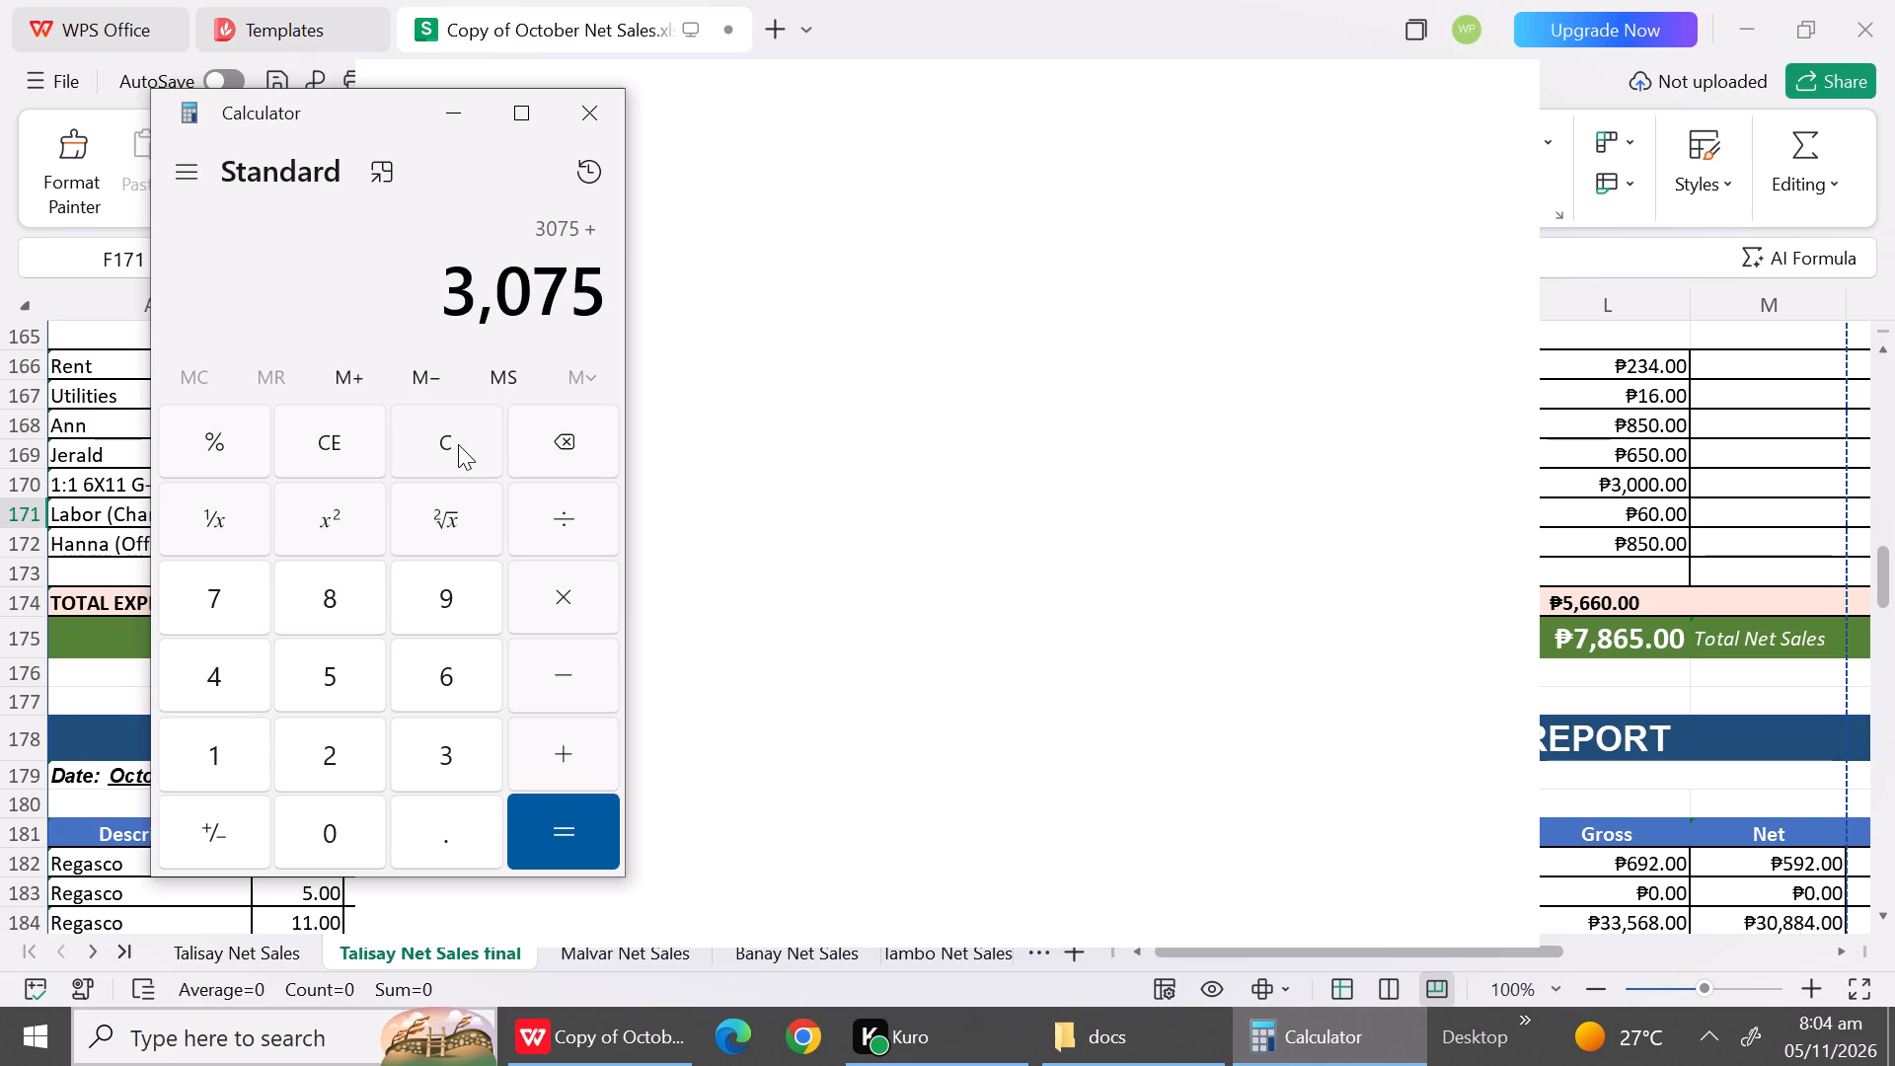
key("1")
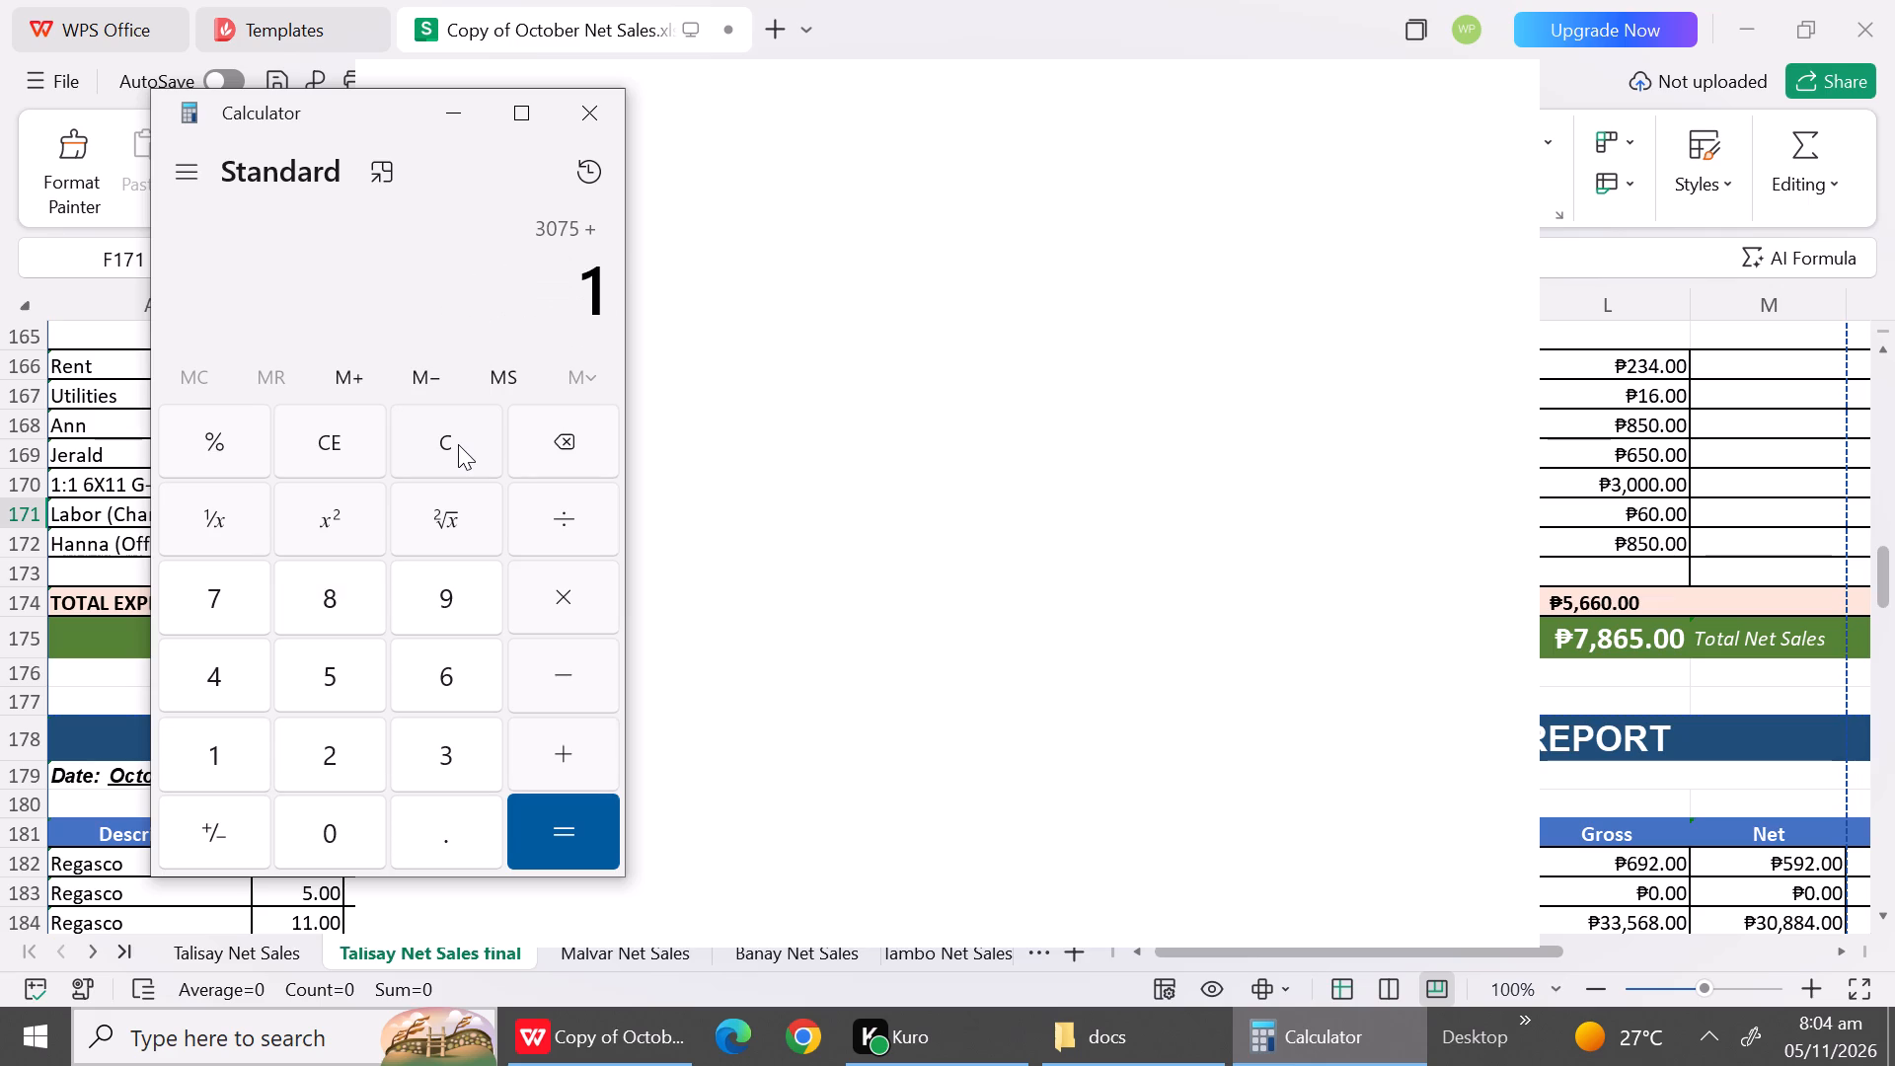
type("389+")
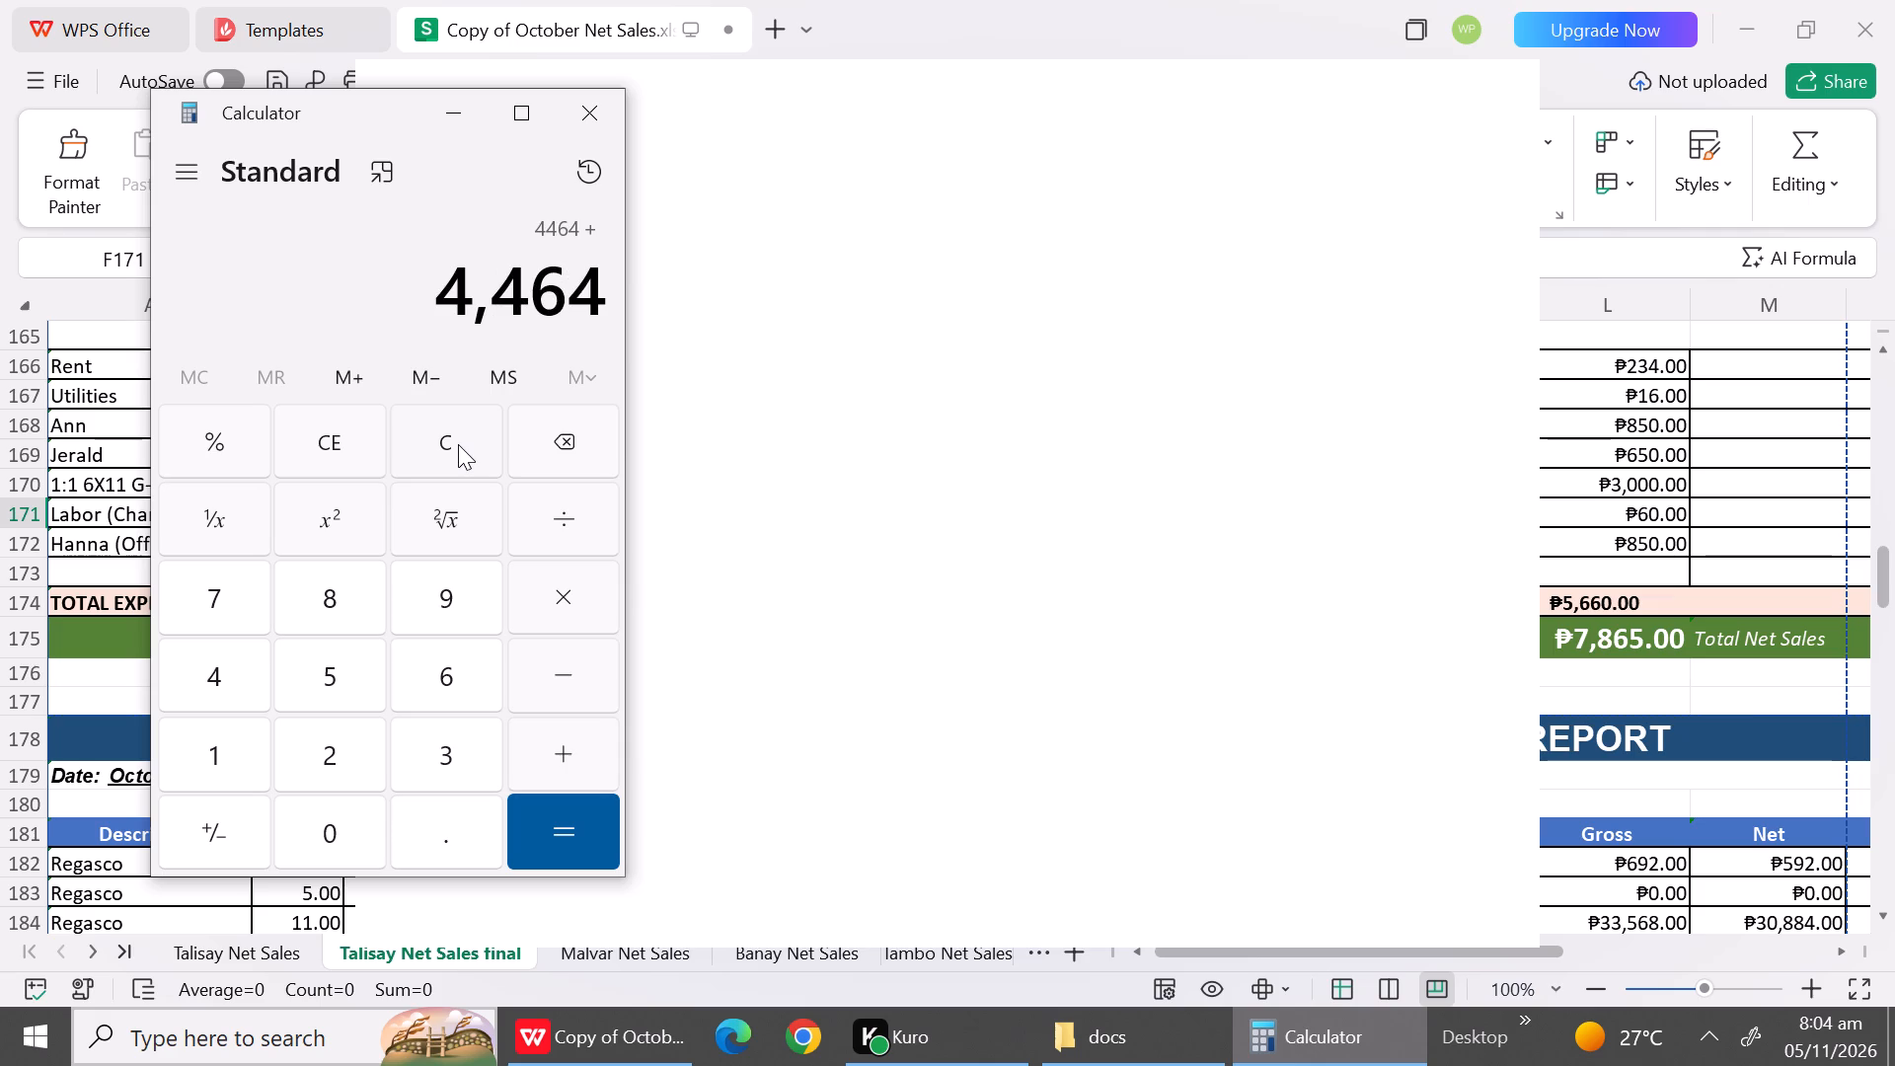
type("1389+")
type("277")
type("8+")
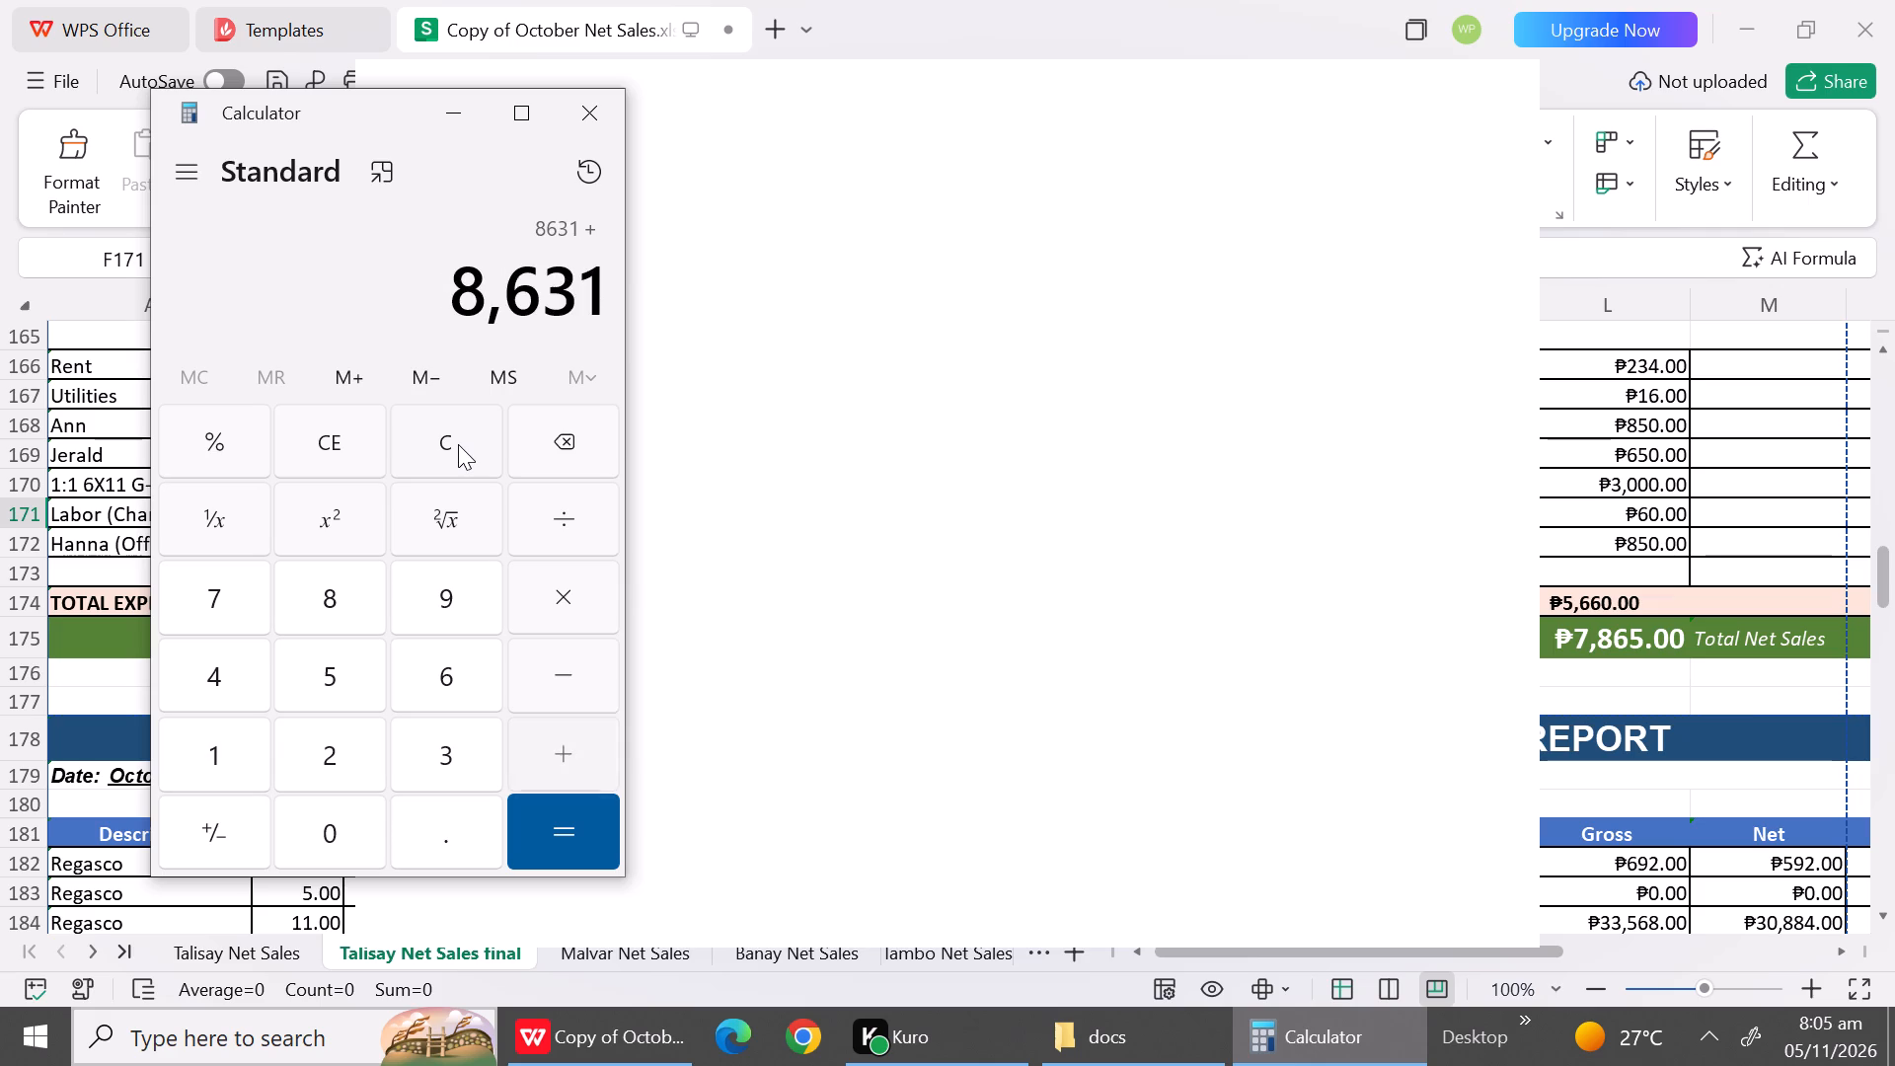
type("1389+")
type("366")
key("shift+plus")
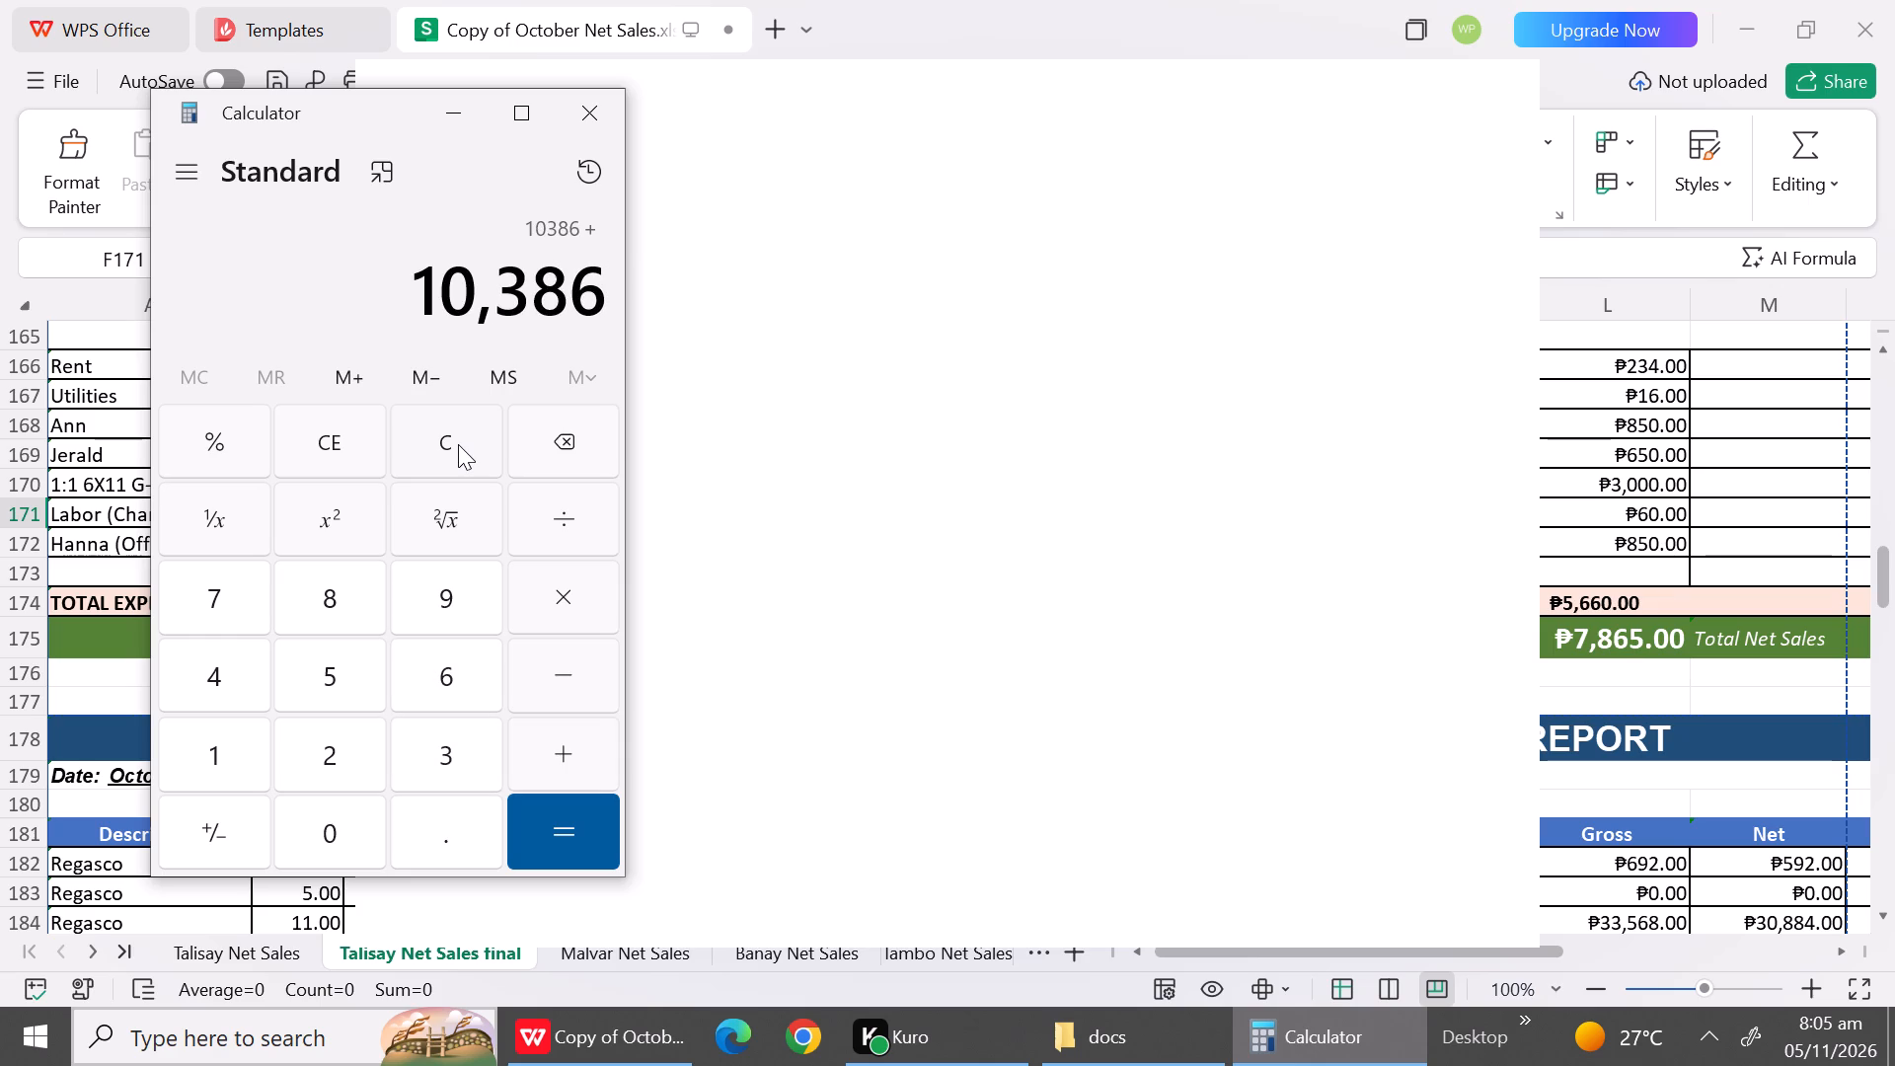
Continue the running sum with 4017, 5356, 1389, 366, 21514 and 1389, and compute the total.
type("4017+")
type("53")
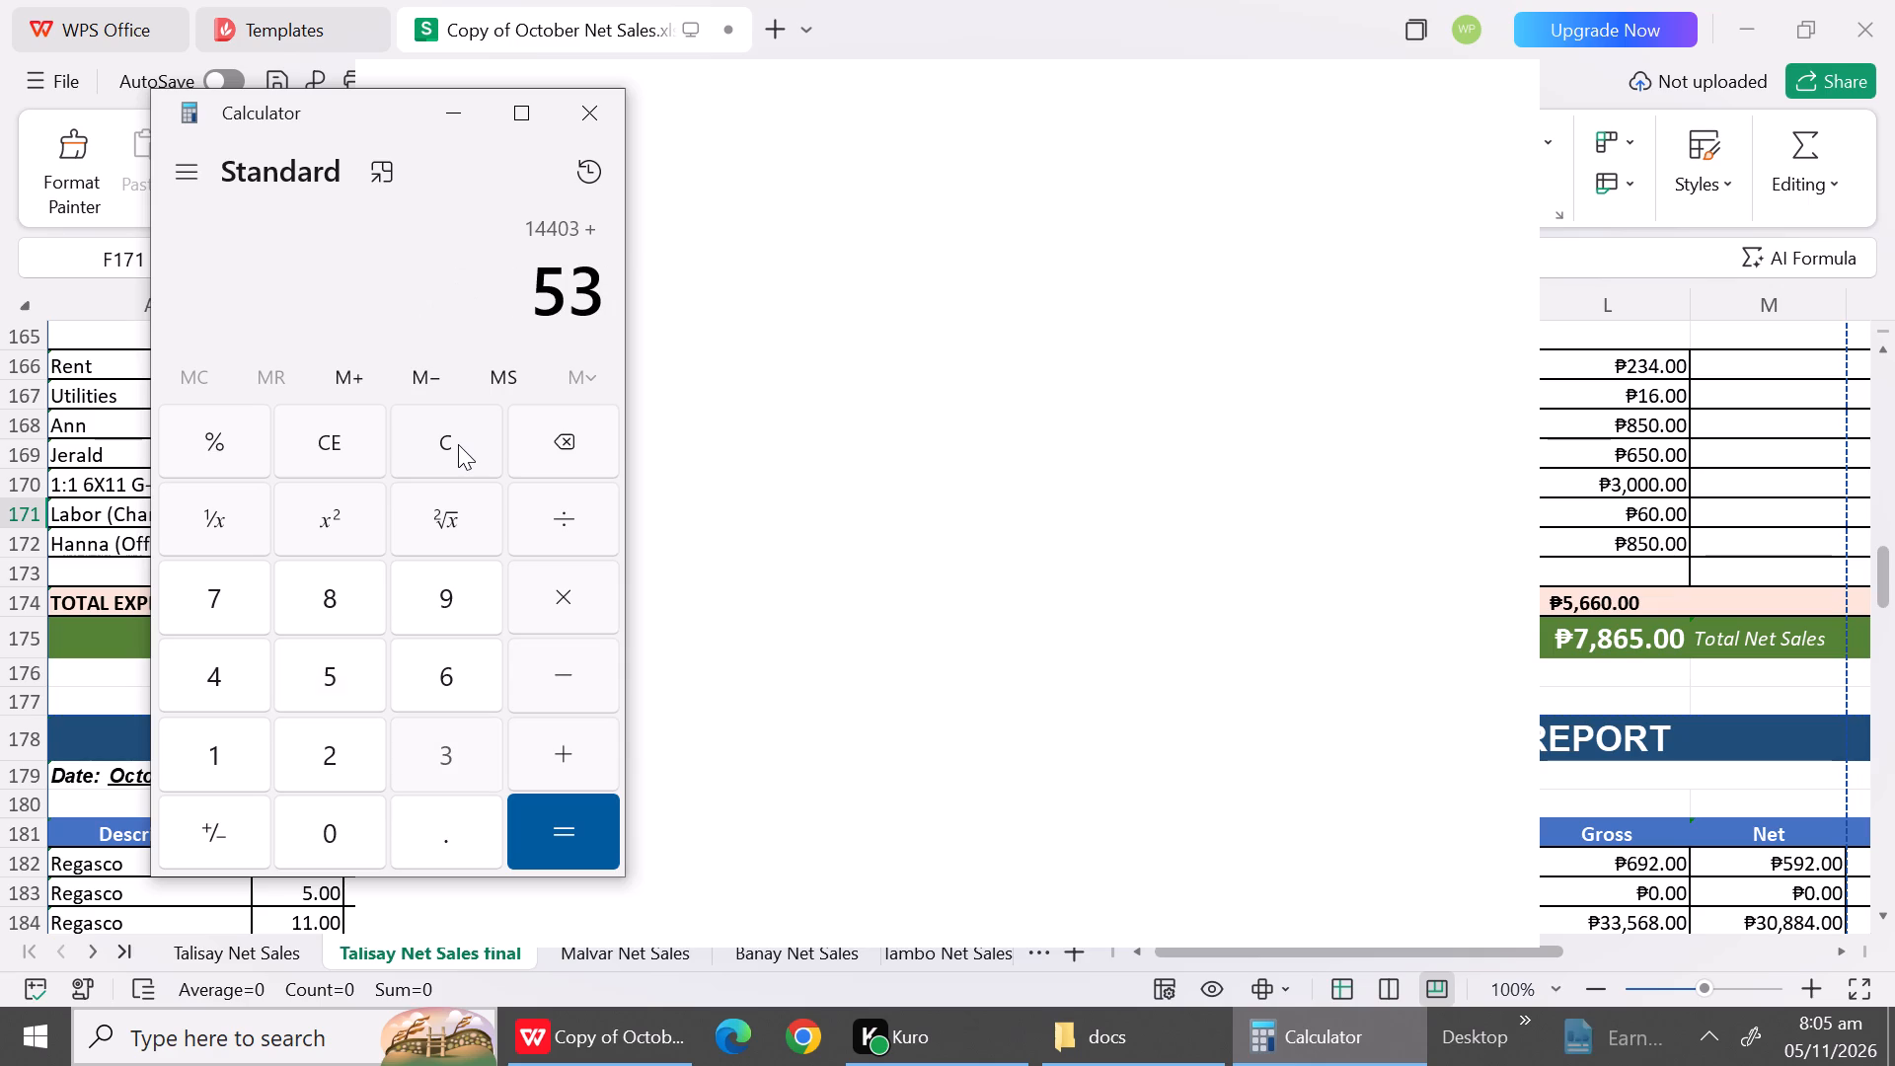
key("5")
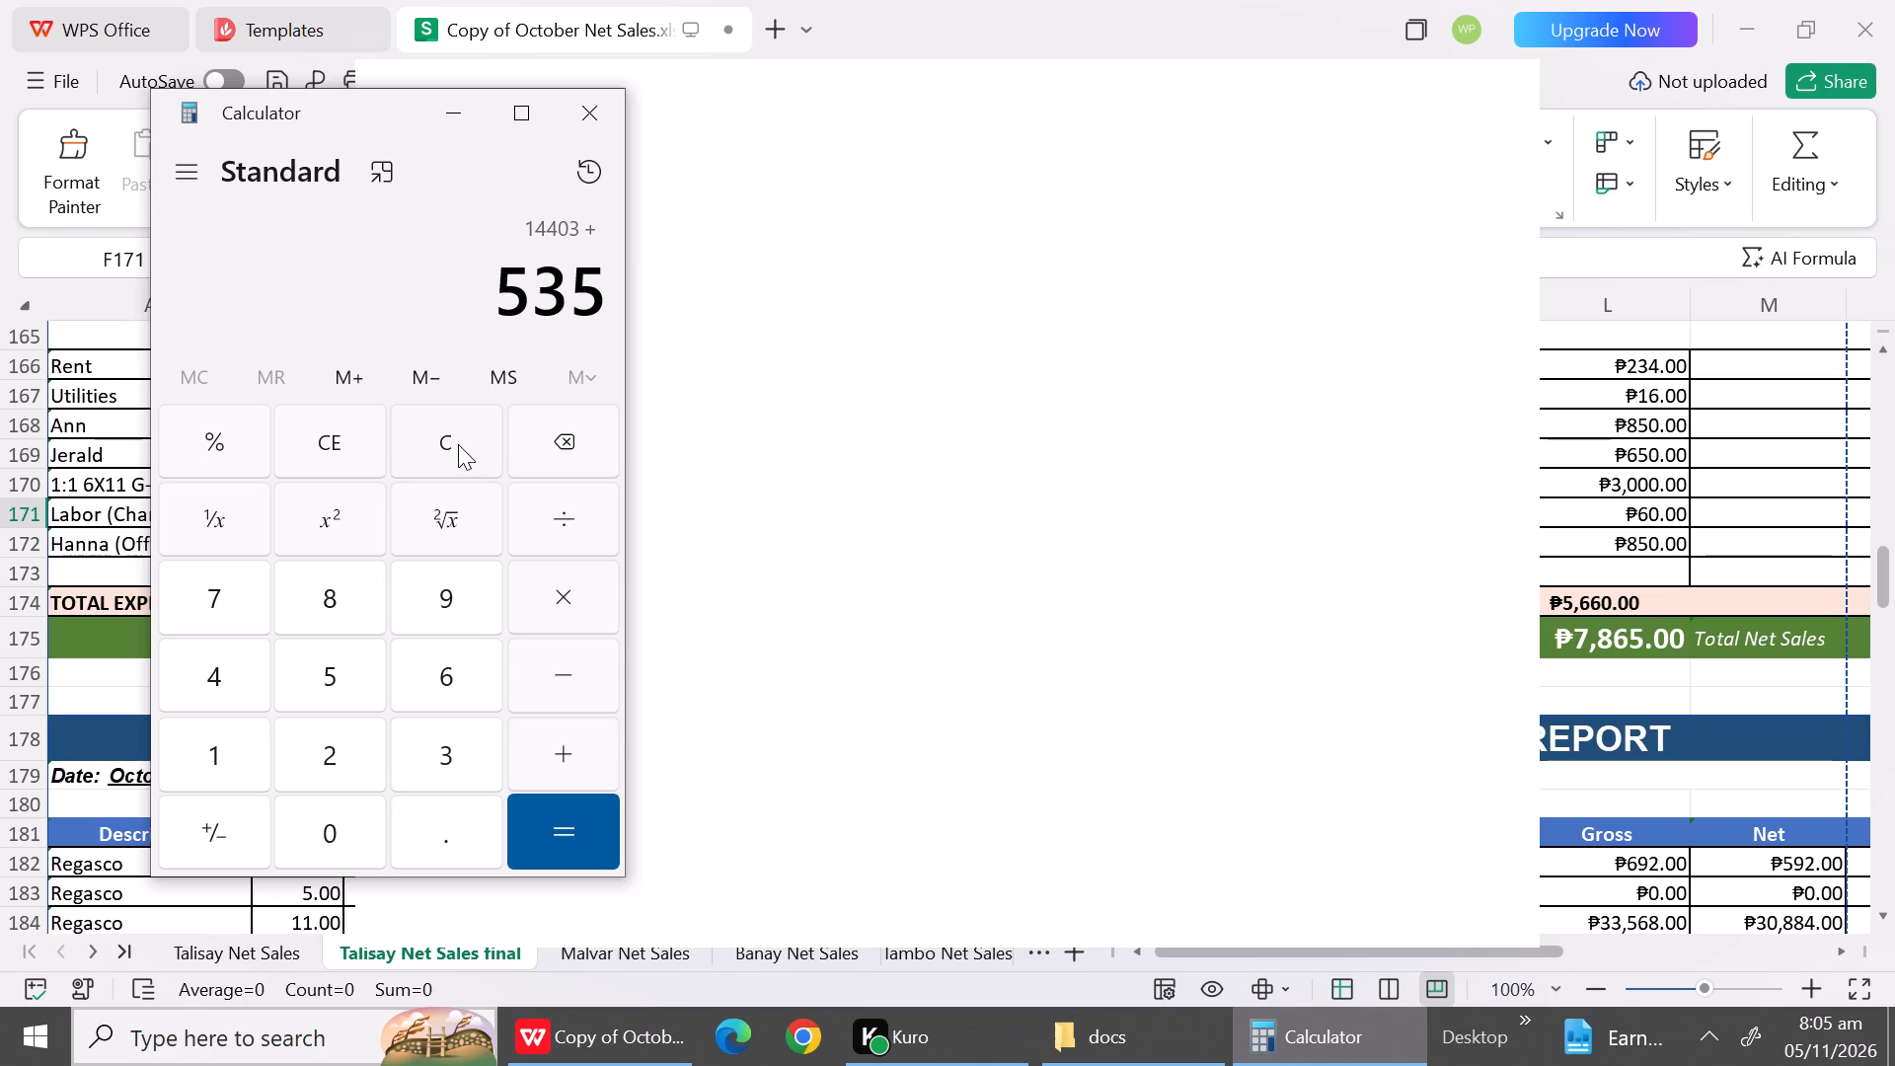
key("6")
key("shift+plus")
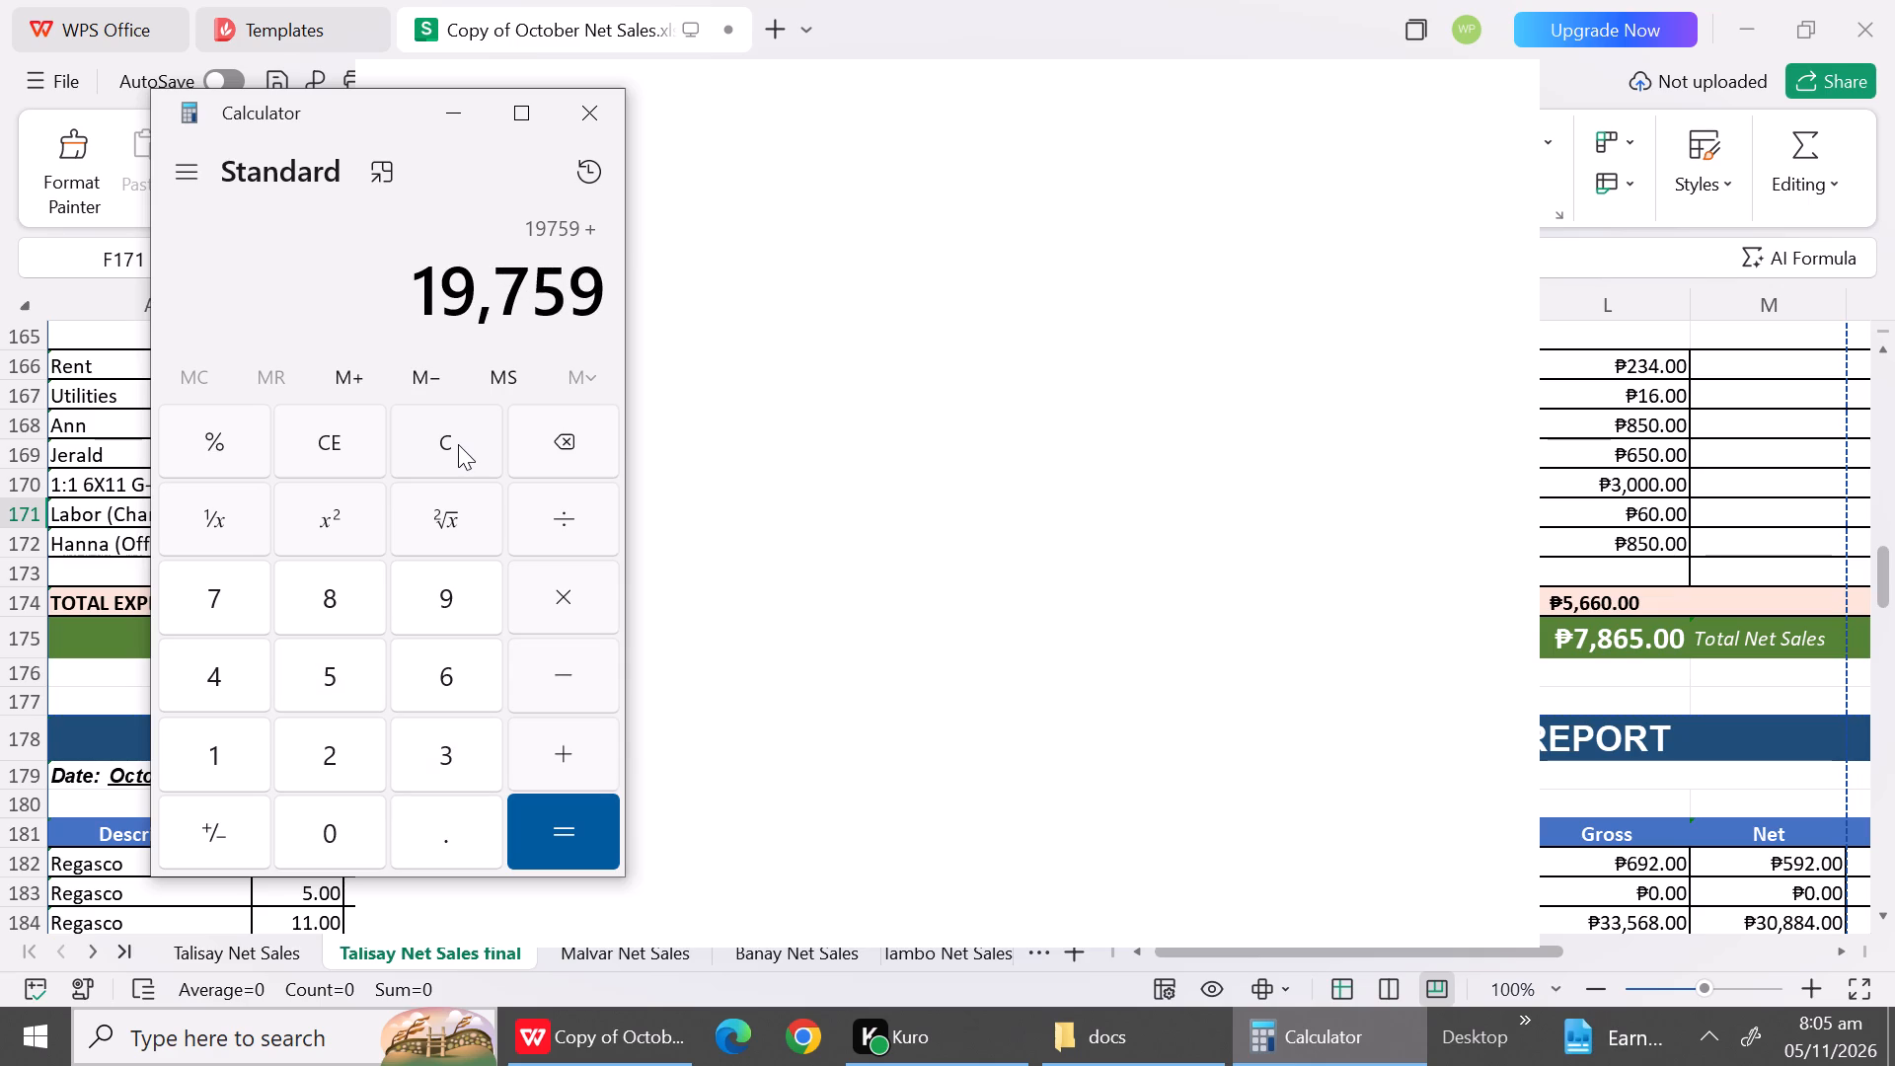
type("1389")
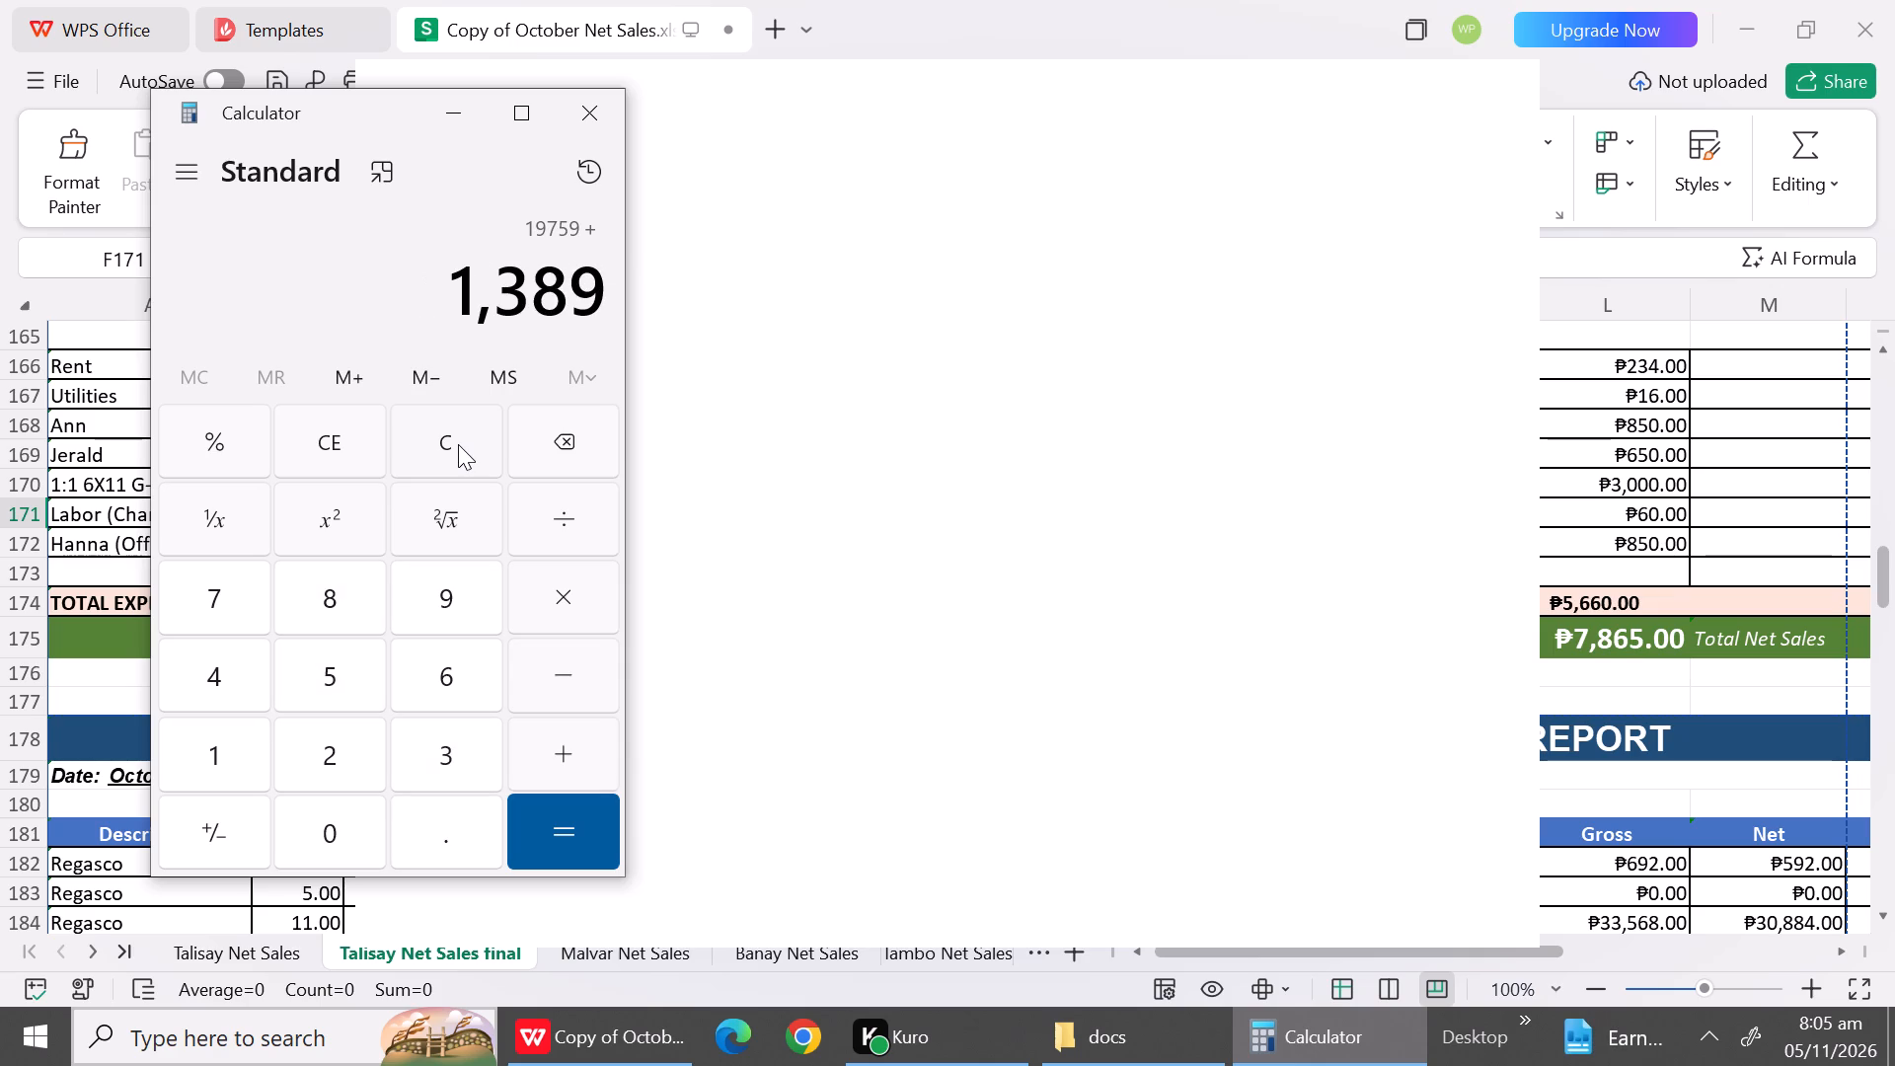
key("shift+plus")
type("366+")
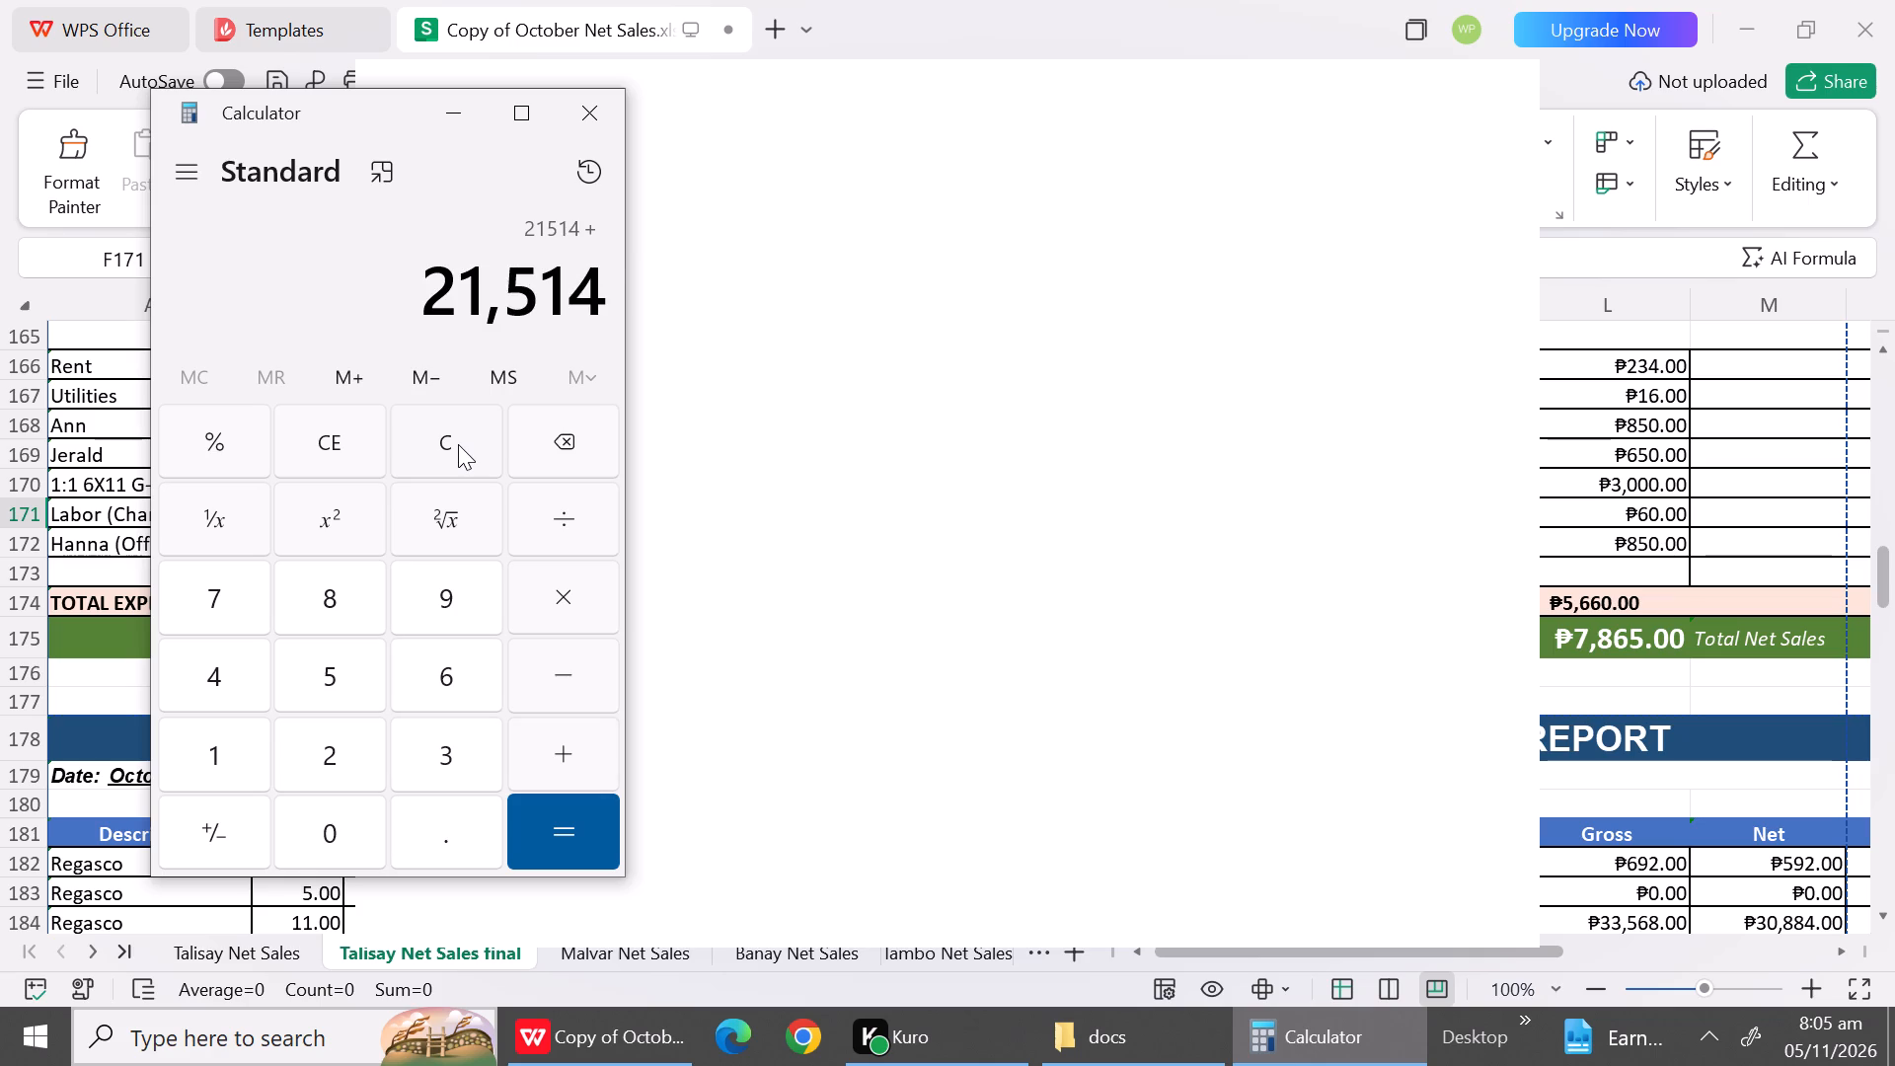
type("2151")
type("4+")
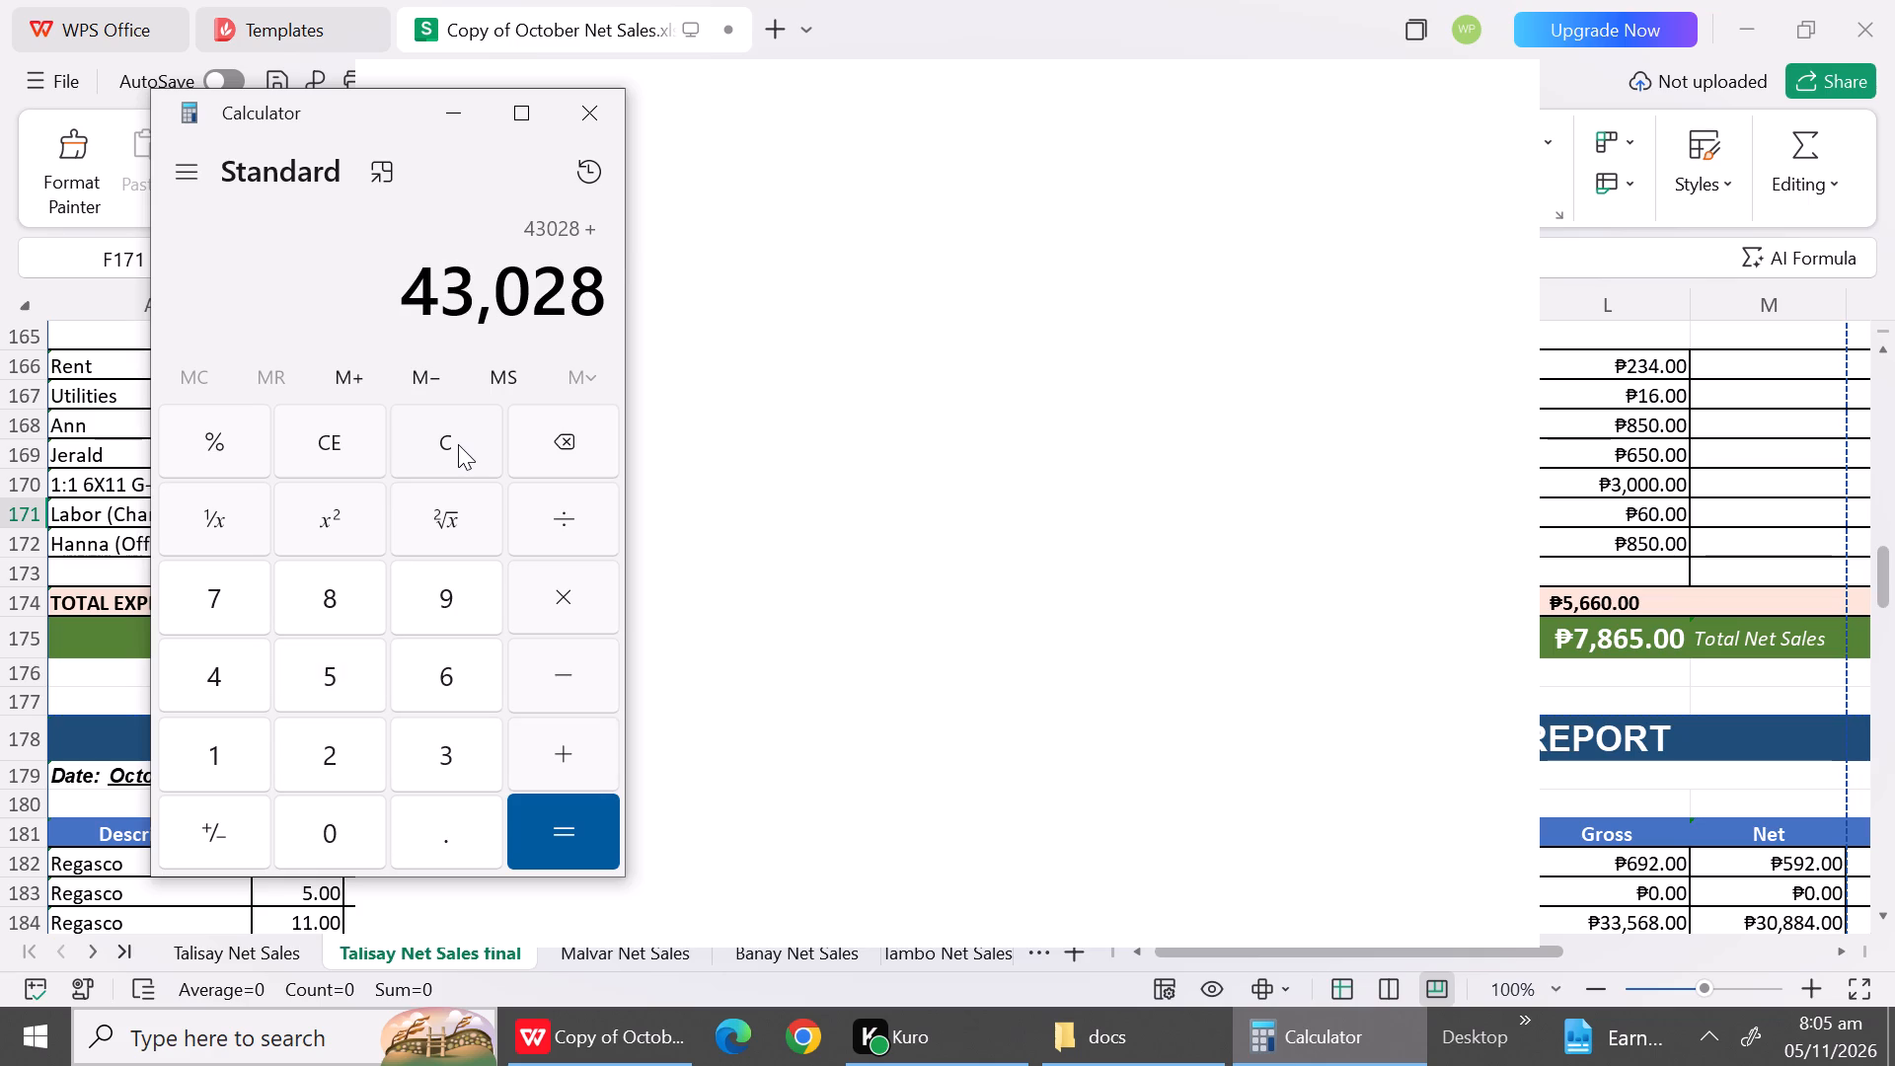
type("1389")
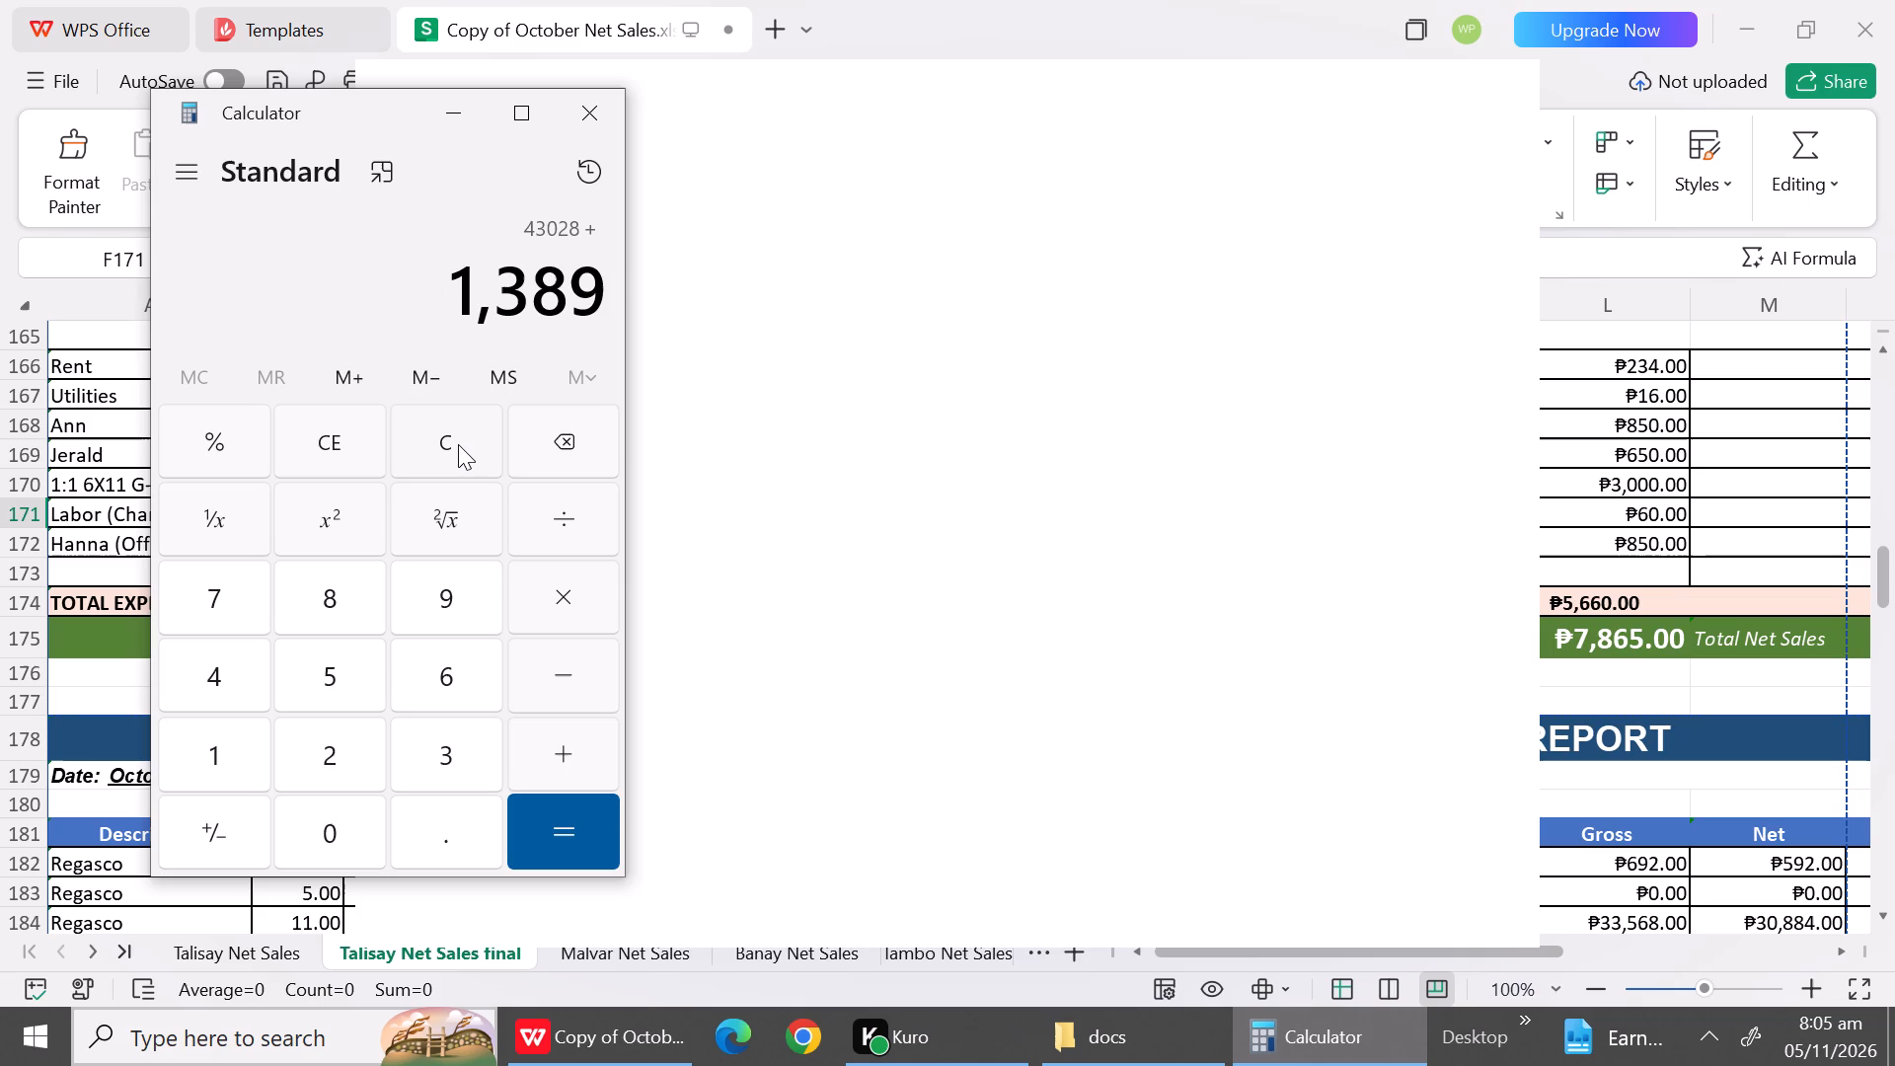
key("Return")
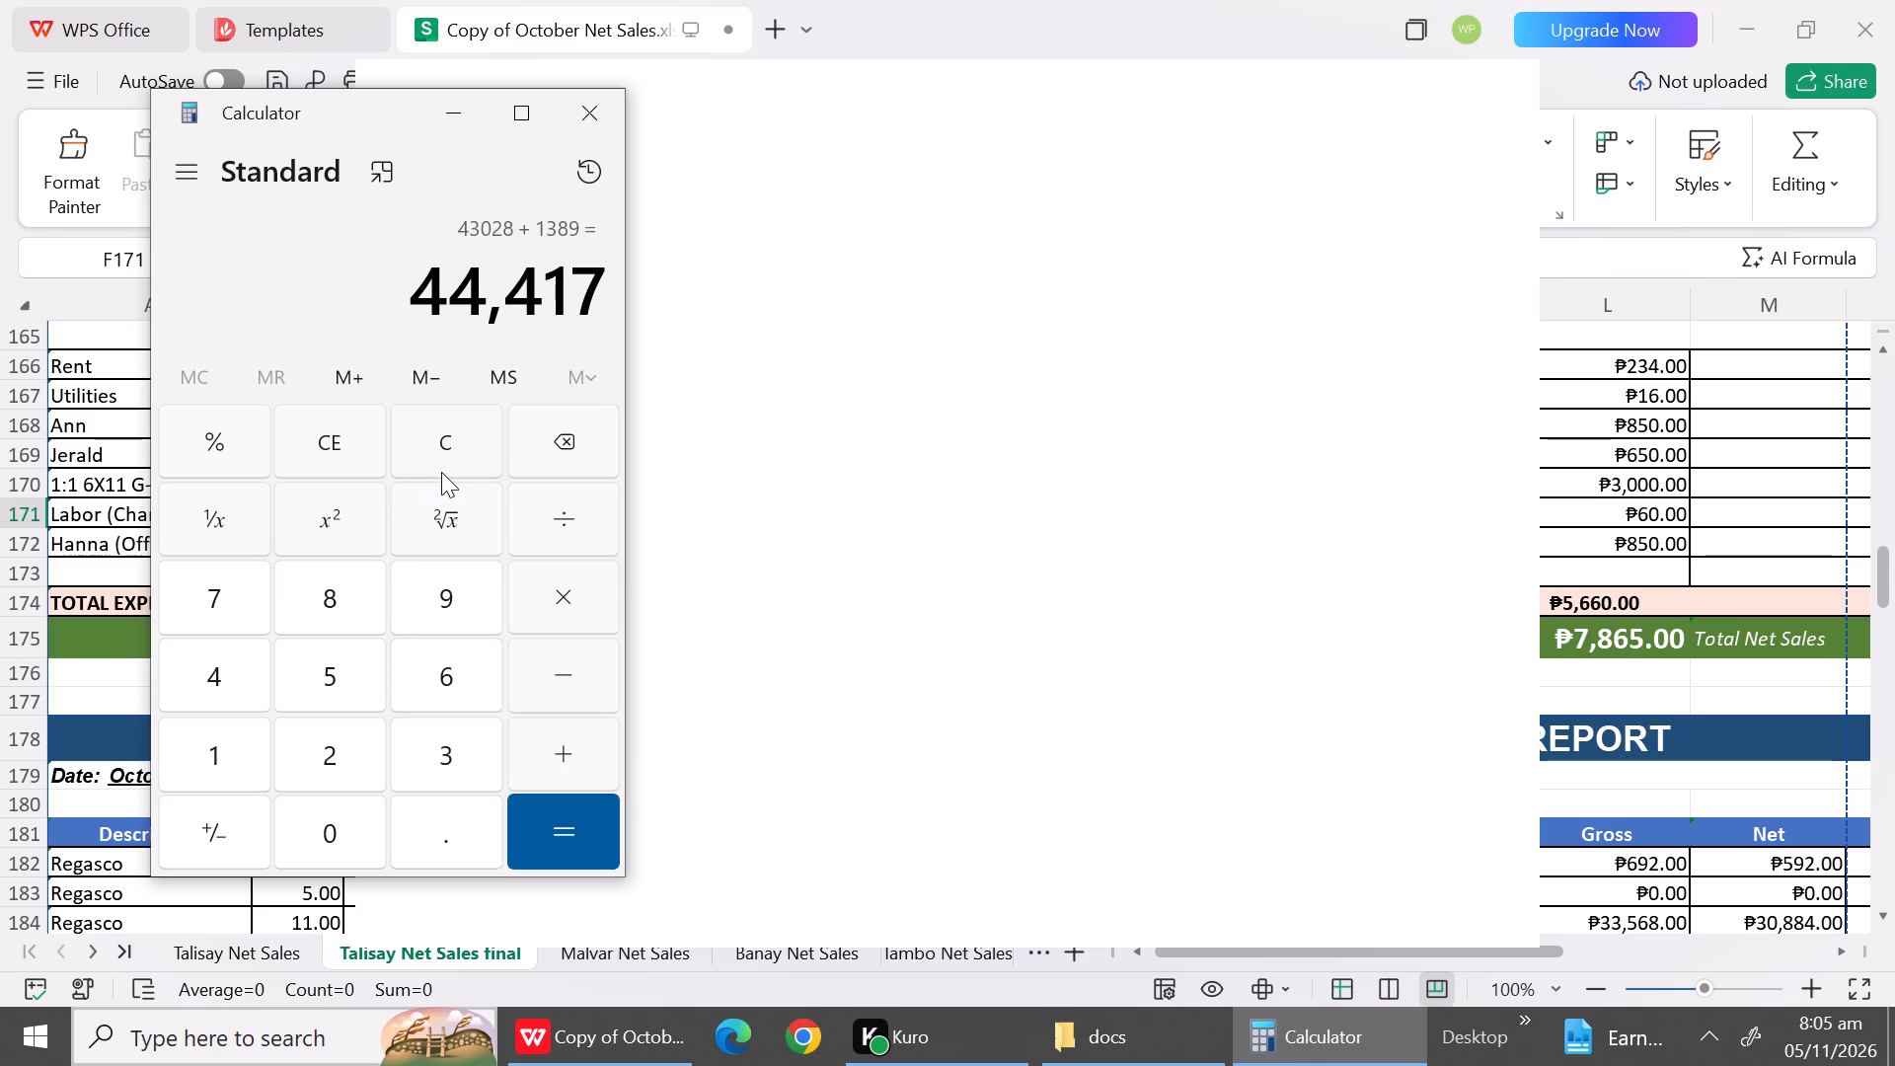
Clear the previous result and start a new running sum of 366, 1389, 1320, 1389, 1389 and 2778.
double_click(432, 433)
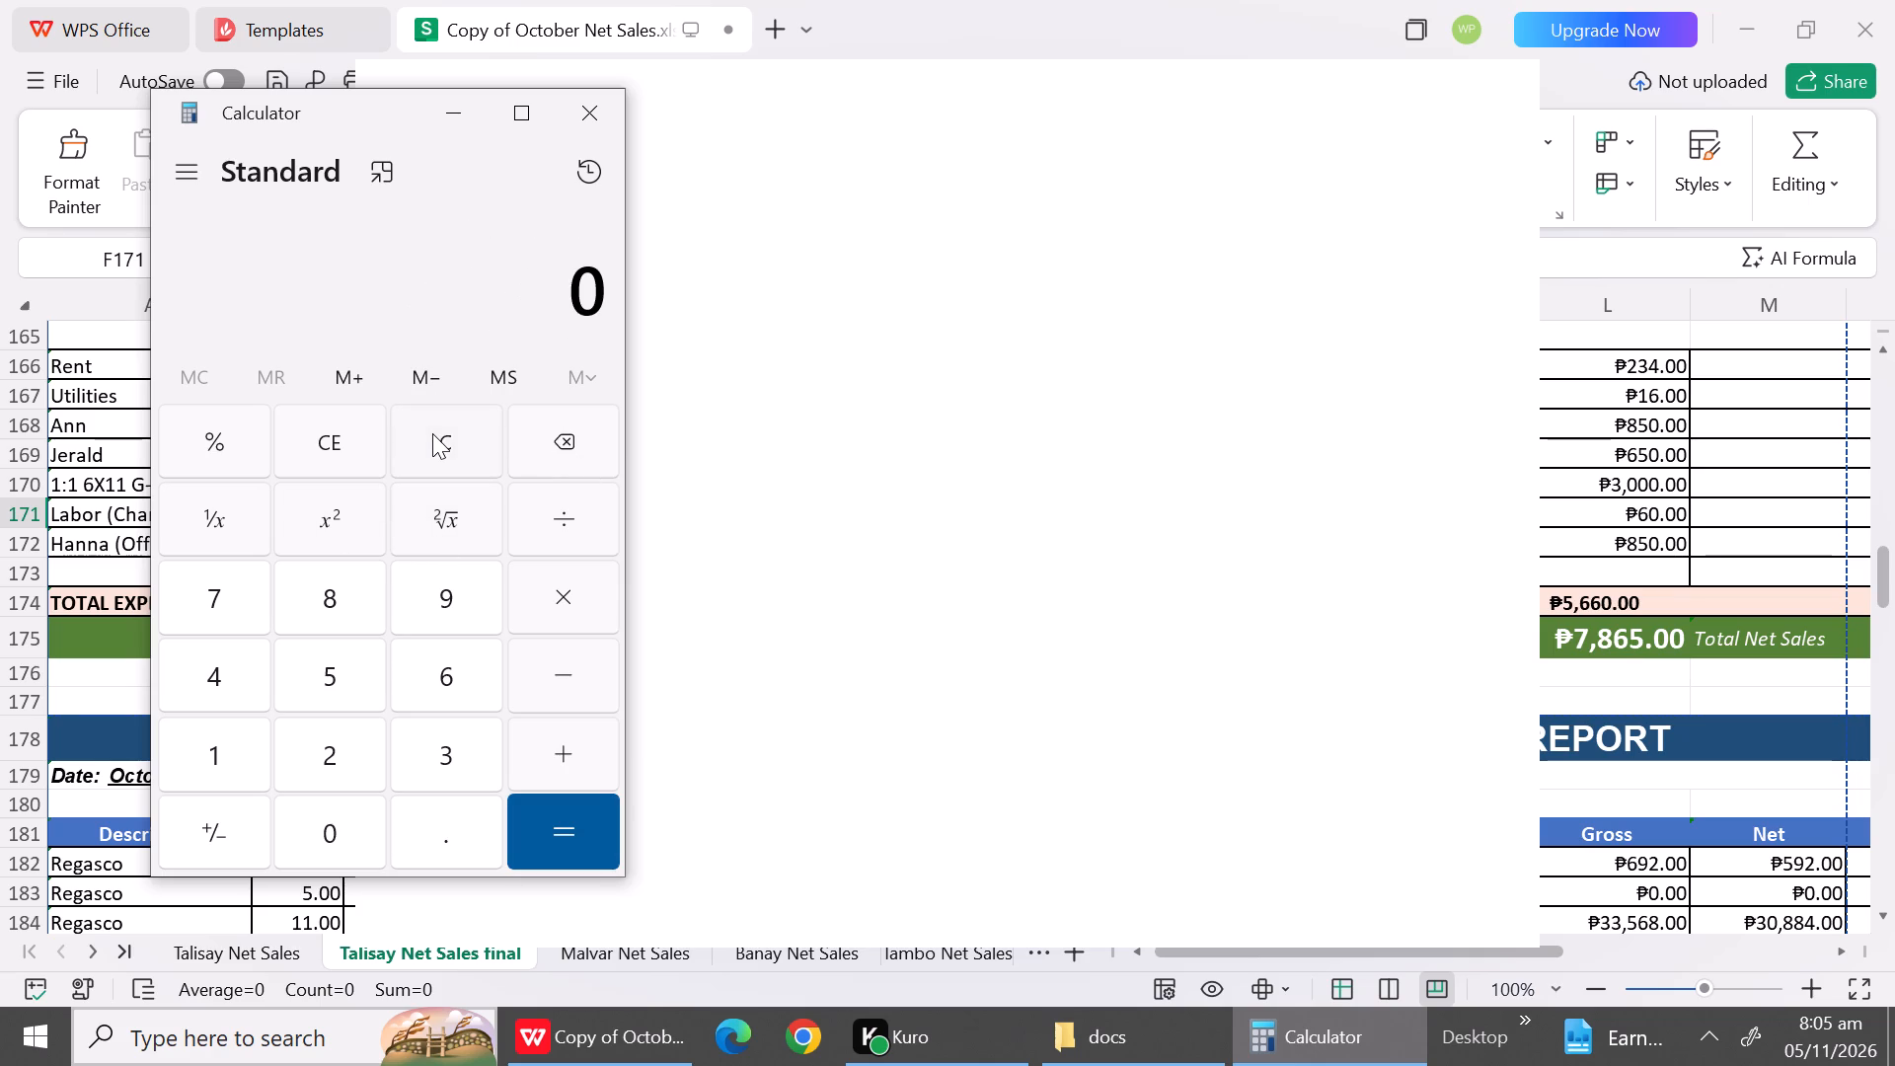
key("2")
key("BackSpace")
type("366+")
type("1389")
key("shift+plus")
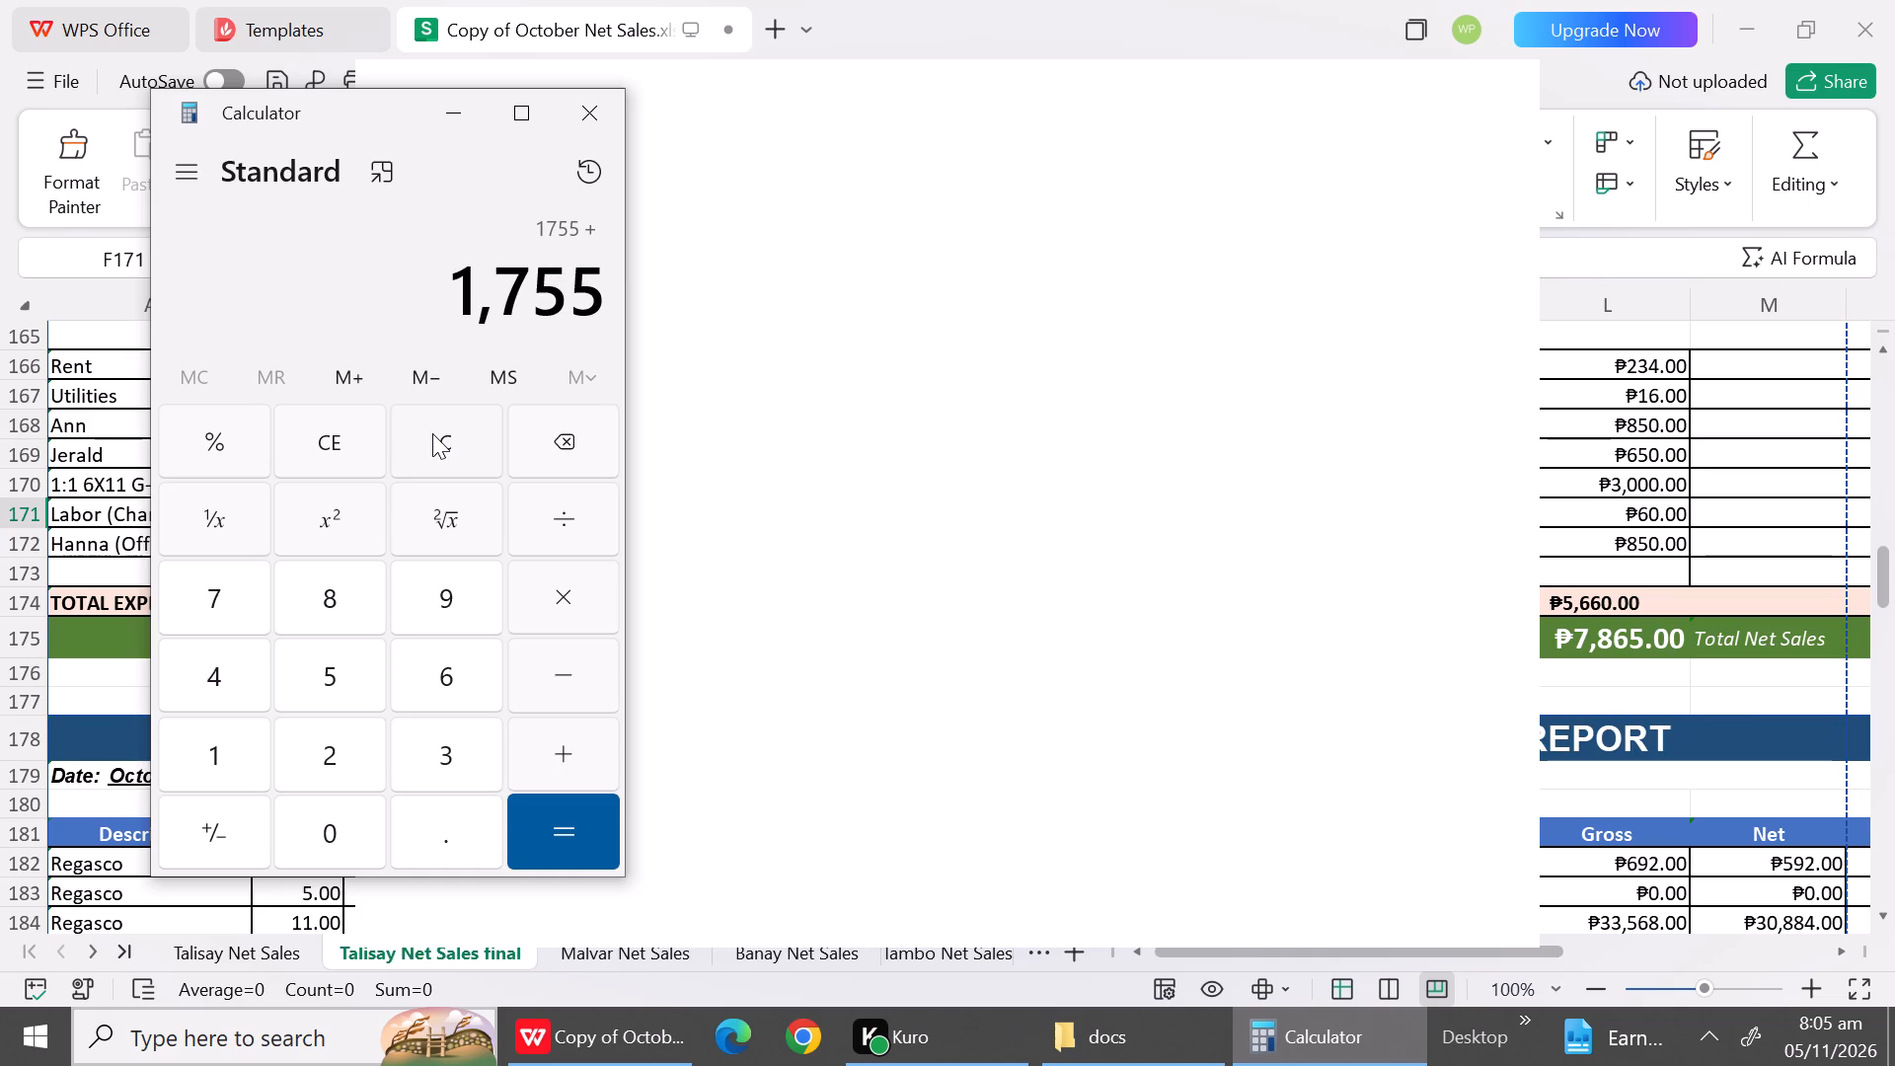
type("1320+")
key("1")
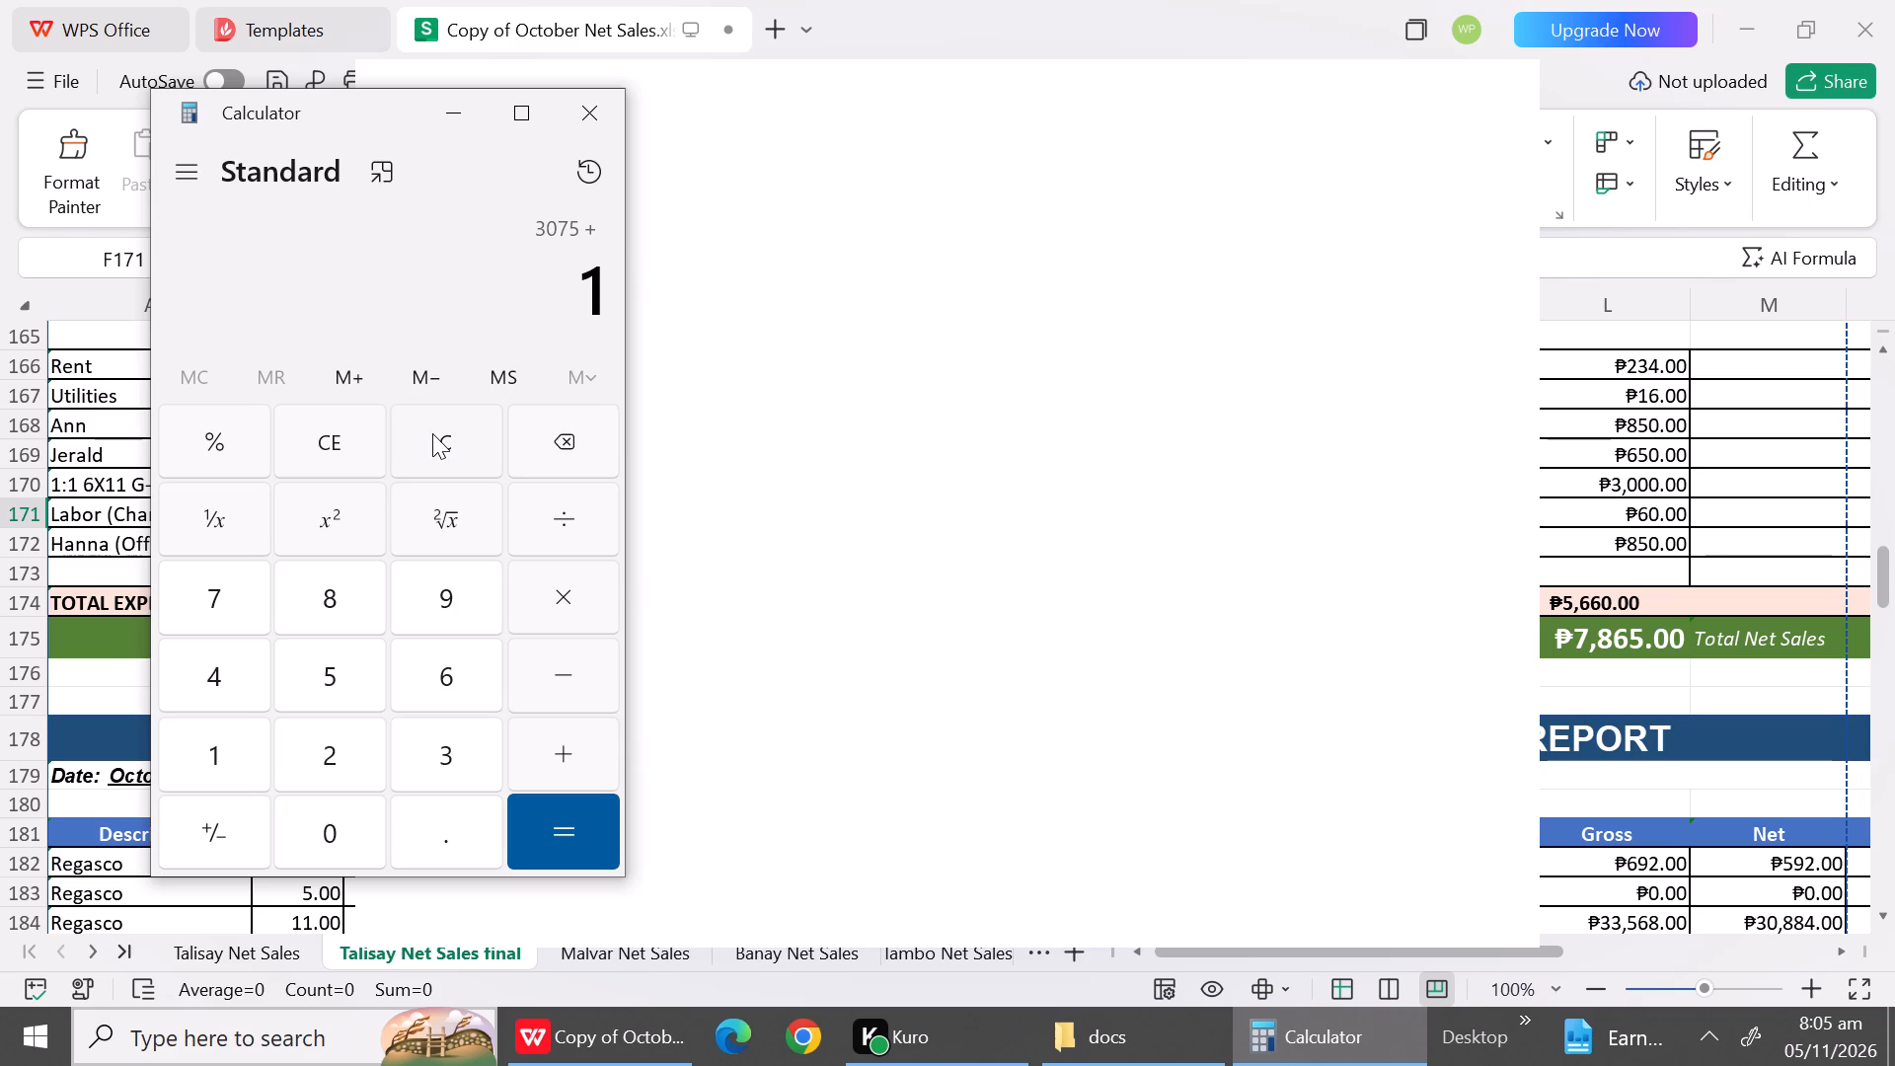
type("389+")
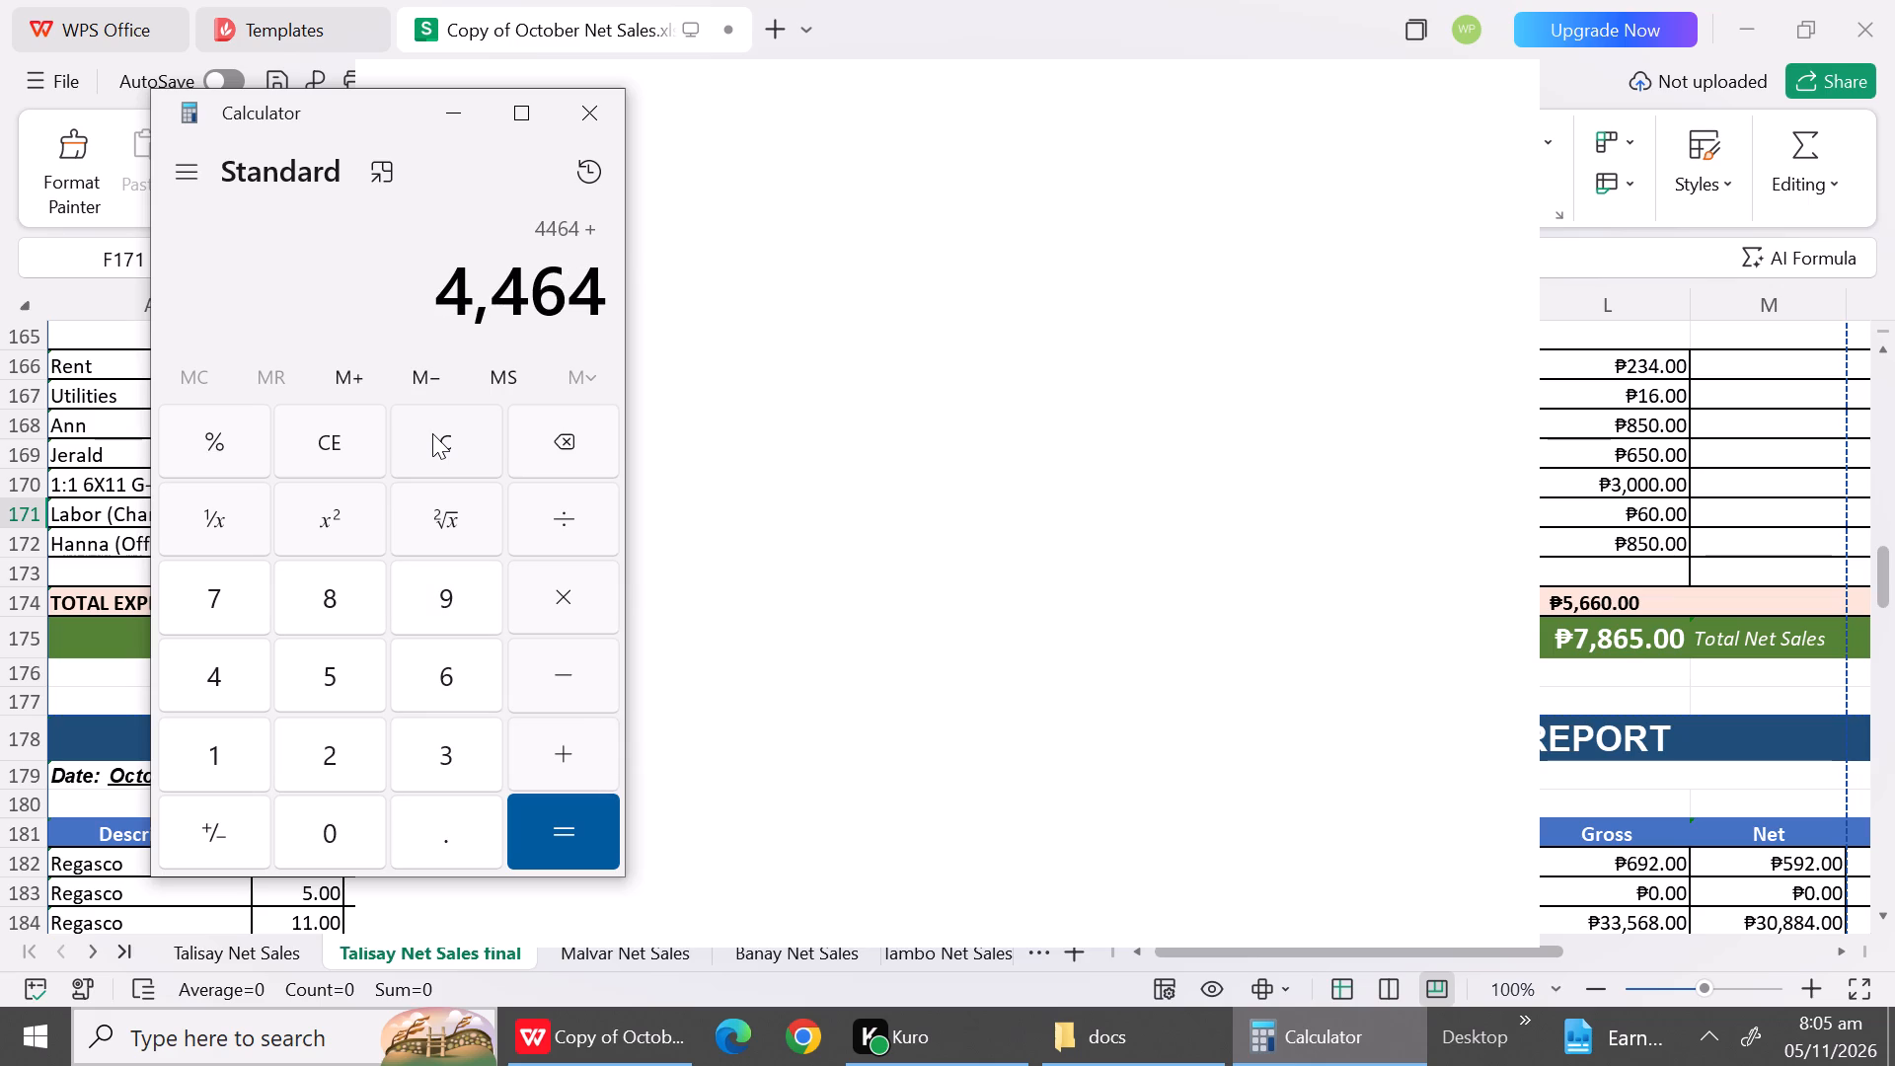
type("13")
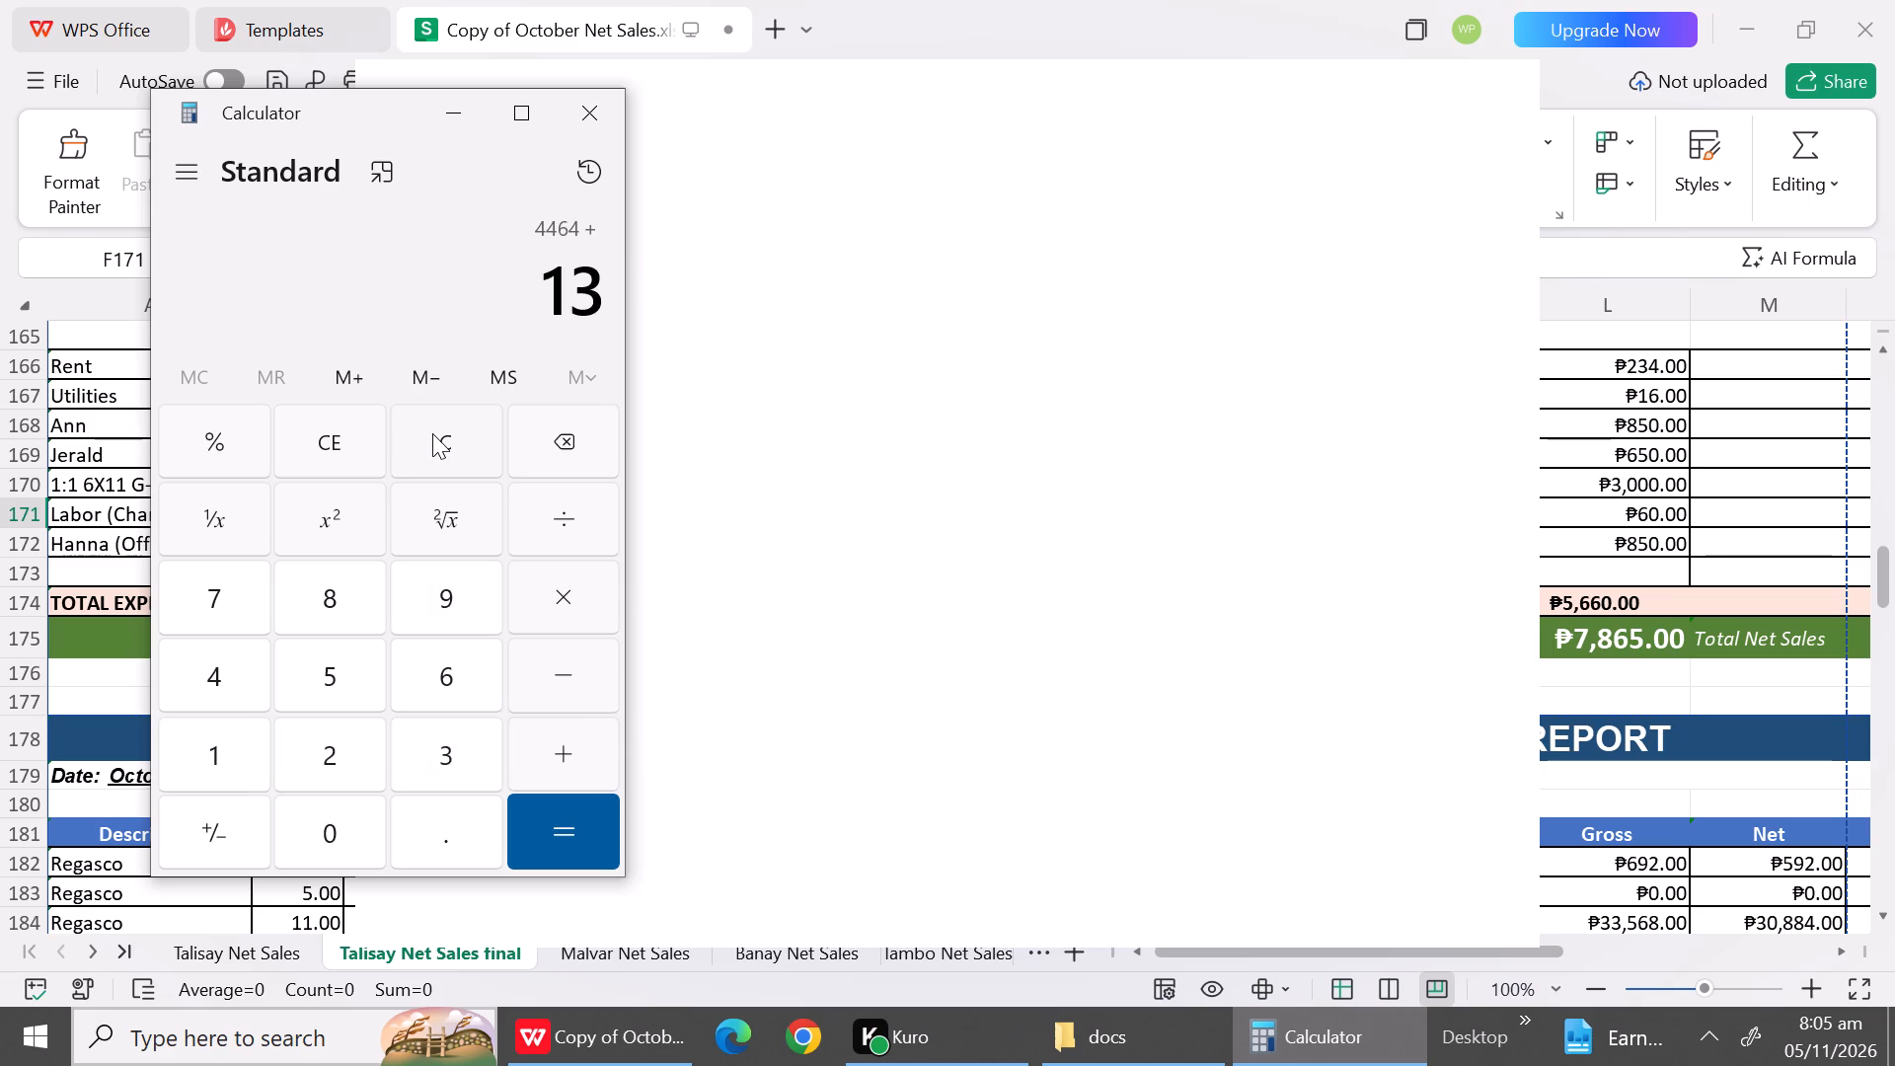
type("89+")
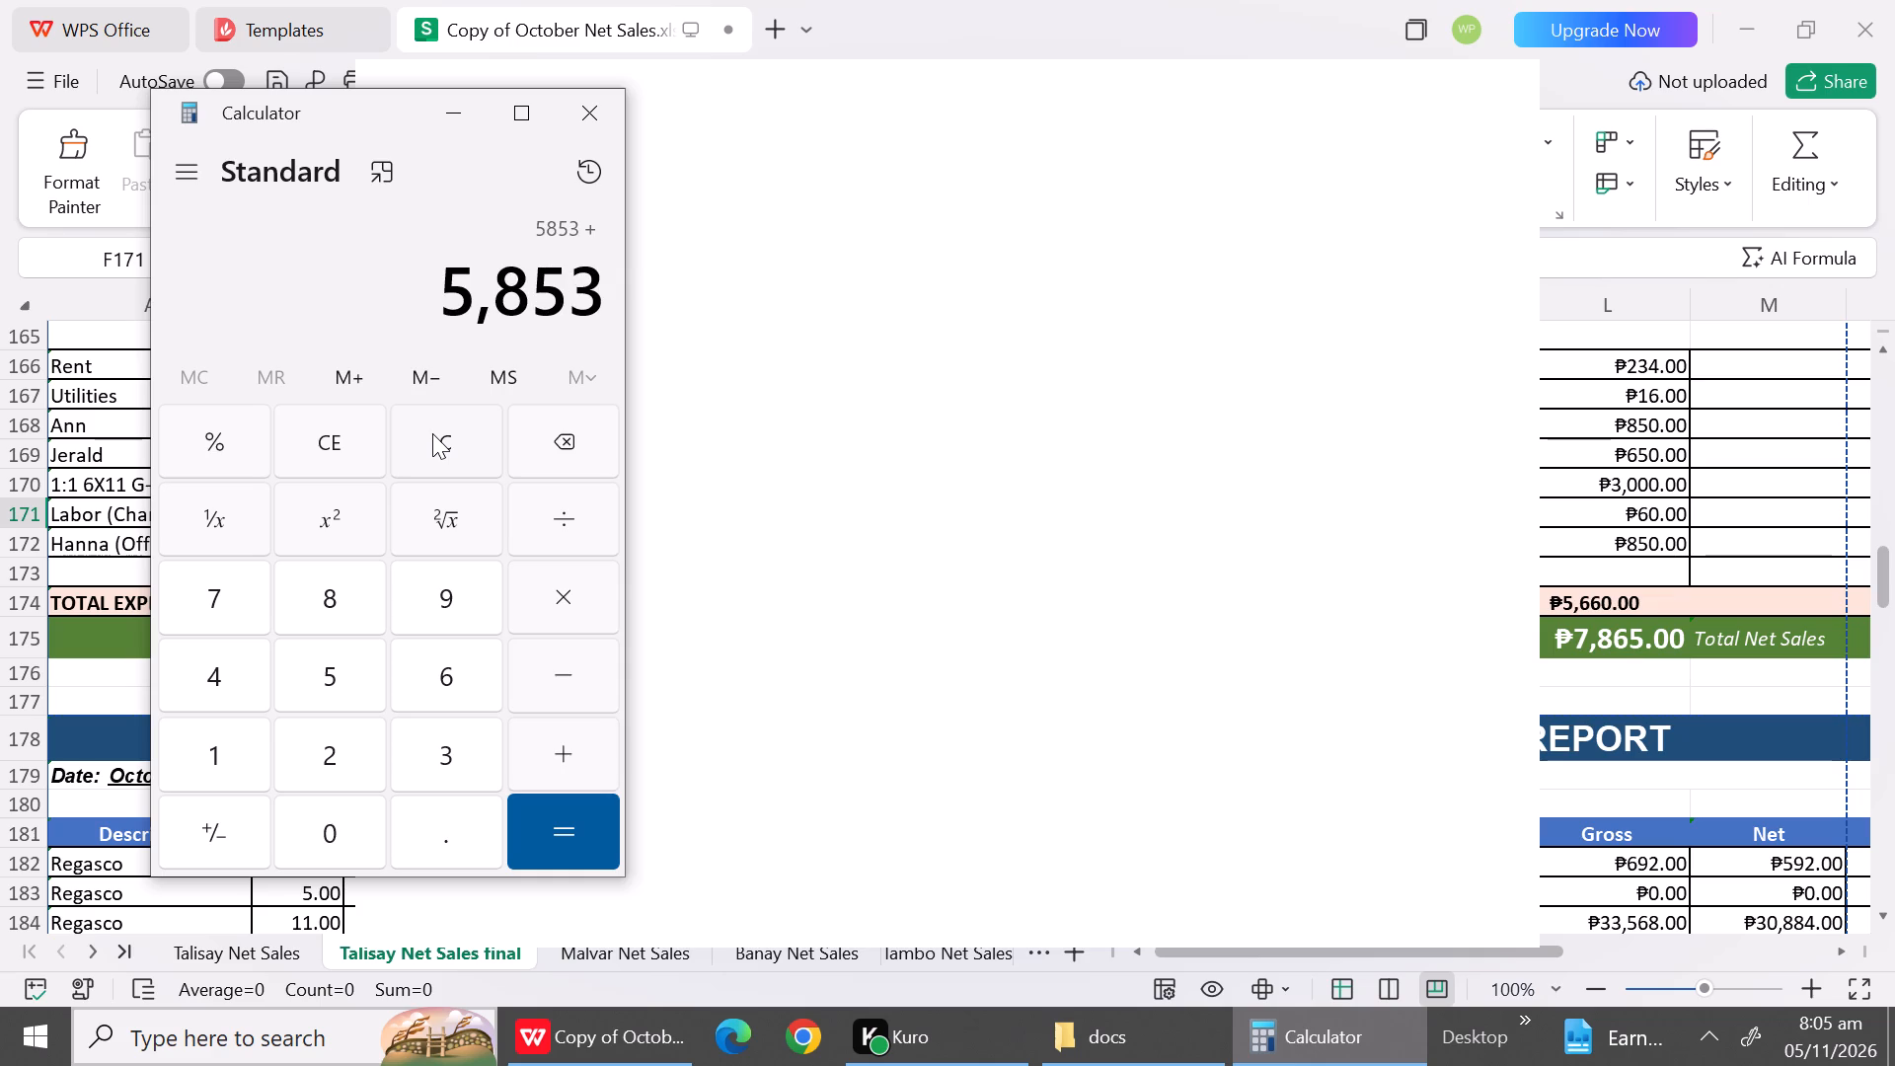
type("2778")
key("shift+plus")
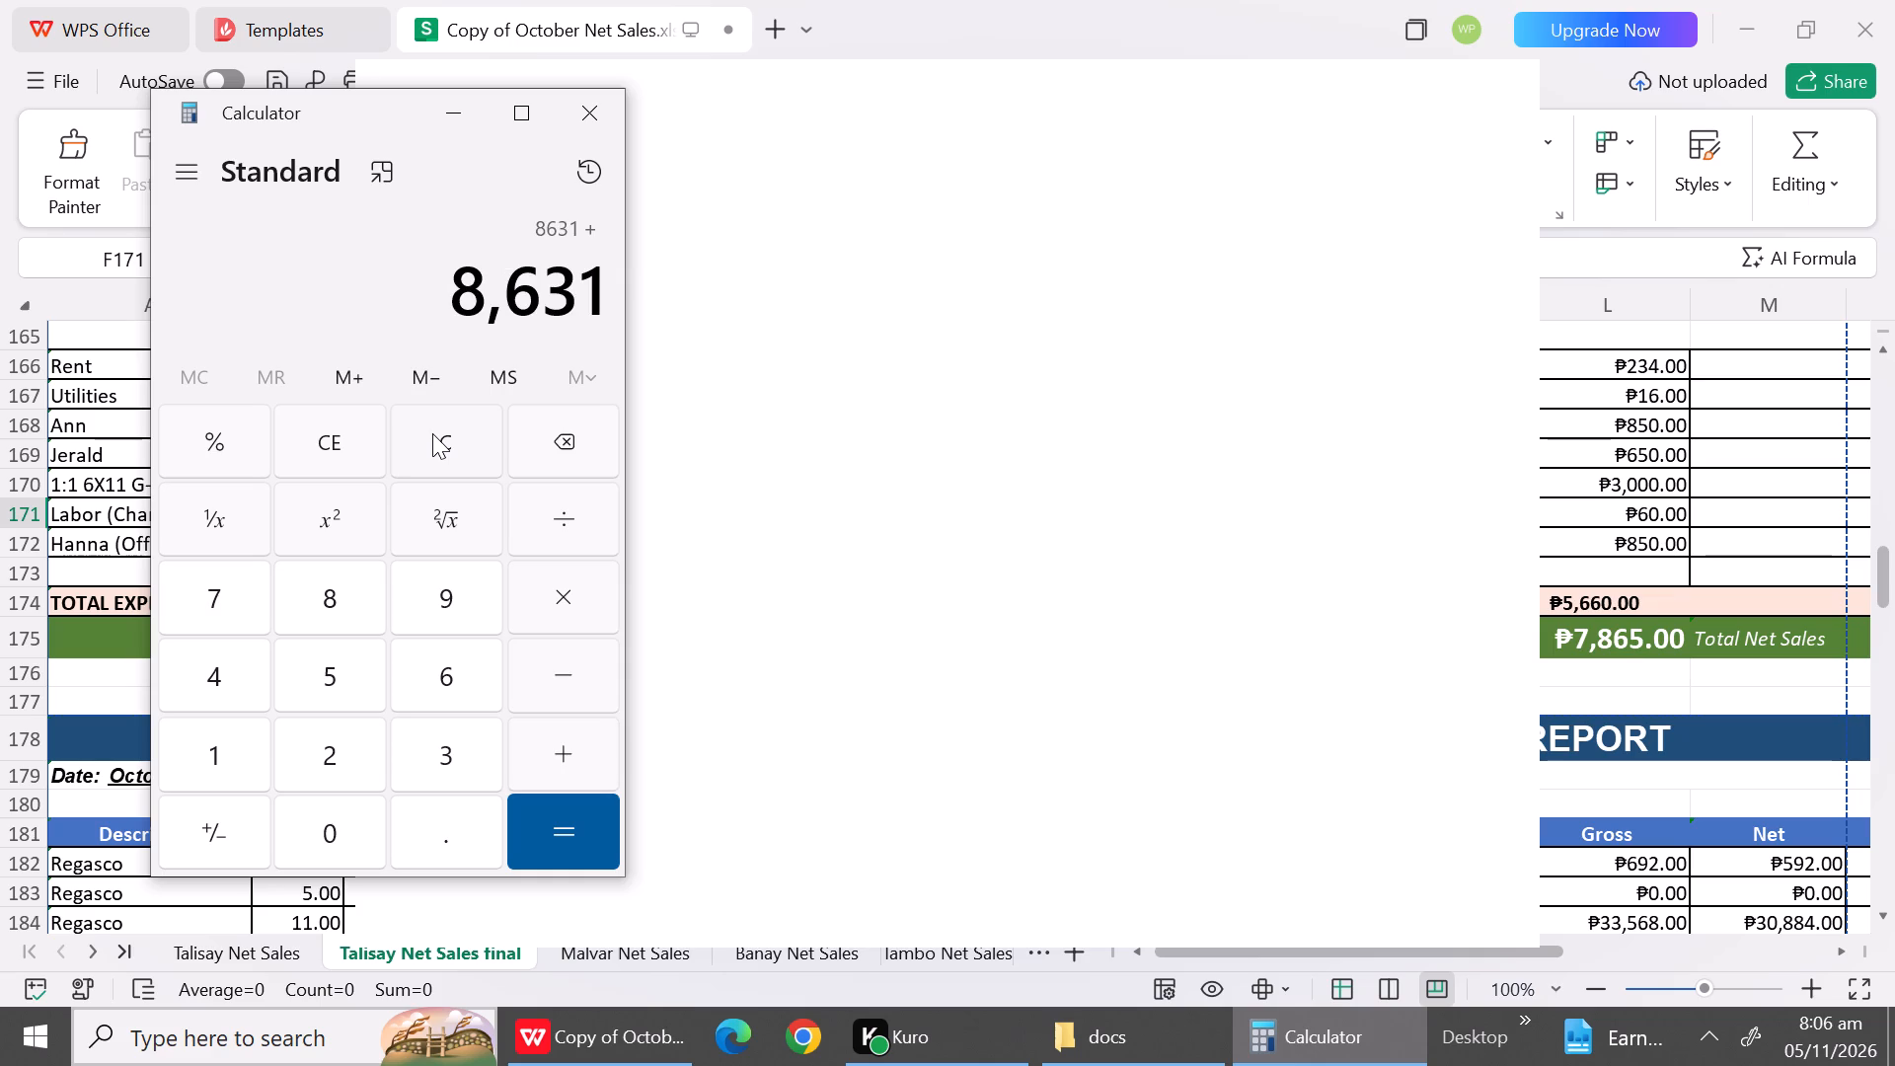
Continue the running sum with 1389, 366, 4017, 5356, 1389, 366 and 1389, and compute the total.
type("1389+")
key("2")
key("BackSpace")
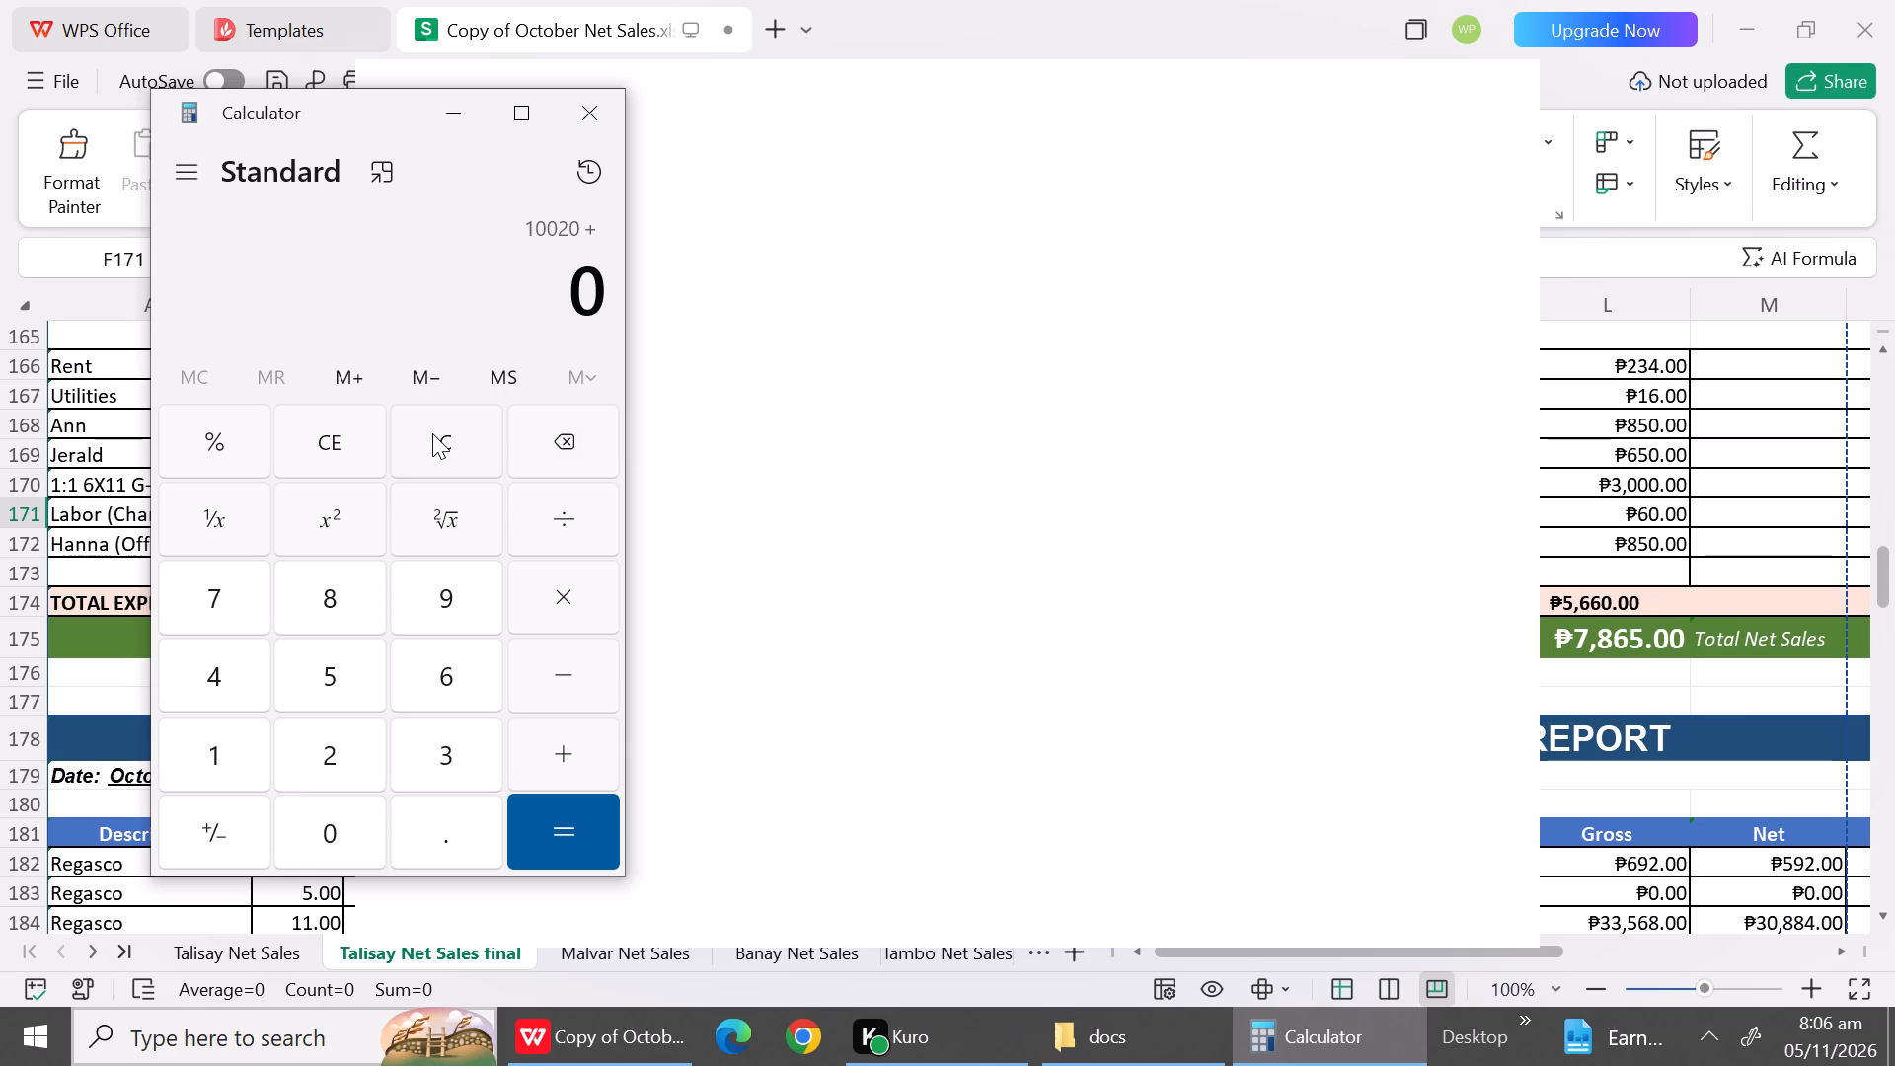
type("366+")
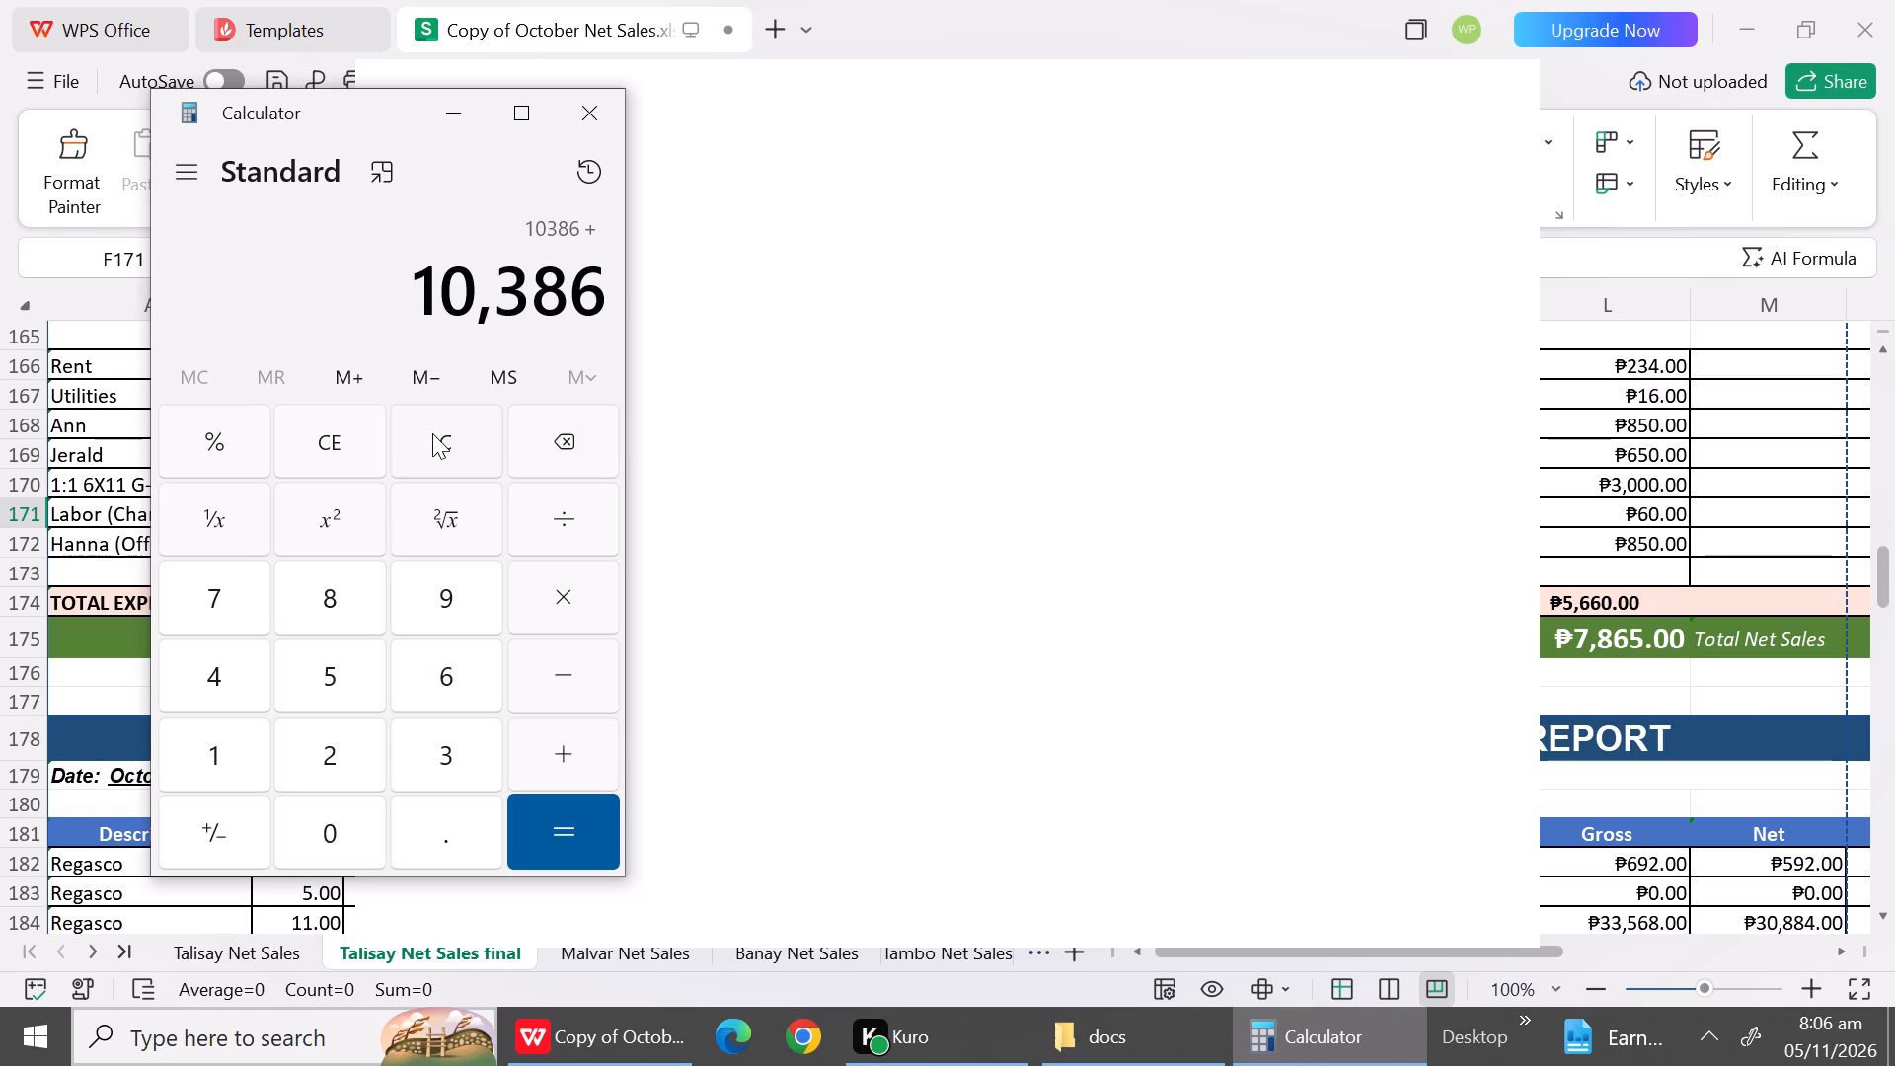
type("4017")
key("shift+plus")
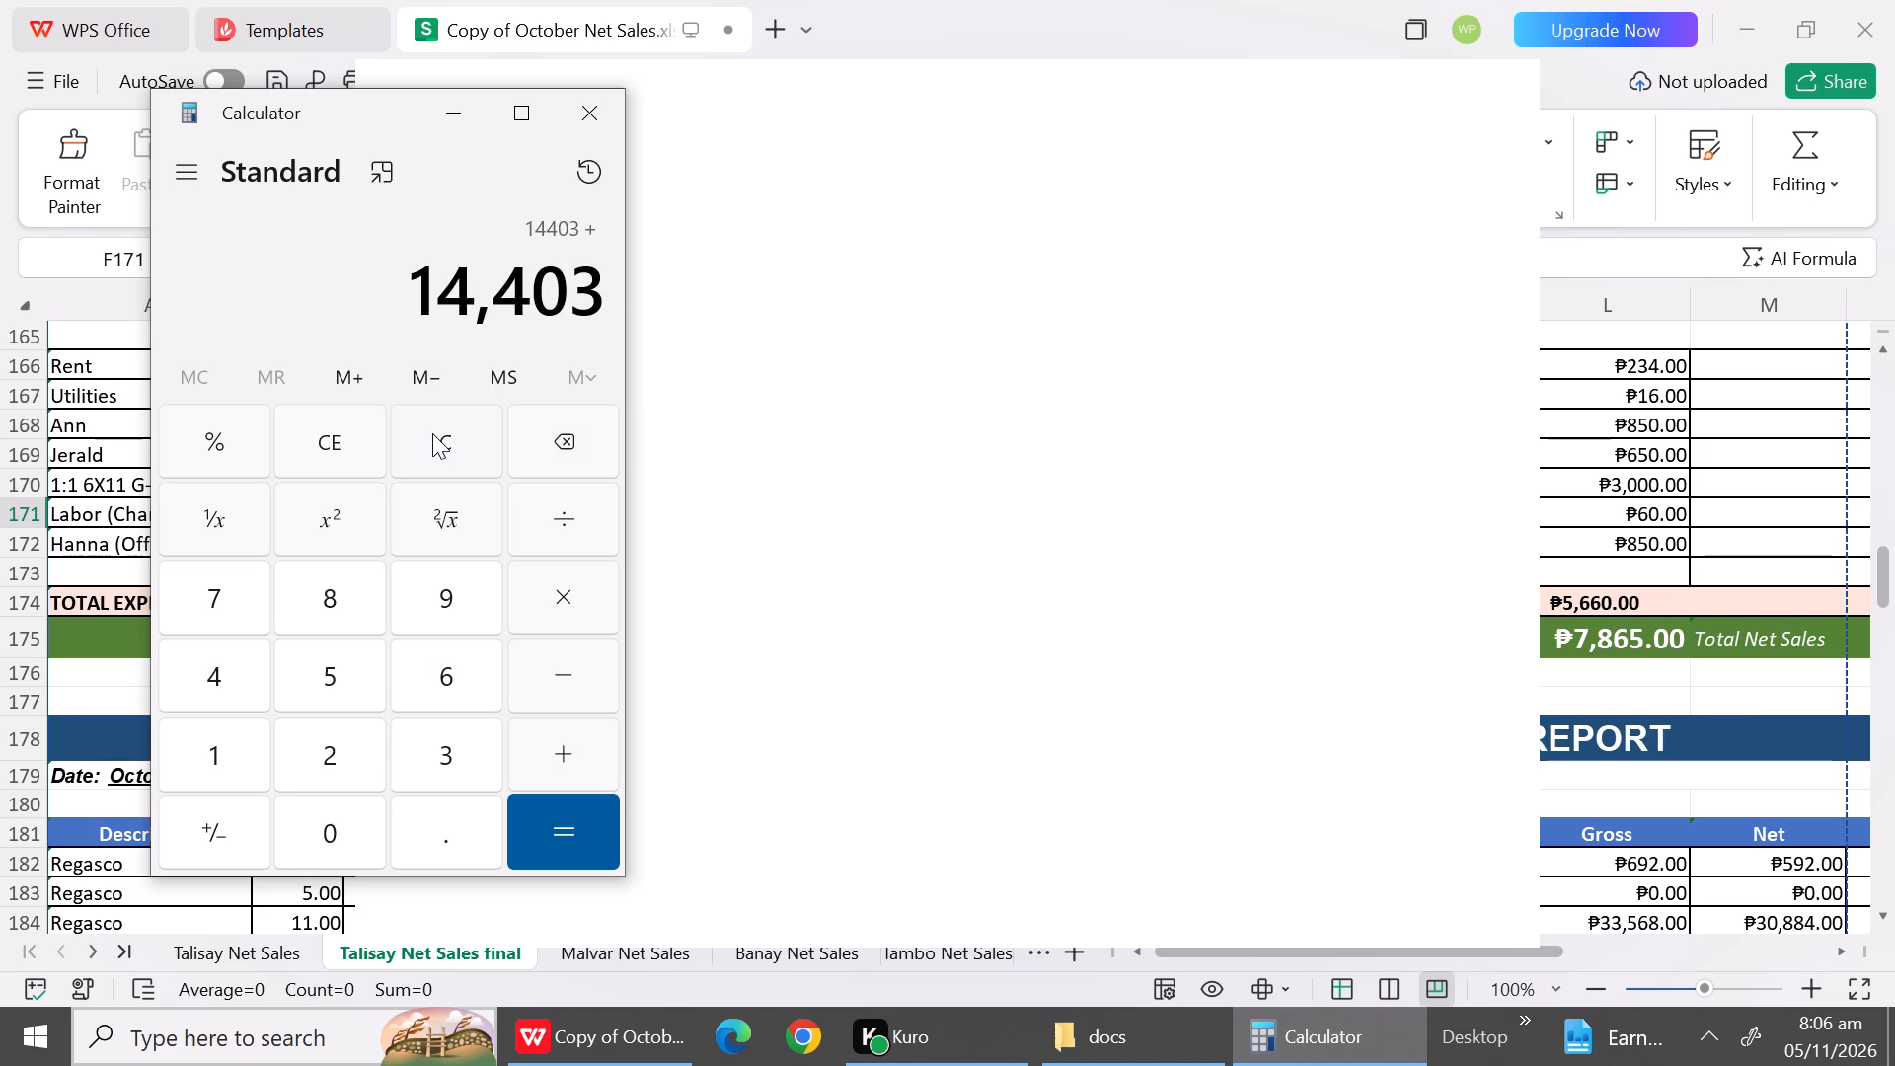
key("5")
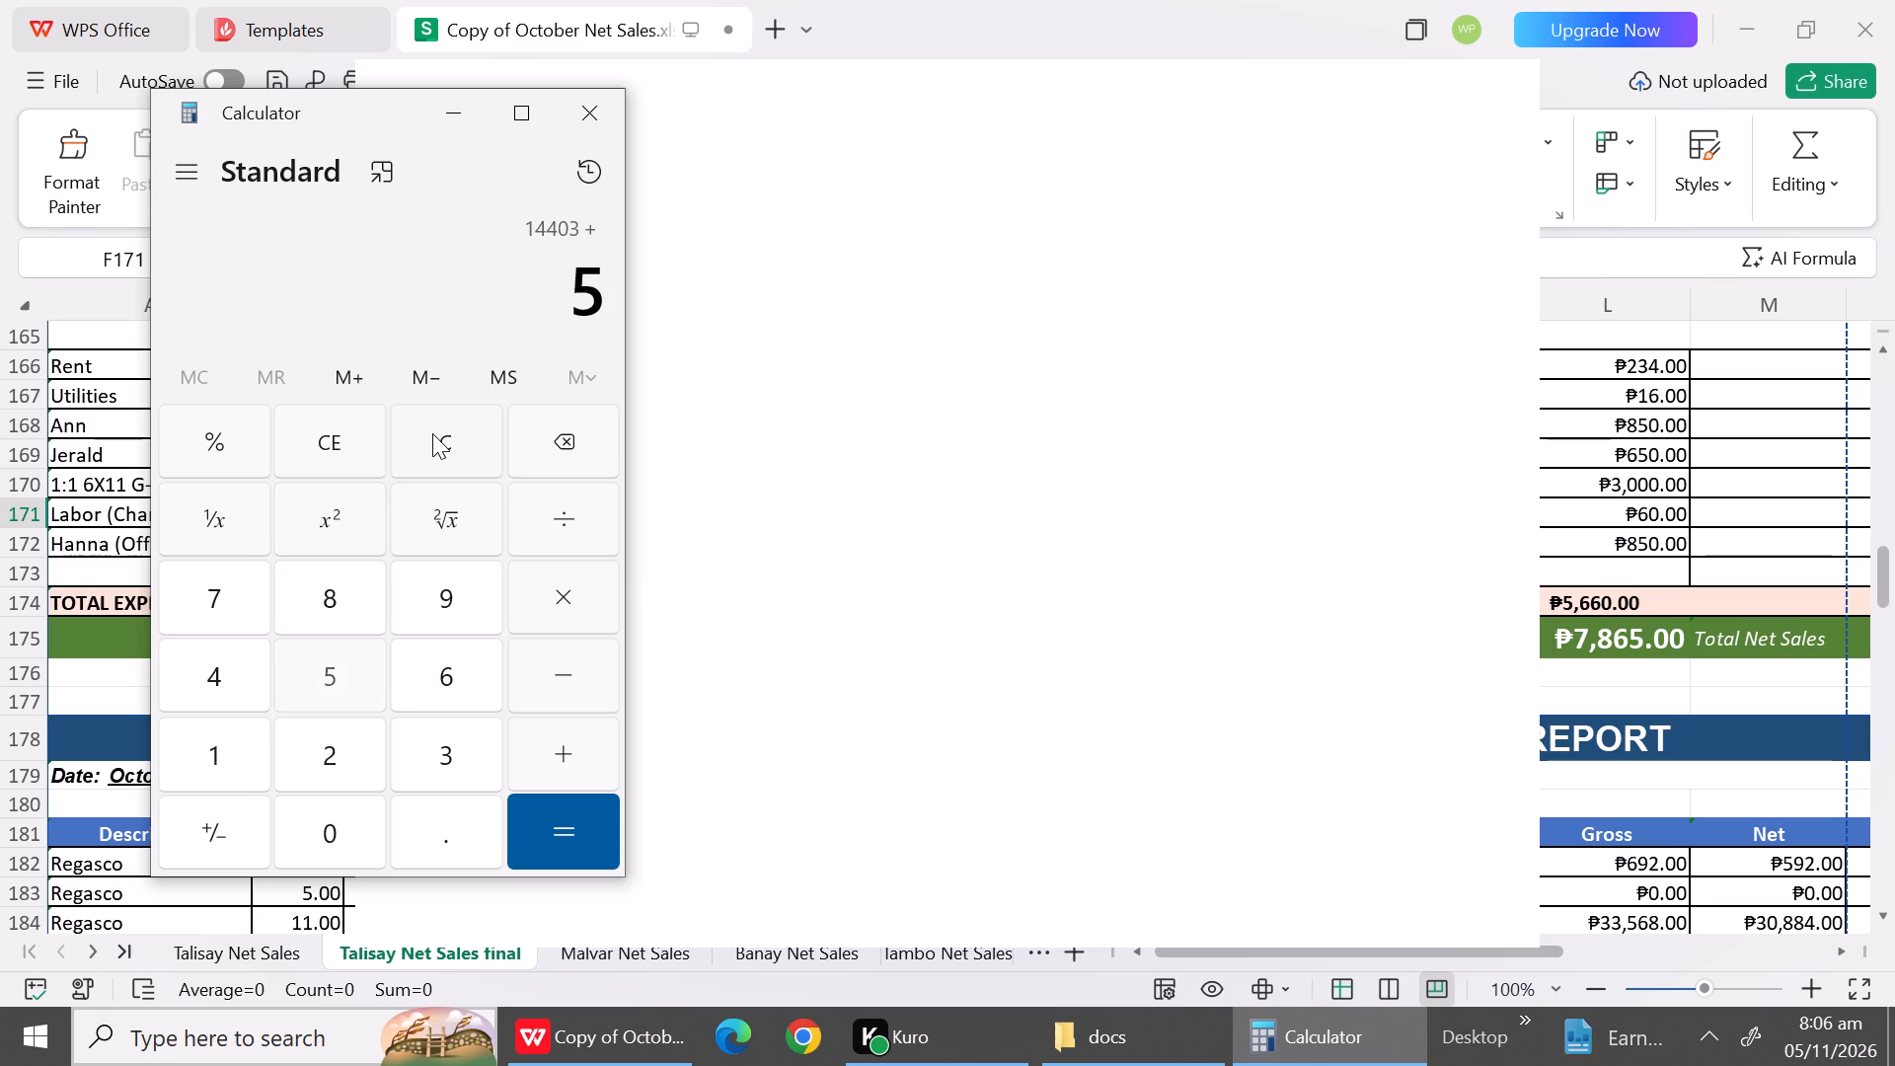
type("356")
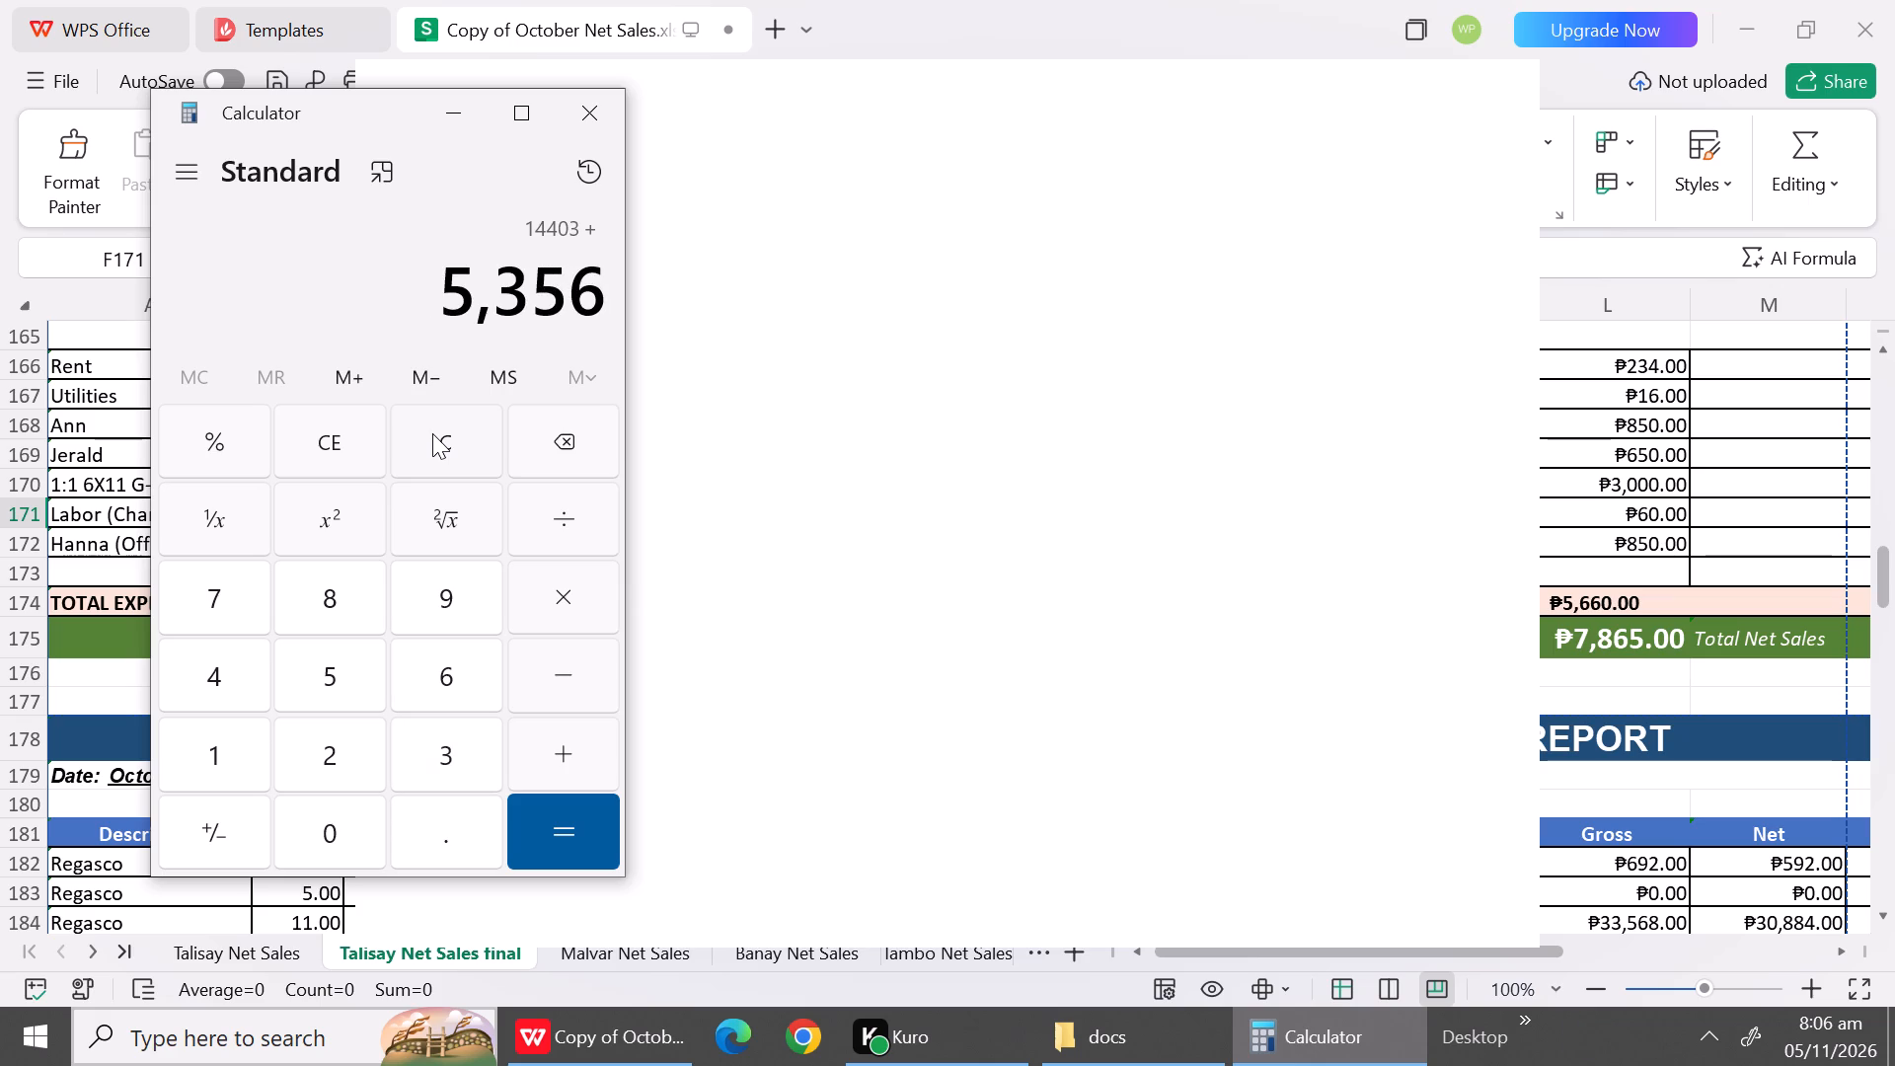
key("shift+plus")
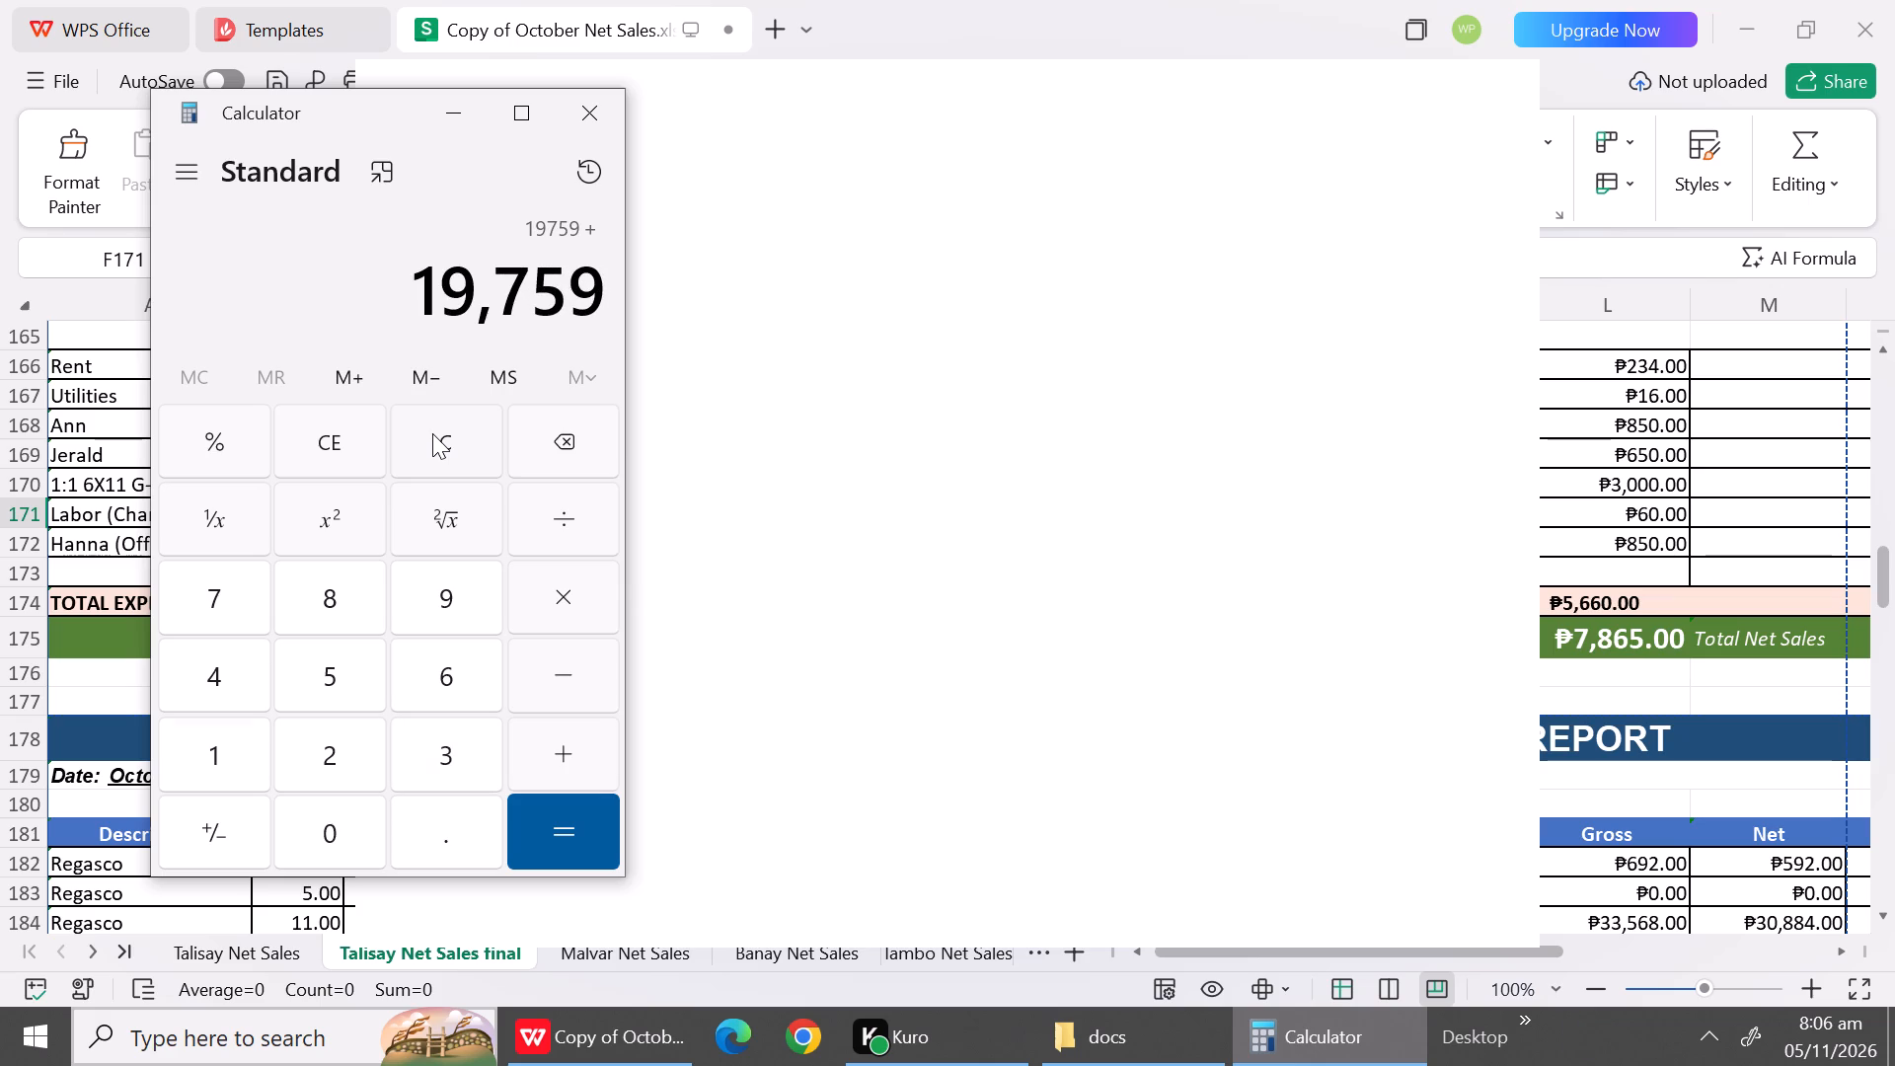
key("1")
type("389")
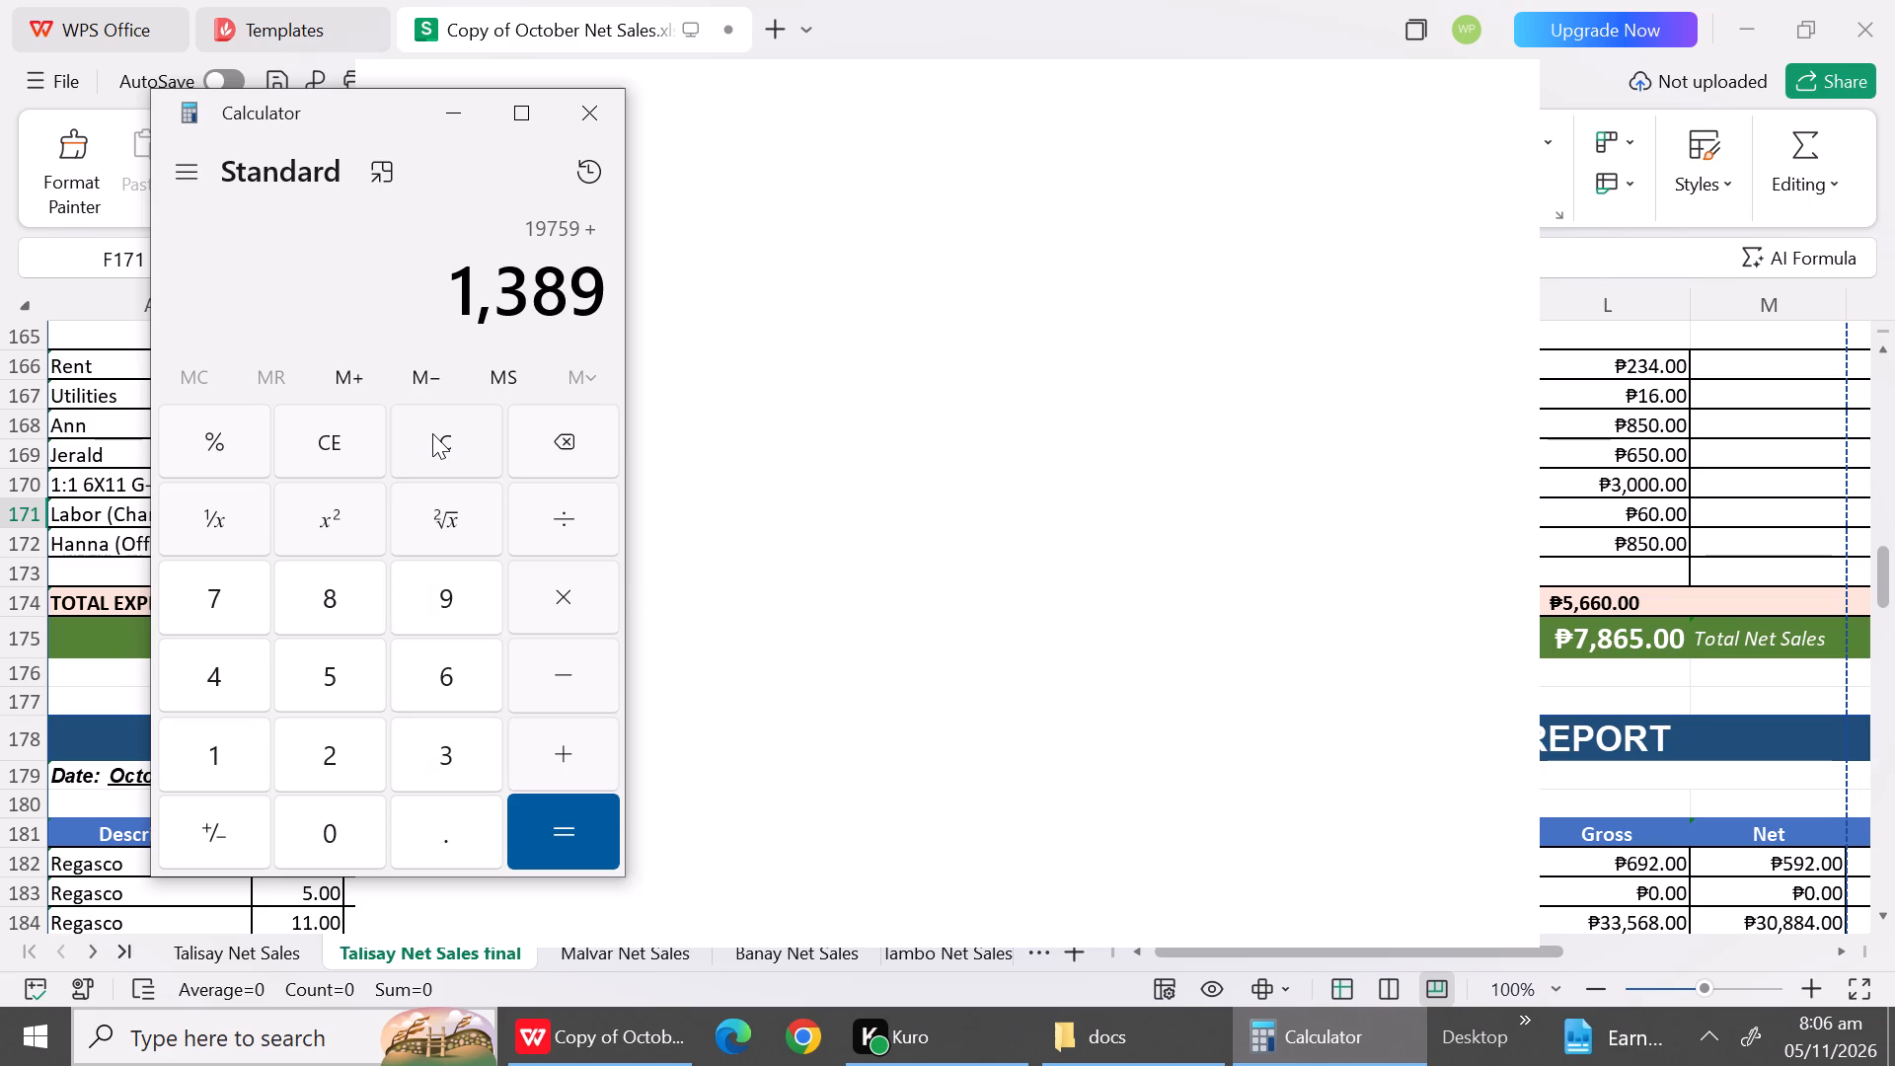
key("shift+plus")
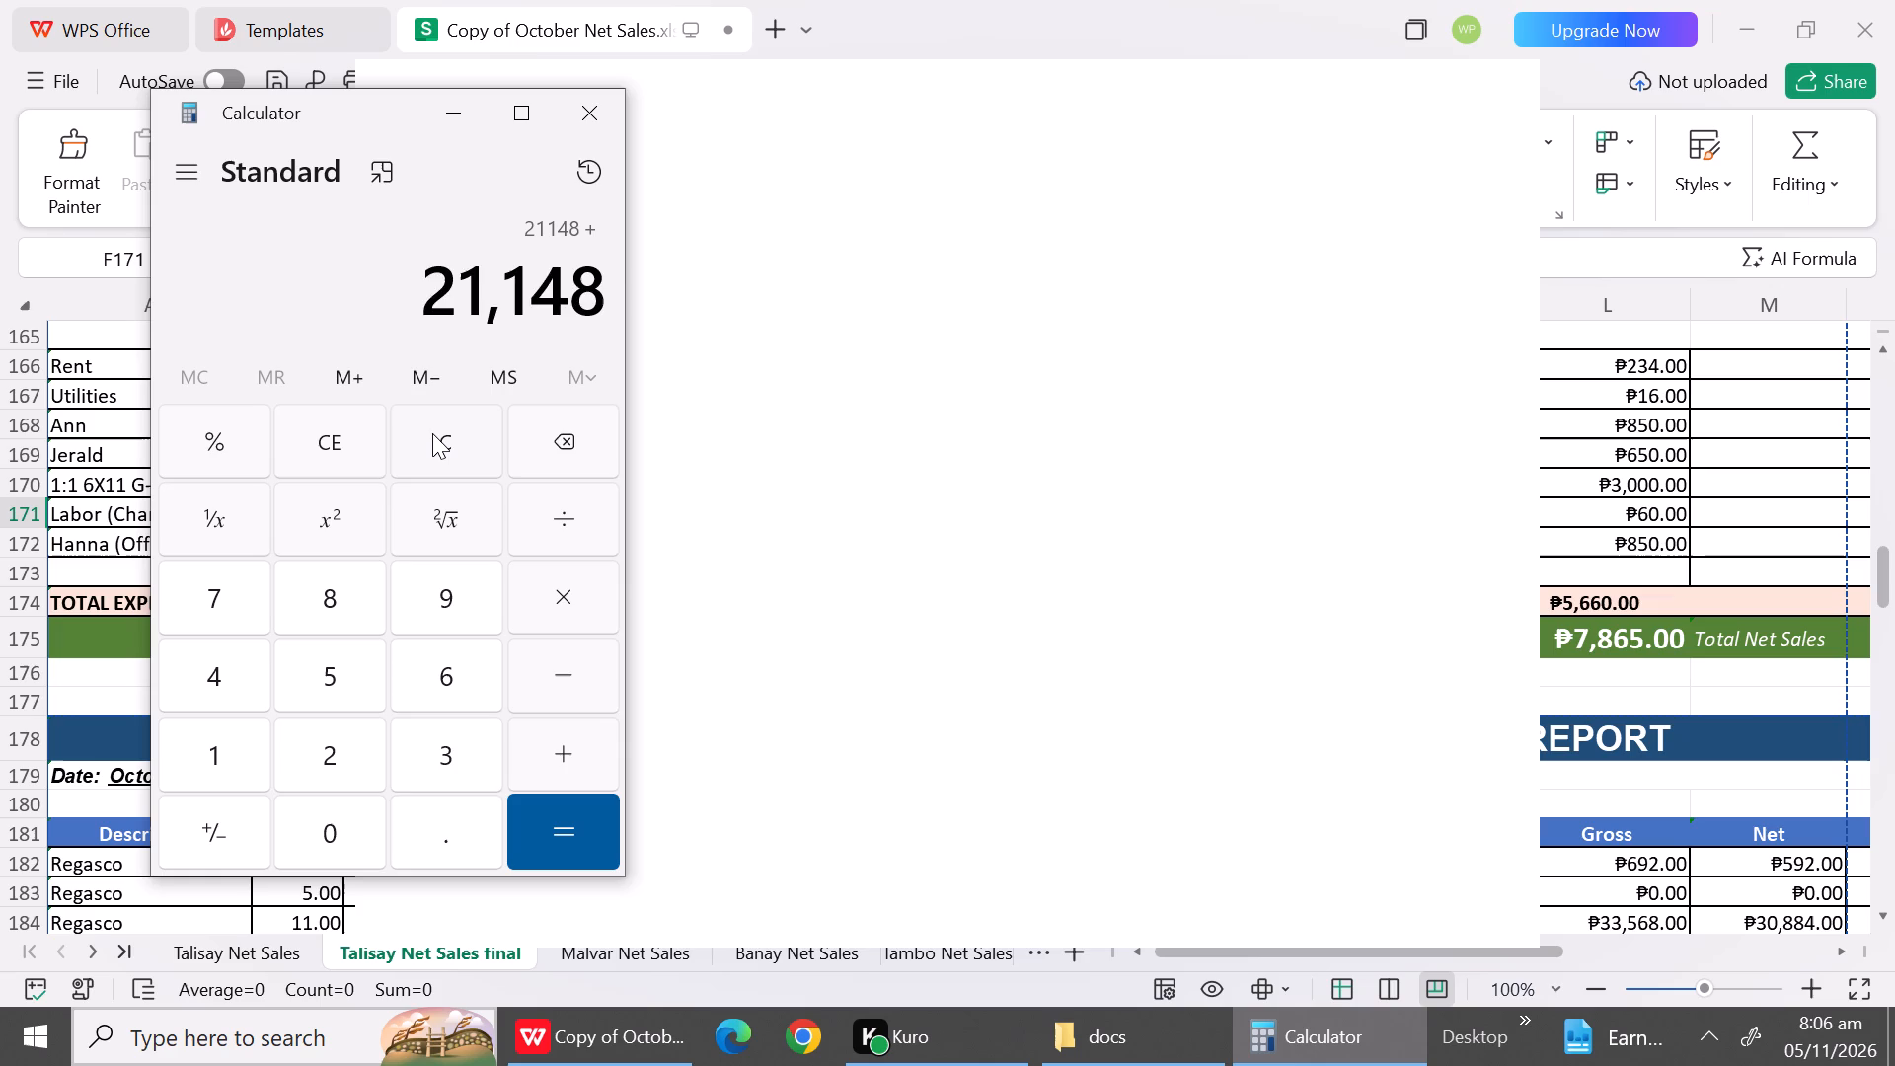
type("366+")
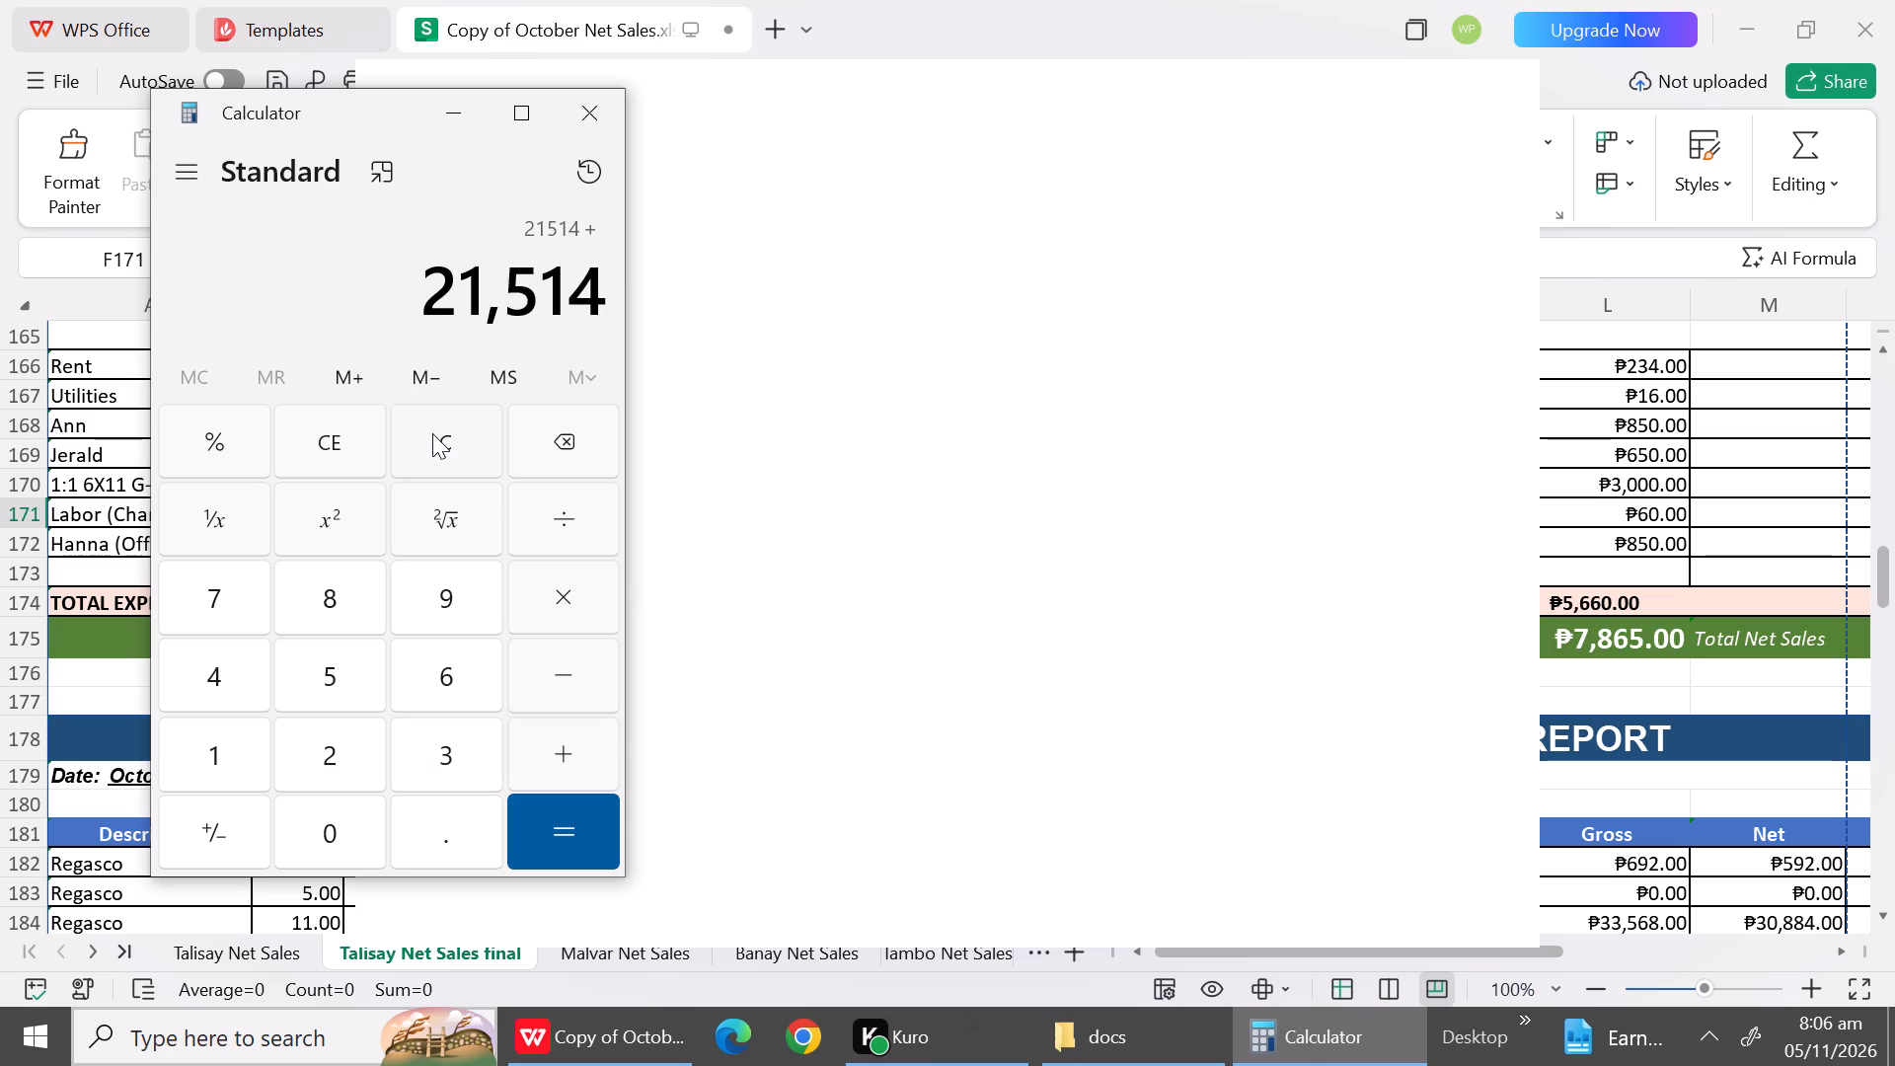
type("1389")
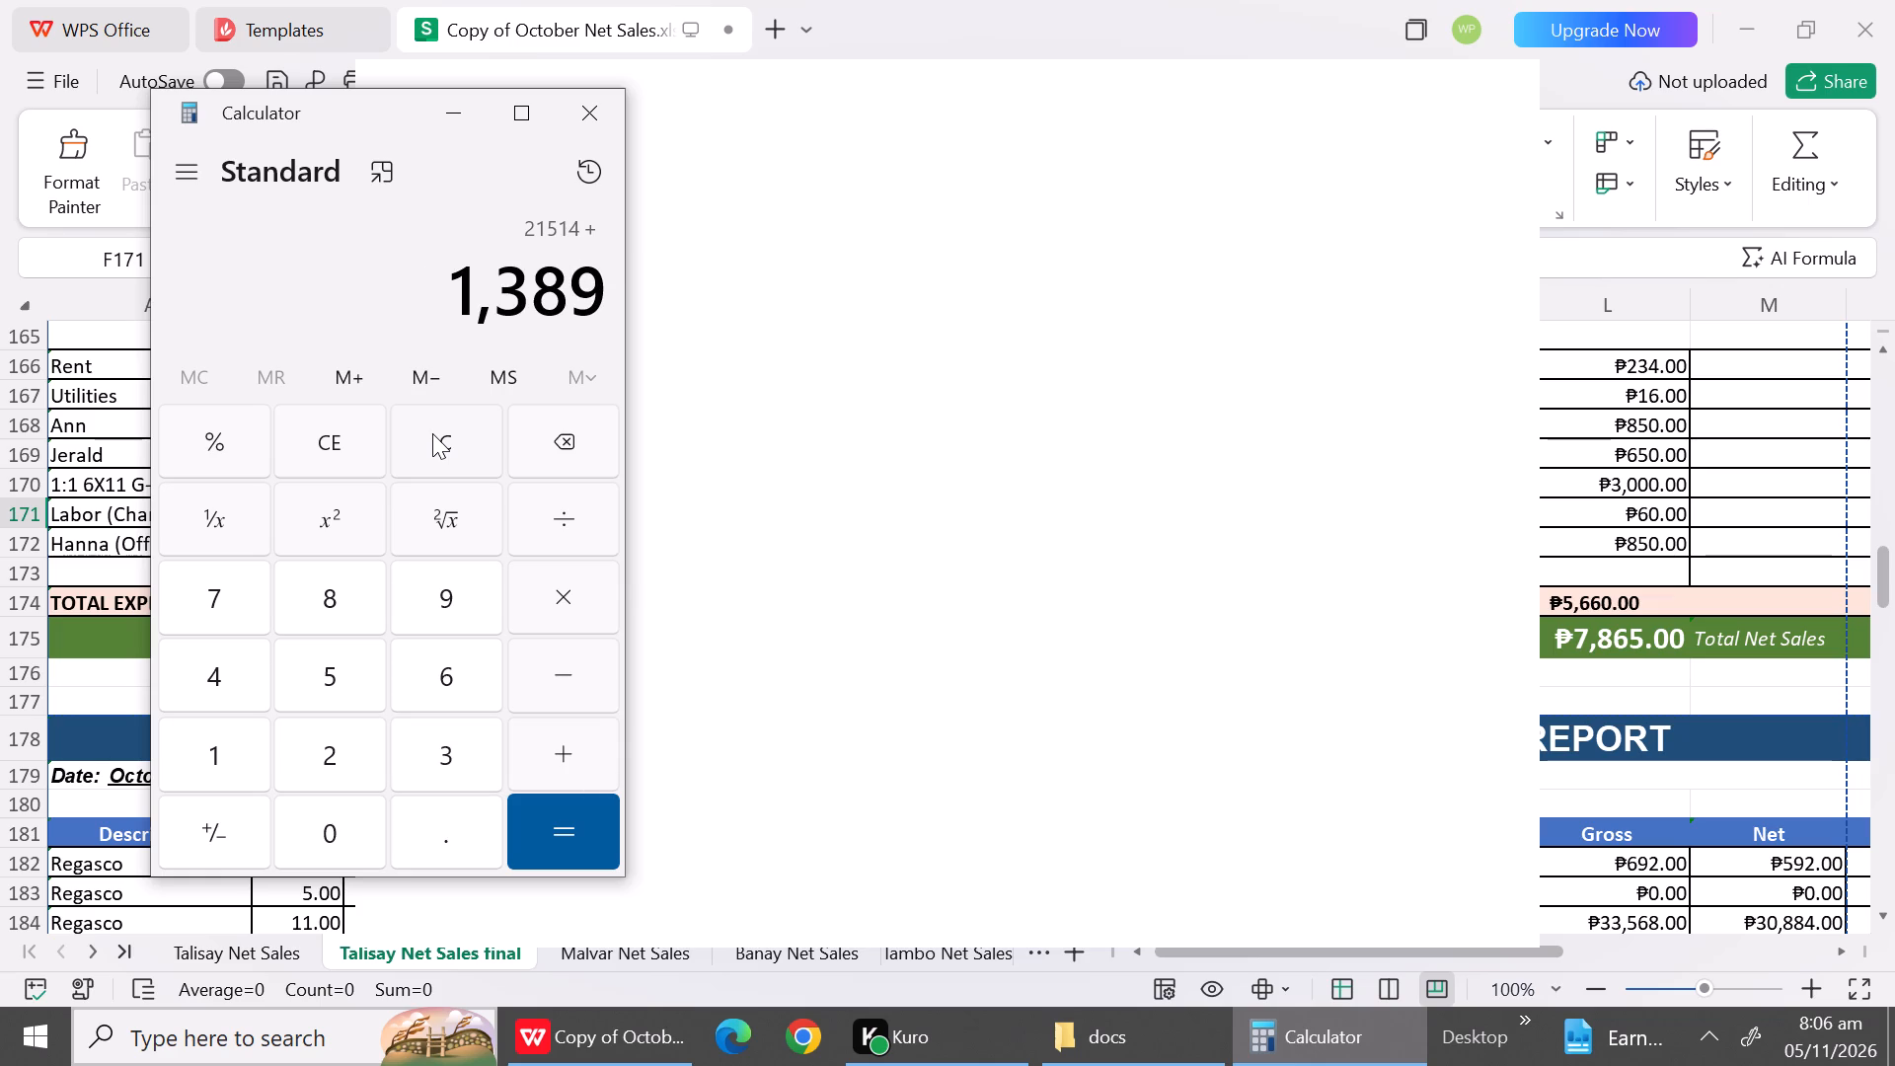
key("Return")
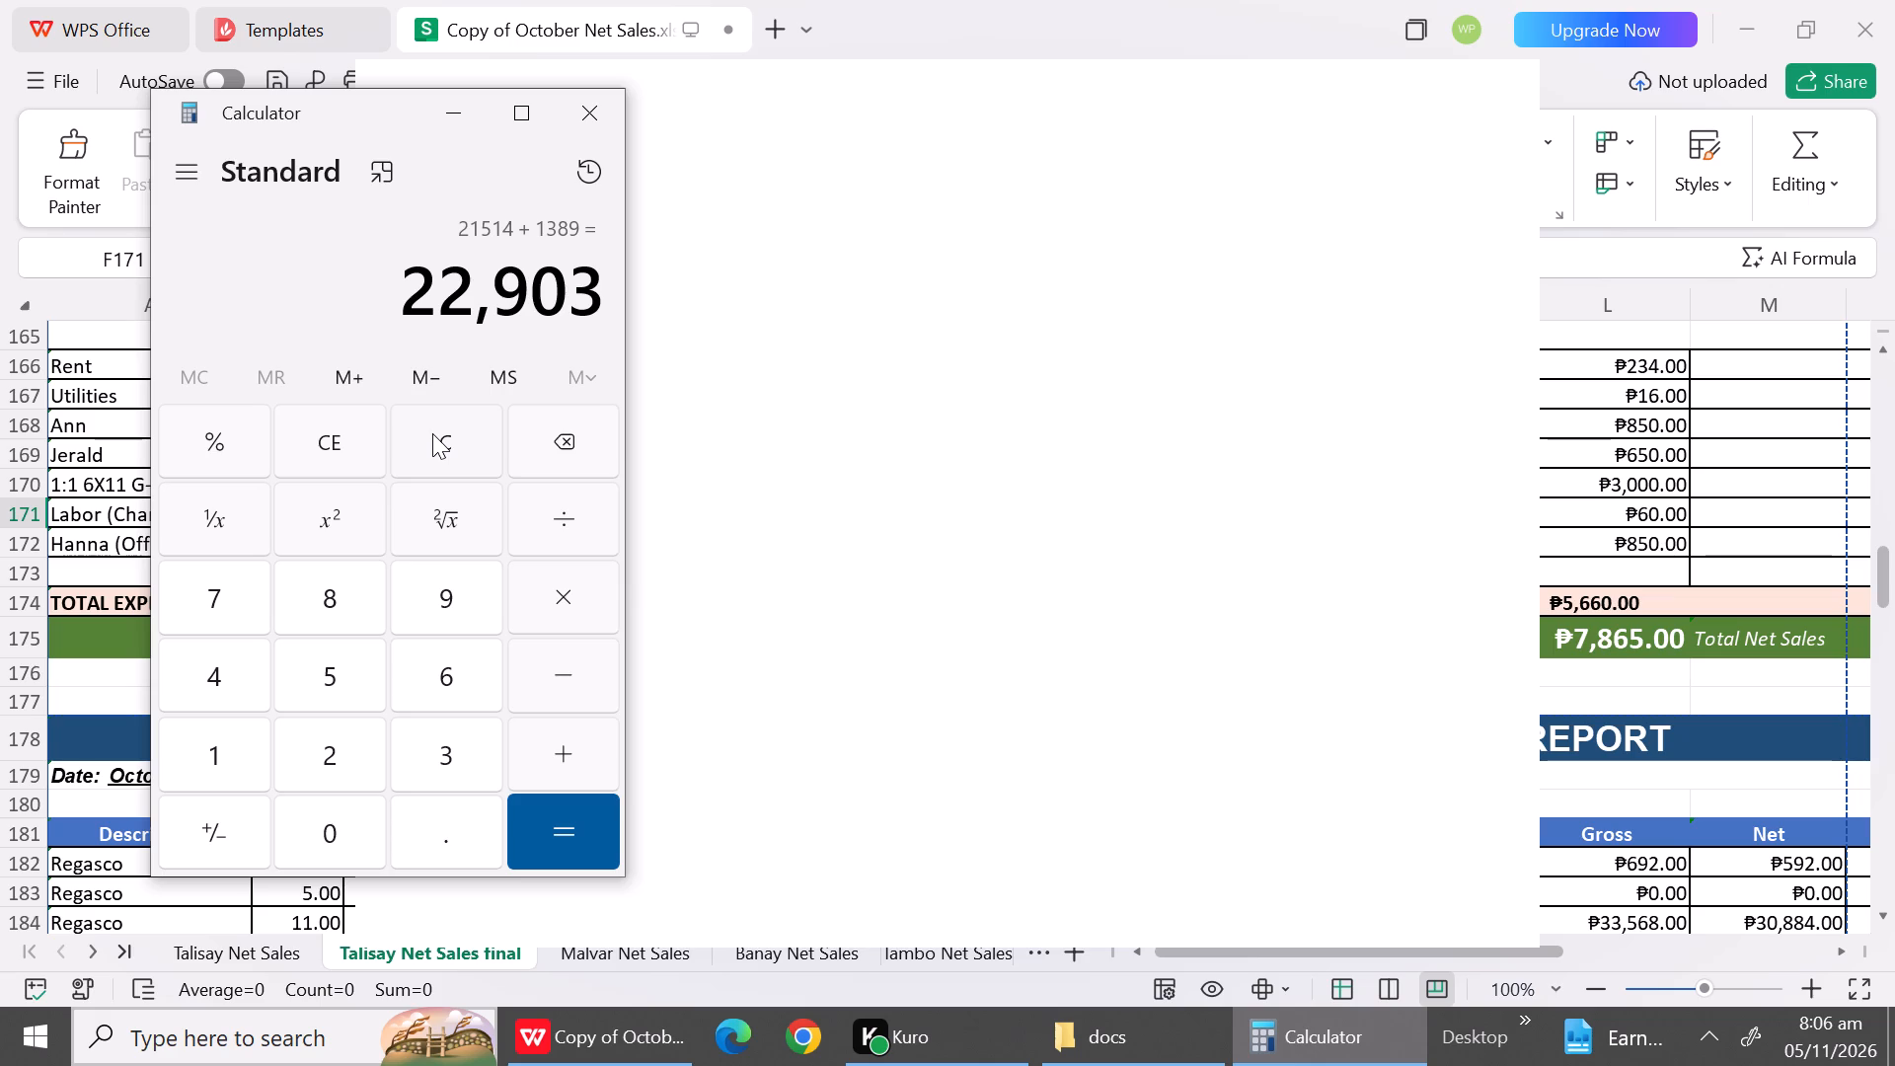
Subtract 2778 and 366 from the computed total, keeping the subtraction open for another amount.
key("shift+underscore")
left_click(558, 677)
type("277")
key("8")
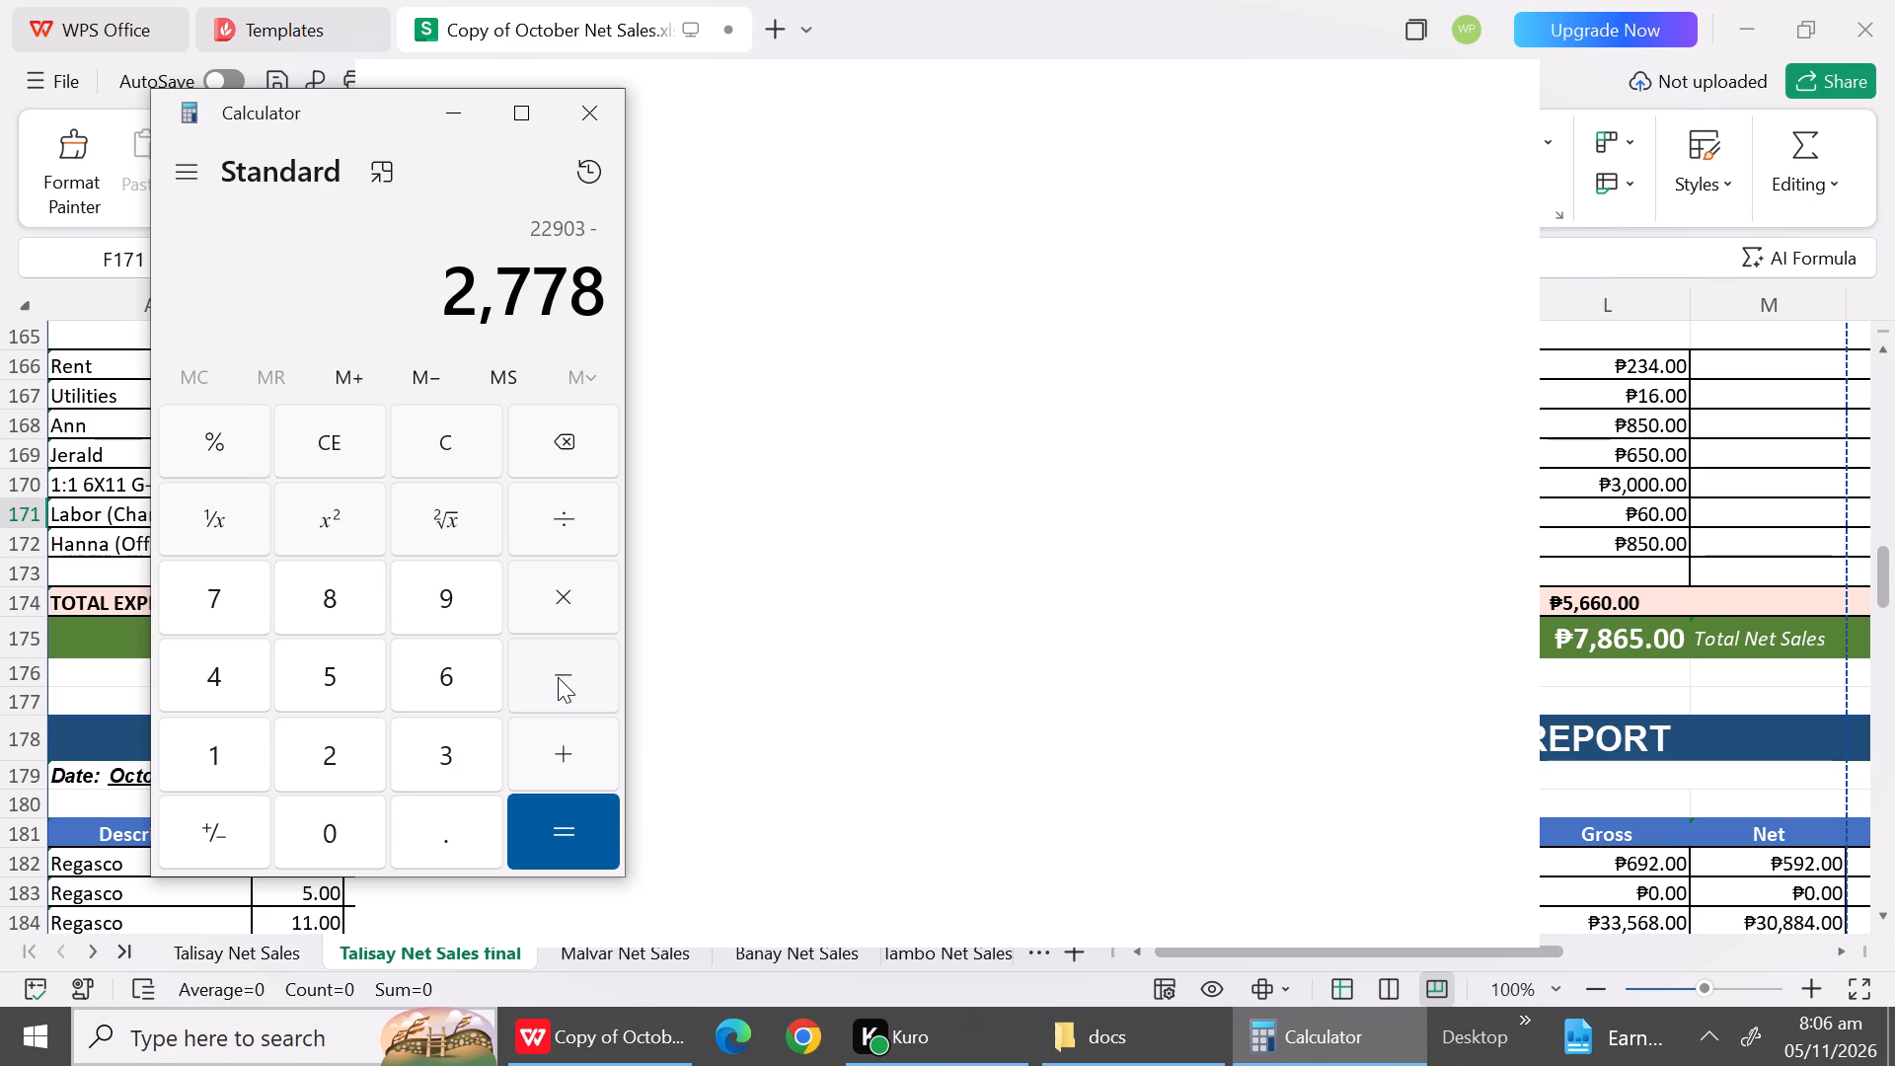
key("shift+underscore")
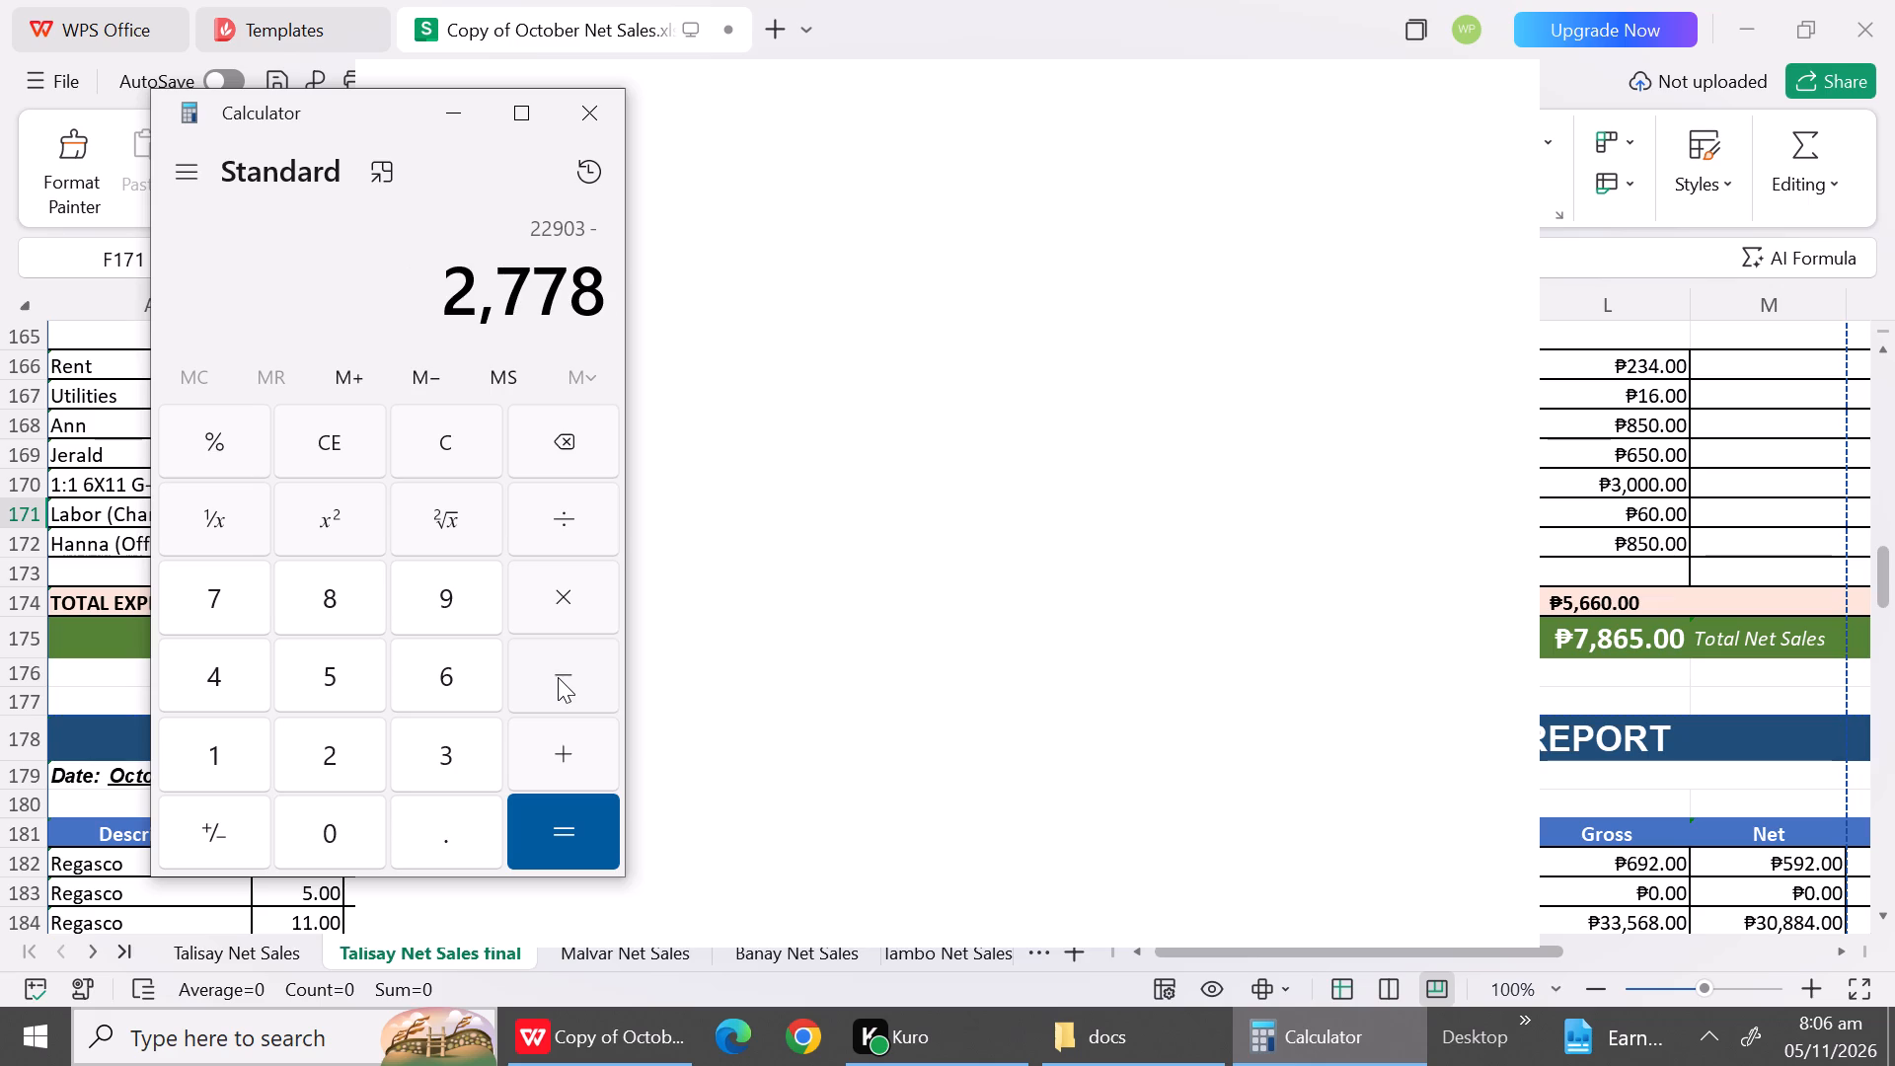
left_click(558, 674)
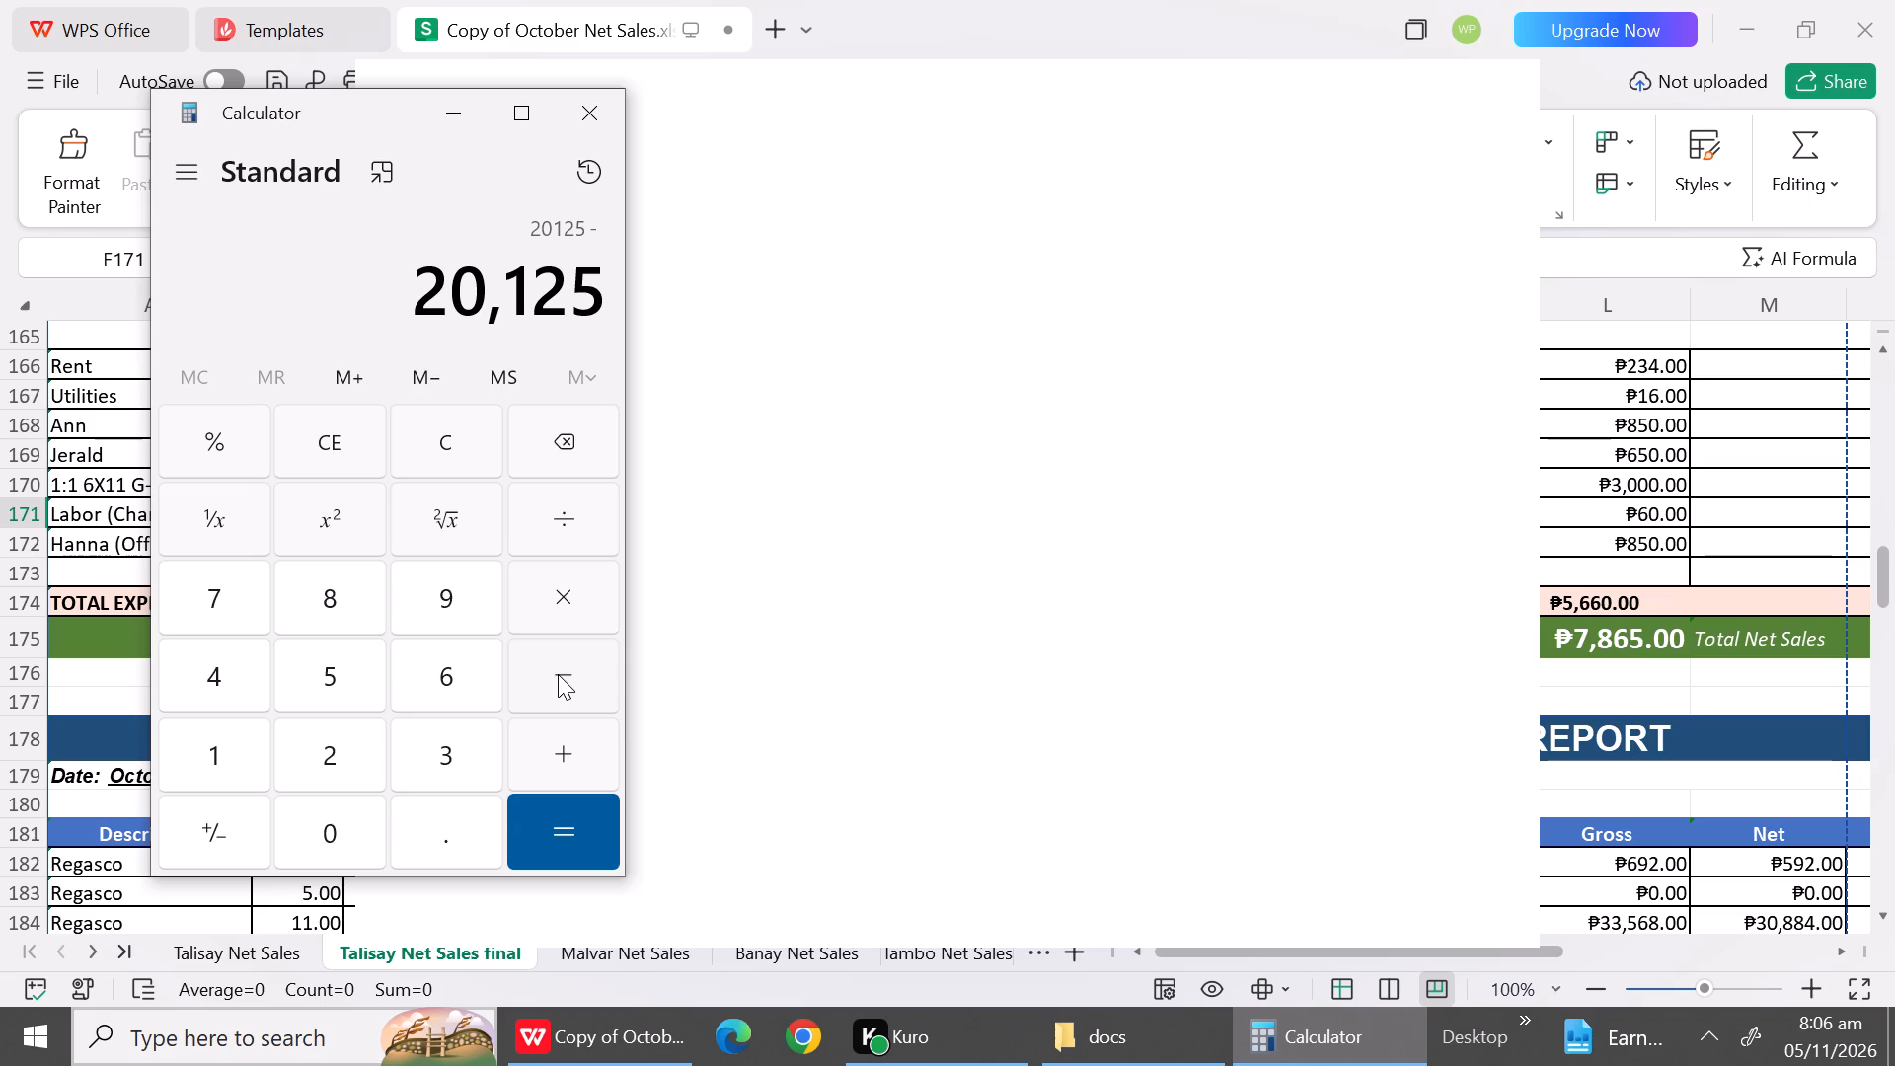
type("366")
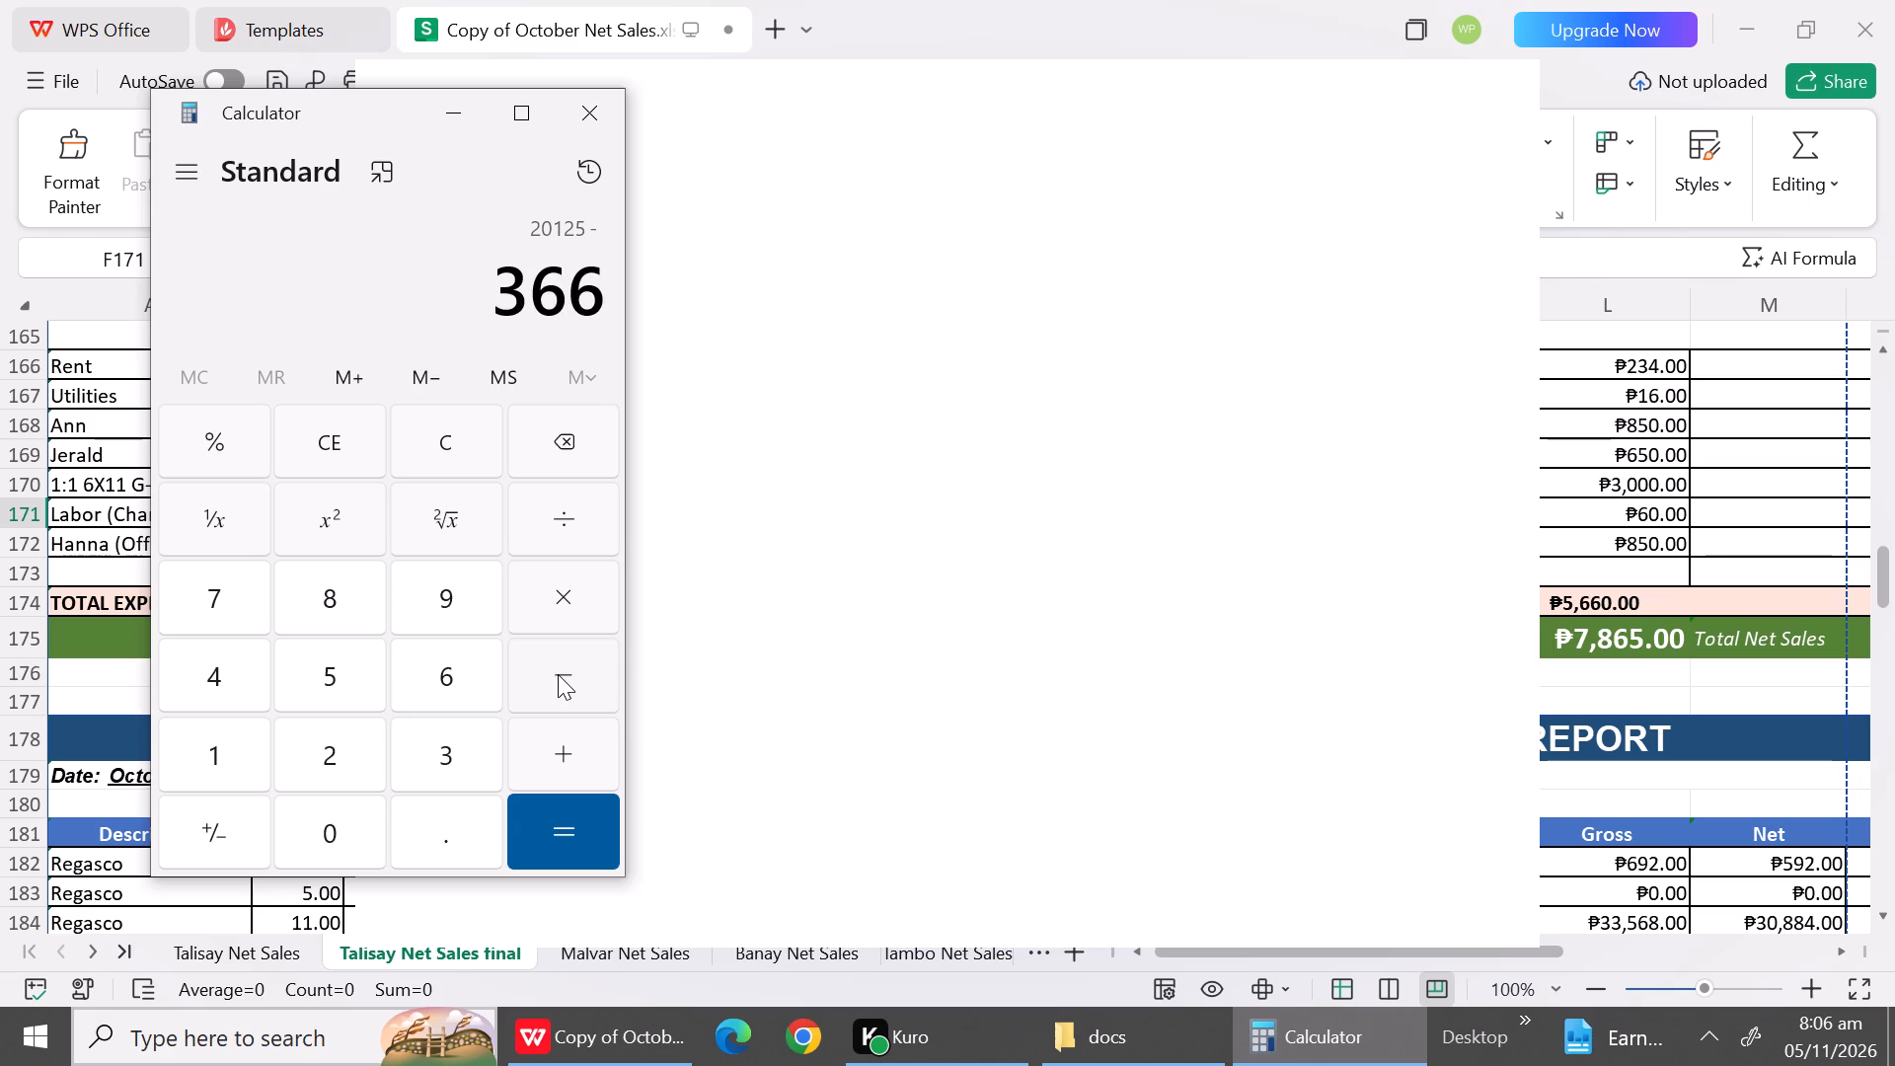
left_click(558, 674)
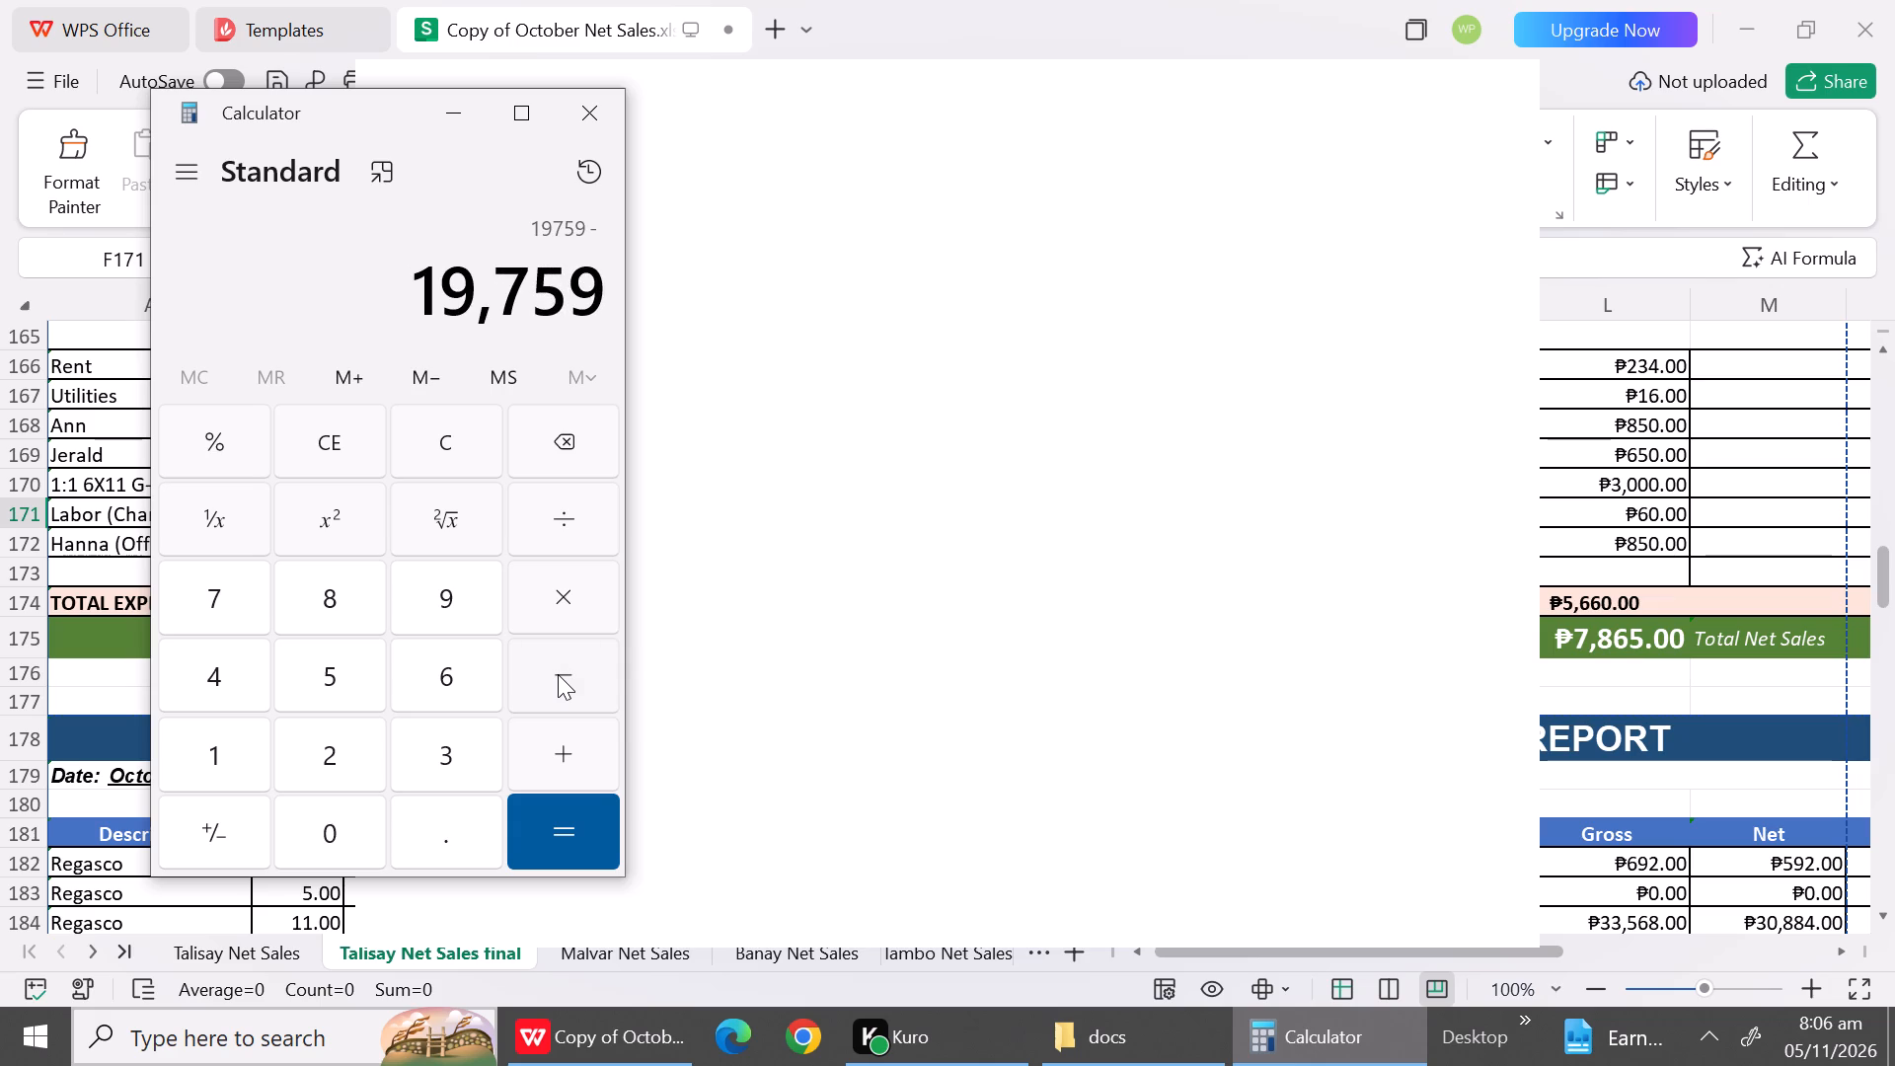
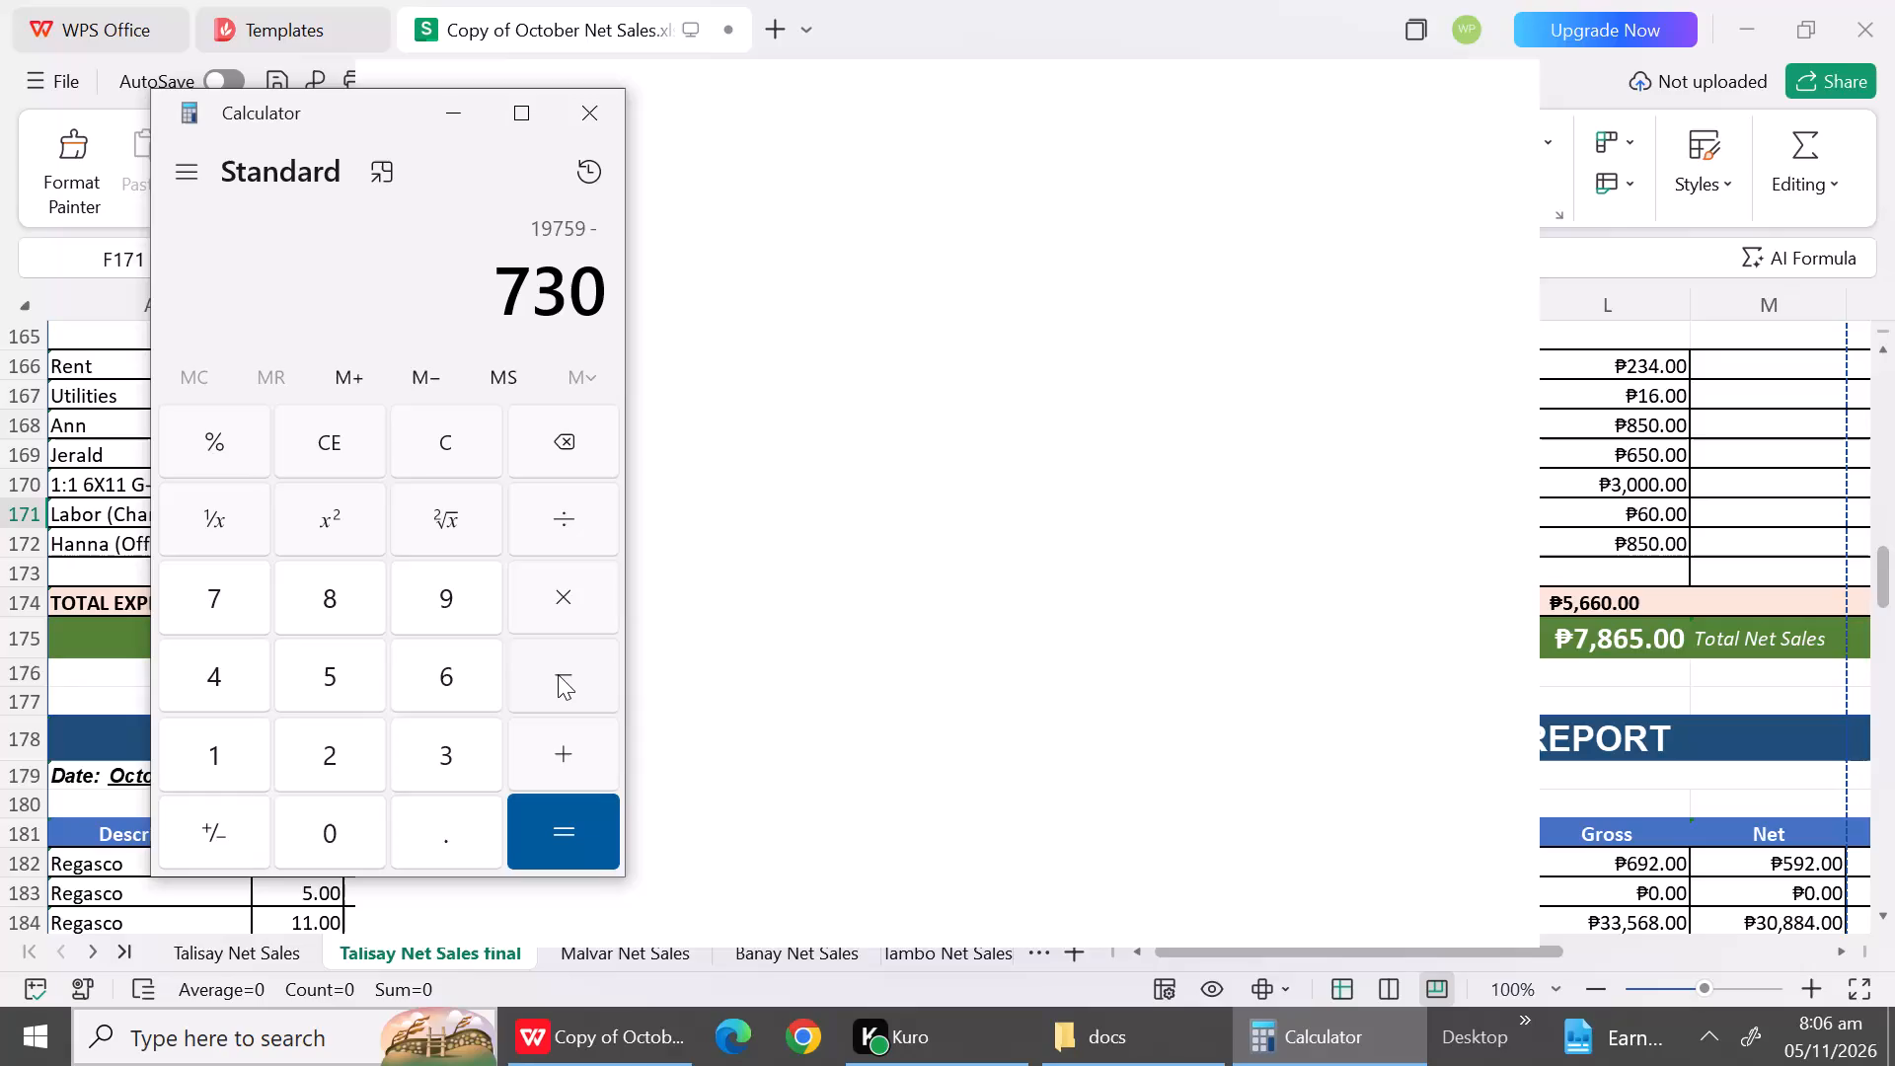
Complete the pending subtraction of 730, add 500 to the result and compute the total.
left_click(558, 674)
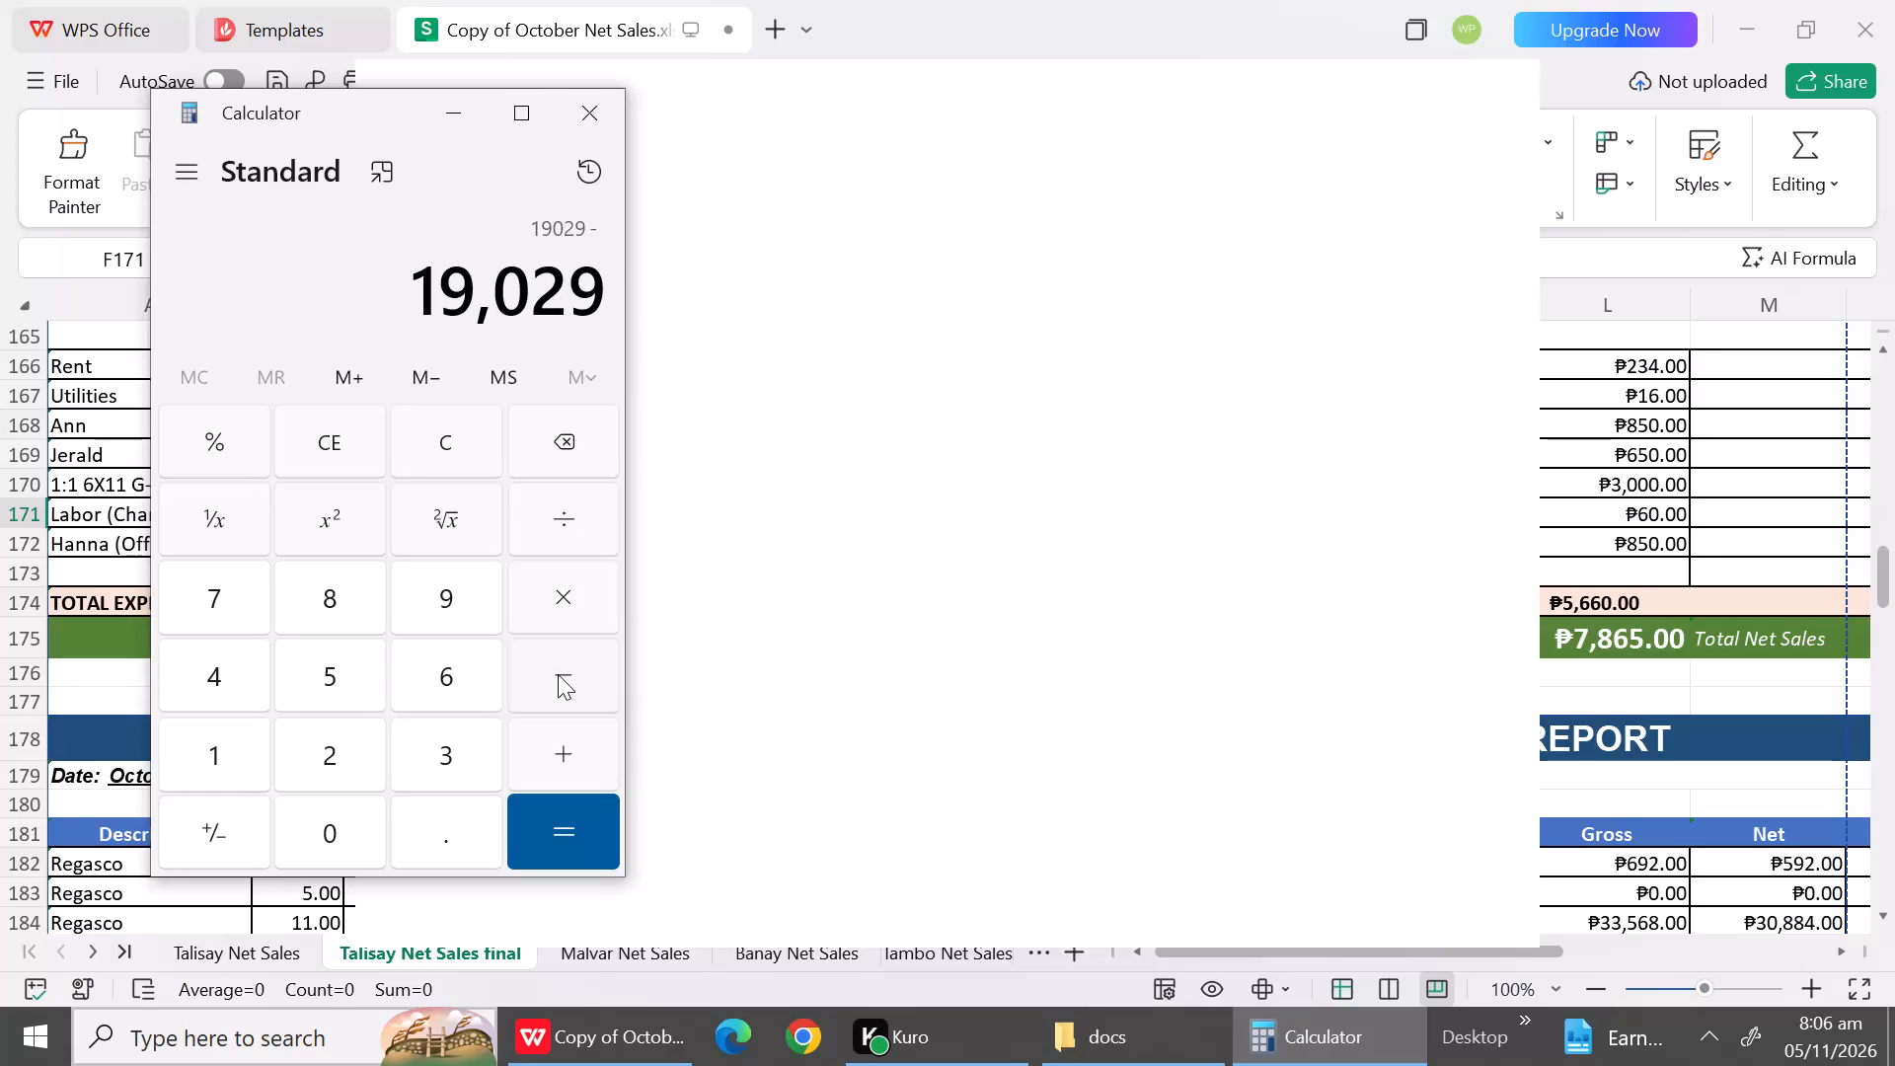
key("shift+plus")
type("500")
key("Return")
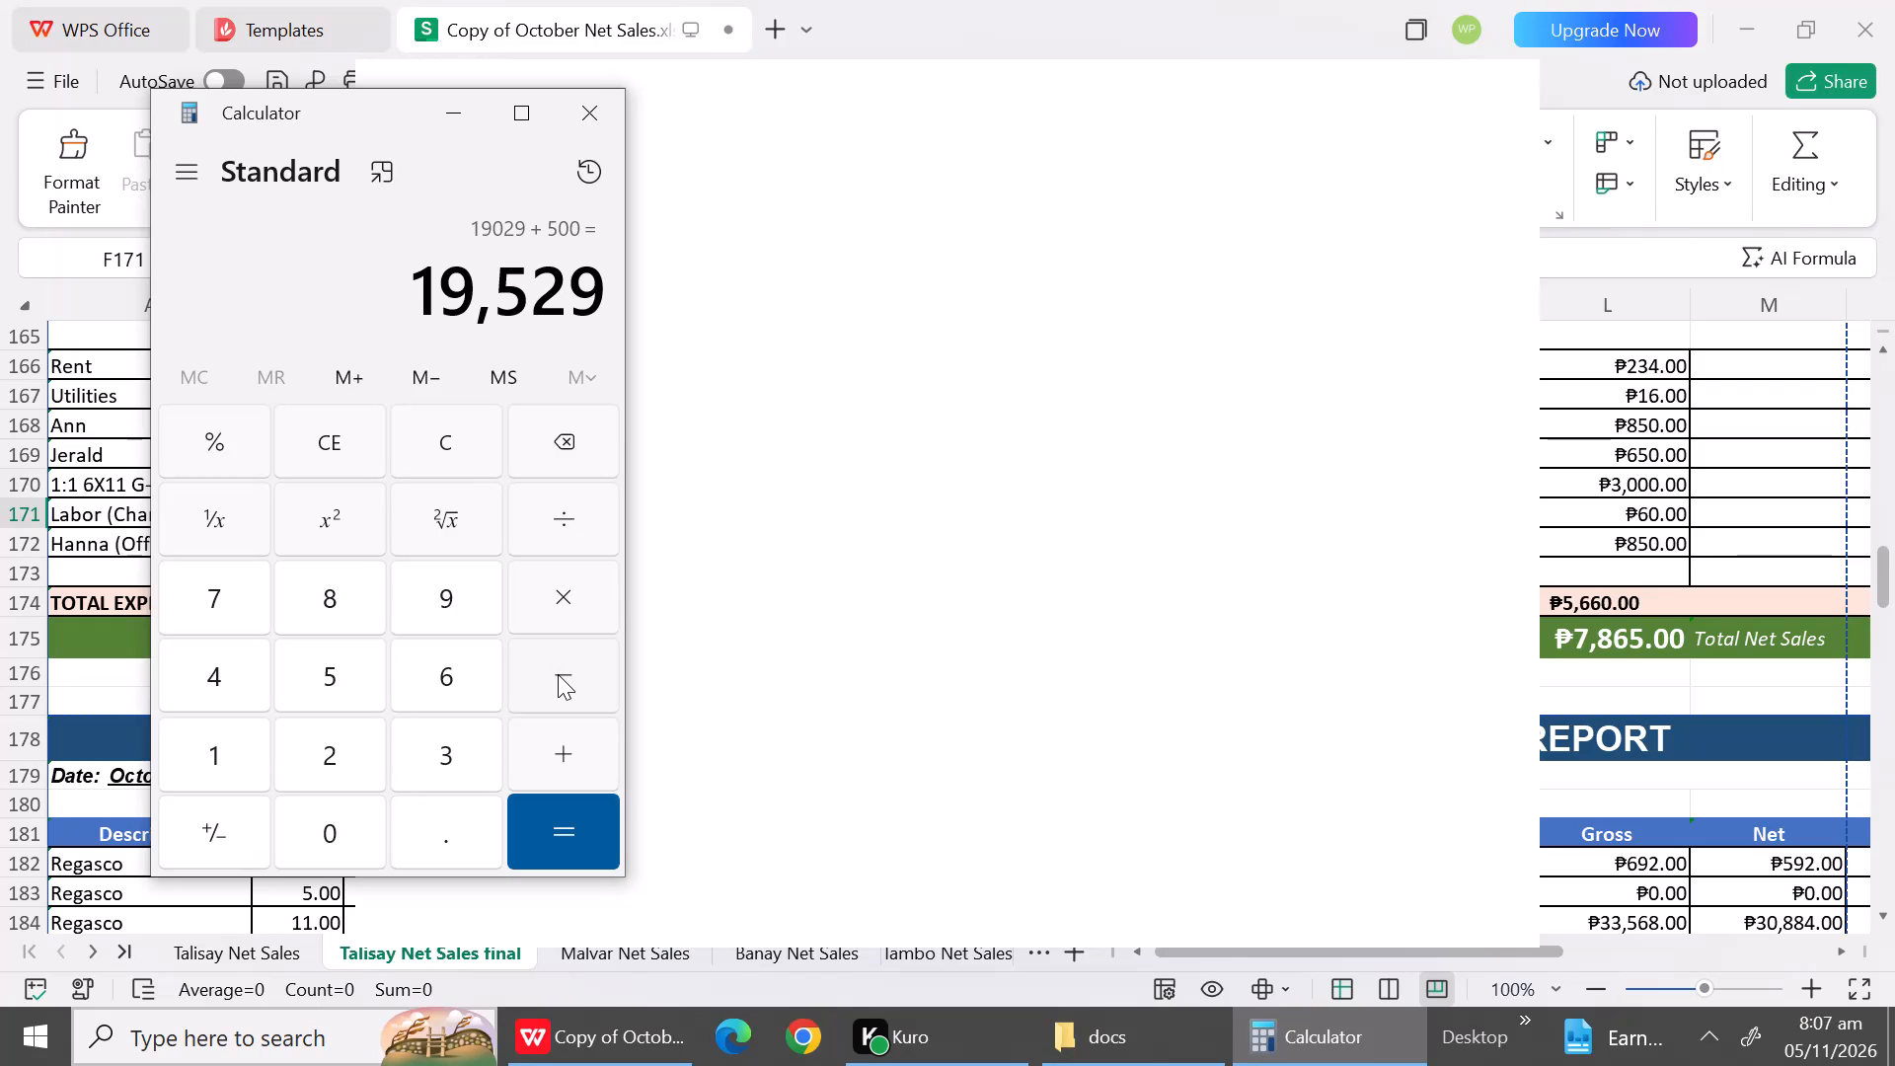
Clear the previous result and compute the sum of 1098, 20416 and 1389.
left_click(340, 438)
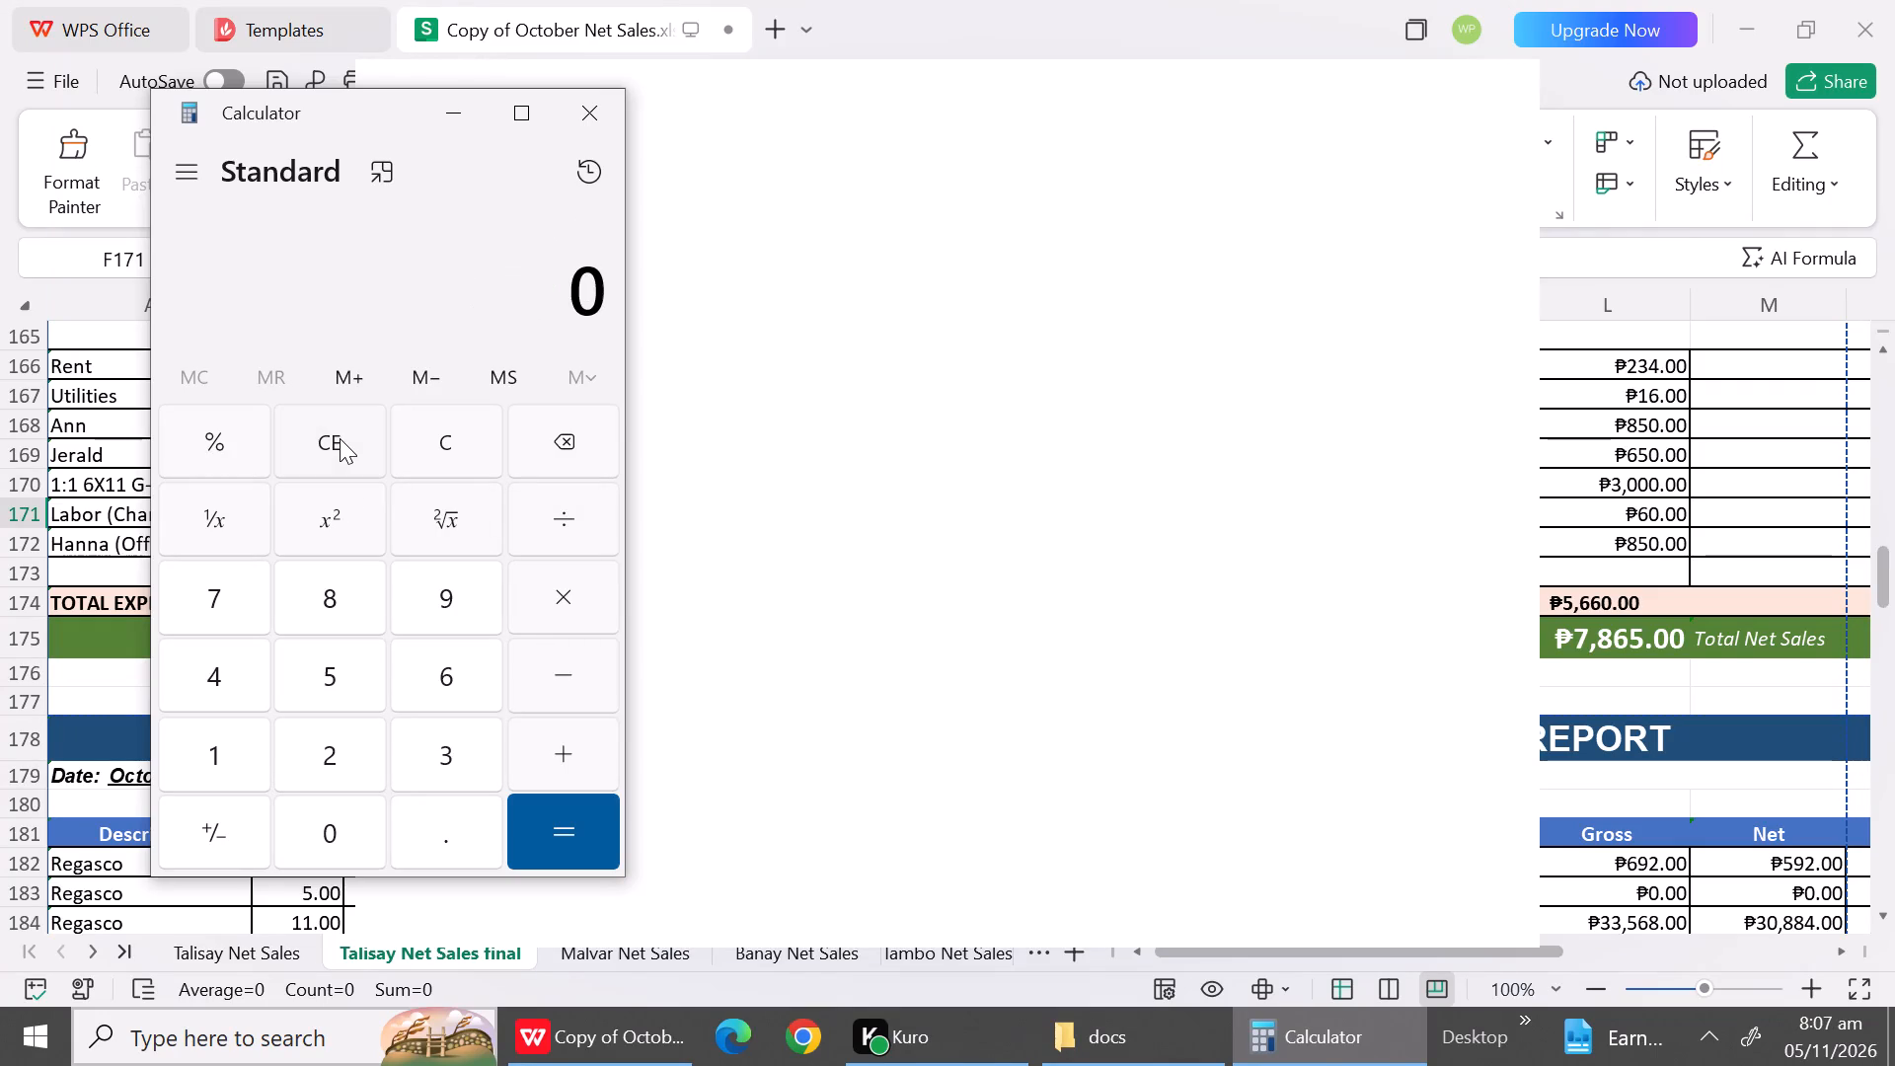
type("1098")
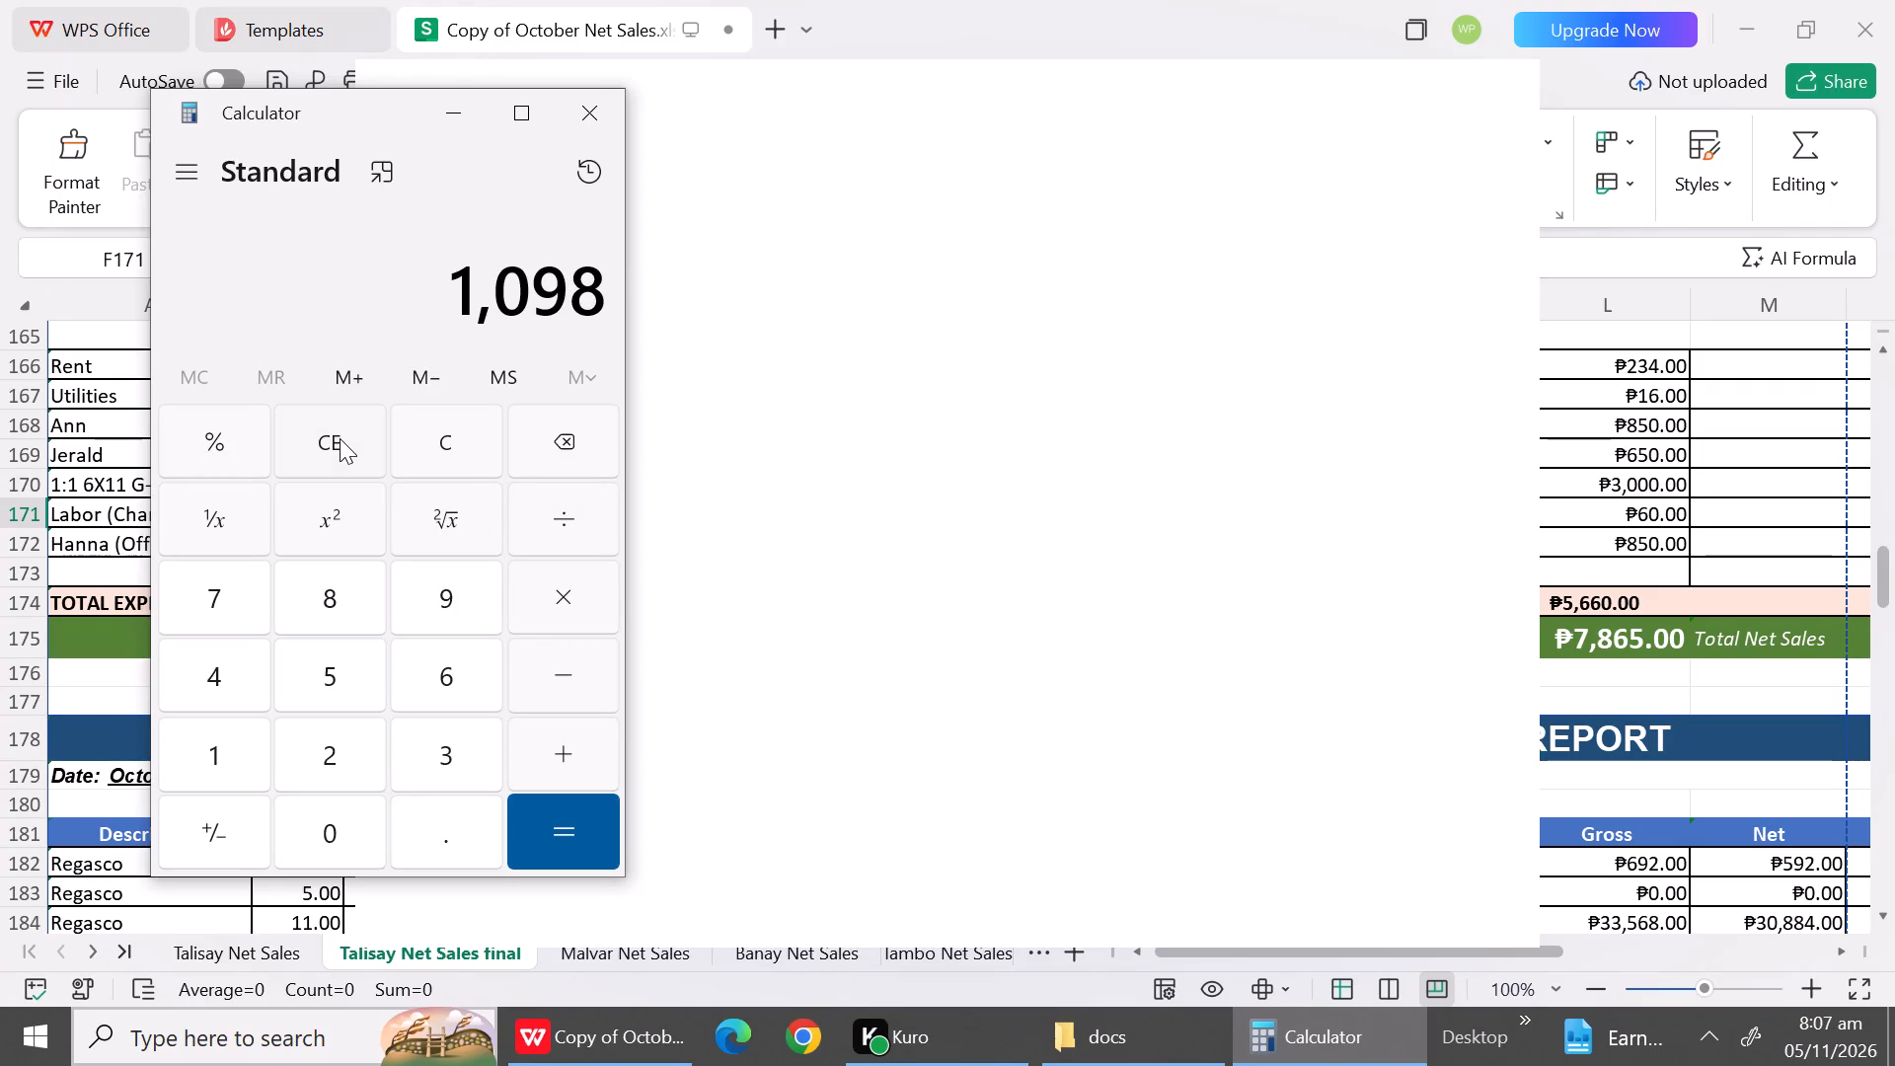
key("shift+plus")
type("20")
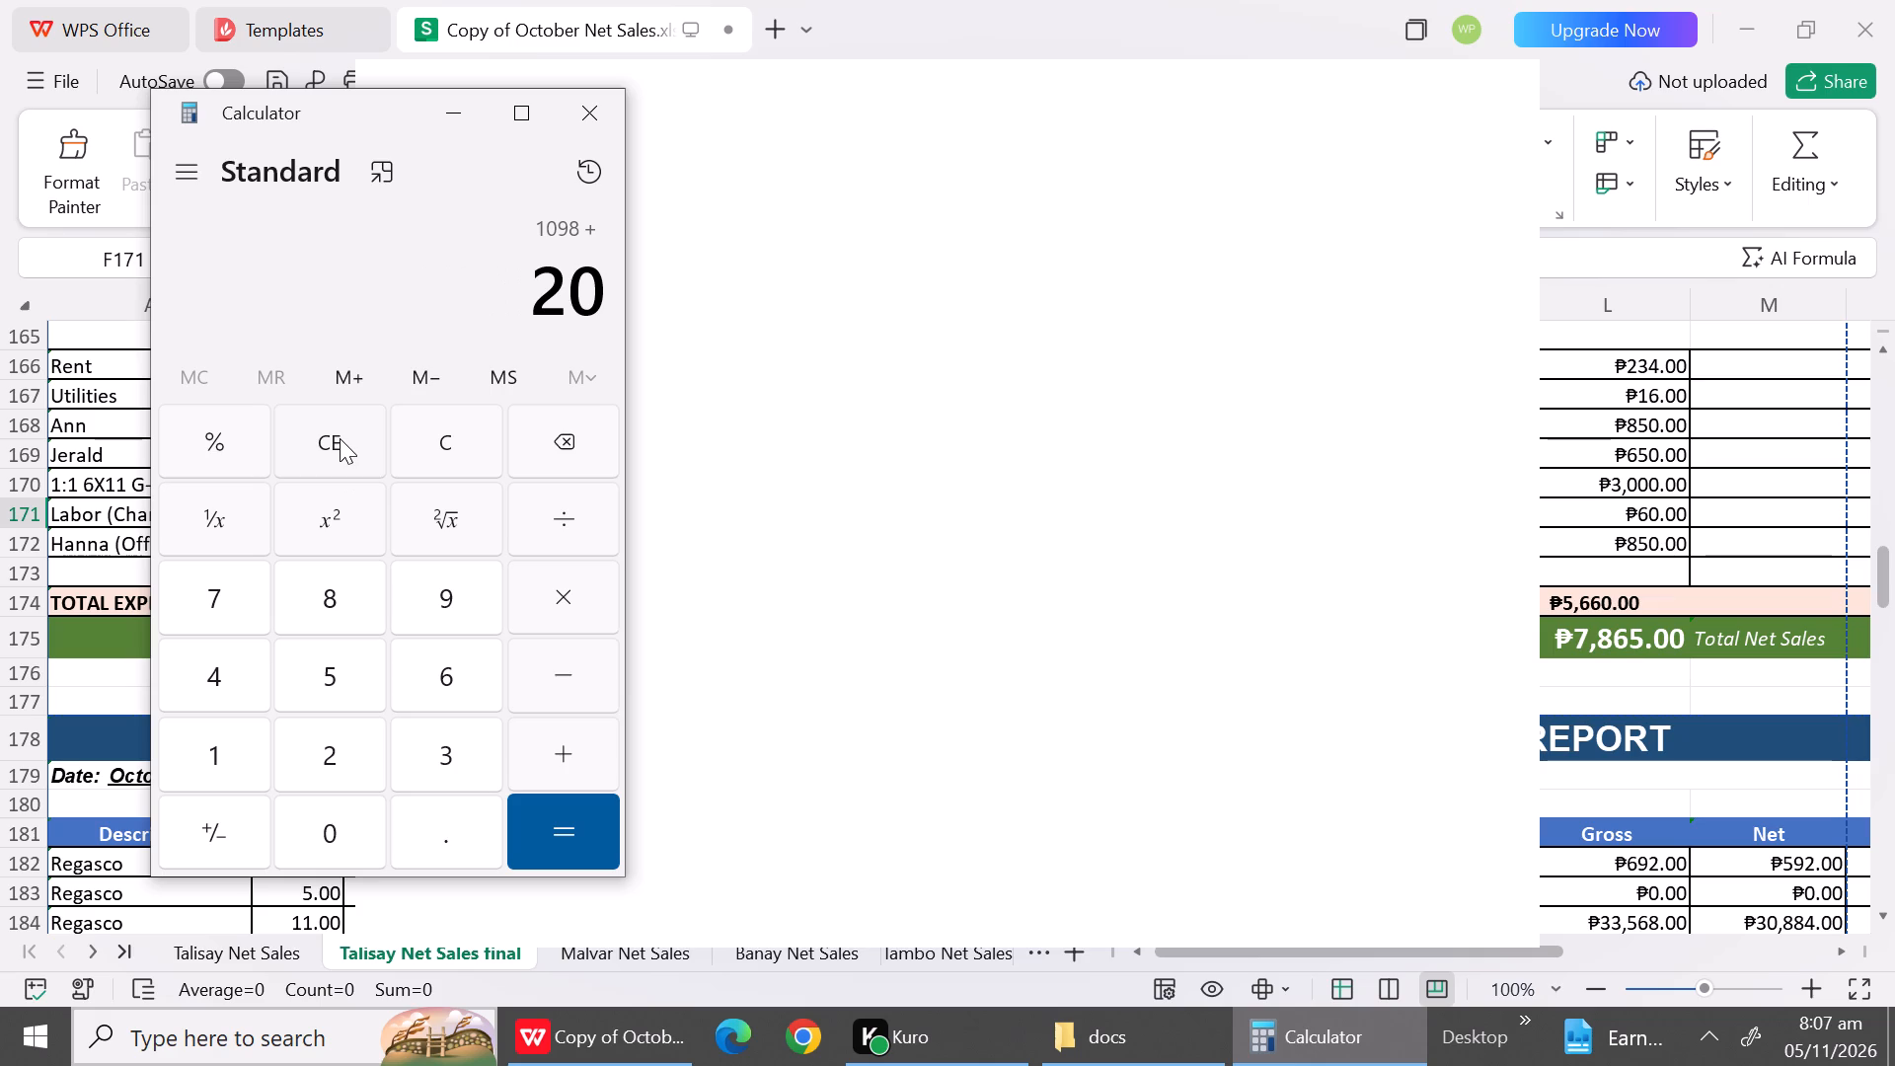
type("41")
type("6+")
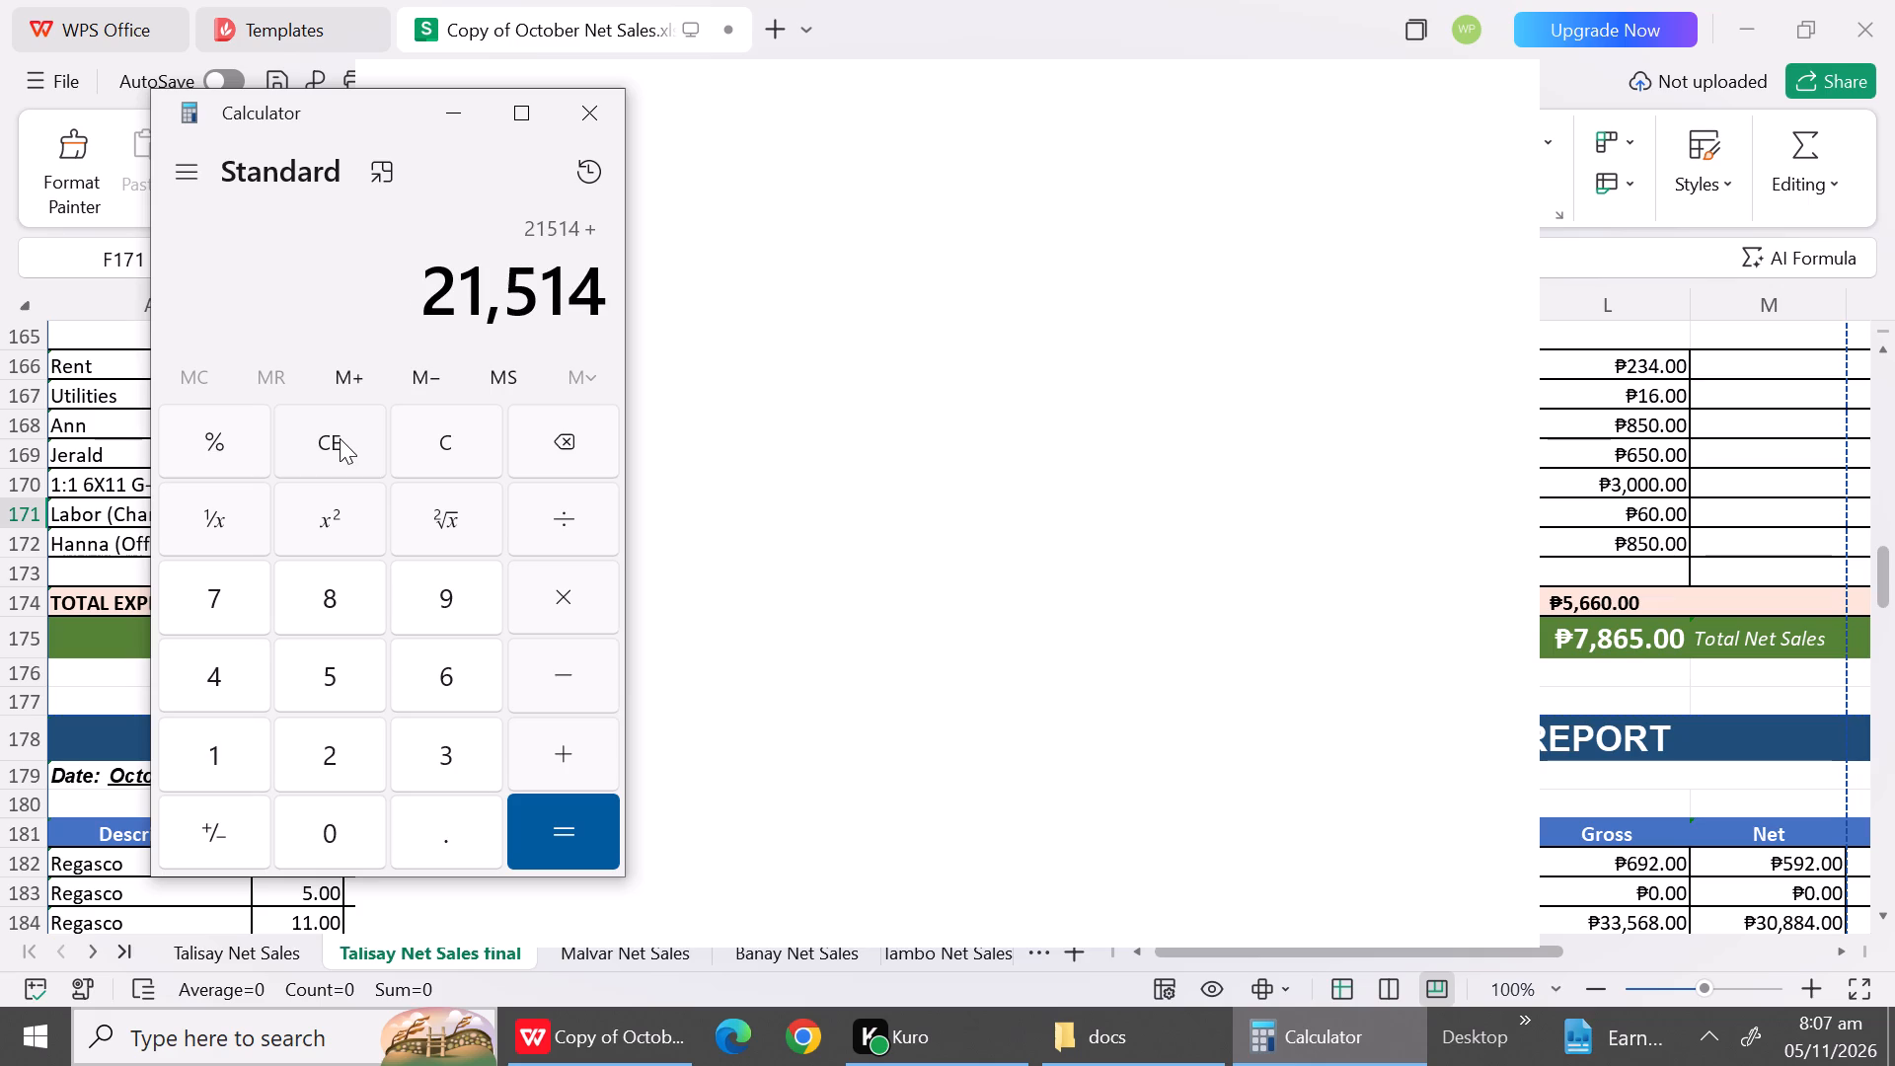
type("1389")
key("Return")
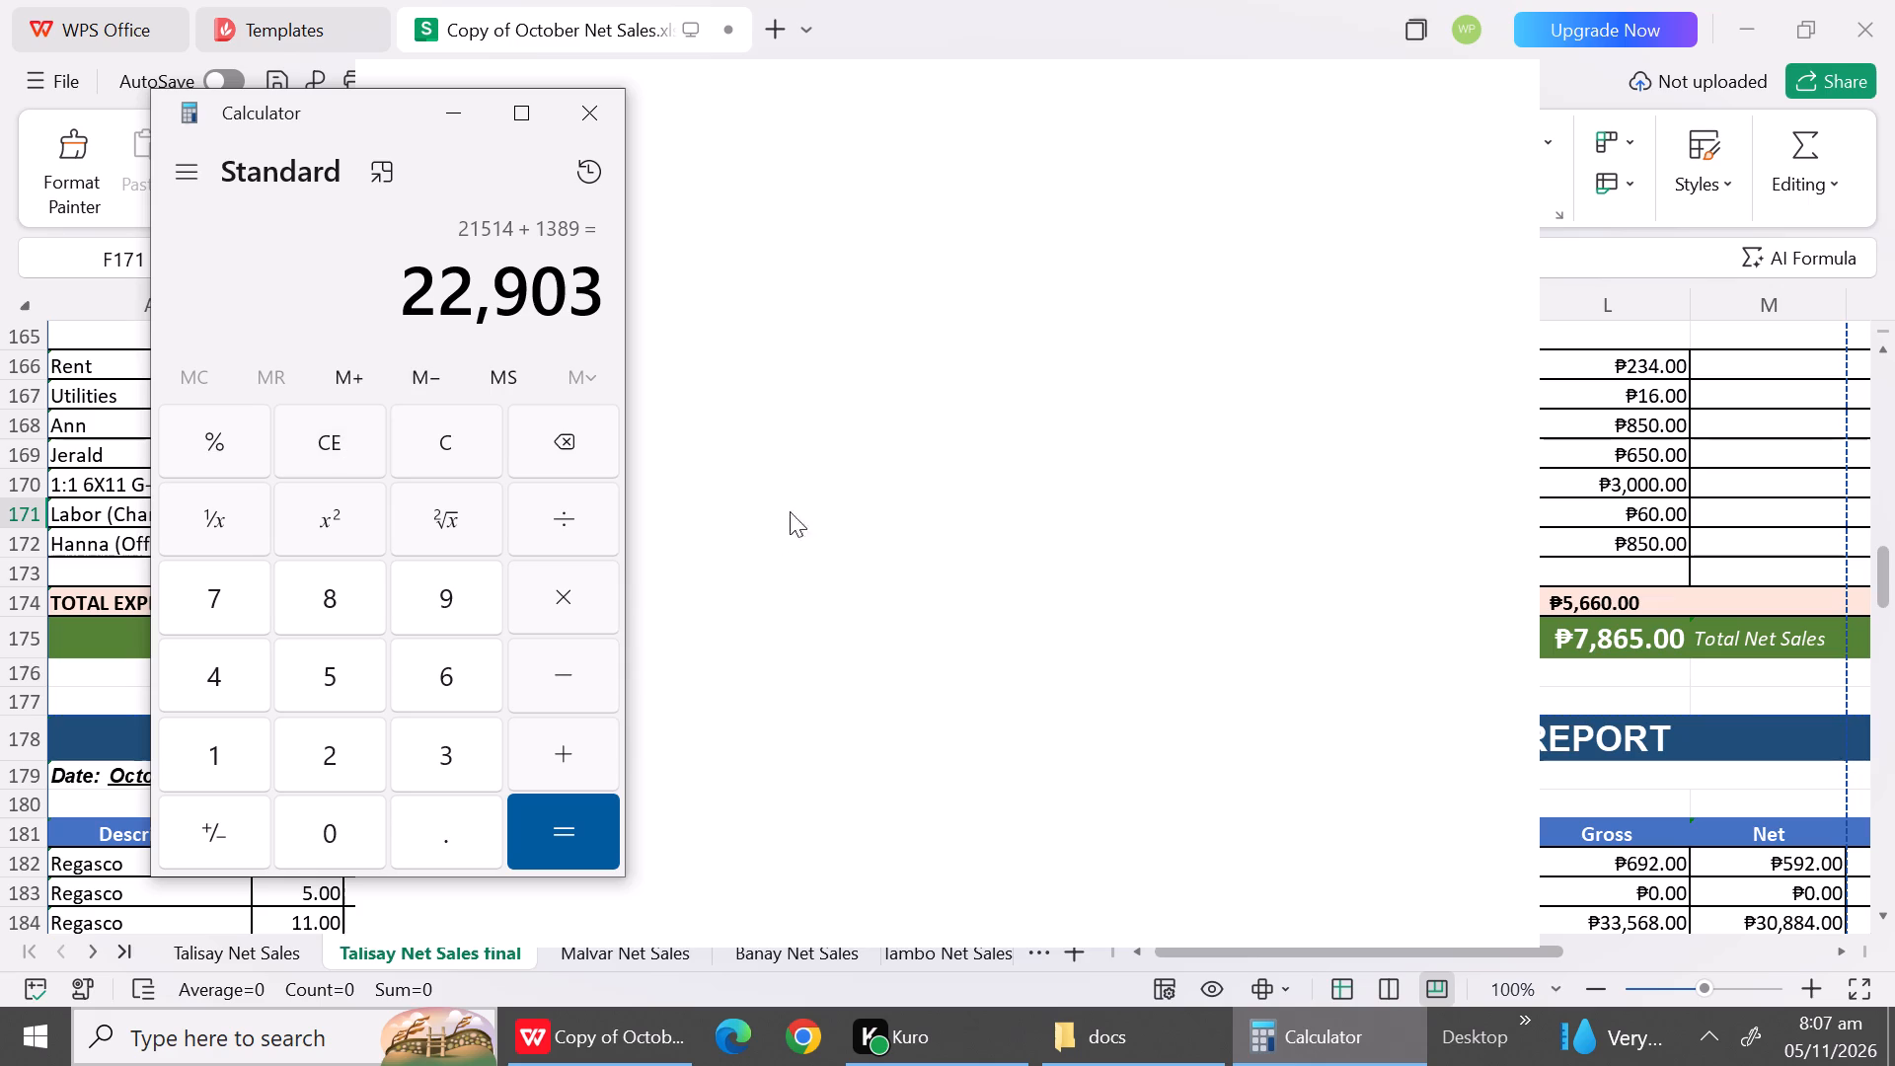
Switch to the WPS workbook and examine the October 5 sales and expenses on the Talisay Net Sales sheet.
left_click(1719, 478)
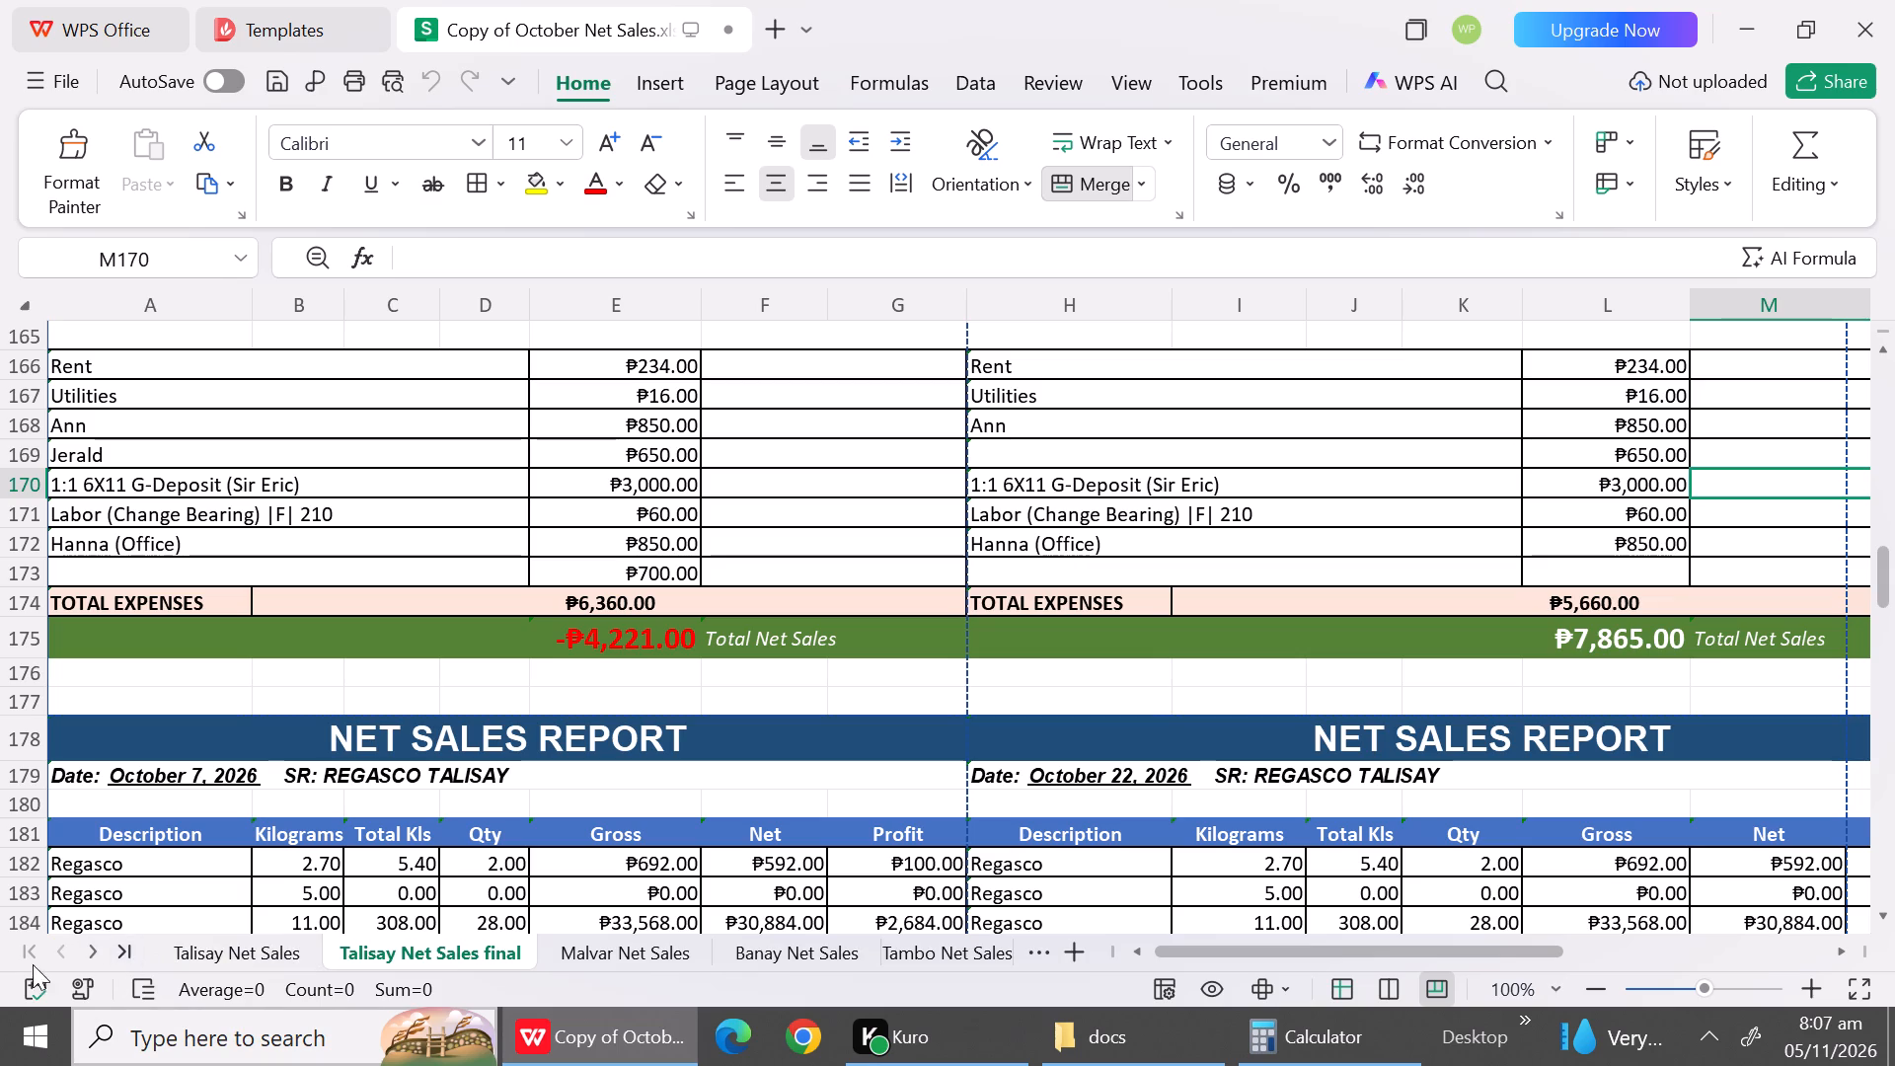
left_click(237, 953)
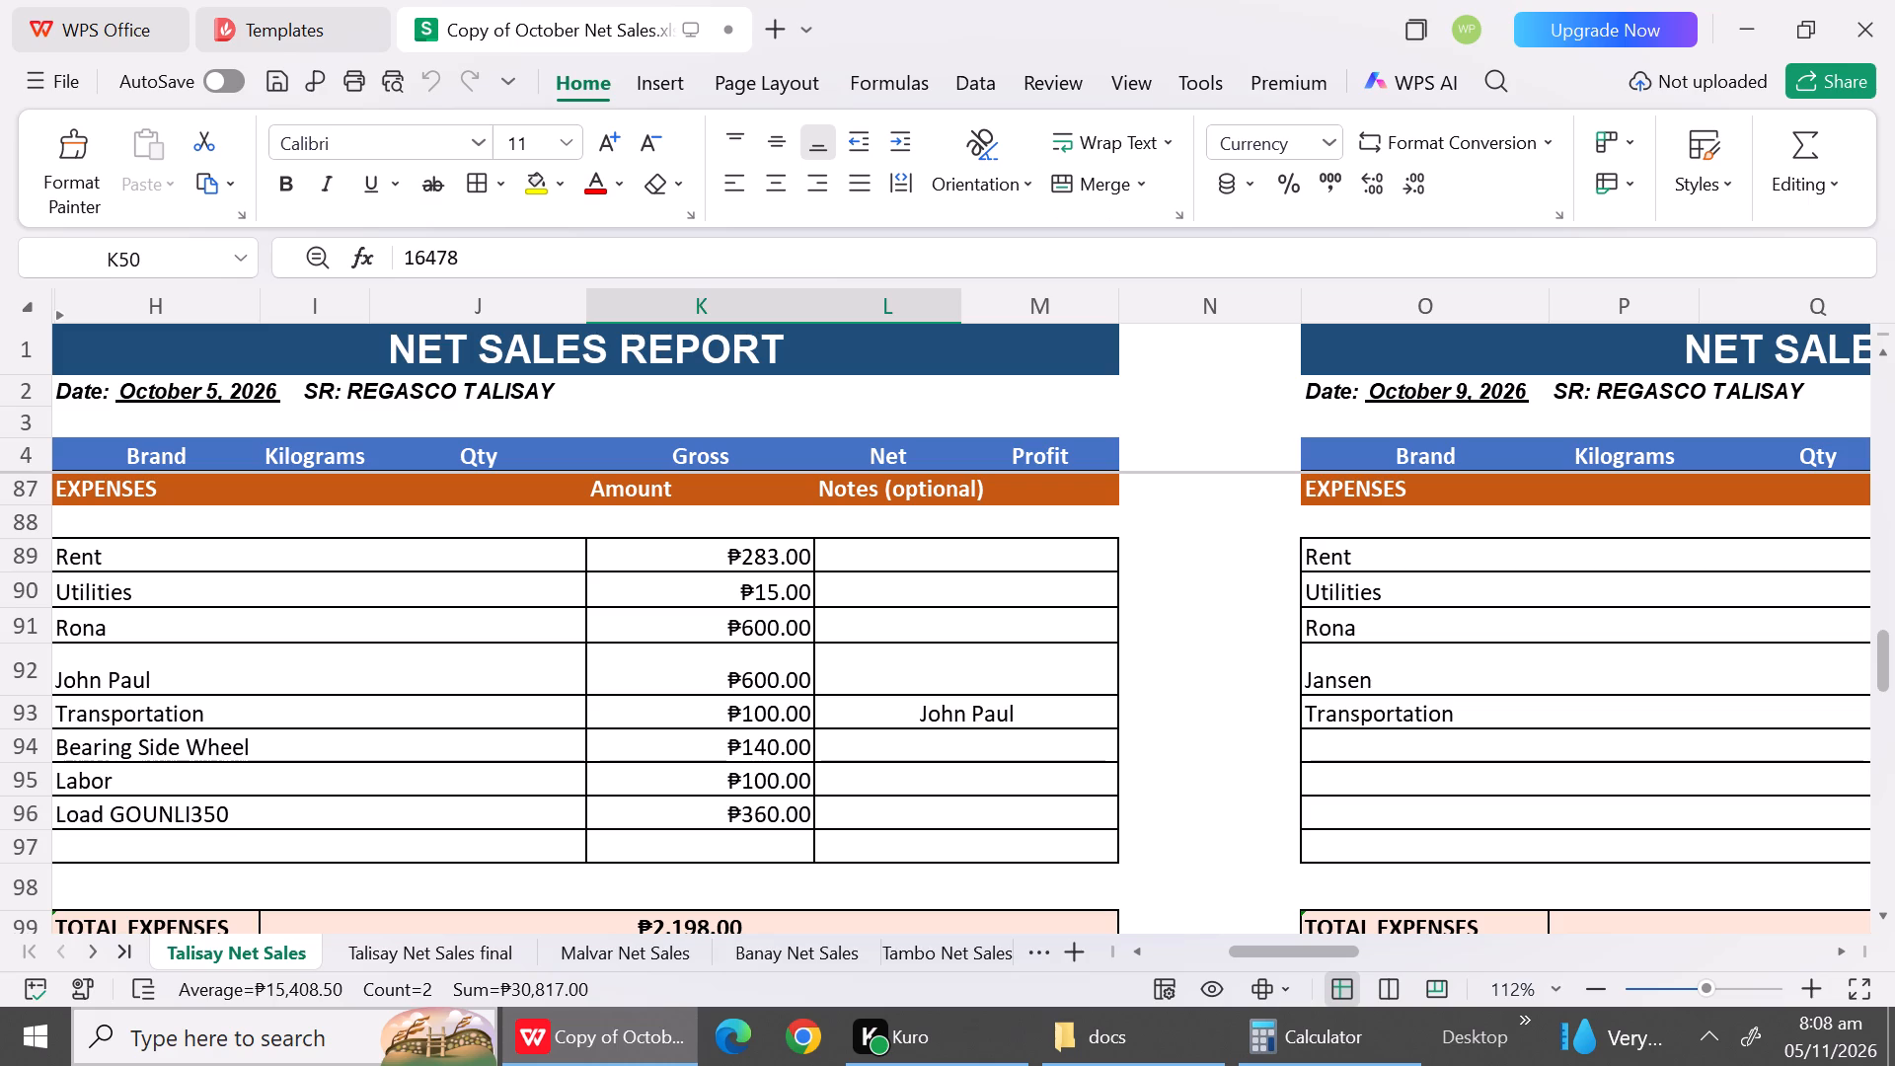
left_click(153, 674)
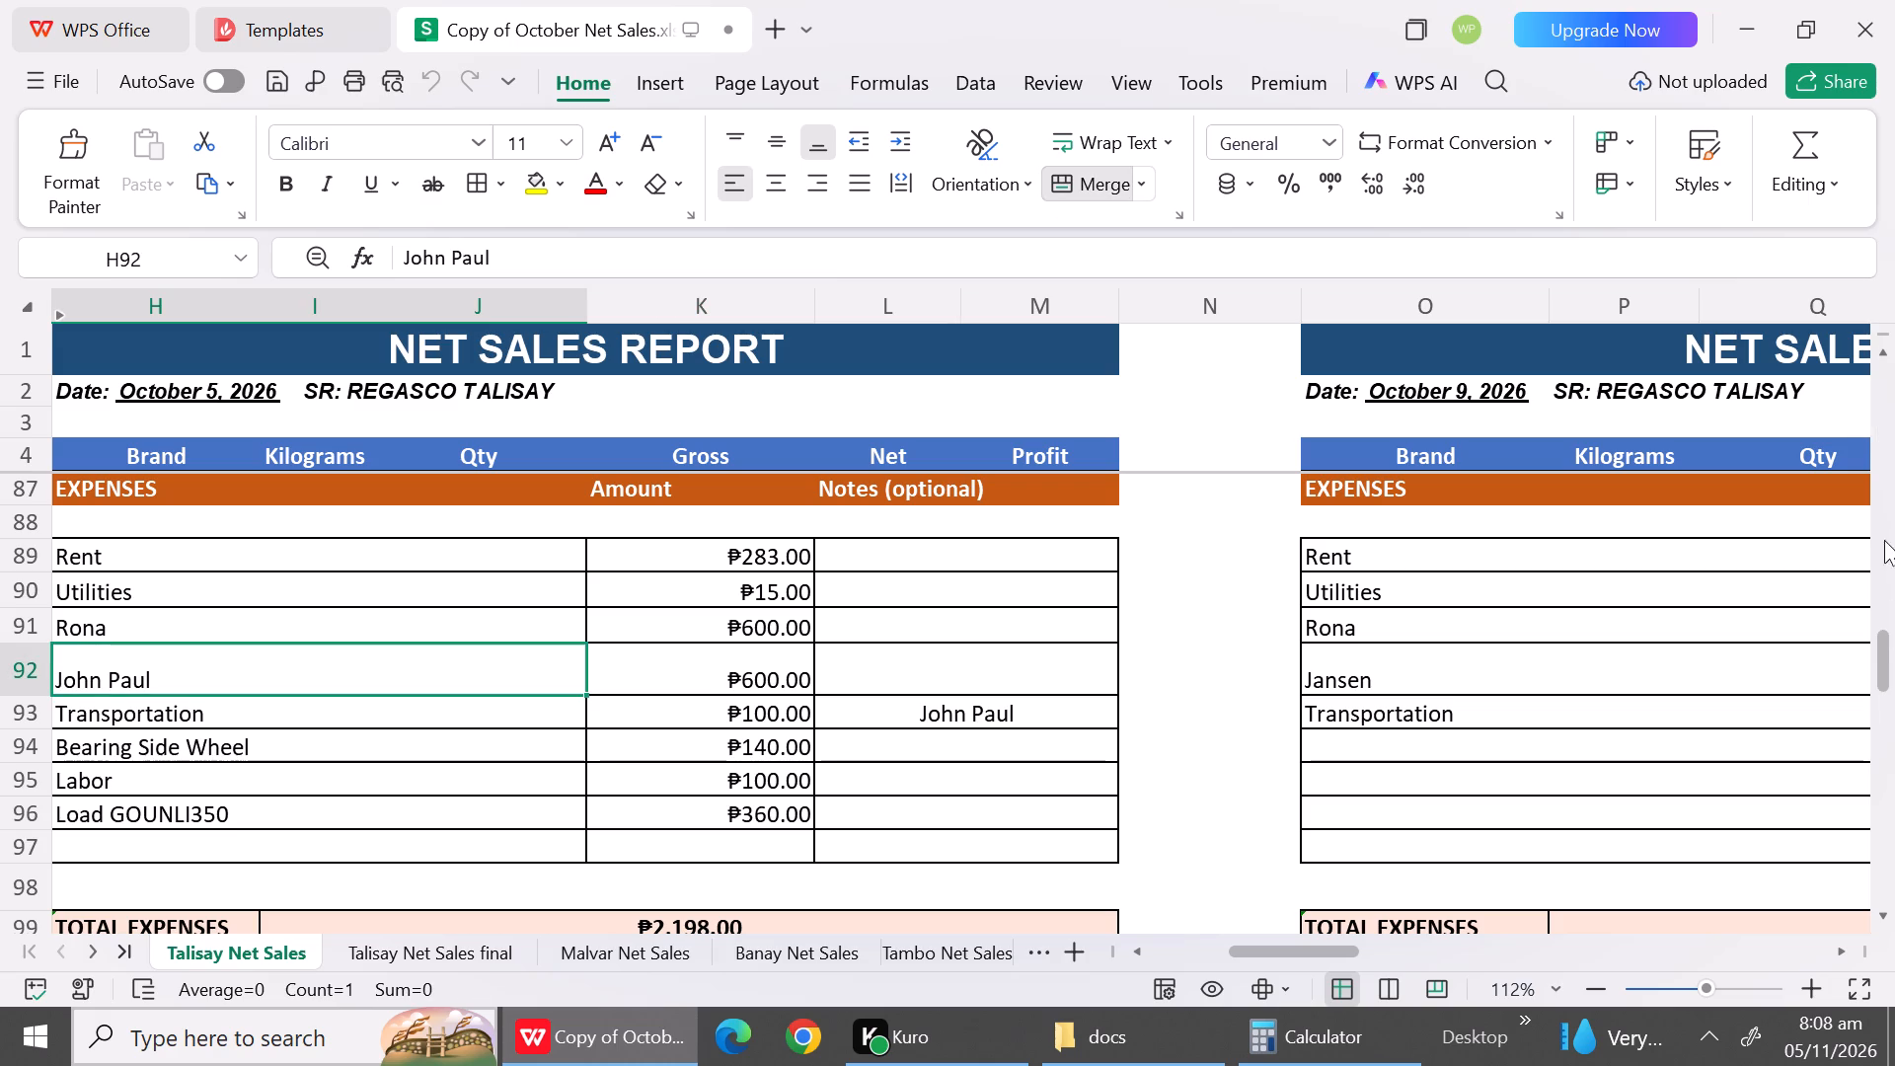
left_click_drag(1889, 341, 1889, 402)
left_click(1889, 402)
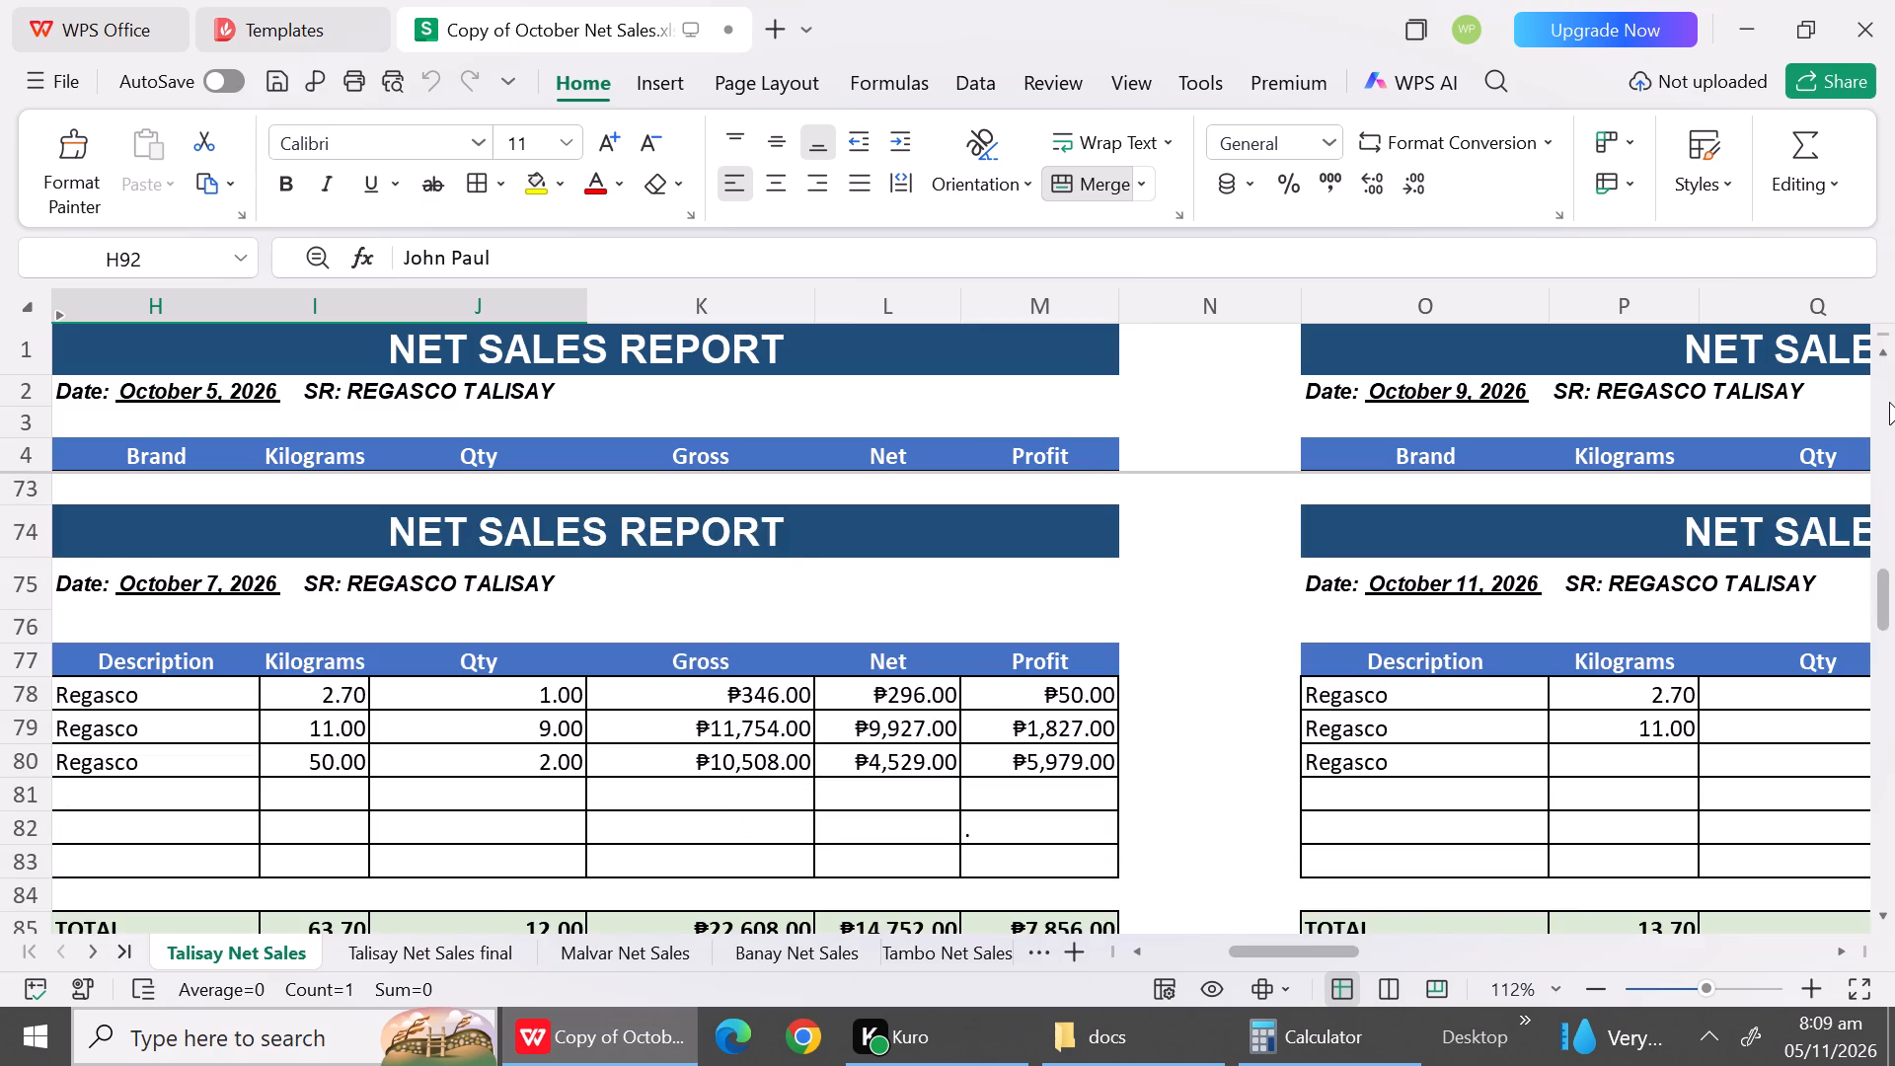
triple_click(1889, 402)
left_click(1889, 402)
double_click(1889, 402)
left_click_drag(1889, 402, 1894, 251)
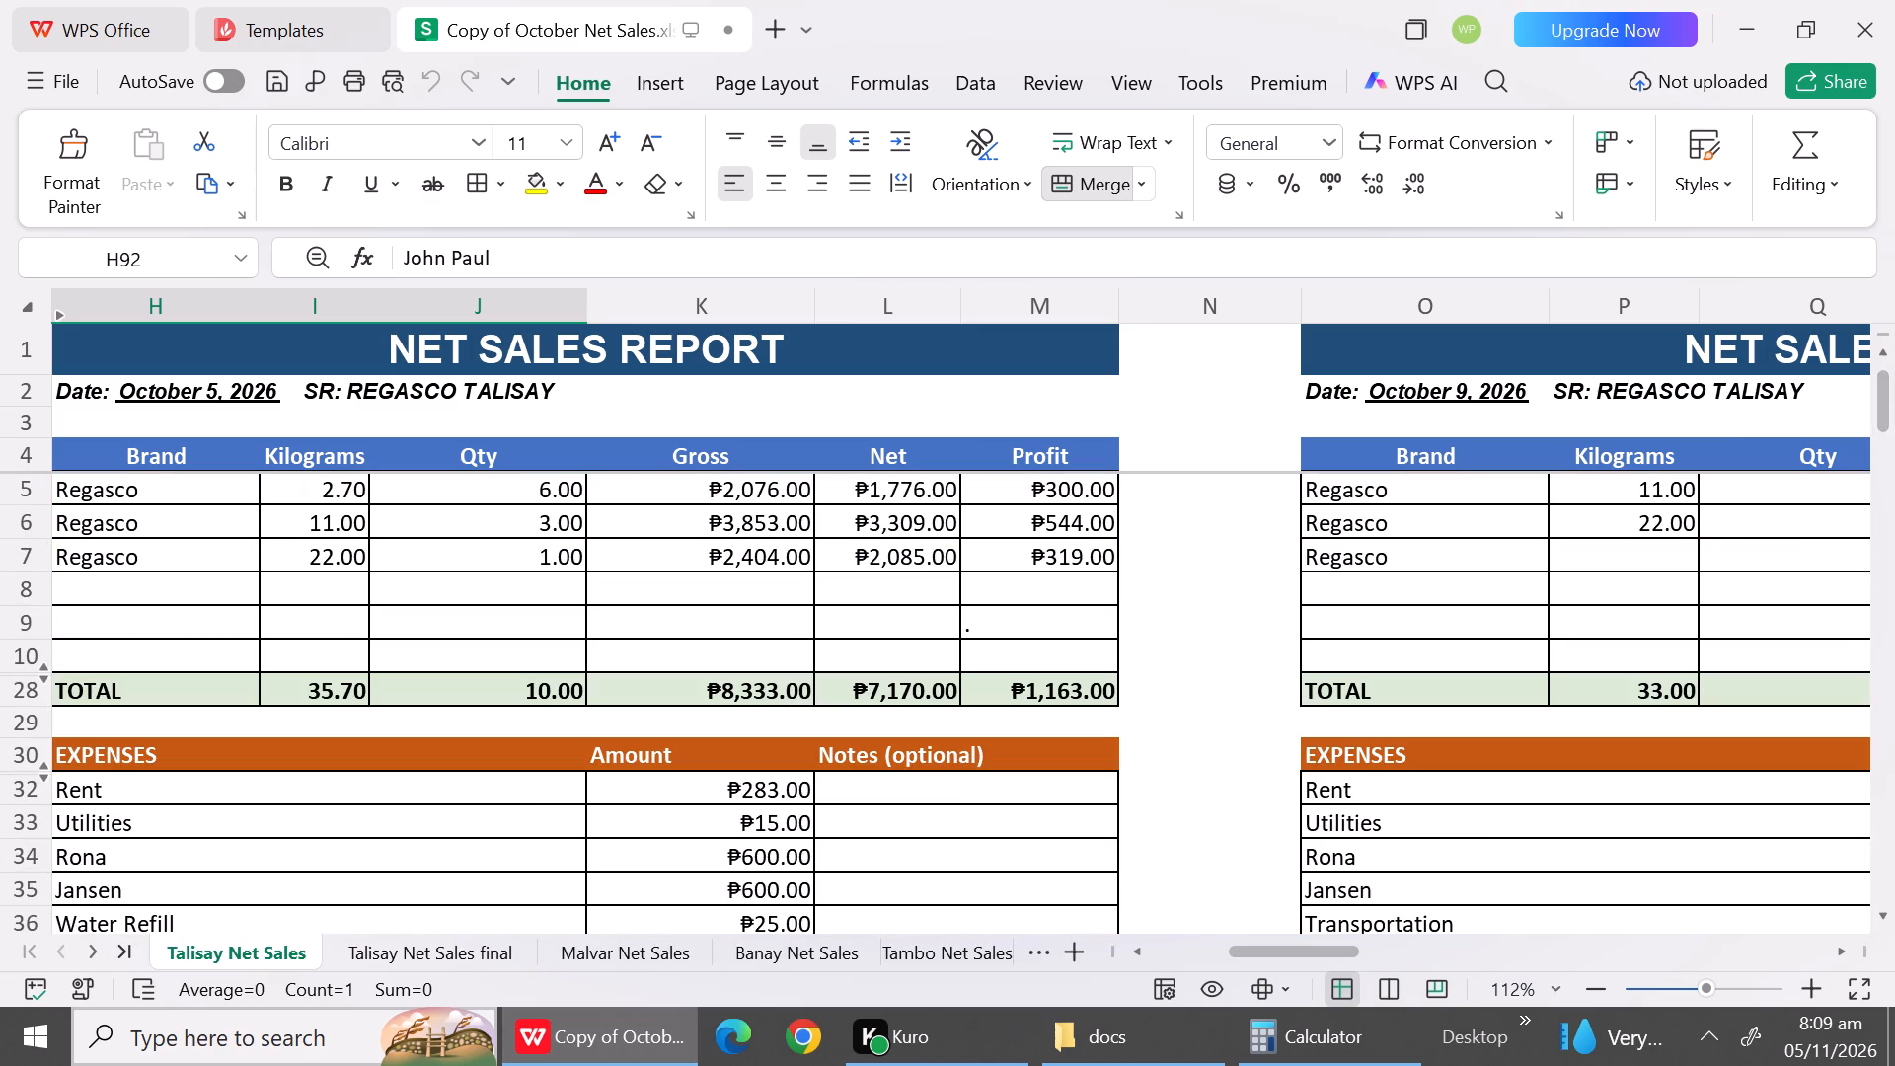
triple_click(1891, 916)
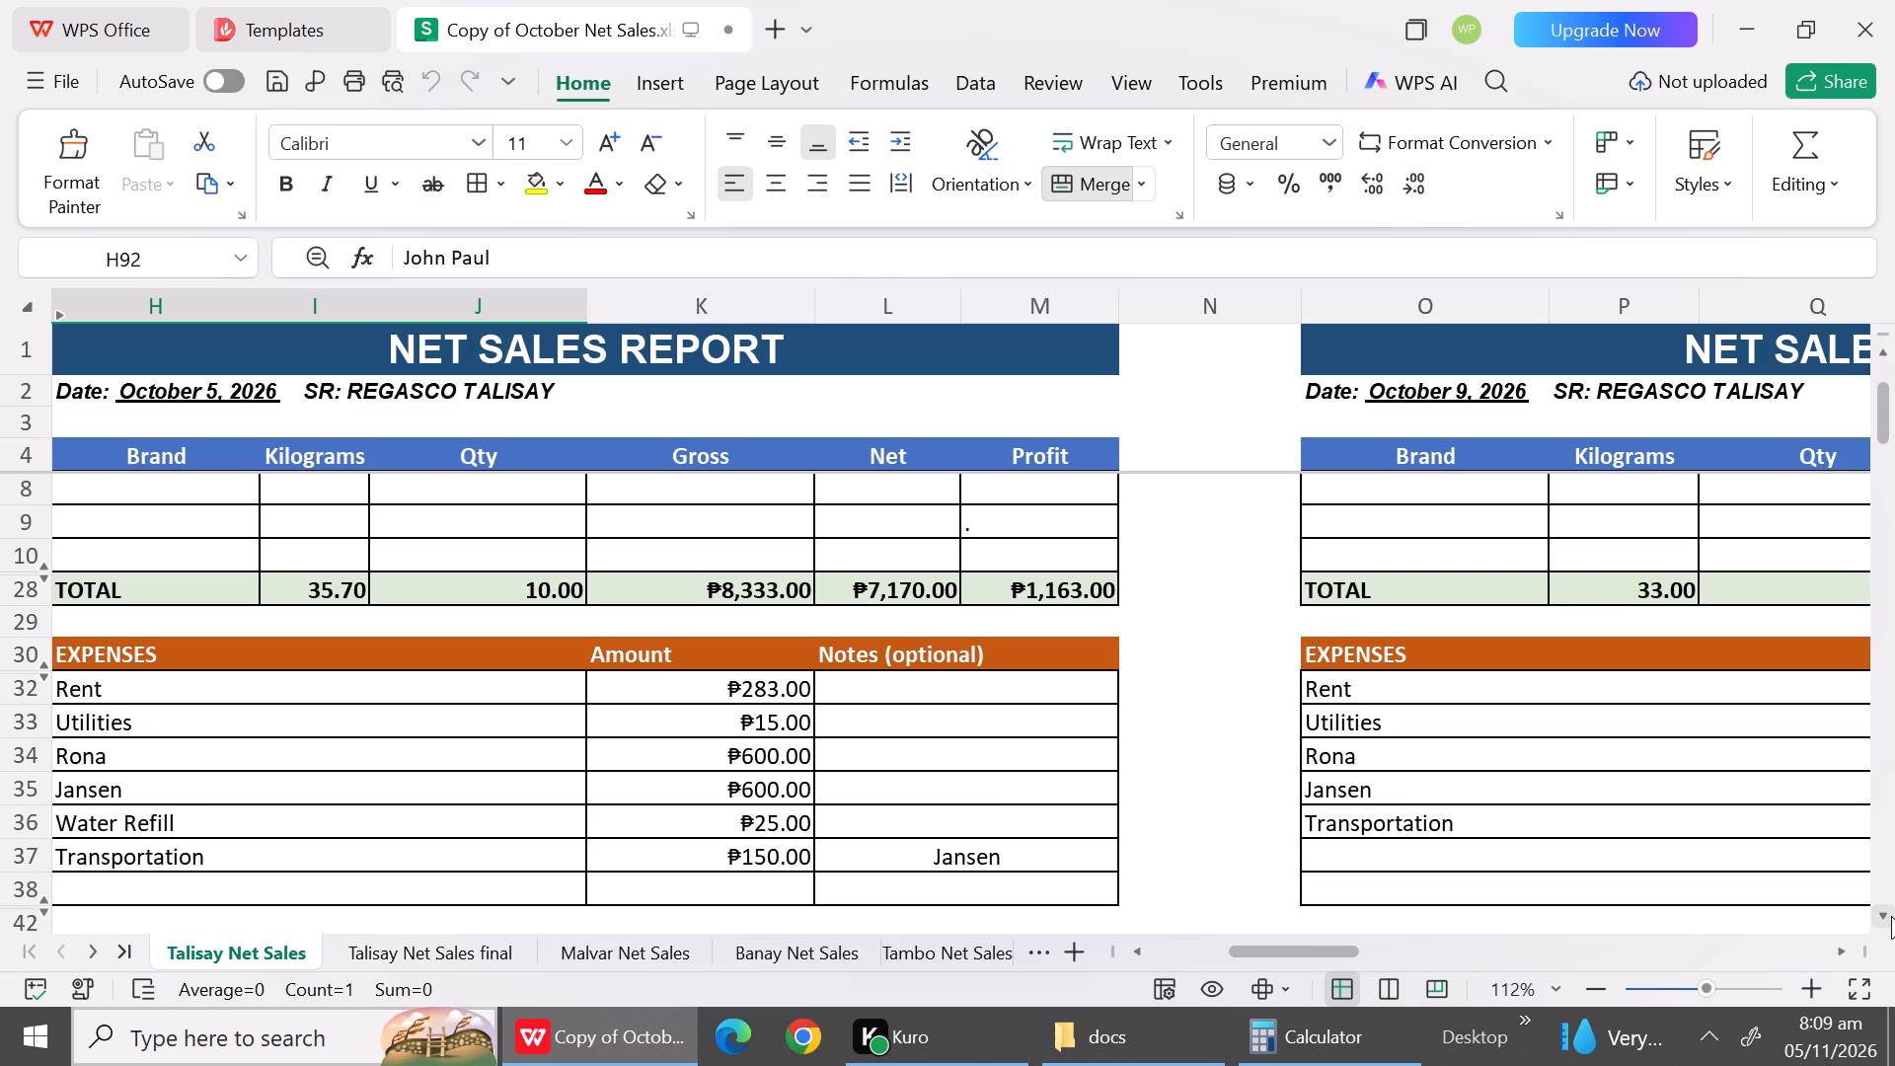
left_click(1891, 916)
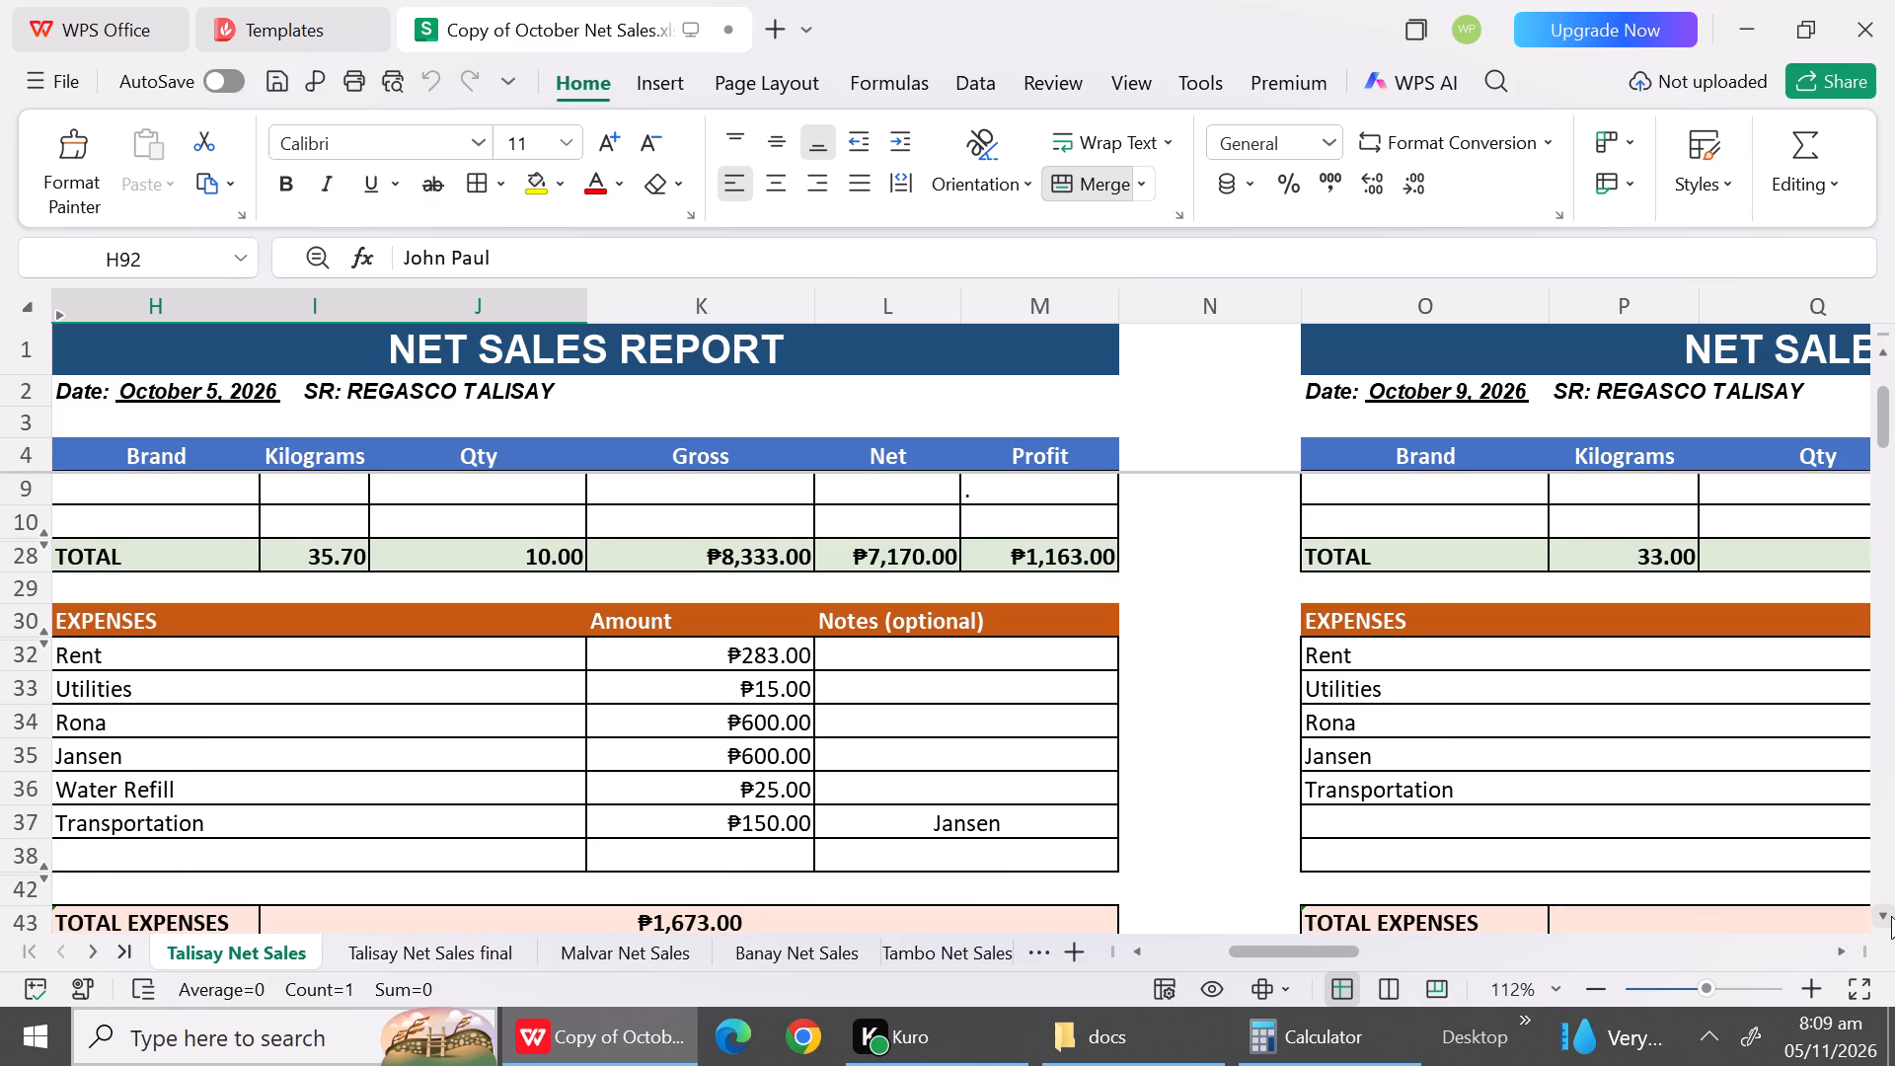
triple_click(1891, 916)
triple_click(1891, 916)
triple_click(1891, 916)
triple_click(1891, 916)
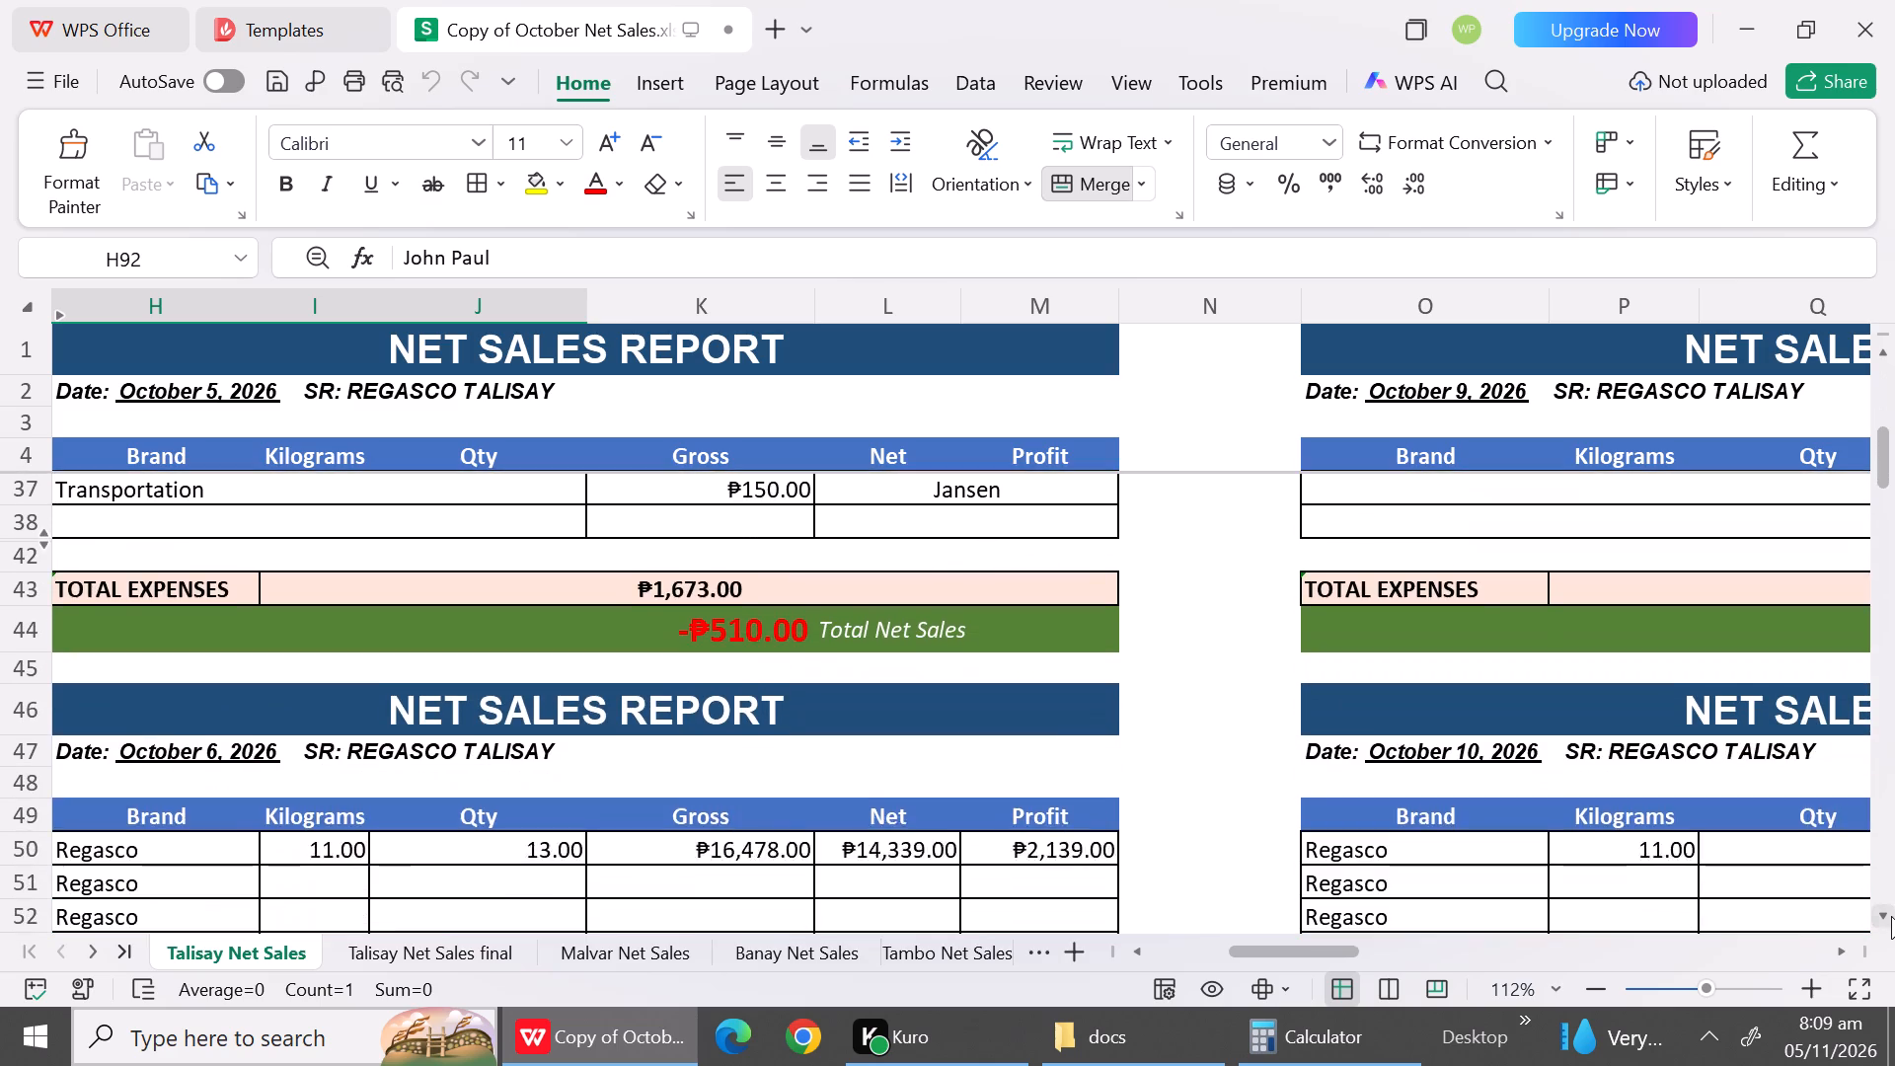
Examine the October 6 report's sales rows, totals and expense entries on the Talisay Net Sales sheet.
triple_click(1891, 916)
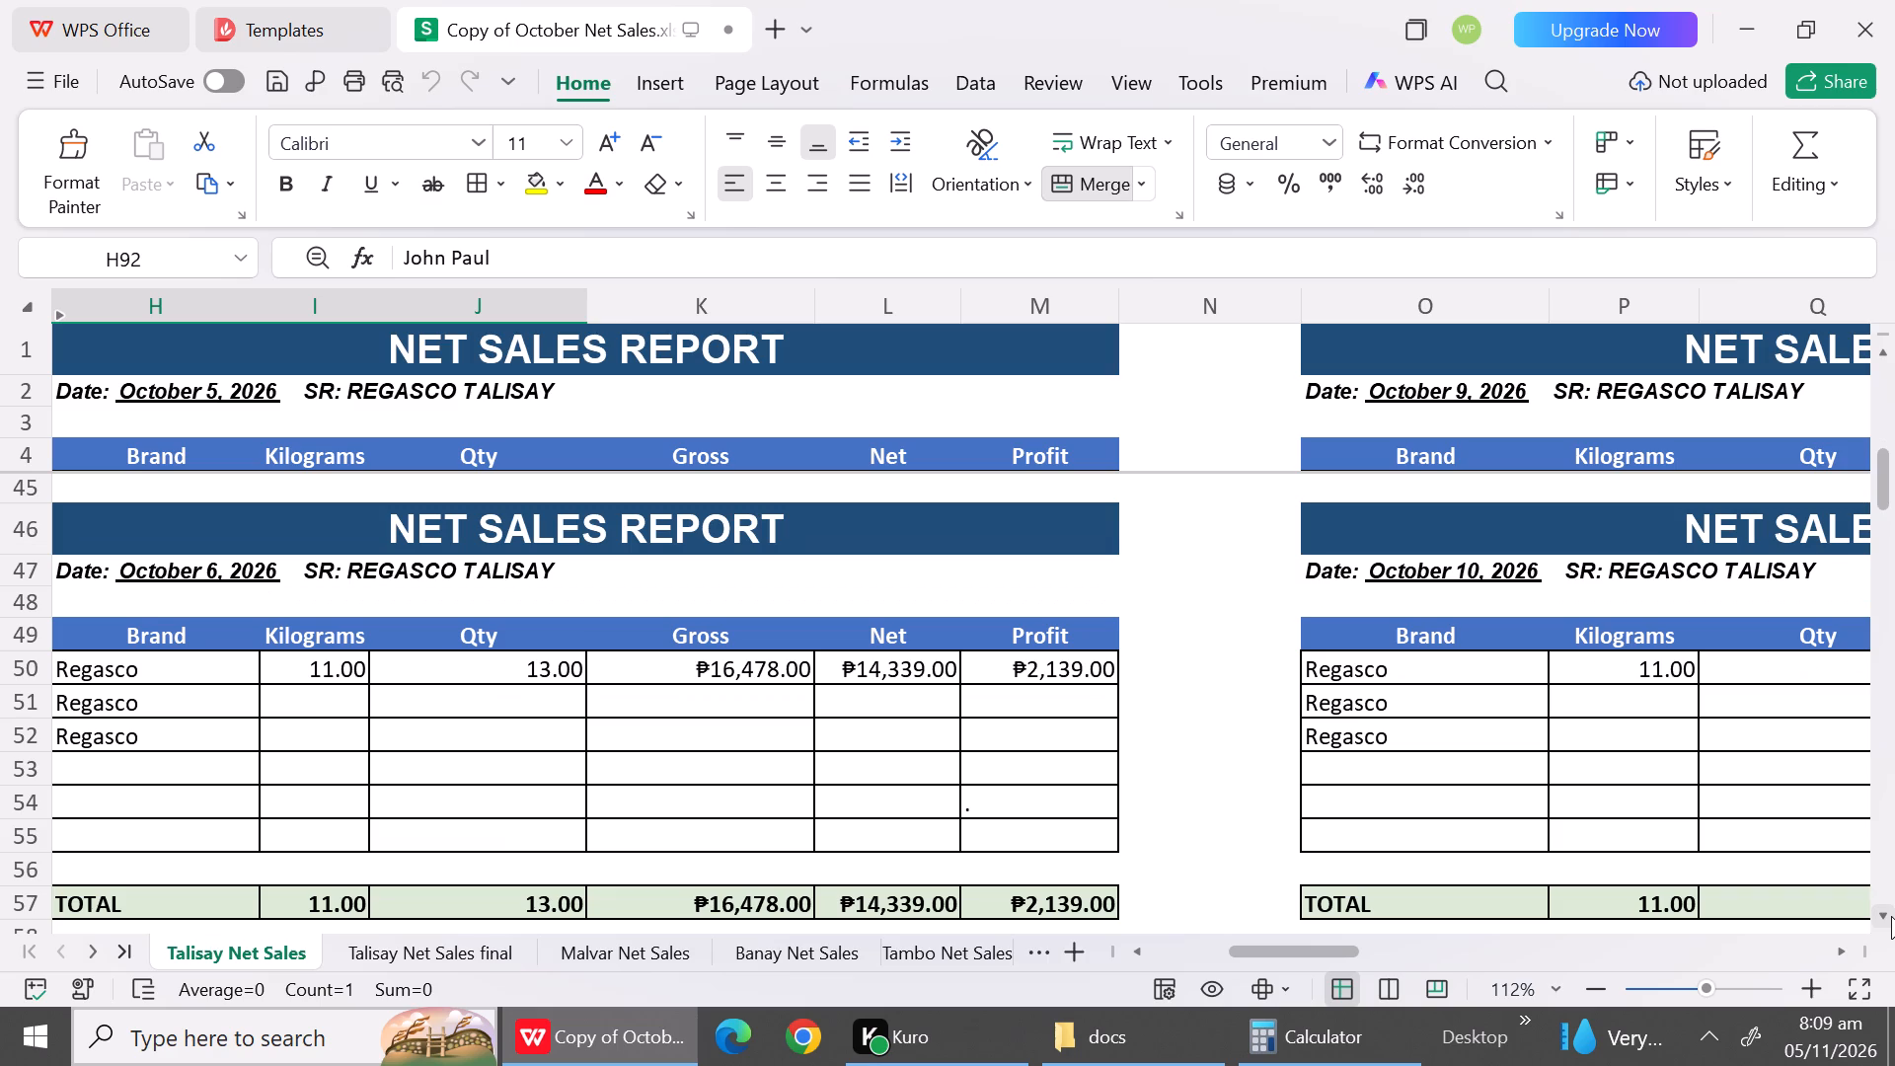
left_click(1891, 916)
triple_click(1891, 916)
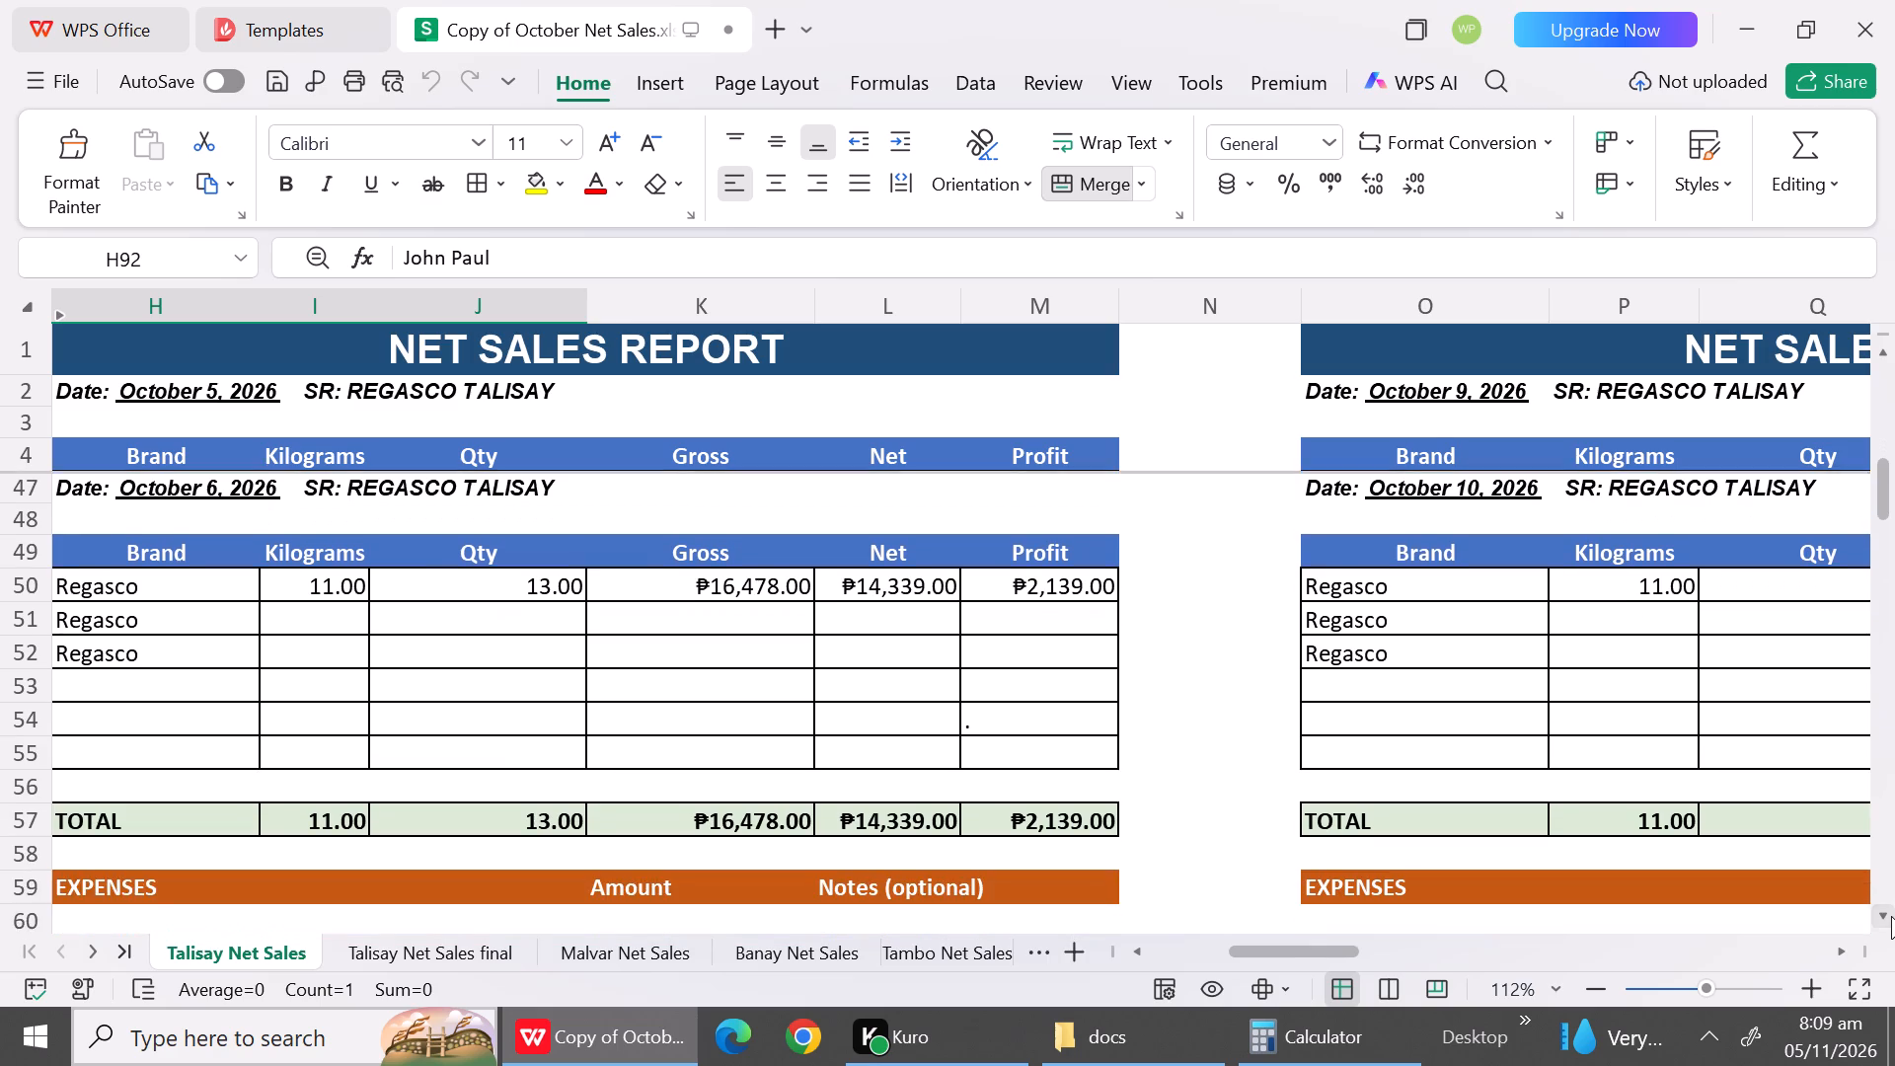
triple_click(1891, 916)
left_click(1891, 916)
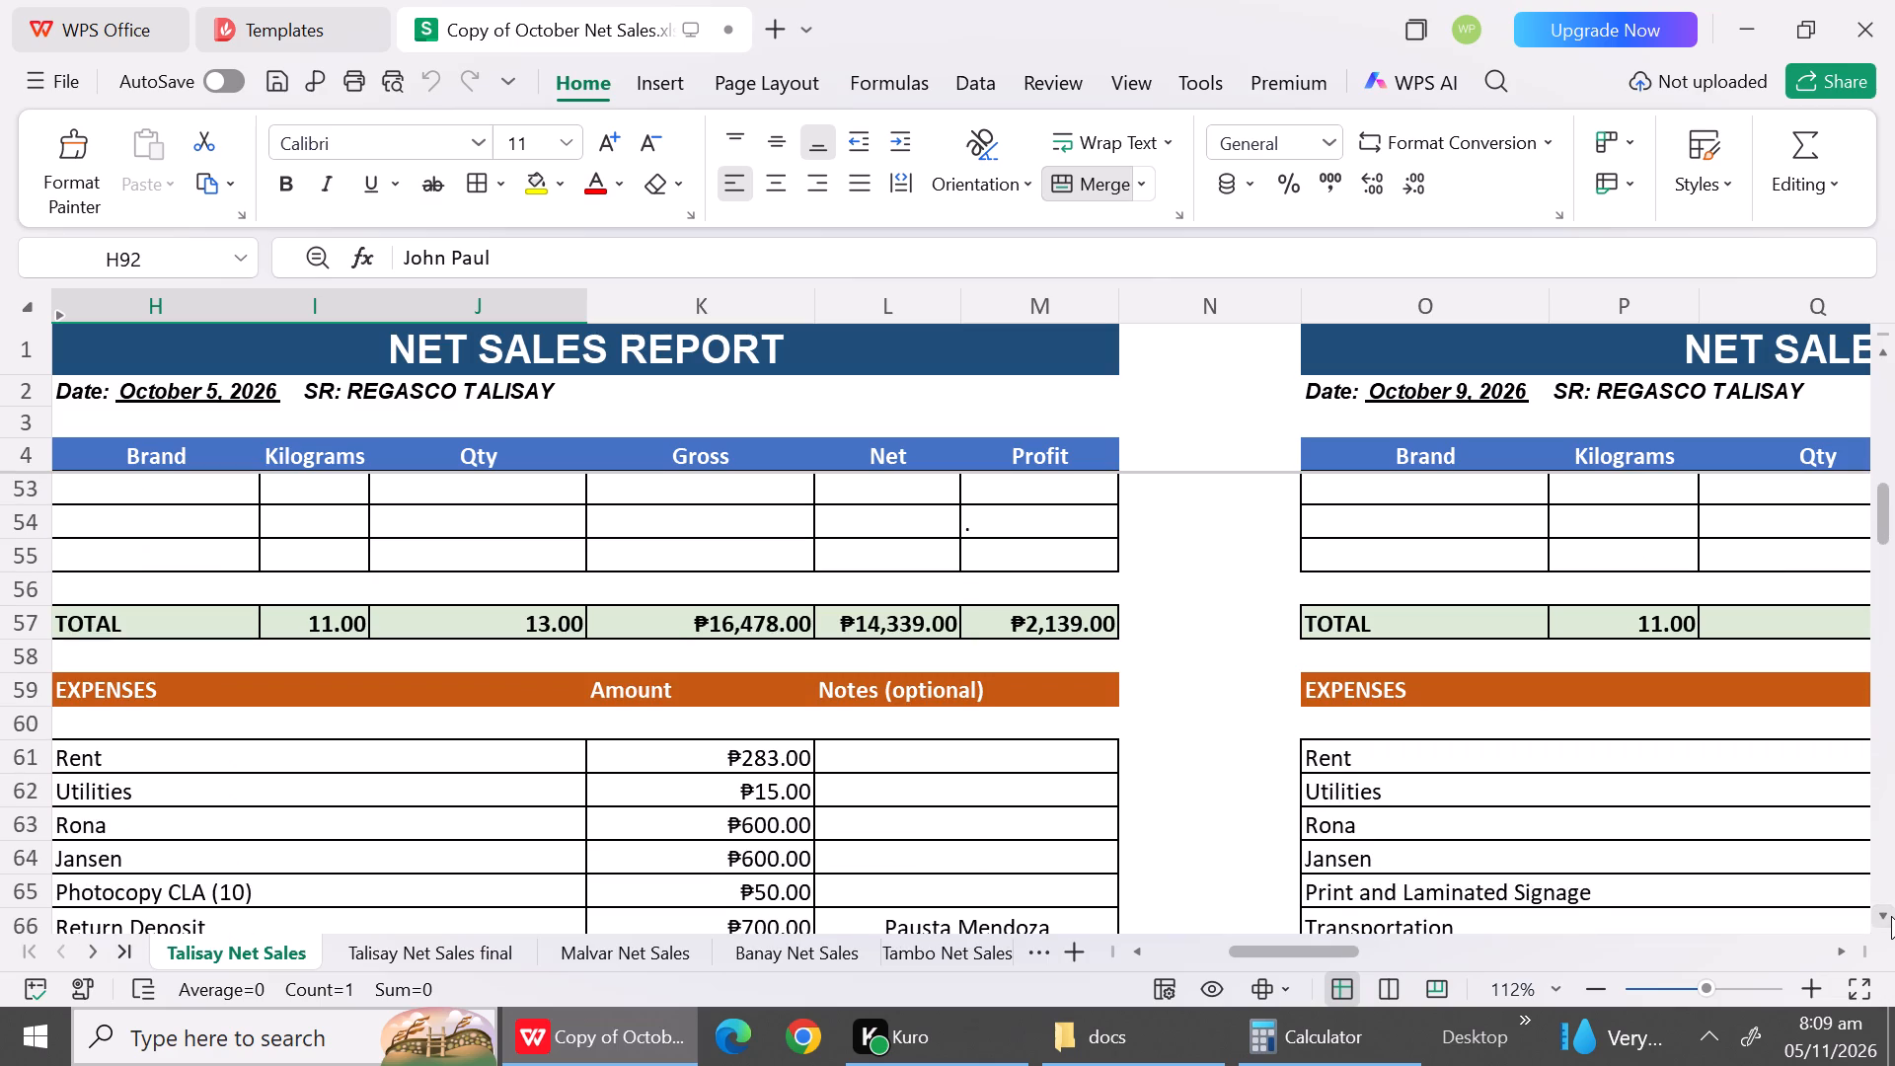
left_click(1891, 916)
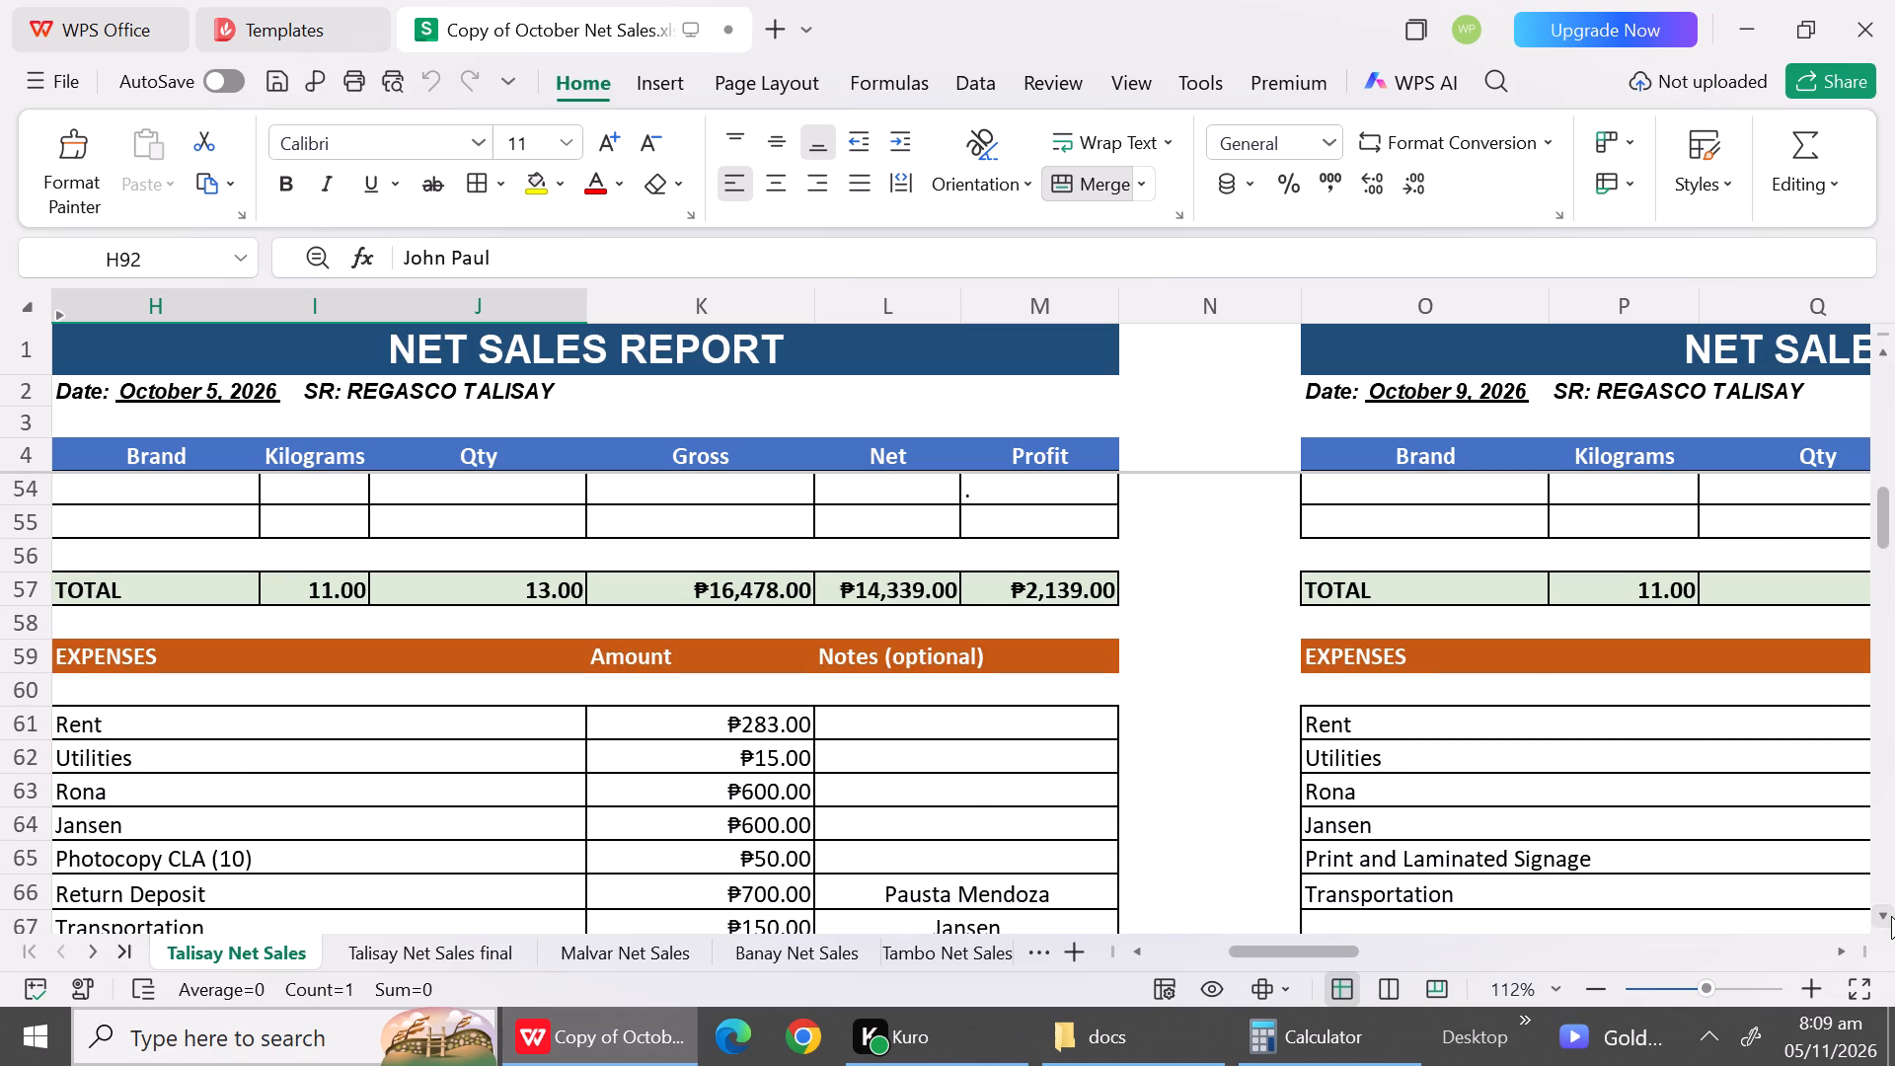
left_click(1891, 916)
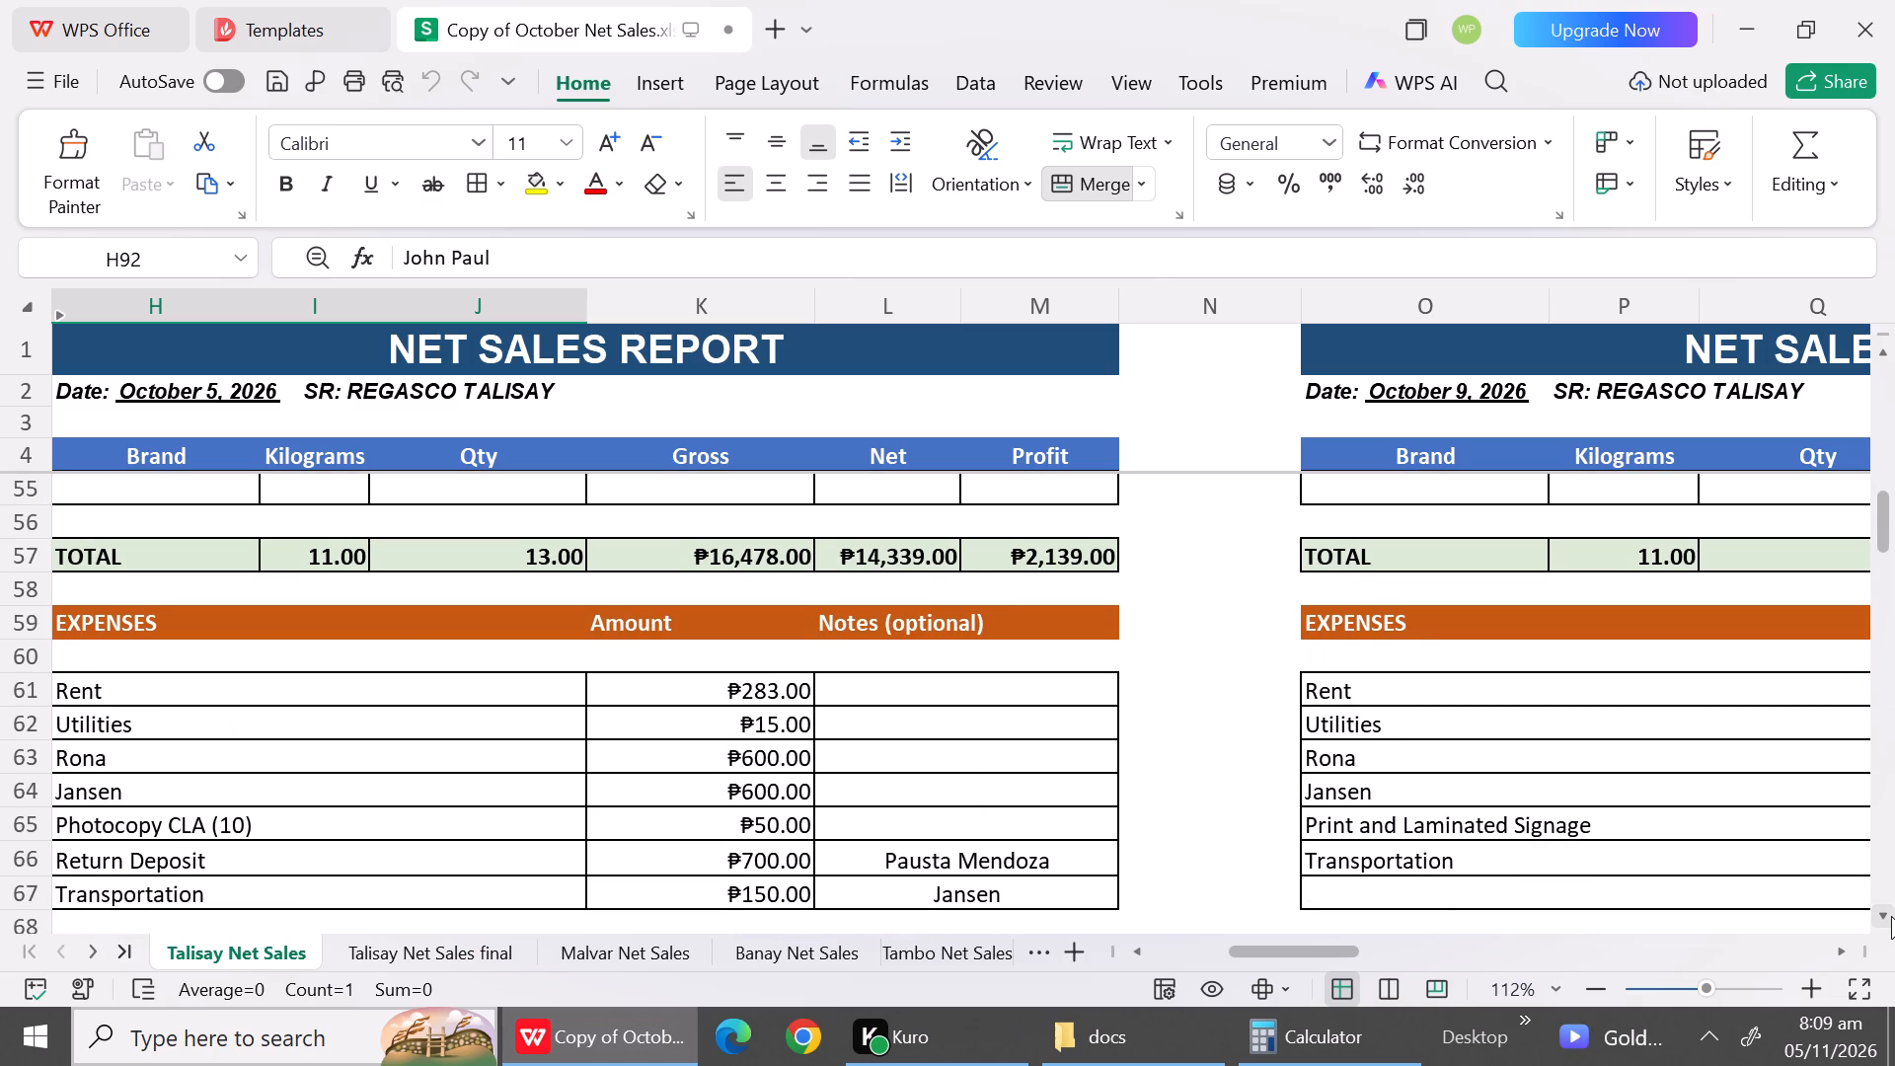
left_click(1891, 916)
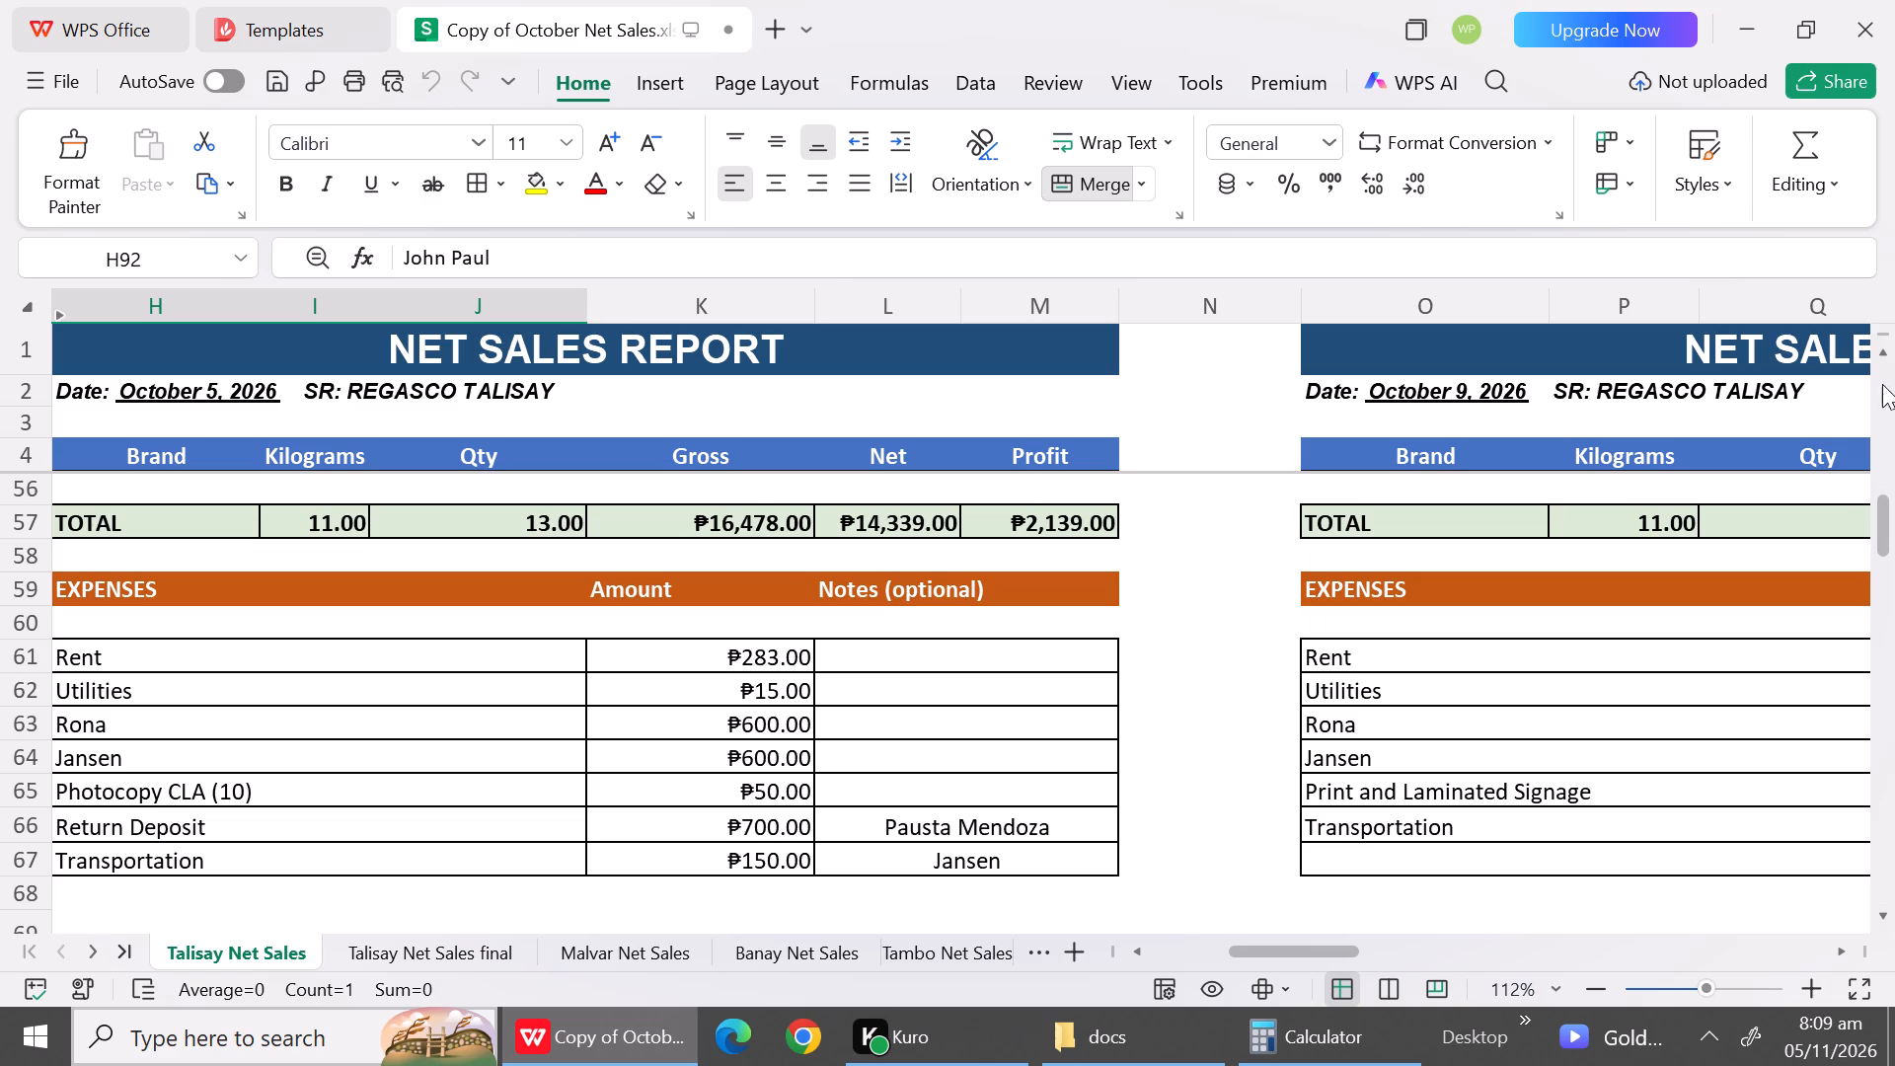
triple_click(1888, 355)
triple_click(1888, 355)
triple_click(1888, 355)
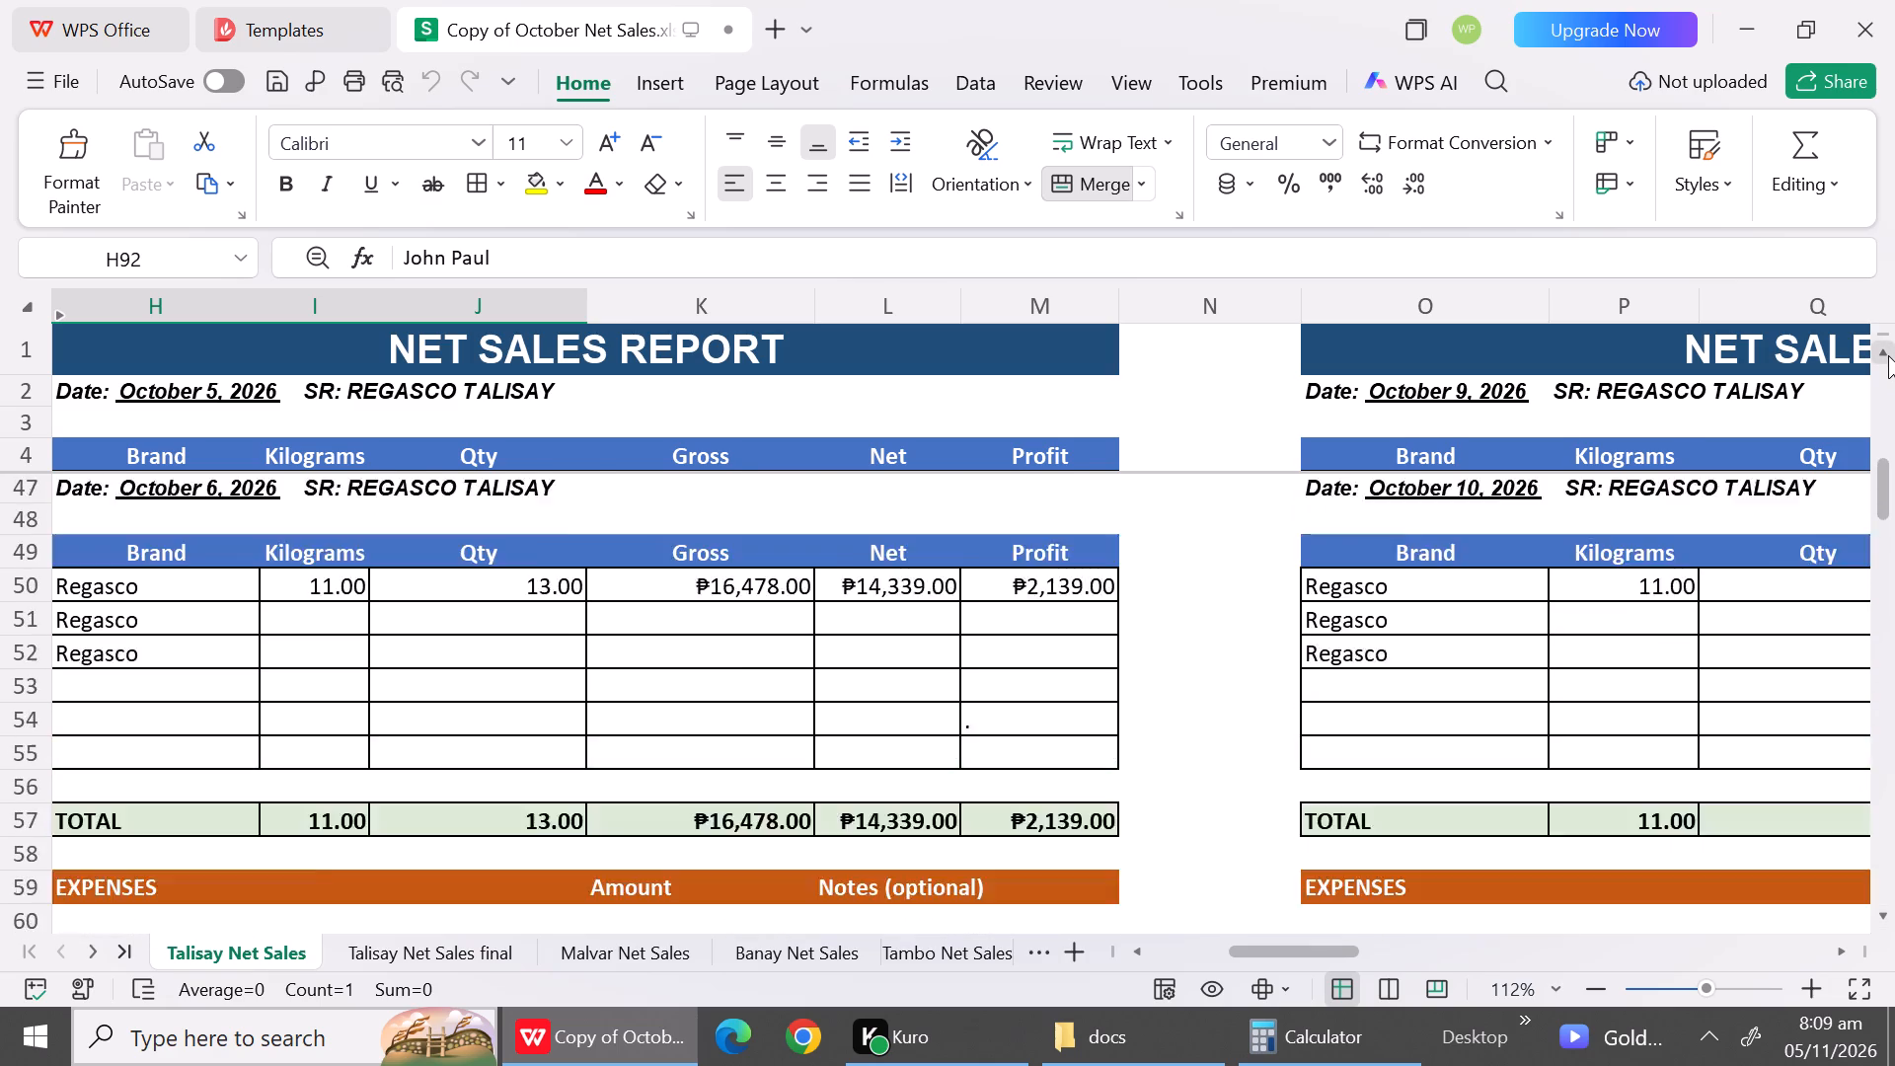
left_click(1888, 355)
left_click_drag(1888, 355, 1894, 766)
triple_click(1880, 911)
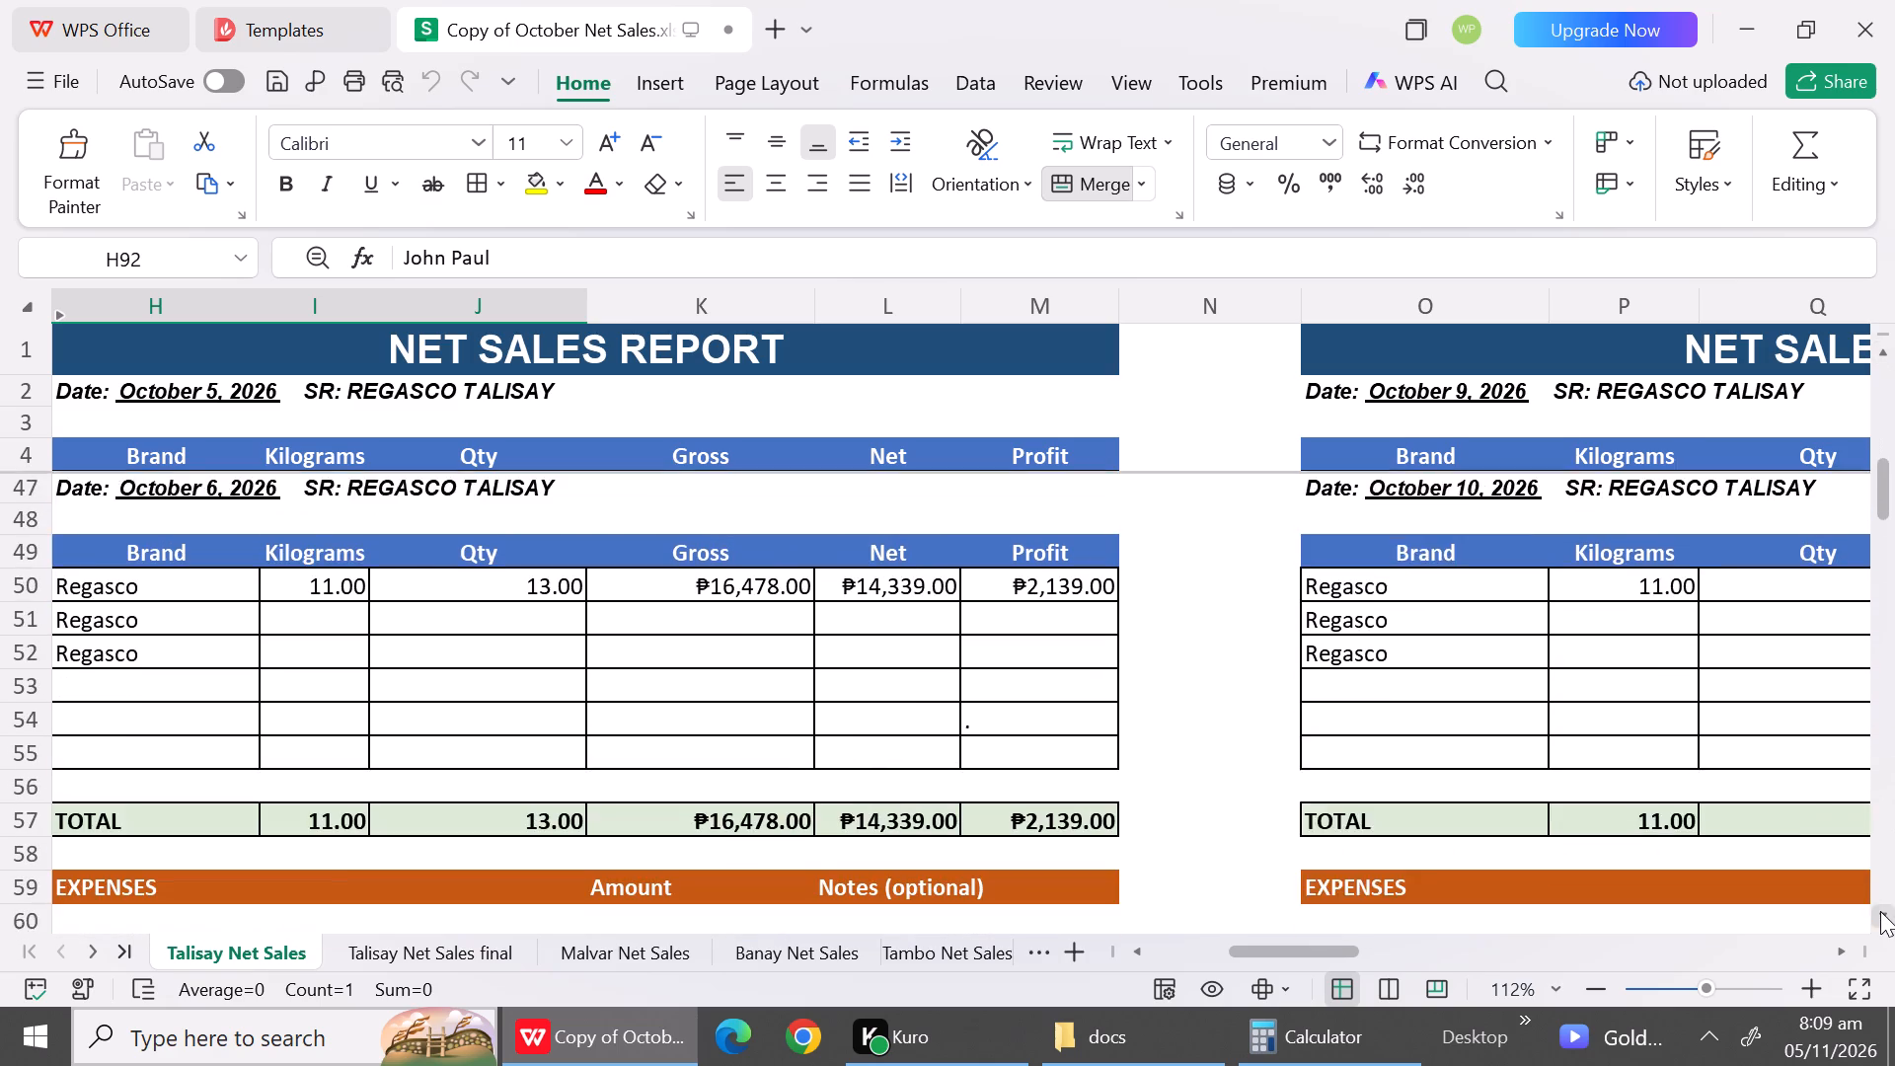
triple_click(1880, 911)
triple_click(1880, 911)
double_click(1880, 911)
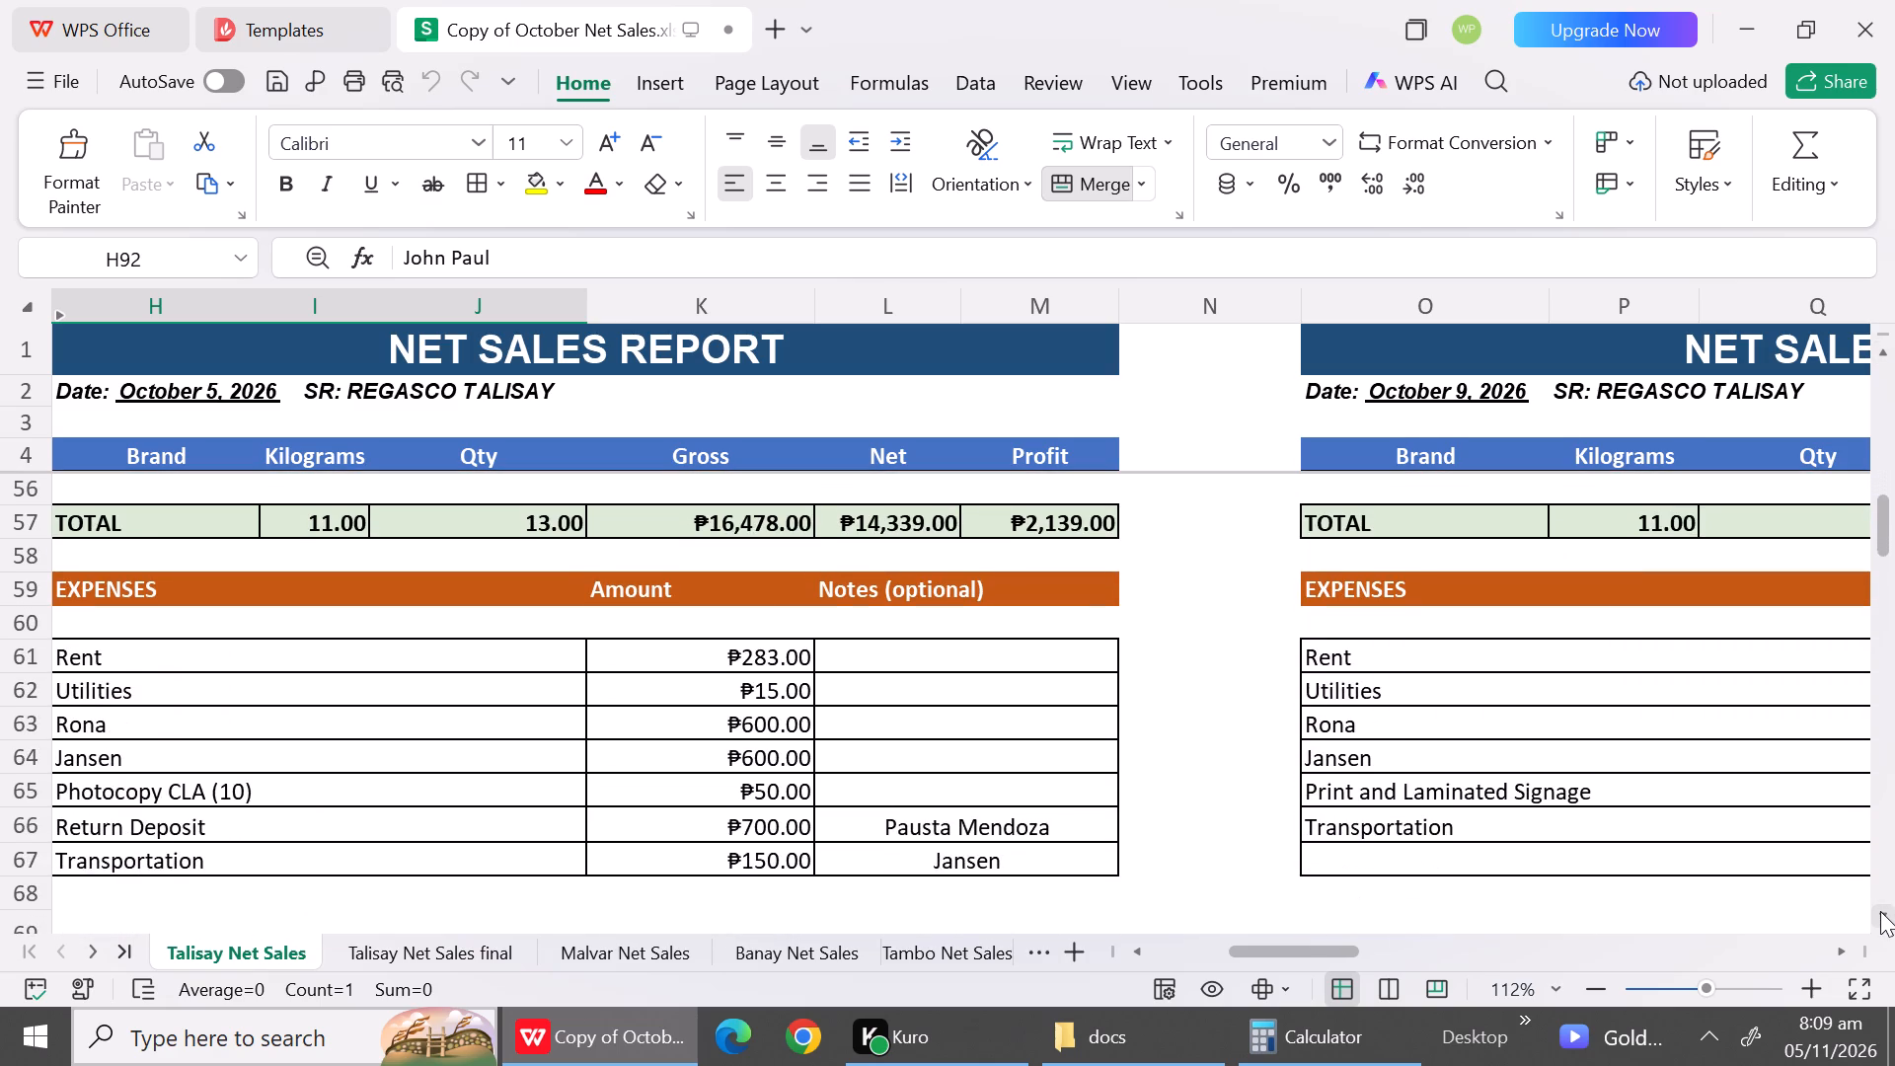
double_click(1880, 911)
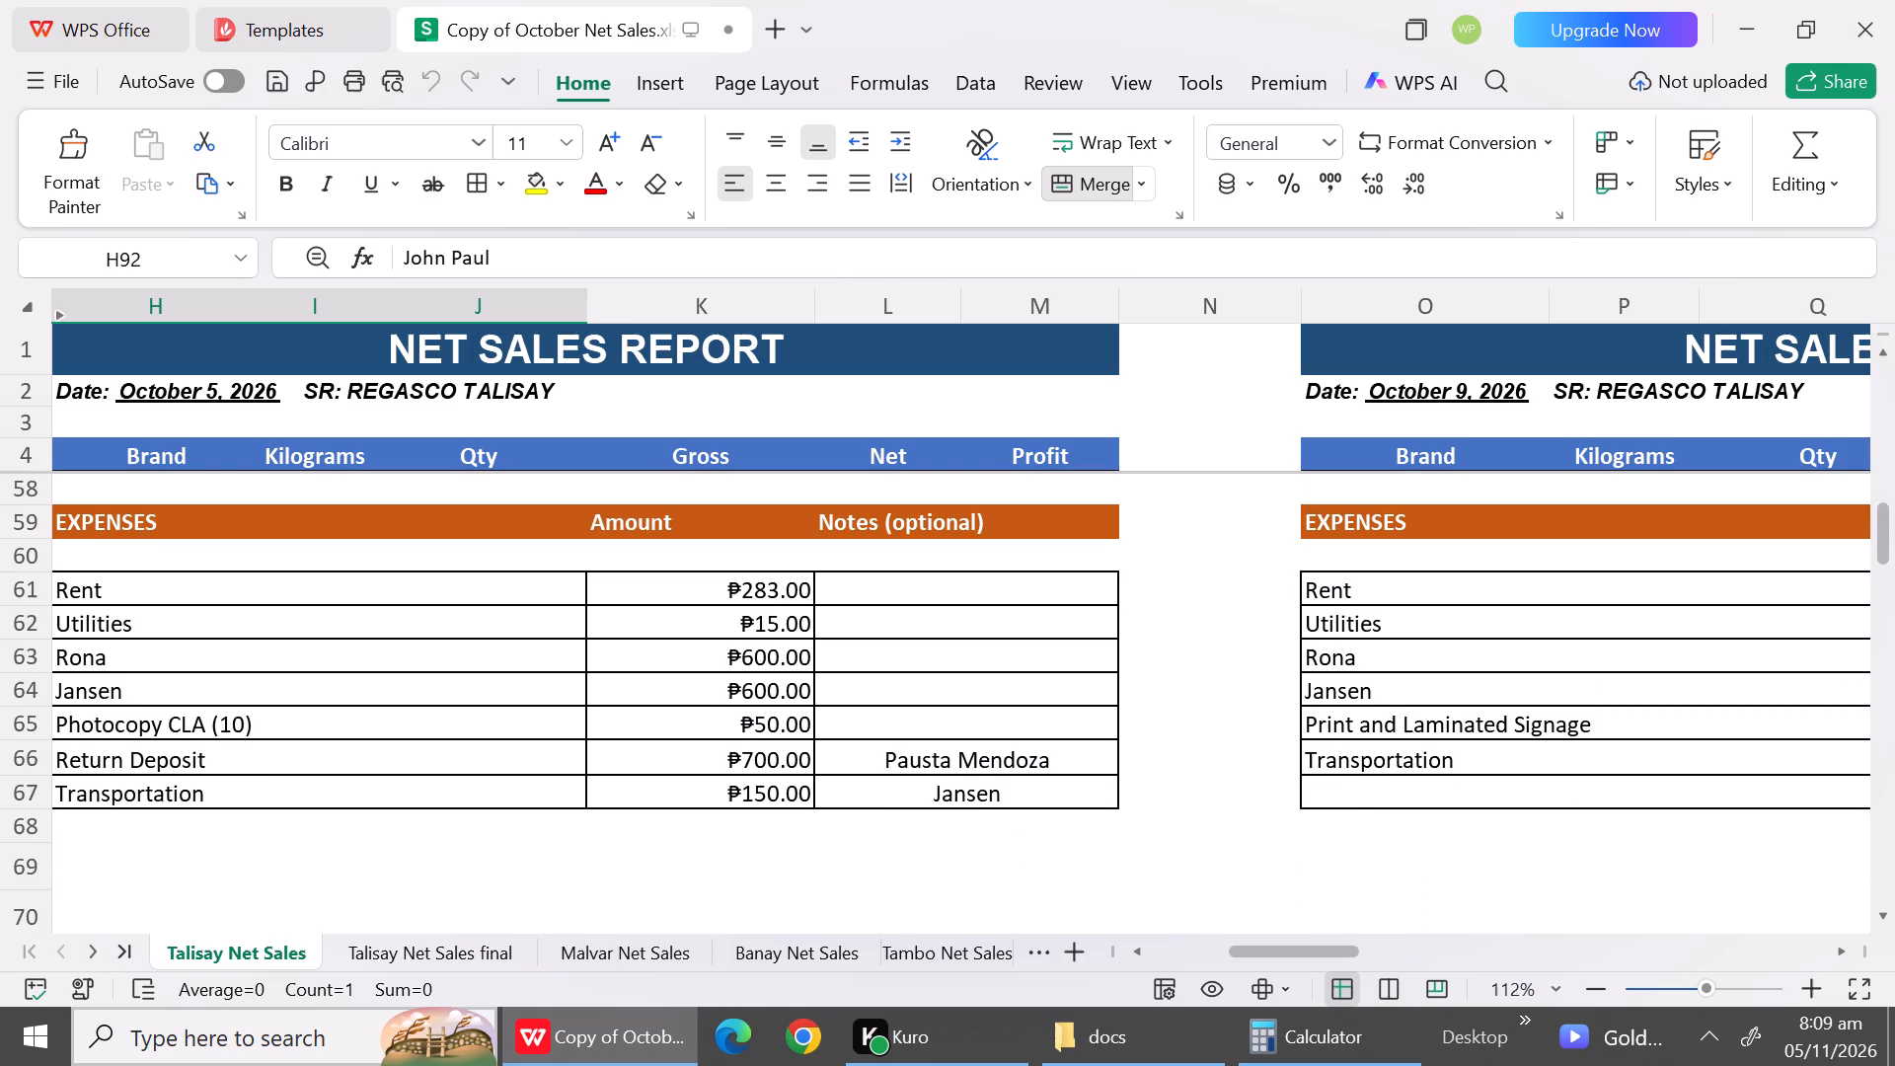
In the October 6 expenses, replace the Photocopy label in H65 with Transportation and clear the labels in H66 and H67.
left_click(151, 718)
key("BackSpace")
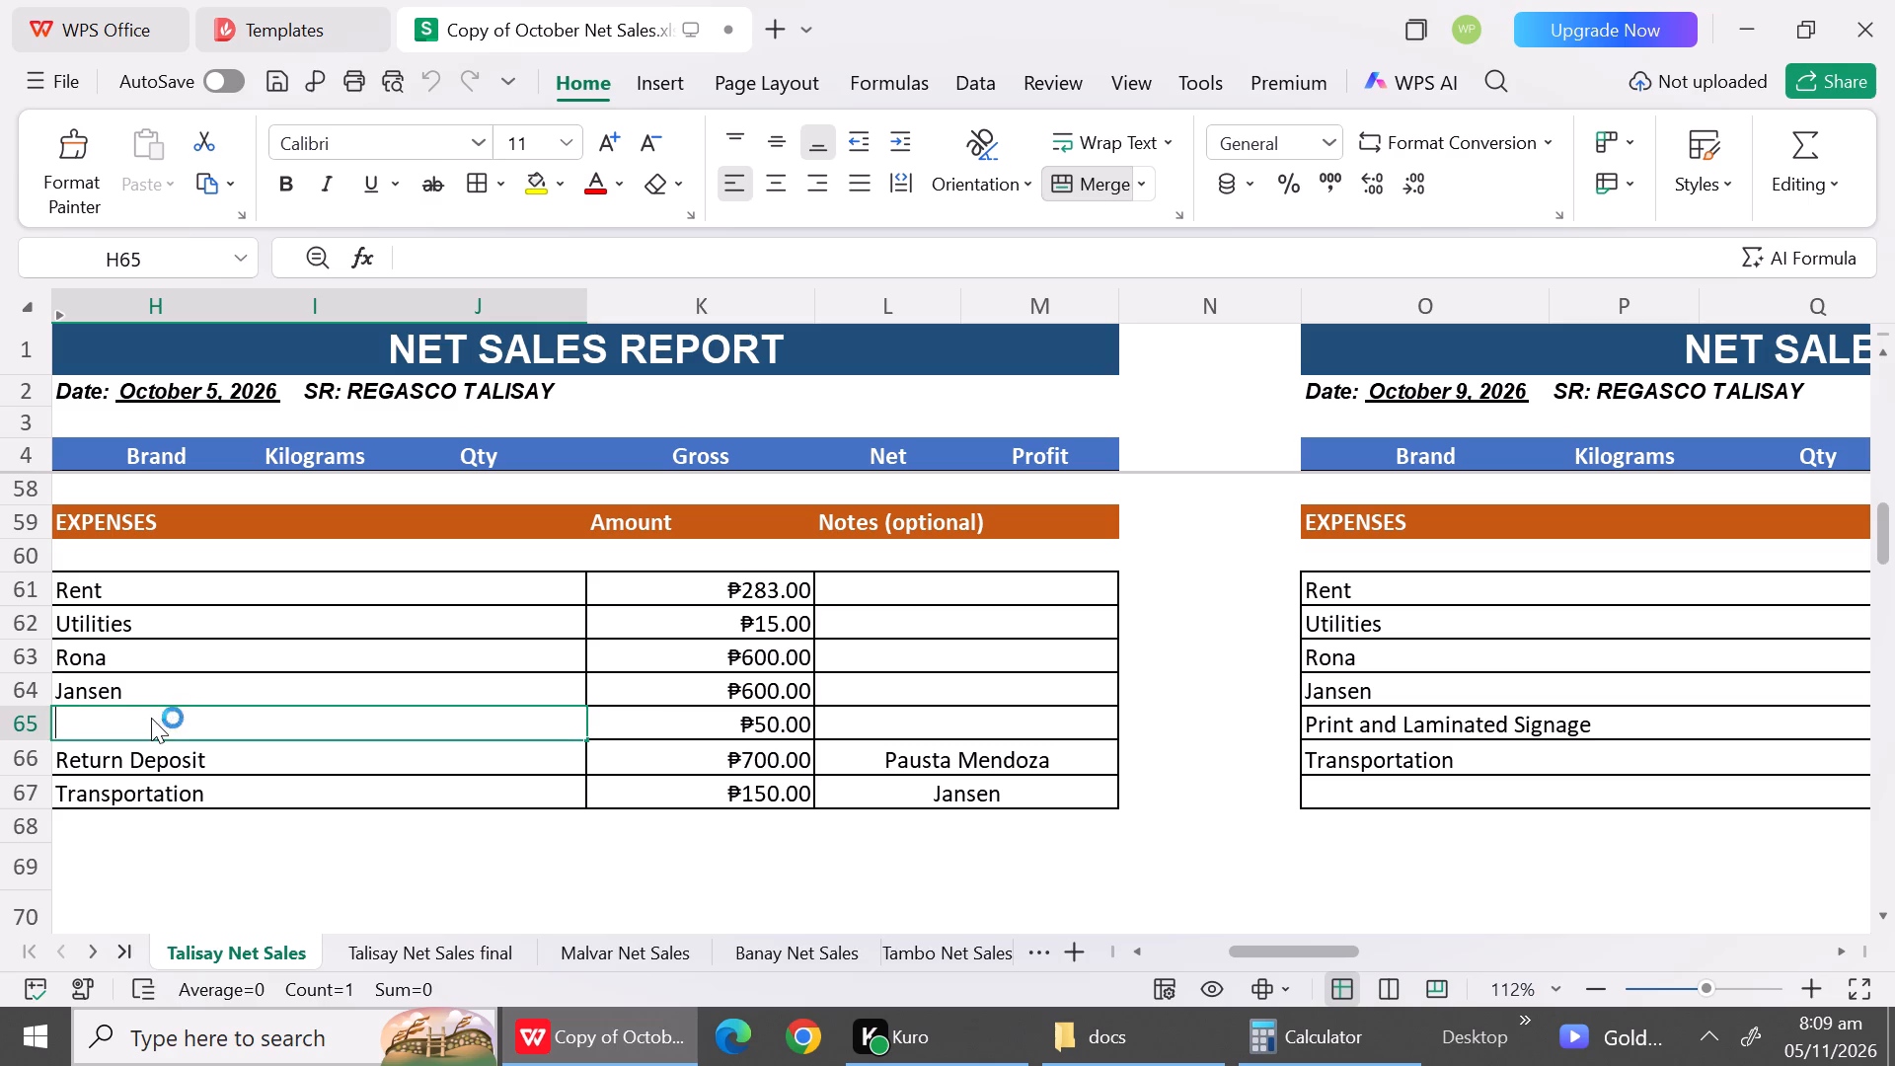
left_click(161, 768)
key("BackSpace")
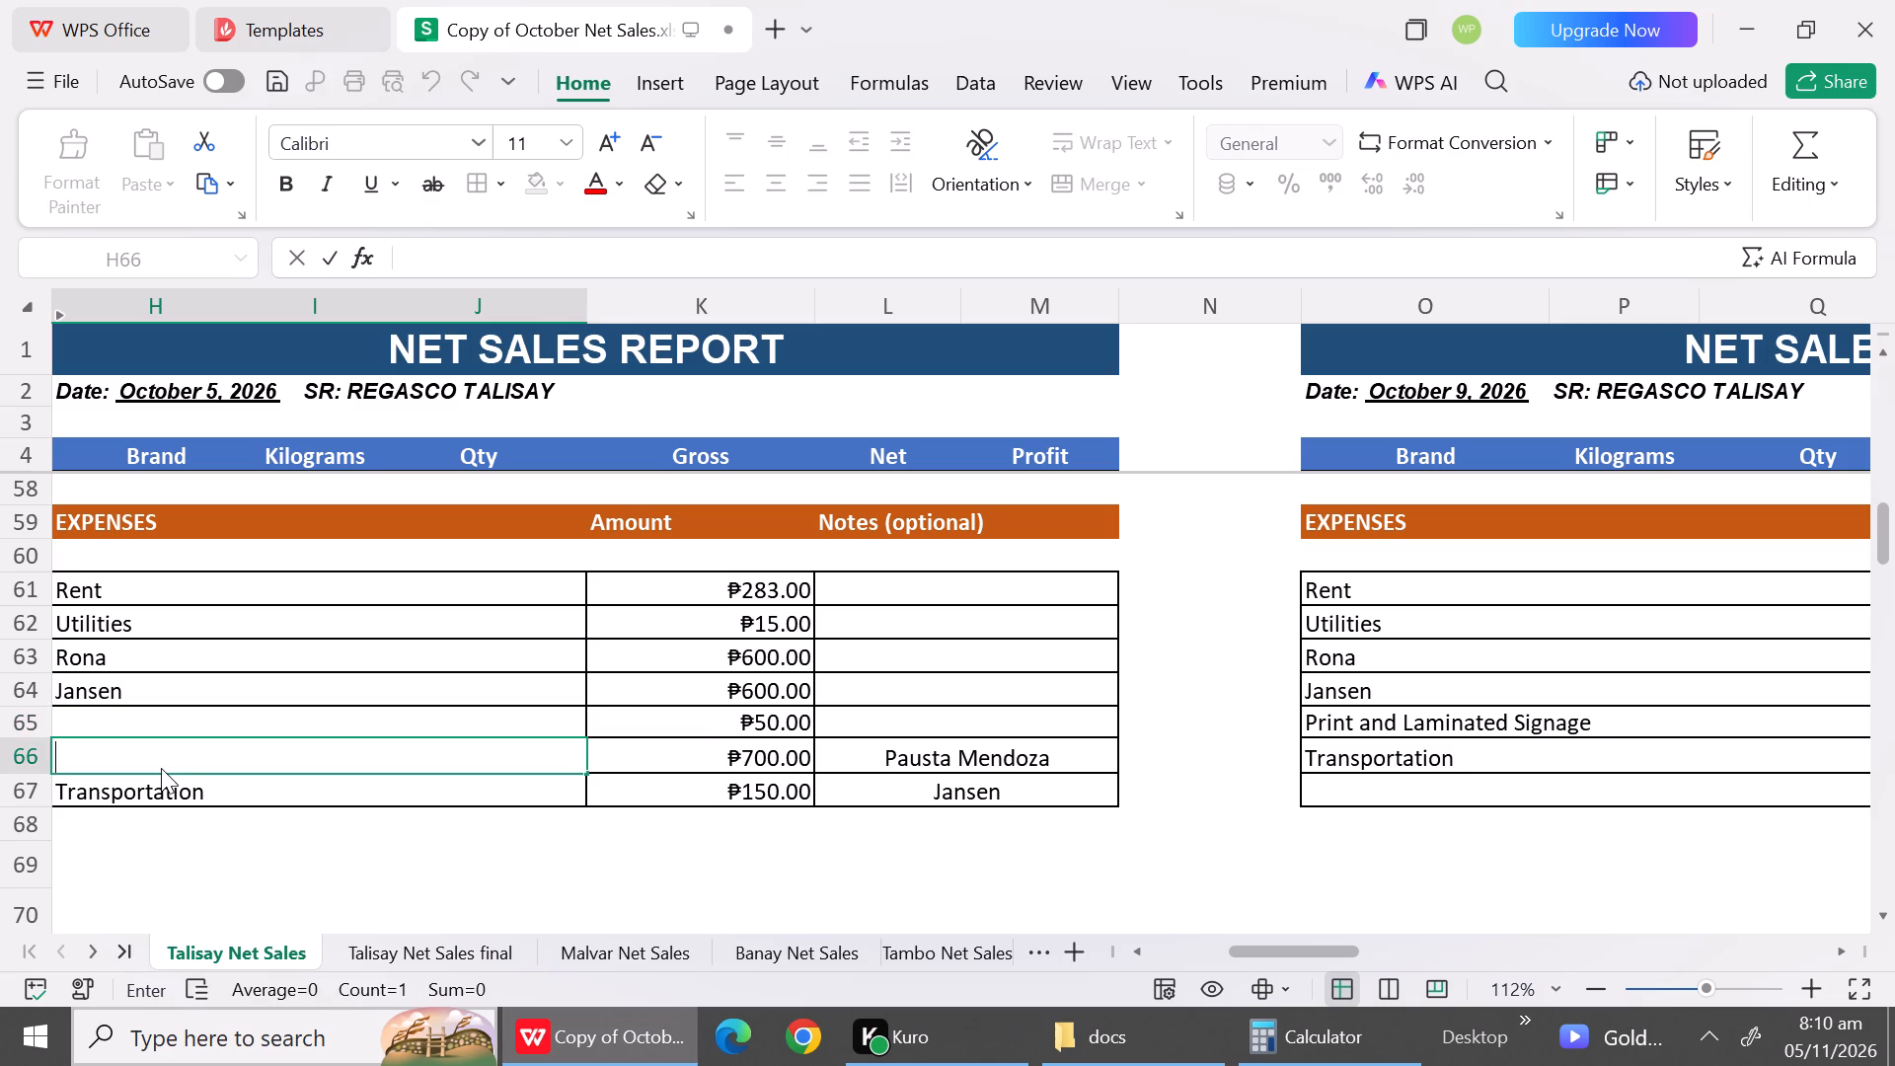
left_click(203, 784)
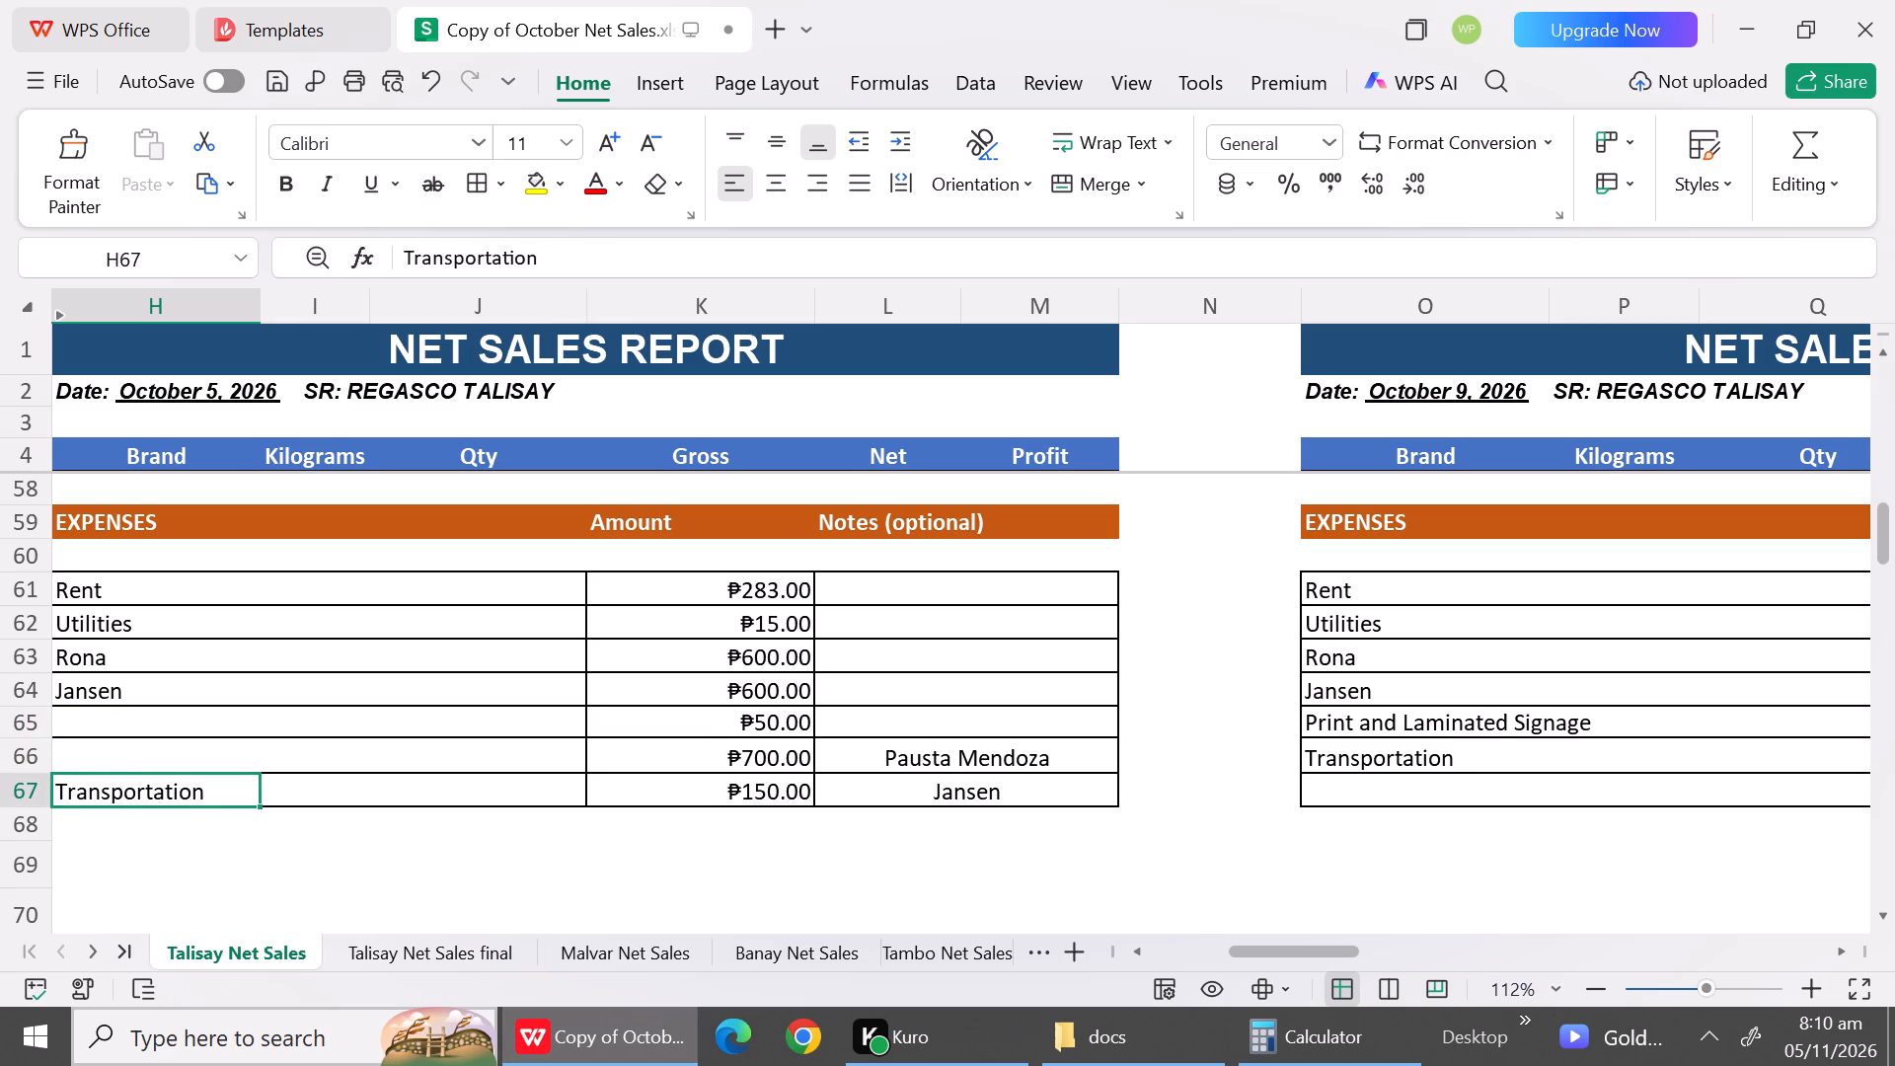
key("ctrl+c")
left_click(176, 724)
key("ctrl+v")
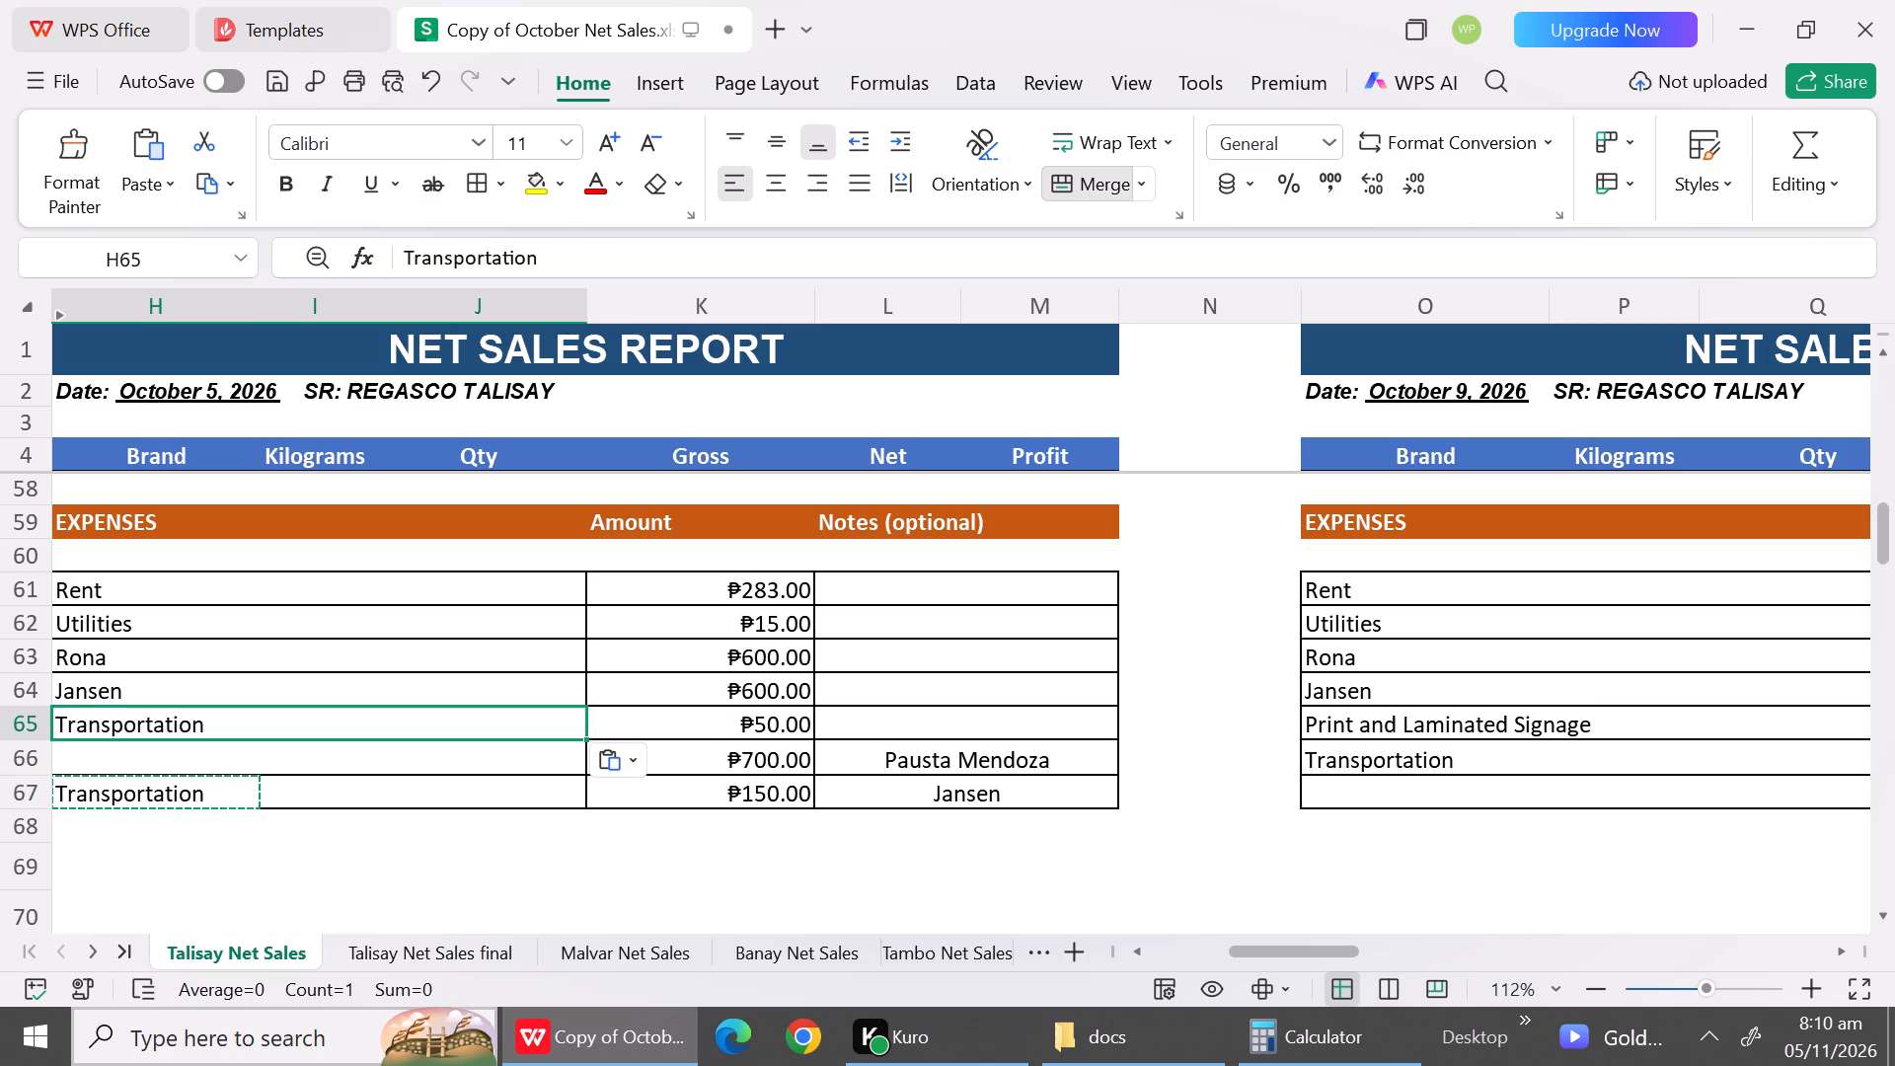
left_click(461, 806)
left_click(238, 804)
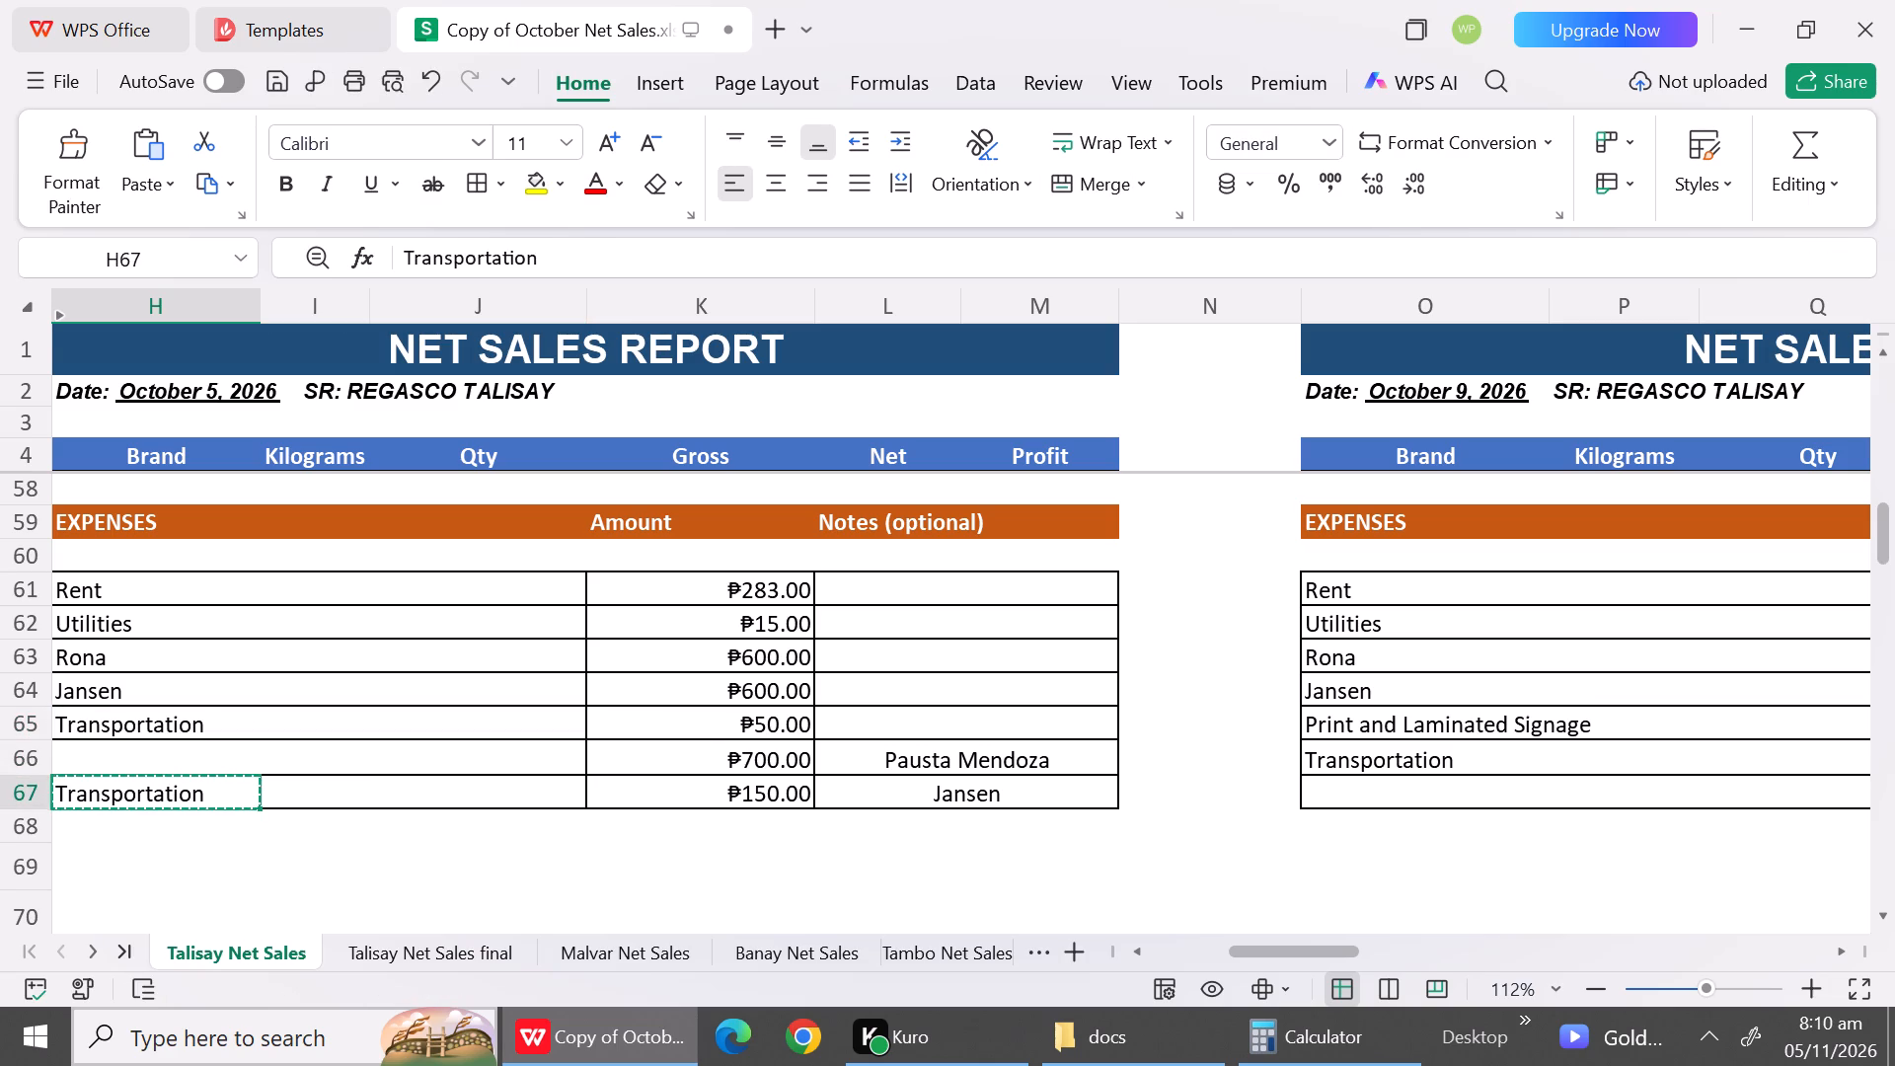
key("BackSpace")
Set the October 6 Transportation amount in K65 to 150 and clear the amounts in K66 and K67.
left_click(786, 723)
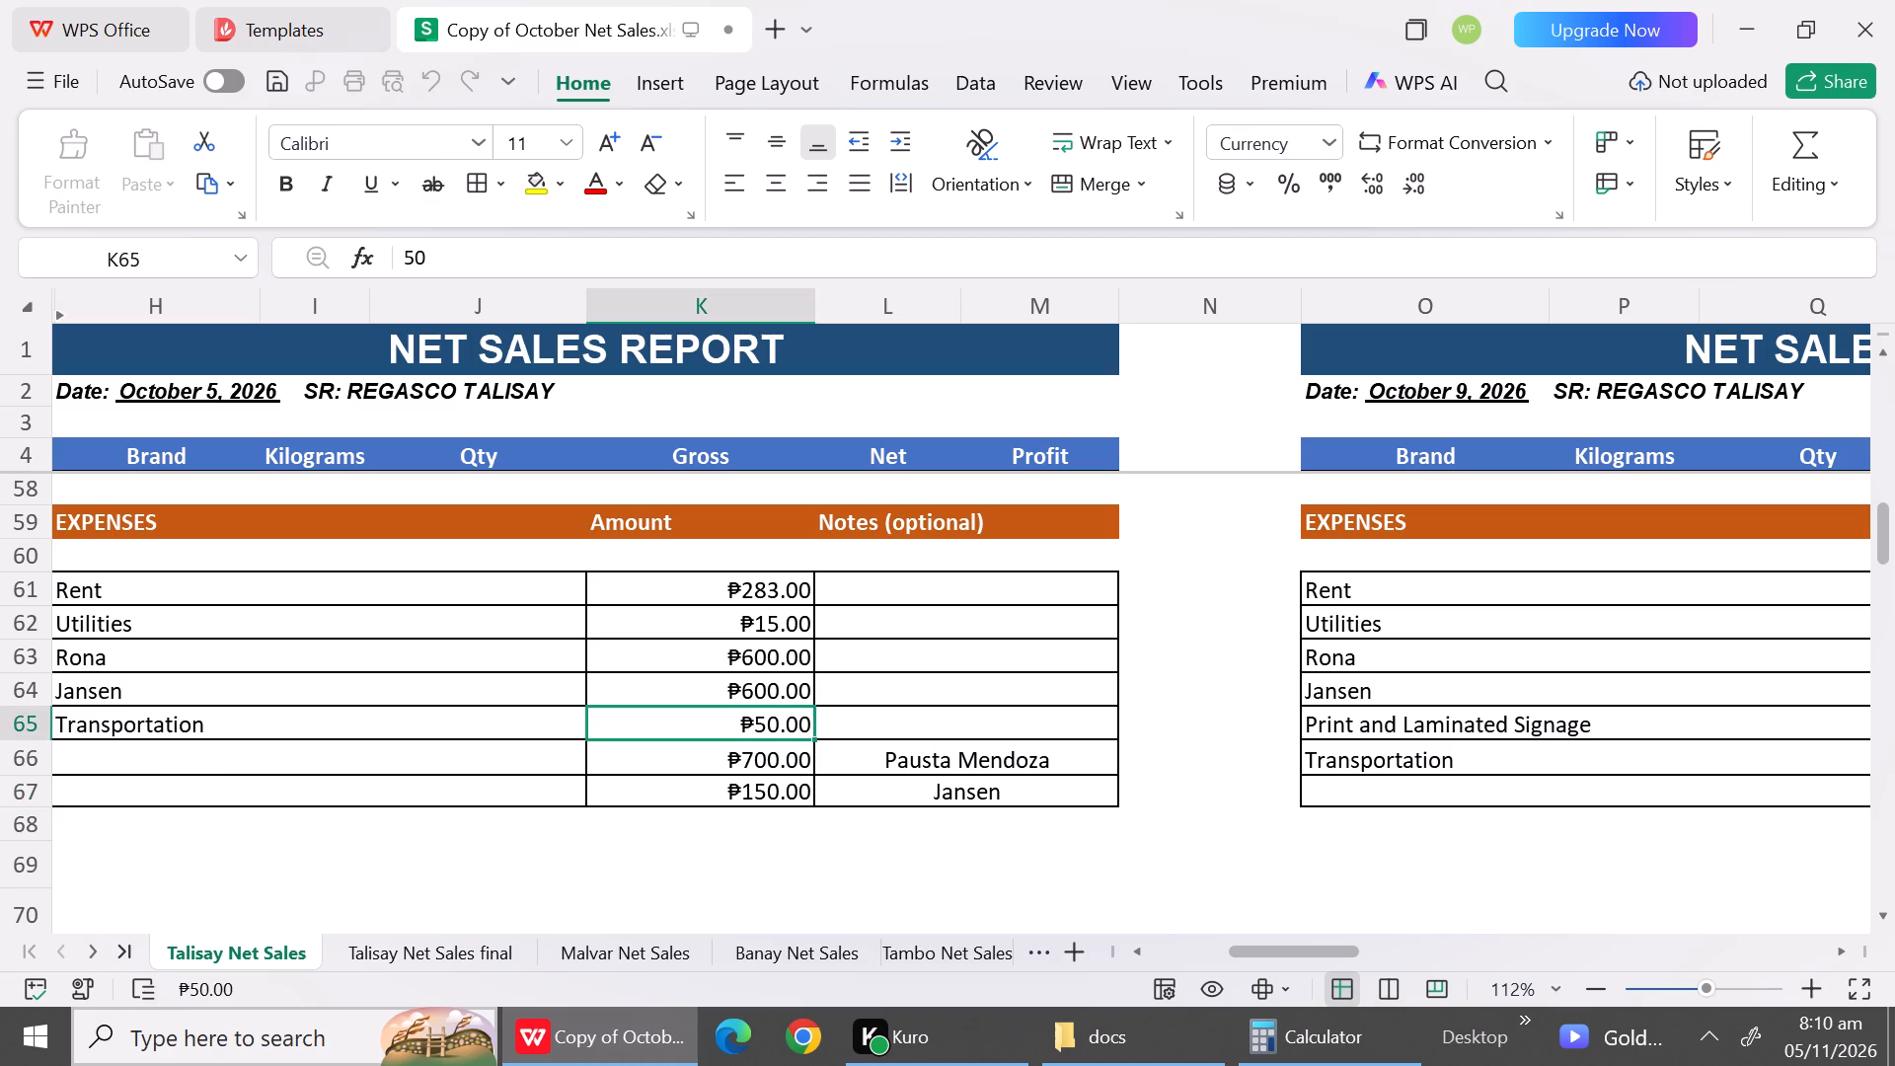
type("150")
left_click(782, 753)
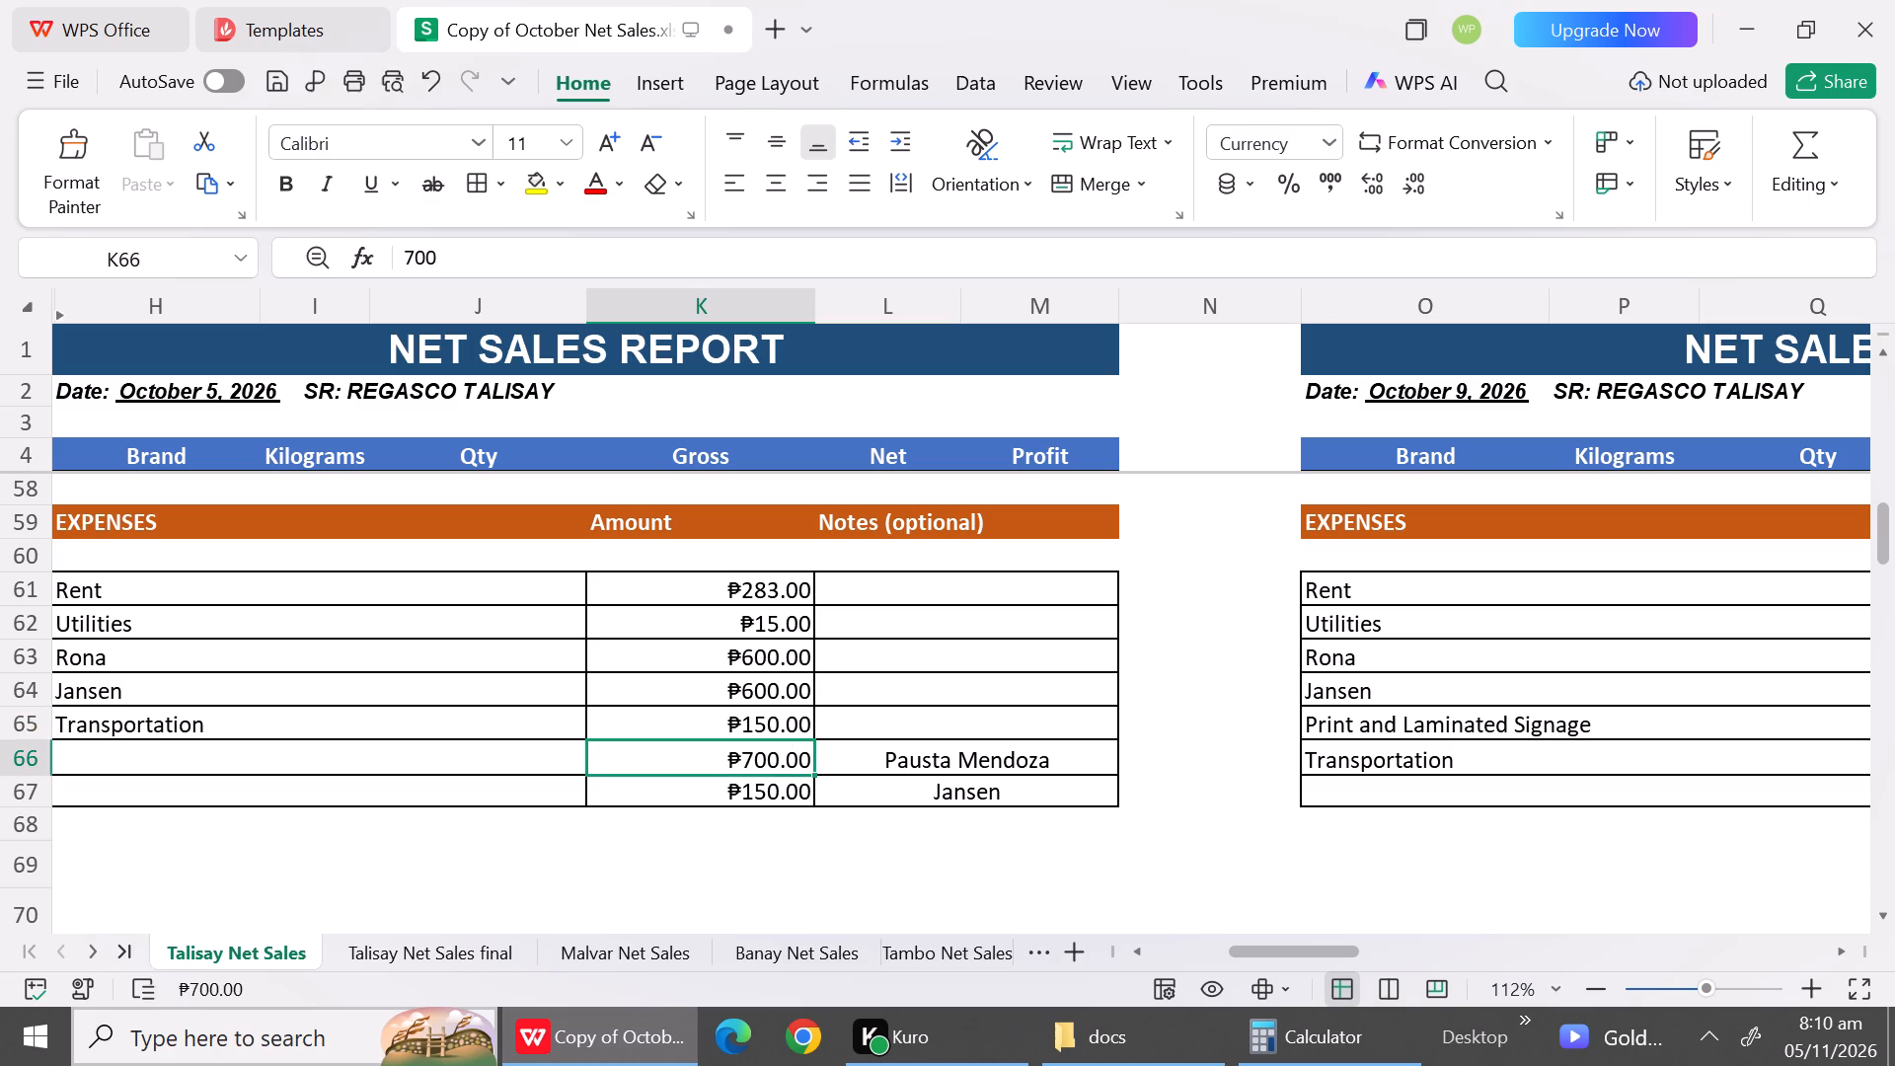
key("BackSpace")
left_click(782, 801)
key("BackSpace")
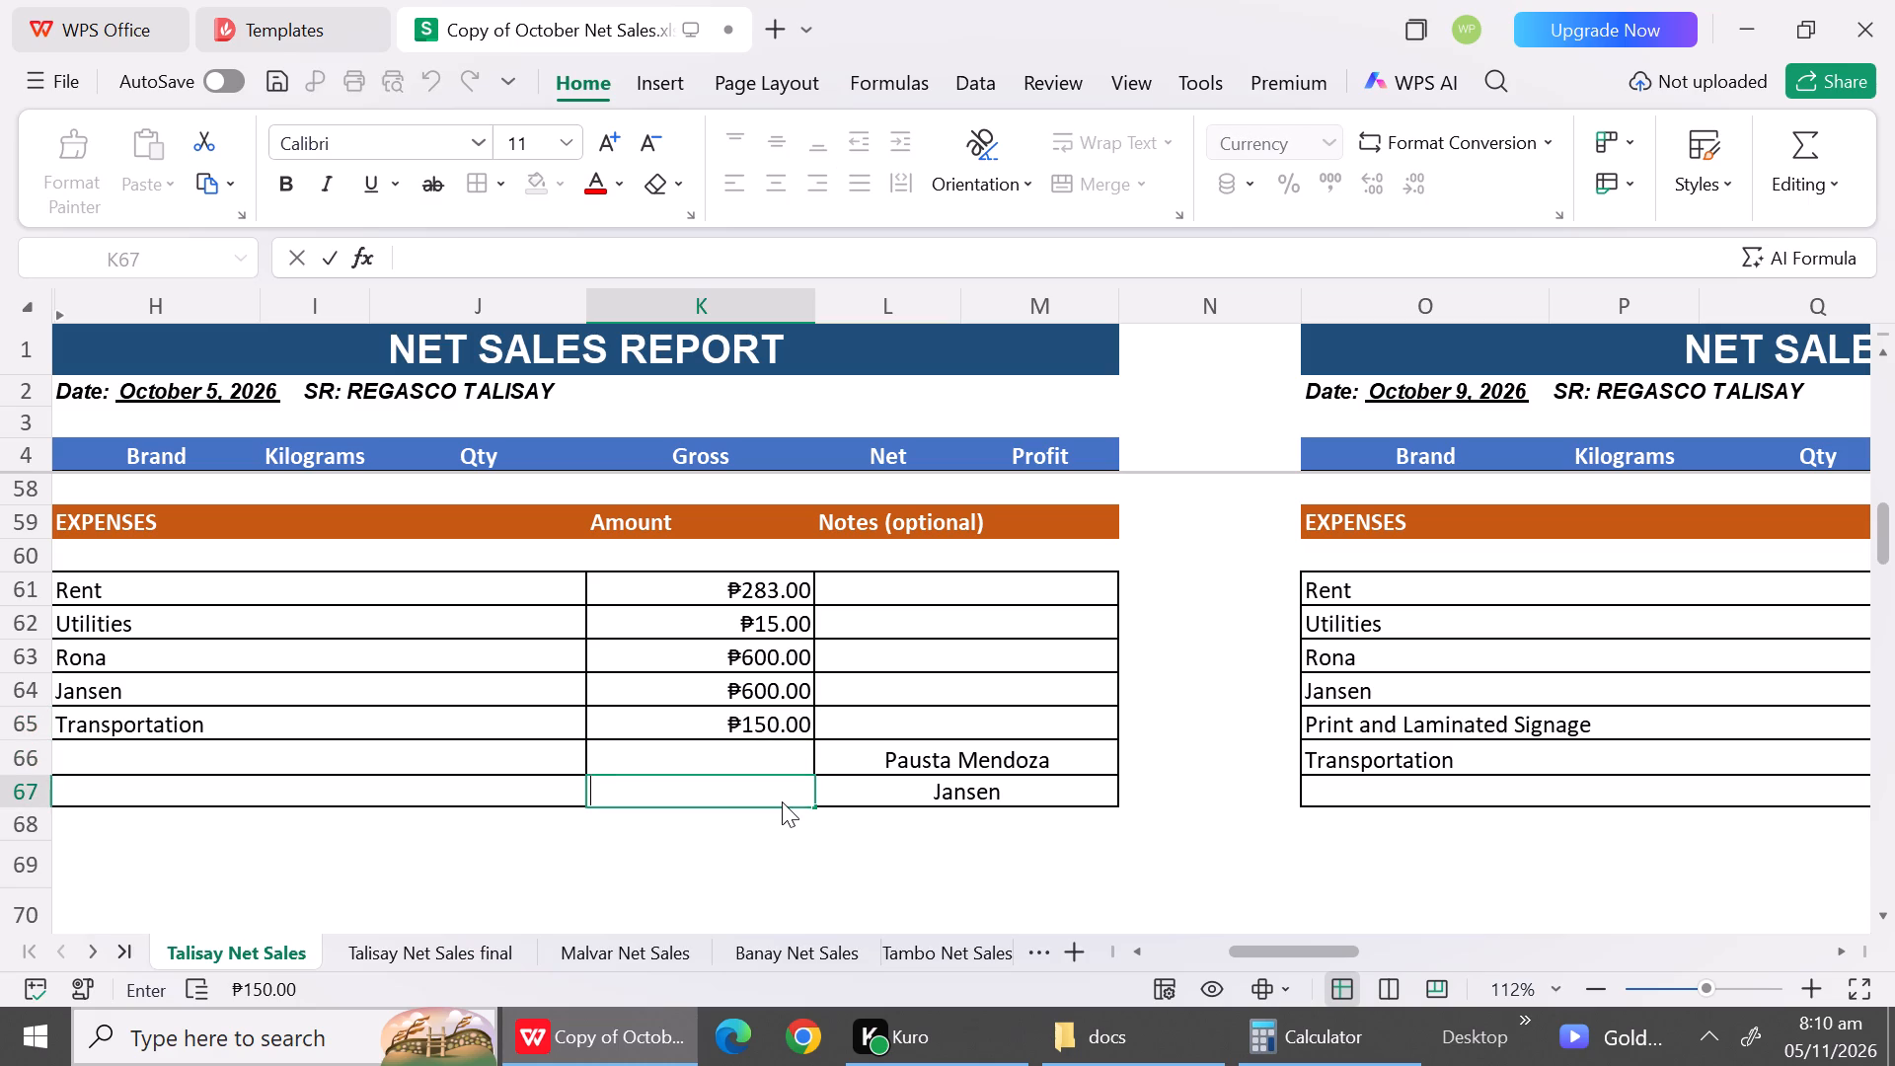
In the October 6 expense notes, clear L66 and move the Jansen note from L67 to L65, beside Transportation.
left_click(1000, 758)
key("BackSpace")
left_click(1004, 793)
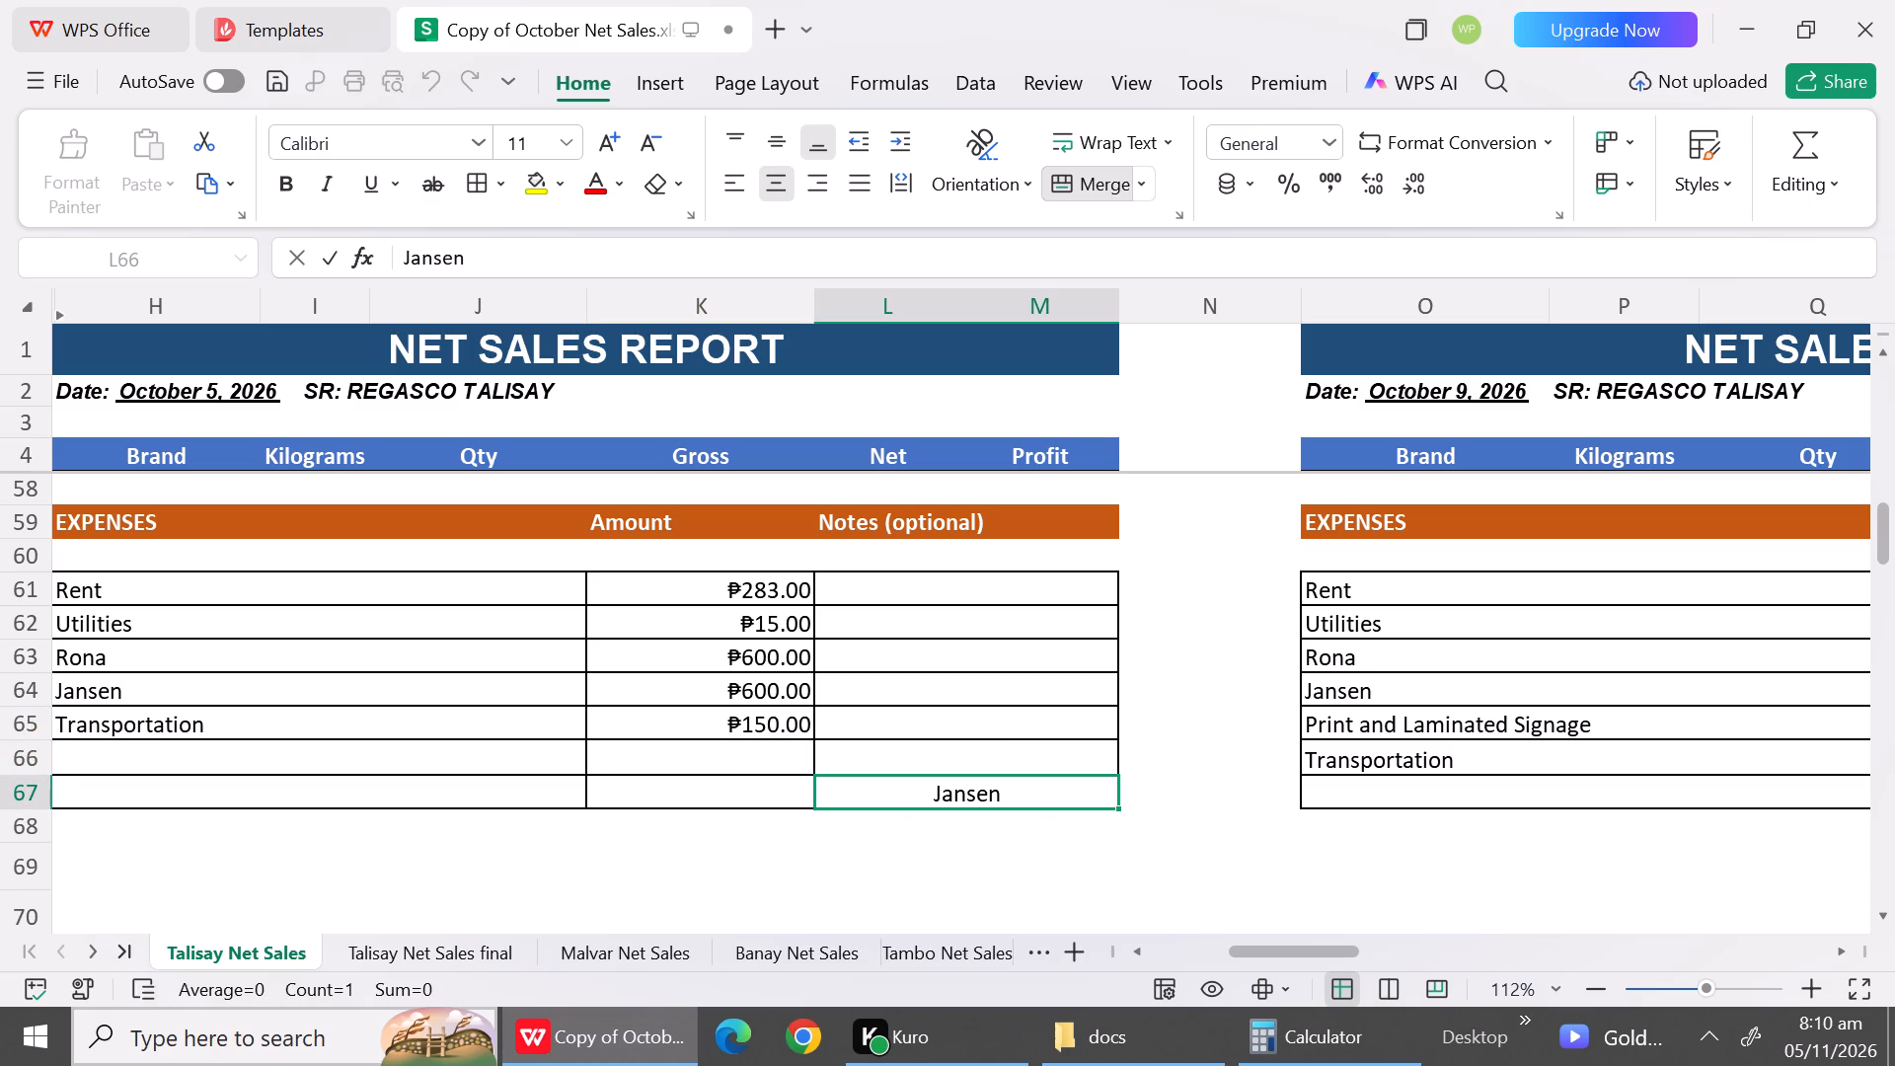
key("ctrl+c")
left_click(960, 727)
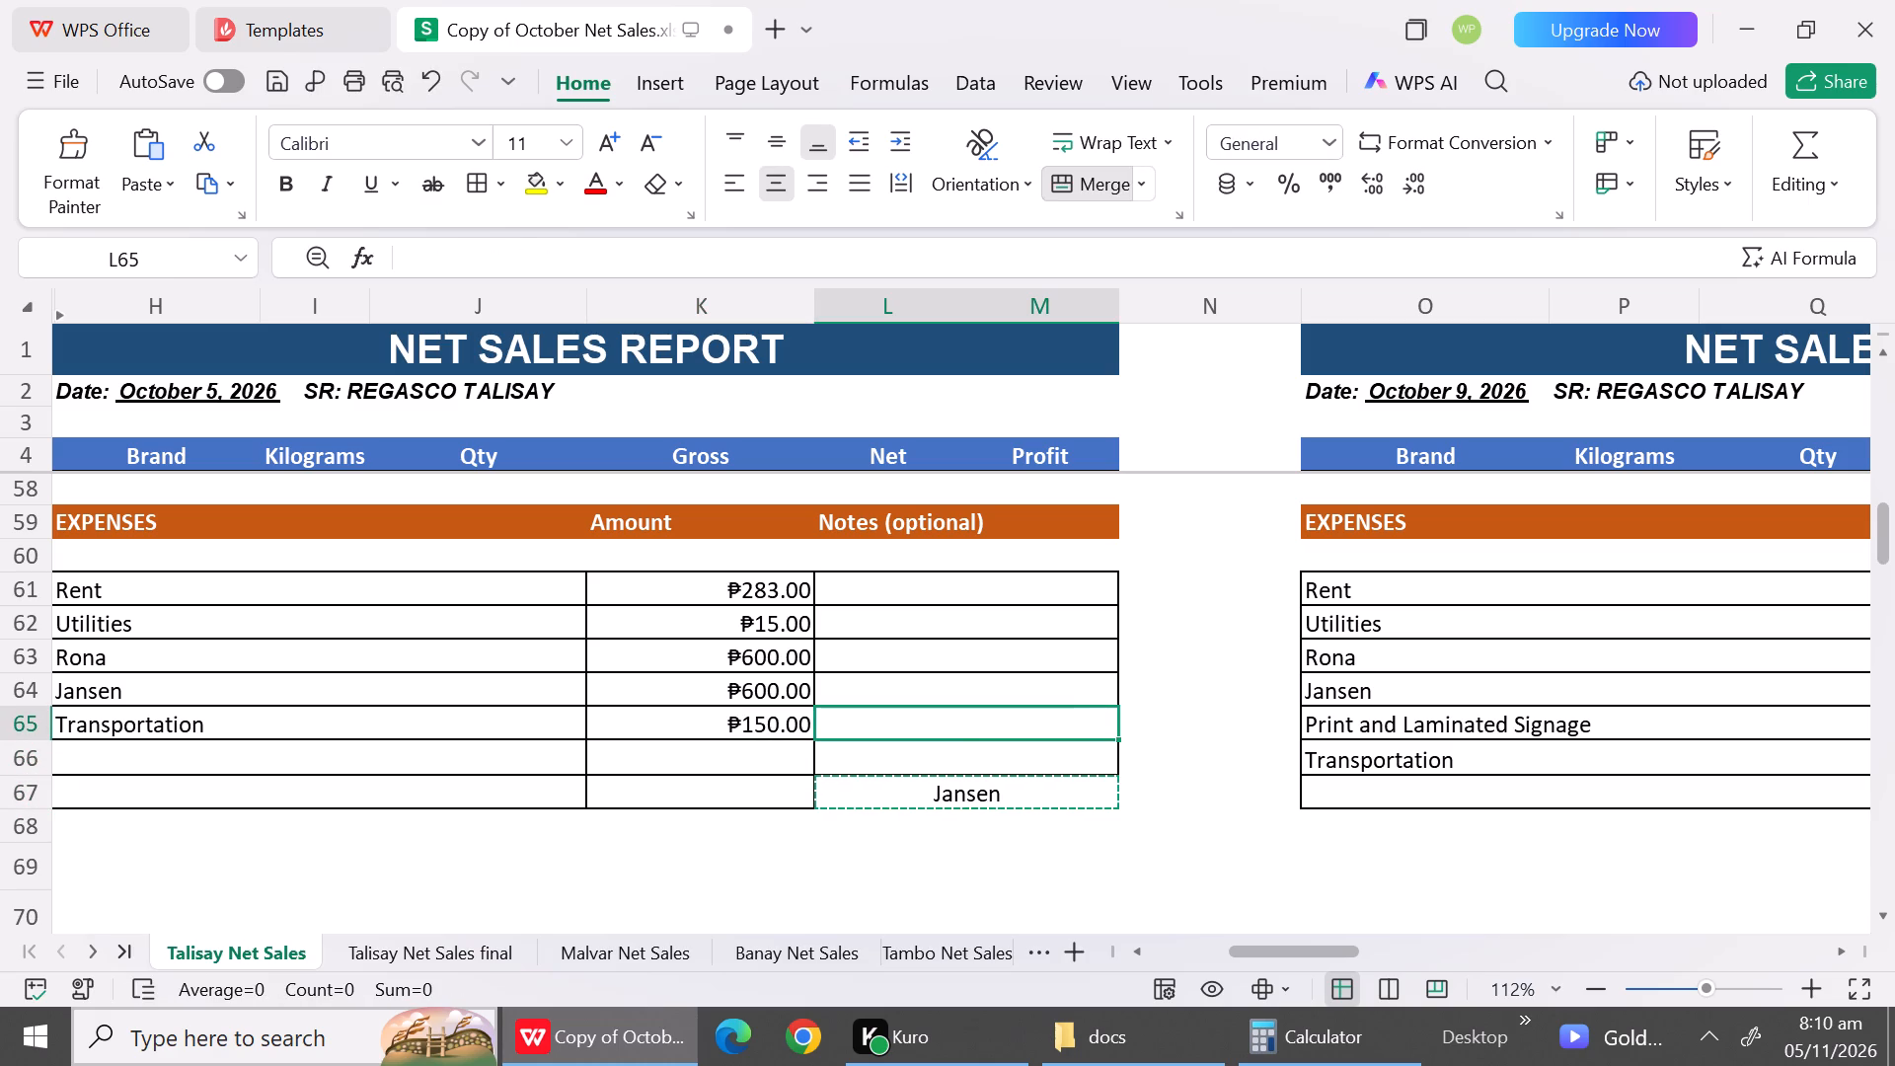
key("ctrl+v")
left_click(958, 802)
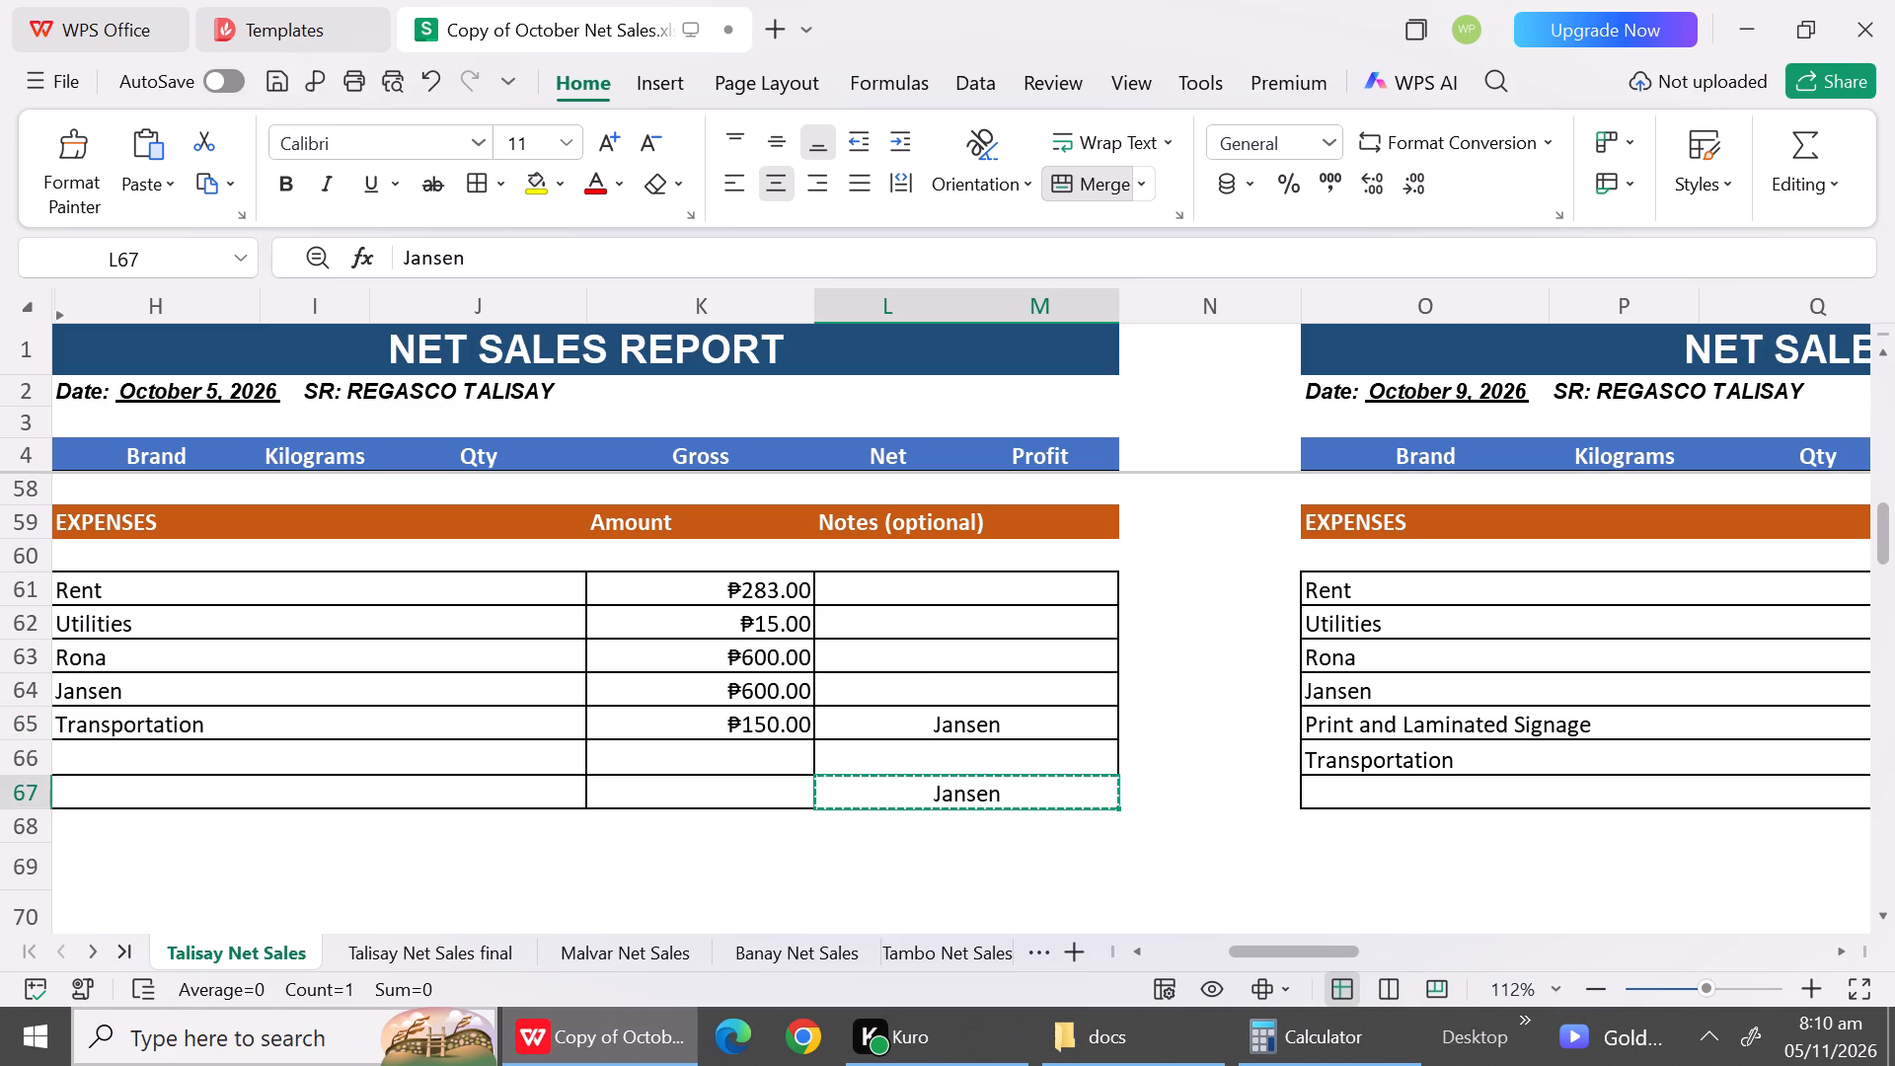
key("BackSpace")
triple_click(1892, 920)
left_click(1892, 920)
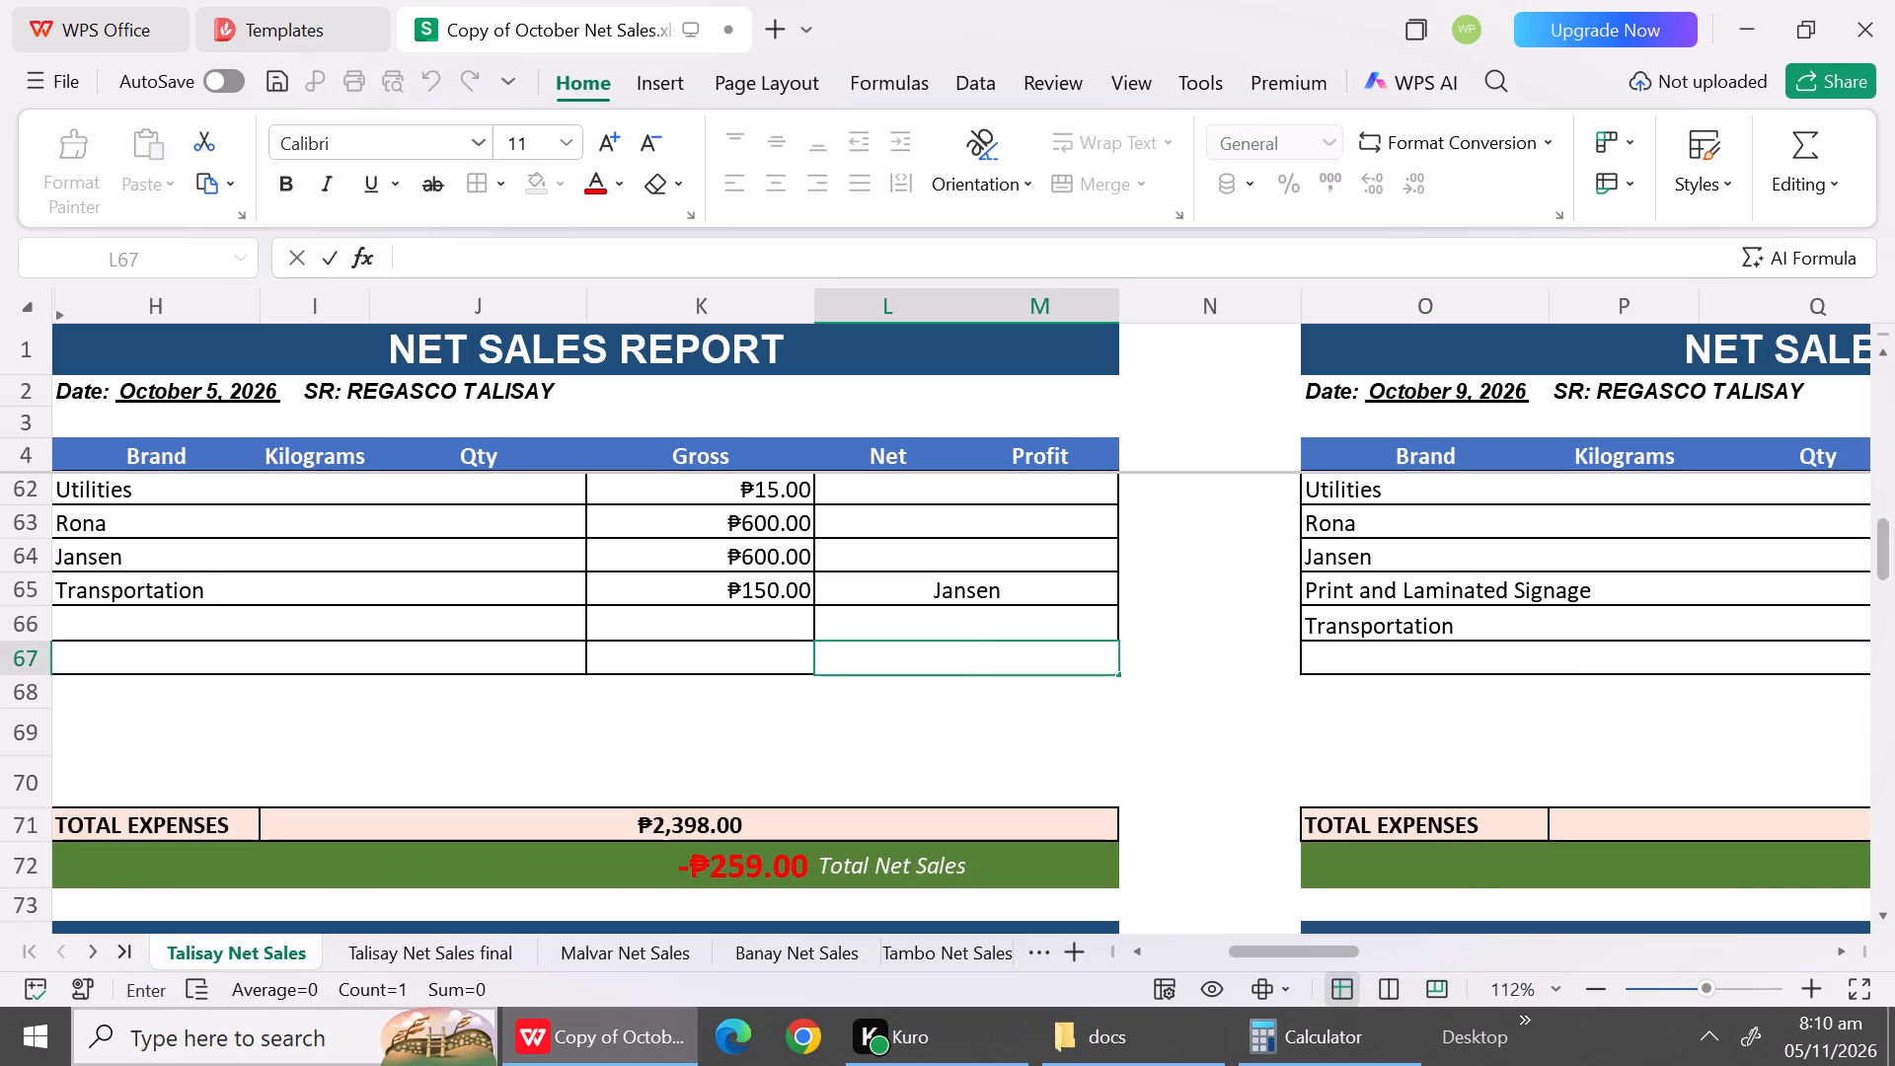
left_click(350, 732)
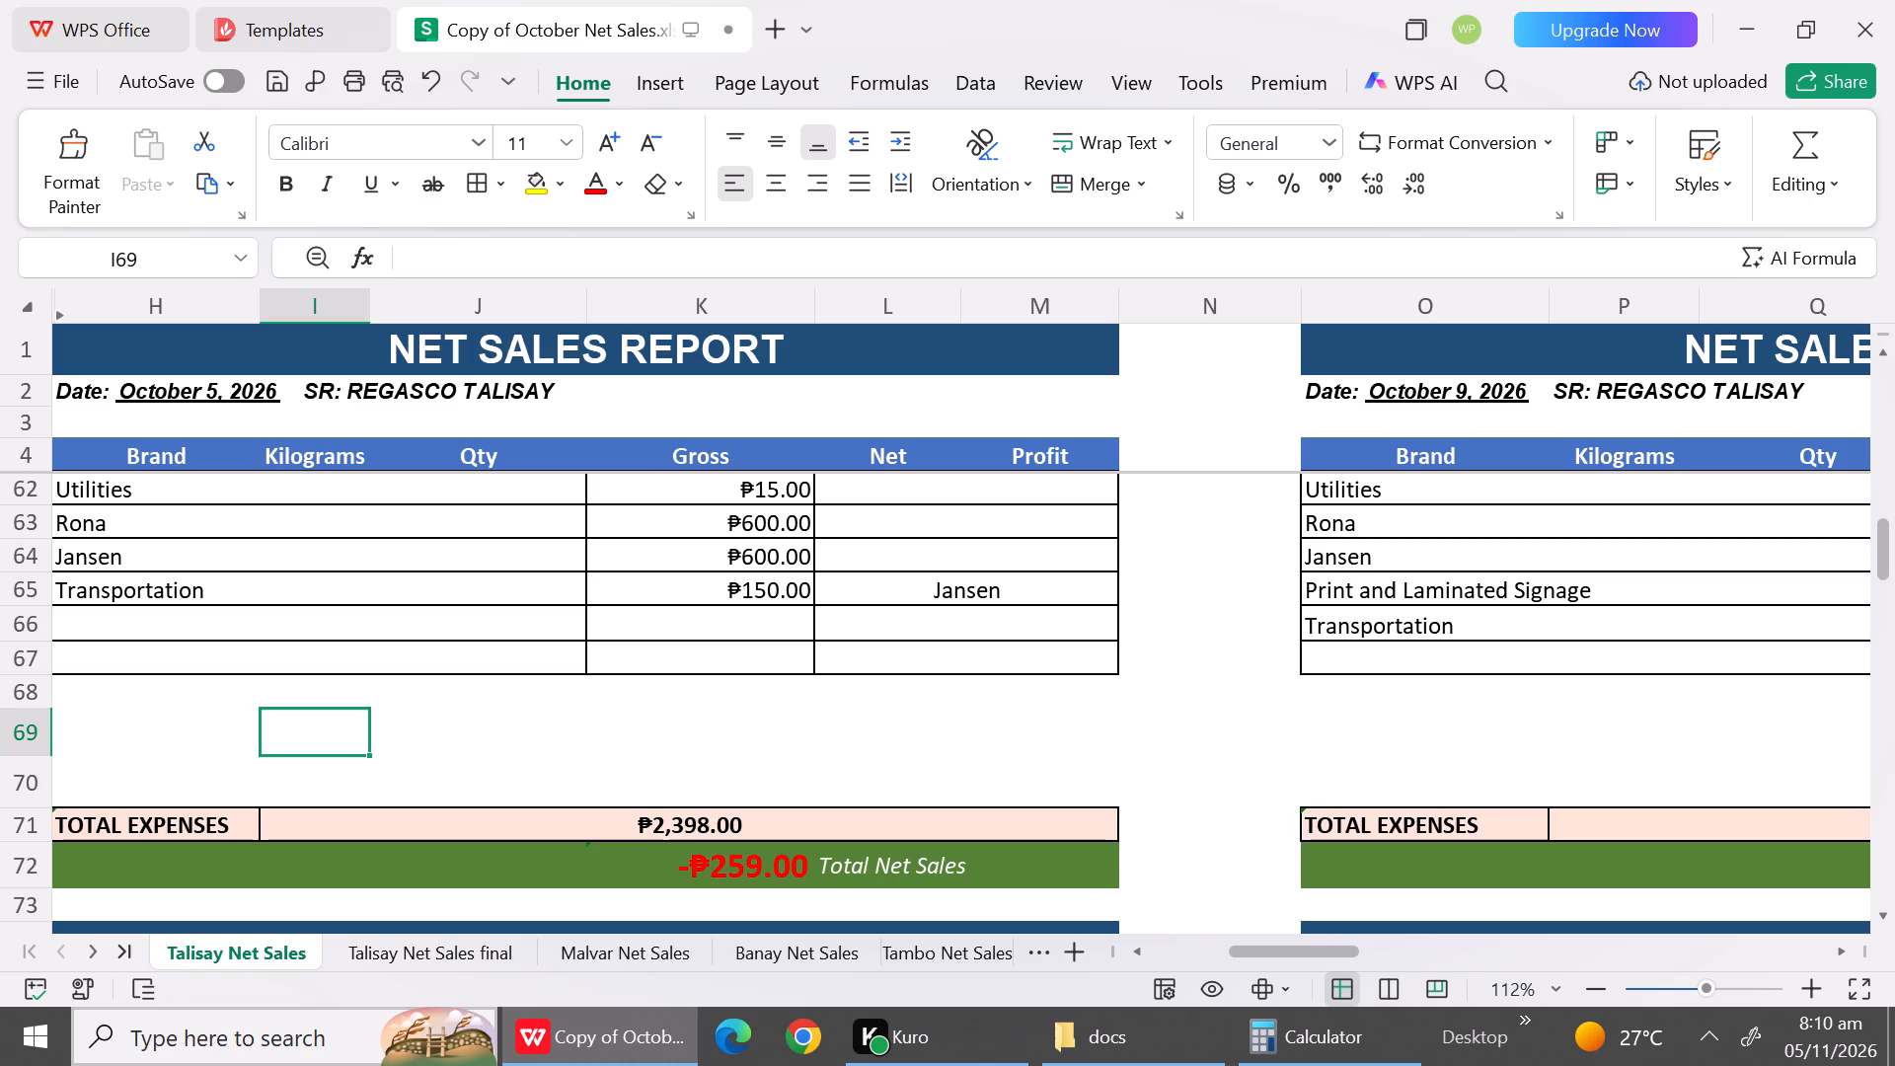
Examine the October 6 report's sales totals, expense entries, total expenses and total net sales.
triple_click(1890, 351)
triple_click(1890, 351)
left_click(1890, 351)
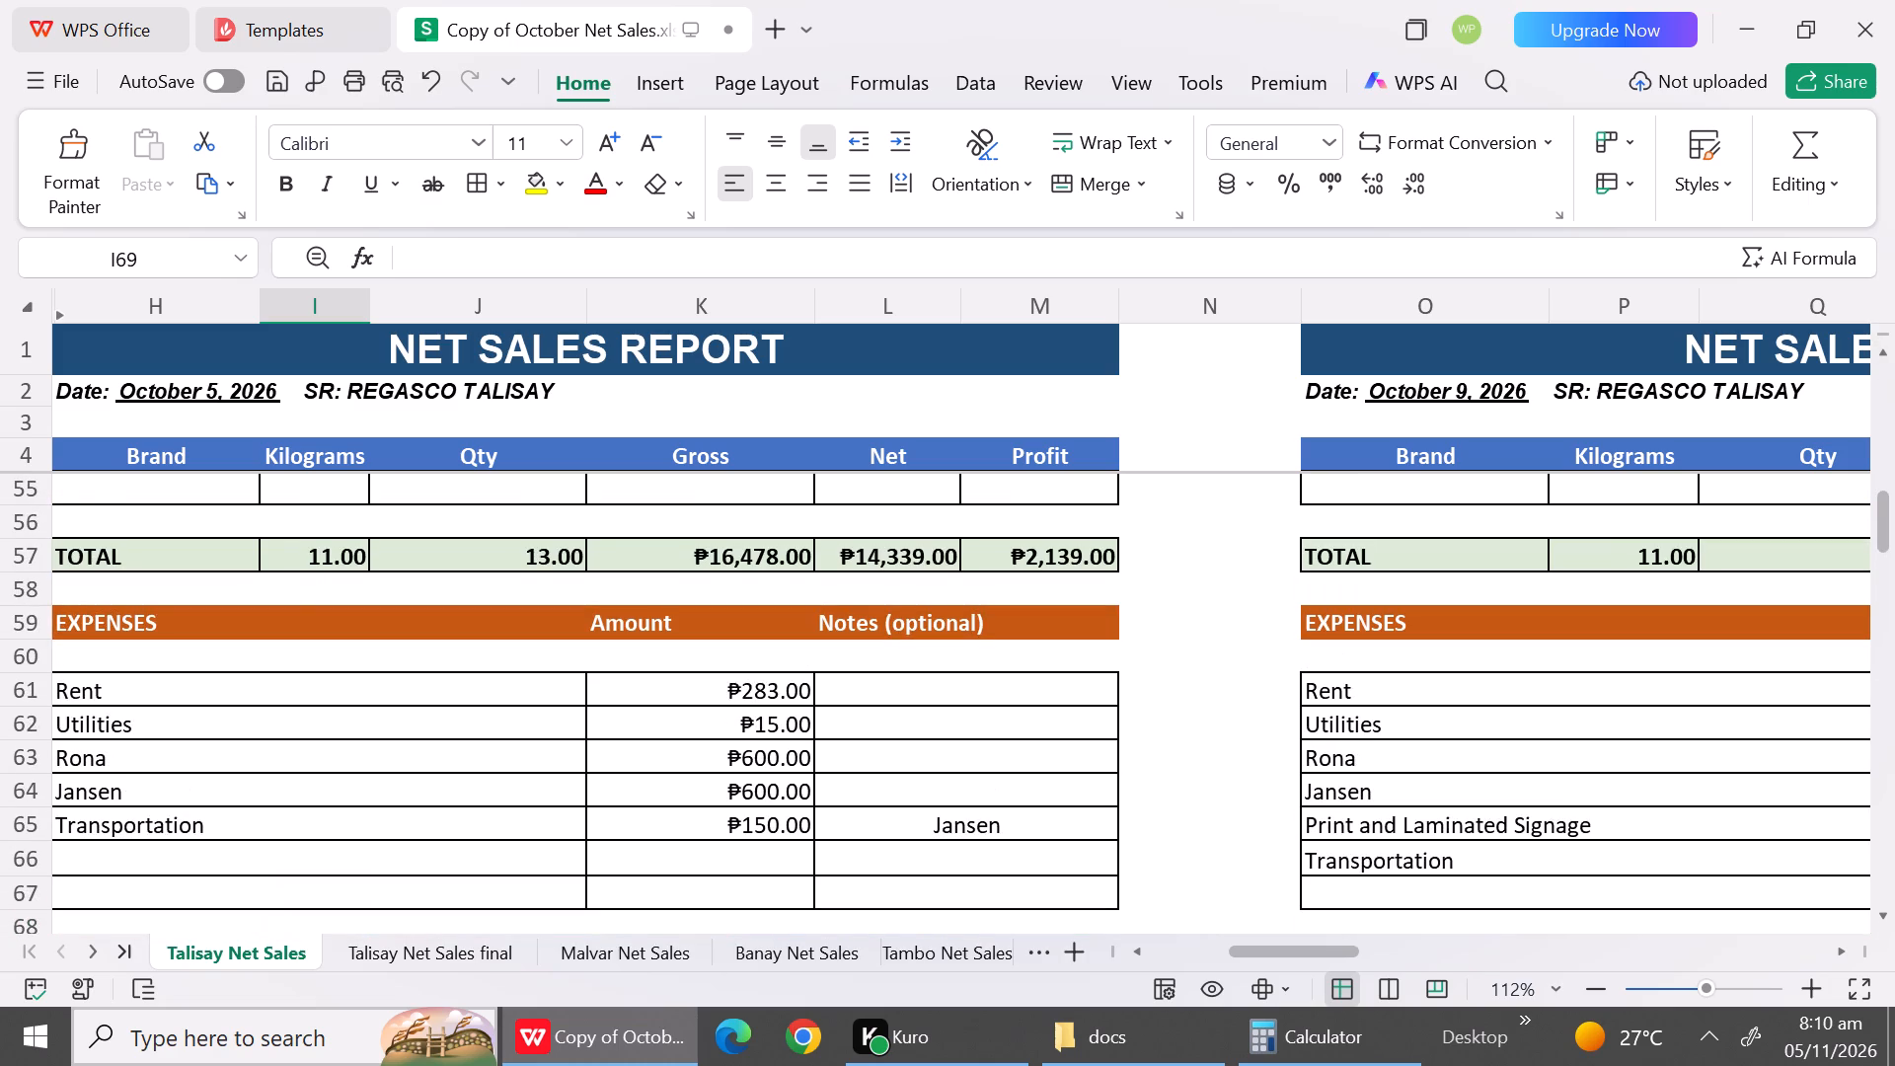
triple_click(1889, 915)
triple_click(1889, 915)
triple_click(1889, 915)
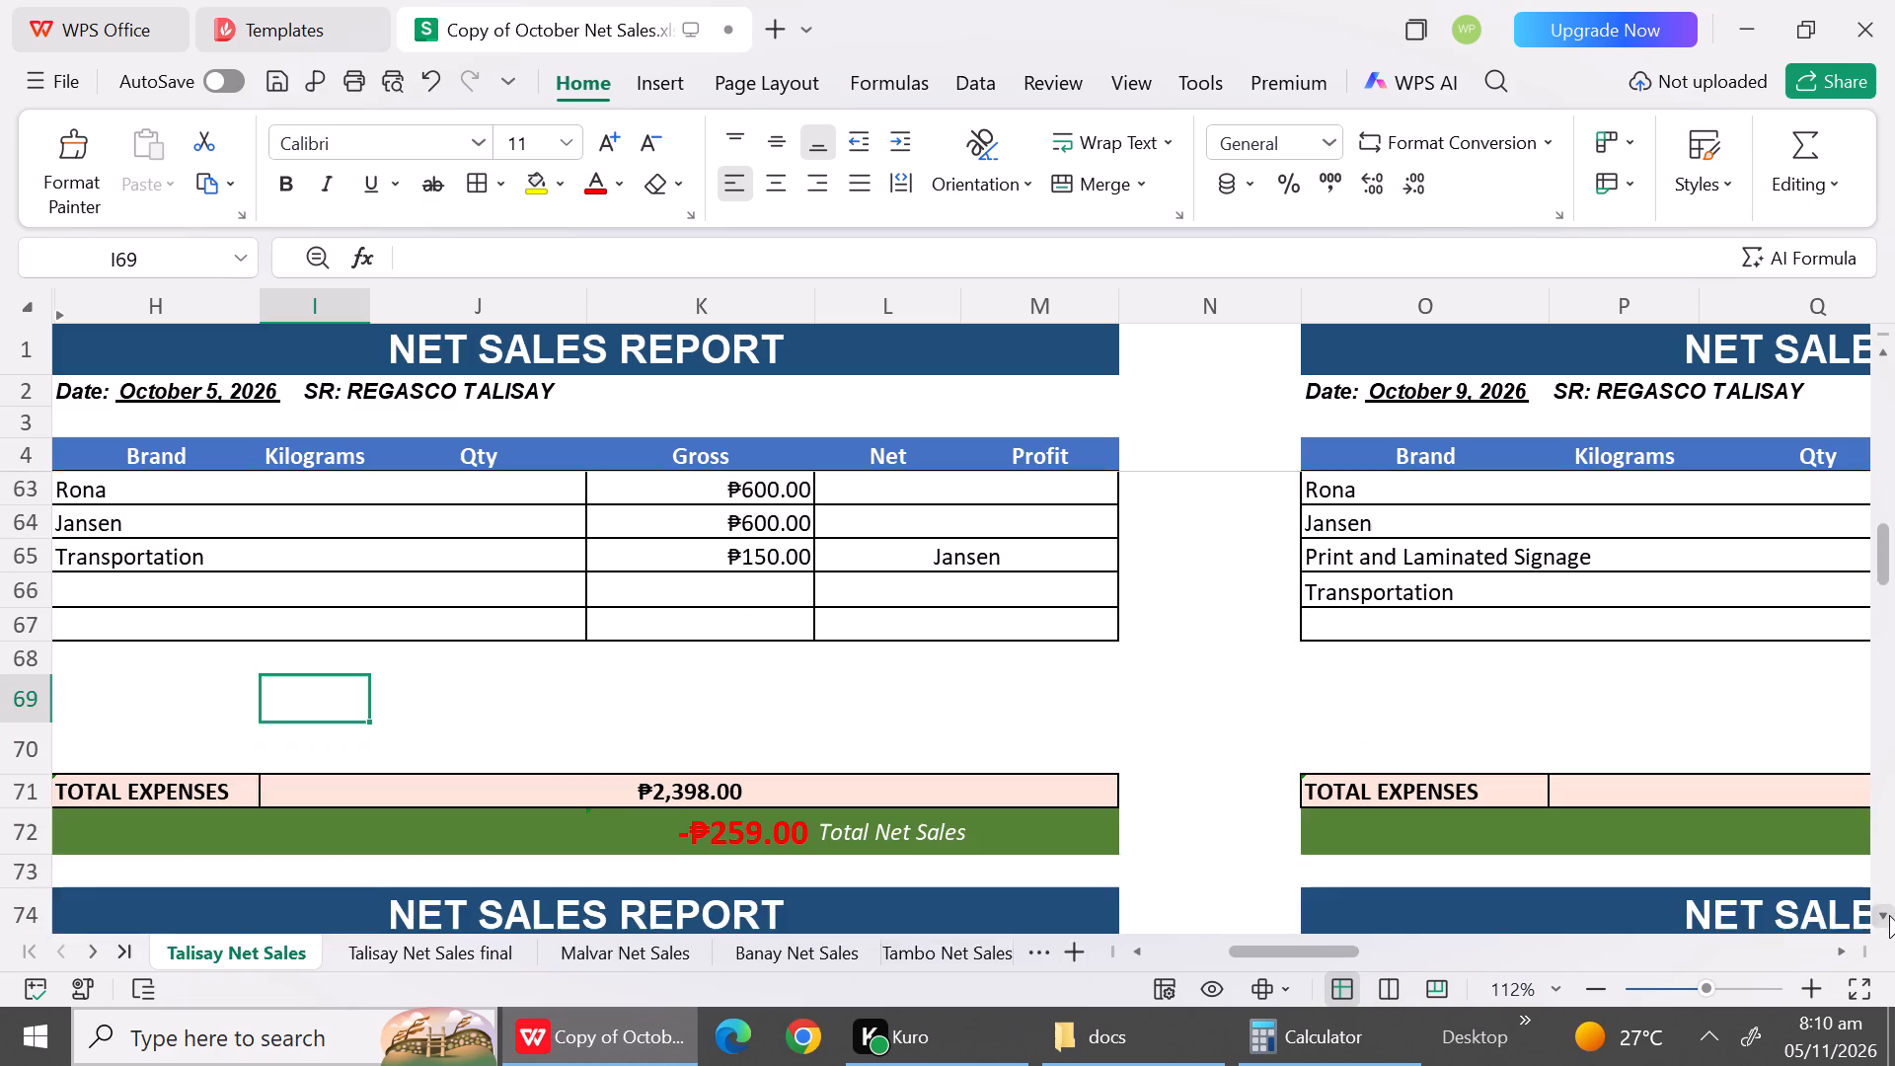
triple_click(1889, 915)
triple_click(1889, 915)
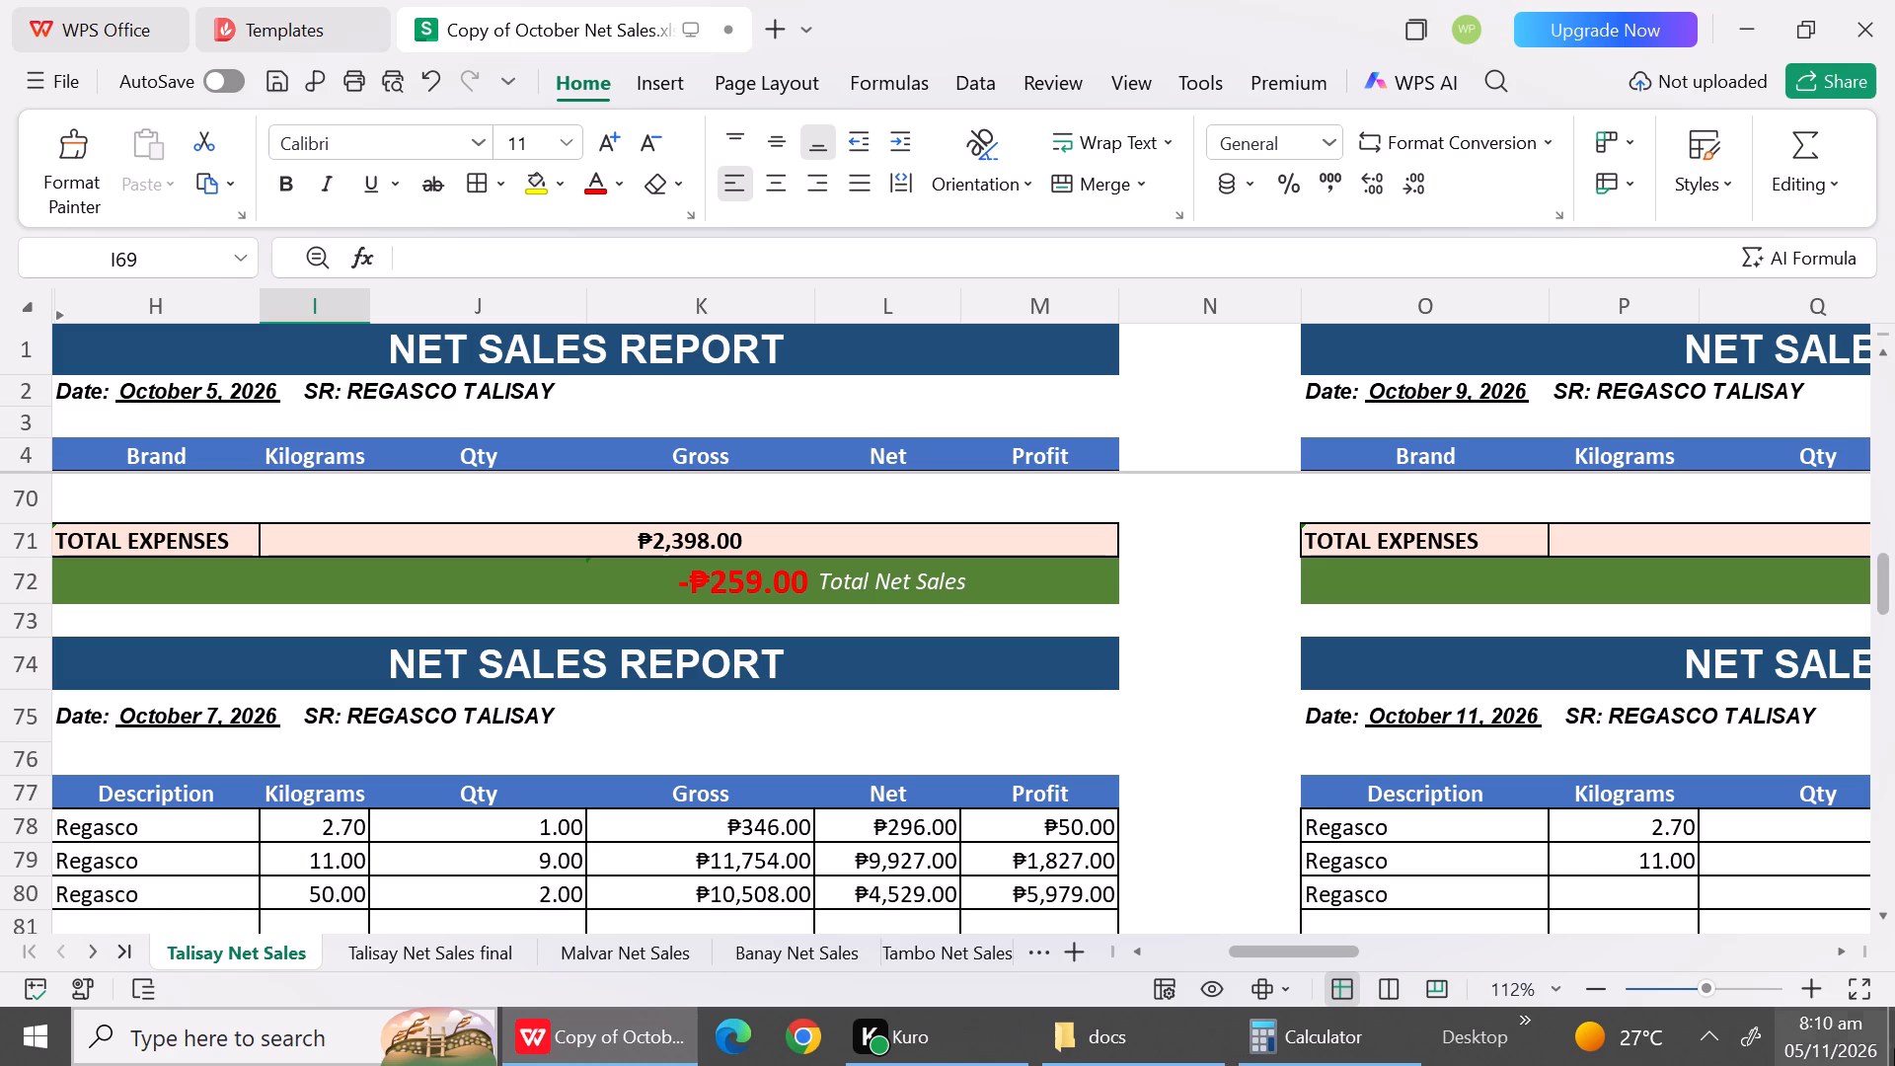
Examine the October 7 report's sales rows, totals and expense entries in rows 74 to 100.
triple_click(1891, 916)
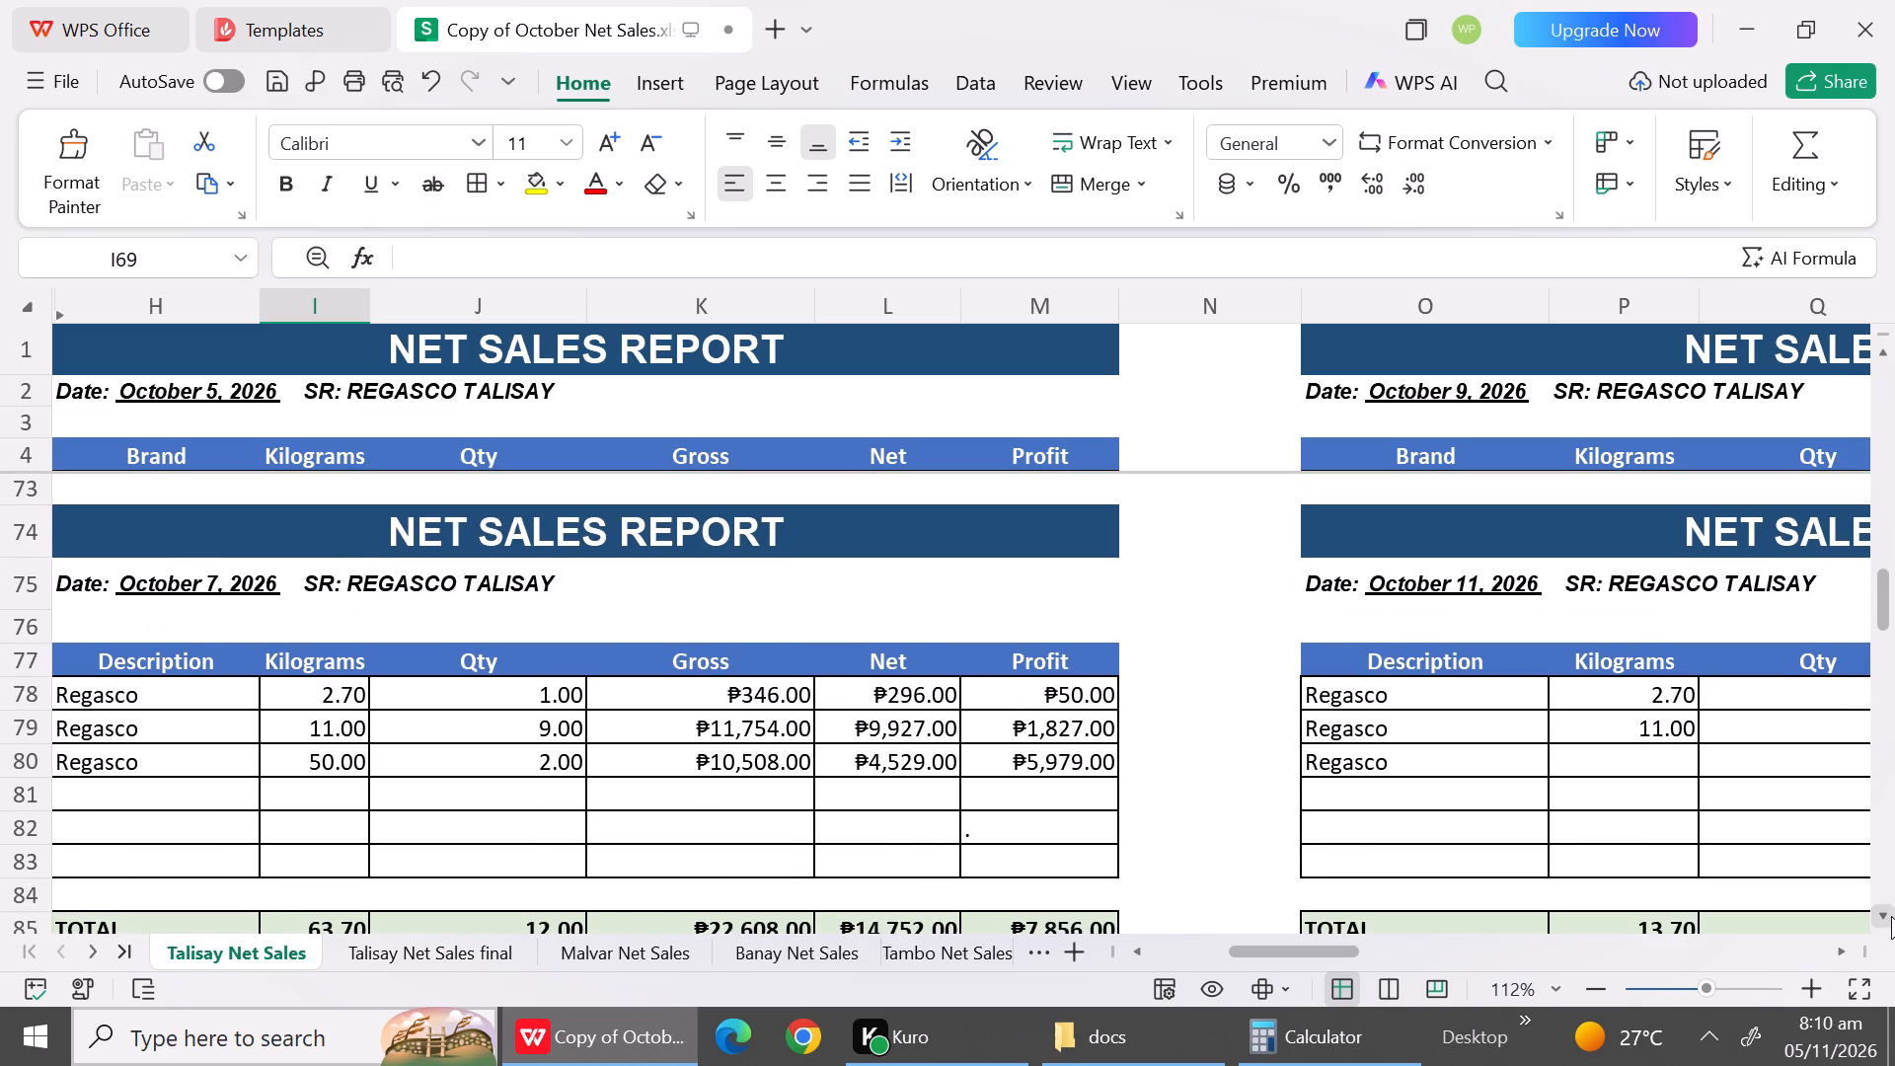
left_click(1891, 916)
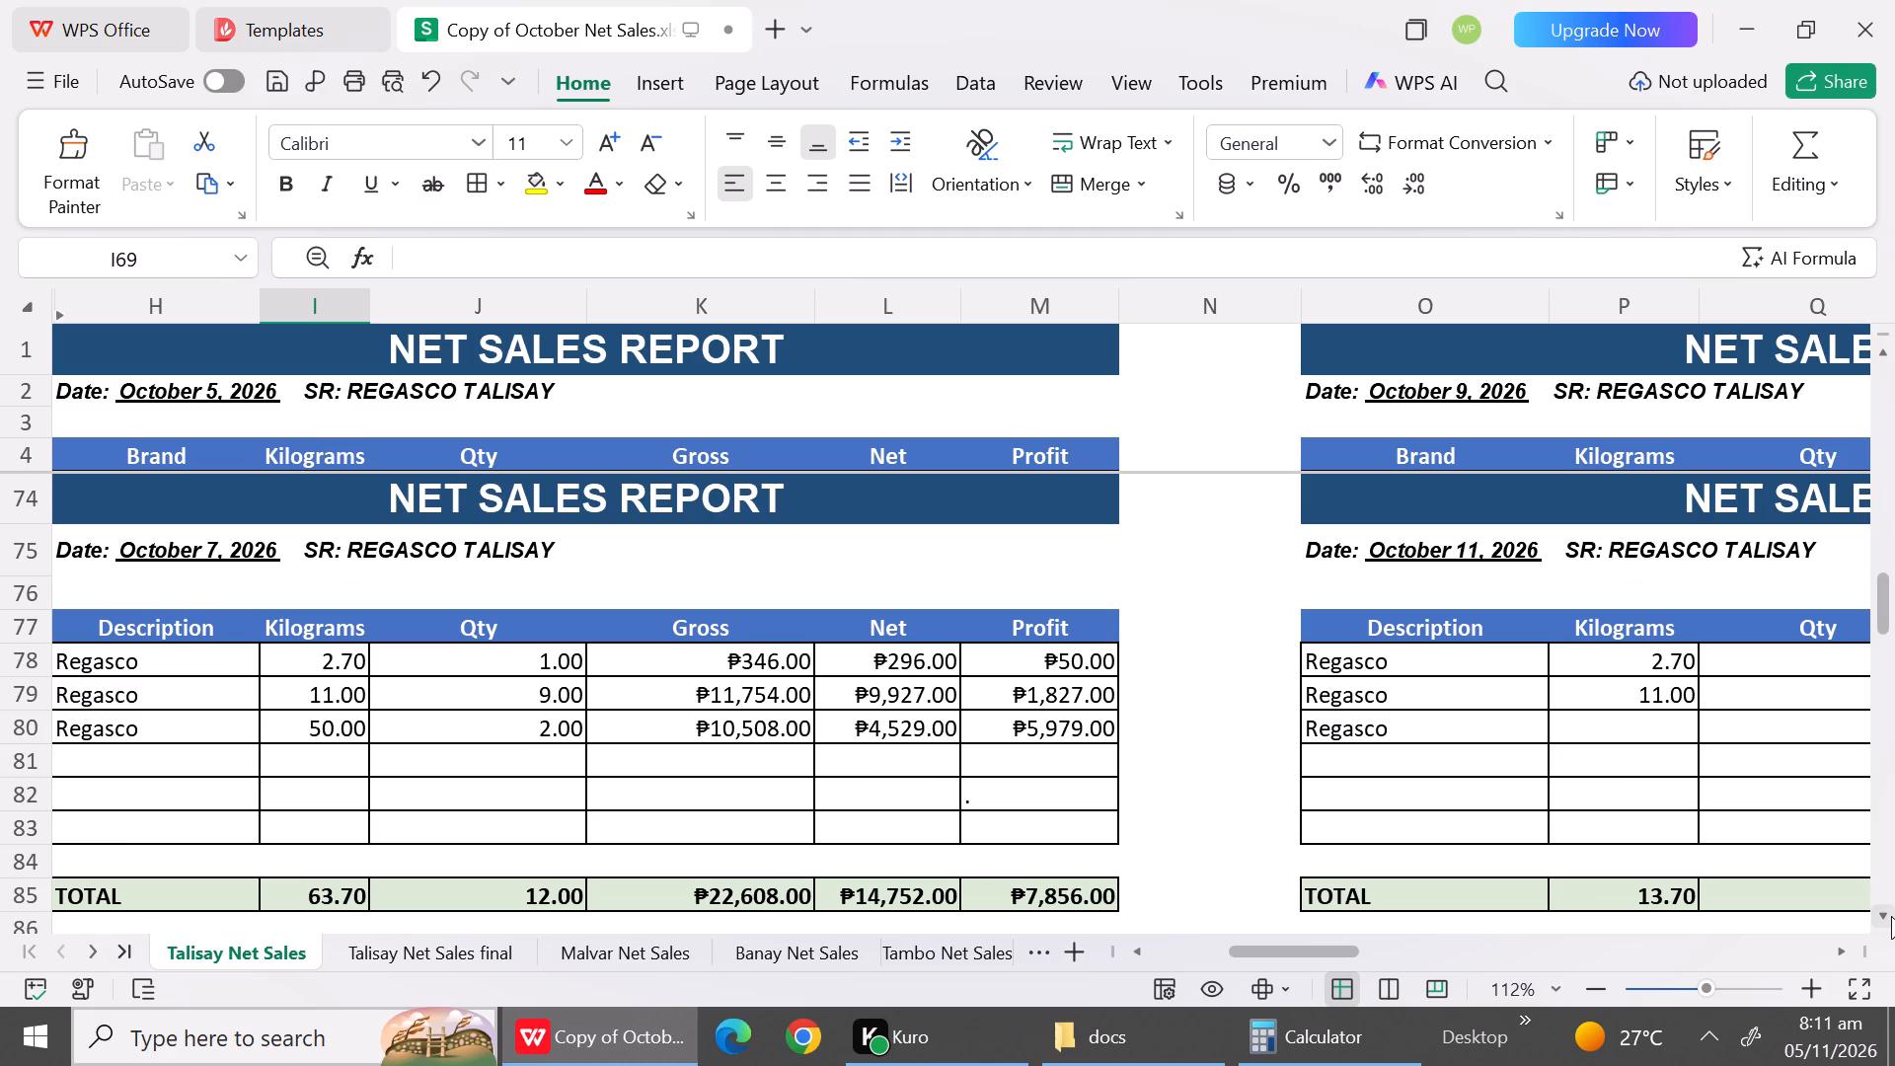
triple_click(1891, 916)
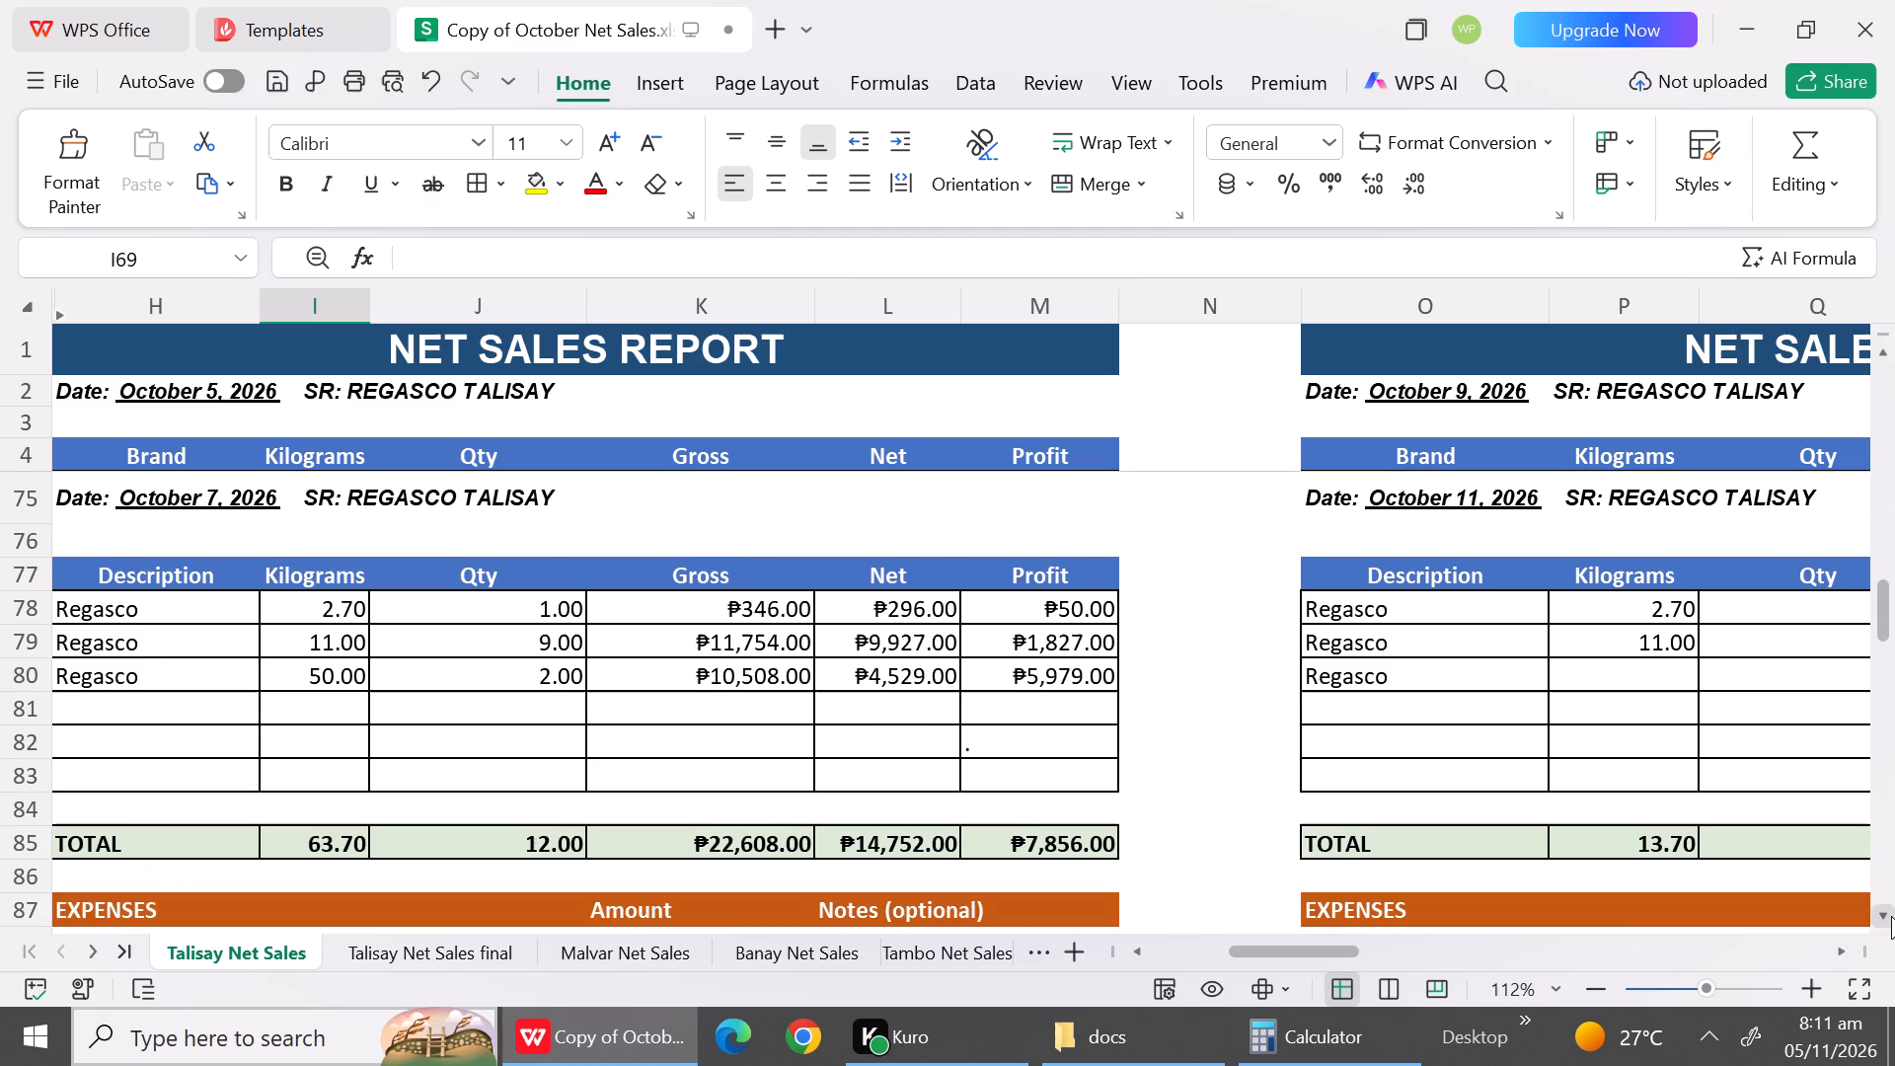
double_click(1891, 916)
left_click(1891, 916)
left_click(1891, 916)
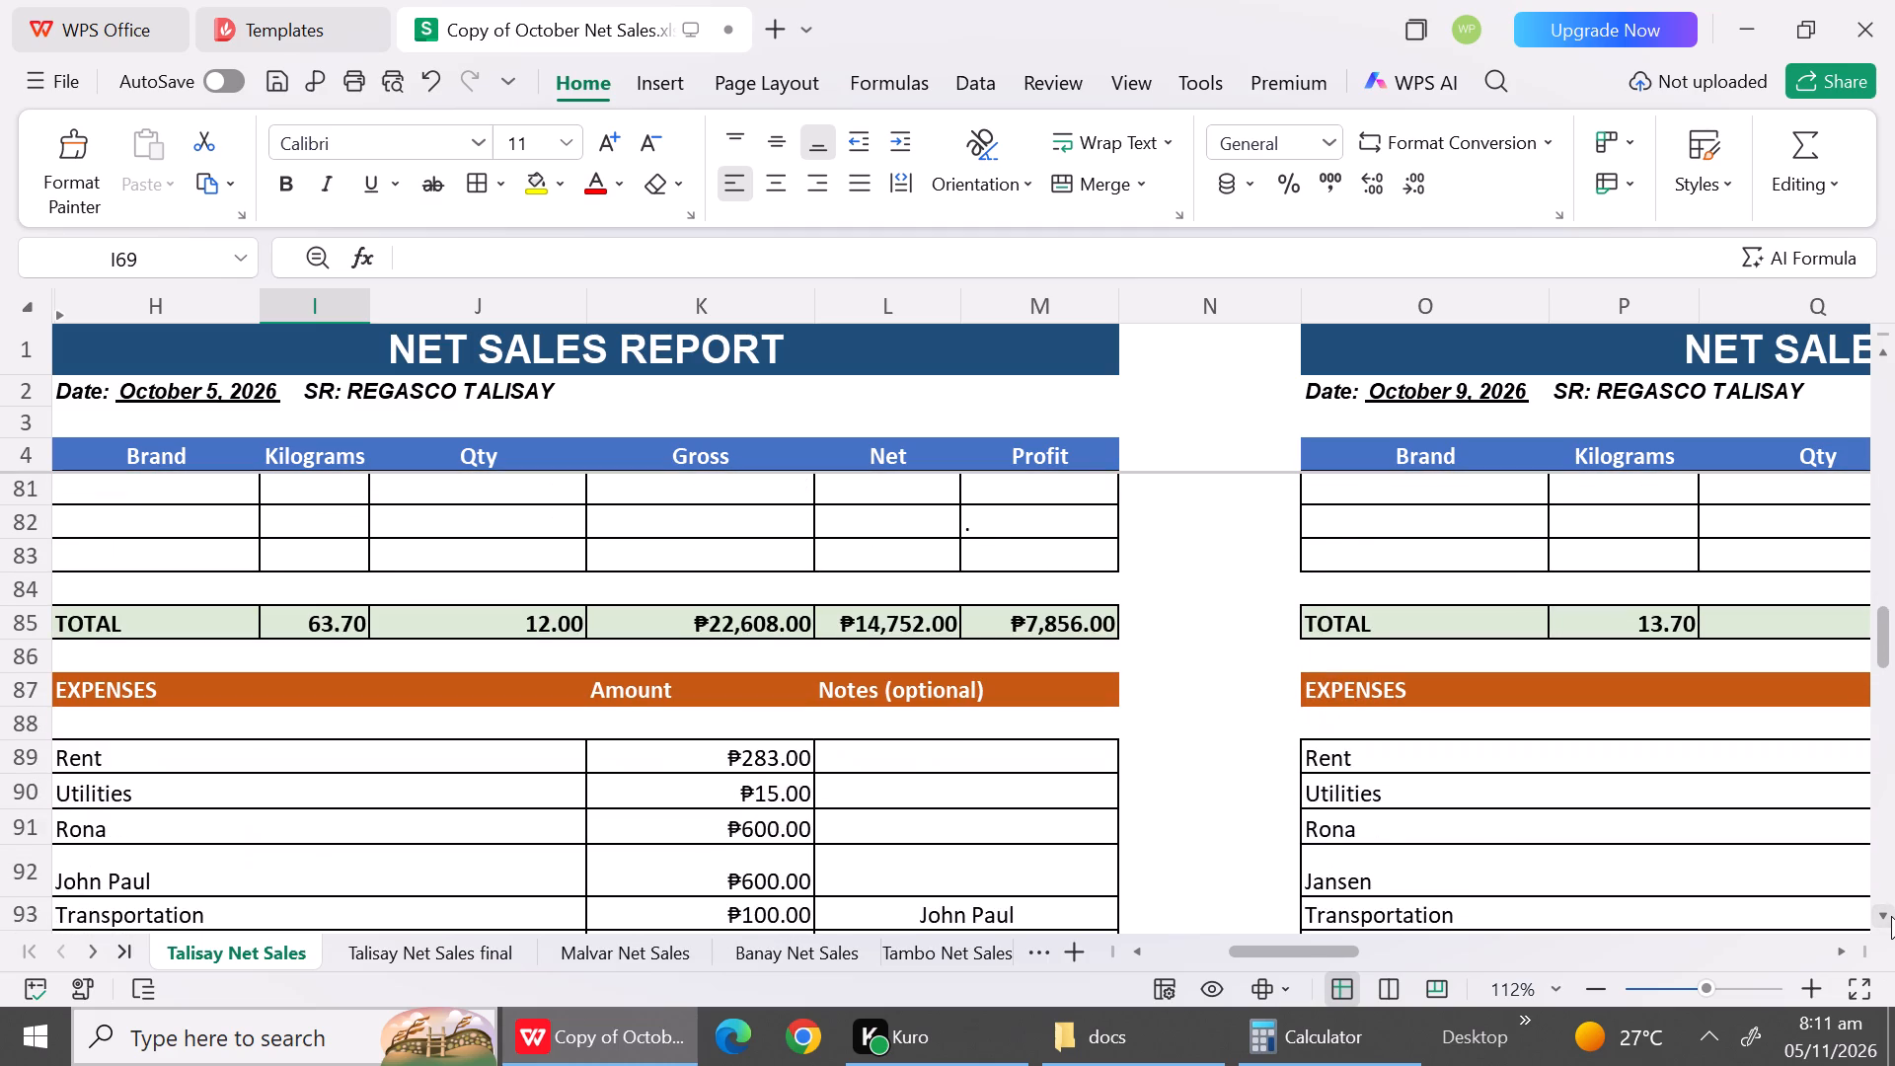
left_click(1891, 916)
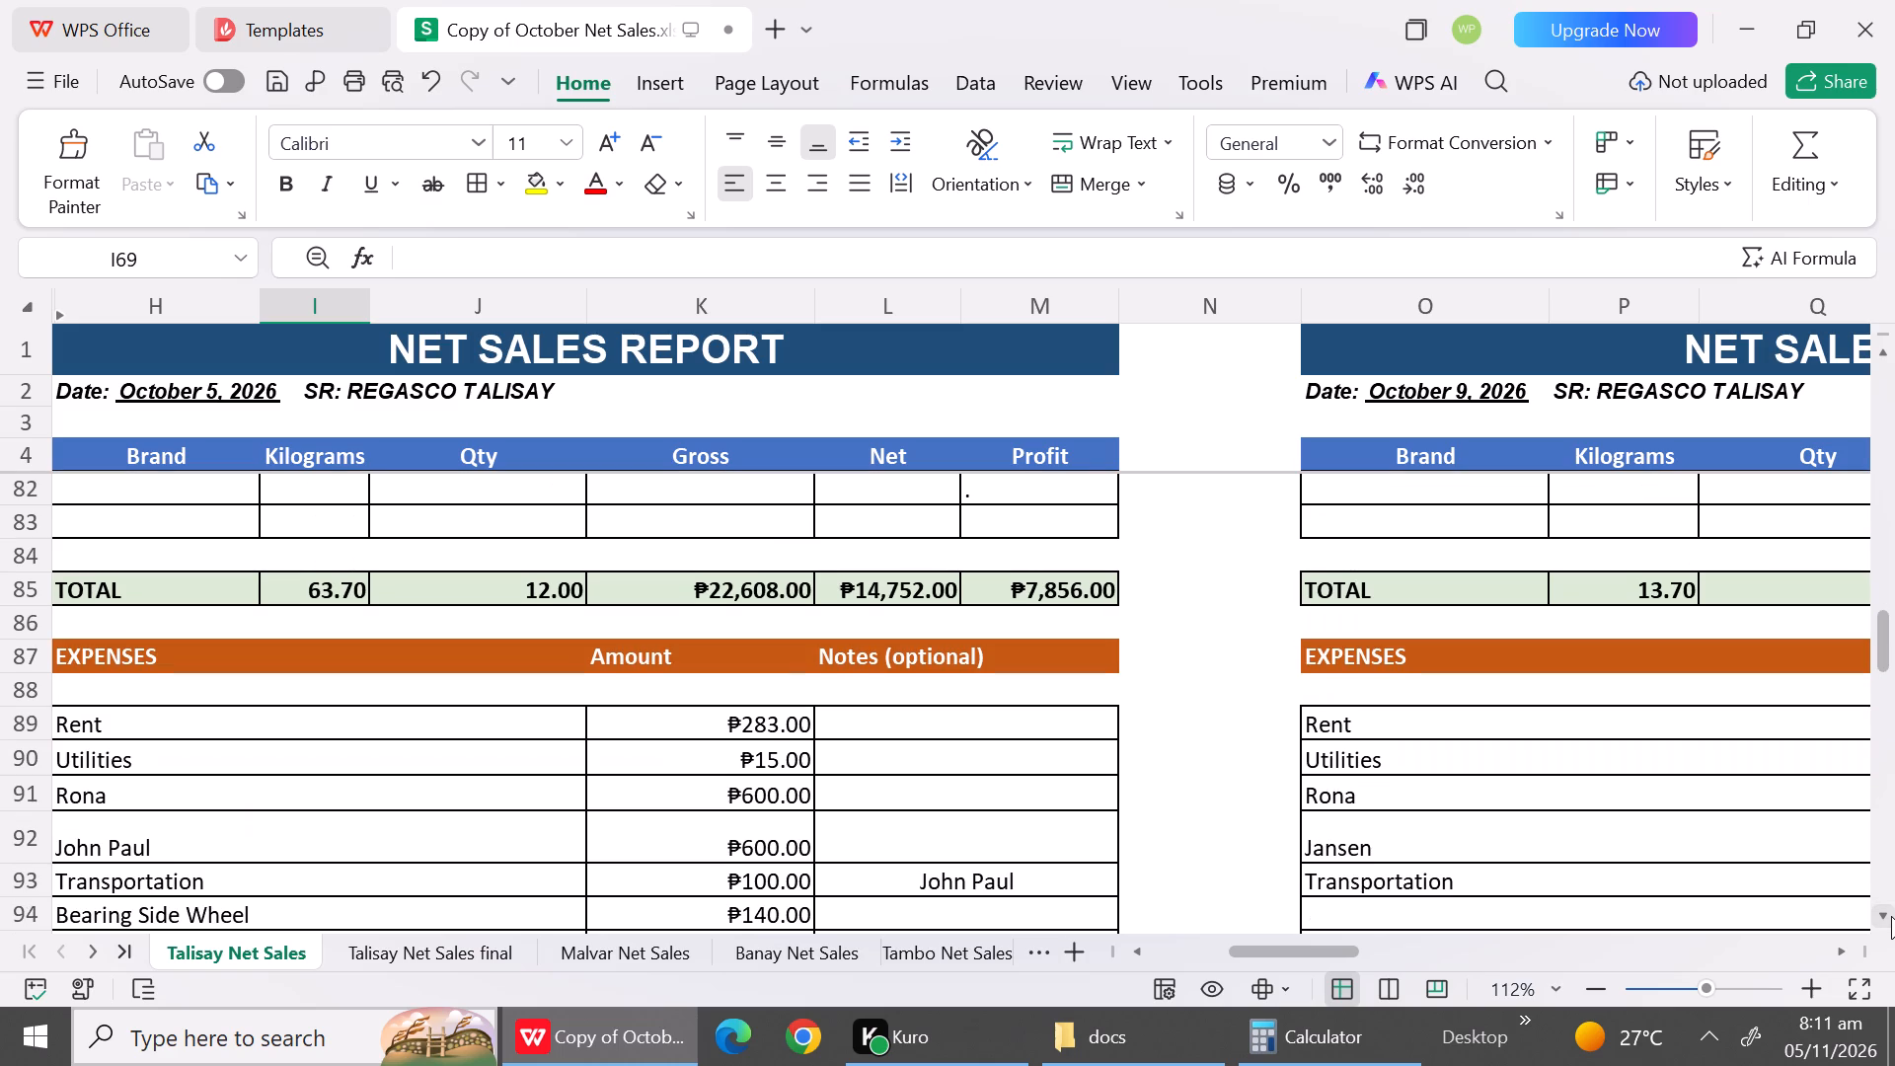
left_click(1891, 916)
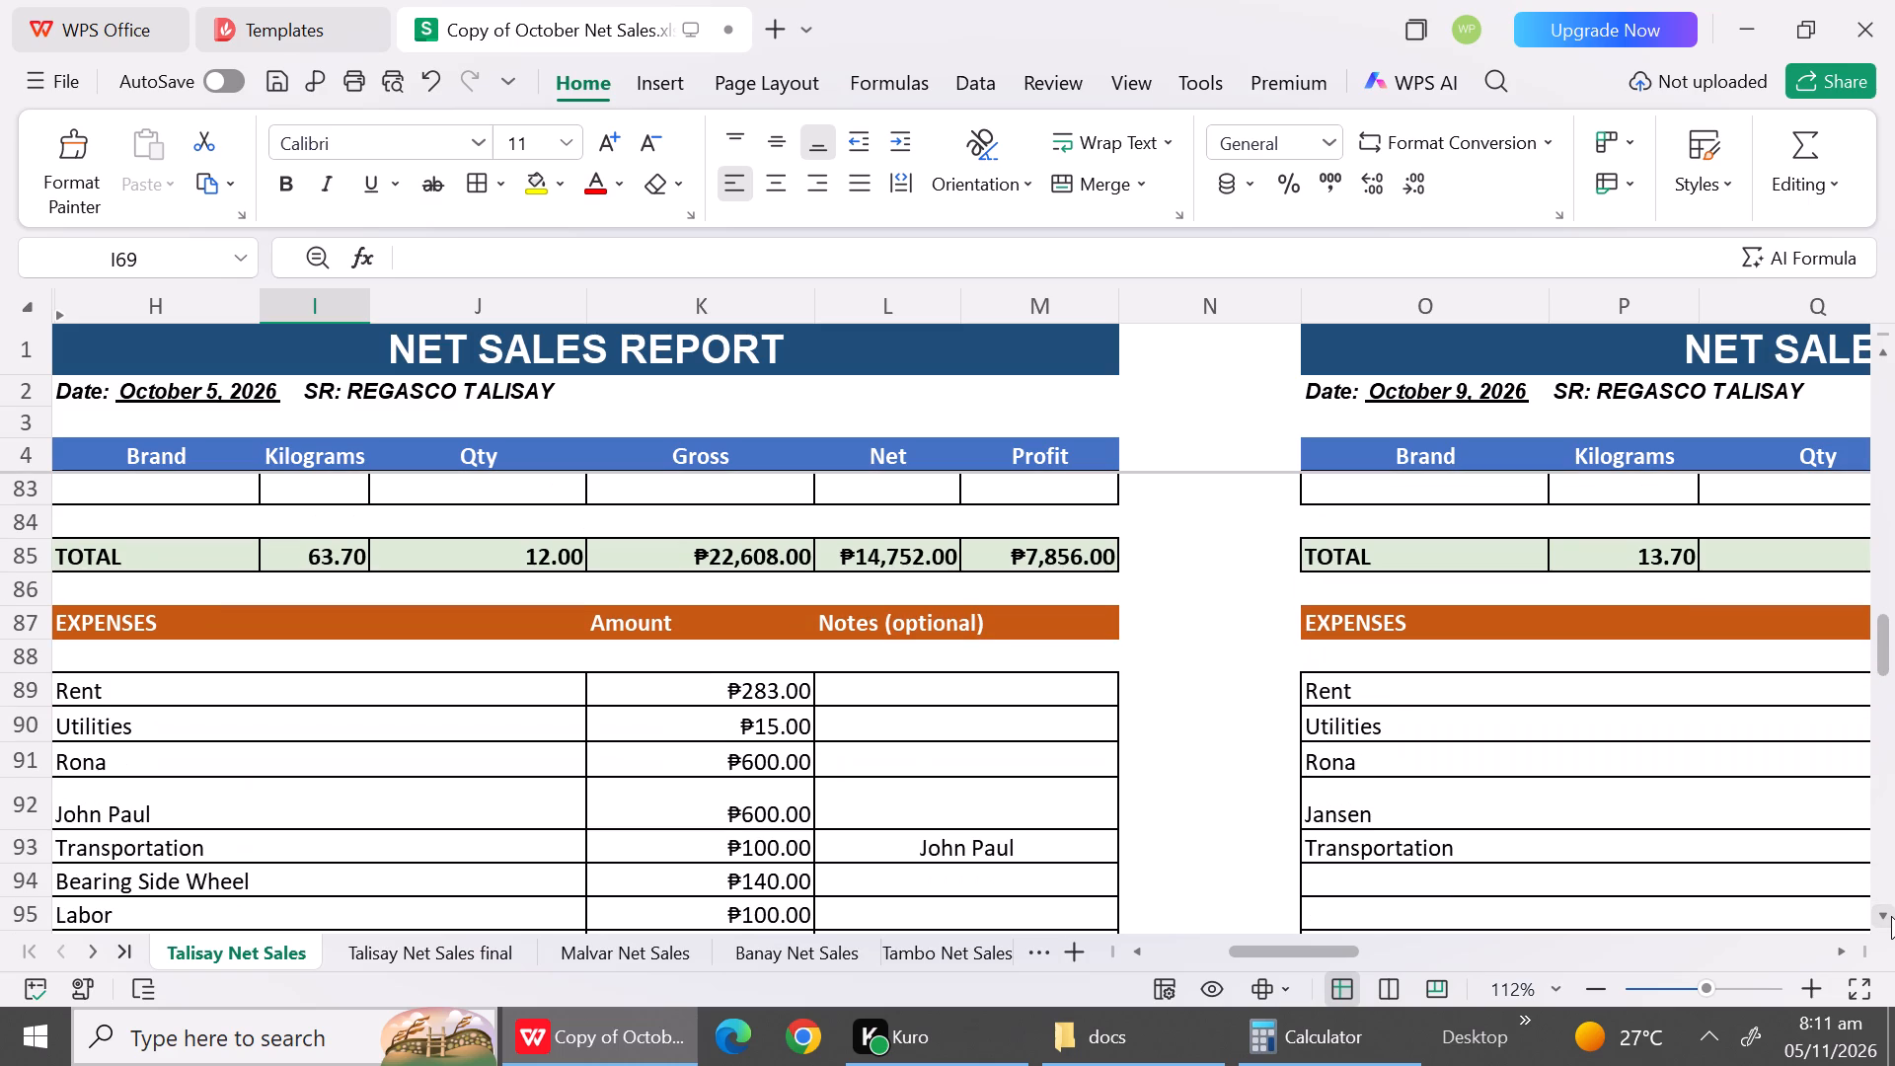
left_click(1891, 916)
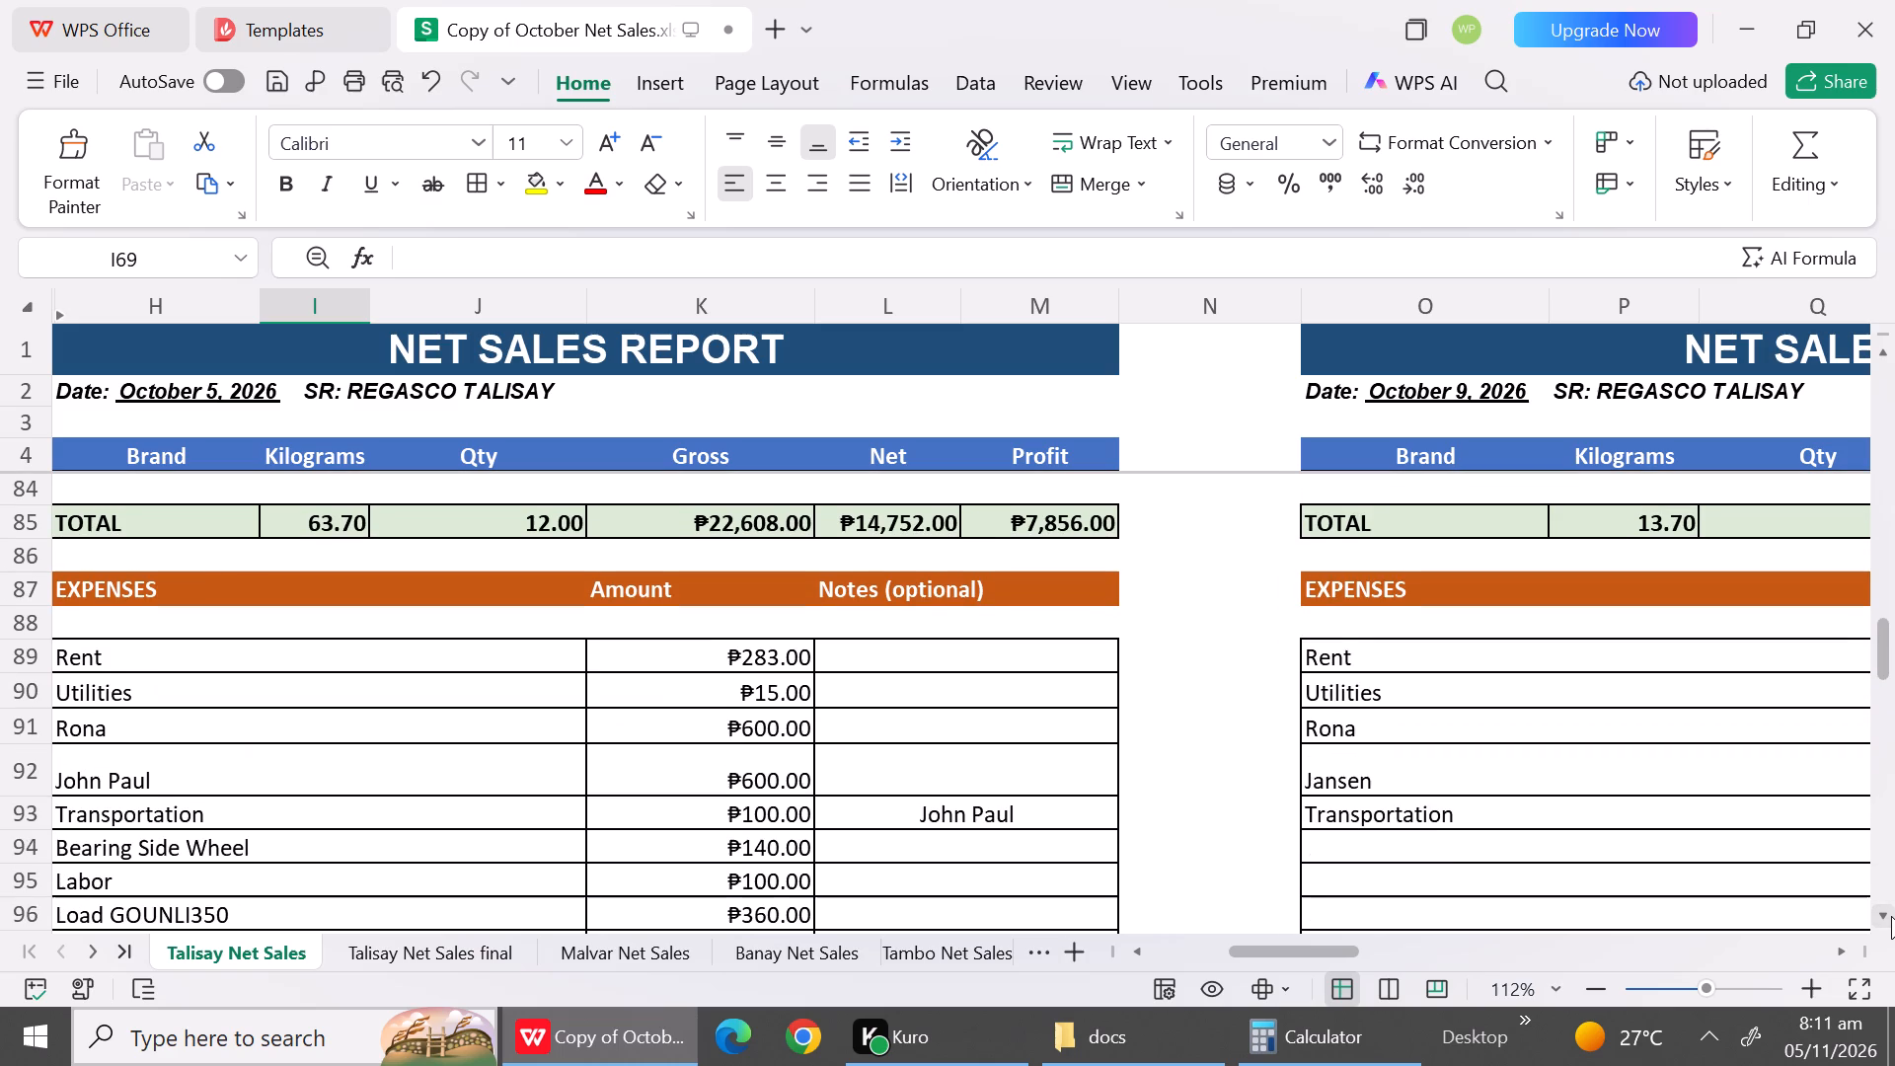
triple_click(1891, 916)
triple_click(1891, 916)
triple_click(1891, 916)
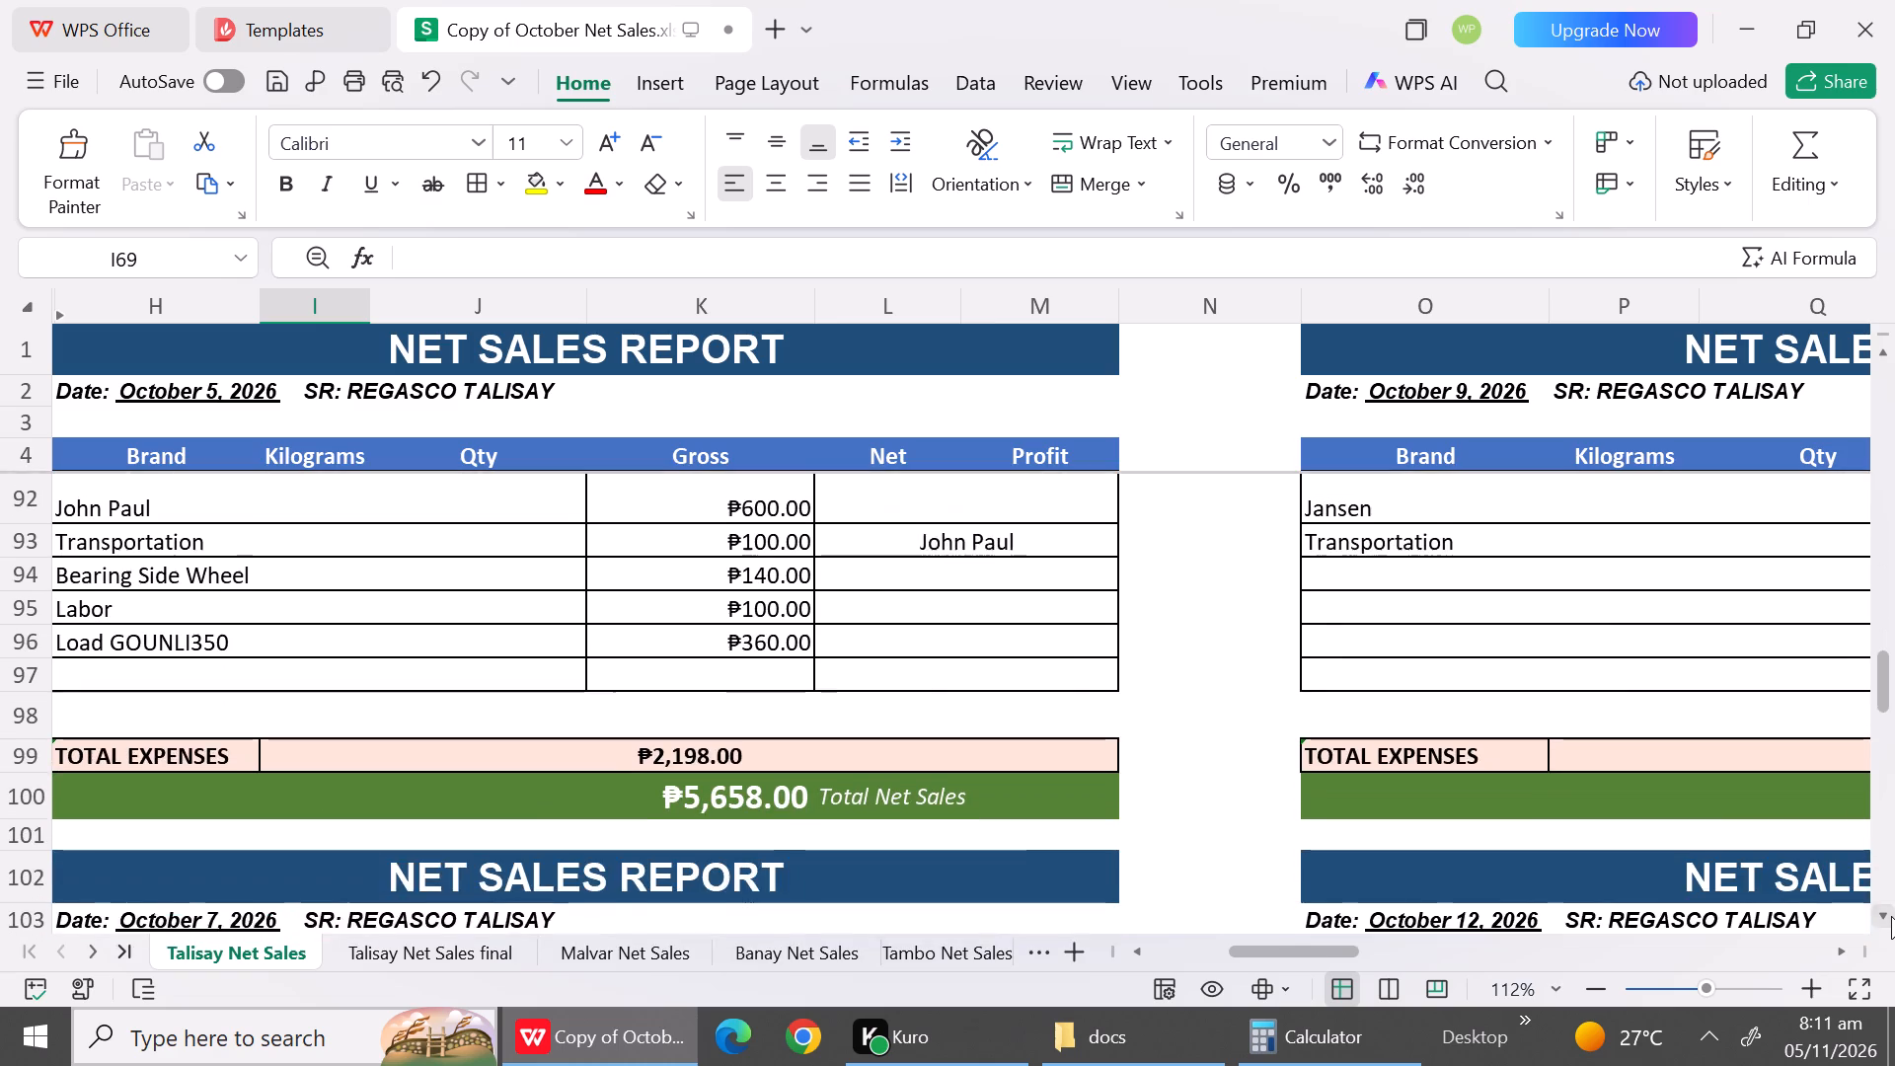
Correct the date in H103, the heading of the second October 7 report, to October 8, 2026.
double_click(1891, 916)
left_click(1891, 916)
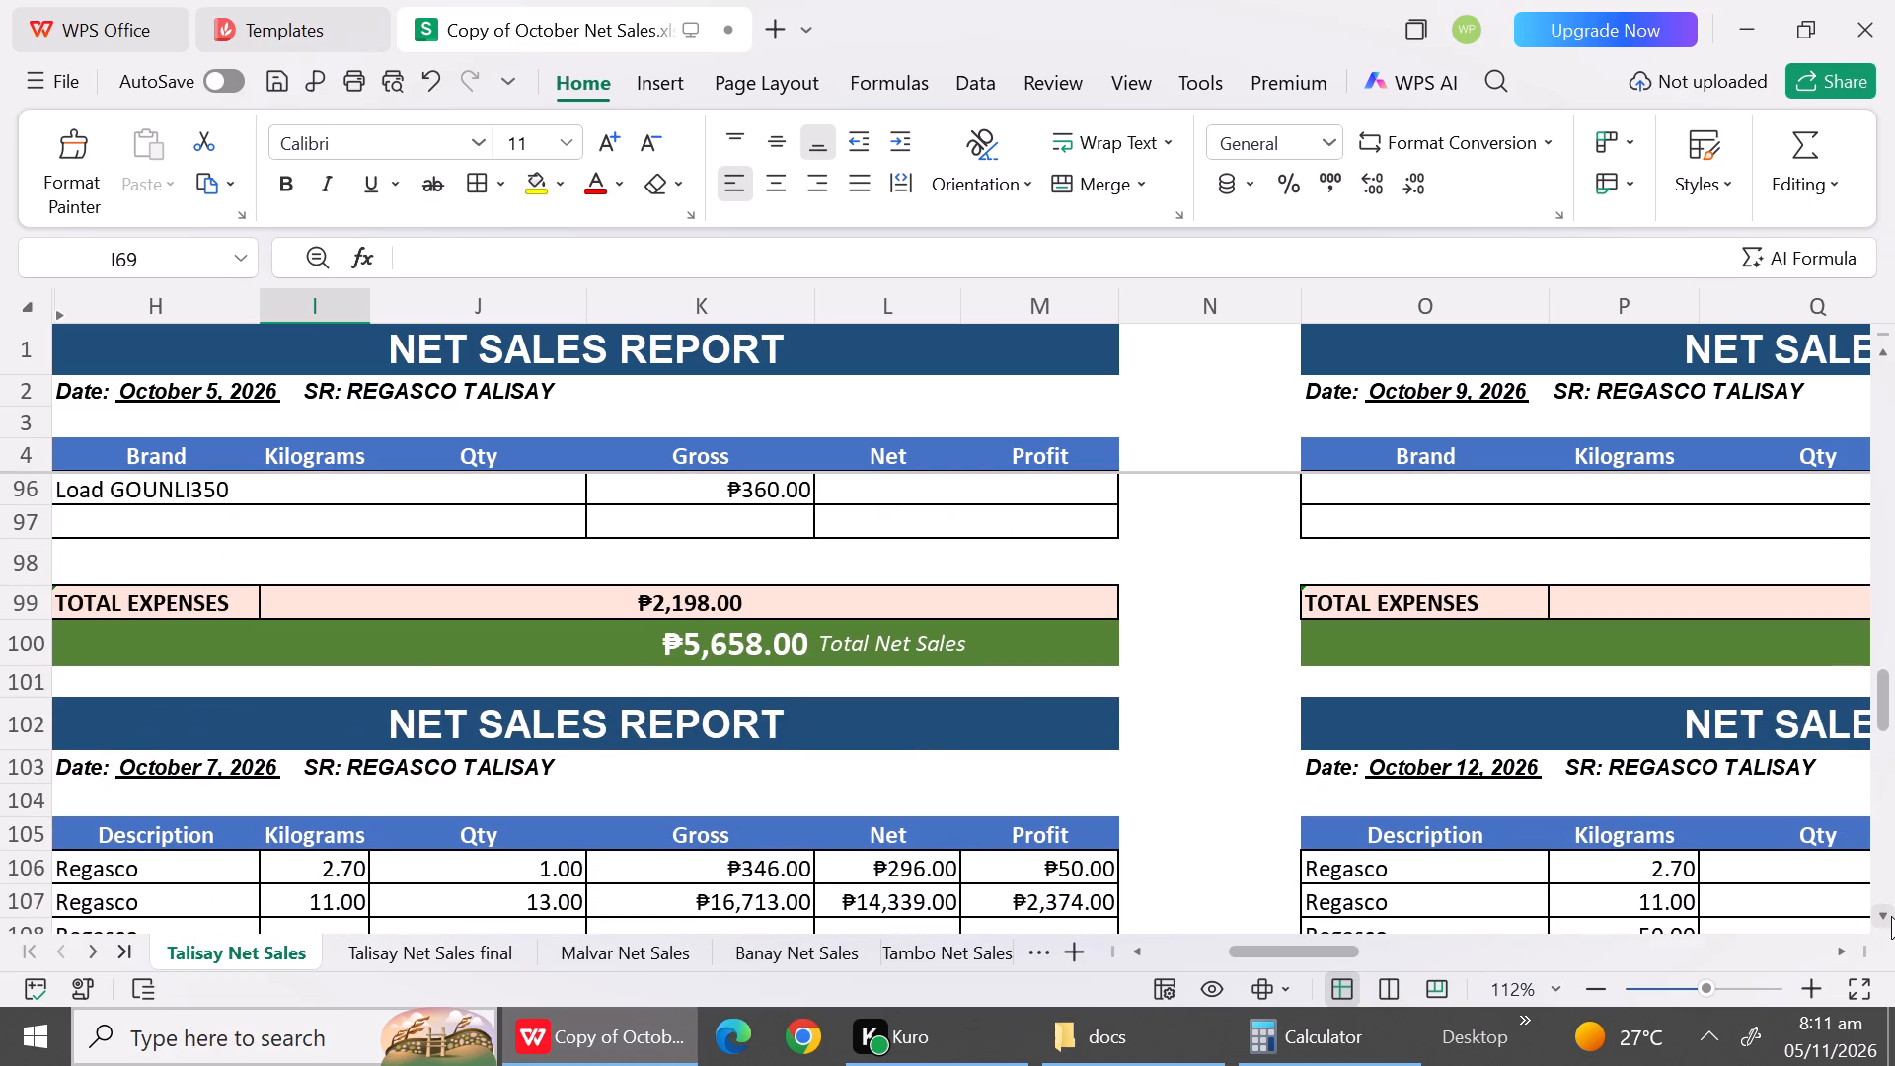
left_click(1891, 916)
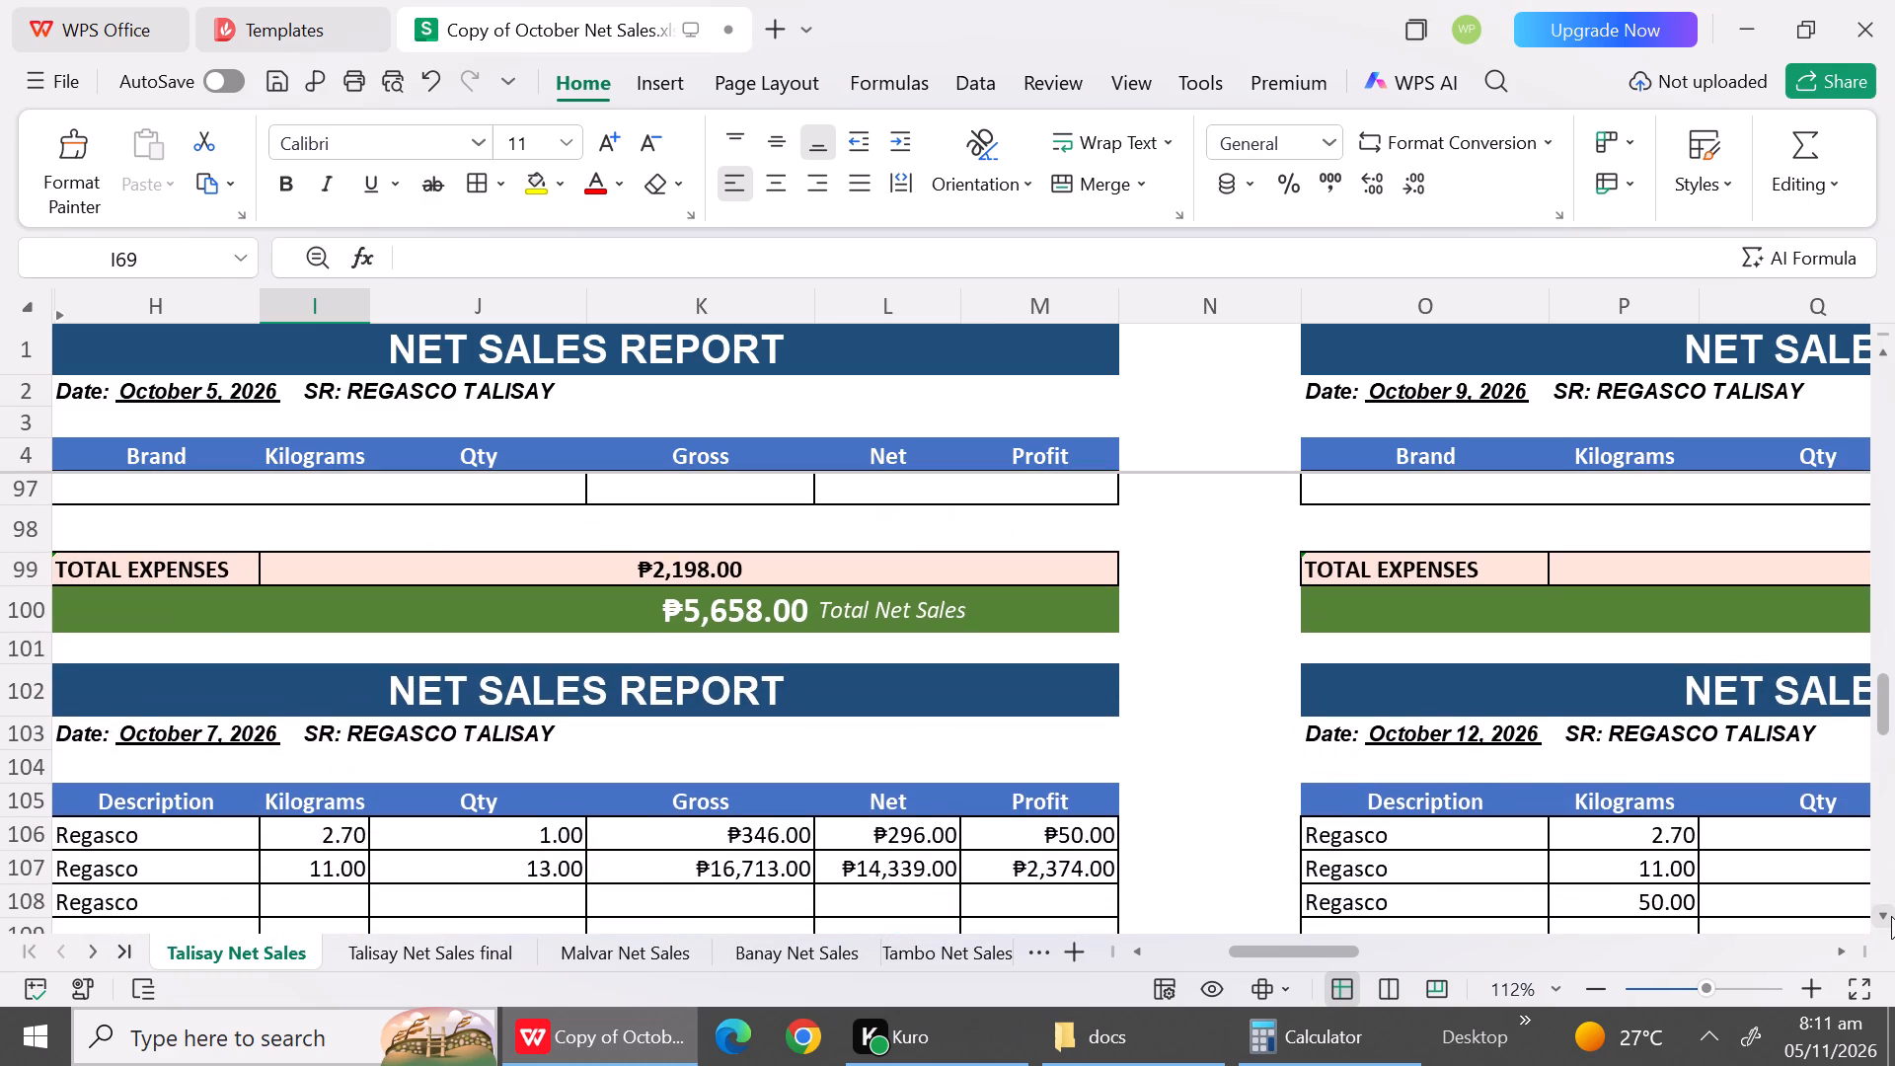
triple_click(1891, 916)
left_click(1891, 916)
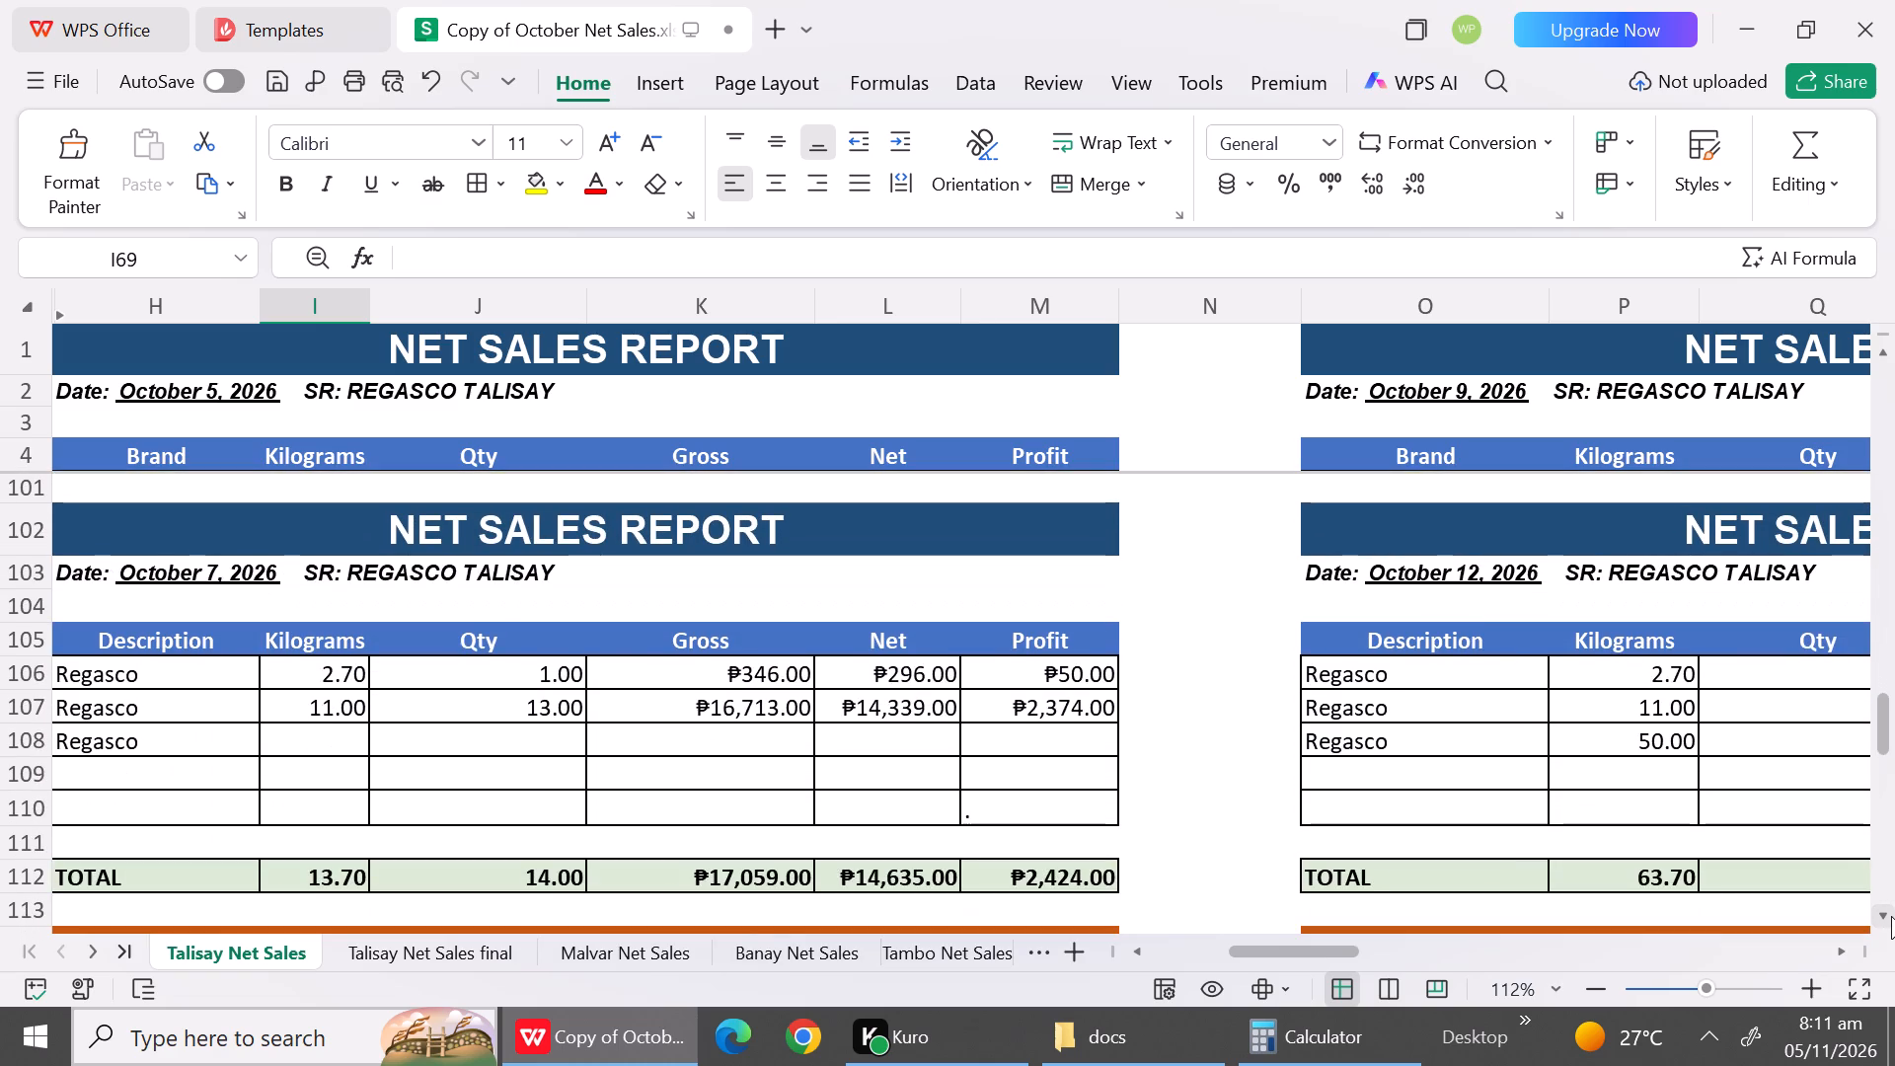
left_click(1891, 916)
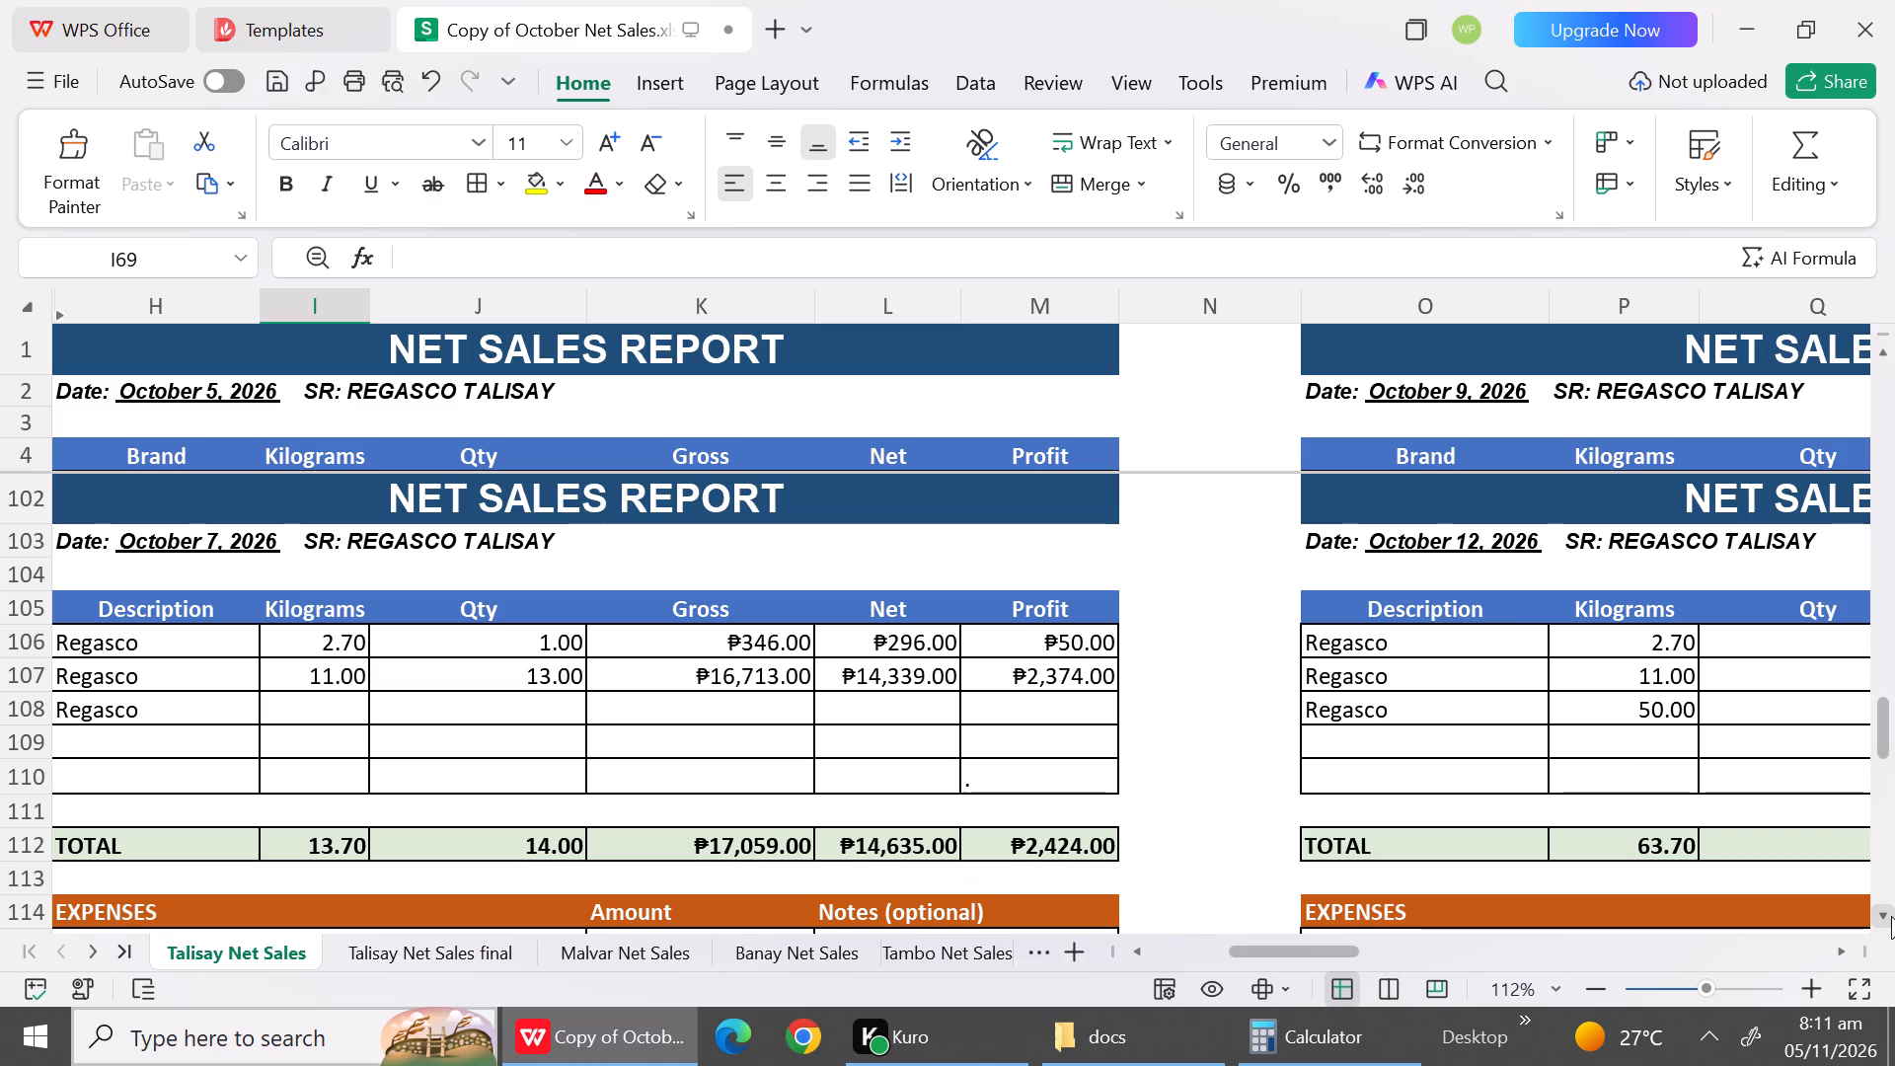
double_click(210, 538)
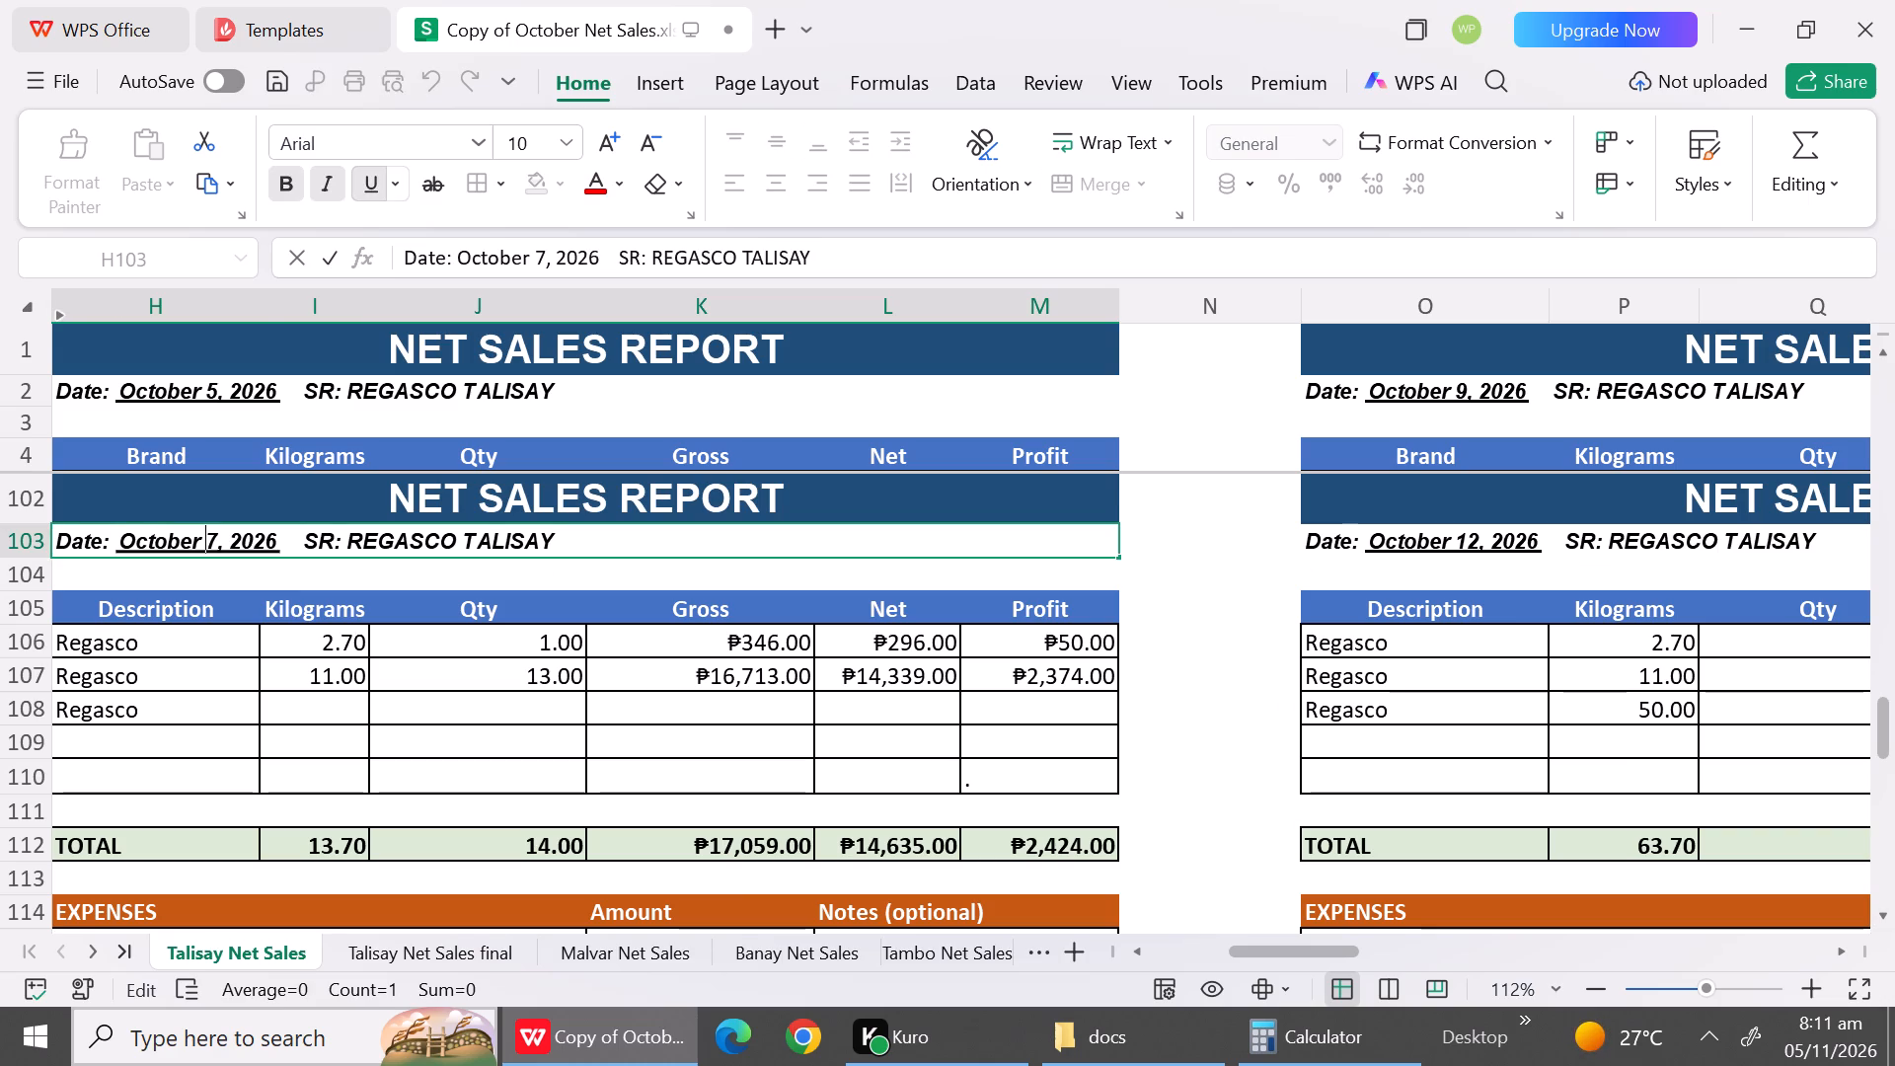
left_click(217, 541)
key("BackSpace")
key("8")
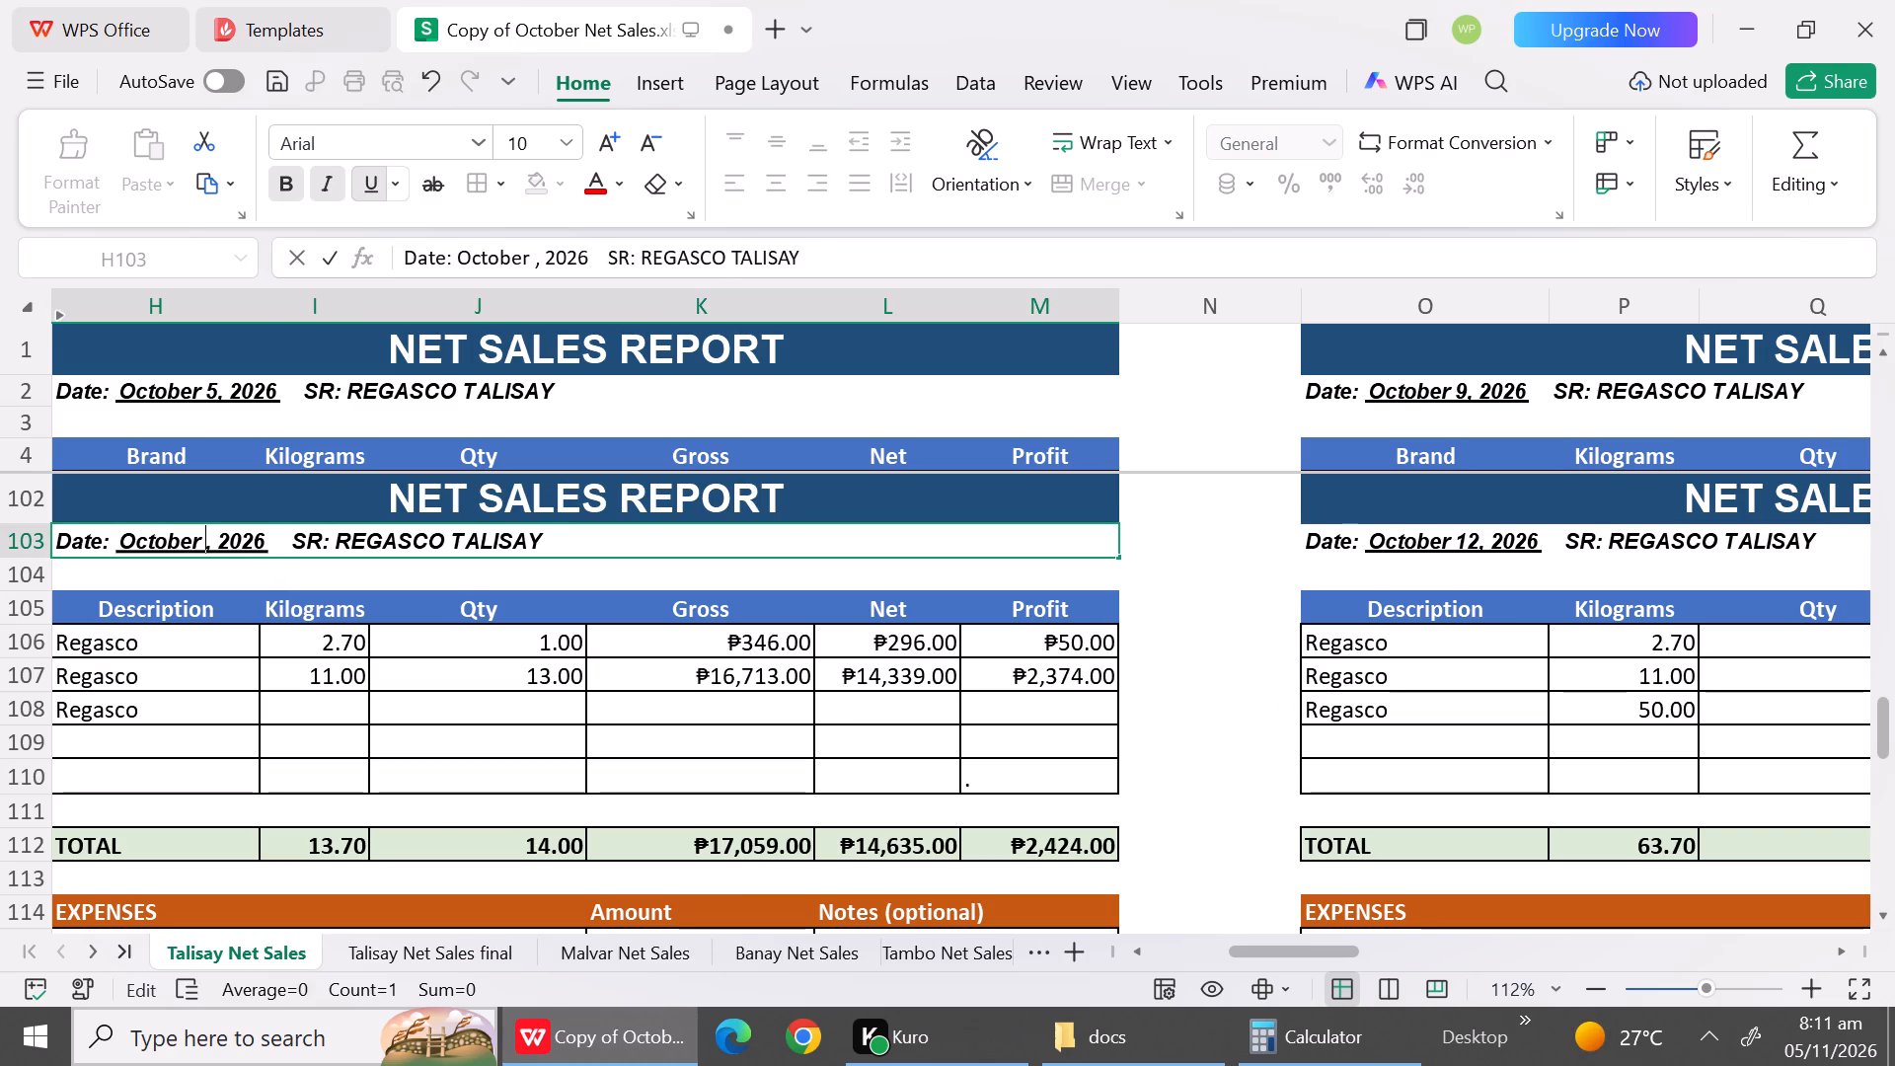
Examine the October 8 report's sales totals, expense entries, total expenses and total net sales.
left_click(1876, 924)
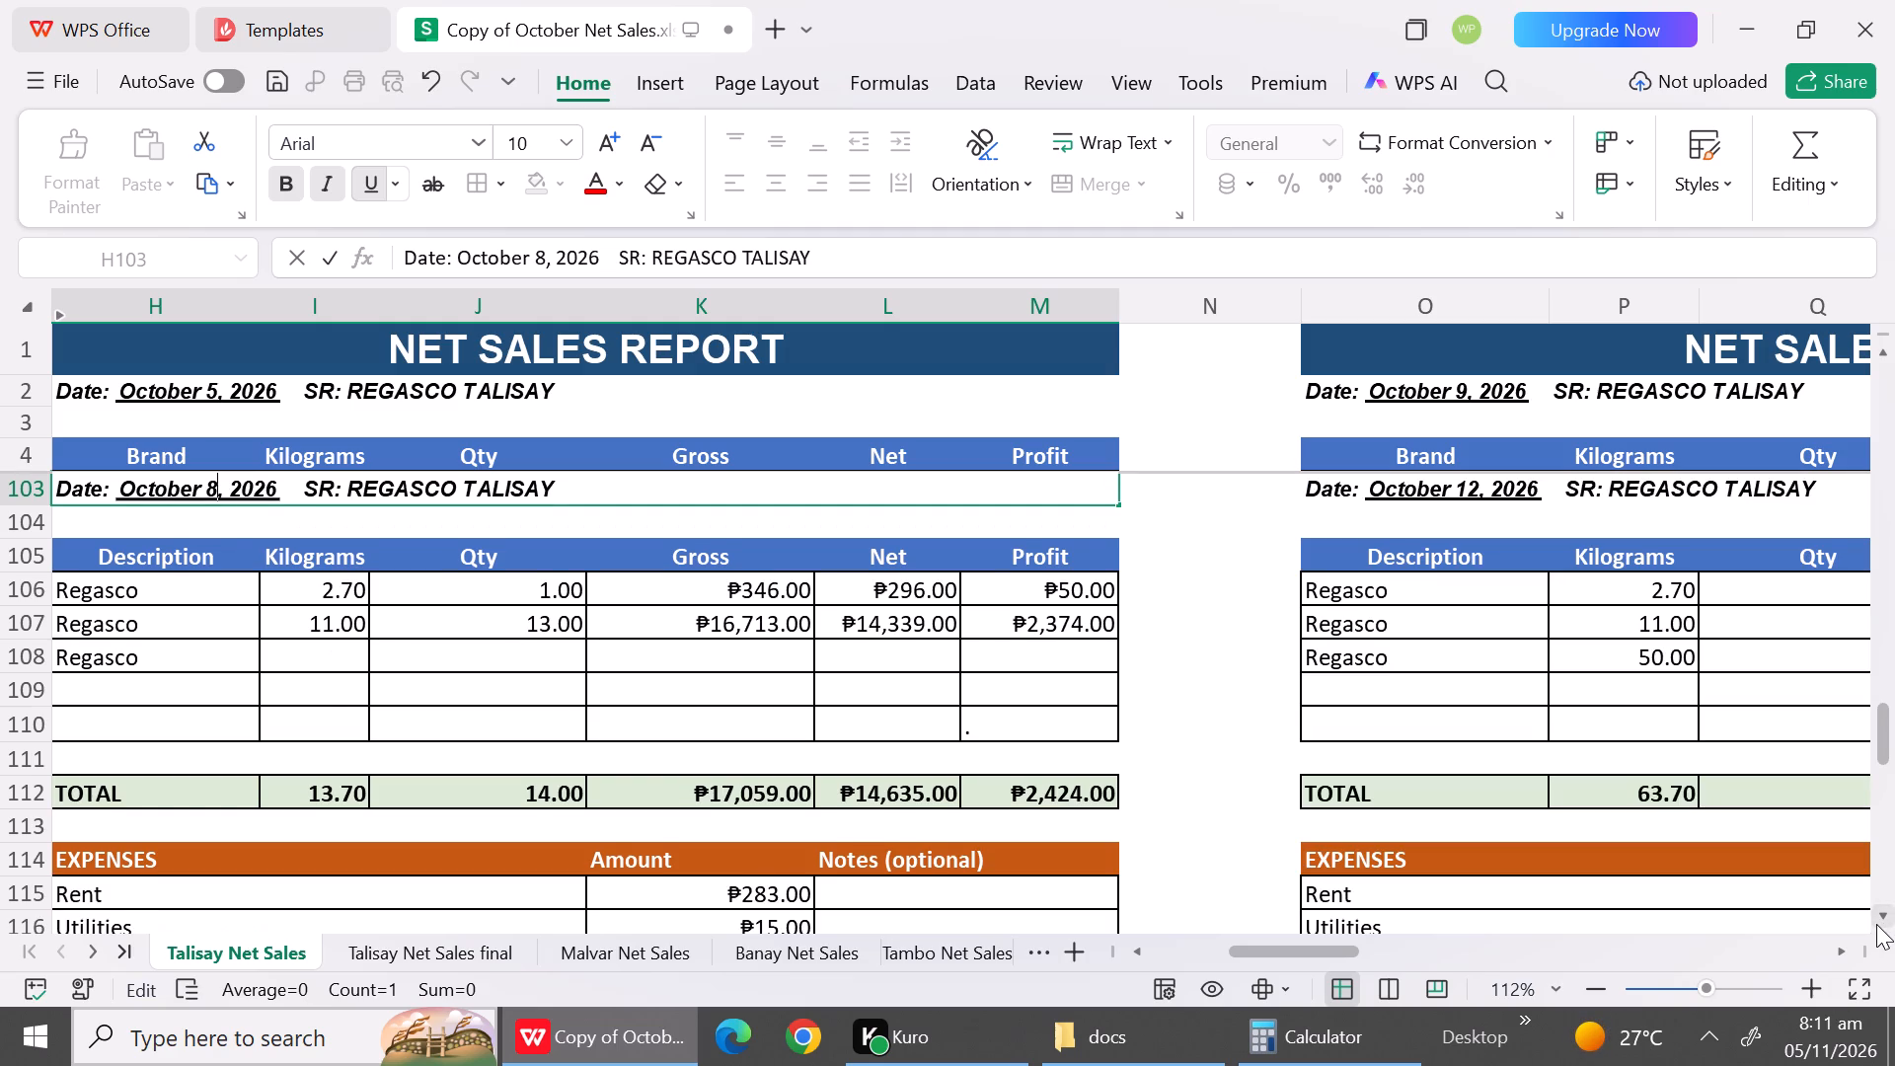
triple_click(1876, 924)
double_click(1876, 924)
left_click(1876, 924)
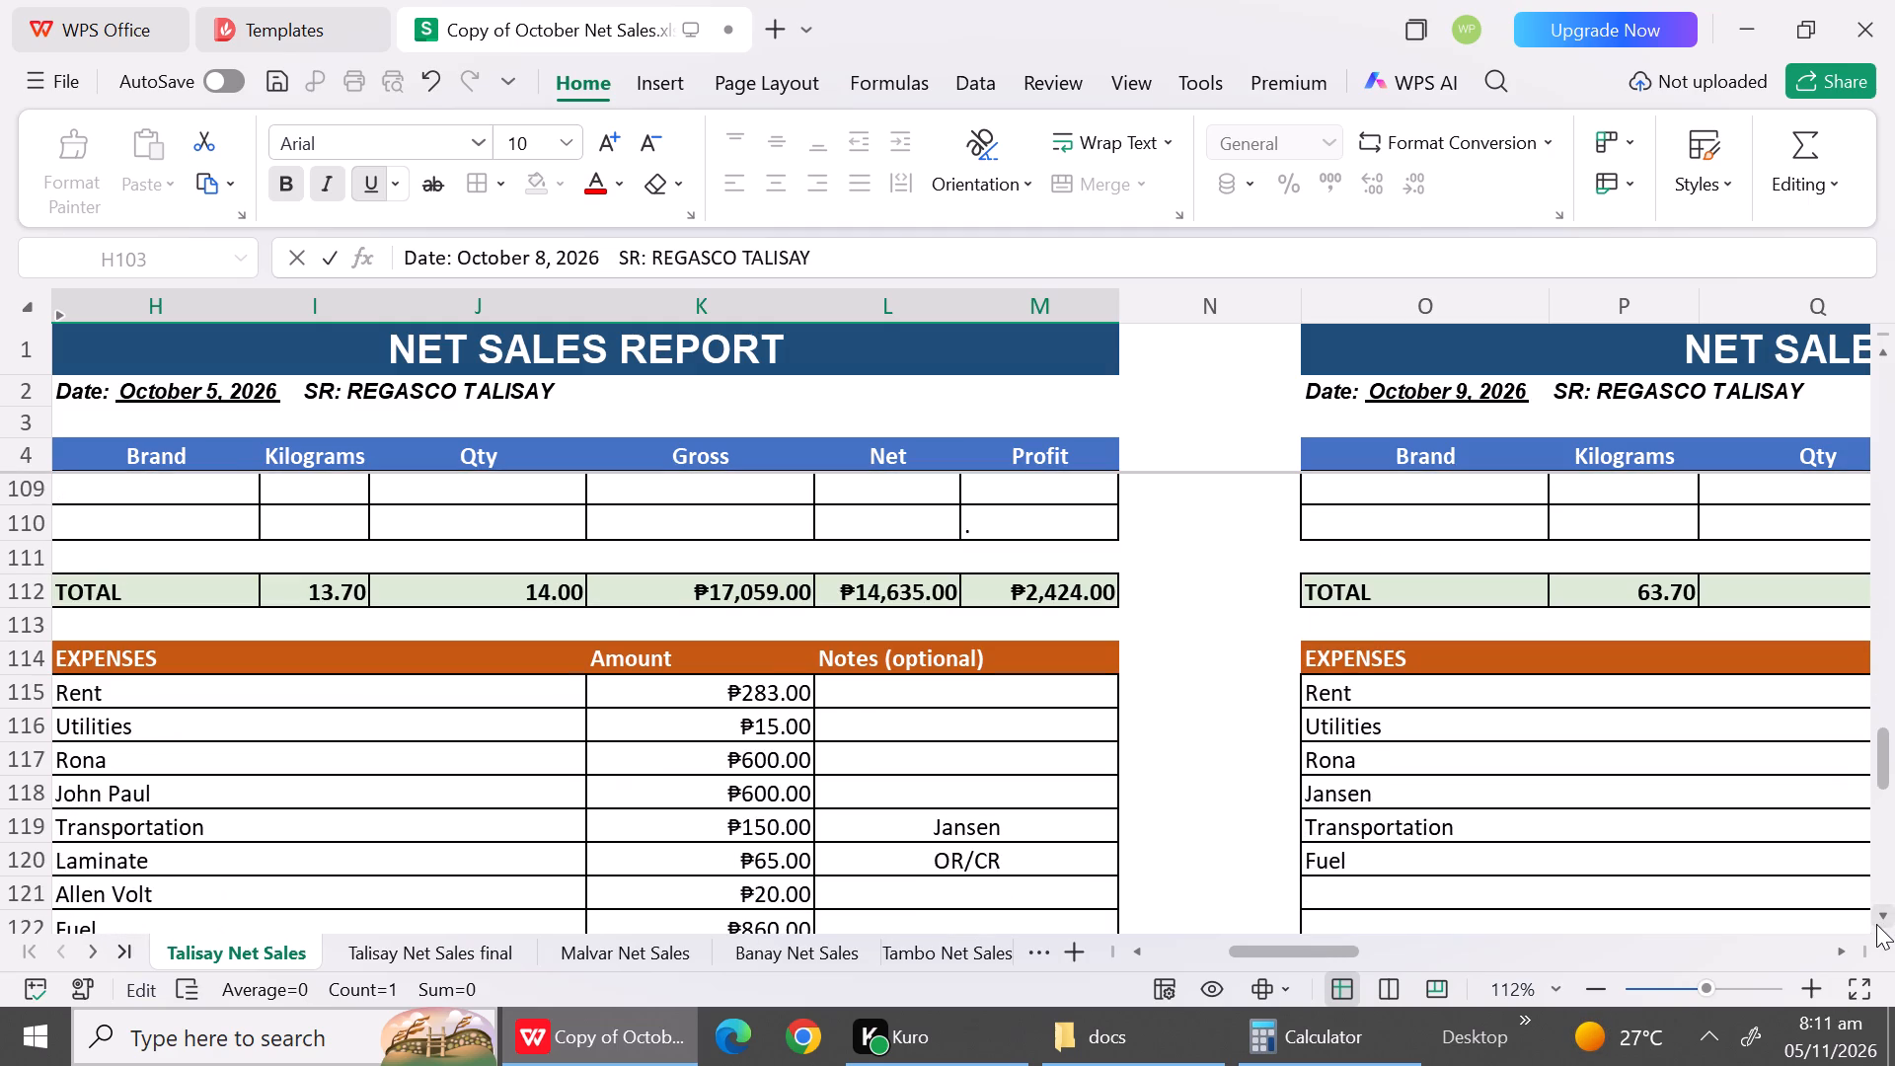
left_click(1876, 924)
left_click(1876, 924)
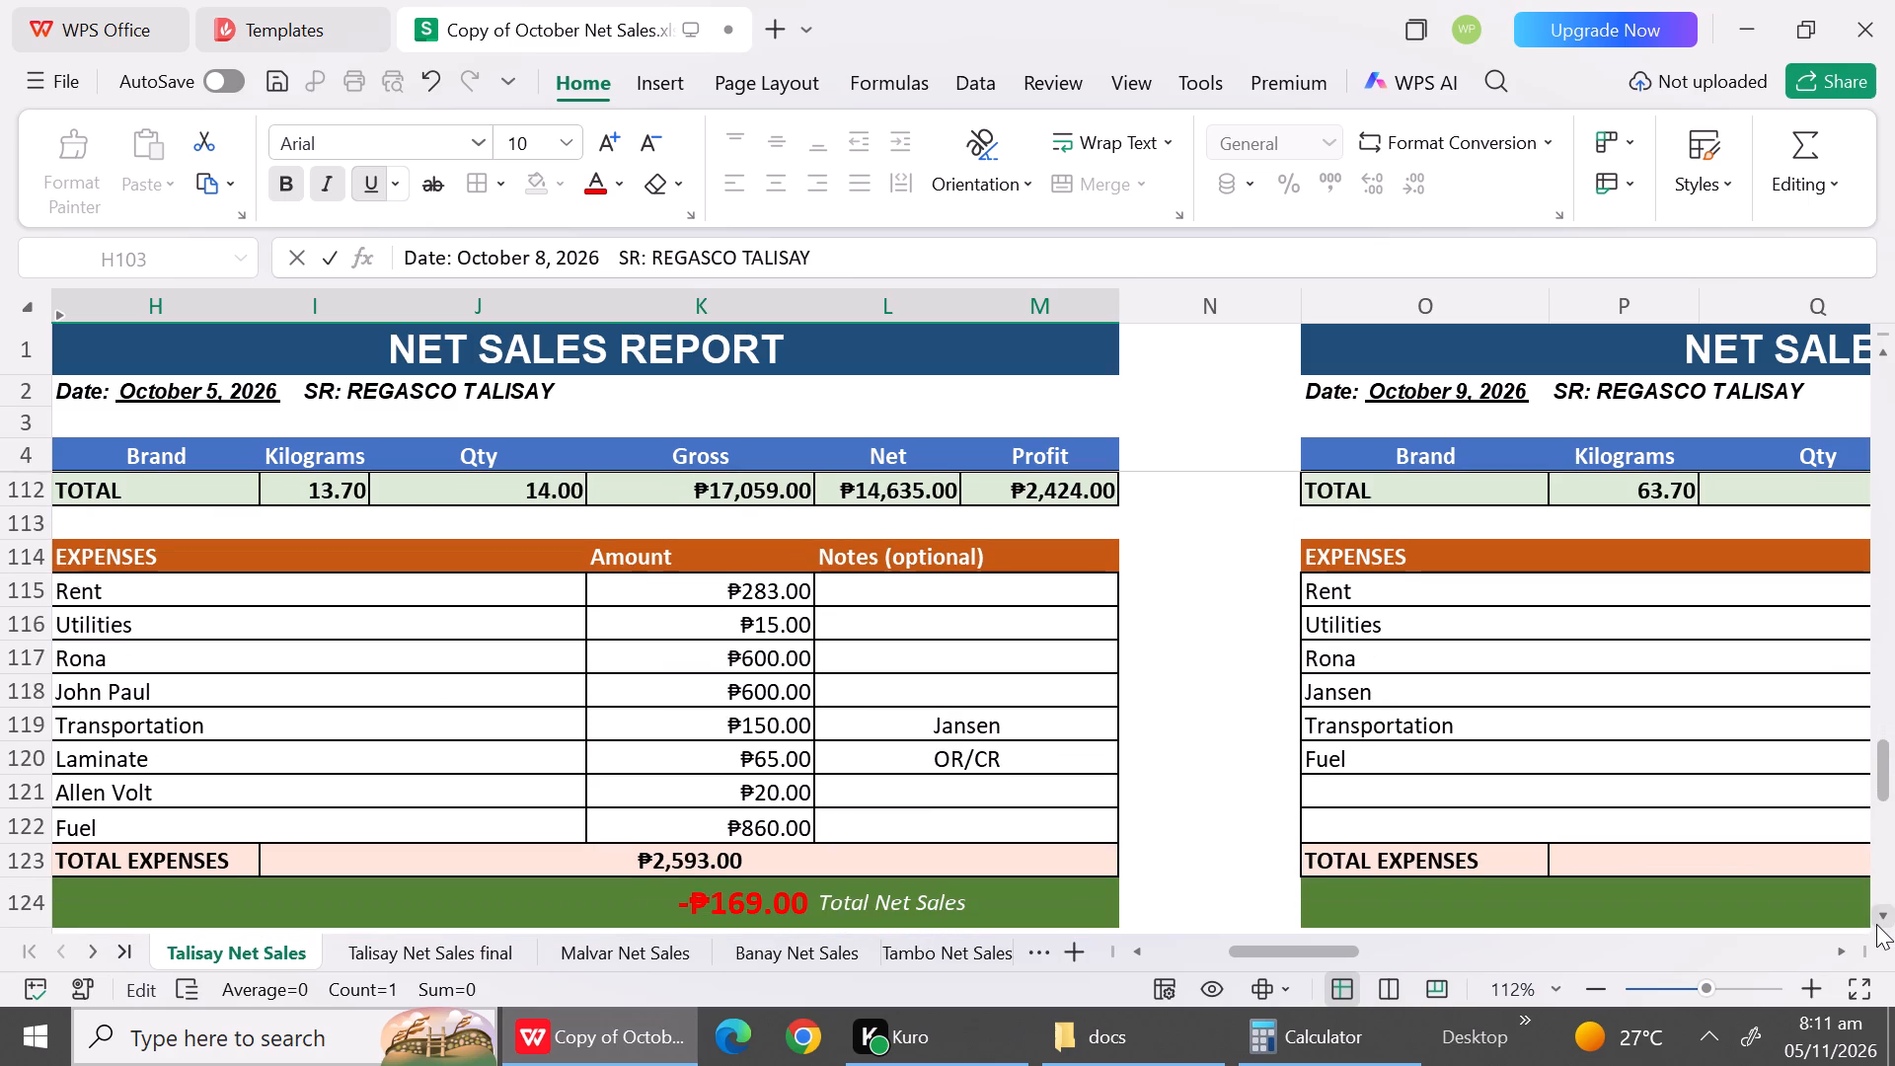
double_click(1876, 924)
left_click(1876, 924)
left_click(1876, 924)
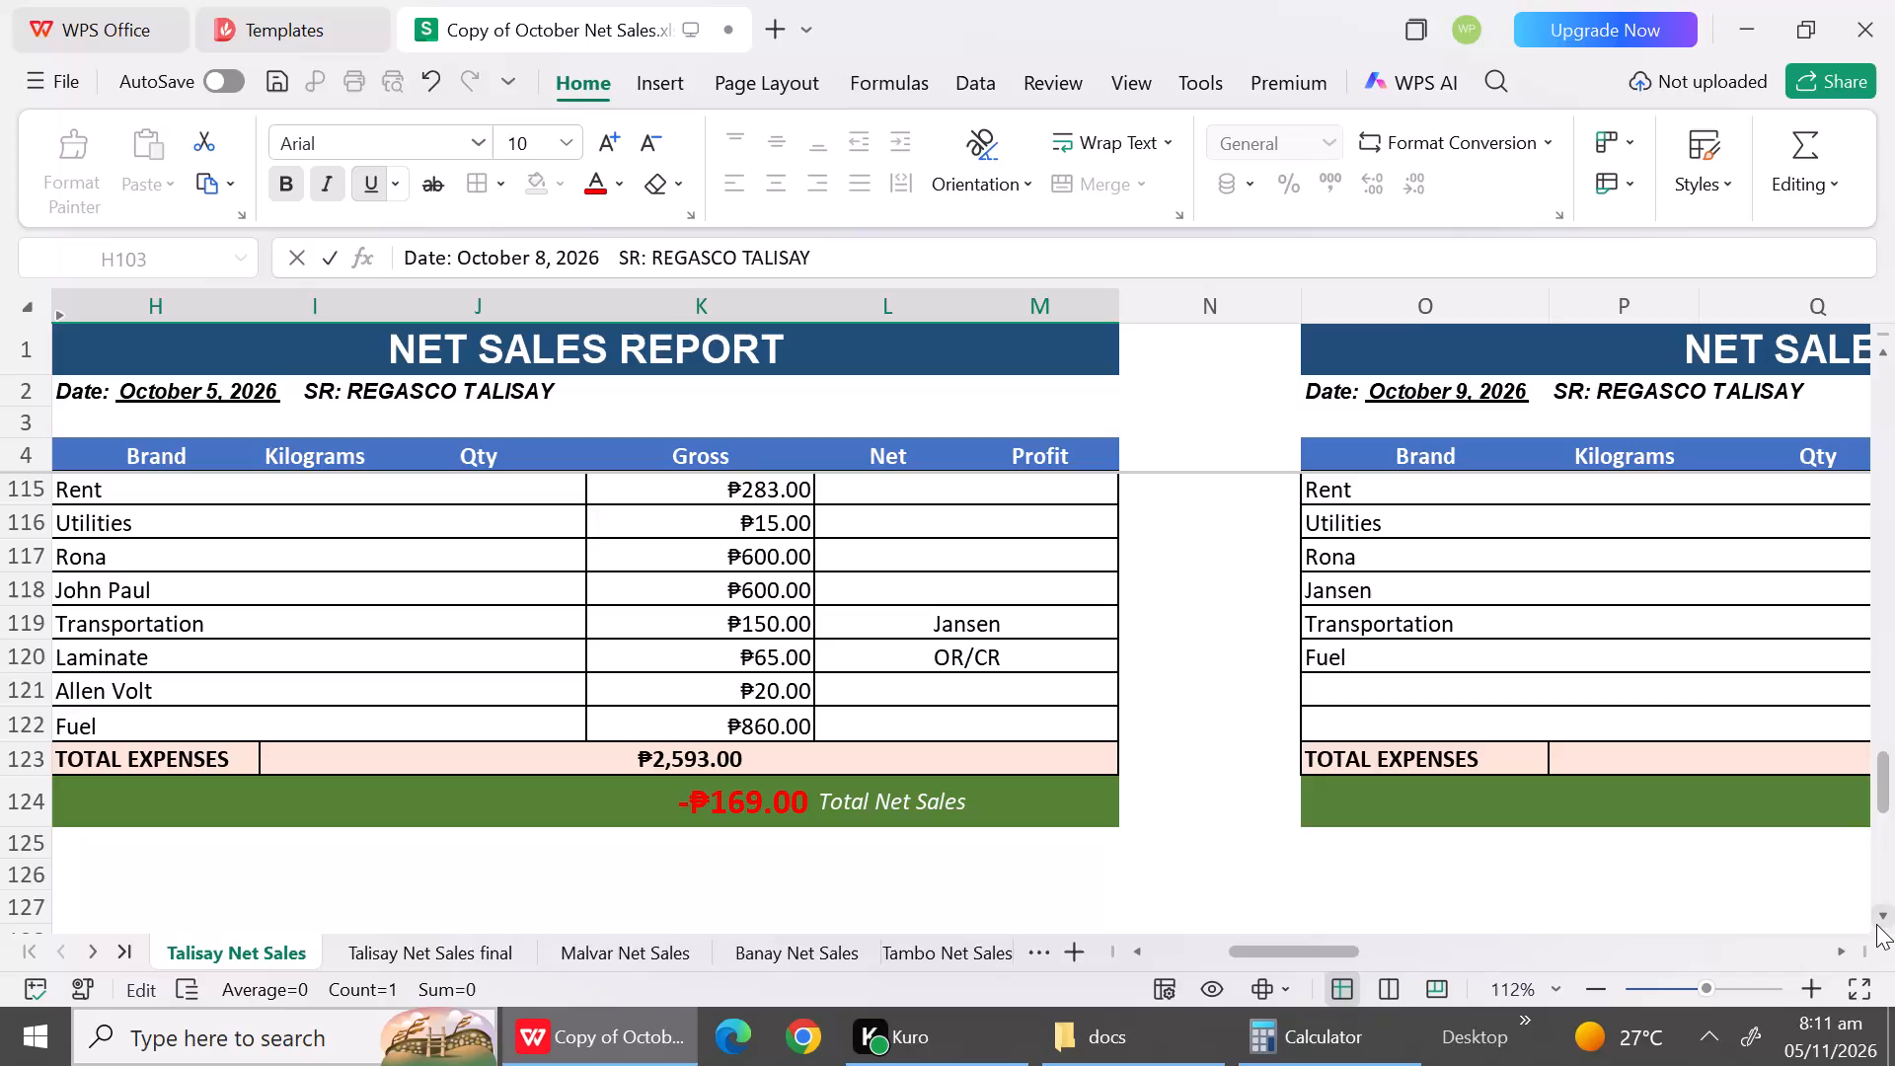
triple_click(1876, 924)
triple_click(1876, 924)
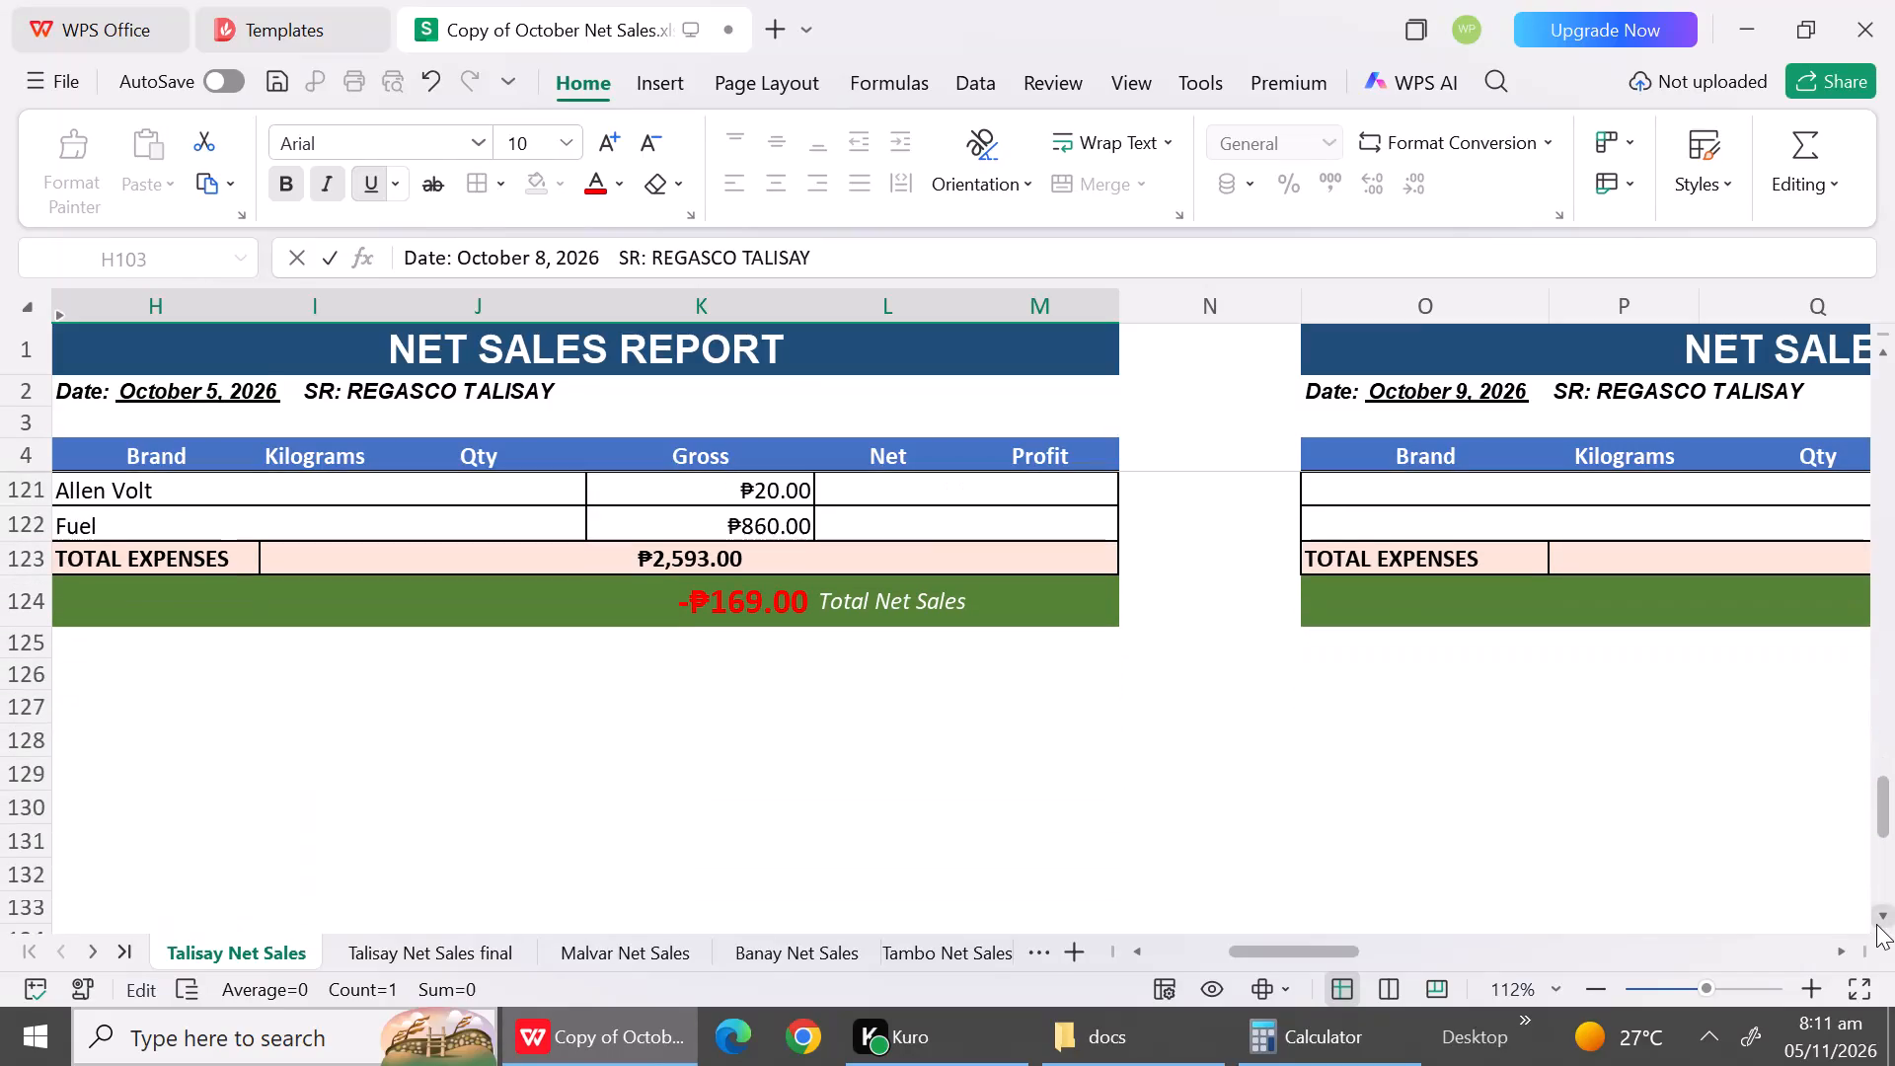
double_click(1876, 924)
Examine the October 9 report's sales rows, expense entries, total expenses and total net sales in columns O to T.
double_click(1892, 438)
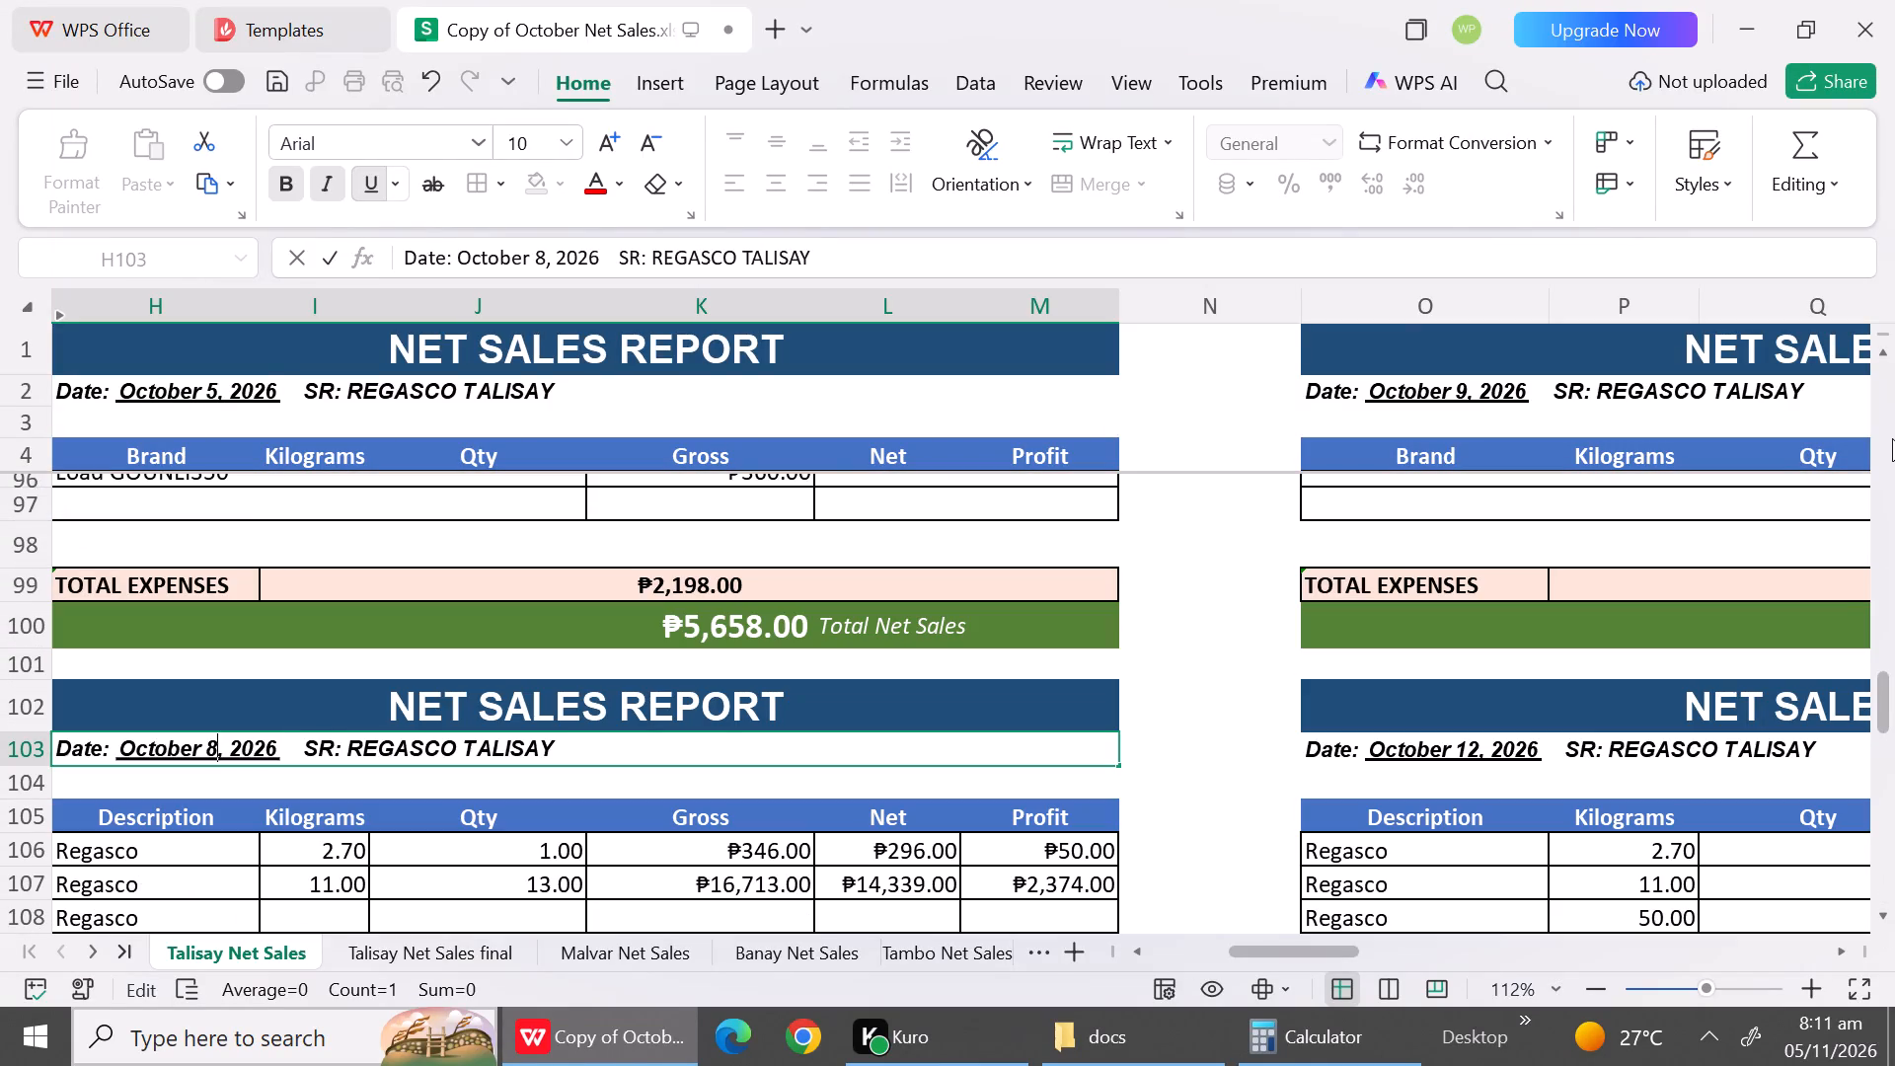
triple_click(1892, 438)
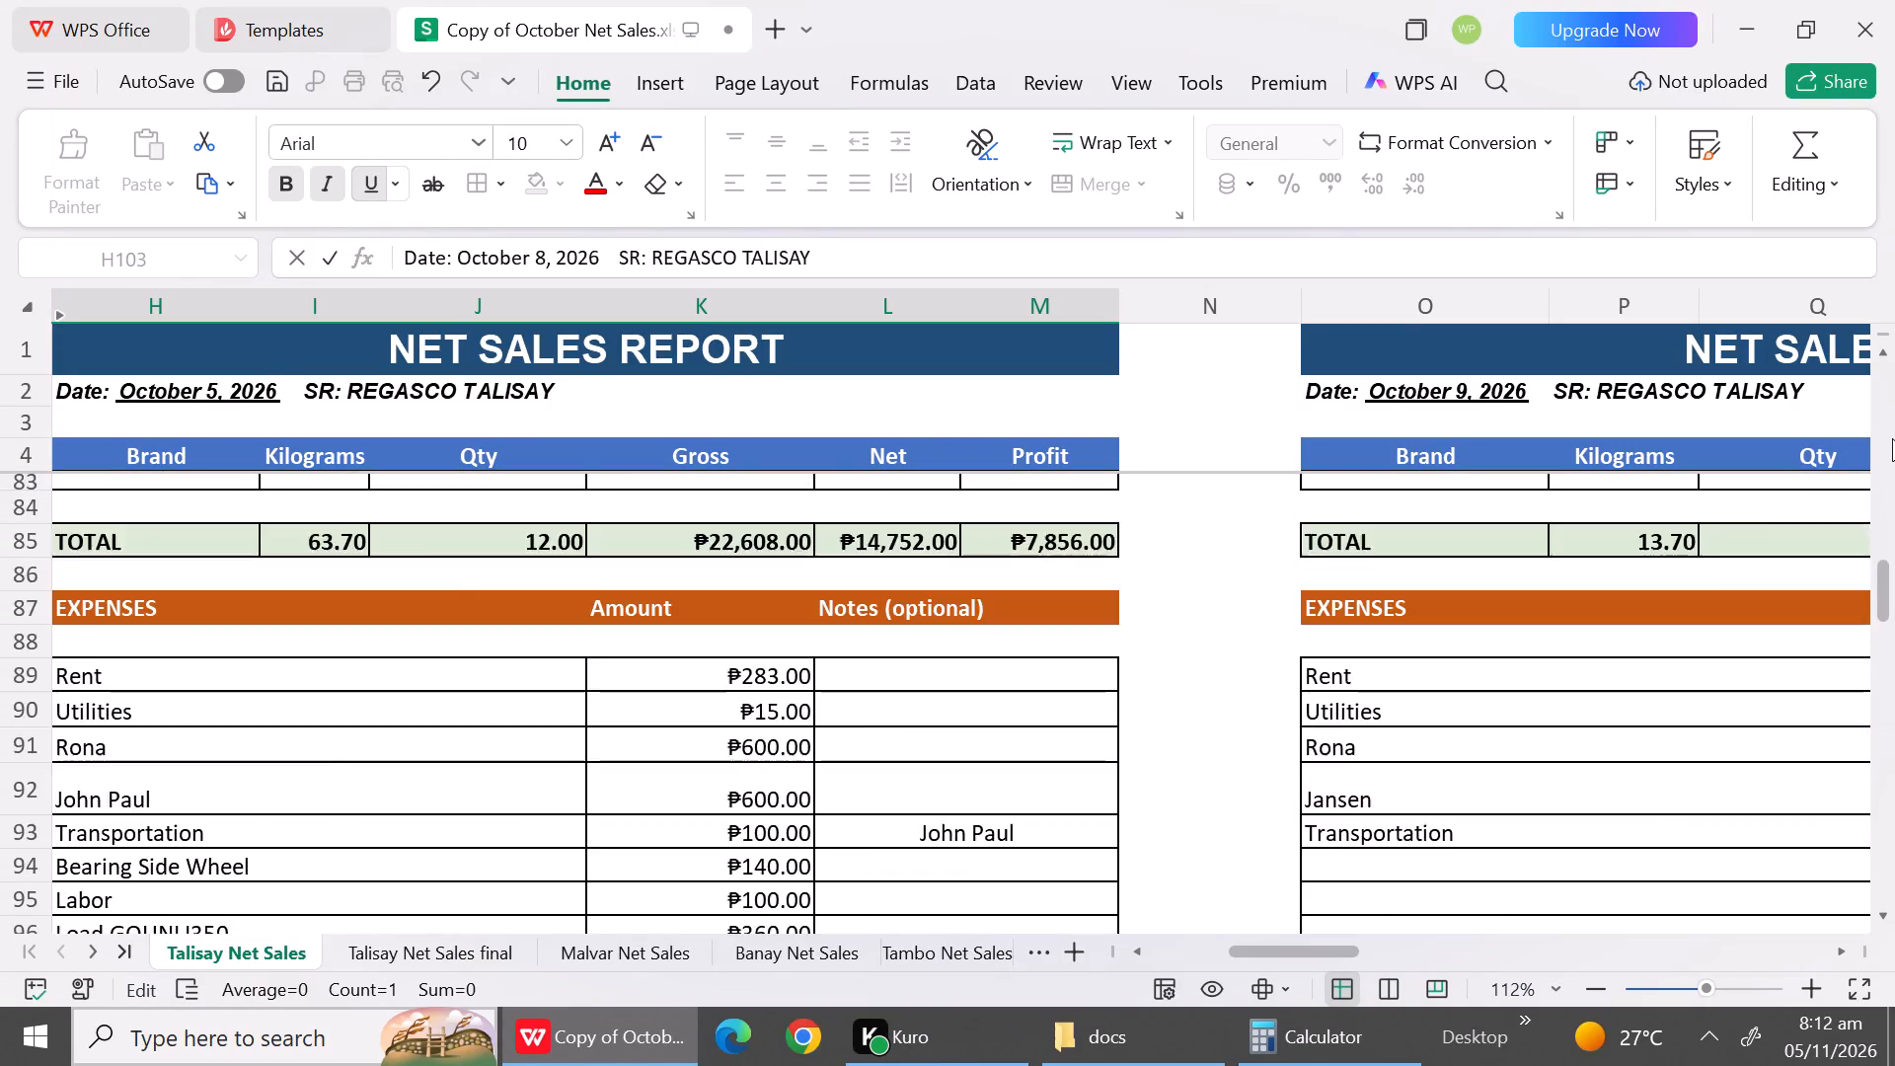
double_click(1892, 438)
left_click_drag(1892, 438, 1878, 303)
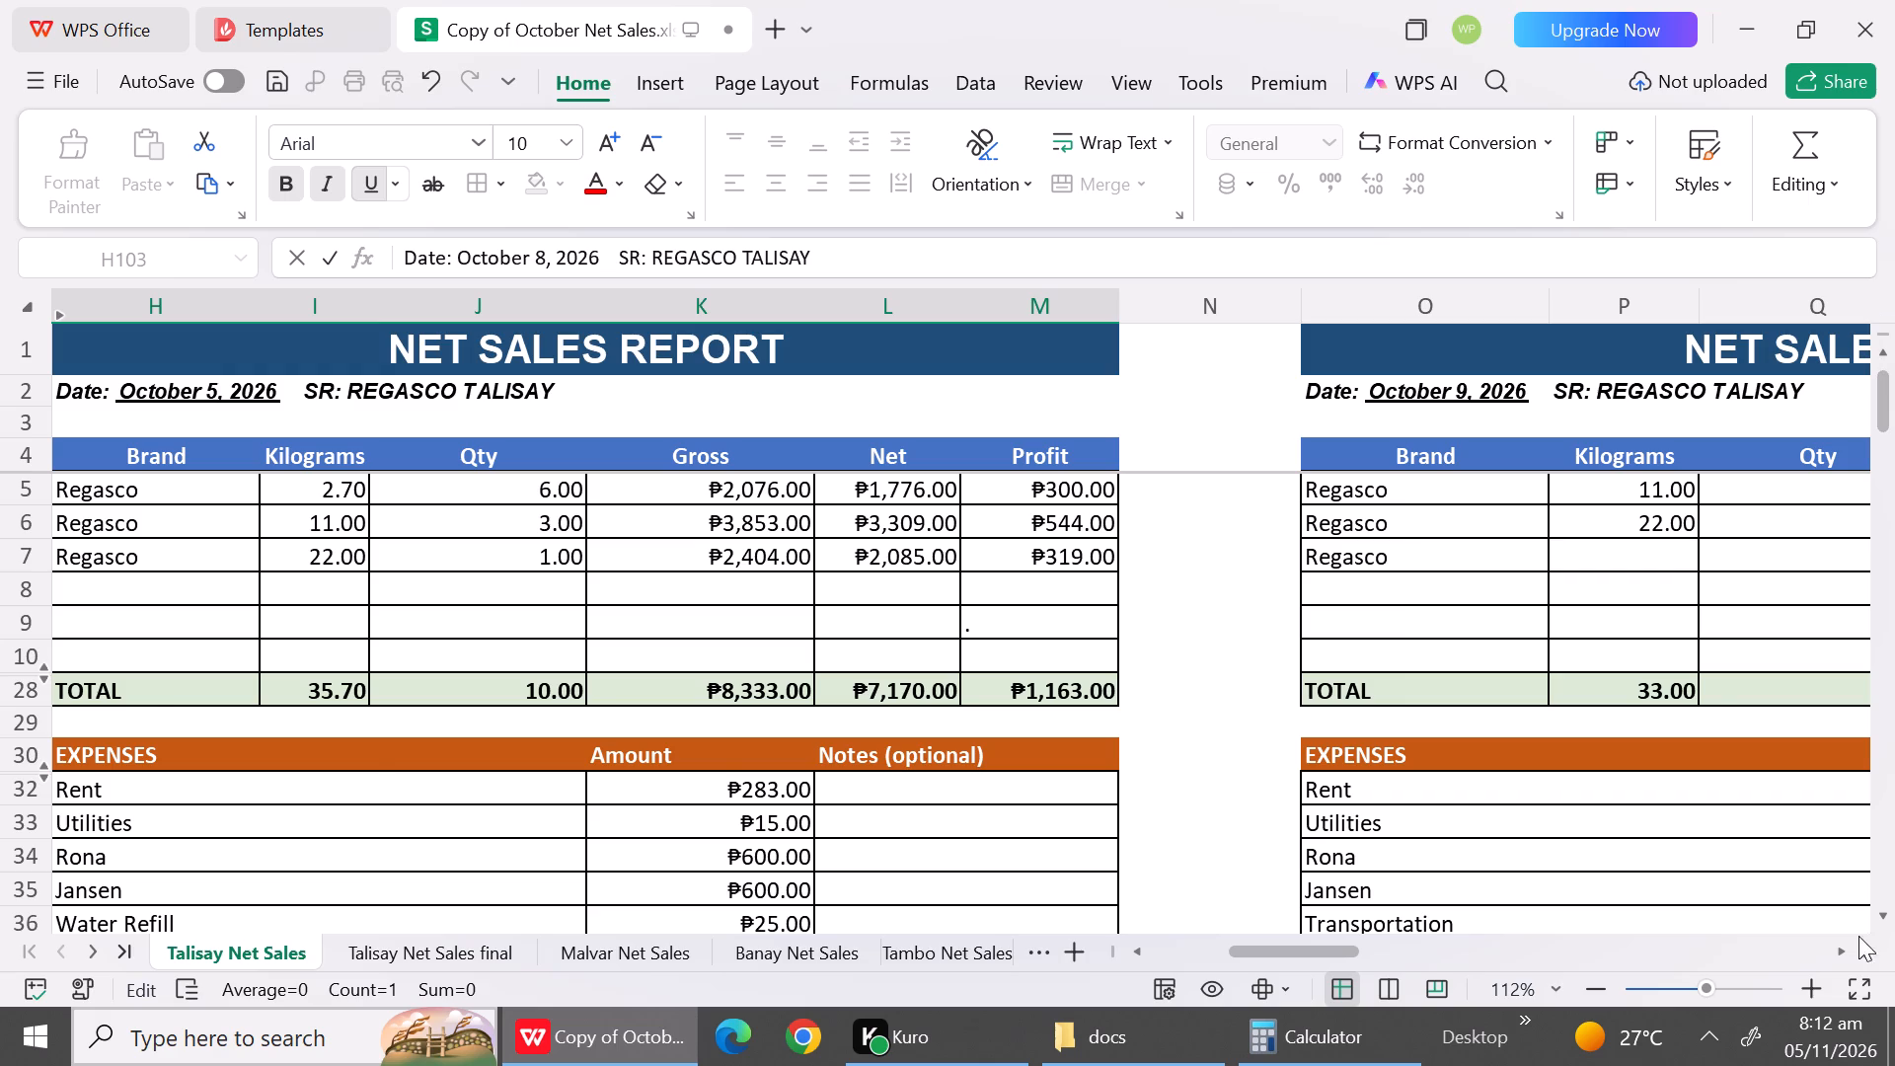
left_click(1832, 951)
triple_click(1832, 951)
triple_click(1832, 951)
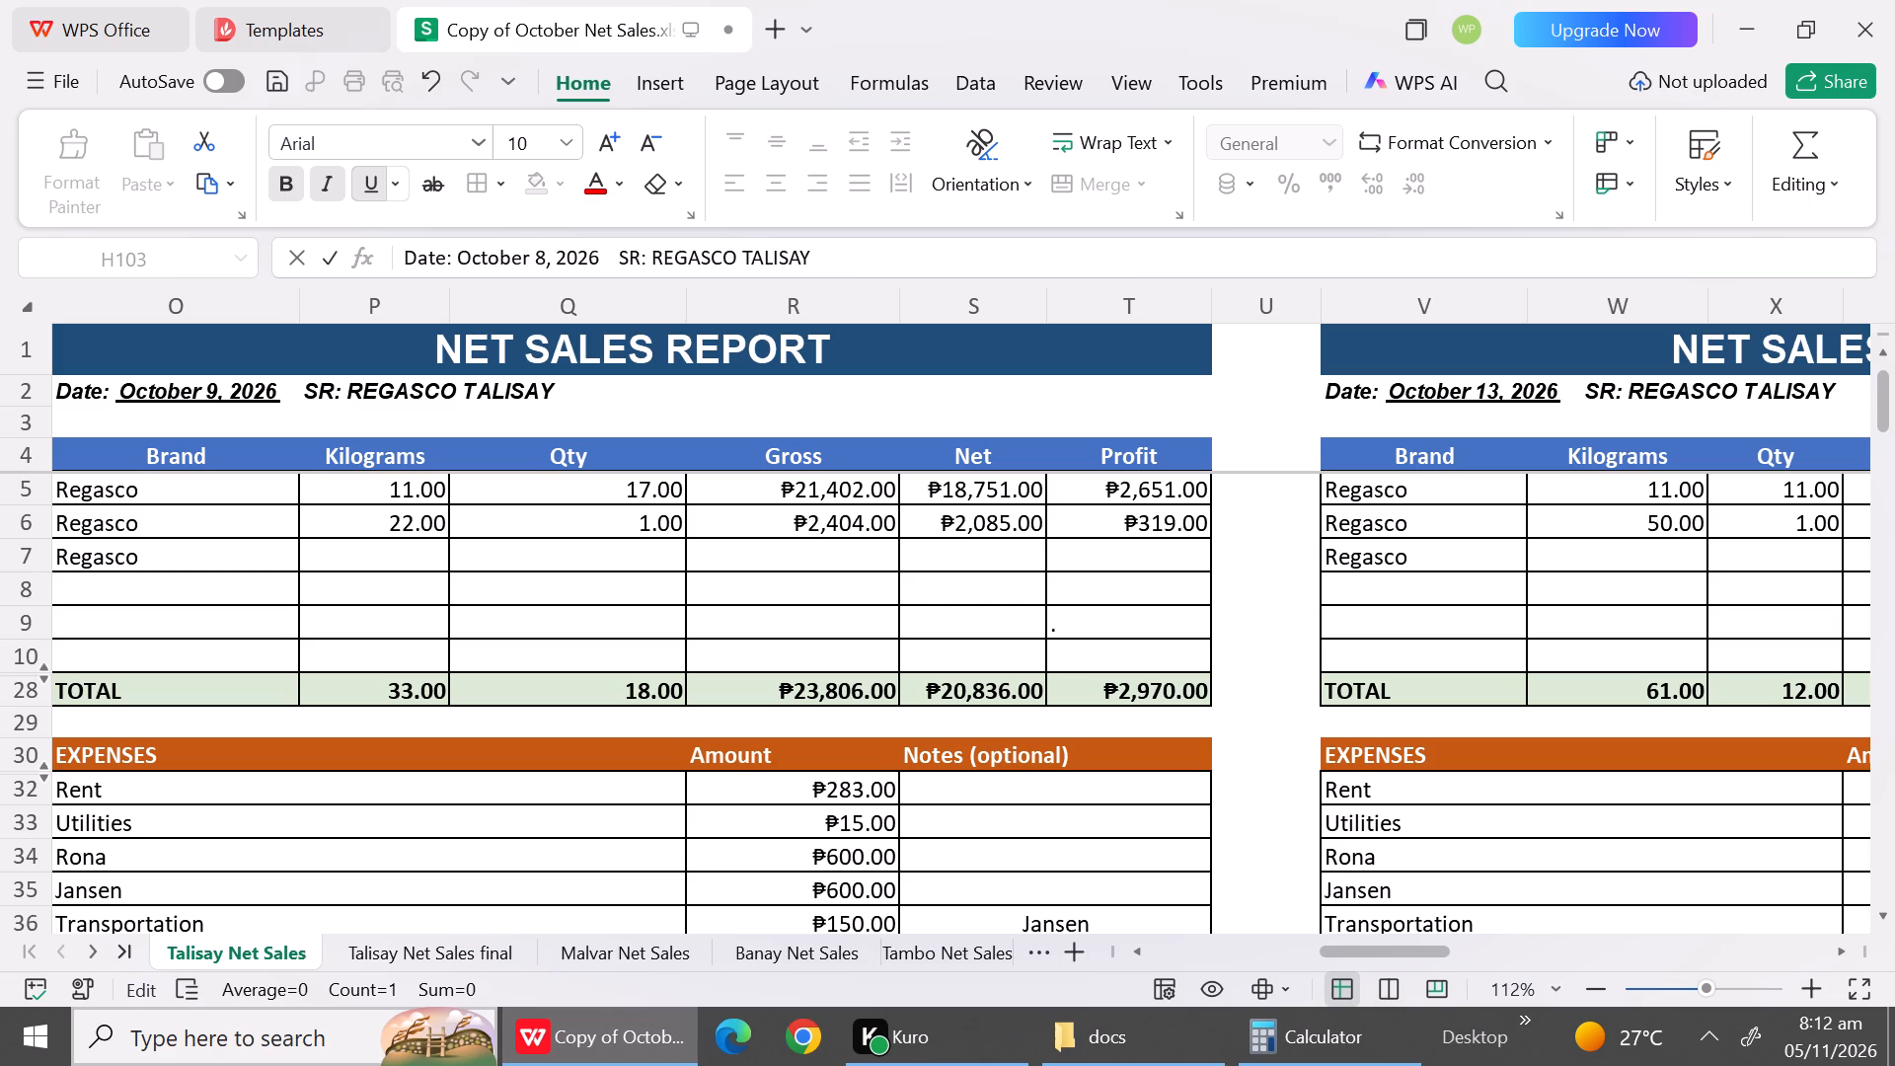
left_click(1884, 925)
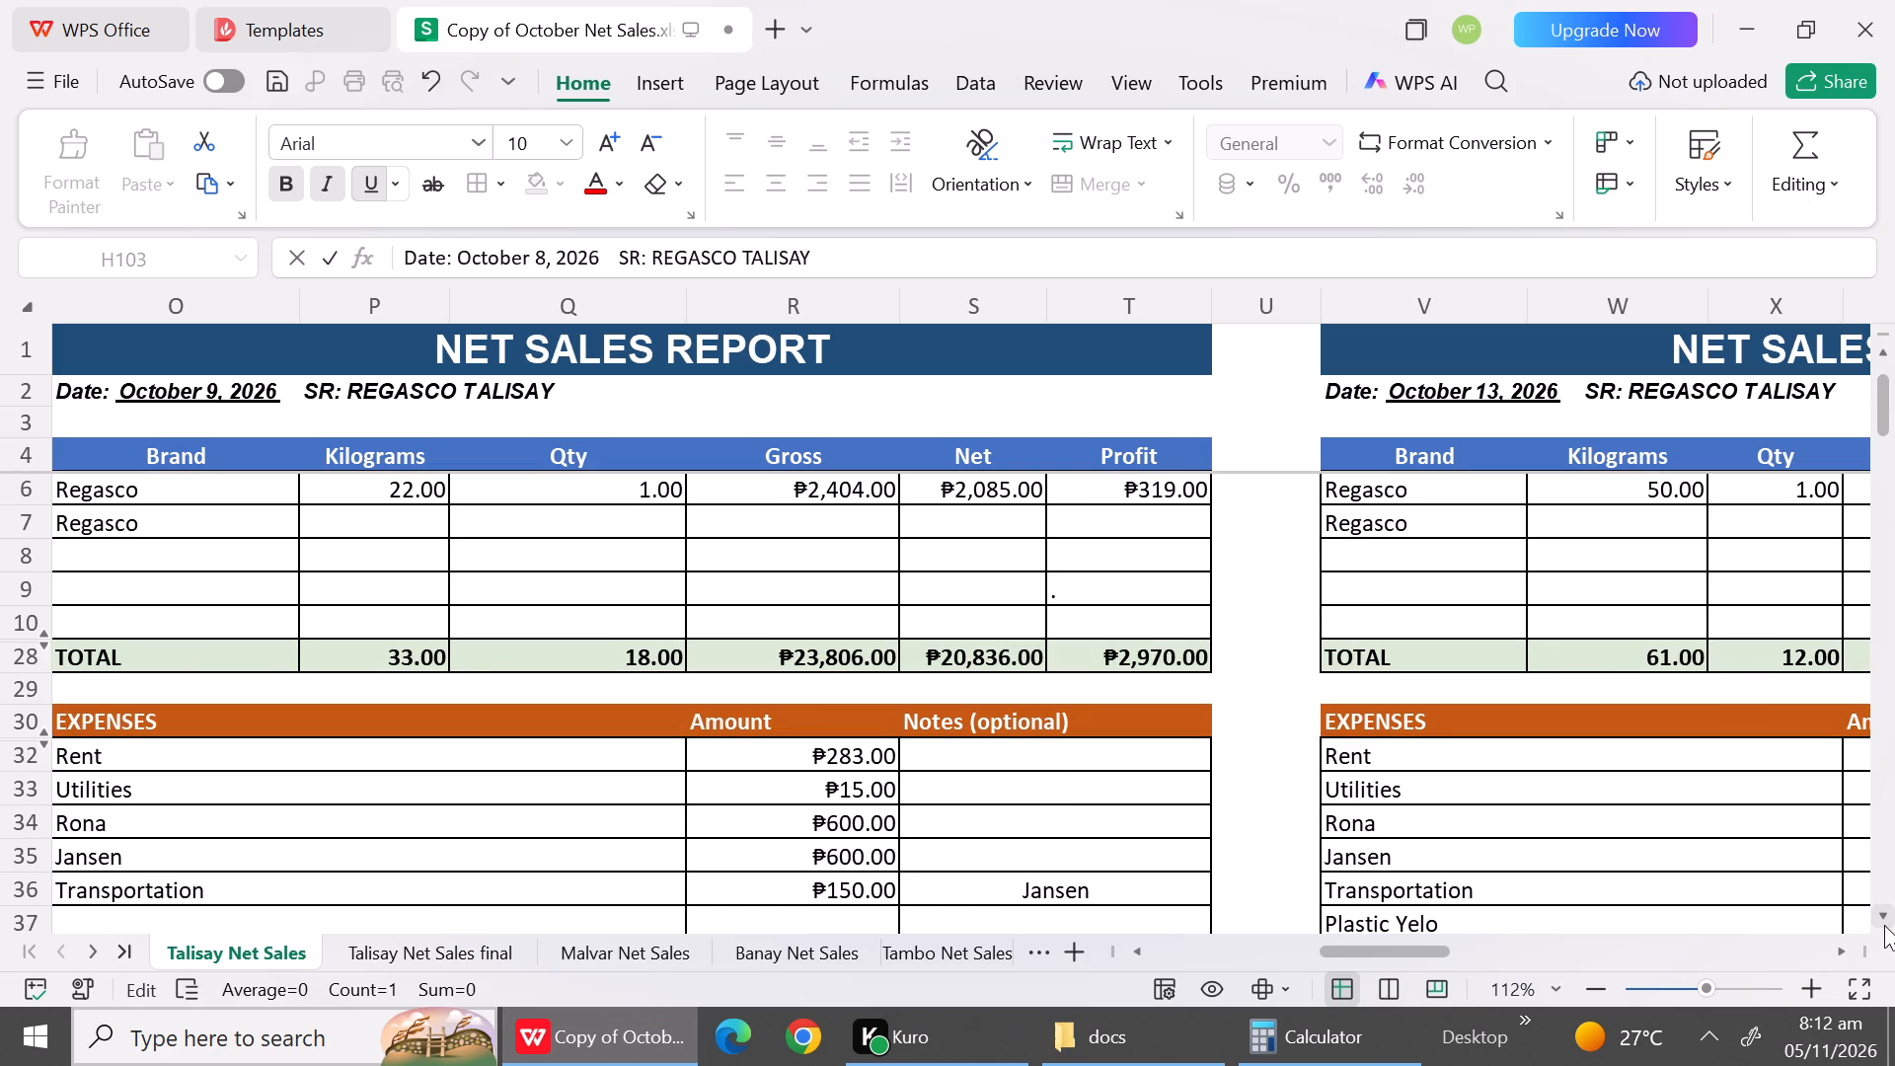
left_click(1884, 925)
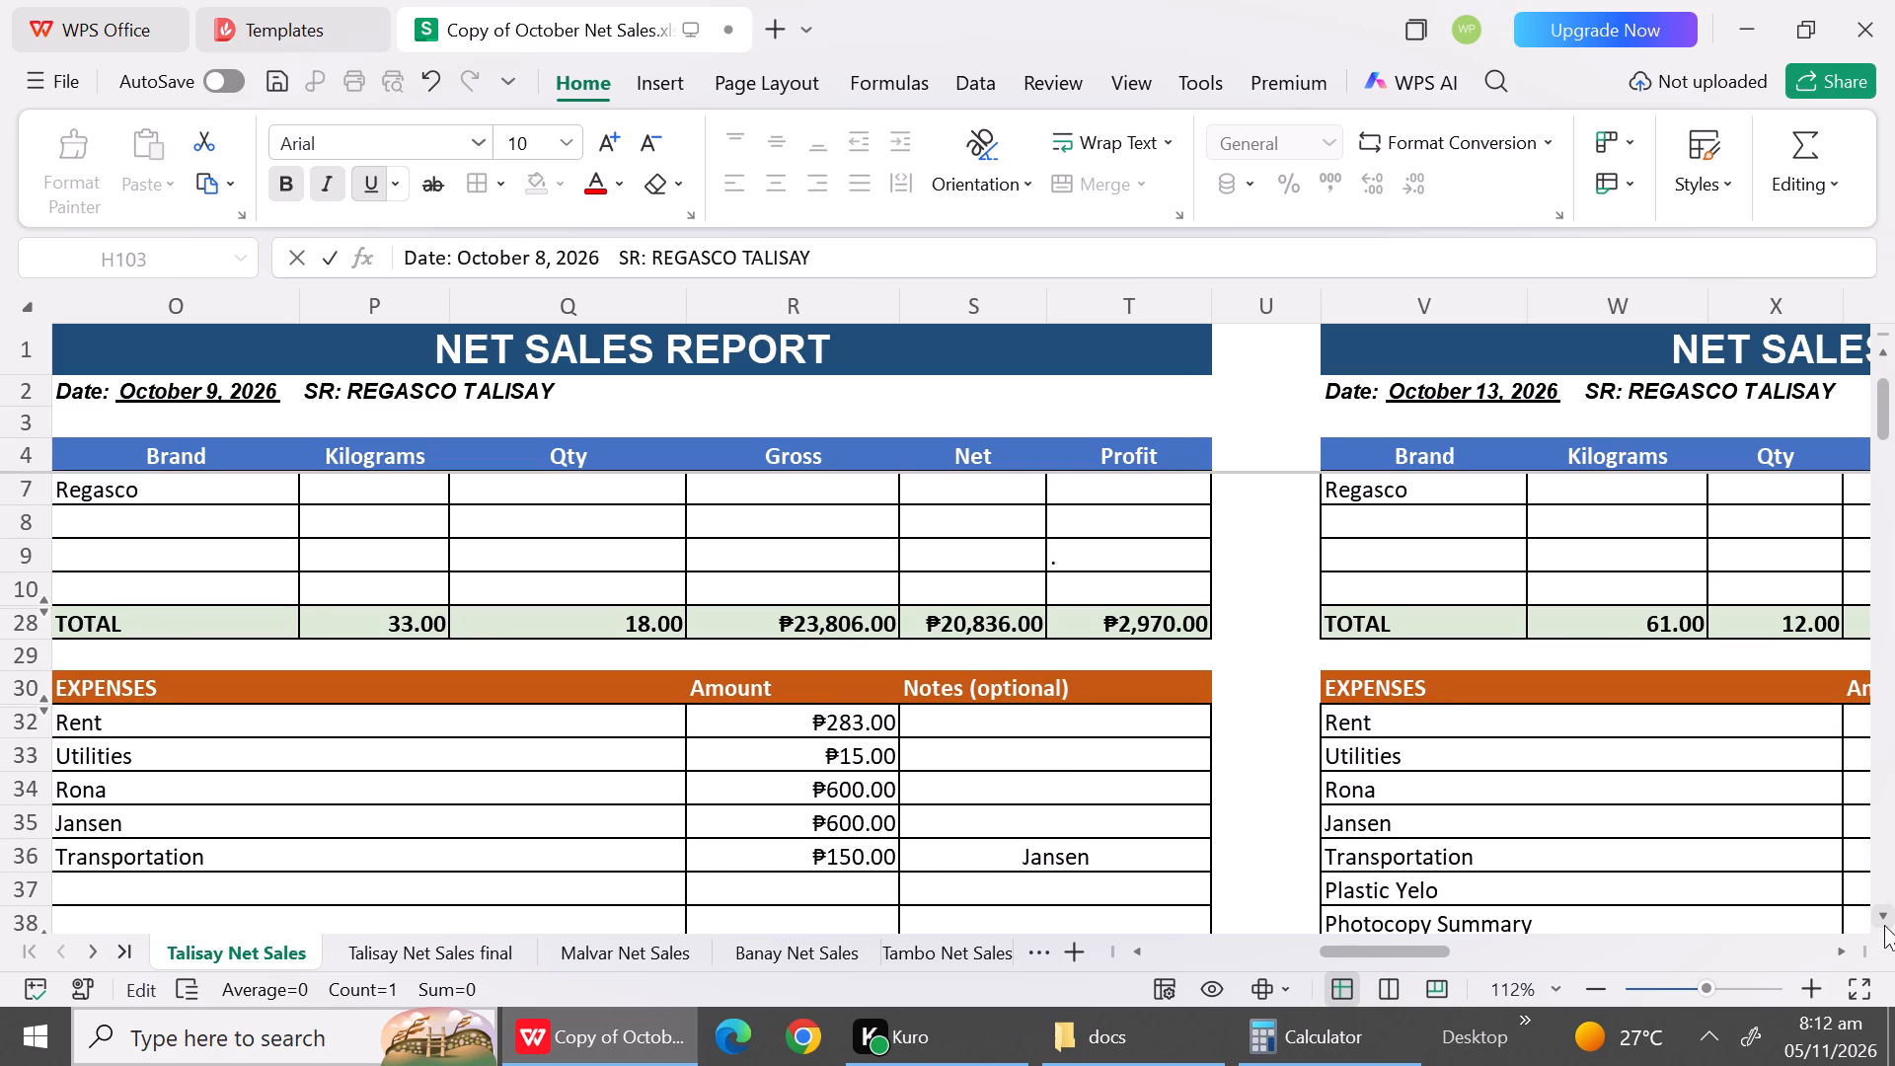
left_click(1884, 925)
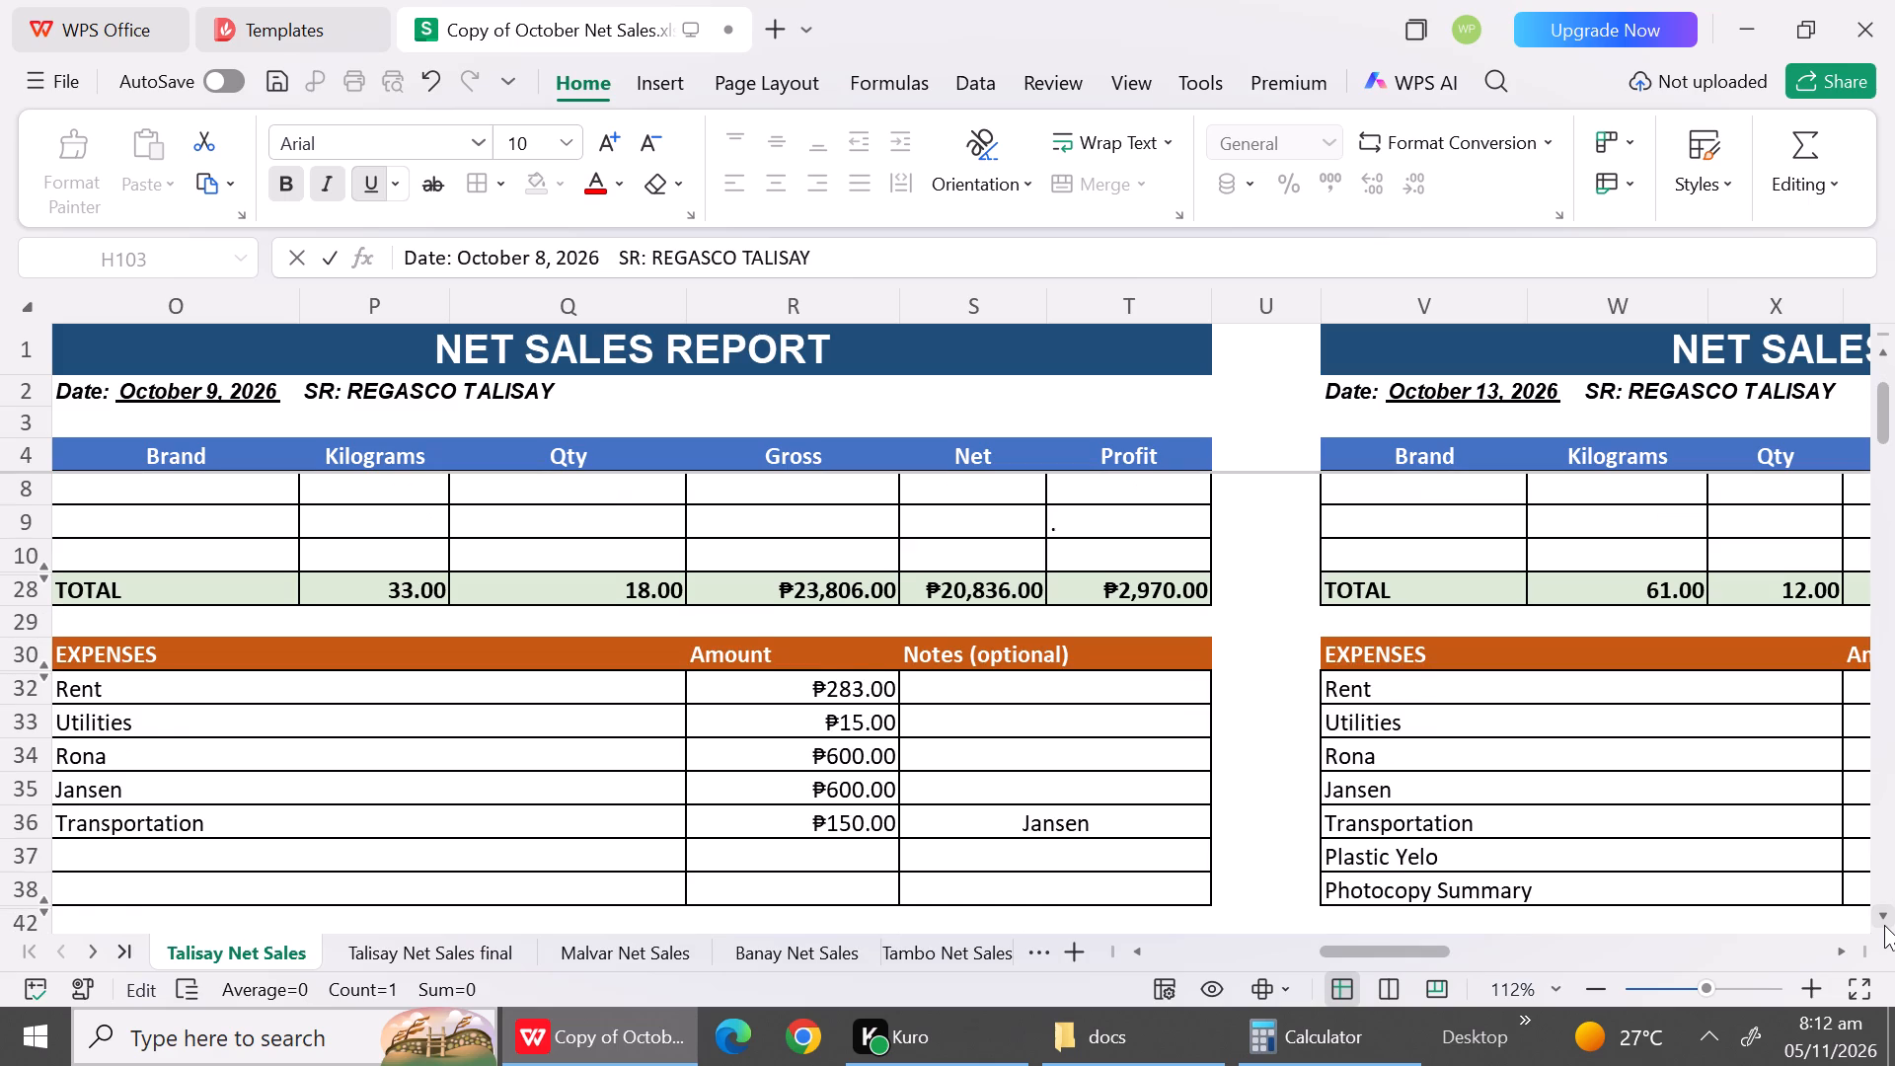
triple_click(1884, 925)
triple_click(1884, 925)
triple_click(1884, 925)
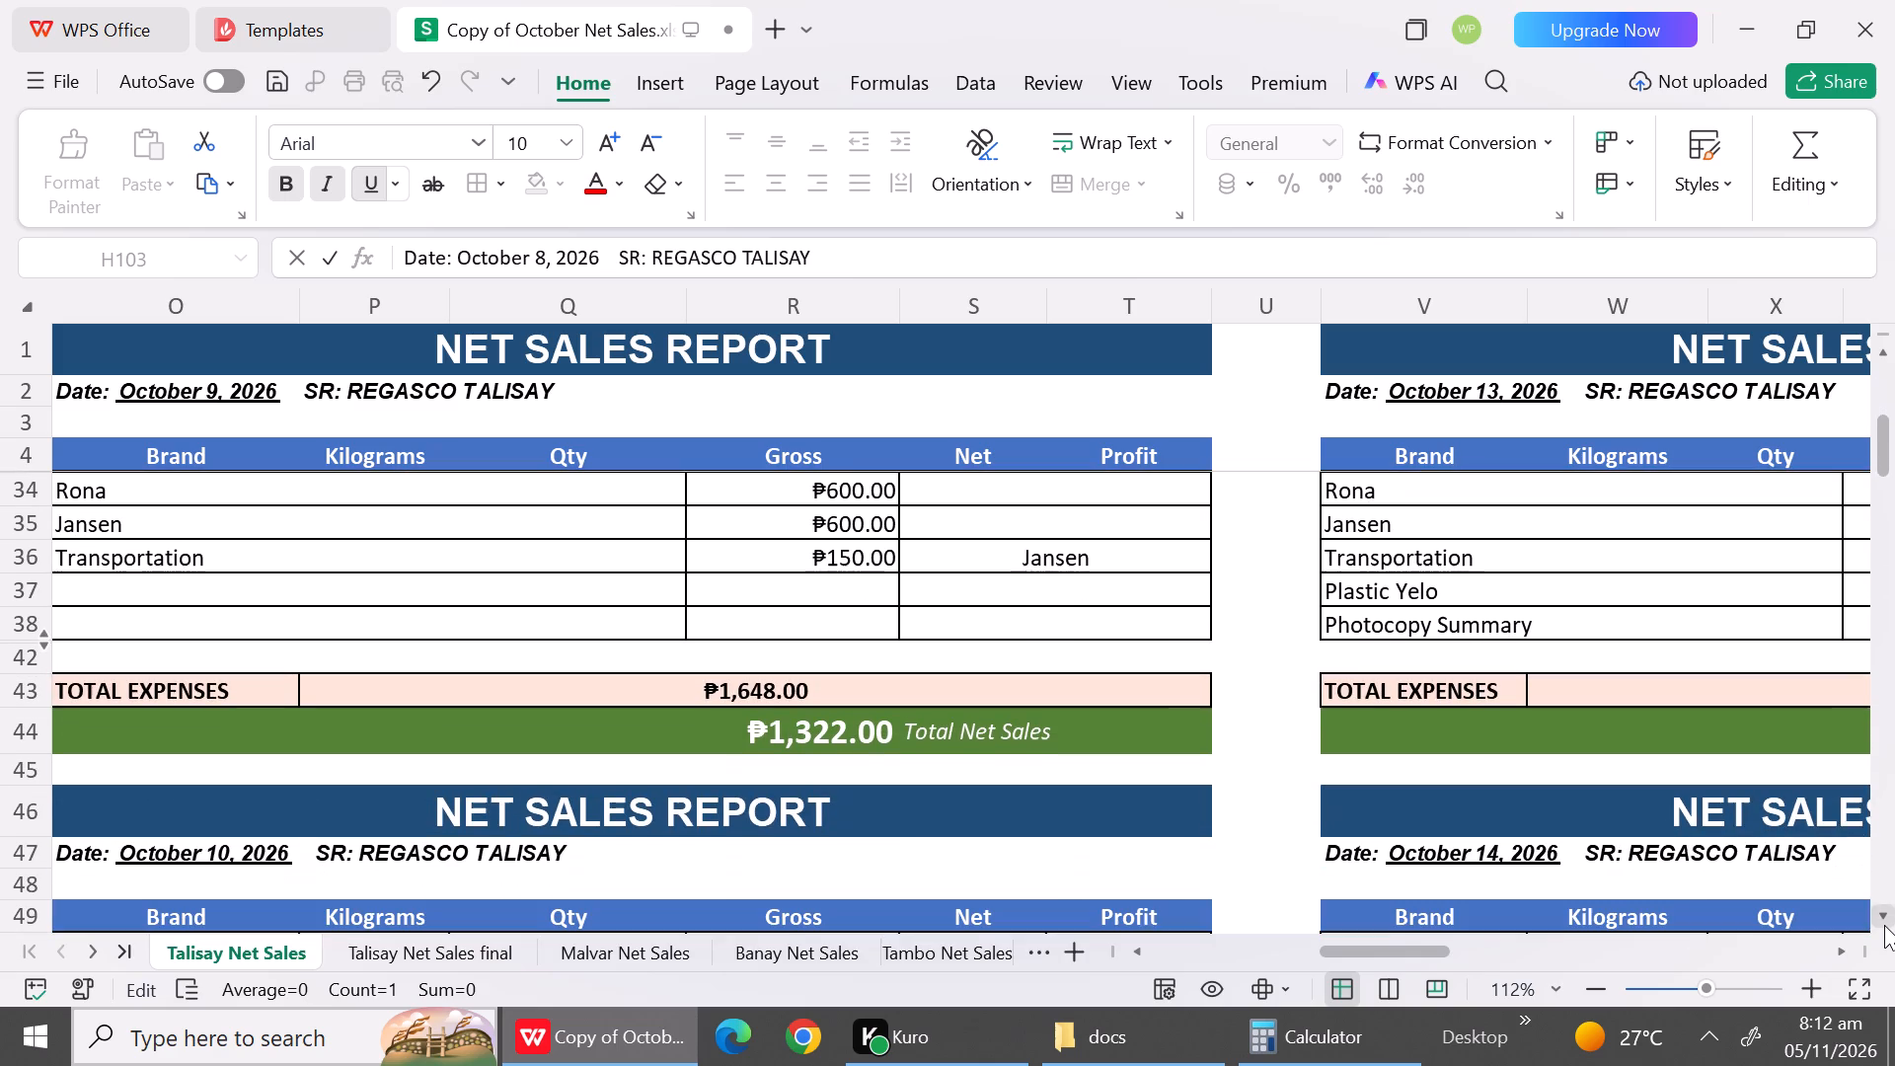
Examine the October 10 report's sales row, totals, expense entries, total expenses and total net sales in columns O to T.
left_click(1884, 925)
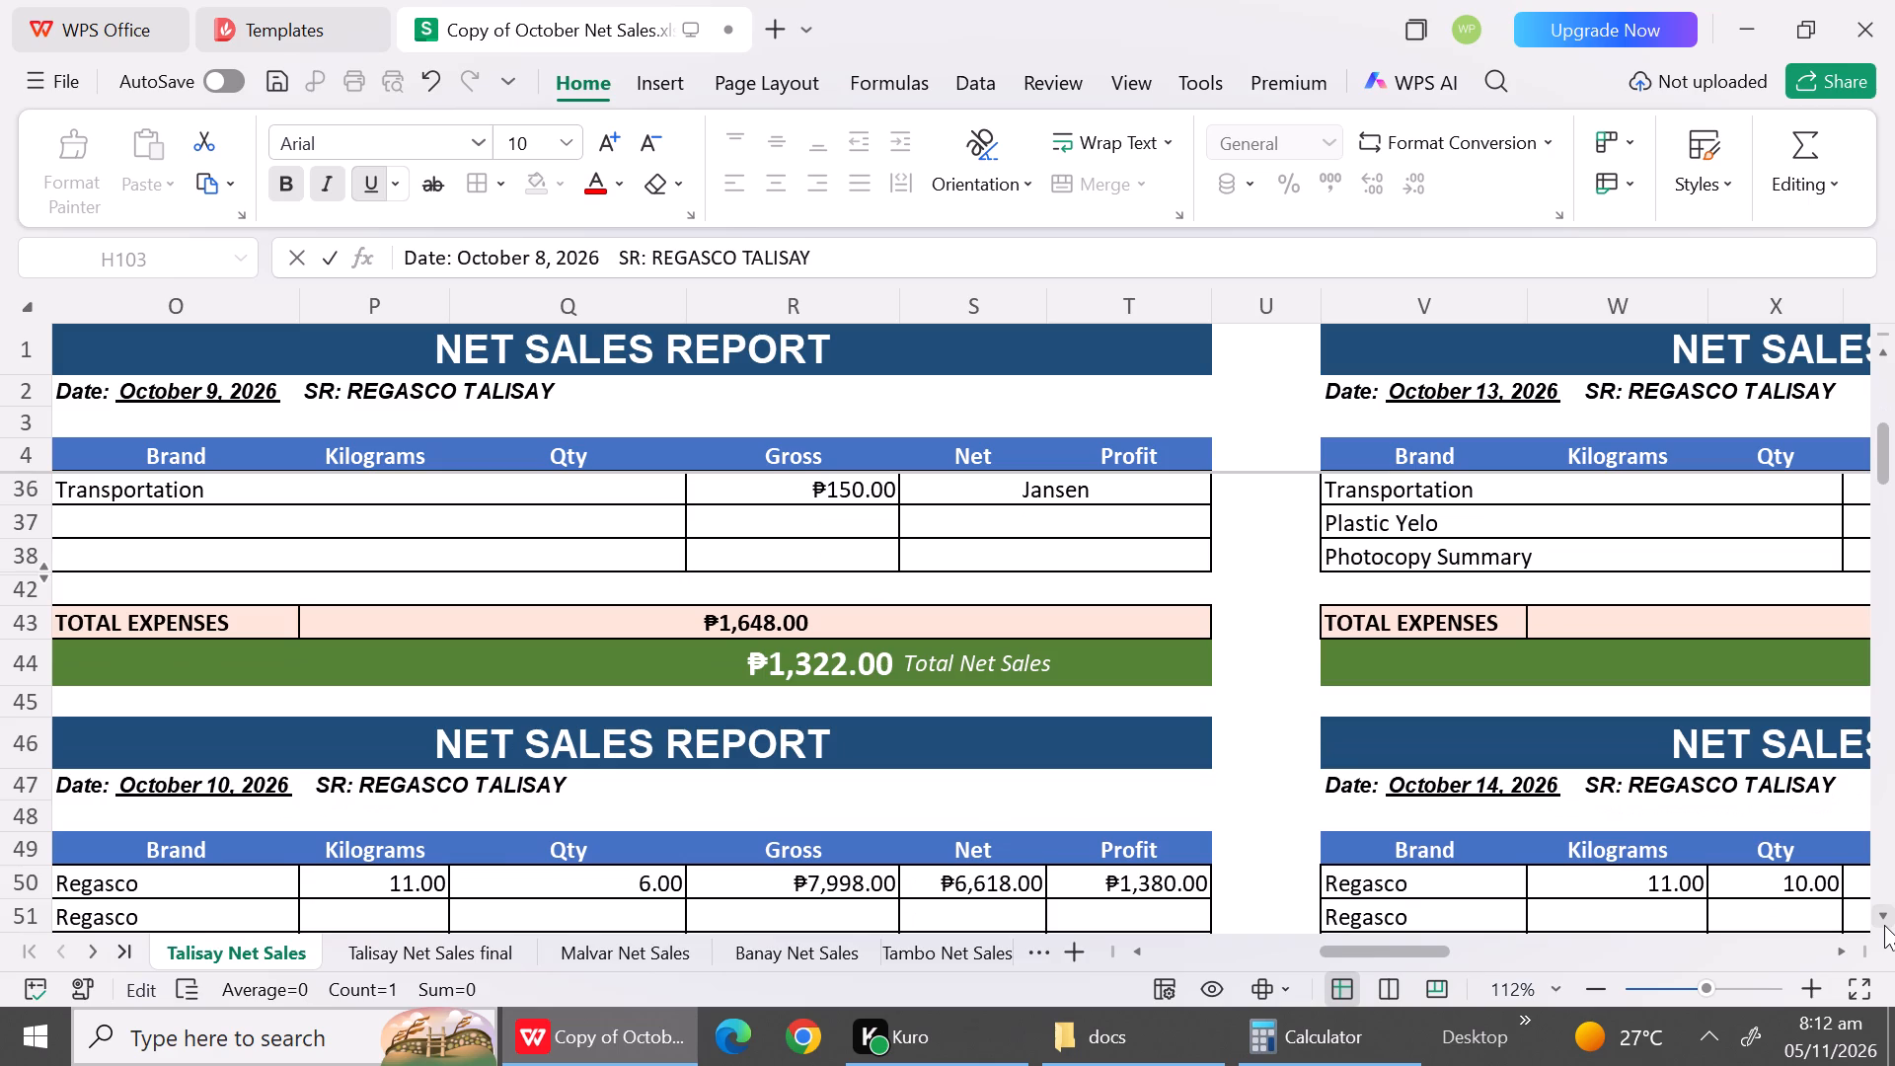
left_click(1884, 925)
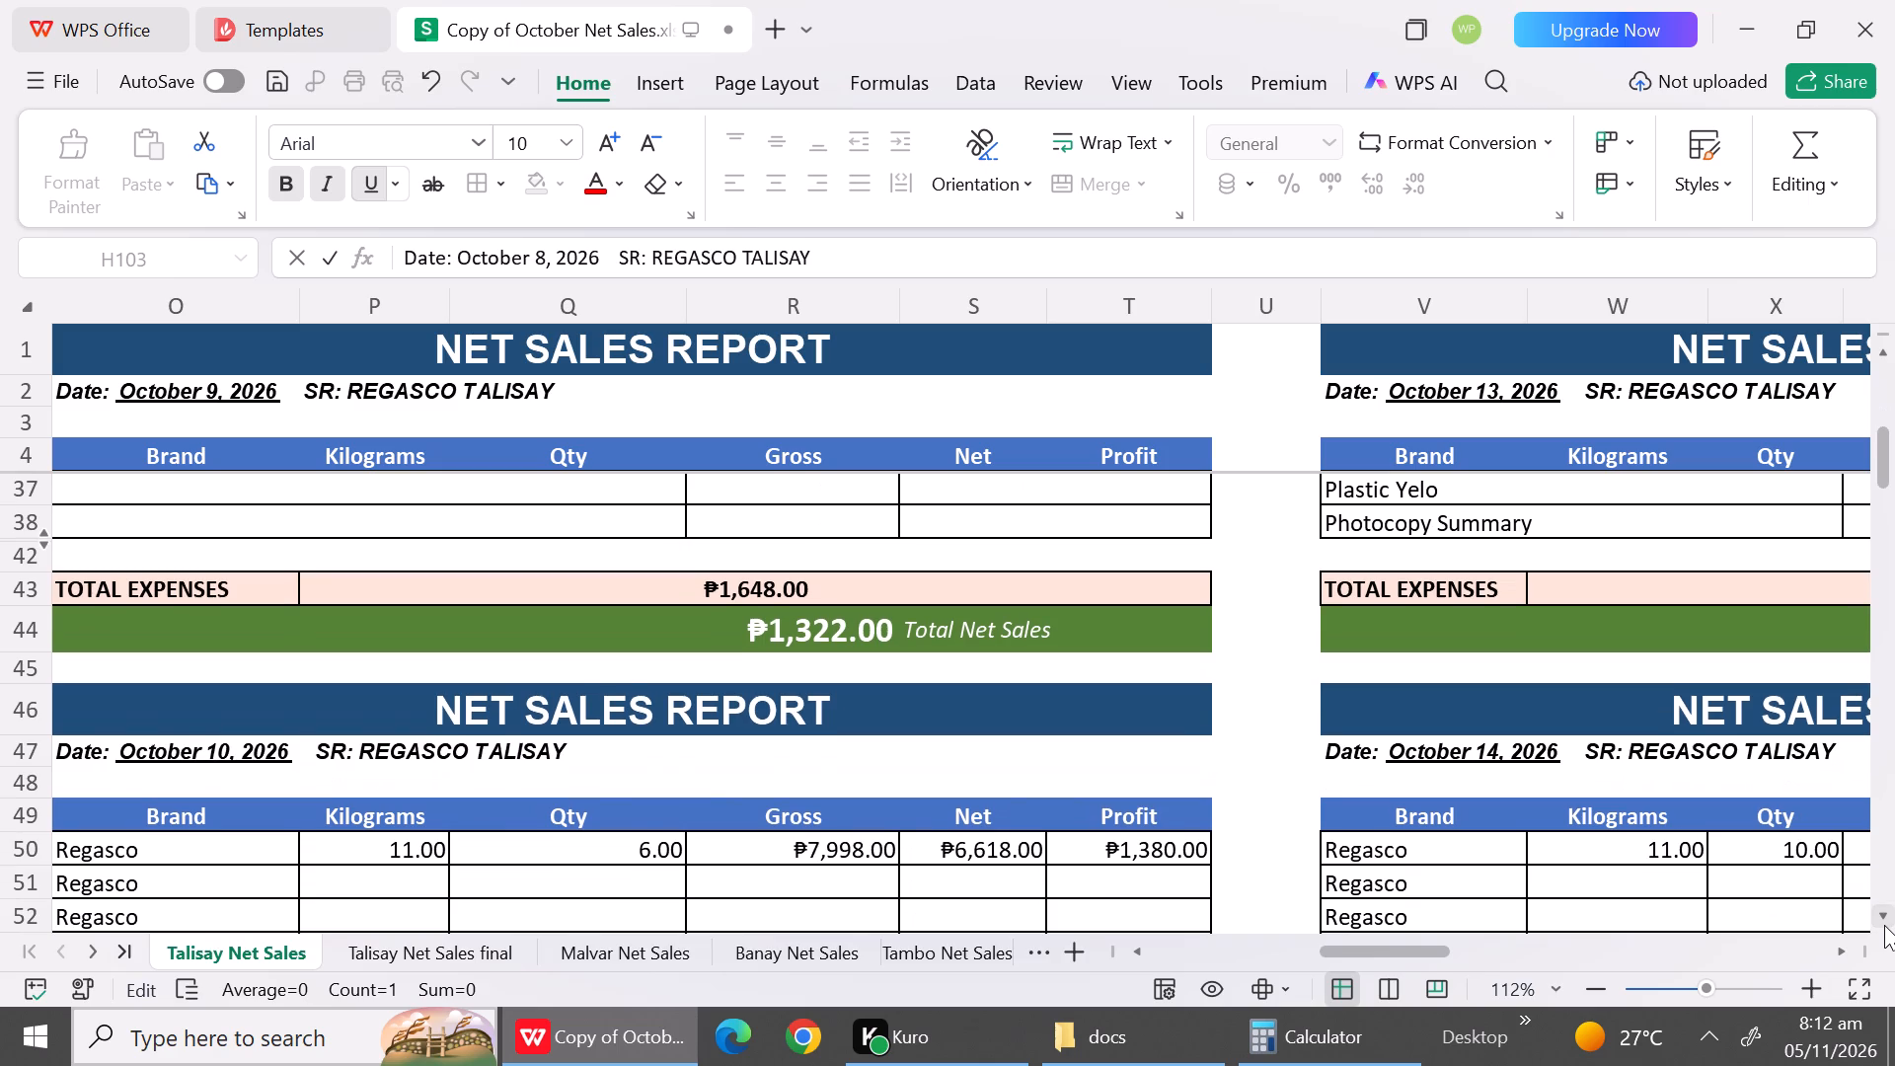
left_click(1884, 925)
triple_click(1884, 925)
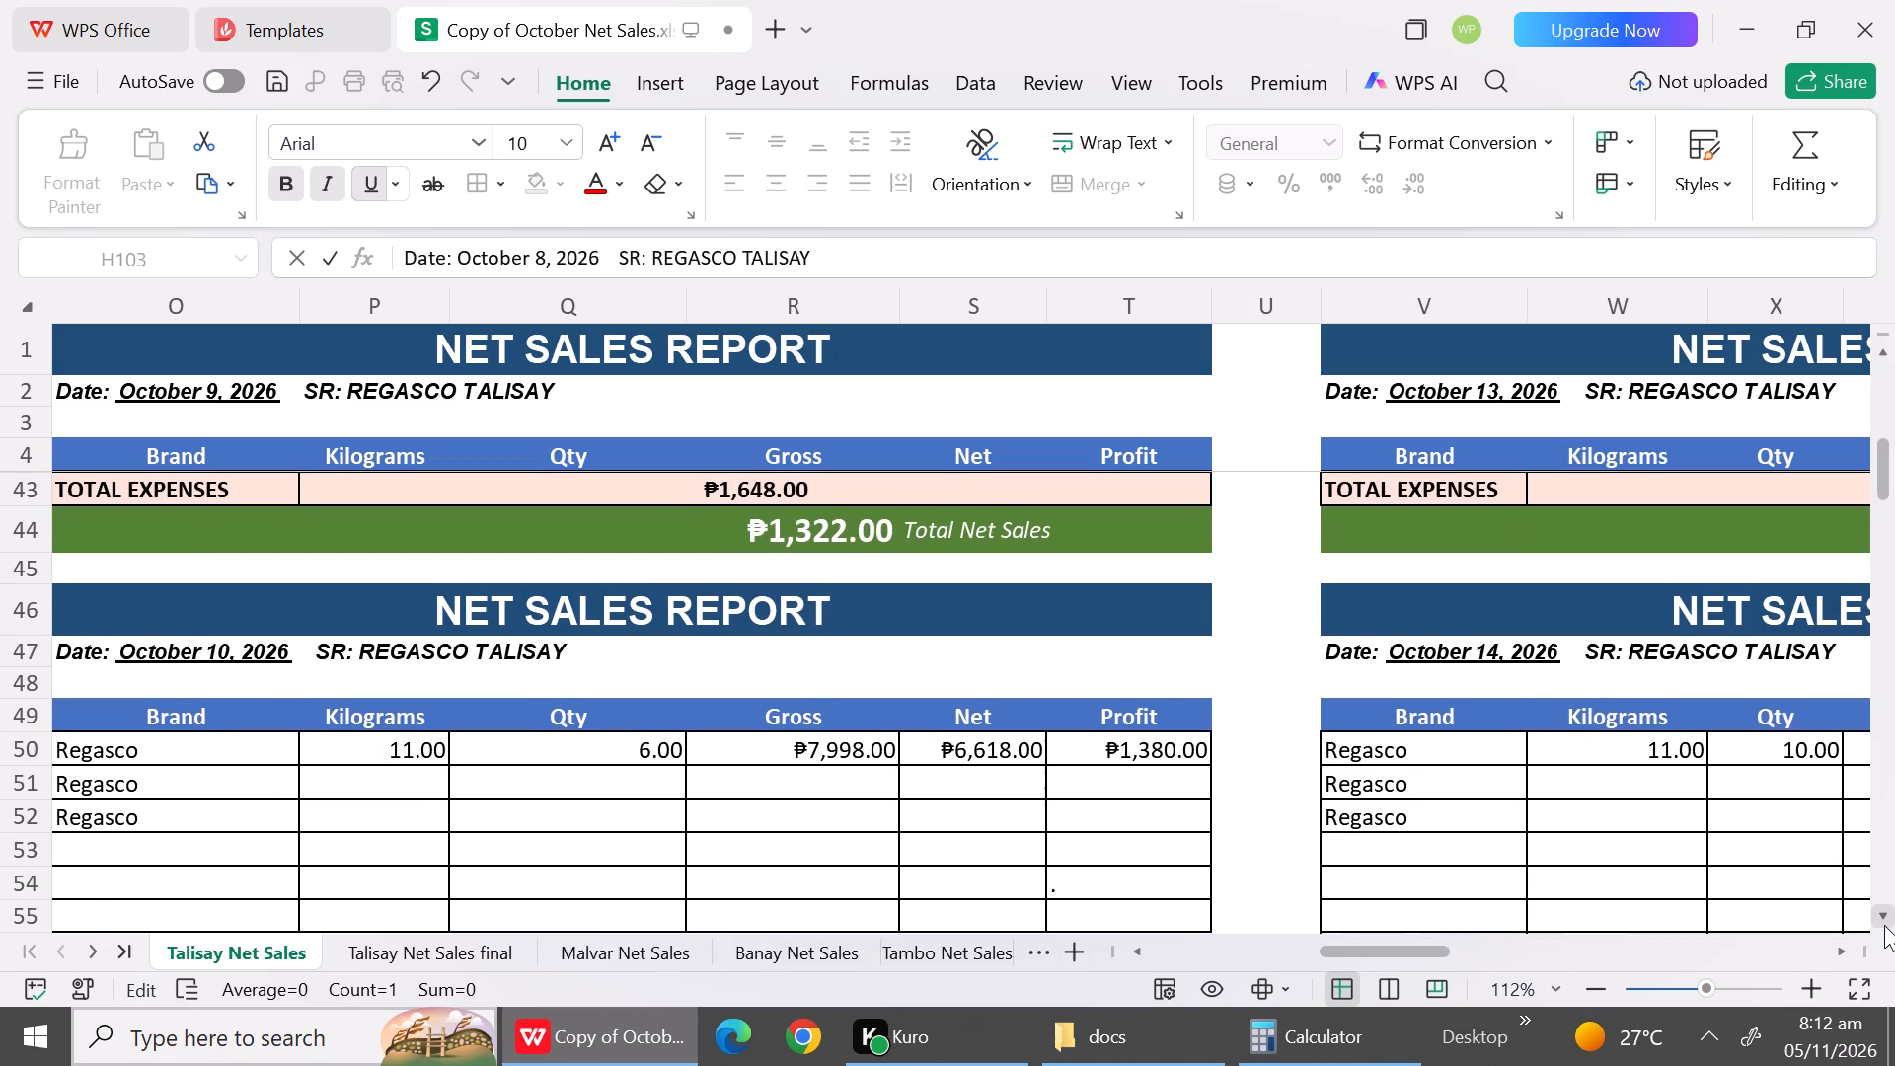
double_click(1884, 925)
triple_click(1884, 925)
double_click(1884, 925)
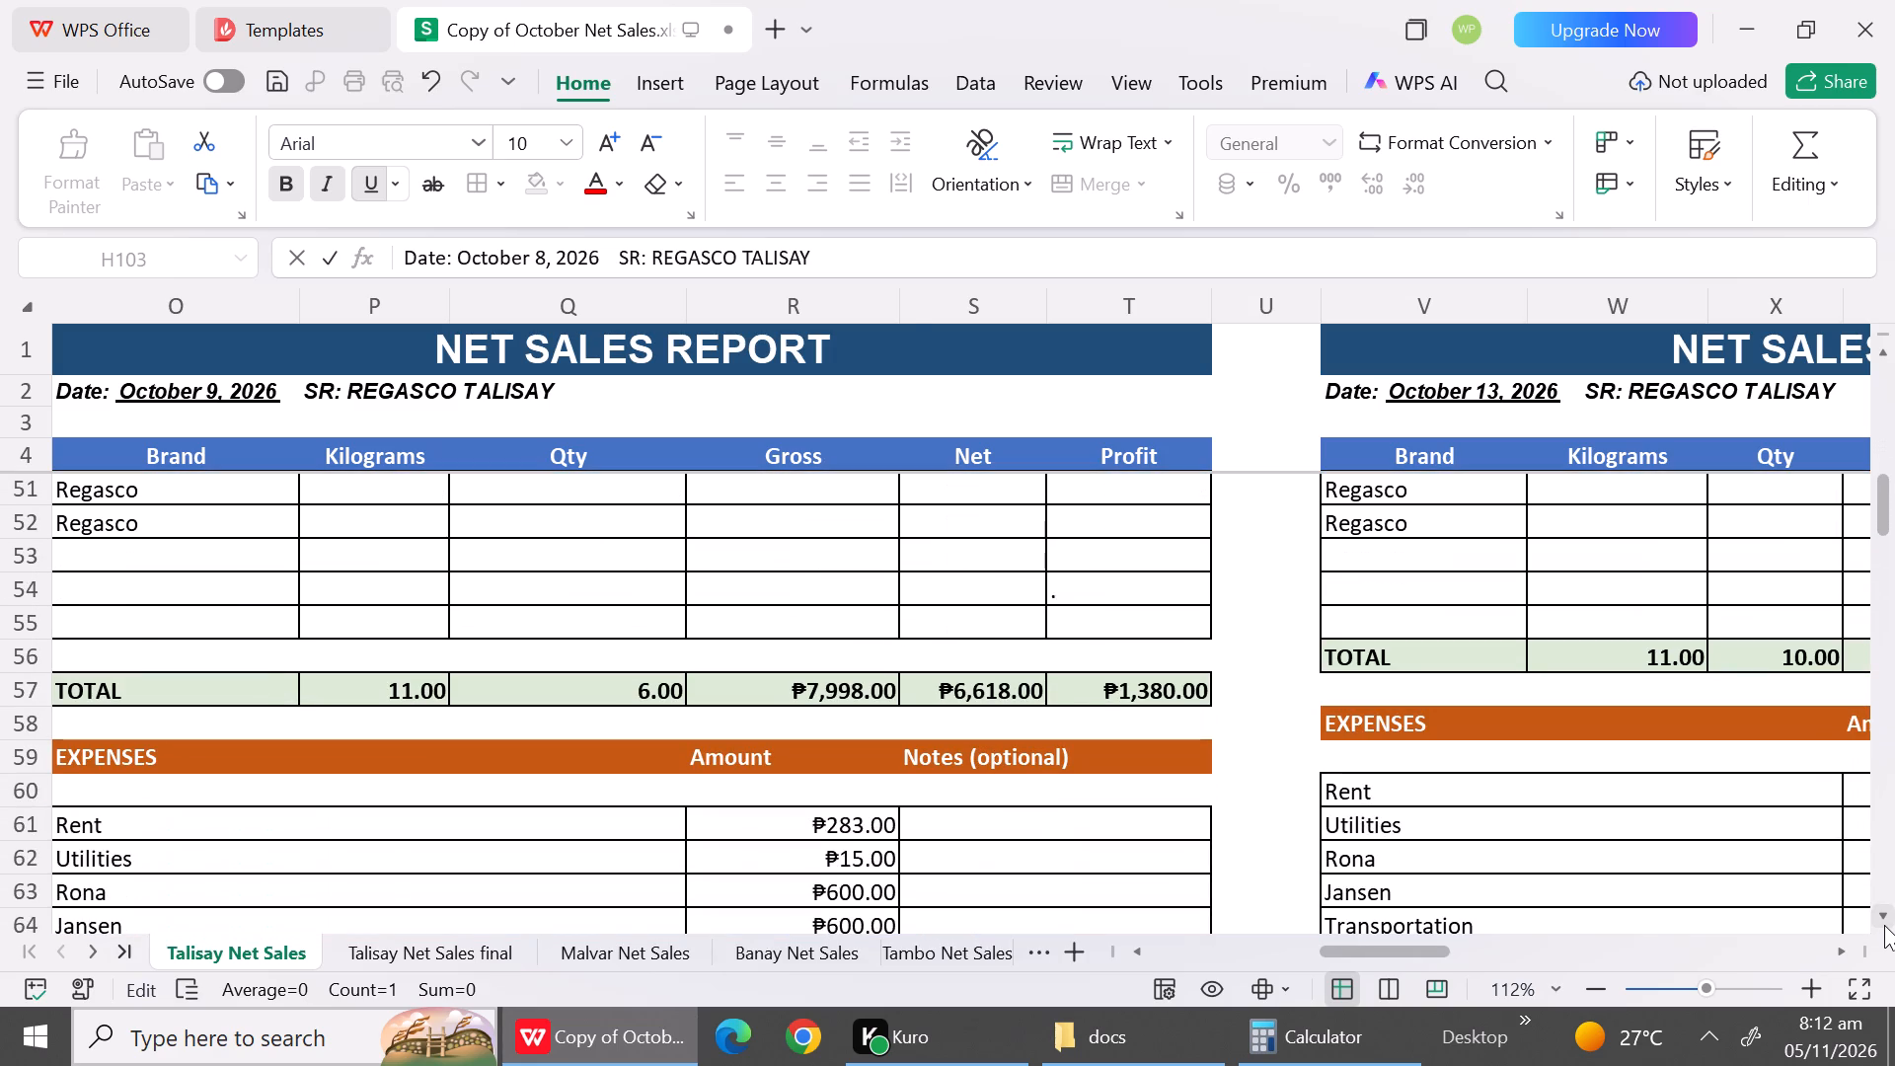
triple_click(1884, 925)
triple_click(1884, 925)
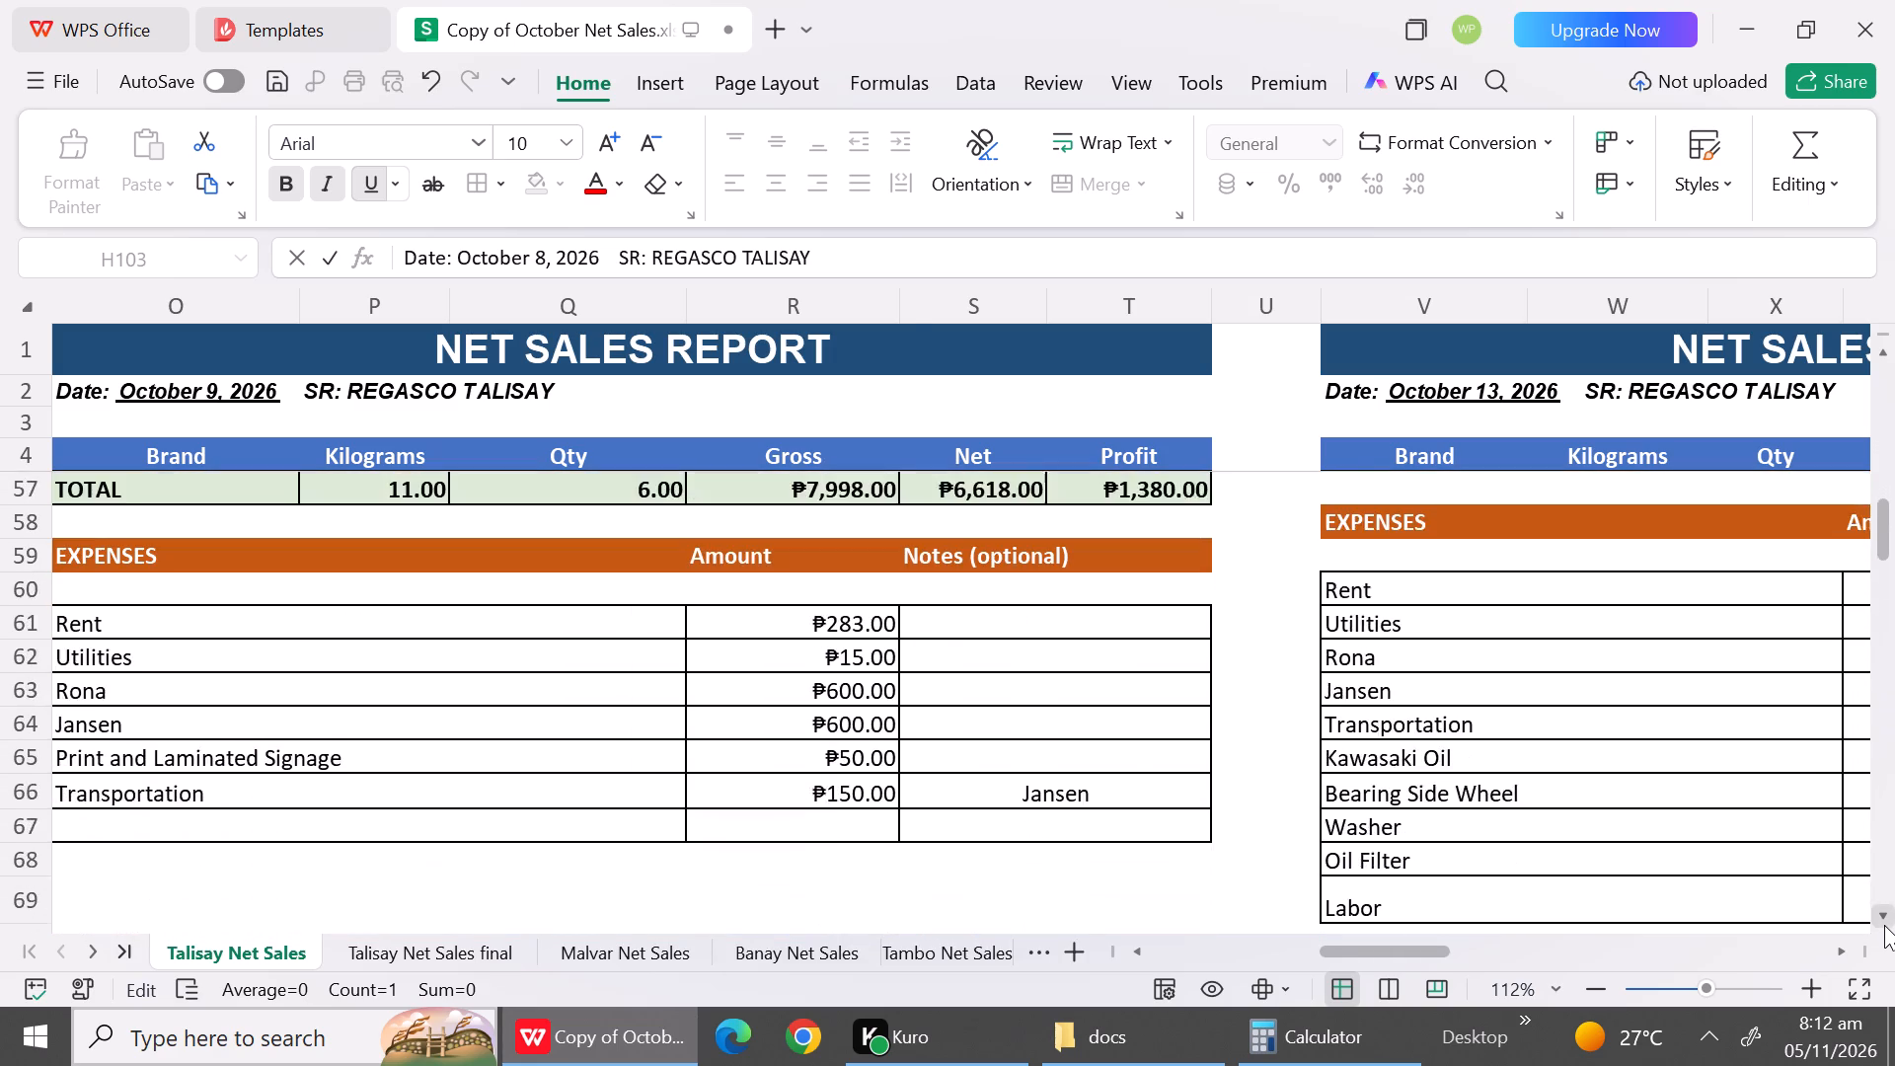
triple_click(1884, 925)
double_click(1884, 925)
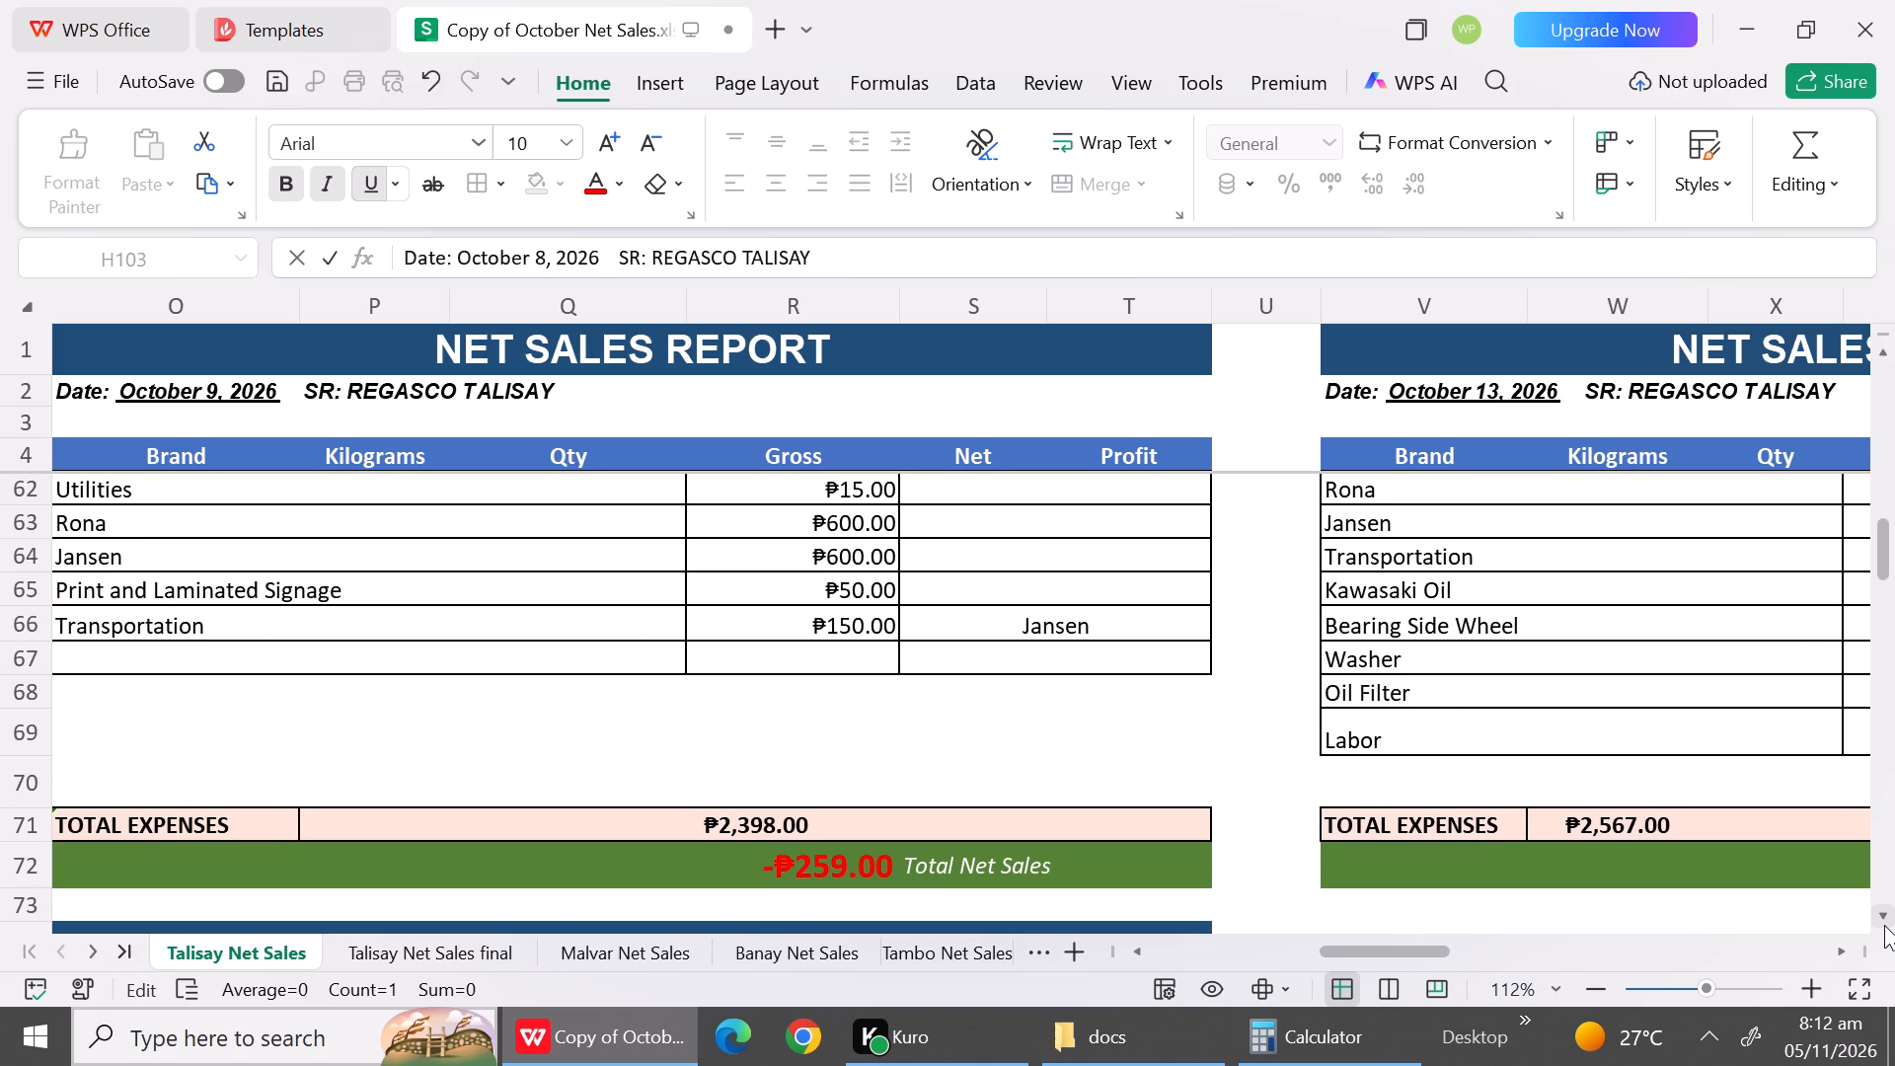
left_click(1884, 925)
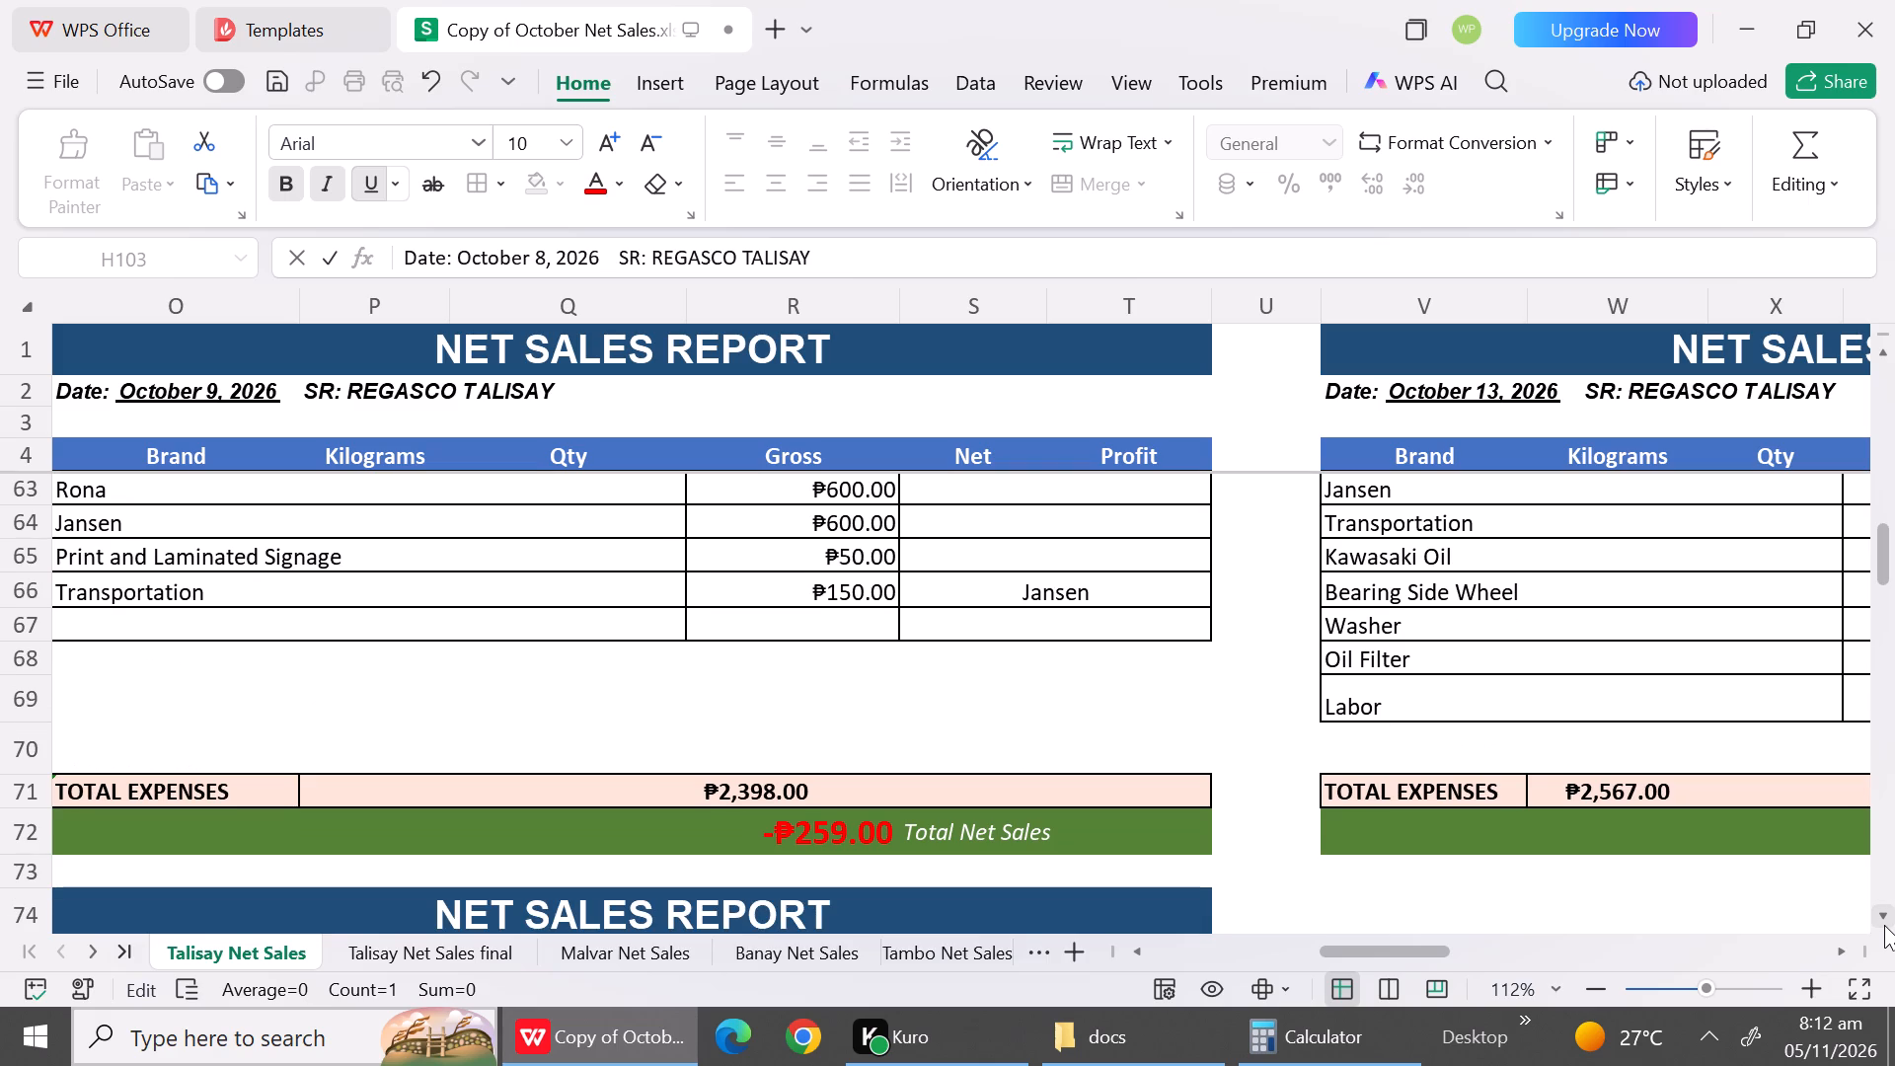
left_click(1884, 925)
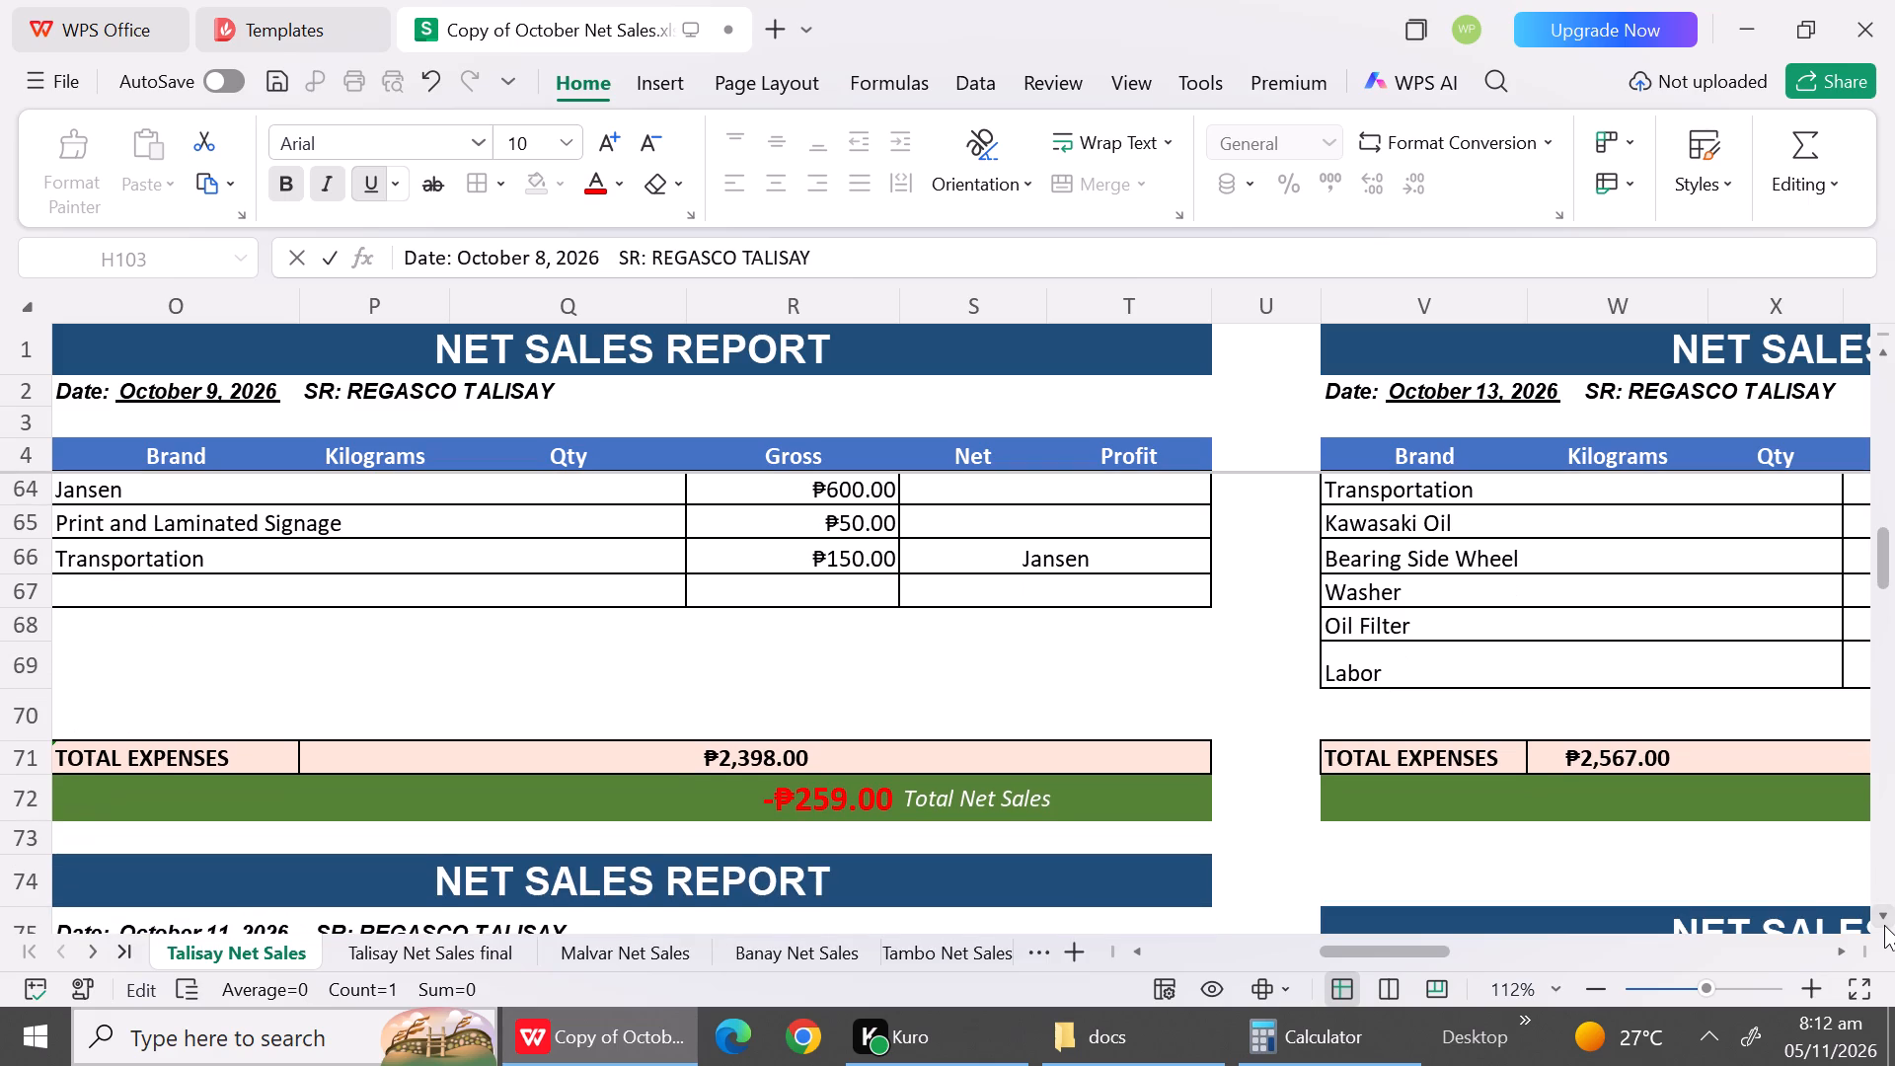
left_click(1884, 925)
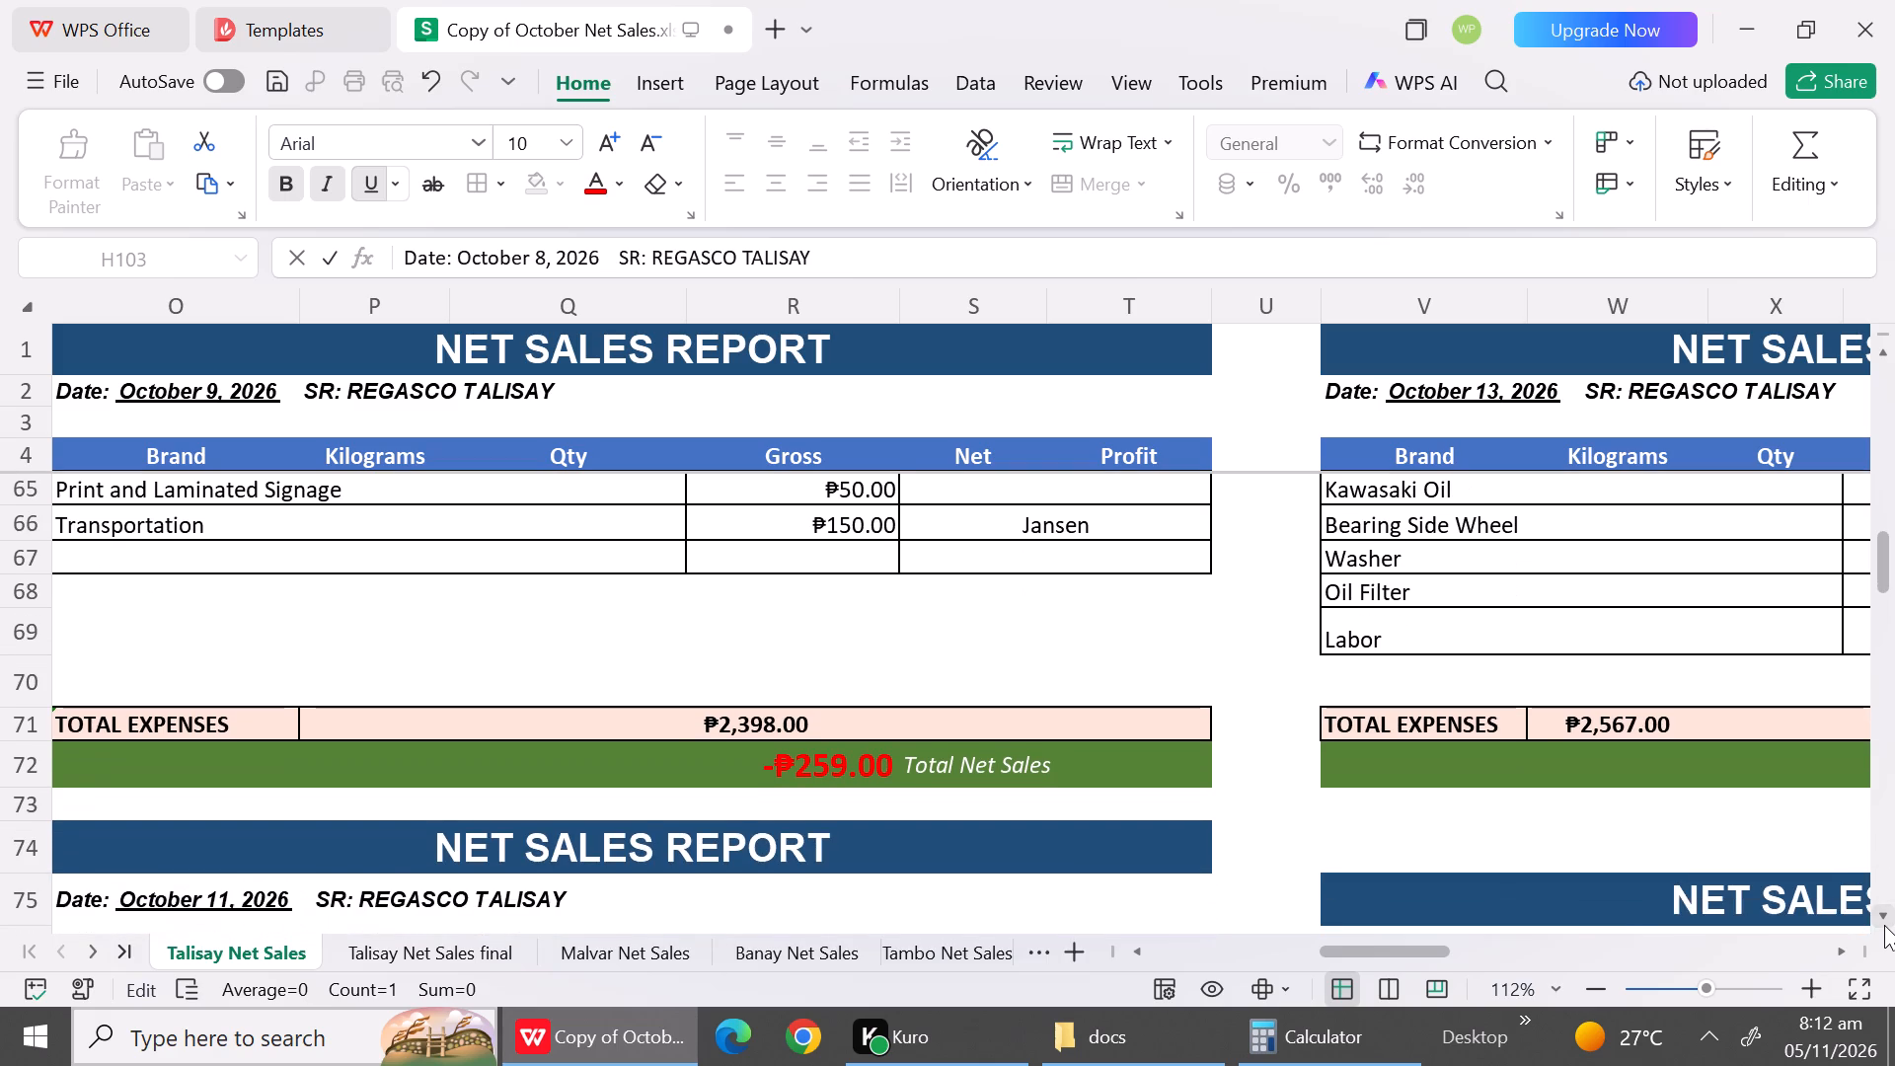
In row 80 of the October 11 report, replace the third brand entry with Gasket, quantity 1, gross 20 and net 17.
triple_click(1884, 925)
double_click(1884, 925)
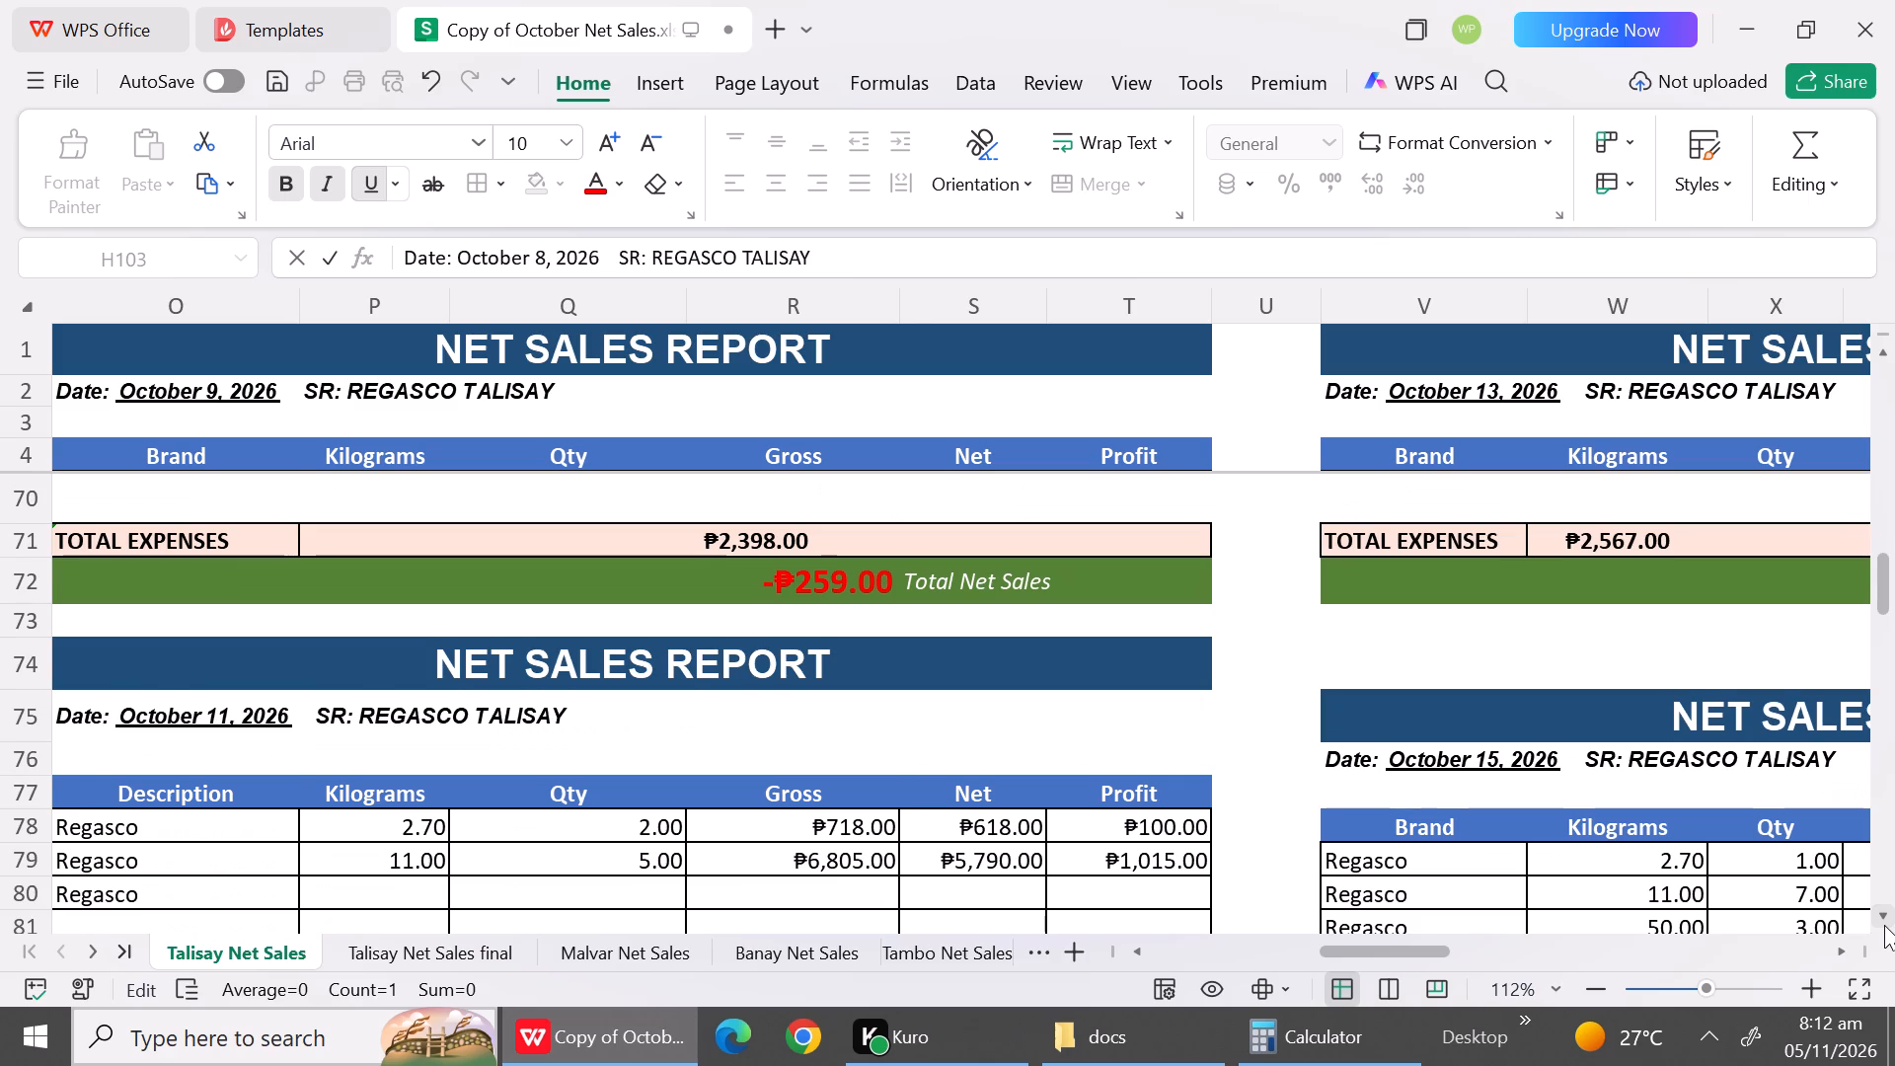
left_click(1884, 925)
left_click(1884, 925)
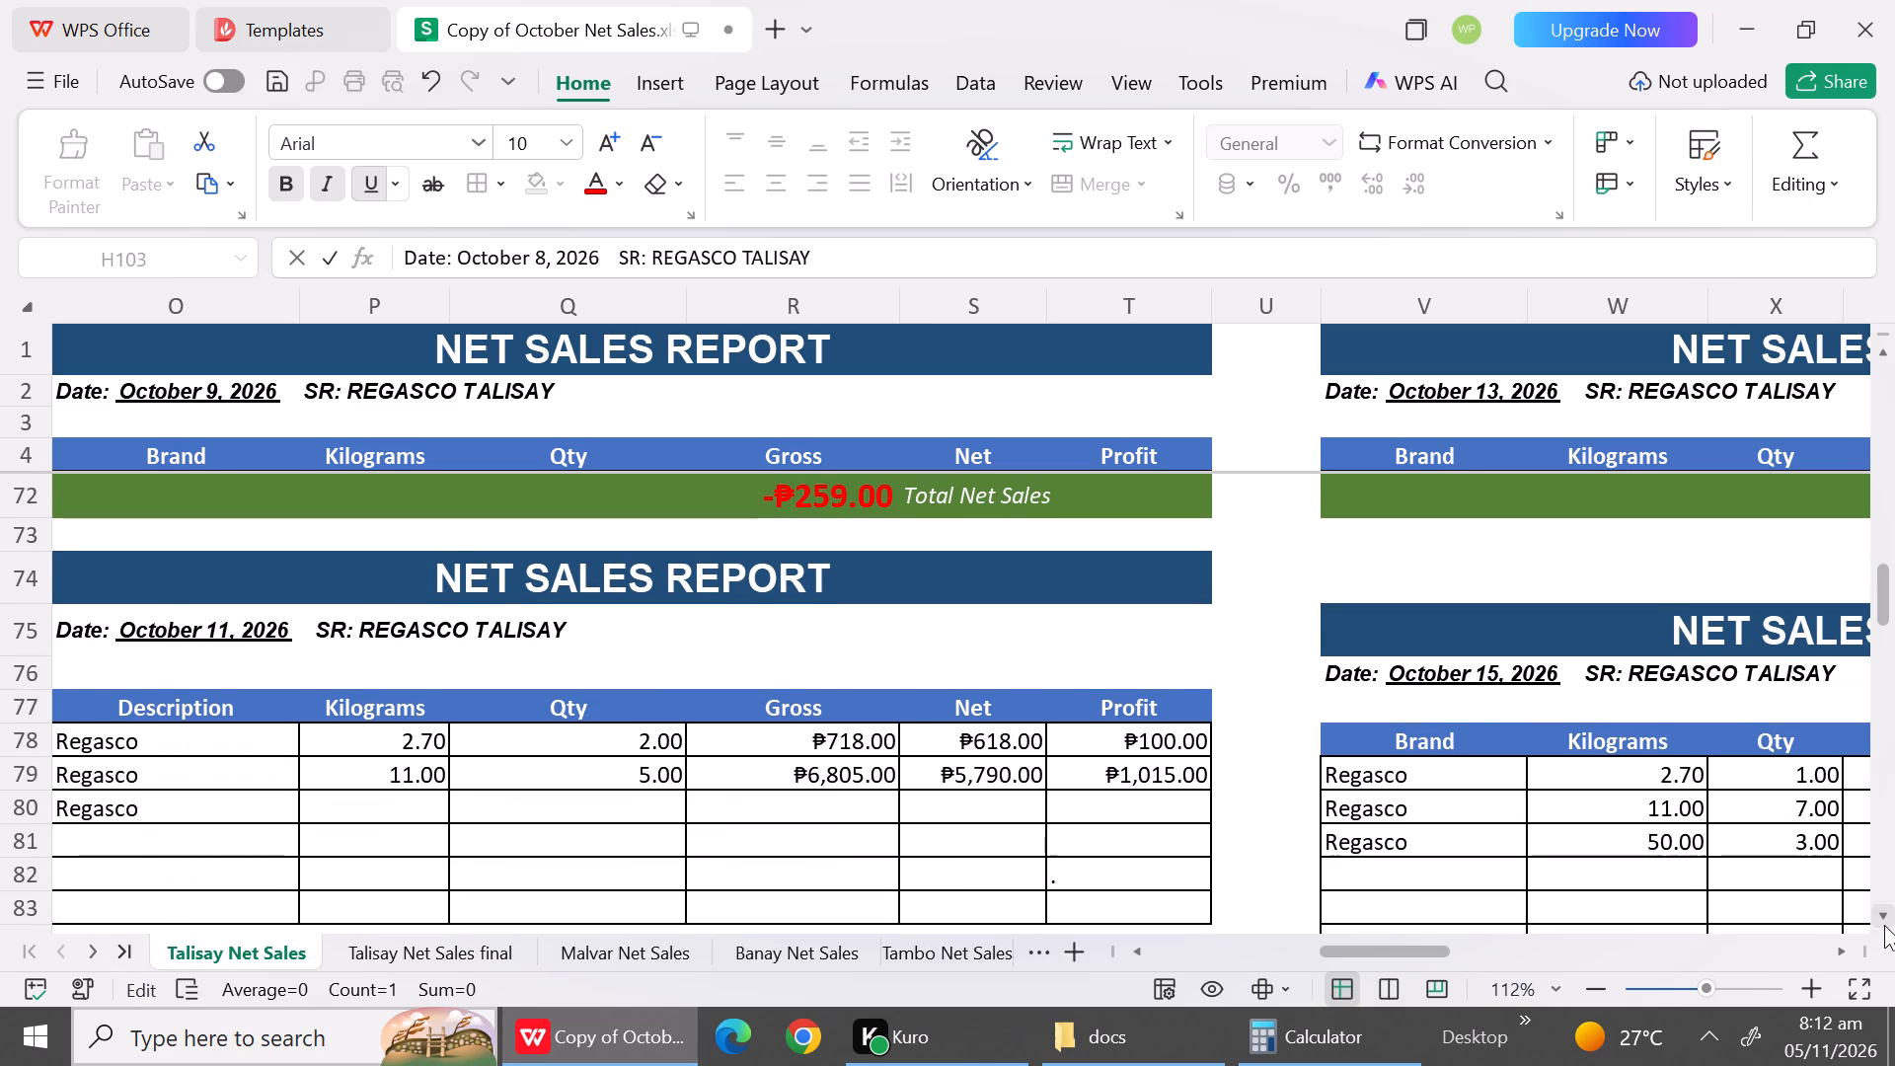
left_click(1884, 925)
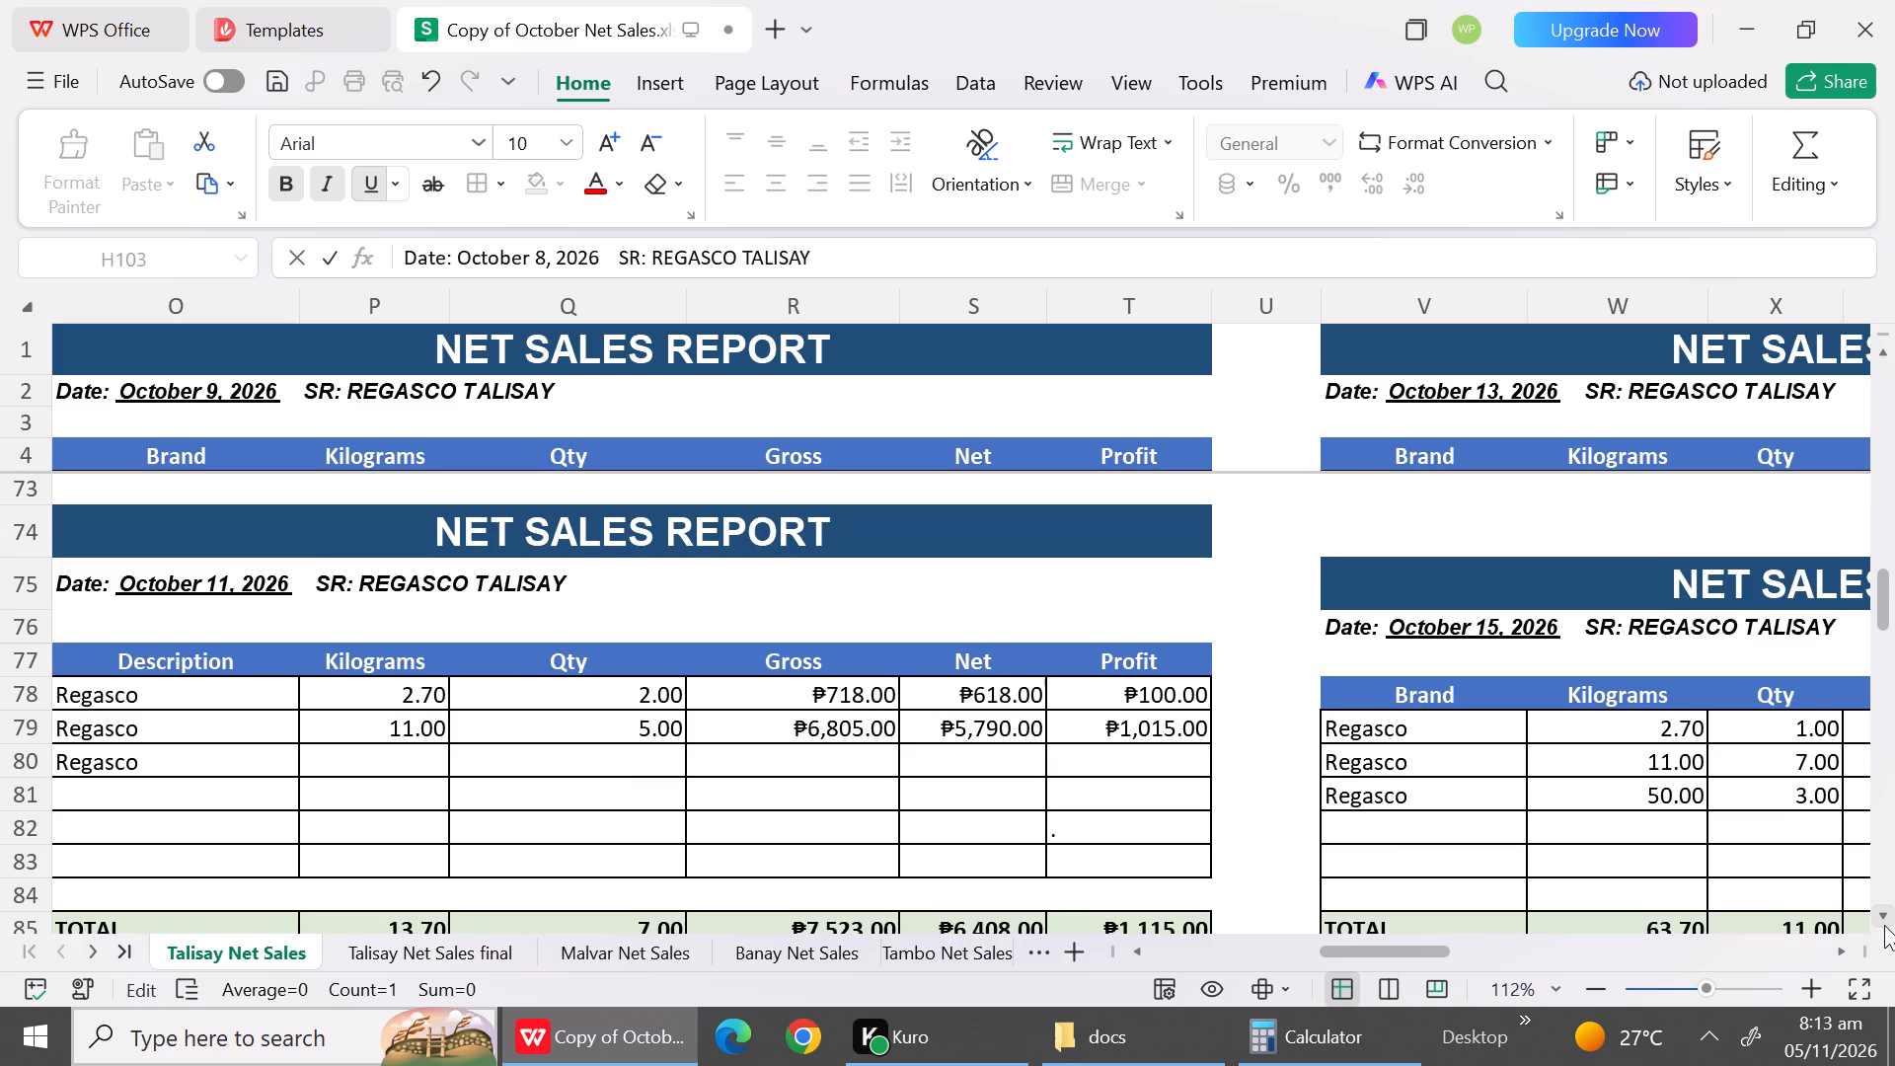
left_click(1884, 925)
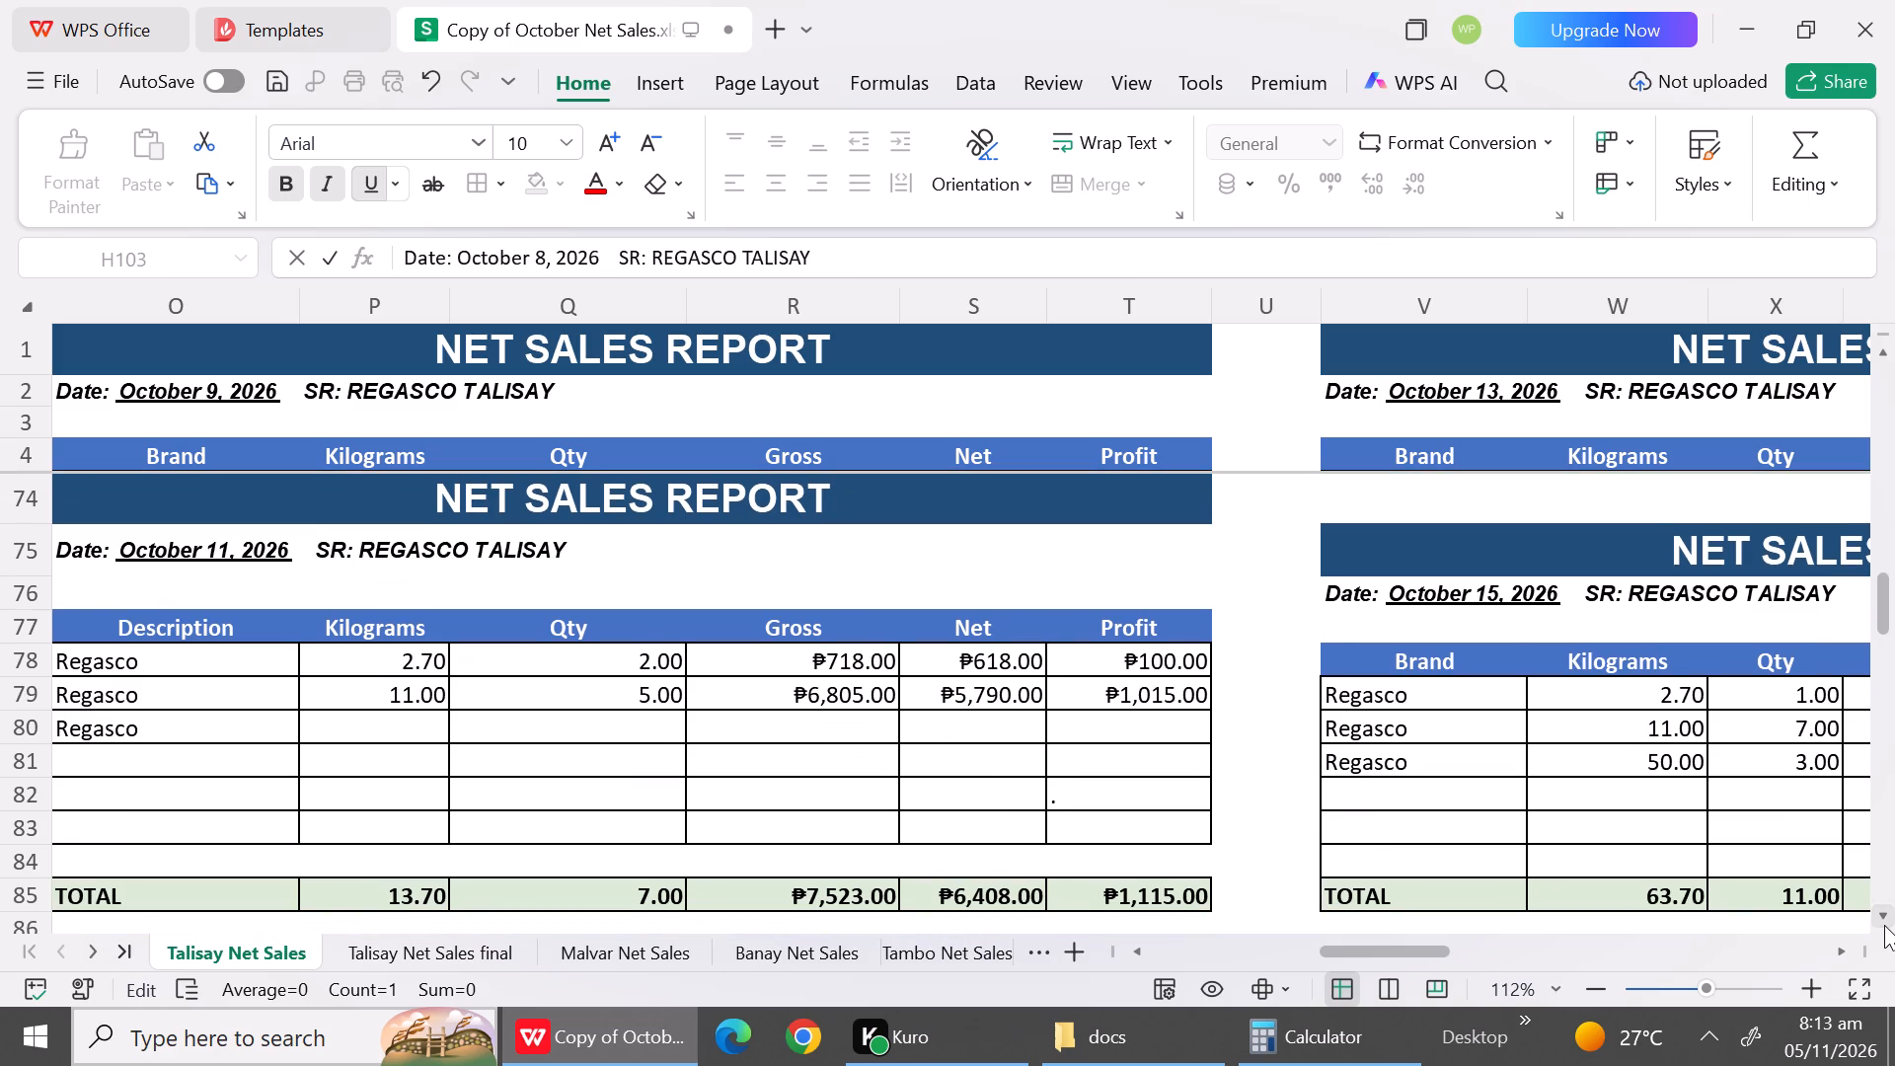
double_click(1884, 925)
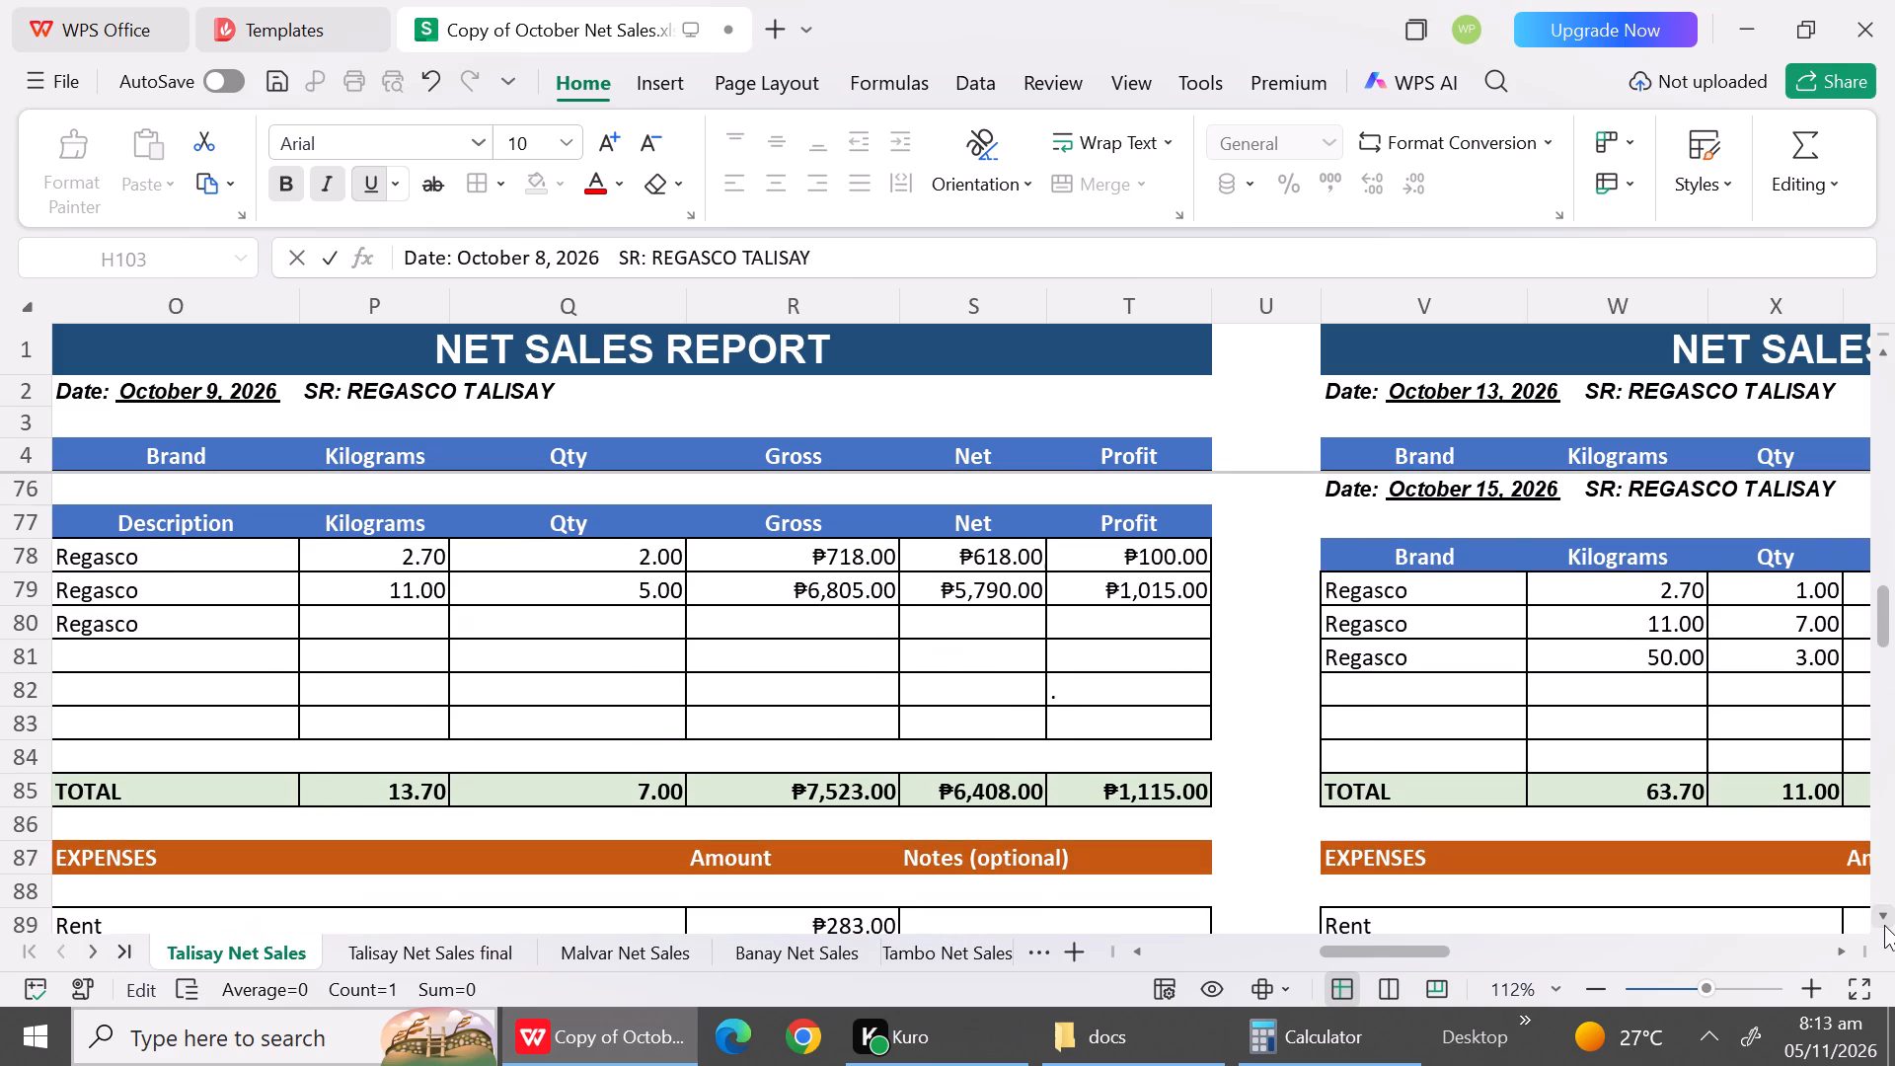
left_click(1884, 925)
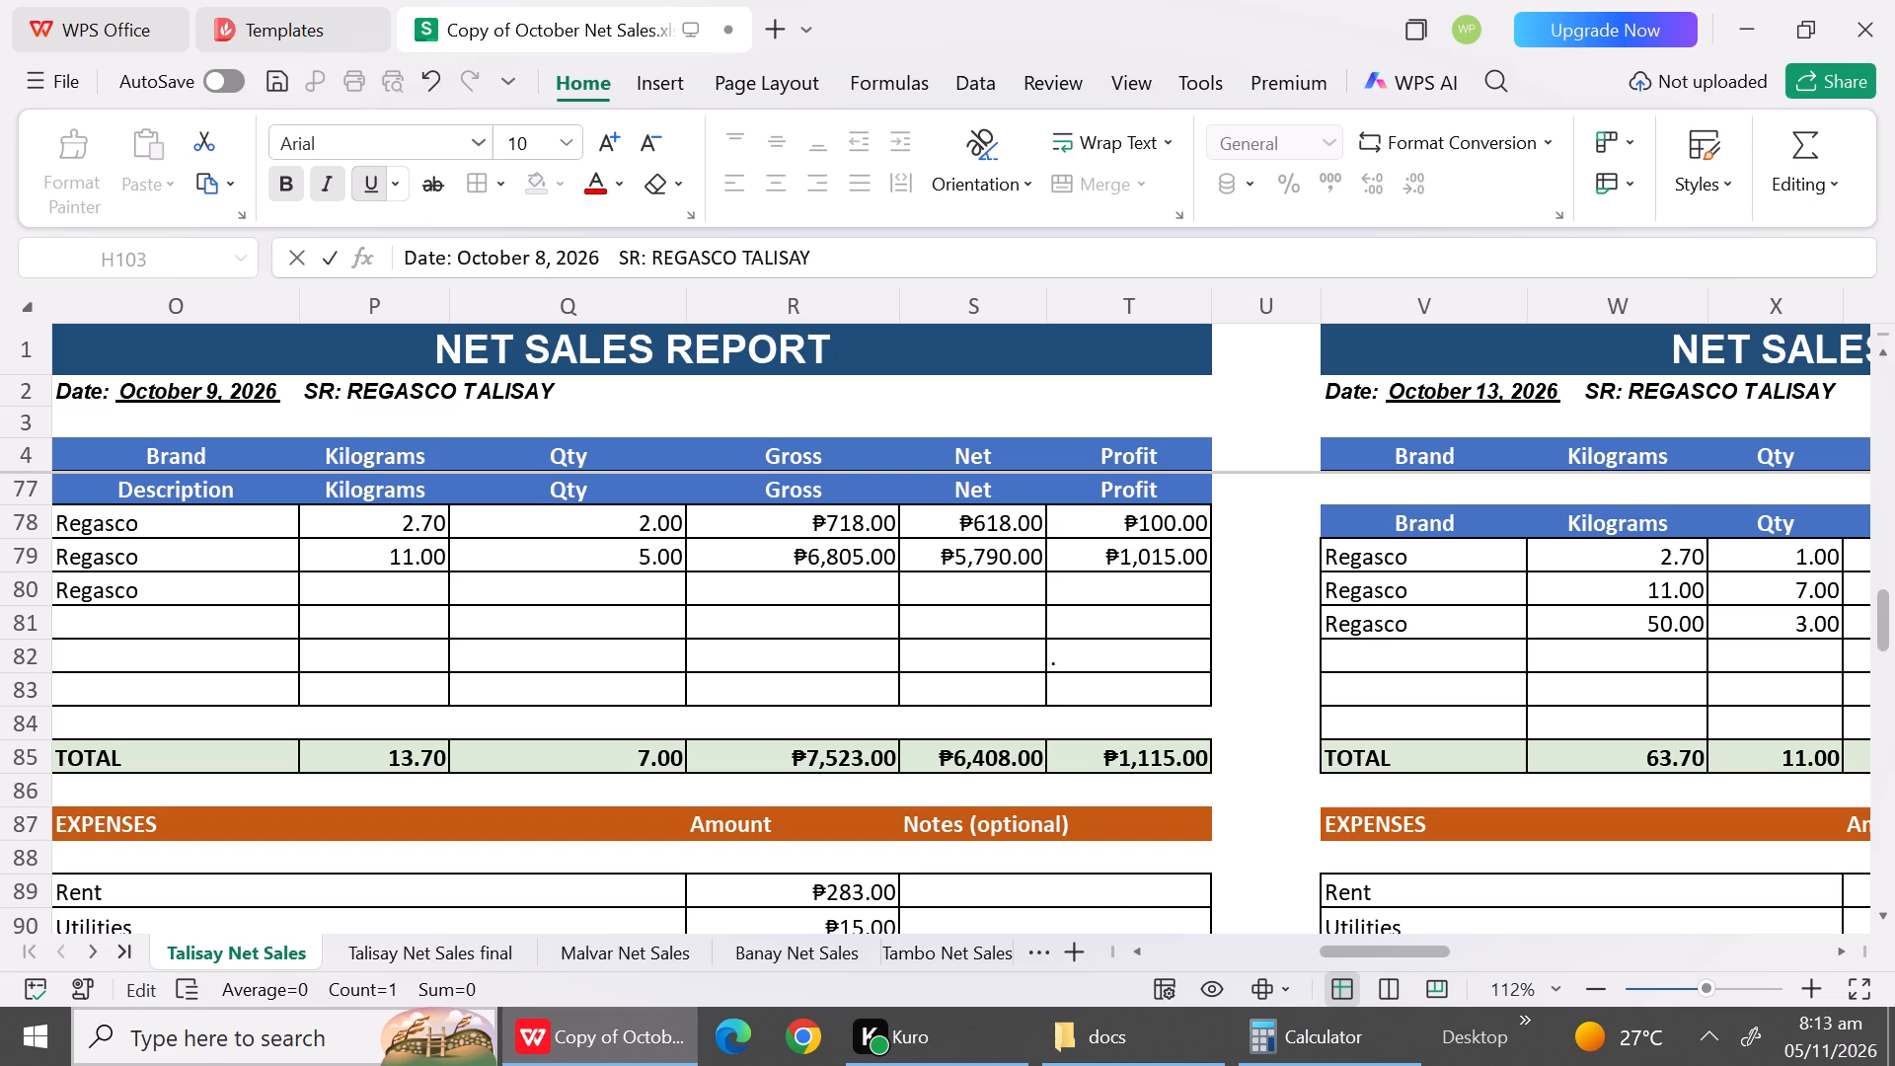
left_click(203, 583)
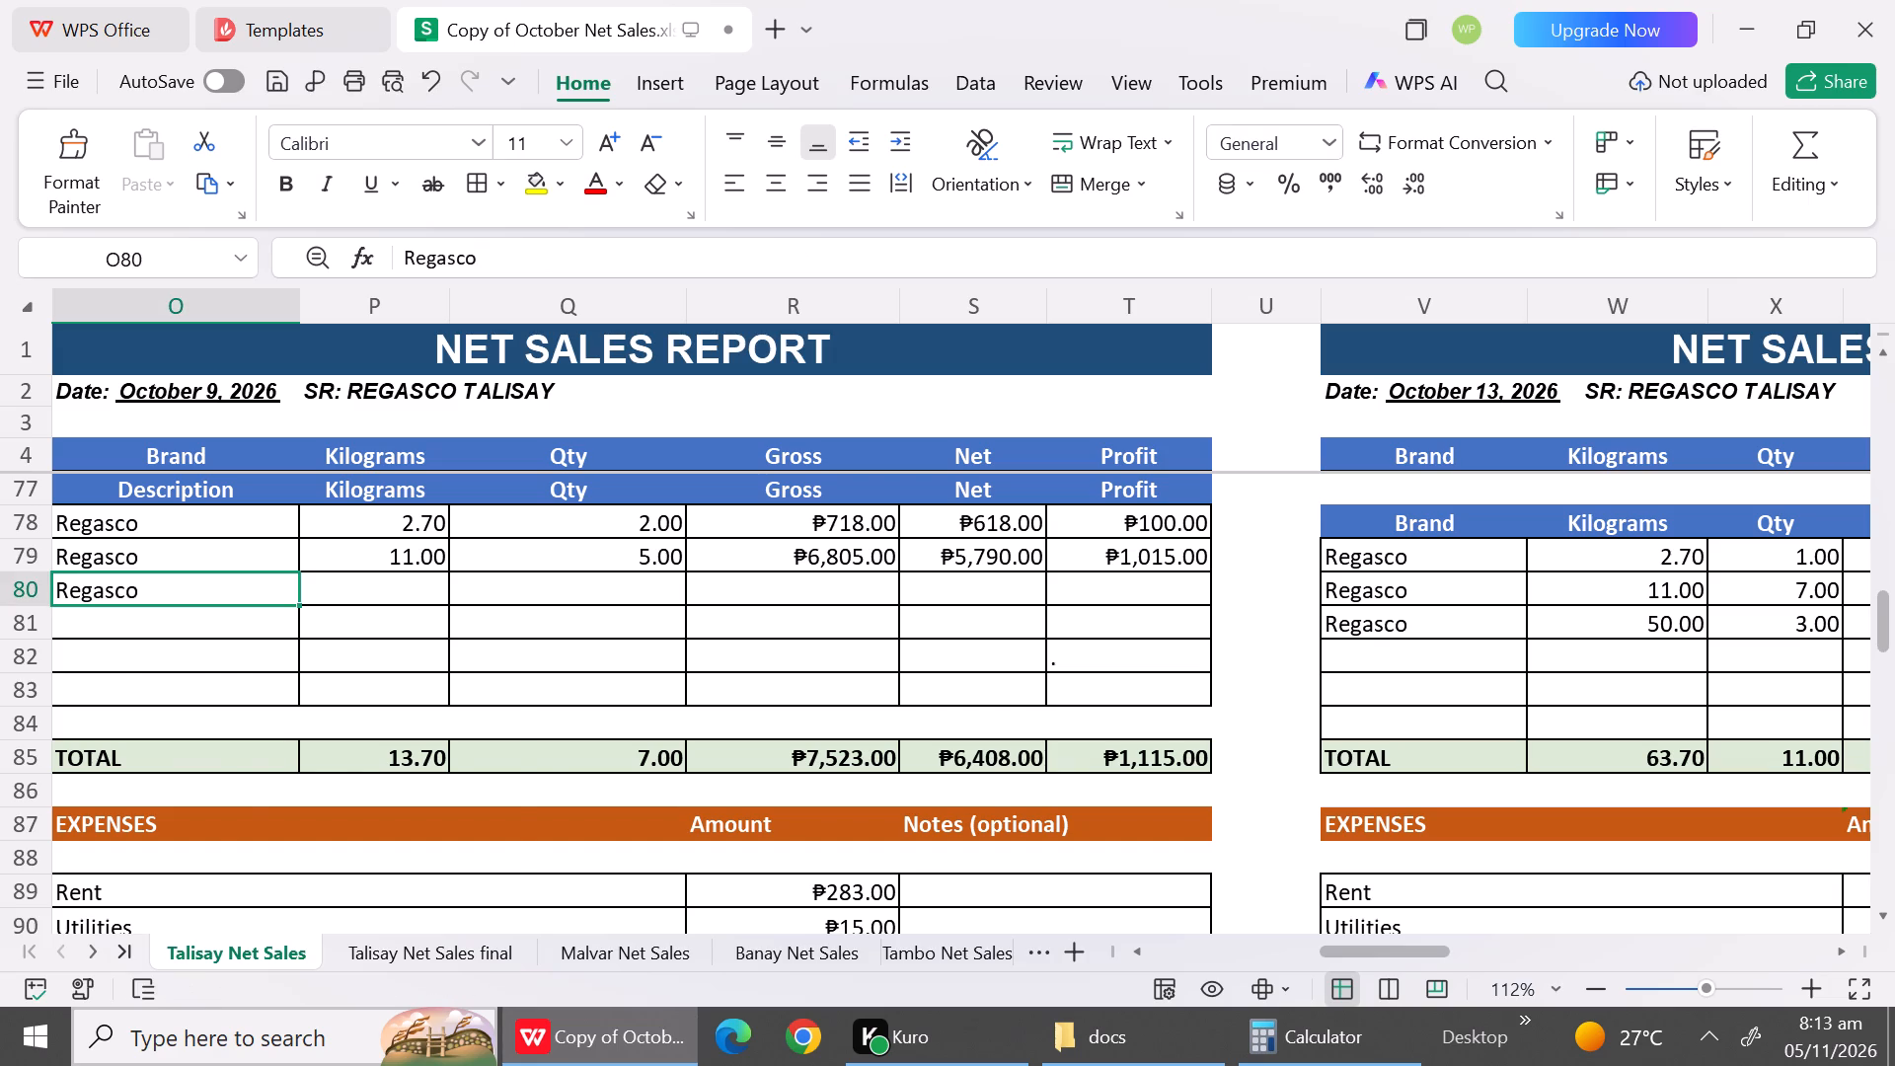
key("shift+g")
type("asket")
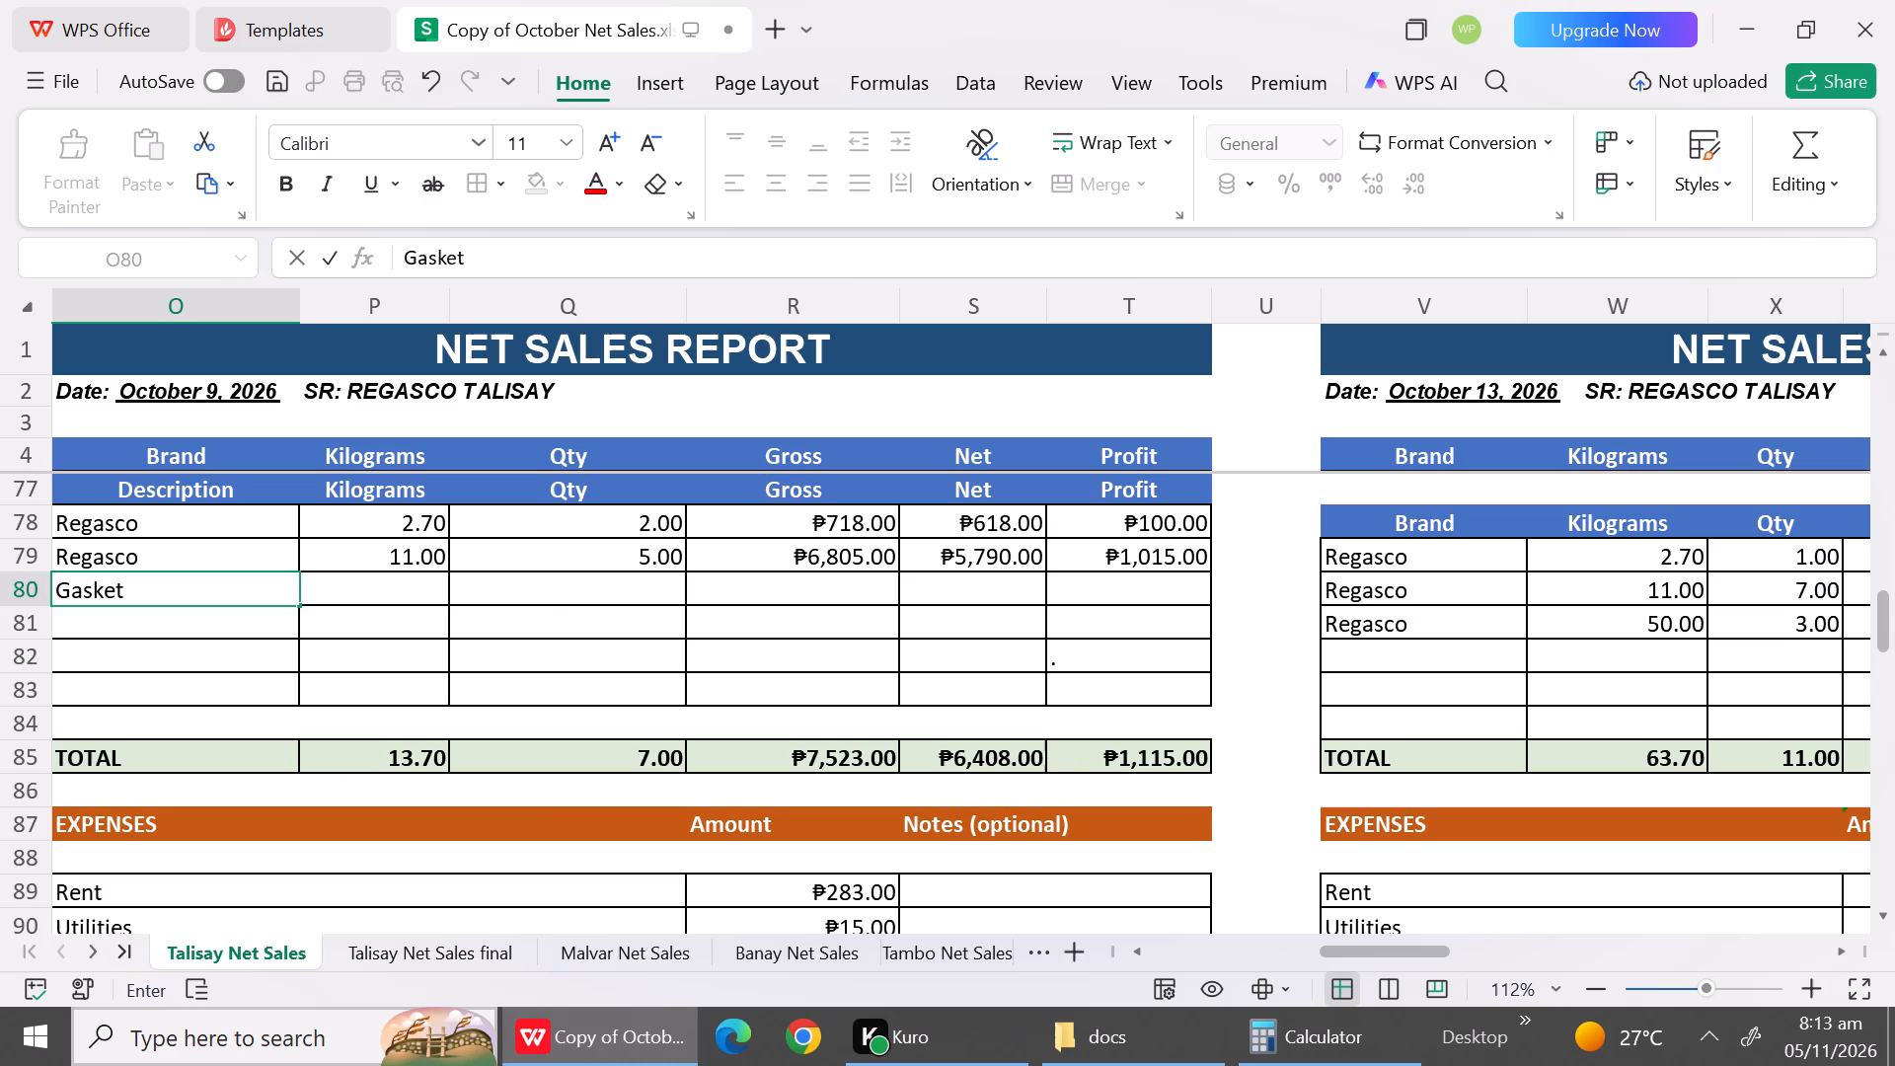
left_click(593, 601)
key("1")
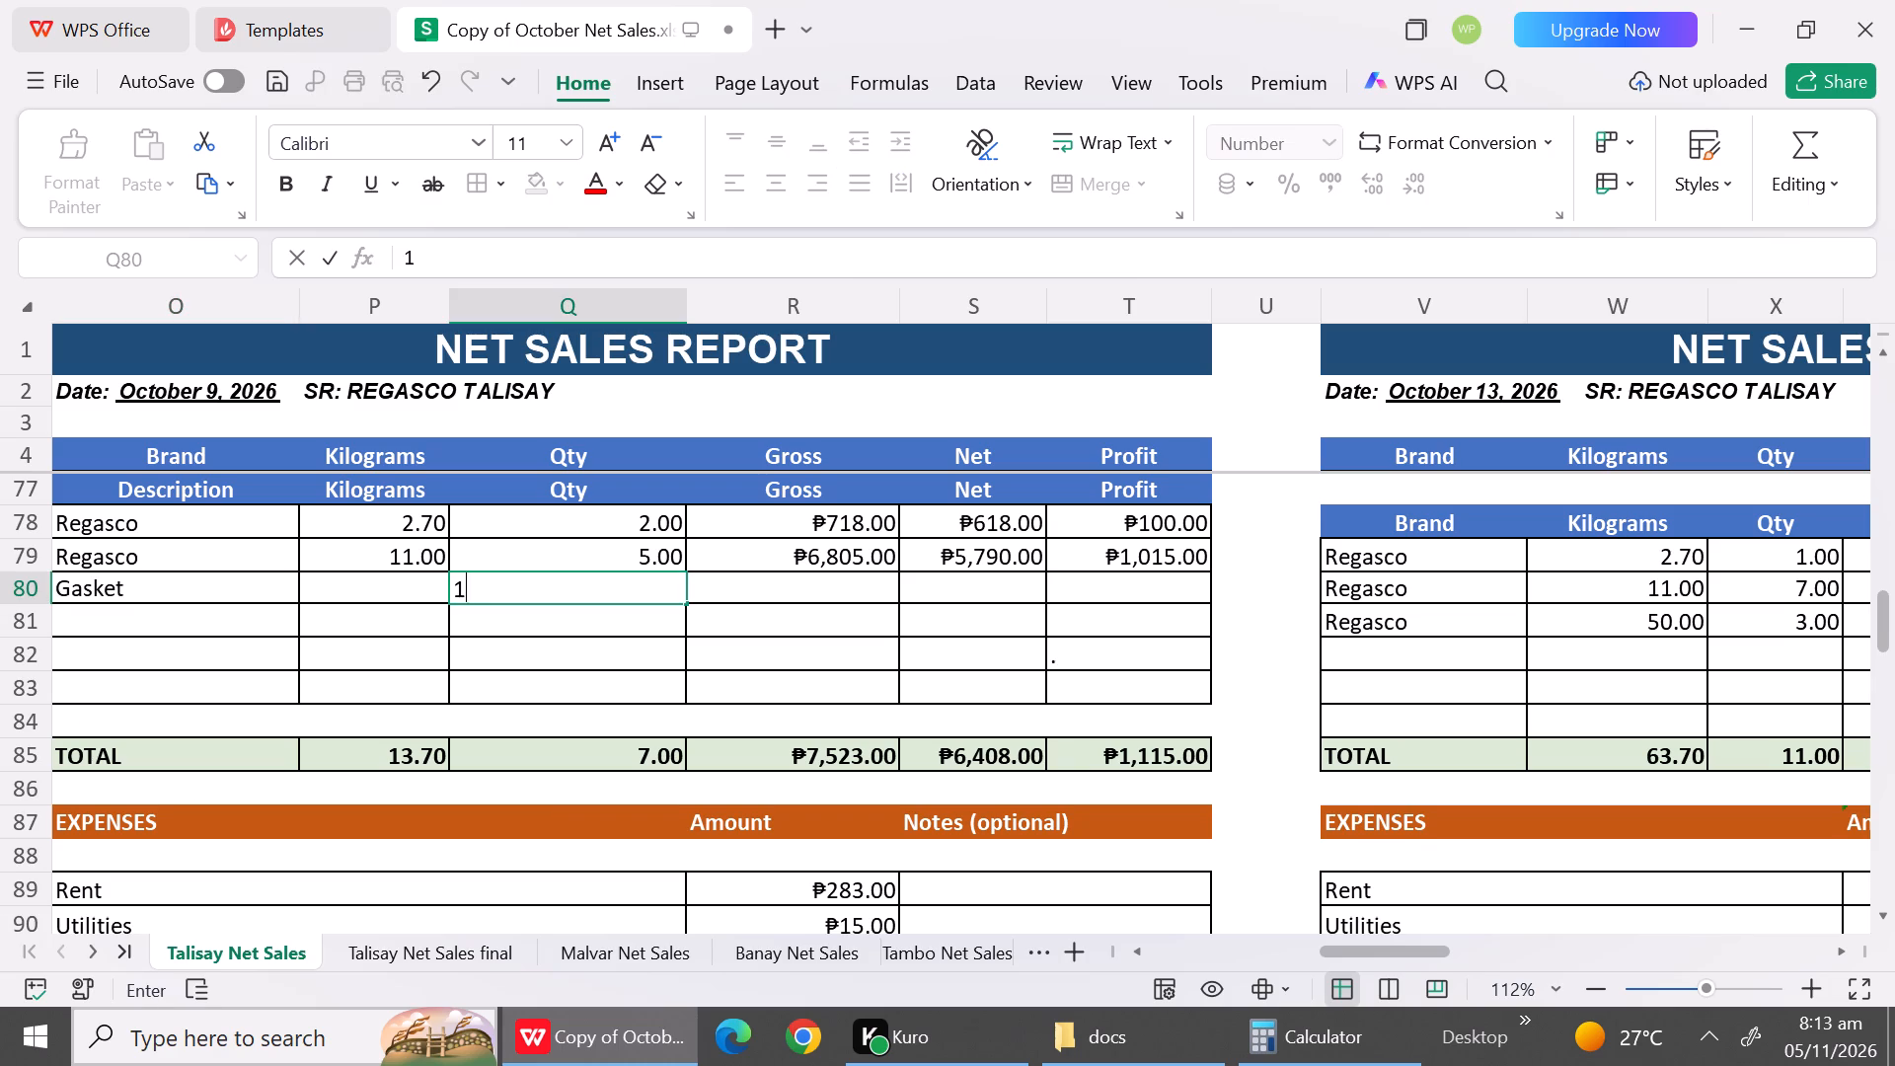
left_click(744, 594)
type("20")
left_click(1000, 595)
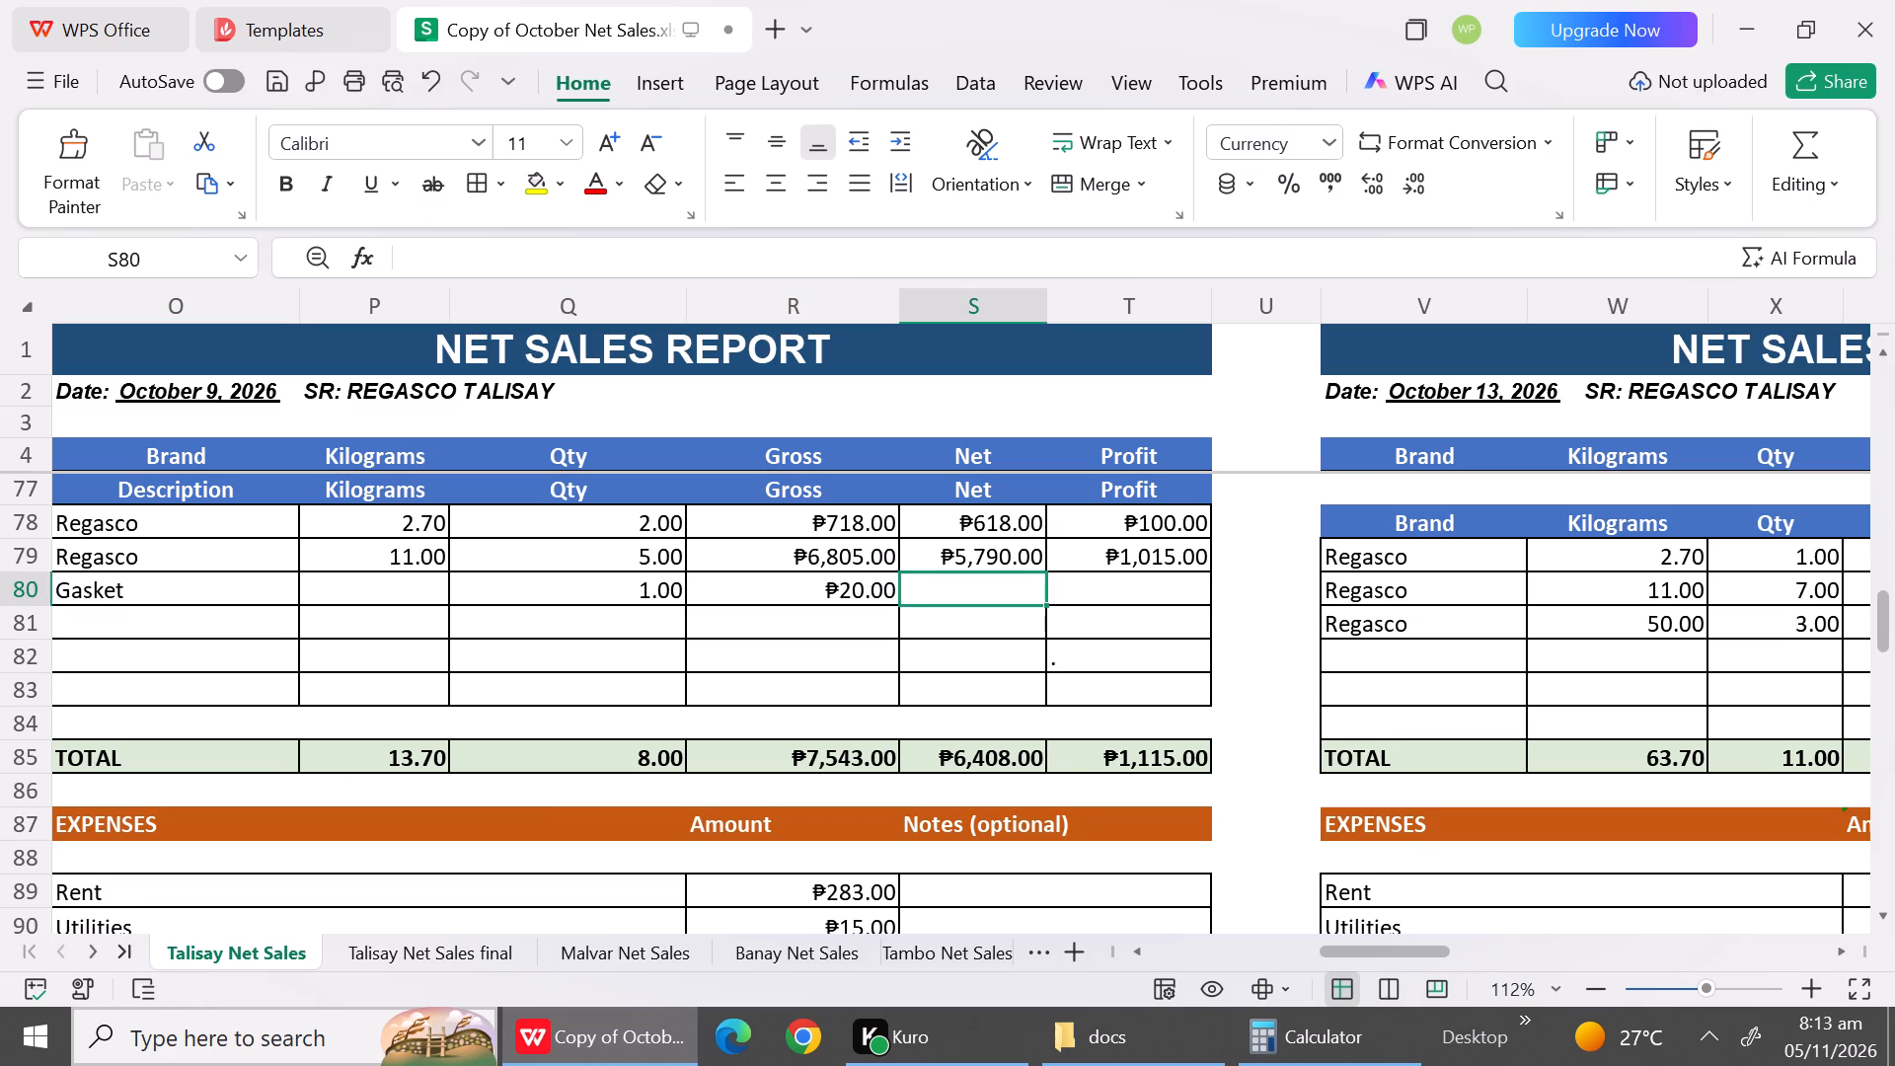
type("17")
left_click(1132, 683)
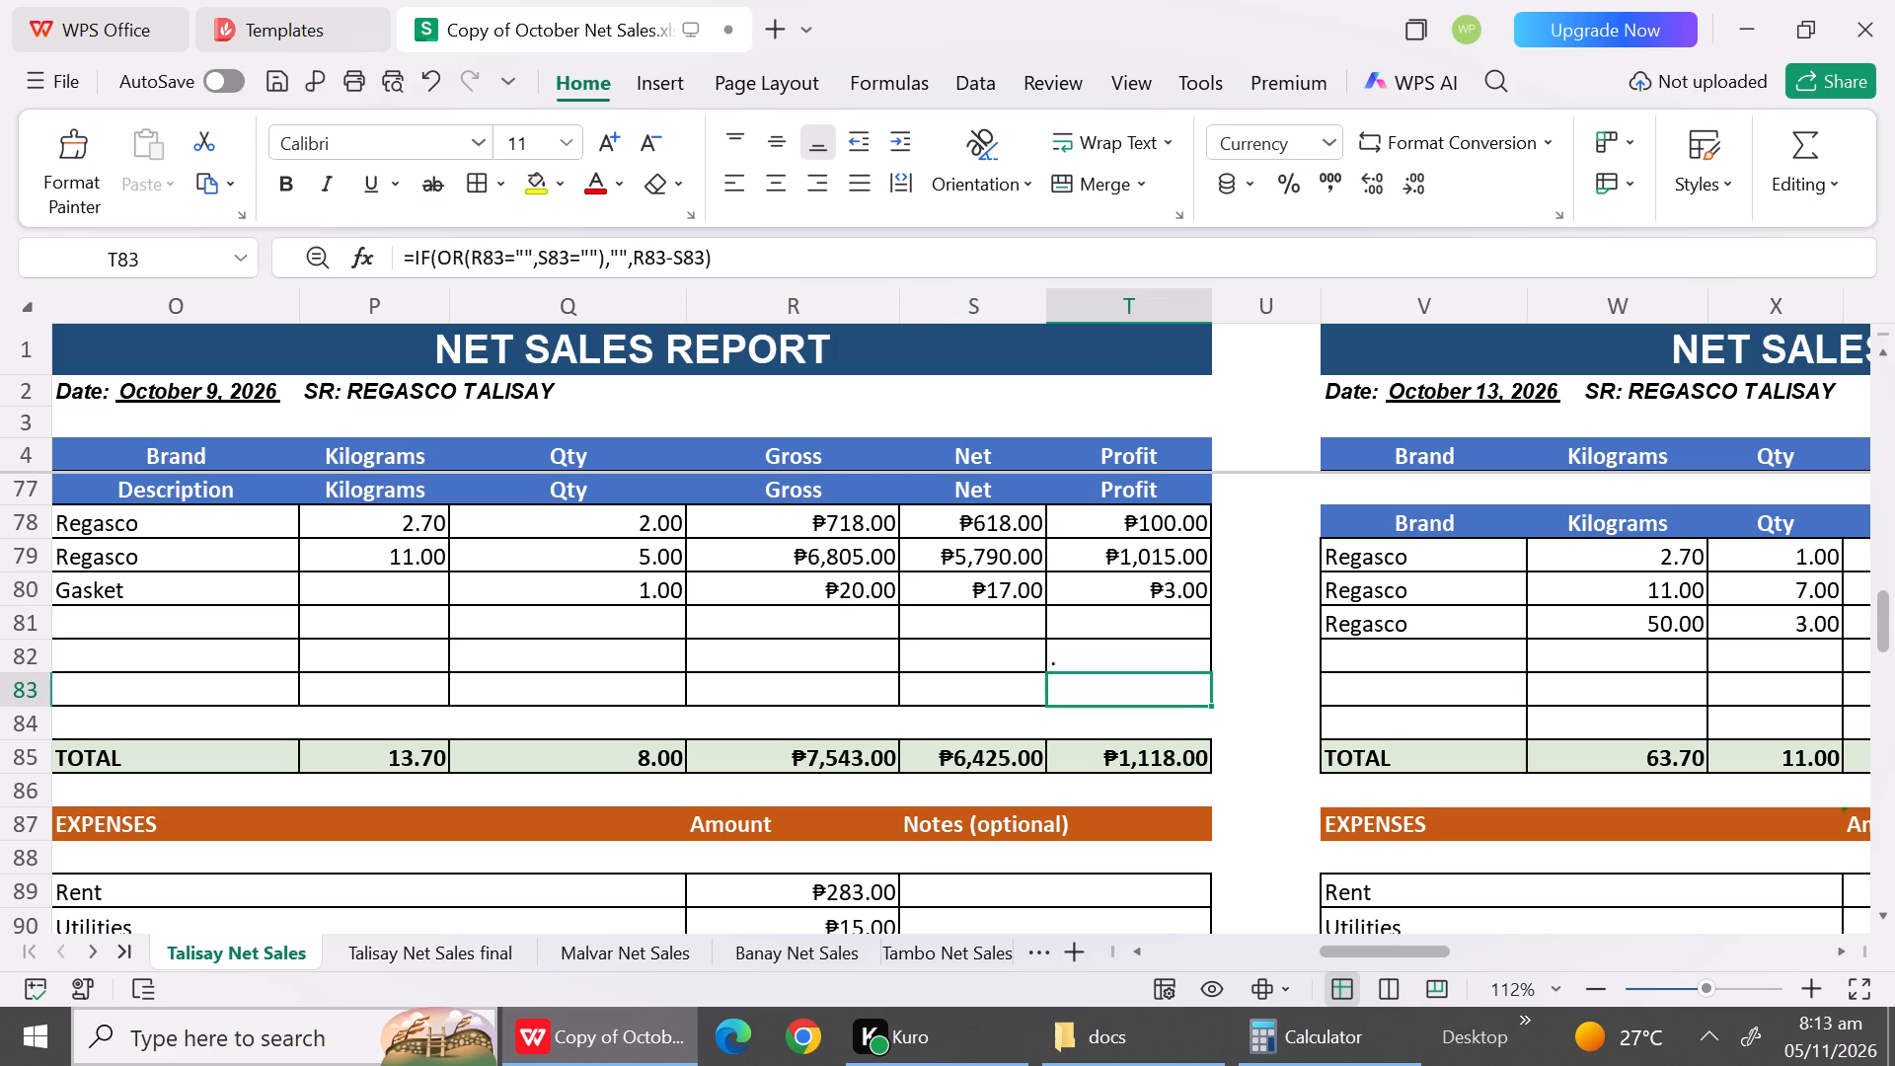
Examine the October 11 report's sales totals, expense entries, total expenses and total net sales.
triple_click(1885, 916)
left_click(1885, 916)
left_click(1885, 916)
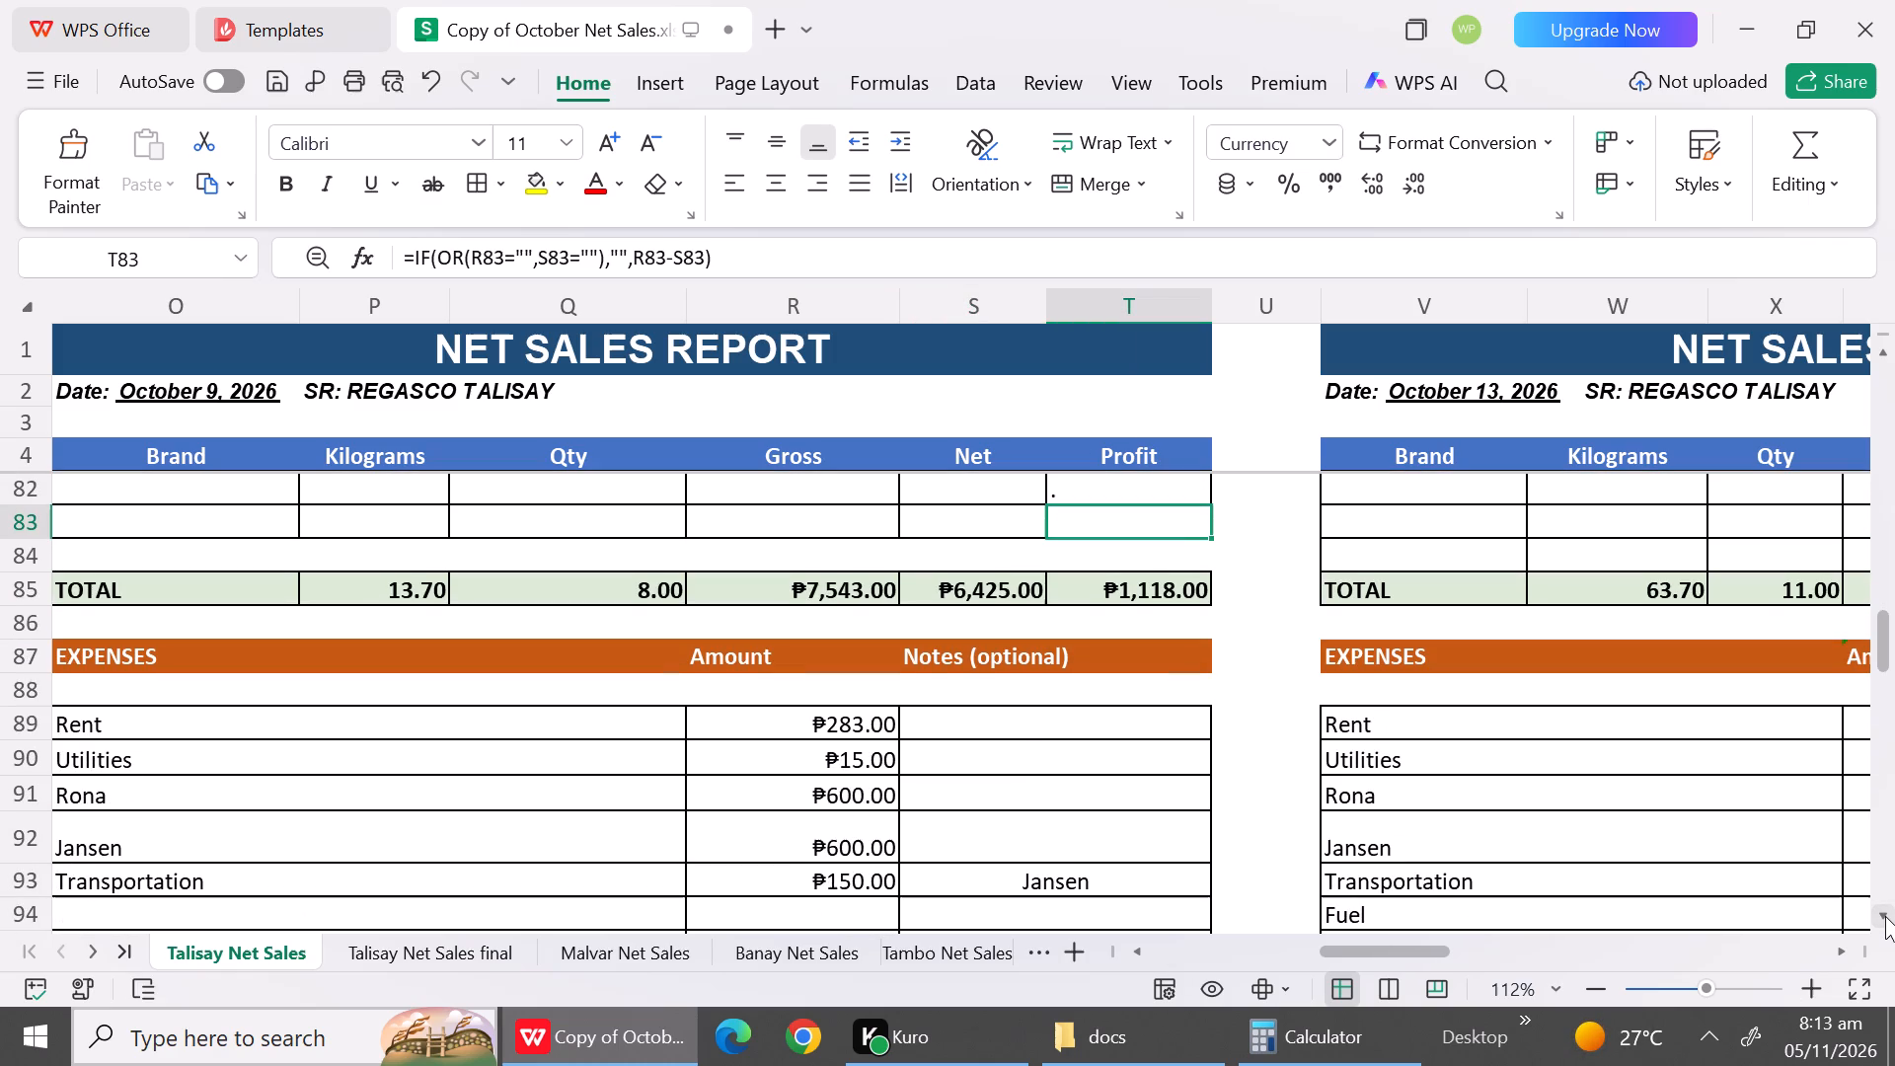
triple_click(1885, 916)
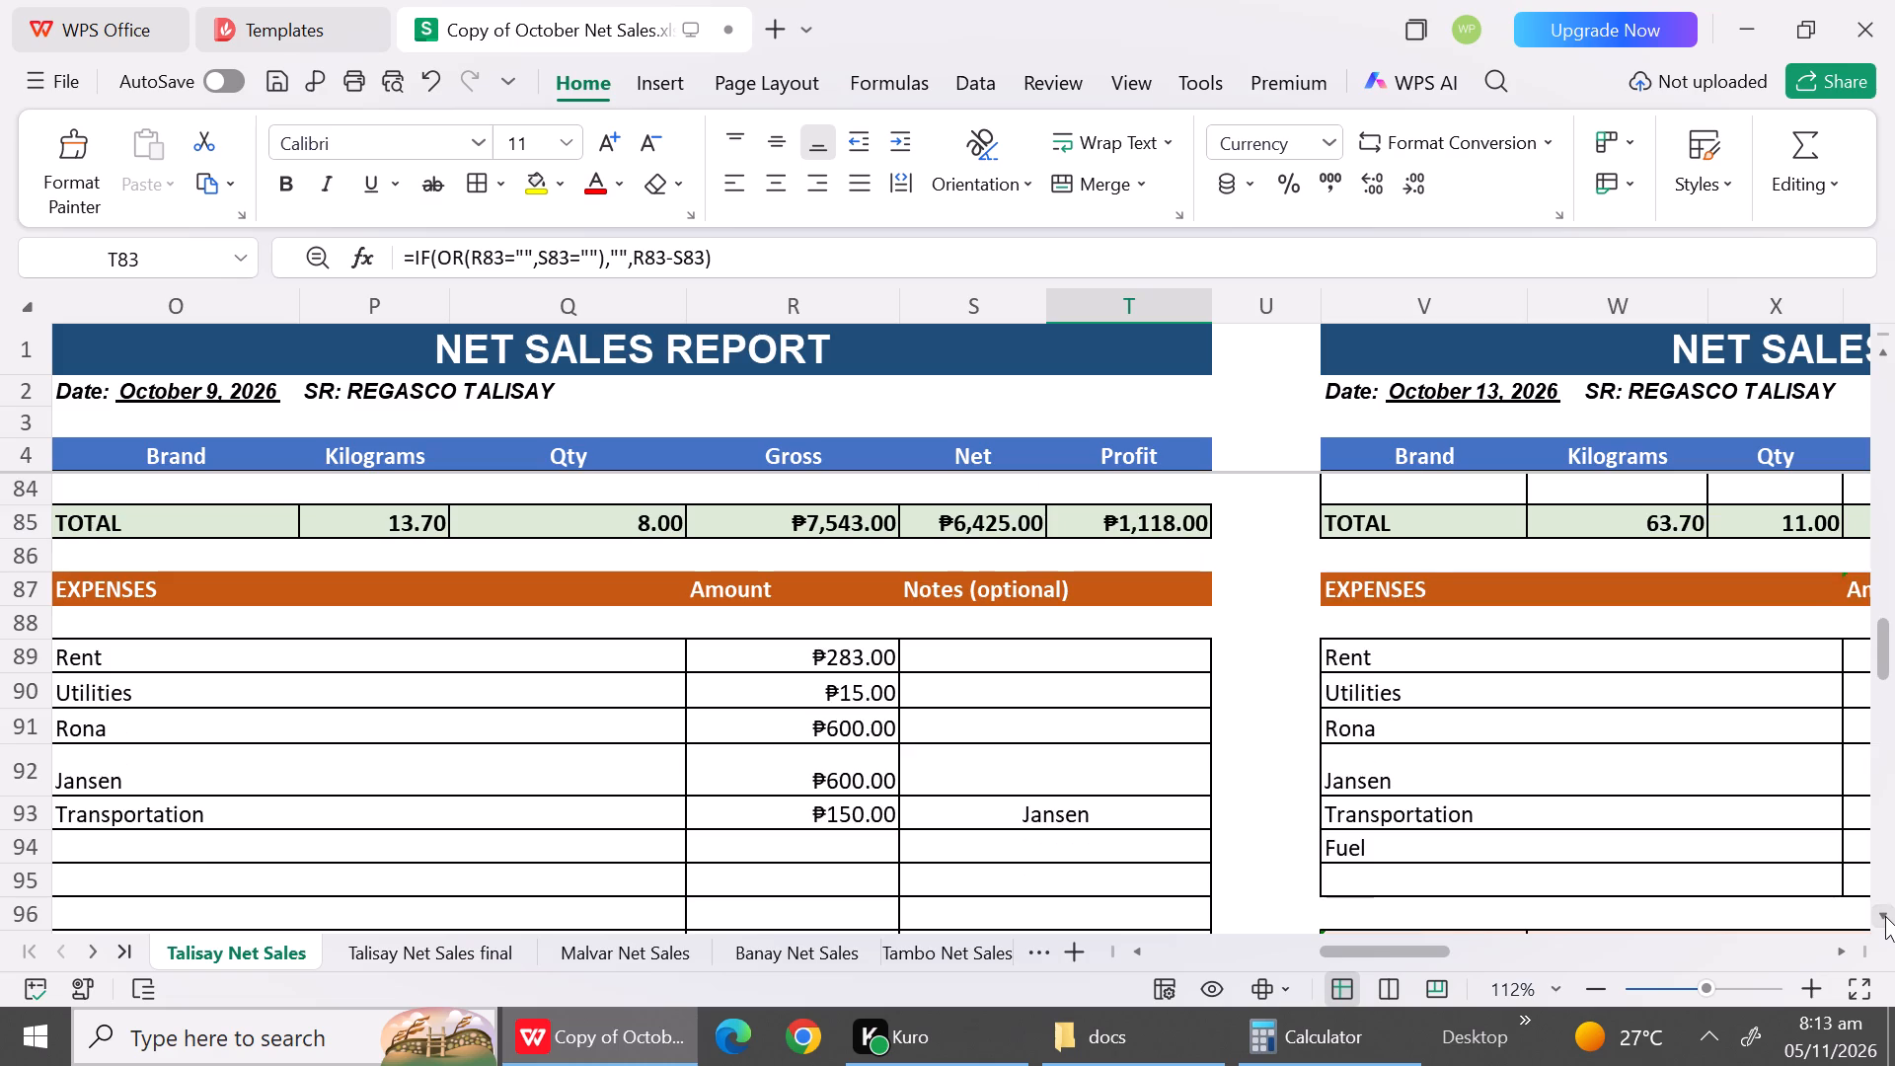
triple_click(1885, 916)
left_click(1885, 916)
left_click(1885, 916)
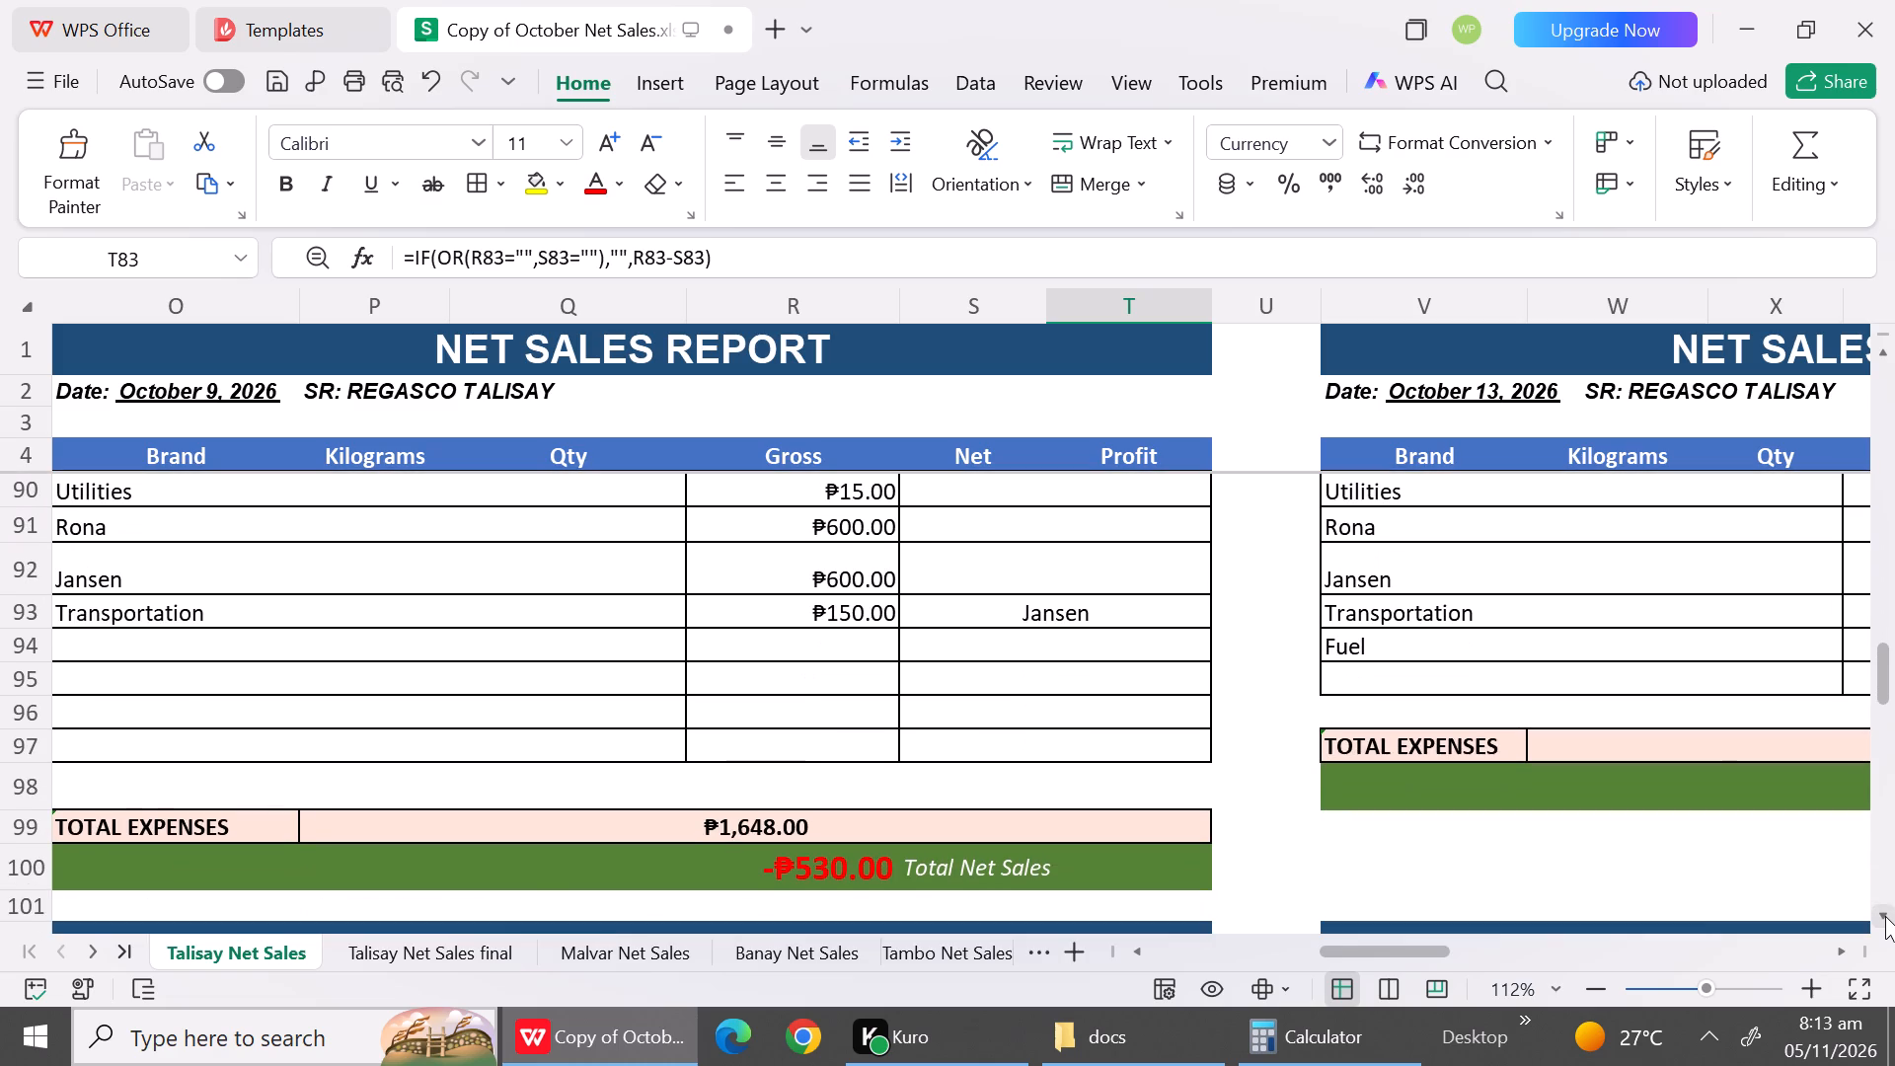
triple_click(1885, 916)
triple_click(1885, 916)
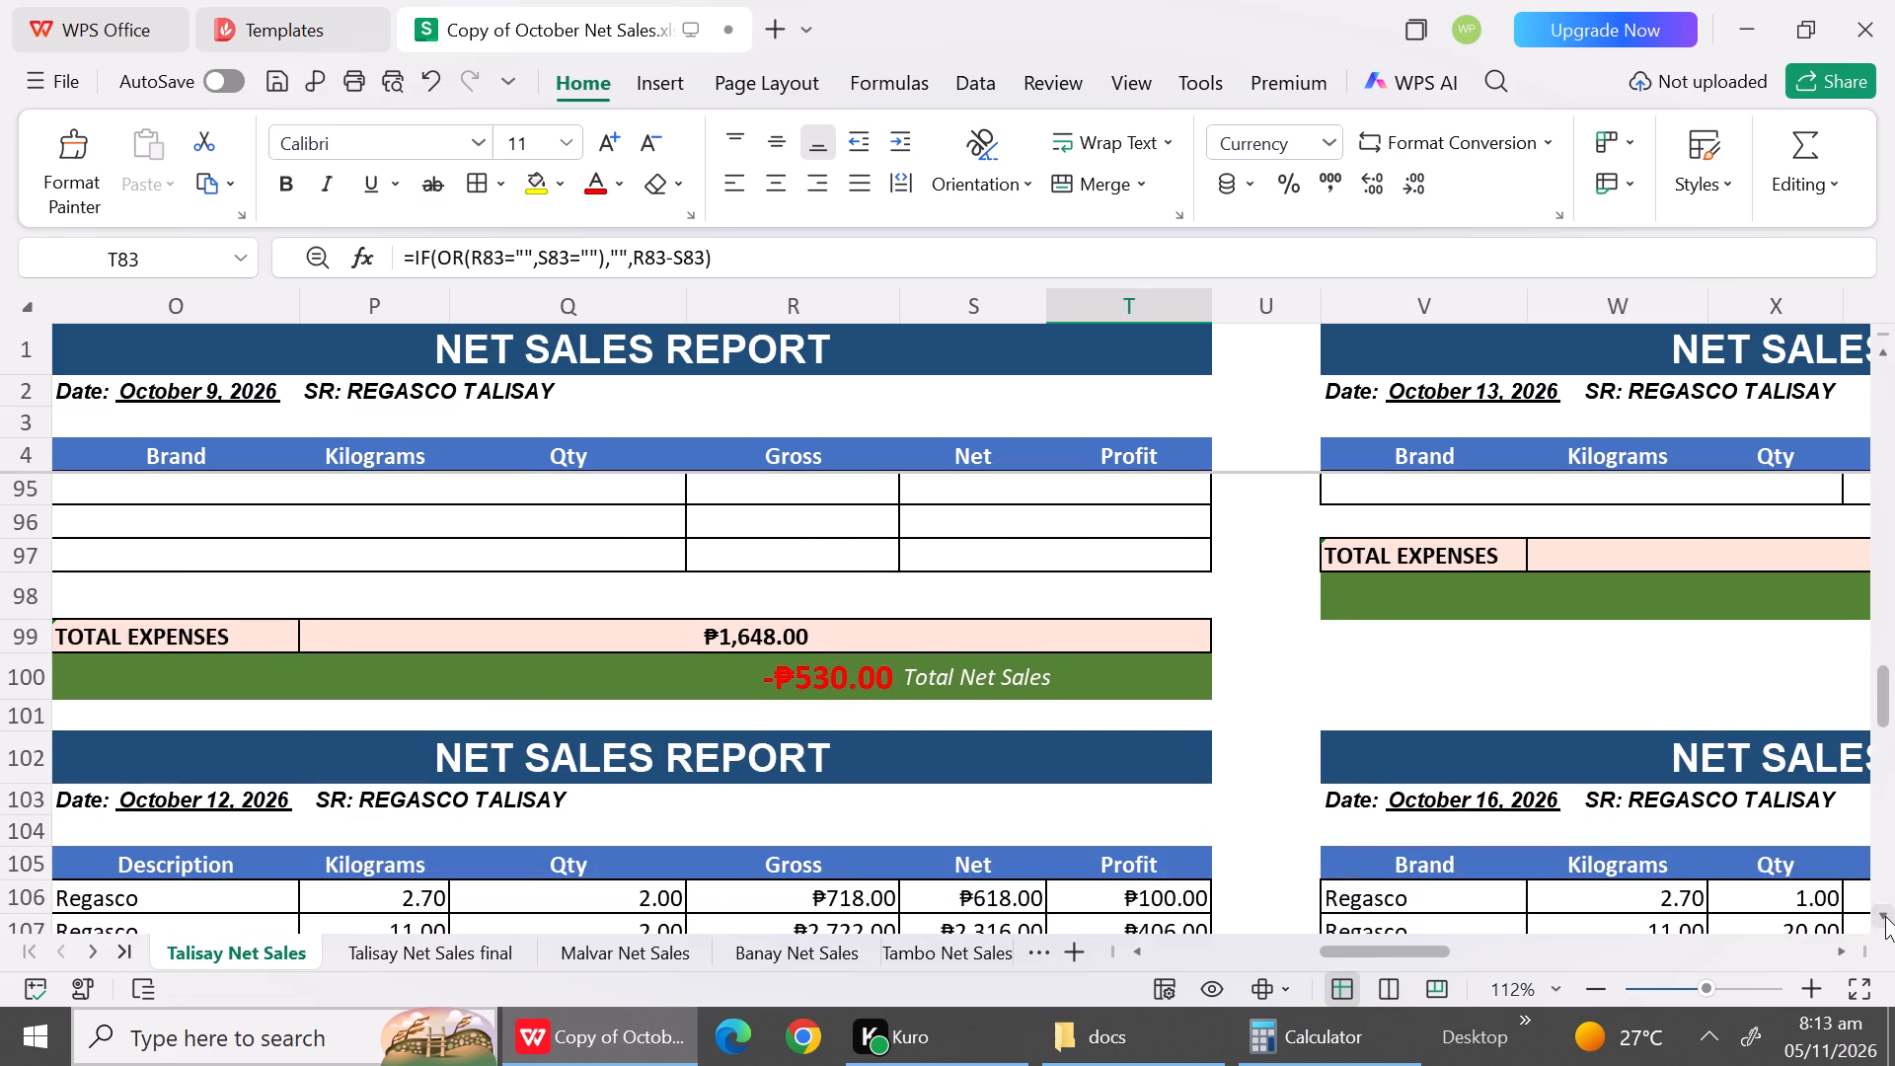
Examine the October 12 report's sales rows, totals and expense entries in rows 102 to 121.
triple_click(1885, 916)
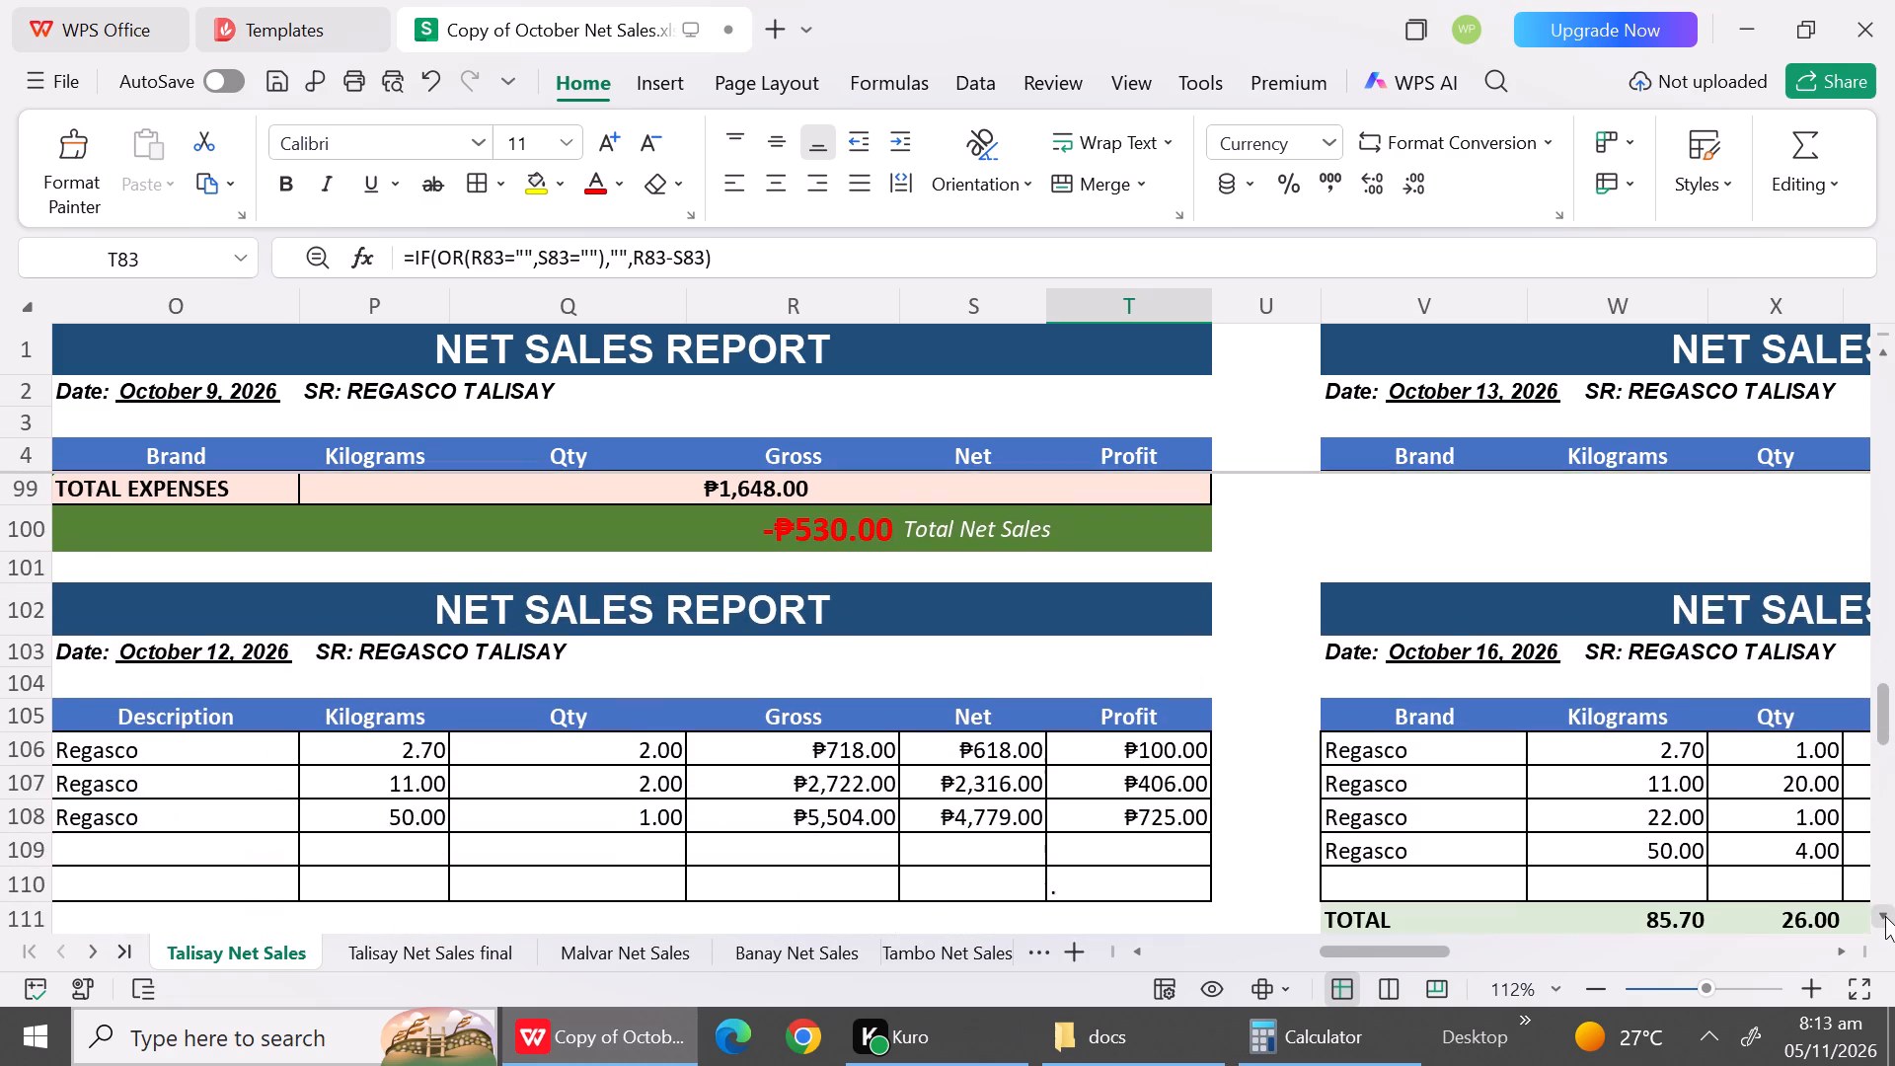
double_click(1885, 916)
left_click(1885, 916)
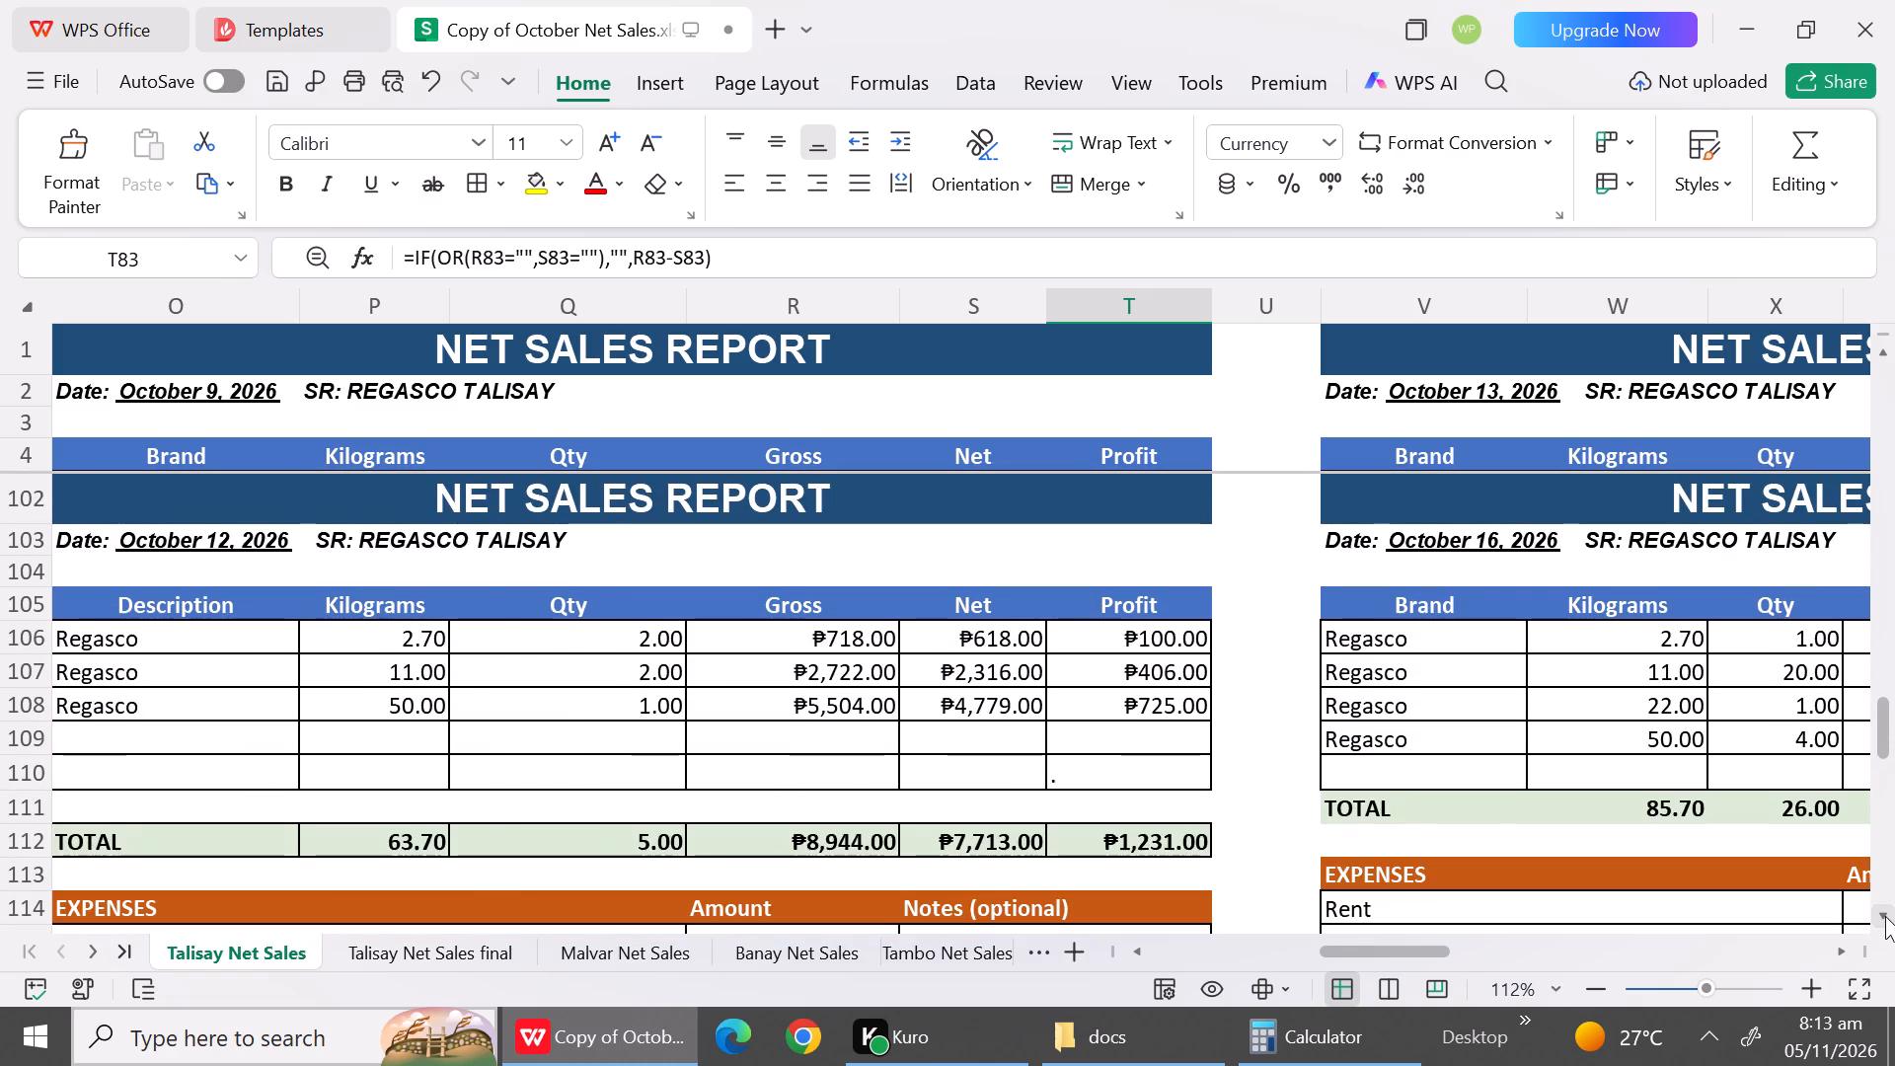
left_click(1885, 916)
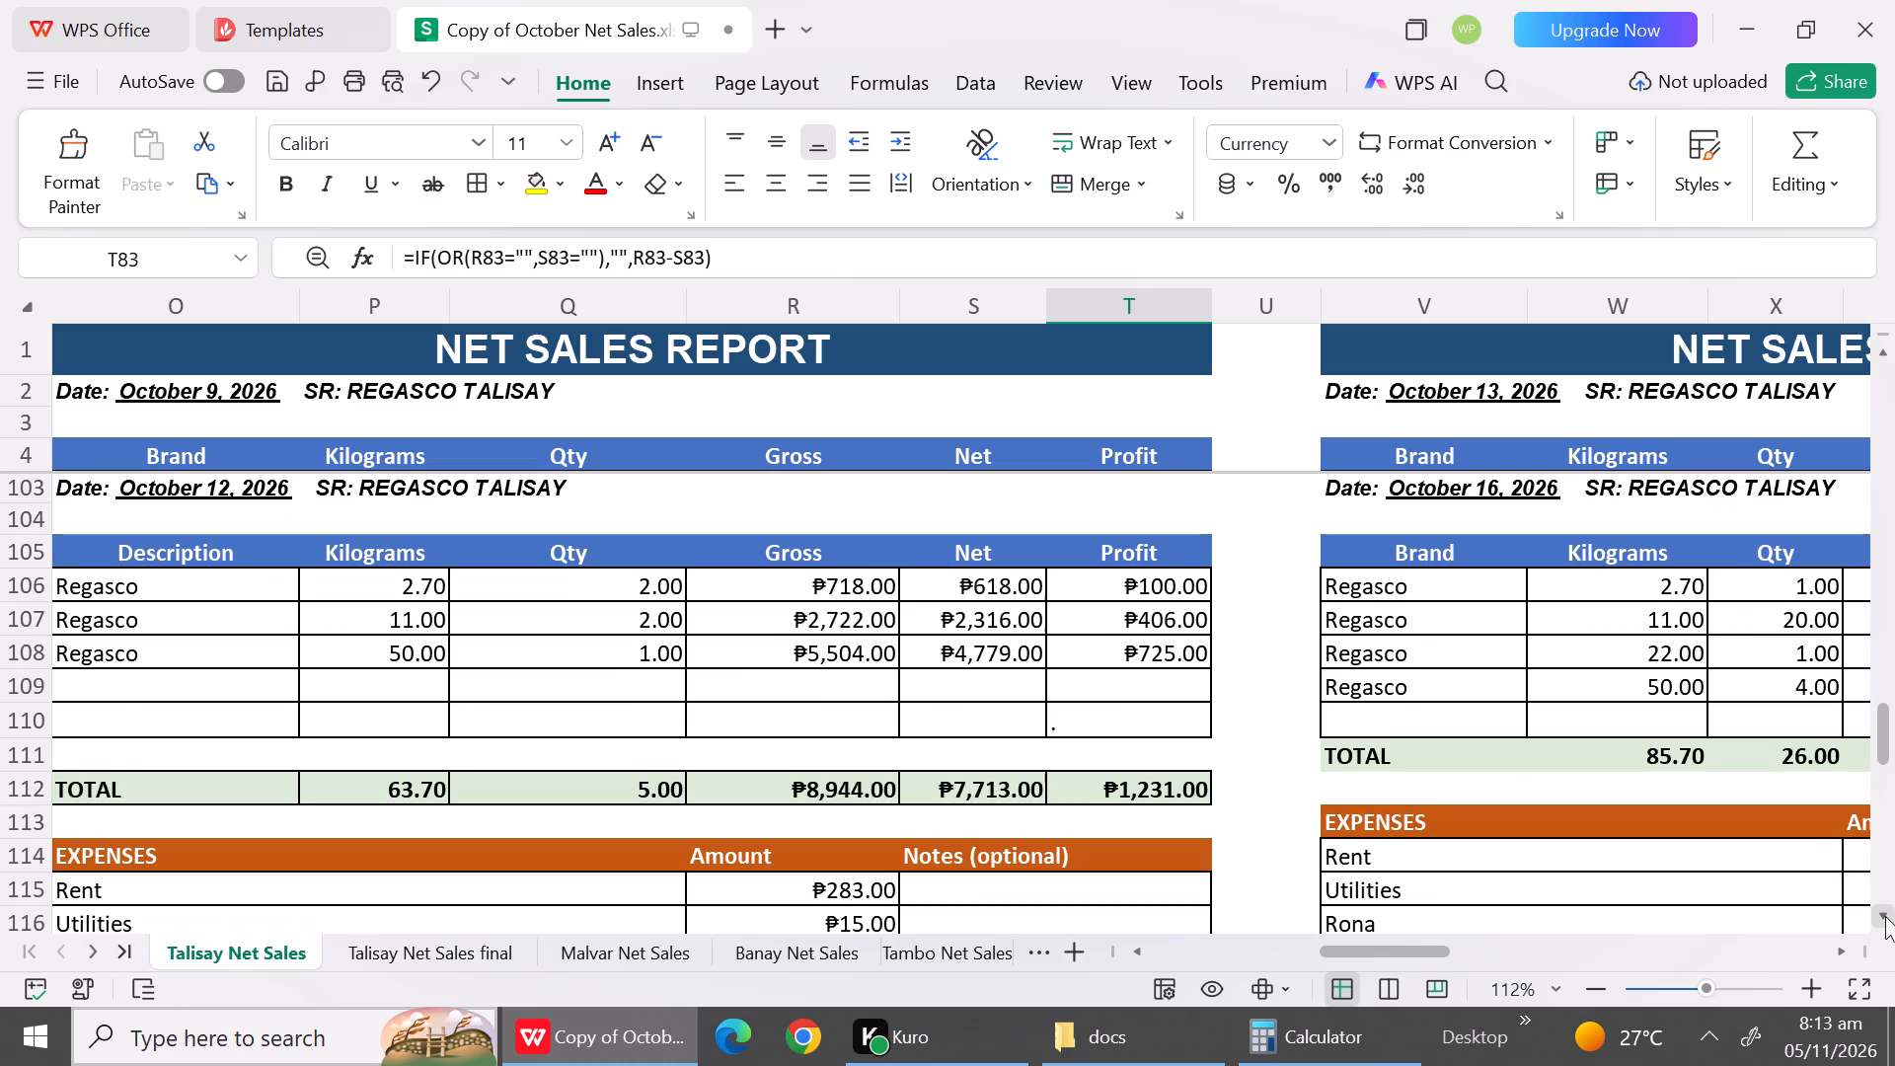
triple_click(1885, 916)
left_click(1885, 916)
left_click(1885, 916)
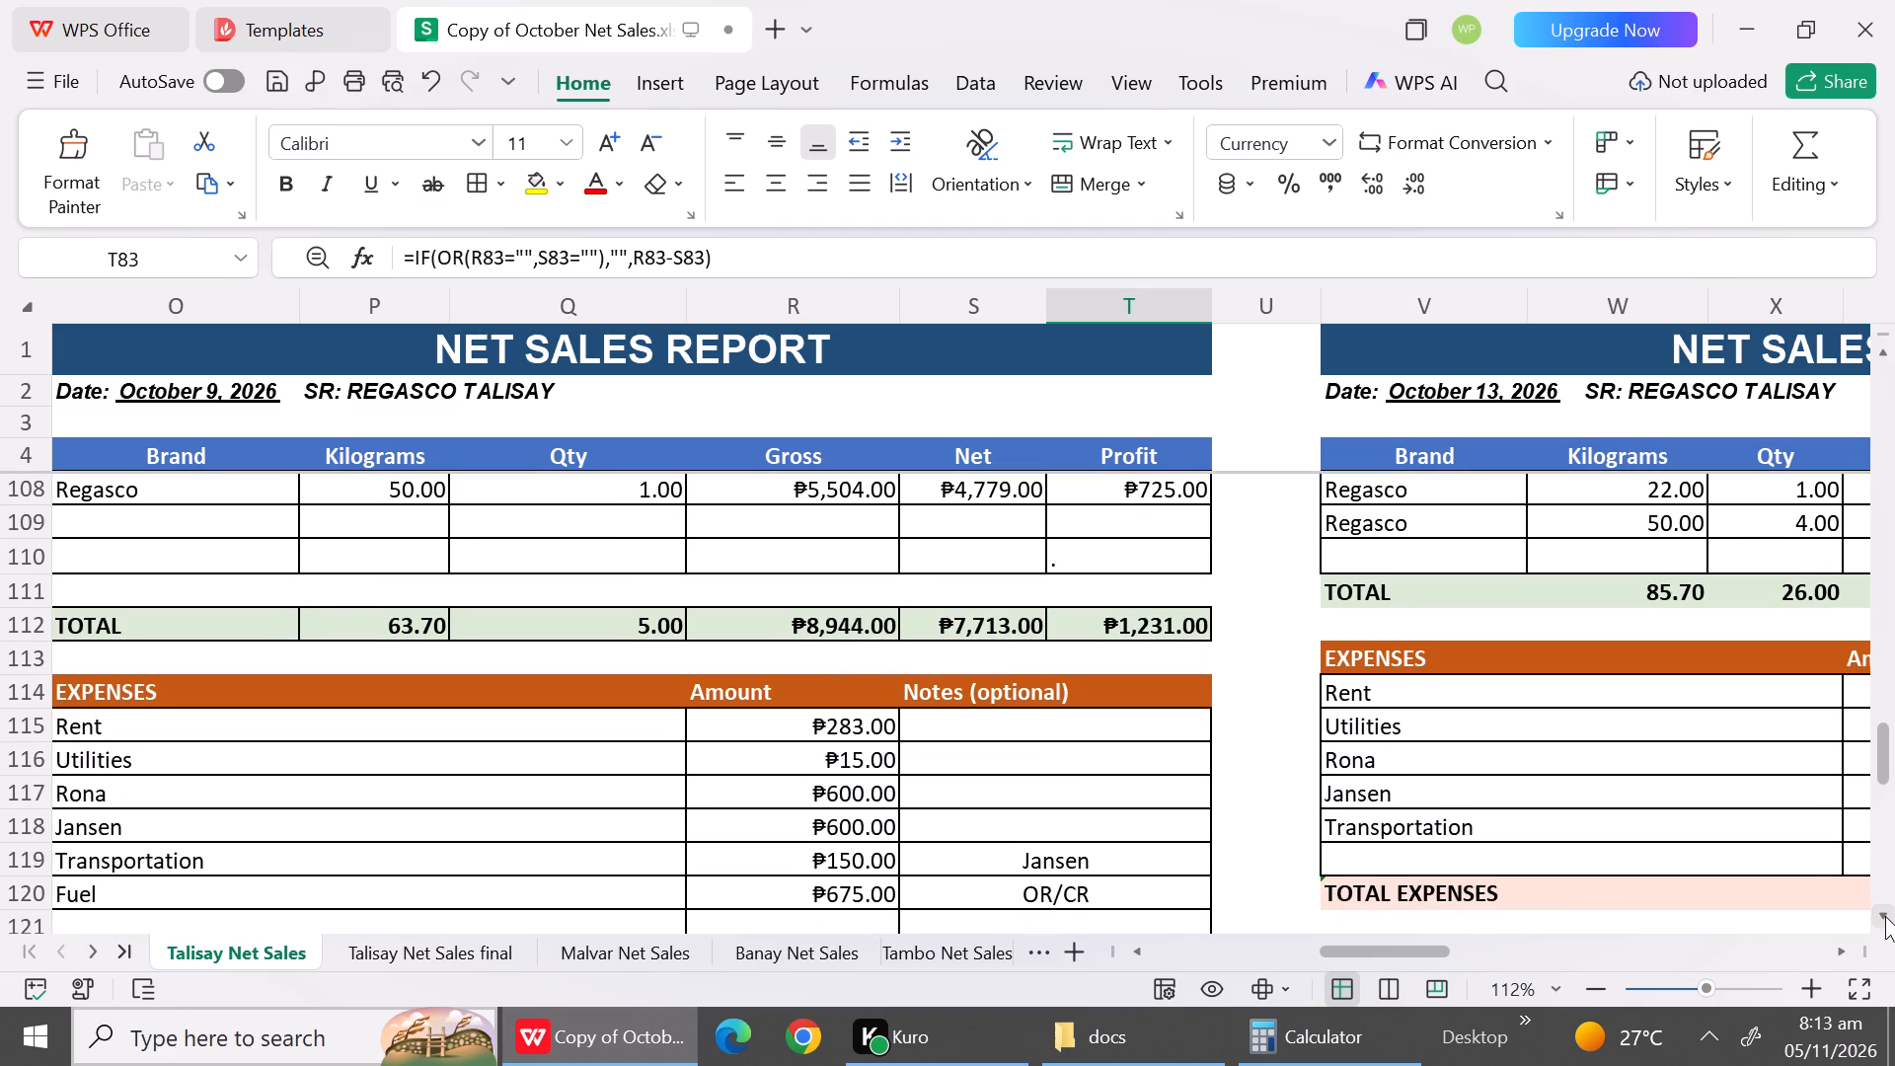
left_click(1885, 916)
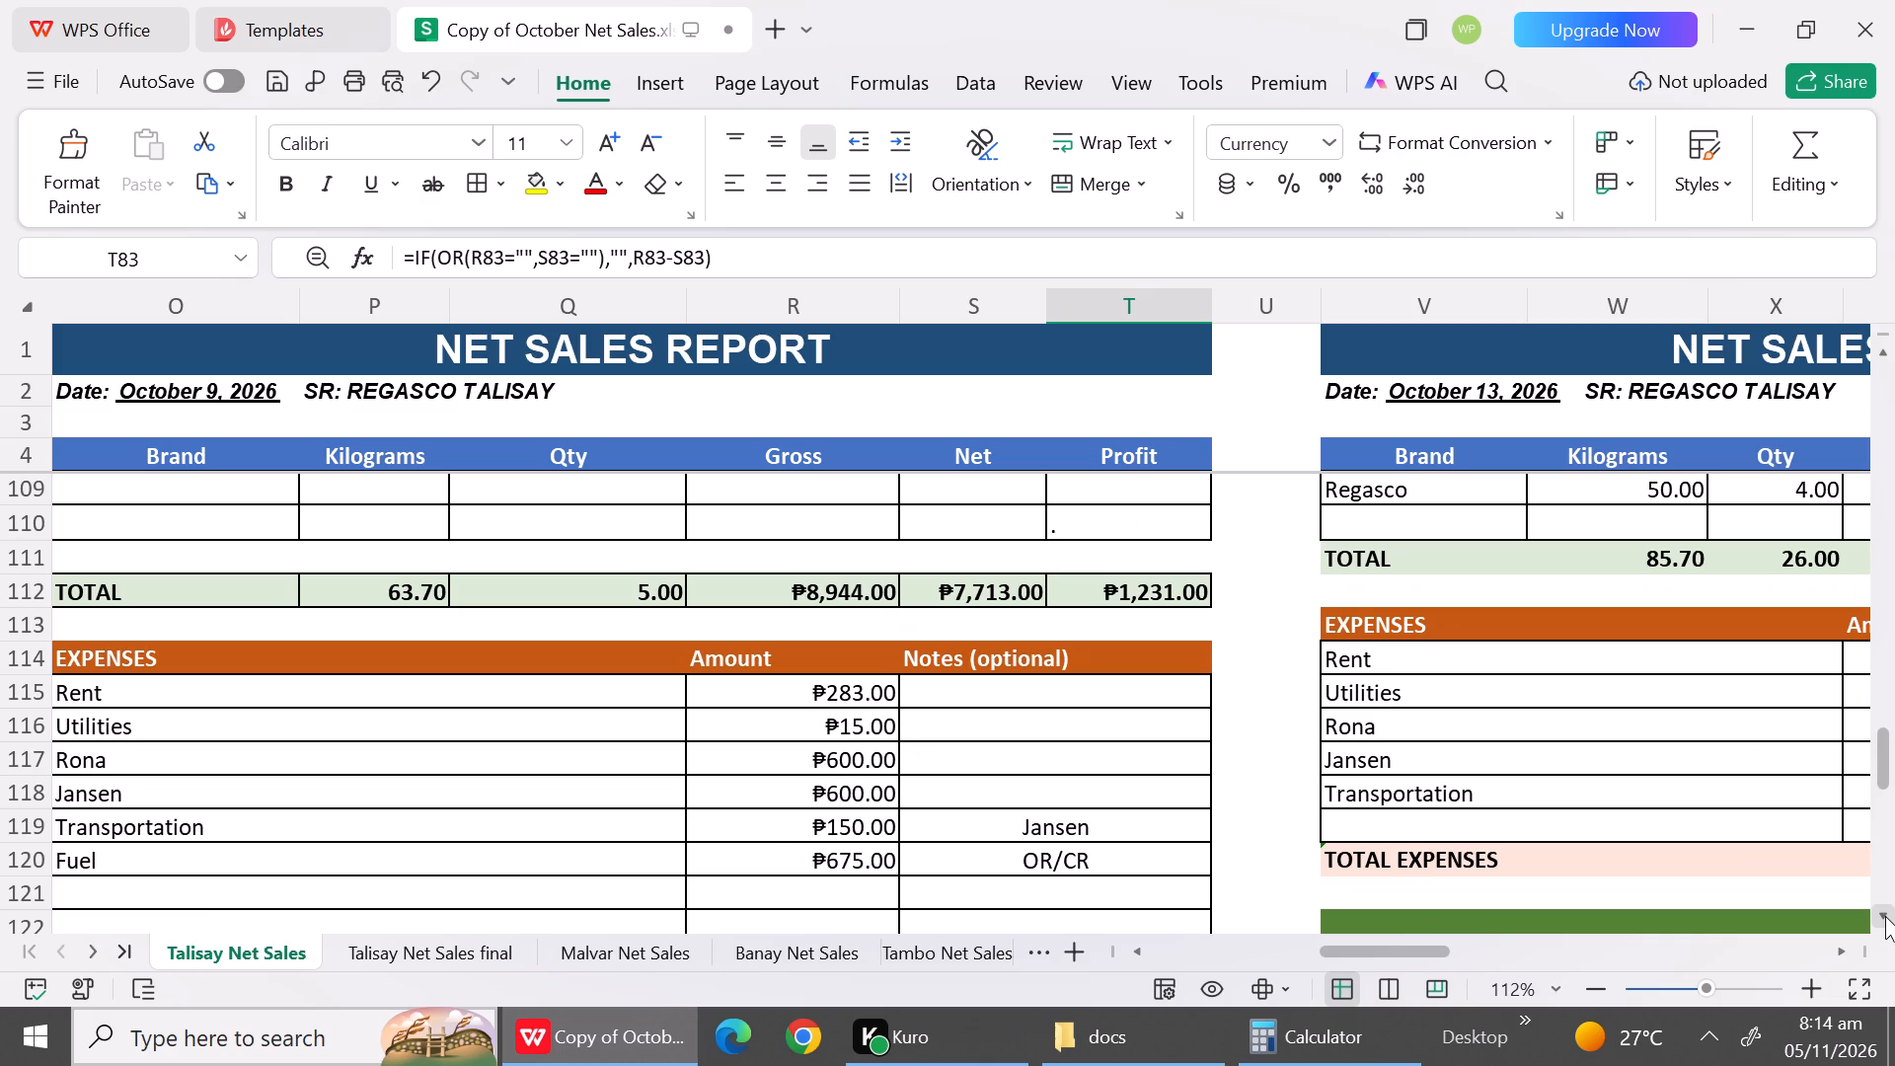
Add an Oring entry in row 109 of the October 12 report with quantity 1, gross 20 and net 17.
triple_click(1883, 347)
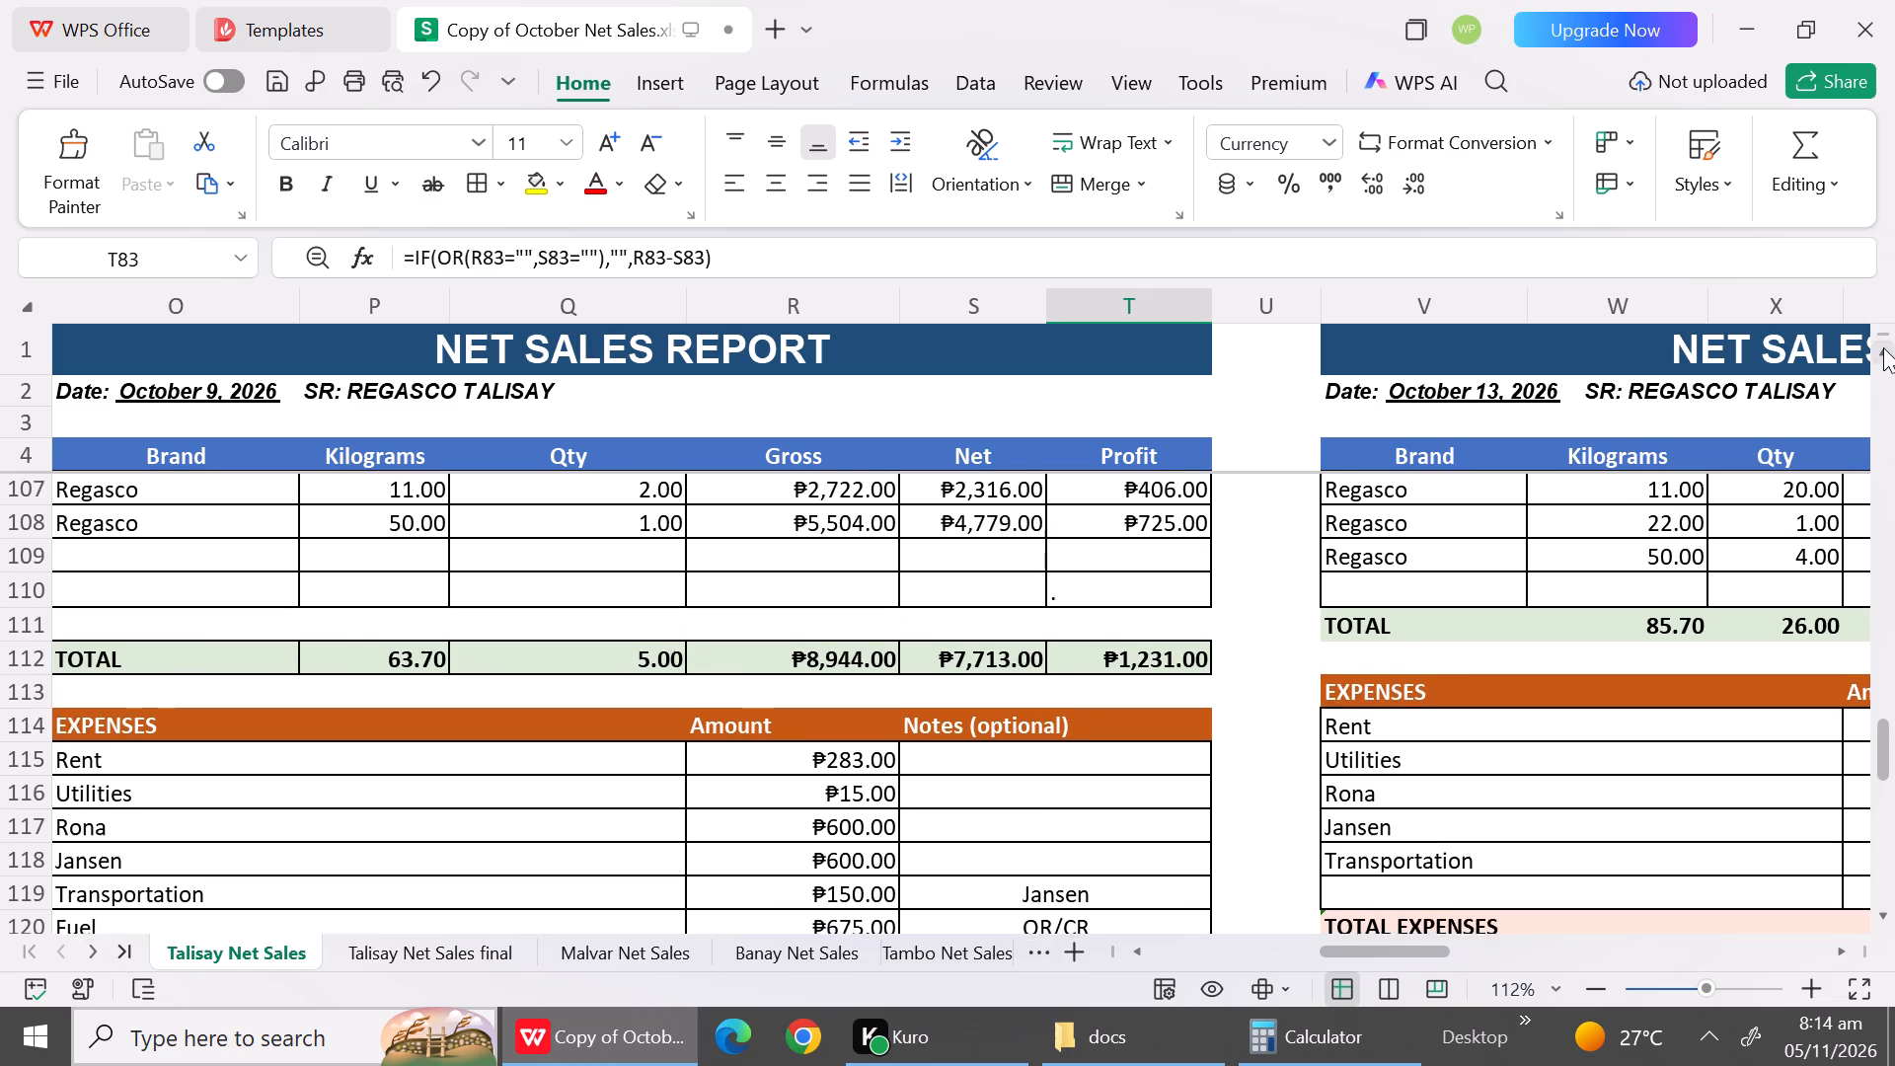
double_click(1883, 347)
left_click(210, 652)
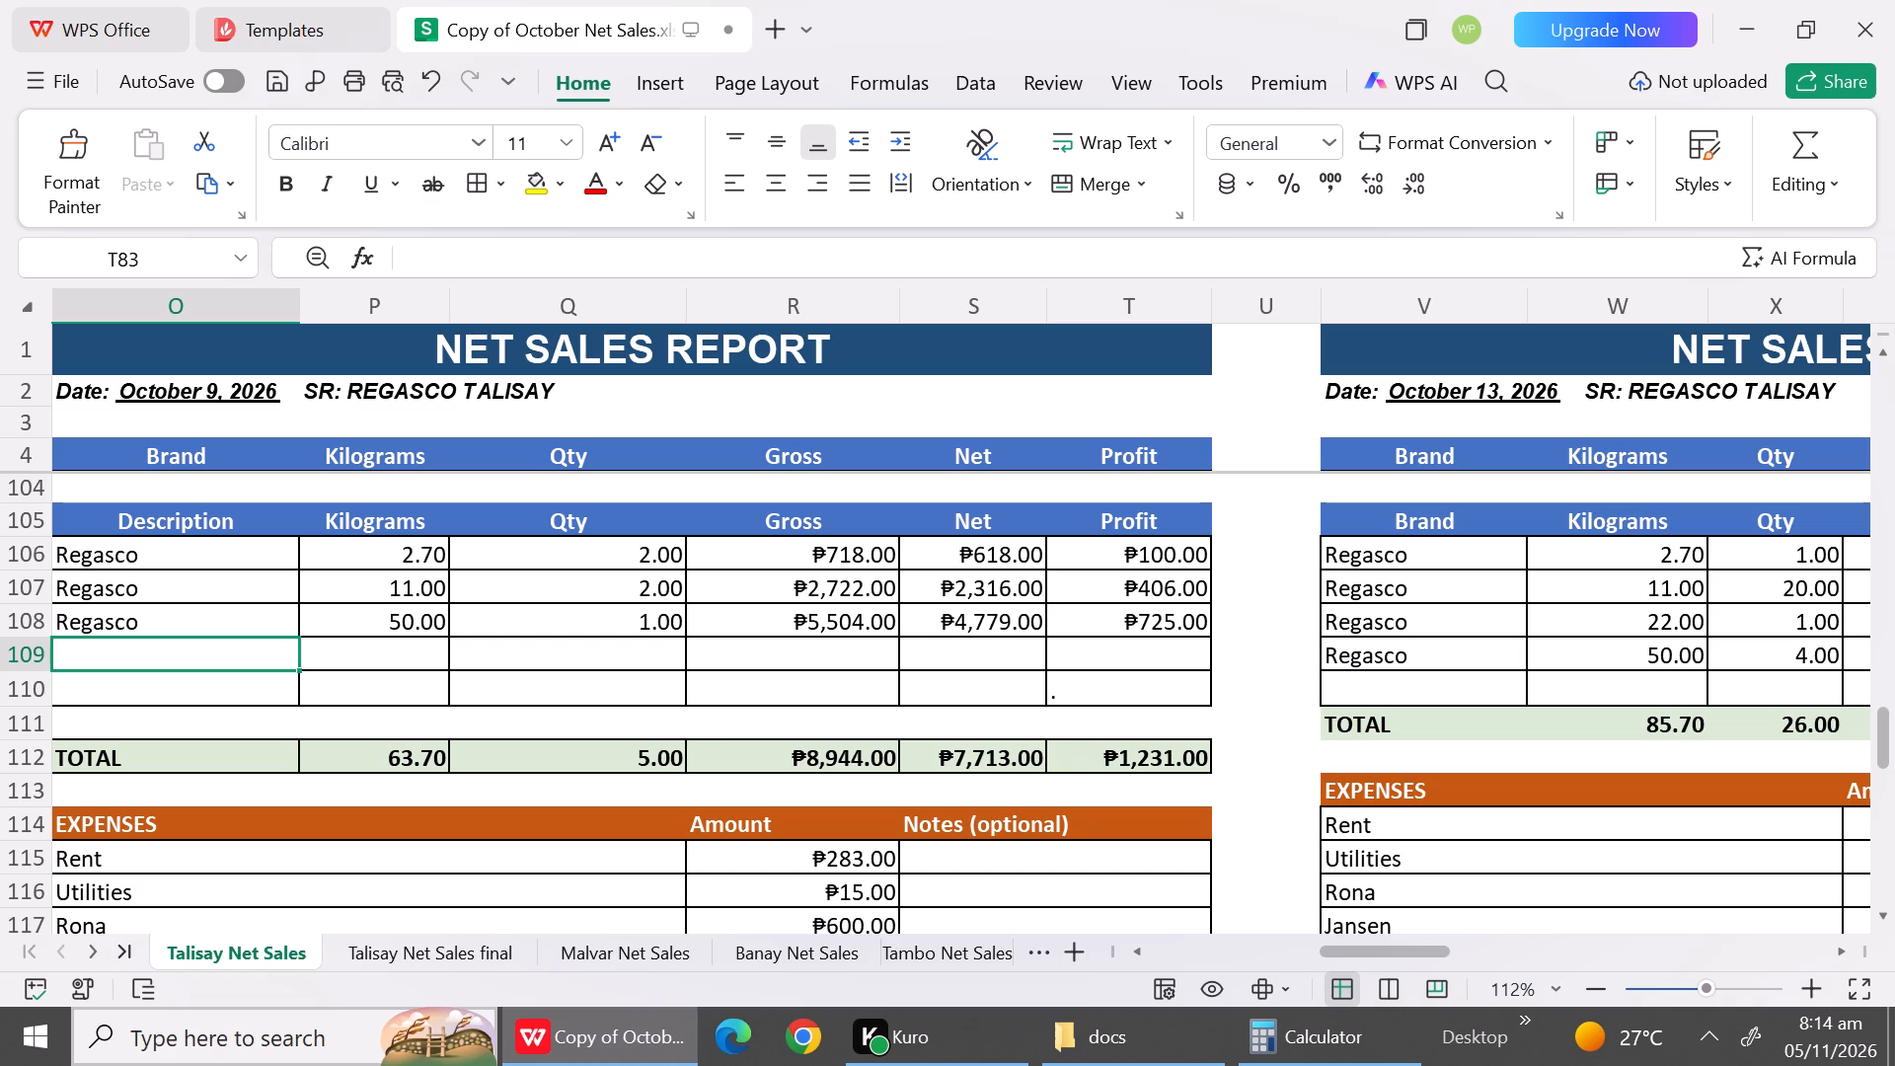
type("Oring")
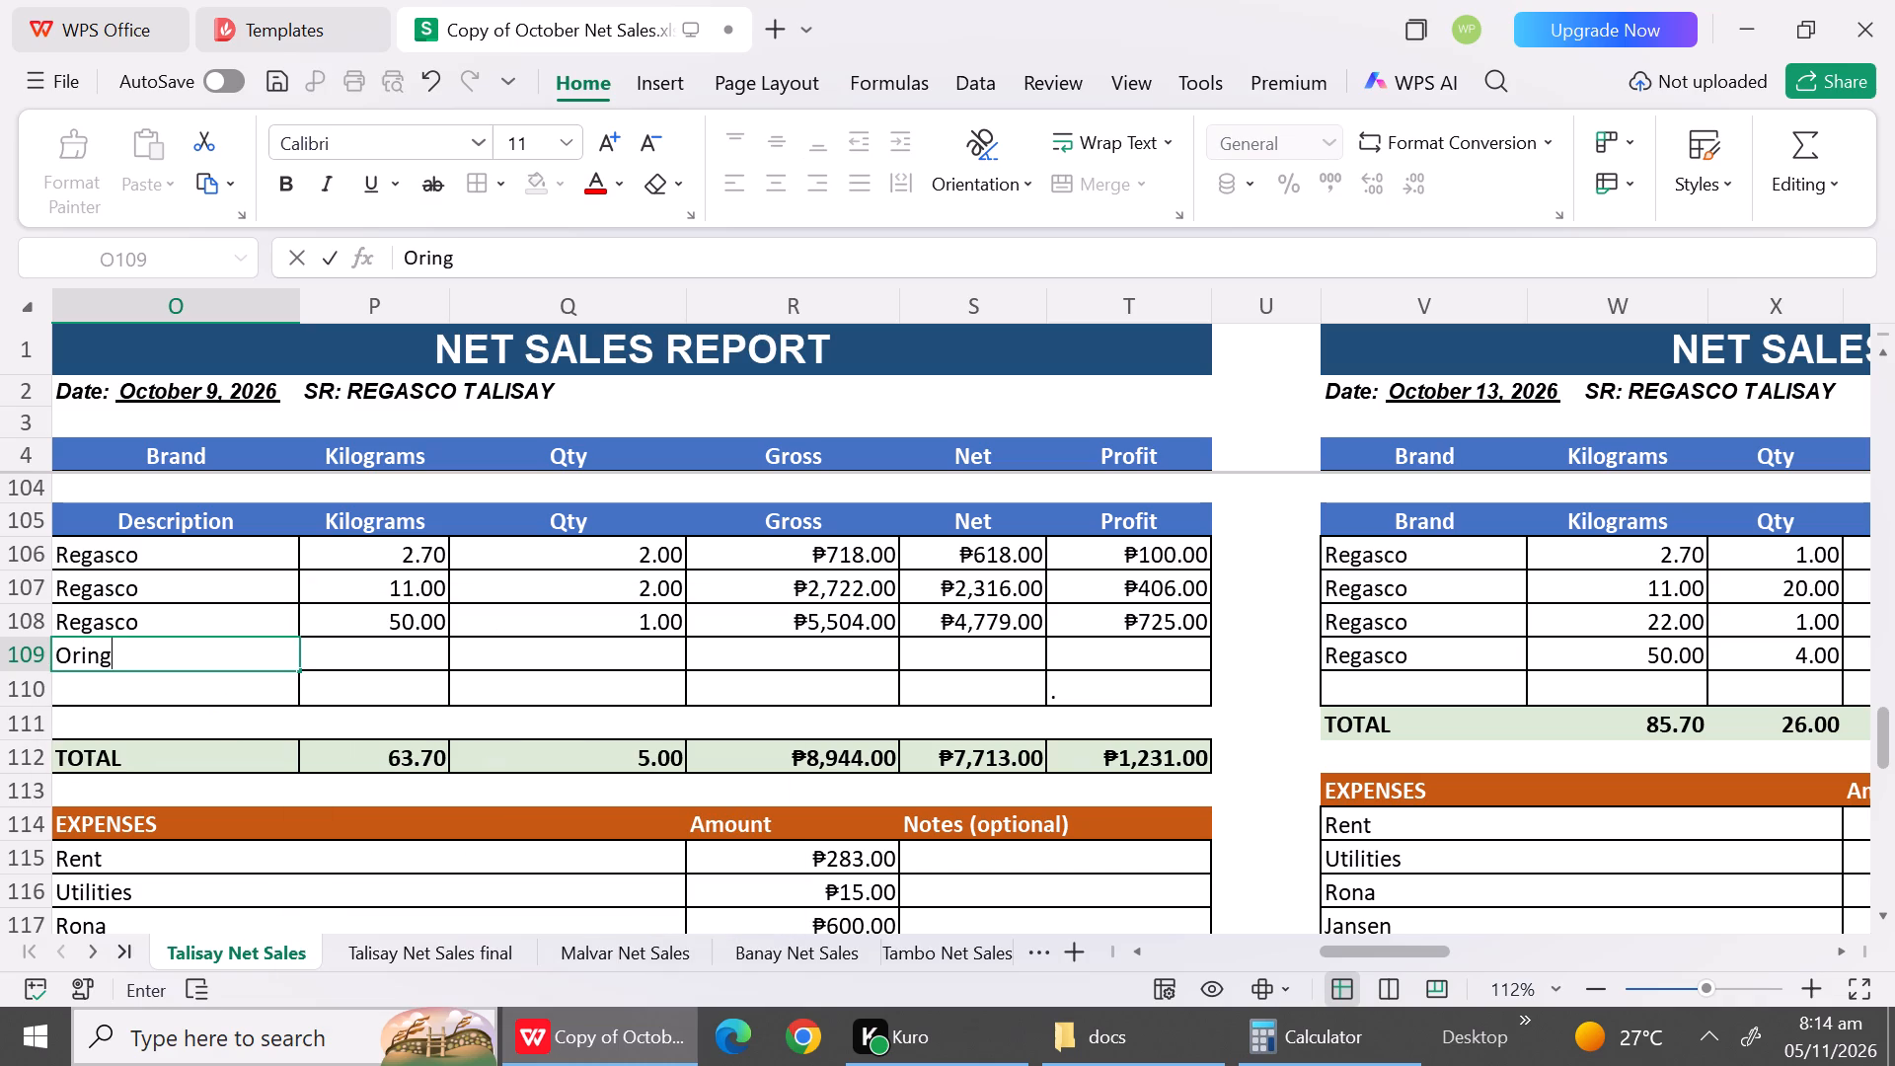
left_click(360, 666)
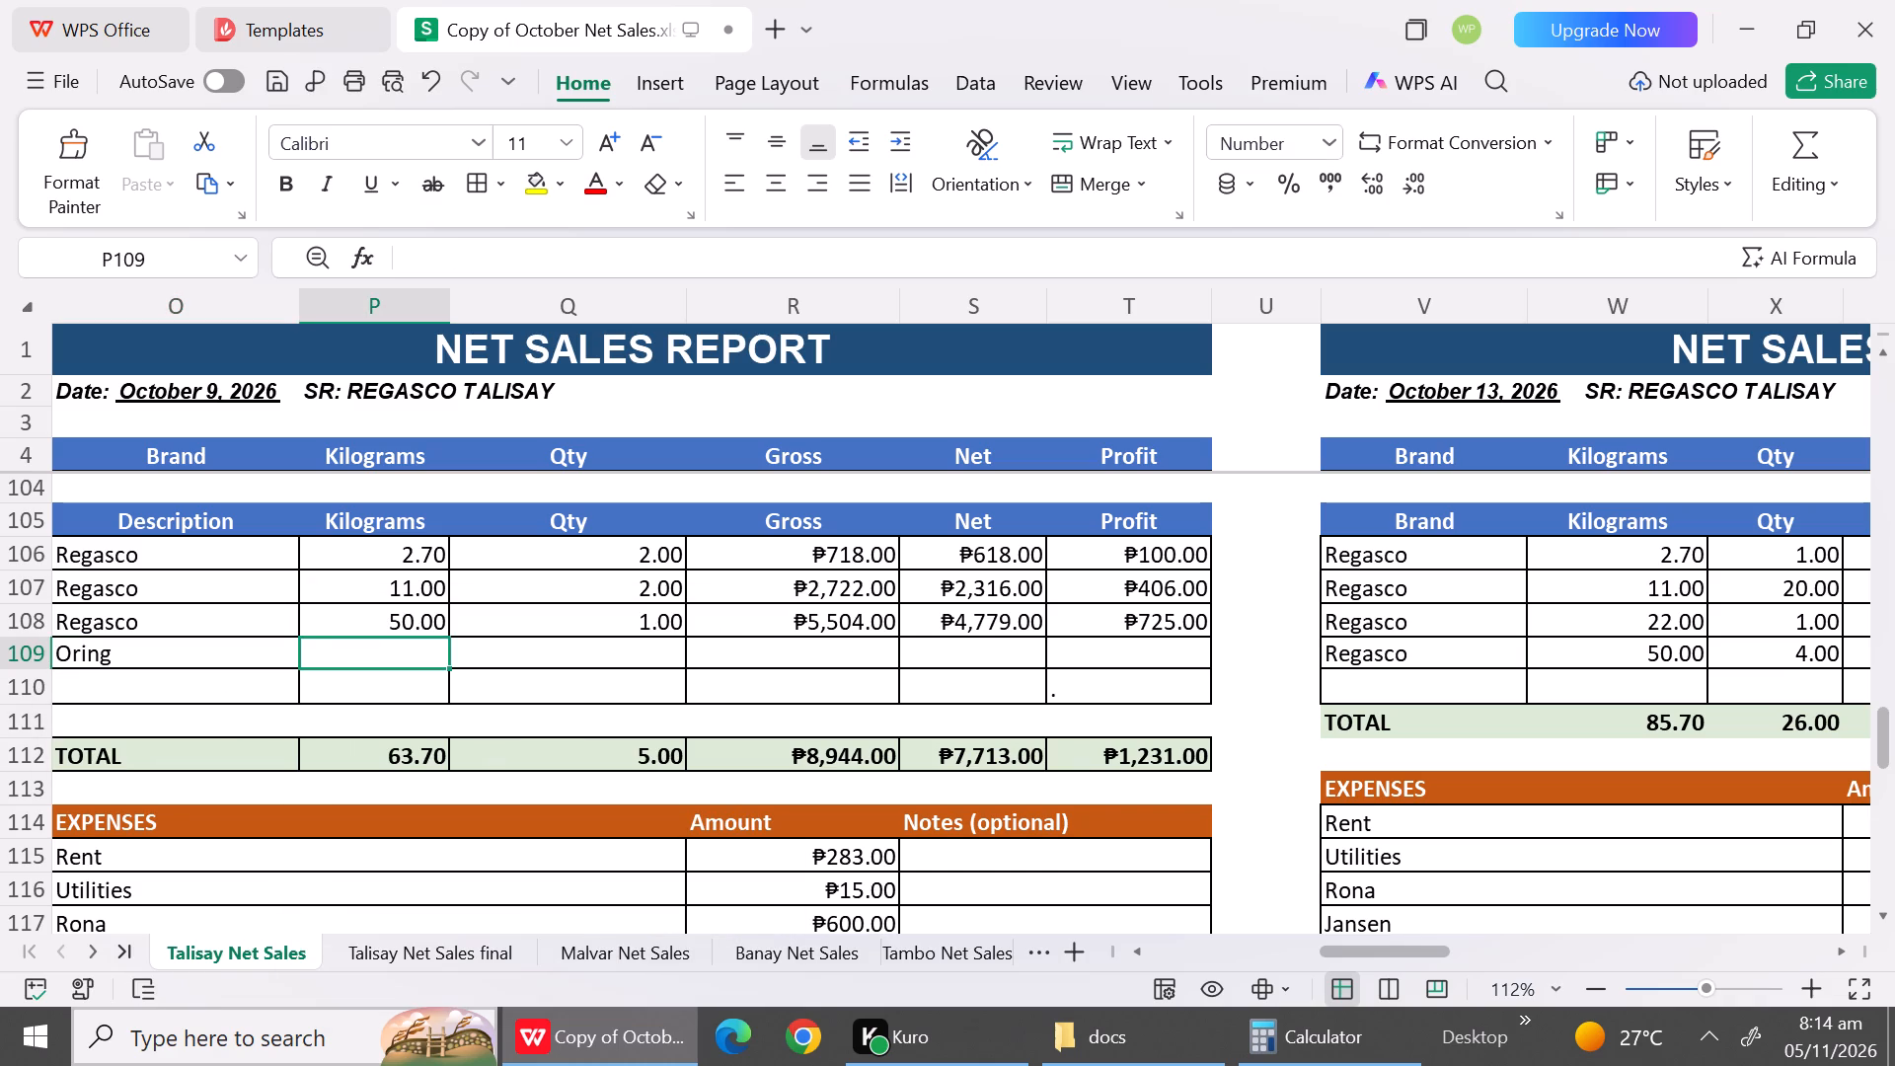
left_click(589, 663)
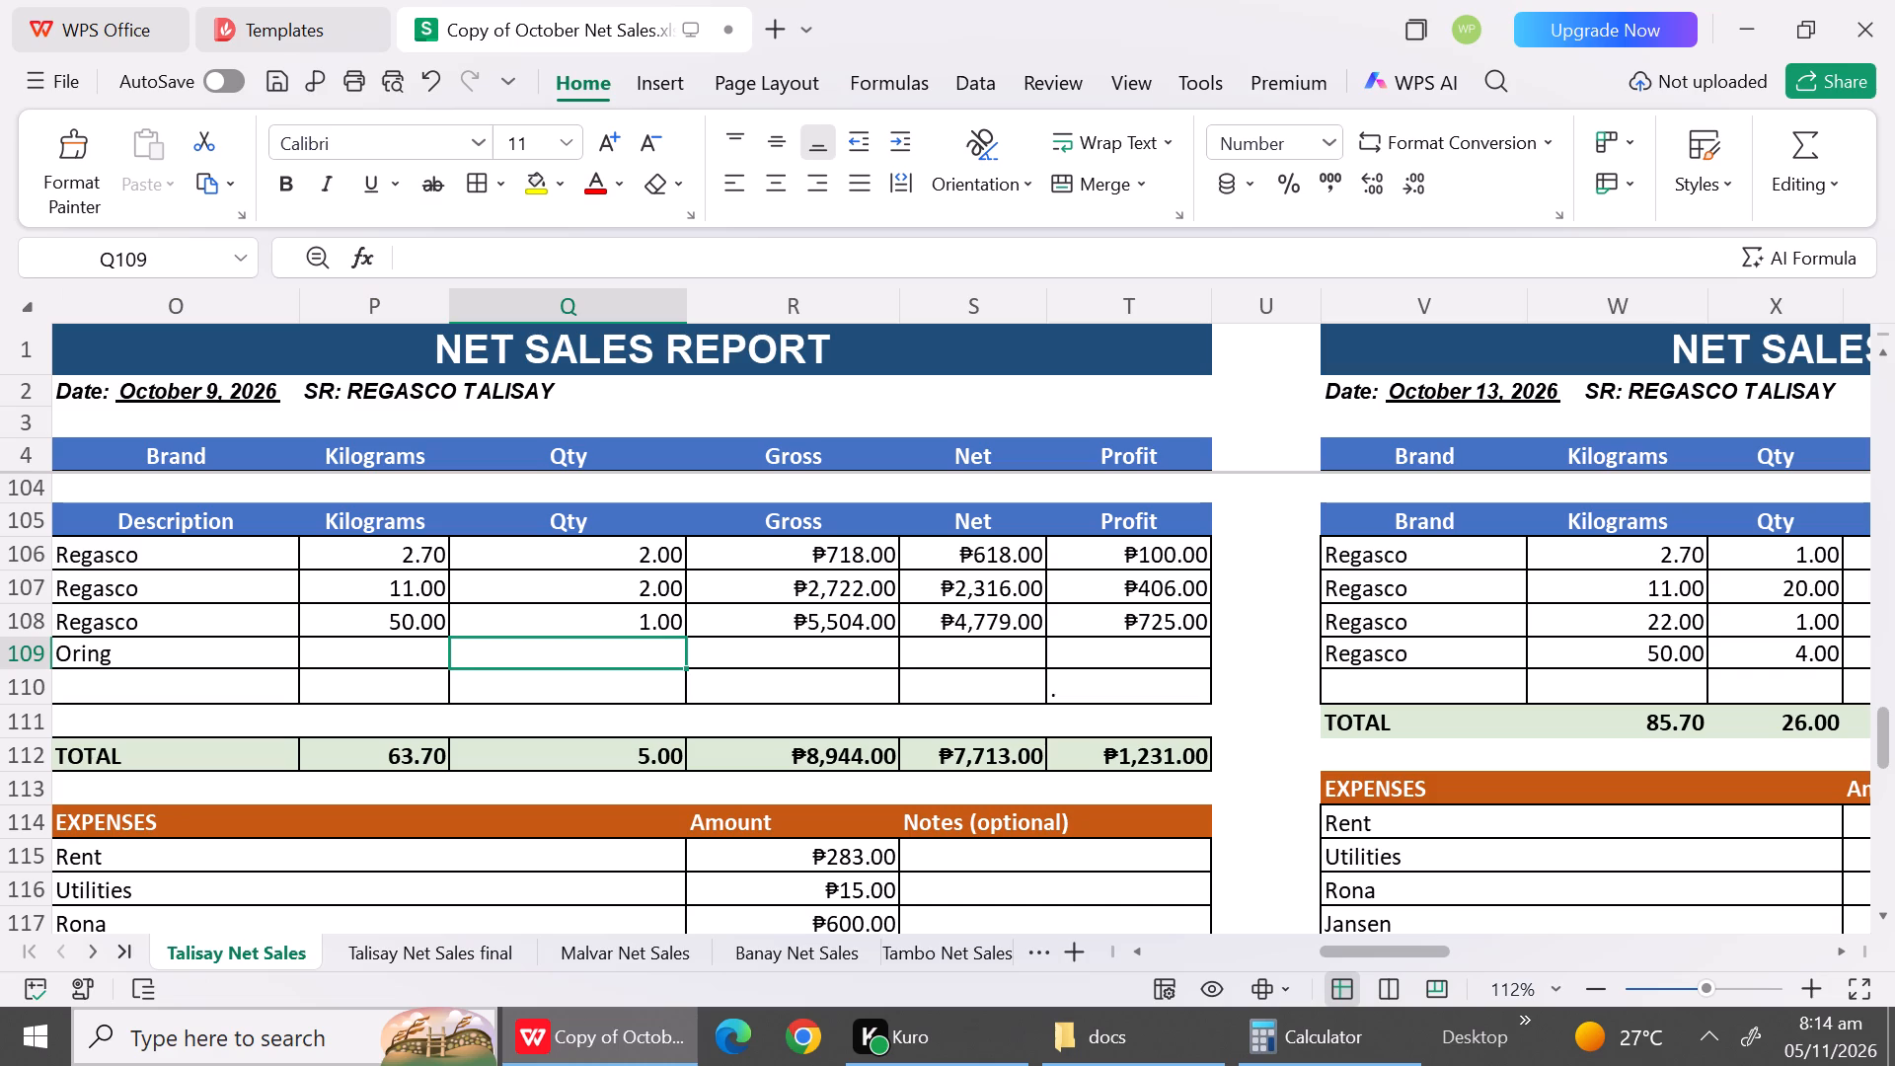
key("1")
left_click(842, 655)
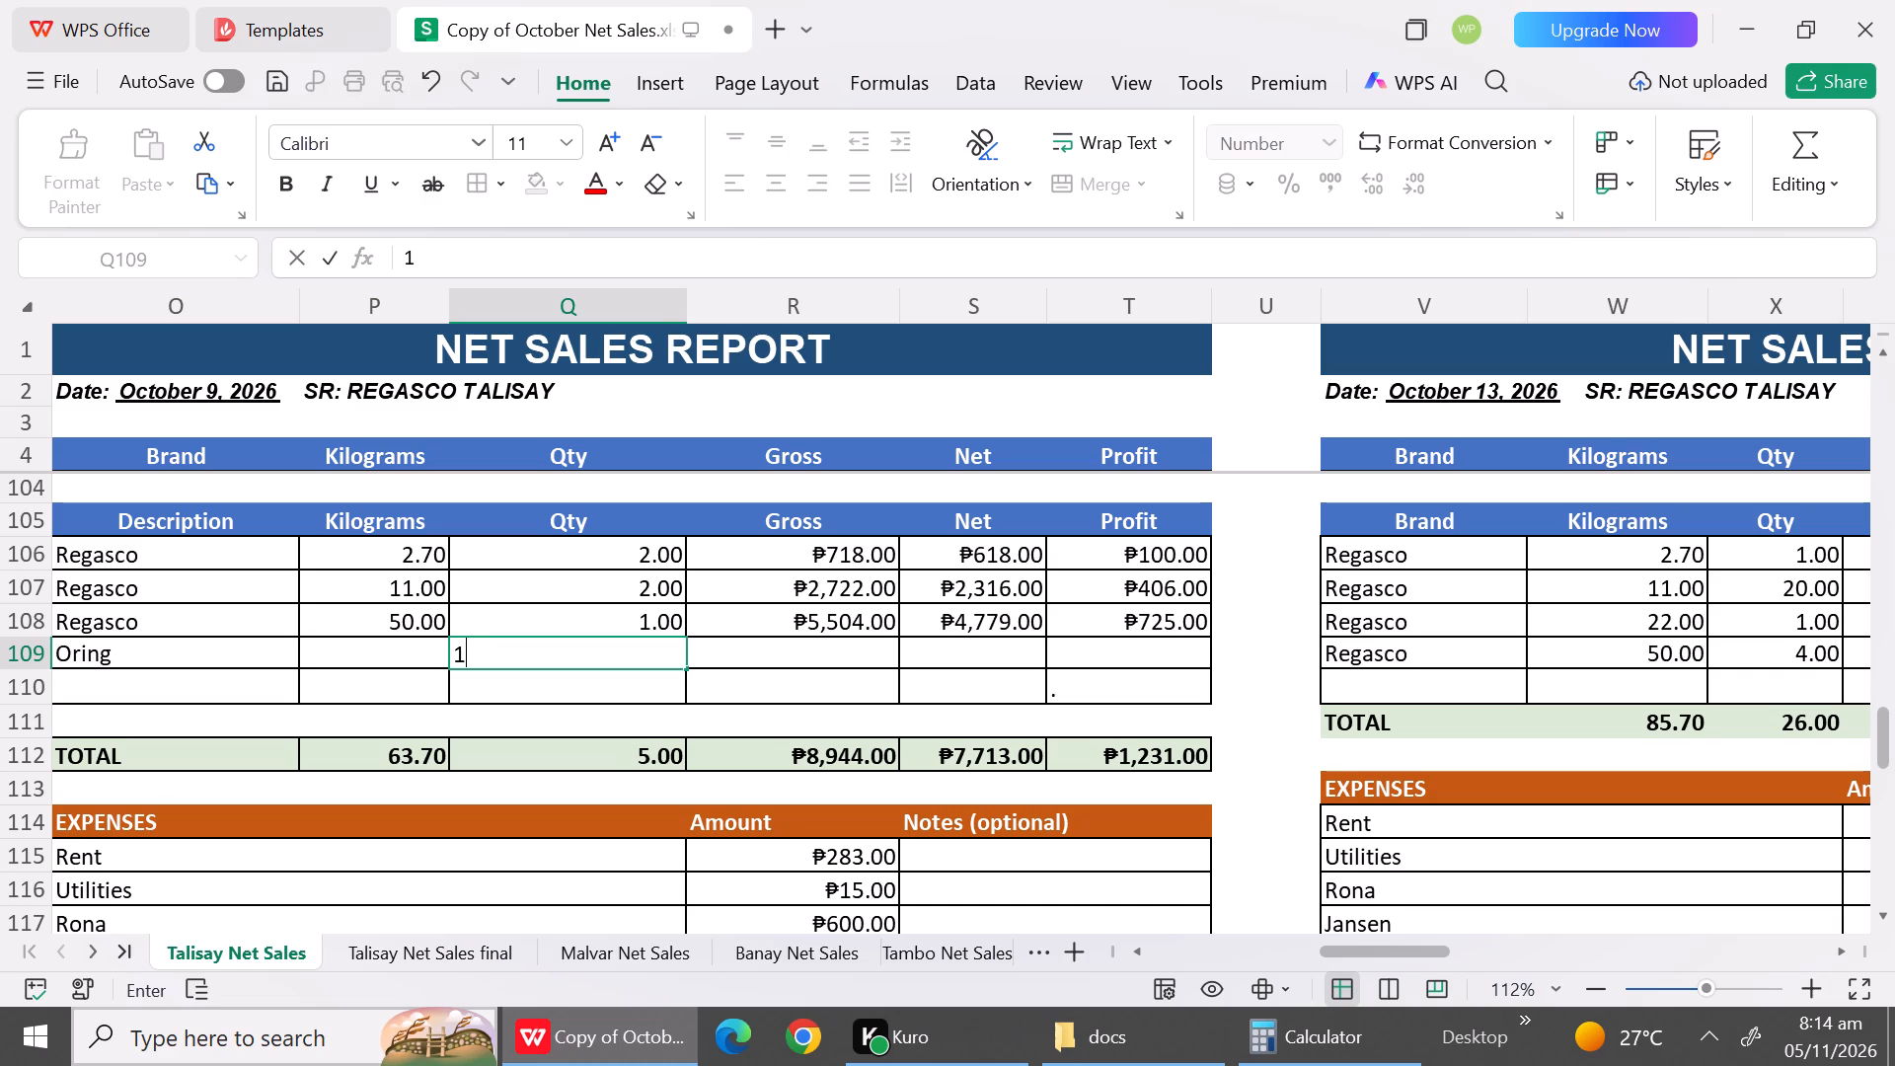
type("20")
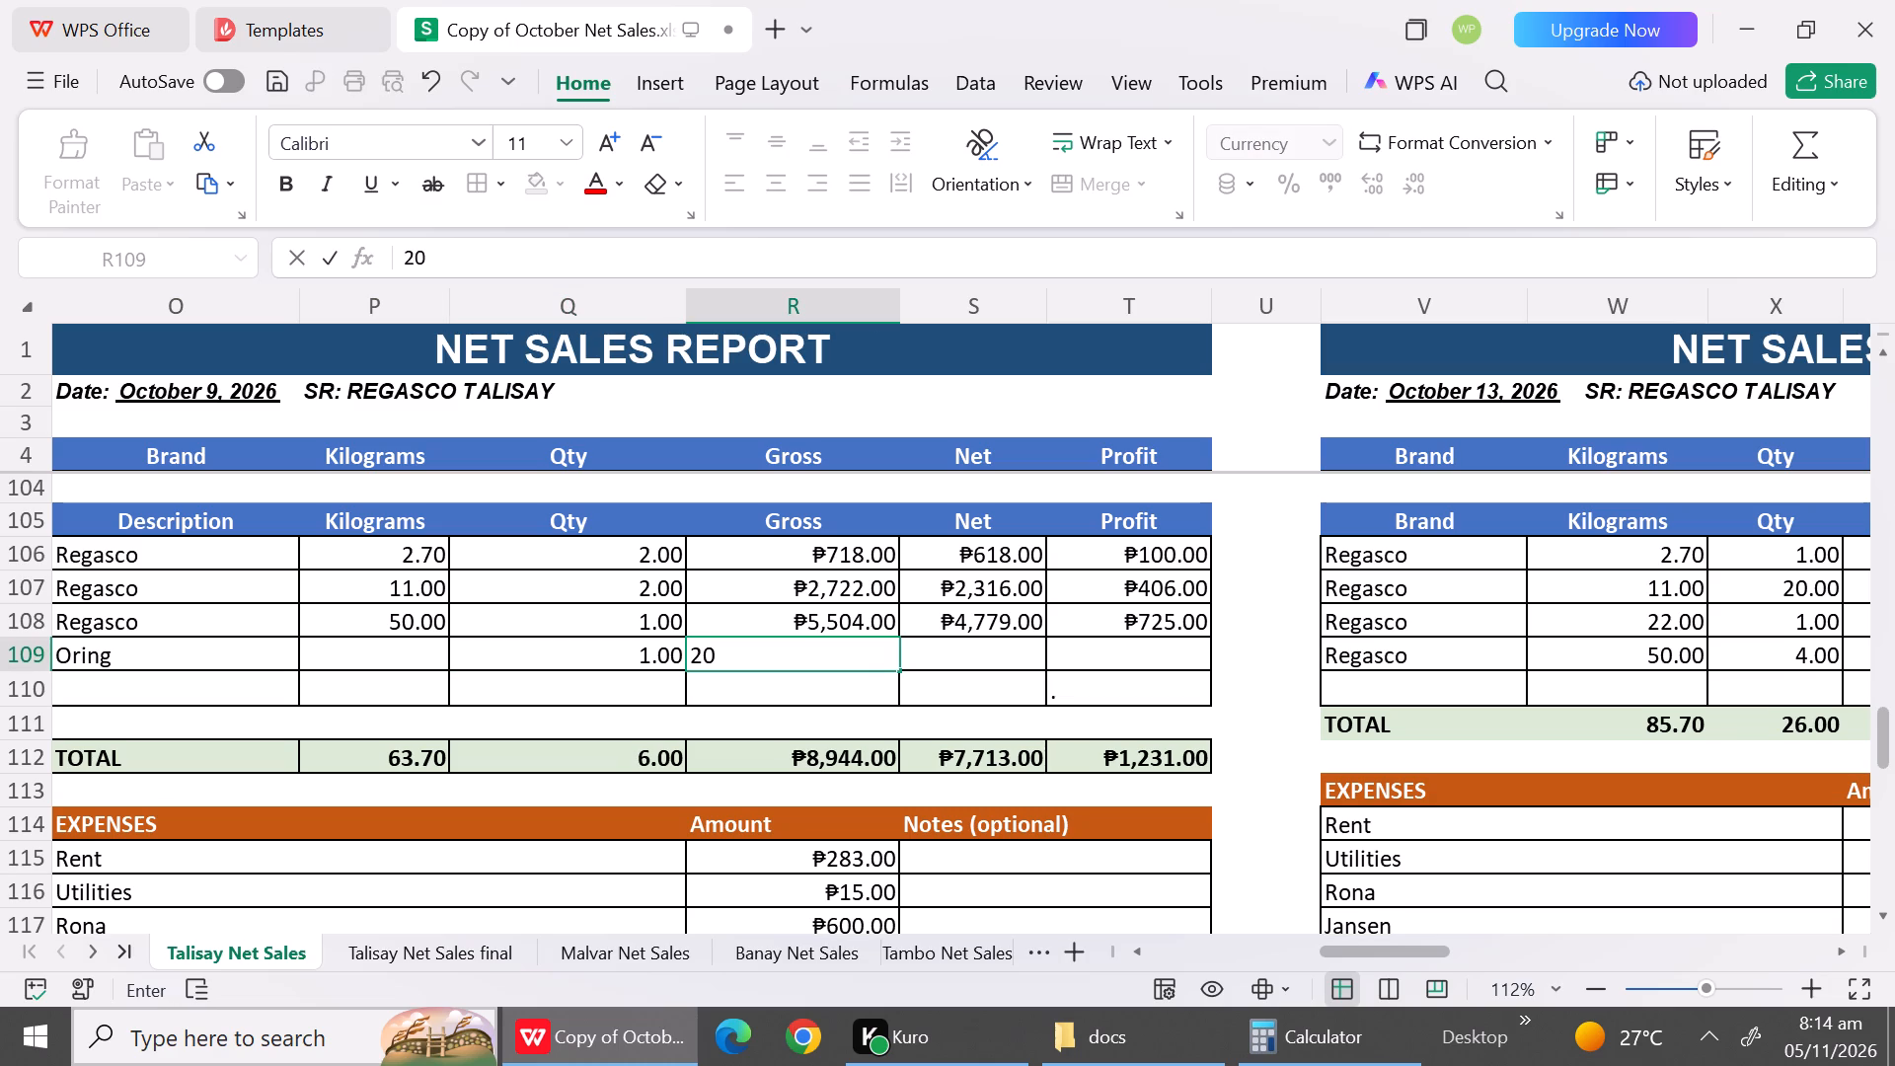
left_click(952, 659)
type("17")
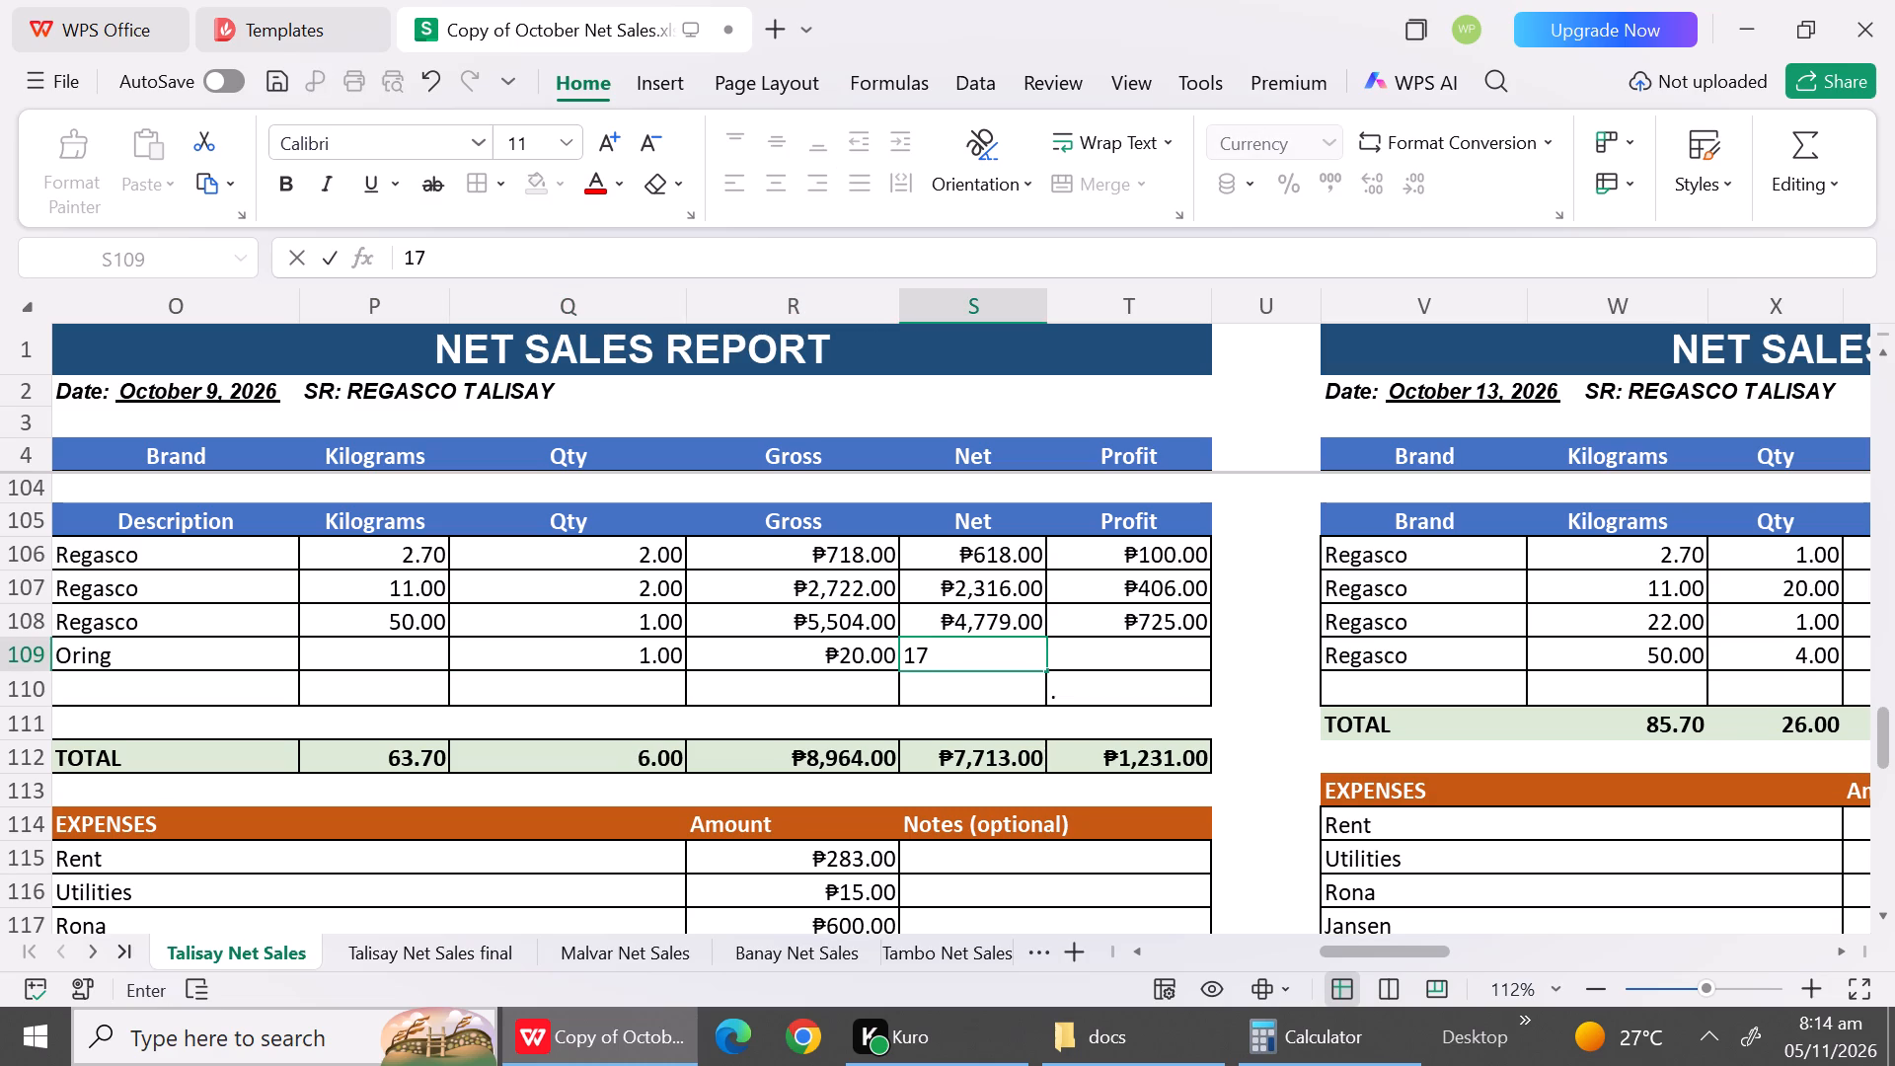
left_click(1045, 695)
Add a Tank Deposit (50) entry in row 110 of the October 12 report with quantity 1 and gross 2000.
left_click(162, 686)
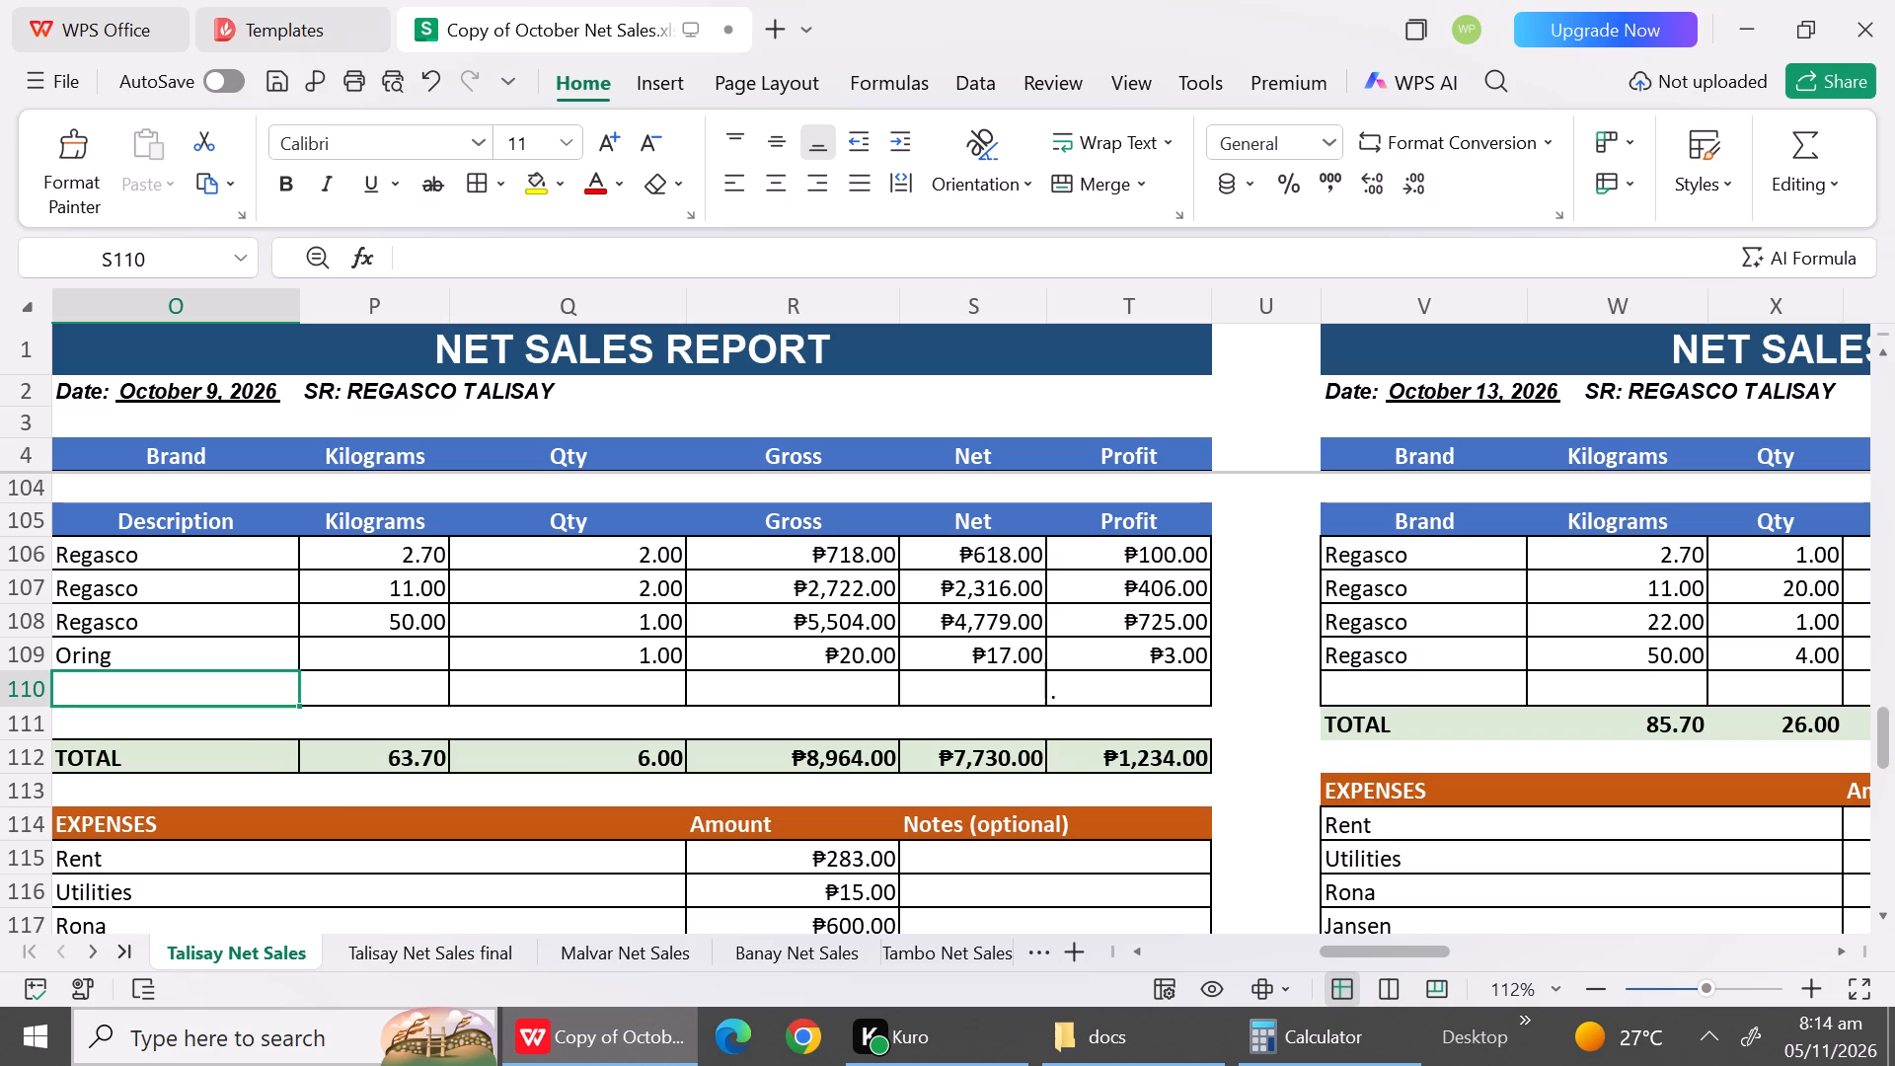
type("Tank De")
type("osit")
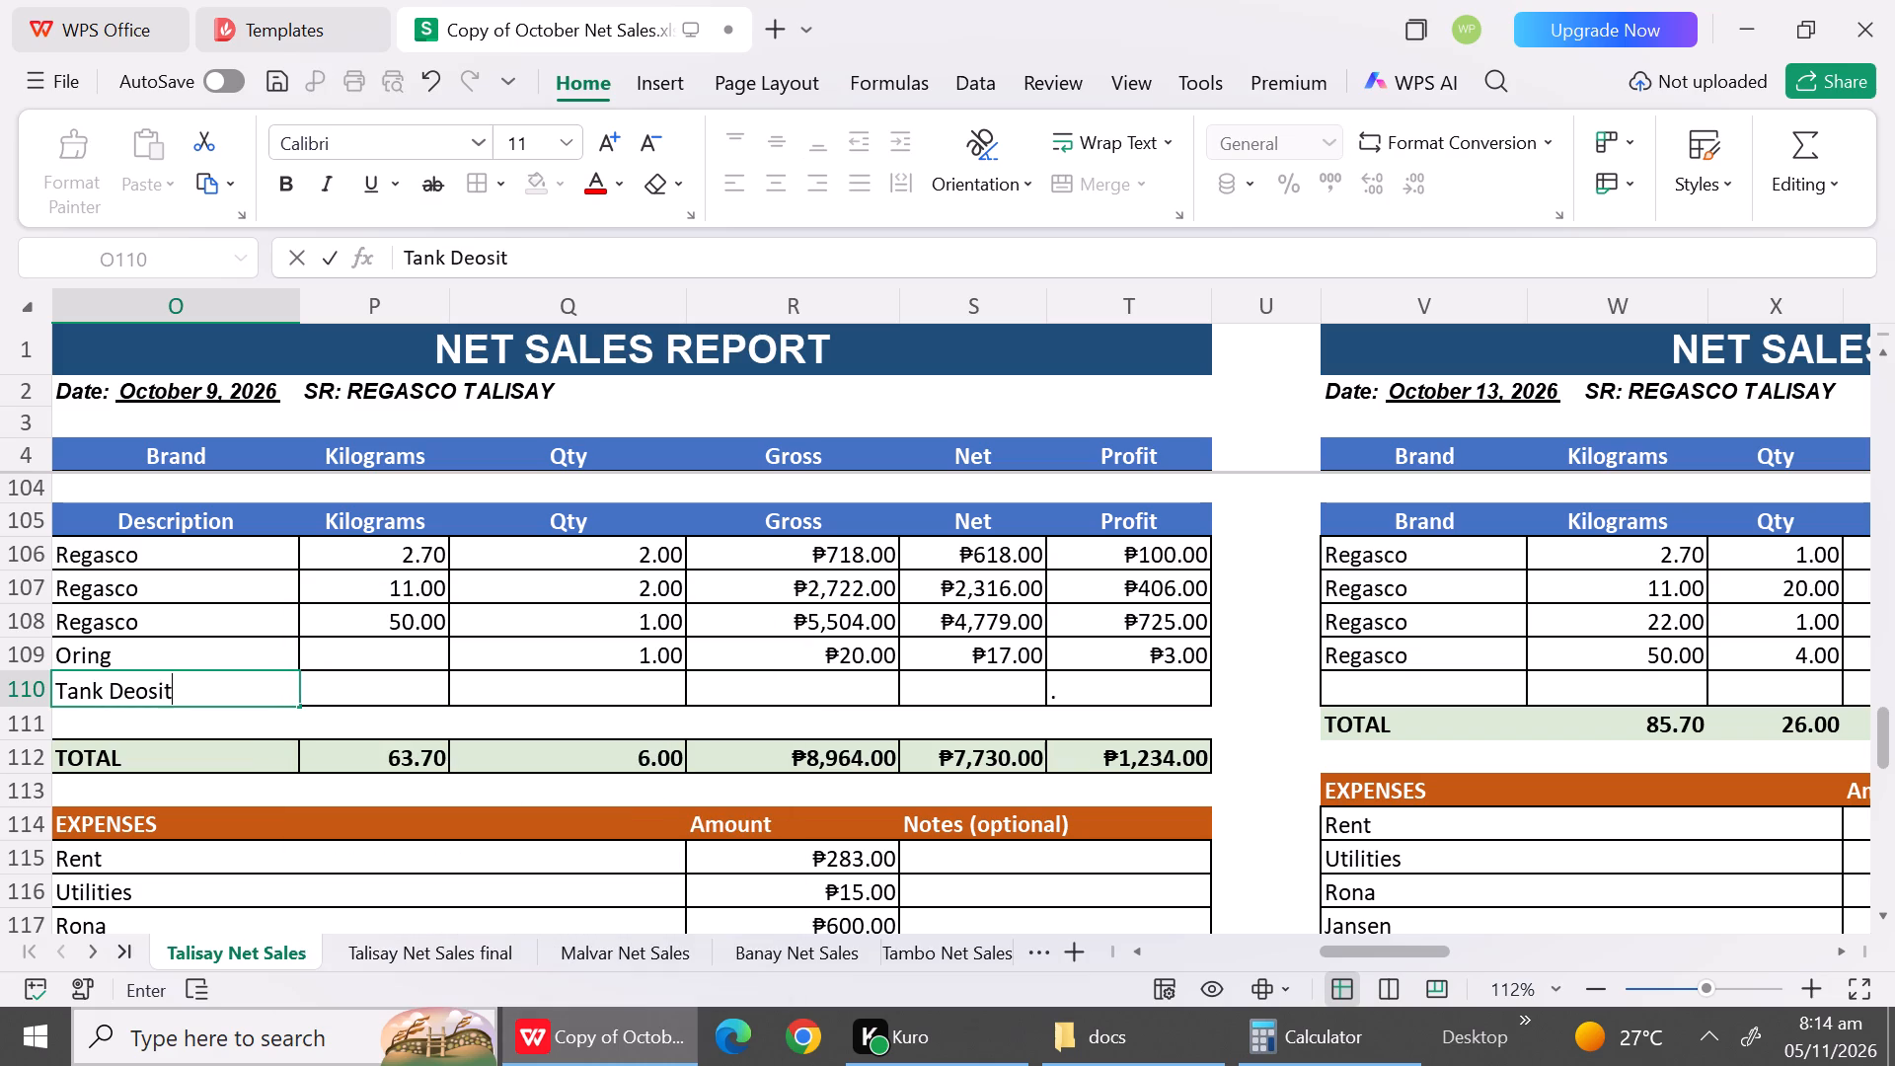
key("BackSpace")
key("BackSpace")
key("BackSpace")
key("BackSpace")
type("posit")
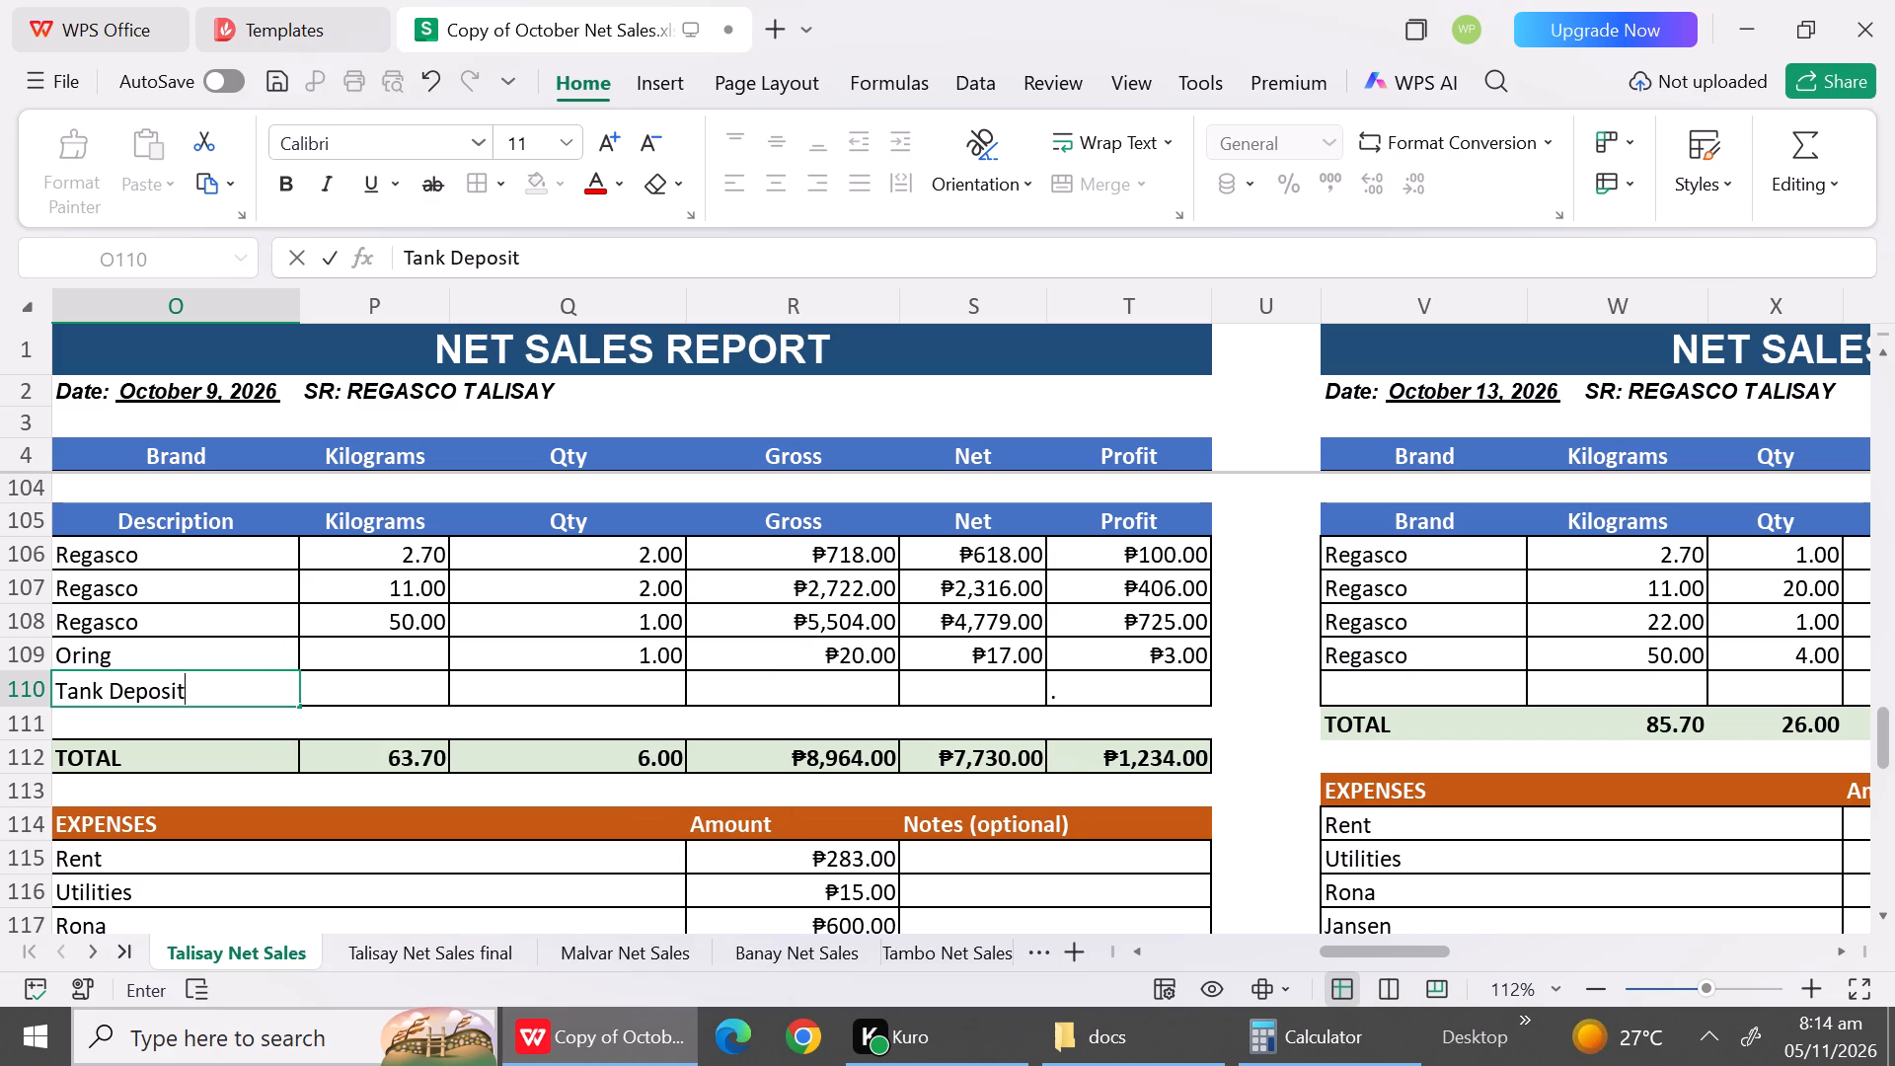
left_click(577, 714)
left_click(581, 702)
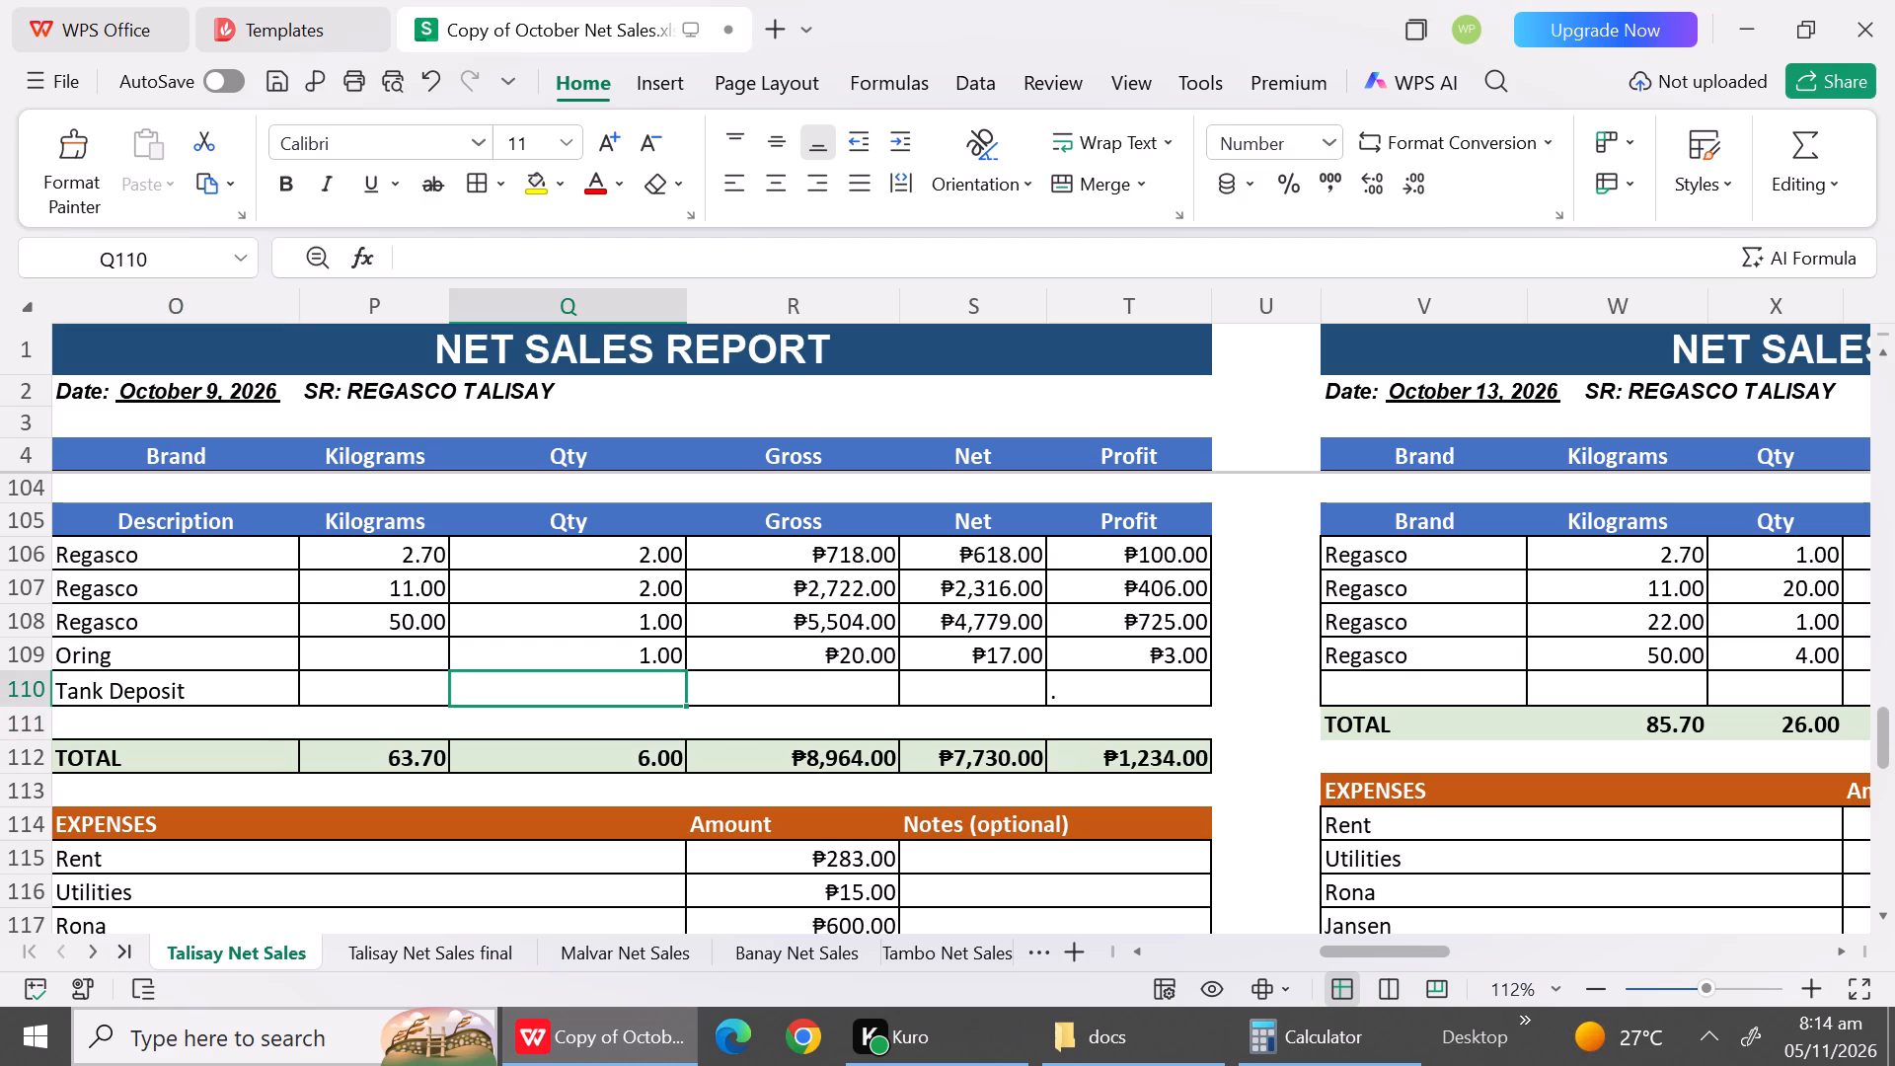
key("1")
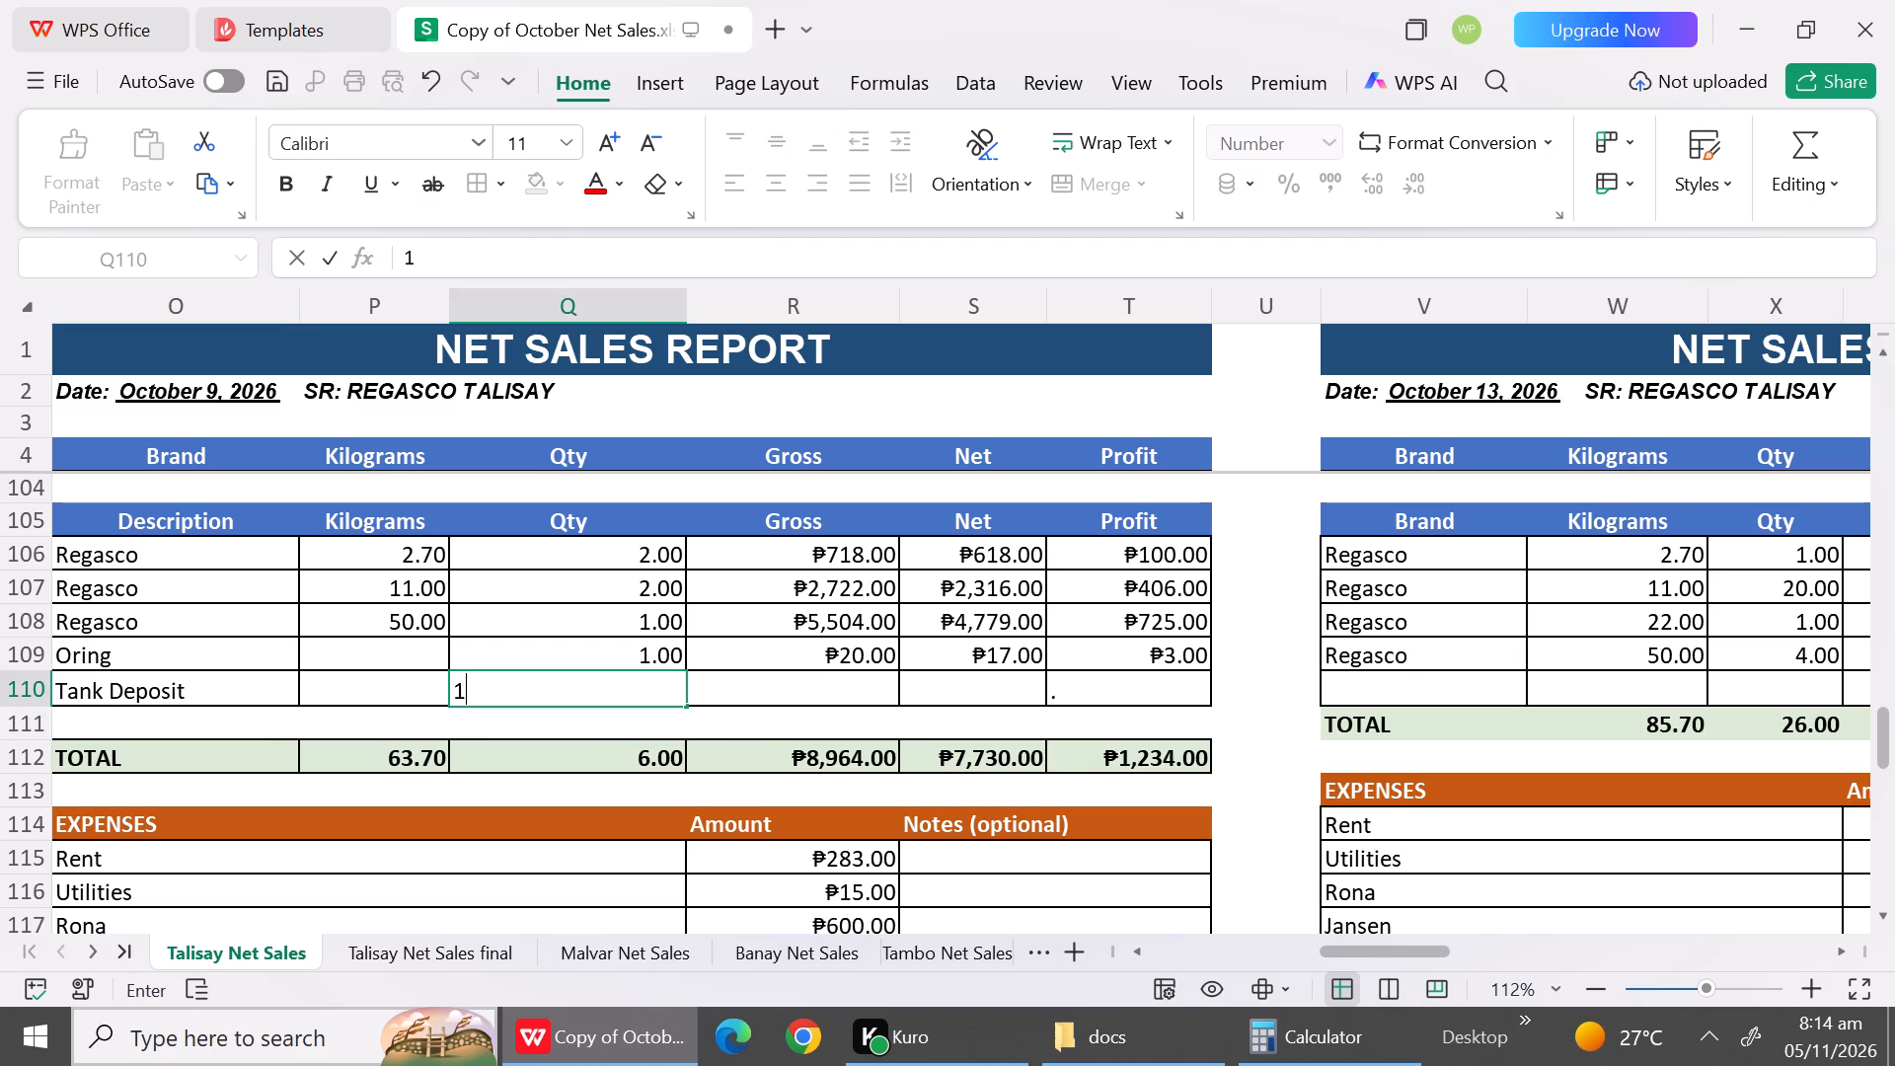
left_click(794, 698)
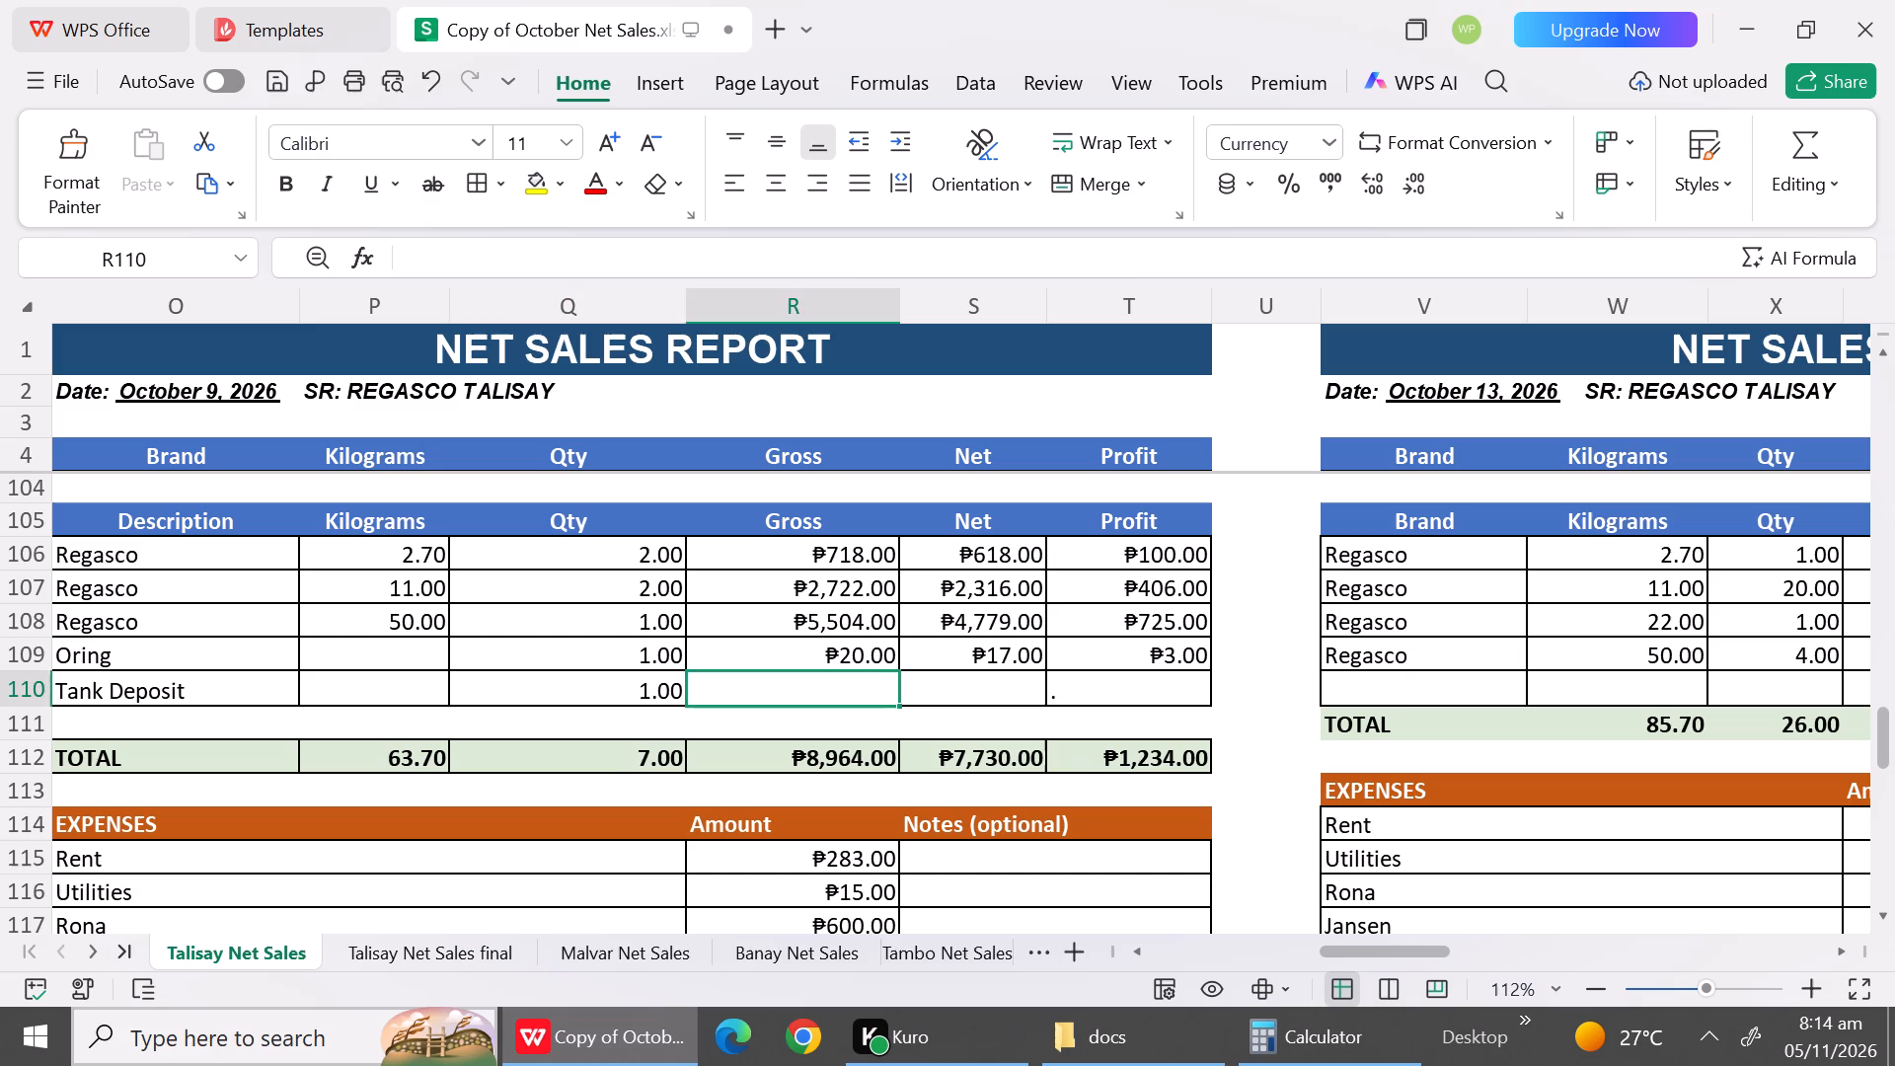
key("2")
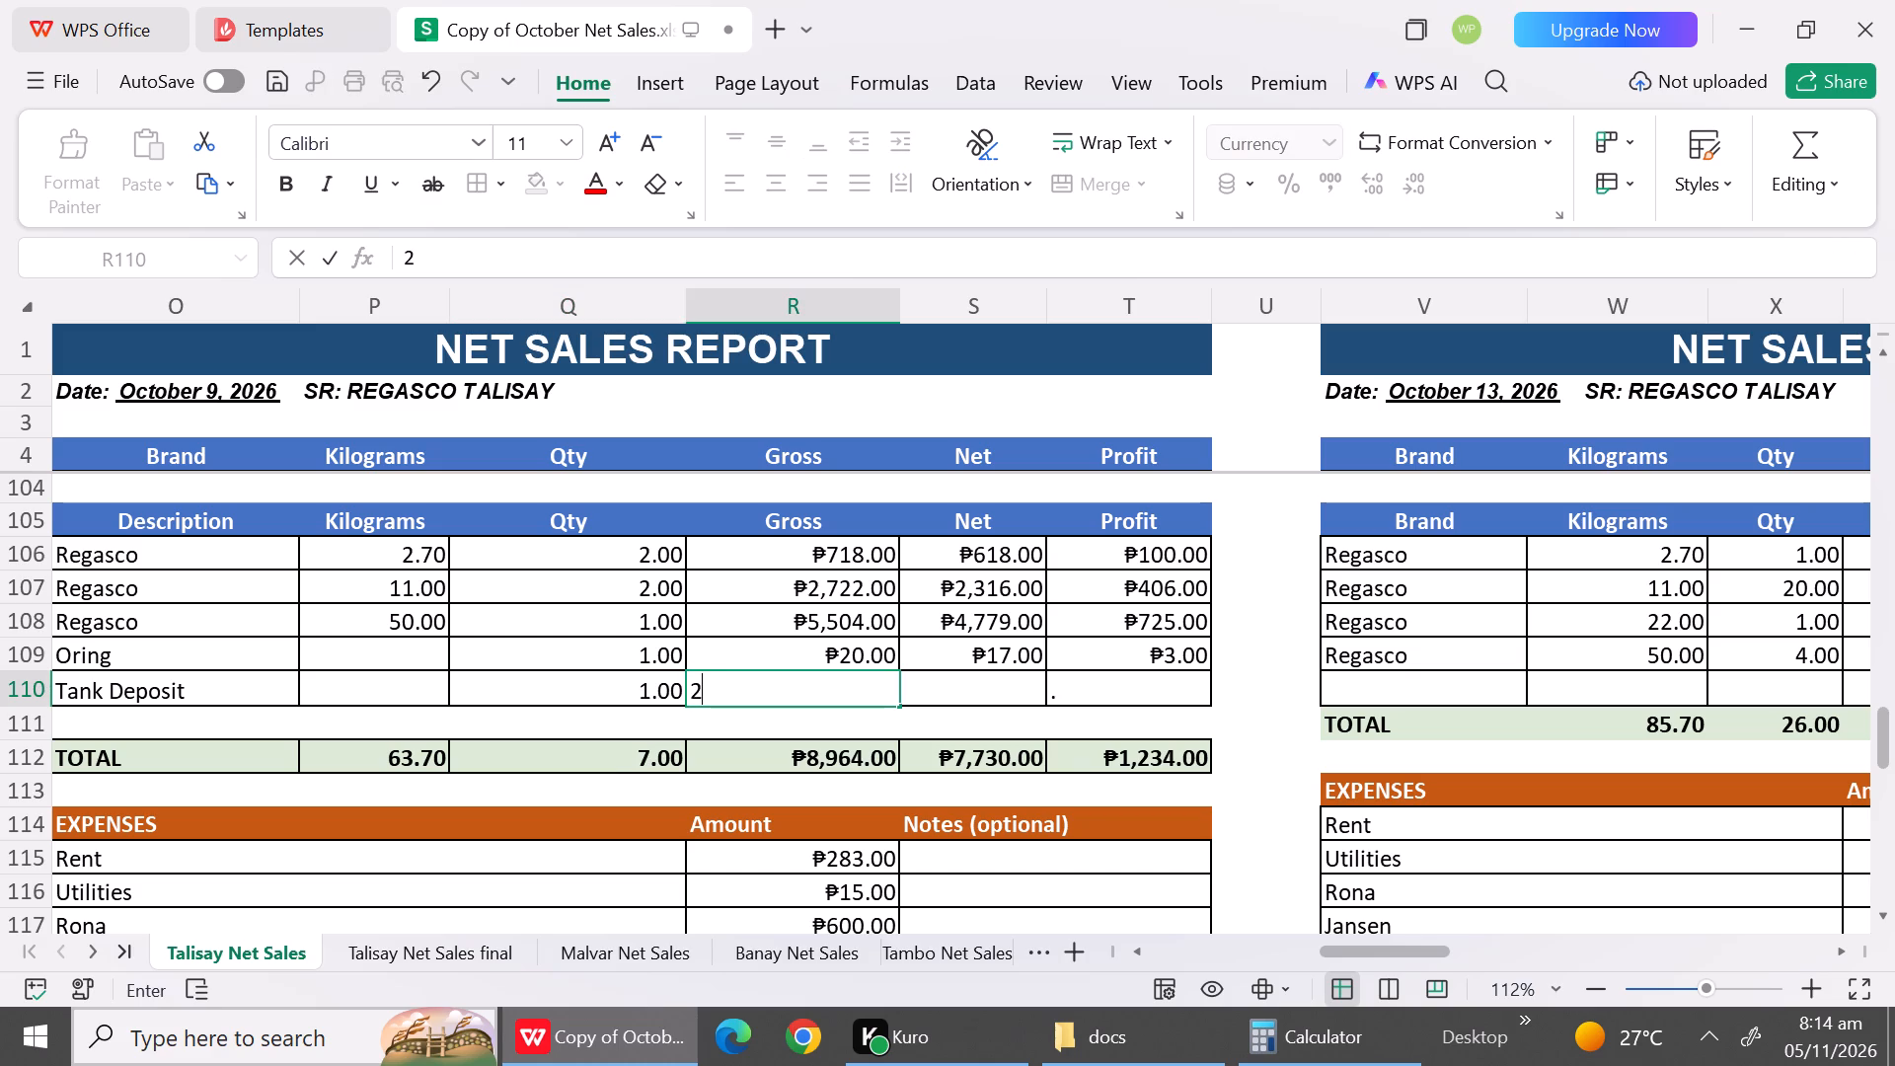
type("000")
left_click(580, 705)
left_click(387, 682)
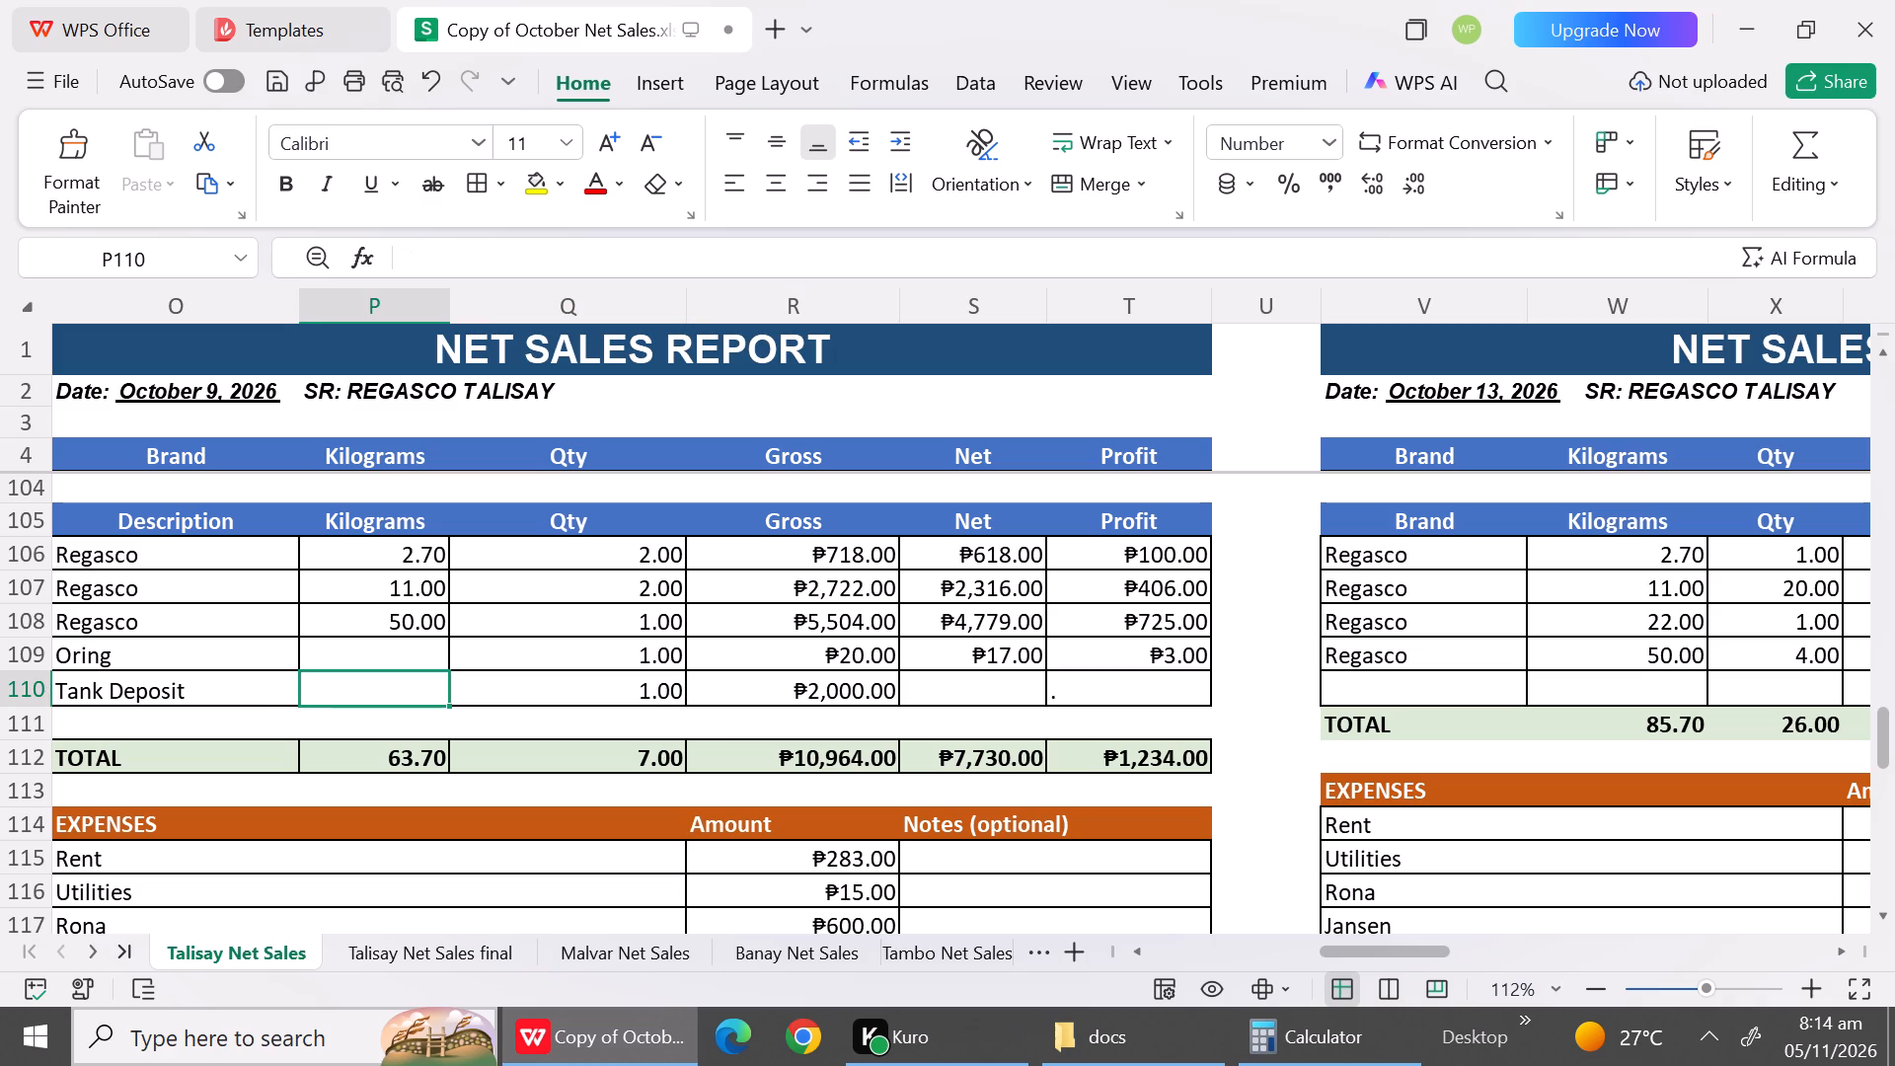
double_click(246, 692)
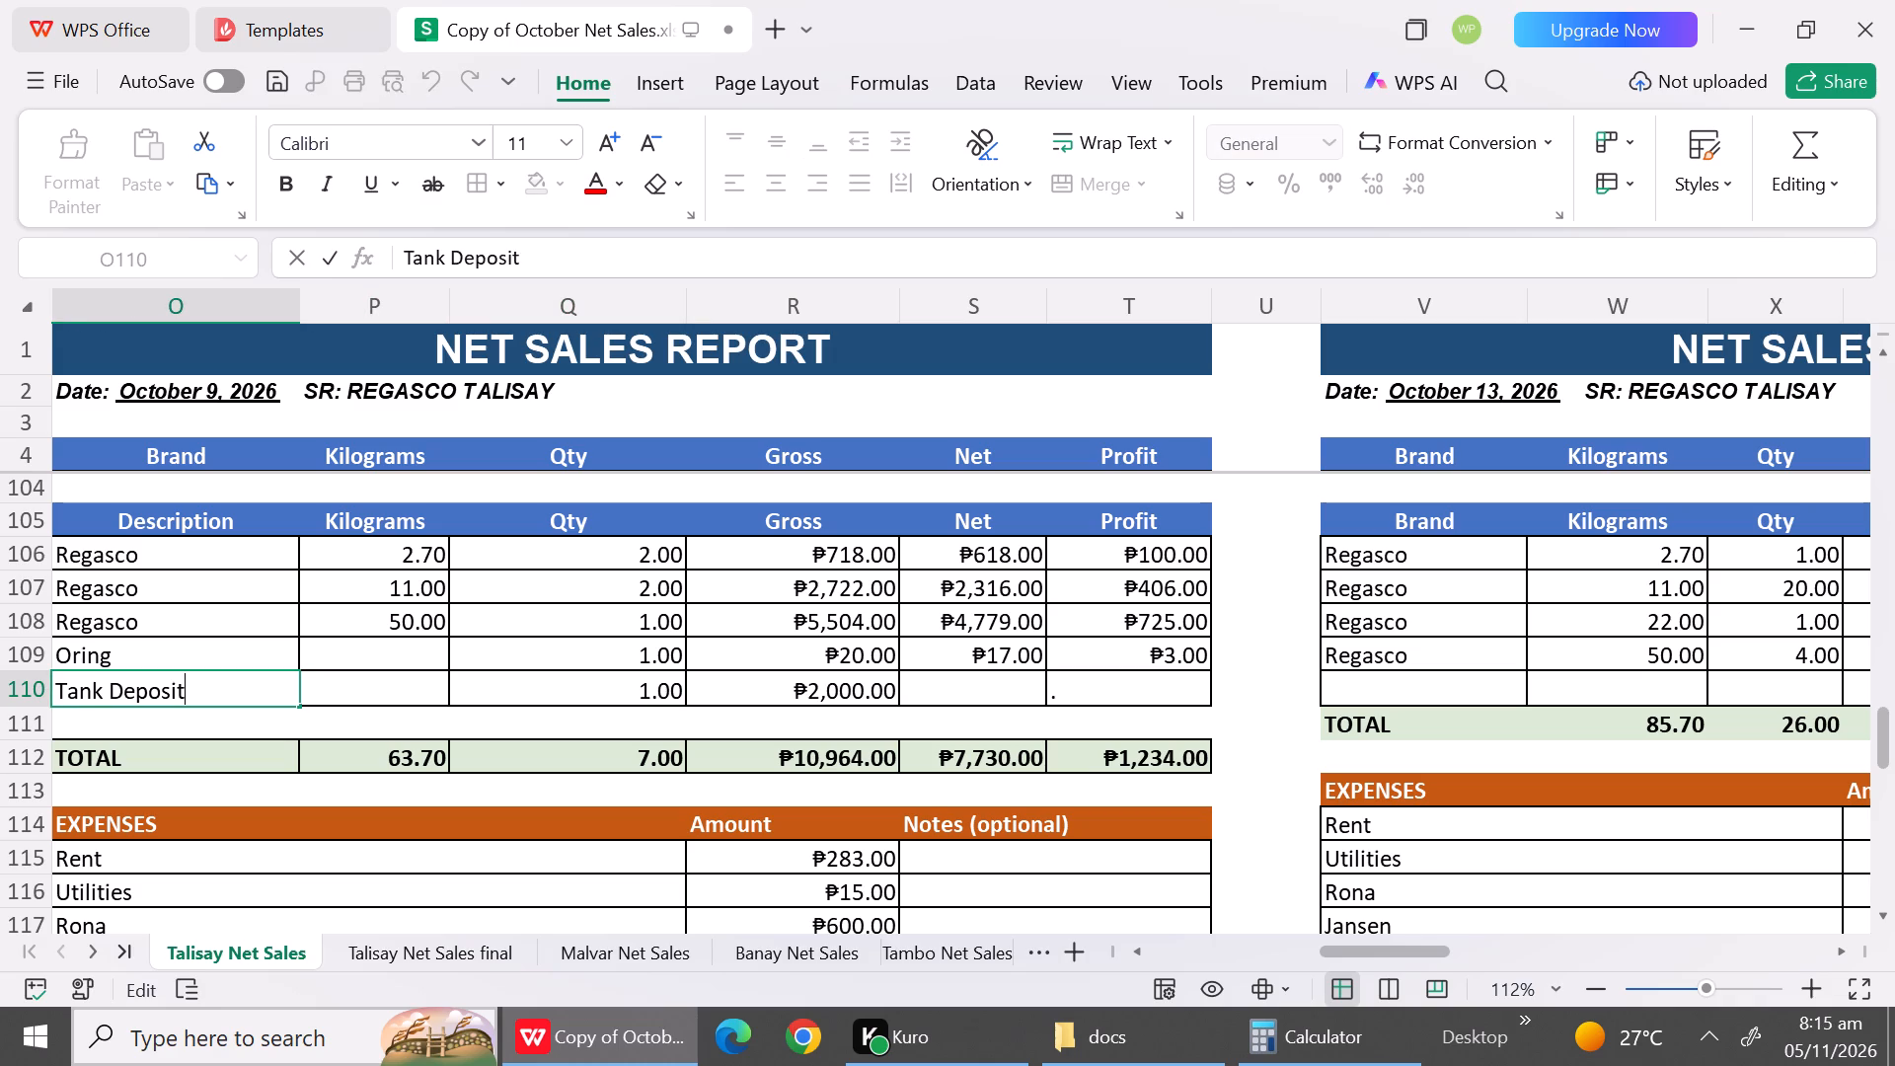
key("space")
type("(")
type("50)")
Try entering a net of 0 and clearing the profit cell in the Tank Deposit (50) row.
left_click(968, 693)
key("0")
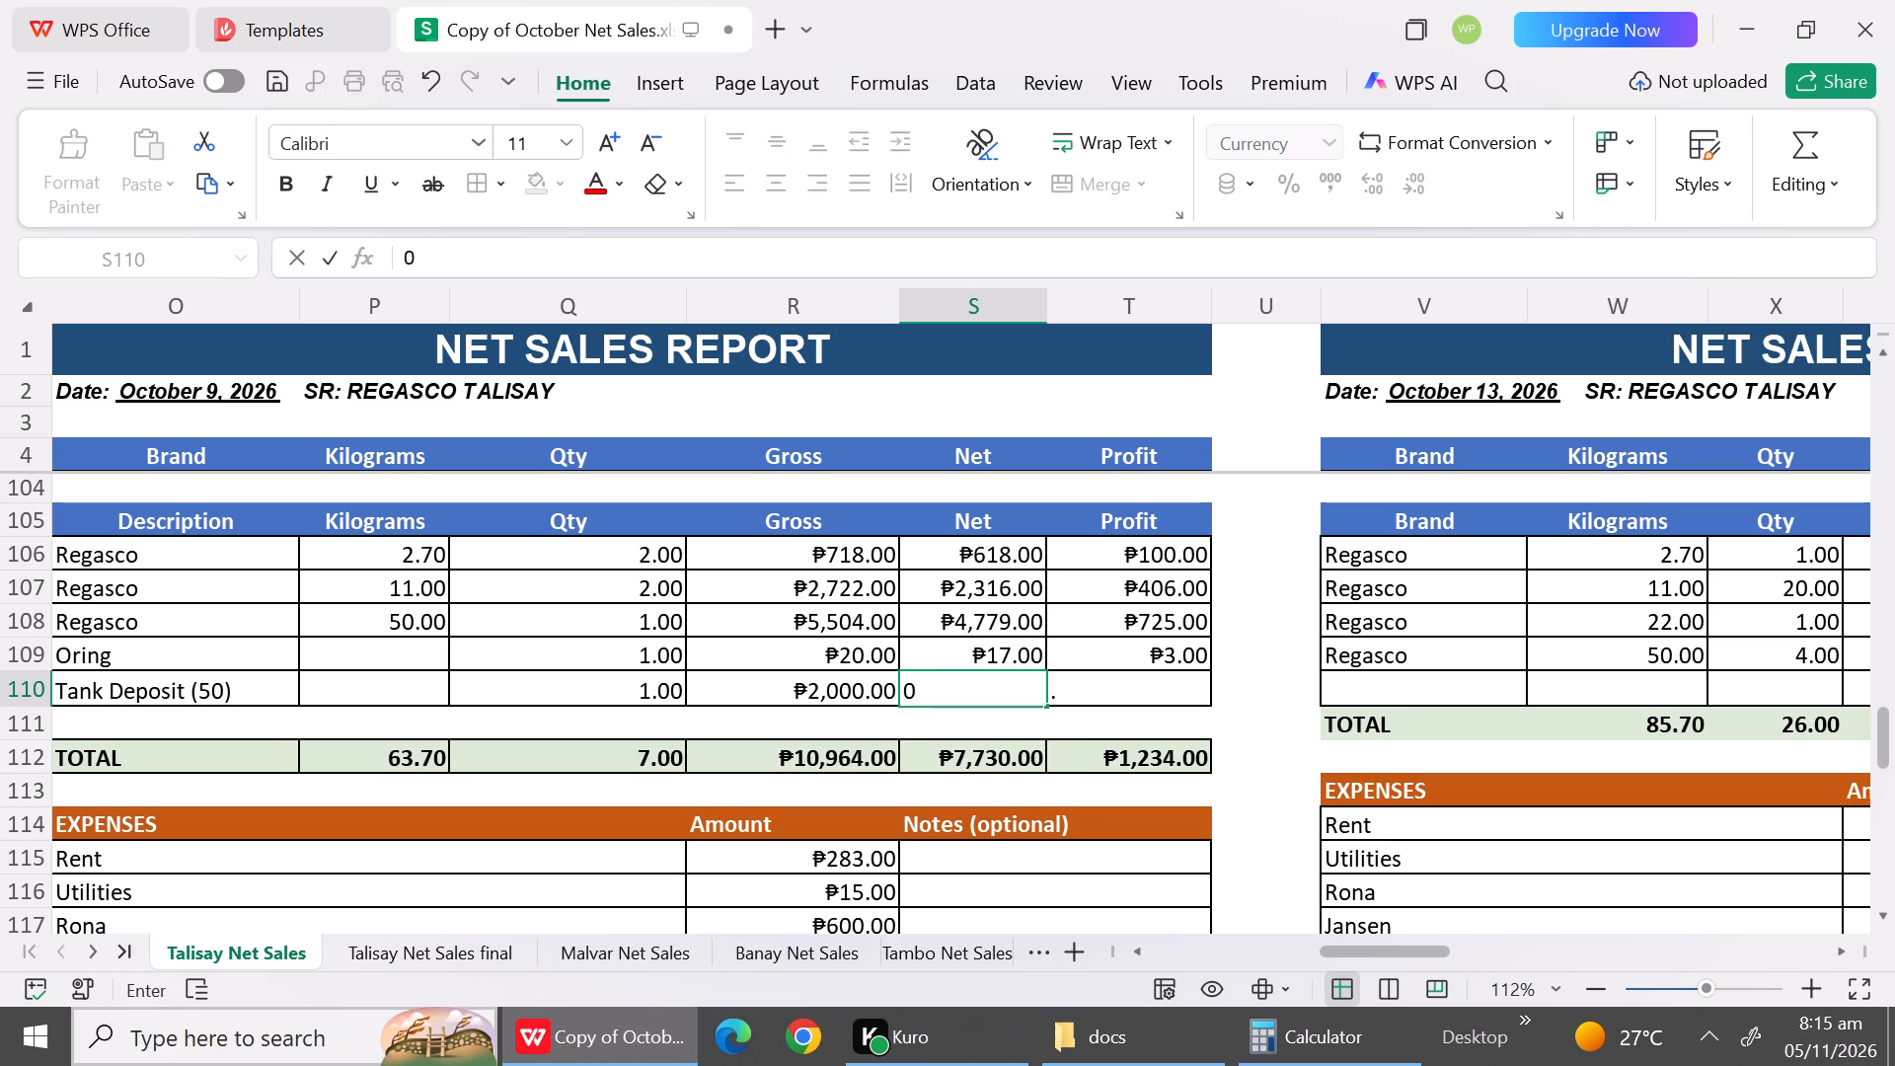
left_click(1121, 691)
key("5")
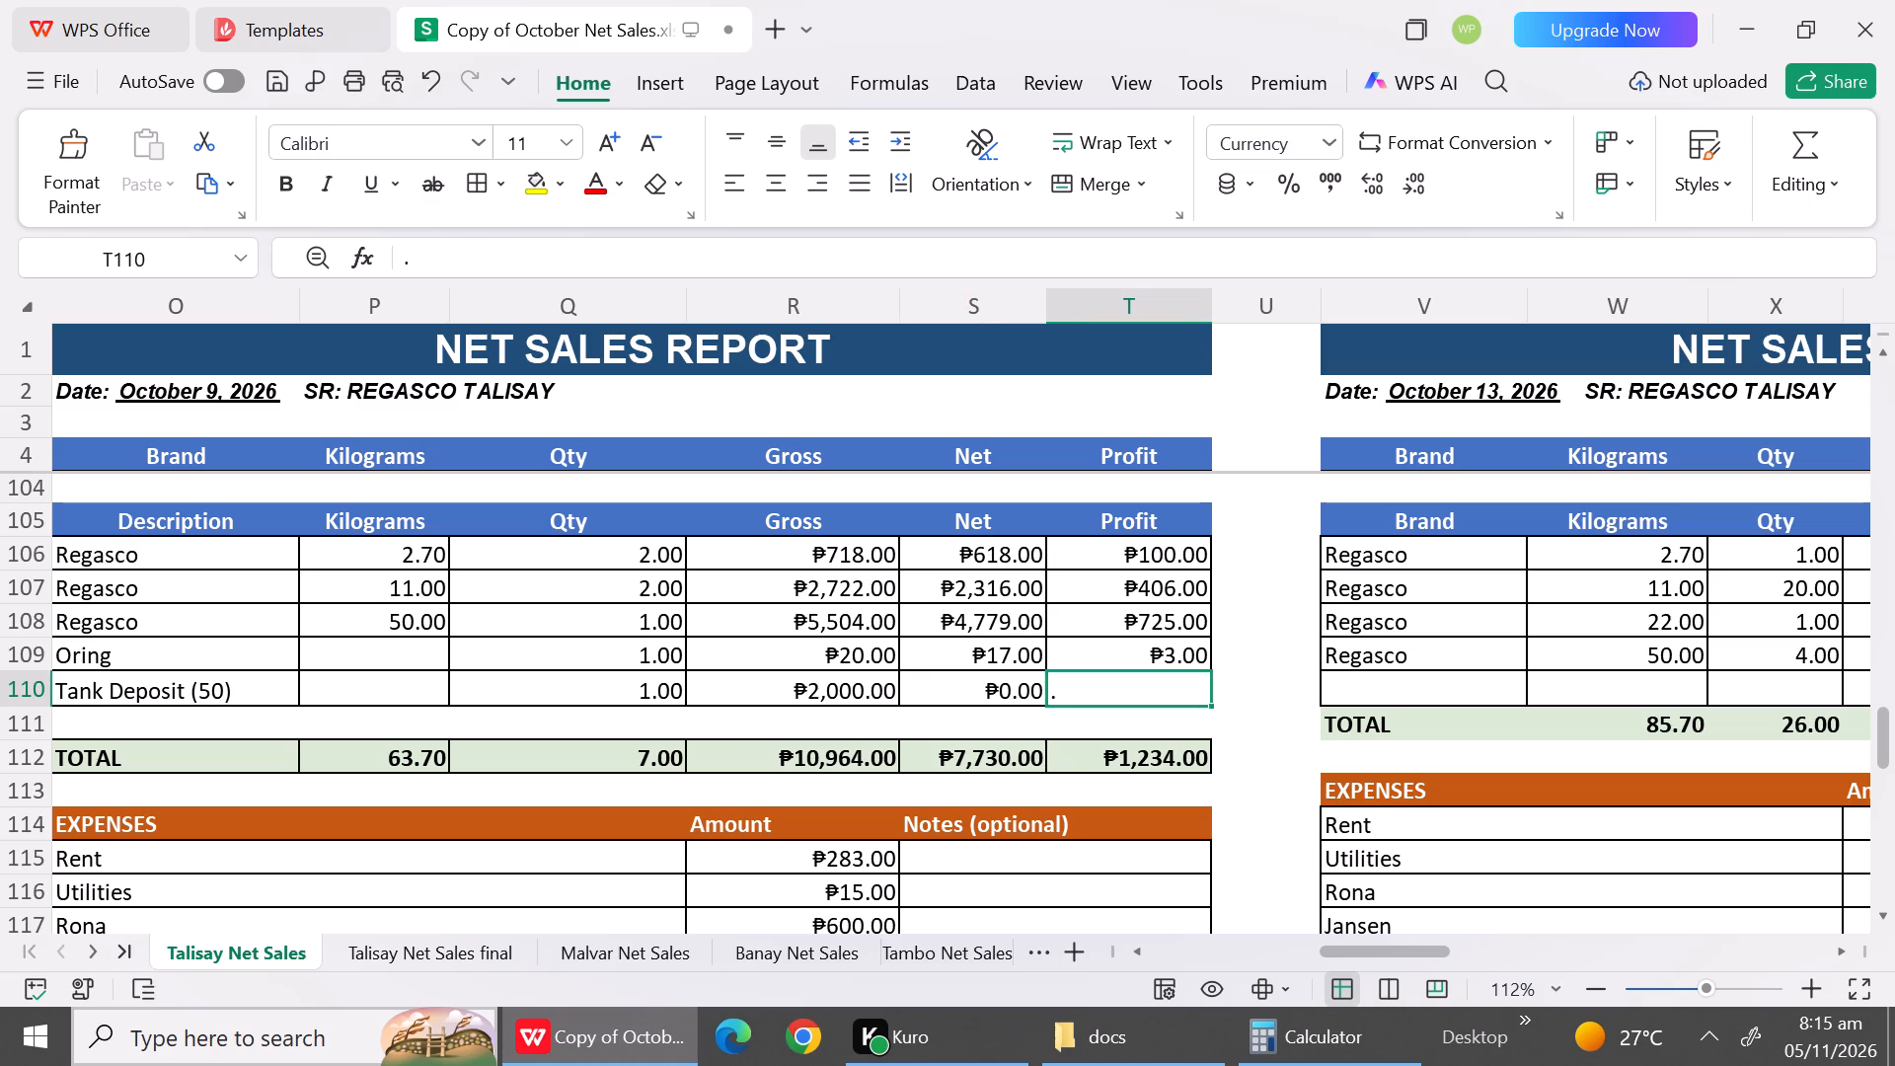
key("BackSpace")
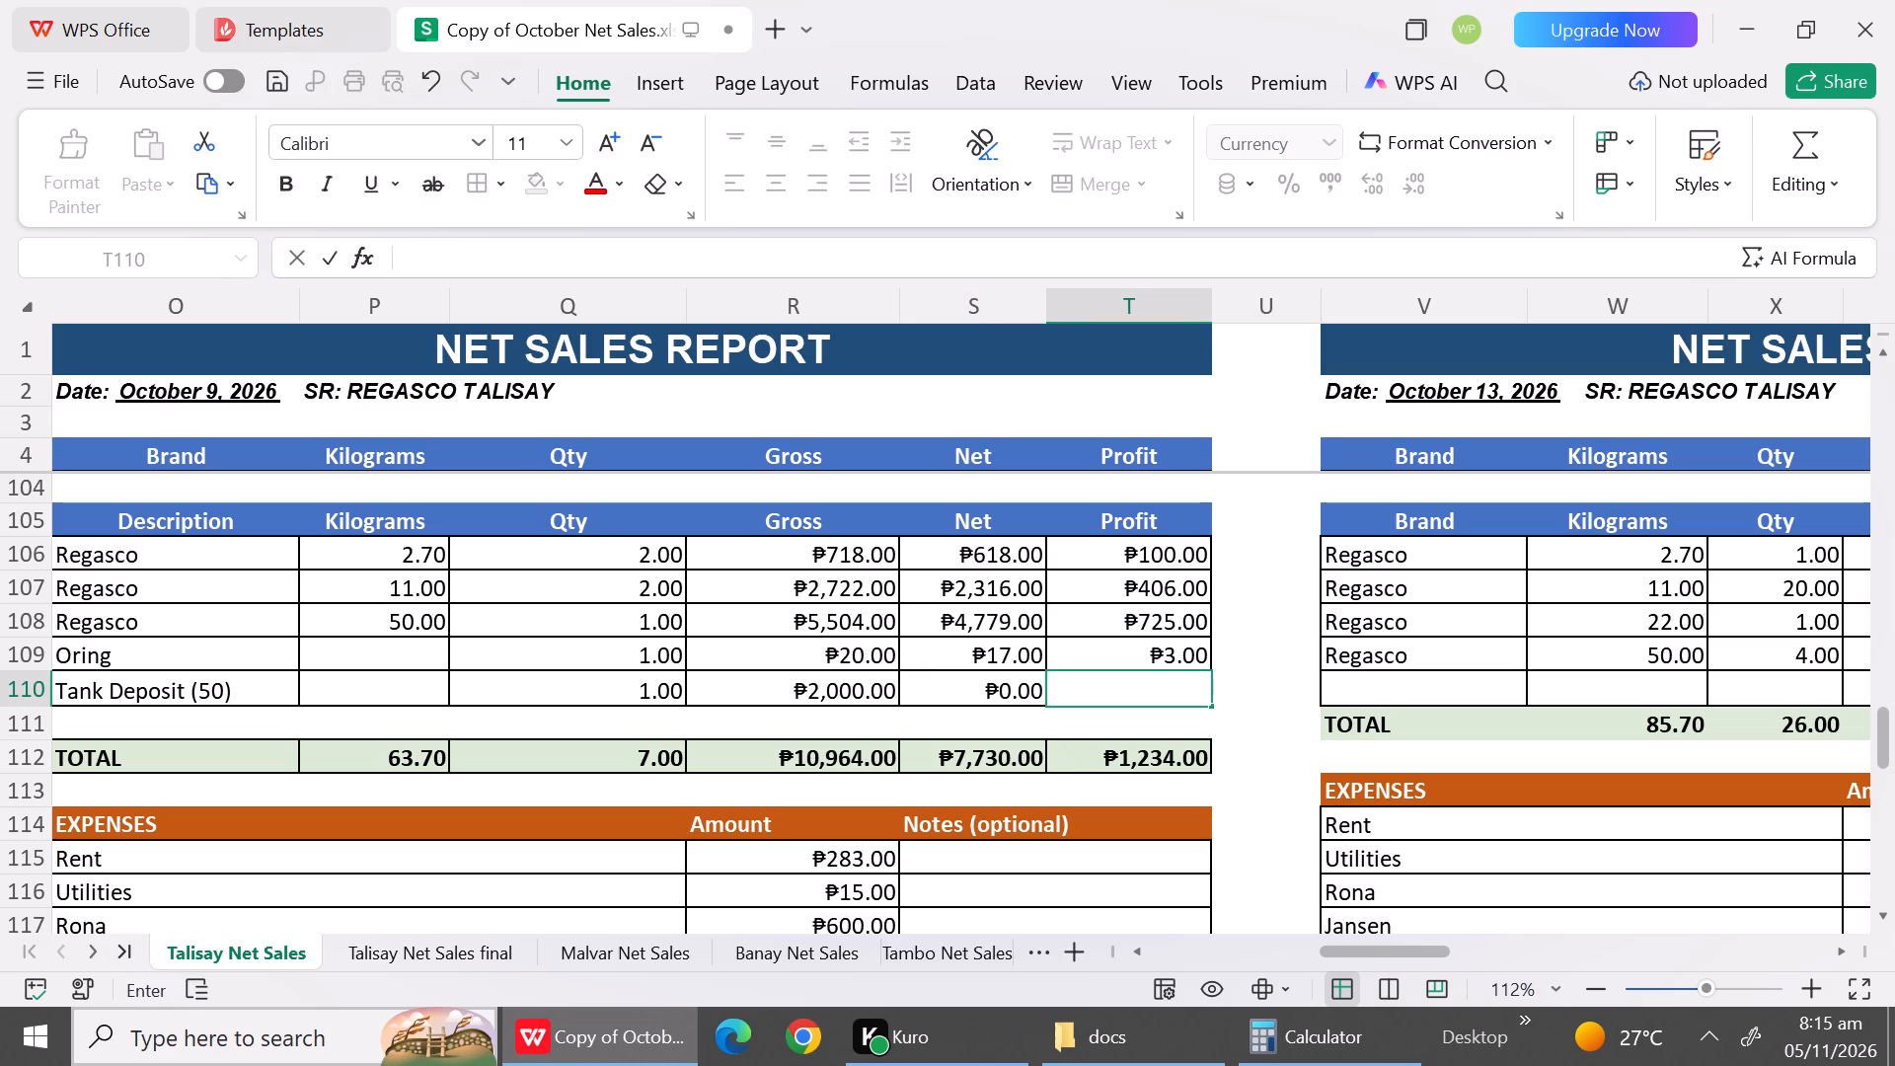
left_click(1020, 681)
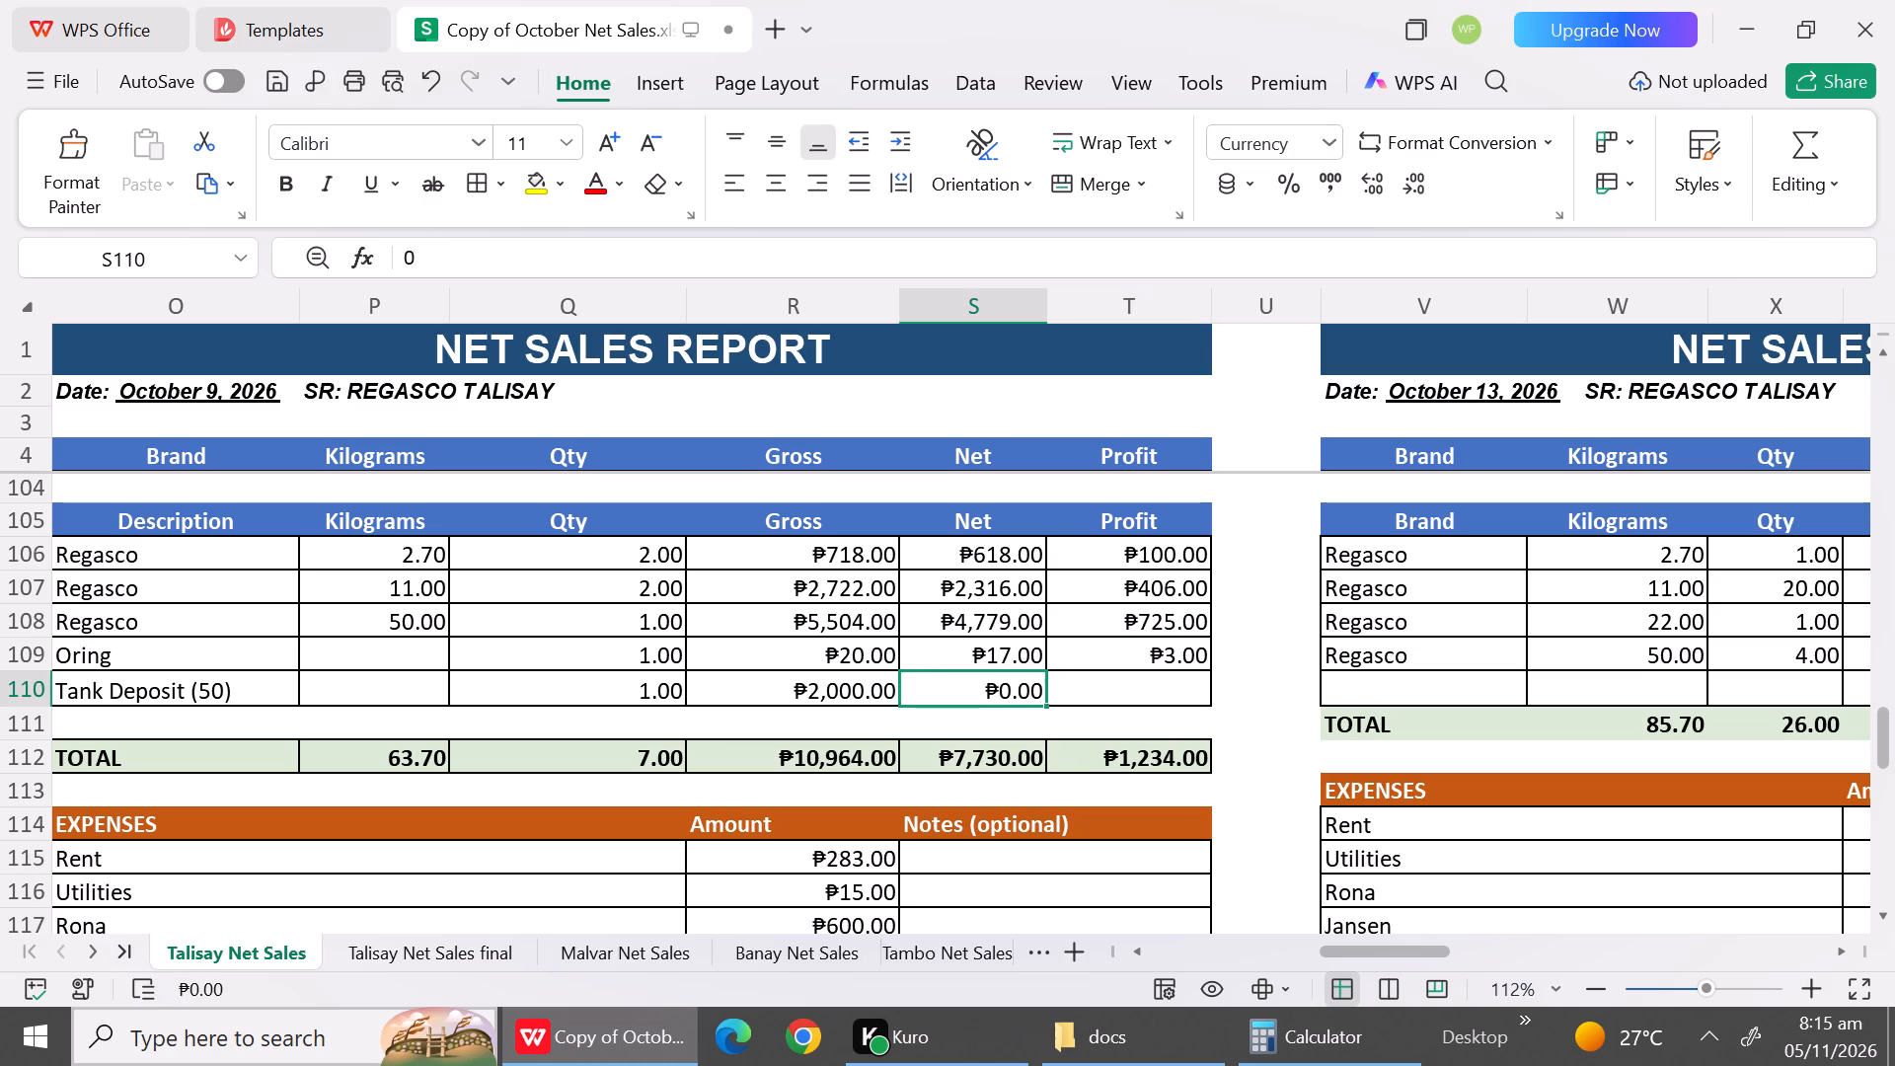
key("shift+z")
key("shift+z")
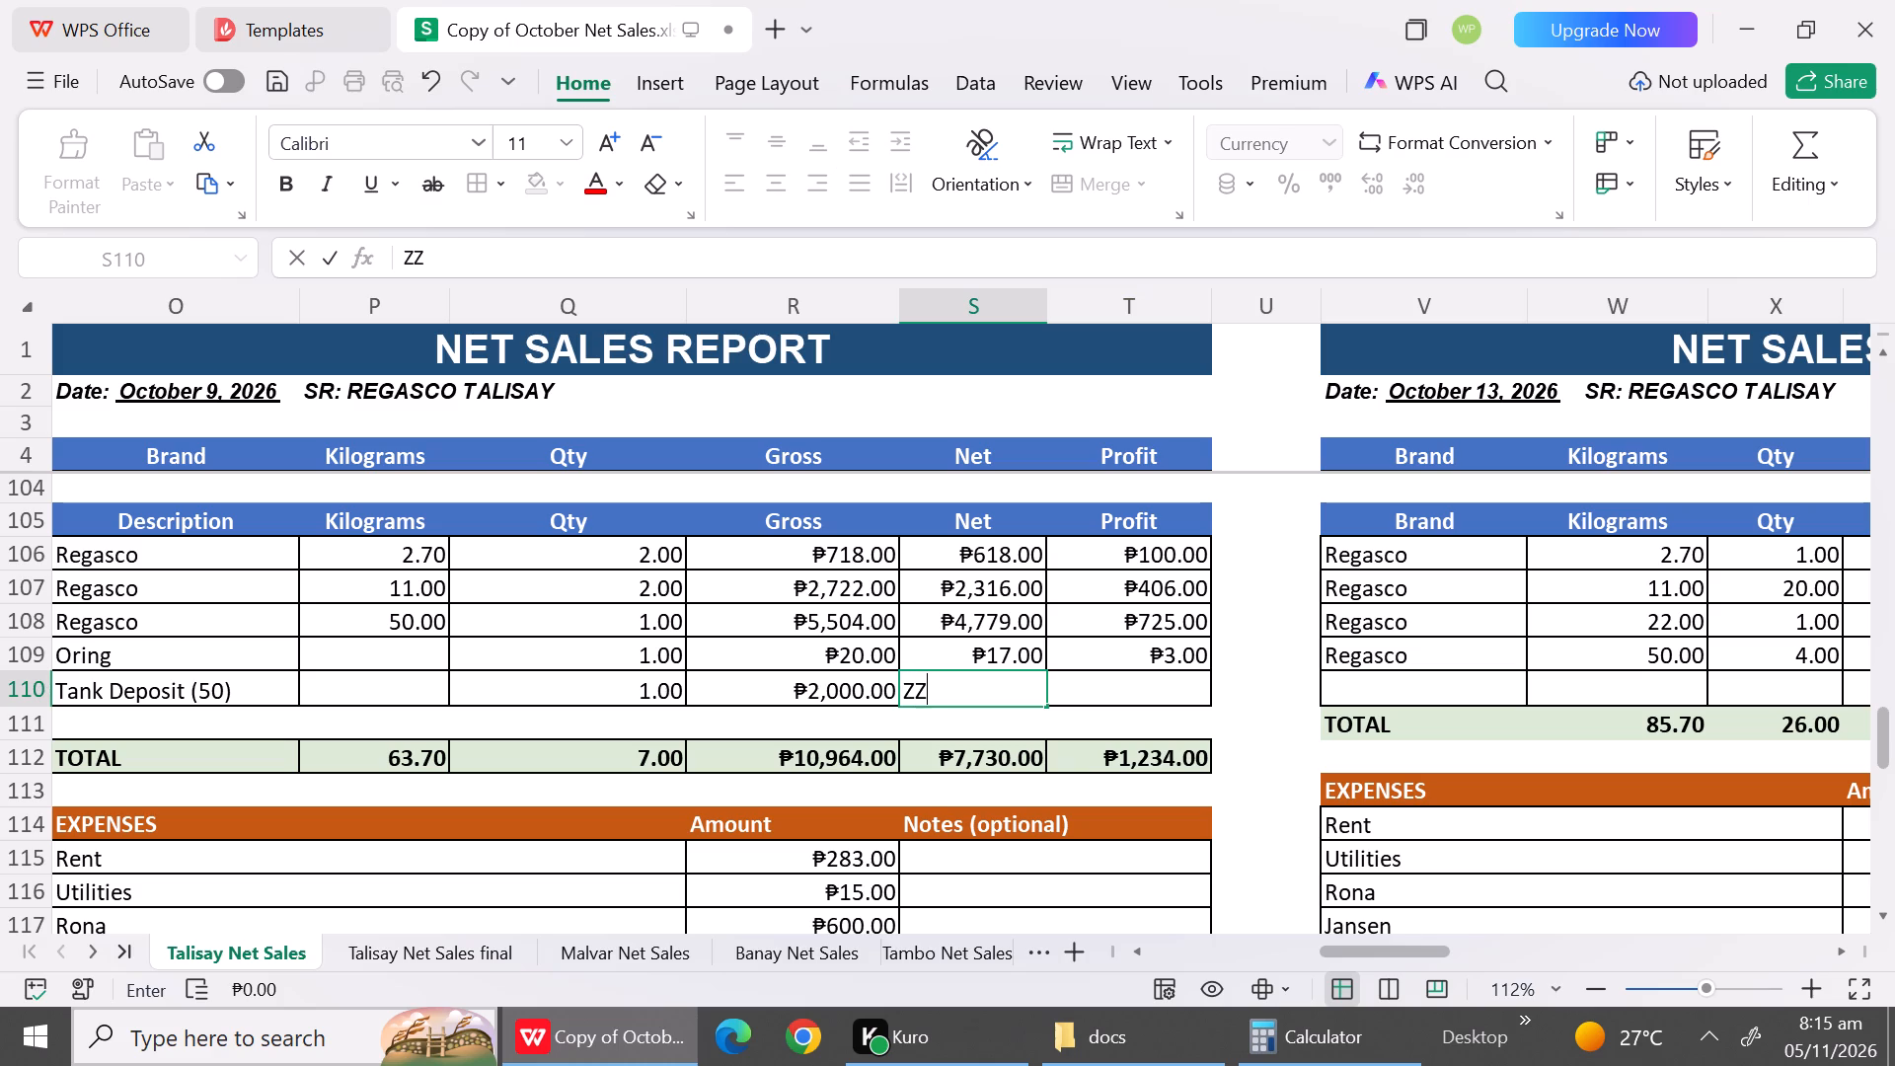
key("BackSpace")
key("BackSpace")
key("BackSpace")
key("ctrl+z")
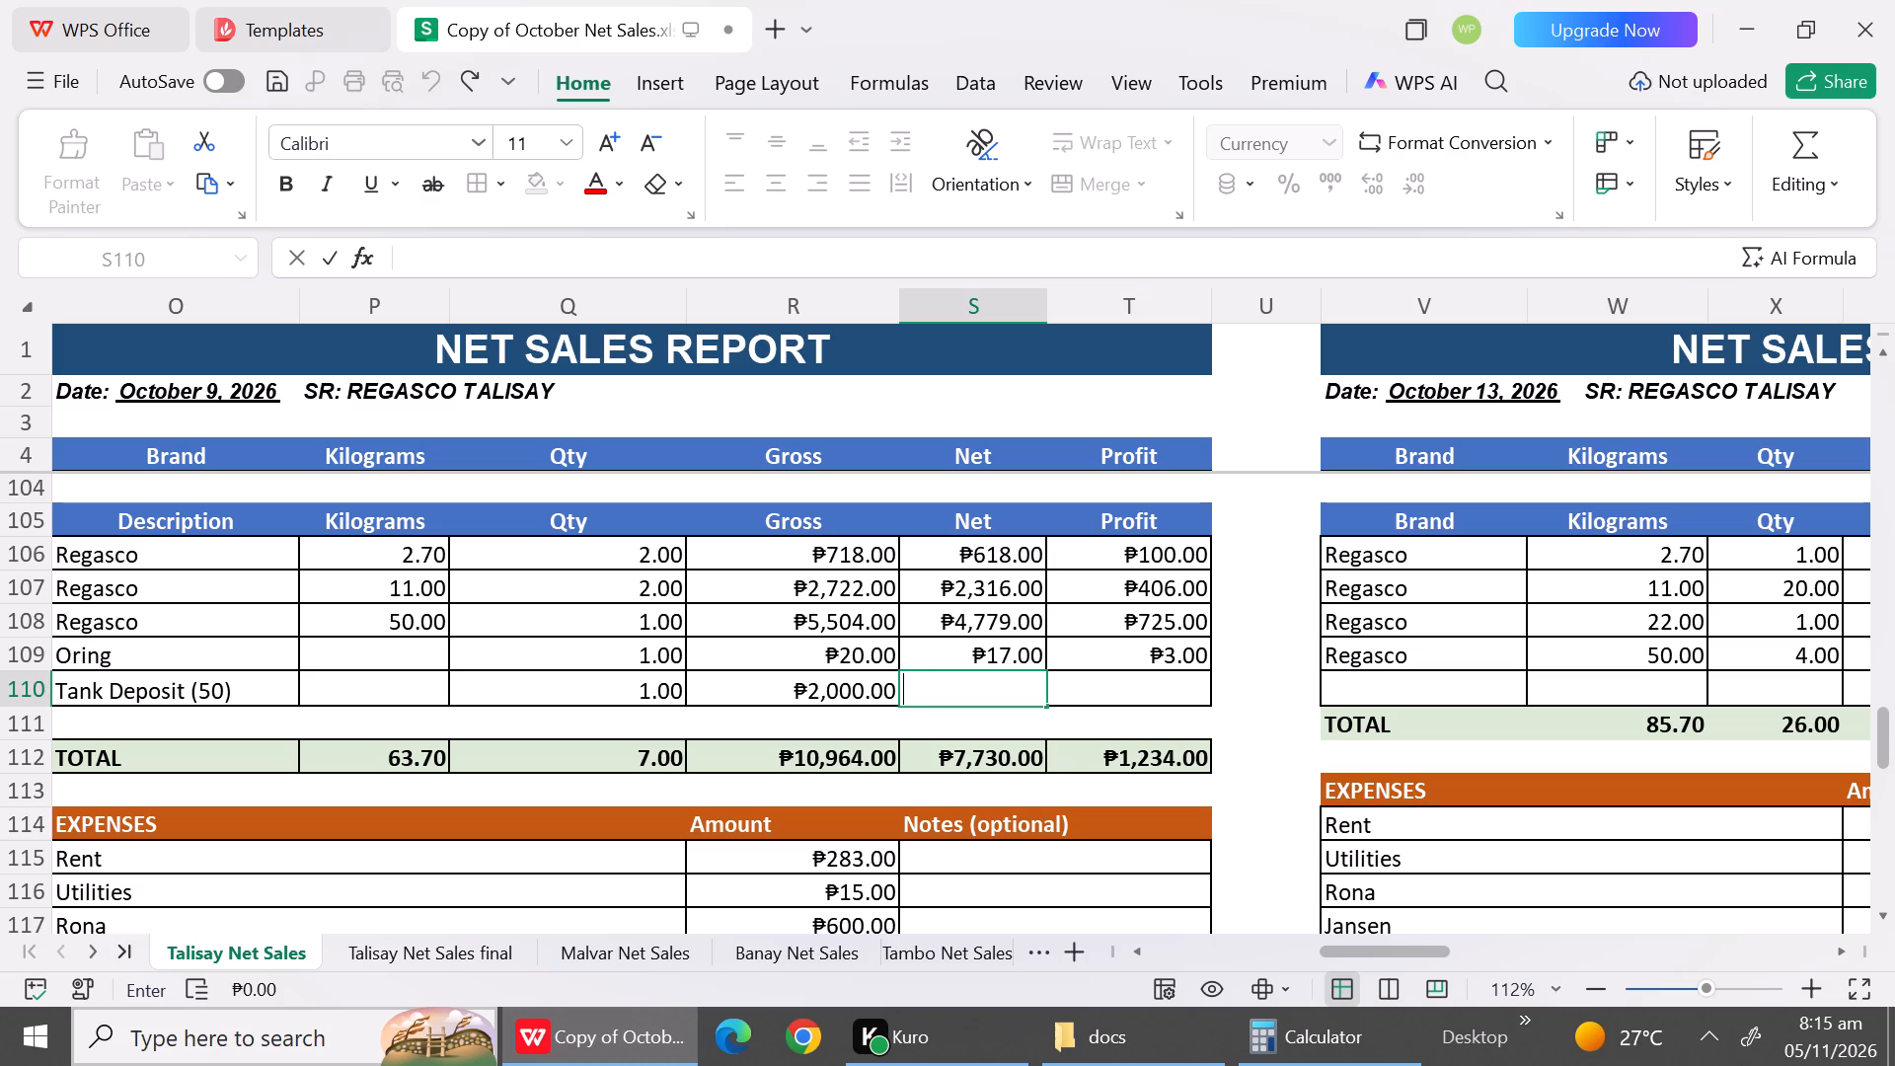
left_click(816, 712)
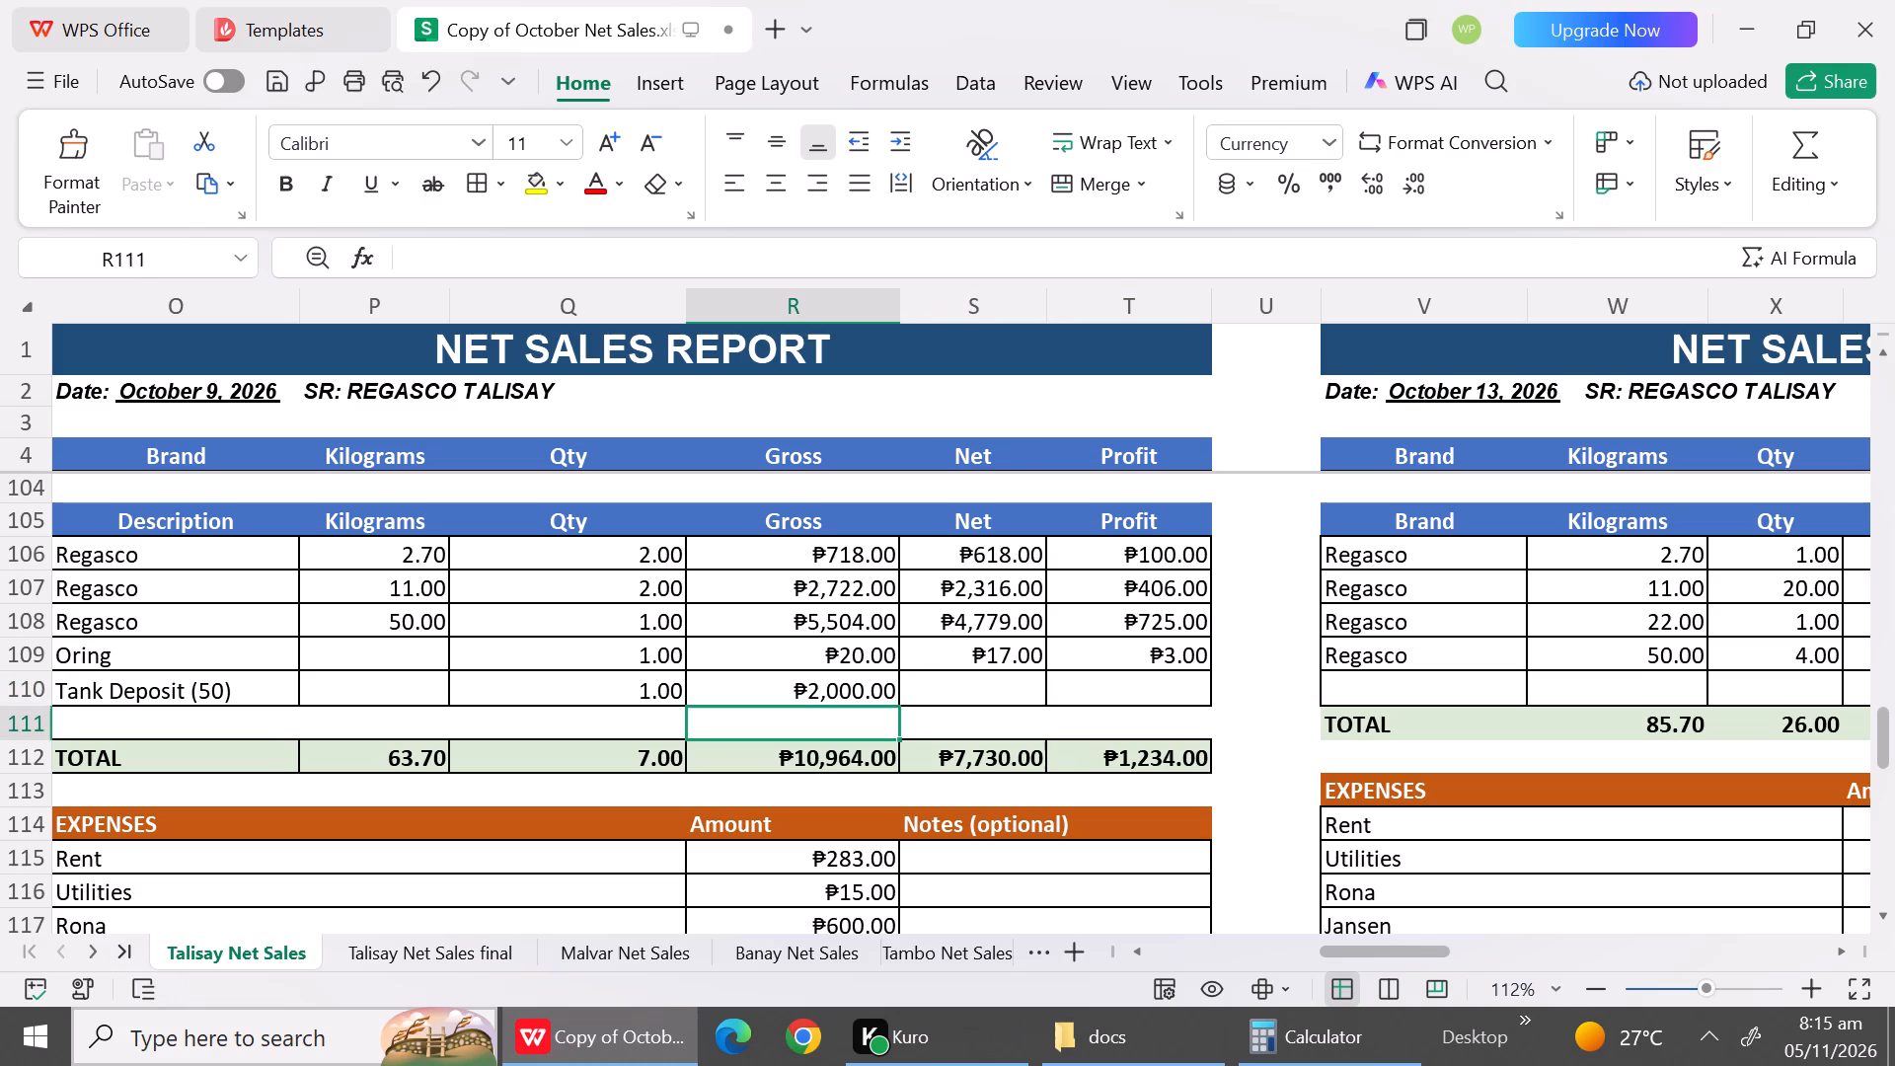
Copy the Oring row's net and profit cells into the Tank Deposit (50) row and set its net to 0.
left_click_drag(1053, 675, 1130, 671)
left_click(1130, 671)
left_click(1130, 664)
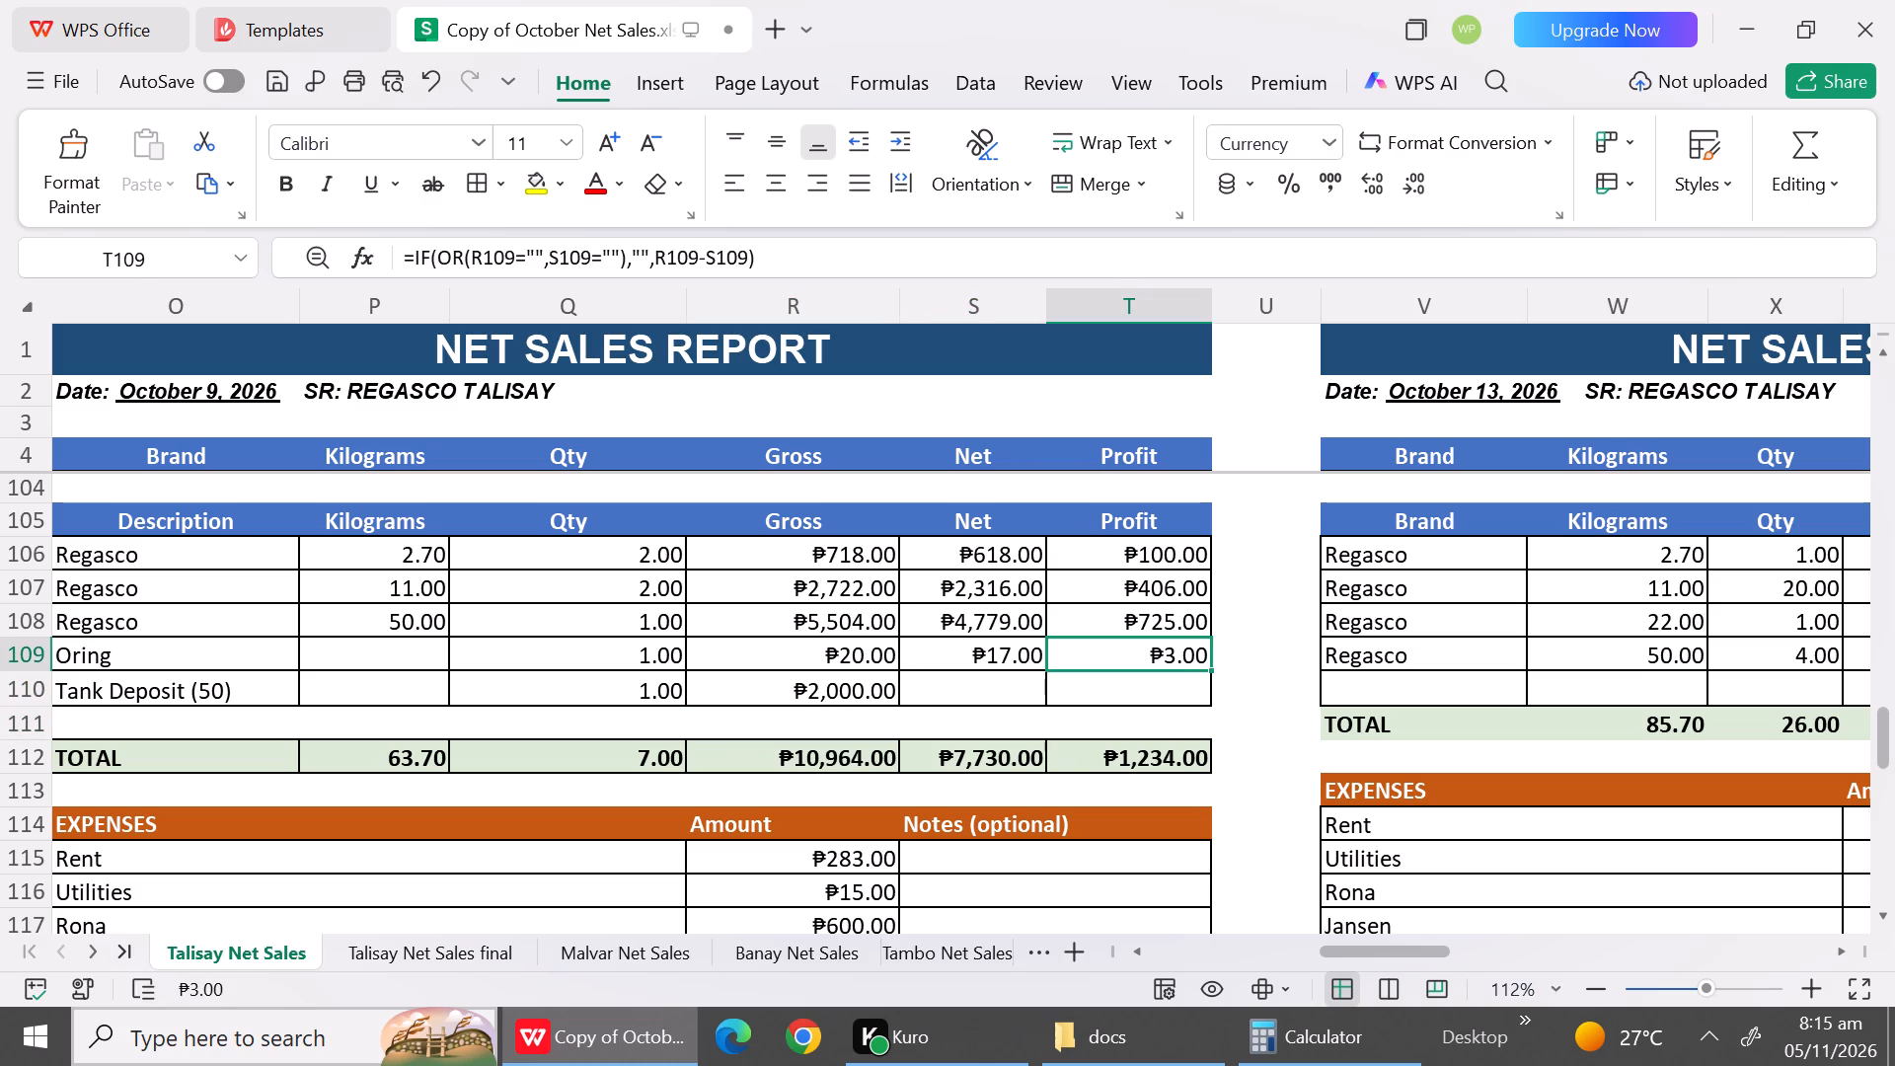
left_click(1128, 697)
left_click_drag(981, 646, 1078, 657)
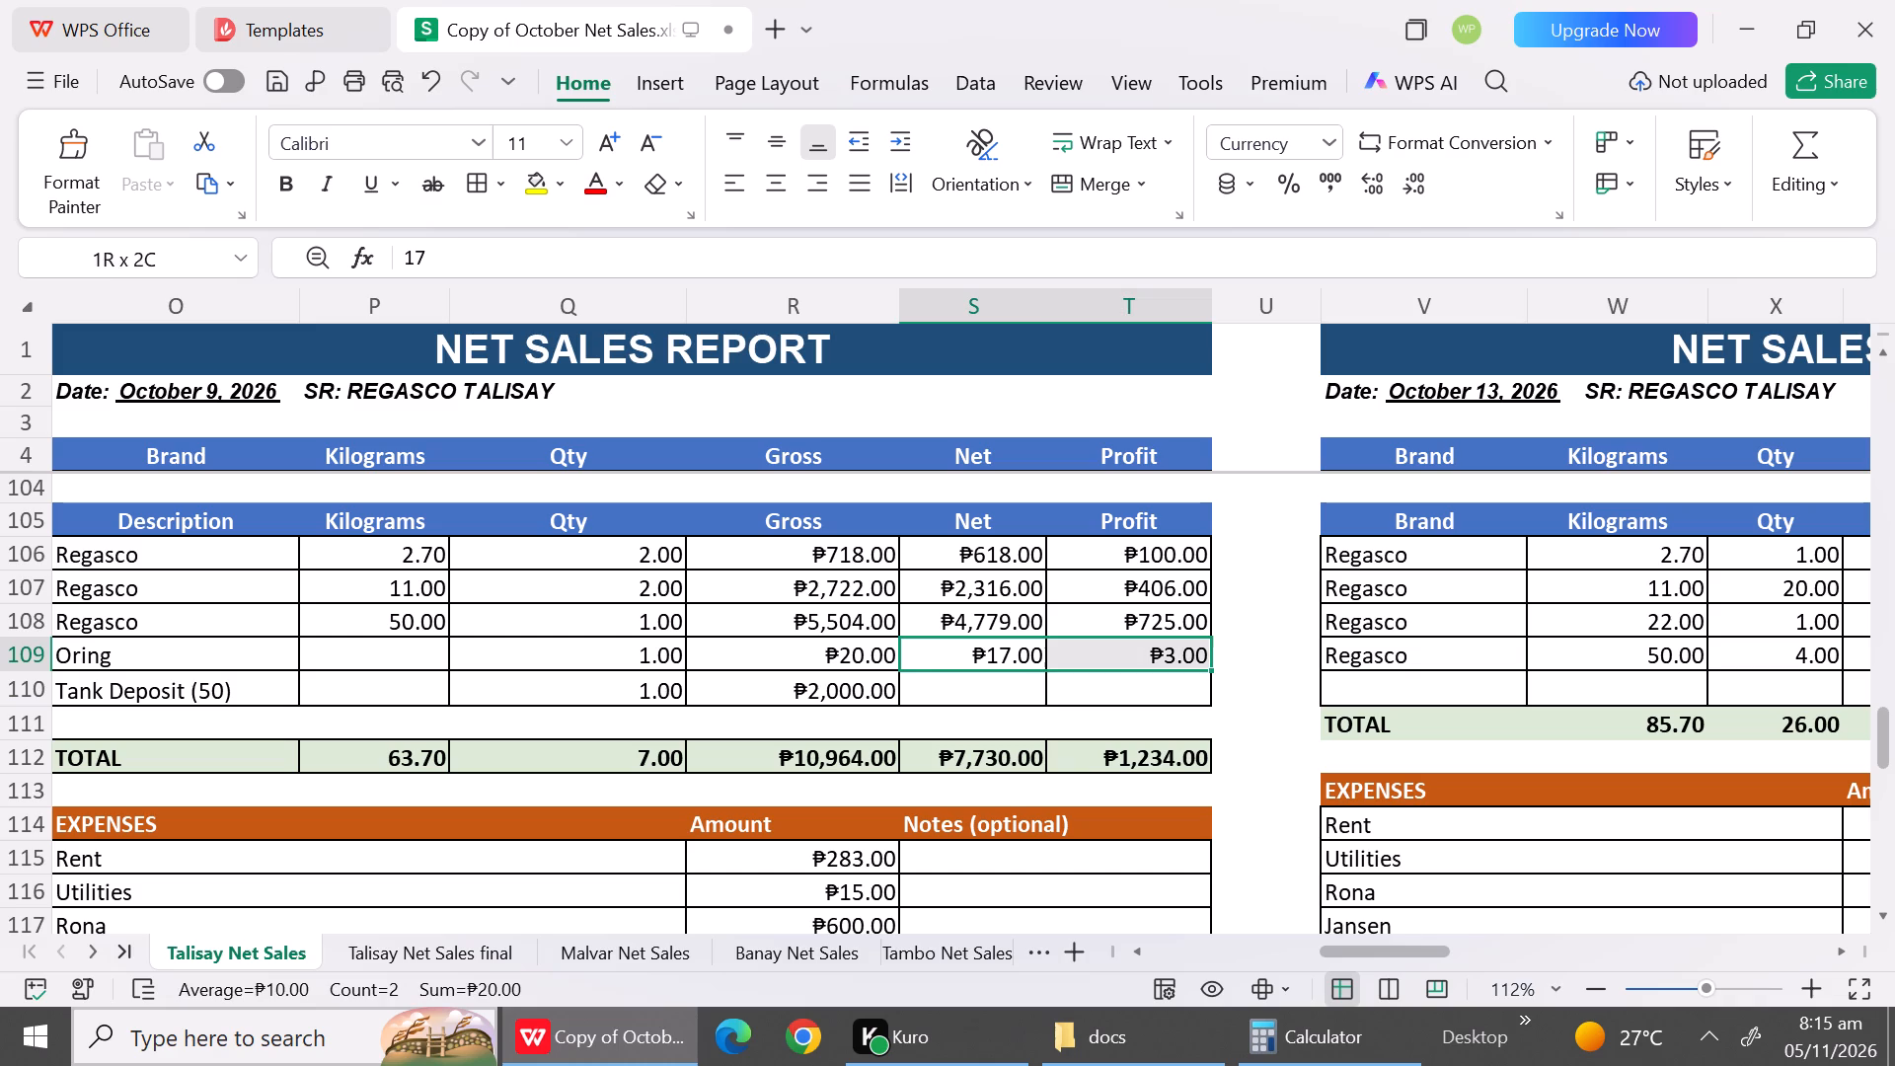
left_click_drag(1078, 657, 1099, 659)
key("ctrl+c")
left_click(1007, 693)
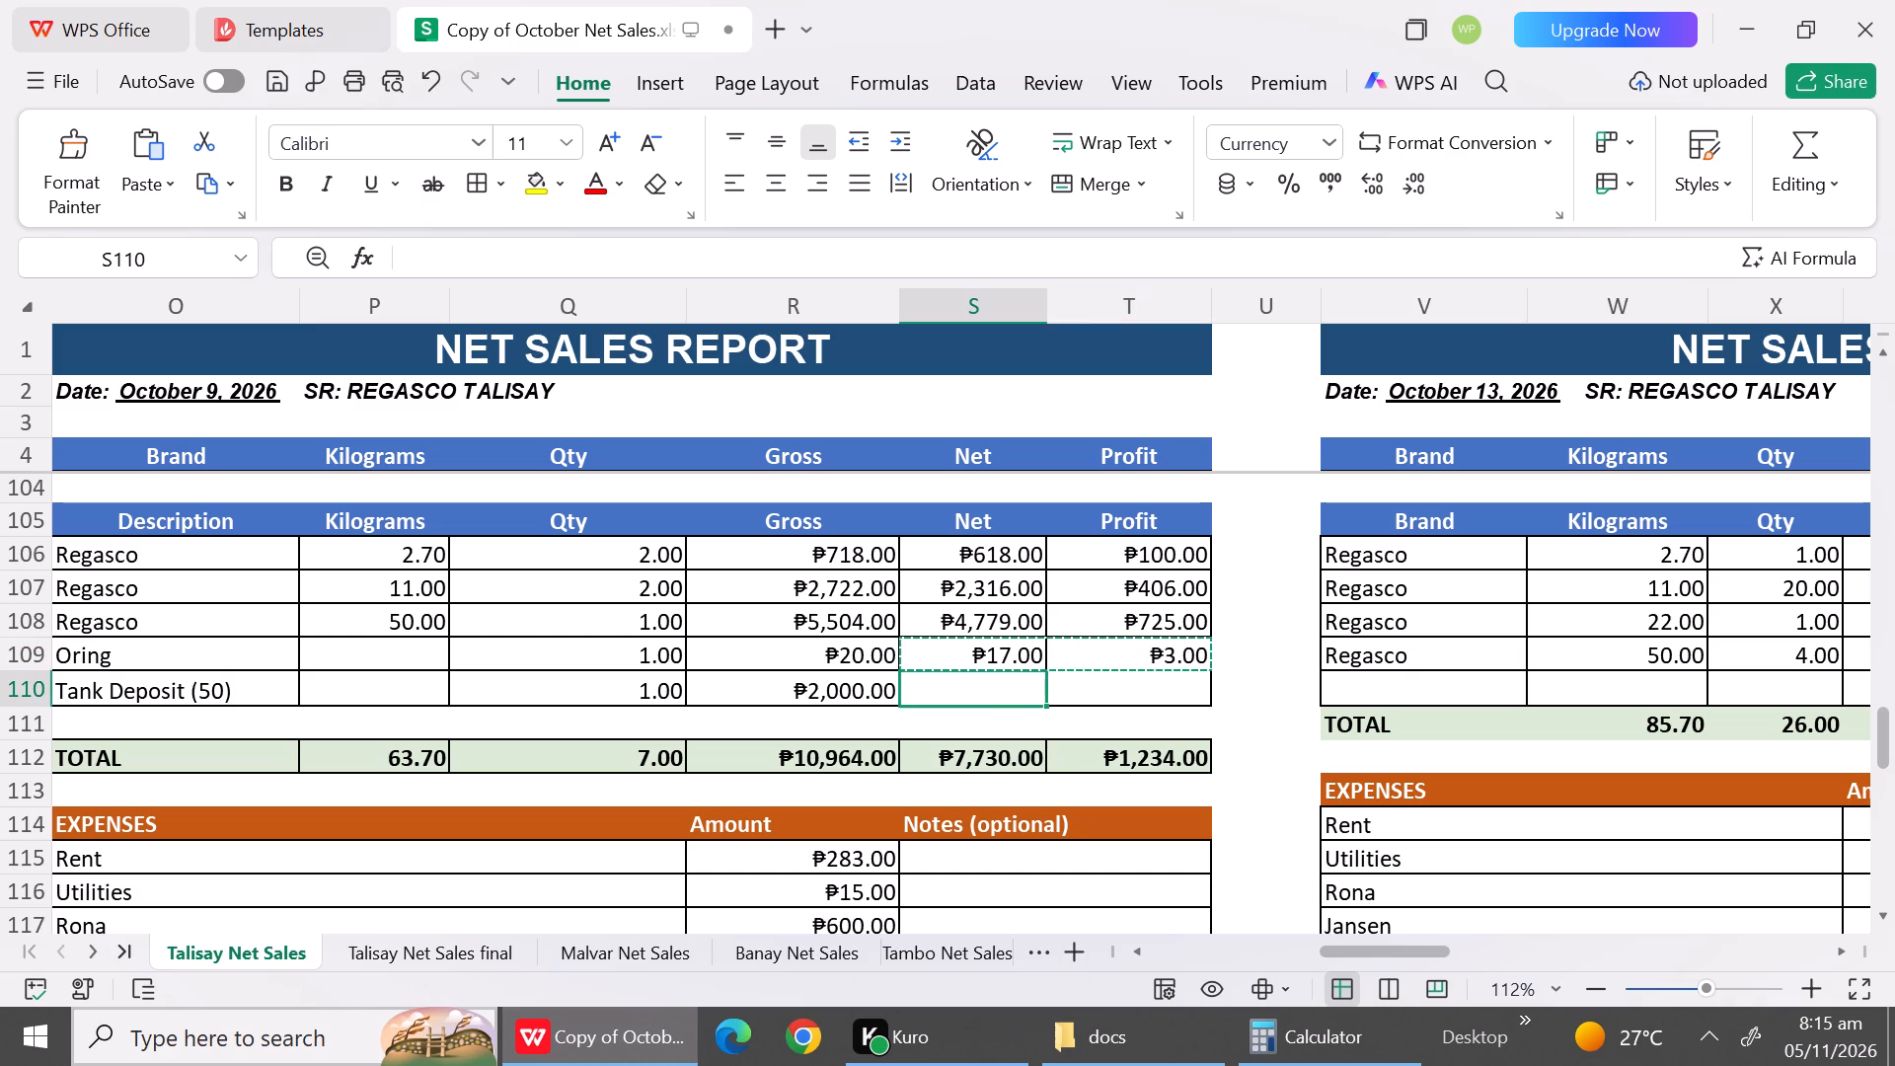
key("ctrl+v")
left_click(994, 702)
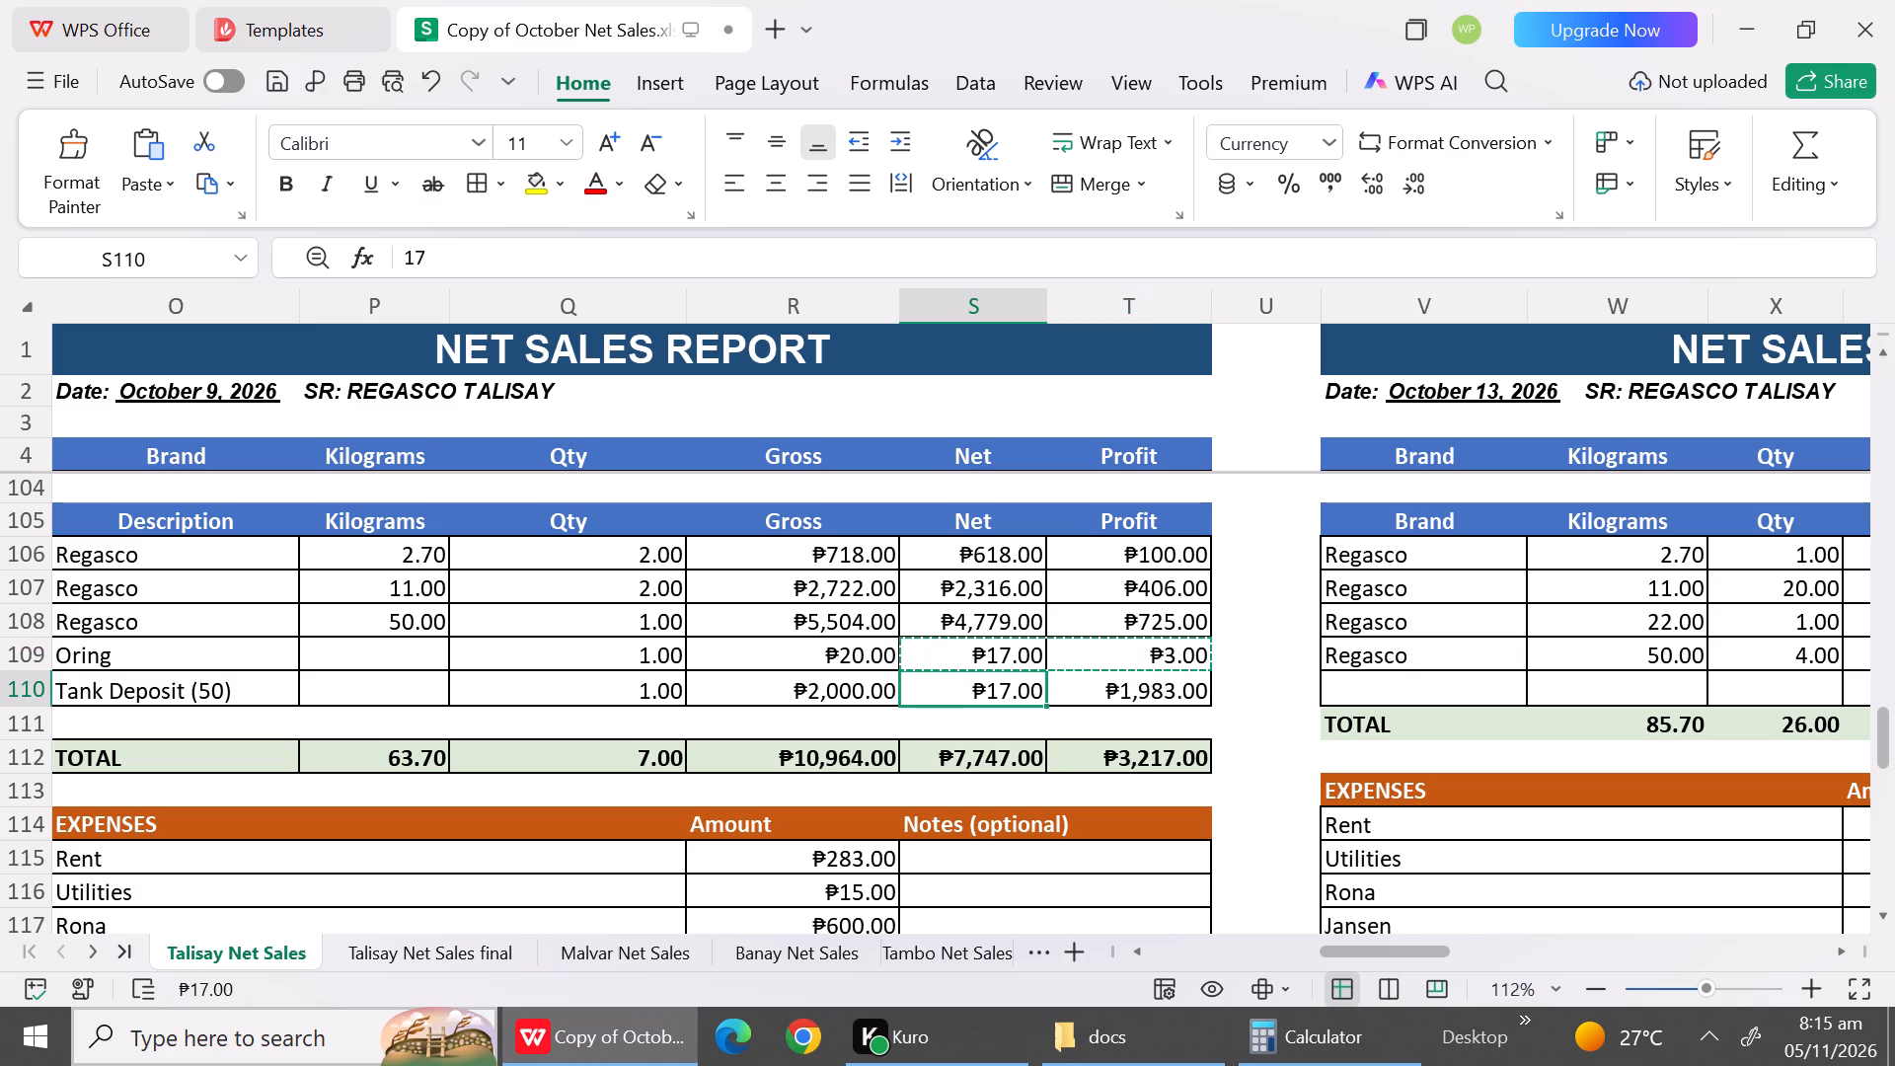
key("0")
left_click(937, 668)
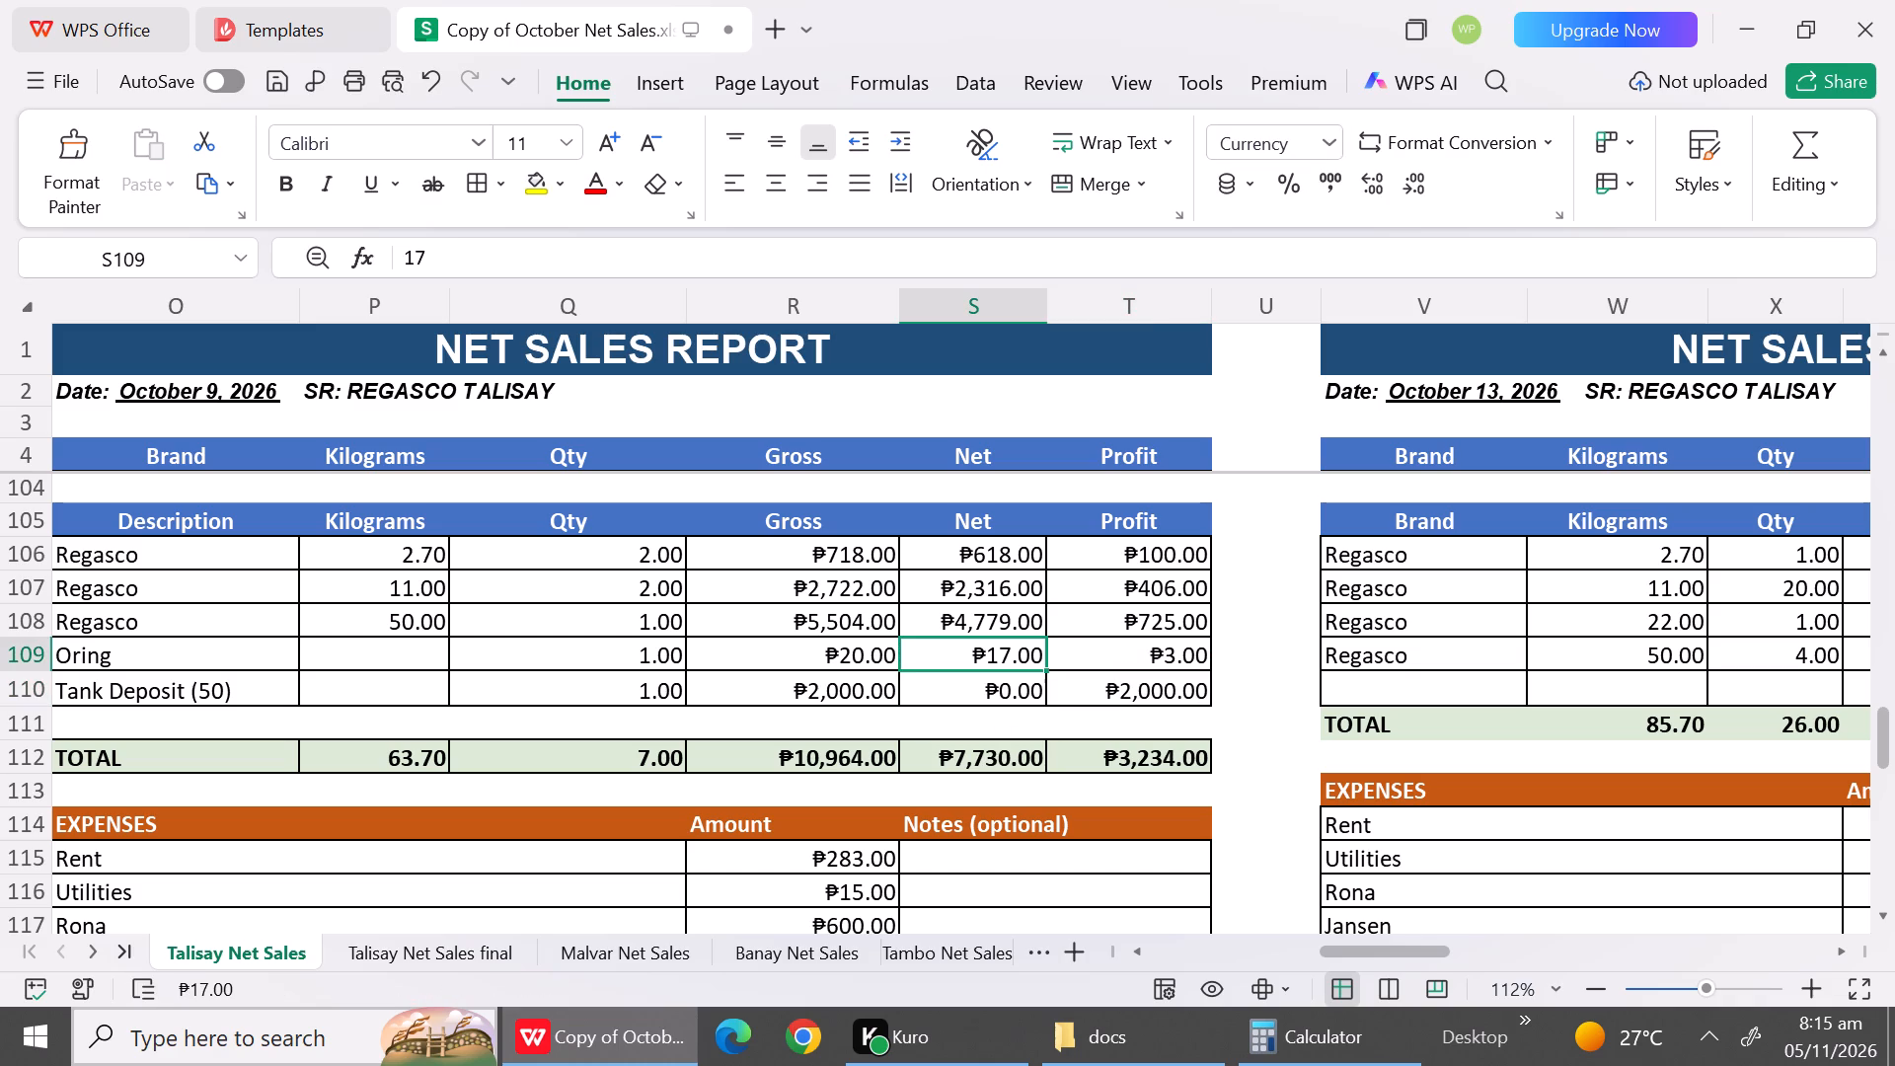
Examine the October 12 report's expense entries, total expenses and total net sales.
triple_click(1888, 922)
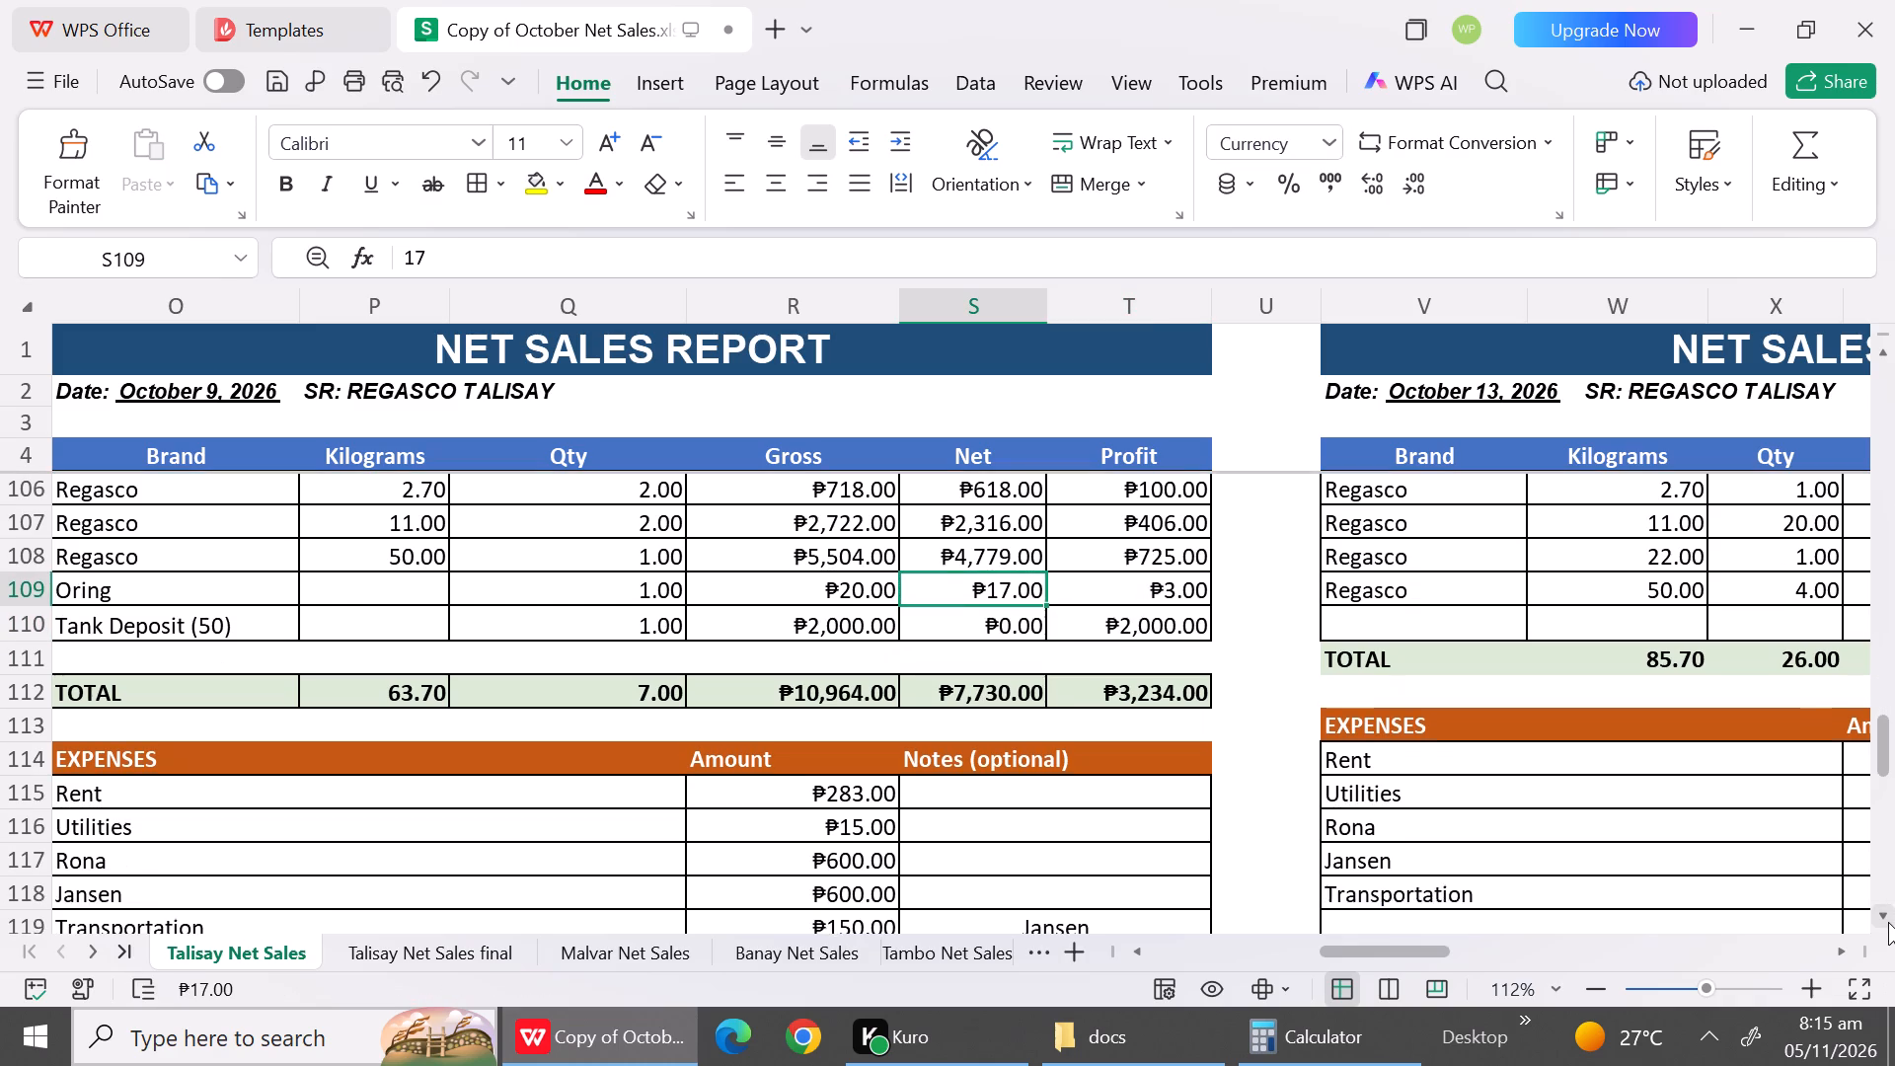
triple_click(1888, 922)
left_click(1888, 922)
double_click(1888, 922)
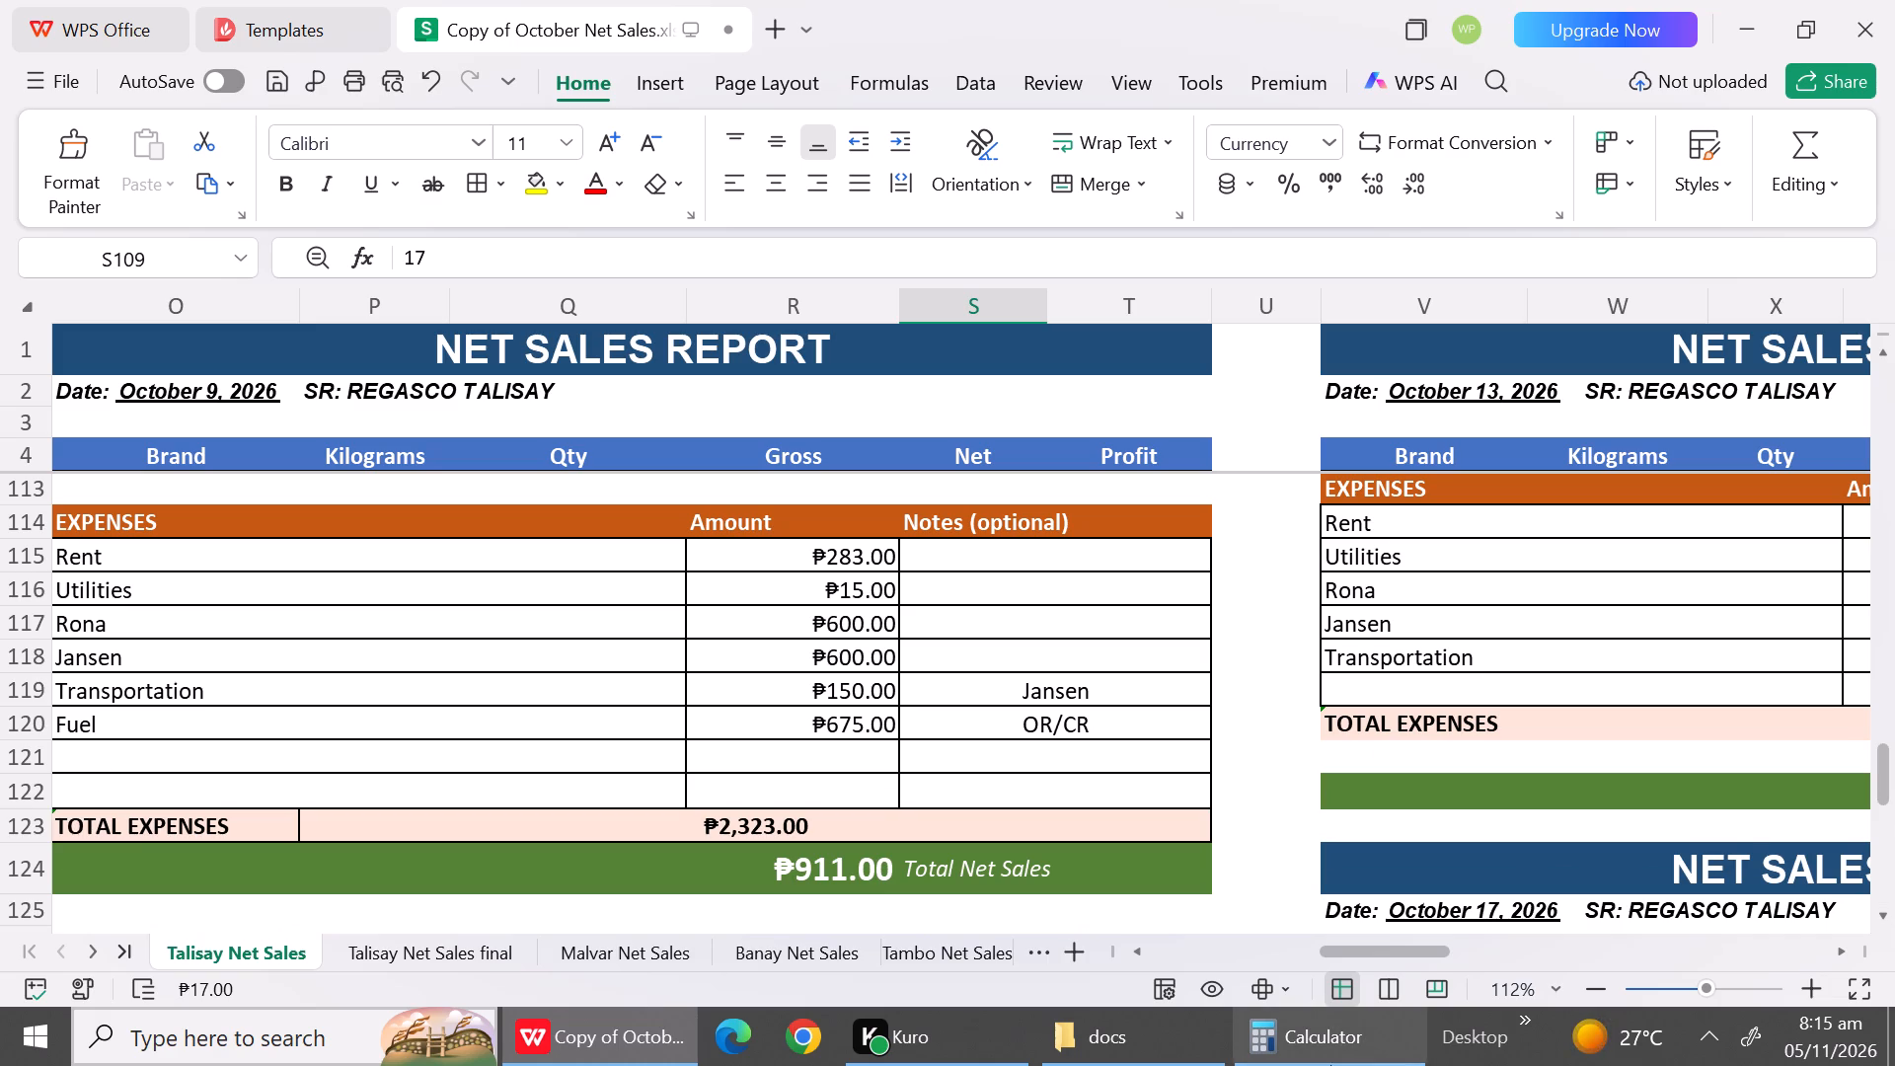
triple_click(1133, 959)
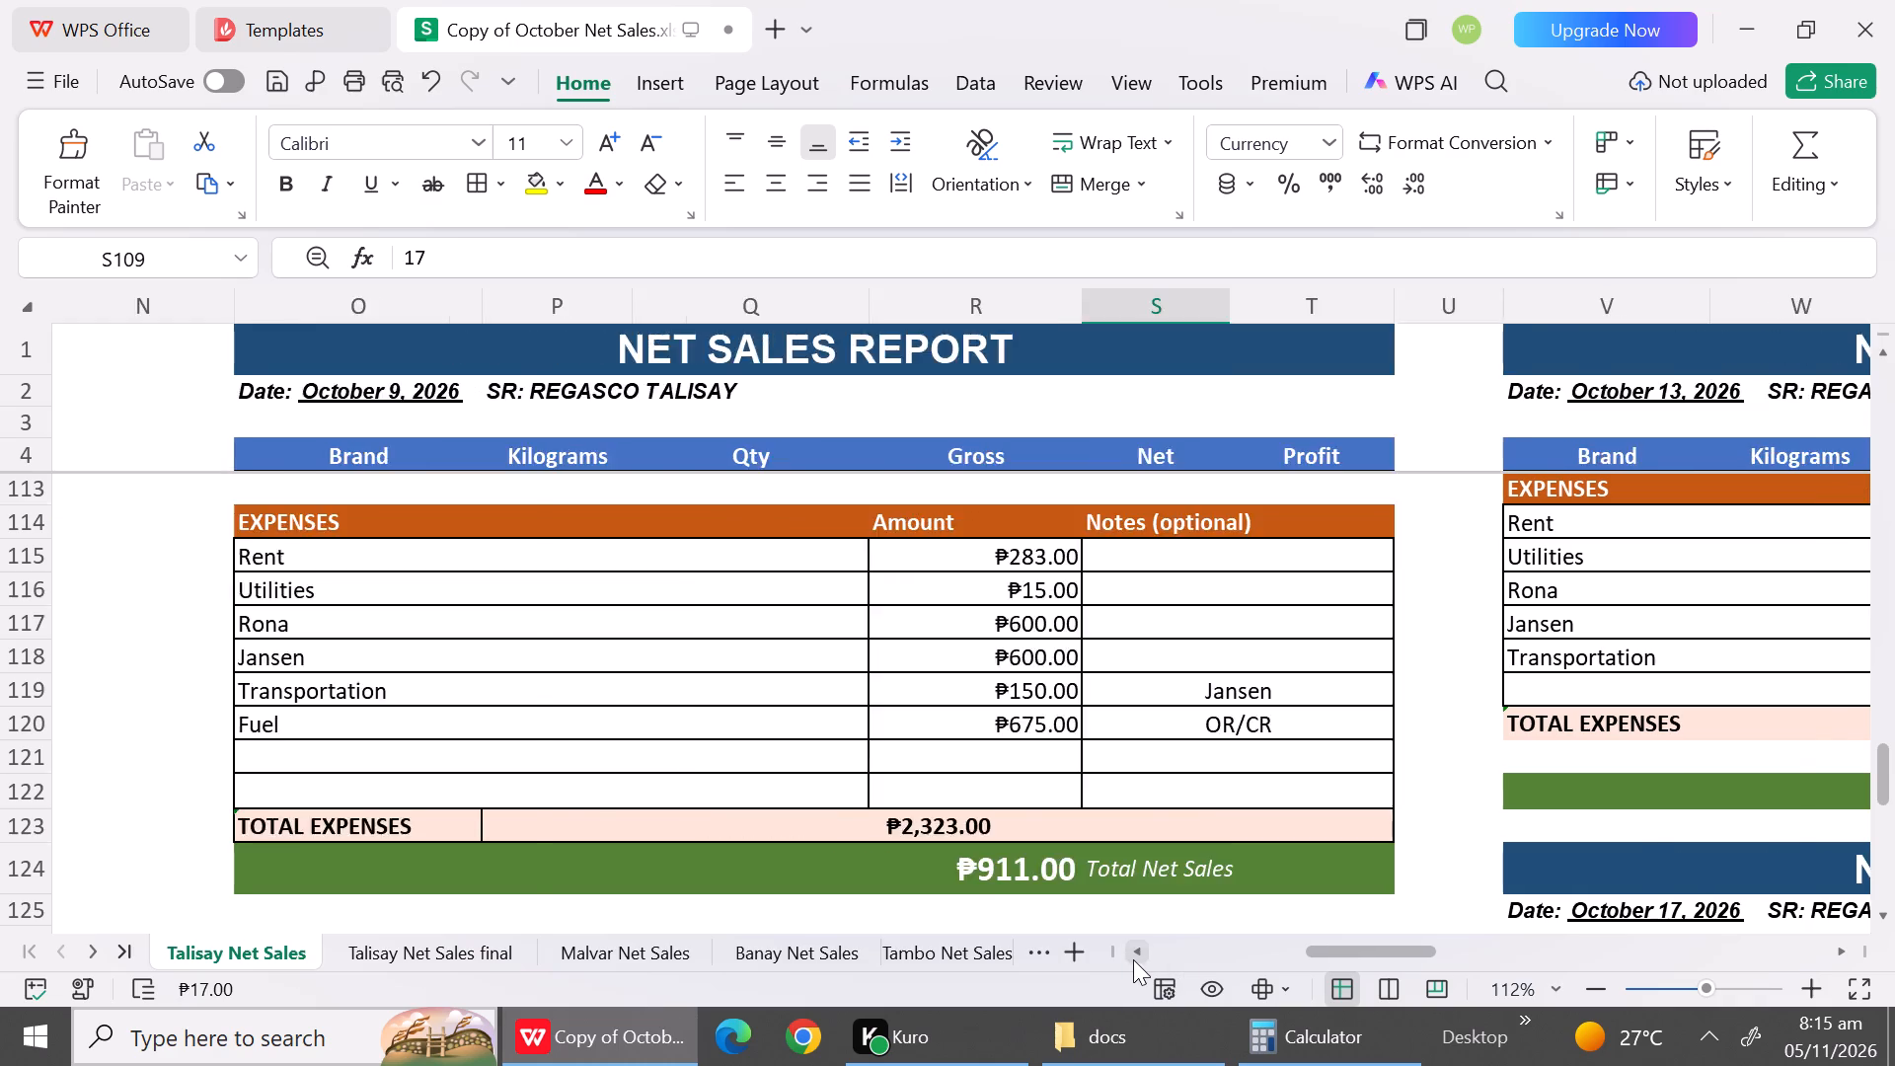
Look over the October 8 report's expenses and totals and the October 6 report's sales and expense entries.
triple_click(1133, 959)
double_click(1133, 959)
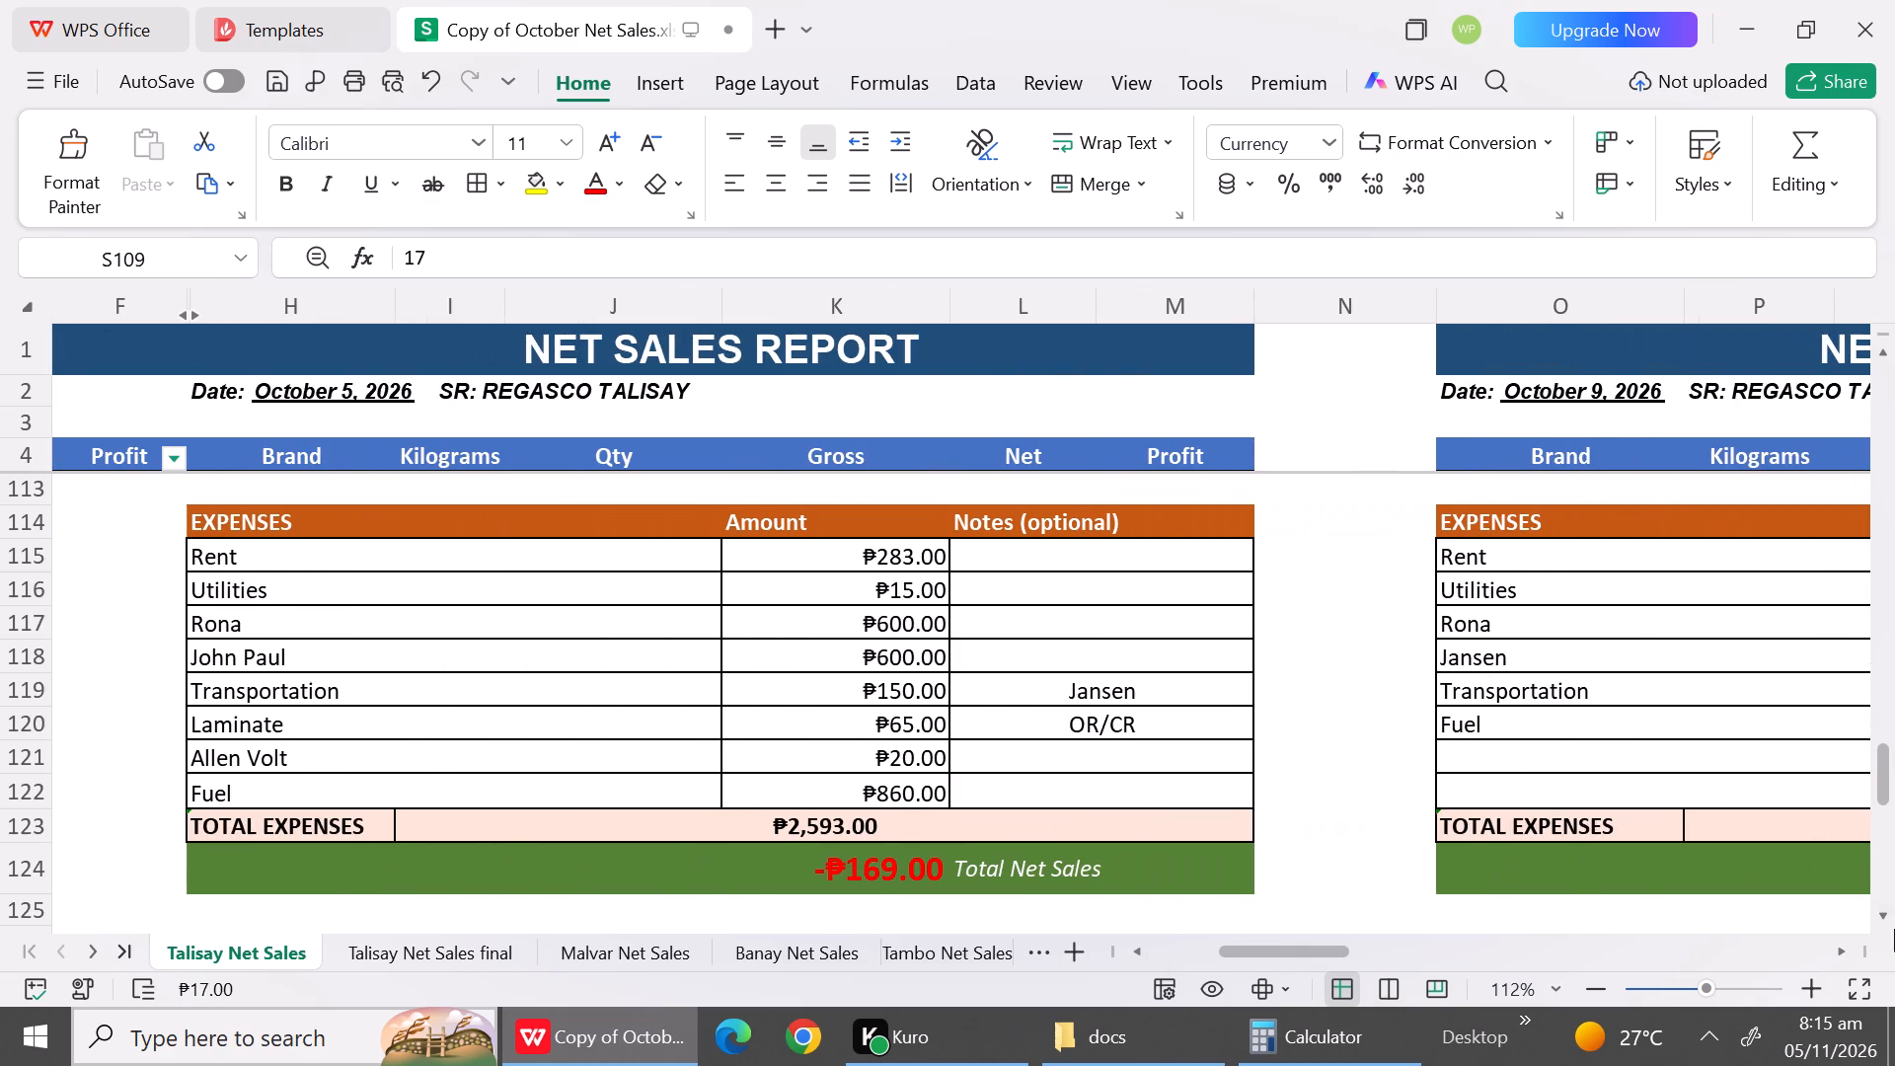
left_click(1886, 894)
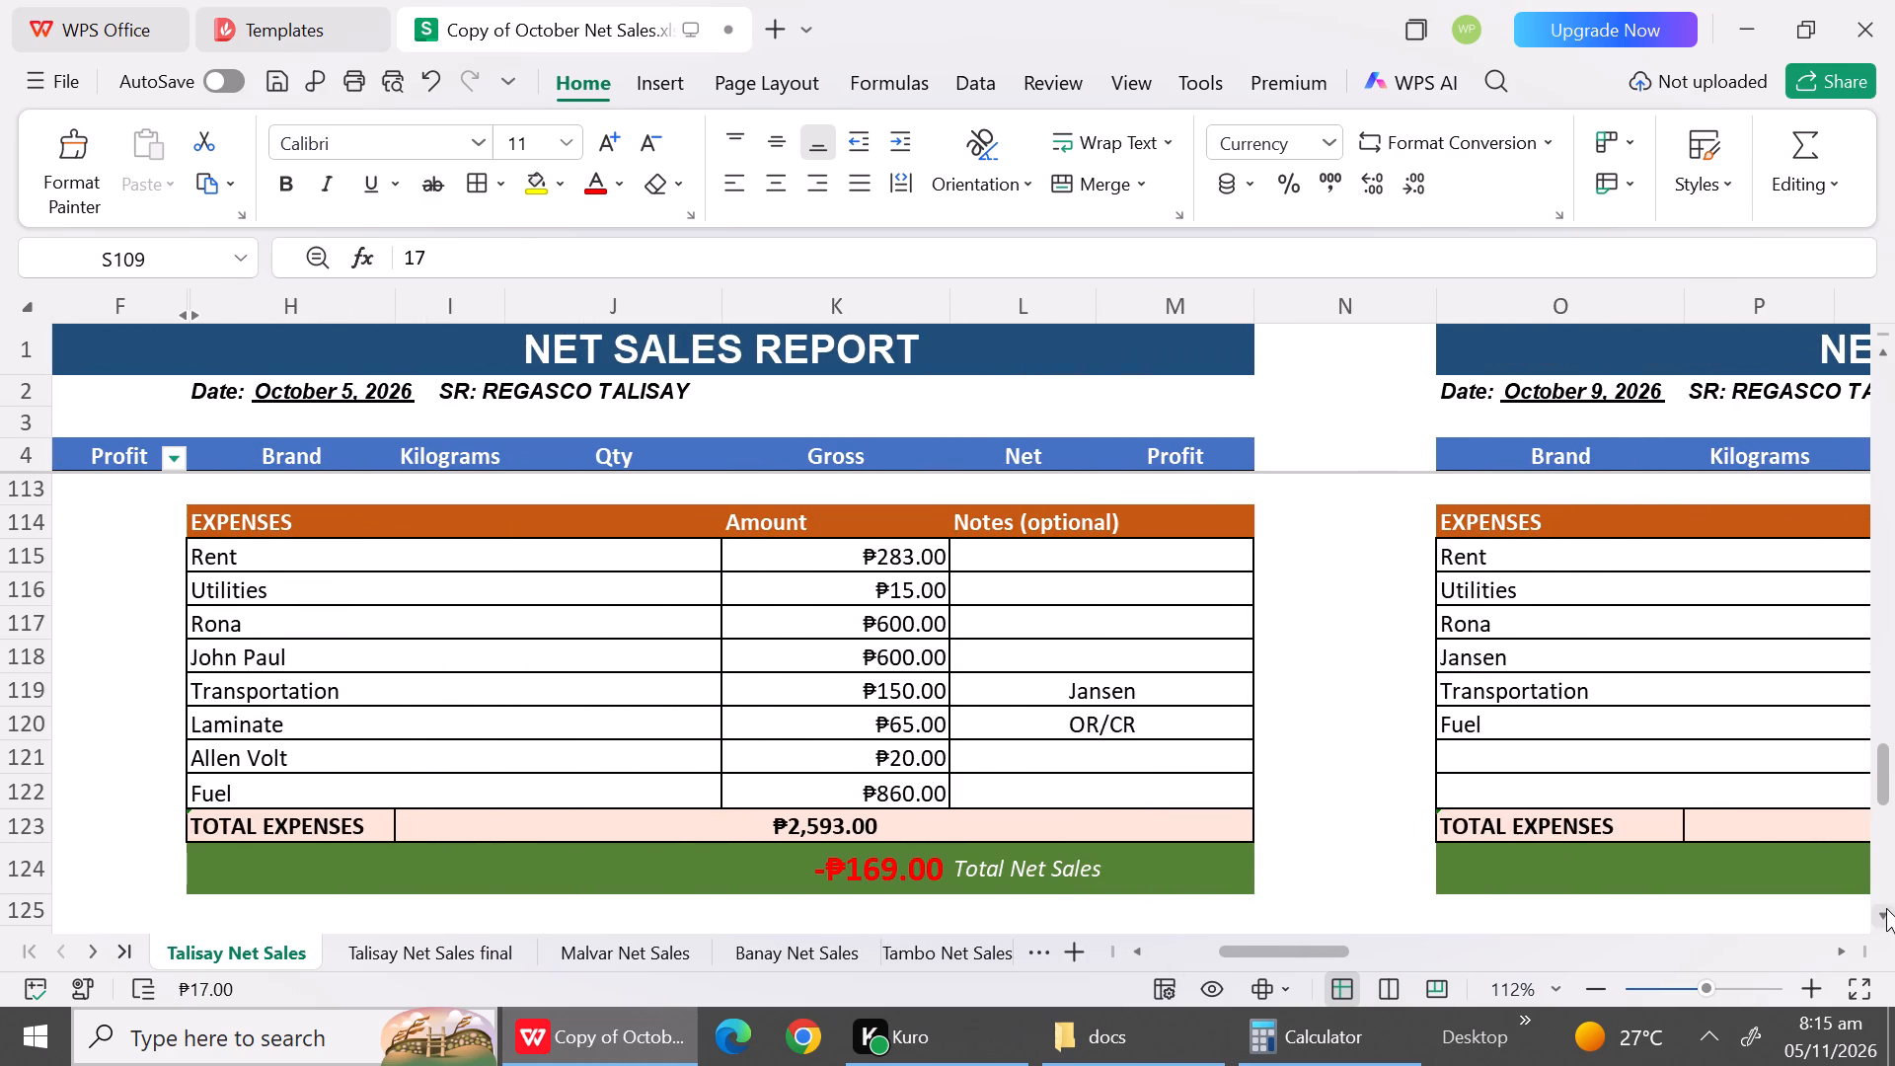
triple_click(1886, 908)
triple_click(1886, 908)
triple_click(1886, 908)
triple_click(1886, 908)
triple_click(1886, 908)
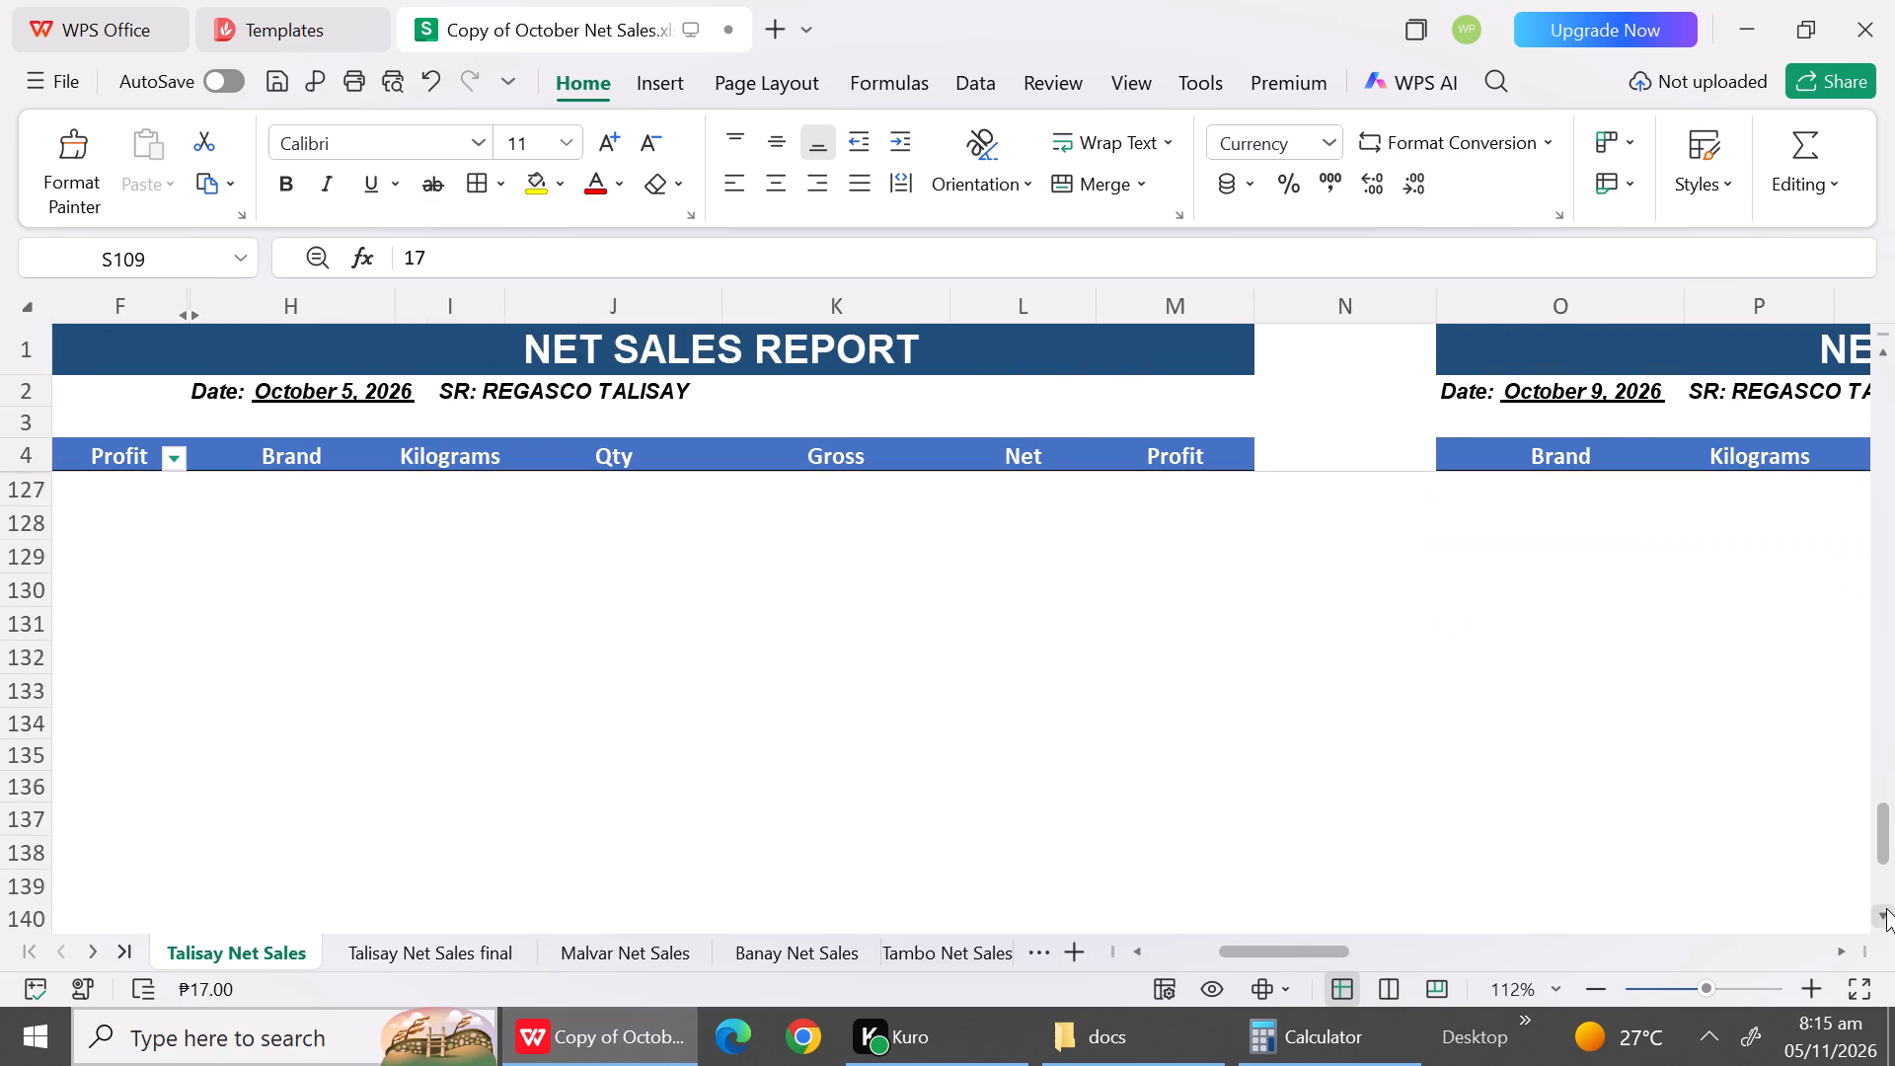
triple_click(1886, 908)
triple_click(1886, 908)
left_click(1886, 908)
triple_click(1890, 556)
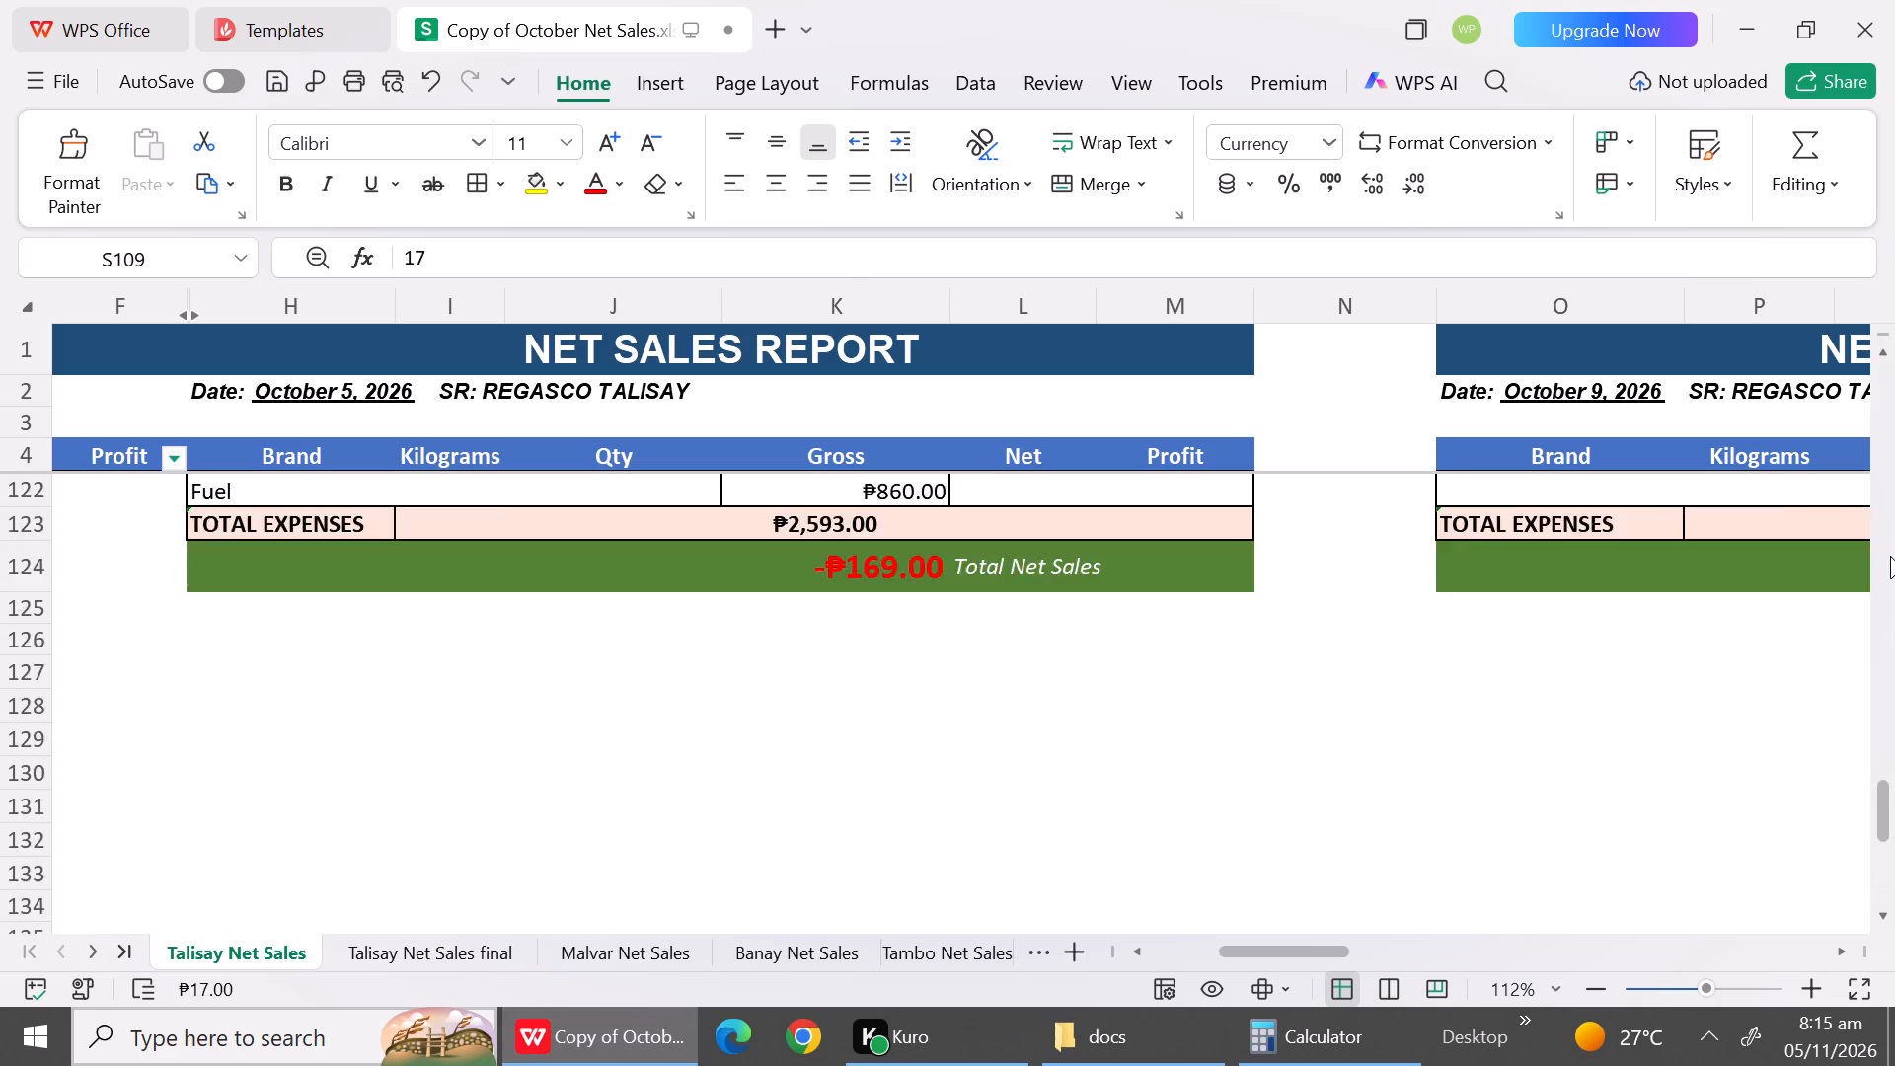
triple_click(1892, 460)
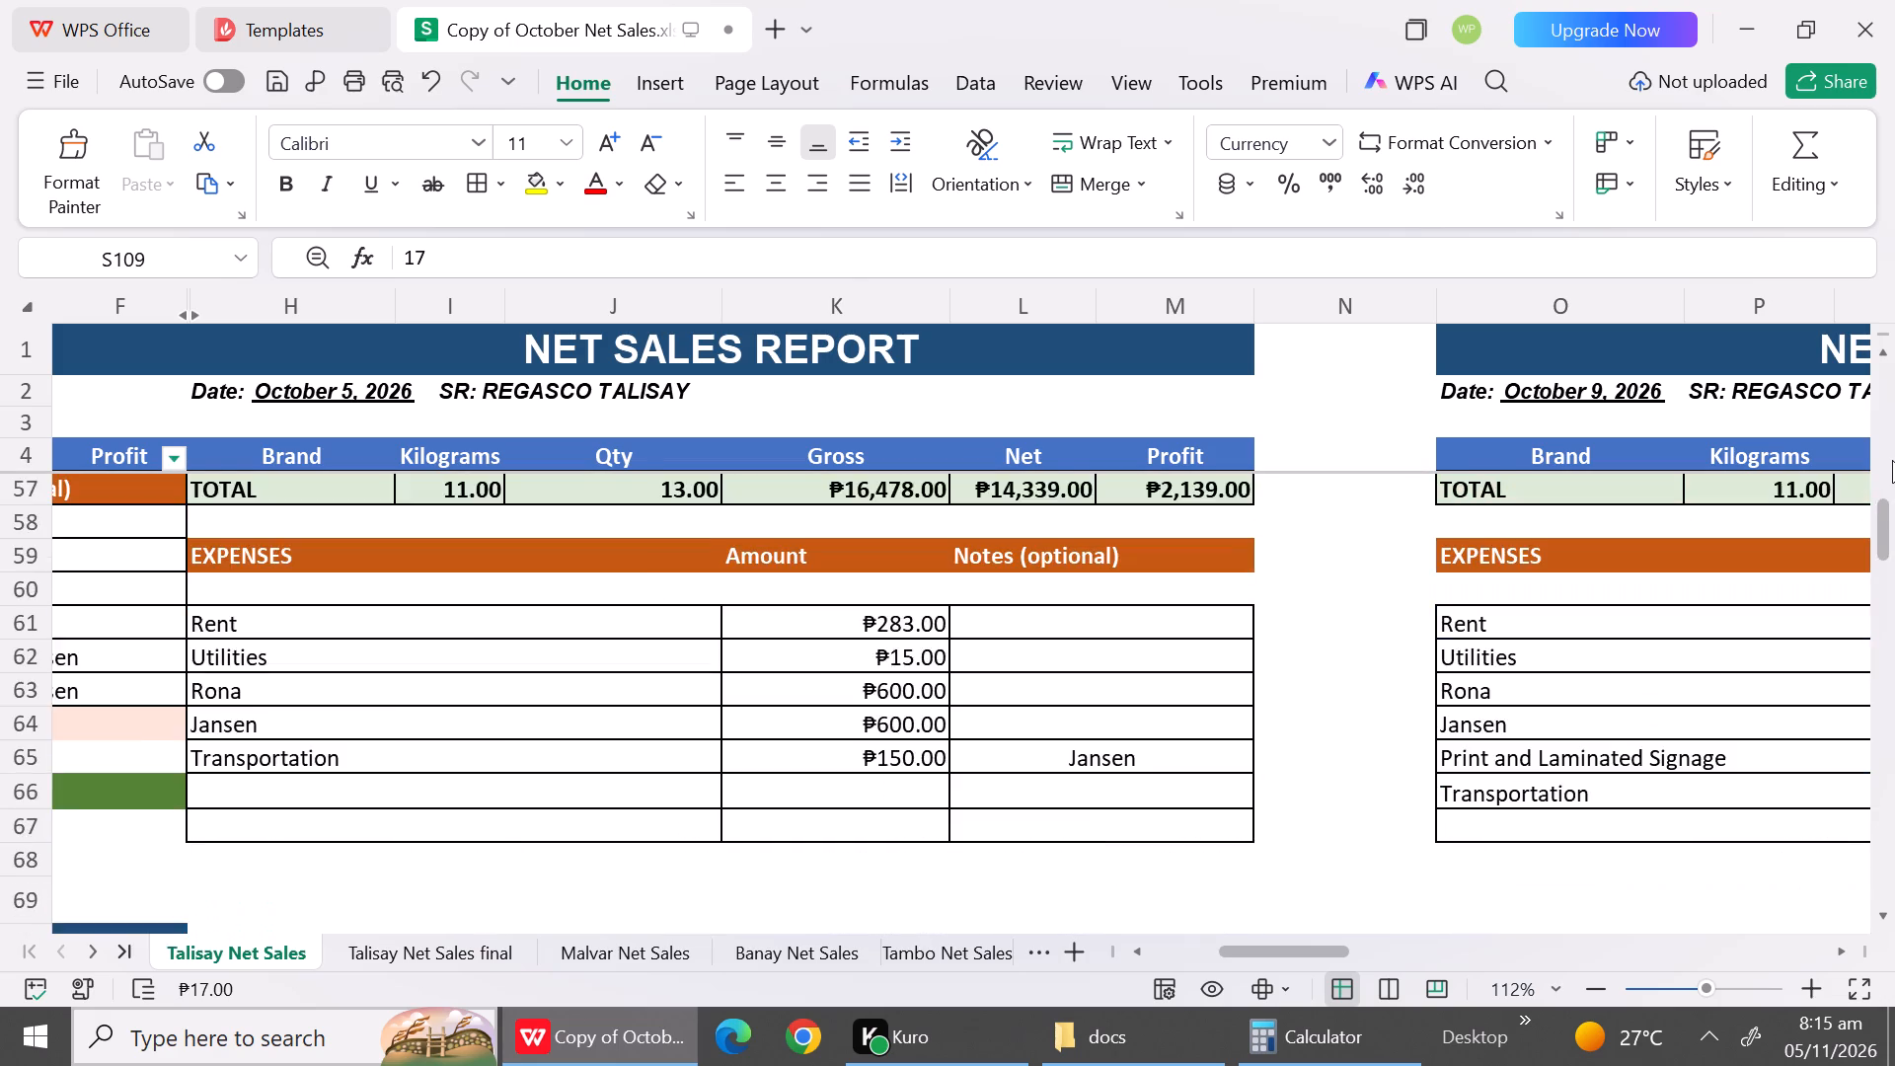
triple_click(1892, 460)
left_click(1892, 460)
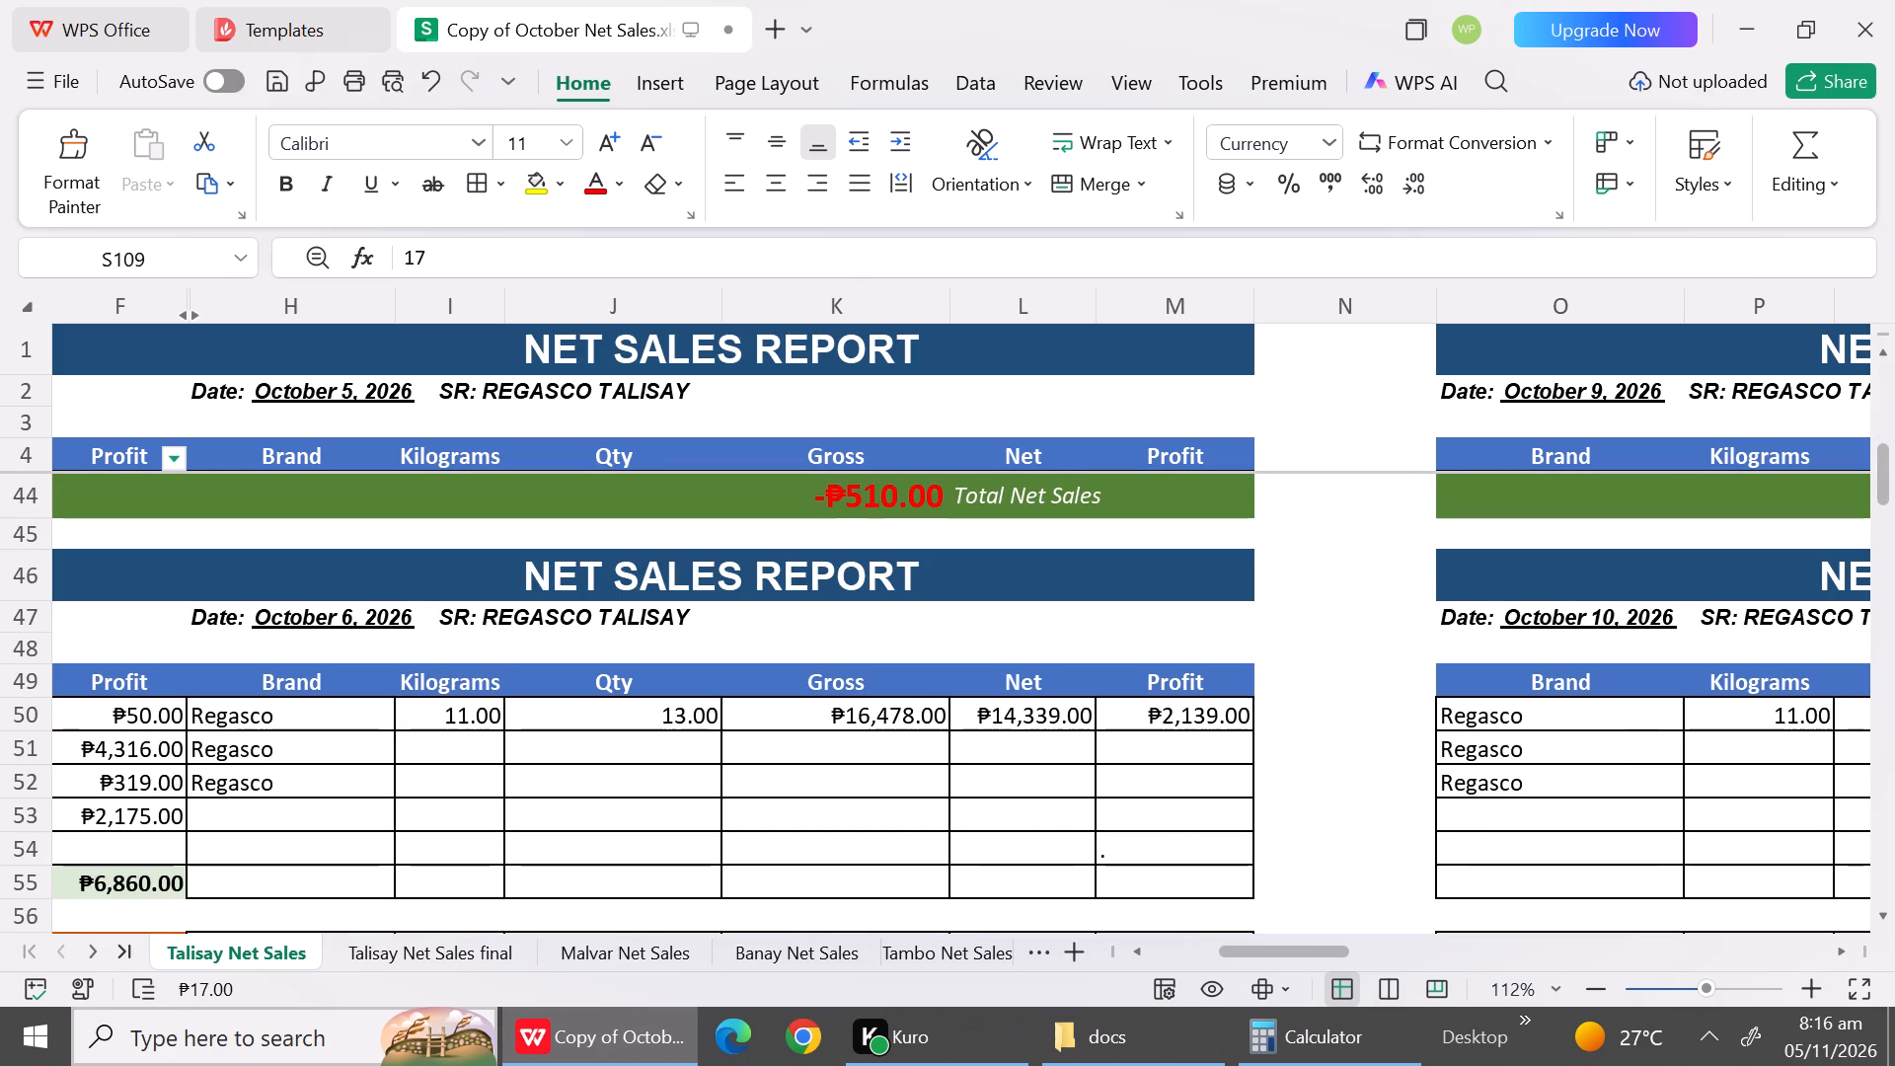
left_click(1890, 914)
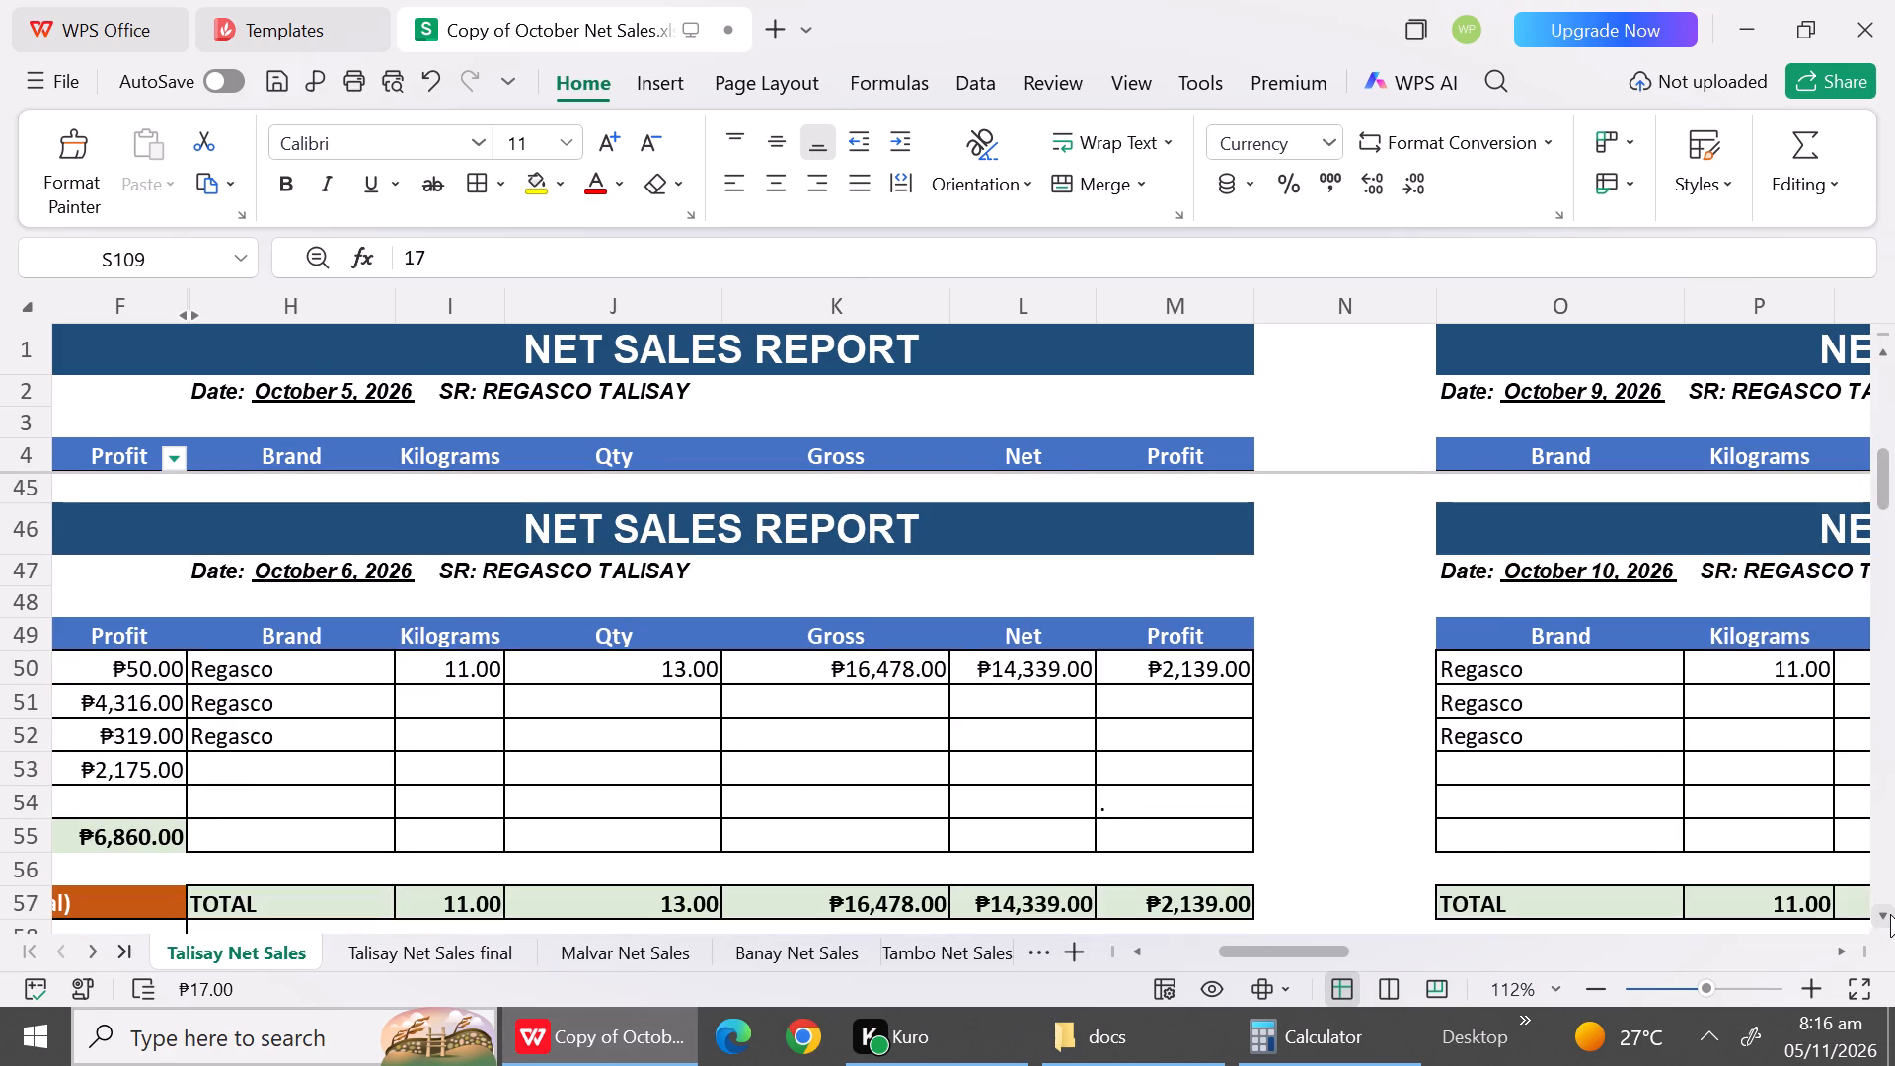
triple_click(1890, 914)
triple_click(1890, 914)
triple_click(1890, 914)
triple_click(1890, 914)
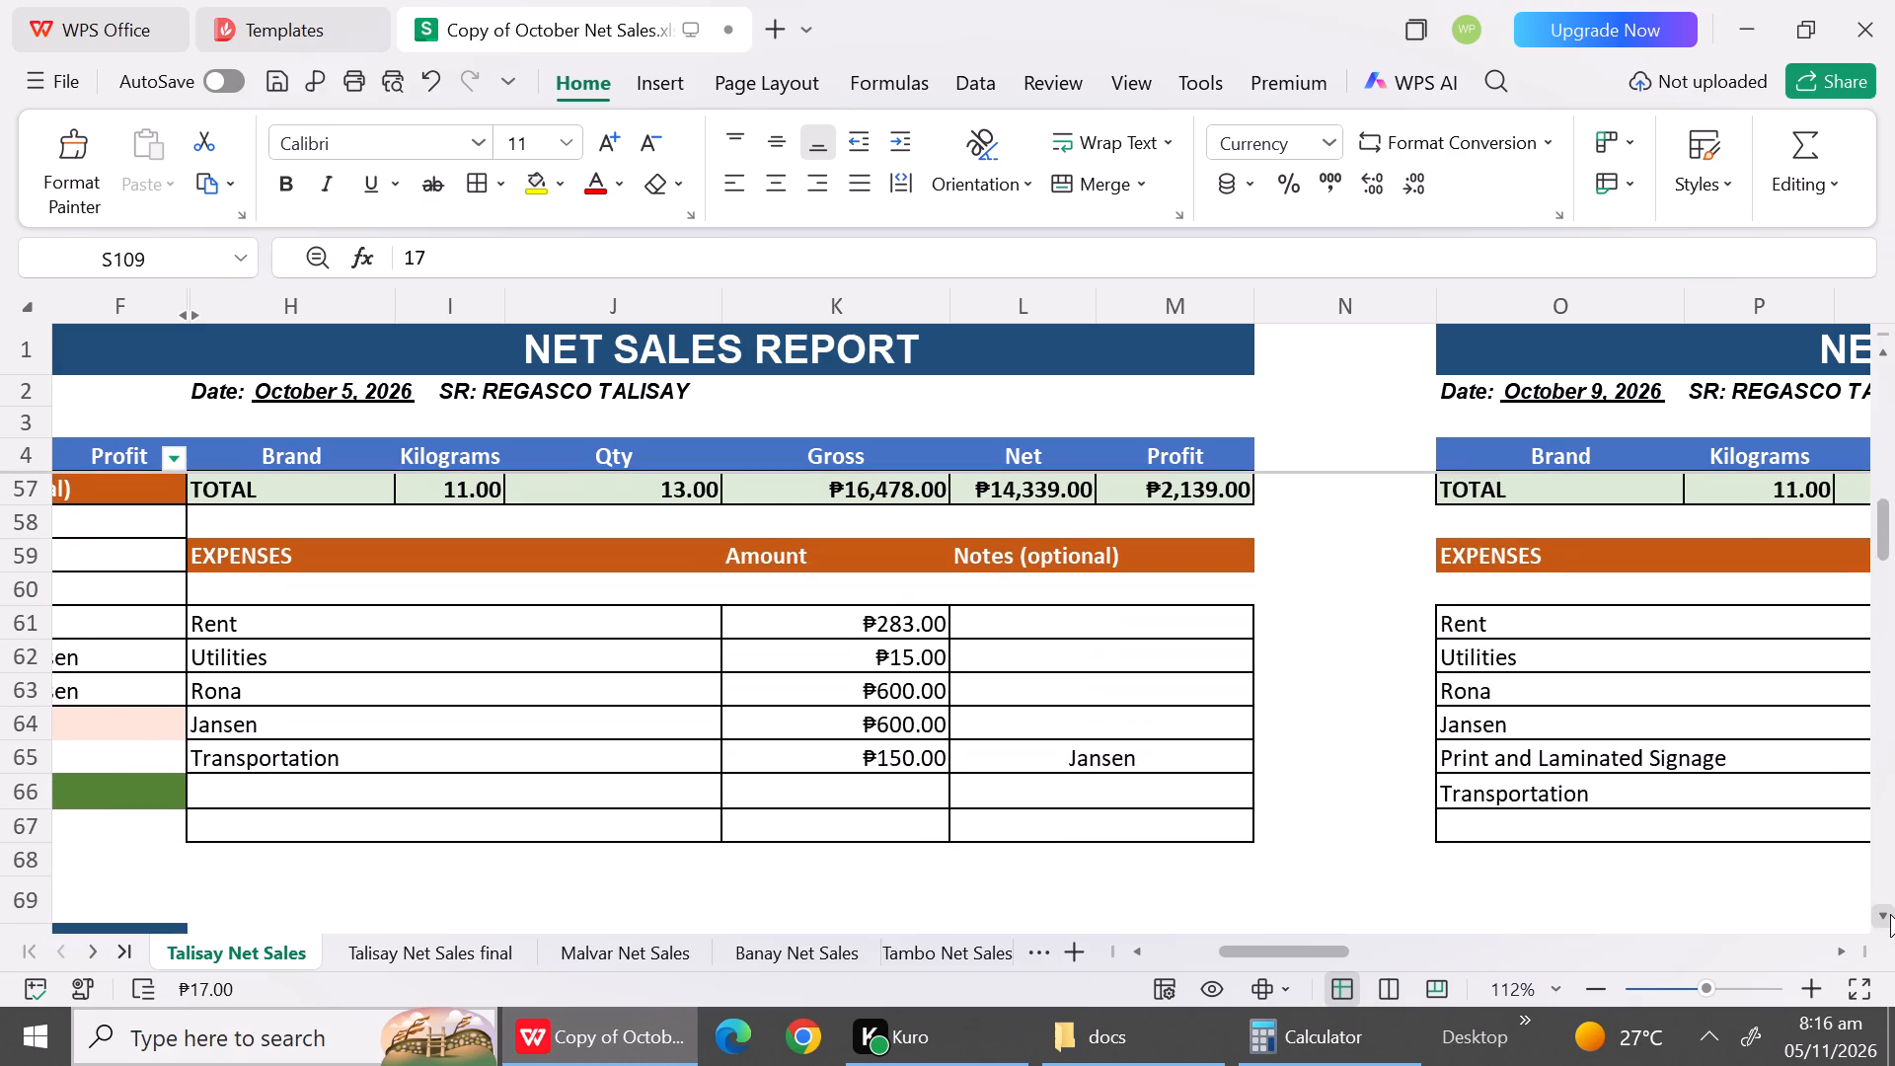
Add a Clamp entry in row 81 of the October 7 report with quantity 1 and gross 30.
triple_click(1890, 914)
triple_click(1890, 914)
triple_click(1890, 914)
triple_click(1890, 914)
triple_click(1890, 914)
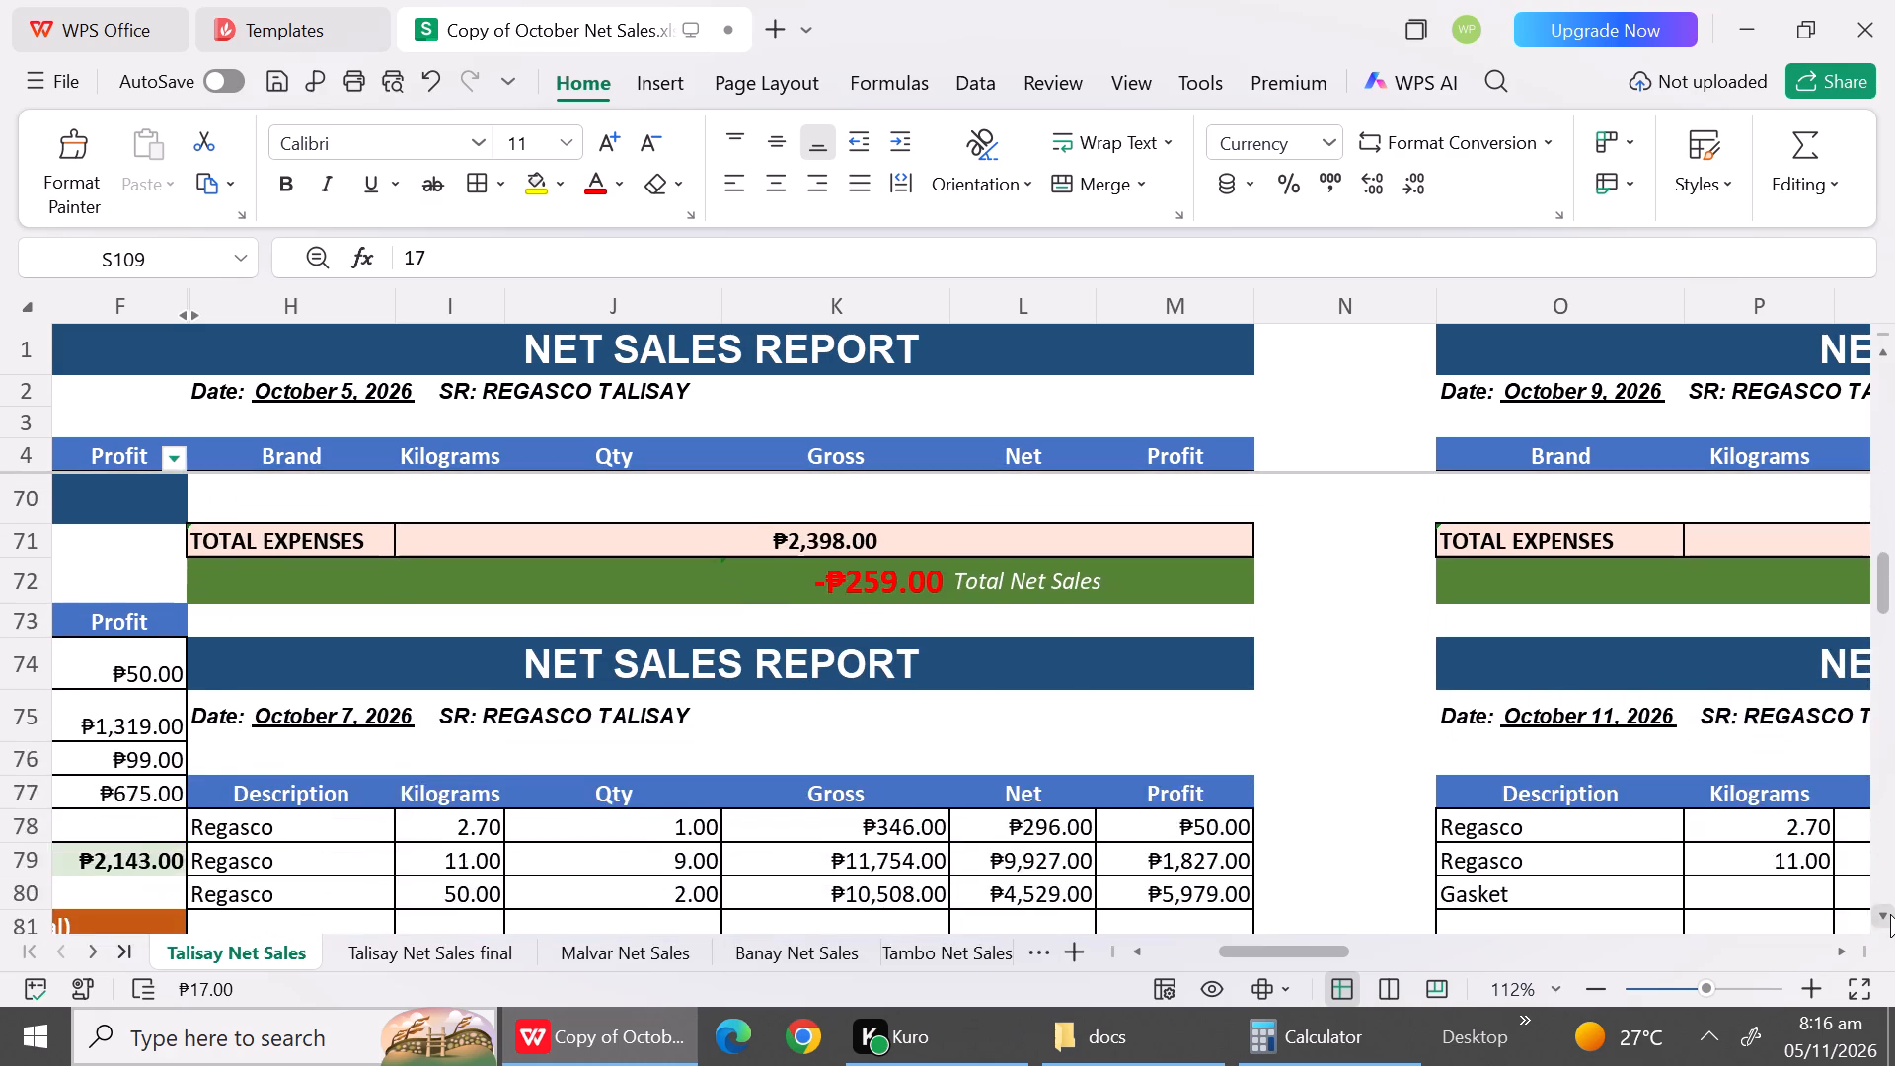
triple_click(1890, 914)
left_click_drag(1890, 914, 343, 656)
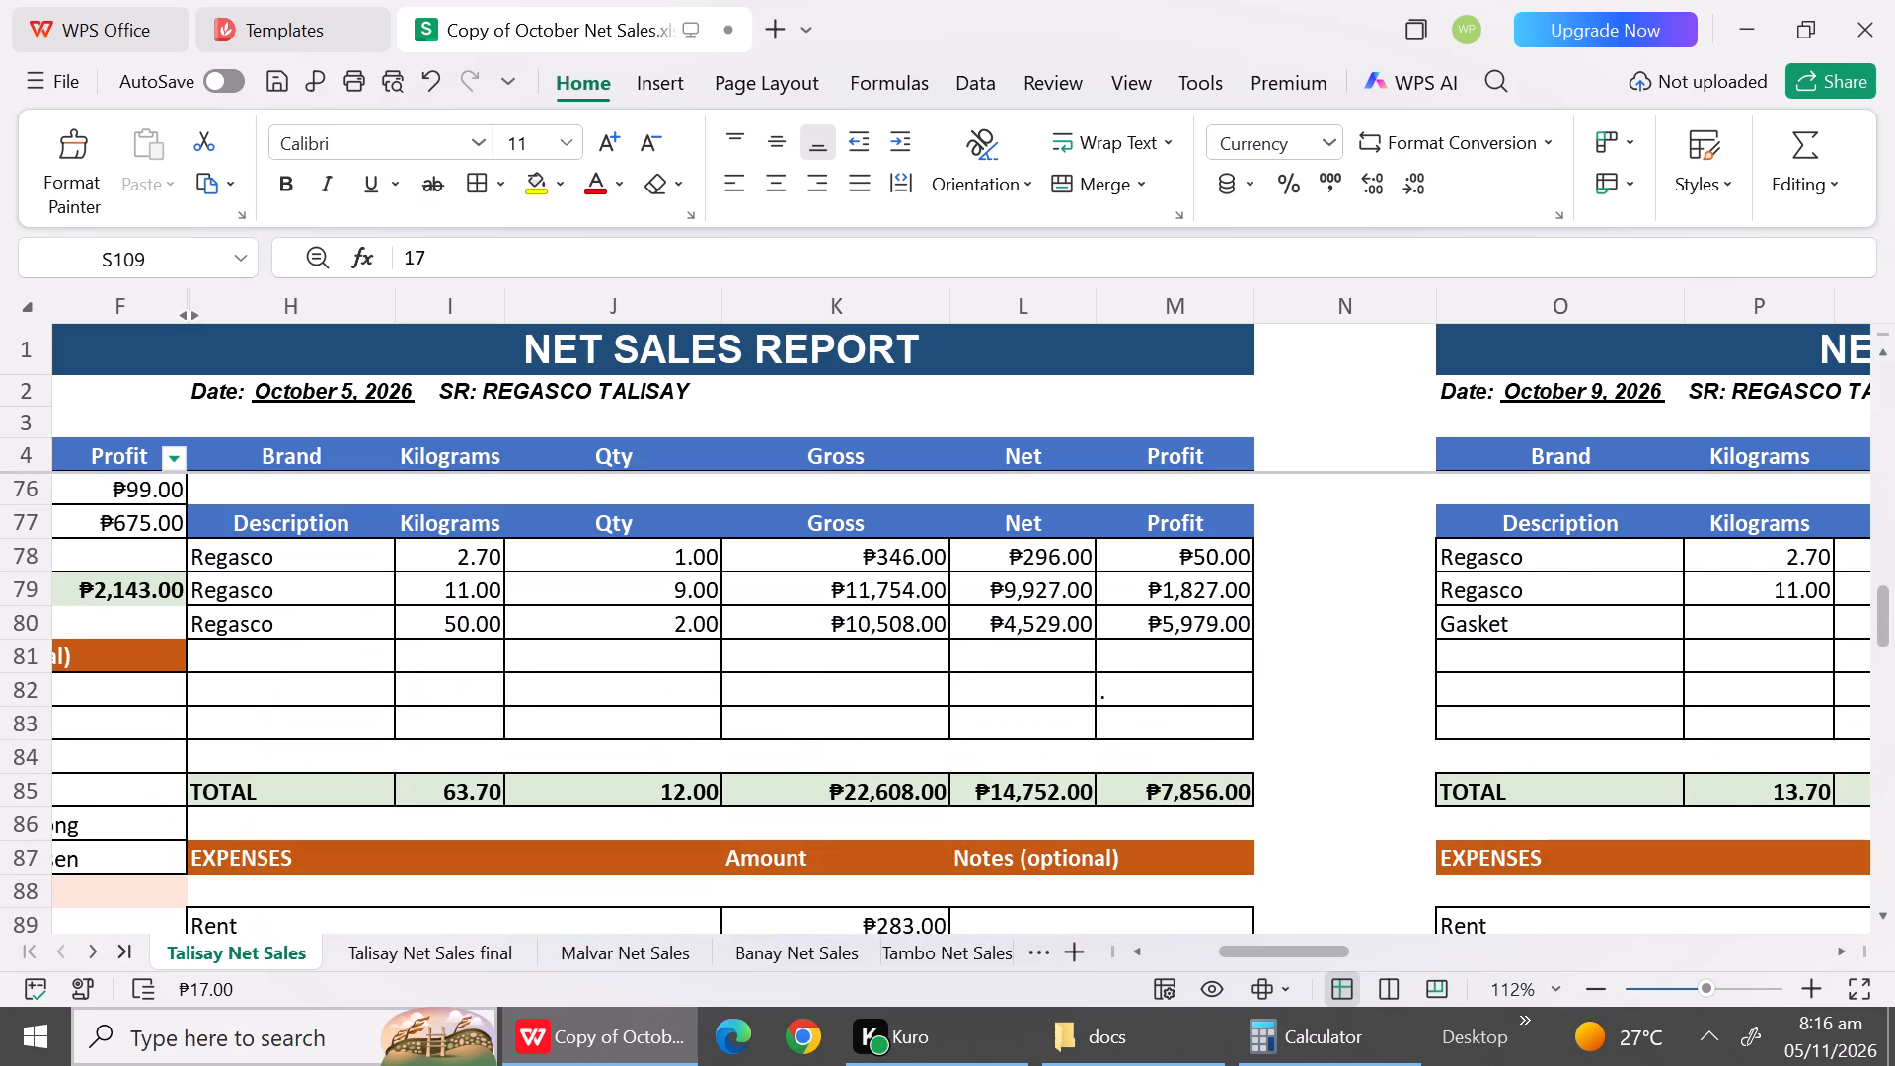
left_click(344, 652)
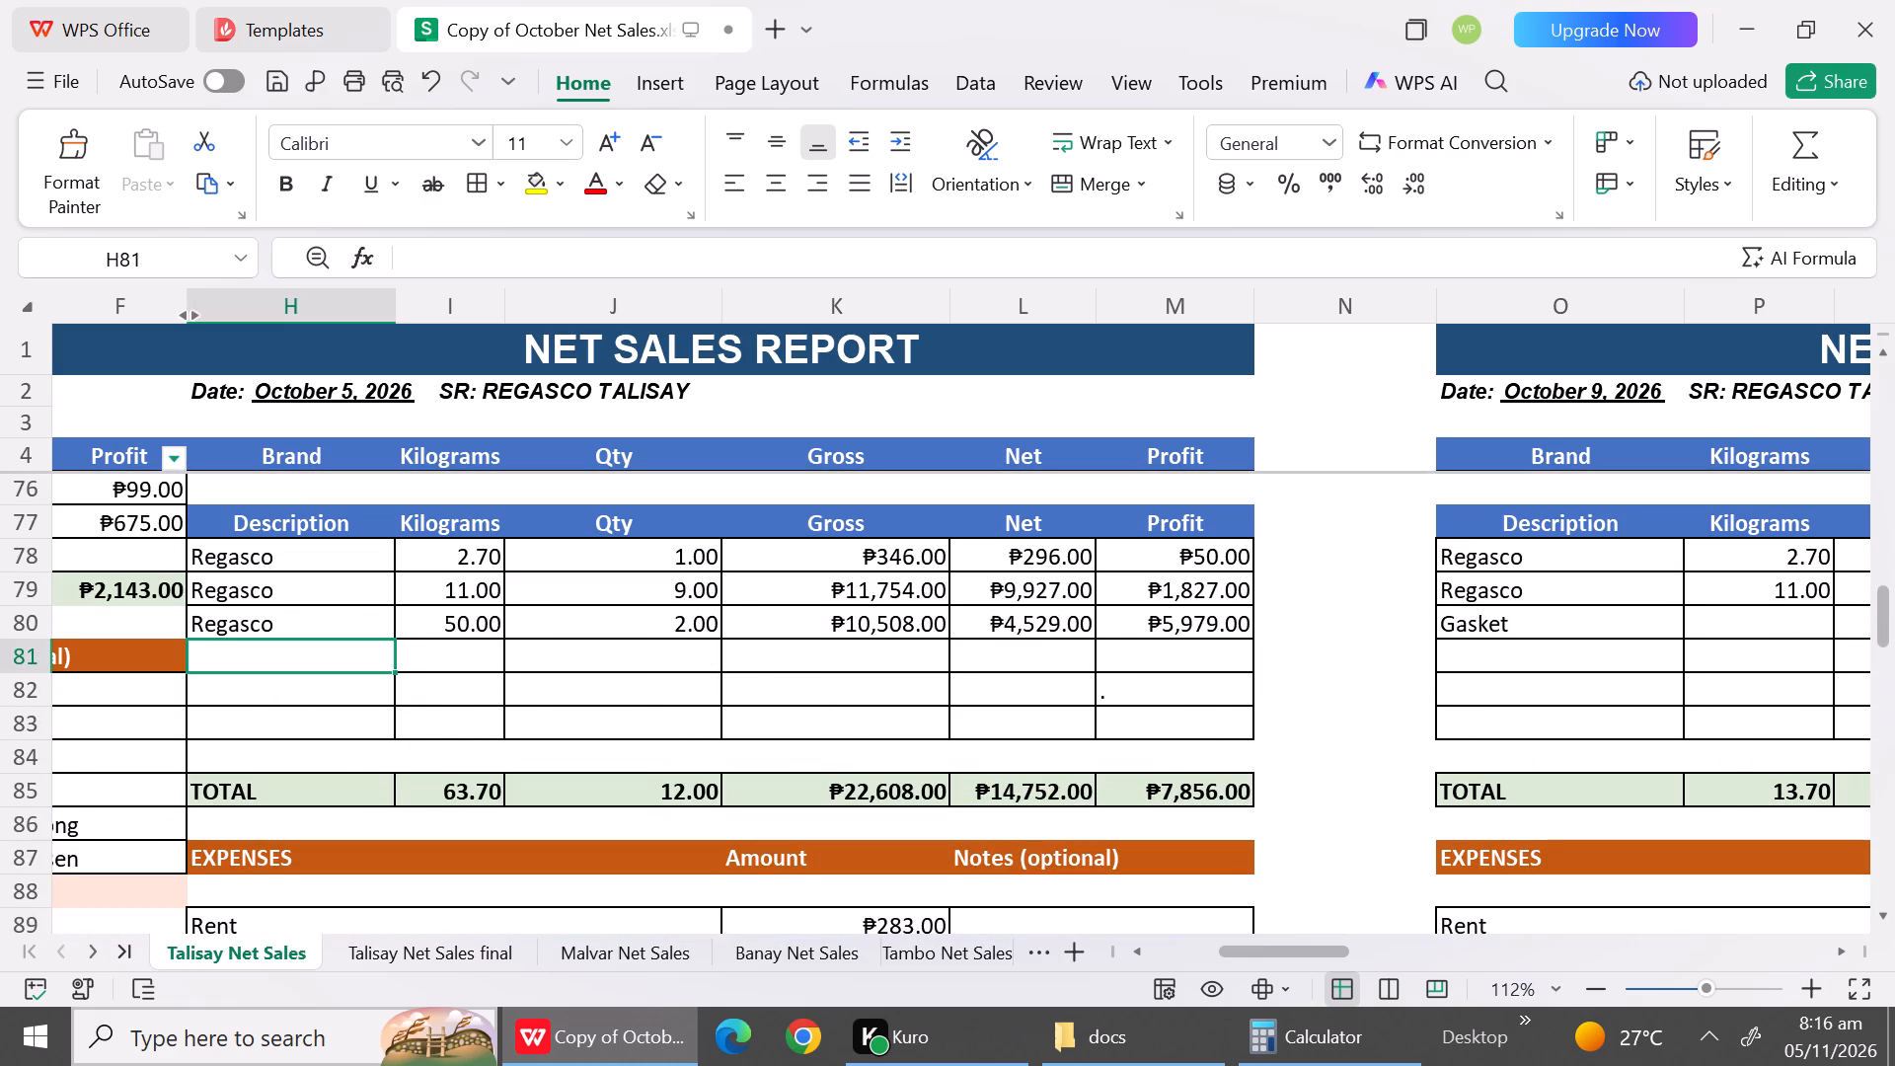
type("Clamp")
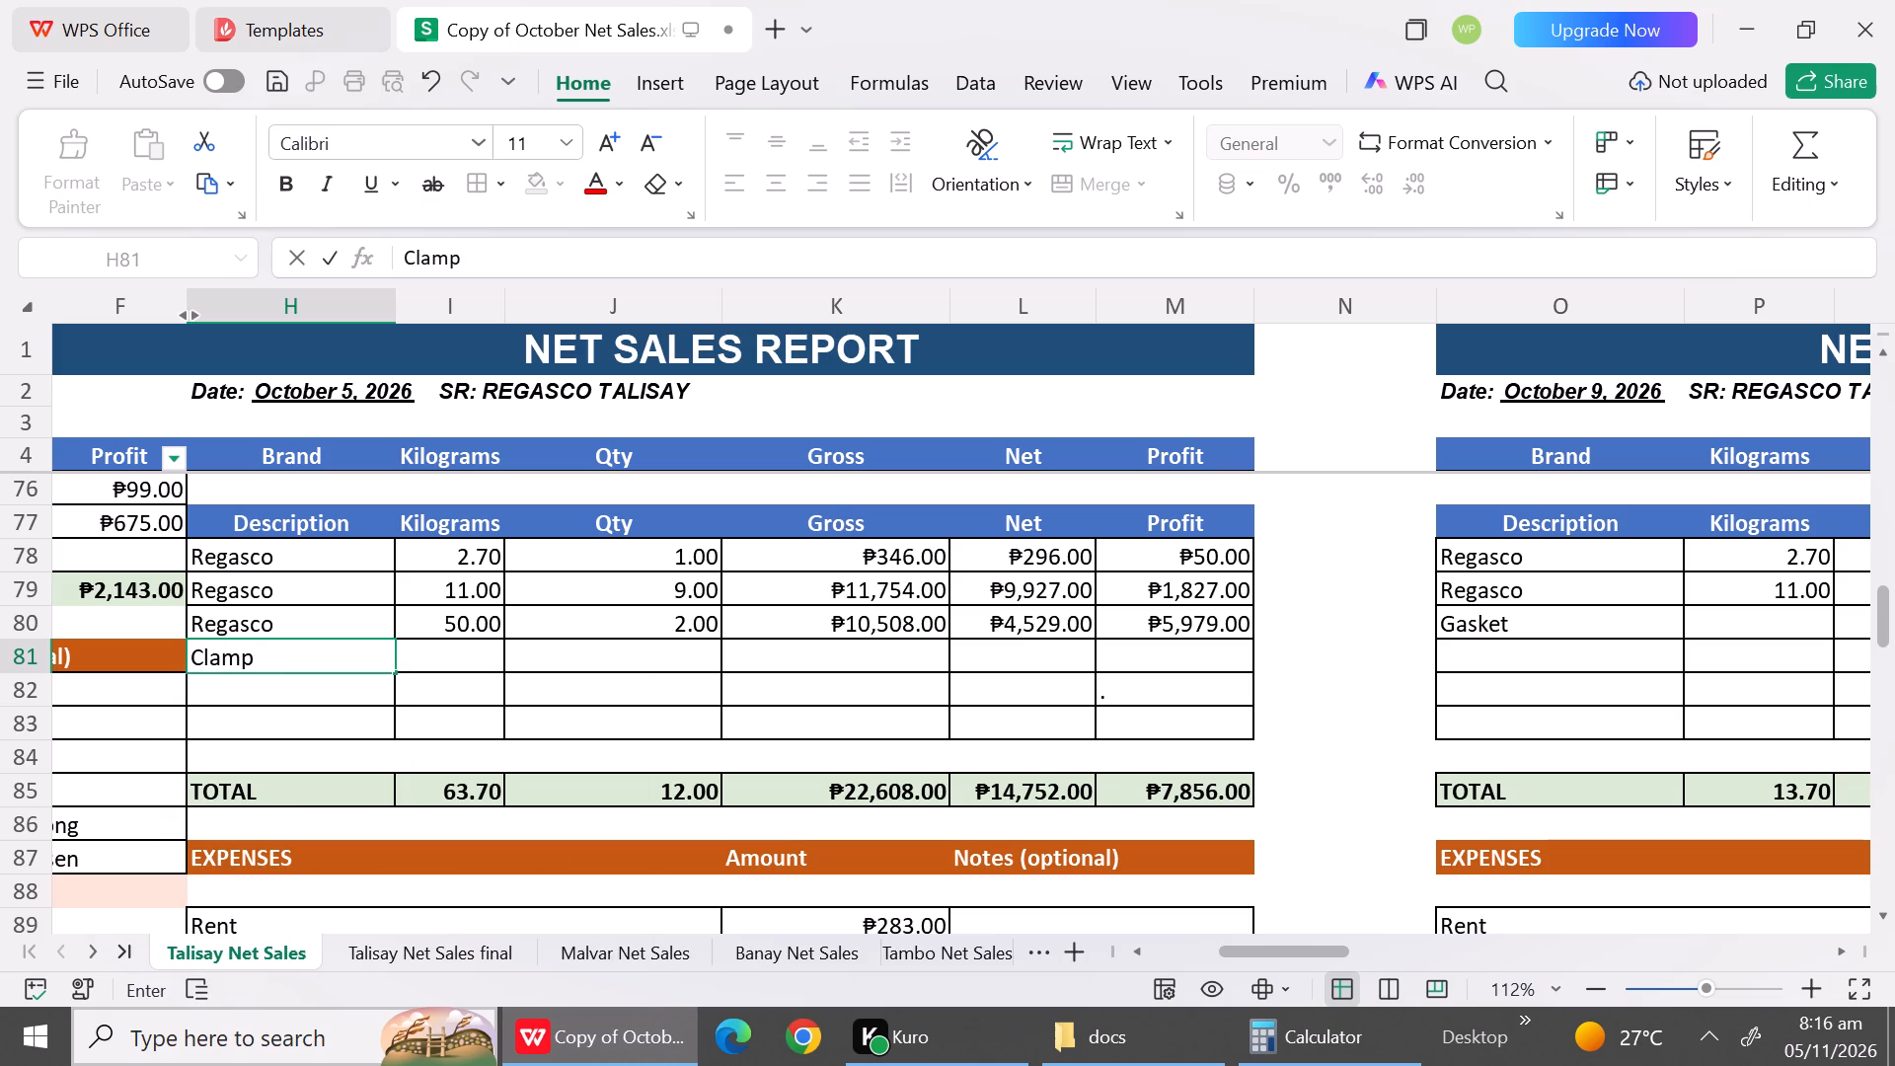
left_click(682, 672)
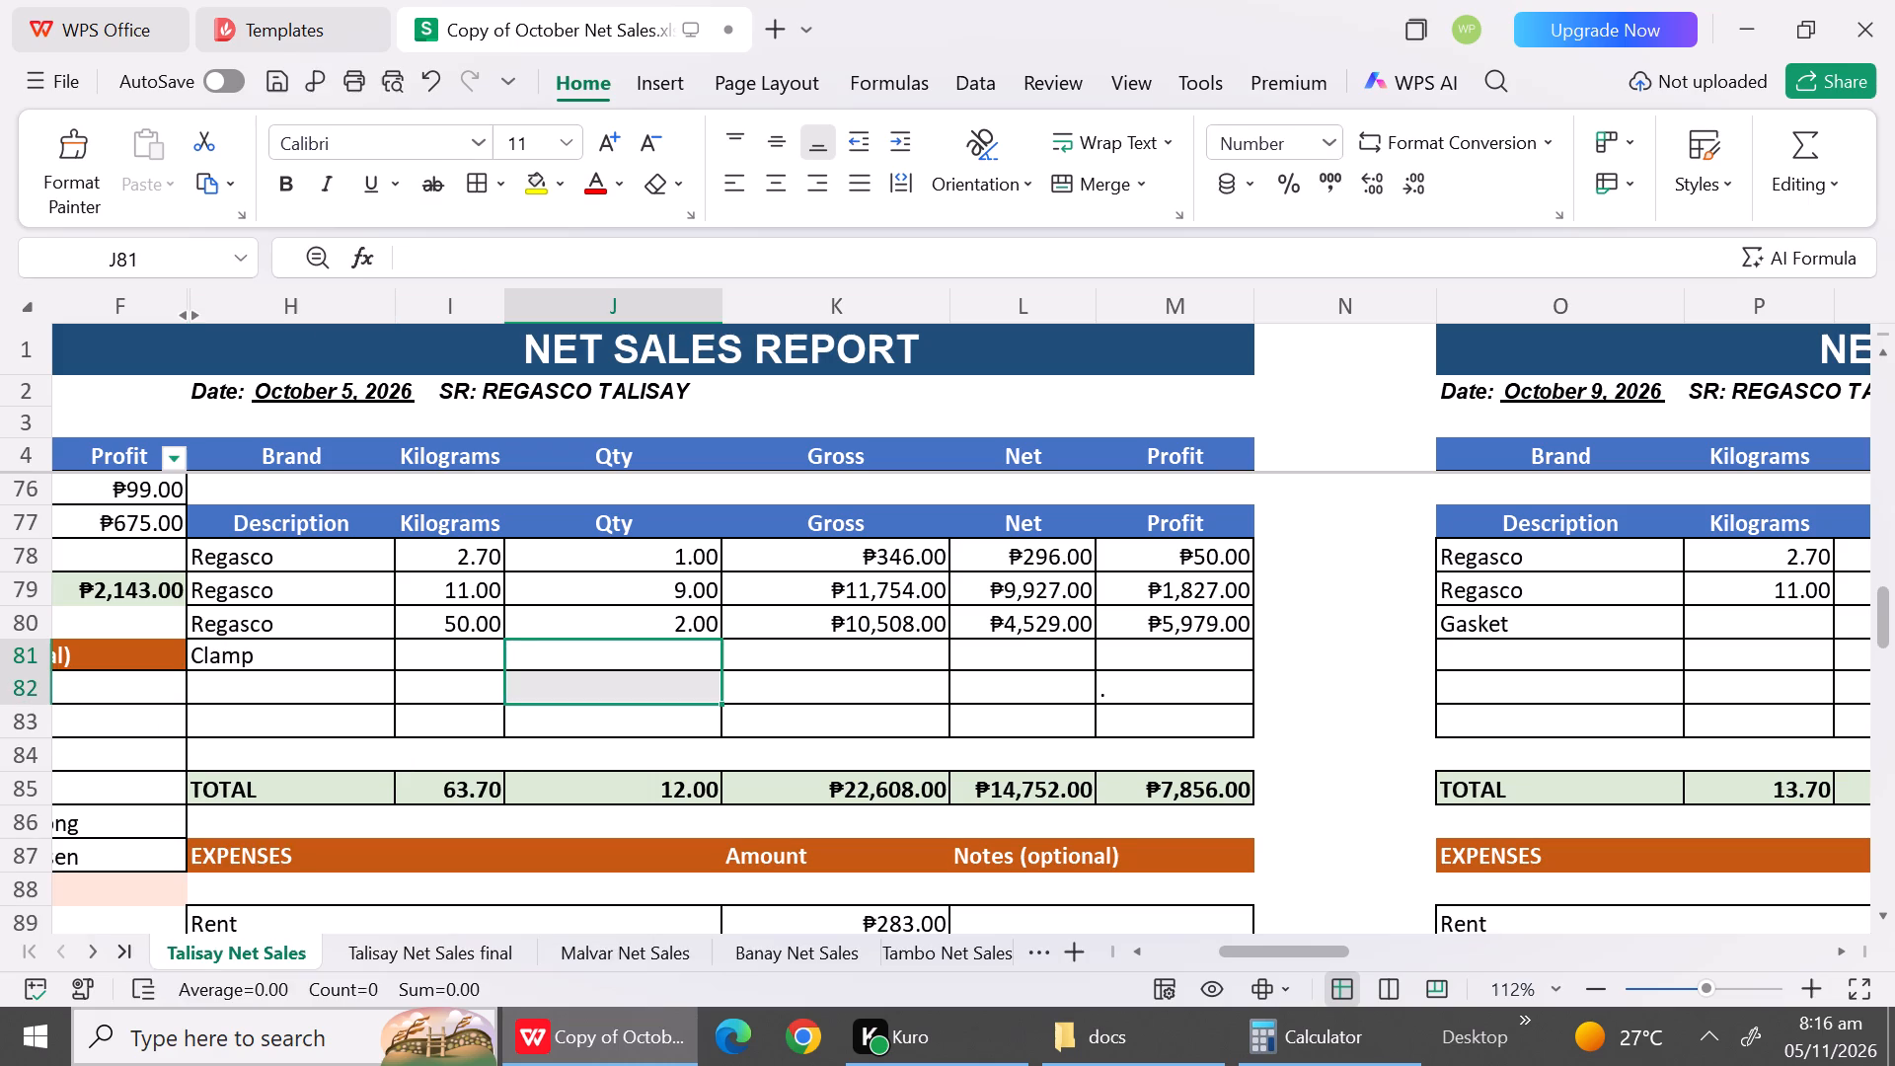
key("1")
left_click(848, 649)
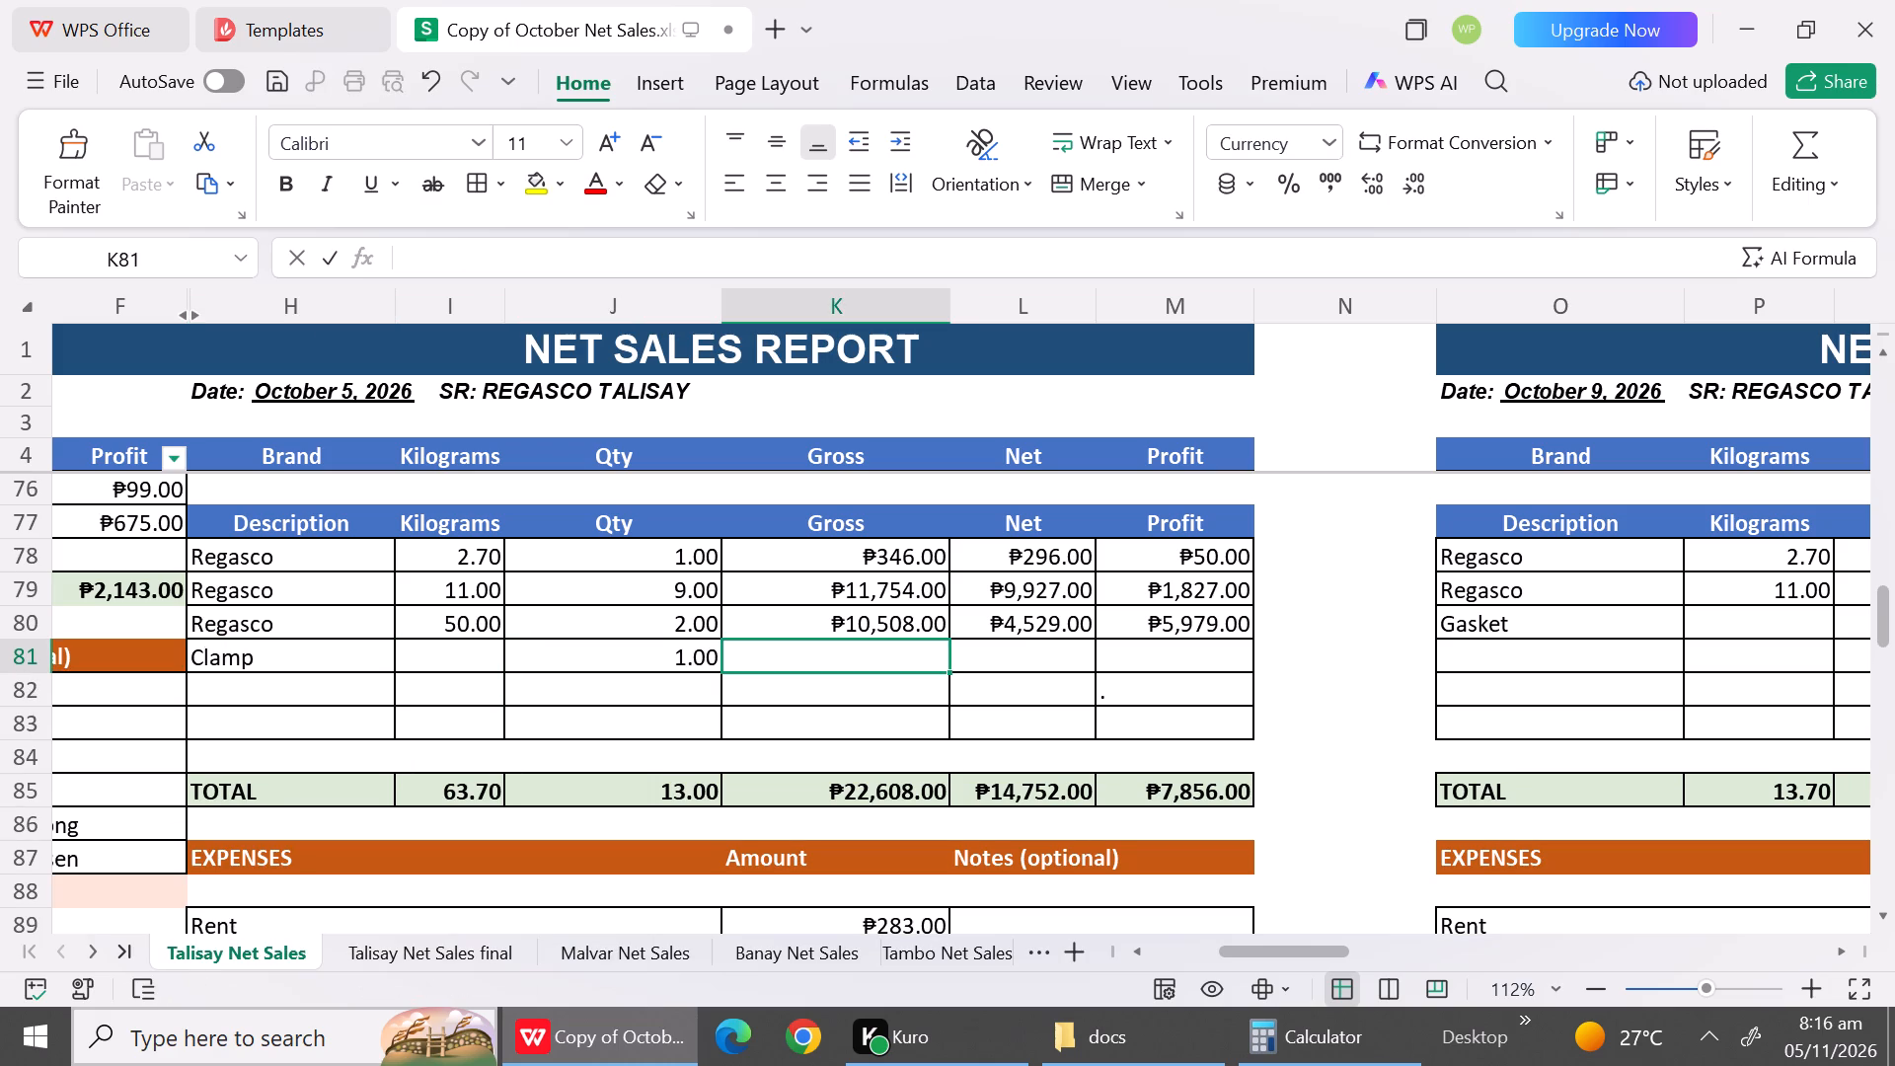
type("30")
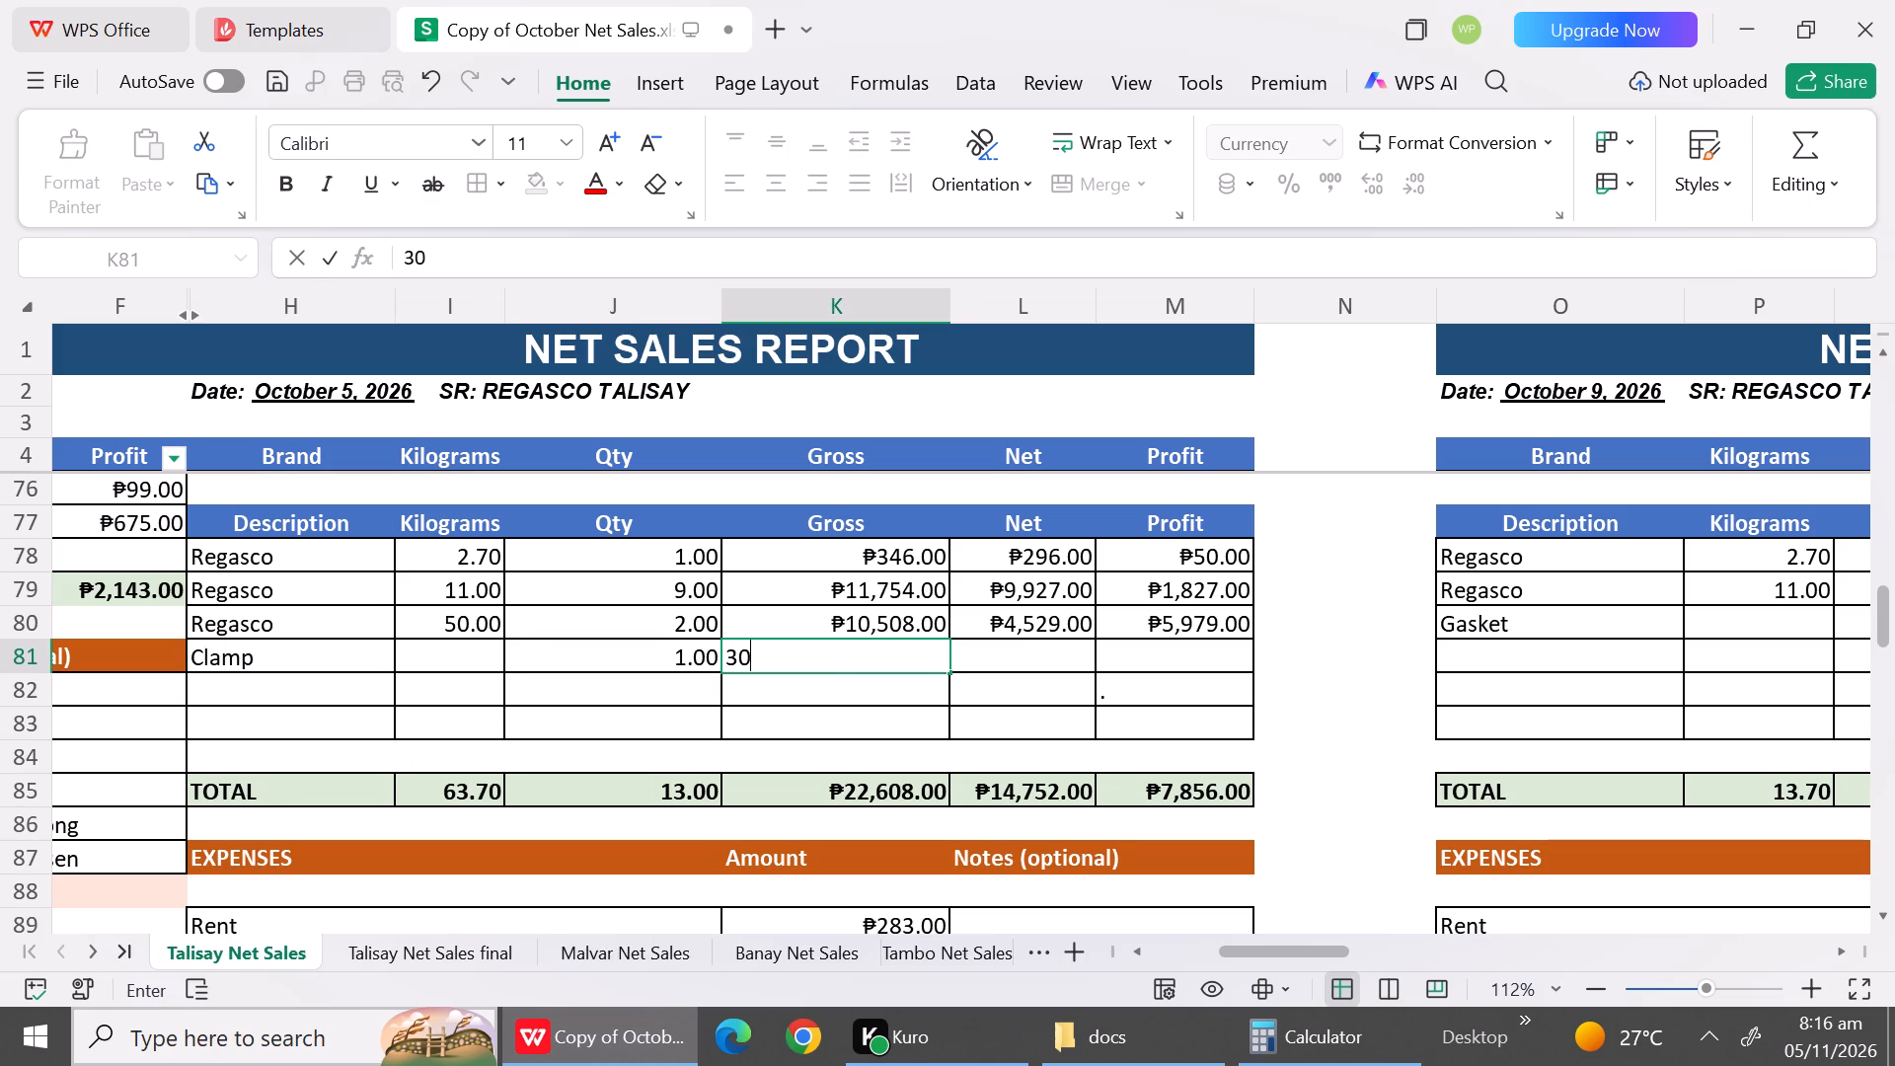
left_click(1006, 670)
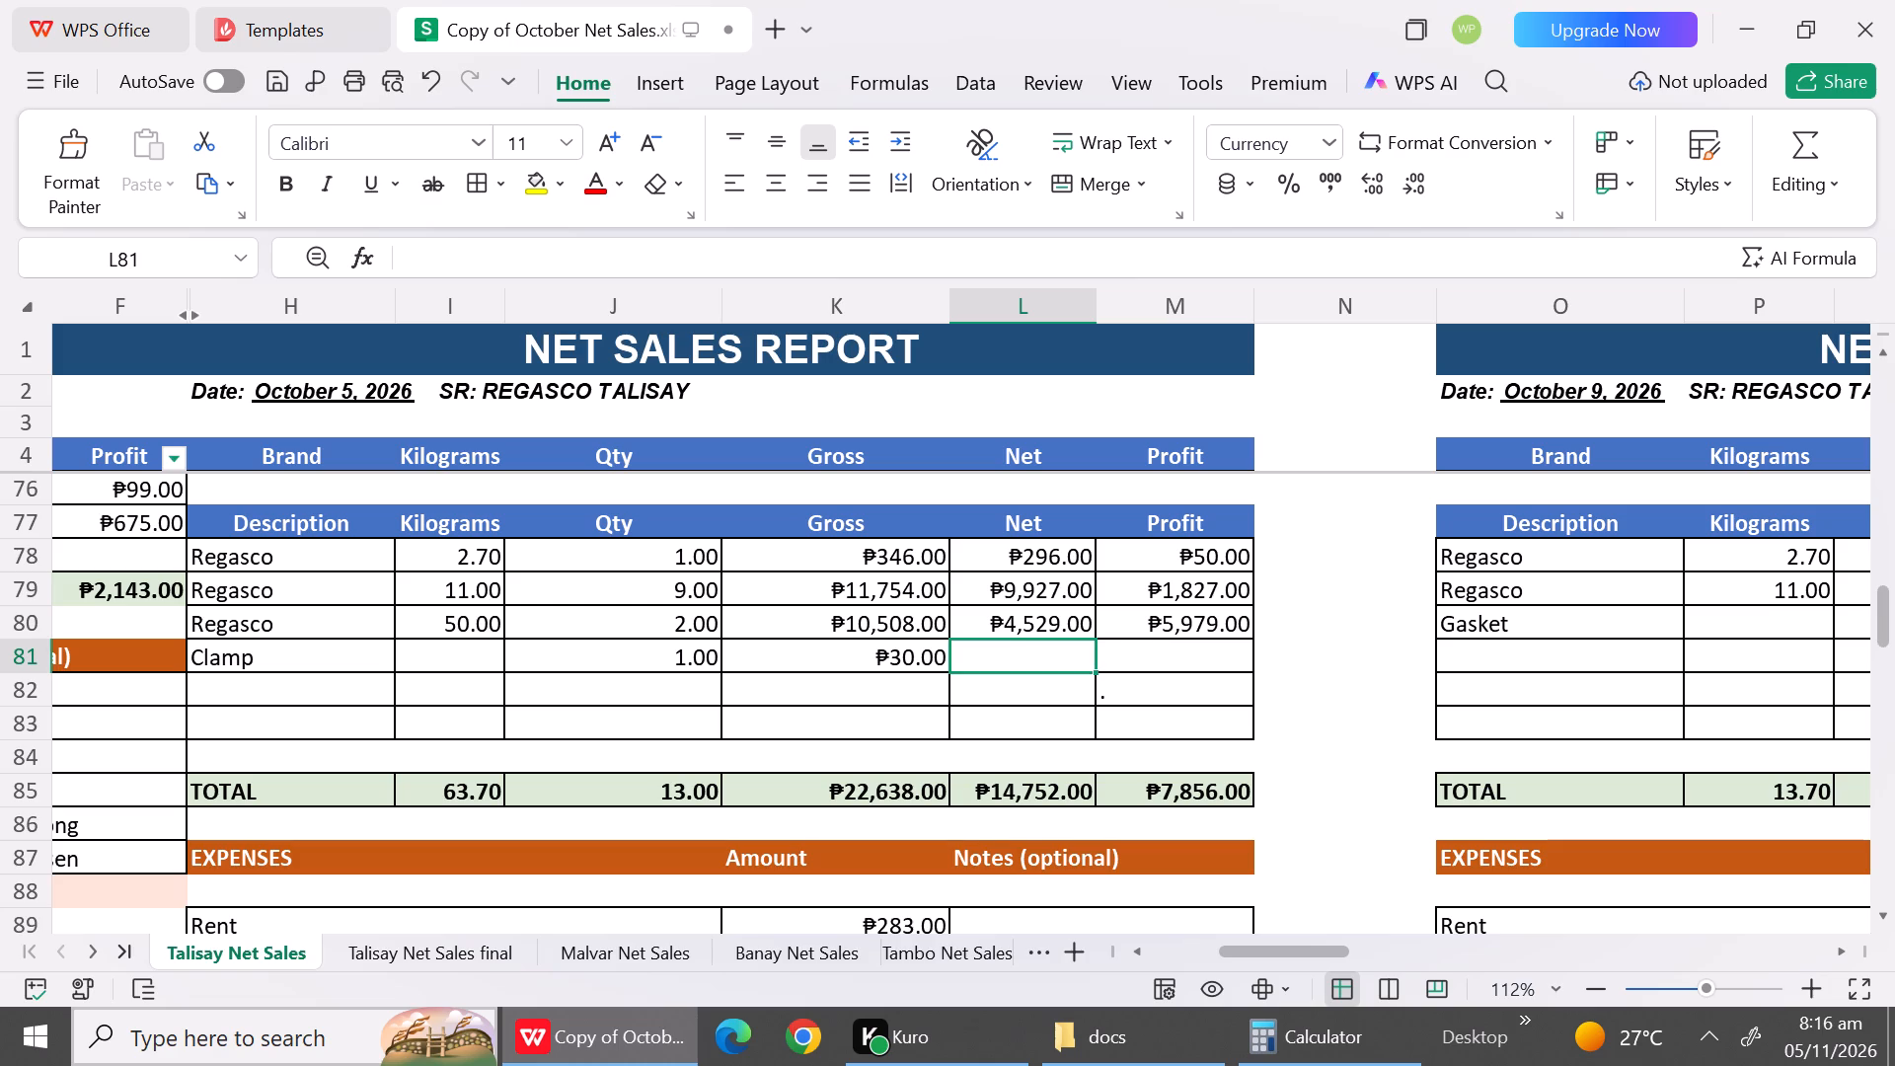
Rename the Clamp entry in the October 7 report as Asbestos and set its net to 25.50.
left_click(303, 669)
key("BackSpace")
type("As")
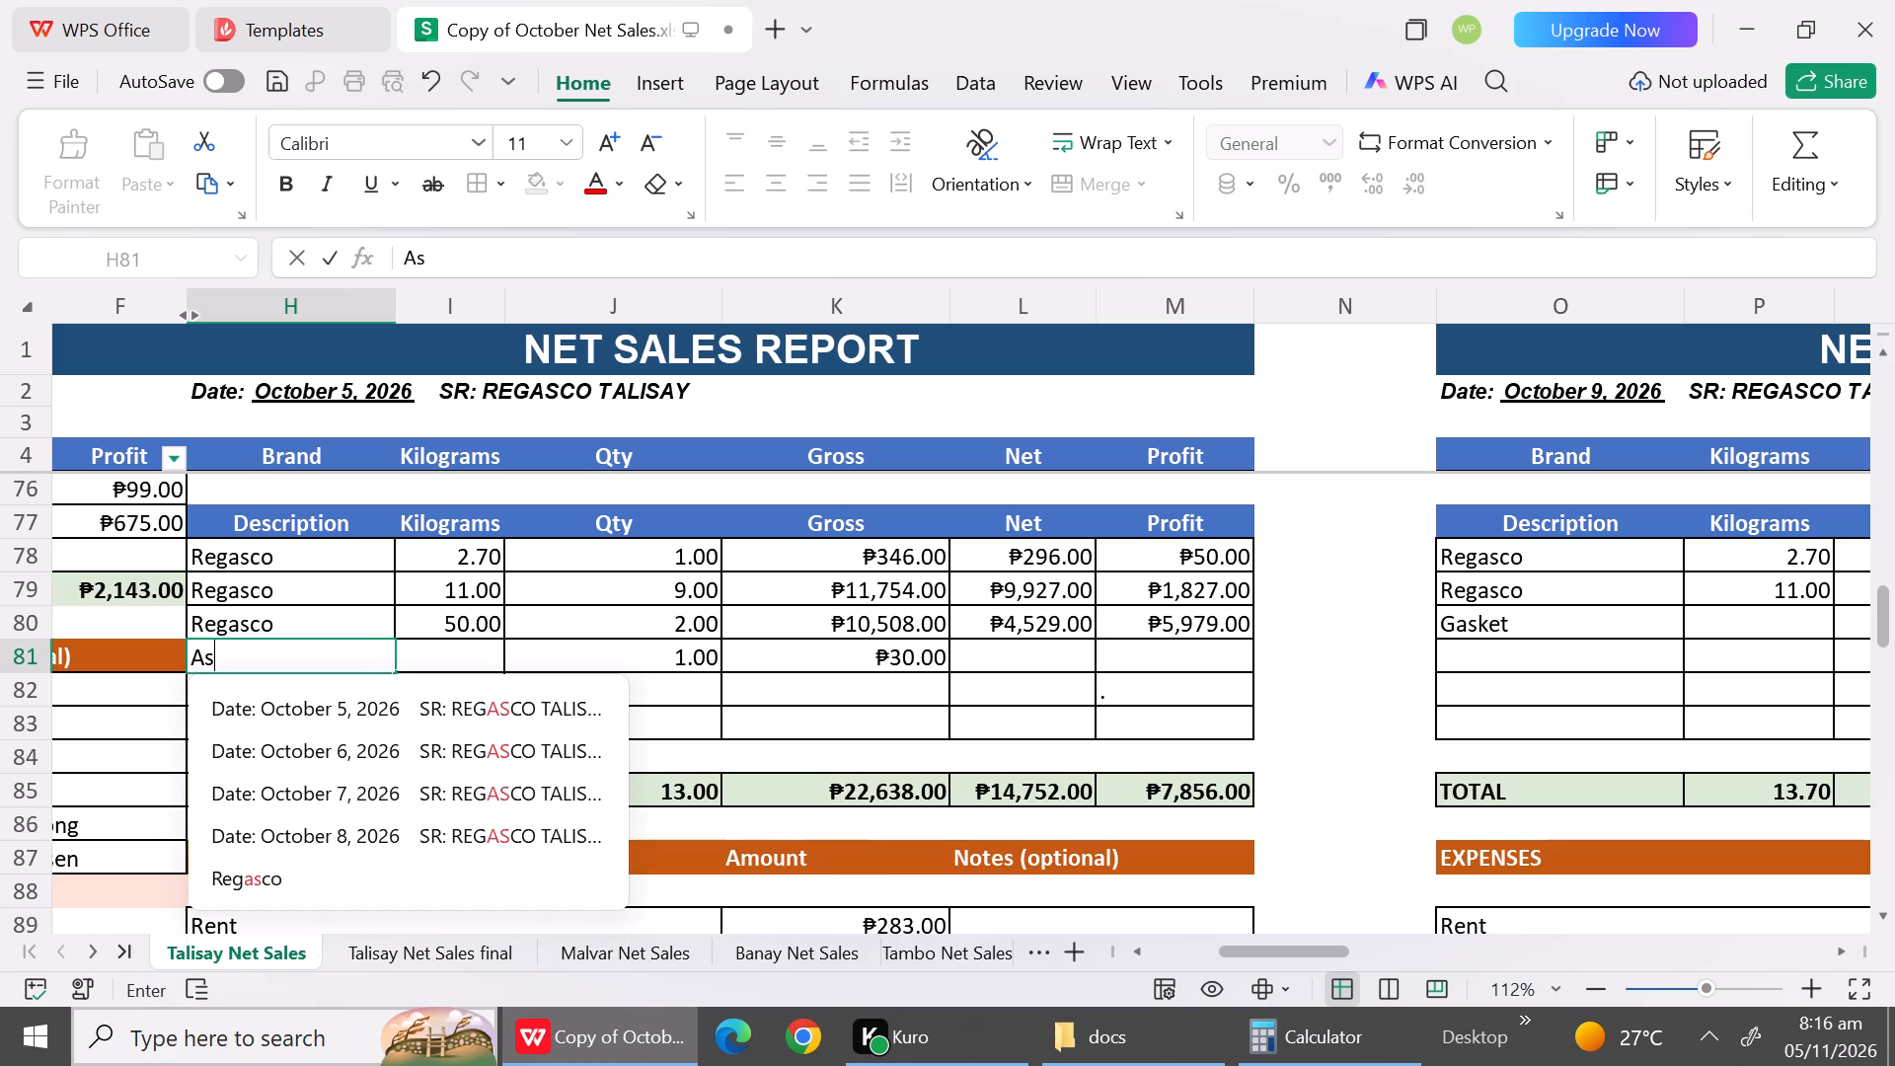
type("bestos")
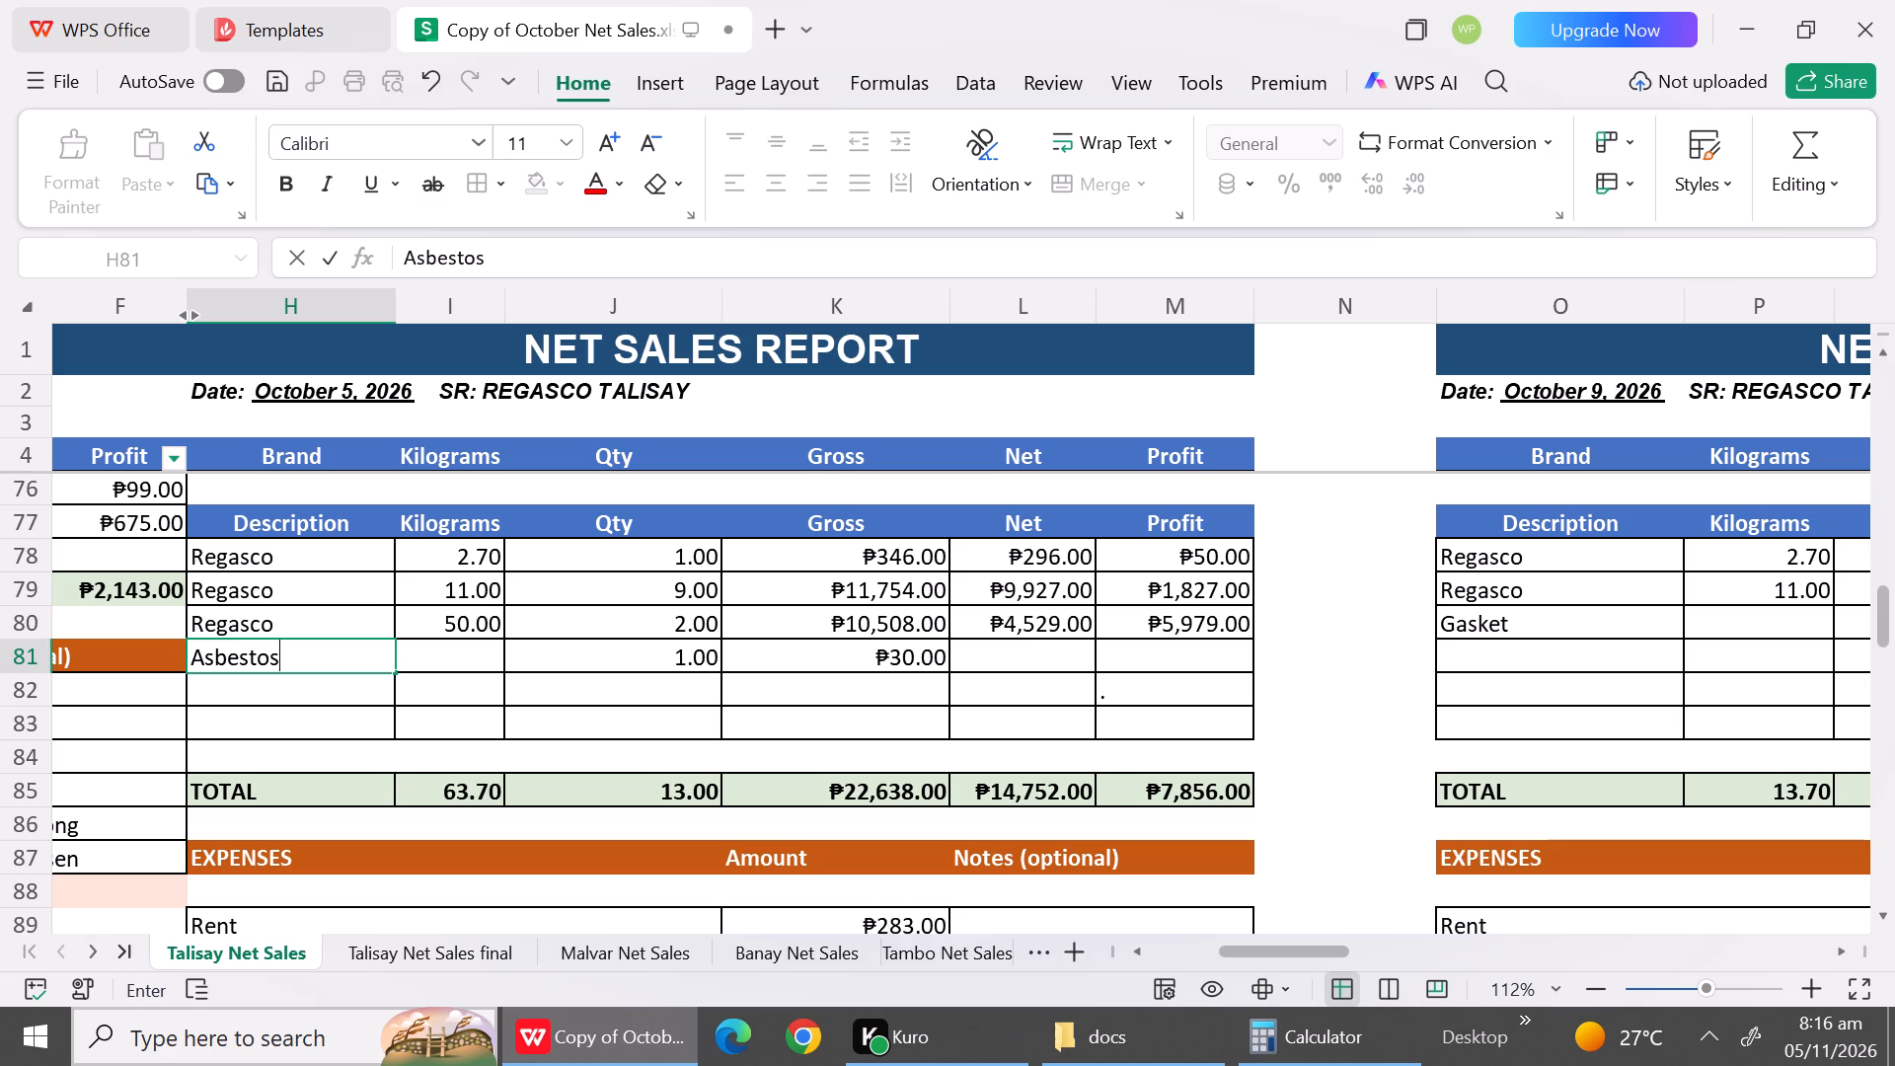
left_click(1053, 663)
type("25.50")
left_click(1030, 725)
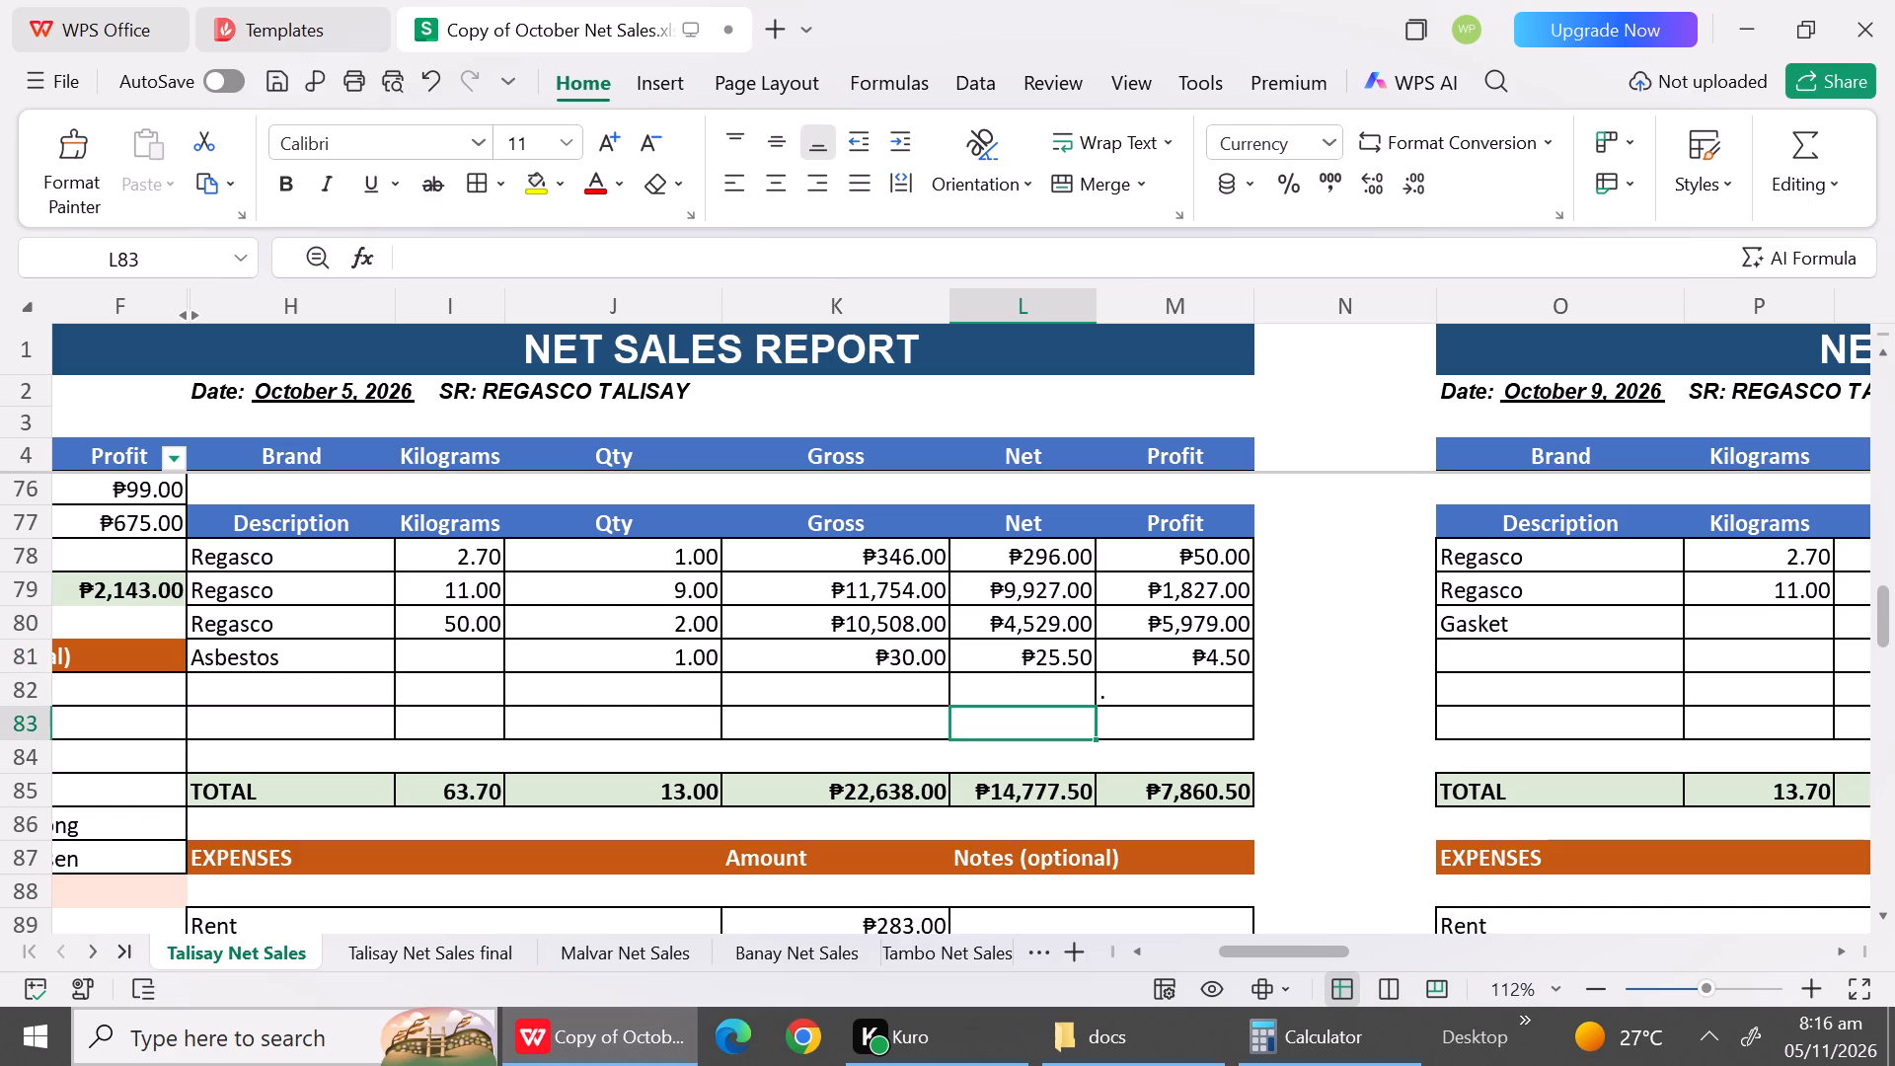
Add a Regulator entry in row 82 of the October 7 report with quantity 1, gross 170 and net 144.50.
left_click(326, 679)
type("Re")
type("gulator")
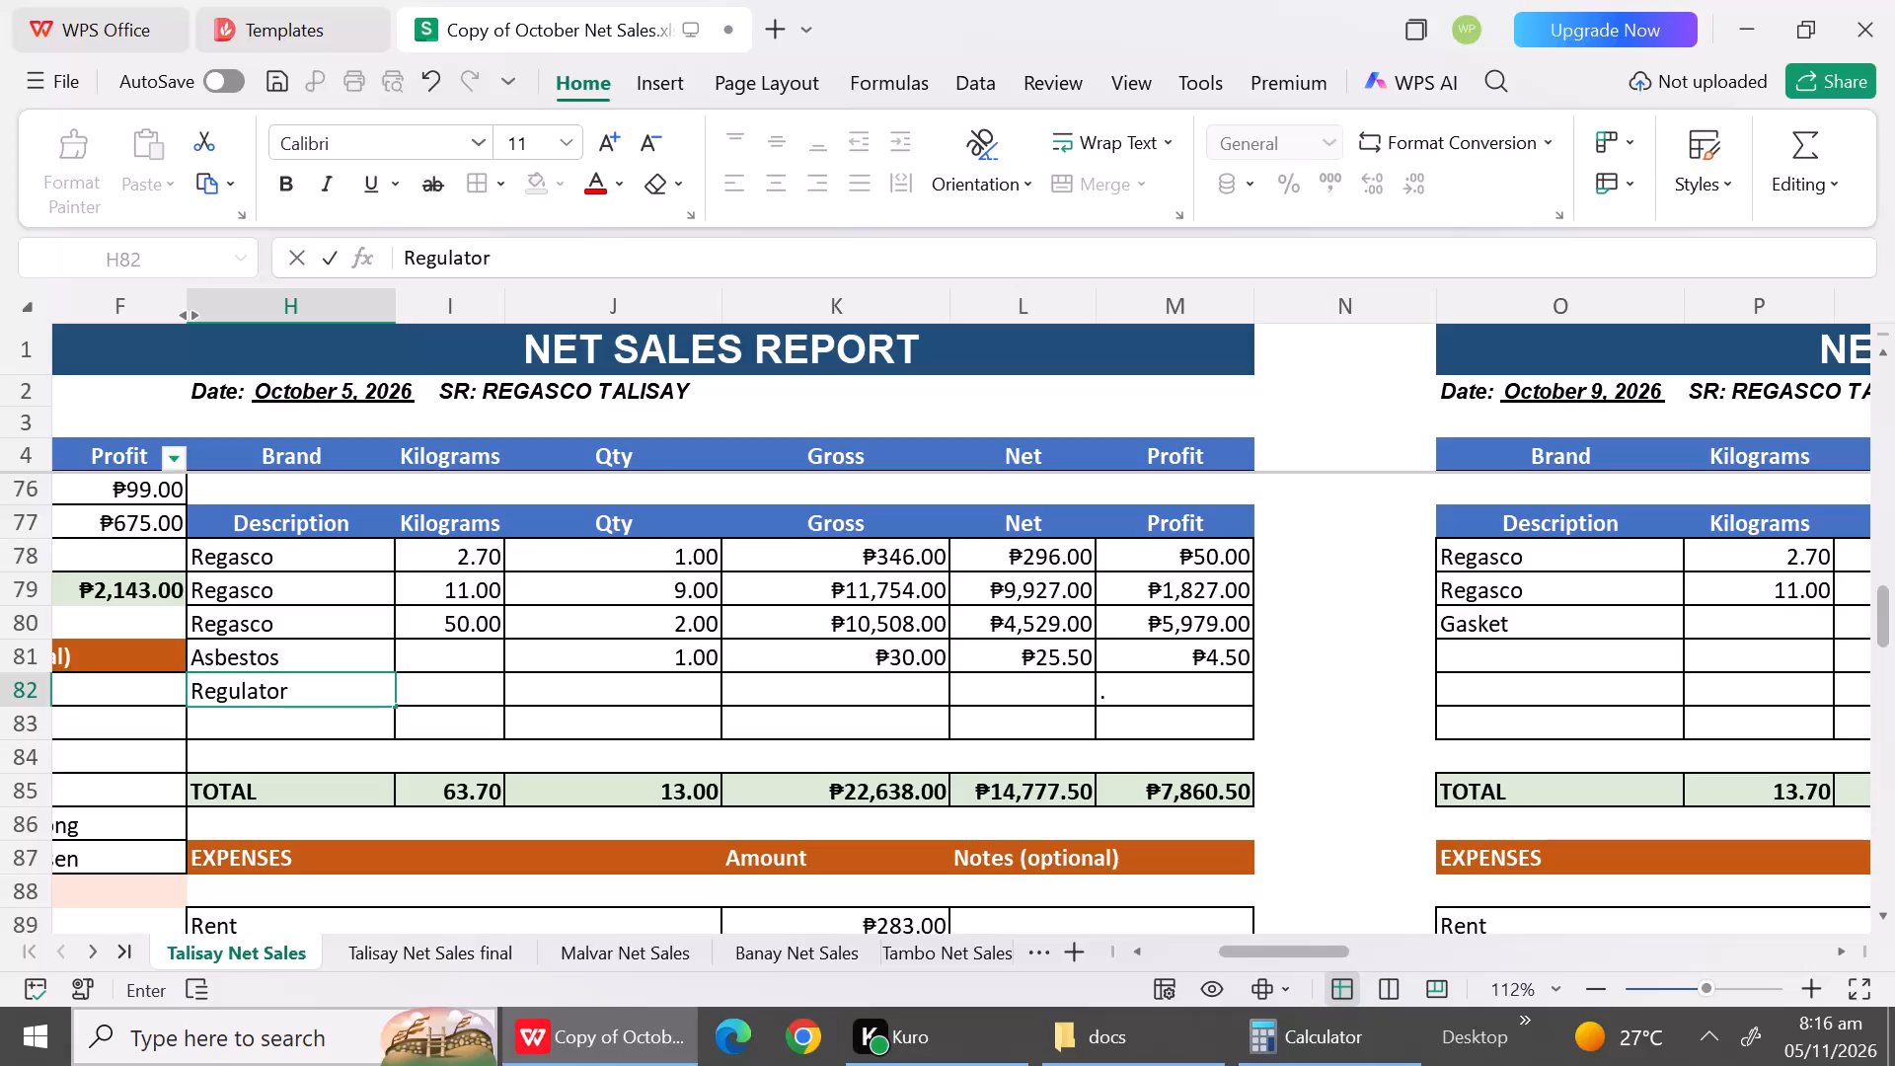
left_click(616, 685)
key("1")
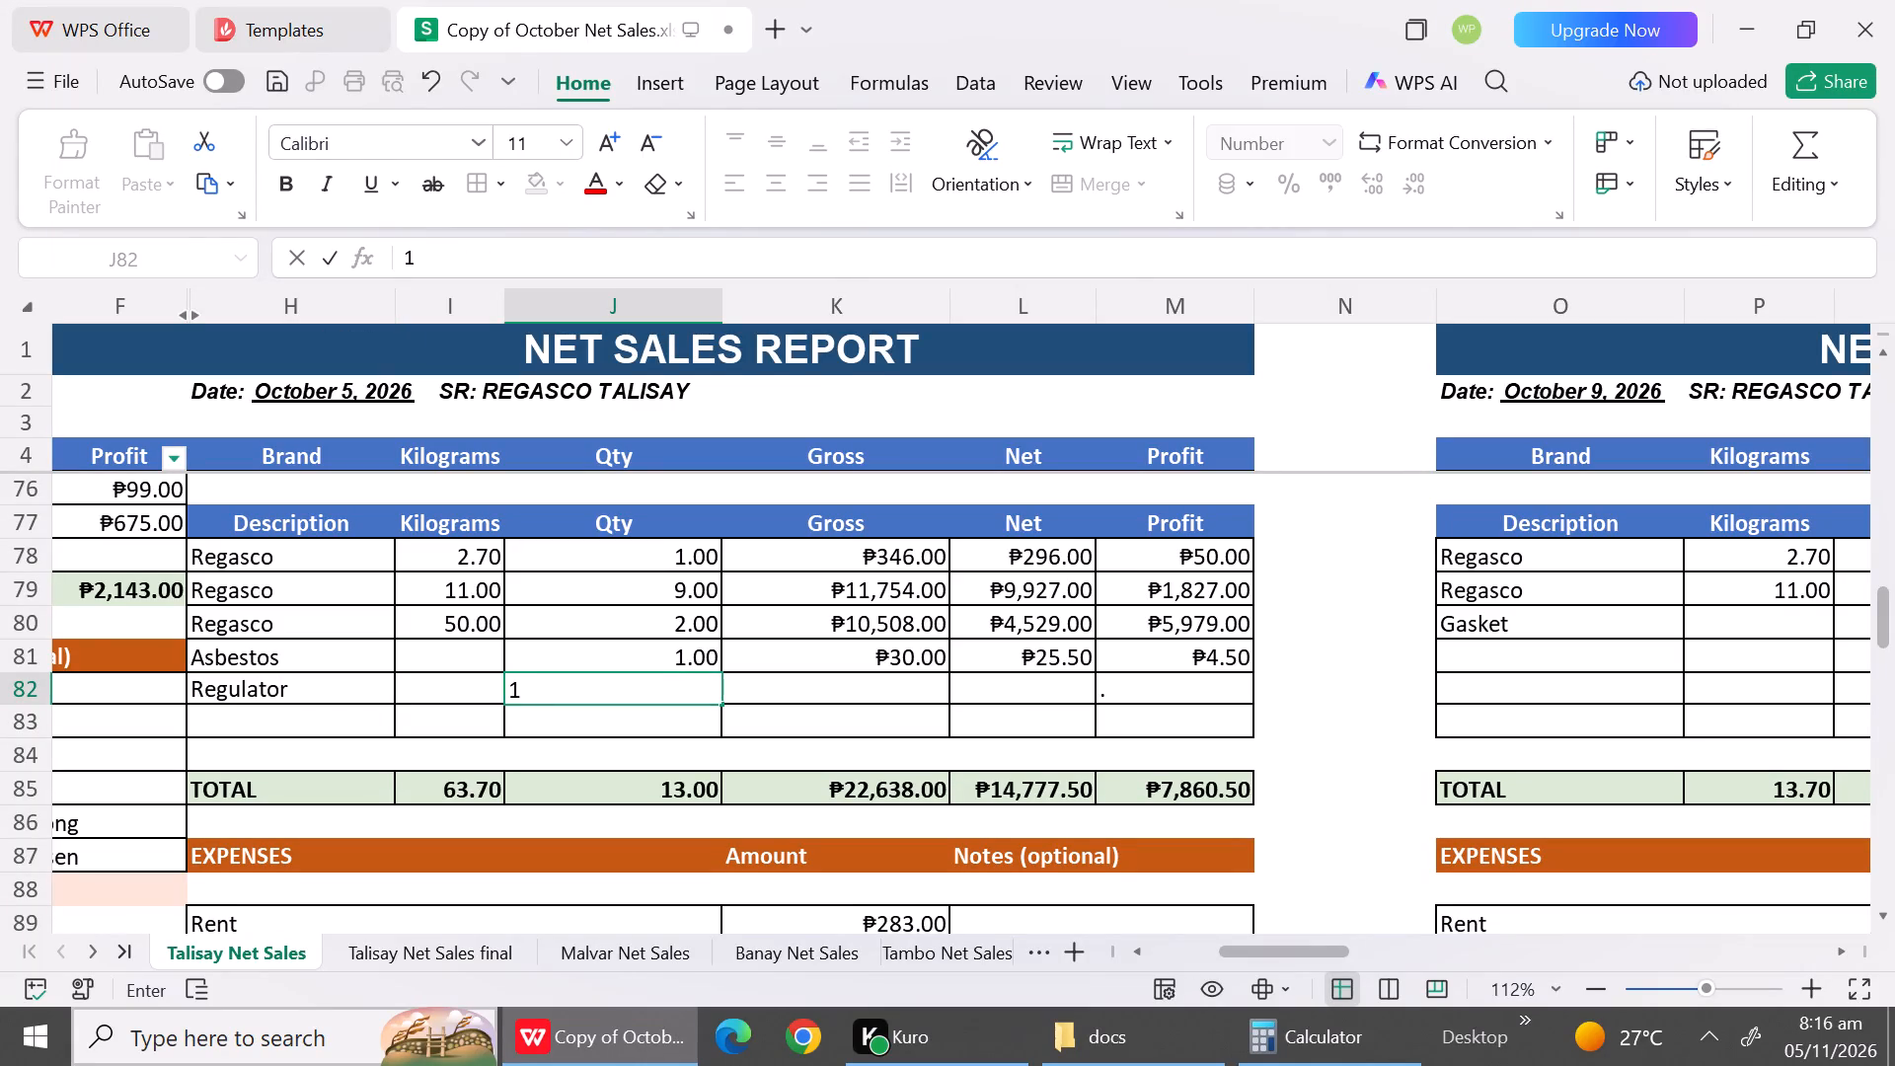
left_click(925, 694)
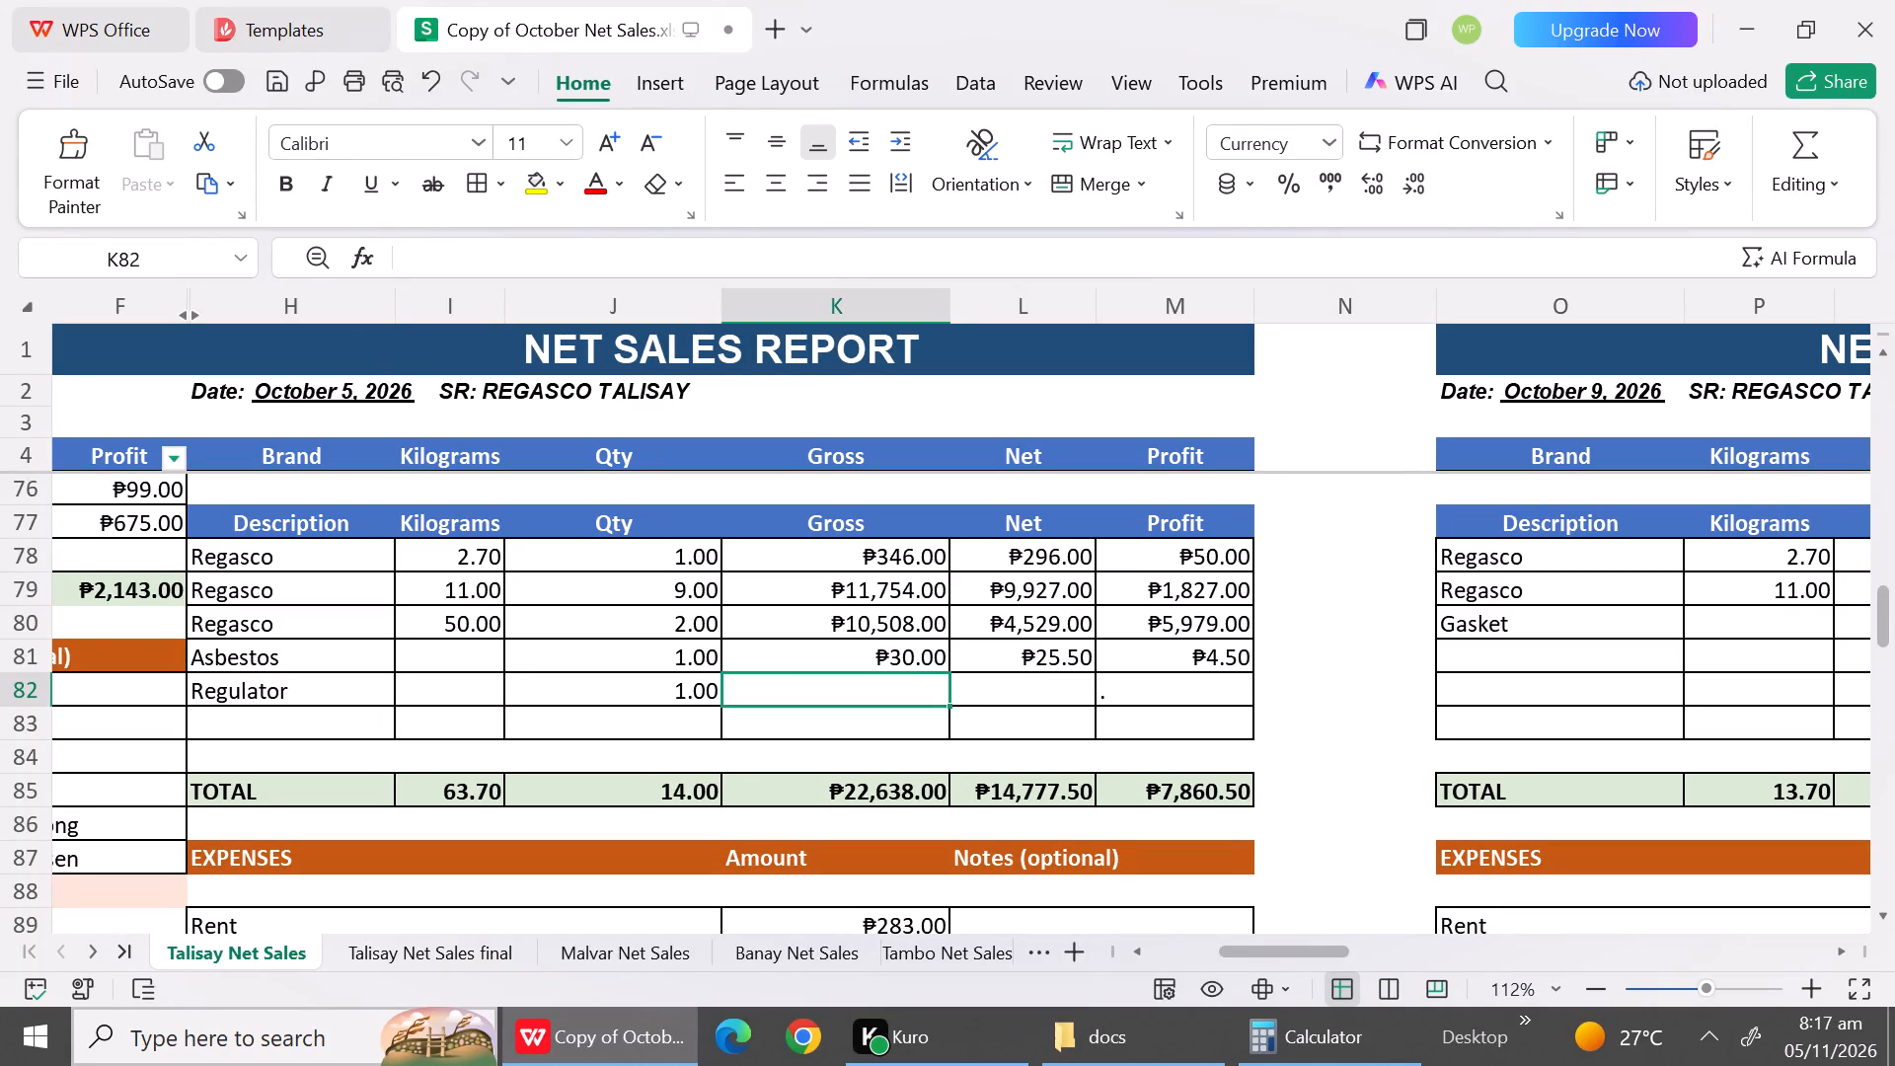
key("1")
type("70")
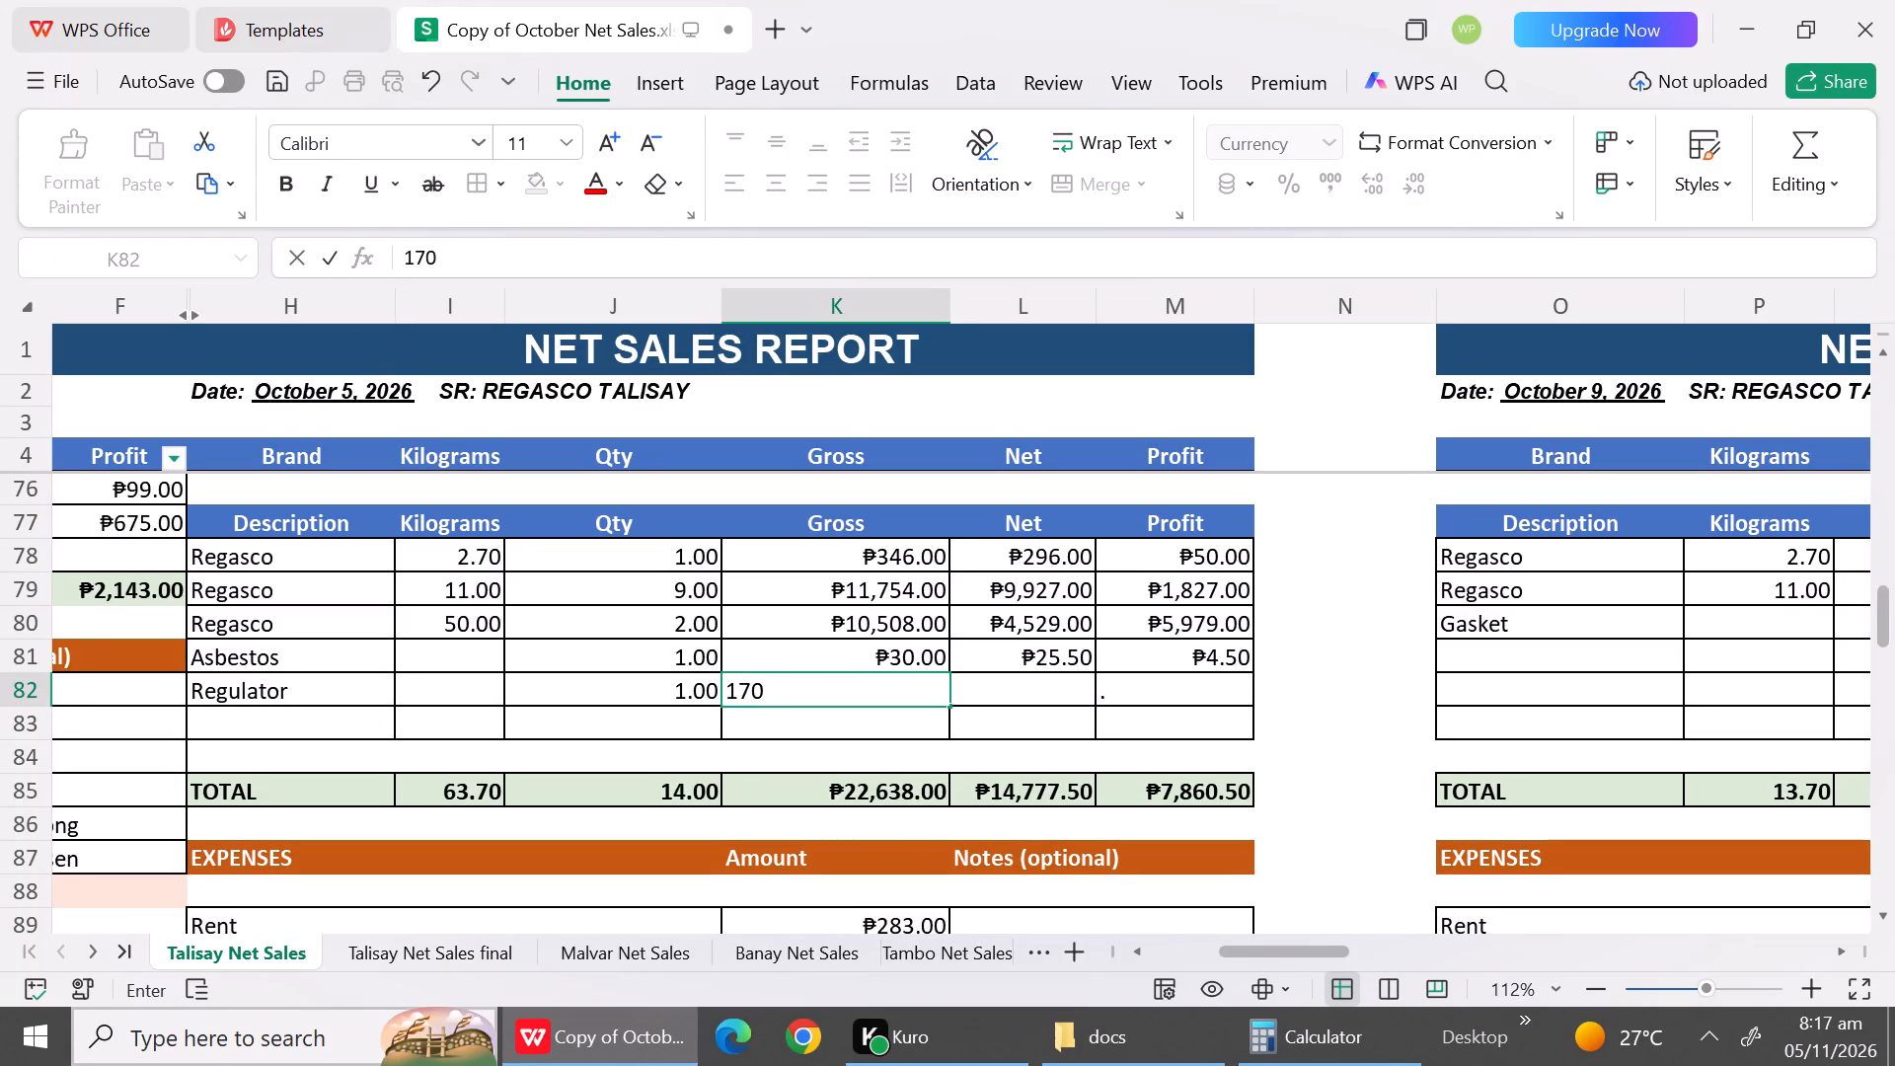
key("Right")
type("144.50")
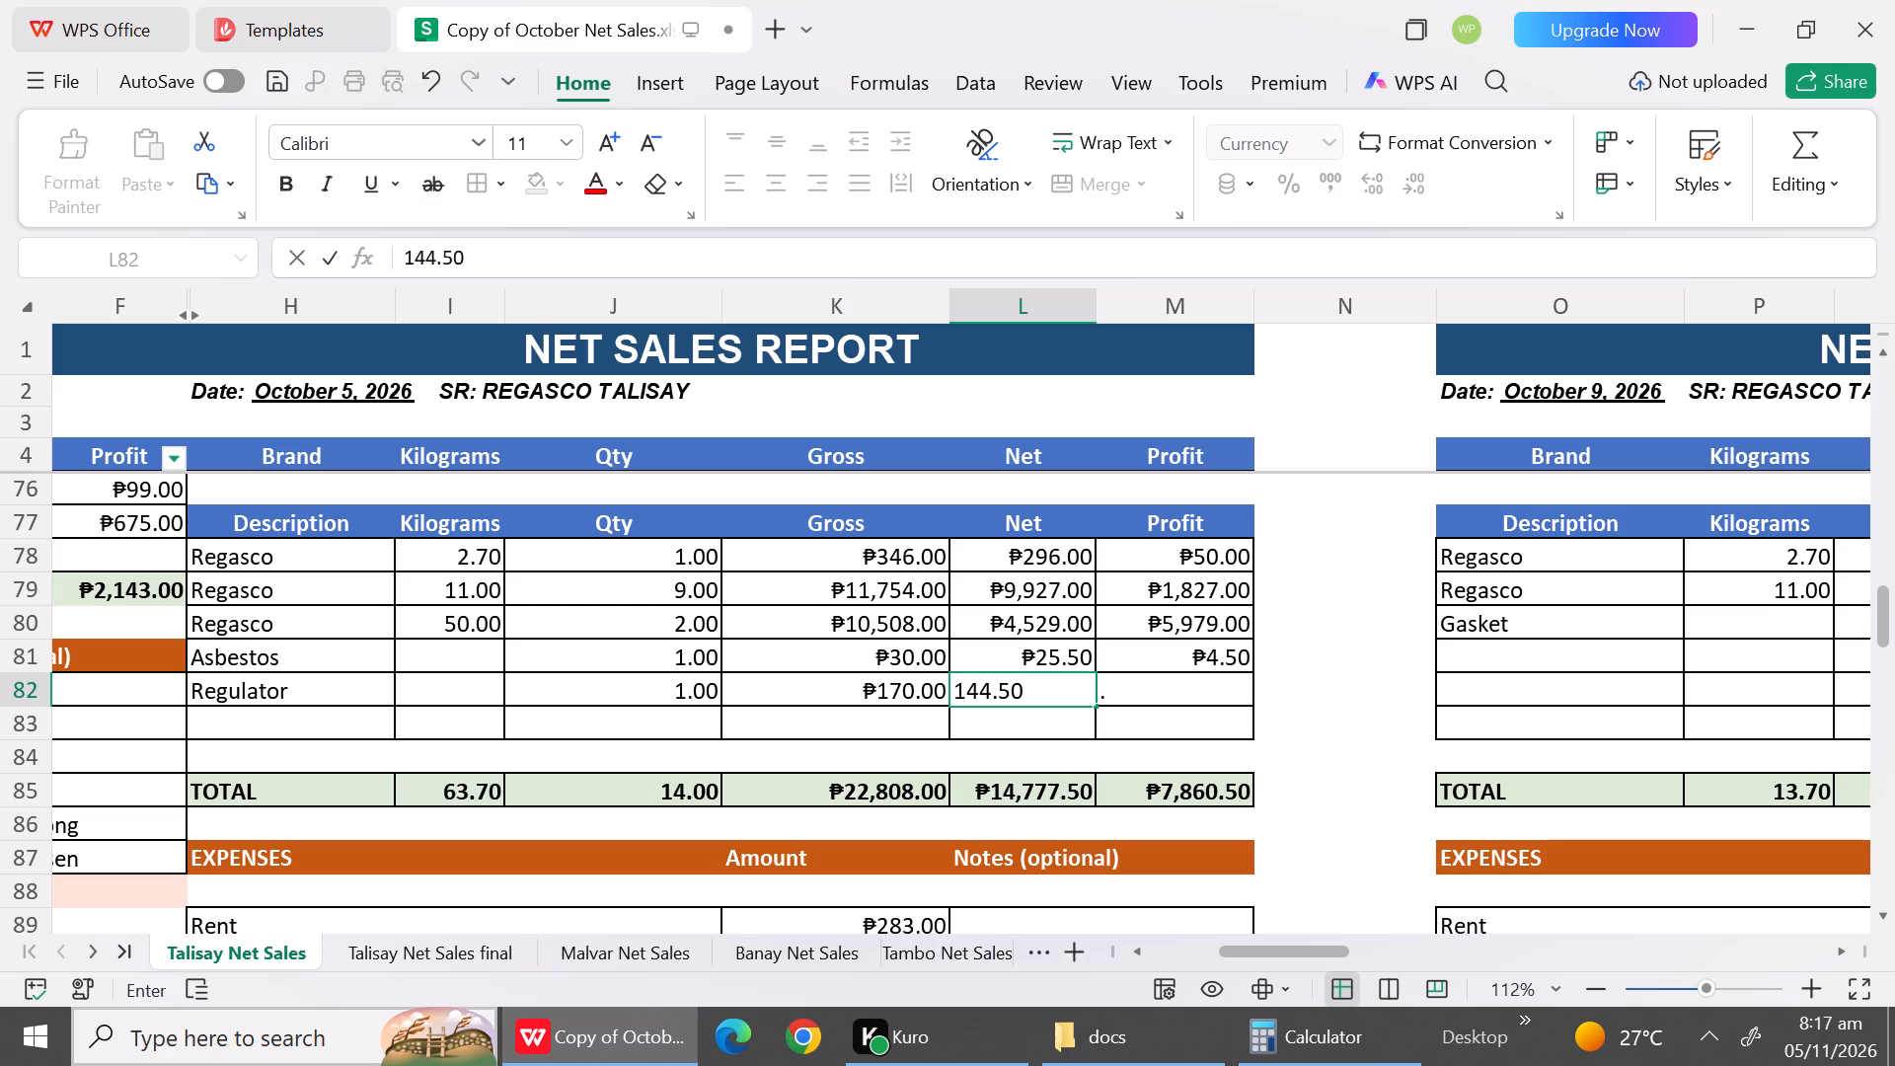
left_click(804, 765)
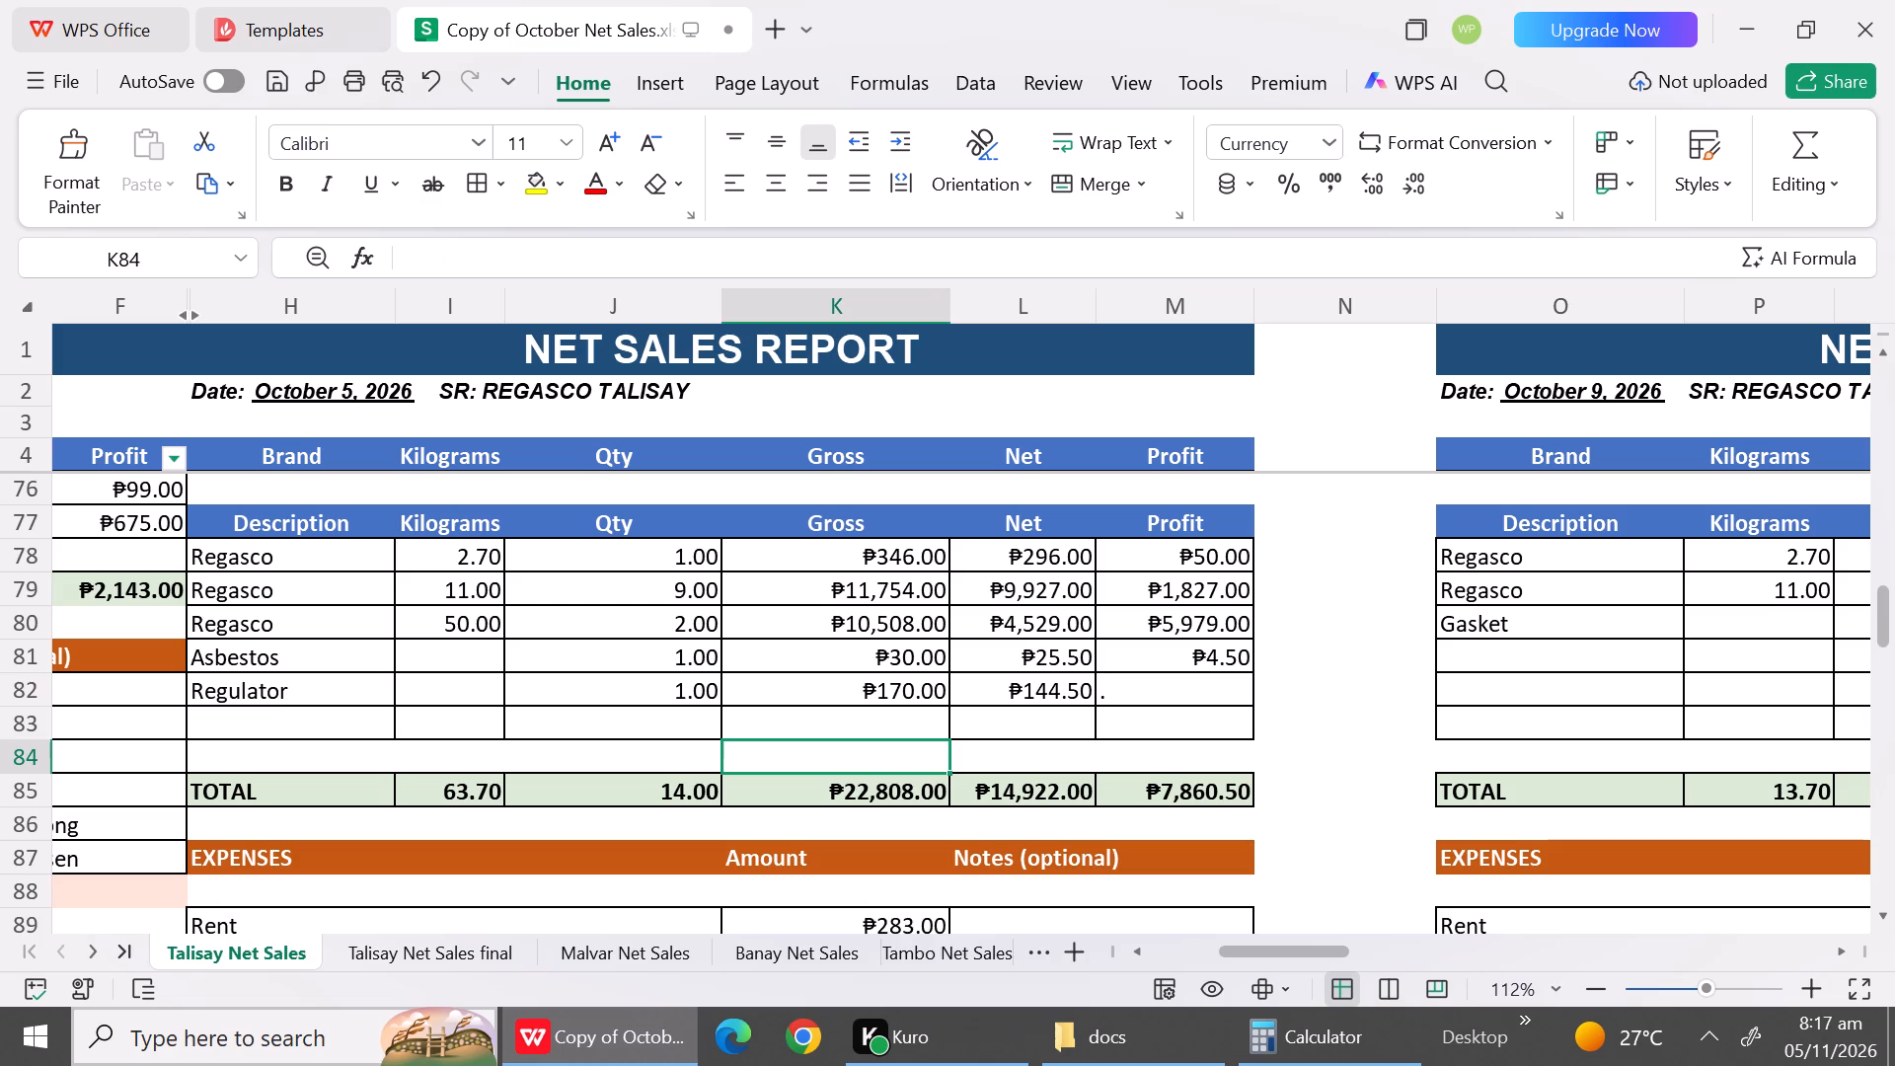
left_click(897, 761)
Look over the sales, expenses and totals of the report in rows 77 to 100, directly above the October 12 report.
triple_click(1843, 950)
double_click(1843, 950)
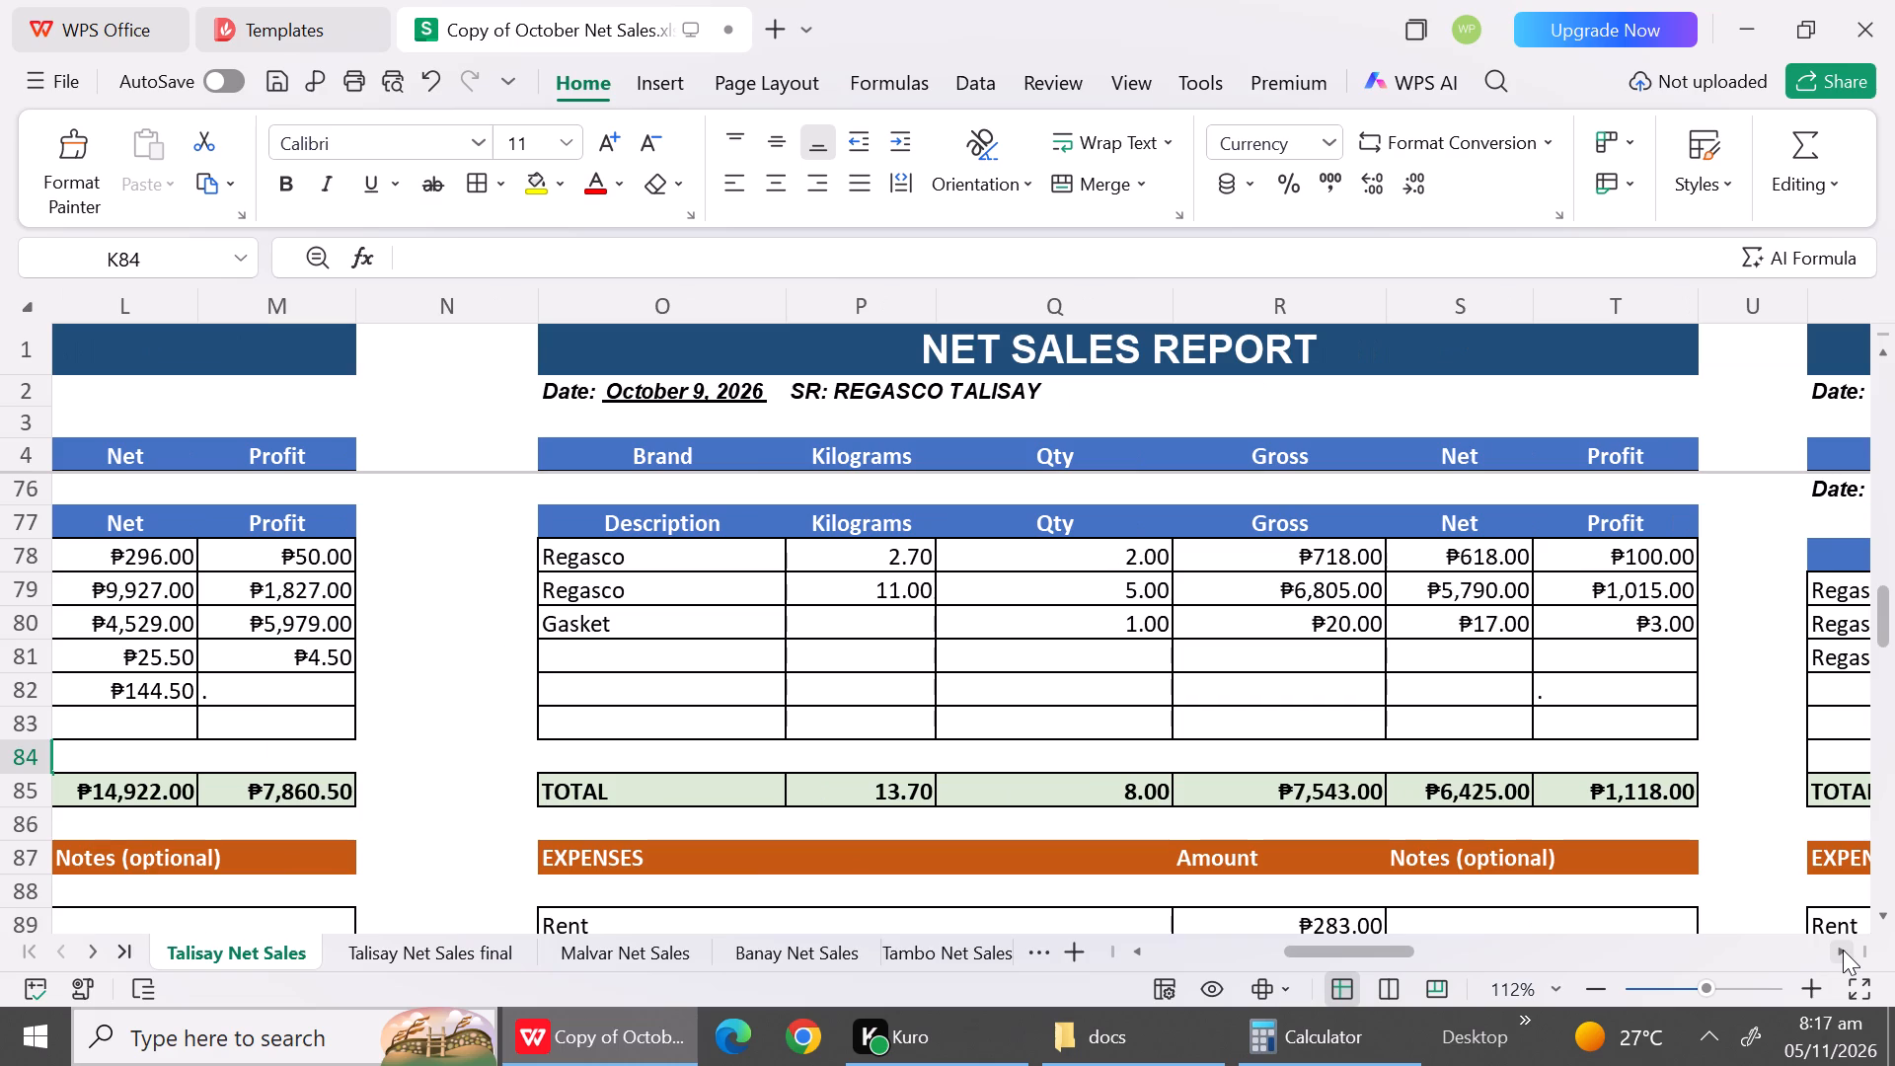
left_click(1843, 950)
left_click(1843, 950)
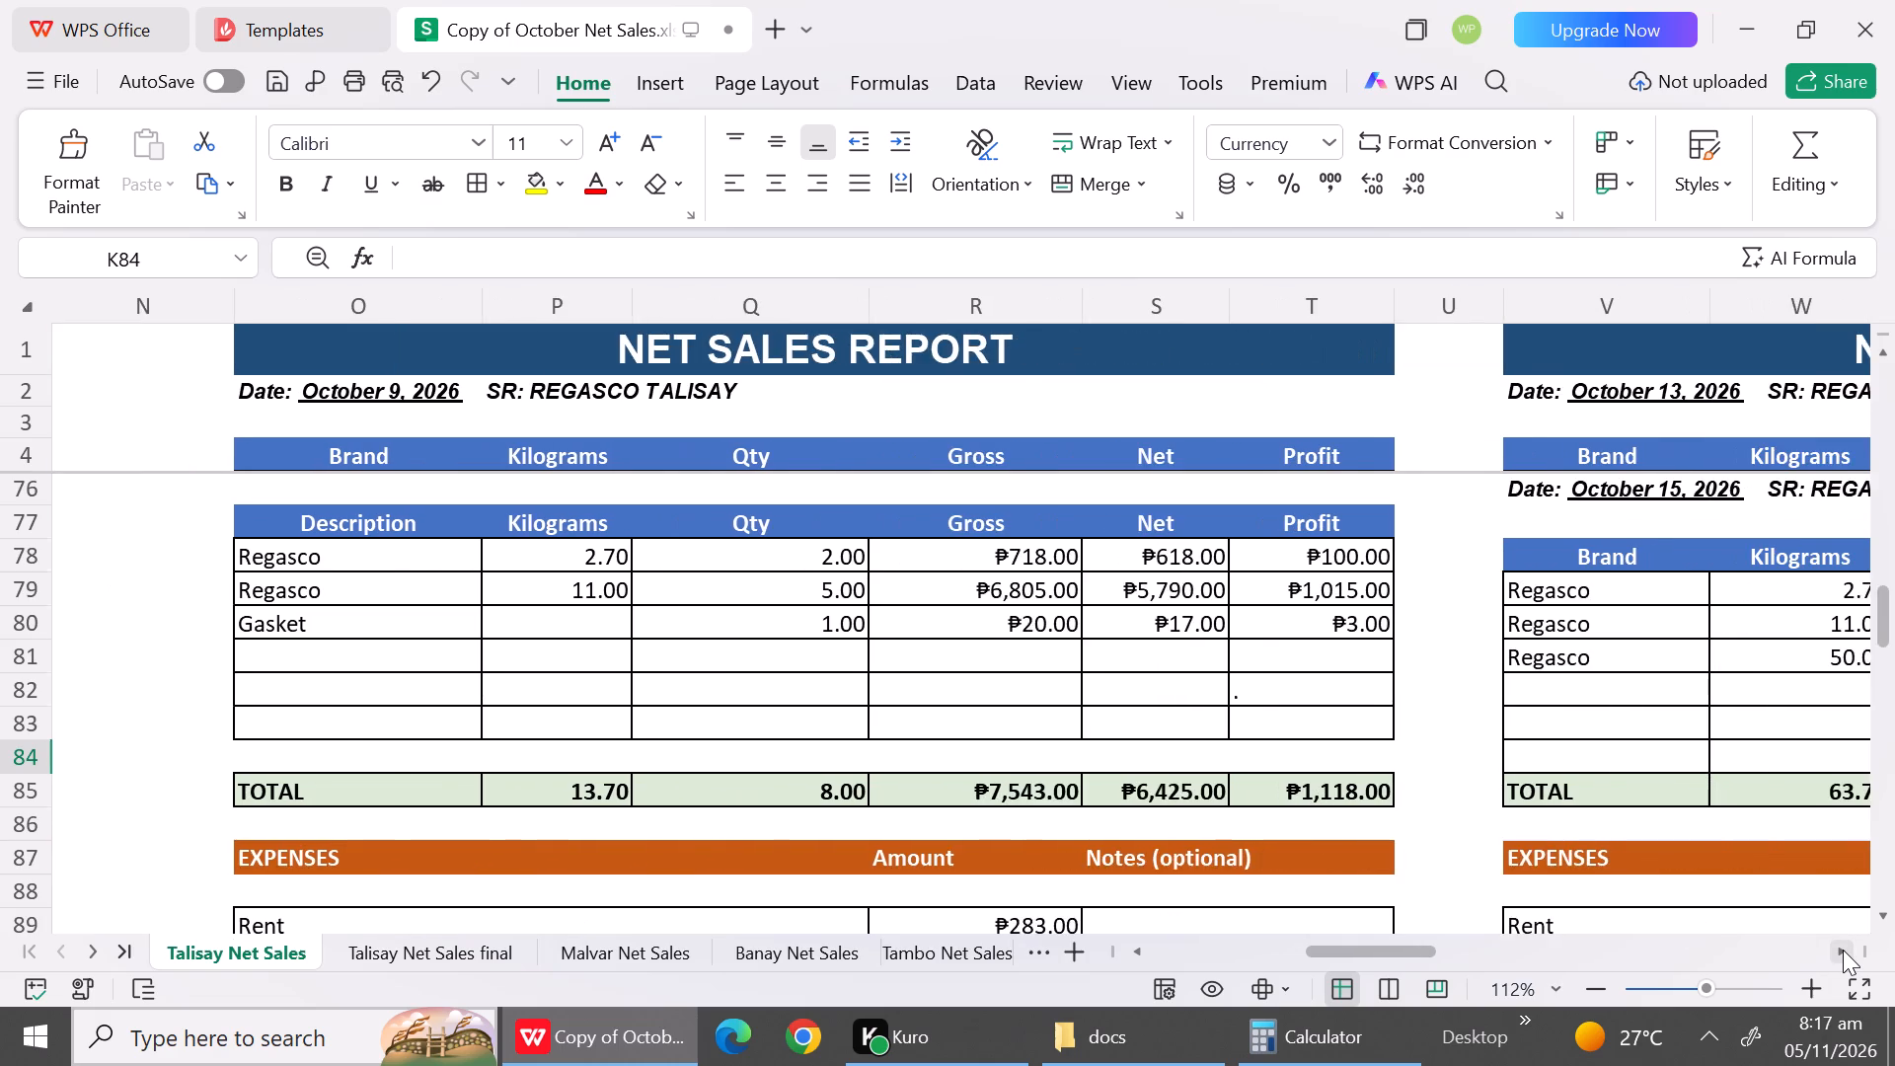
left_click(1843, 950)
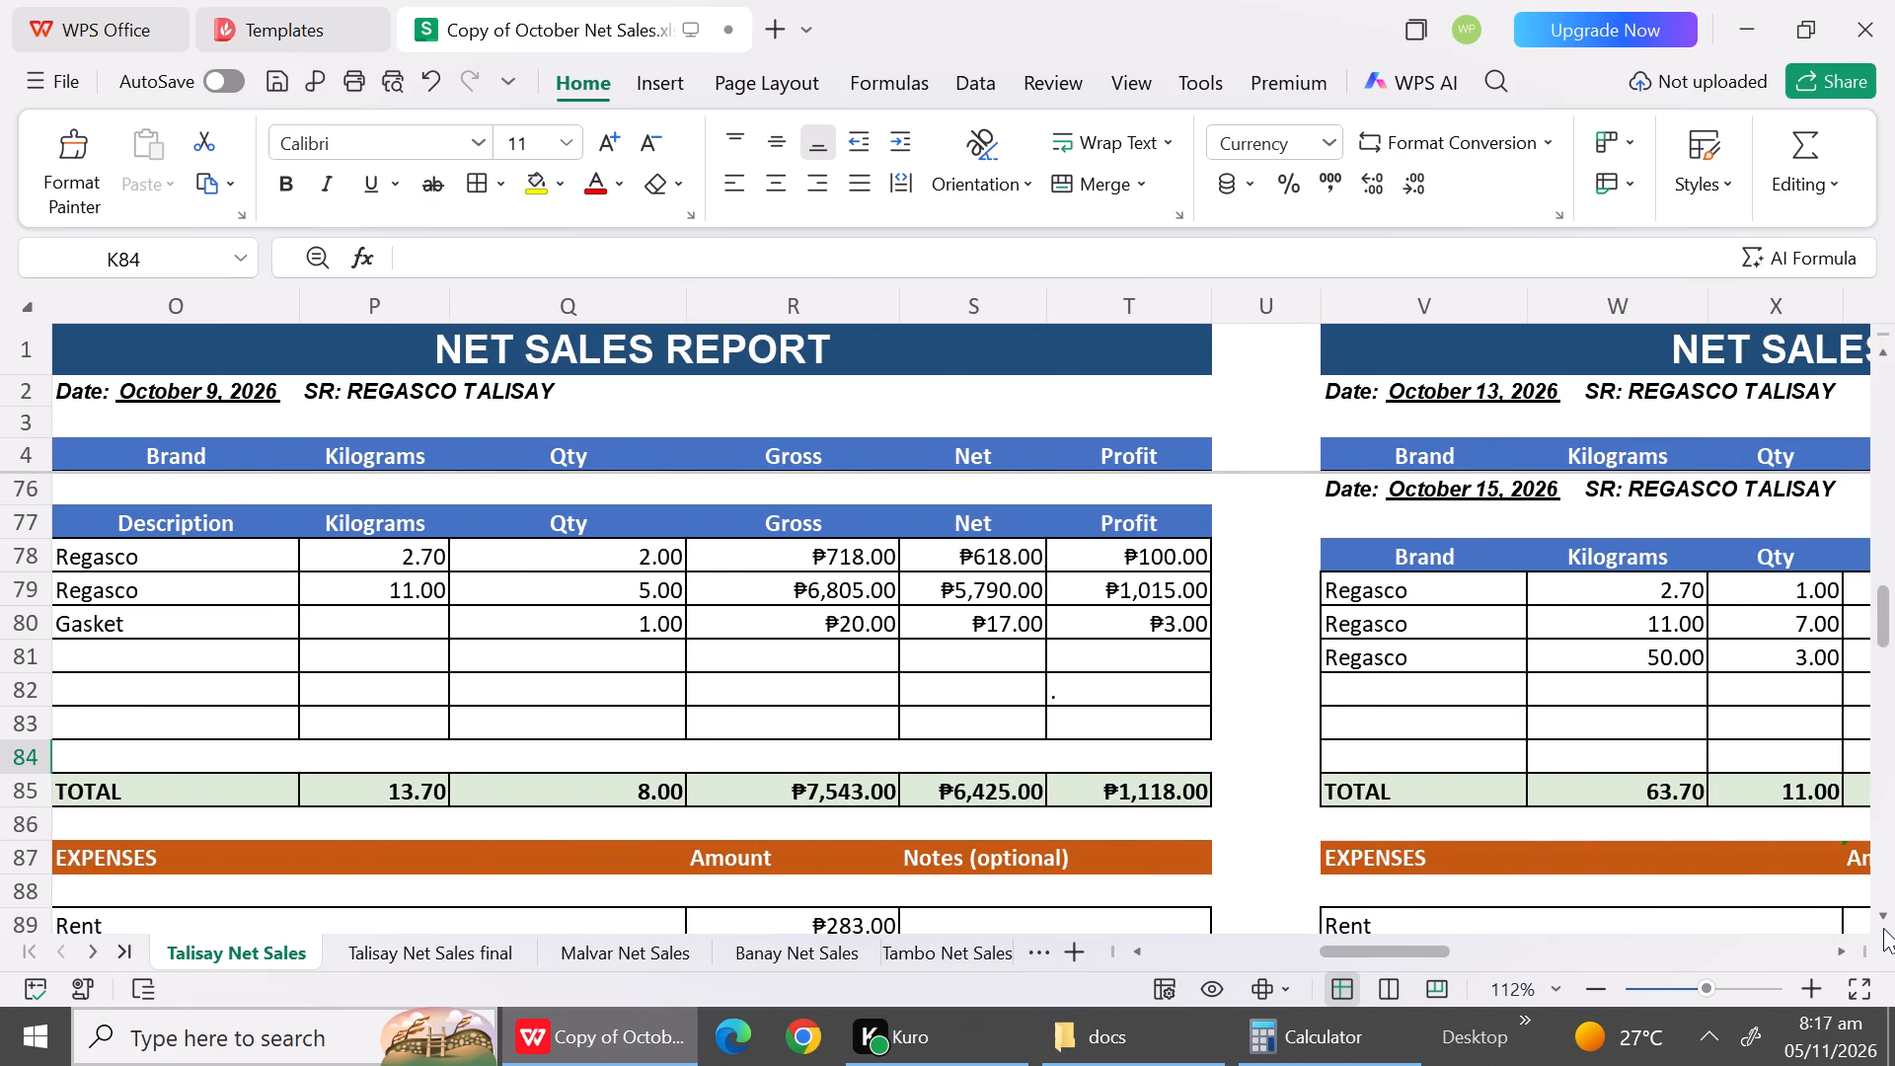
triple_click(1883, 915)
triple_click(1883, 915)
triple_click(1883, 915)
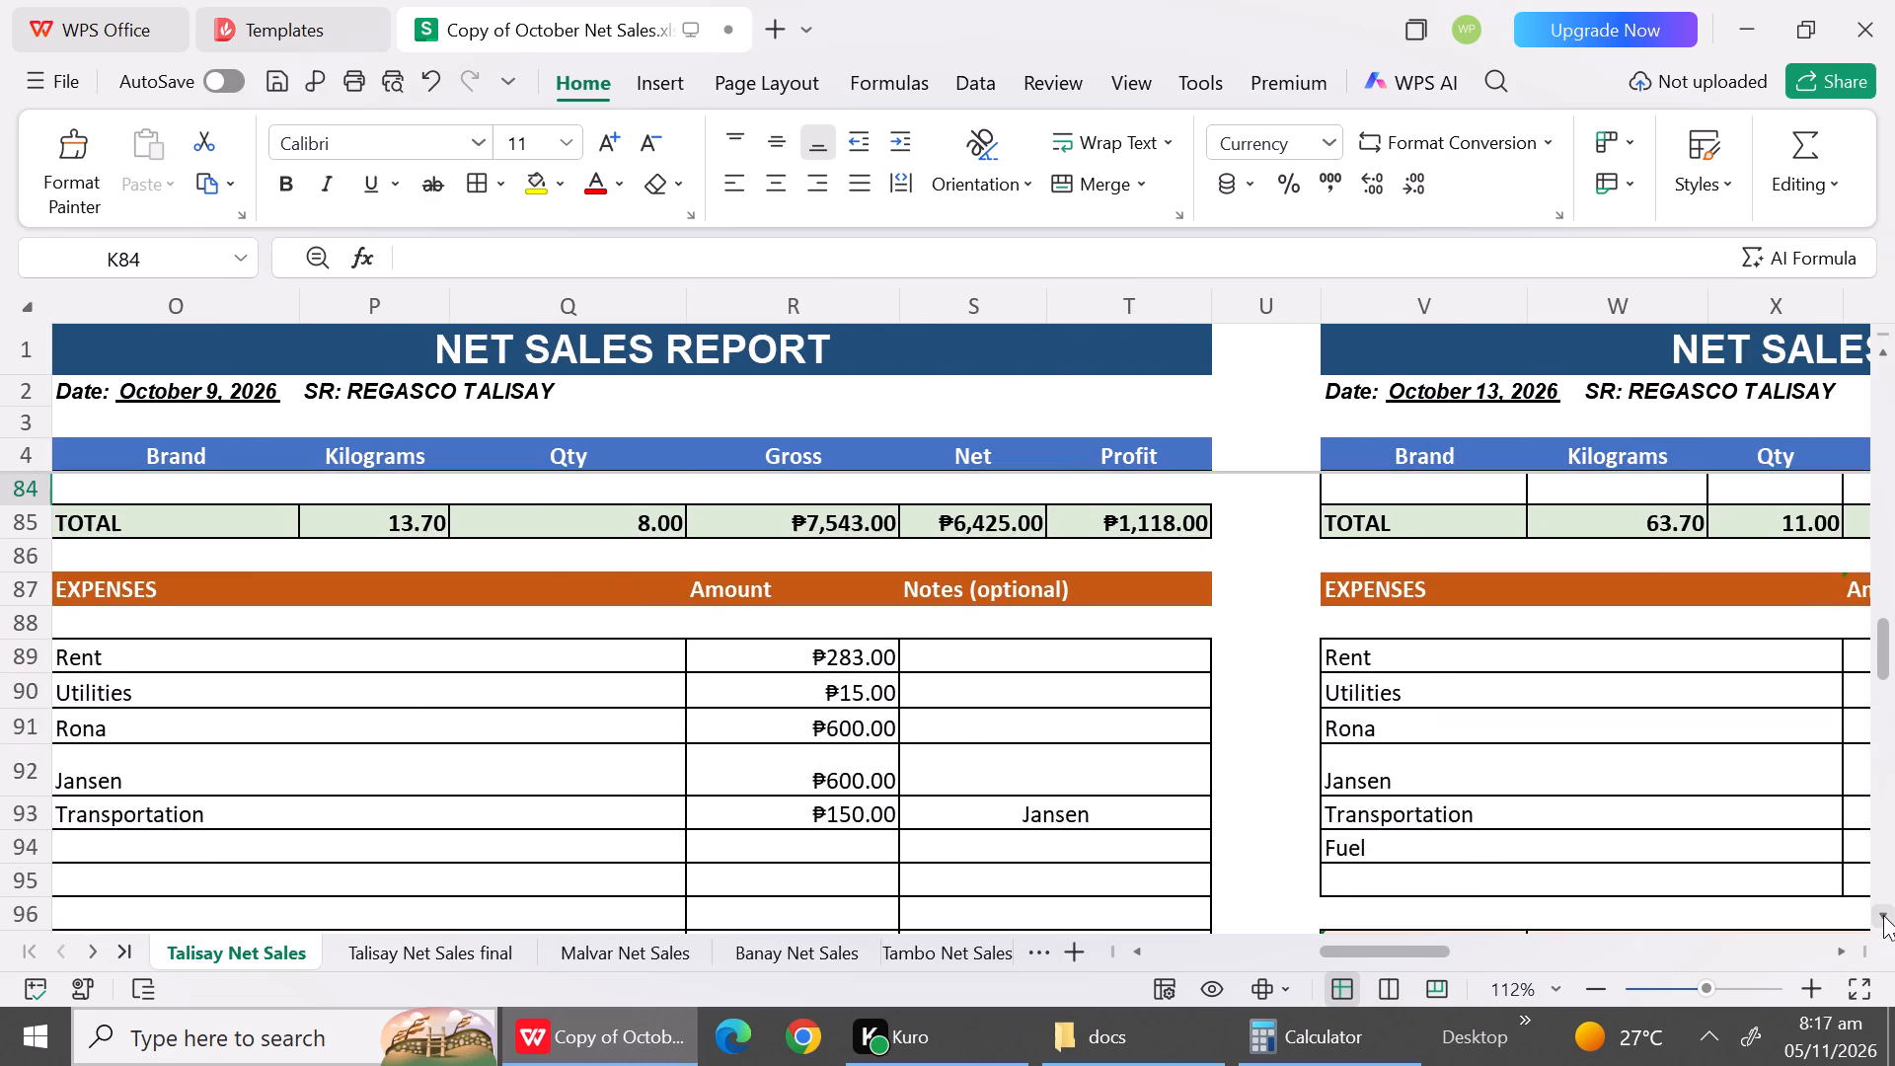
triple_click(1883, 915)
triple_click(1883, 915)
triple_click(1883, 915)
double_click(1883, 915)
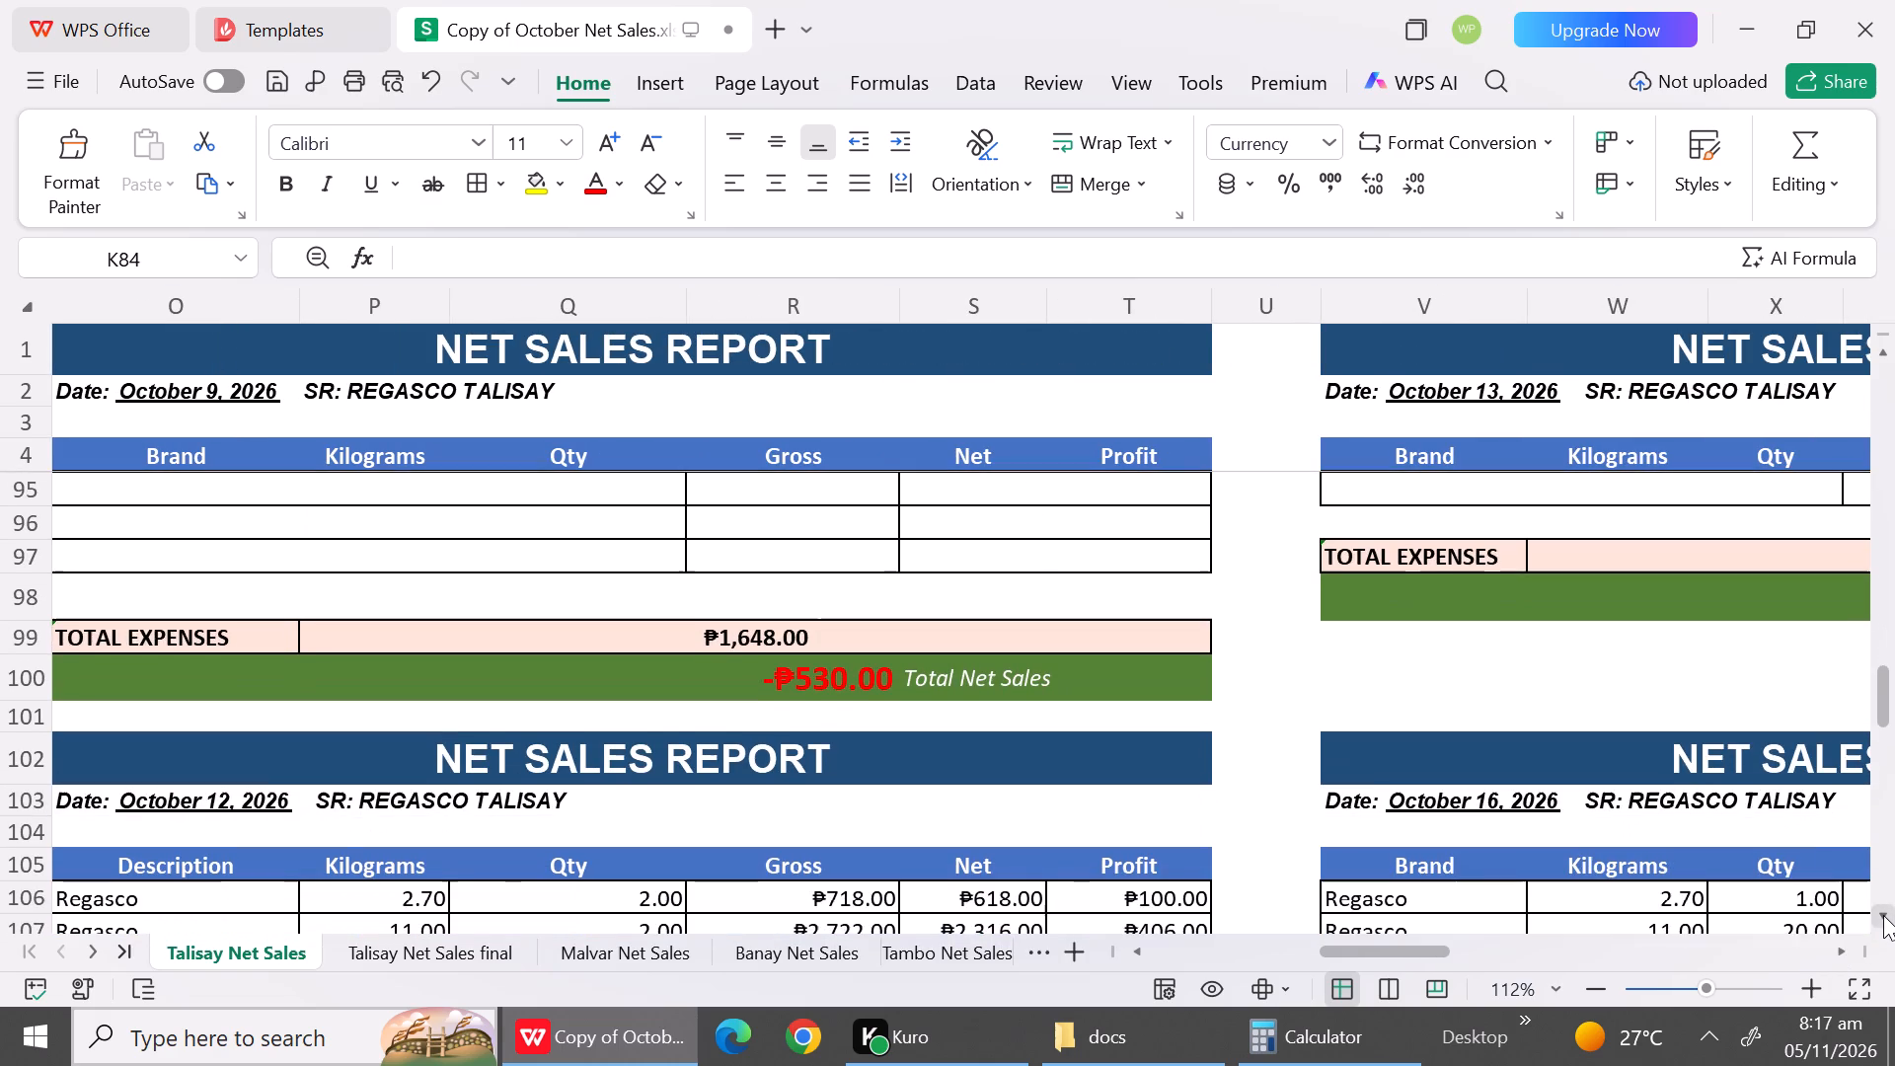
left_click(1883, 915)
left_click(1883, 915)
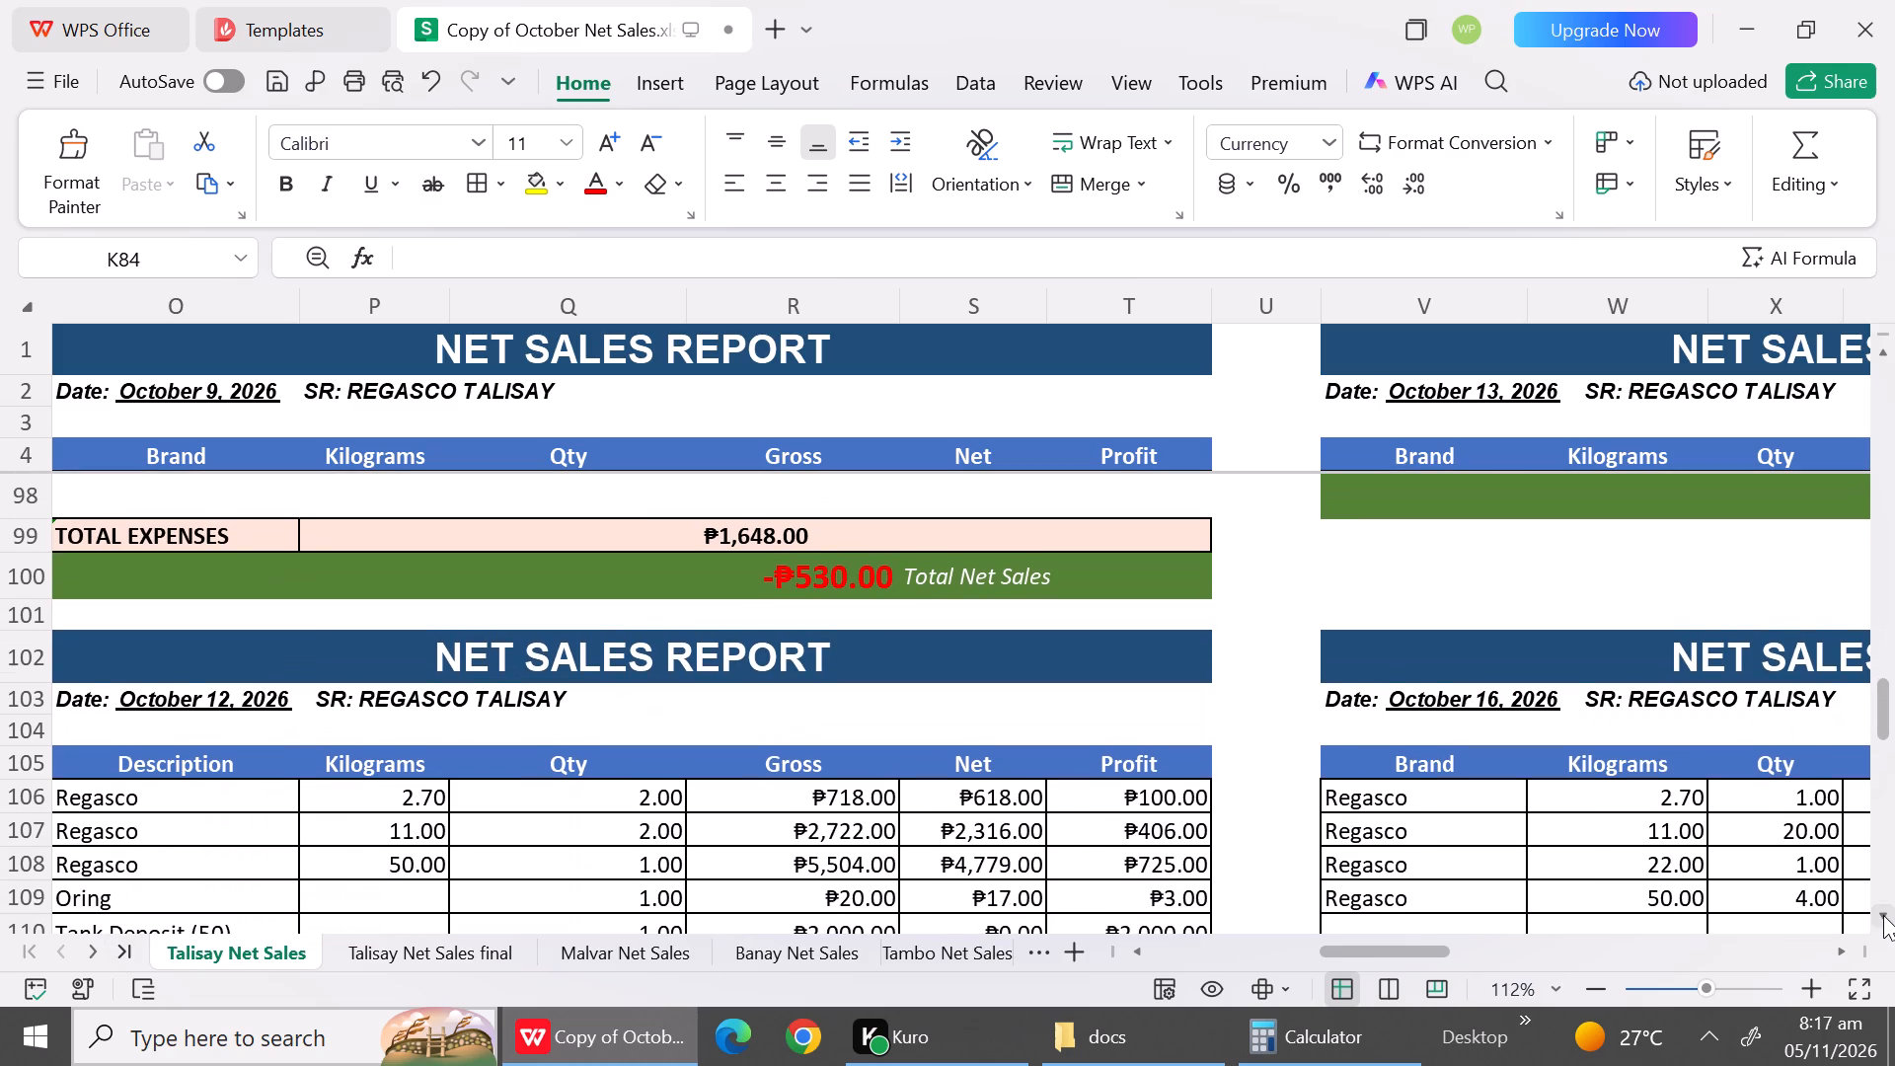
Look over the October 12 report's sales entries, expenses and total net sales.
left_click(1883, 915)
left_click(1883, 915)
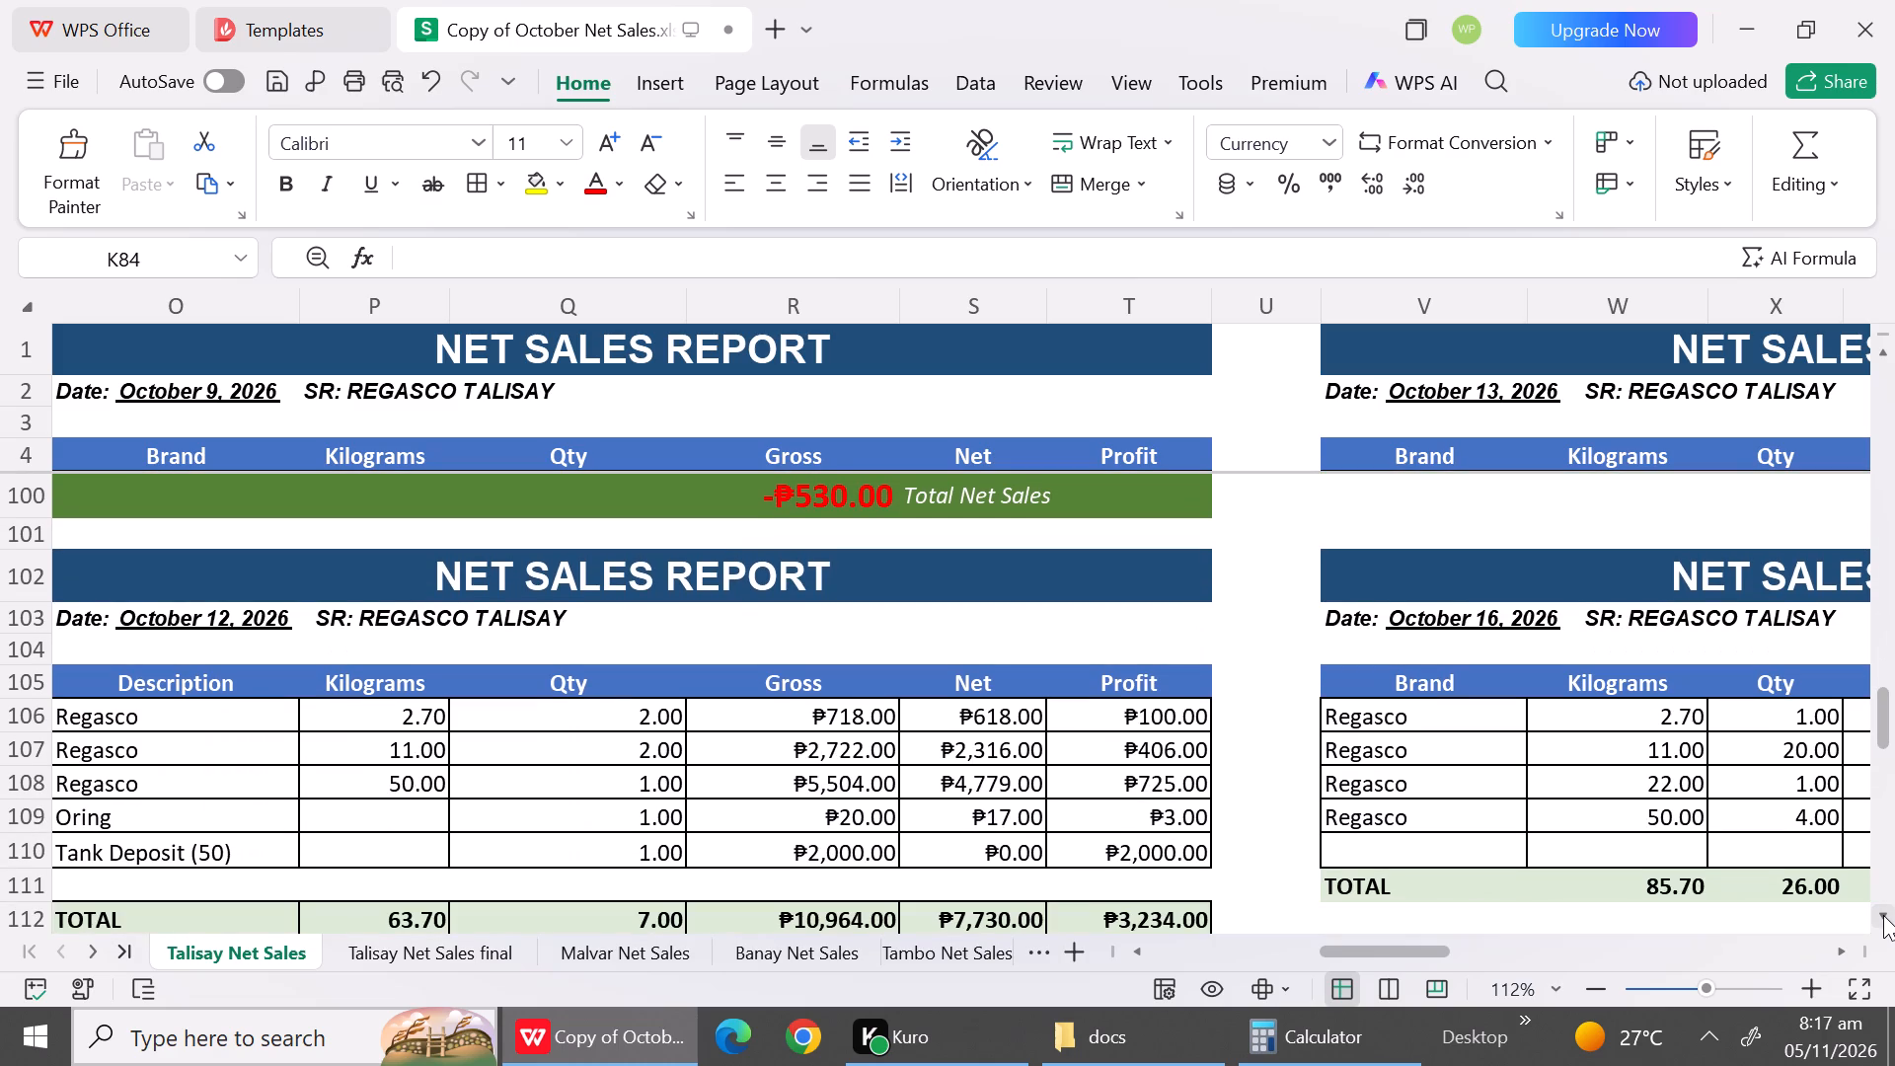
triple_click(1883, 915)
double_click(1883, 915)
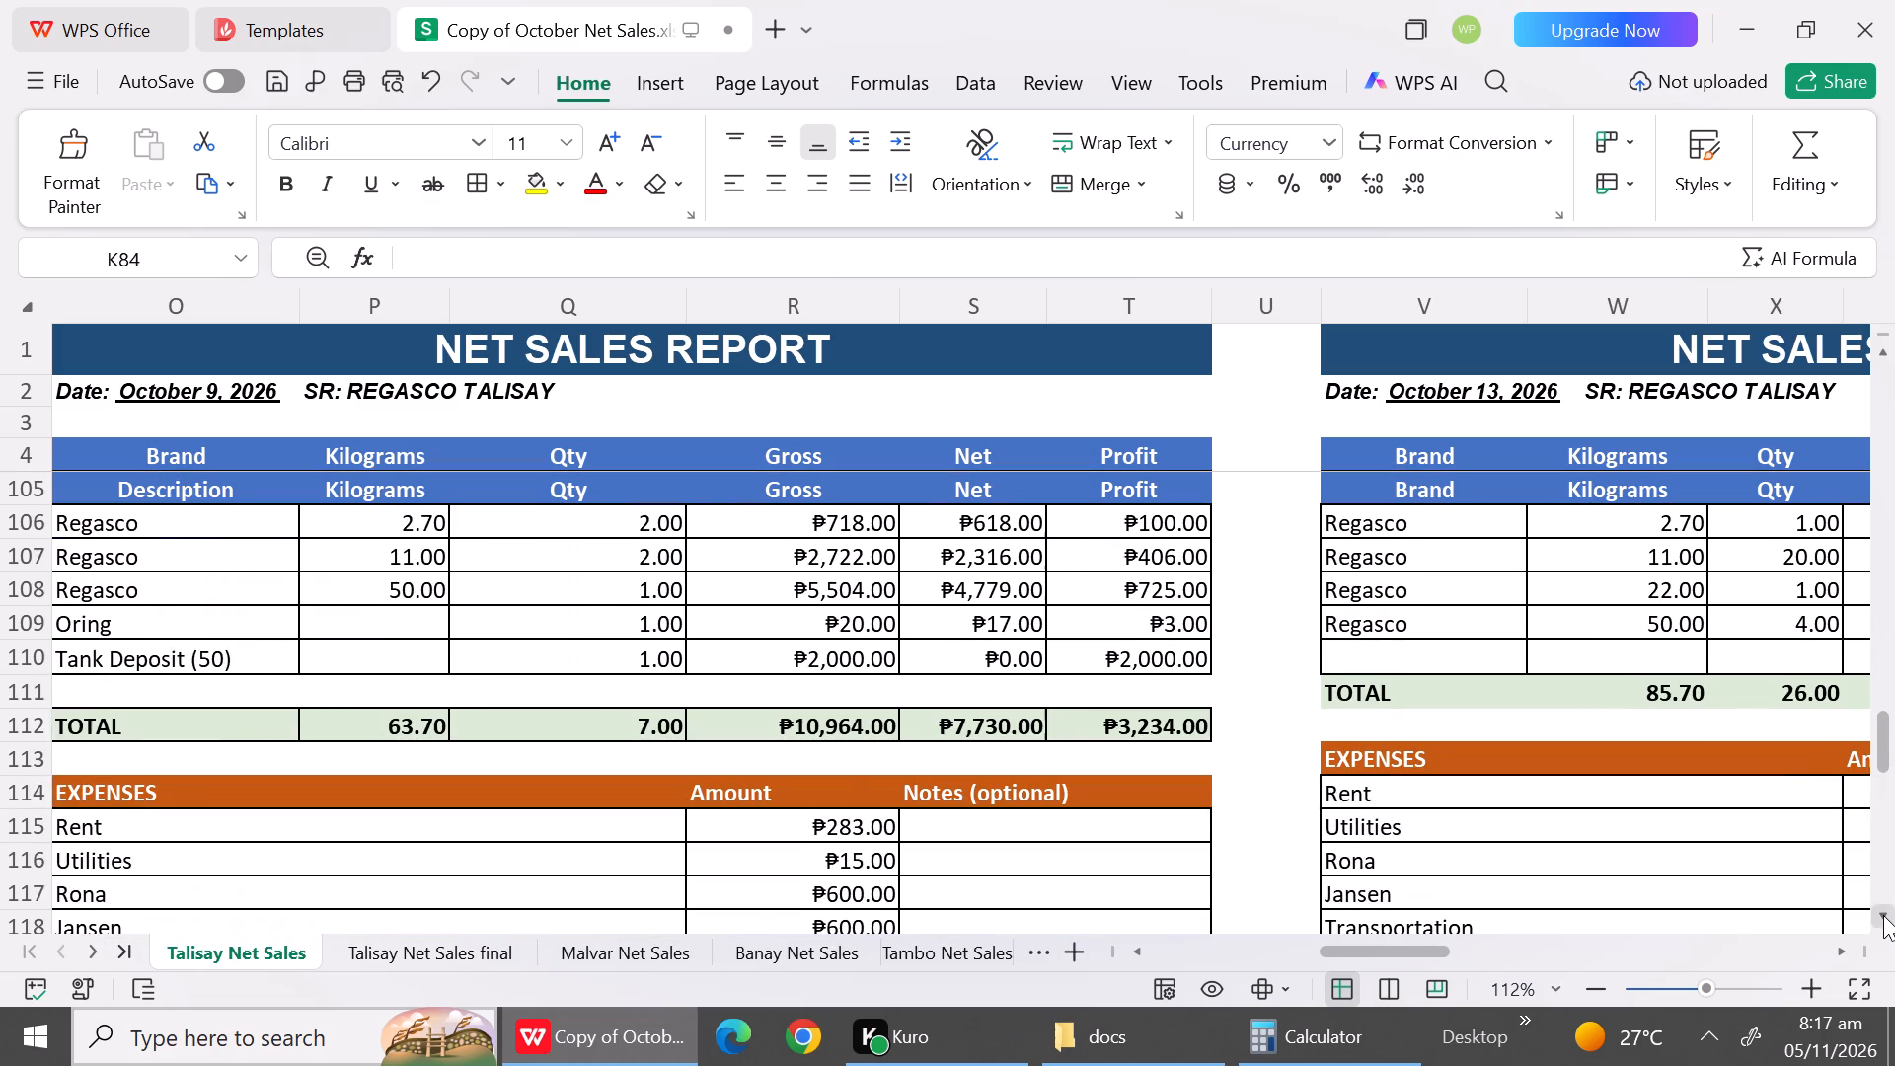
triple_click(1883, 915)
triple_click(1883, 915)
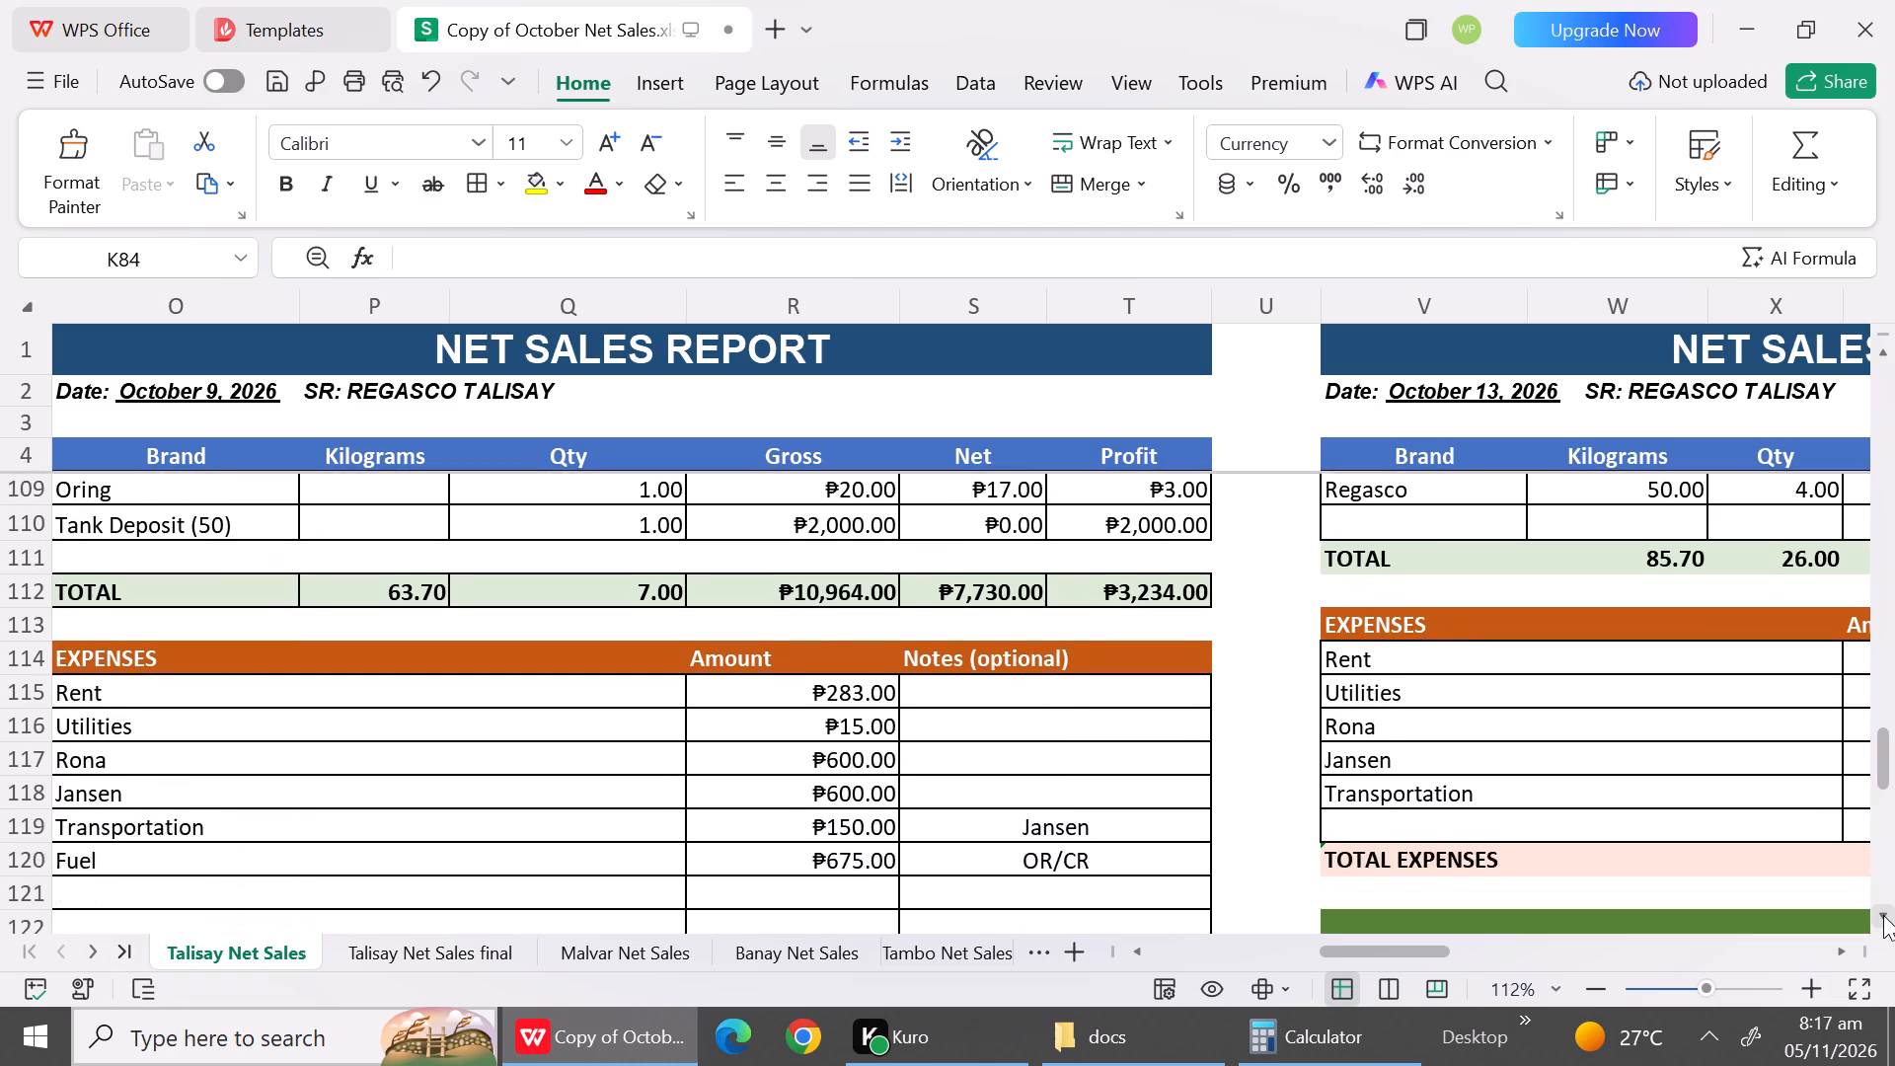
left_click(1883, 915)
triple_click(1883, 915)
triple_click(1883, 915)
triple_click(1883, 915)
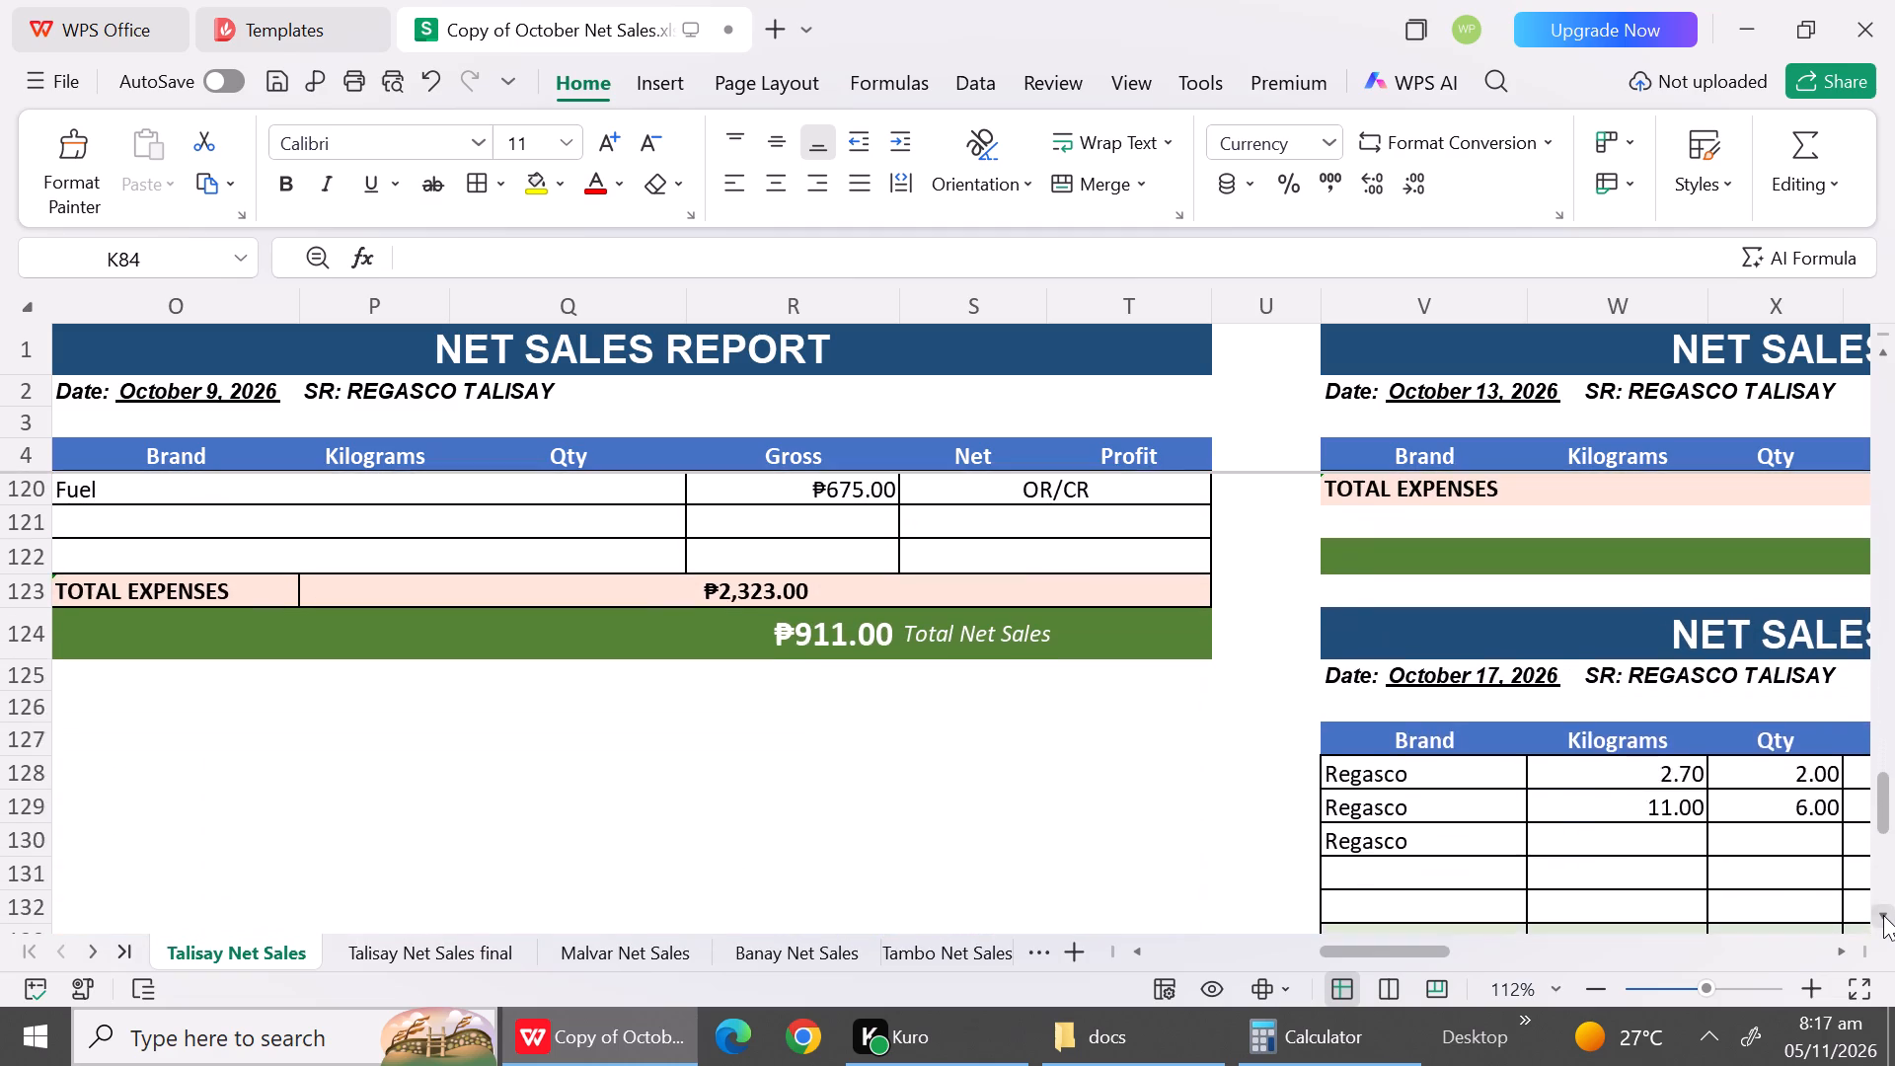
triple_click(1883, 915)
left_click(1883, 915)
left_click_drag(1883, 915, 1883, 549)
double_click(1883, 549)
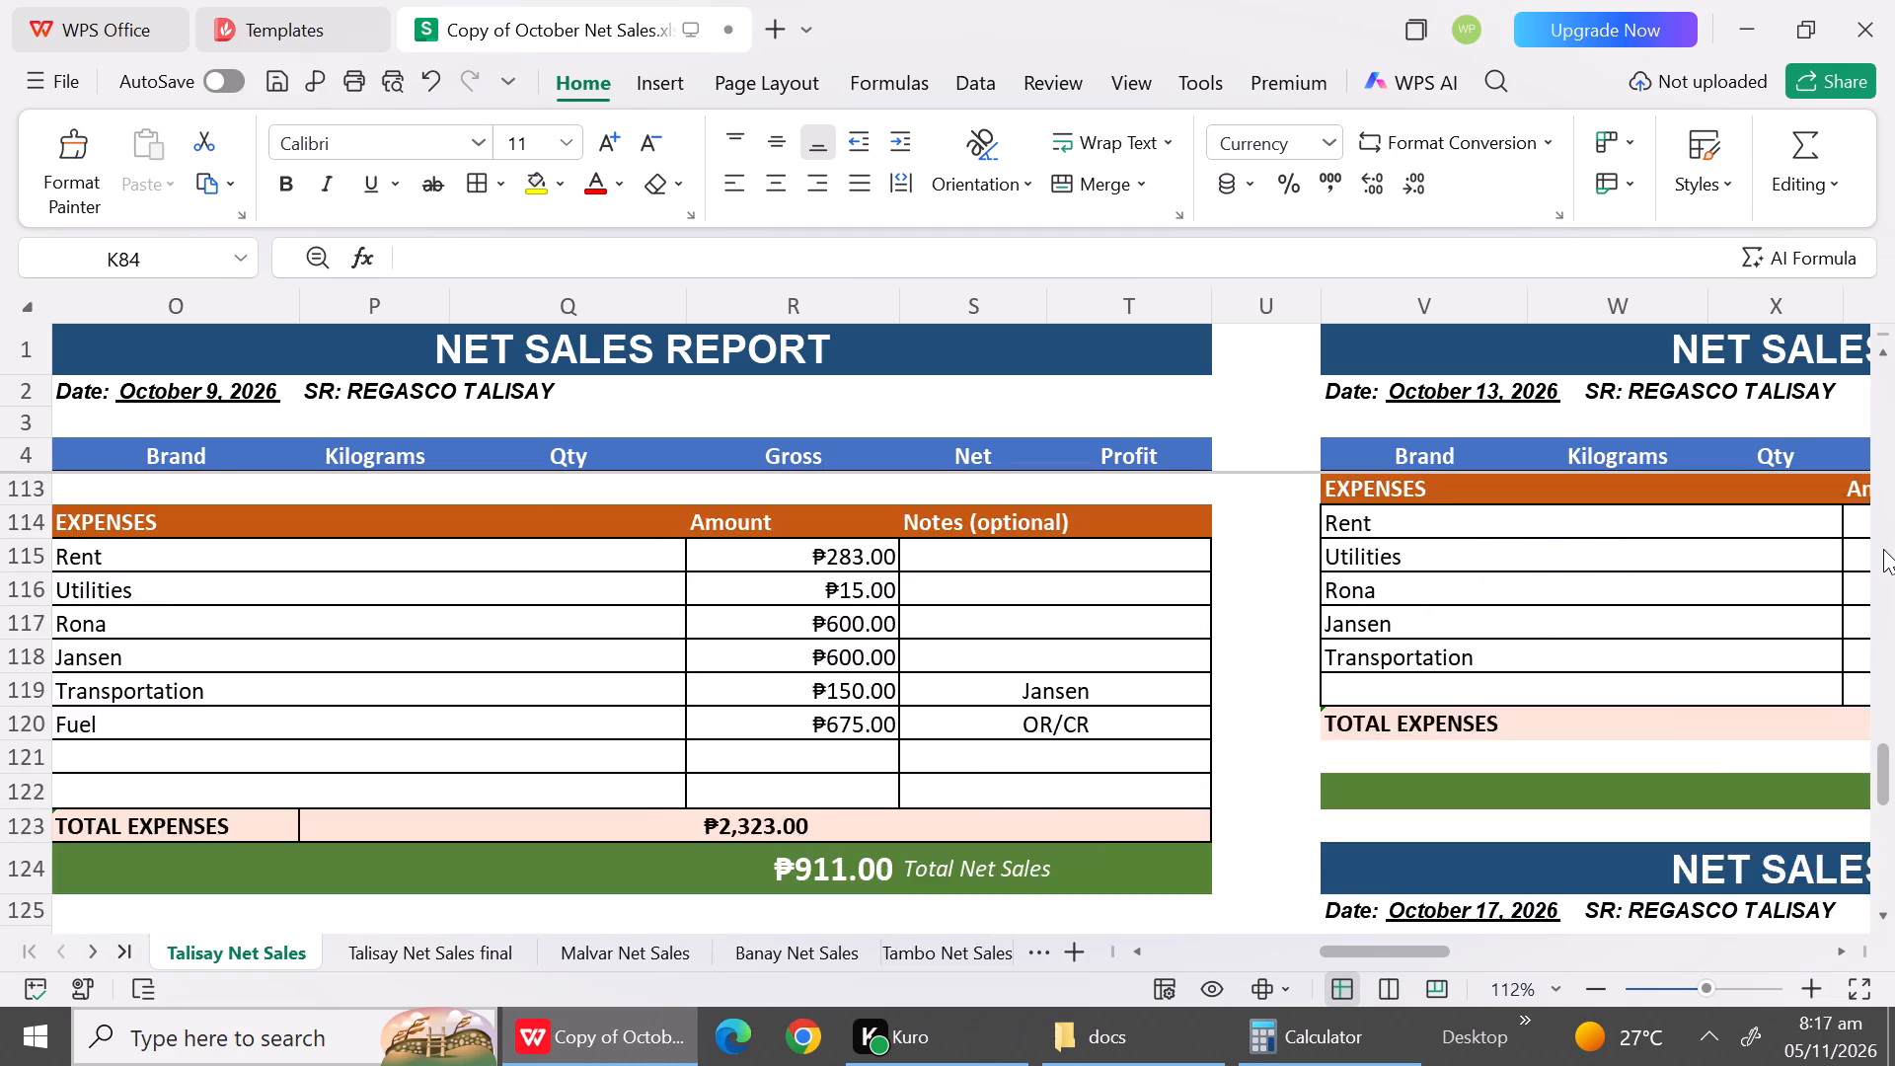
Look over the October 13 report's sales entries, expenses and total net sales.
left_click_drag(1883, 549, 1882, 434)
triple_click(1882, 434)
double_click(1886, 364)
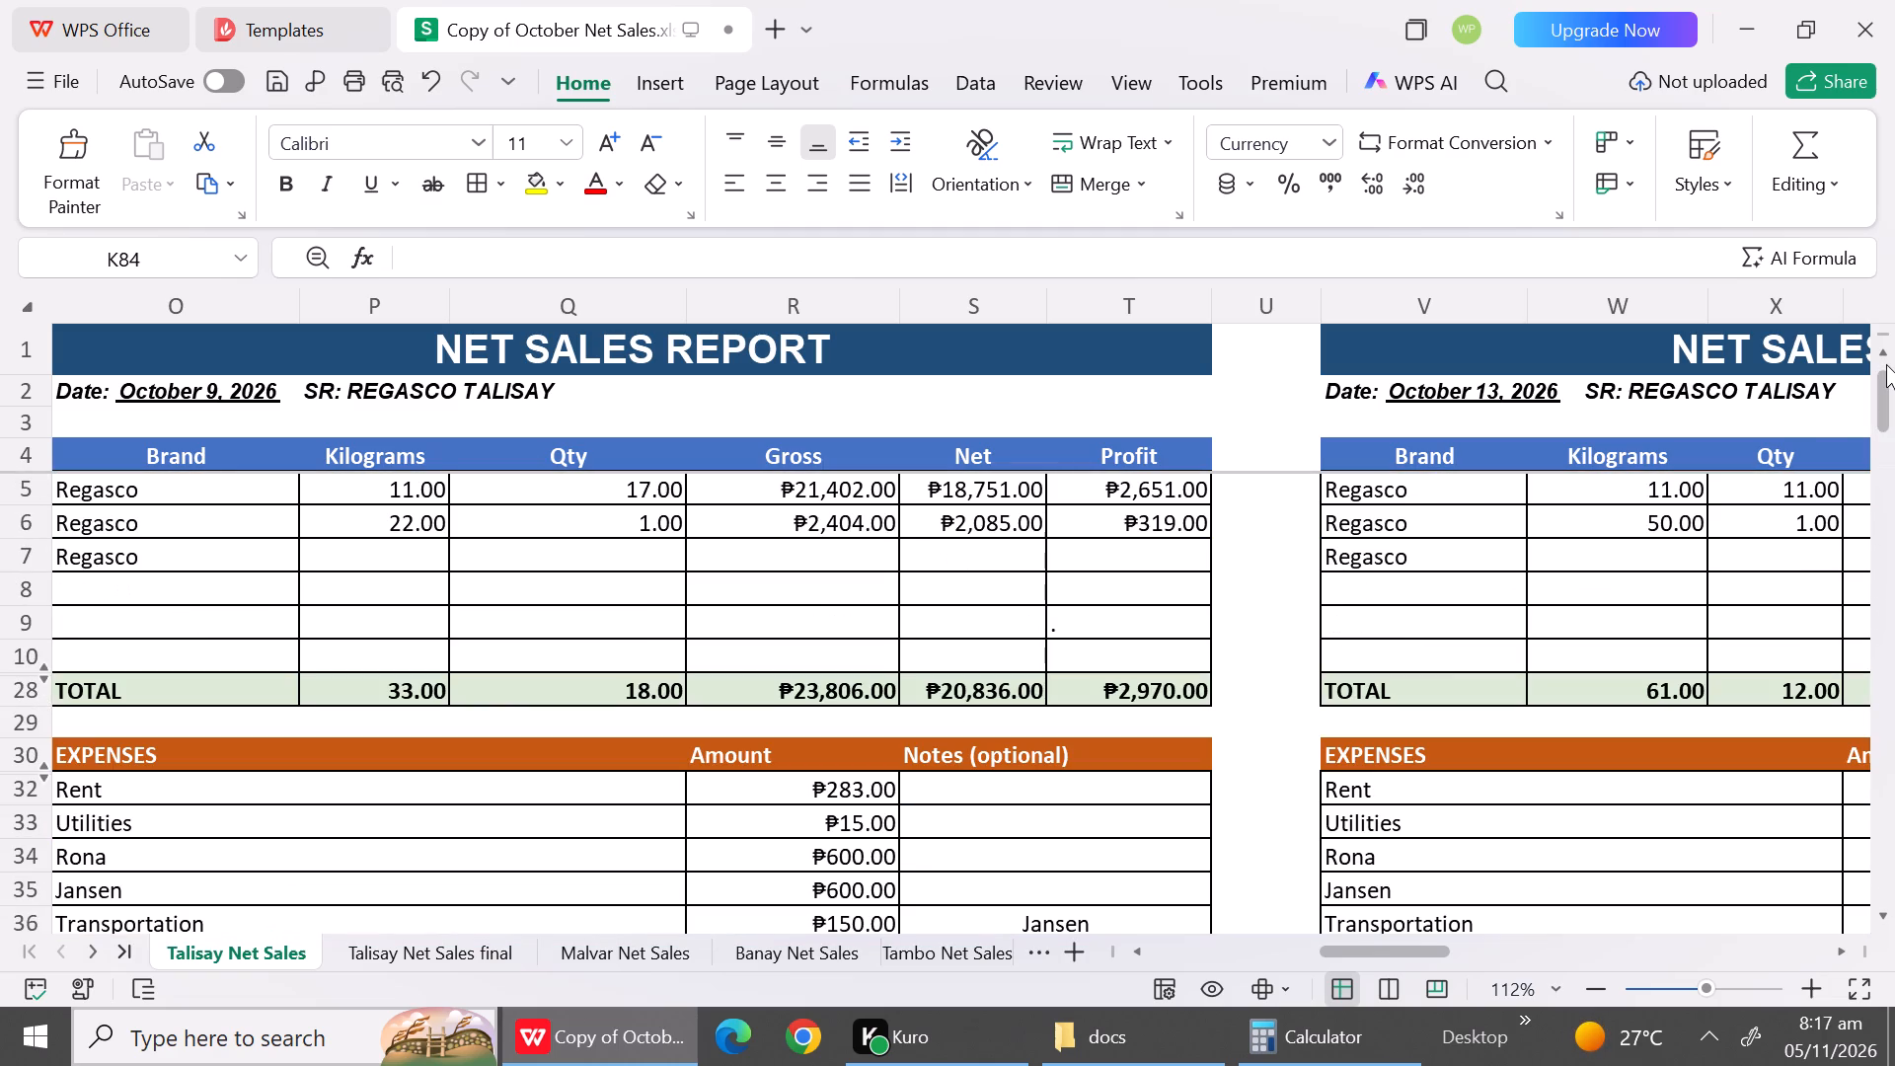
left_click_drag(1886, 364, 1827, 783)
left_click(1839, 948)
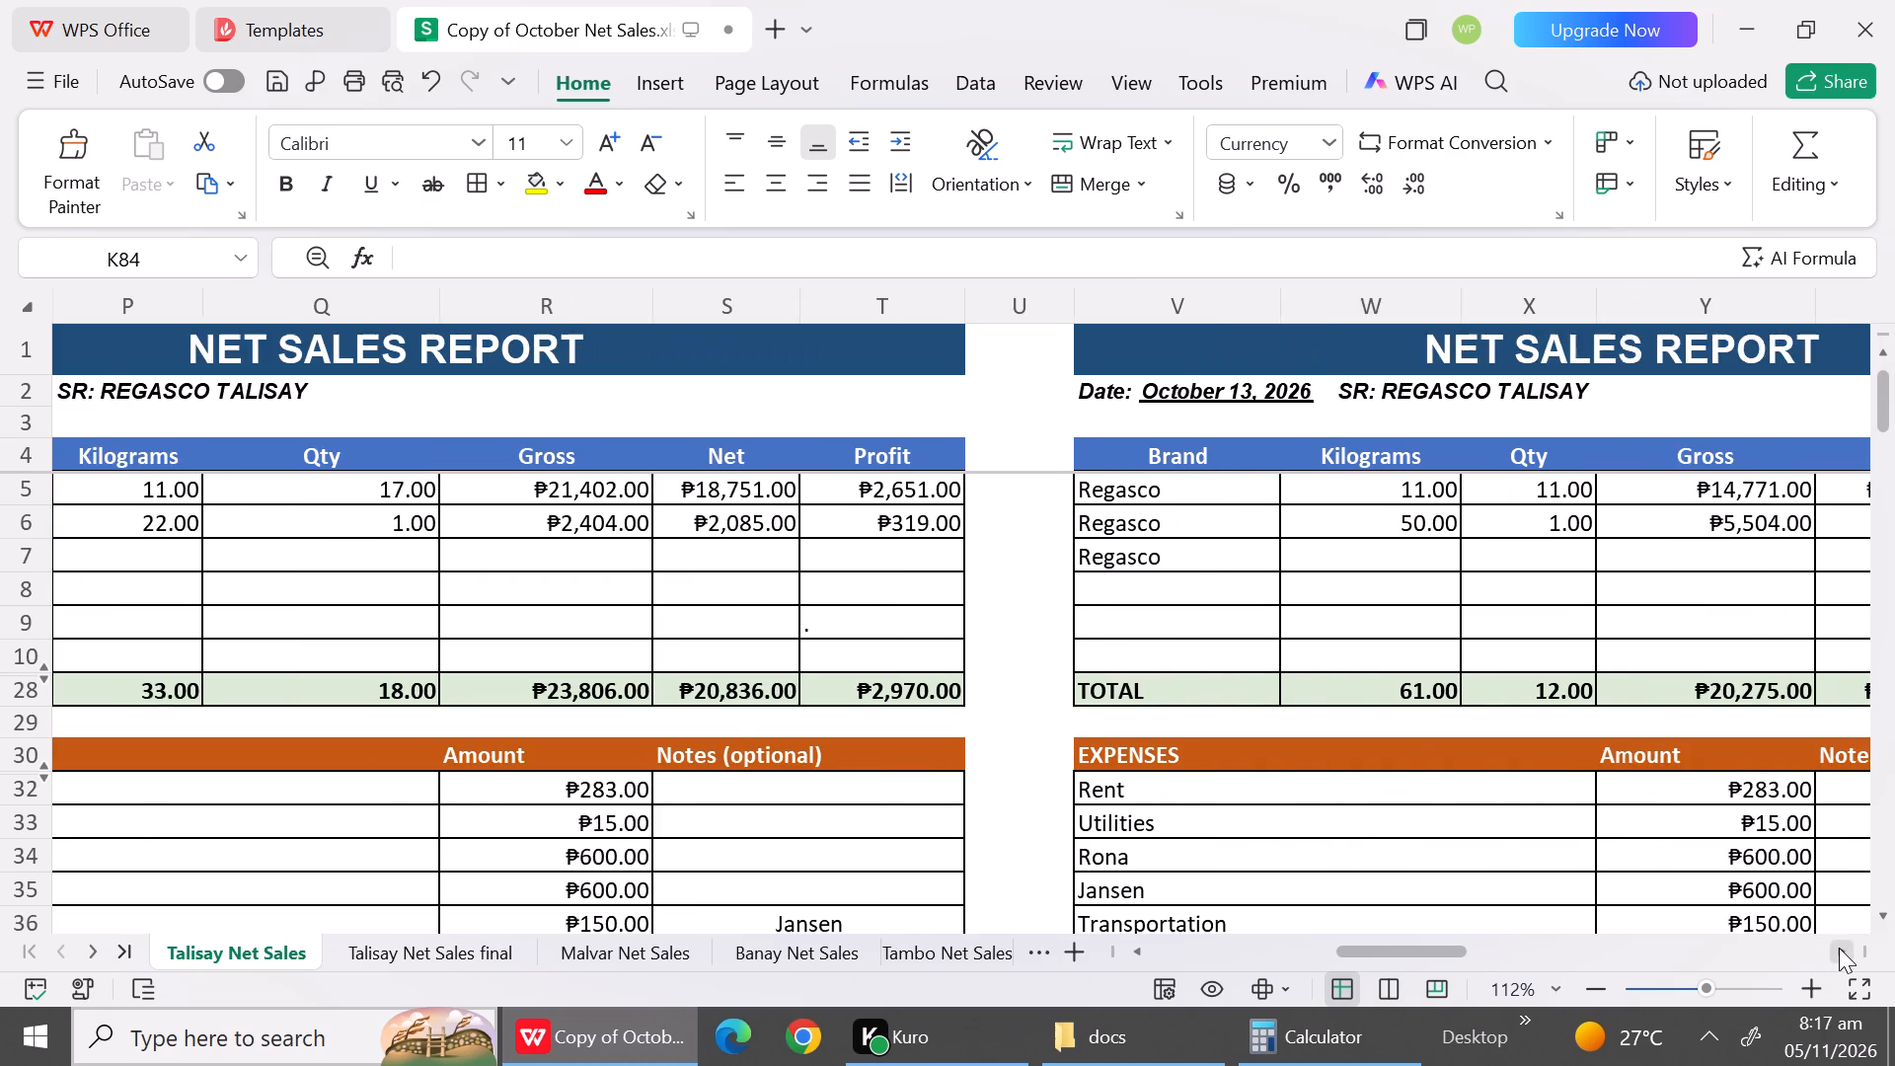
triple_click(1839, 948)
left_click(1839, 948)
left_click(1839, 948)
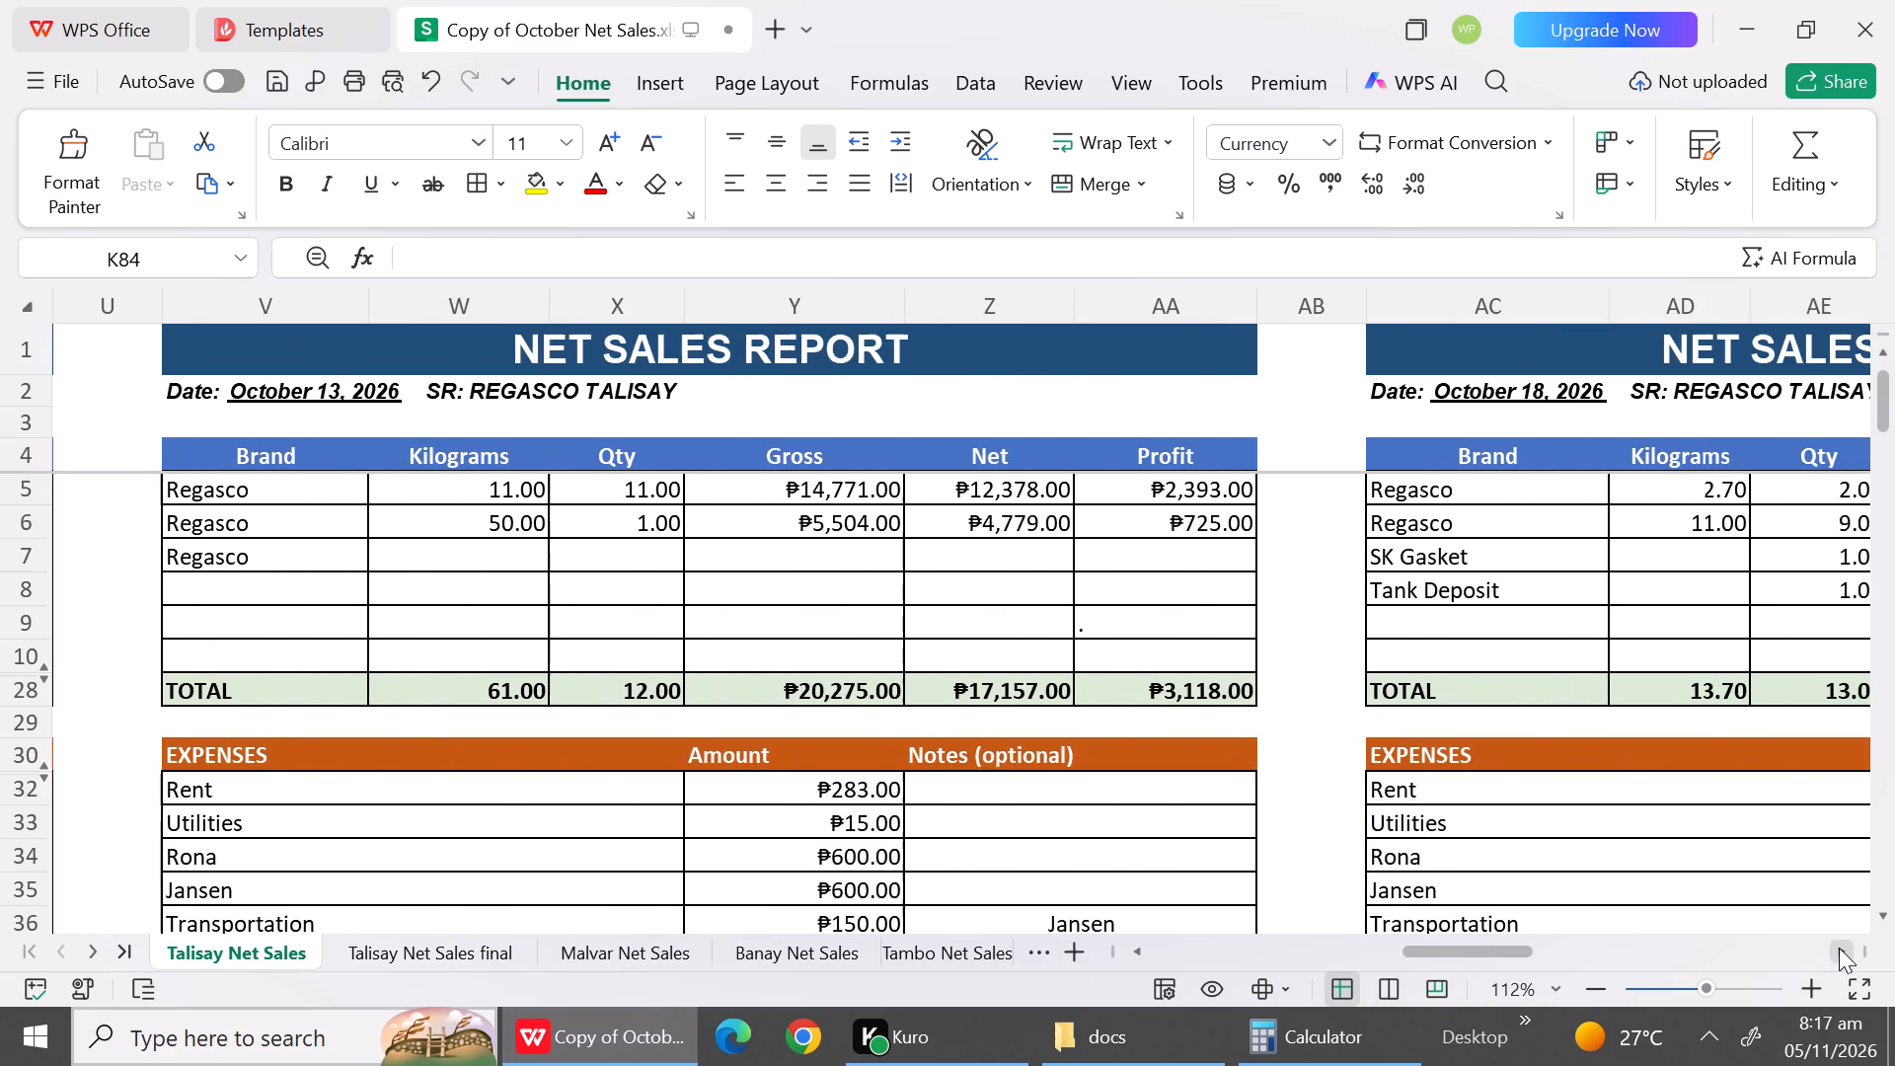
left_click(1839, 948)
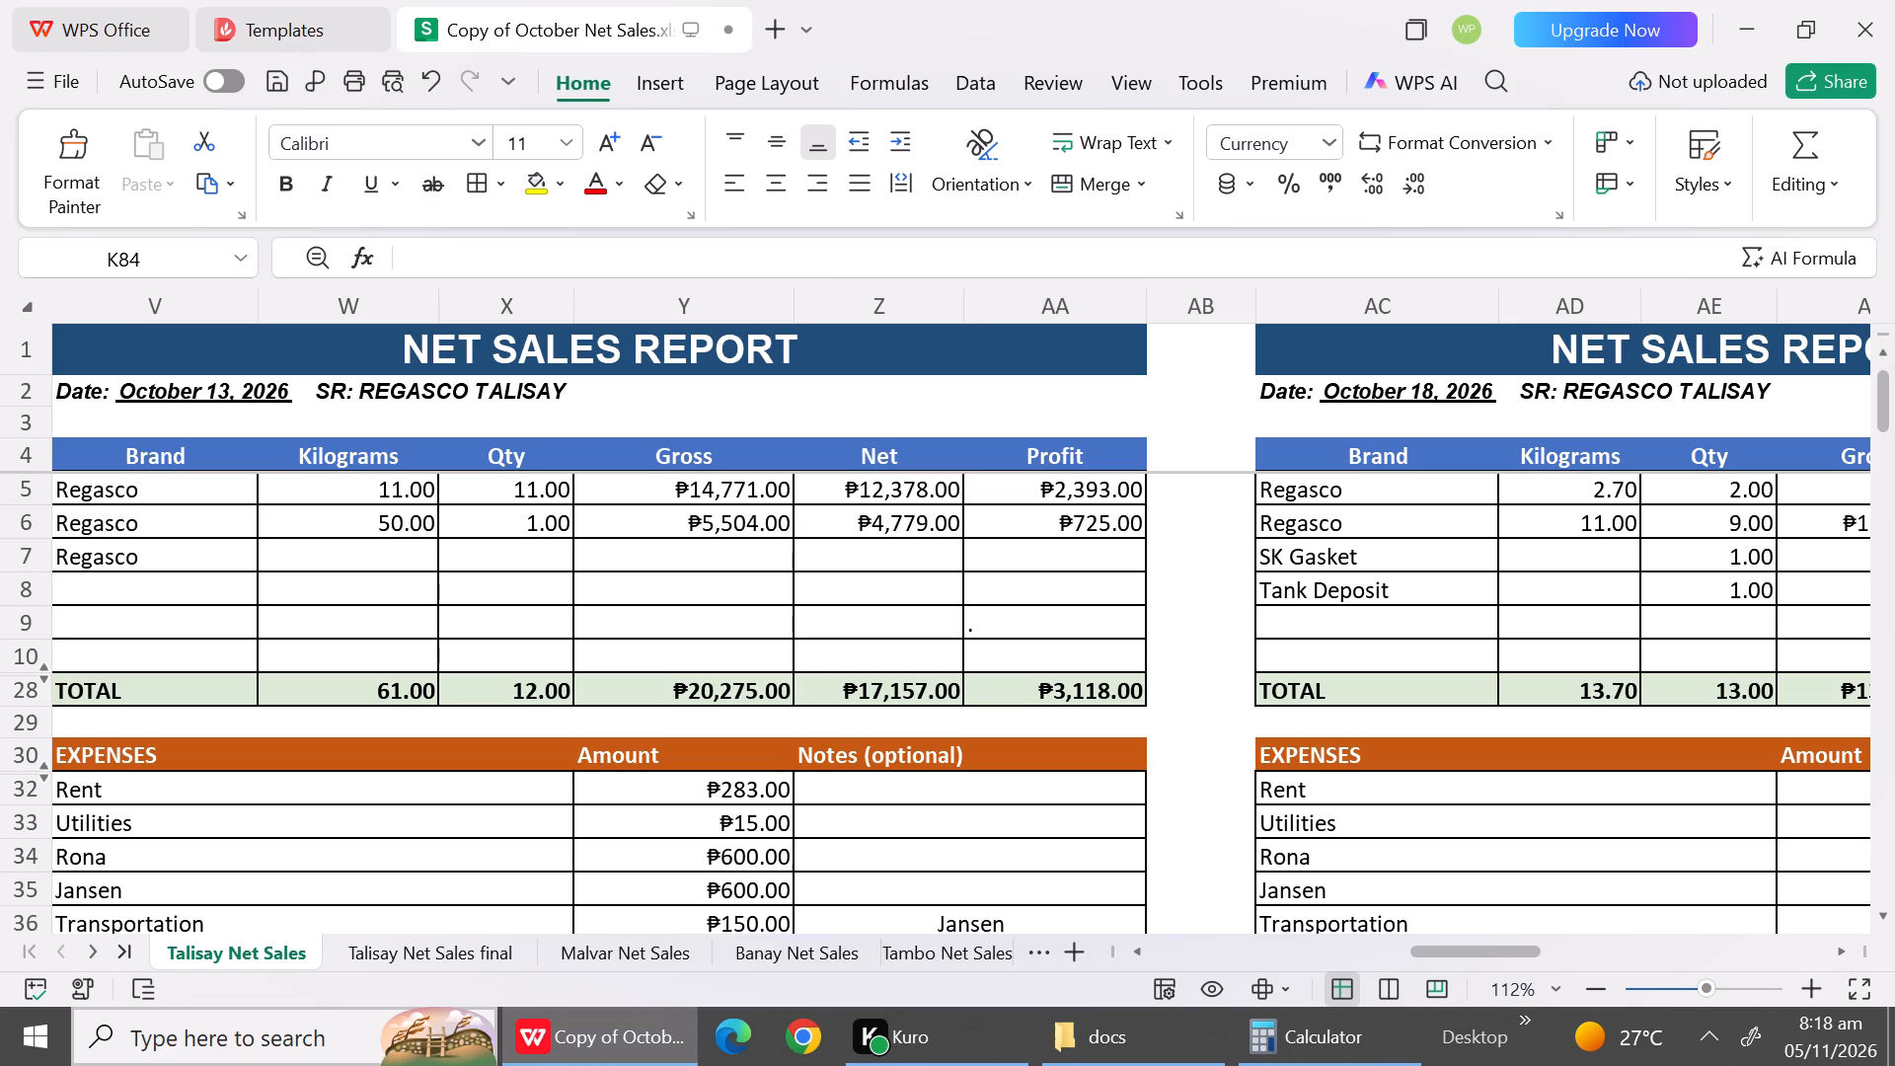
triple_click(1878, 919)
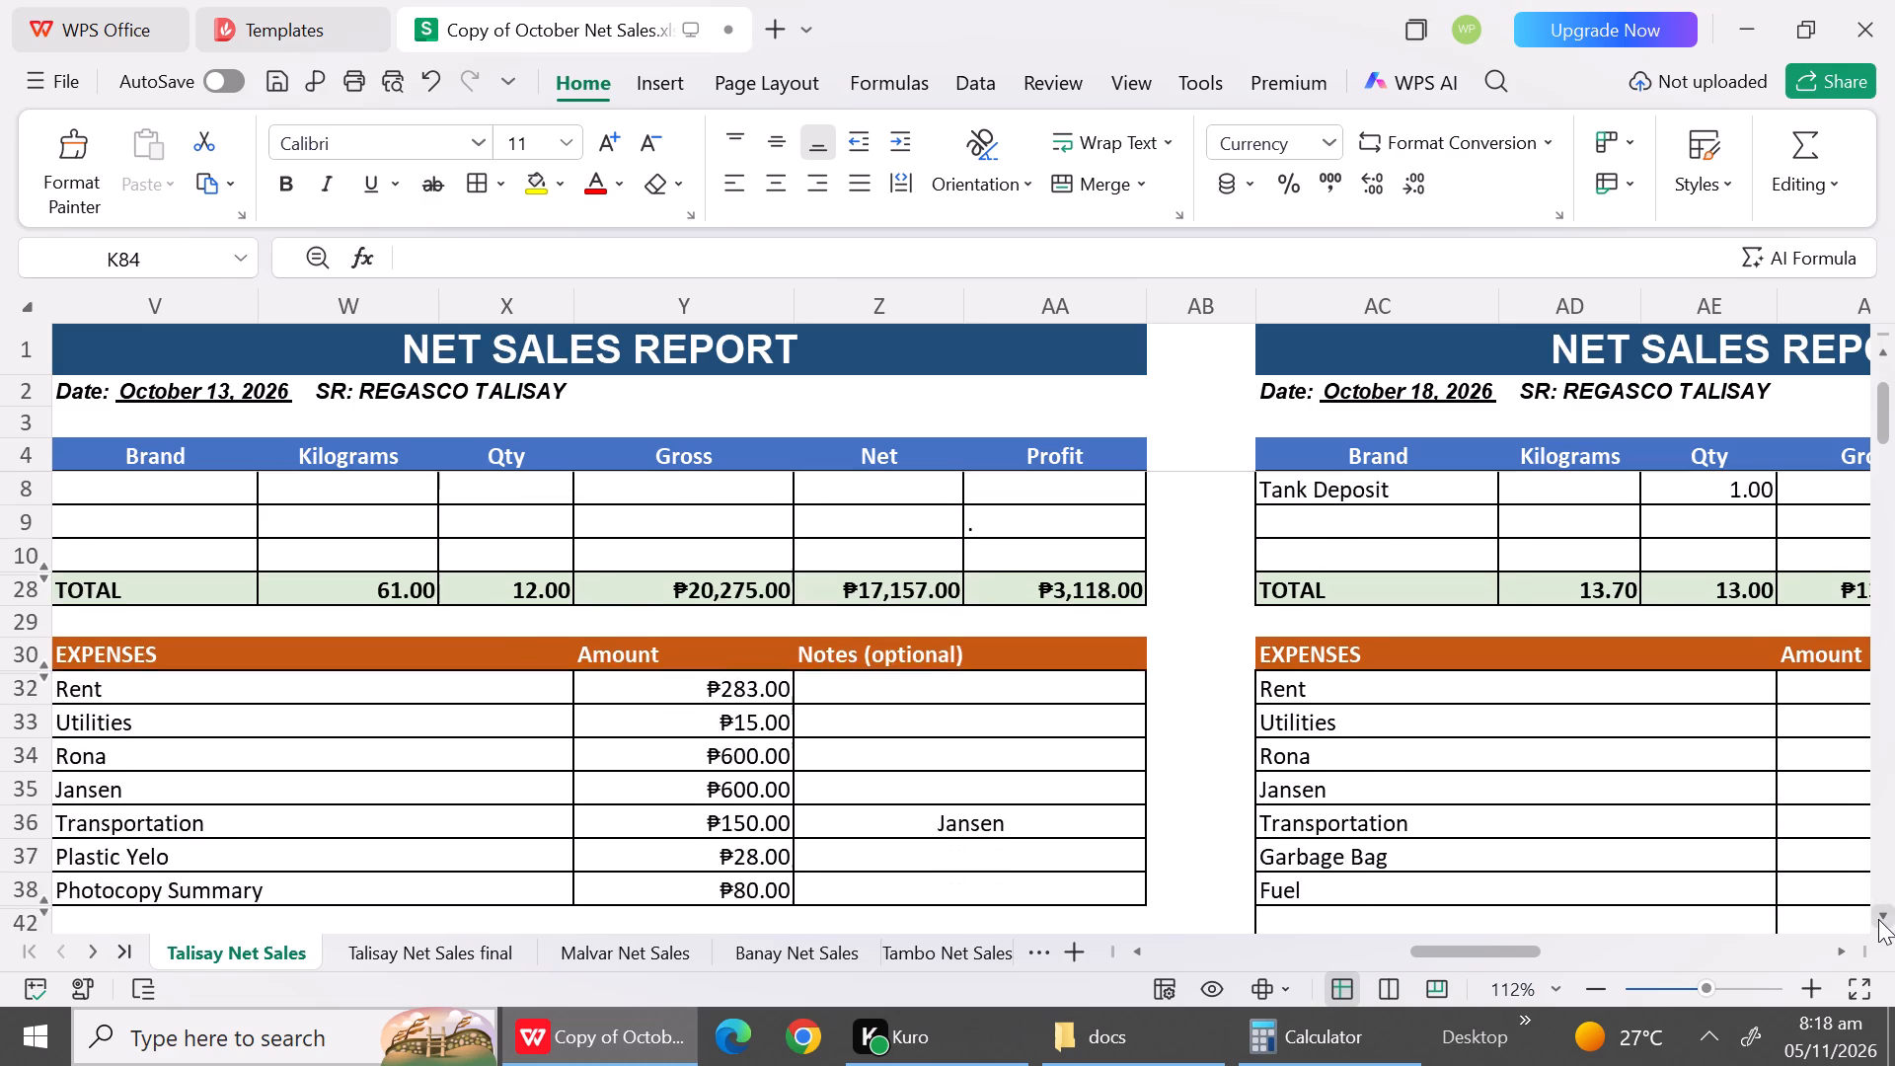
double_click(1878, 919)
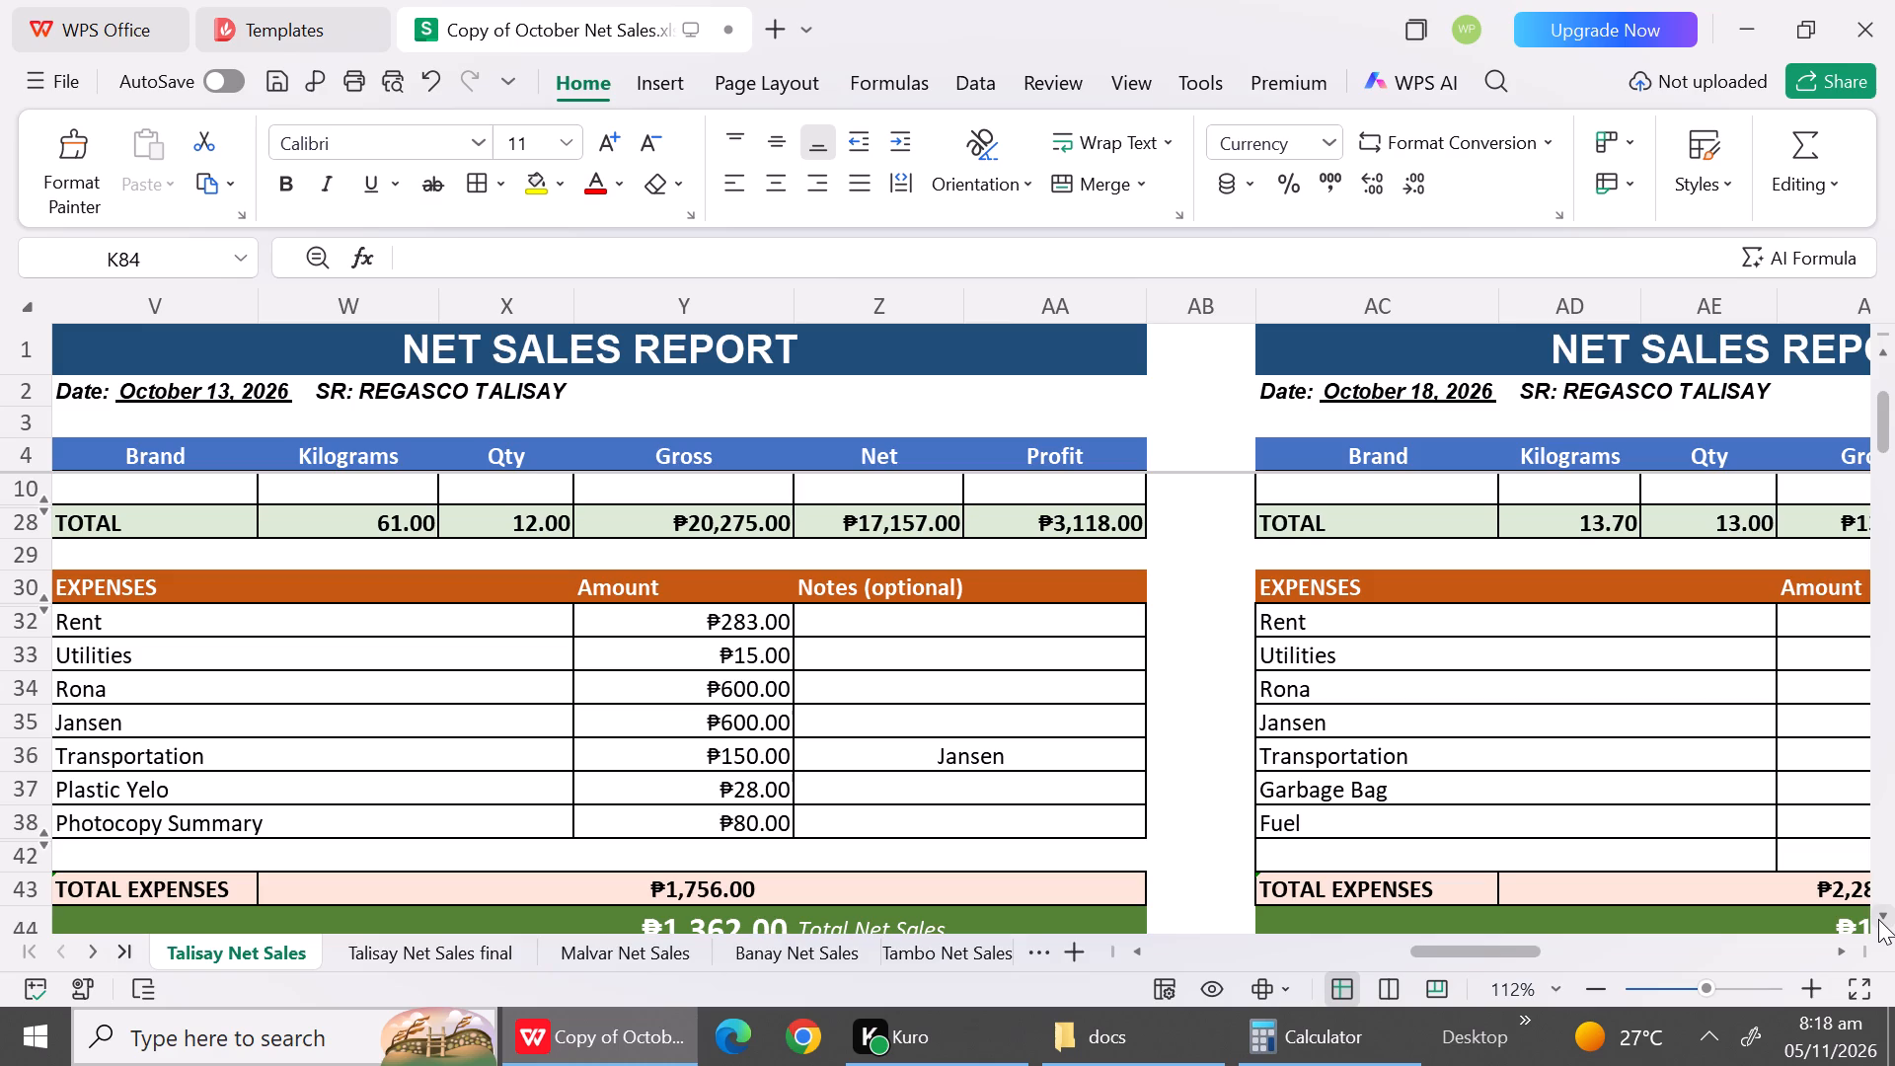
left_click(1878, 919)
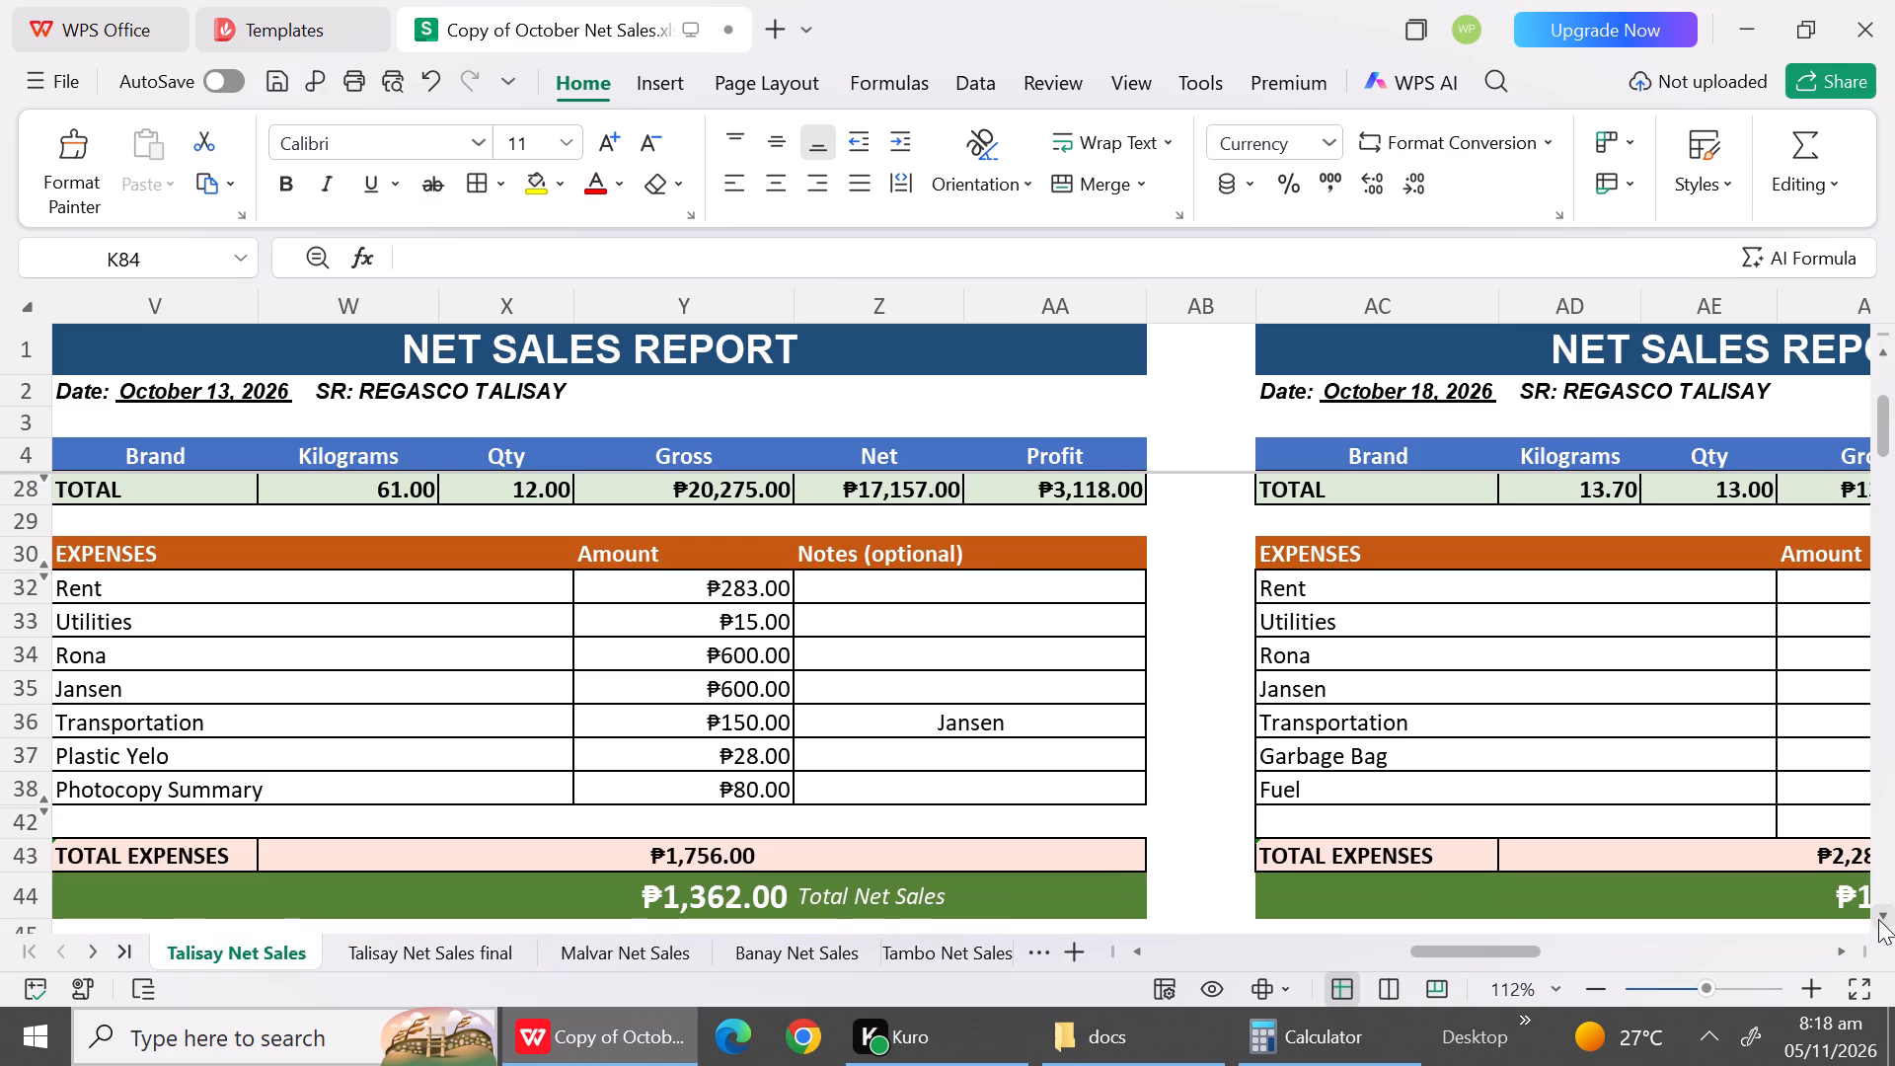
left_click(1878, 919)
triple_click(1878, 919)
double_click(1878, 919)
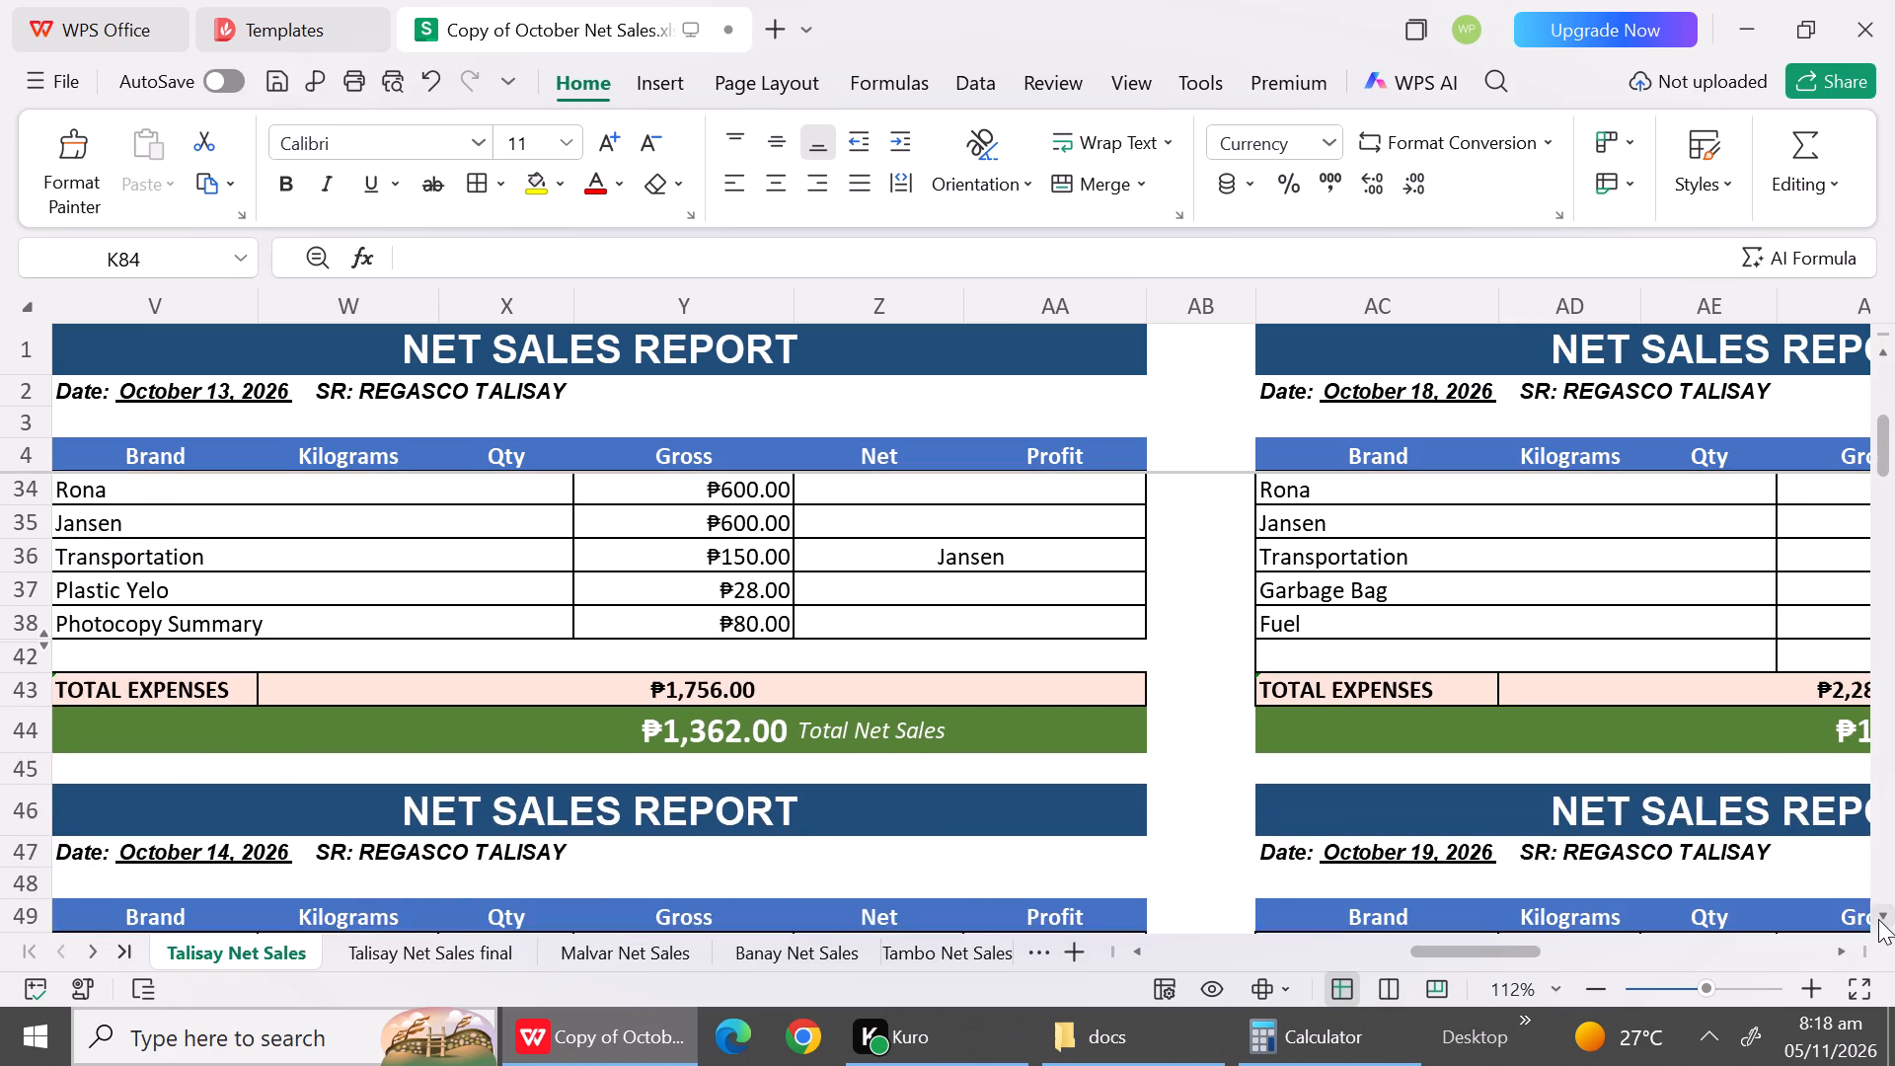
Look over the October 14 report's sales entries, expenses and total net sales.
left_click(1878, 919)
double_click(1878, 919)
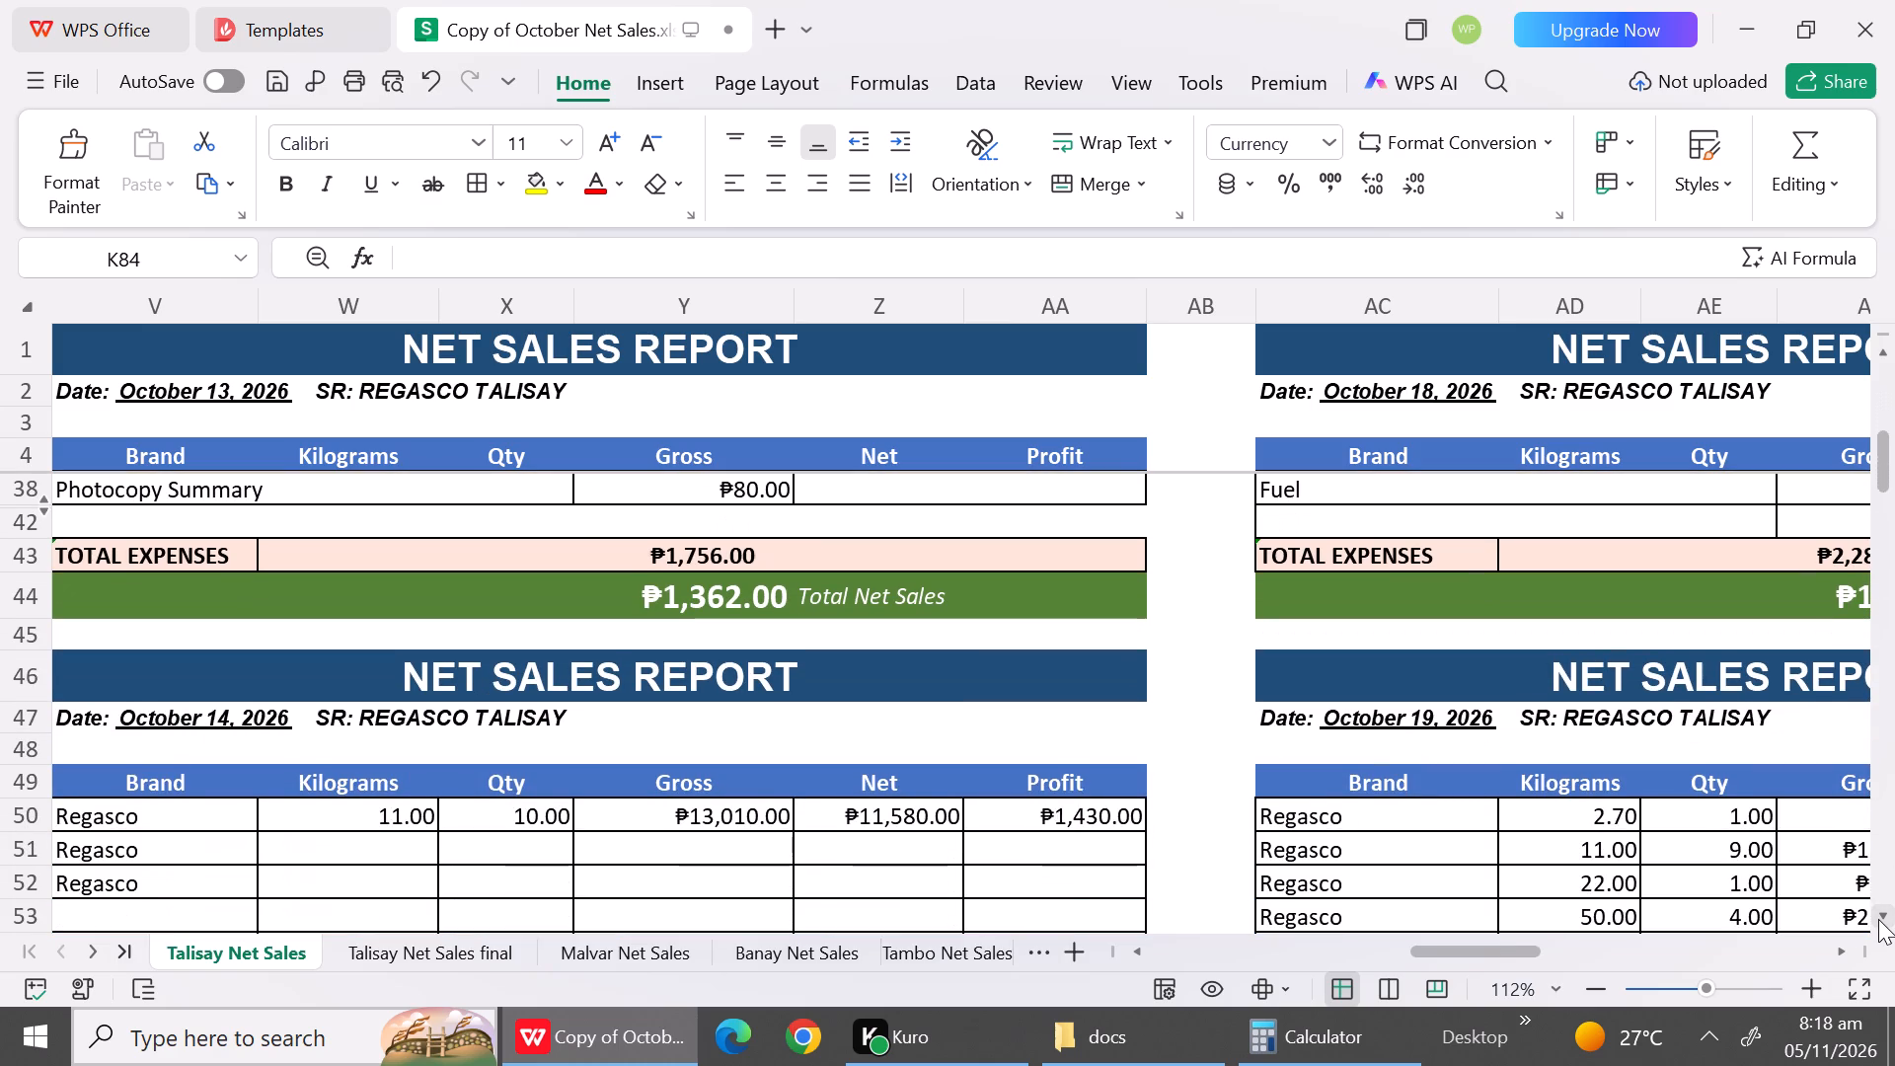
left_click(1878, 919)
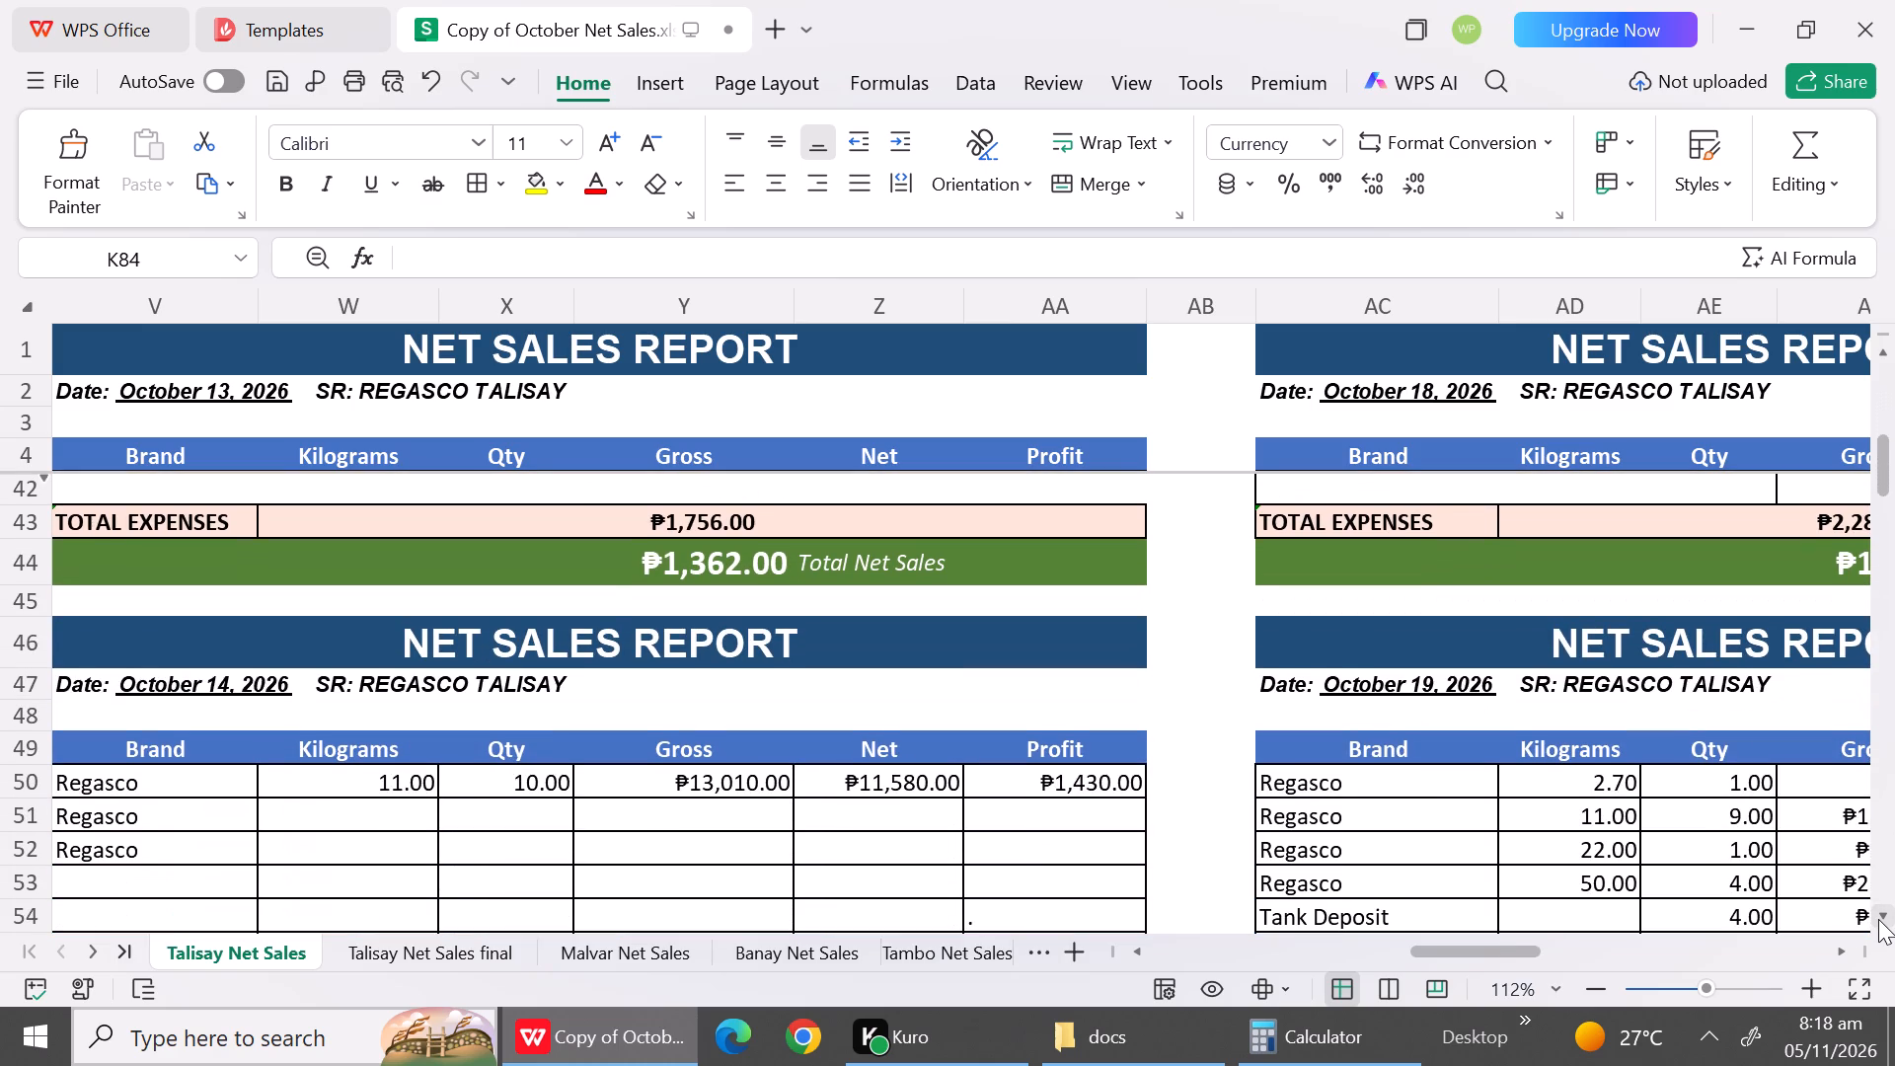
left_click(1878, 919)
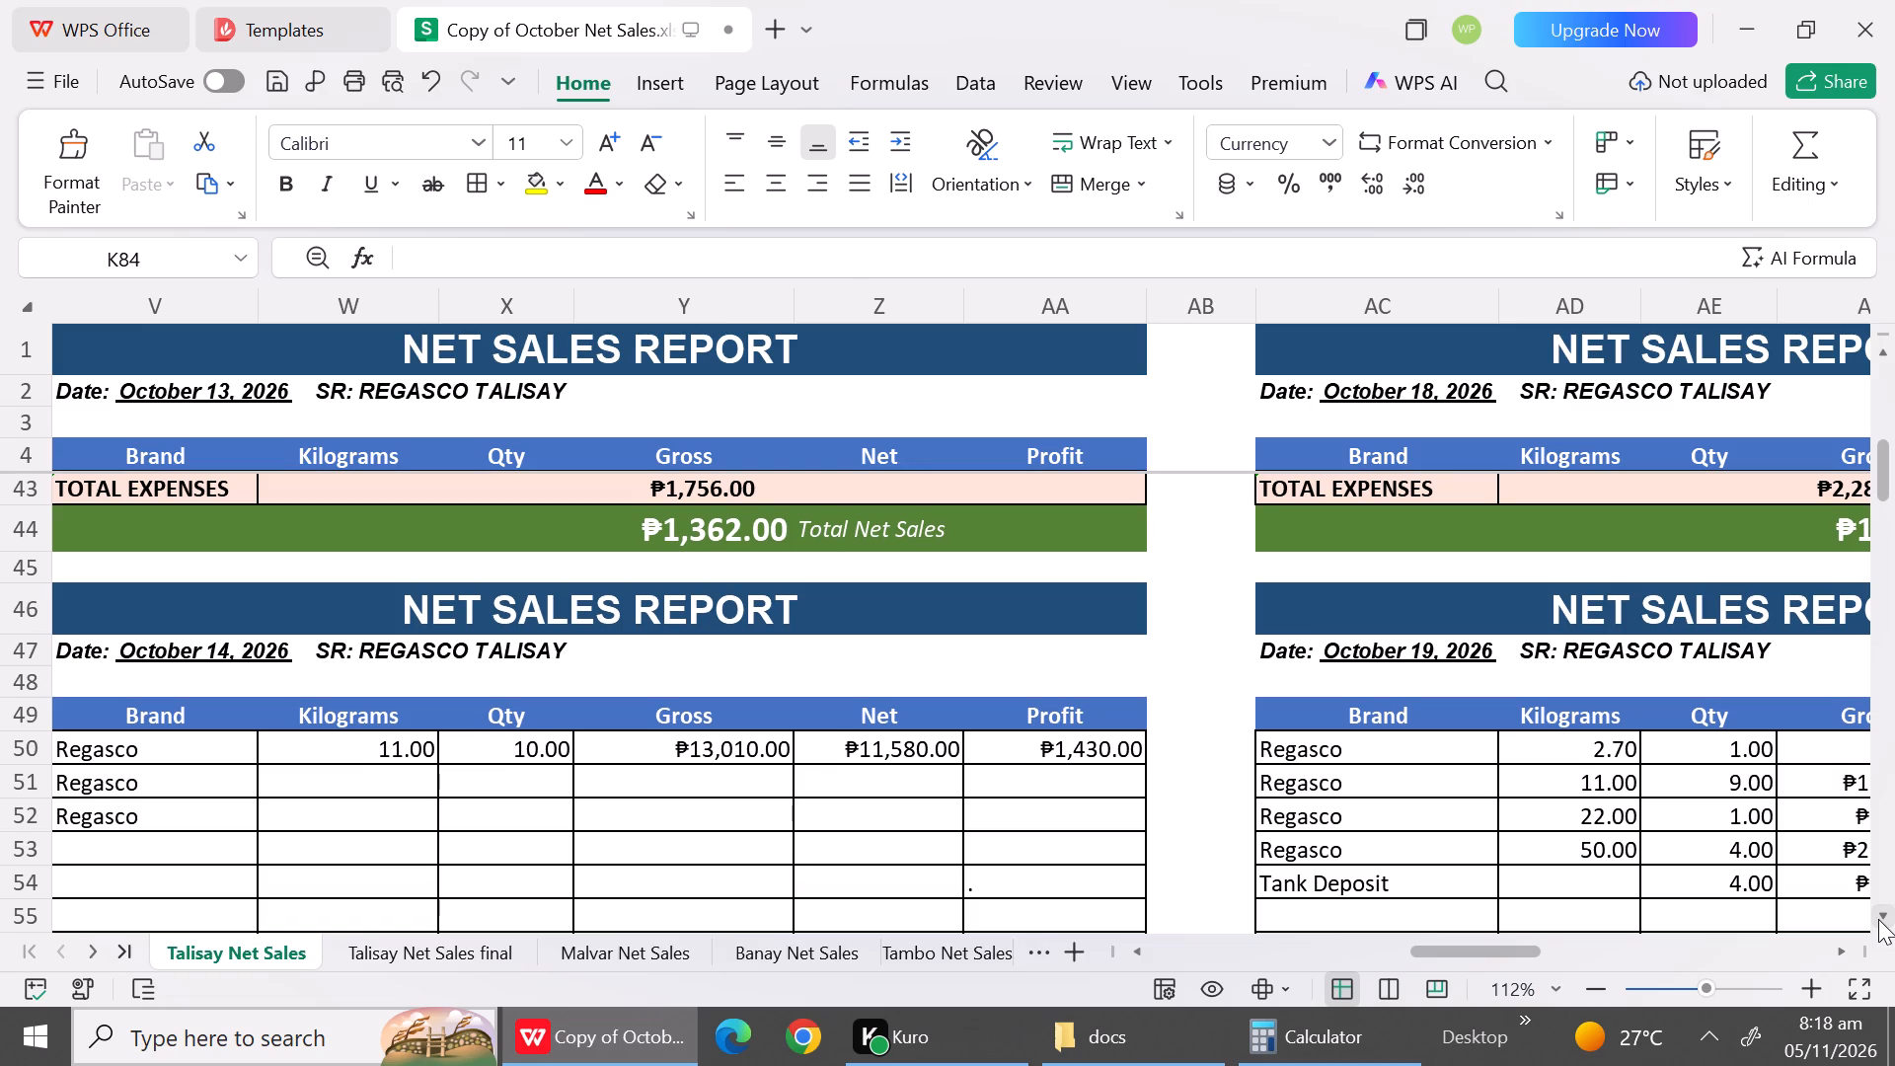
triple_click(1878, 919)
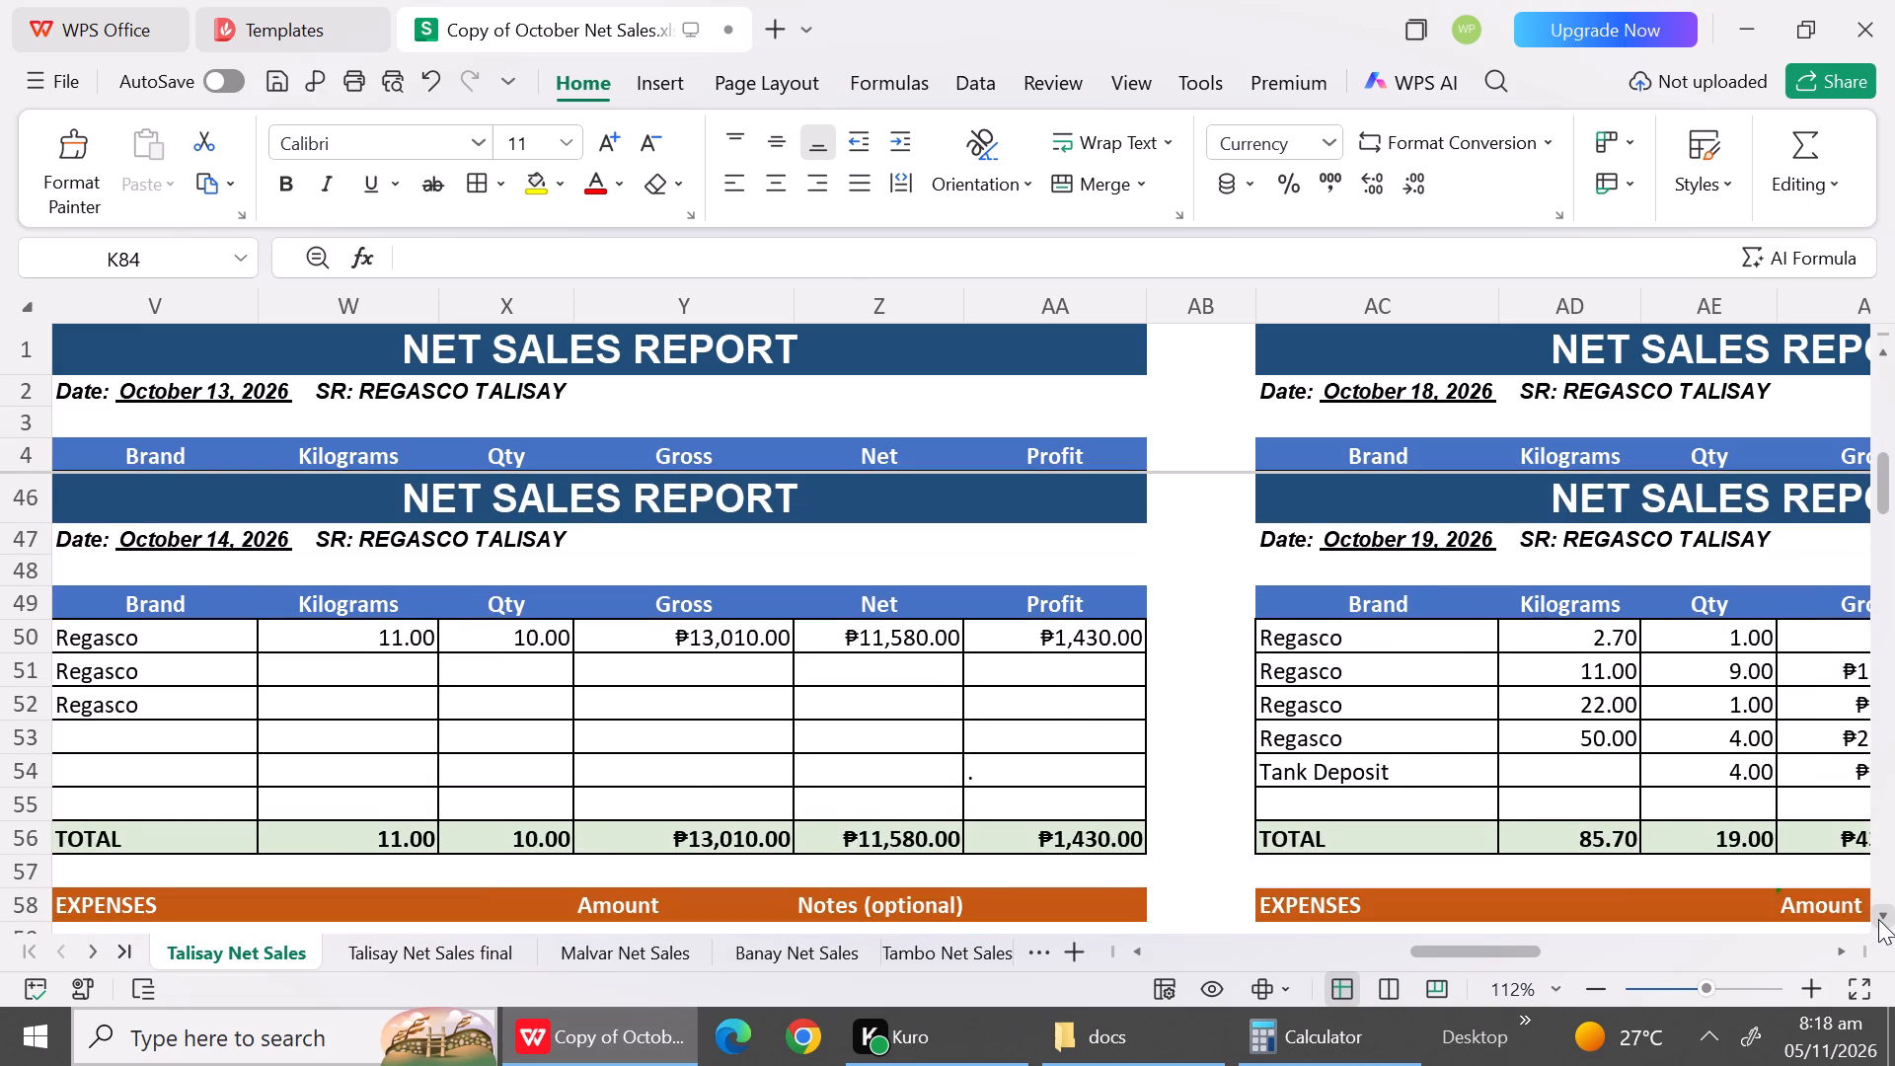
double_click(1878, 919)
left_click(1878, 919)
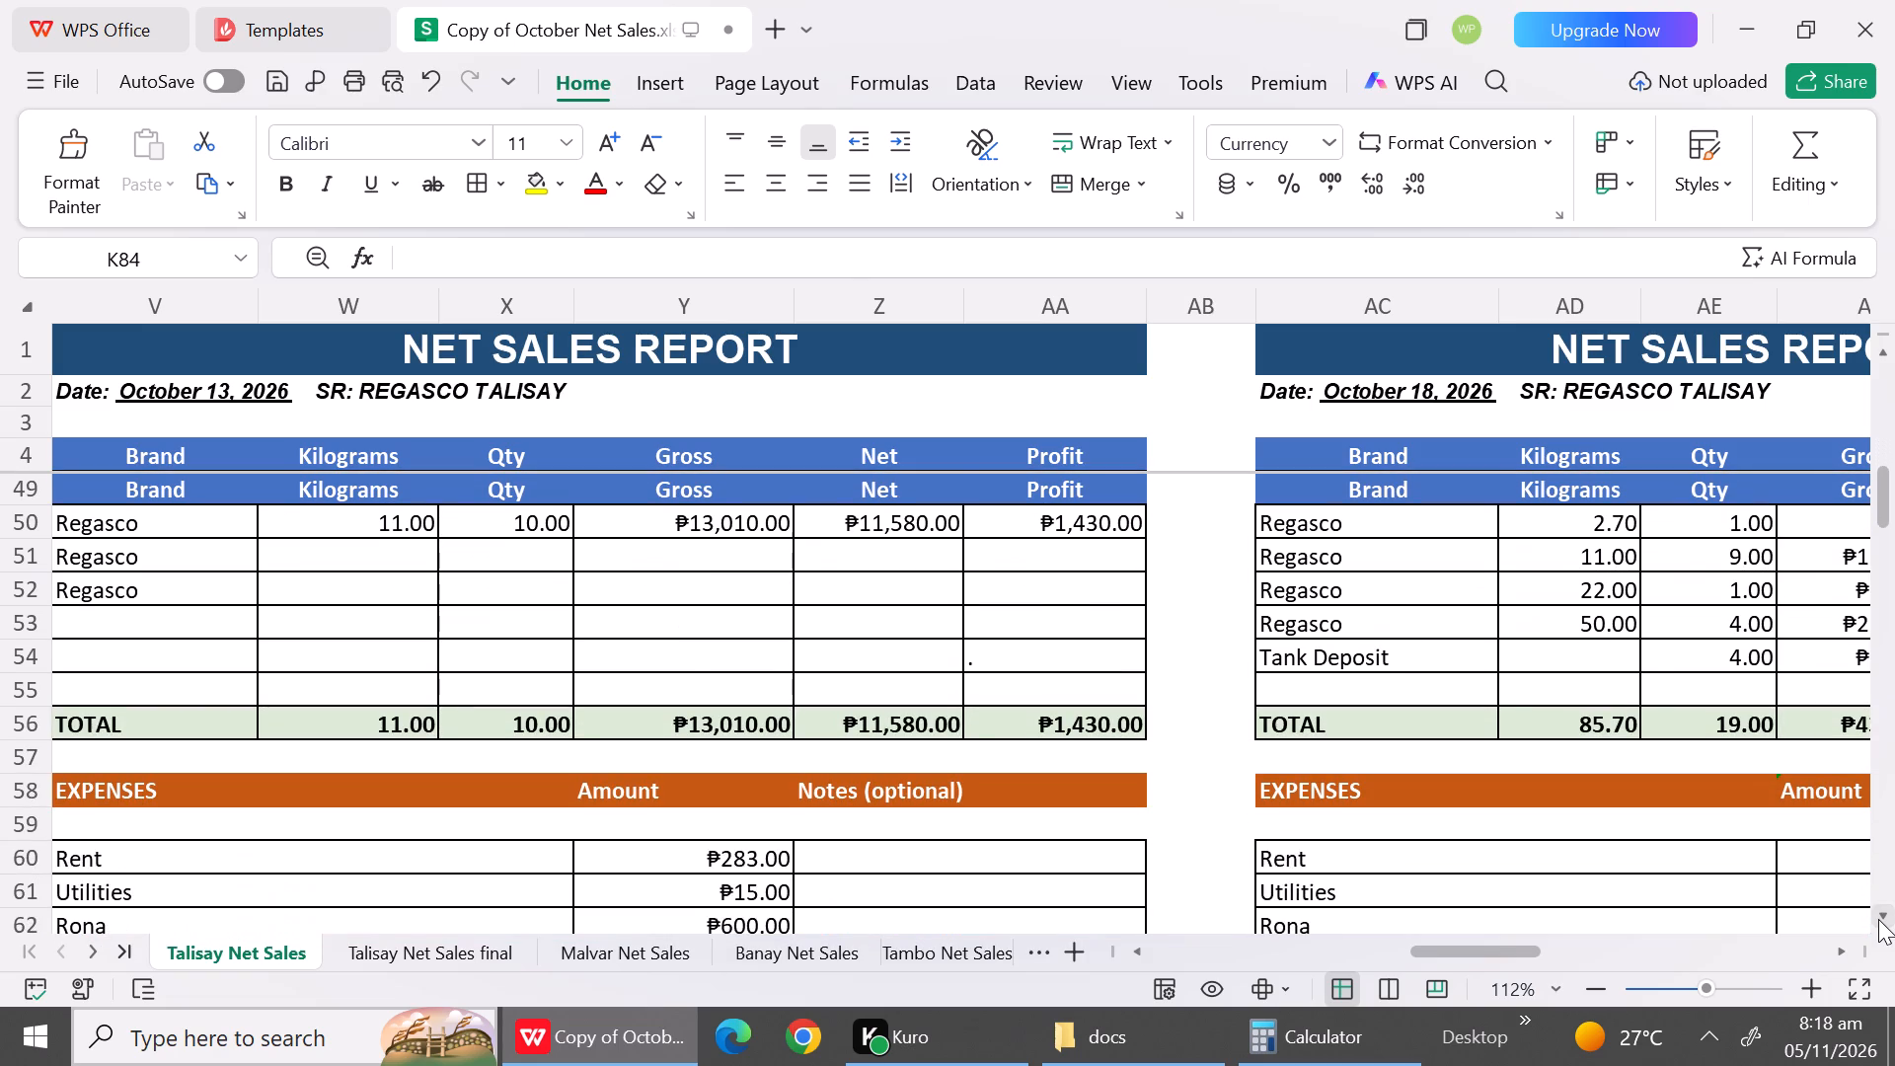
left_click(1878, 919)
double_click(1878, 919)
triple_click(1878, 919)
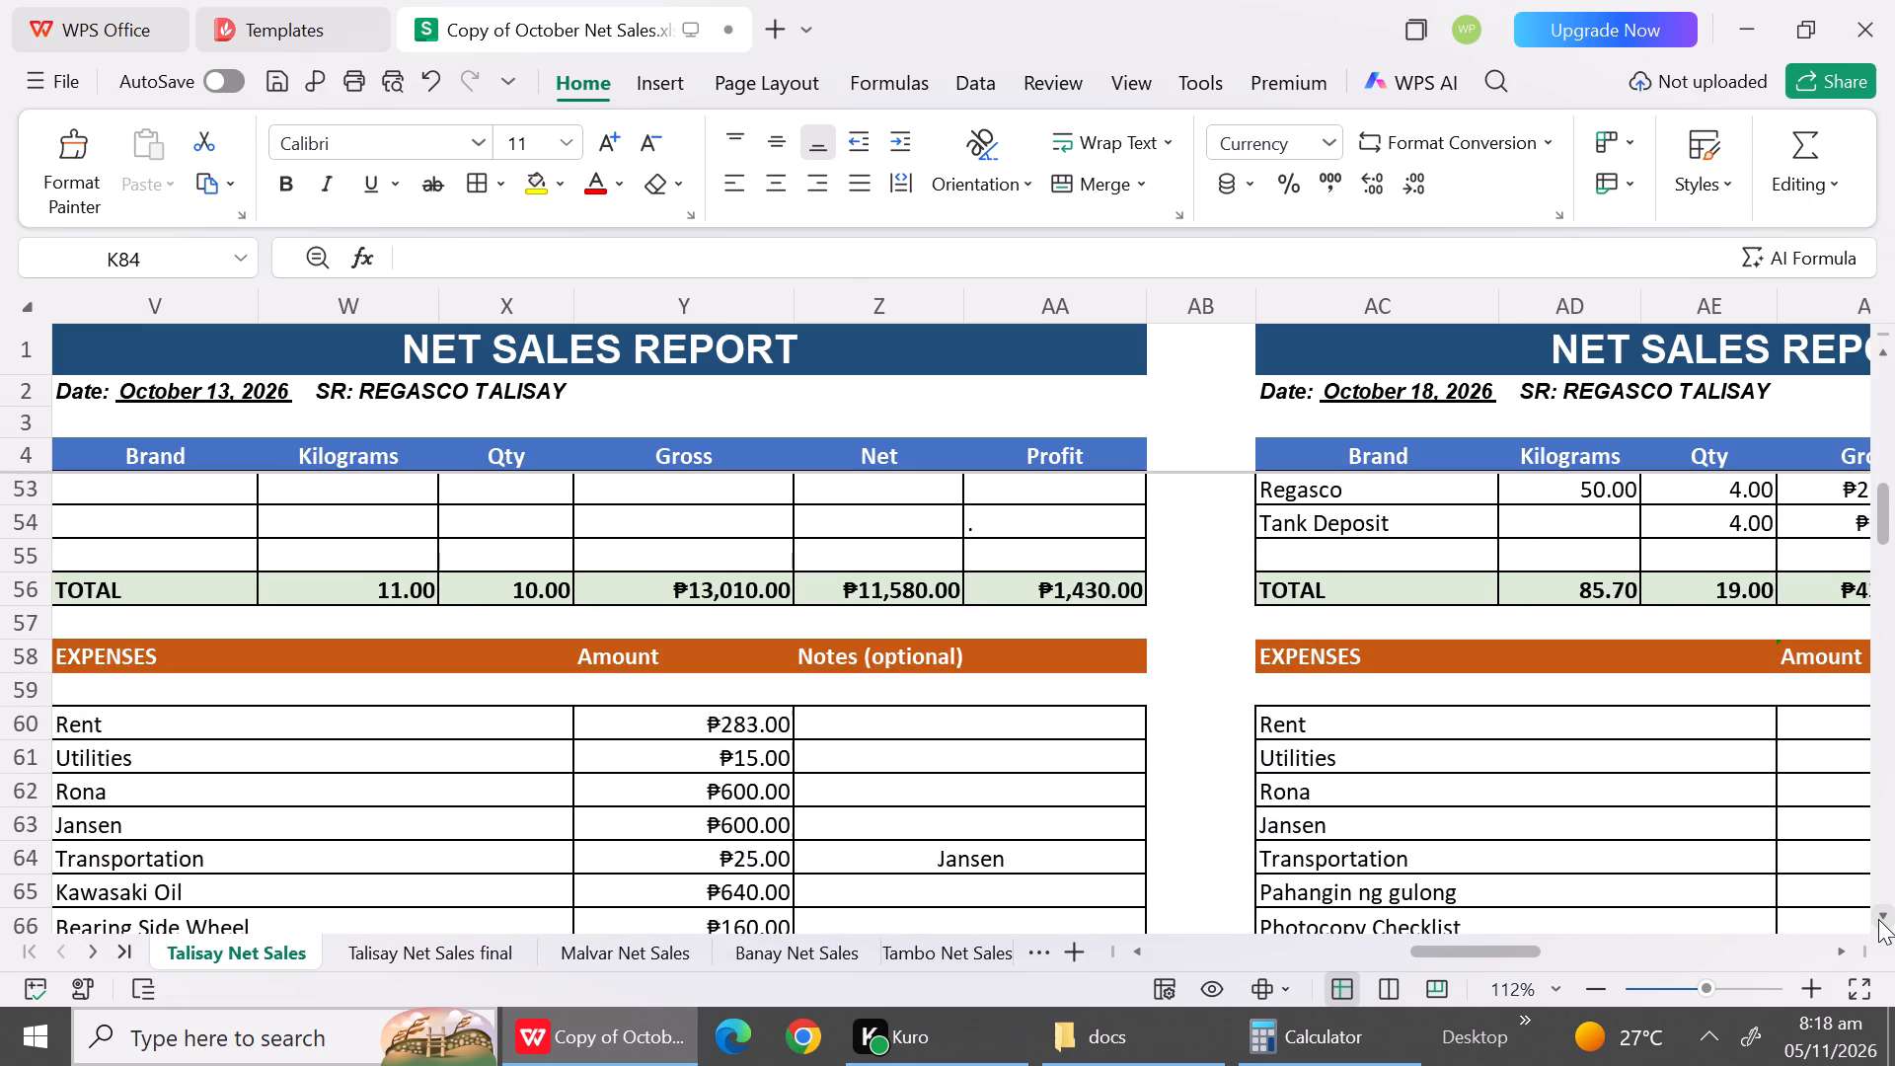
double_click(1878, 919)
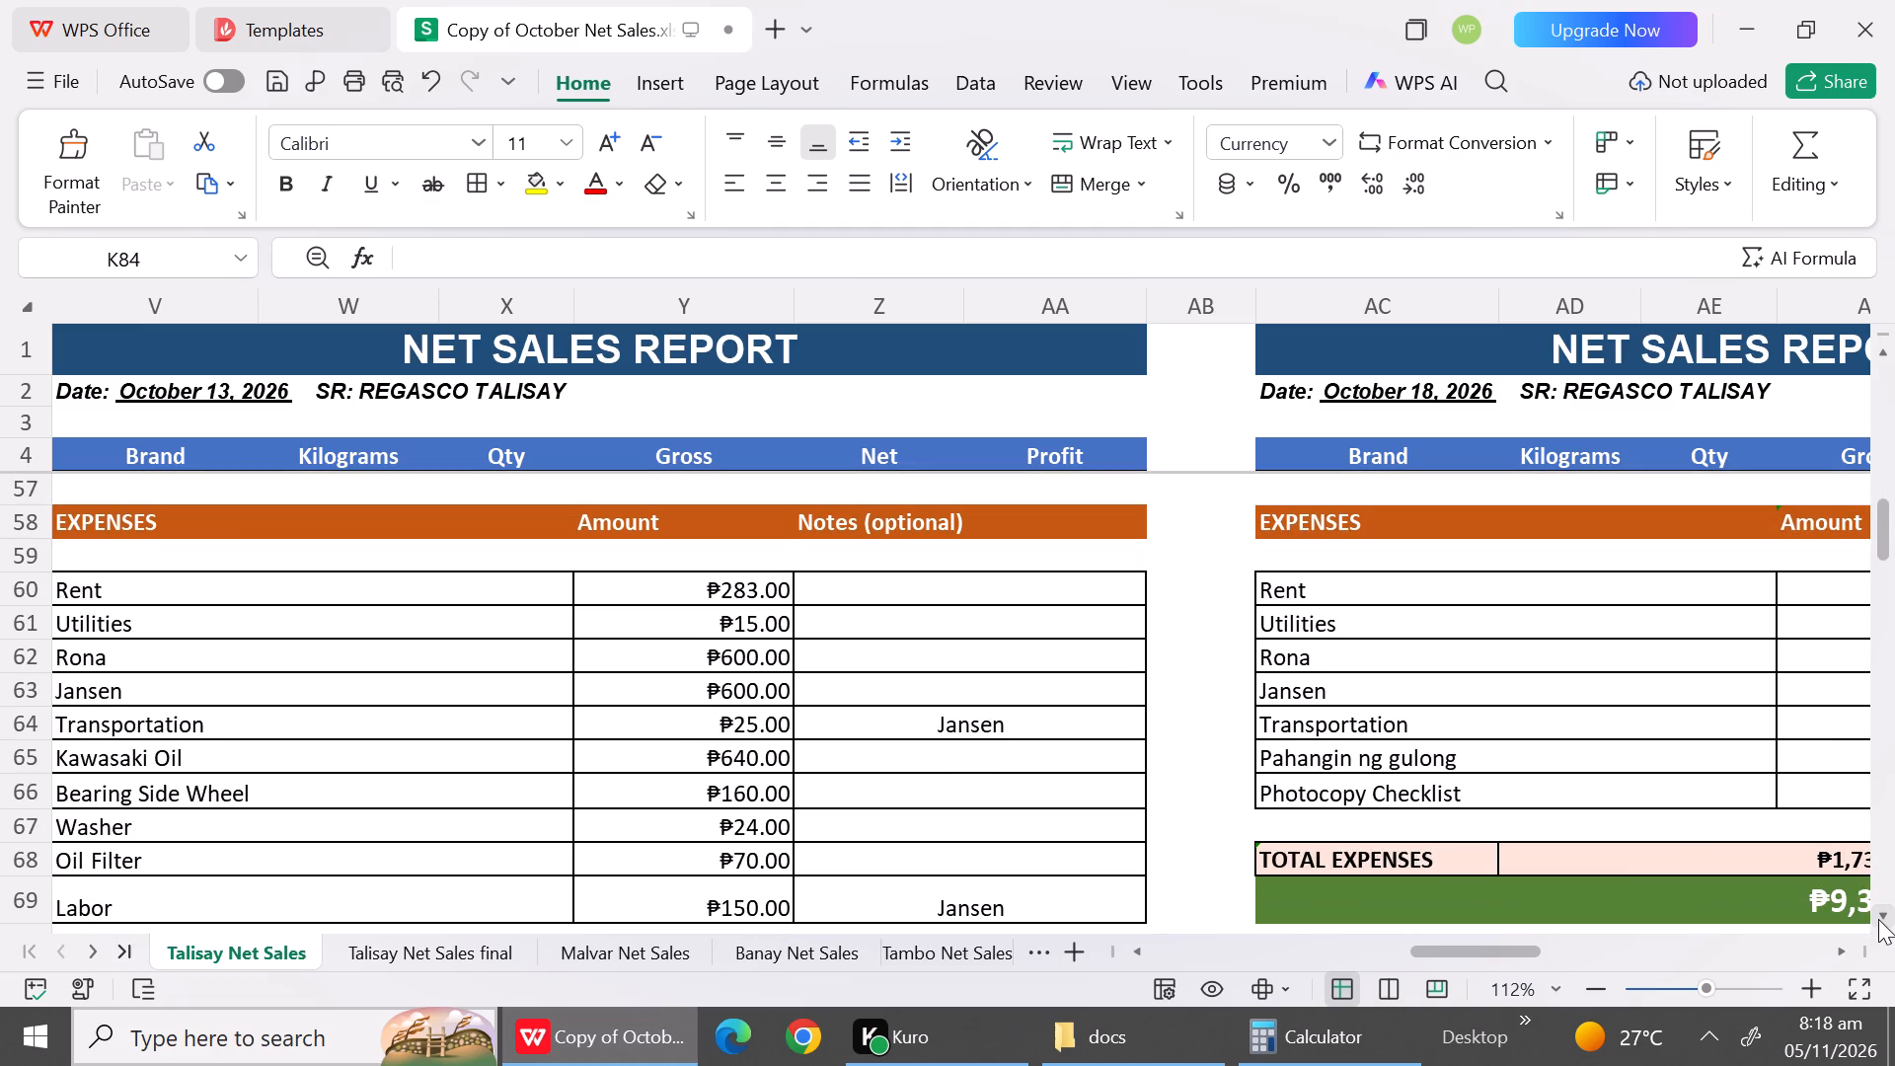
triple_click(1878, 919)
triple_click(1878, 919)
left_click(1878, 919)
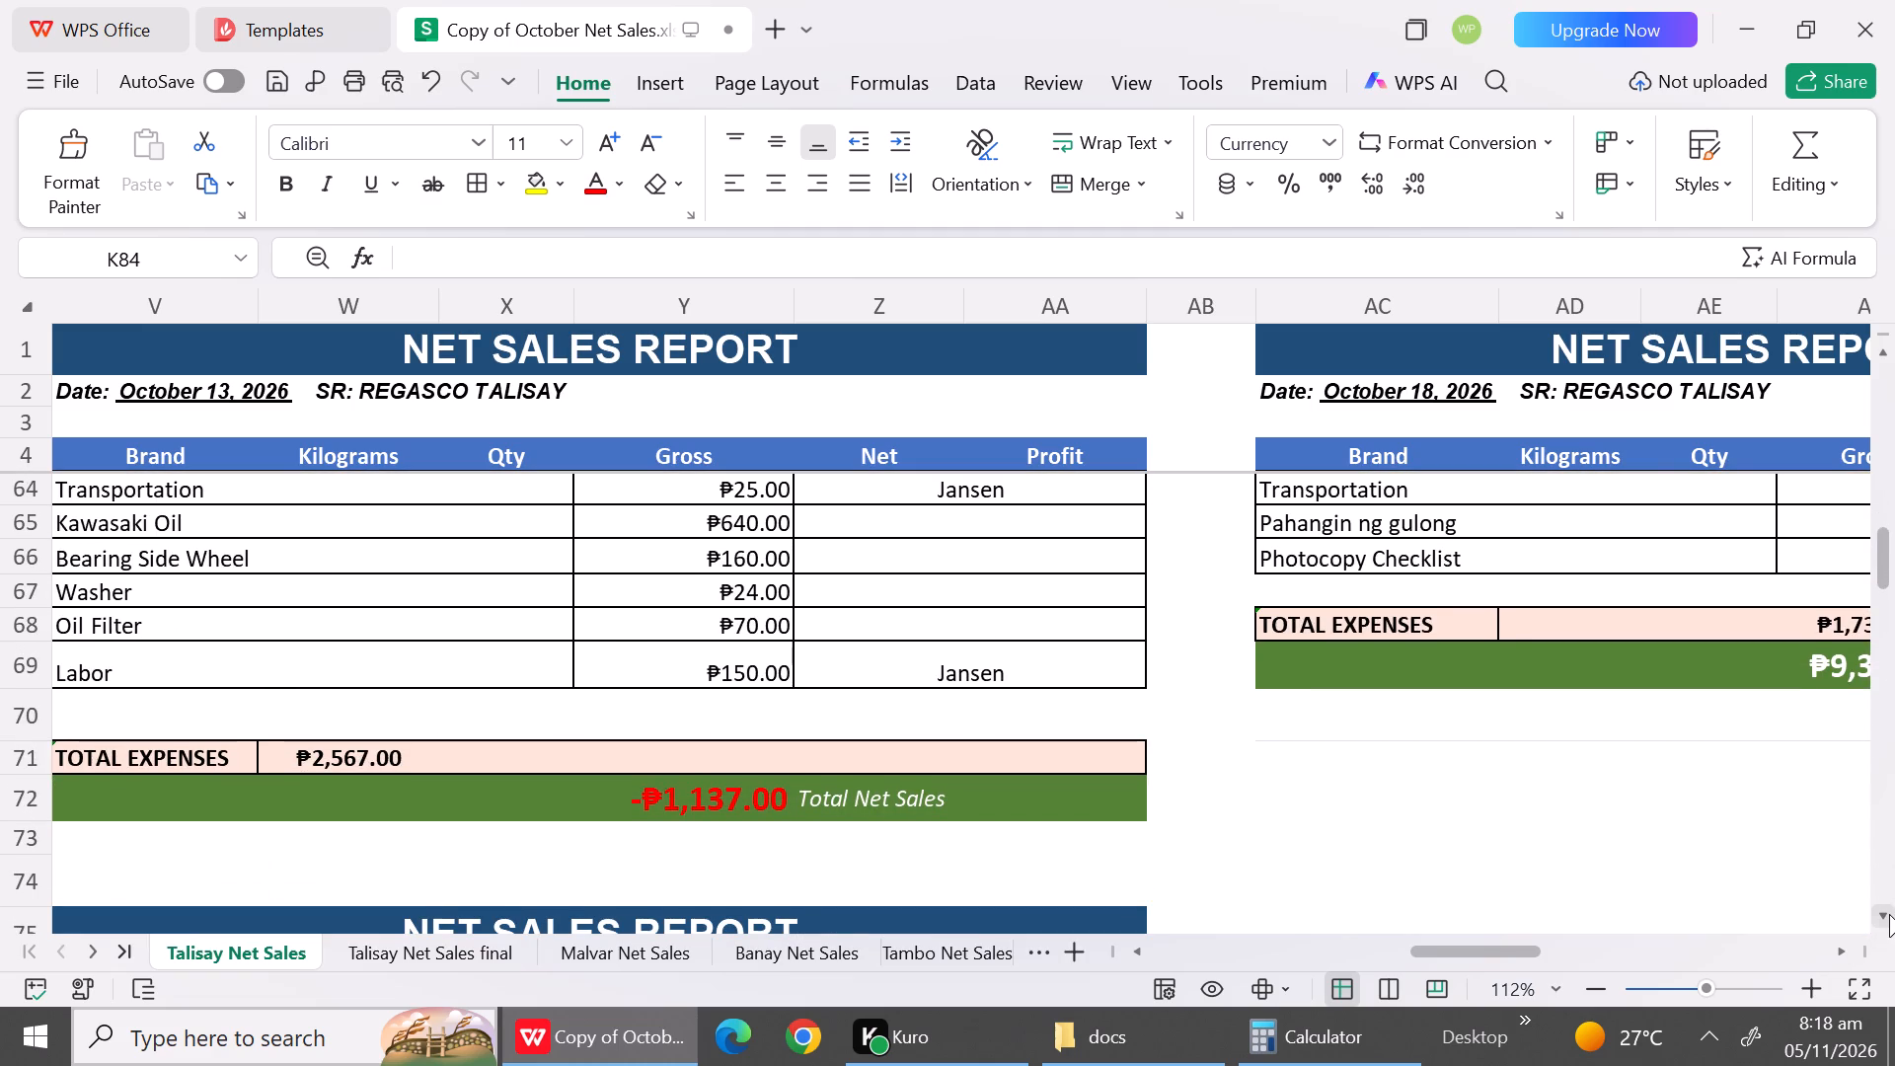
Look over the October 15 report's date, sales entries and totals.
triple_click(1889, 914)
triple_click(1889, 914)
triple_click(1889, 914)
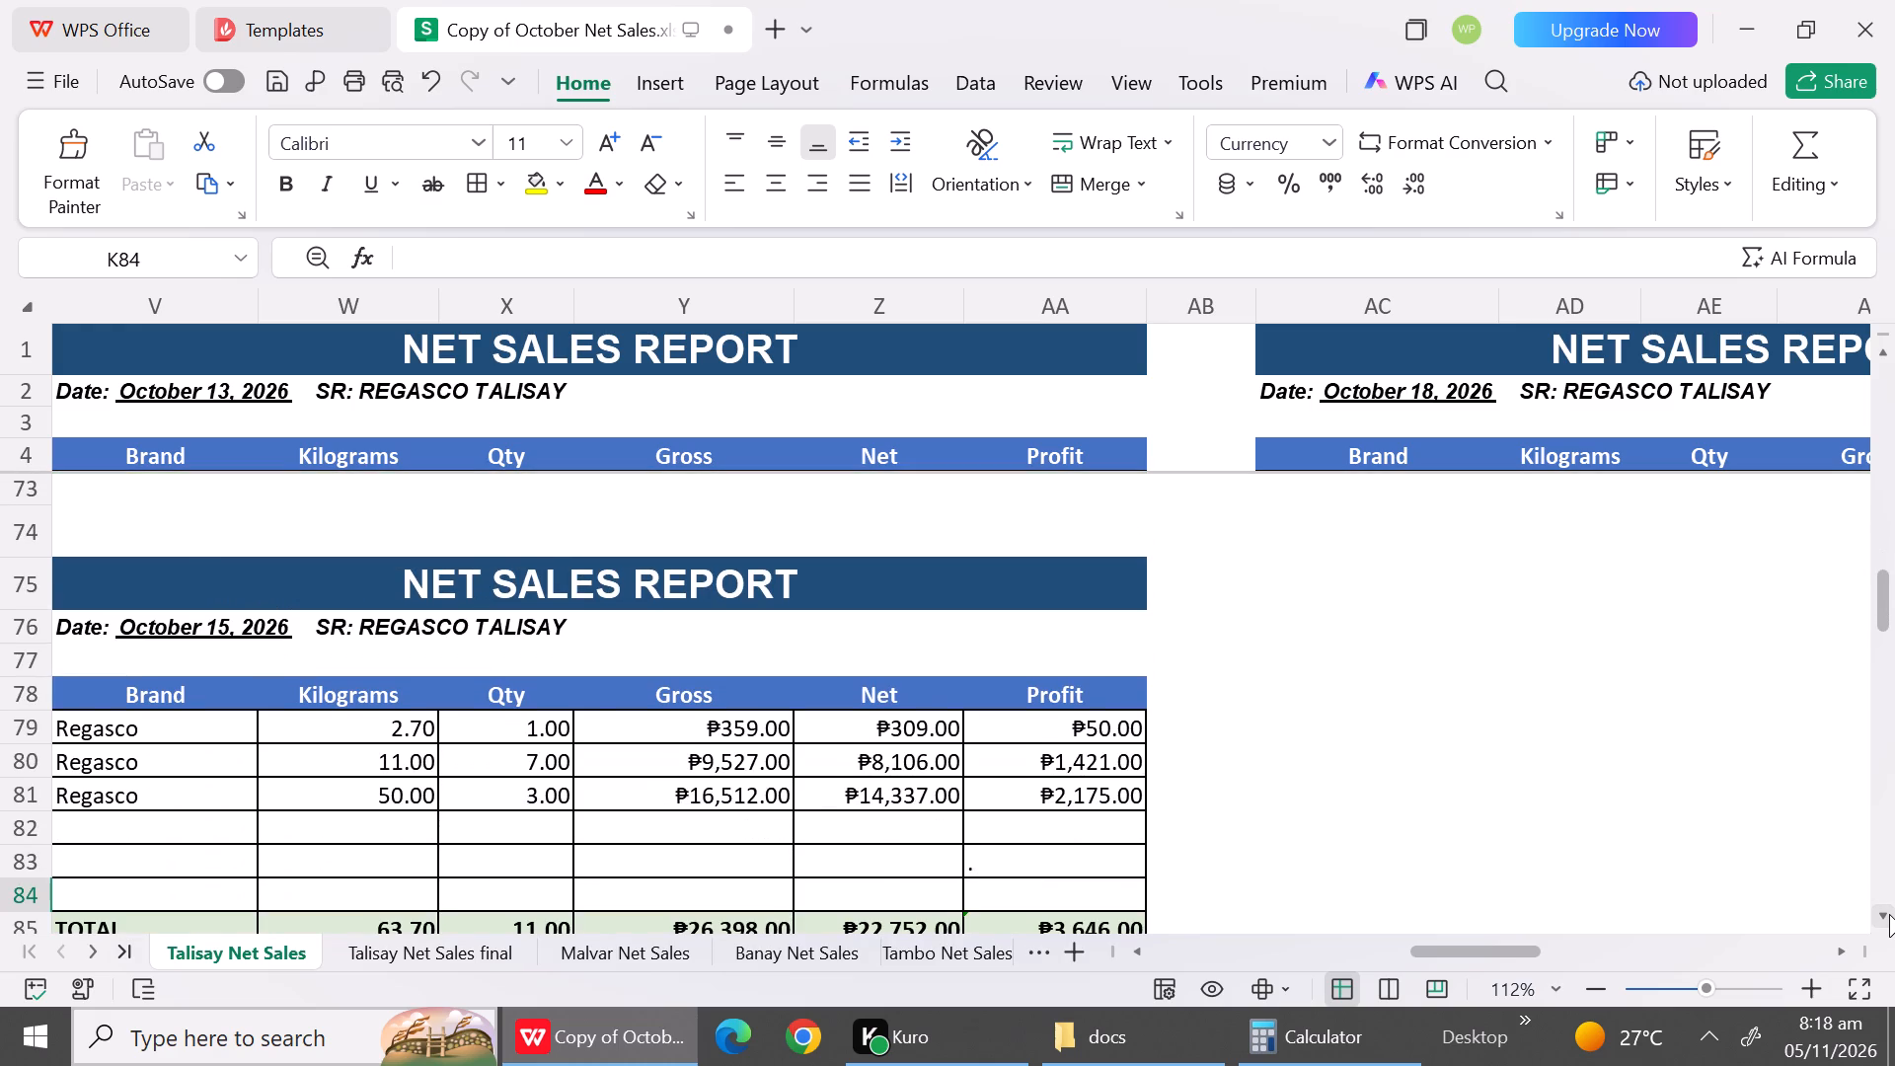
left_click(1889, 914)
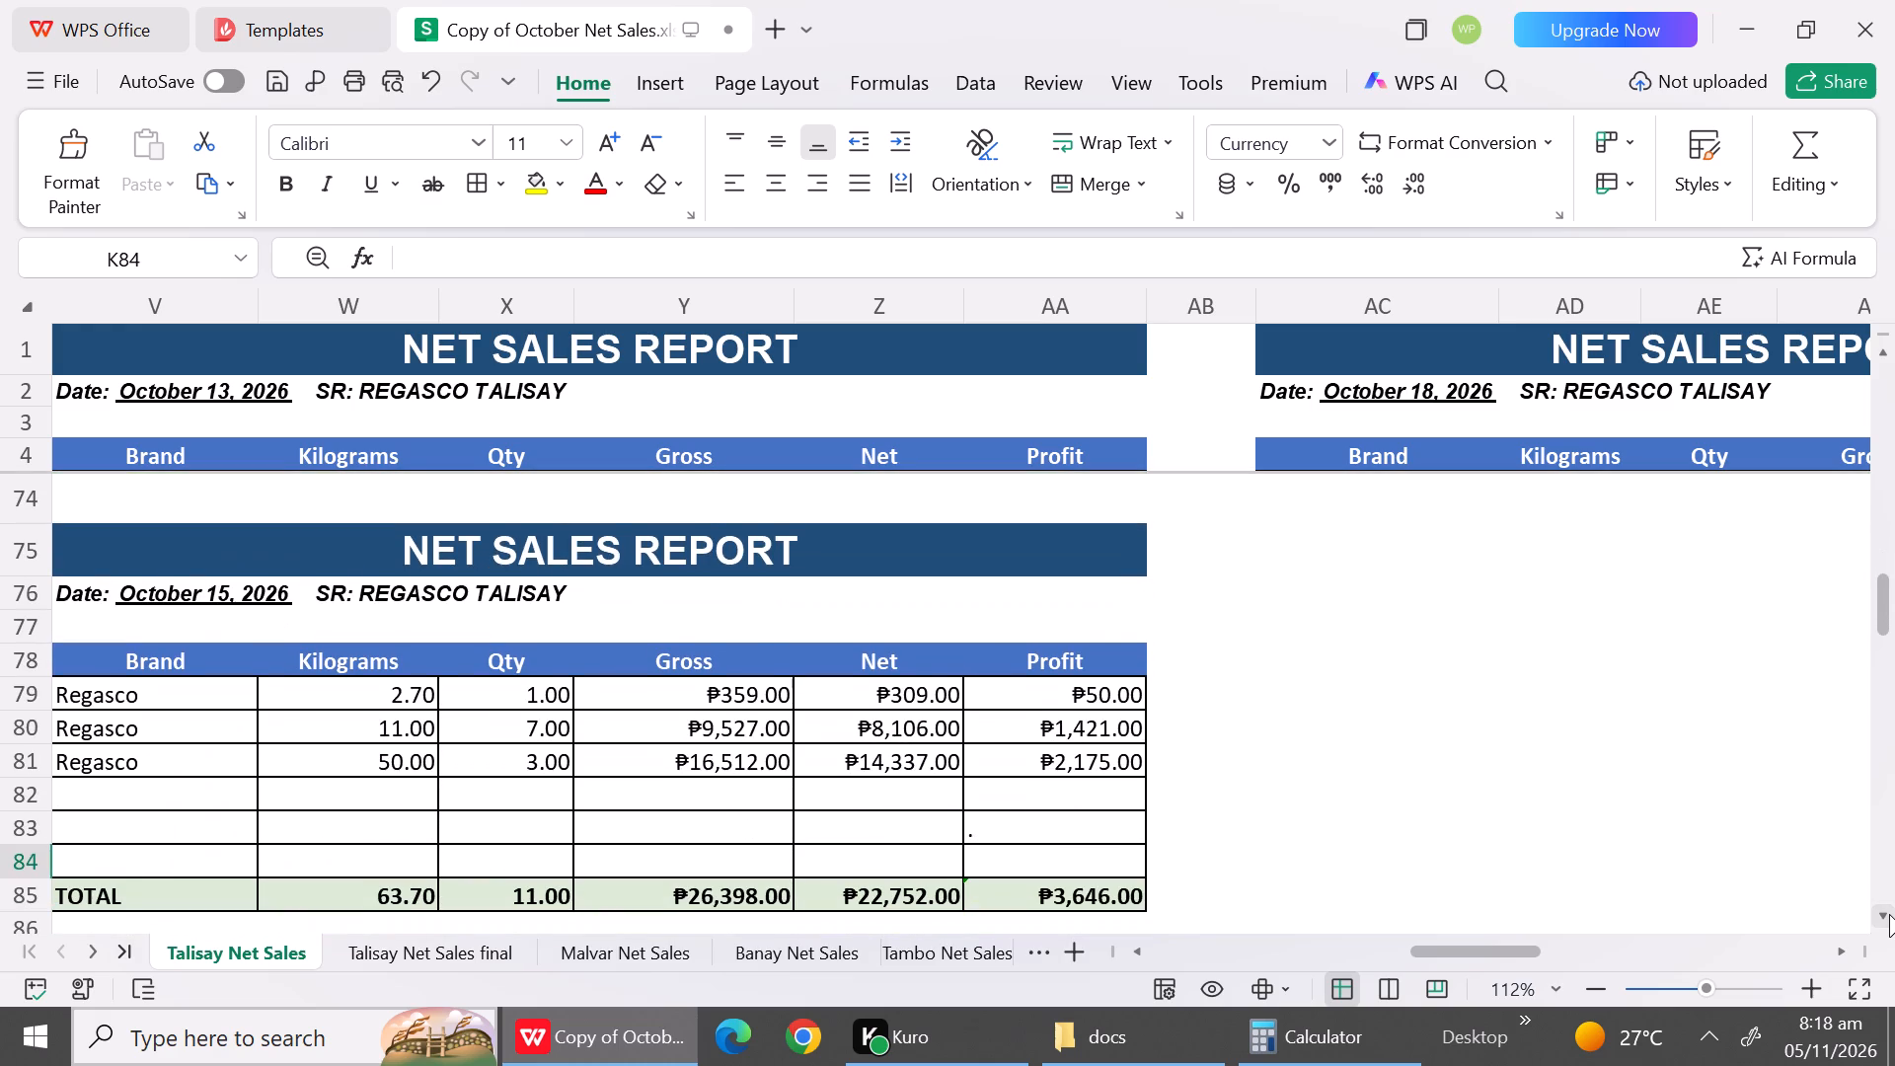
left_click(1889, 914)
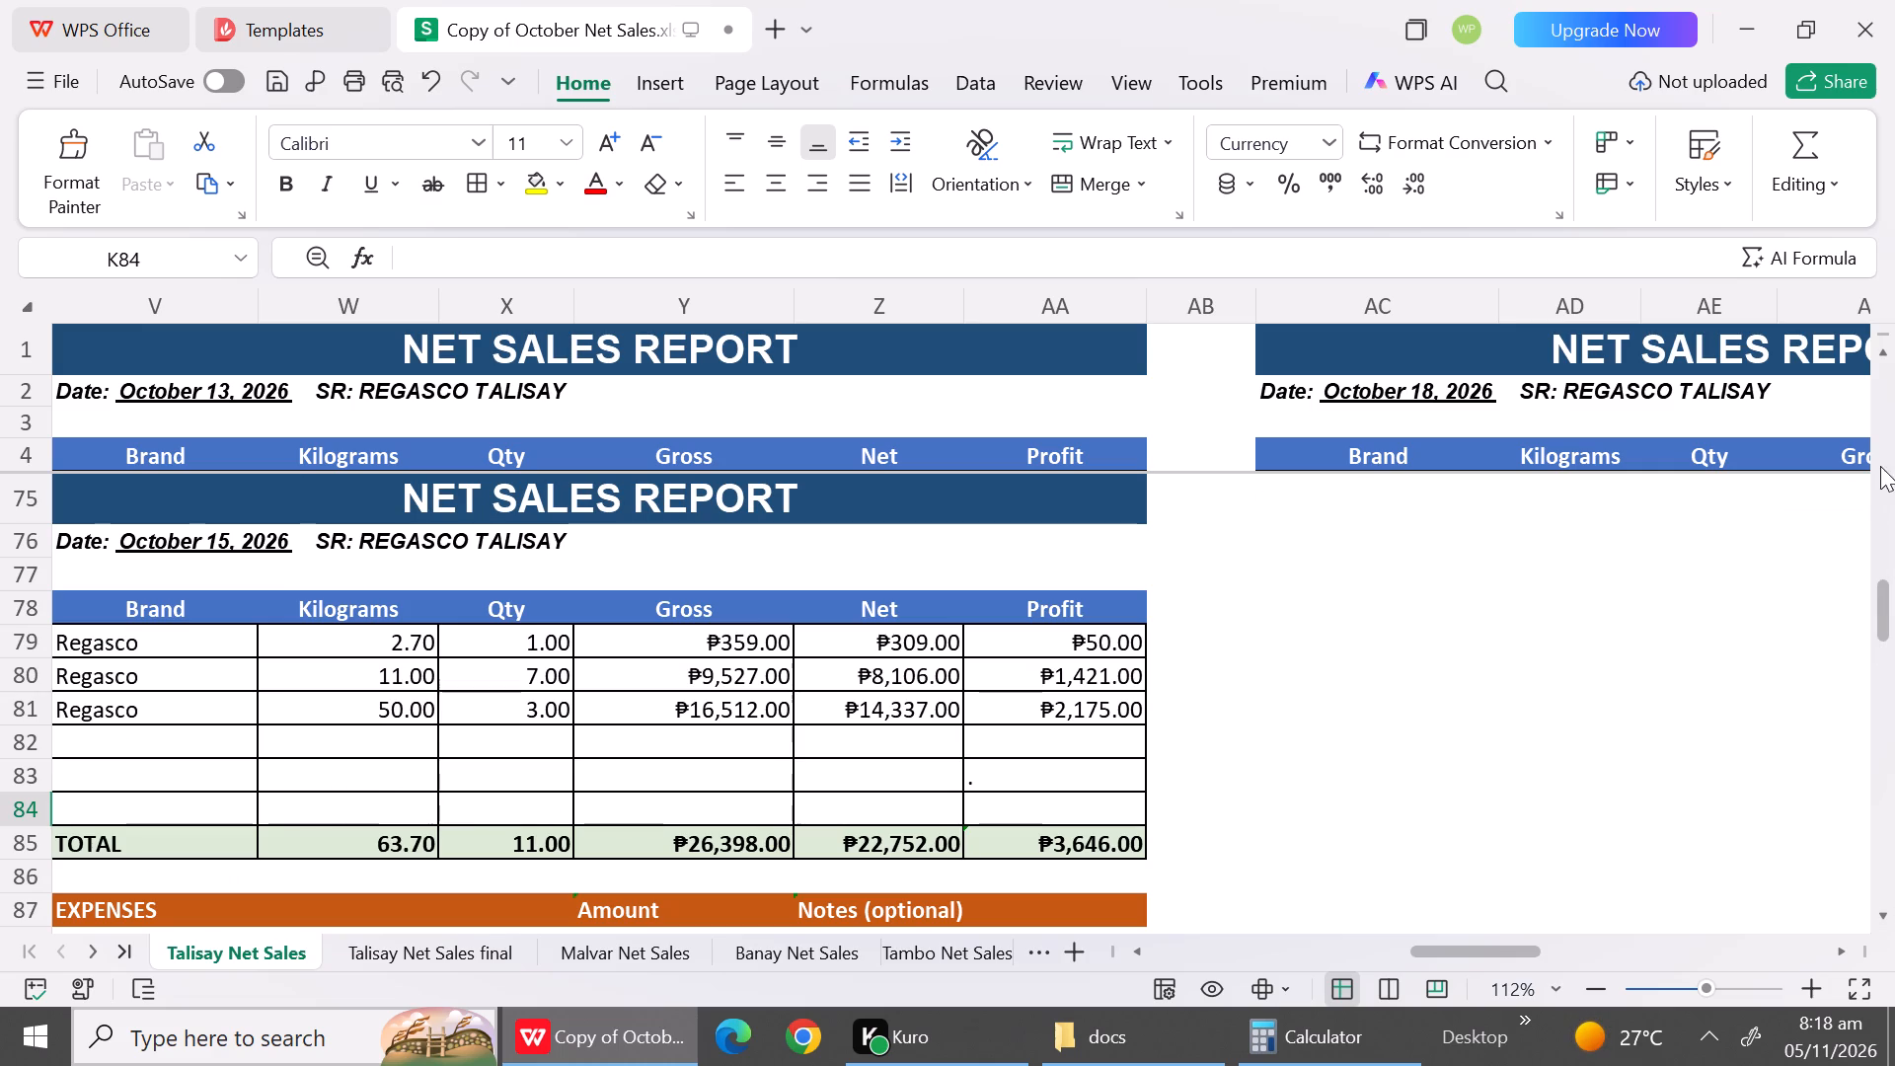
Go back to the October 14 report and recheck its sales entries and expenses.
triple_click(1872, 358)
triple_click(1872, 358)
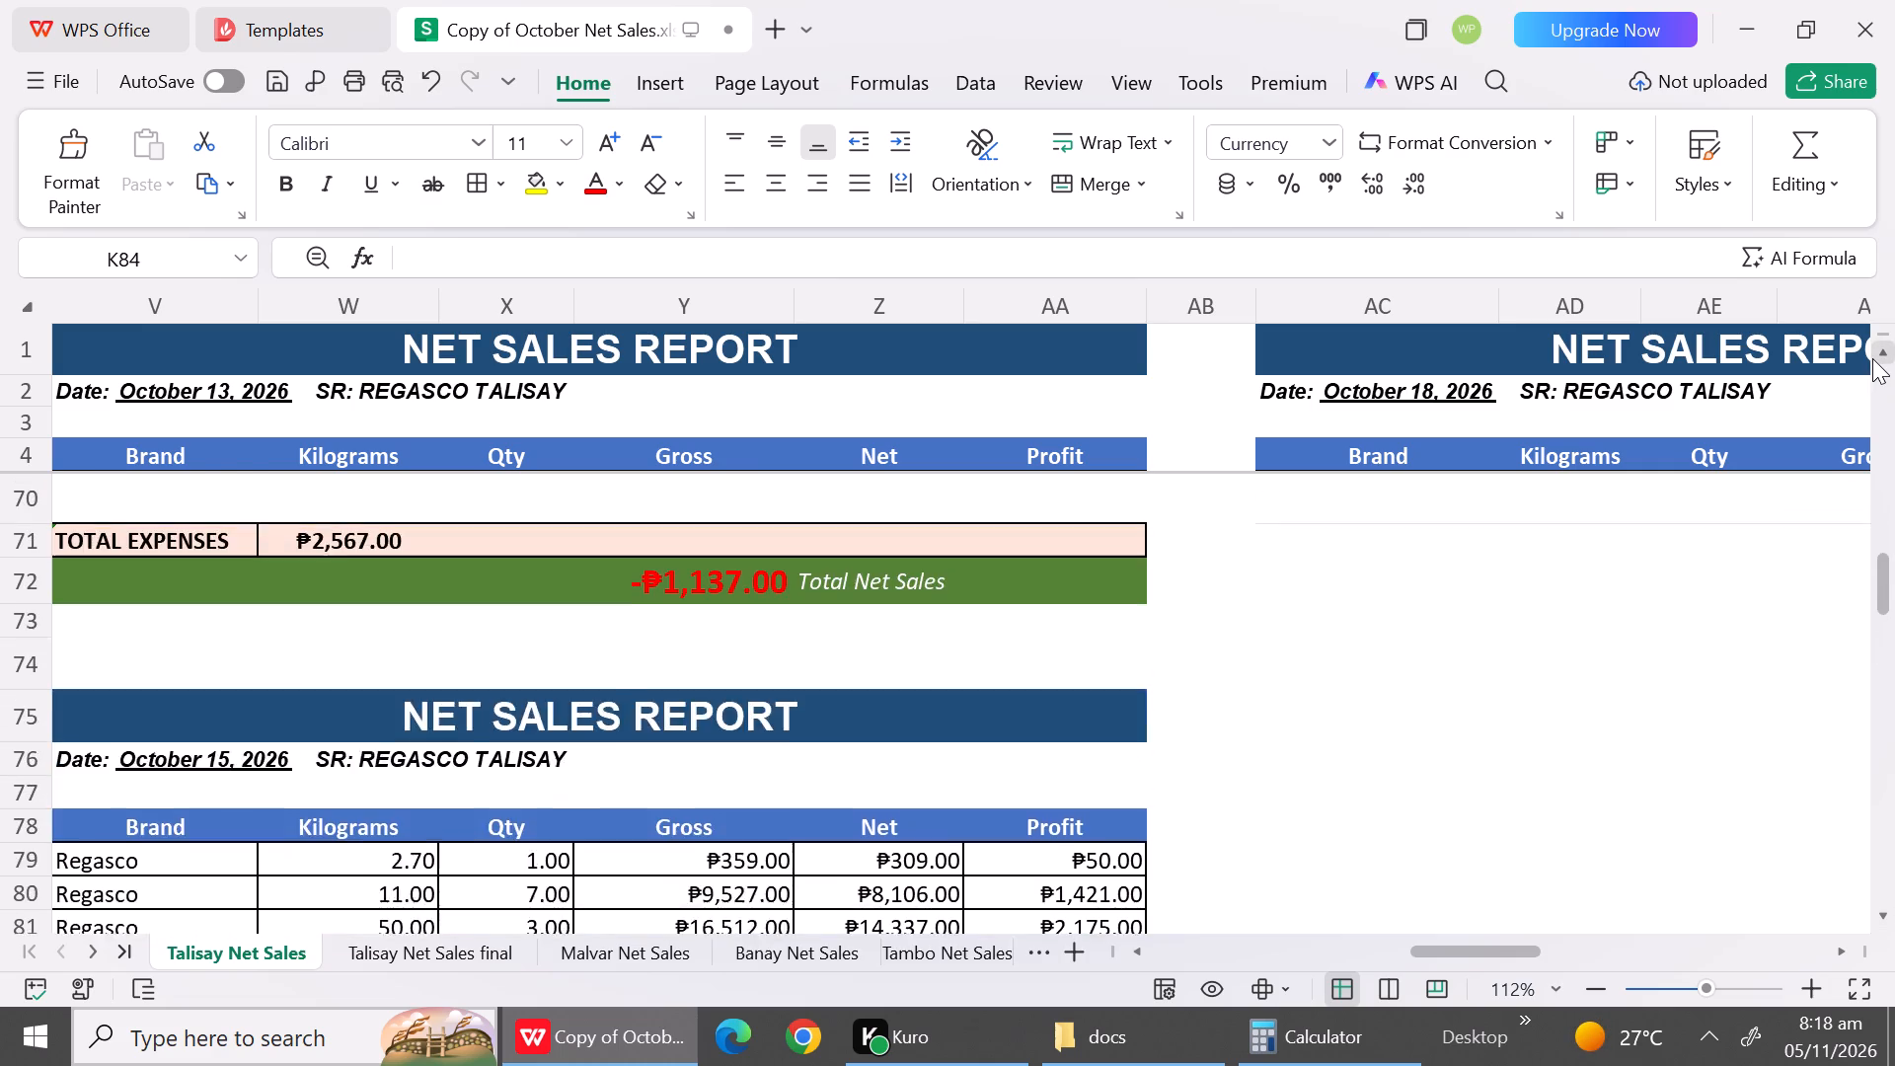
triple_click(1872, 358)
triple_click(1872, 358)
triple_click(1872, 358)
triple_click(1872, 358)
triple_click(1872, 358)
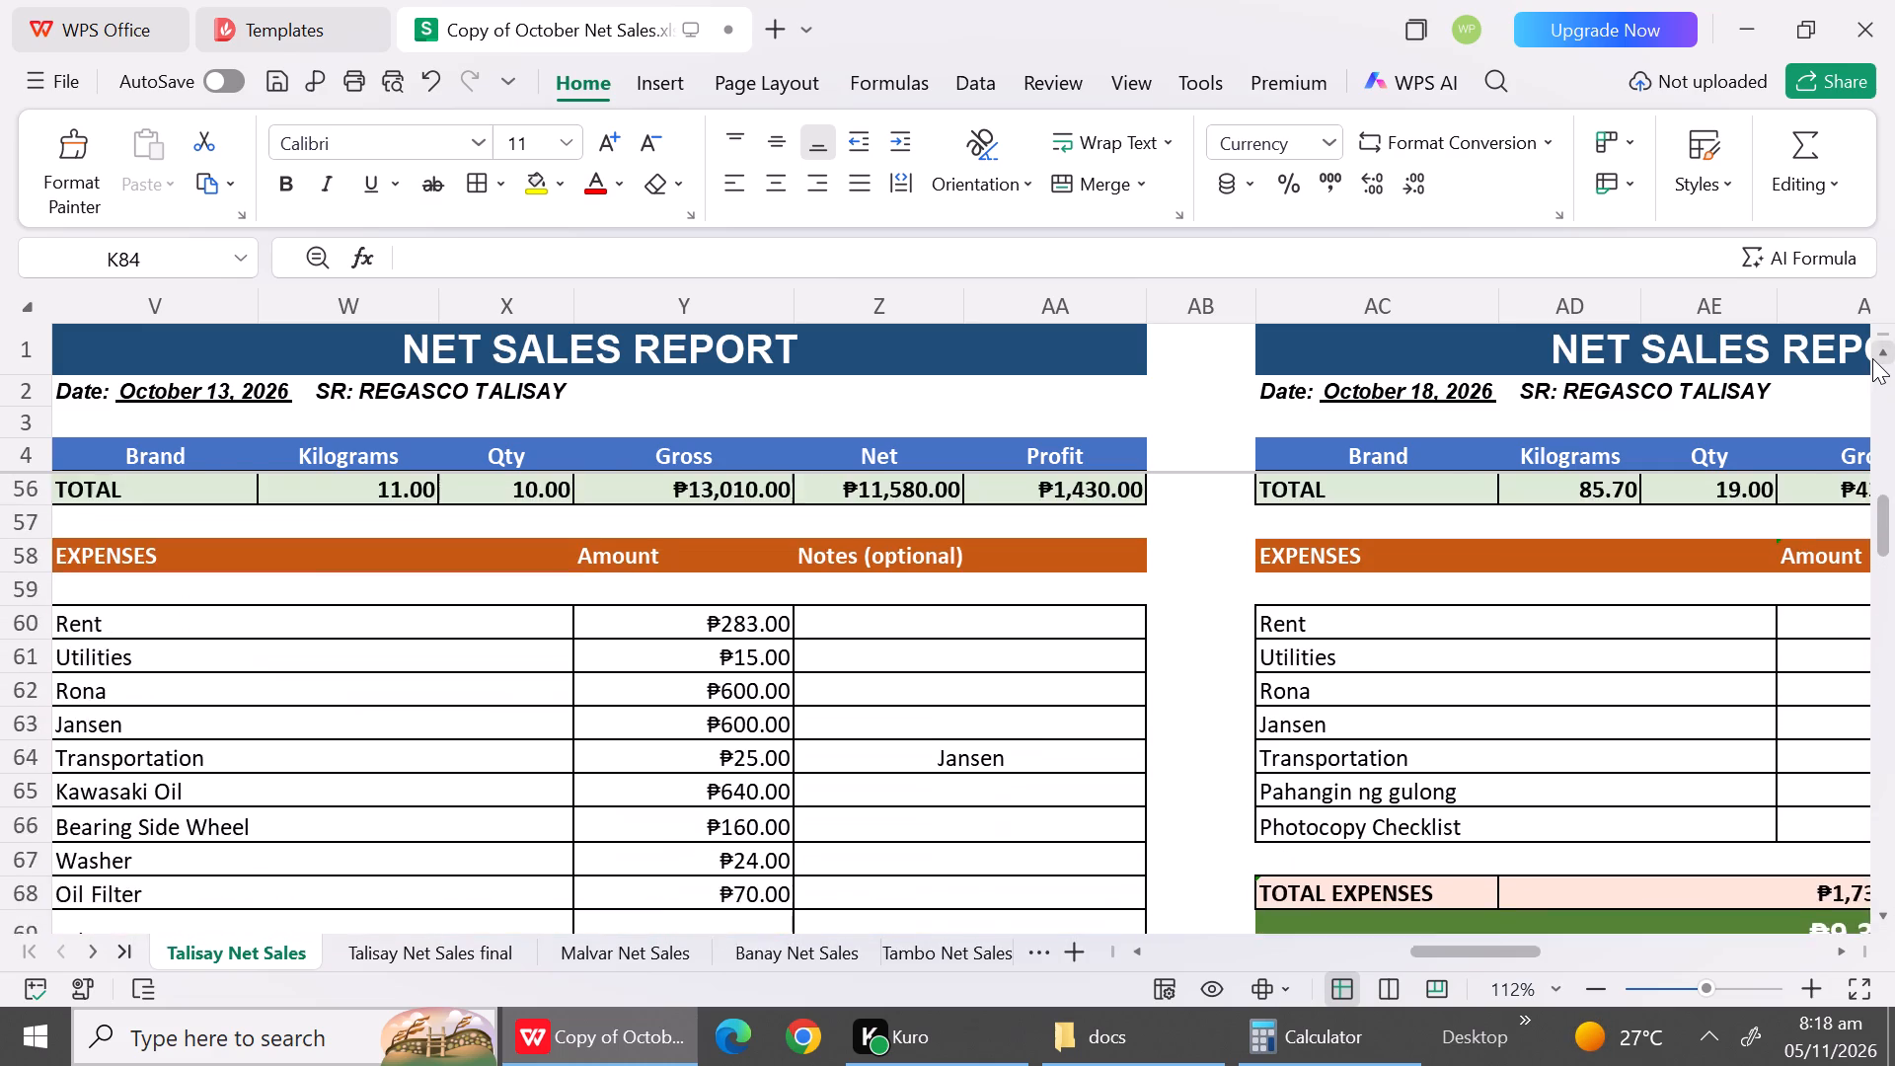
triple_click(1872, 358)
triple_click(1872, 358)
triple_click(1872, 358)
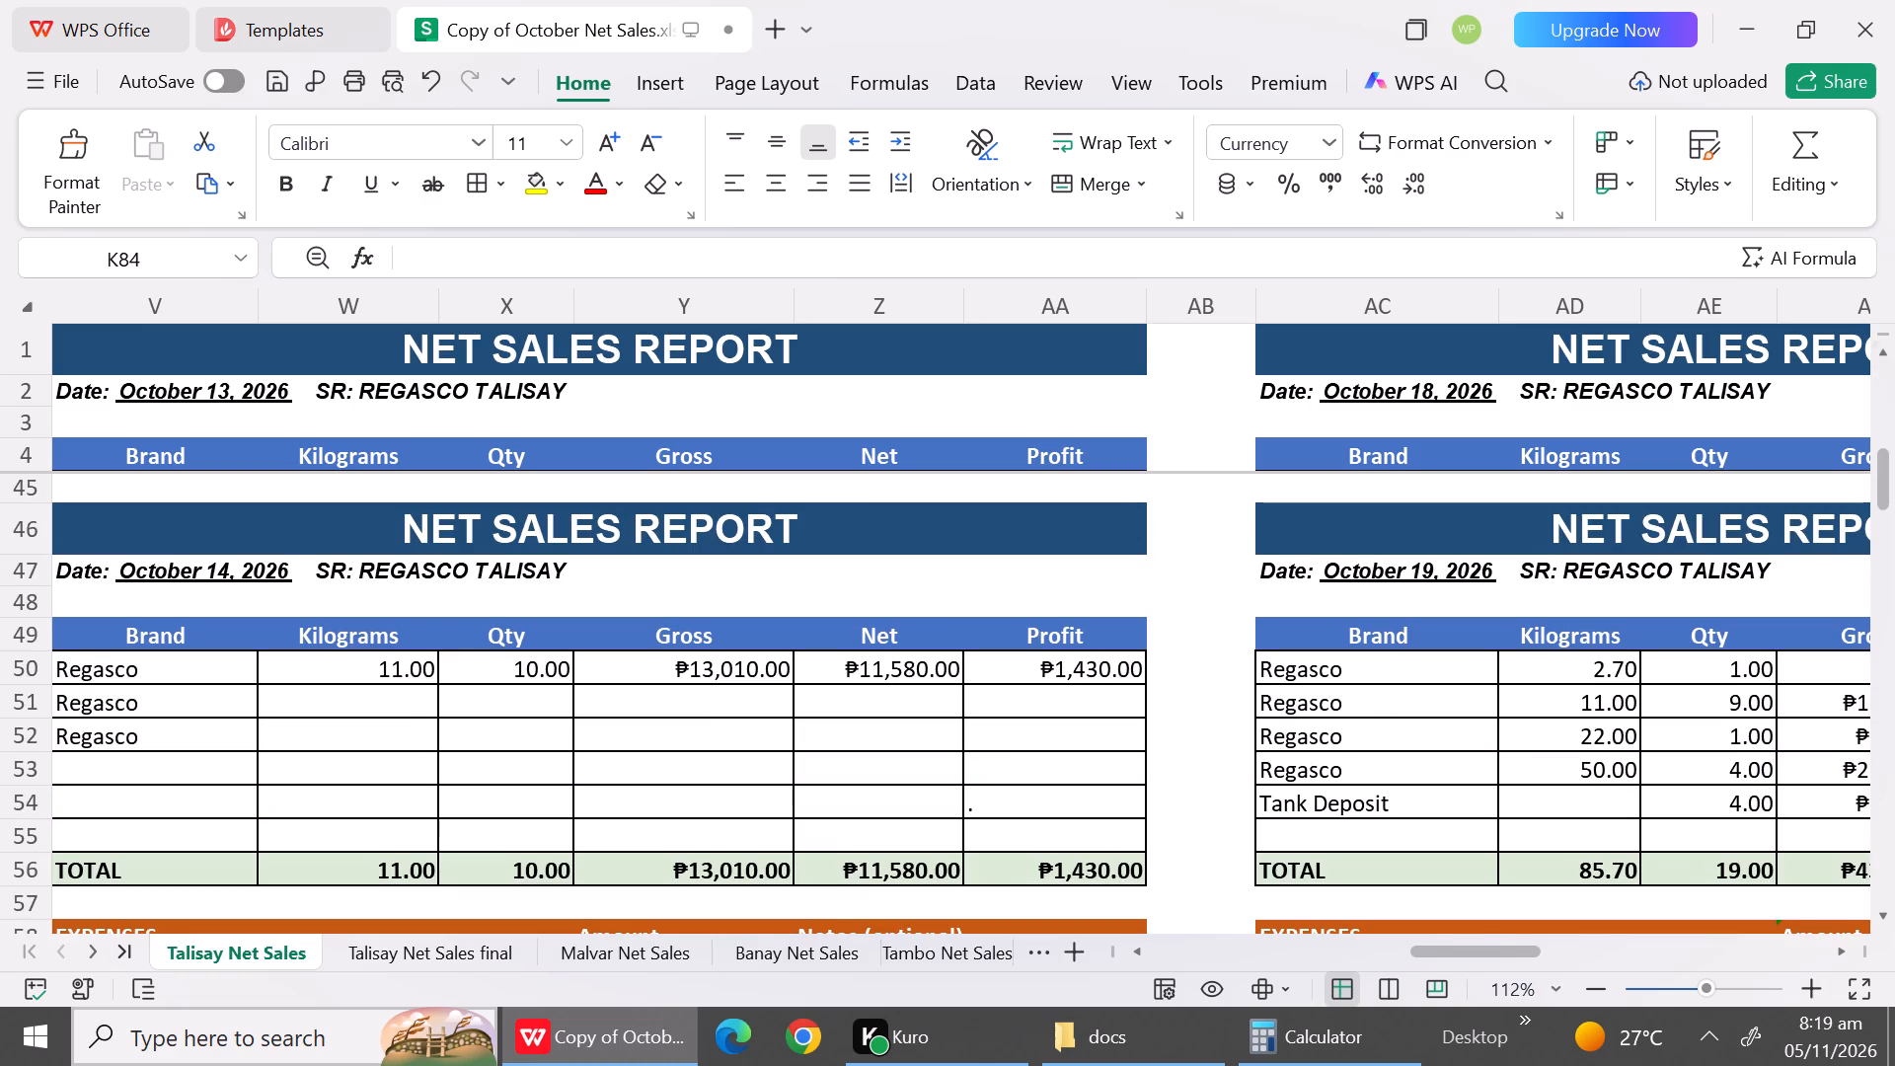
left_click(1884, 912)
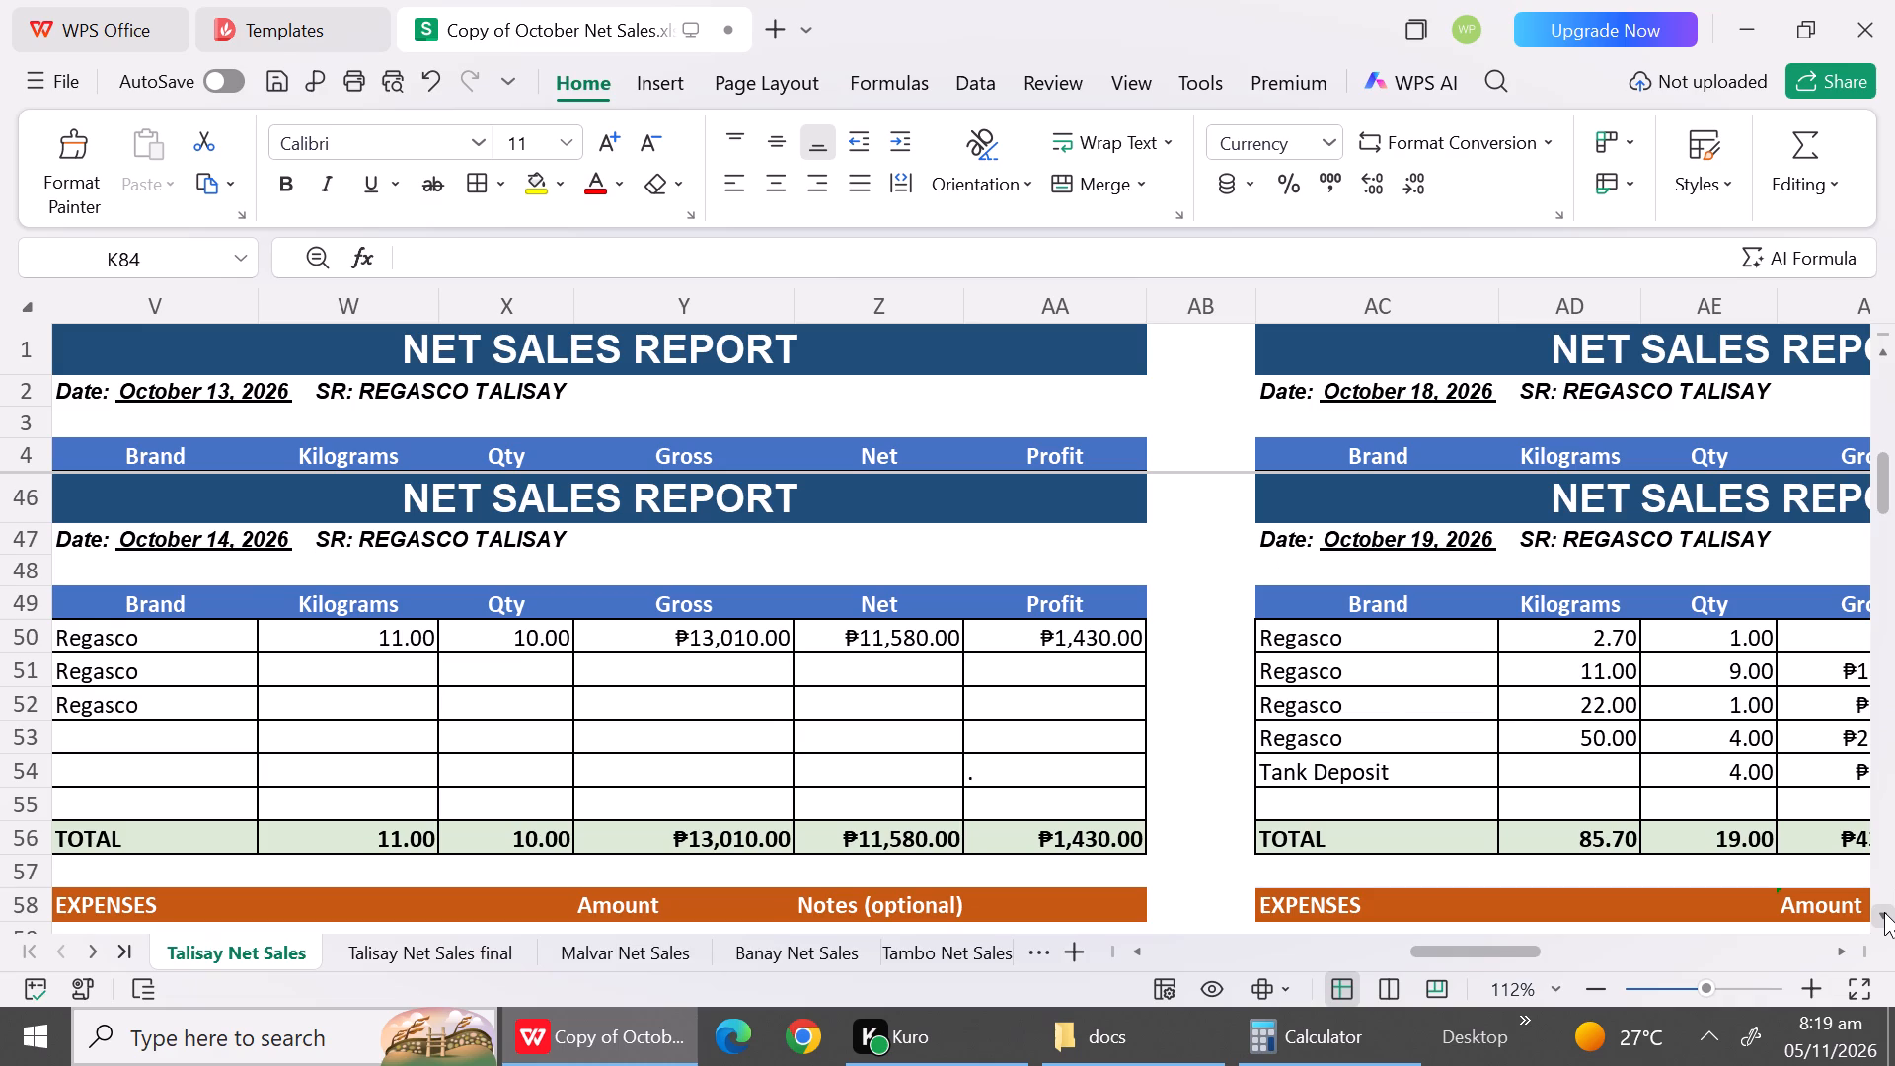
triple_click(1884, 912)
triple_click(1884, 912)
triple_click(1884, 912)
triple_click(1884, 912)
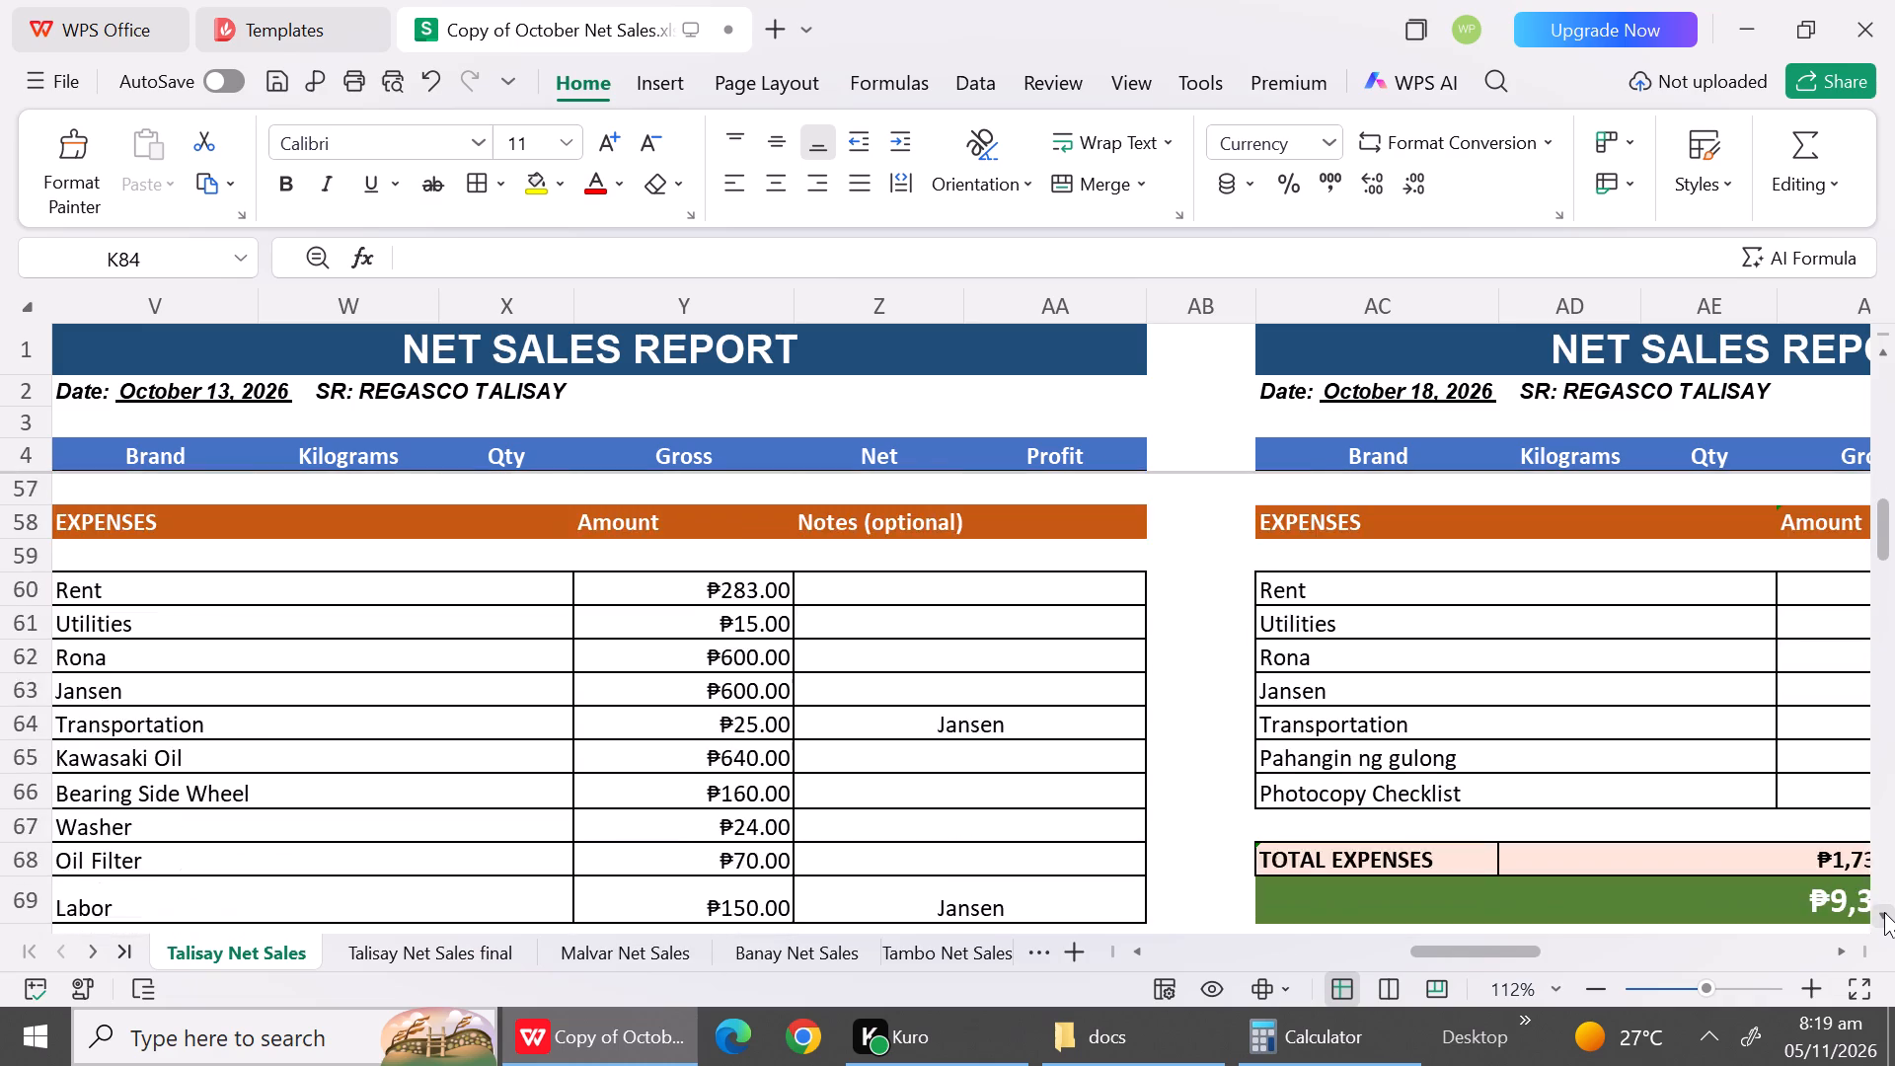
Look over the October 15 report's sales entries, expenses and total net sales.
triple_click(1884, 912)
triple_click(1884, 912)
triple_click(1884, 912)
triple_click(1884, 912)
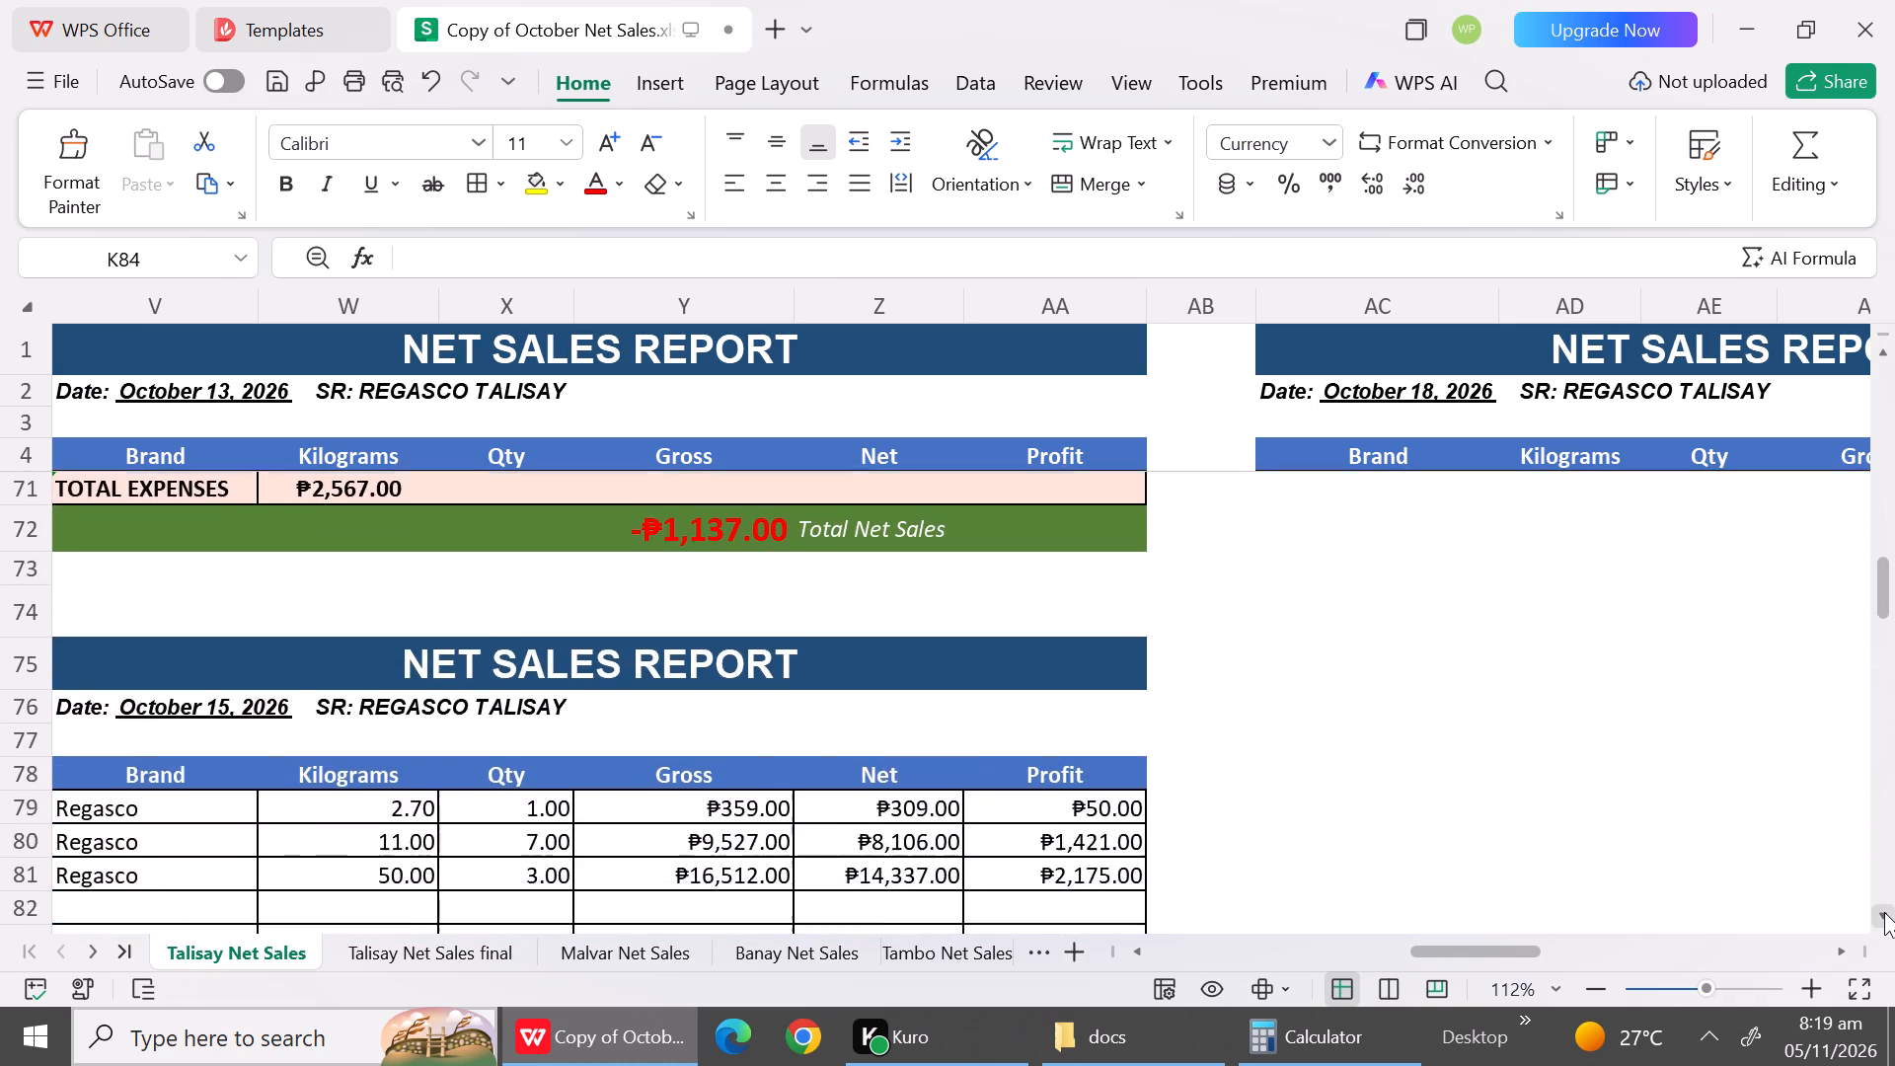
triple_click(1884, 912)
left_click(1884, 912)
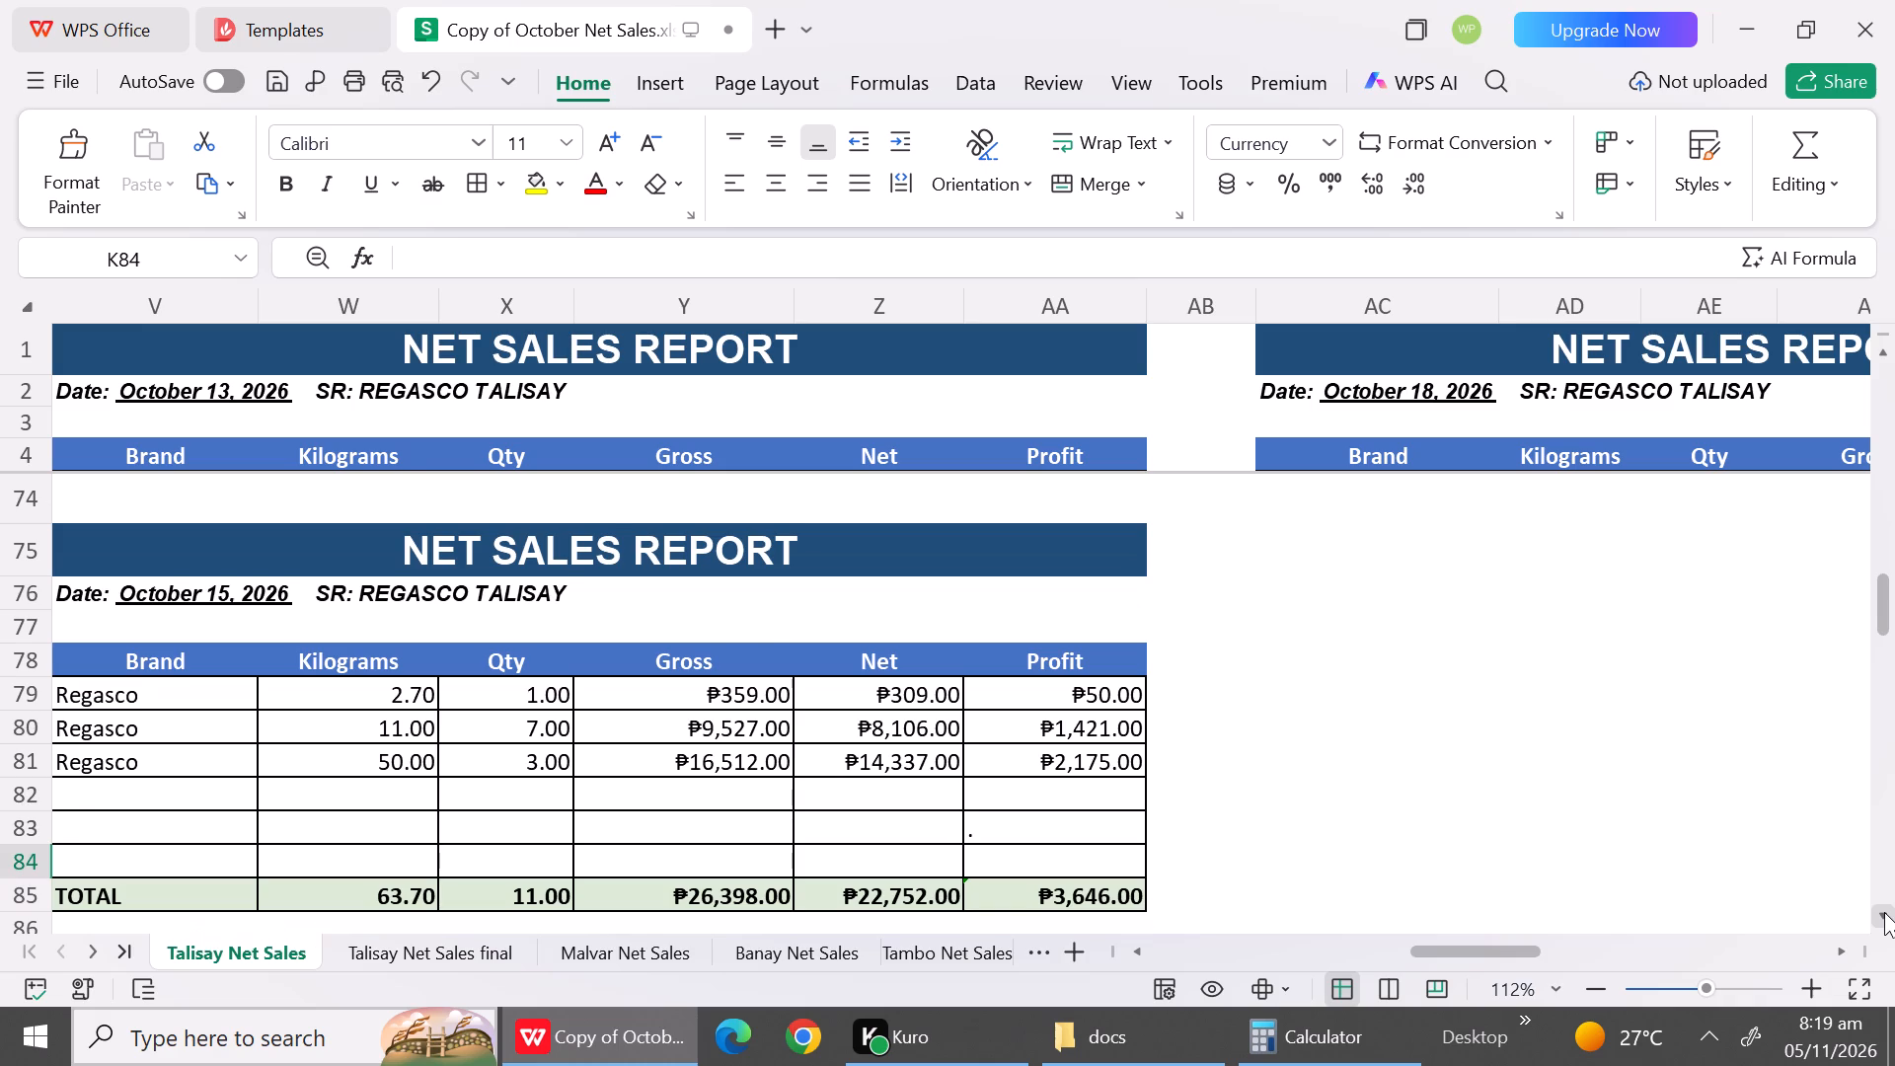
double_click(1884, 912)
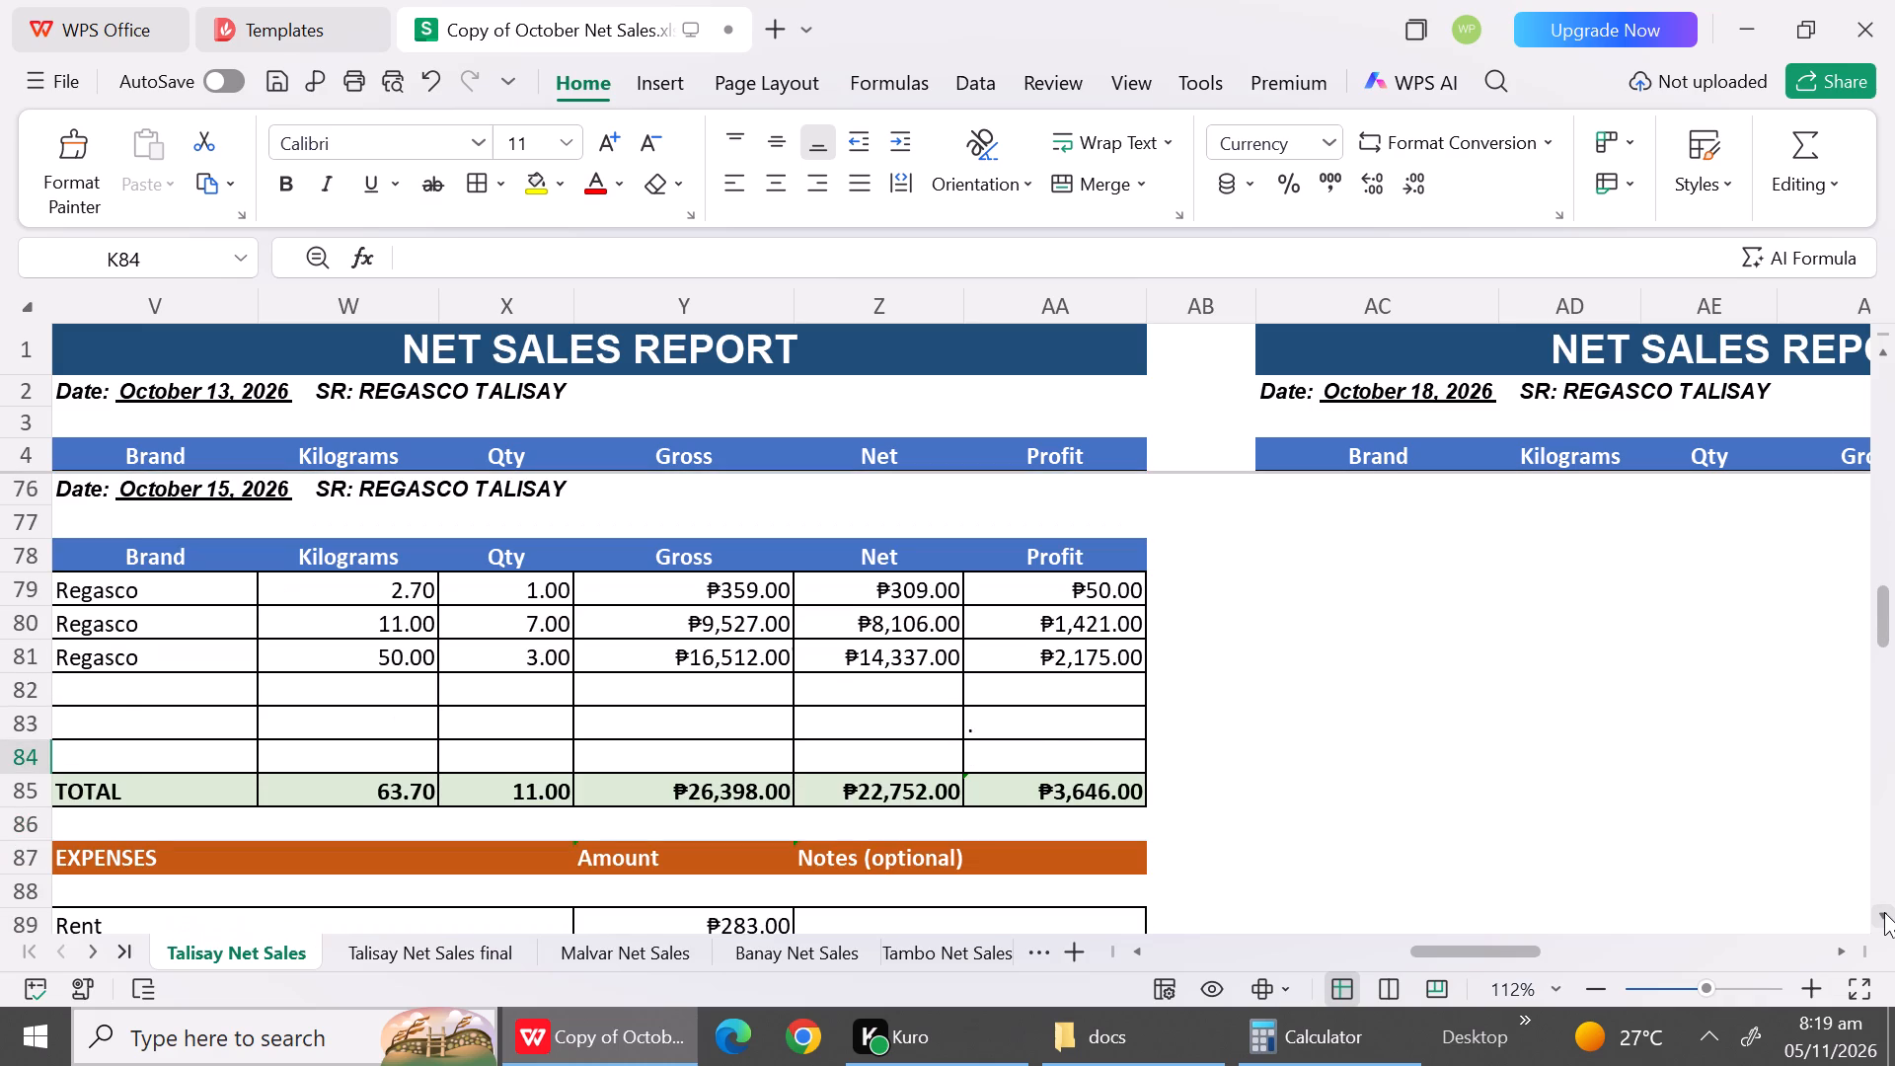
left_click(1884, 912)
left_click(1884, 912)
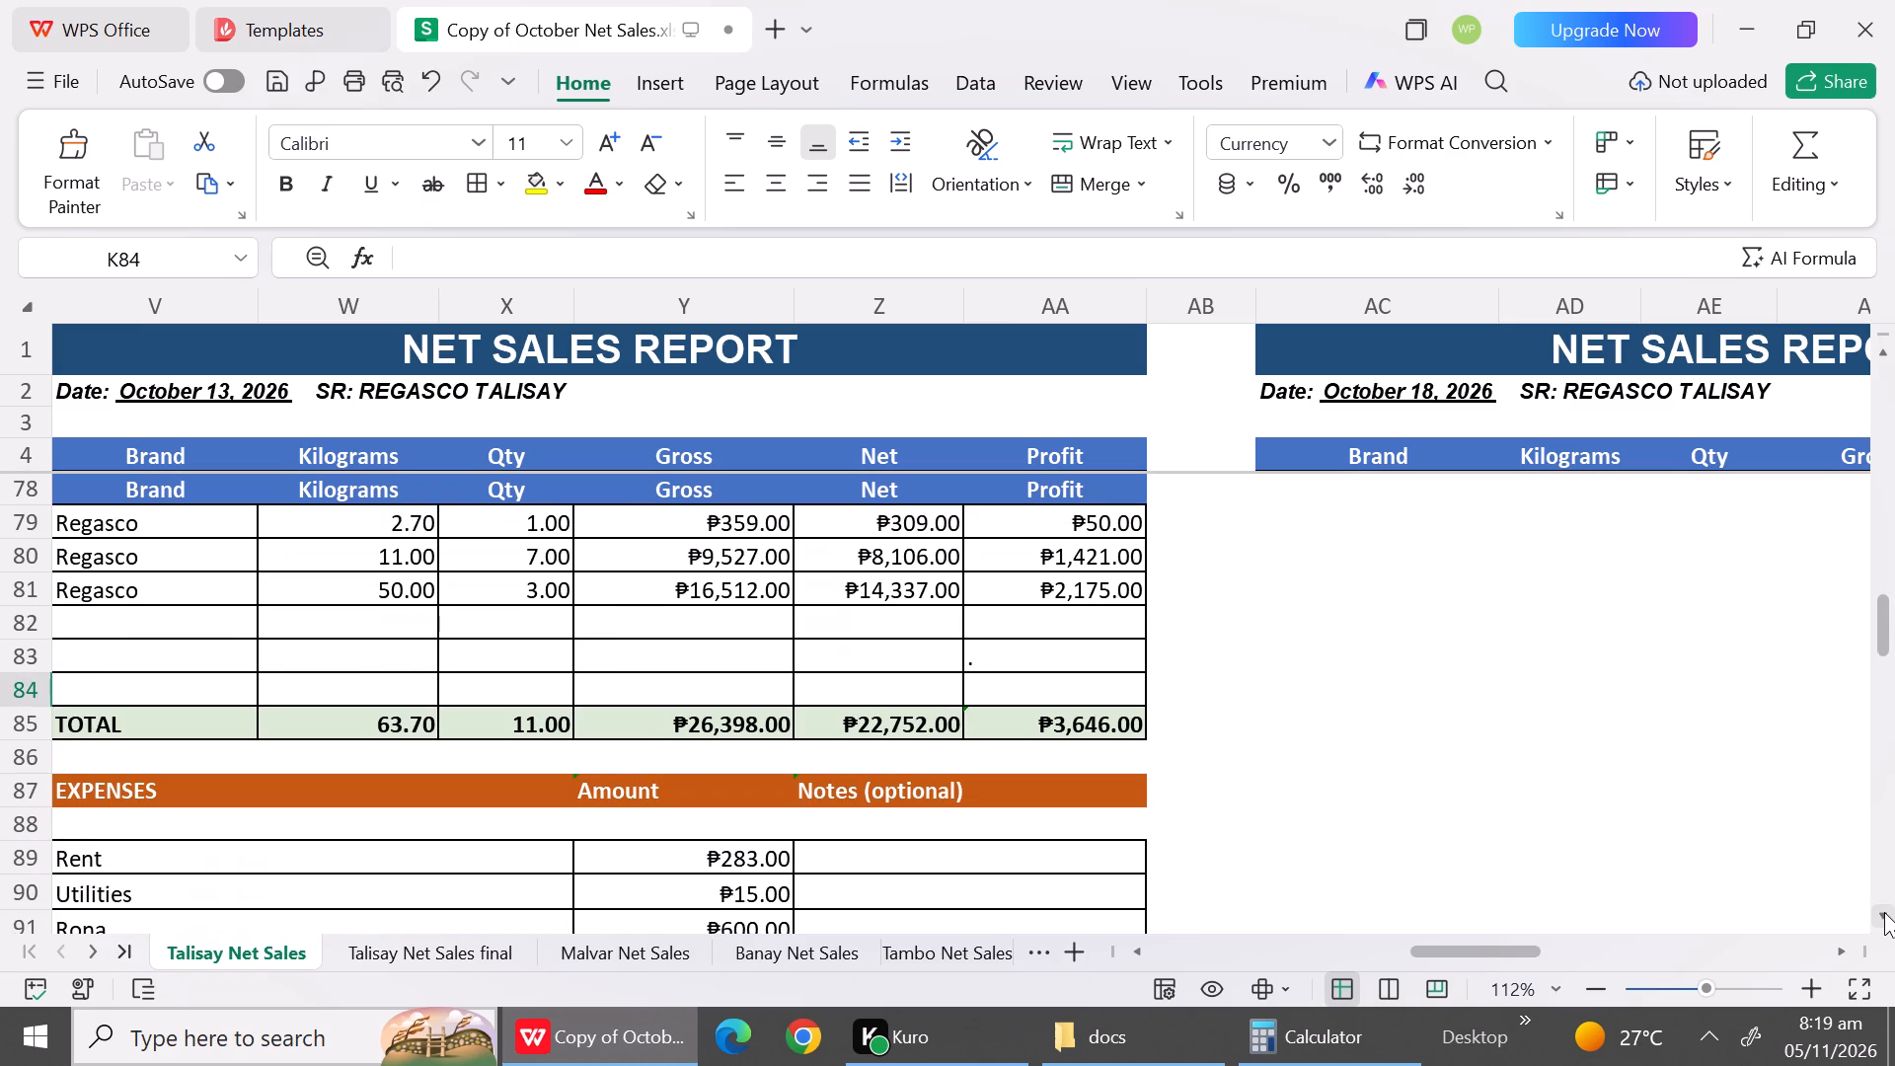
triple_click(1884, 912)
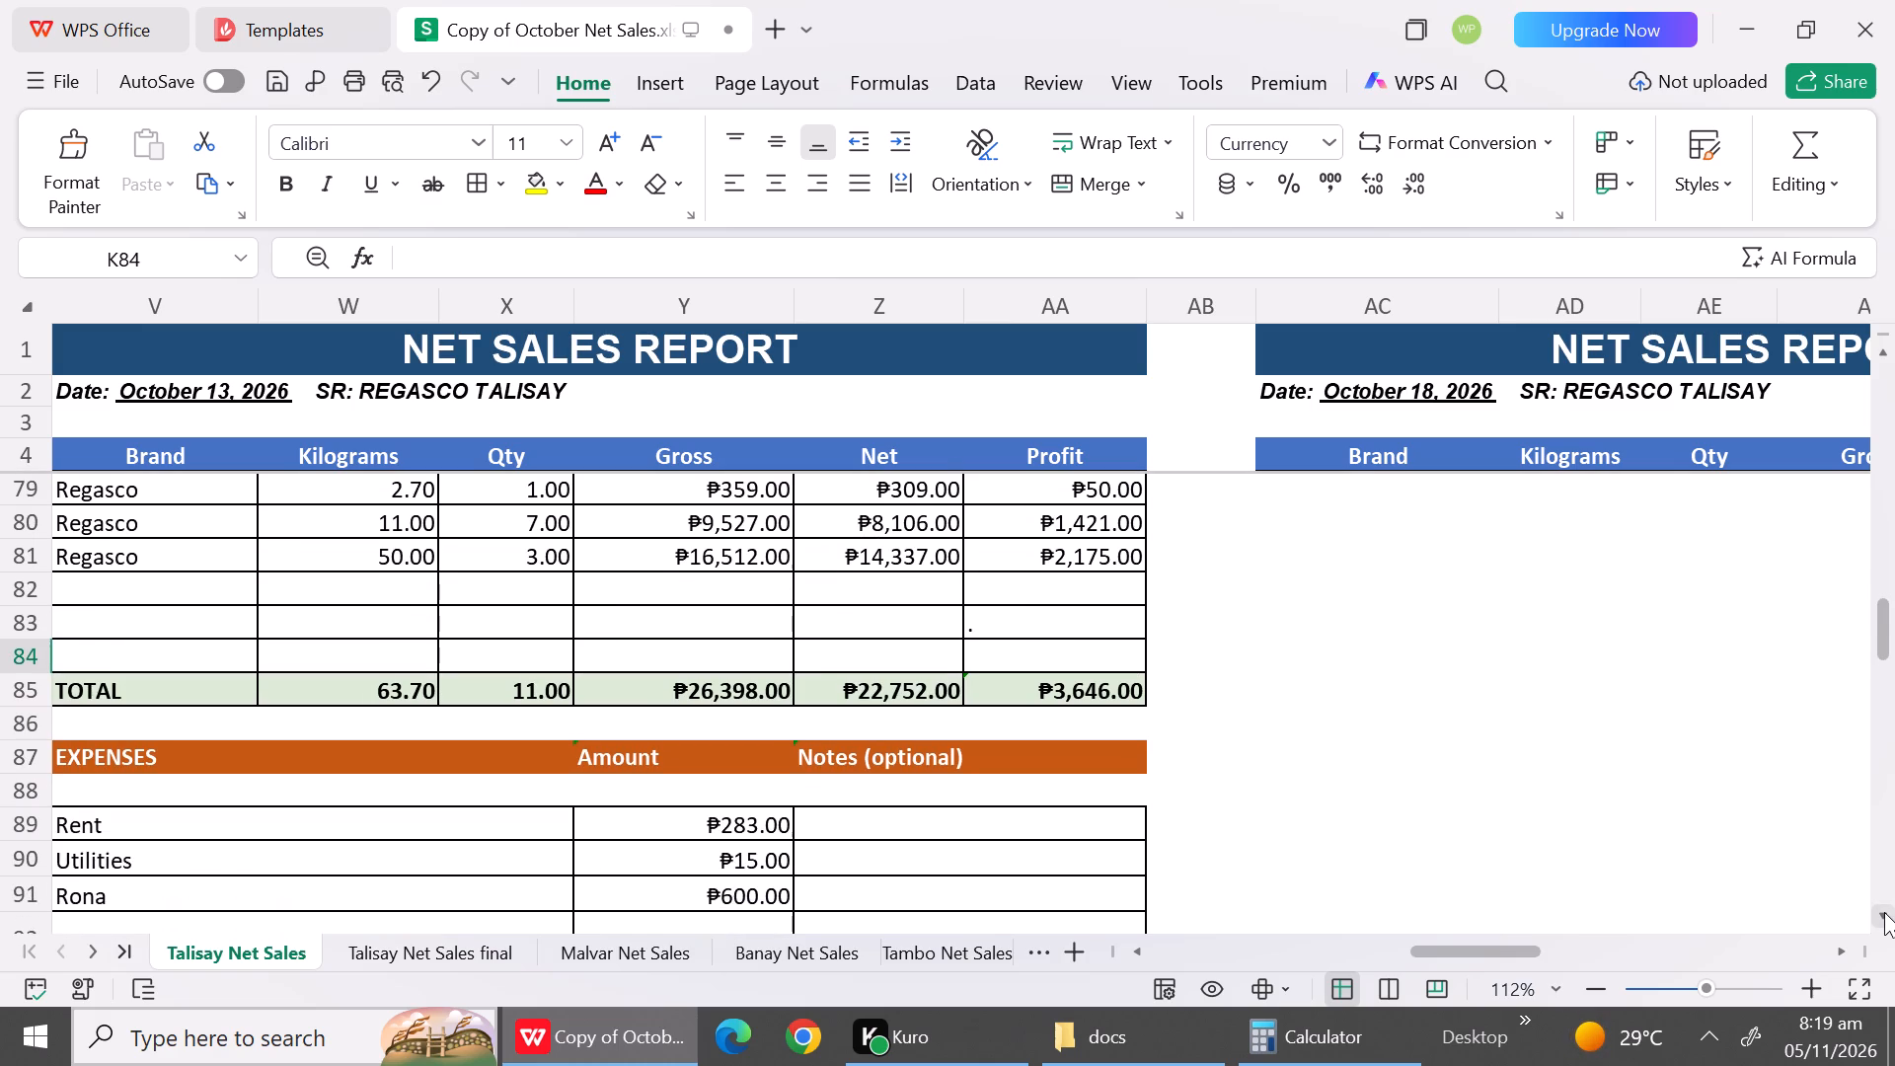
left_click(1884, 912)
left_click(1884, 912)
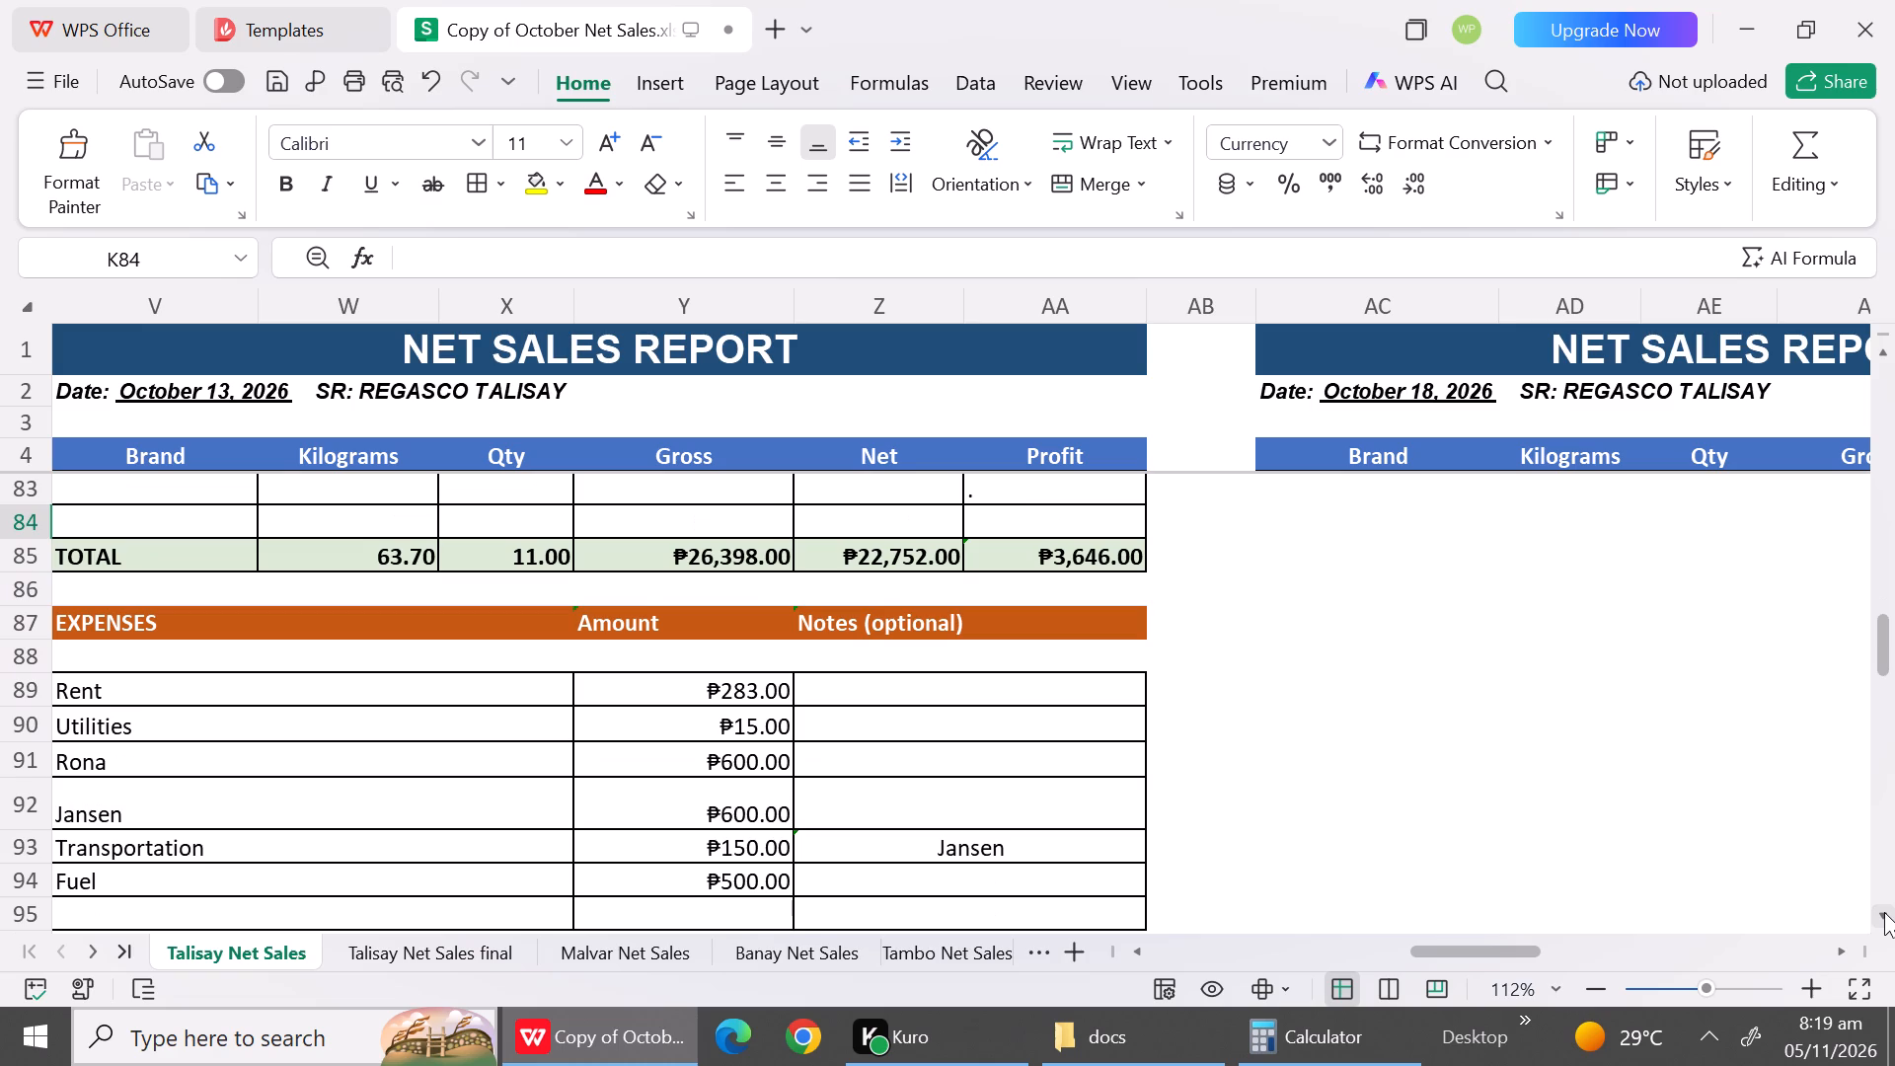
triple_click(1884, 912)
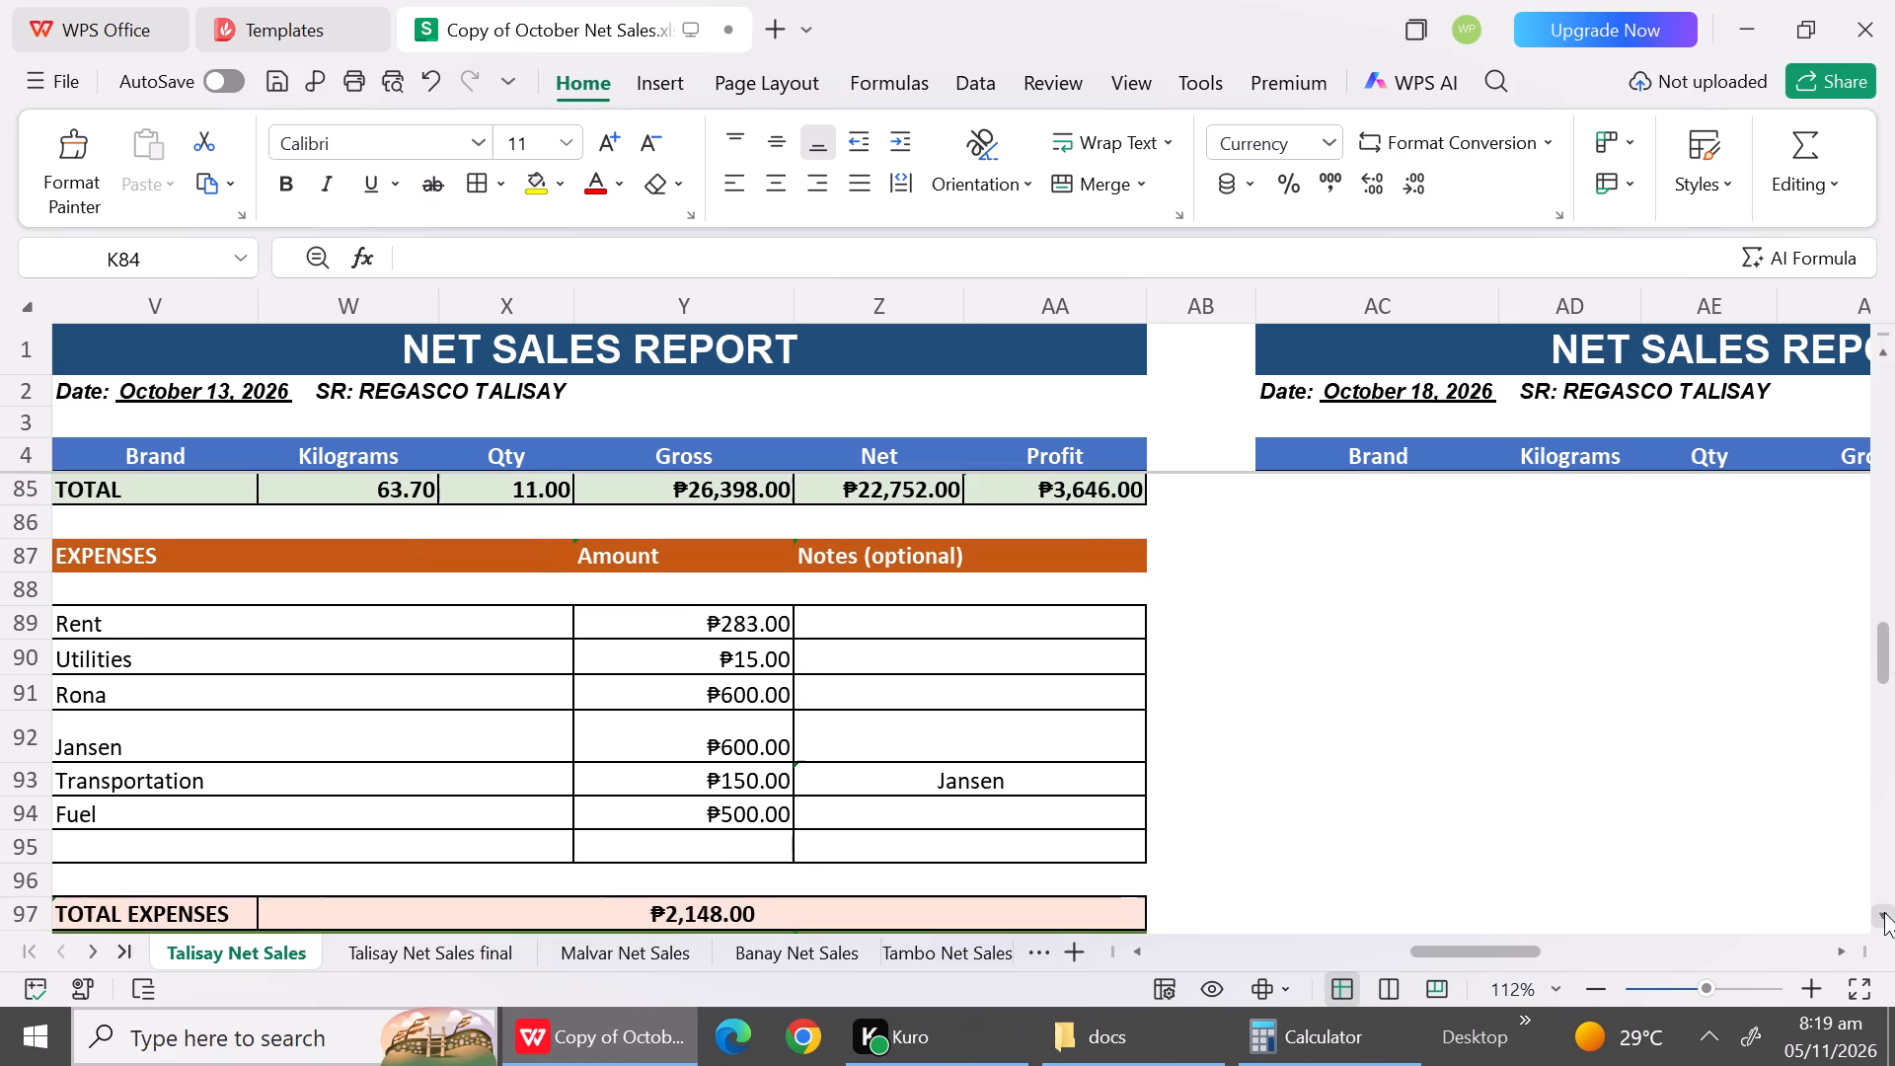
left_click(1884, 912)
left_click(1884, 912)
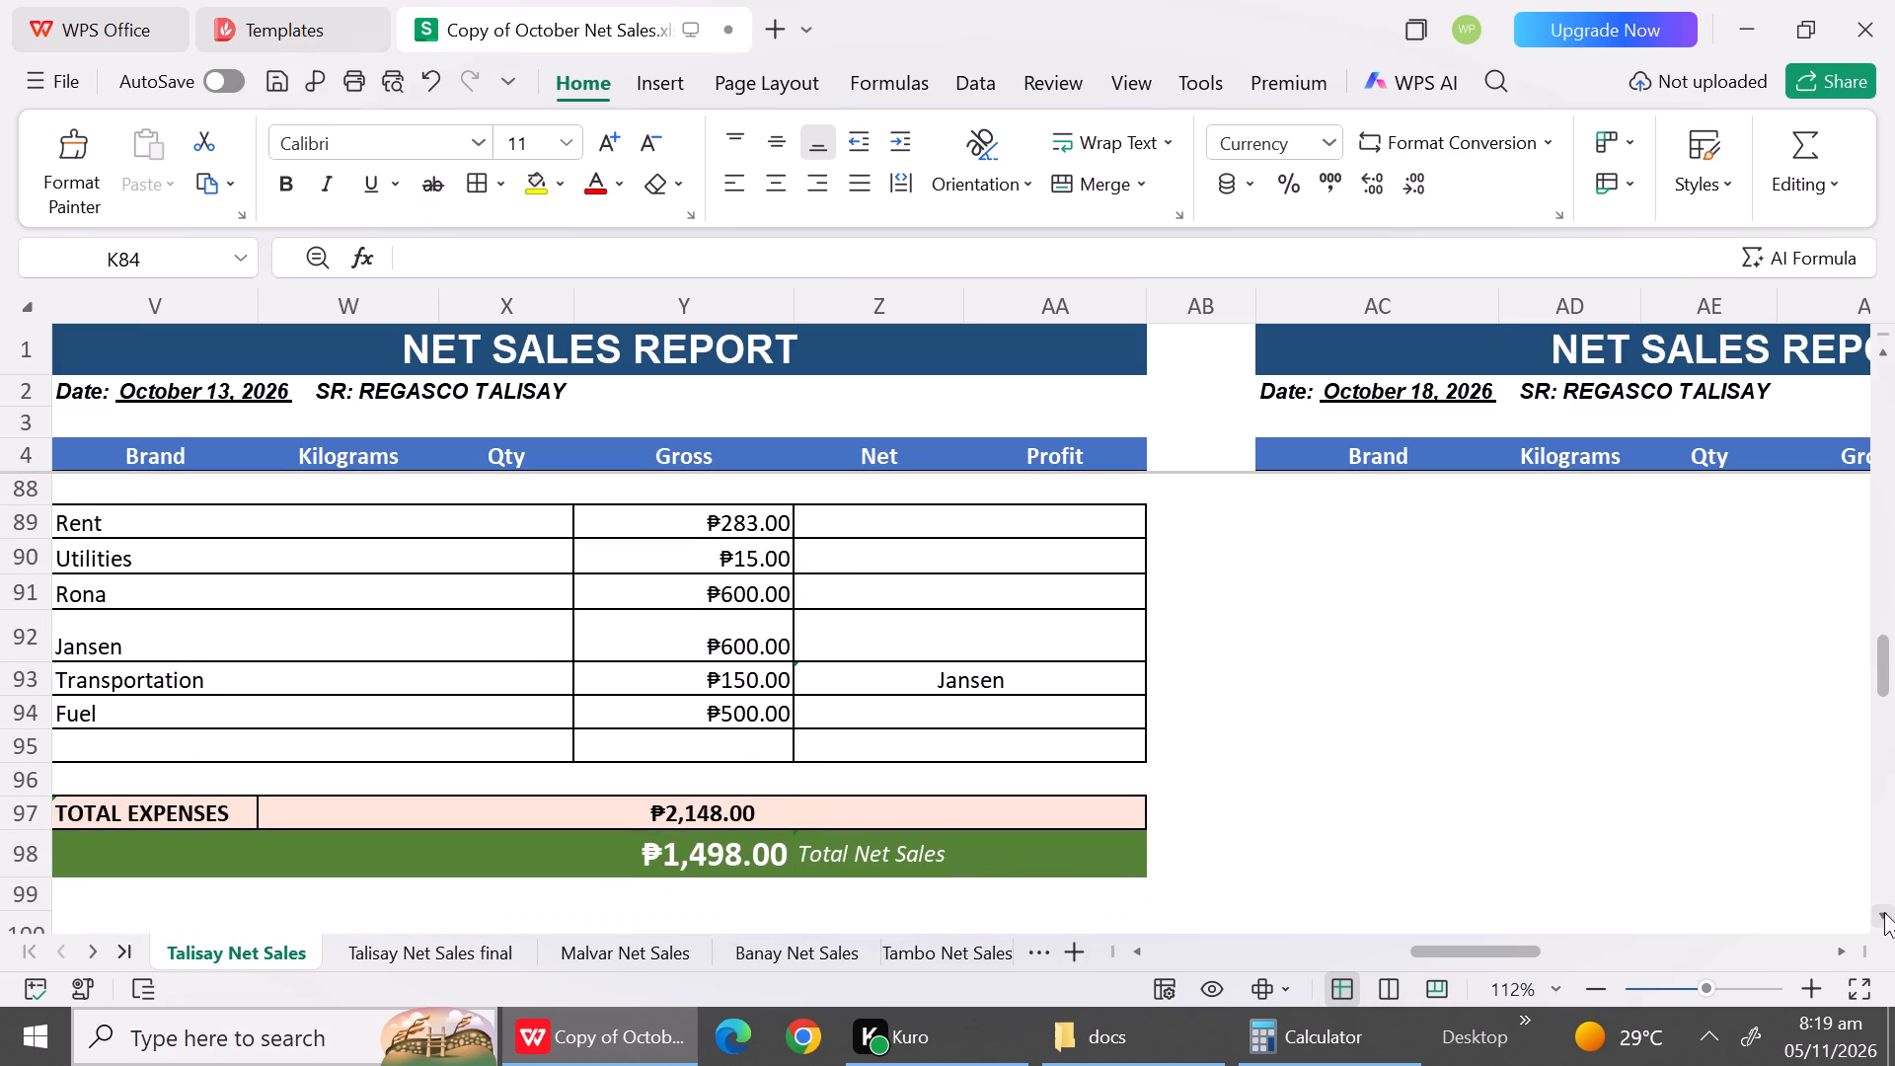
Check the October 16 report's sales entries and add a Tank Deposit (50) item in its empty sales row.
triple_click(1884, 912)
double_click(1884, 912)
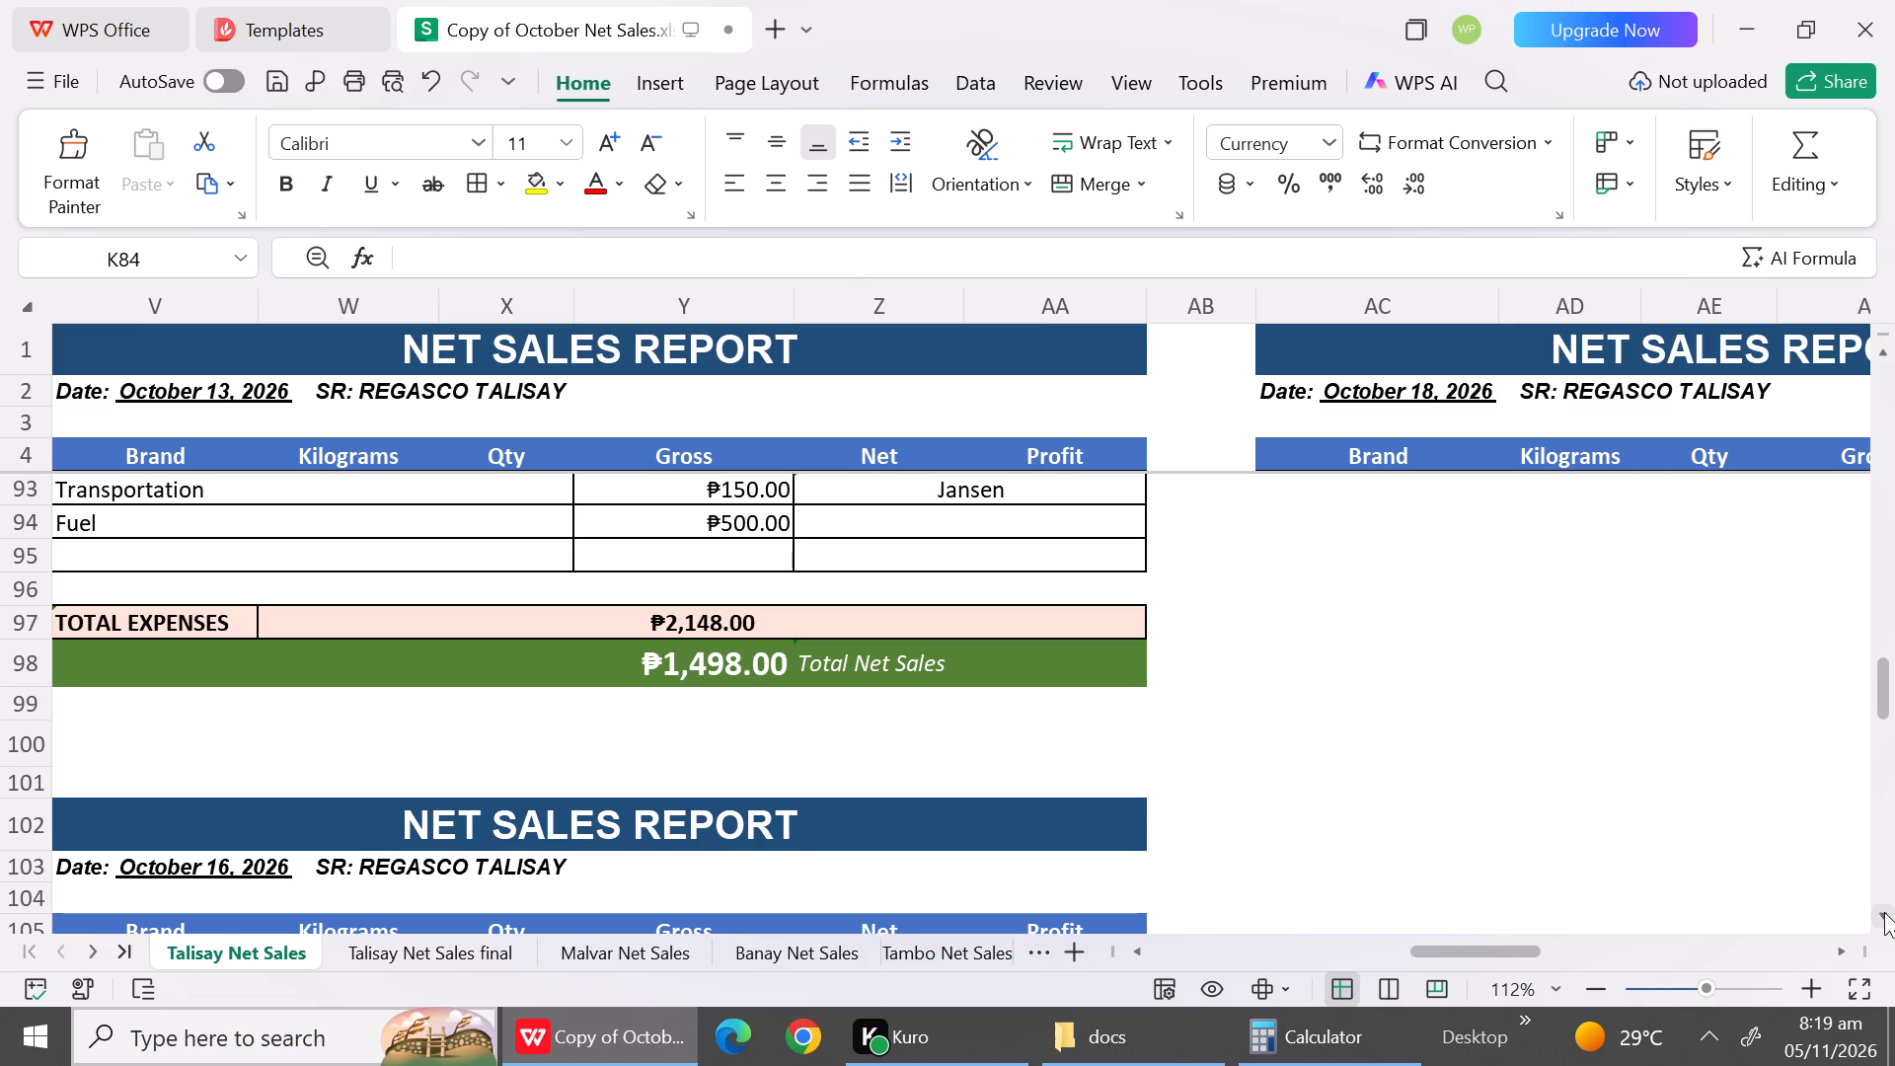
triple_click(1884, 912)
triple_click(1884, 912)
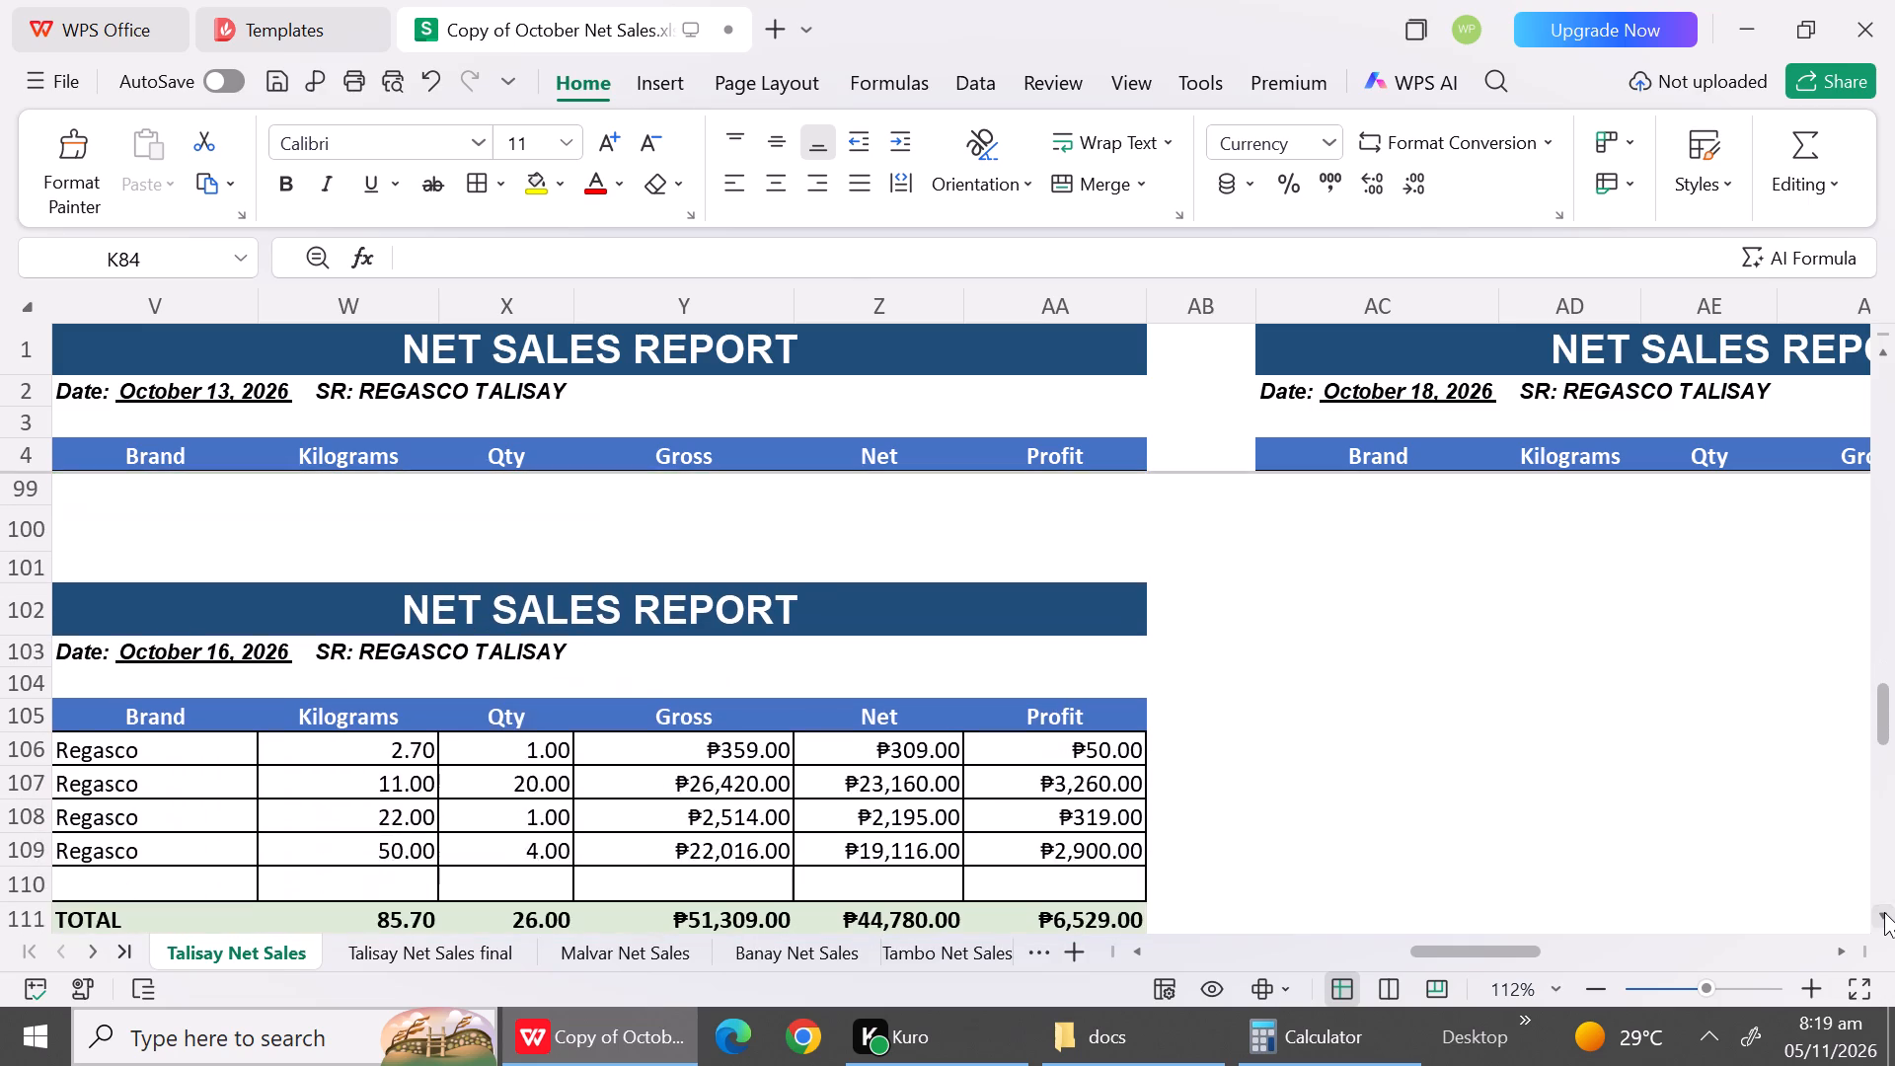
left_click(1884, 912)
double_click(1884, 912)
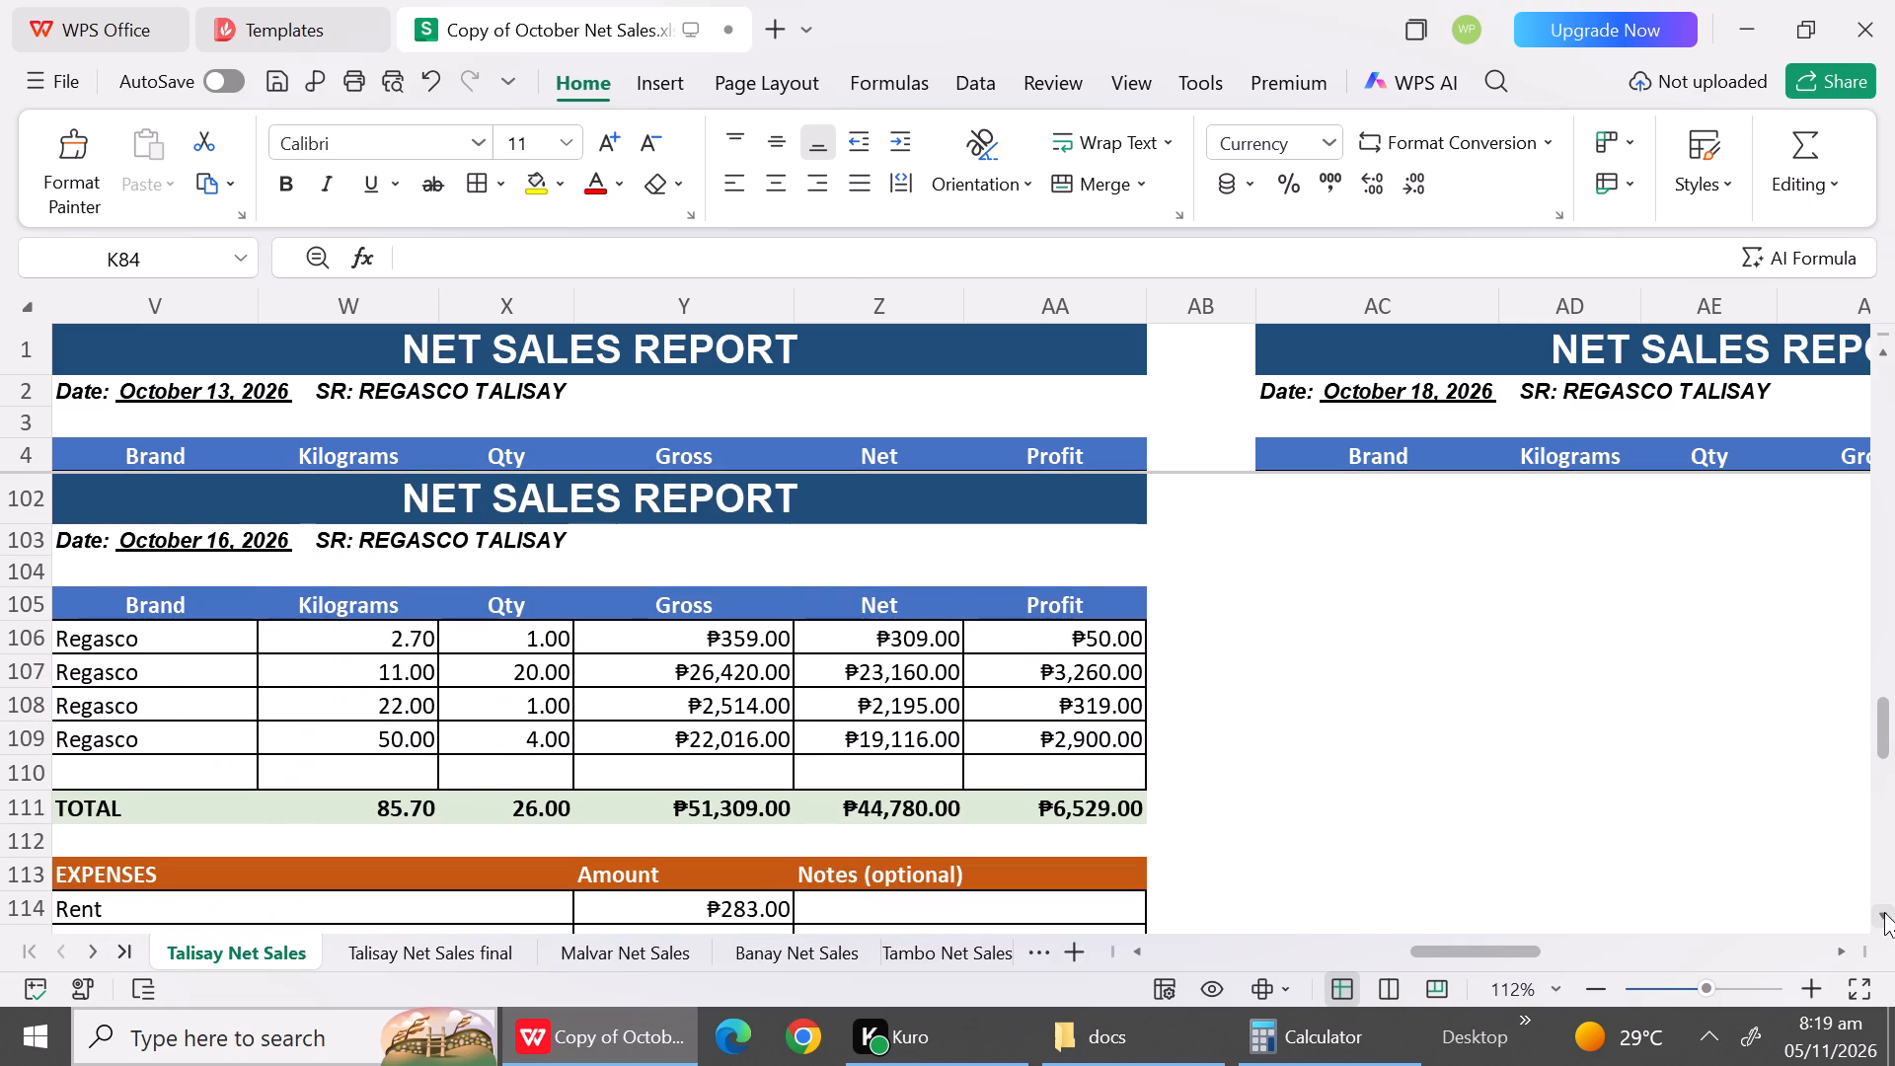
left_click(1884, 912)
left_click(1884, 912)
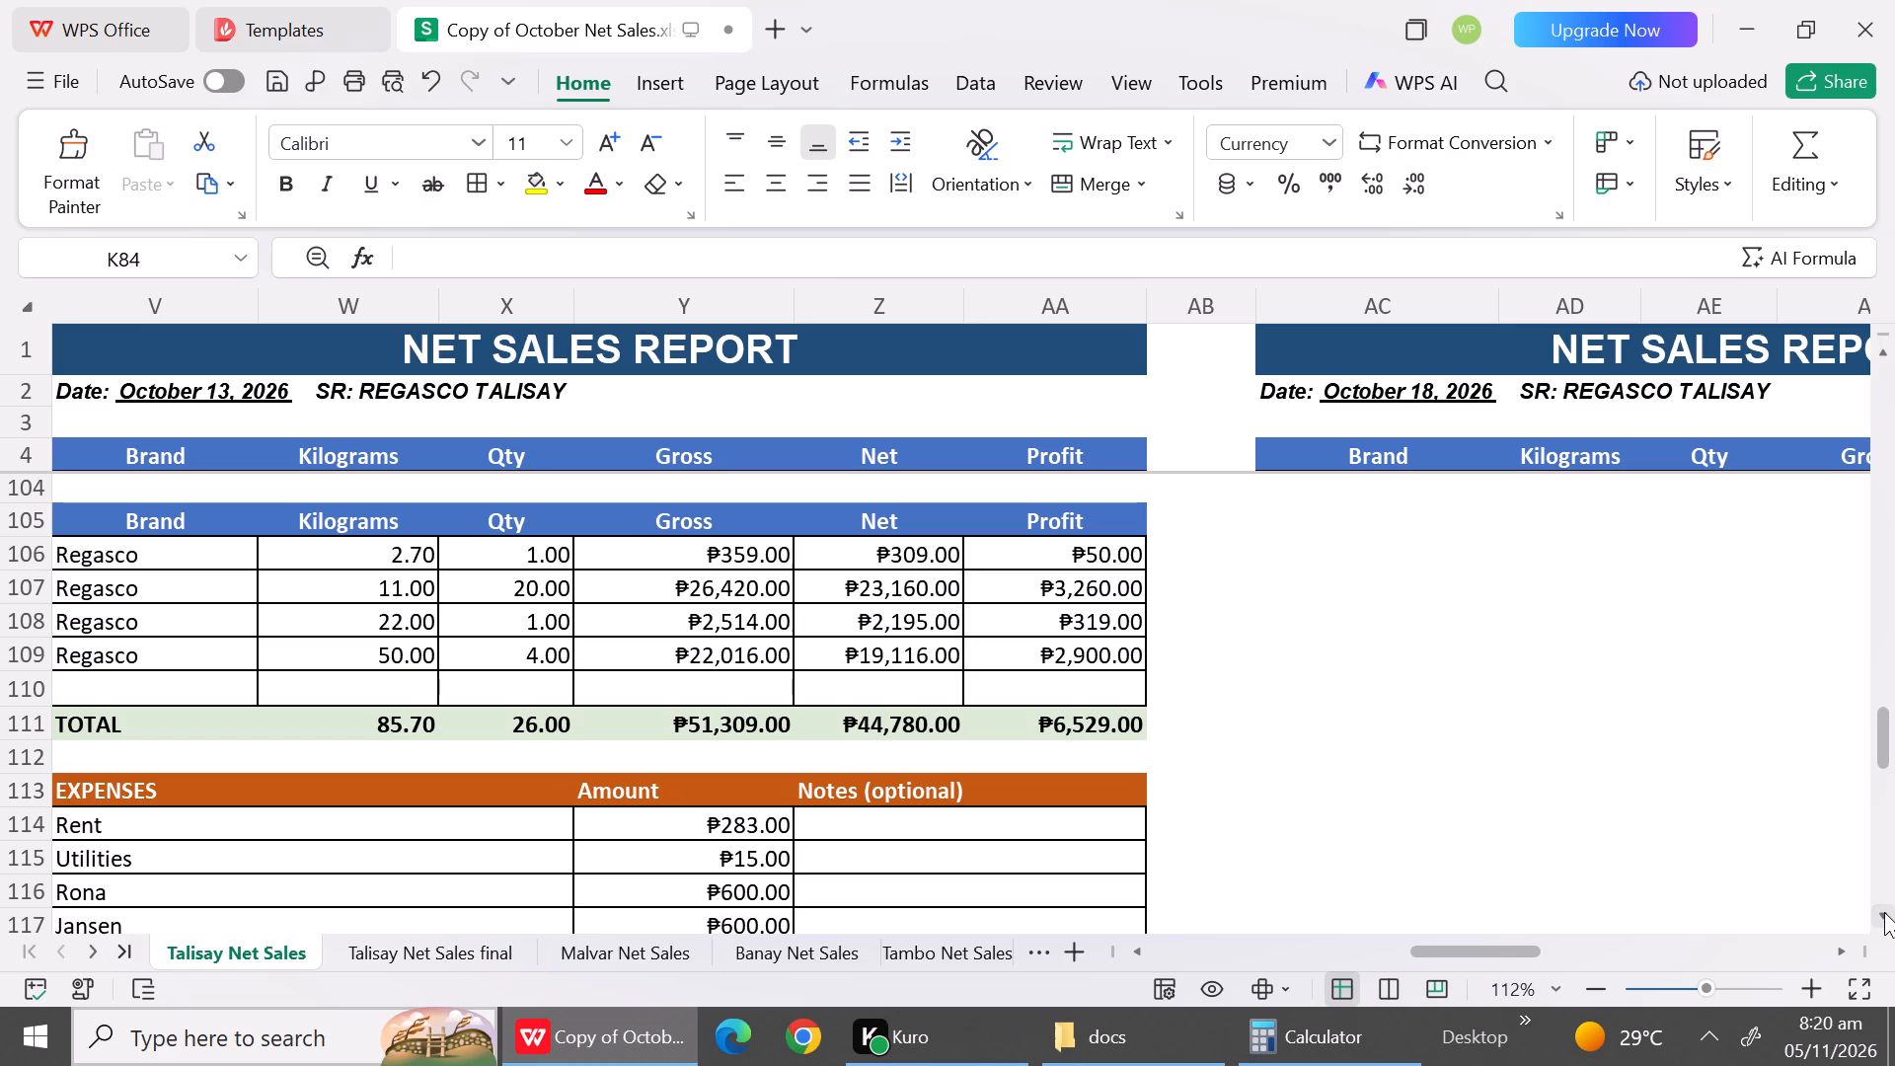
left_click(150, 695)
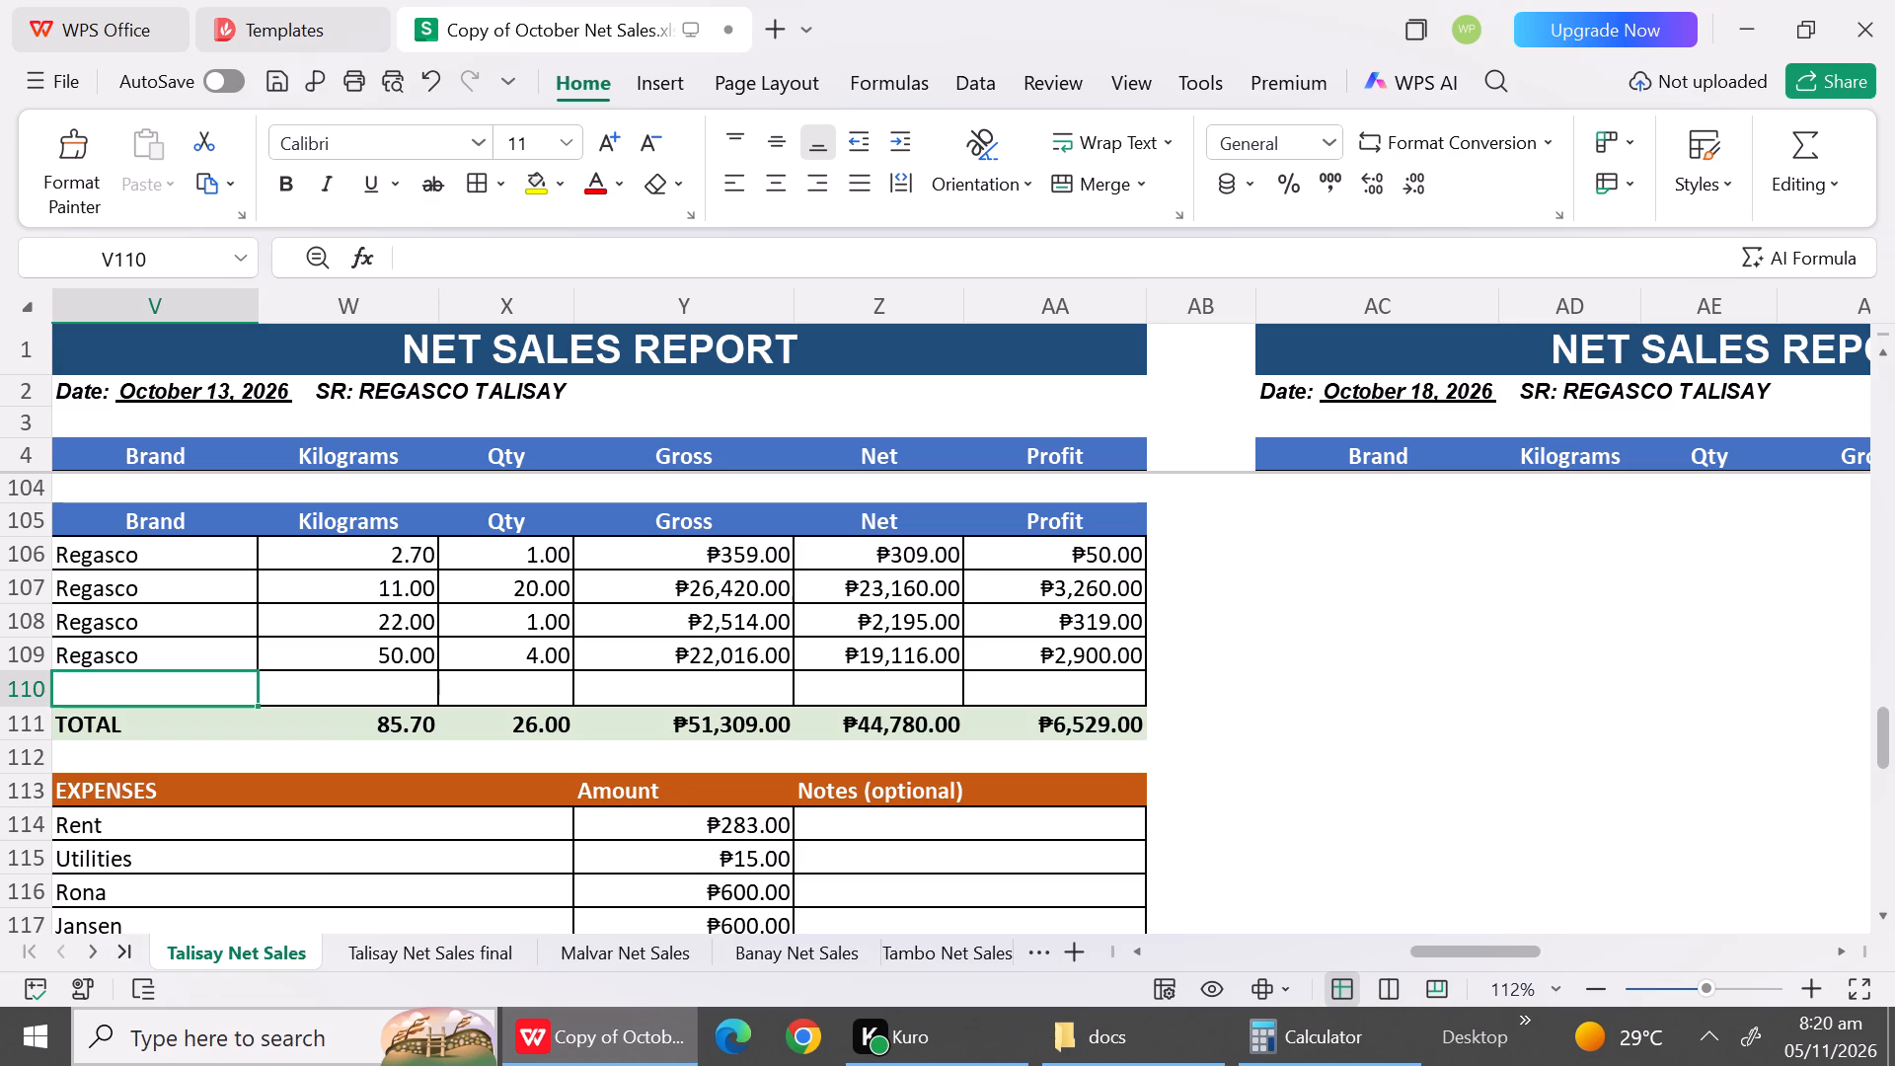
type("Tank Deposi\\")
key("BackSpace")
key("t")
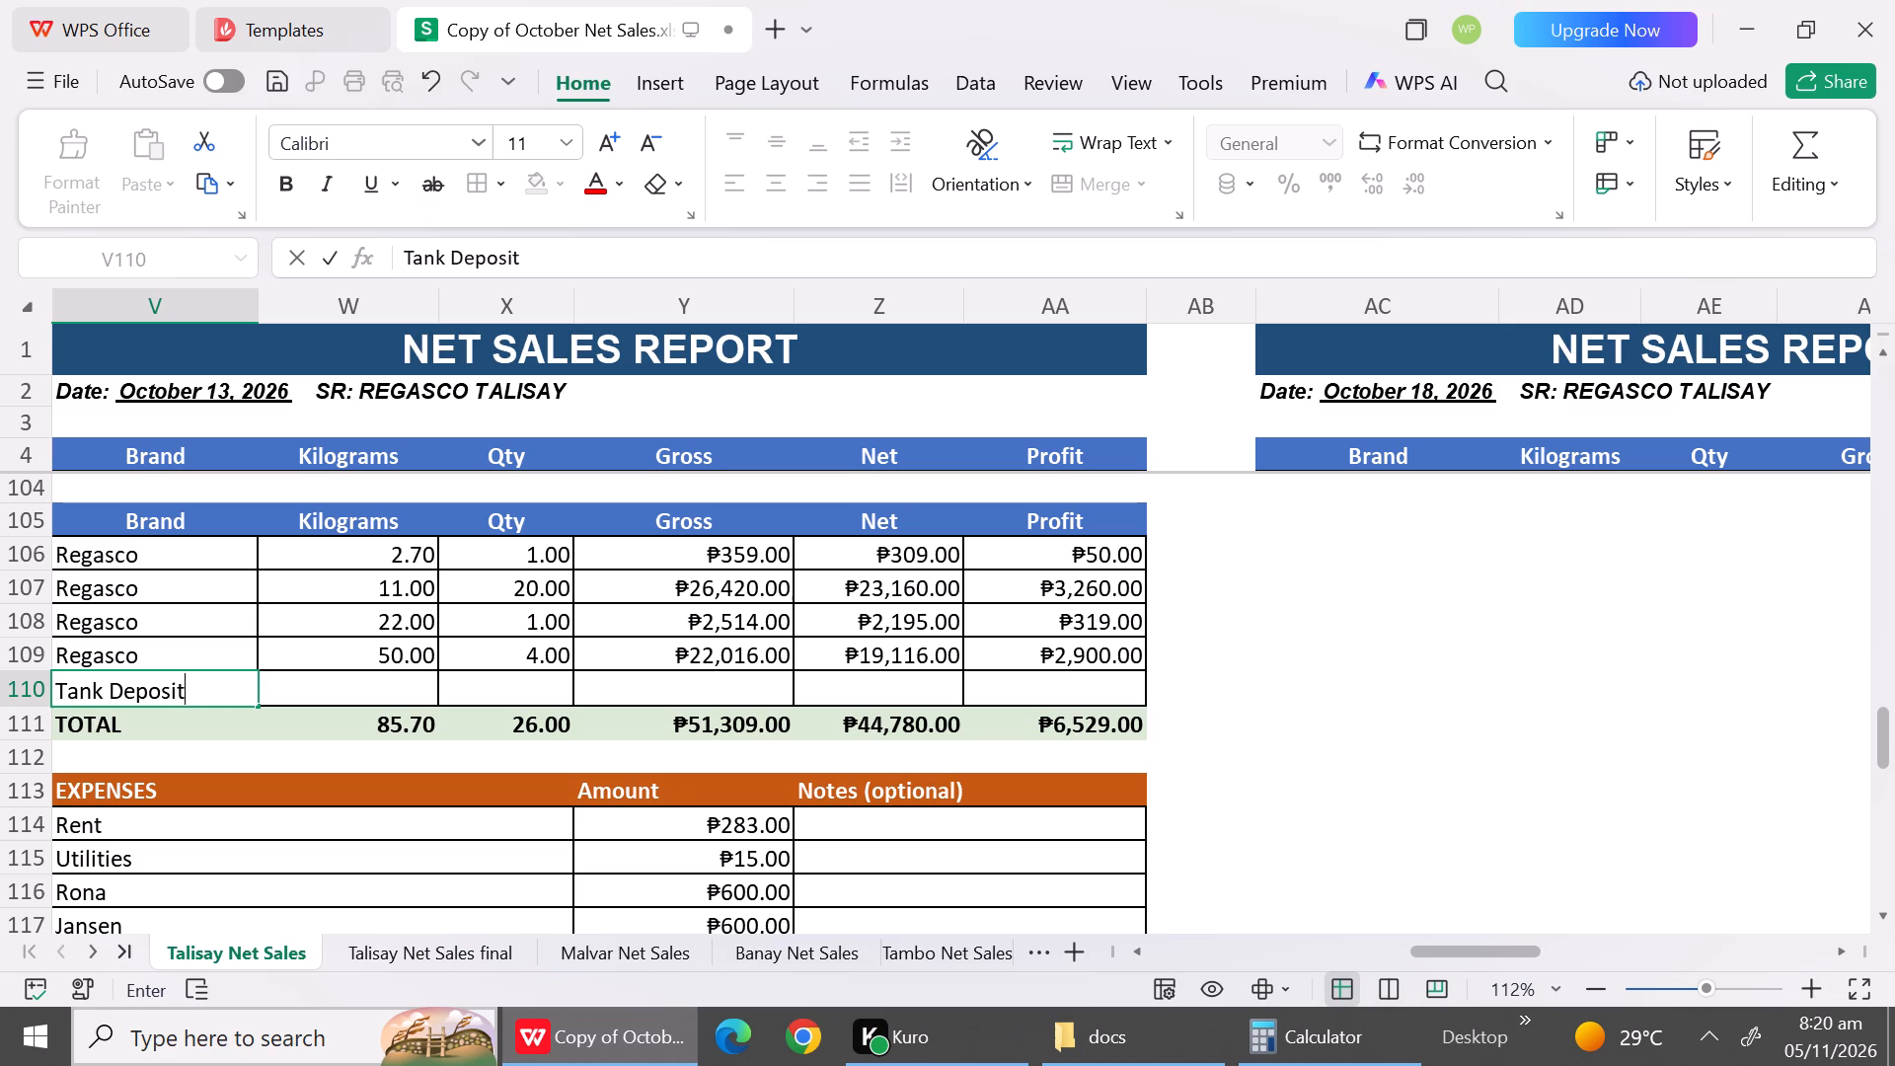
key("space")
type("(")
type("50(")
key("BackSpace")
key("shift+parenright")
Fill in the October 16 tank deposit row with quantity 1, gross 2000 and net 0.
left_click(555, 688)
key("1")
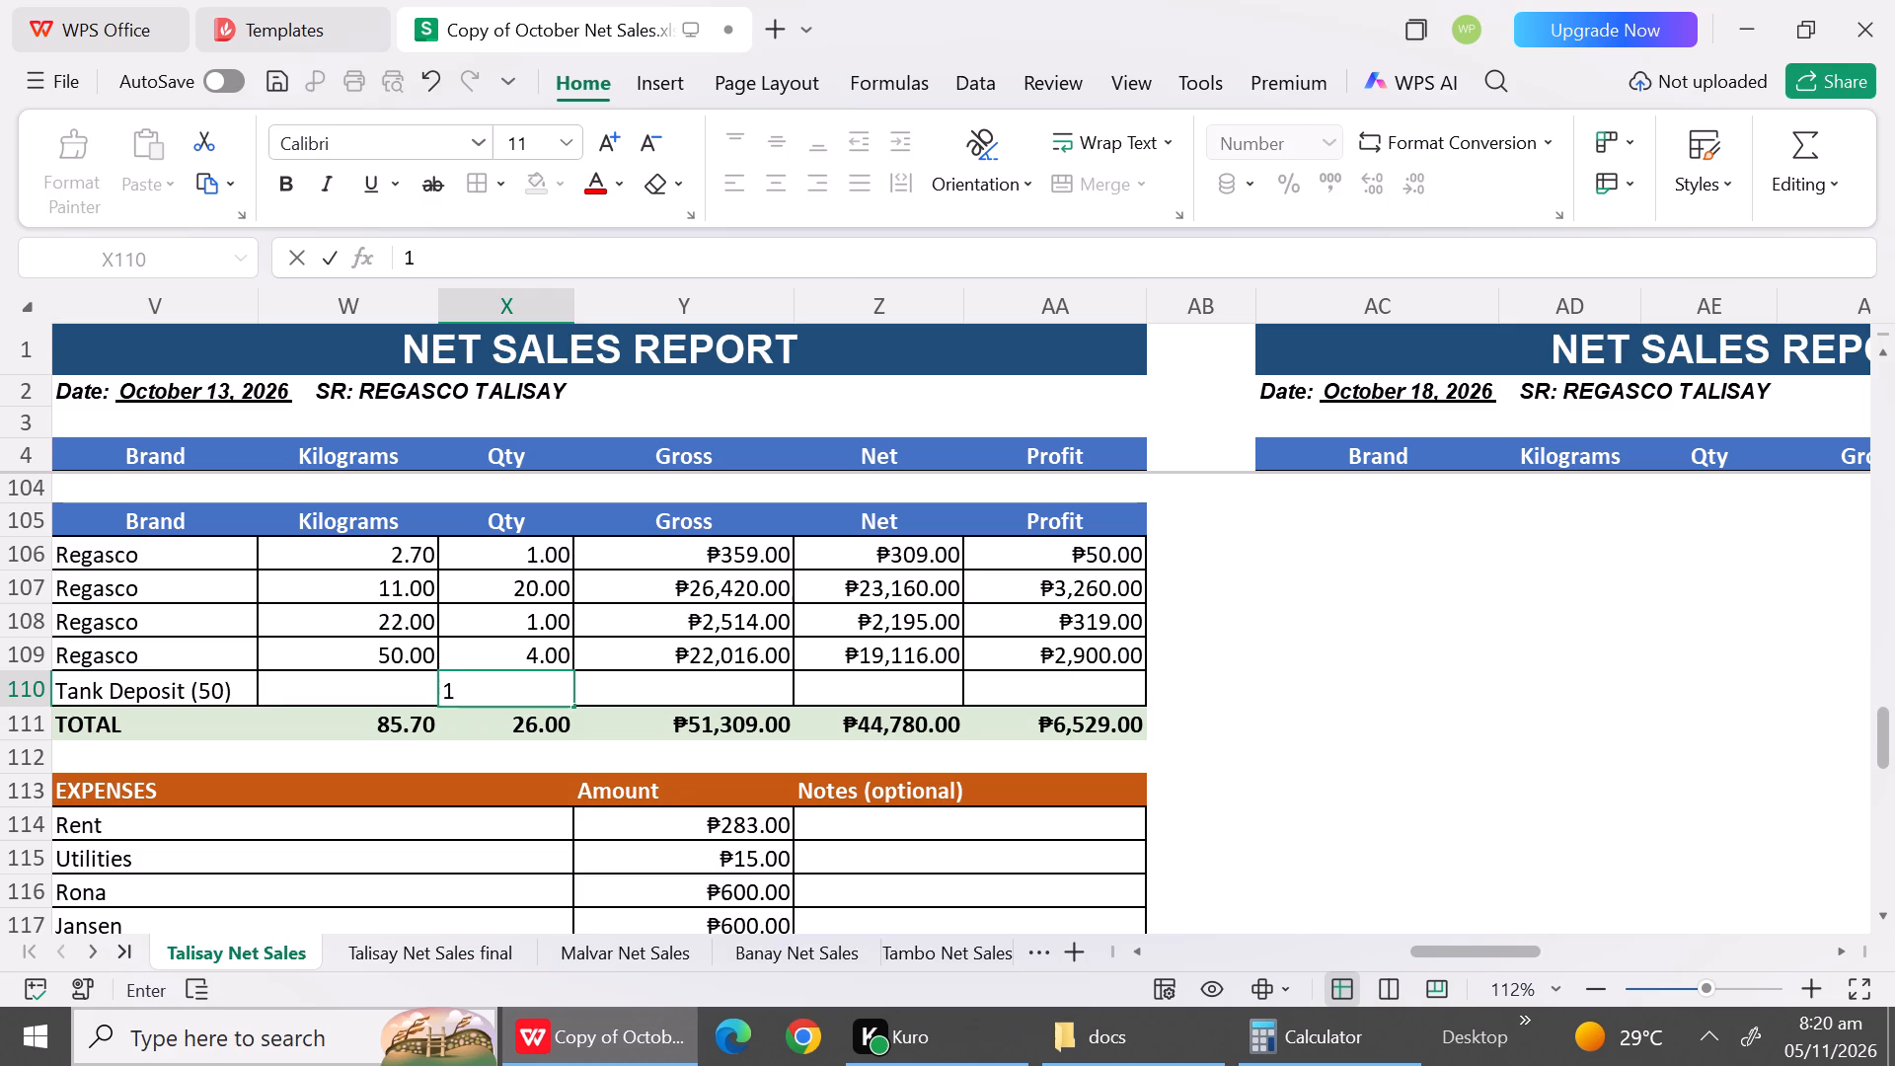
left_click(733, 685)
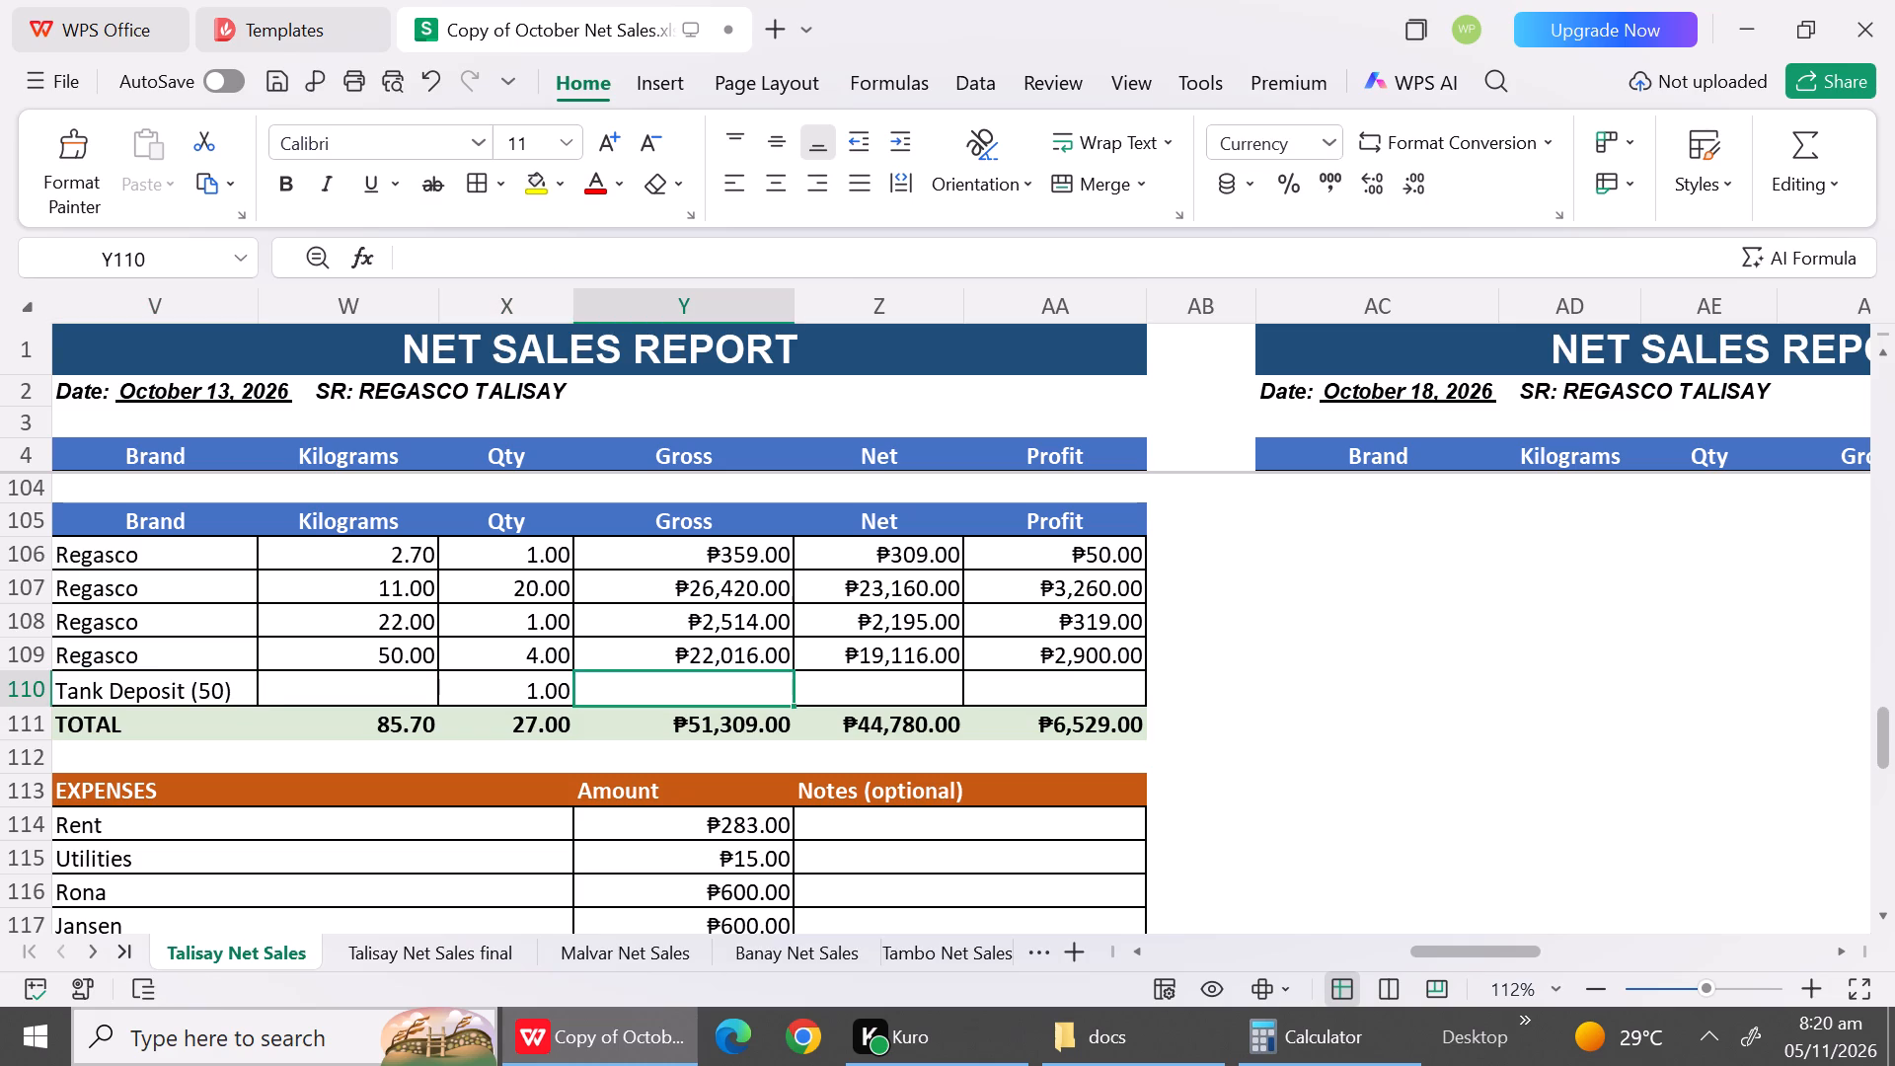
type("2000")
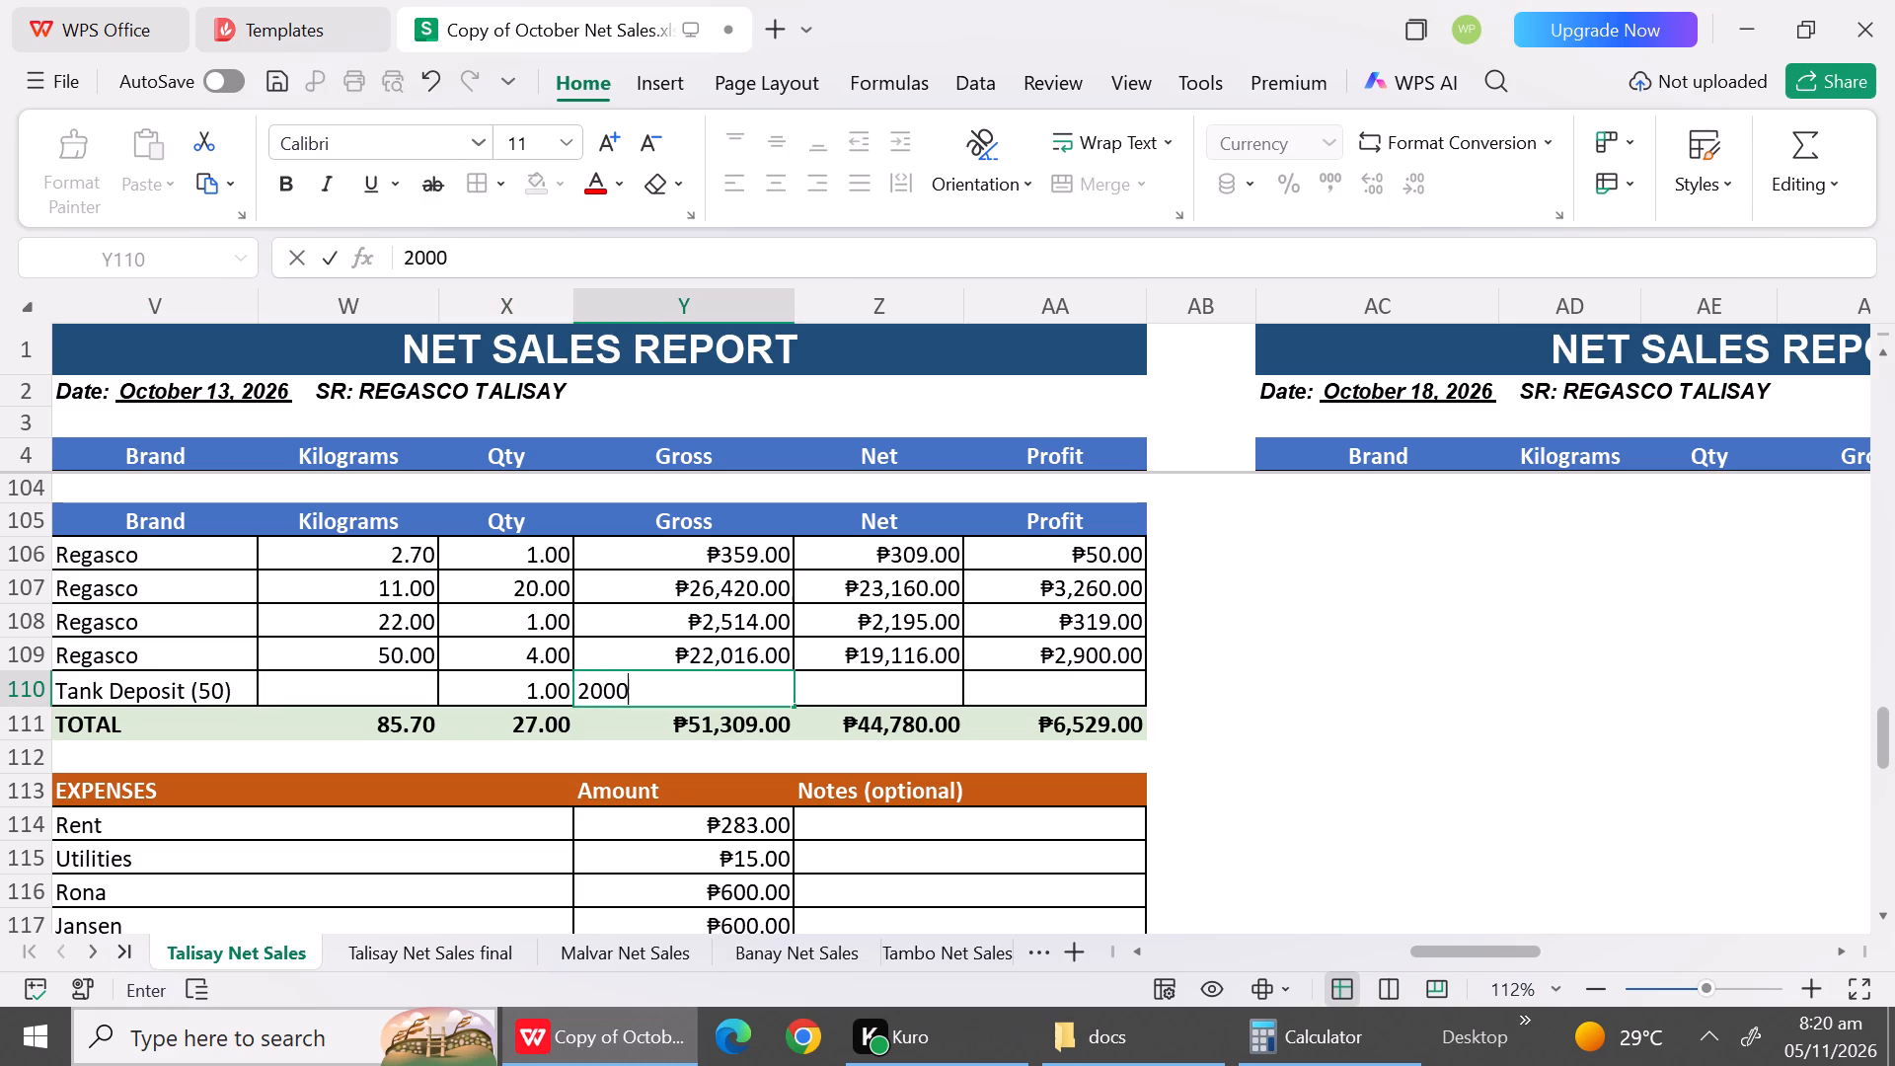
left_click(886, 677)
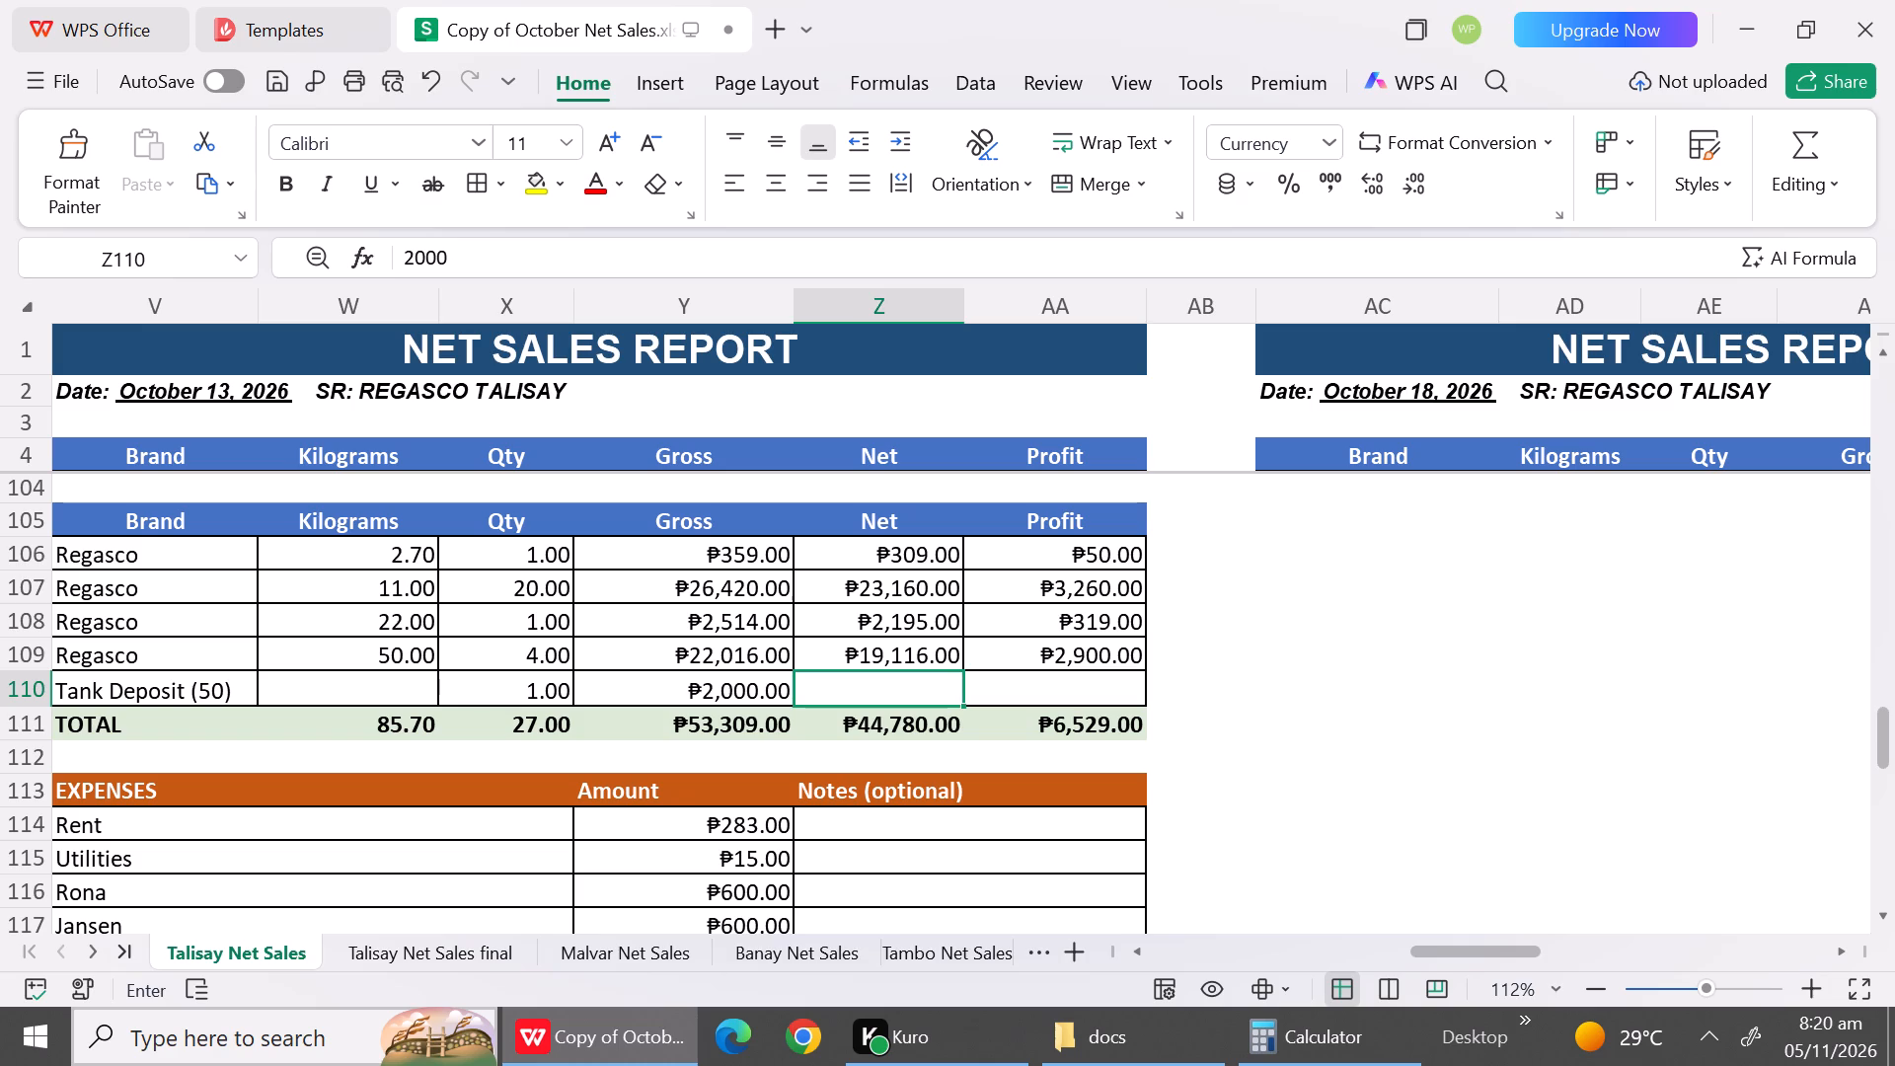
key("0")
left_click(753, 651)
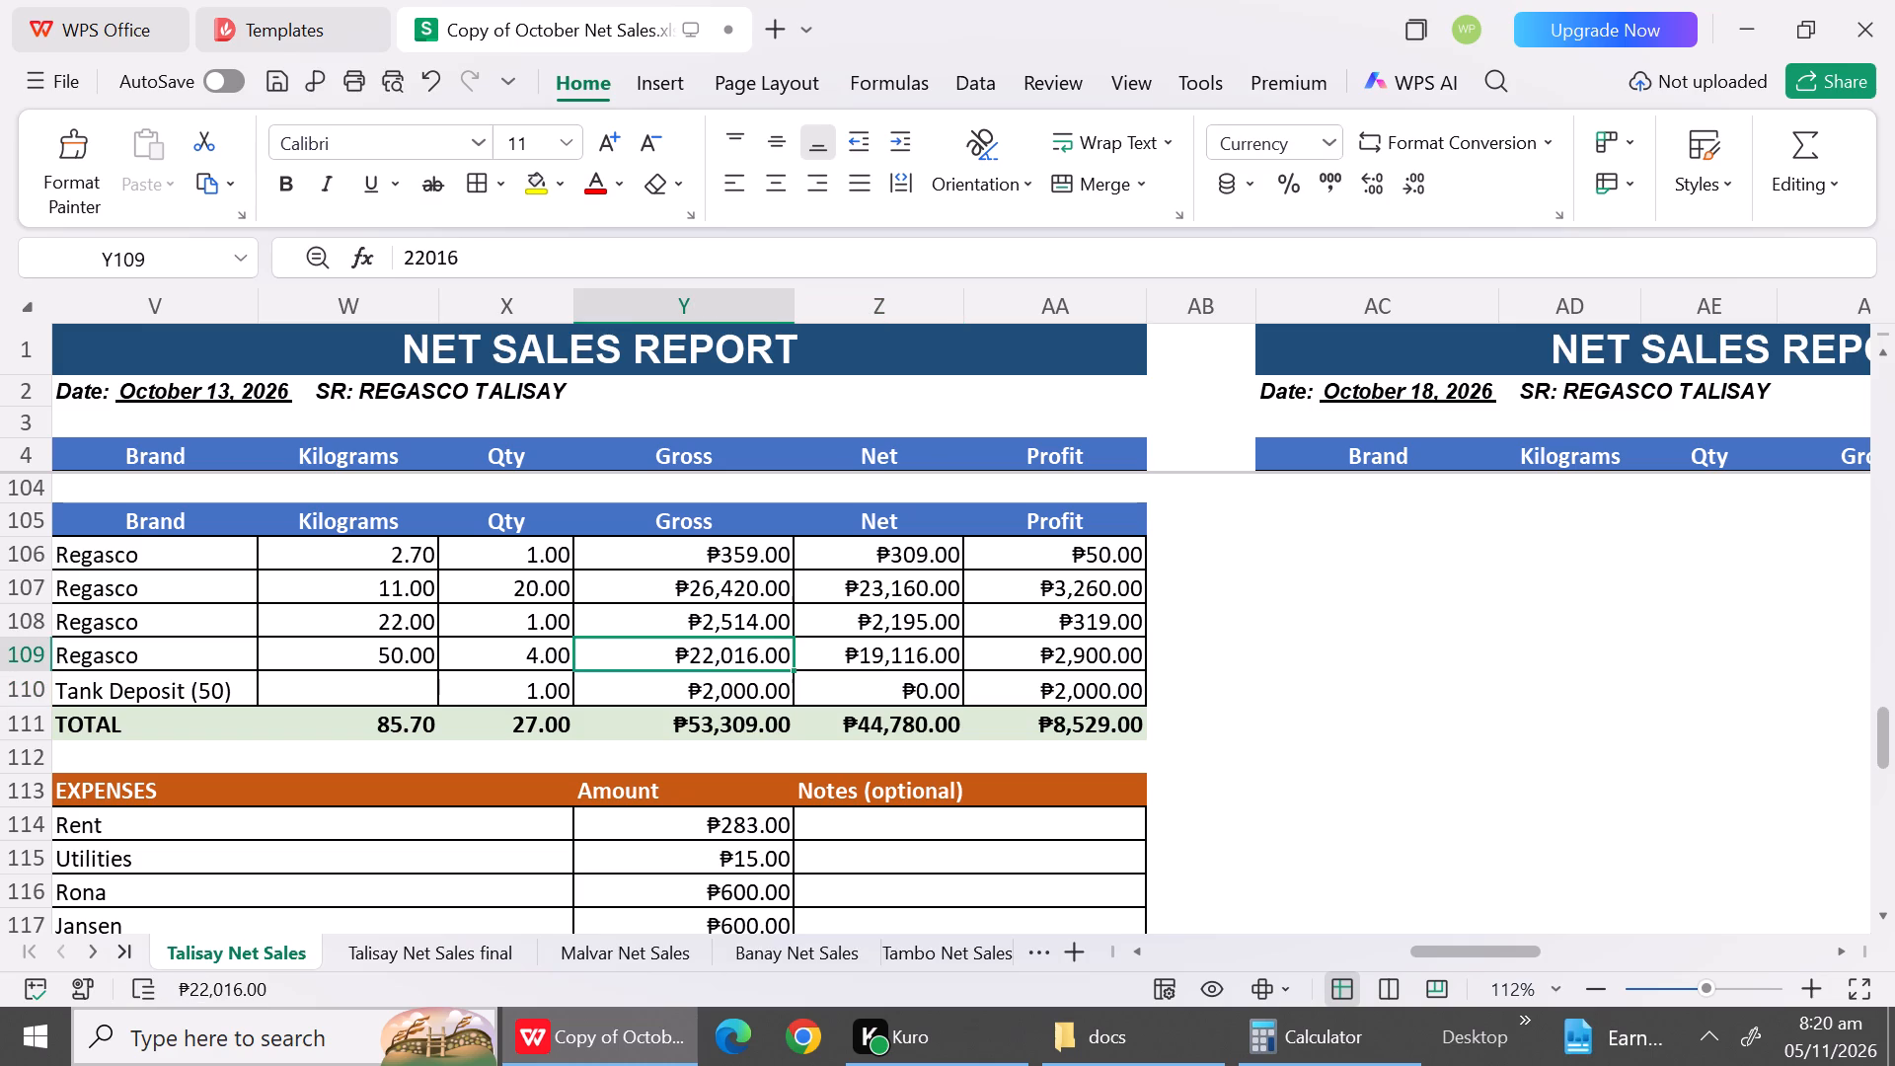
Look over the October 16 report's expenses and total net sales.
triple_click(1881, 919)
double_click(1881, 919)
double_click(1881, 919)
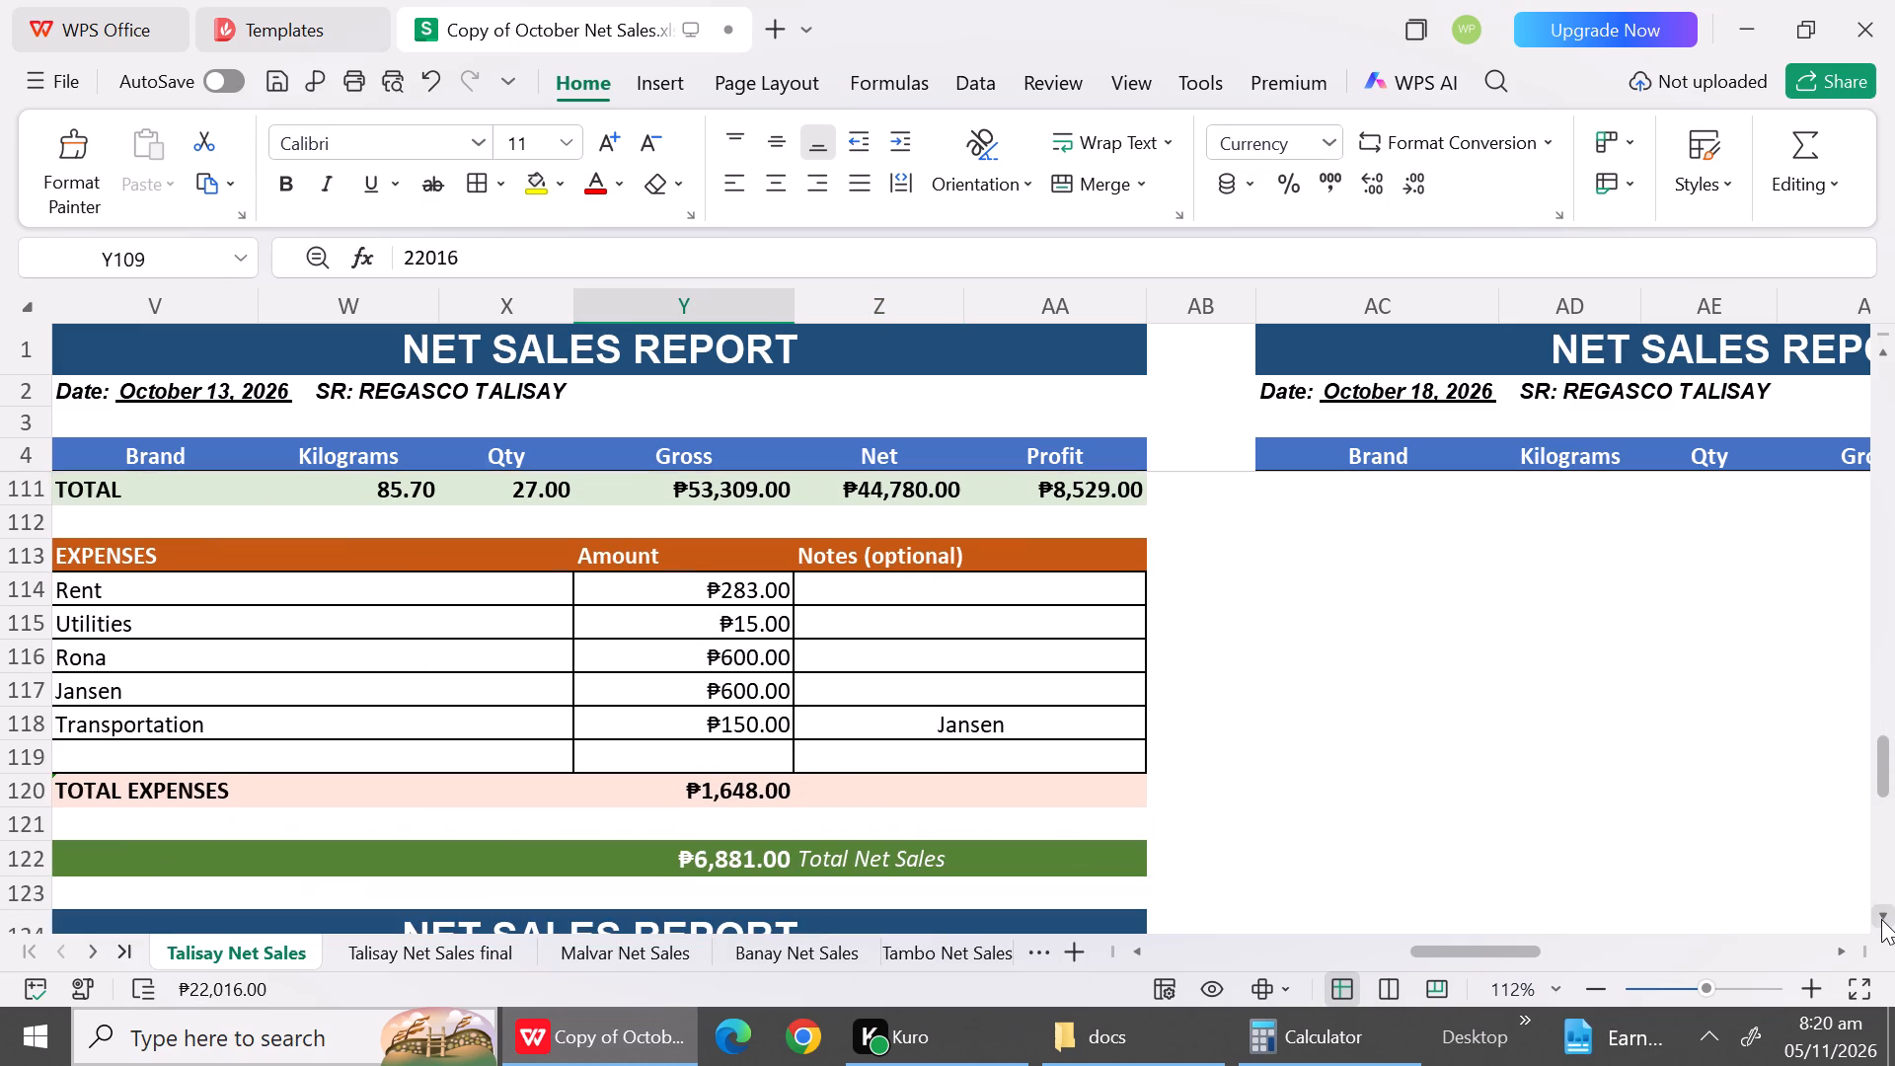
left_click(1881, 919)
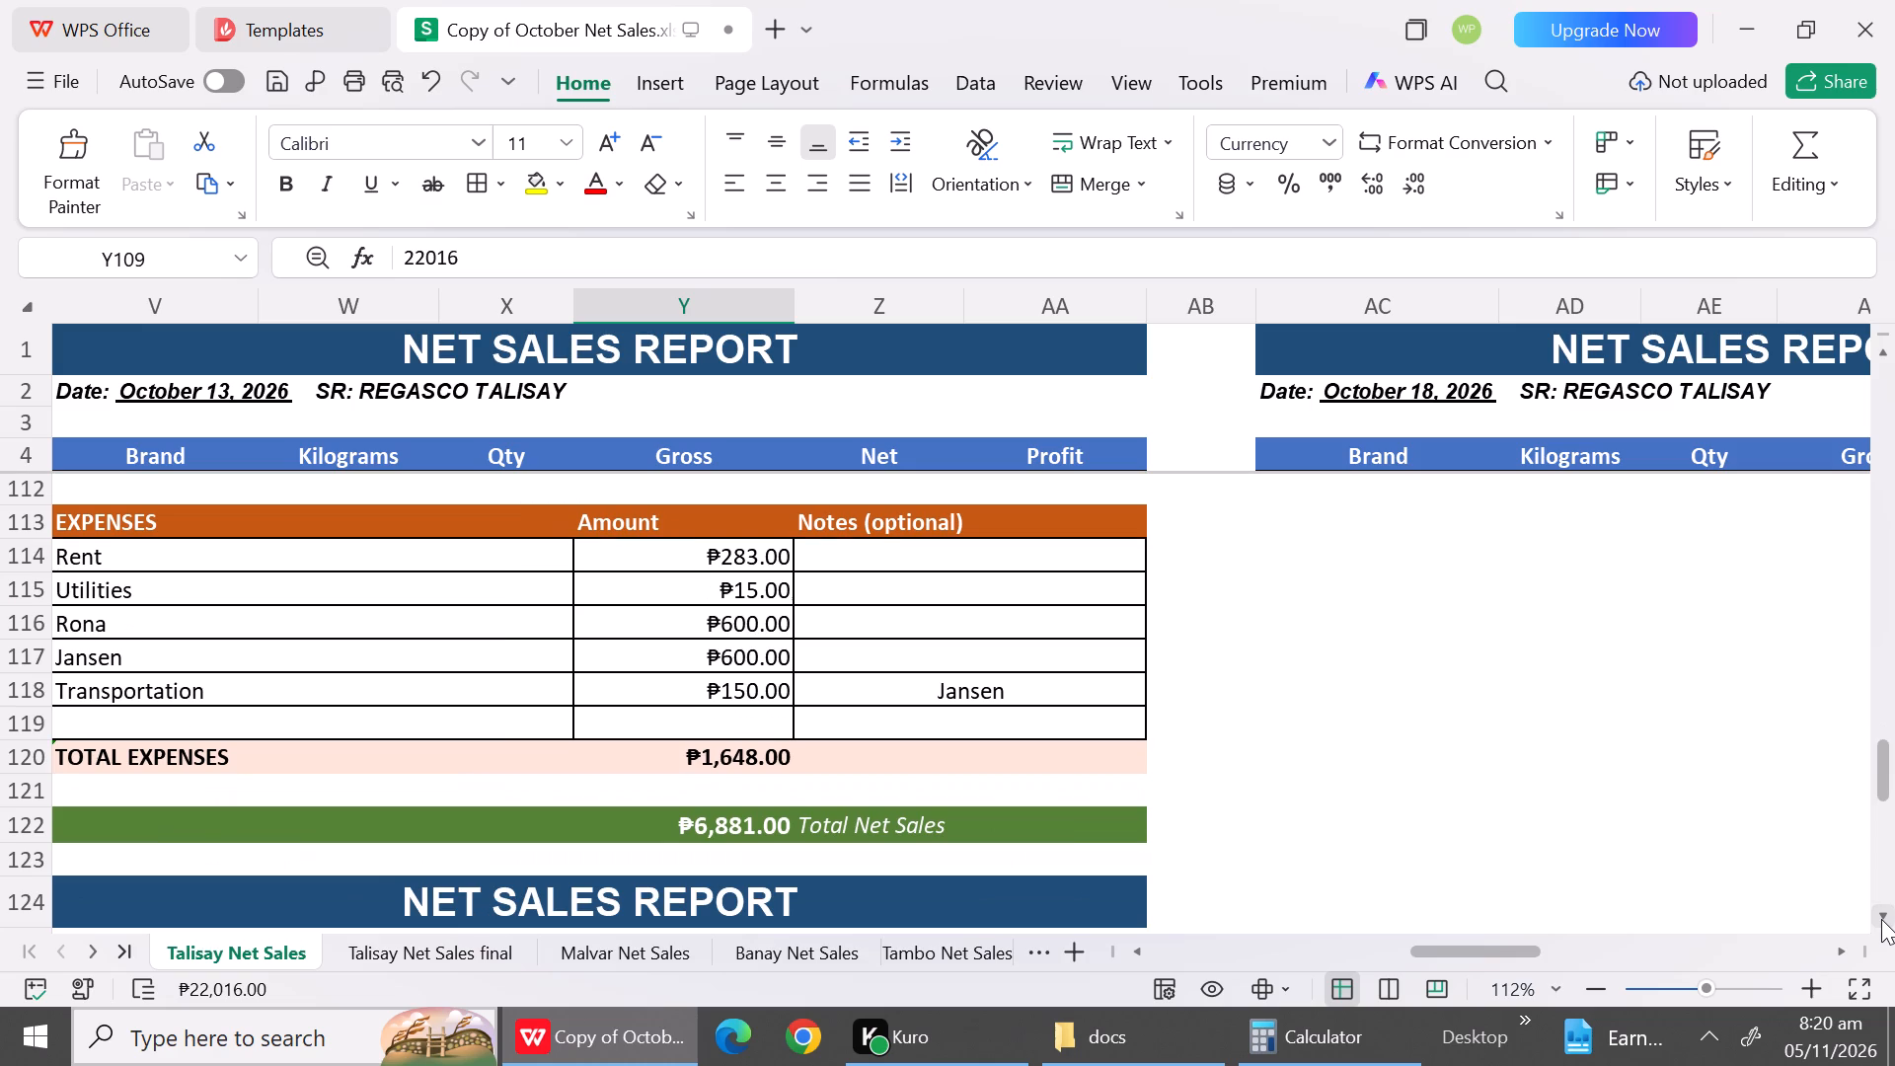
left_click(1881, 919)
triple_click(1881, 919)
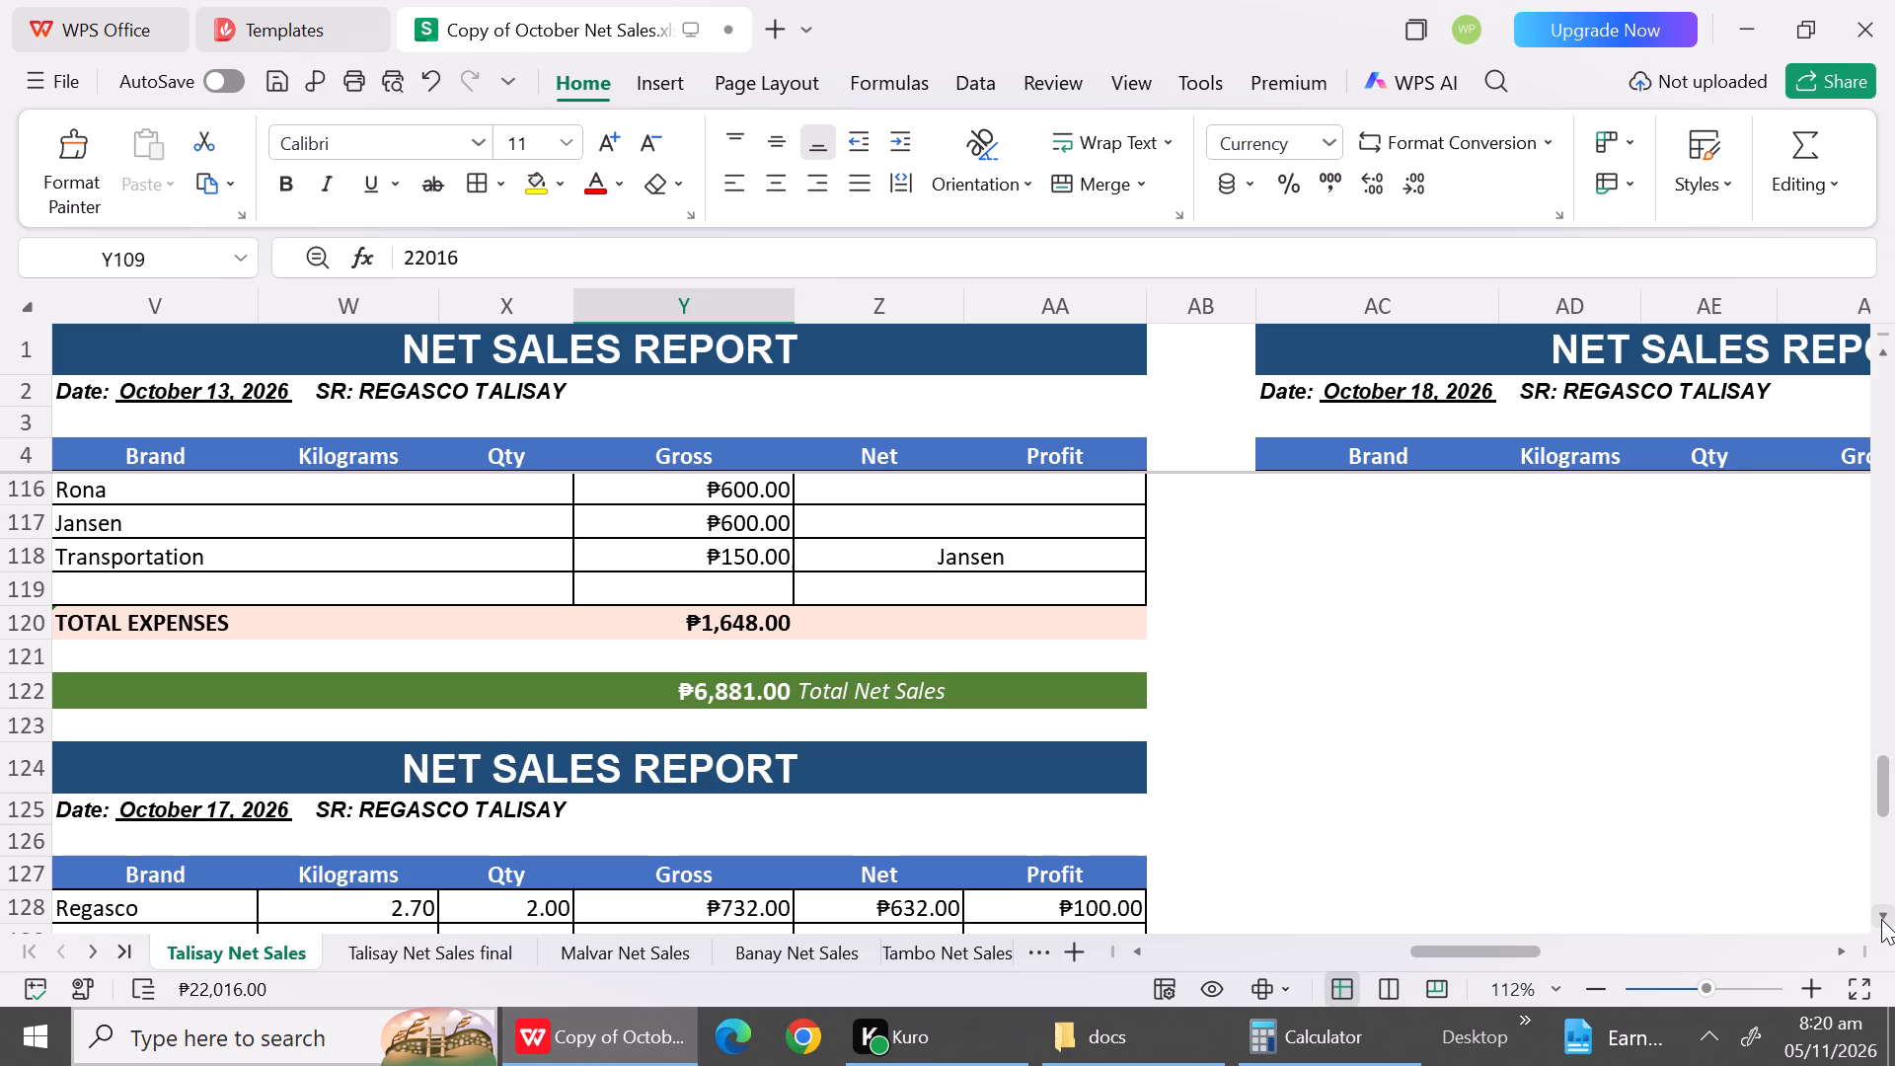
Look over the October 17 report's date, sales entries and expense items.
triple_click(1881, 919)
left_click(1881, 919)
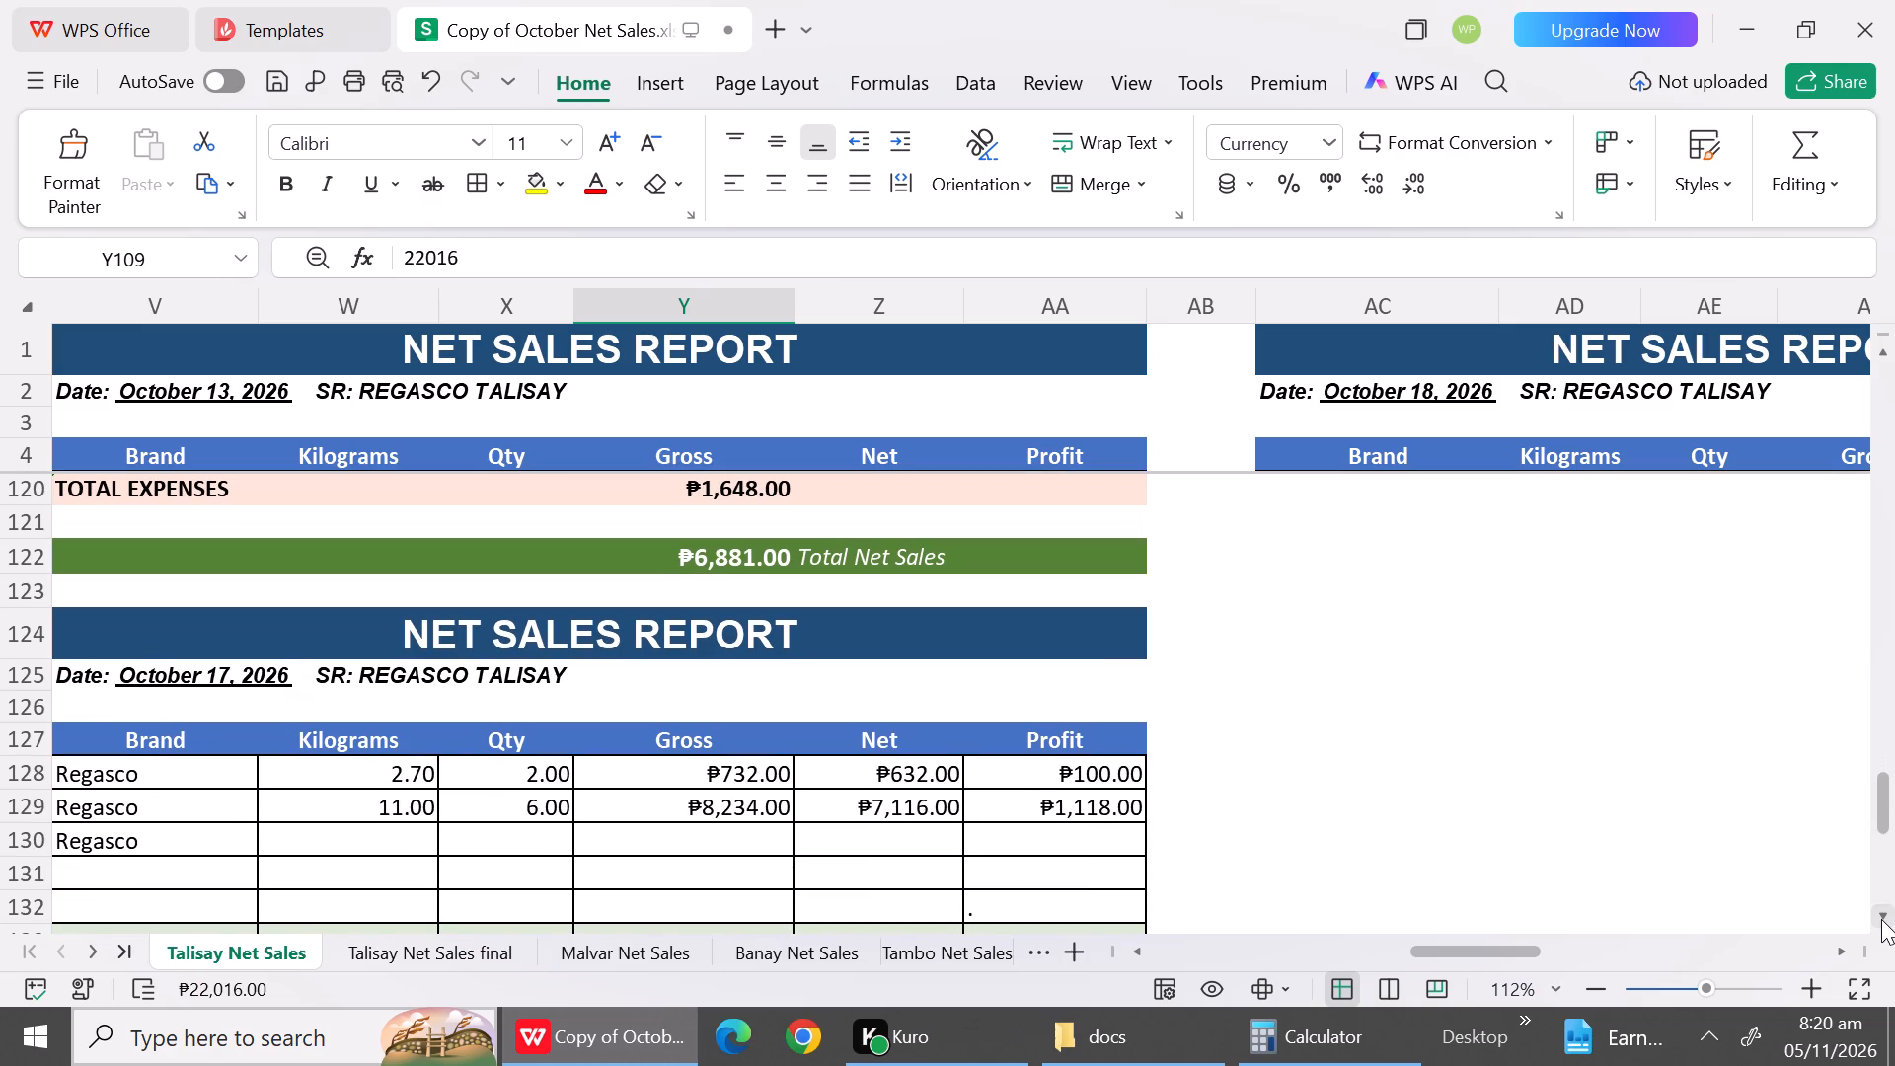
triple_click(1881, 919)
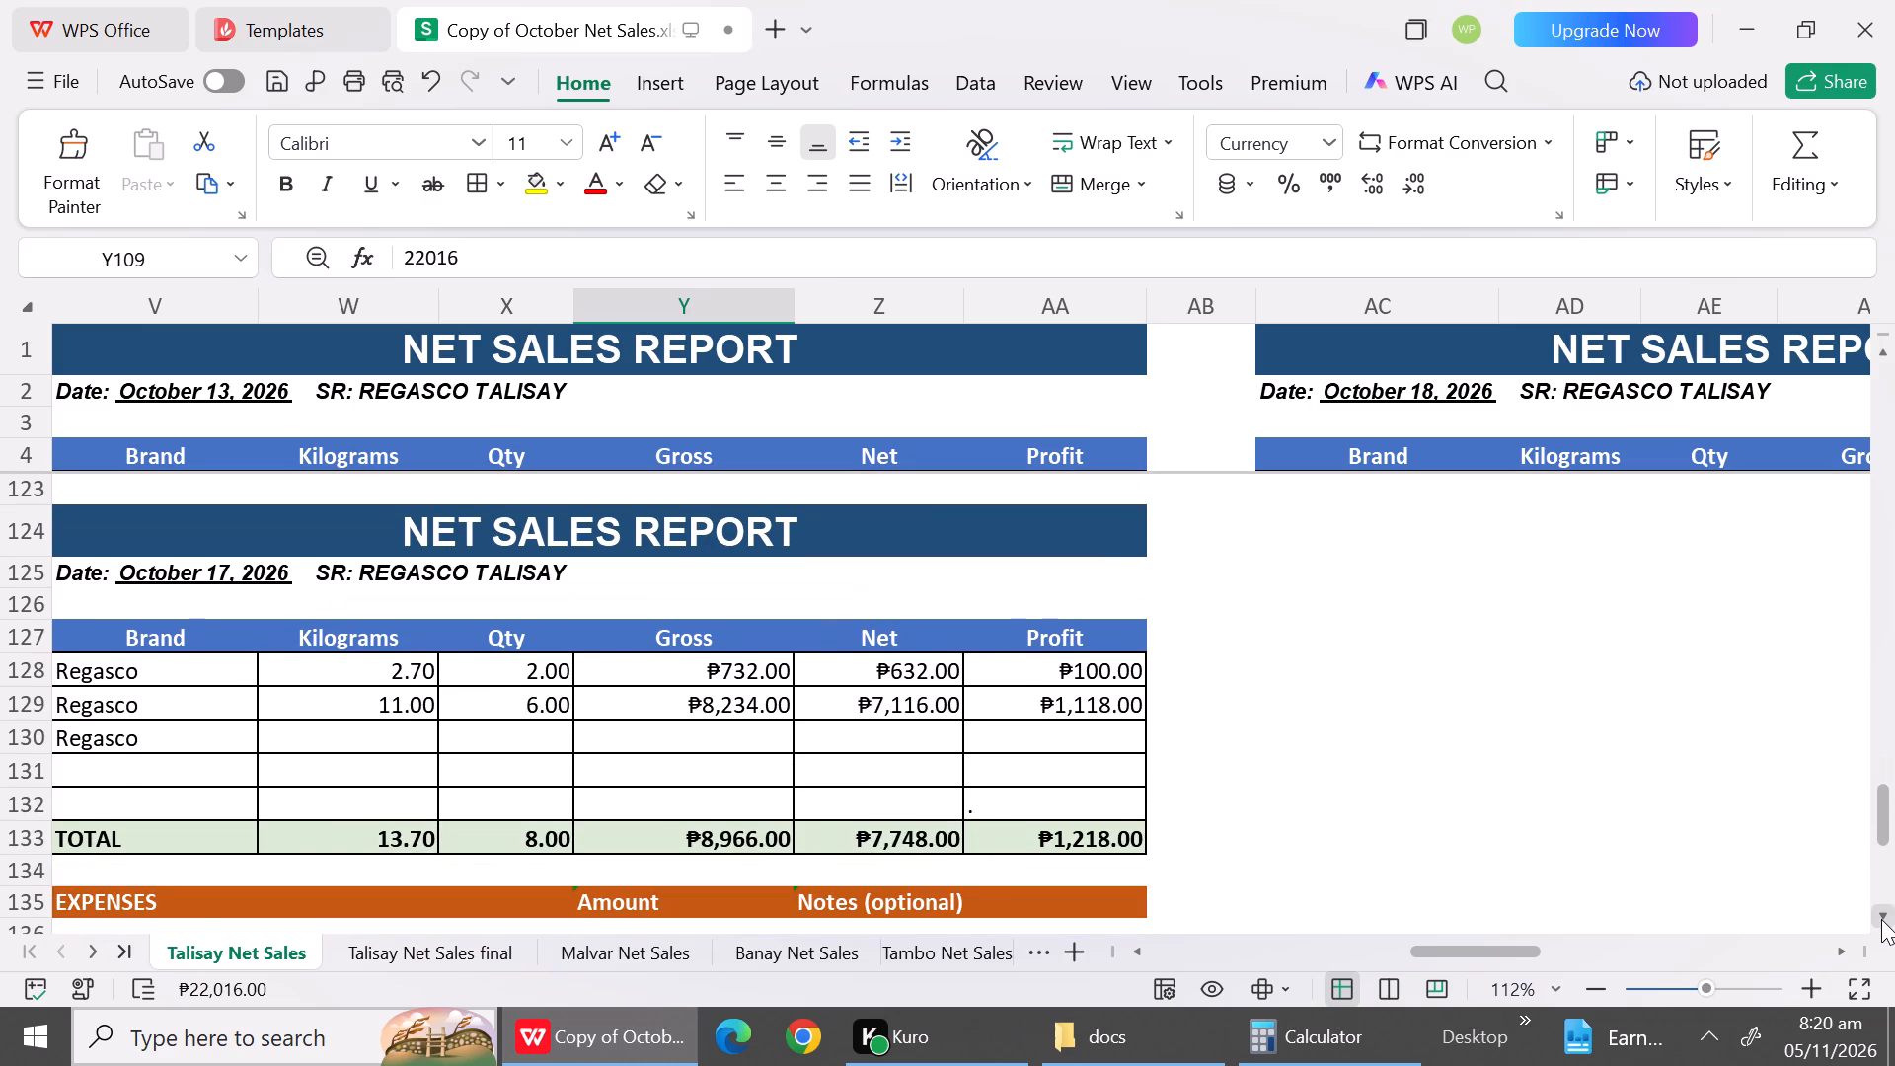
left_click(1881, 919)
triple_click(1881, 919)
triple_click(1881, 919)
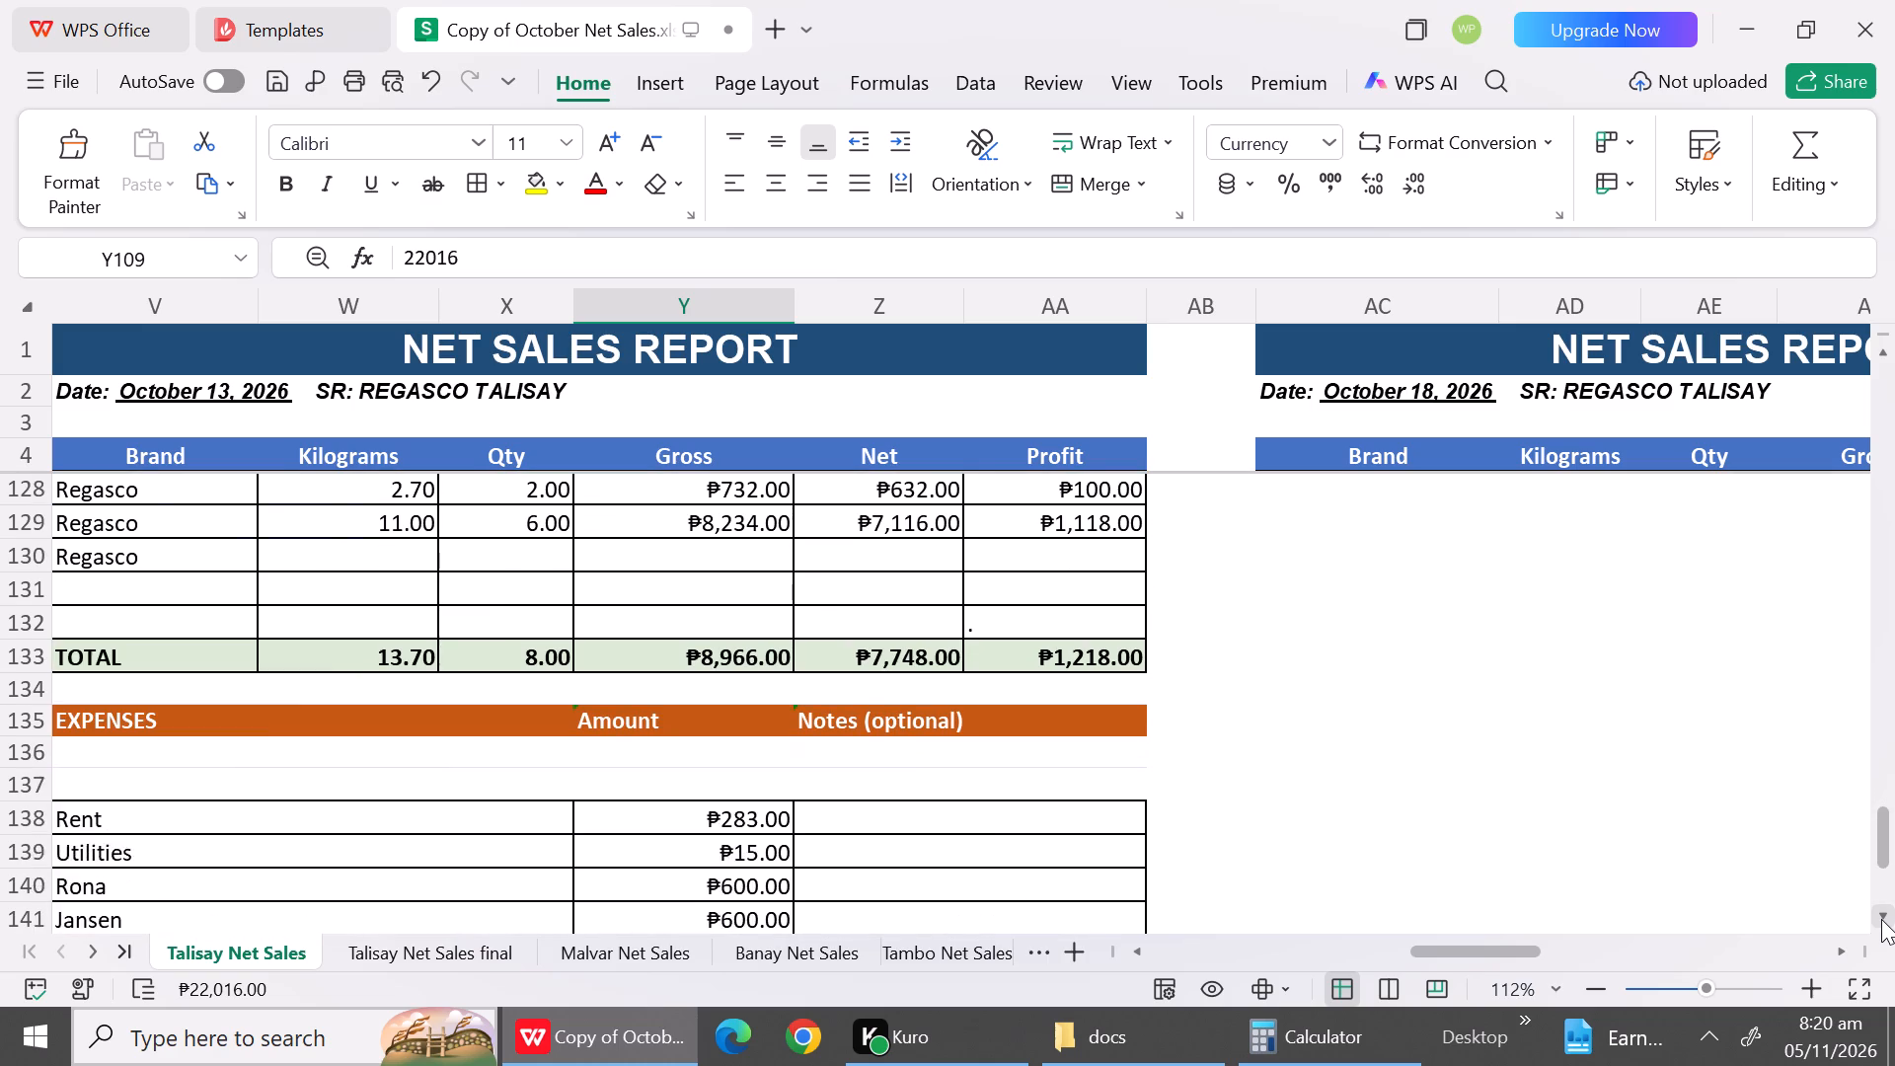
left_click(1881, 919)
left_click(1881, 919)
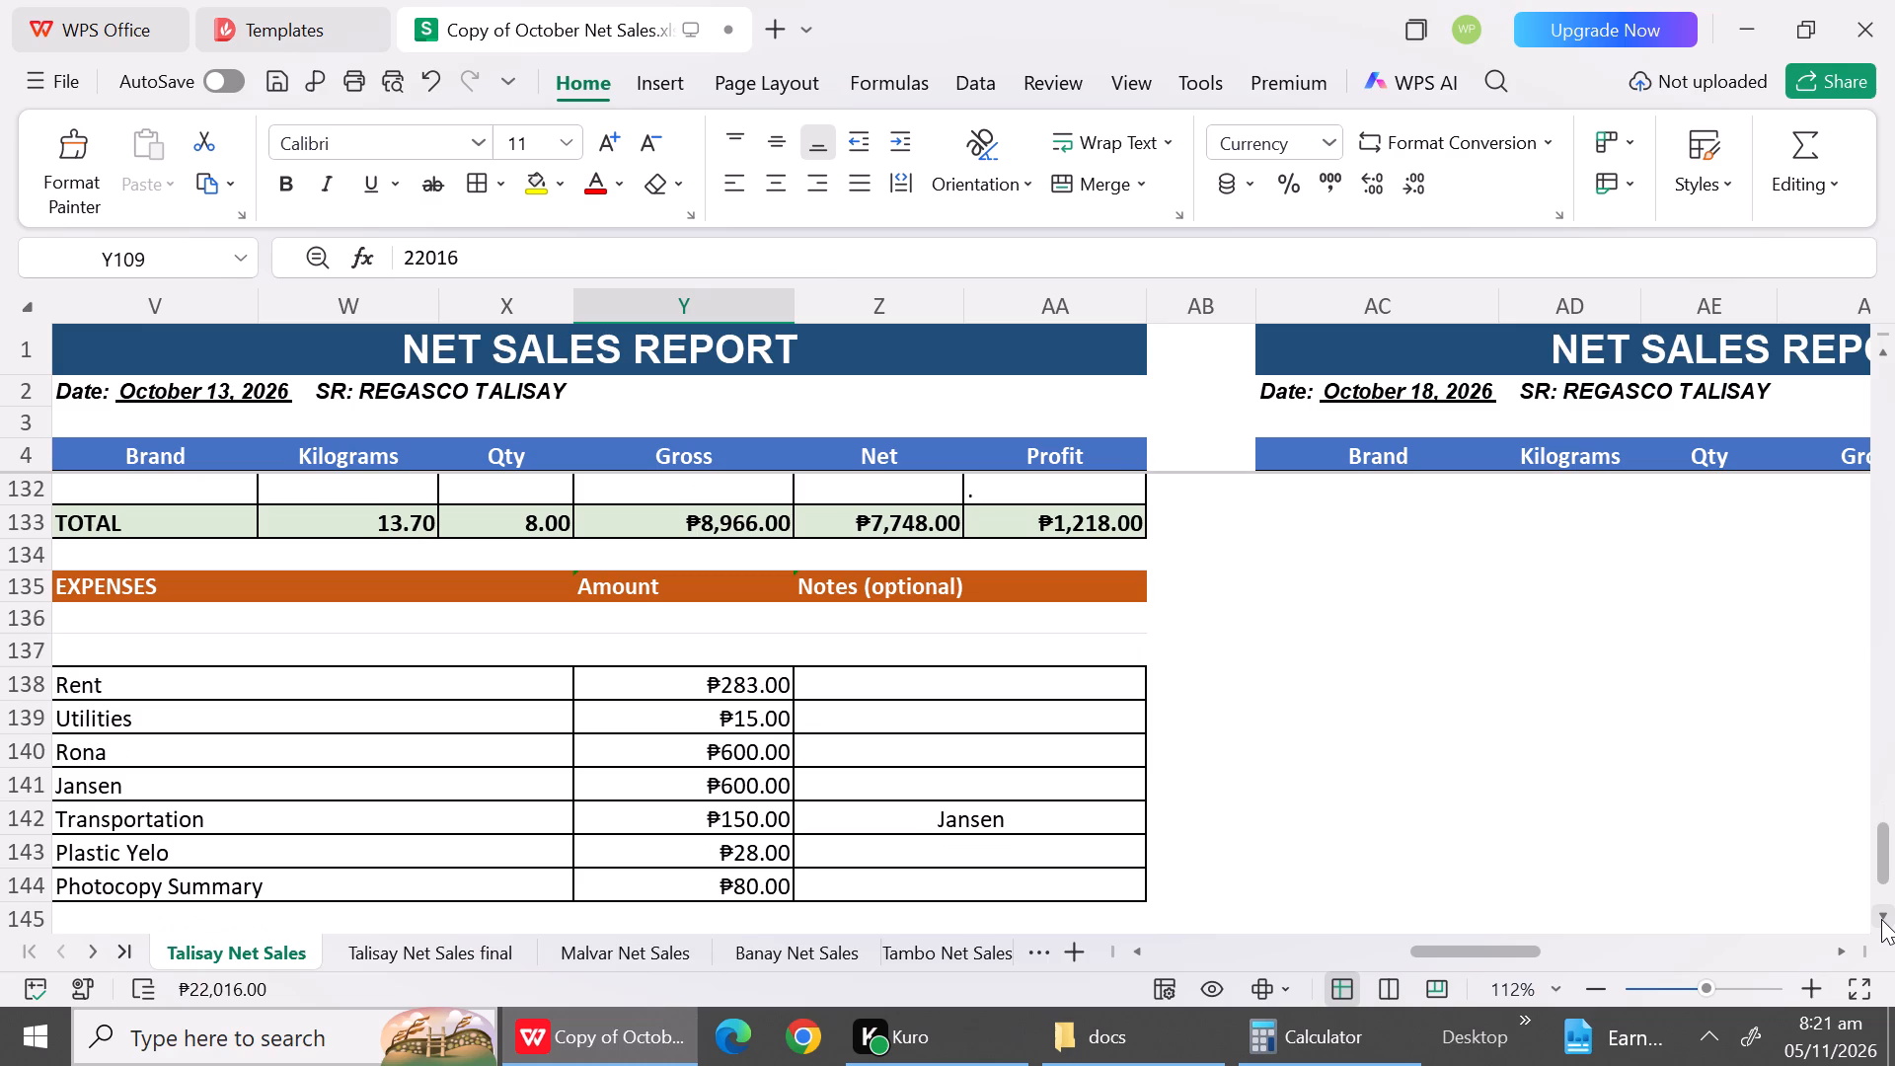
Replace the Plastic Yelo item in the October 17 expenses with Ink marker and set its amount to 95.
left_click(295, 848)
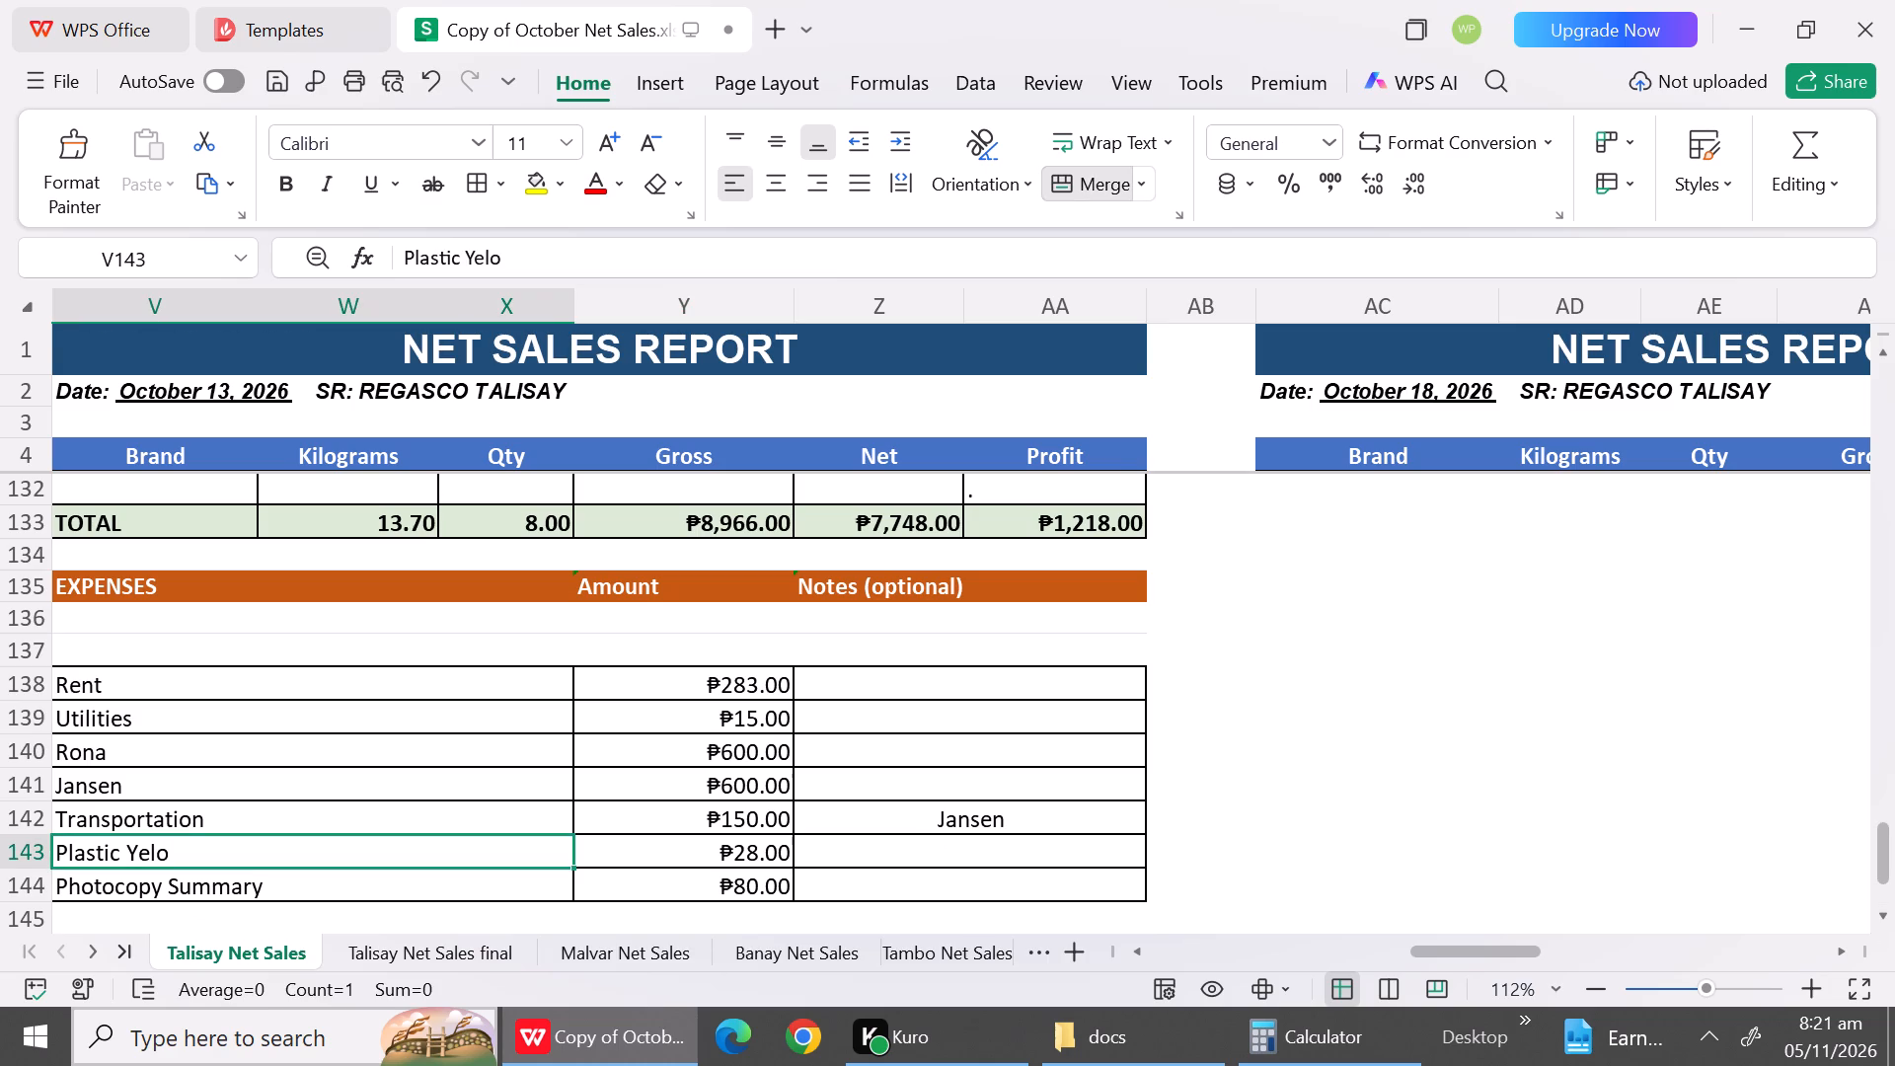
type("Ink Refill")
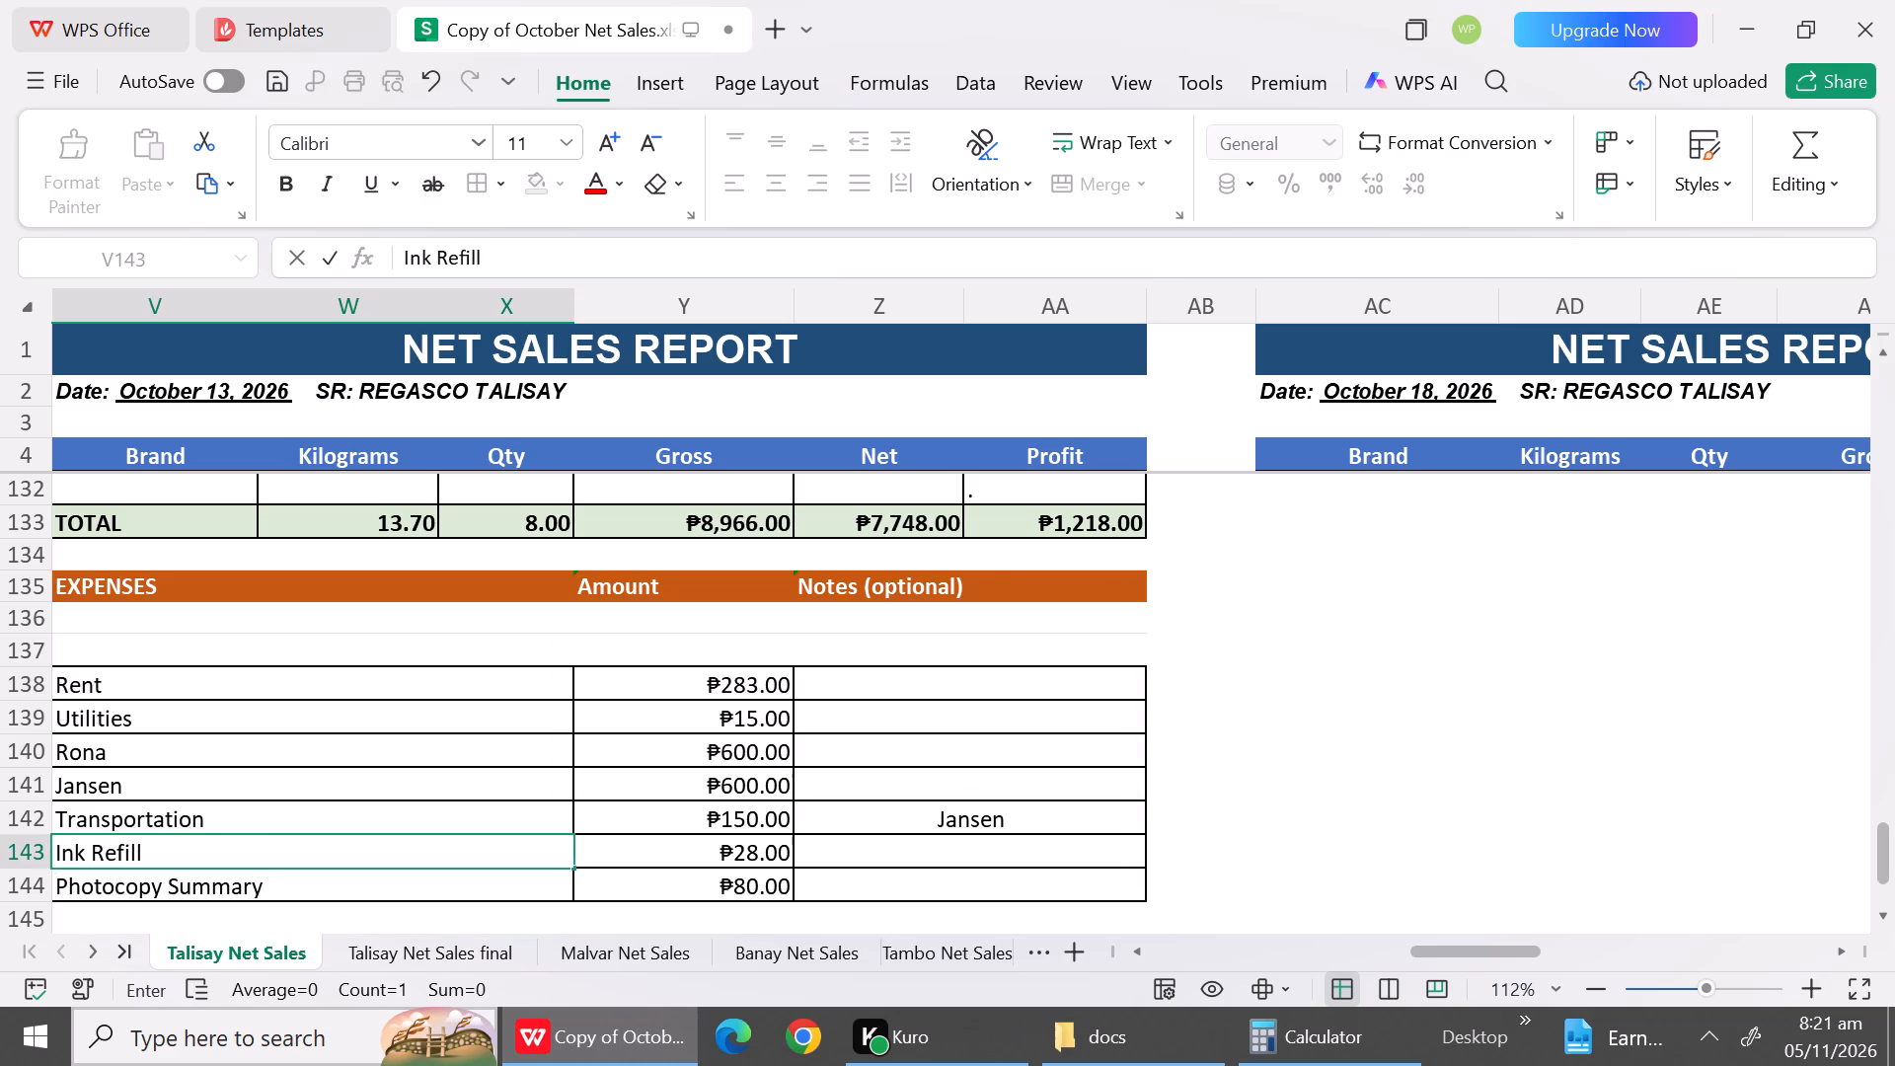
left_click(758, 860)
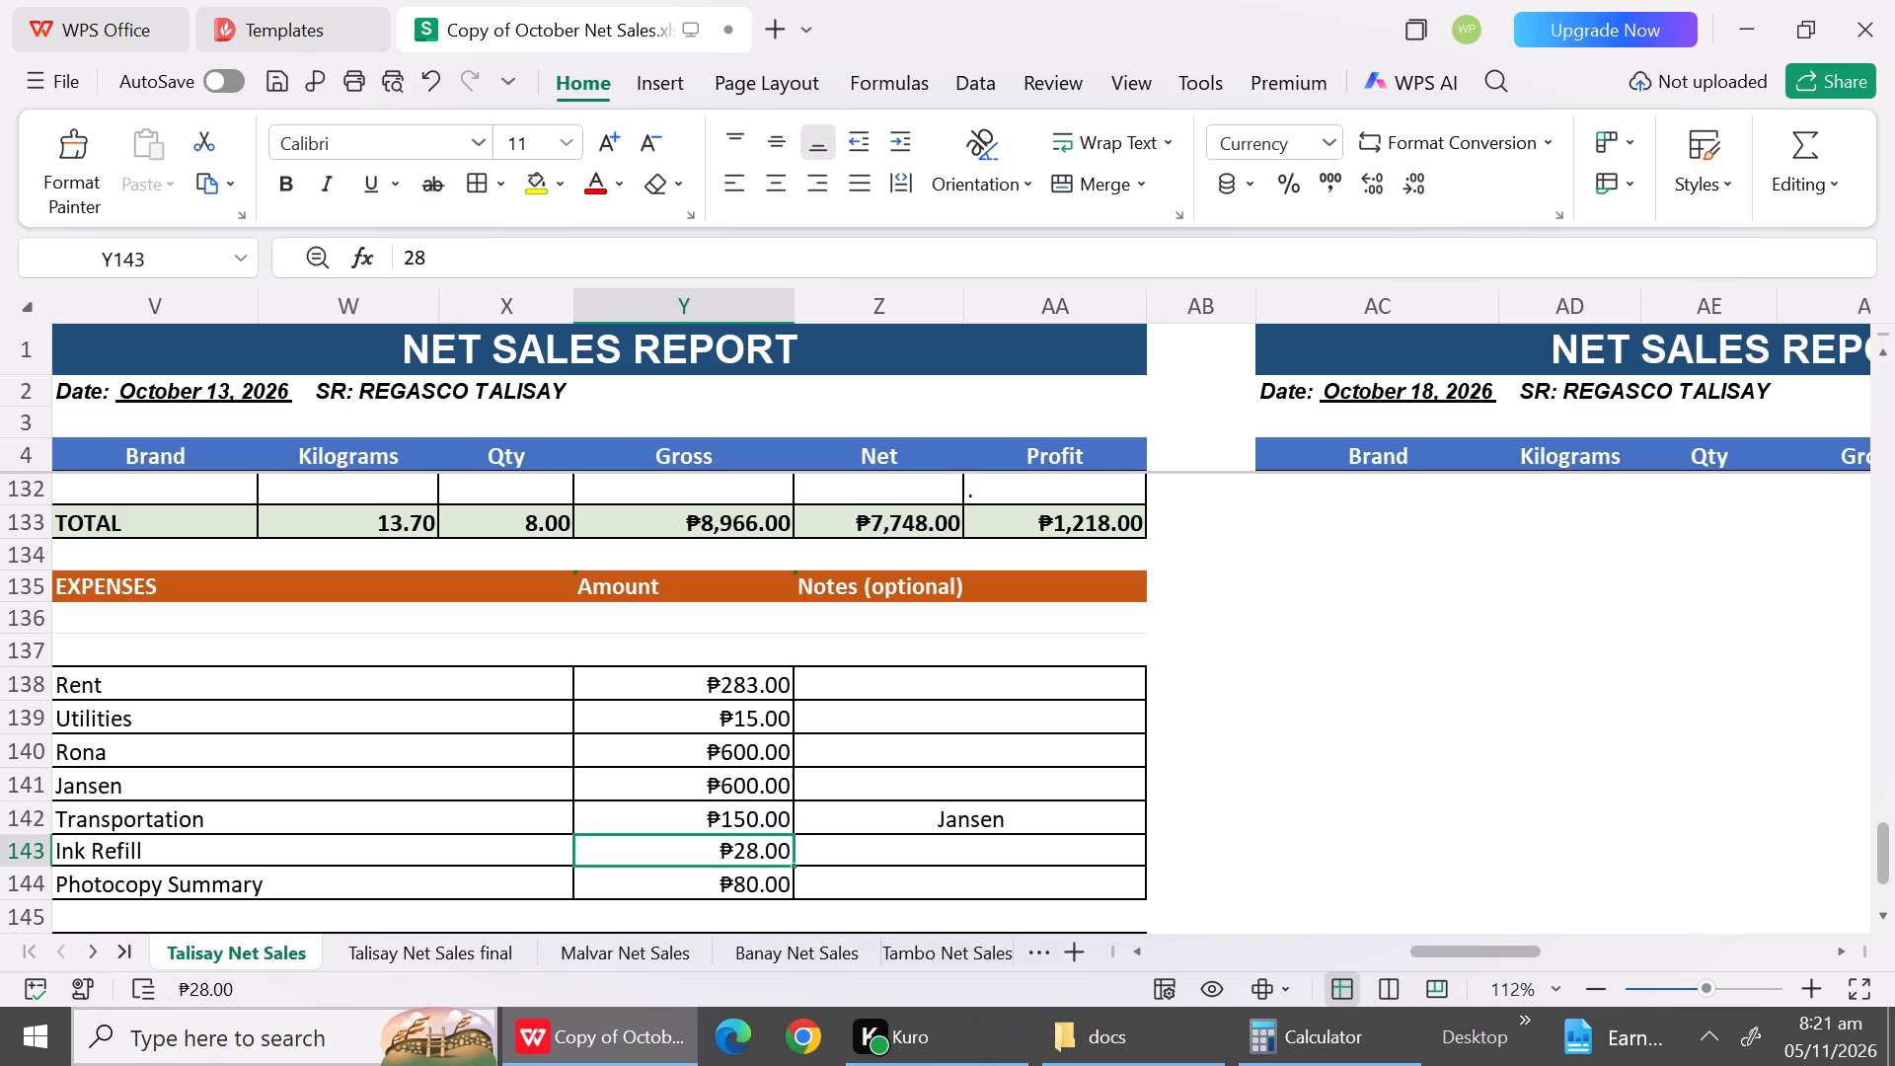
left_click(280, 864)
double_click(280, 864)
double_click(265, 859)
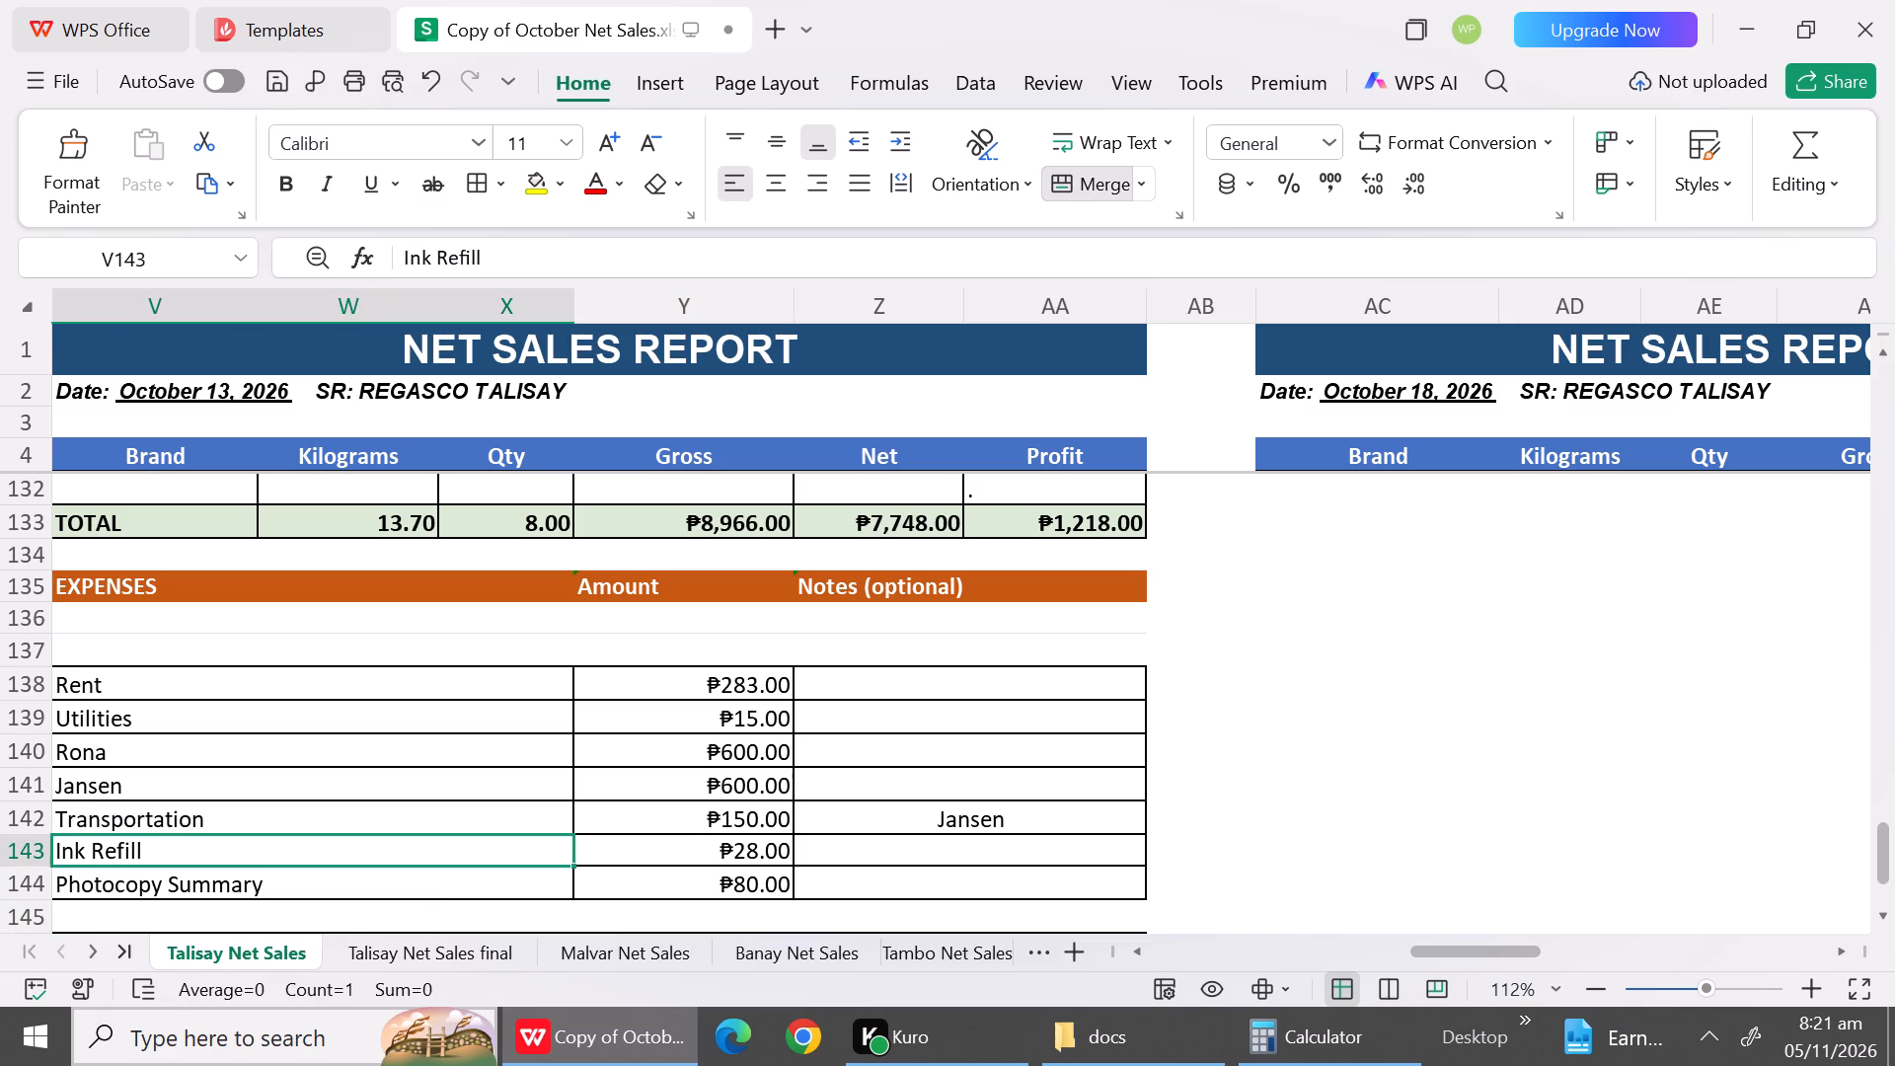
key("BackSpace")
key("BackSpace")
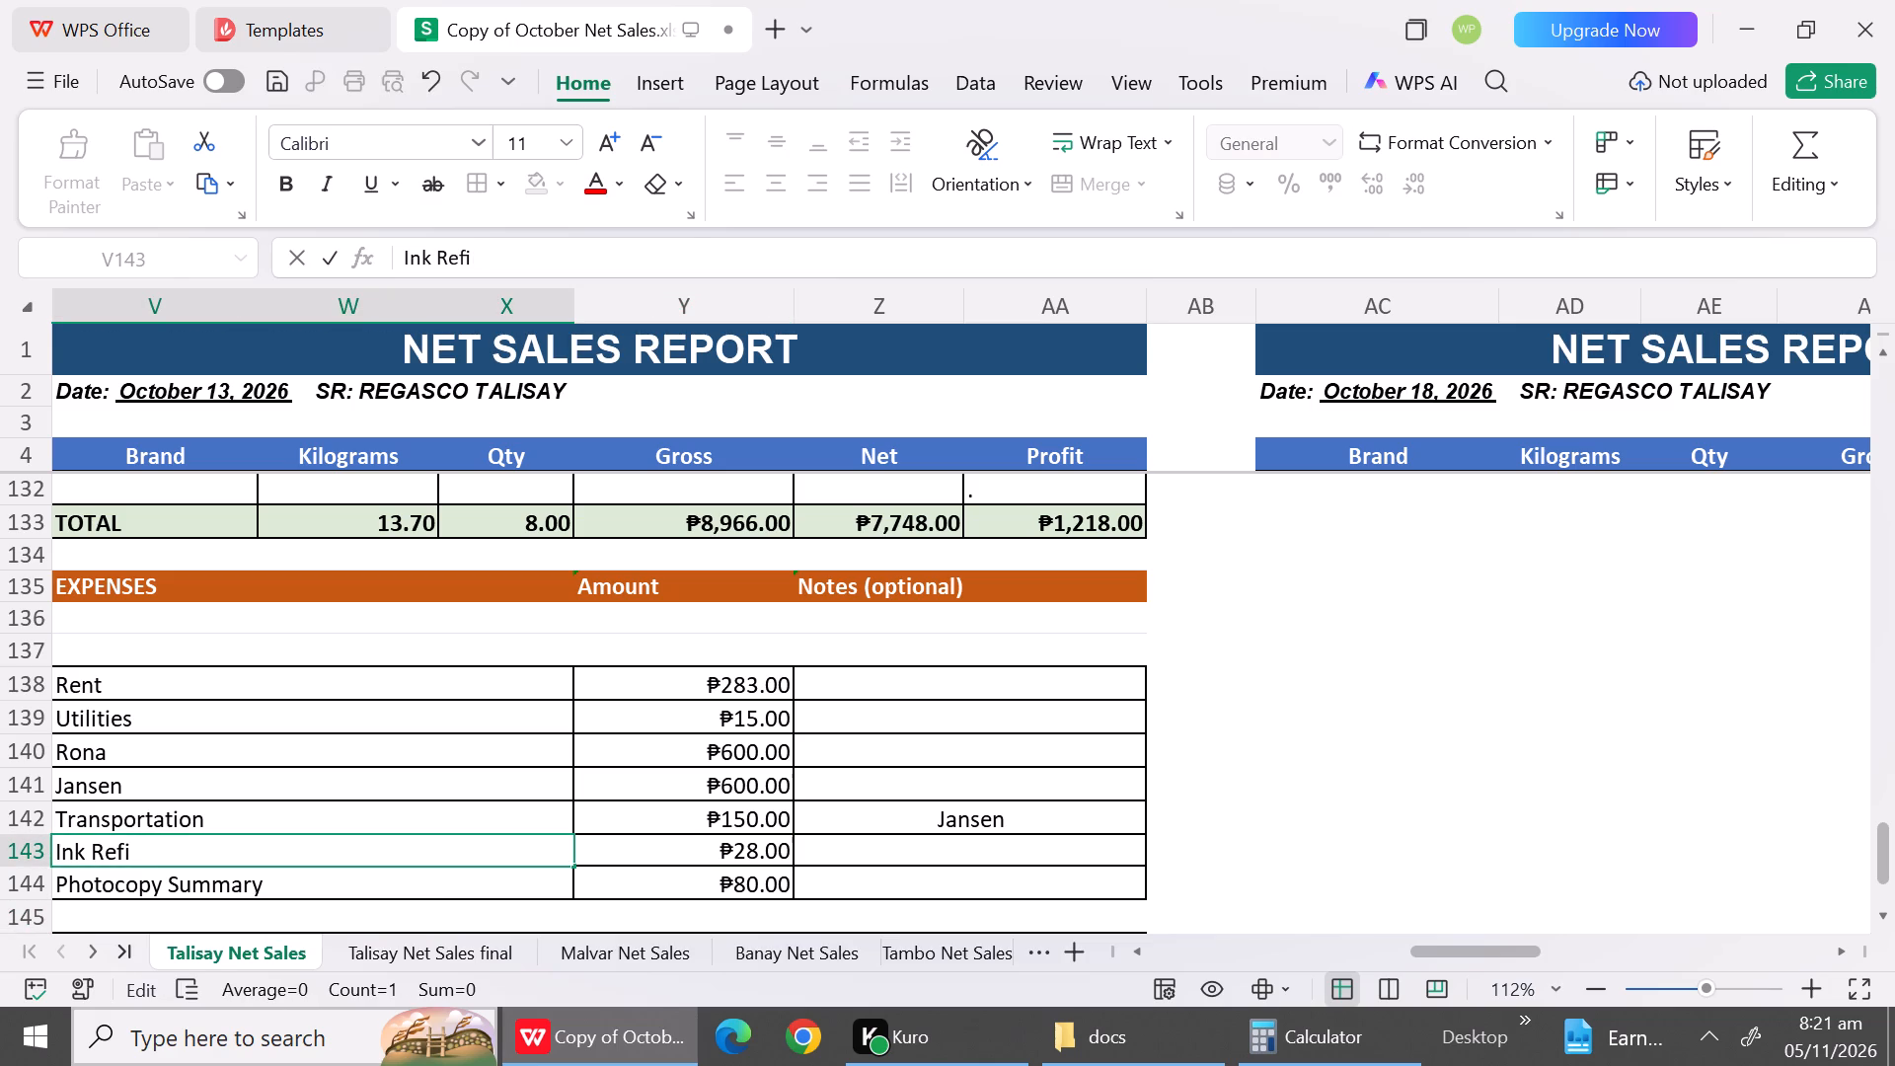
key("BackSpace")
key("BackSpace")
key("BackSpace")
key("BackSpace")
type("Pe")
key("BackSpace")
key("BackSpace")
type("marker")
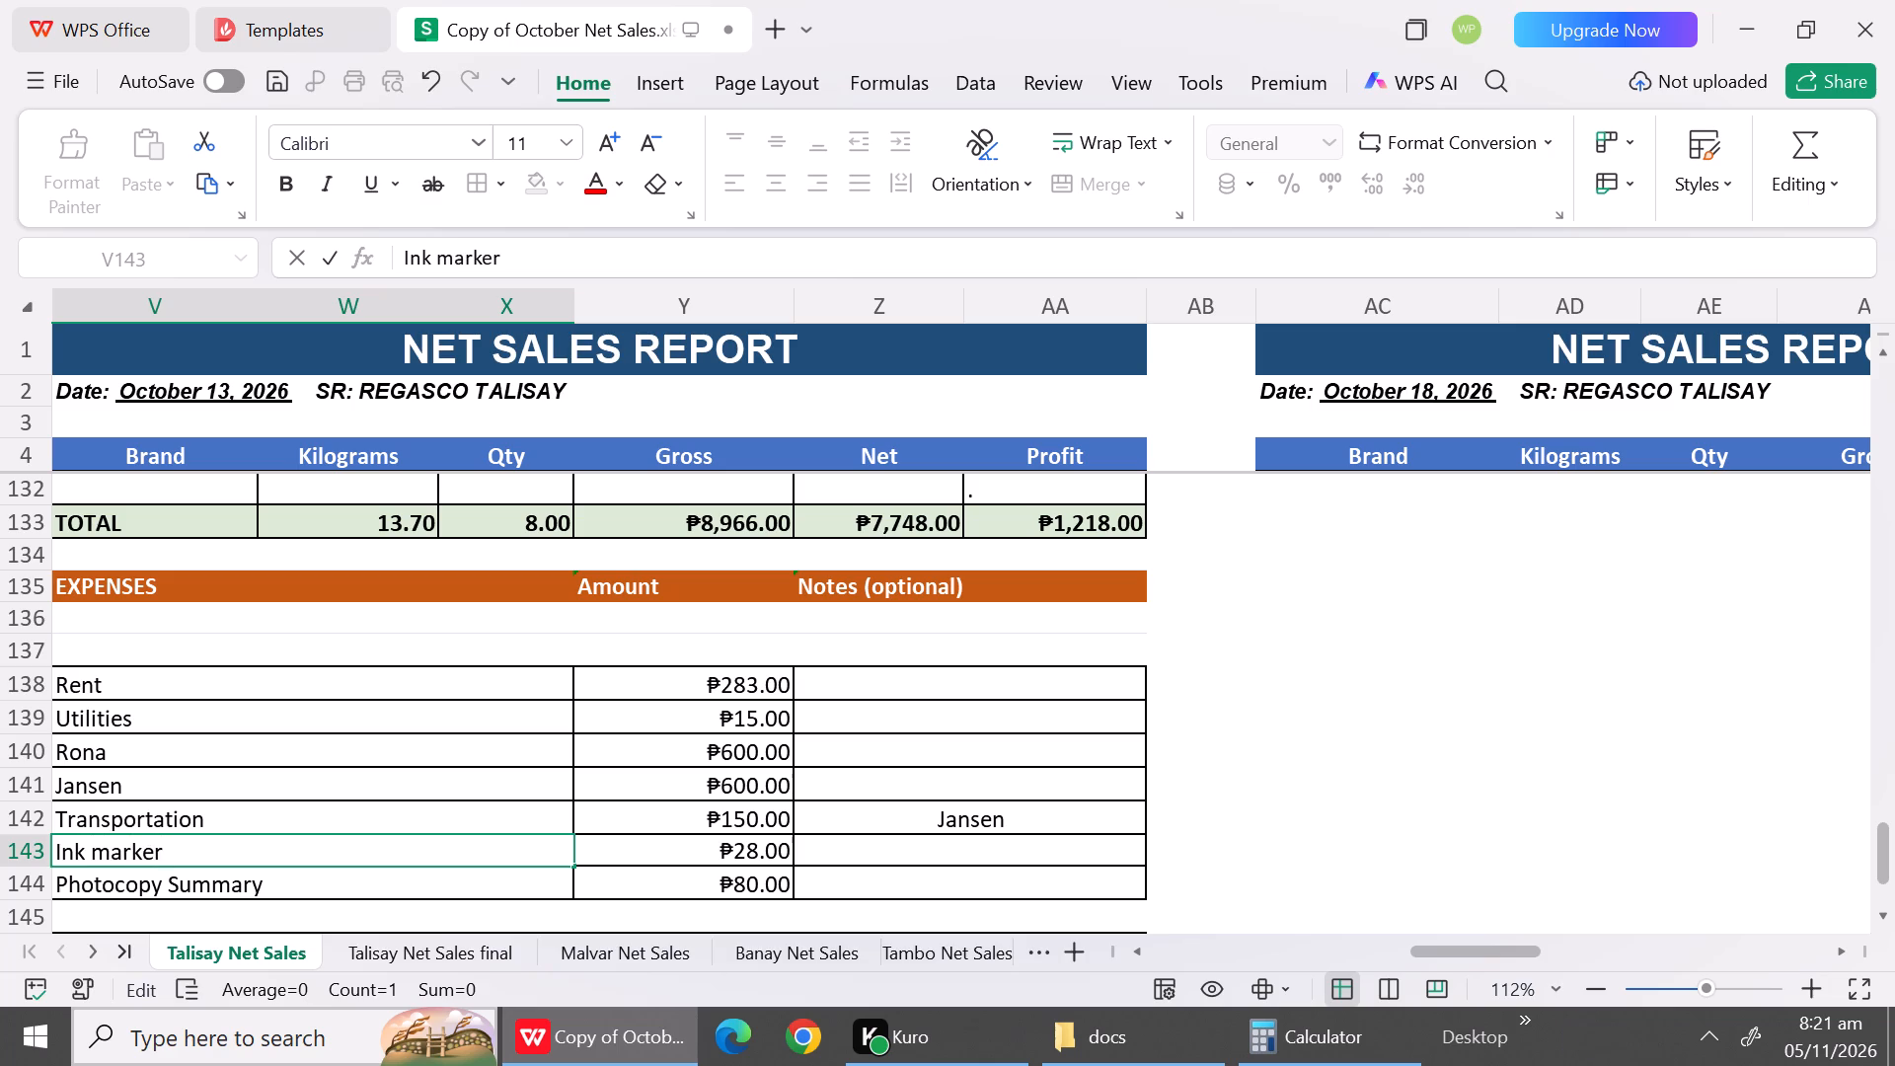
left_click(748, 856)
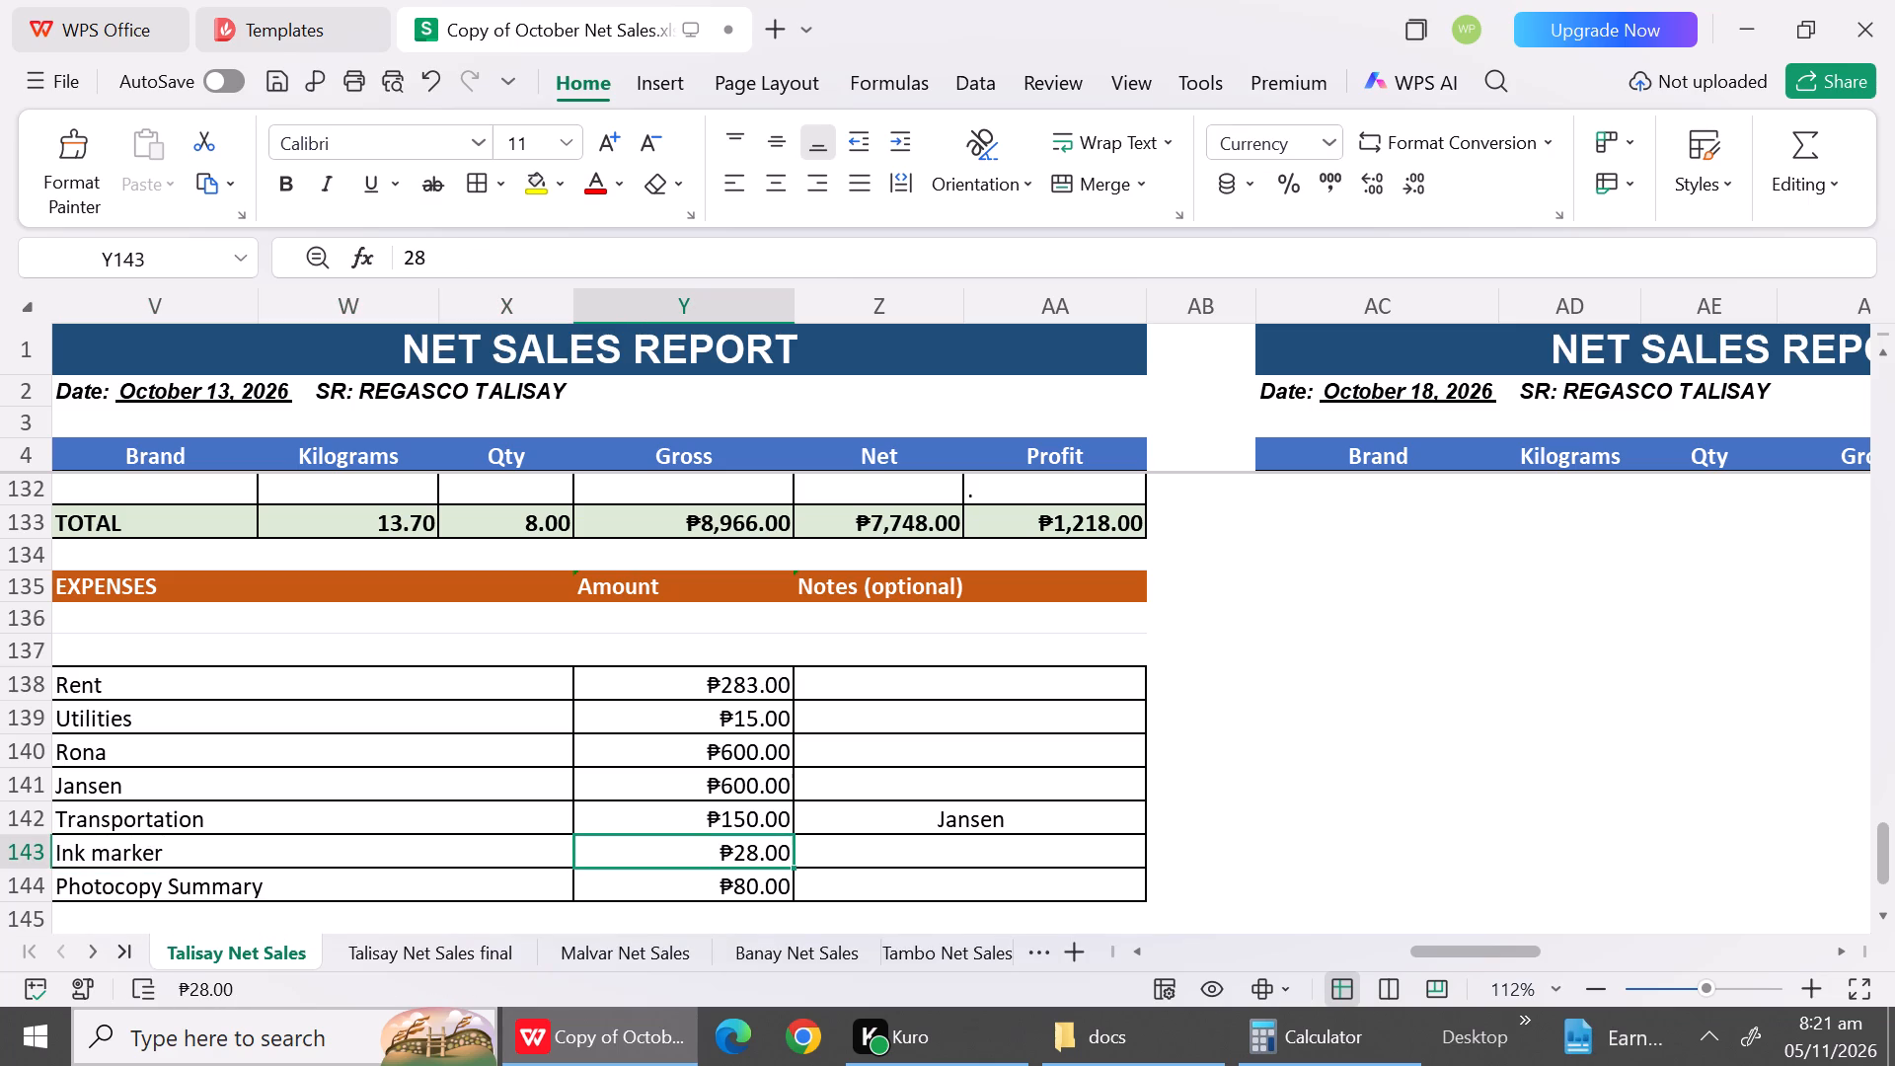
type("95")
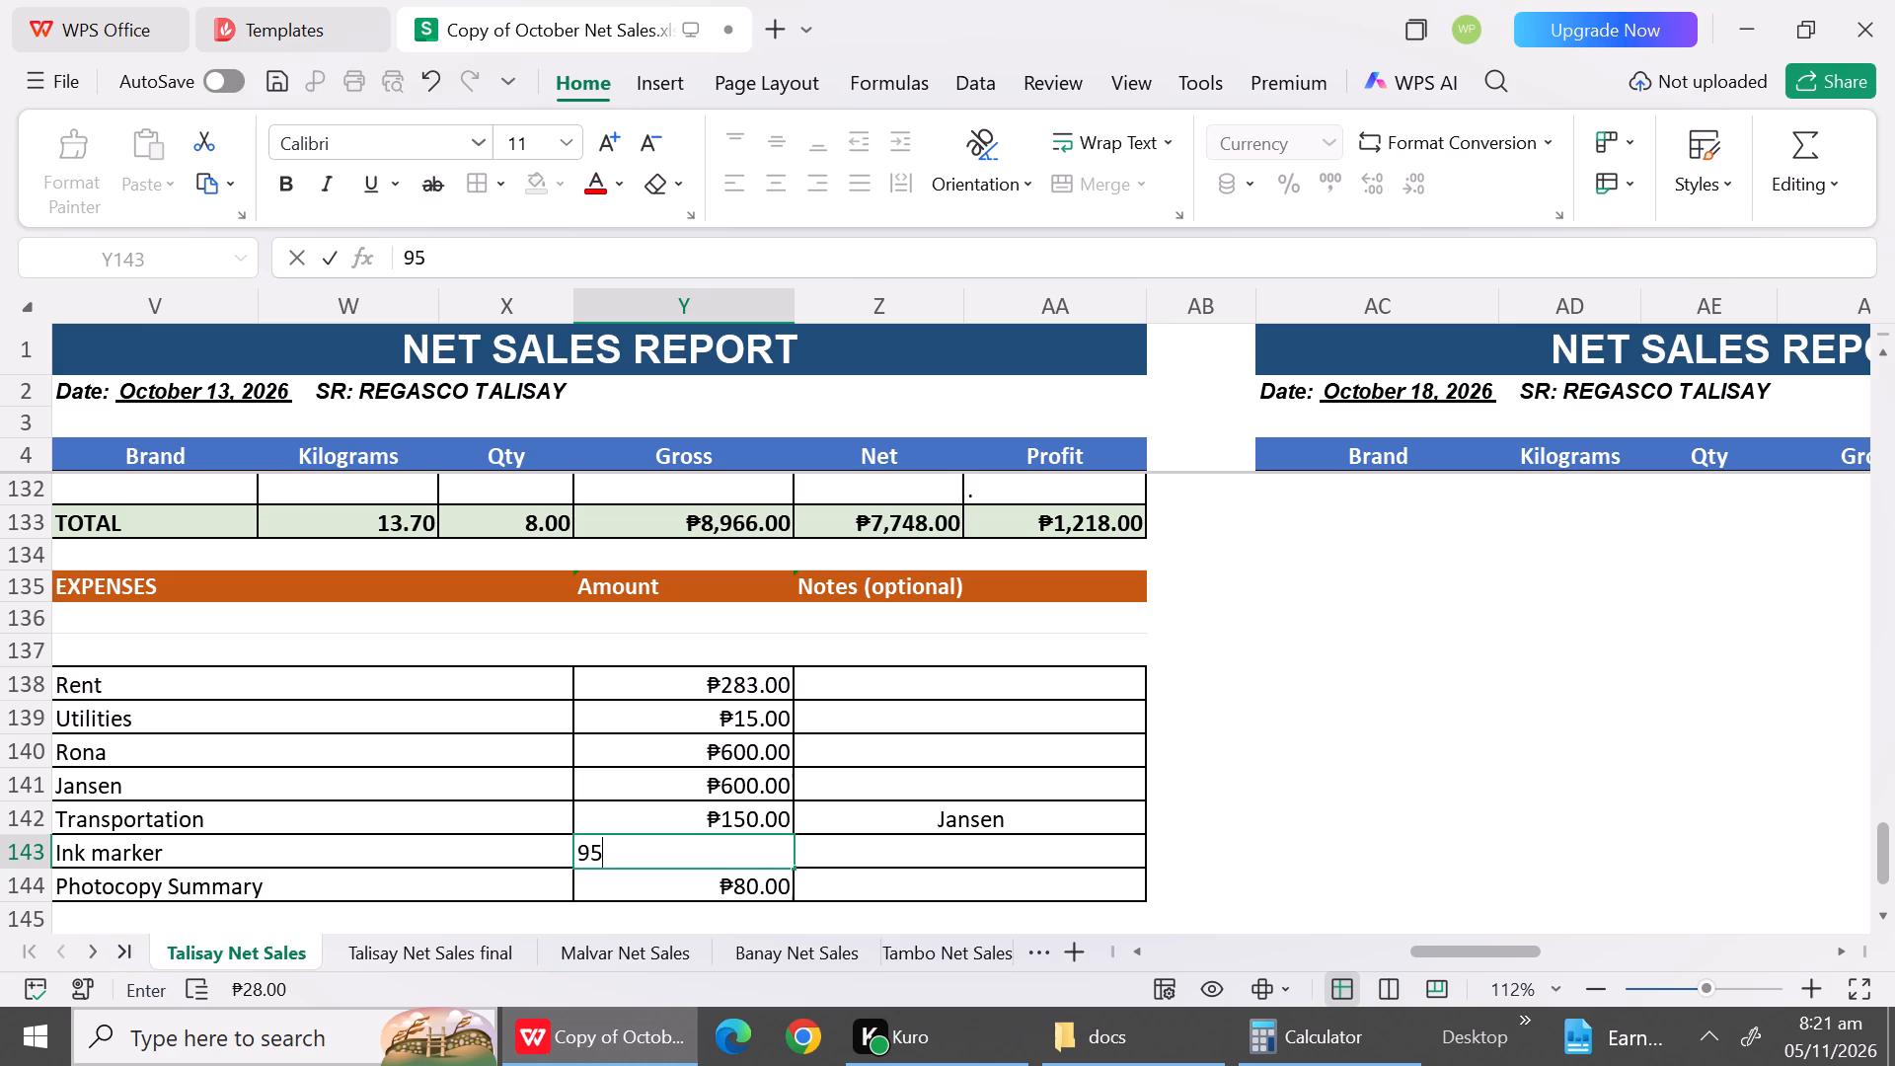
Clear the Photocopy Summary item and its amount from the October 17 expenses.
left_click(525, 884)
key("BackSpace")
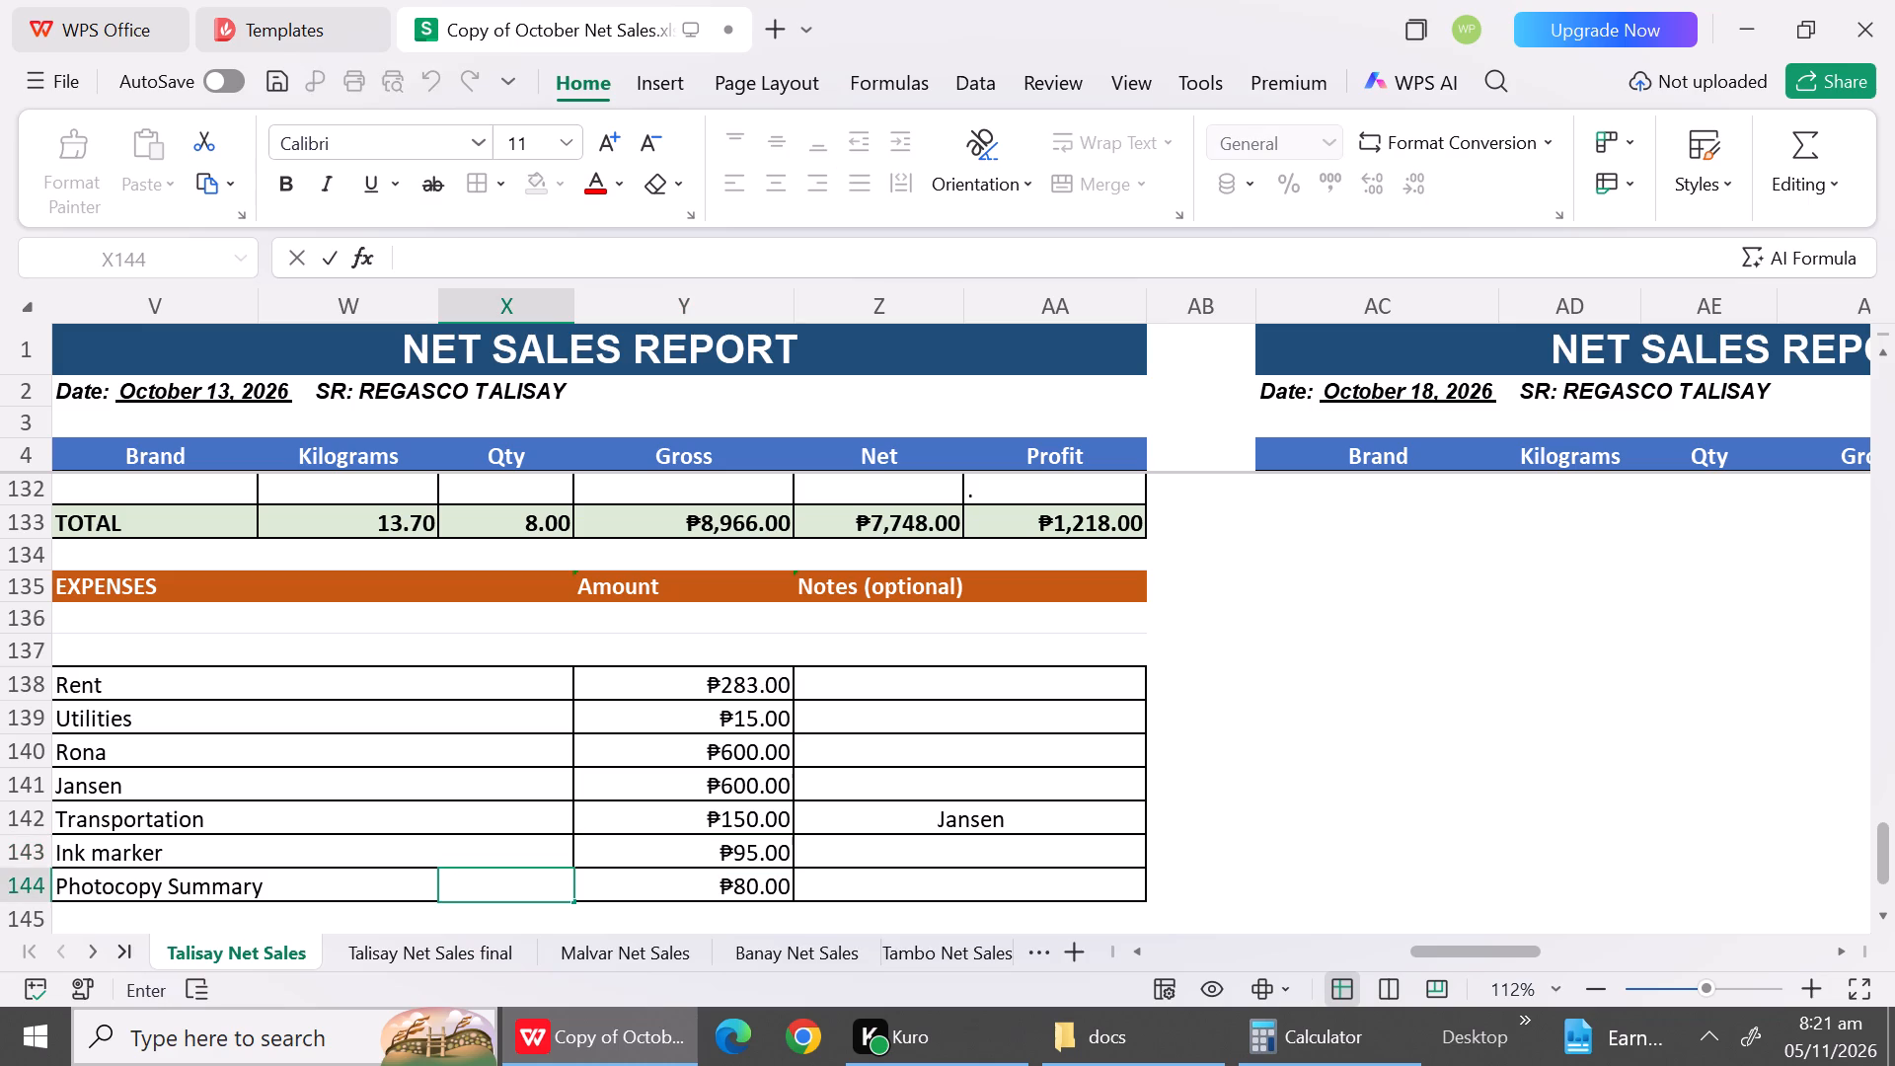
left_click(339, 877)
key("BackSpace")
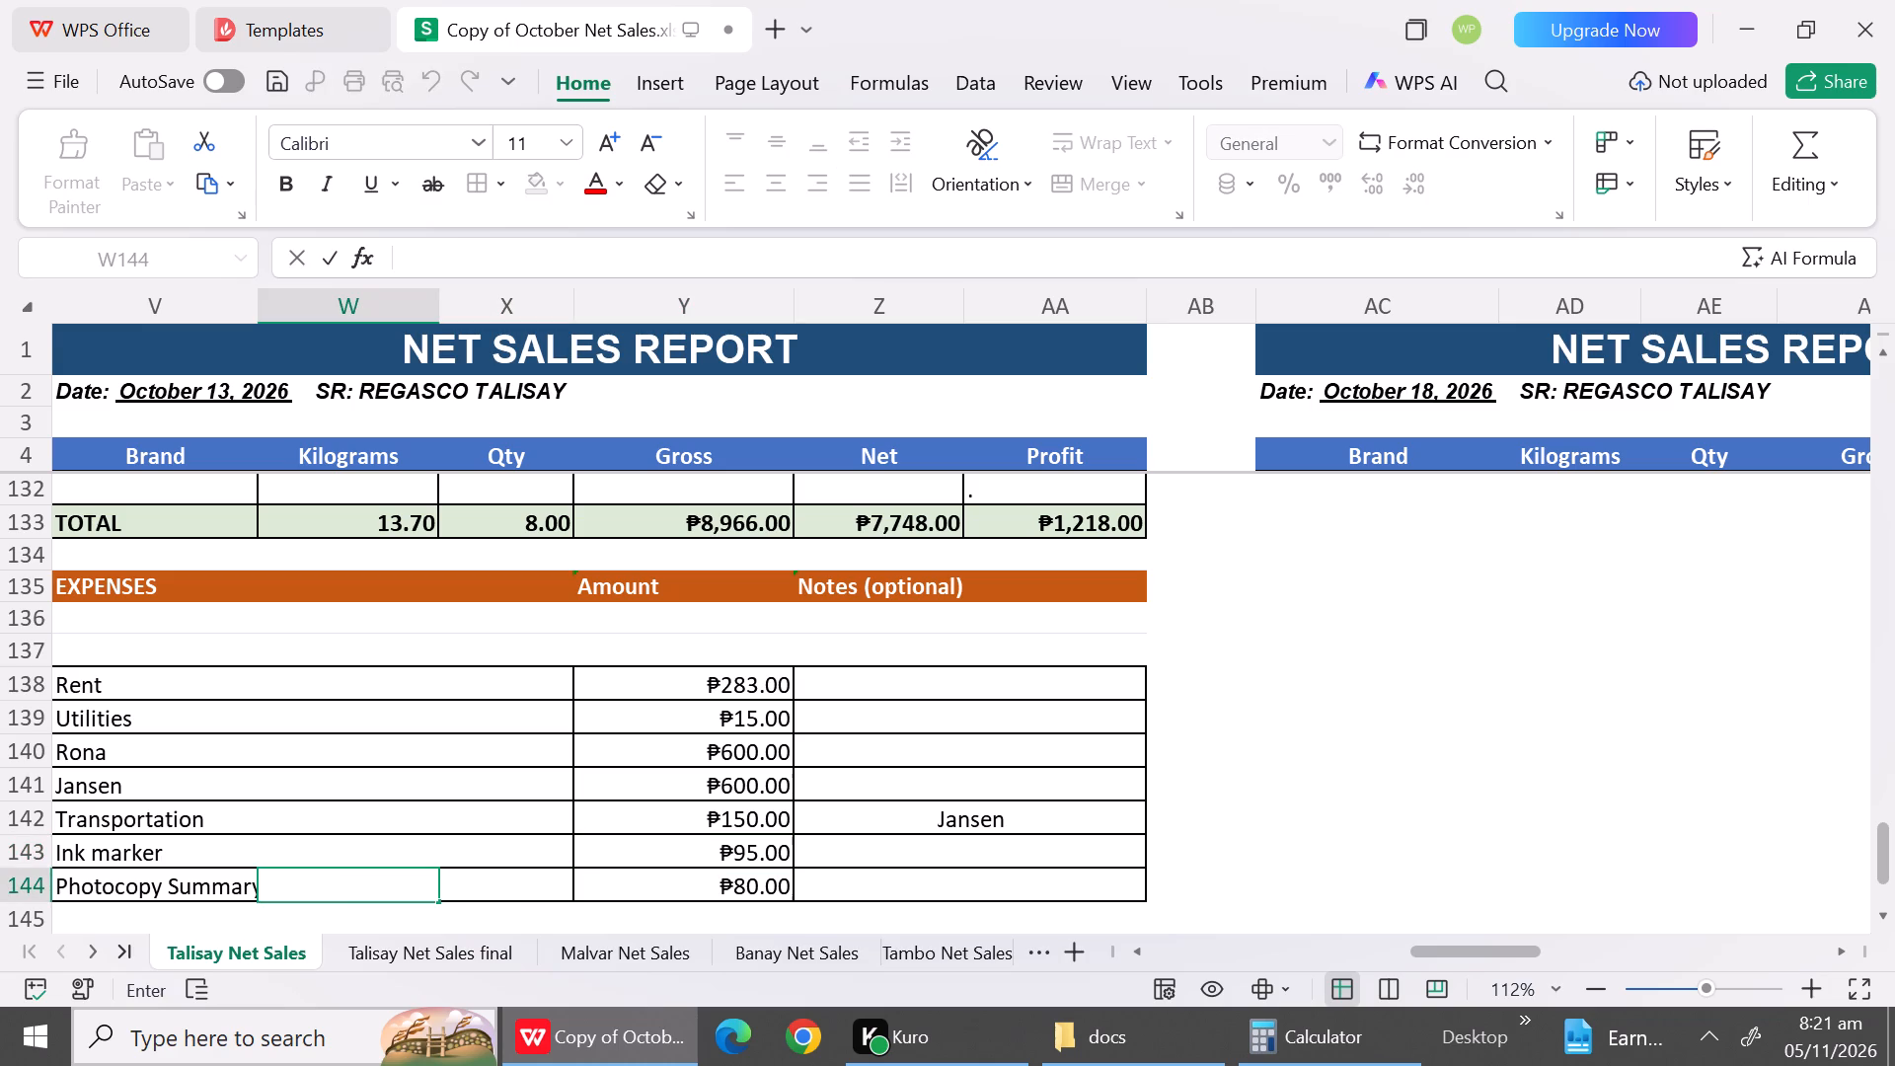
left_click(162, 893)
key("BackSpace")
left_click(746, 873)
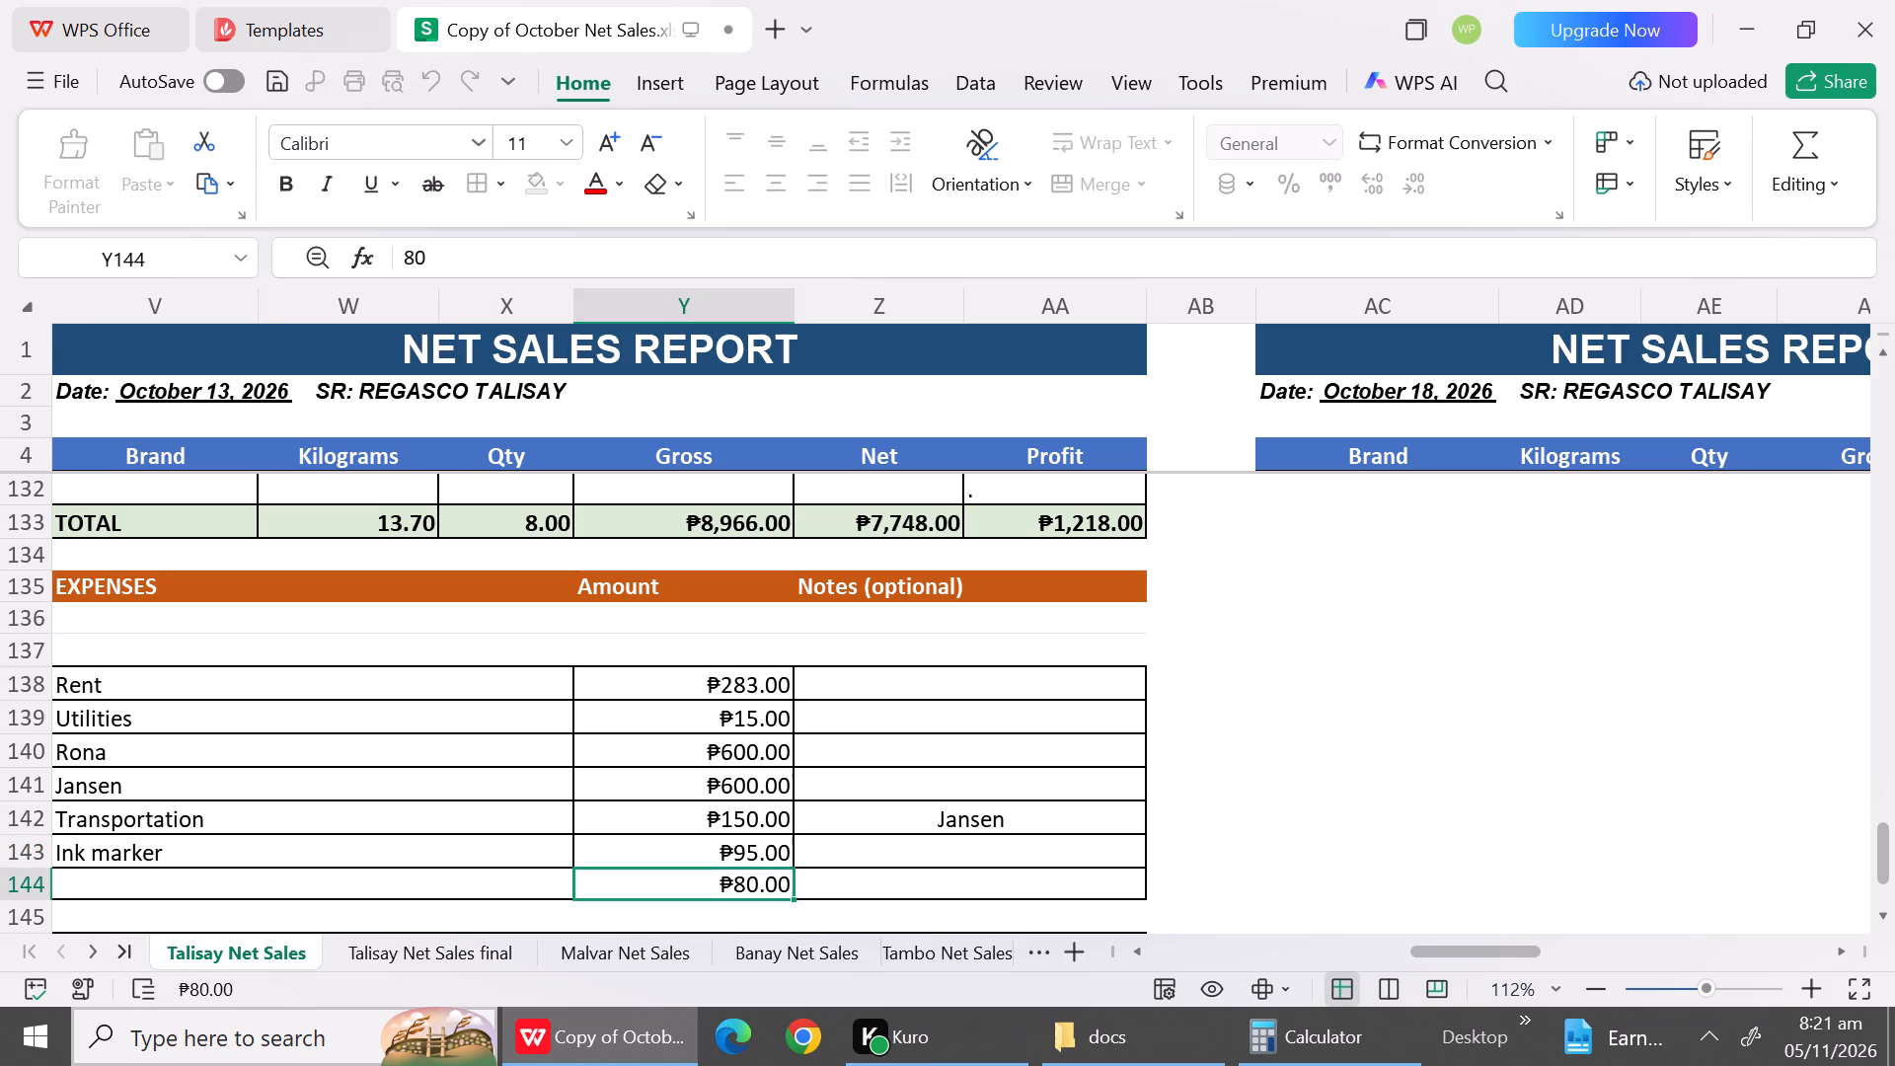
key("BackSpace")
left_click(286, 746)
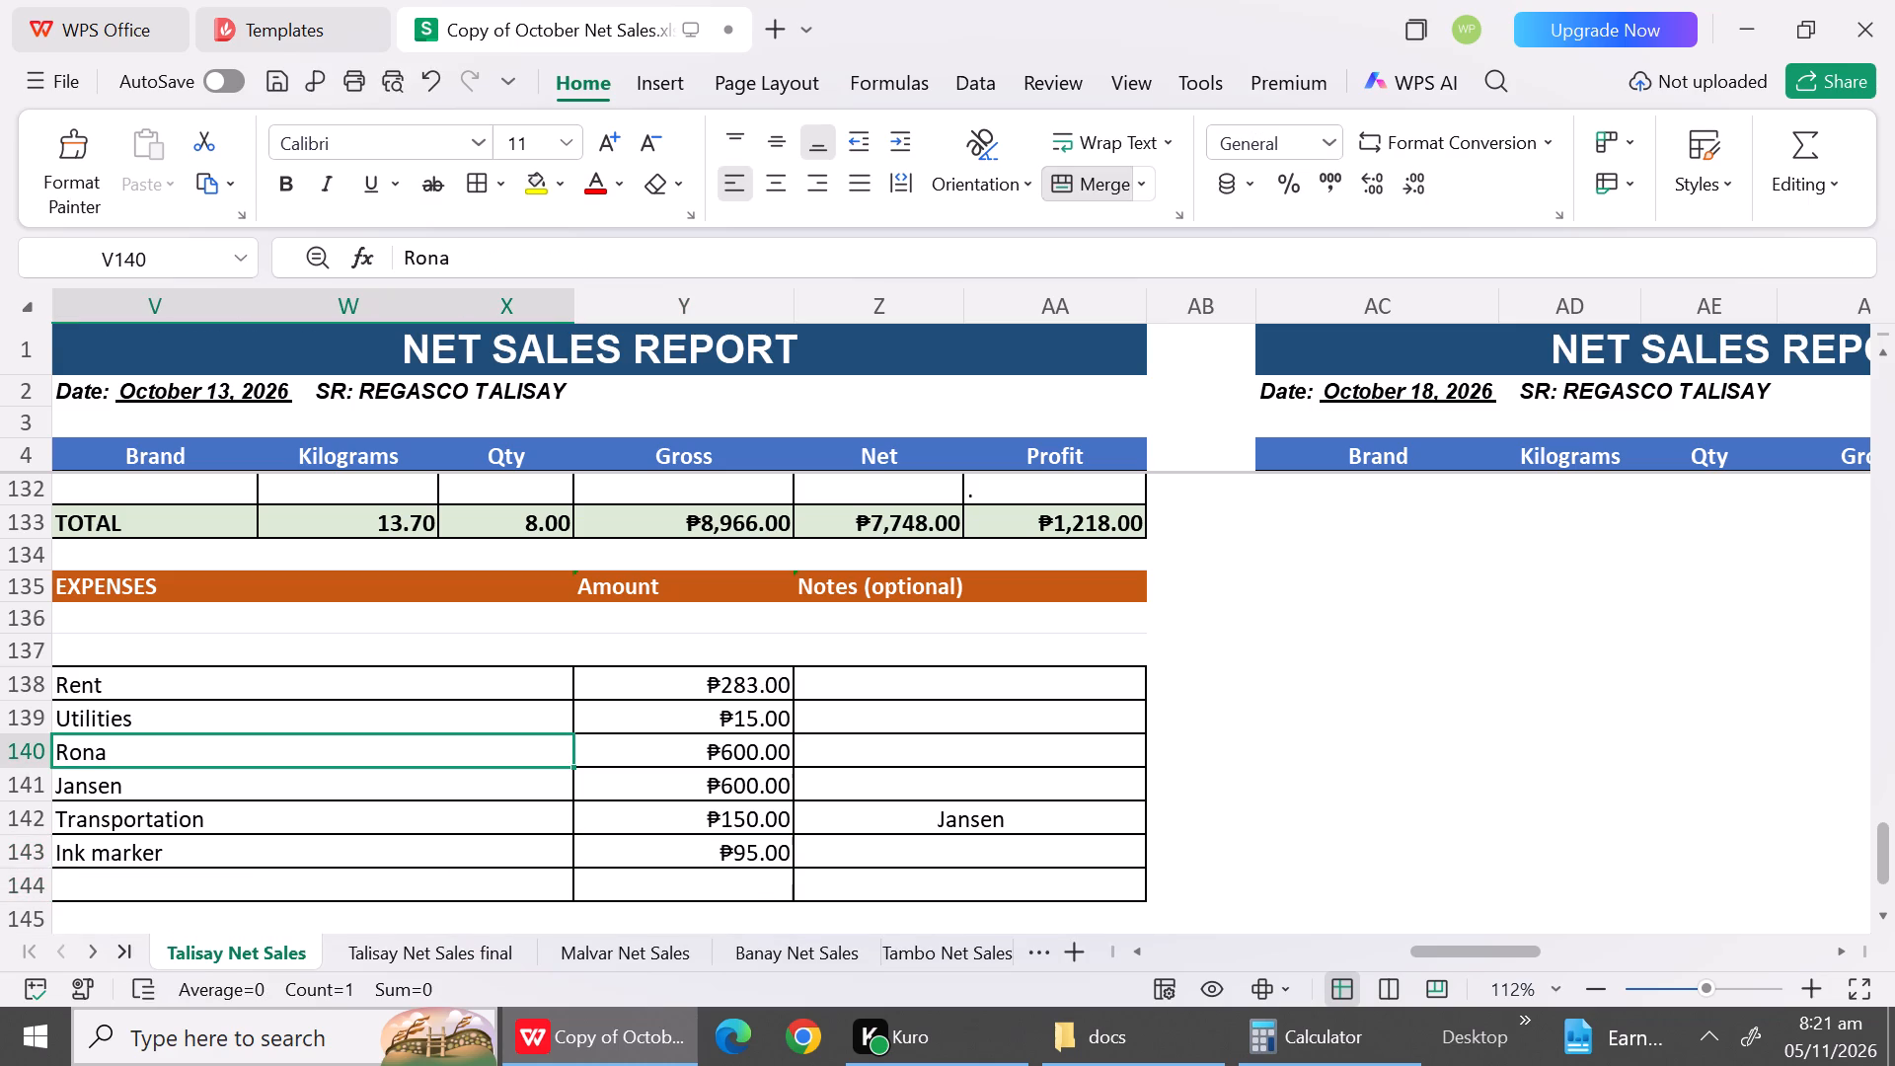
left_click(281, 828)
left_click(287, 866)
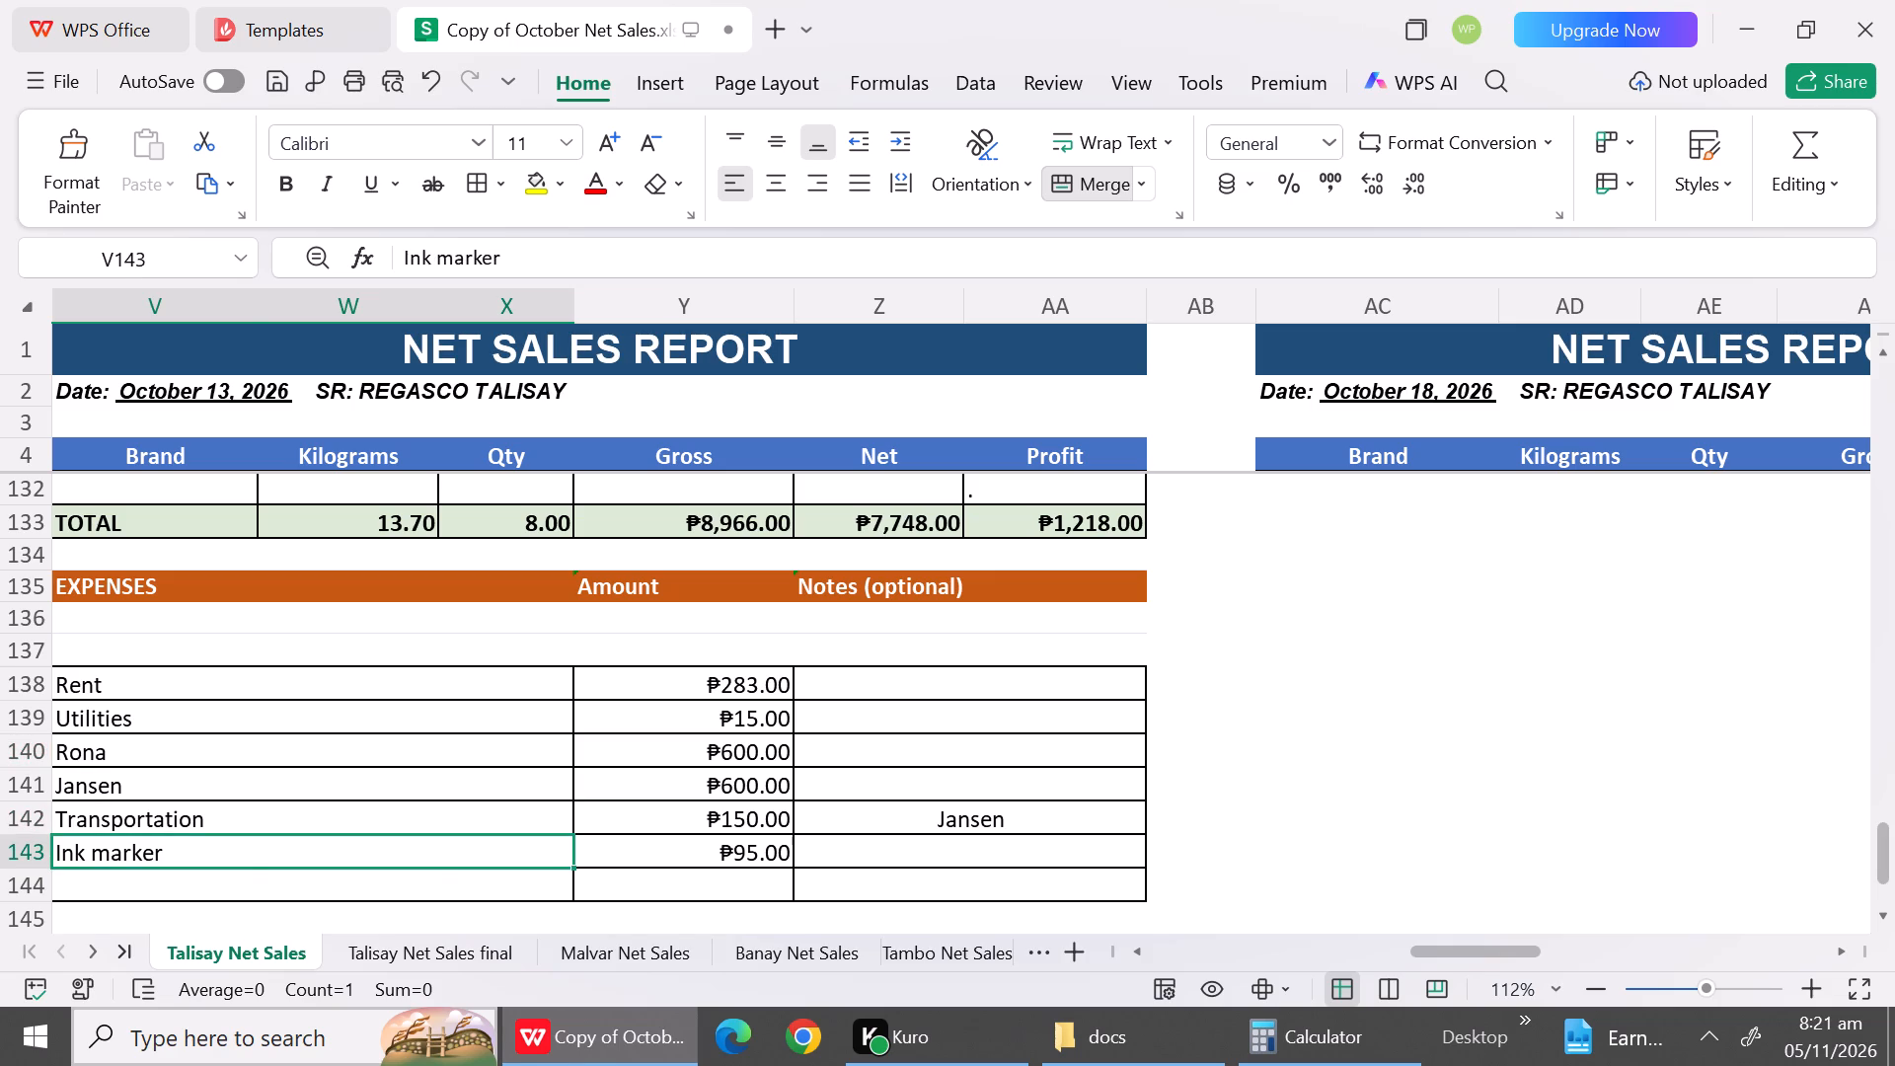
left_click(288, 890)
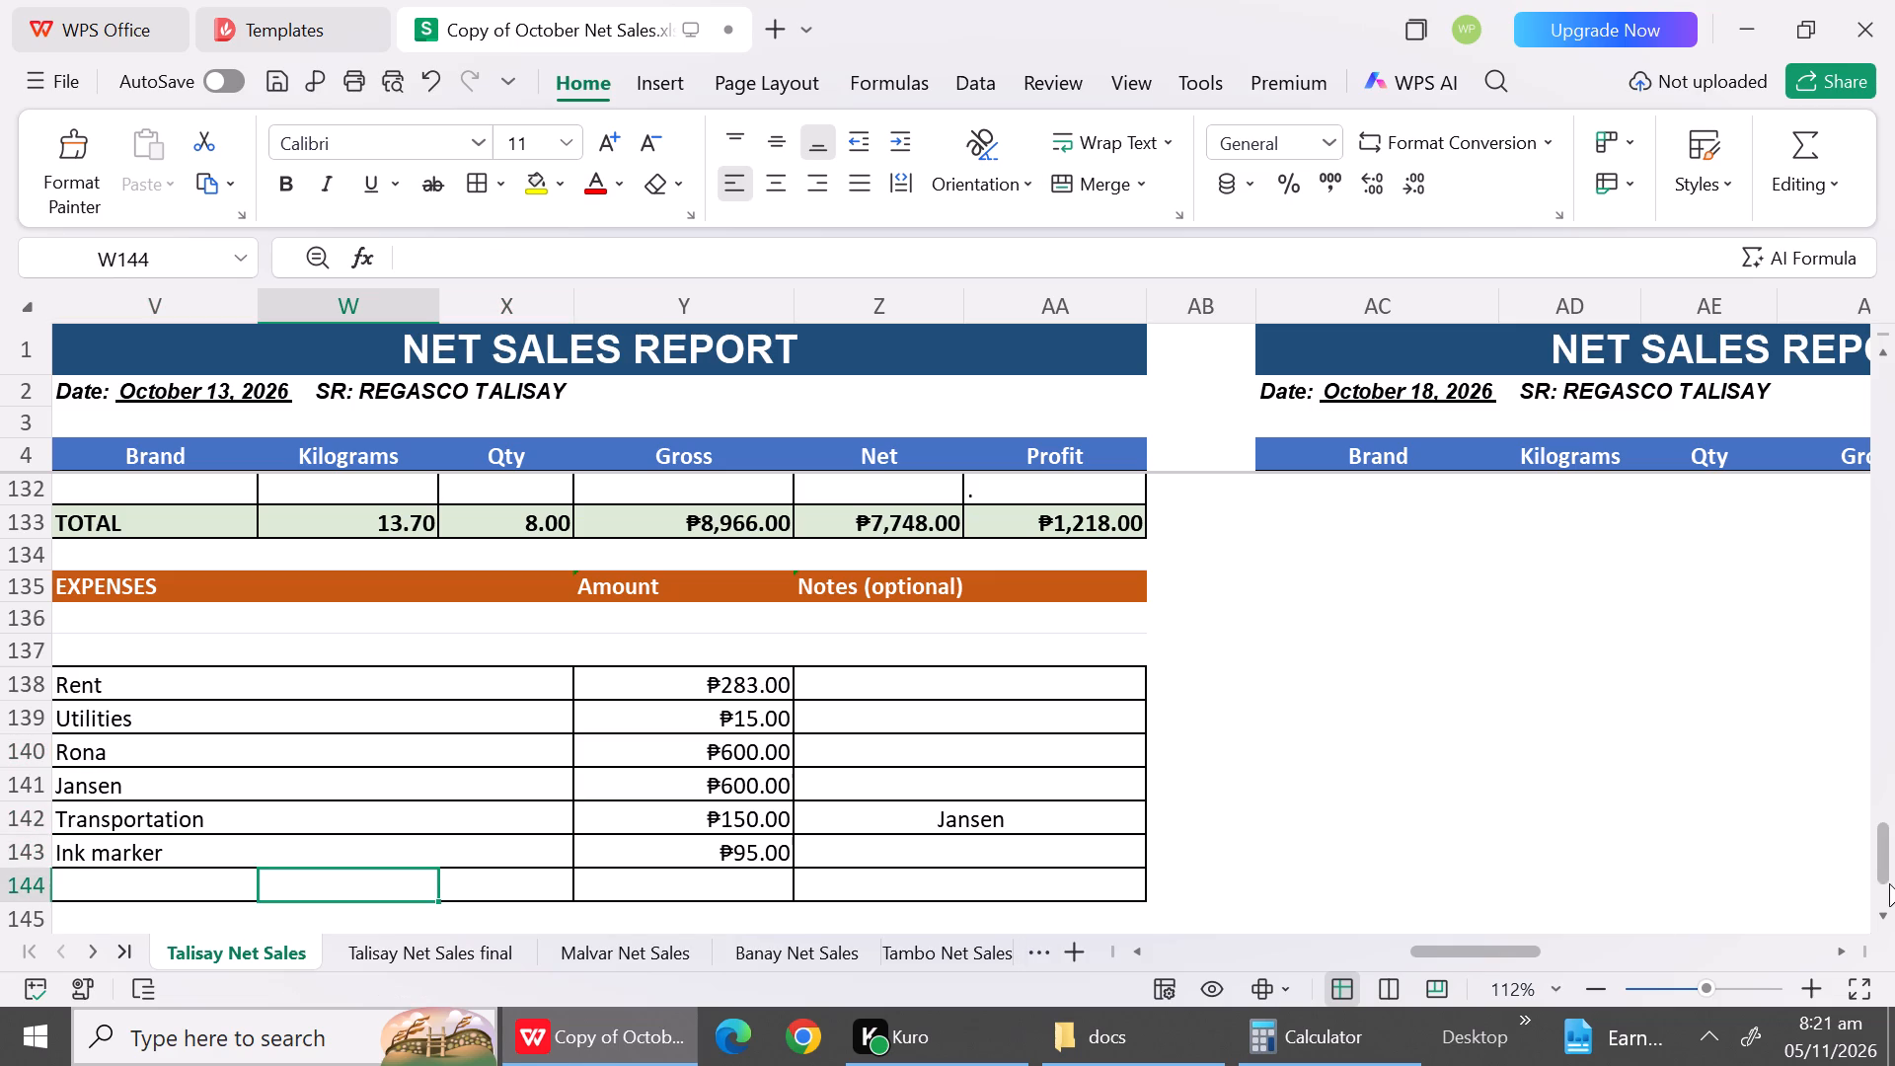
Re-enter 95 as the Ink marker amount and check the October 17 expense and net sales totals.
left_click_drag(1885, 860, 1880, 869)
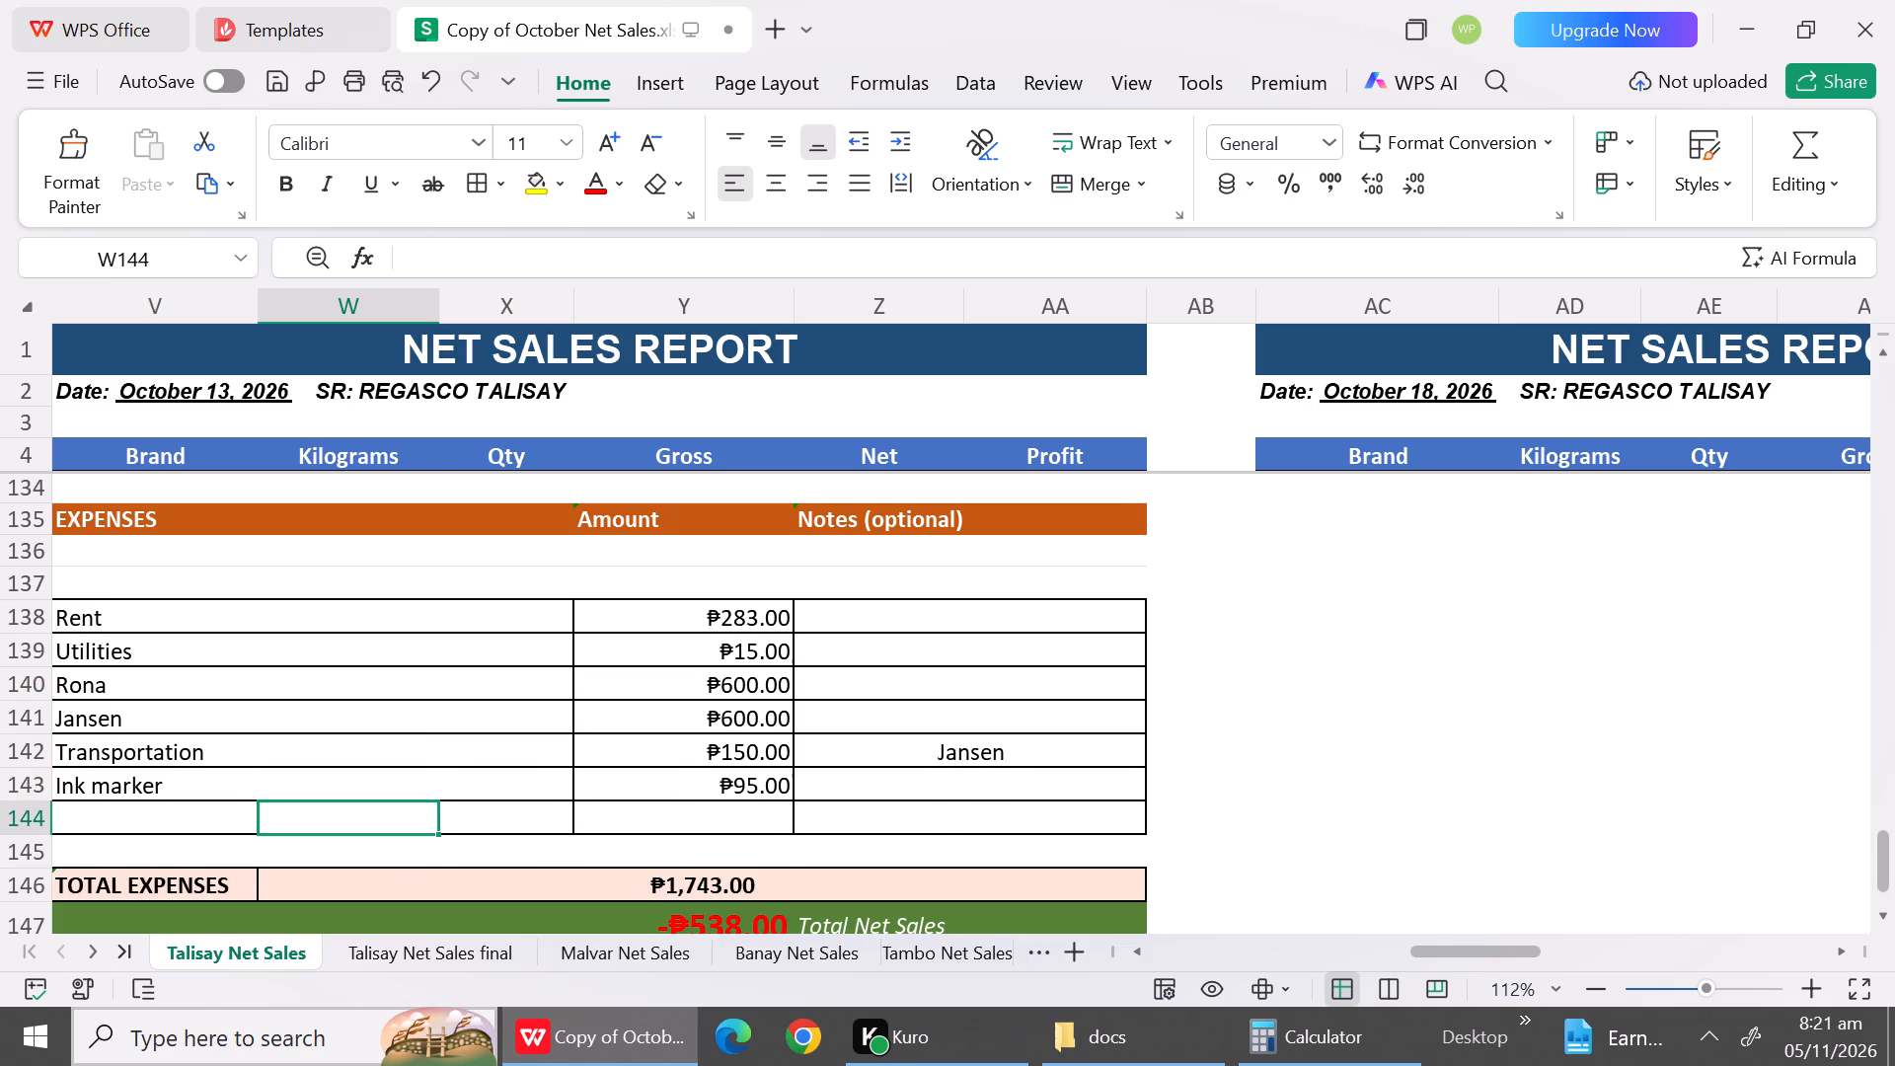
left_click(758, 798)
key("BackSpace")
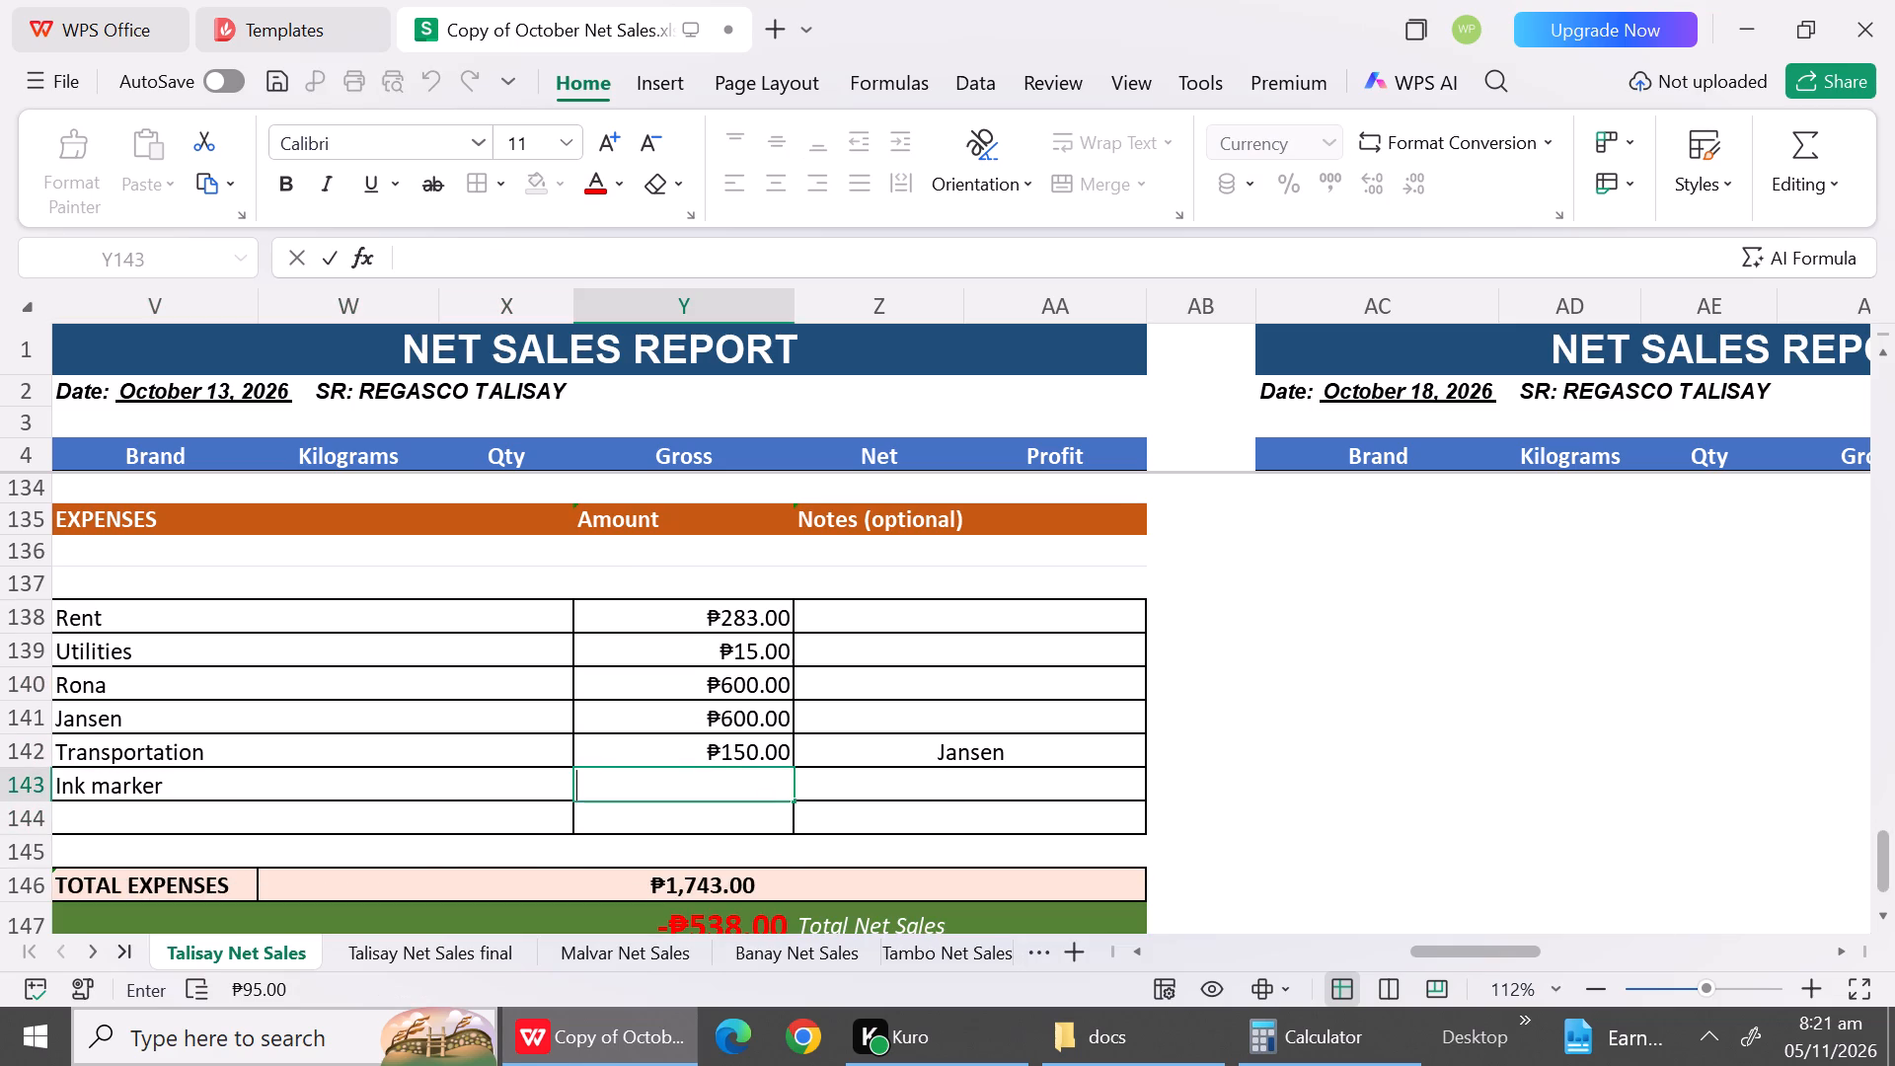
type("95")
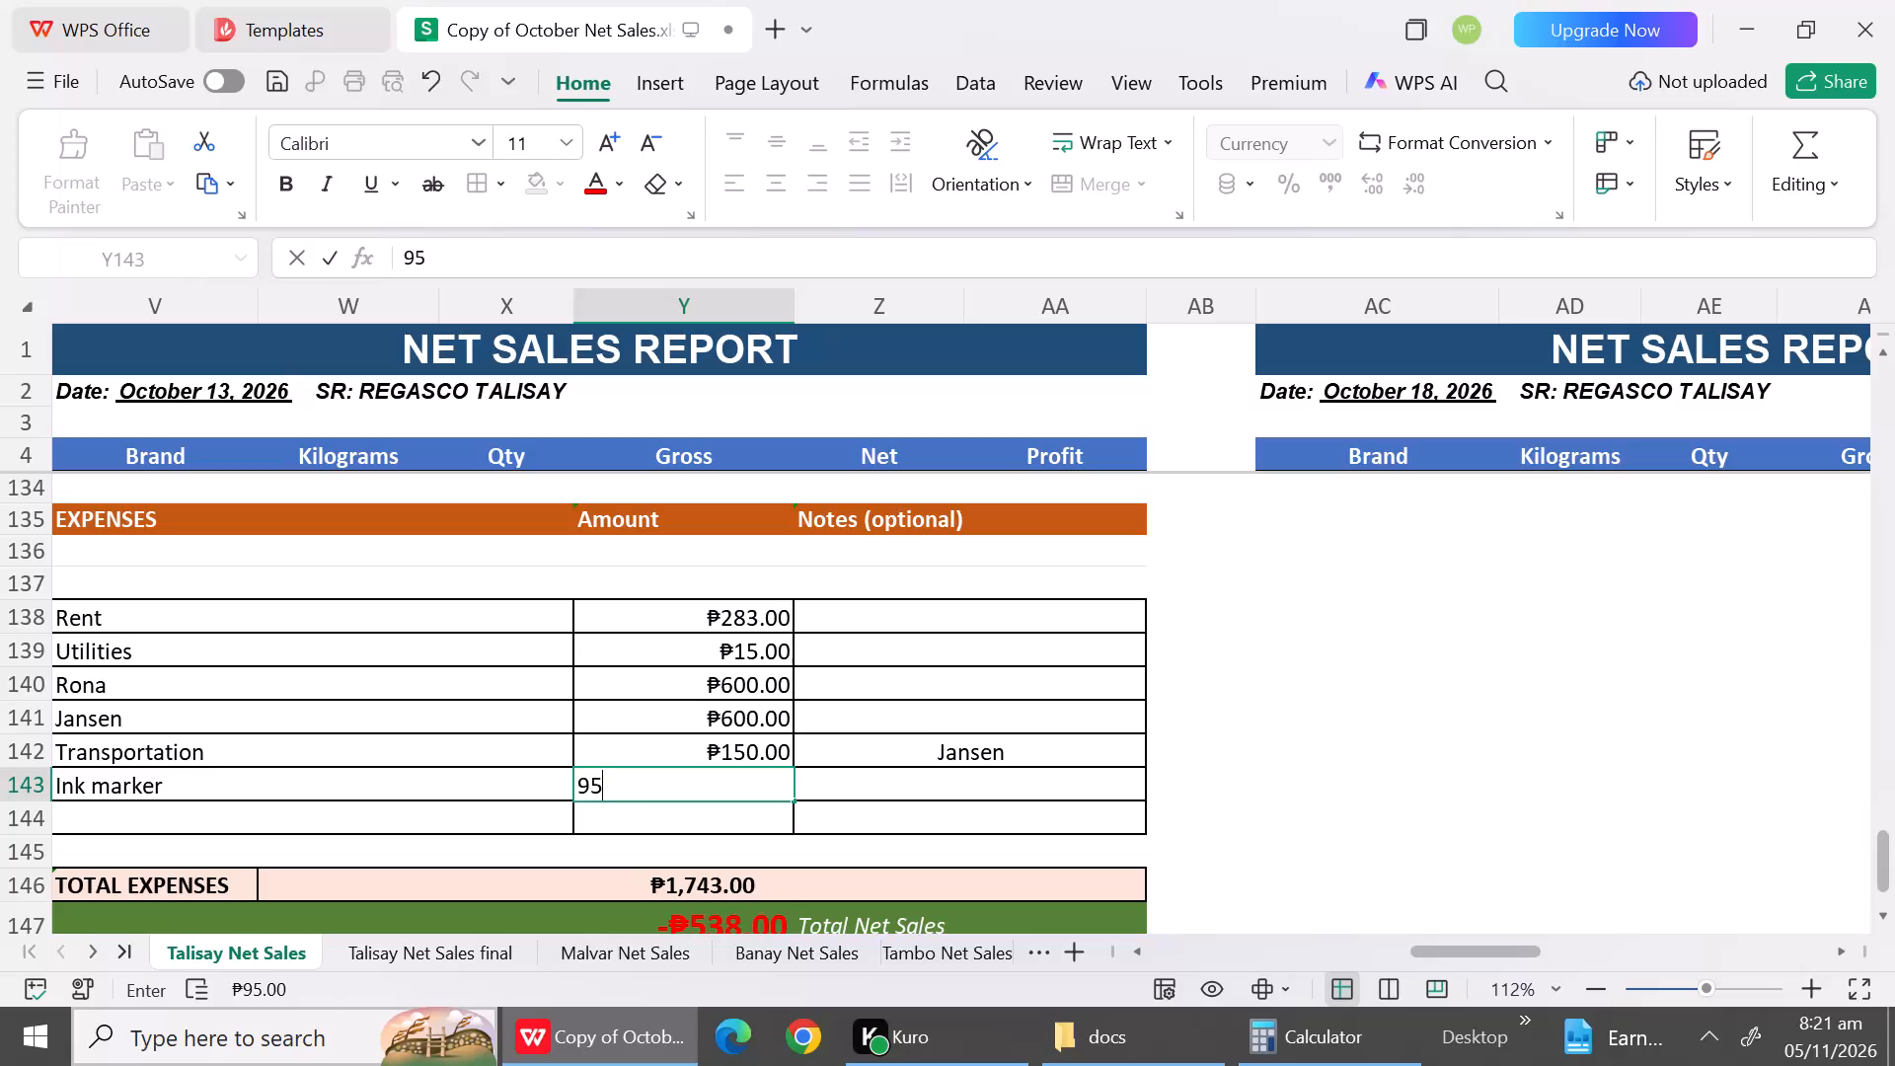
left_click(877, 812)
left_click(1885, 917)
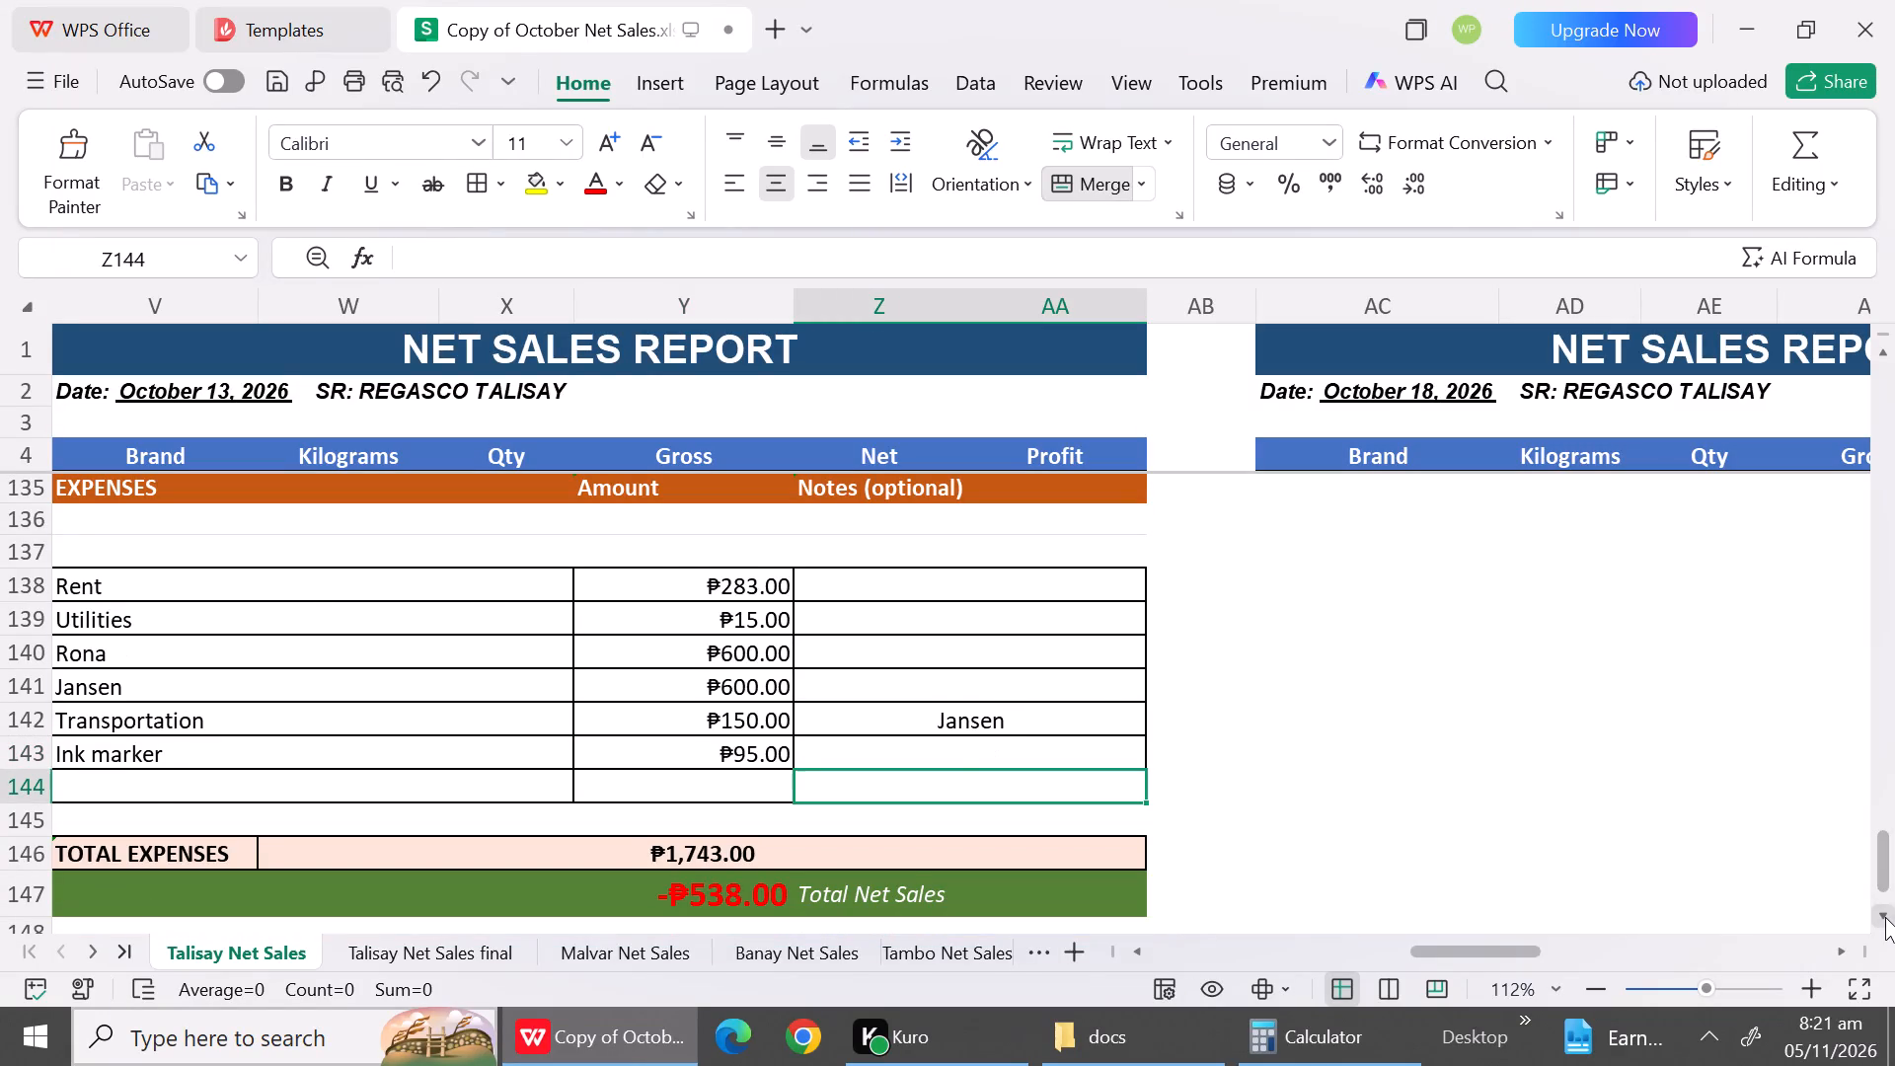
Look over the October 18 report's date and sales entries.
triple_click(1894, 526)
triple_click(1894, 526)
double_click(1894, 526)
left_click_drag(1894, 526, 1602, 831)
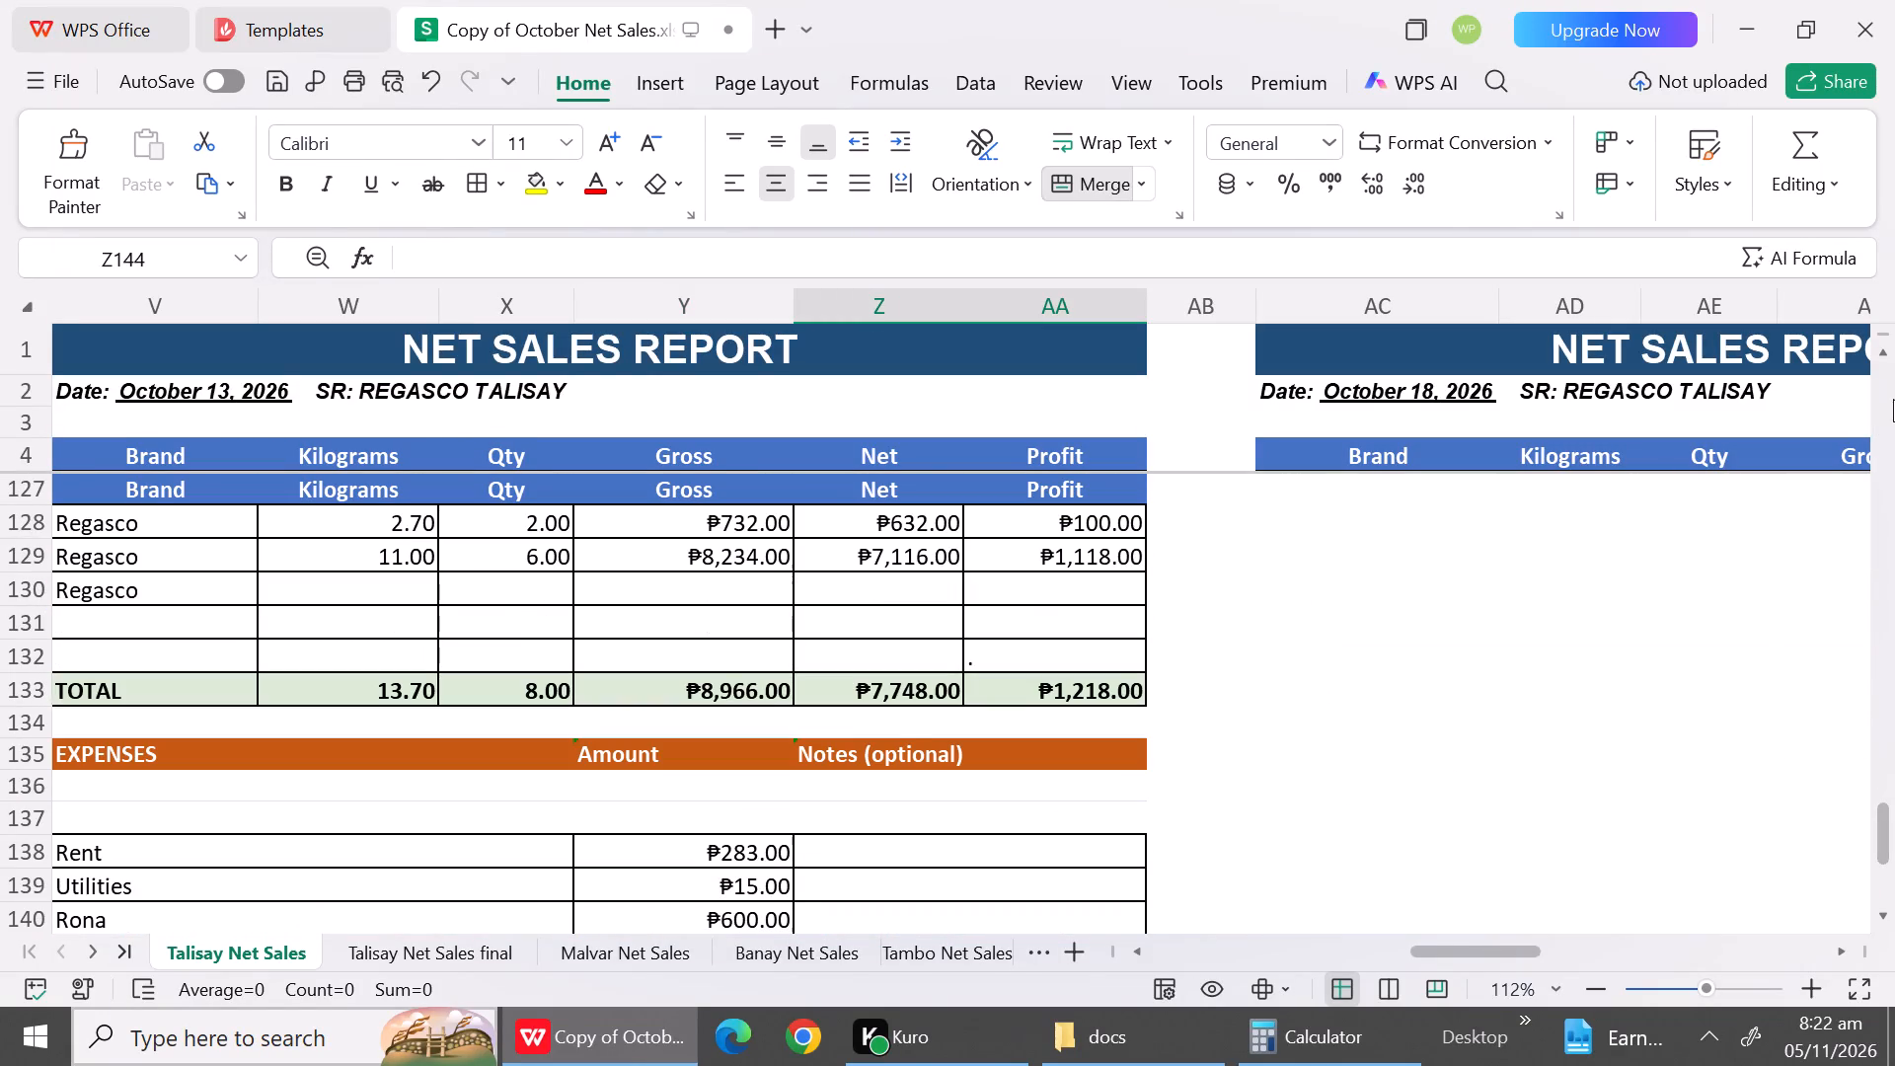
triple_click(1891, 400)
left_click_drag(1884, 658, 1880, 346)
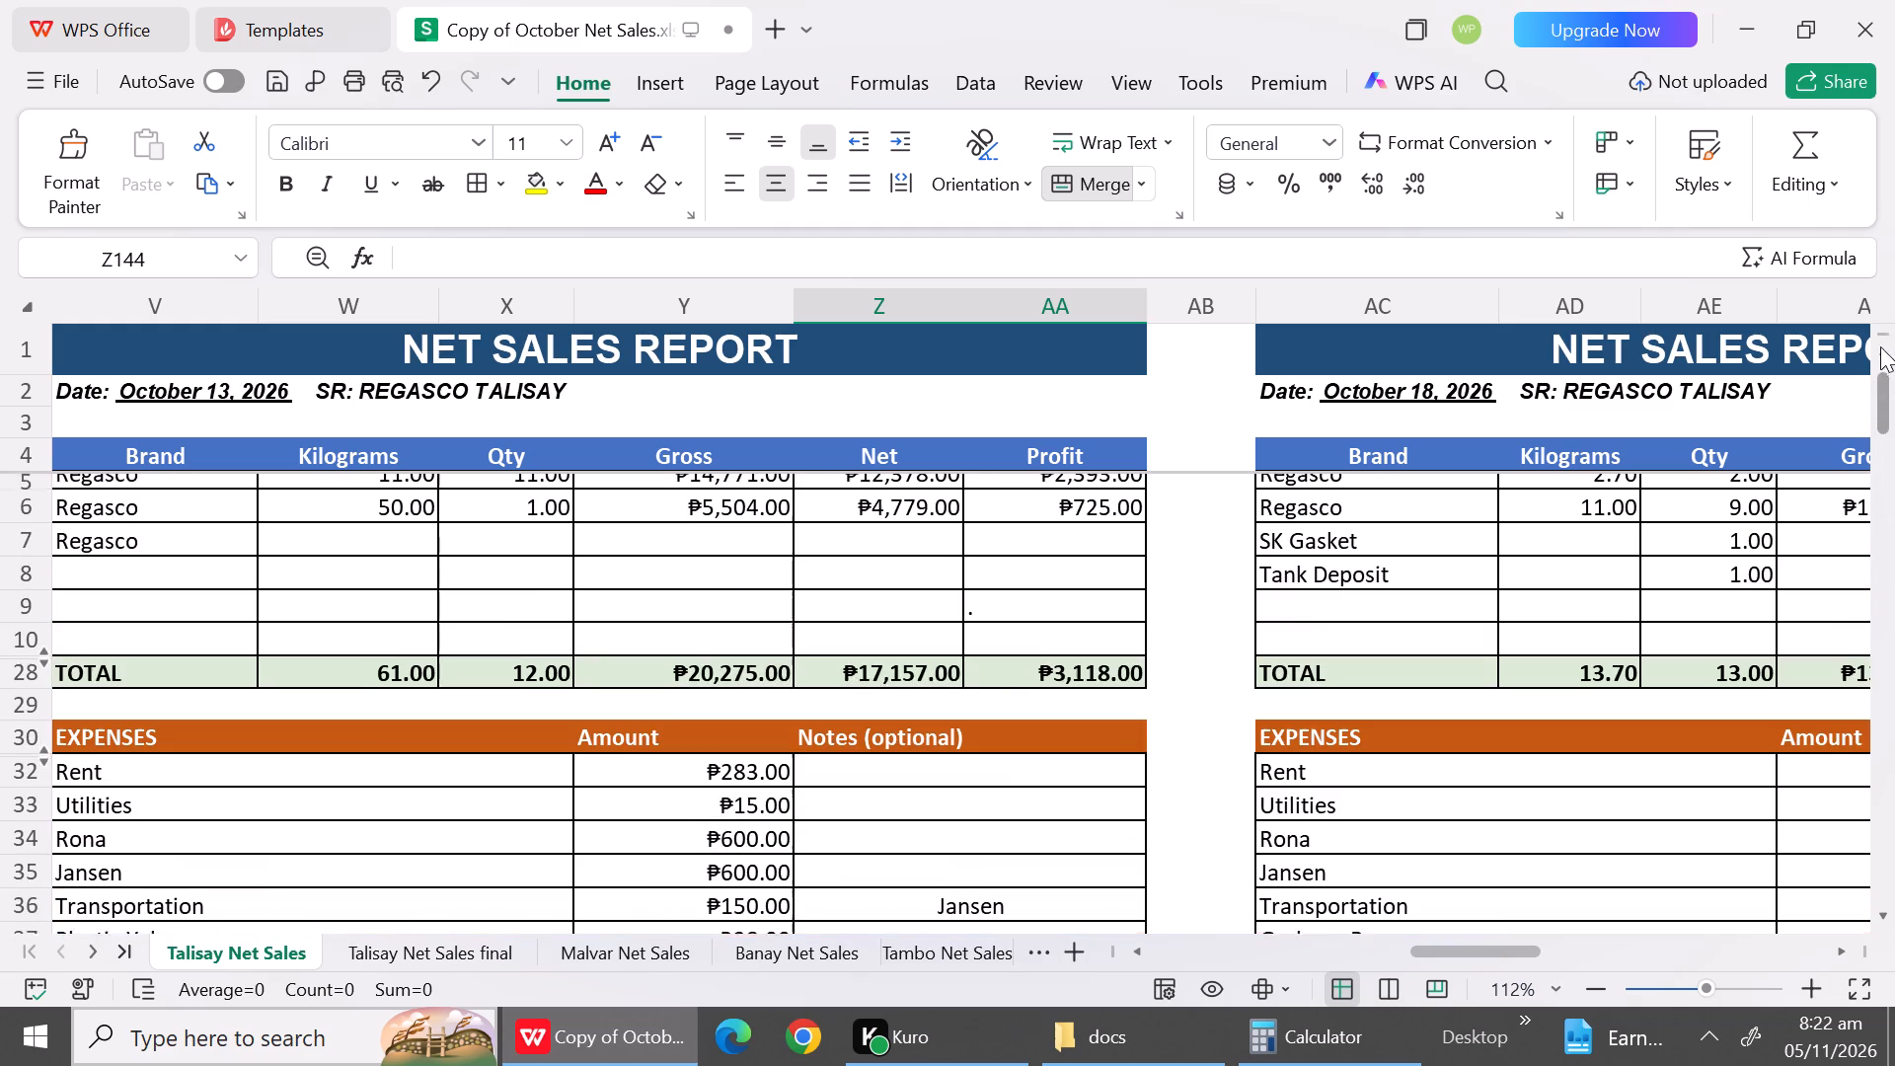
left_click_drag(1880, 346, 1879, 320)
triple_click(1844, 950)
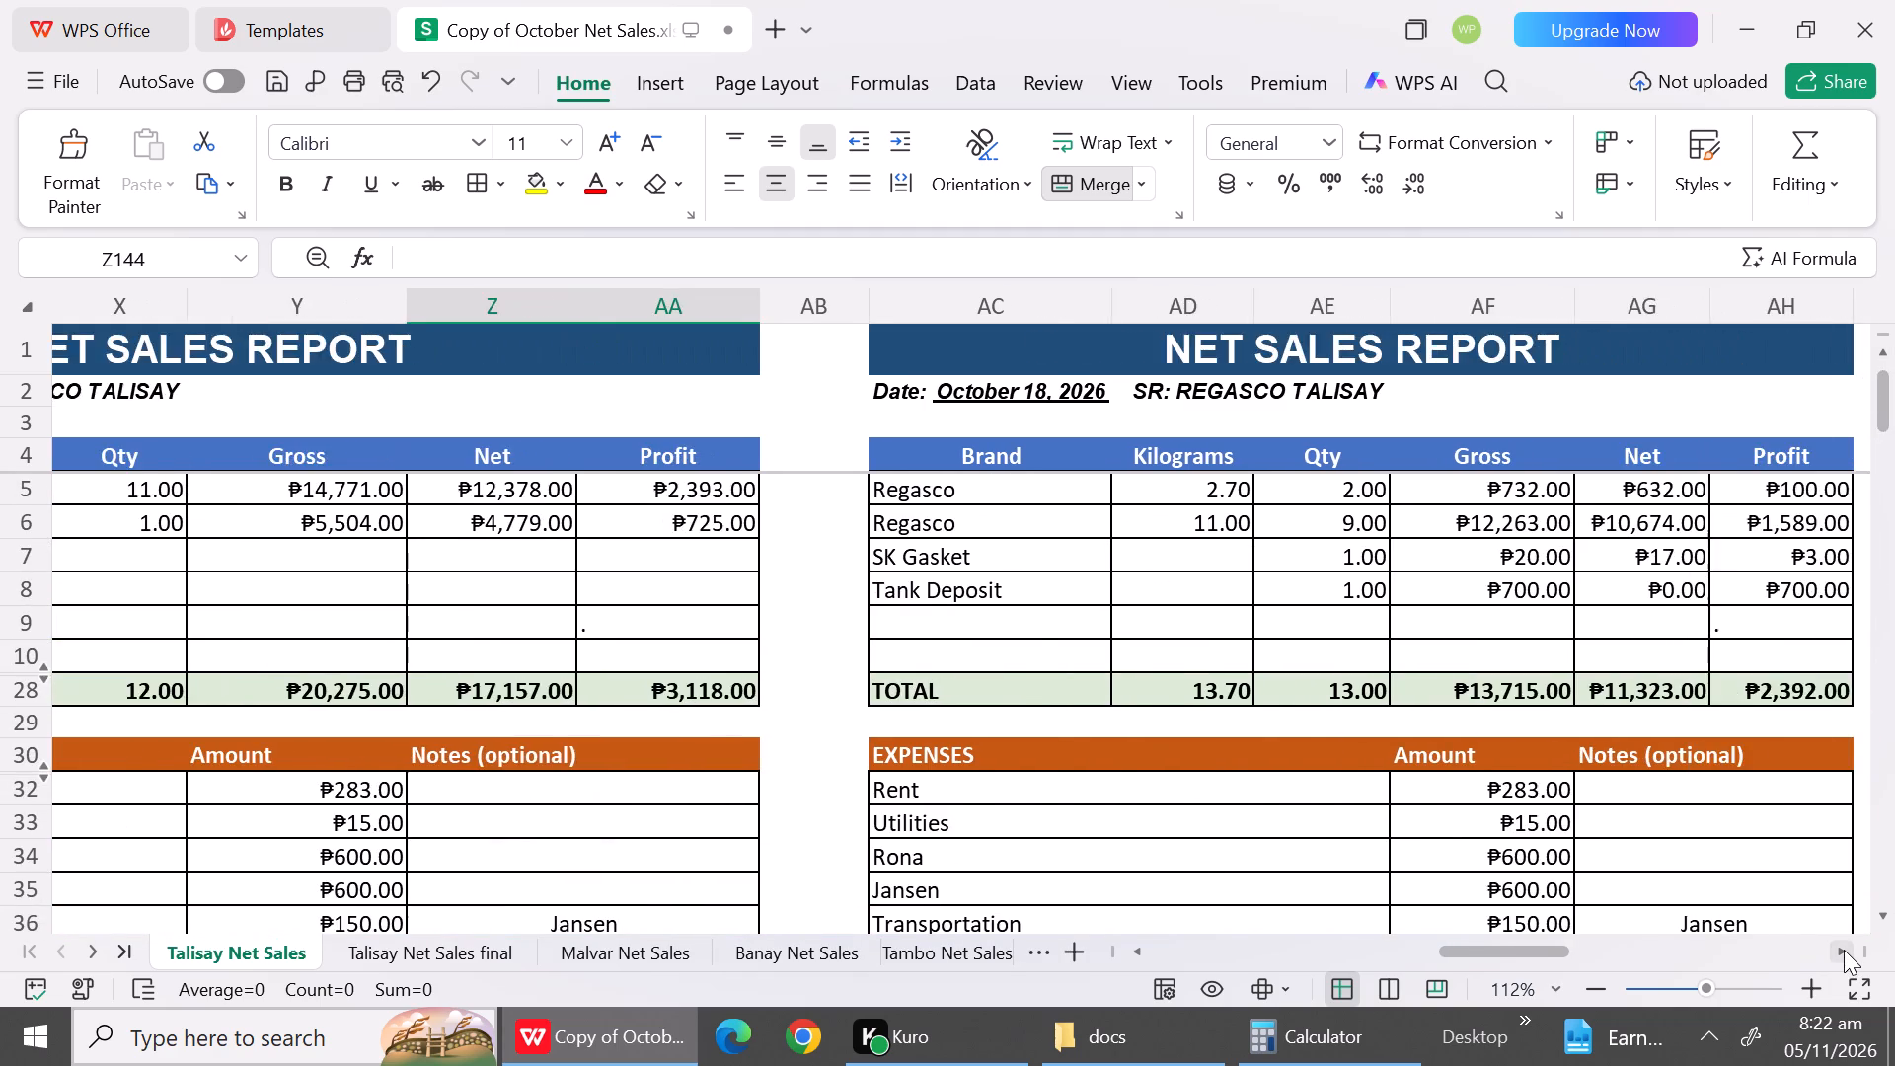
left_click(1844, 950)
left_click(1844, 950)
left_click(1844, 950)
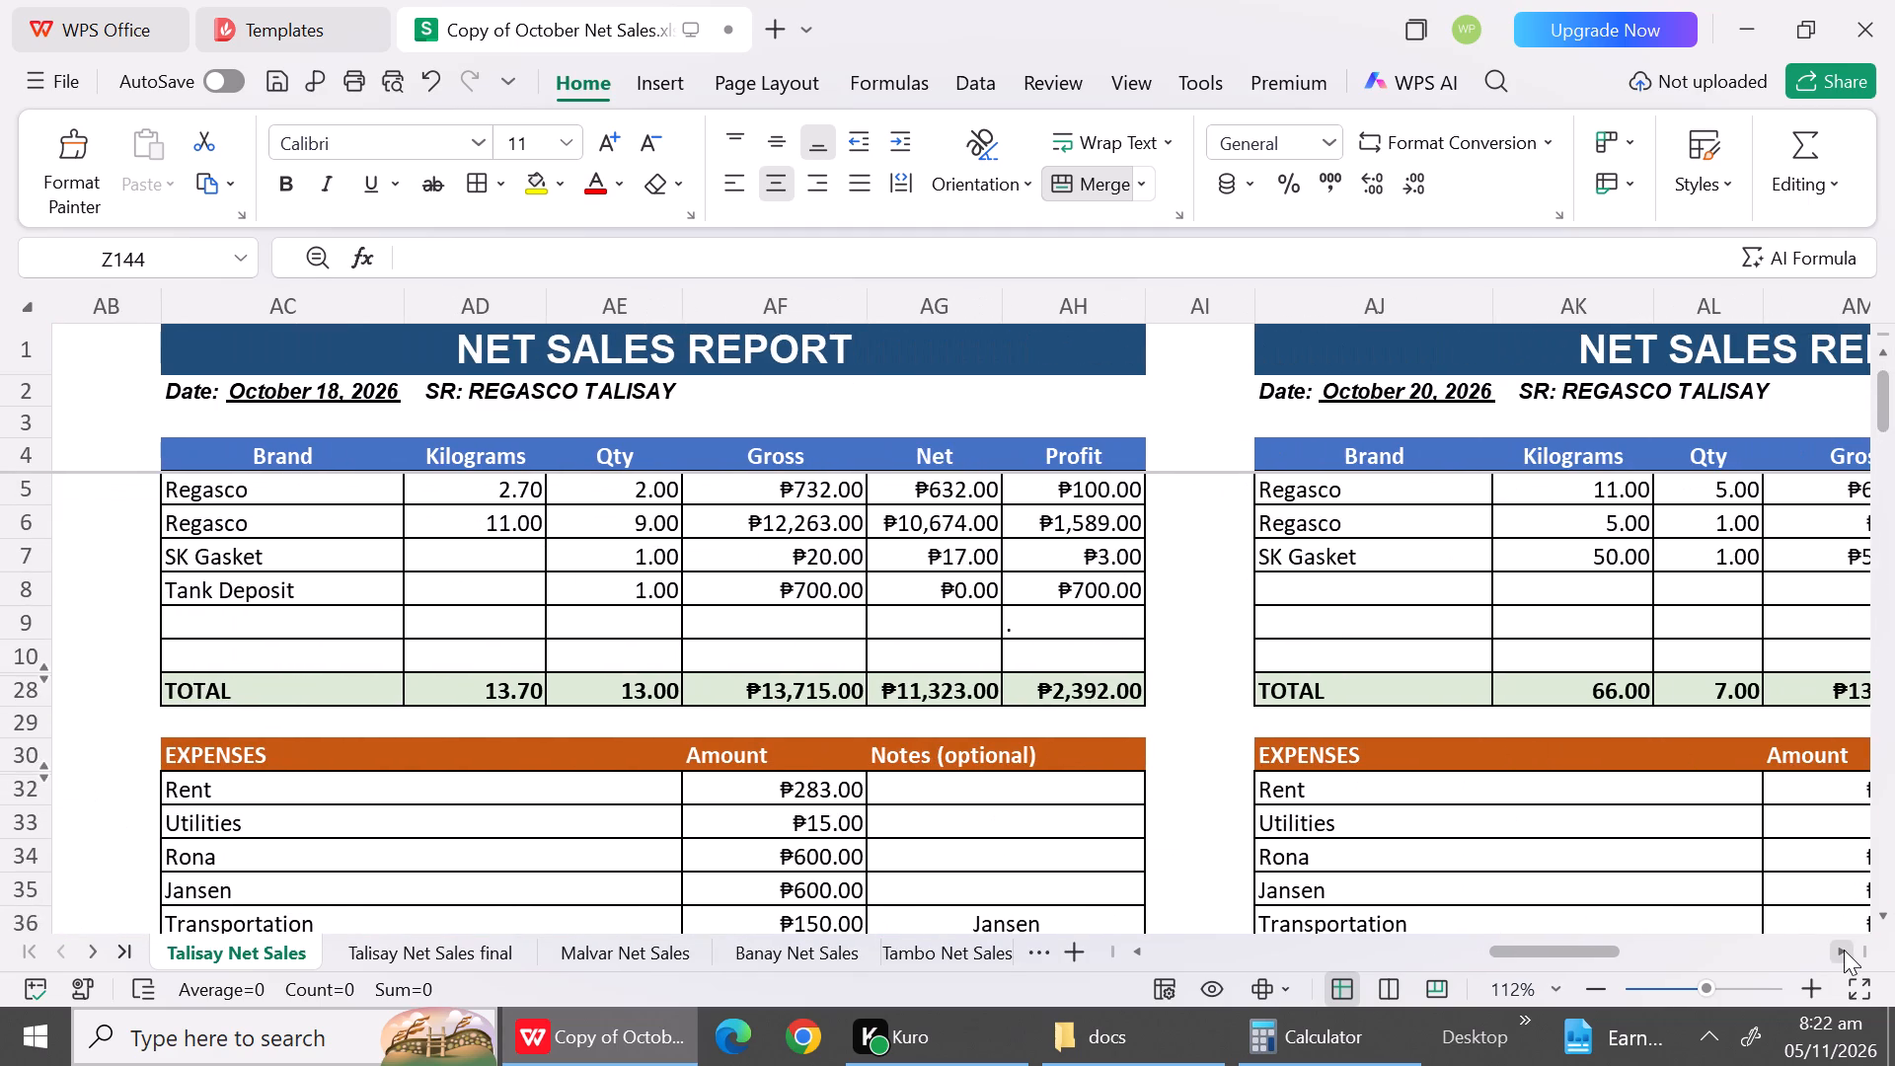
left_click(1844, 950)
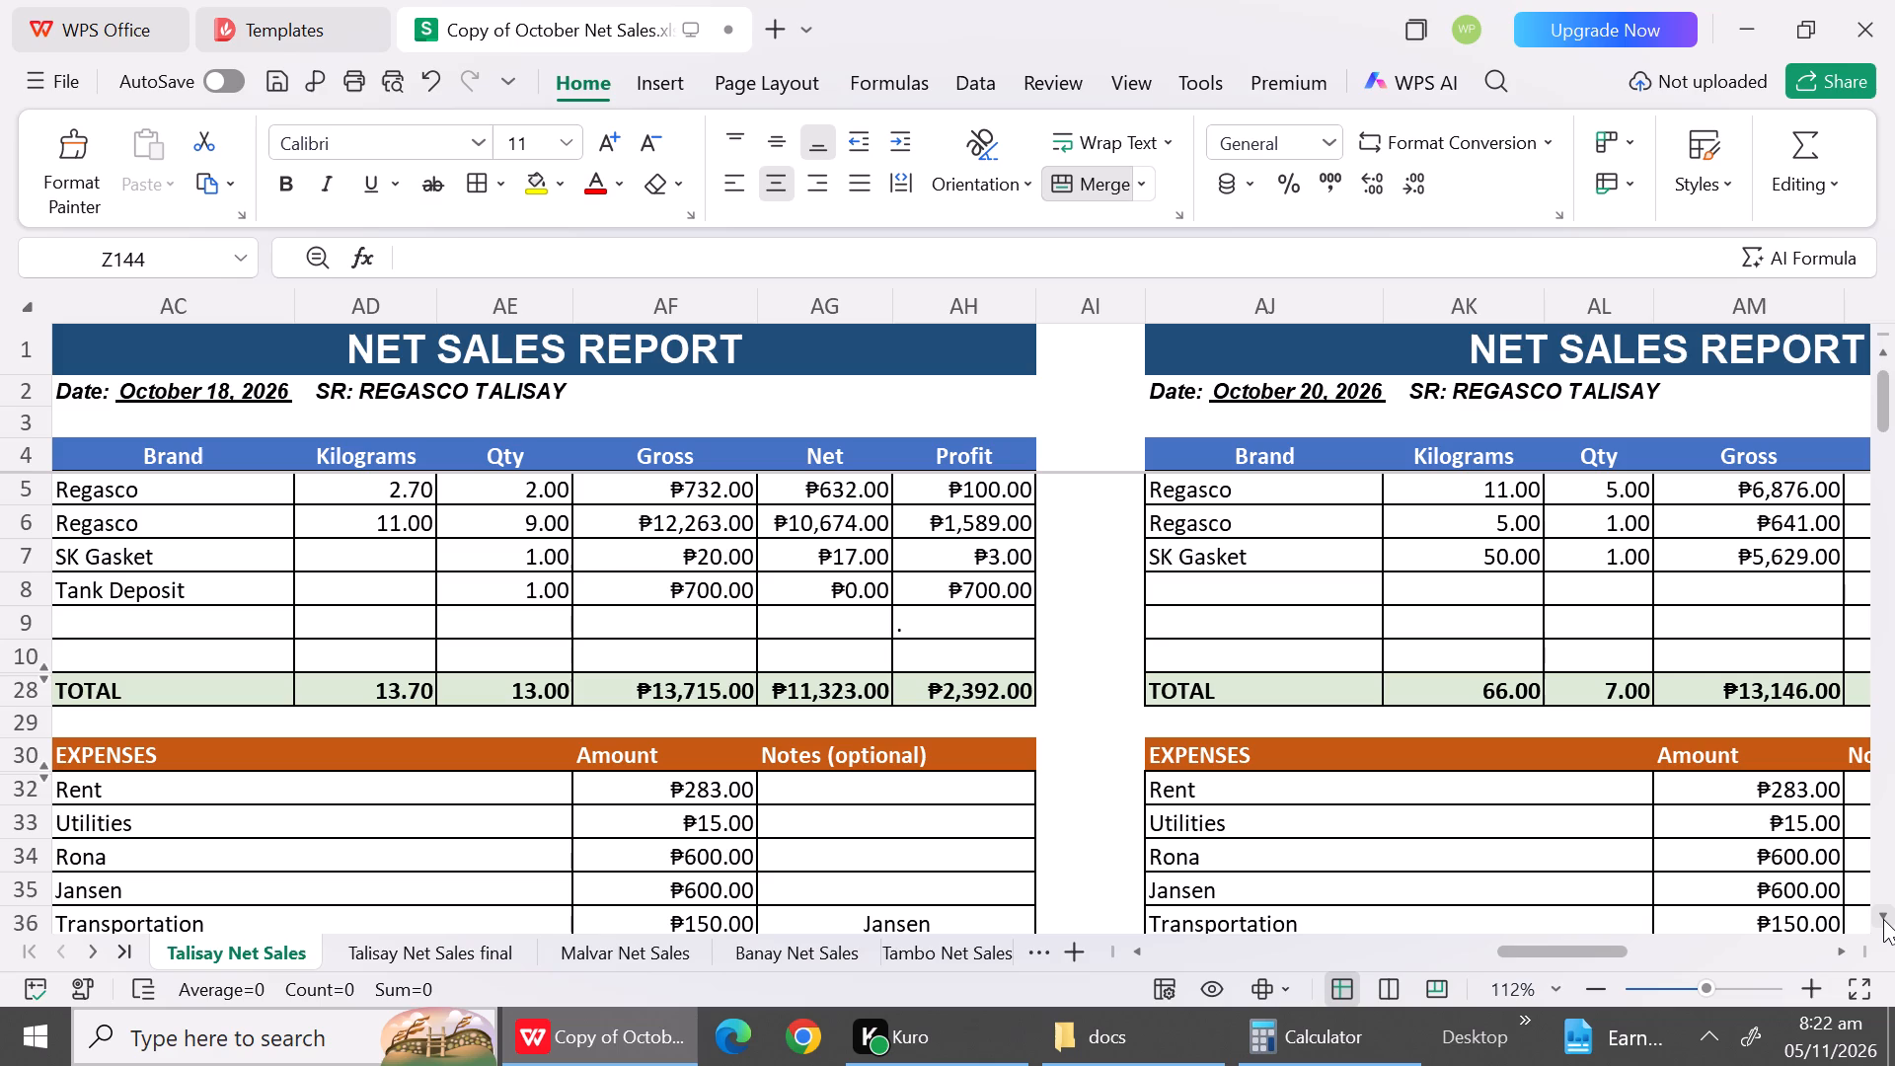
left_click(149, 623)
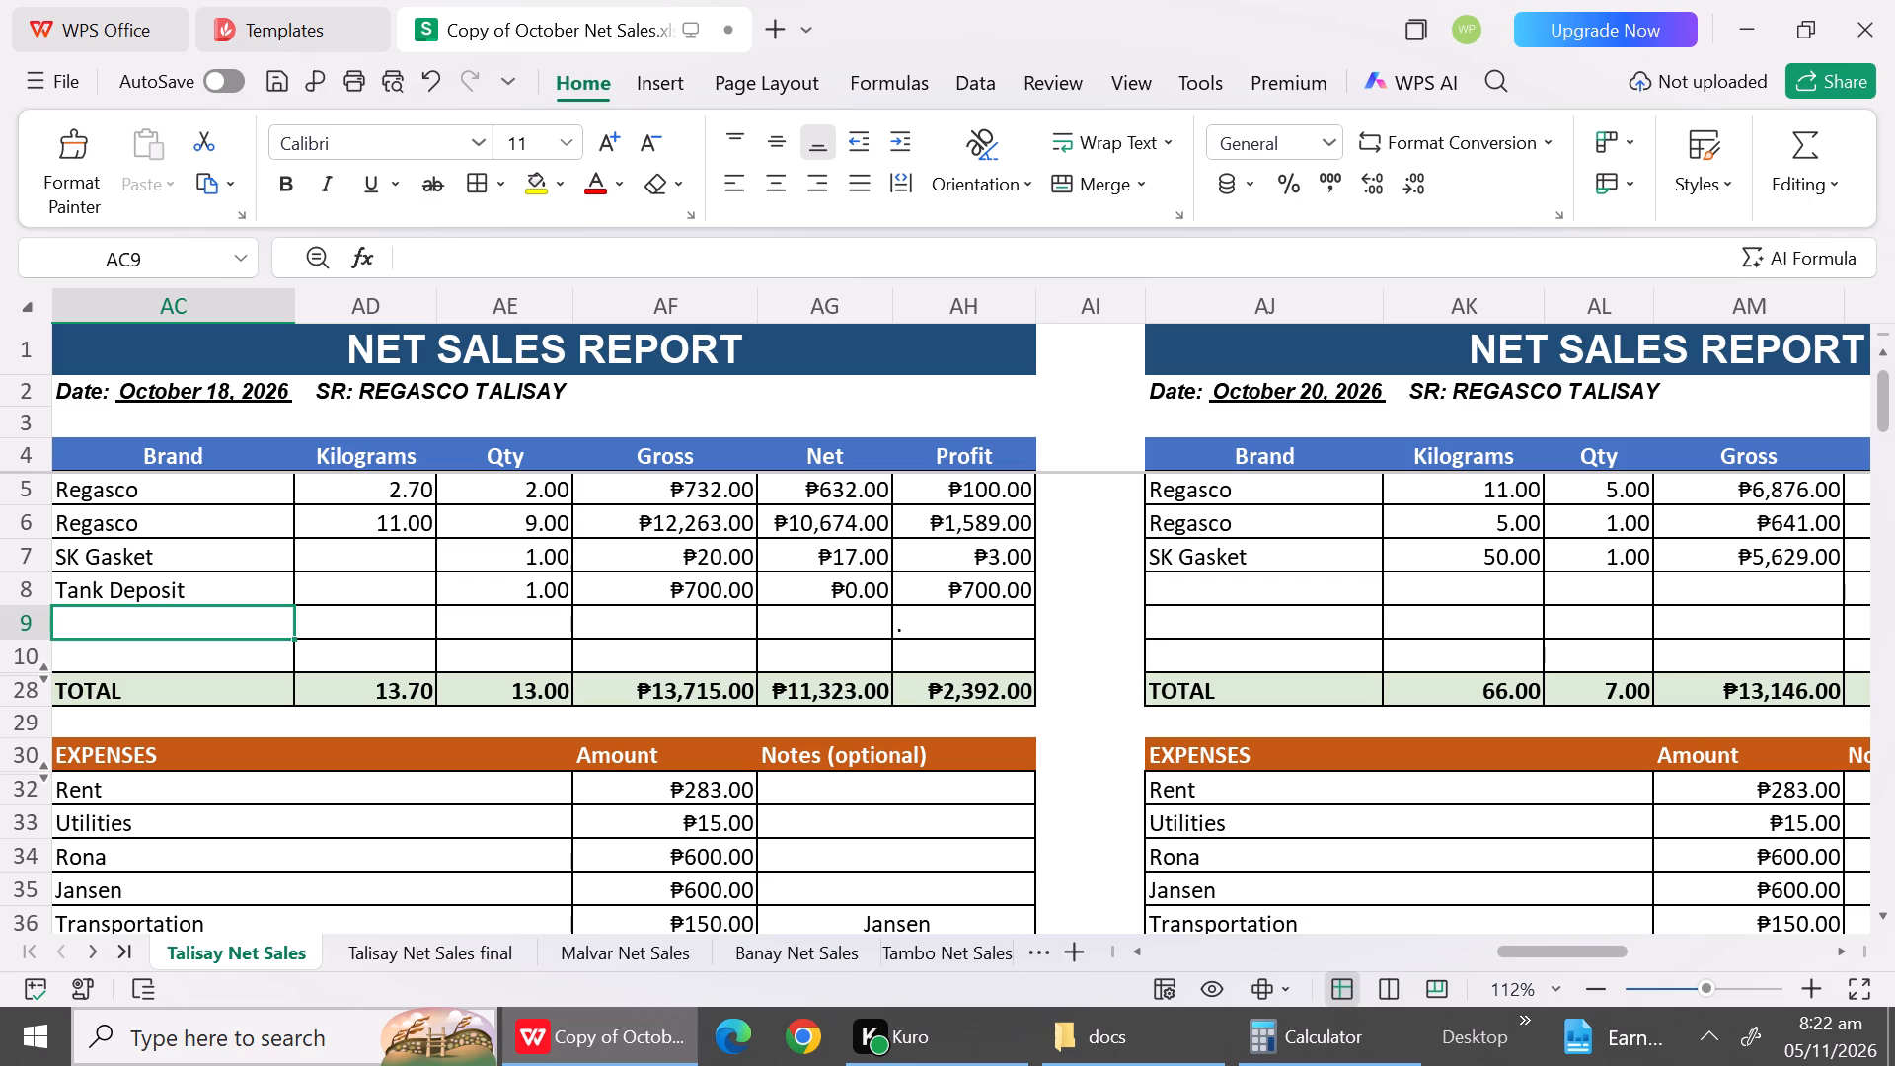
Set the Garbage Bag amount in the October 18 expenses to 70.
triple_click(1880, 922)
left_click(1880, 922)
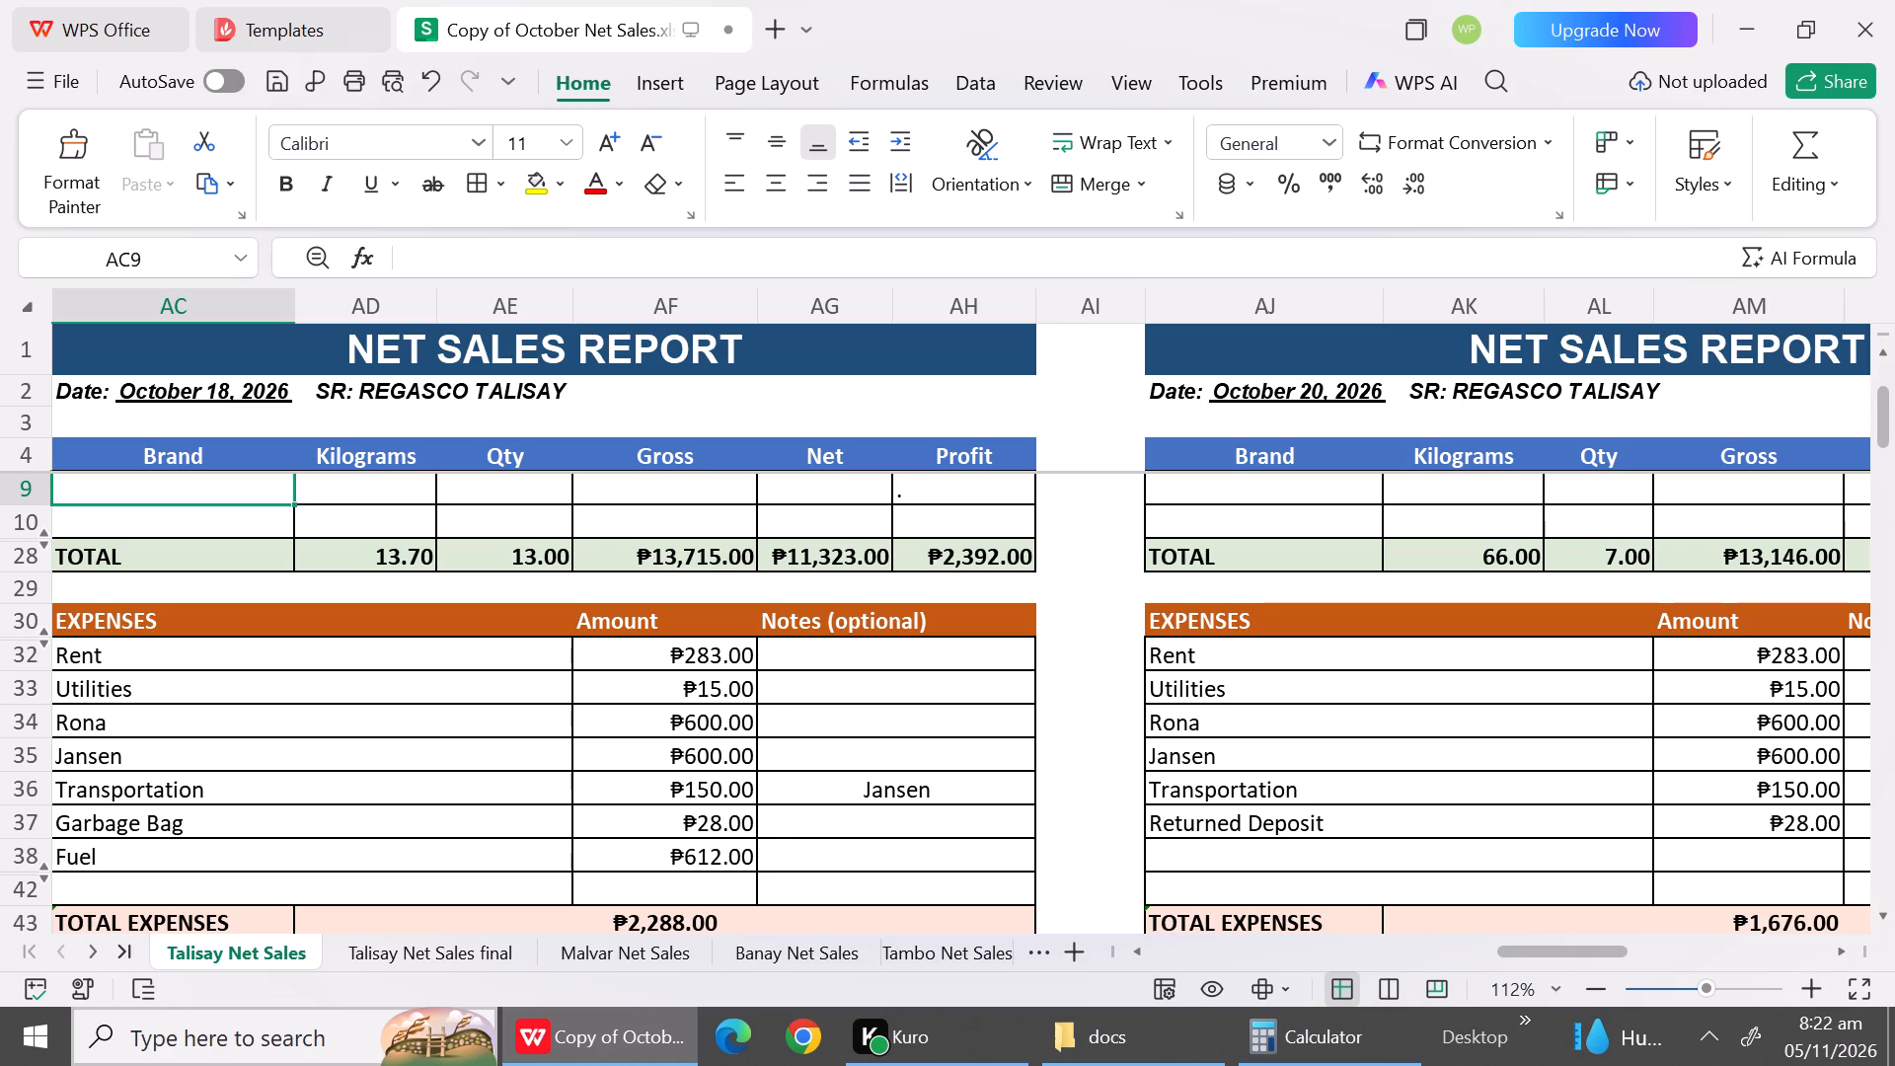
left_click(720, 835)
type("70")
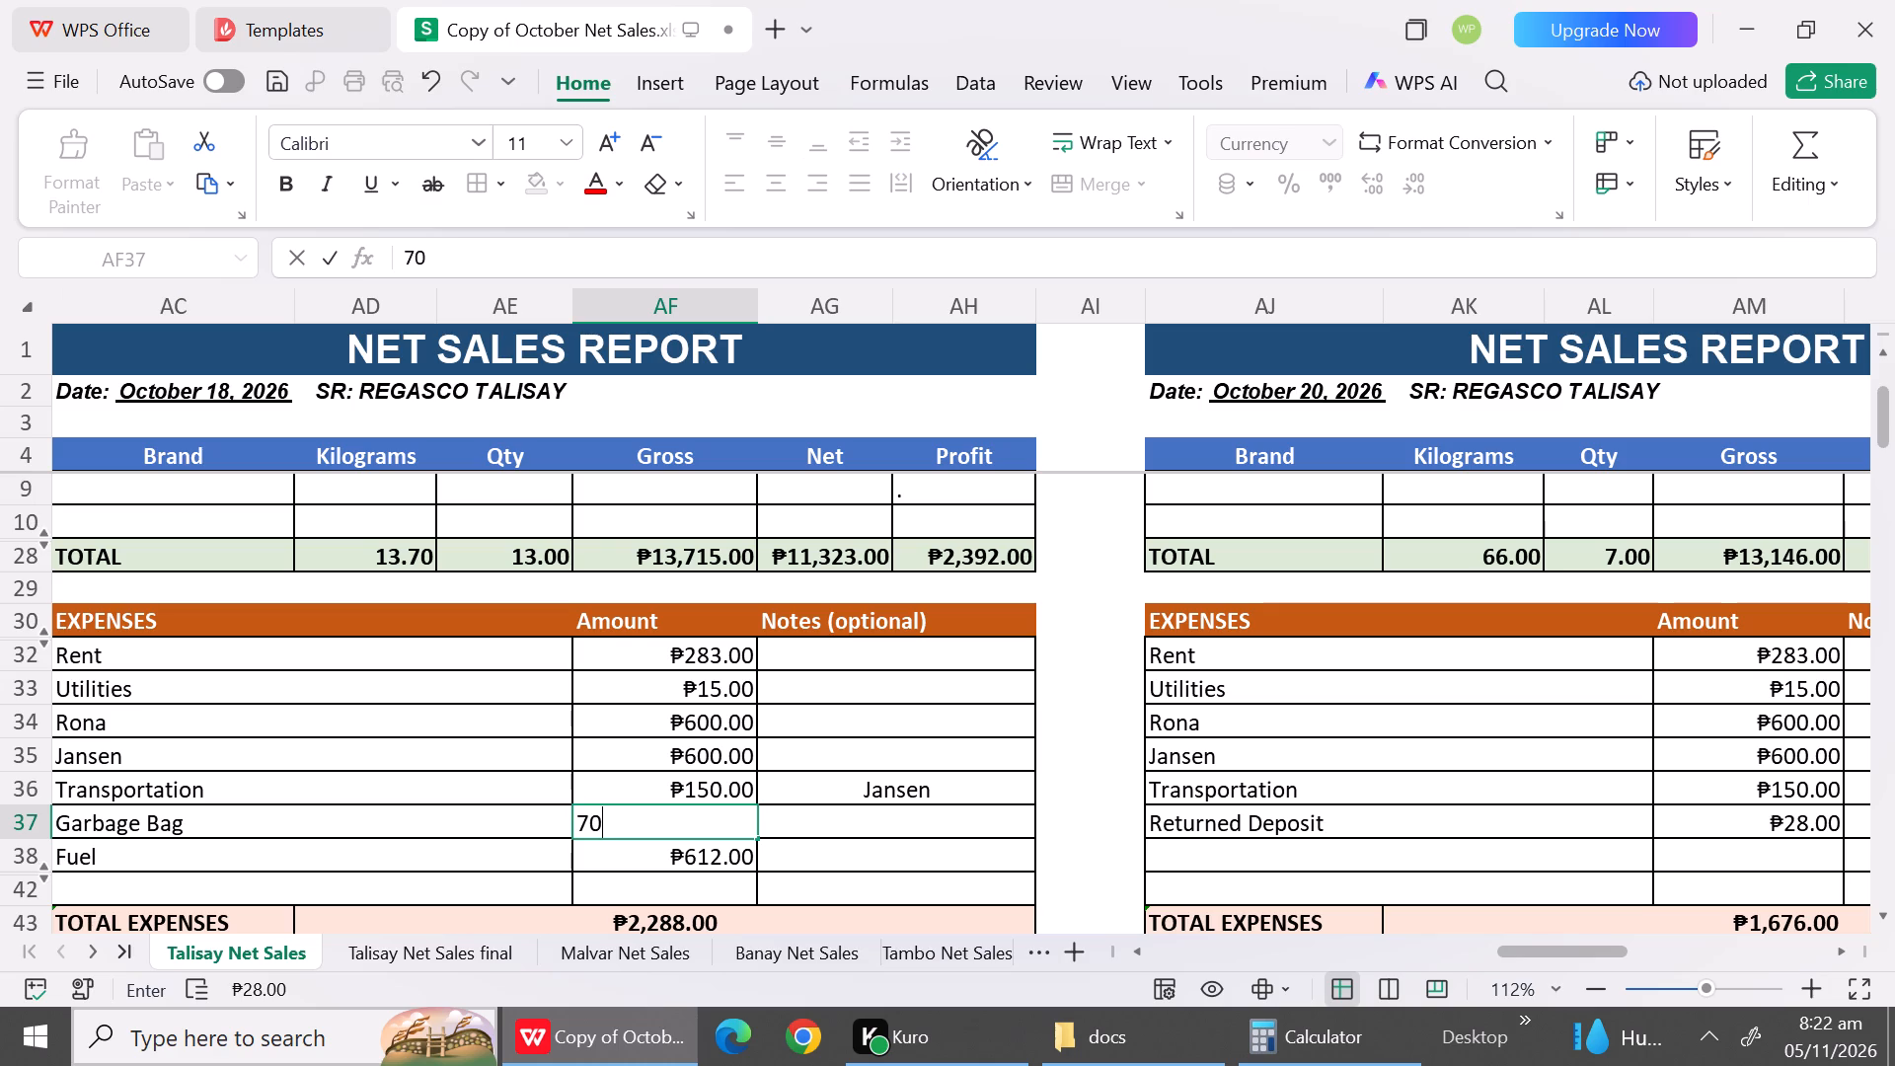
left_click(656, 863)
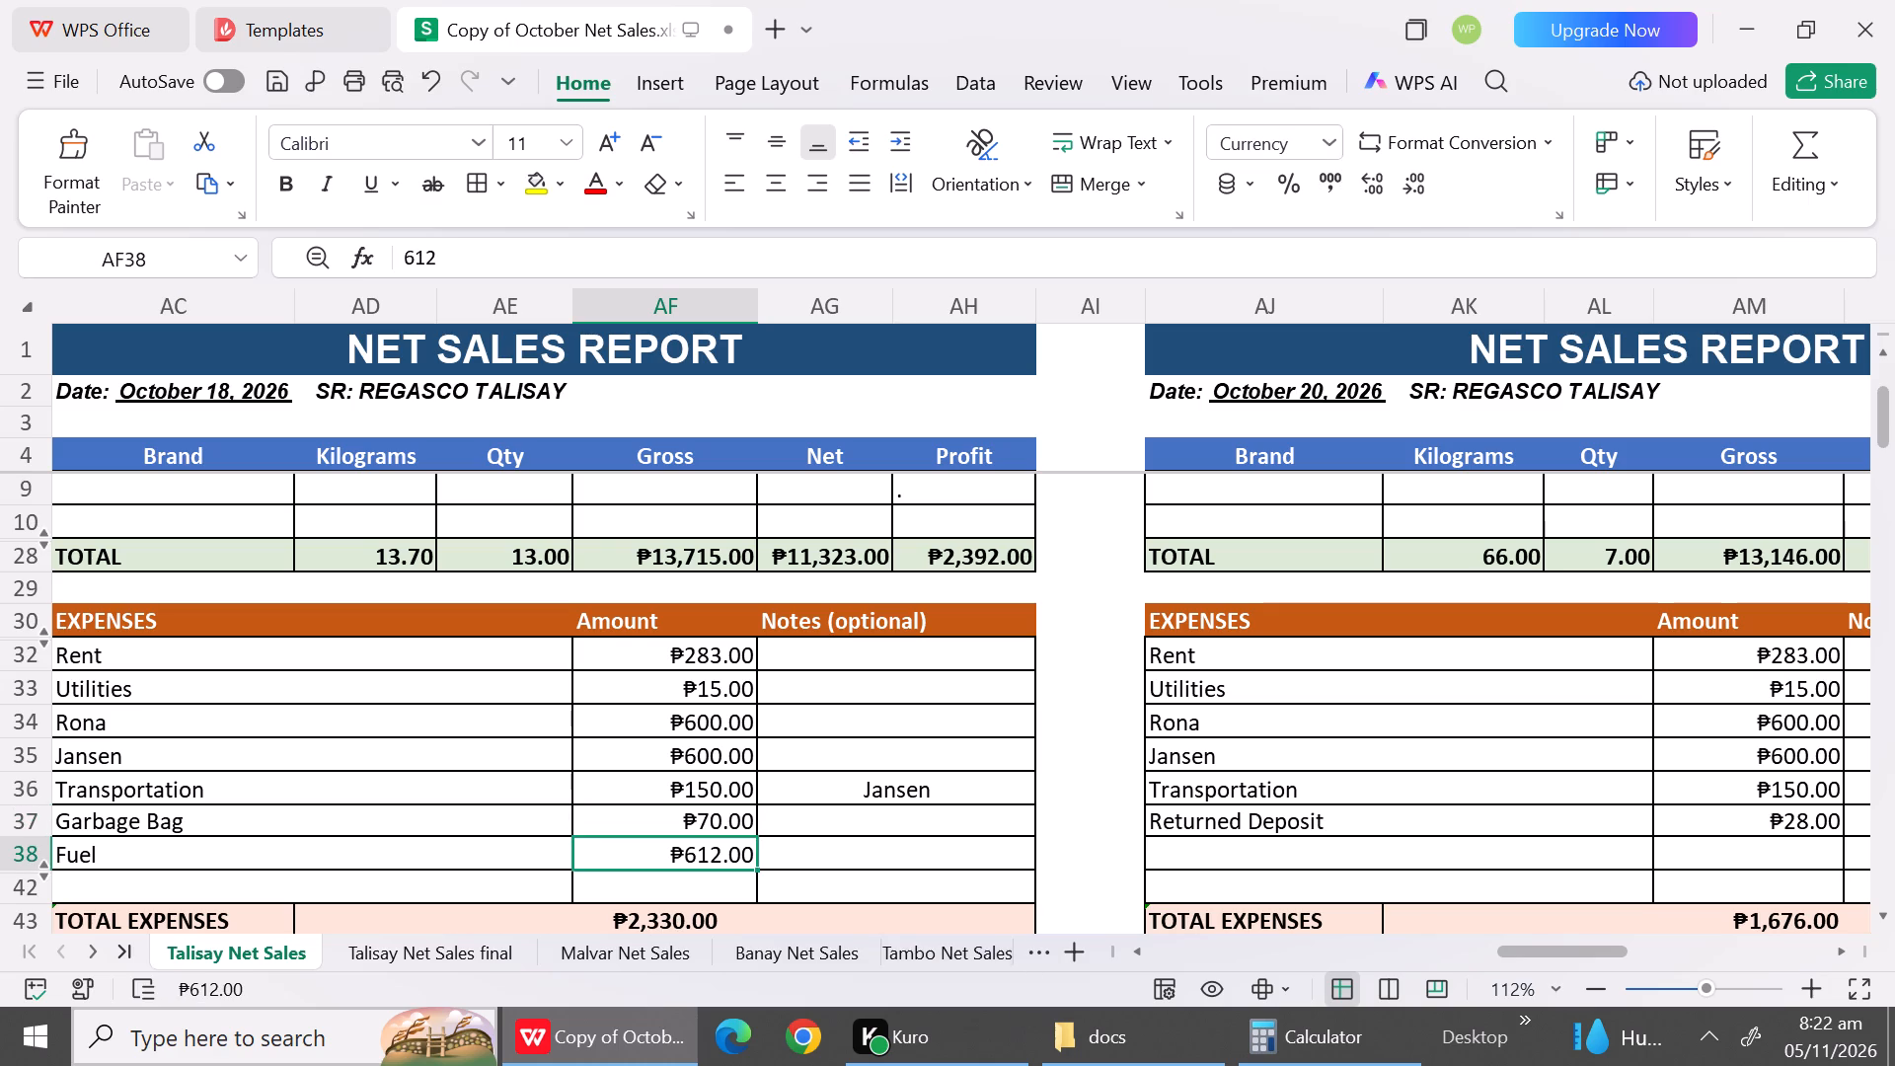
Add a Water Refill expense of 30 in the empty row of the October 18 expenses.
left_click(1887, 908)
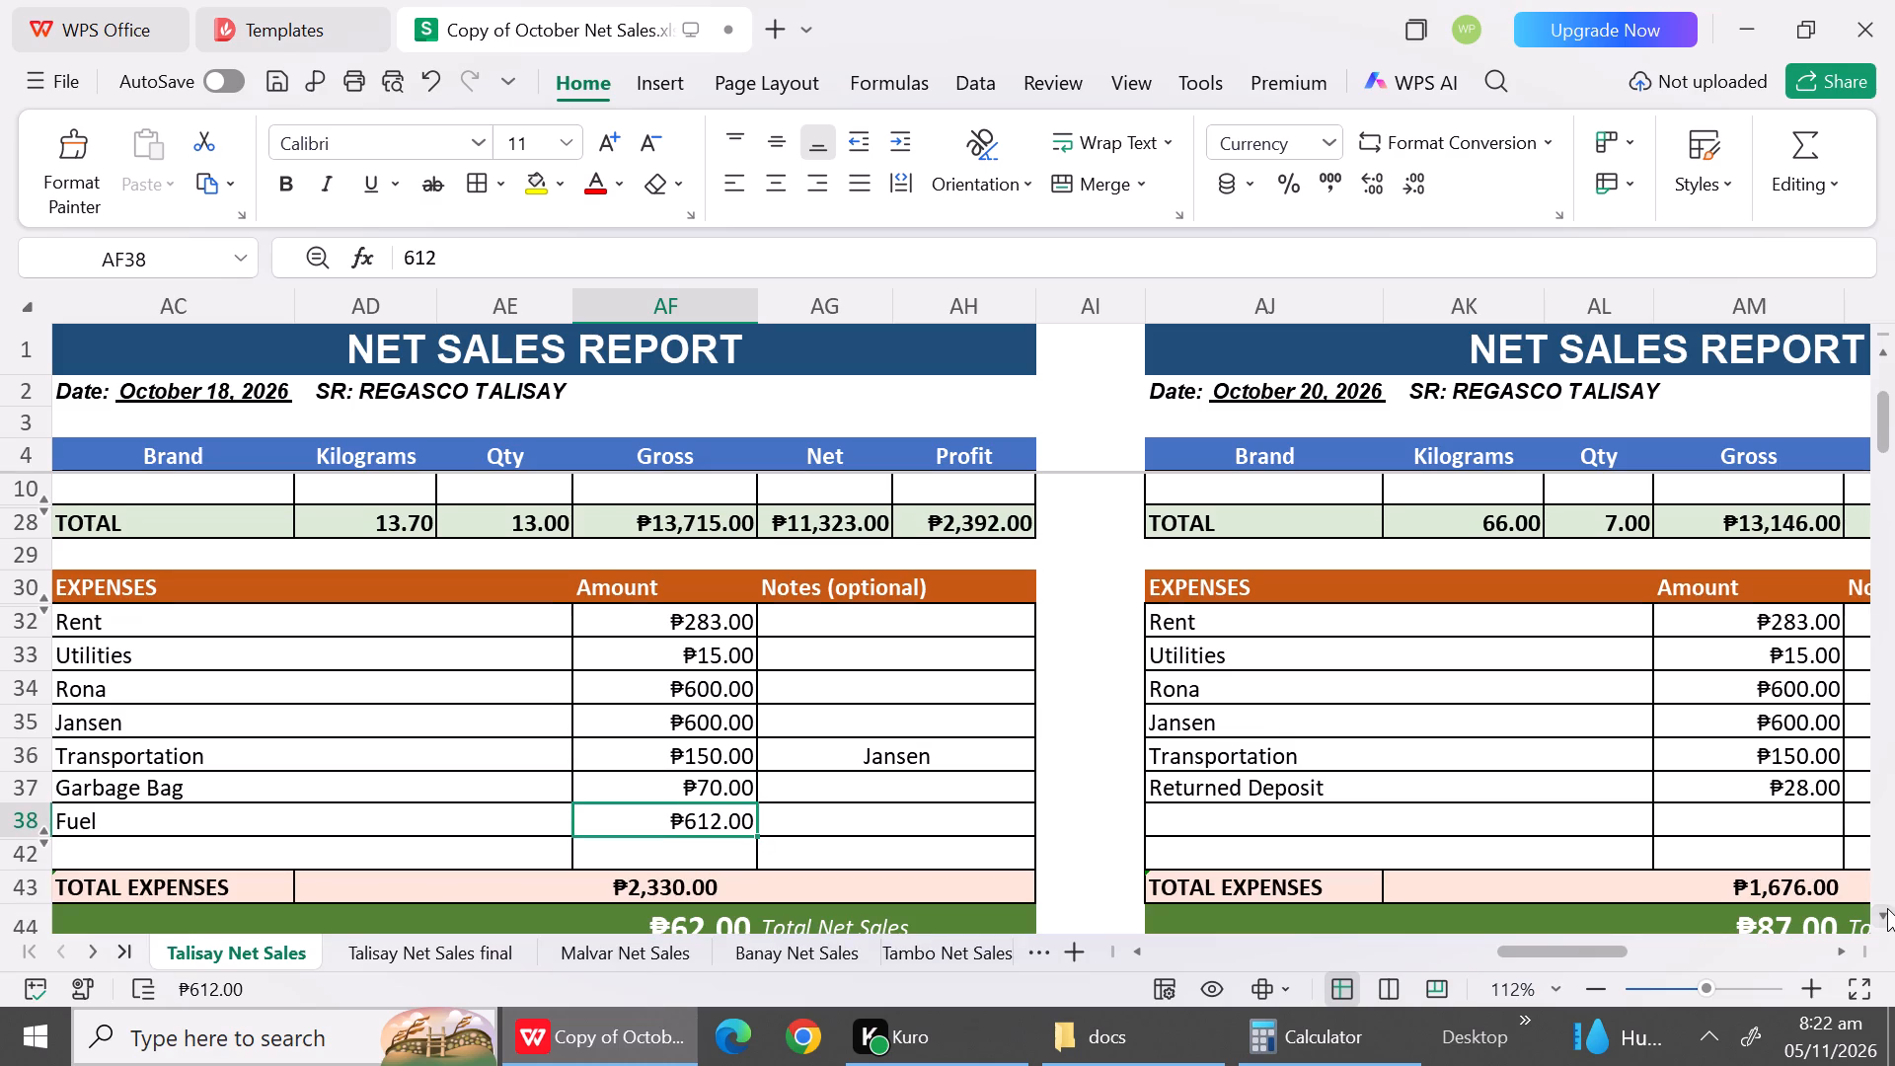
left_click(357, 850)
type("Water Refil")
key("l")
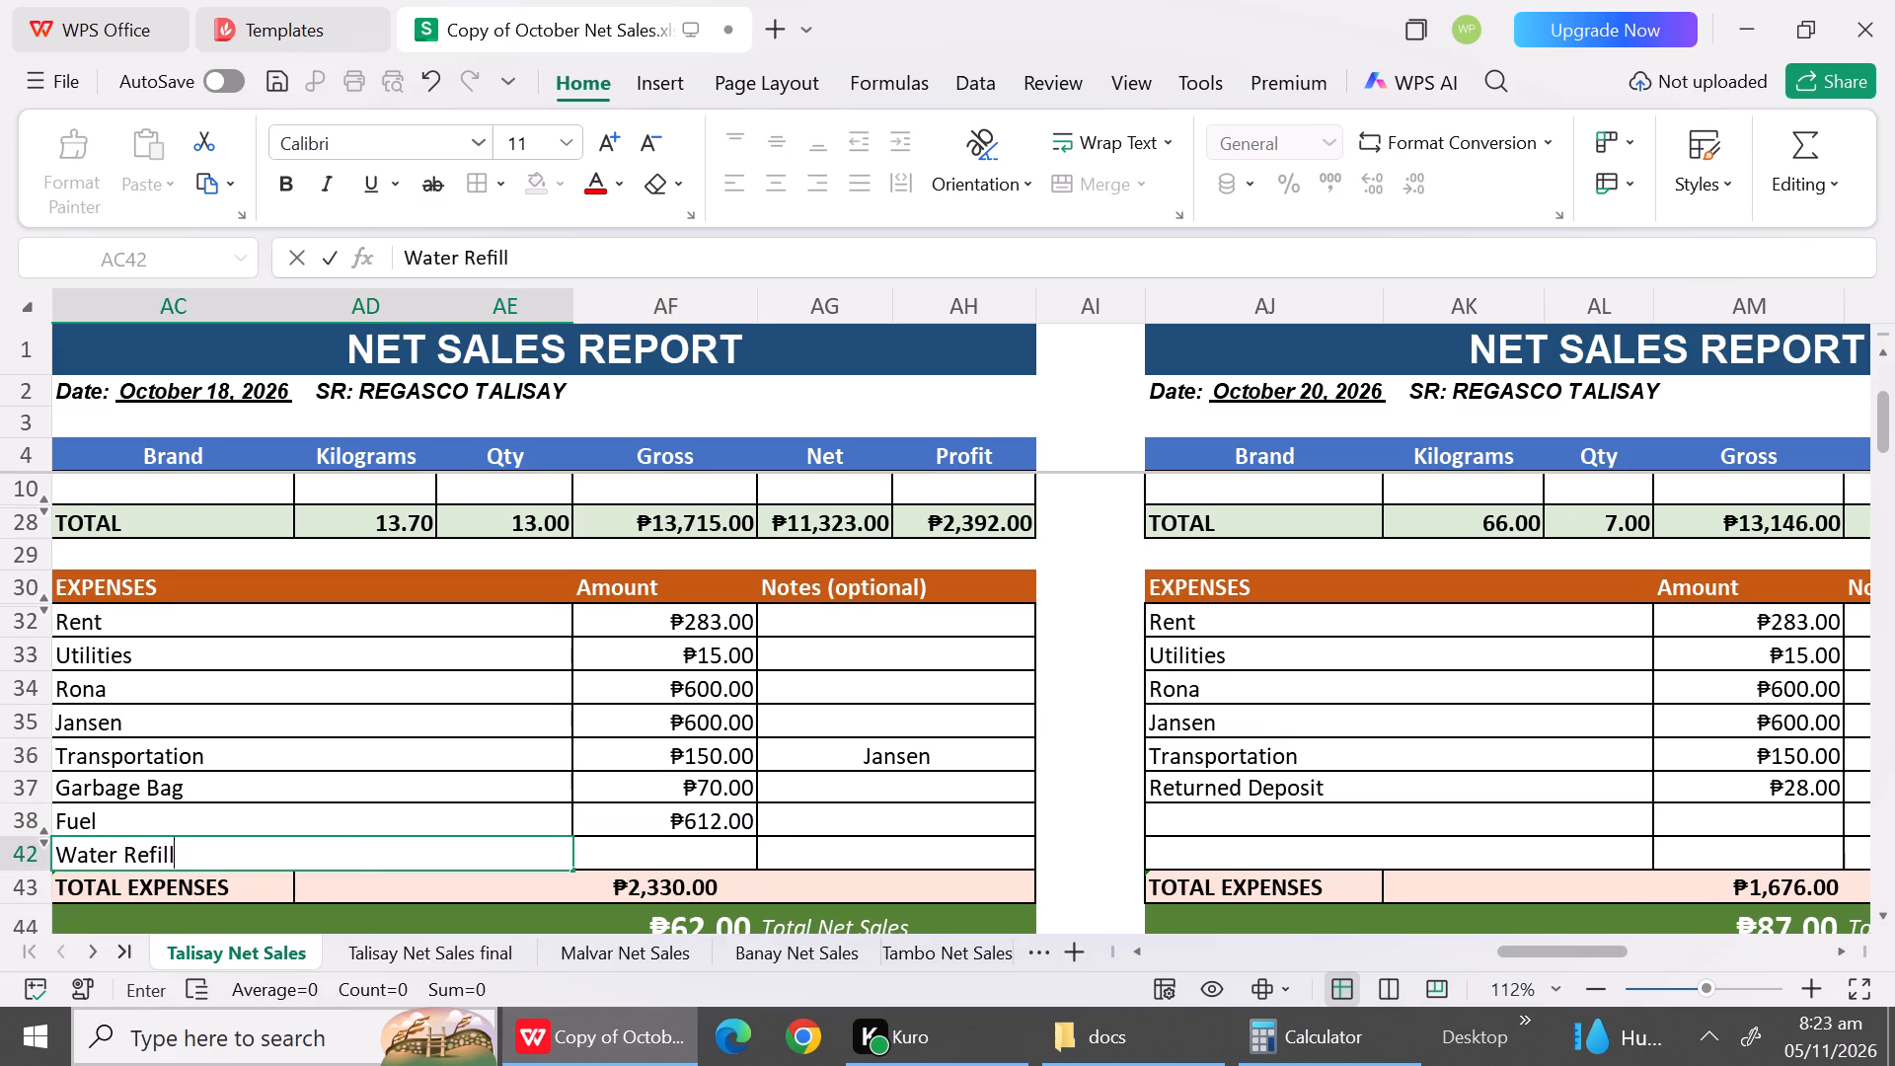
left_click(644, 867)
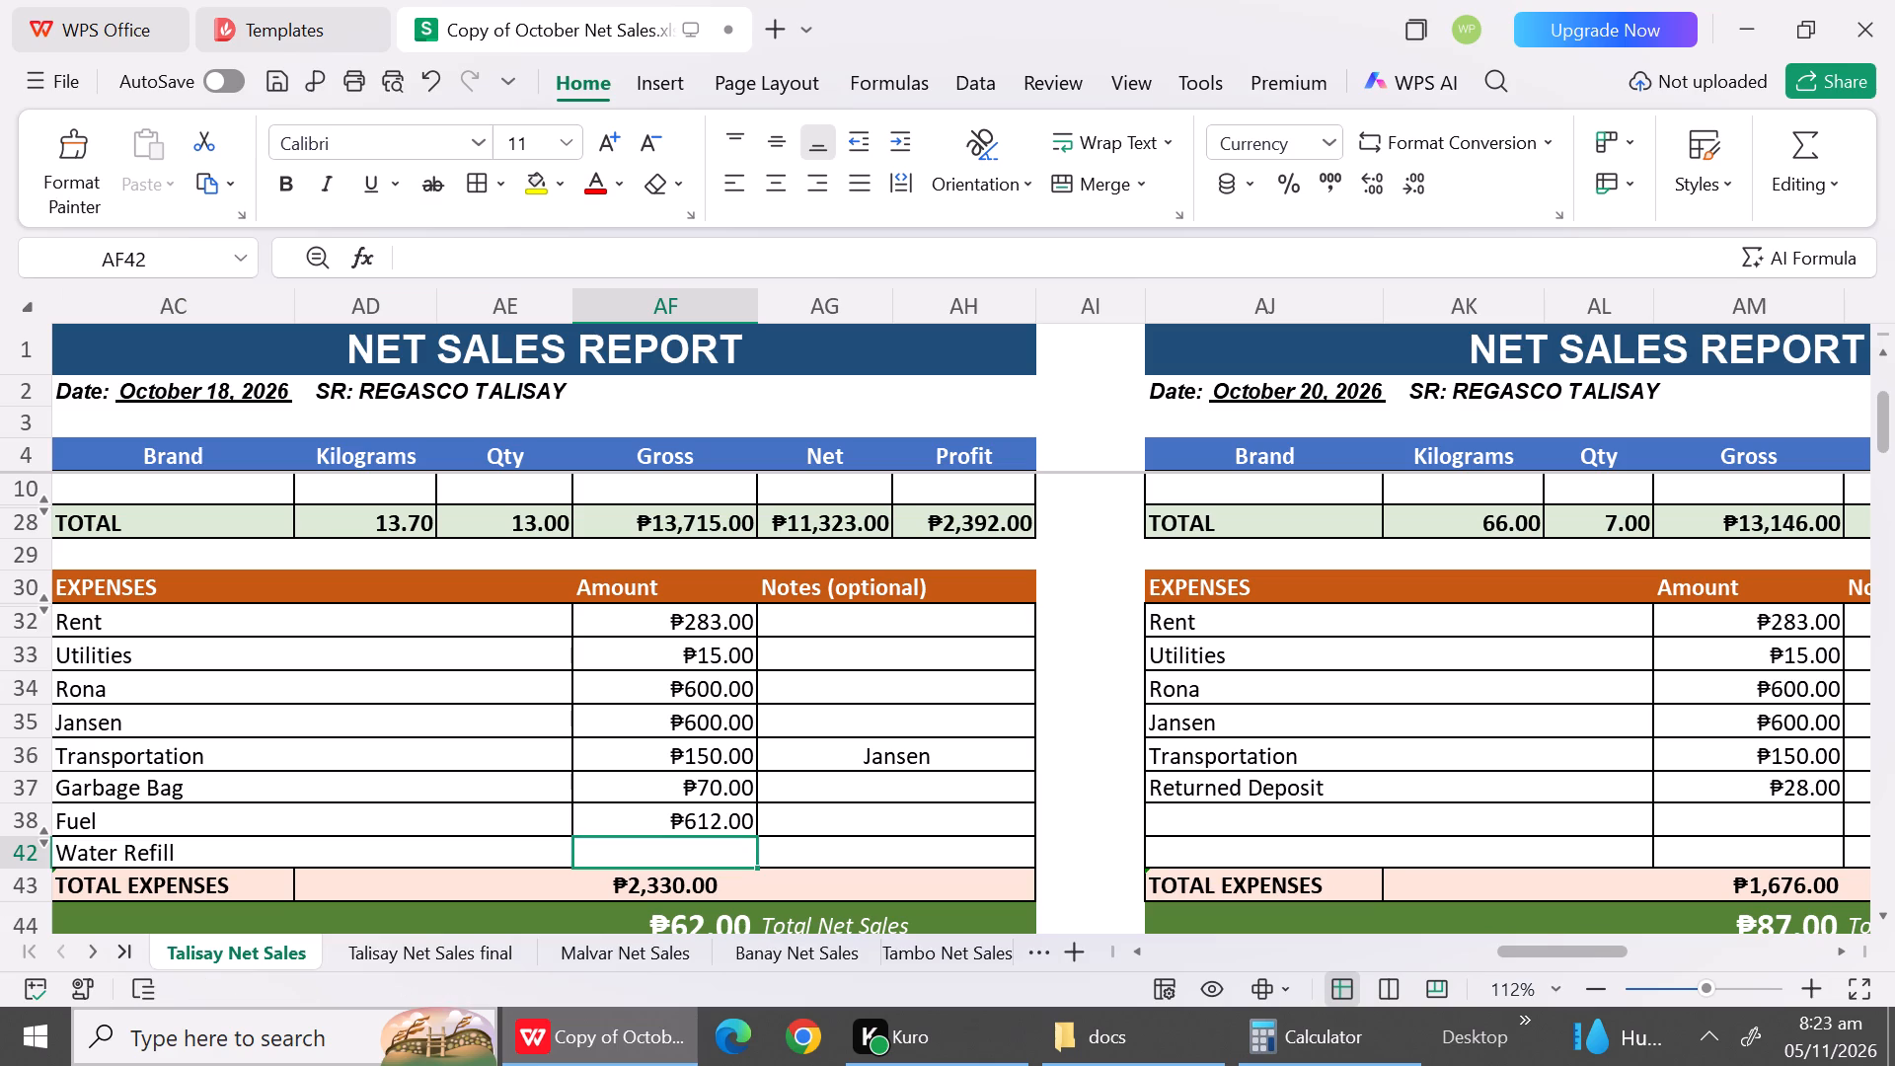
type("30")
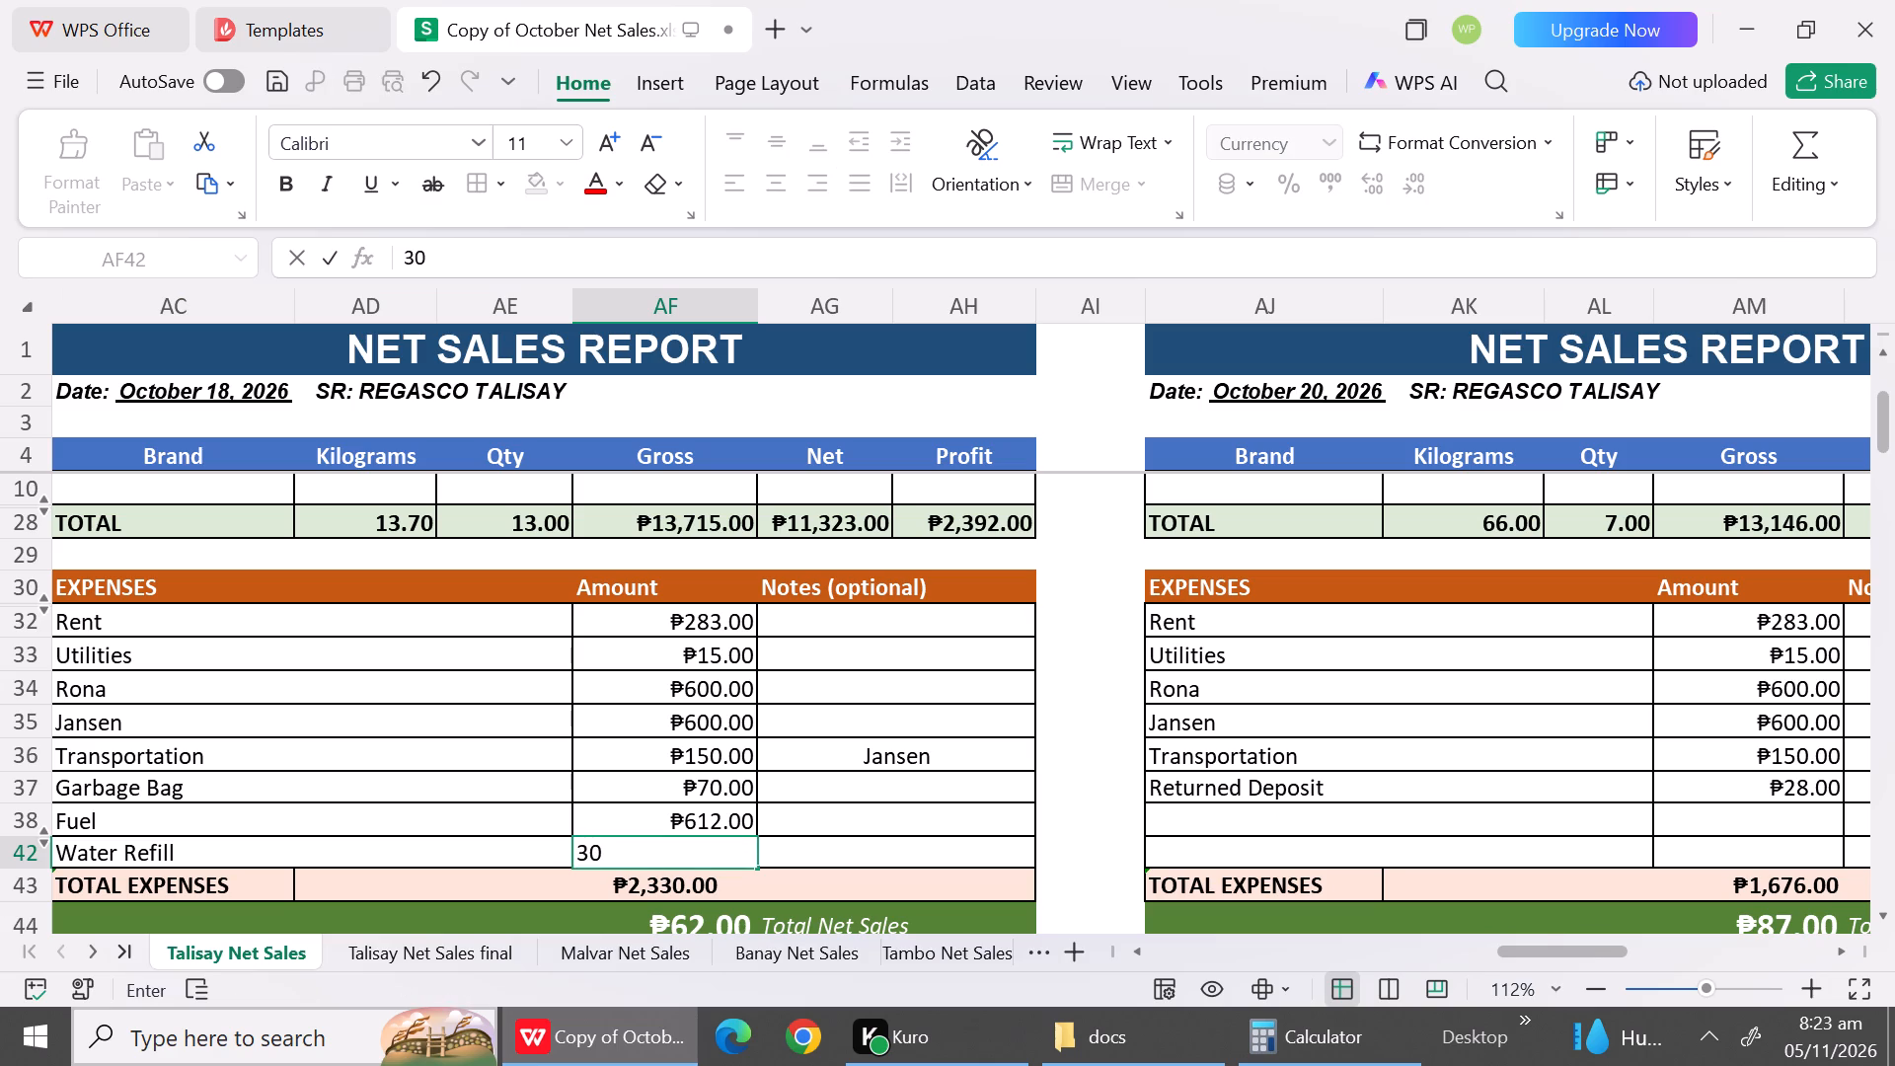
left_click(447, 771)
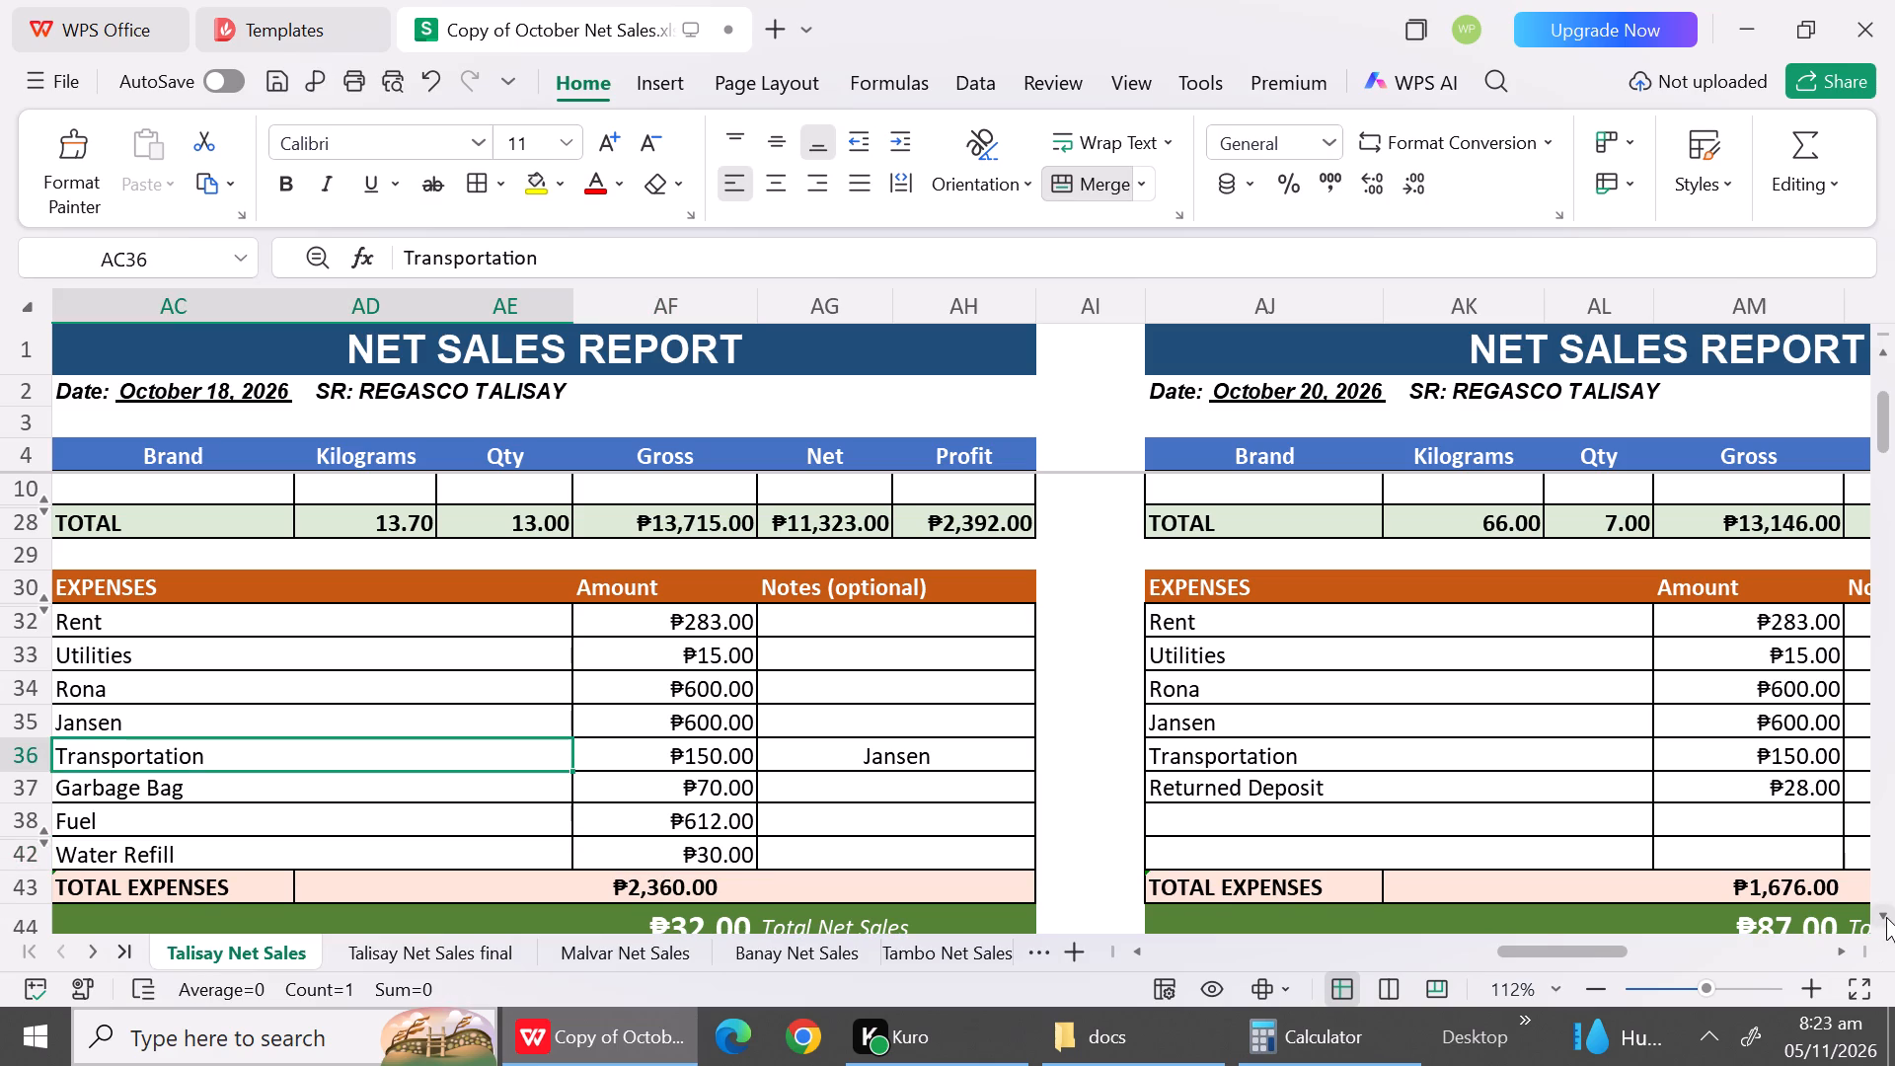
Look over the October 19 report's date, sales entries and expense items.
triple_click(1886, 917)
triple_click(1886, 917)
left_click(1886, 917)
triple_click(1886, 917)
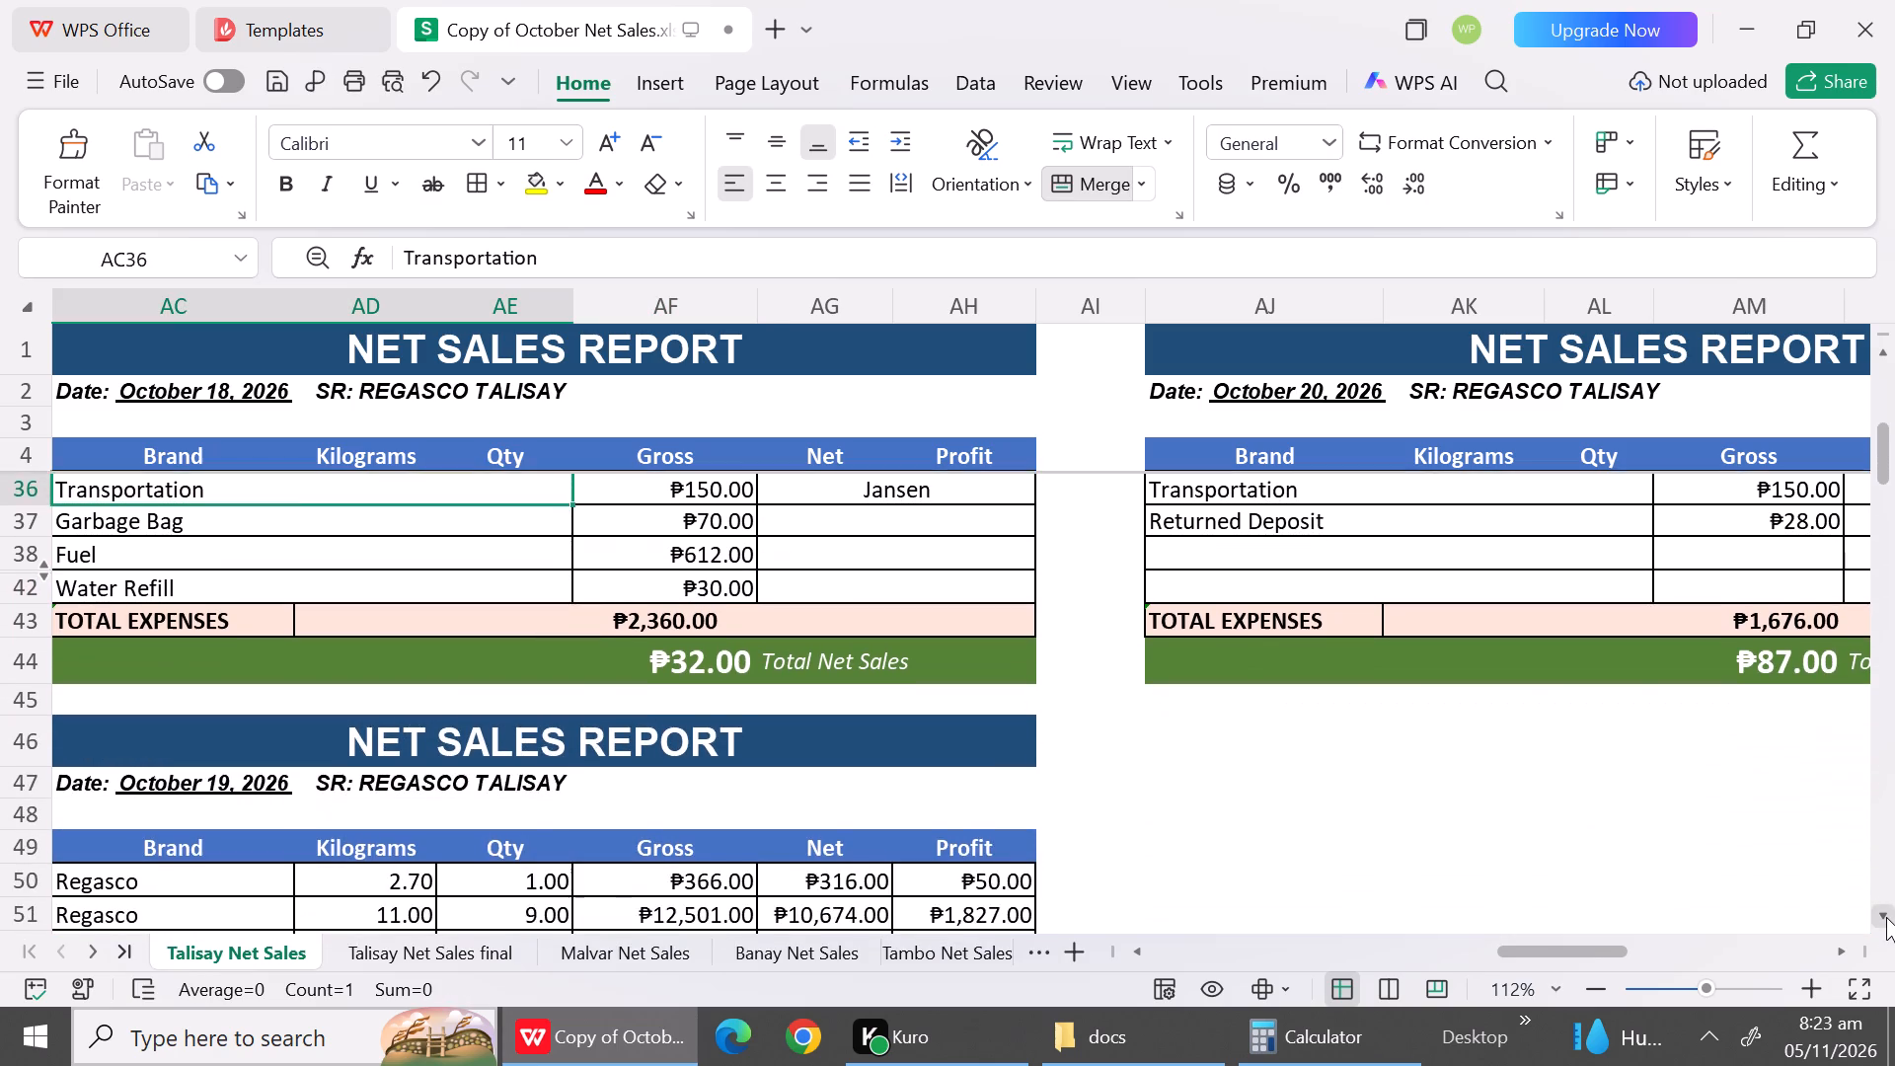
double_click(1886, 917)
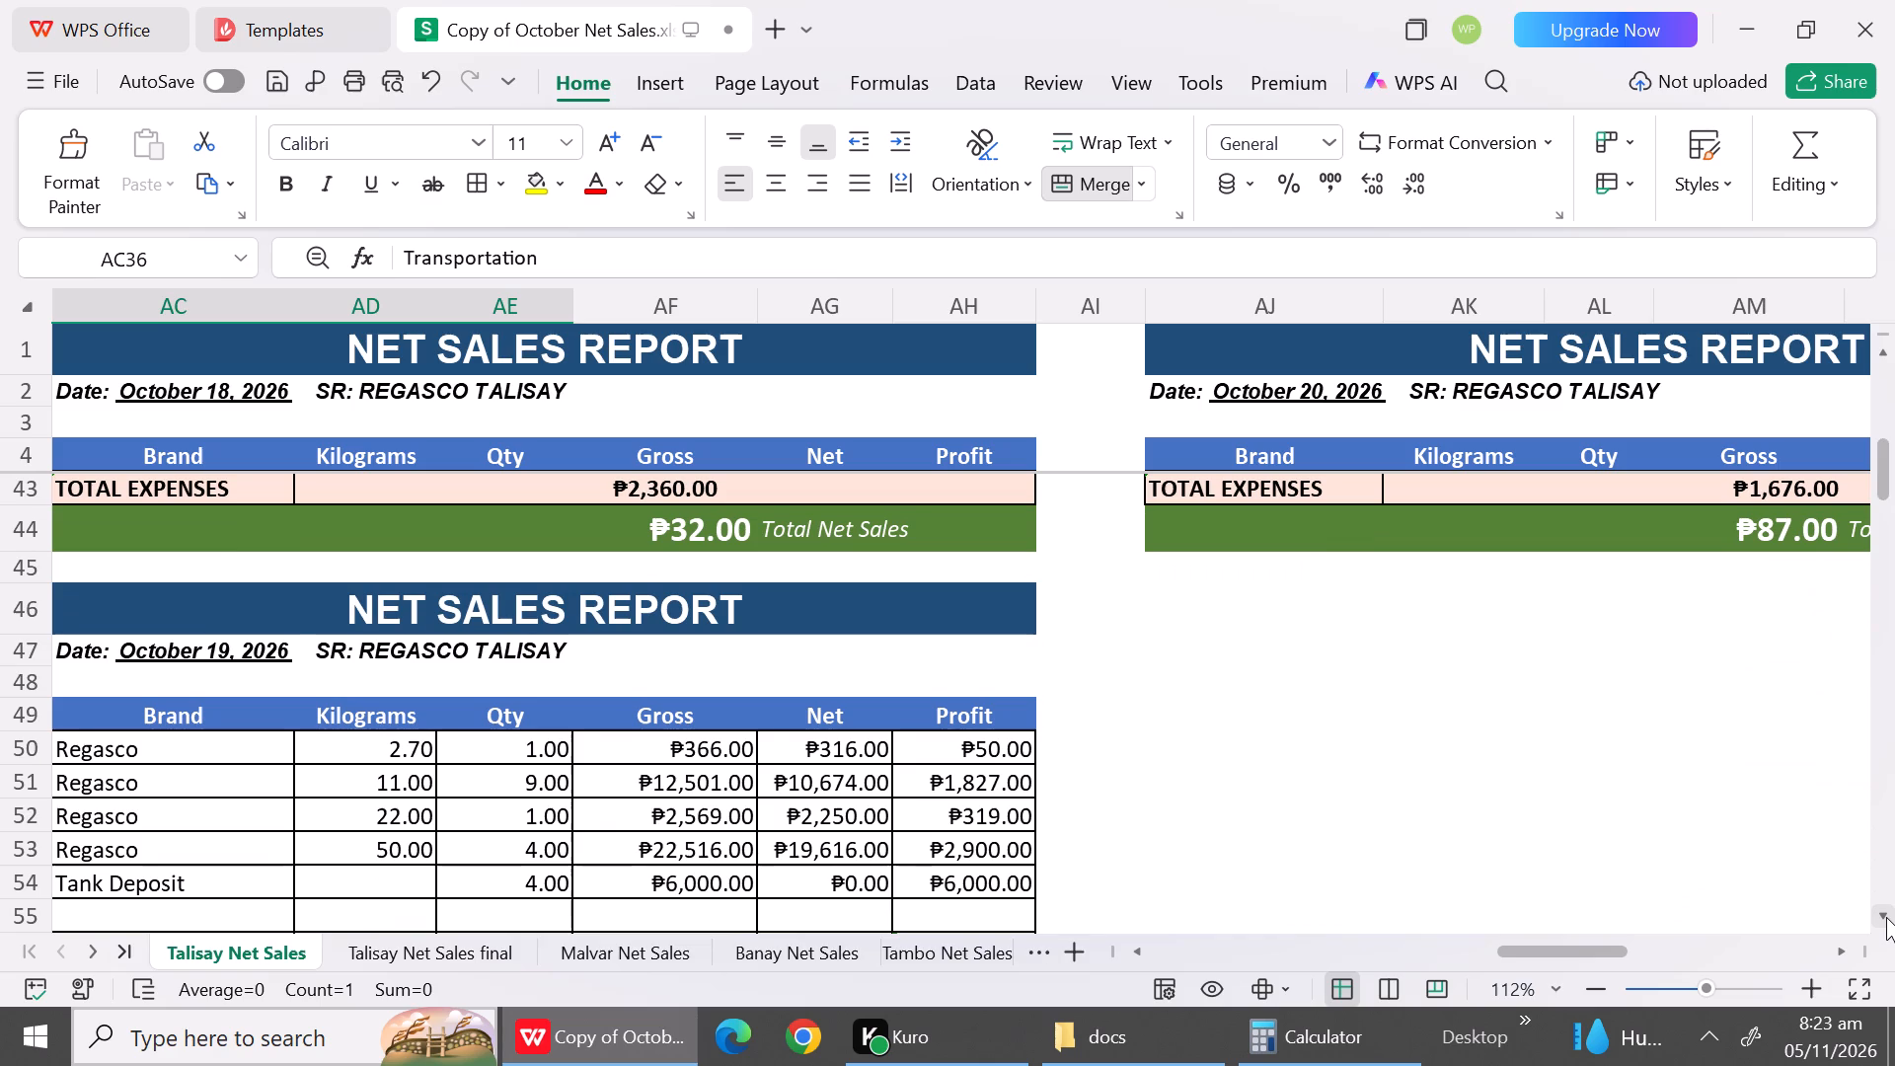
left_click(1886, 917)
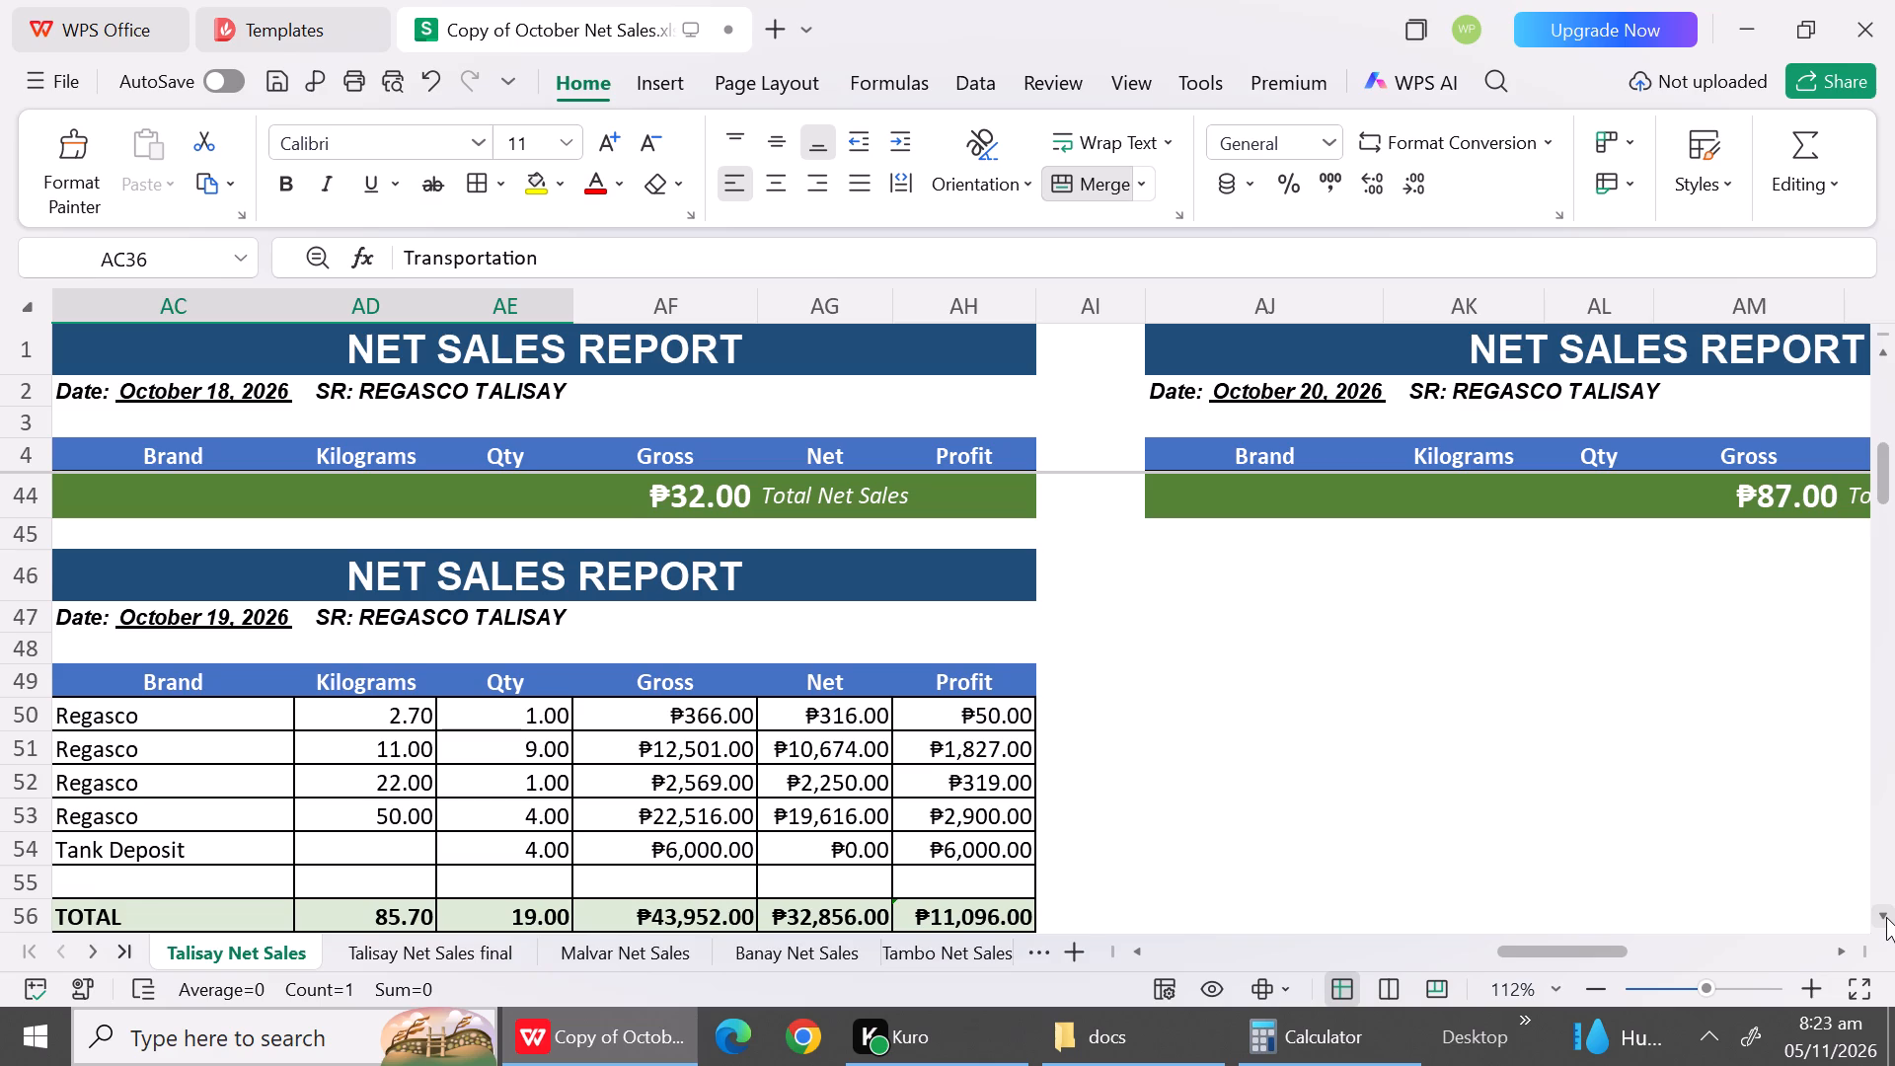
left_click(1886, 917)
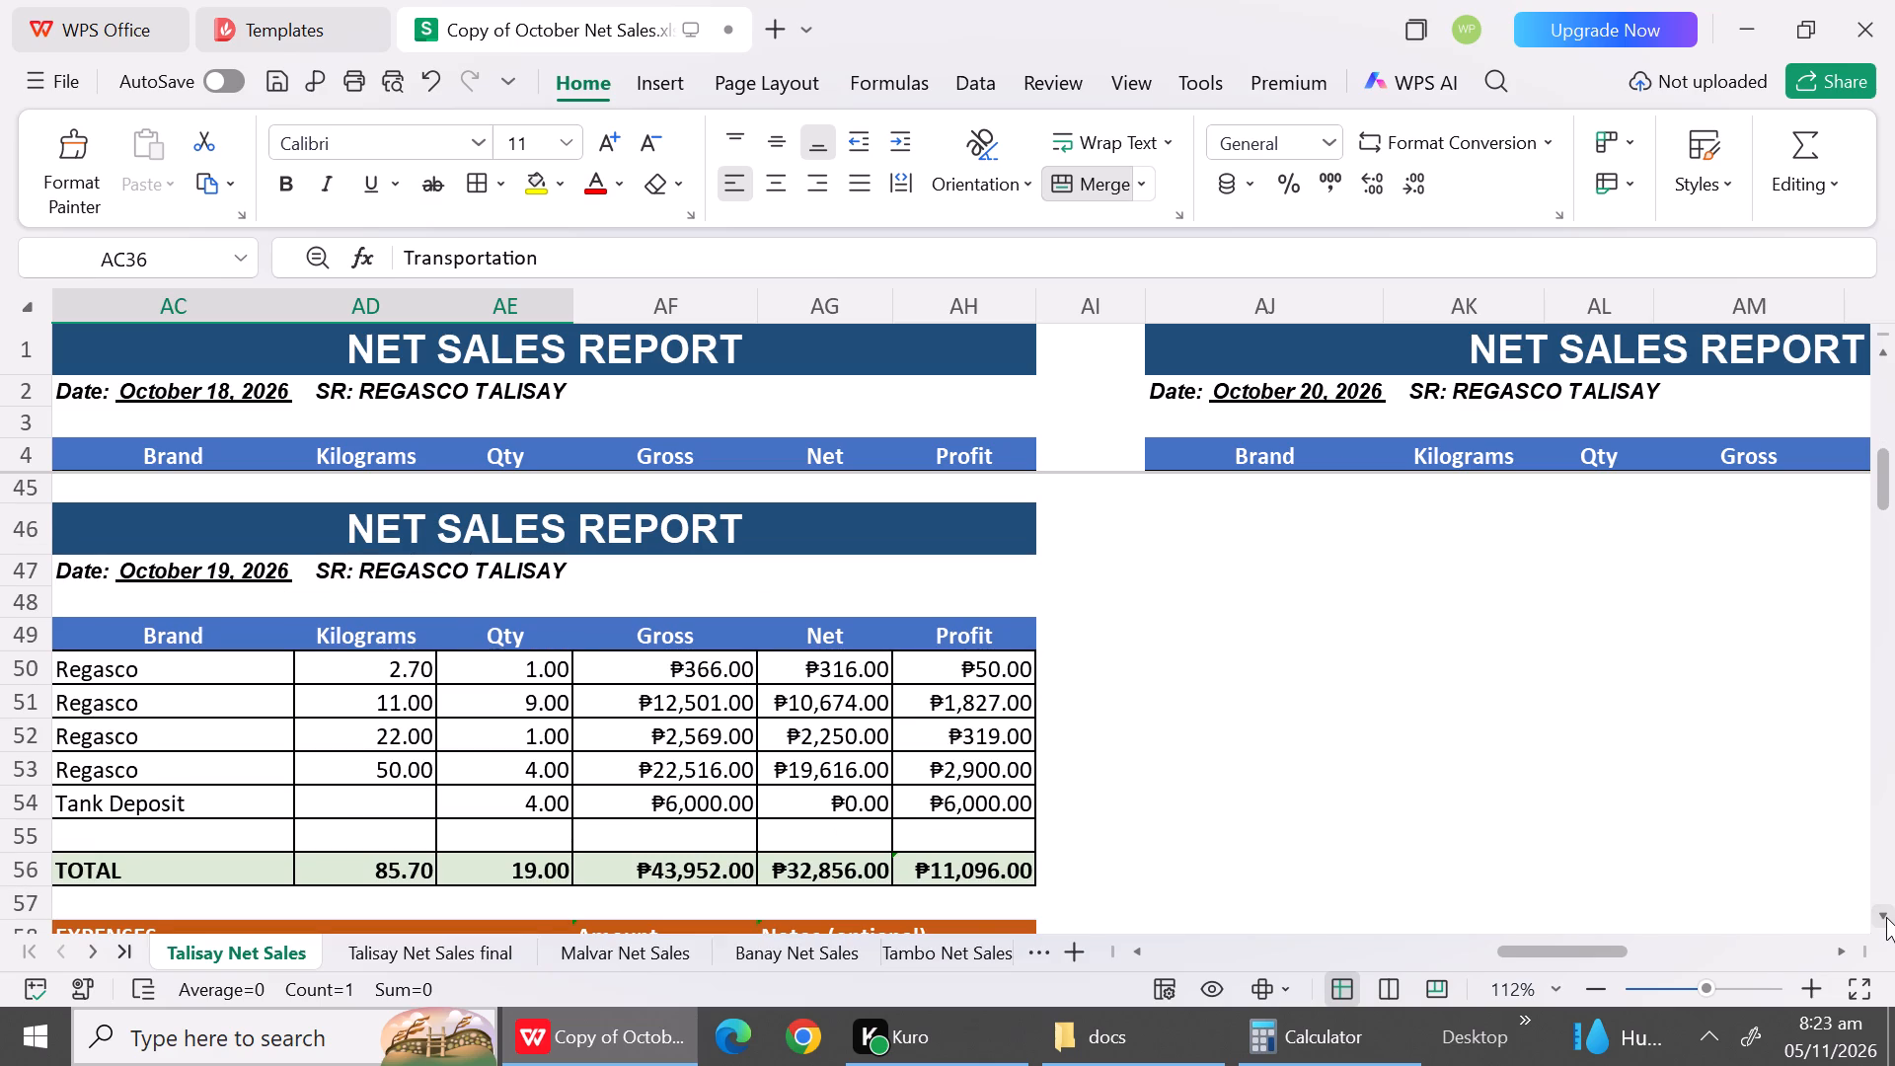
triple_click(1886, 917)
double_click(1886, 917)
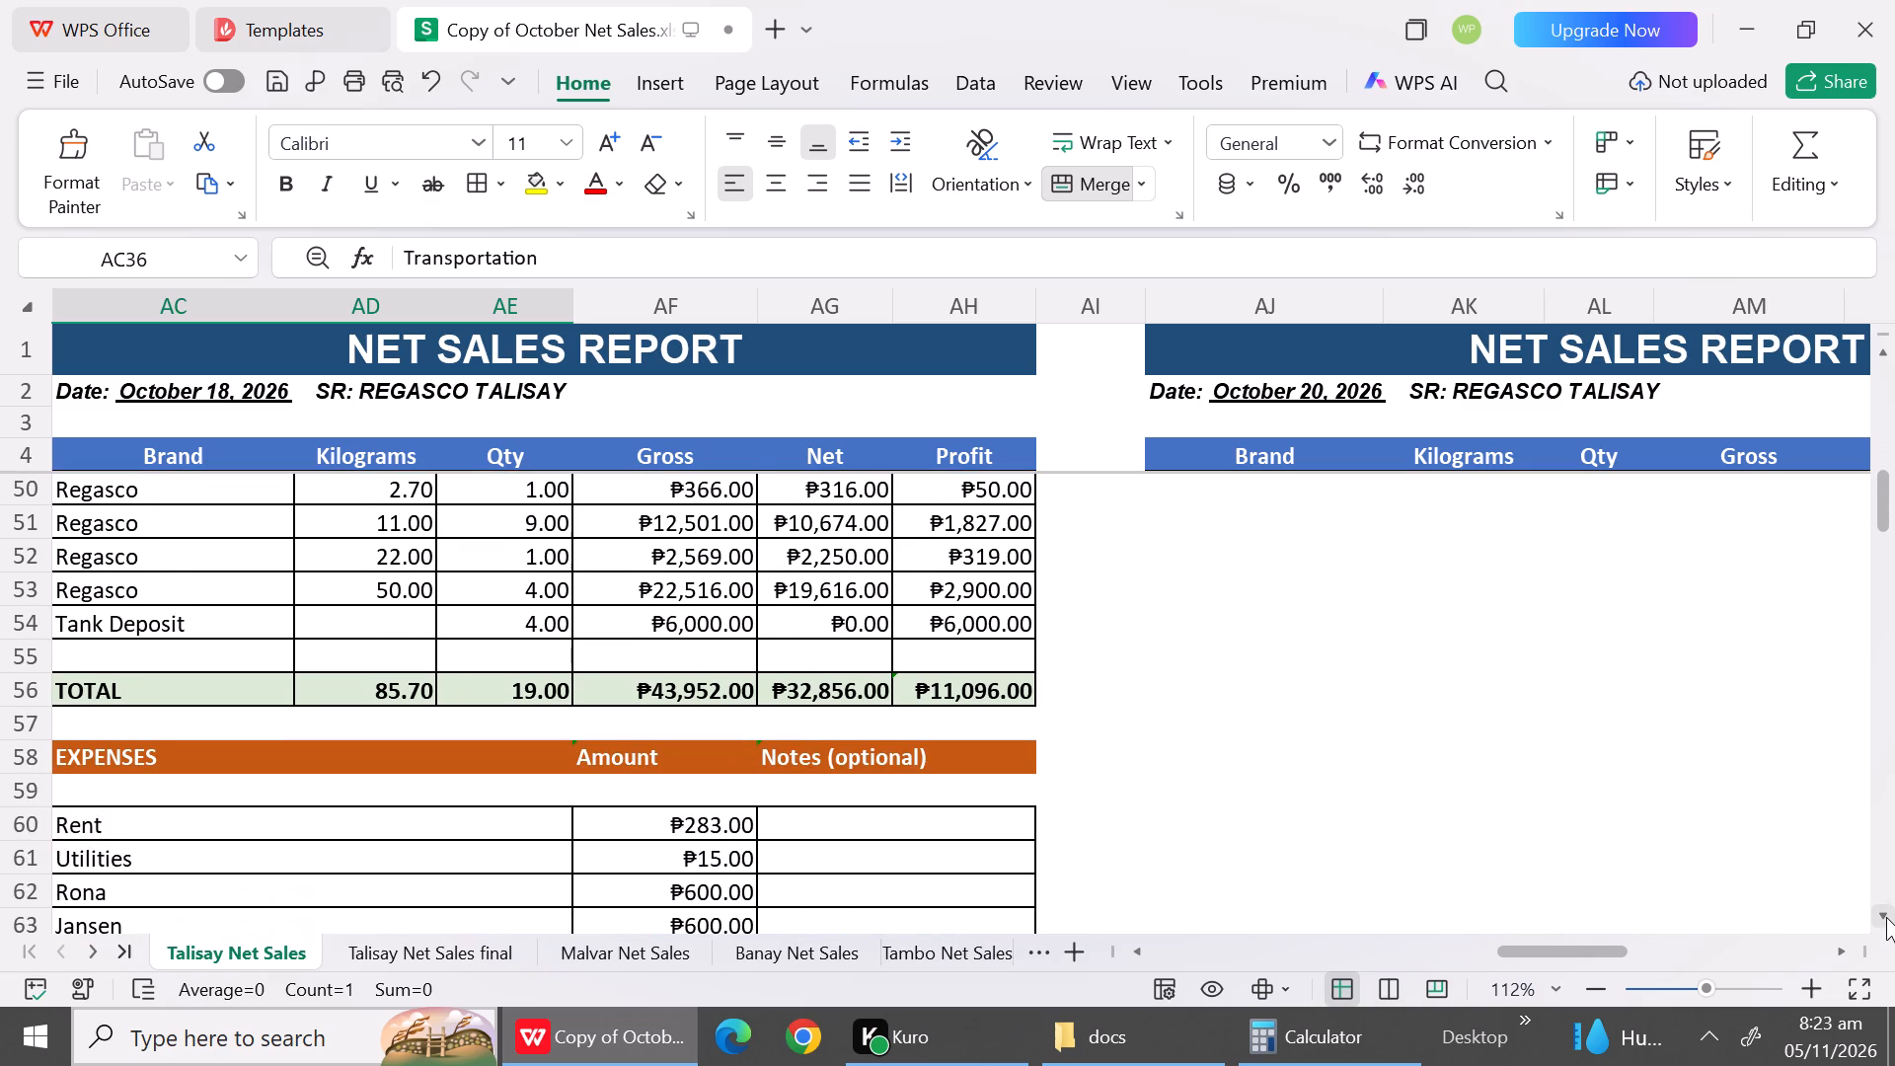
double_click(1886, 917)
triple_click(1886, 917)
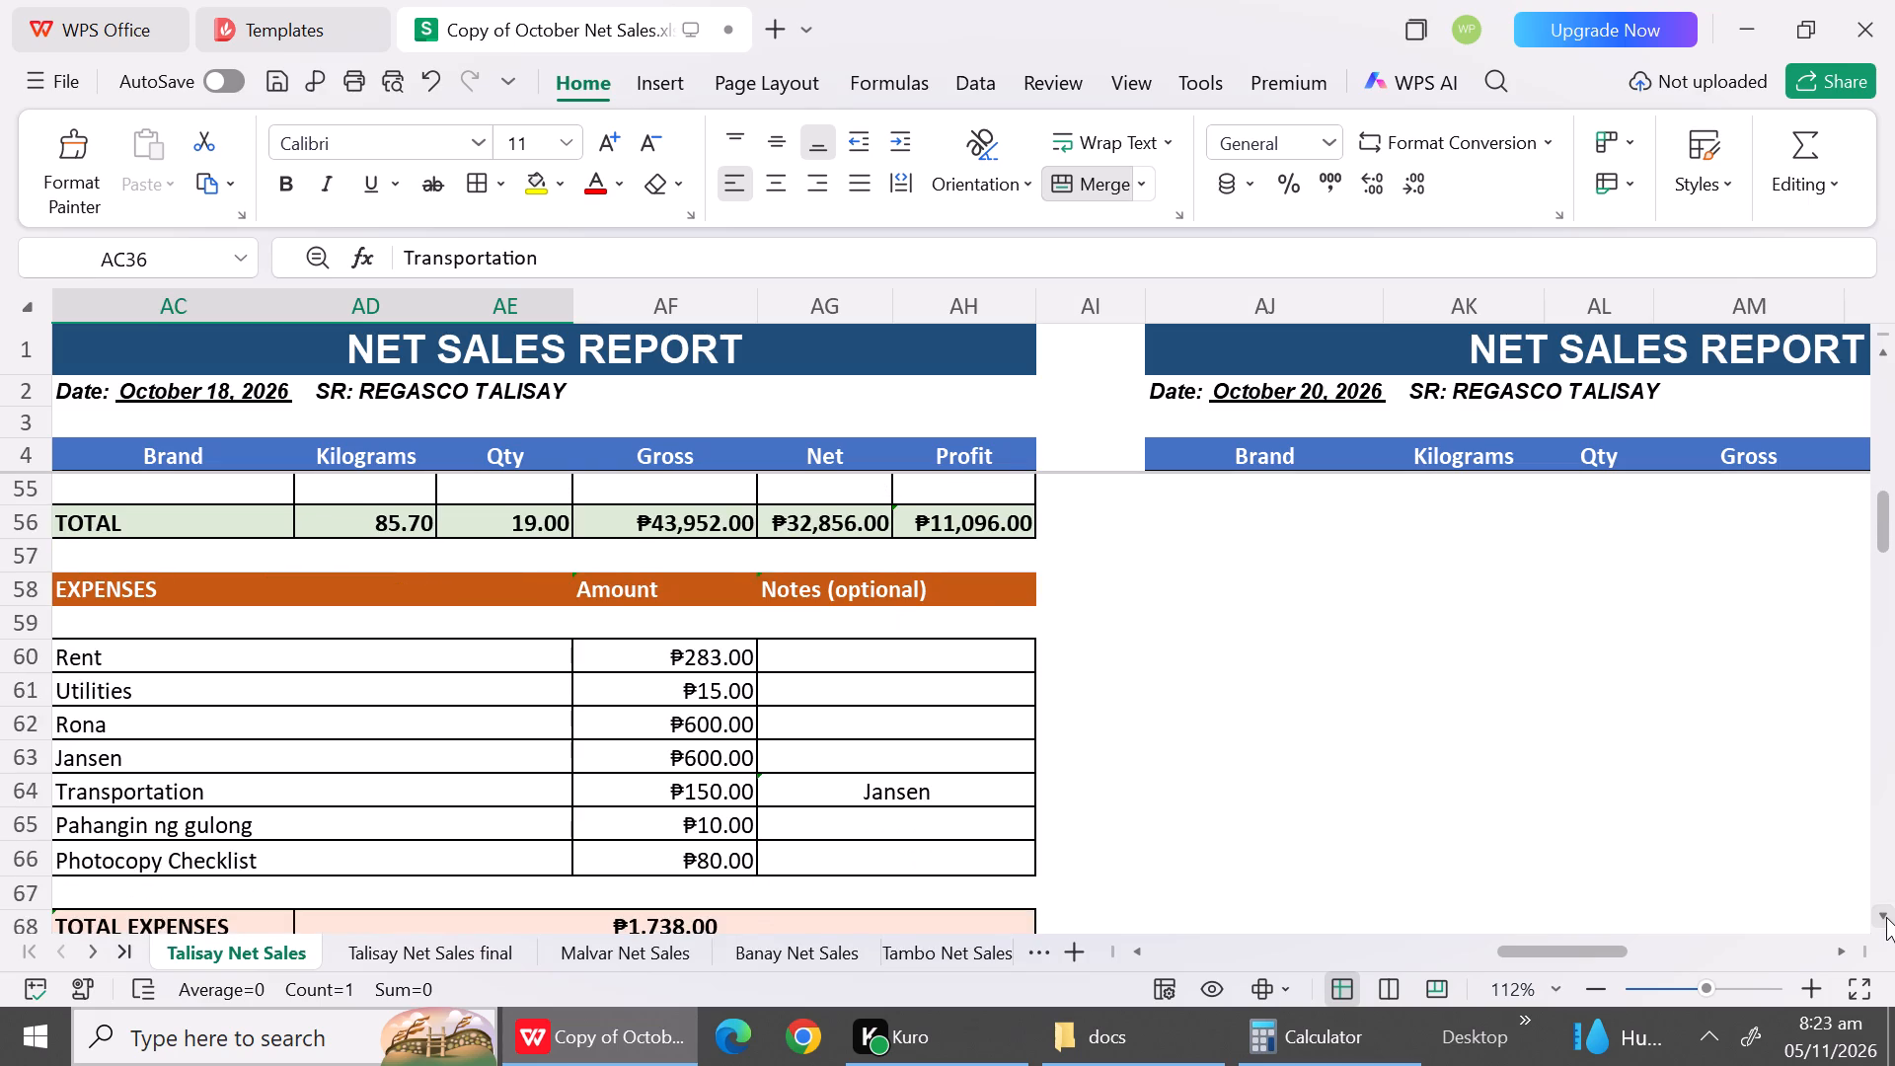
Set the Photocopy Checklist amount in the October 19 expenses to 120 and save the workbook.
left_click(193, 803)
left_click(193, 825)
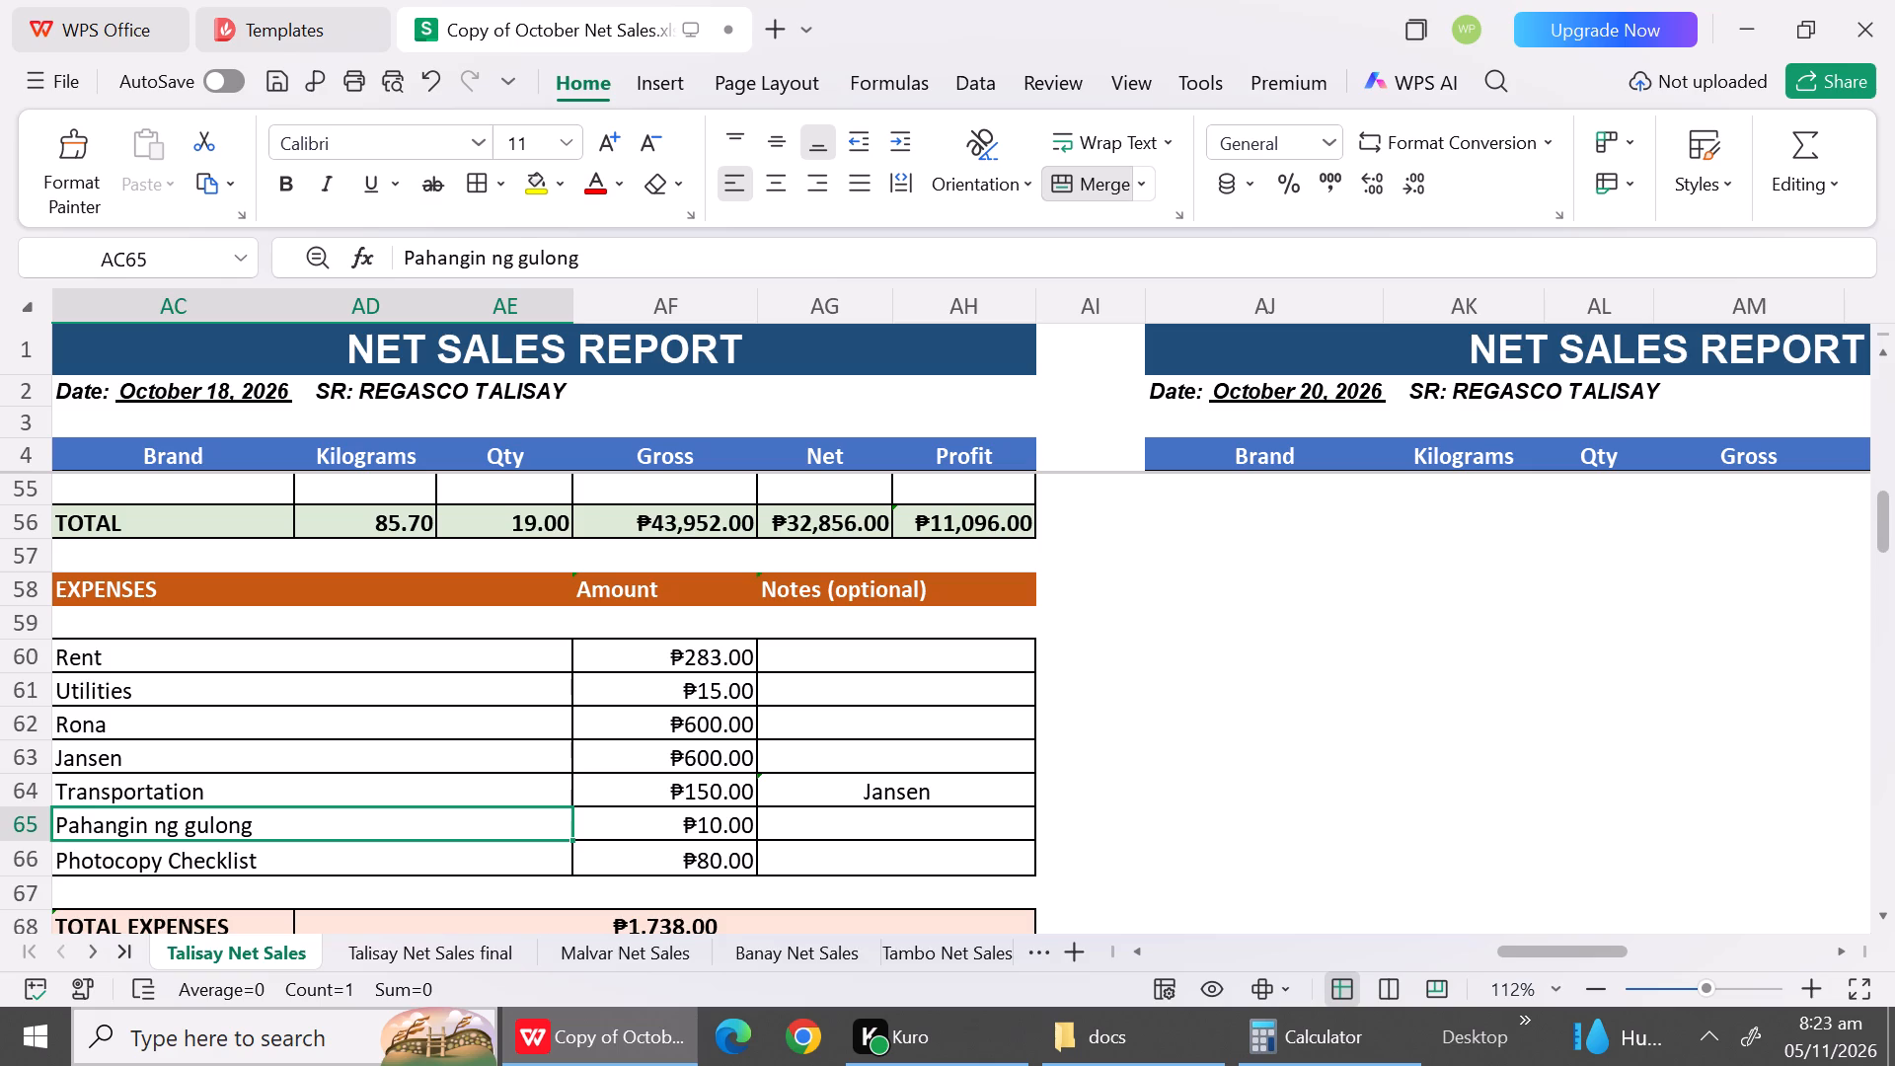
left_click(173, 869)
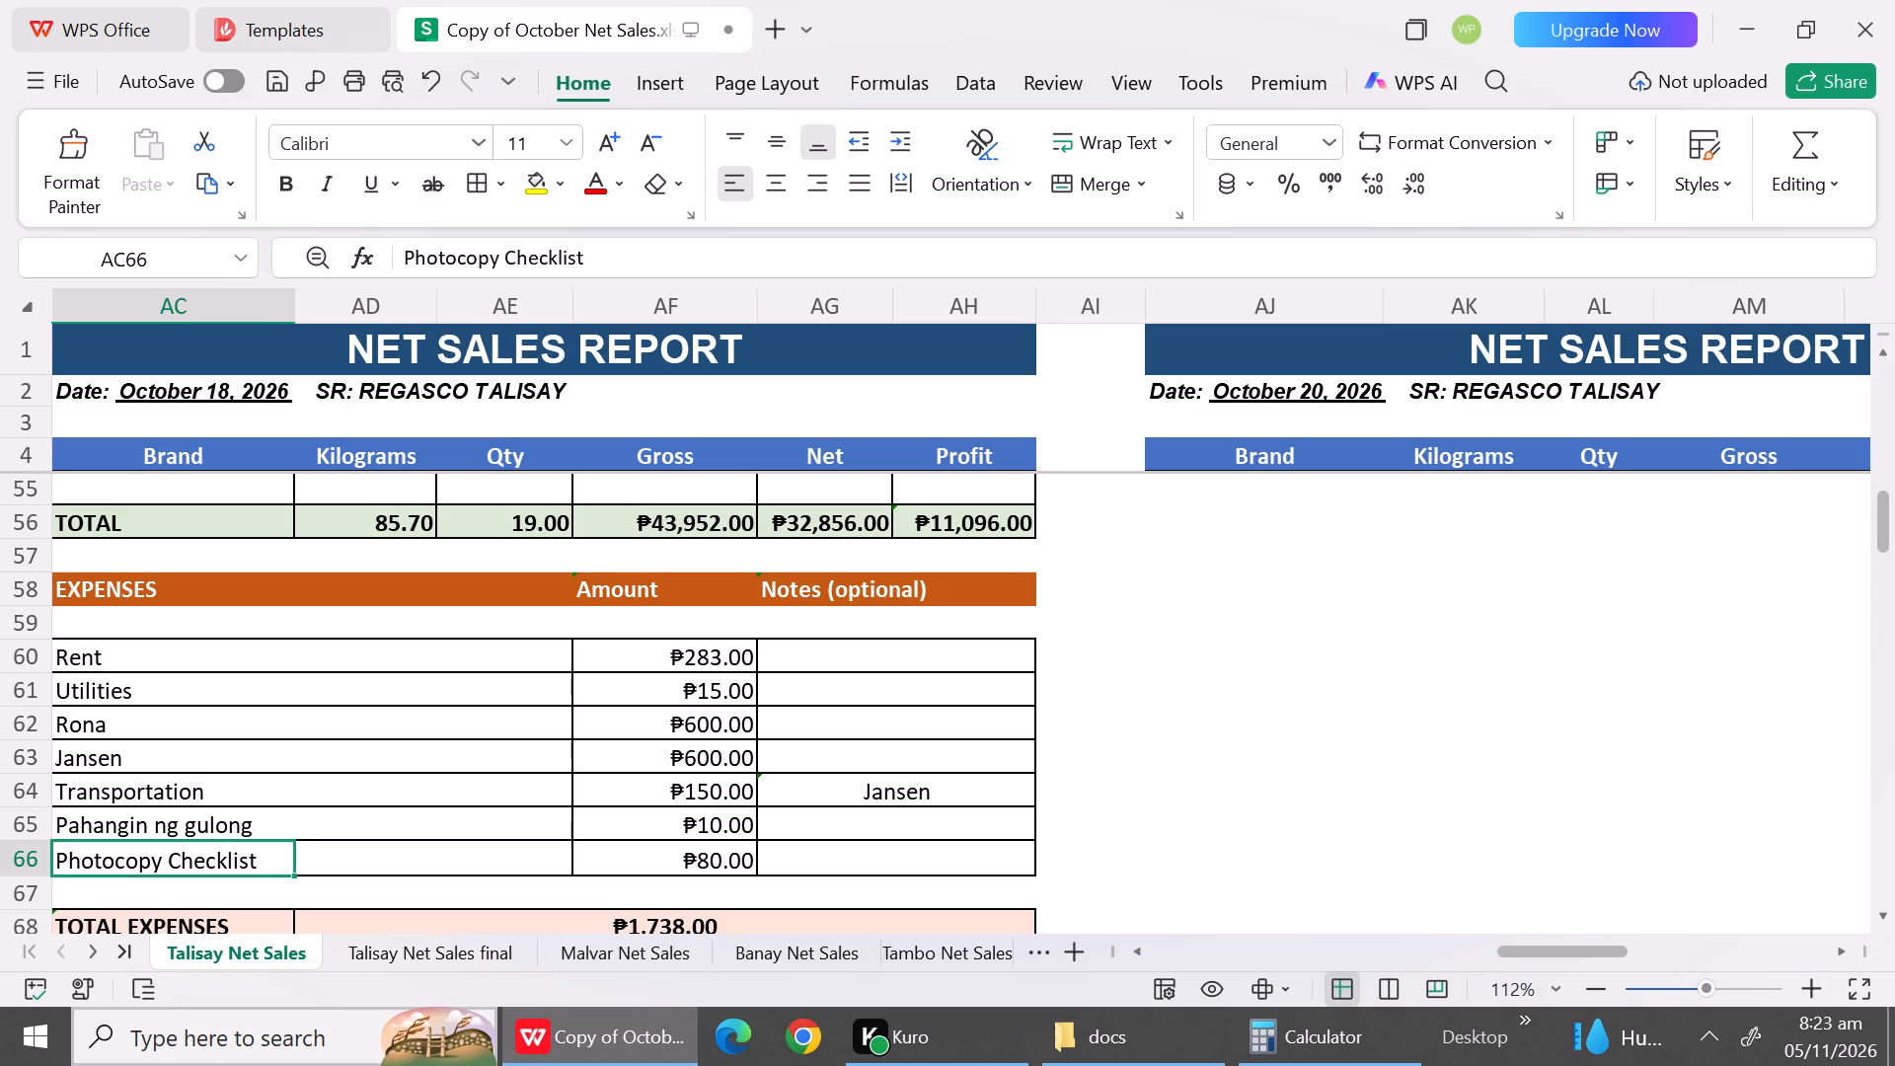
left_click(676, 874)
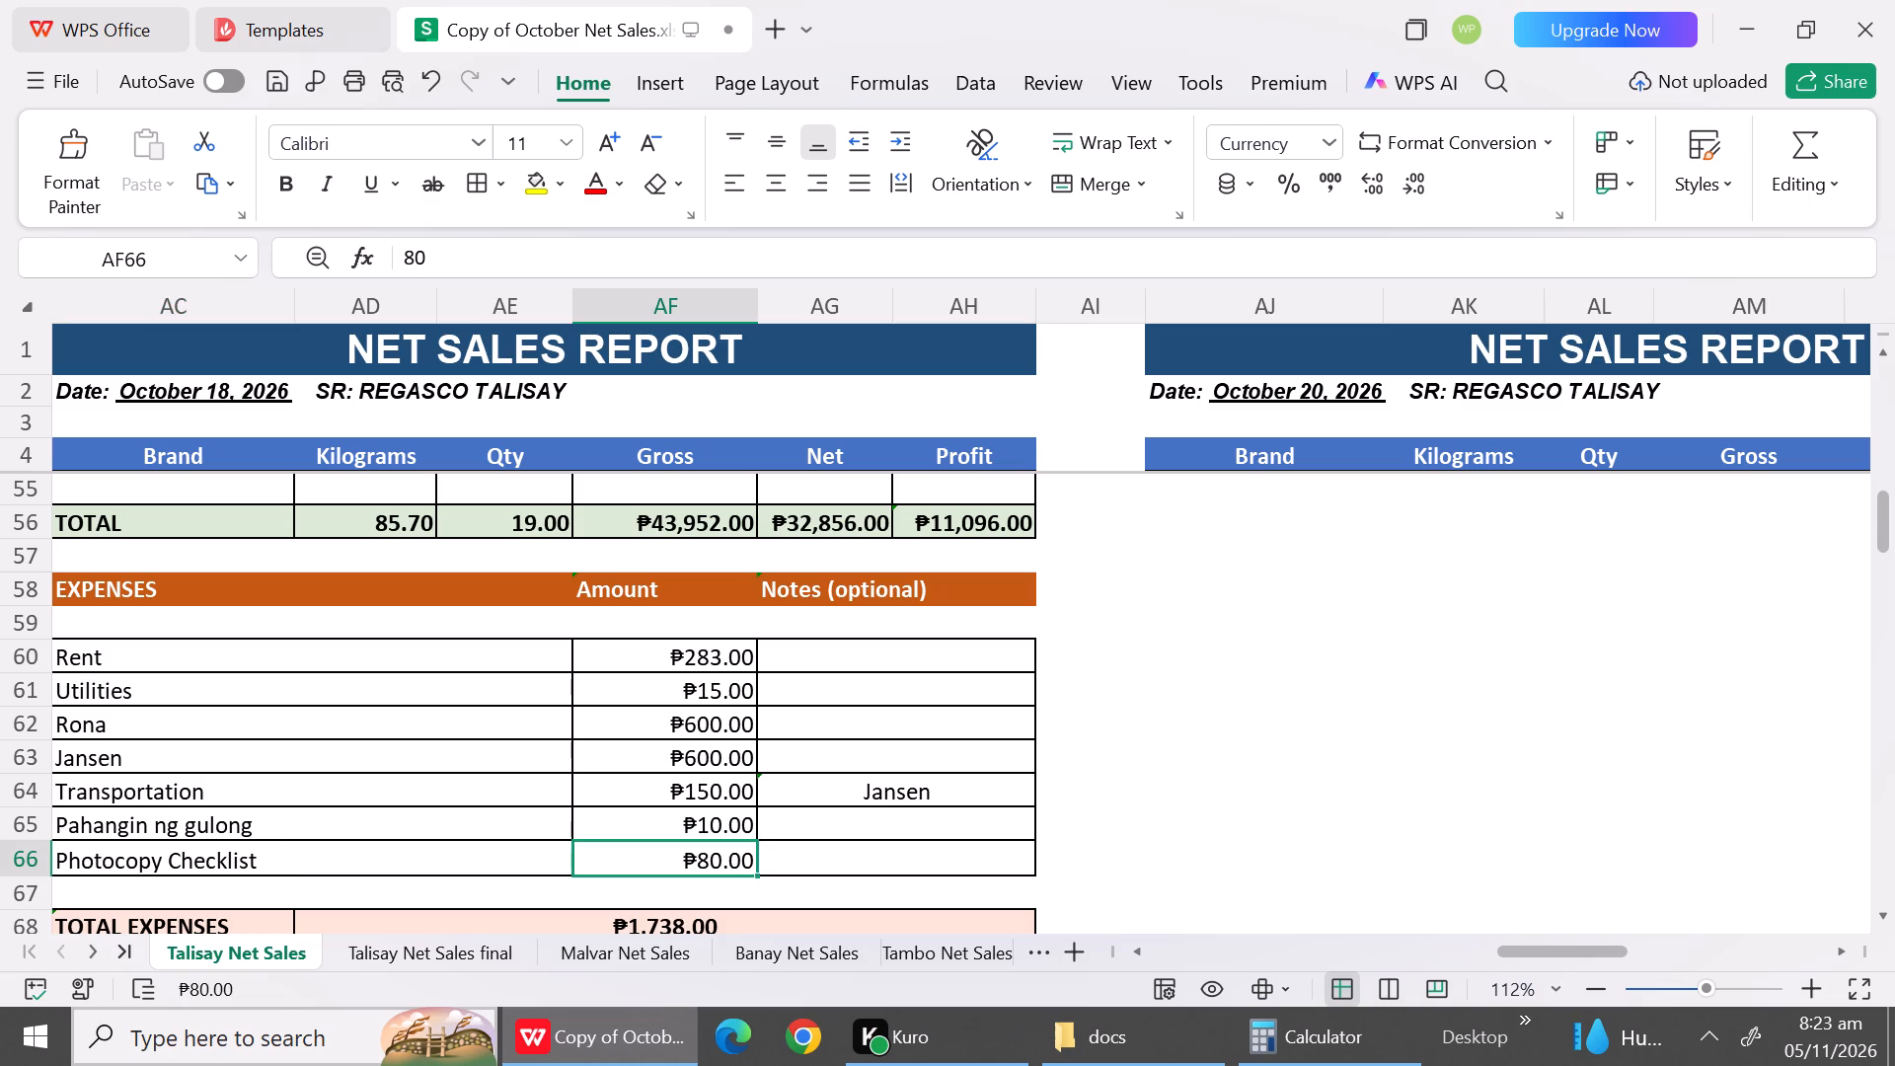
type("13")
key("BackSpace")
type("20")
left_click(512, 806)
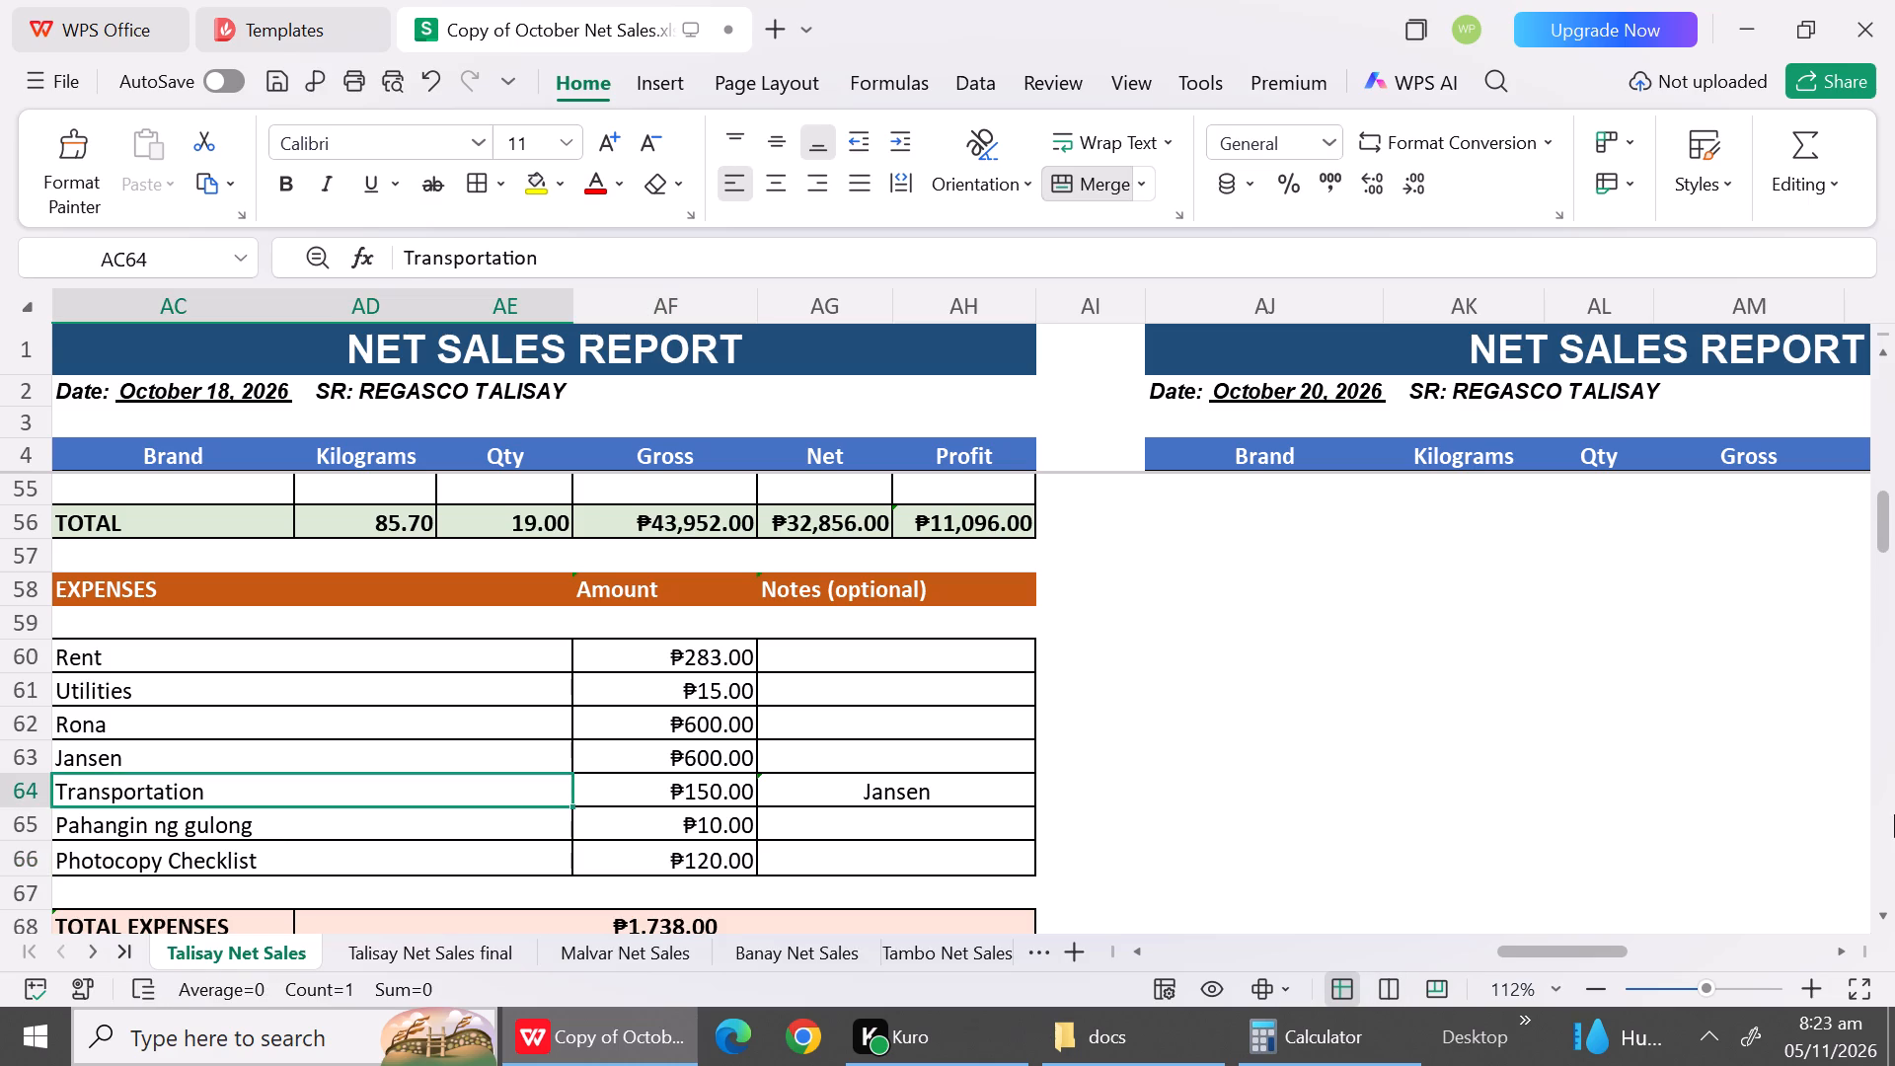
triple_click(1882, 917)
left_click(1882, 917)
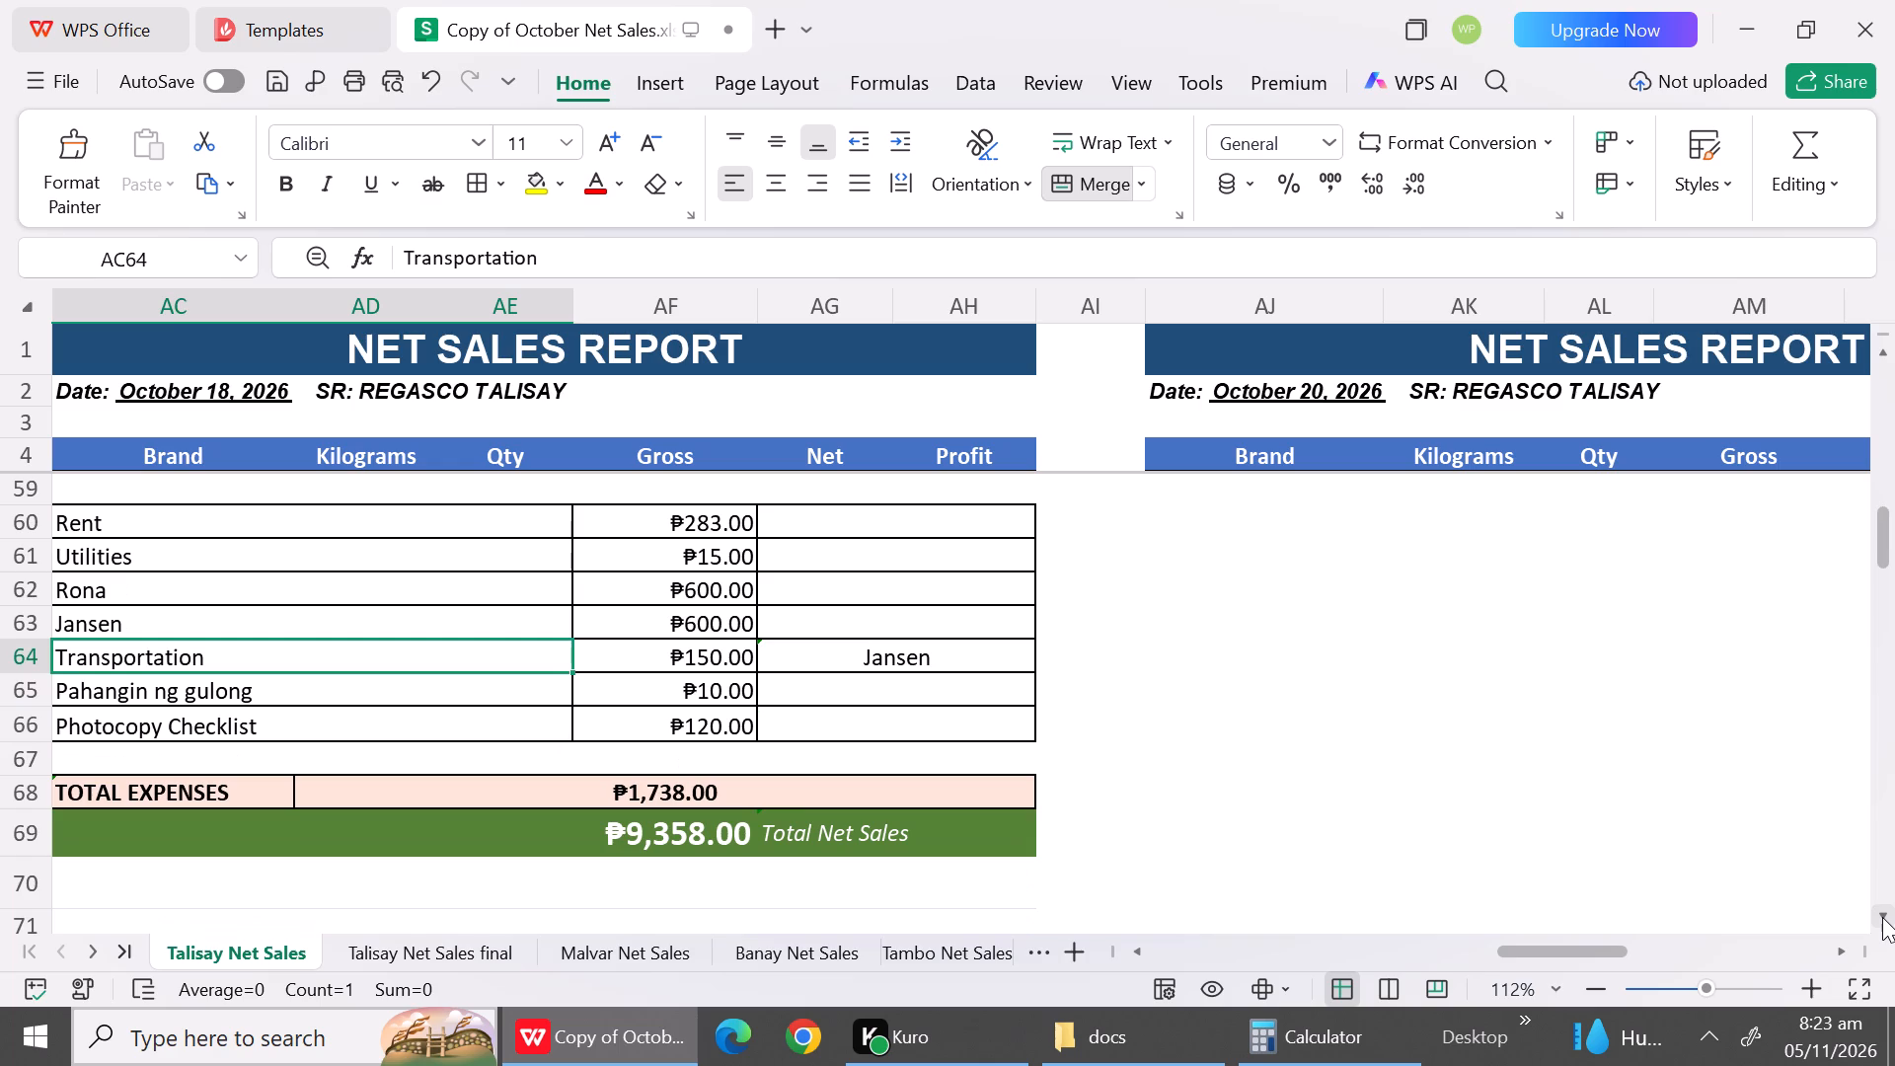
key("ctrl+s")
Check the October 19 totals and whether any further reports follow below them.
double_click(1882, 917)
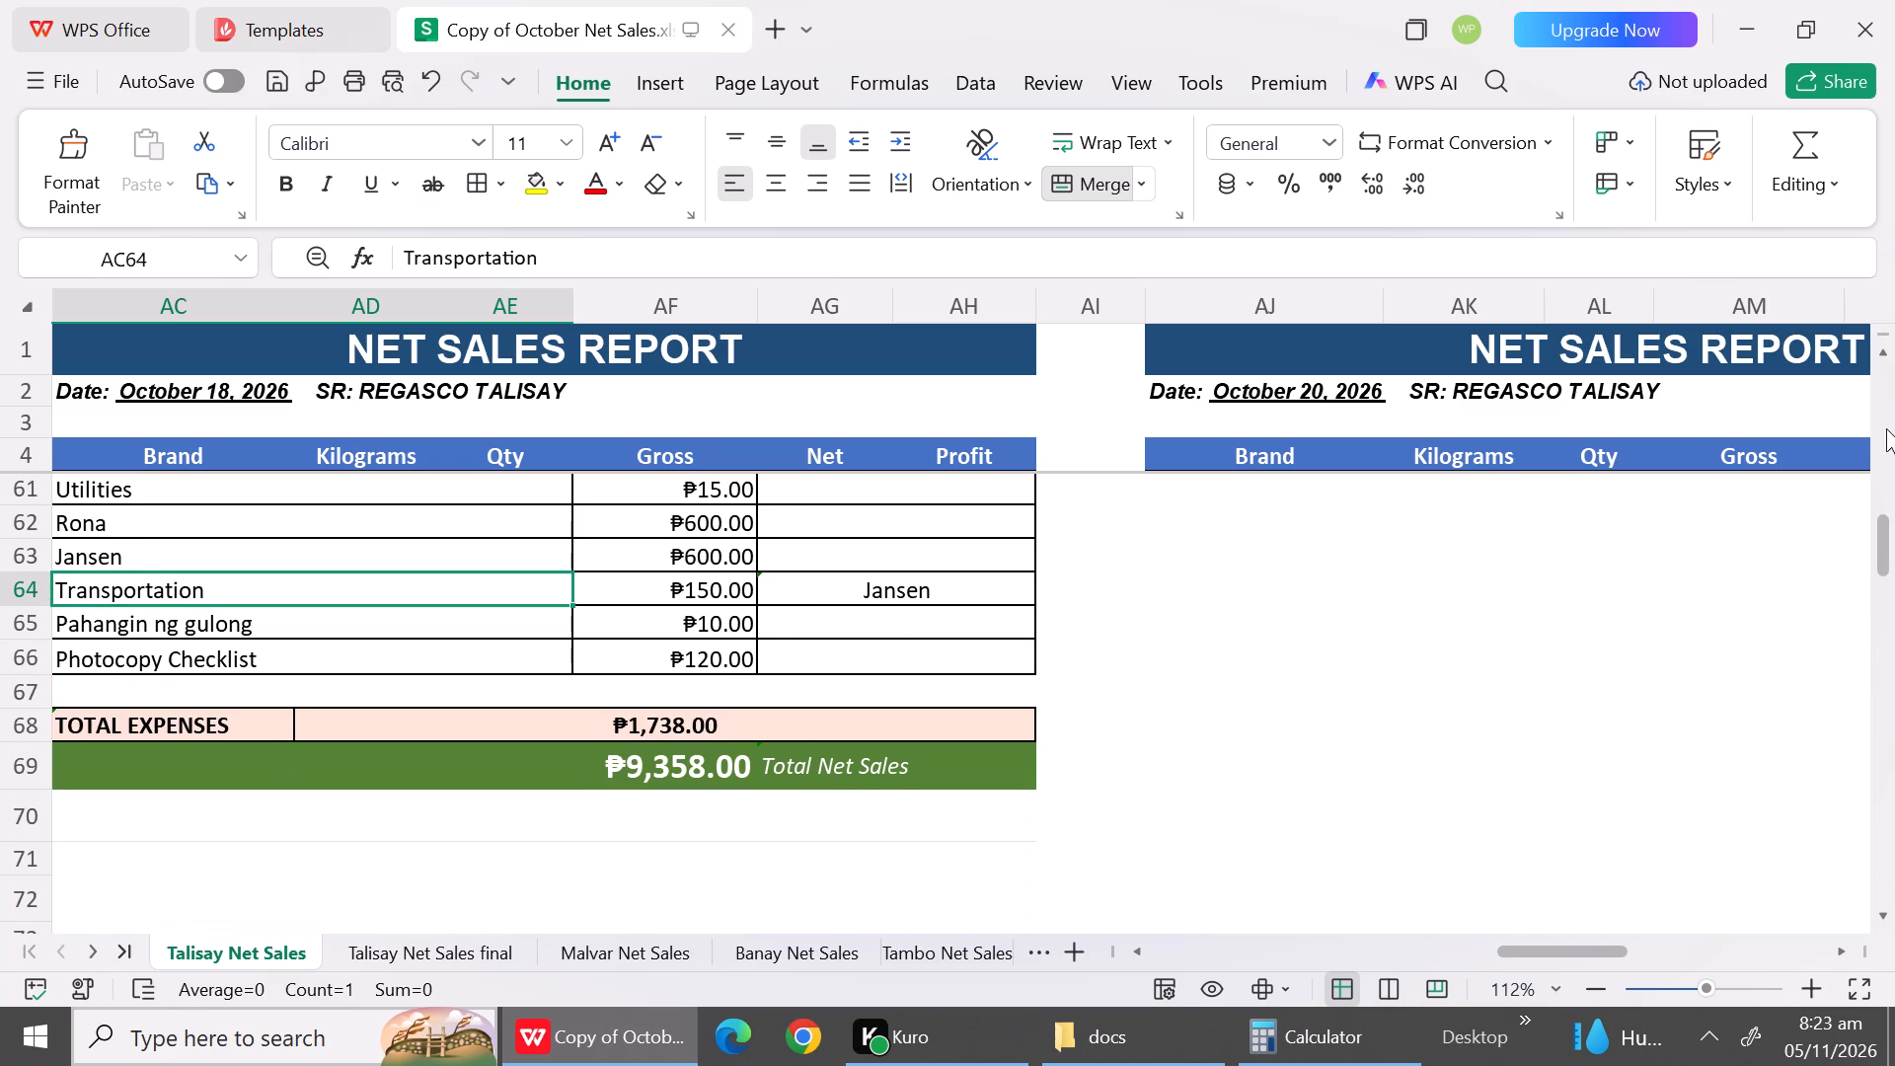
triple_click(1886, 913)
triple_click(1886, 913)
triple_click(1886, 913)
left_click_drag(1886, 913, 1883, 822)
left_click(1883, 822)
triple_click(1883, 822)
double_click(1883, 822)
left_click_drag(1883, 822, 1884, 899)
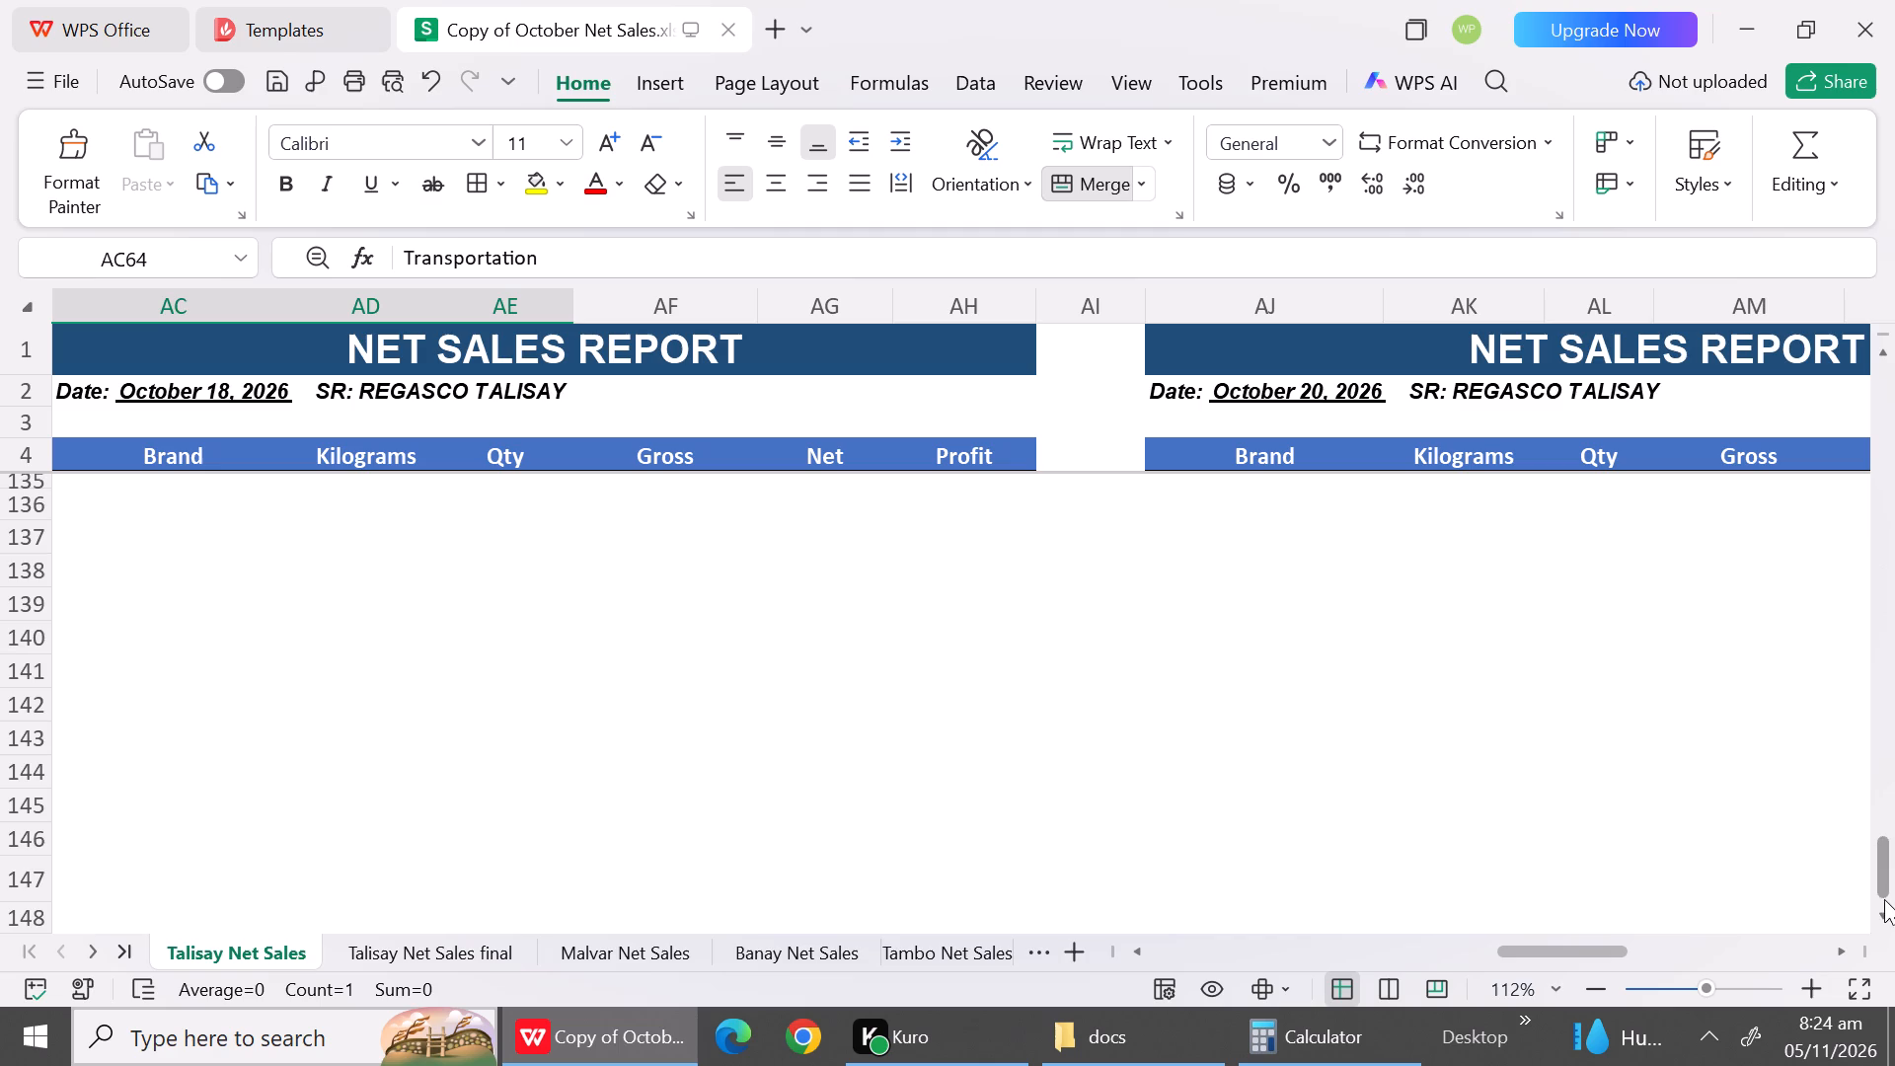
left_click_drag(1884, 899, 1894, 520)
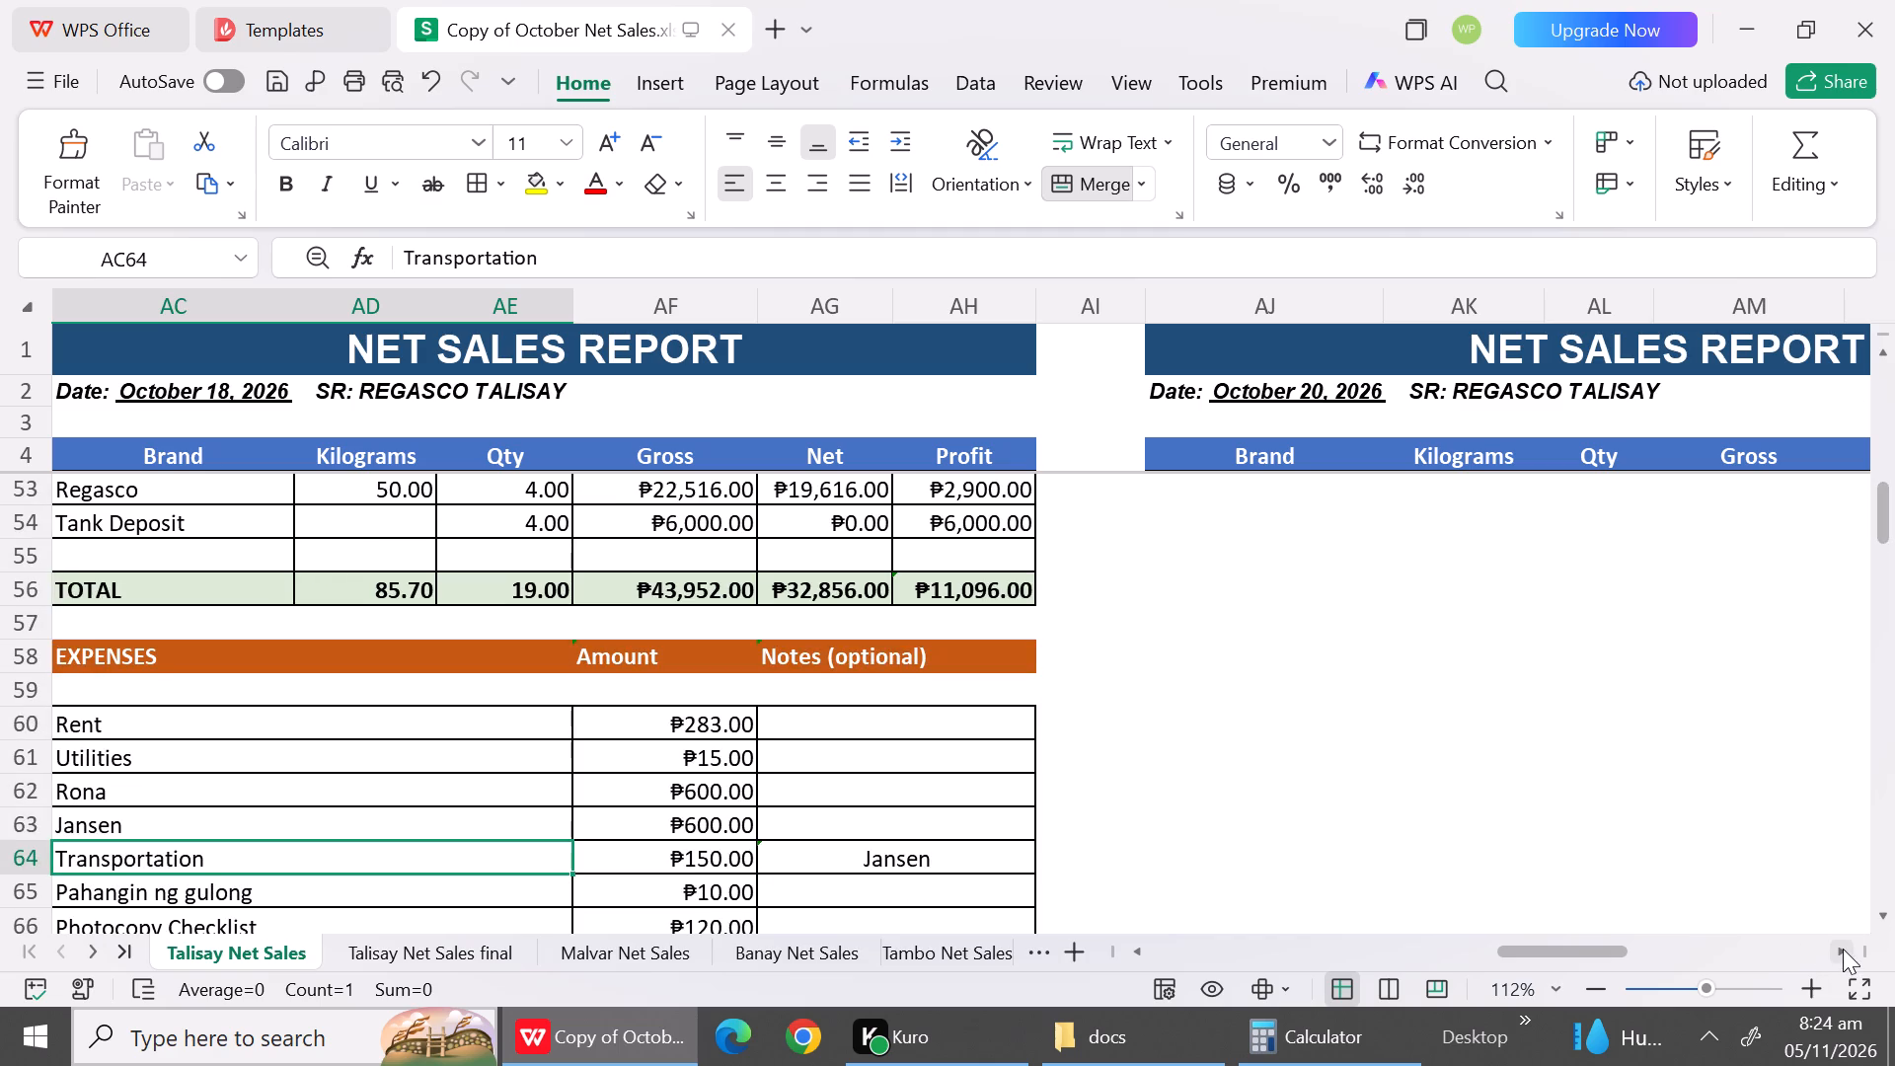
Look over the October 20 report's date, sales entries and expense items.
triple_click(1843, 949)
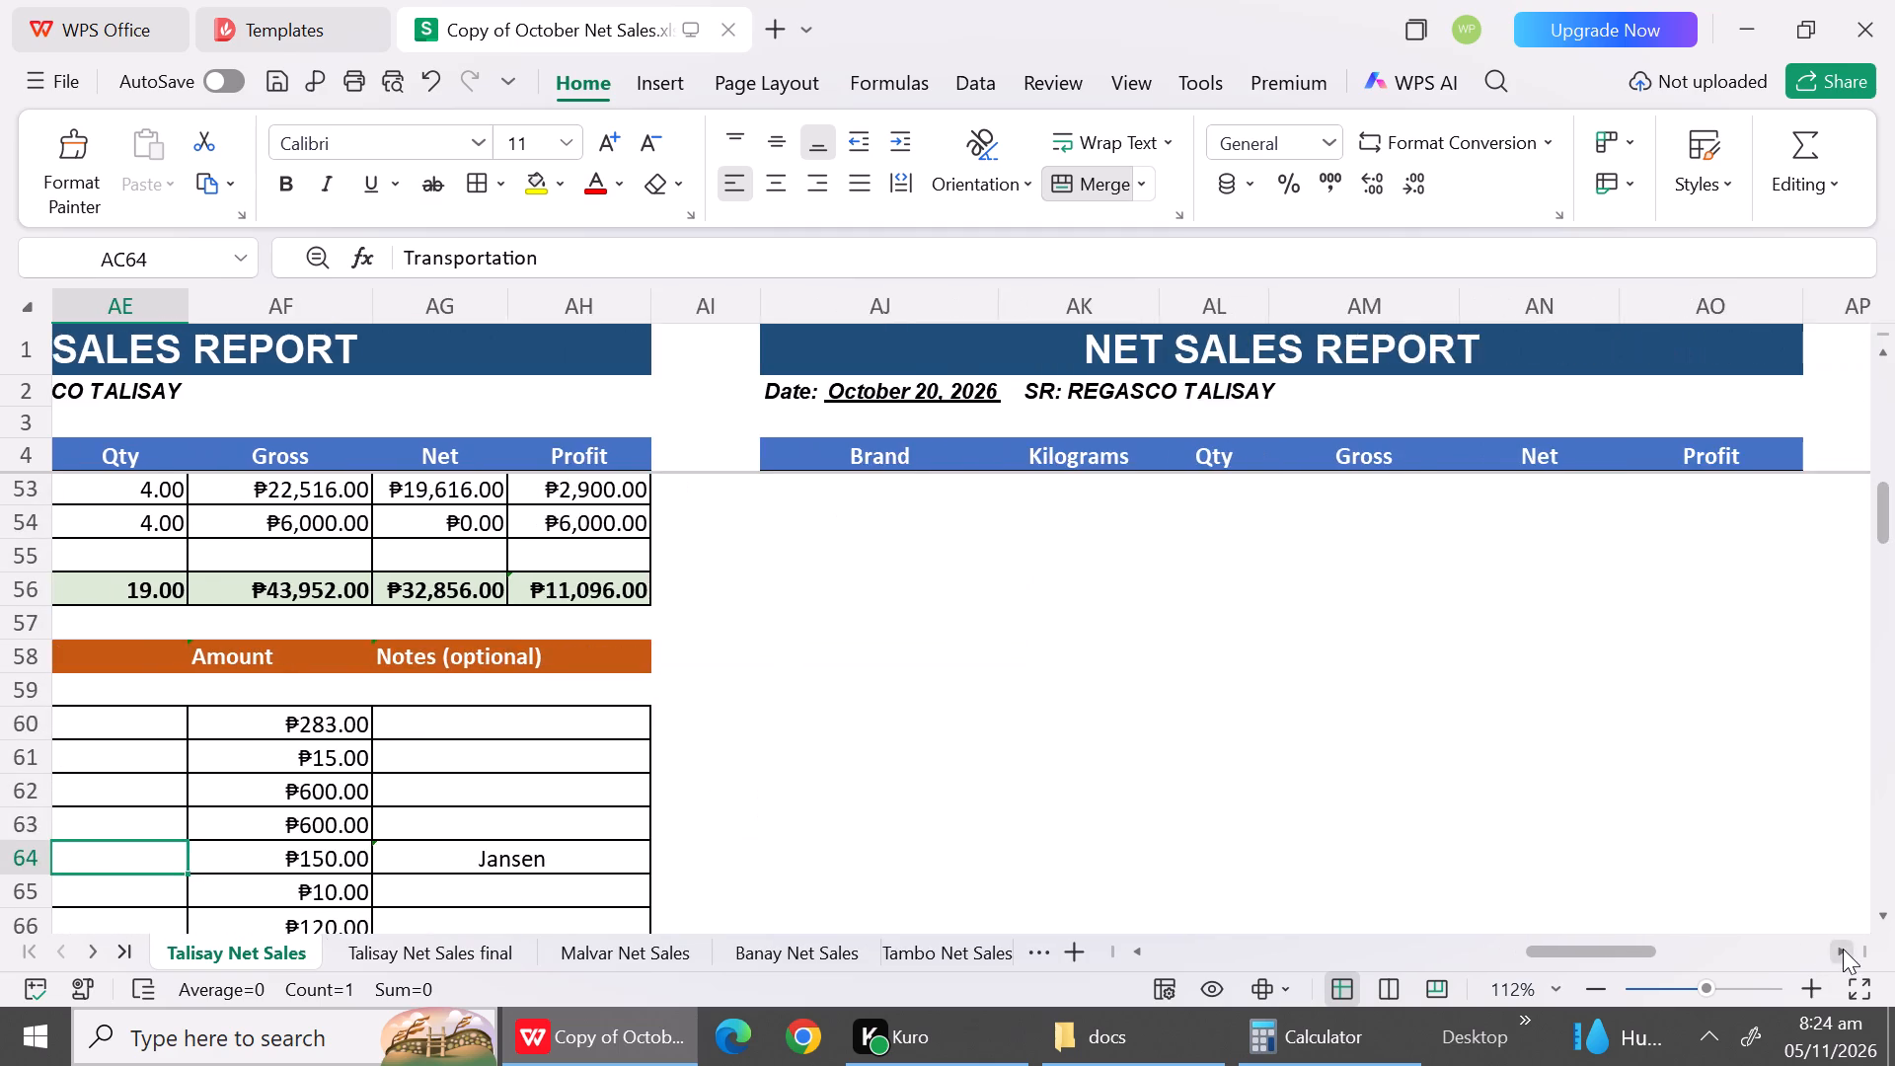
left_click(1843, 949)
left_click(1843, 949)
left_click(1843, 949)
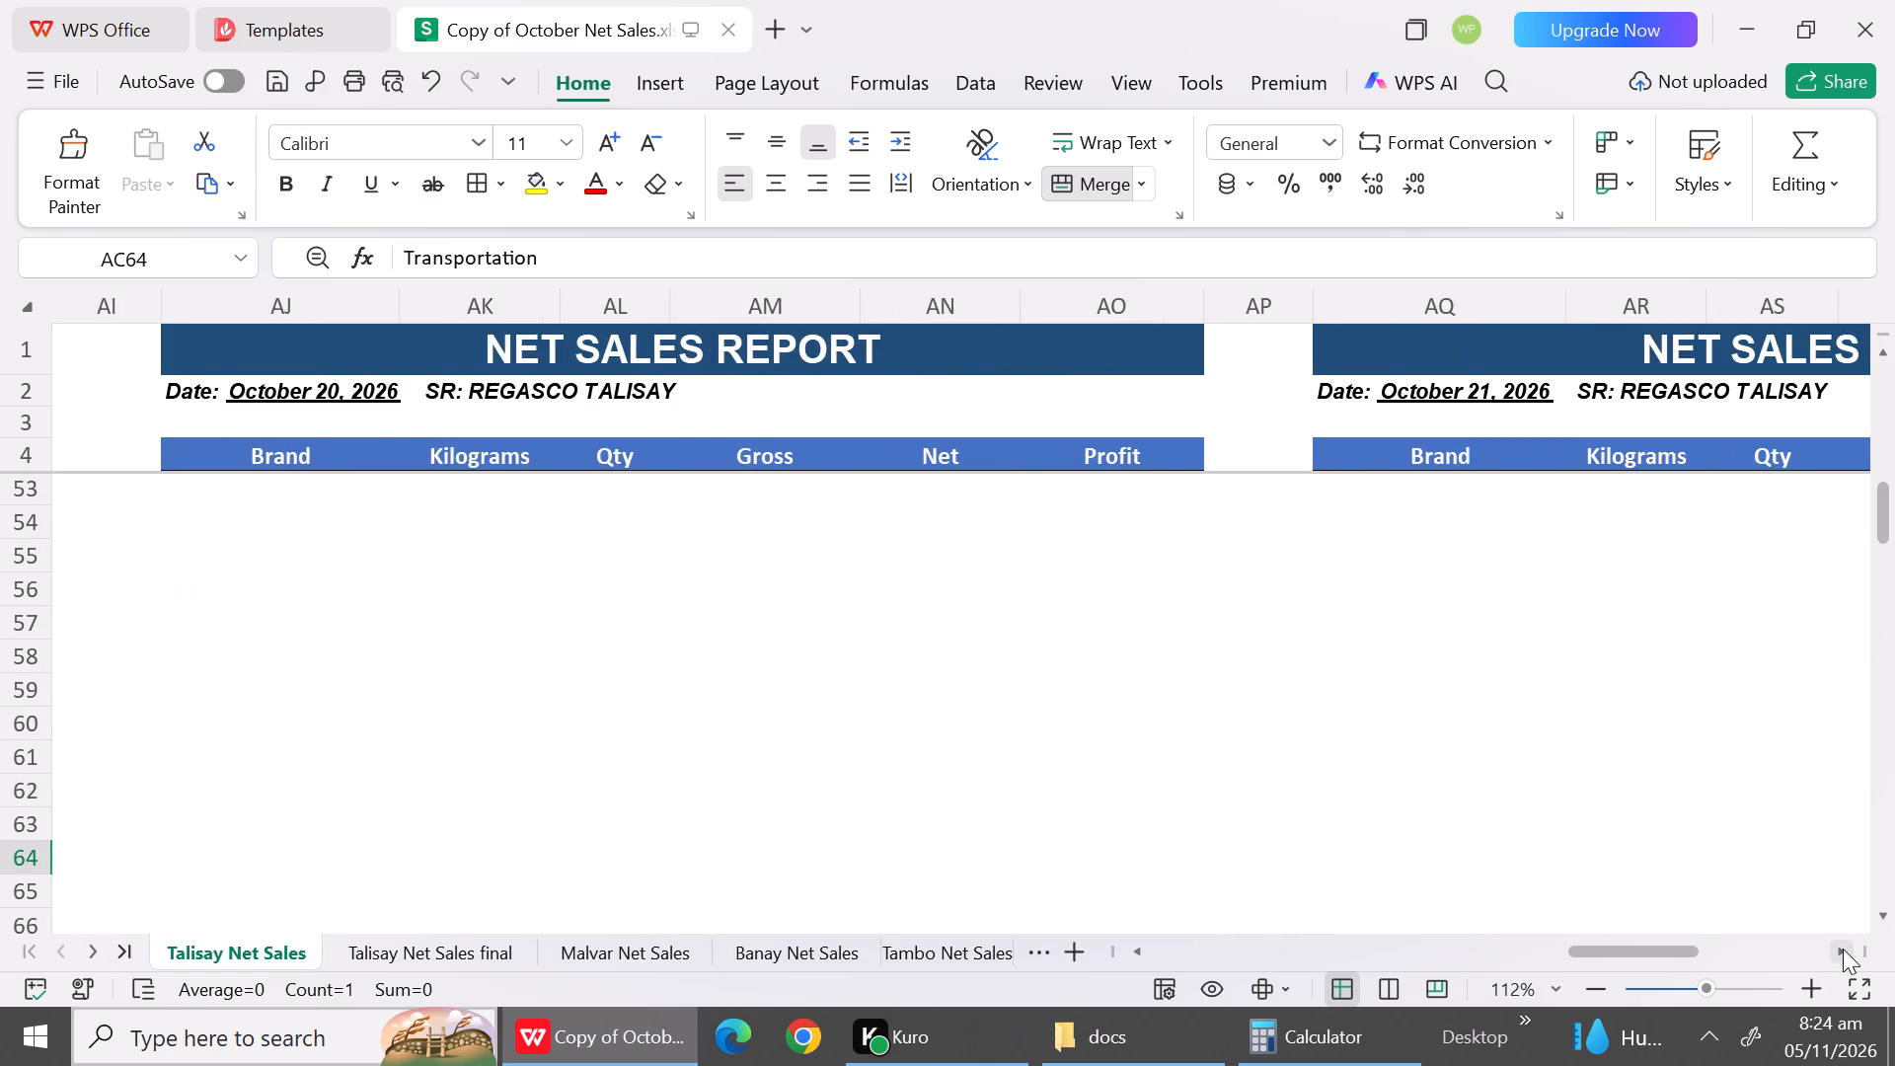
left_click(1843, 949)
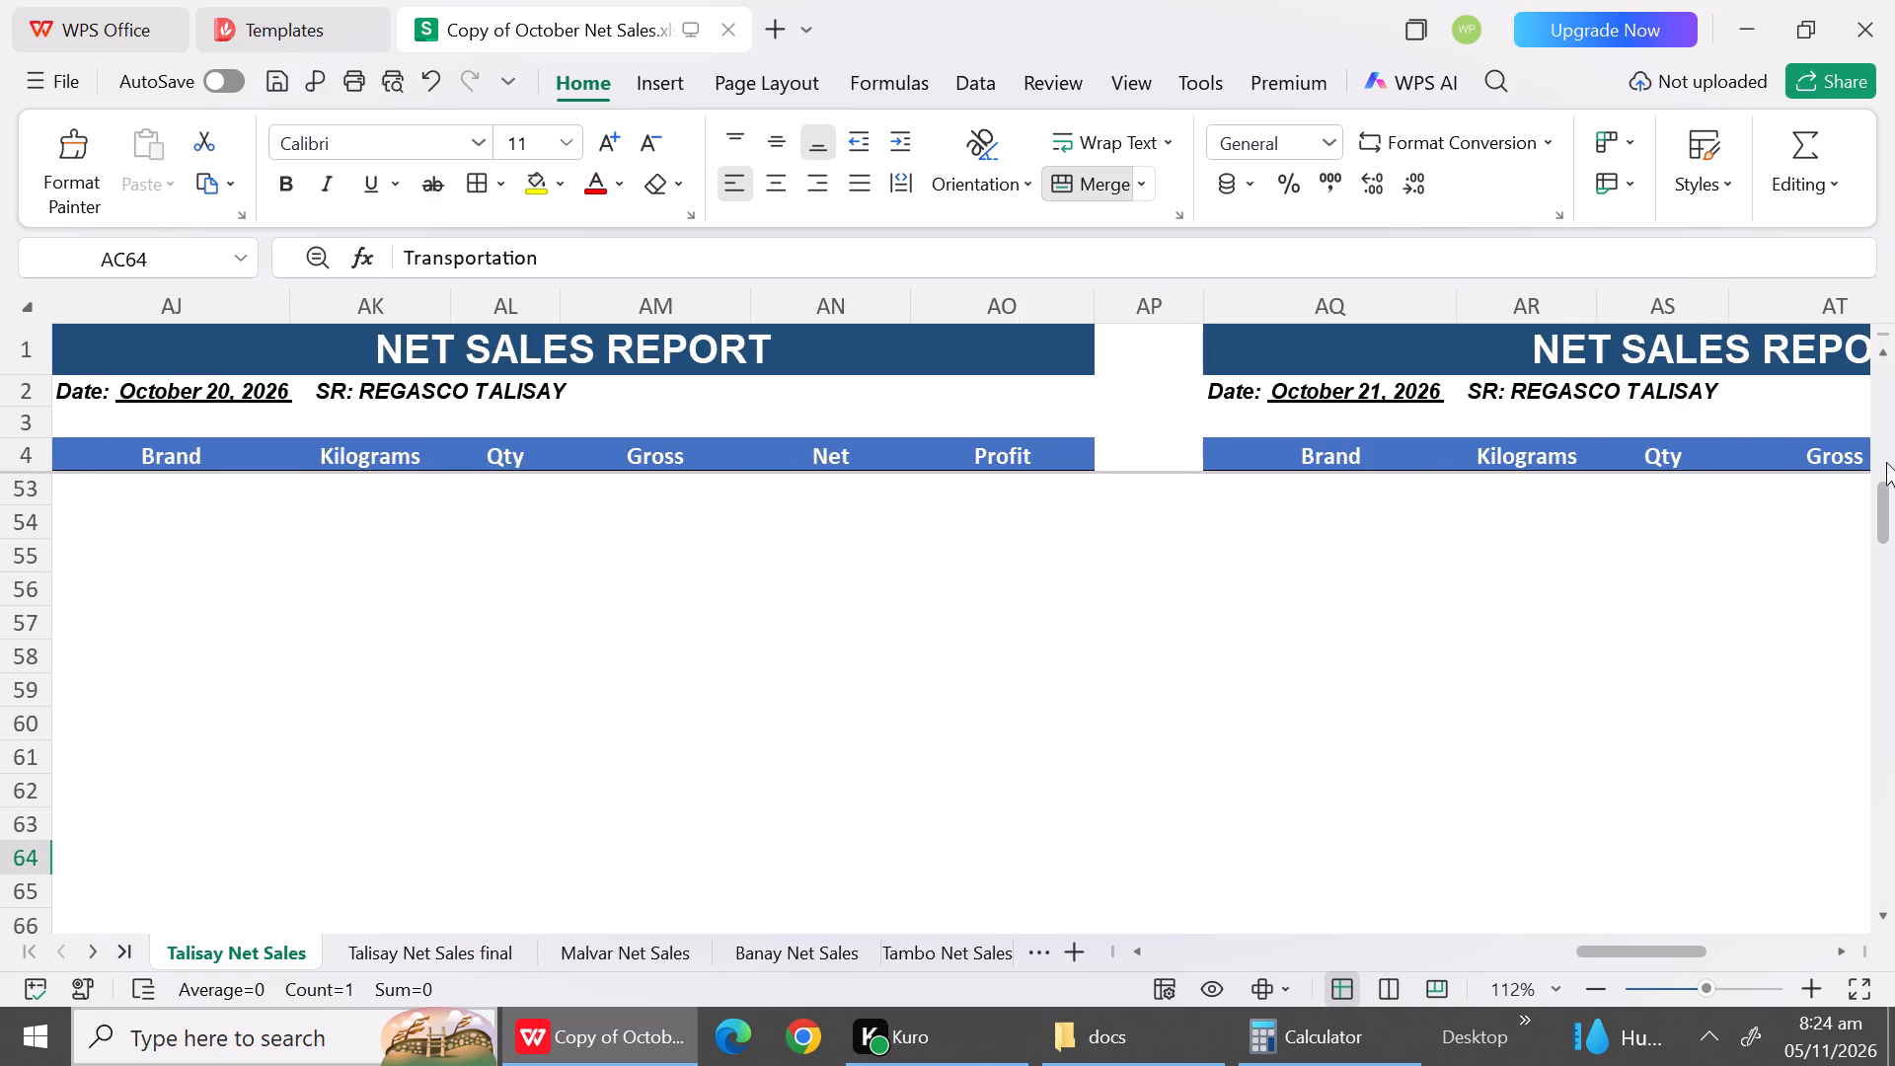
triple_click(1887, 419)
triple_click(1887, 419)
double_click(1887, 419)
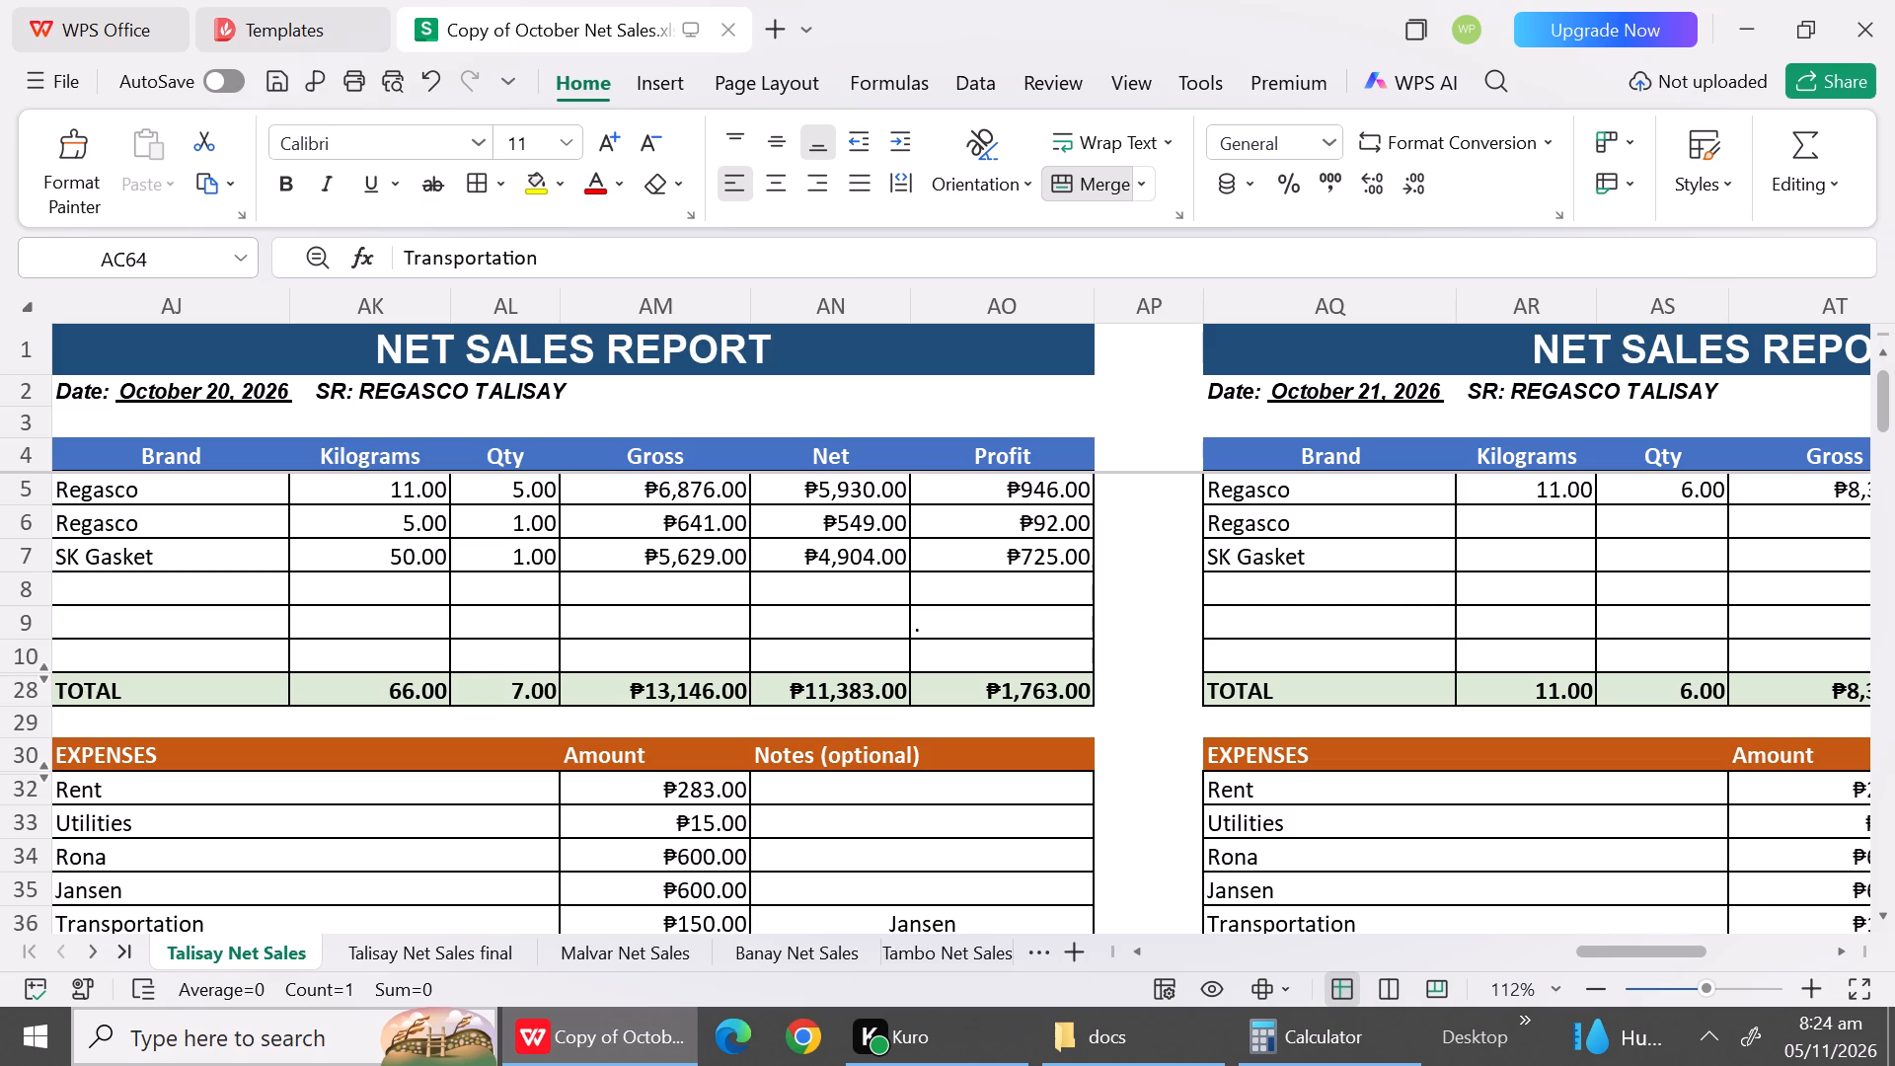
triple_click(1882, 918)
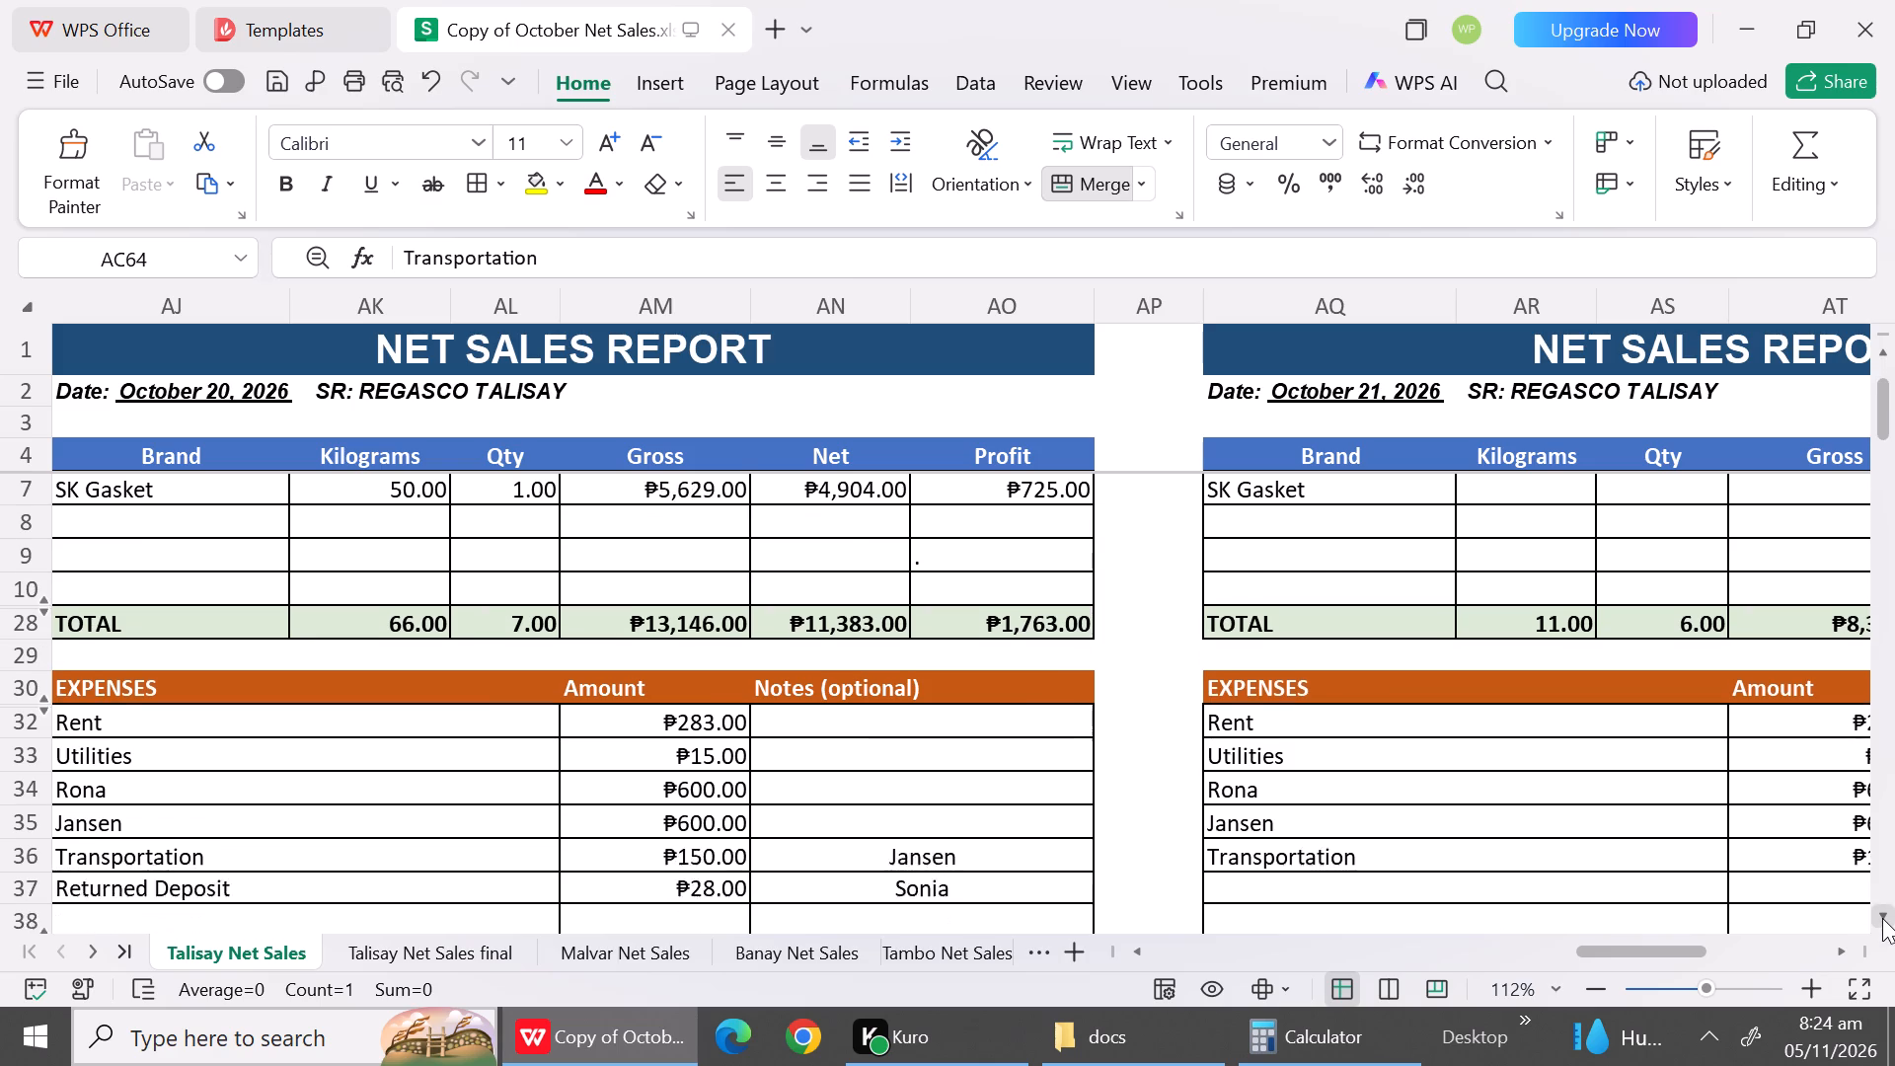
left_click(1882, 918)
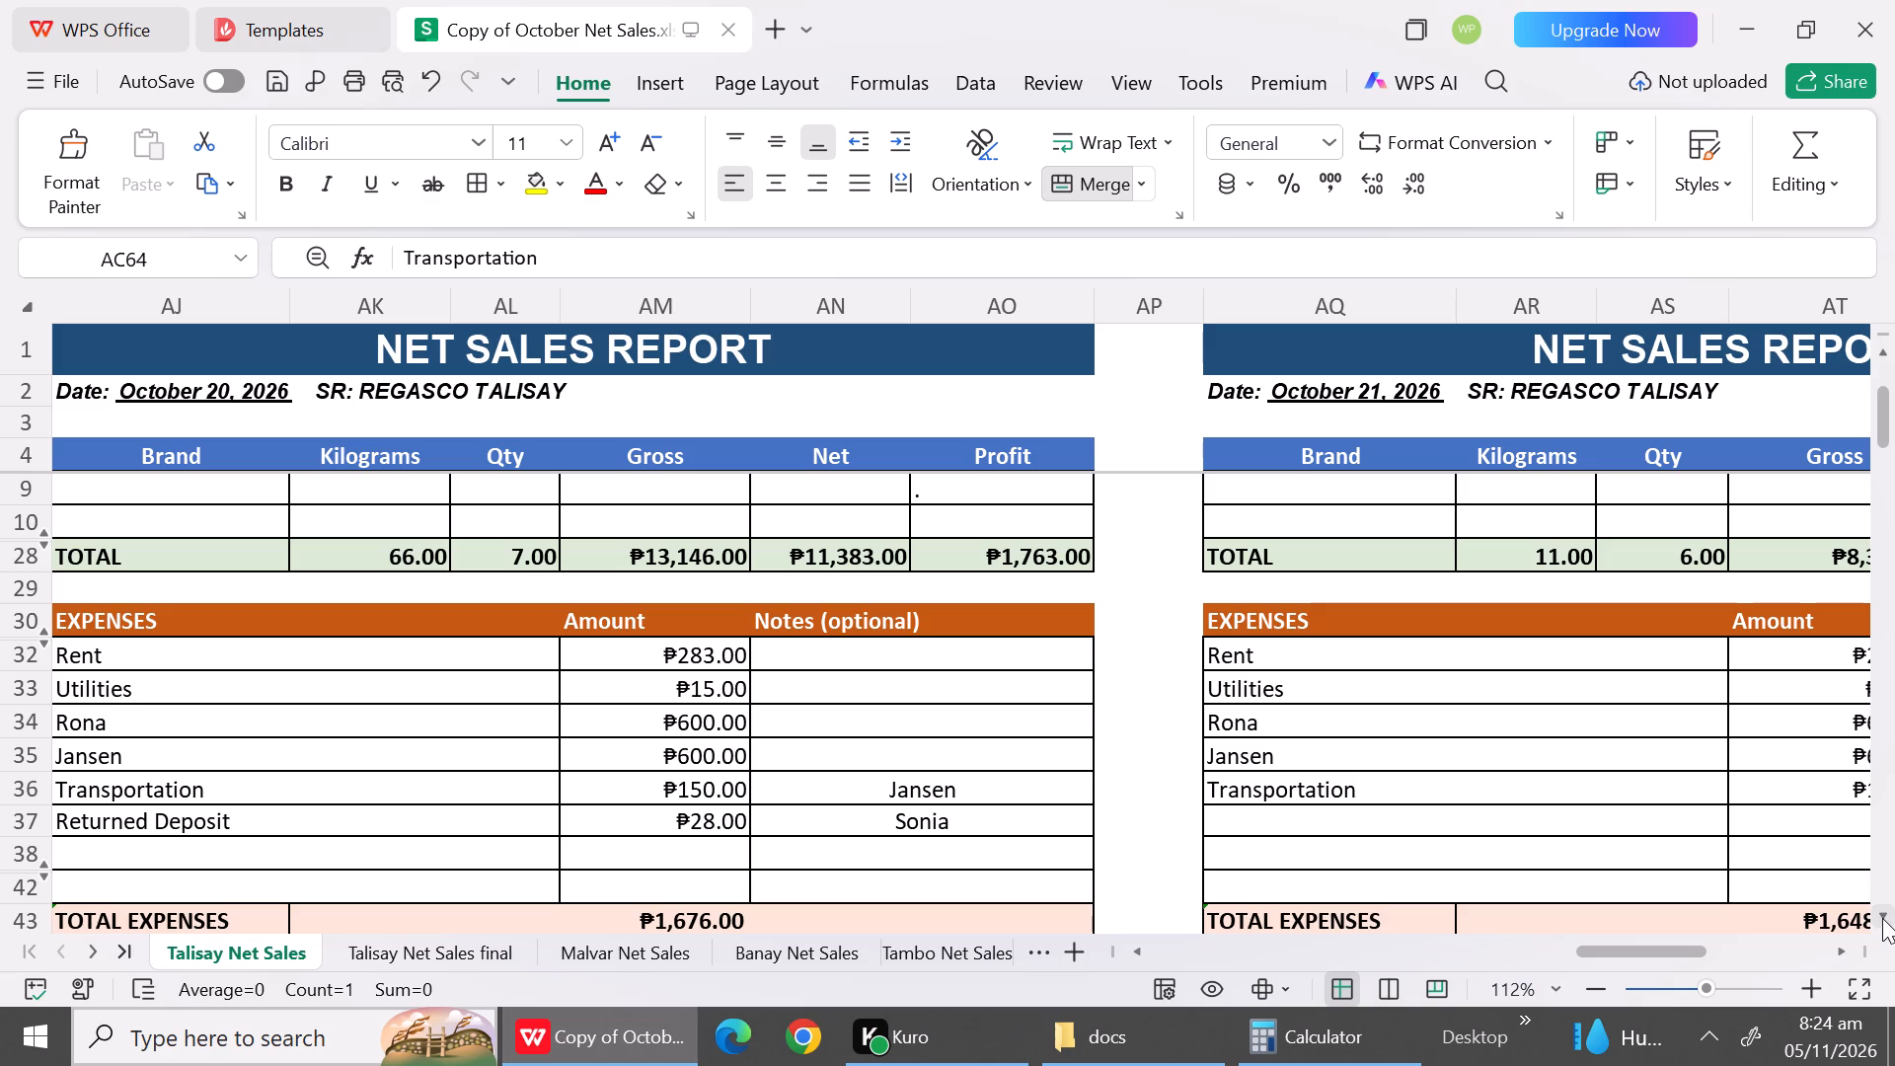
Set the Returned Deposit amount in the October 20 expenses to 700, check the totals and save the workbook.
left_click(681, 818)
type("700")
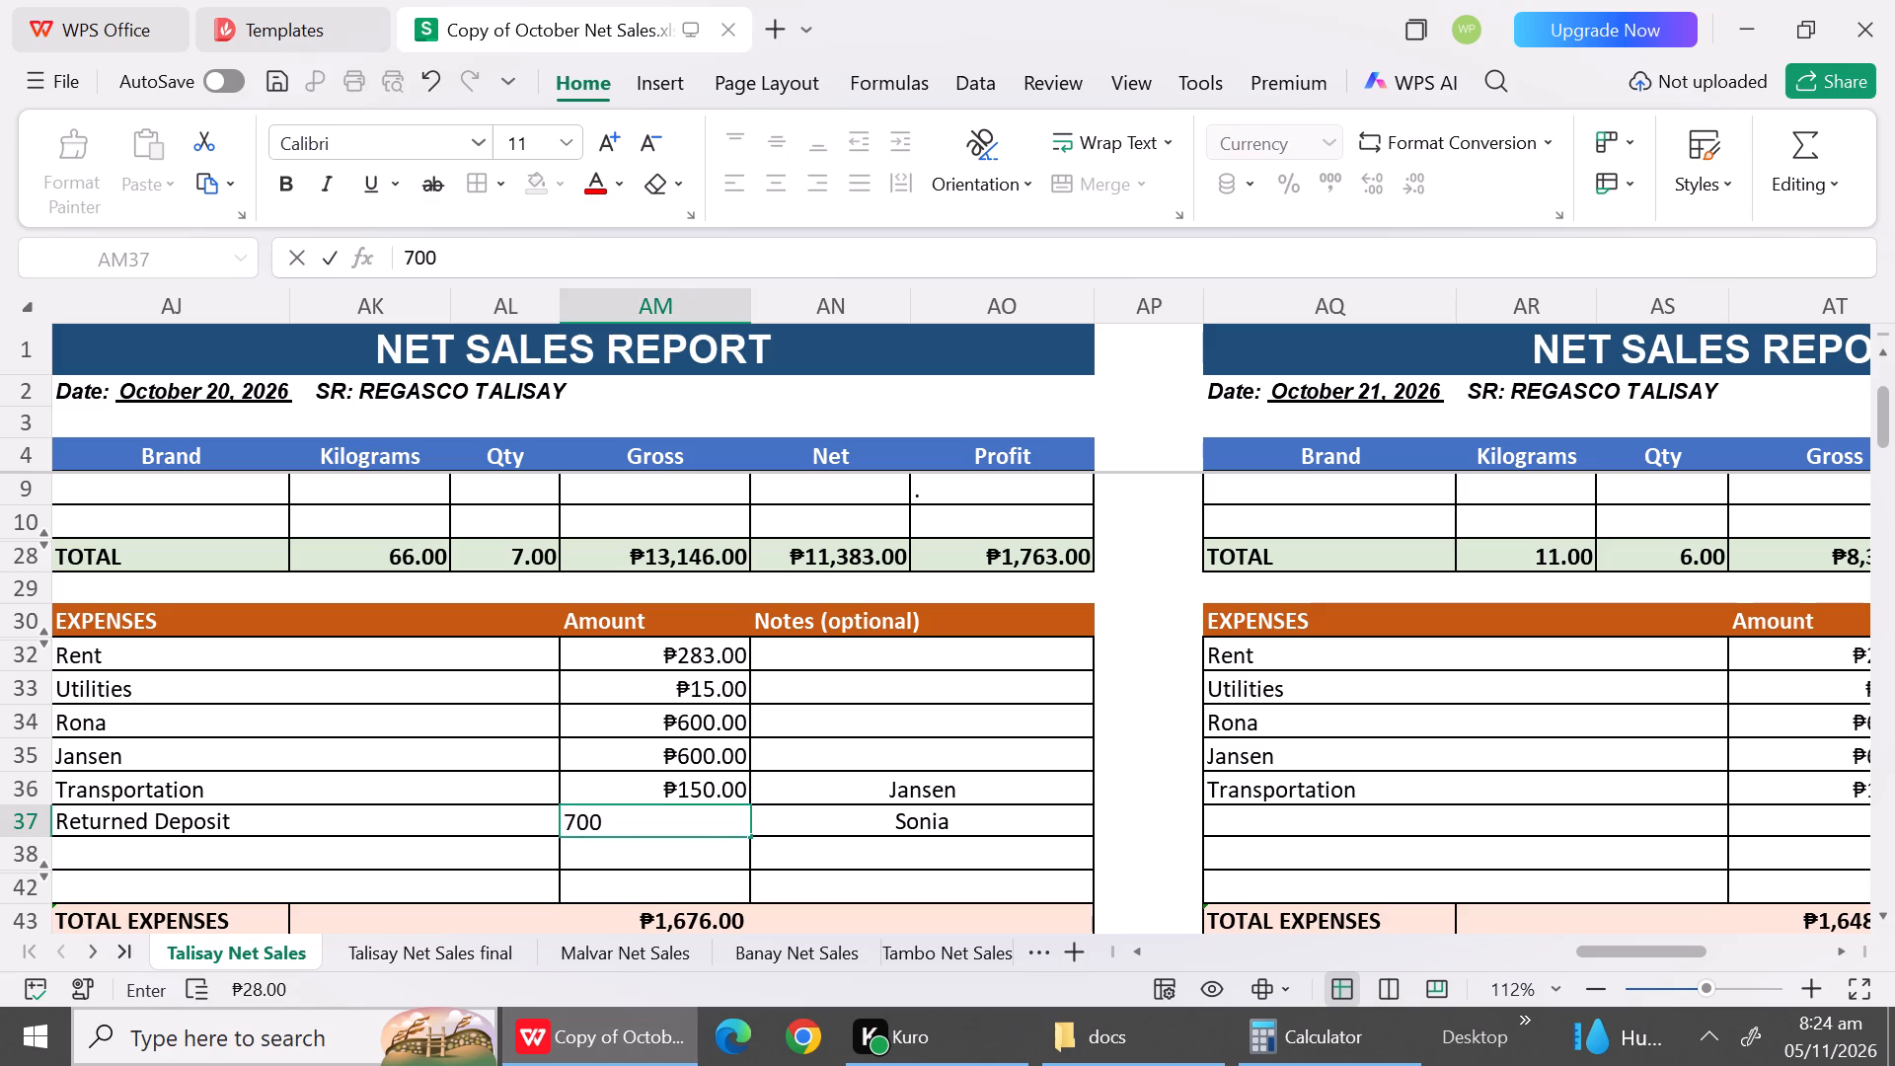
left_click(805, 860)
double_click(1877, 914)
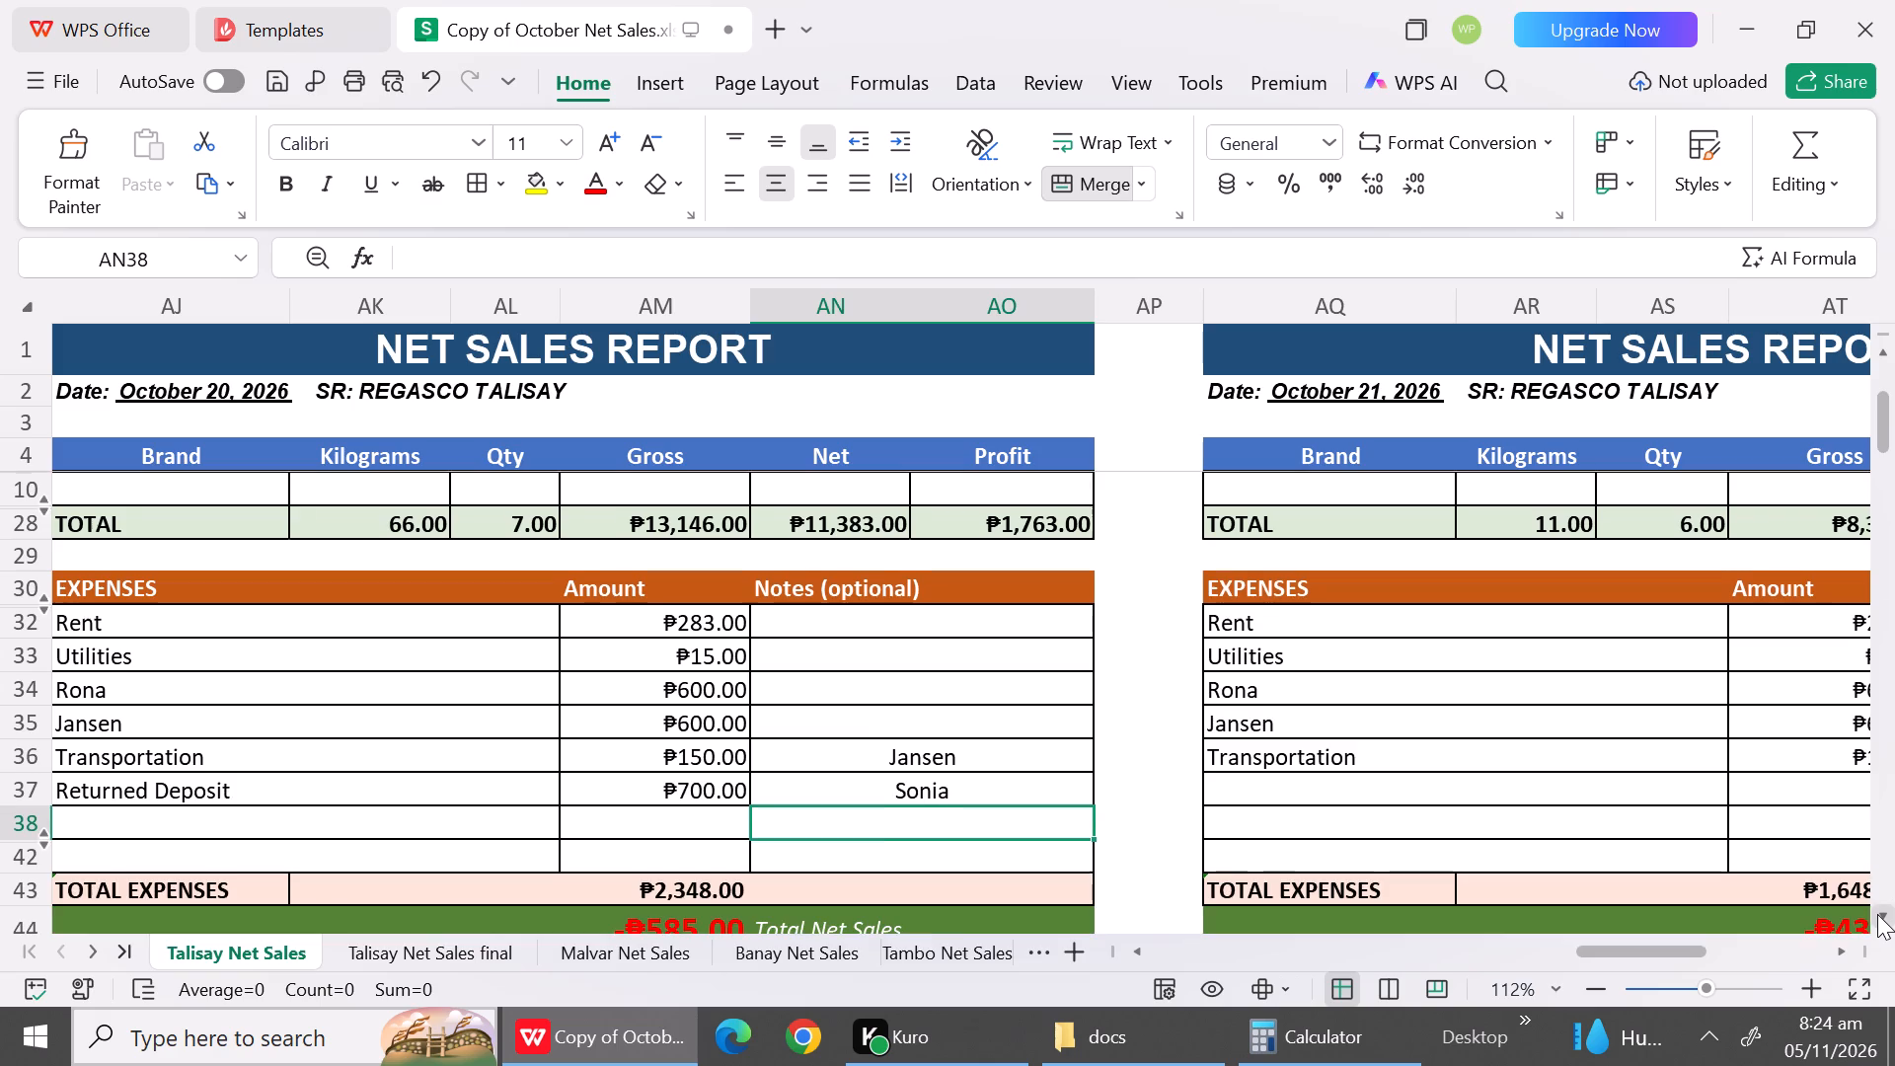
key("ctrl+s")
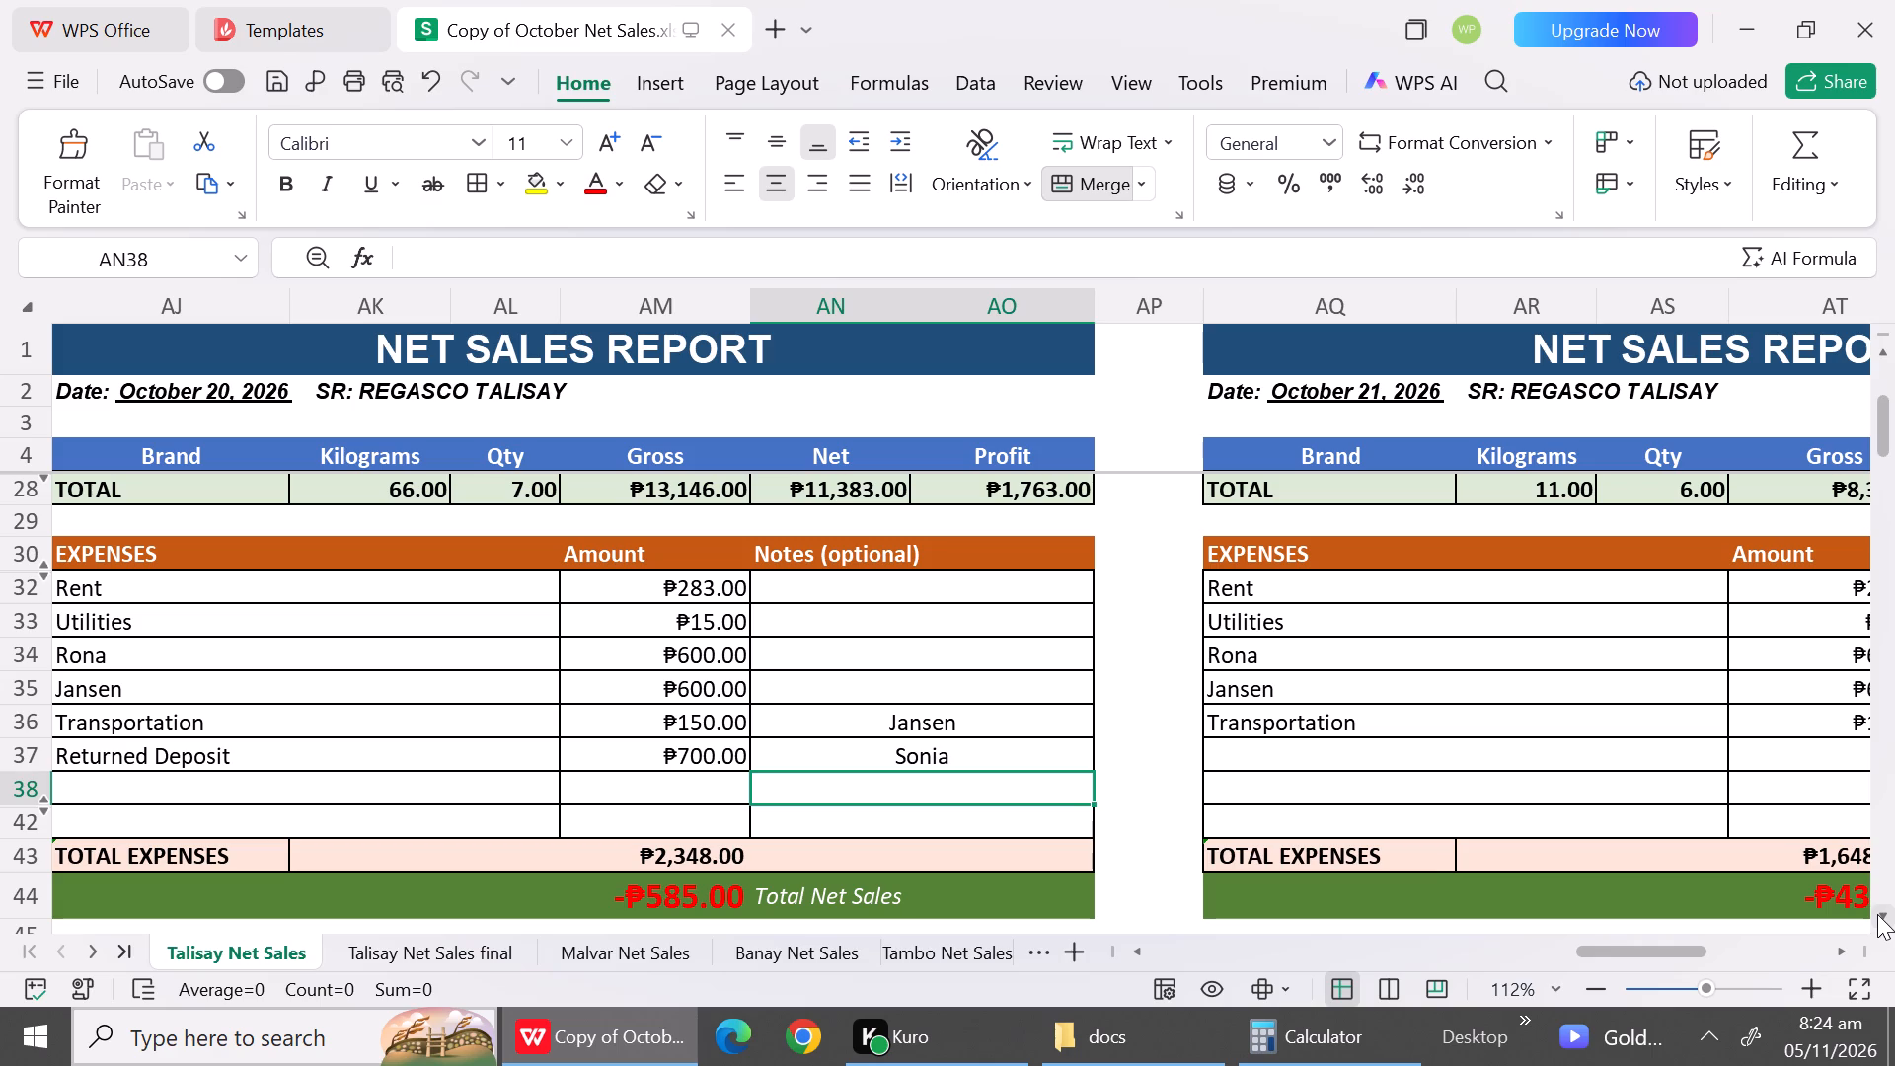
double_click(1877, 914)
key("ctrl+s")
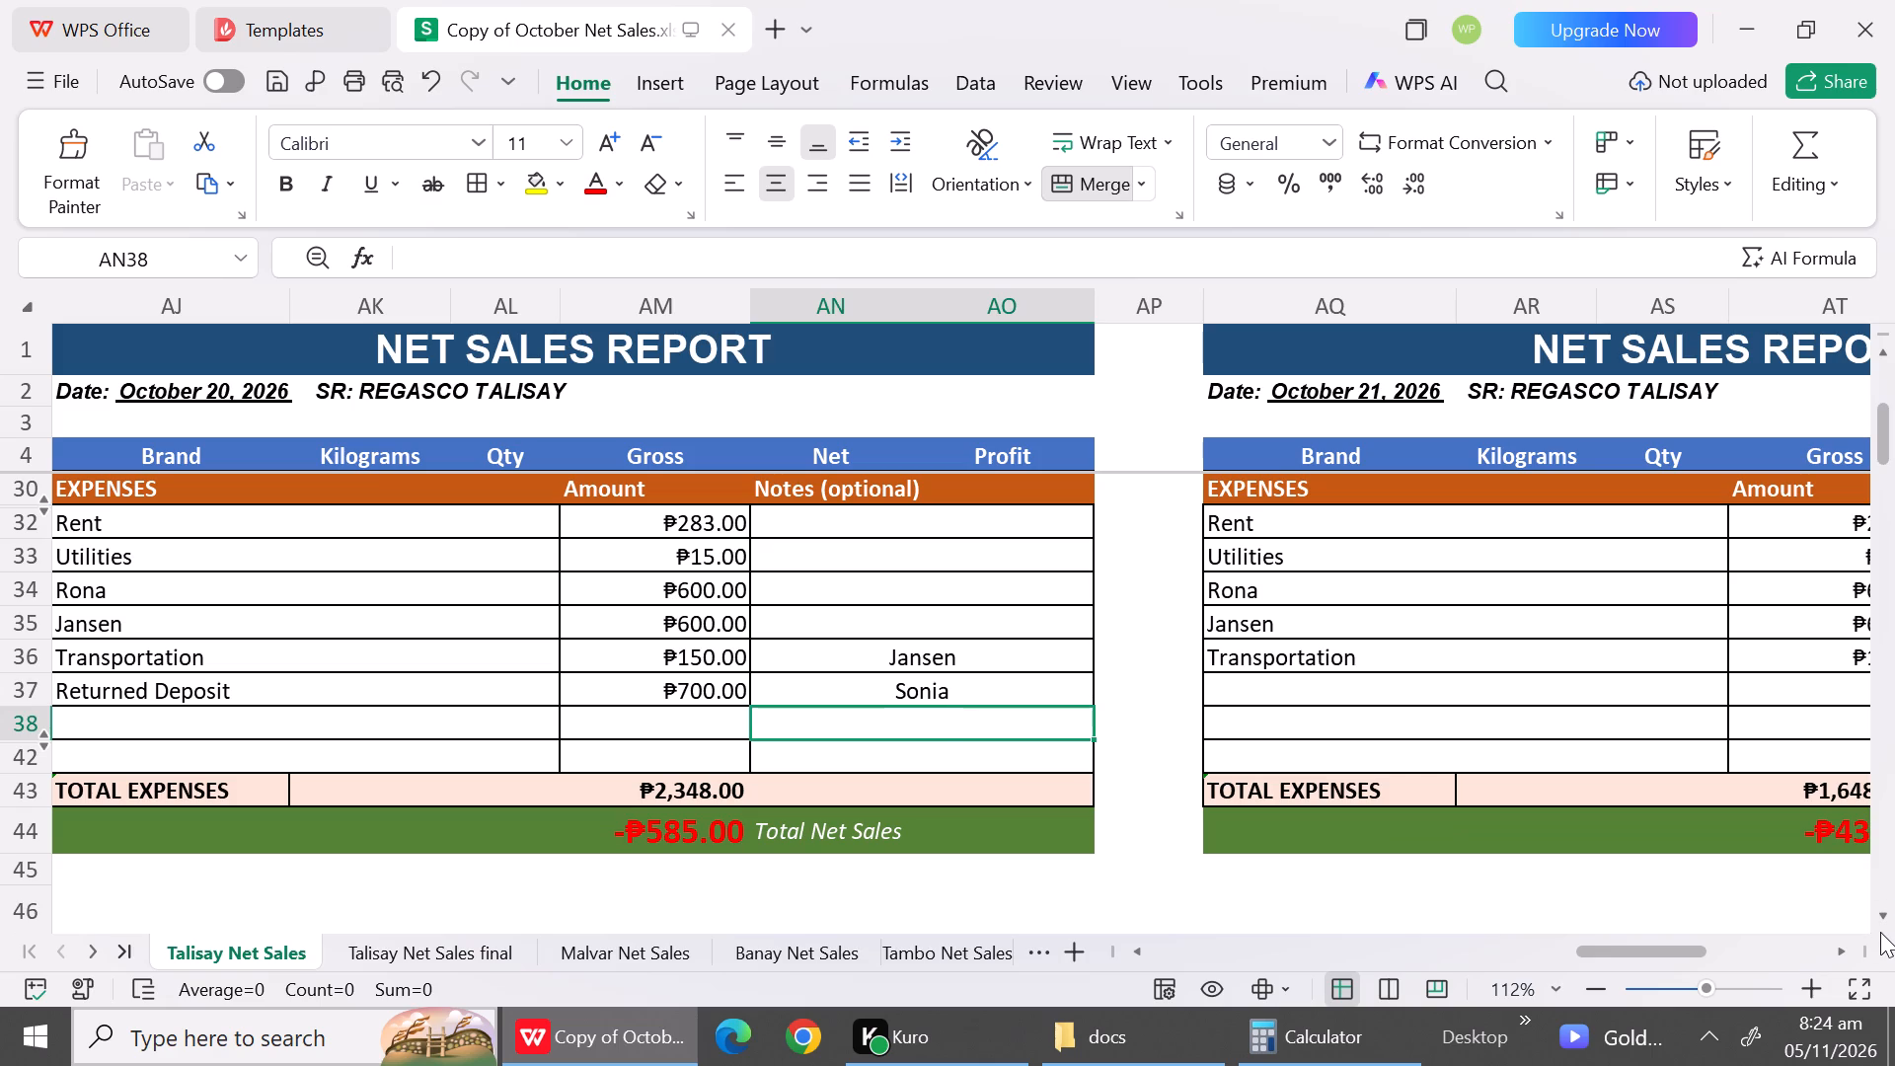
double_click(1880, 932)
Look over the October 21 report's expense items, totals and sales entries.
left_click(1843, 957)
left_click(1843, 957)
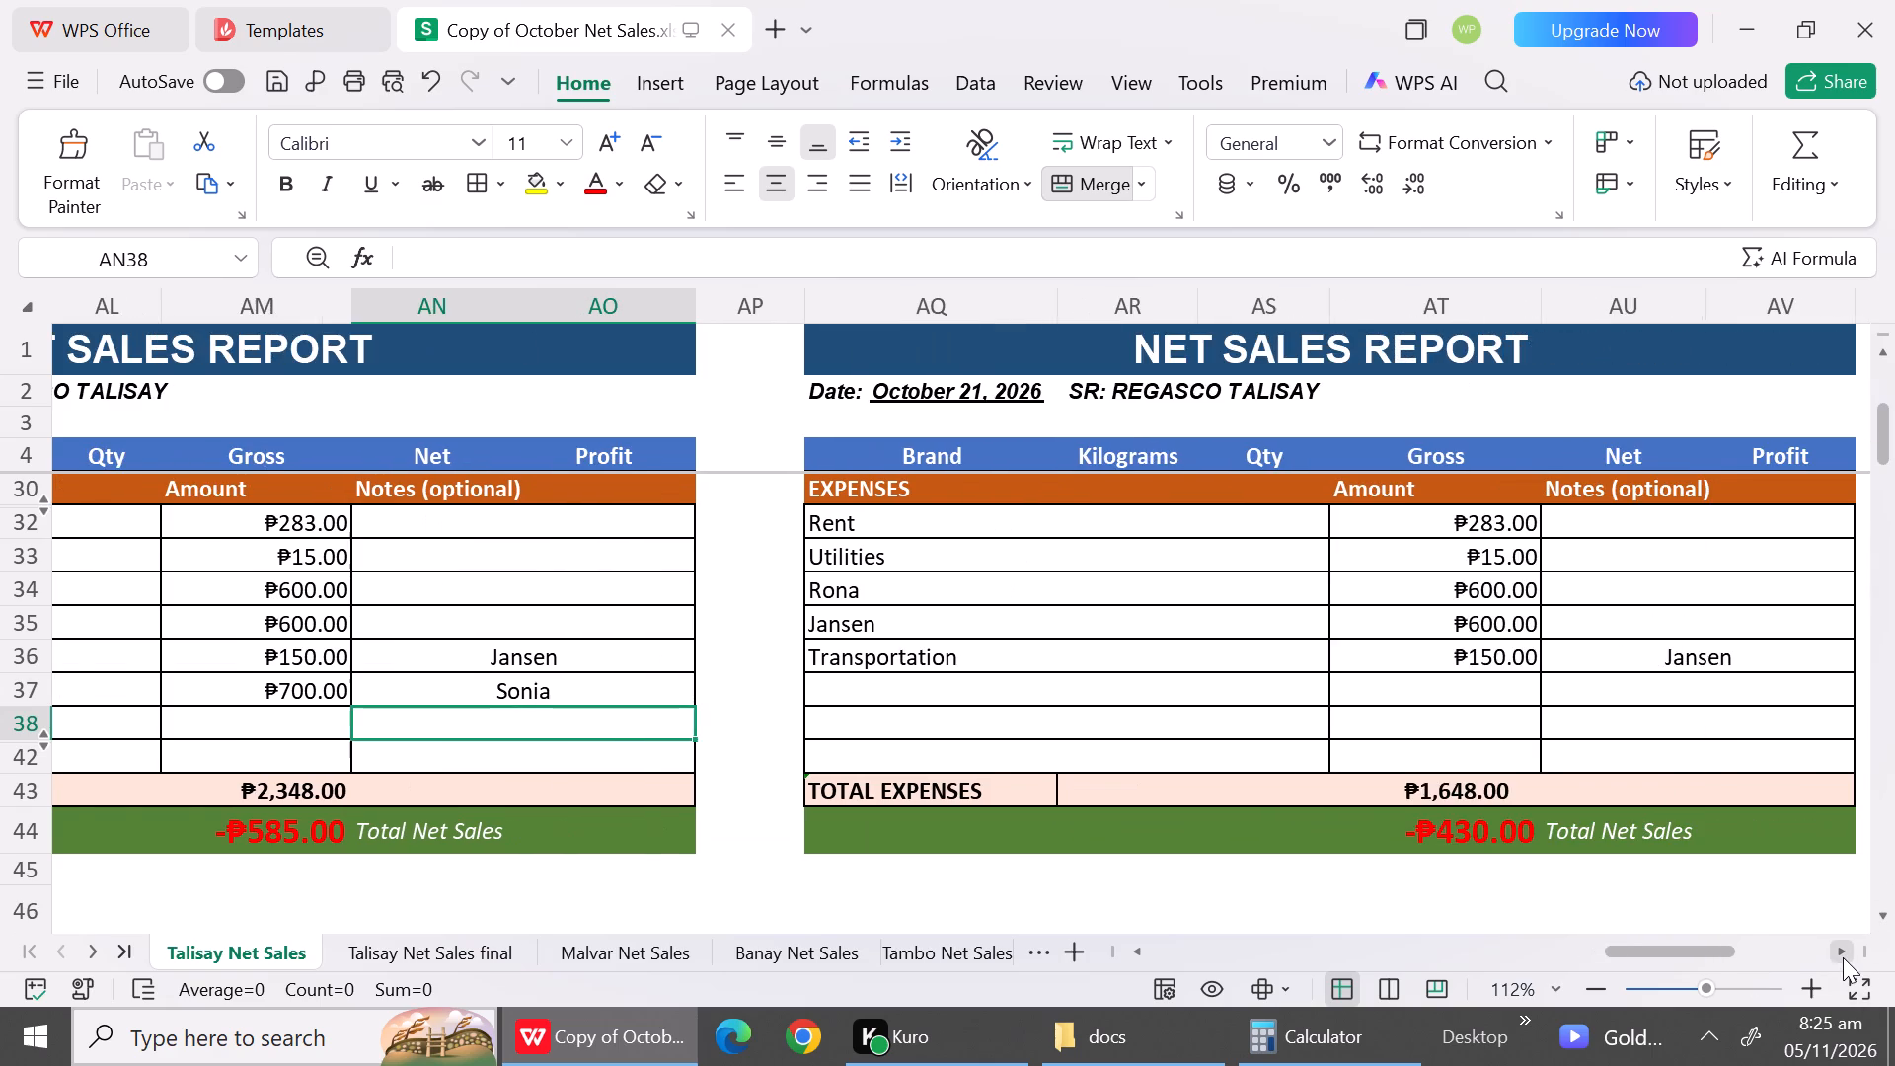
left_click(1843, 957)
left_click(1843, 957)
left_click(1843, 957)
left_click(1843, 957)
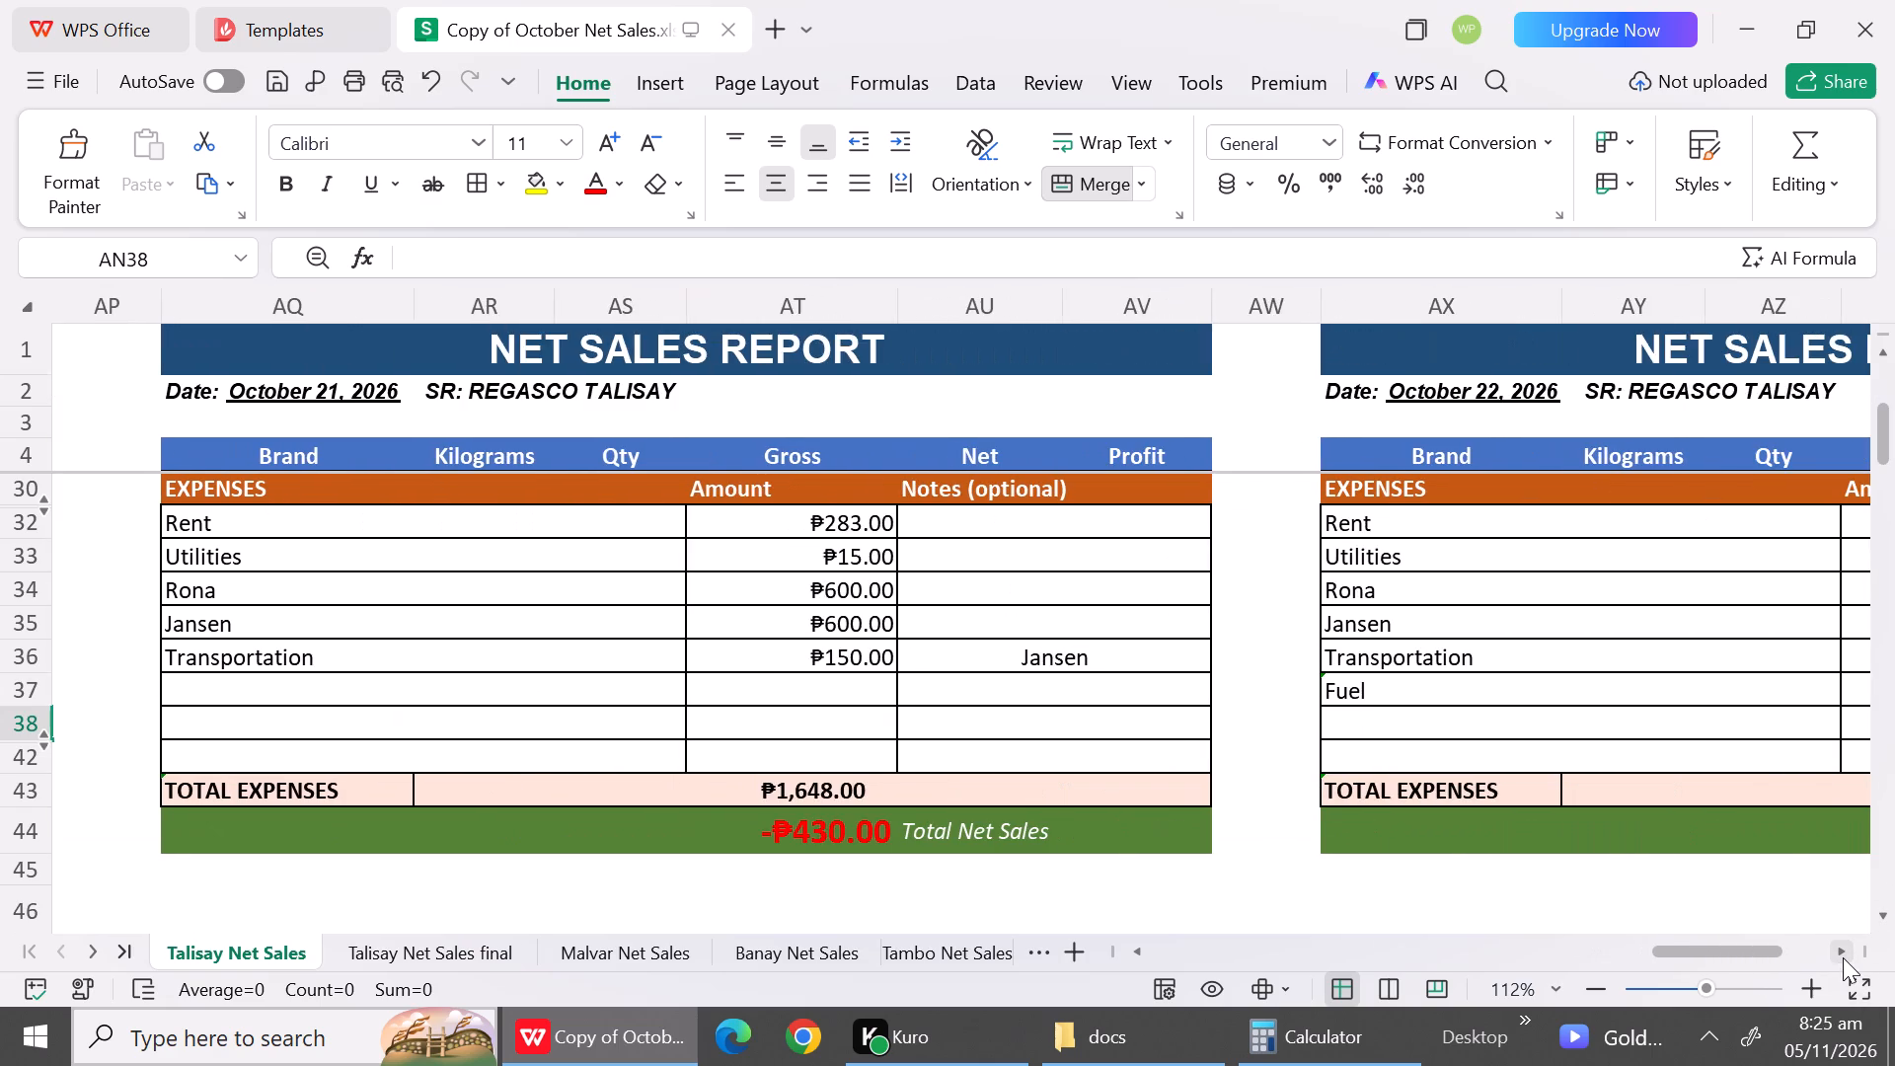
left_click(1843, 957)
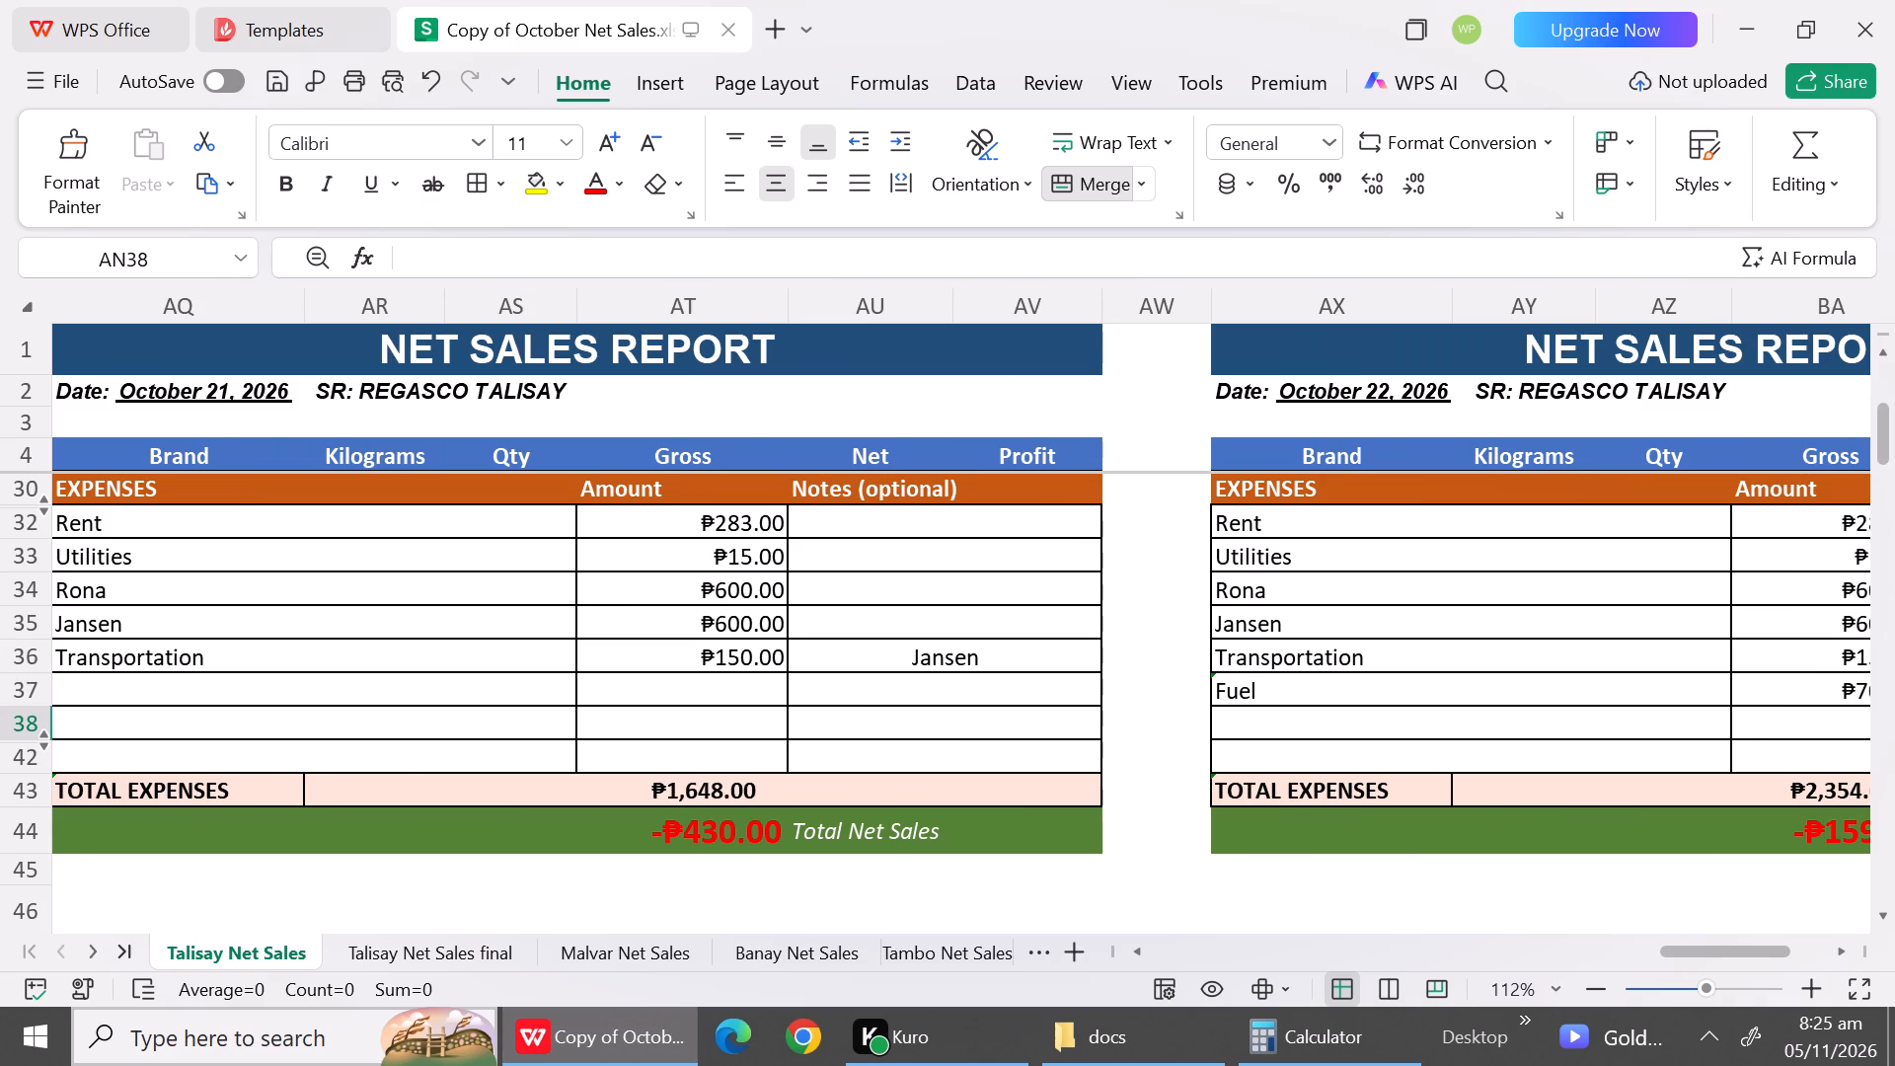
triple_click(1883, 360)
triple_click(1883, 360)
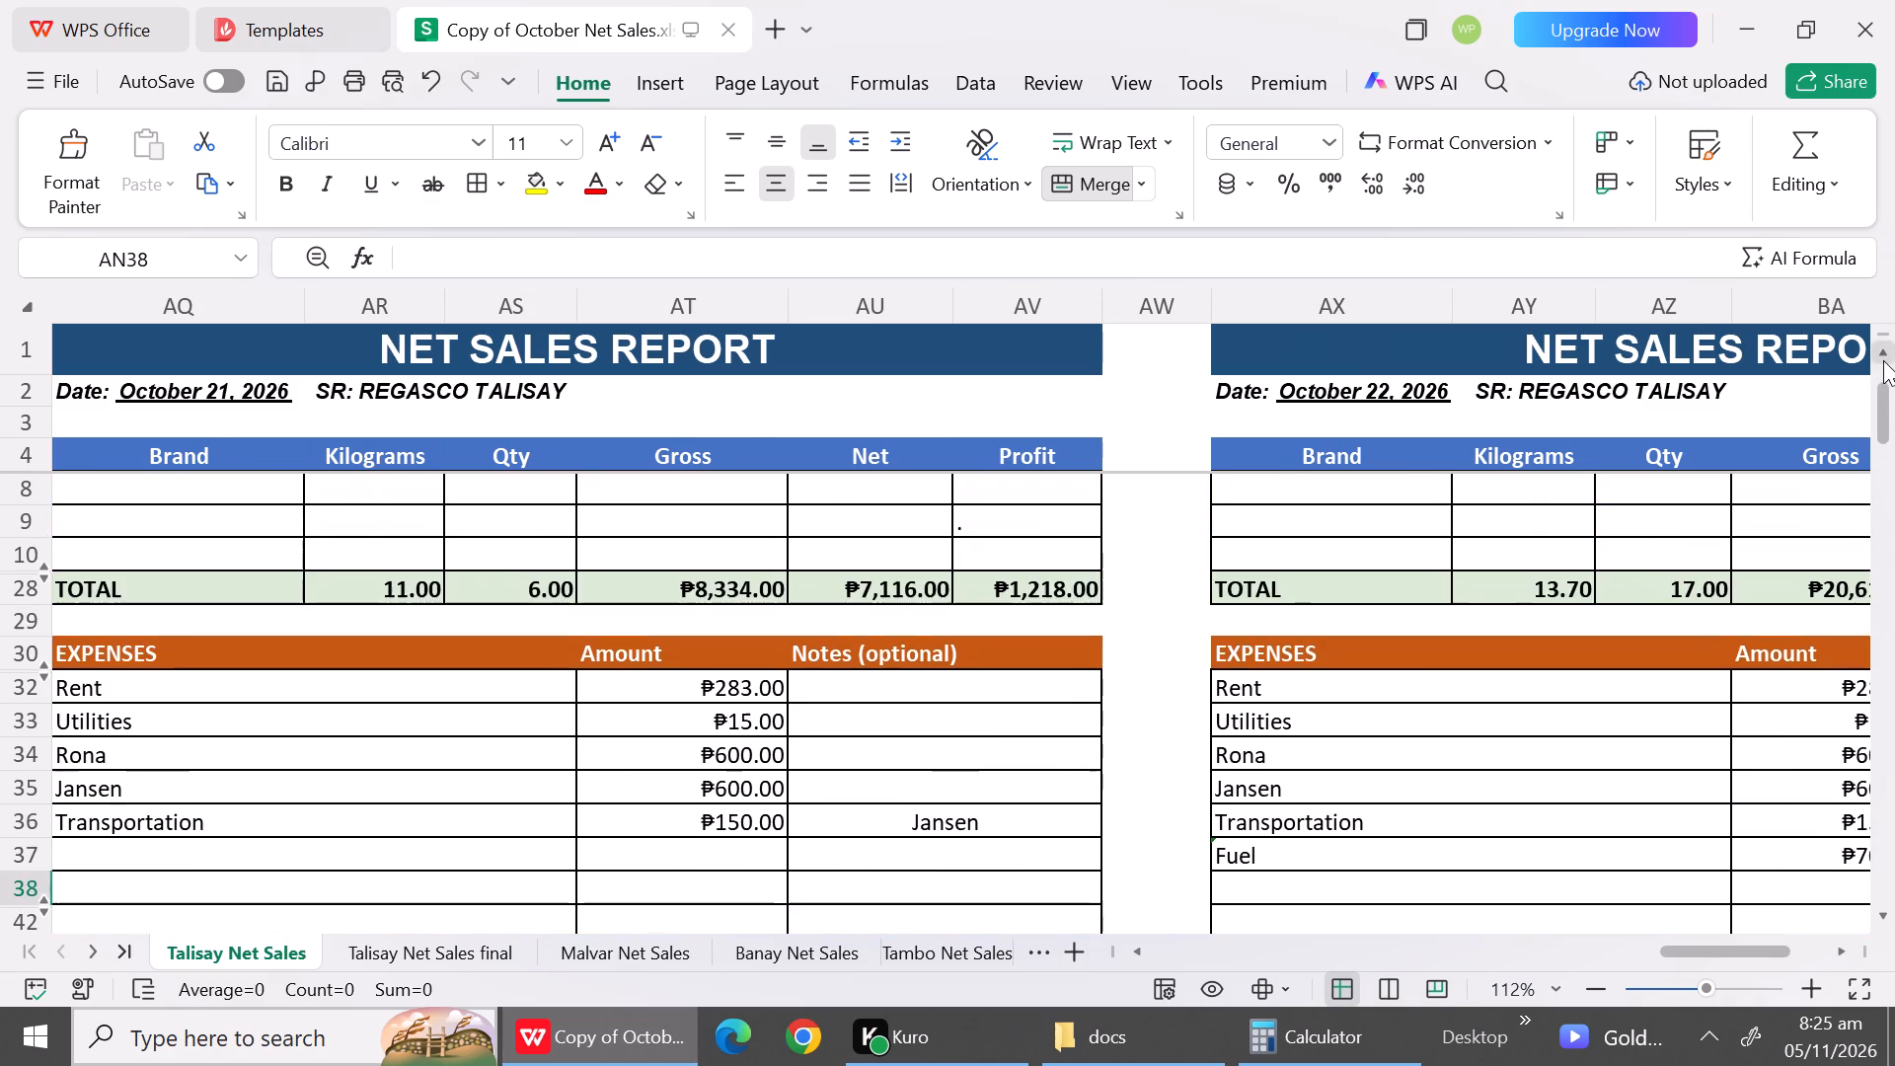
triple_click(1883, 360)
triple_click(1883, 360)
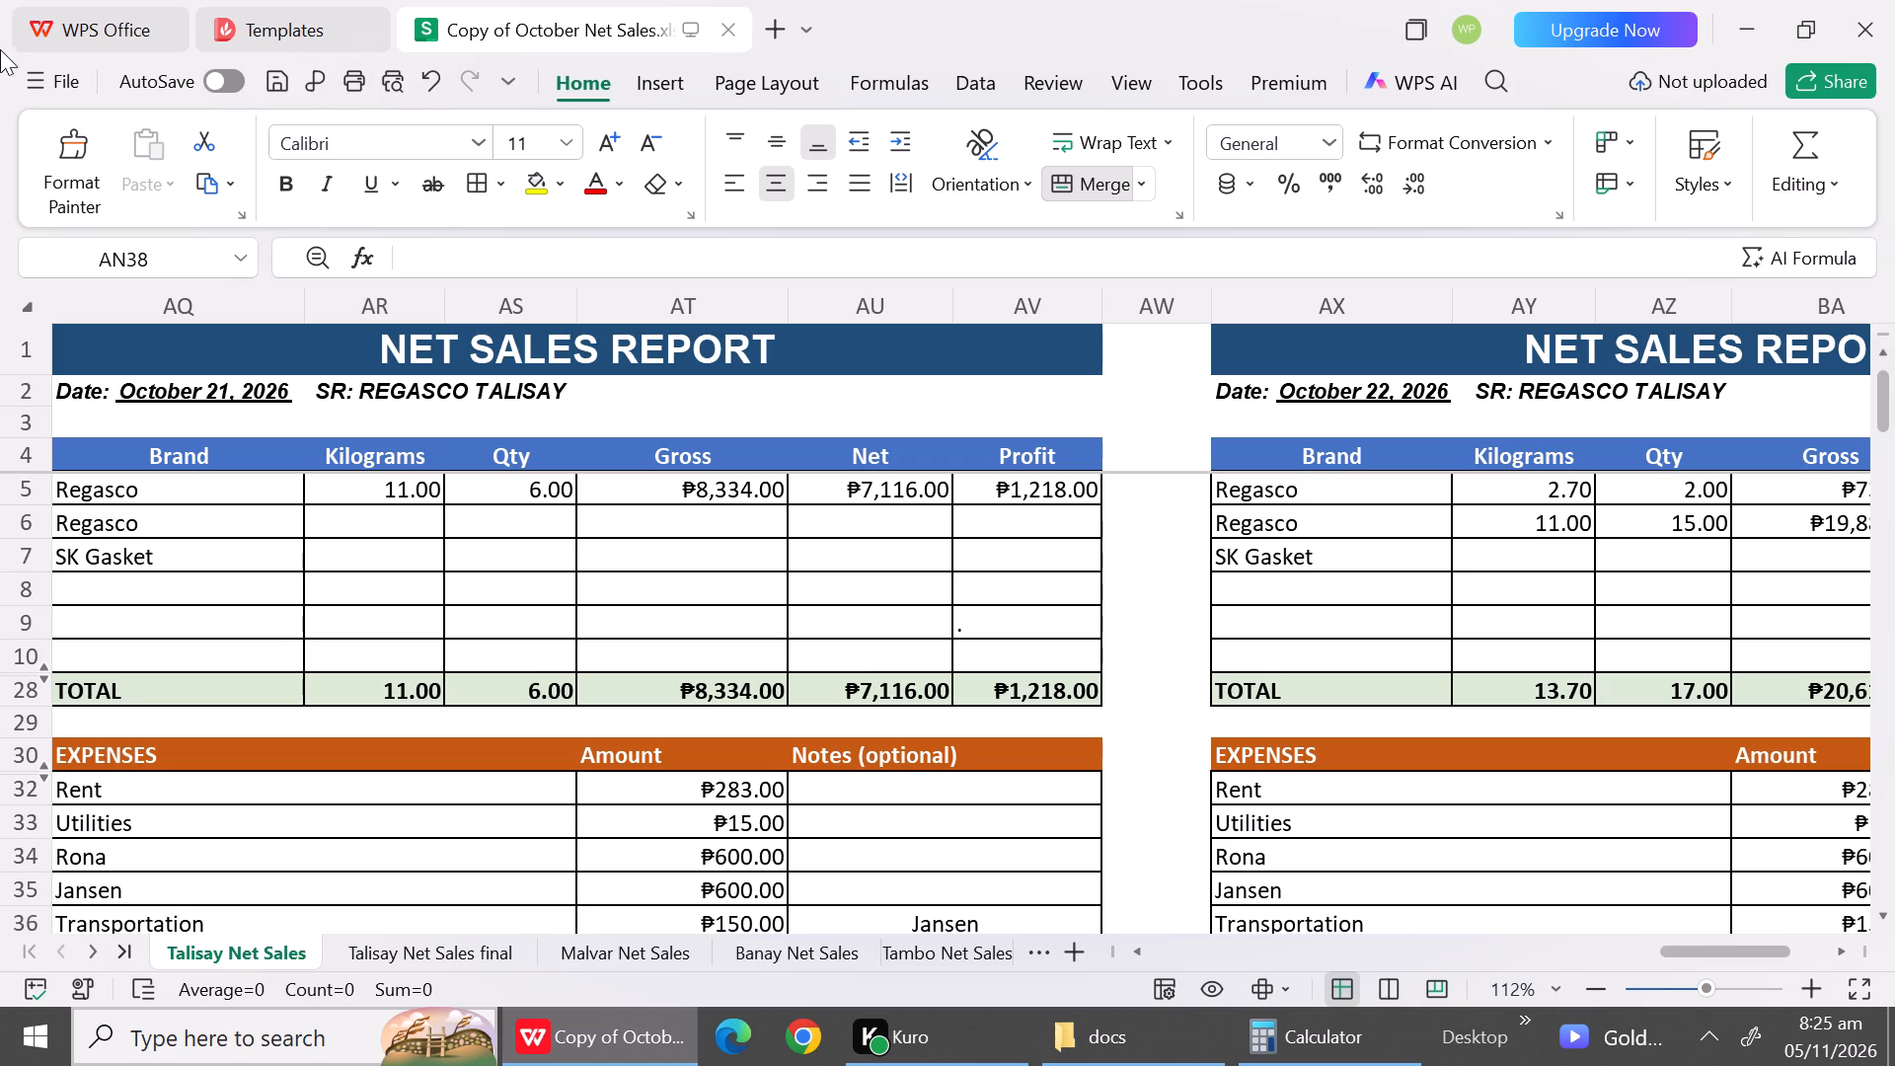
Clear the brand names Regasco and SK Gasket from the October 21 sales rows without figures, and save the workbook.
left_click(214, 535)
key("BackSpace")
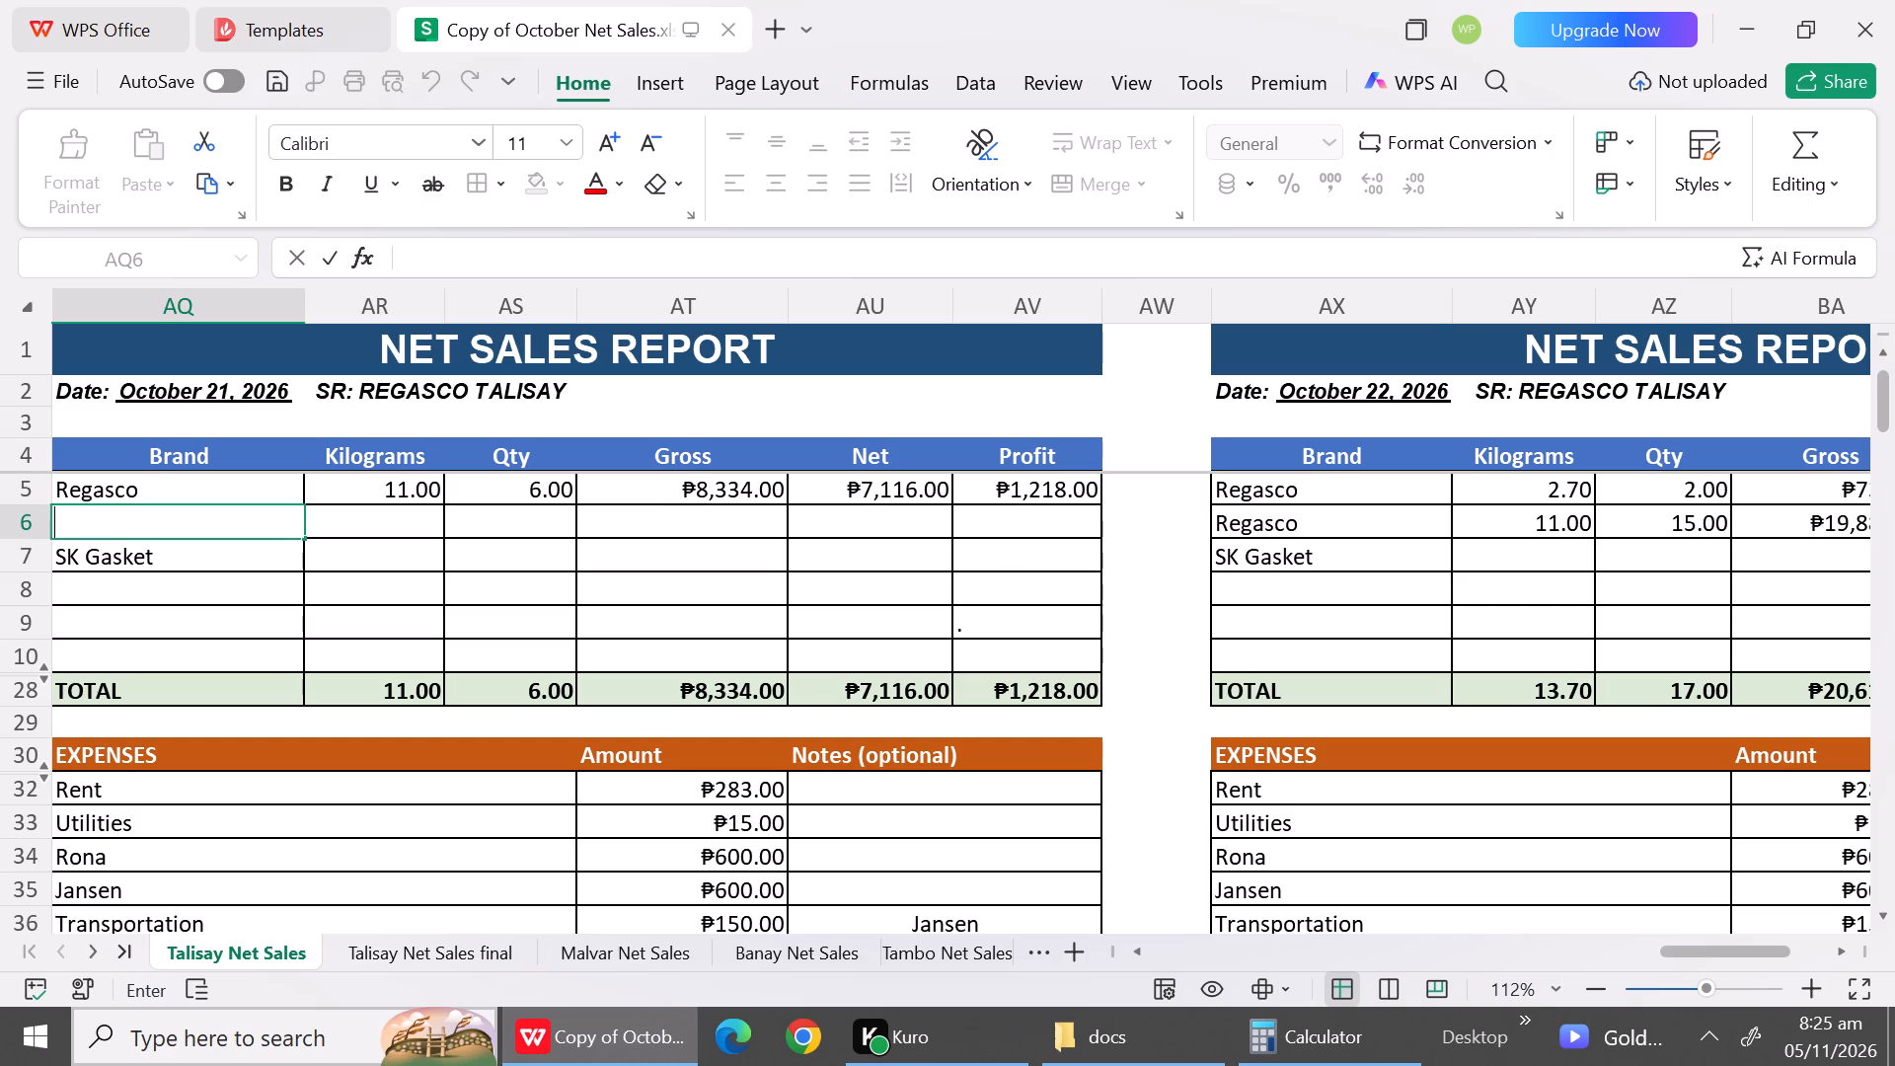
left_click(201, 562)
key("BackSpace")
left_click(242, 626)
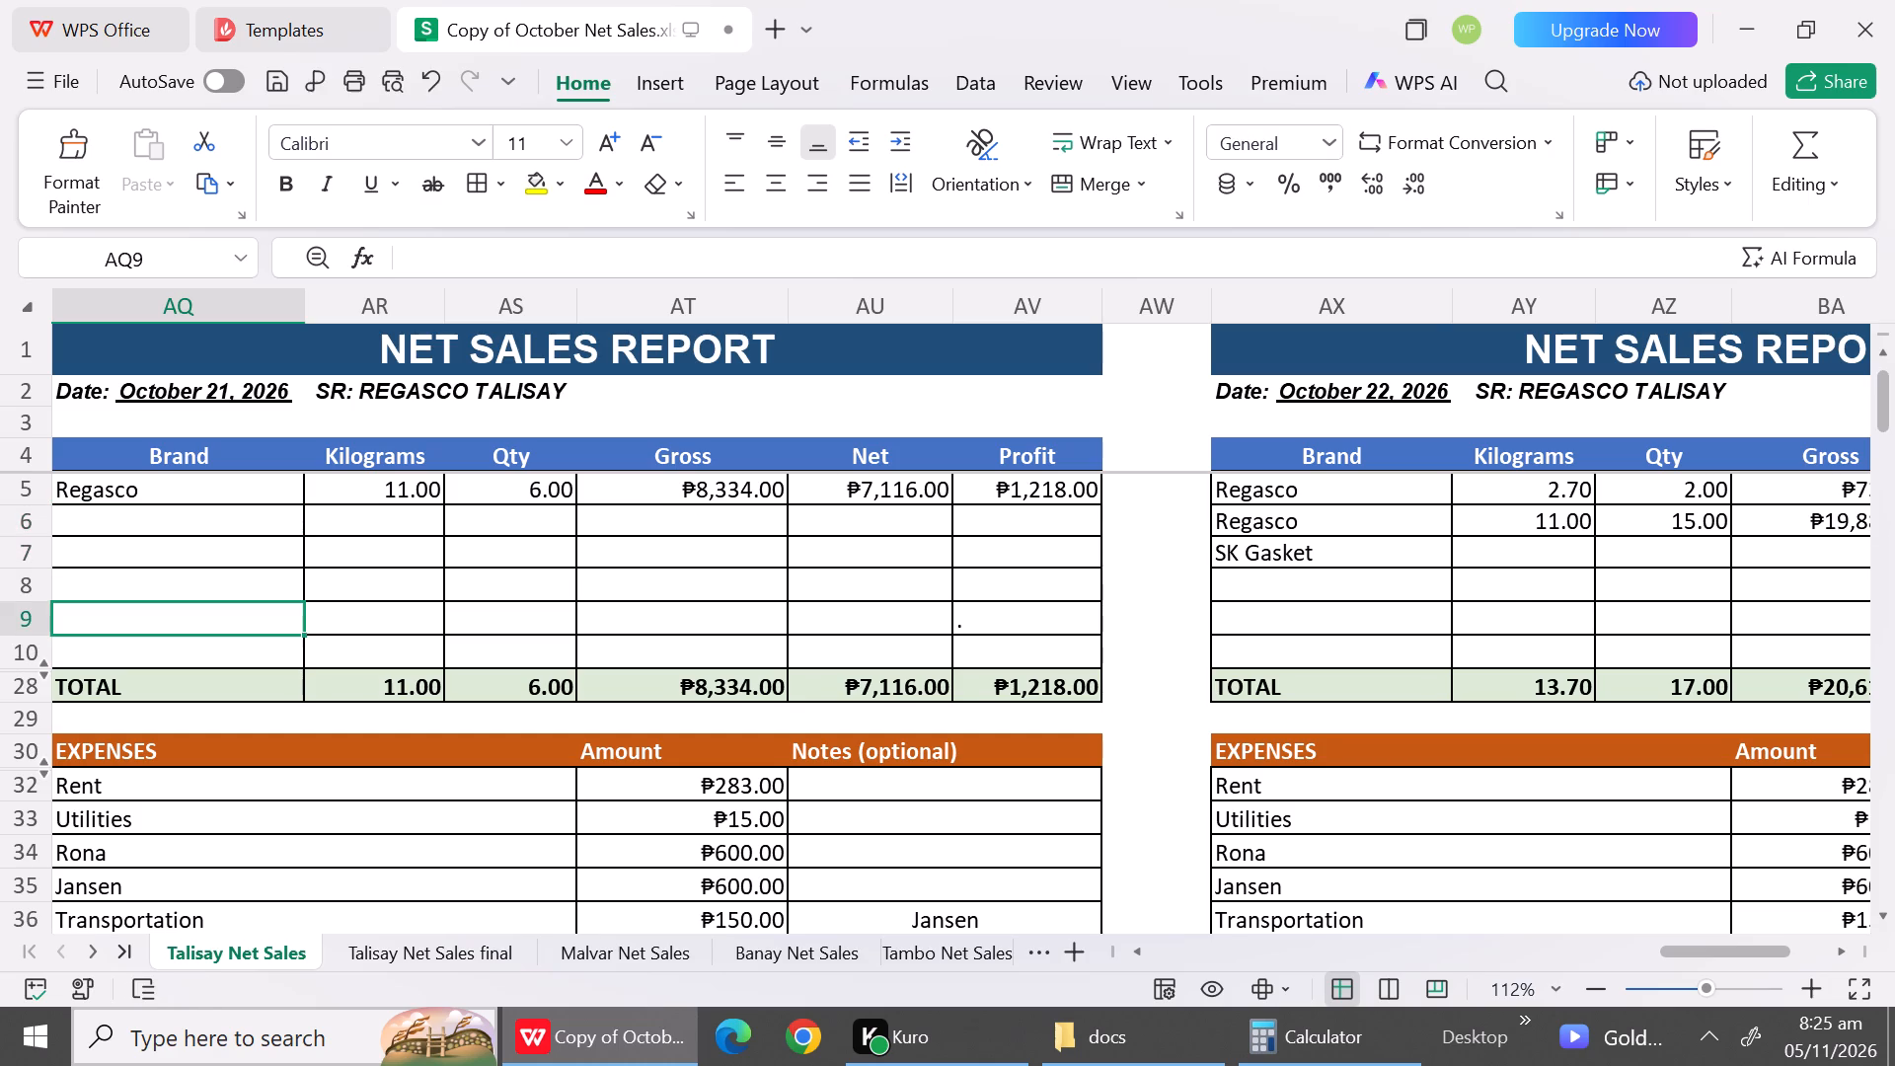
key("ctrl+s")
Check the October 21 report's expense items and net sales total.
triple_click(1883, 911)
double_click(1883, 911)
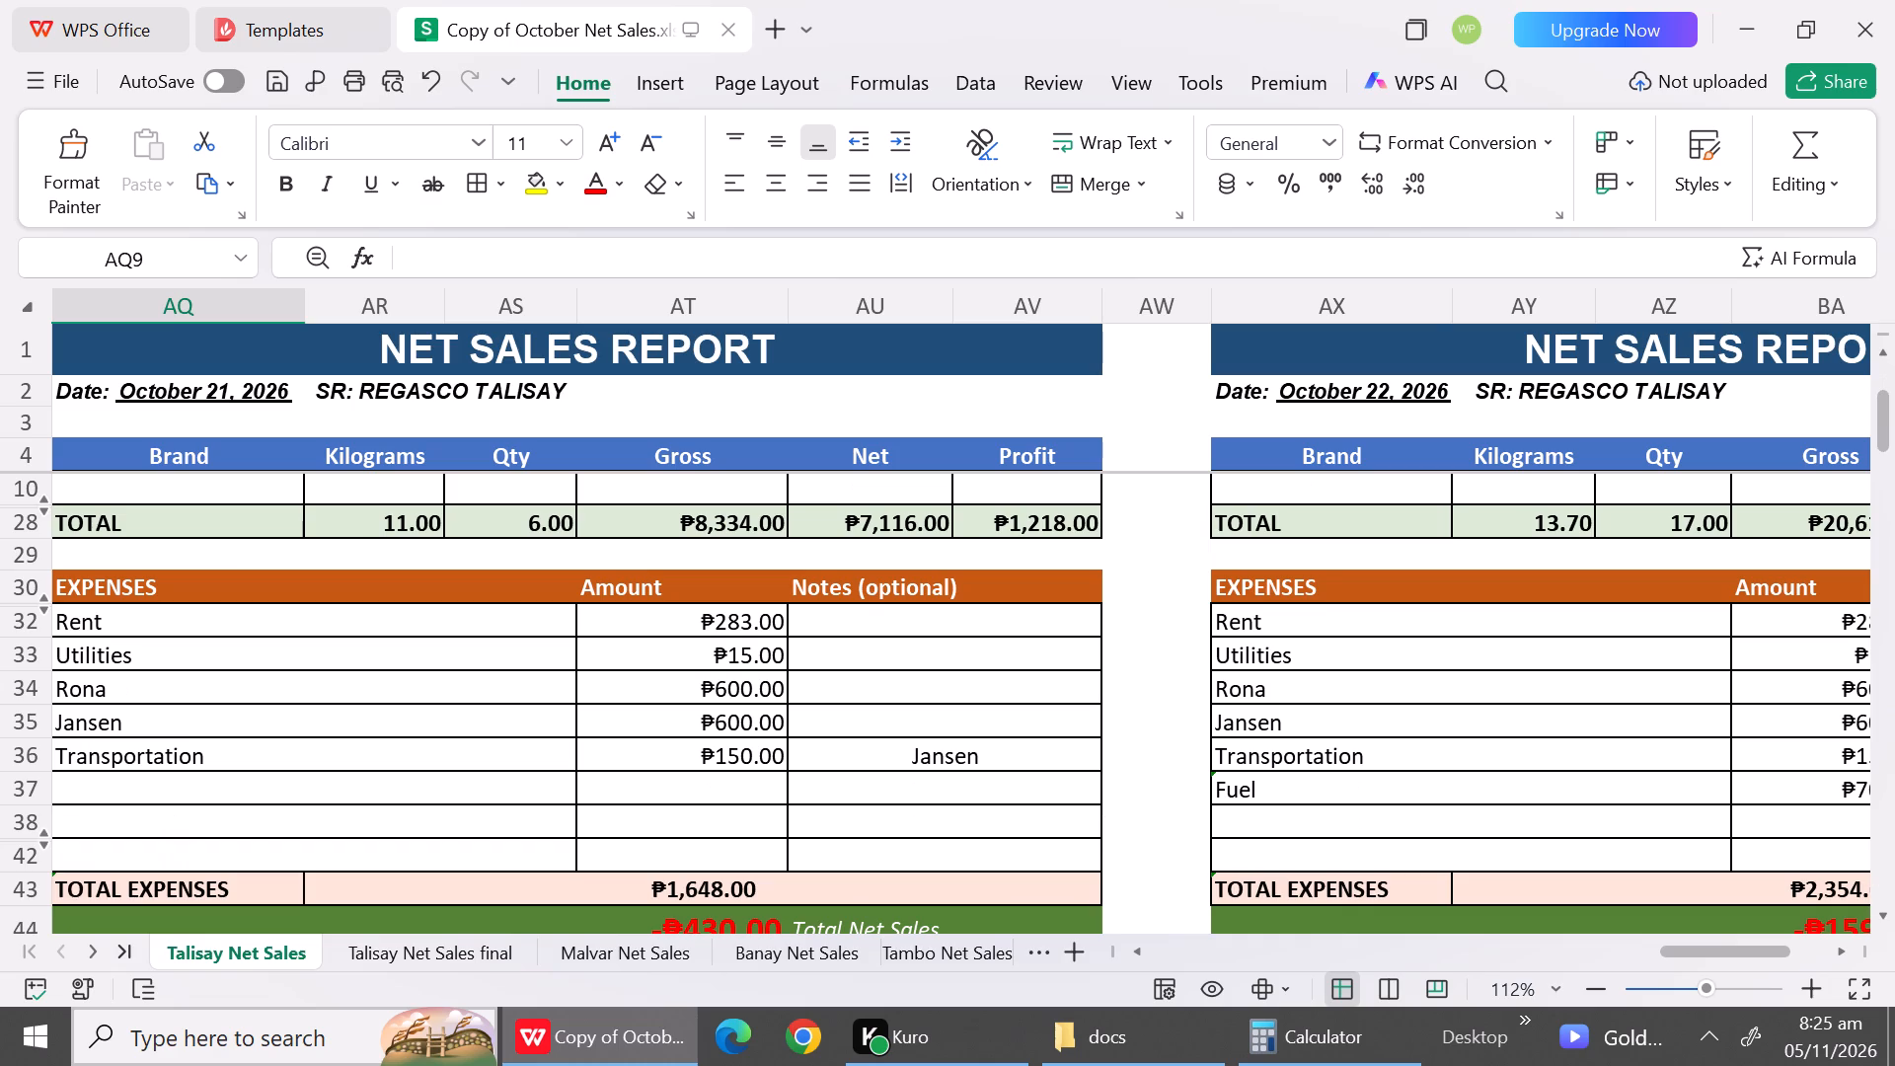
triple_click(1884, 914)
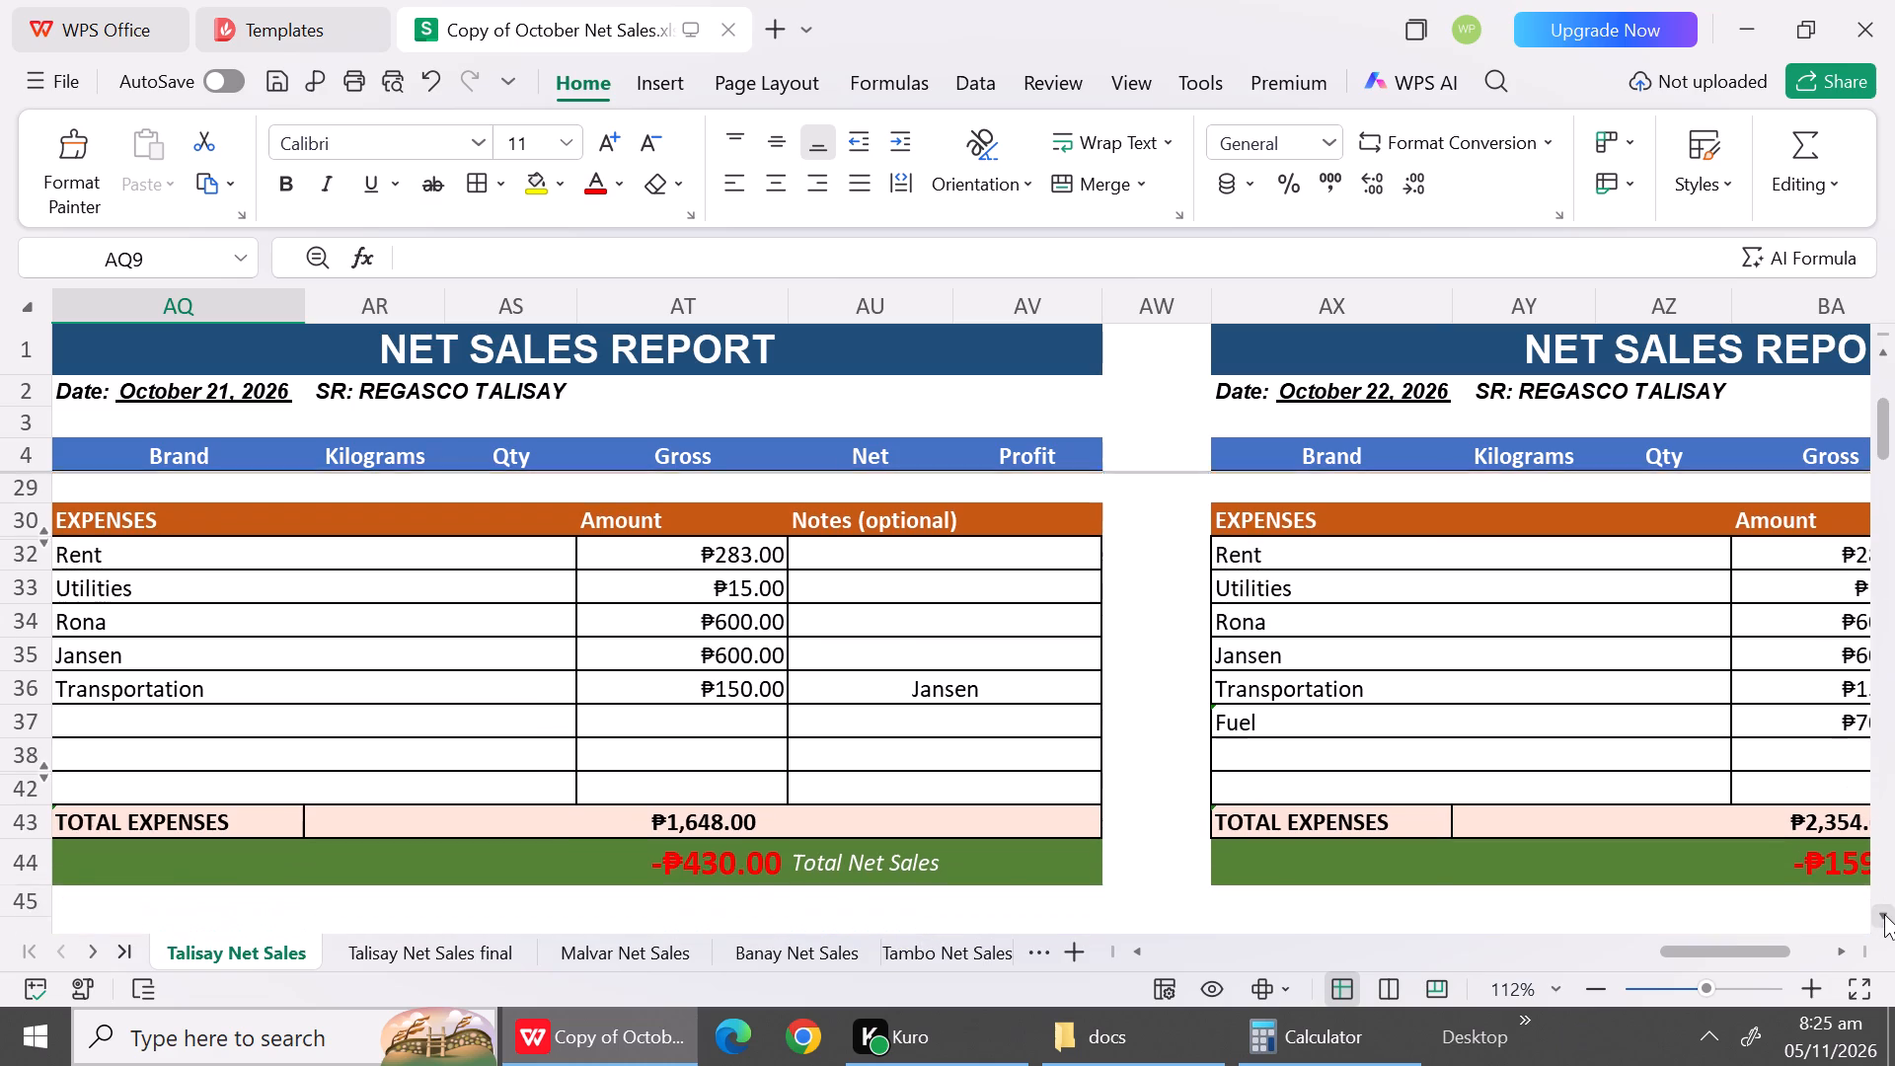
Look over the October 21 totals and the October 22 report's sales entries, expense items and net sales total.
triple_click(1884, 914)
left_click(1884, 914)
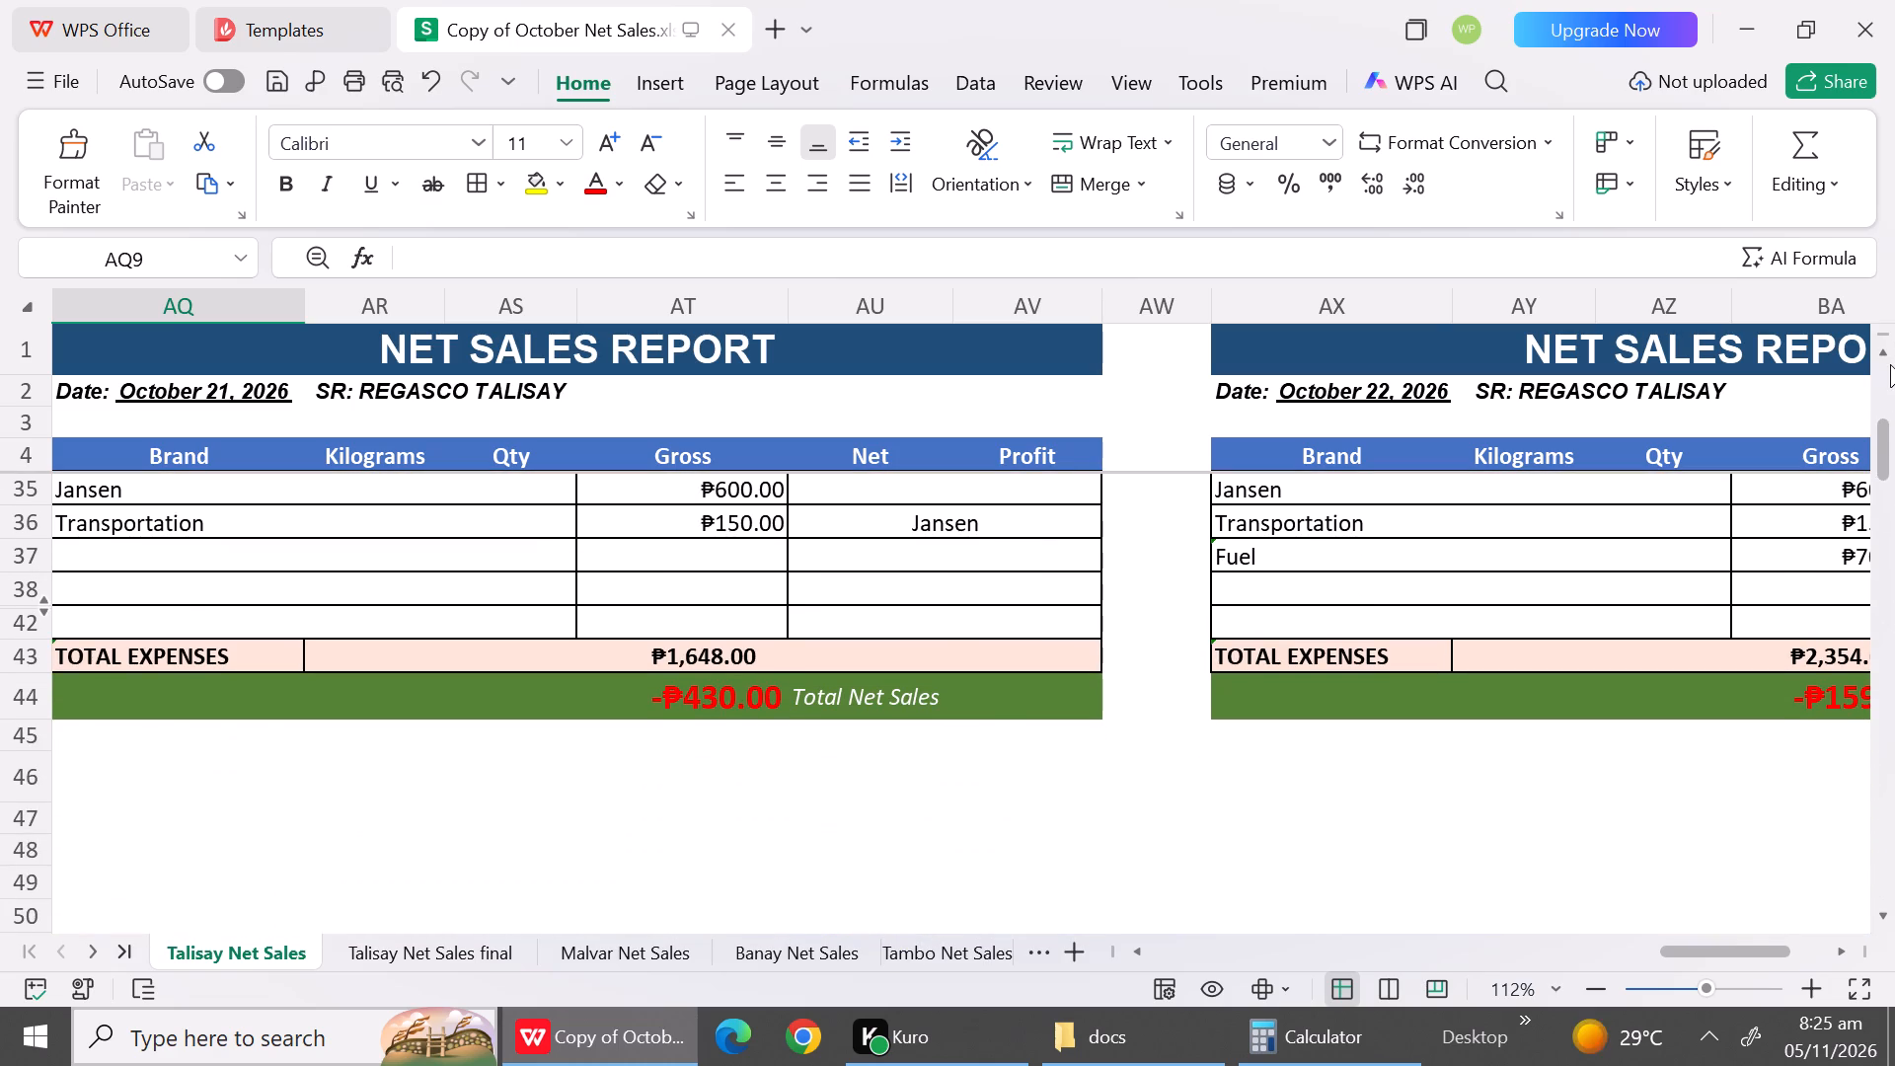
double_click(1890, 364)
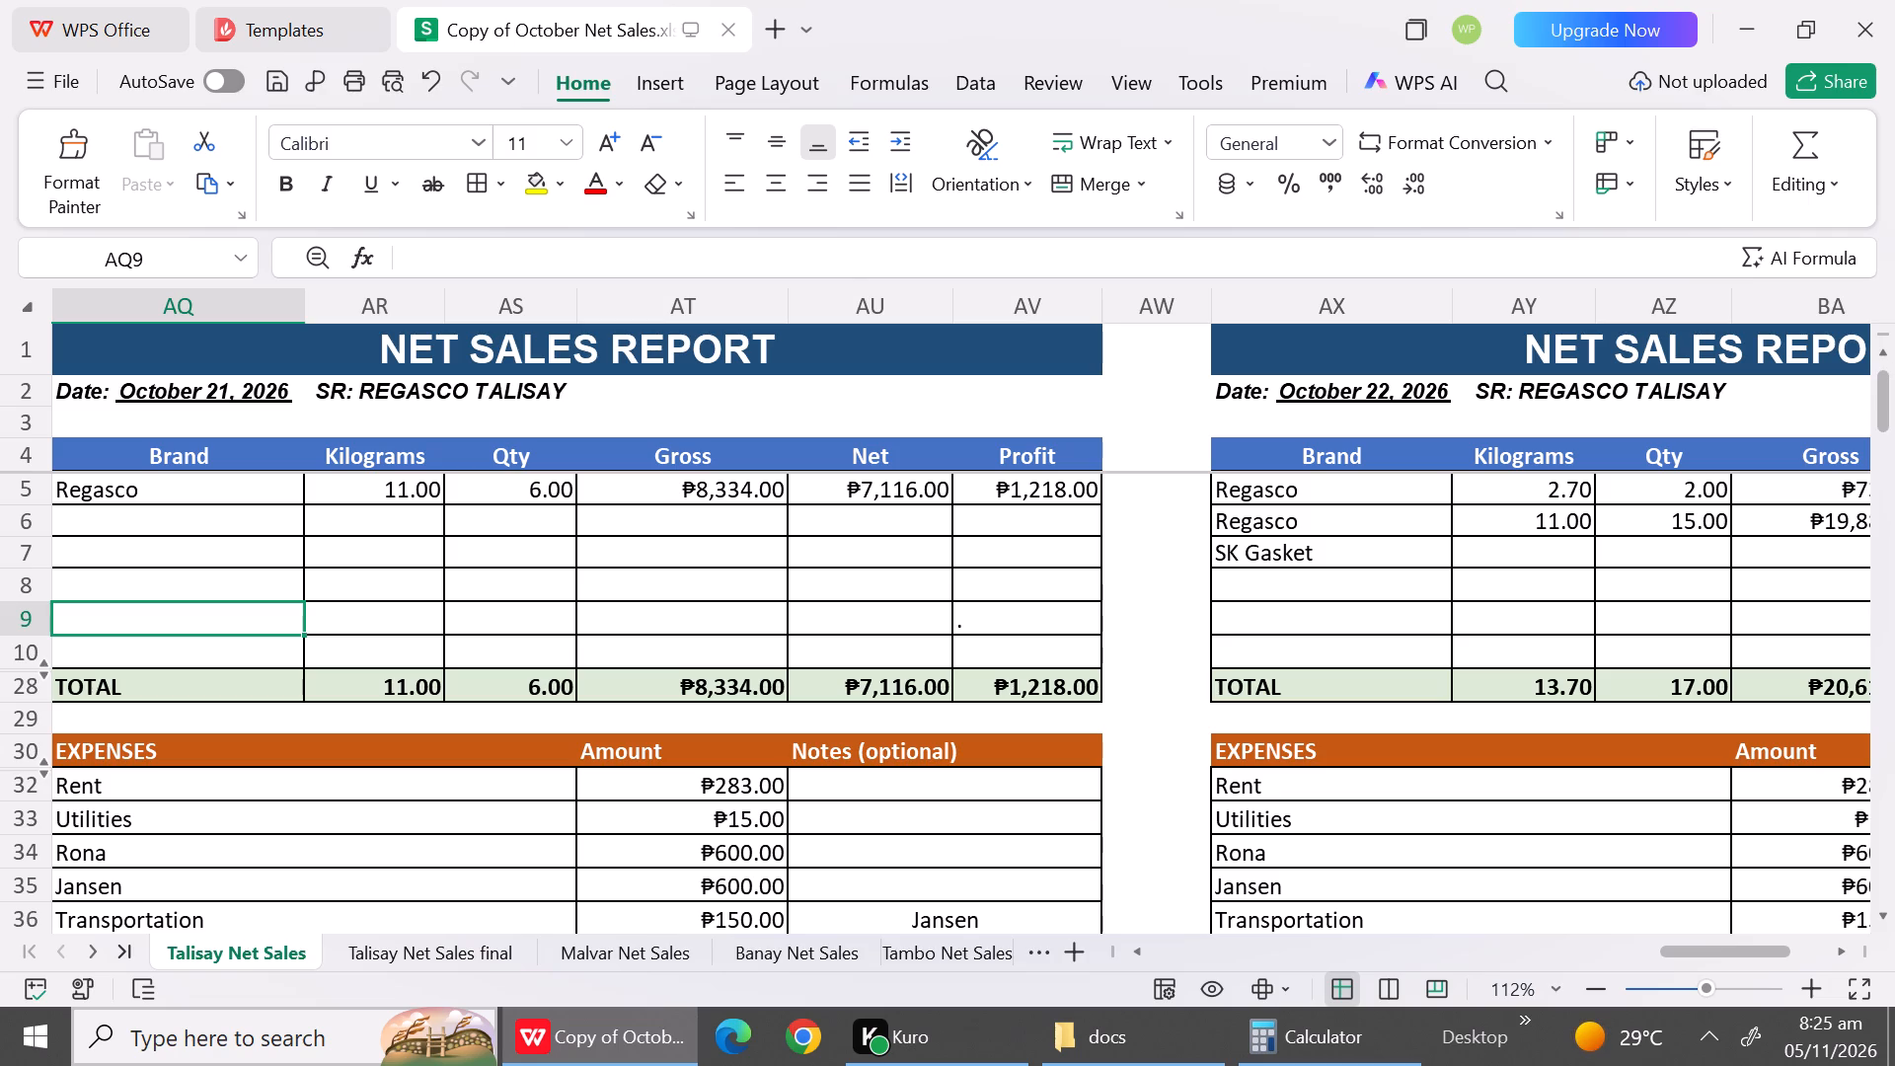
left_click(1842, 958)
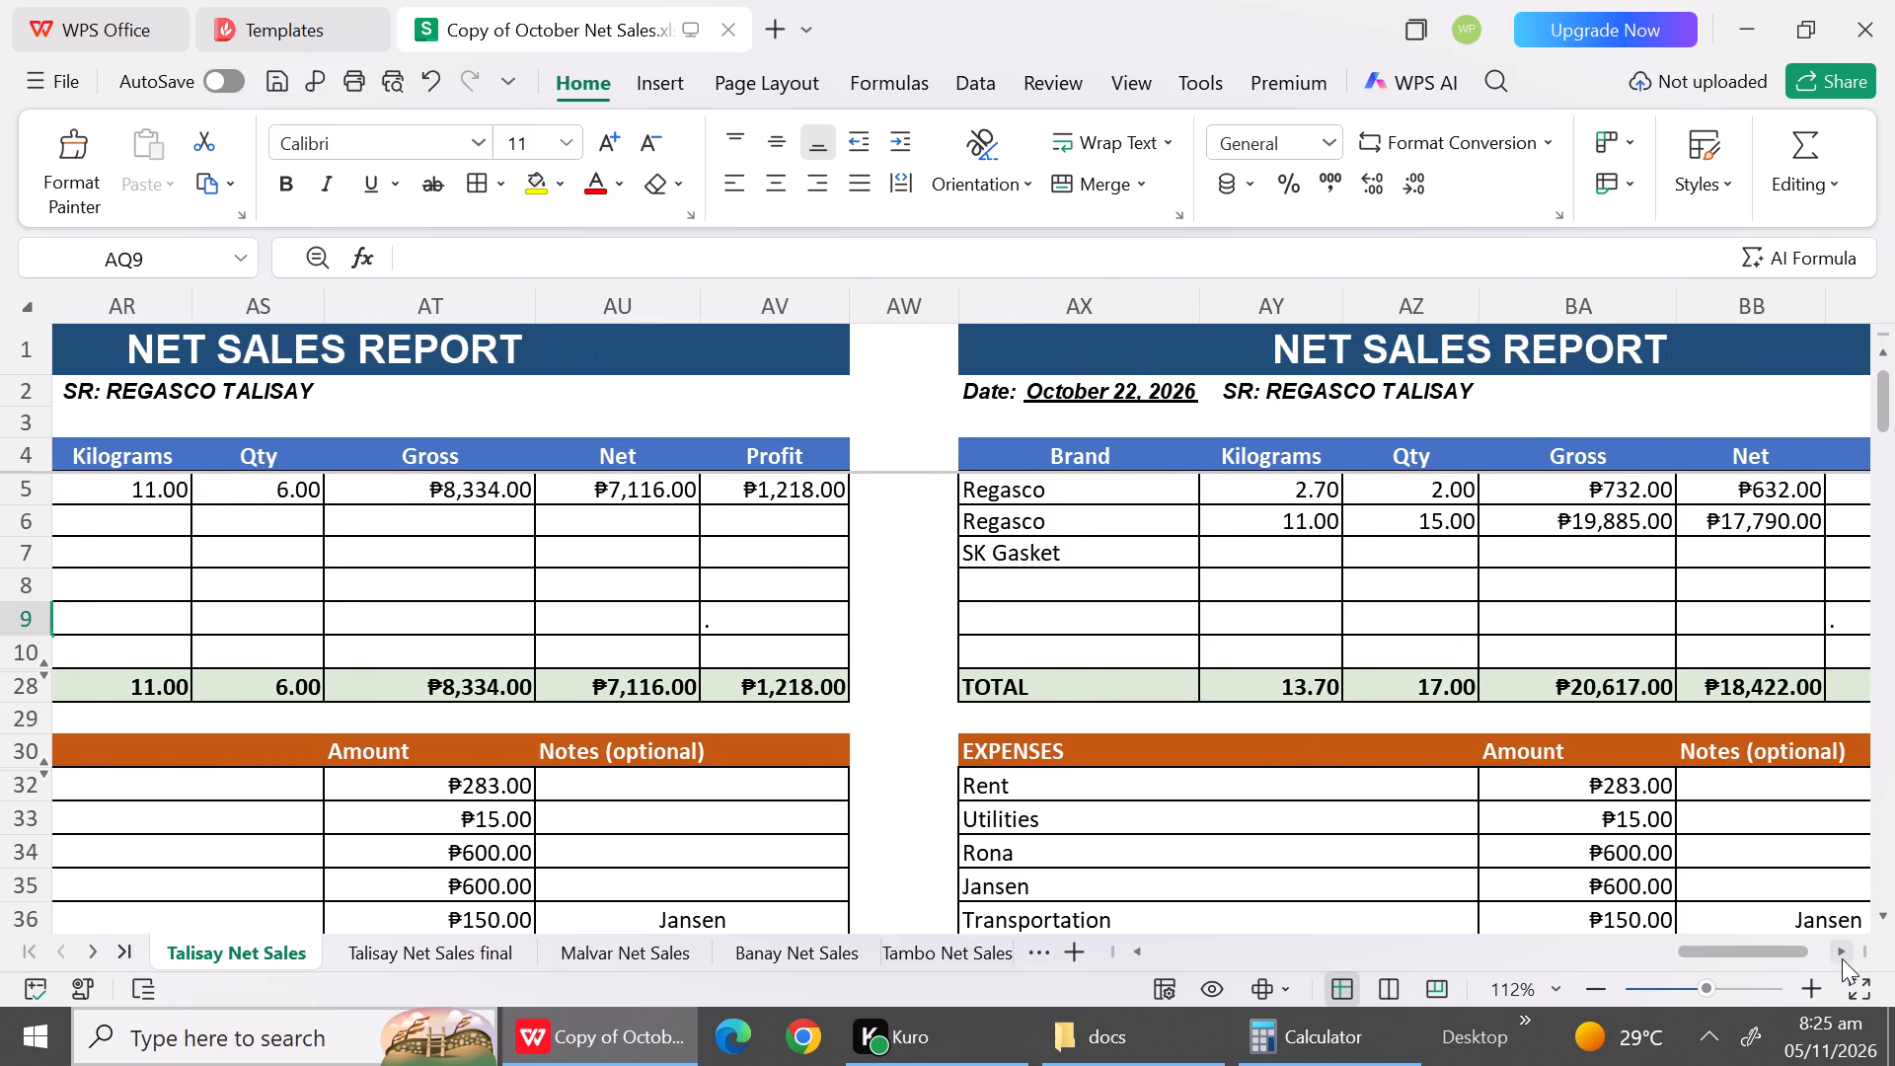
left_click(1842, 958)
triple_click(1842, 958)
left_click(1842, 958)
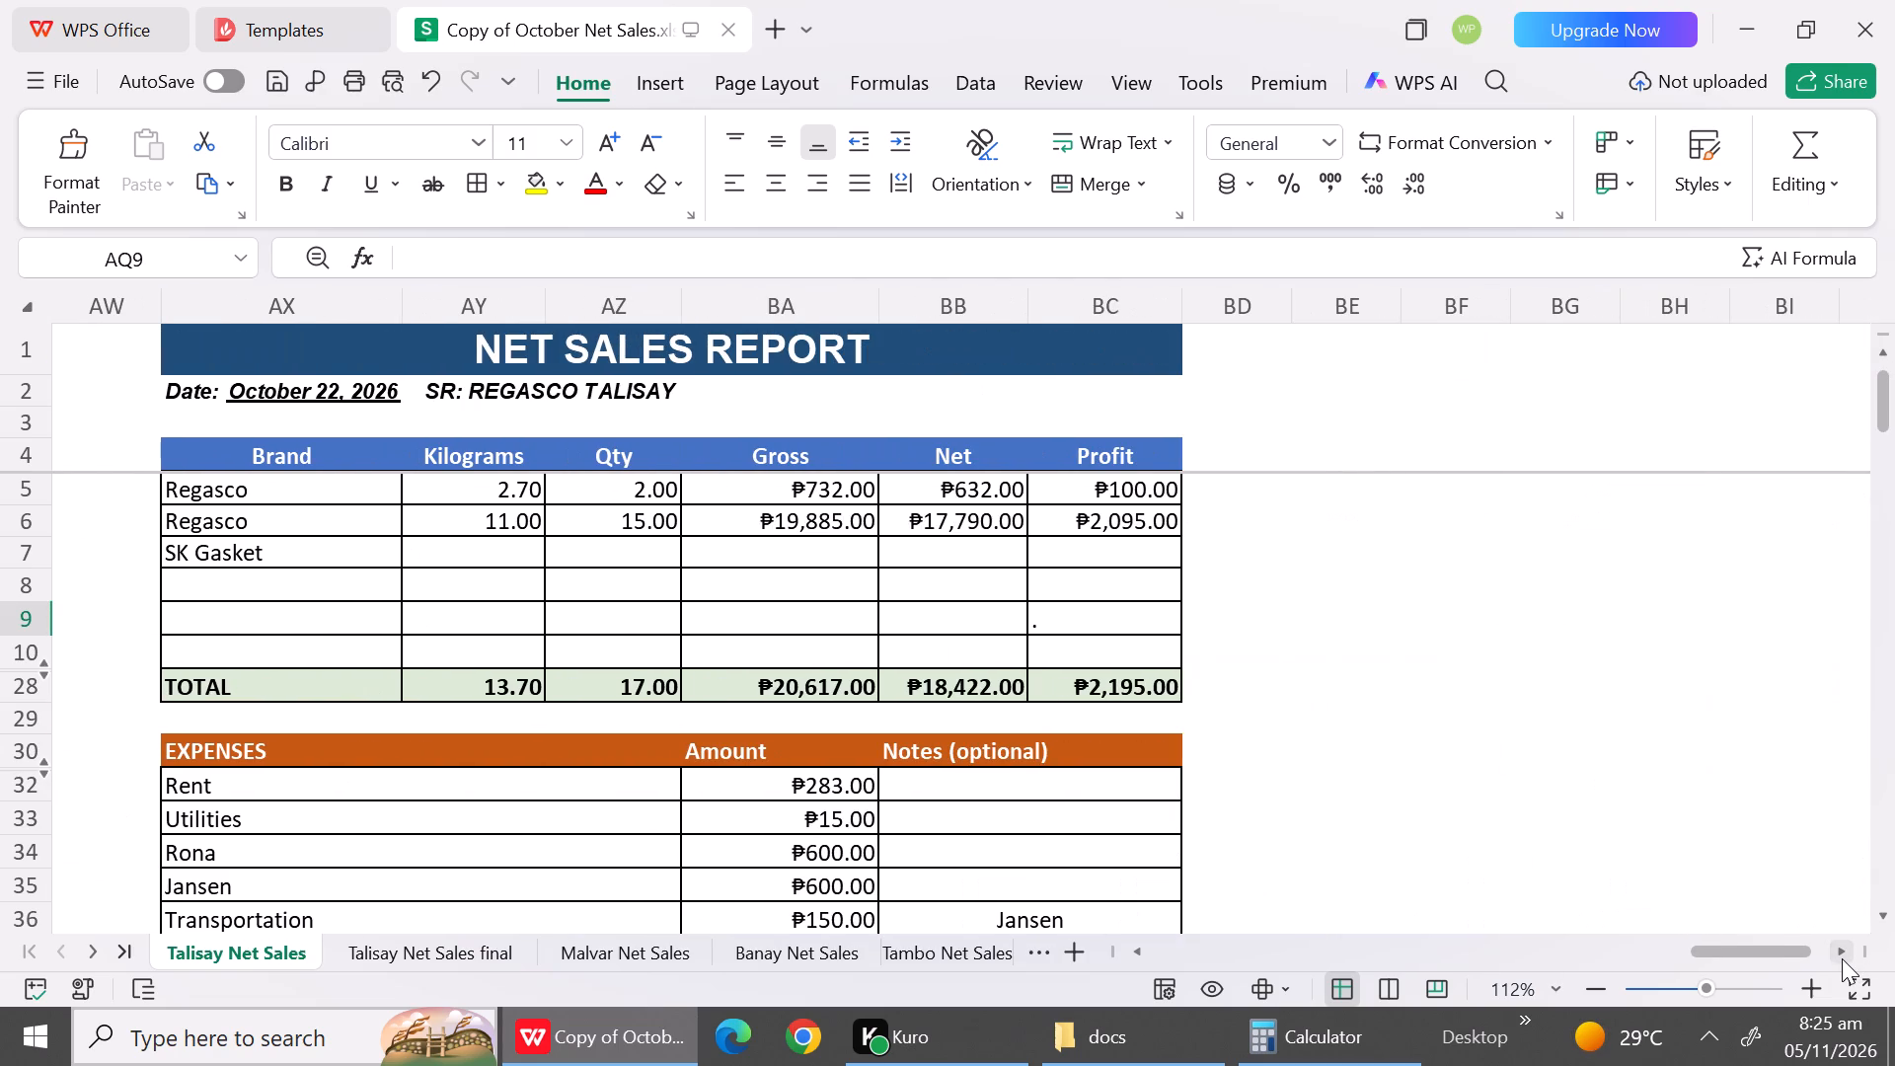
left_click(1842, 958)
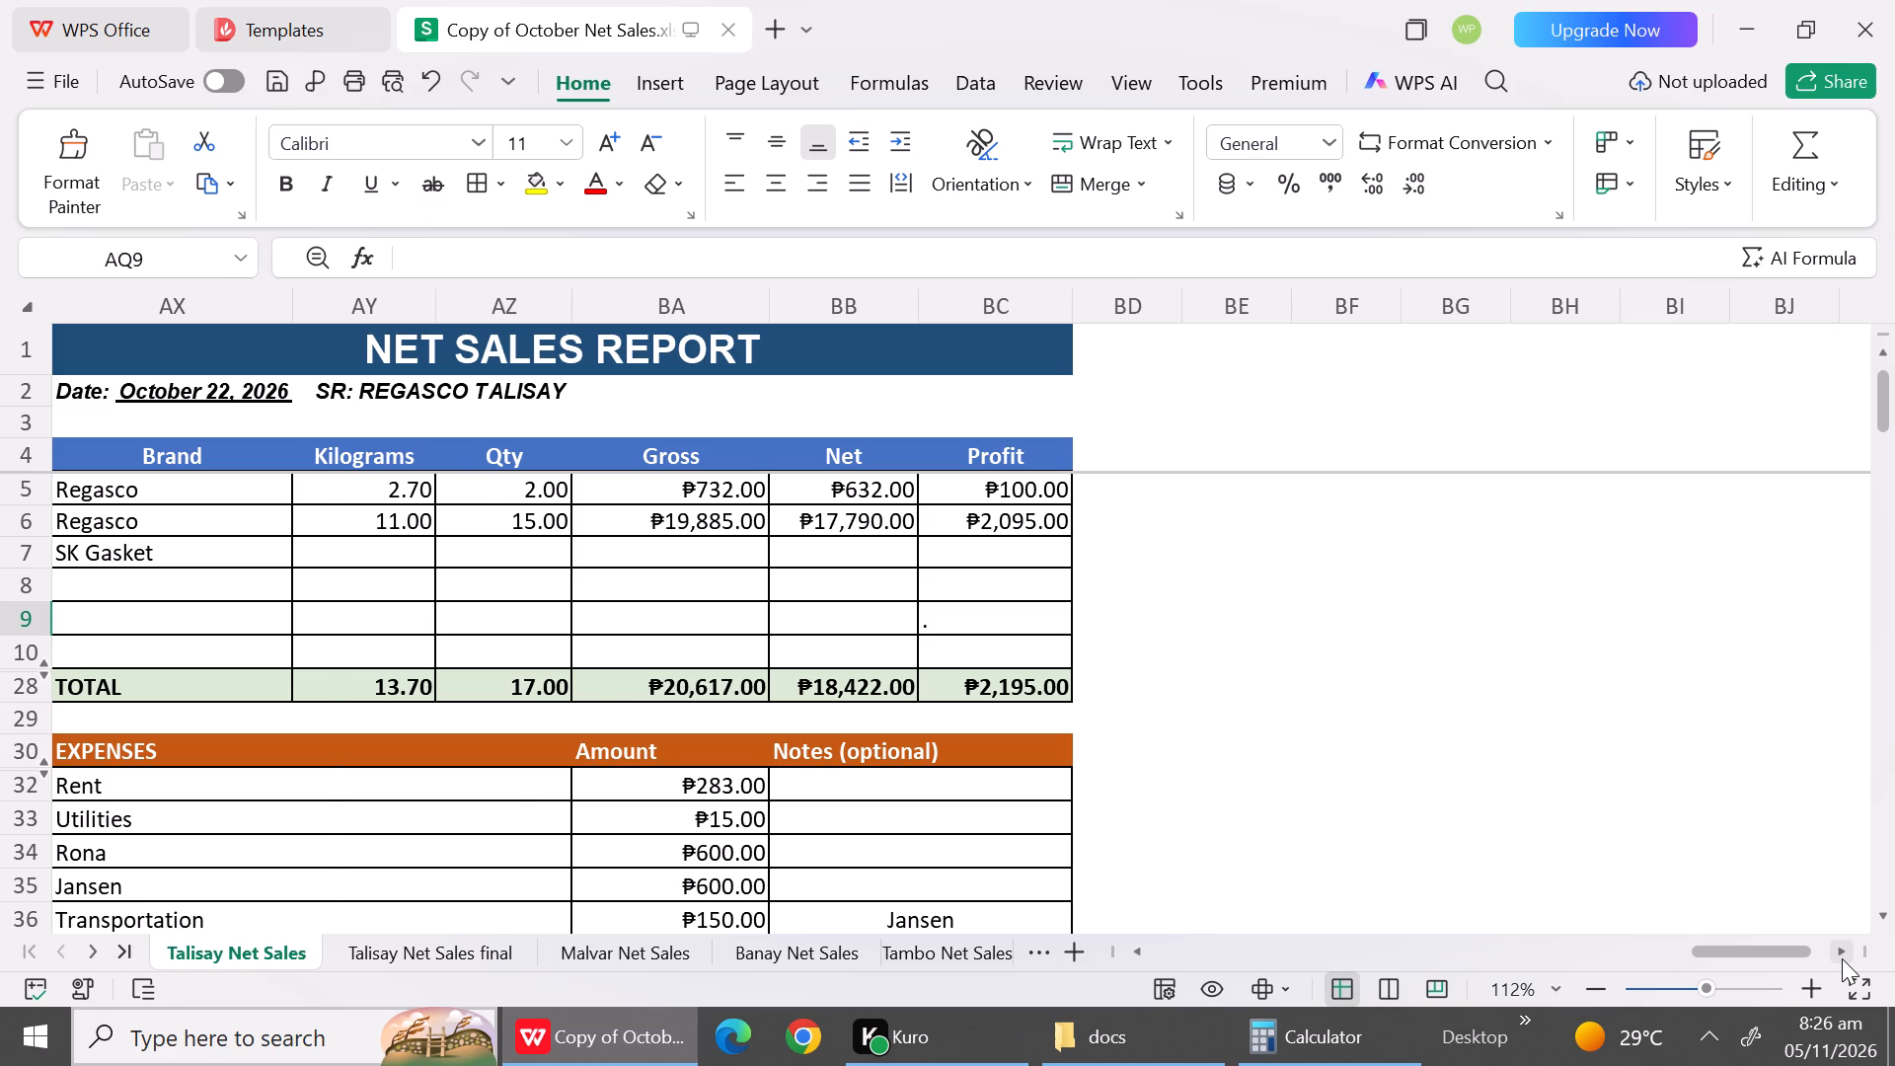
left_click(1842, 958)
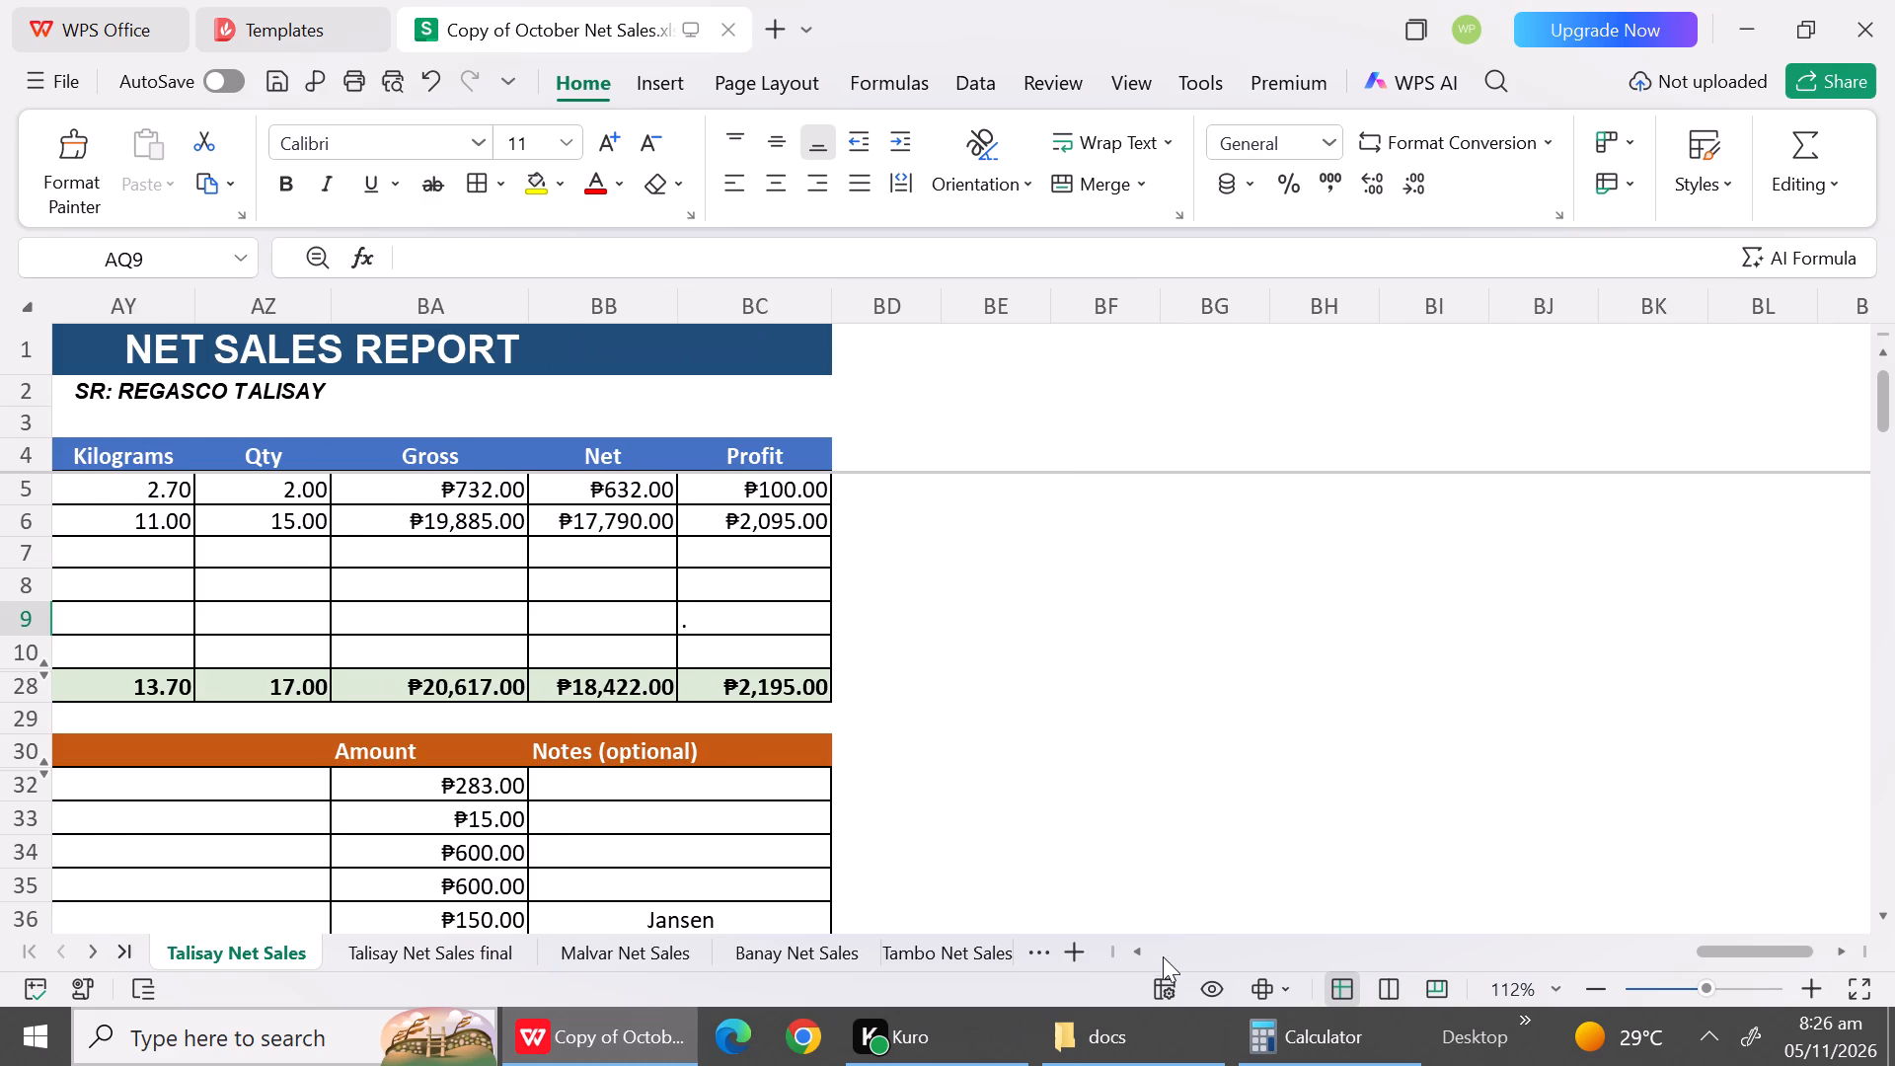
left_click(1140, 952)
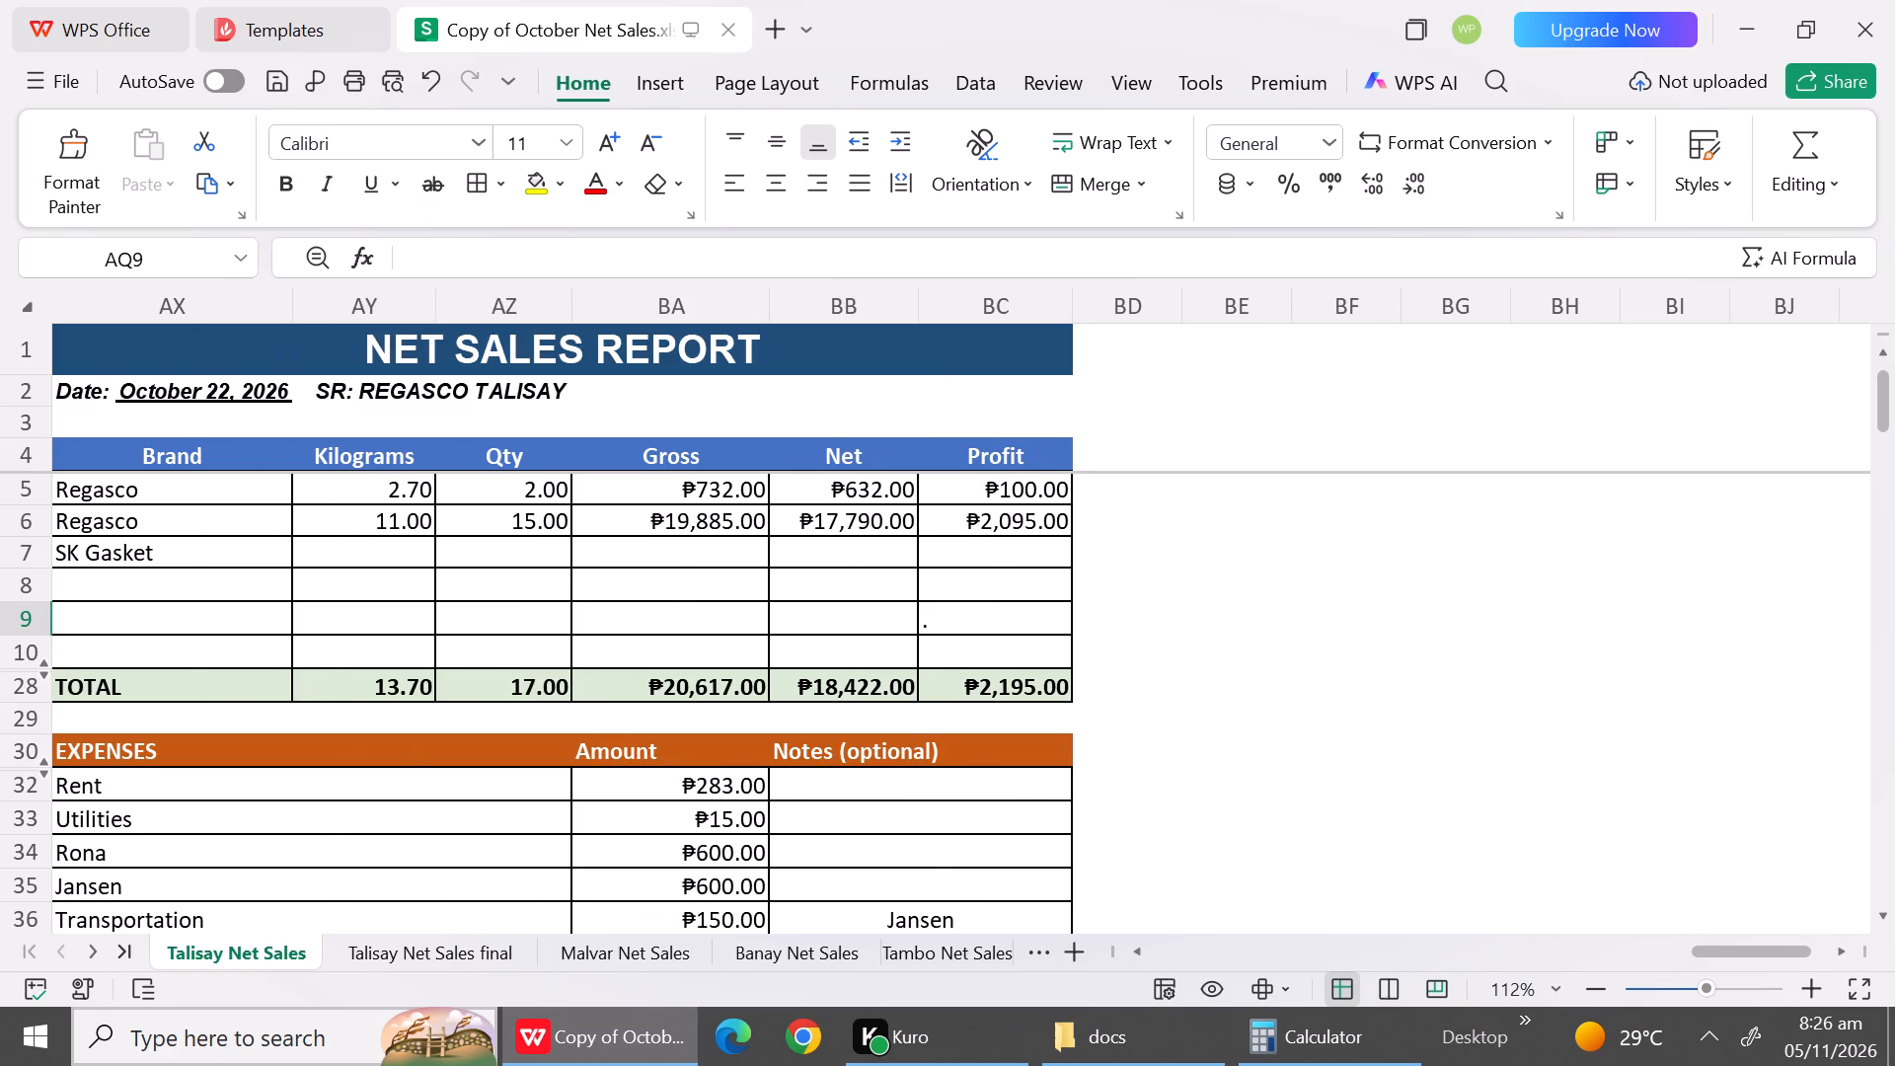
left_click(1885, 914)
left_click(1885, 914)
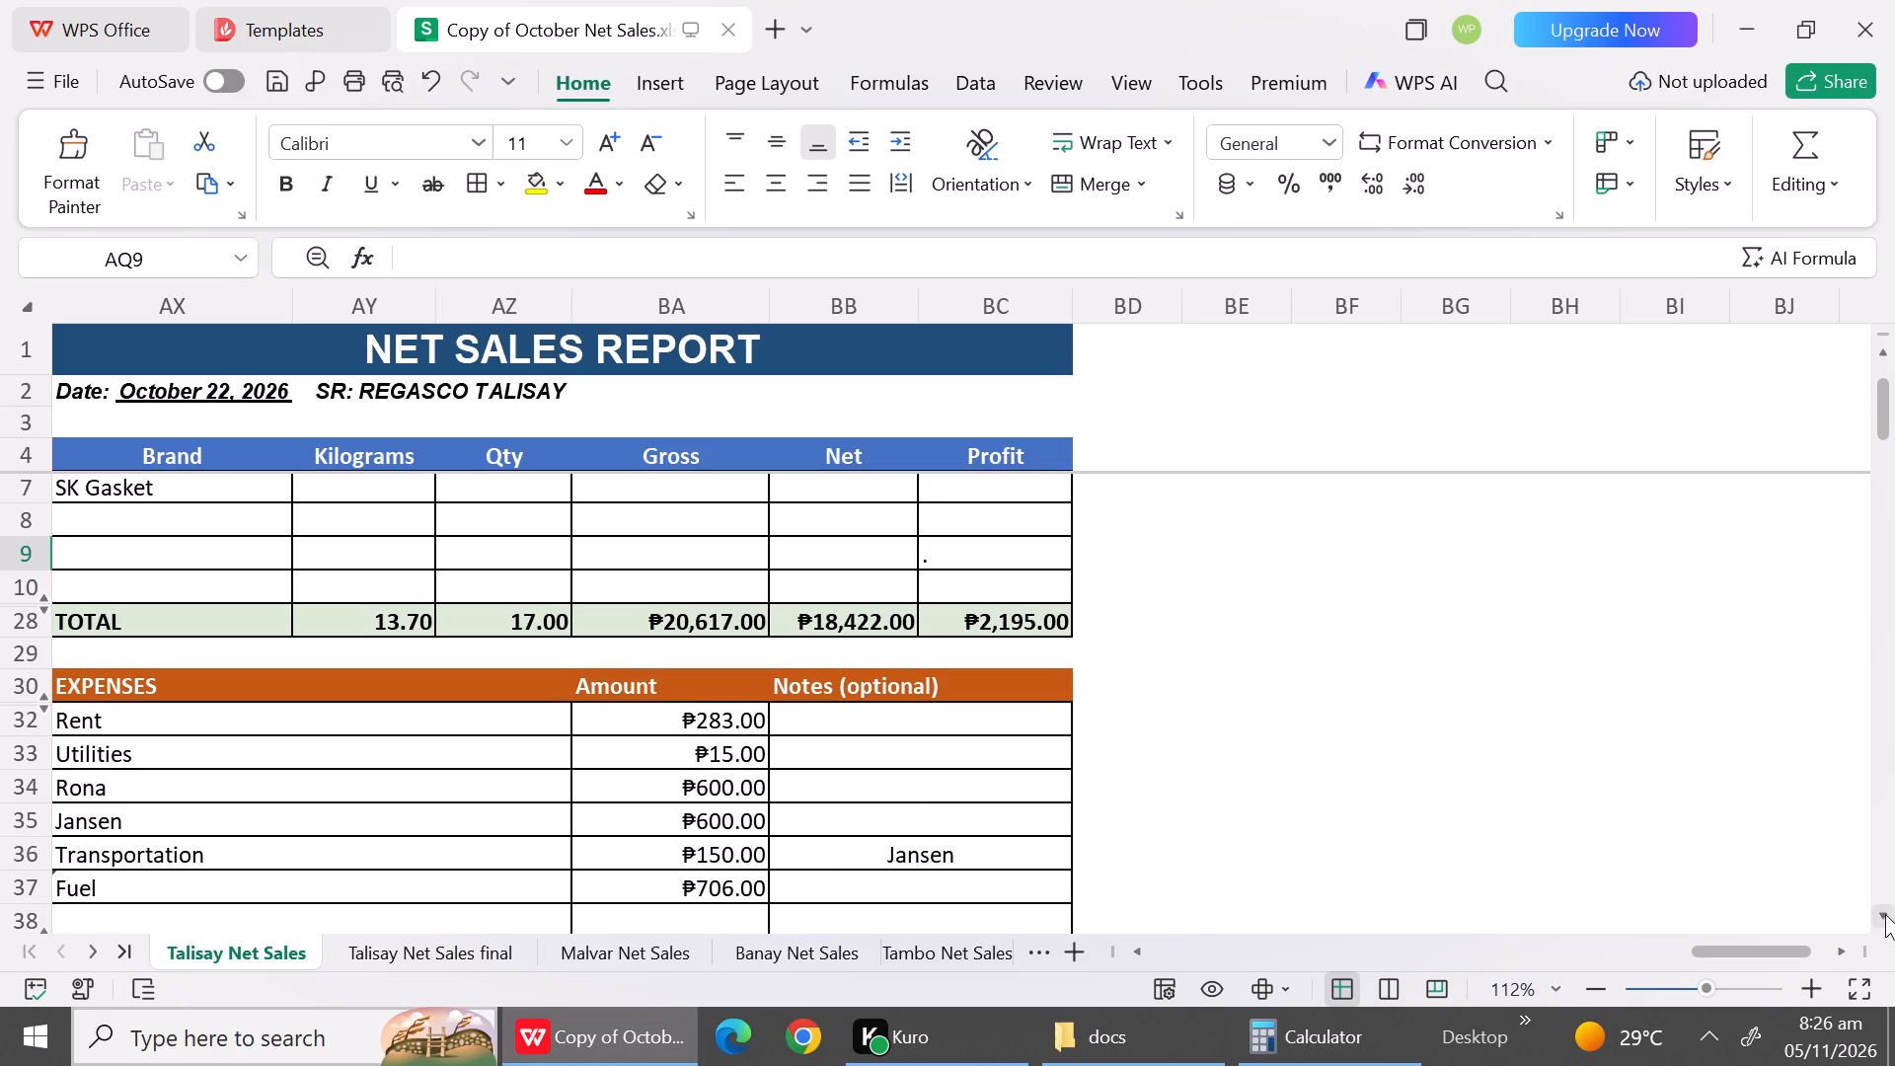
left_click(1885, 914)
double_click(1885, 914)
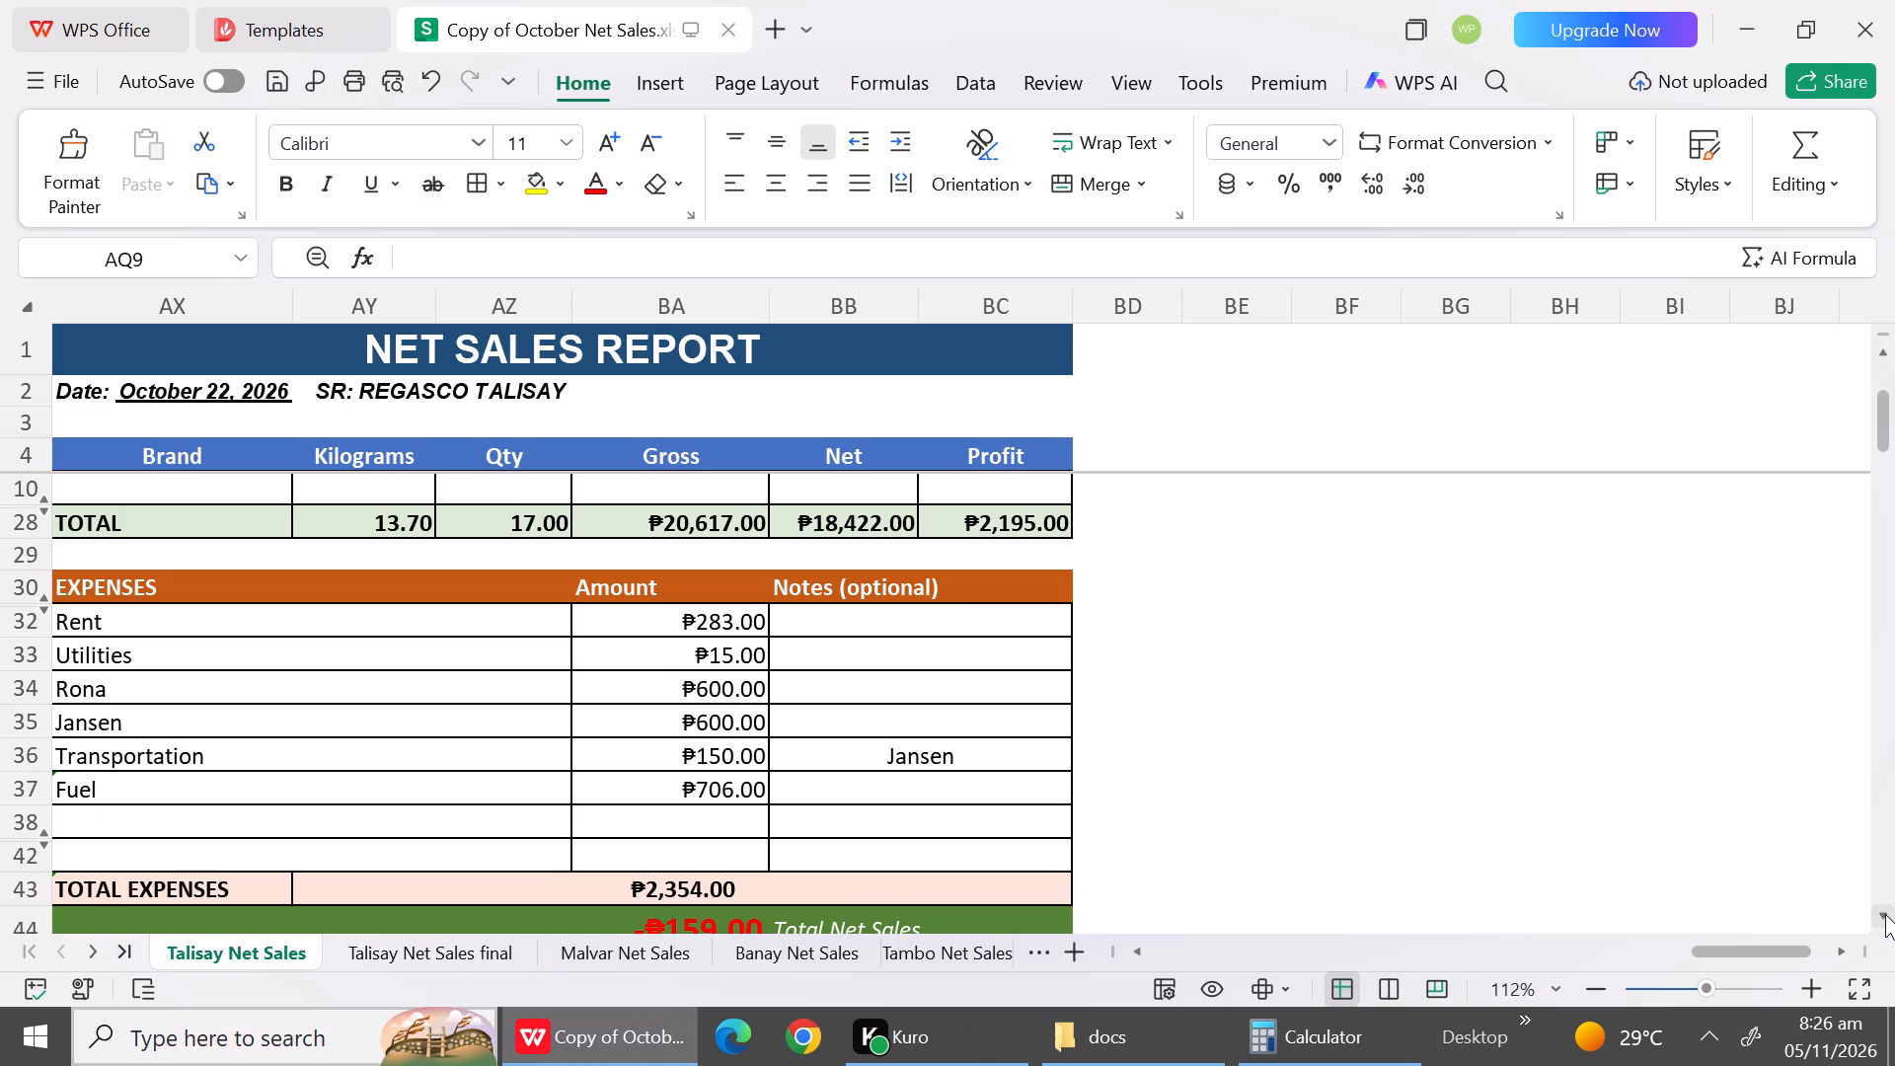
triple_click(1886, 350)
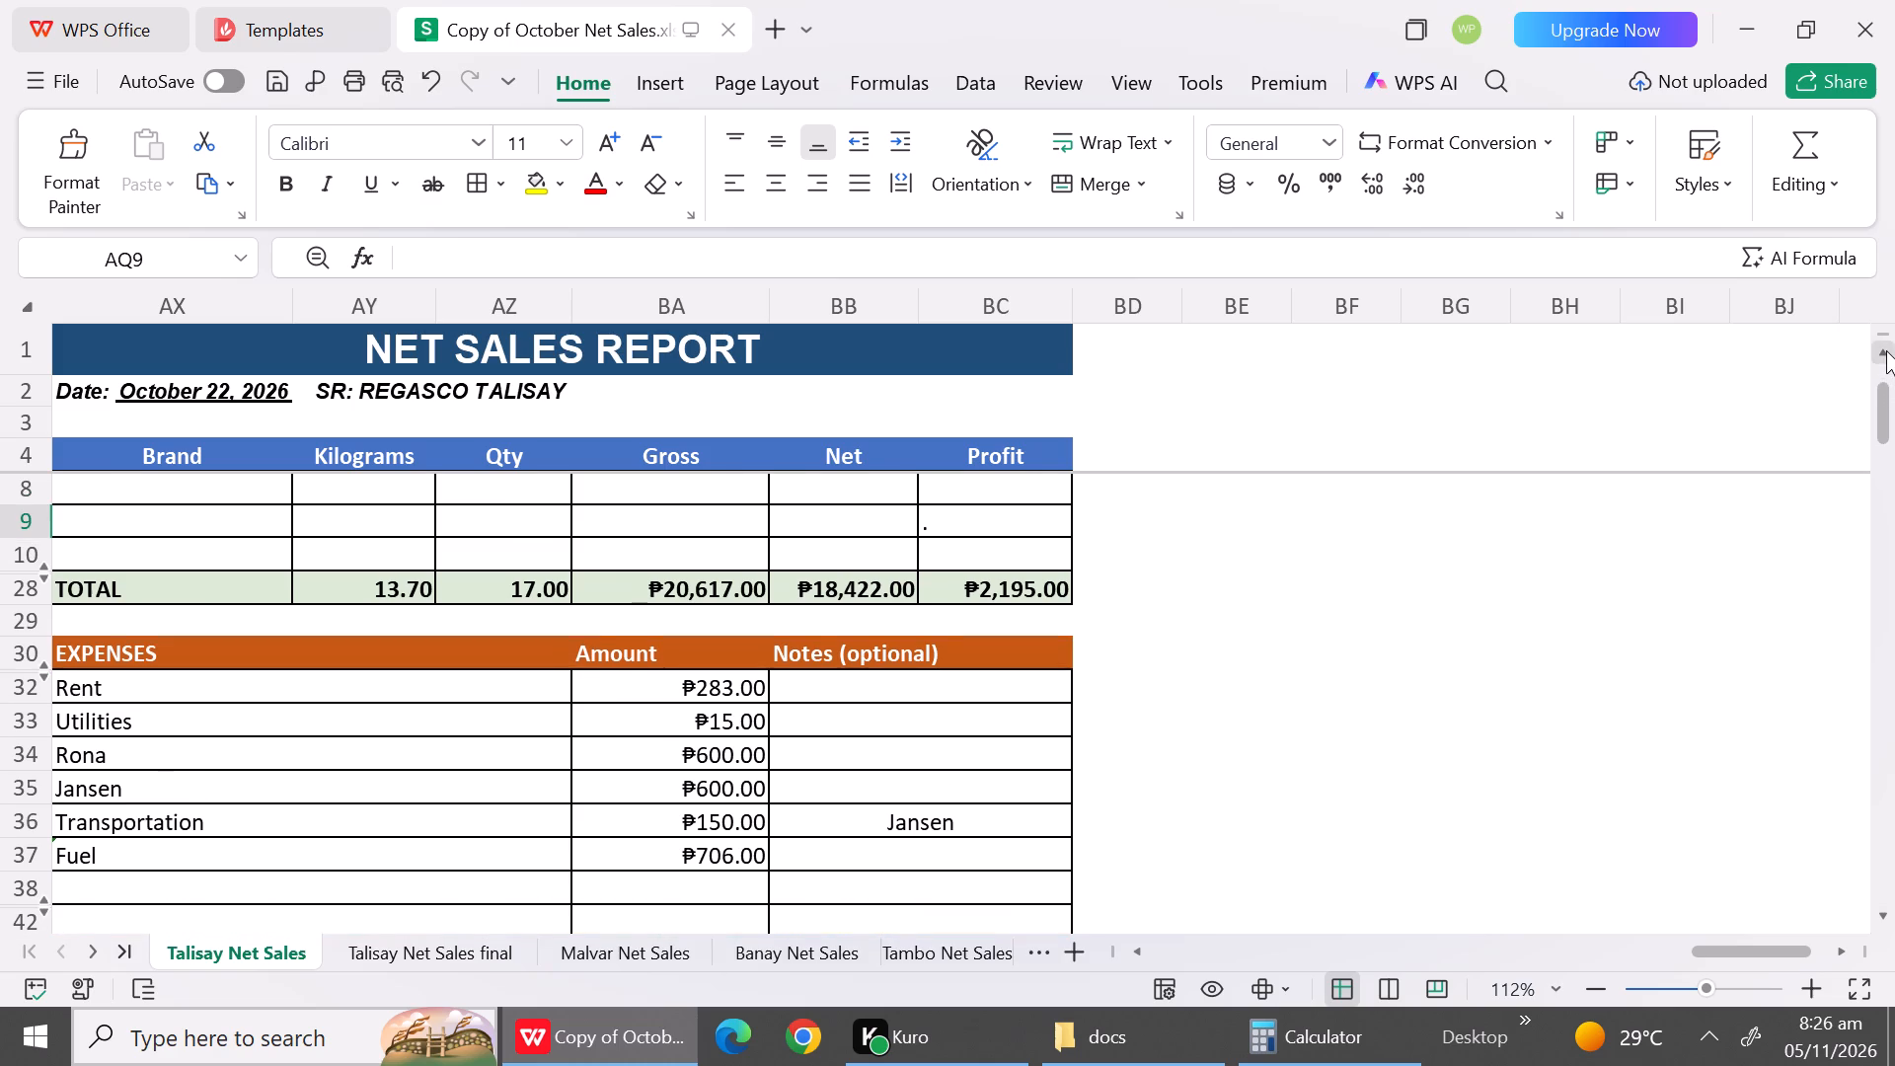
triple_click(1886, 350)
left_click(1886, 350)
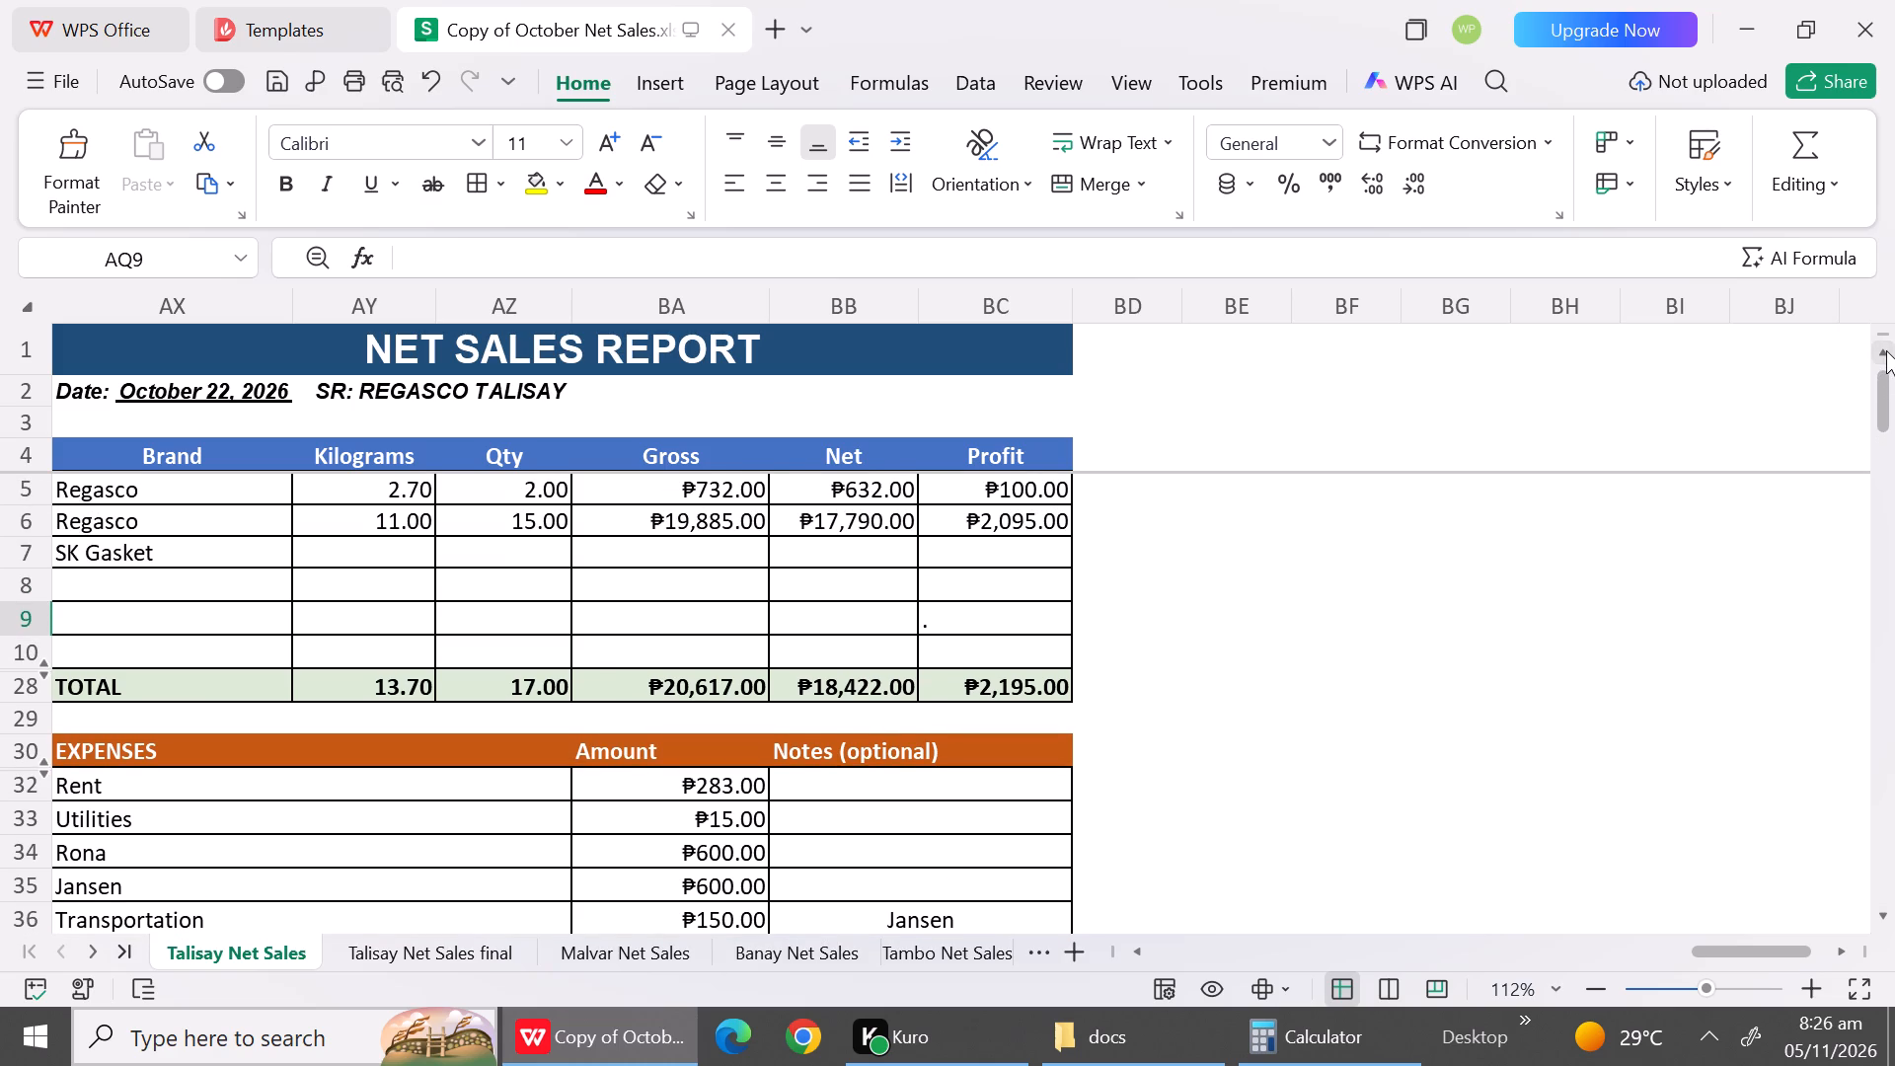
Clear the brand name SK Gasket from the October 22 sales row without figures, and save the workbook.
left_click(133, 571)
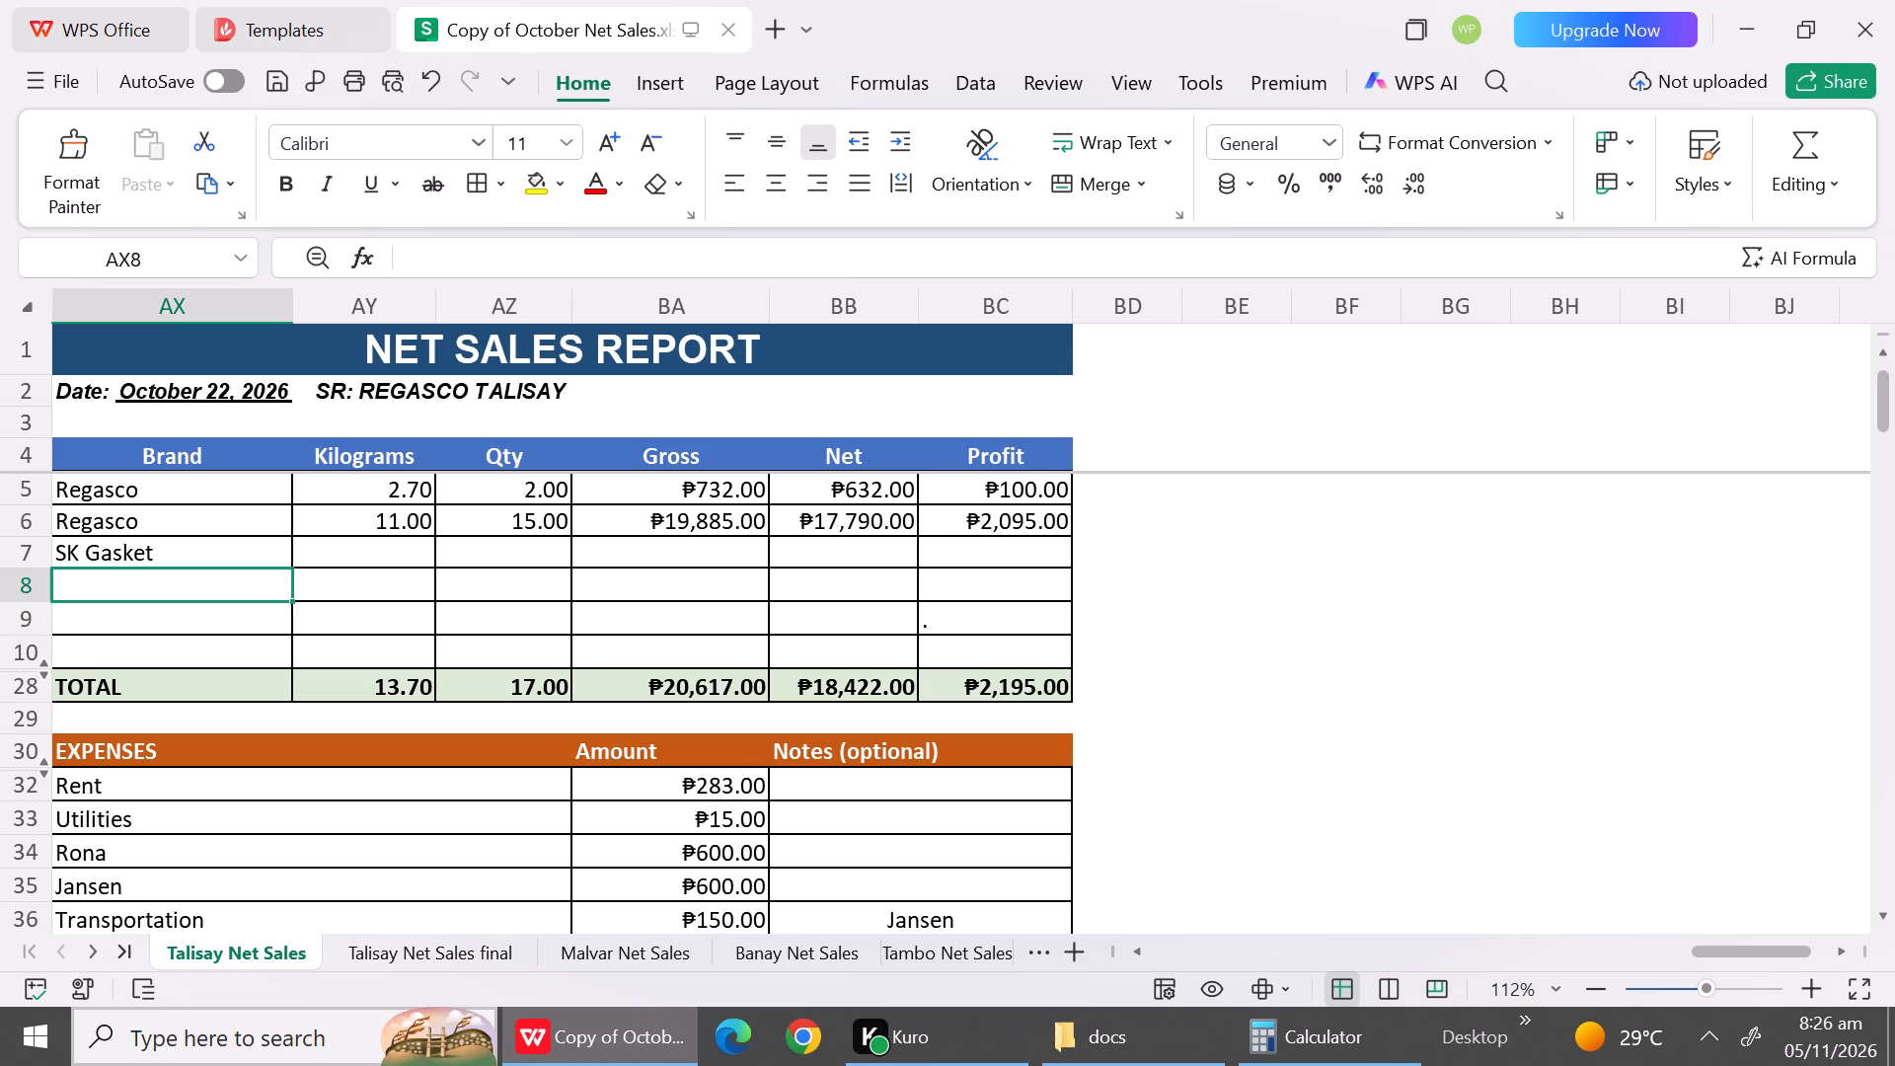
left_click(122, 562)
key("BackSpace")
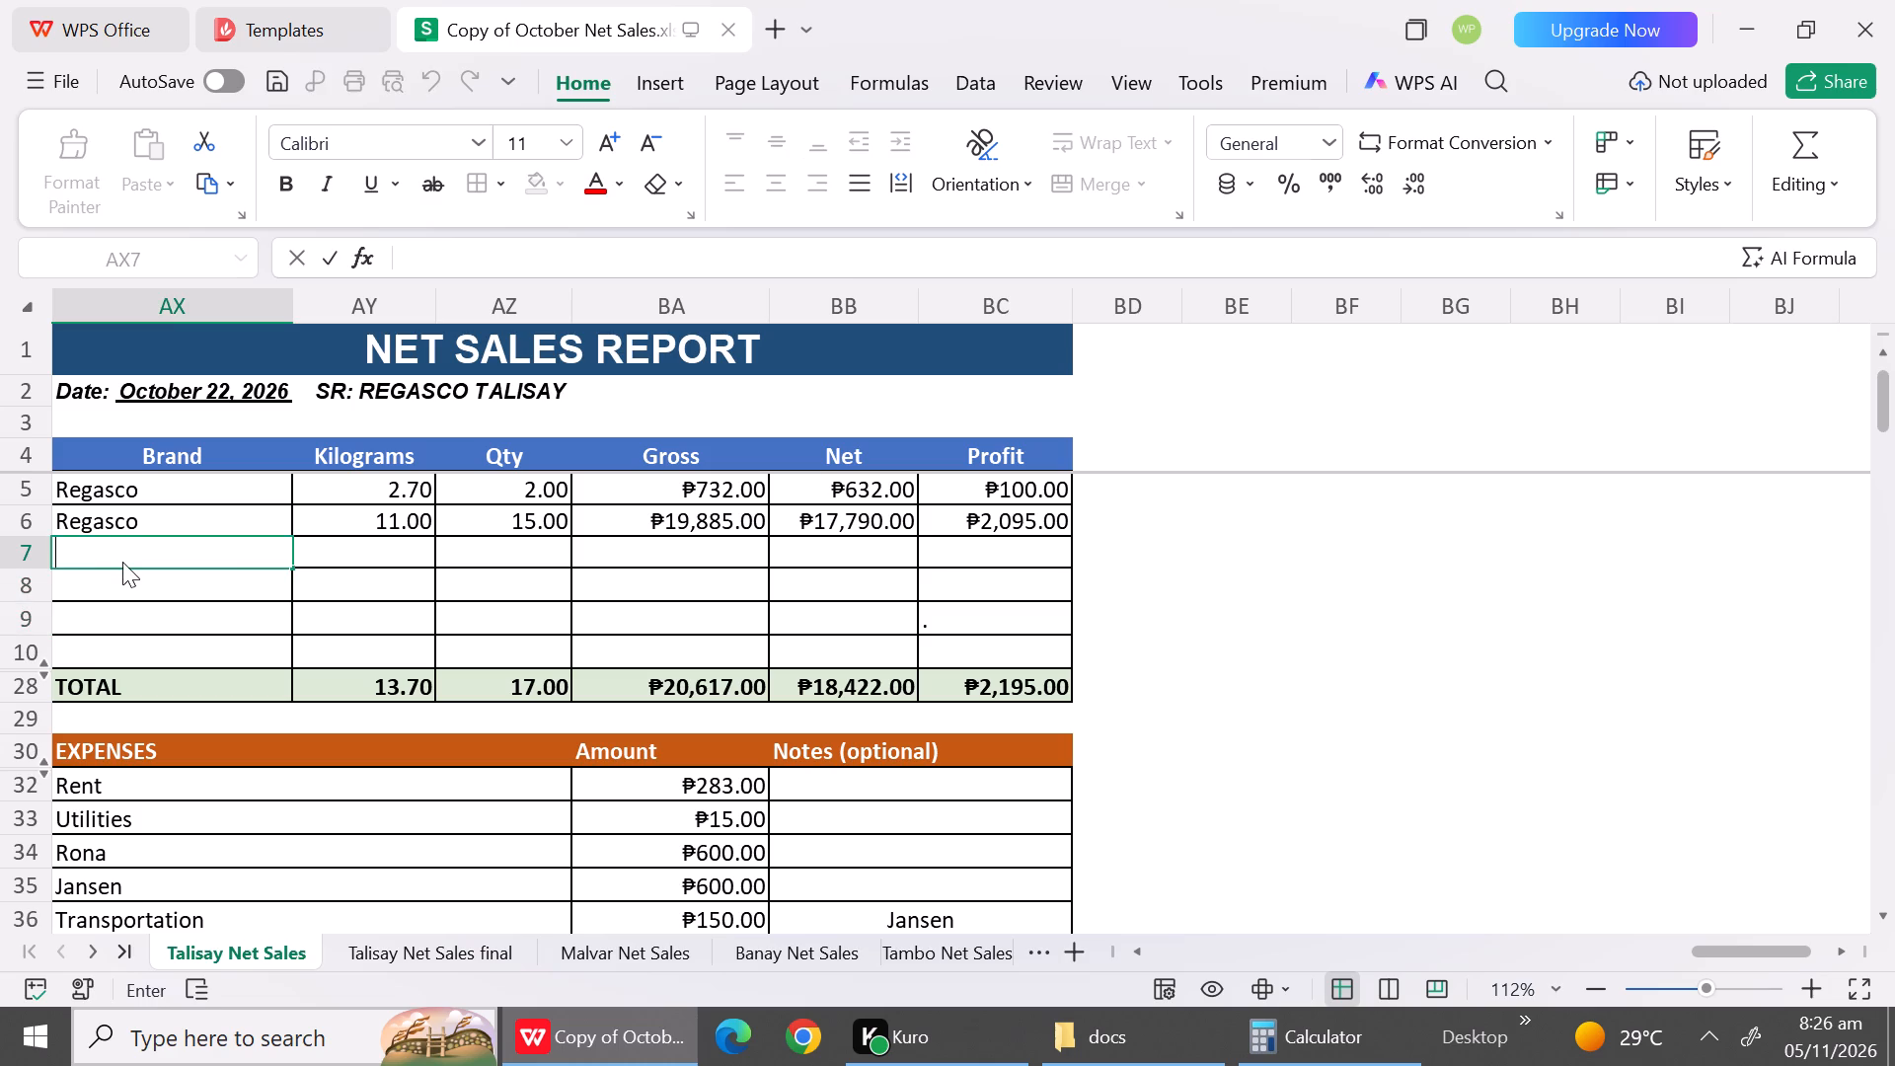
left_click(245, 599)
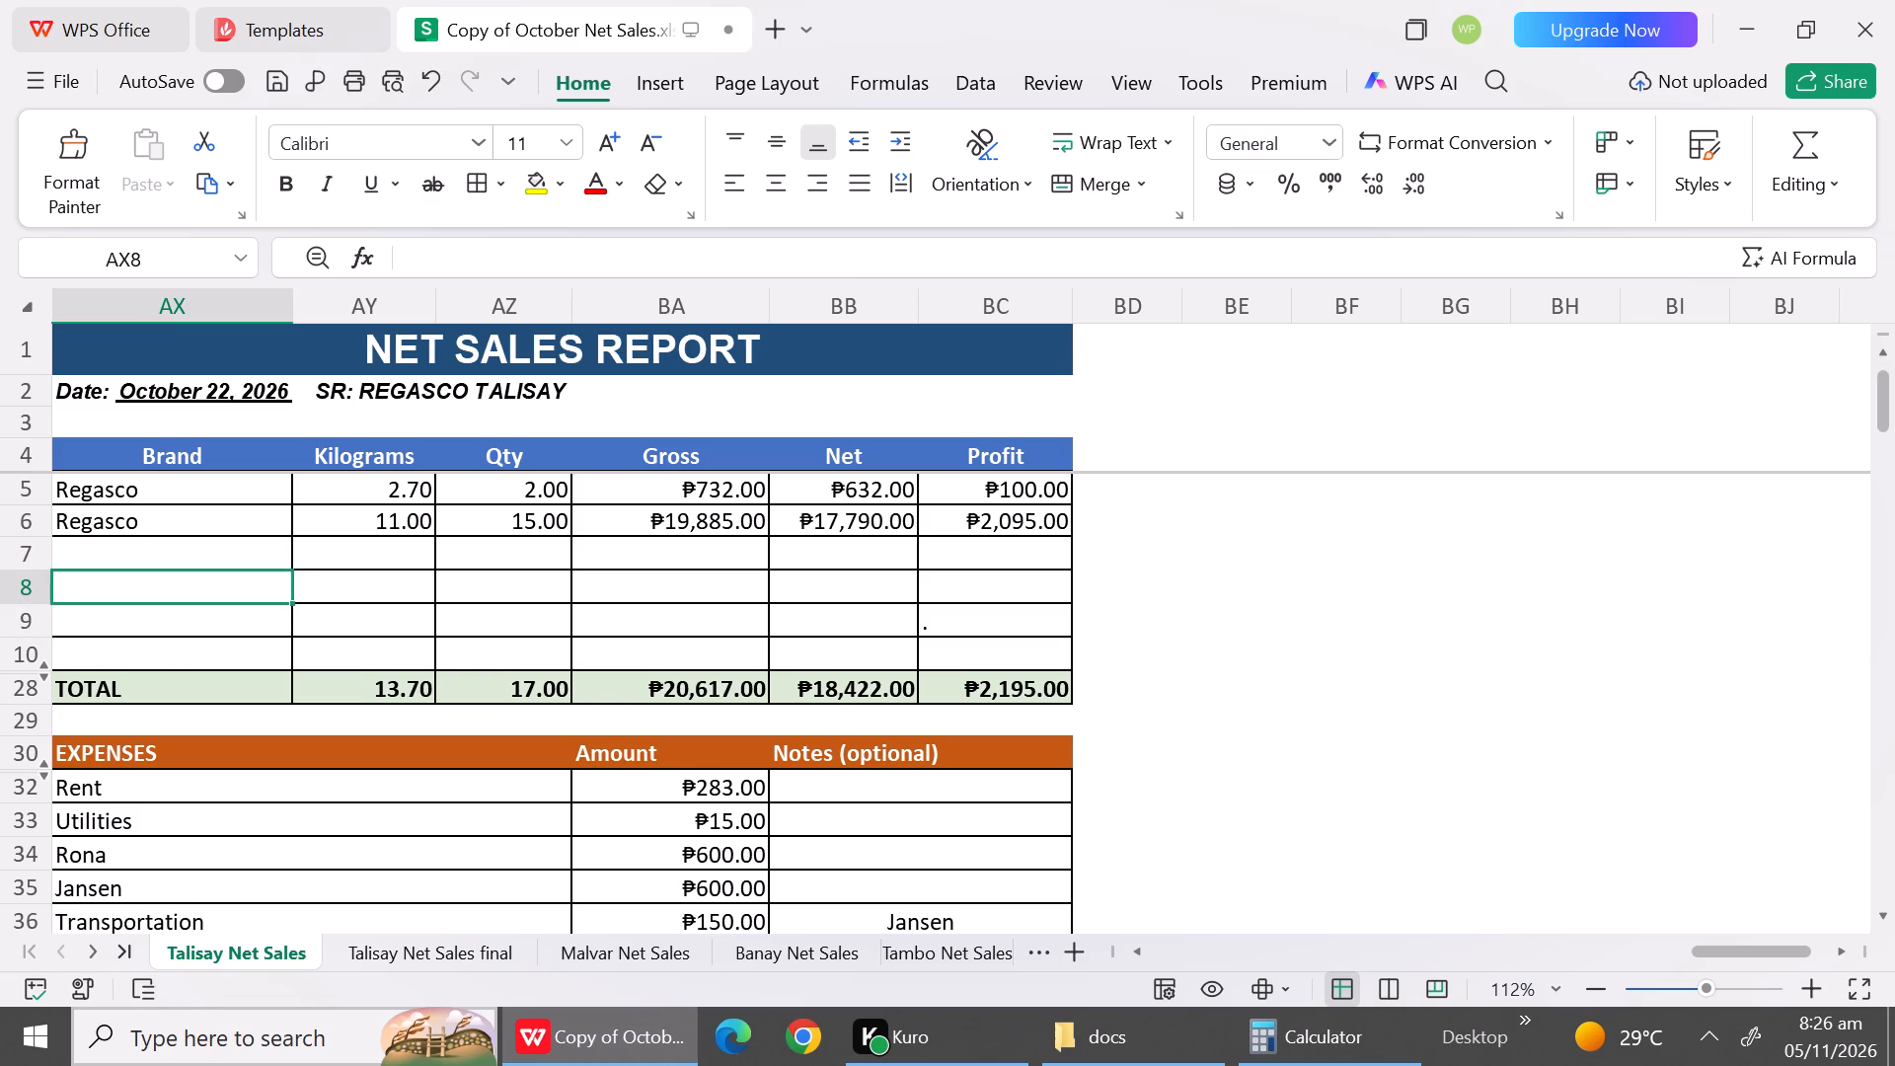
key("ctrl+s")
left_click(492, 579)
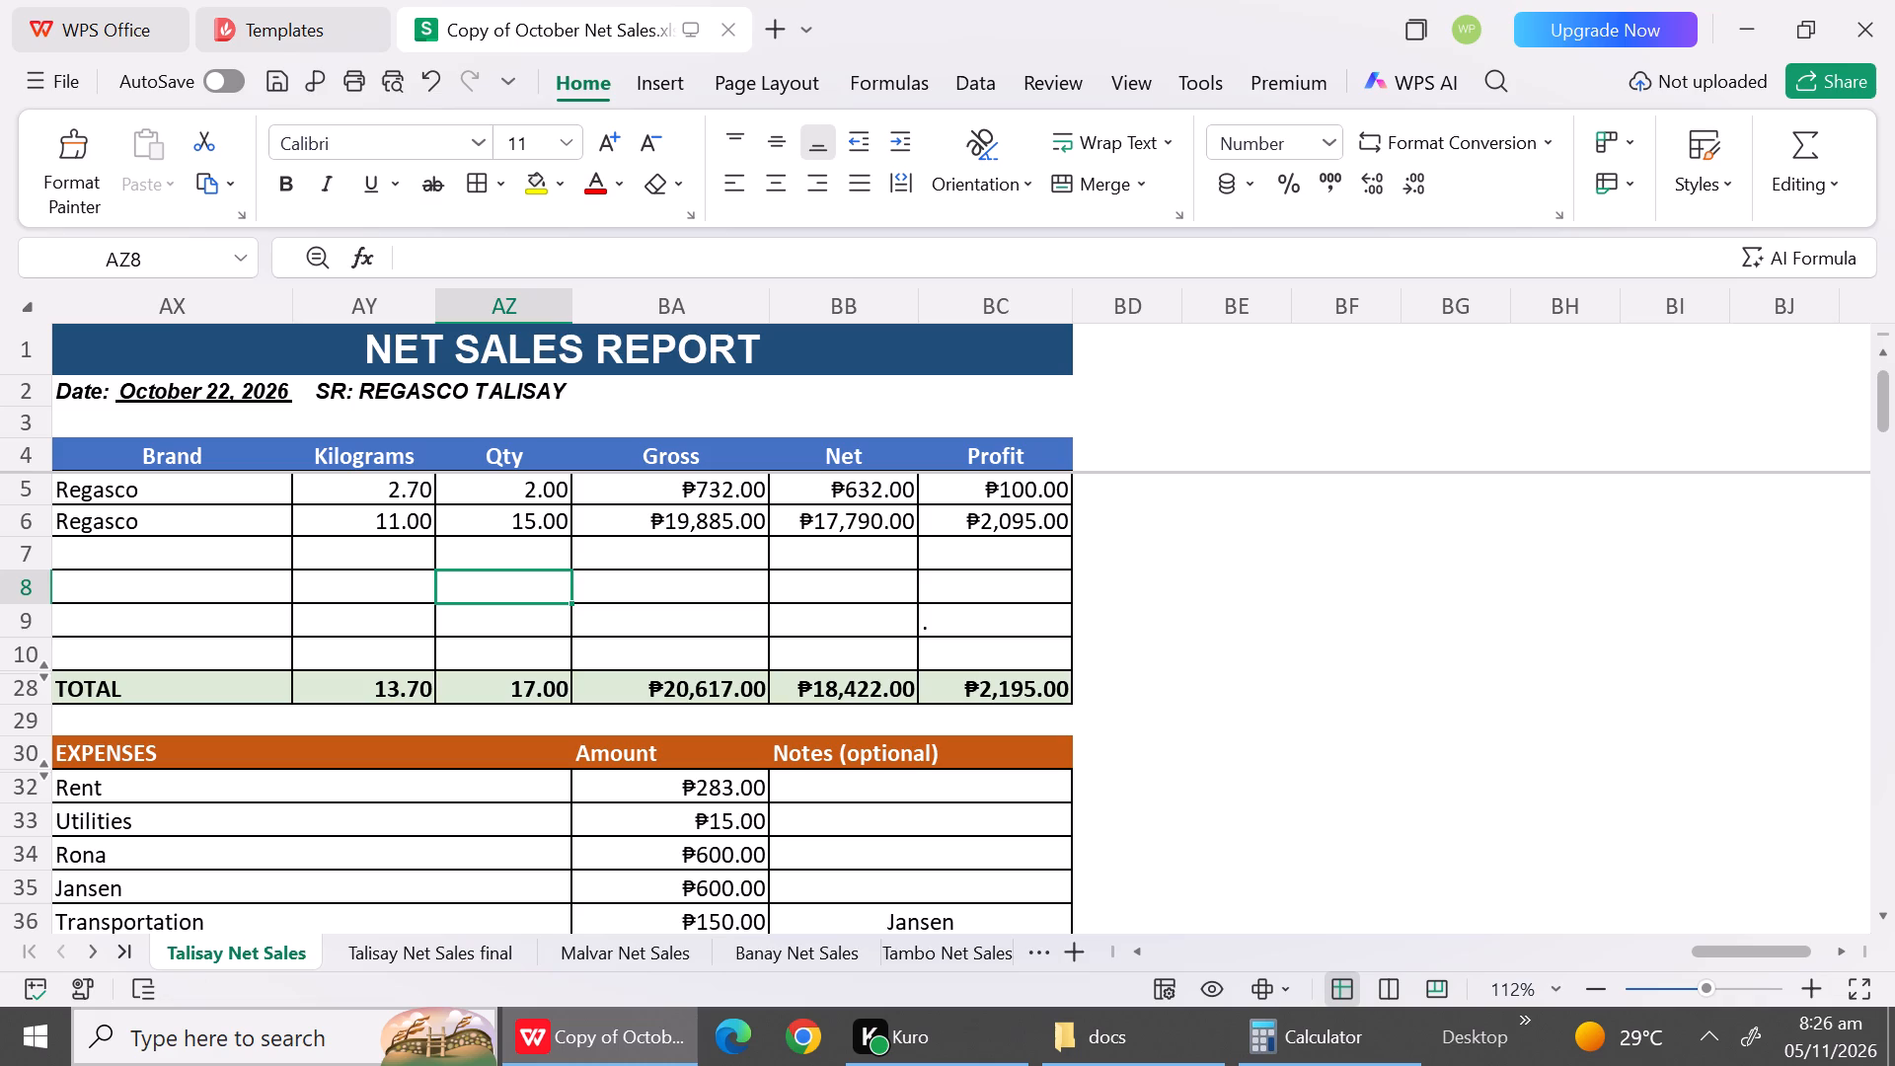
Find the October 7 report on the Talisay Net Sales final sheet and examine its sales entries.
left_click(1253, 944)
triple_click(1253, 944)
triple_click(1253, 944)
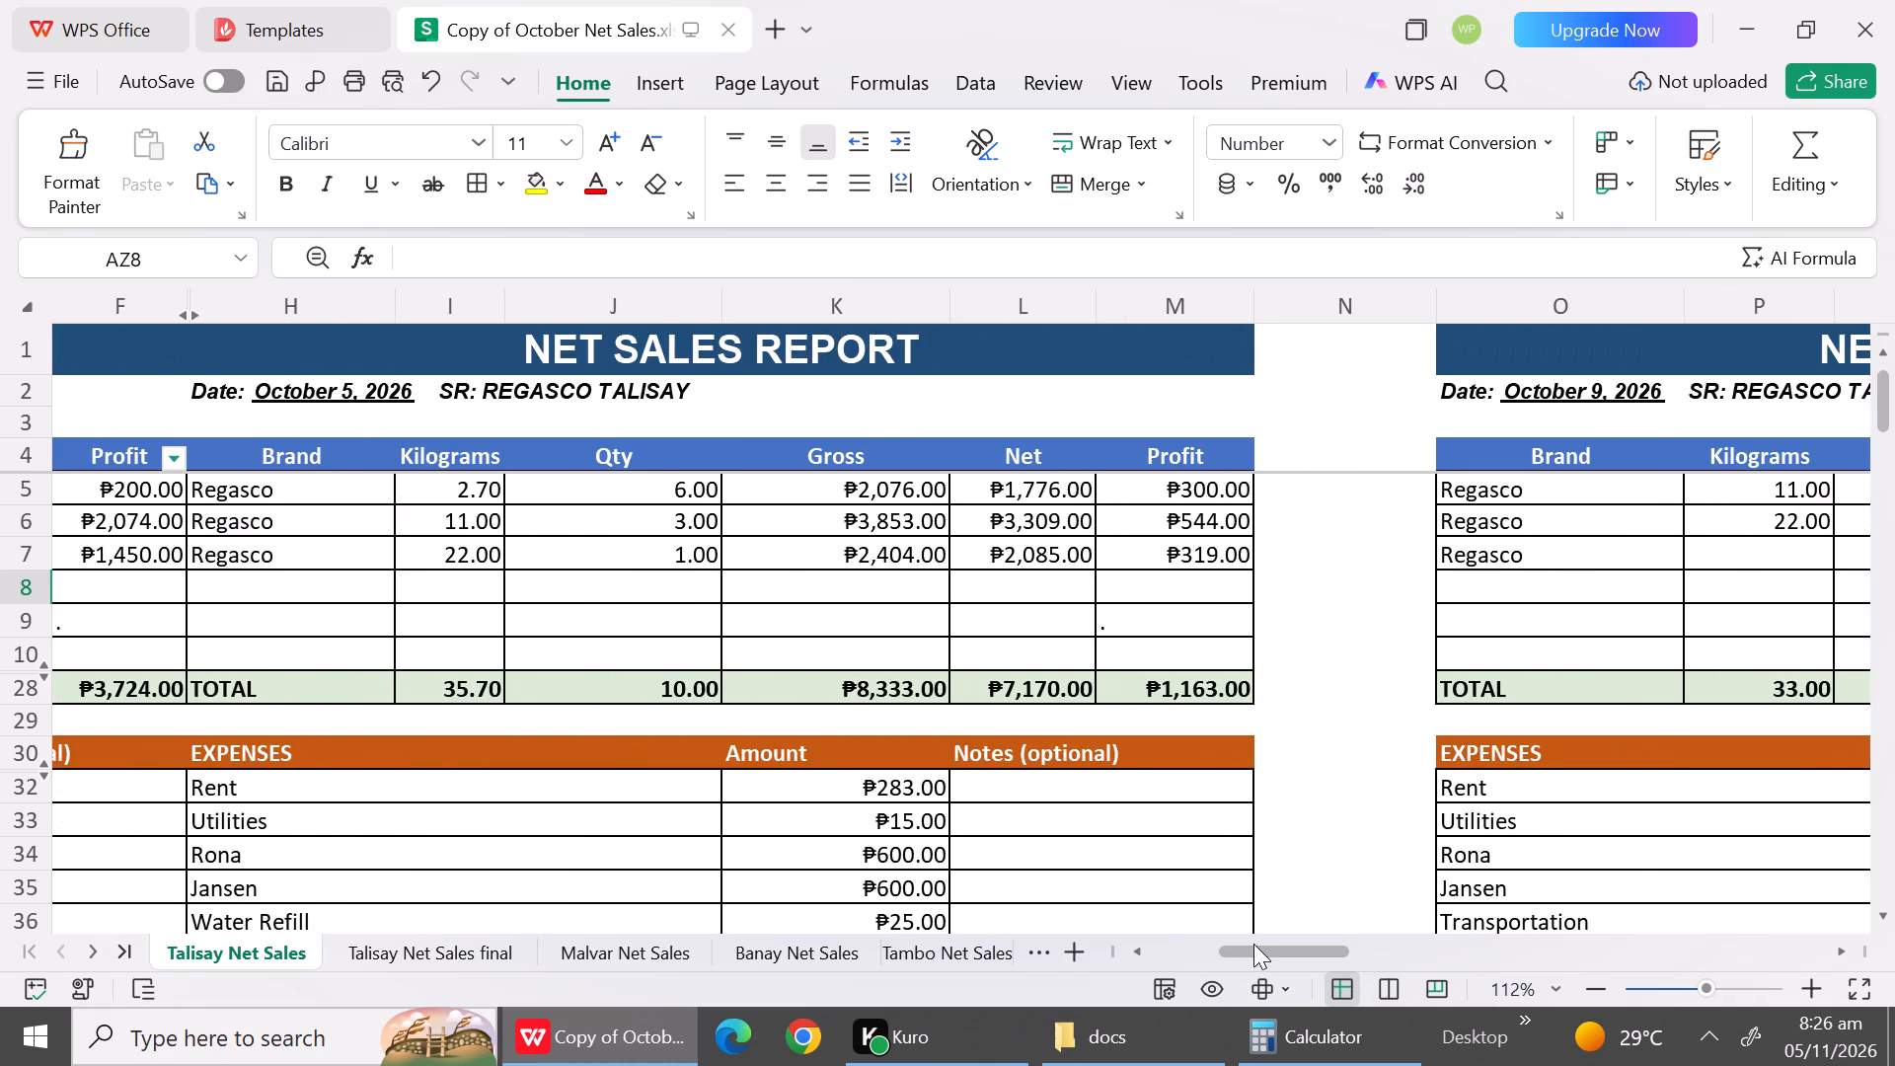
left_click(403, 952)
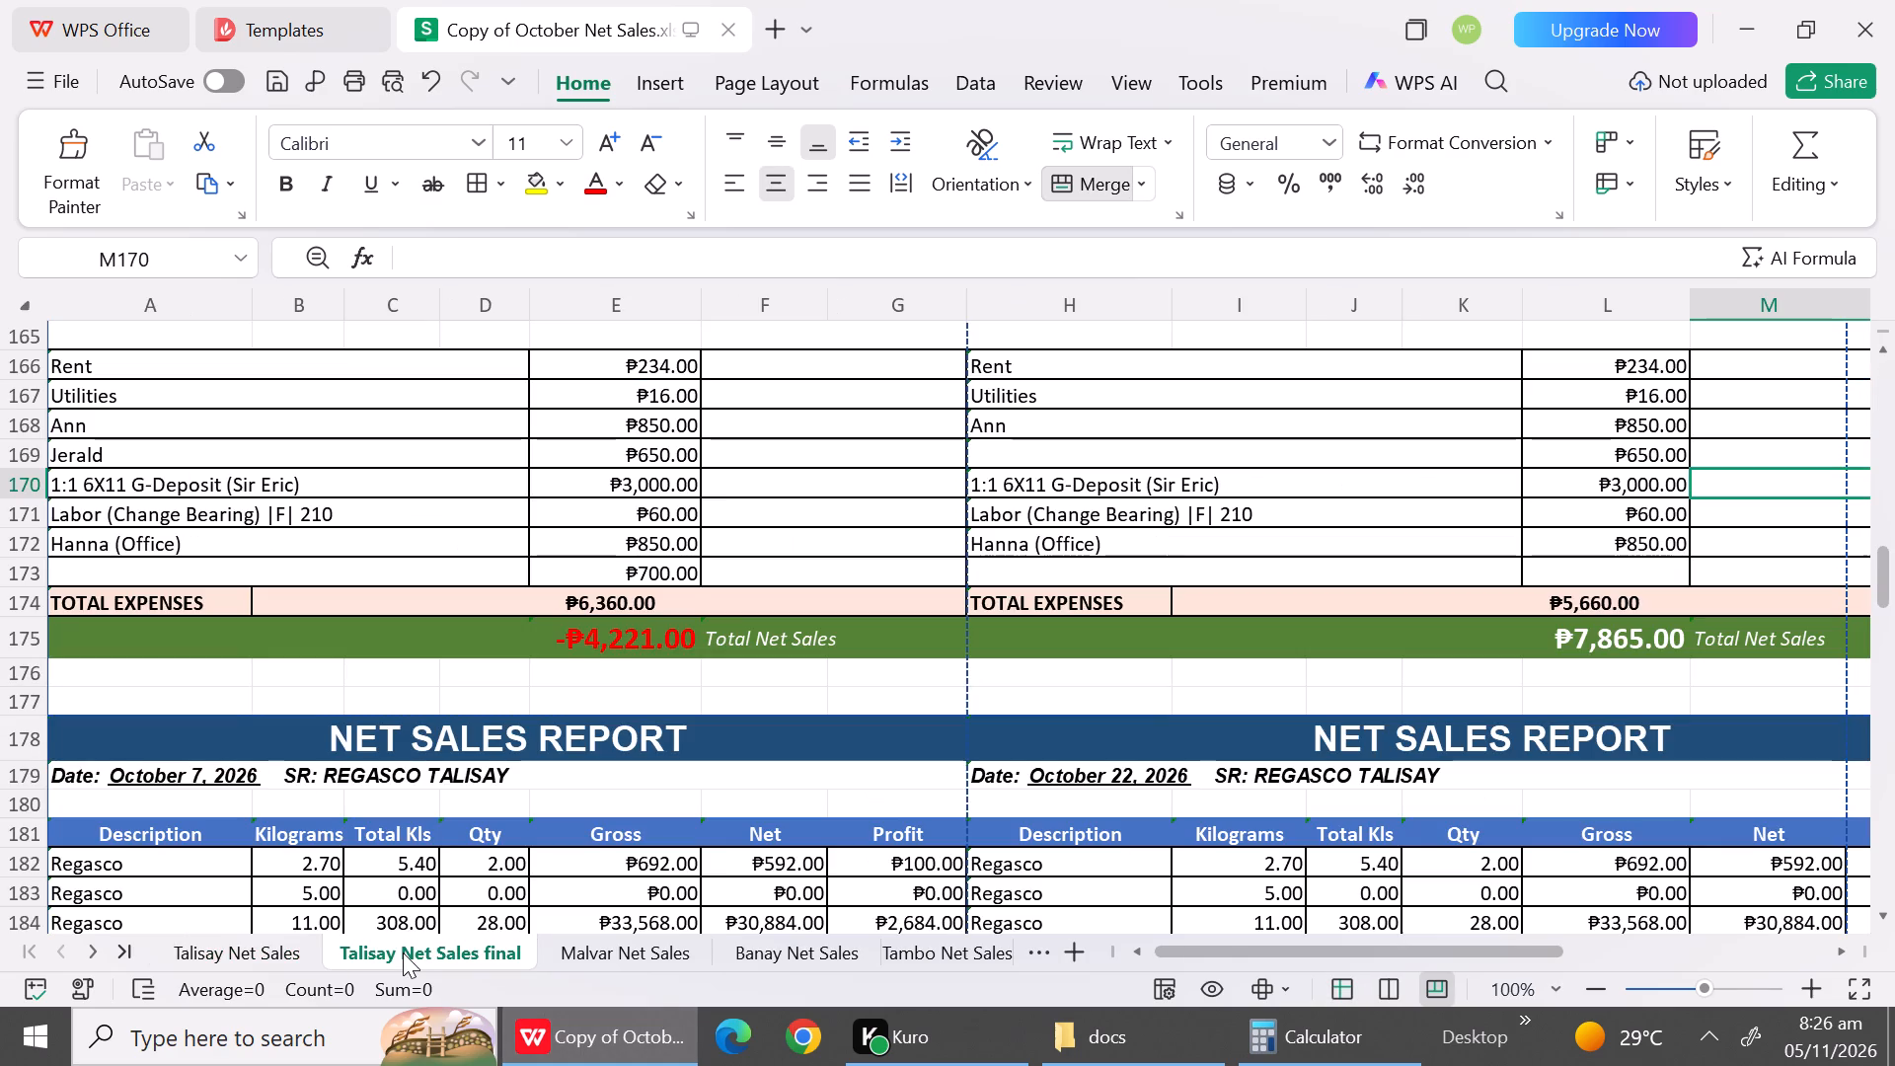
triple_click(1886, 912)
triple_click(1886, 912)
double_click(1886, 912)
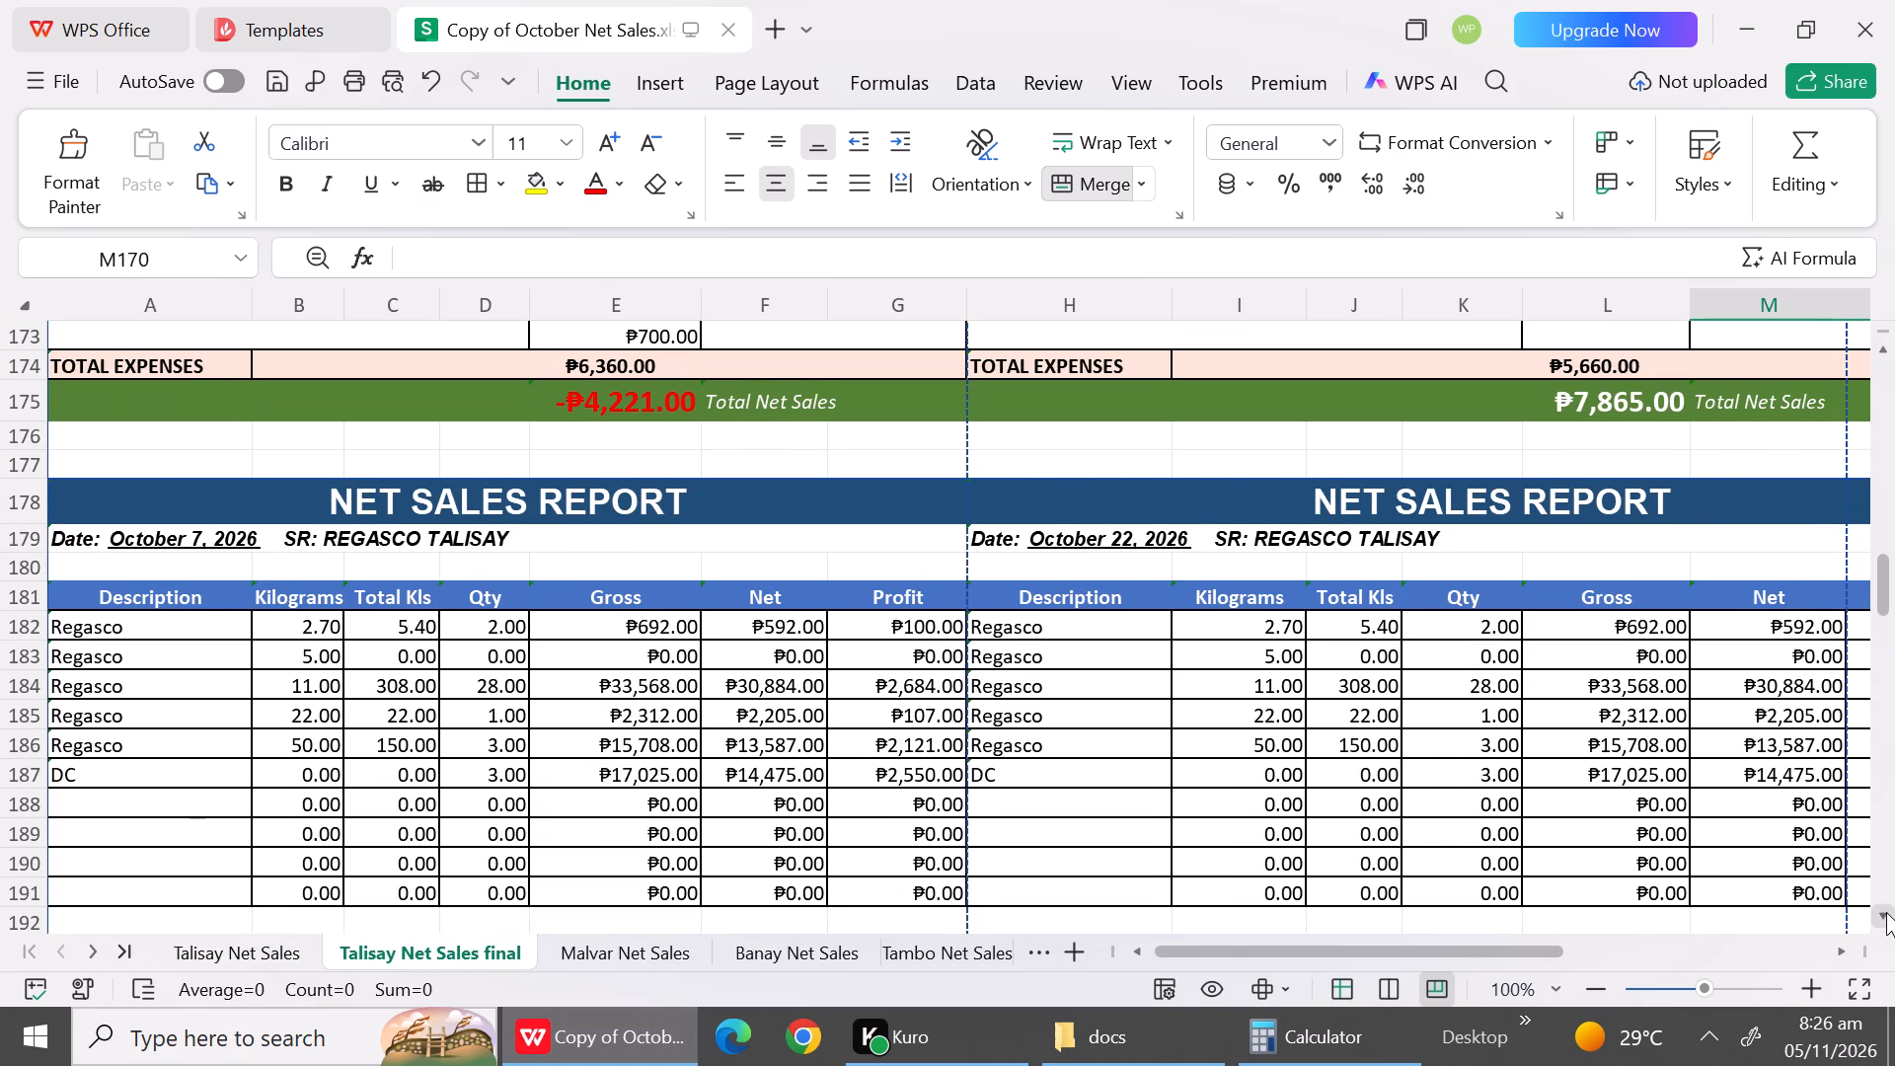
double_click(1886, 912)
left_click(1886, 912)
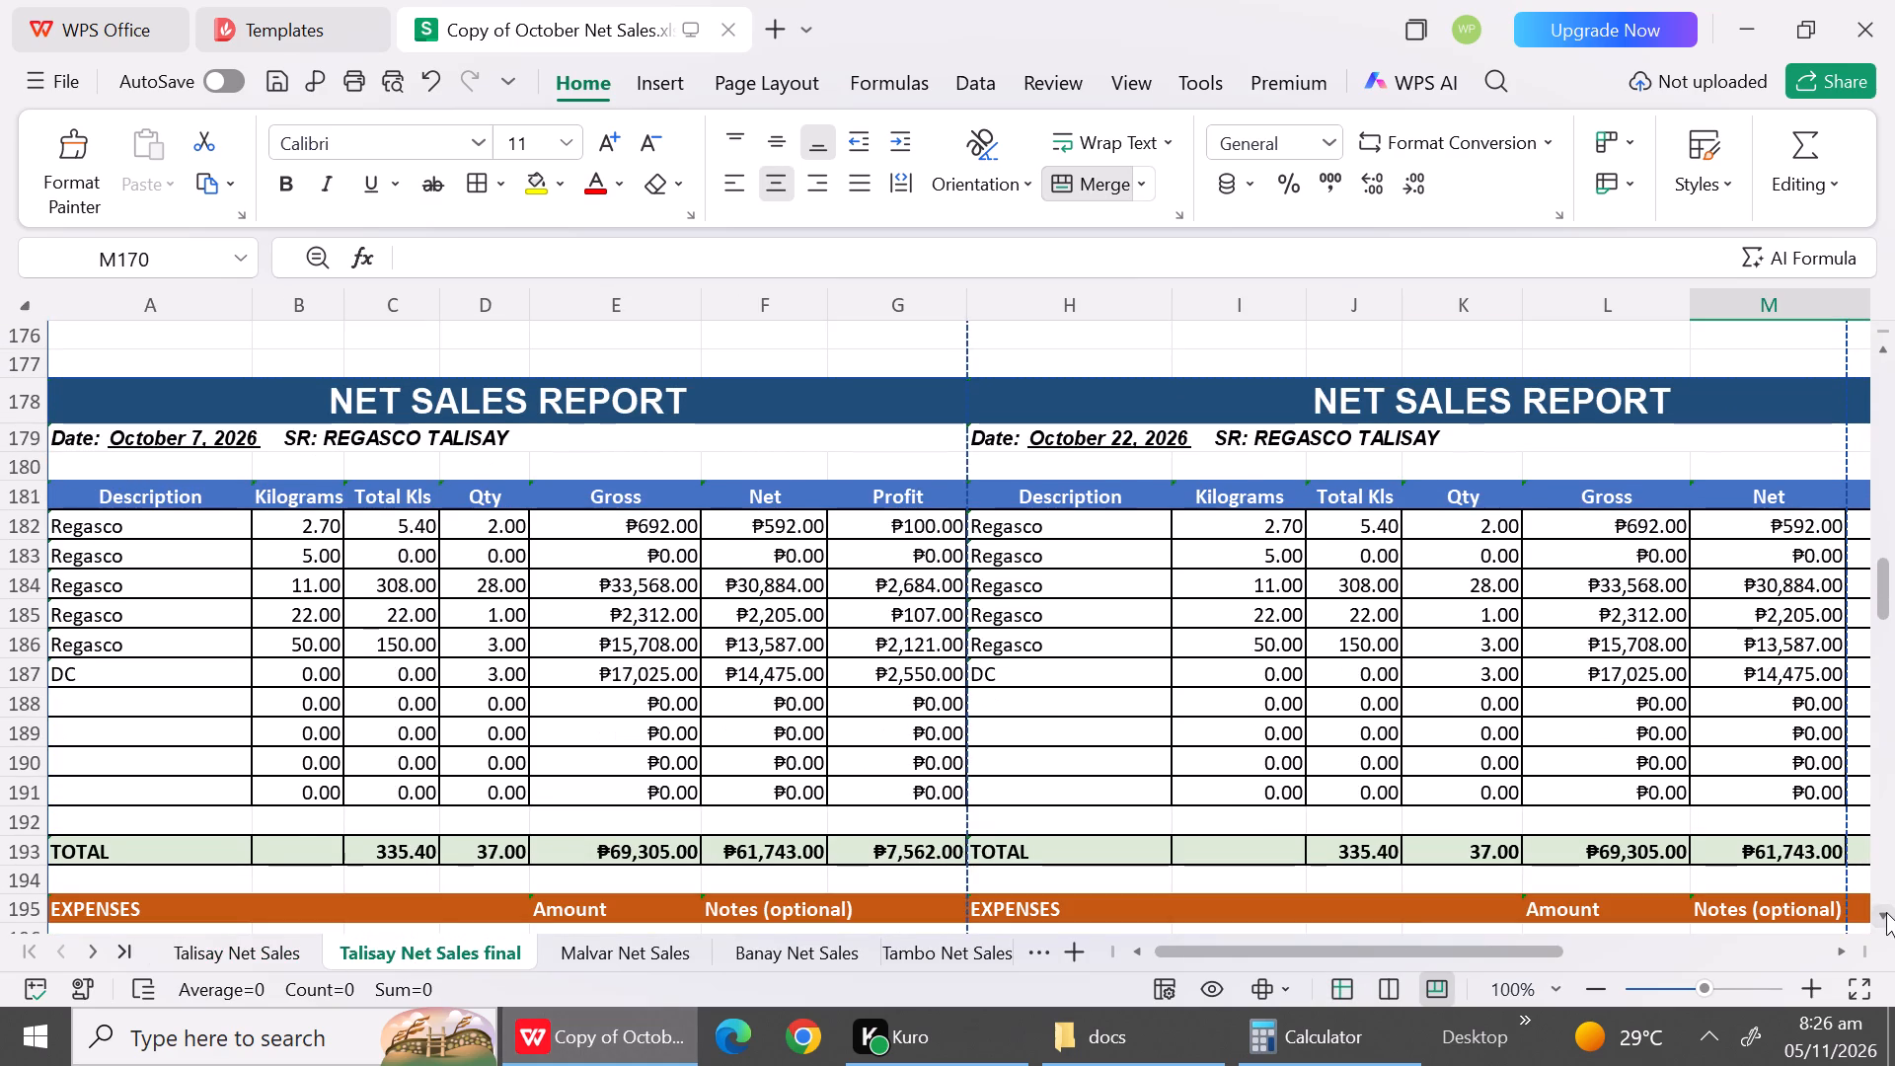
Copy the five October 7 quantities from Talisay Net Sales into the Qty column of the October 7 report on Talisay Net Sales final.
left_click(271, 956)
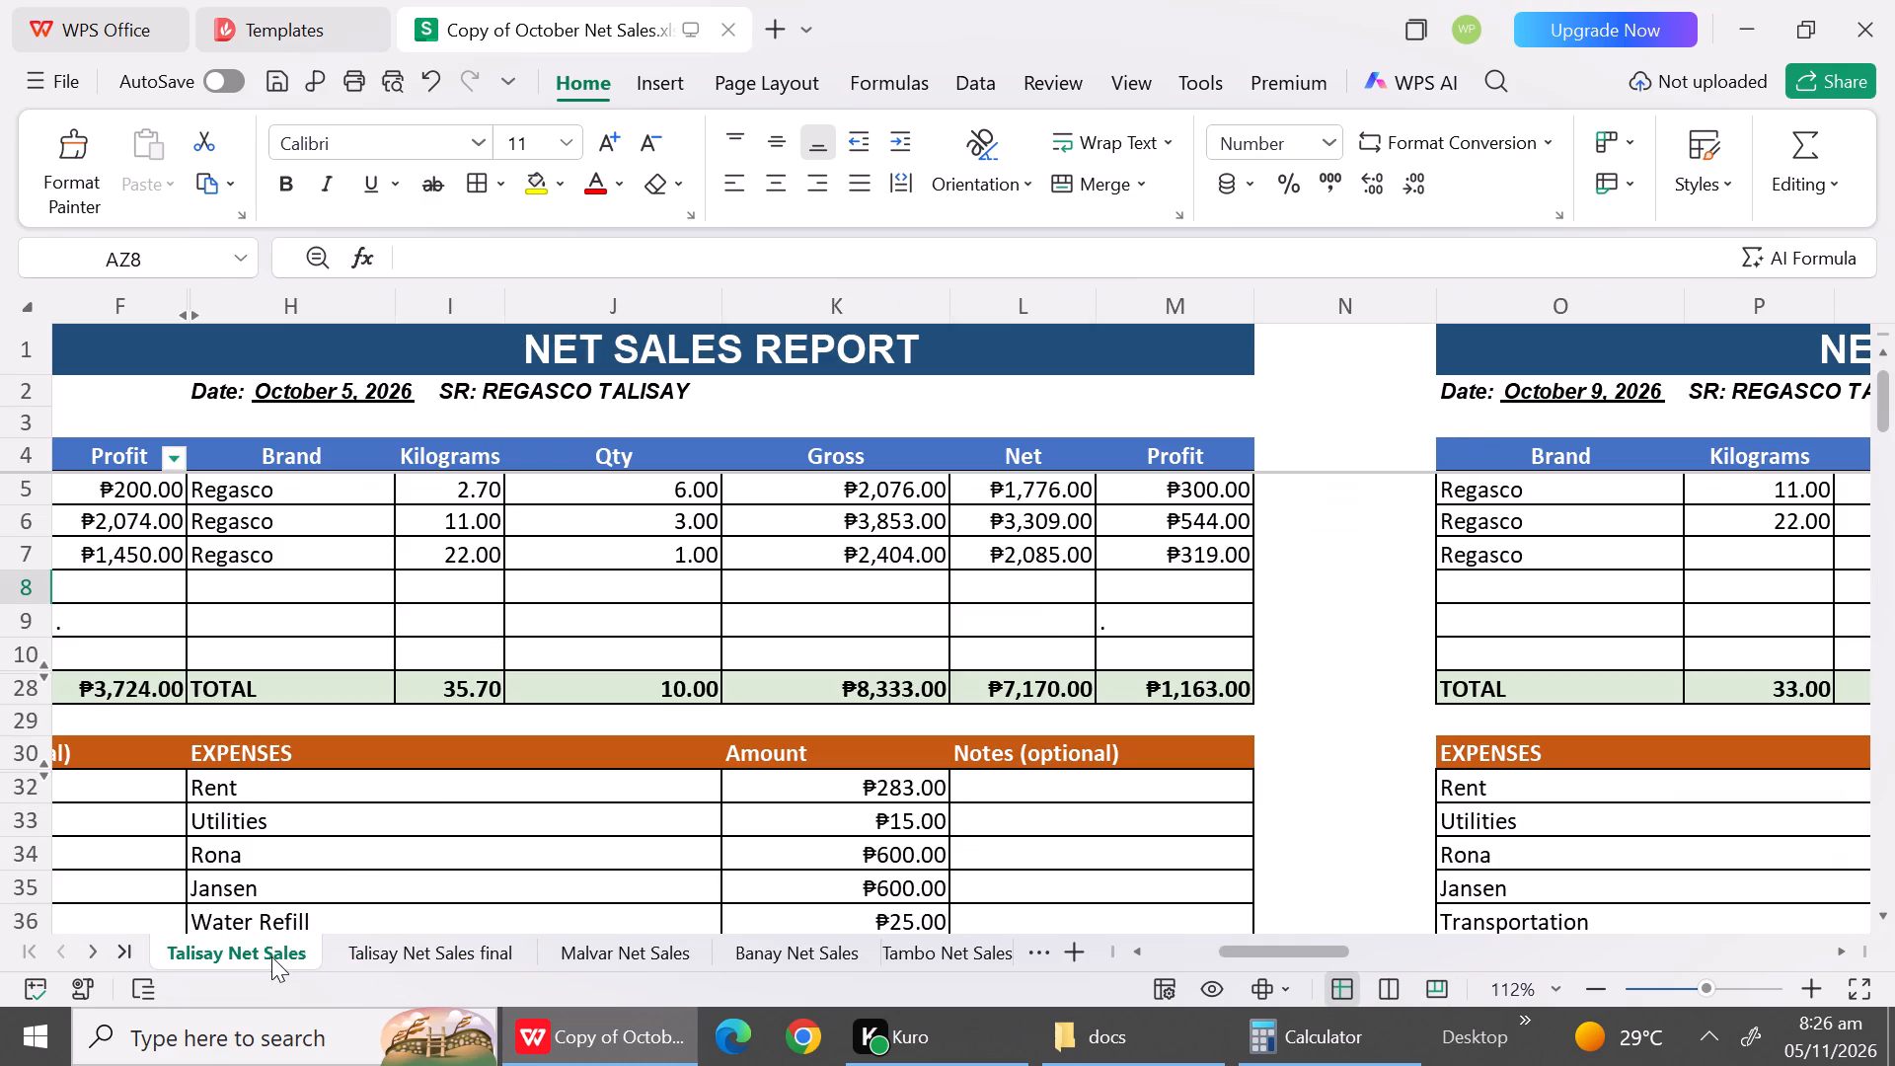
left_click(1890, 814)
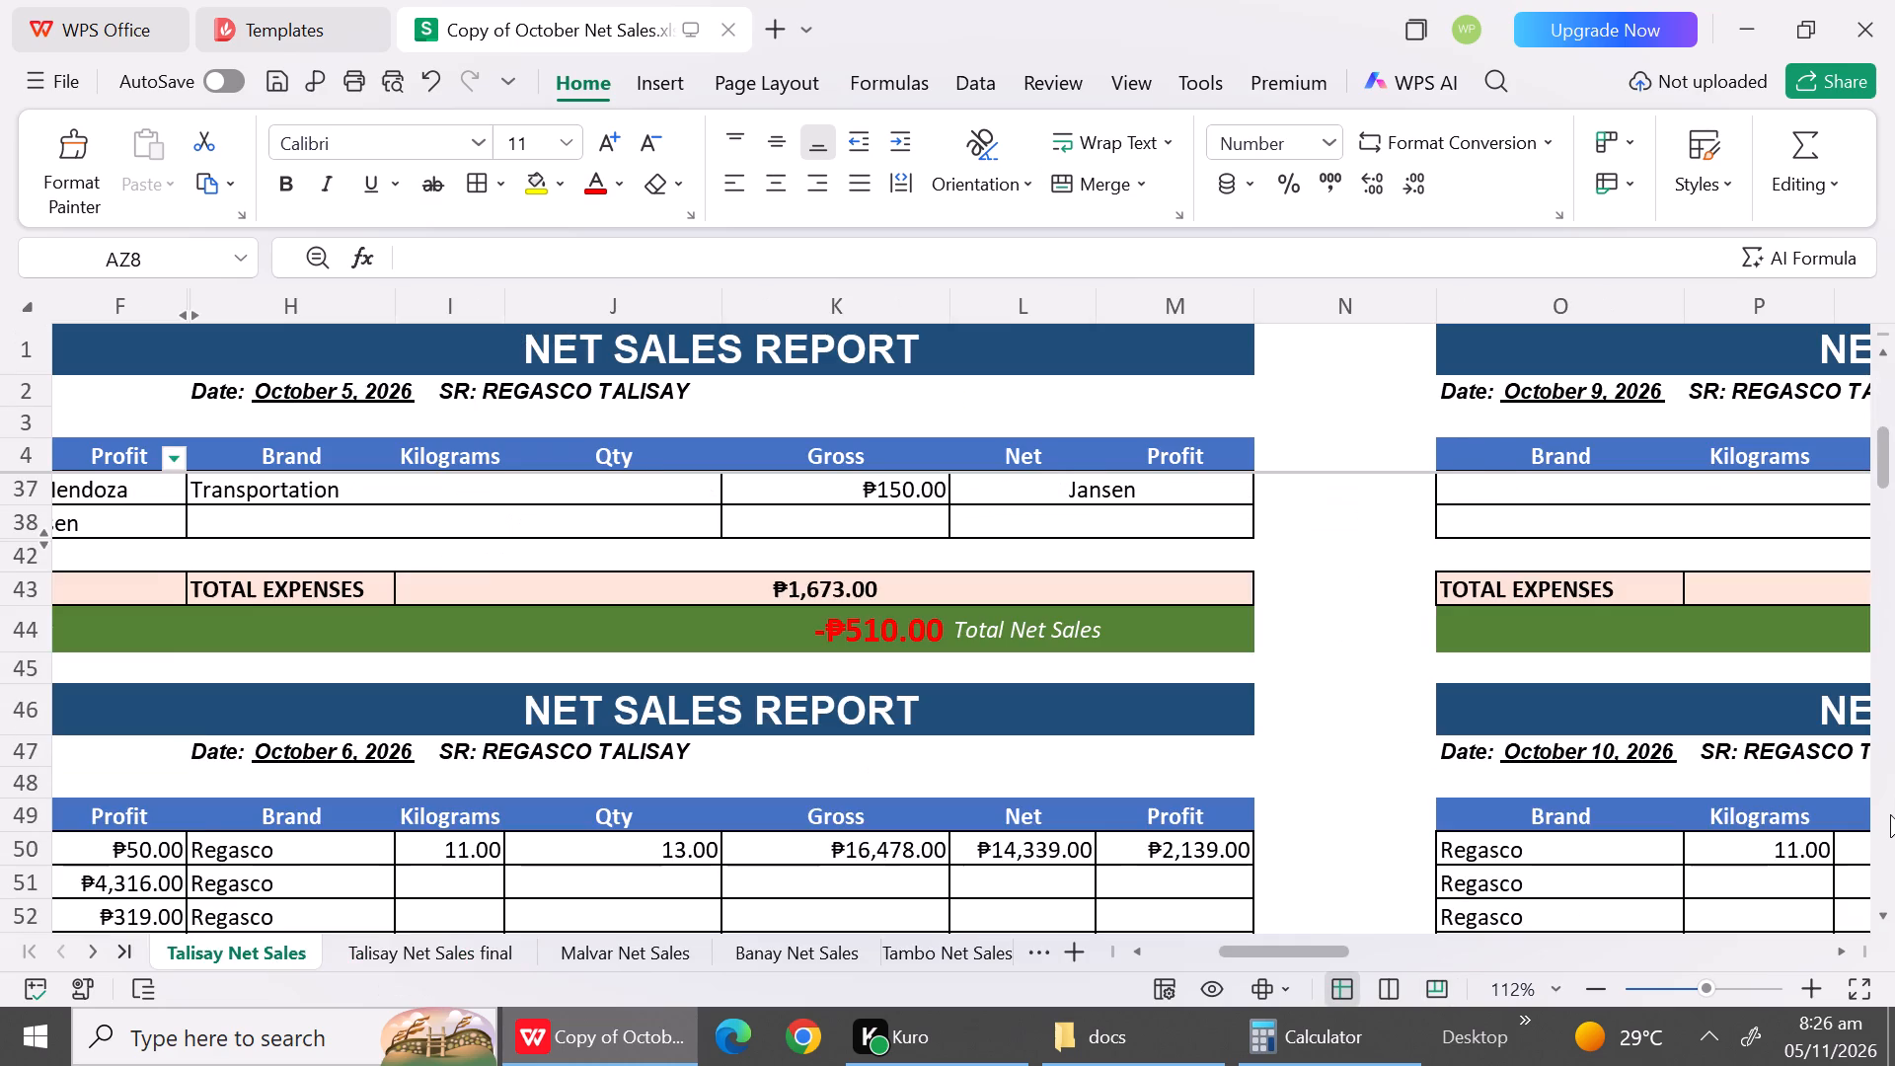
left_click(1890, 814)
left_click(1890, 815)
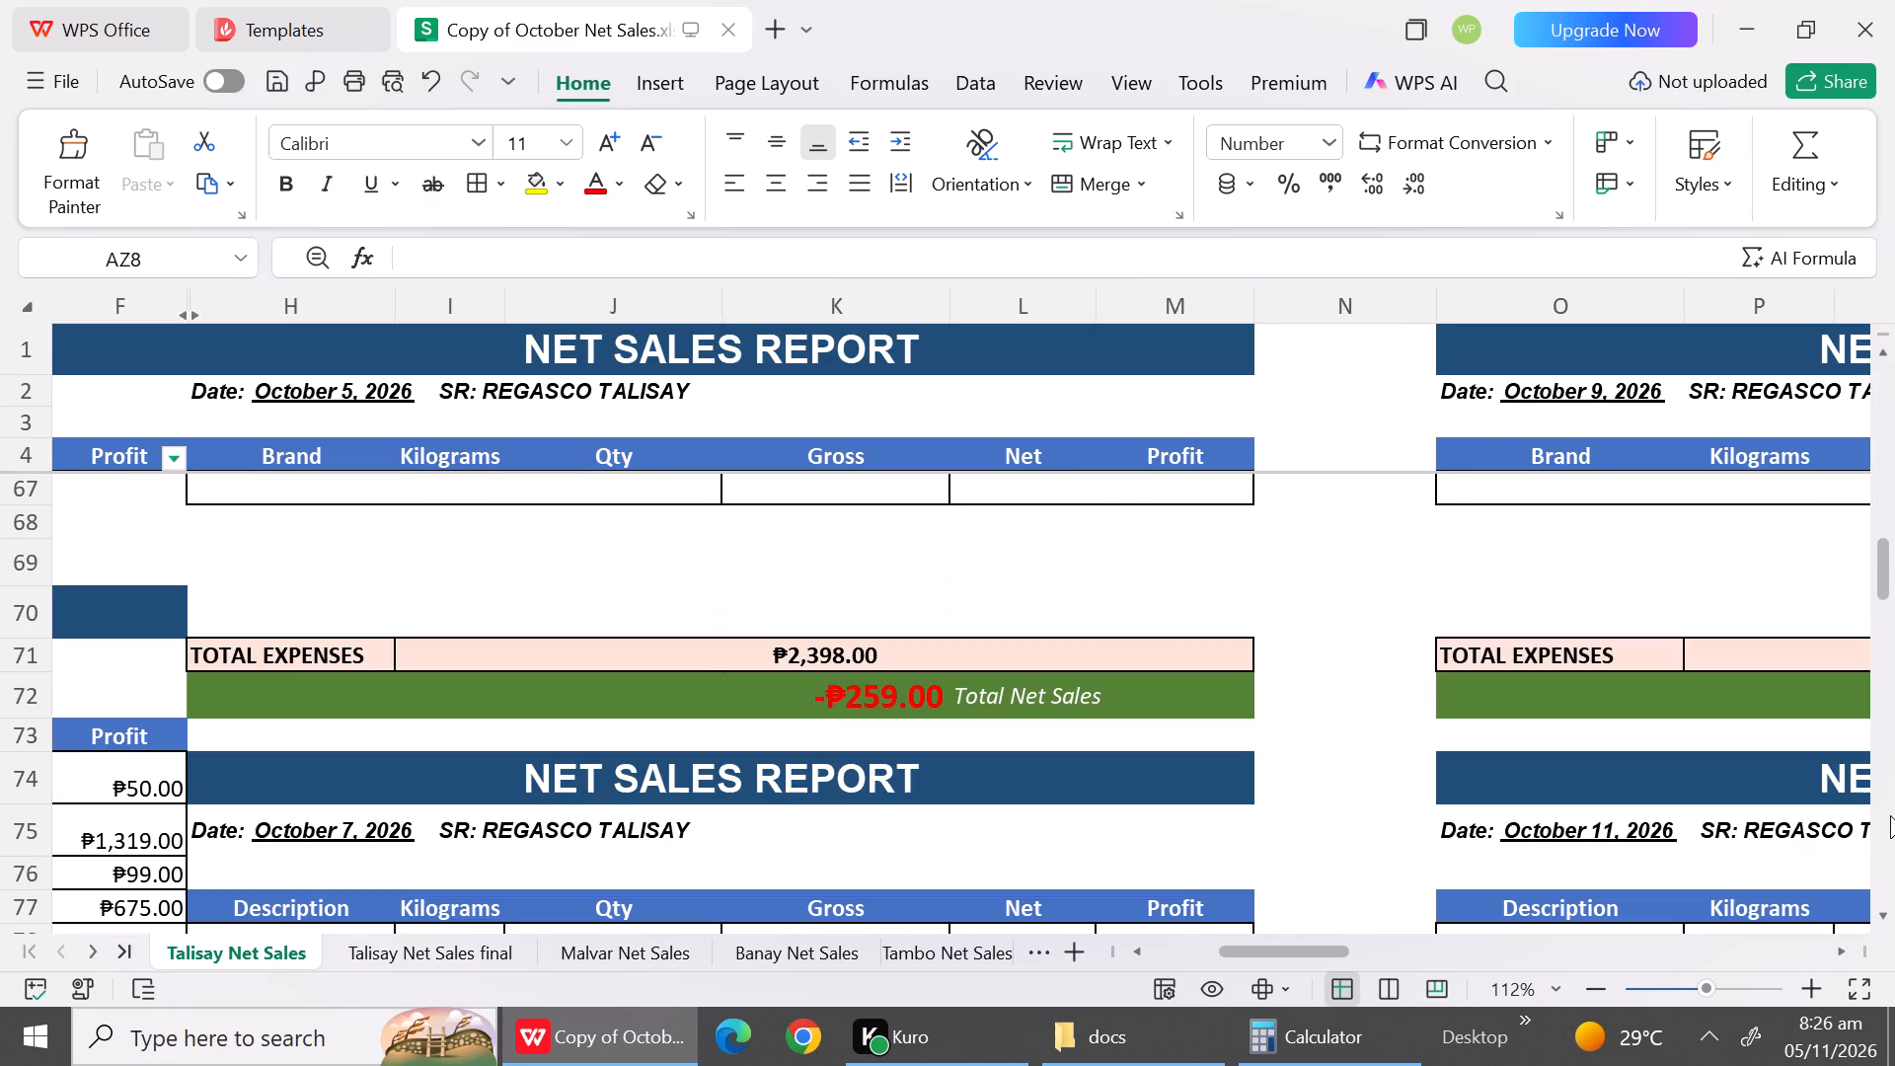
triple_click(1883, 923)
triple_click(1883, 923)
double_click(1883, 923)
left_click_drag(1883, 923, 635, 661)
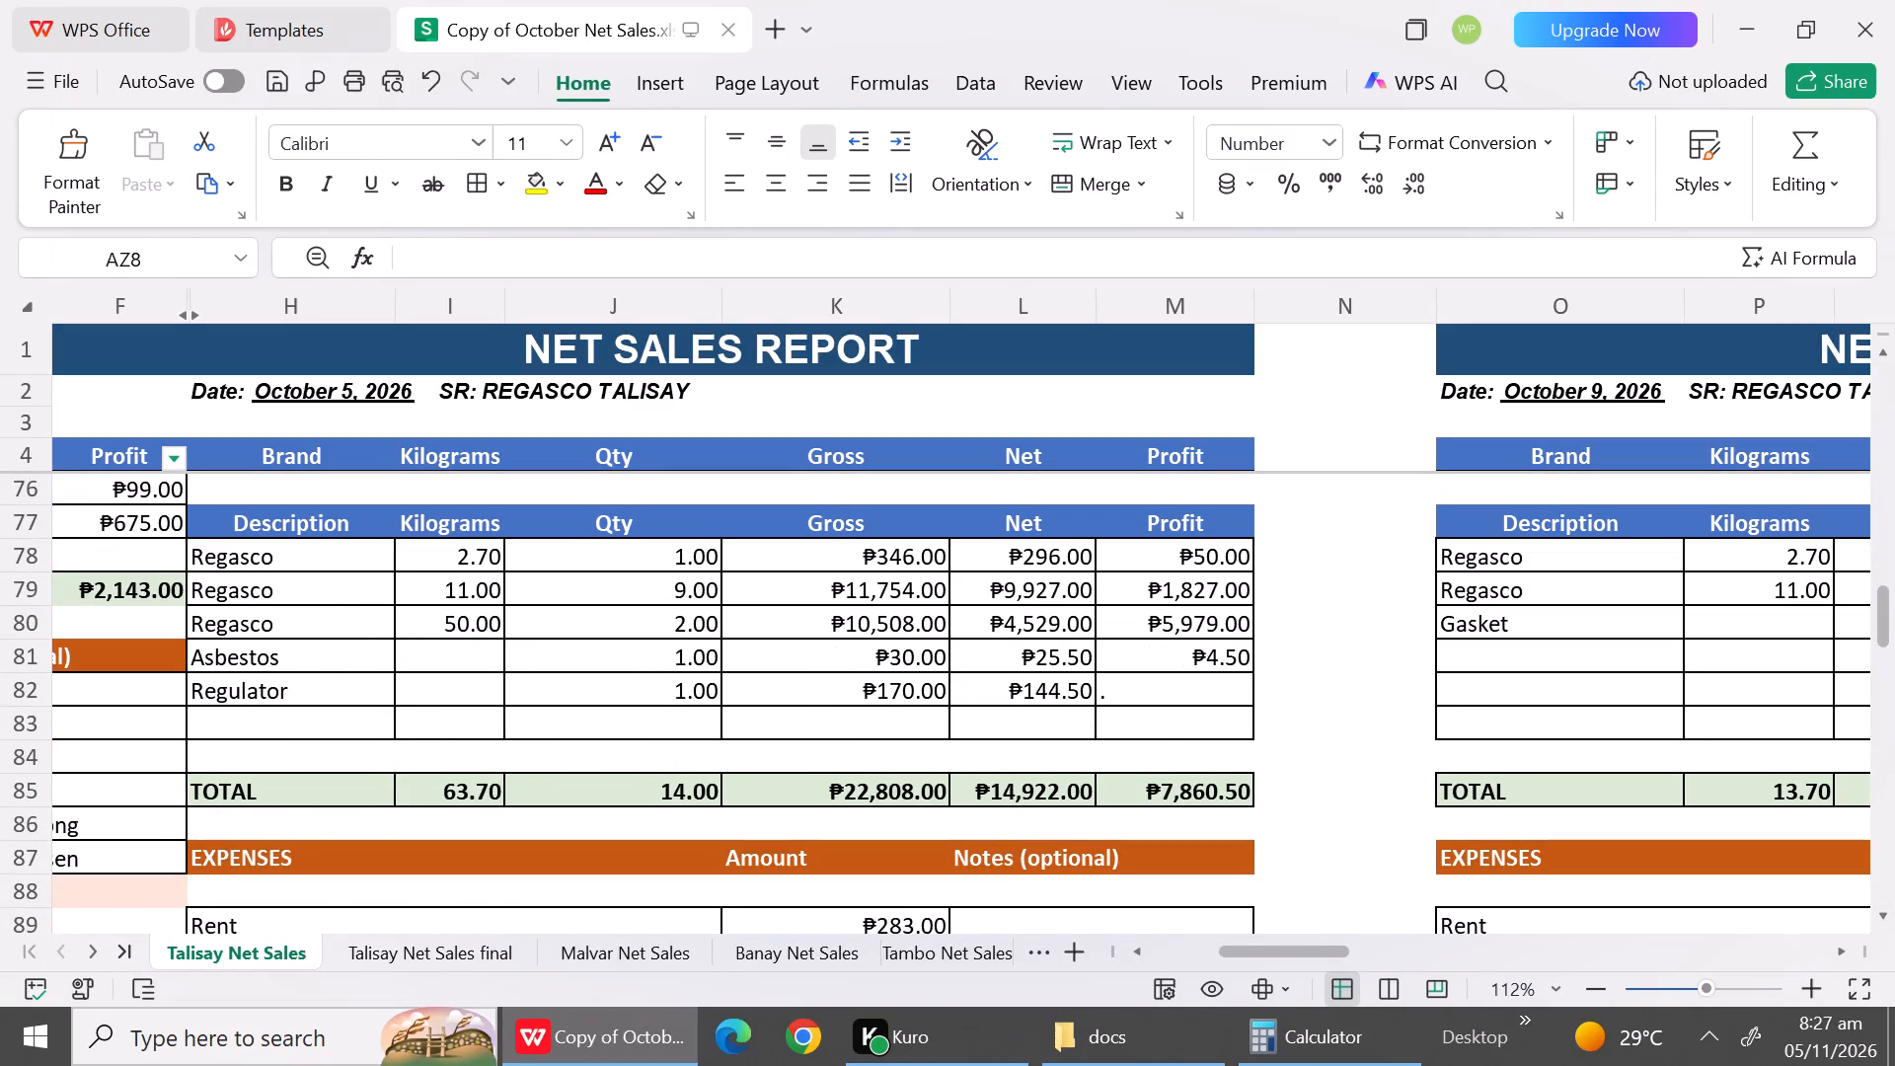
left_click_drag(662, 554, 660, 688)
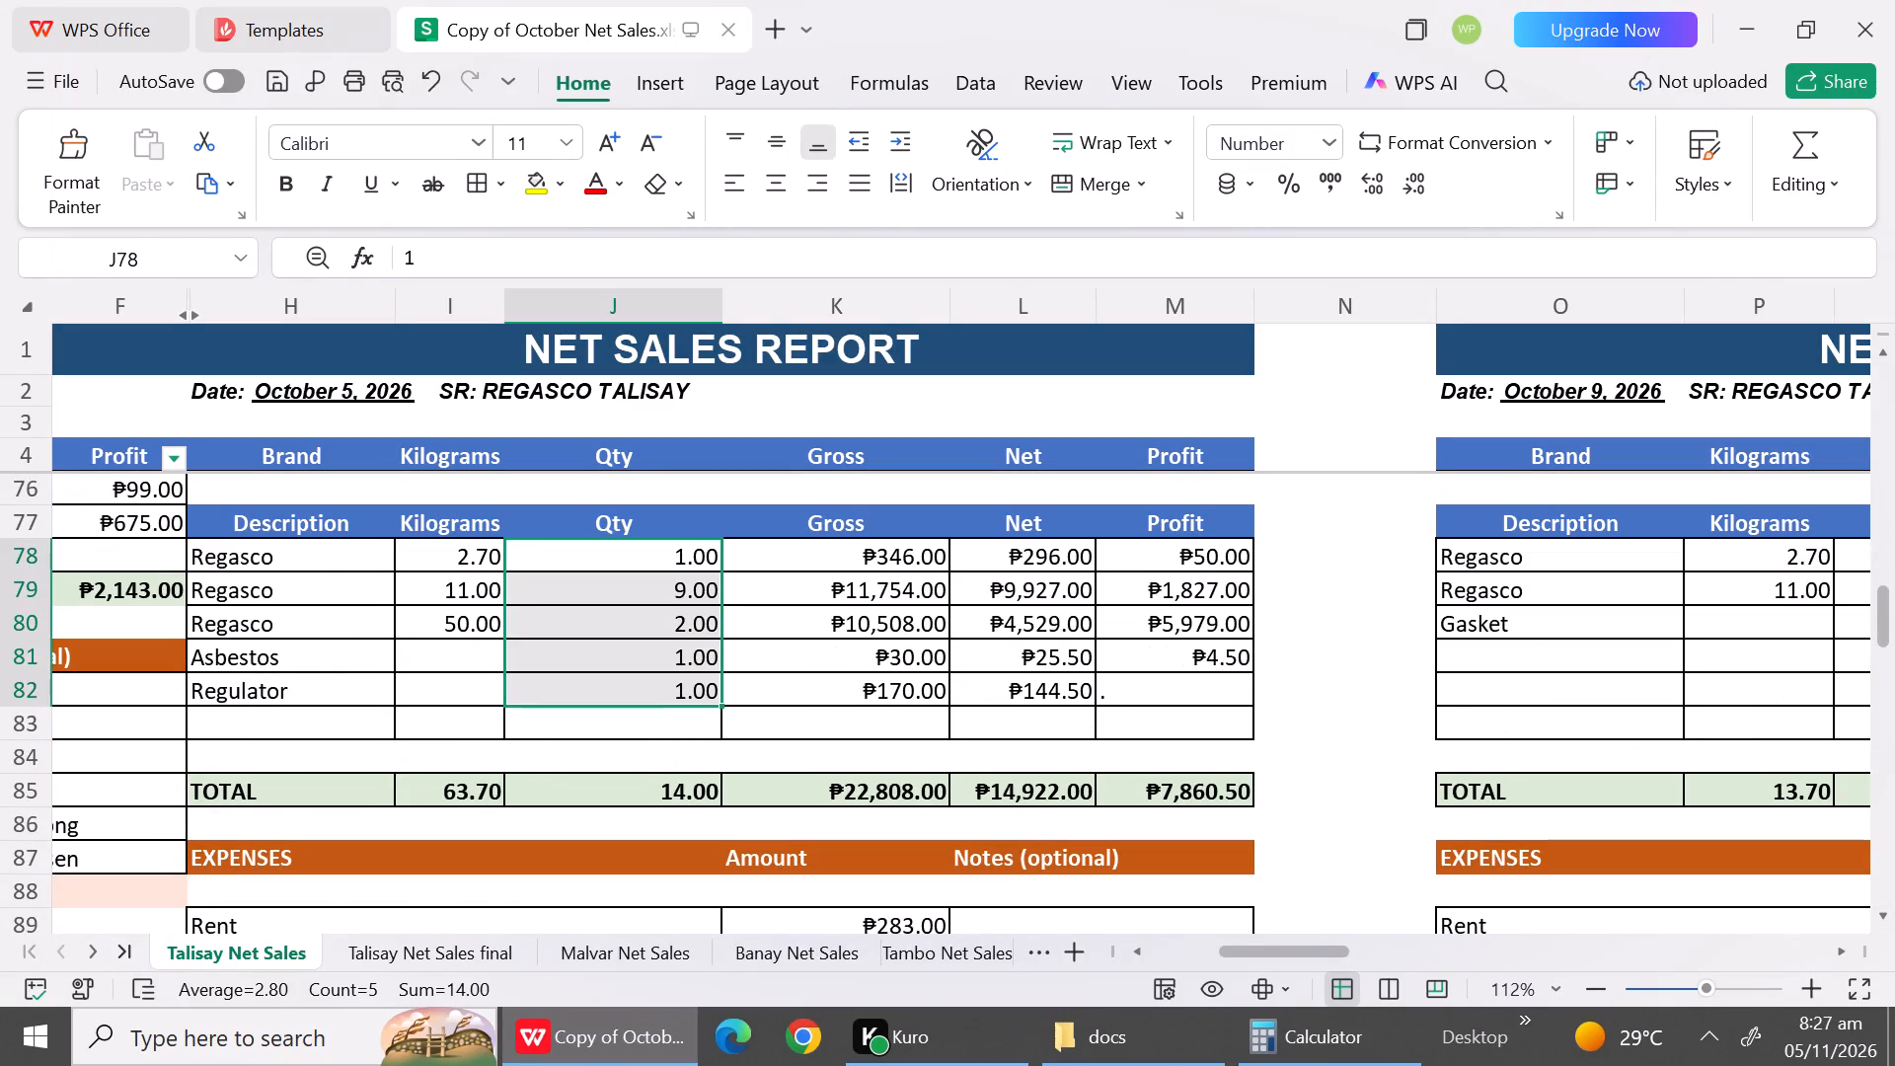
key("ctrl+c")
left_click(416, 964)
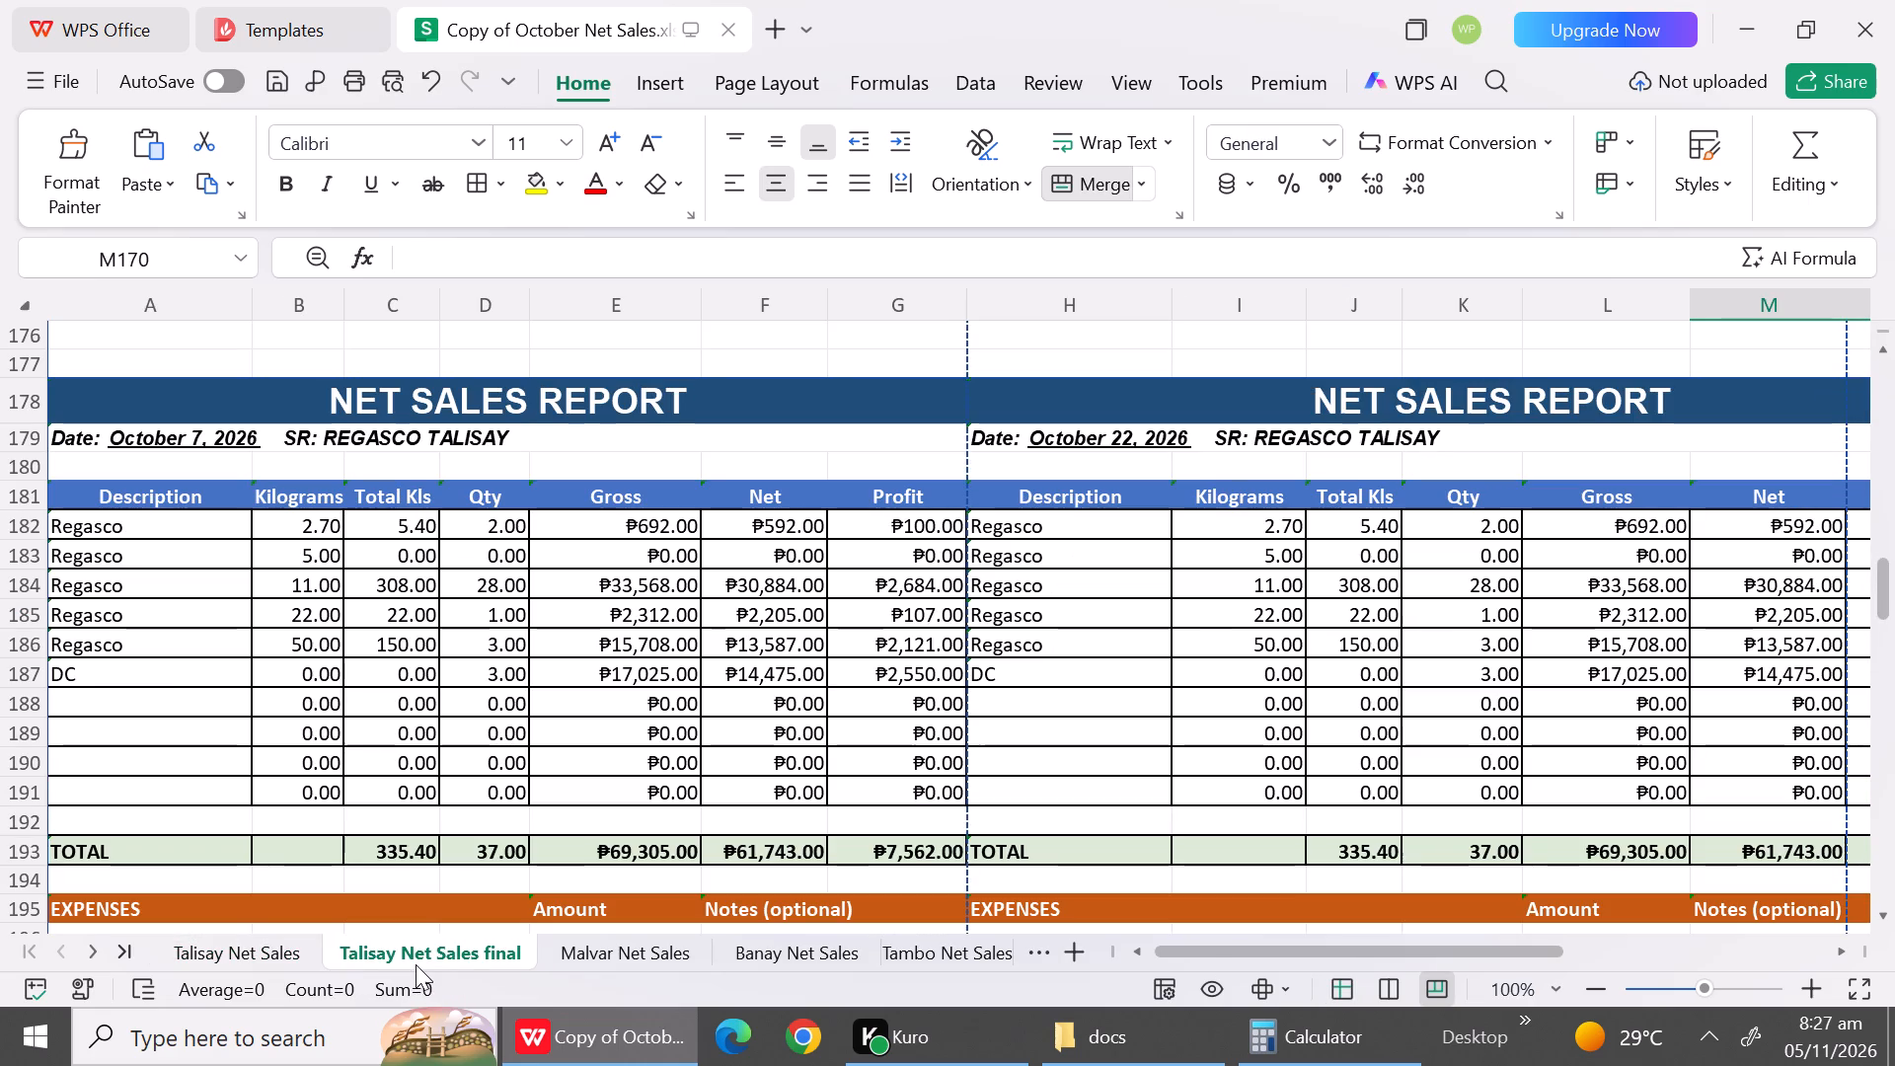
left_click(497, 537)
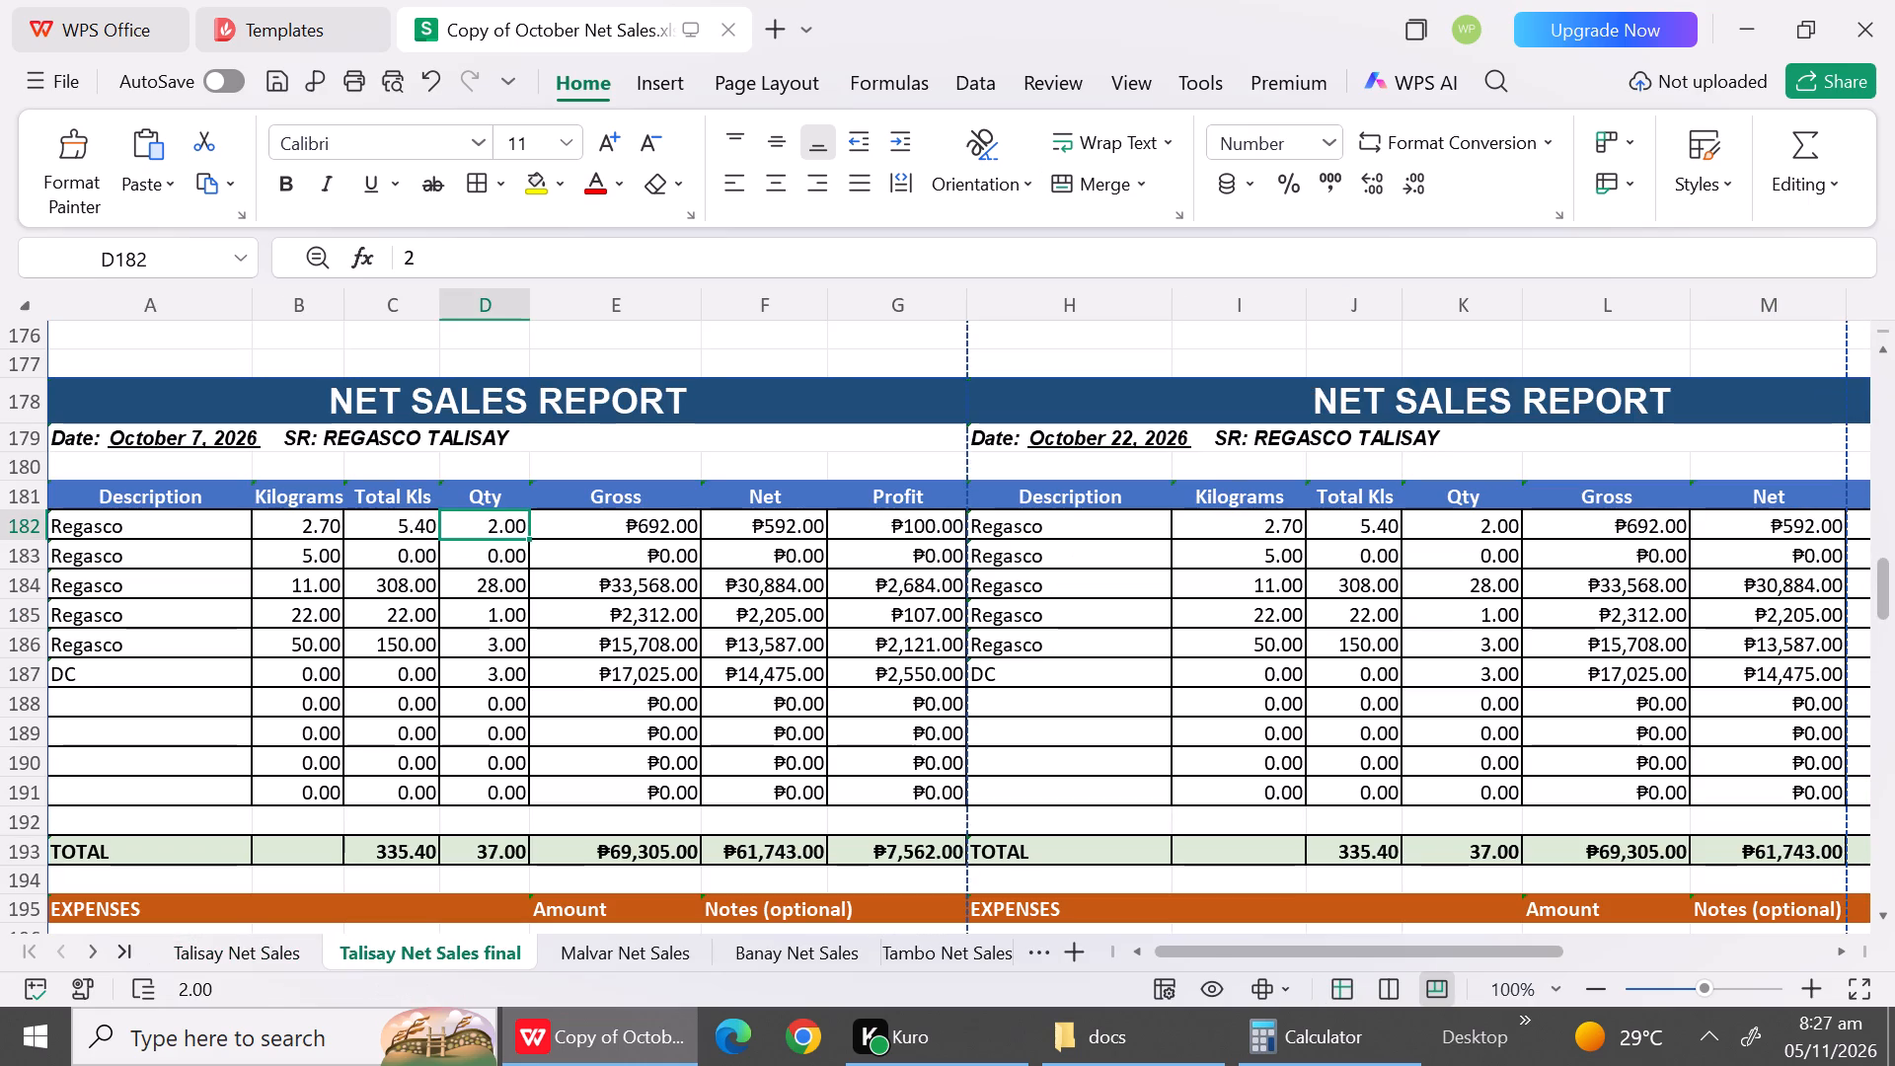
key("ctrl+v")
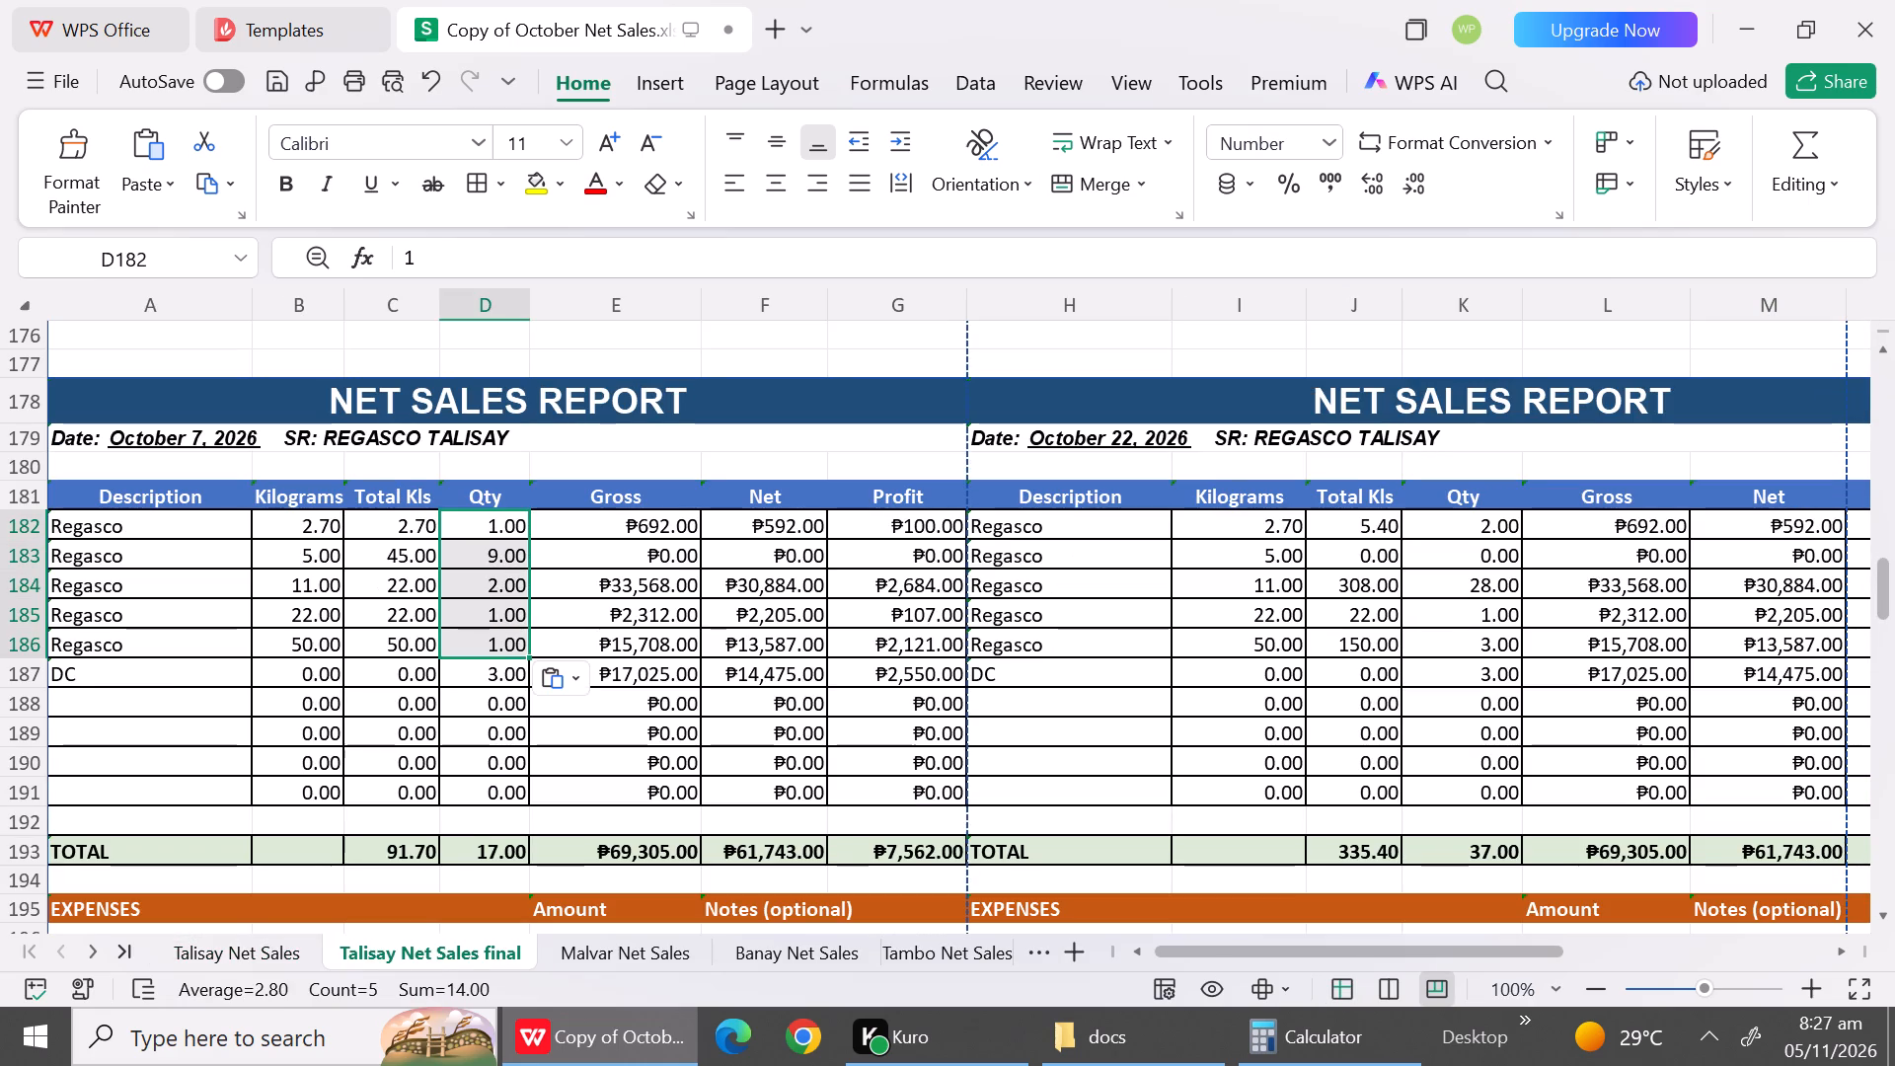
Set the DC row's quantity to 0 in the October 7 report on Talisay Net Sales final.
left_click(491, 691)
left_click(491, 680)
key("0")
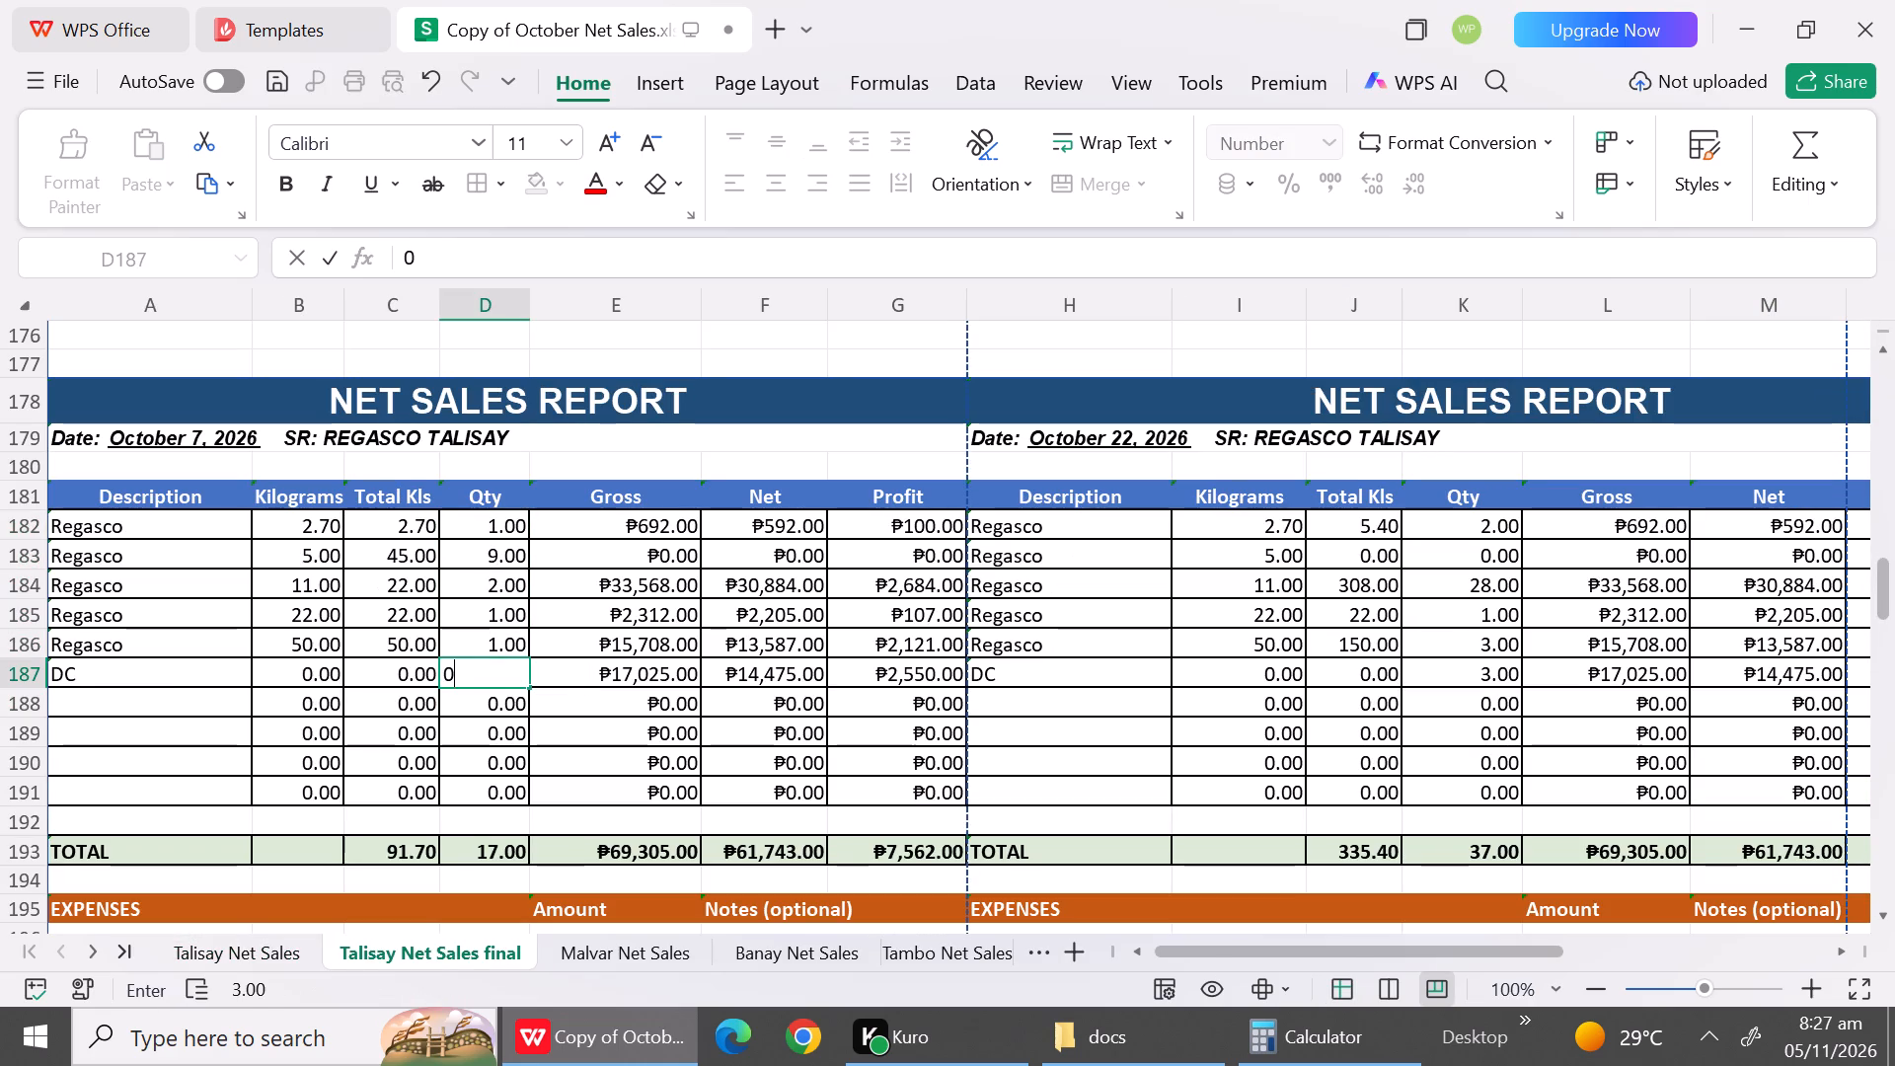
left_click(382, 711)
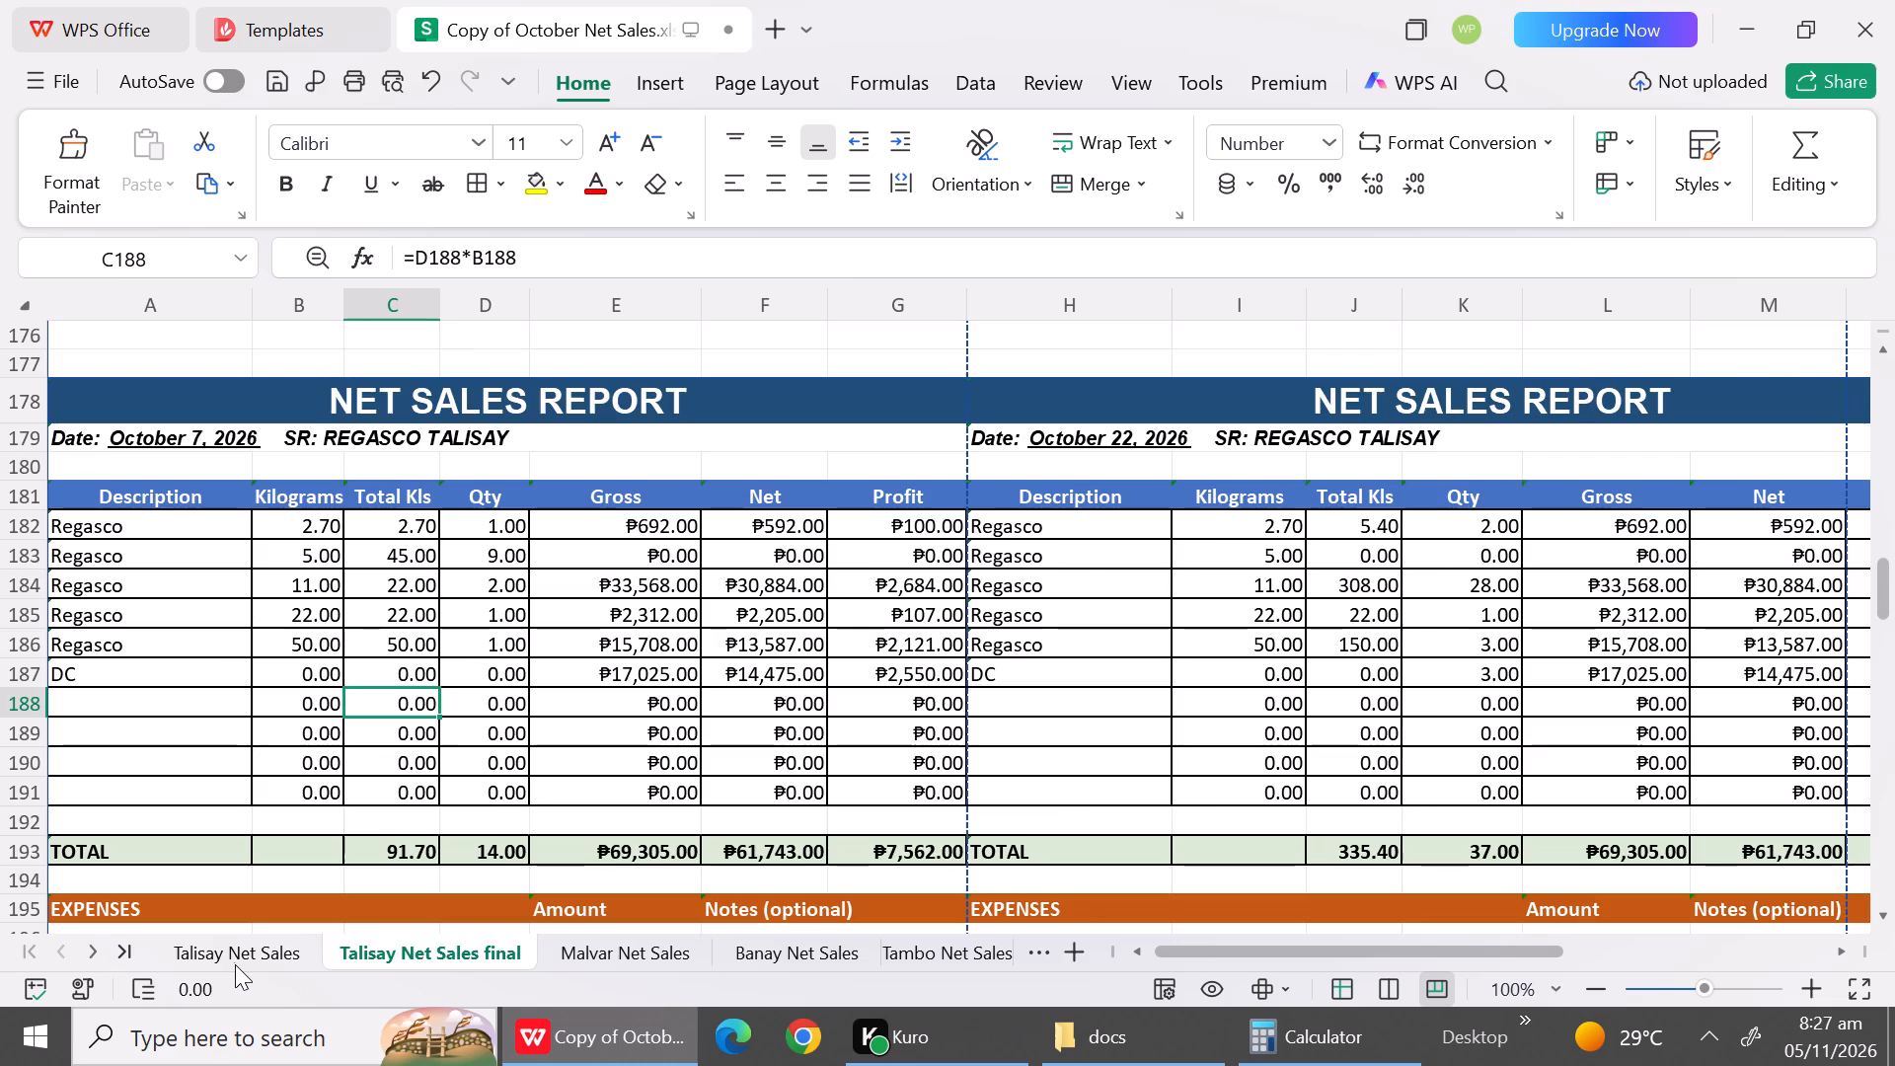
Copy the October 7 descriptions, Regasco through Regulator, from Talisay Net Sales into the Description column of the final sheet's October 7 report.
left_click(234, 962)
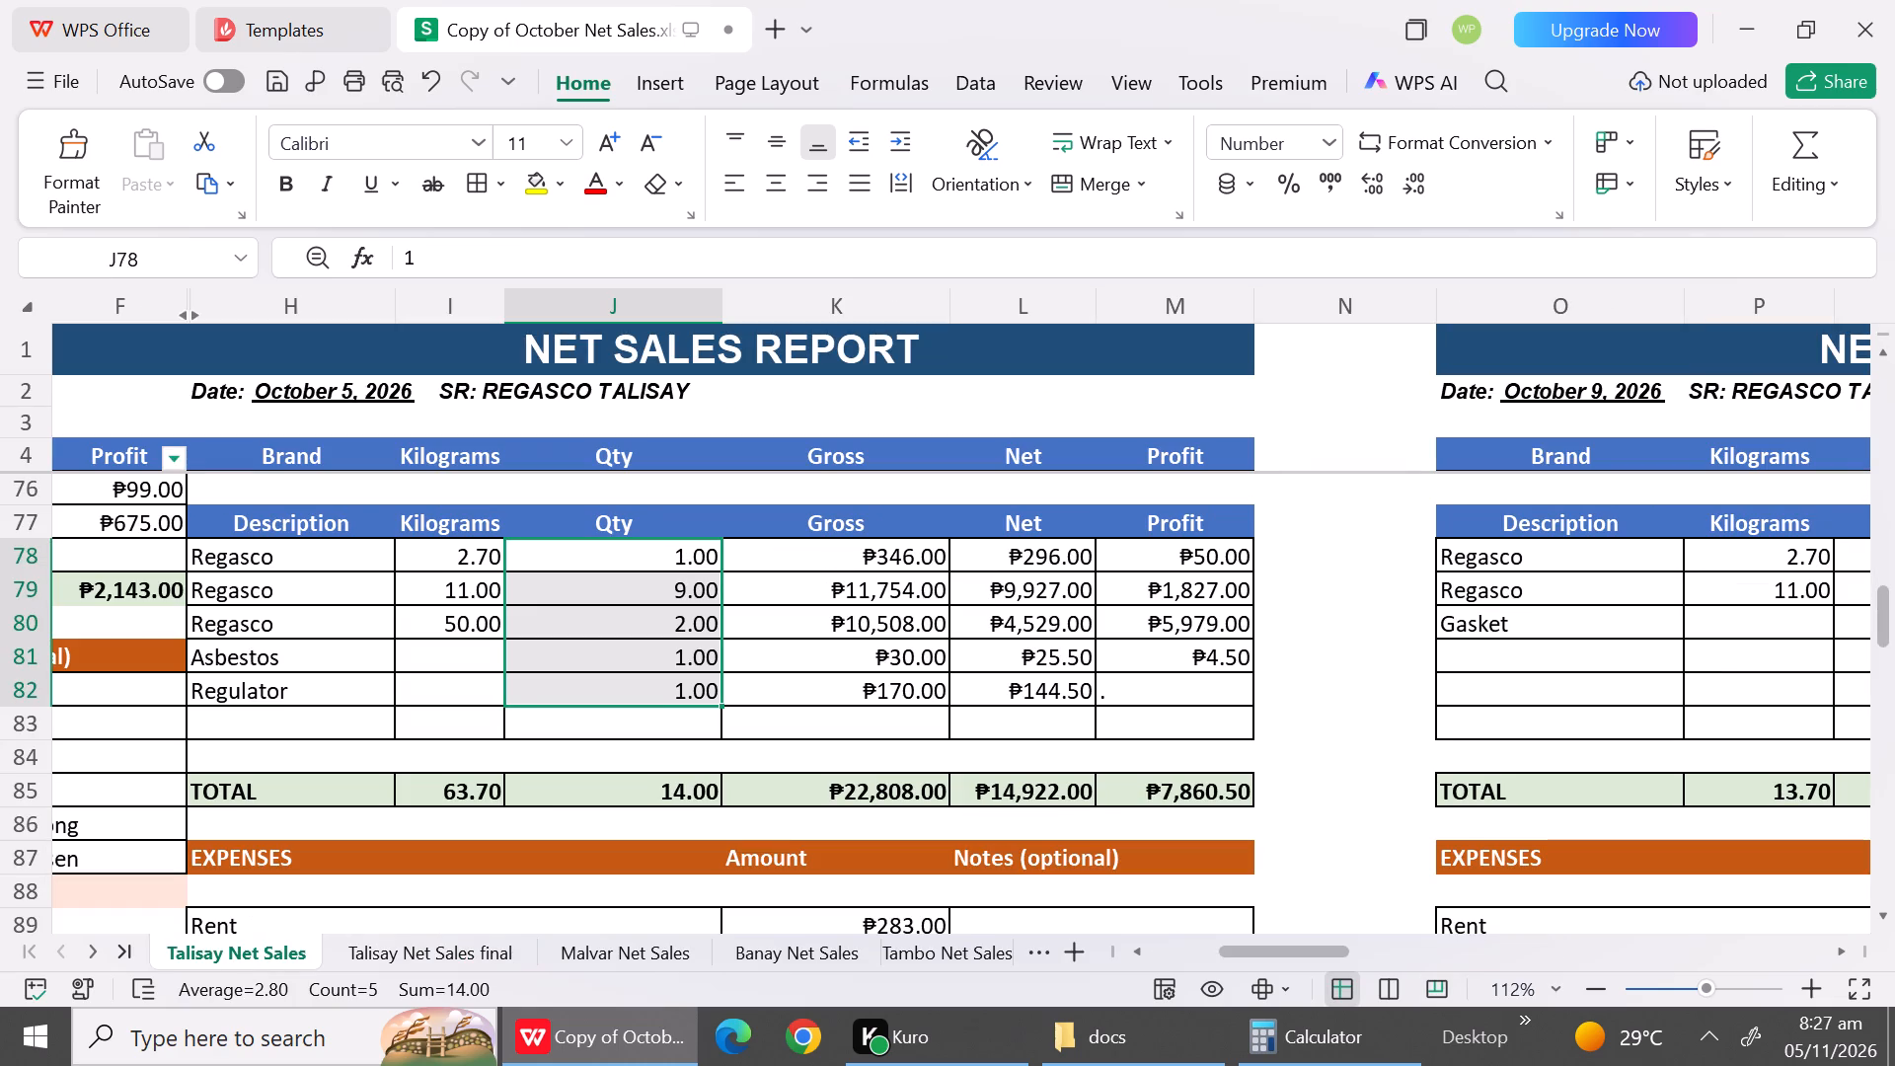
double_click(1885, 350)
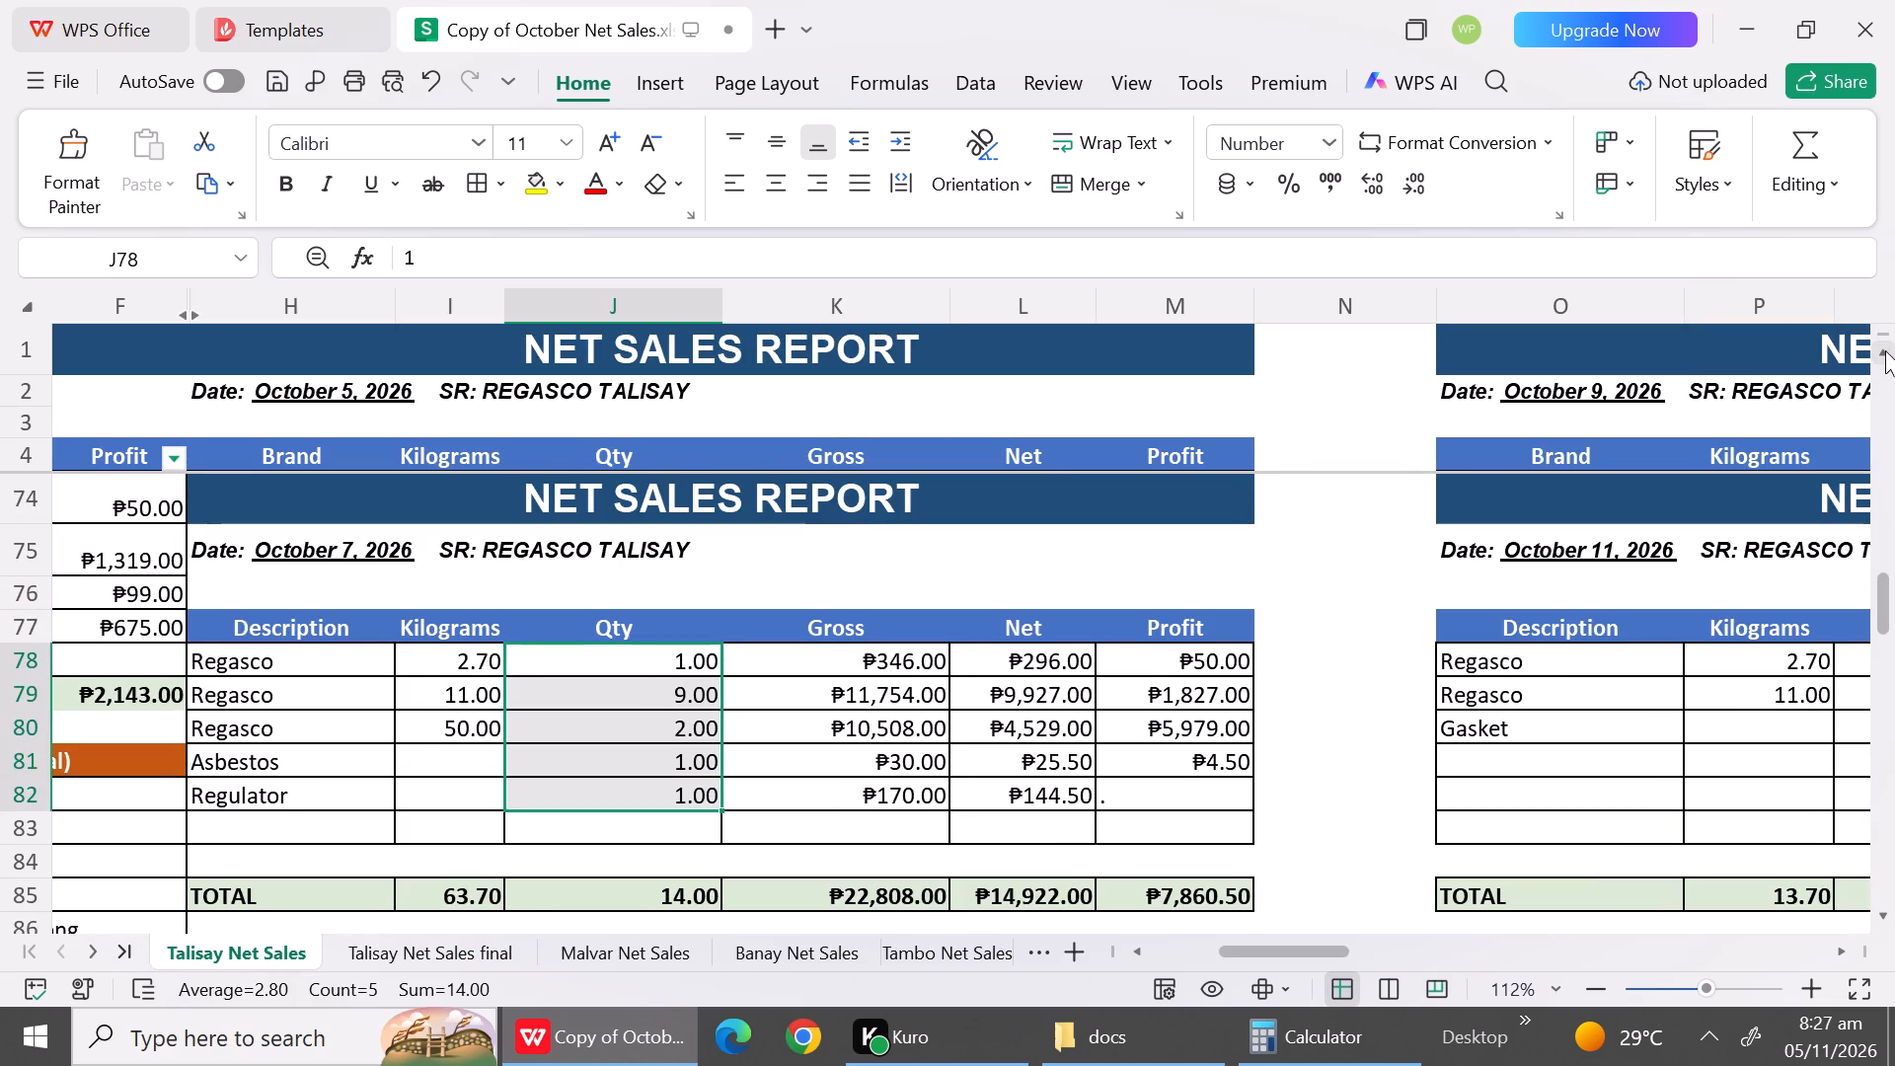
scroll(299, 663, "down", 1)
left_click_drag(299, 663, 317, 760)
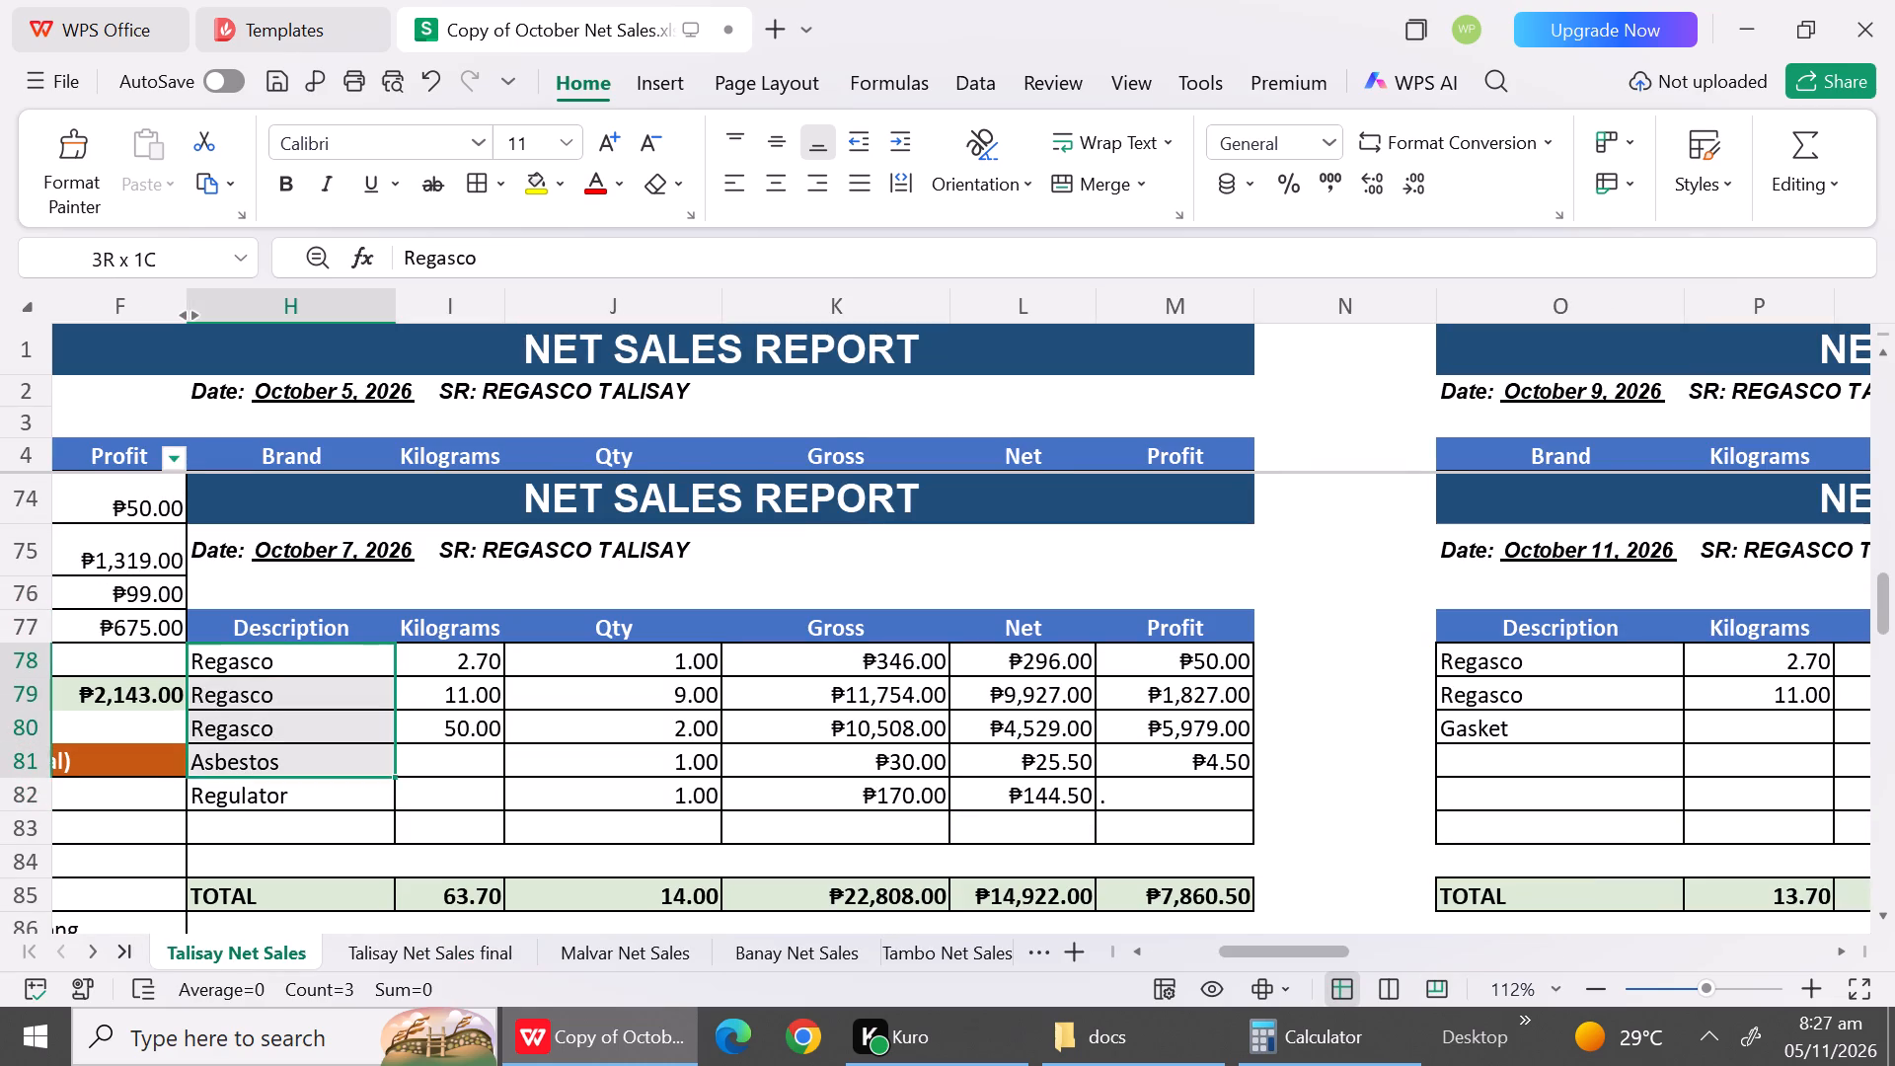
left_click_drag(317, 760, 314, 792)
key("ctrl+c")
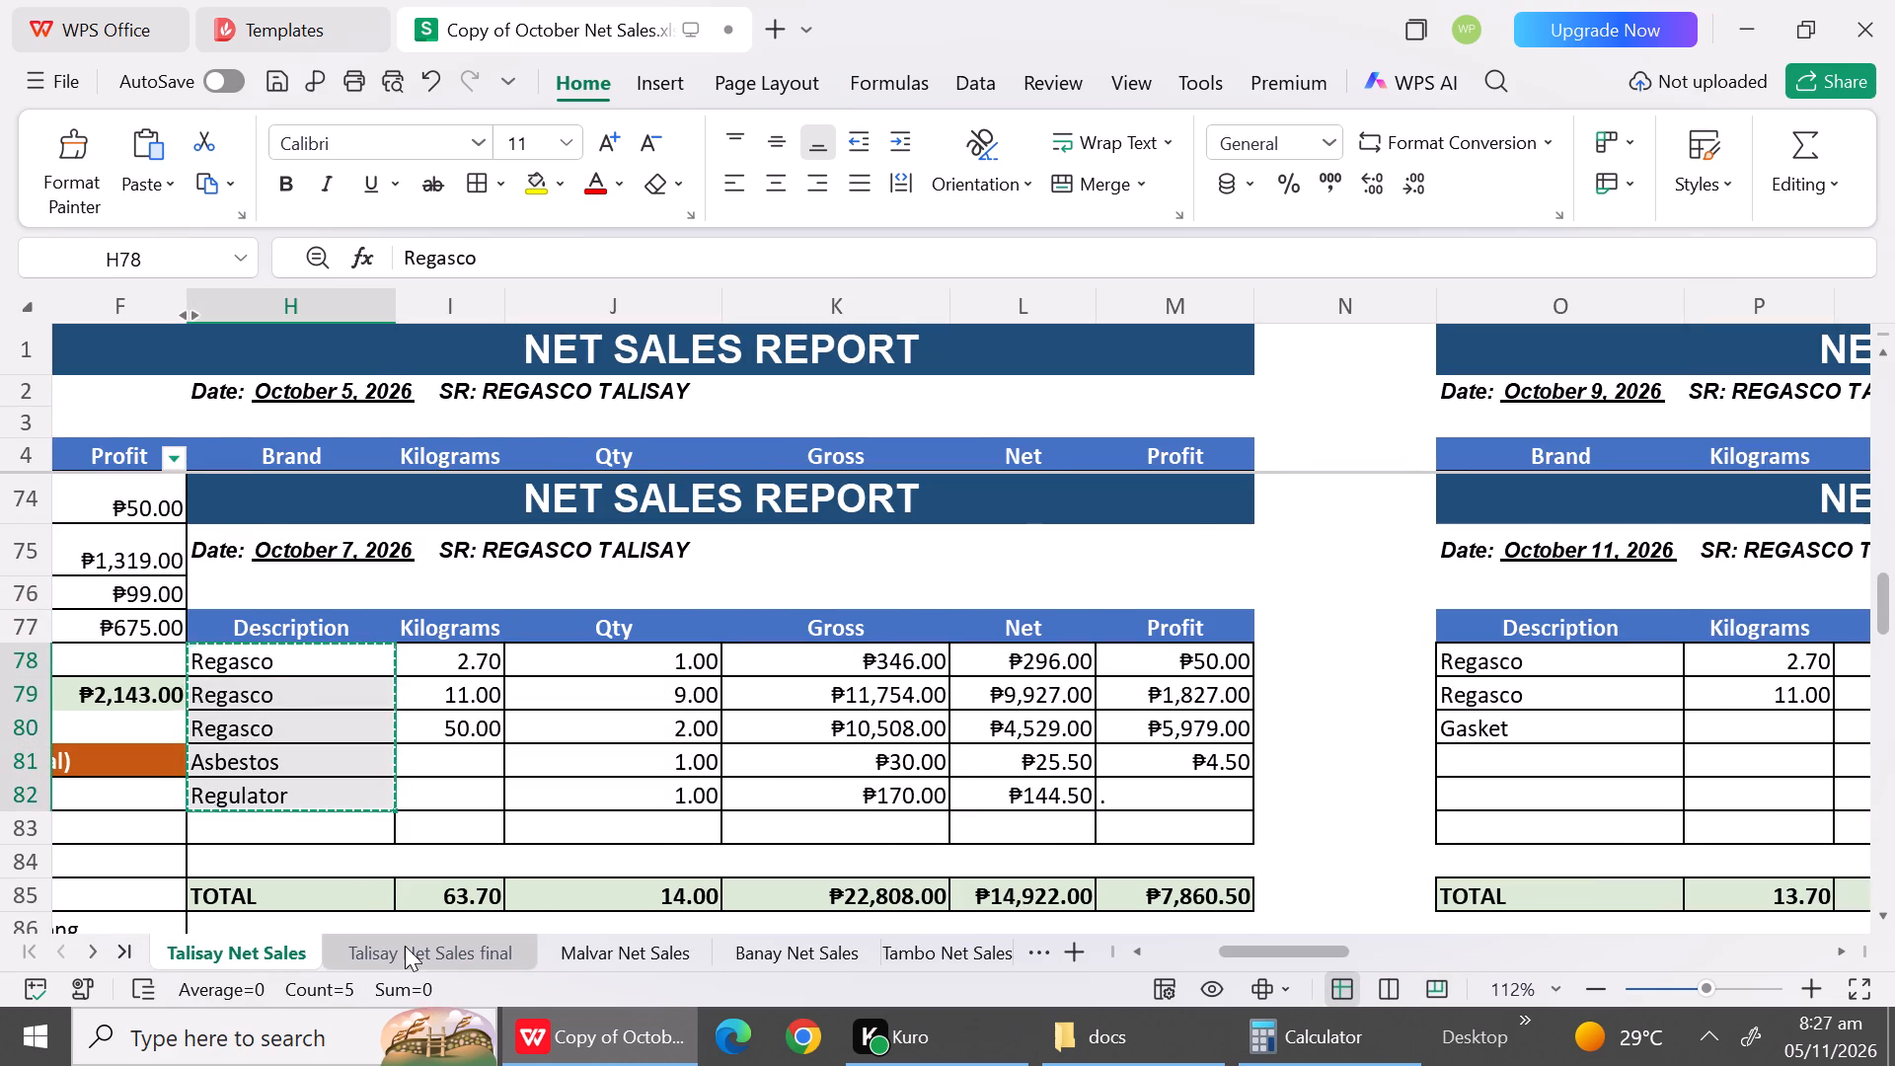
left_click(405, 946)
left_click(139, 533)
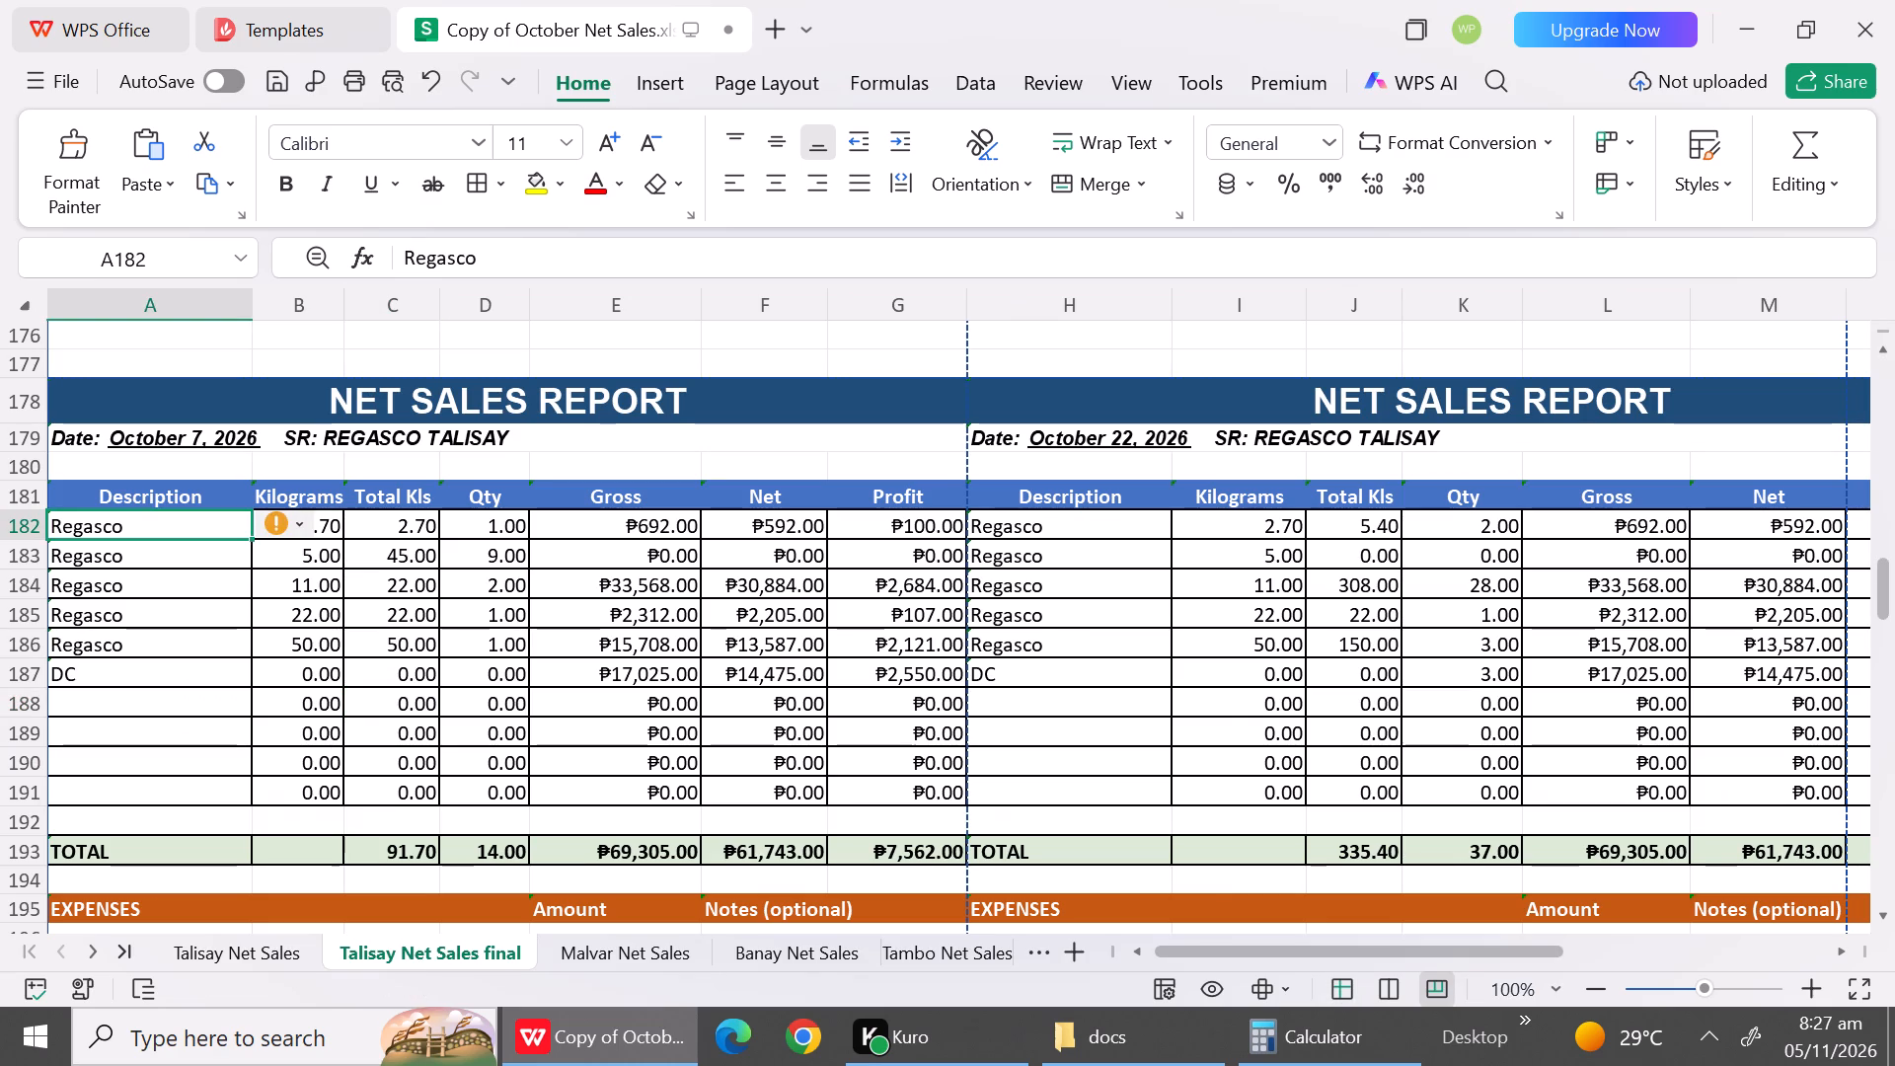
key("ctrl+v")
Clear the DC description from the October 7 report on Talisay Net Sales final.
left_click(124, 679)
key("BackSpace")
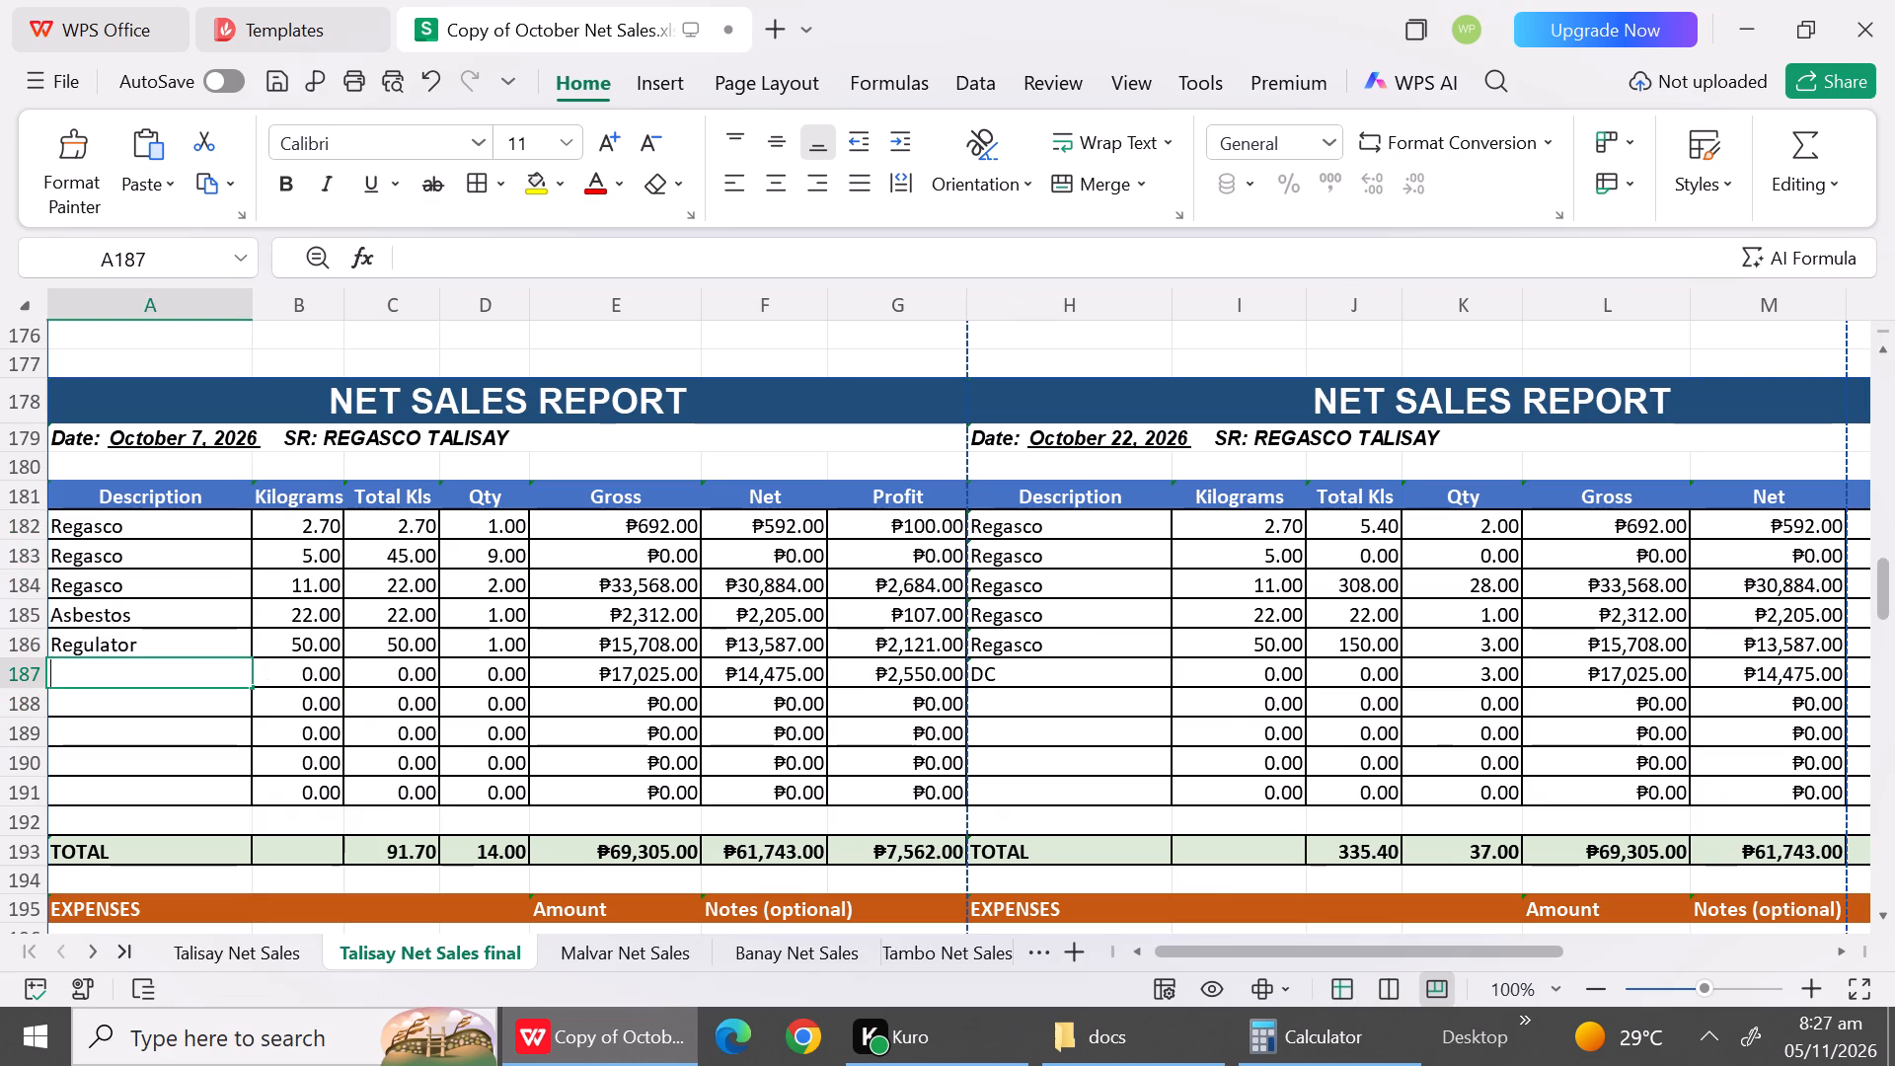
Copy the October 7 kilogram values 2.70, 11.00 and 50.00 from Talisay Net Sales into the final sheet's Total Kls column for the Regasco rows.
left_click(280, 963)
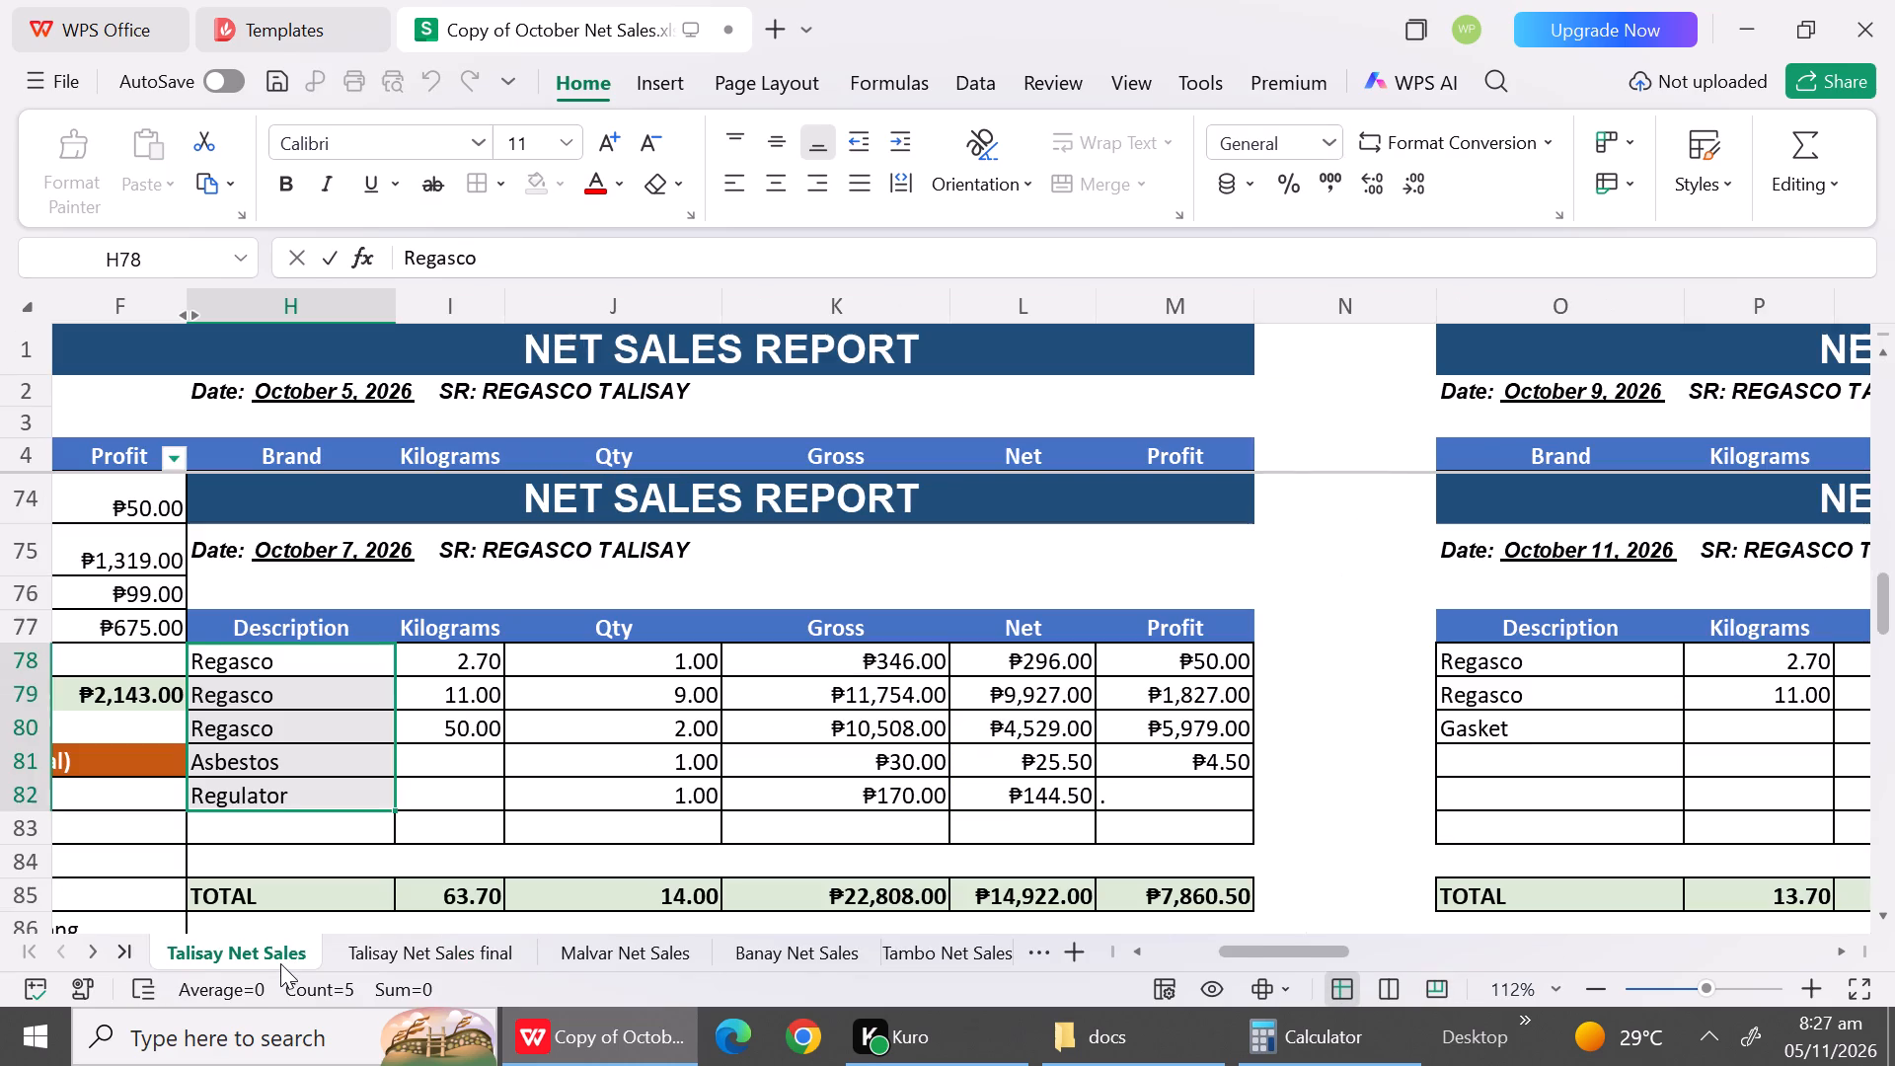
left_click_drag(467, 658, 464, 723)
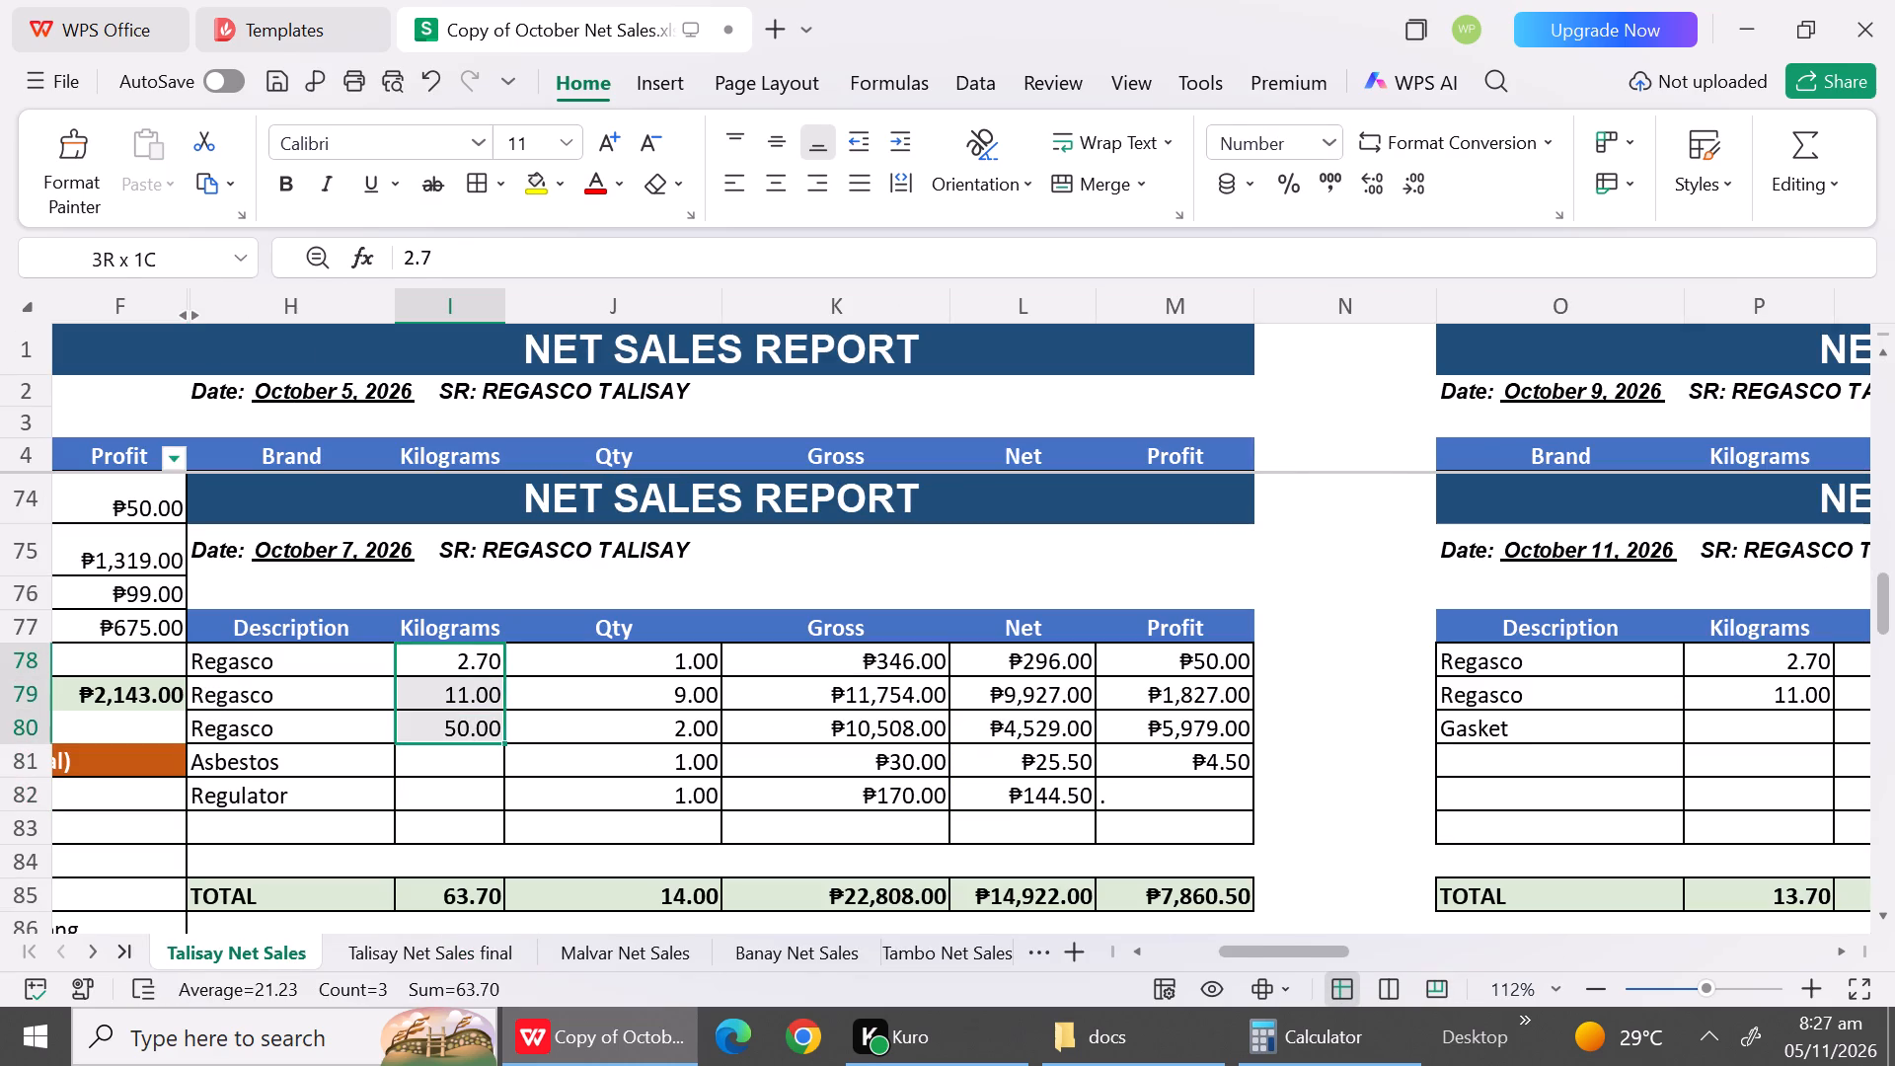
left_click_drag(464, 723, 464, 730)
key("ctrl+c")
left_click(491, 957)
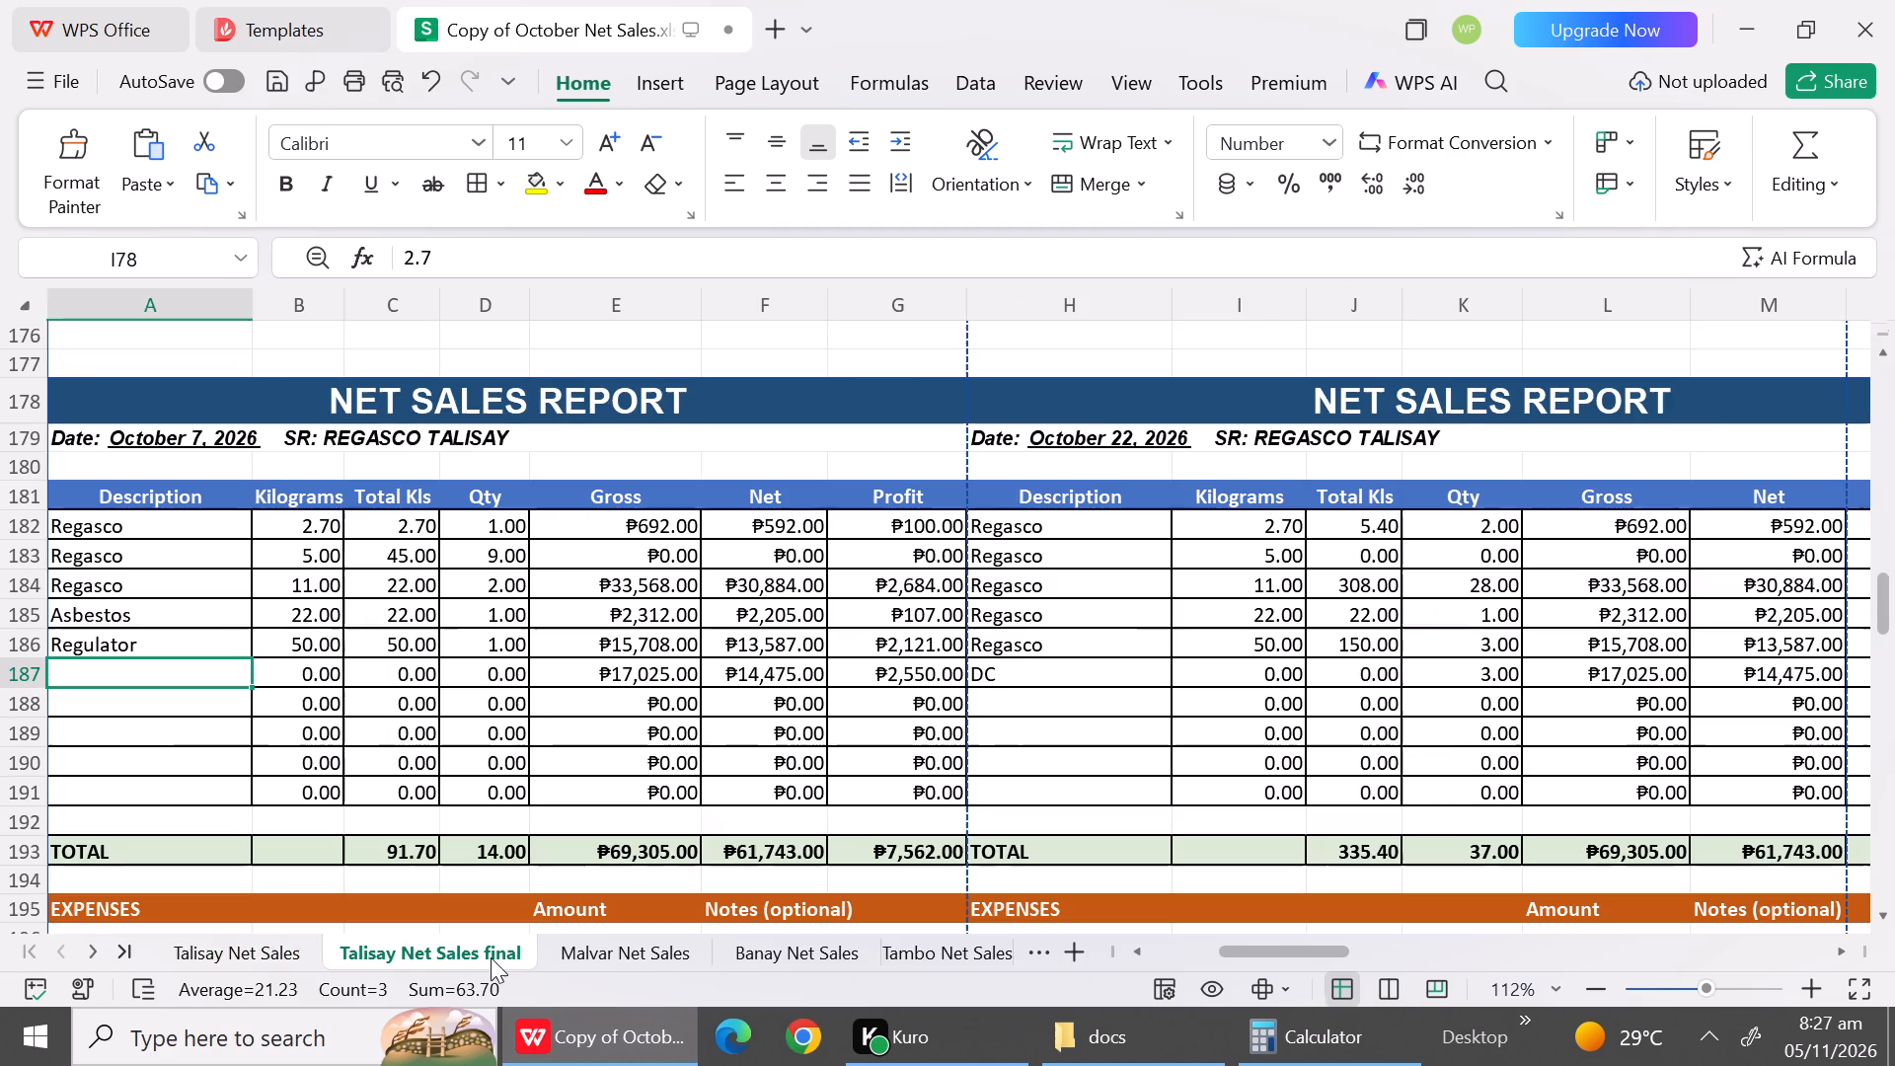
left_click(409, 526)
key("ctrl+v")
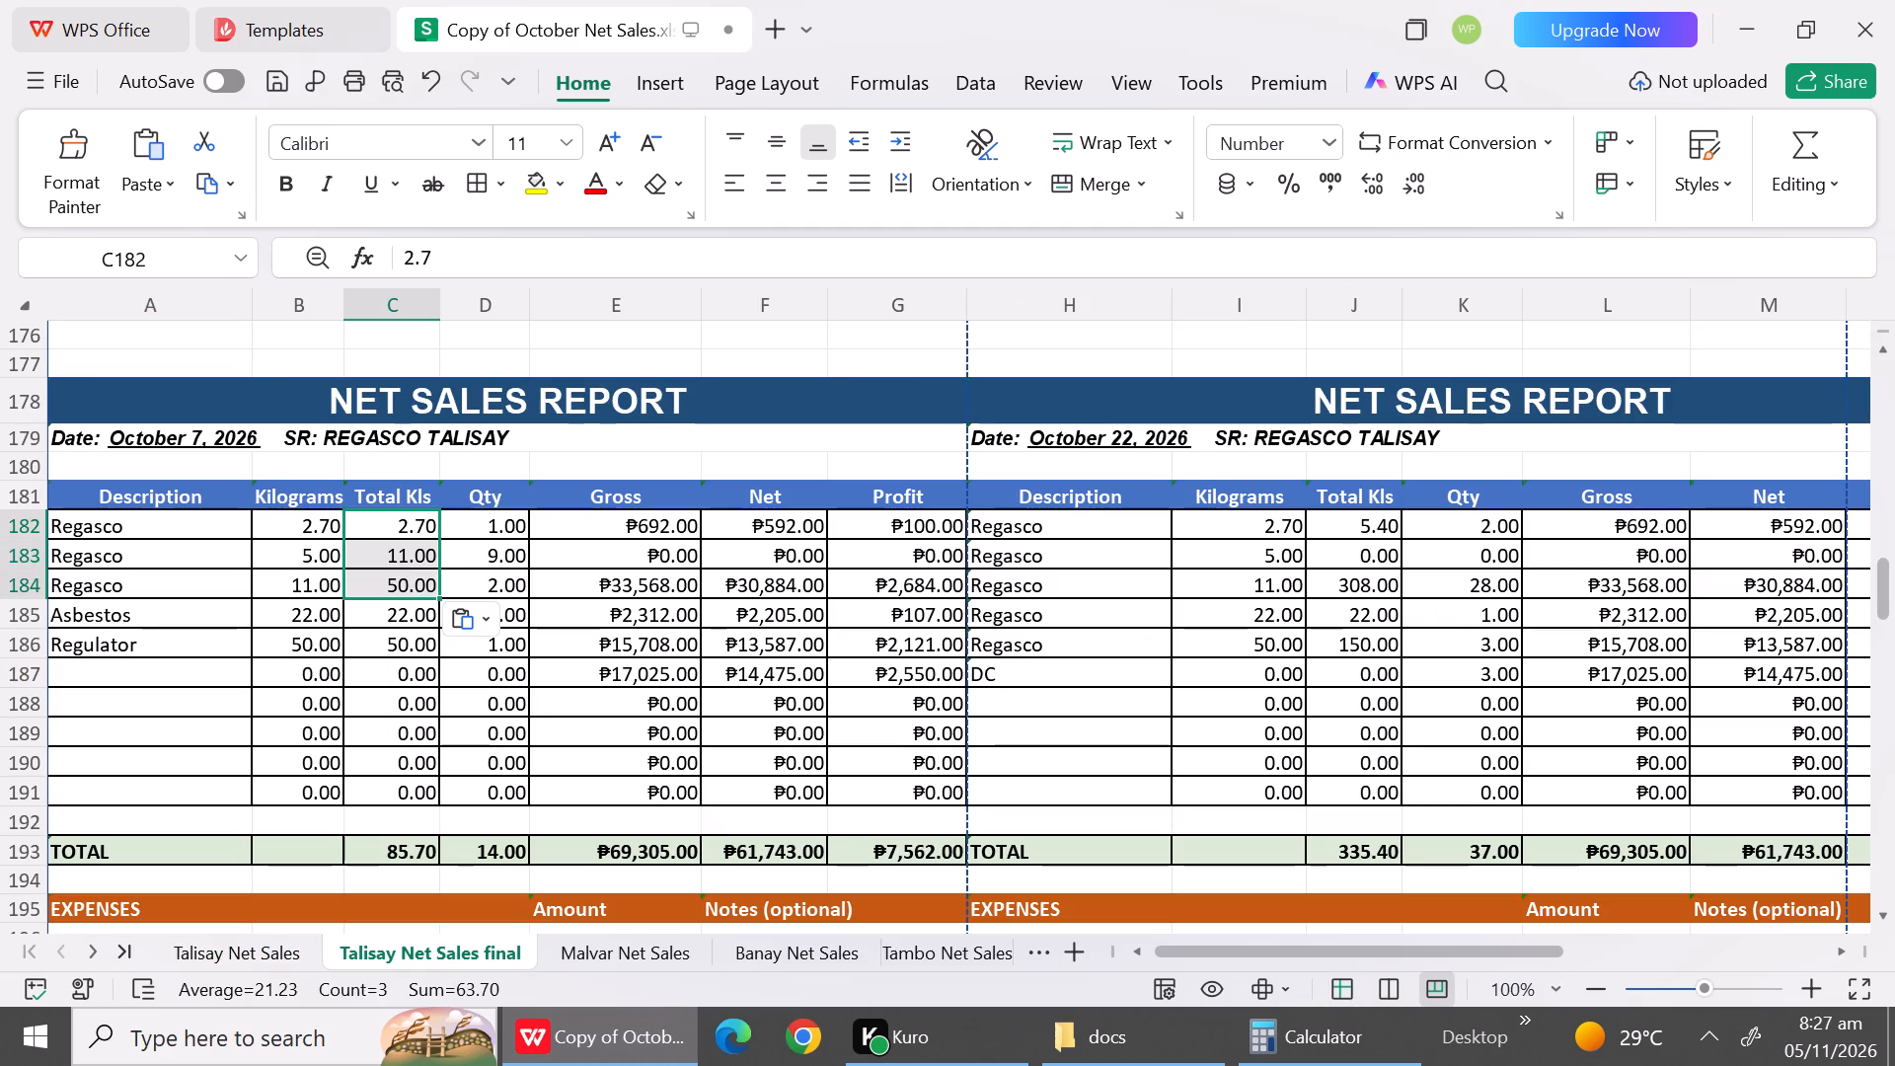
Set both Kilograms and Total Kls to 0 for the Asbestos and Regulator rows of the October 7 report.
left_click(398, 606)
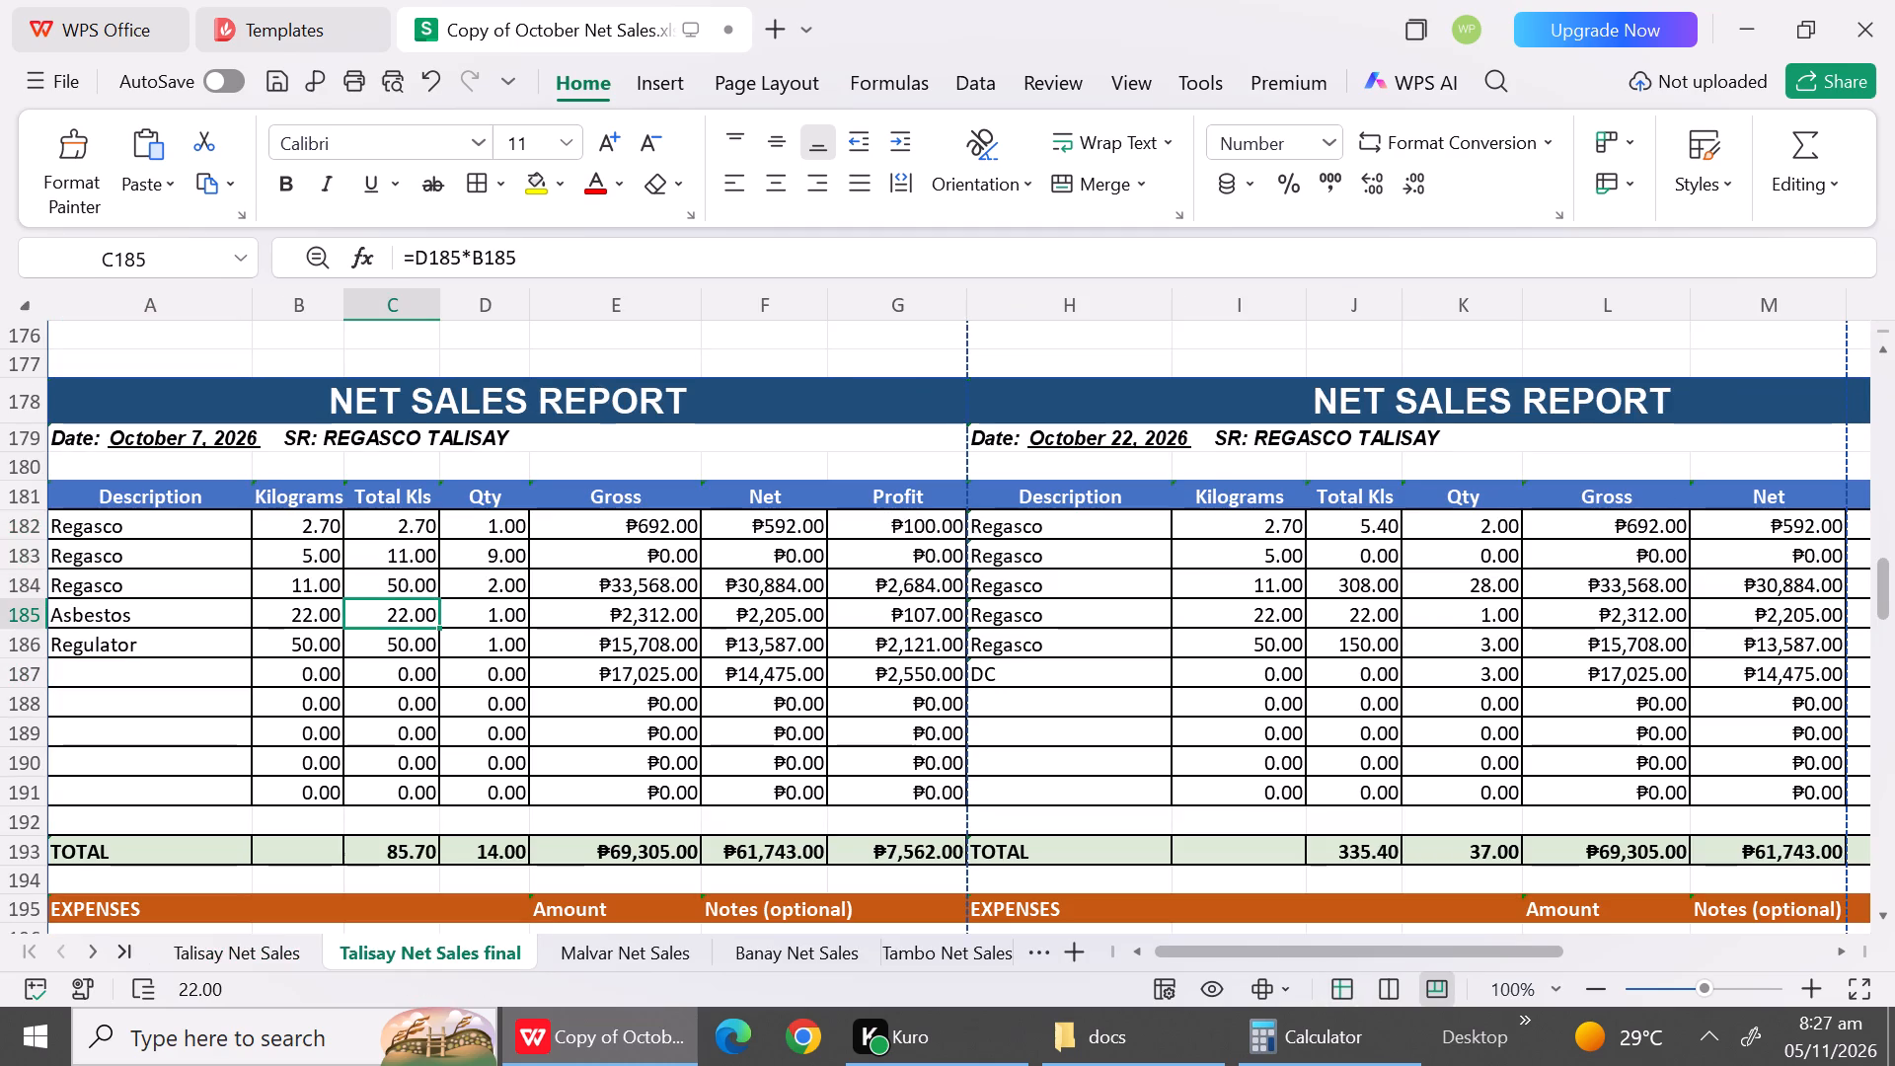
key("0")
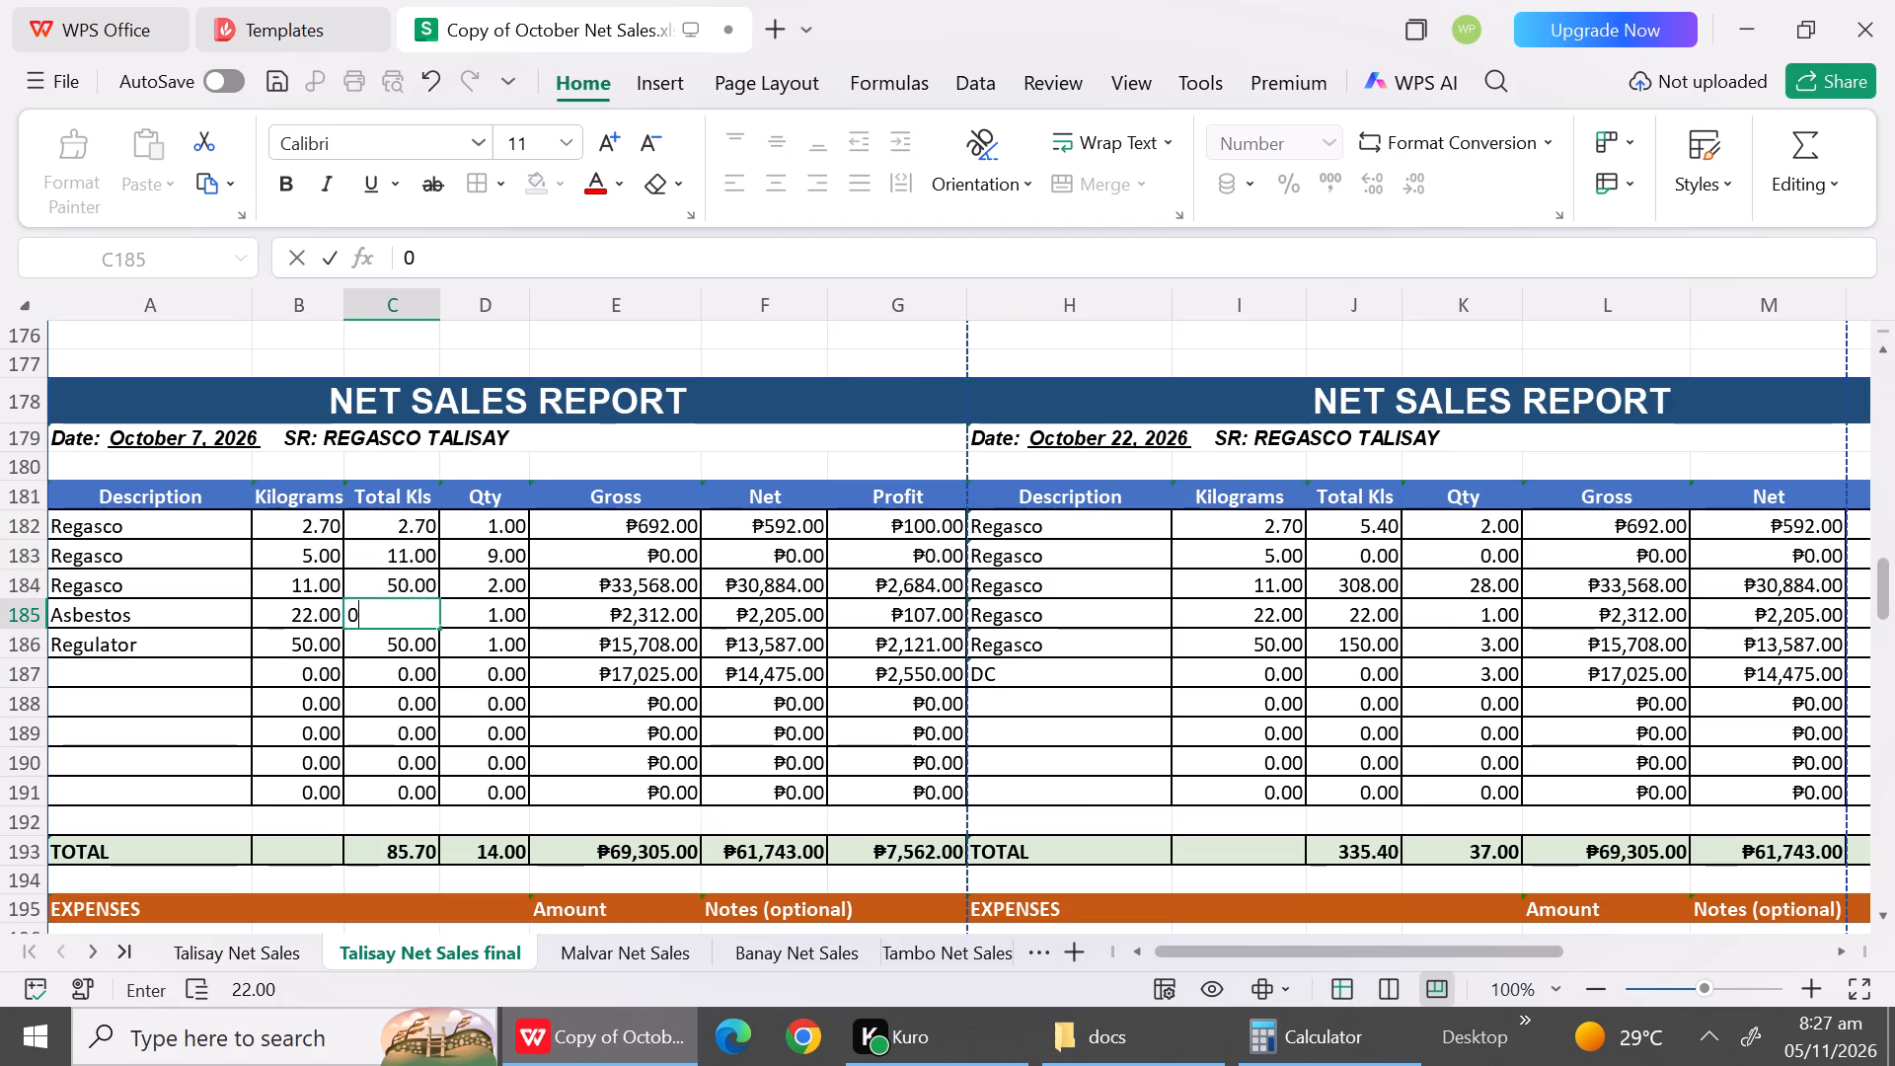
left_click(293, 628)
key("0")
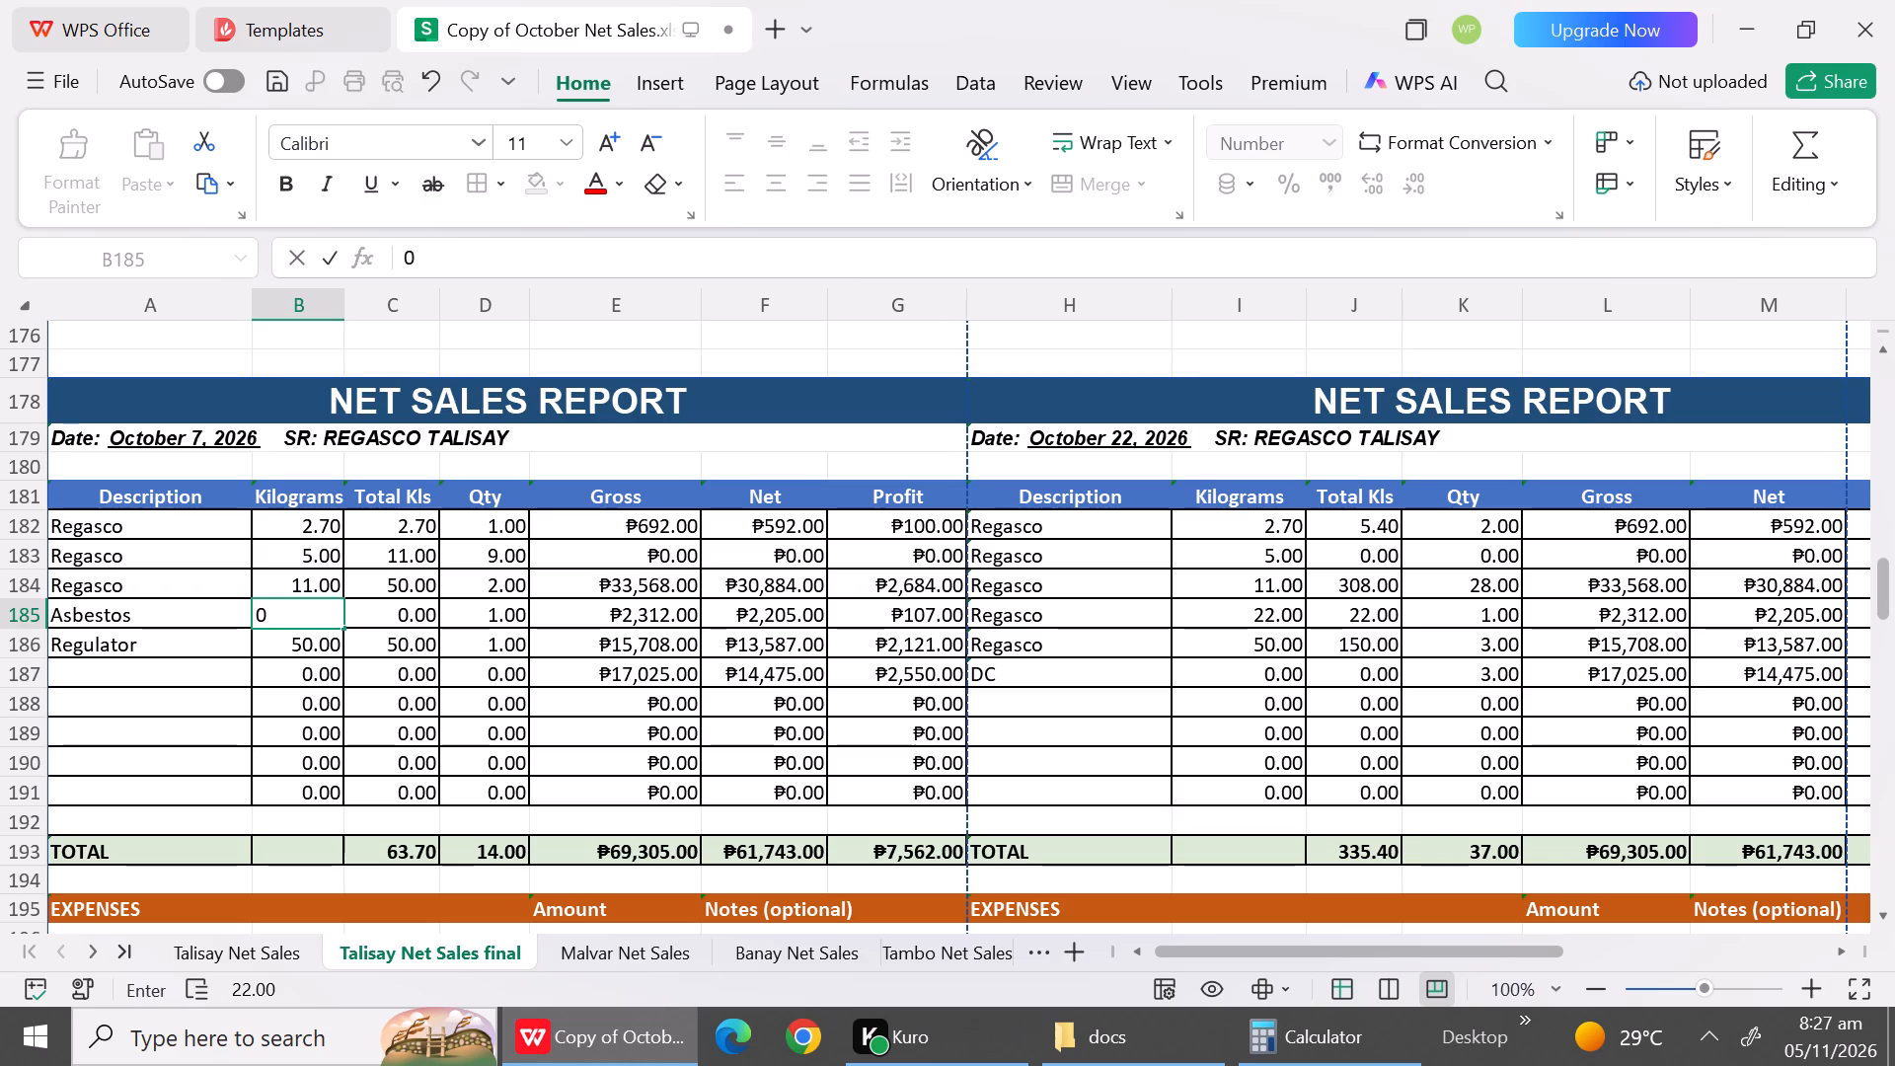
left_click(297, 662)
left_click(289, 636)
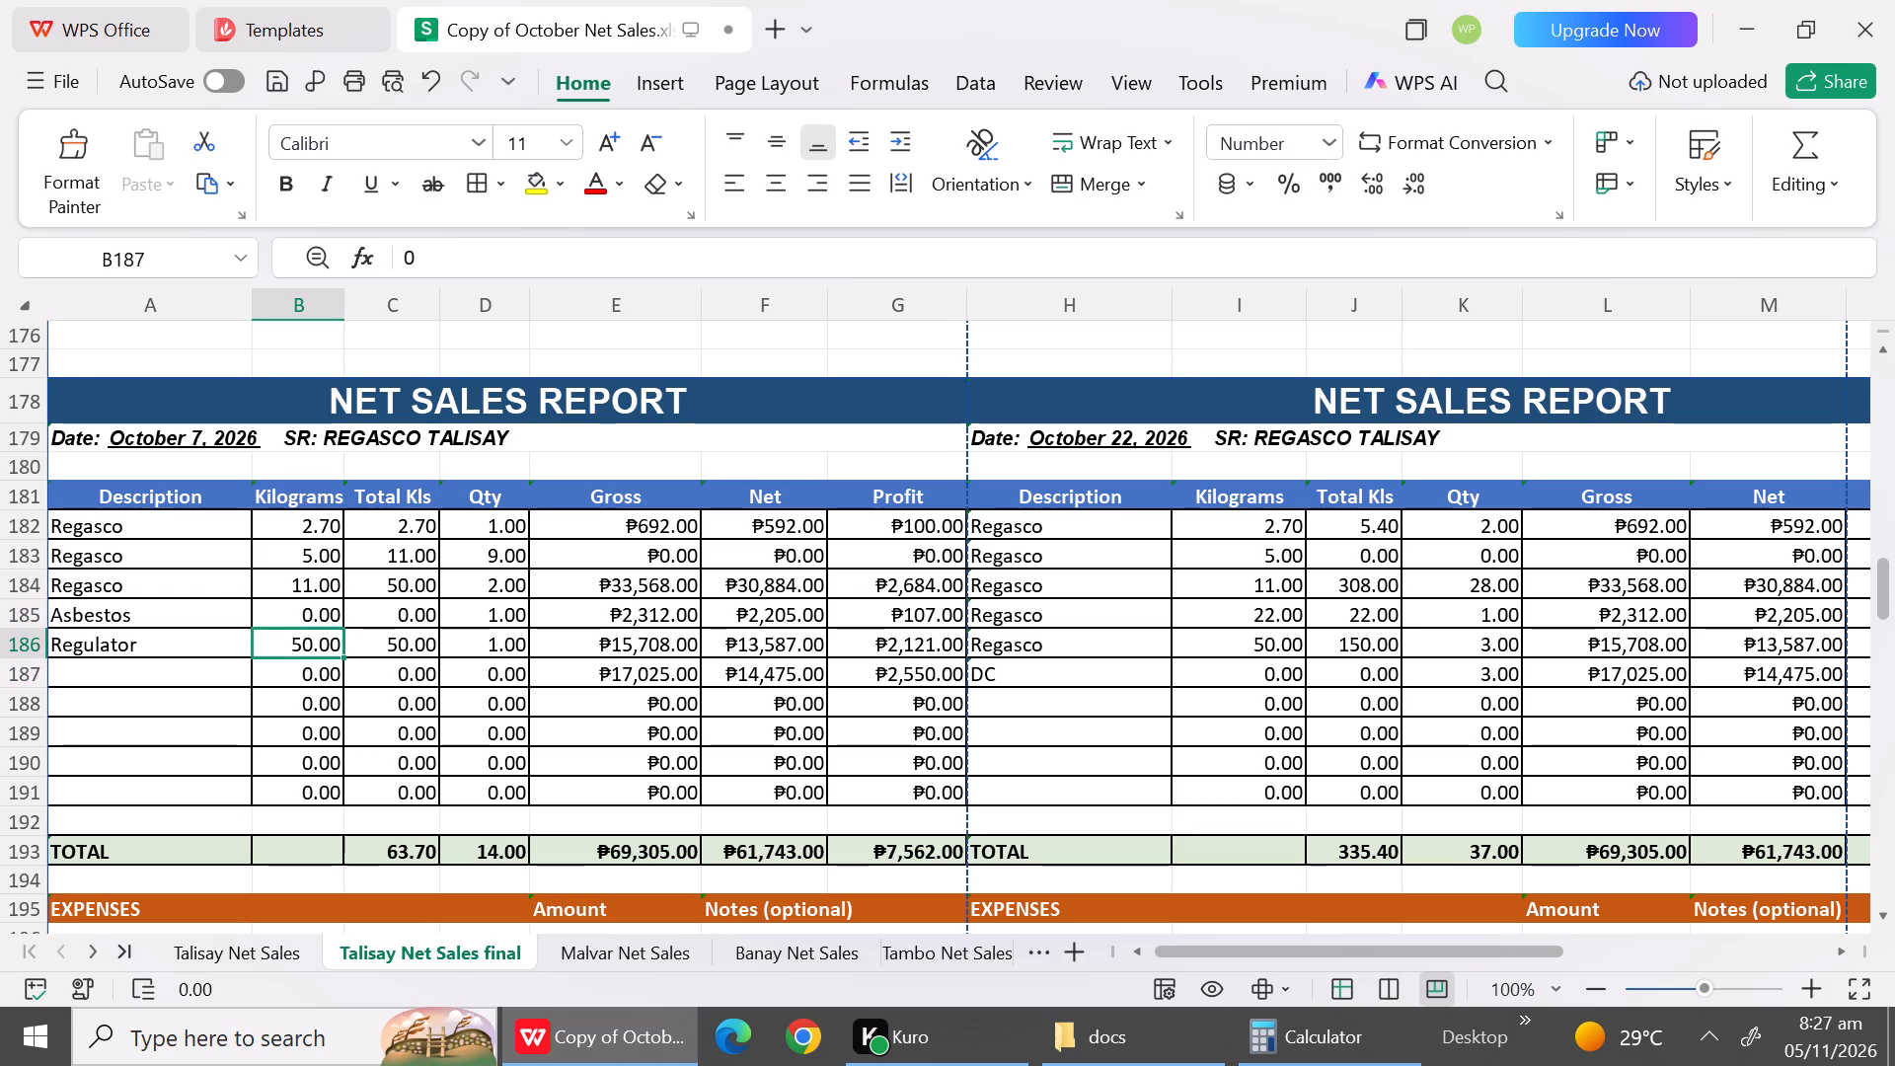
key("0")
left_click(390, 644)
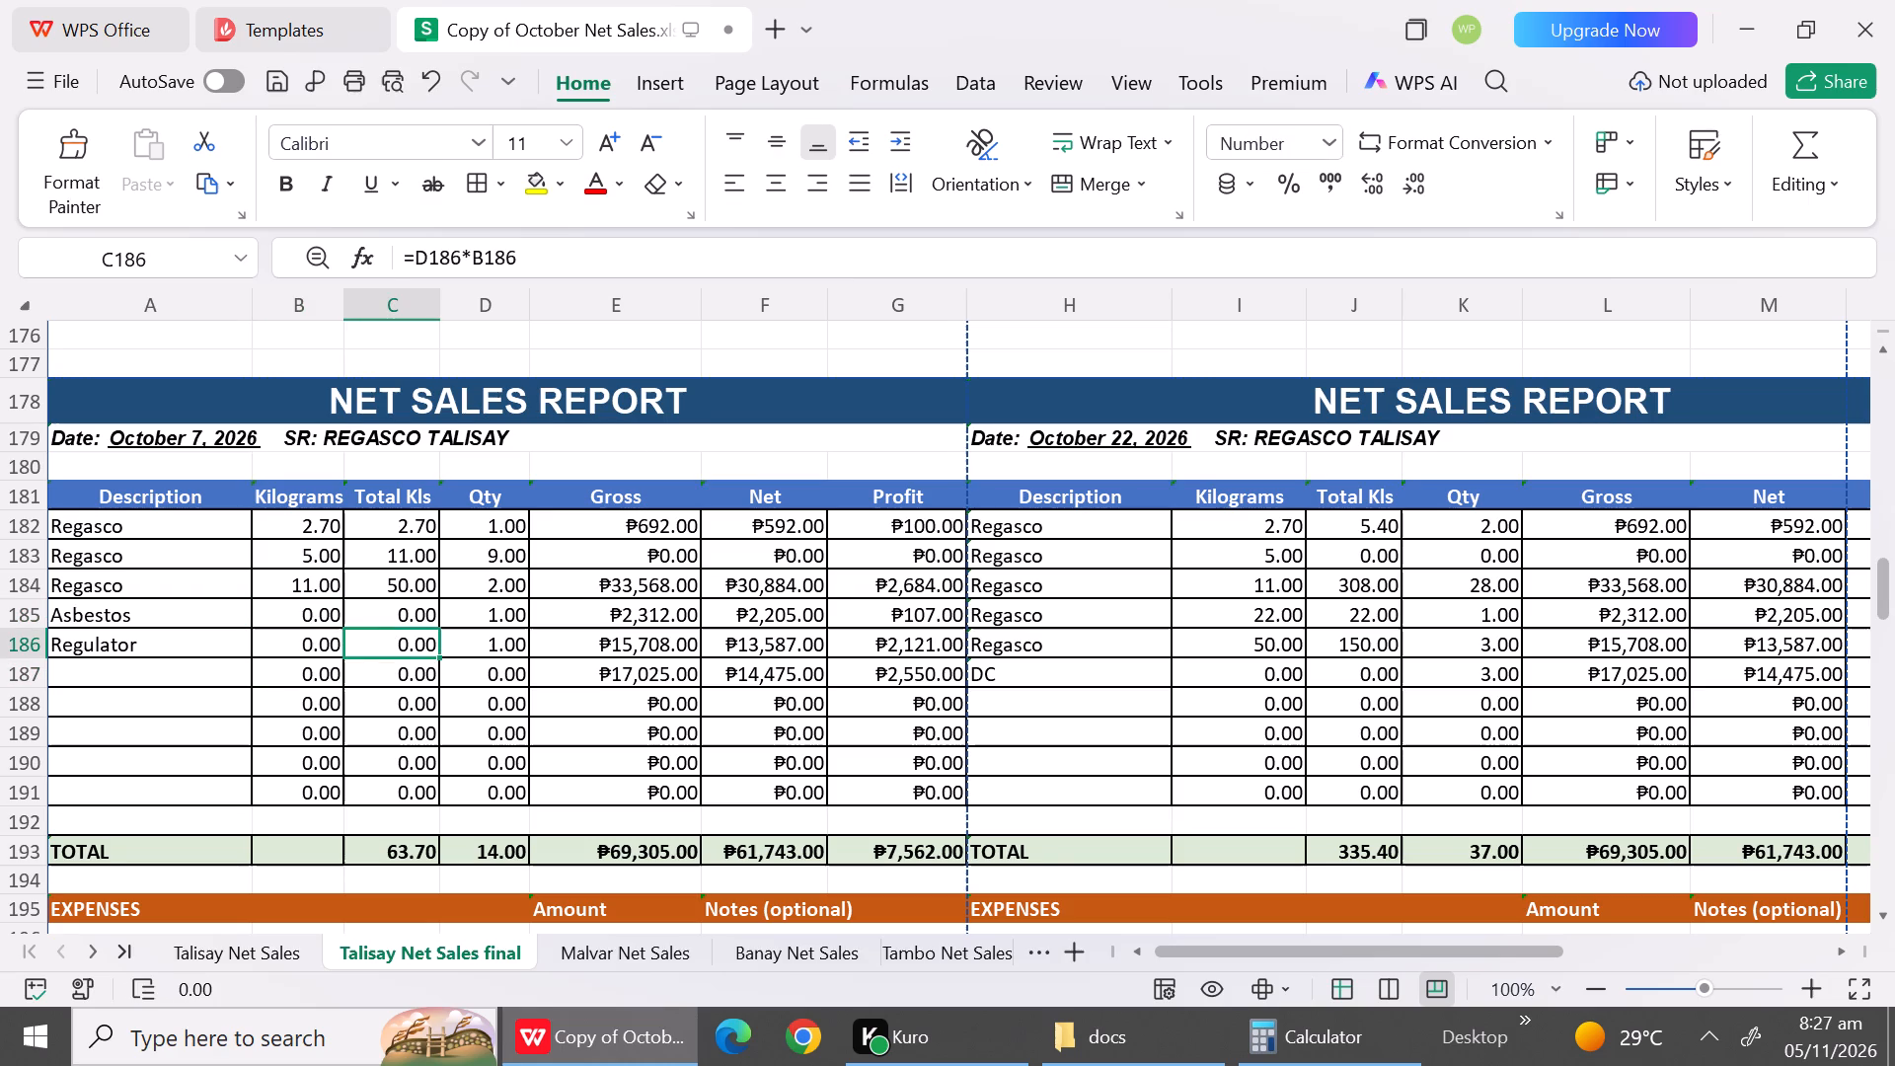
key("0")
left_click(733, 683)
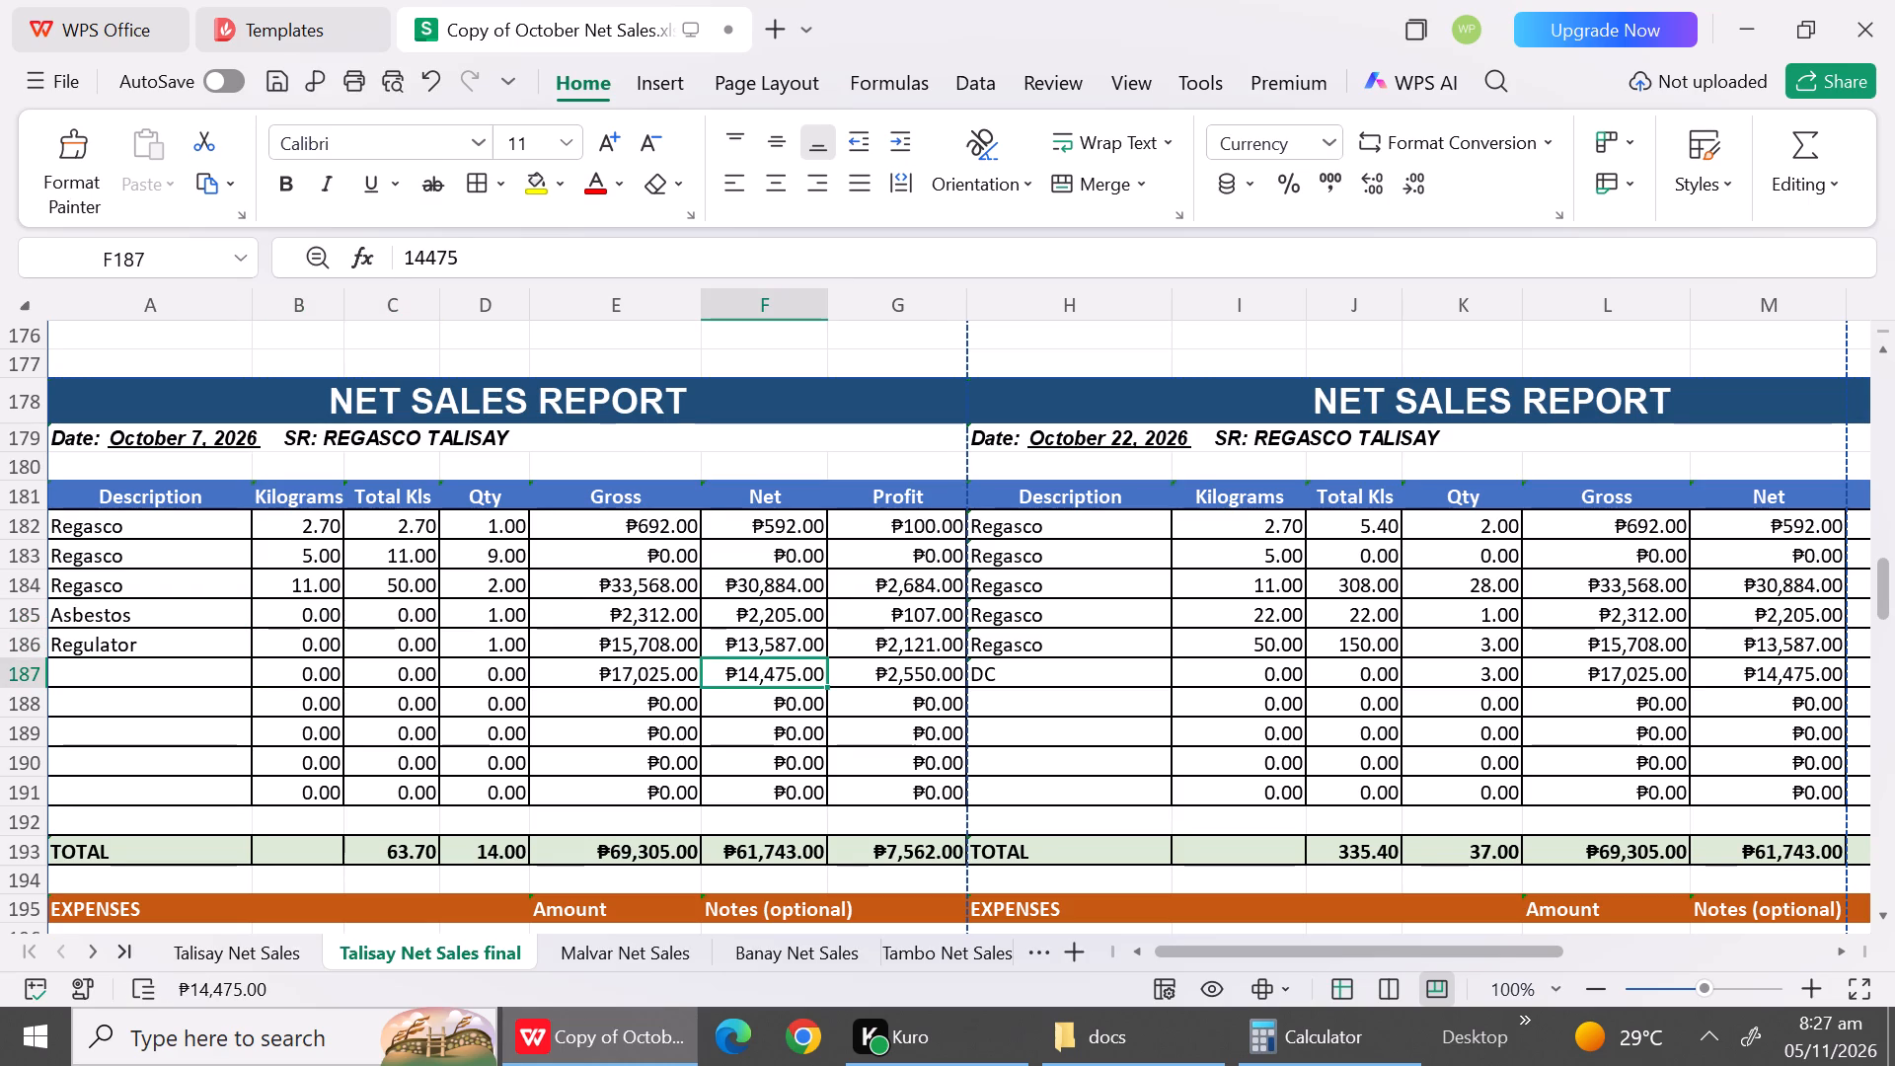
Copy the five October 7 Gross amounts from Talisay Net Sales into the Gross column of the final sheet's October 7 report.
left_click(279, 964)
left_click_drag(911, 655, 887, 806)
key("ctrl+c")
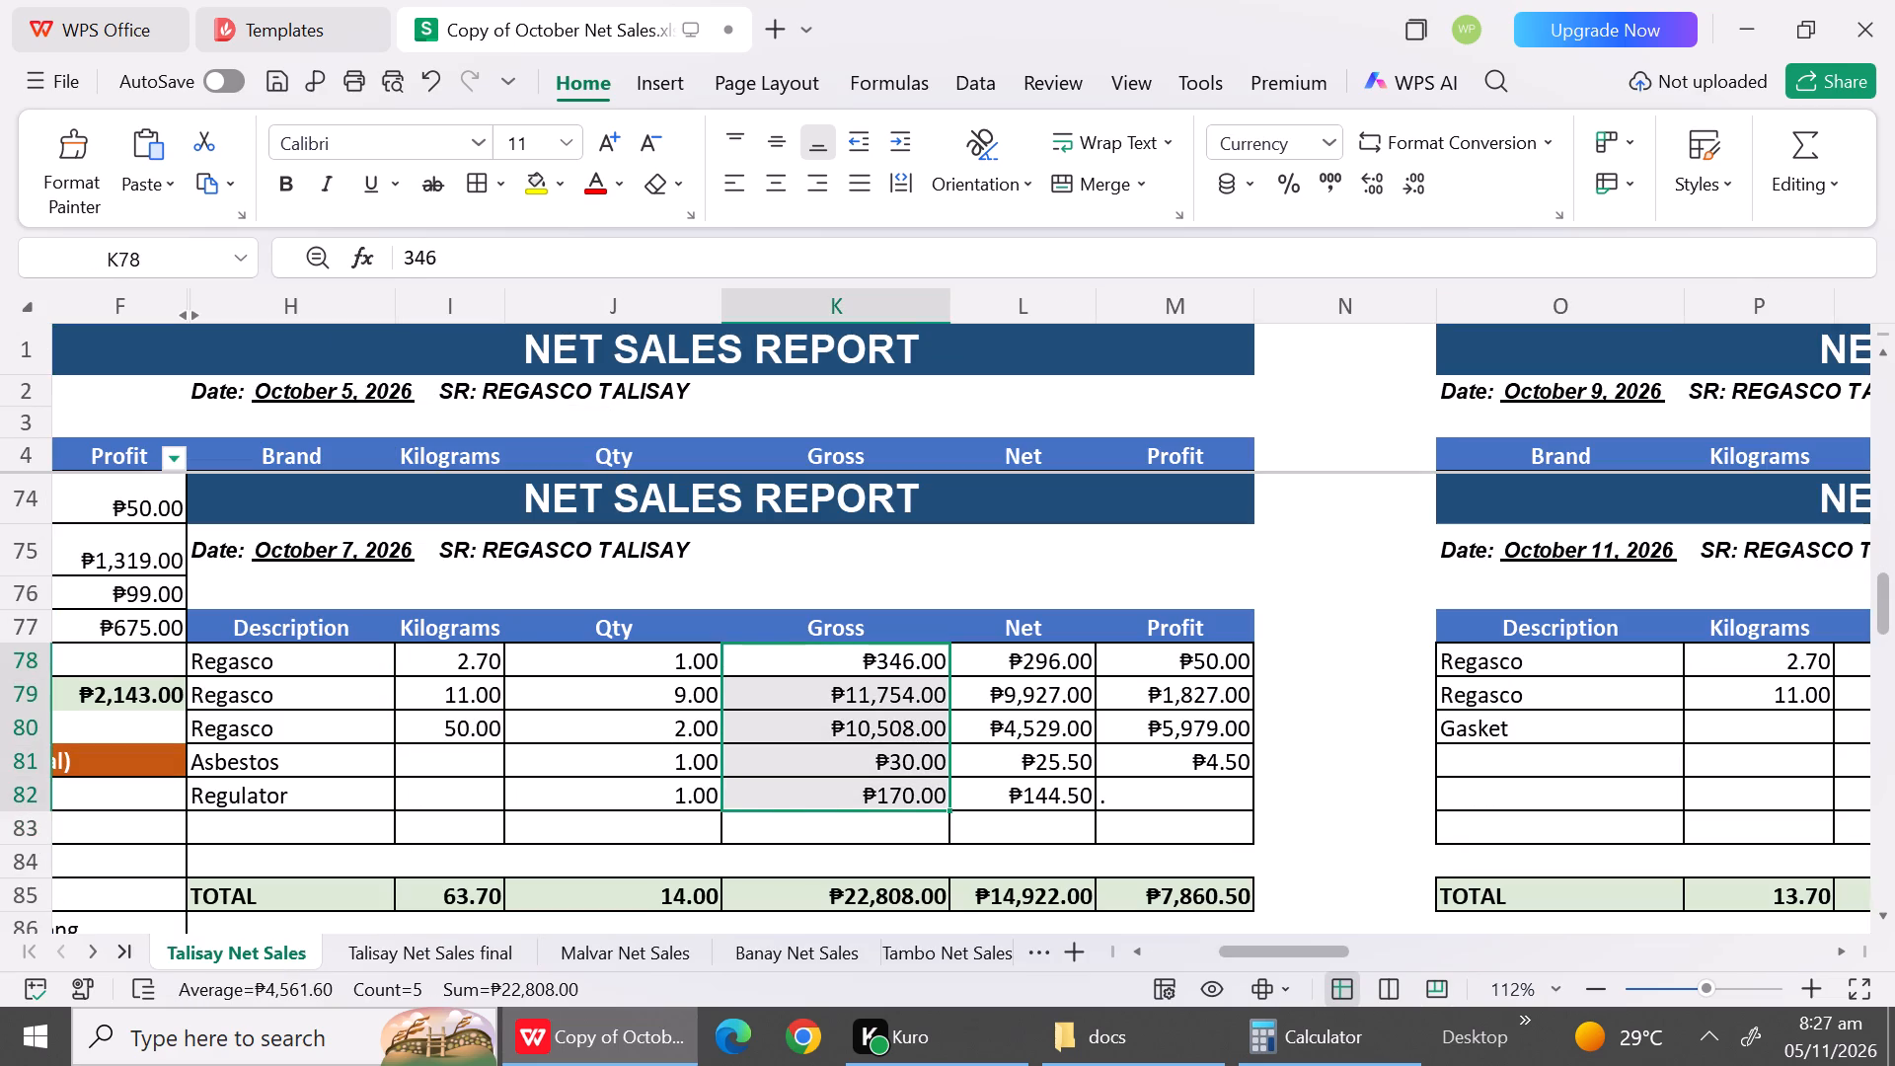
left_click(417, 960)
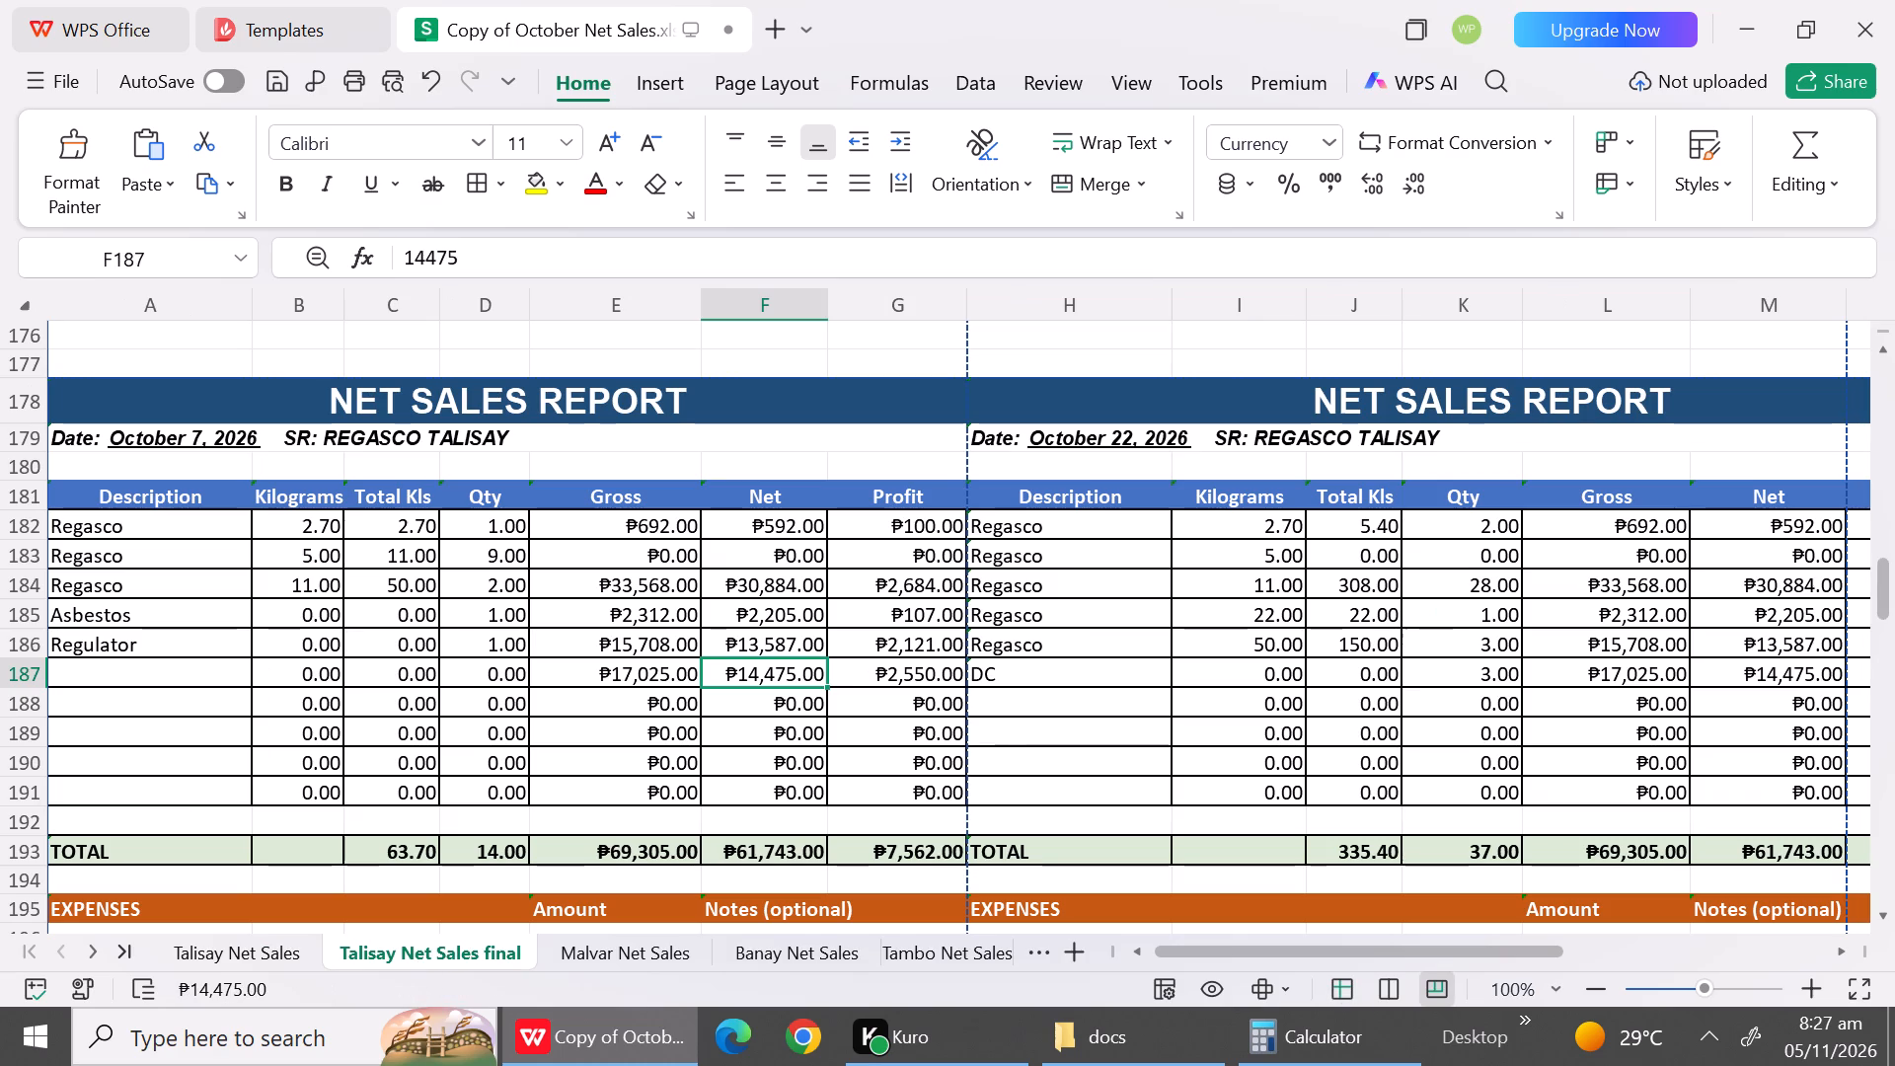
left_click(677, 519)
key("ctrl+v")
Set the Gross amount to 0 in row 187, the blank row below Regulator in the October 7 report.
left_click(604, 678)
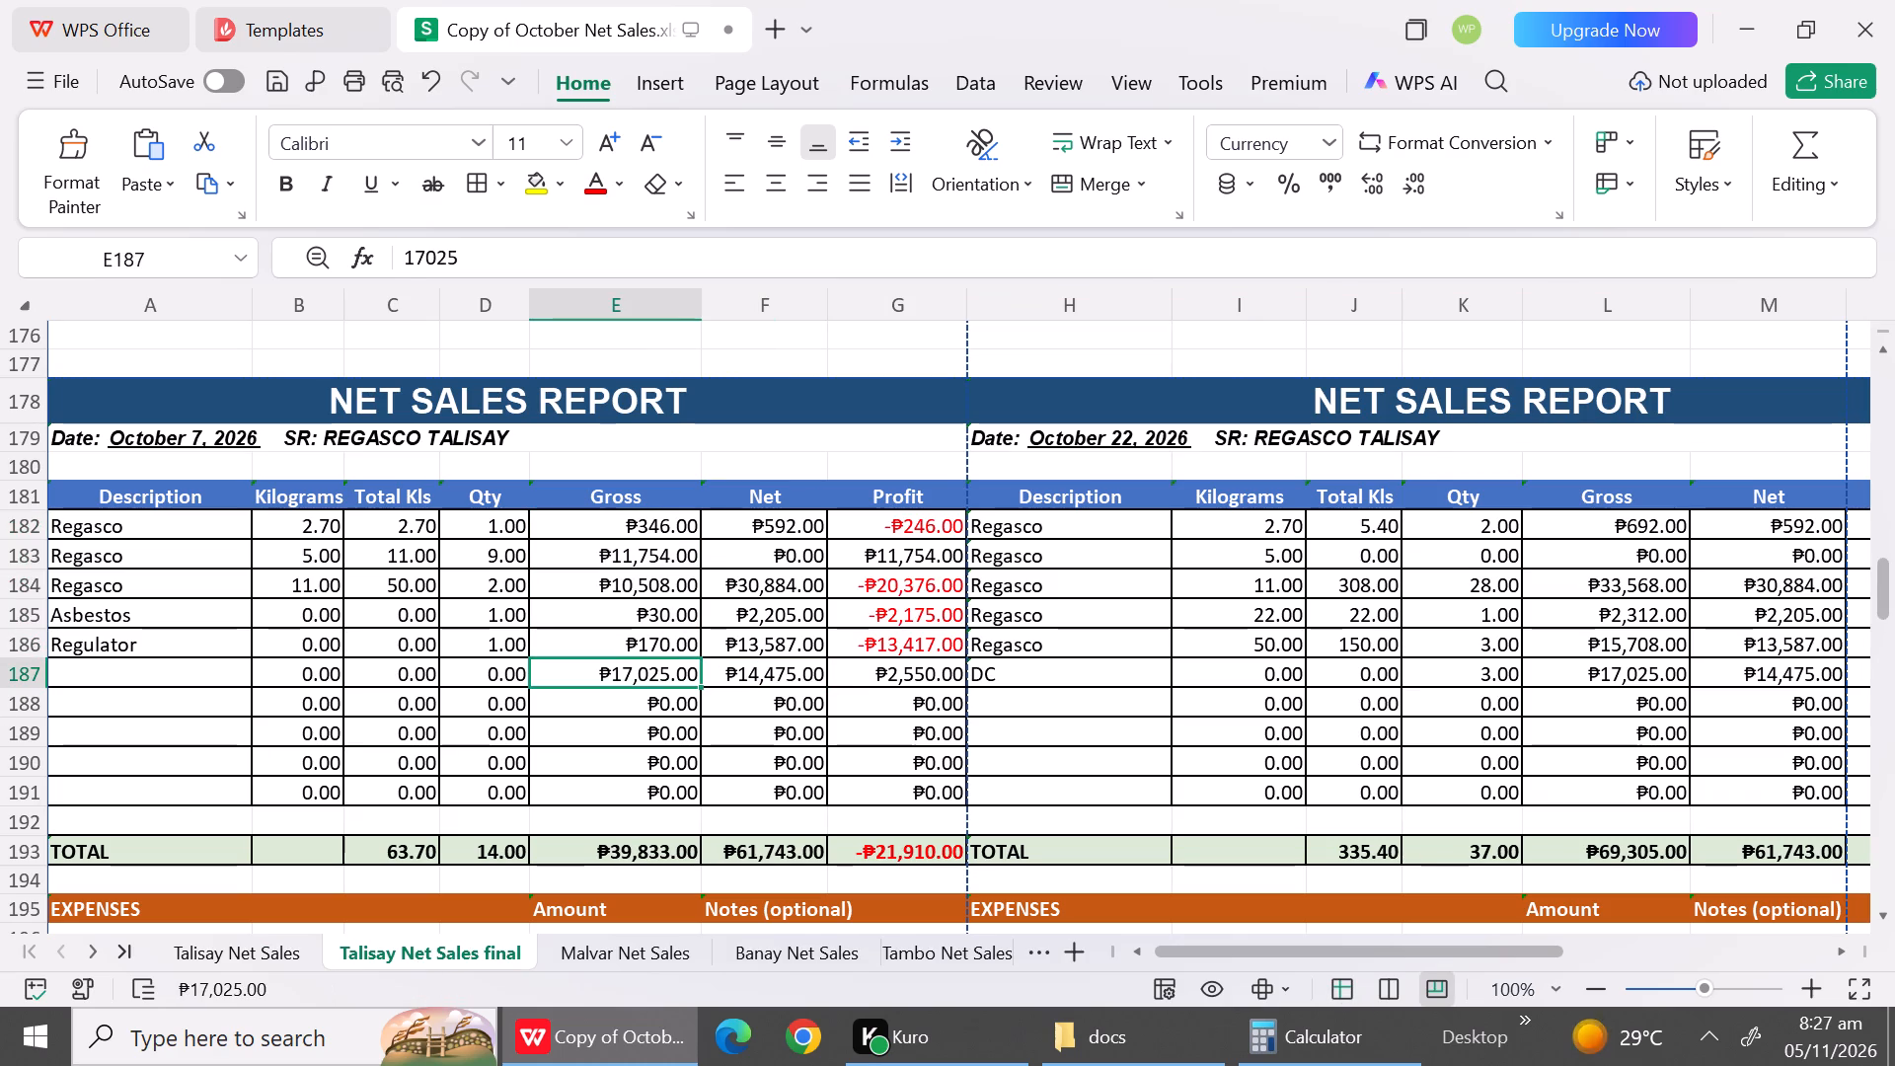
key("0")
left_click(606, 766)
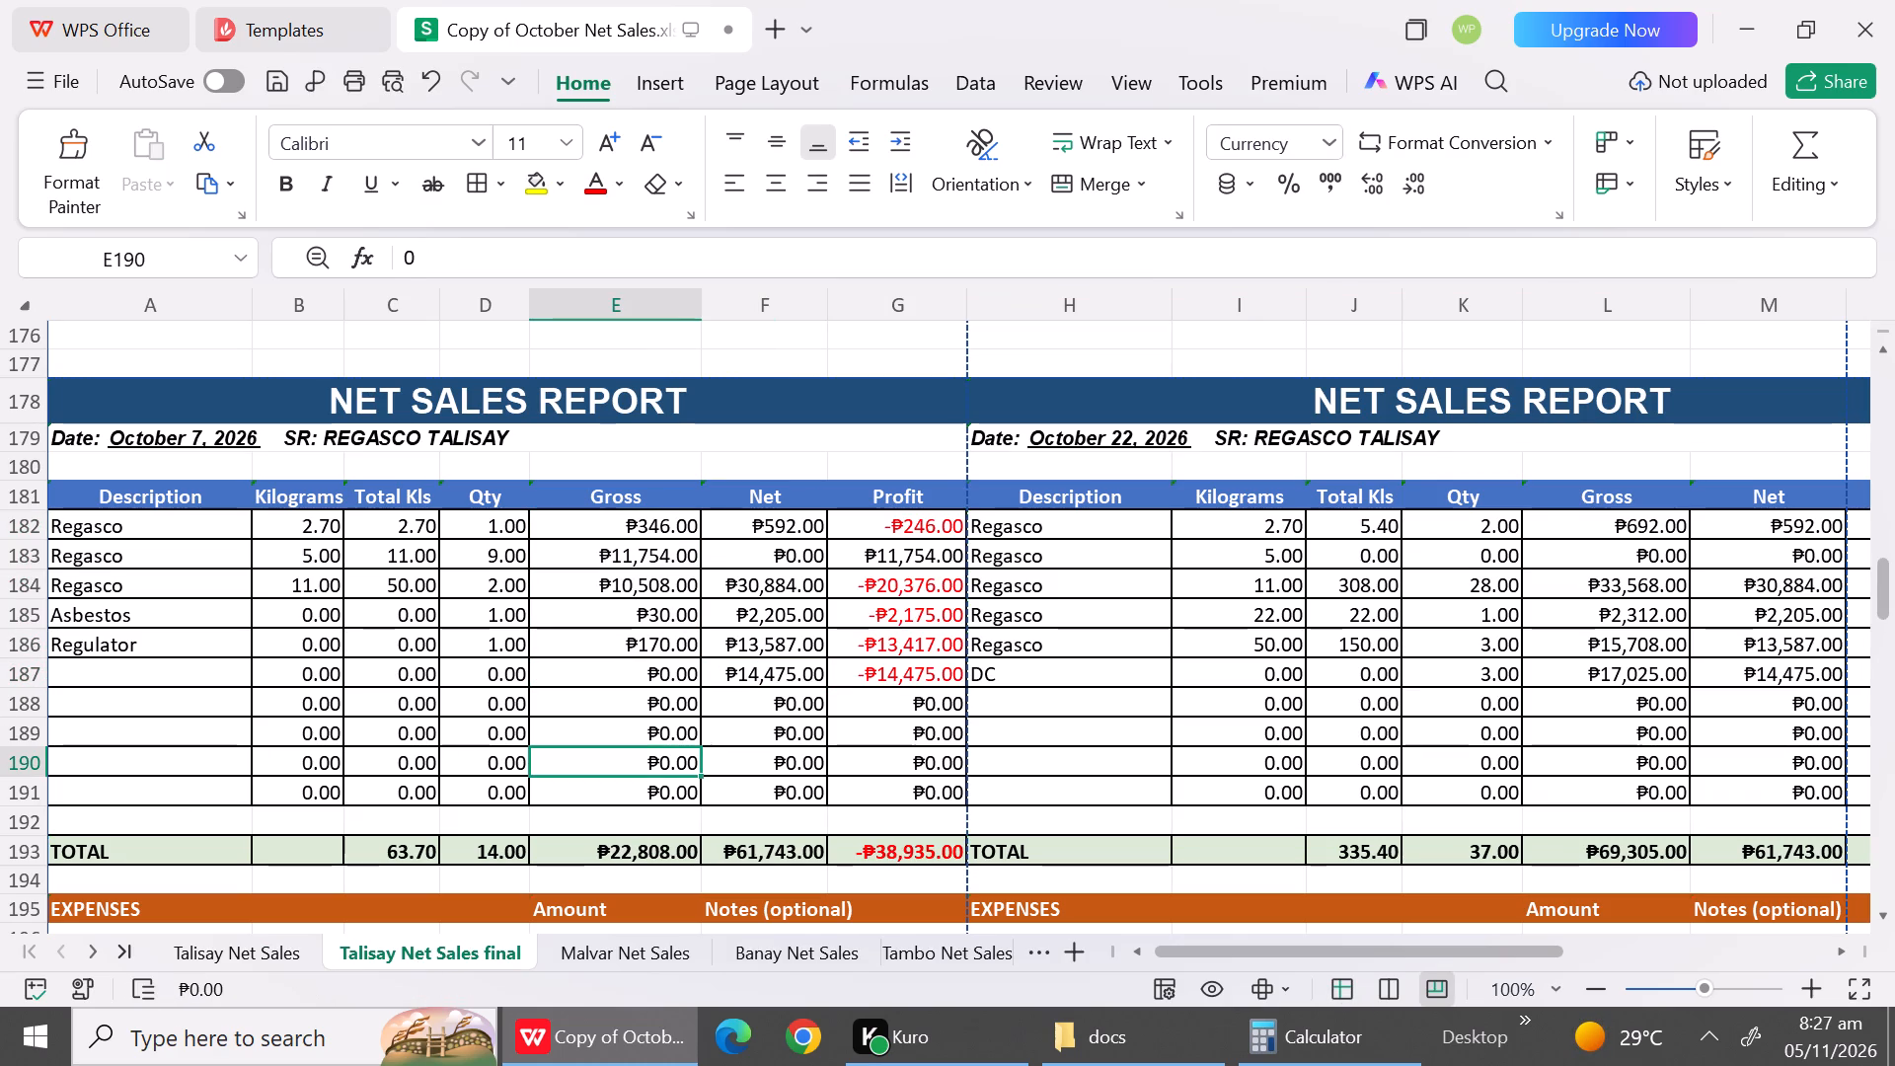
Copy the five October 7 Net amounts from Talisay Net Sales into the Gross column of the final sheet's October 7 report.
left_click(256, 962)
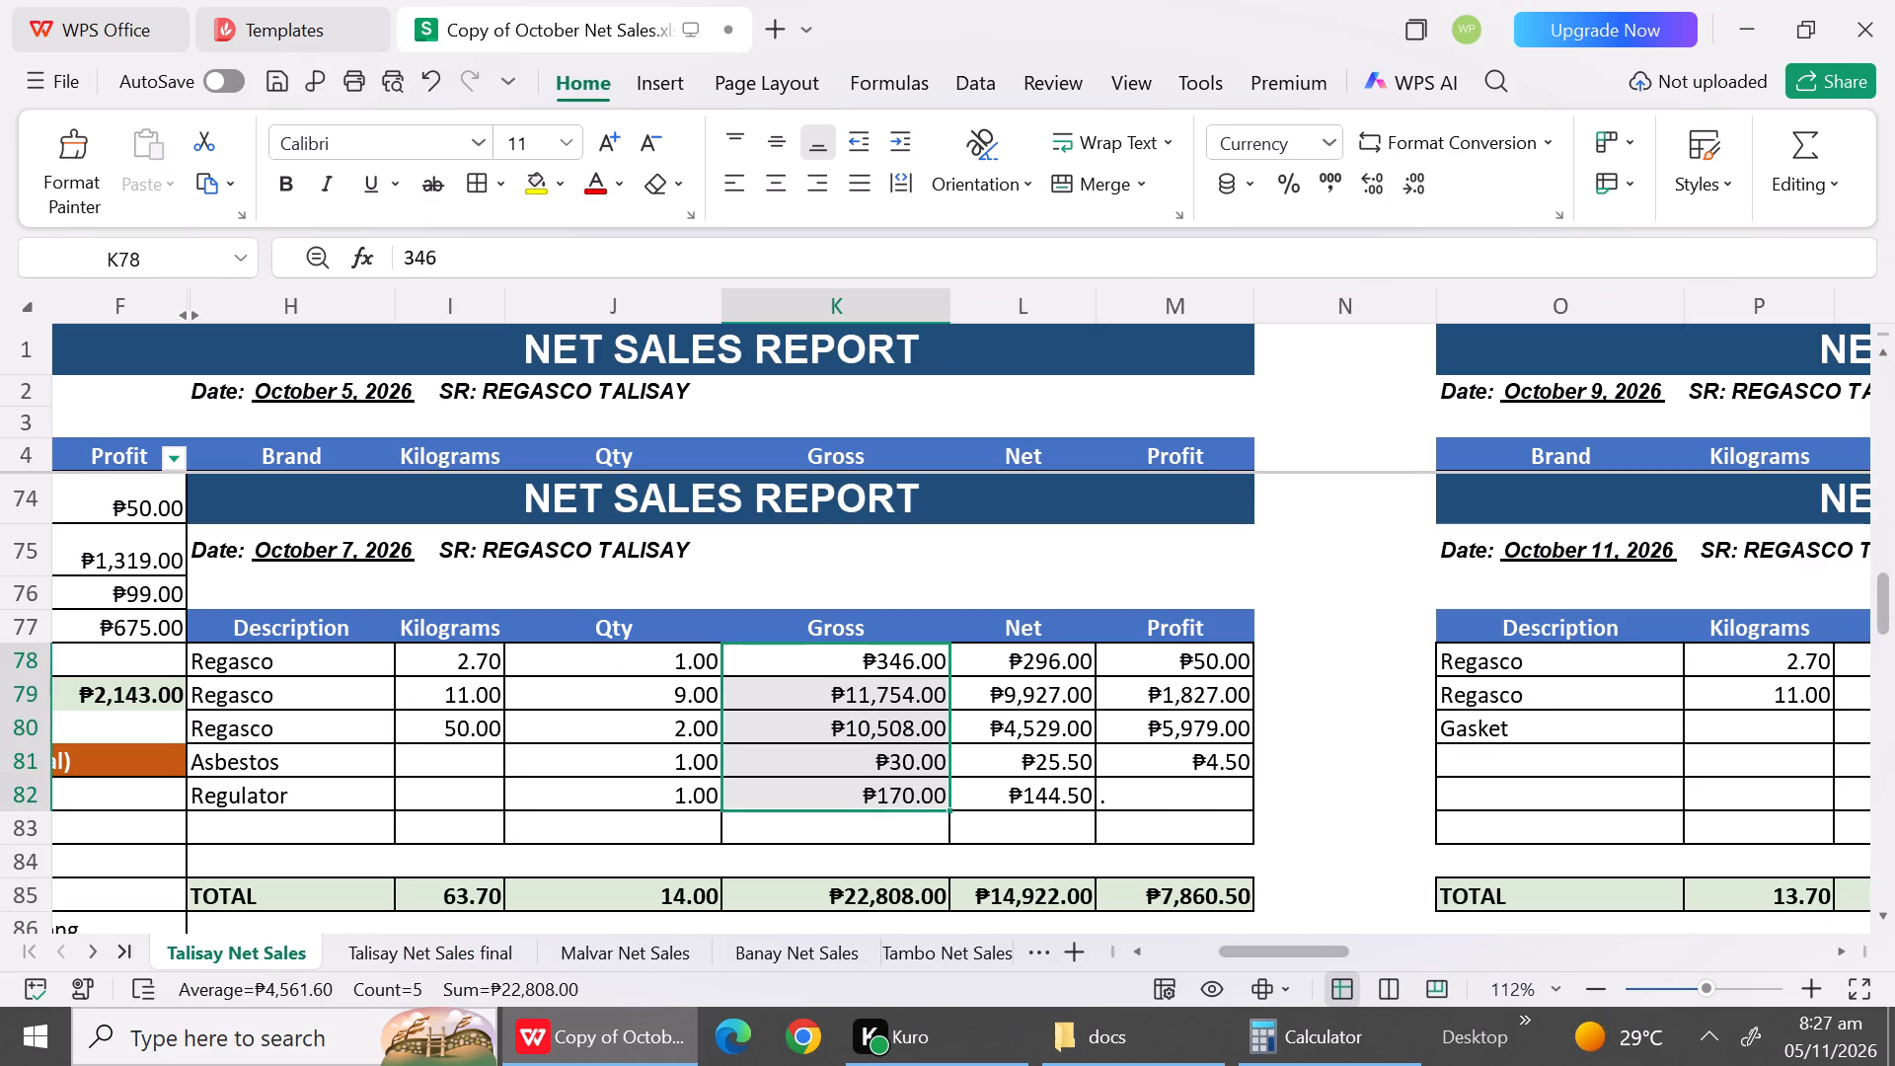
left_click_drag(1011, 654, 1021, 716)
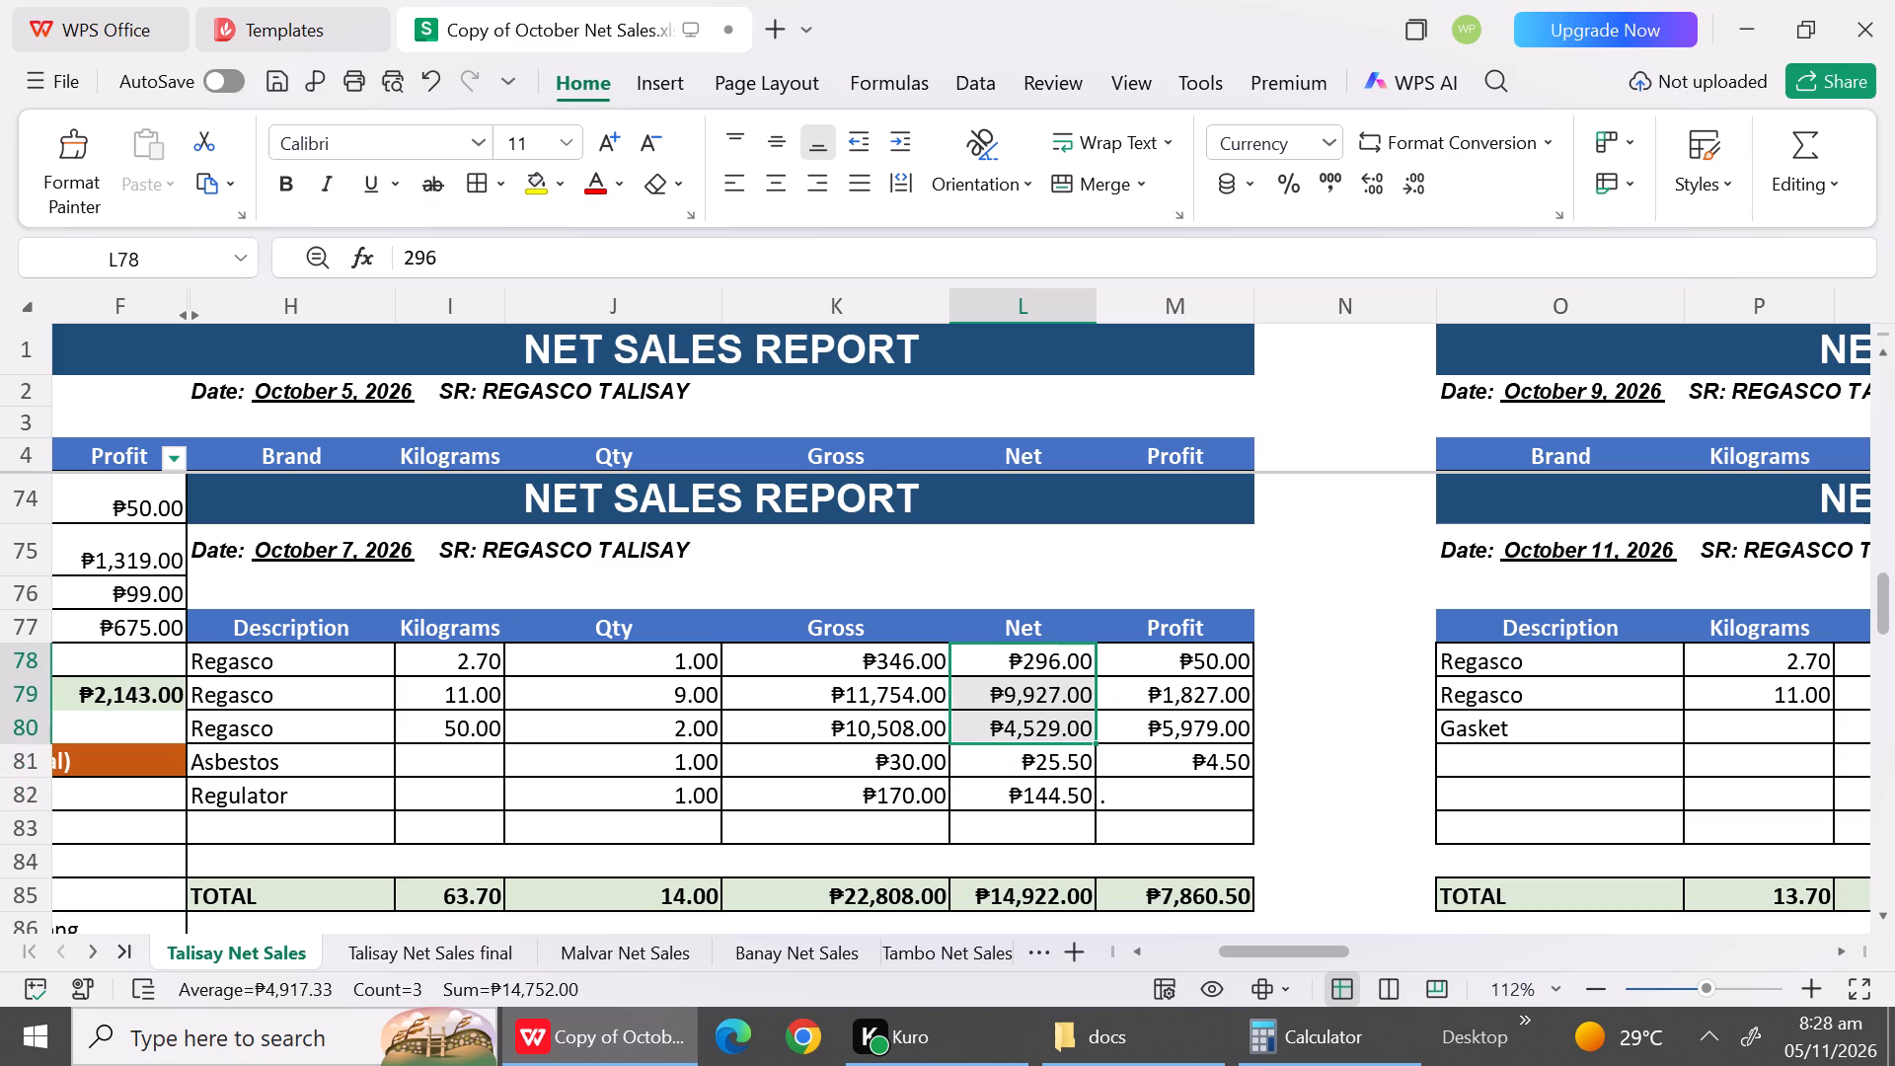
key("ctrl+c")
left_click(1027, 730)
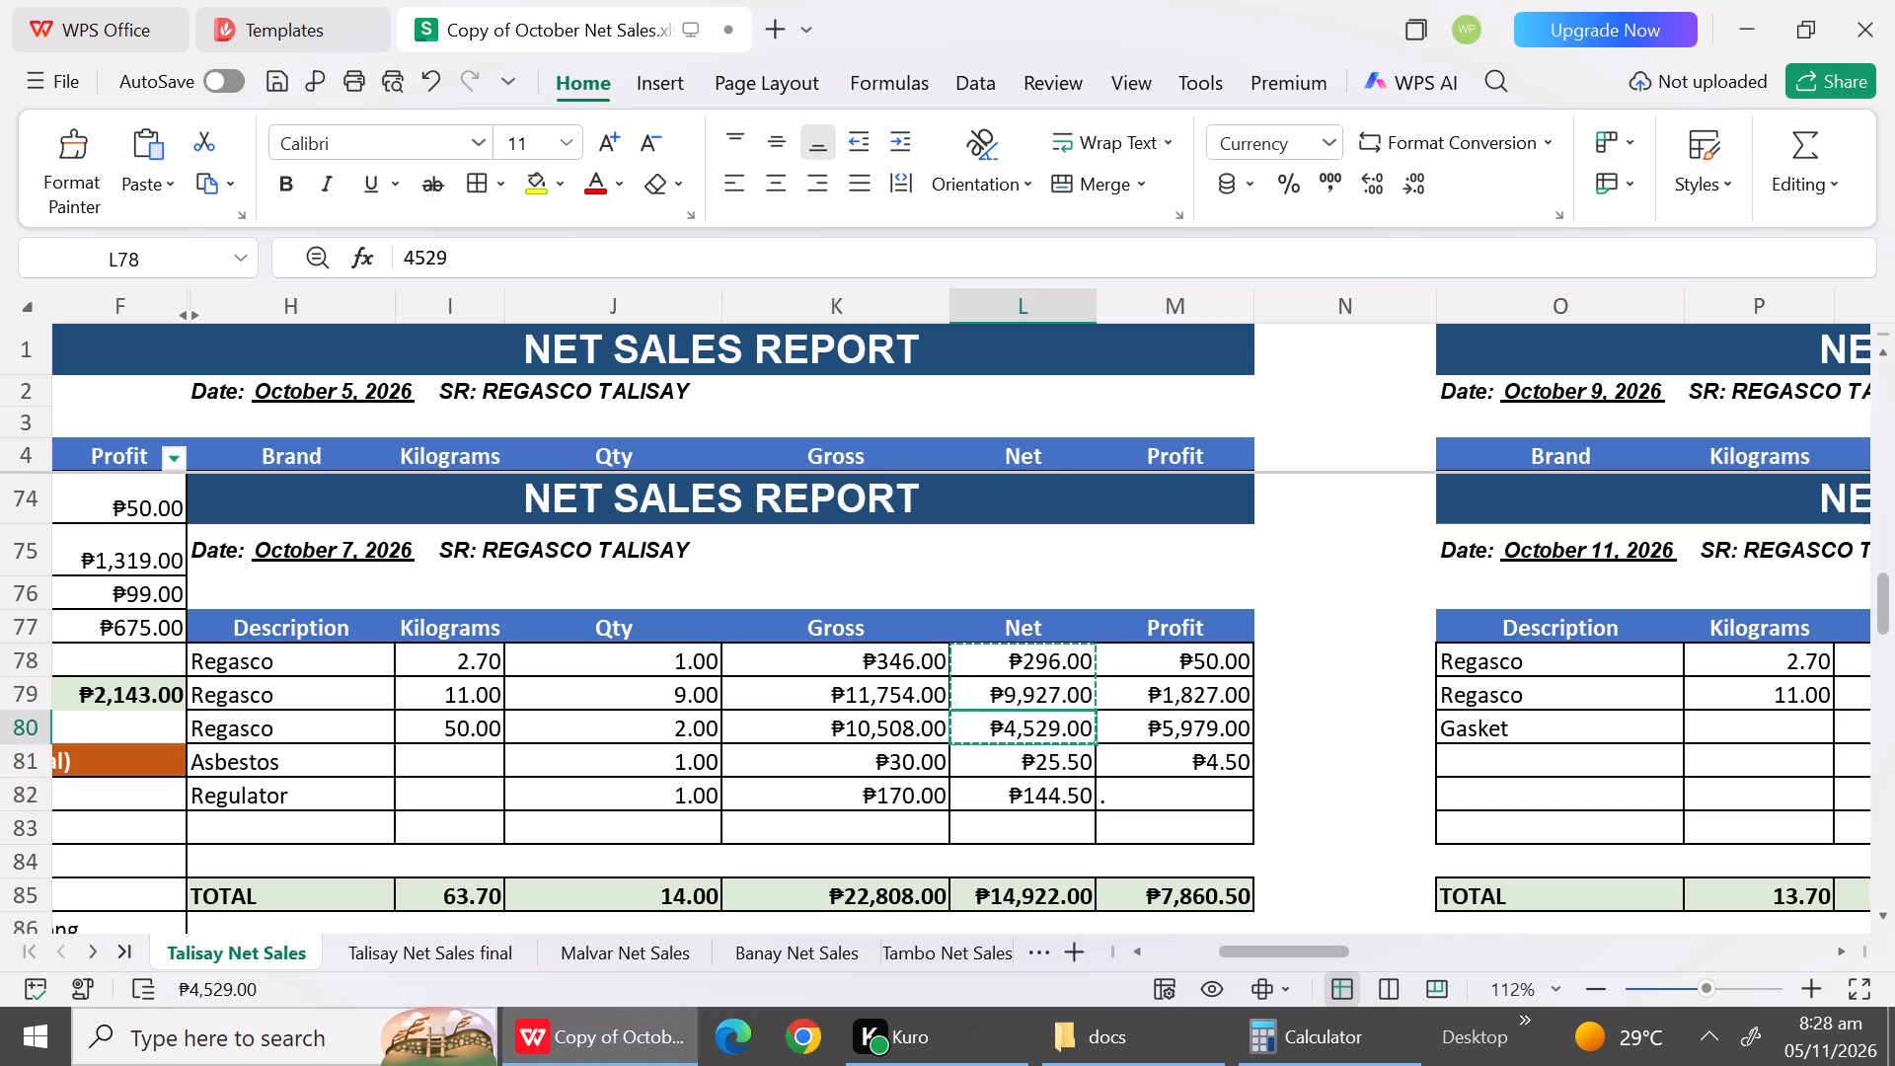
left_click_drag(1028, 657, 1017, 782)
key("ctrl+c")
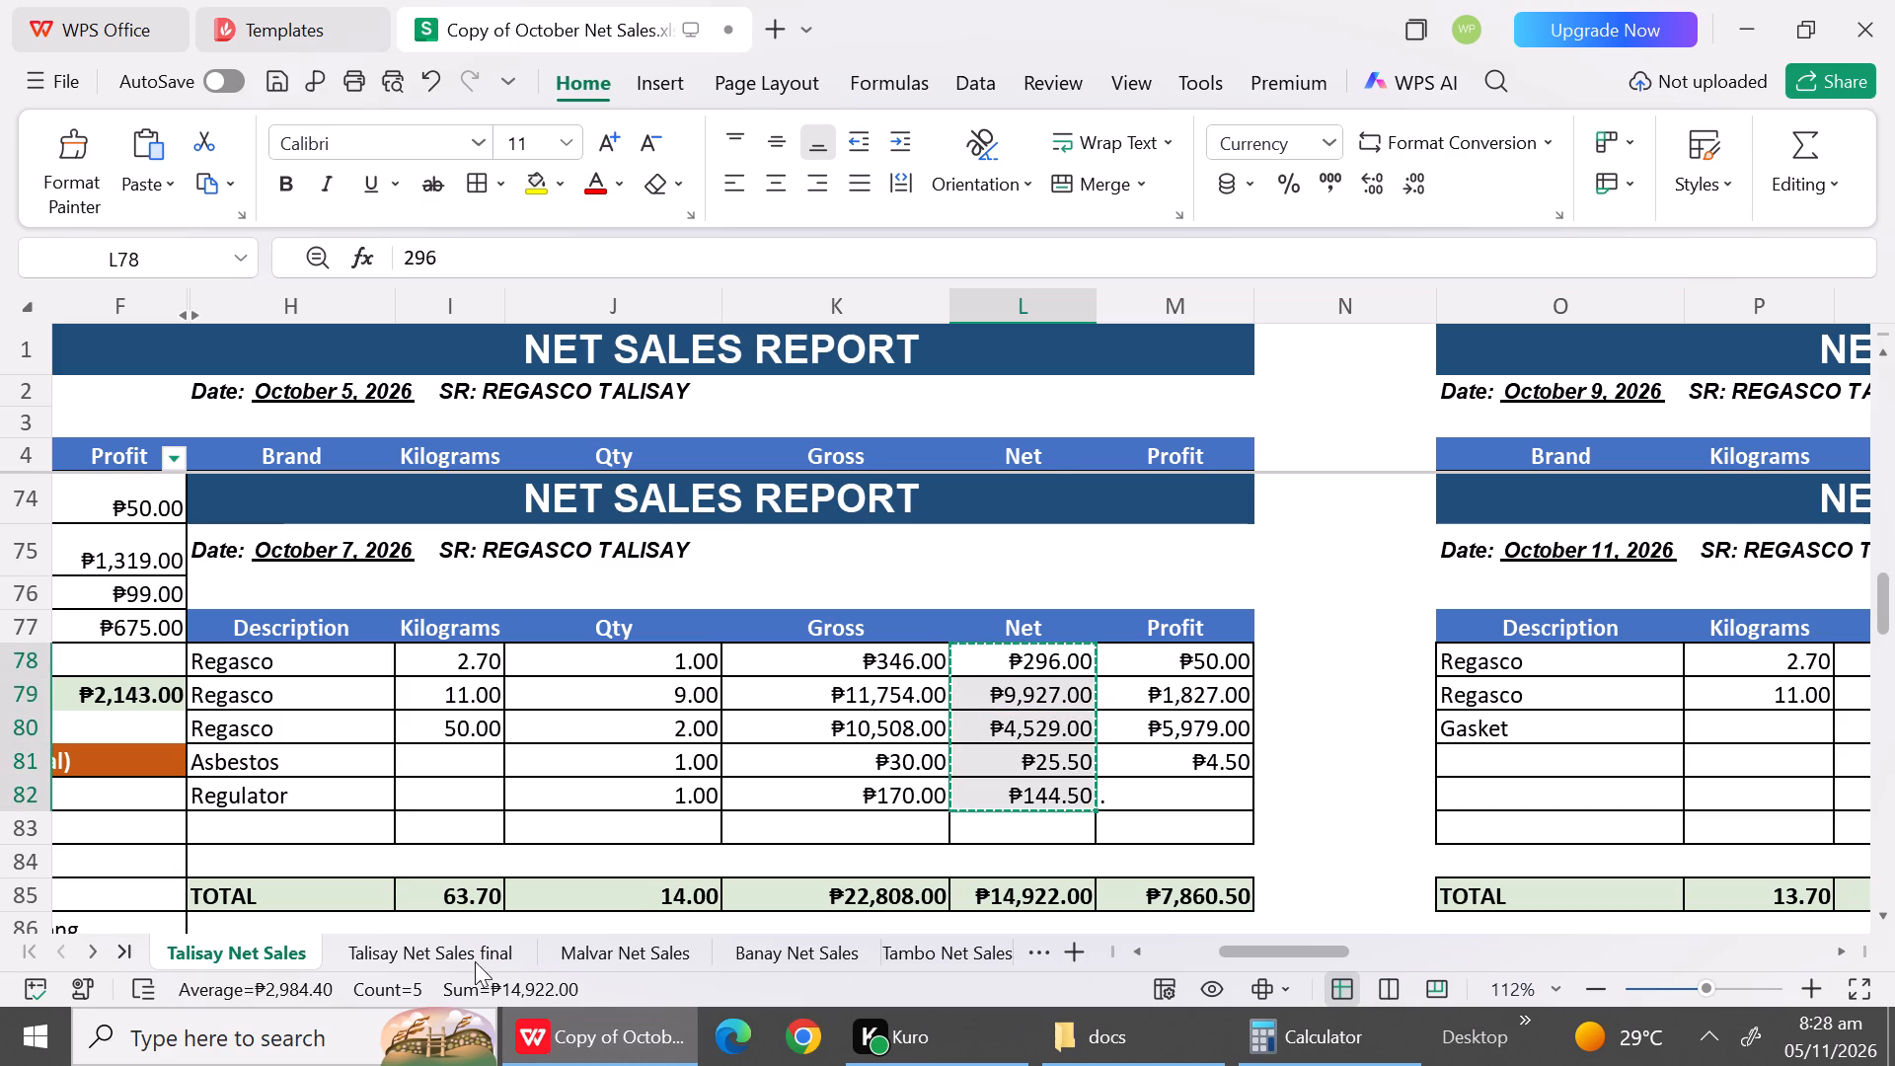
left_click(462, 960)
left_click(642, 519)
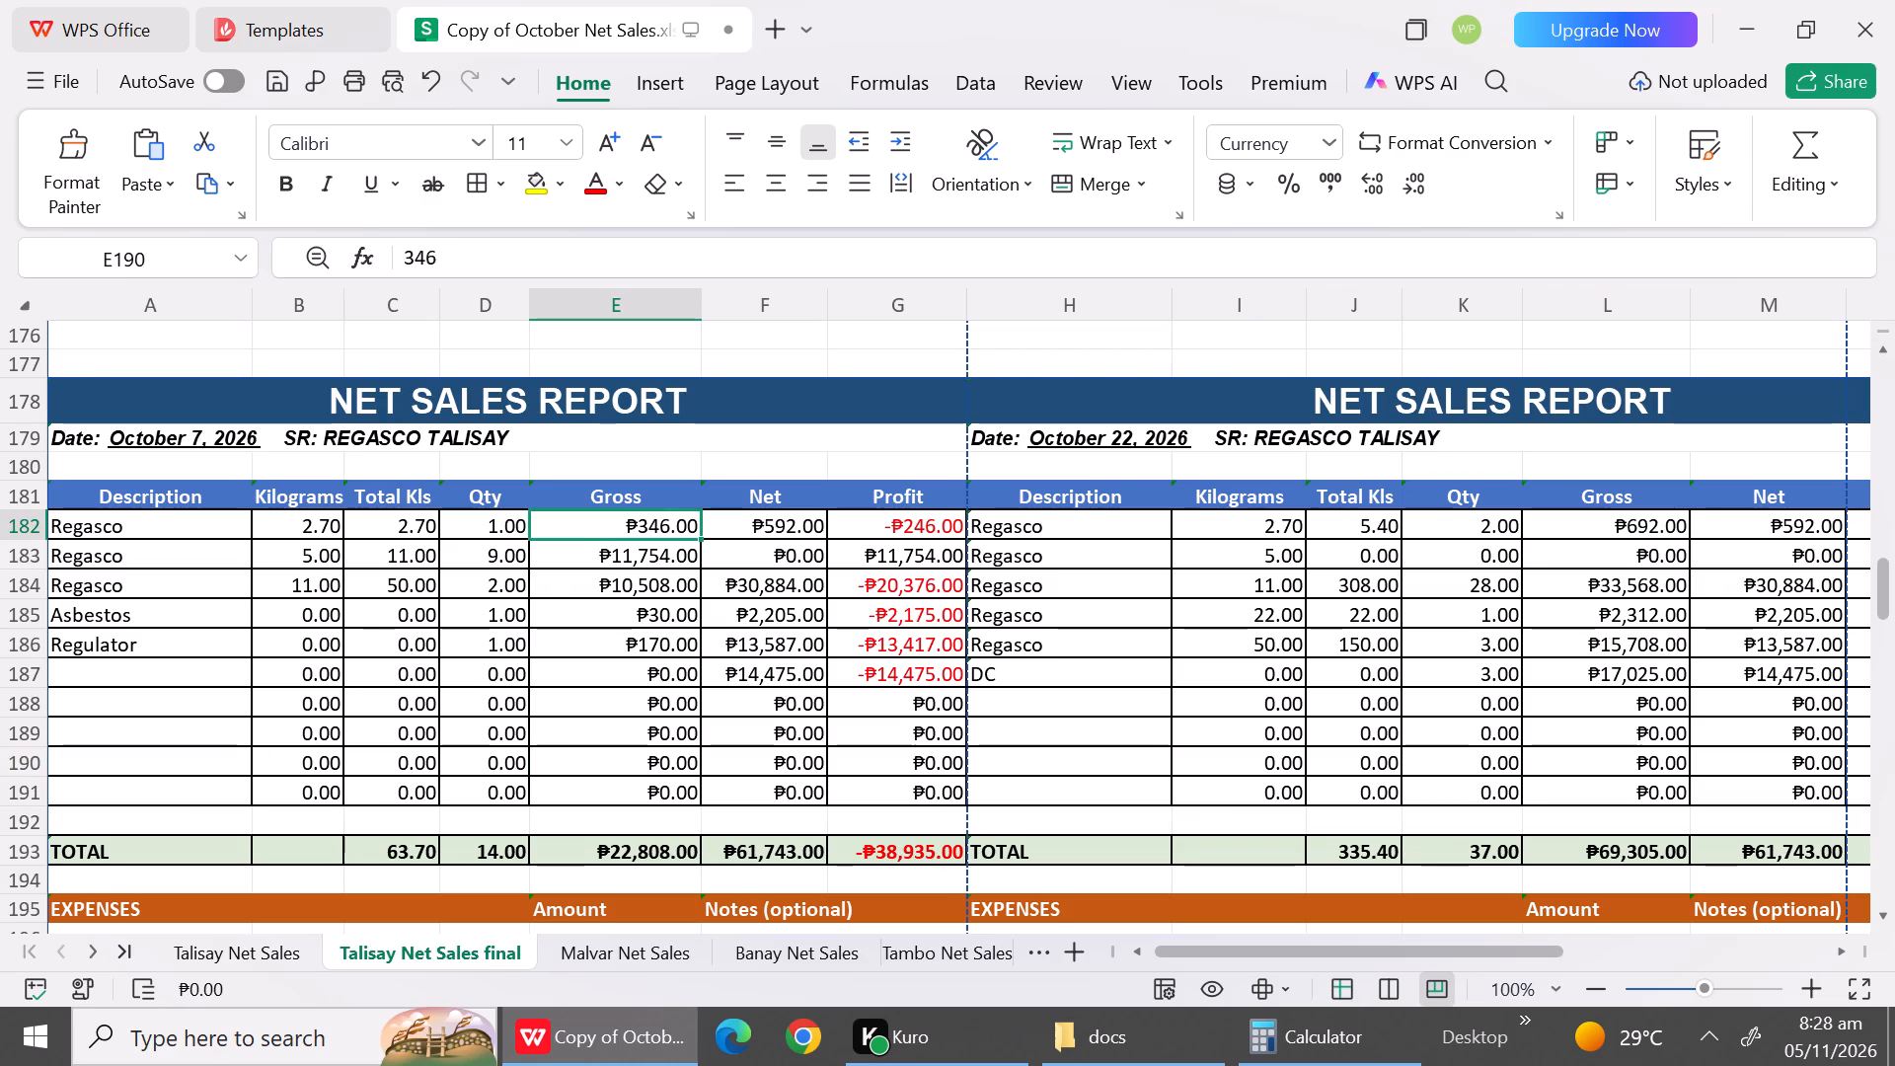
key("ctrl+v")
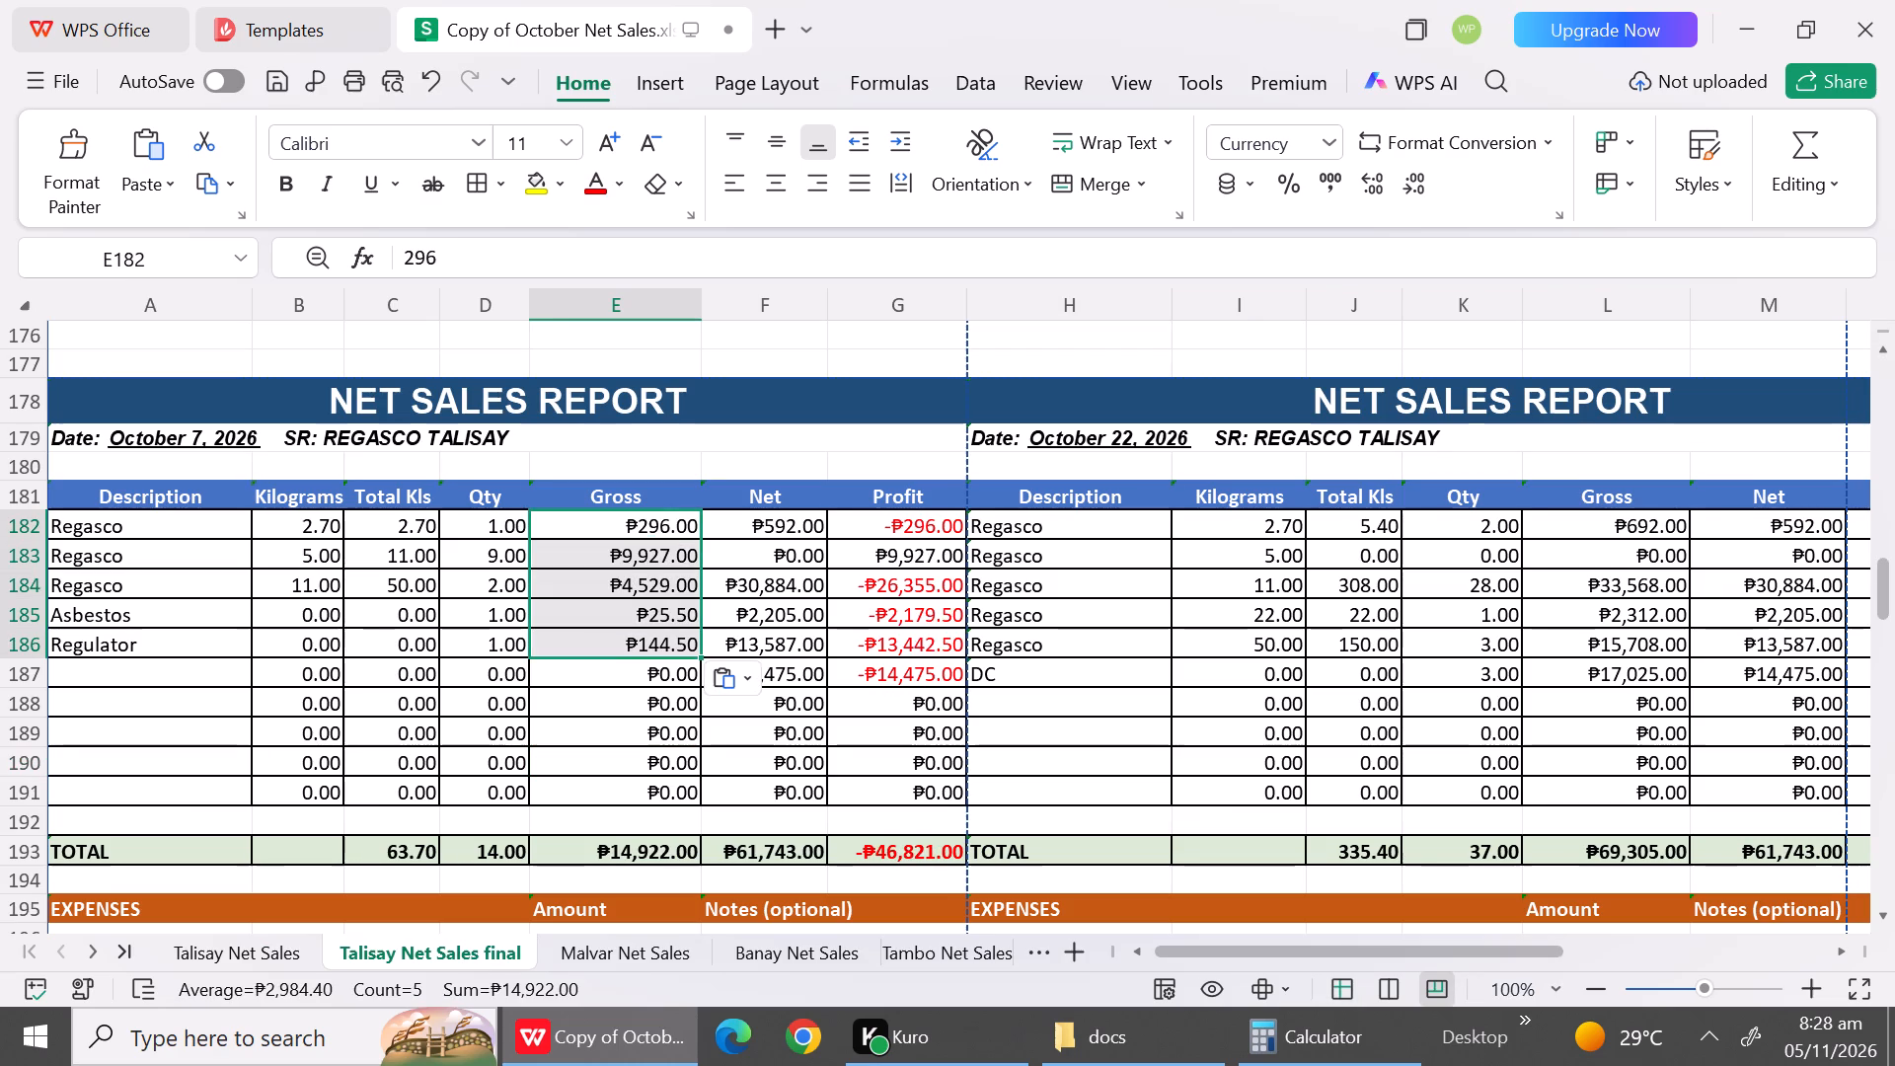
Set the Net amount to 0 in row 187, the blank row below Regulator in the October 7 report.
left_click(796, 678)
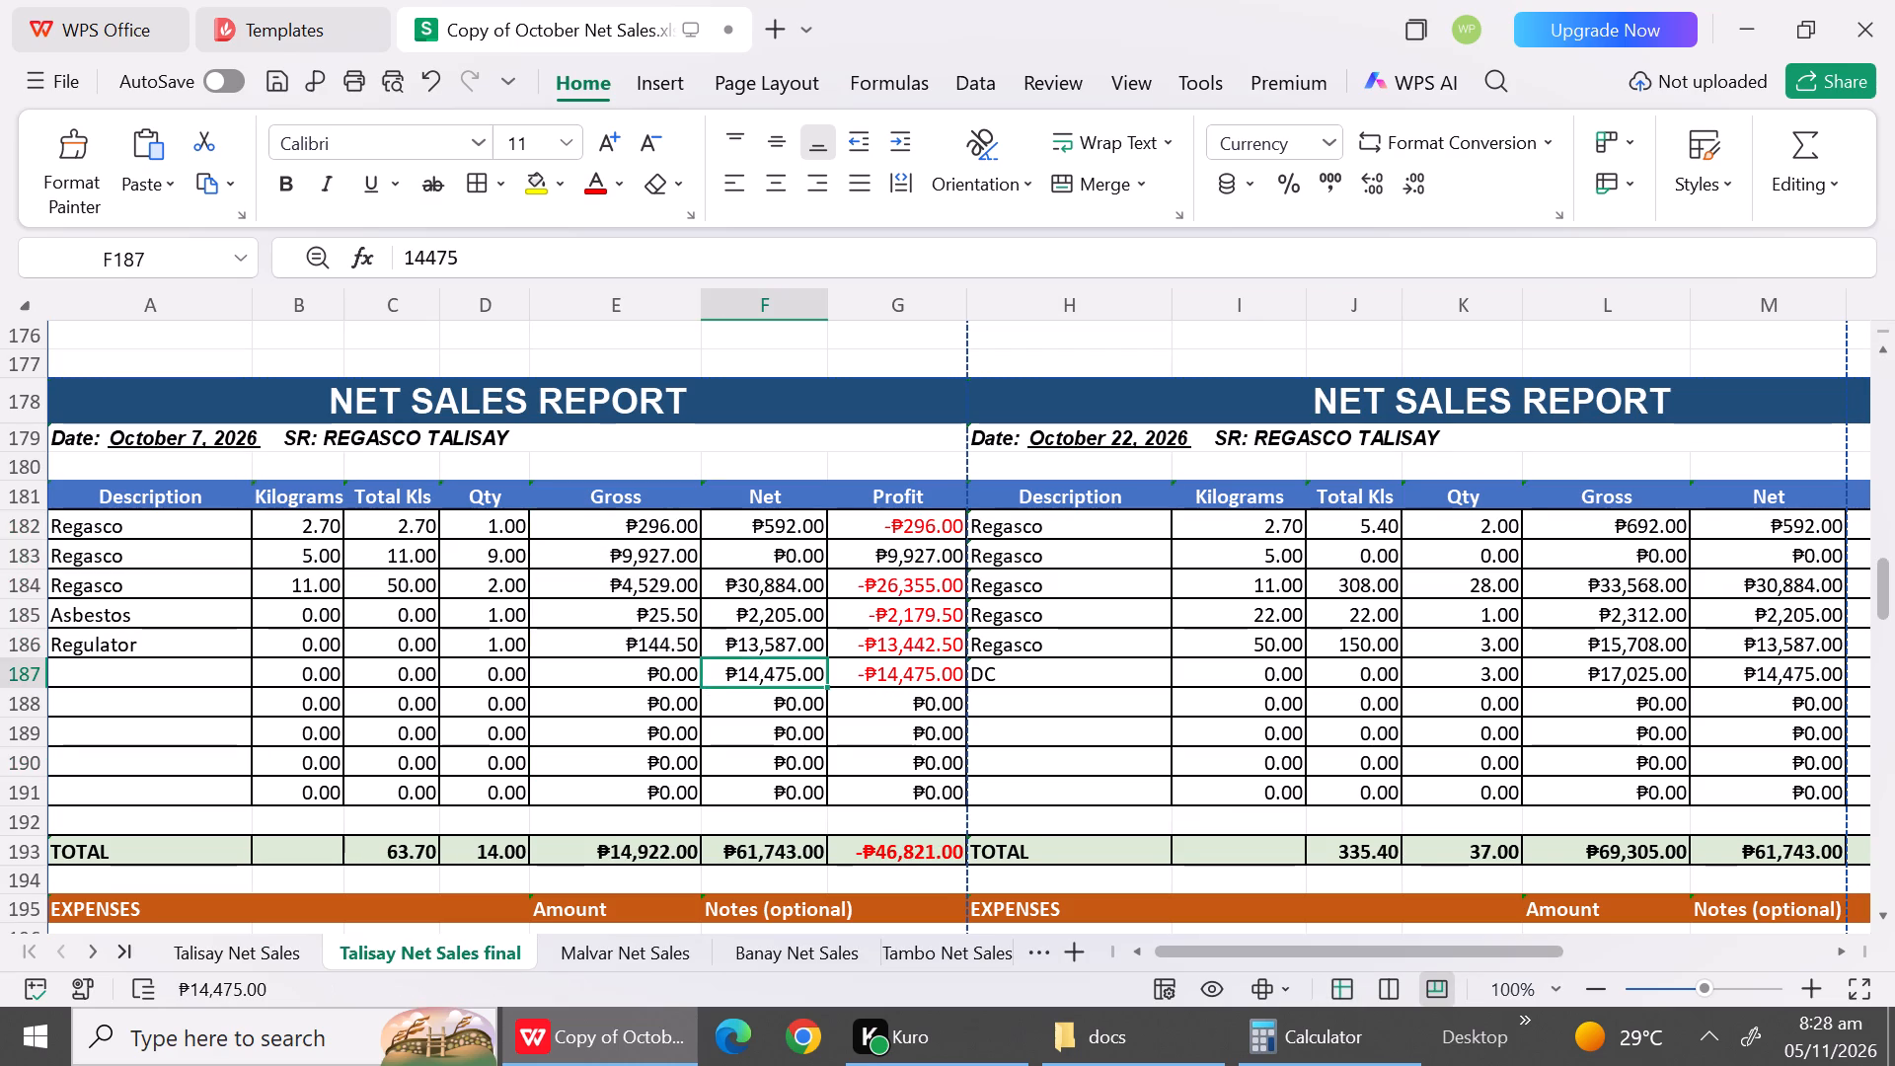
key("0")
left_click(628, 694)
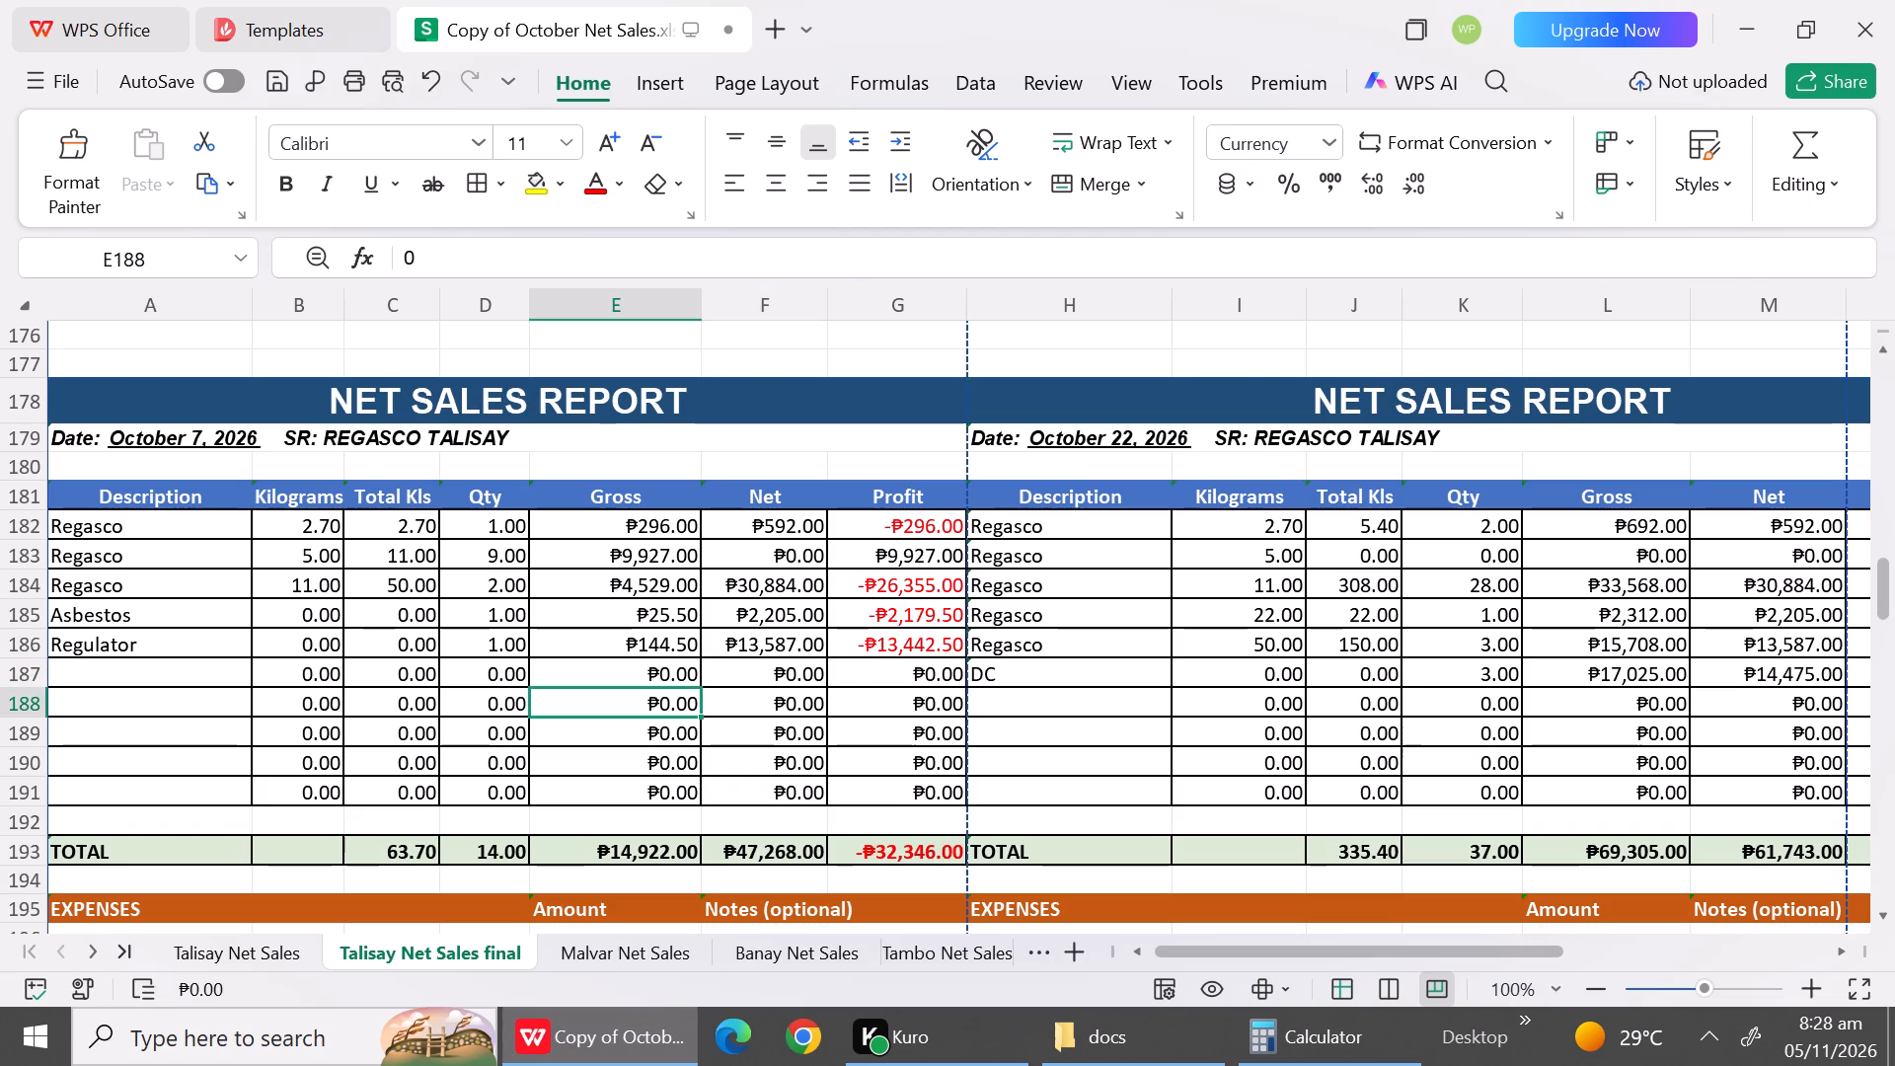
Replace the October 7 Gross entries on Talisay Net Sales final with the five Gross amounts from Talisay Net Sales, 346 through 170.
left_click(271, 951)
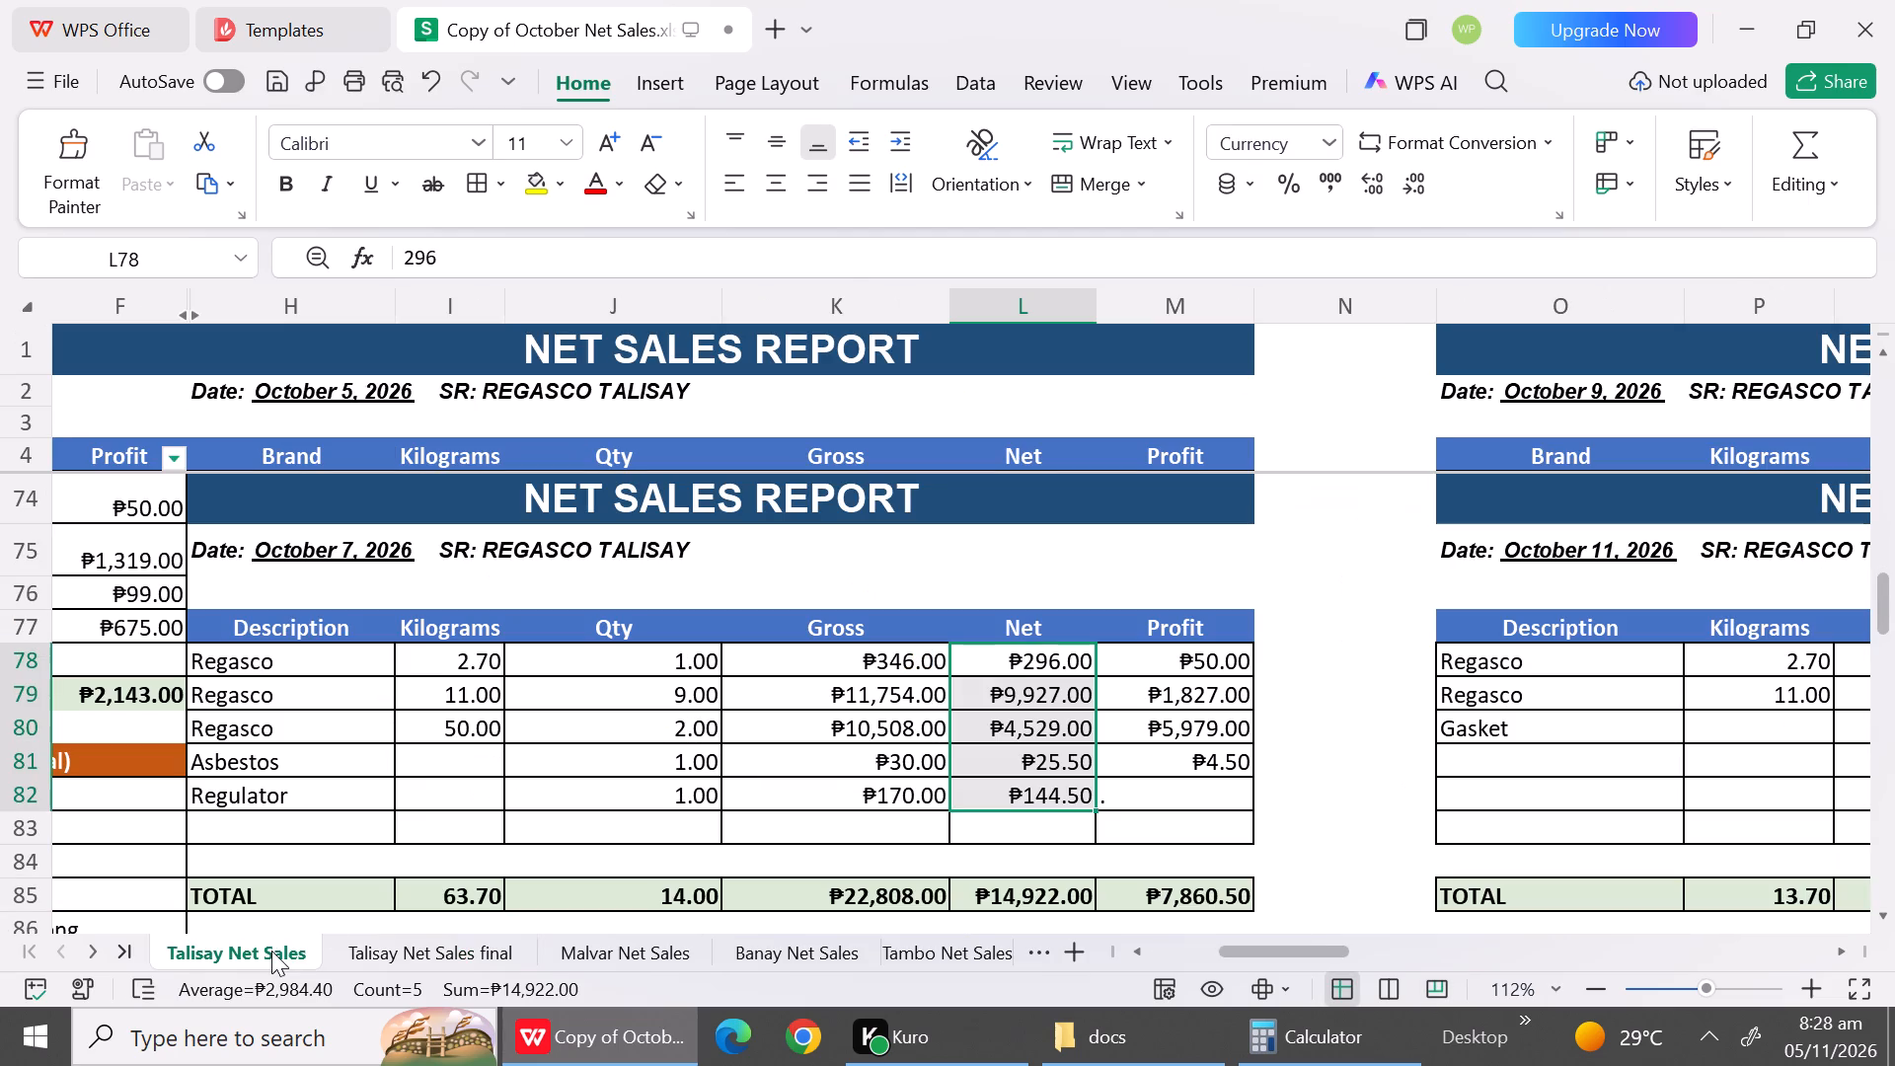
left_click_drag(904, 666, 888, 791)
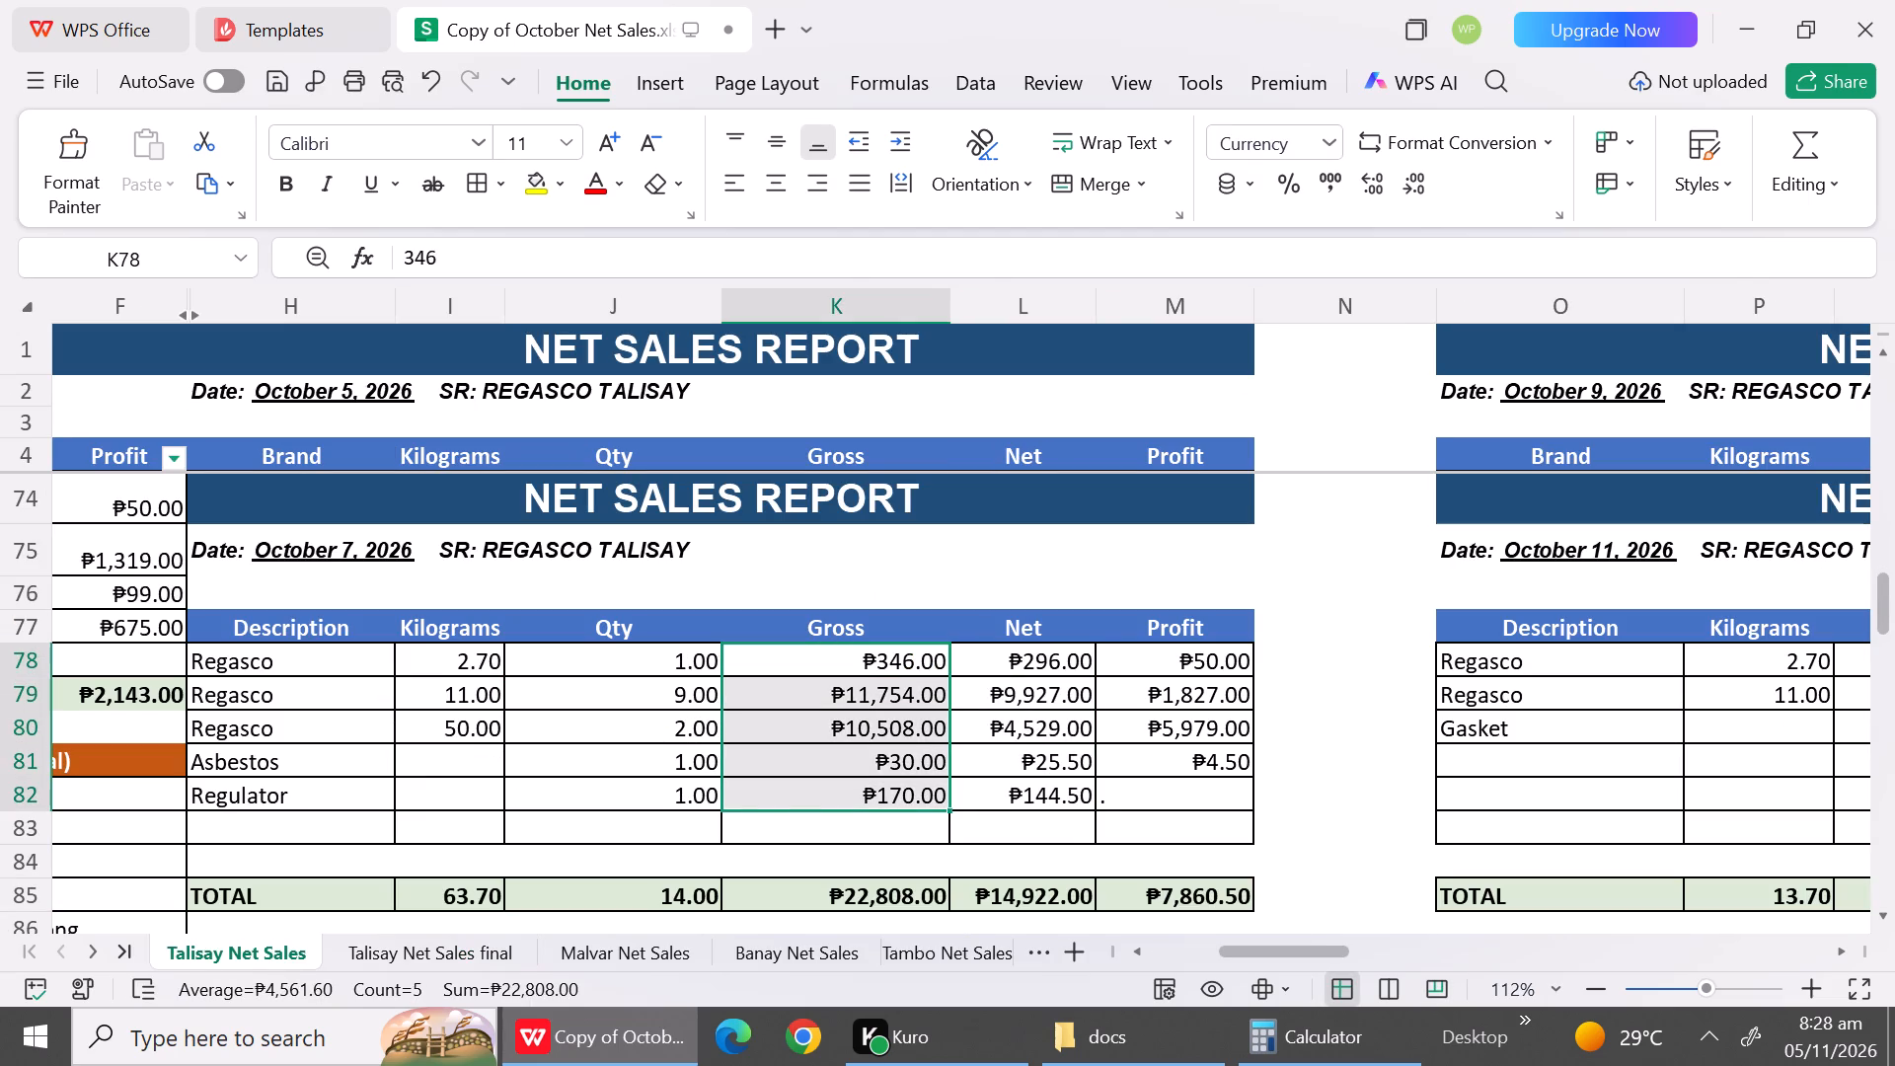
key("ctrl+c")
left_click(426, 957)
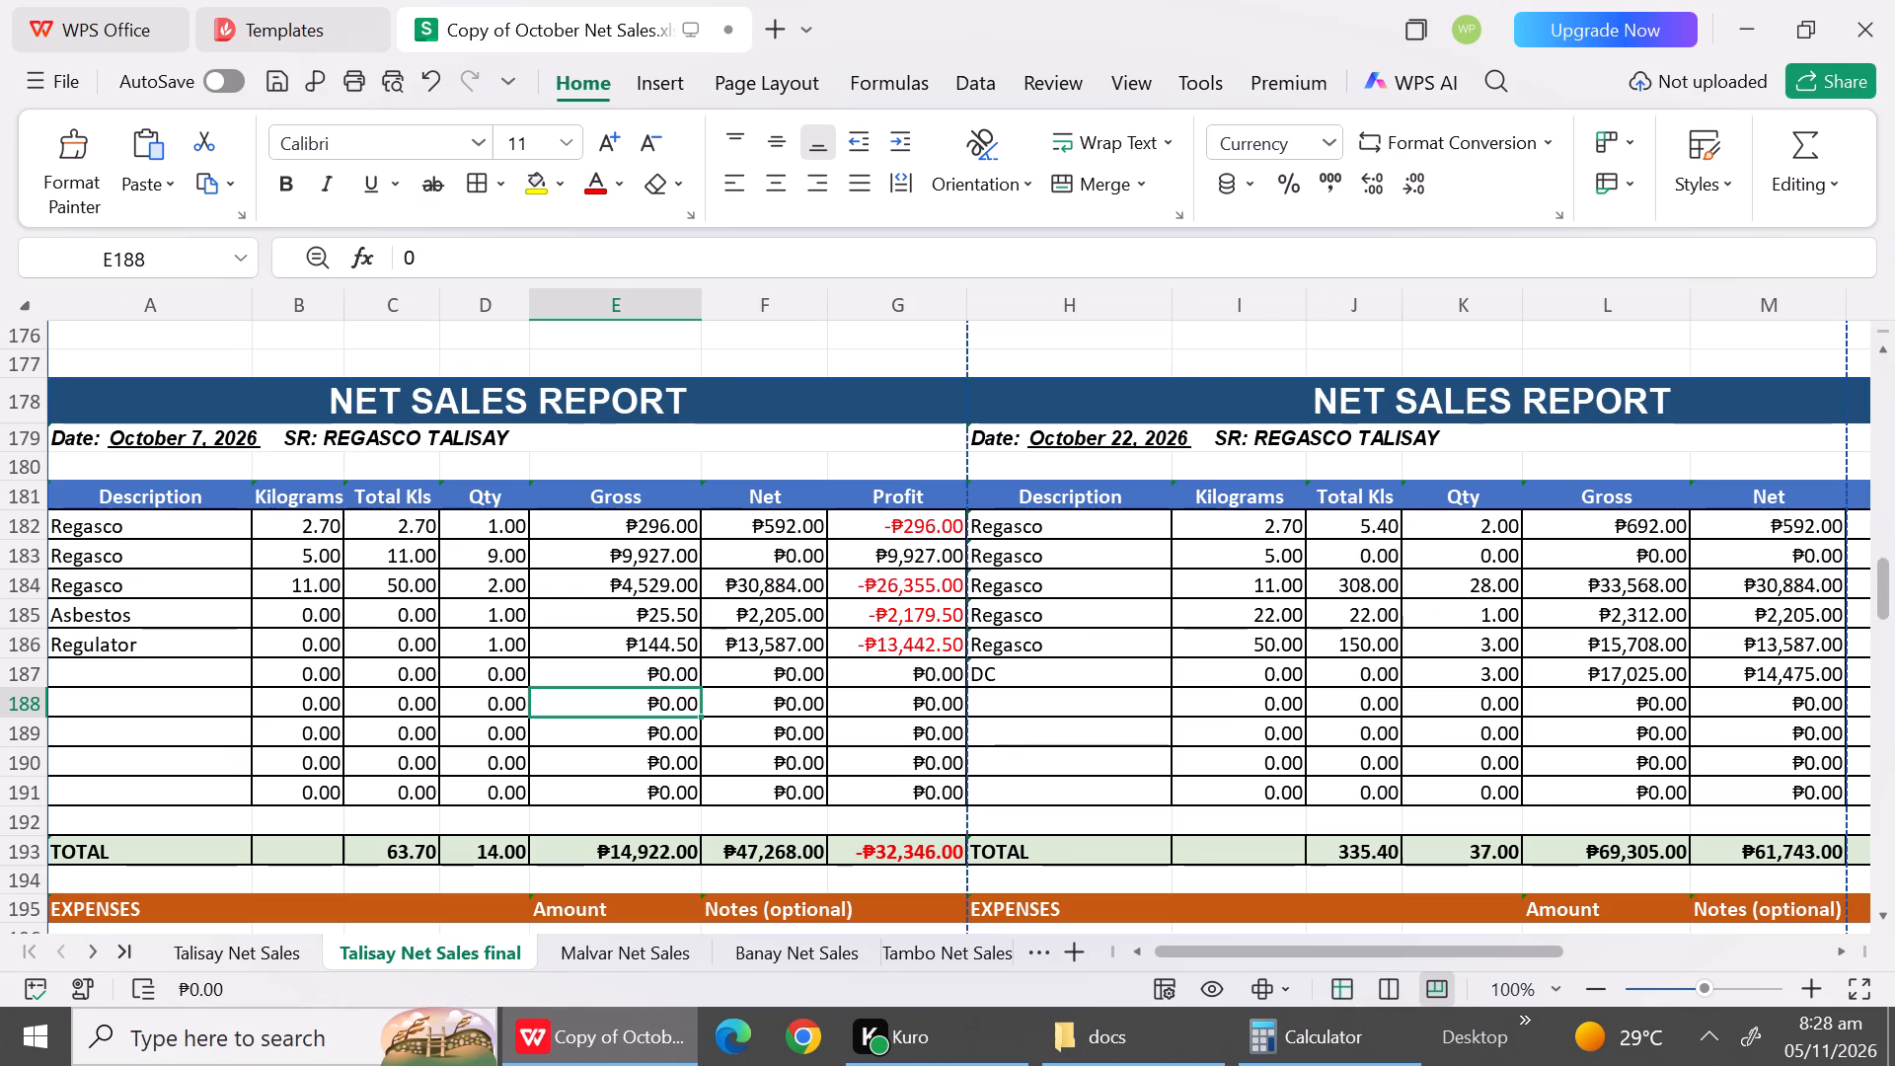
left_click(656, 525)
key("ctrl+v")
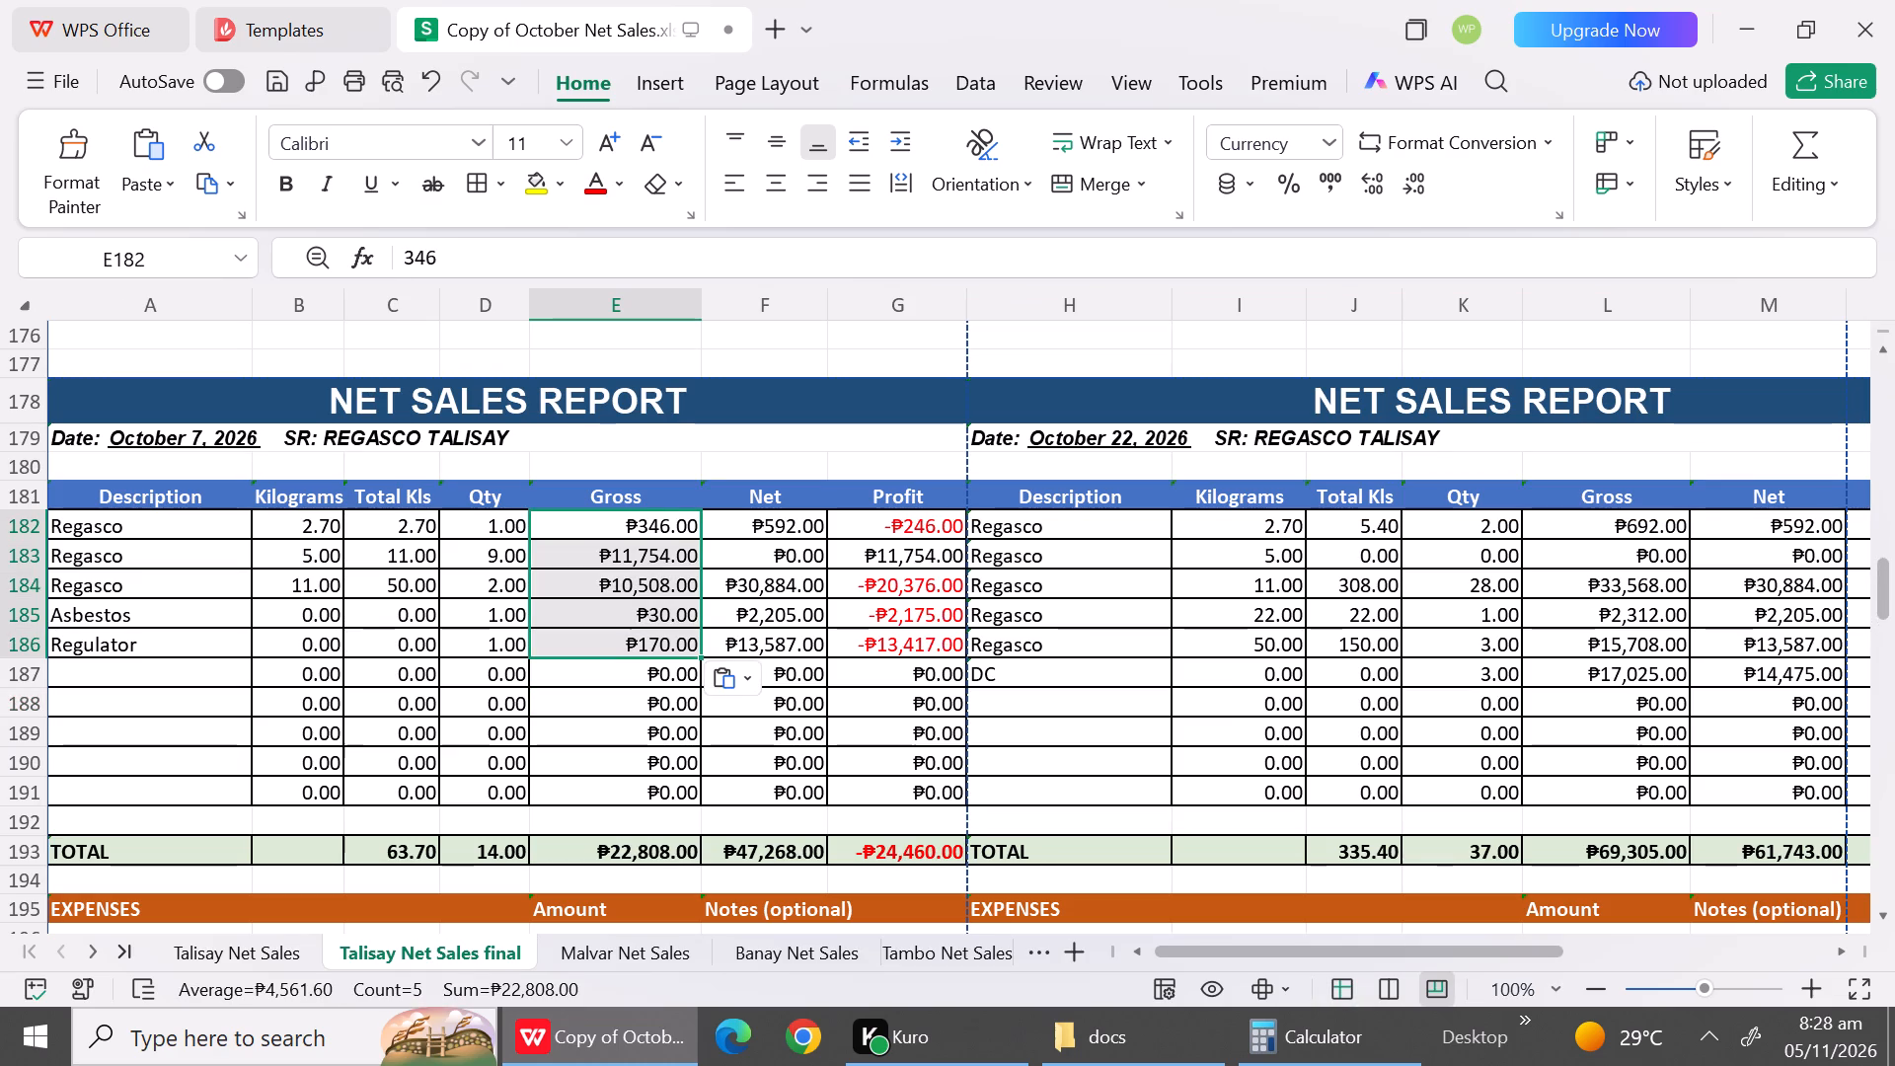
Move the Talisay Net Sales final sheet ahead of the Talisay Net Sales sheet.
left_click_drag(464, 939, 303, 957)
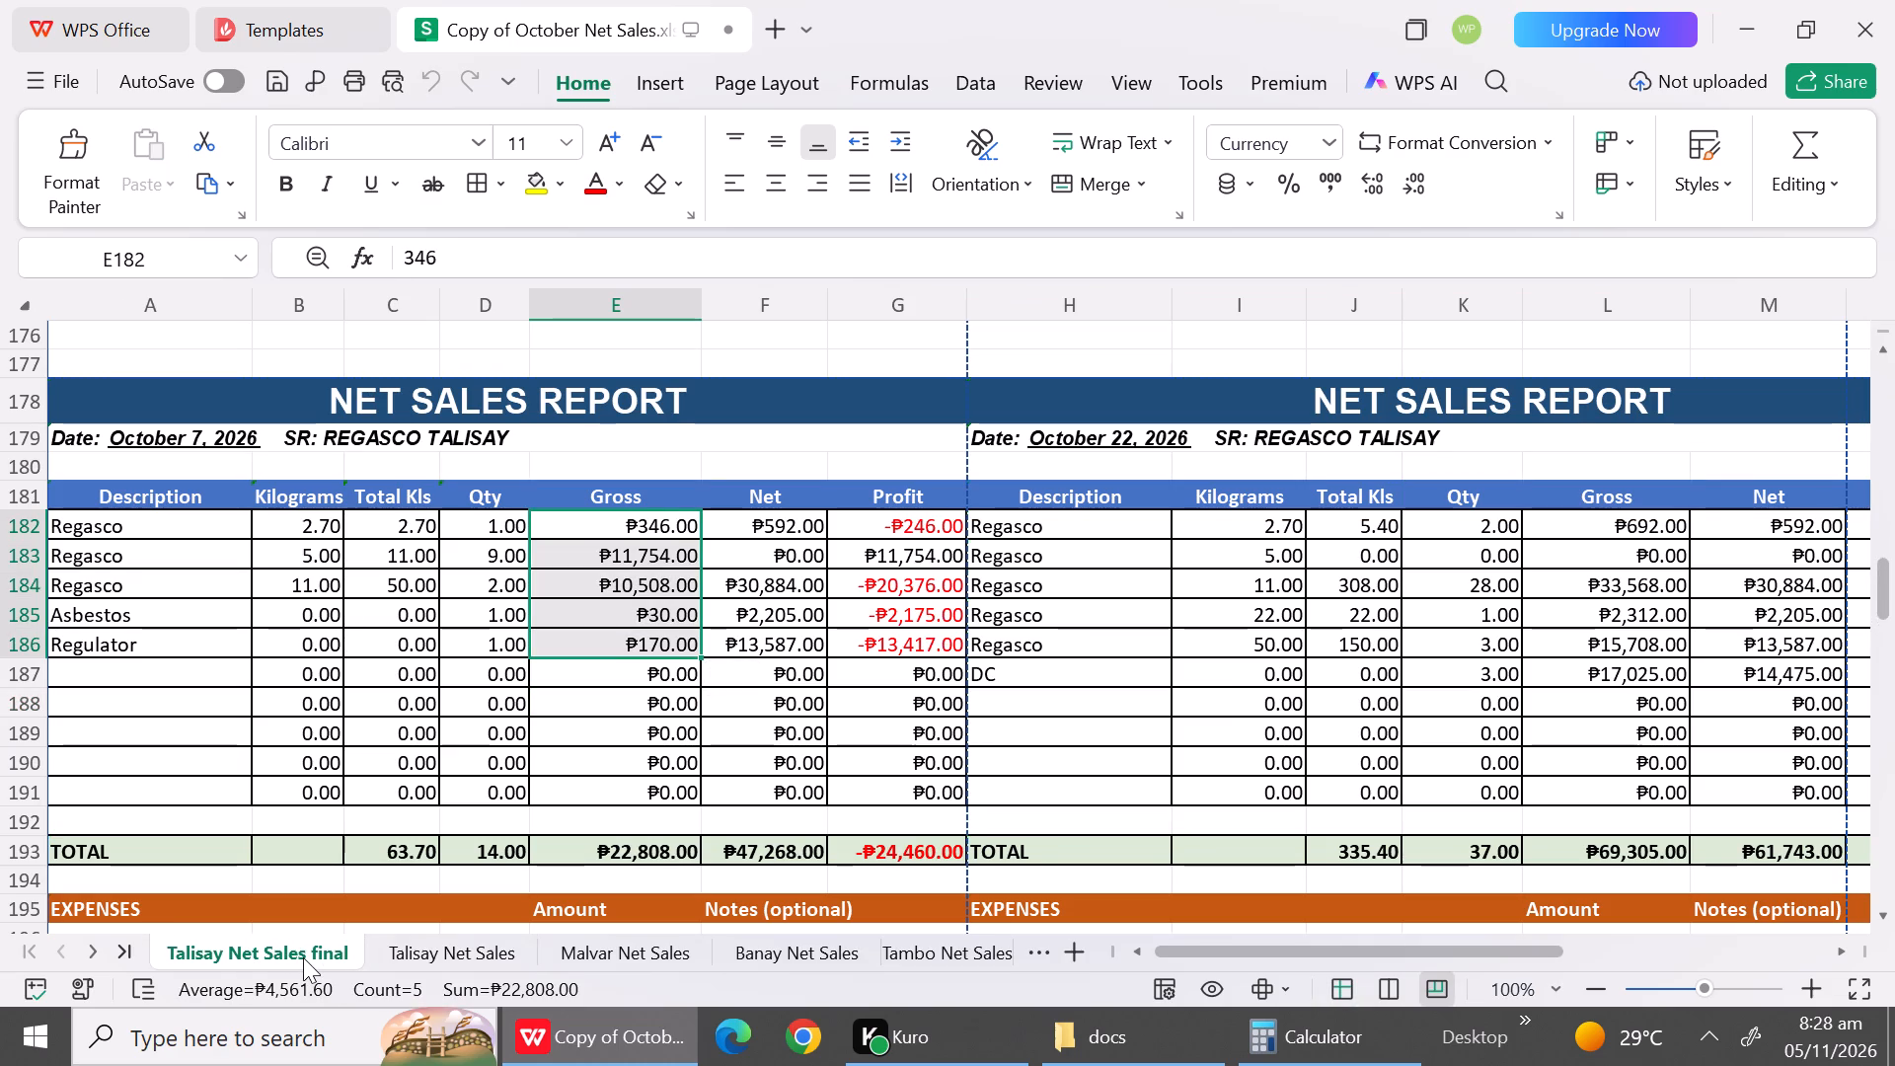
left_click(303, 957)
Copy the five October 7 Net amounts, 296 through 144.50, from Talisay Net Sales into the Net column of the final sheet's October 7 report.
left_click(444, 950)
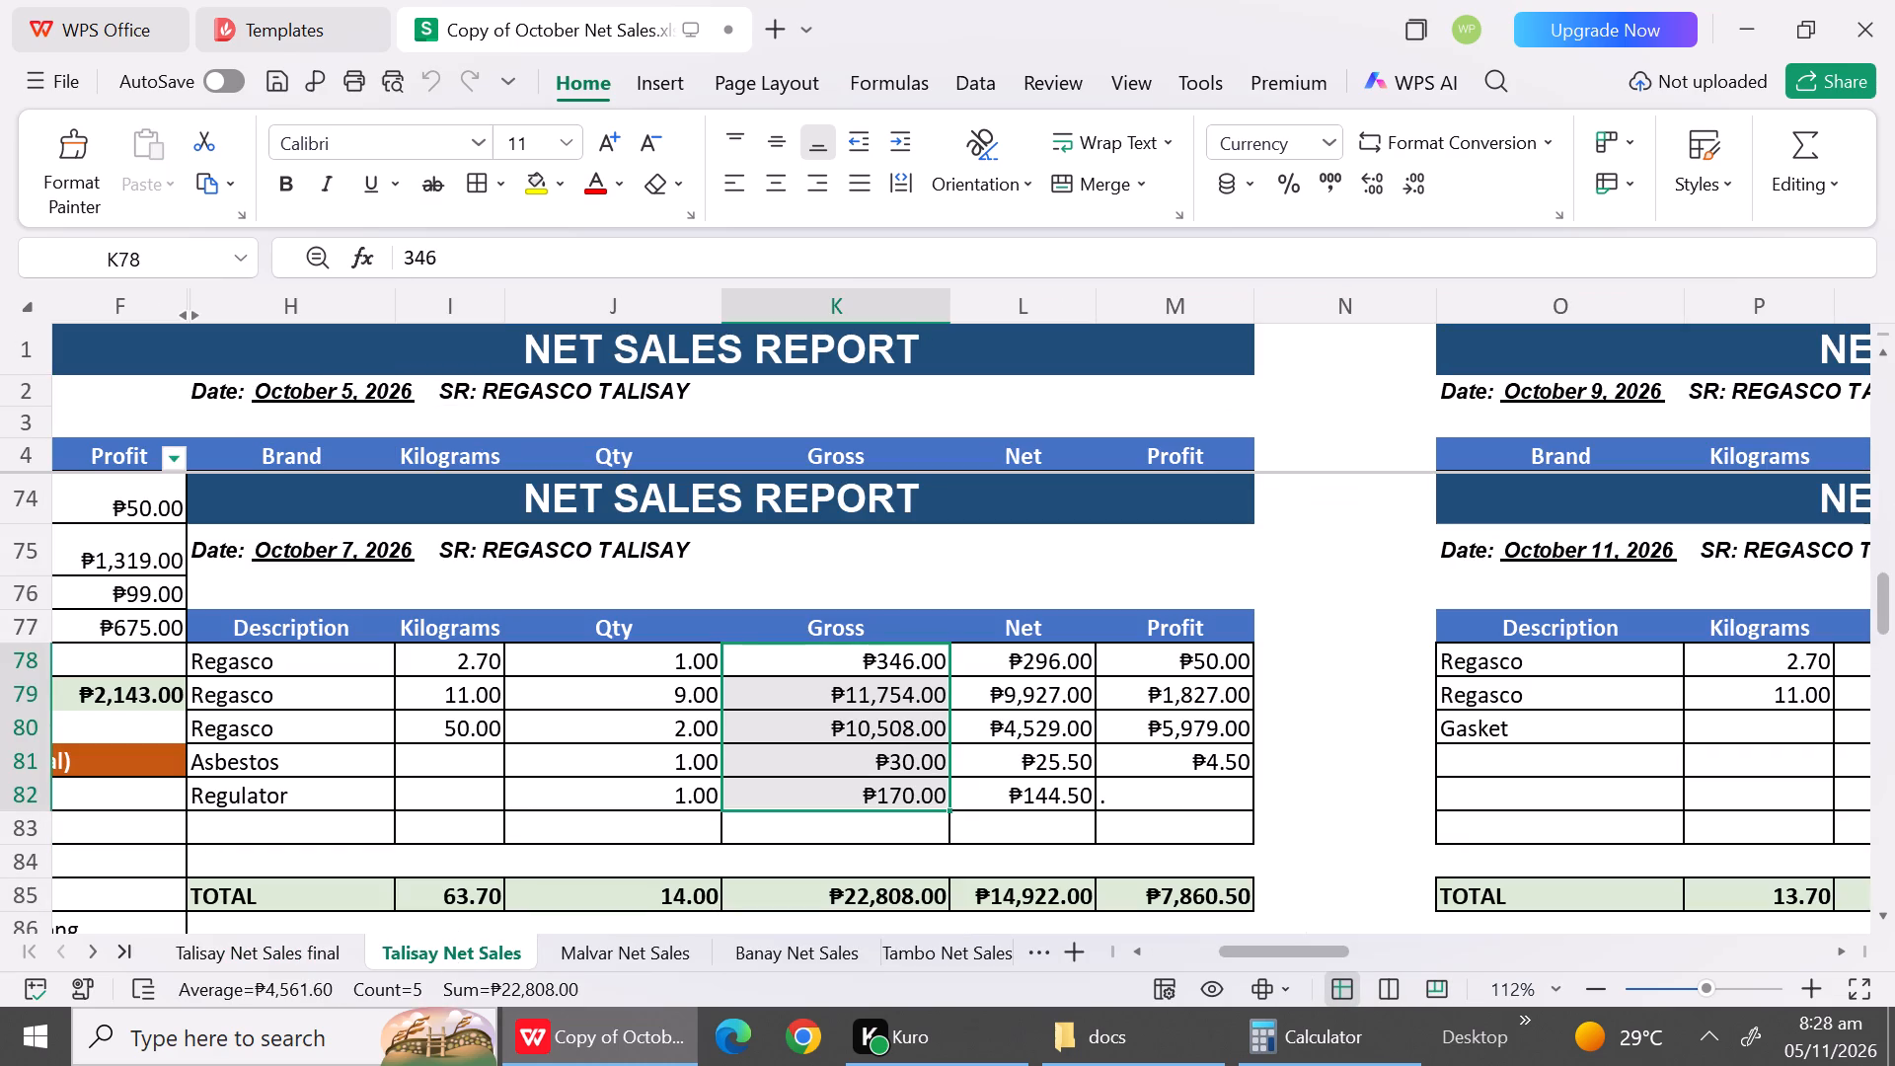
left_click_drag(1053, 660, 1043, 798)
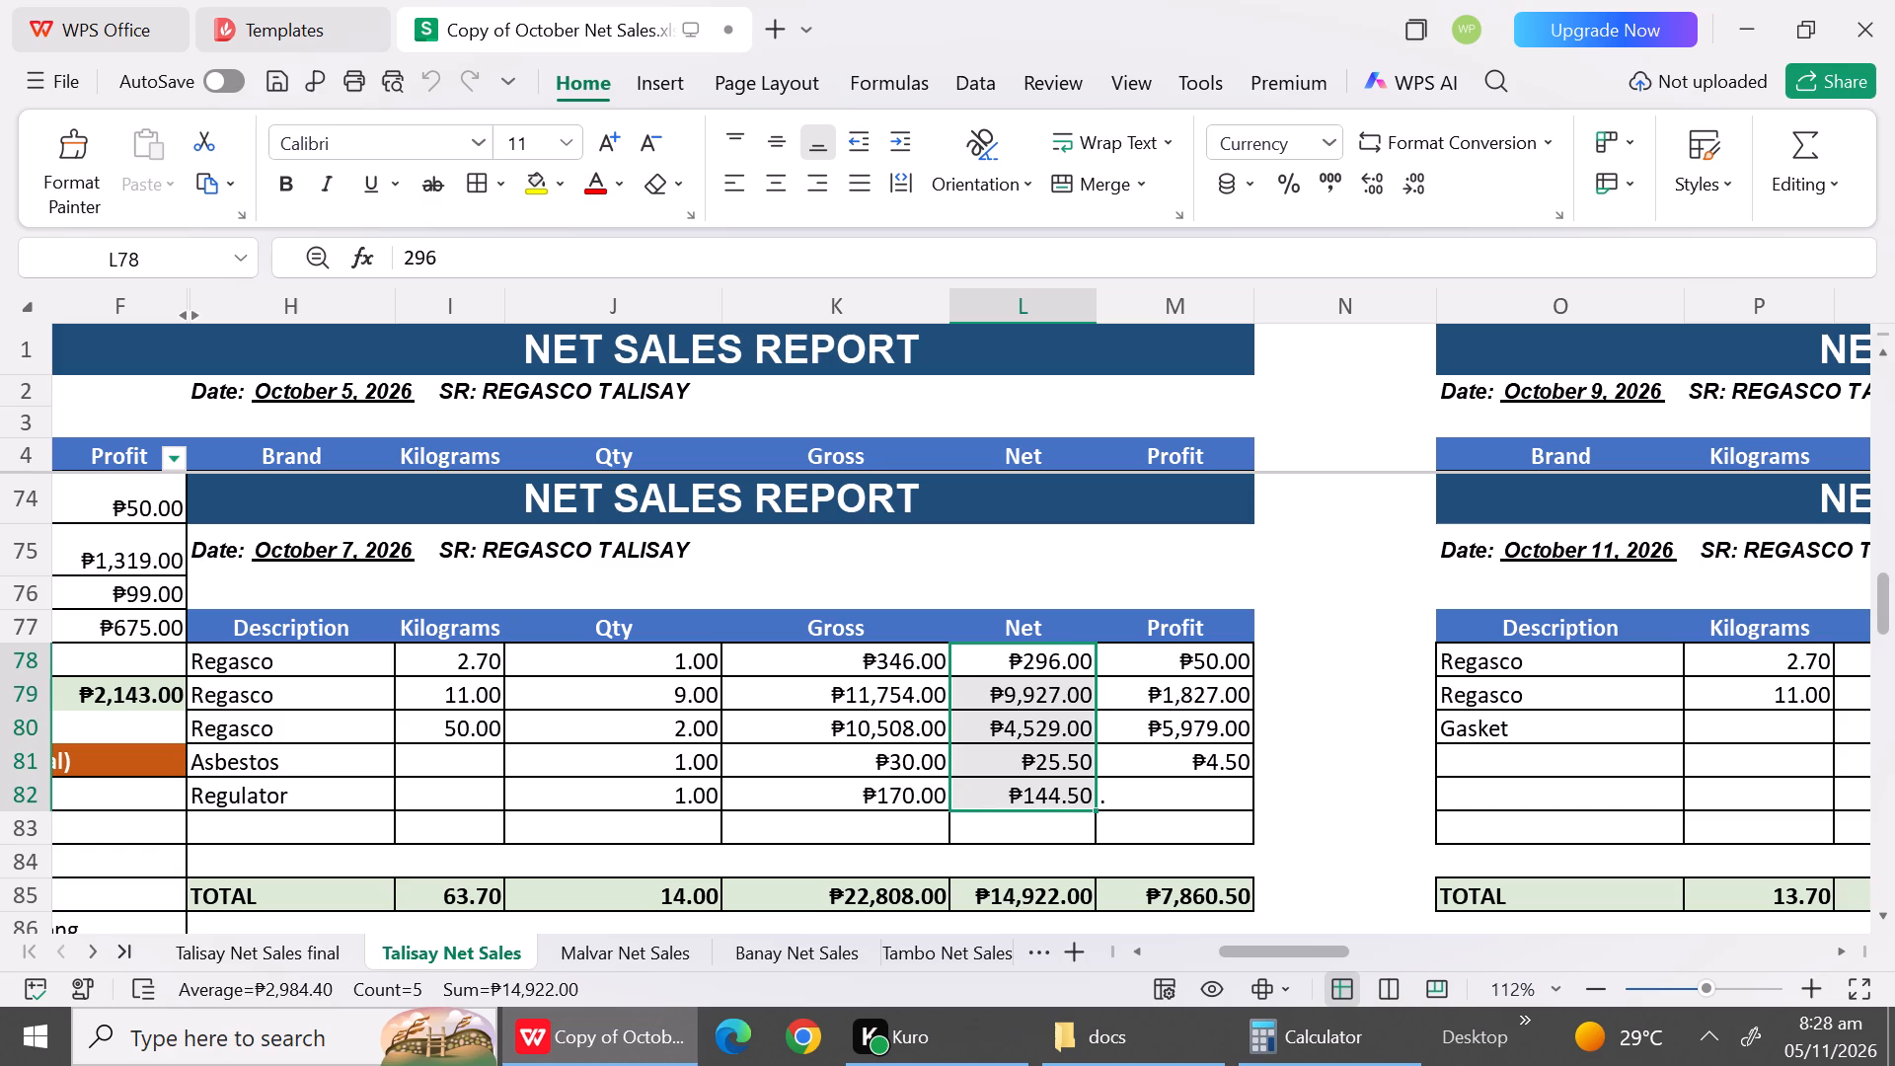
key("ctrl+c")
left_click(309, 961)
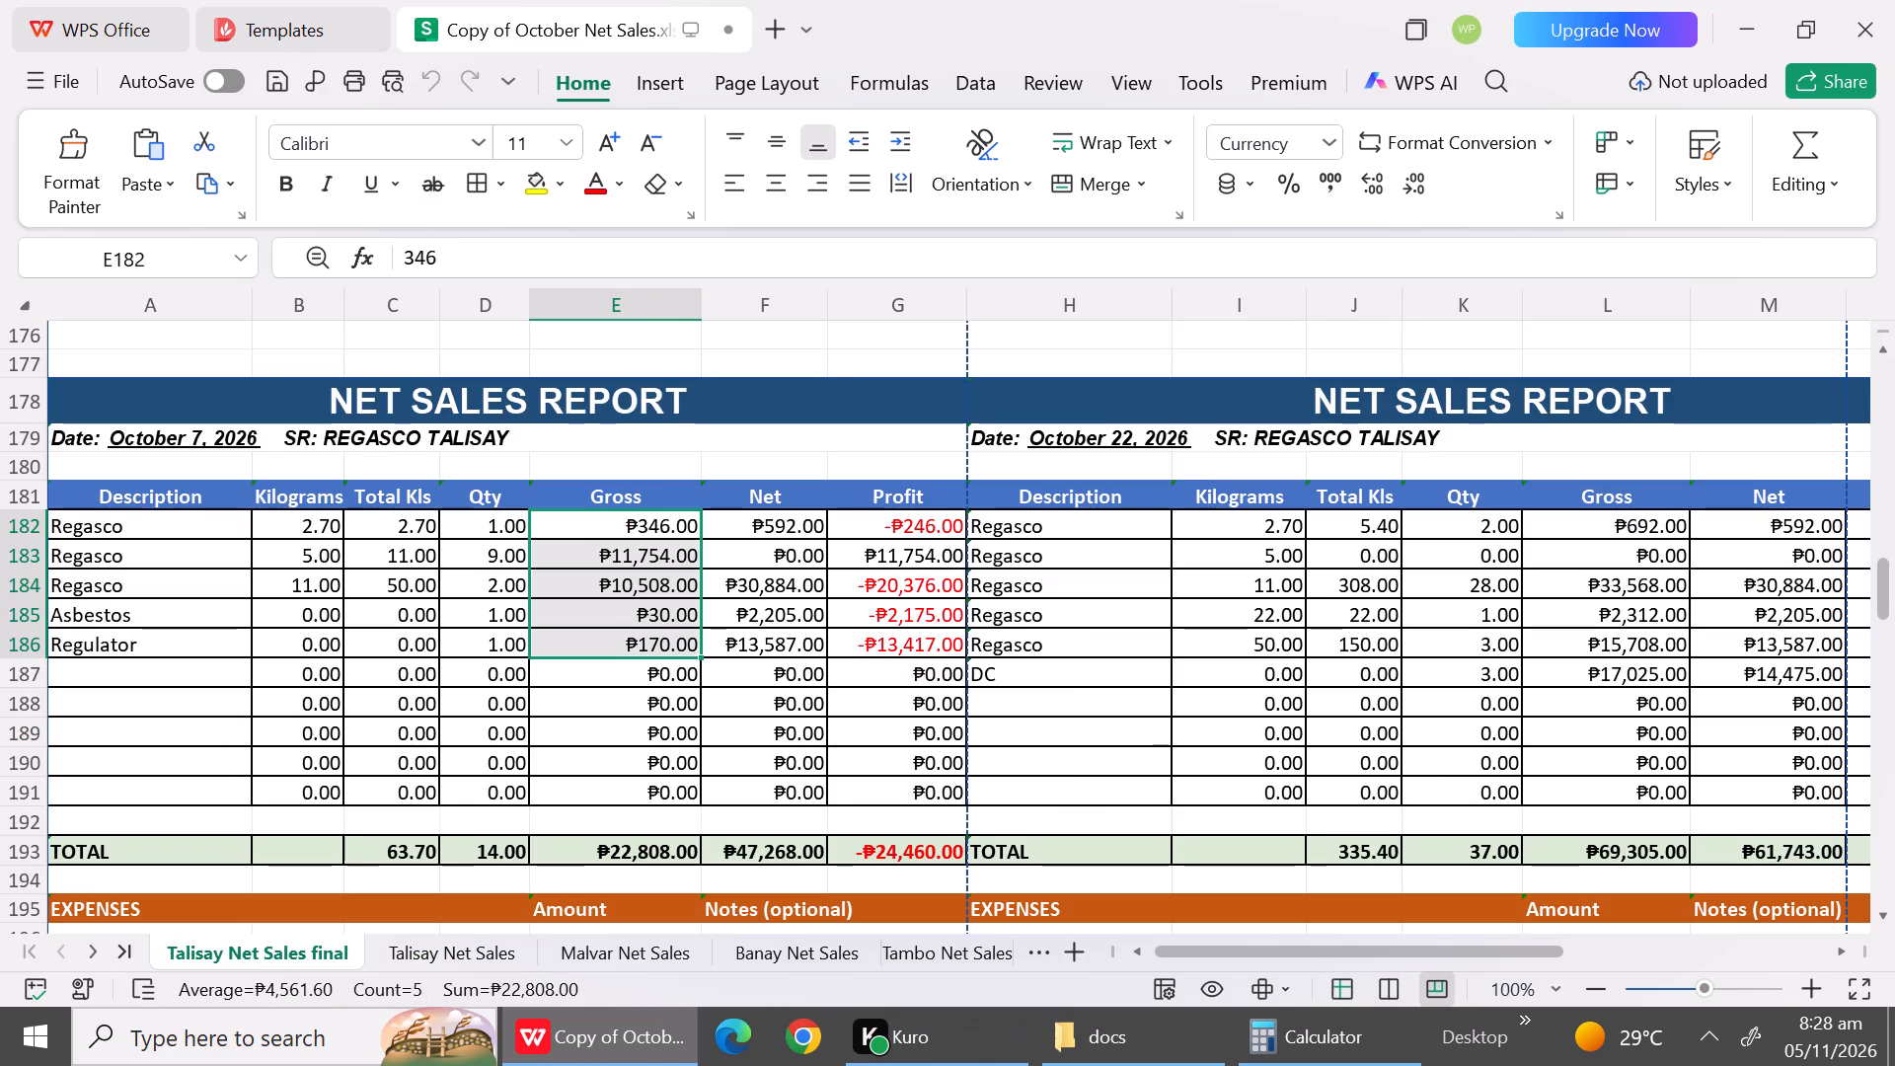
left_click(756, 536)
key("ctrl+v")
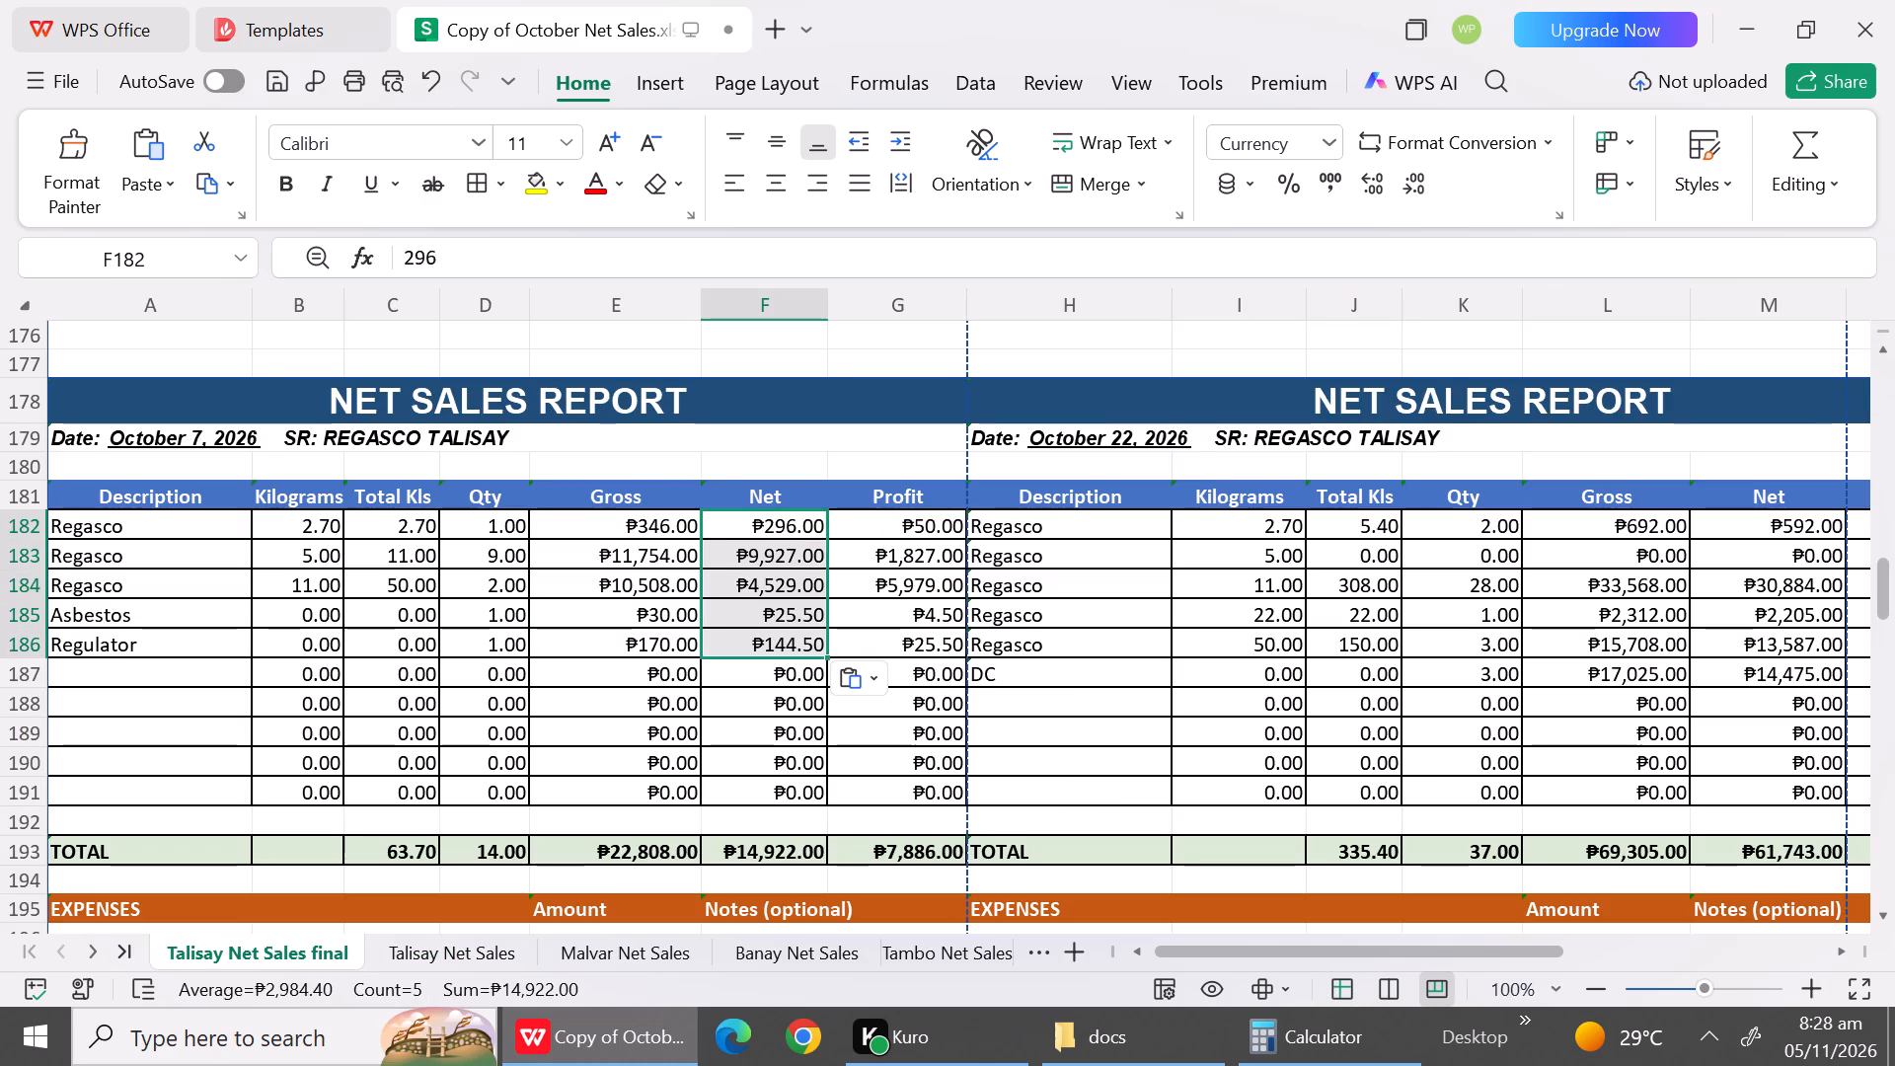
Examine the October 7 expenses section on the Talisay Net Sales final sheet and its counterpart on Talisay Net Sales.
left_click(465, 951)
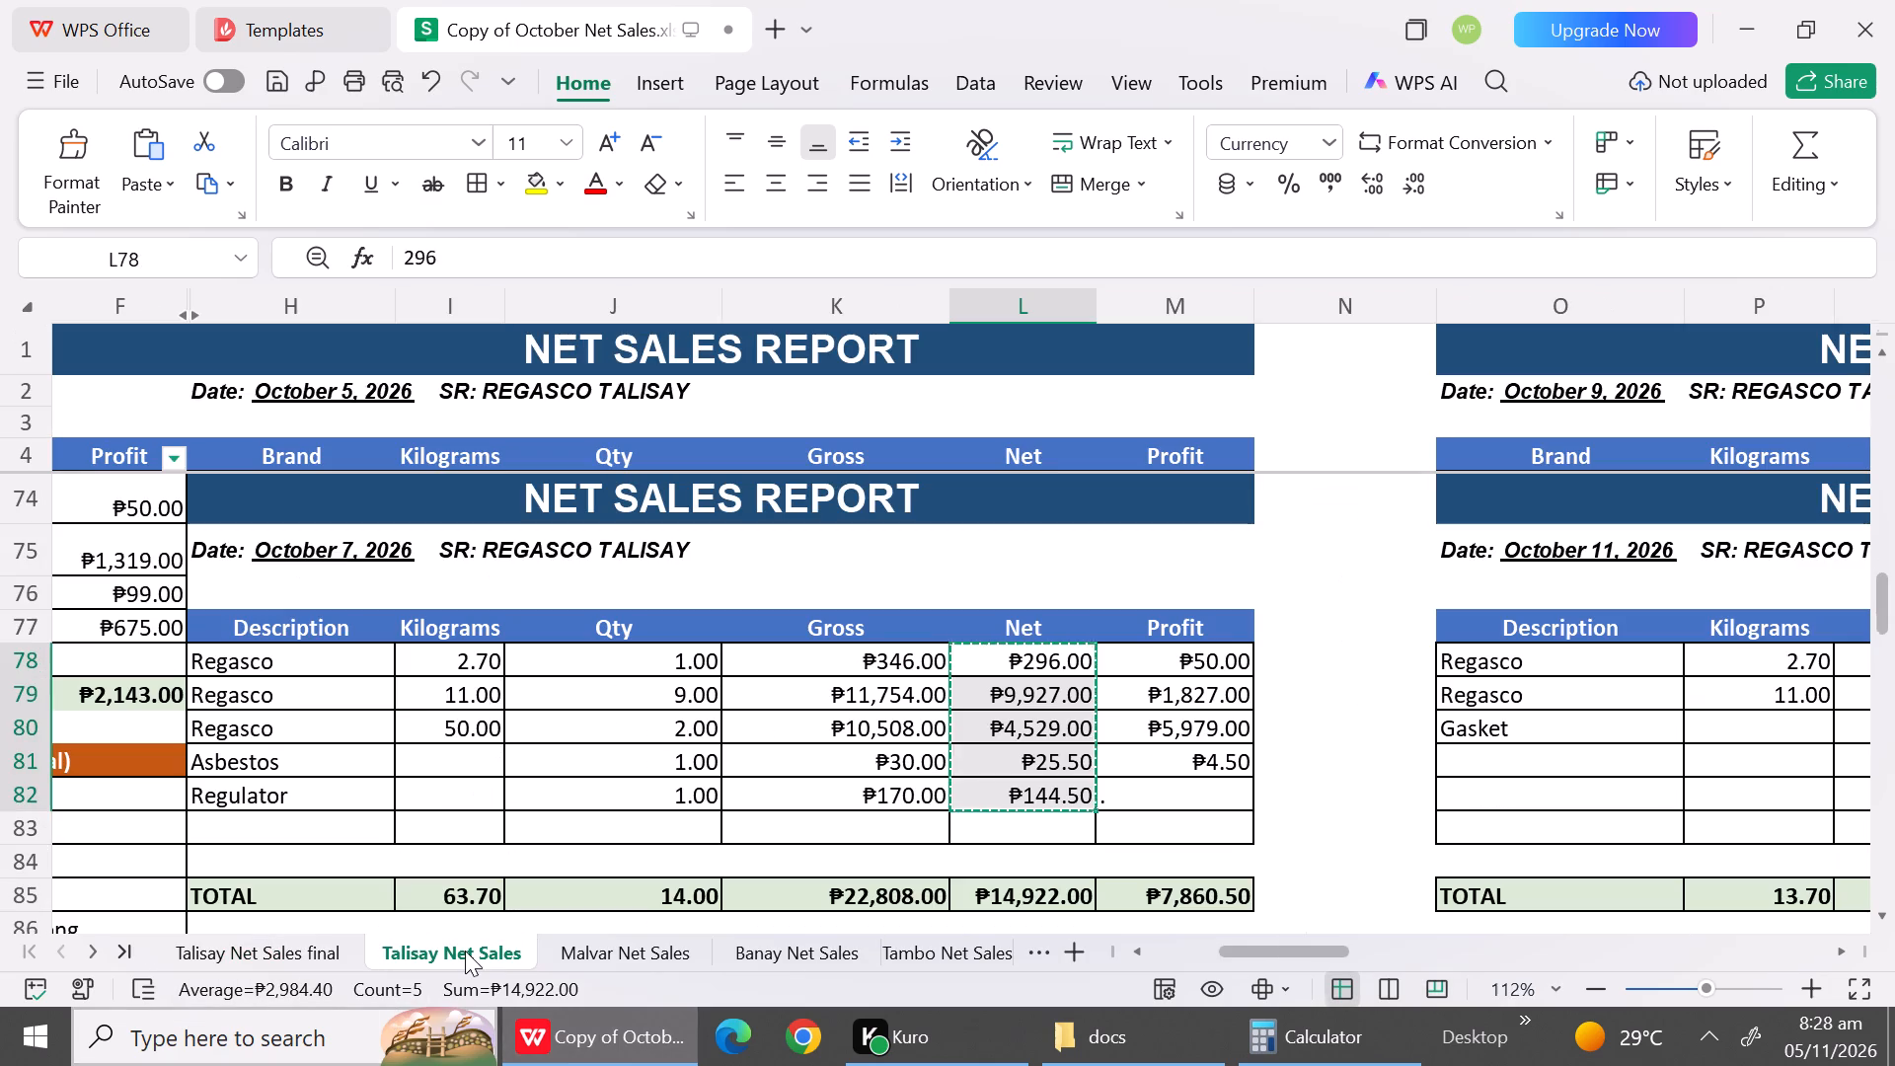
left_click(302, 949)
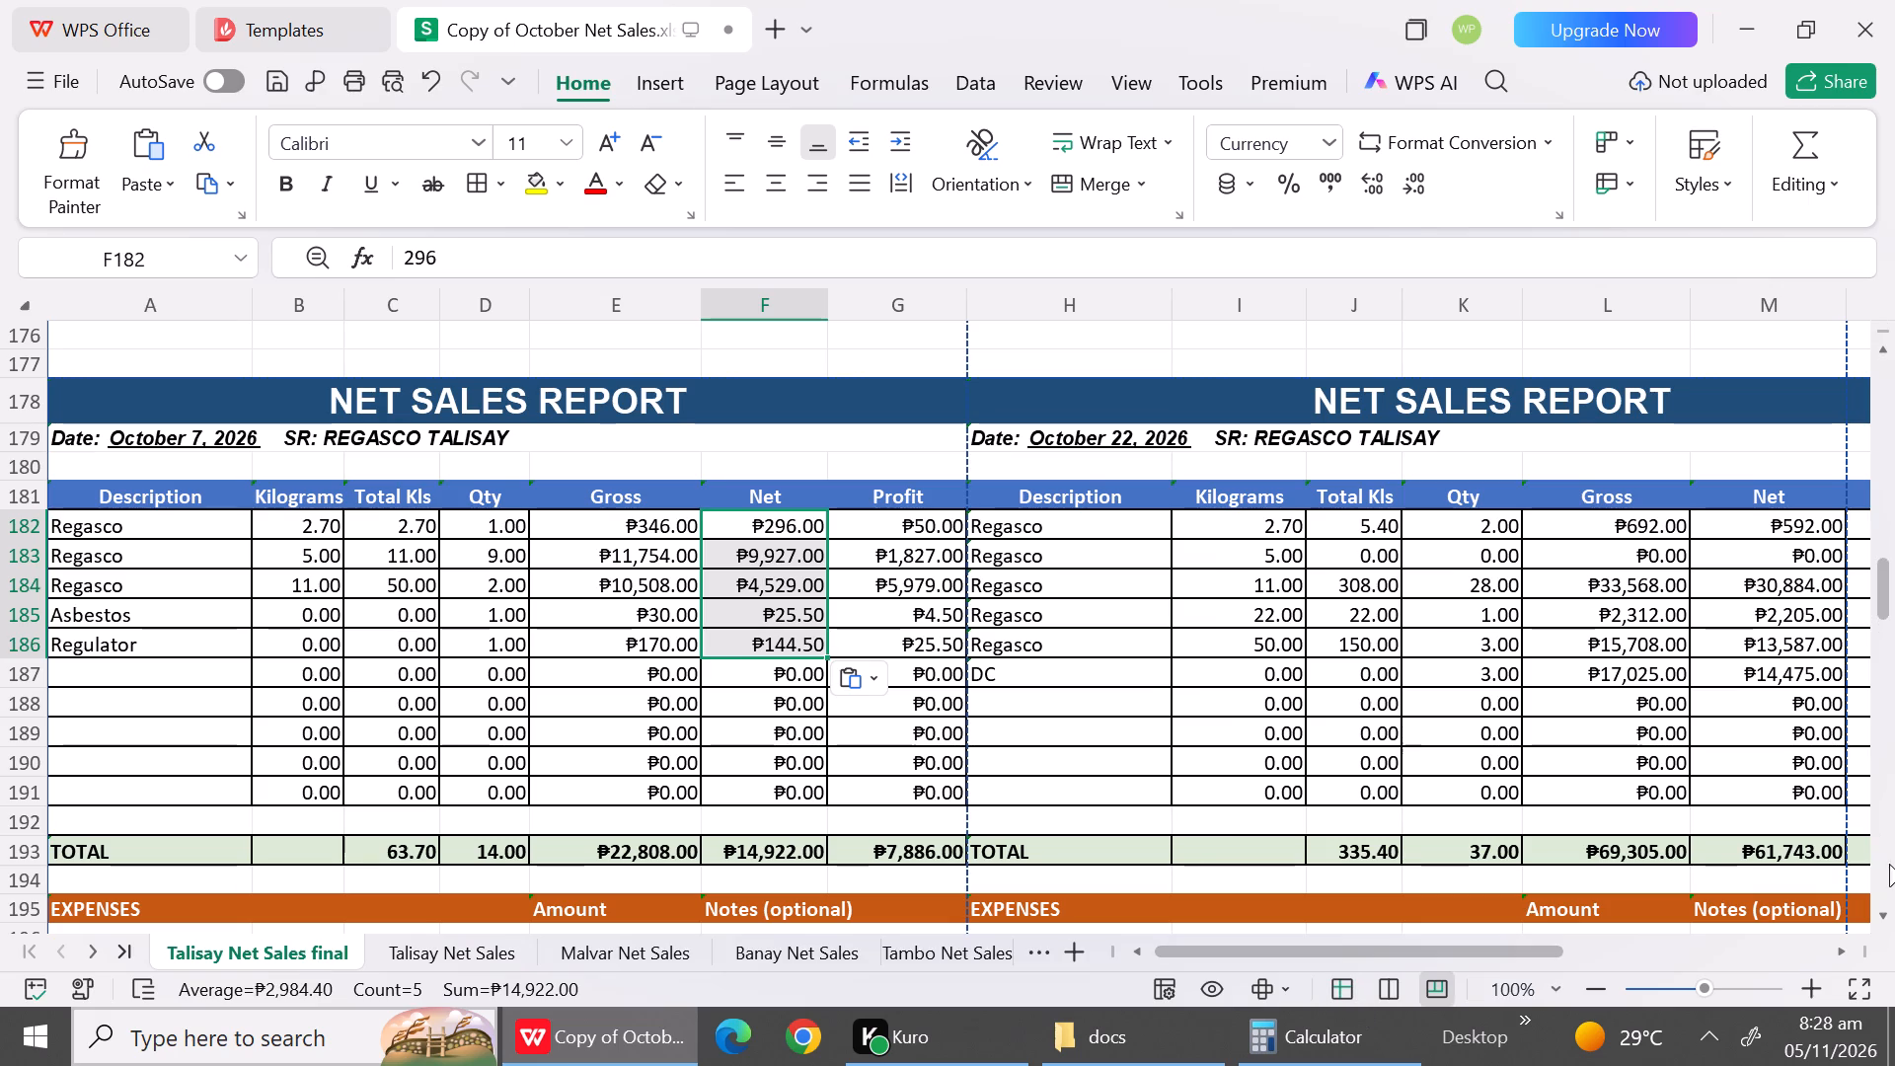
triple_click(1881, 913)
triple_click(1881, 913)
triple_click(1881, 913)
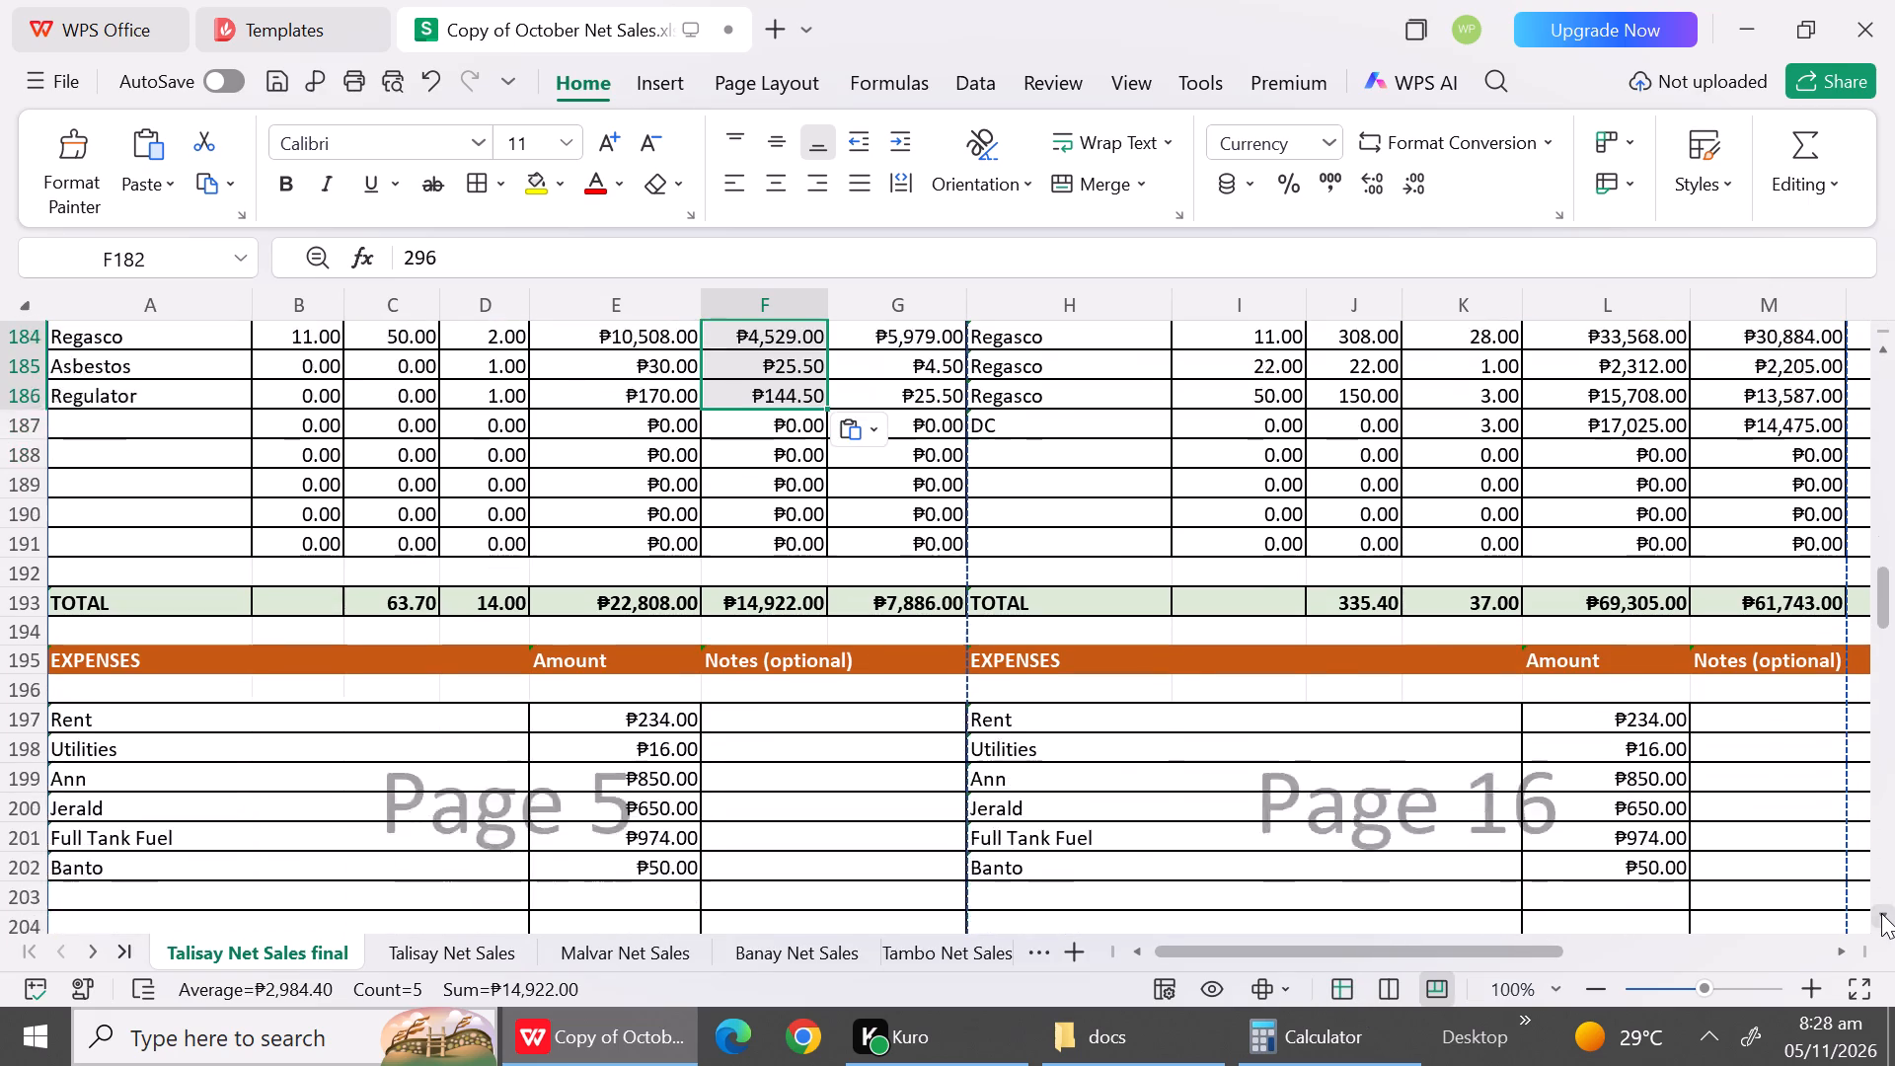
triple_click(1881, 913)
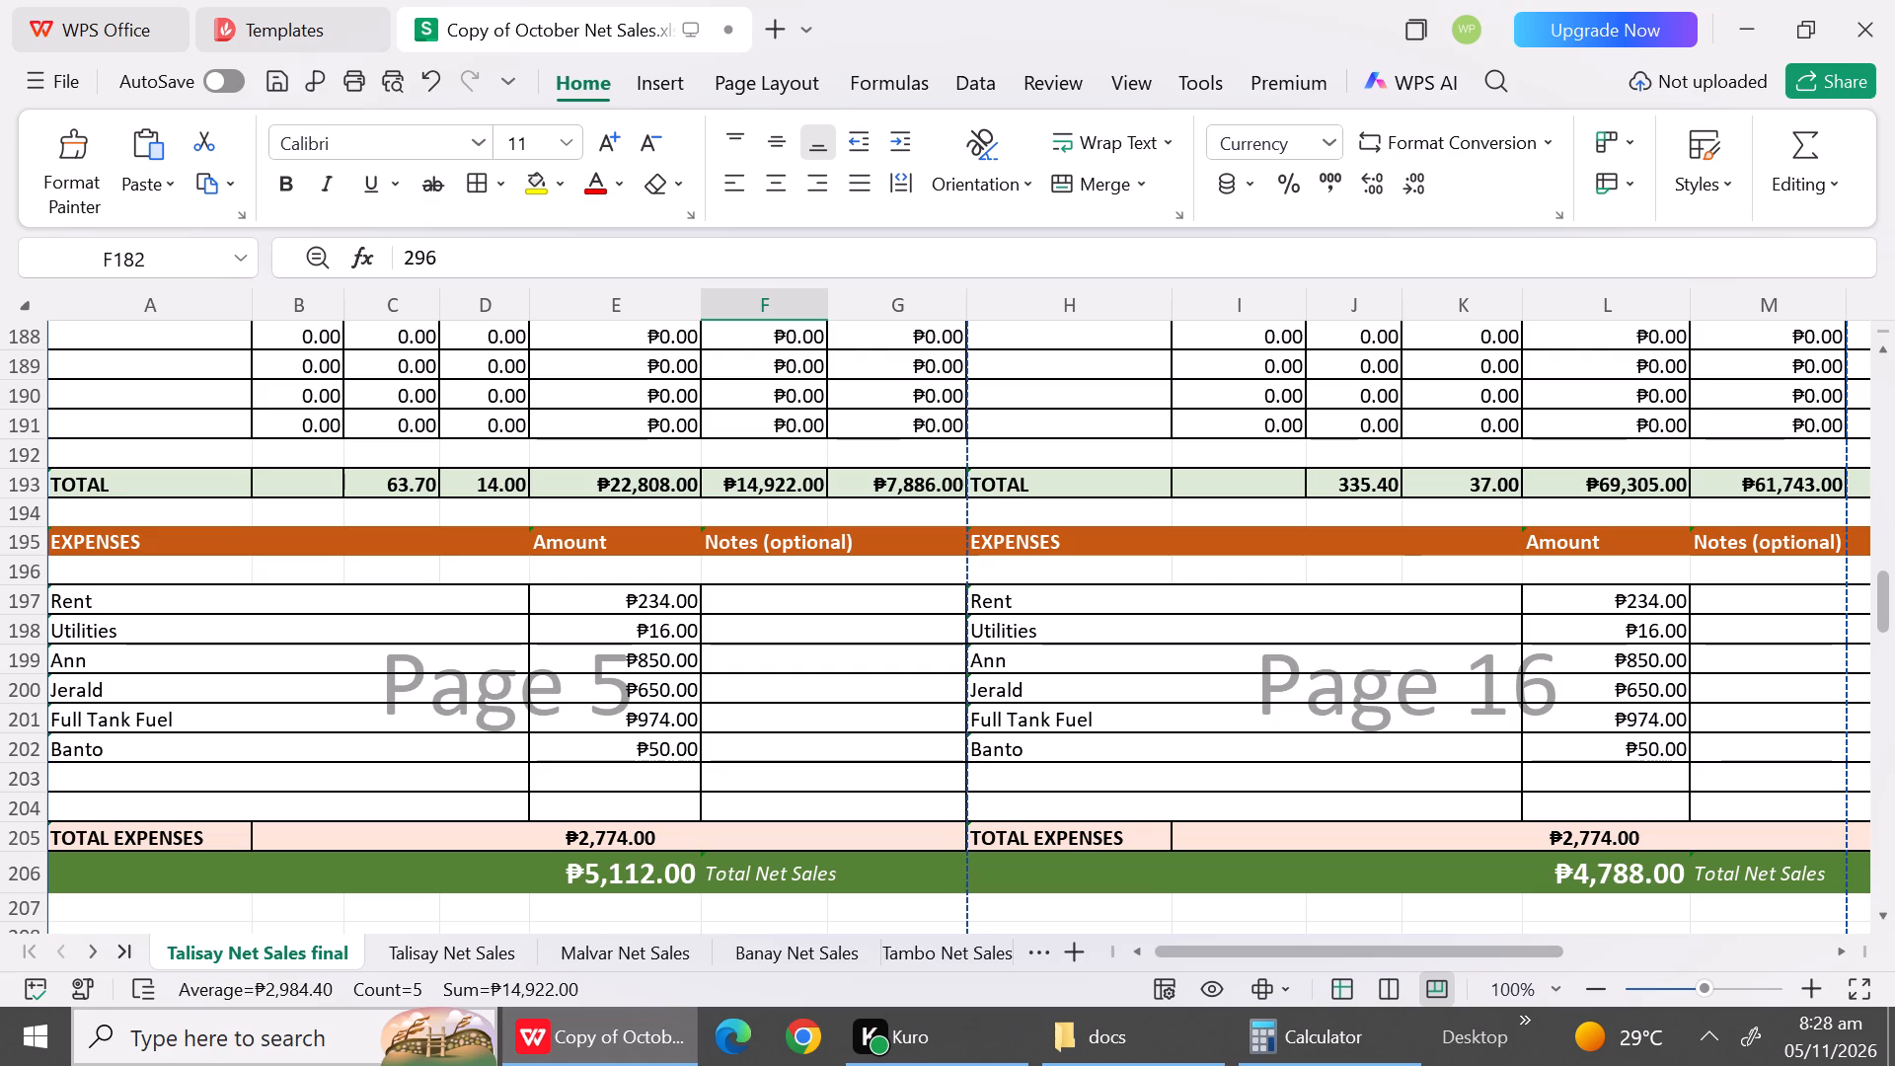
left_click(452, 958)
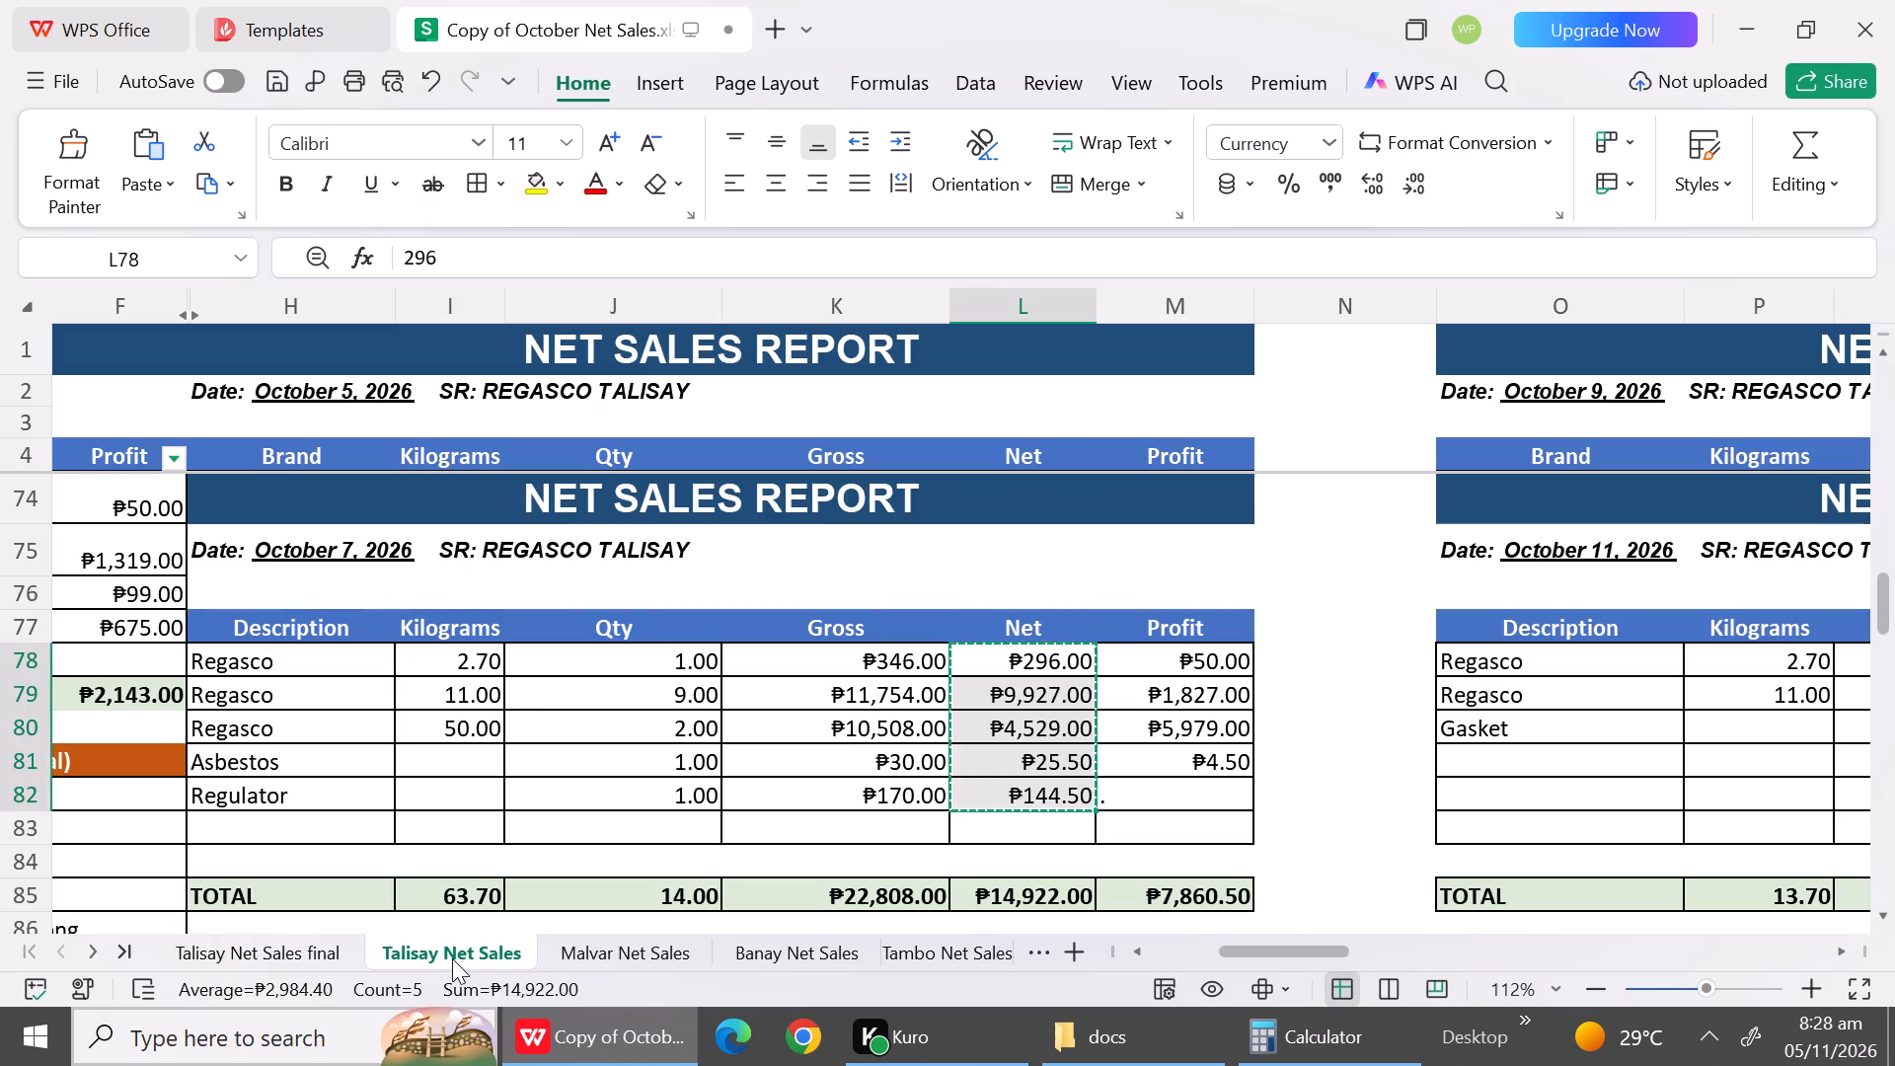
triple_click(1889, 918)
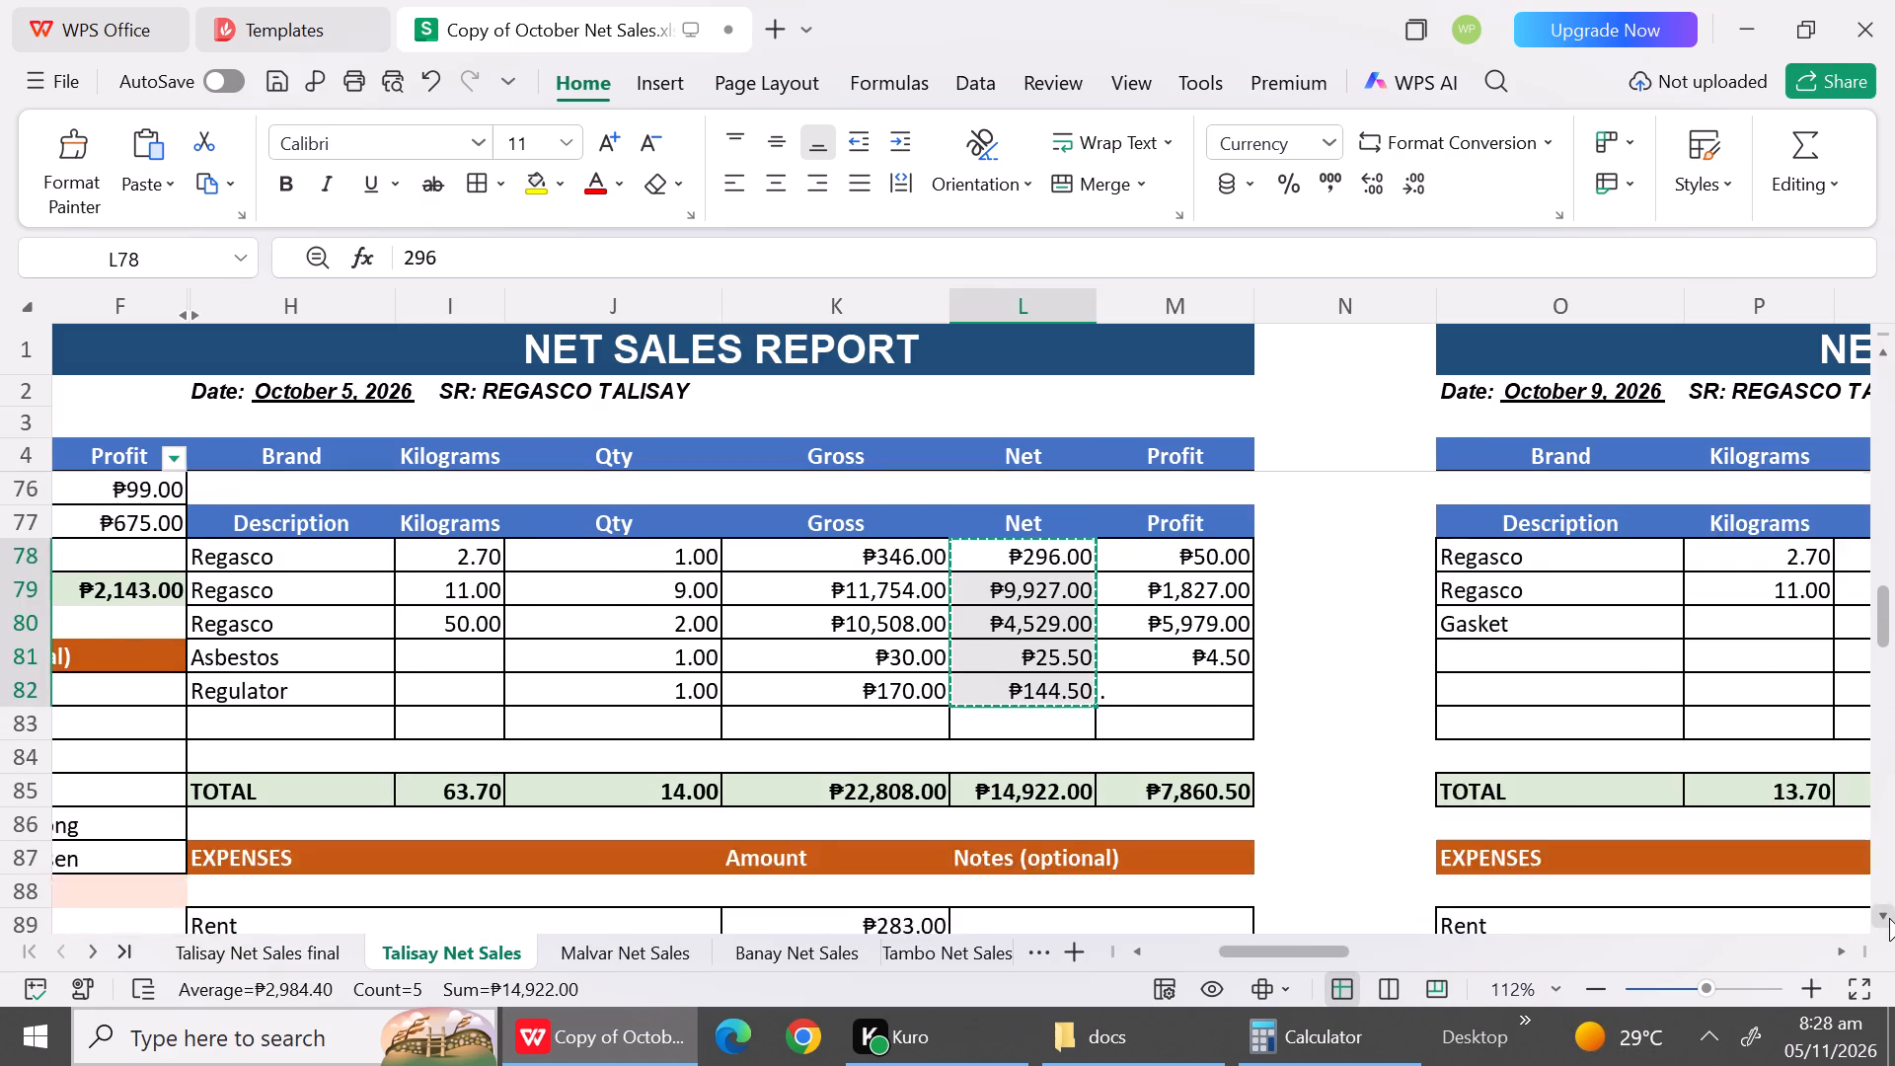
triple_click(1889, 918)
triple_click(1889, 918)
double_click(1889, 918)
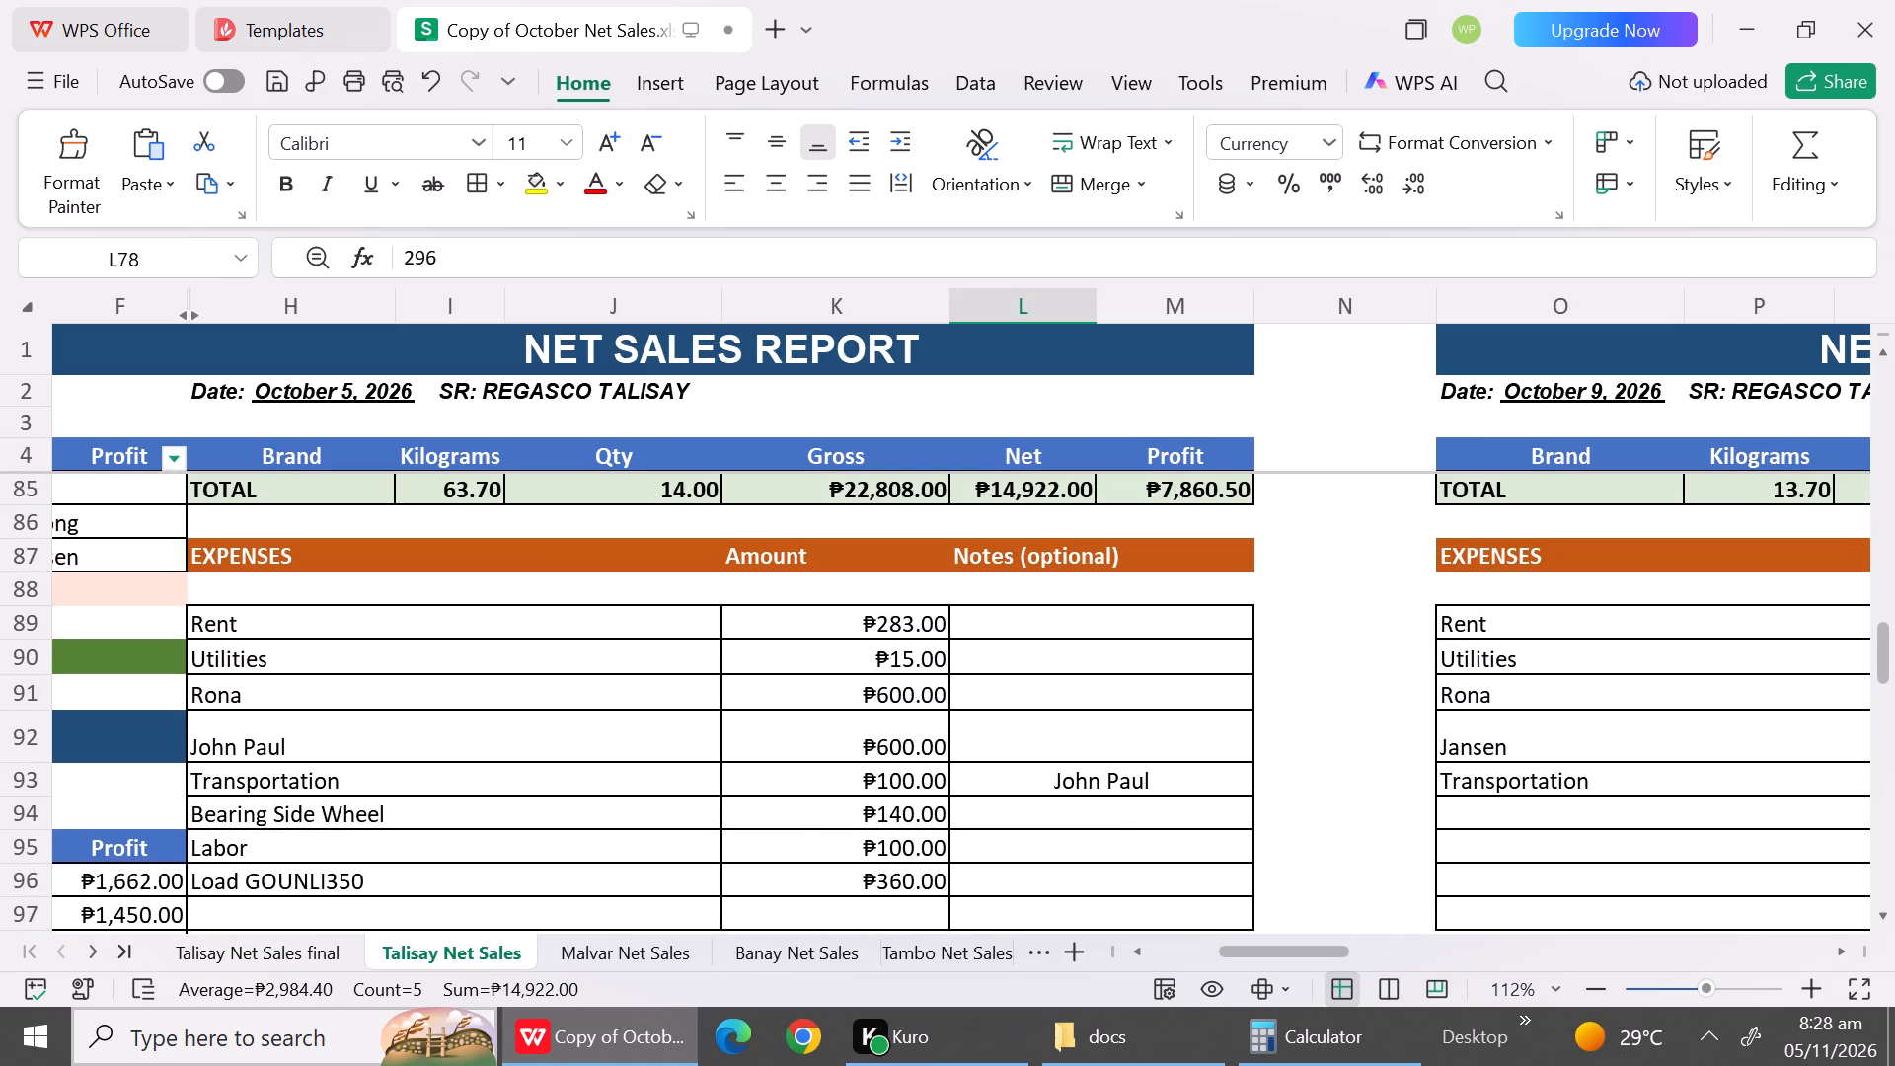
left_click(463, 884)
left_click(429, 828)
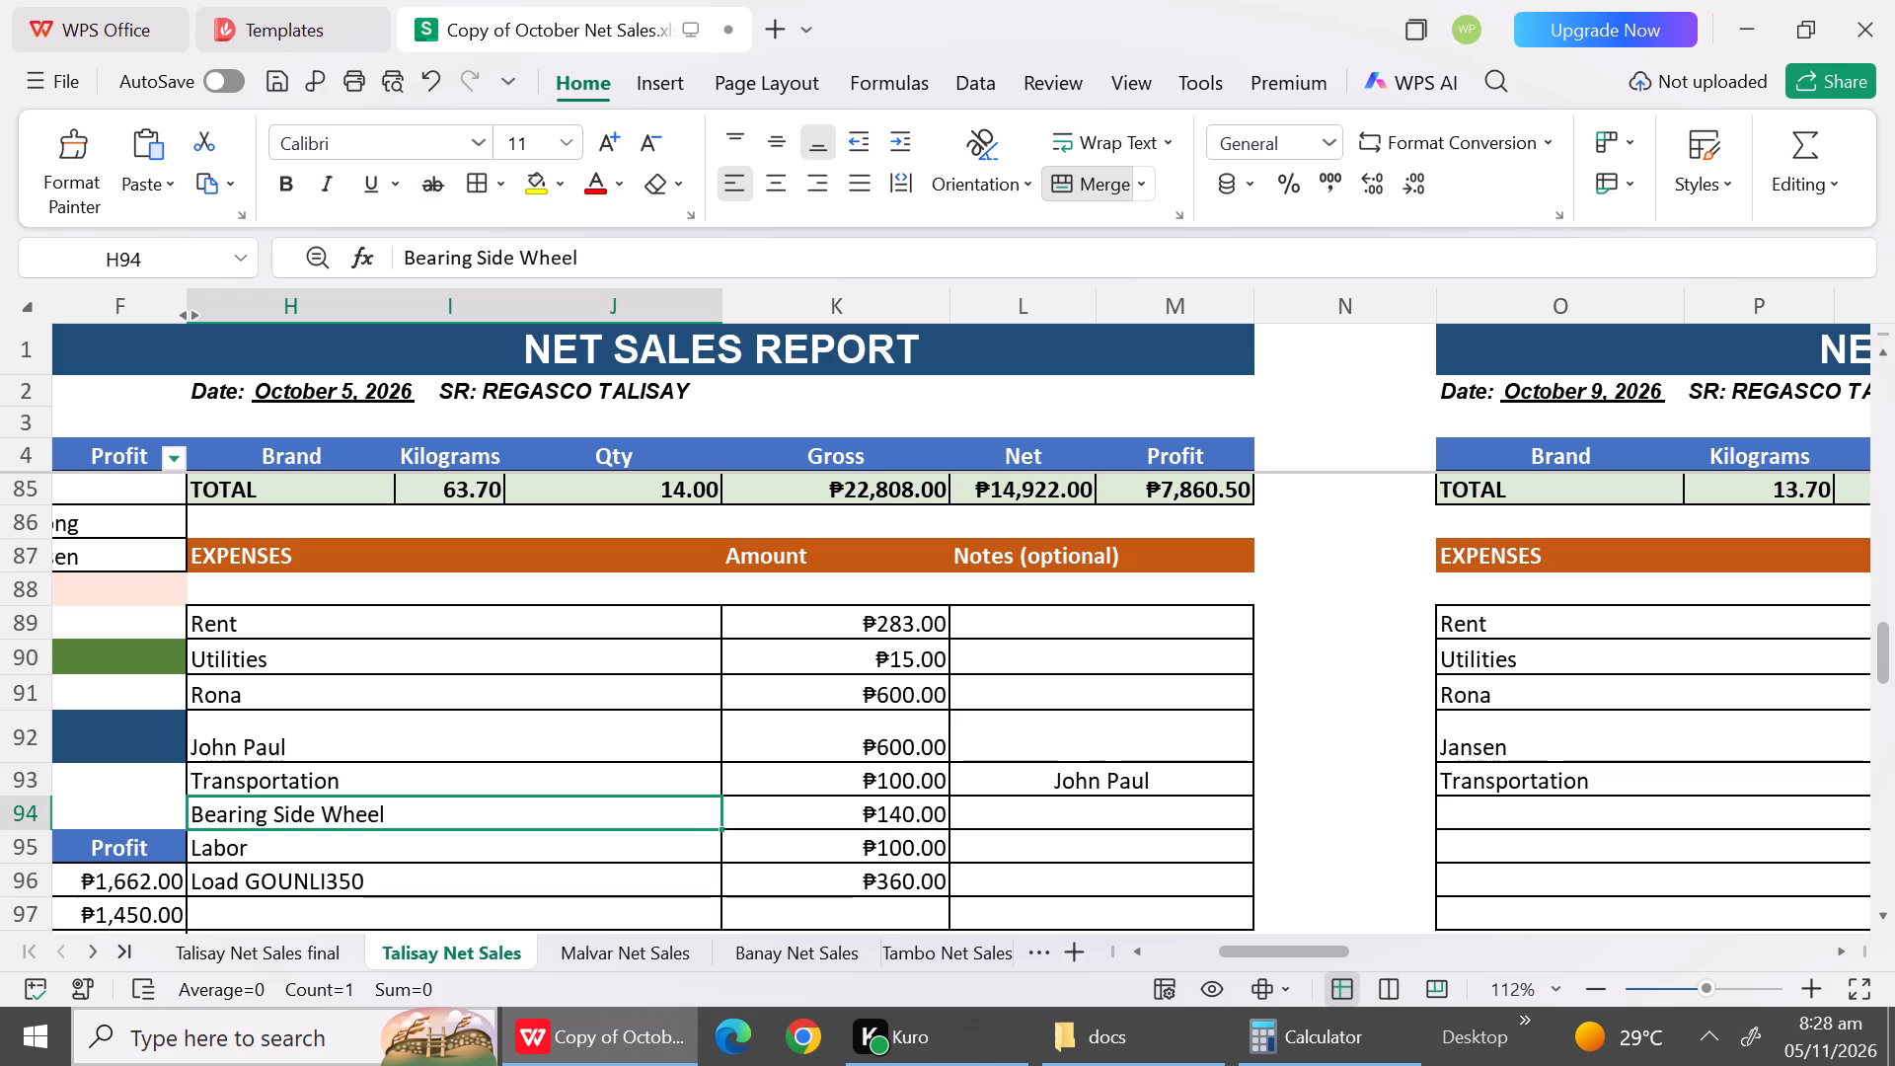
left_click(415, 854)
left_click_drag(397, 750, 382, 681)
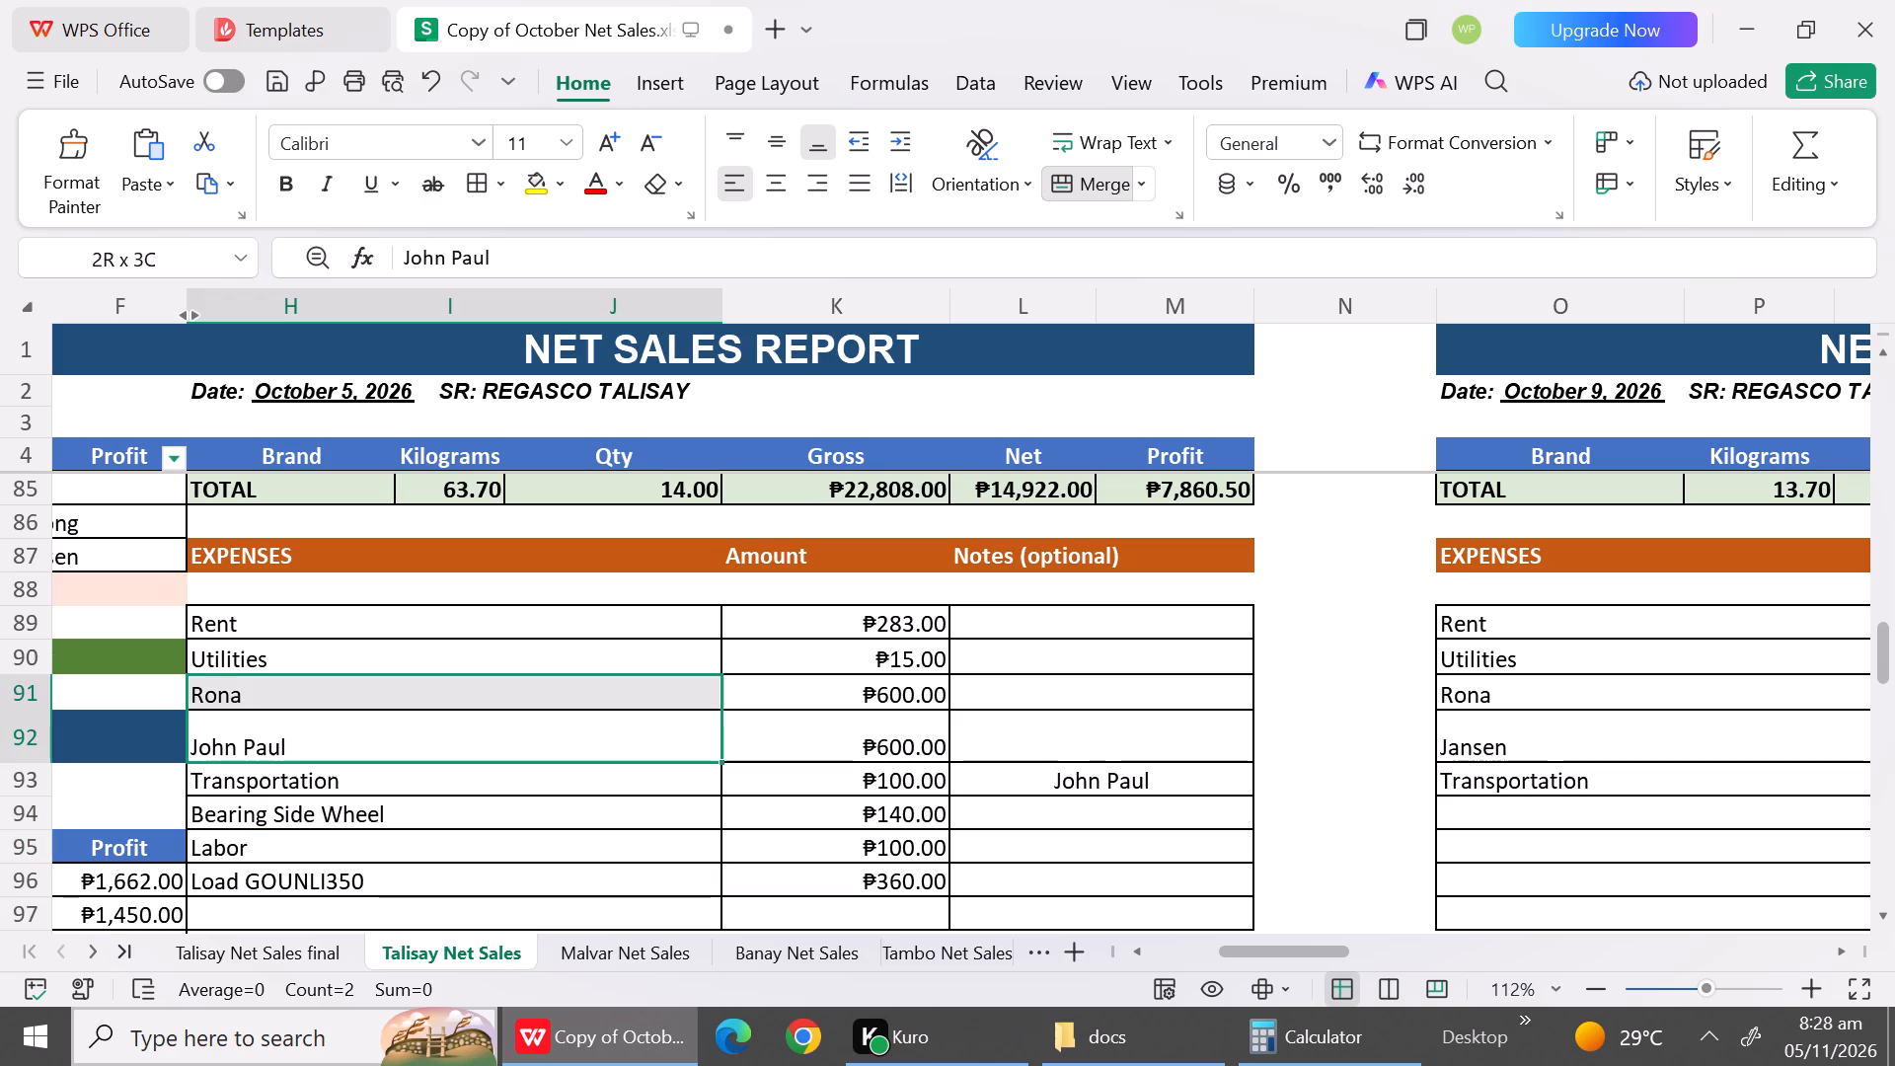
left_click_drag(382, 681, 381, 681)
left_click(381, 681)
left_click(374, 670)
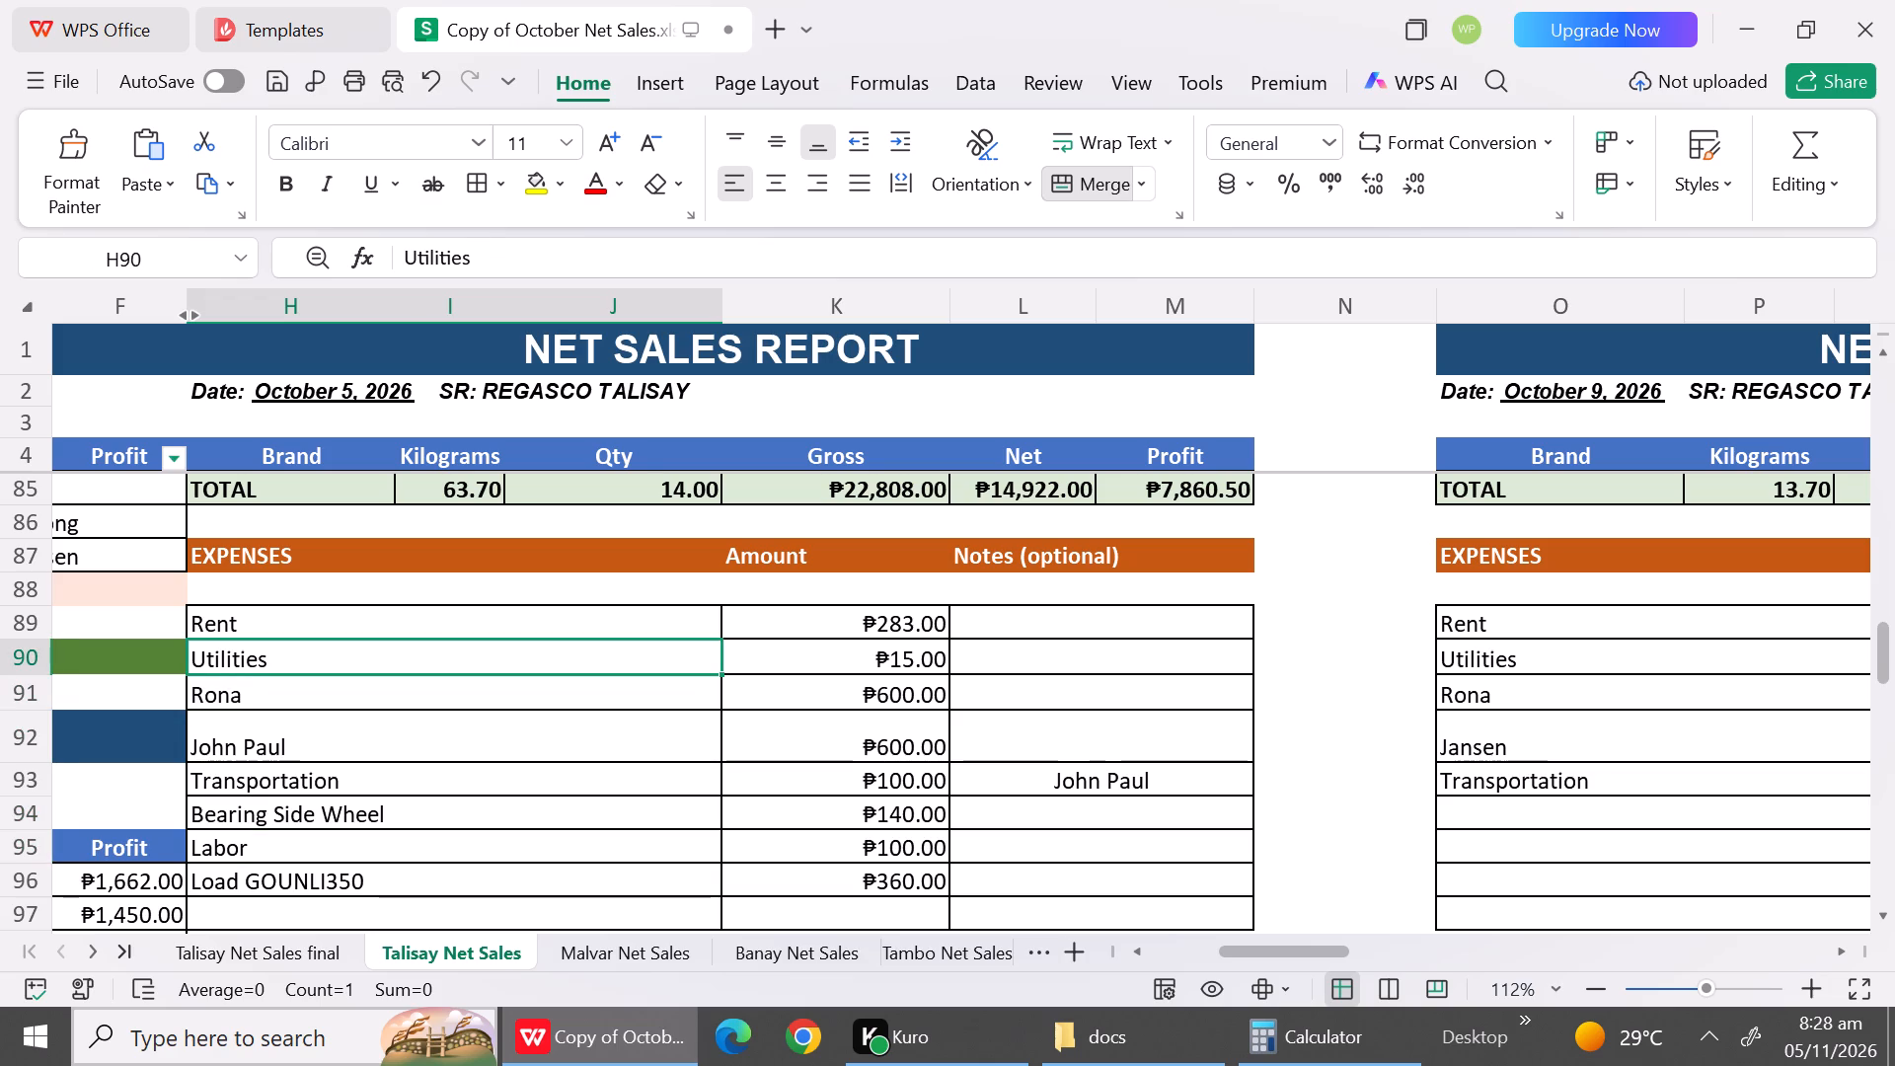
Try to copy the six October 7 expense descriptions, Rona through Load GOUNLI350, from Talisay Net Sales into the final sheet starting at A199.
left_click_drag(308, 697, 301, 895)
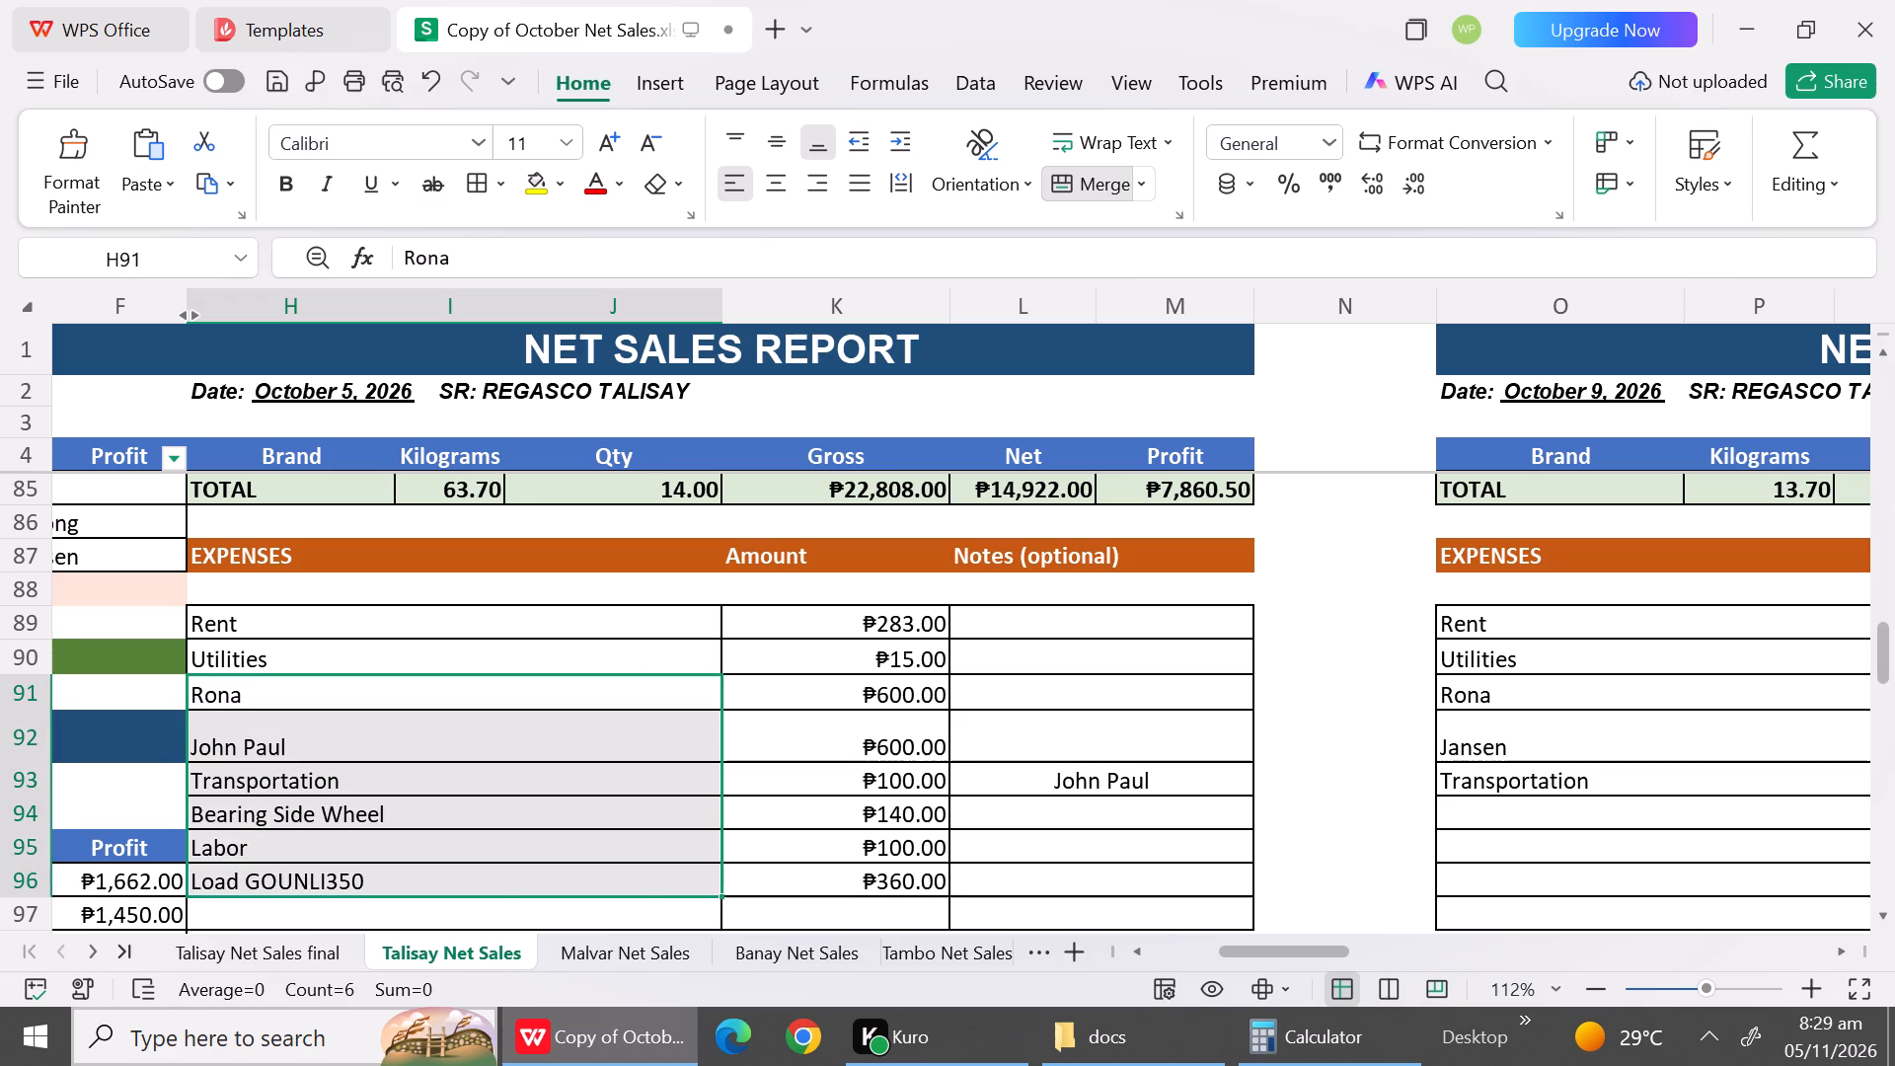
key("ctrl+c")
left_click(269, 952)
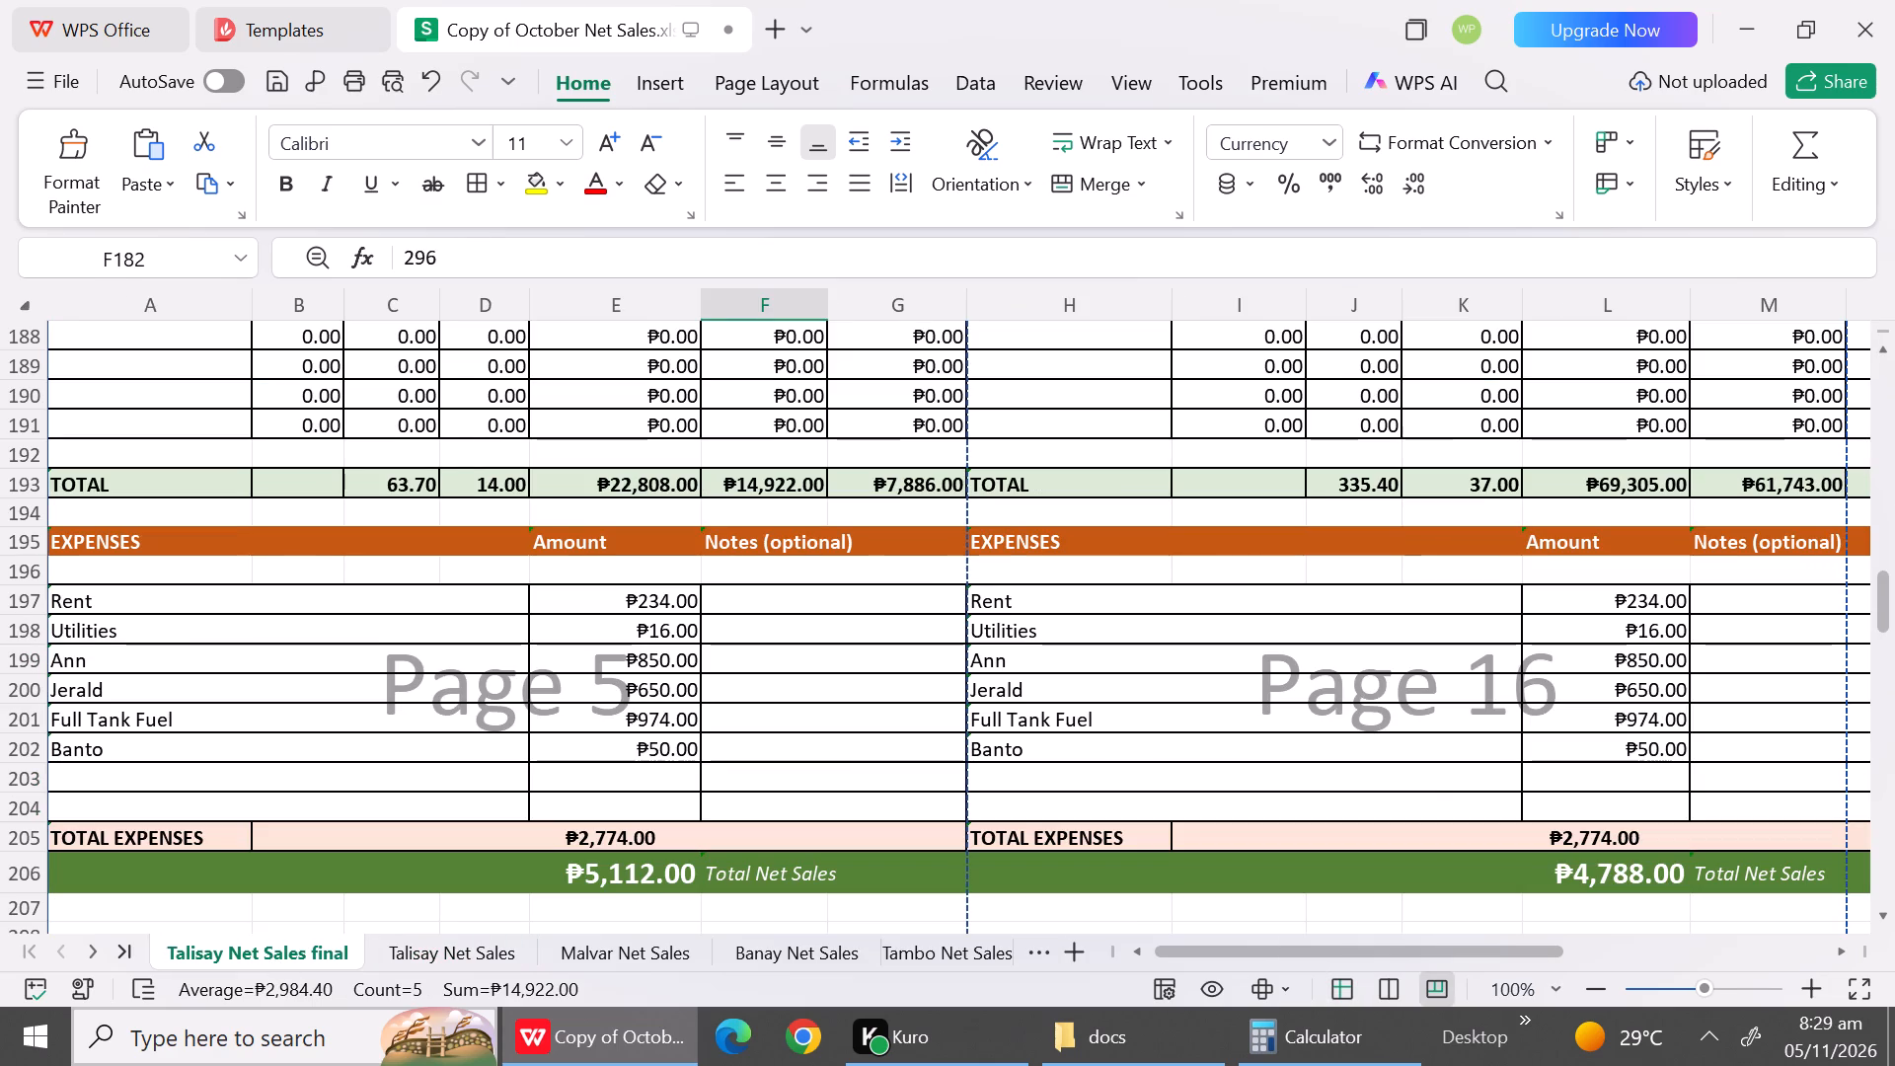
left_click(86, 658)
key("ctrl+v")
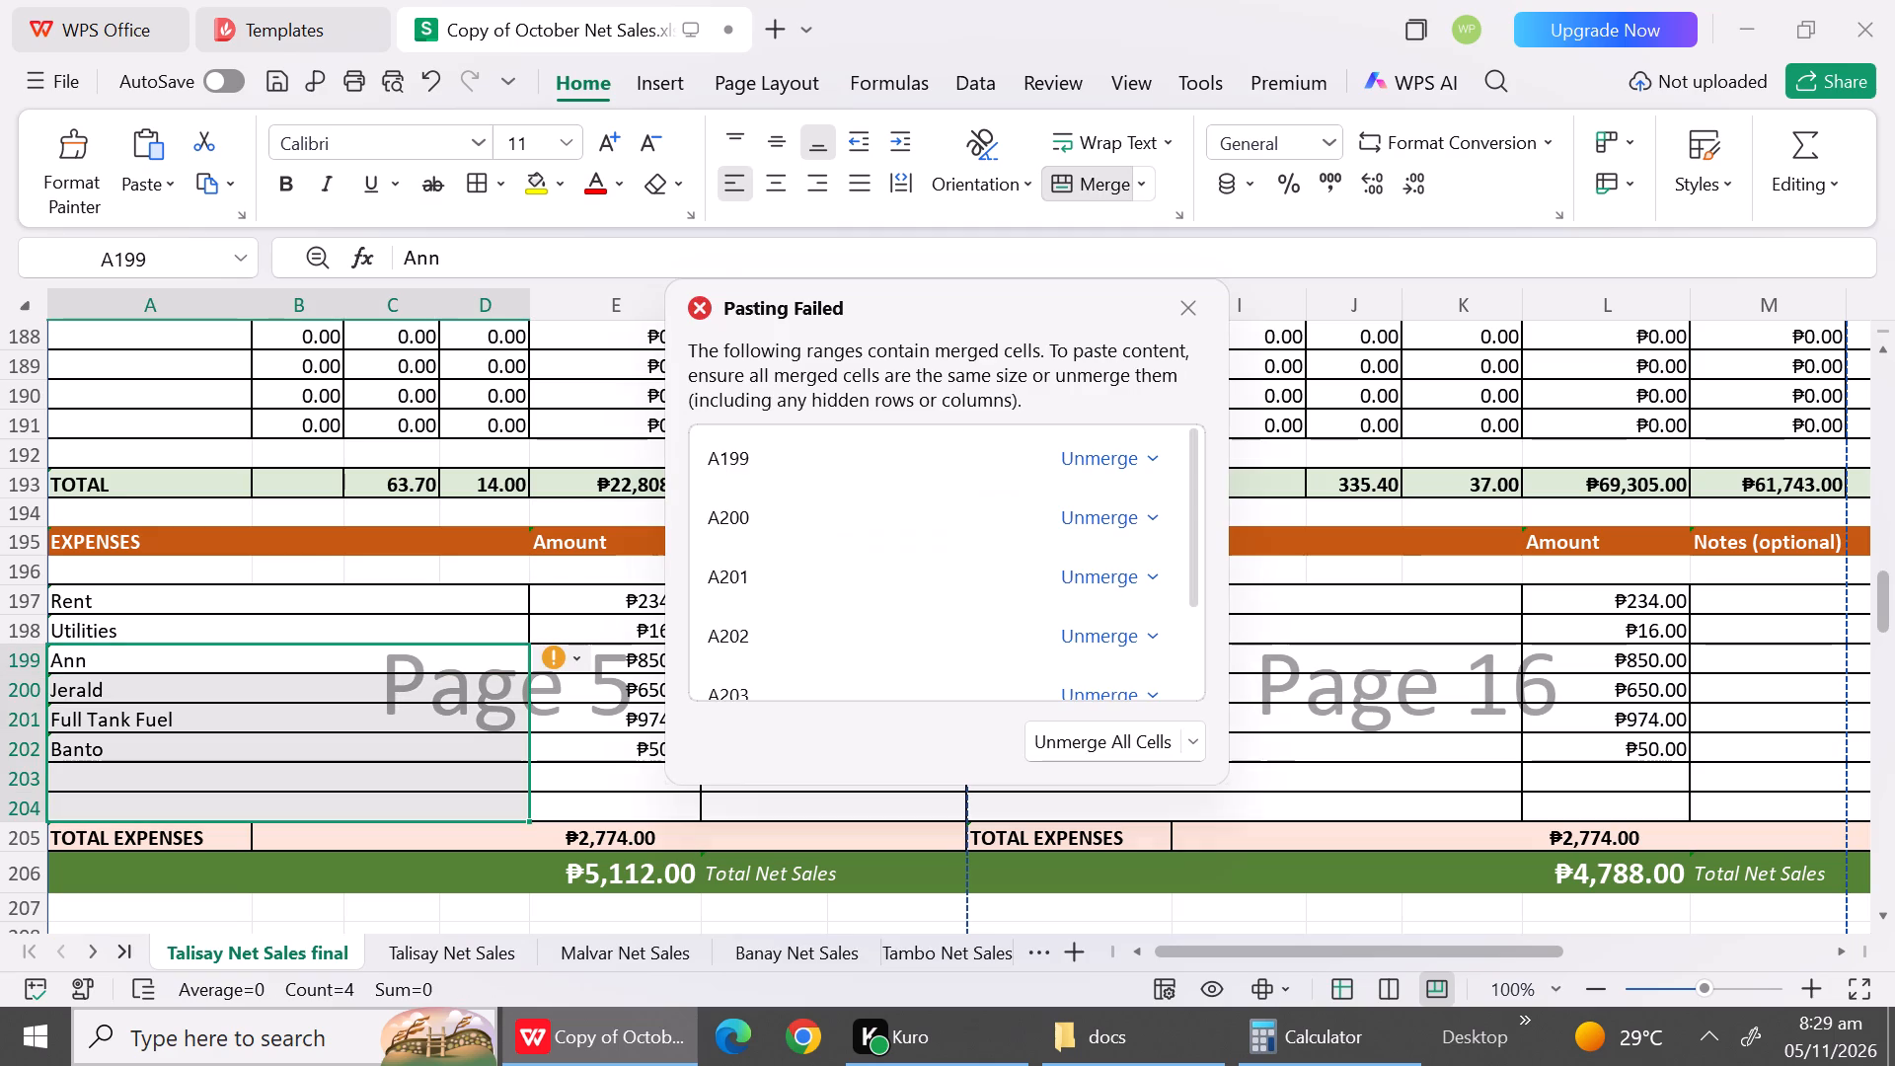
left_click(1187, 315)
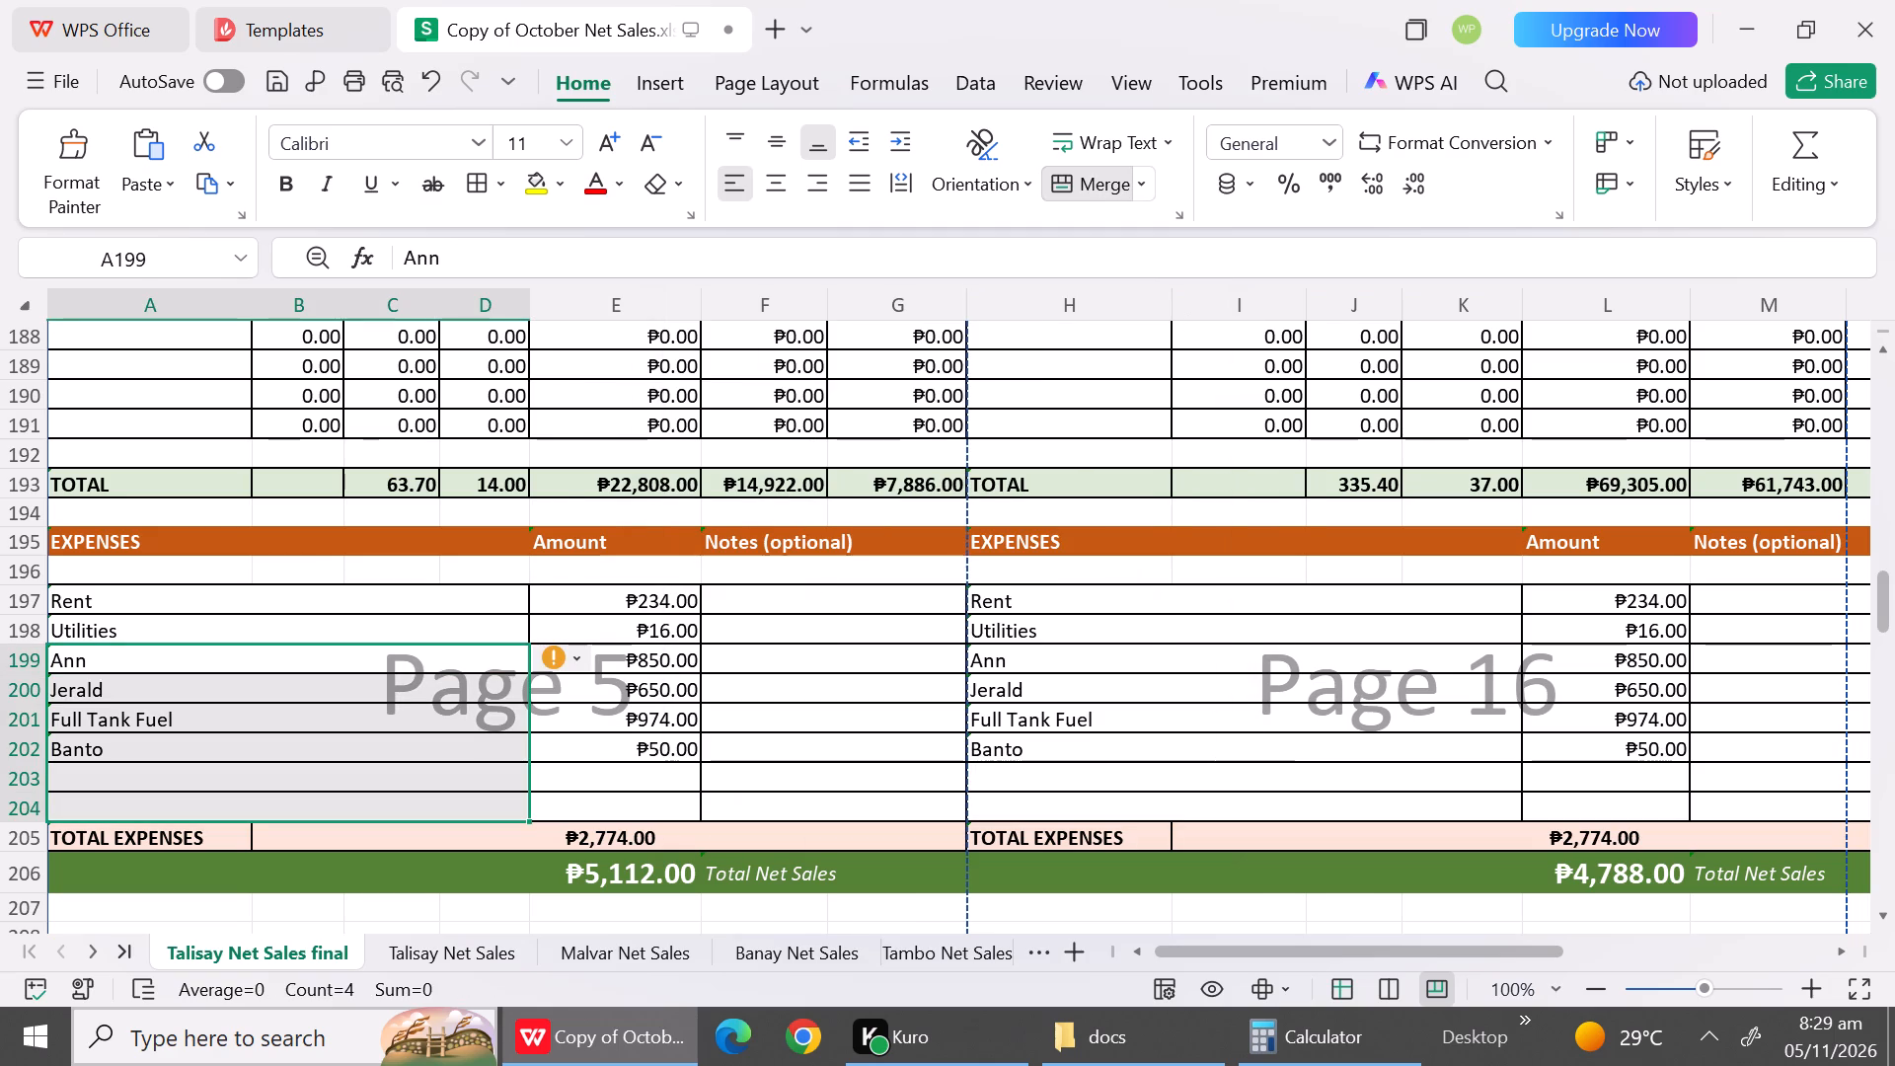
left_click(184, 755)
Replace Ann with Rona and Jerald with Jansen in the final sheet's October 7 expenses, rows 199 and 200.
left_click(402, 952)
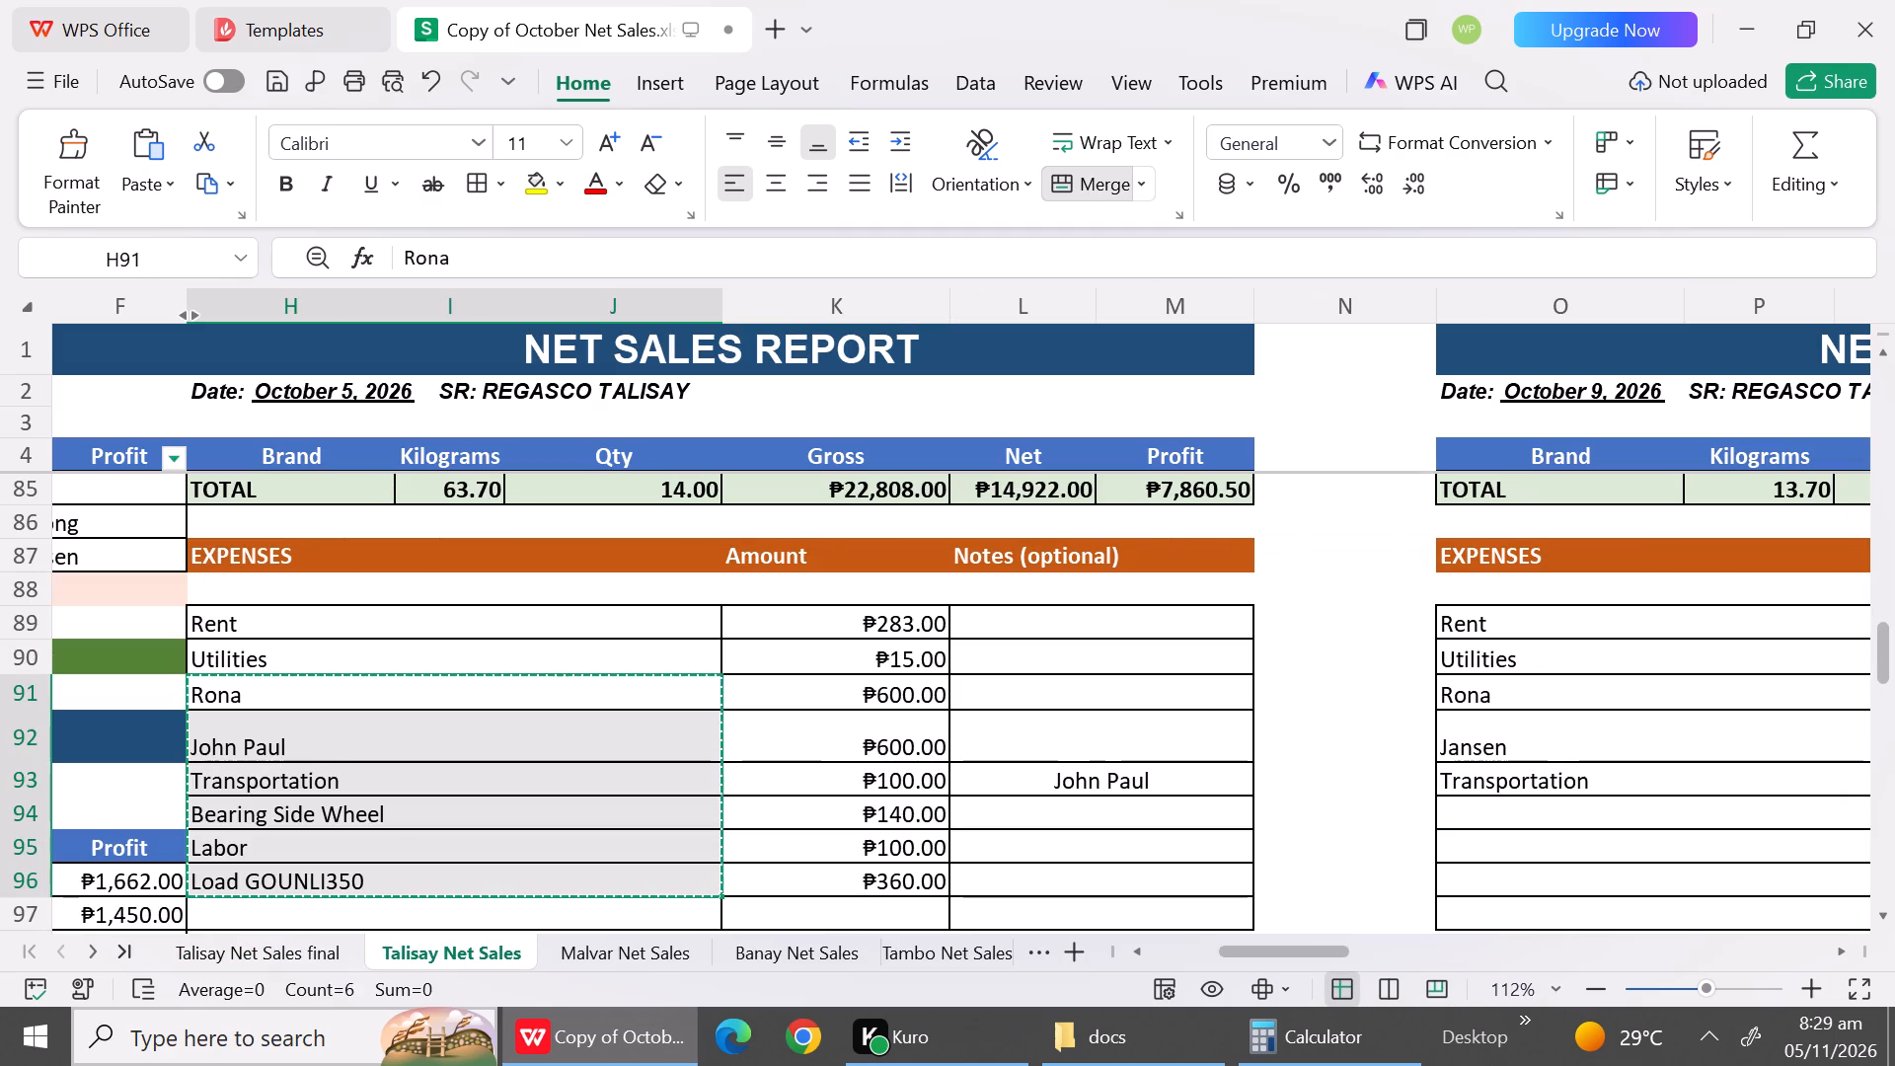
left_click(265, 709)
key("ctrl+c")
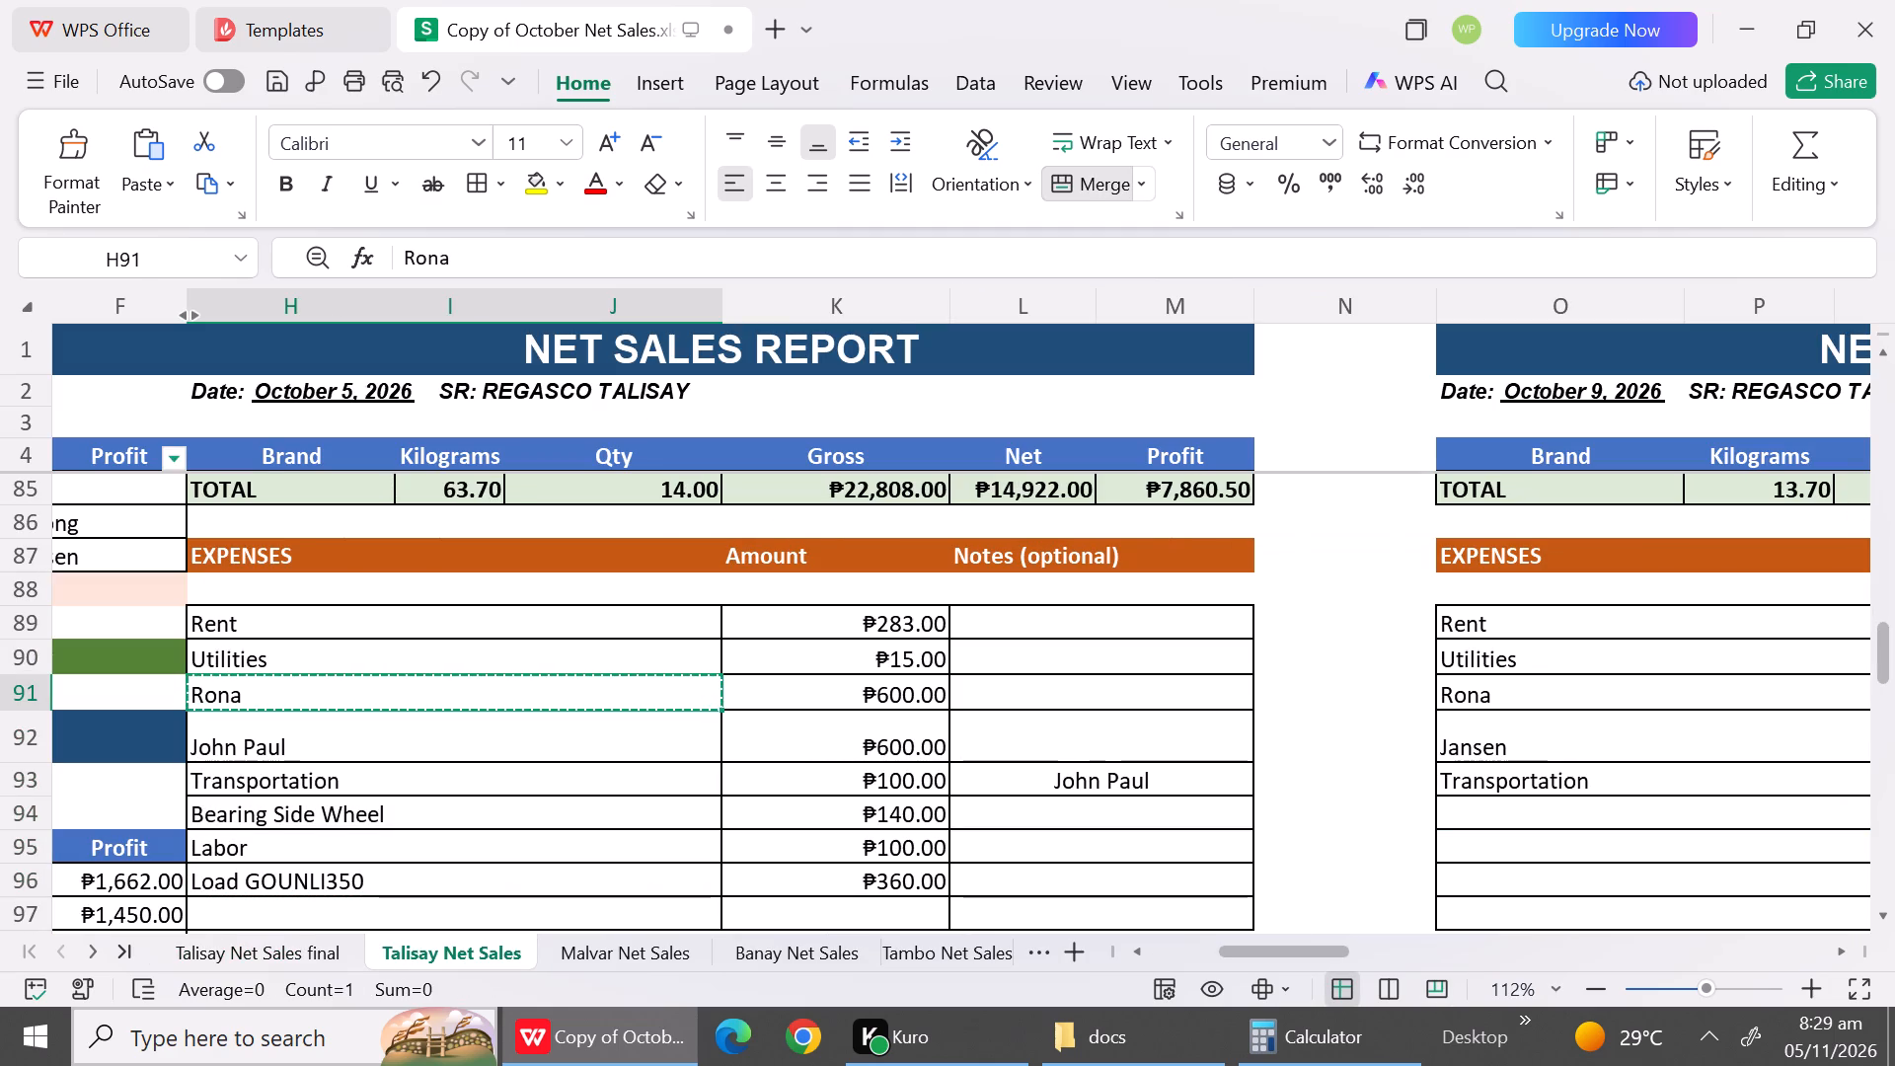
left_click(215, 940)
left_click(132, 669)
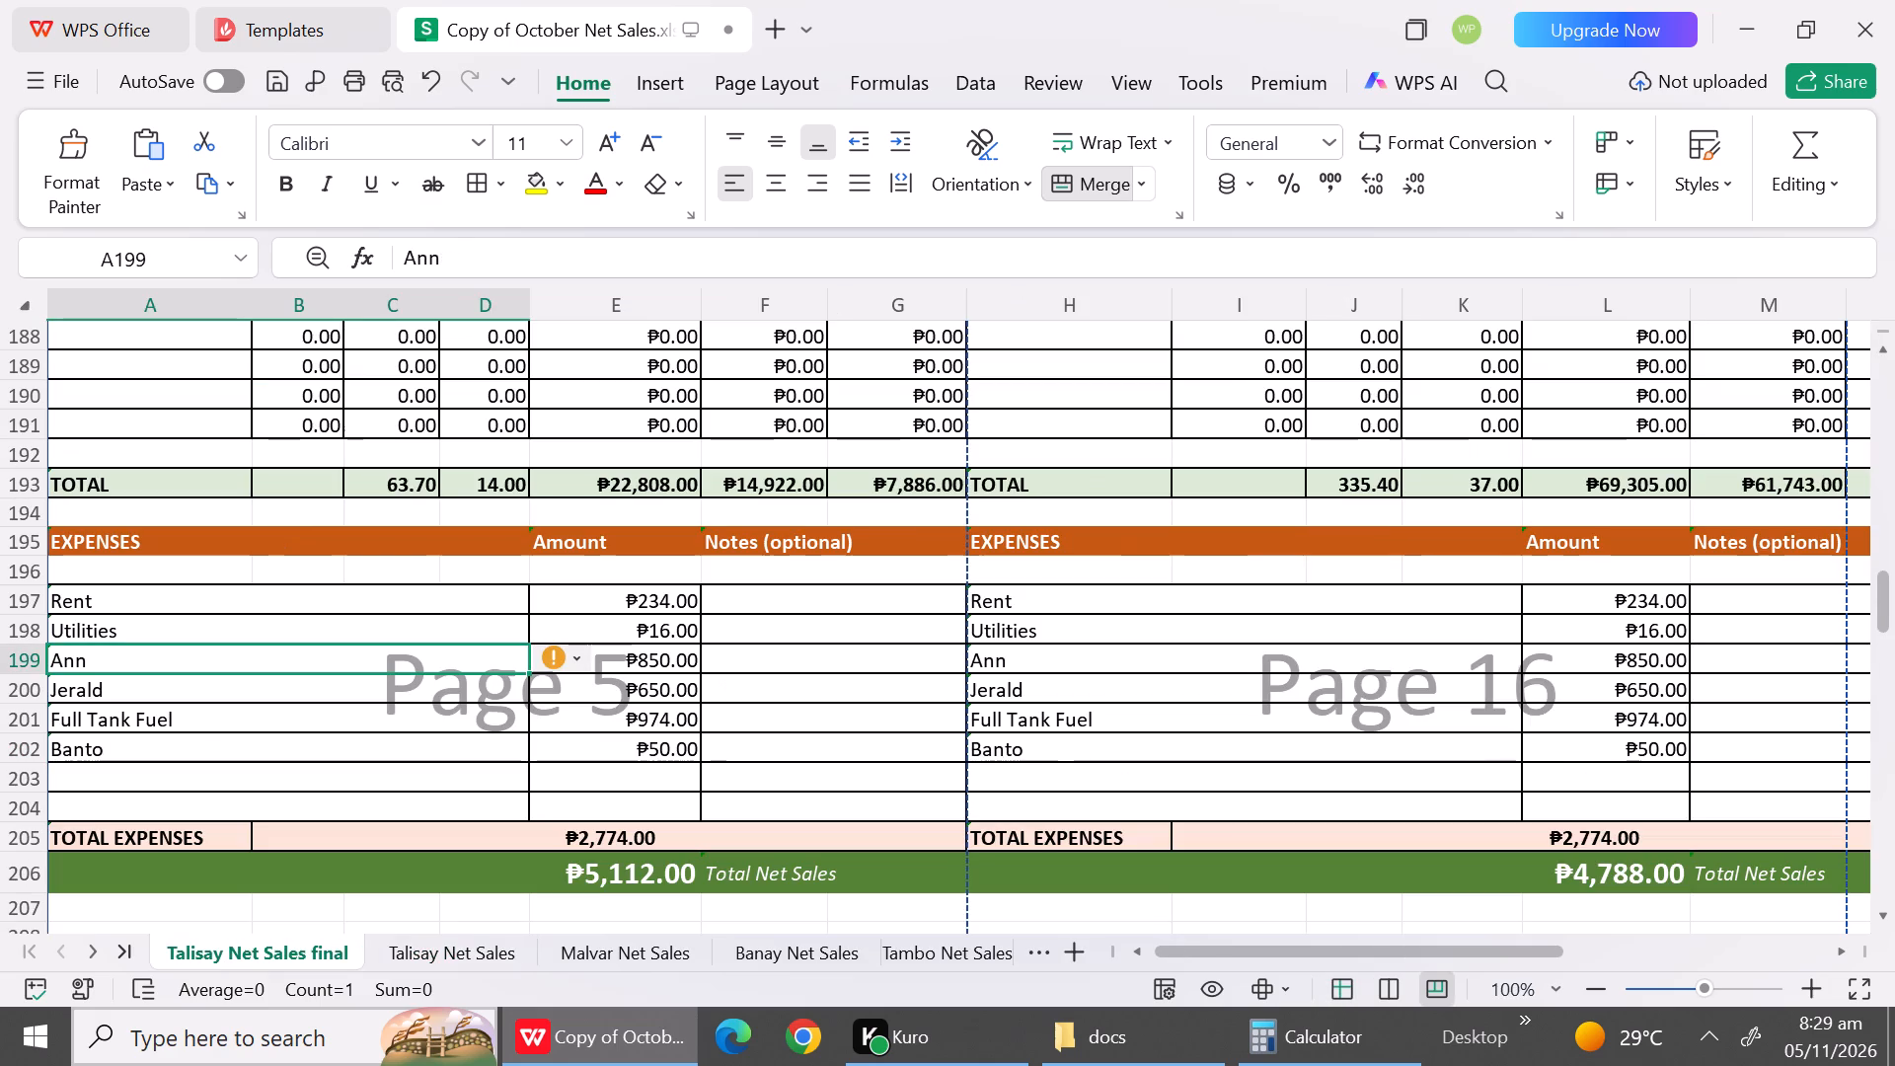
key("shift+r")
key("o")
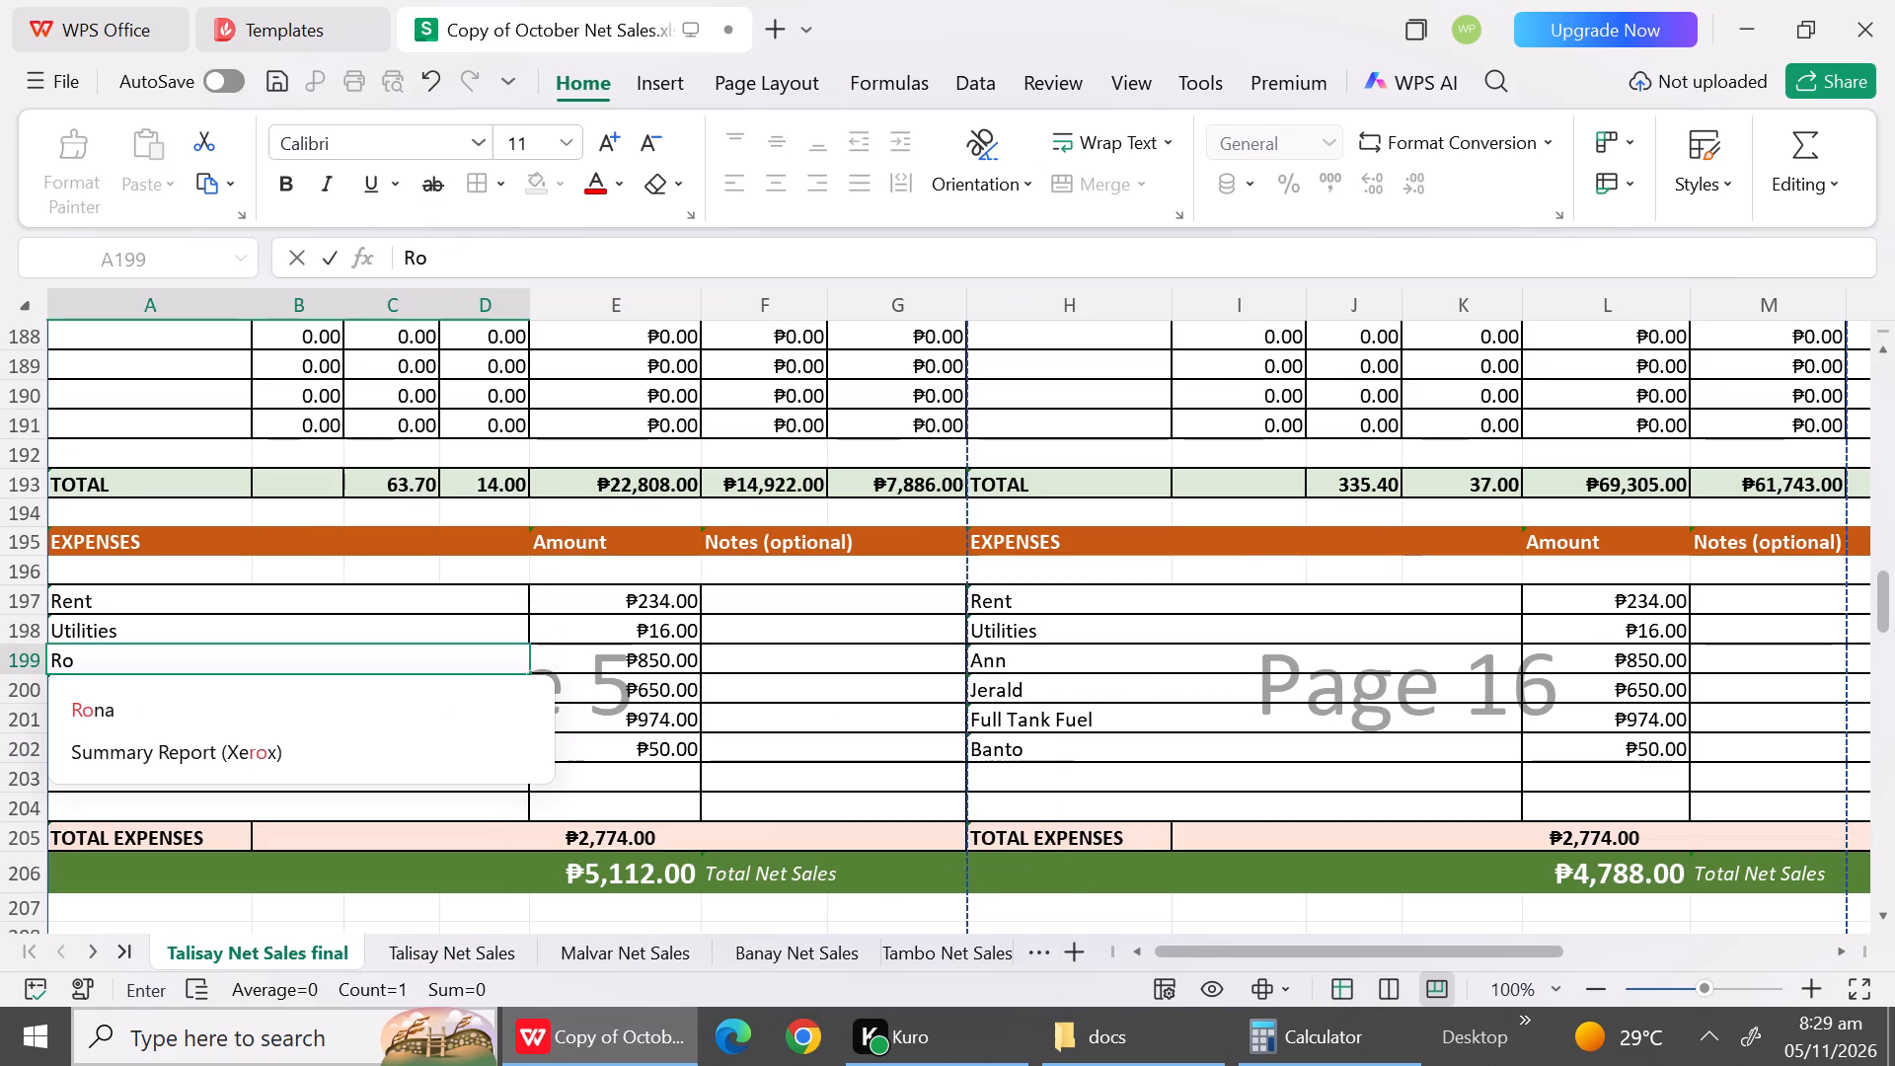
left_click(131, 716)
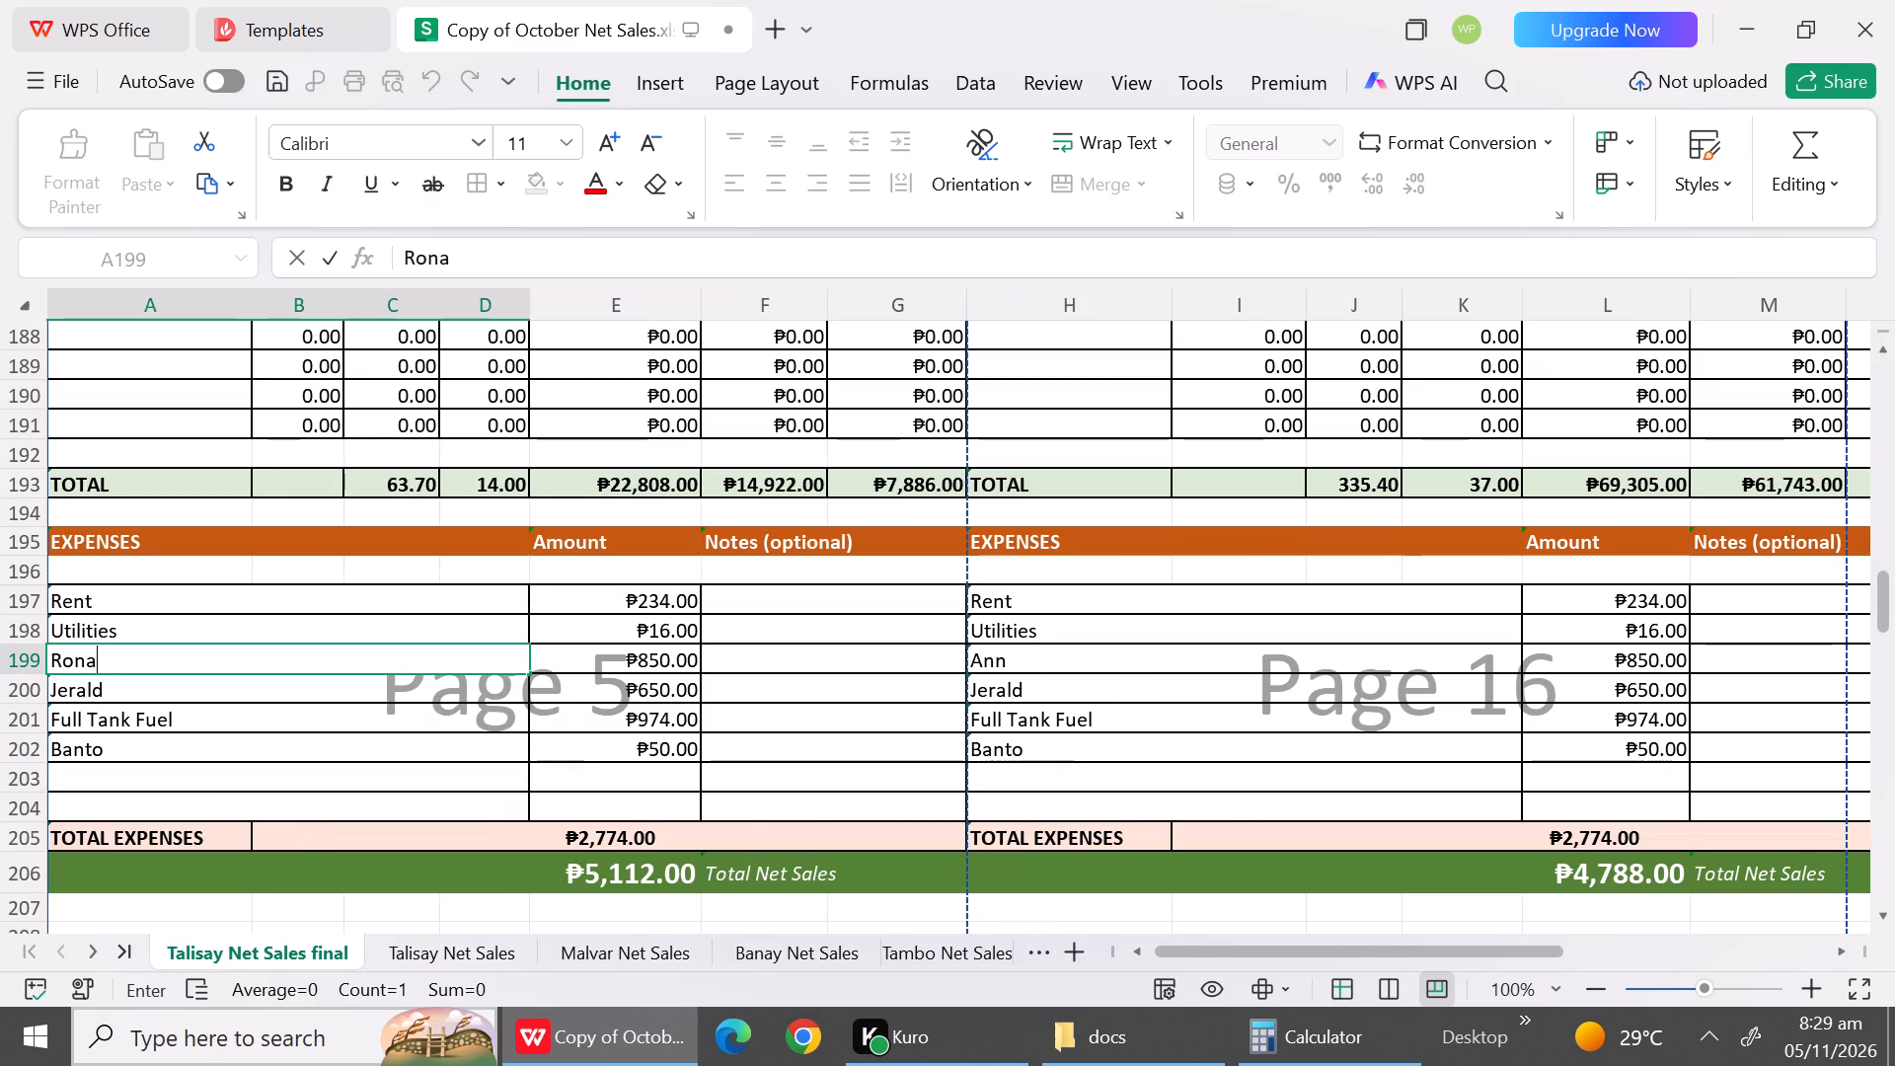
left_click(122, 689)
type("Ja")
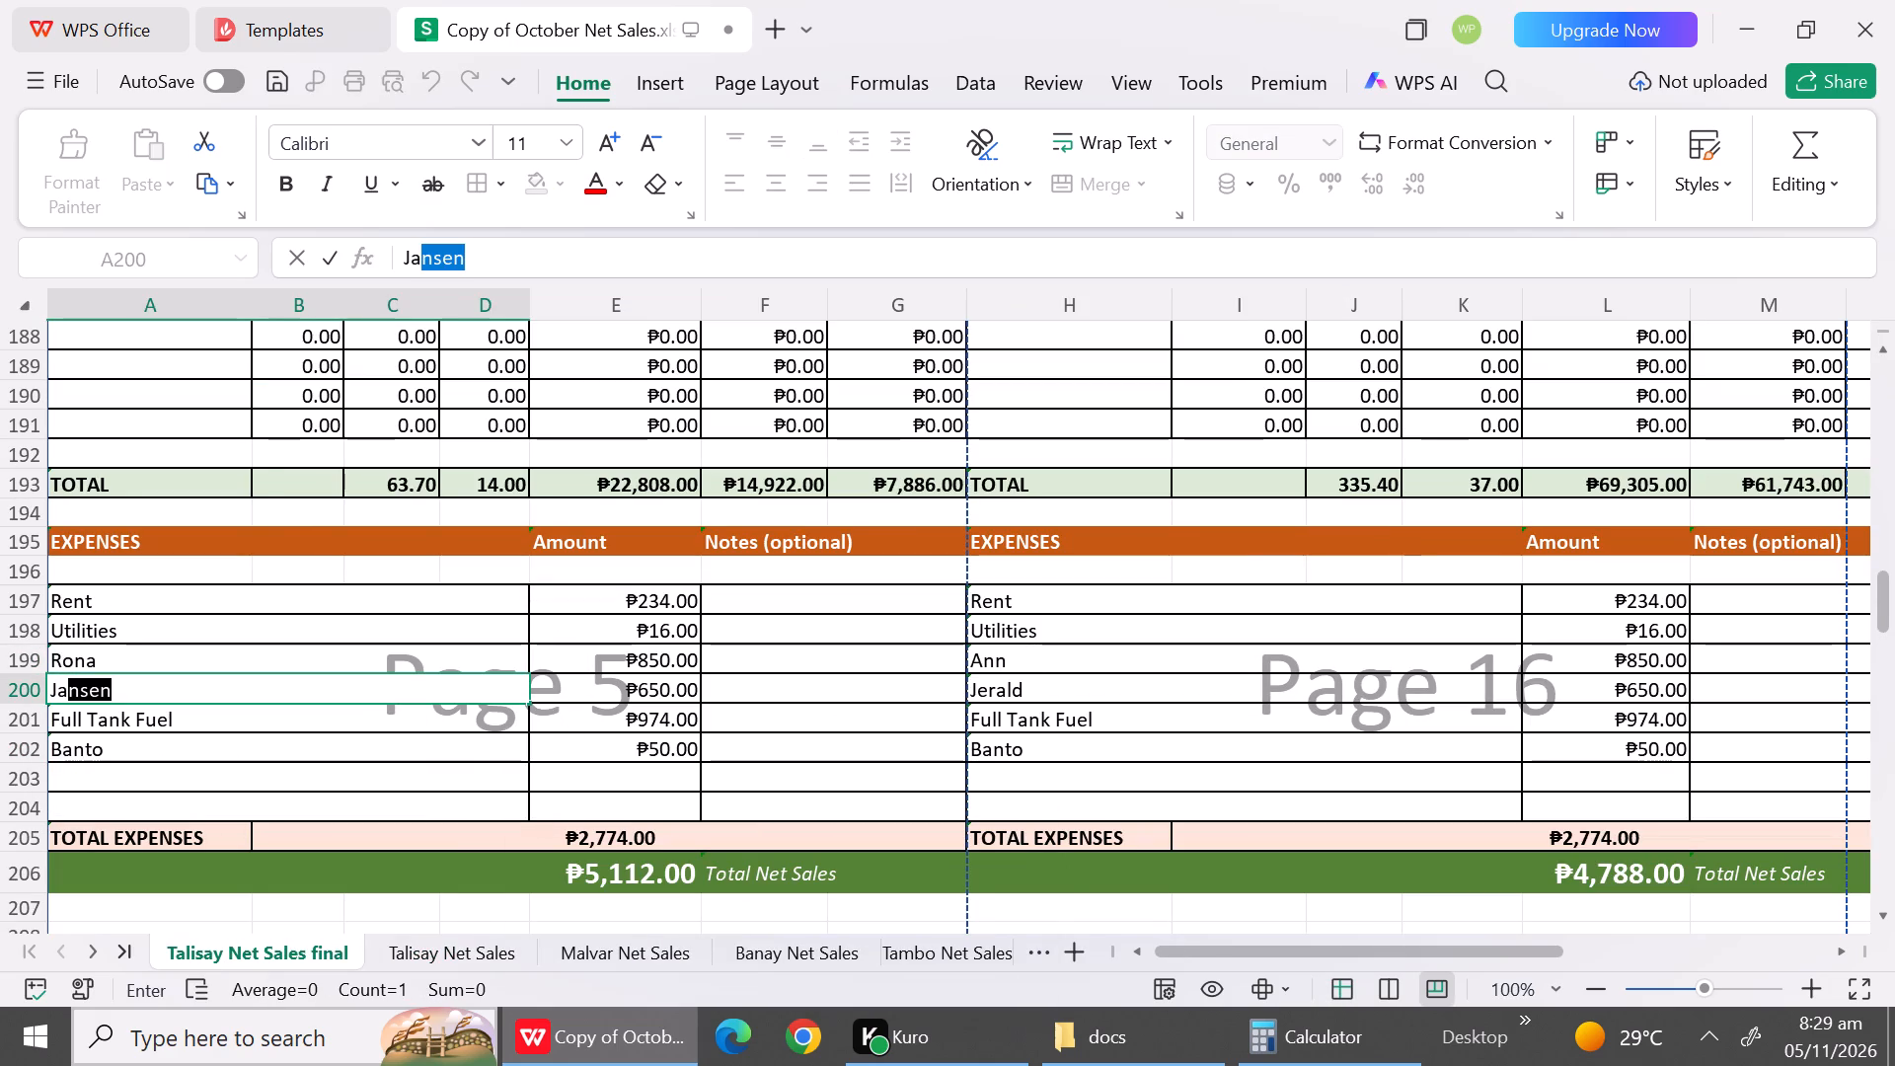
key("Right")
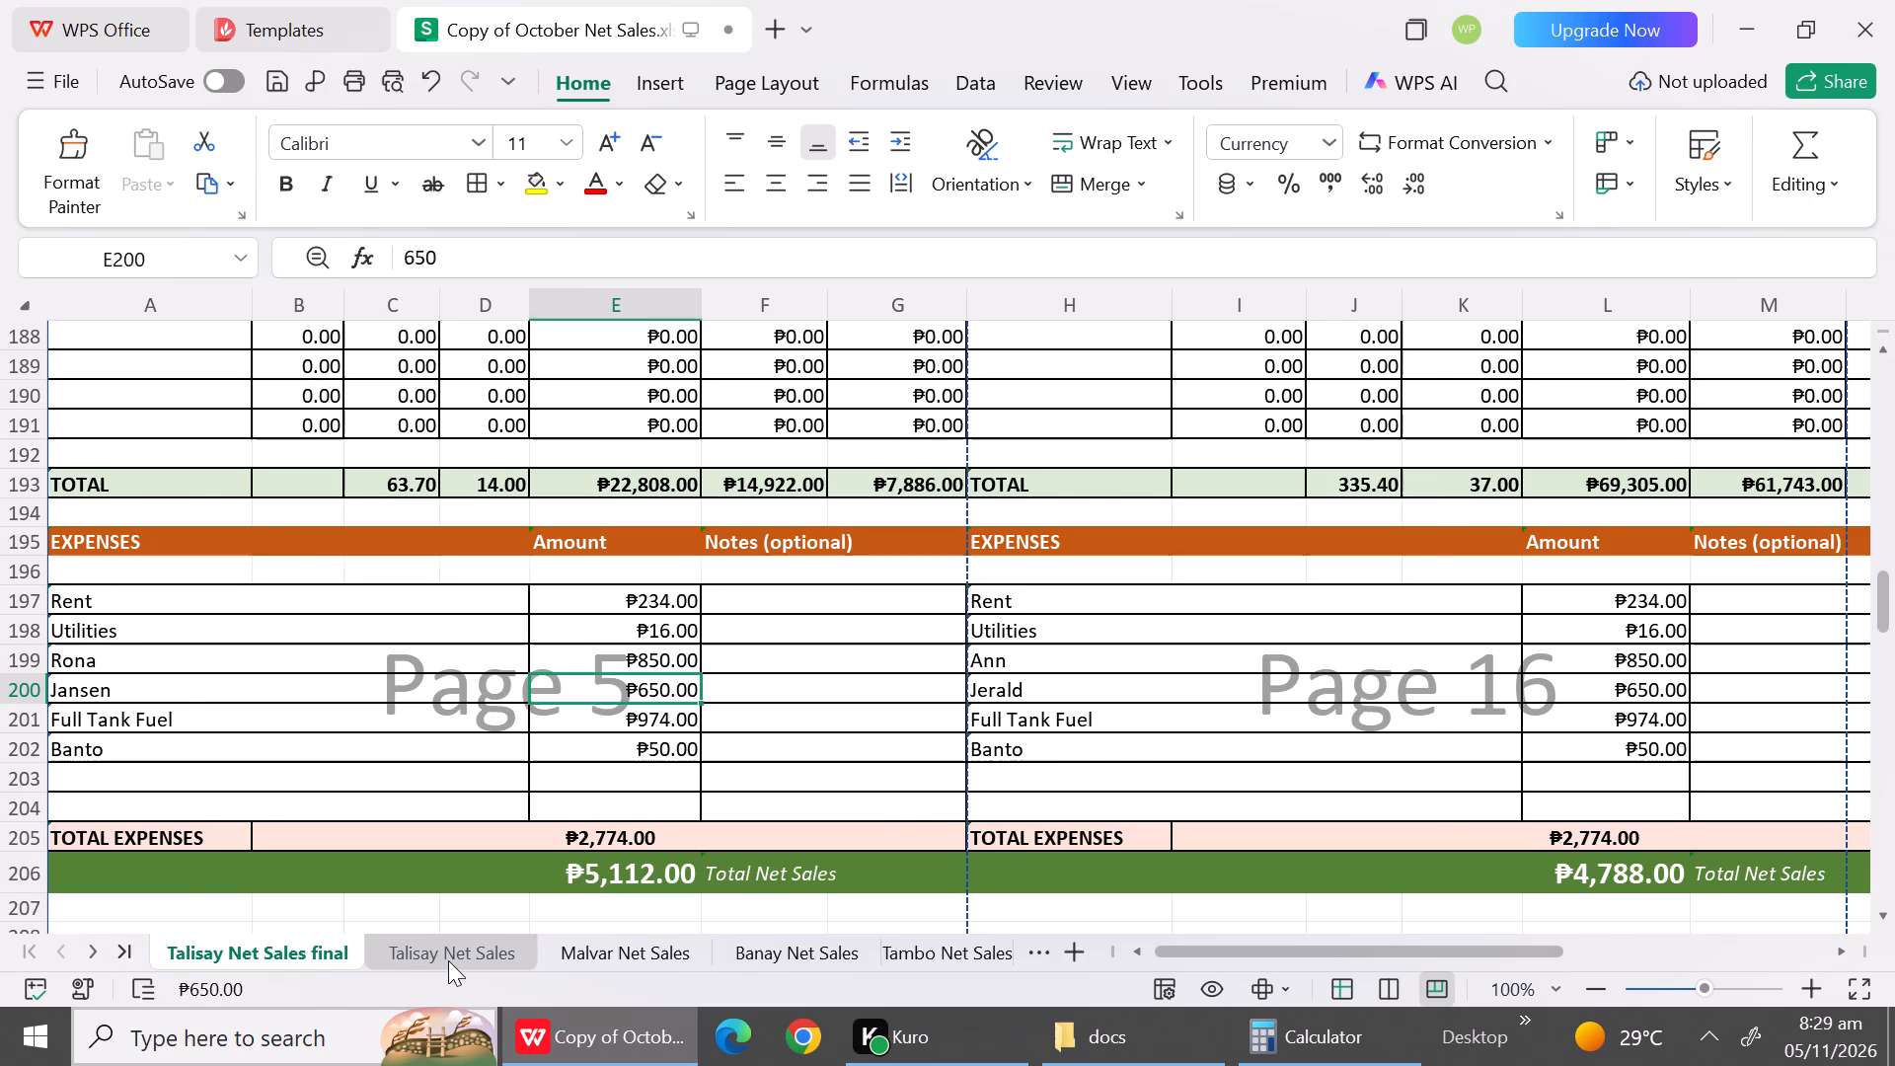
Copy the October 7 Transportation and Bearing Side Wheel descriptions from Talisay Net Sales over Full Tank Fuel and Banto on the final sheet.
left_click(448, 960)
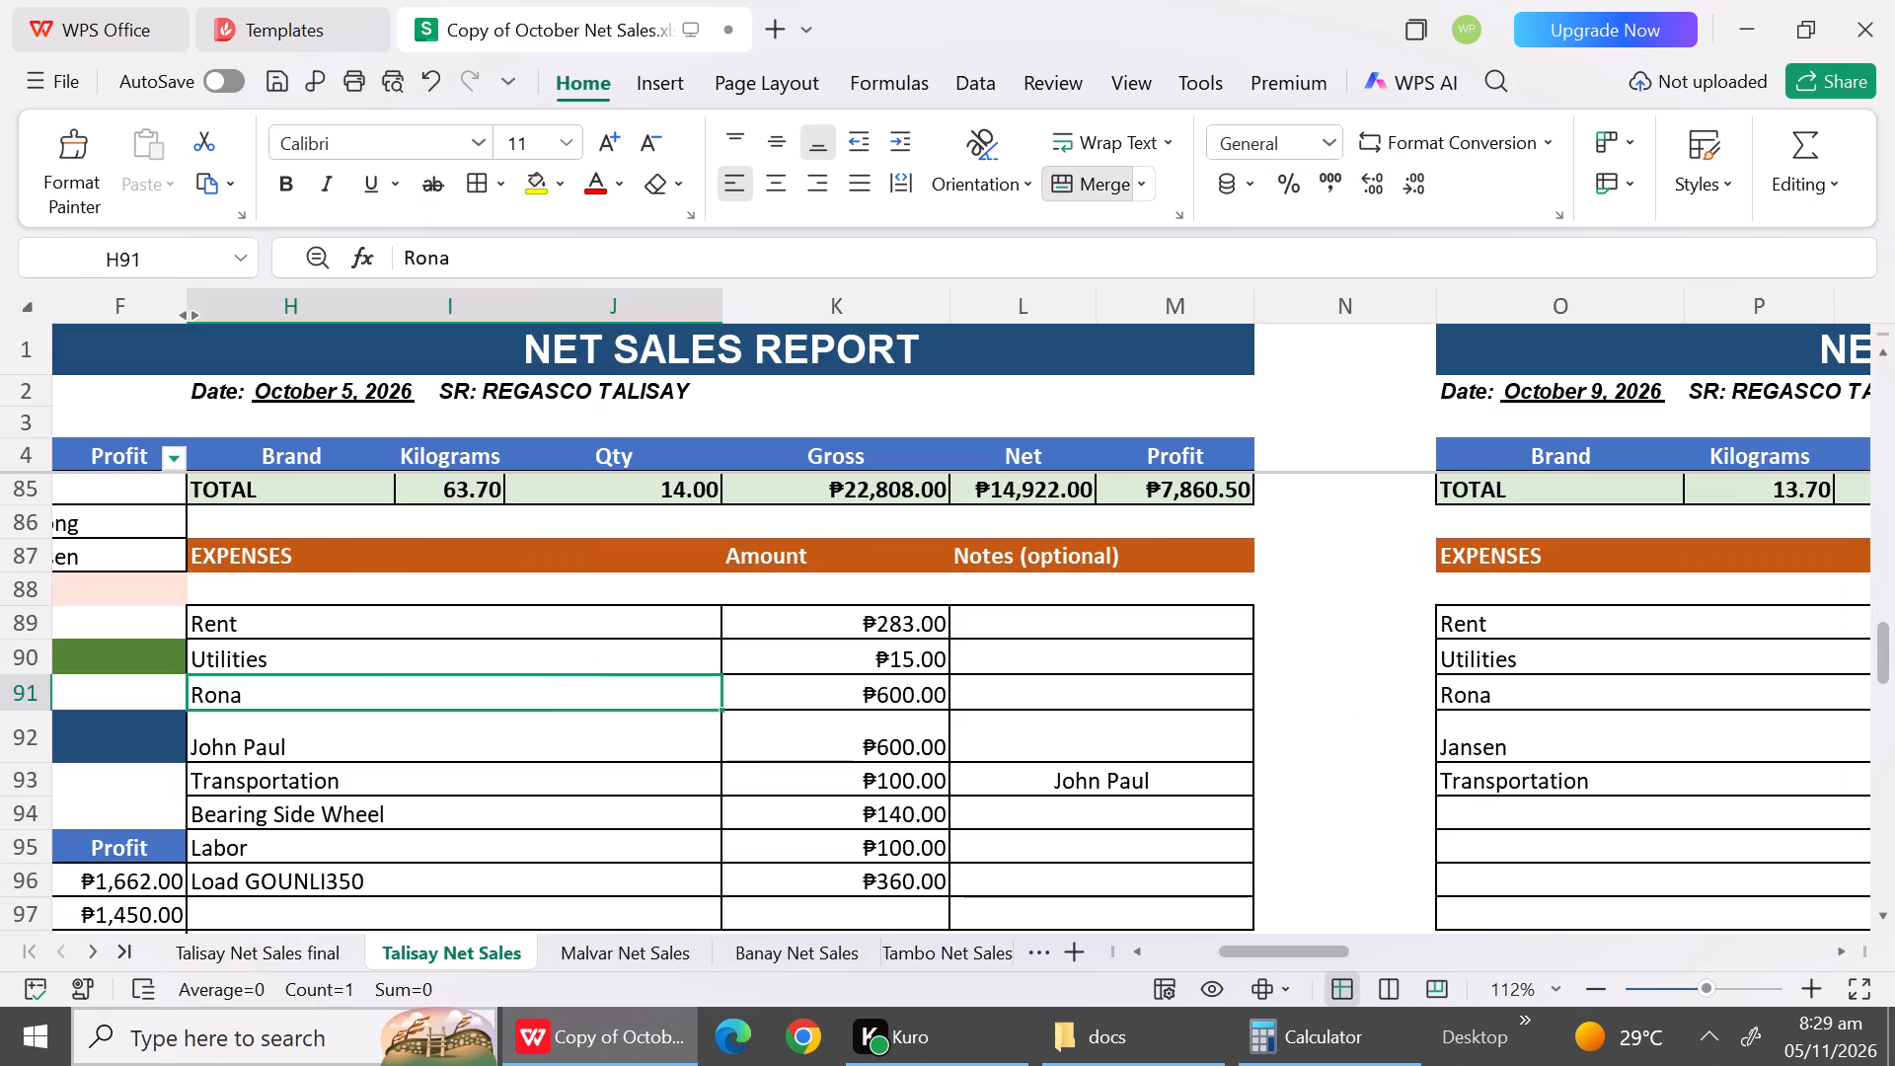
left_click(291, 785)
key("ctrl+c")
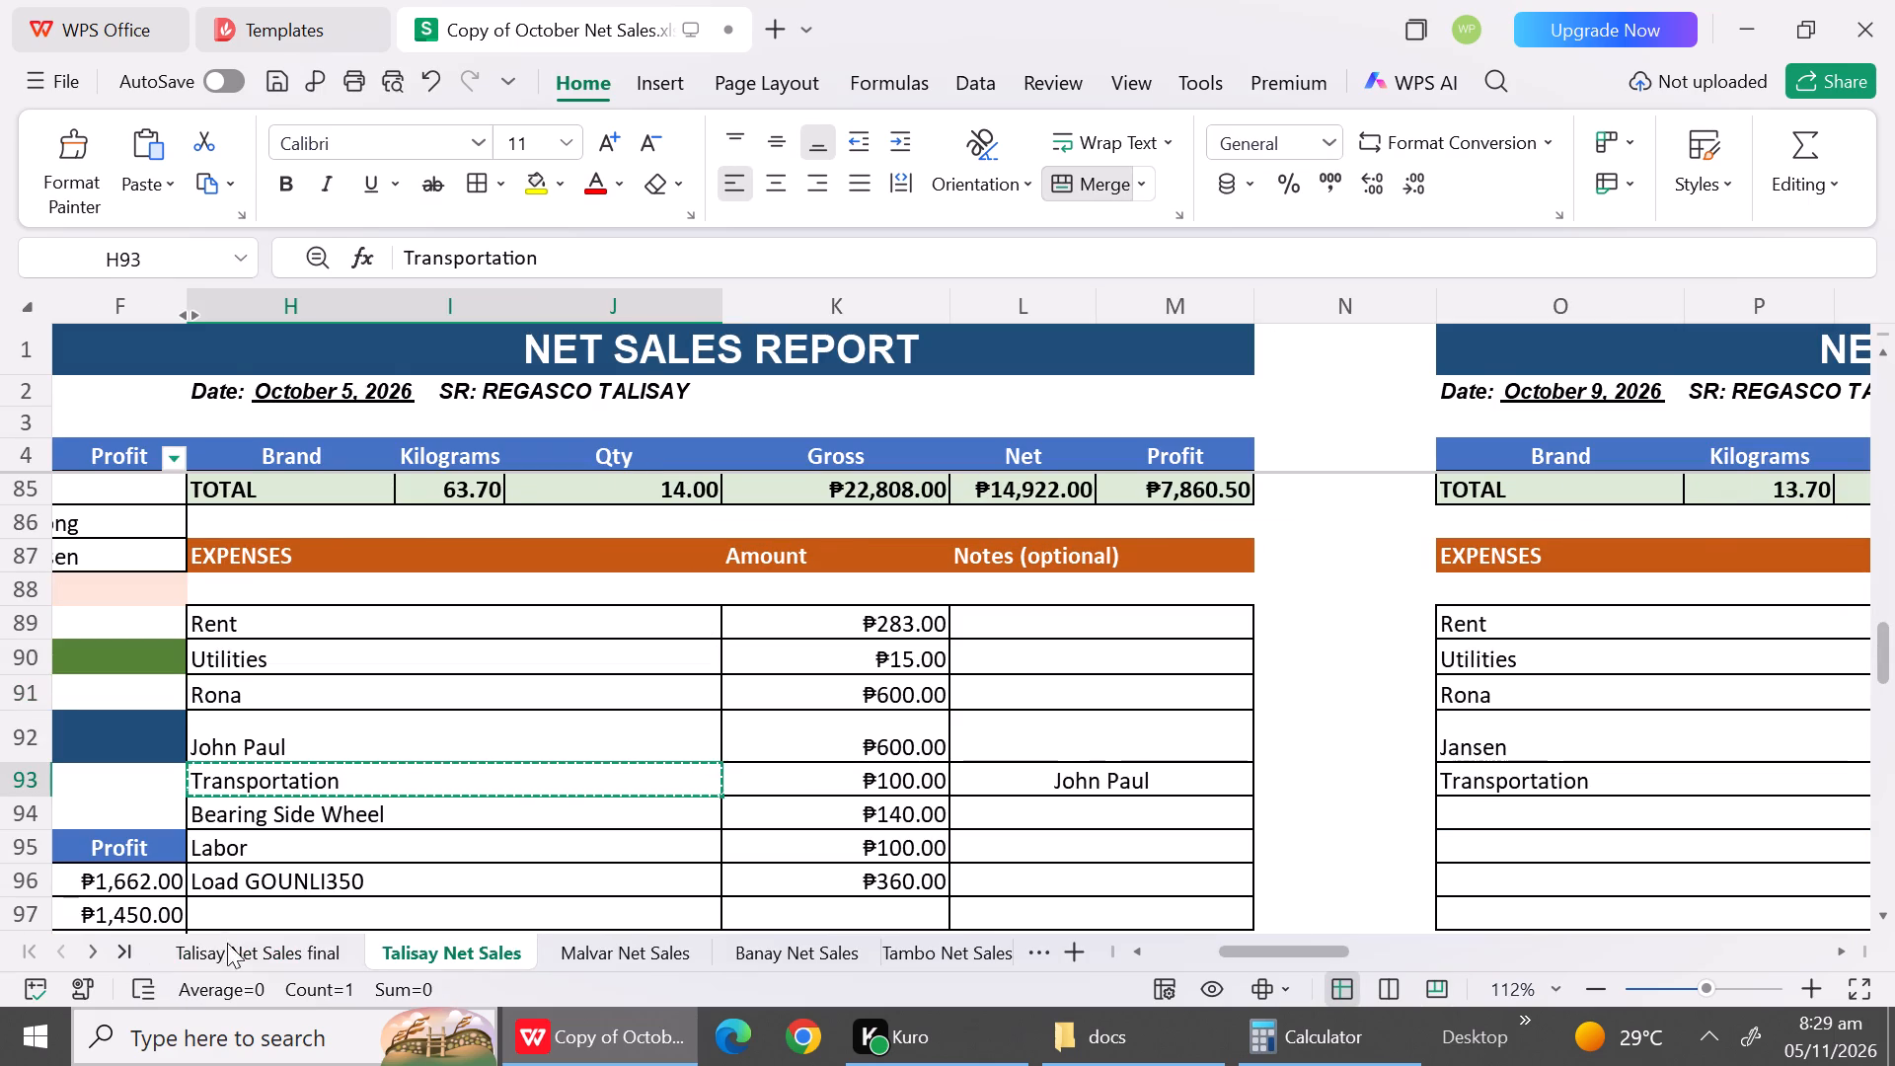
left_click(228, 960)
left_click(172, 730)
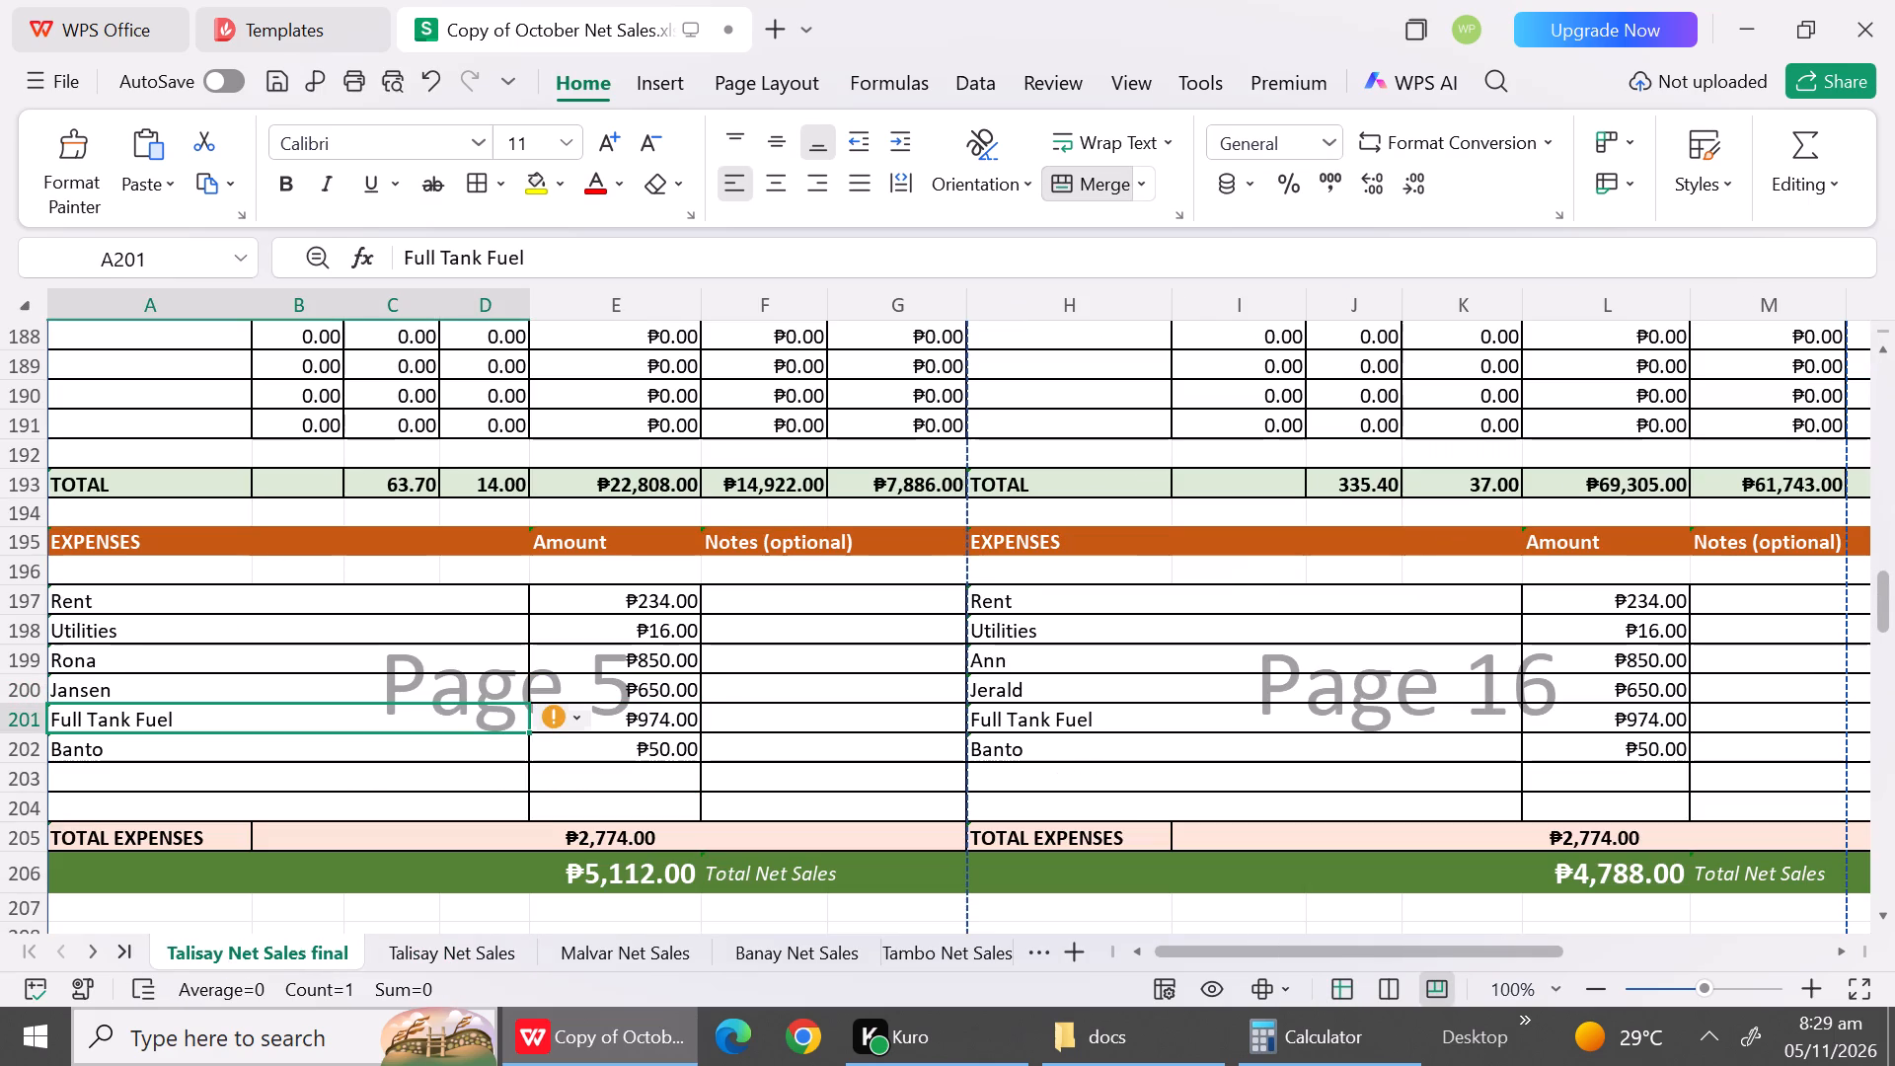
key("ctrl+v")
left_click(413, 960)
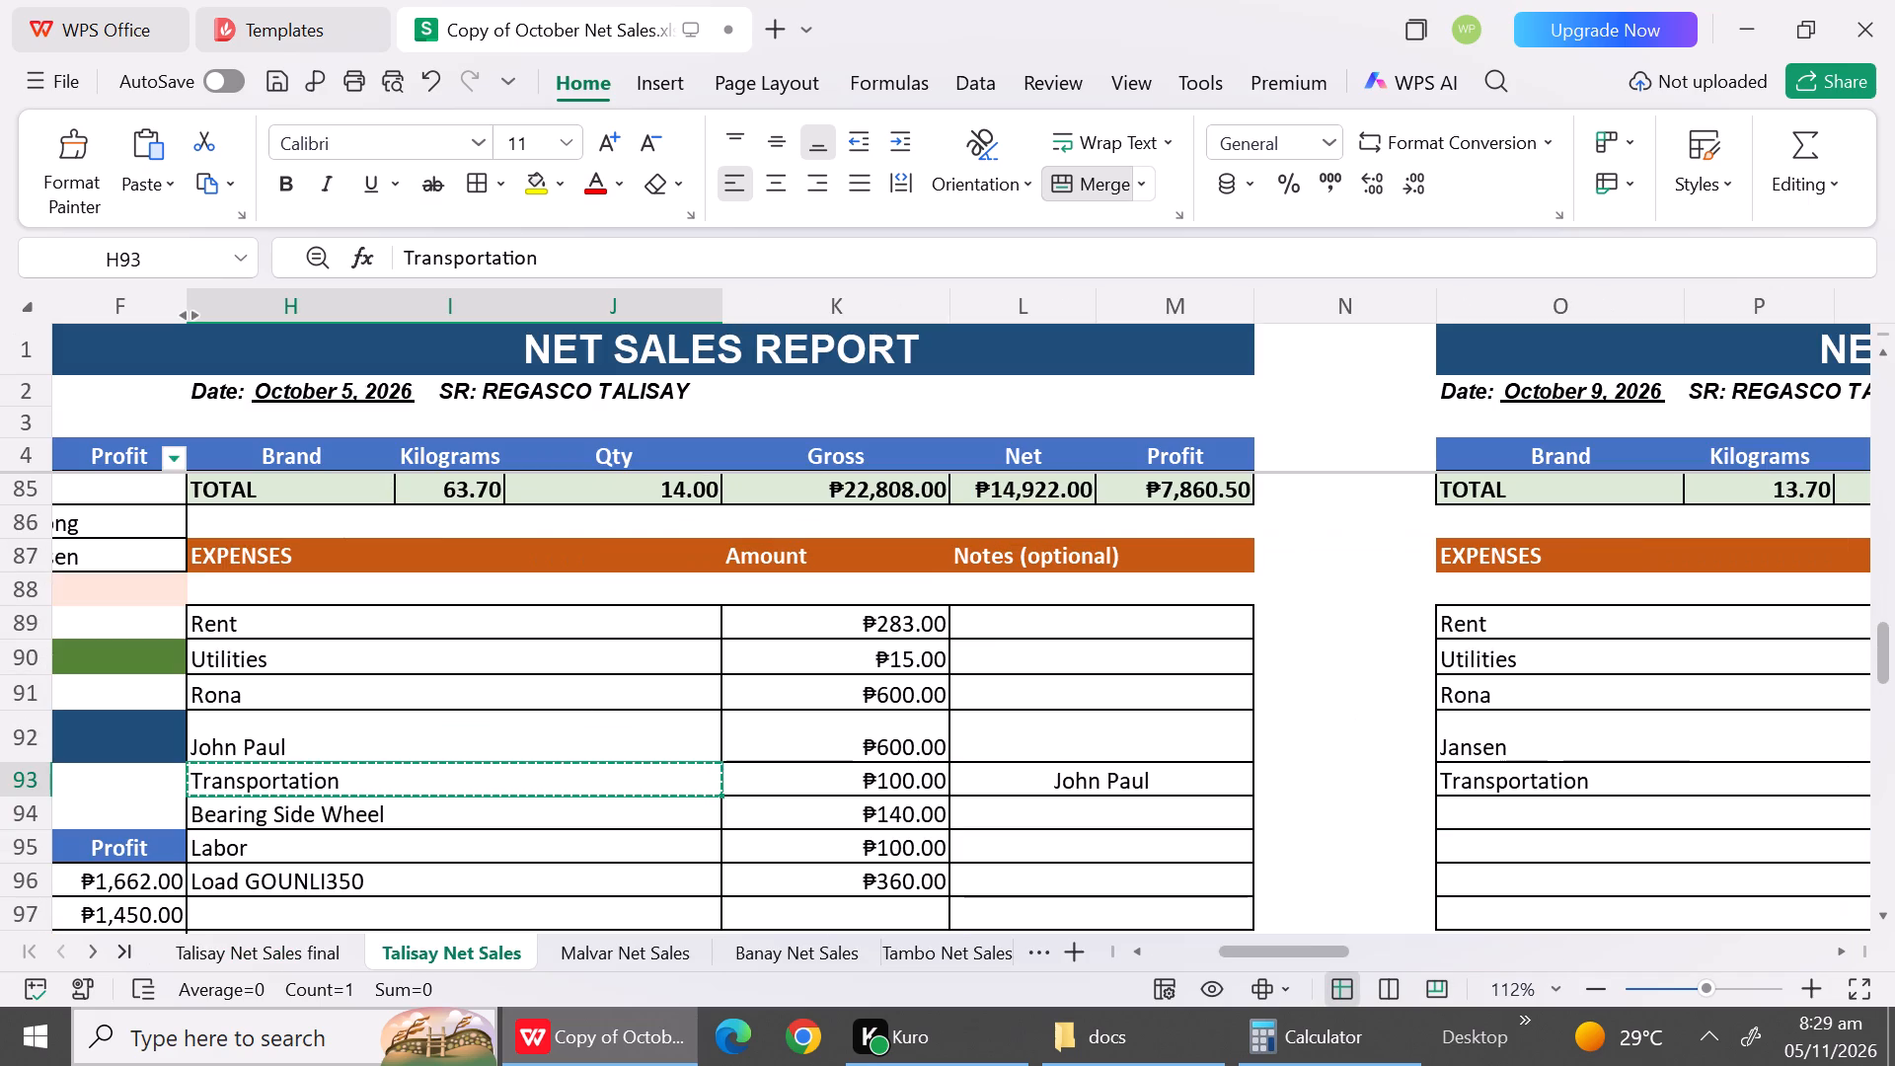
left_click(356, 827)
key("ctrl+c")
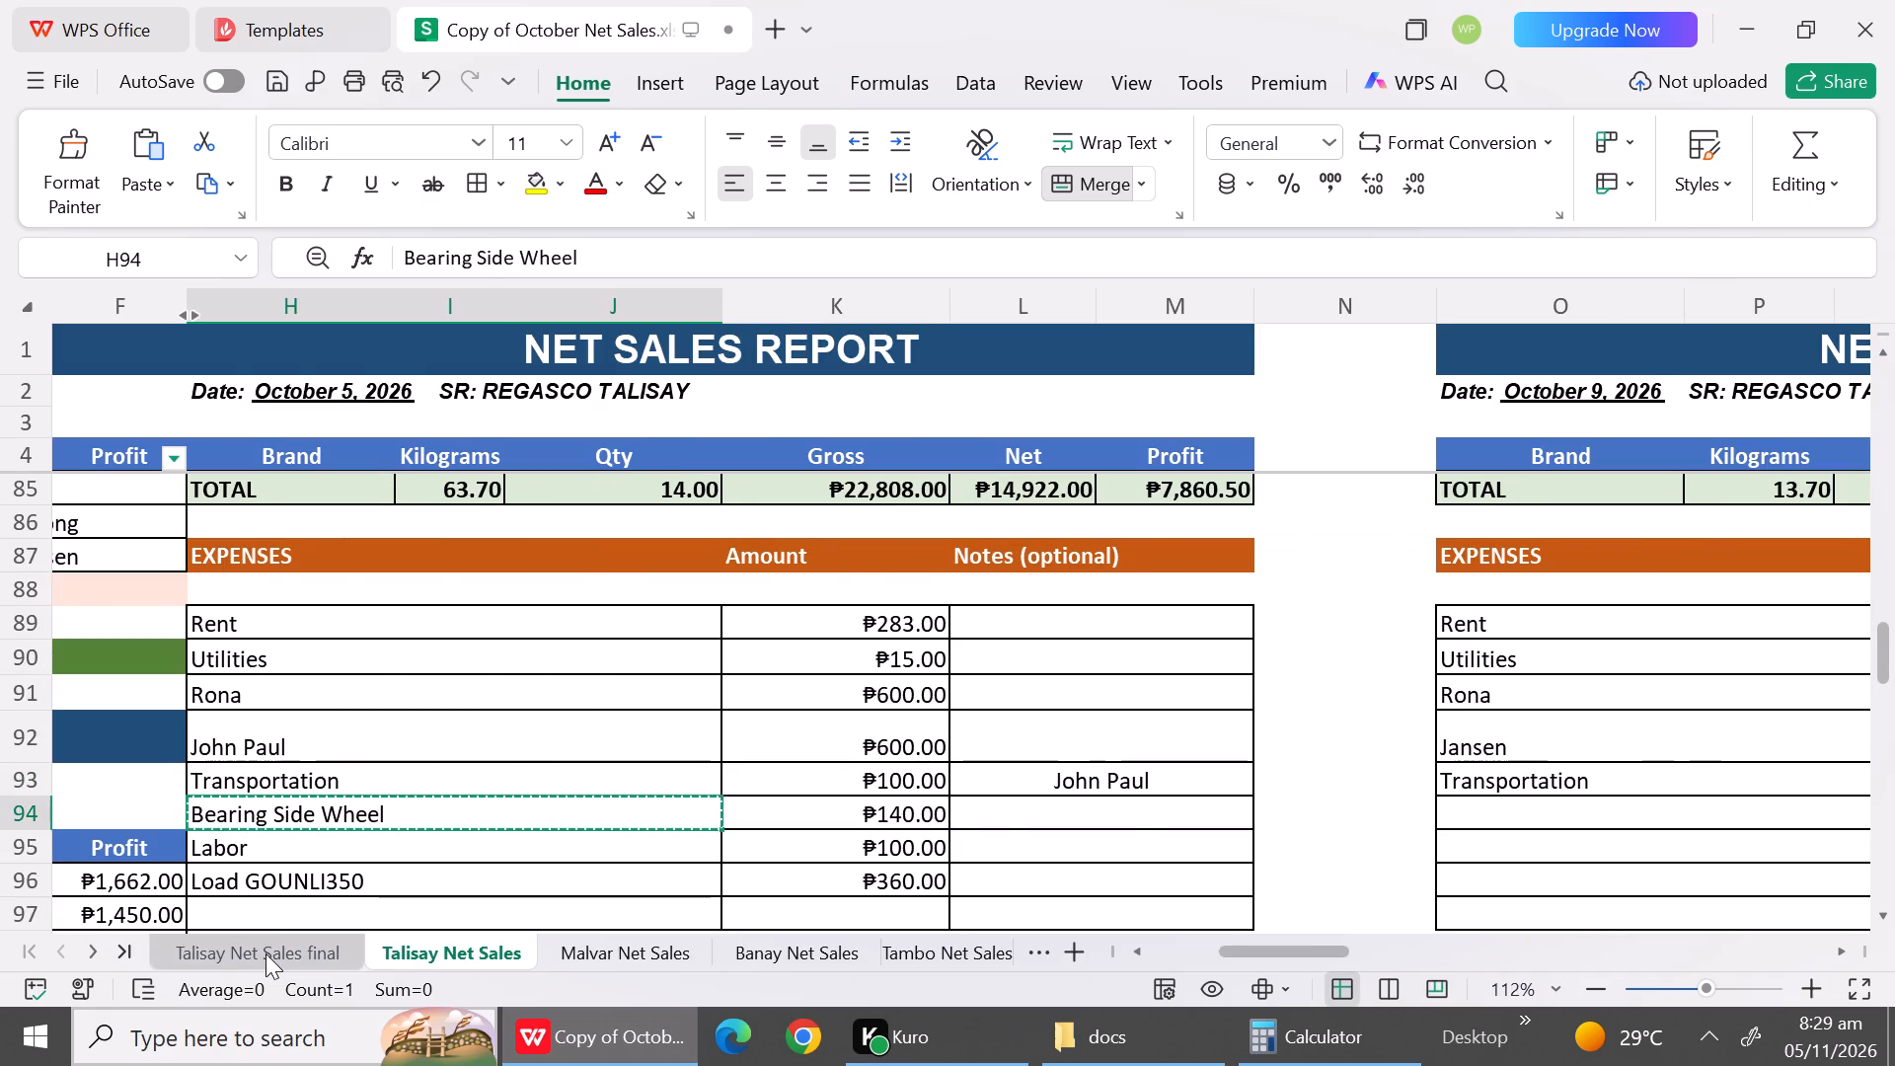
left_click(265, 953)
left_click(179, 756)
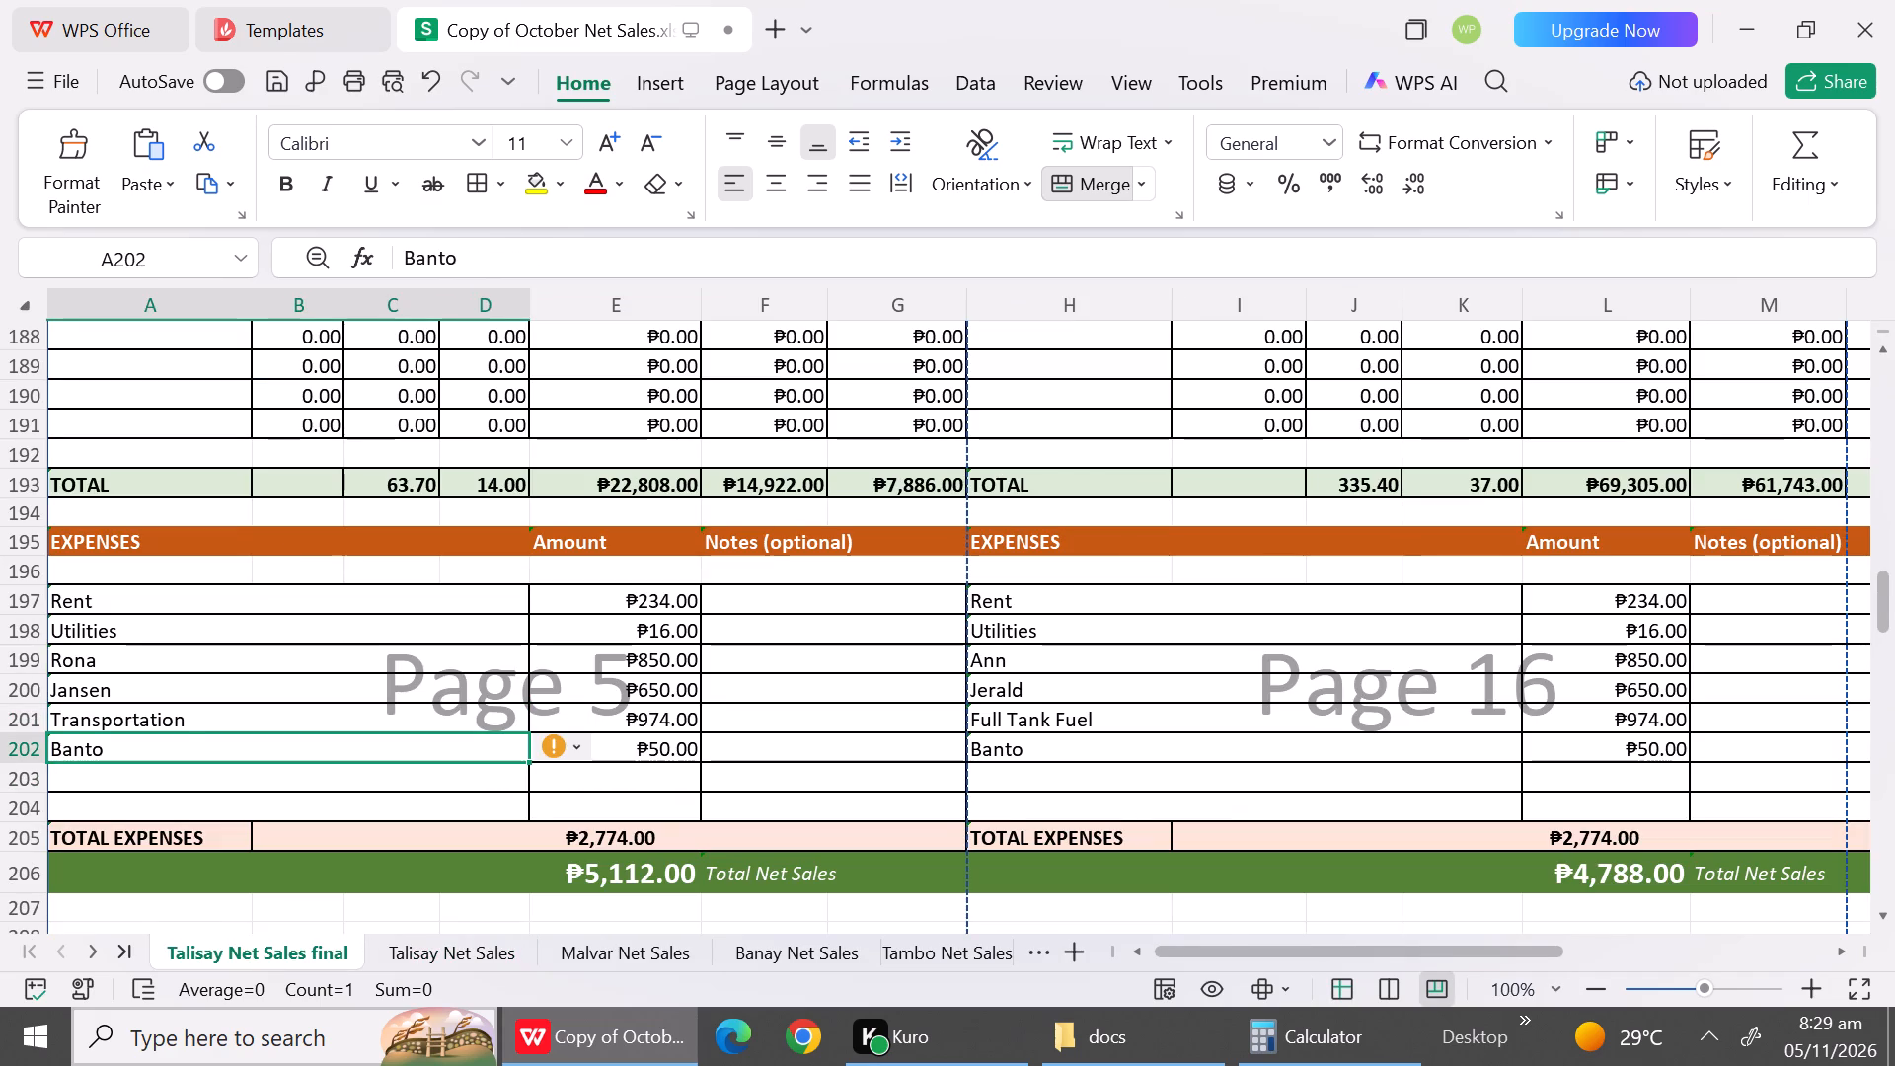
key("ctrl+v")
Copy the October 7 Labor and Load GOUNLI350 descriptions from Talisay Net Sales into the blank expense rows 203 and 204 on the final sheet.
left_click(423, 960)
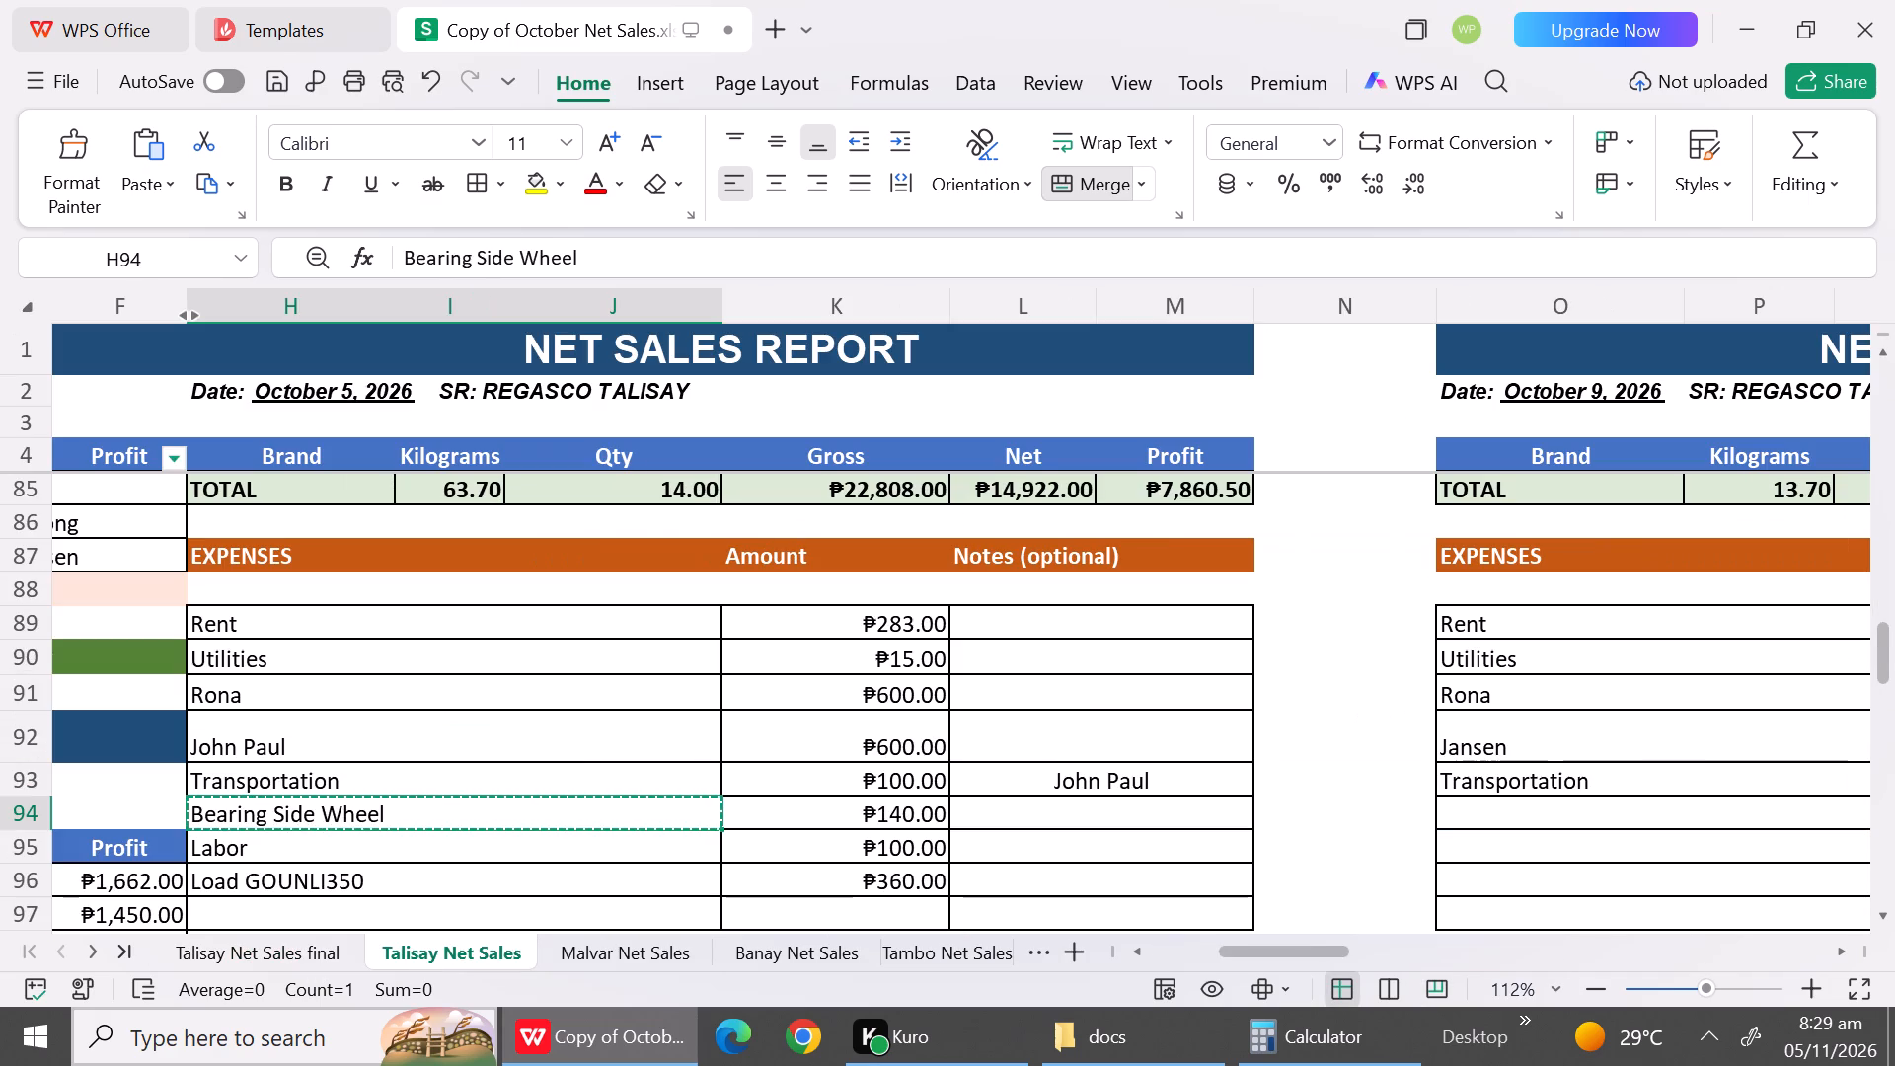
left_click(325, 845)
key("ctrl+c")
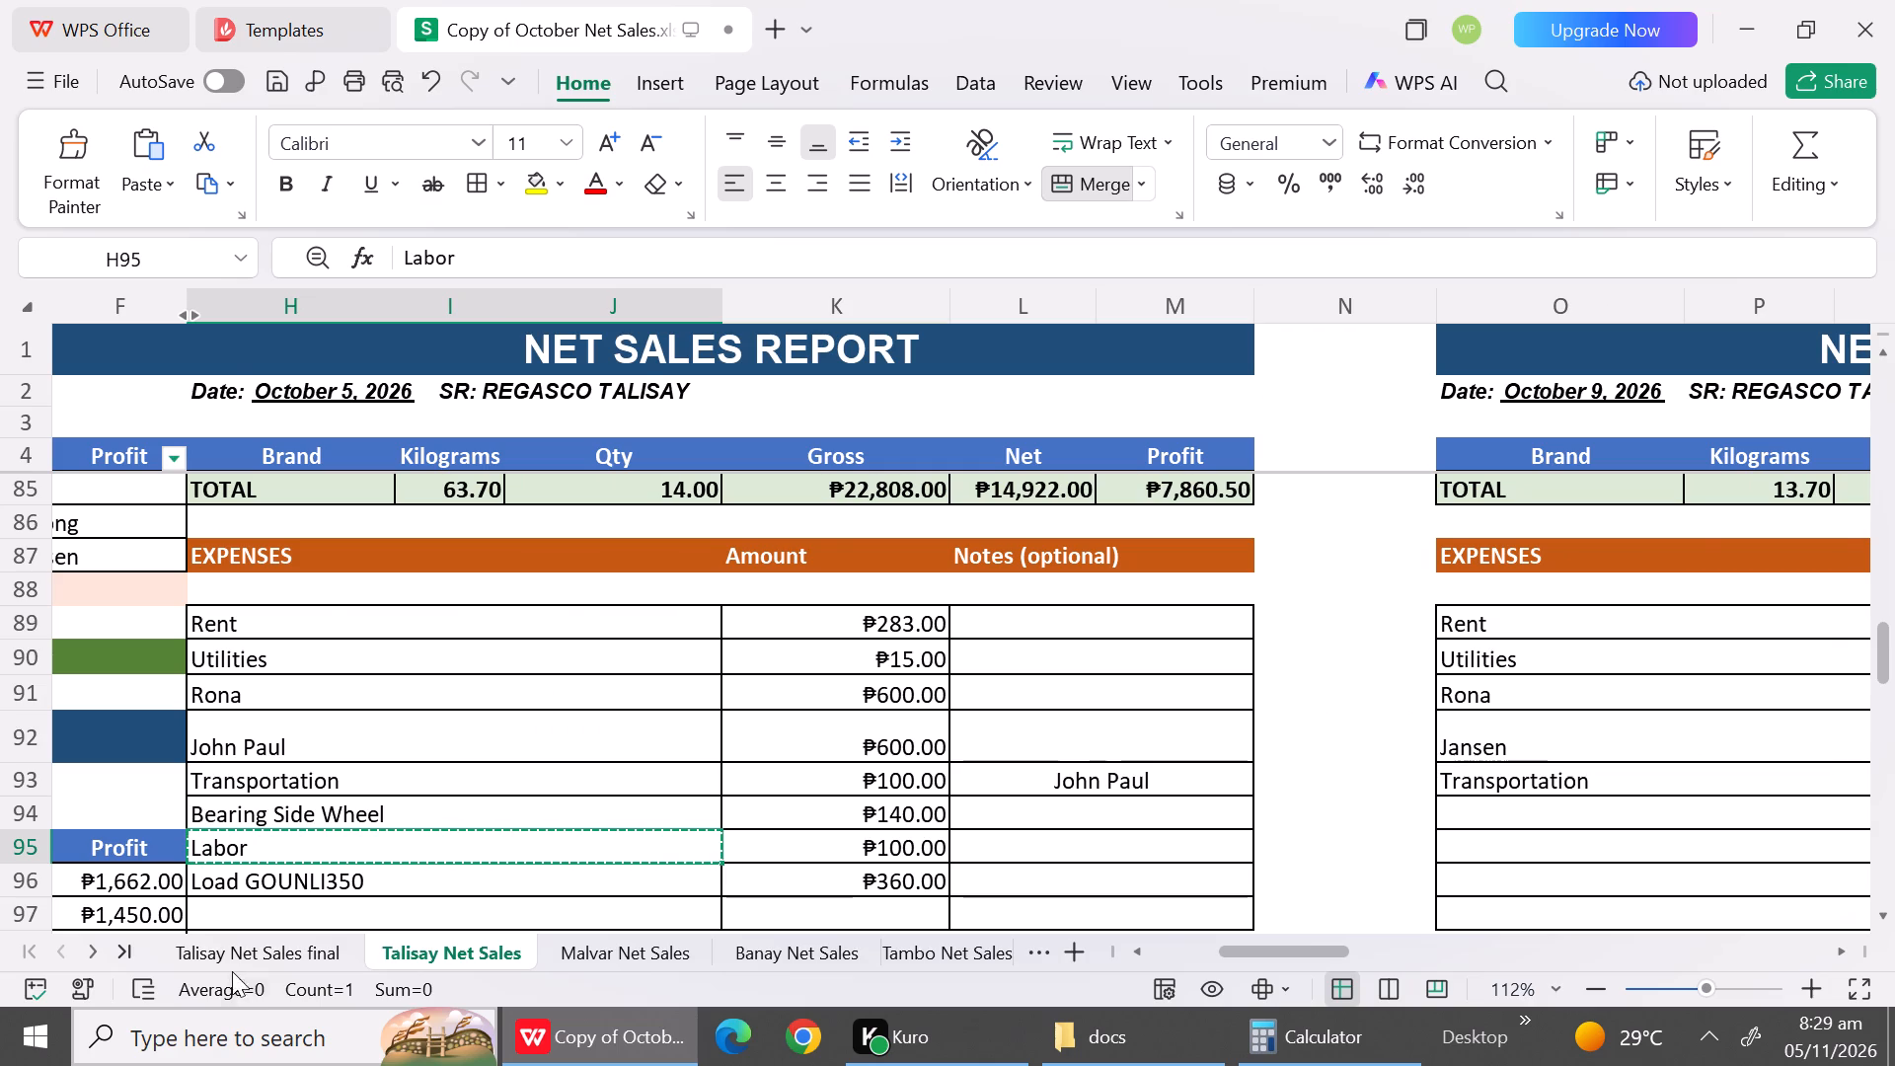
left_click(220, 940)
left_click(208, 779)
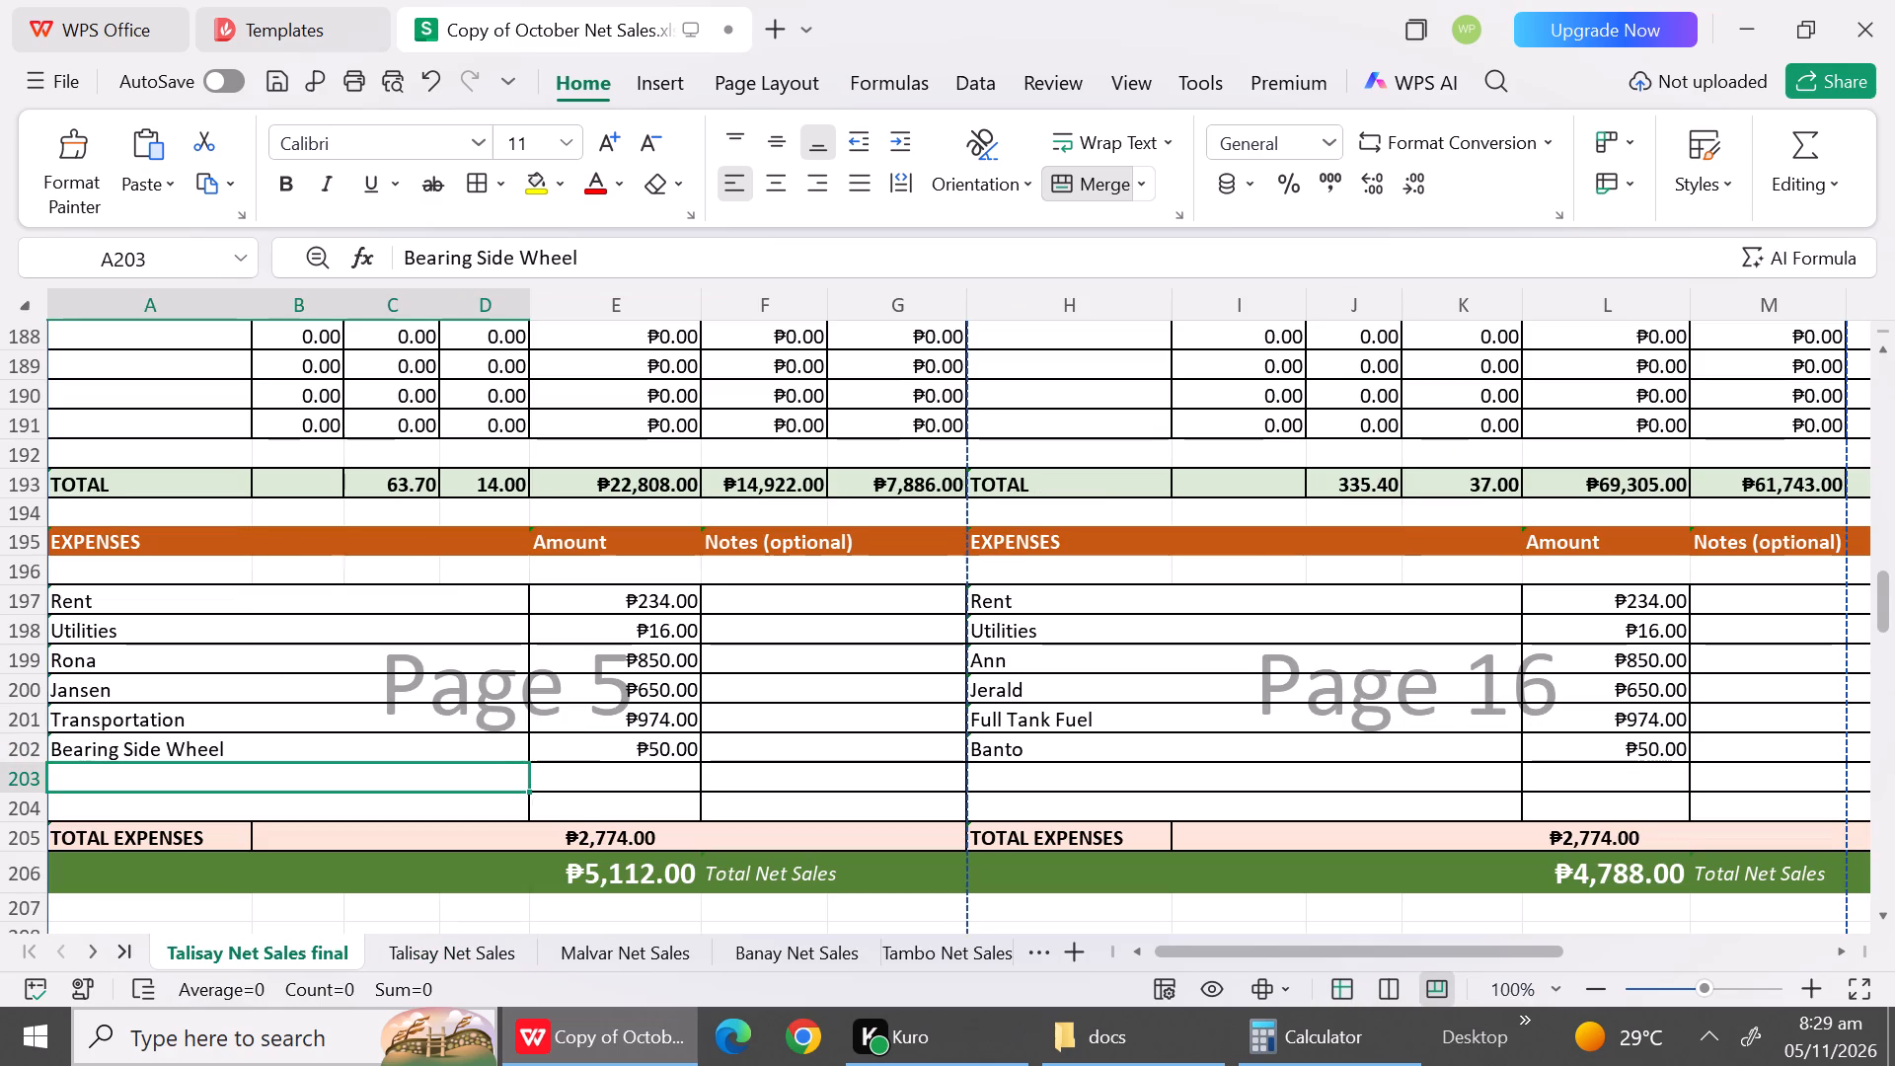
key("ctrl+v")
left_click(460, 959)
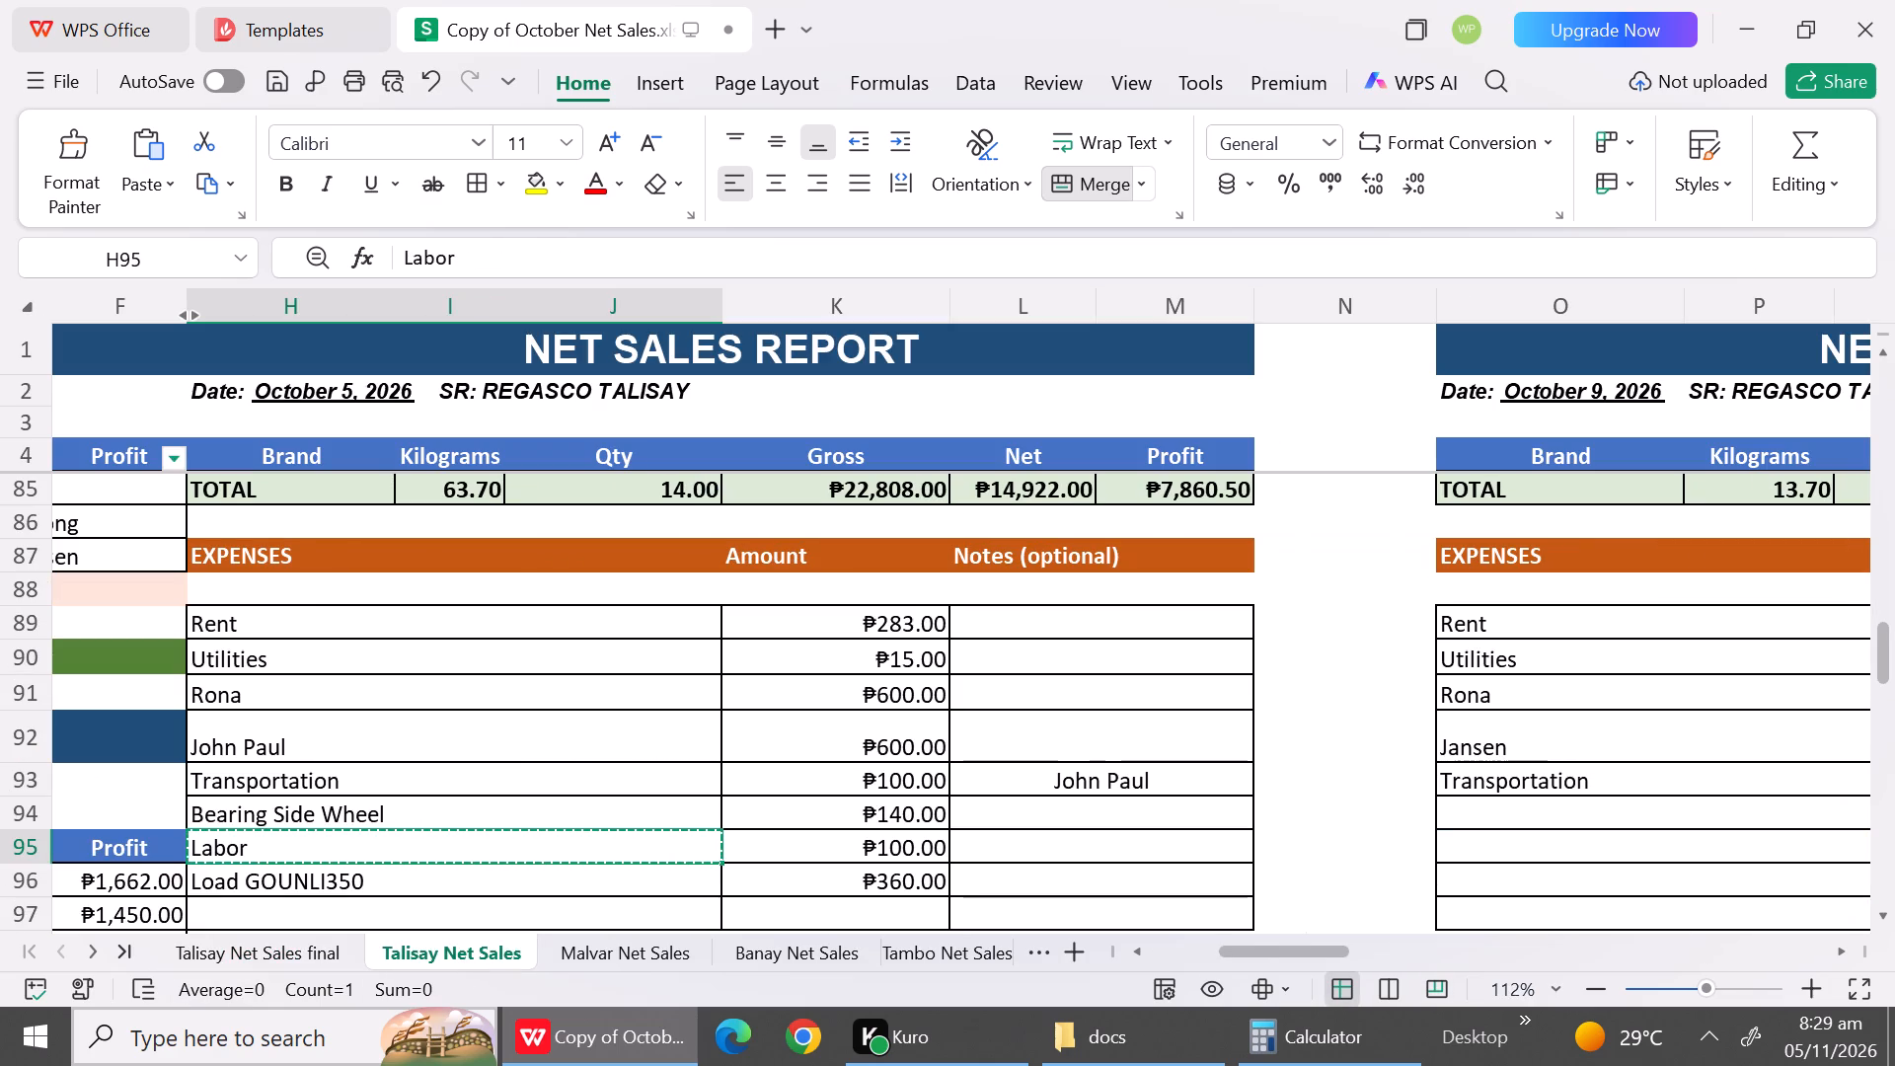
left_click(384, 889)
key("ctrl+c")
left_click(298, 950)
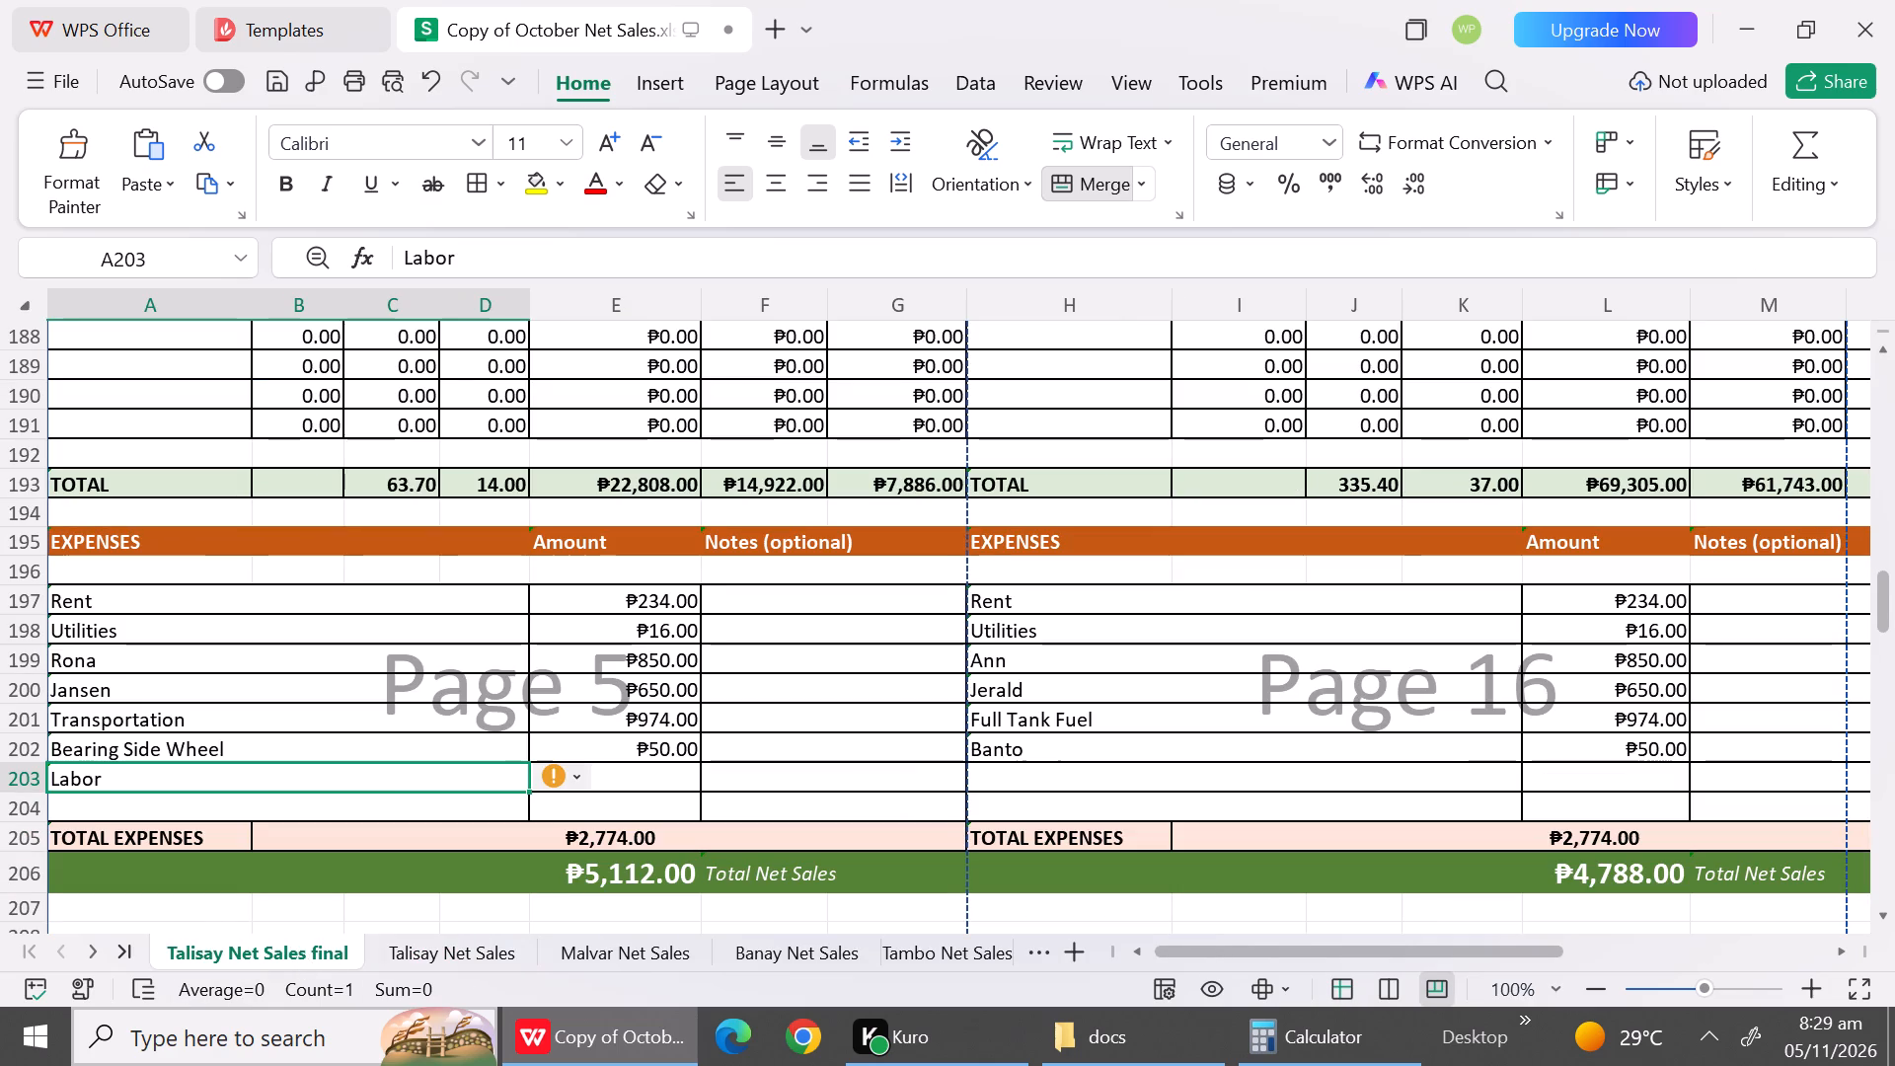
left_click(216, 817)
key("ctrl+v")
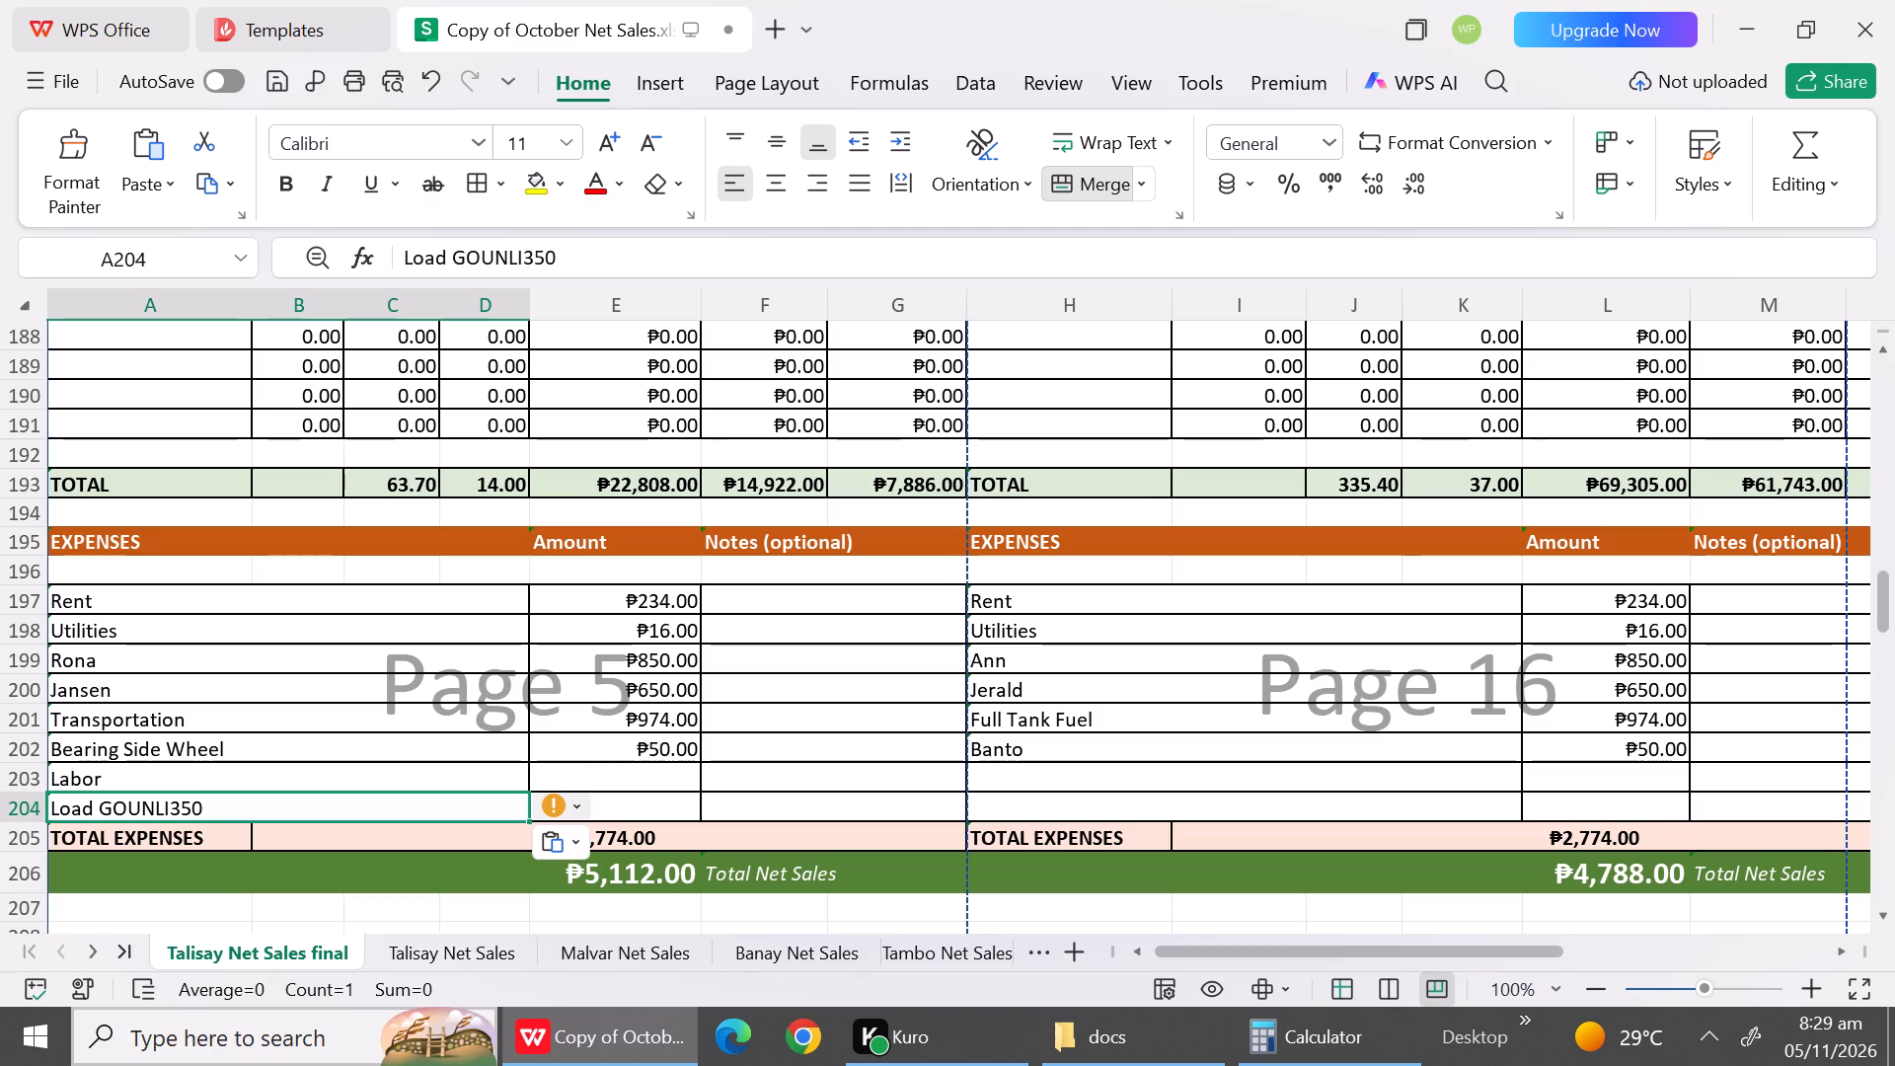
Copy the eight October 7 expense amounts, Rent through Load GOUNLI350, from Talisay Net Sales into the final sheet starting at E197.
left_click(430, 966)
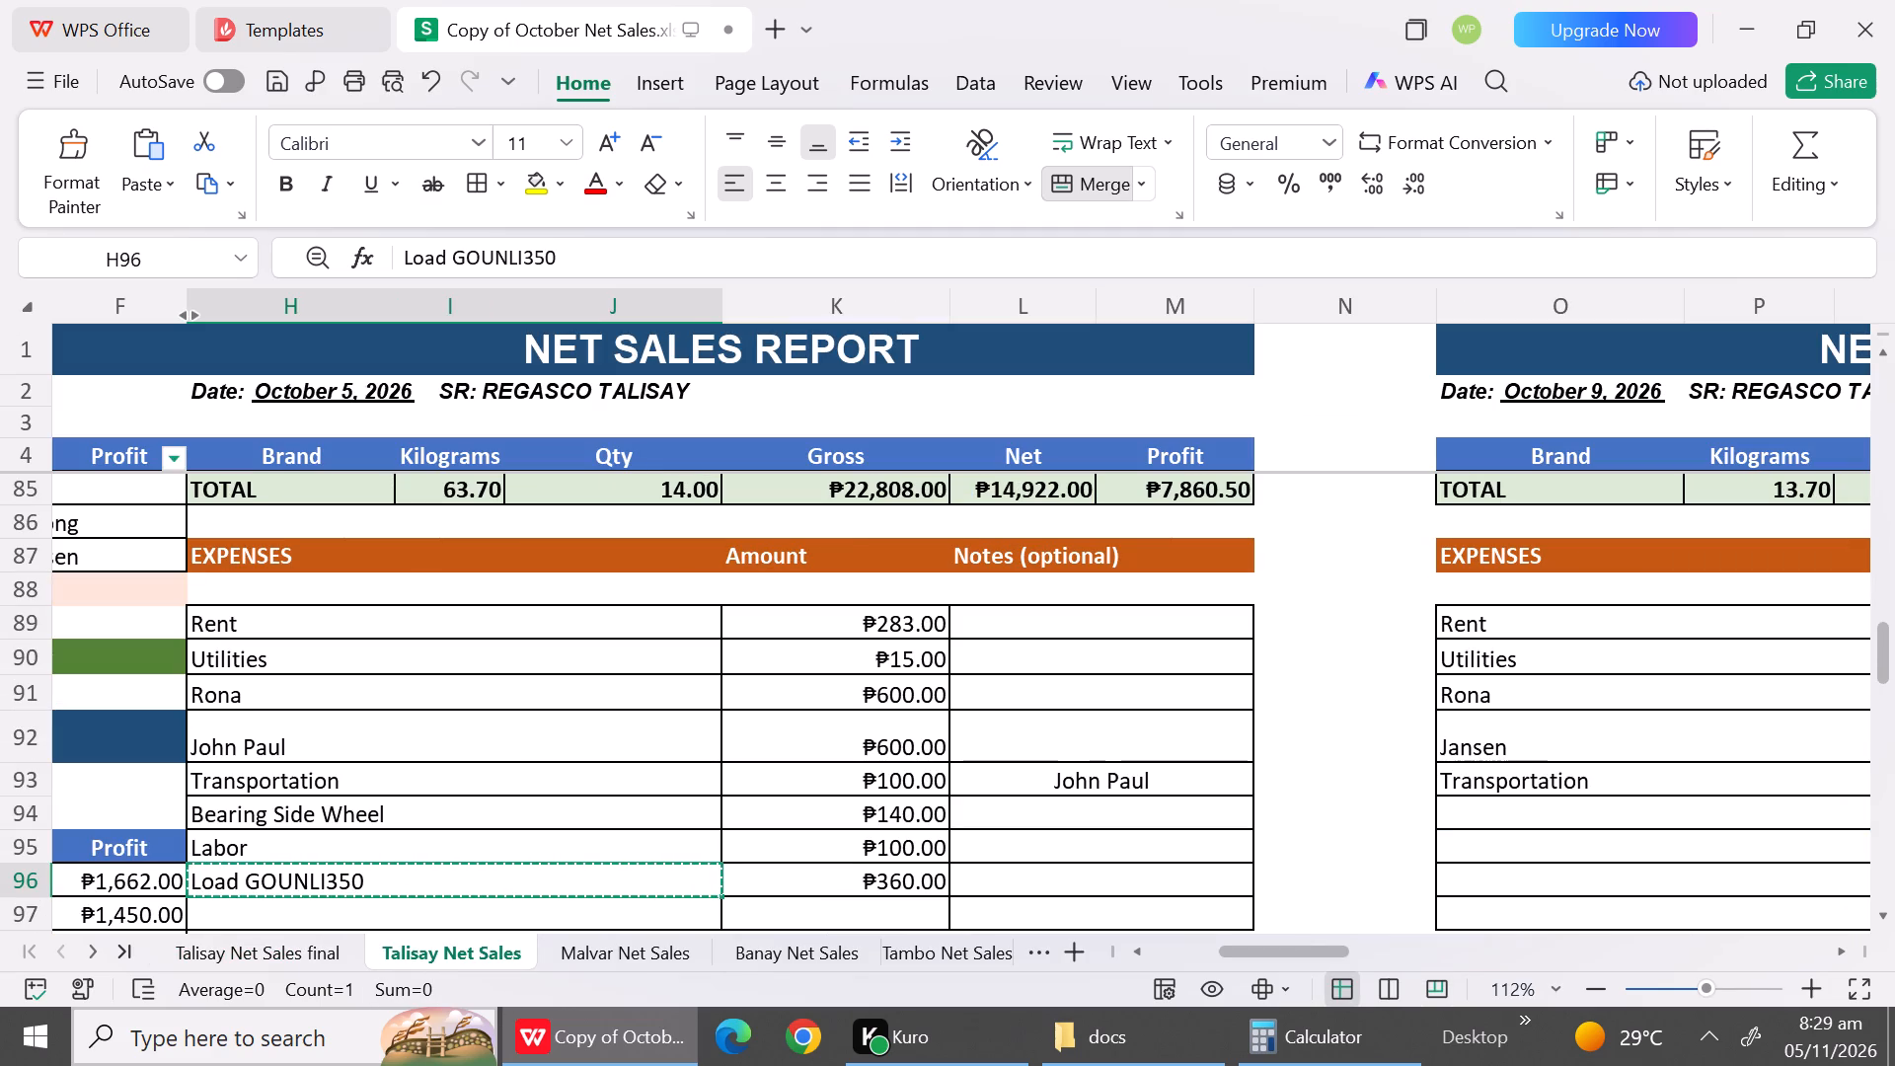
left_click_drag(882, 623, 872, 867)
key("ctrl+c")
left_click(305, 954)
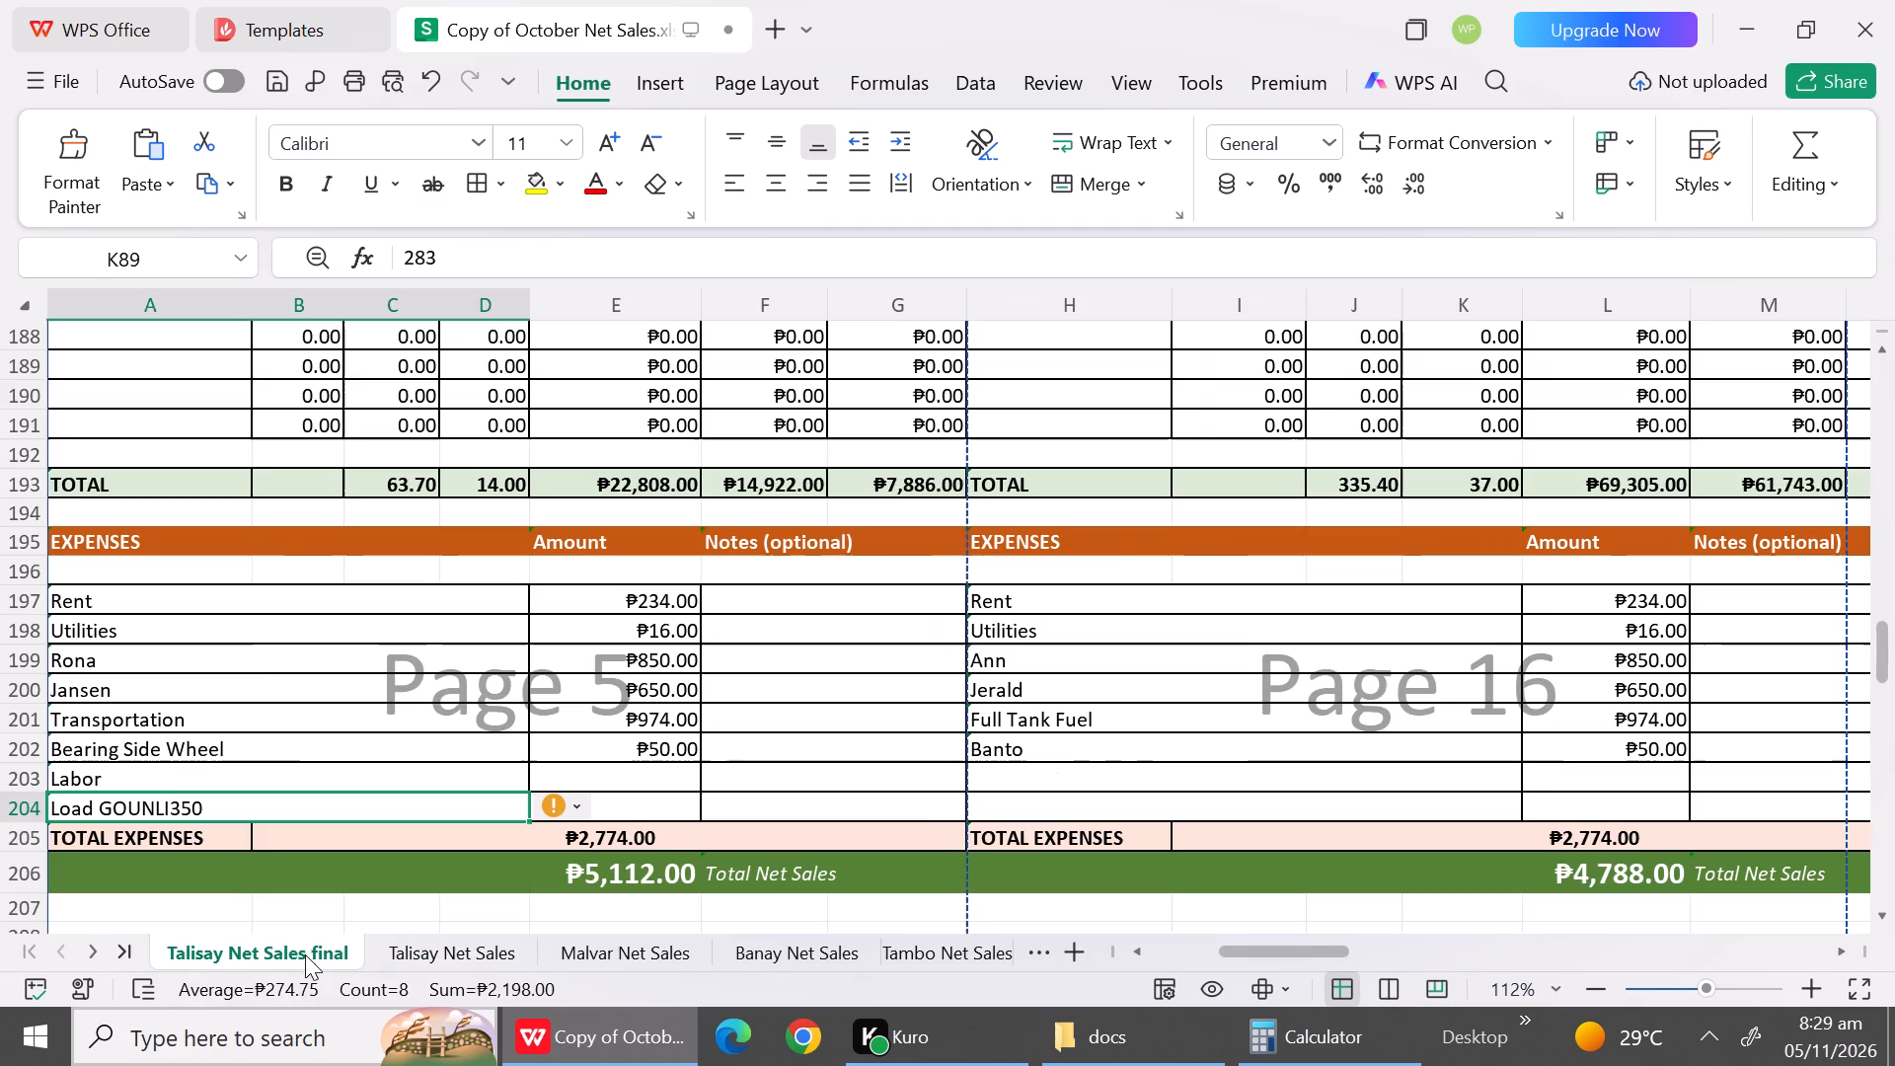
left_click(631, 604)
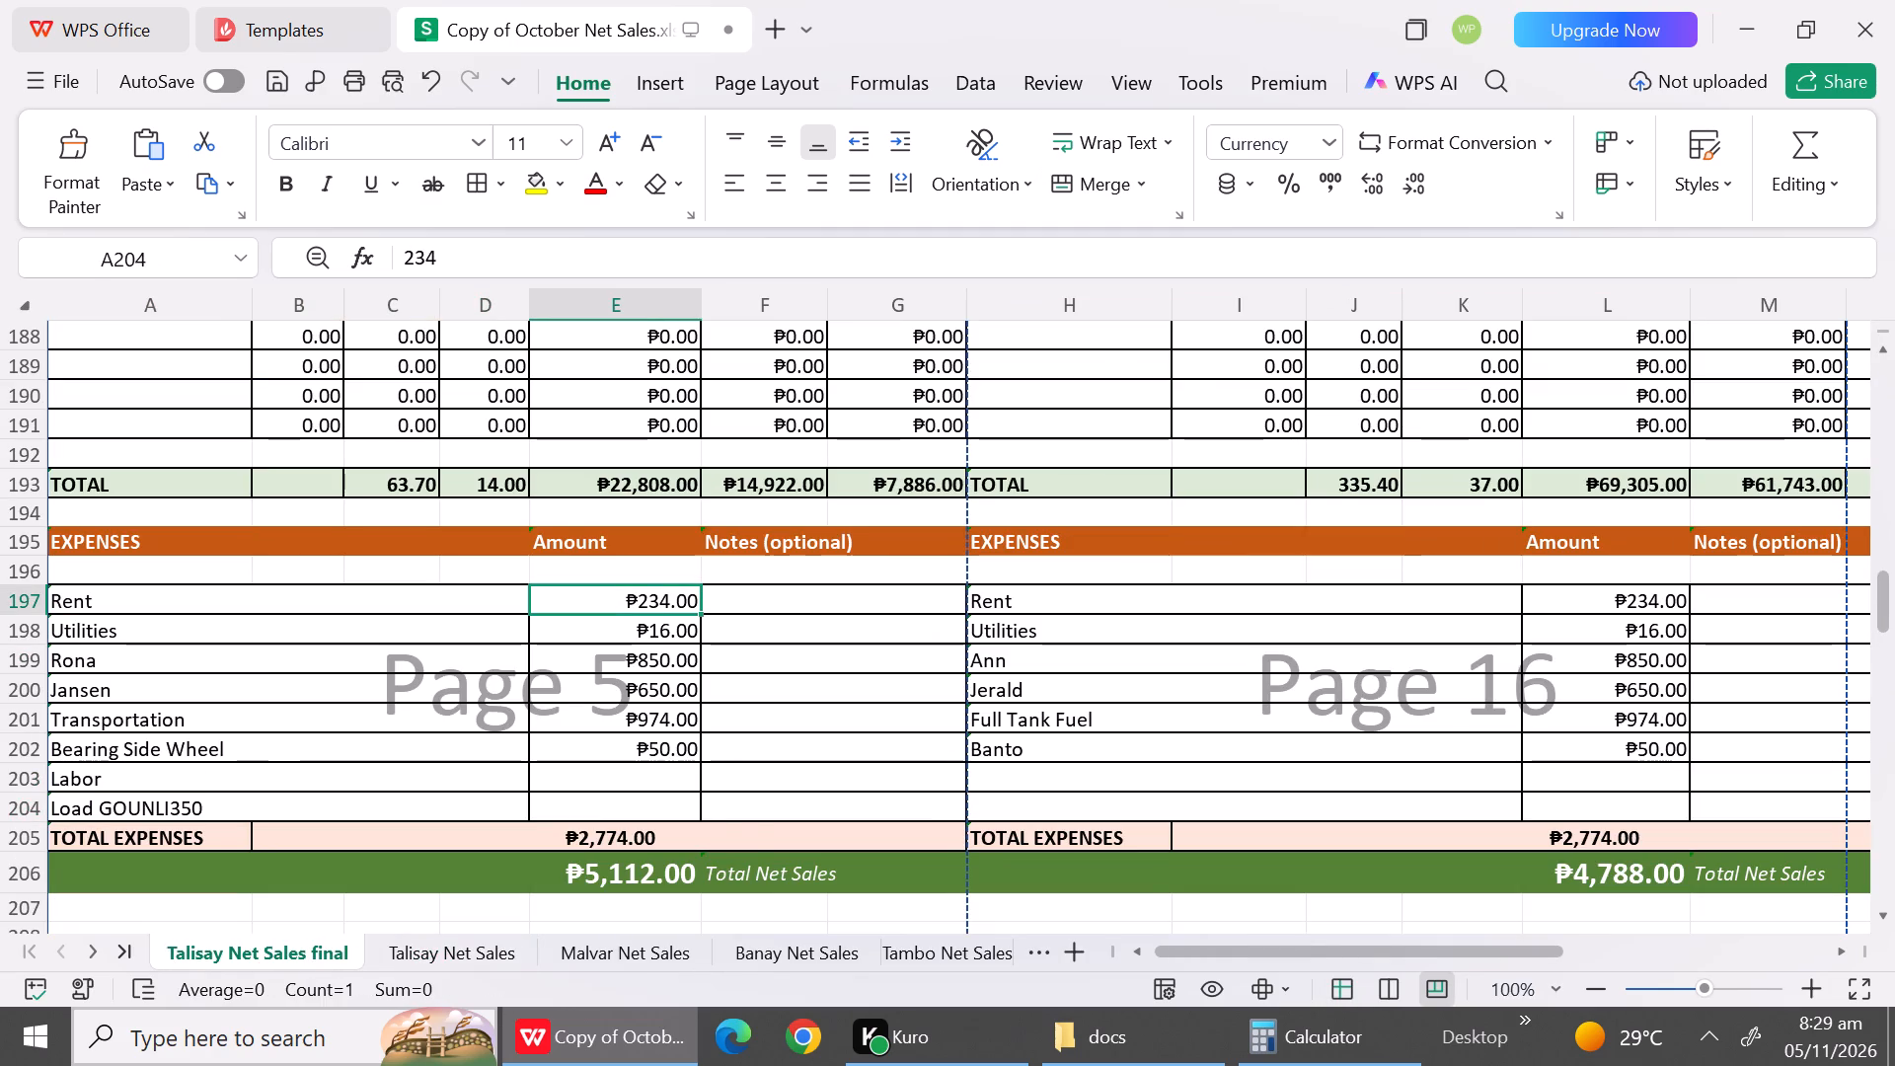
key("ctrl+v")
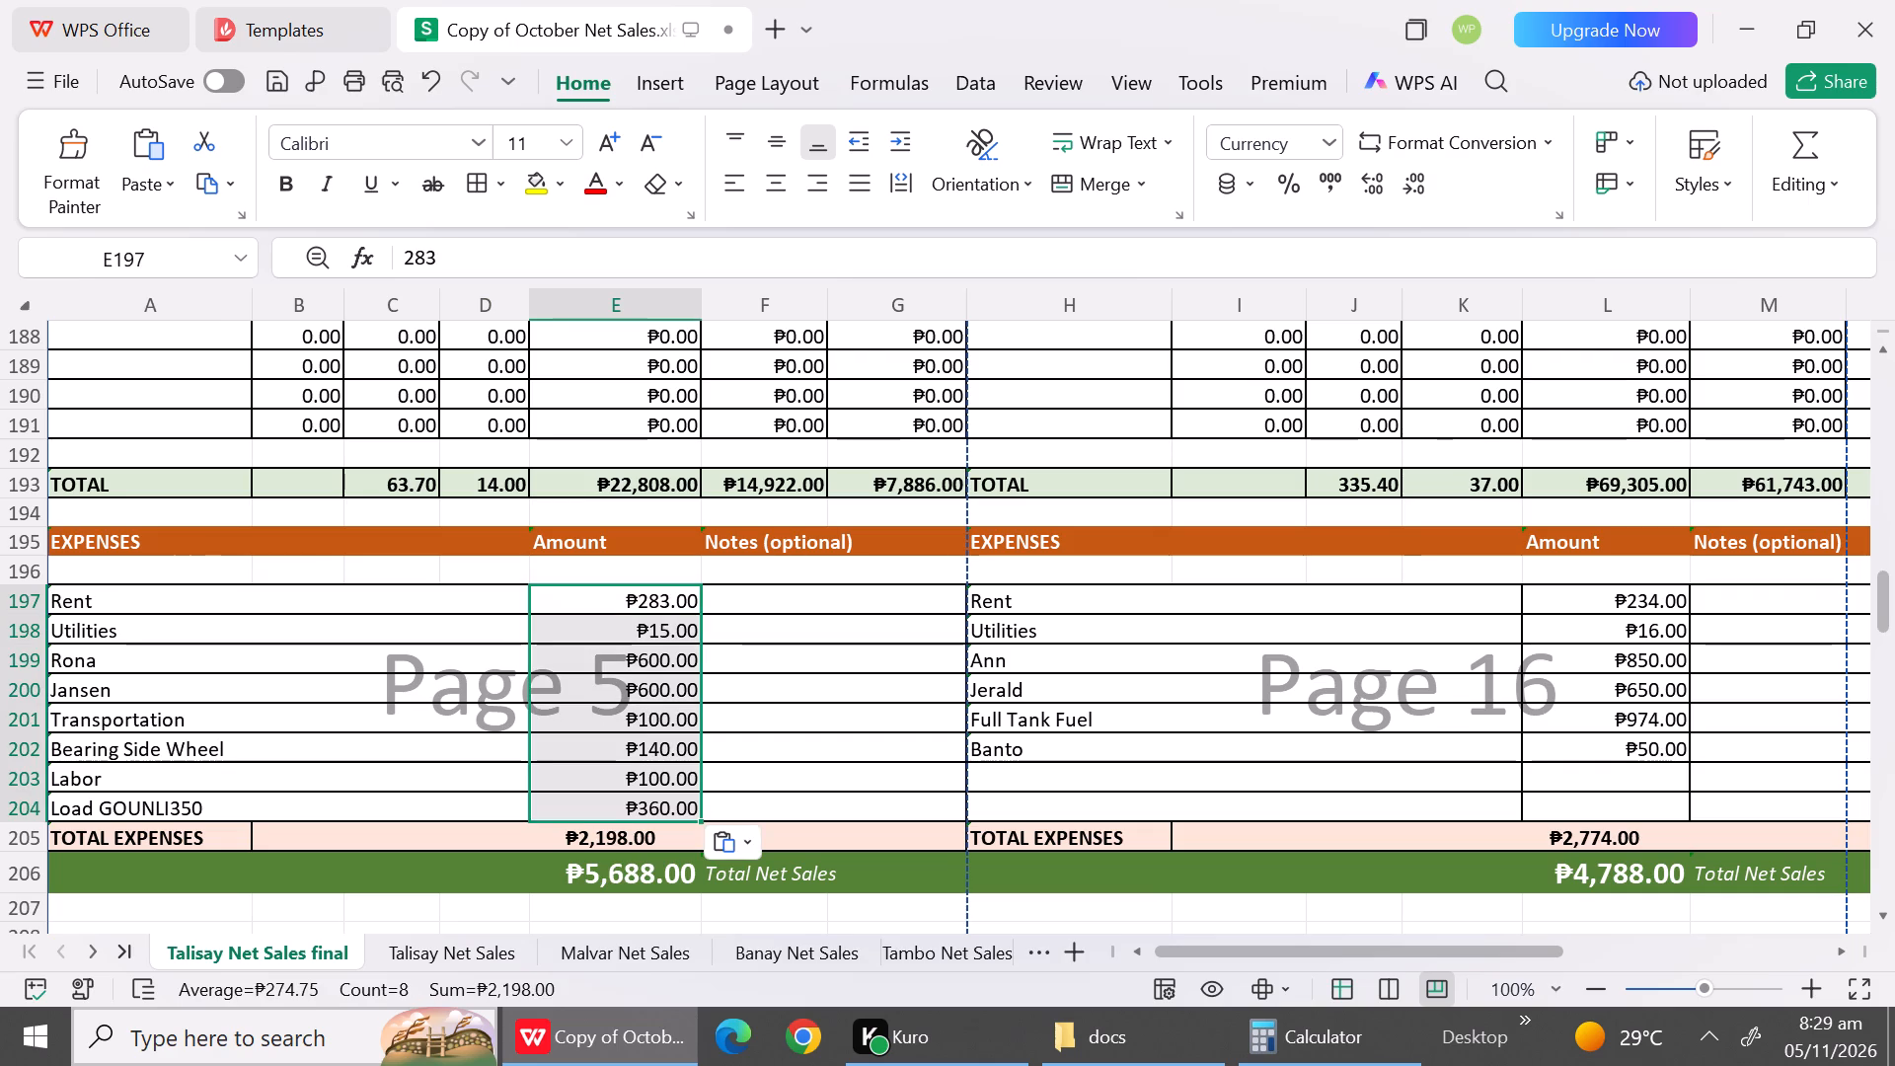
Enter Jansen as the note for the October 7 Transportation expense in row 201 of the final sheet.
left_click(470, 650)
left_click(845, 695)
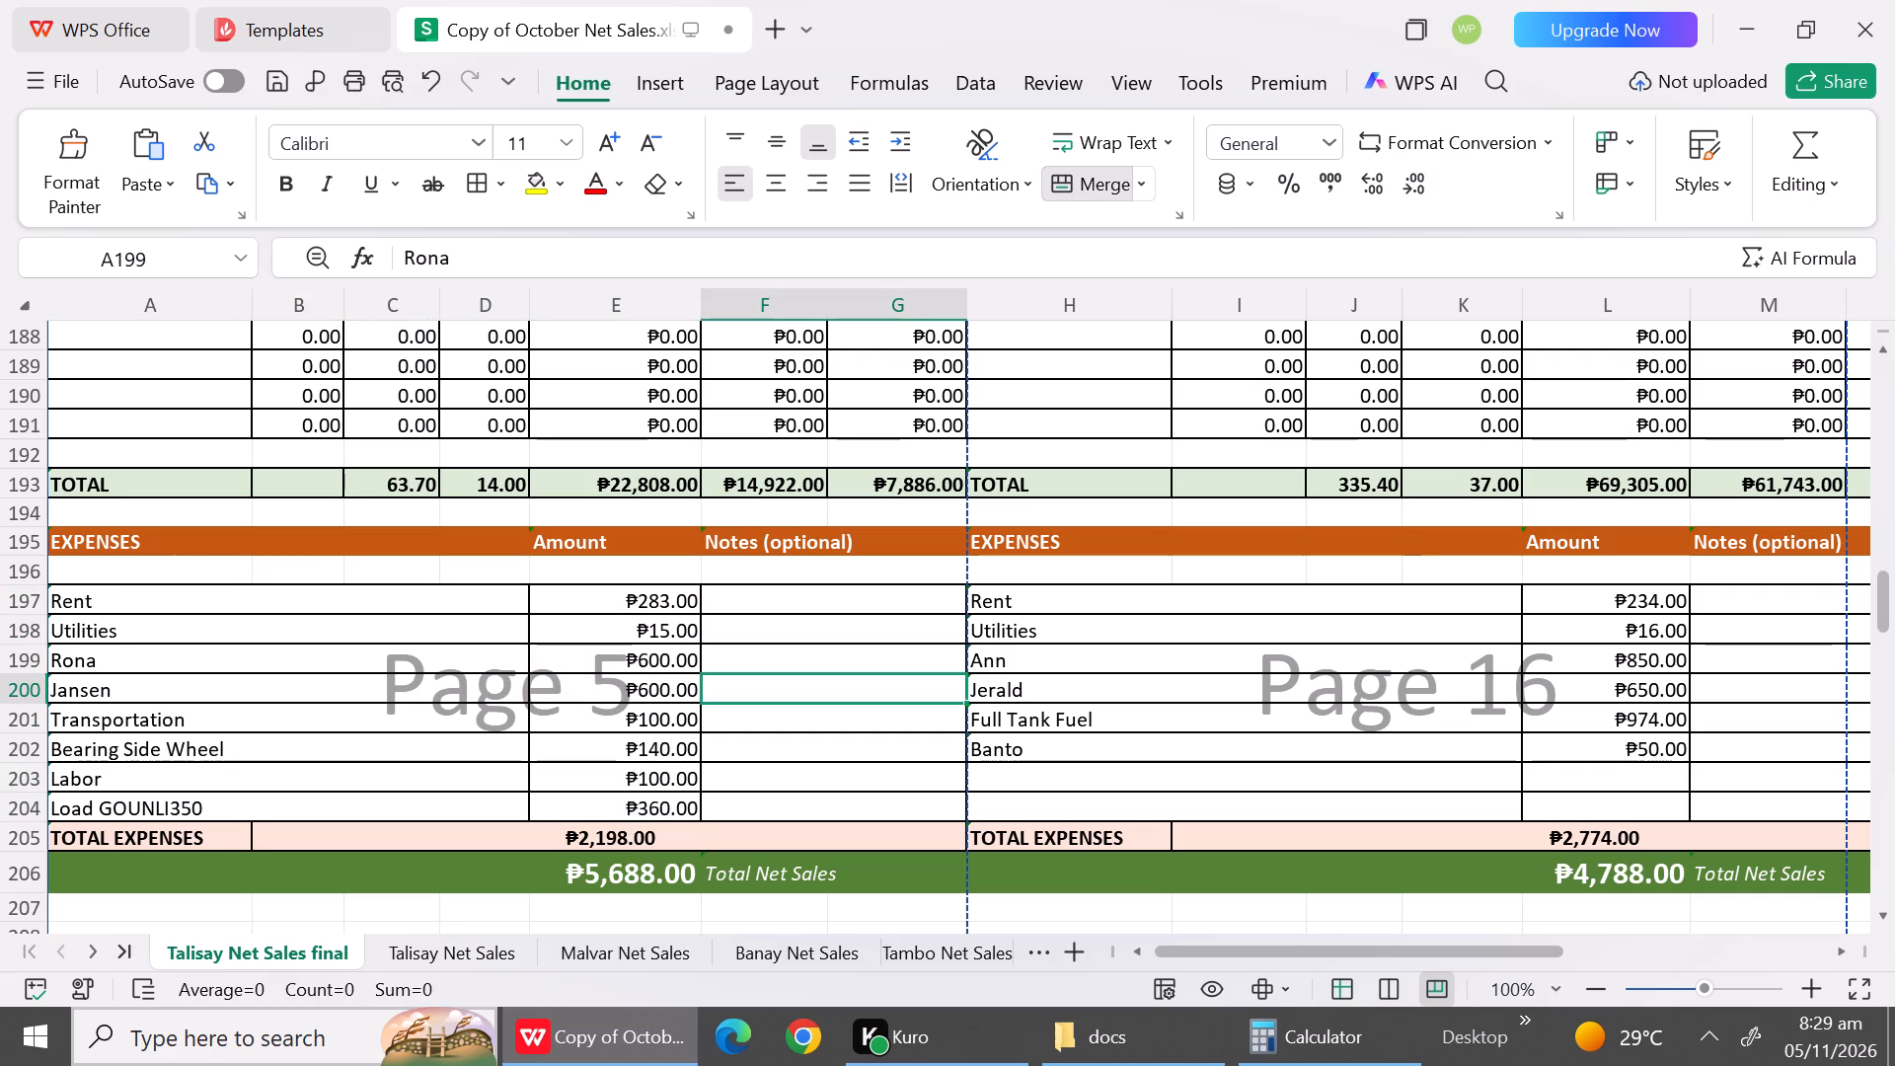
left_click(792, 717)
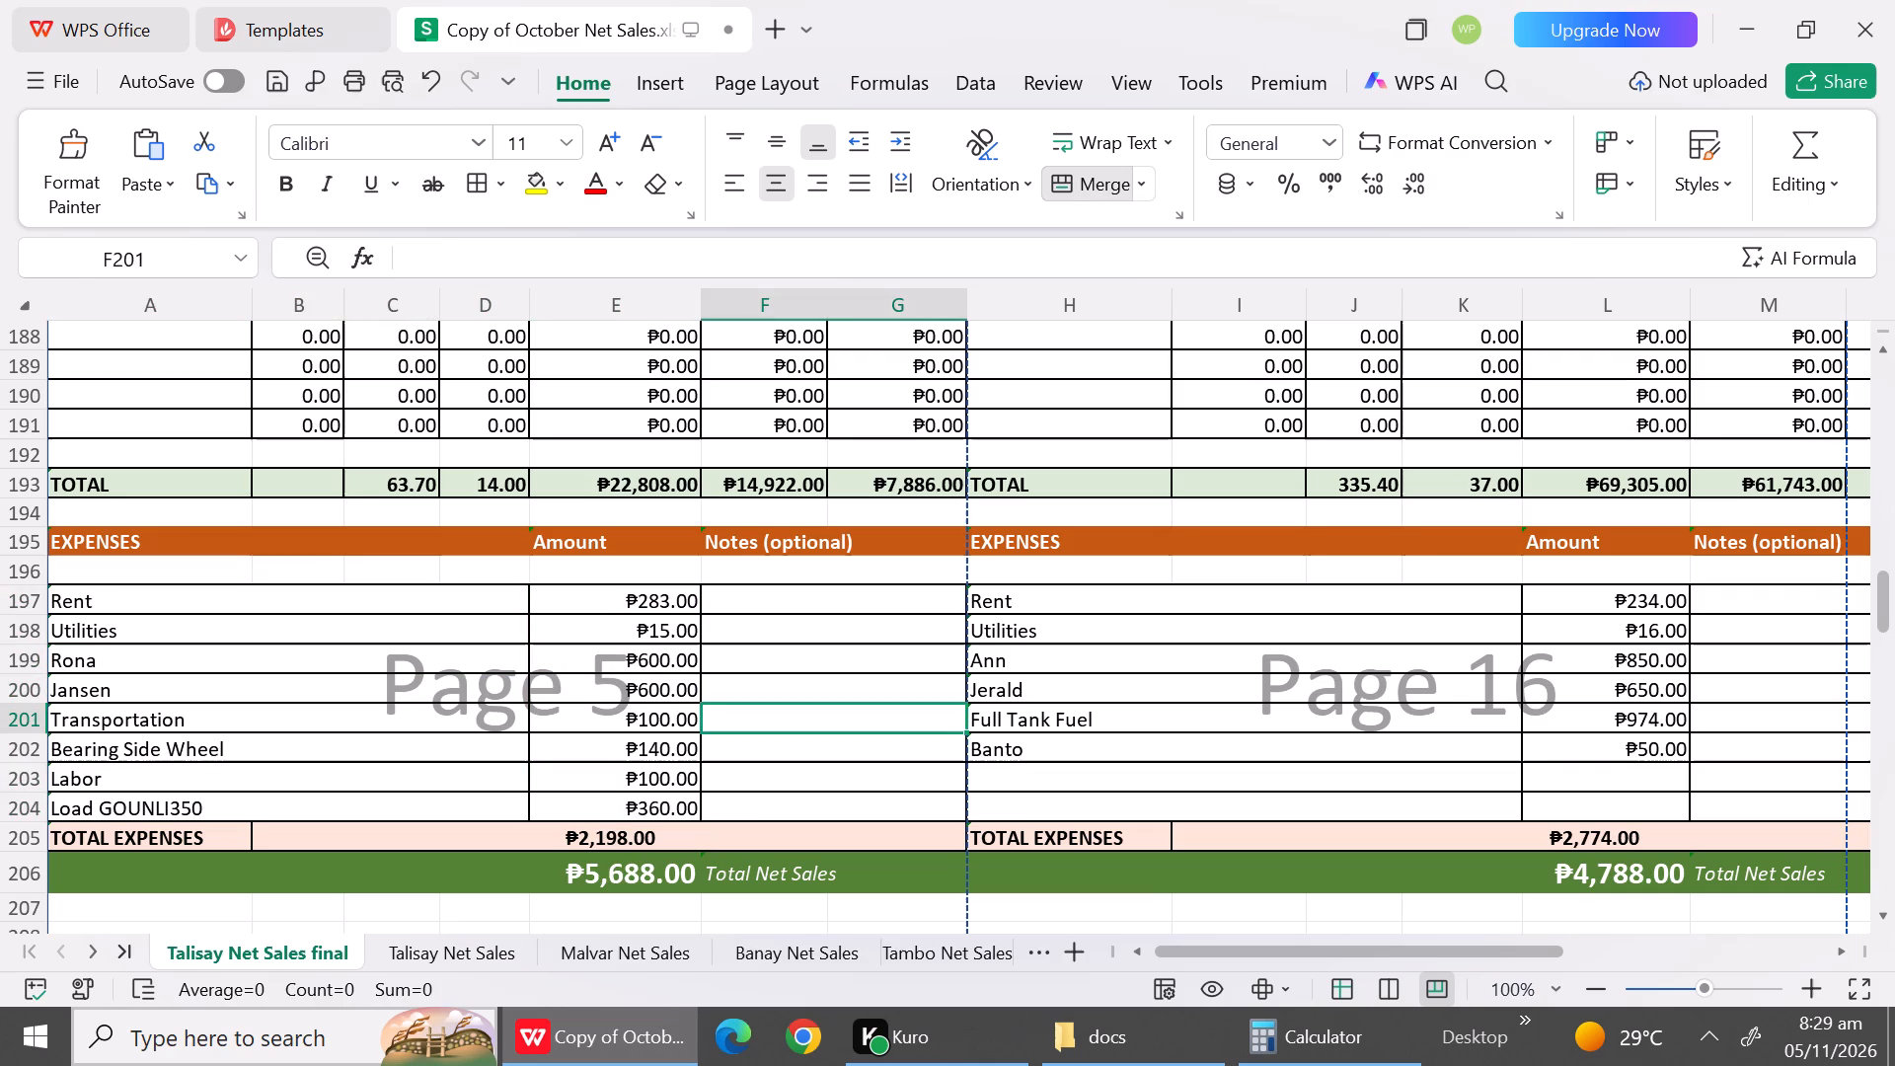
key("shift+j")
key("Right")
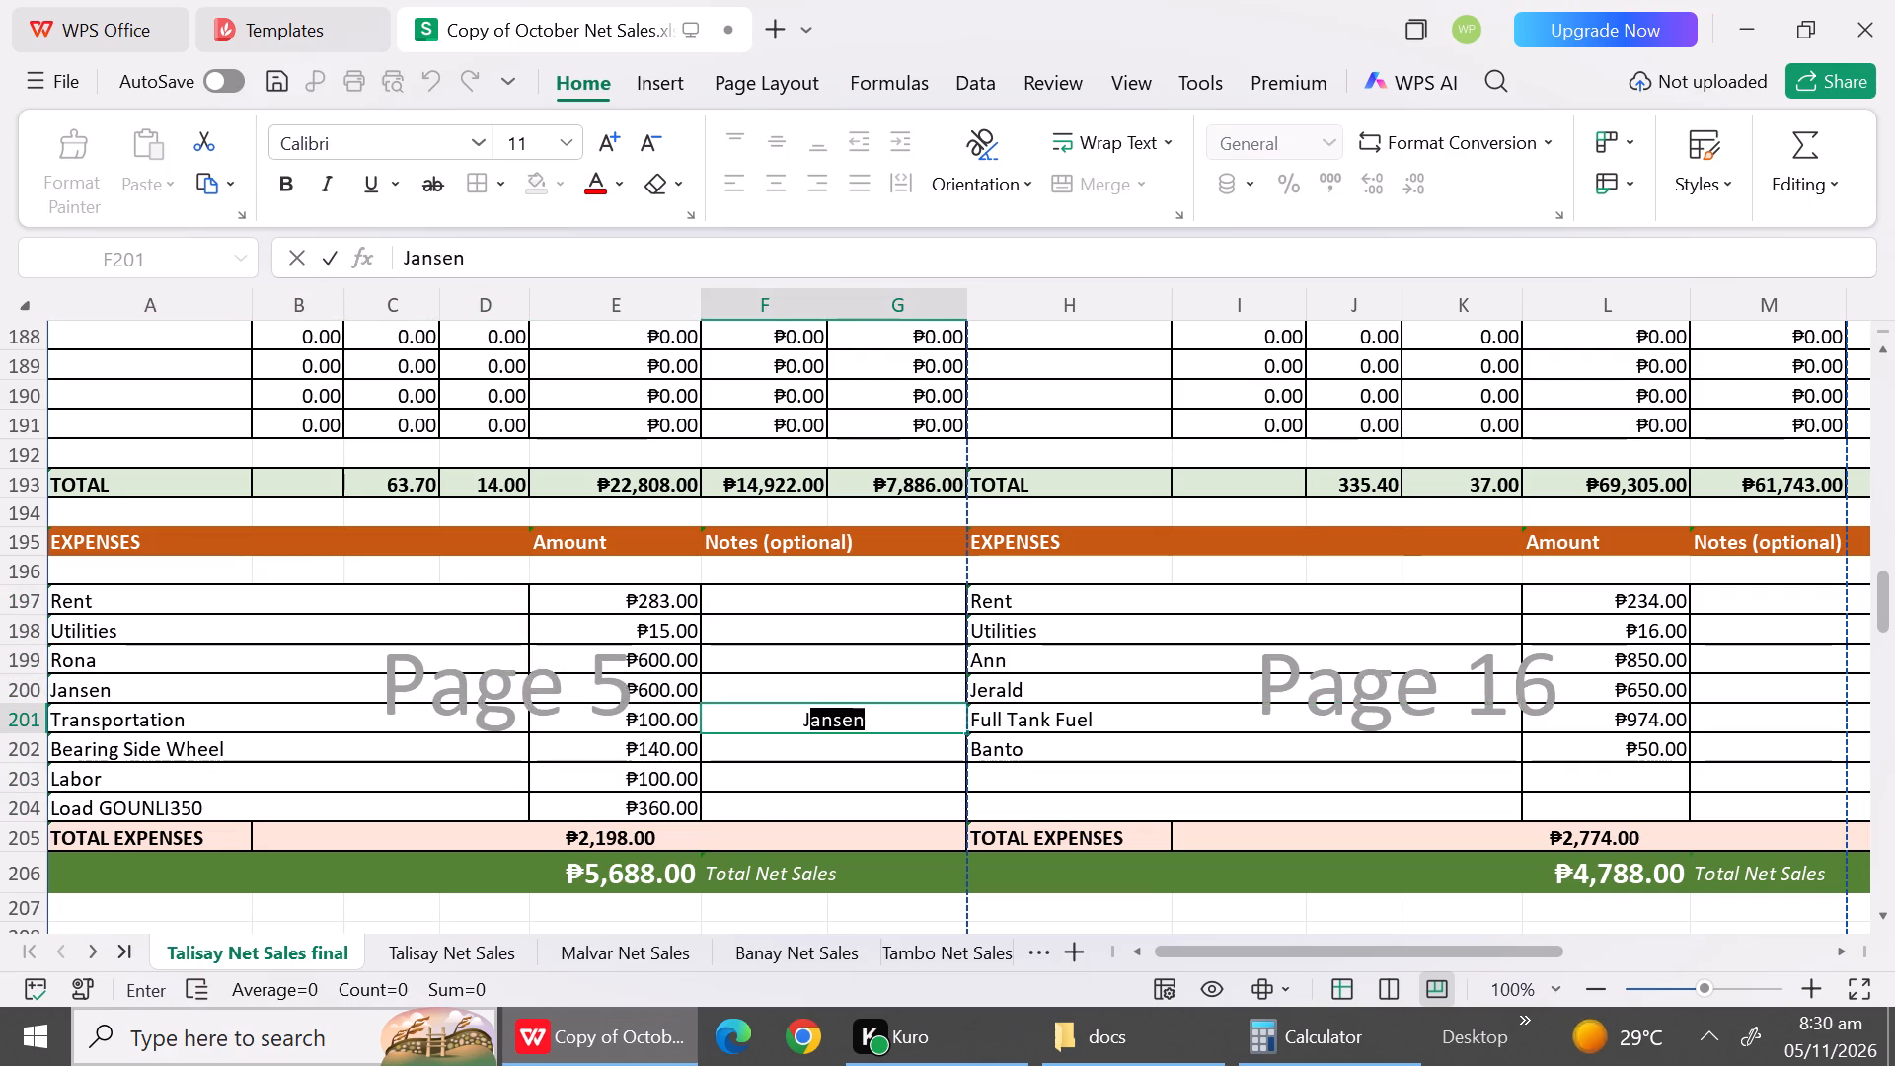
Copy the October 8 Regasco kilograms, 2.70 and 11.00, from Talisay Net Sales into the final sheet starting at B213.
triple_click(1892, 914)
triple_click(1892, 914)
triple_click(1892, 914)
triple_click(1892, 914)
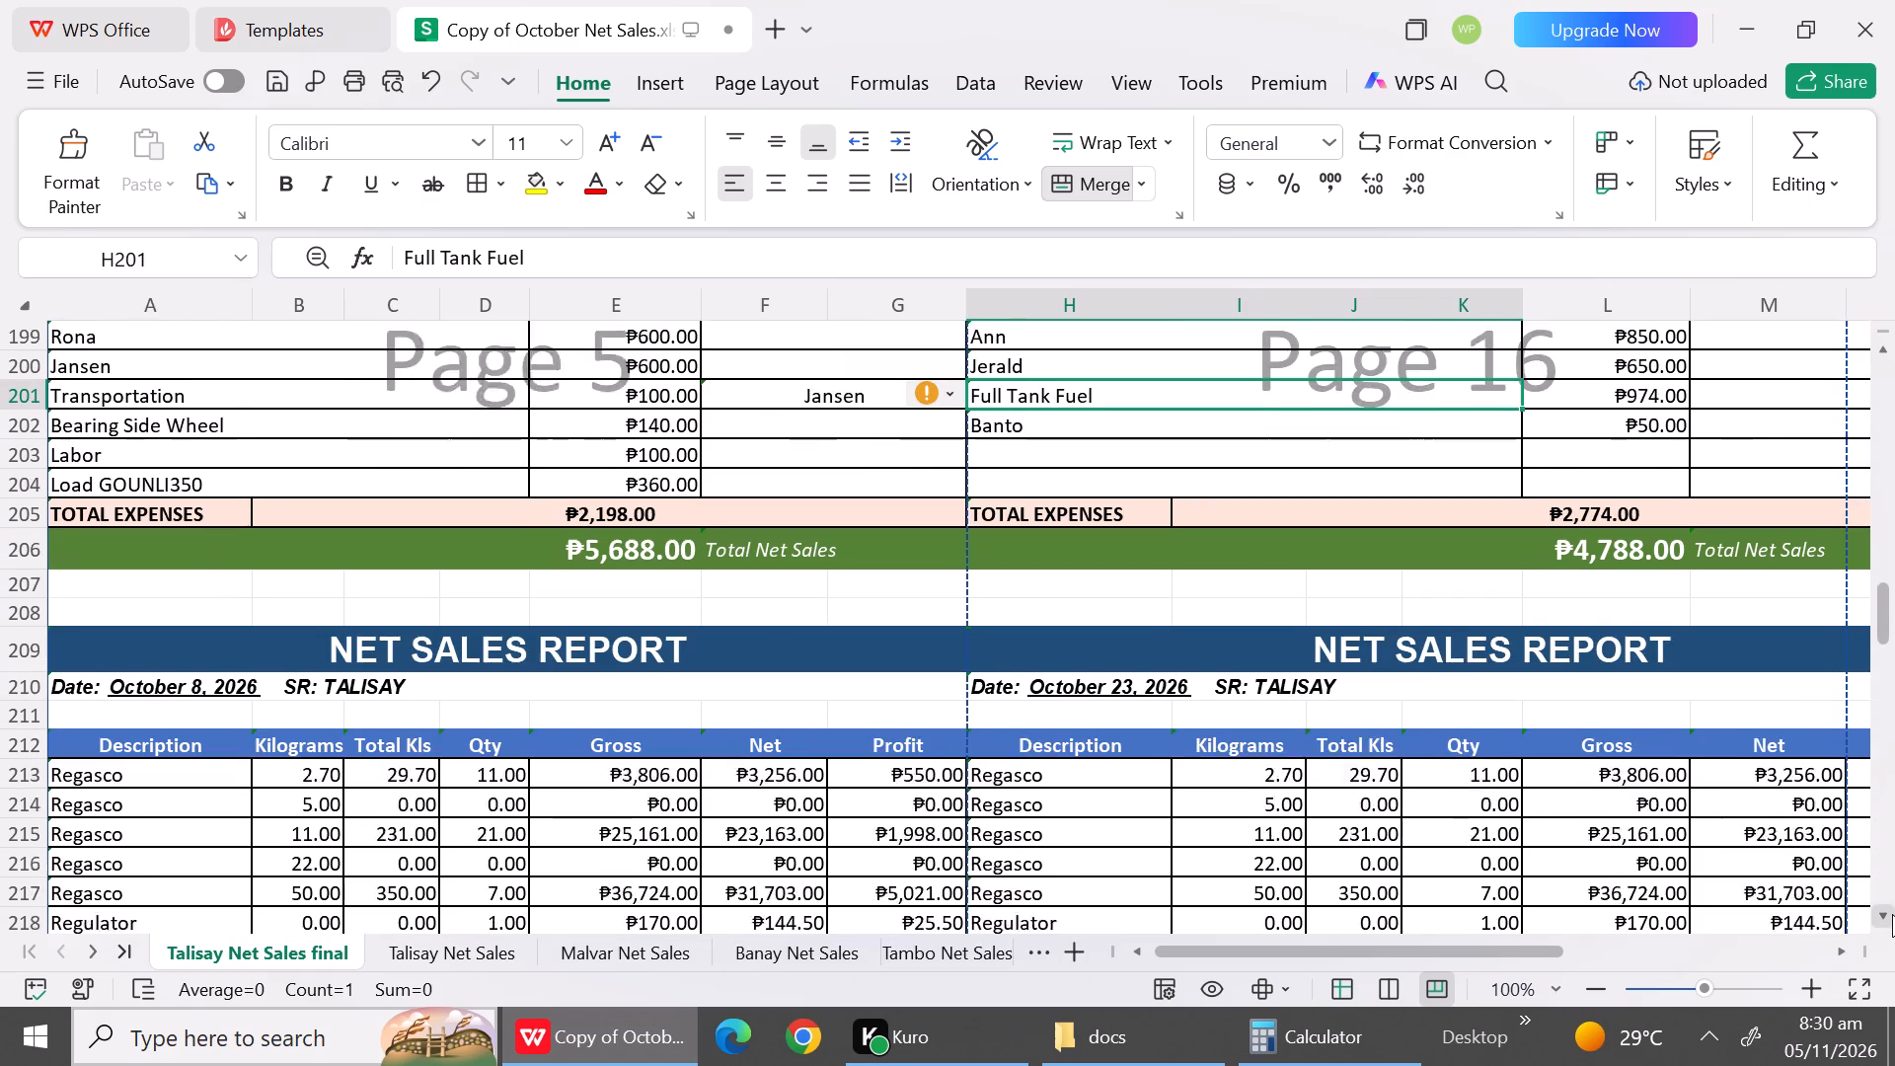
triple_click(1892, 914)
triple_click(1892, 914)
left_click(1892, 914)
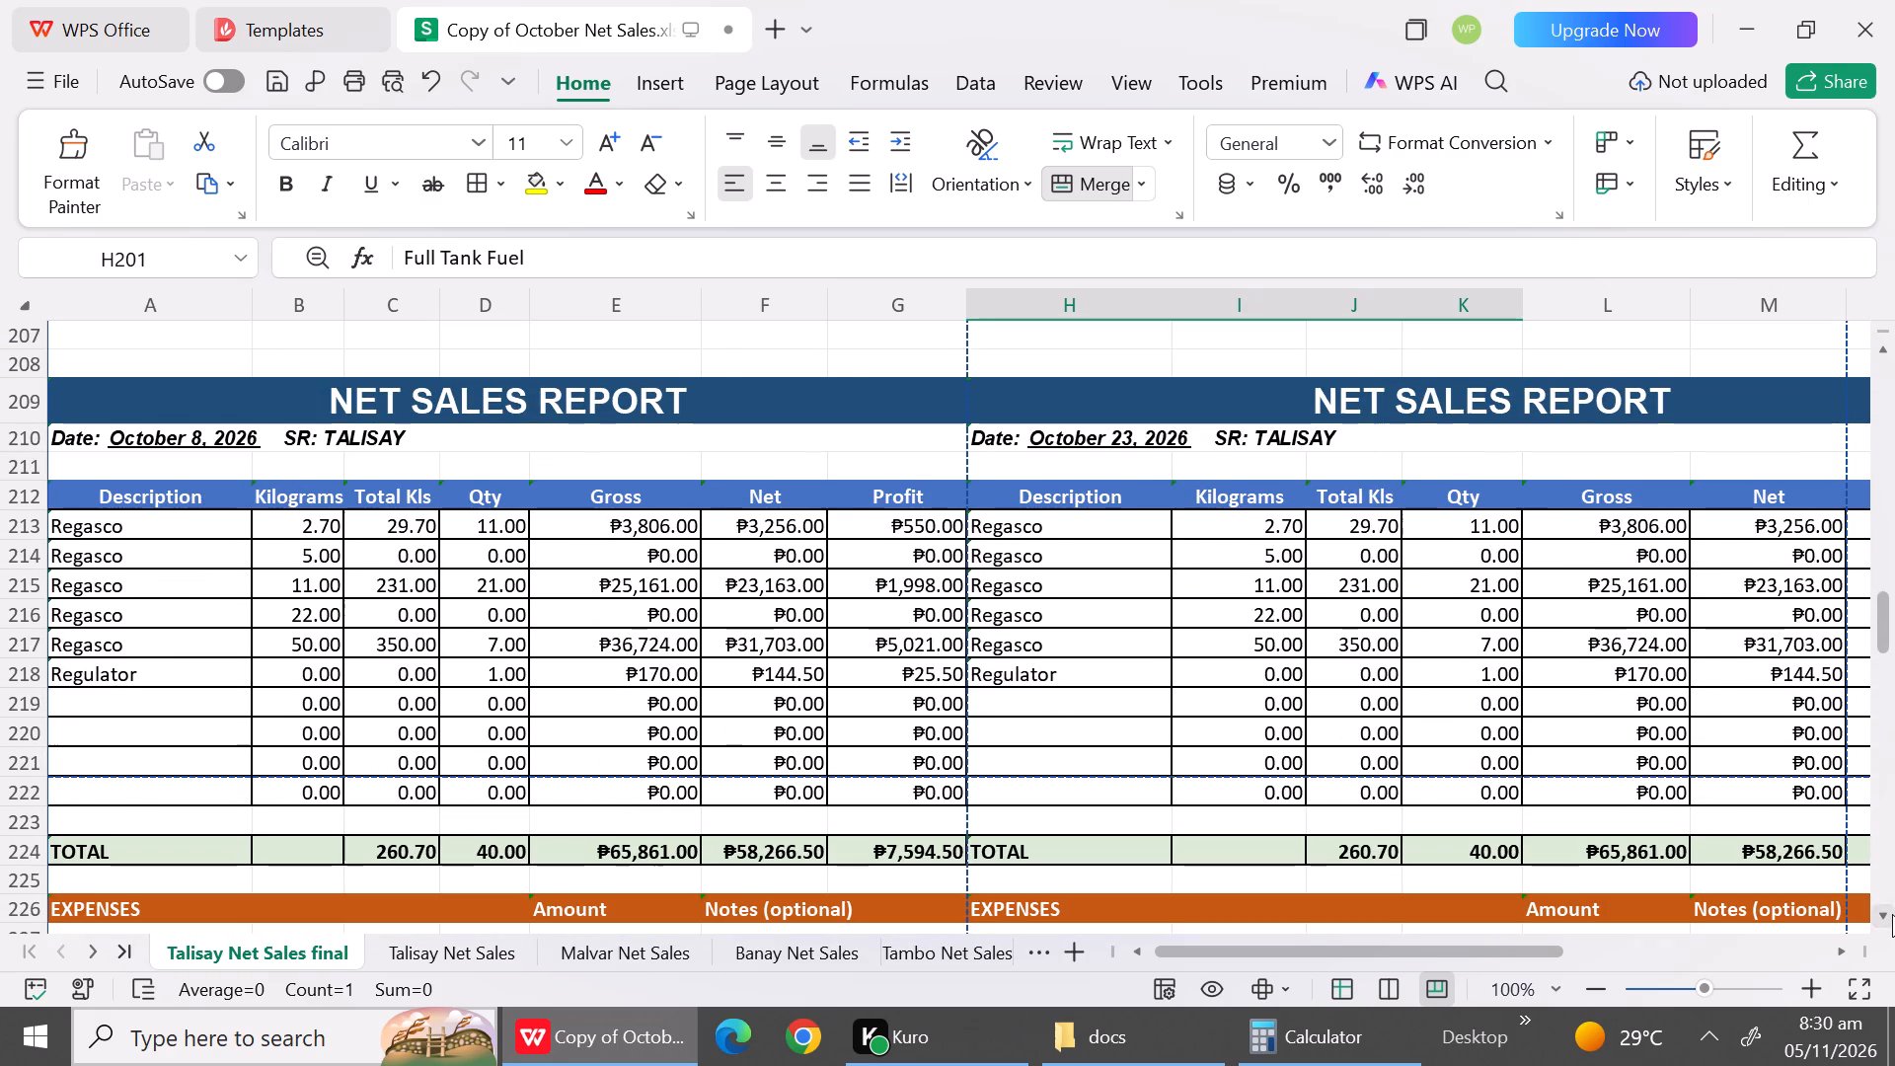
left_click(1892, 914)
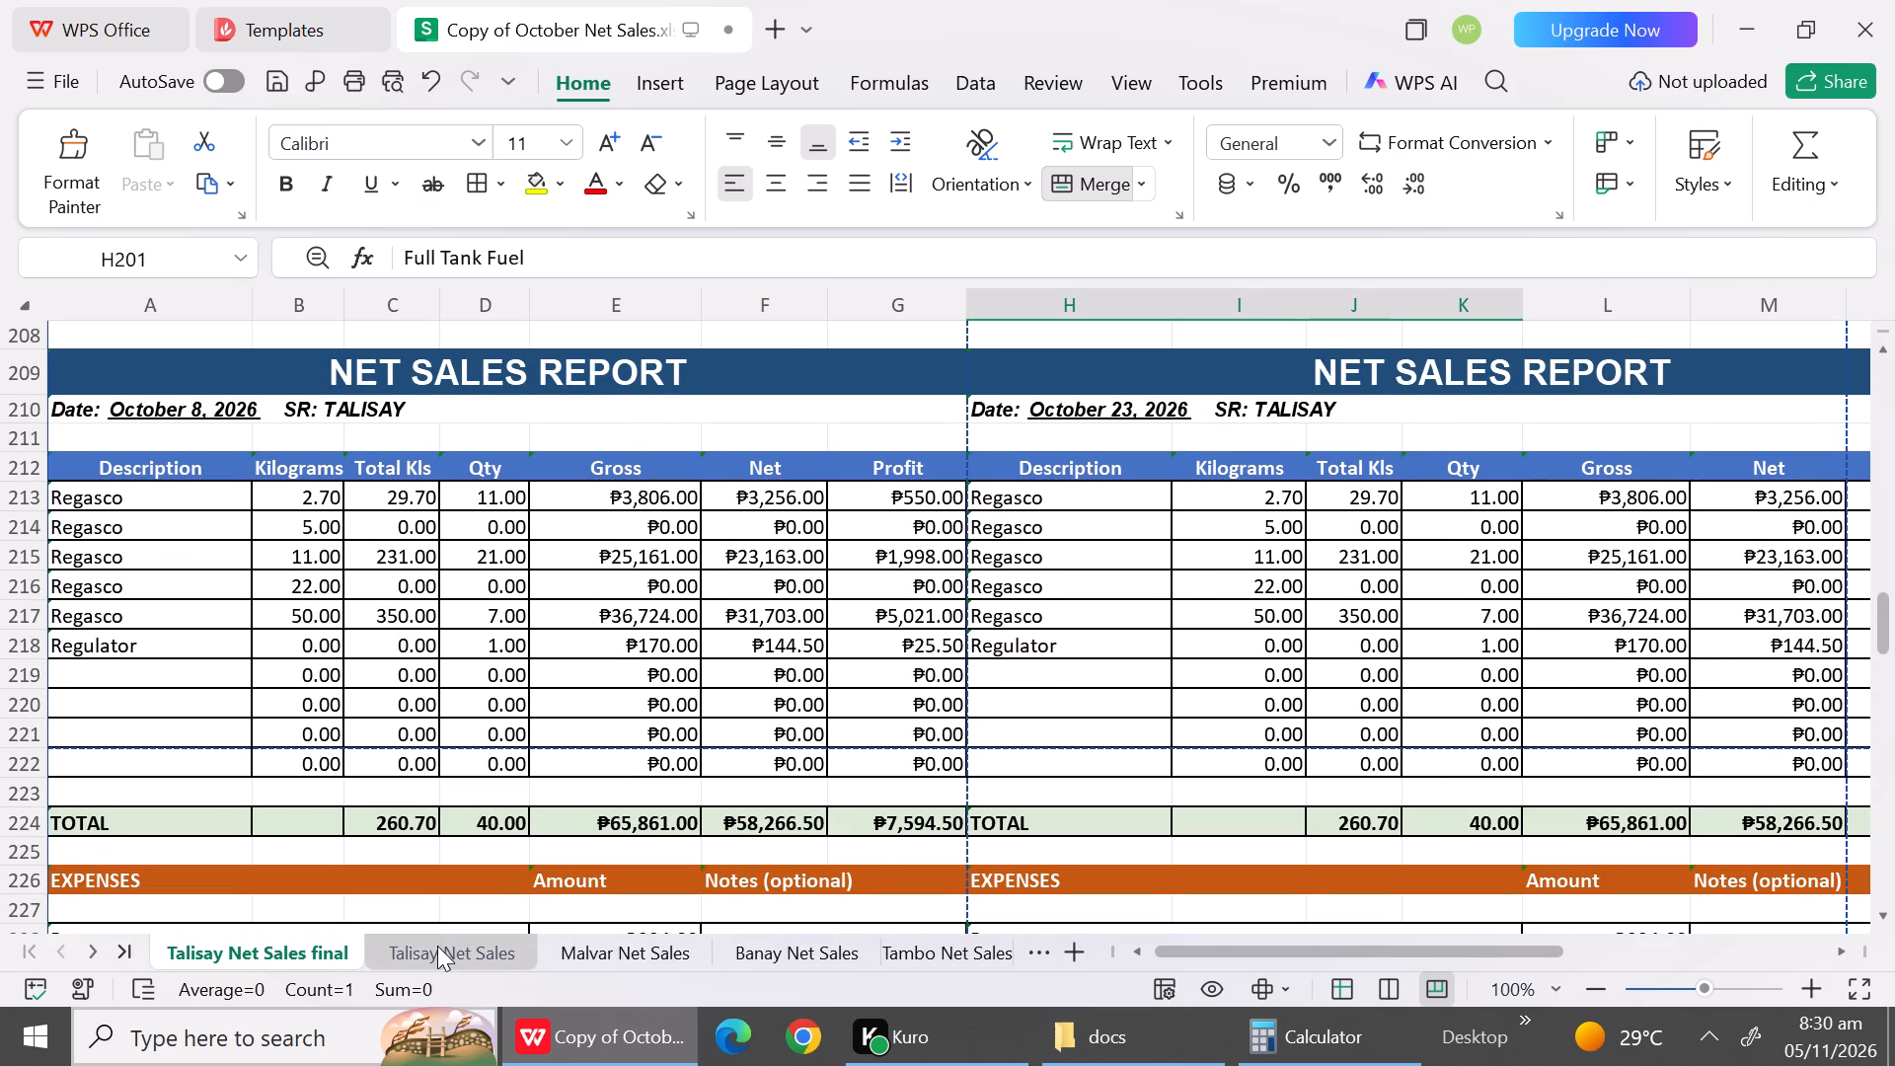
left_click(437, 946)
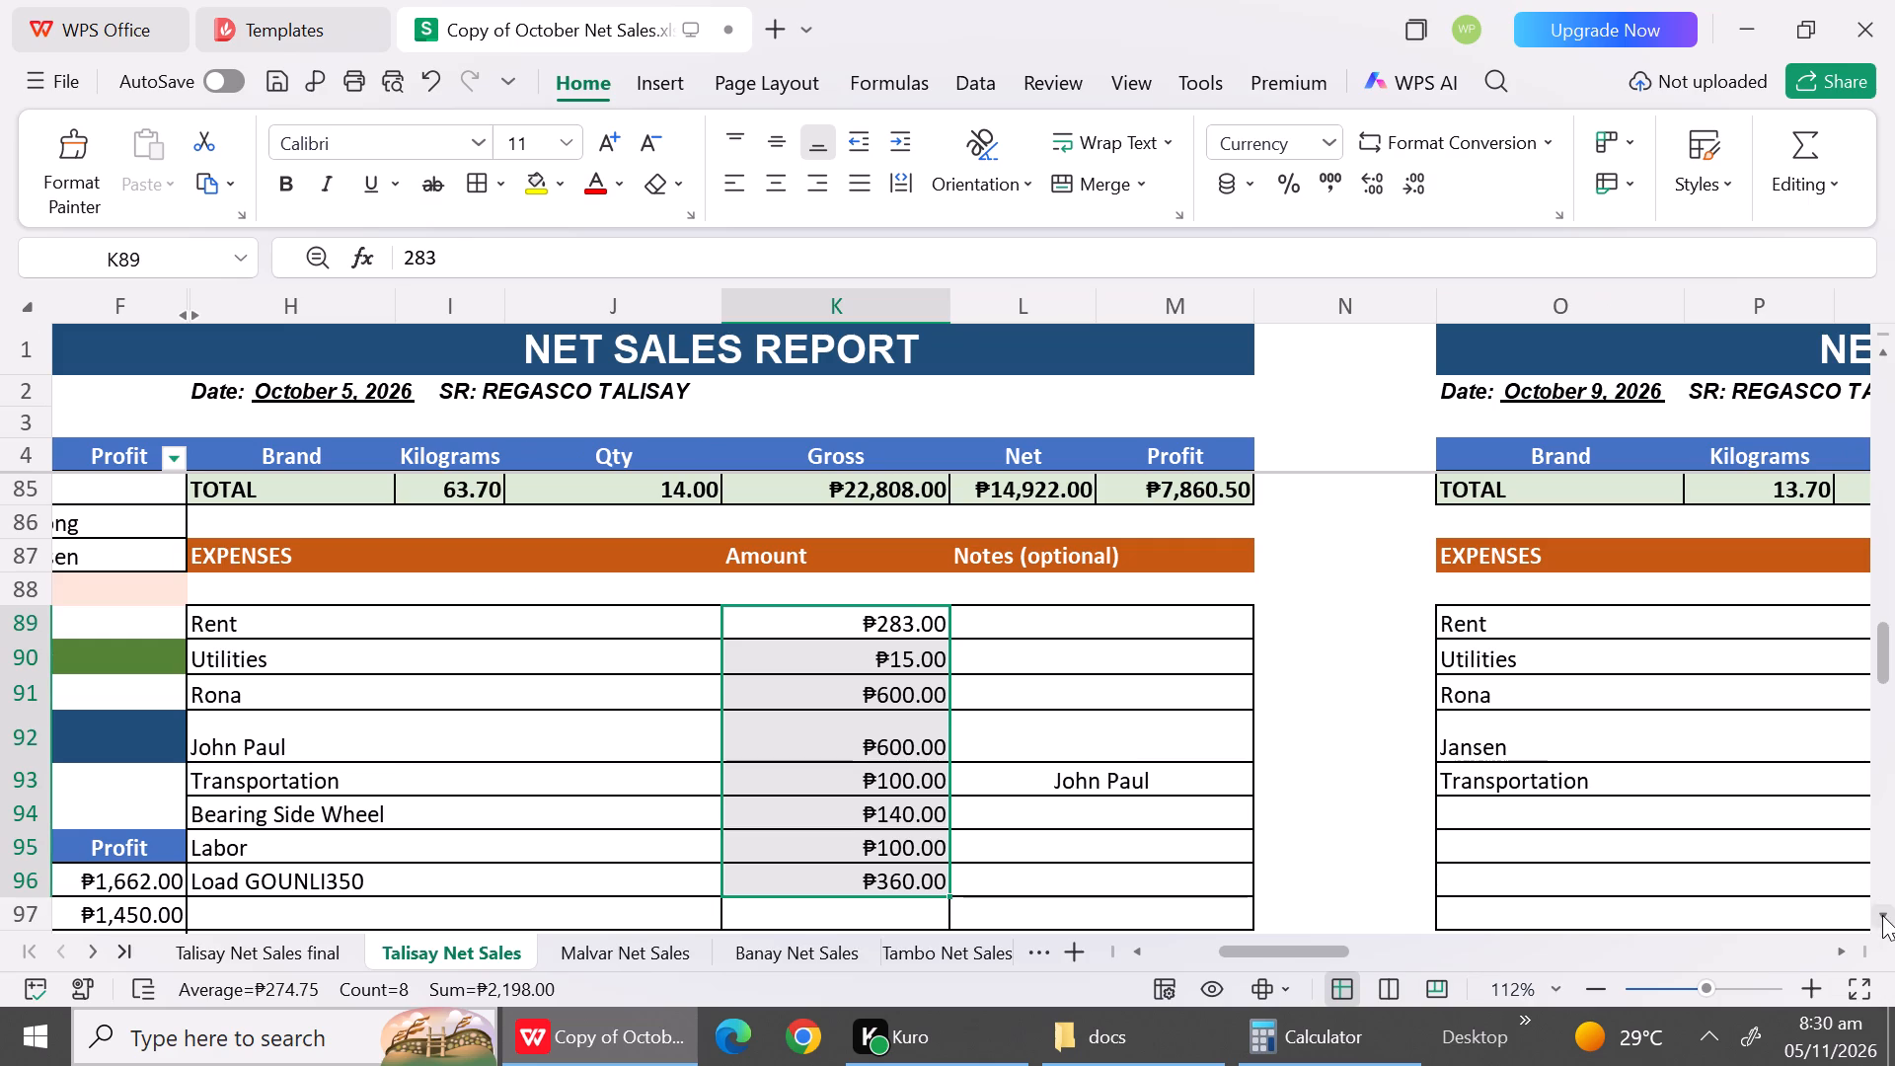
triple_click(1882, 915)
triple_click(1882, 915)
triple_click(1882, 915)
triple_click(1882, 915)
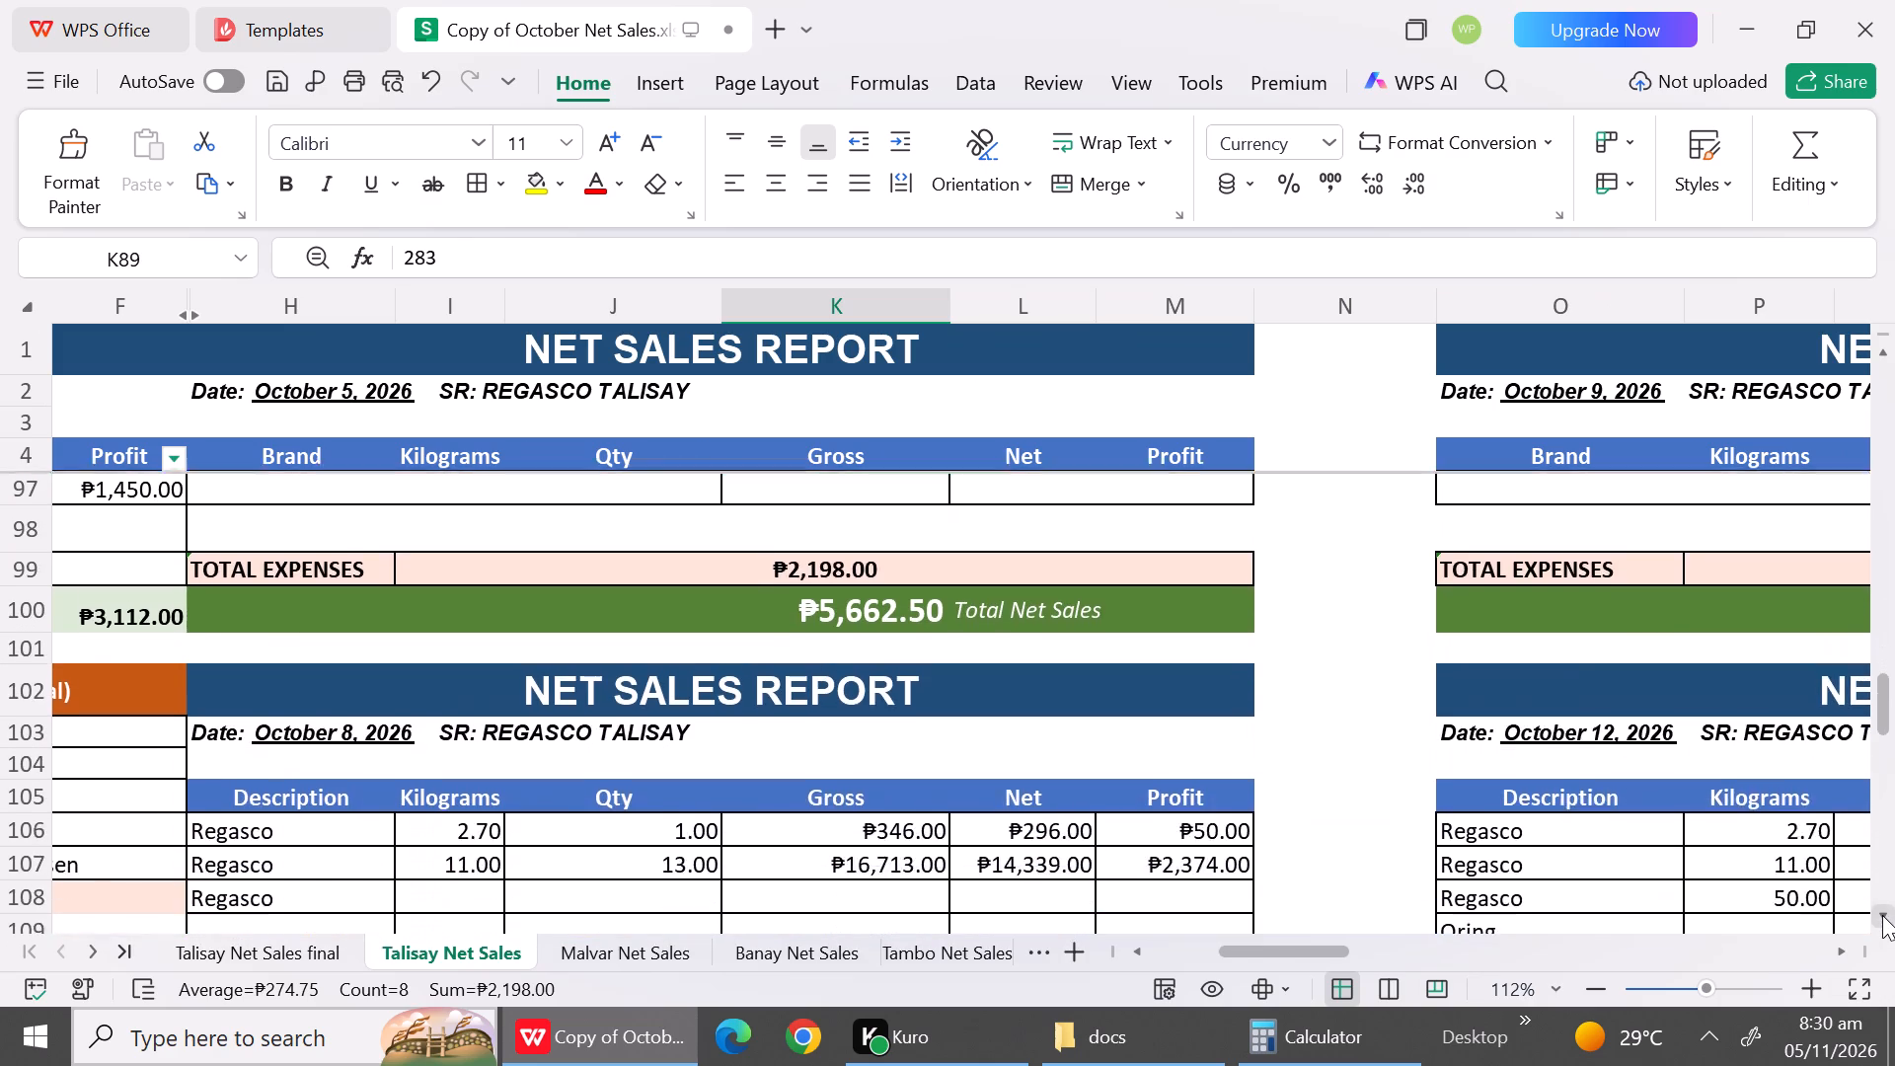
triple_click(1882, 915)
double_click(1882, 915)
left_click(1882, 915)
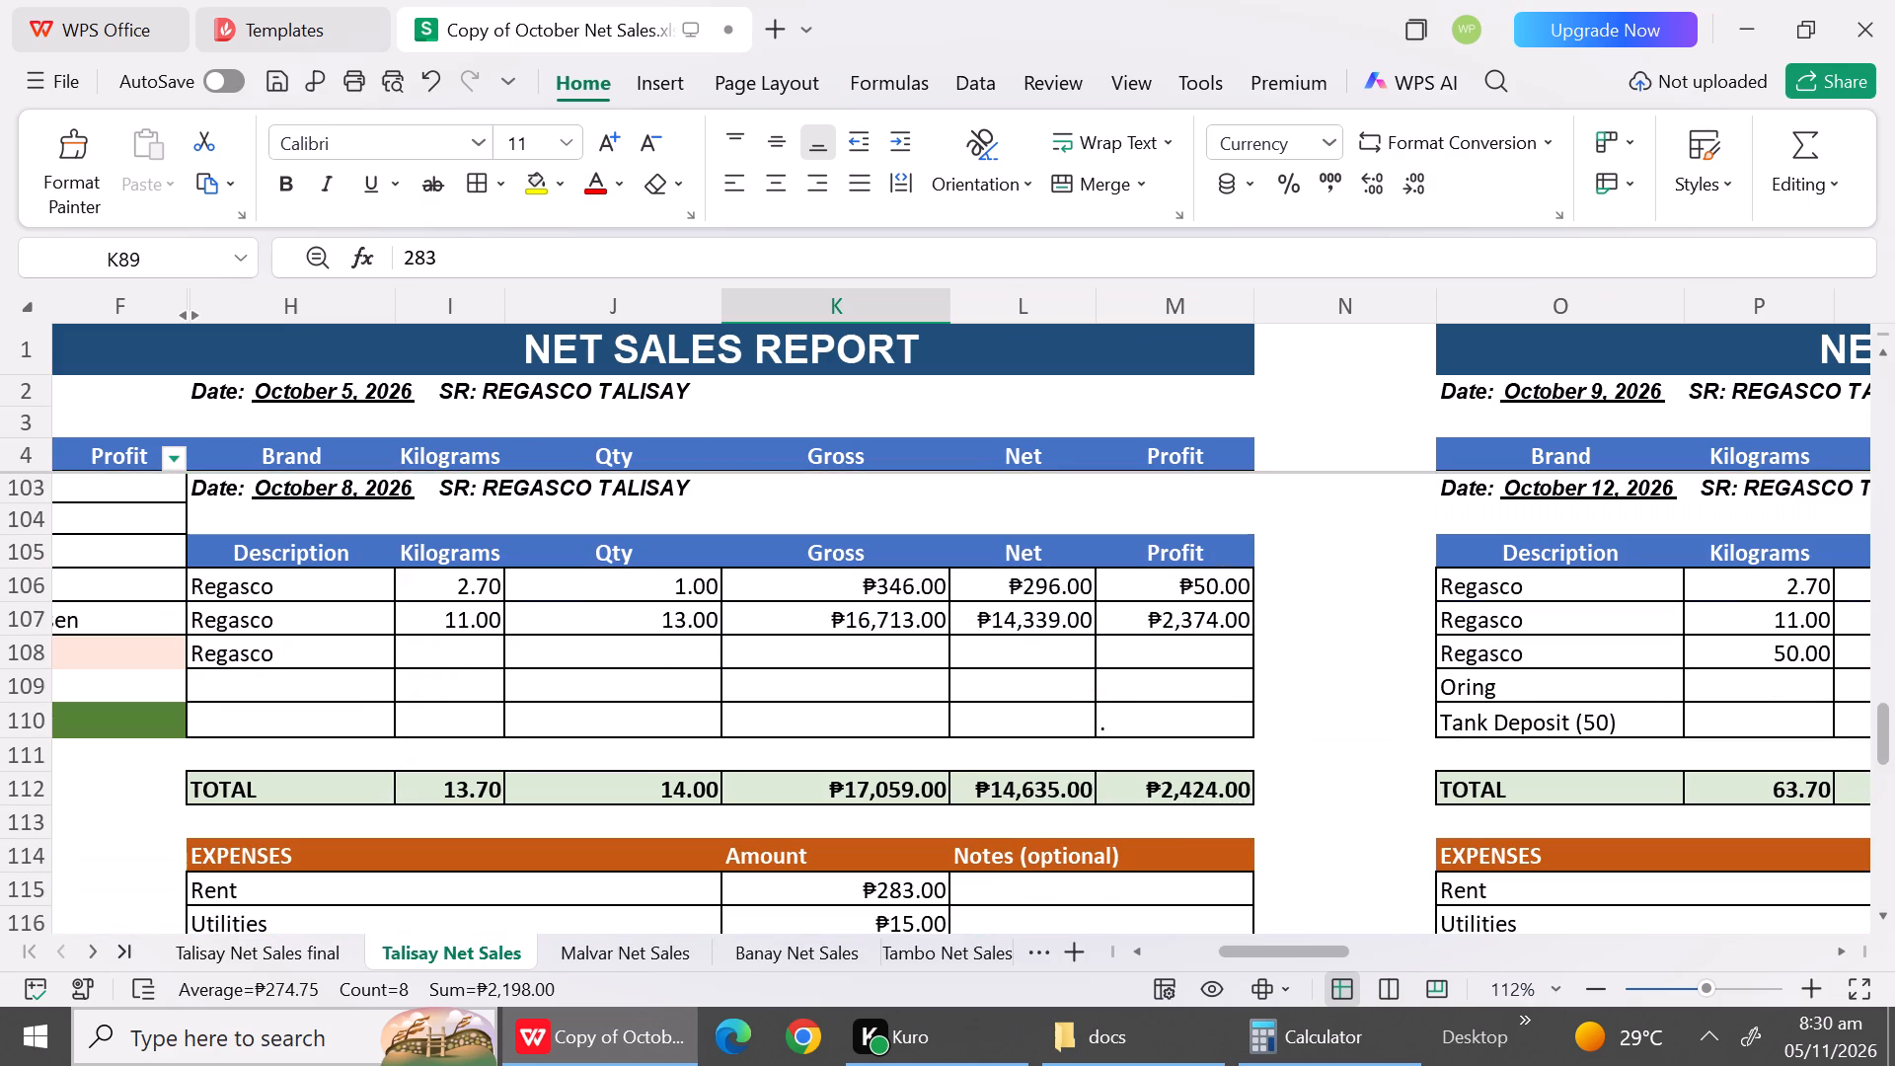
left_click_drag(640, 583, 641, 636)
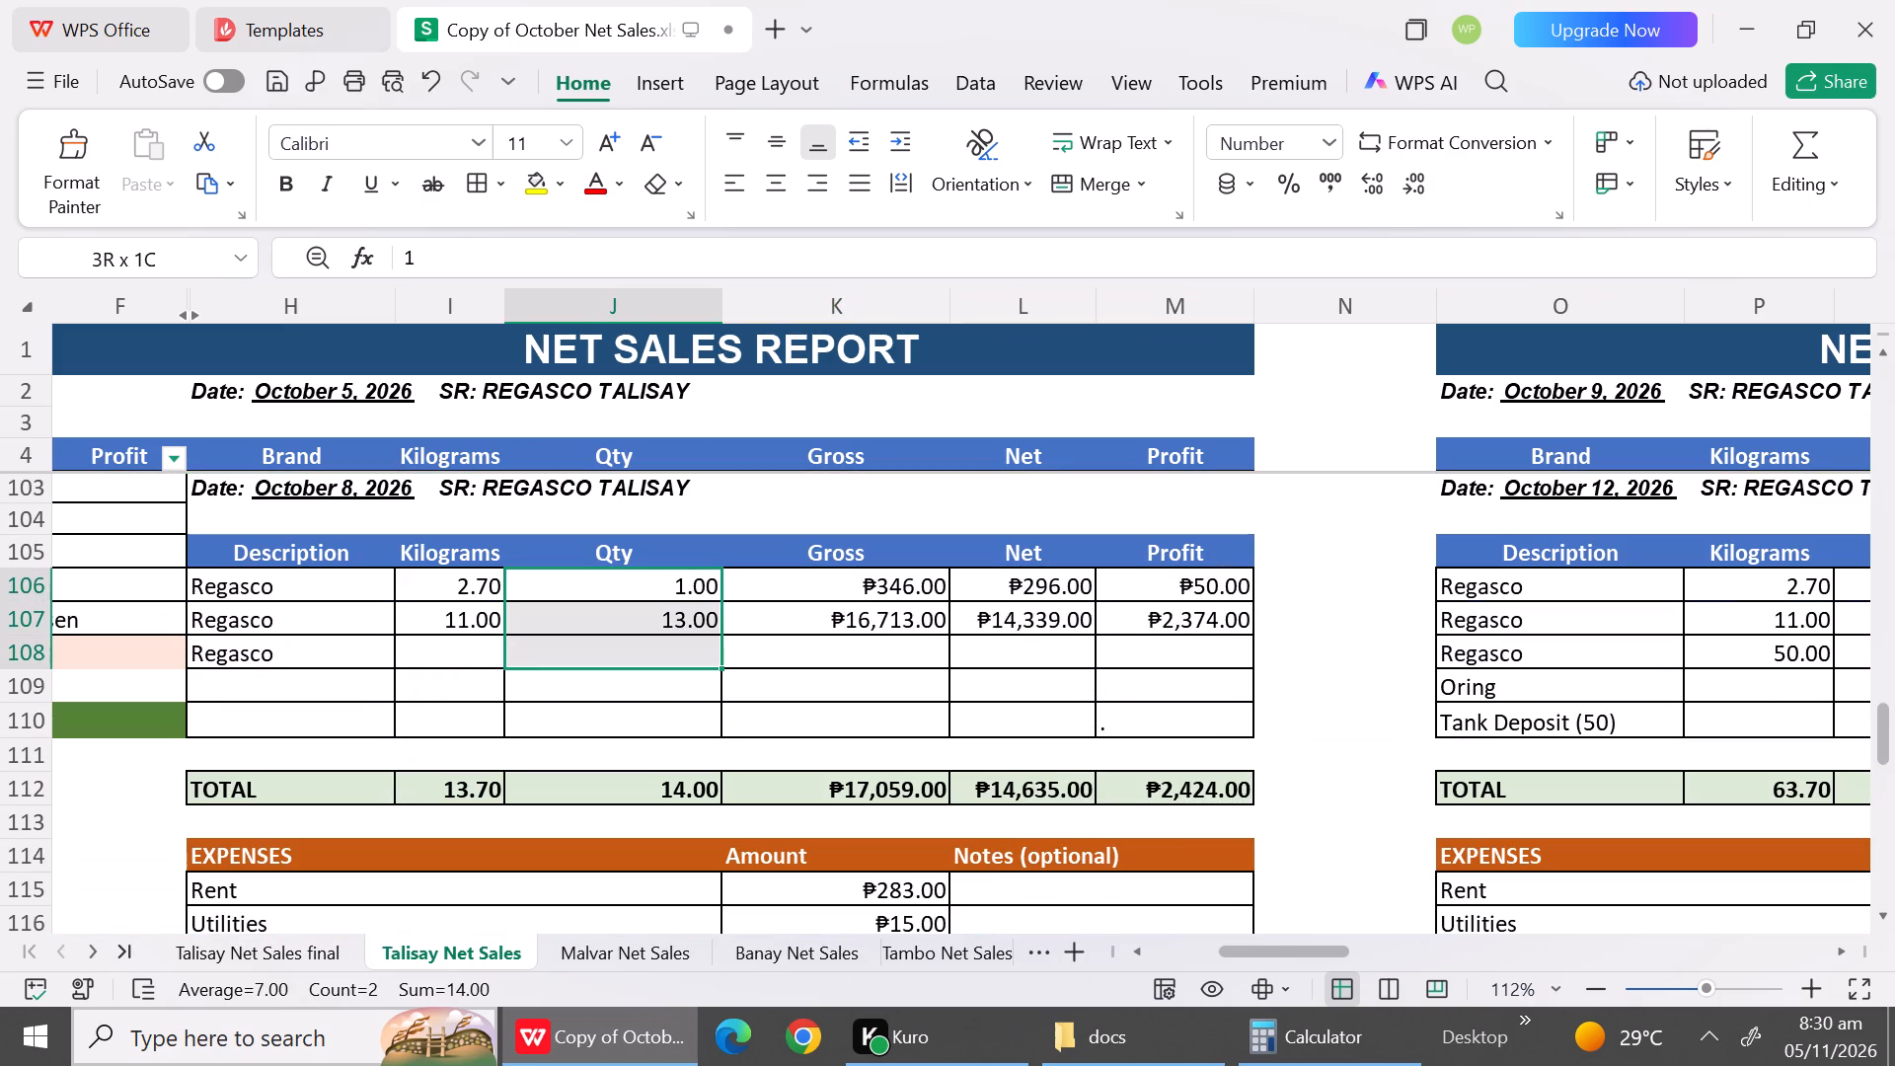
left_click_drag(641, 636, 641, 633)
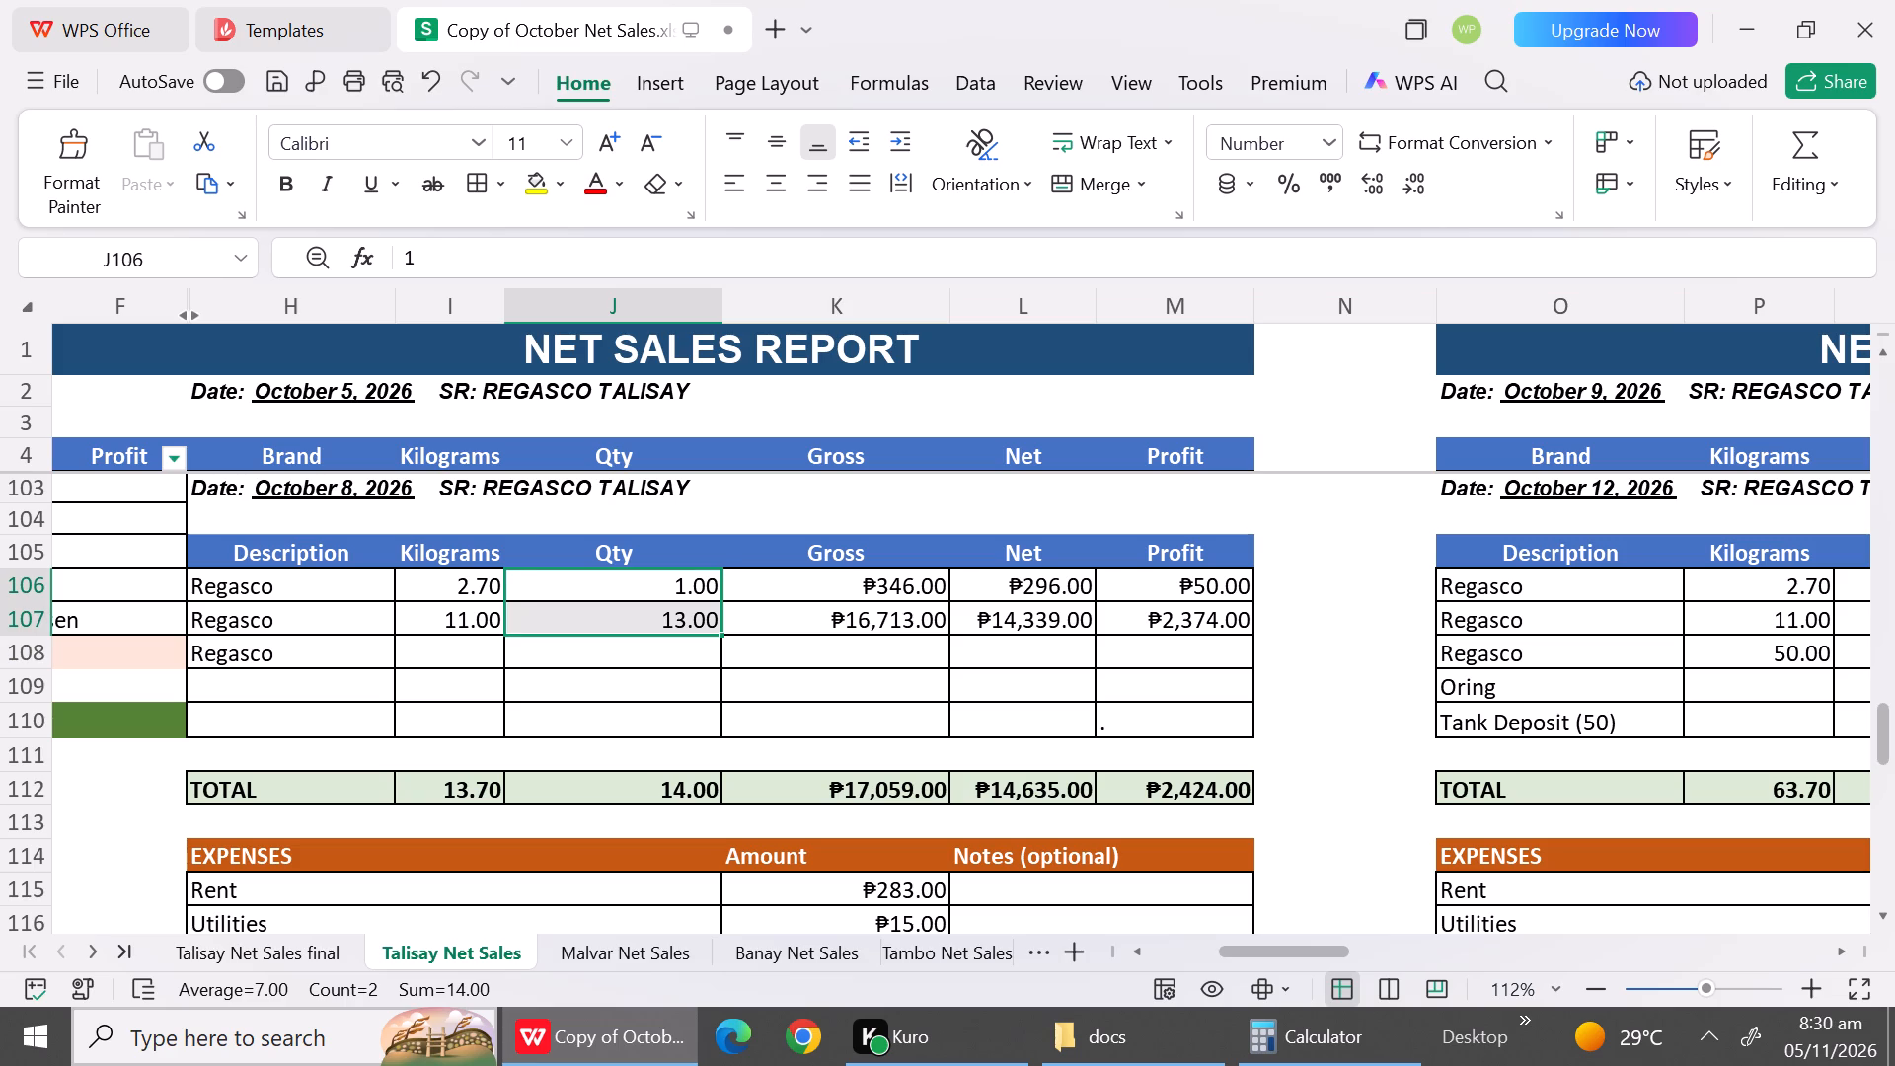
left_click(463, 568)
left_click_drag(464, 586, 464, 621)
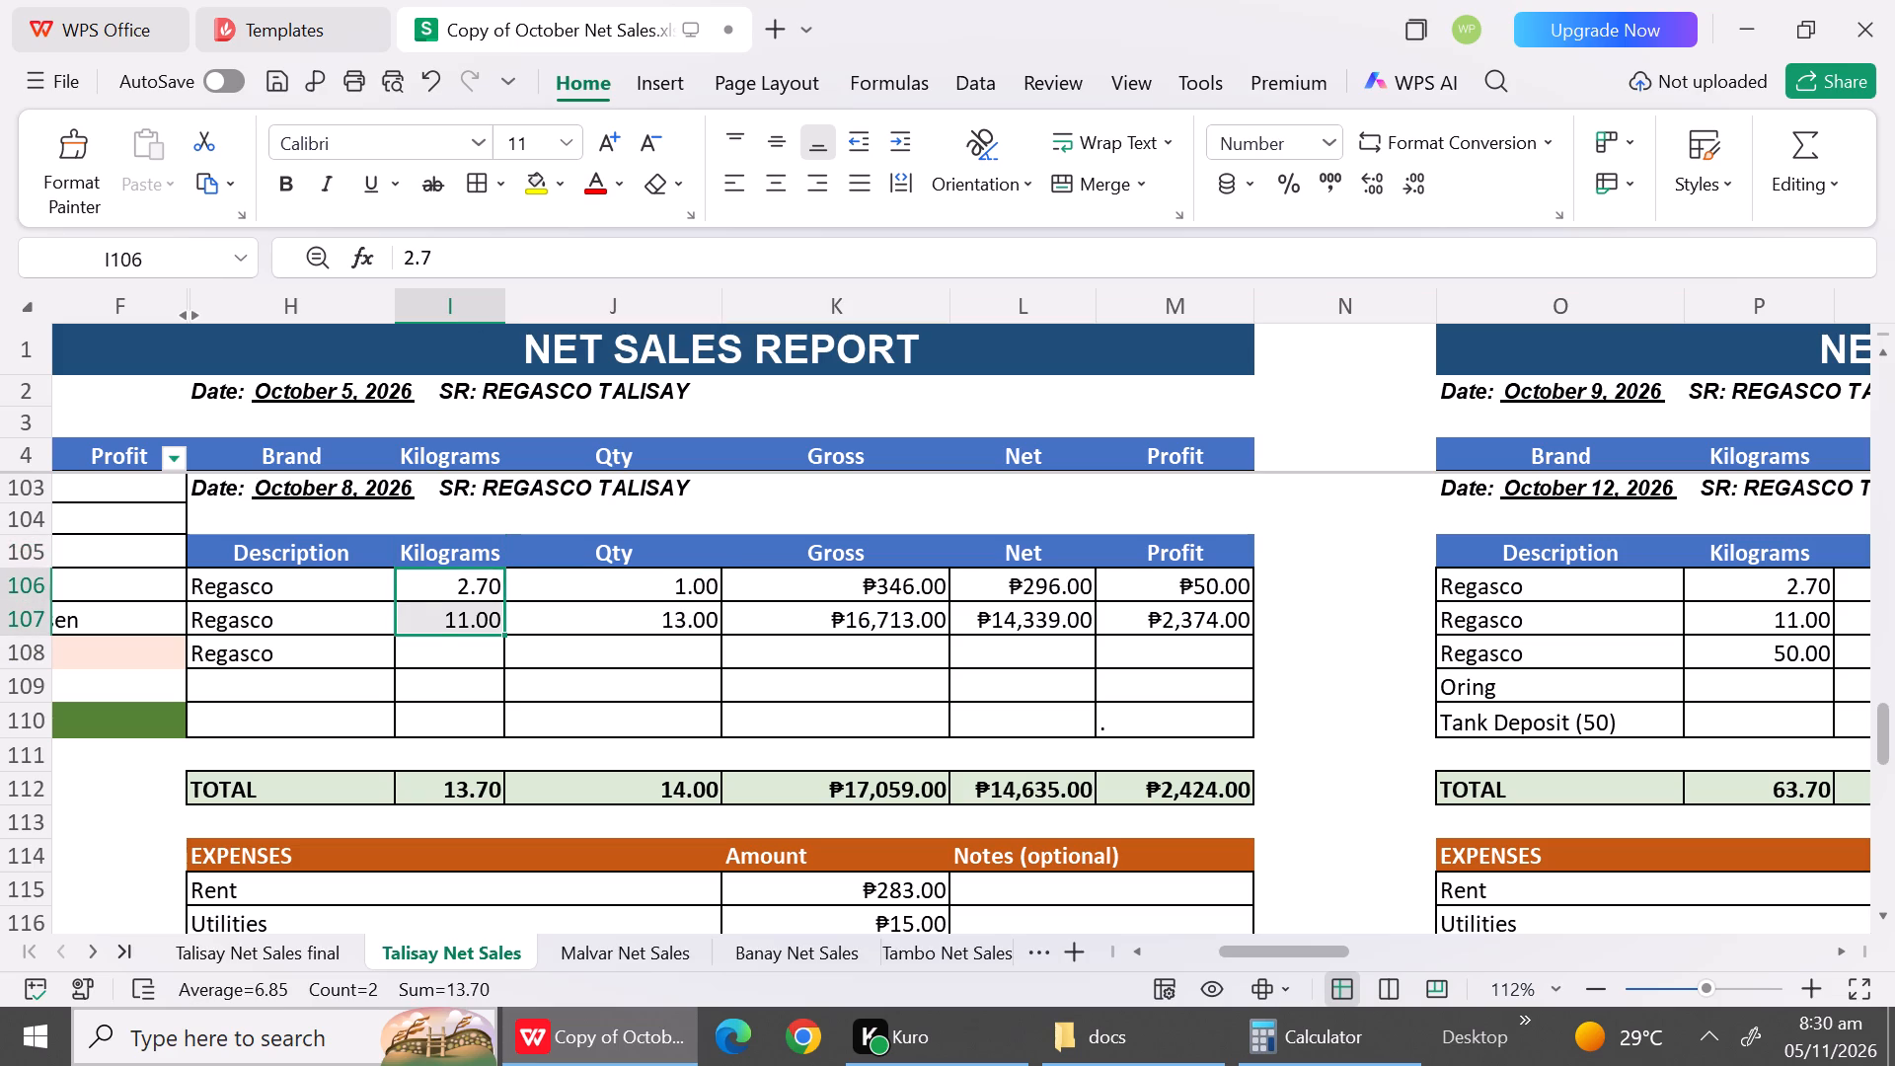
key("ctrl+c")
left_click(340, 958)
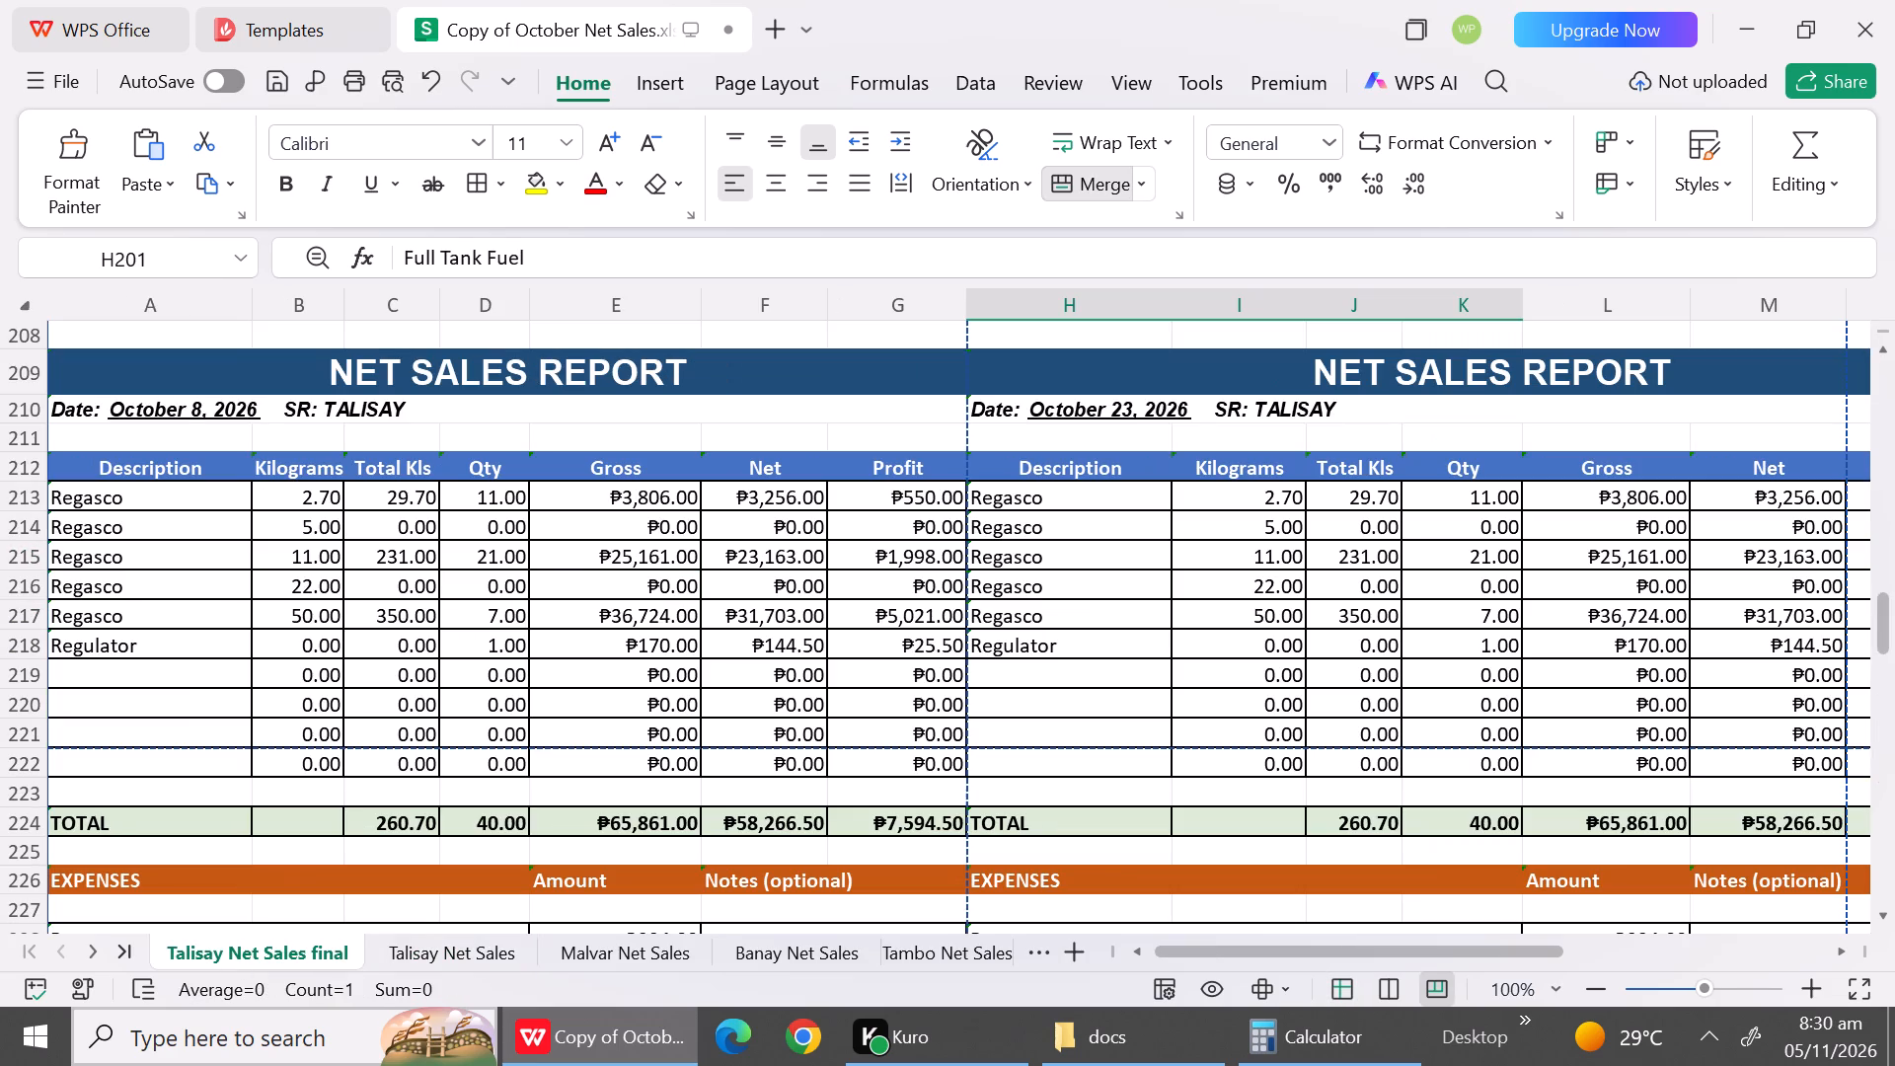
left_click(311, 501)
key("ctrl+v")
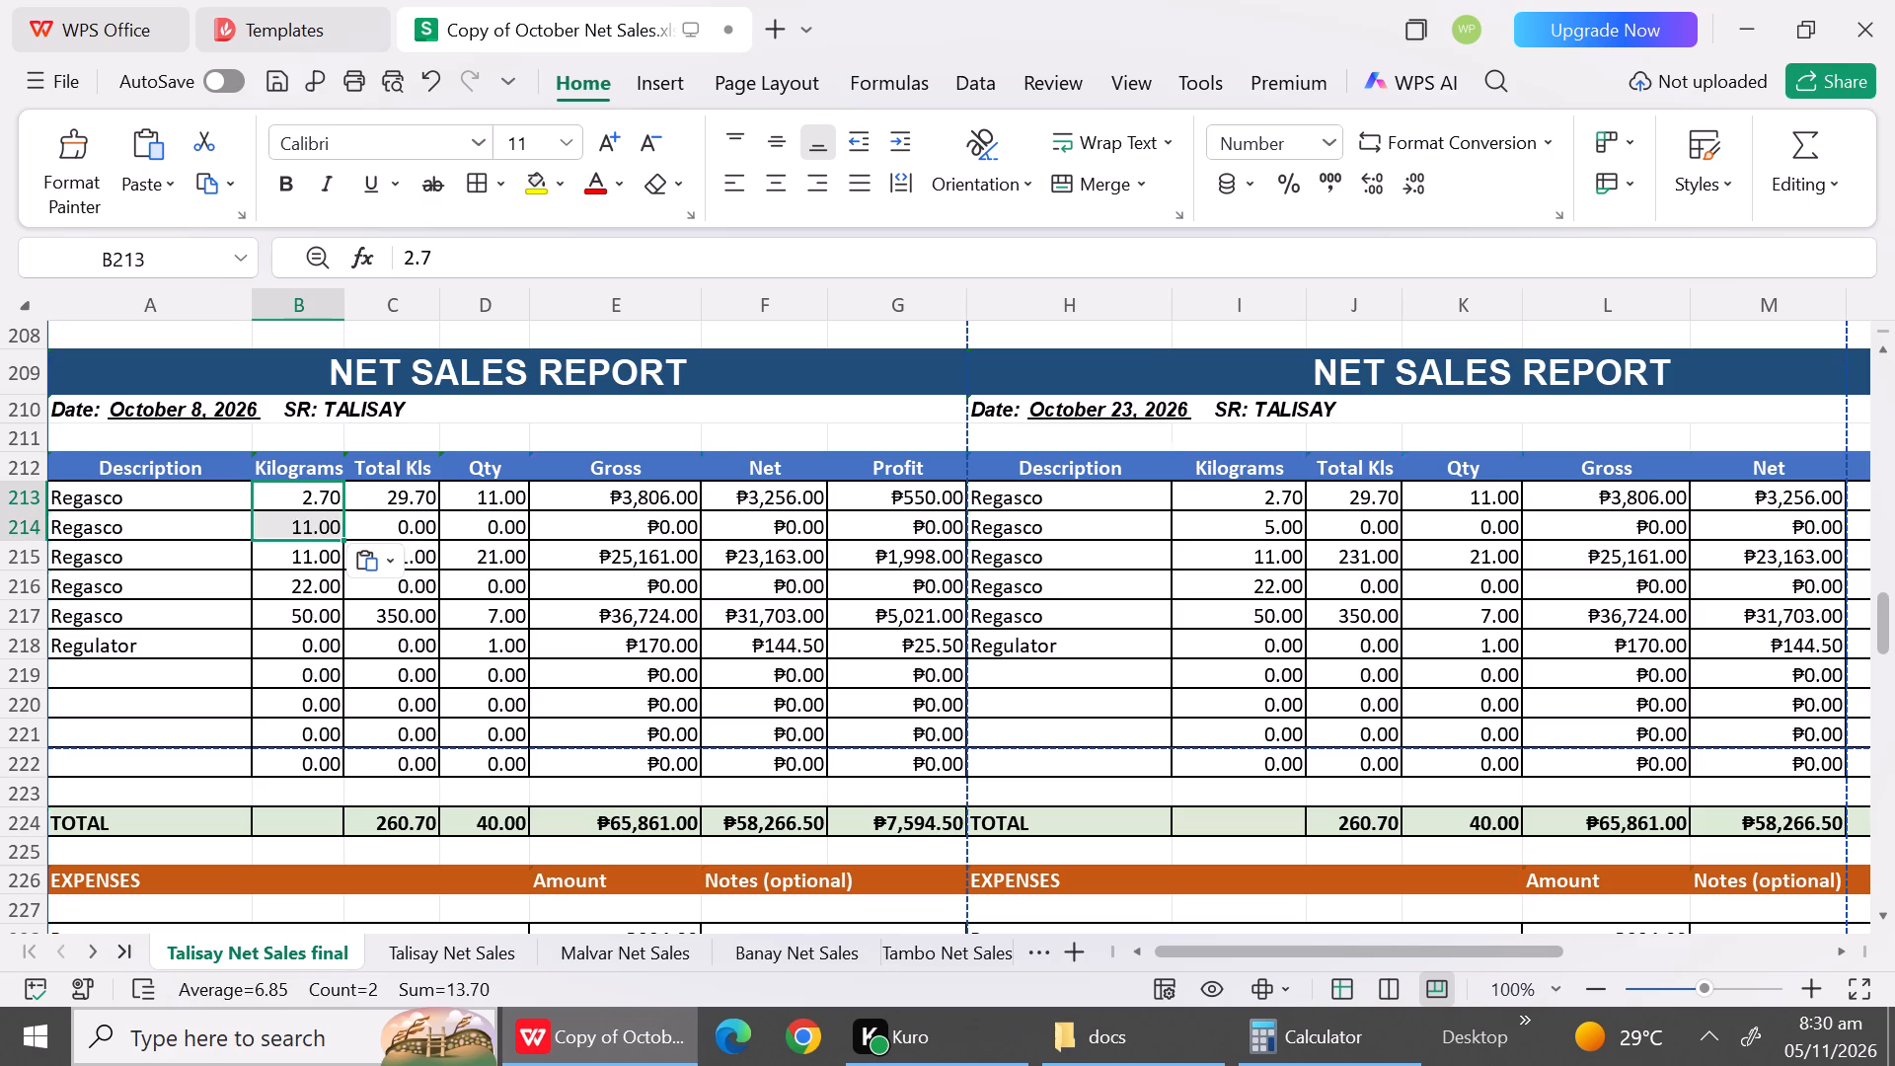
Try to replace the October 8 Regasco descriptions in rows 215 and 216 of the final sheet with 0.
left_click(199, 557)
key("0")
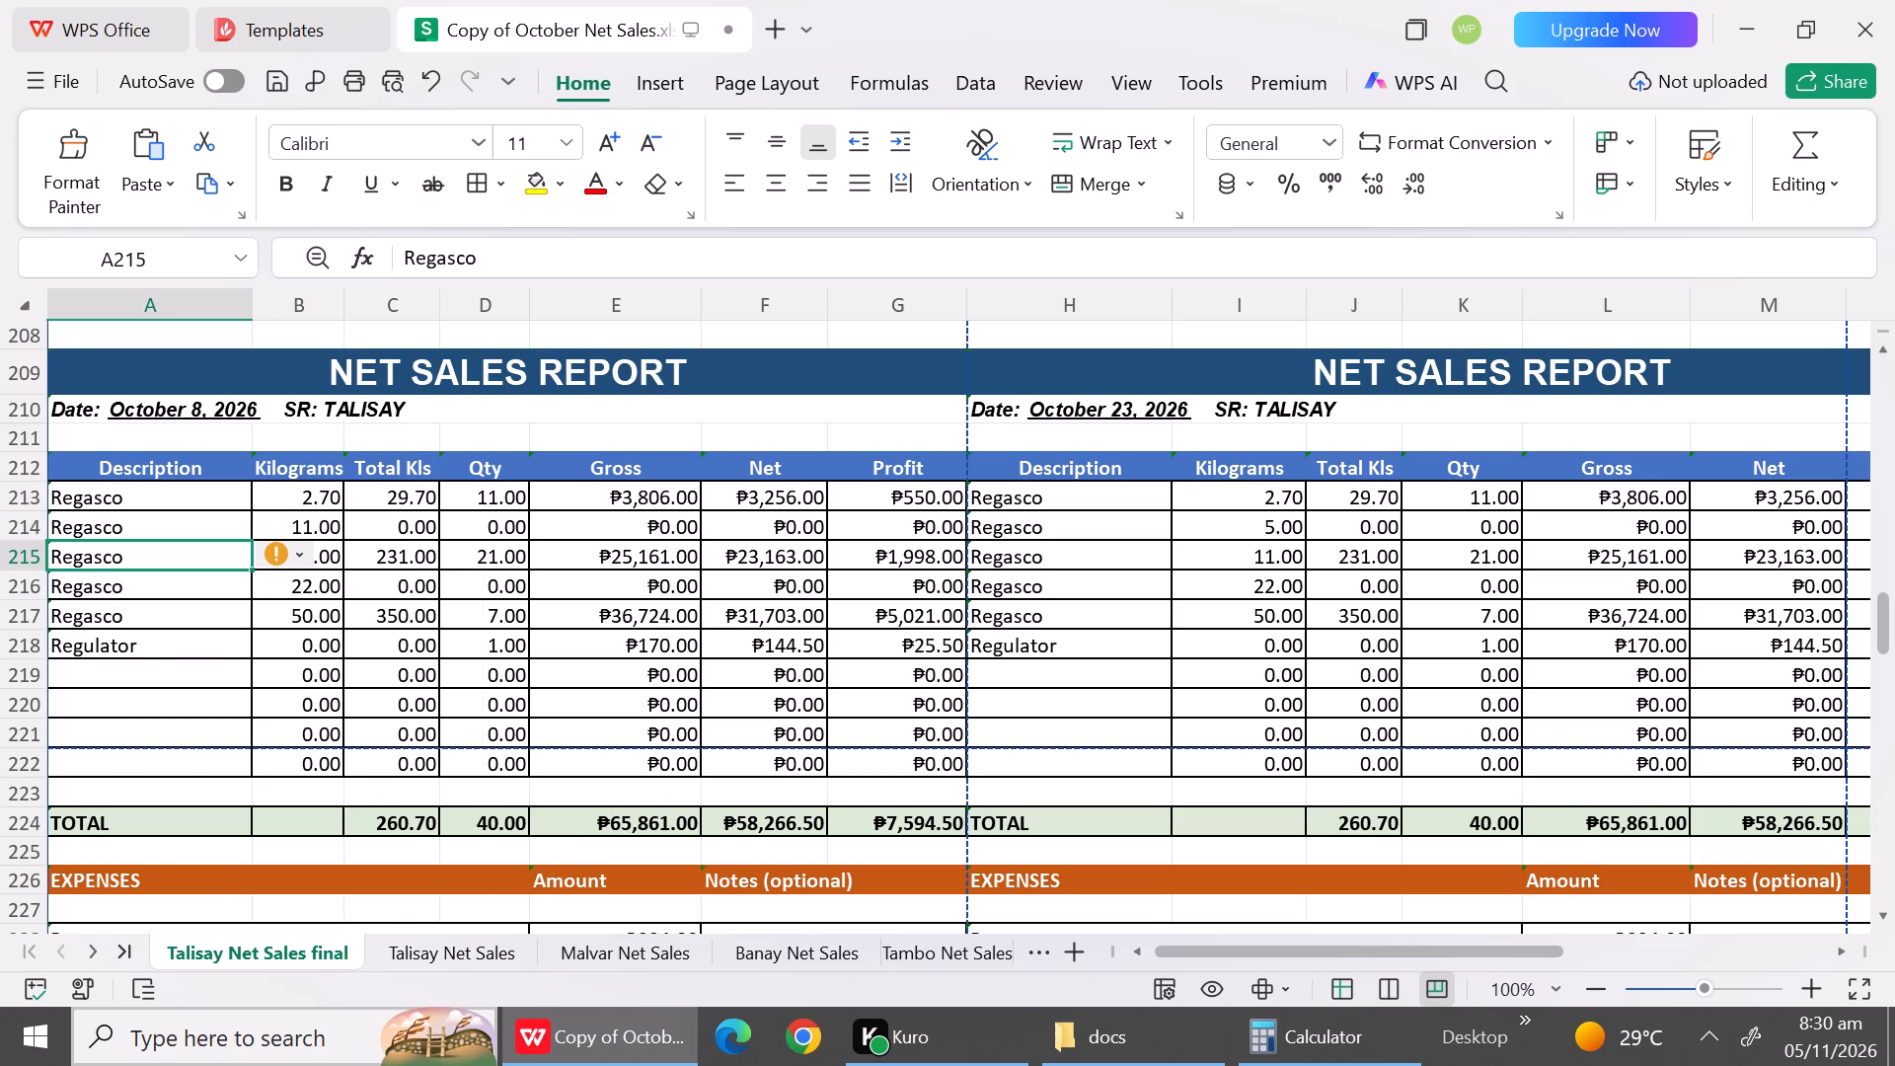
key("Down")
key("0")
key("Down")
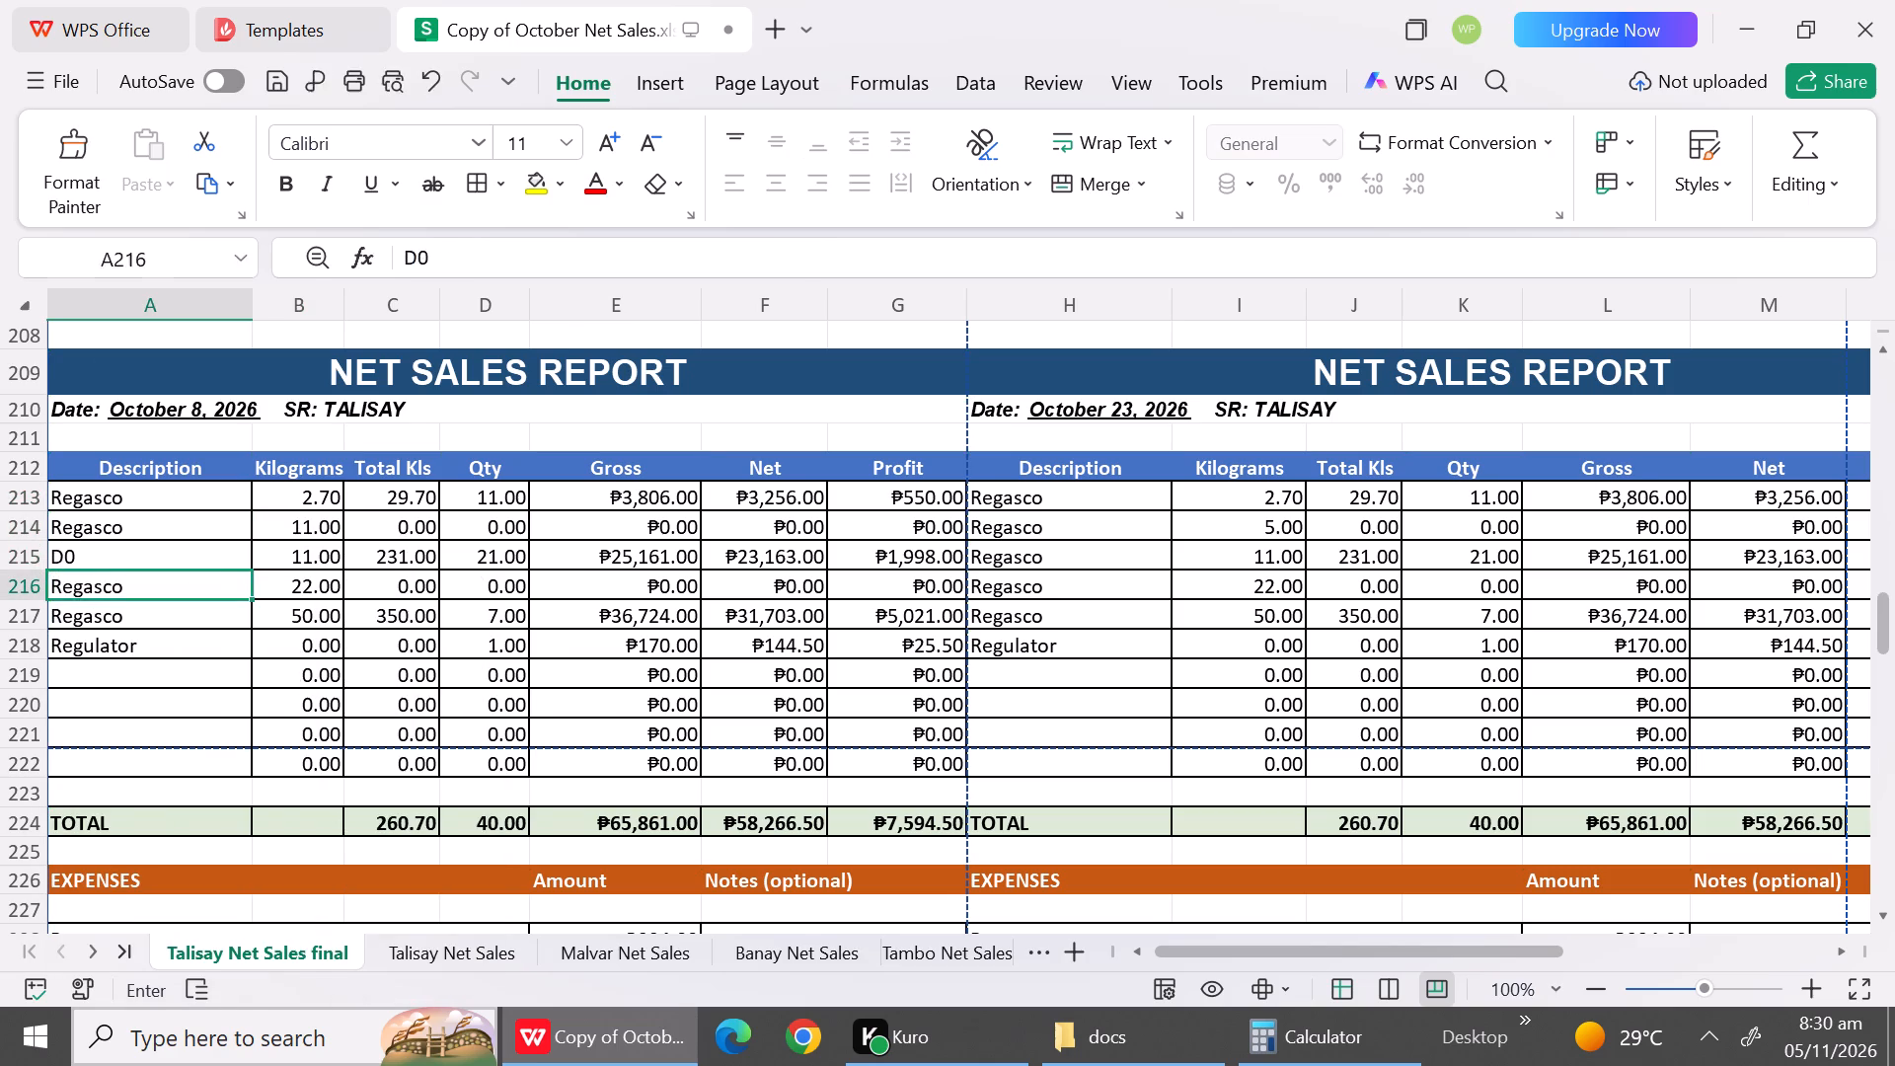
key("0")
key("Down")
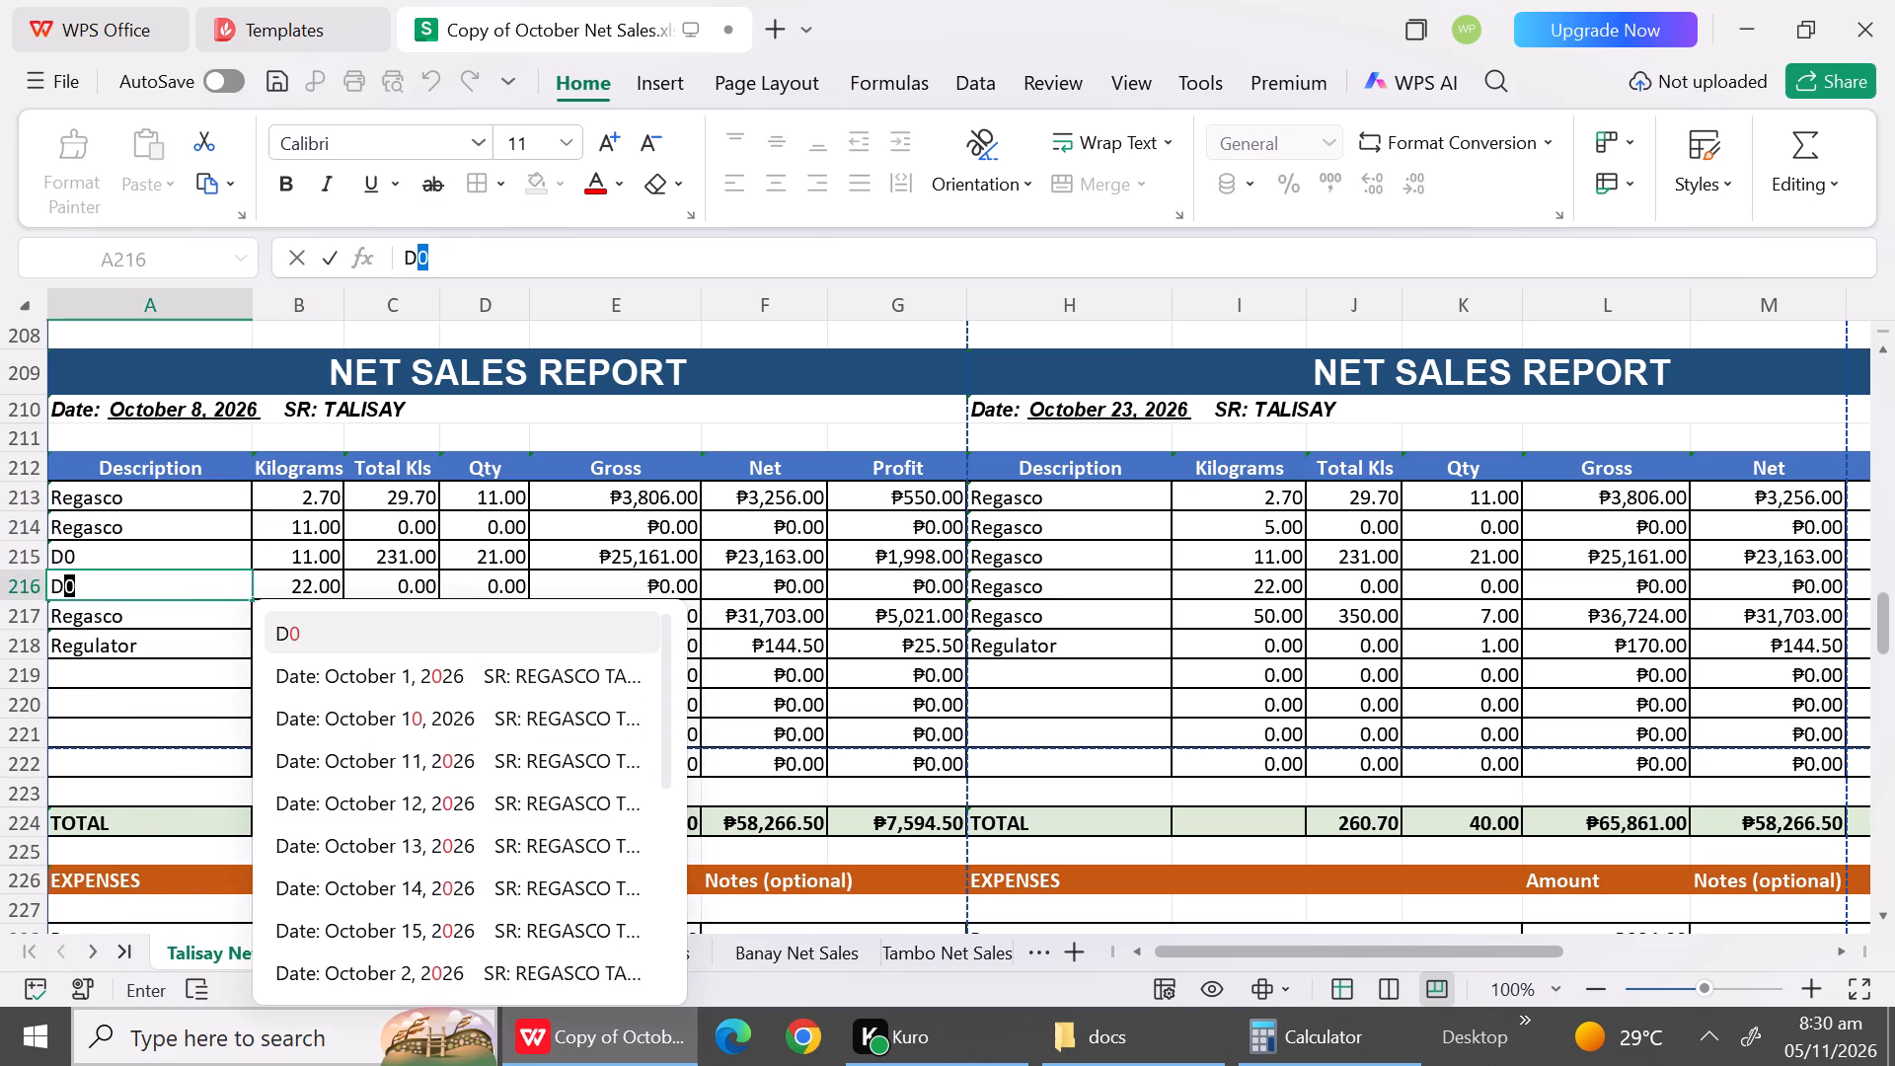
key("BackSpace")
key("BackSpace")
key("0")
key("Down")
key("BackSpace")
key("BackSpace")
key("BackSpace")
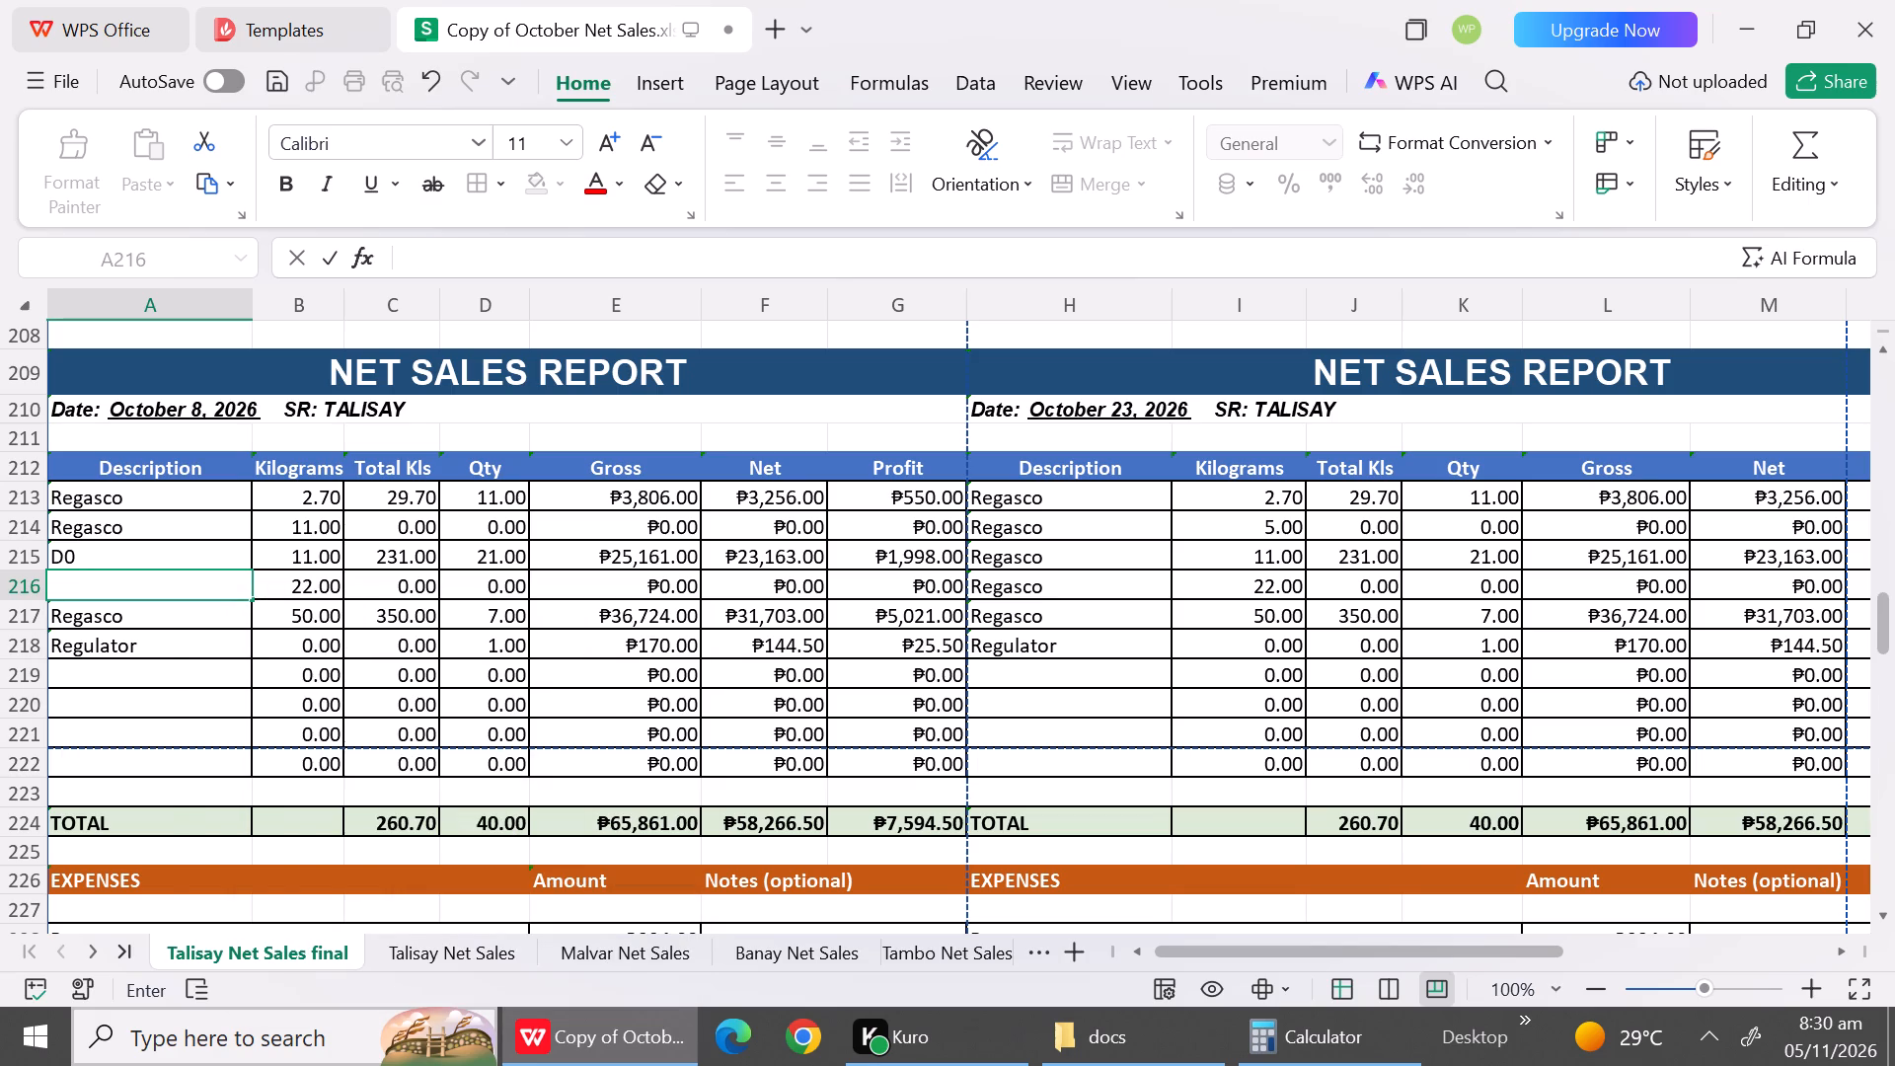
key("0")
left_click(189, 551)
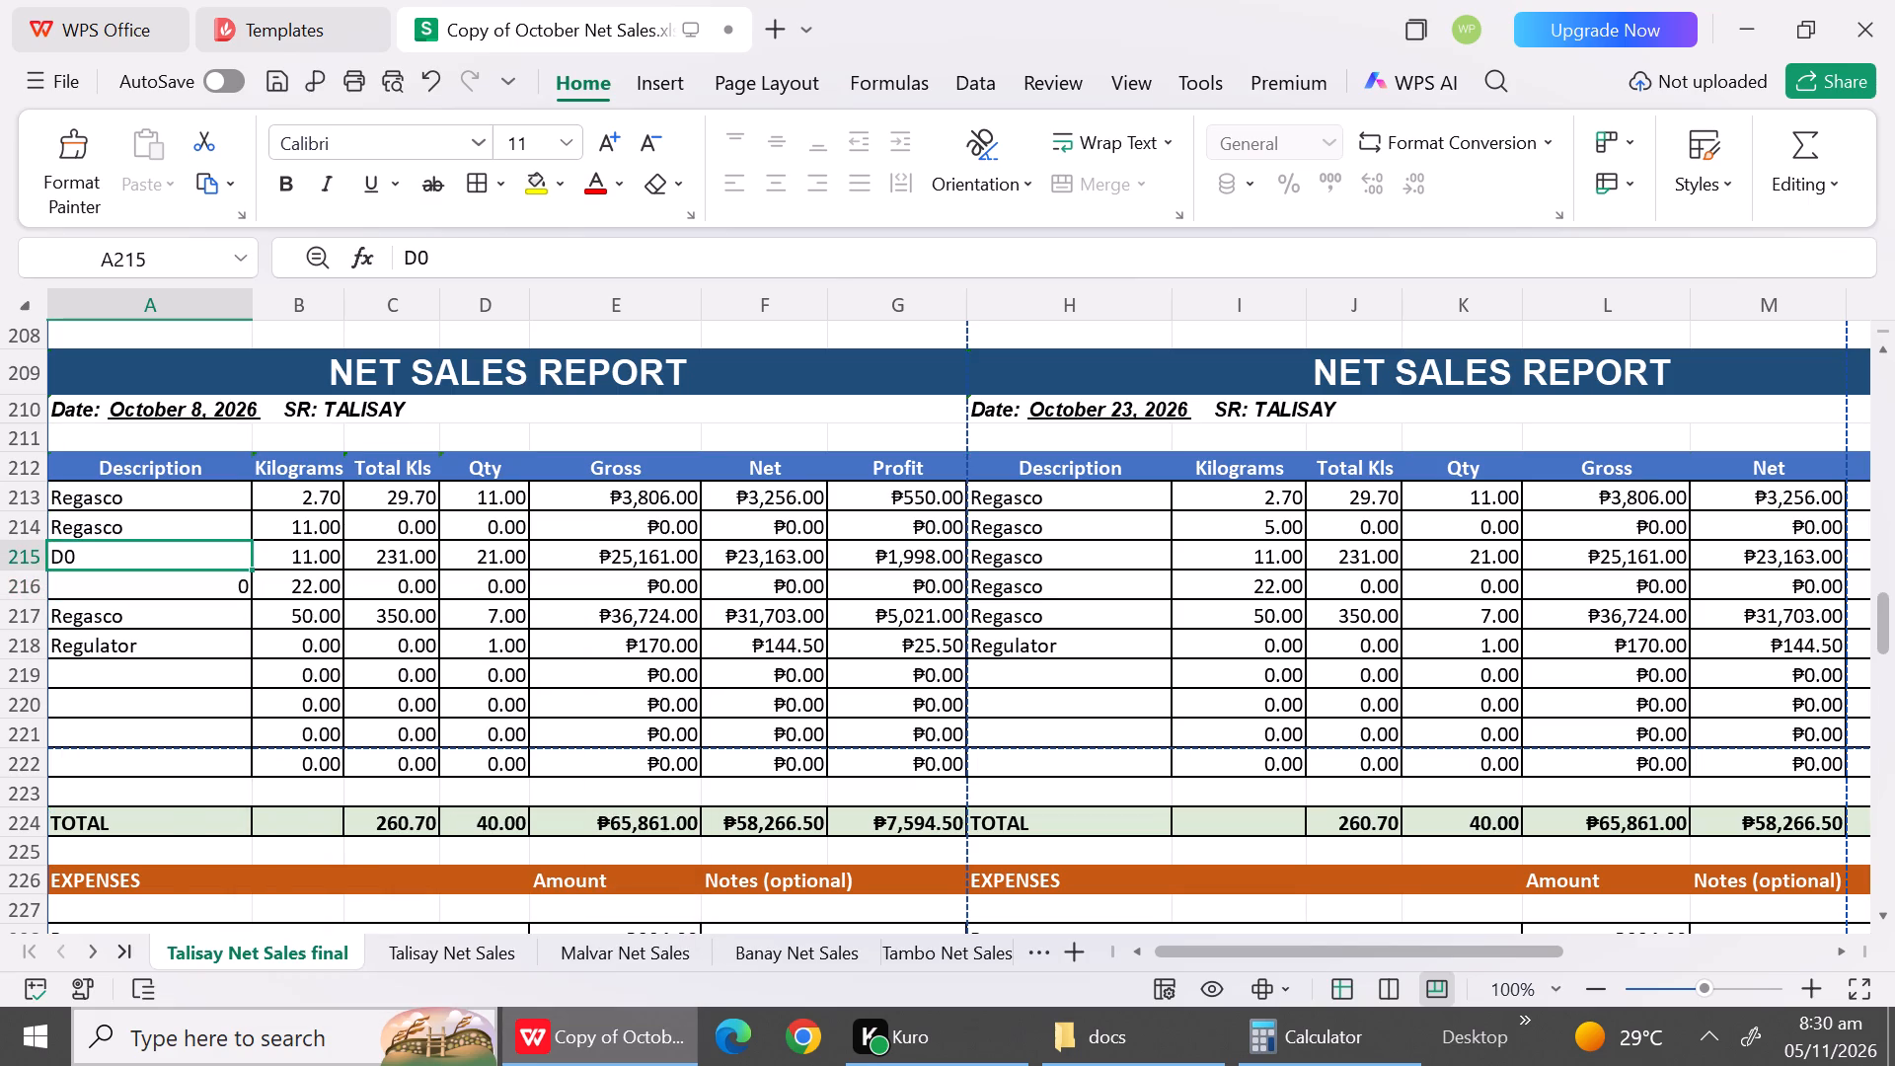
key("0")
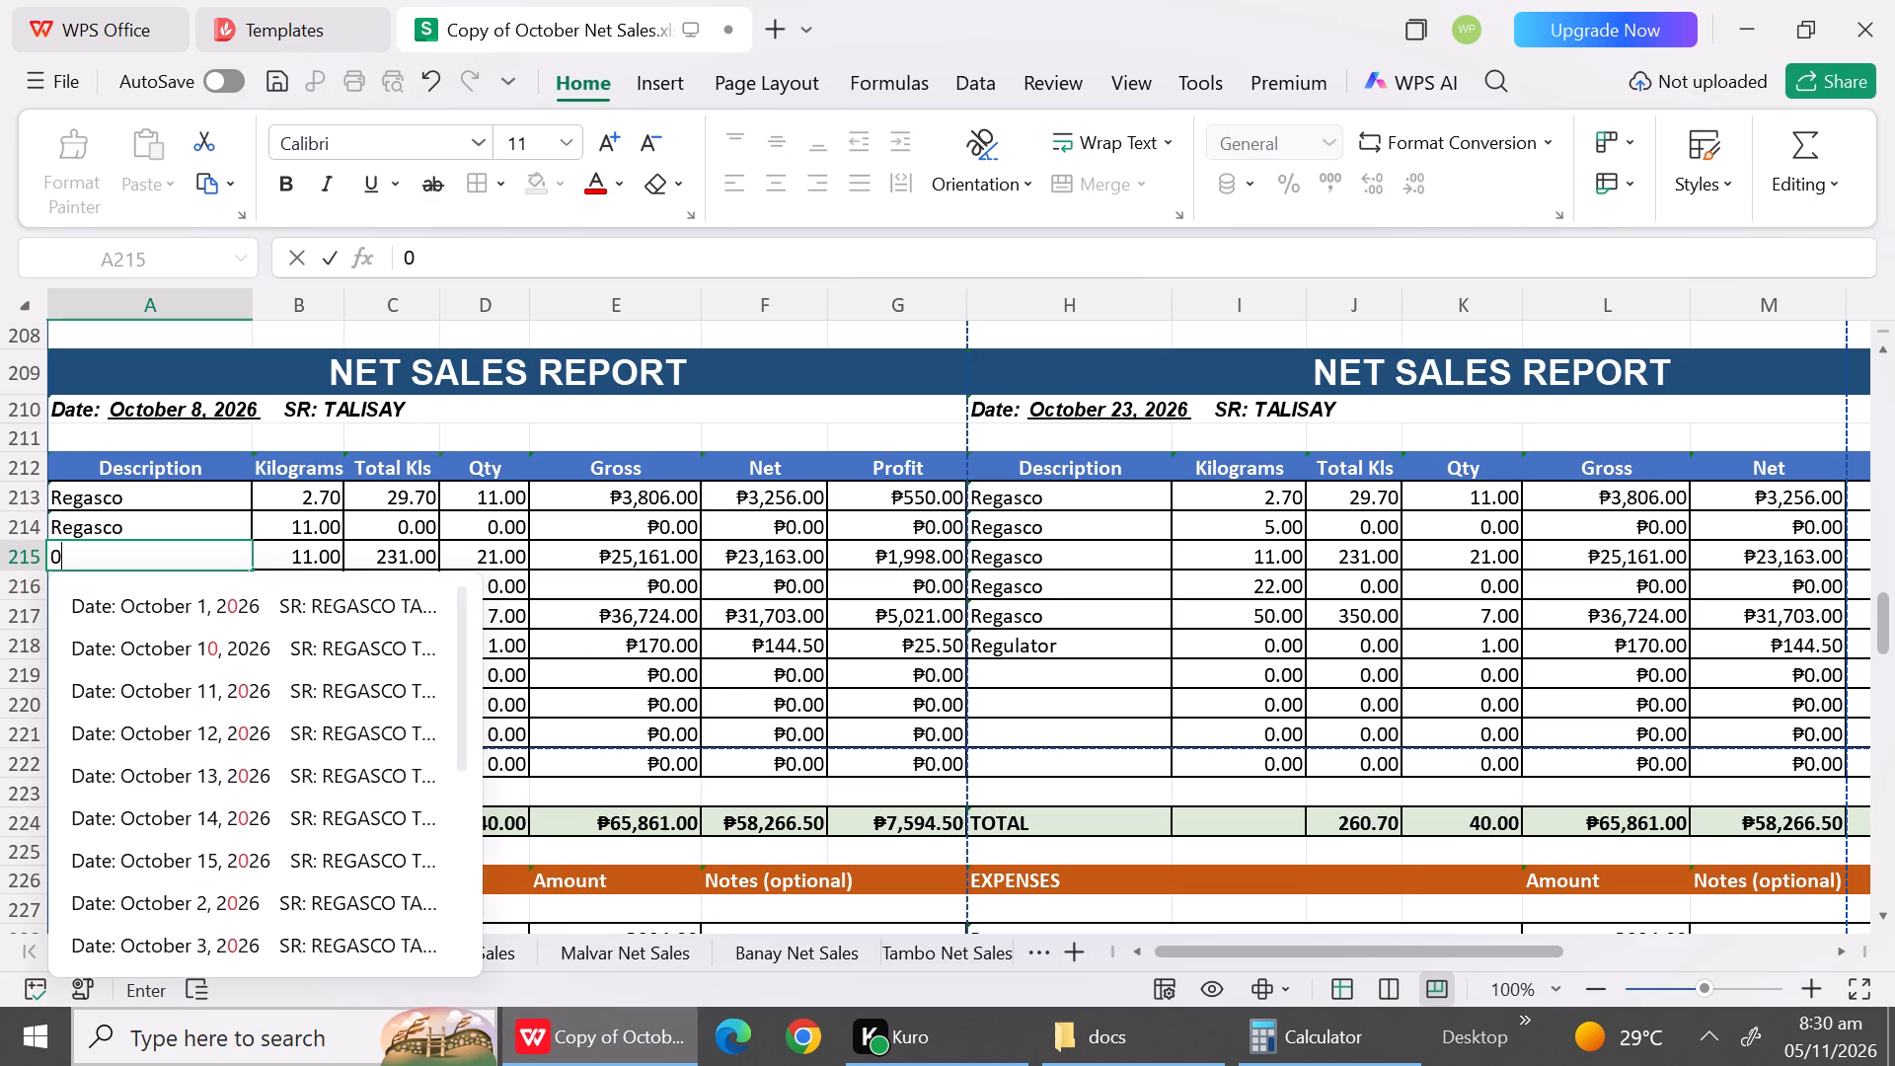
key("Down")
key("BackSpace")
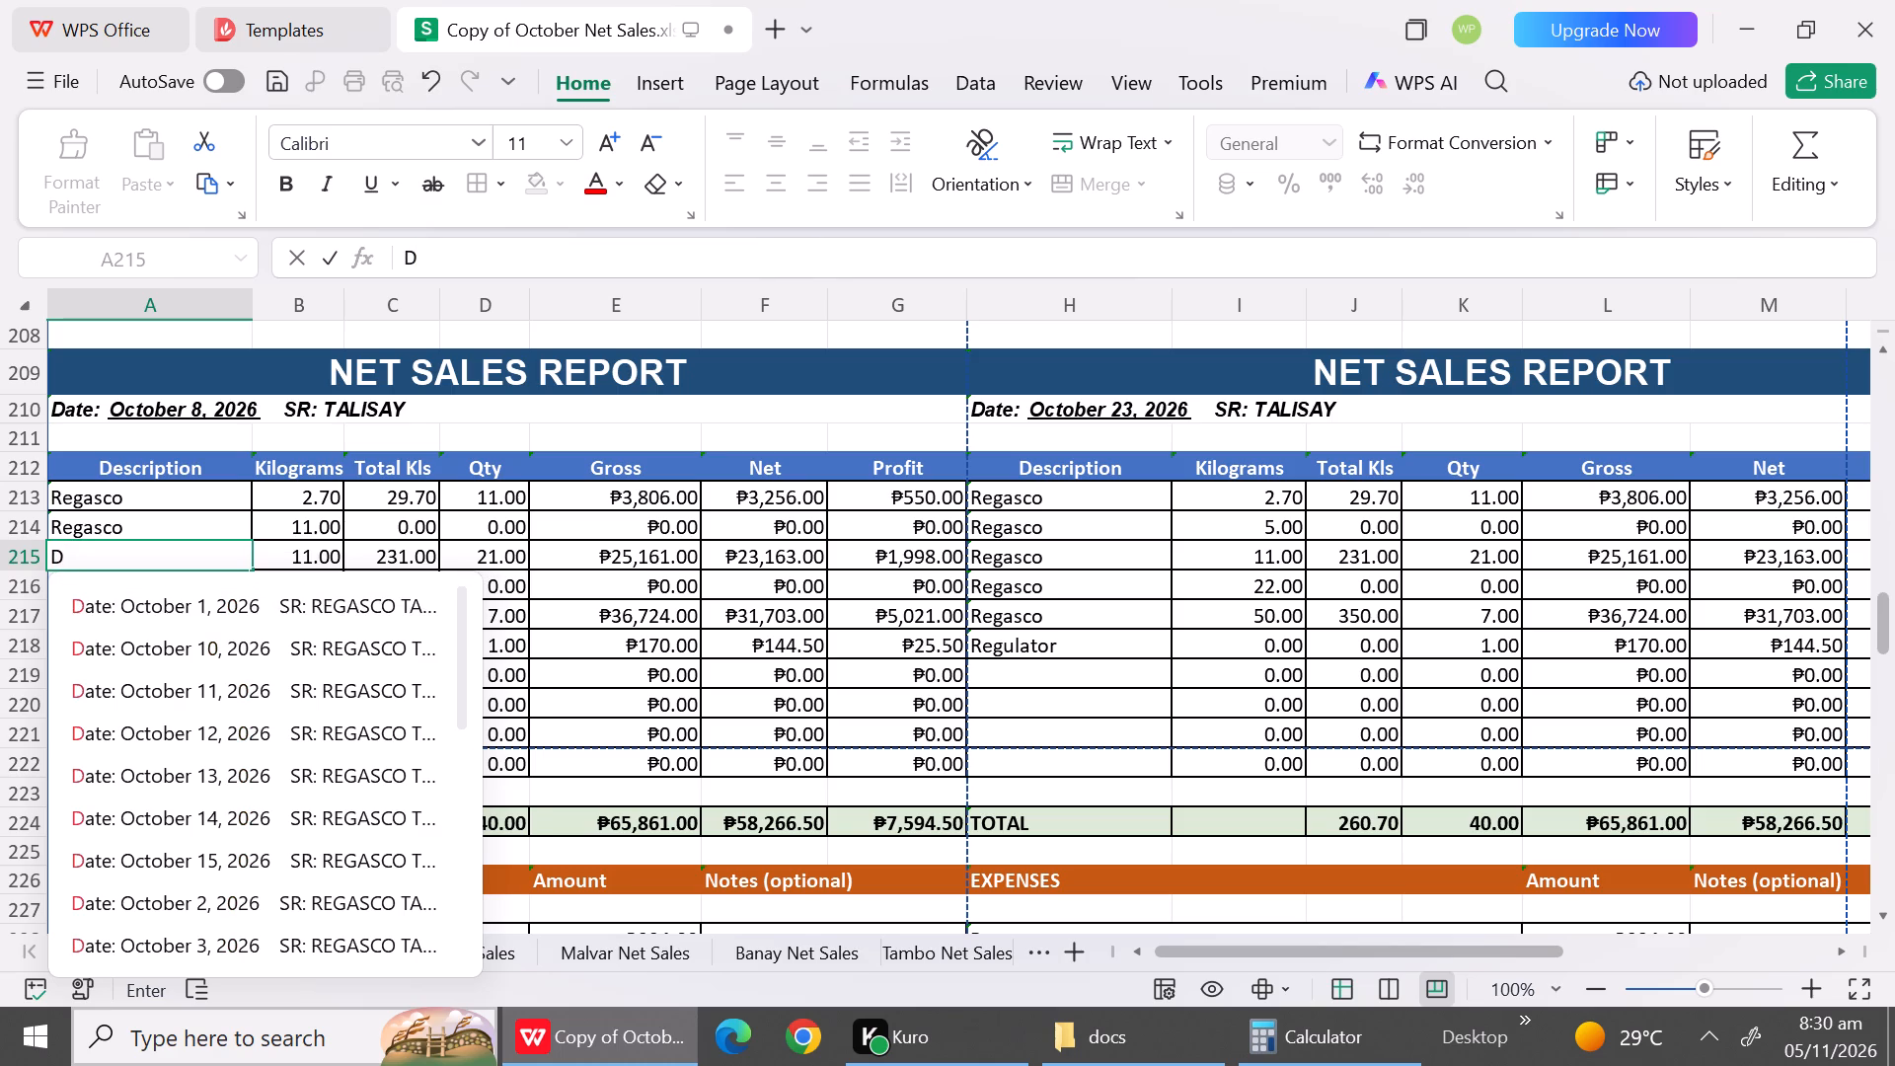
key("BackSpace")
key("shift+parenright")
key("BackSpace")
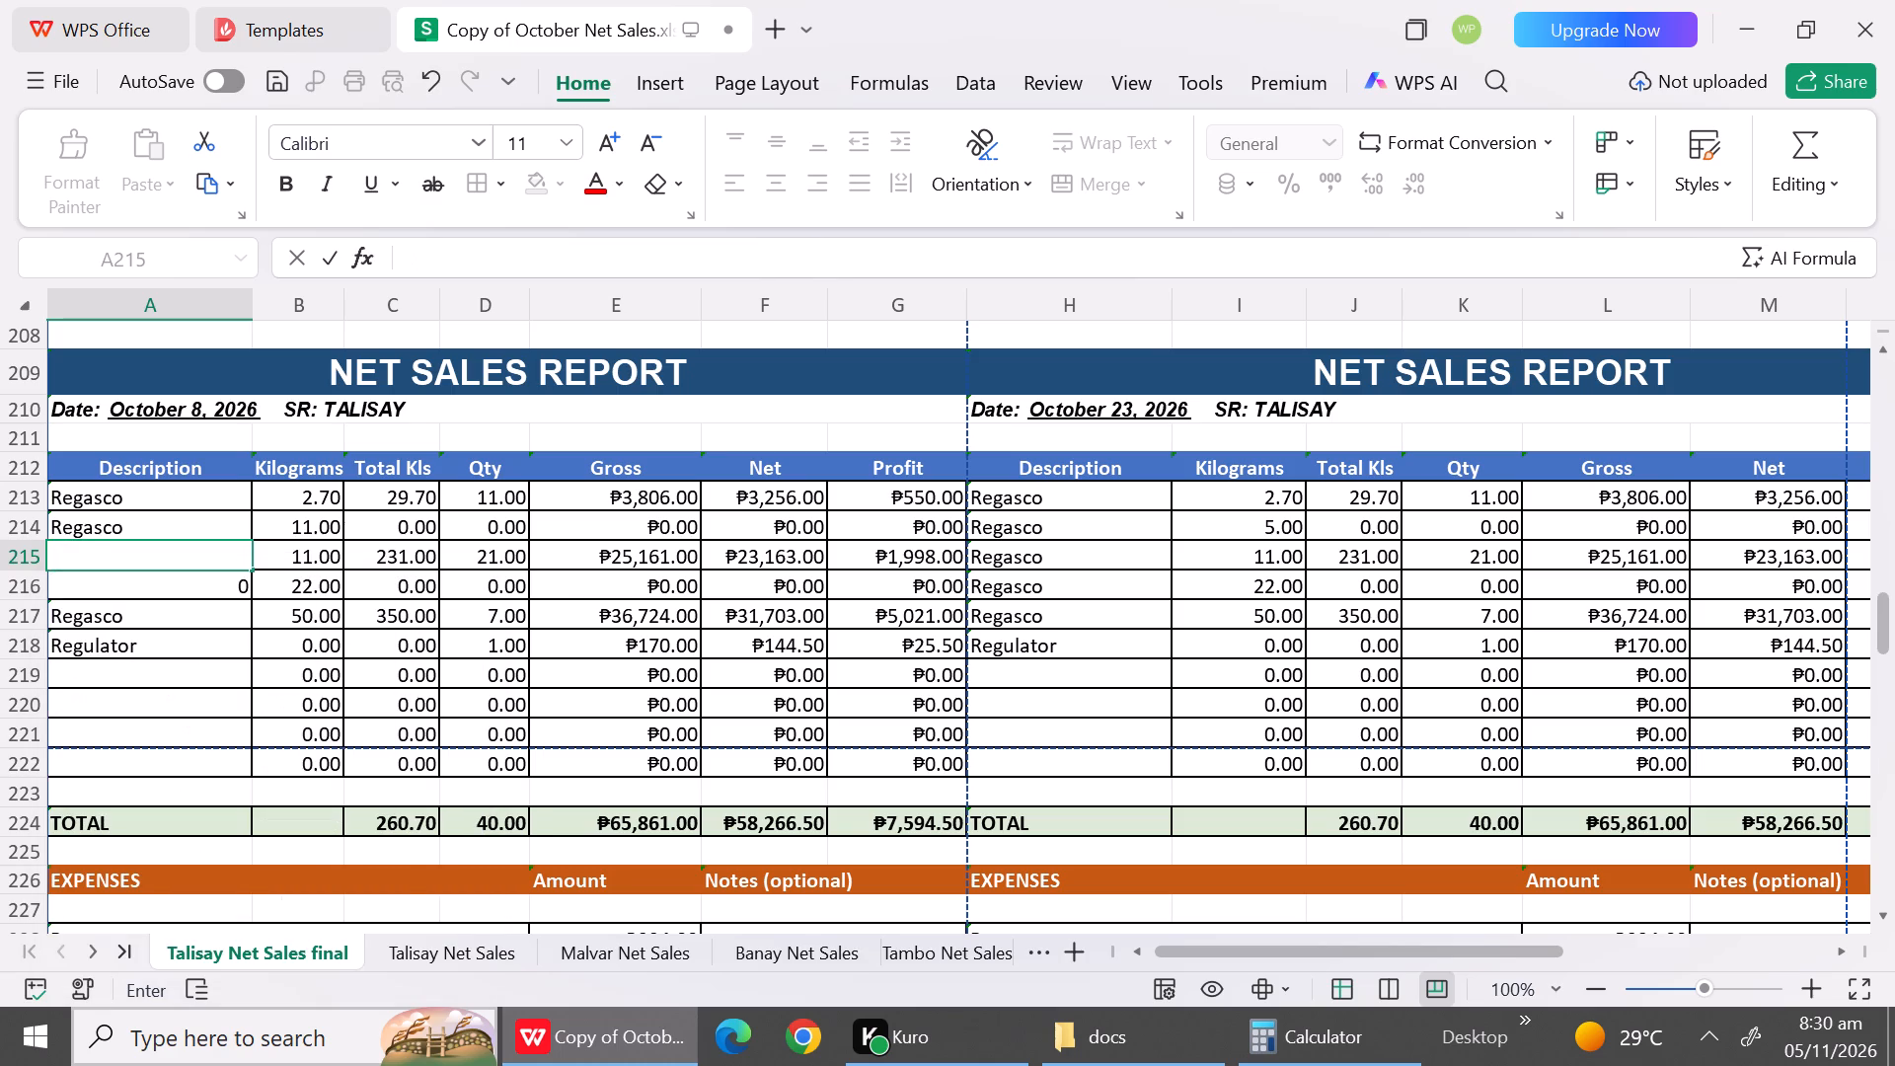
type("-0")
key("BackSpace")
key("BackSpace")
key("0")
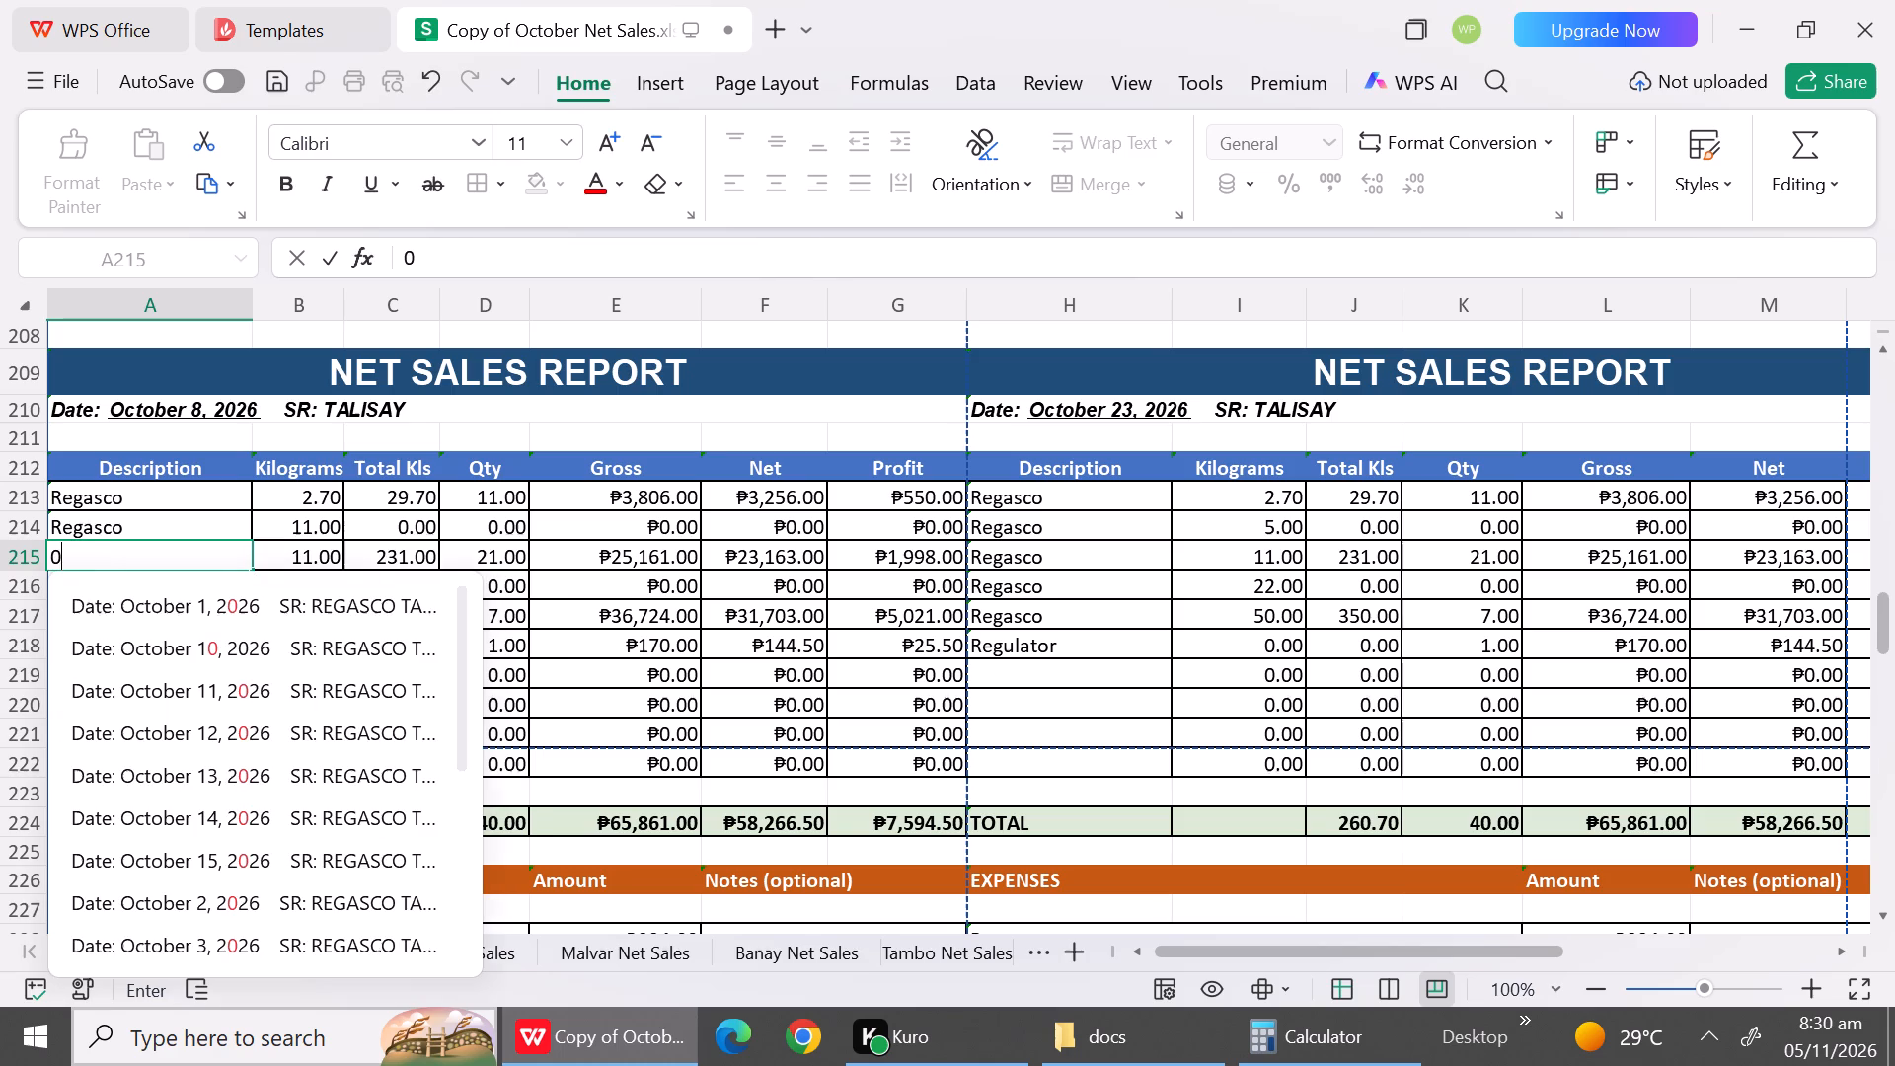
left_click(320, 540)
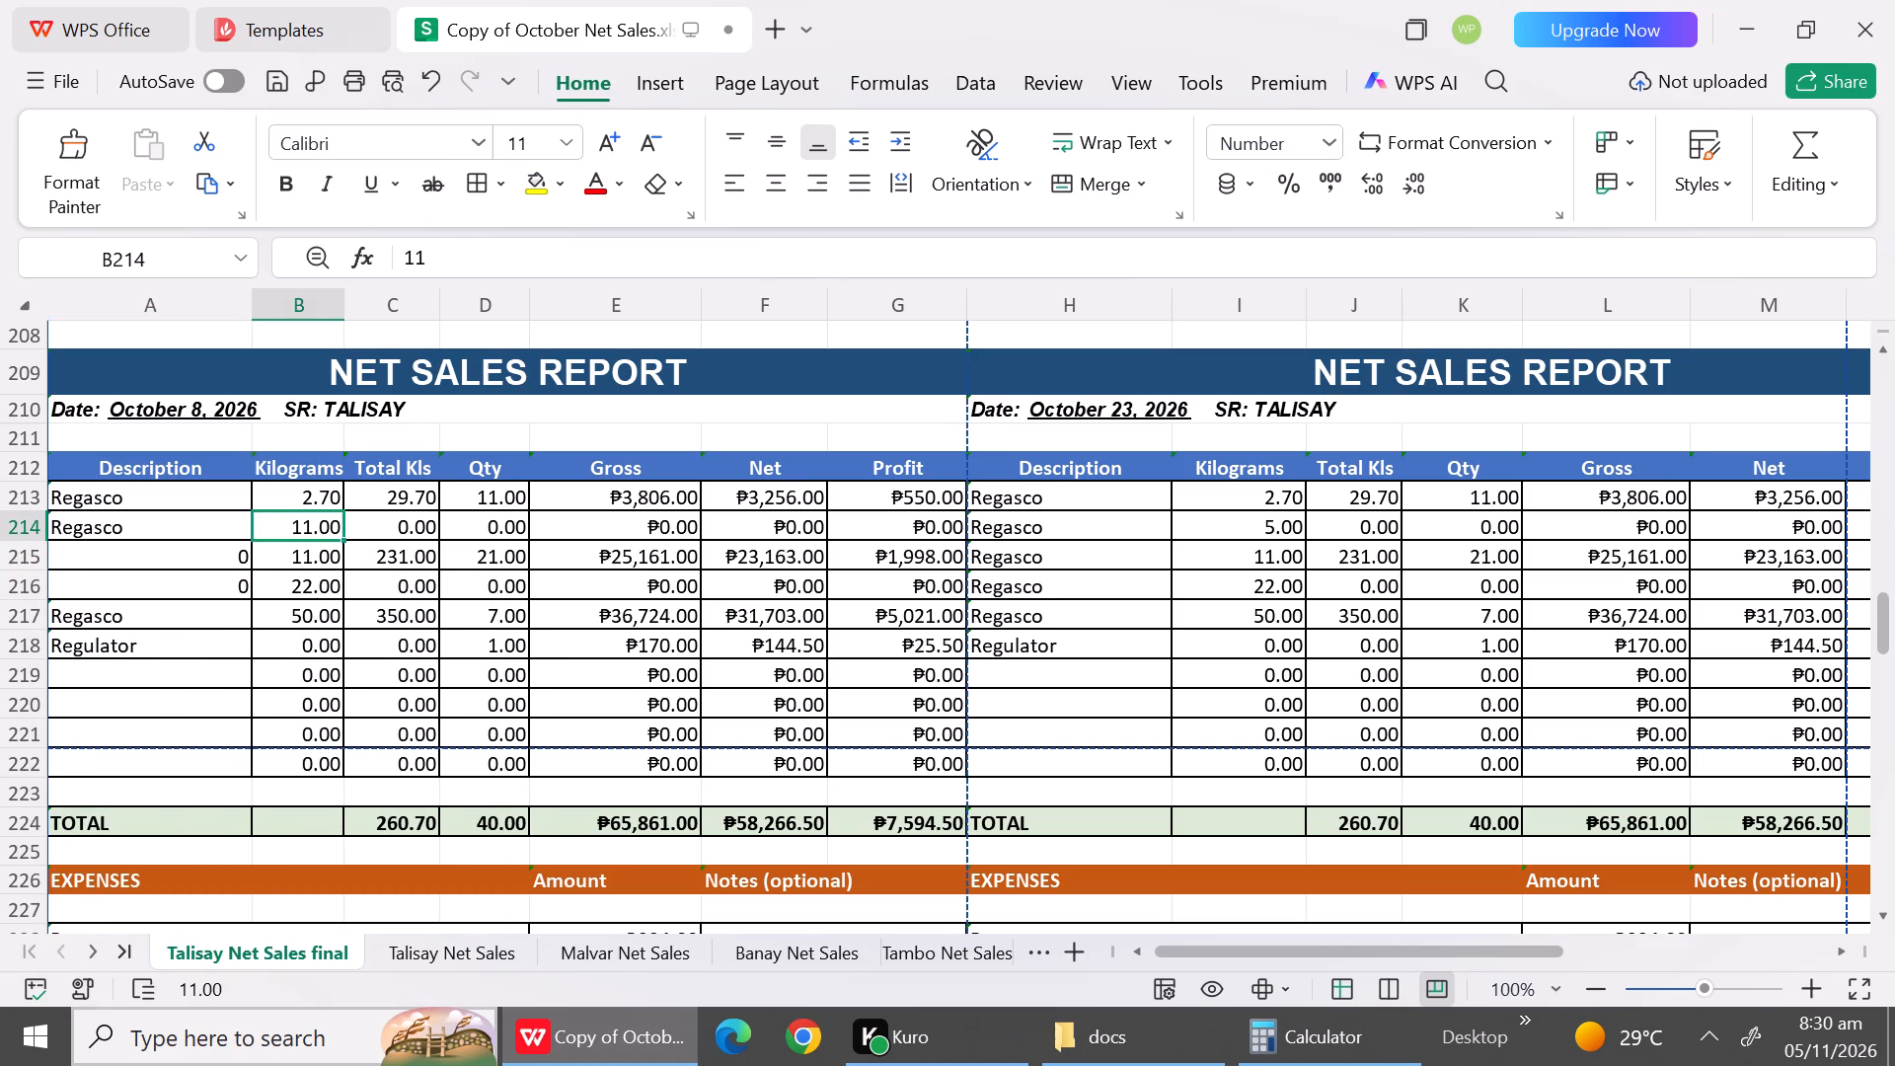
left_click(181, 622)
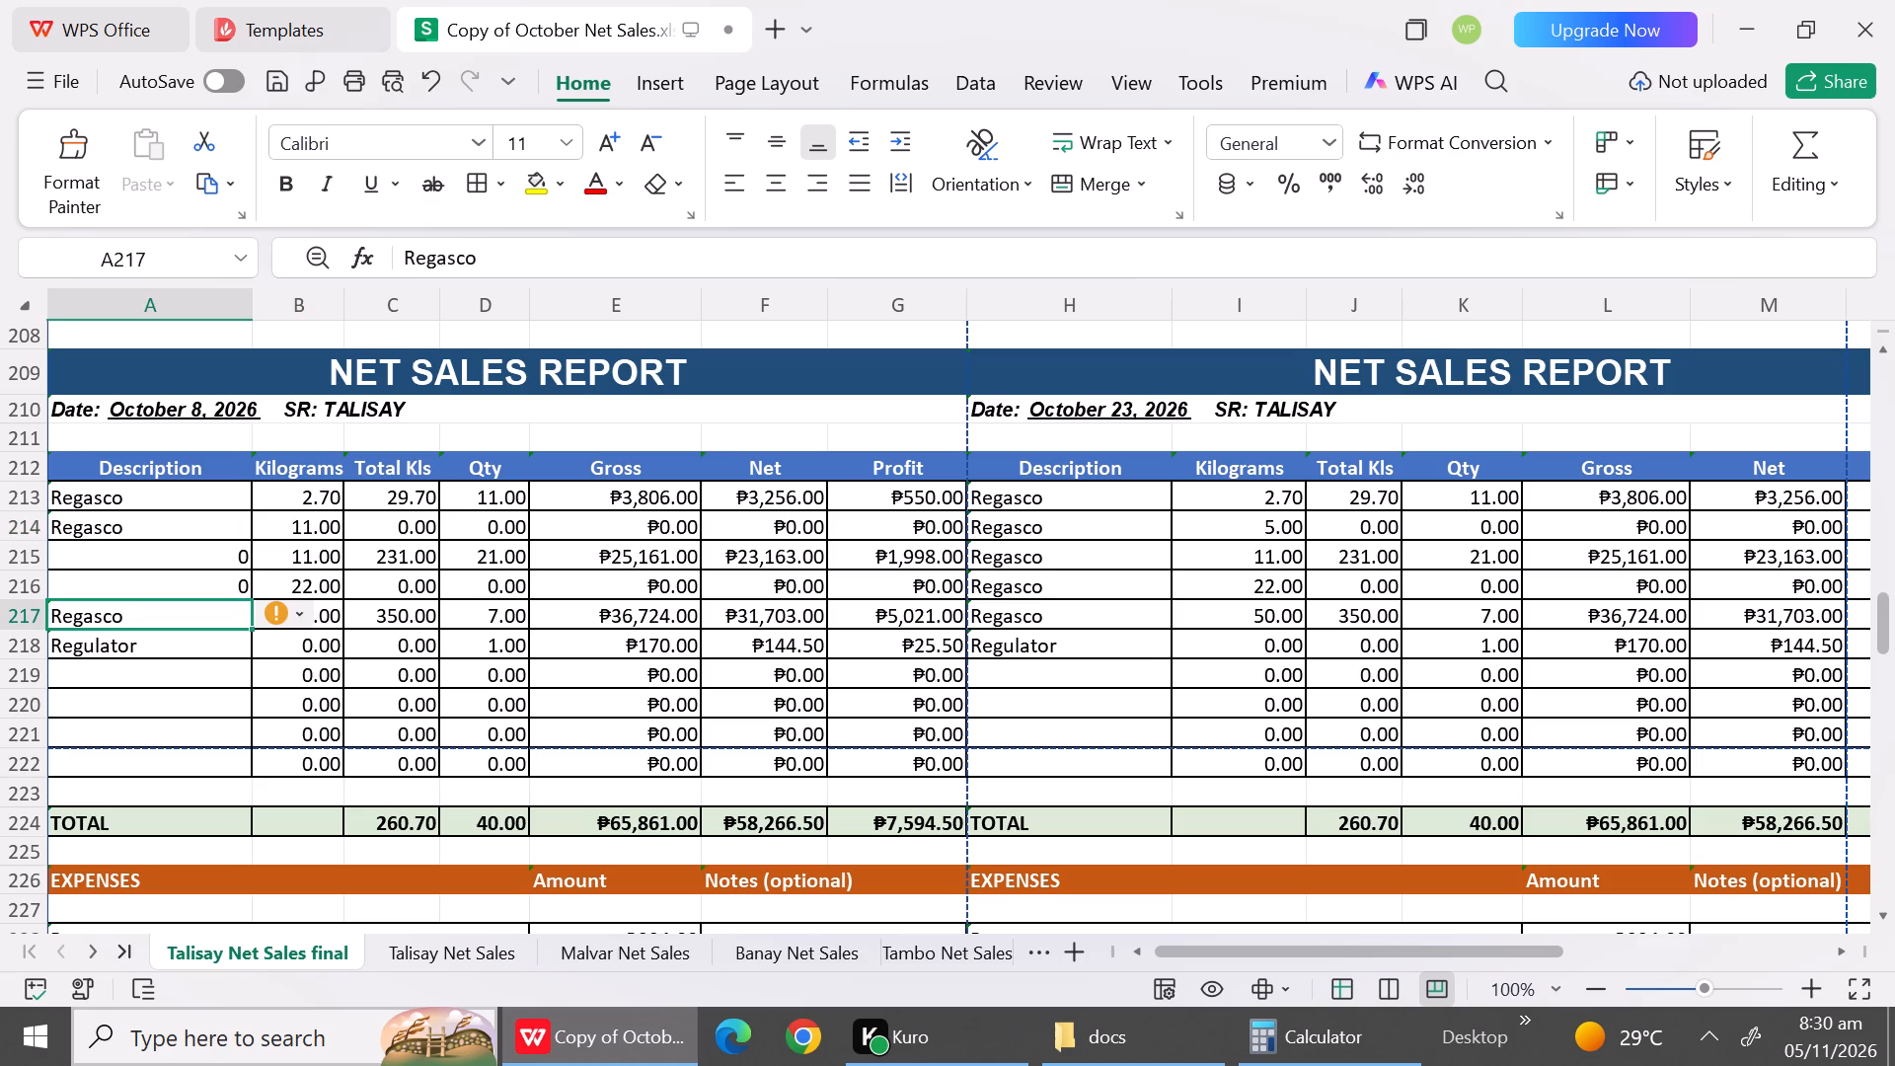
Clear the October 8 descriptions in rows 215 to 218 of the final sheet.
left_click(163, 569)
key("BackSpace")
key("Down")
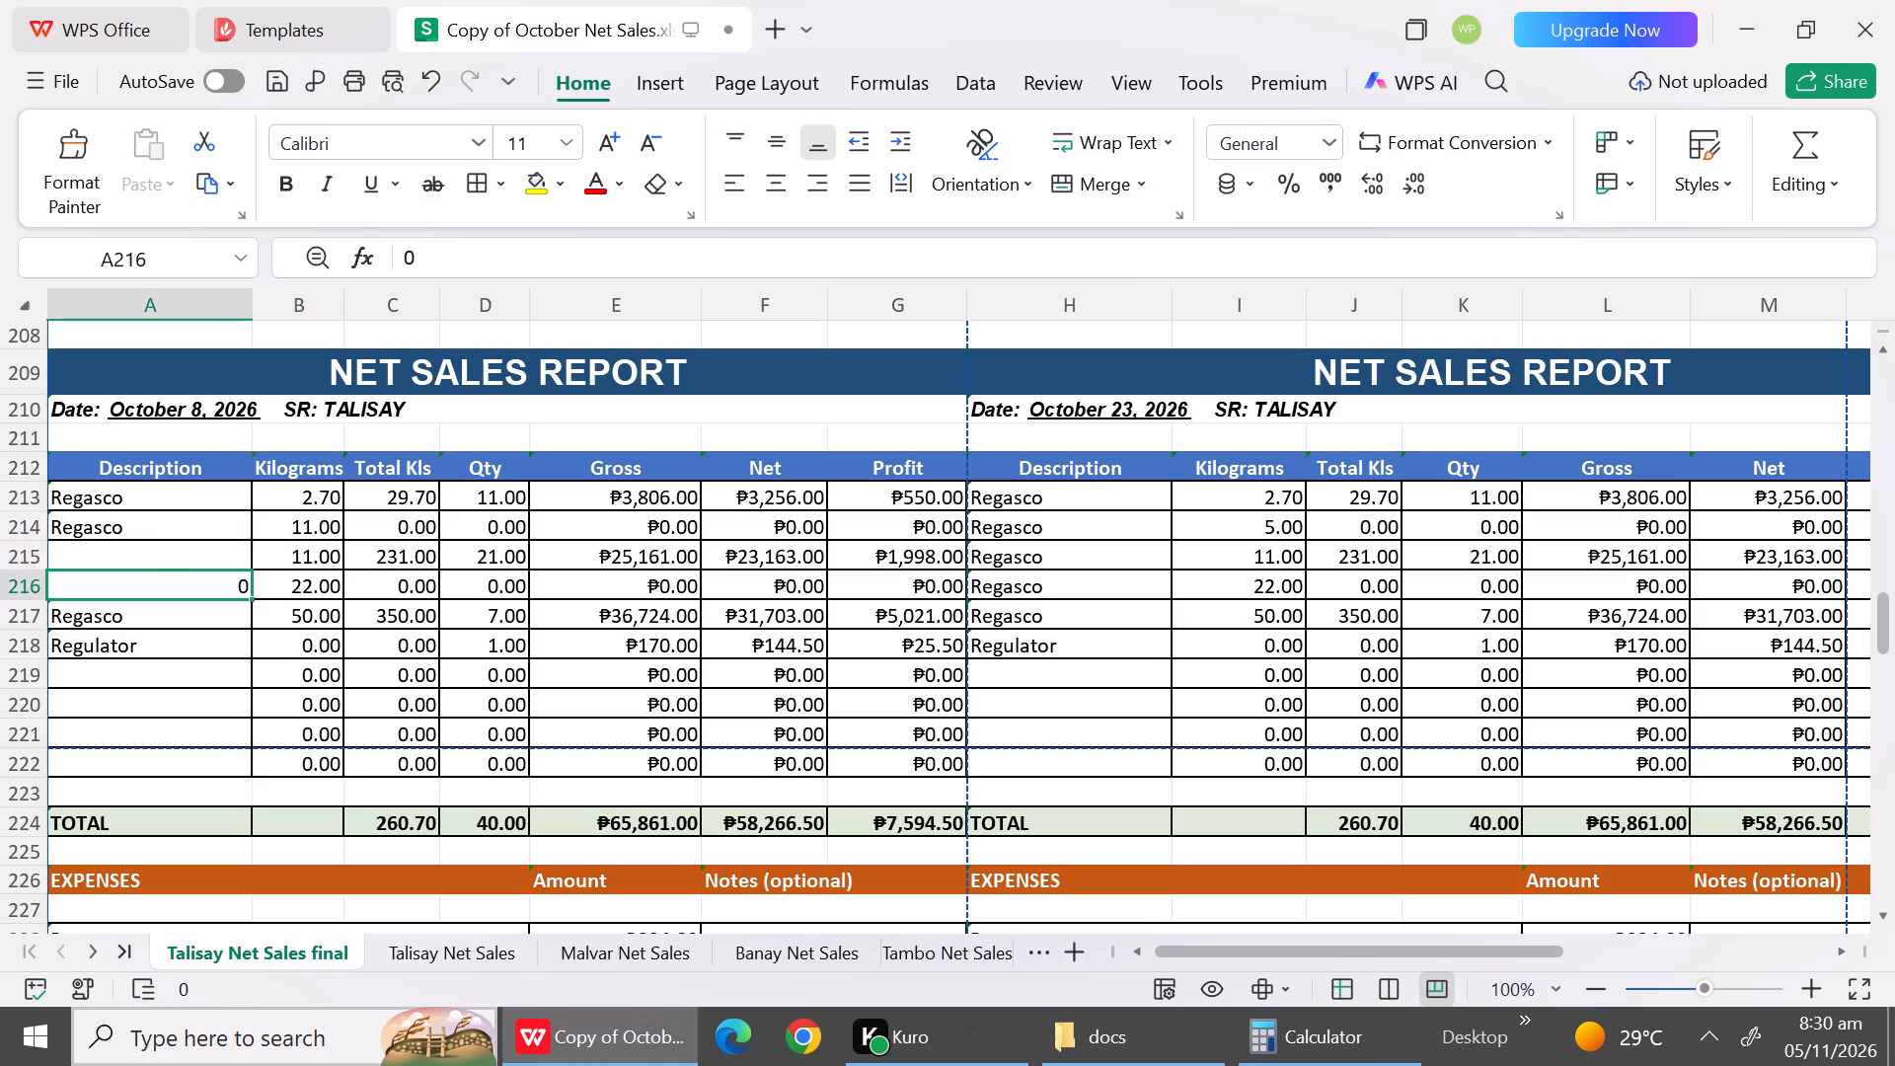
key("BackSpace")
key("Down")
key("BackSpace")
key("Down")
key("BackSpace")
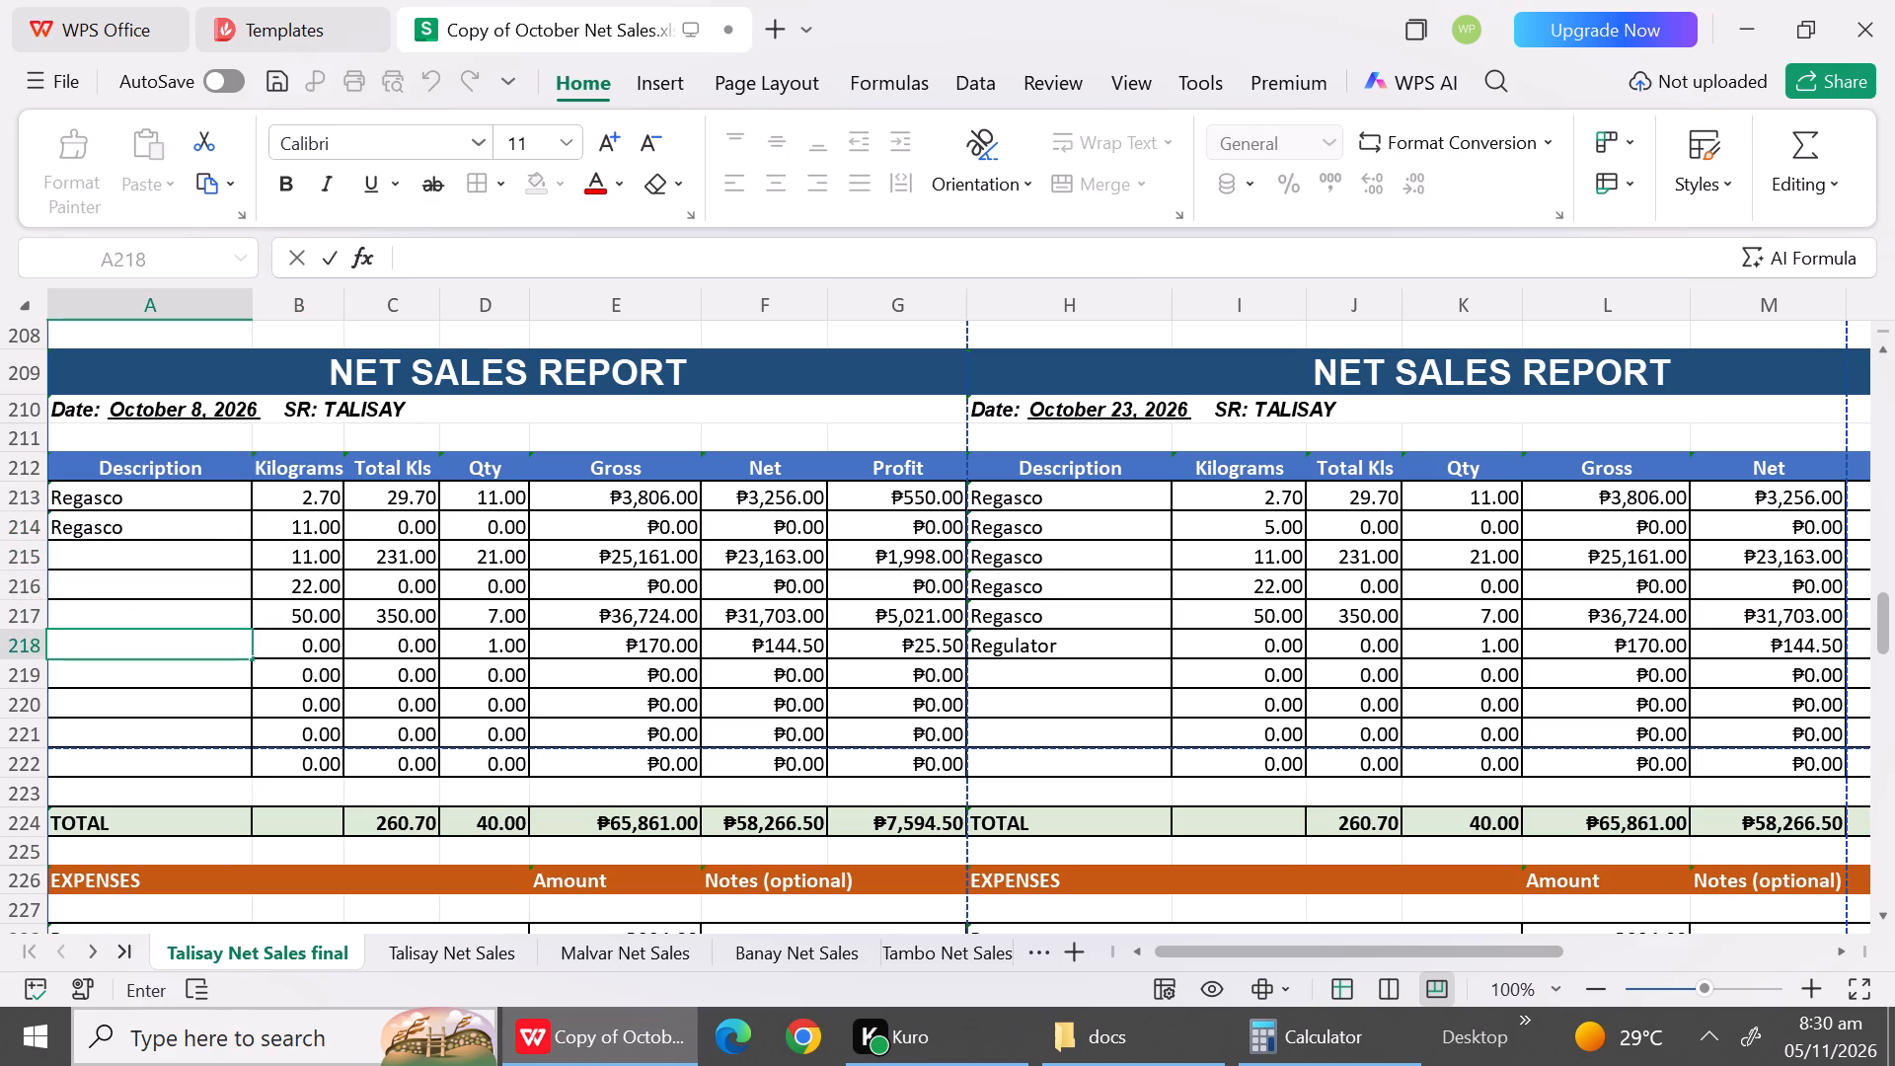
Set the October 8 kilograms in rows 215 to 217 of the final sheet to 0.
left_click(331, 550)
key("0")
key("Down")
key("0")
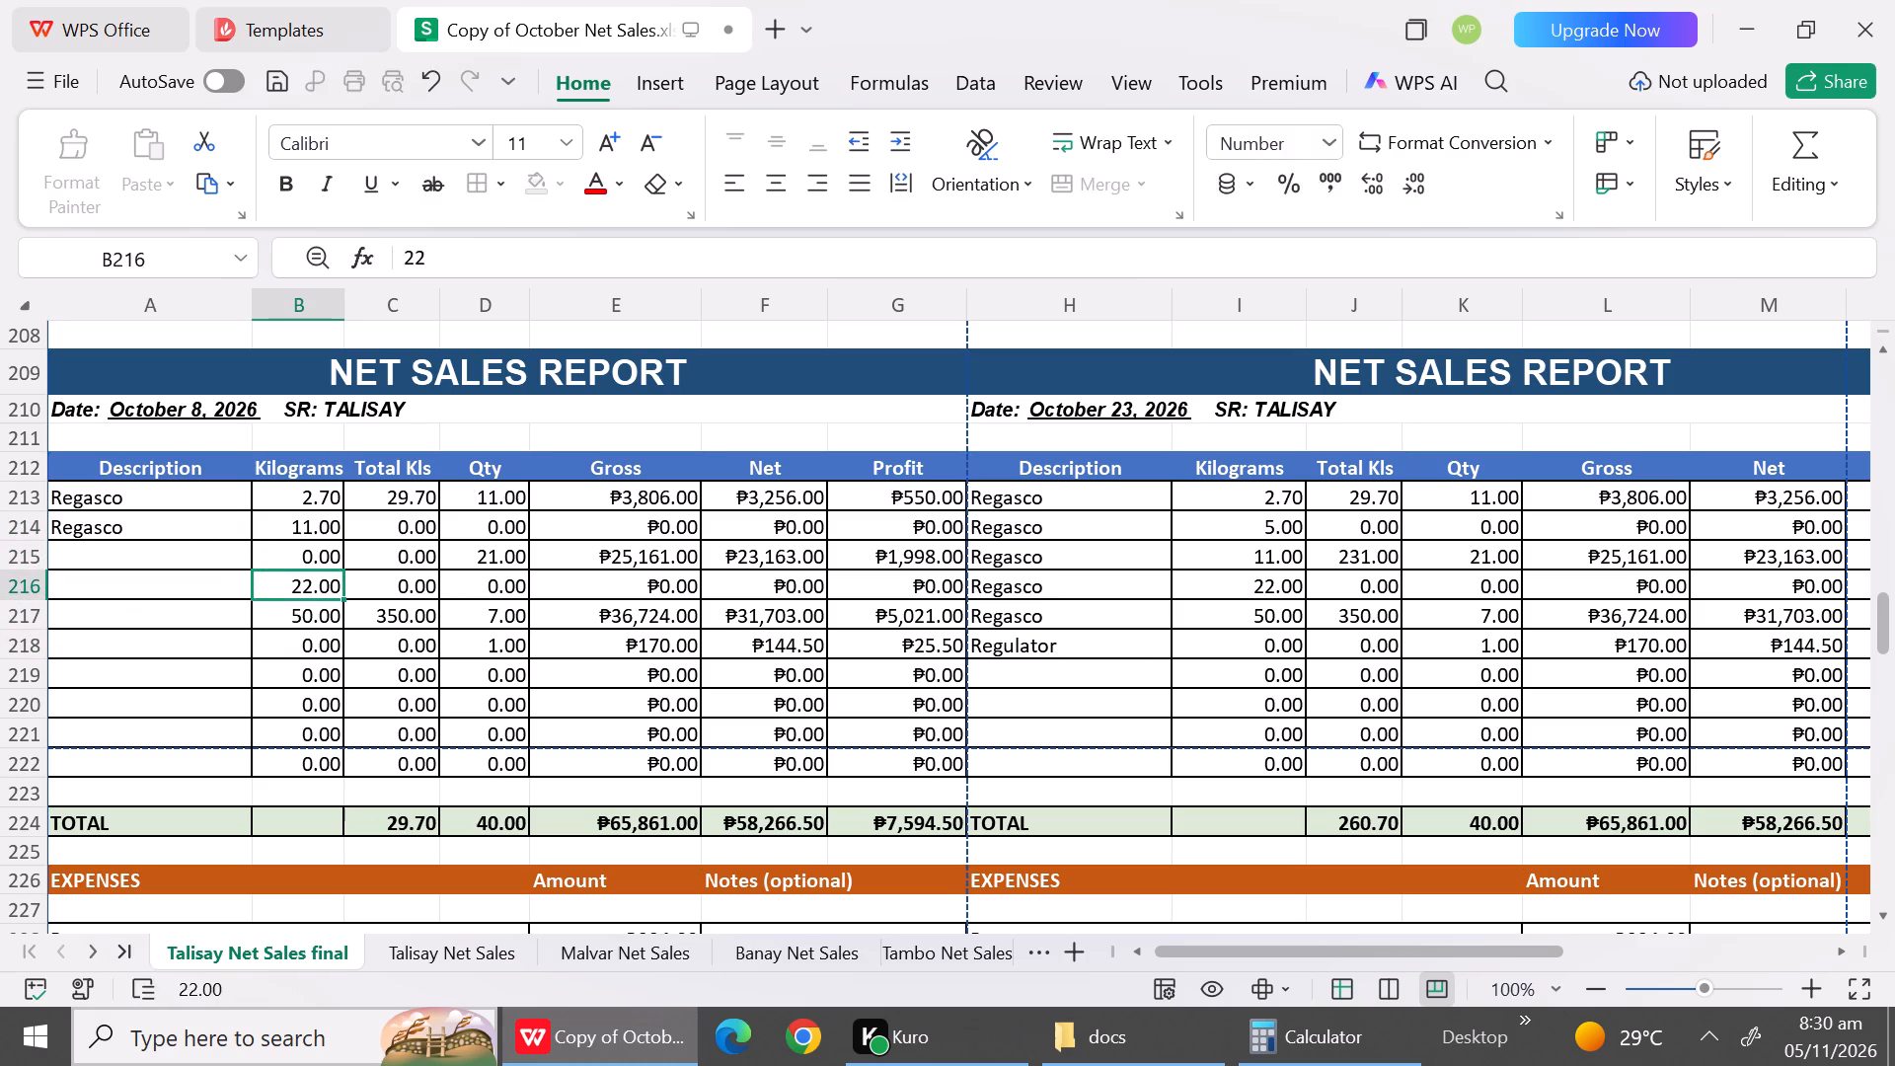
key("Down")
key("0")
key("Down")
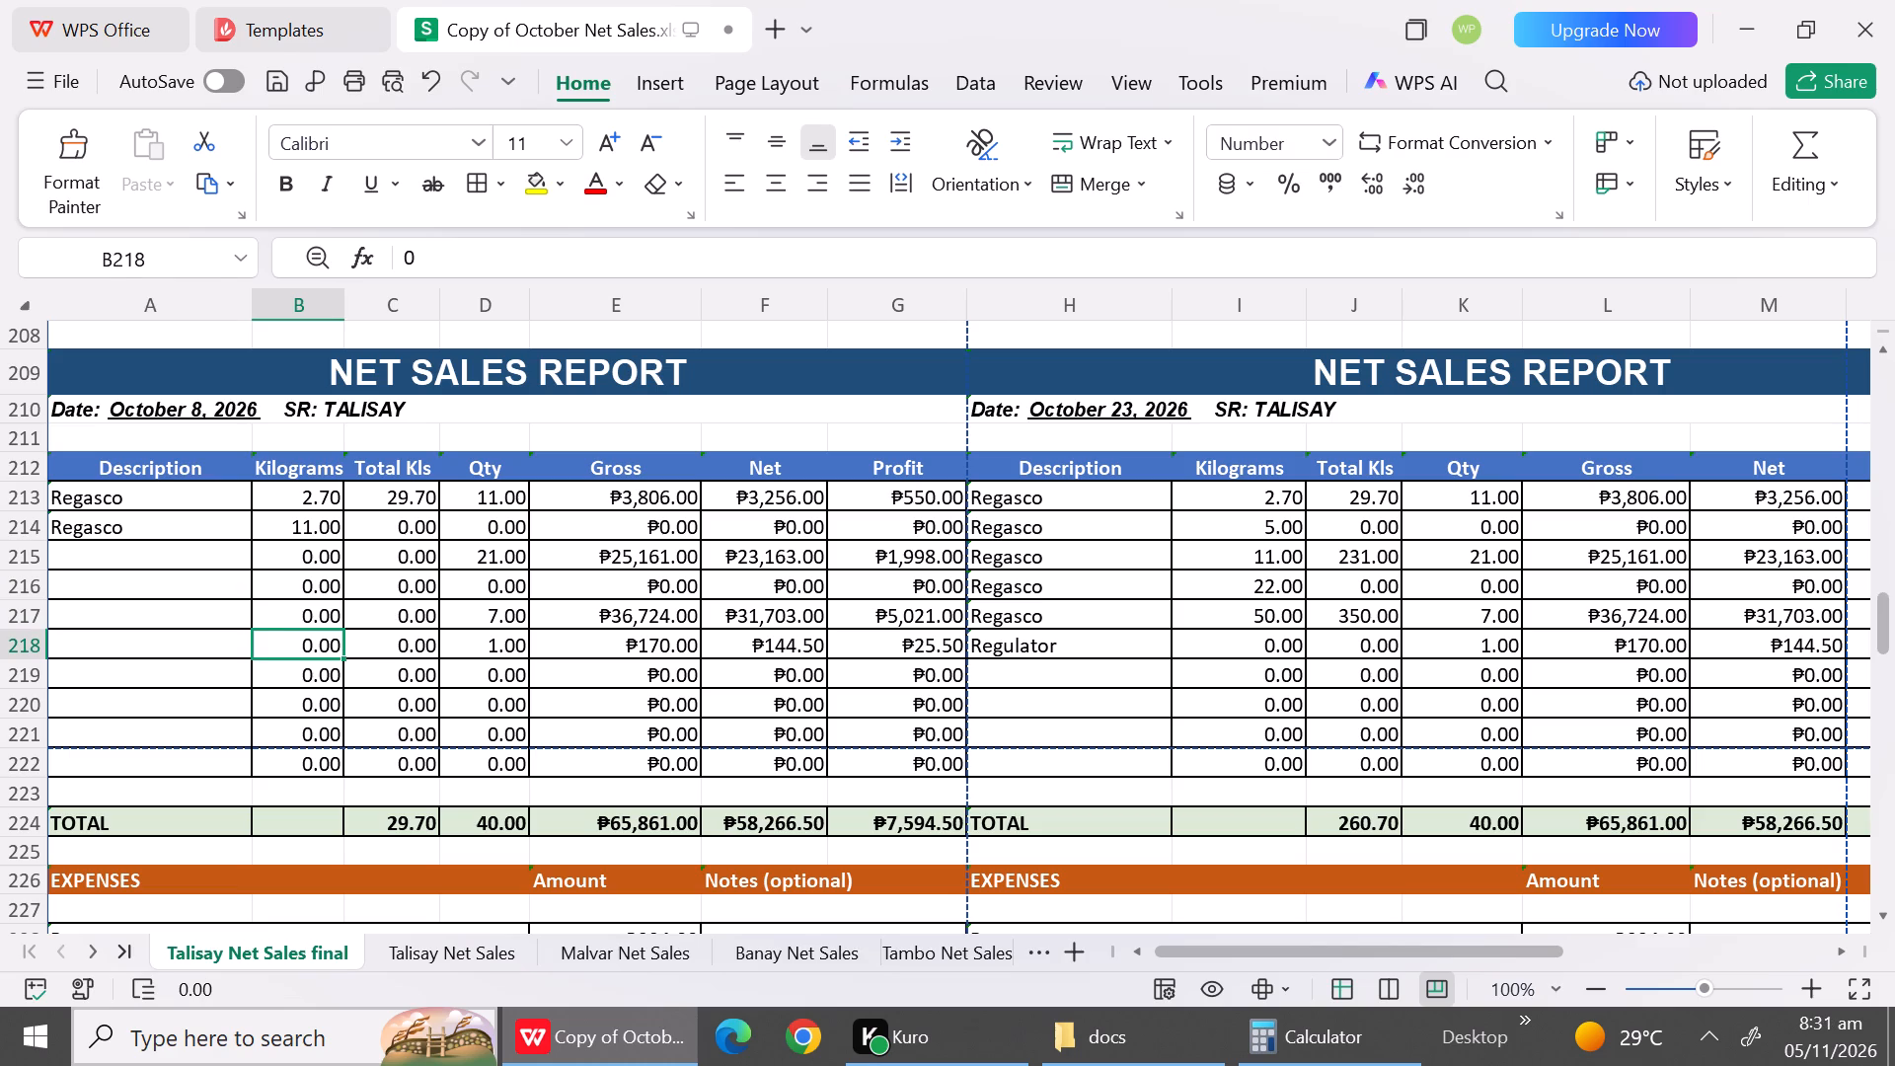
Set the October 8 quantities in rows 215 to 218 of the final sheet to 0.
left_click(505, 563)
key("0")
key("Down")
key("0")
key("Down")
key("0")
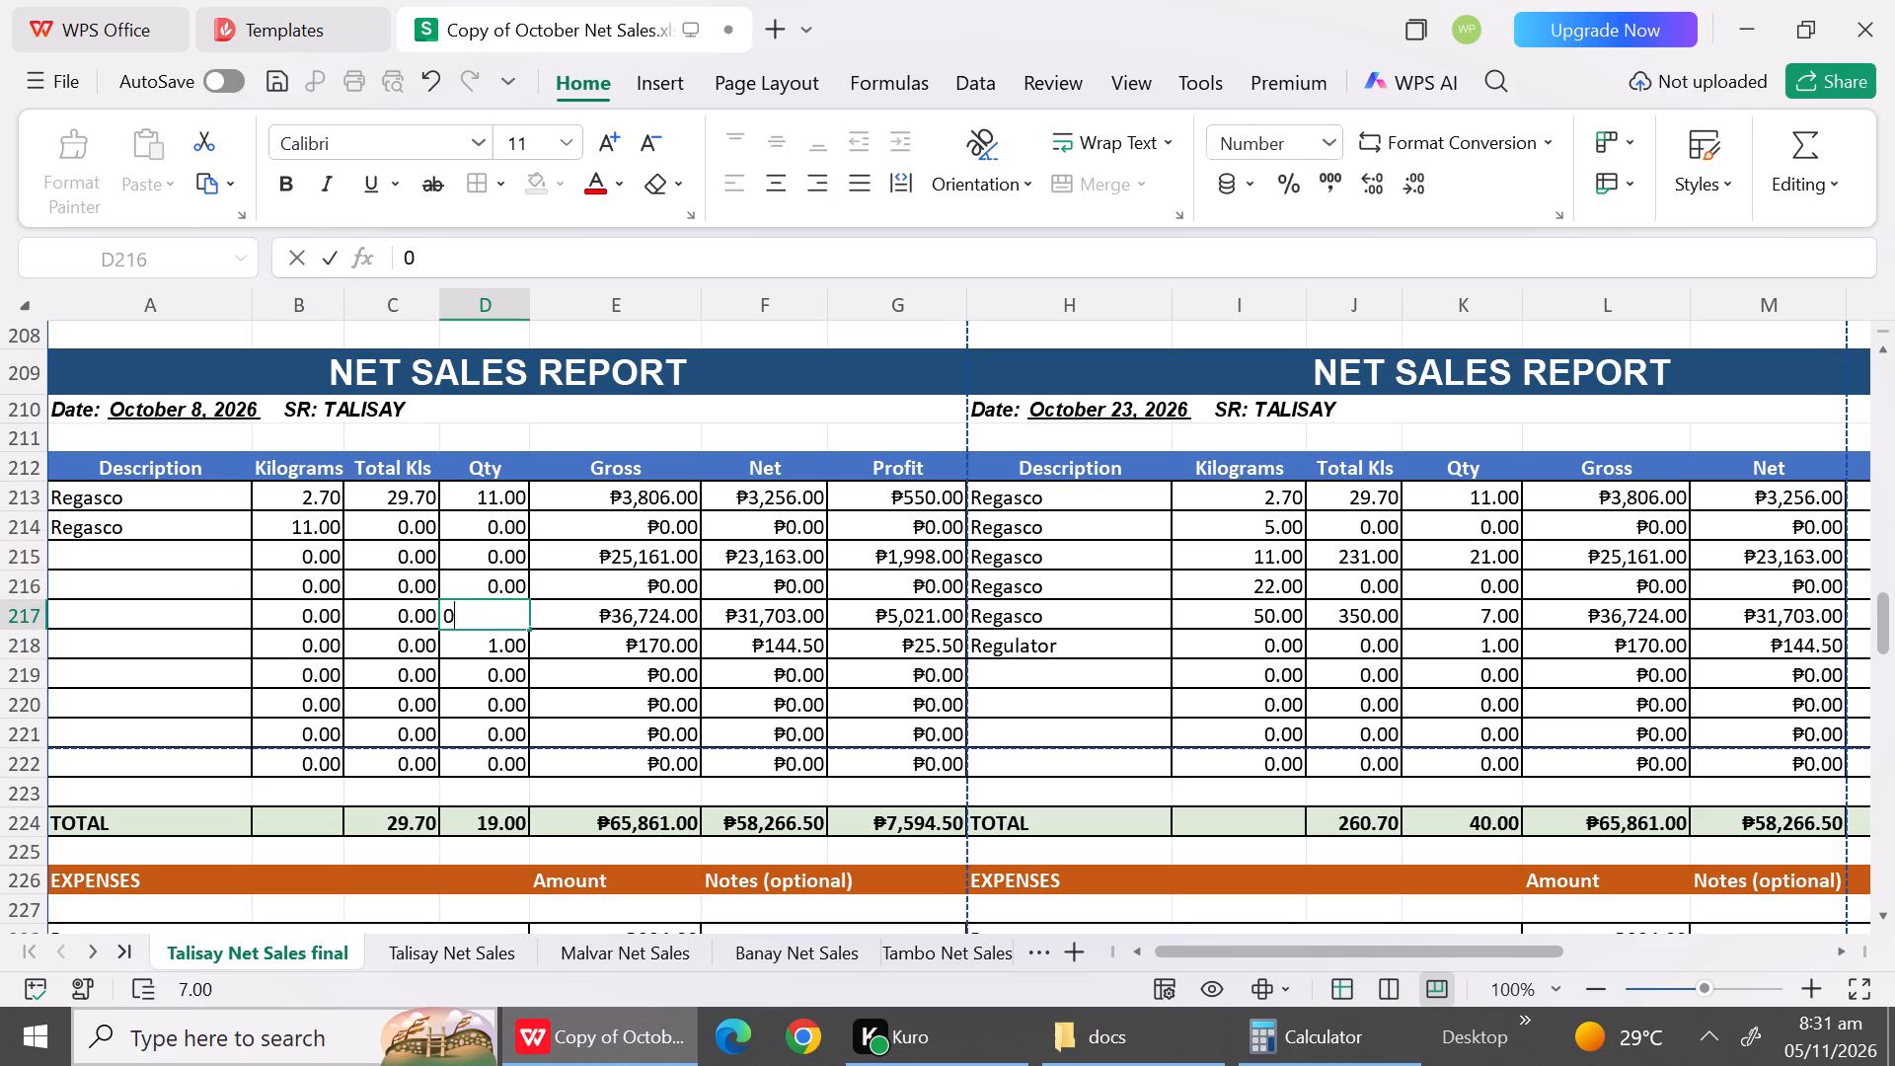
key("Down")
key("0")
Set the October 8 gross amounts in rows 215 to 219 of the final sheet to 0.
left_click(602, 557)
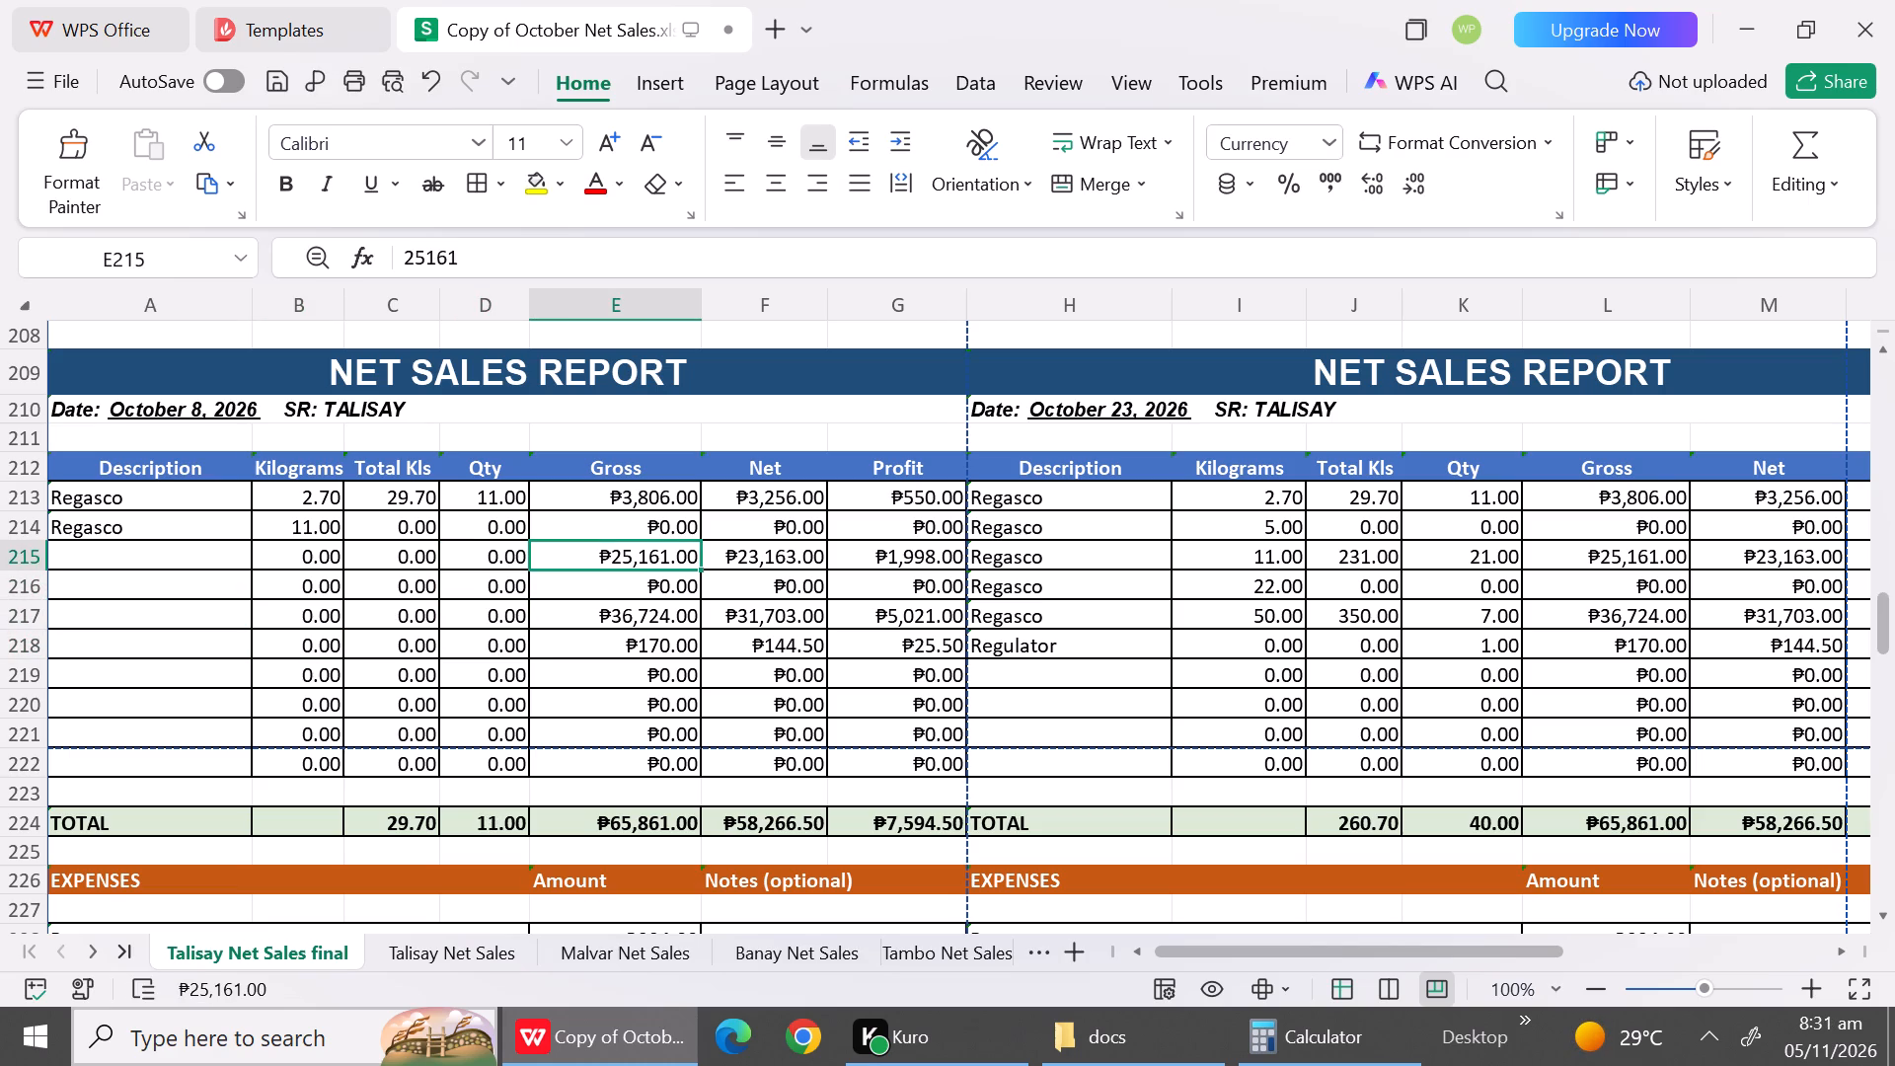
key("0")
key("Down")
key("0")
key("Down")
key("0")
key("Down")
key("0")
key("Down")
key("0")
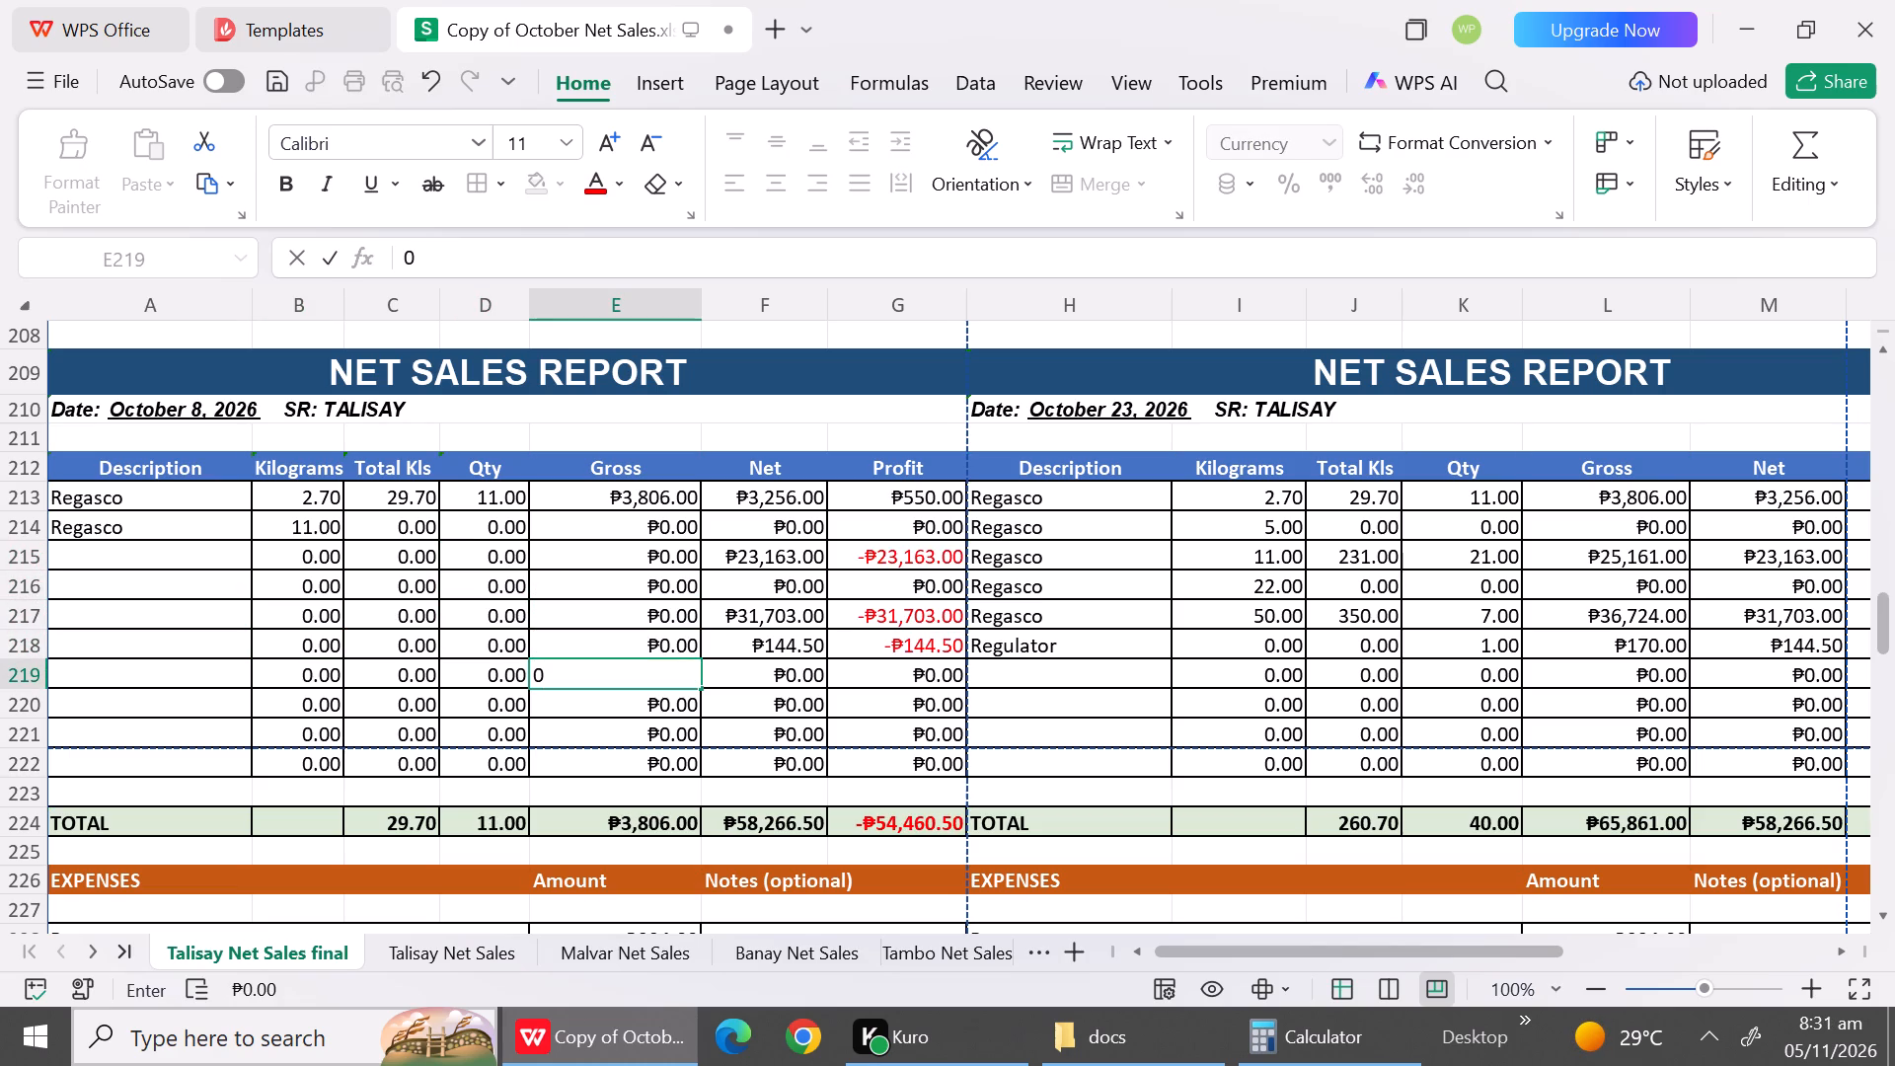
Set the October 8 net amounts in rows 215 to 219 of the final sheet to 0.
left_click(801, 552)
key("0")
key("Down")
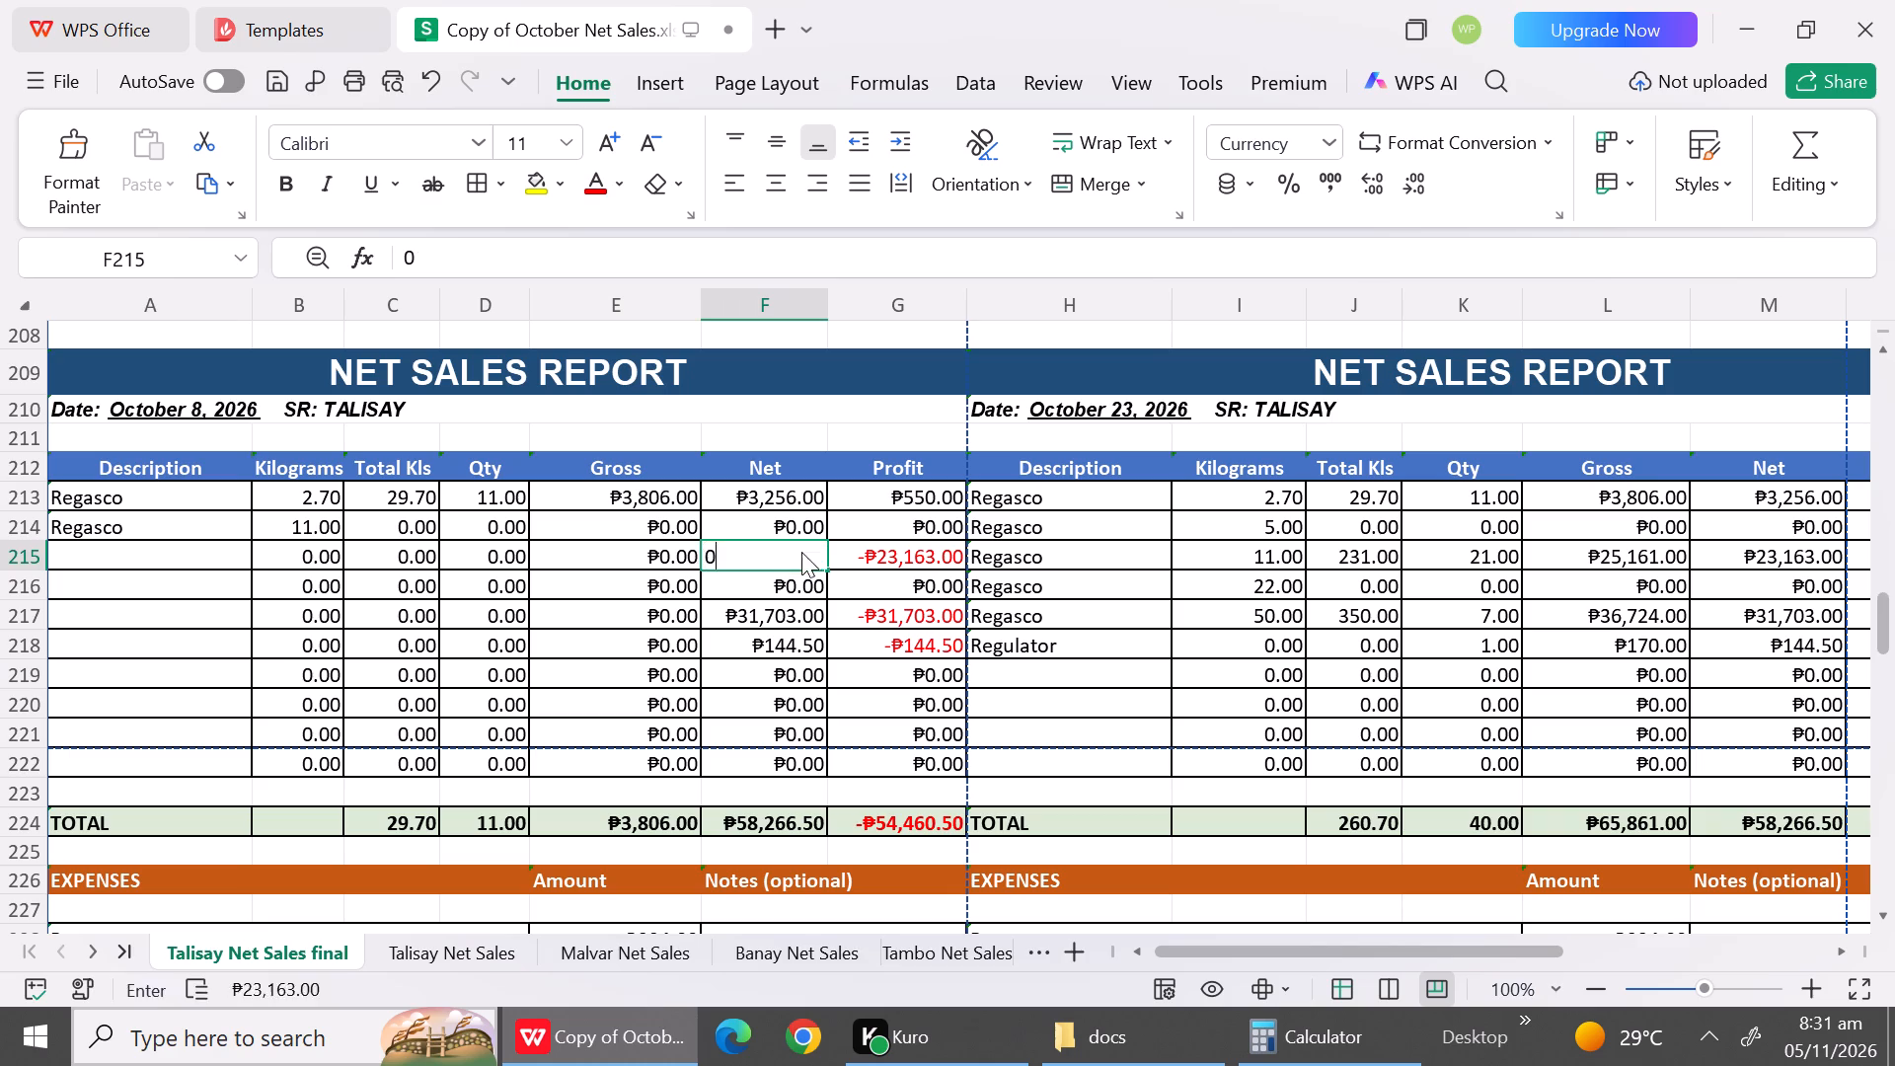
key("0")
key("Down")
key("0")
key("Down")
key("0")
key("Down")
key("0")
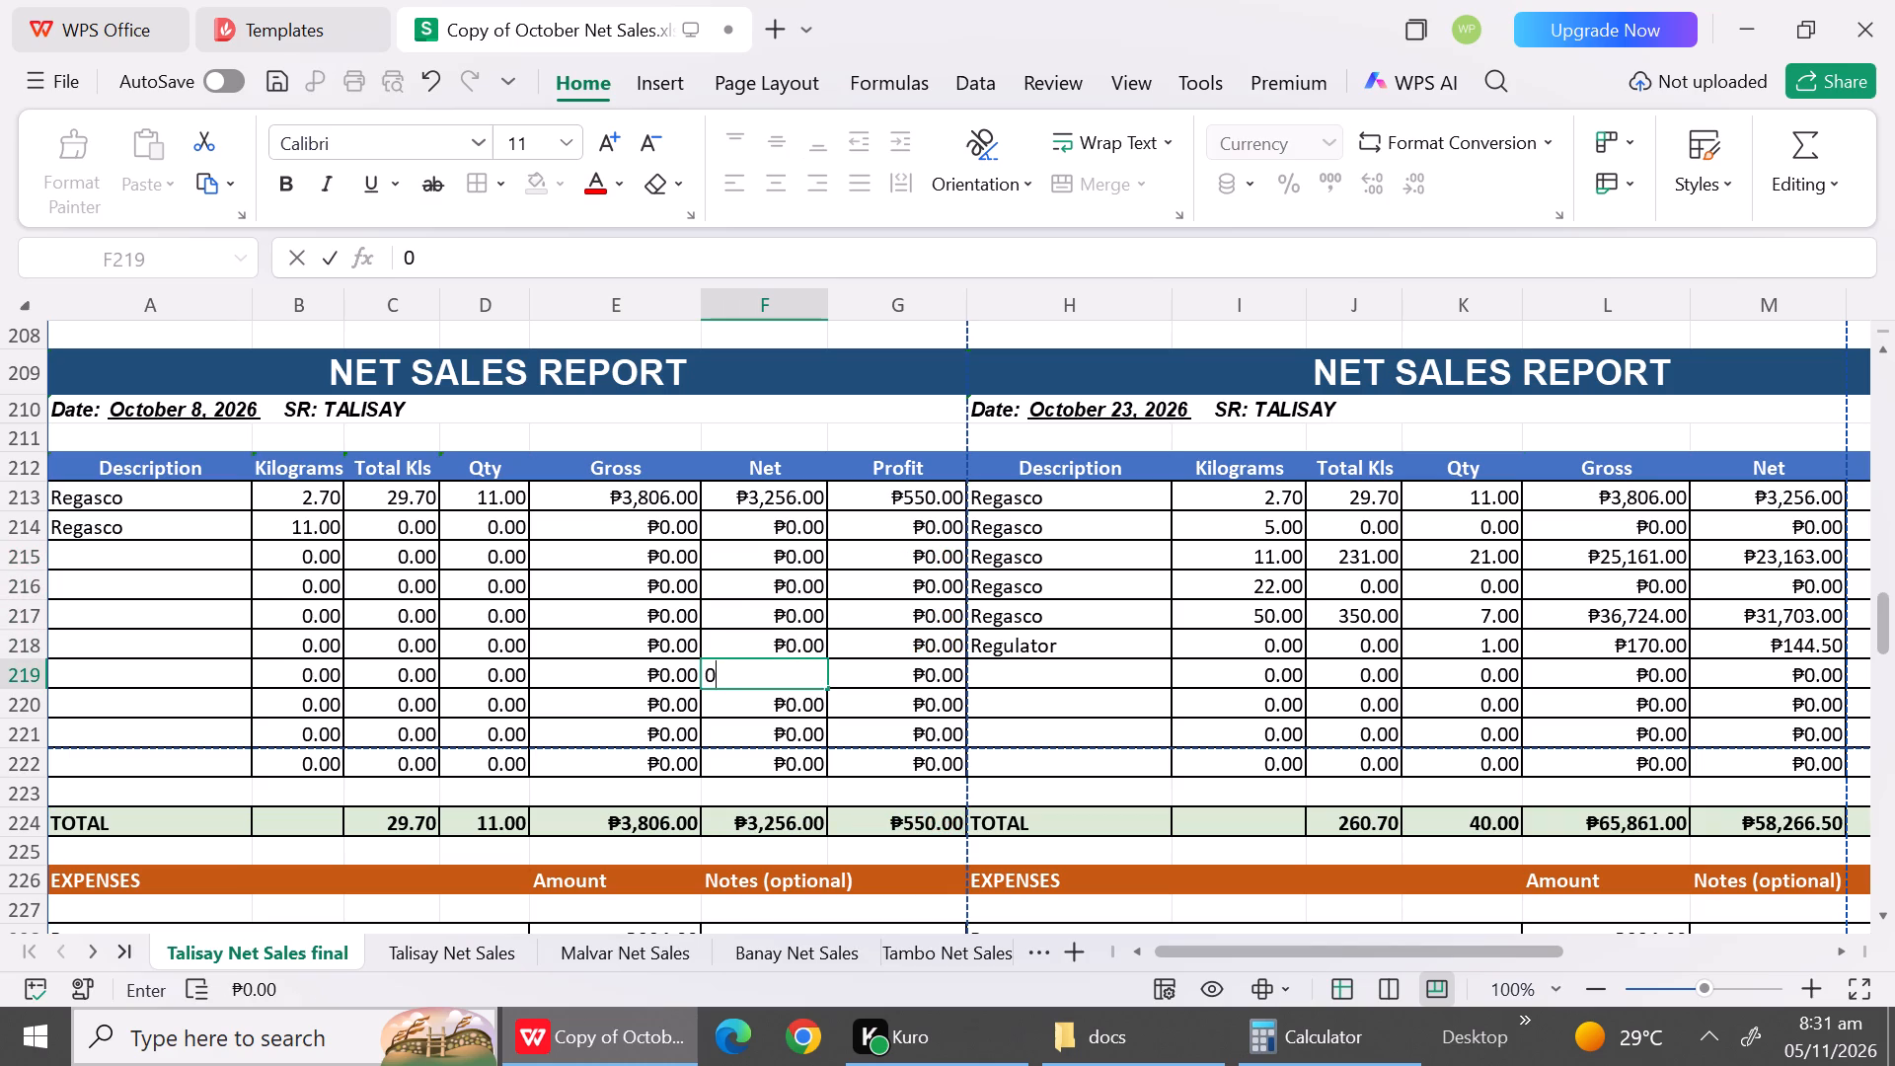
left_click(589, 594)
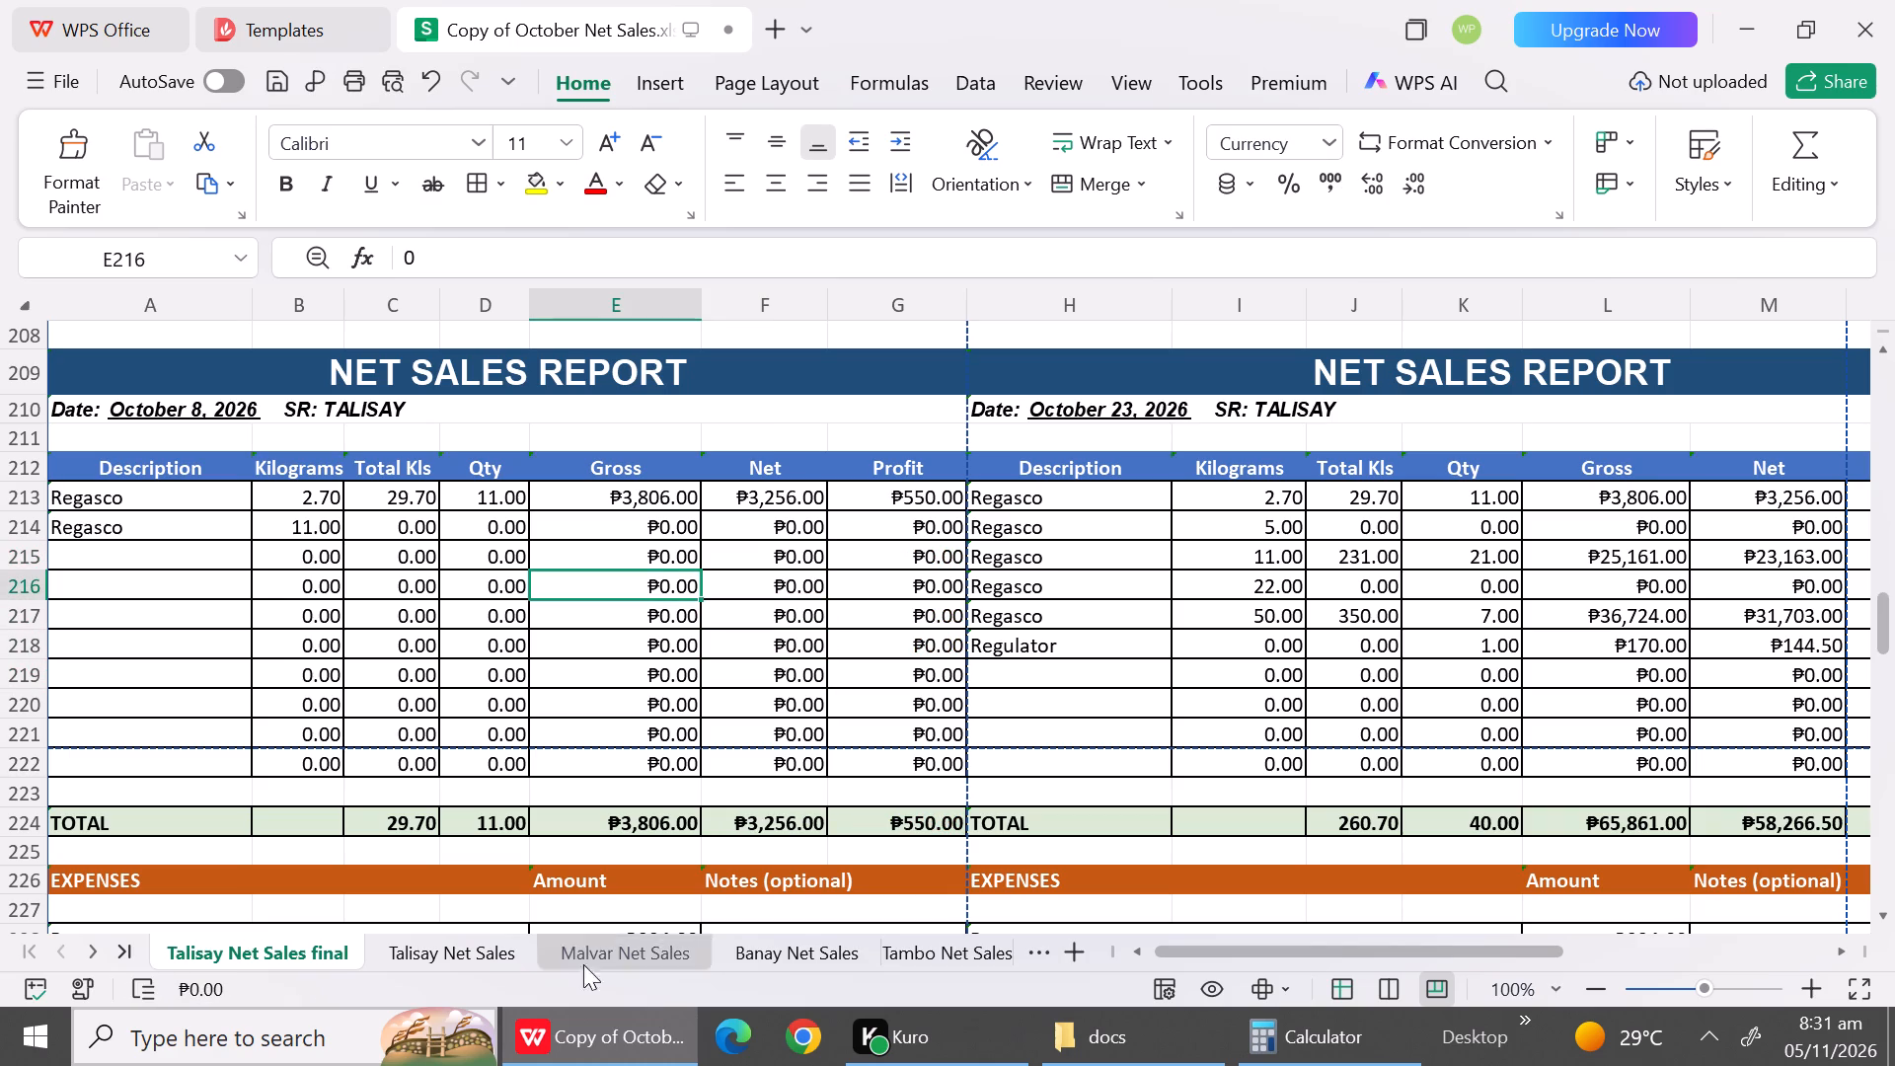
Copy the October 8 Regasco quantities, 1.00 and 13.00, from Talisay Net Sales into the final sheet starting at D213.
left_click(468, 952)
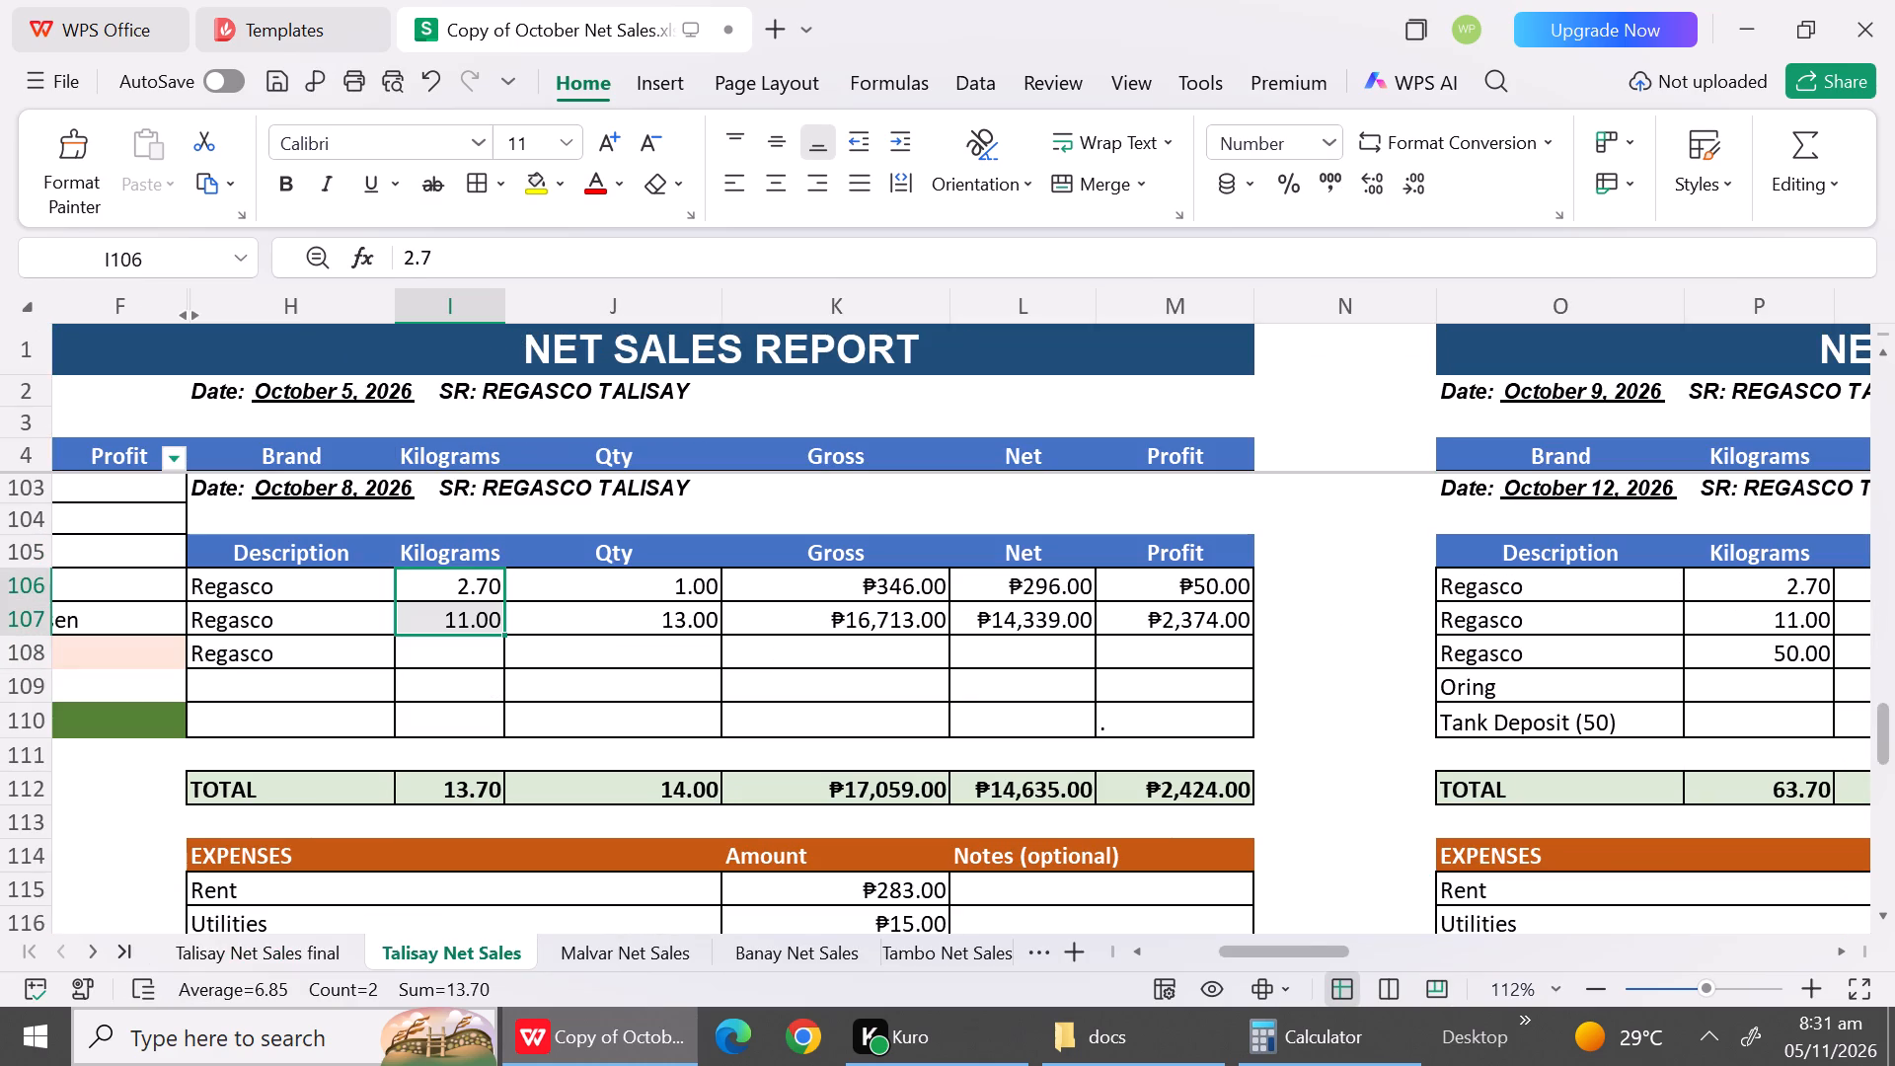
left_click_drag(695, 595, 693, 634)
key("ctrl+c")
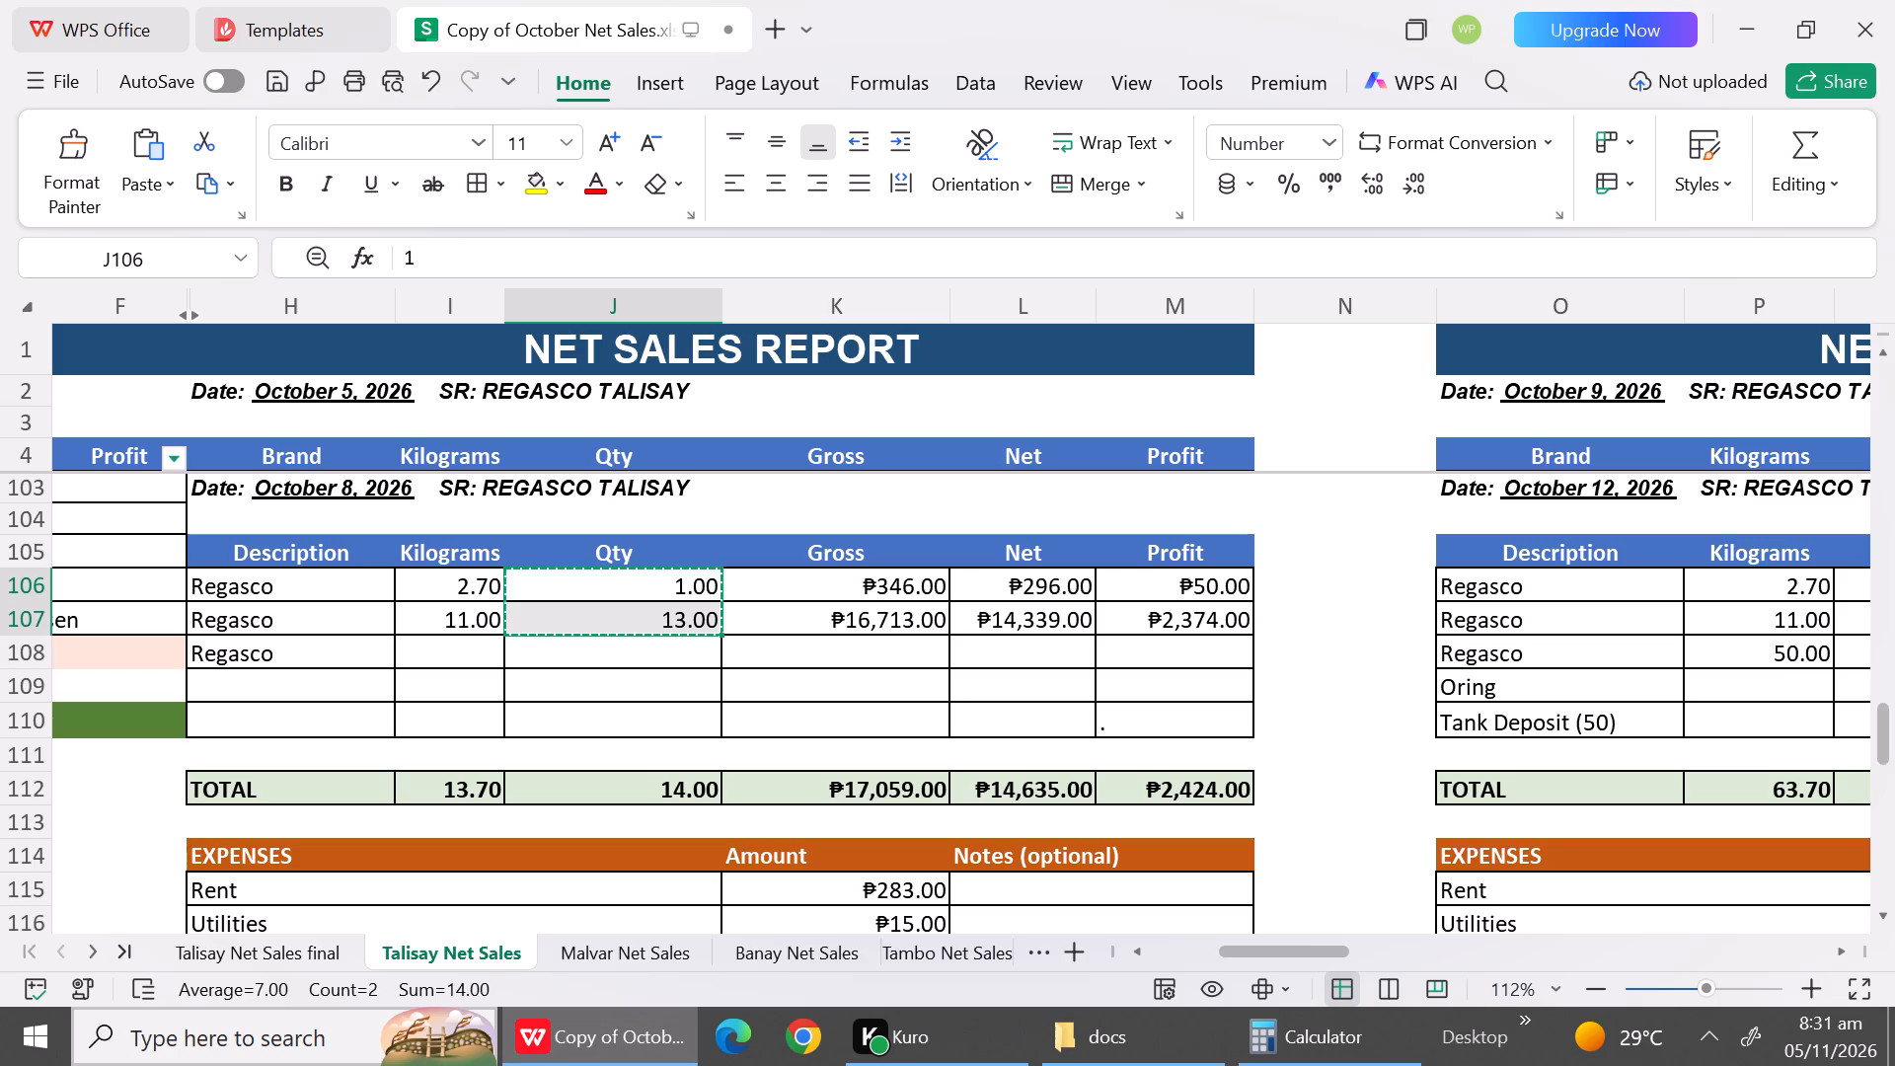
left_click(297, 961)
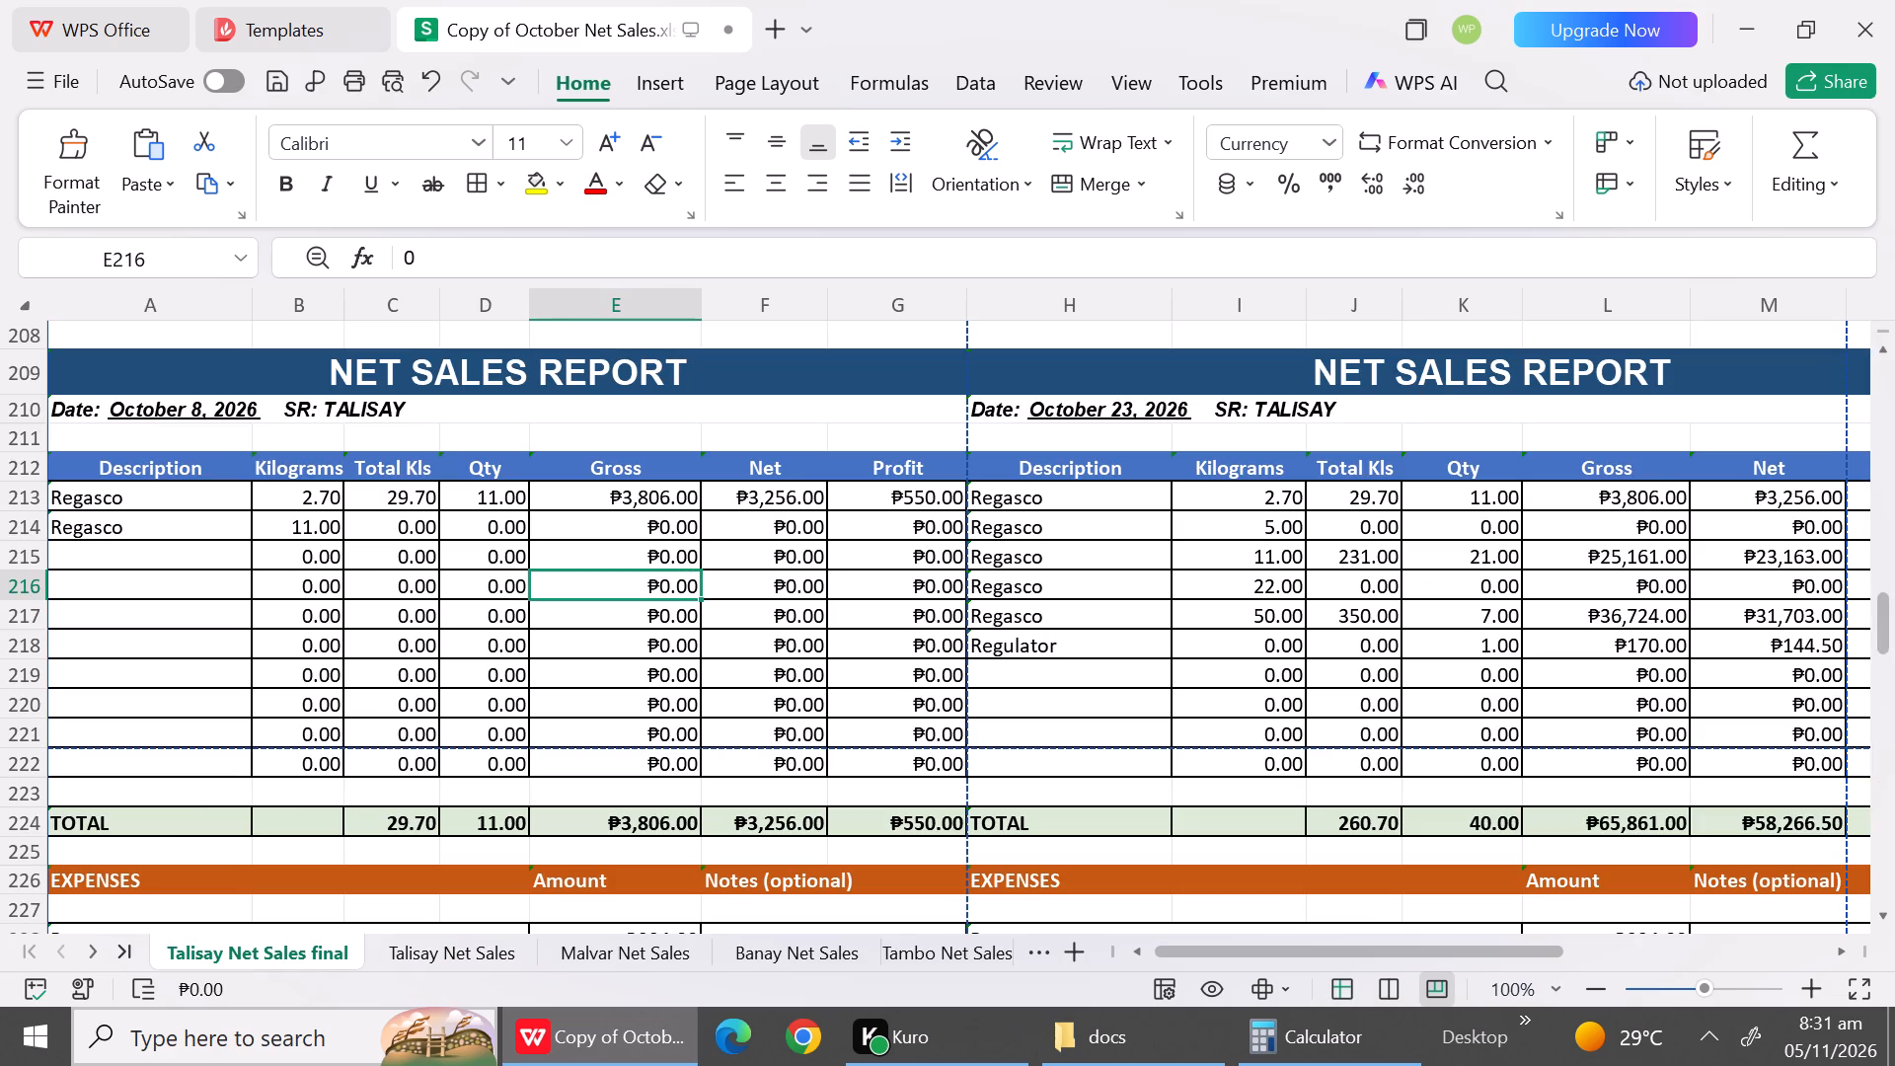
left_click(521, 502)
key("ctrl+v")
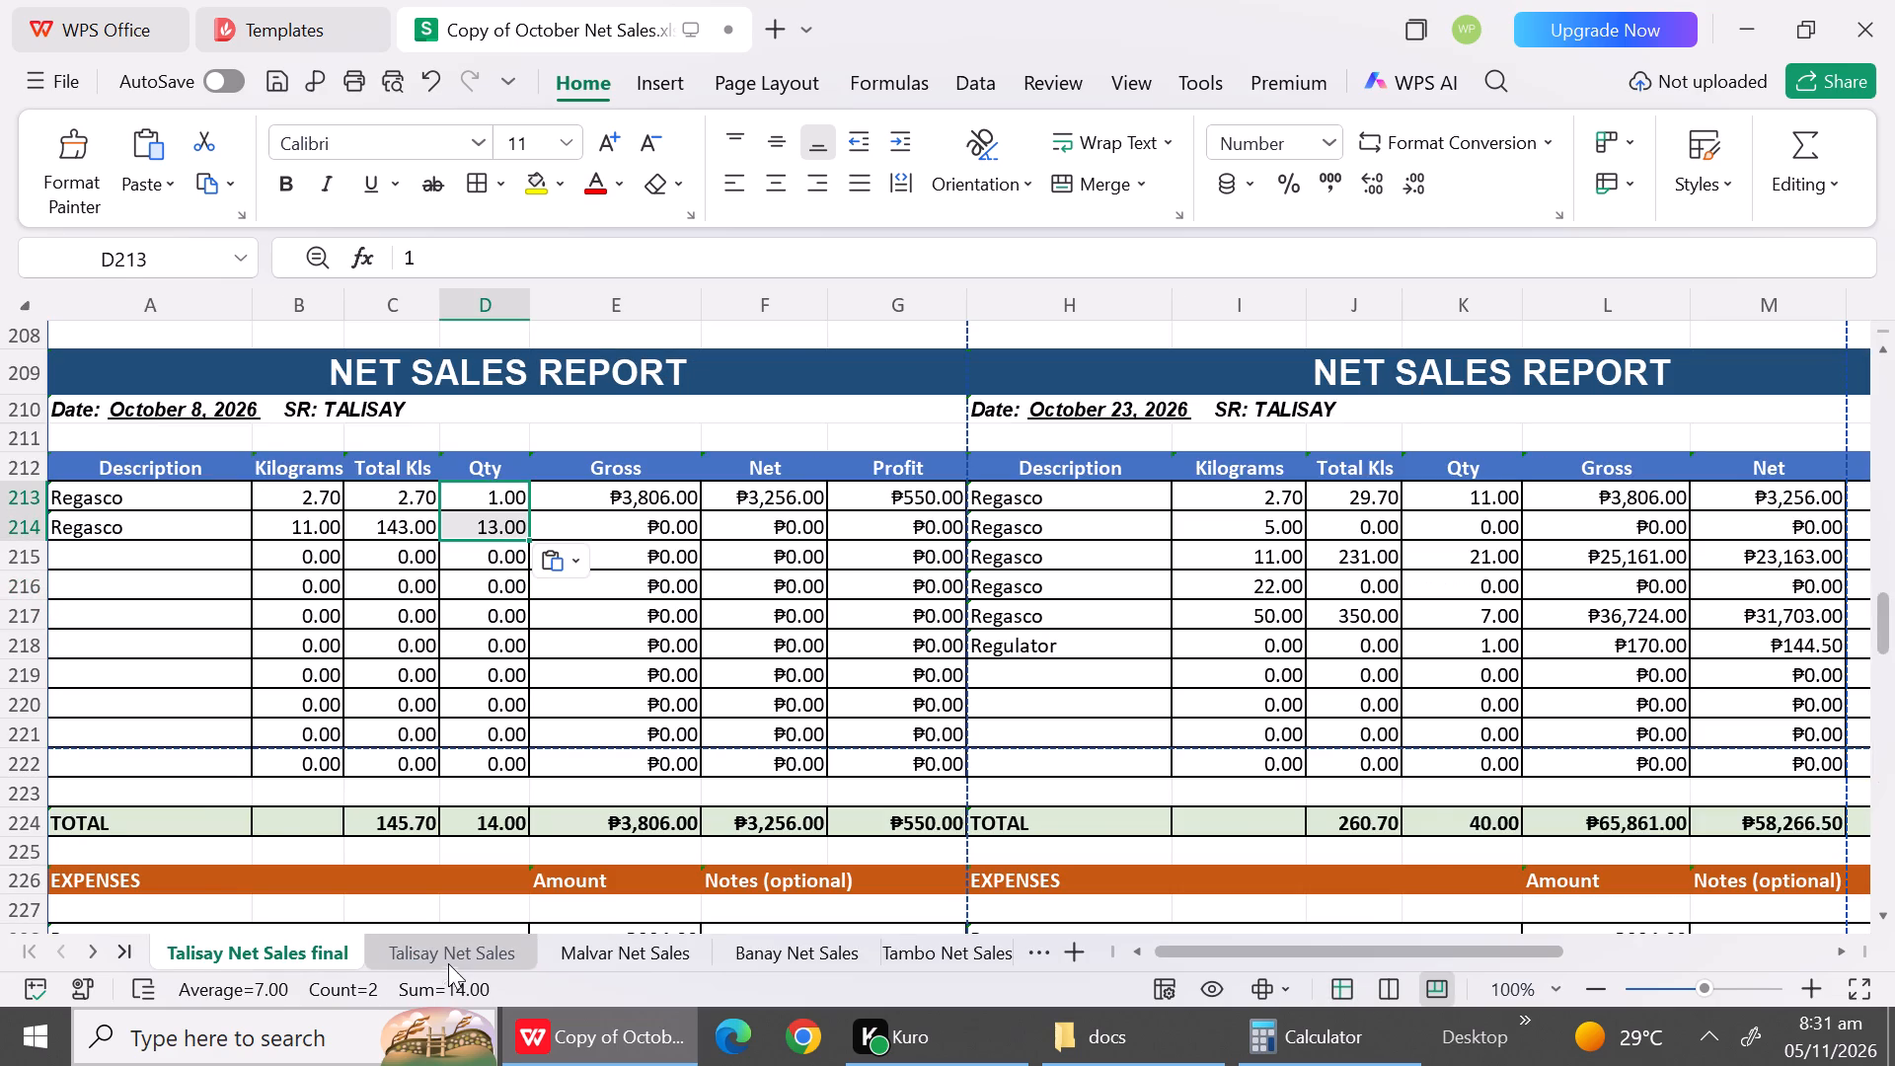
Copy the October 8 Regasco gross amounts, ₱346.00 and ₱16,713.00, from Talisay Net Sales into the final sheet starting at E213.
left_click(449, 945)
left_click_drag(850, 584, 847, 630)
key("ctrl+c")
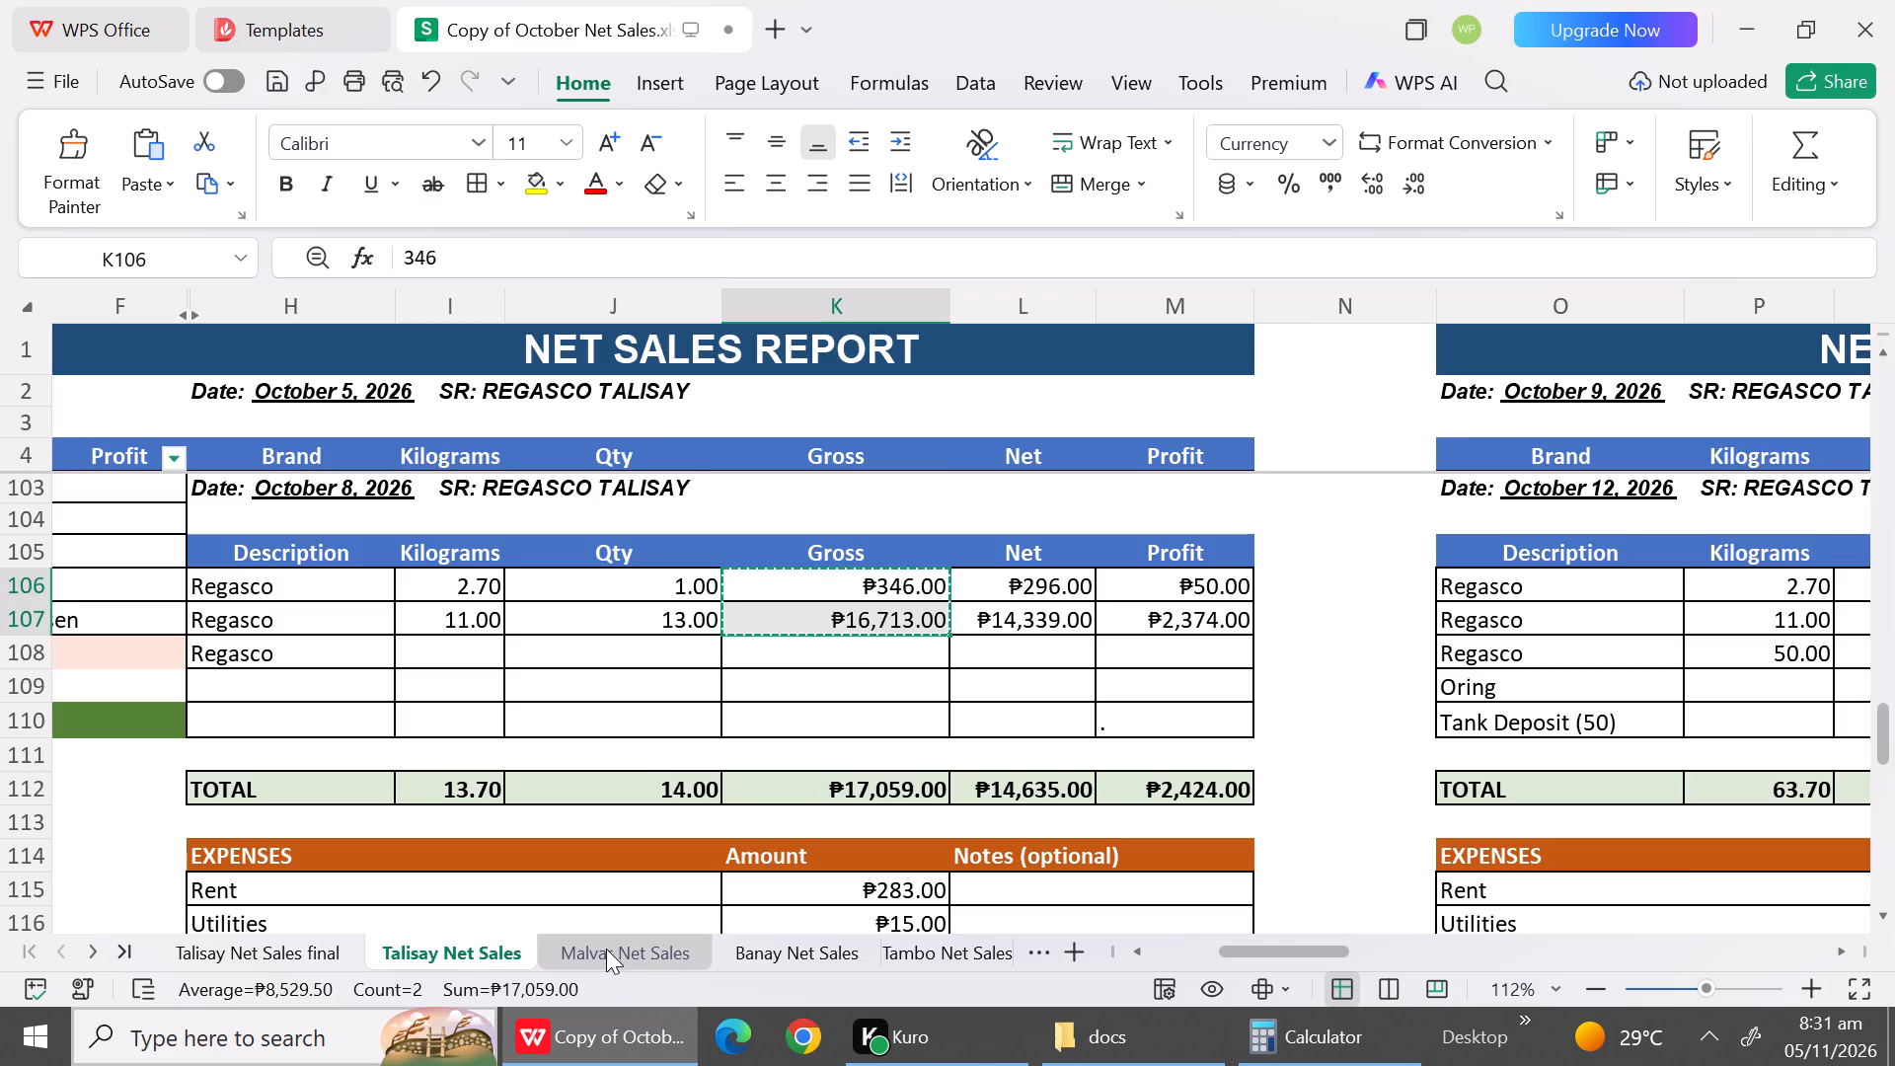
left_click(606, 949)
left_click(446, 959)
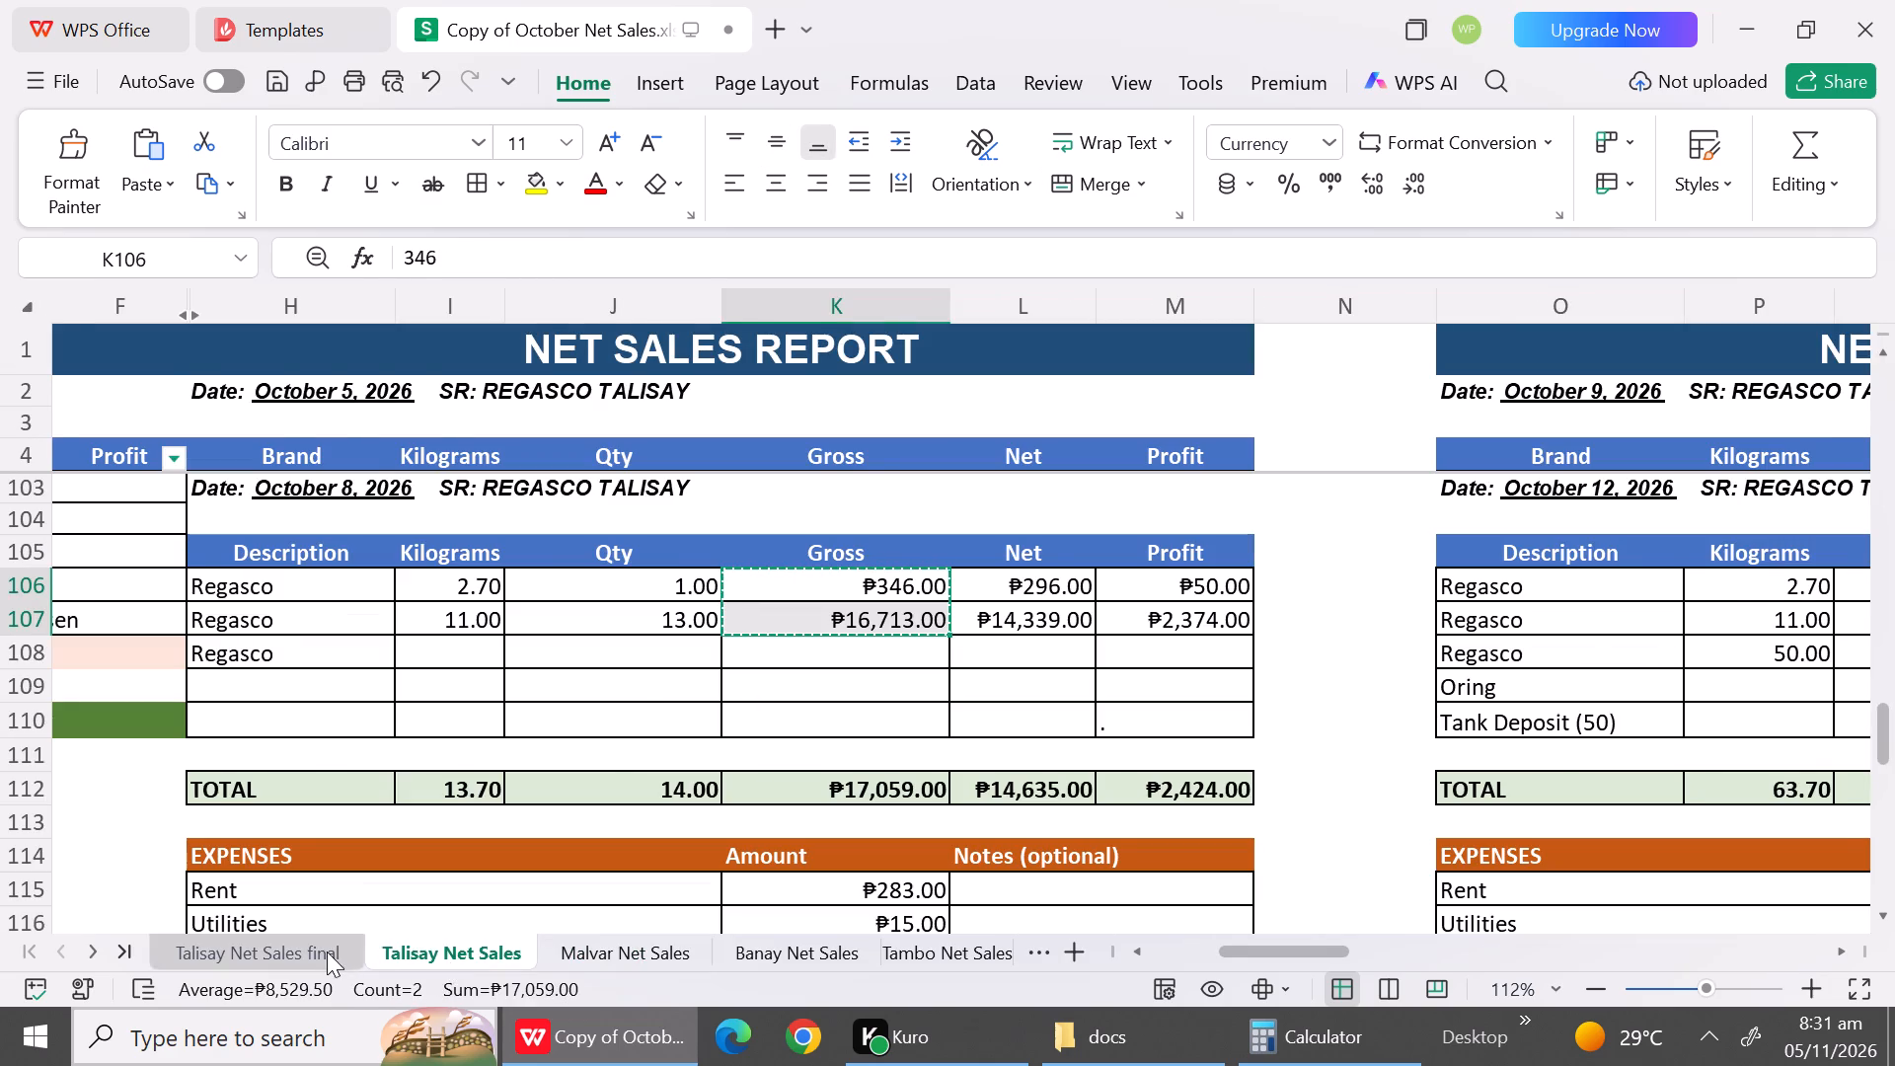
left_click(327, 952)
left_click(673, 498)
key("ctrl+v")
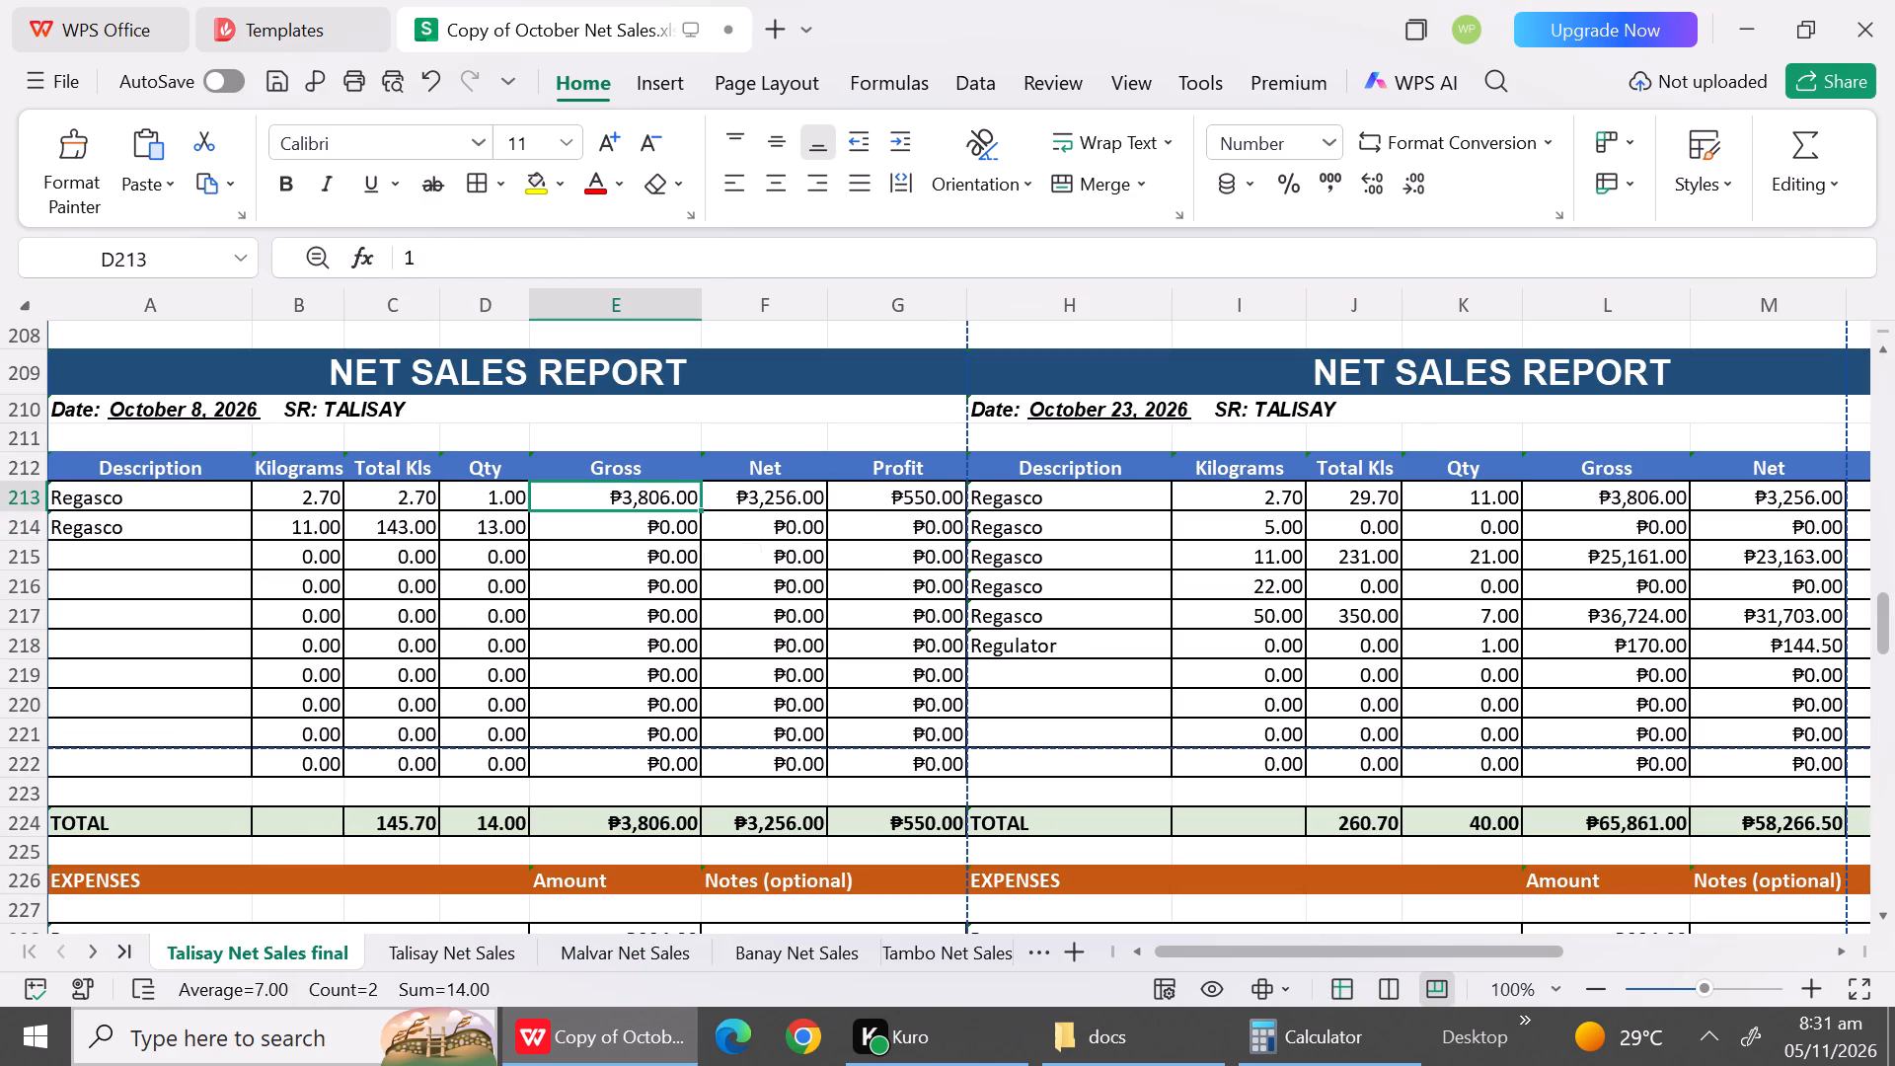
Copy the October 8 Regasco net amounts, ₱296.00 and ₱14,339.00, from Talisay Net Sales into the final sheet starting at F213.
left_click(407, 955)
left_click_drag(1009, 590, 1005, 637)
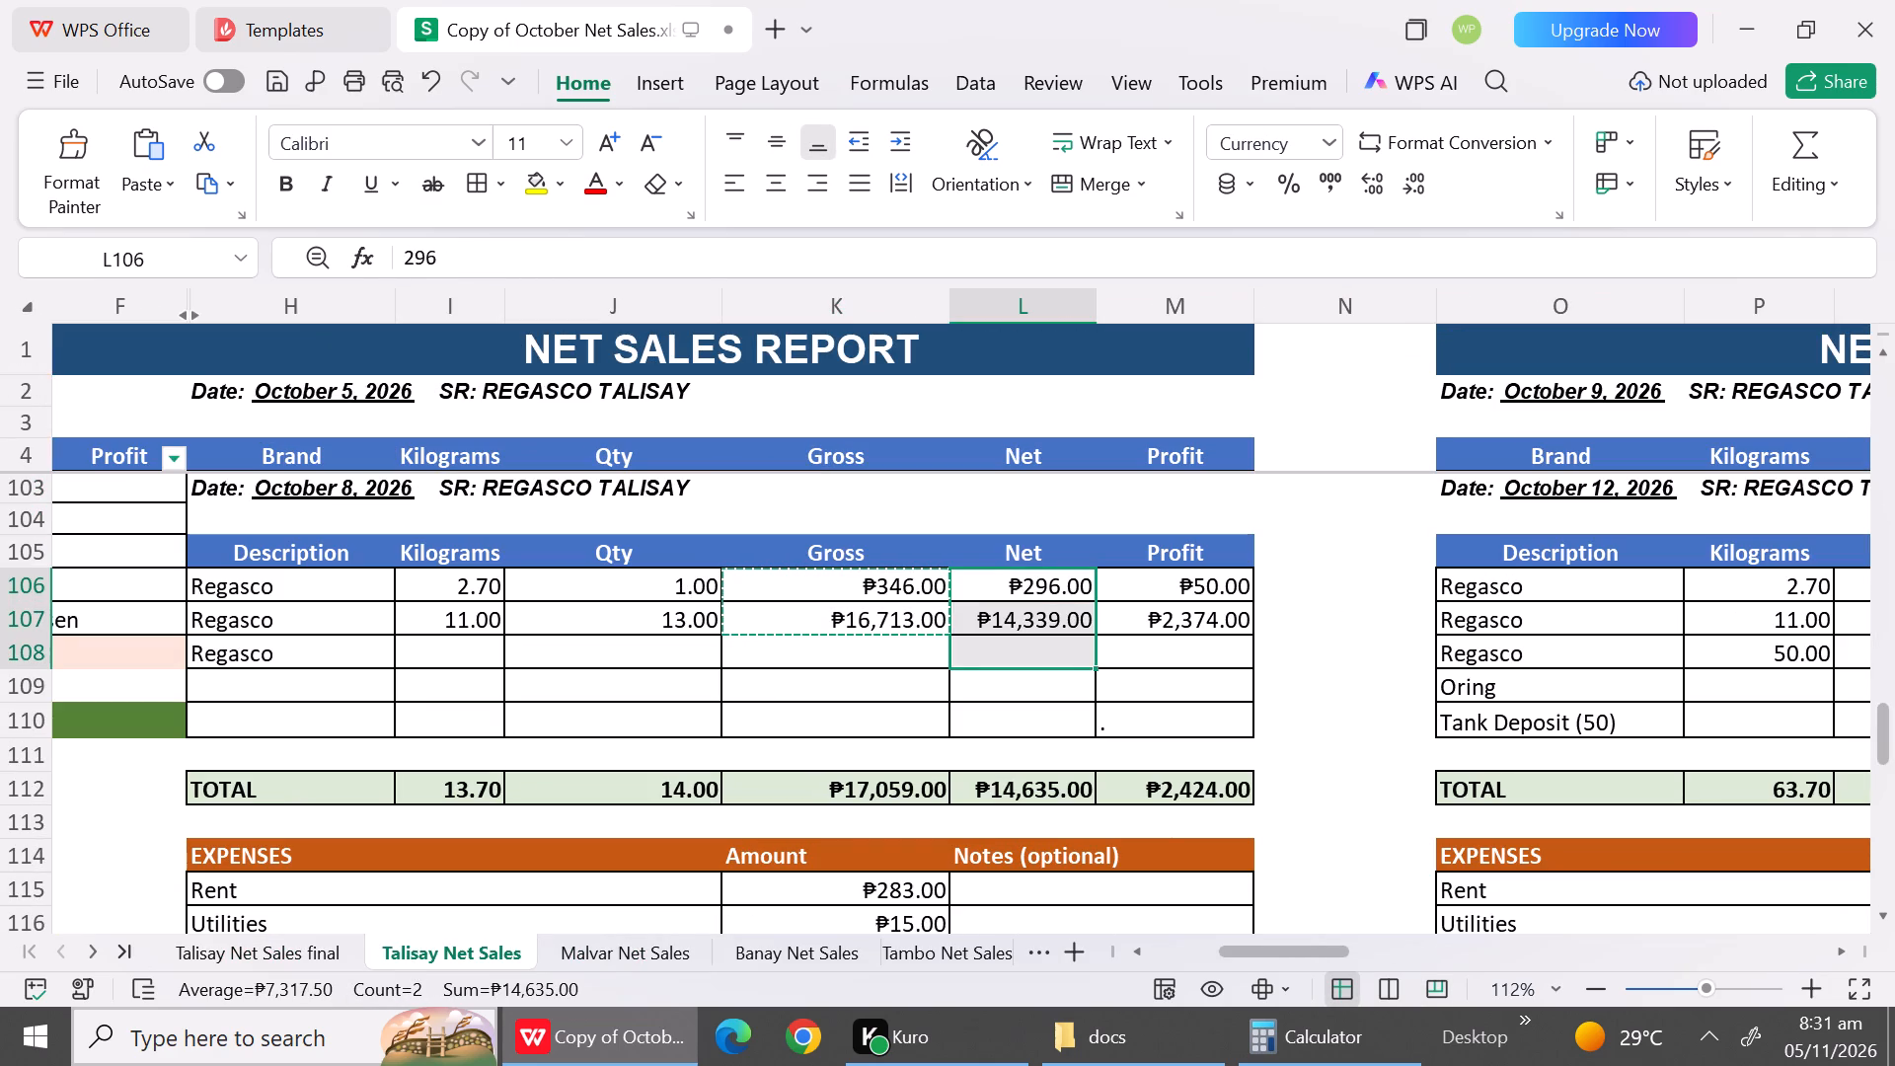
left_click(997, 599)
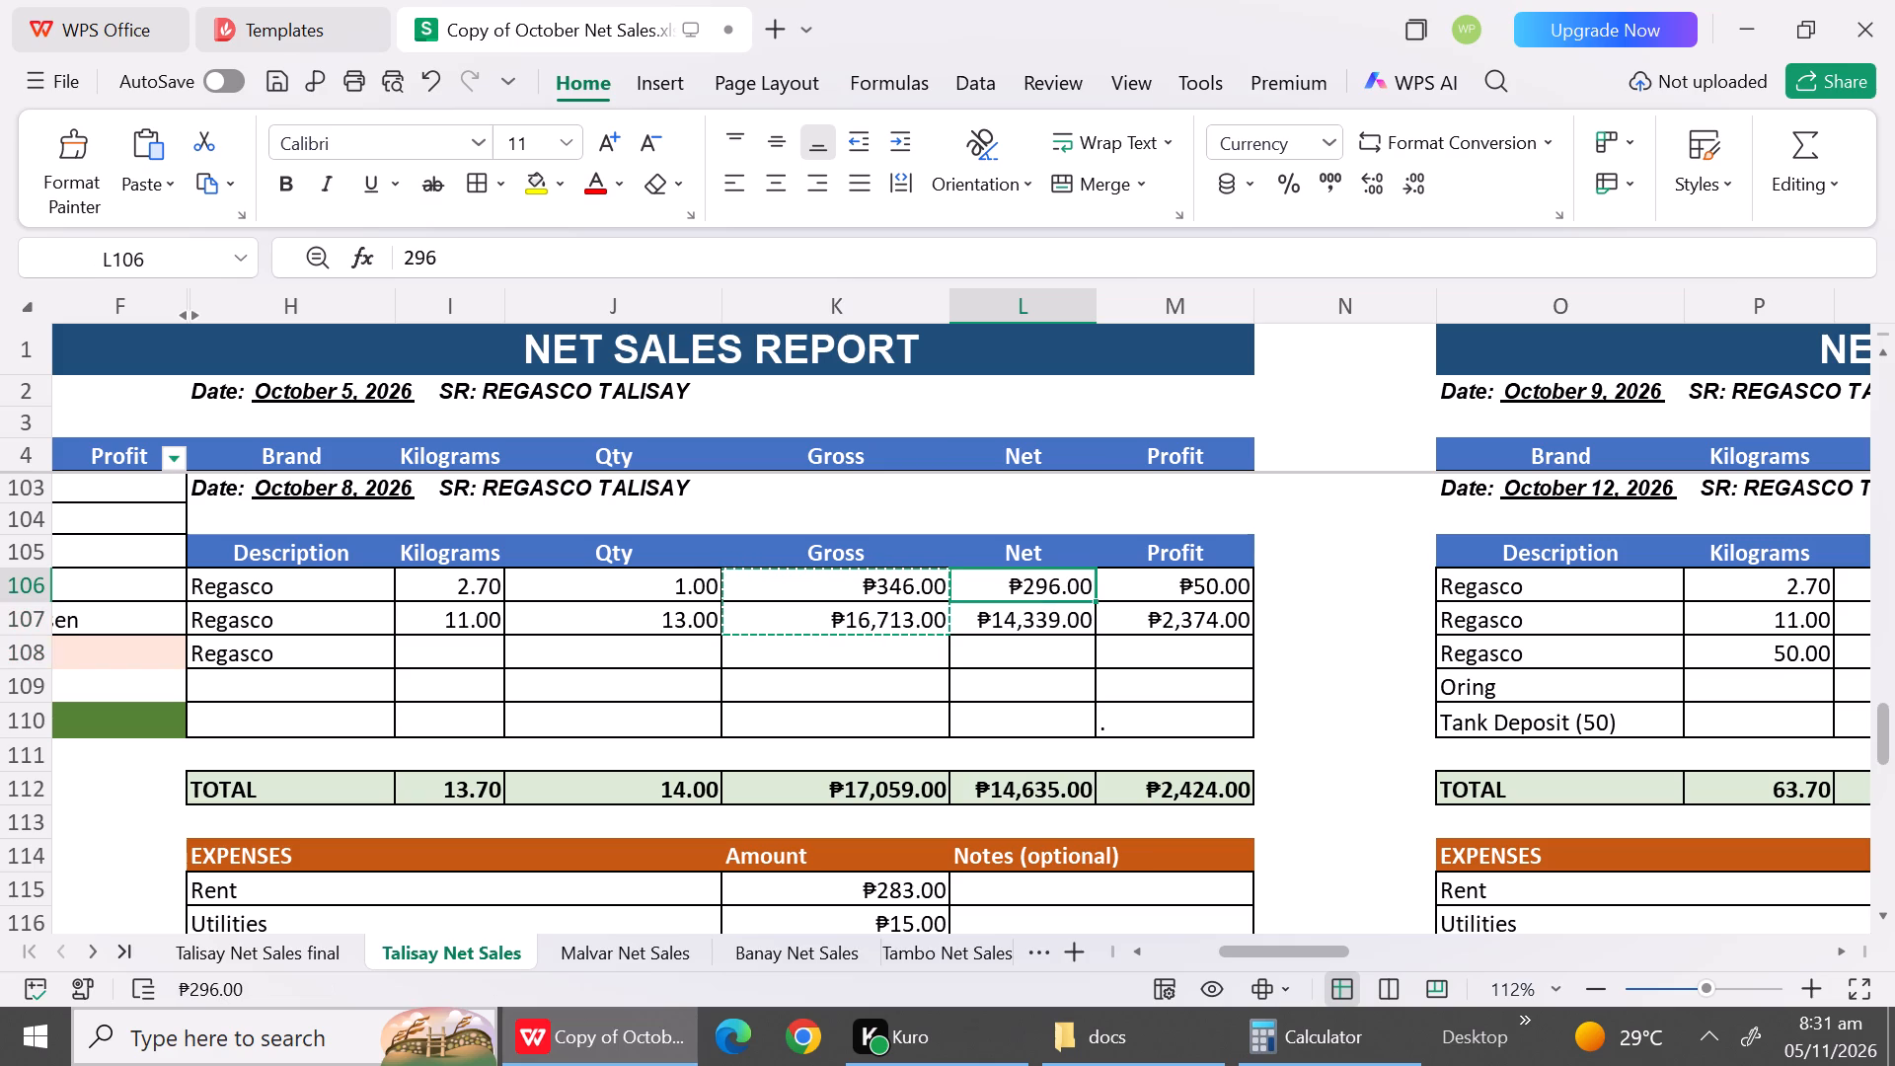
left_click_drag(996, 582, 1000, 616)
key("ctrl+c")
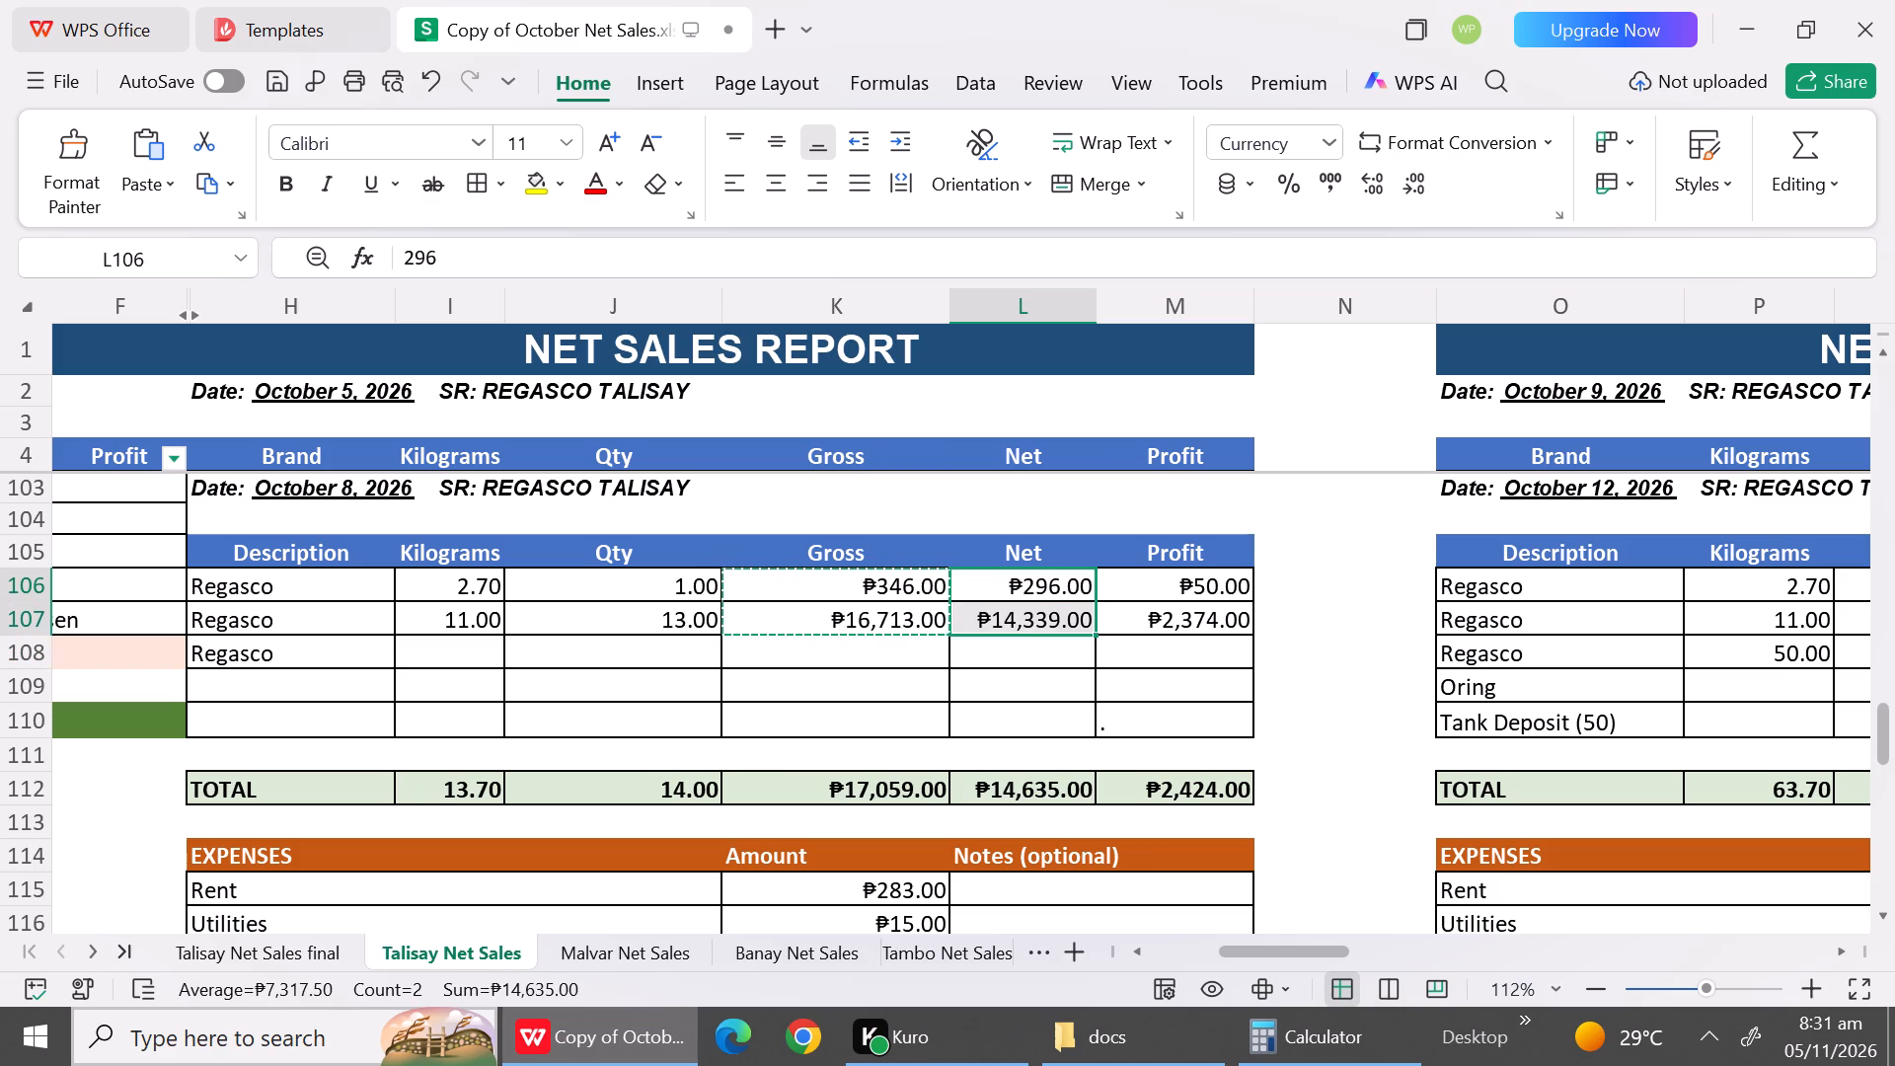
left_click(293, 960)
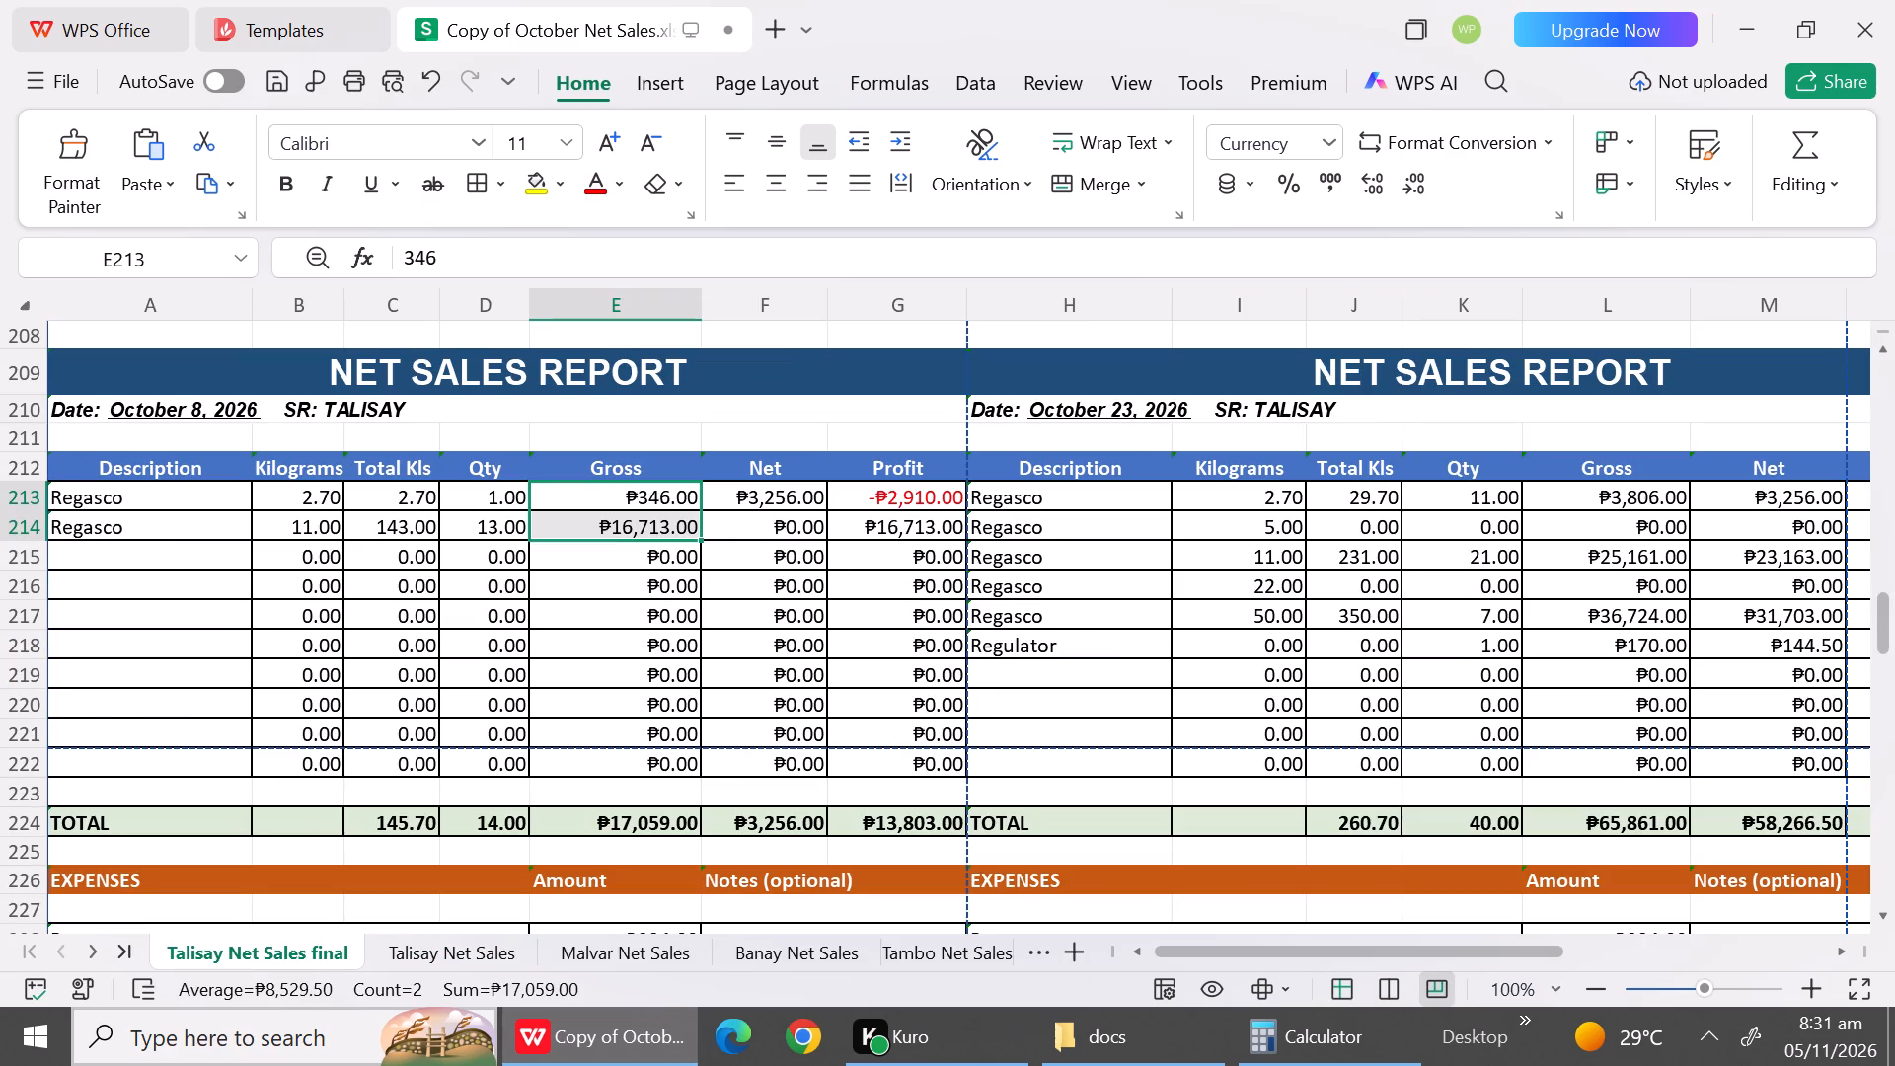
left_click(767, 505)
key("ctrl+v")
left_click(720, 635)
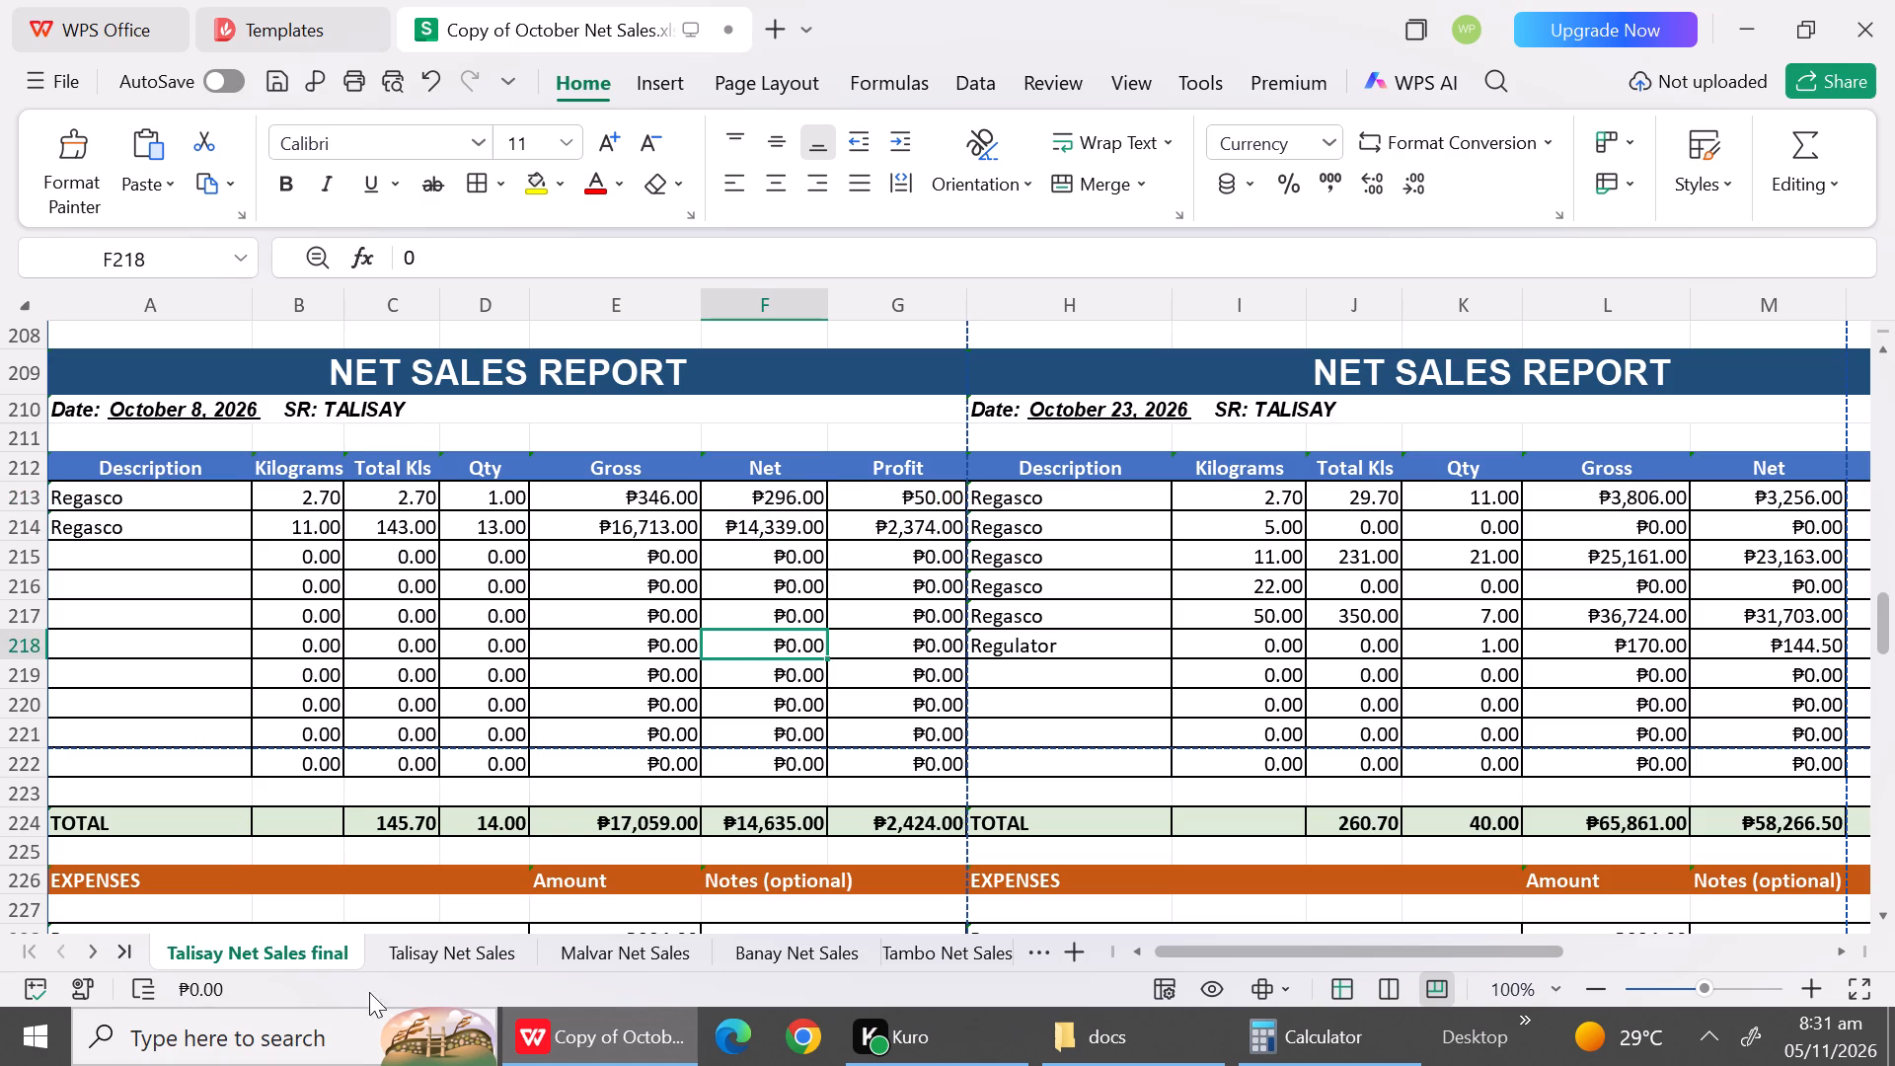
Copy the October 8 expense description Rona from Talisay Net Sales over the one in A230 of the final sheet.
left_click(397, 961)
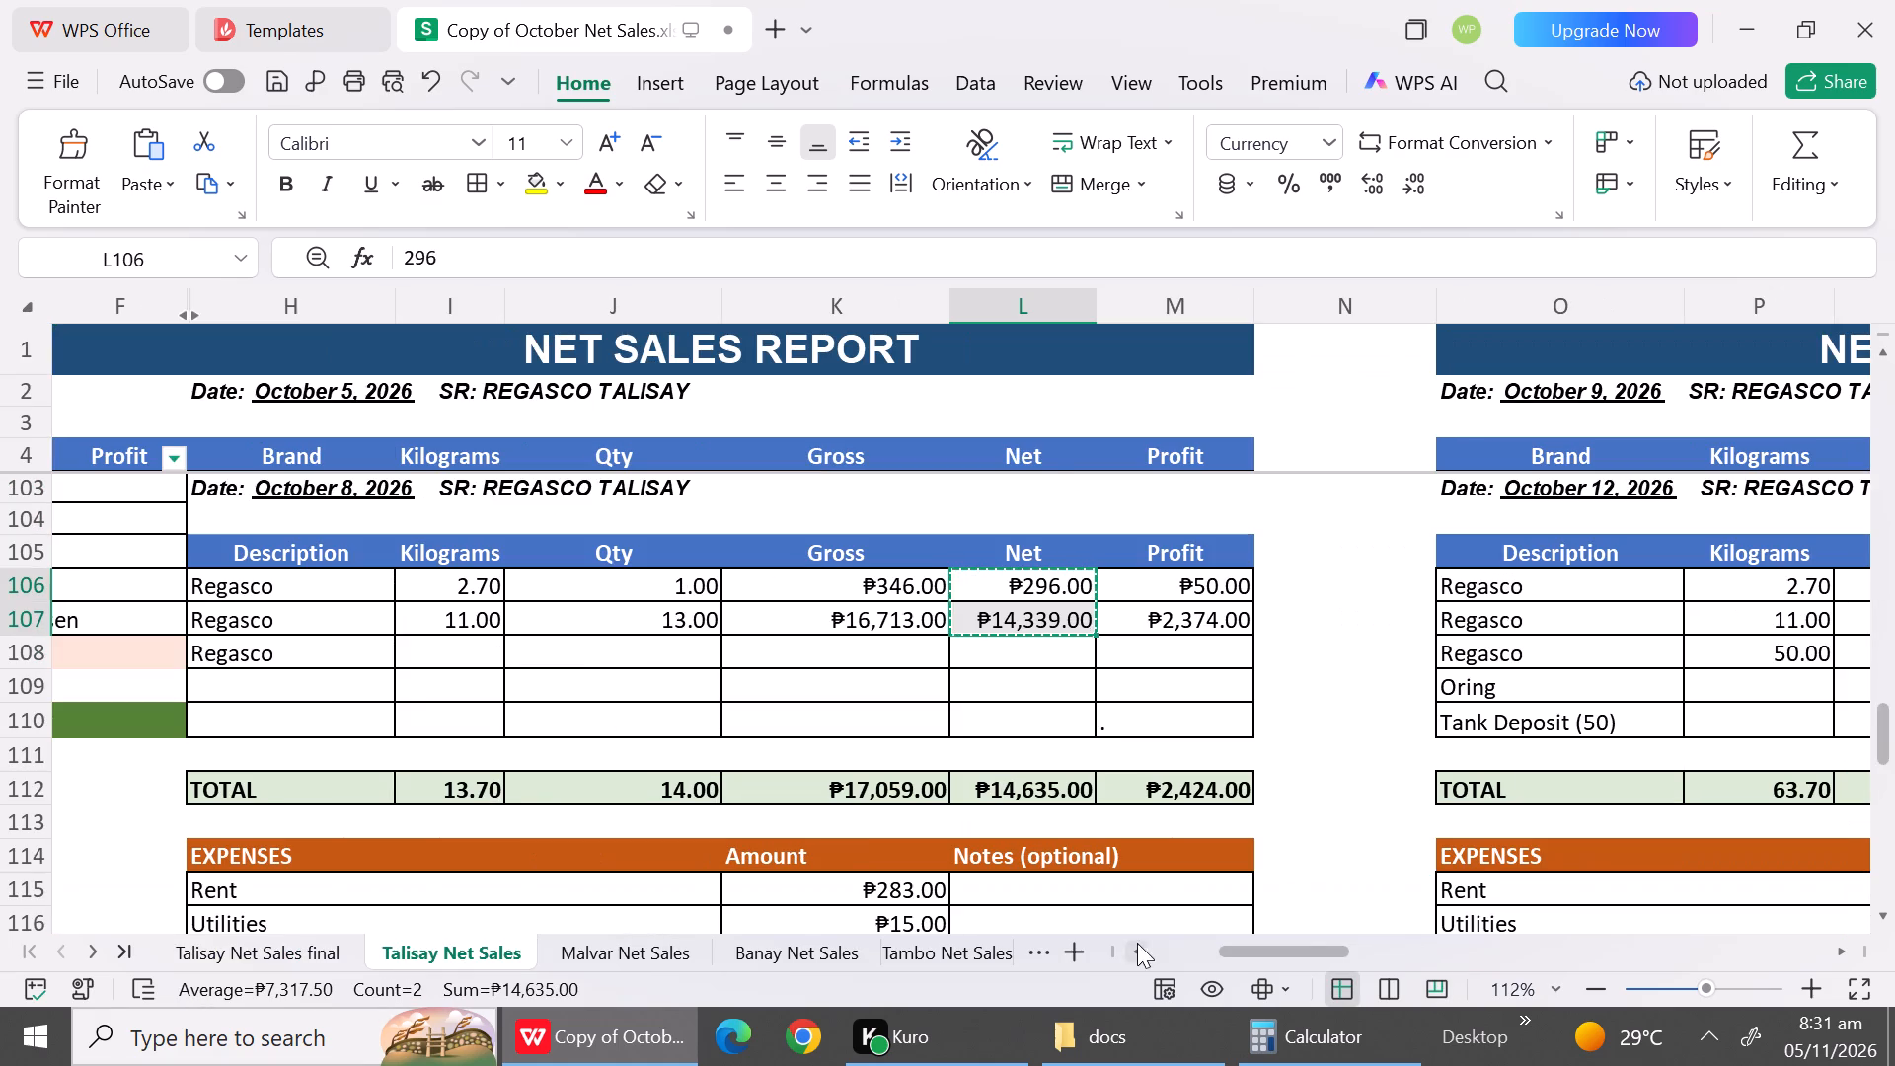
triple_click(1894, 919)
triple_click(1894, 919)
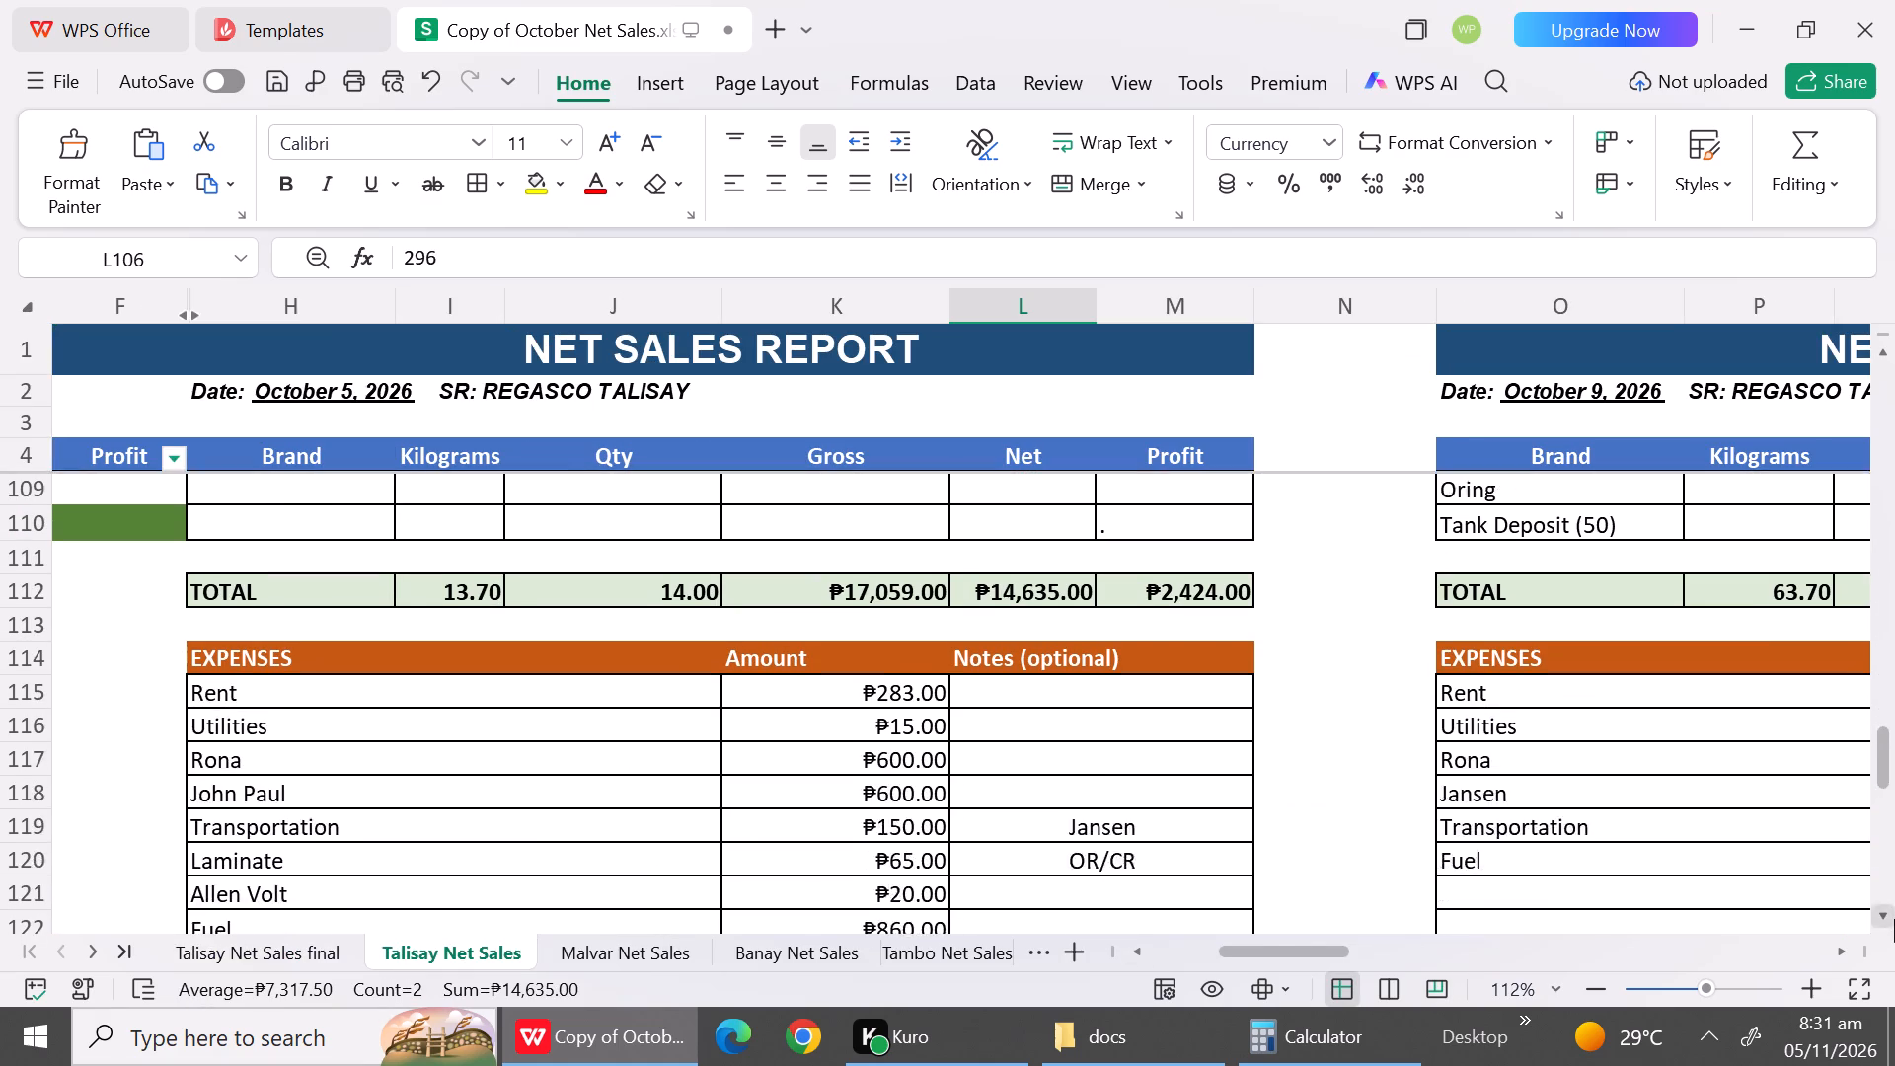
left_click(1894, 919)
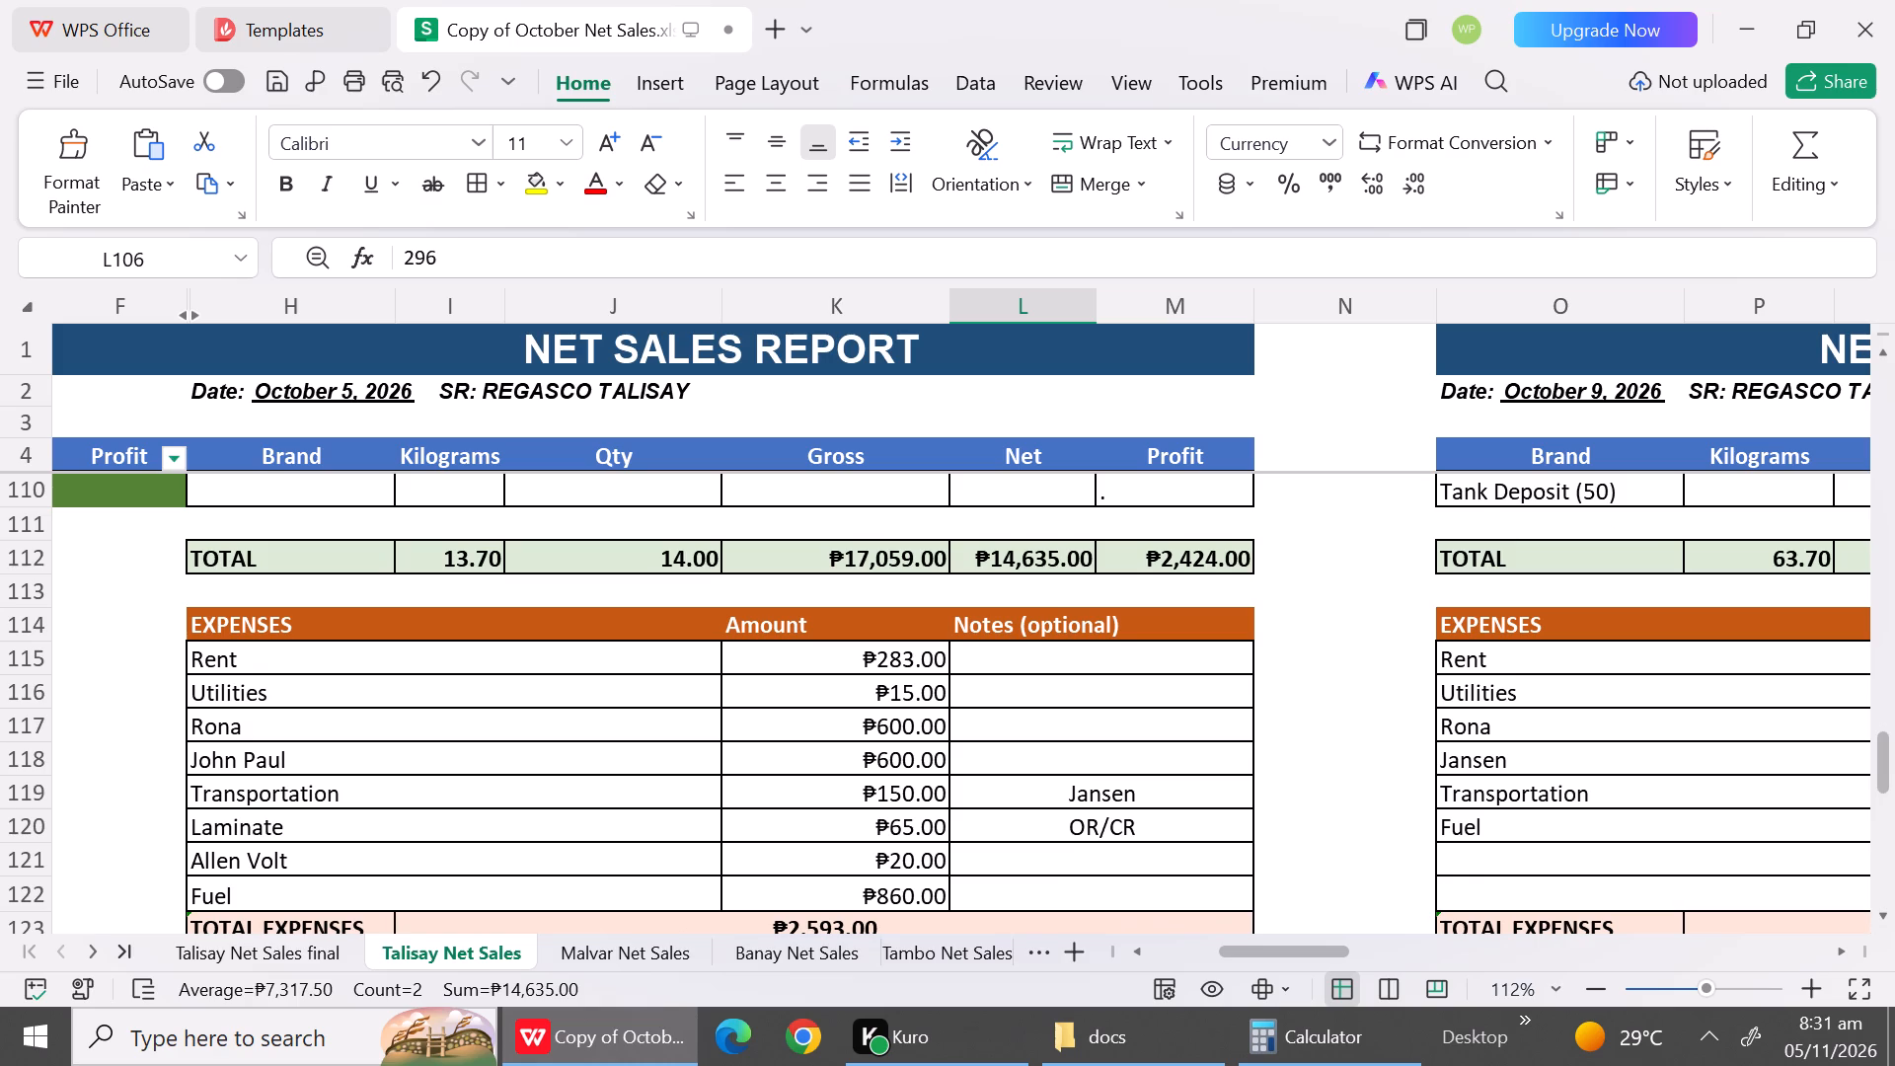
left_click(297, 735)
key("ctrl+c")
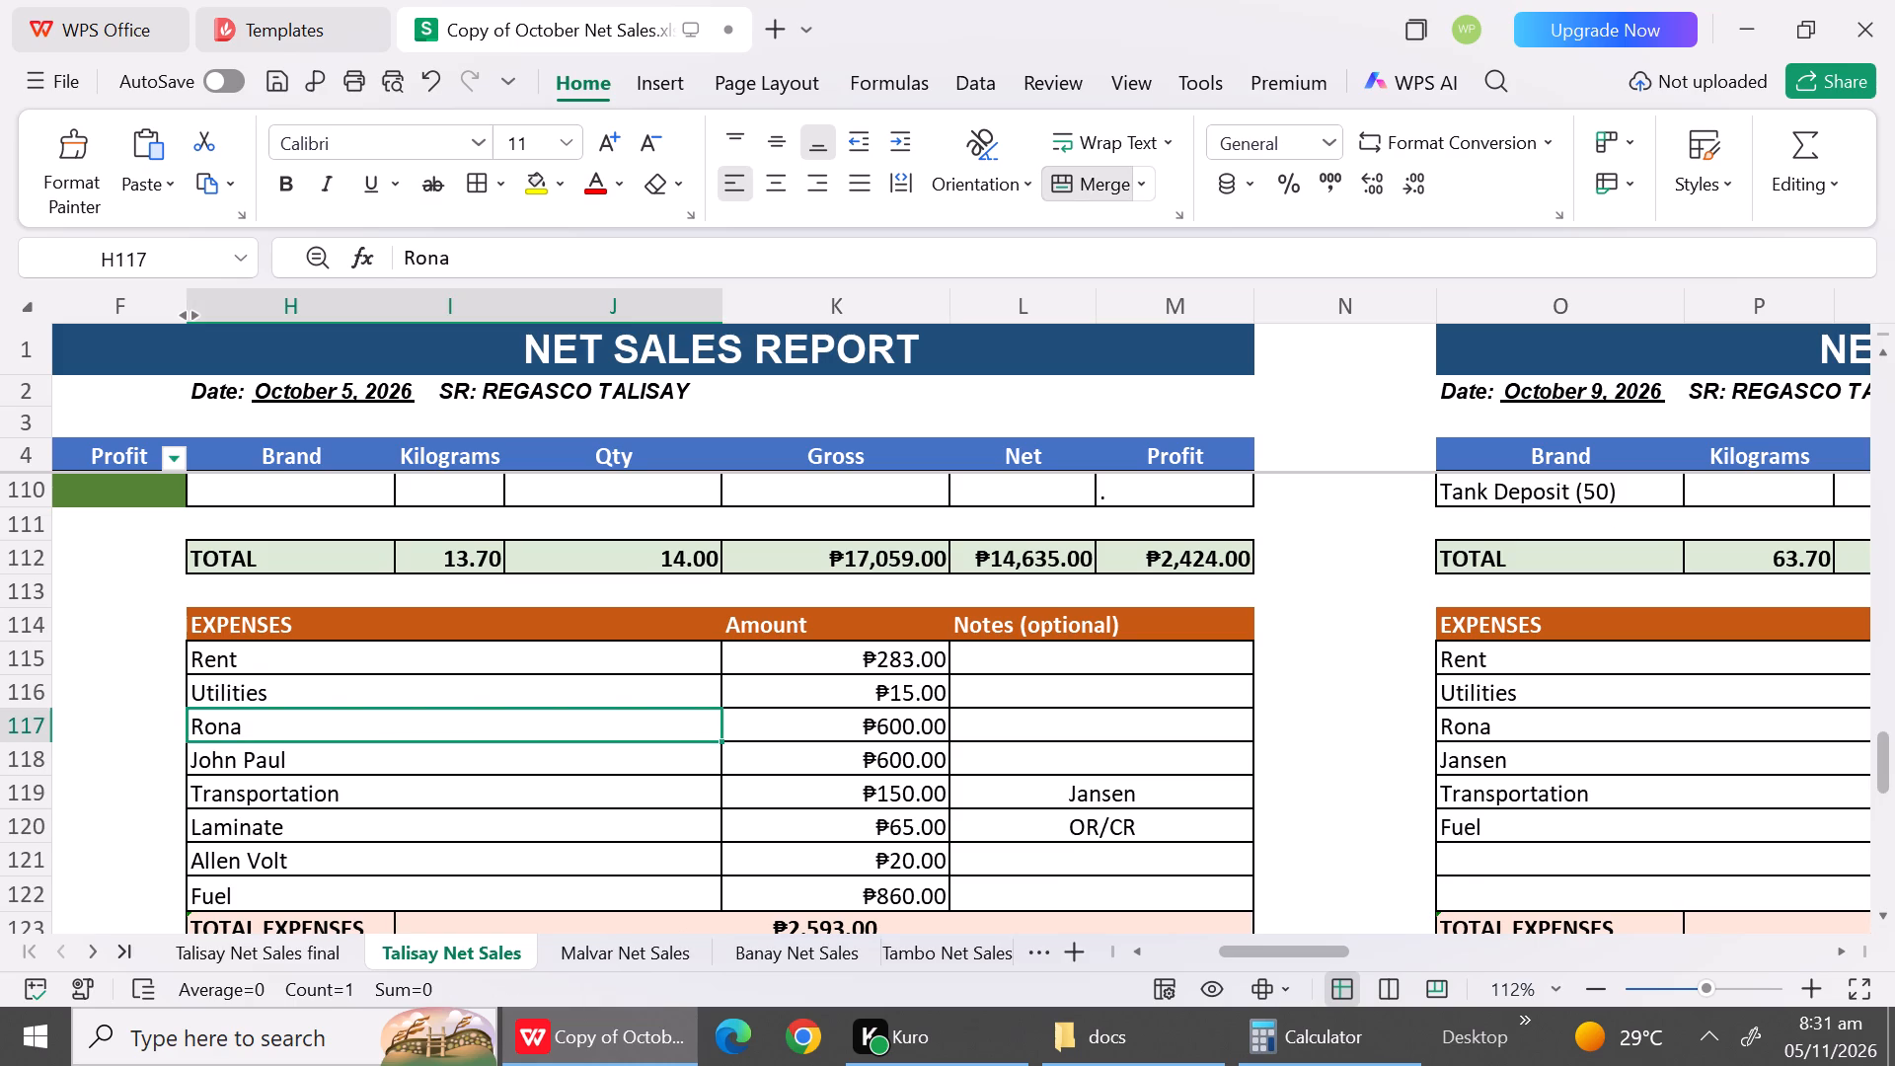
left_click(254, 953)
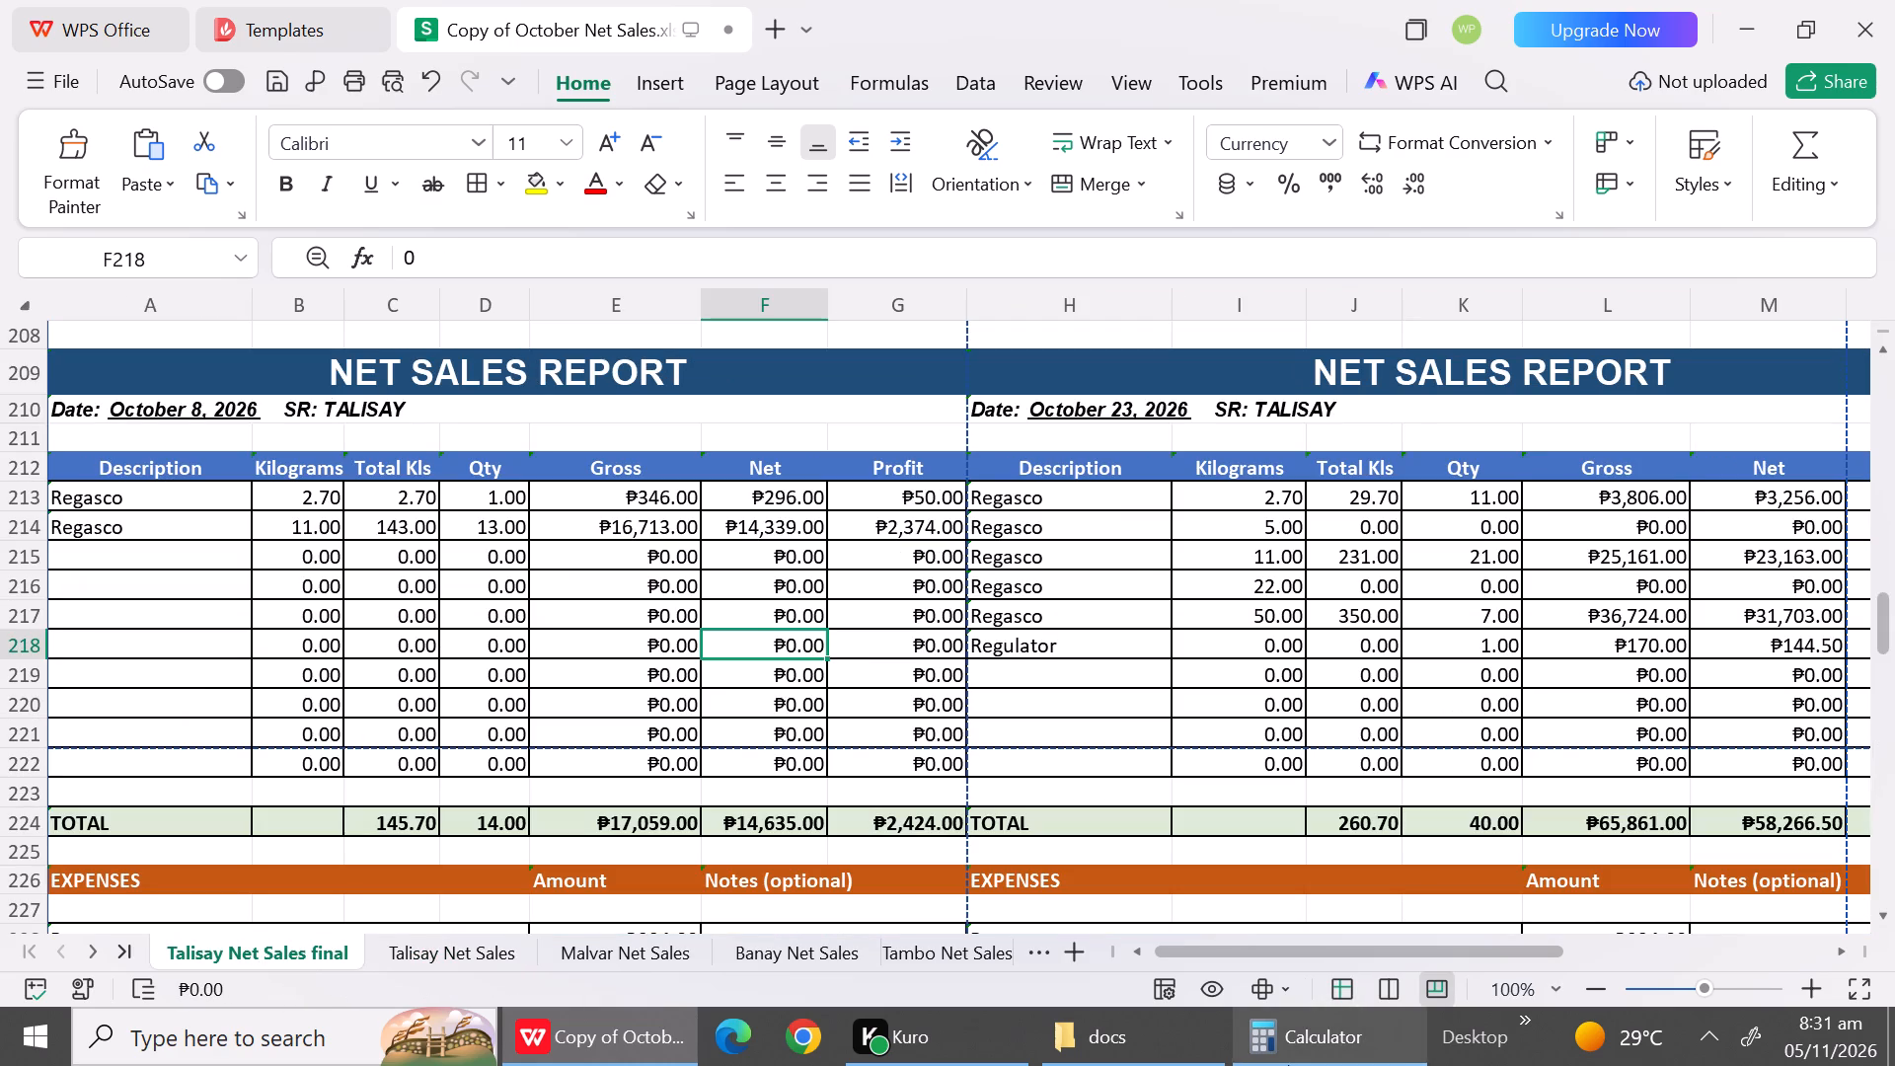
triple_click(1882, 918)
double_click(1882, 918)
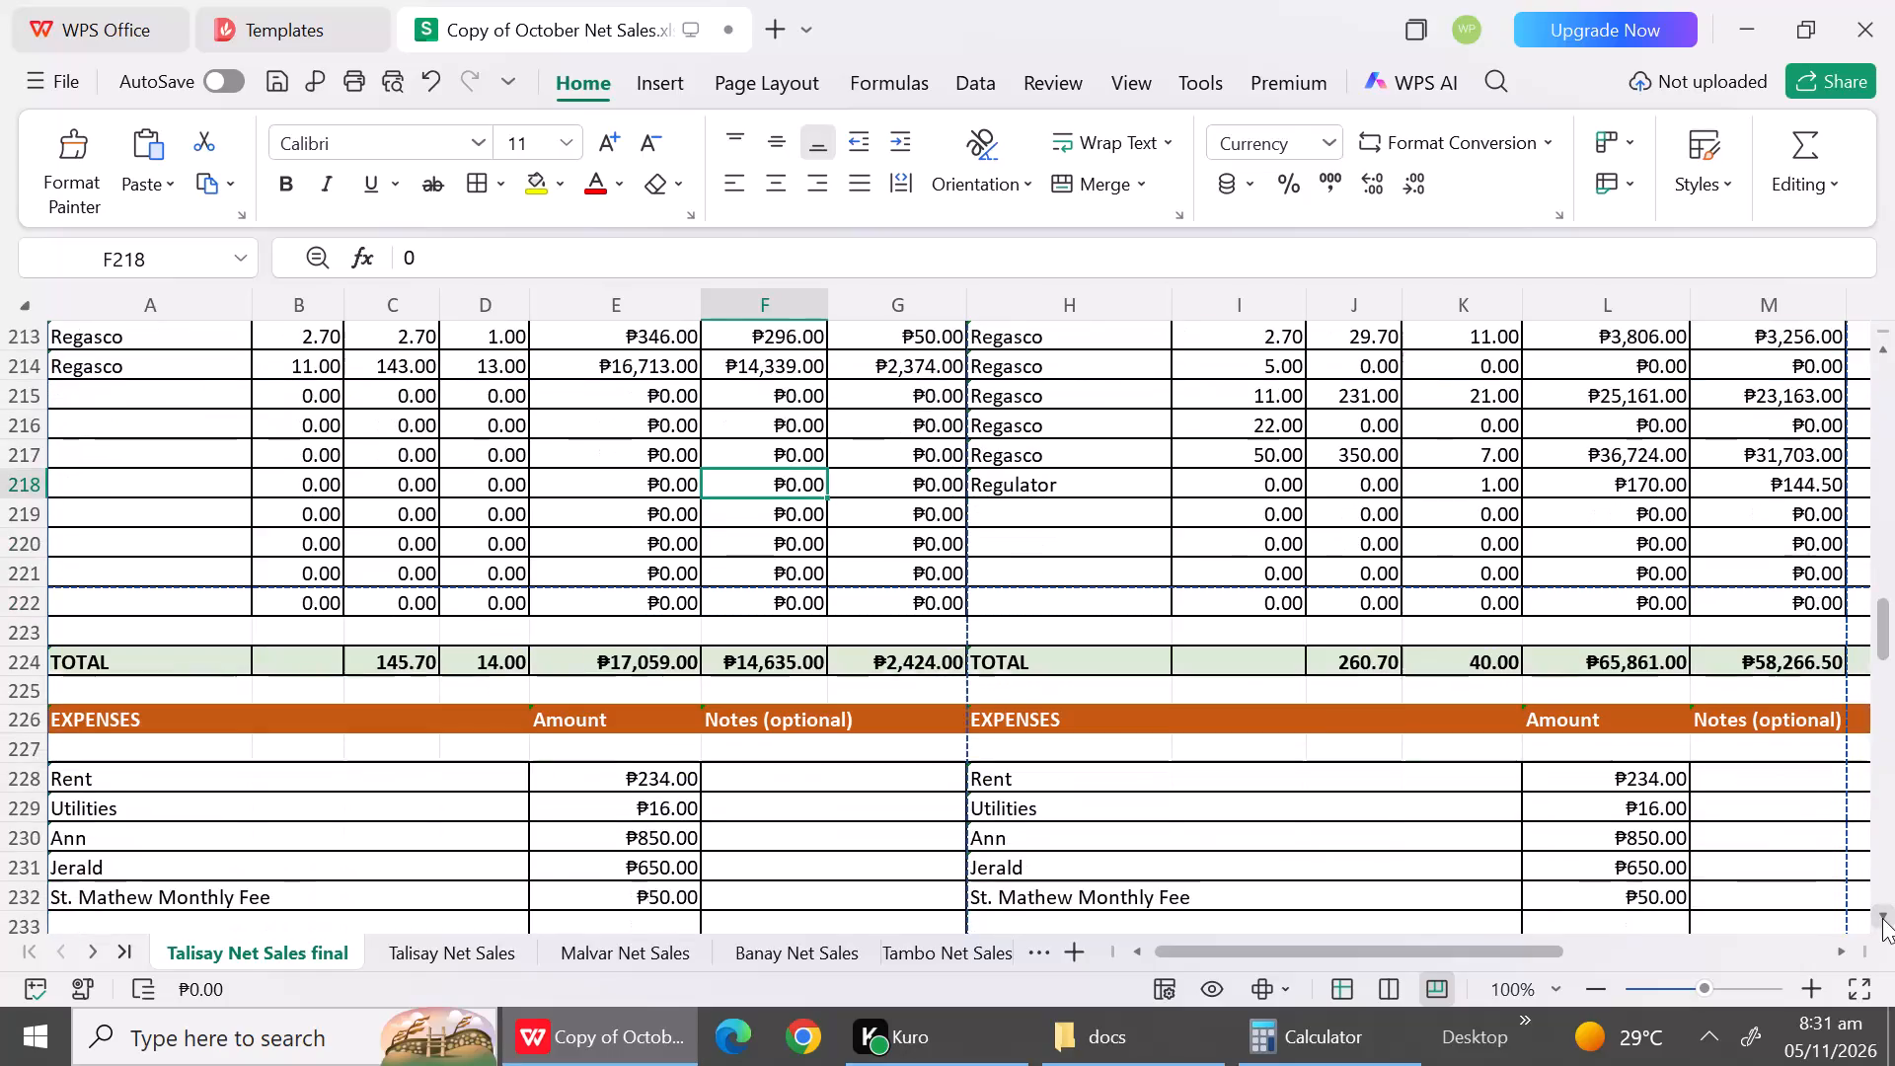
double_click(1882, 918)
left_click_drag(1882, 918, 491, 868)
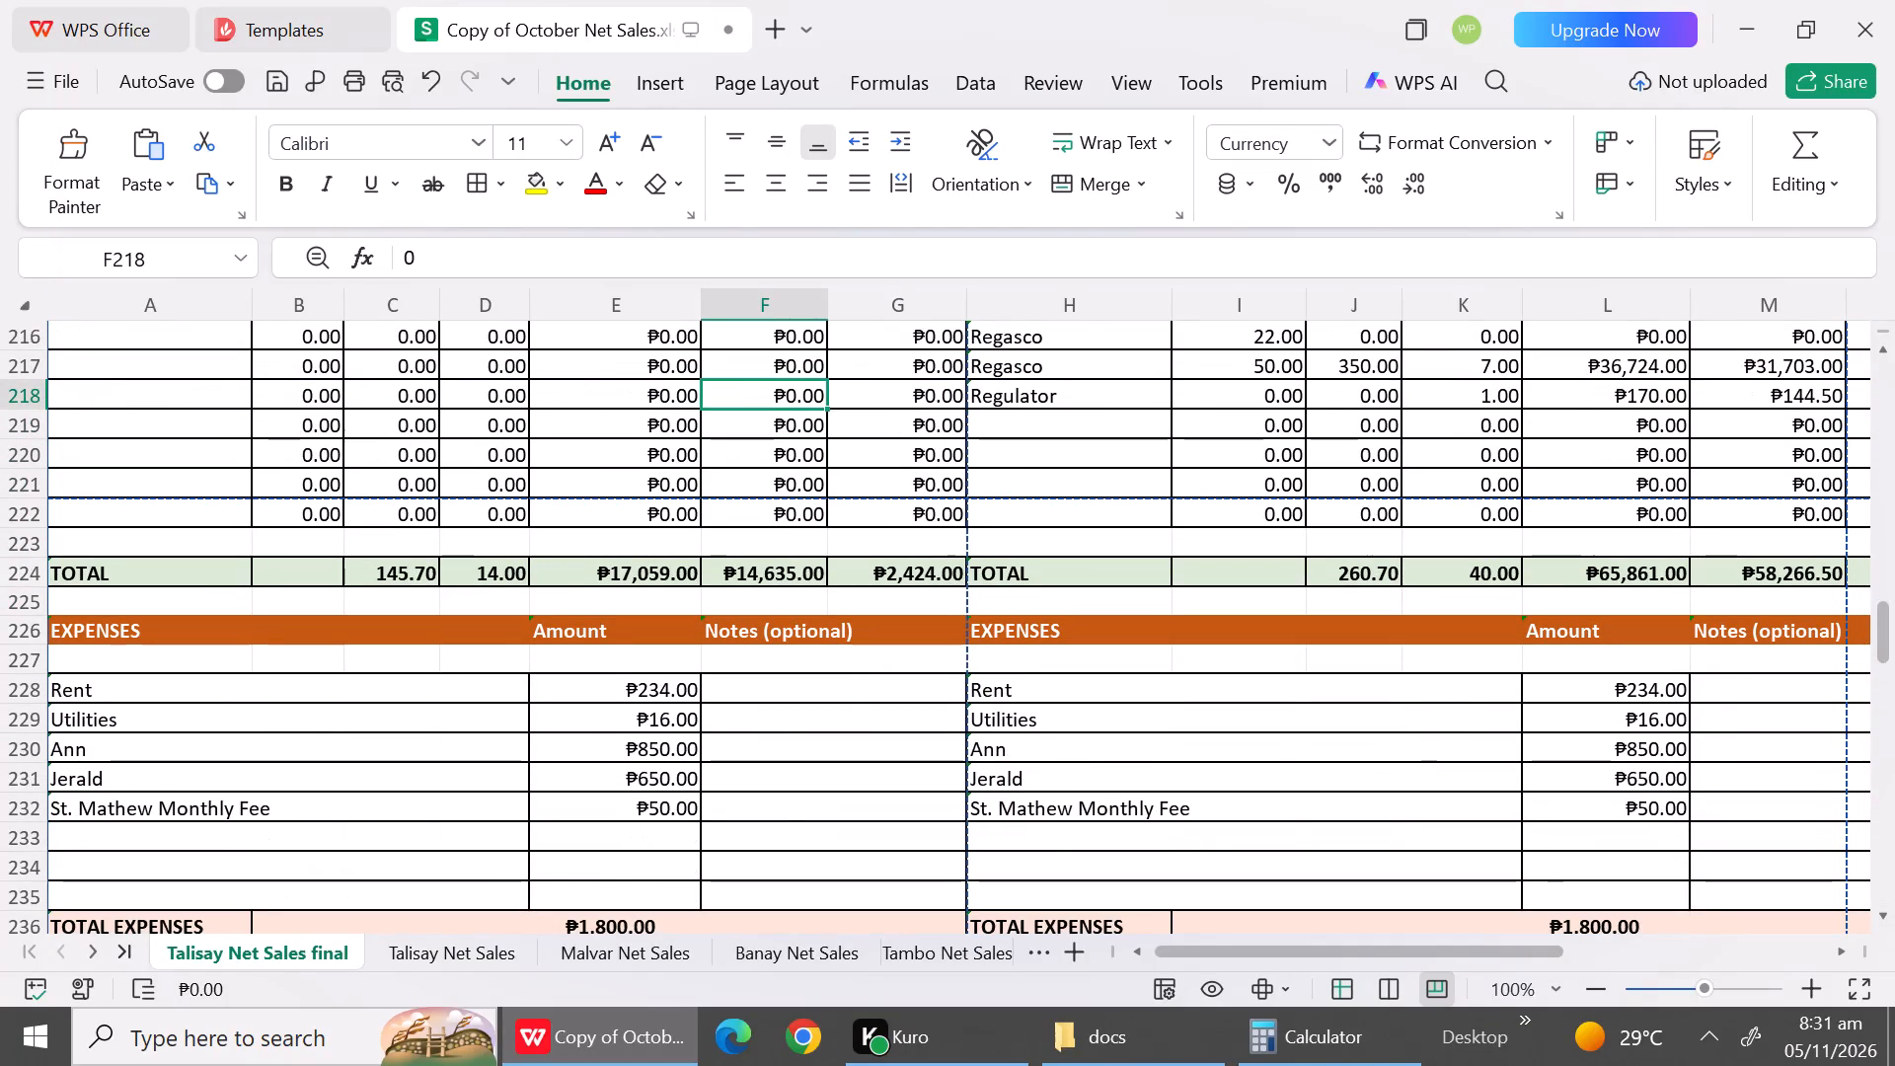
left_click(194, 758)
key("ctrl+v")
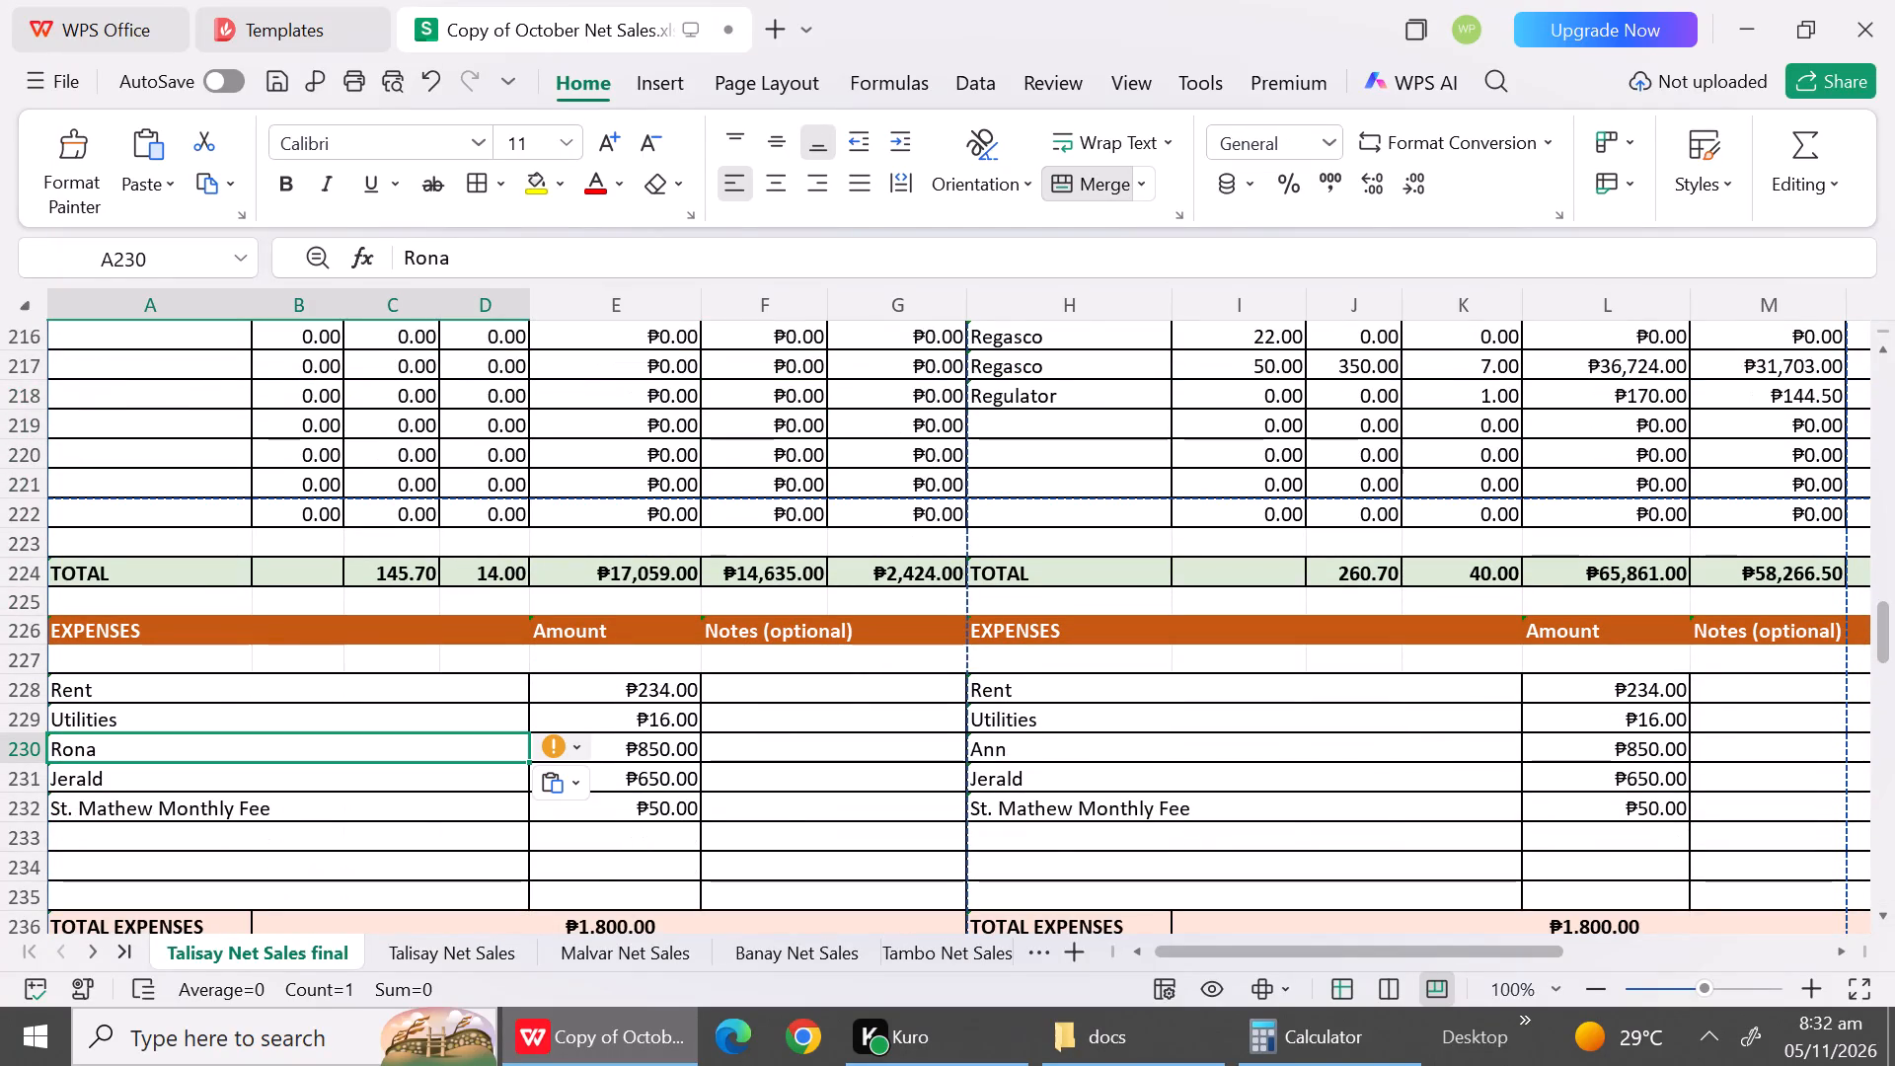
Copy the October 8 staff expense description below Rona, in H118 of Talisay Net Sales, into A231 of the final sheet.
left_click(471, 953)
left_click(290, 764)
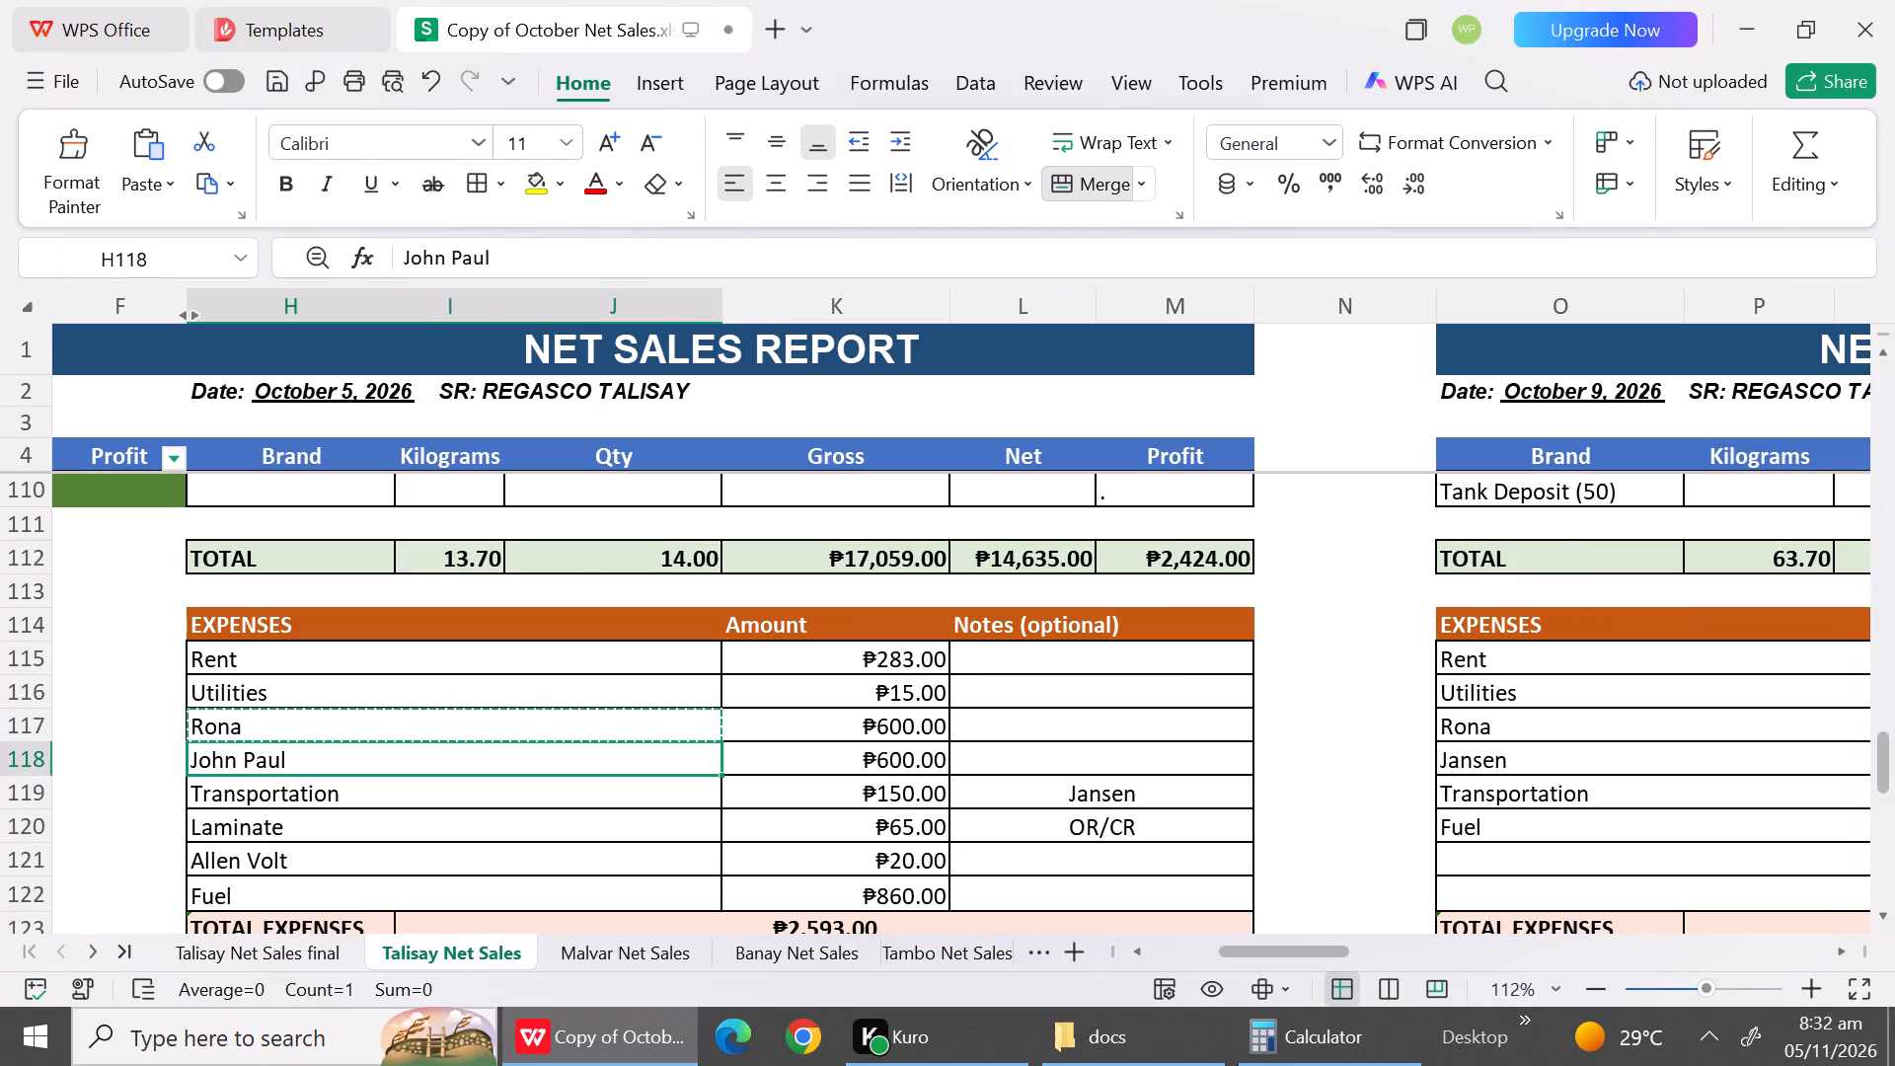
key("ctrl+c")
left_click(196, 964)
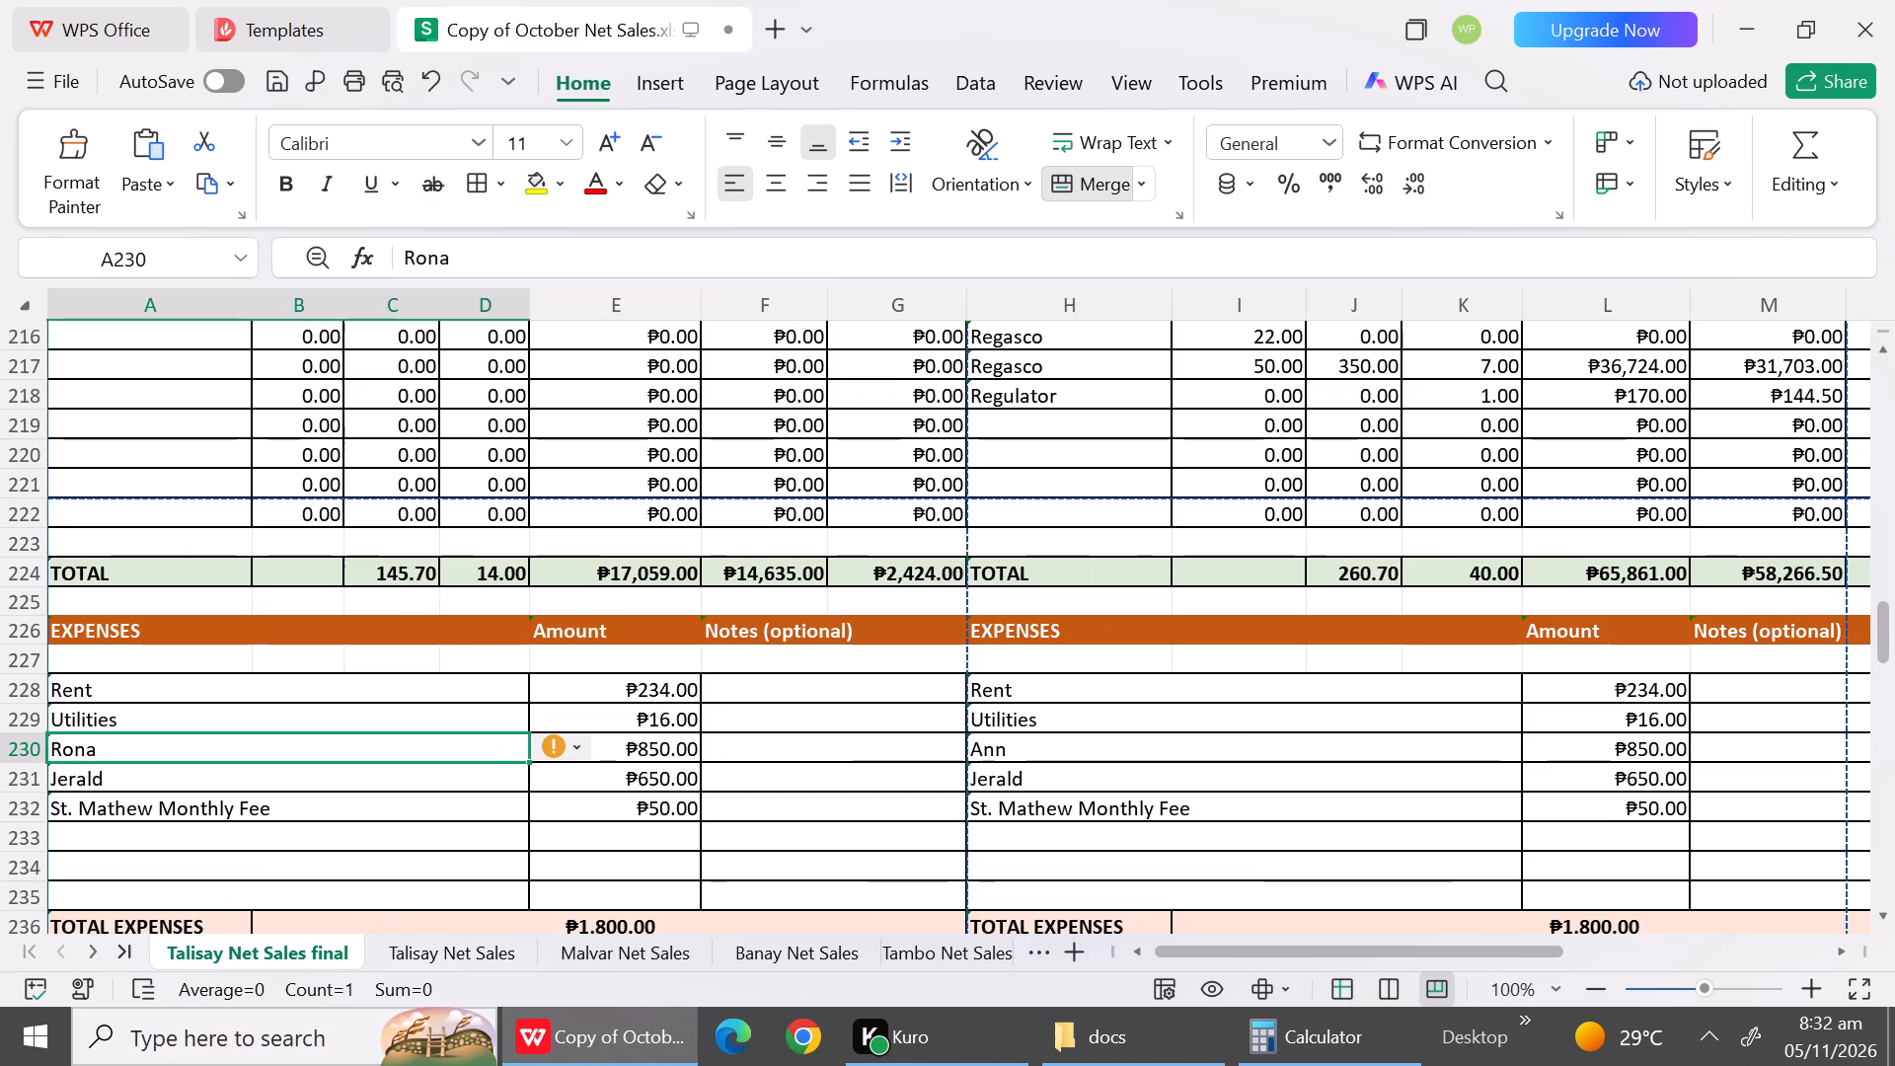
left_click(149, 785)
key("ctrl+v")
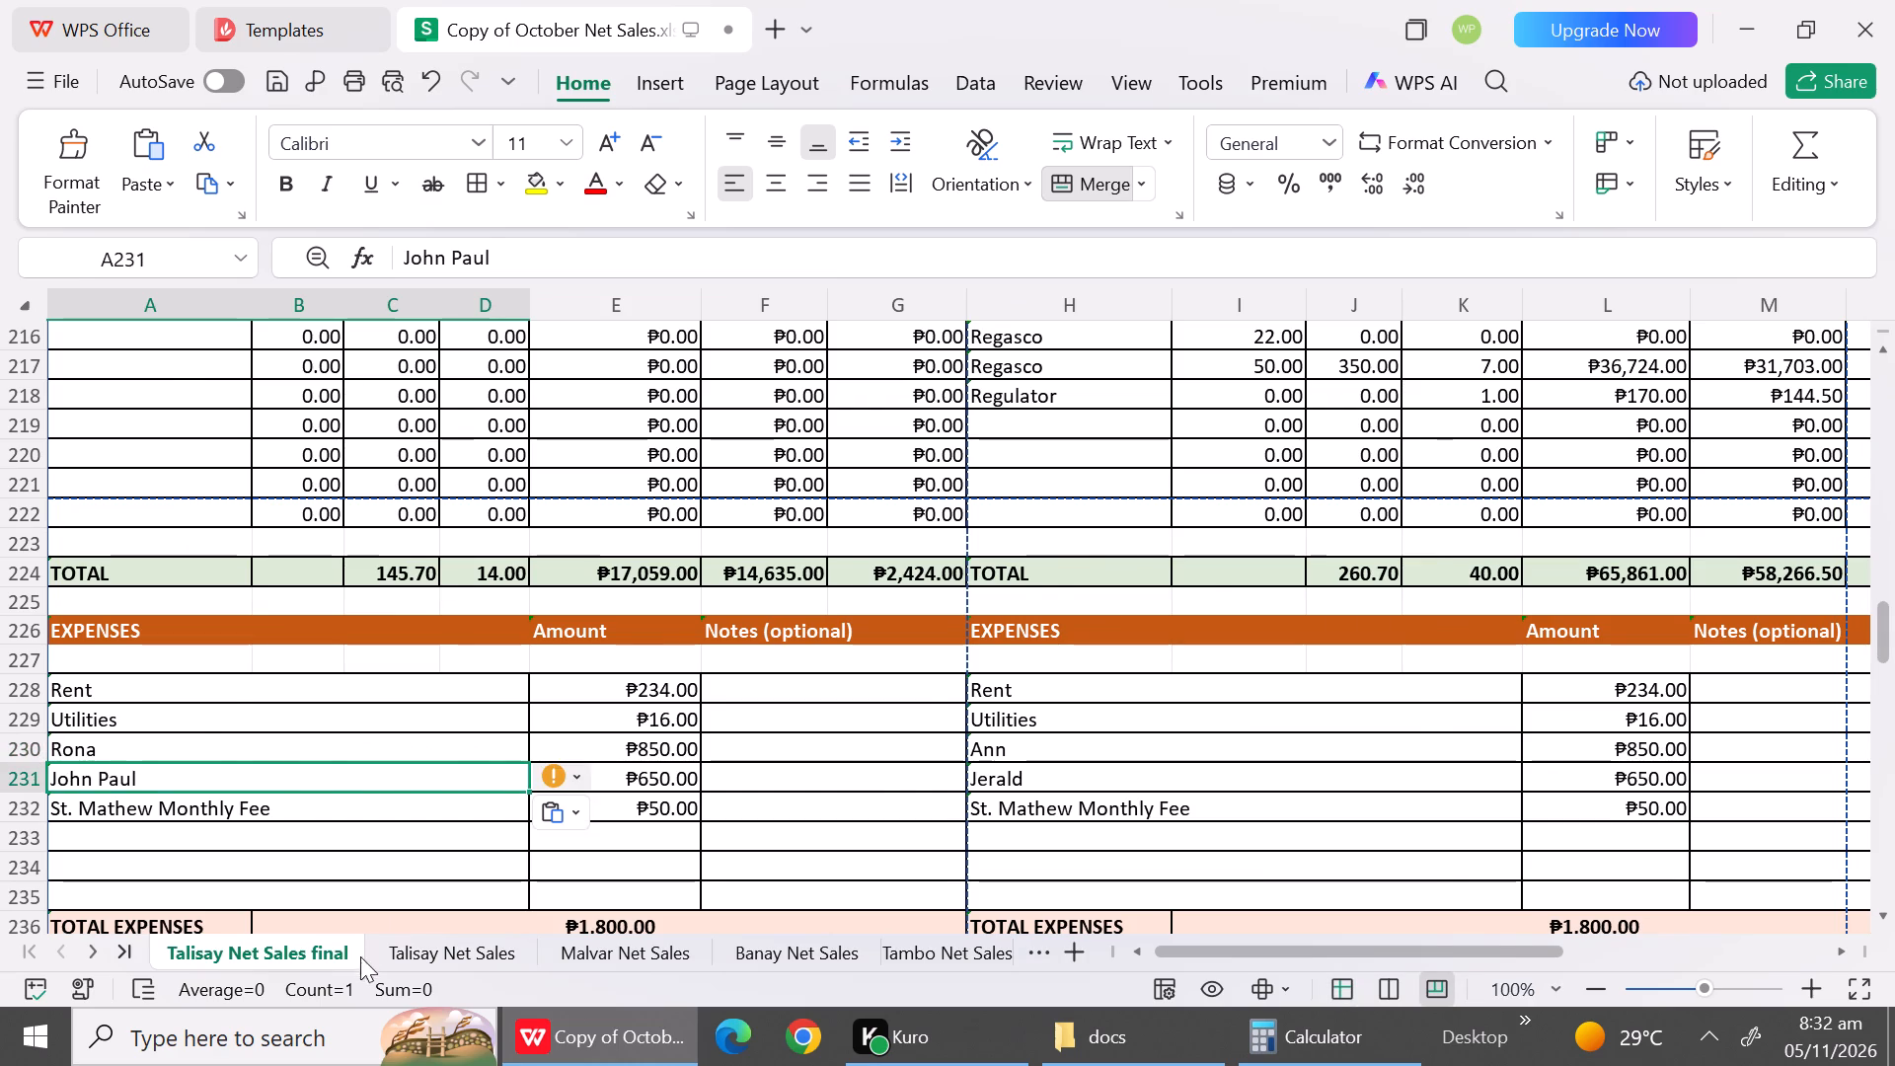
Copy the October 8 expense description Transportation from Talisay Net Sales into A233 of the final sheet.
left_click(403, 946)
left_click(290, 809)
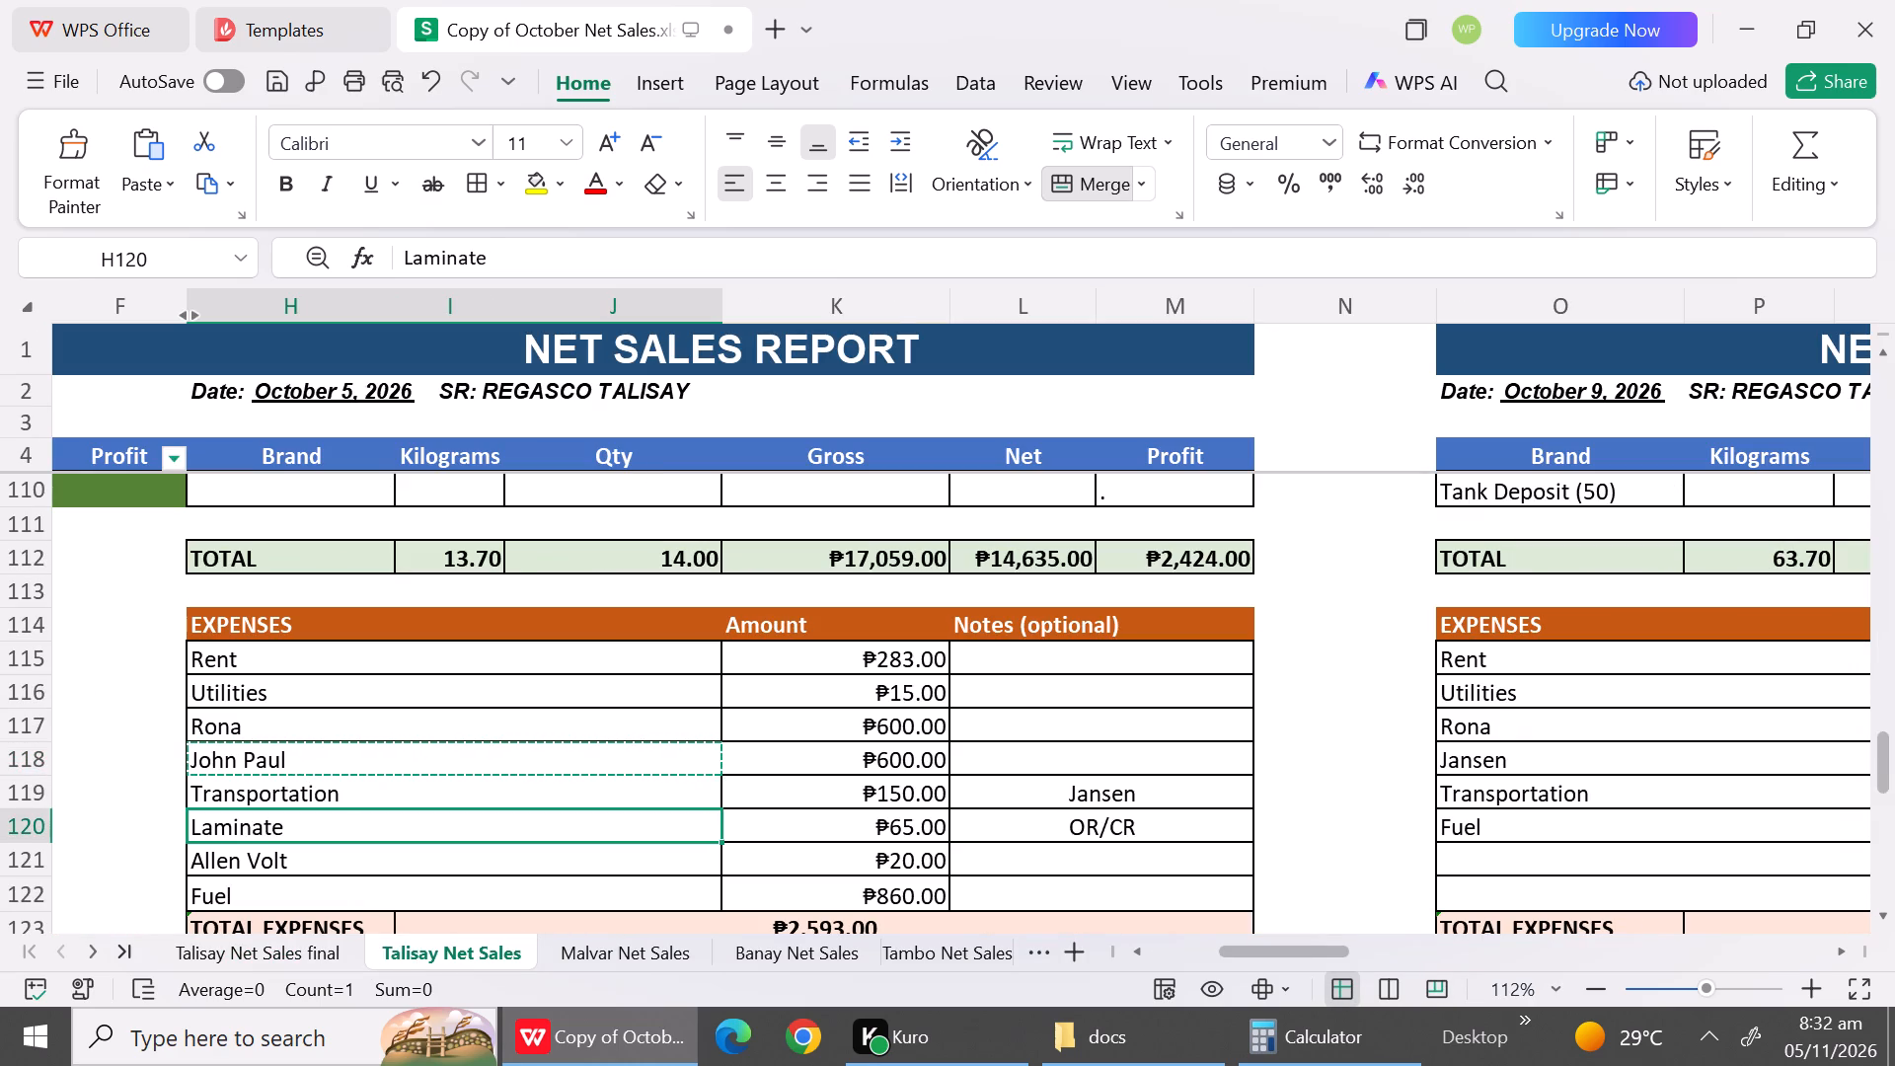
left_click(283, 799)
key("ctrl+c")
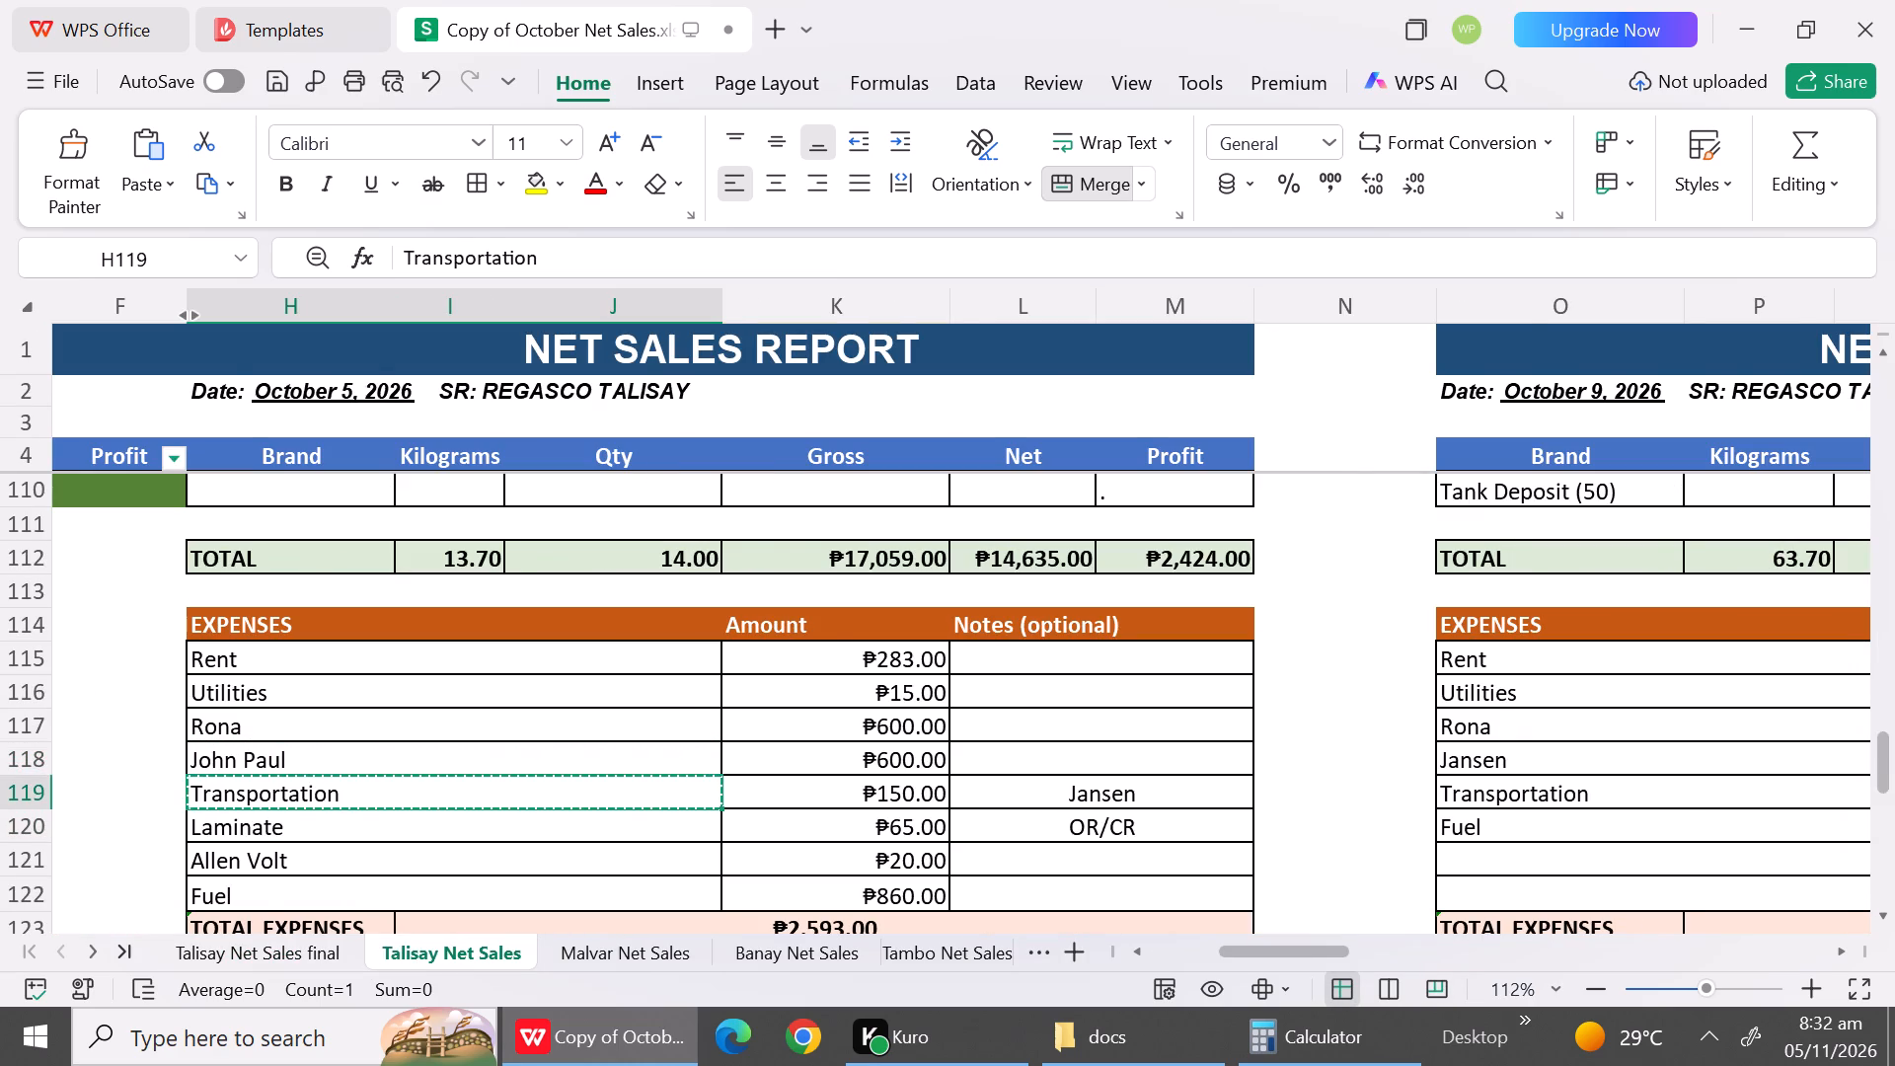
left_click(231, 952)
left_click(203, 844)
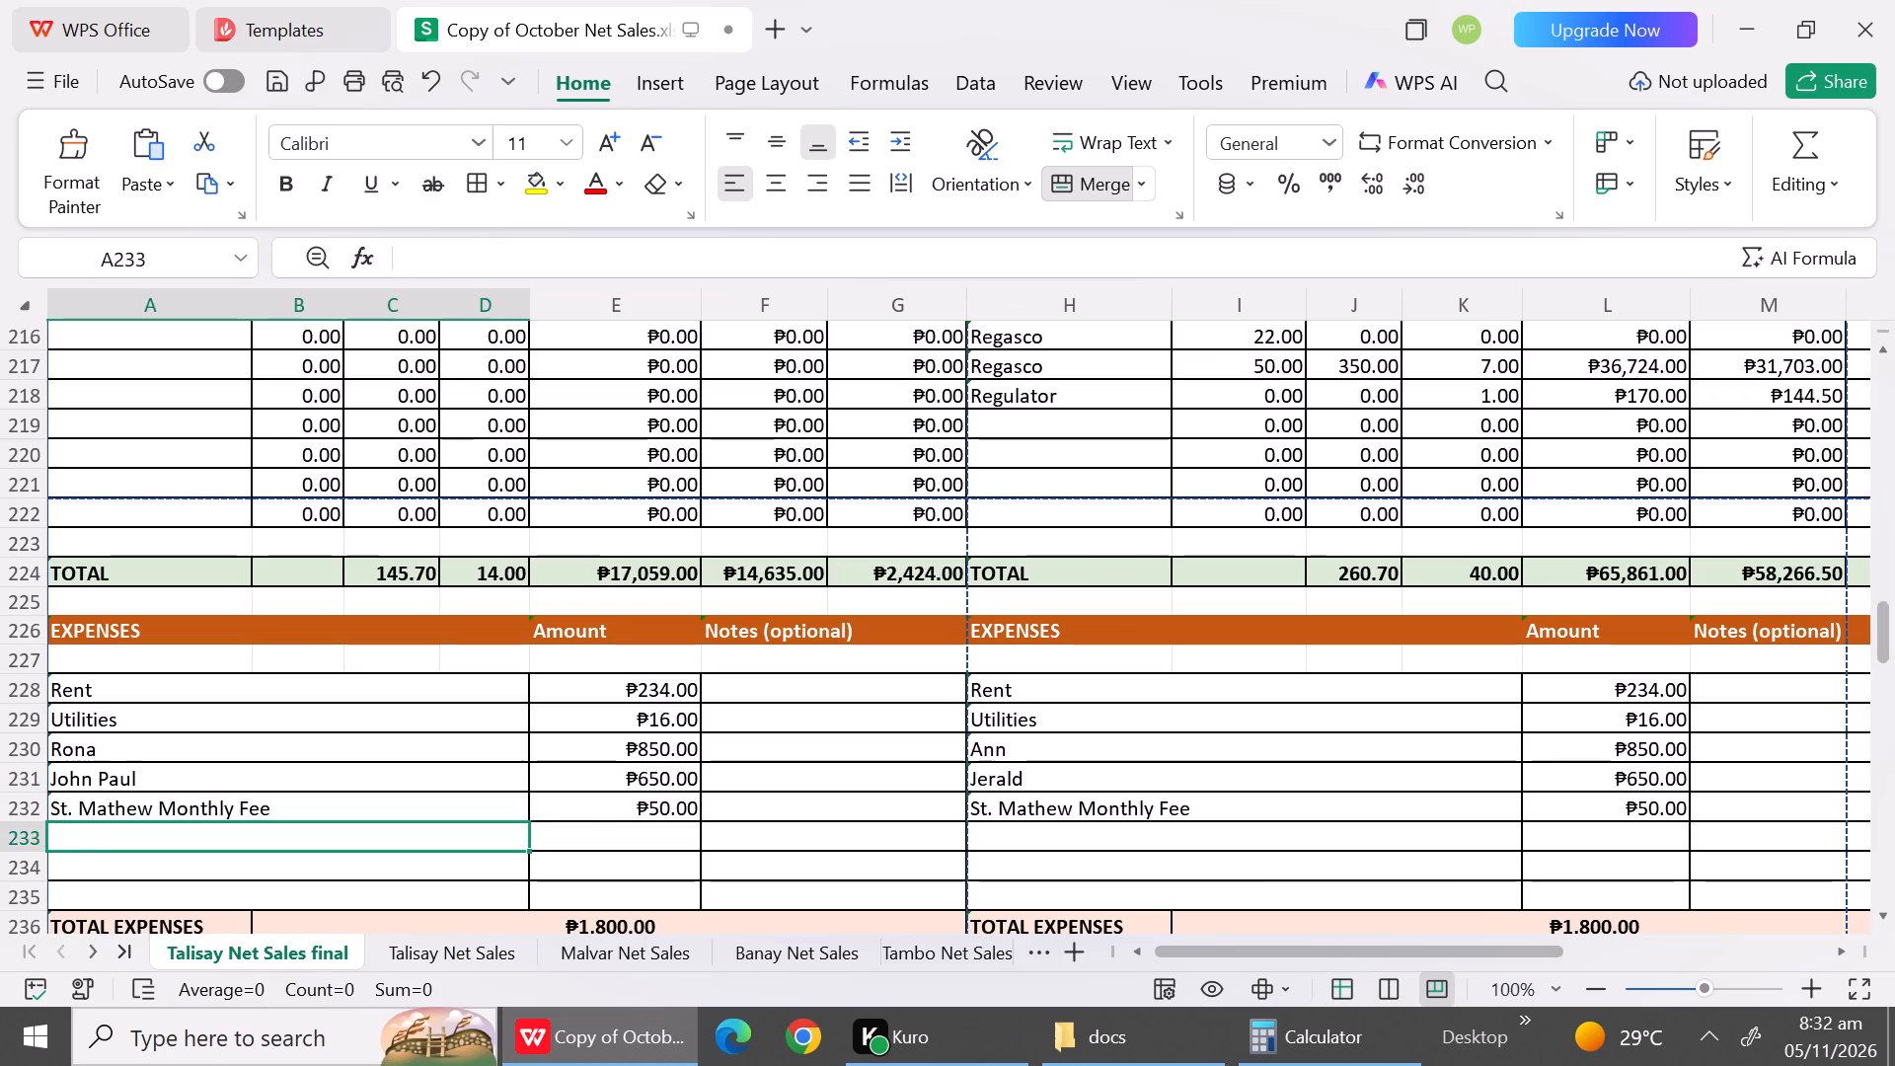
key("ctrl+v")
Copy the October 8 expense description Laminate from Talisay Net Sales into A234 of the final sheet.
left_click(379, 952)
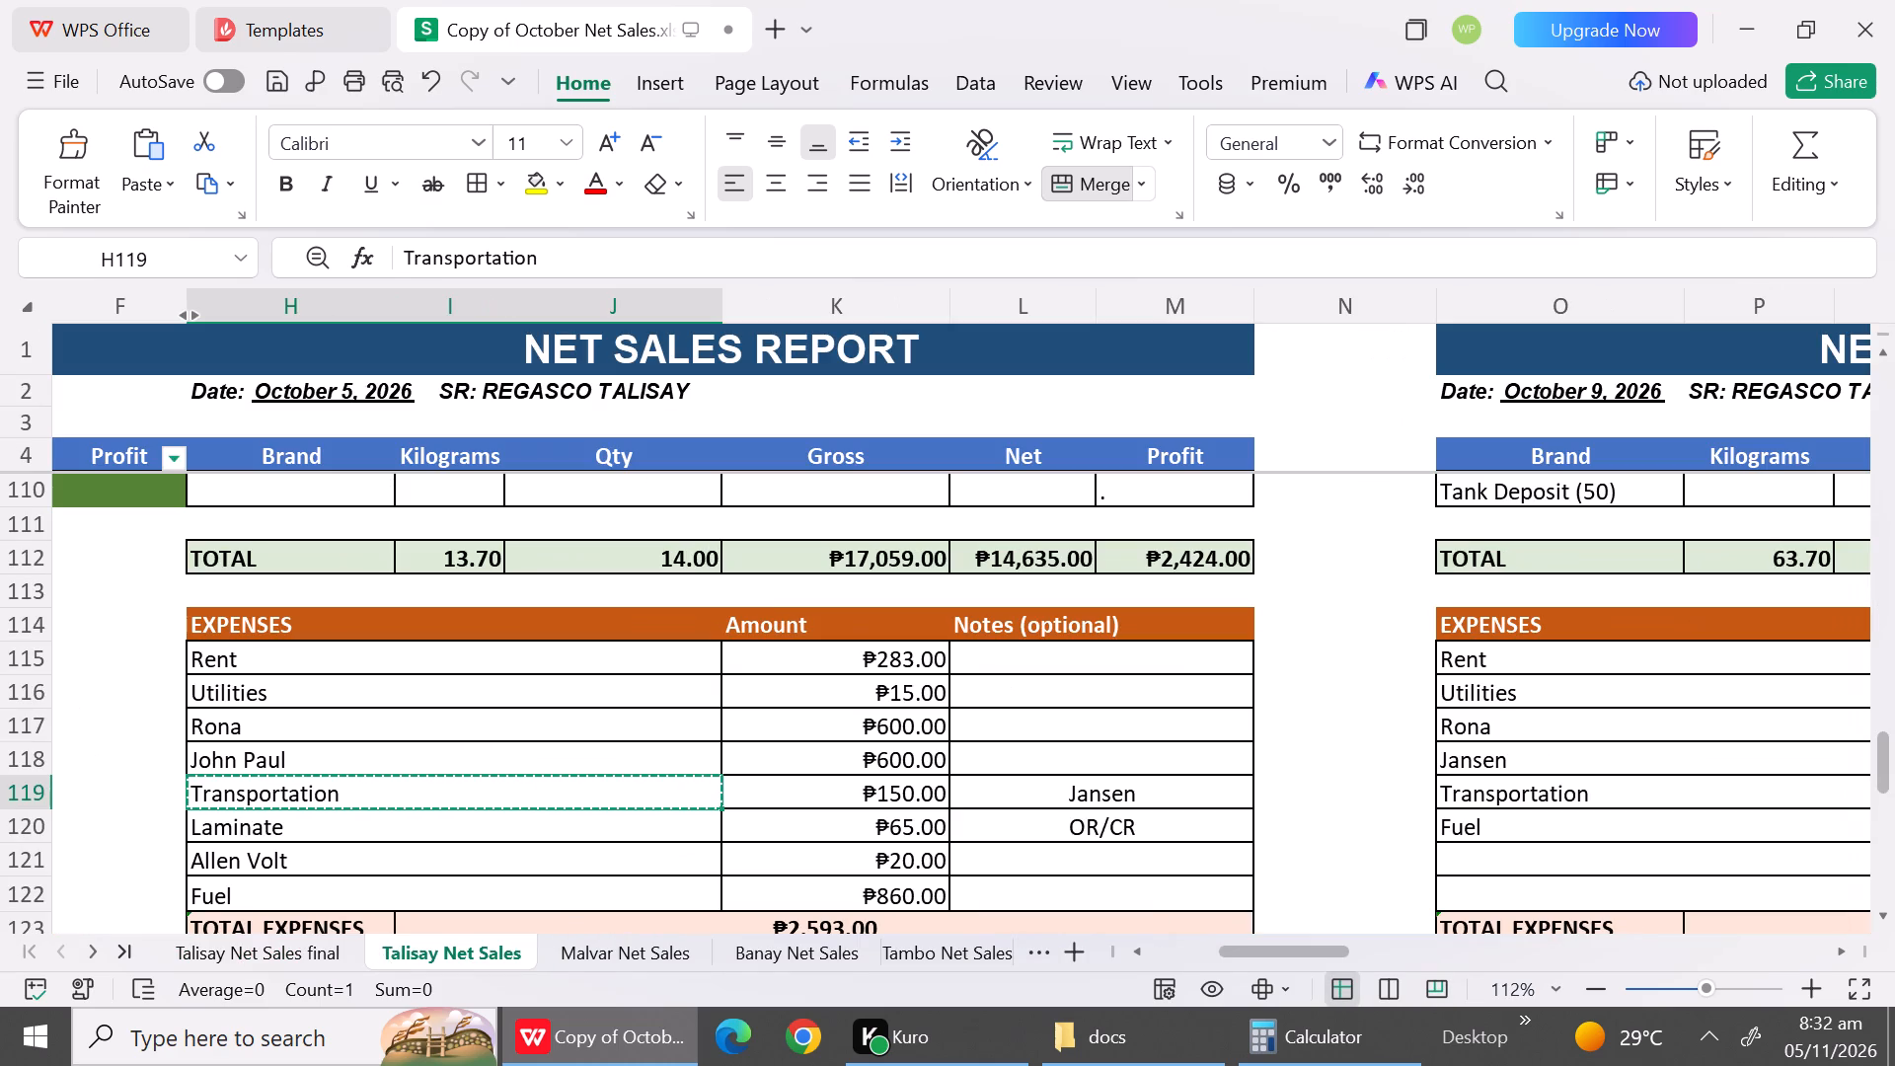
left_click(285, 826)
key("ctrl+c")
left_click(232, 951)
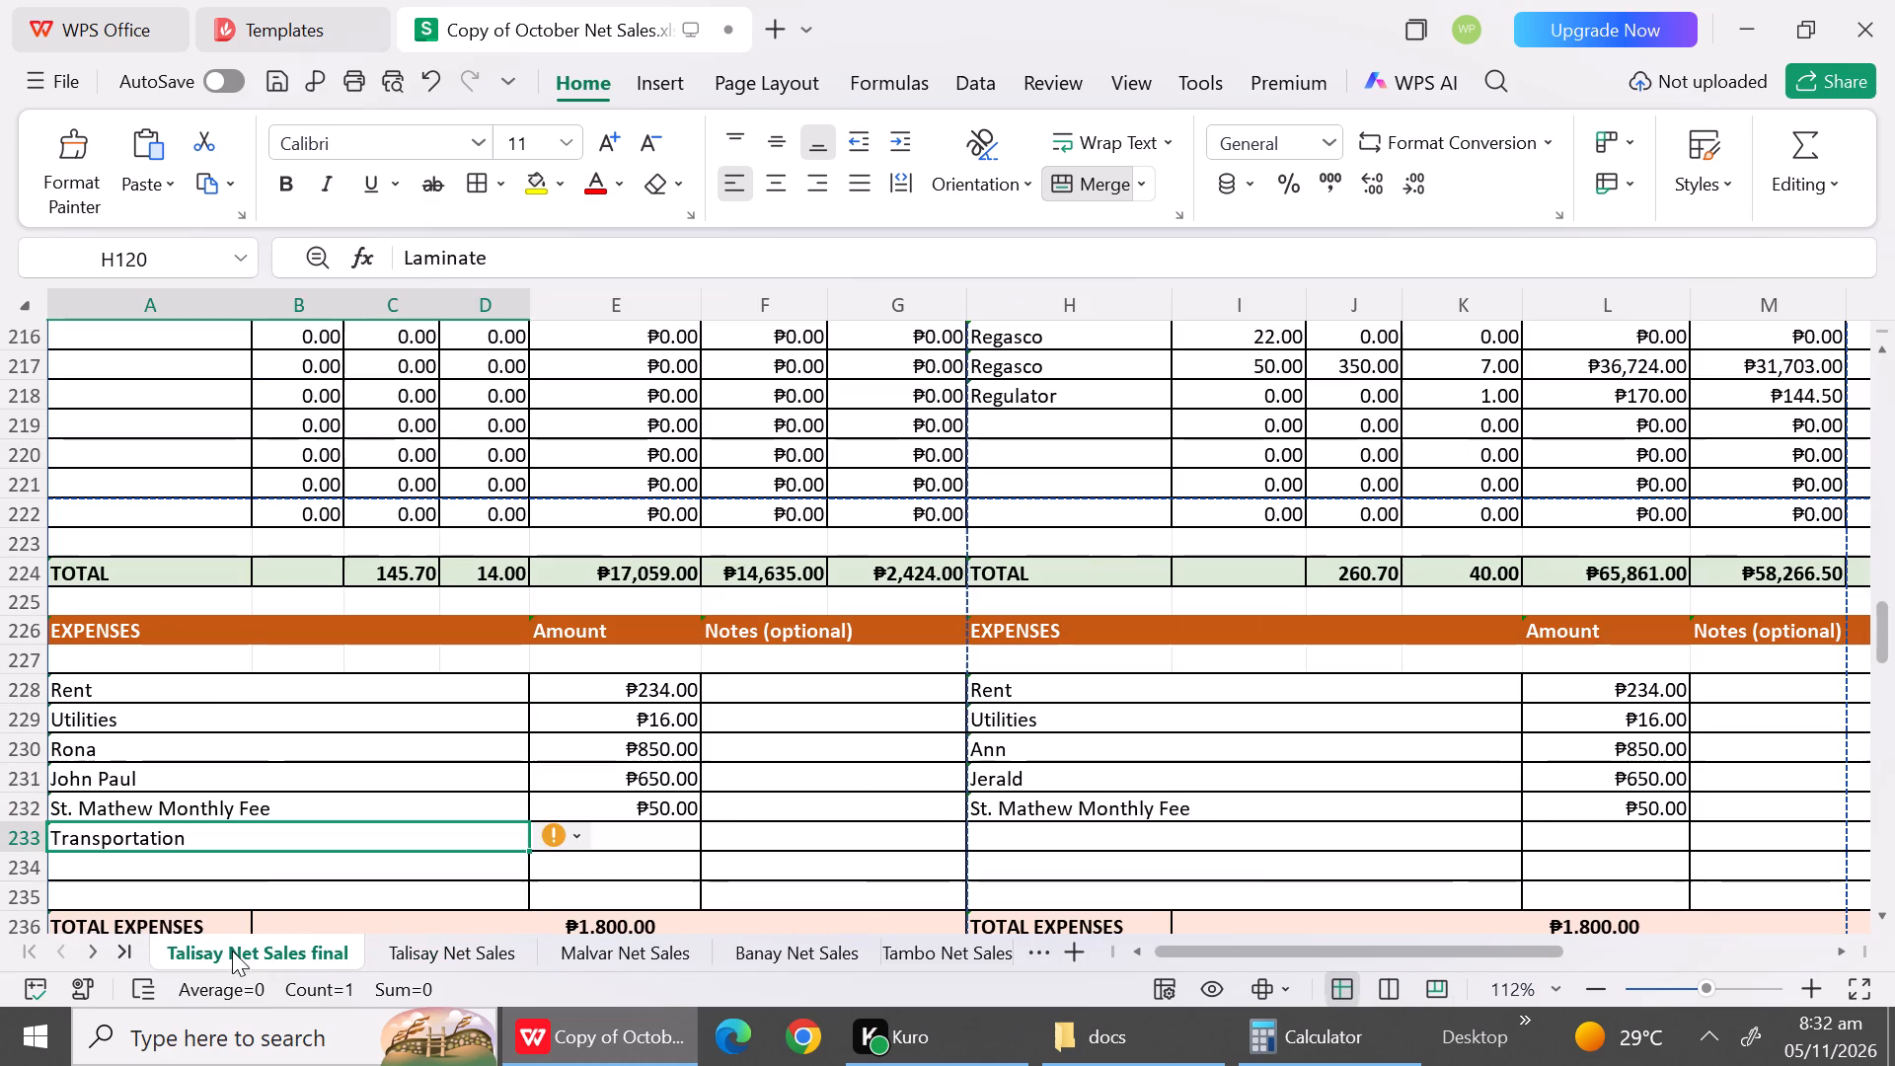
left_click(198, 876)
key("ctrl+v")
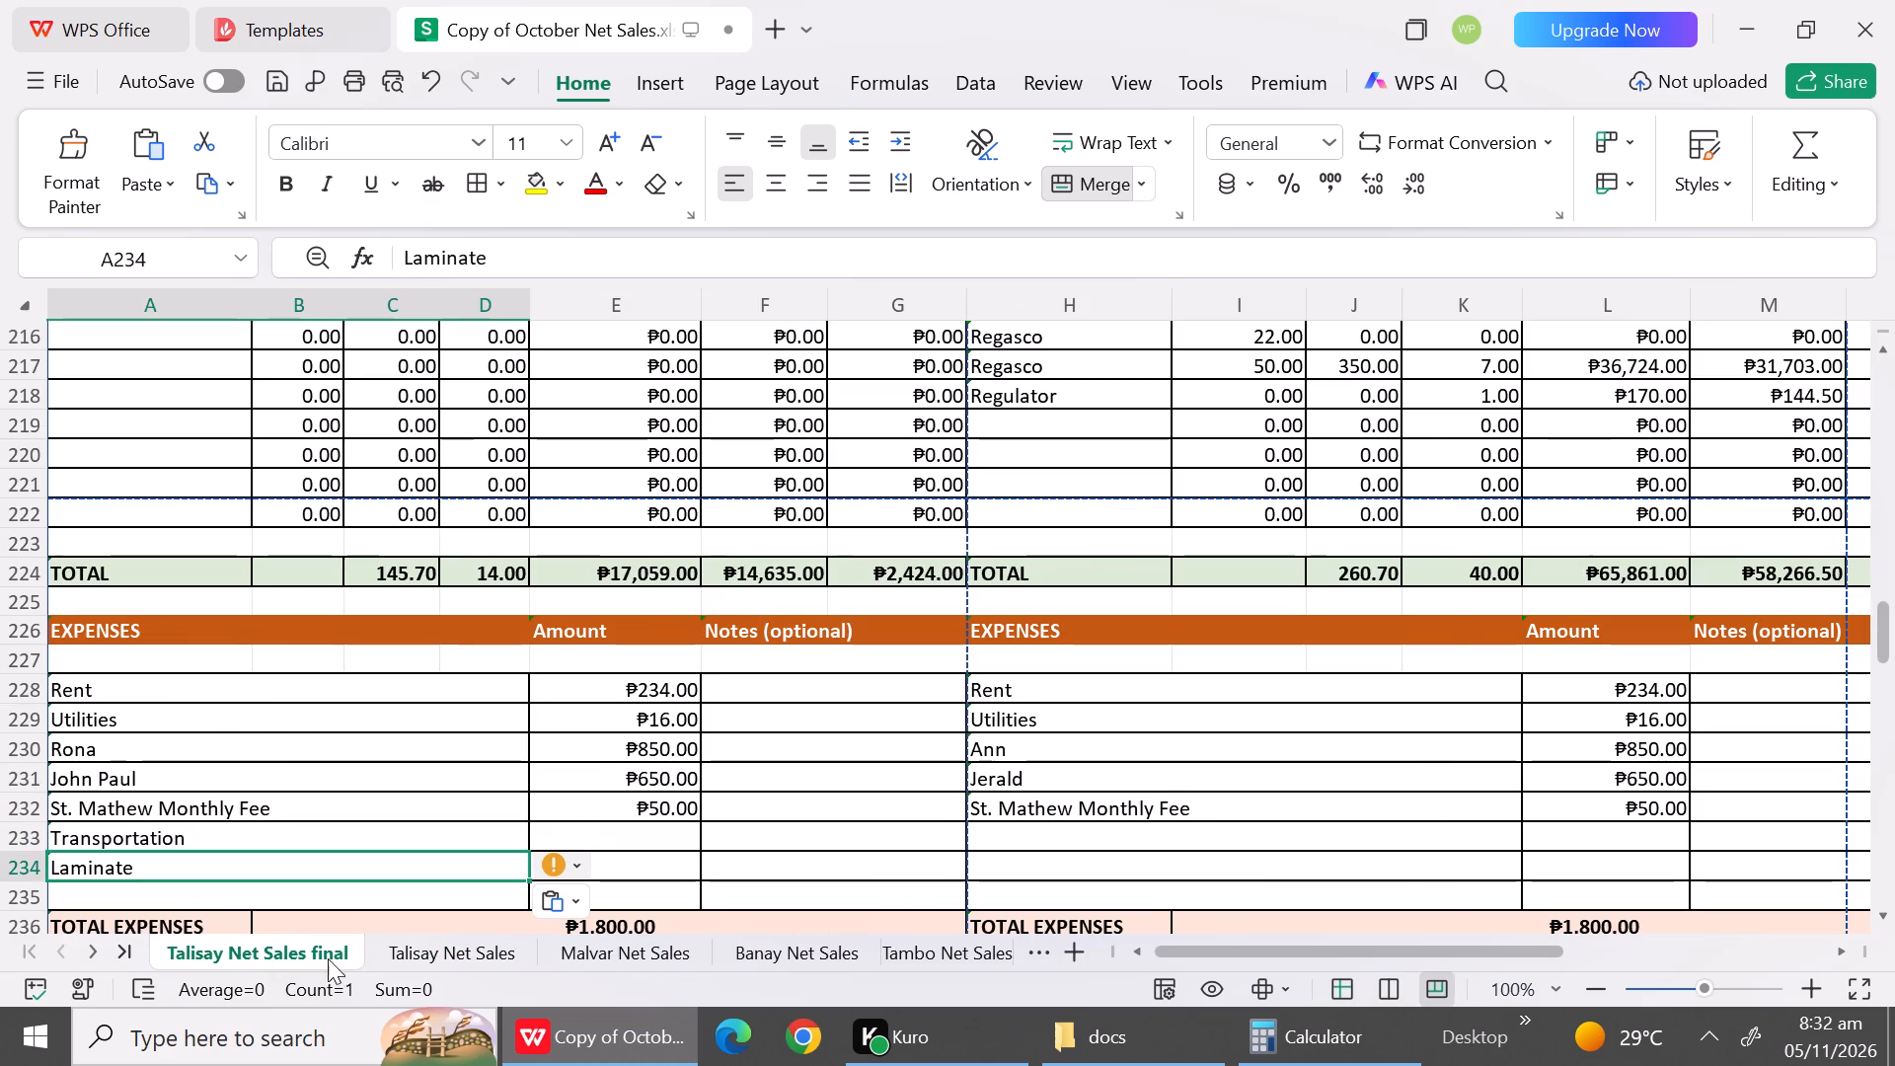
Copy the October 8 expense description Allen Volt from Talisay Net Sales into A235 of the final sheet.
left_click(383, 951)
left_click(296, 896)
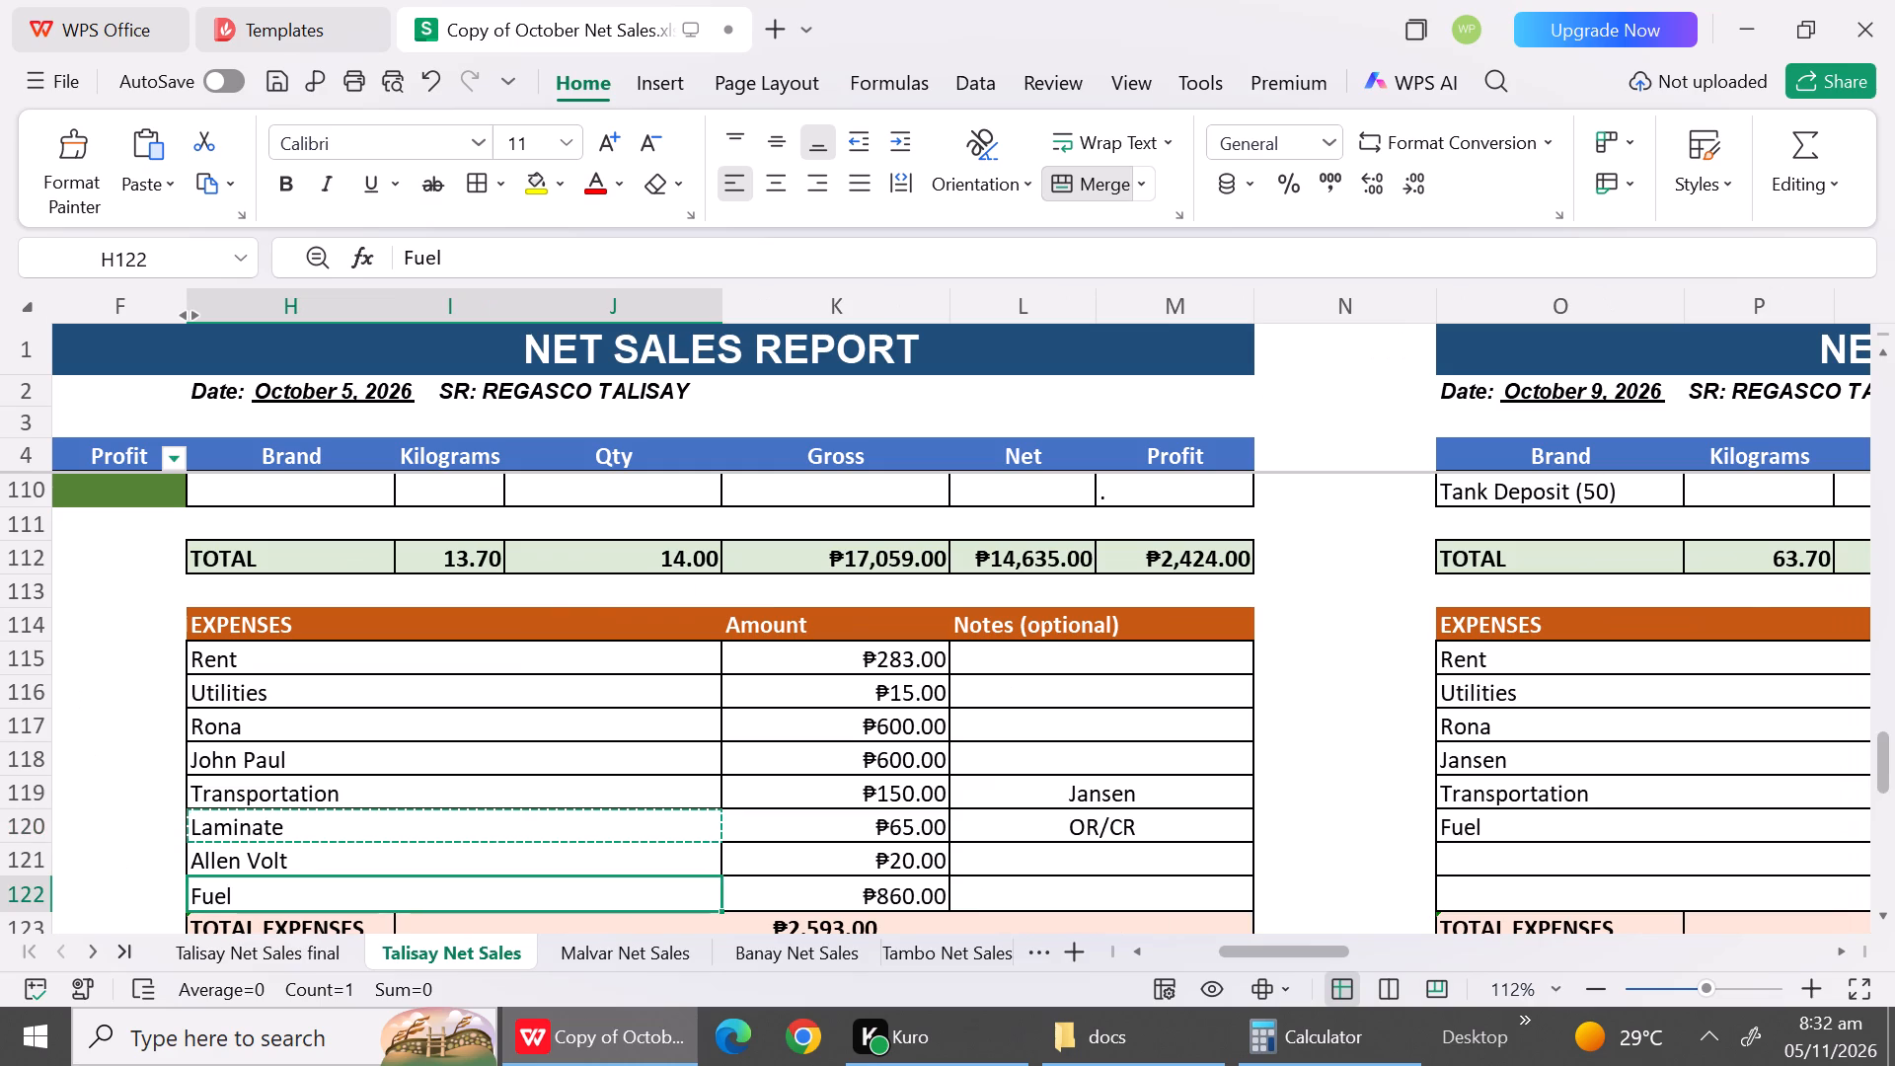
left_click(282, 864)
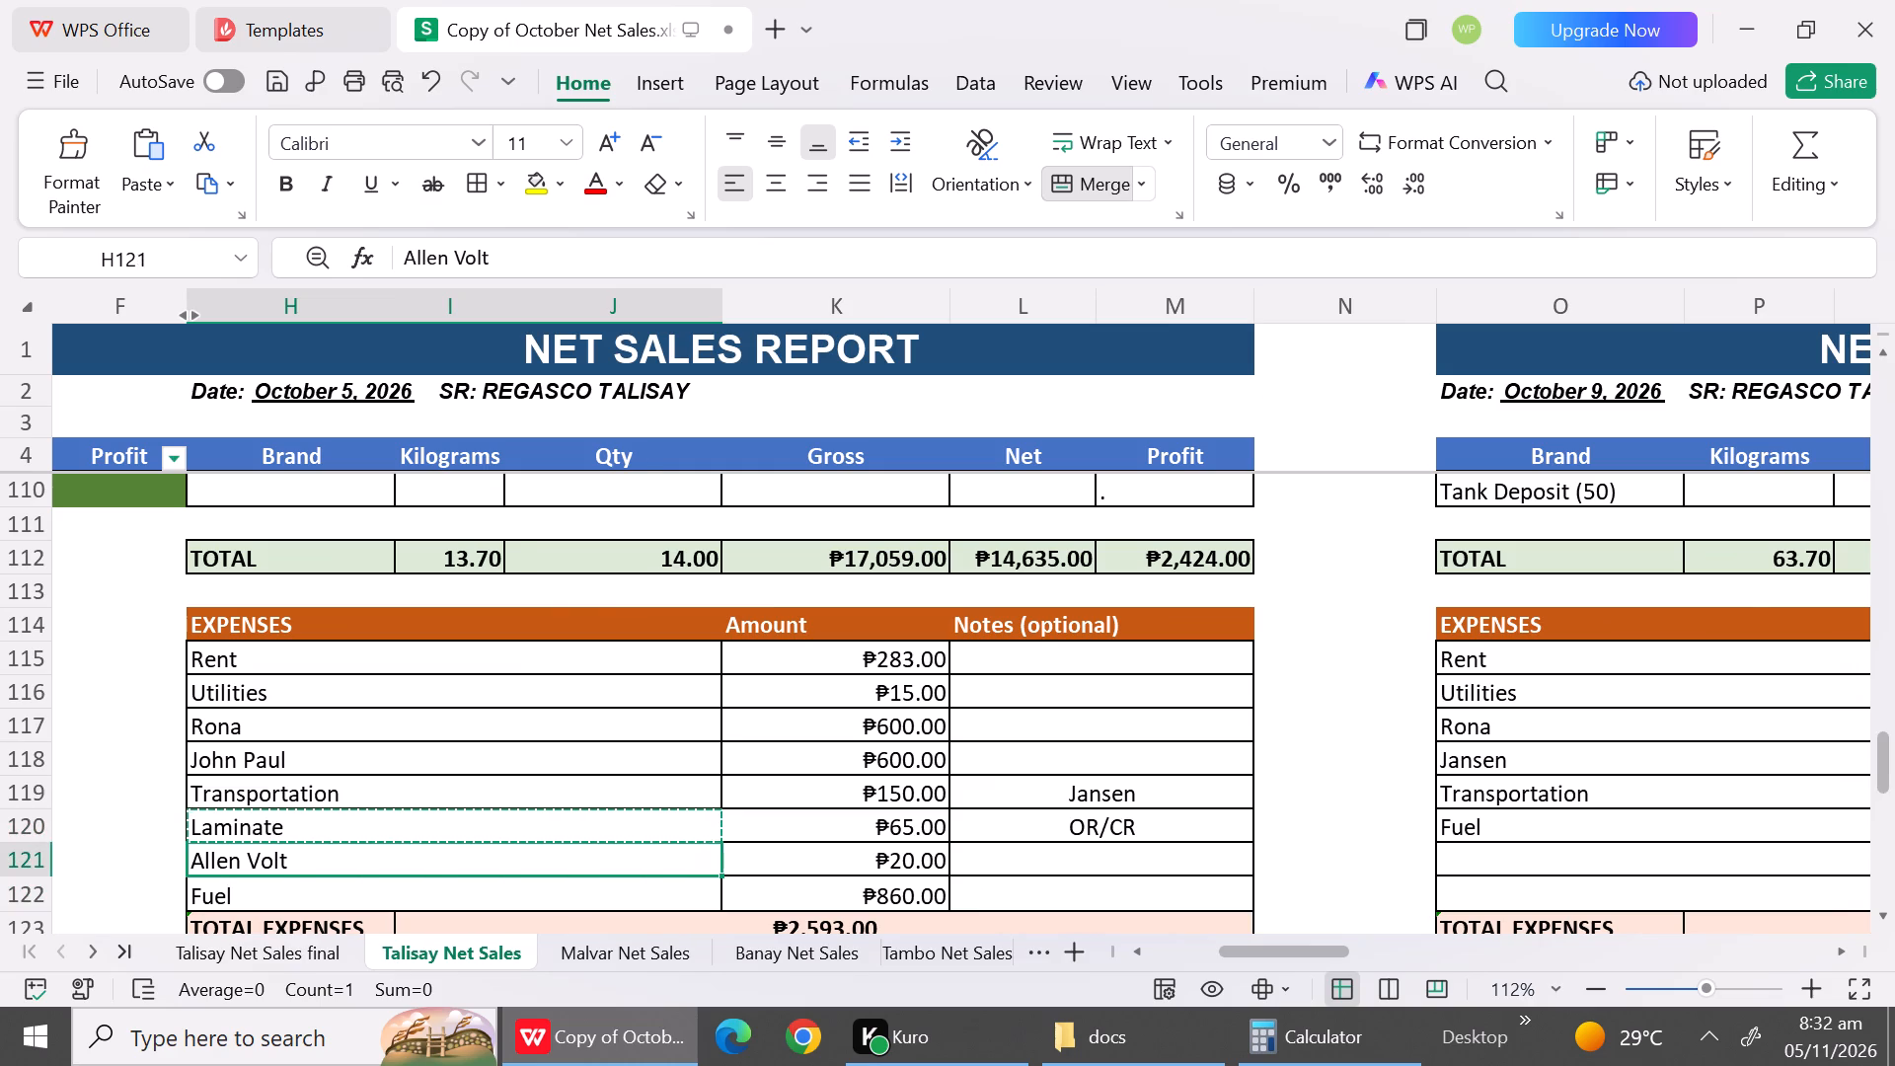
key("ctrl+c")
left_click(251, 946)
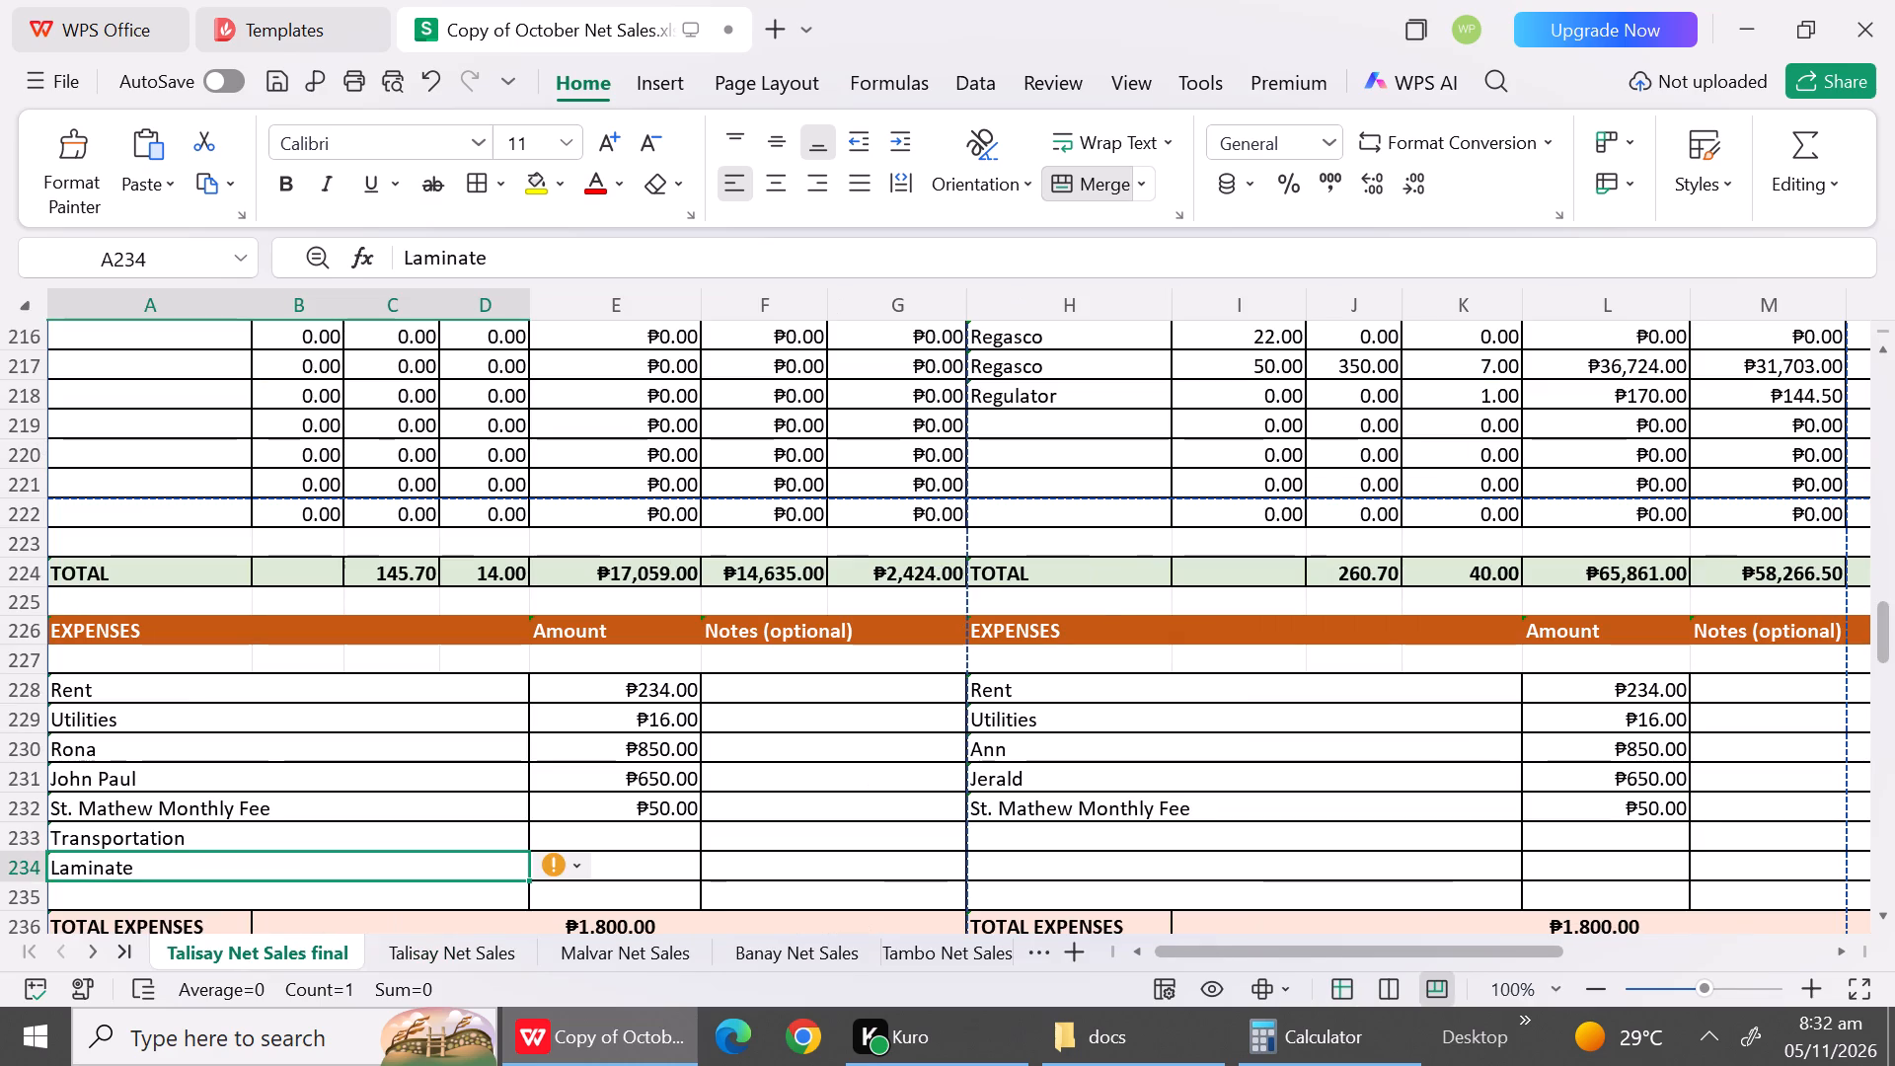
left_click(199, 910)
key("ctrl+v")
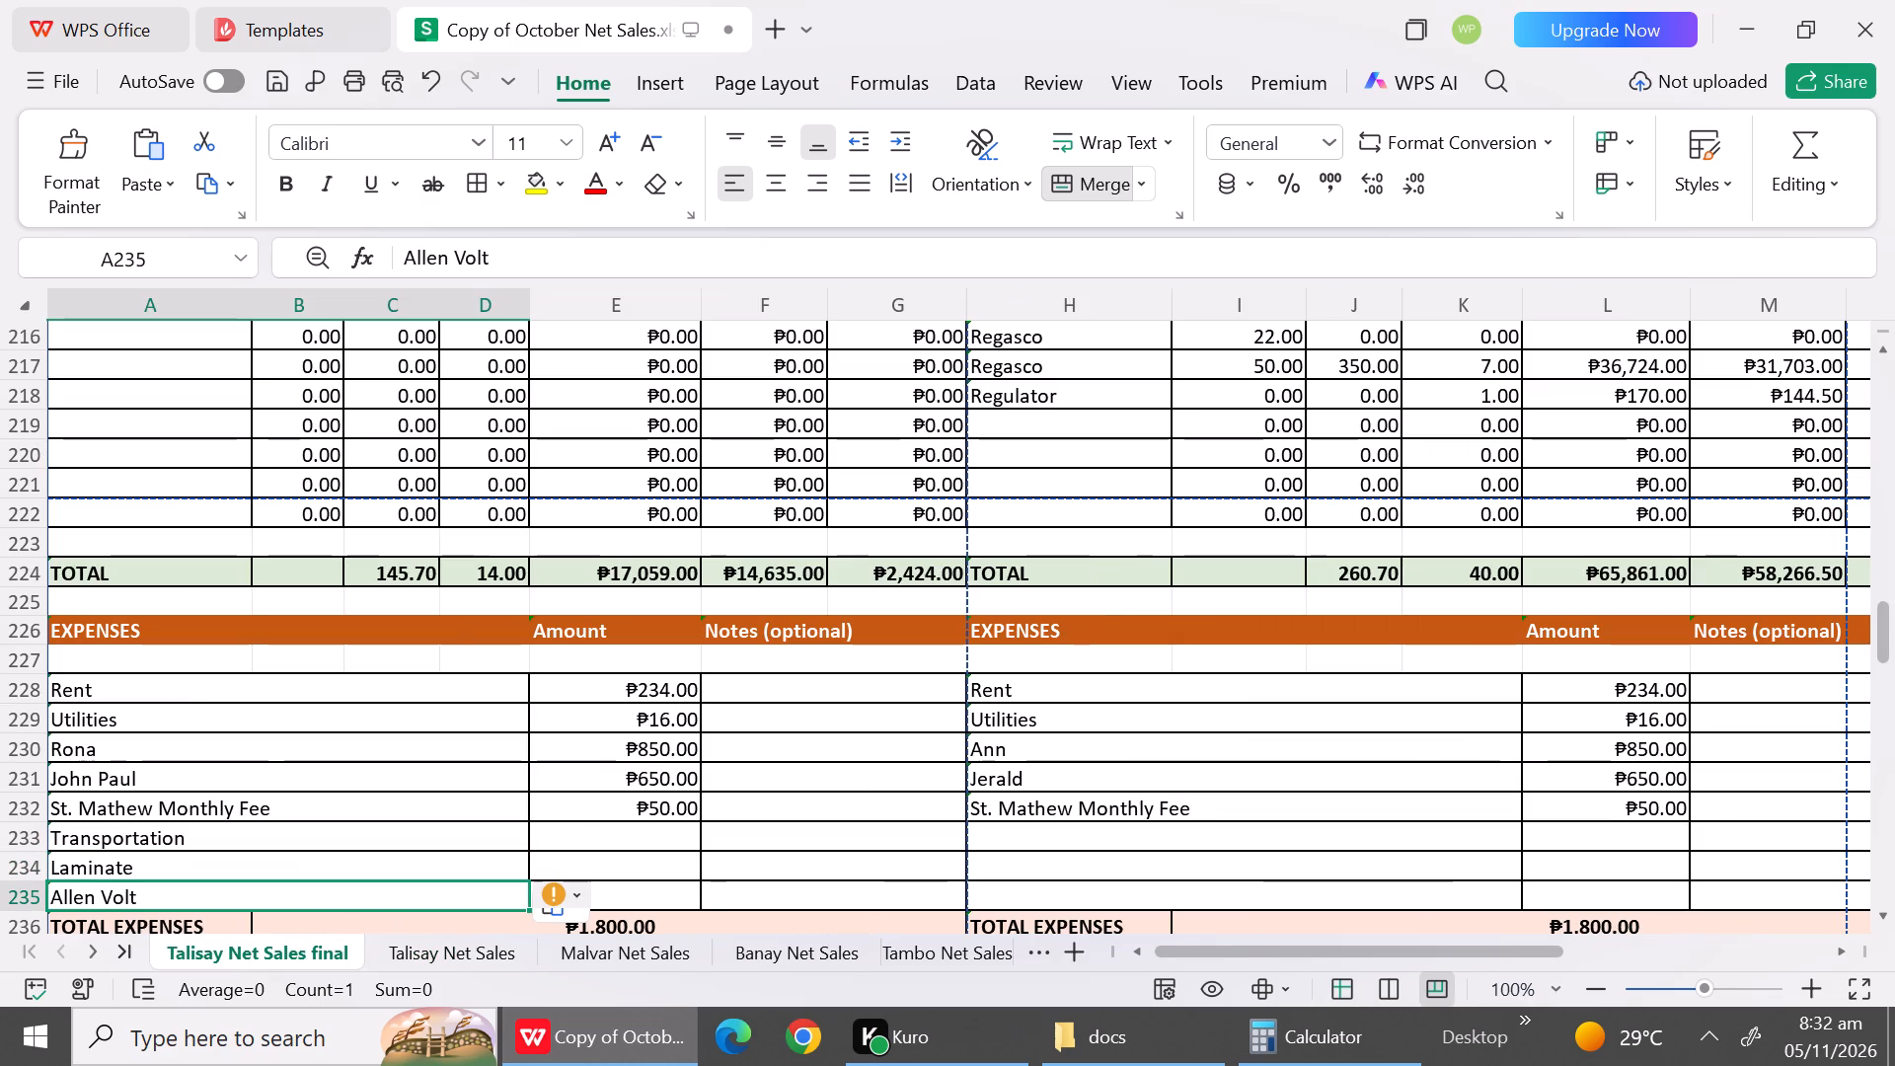
Copy the October 8 expense description Fuel from Talisay Net Sales over Allen Volt in A235 of the final sheet.
left_click(414, 948)
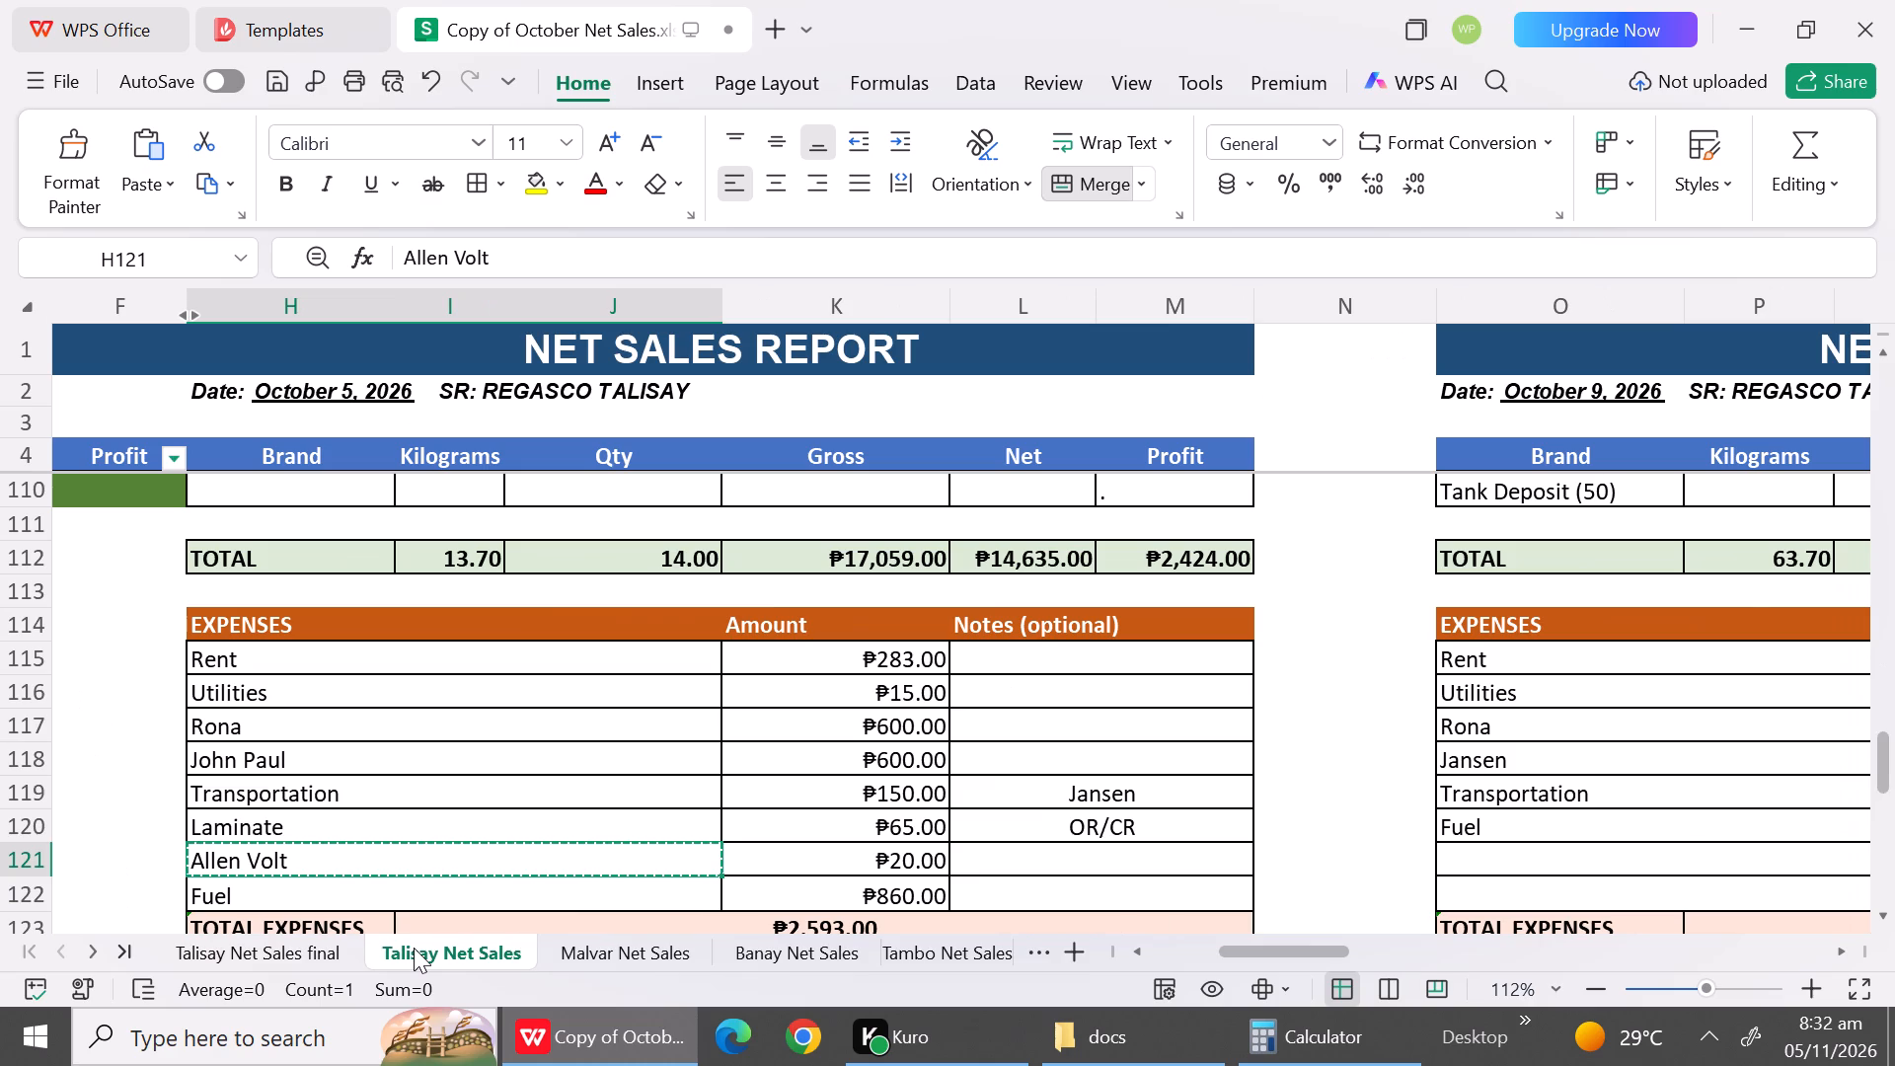
left_click(385, 900)
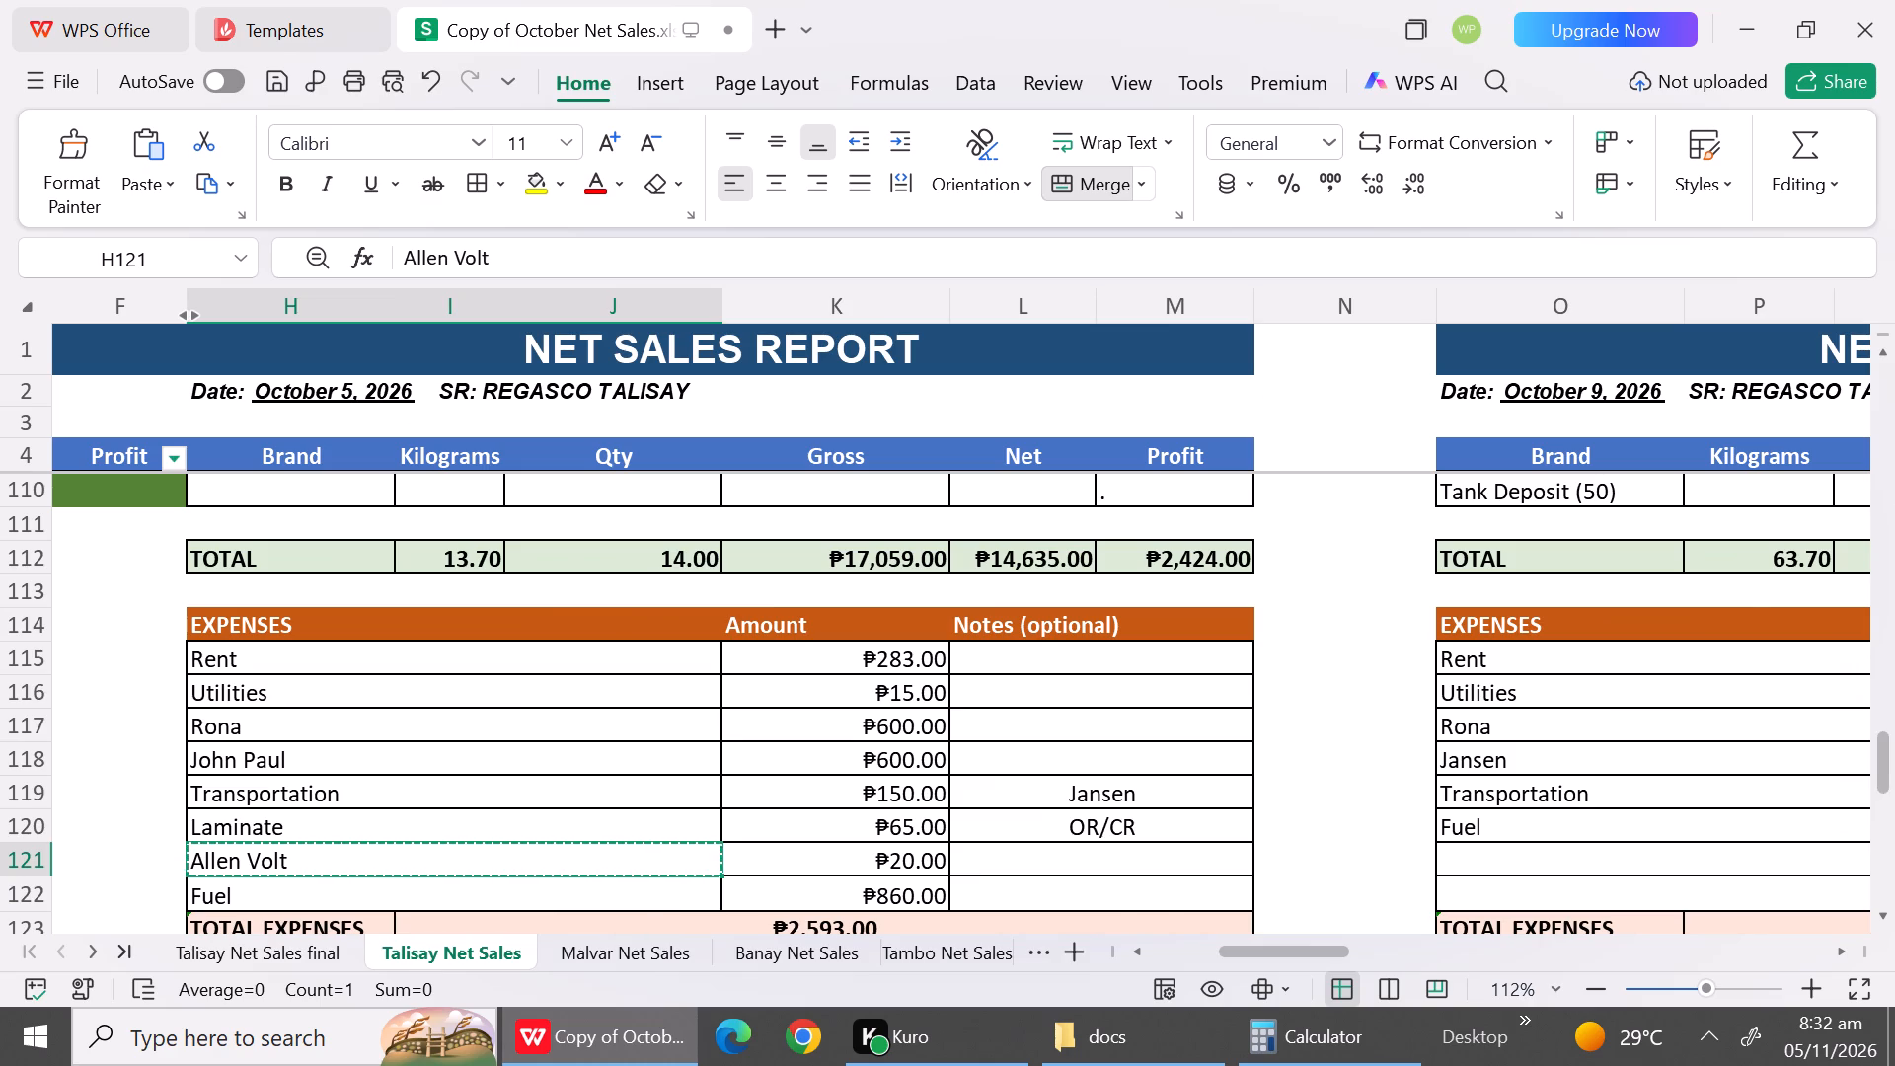
key("ctrl+c")
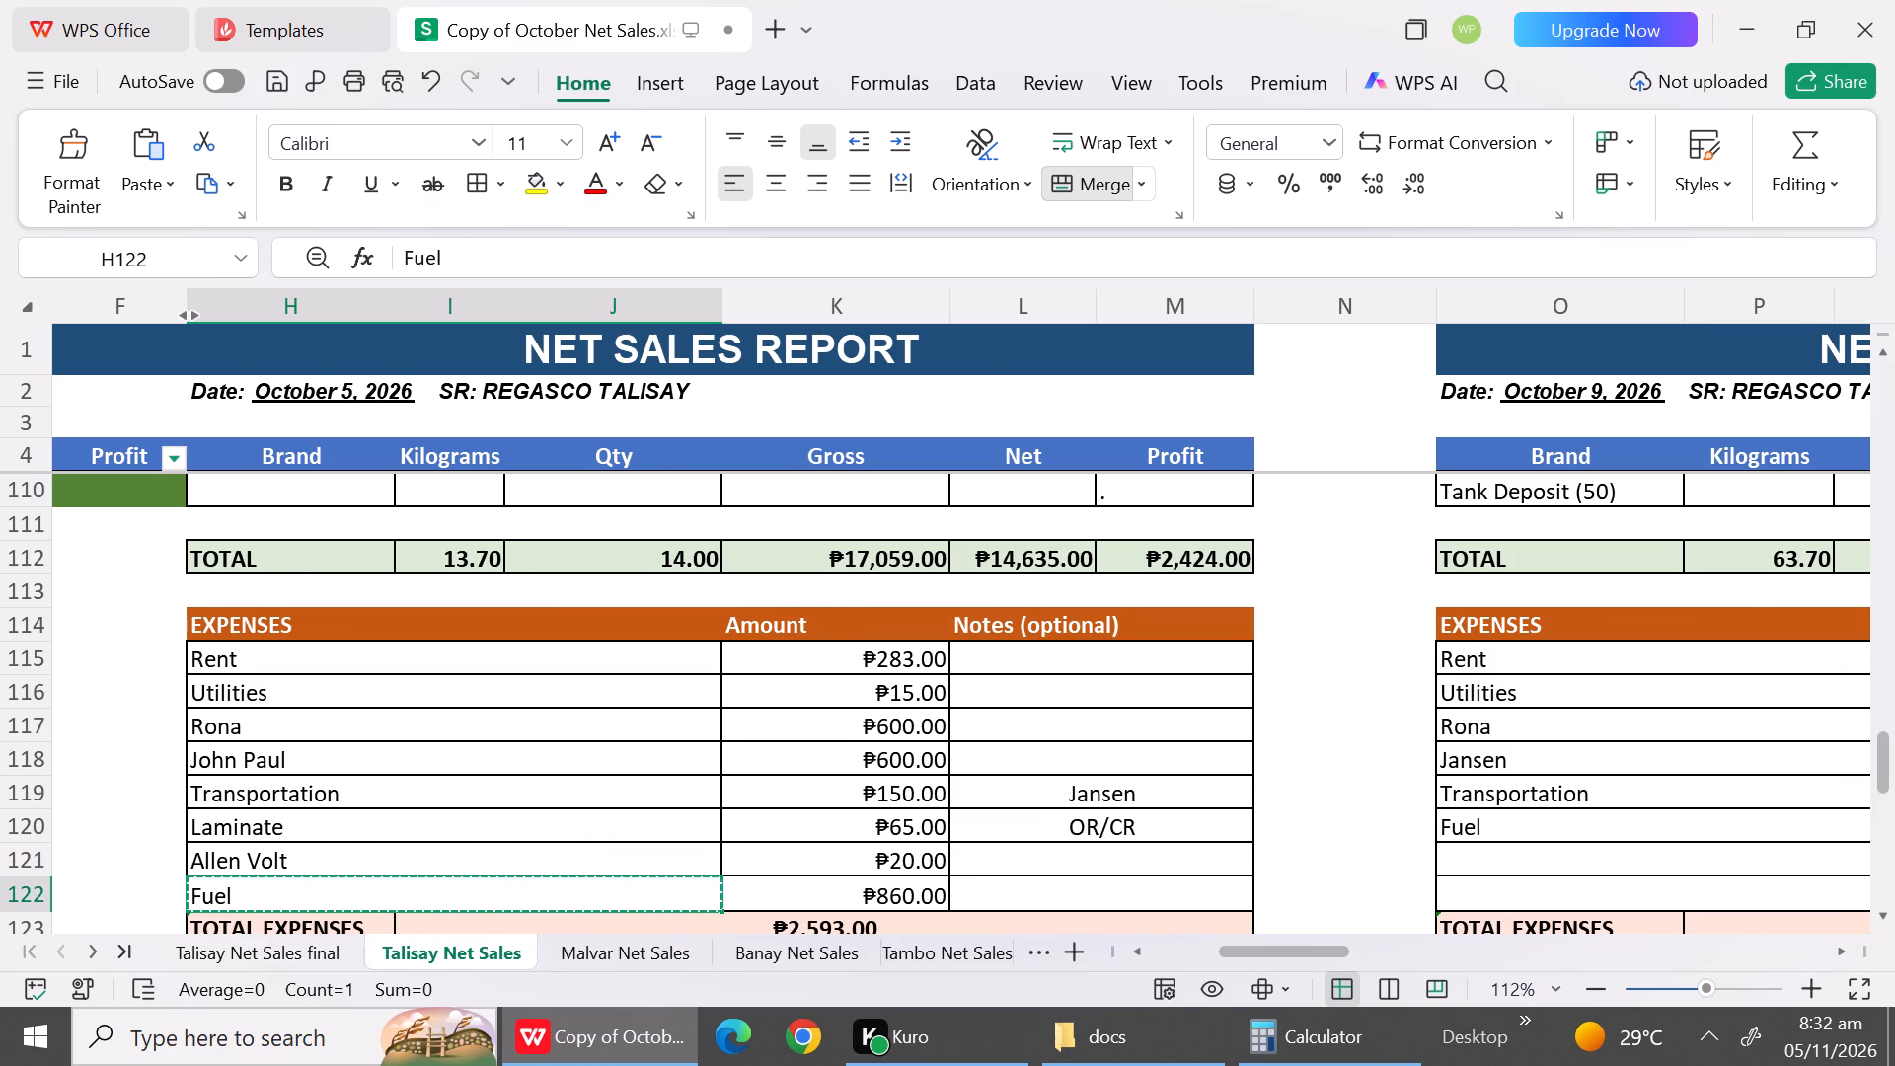
left_click(307, 948)
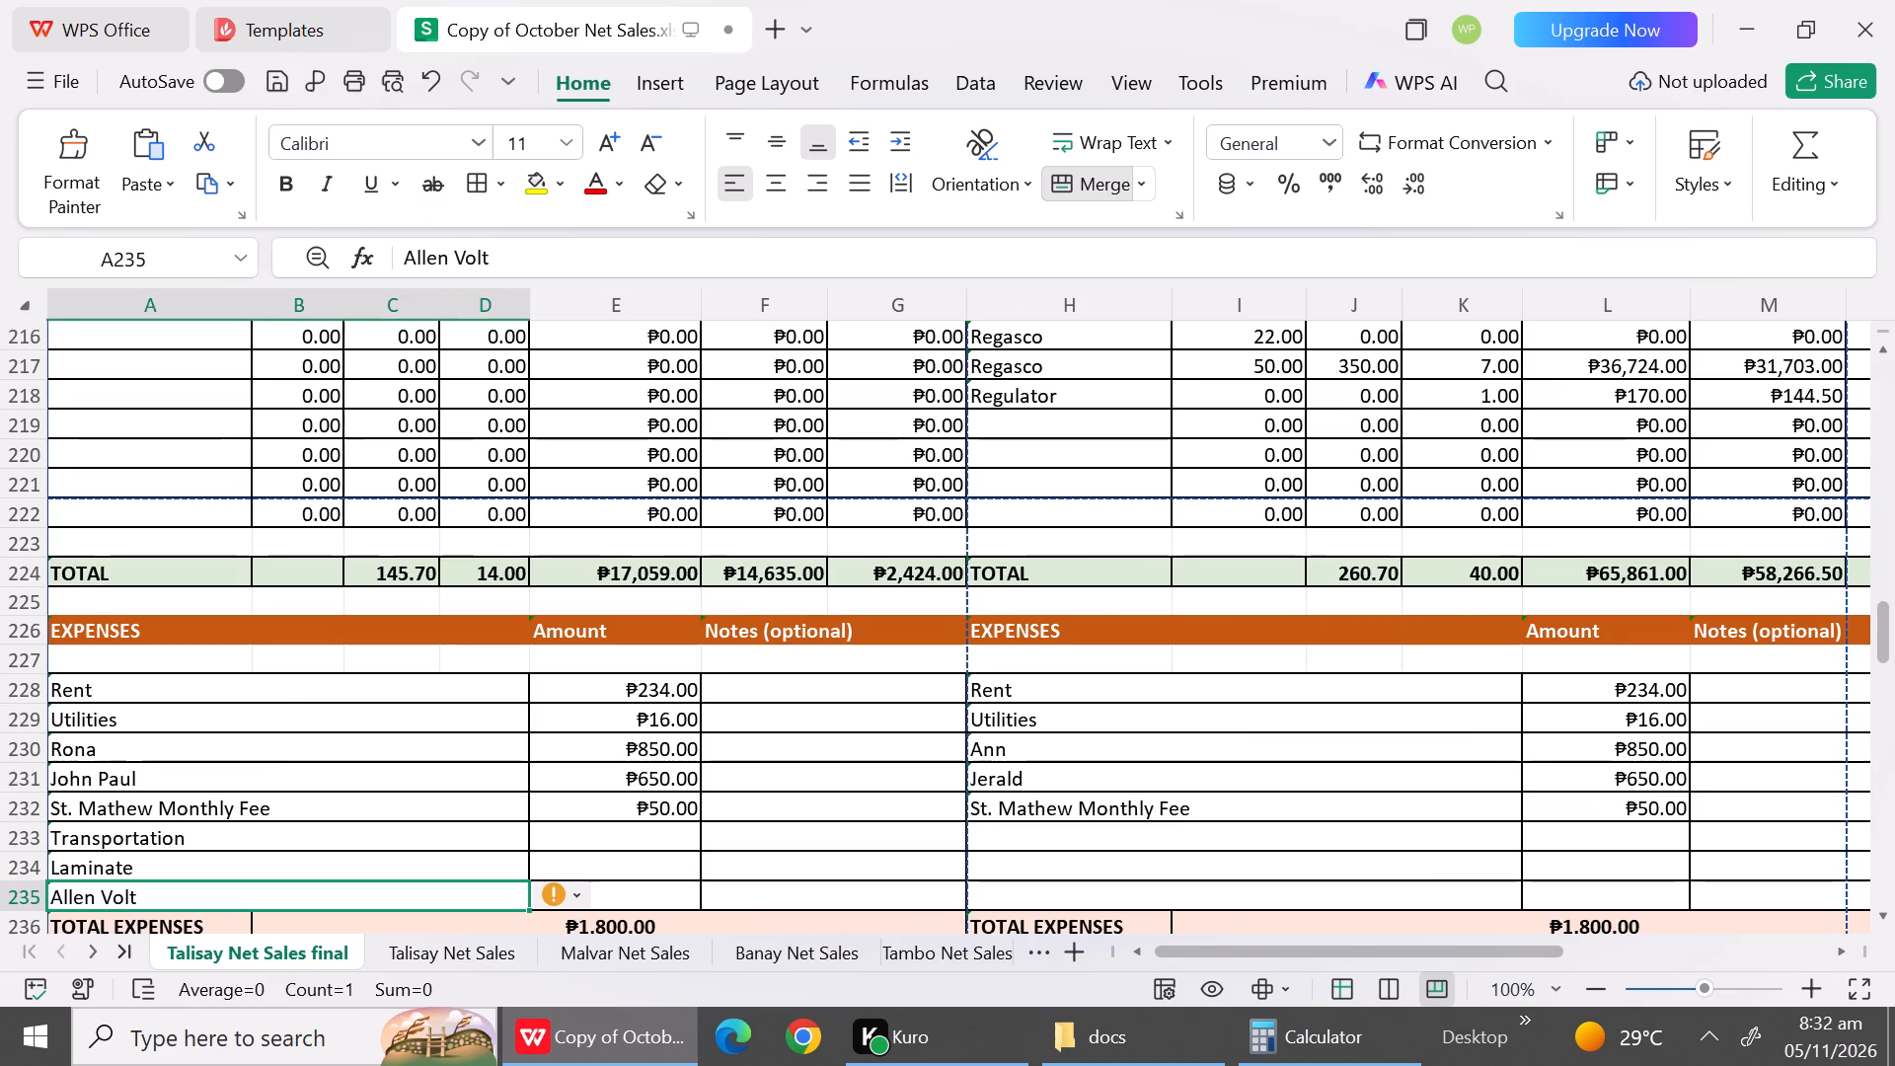
double_click(1883, 908)
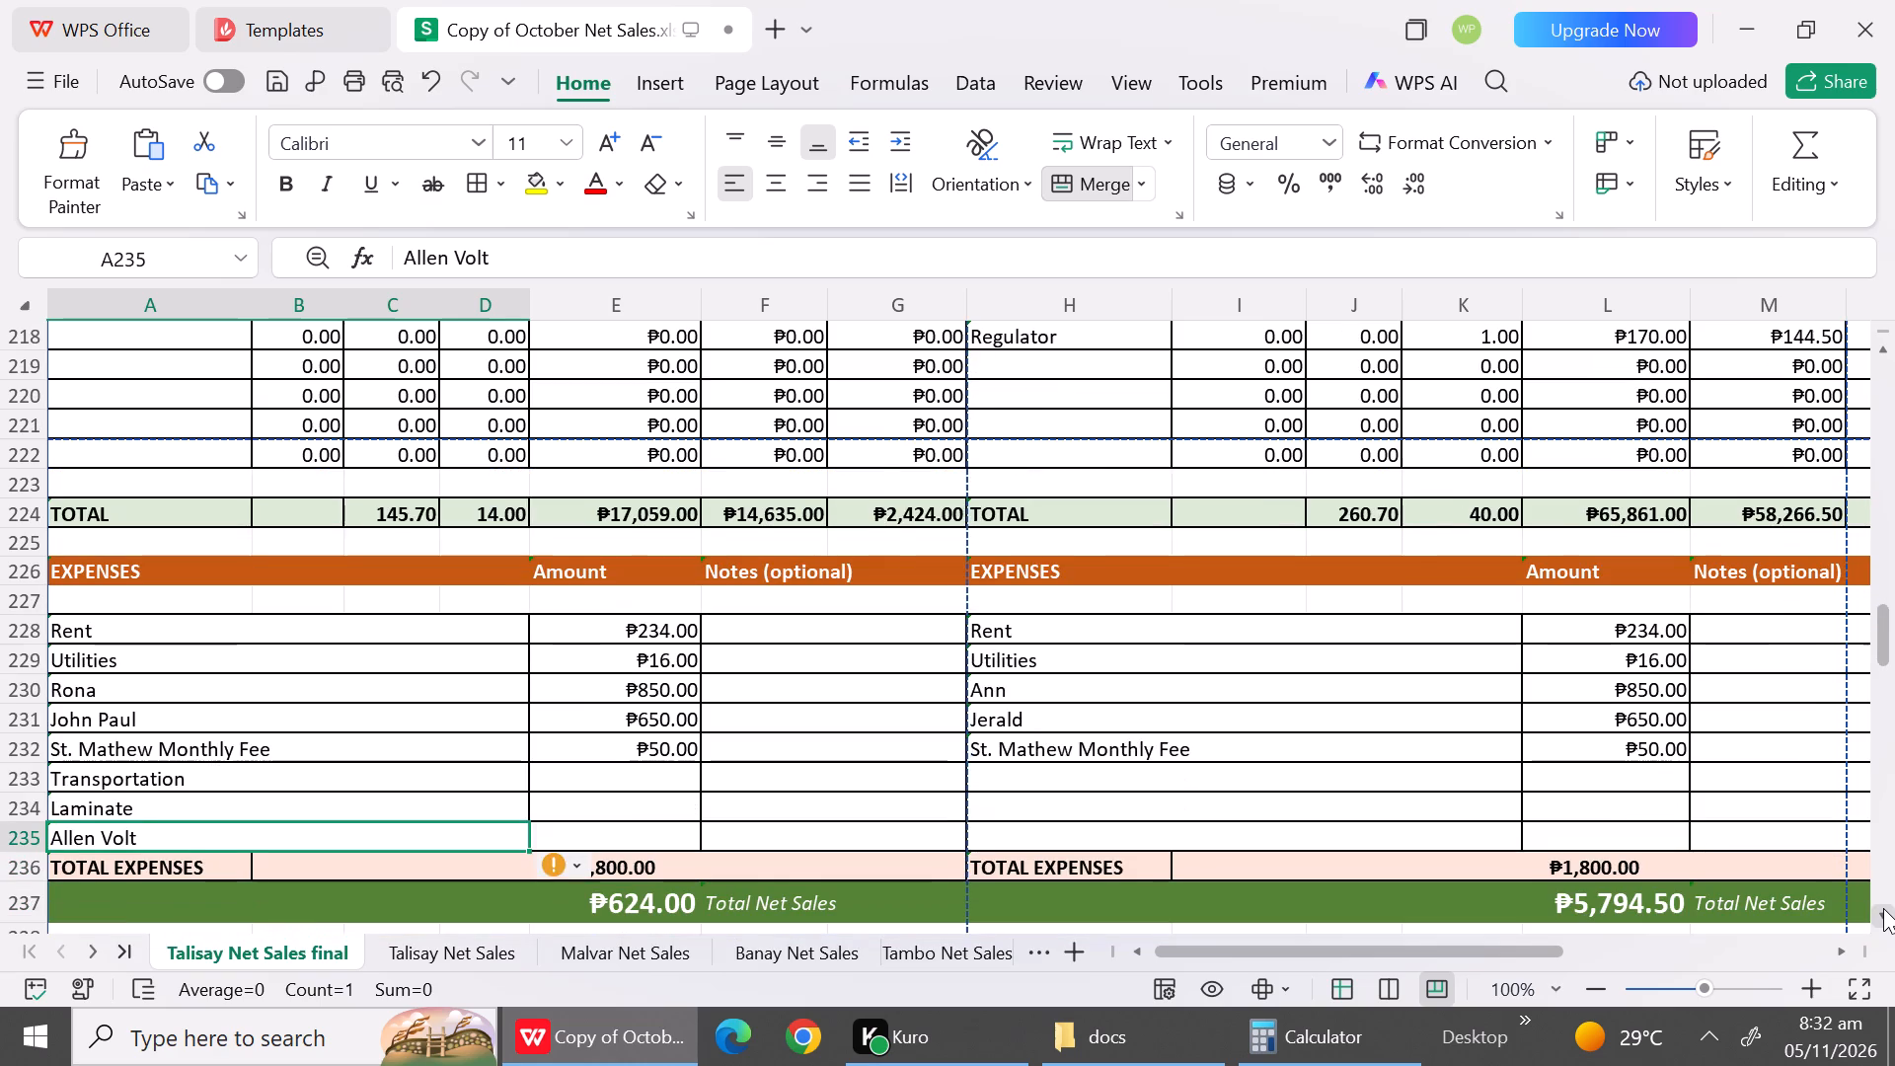
left_click(1883, 908)
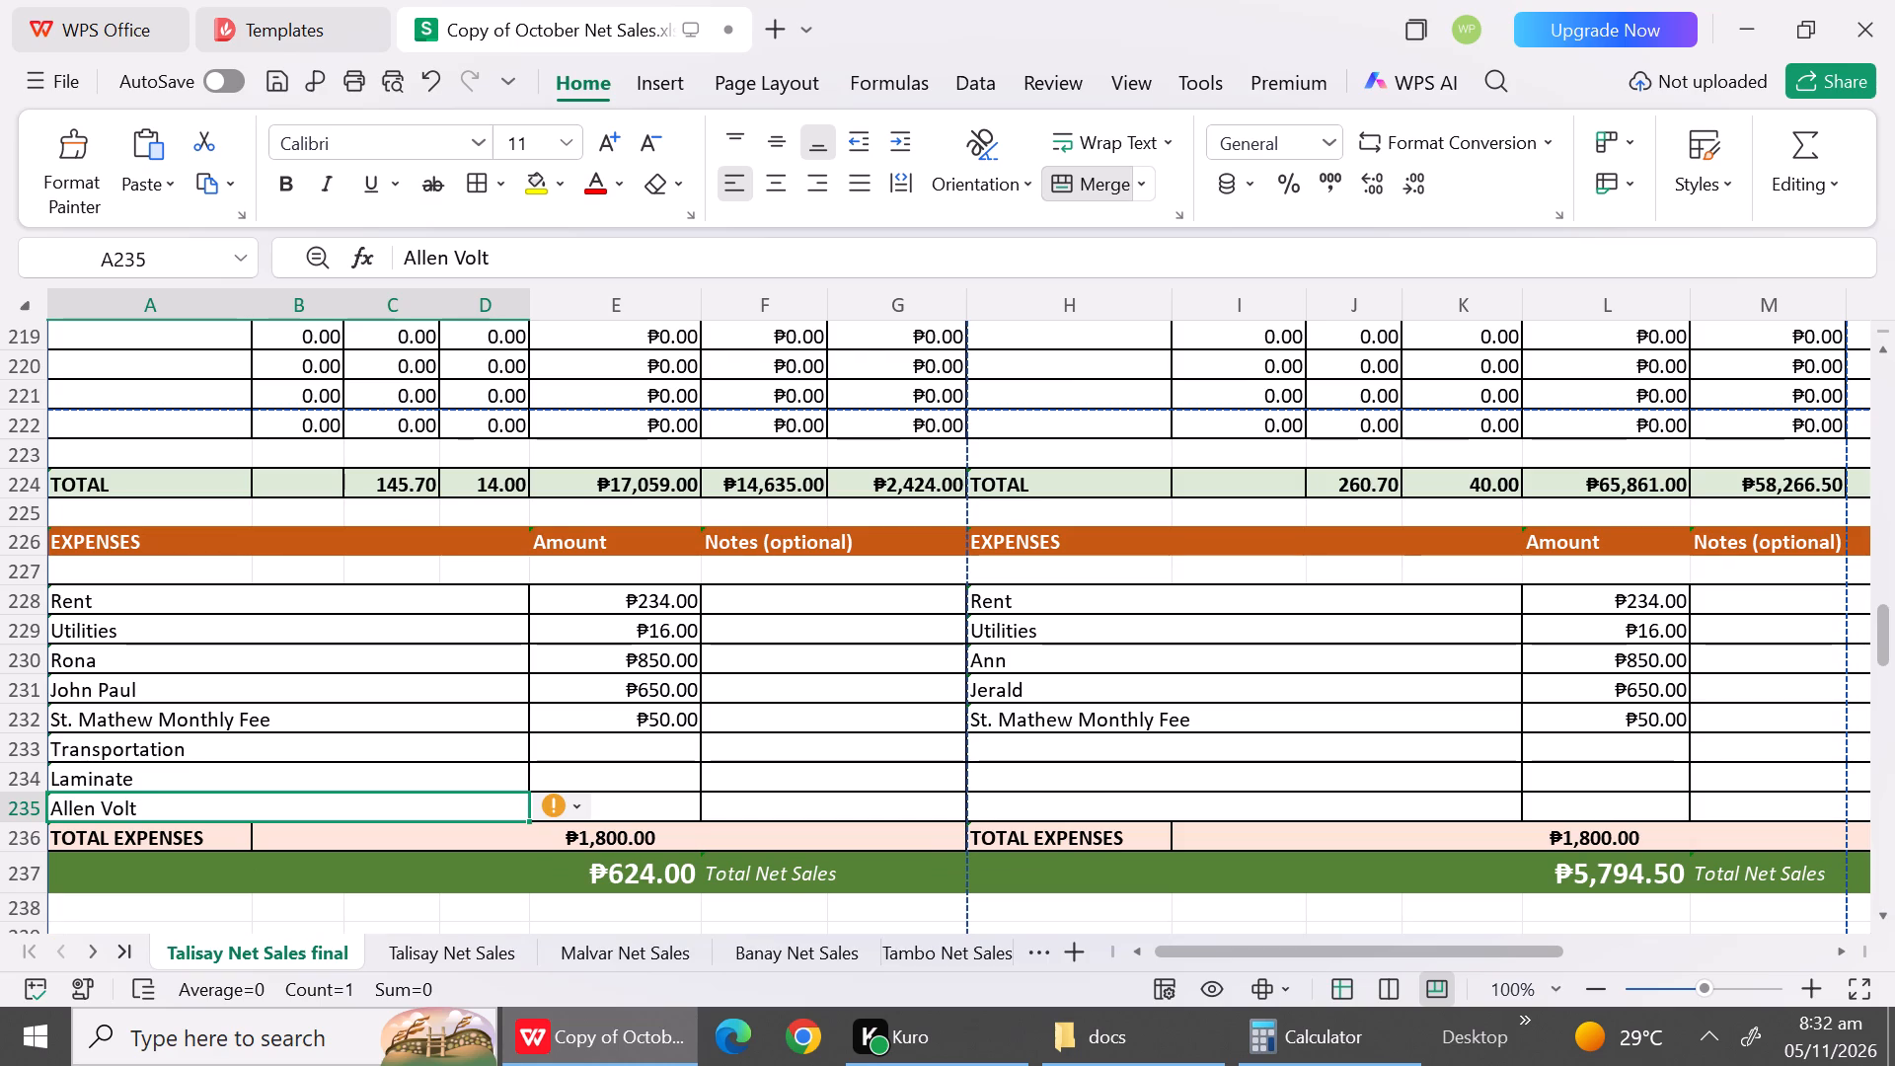
key("ctrl+v")
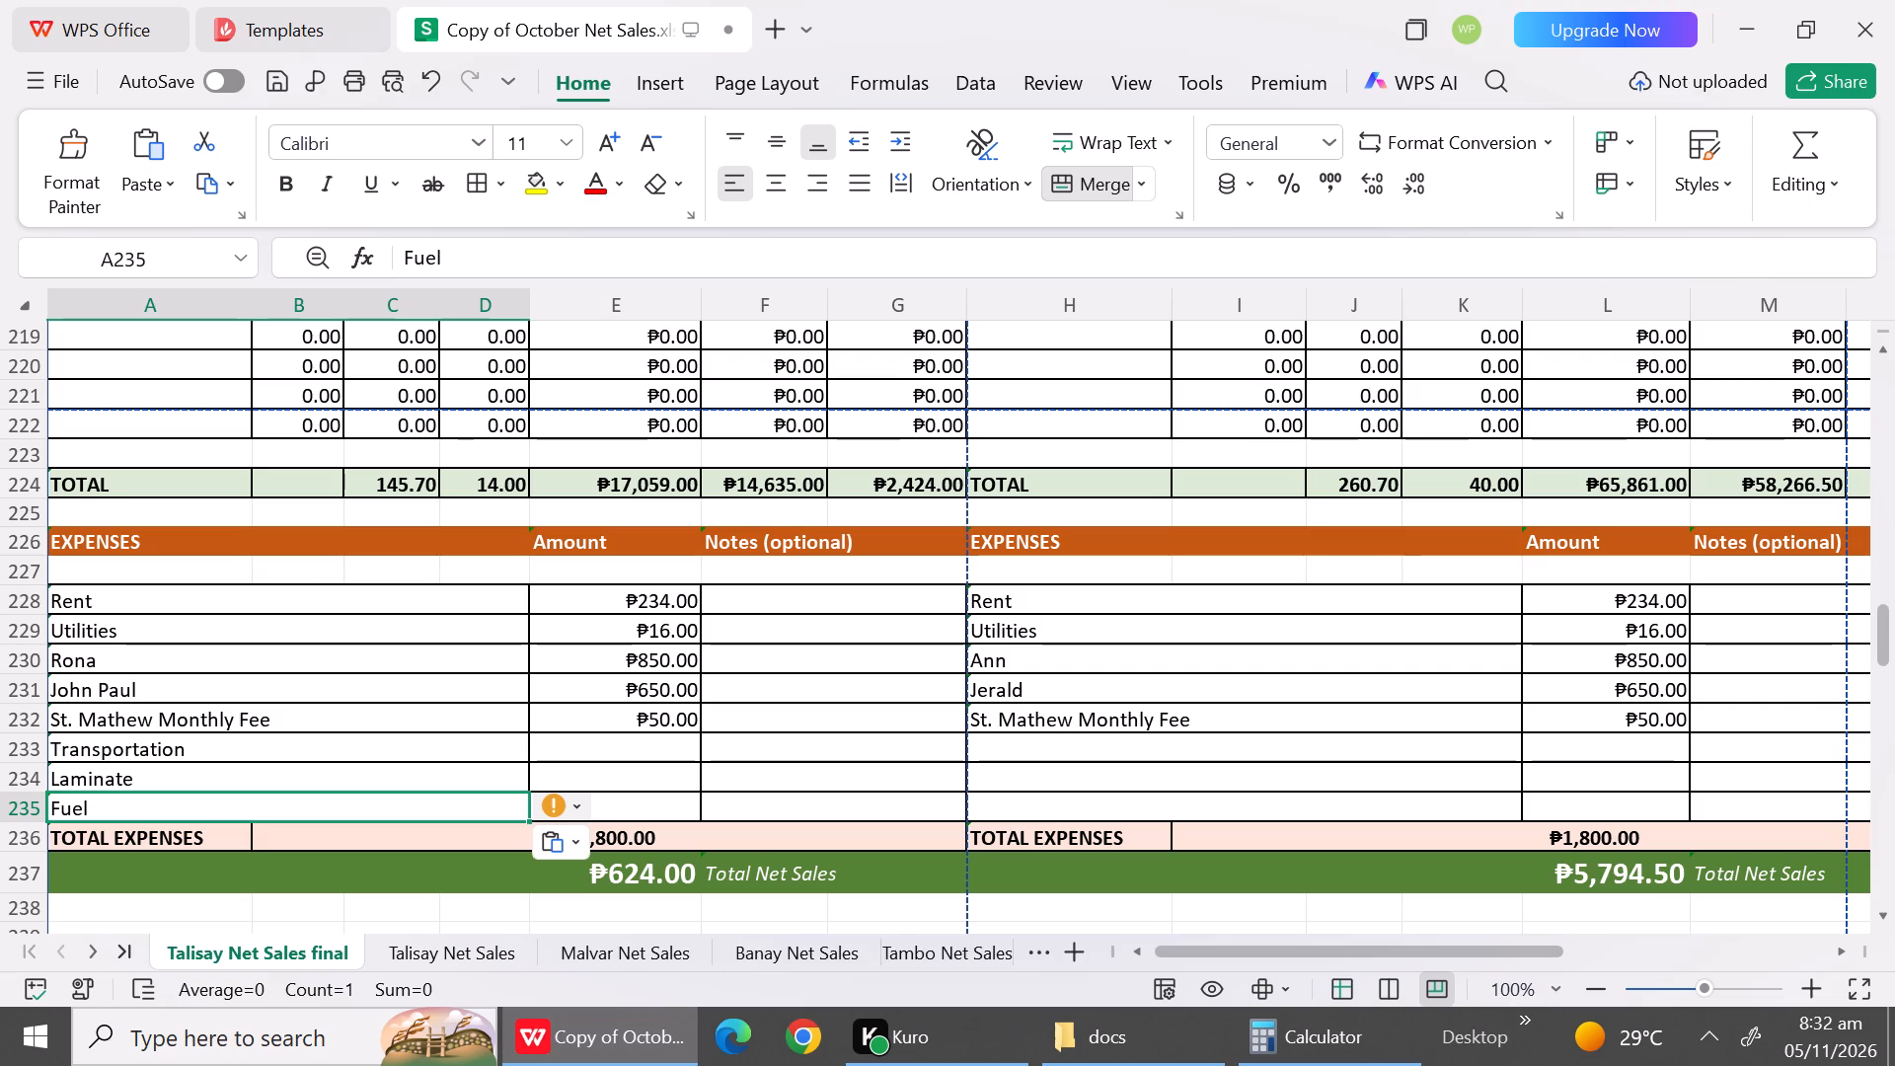
left_click(386, 956)
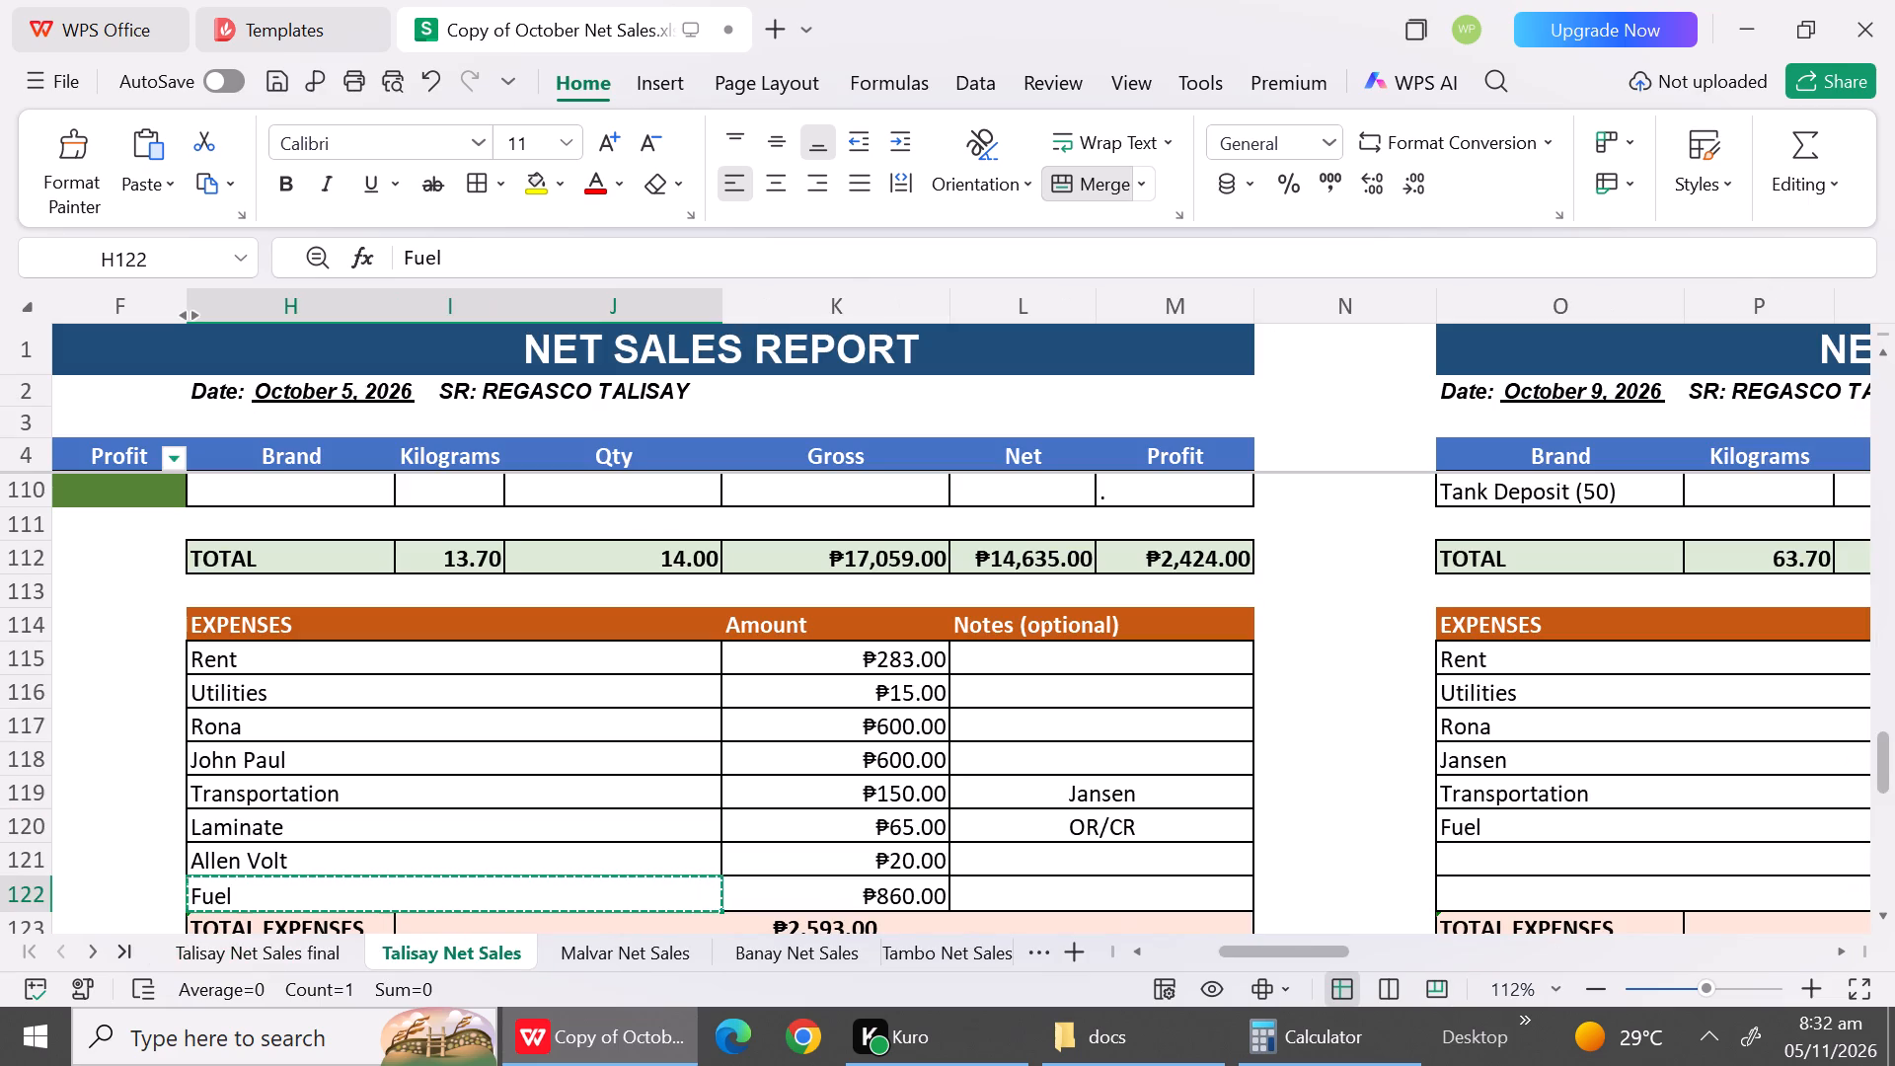
left_click(318, 857)
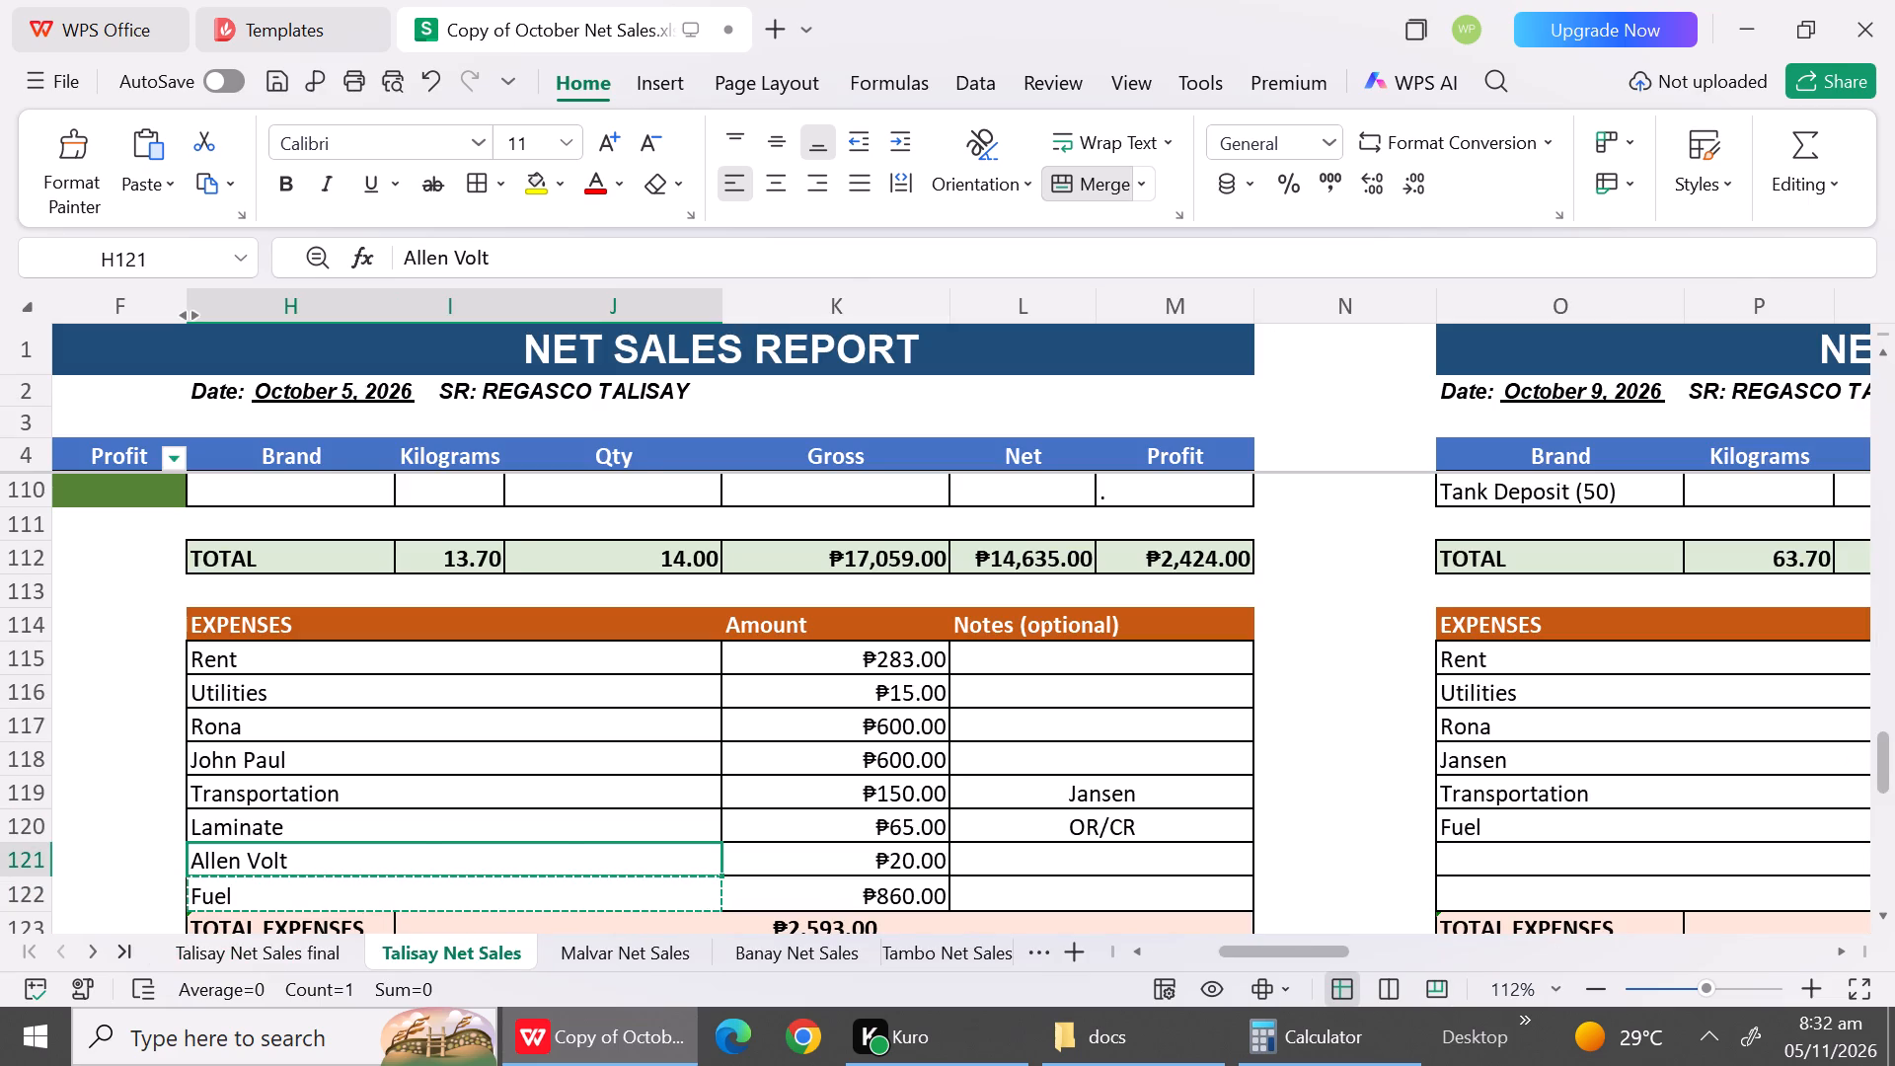
key("ctrl+c")
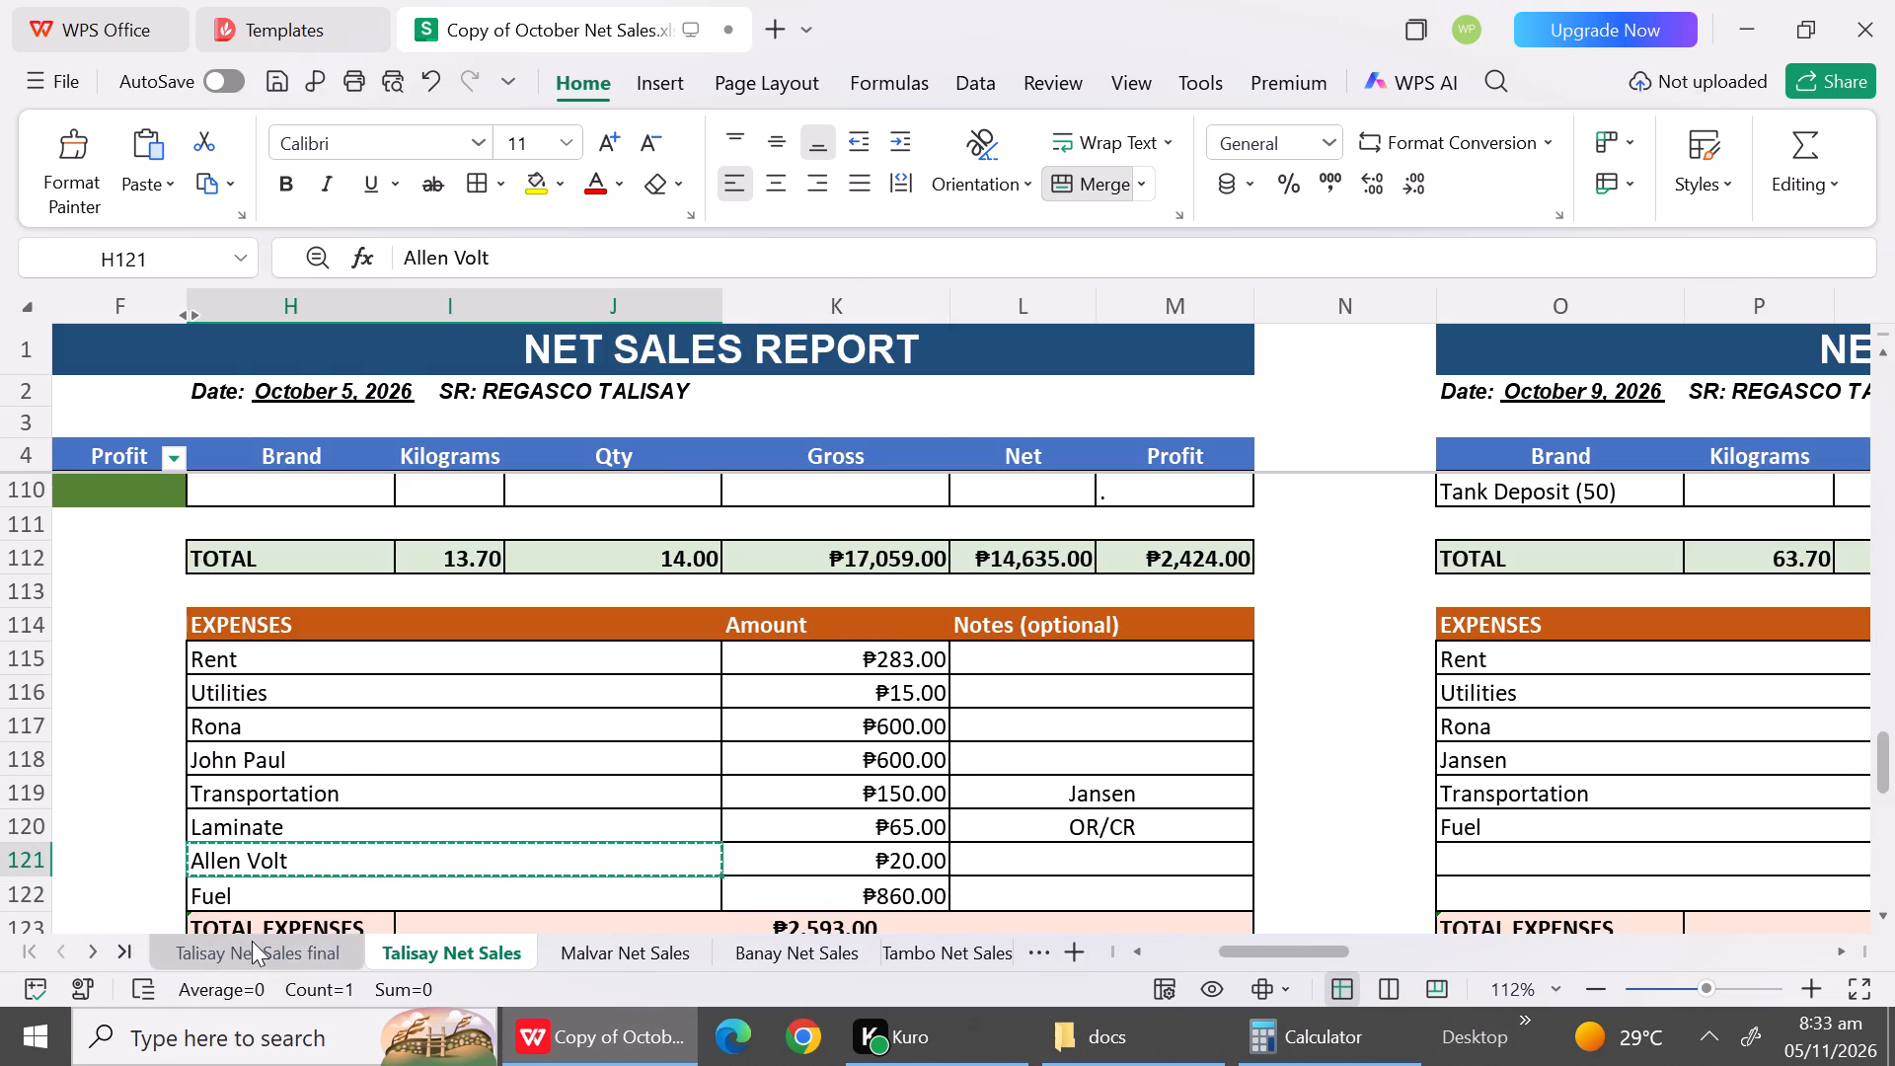
left_click(252, 941)
double_click(241, 778)
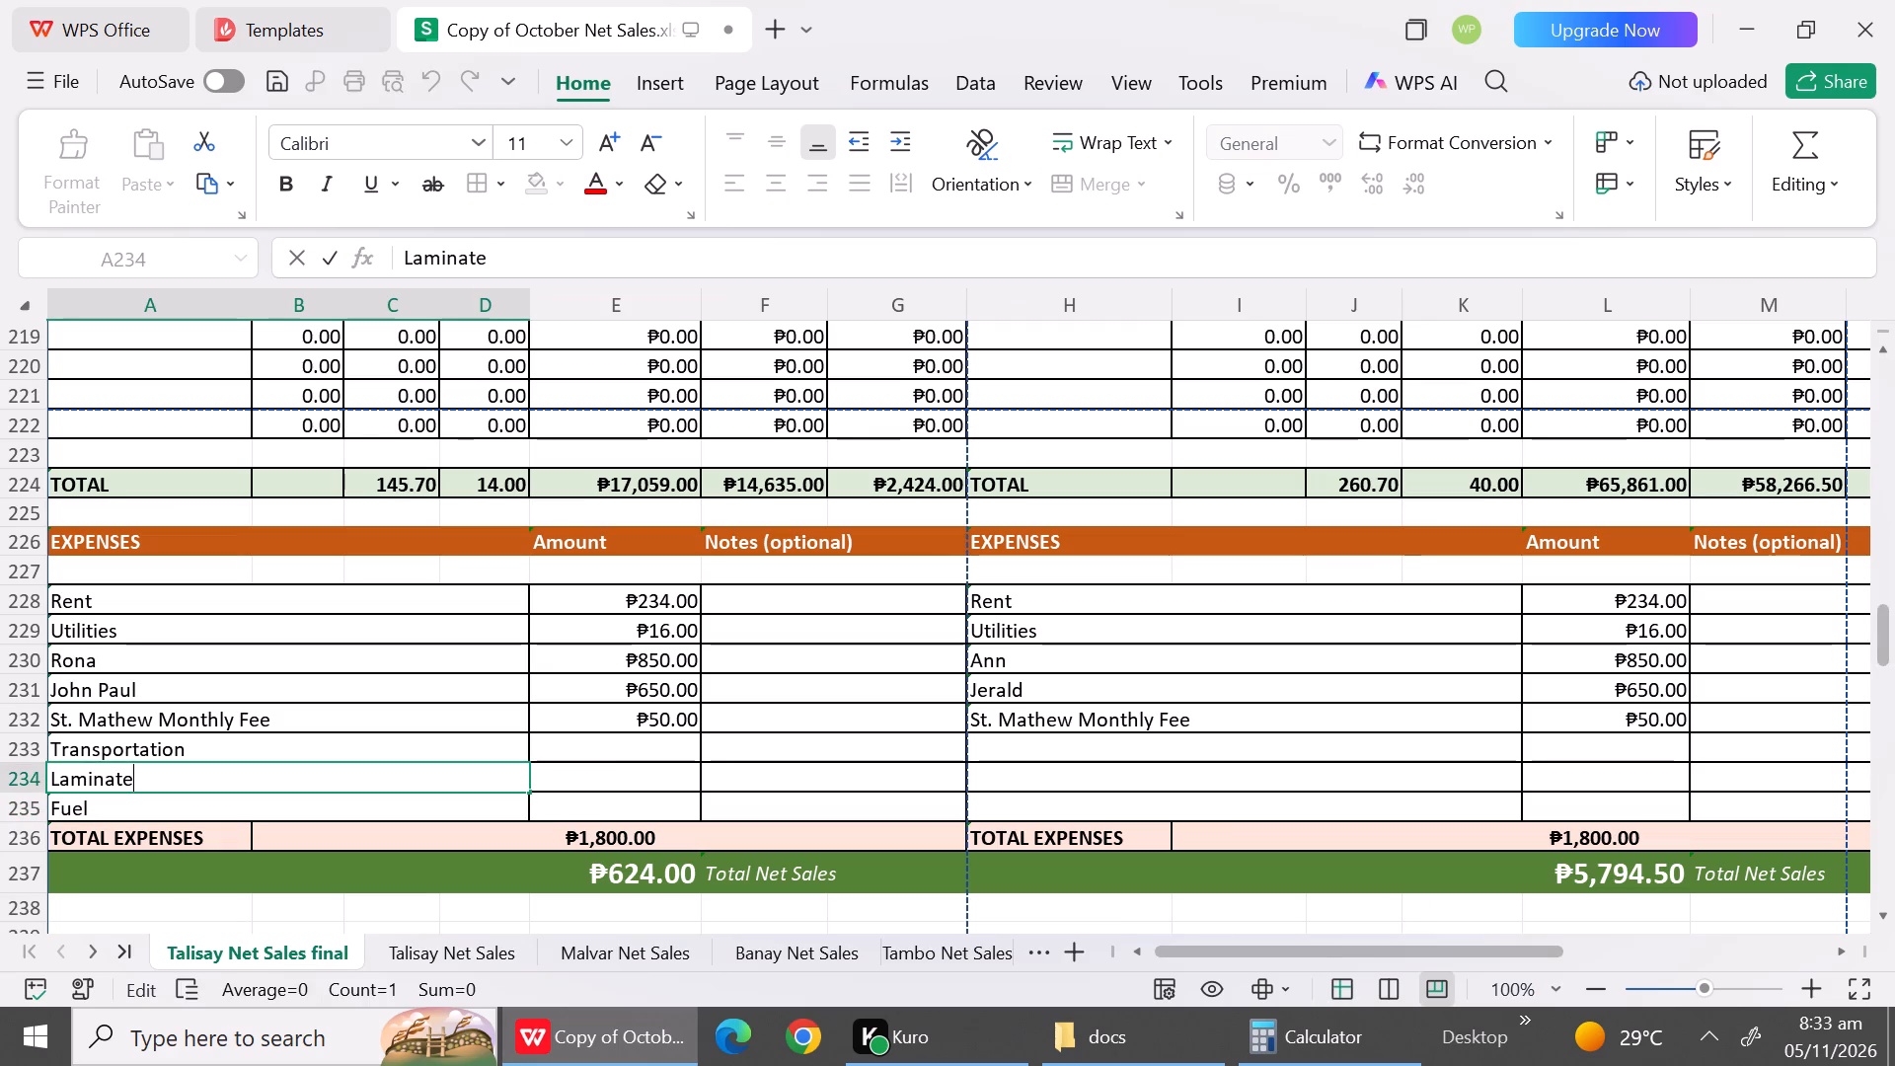
key("space")
type("&")
key("space")
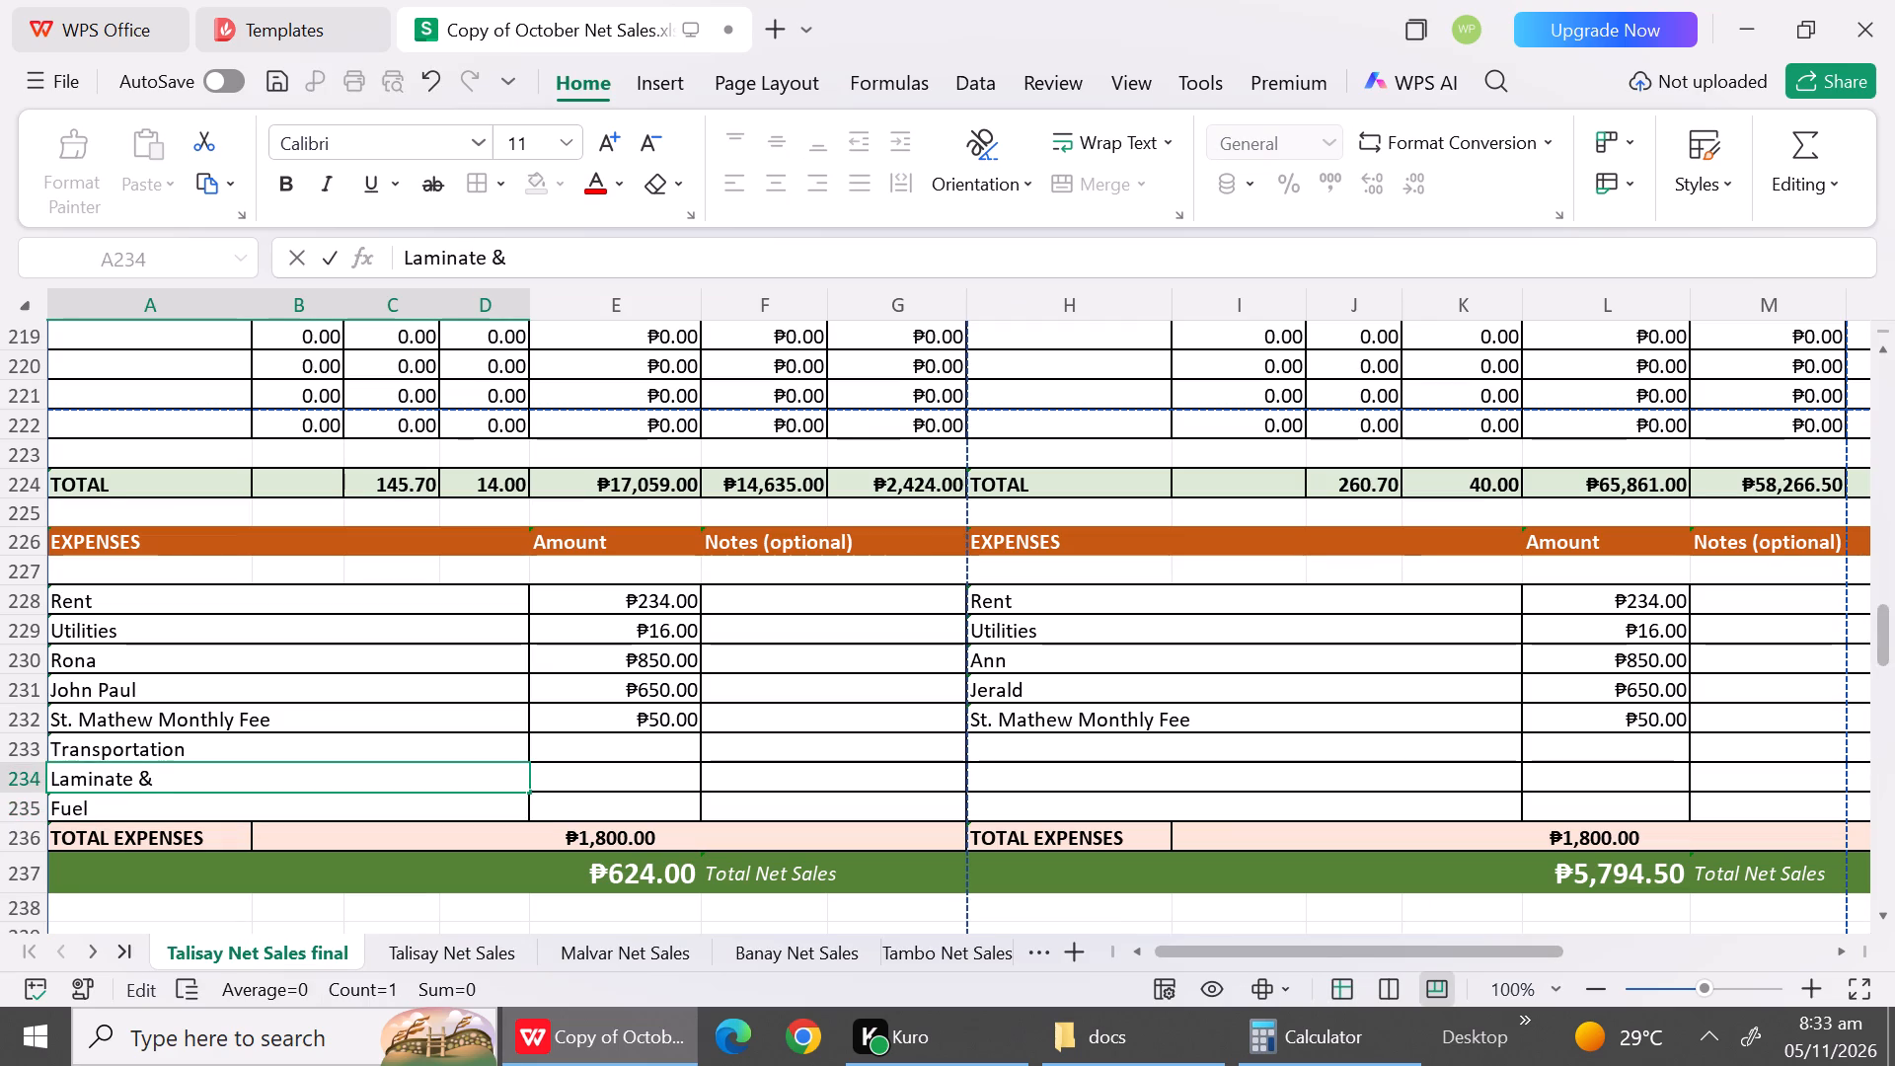
key("ctrl+v")
key("shift+v")
key("BackSpace")
key("ctrl+v")
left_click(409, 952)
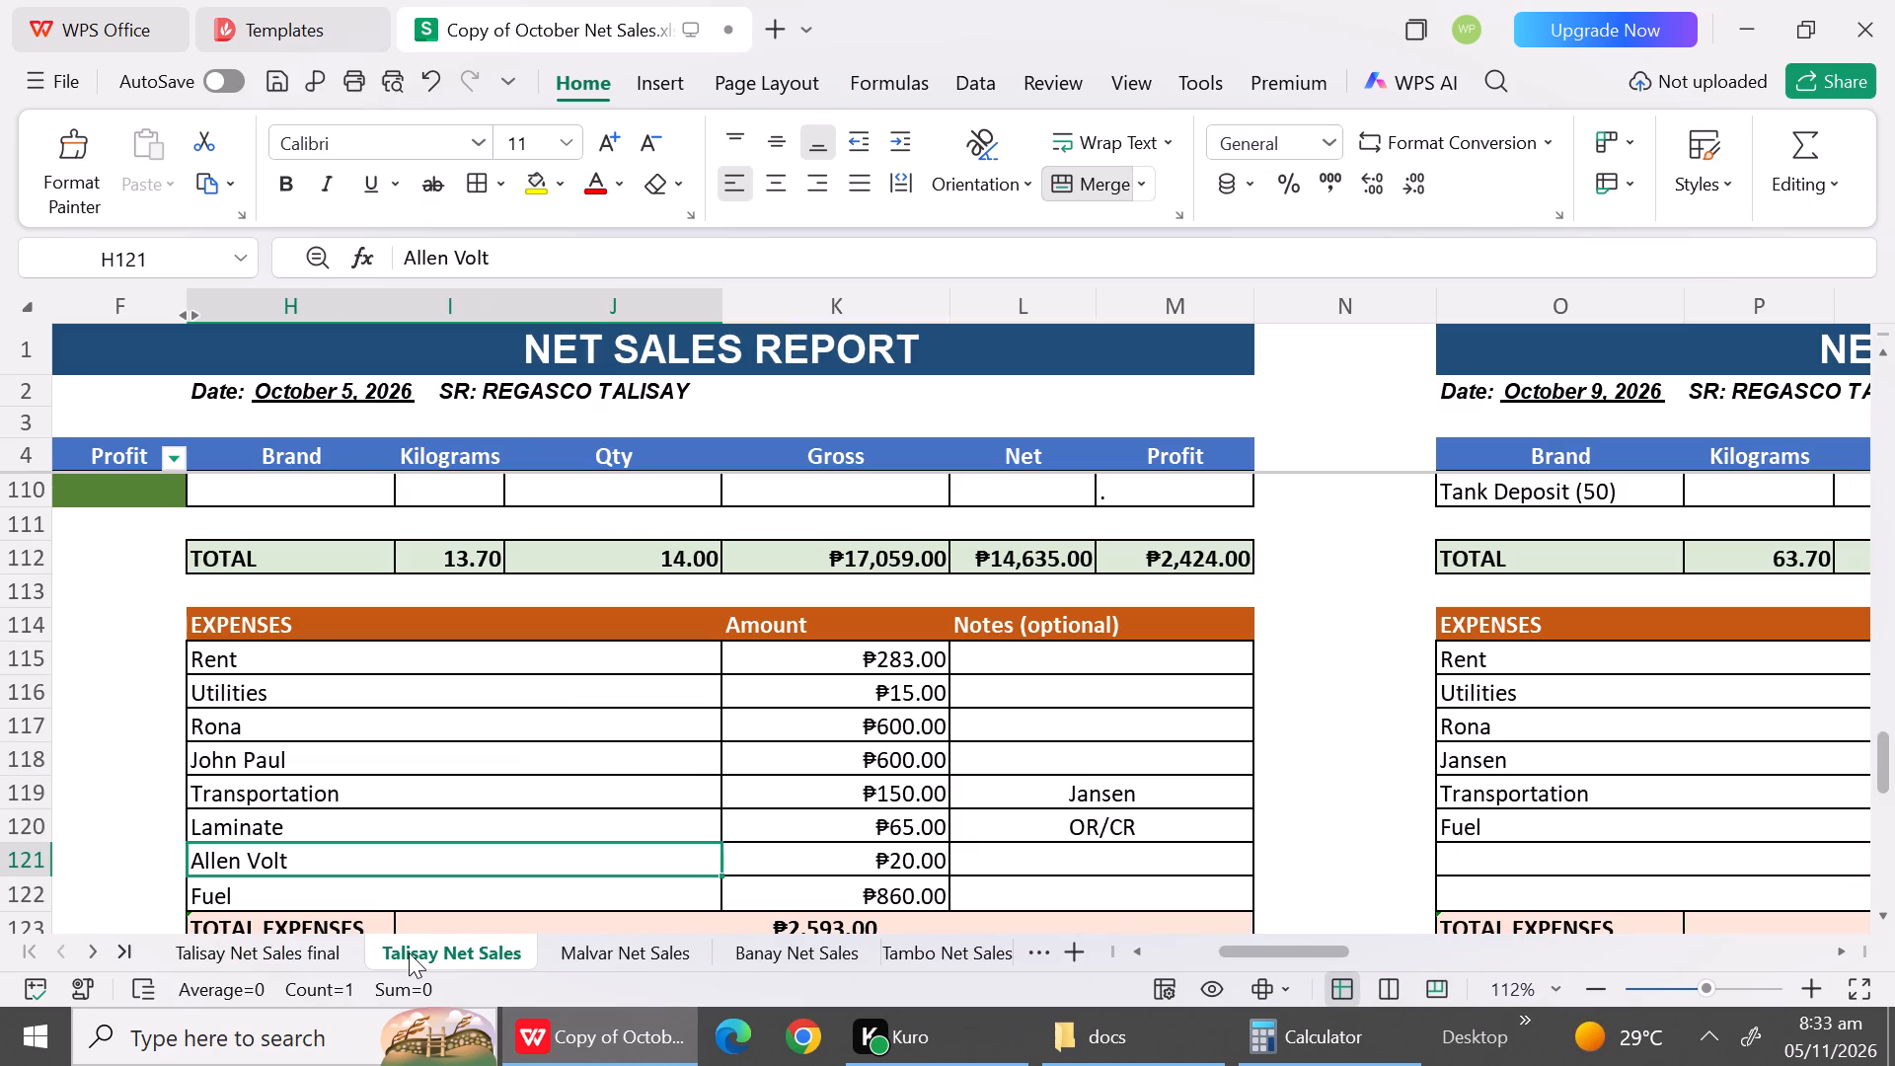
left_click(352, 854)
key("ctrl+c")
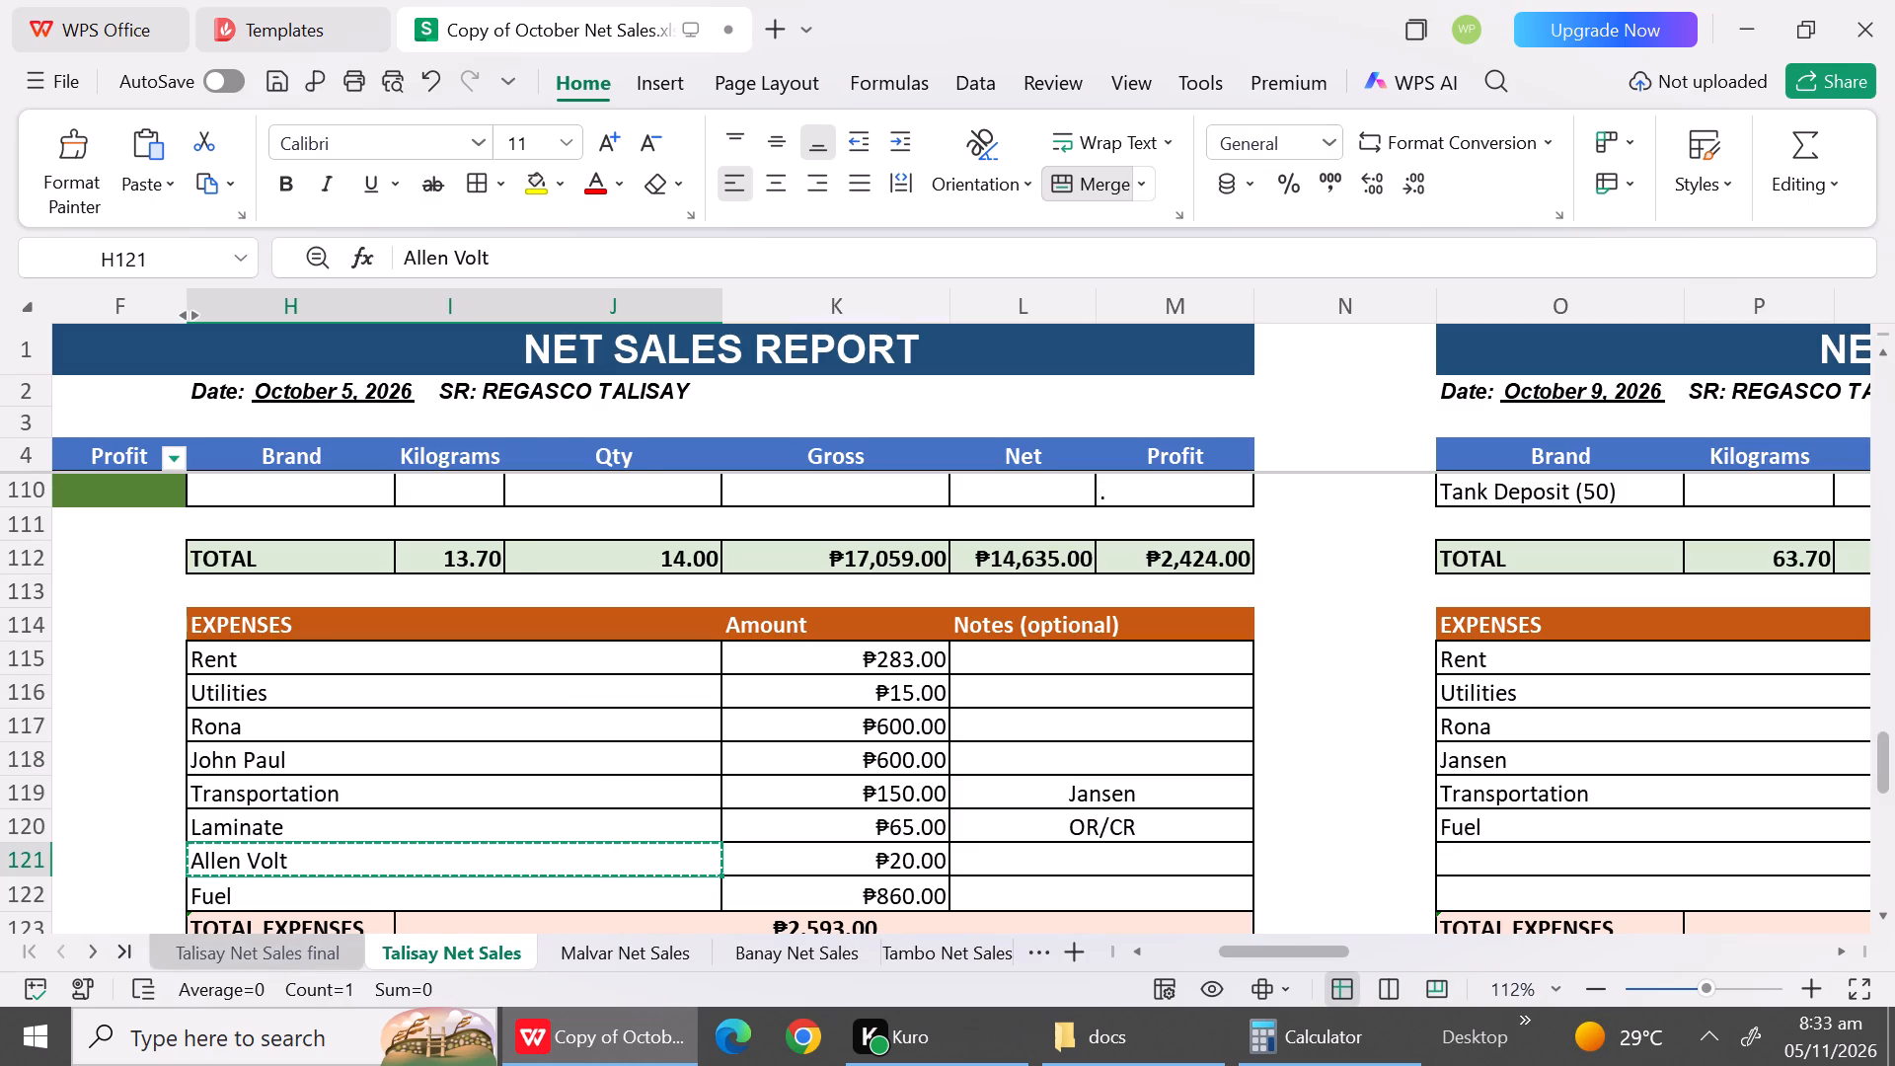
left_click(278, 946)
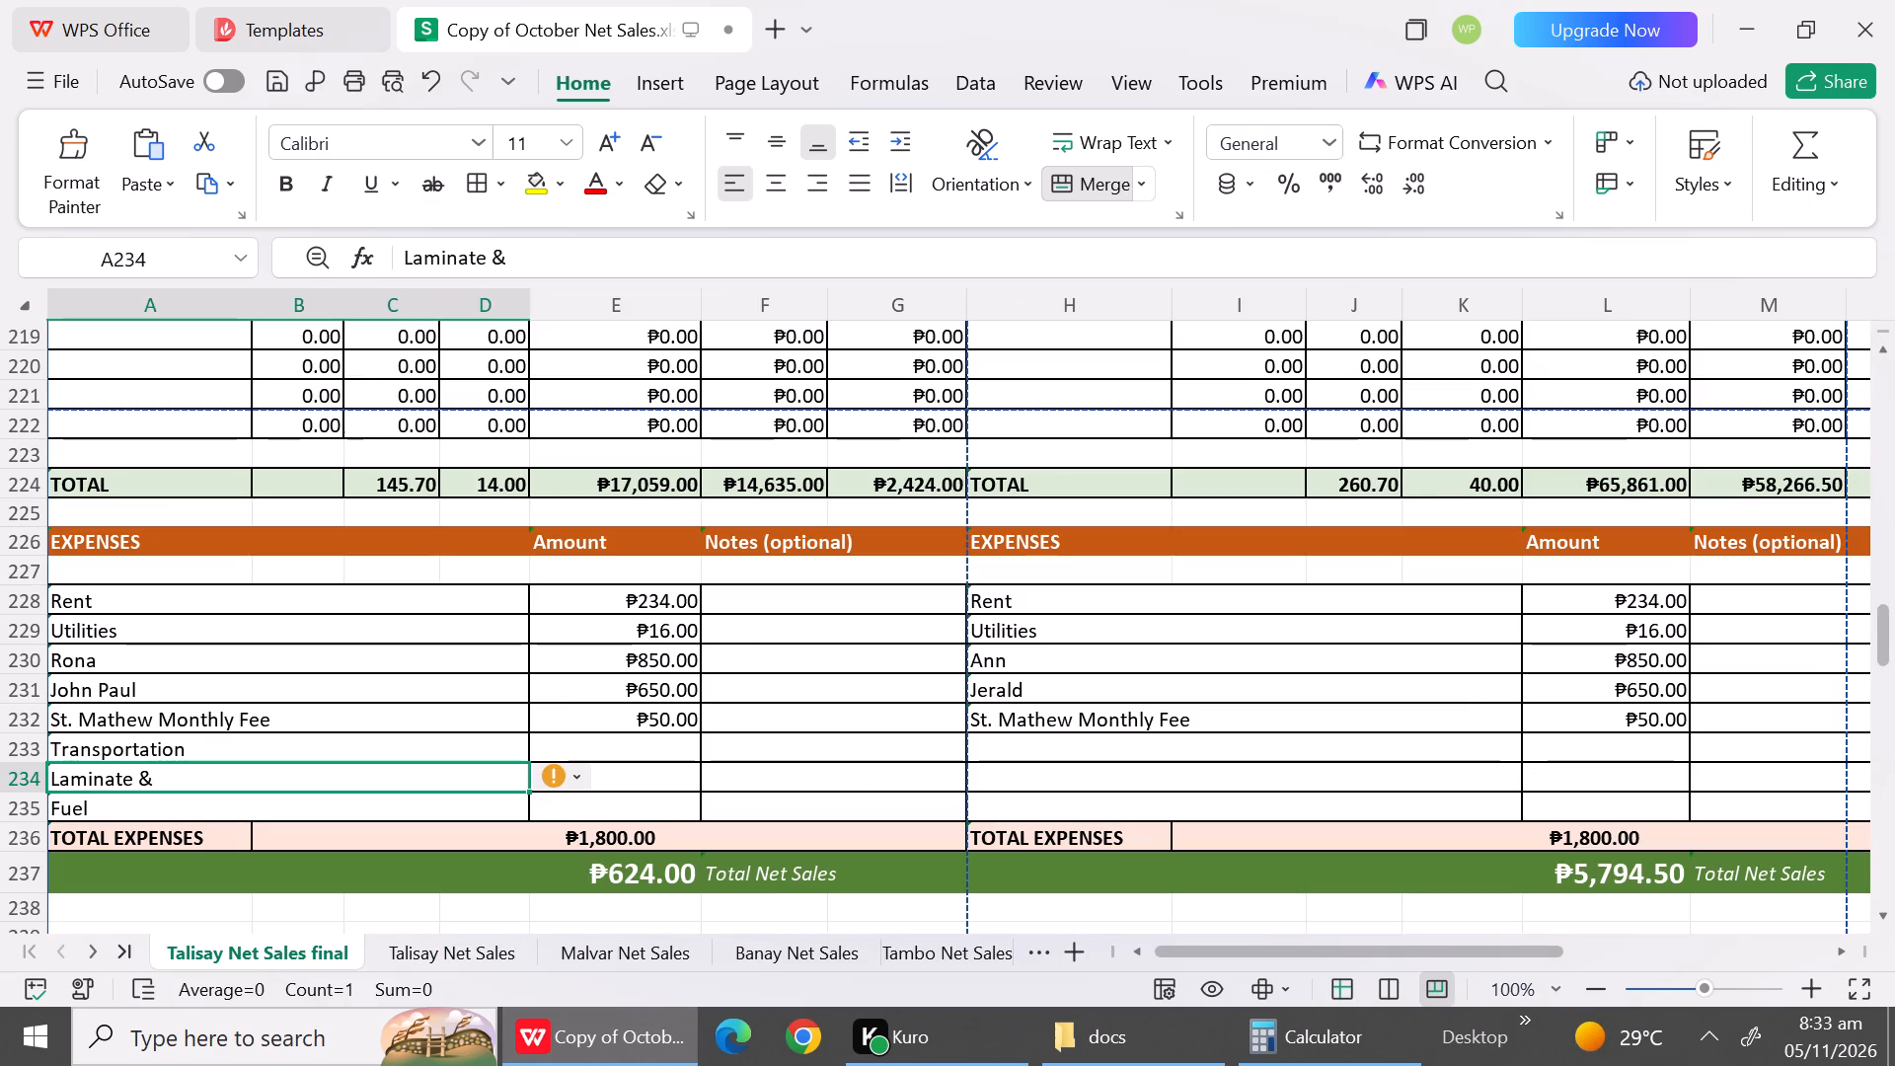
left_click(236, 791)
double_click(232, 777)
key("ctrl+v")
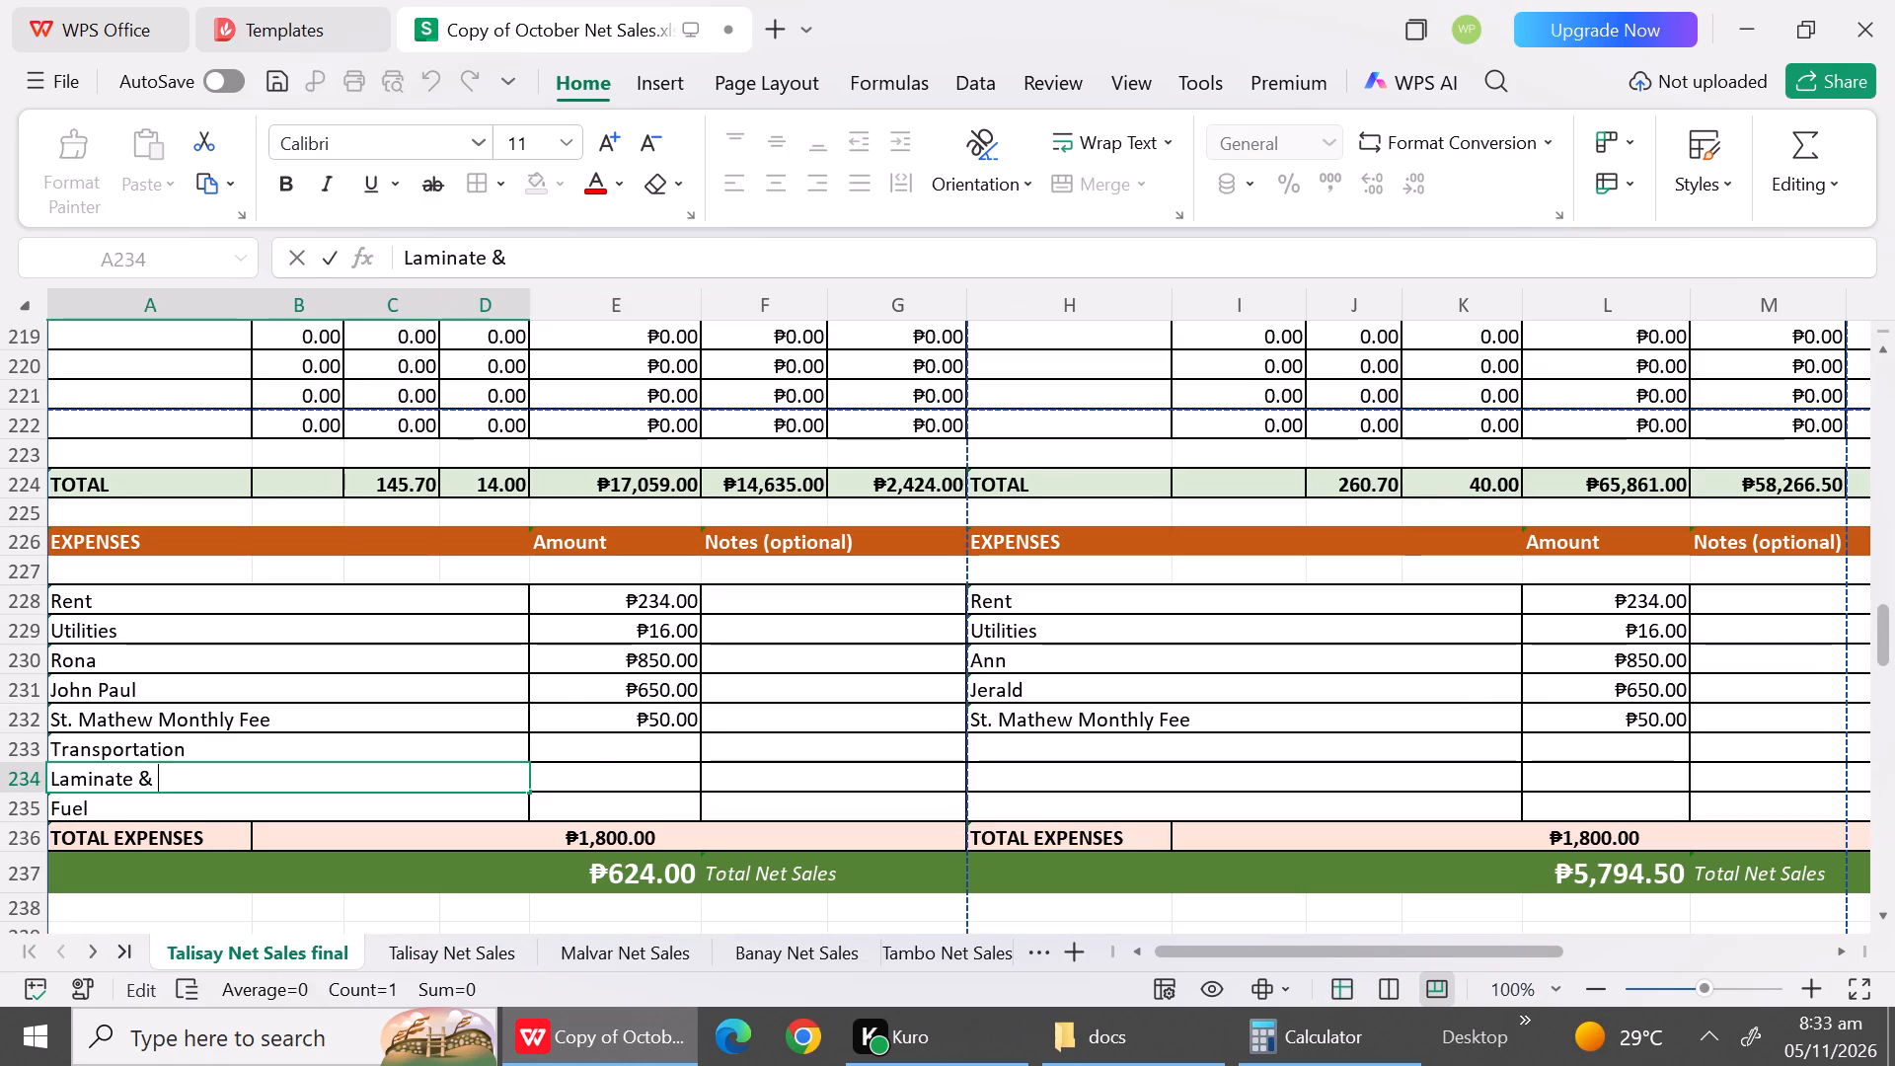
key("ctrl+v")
Copy only the text Allen Volt from within H121 of Talisay Net Sales and append it to the Laminate description in A234 of the final sheet.
left_click(419, 948)
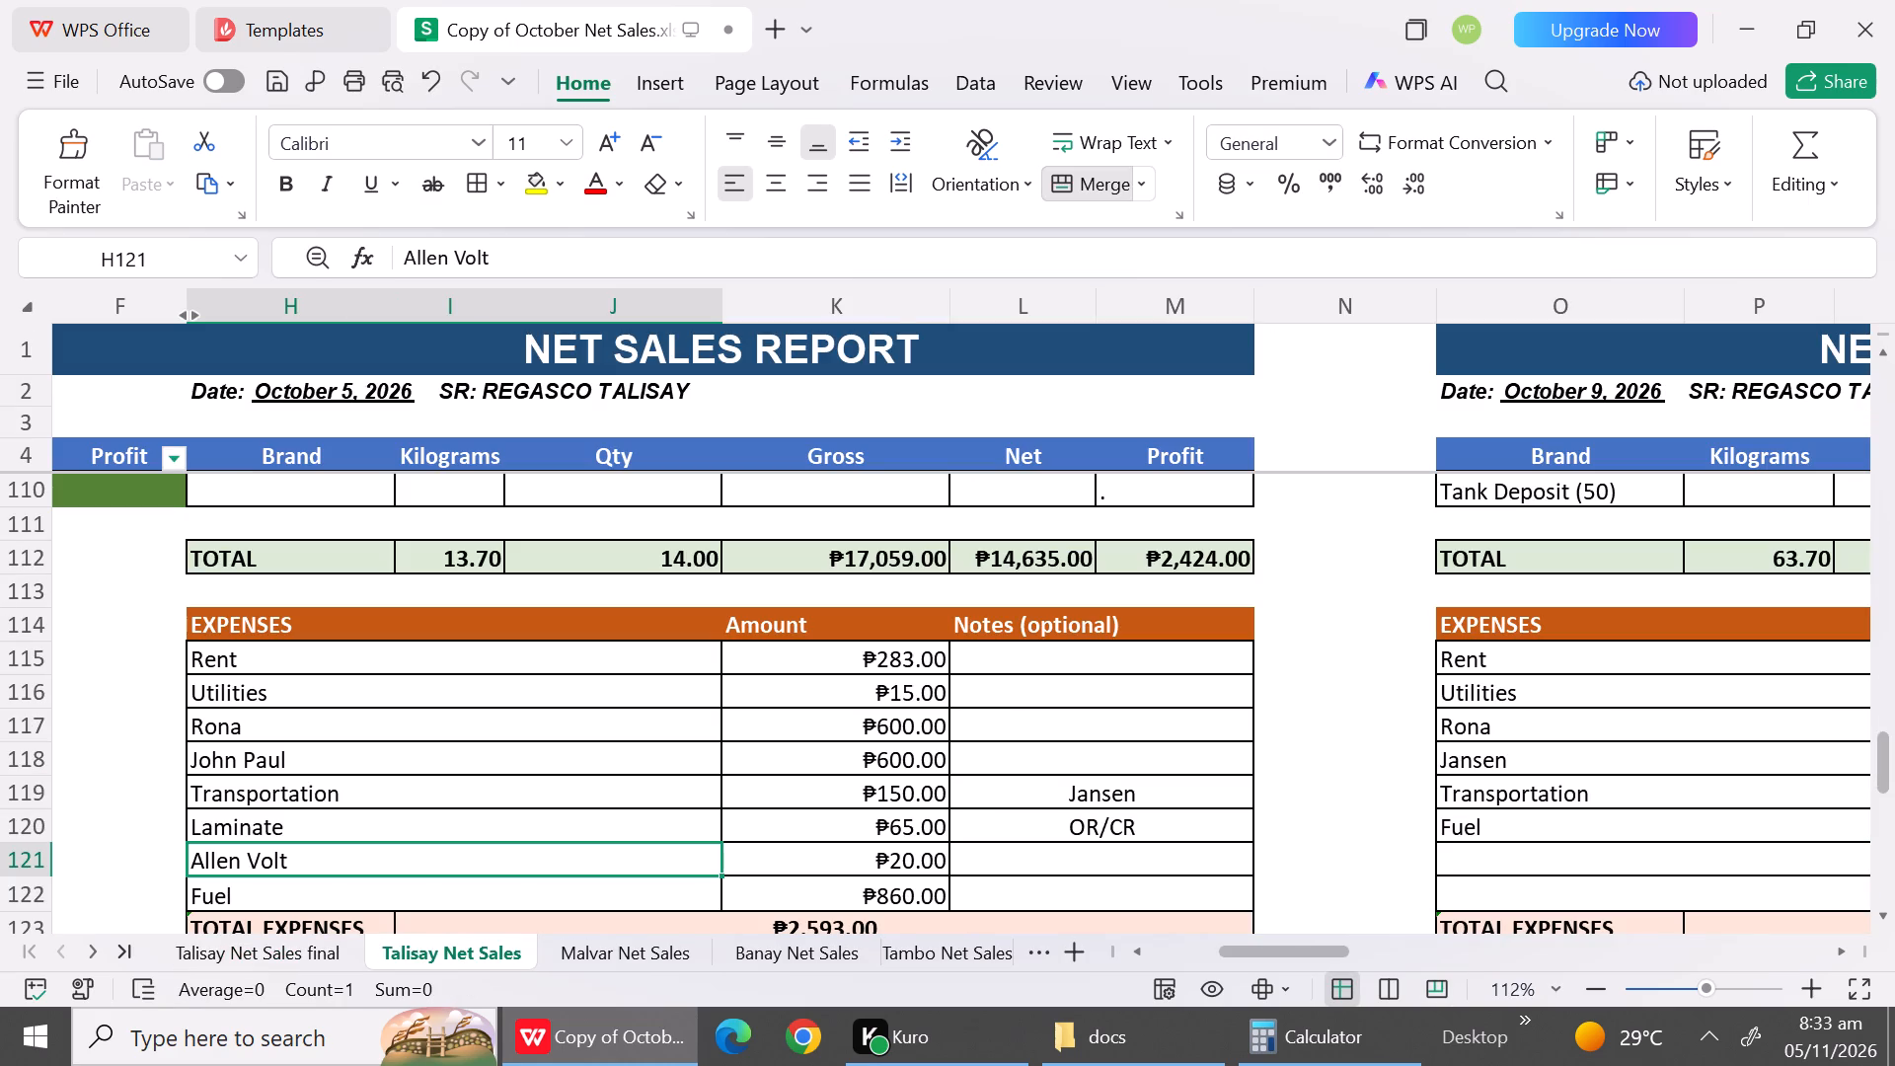
left_click(359, 864)
double_click(359, 864)
left_click_drag(359, 864, 265, 861)
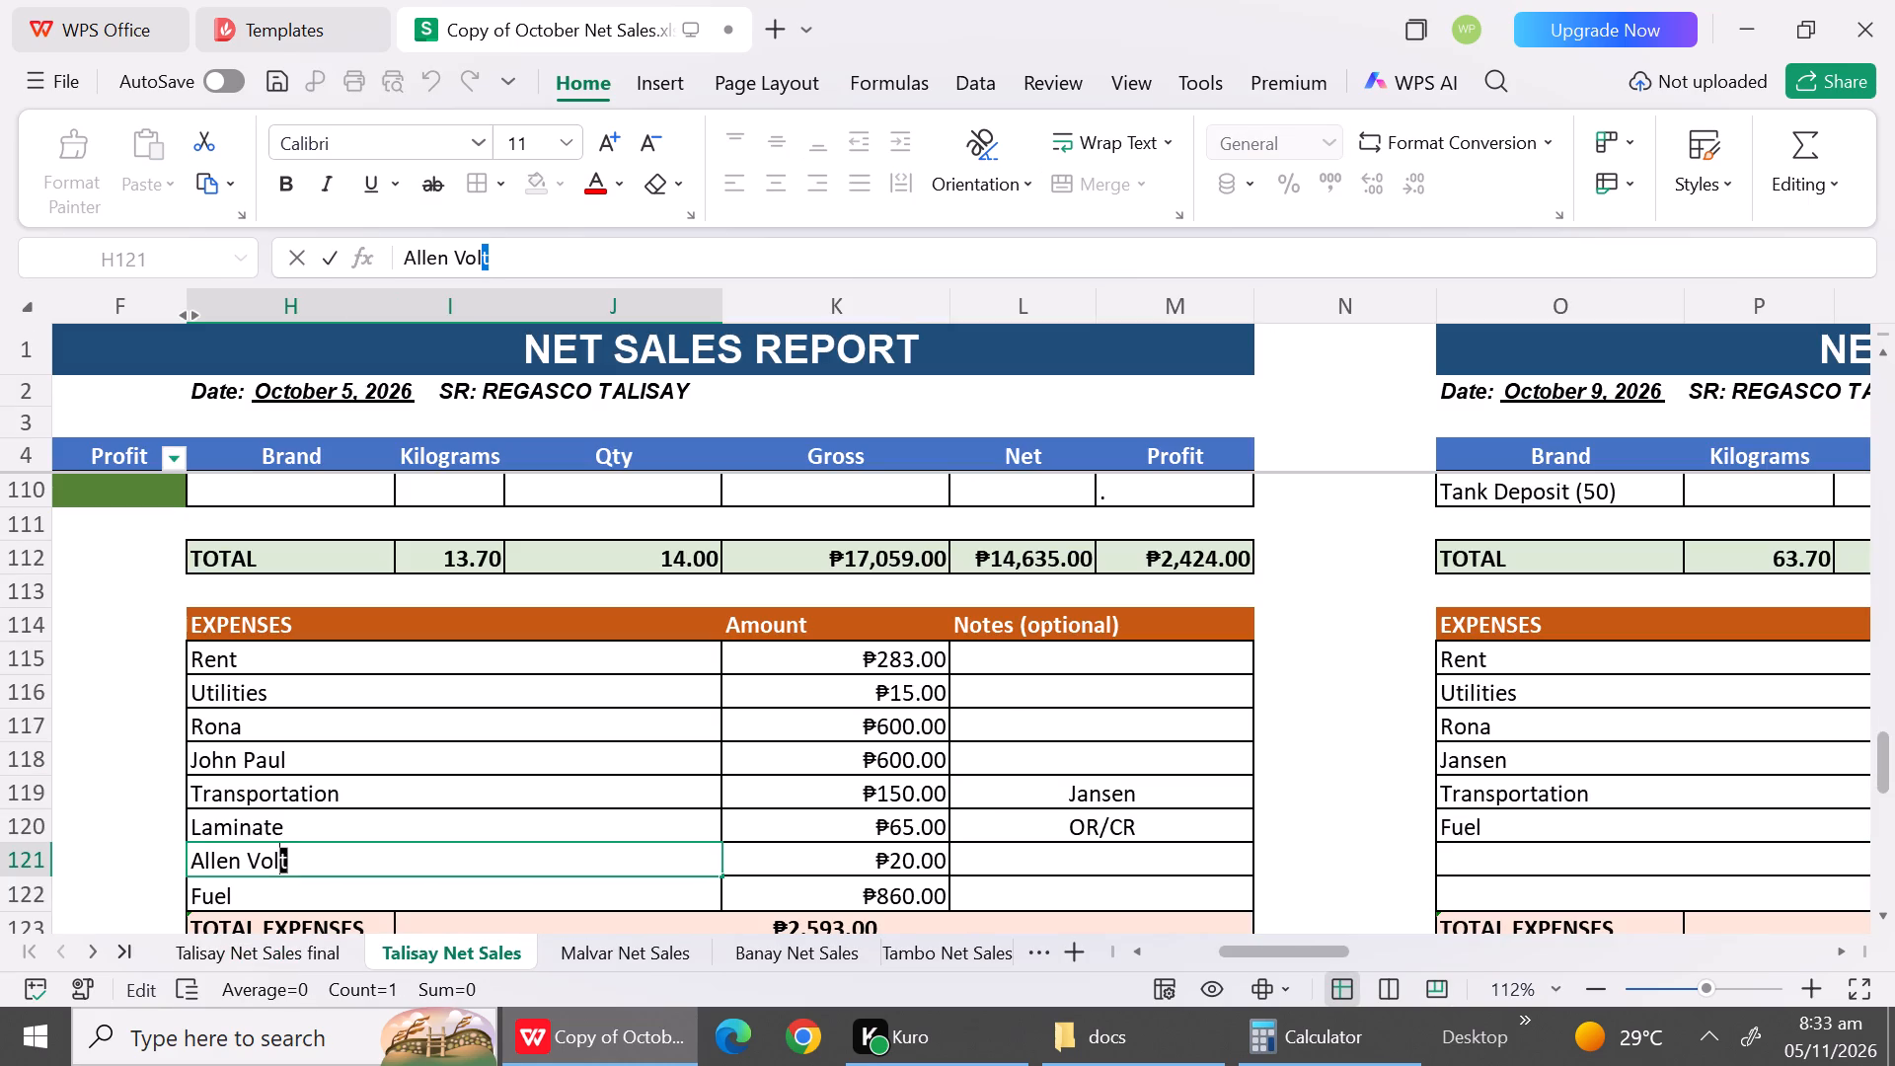
left_click_drag(265, 861, 181, 858)
key("ctrl+c")
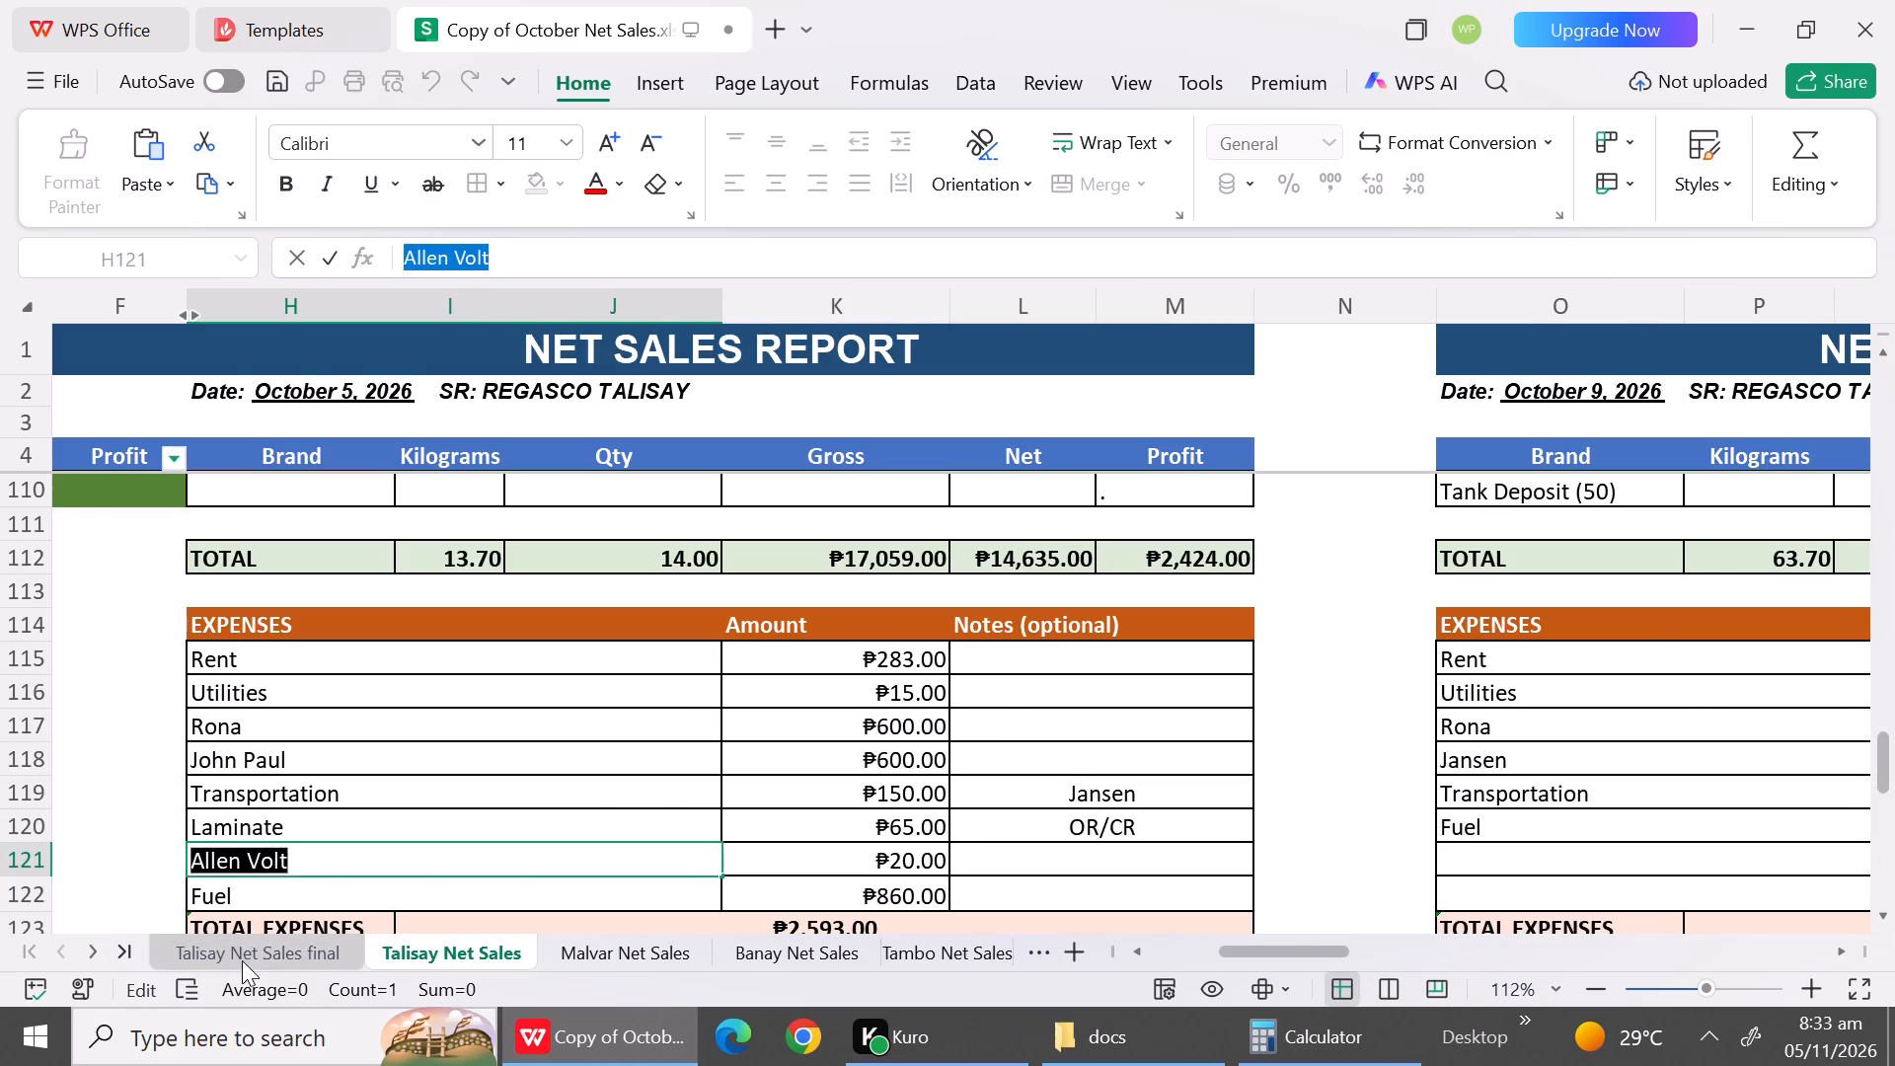
left_click(242, 960)
double_click(206, 780)
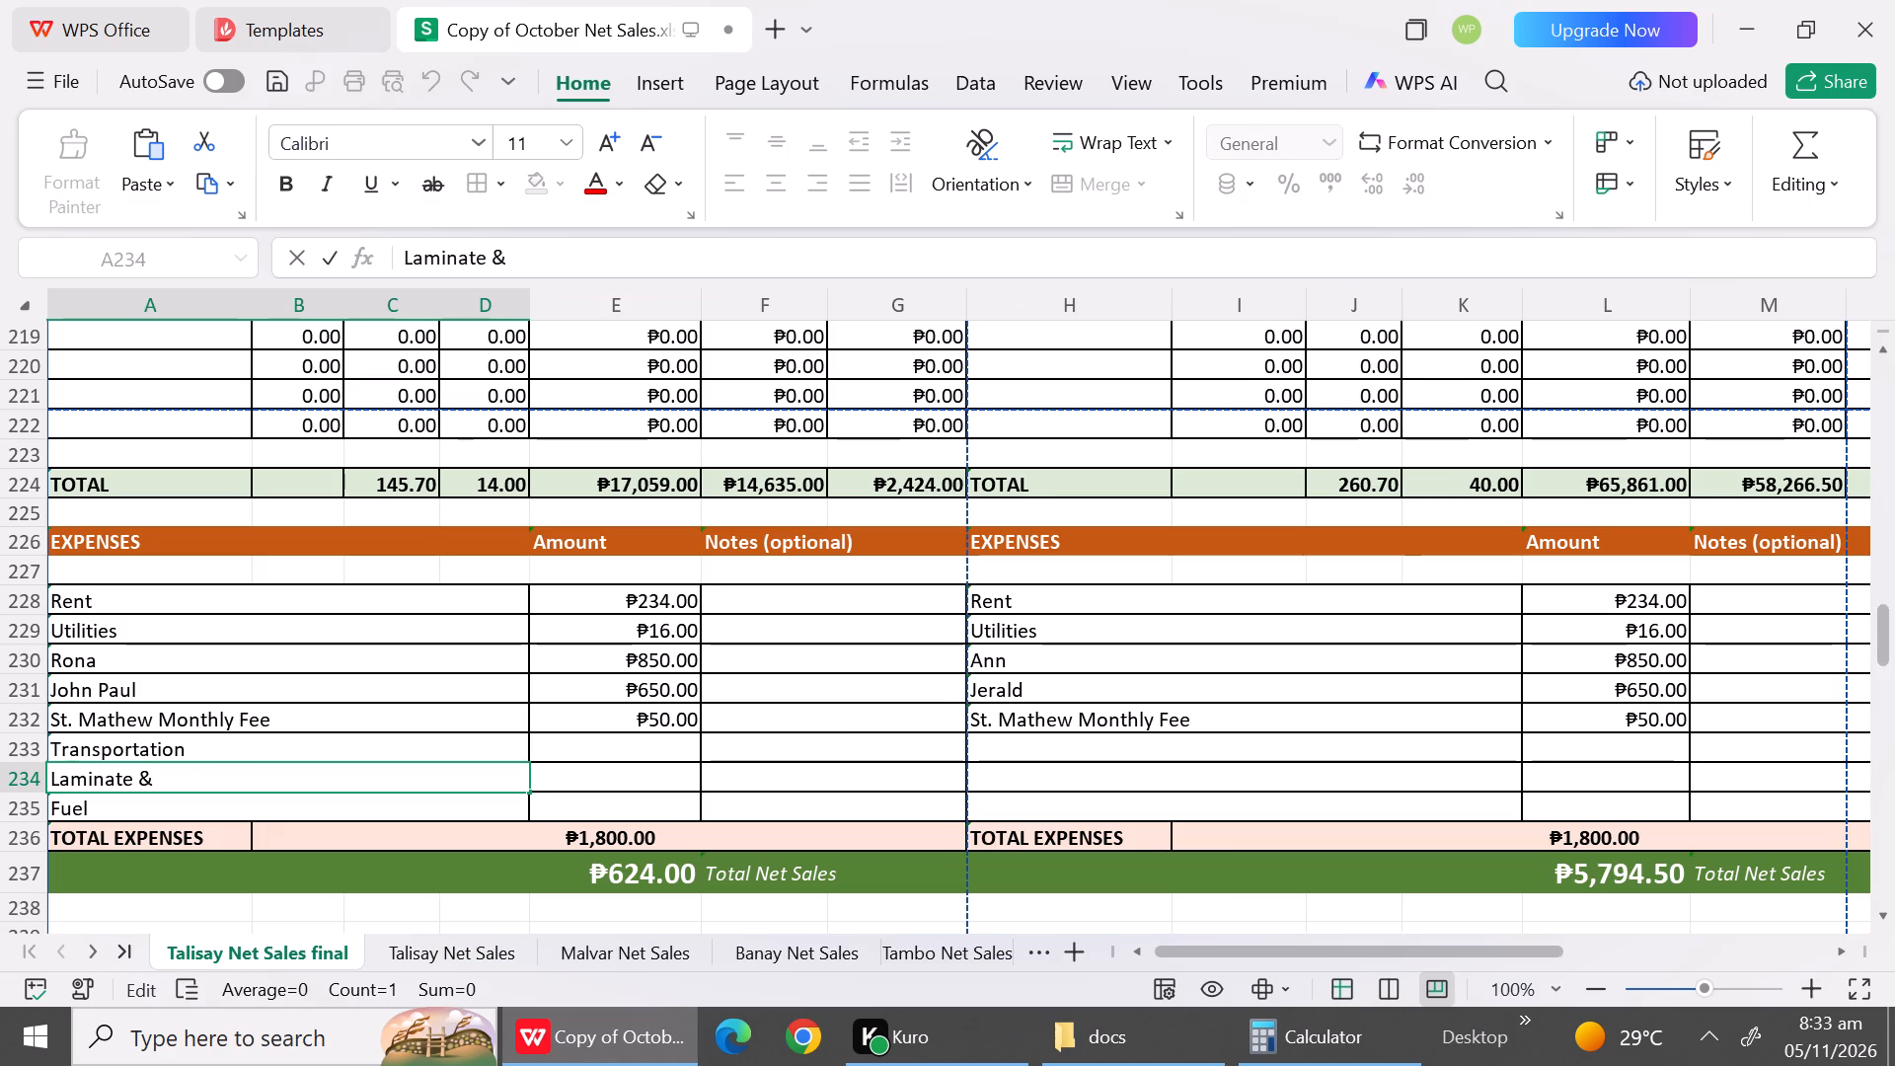
key("ctrl+v")
Add the individual amounts to the description in A234 of the final sheet so it reads Laminate(65) & Allen Volt(20).
left_click(442, 952)
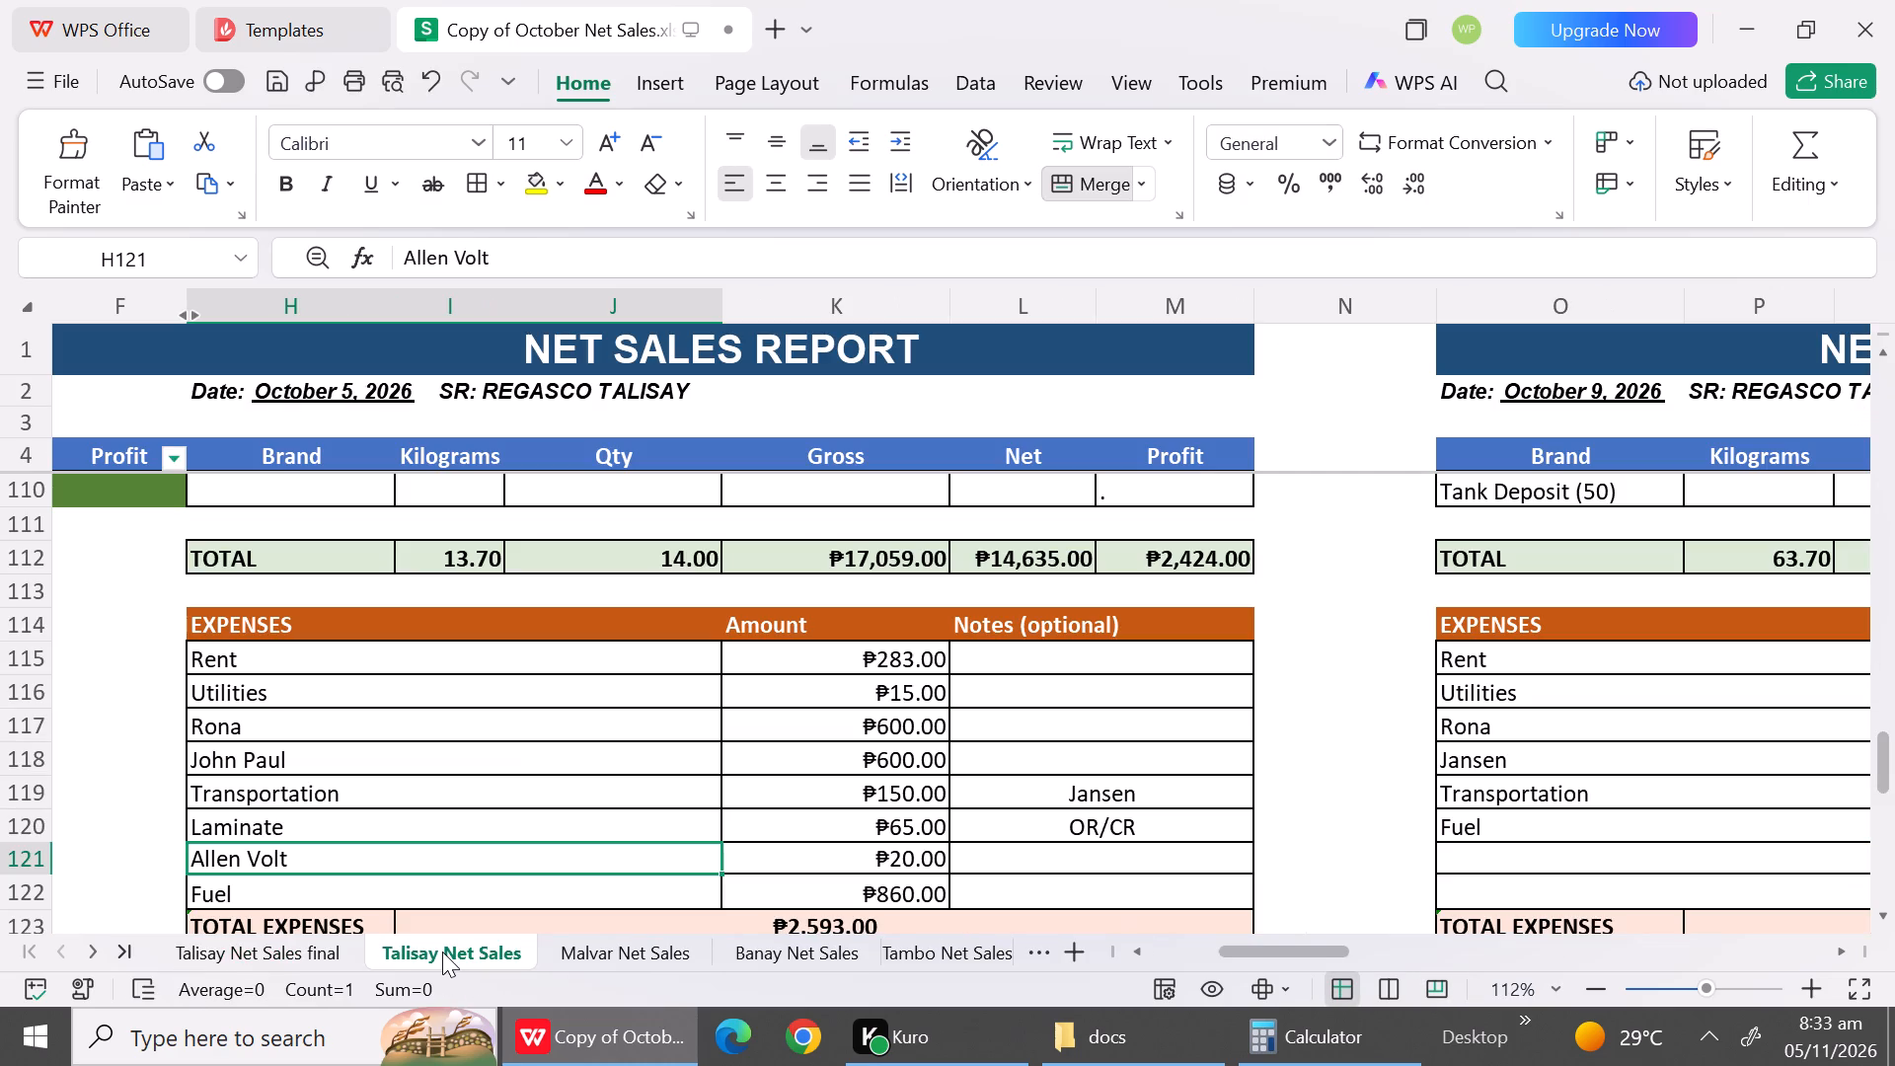
left_click(307, 949)
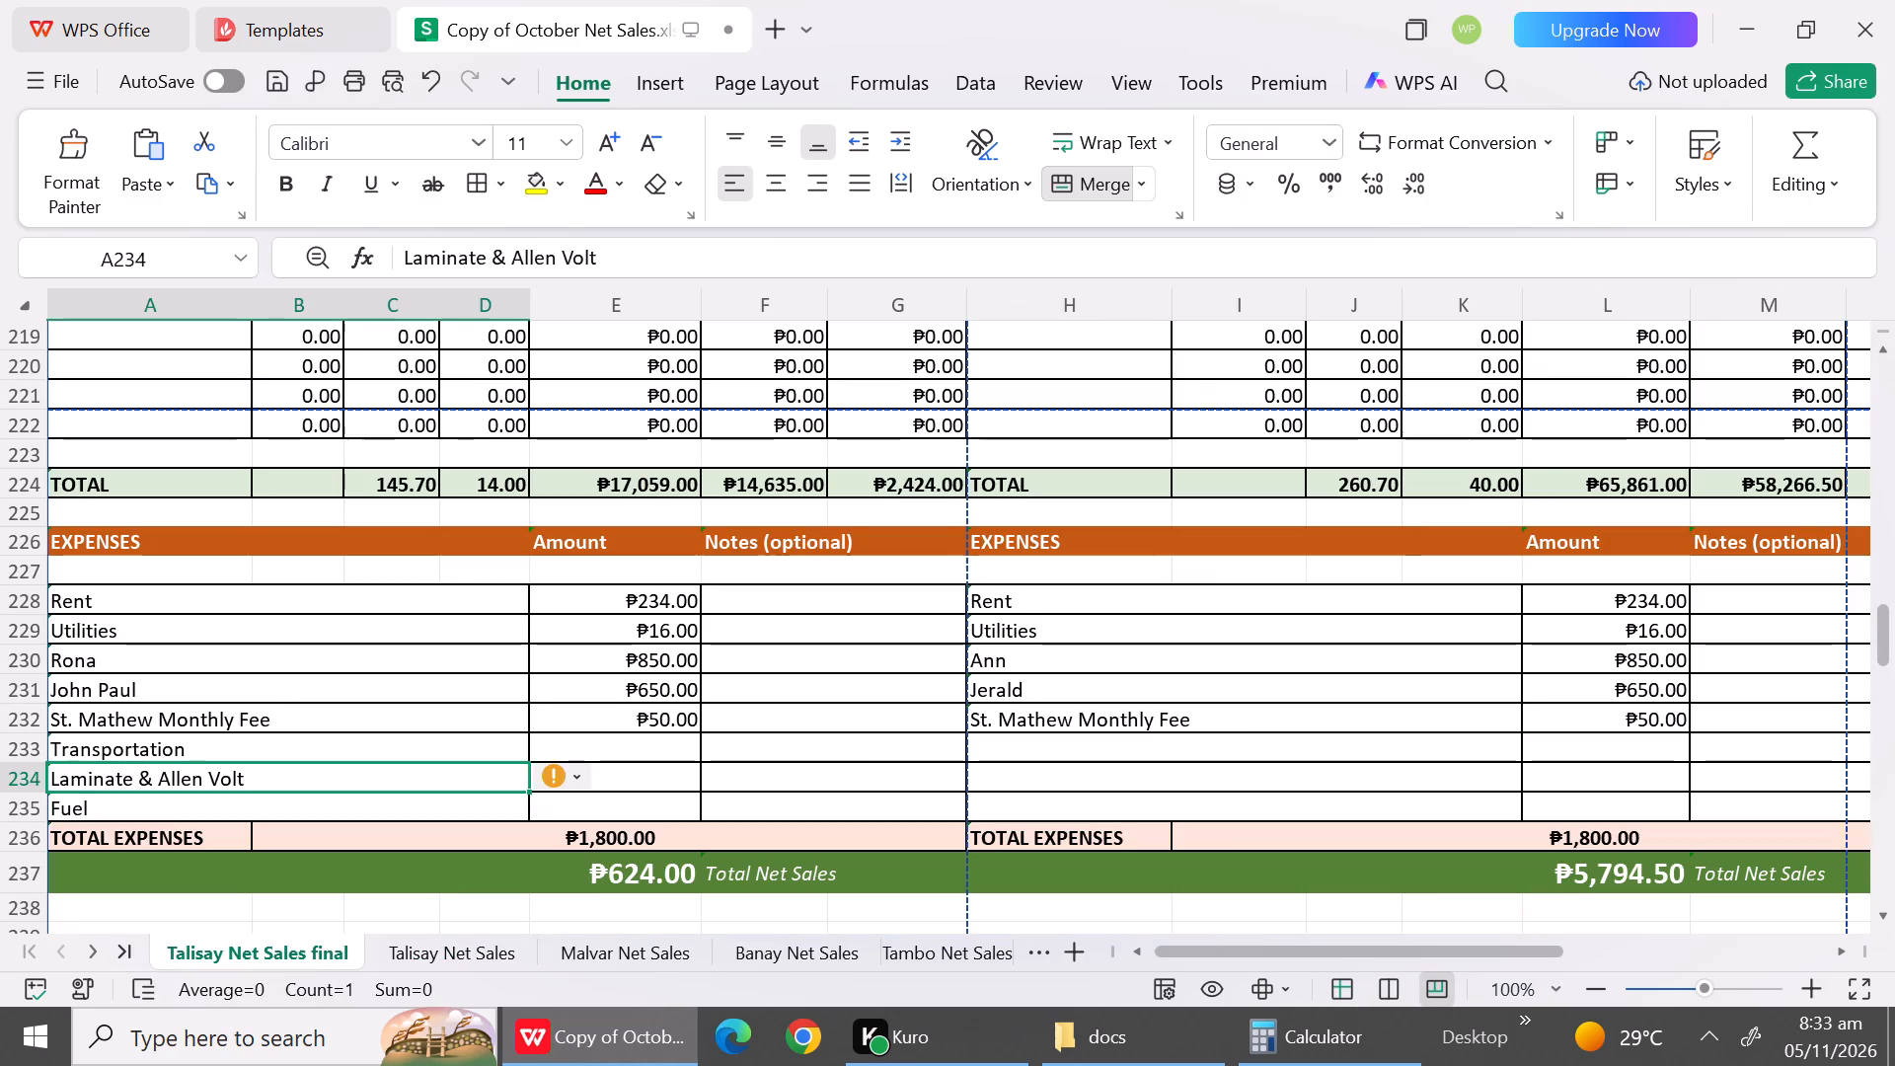
double_click(134, 784)
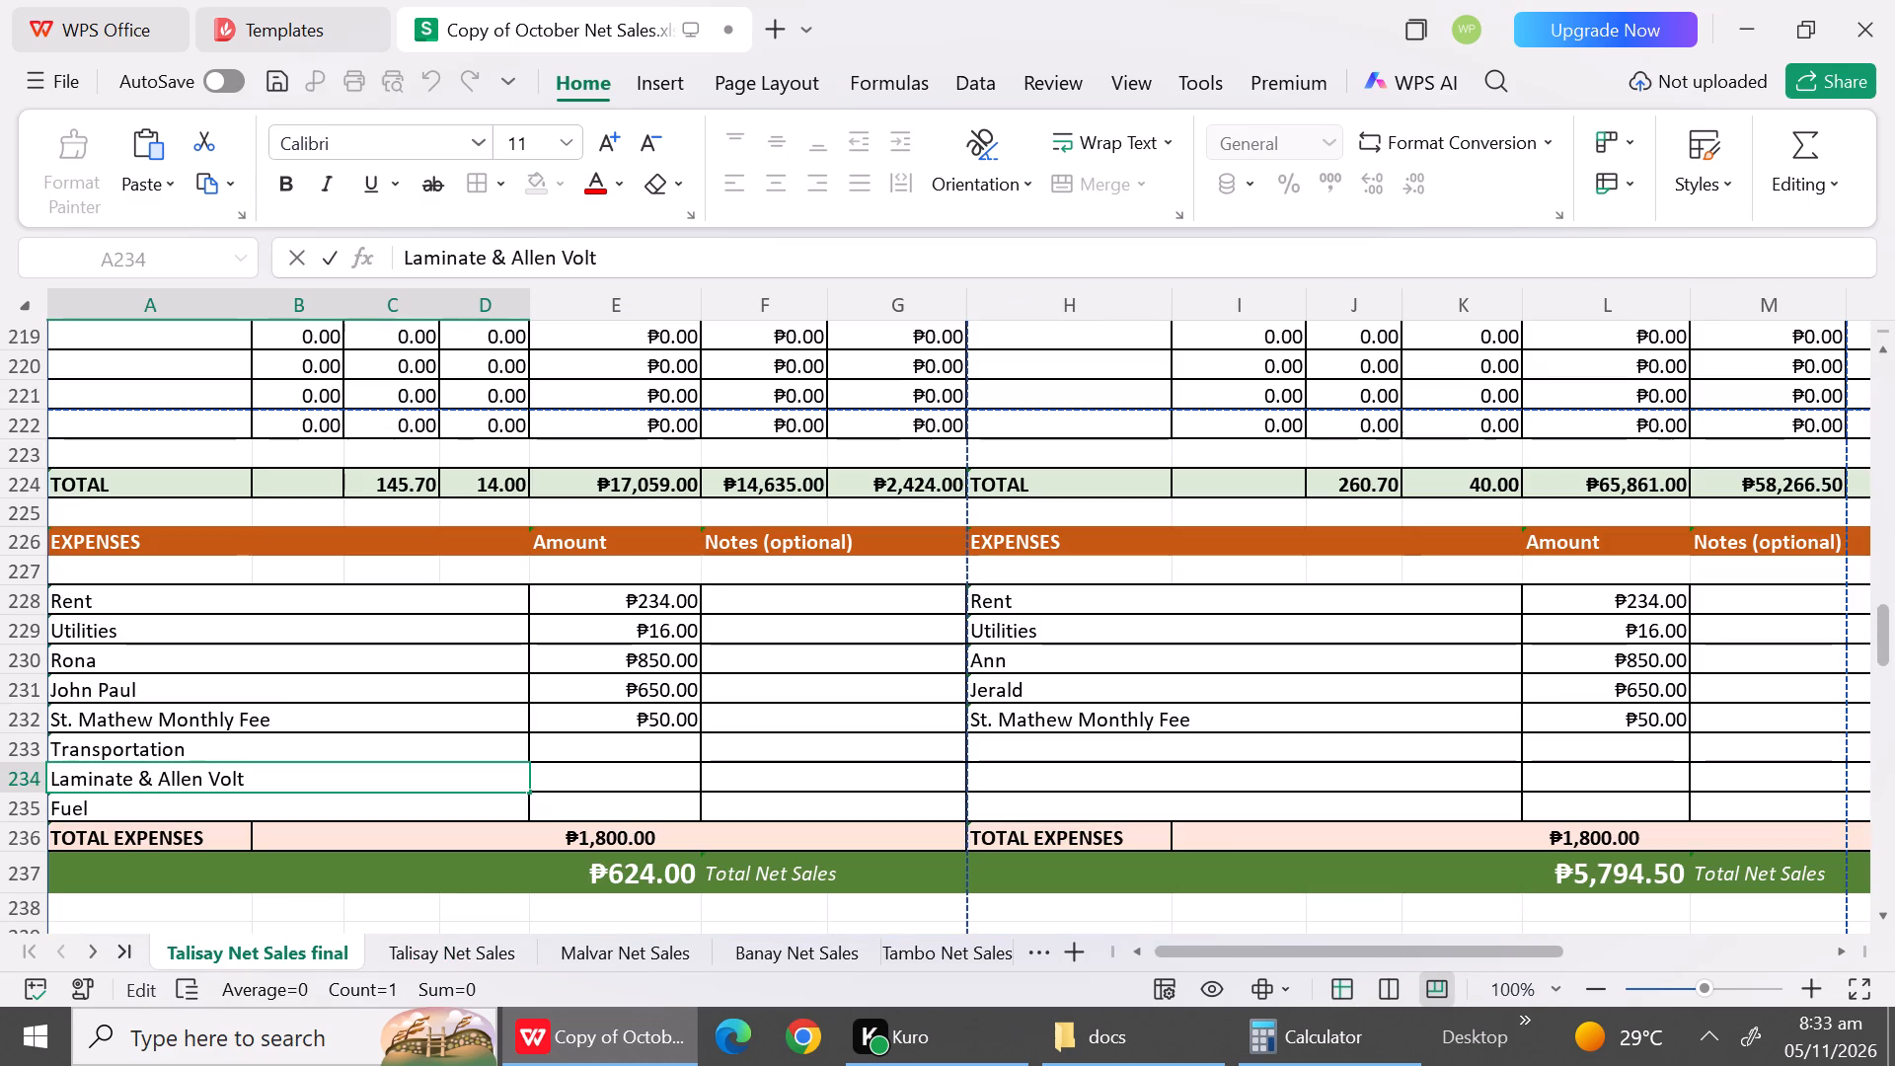
key("shift+parenleft")
type("65")
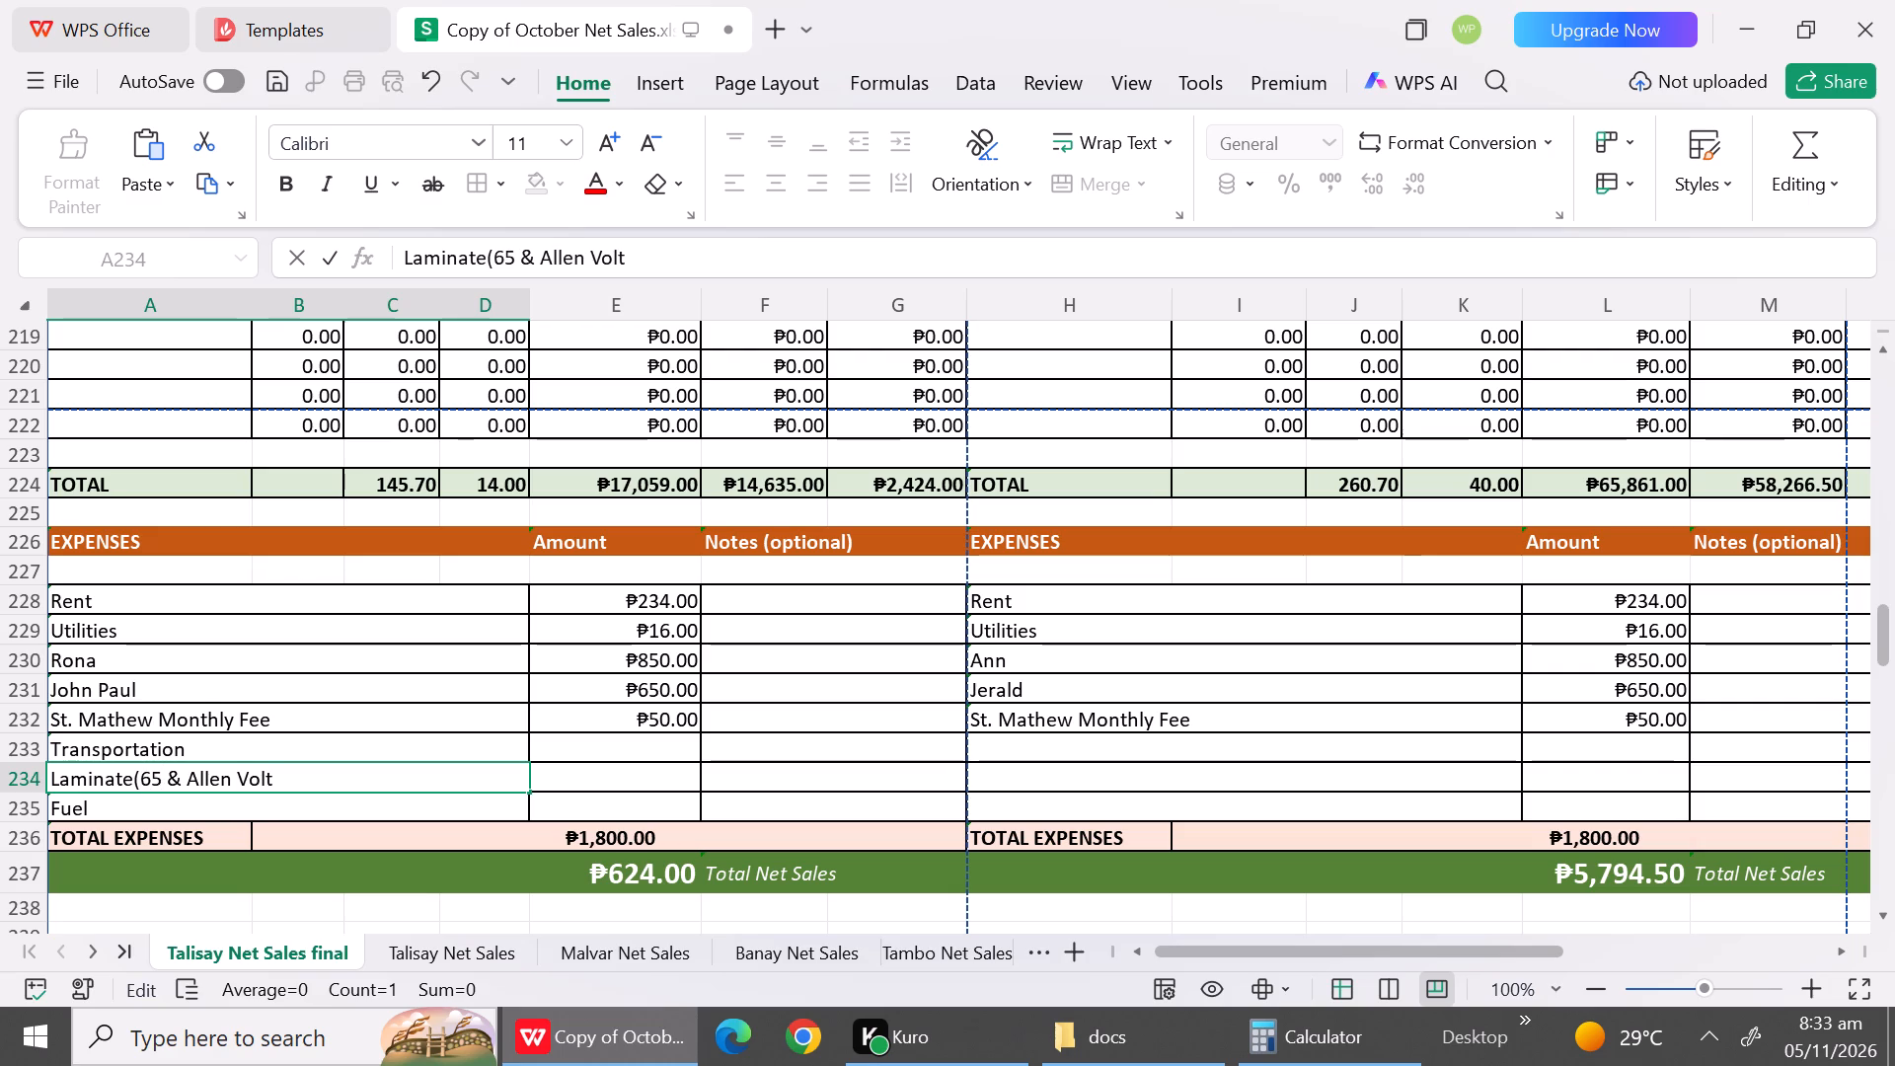
key("shift+parenright")
left_click(293, 776)
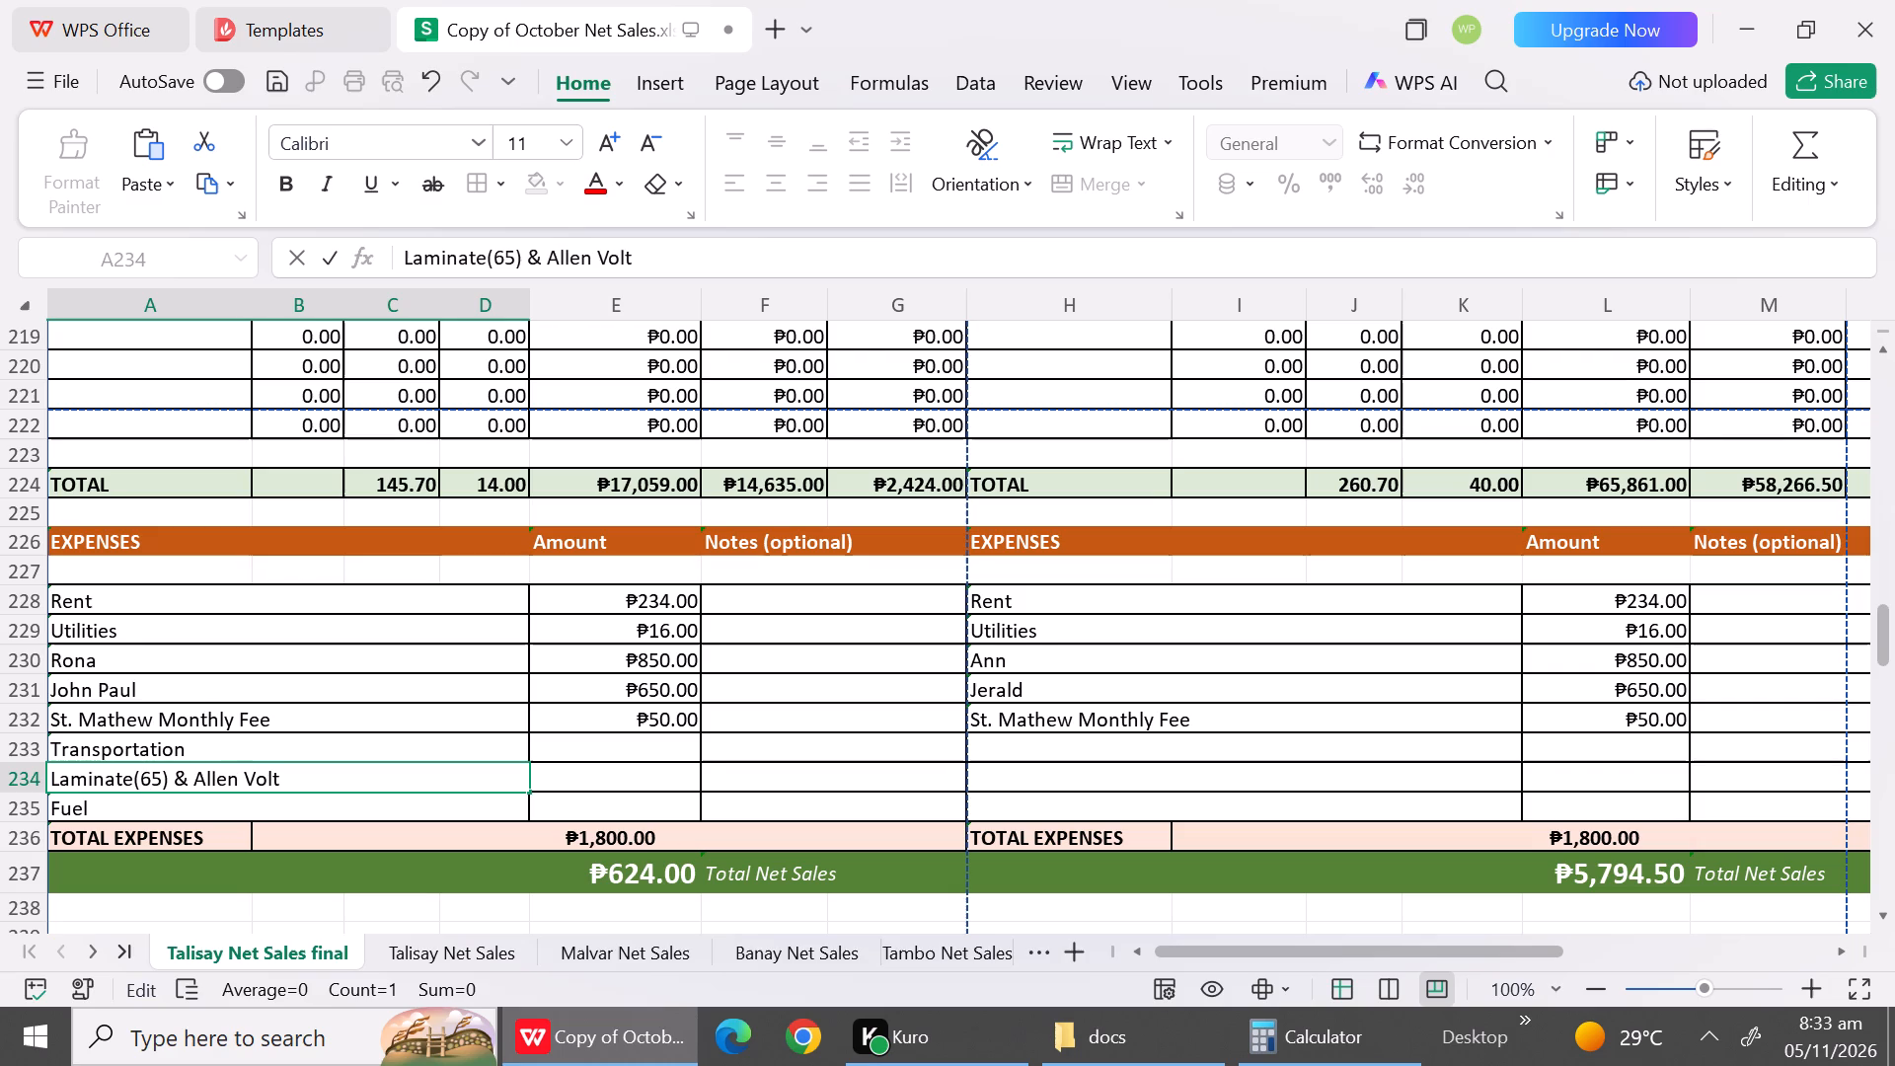
key("shift+parenleft")
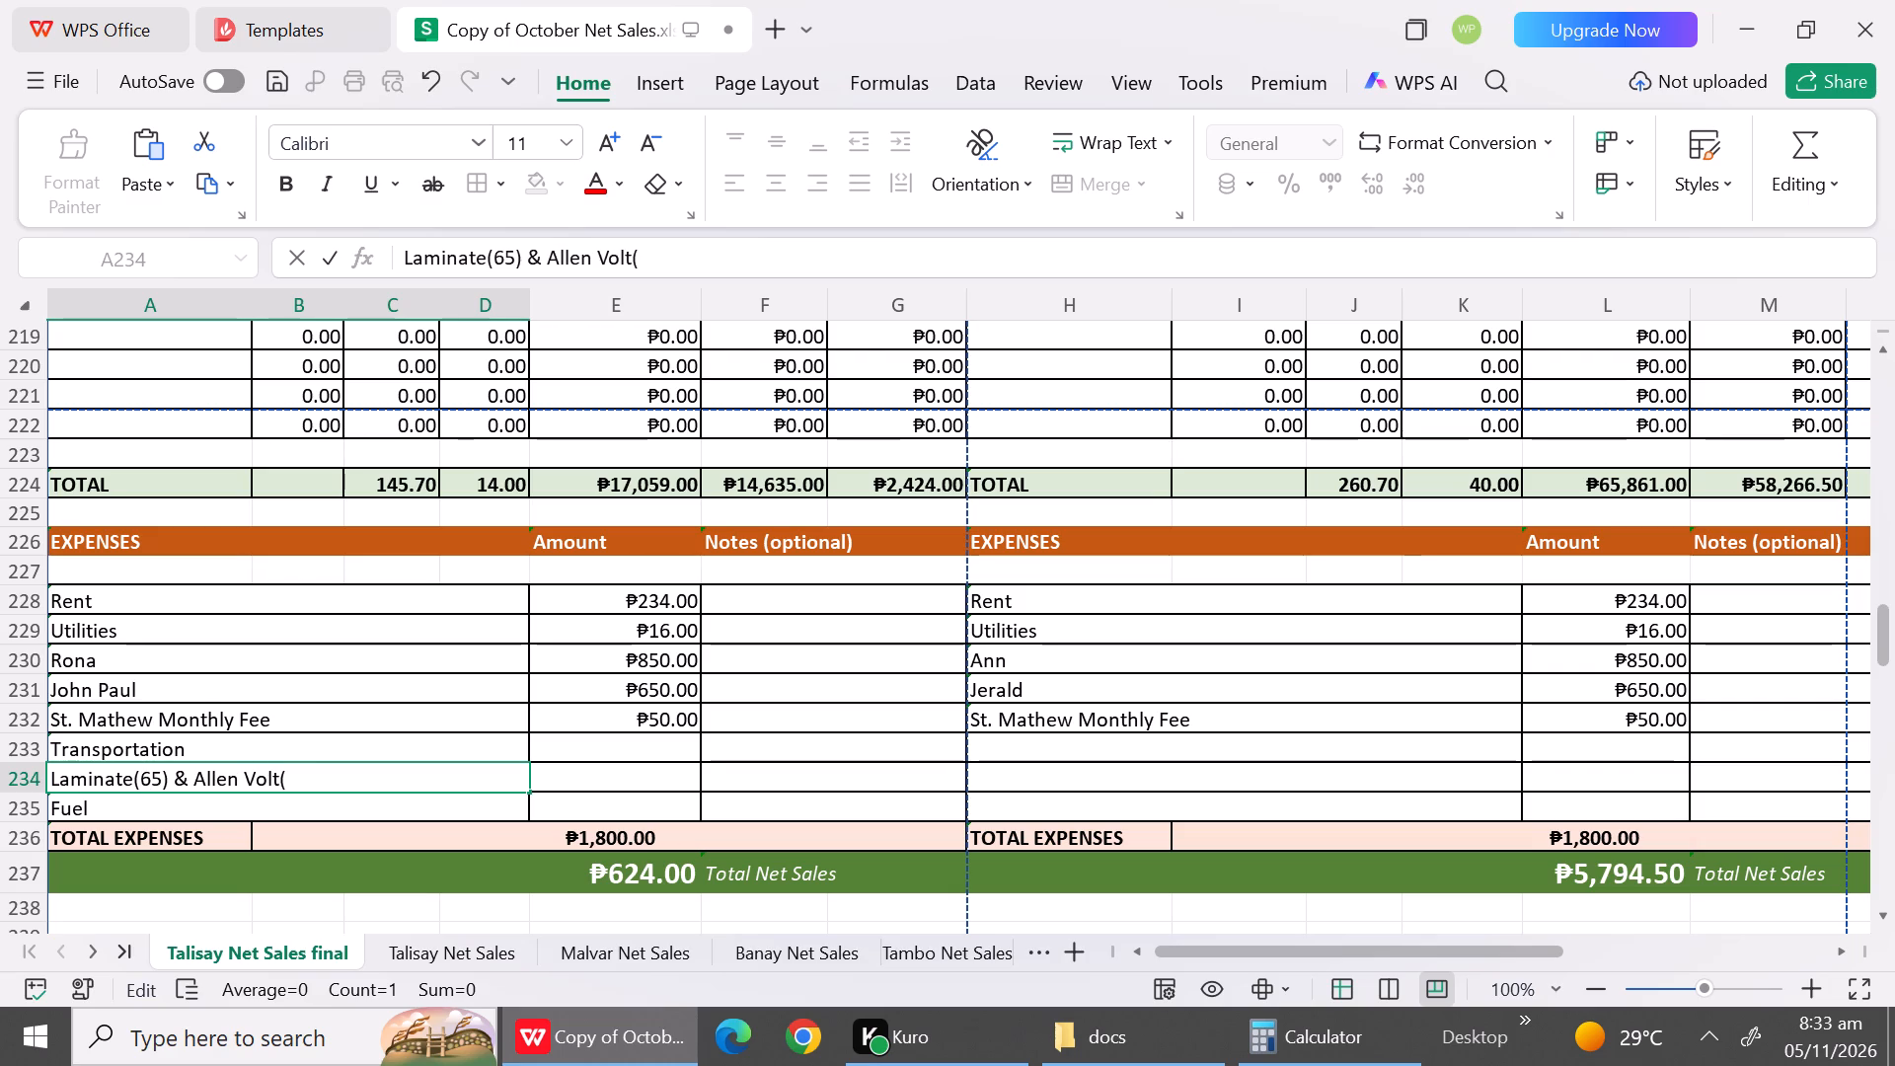
type("20")
key("shift+parenright")
Enter 85 as the combined Laminate and Allen Volt amount in E234 of the final sheet.
left_click(645, 771)
type("85")
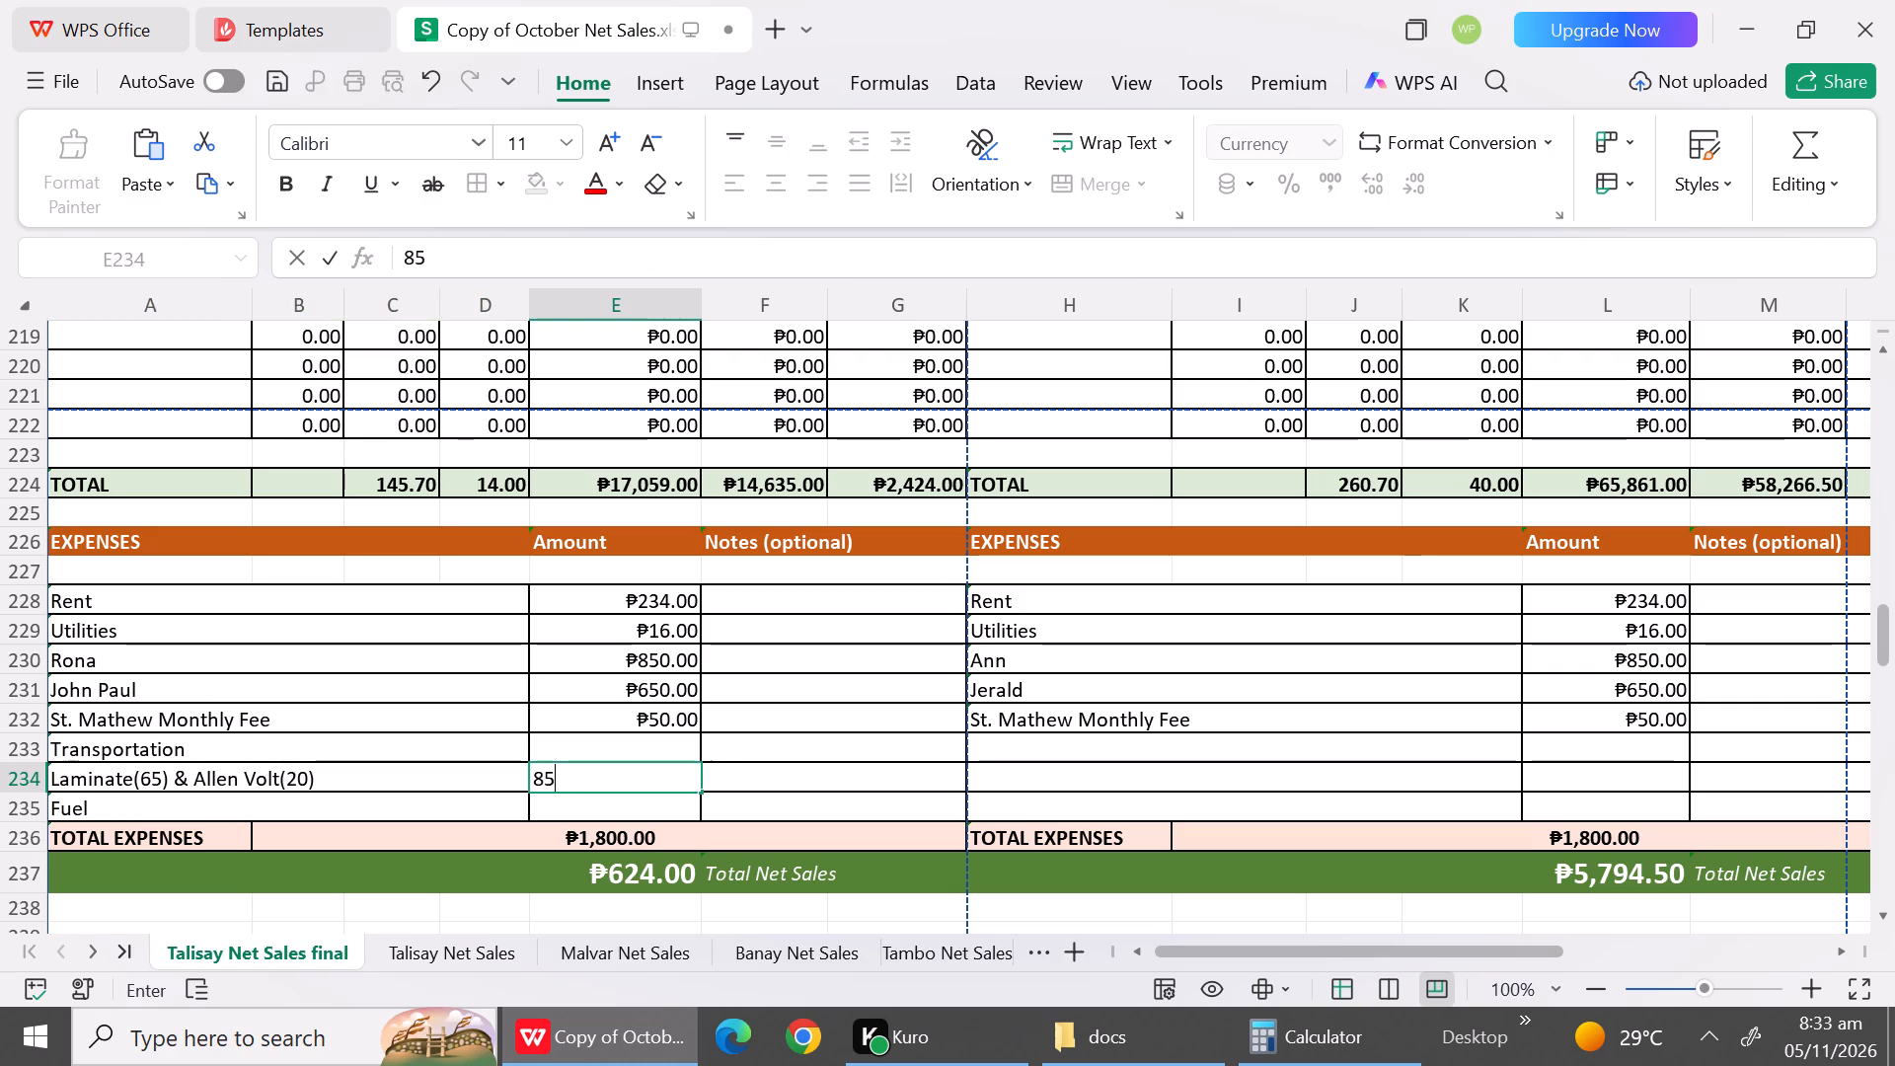
Enter 860 as the Fuel amount in E235 of the final sheet, matching the Talisay Net Sales report.
left_click(432, 948)
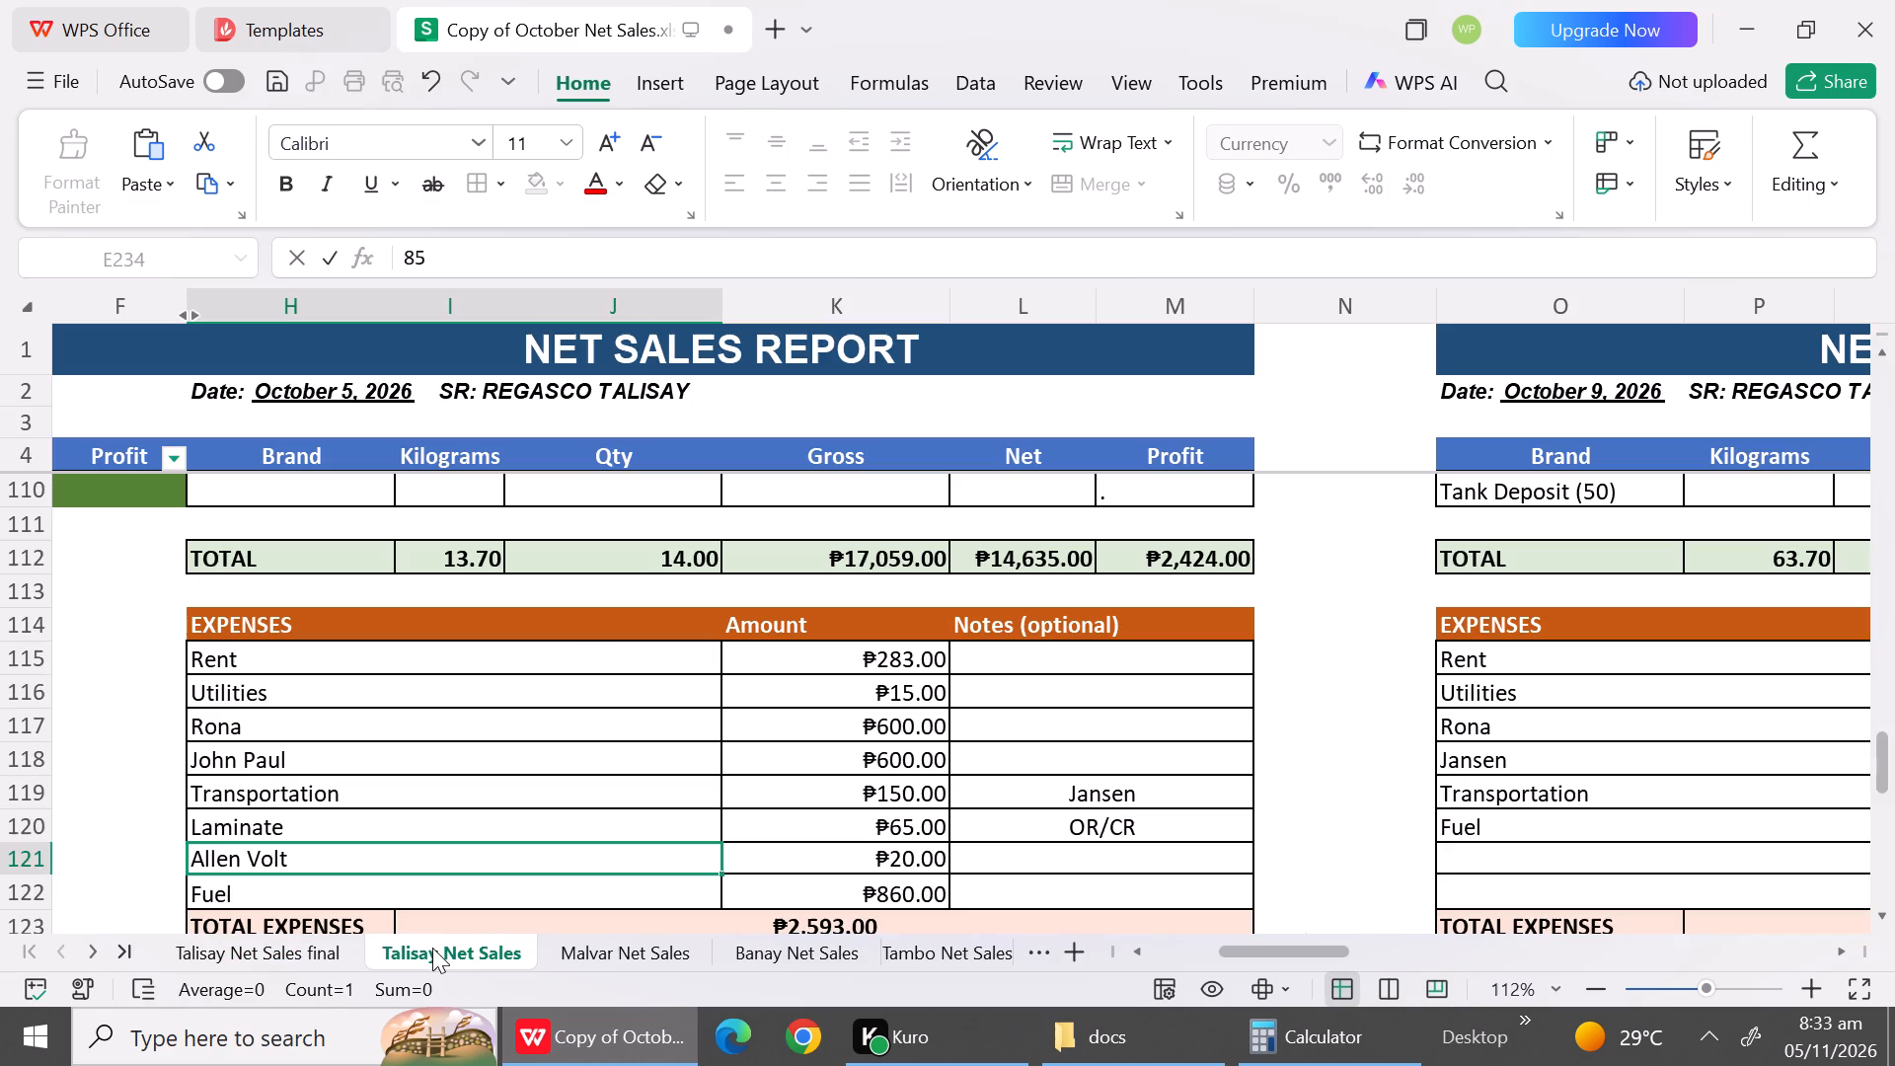
left_click(286, 959)
left_click(692, 802)
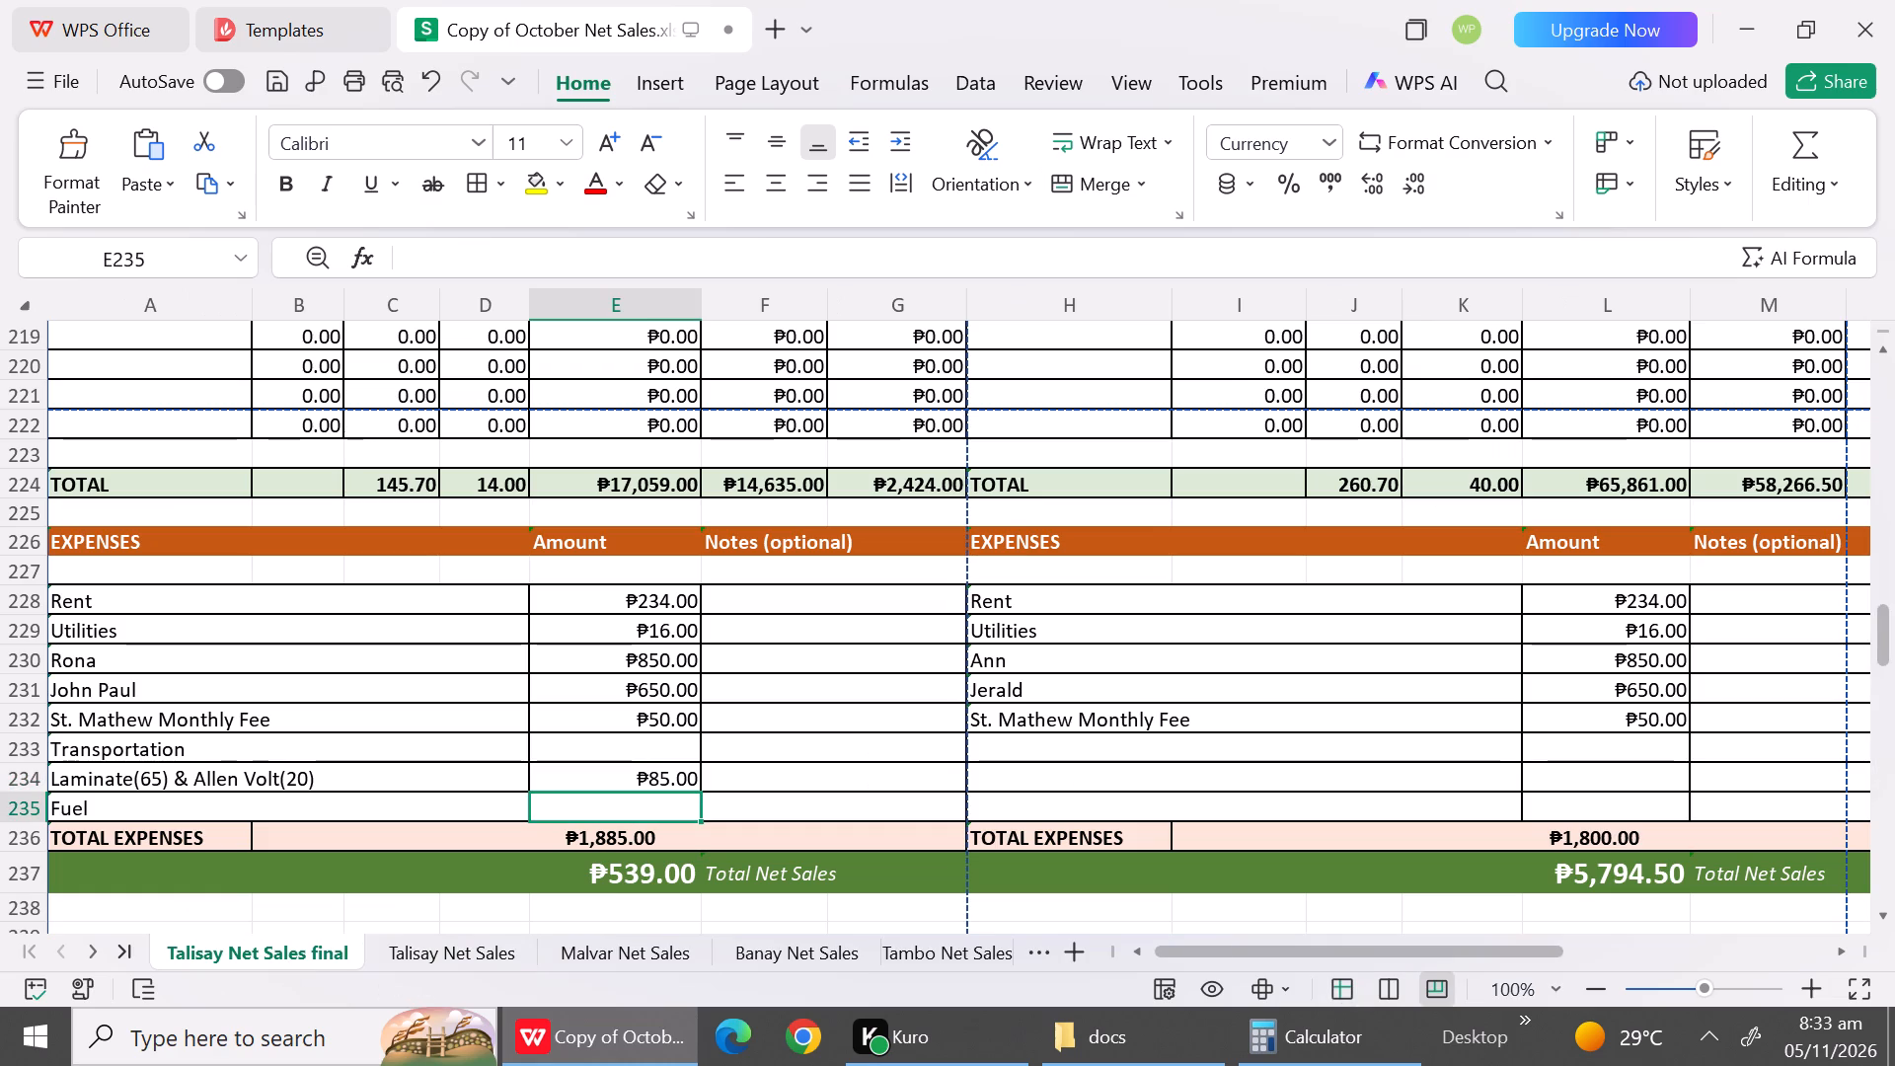
type("860")
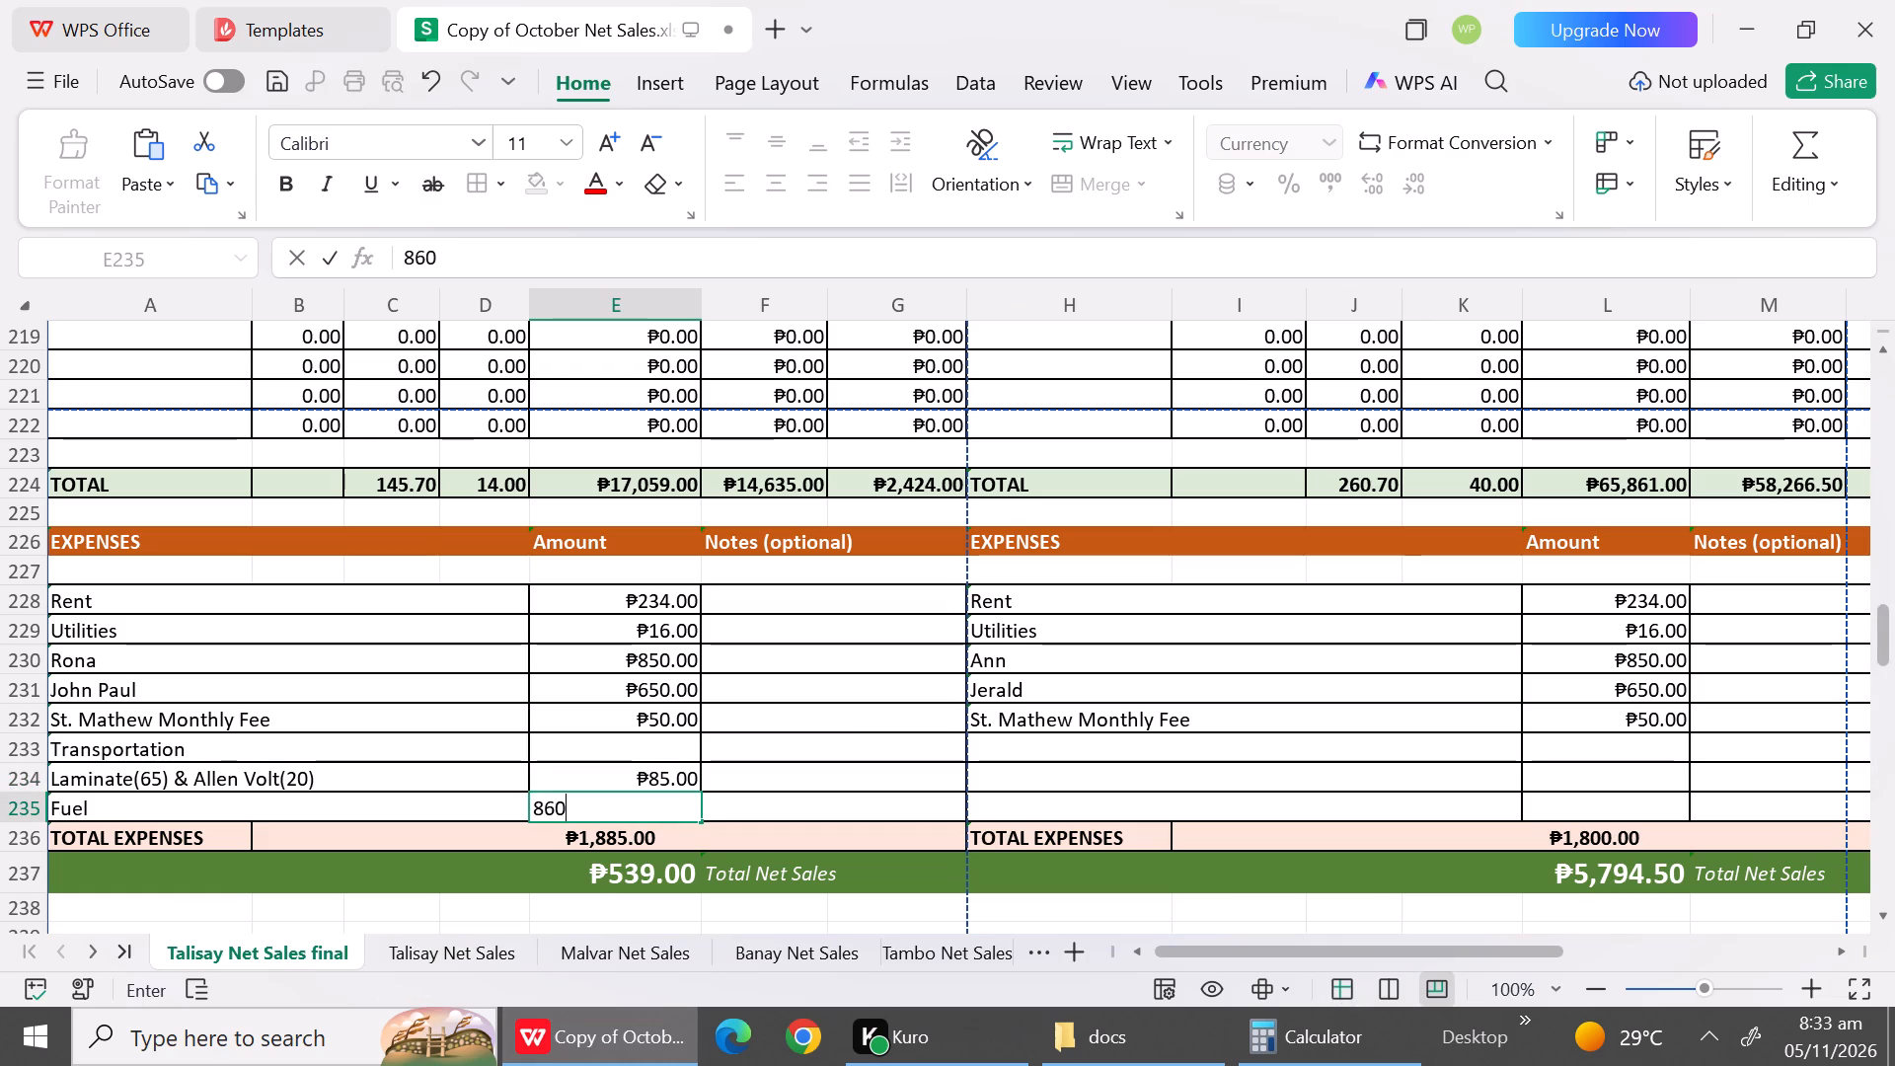
left_click(566, 733)
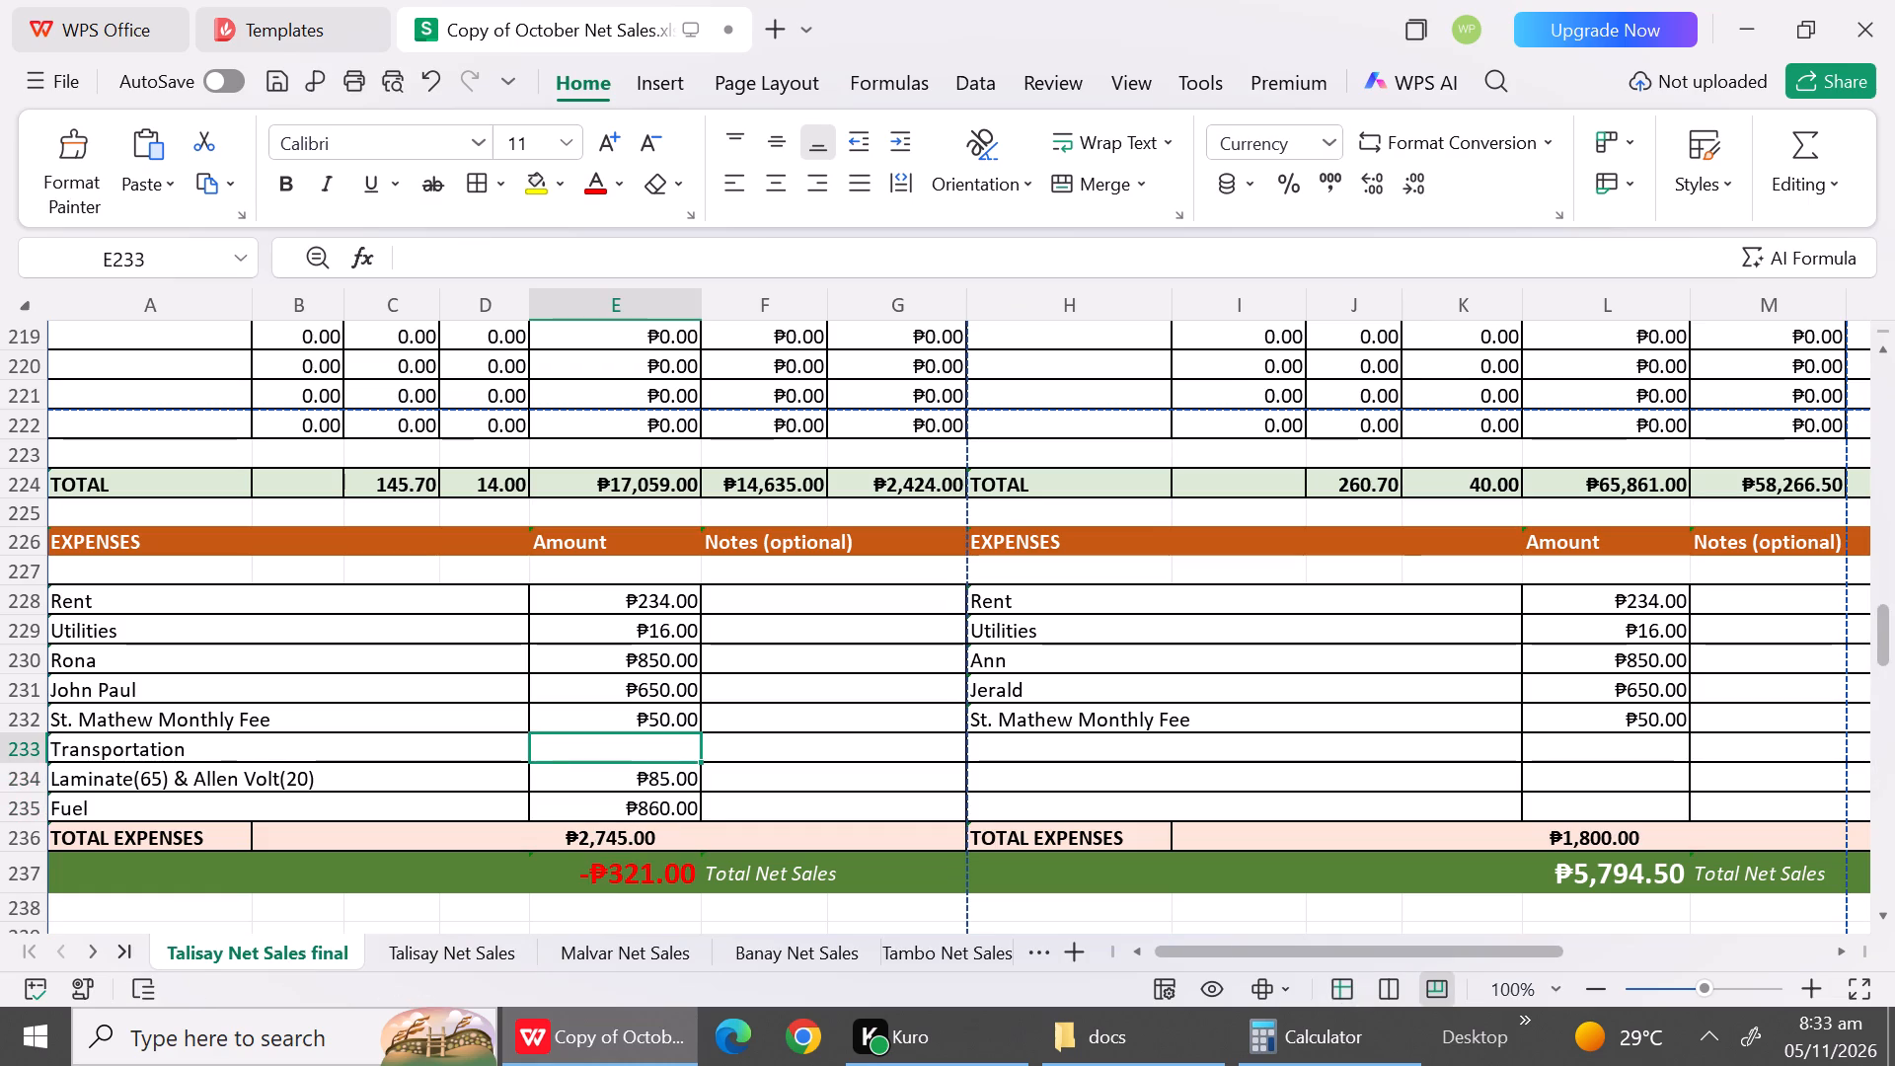
Copy the Rent through Transportation amounts in K115:K119 of Talisay Net Sales and paste them into the final sheet starting at E228.
left_click(412, 966)
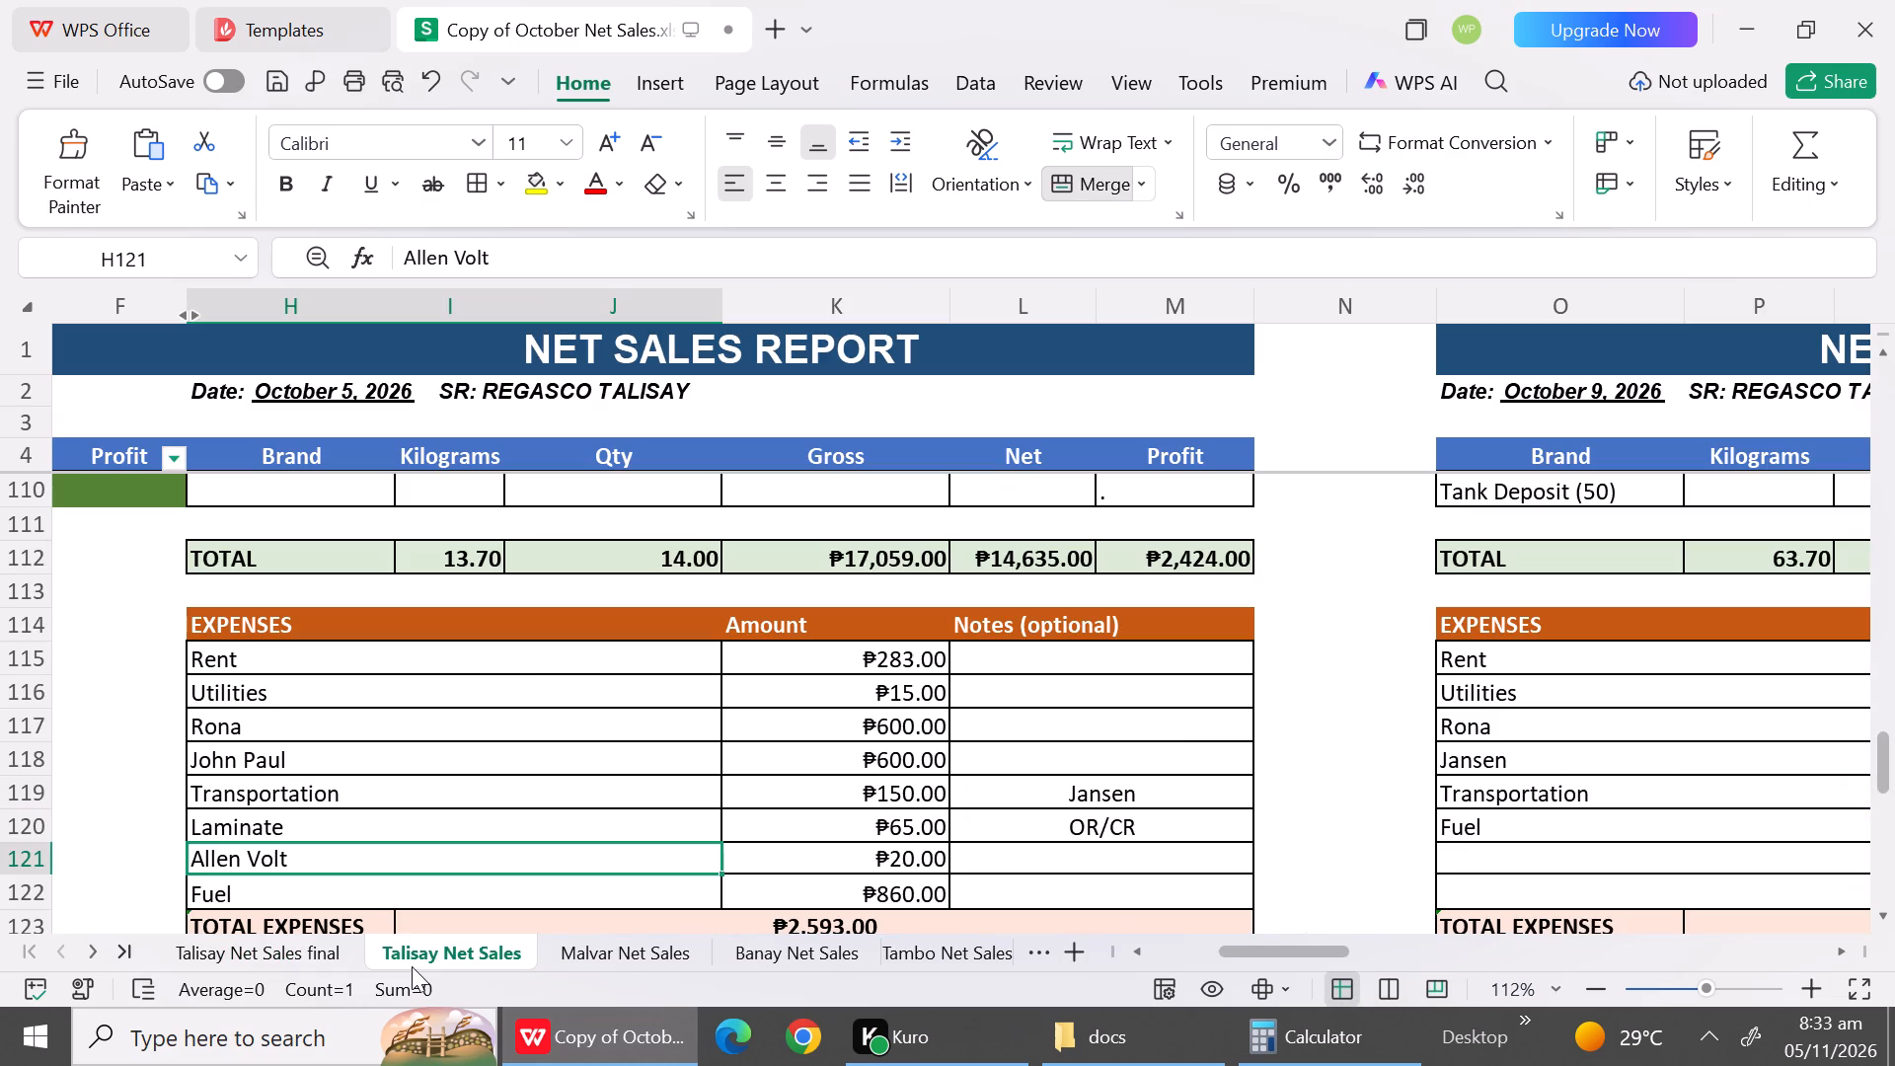
left_click_drag(860, 664, 863, 776)
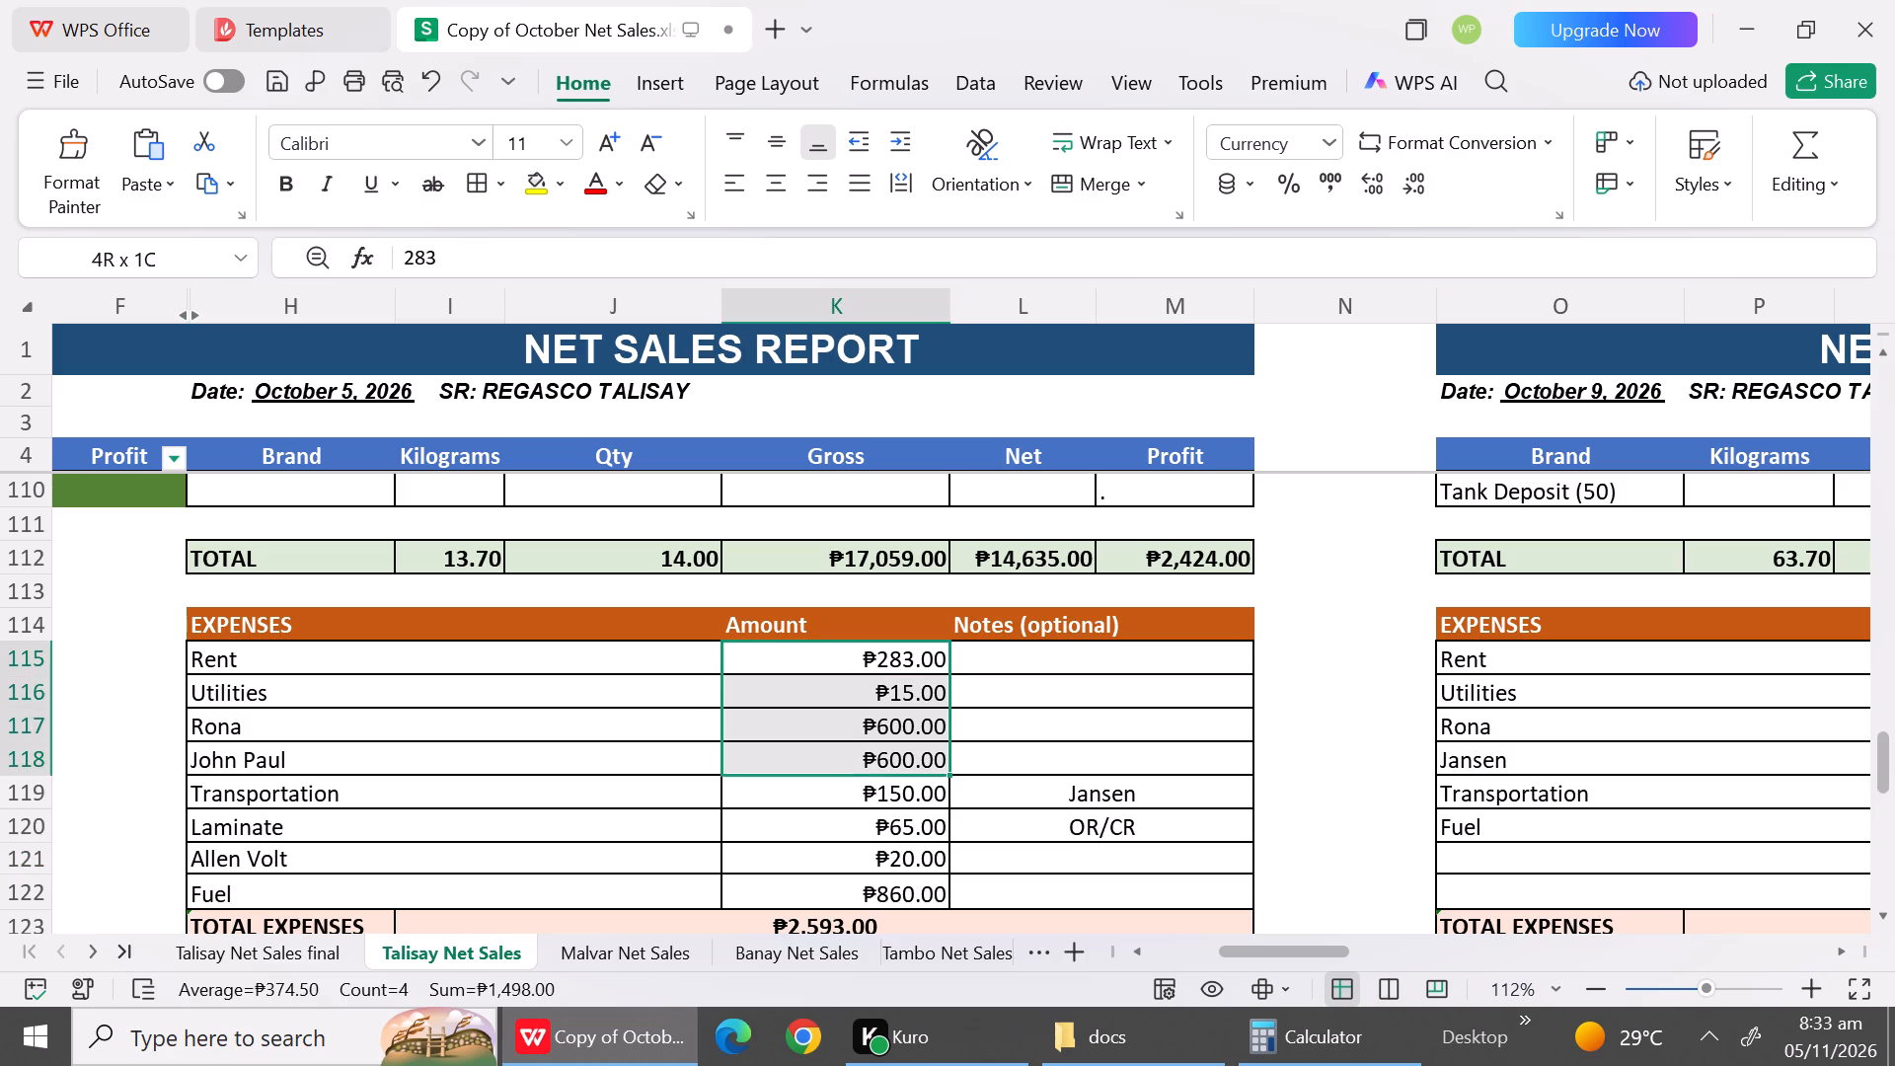
left_click_drag(863, 776, 865, 782)
key("ctrl+c")
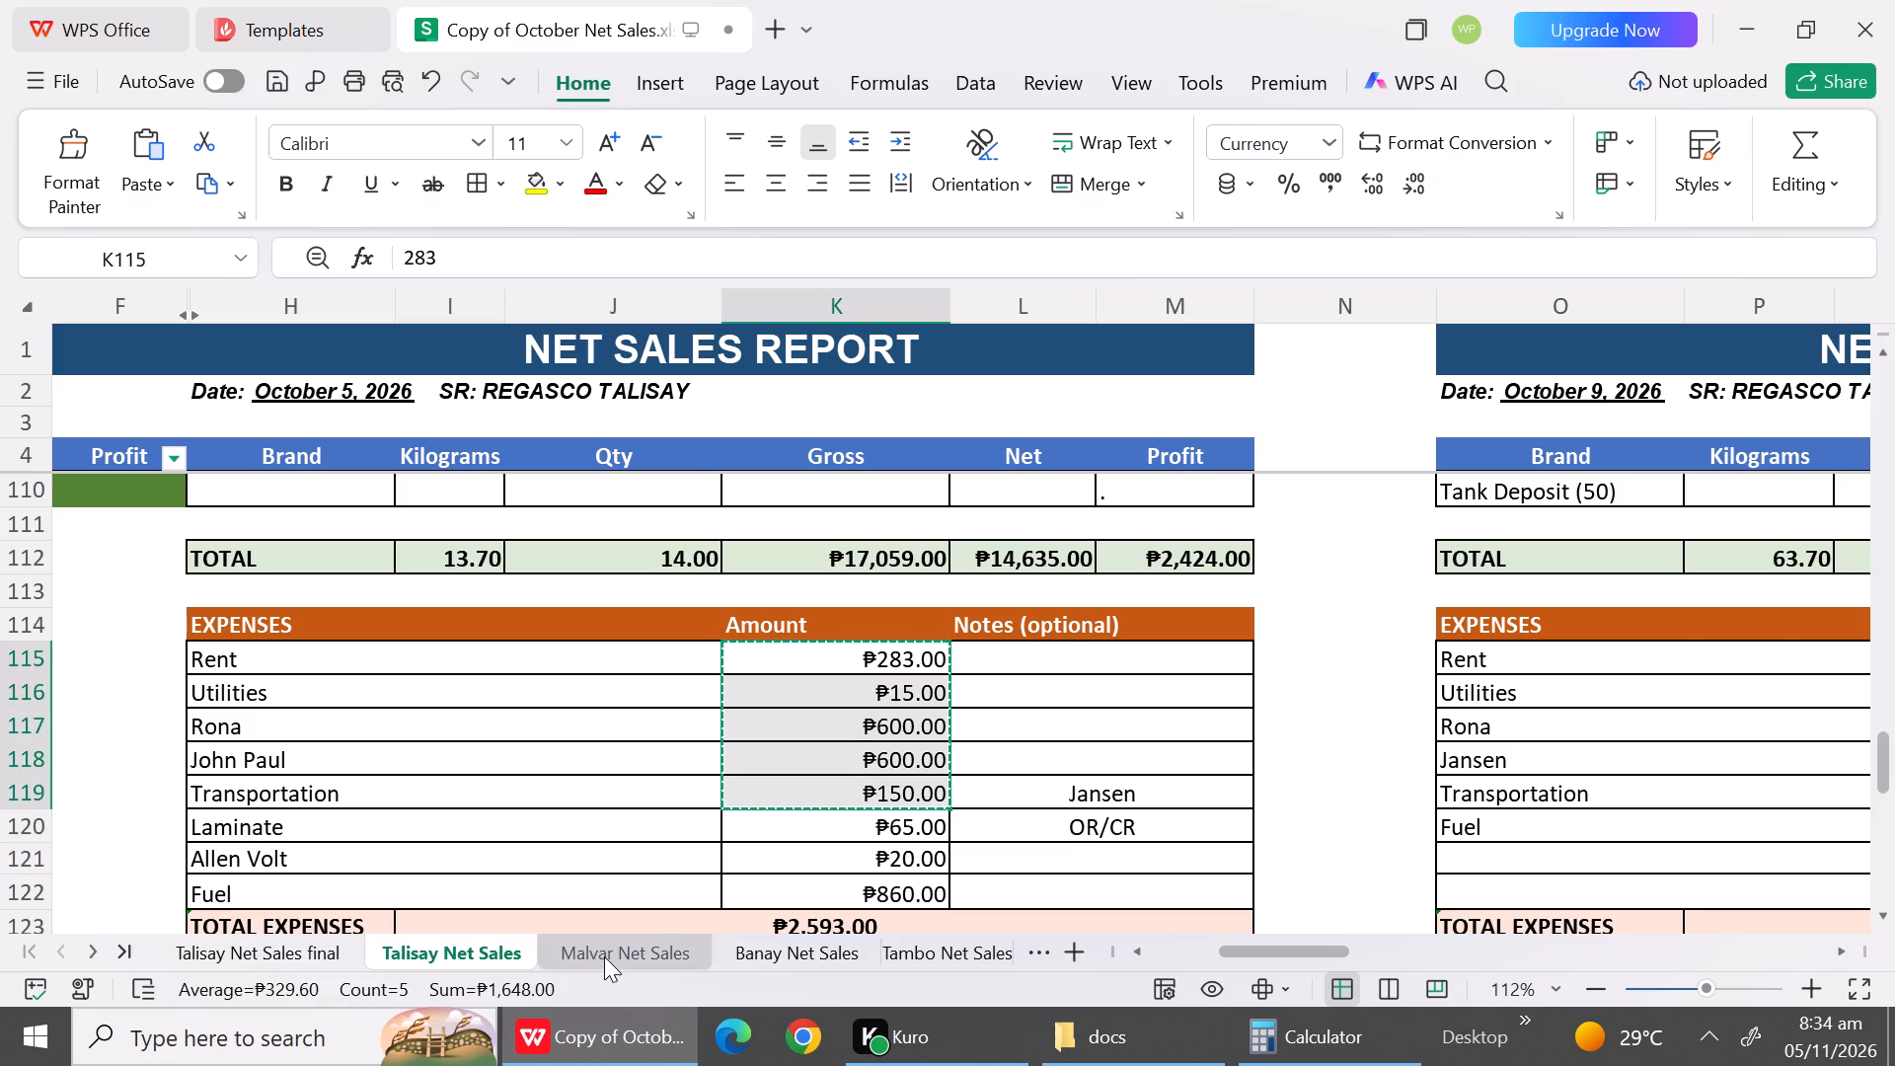
left_click(605, 957)
left_click(268, 962)
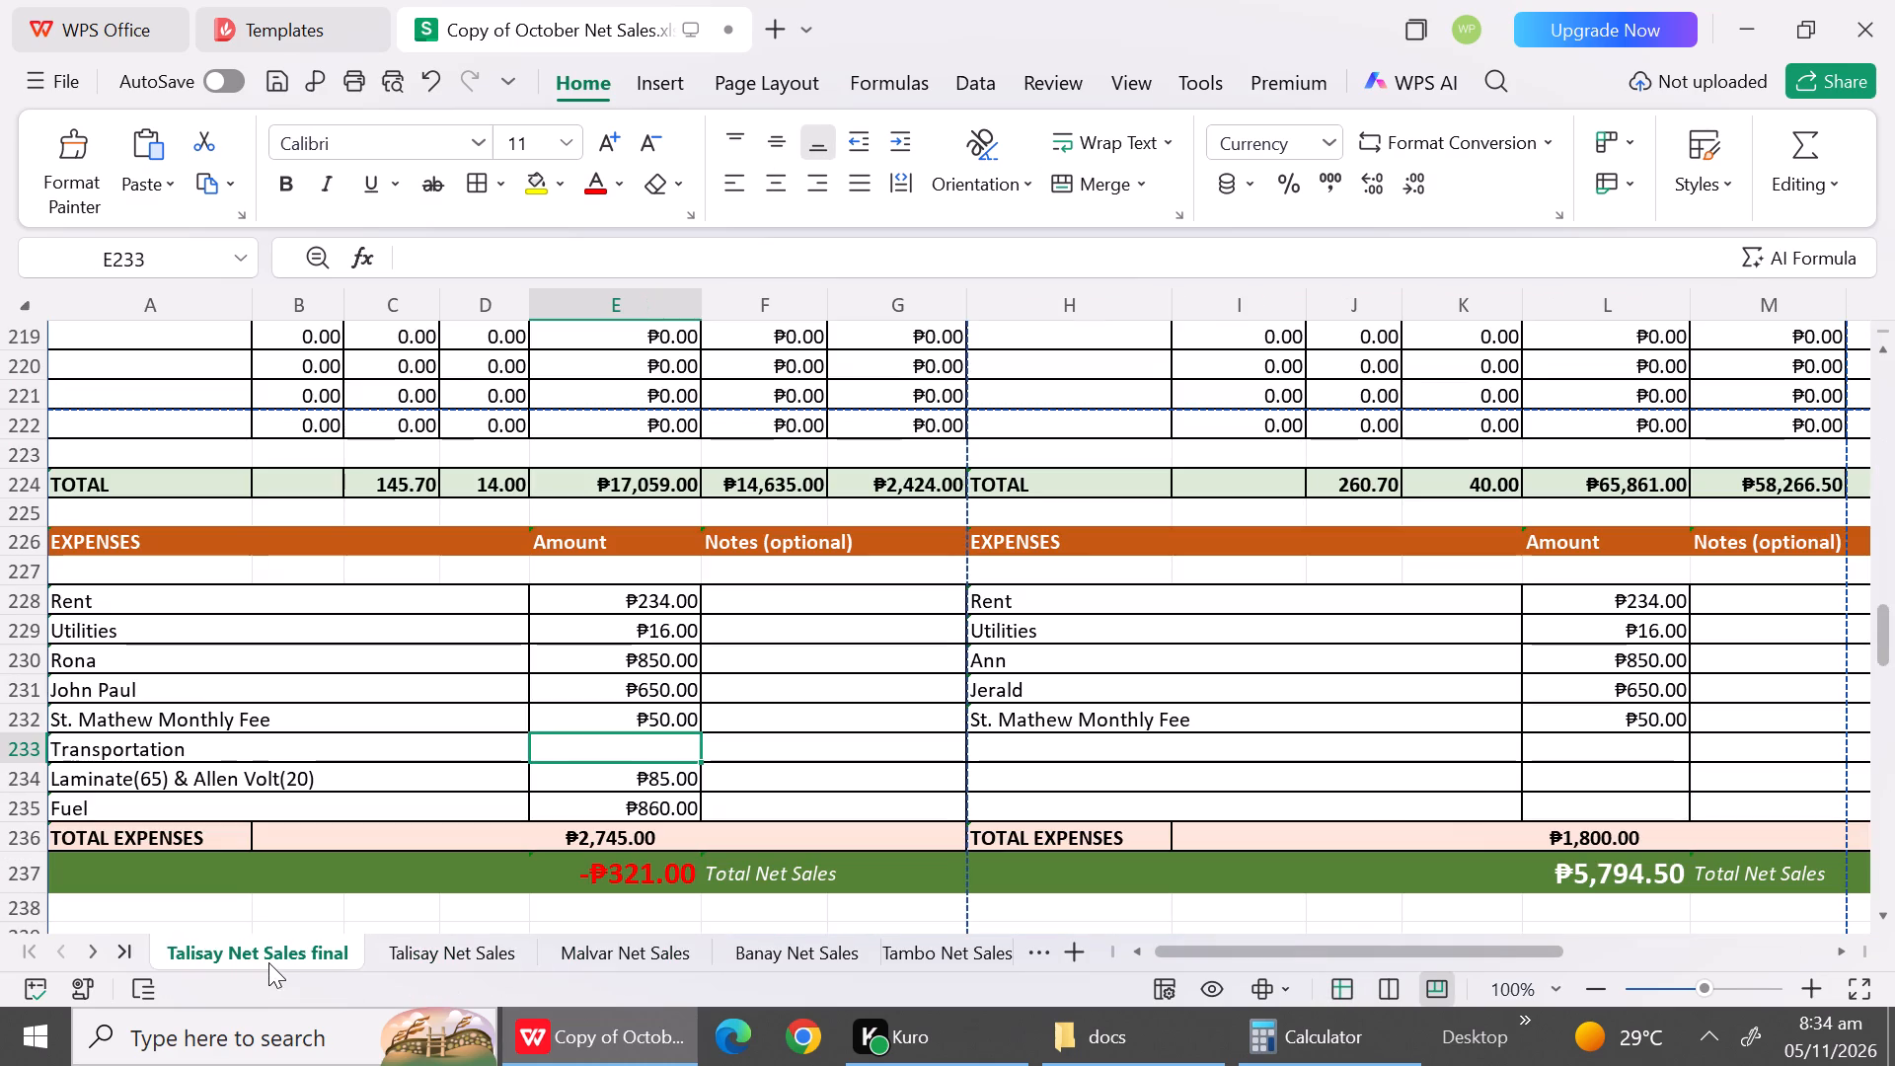
left_click(677, 599)
key("ctrl+v")
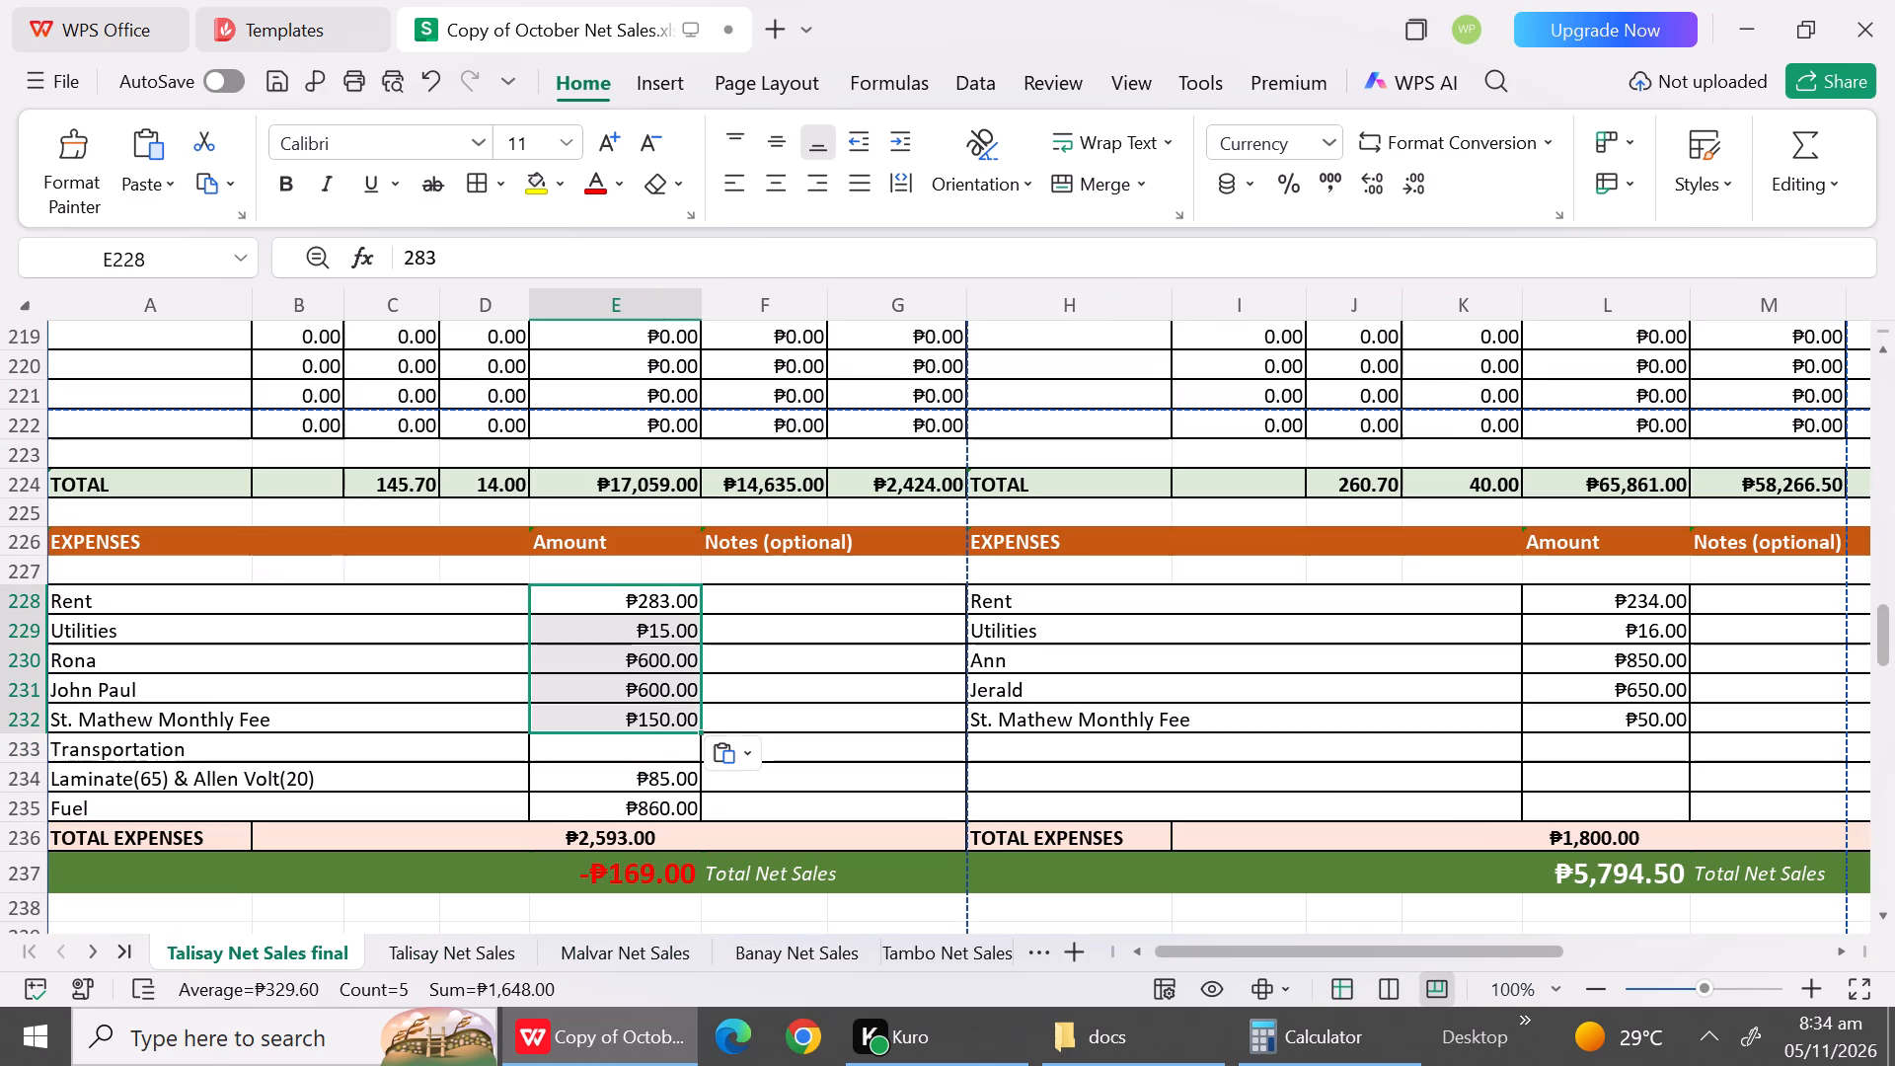
Check the pasted amounts against Talisay Net Sales, and replace St. Mathew Monthly Fee in A232 with the Transportation description copied from A233.
left_click(460, 681)
left_click(640, 738)
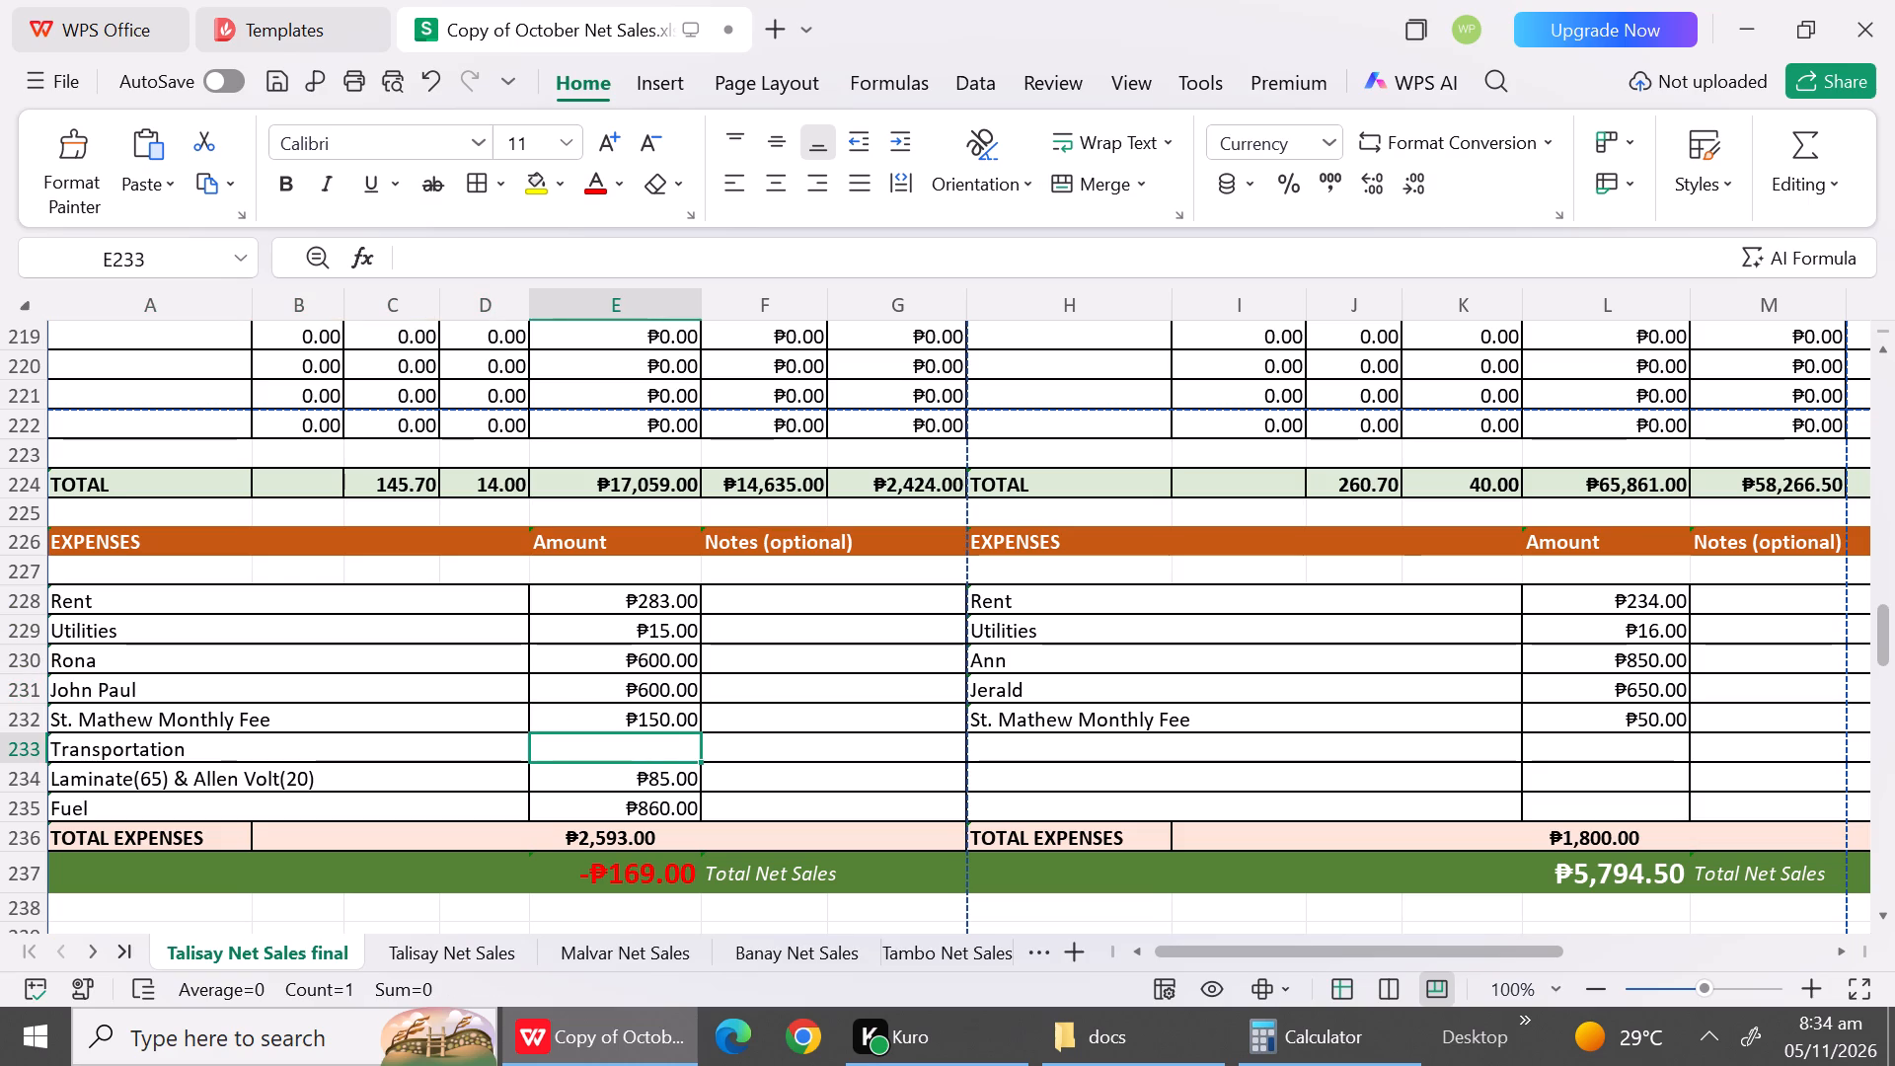
left_click(639, 725)
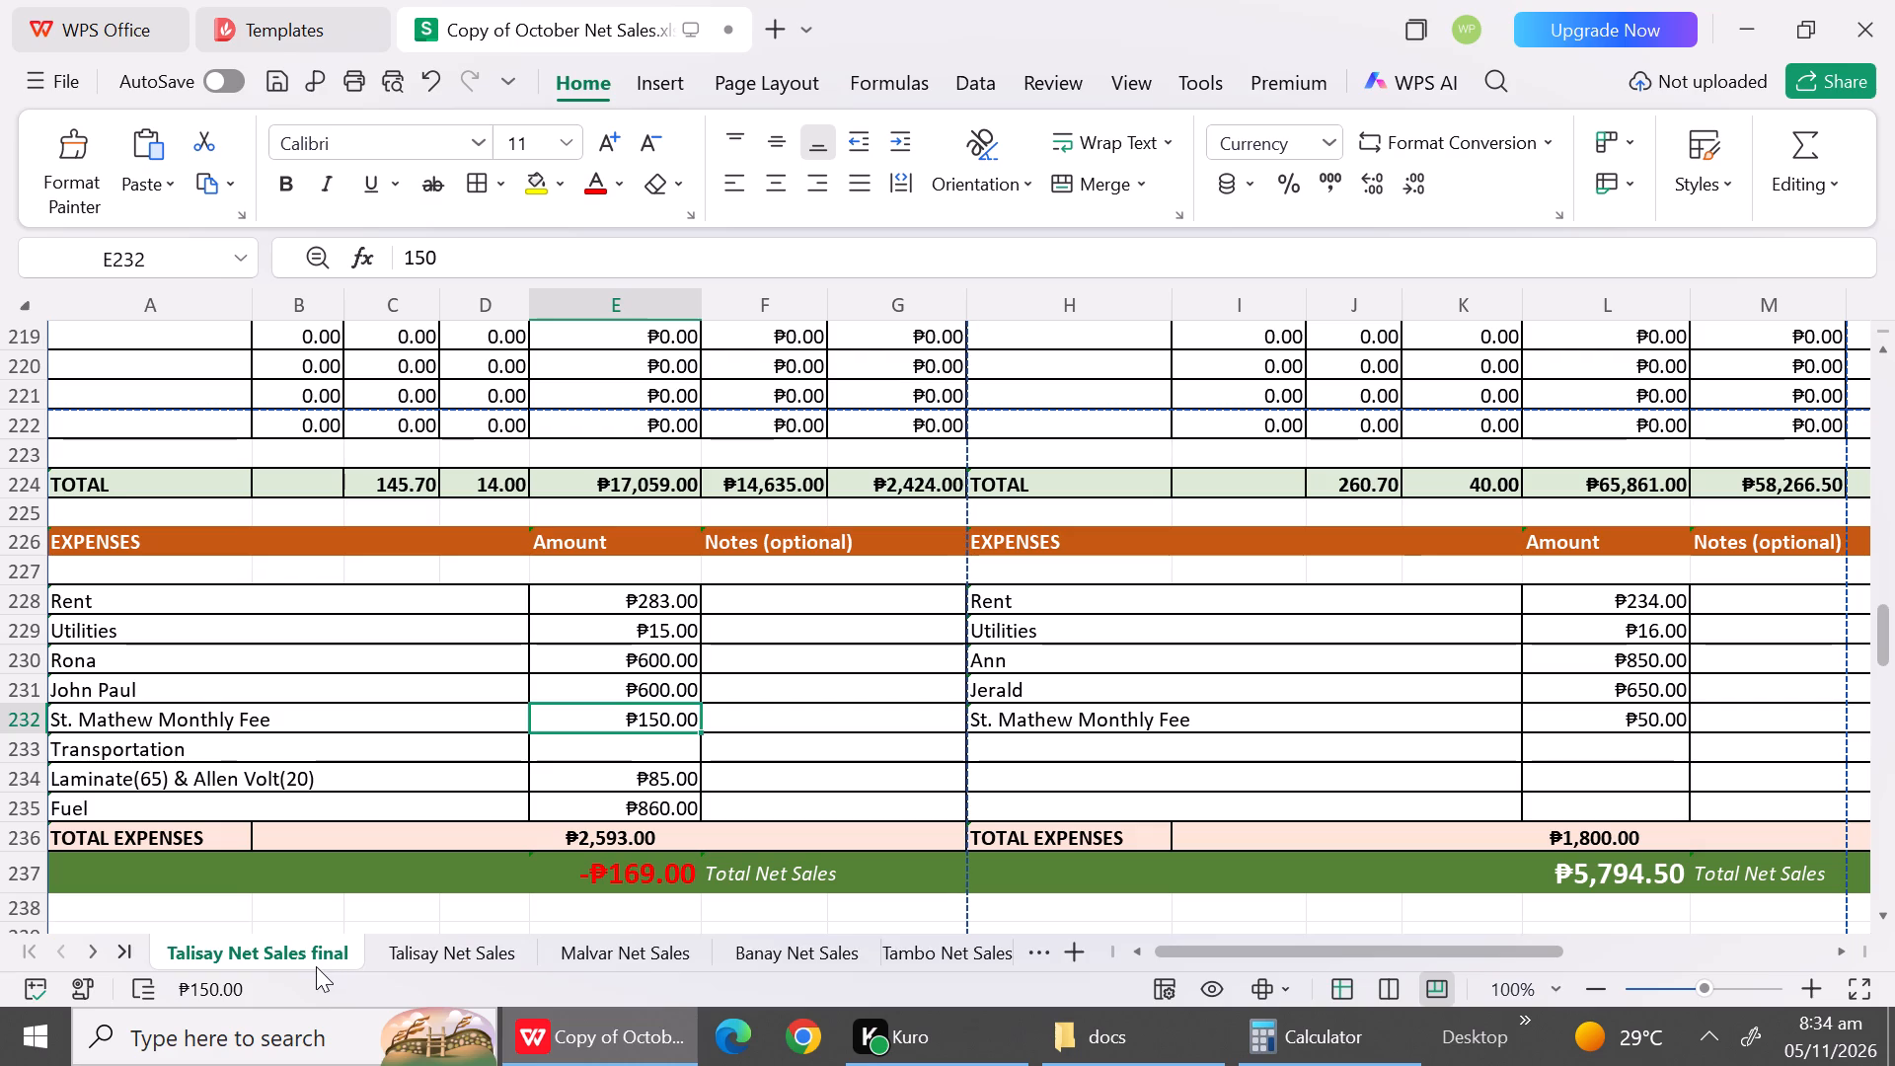
left_click(459, 951)
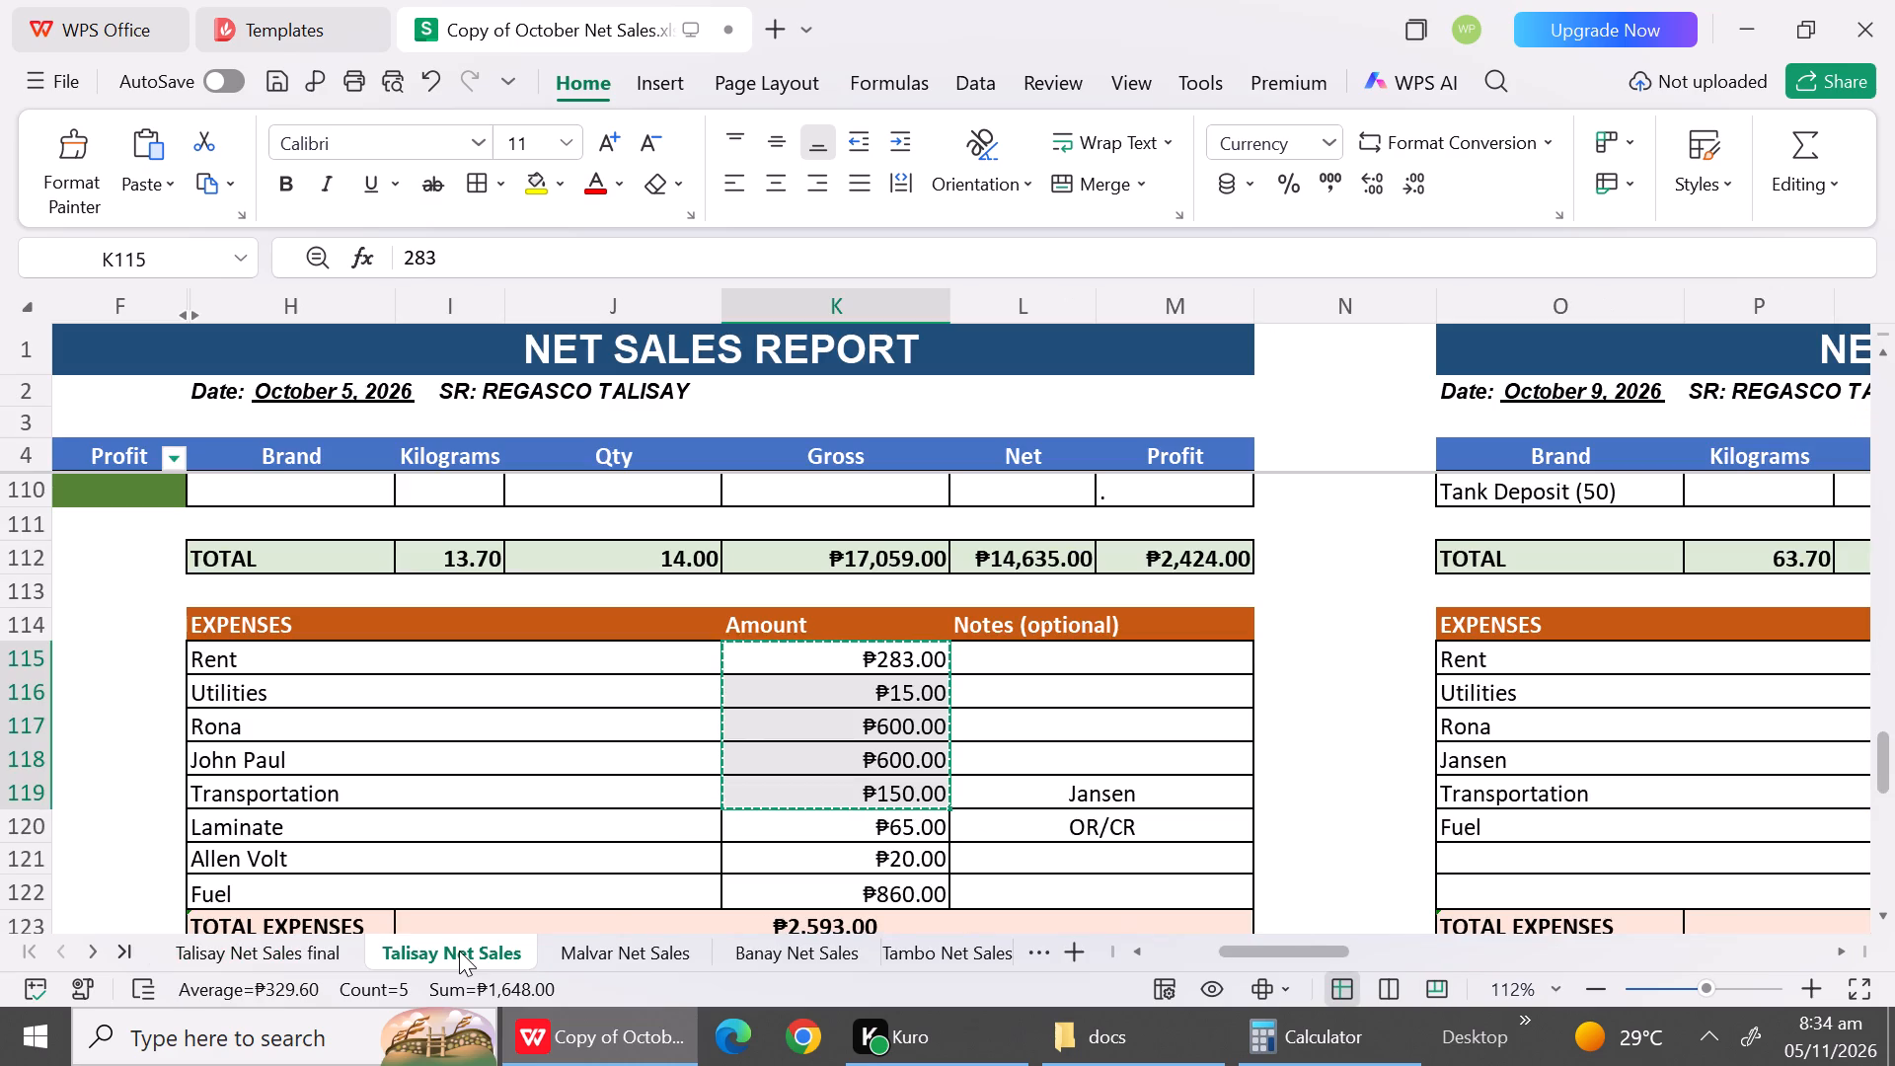
left_click(353, 951)
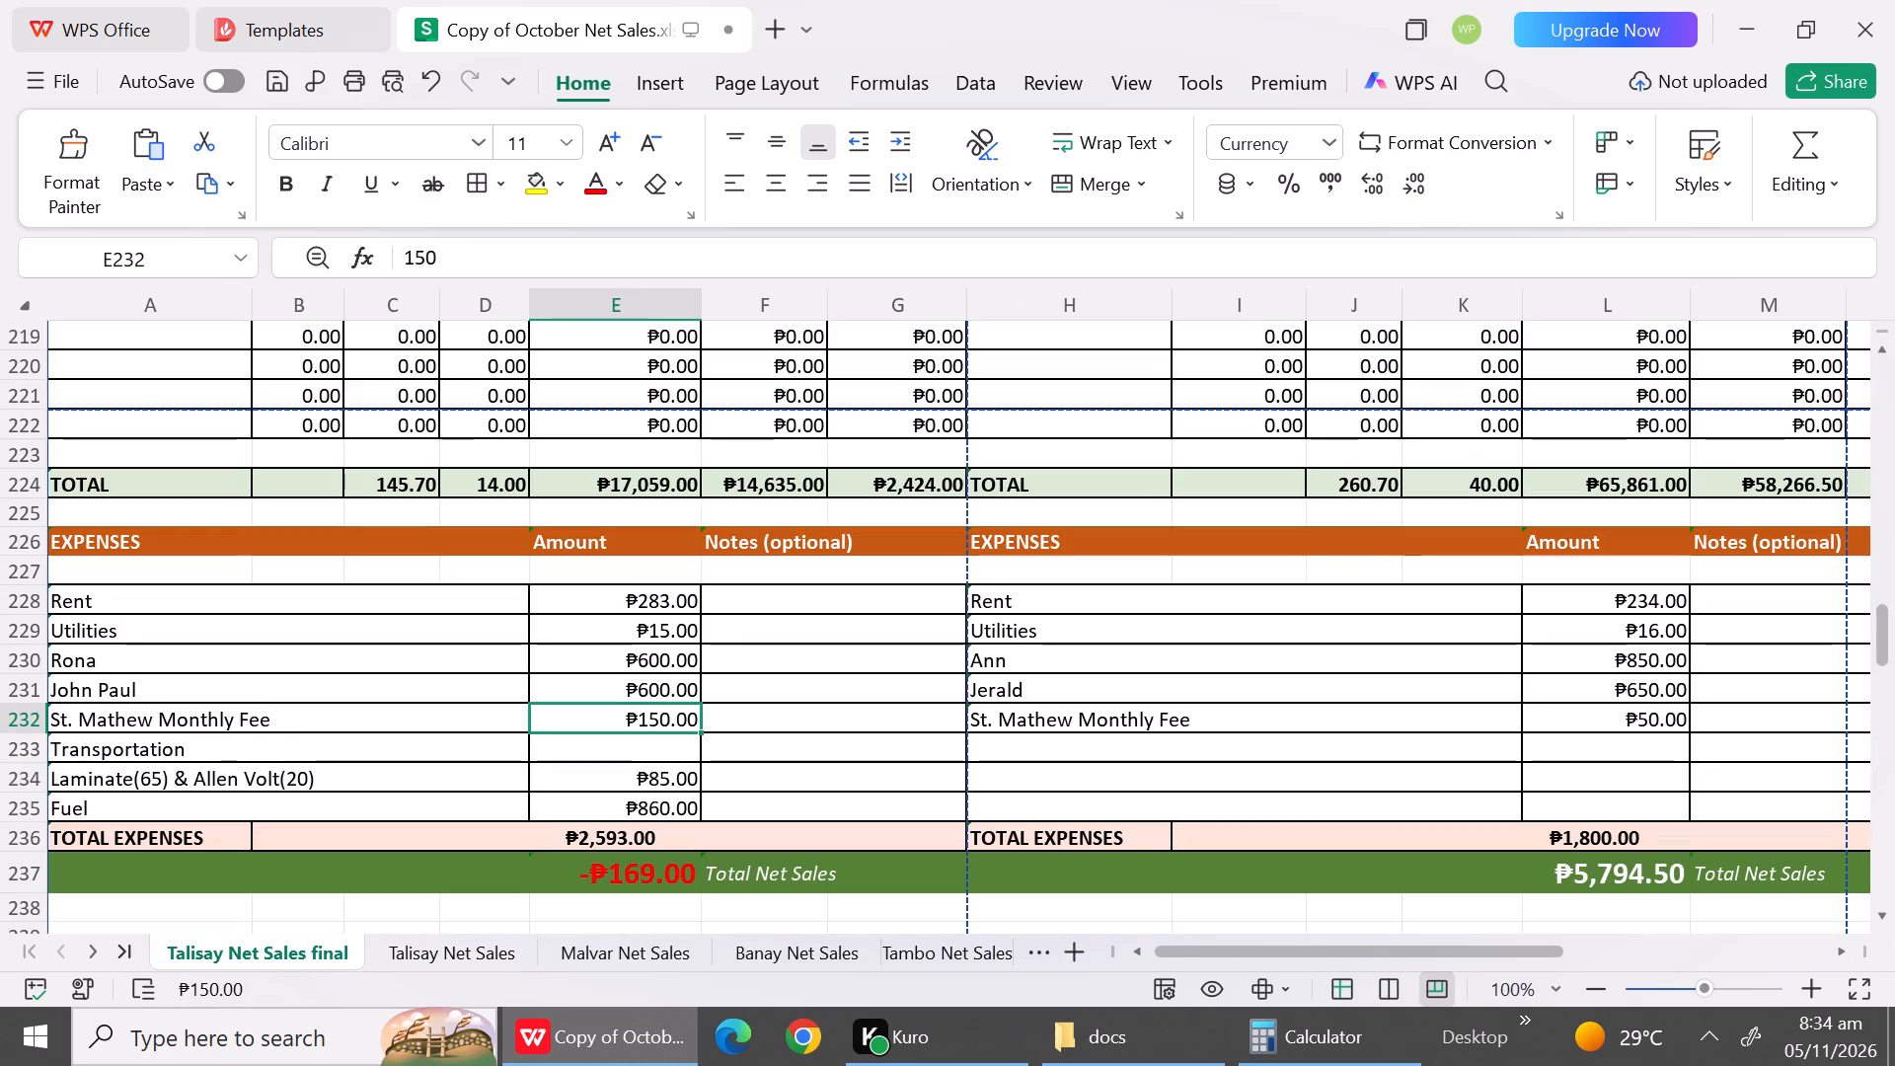
left_click(299, 789)
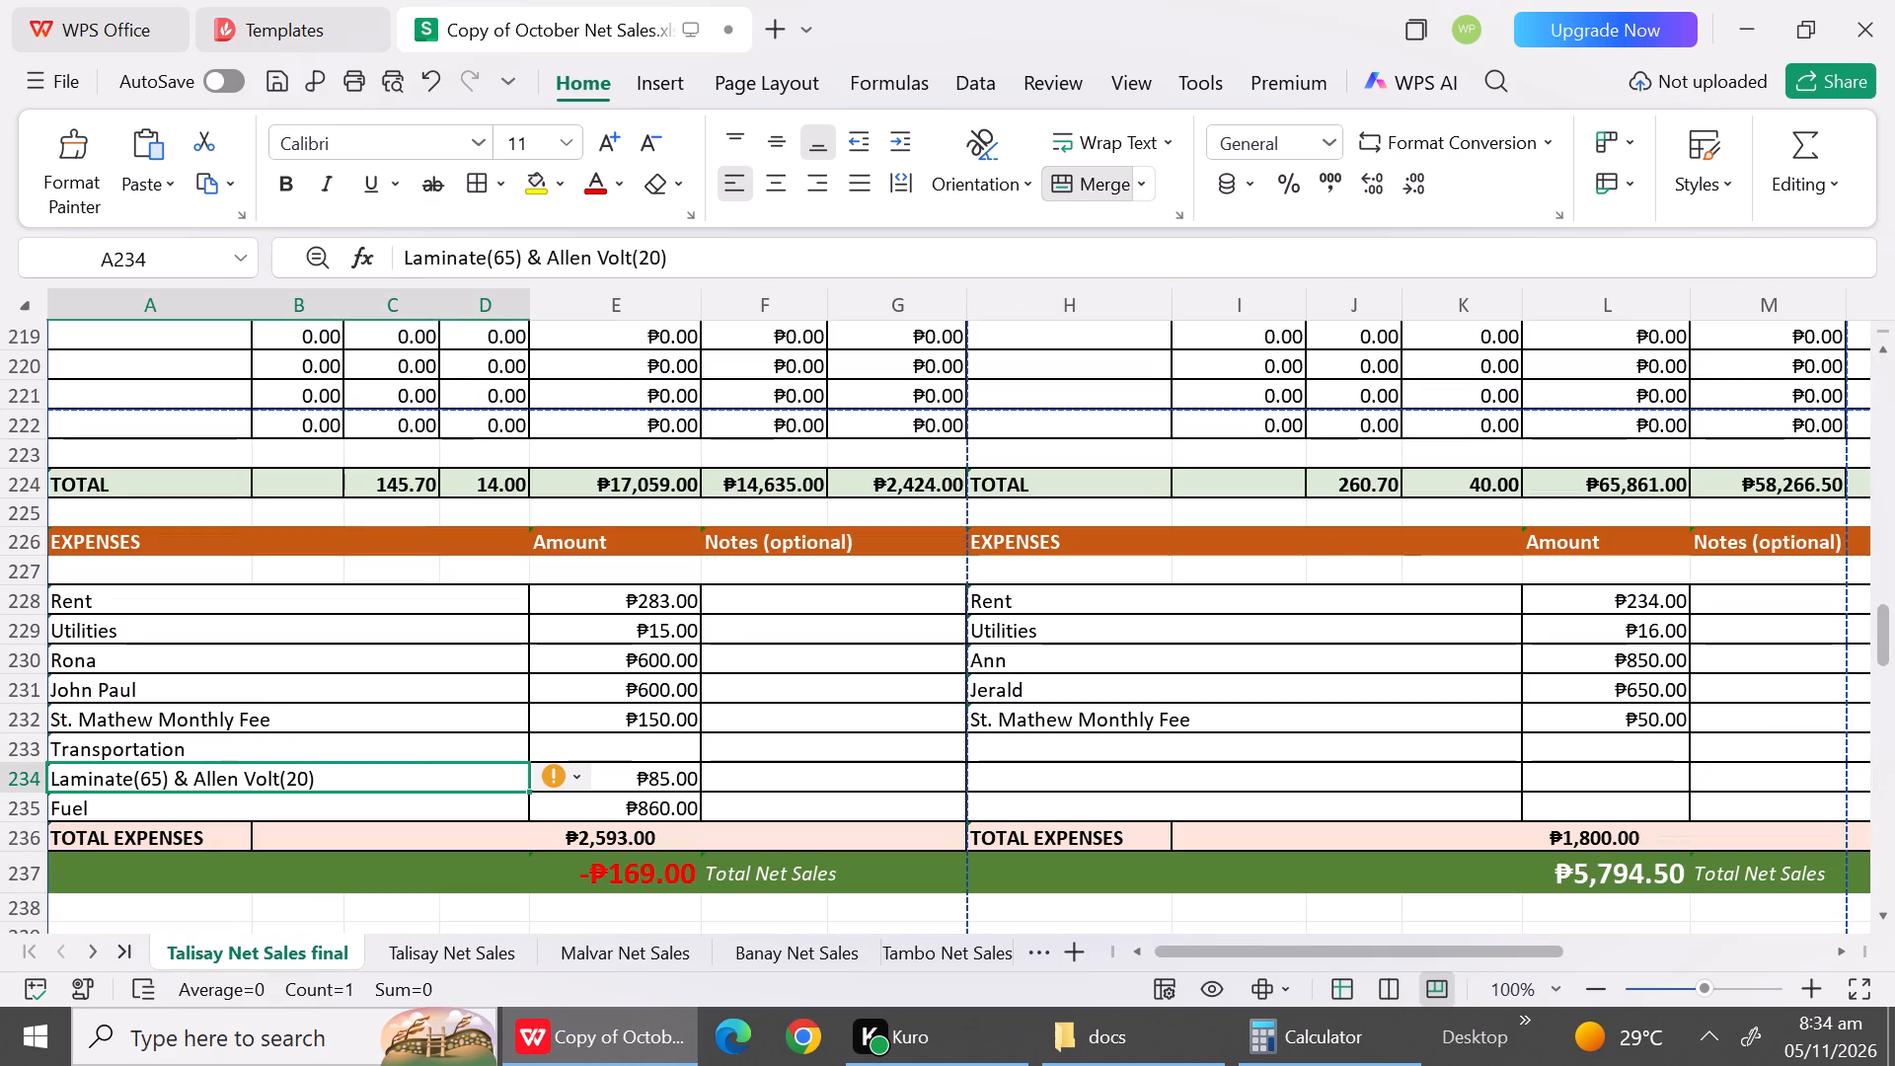
left_click(235, 750)
key("ctrl+c")
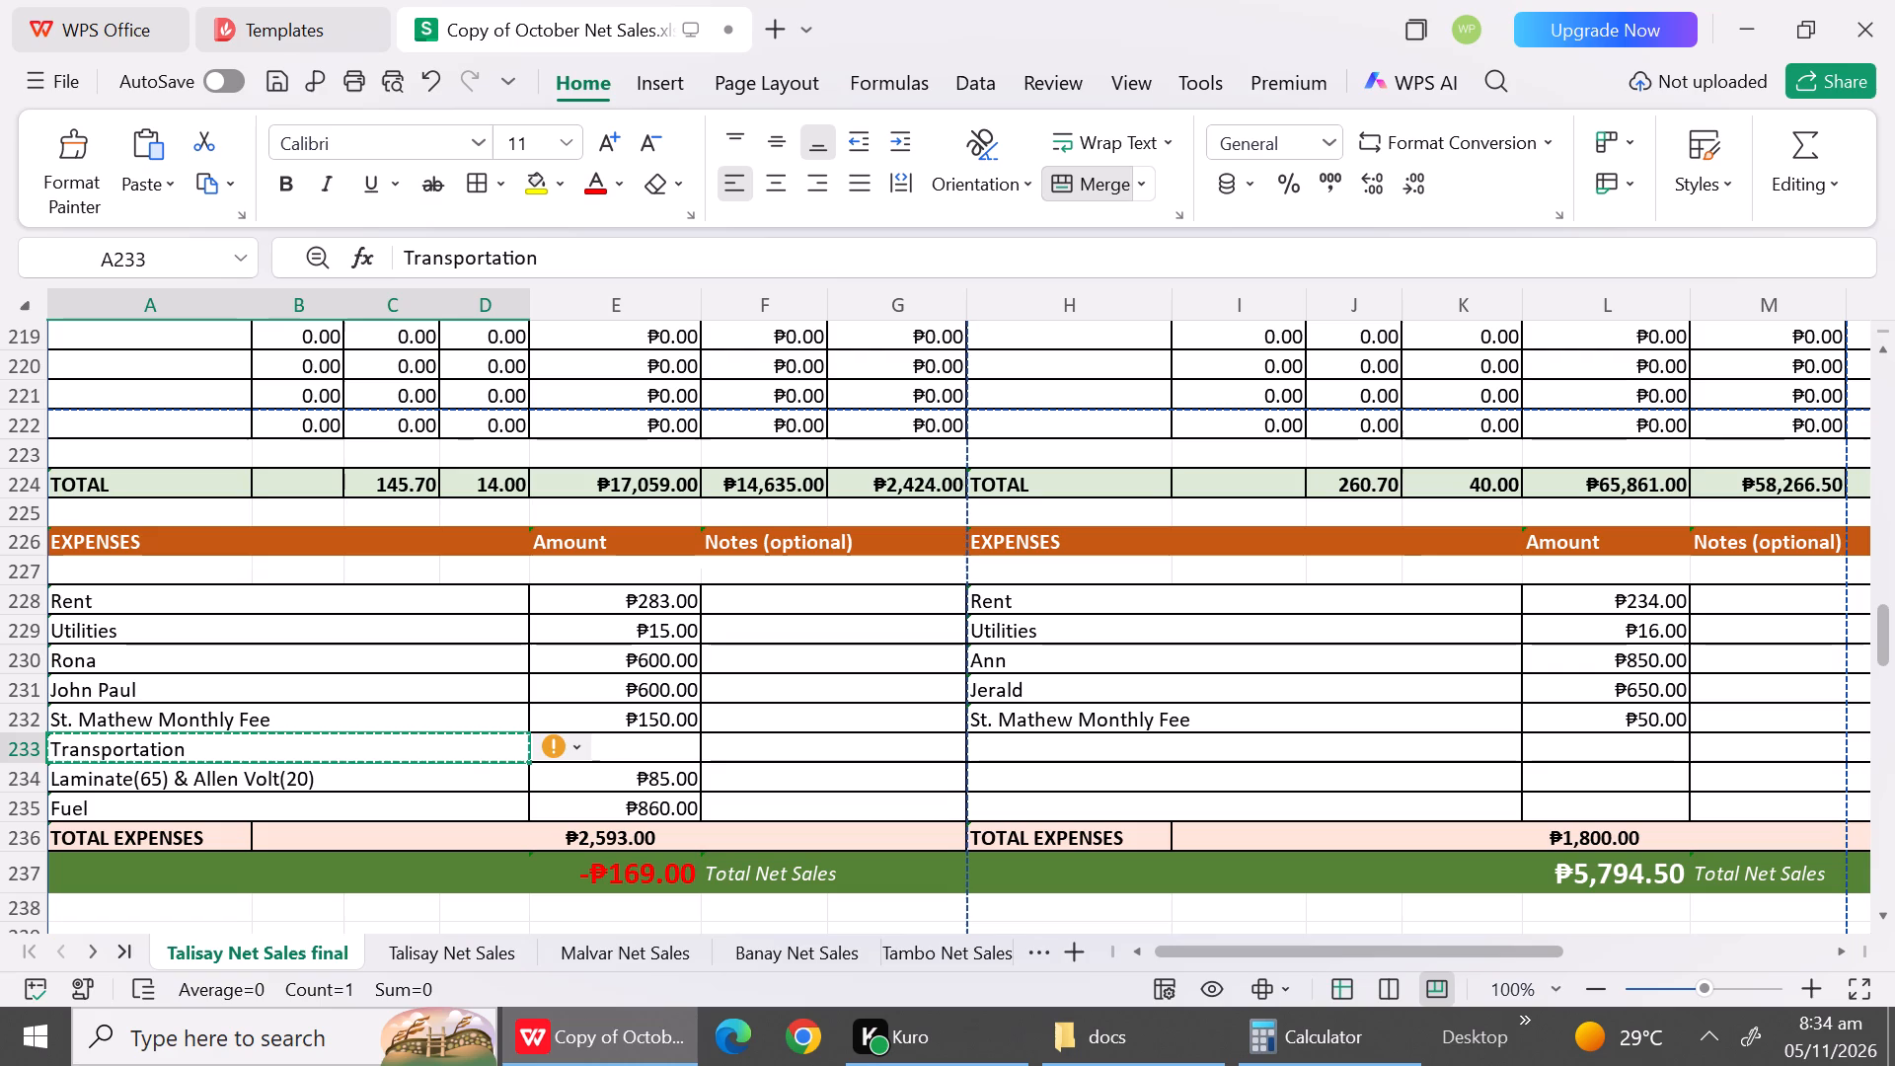
left_click(221, 720)
key("ctrl+v")
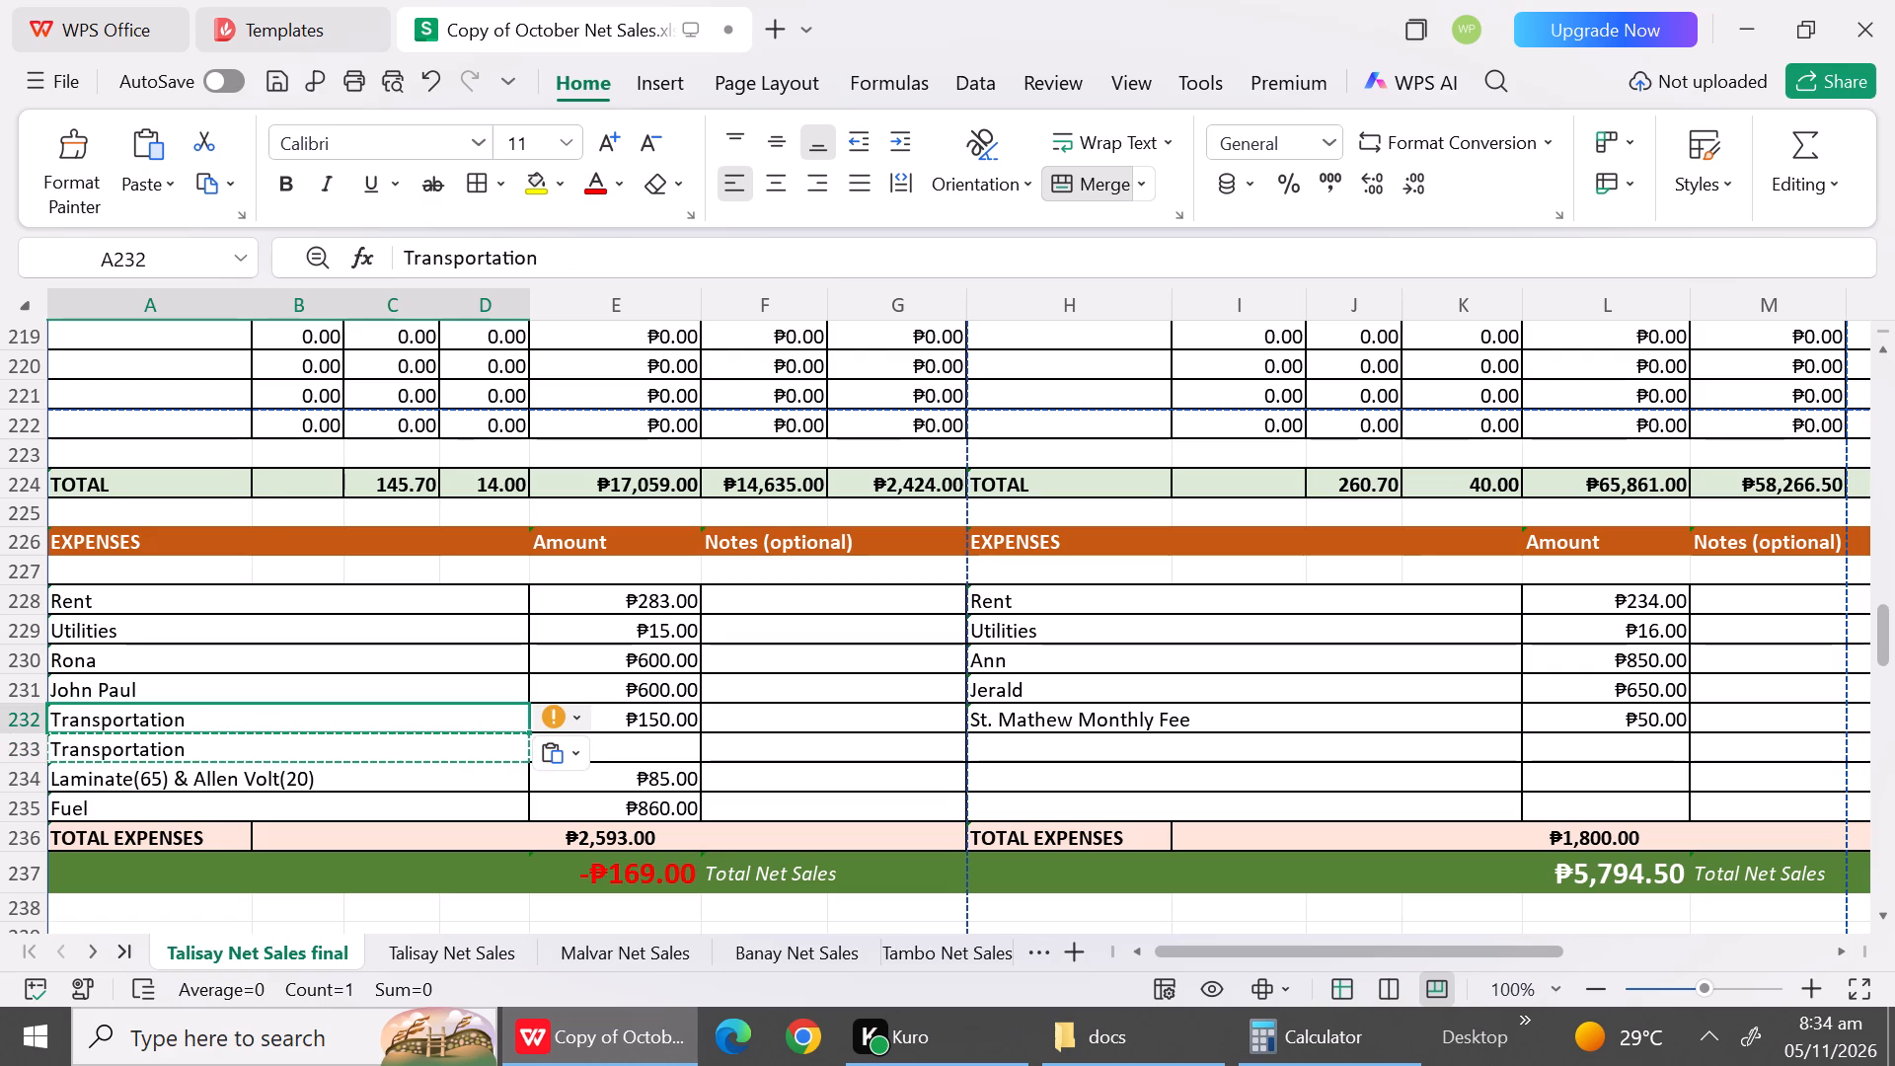
Replace the duplicate Transportation description in A233 of the final sheet with Laminate.
double_click(213, 750)
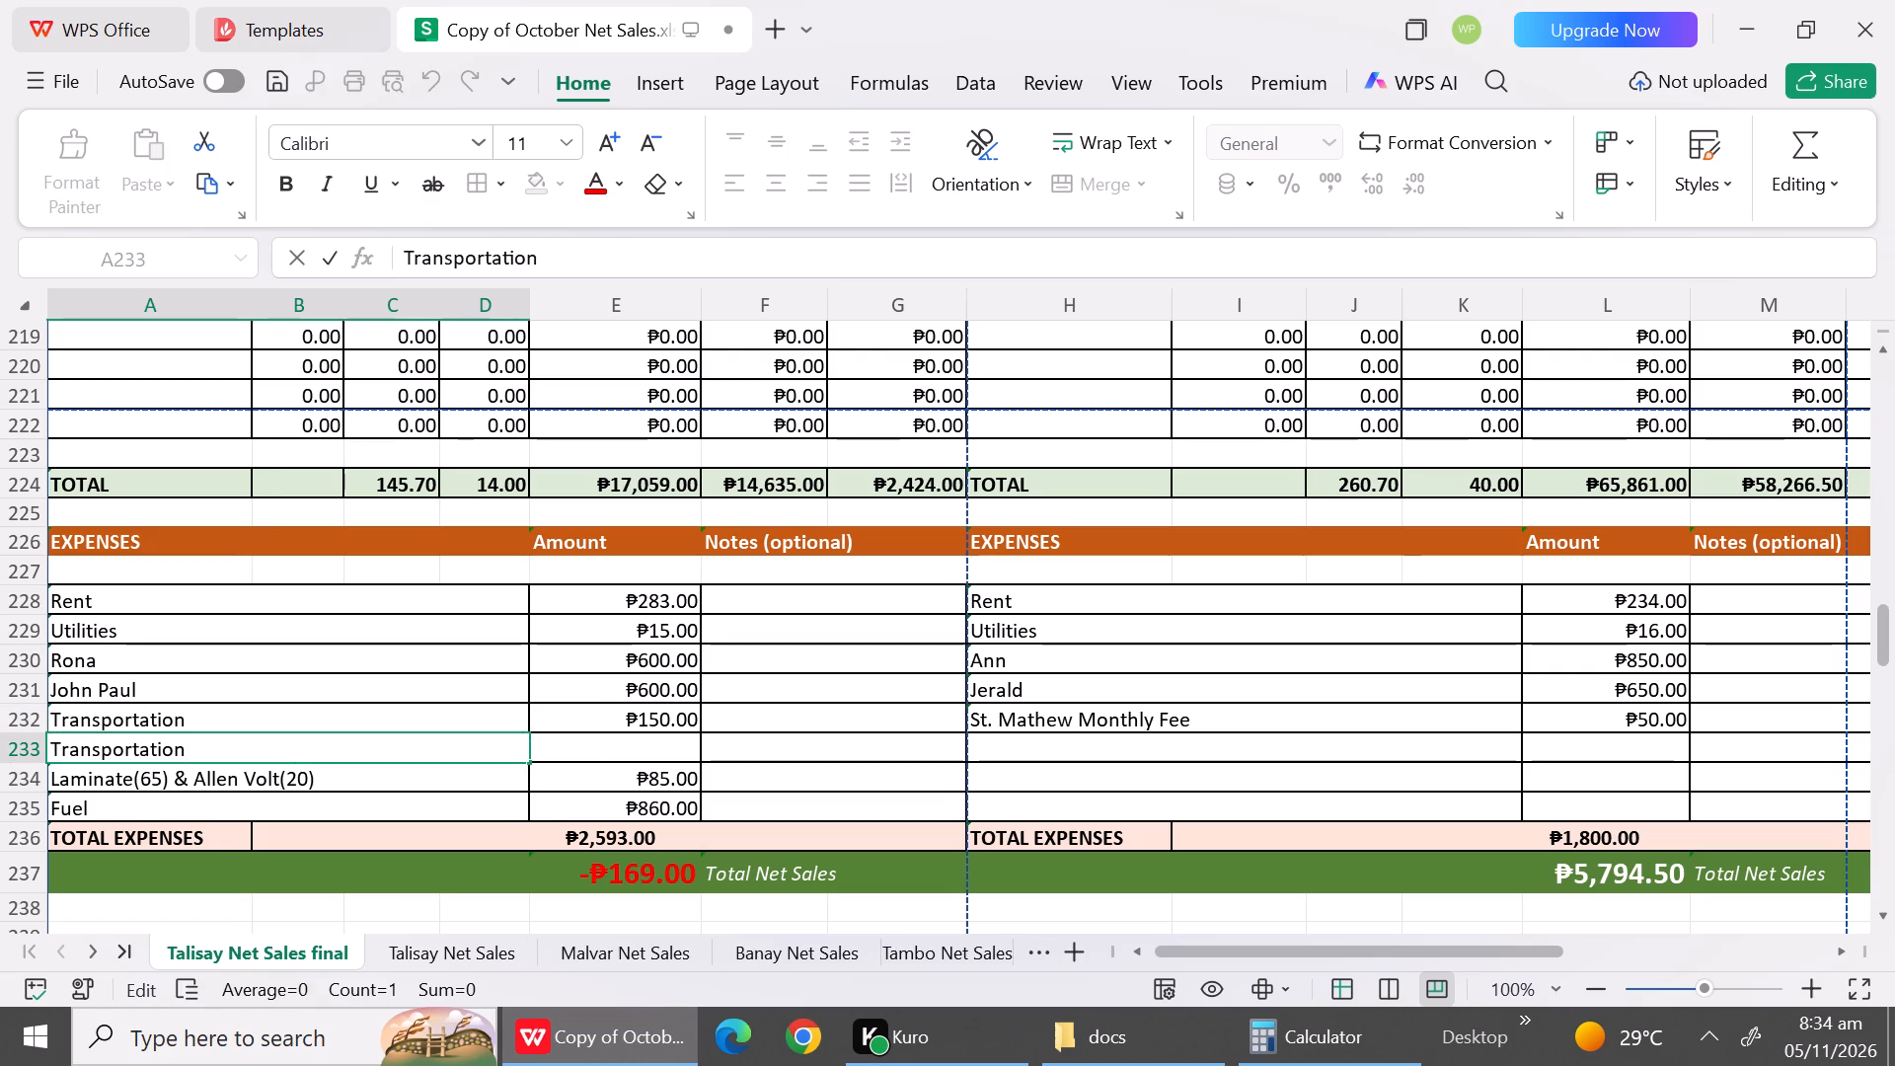
key("BackSpace")
key("BackSpace")
key("BackSpace")
key("BackSpace")
key("BackSpace")
key("BackSpace")
key("BackSpace")
key("BackSpace")
key("BackSpace")
key("BackSpace")
key("BackSpace")
key("BackSpace")
key("BackSpace")
key("BackSpace")
key("BackSpace")
key("BackSpace")
key("BackSpace")
key("BackSpace")
key("BackSpace")
key("BackSpace")
type("la")
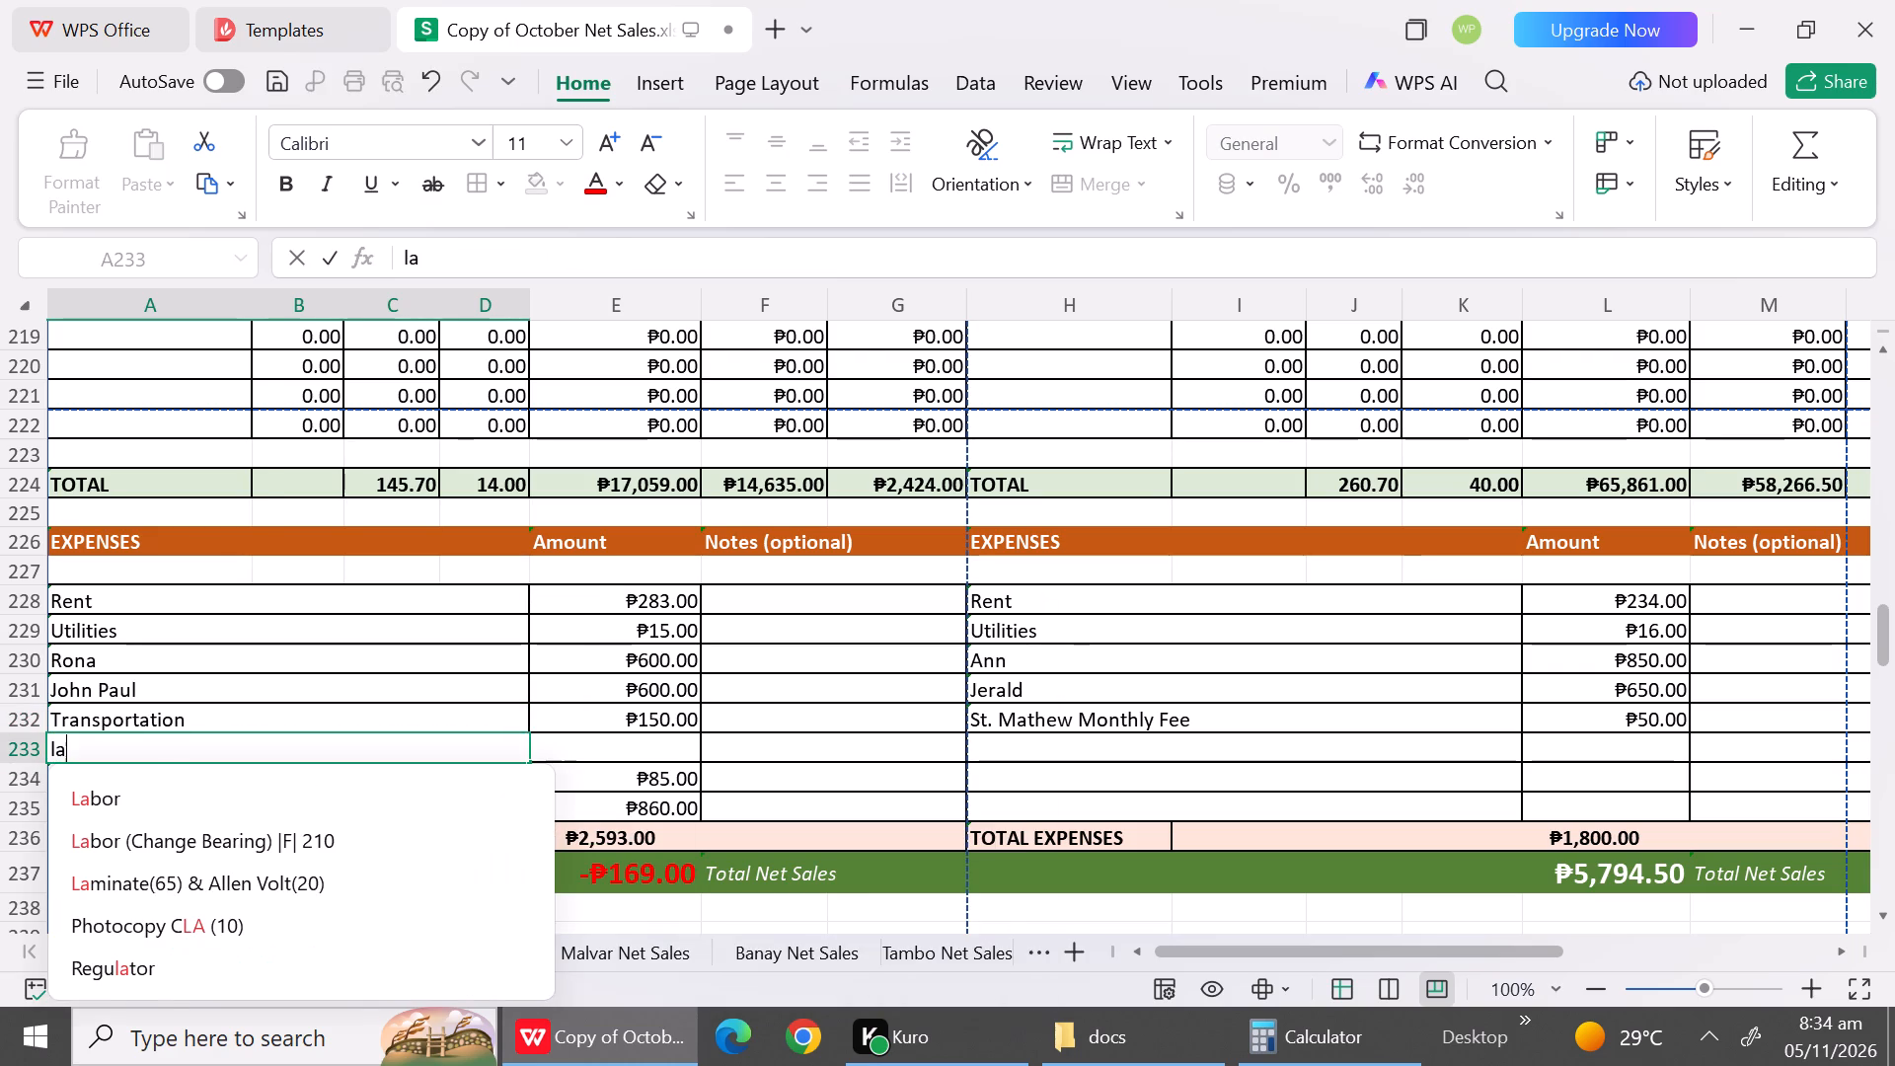
key("BackSpace")
key("BackSpace")
key("l")
key("BackSpace")
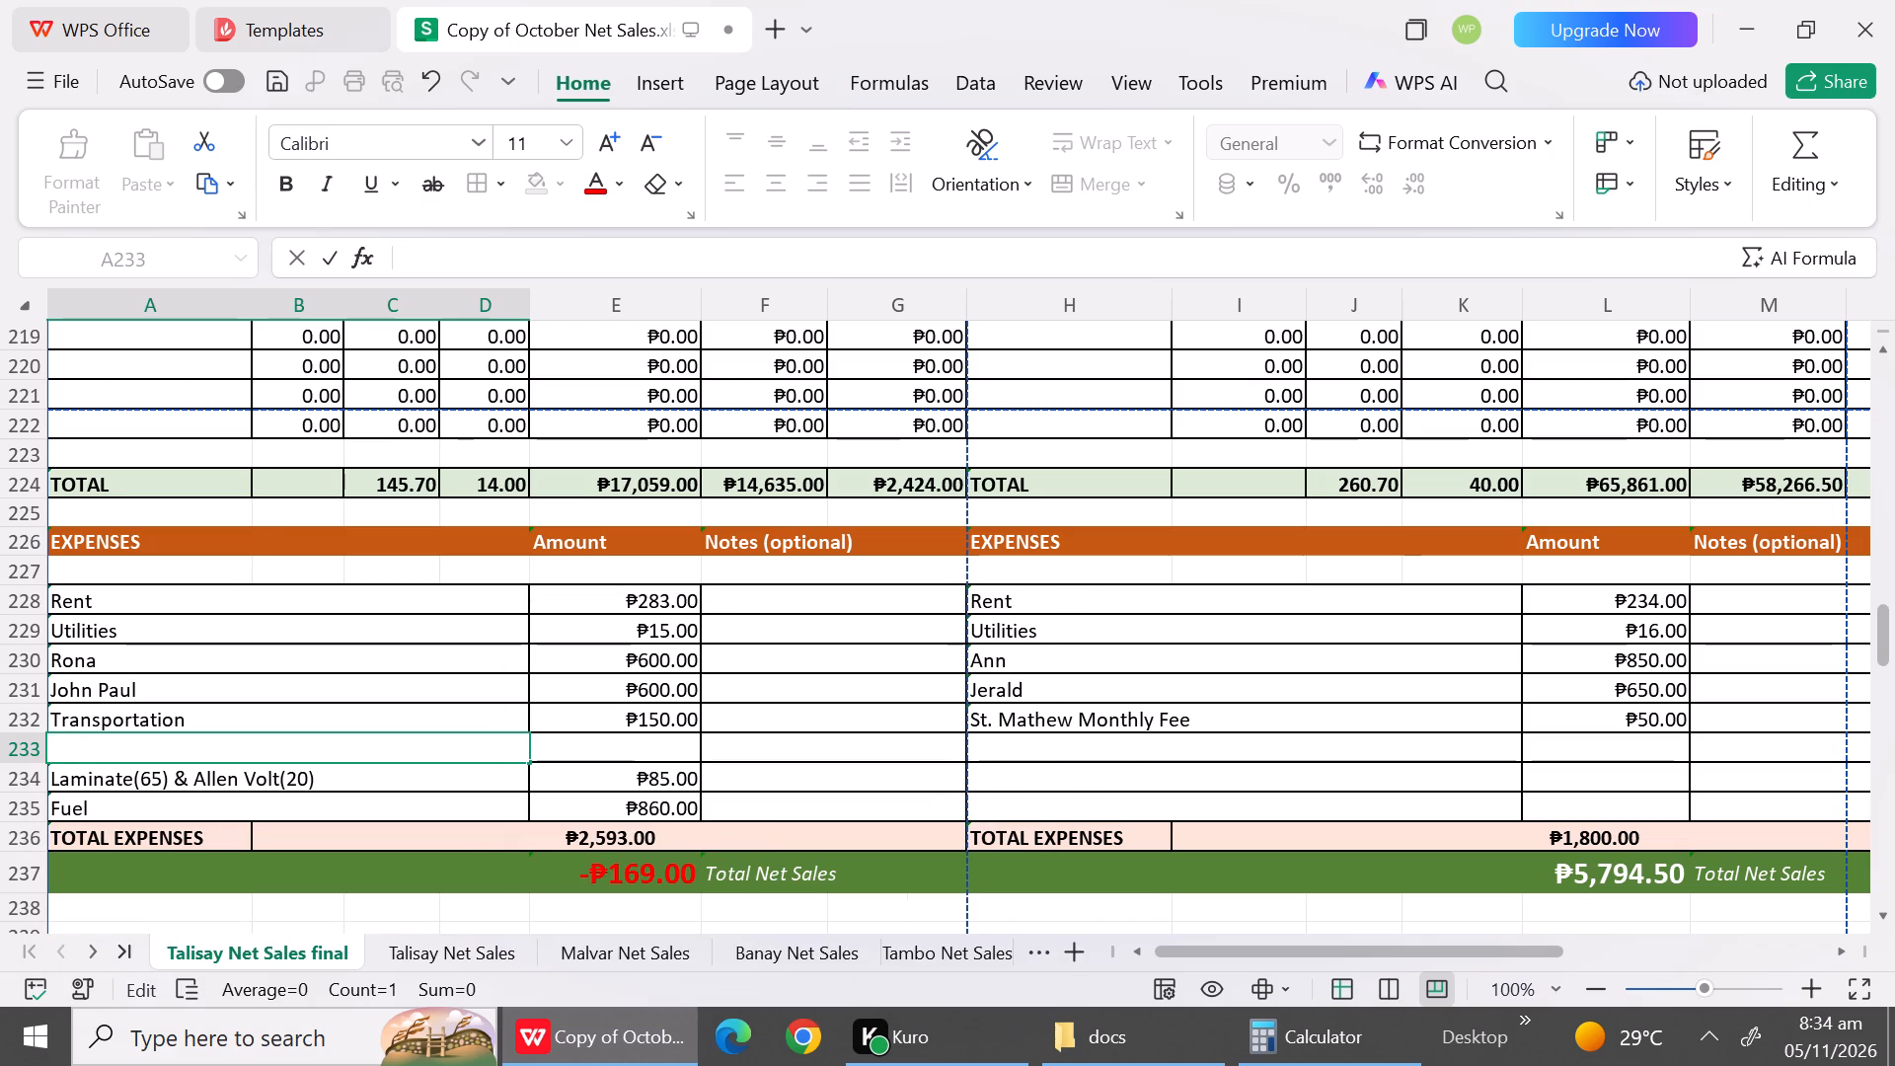
type("L:a")
key("BackSpace")
key("BackSpace")
type("amina")
type("te")
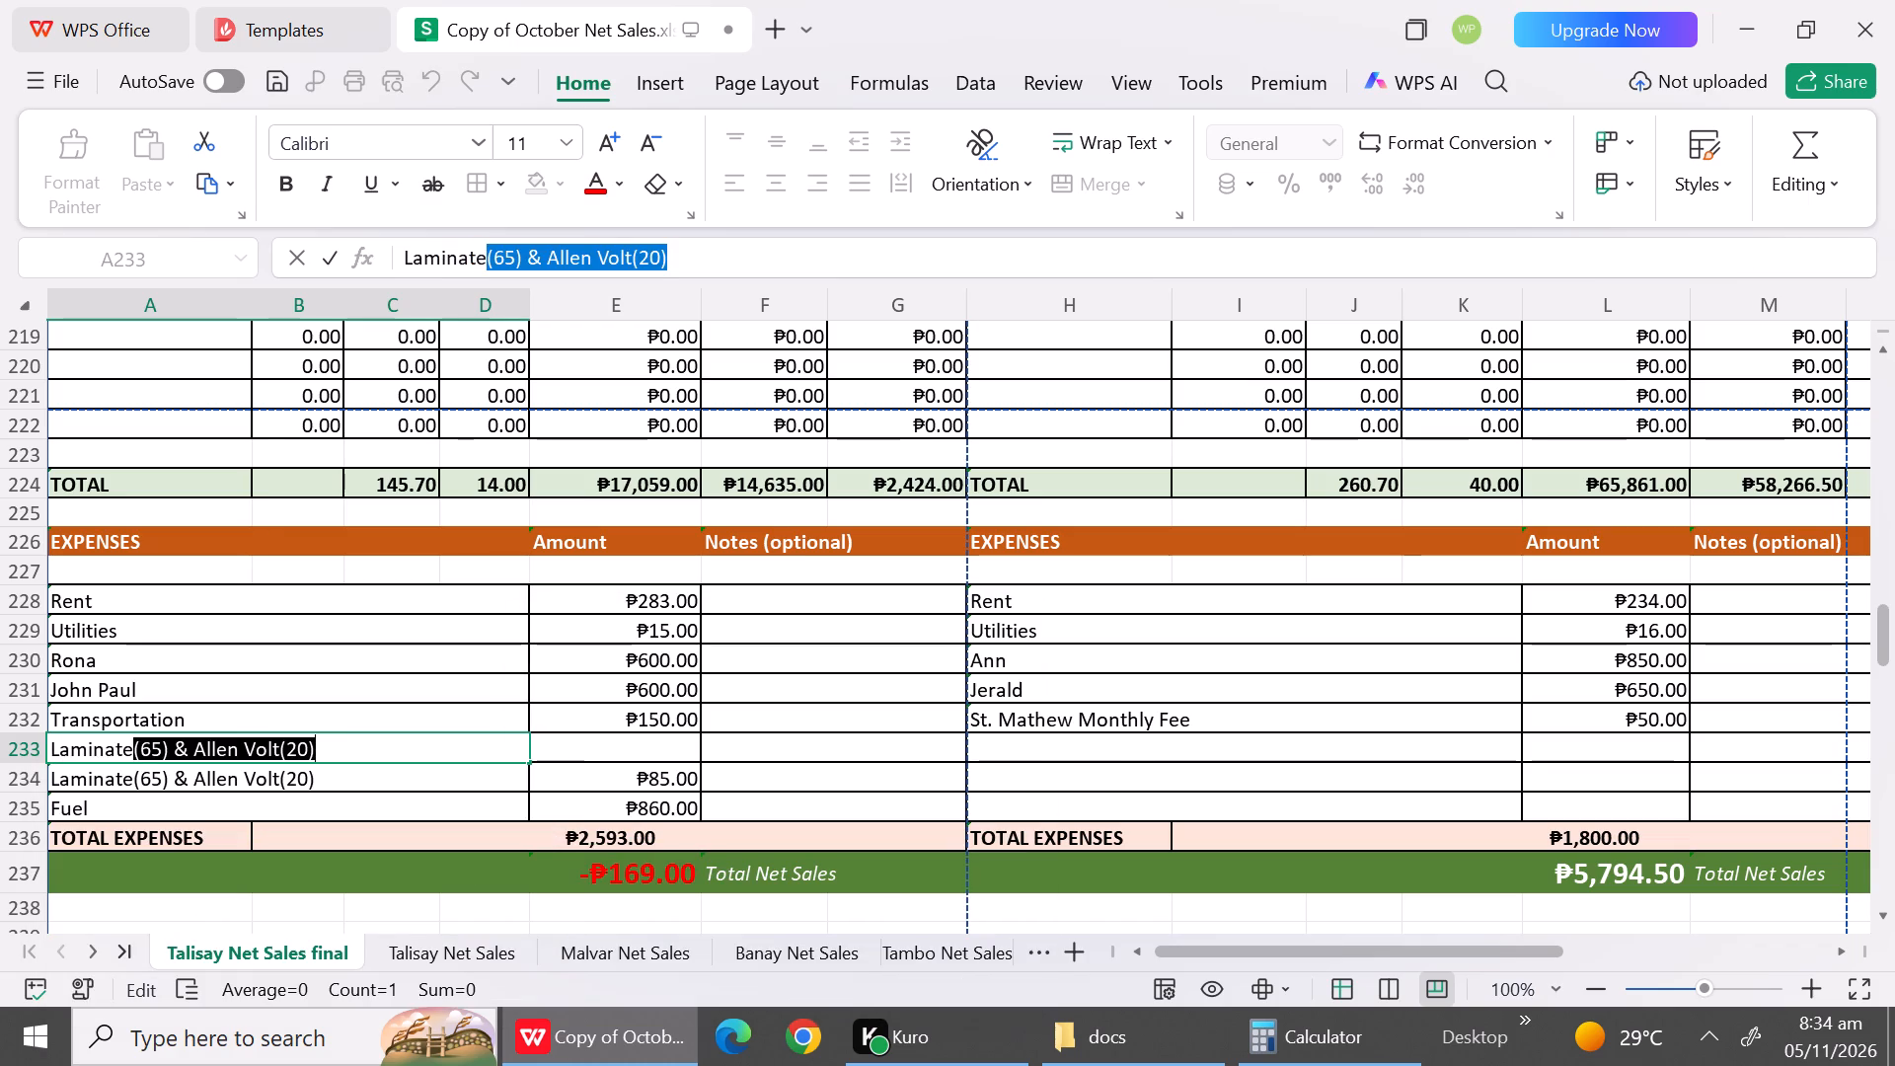
key("space")
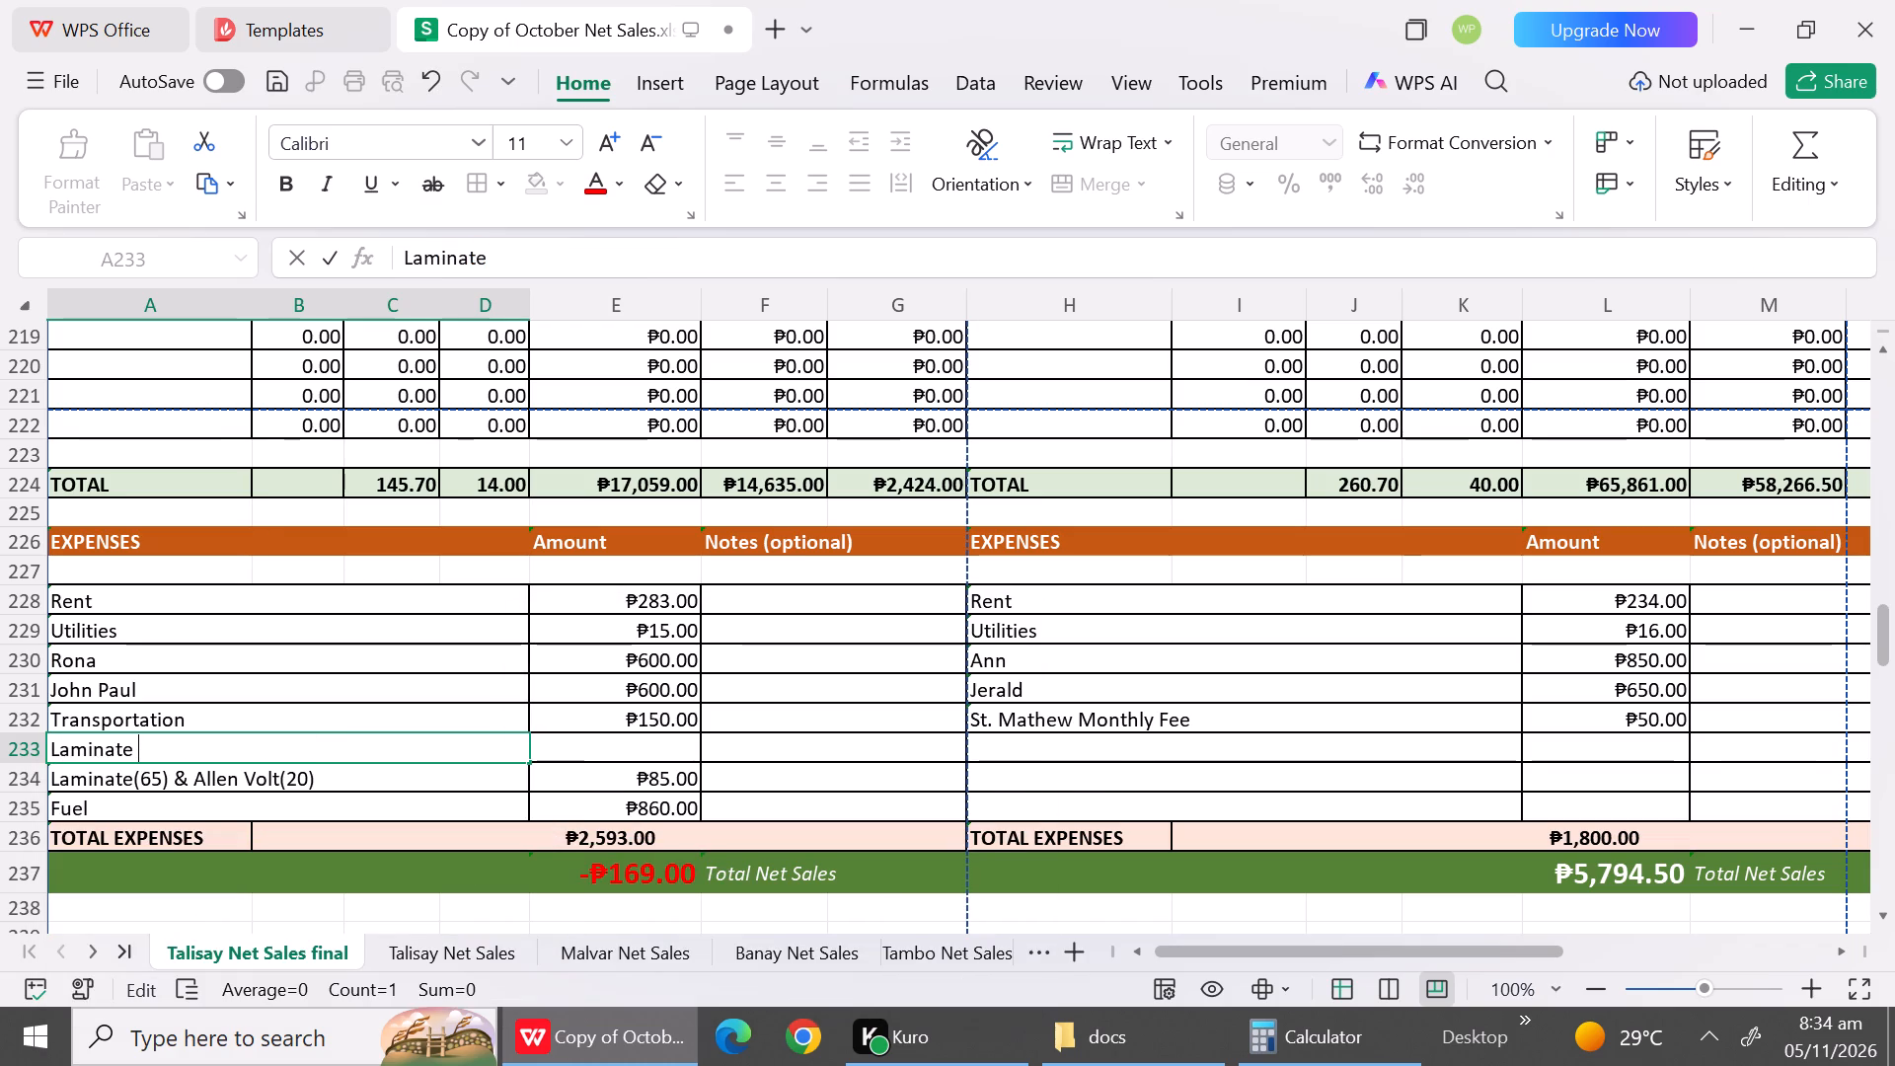
Replace the combined Laminate and Allen Volt description in A234 of the final sheet with Allen Volt.
double_click(312, 774)
left_click_drag(341, 788, 132, 775)
key("BackSpace")
key("BackSpace")
key("BackSpace")
key("BackSpace")
key("BackSpace")
key("BackSpace")
key("BackSpace")
key("BackSpace")
key("BackSpace")
key("BackSpace")
key("BackSpace")
key("BackSpace")
key("BackSpace")
key("BackSpace")
key("BackSpace")
key("BackSpace")
key("BackSpace")
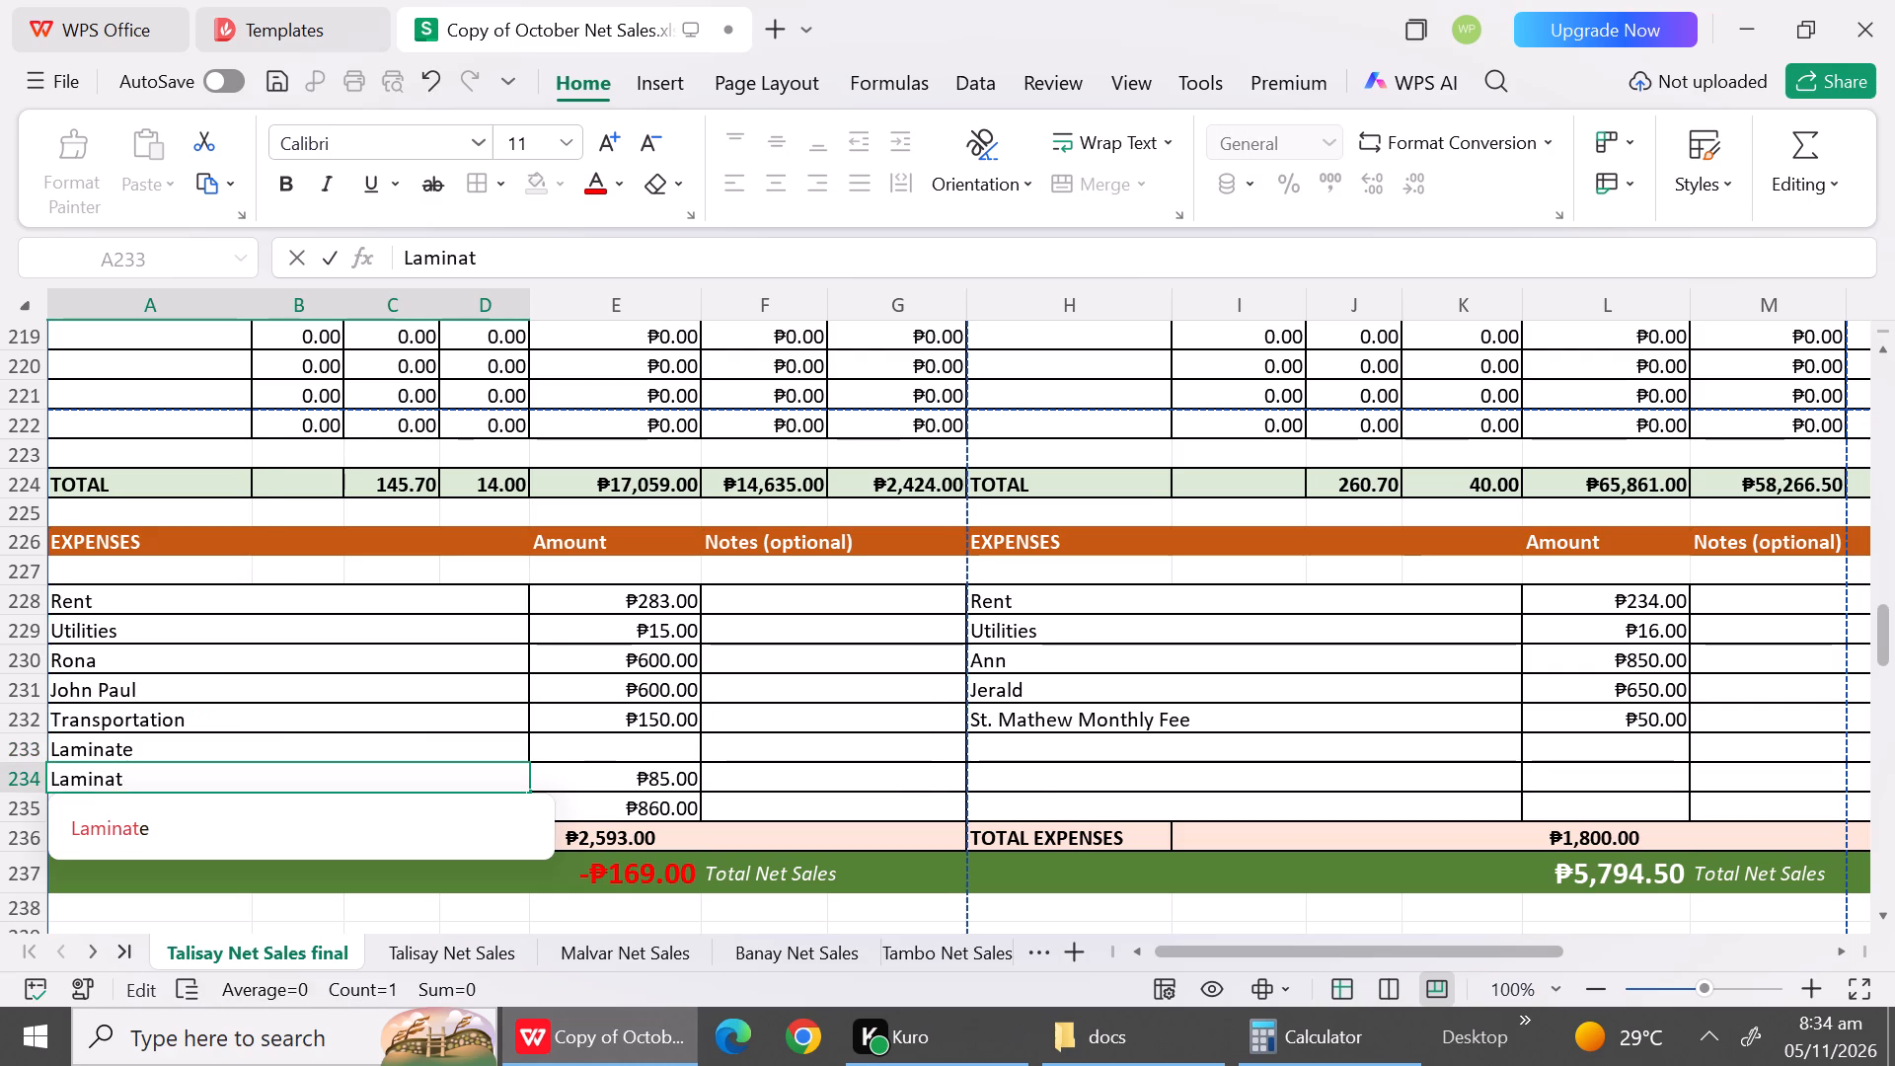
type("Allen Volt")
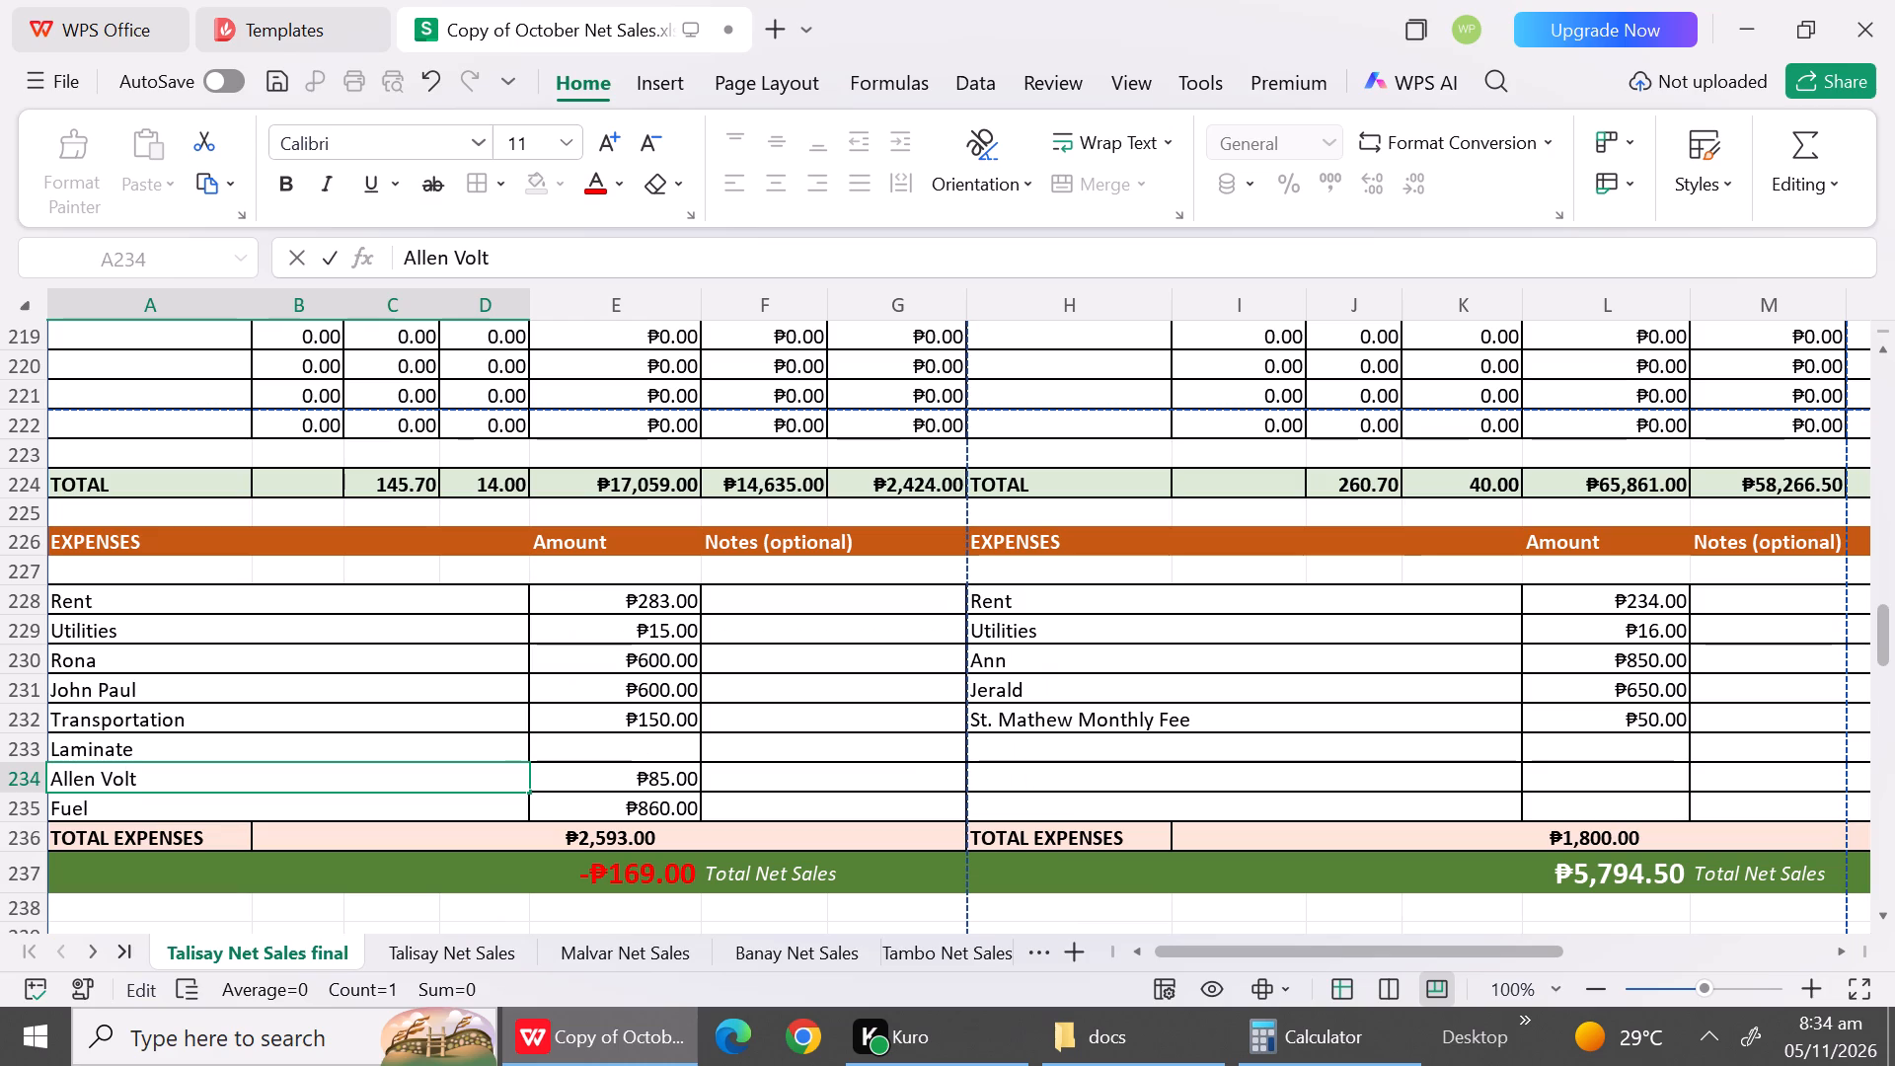
Enter 60 as the Laminate amount in E233 and 25 as the Allen Volt amount in E234.
left_click(669, 755)
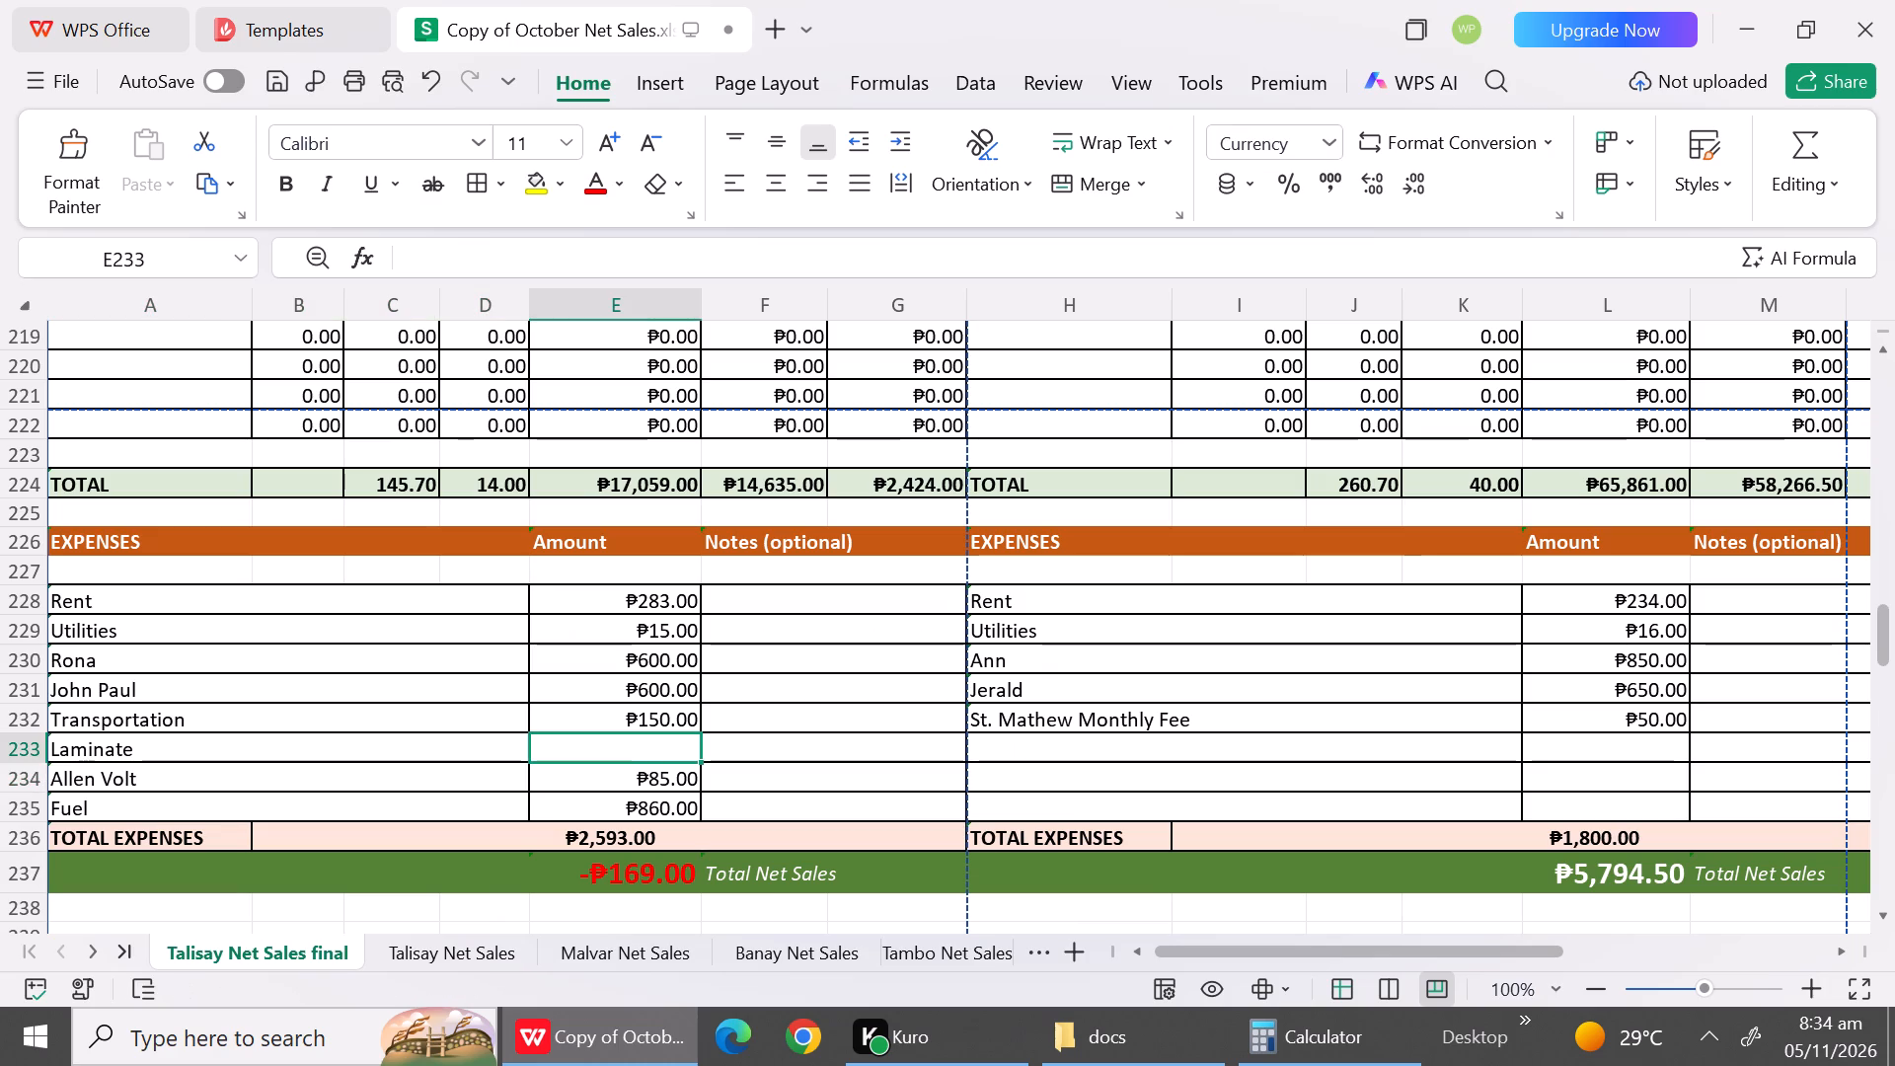
type("6-")
key("BackSpace")
key("0")
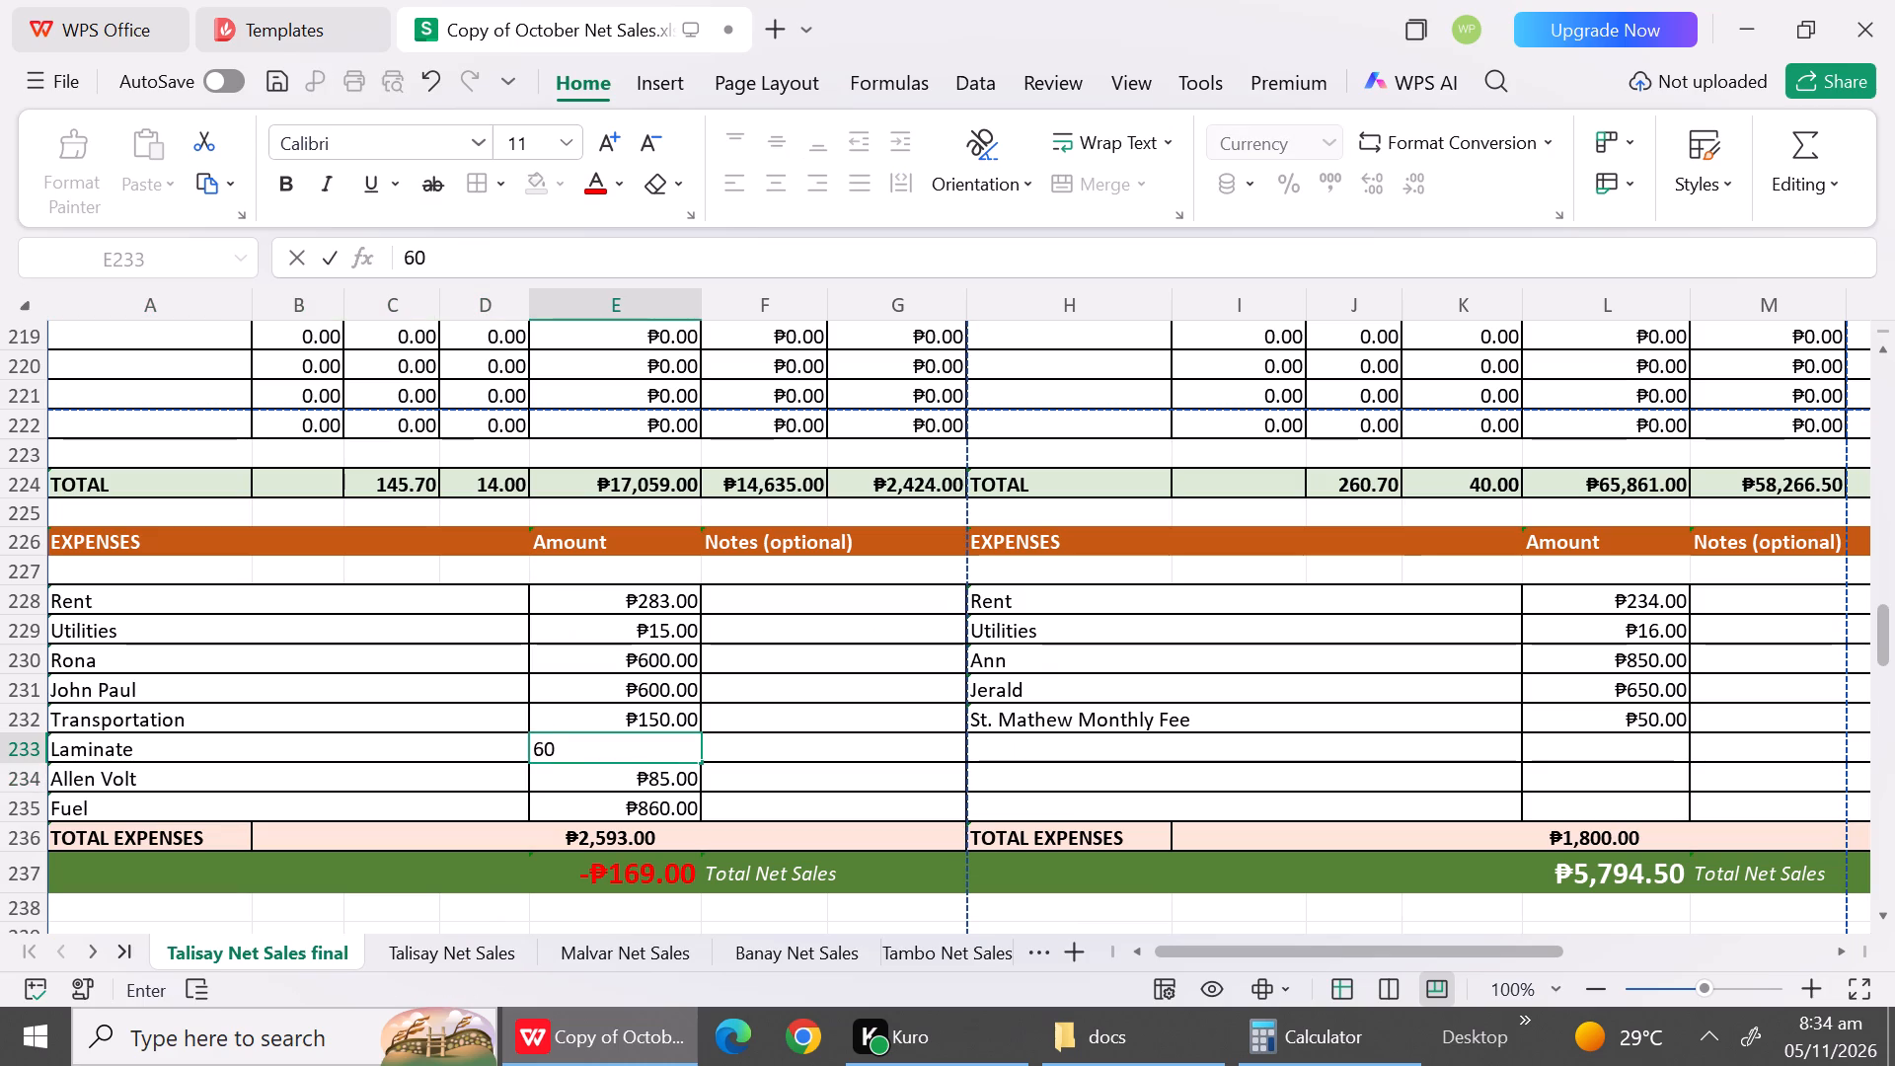
left_click(678, 791)
type("25")
left_click(515, 725)
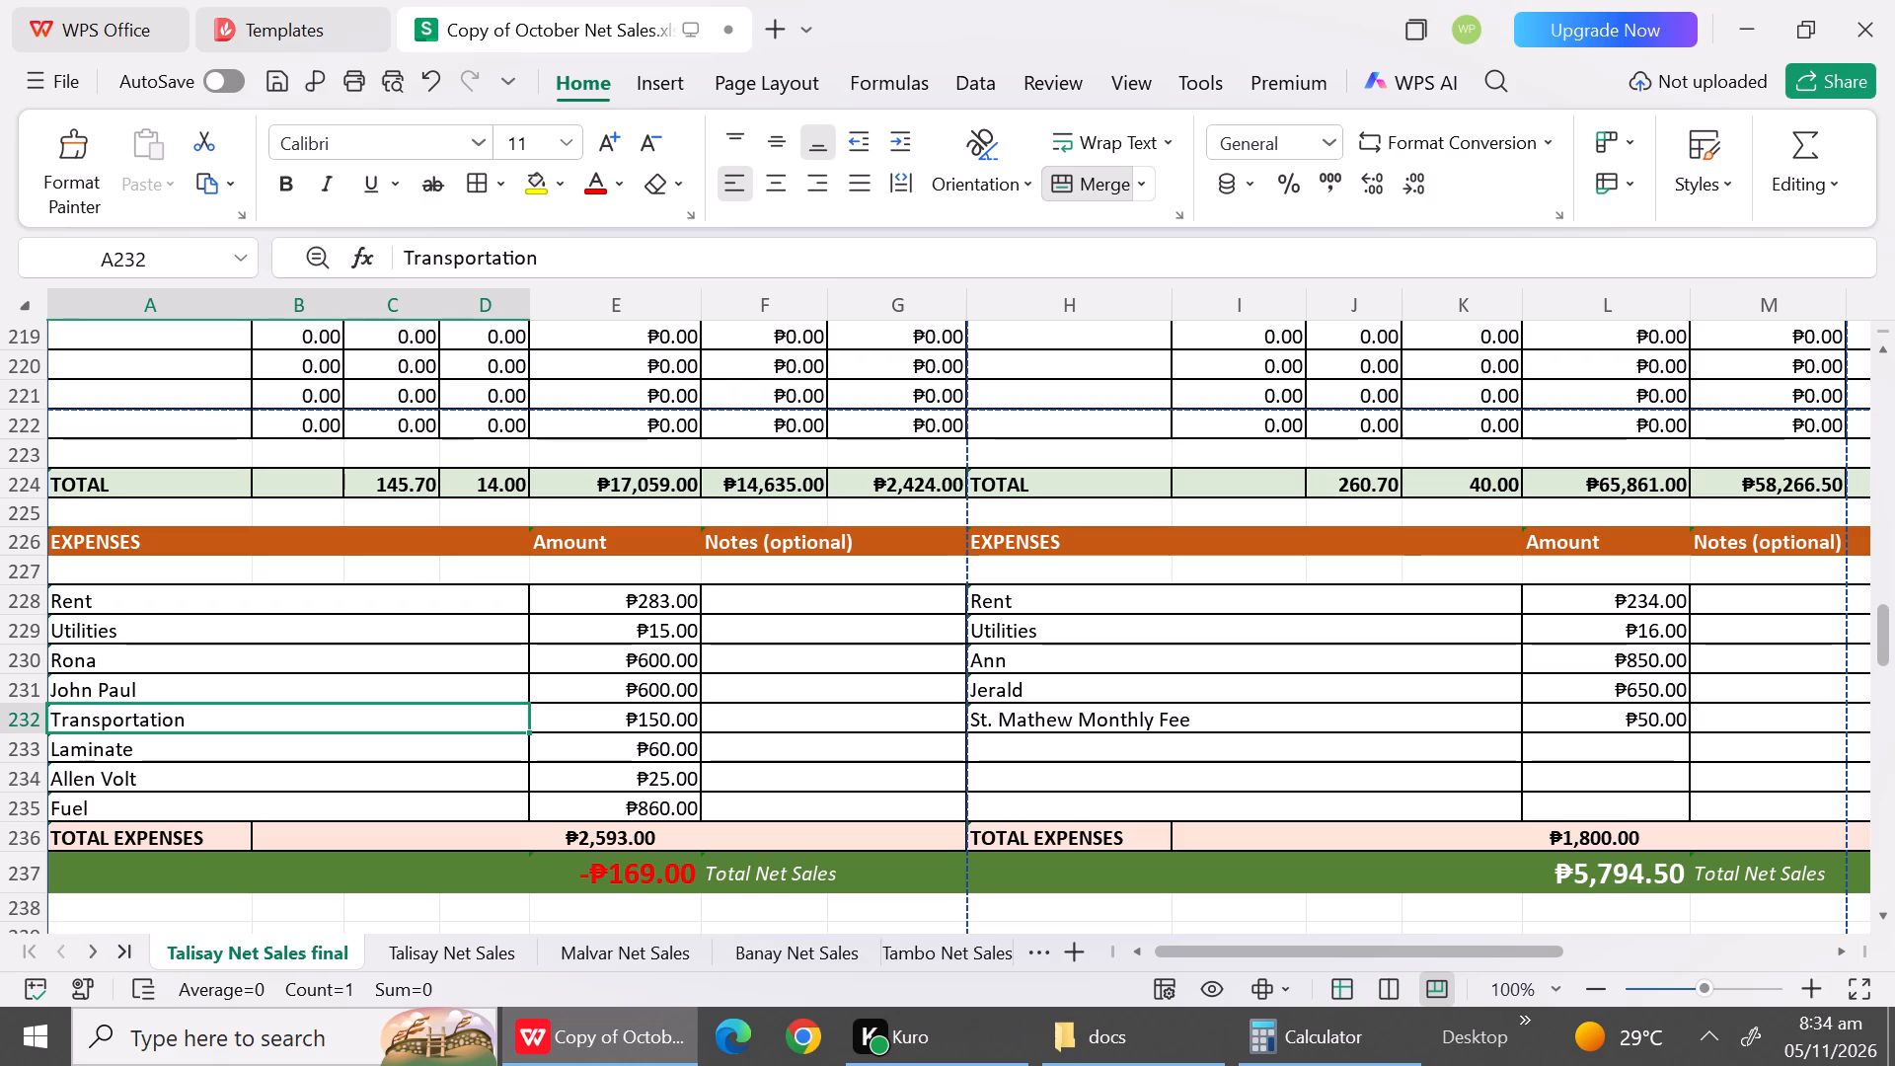
Copy the Rent, Utilities and Rona descriptions from A228:A230 and paste them over the adjacent report's expenses starting at H228.
left_click_drag(151, 601, 152, 644)
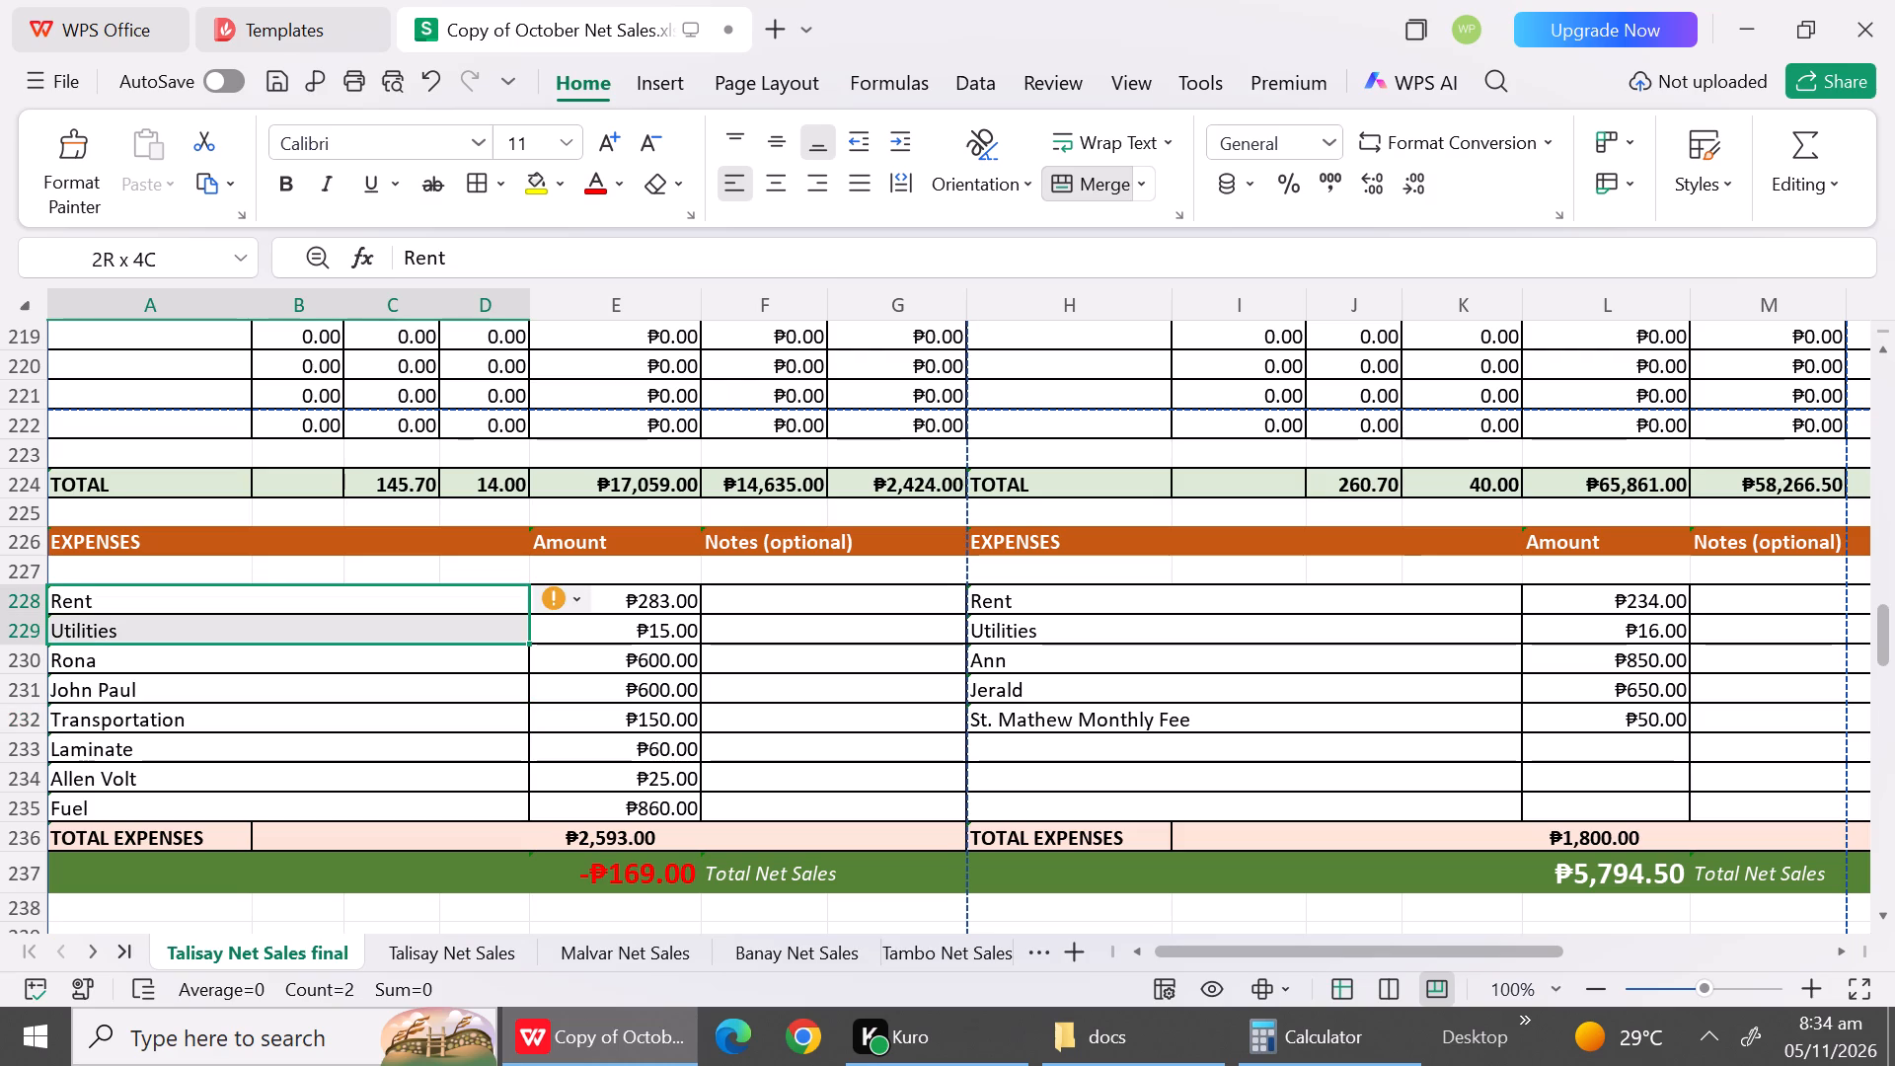
left_click_drag(152, 644, 148, 711)
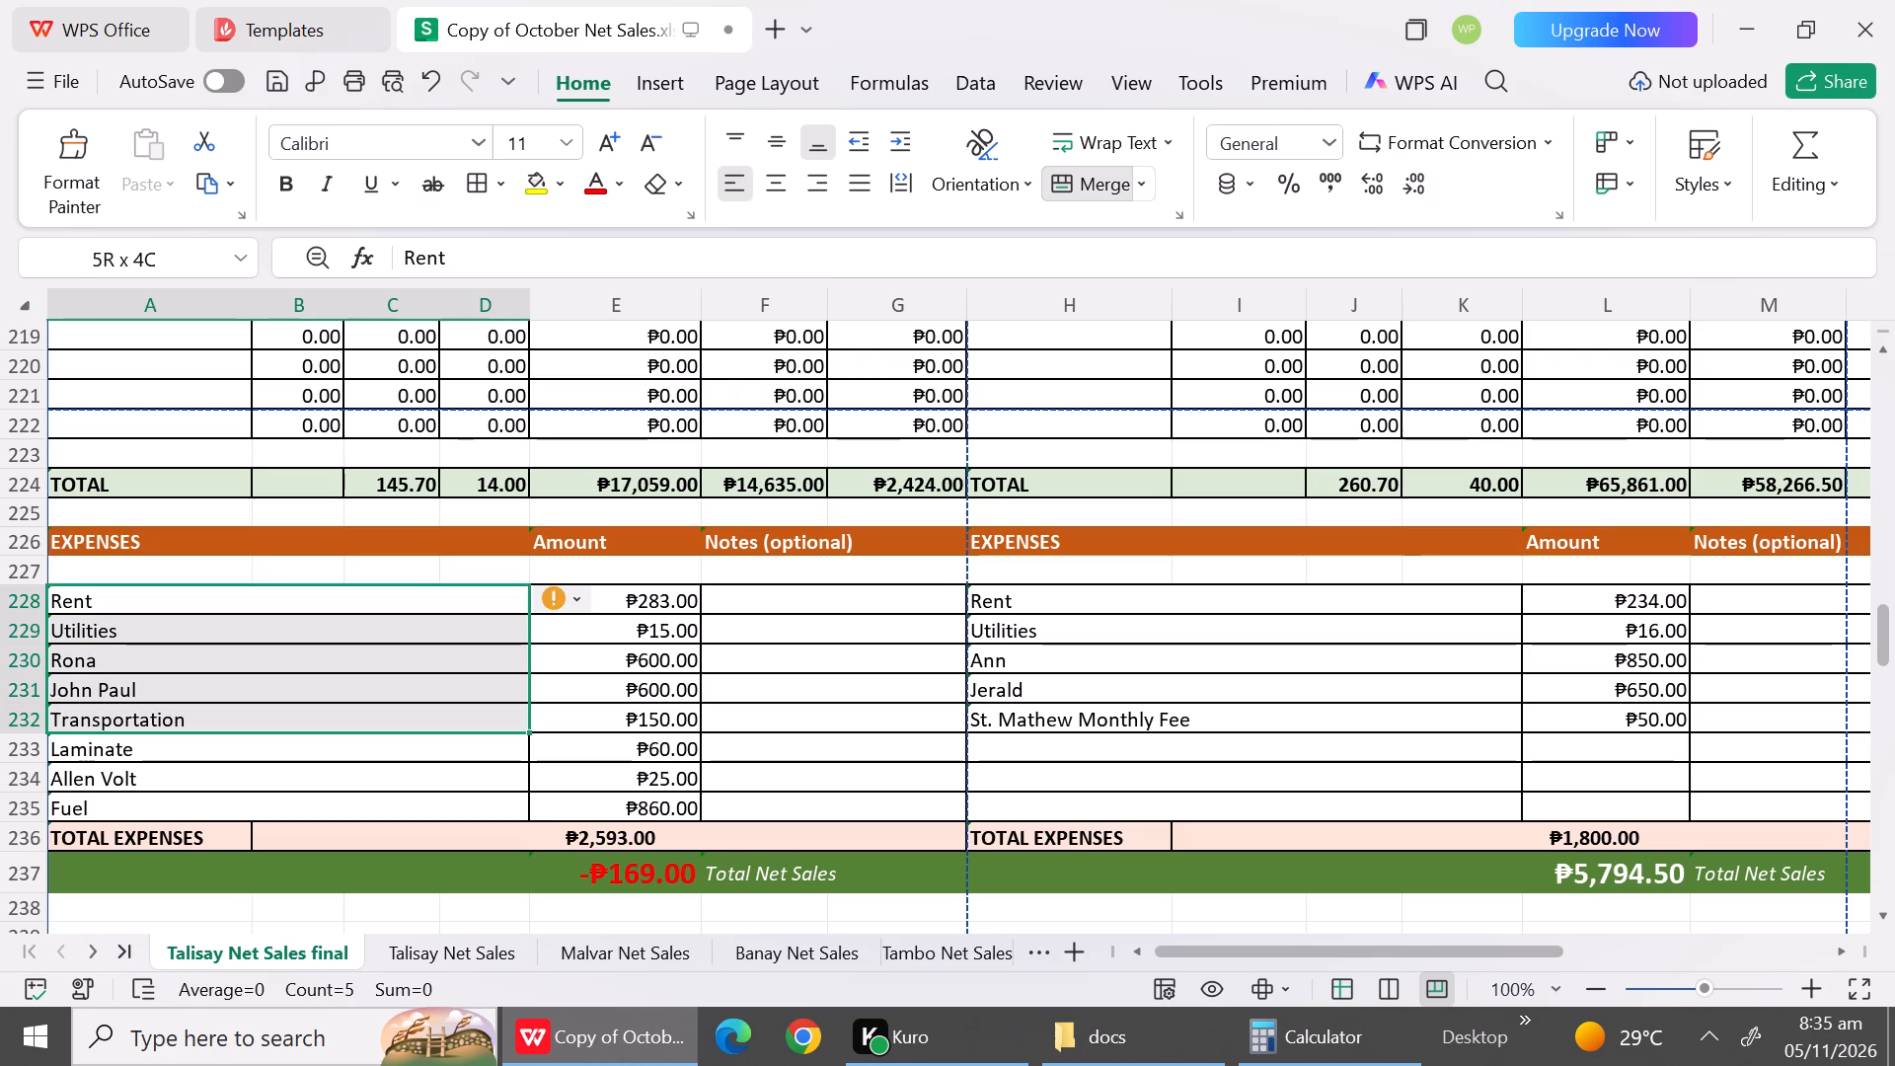
left_click_drag(148, 711, 140, 665)
key("ctrl+c")
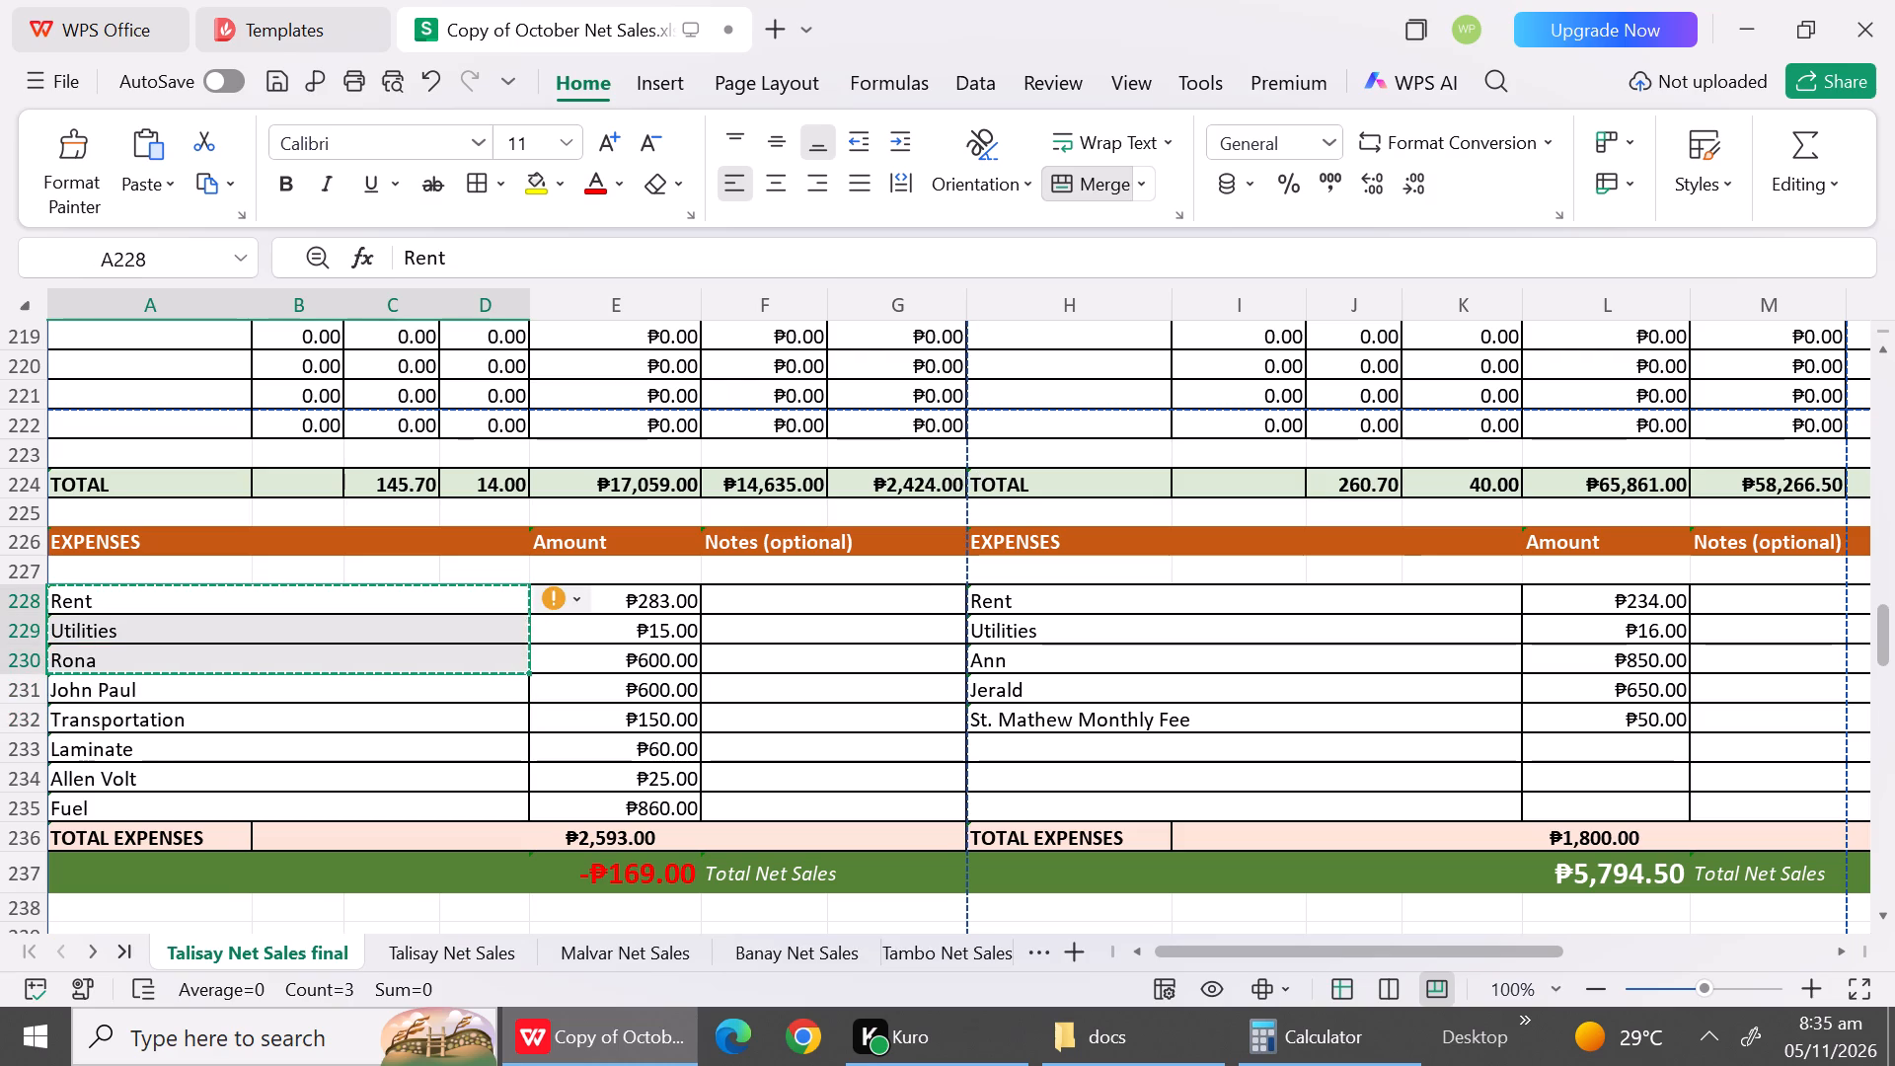
left_click(1017, 606)
key("ctrl+v")
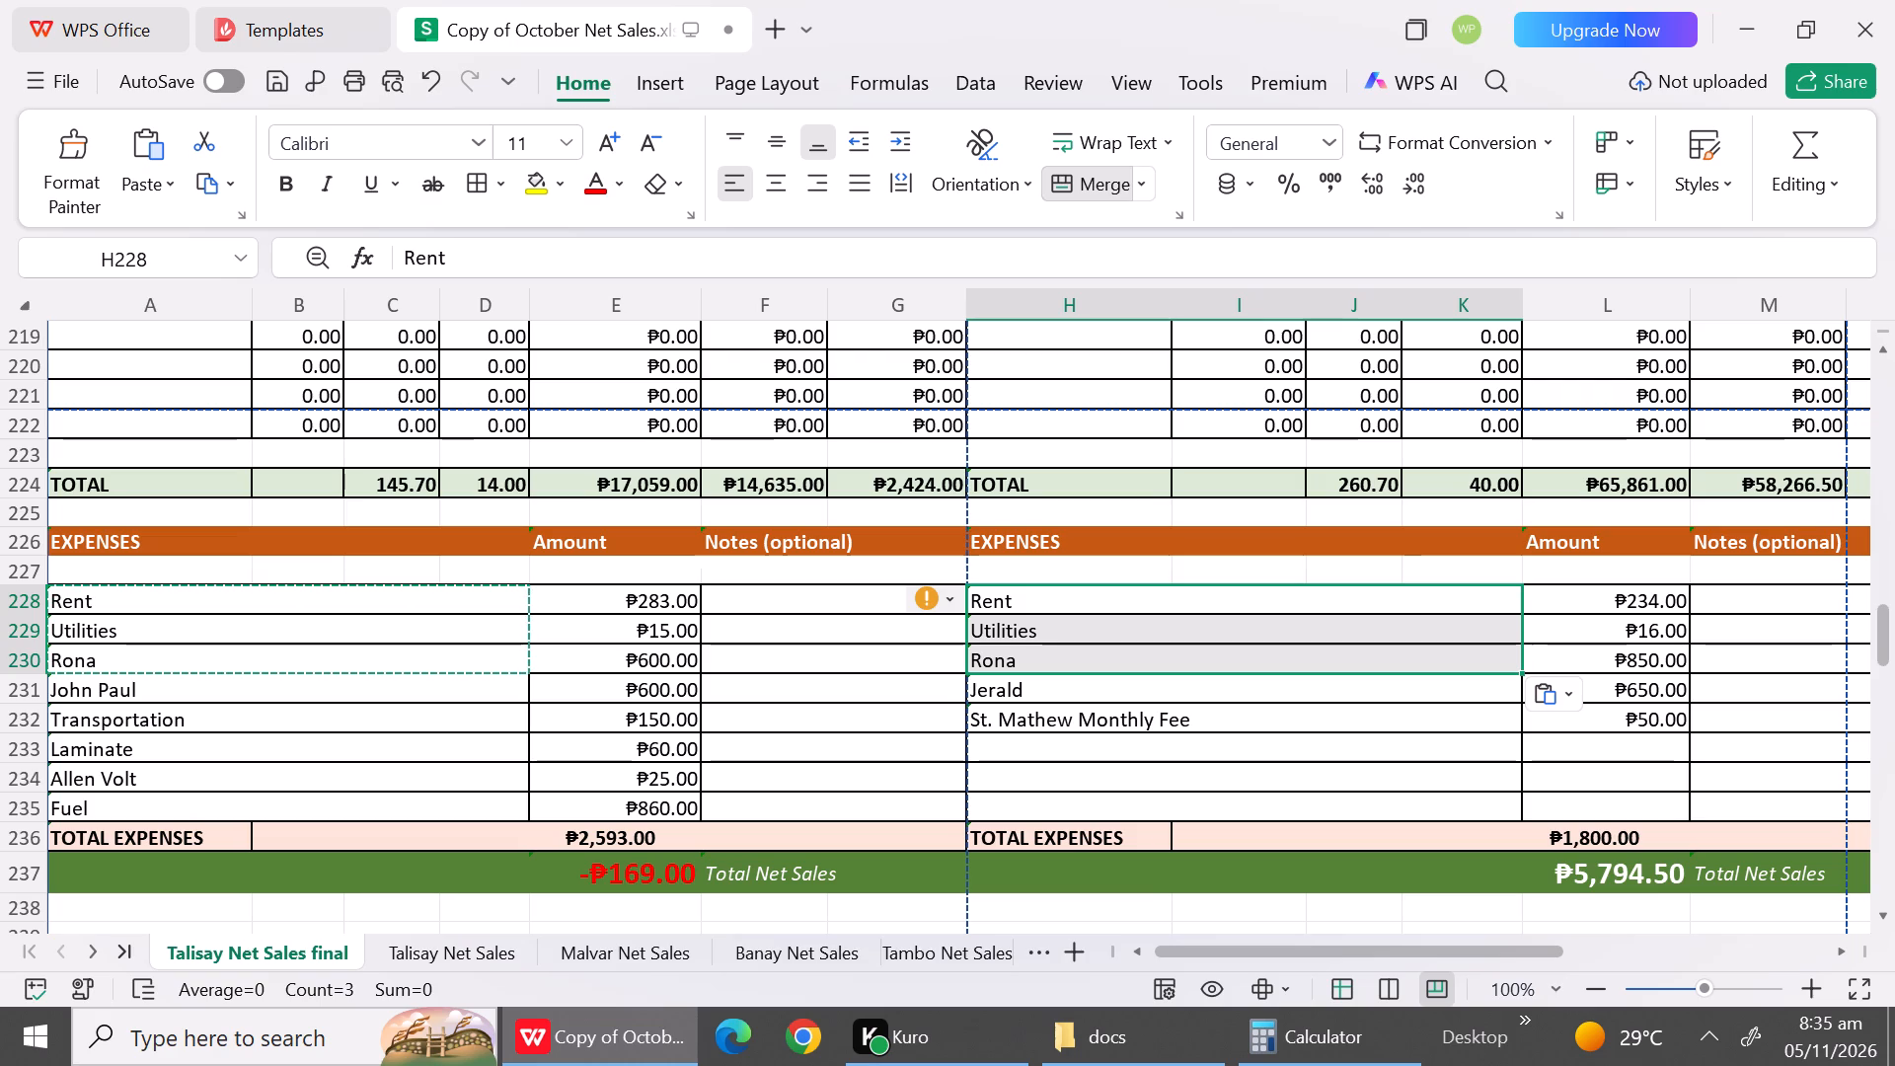
Copy the John Paul and Transportation descriptions from A231:A232 and paste them over the adjacent report's expenses starting at H231.
left_click_drag(260, 681, 258, 694)
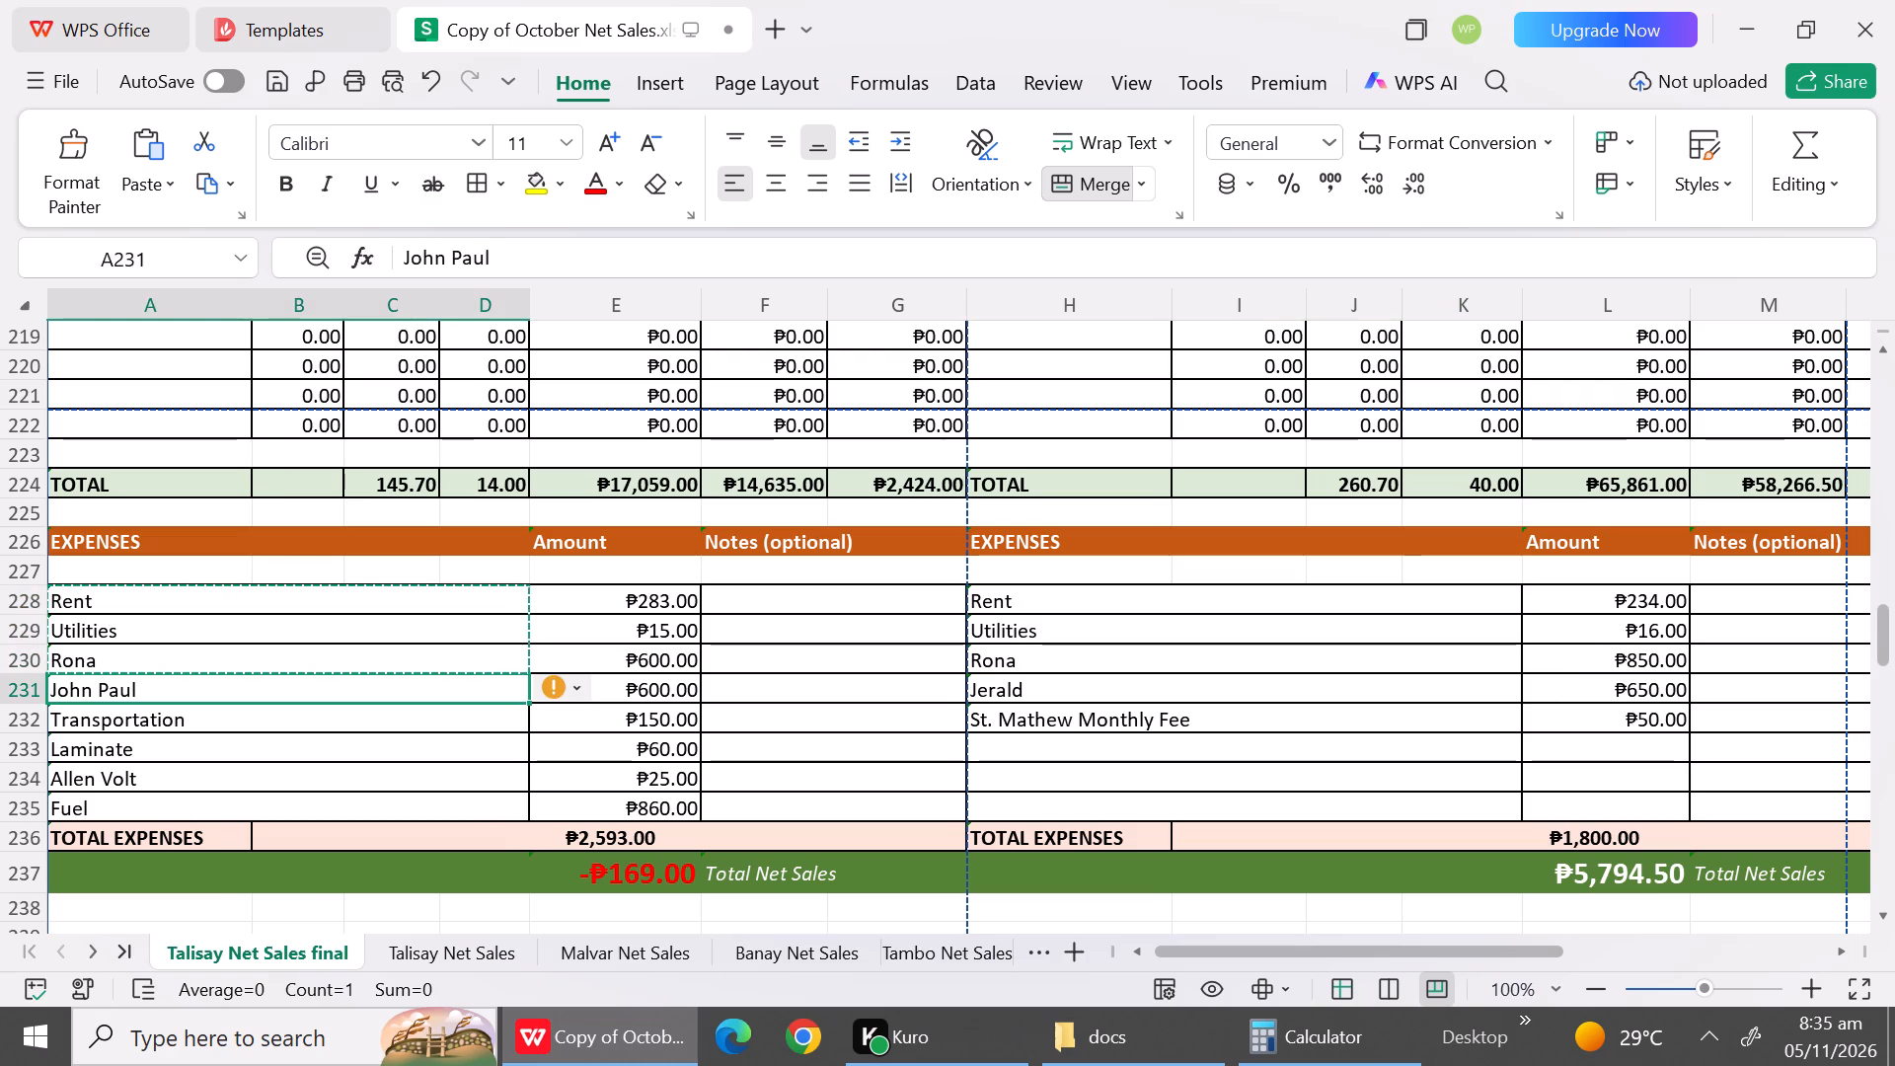
left_click_drag(258, 694, 257, 725)
key("ctrl+c")
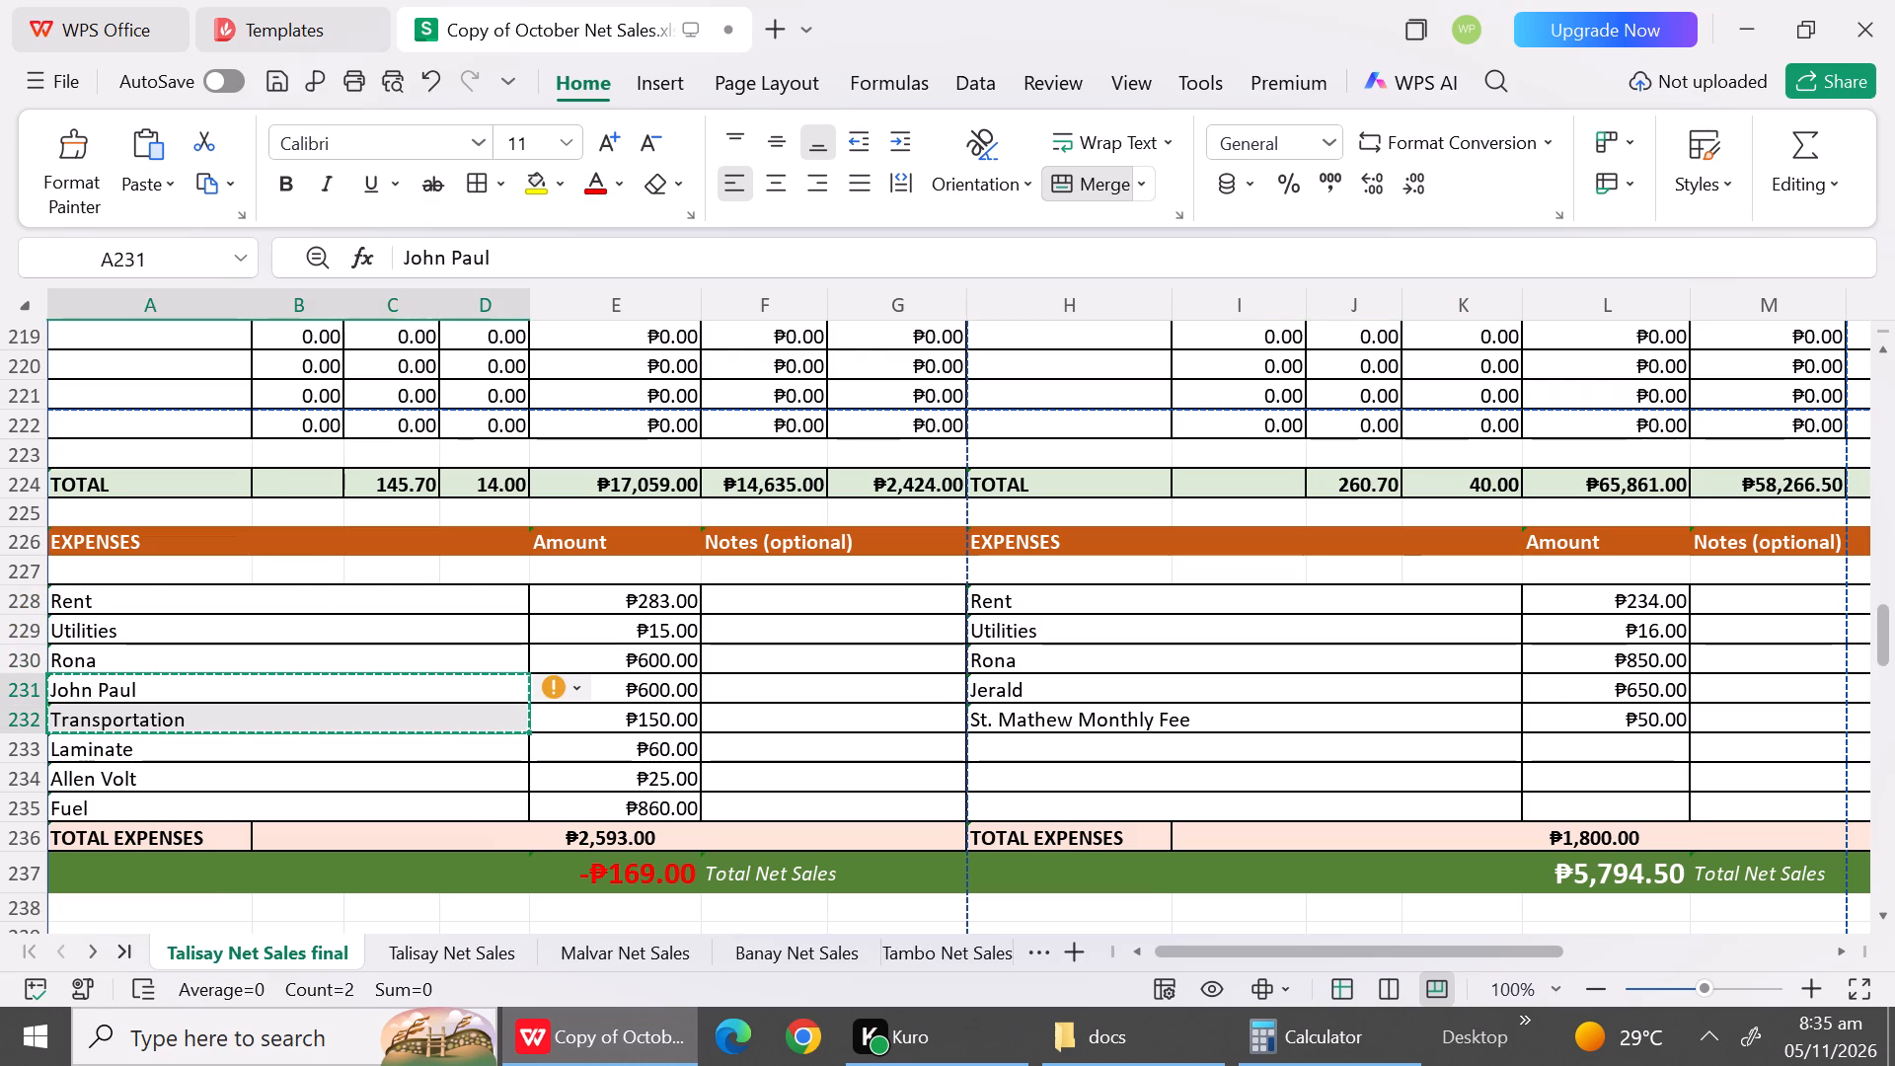
left_click(1043, 685)
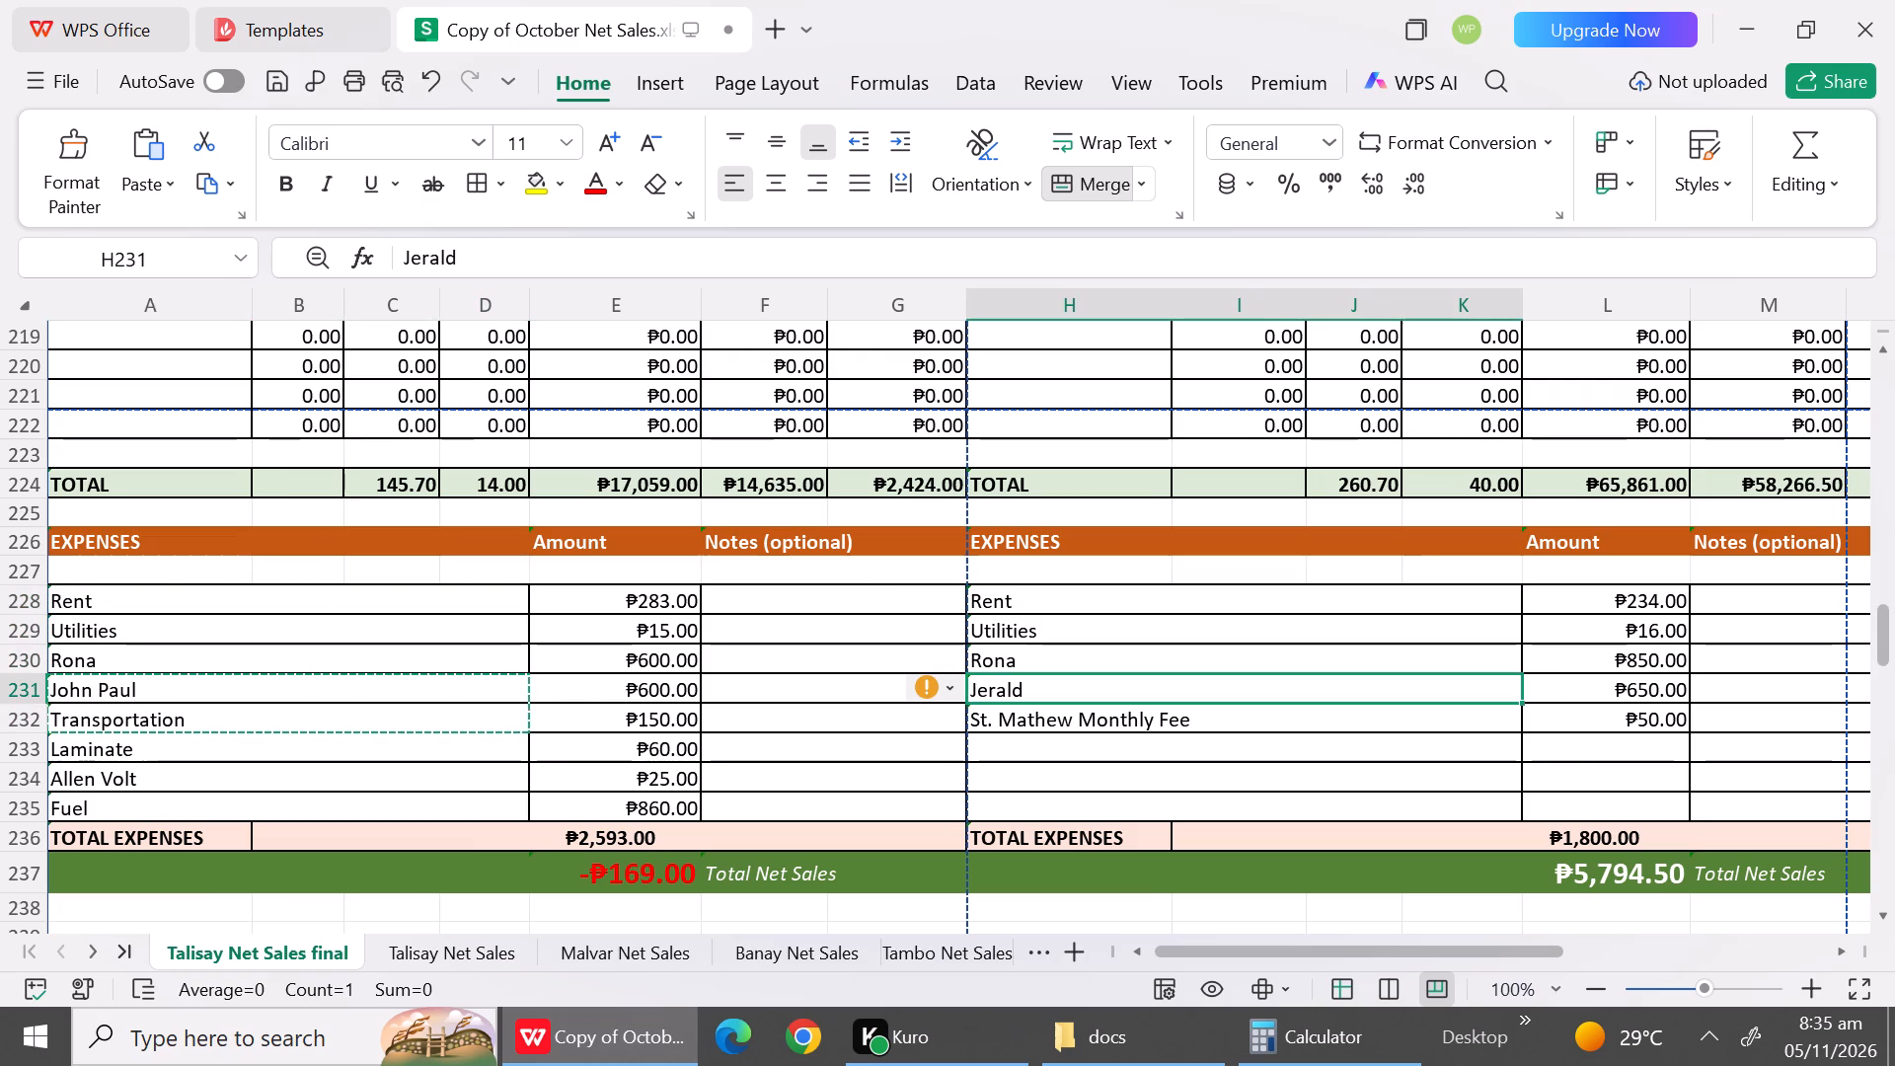
key("ctrl+v")
left_click(458, 765)
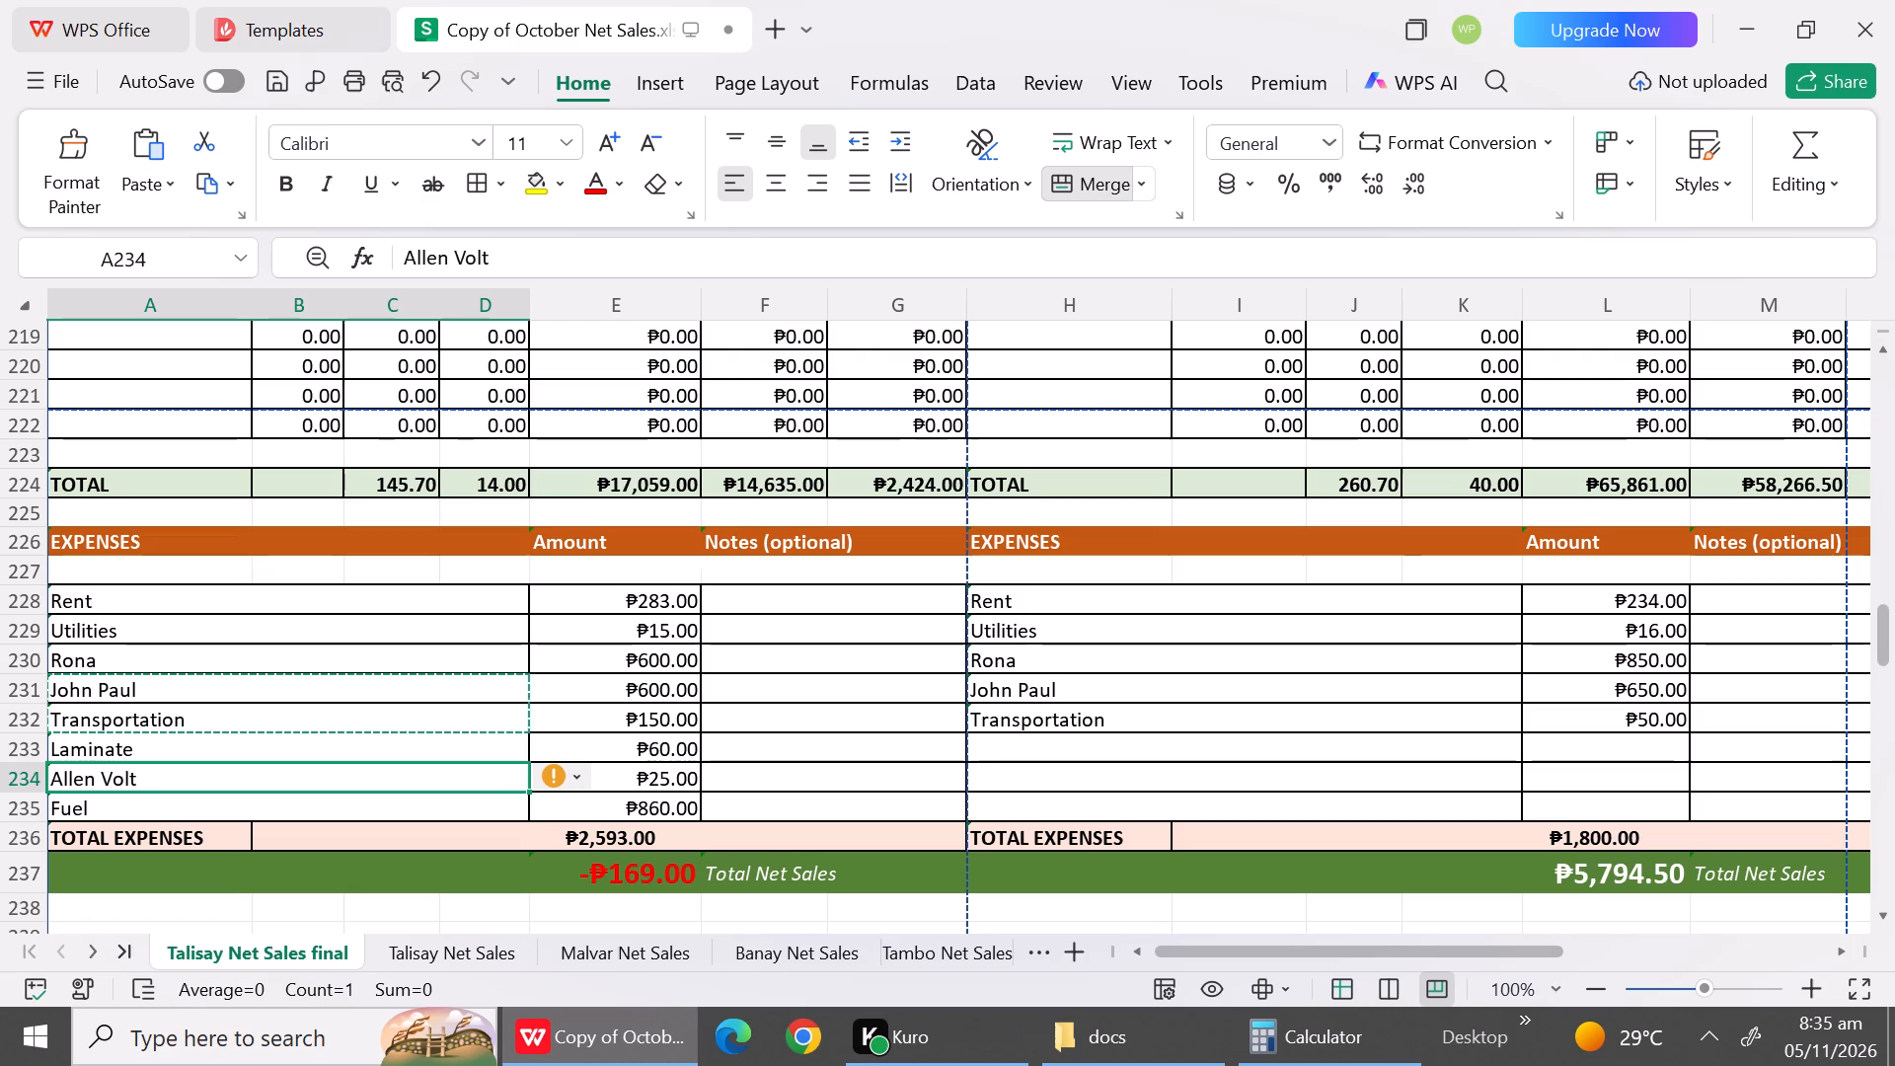
triple_click(1881, 911)
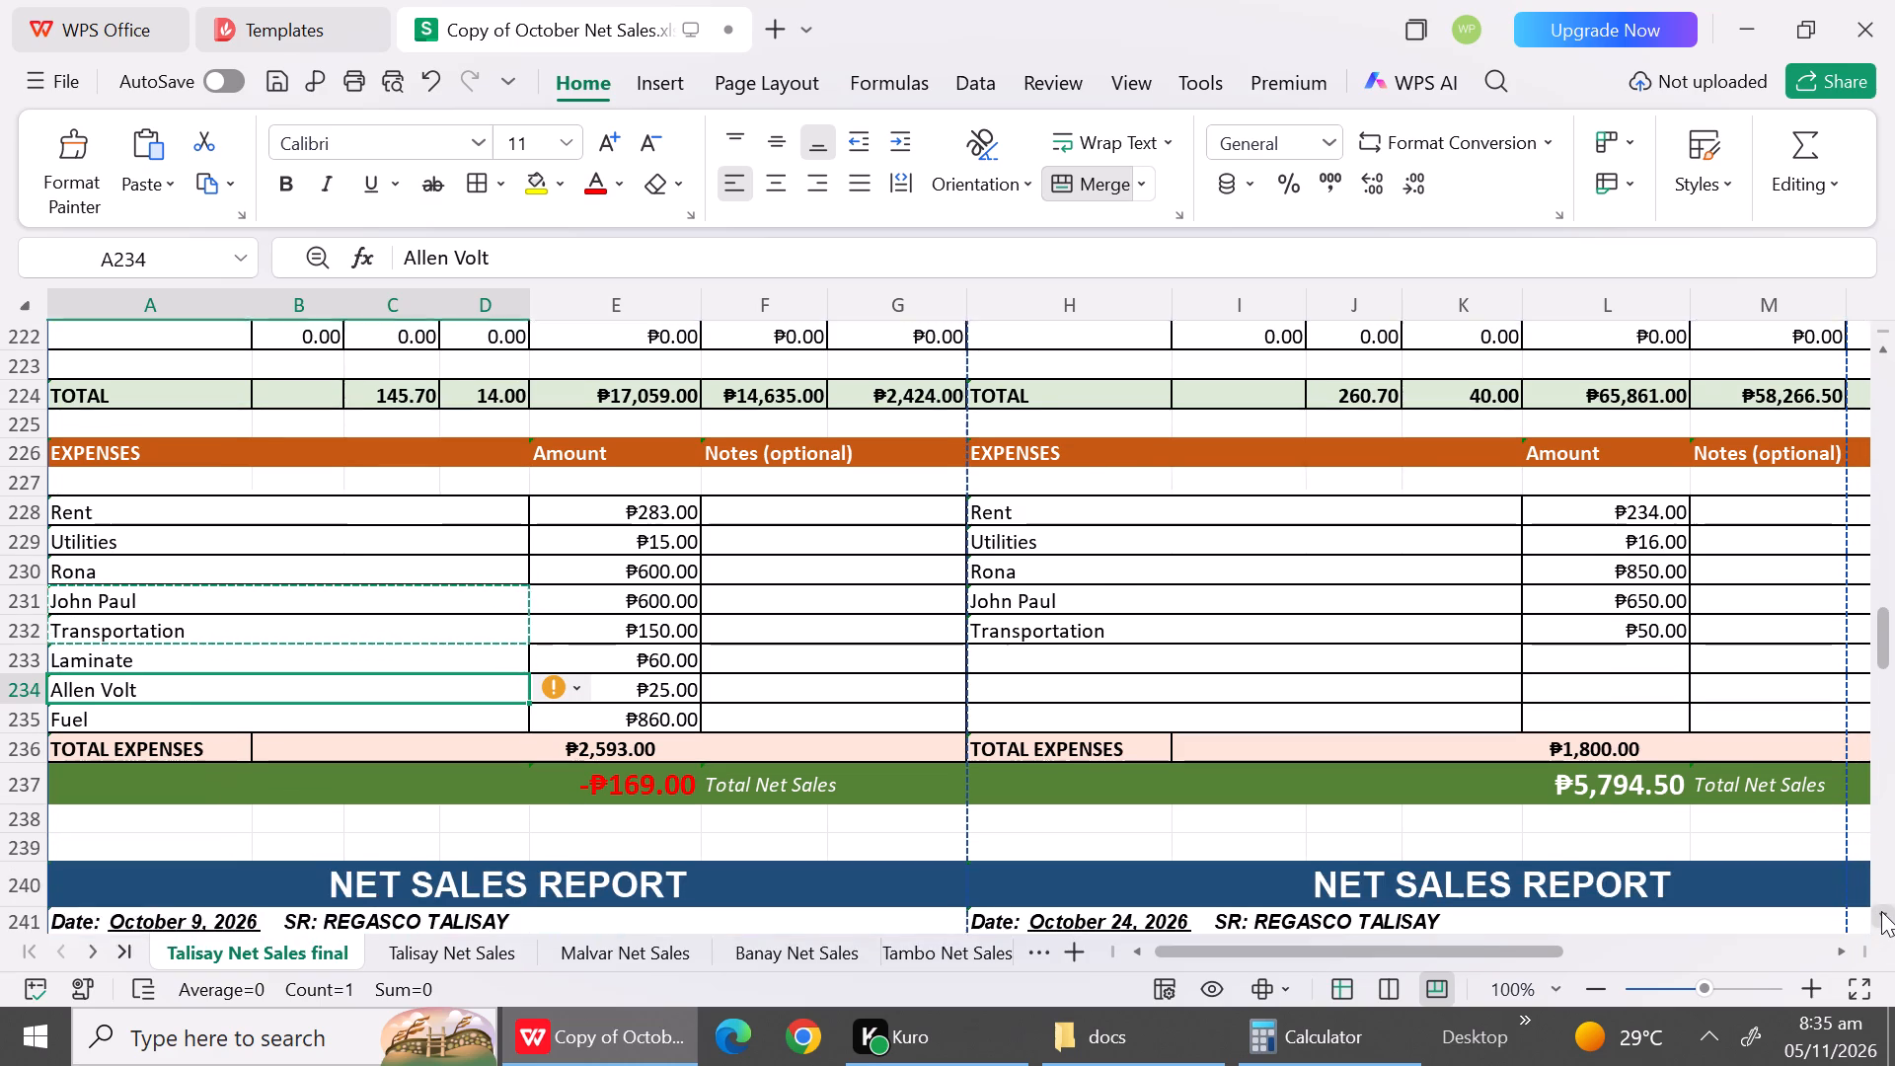
Copy the October 9 kilograms, 11 and 22, from P5:P6 of Talisay Net Sales into B244:B245 of the final sheet.
triple_click(1881, 911)
triple_click(1881, 911)
triple_click(1881, 911)
triple_click(1881, 911)
triple_click(1881, 911)
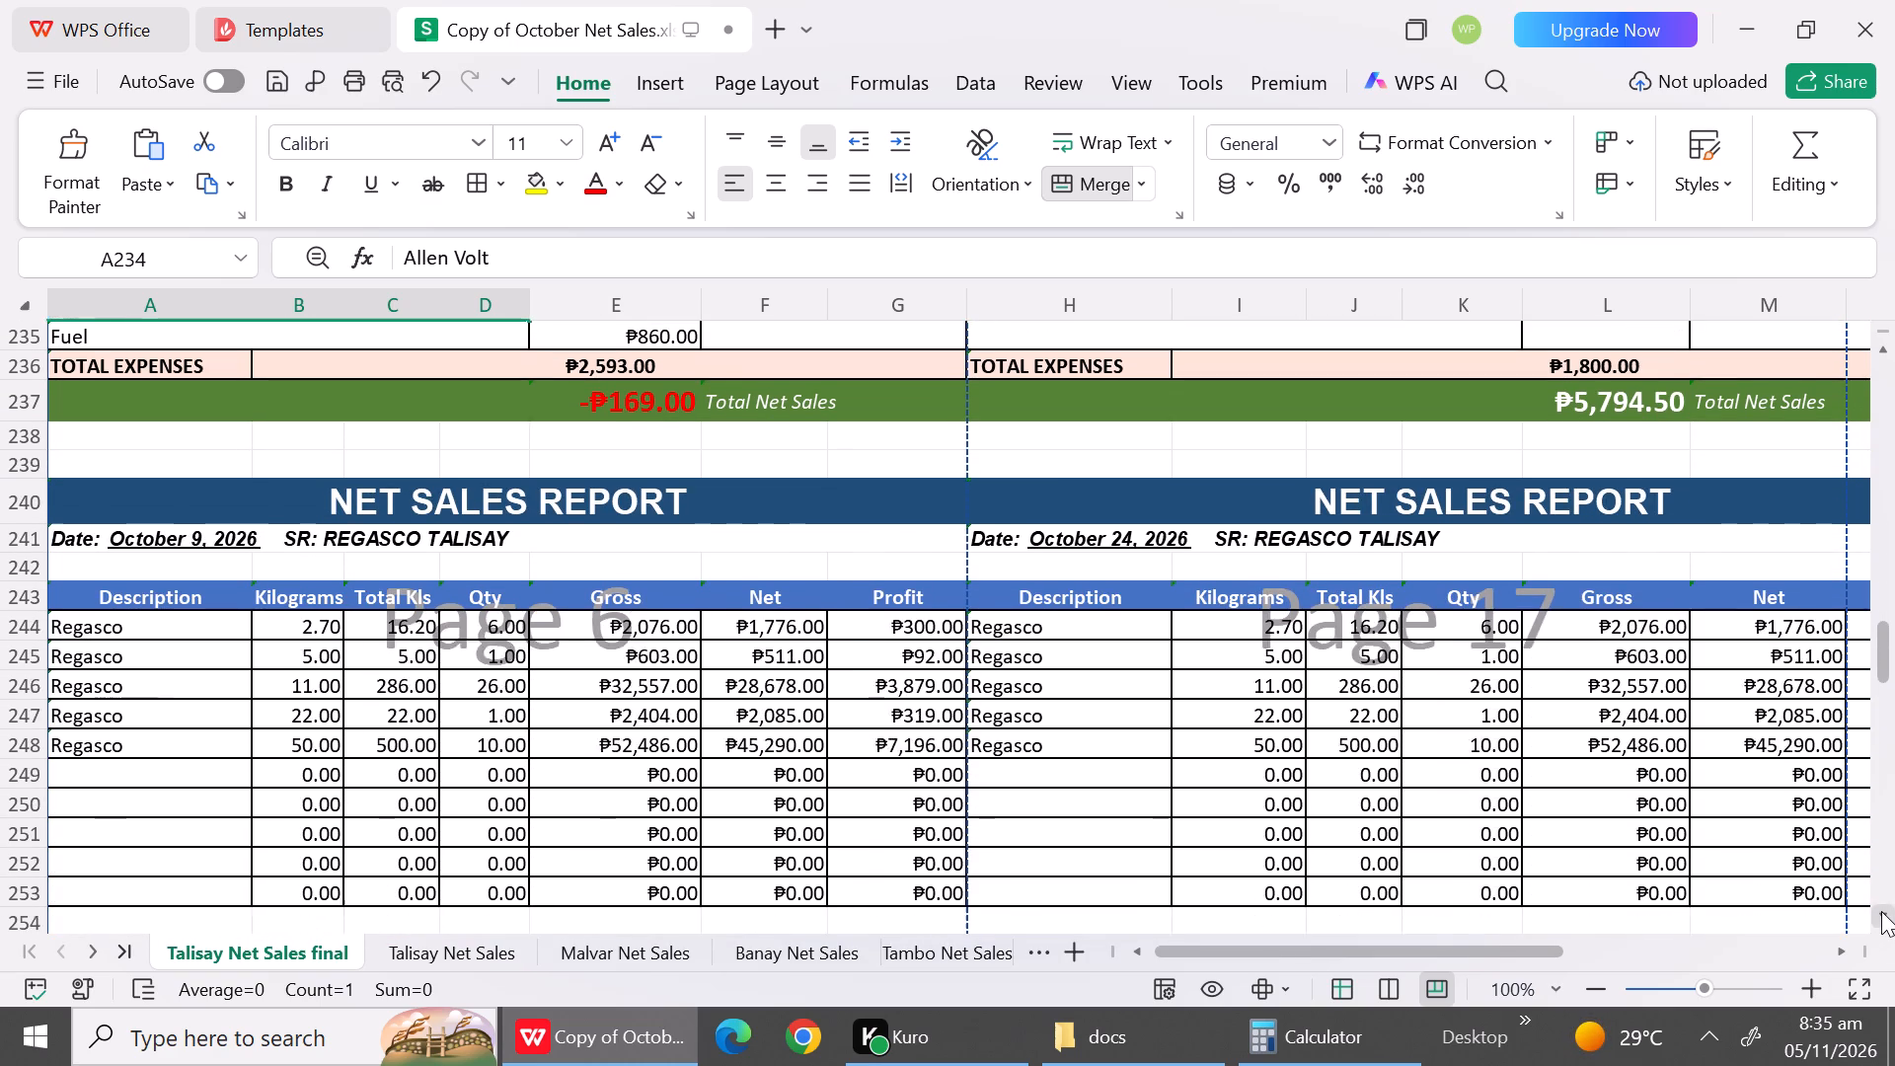
left_click(1881, 911)
left_click_drag(1881, 911, 1002, 1000)
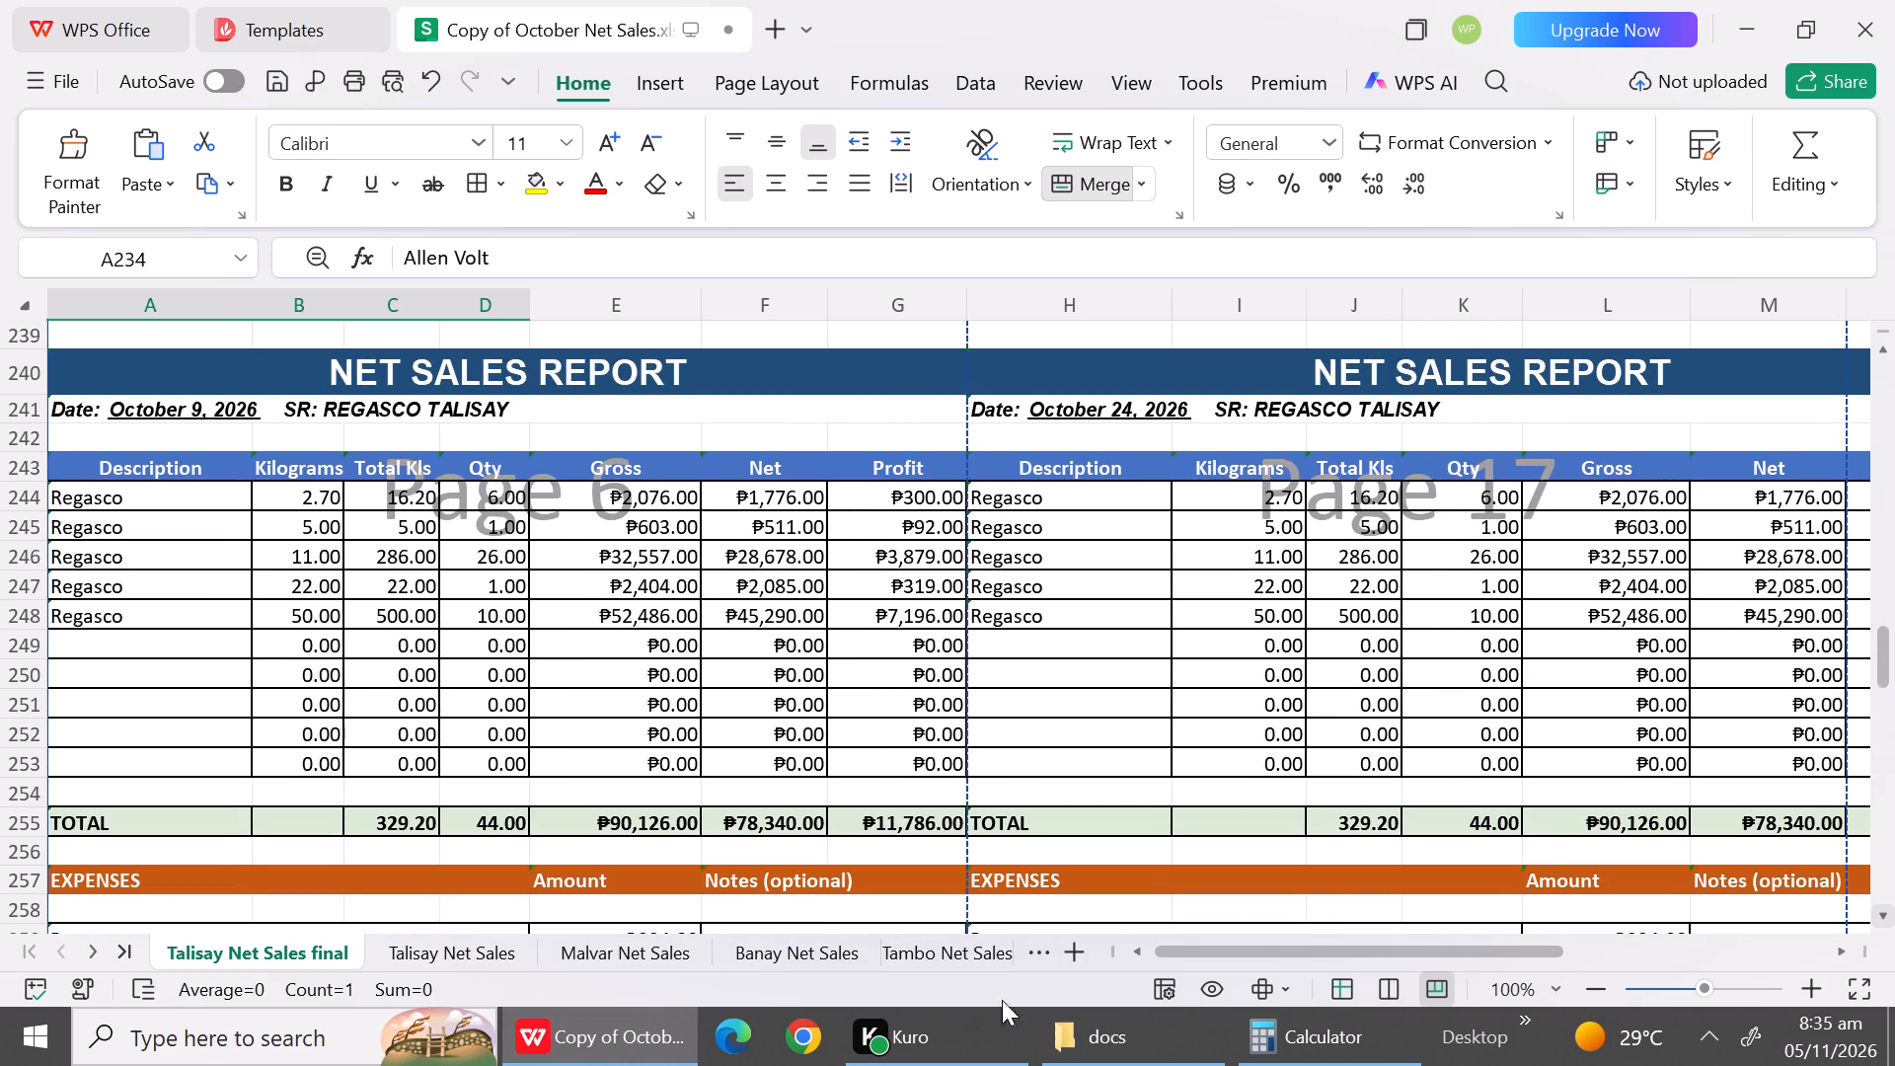
left_click_drag(1002, 1000, 476, 963)
left_click(476, 963)
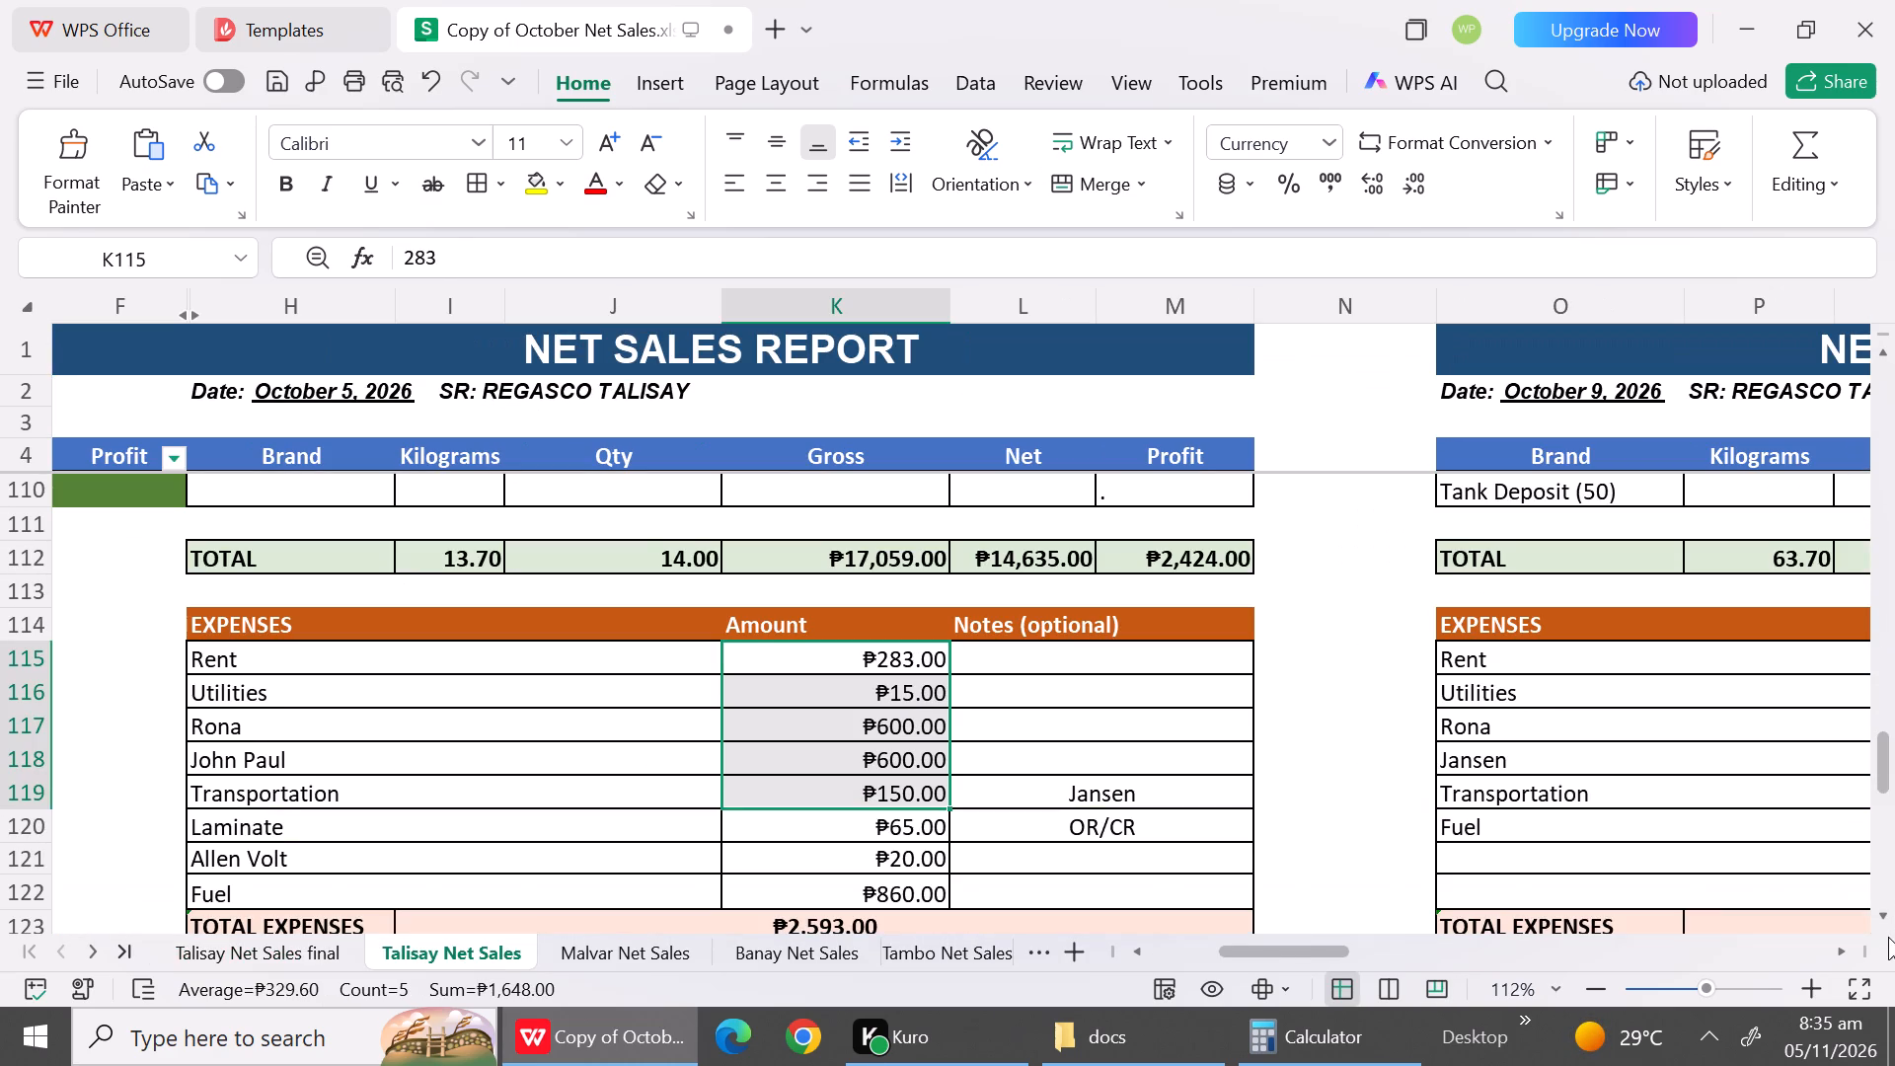
triple_click(1883, 909)
triple_click(1883, 909)
triple_click(1883, 909)
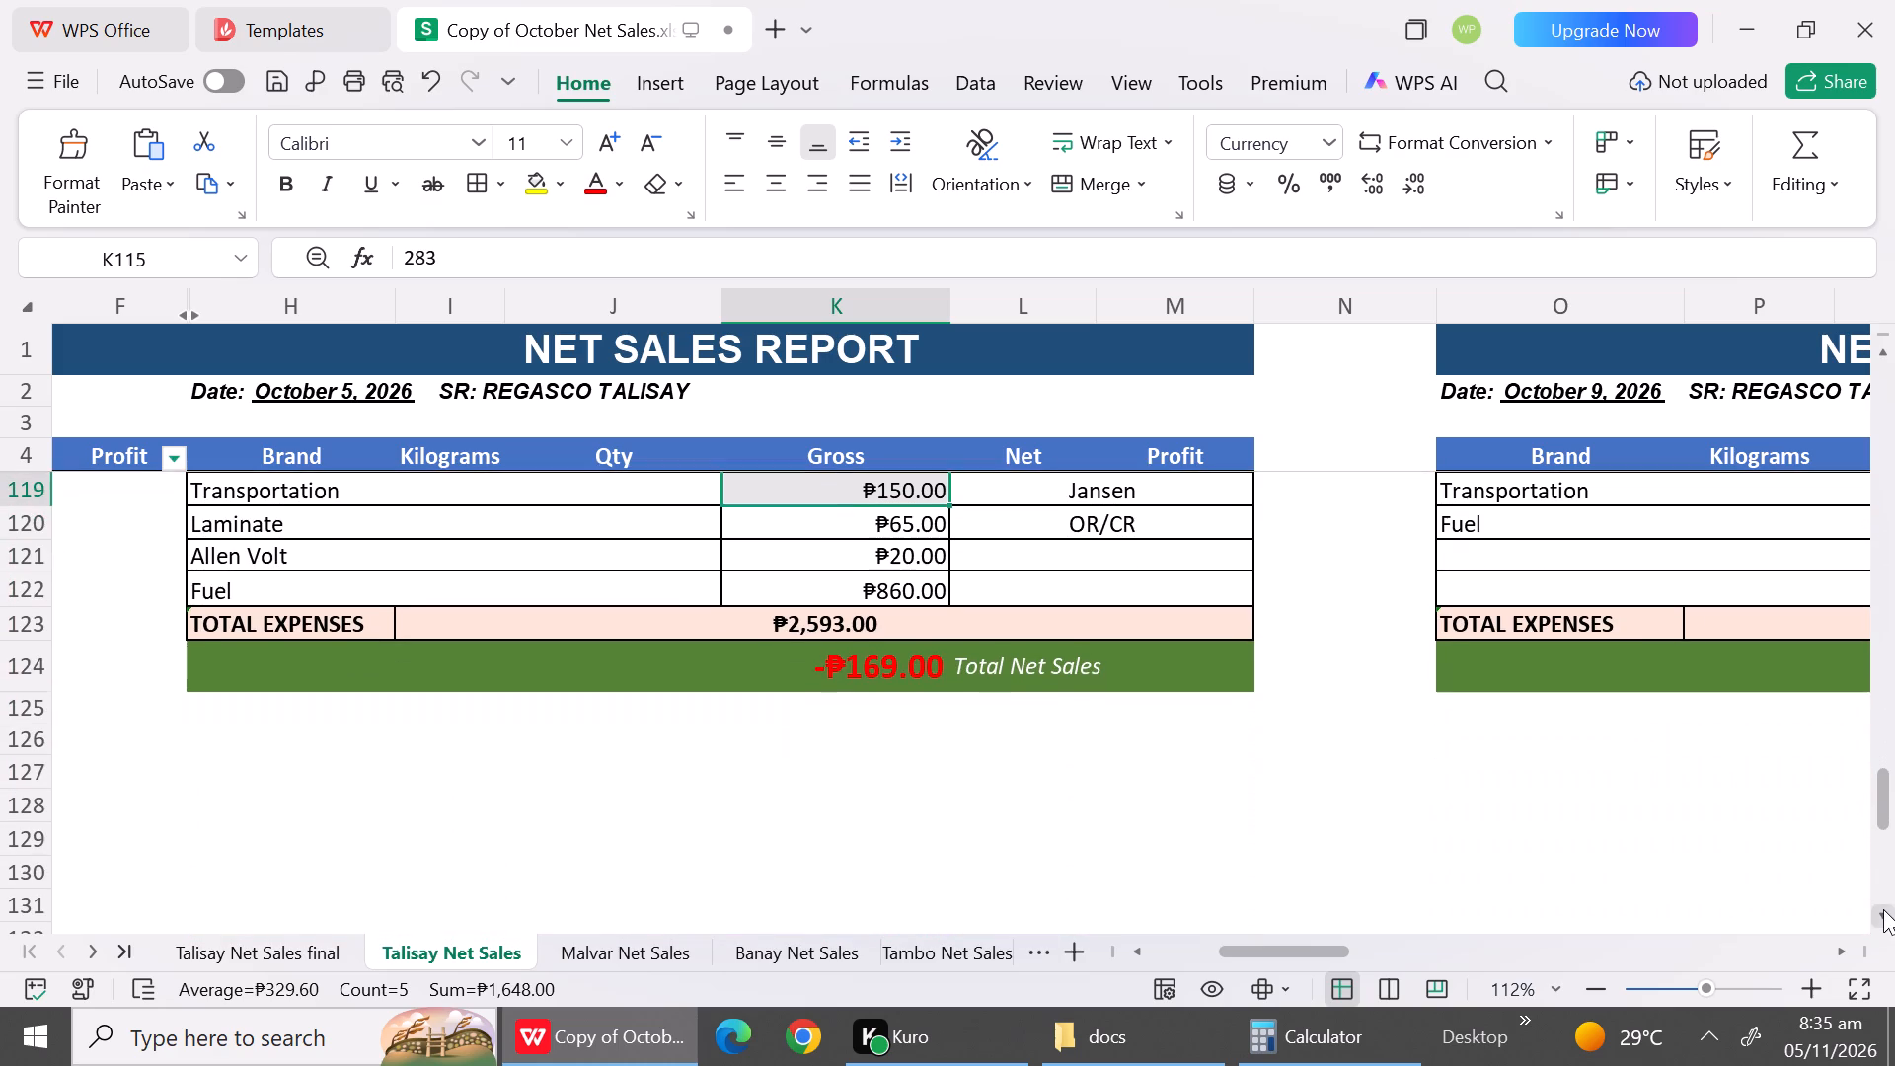
left_click(1847, 953)
triple_click(1847, 953)
triple_click(1847, 953)
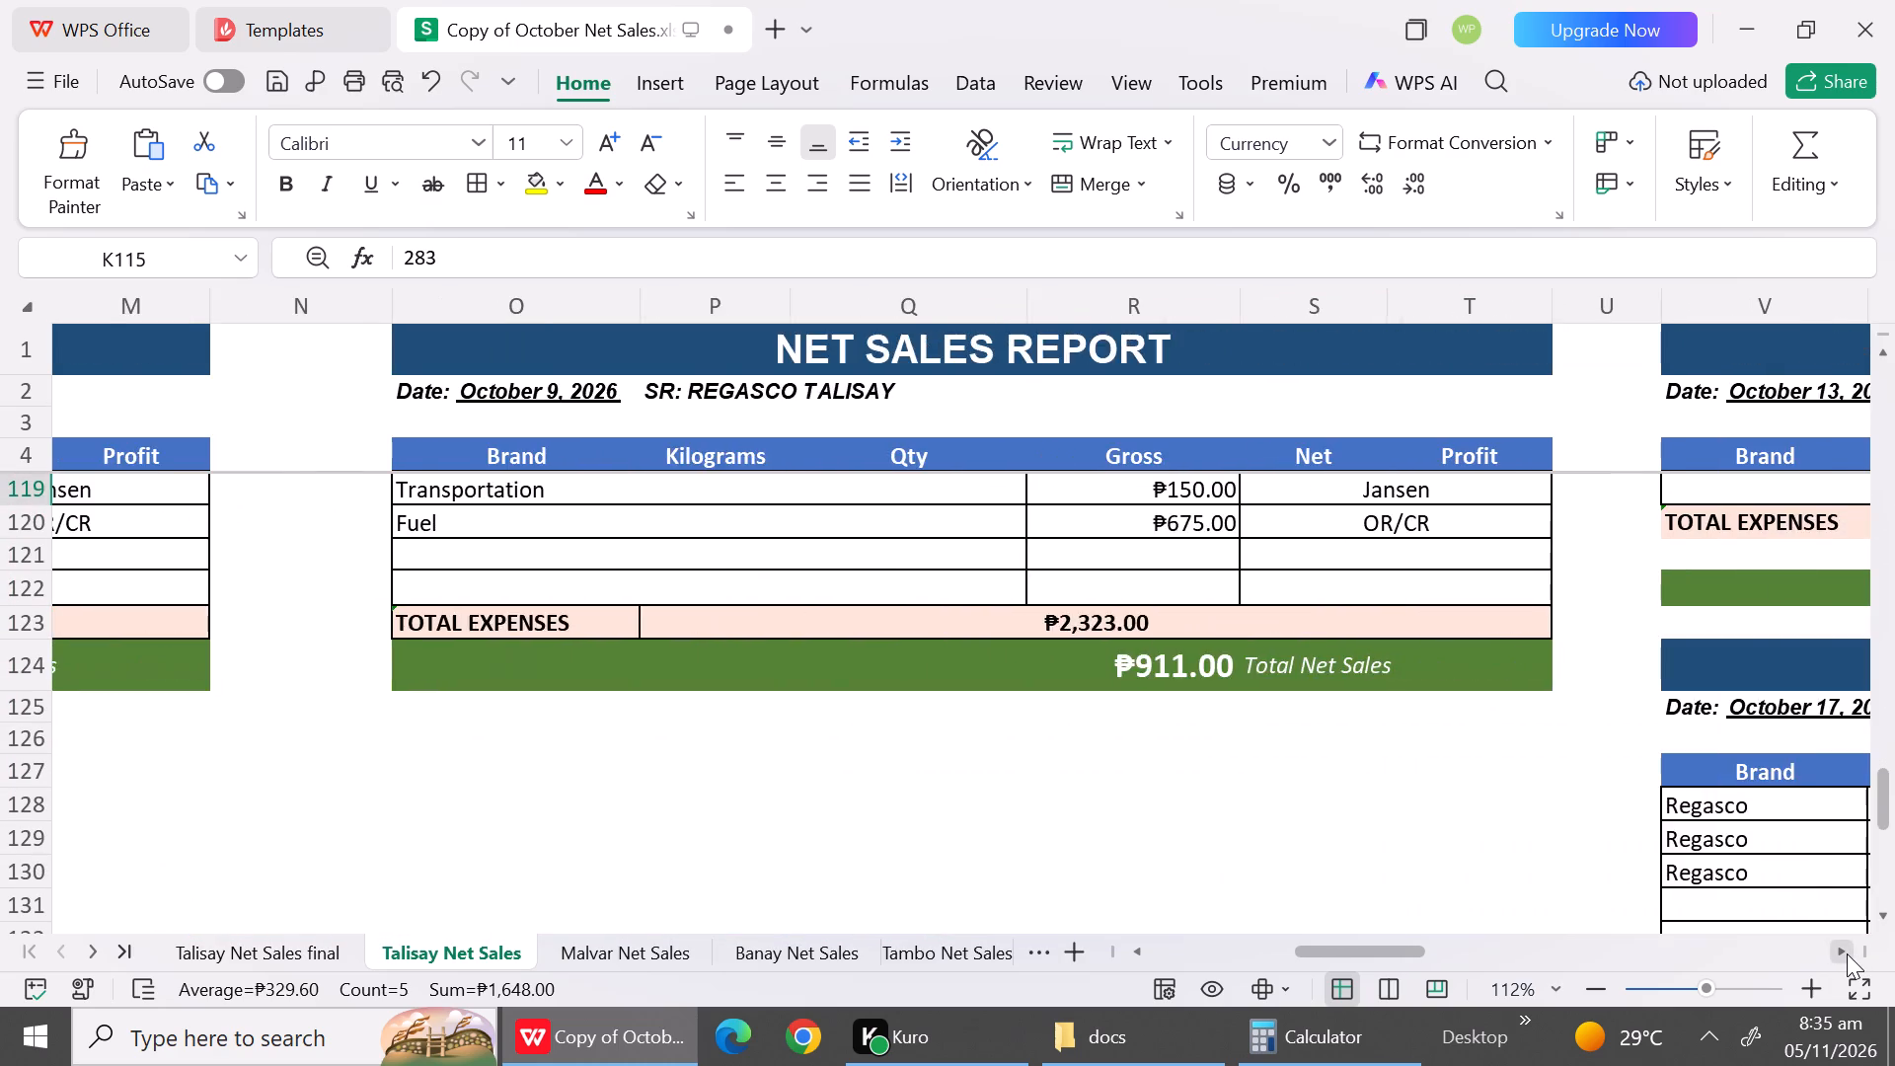
left_click(1847, 953)
triple_click(1885, 426)
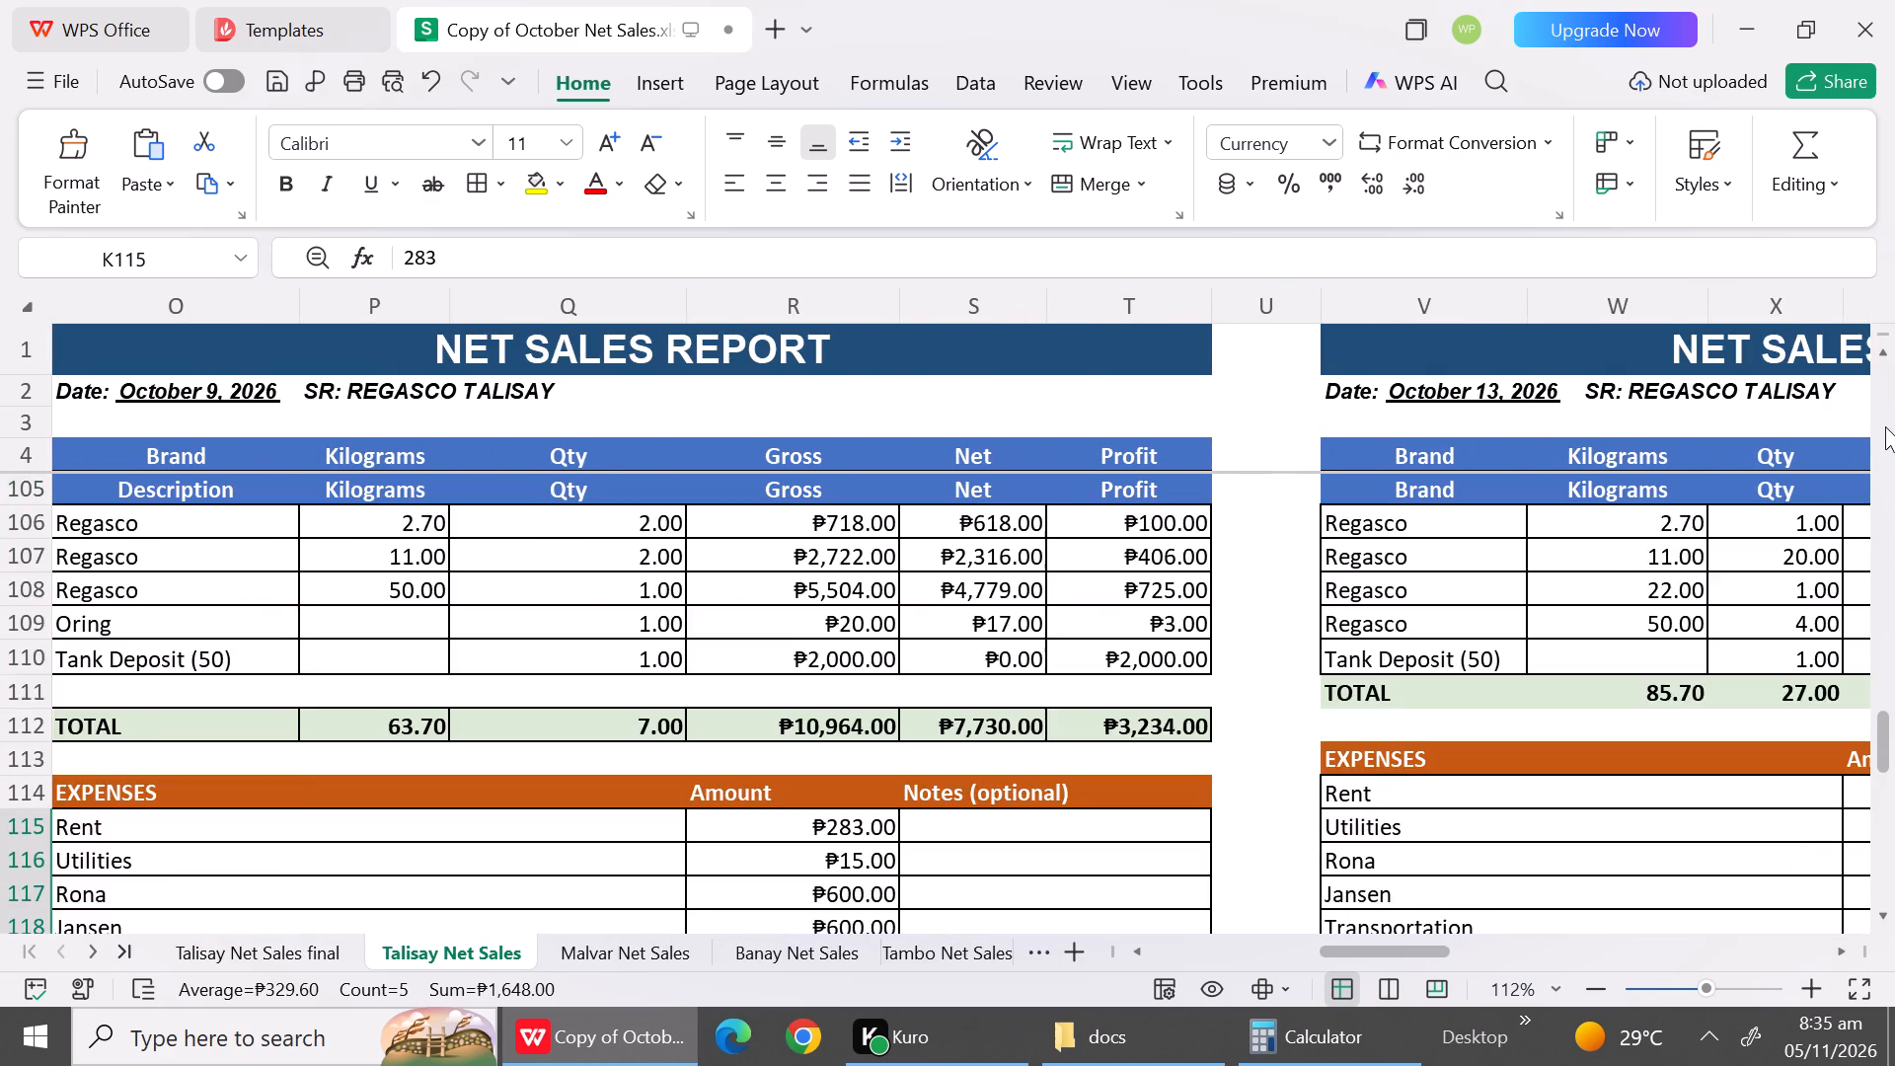
triple_click(1885, 426)
left_click_drag(1885, 426, 1880, 373)
left_click(1880, 373)
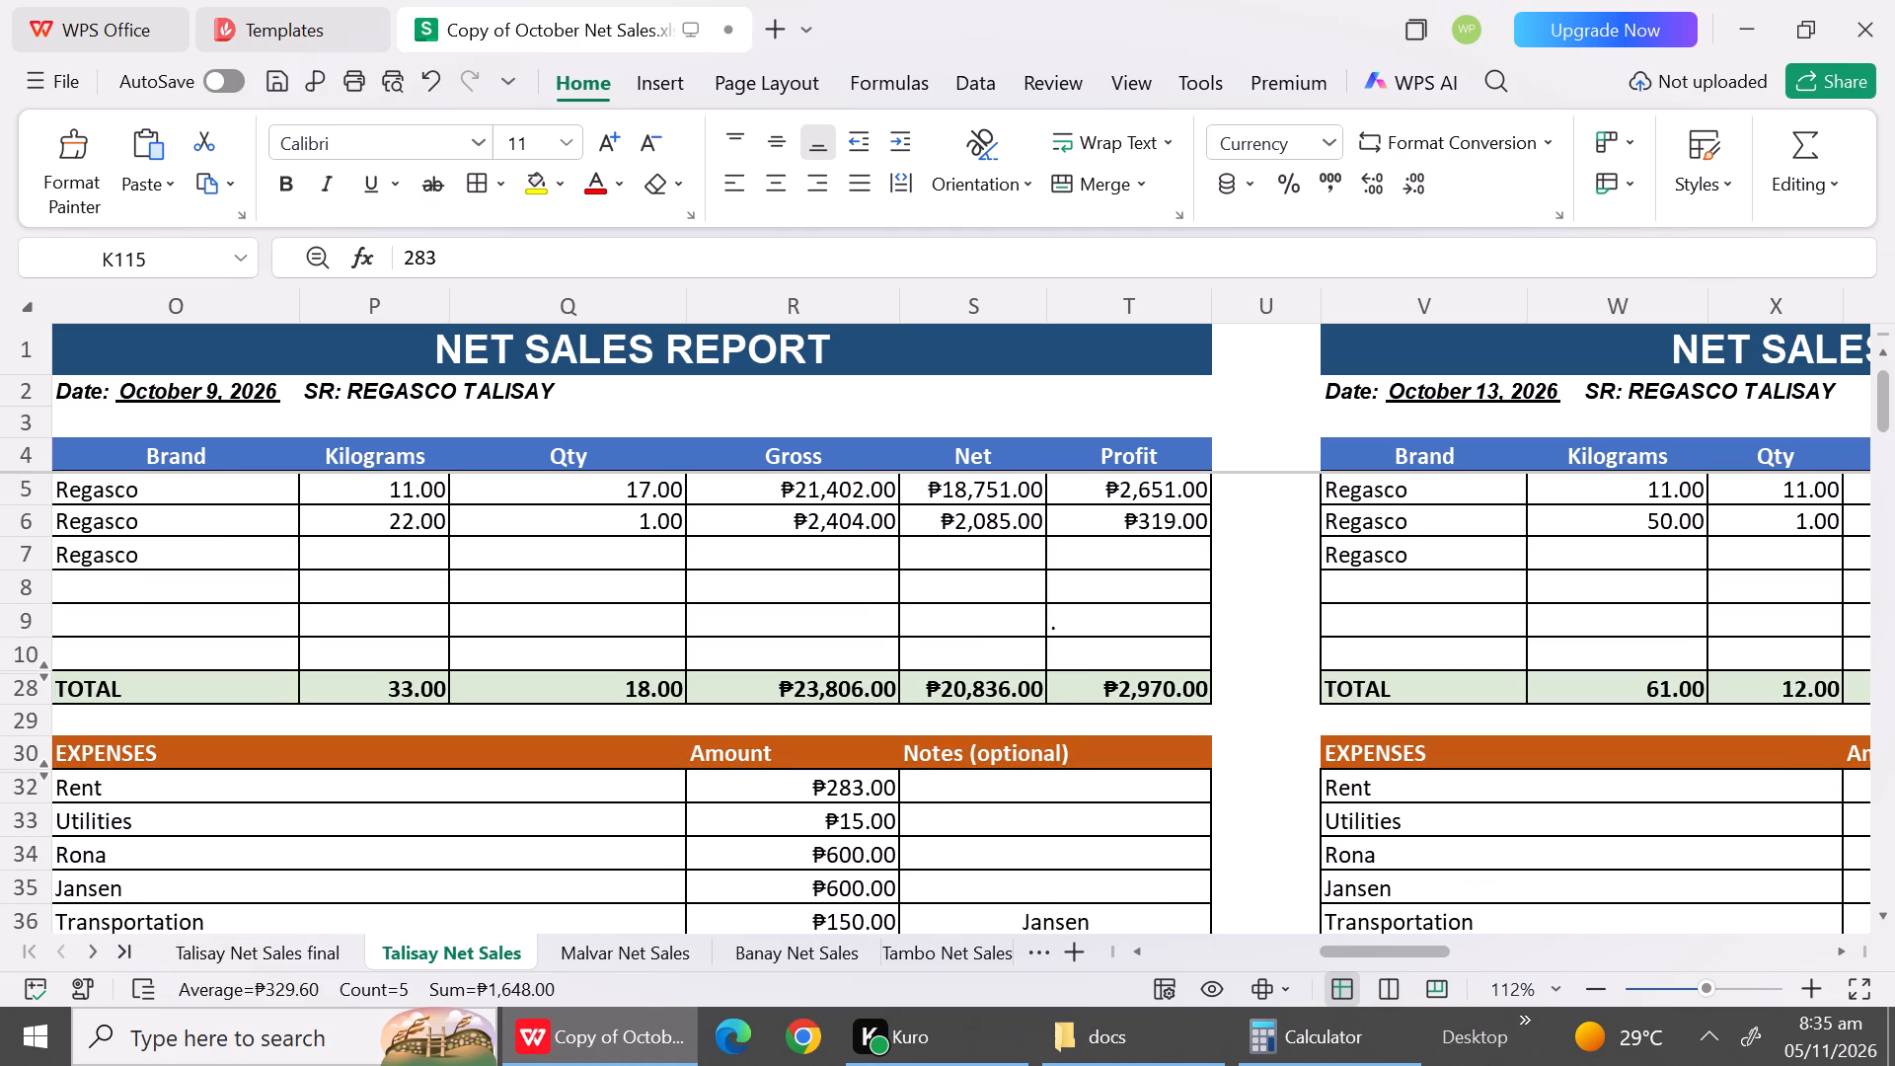
left_click_drag(412, 482, 412, 527)
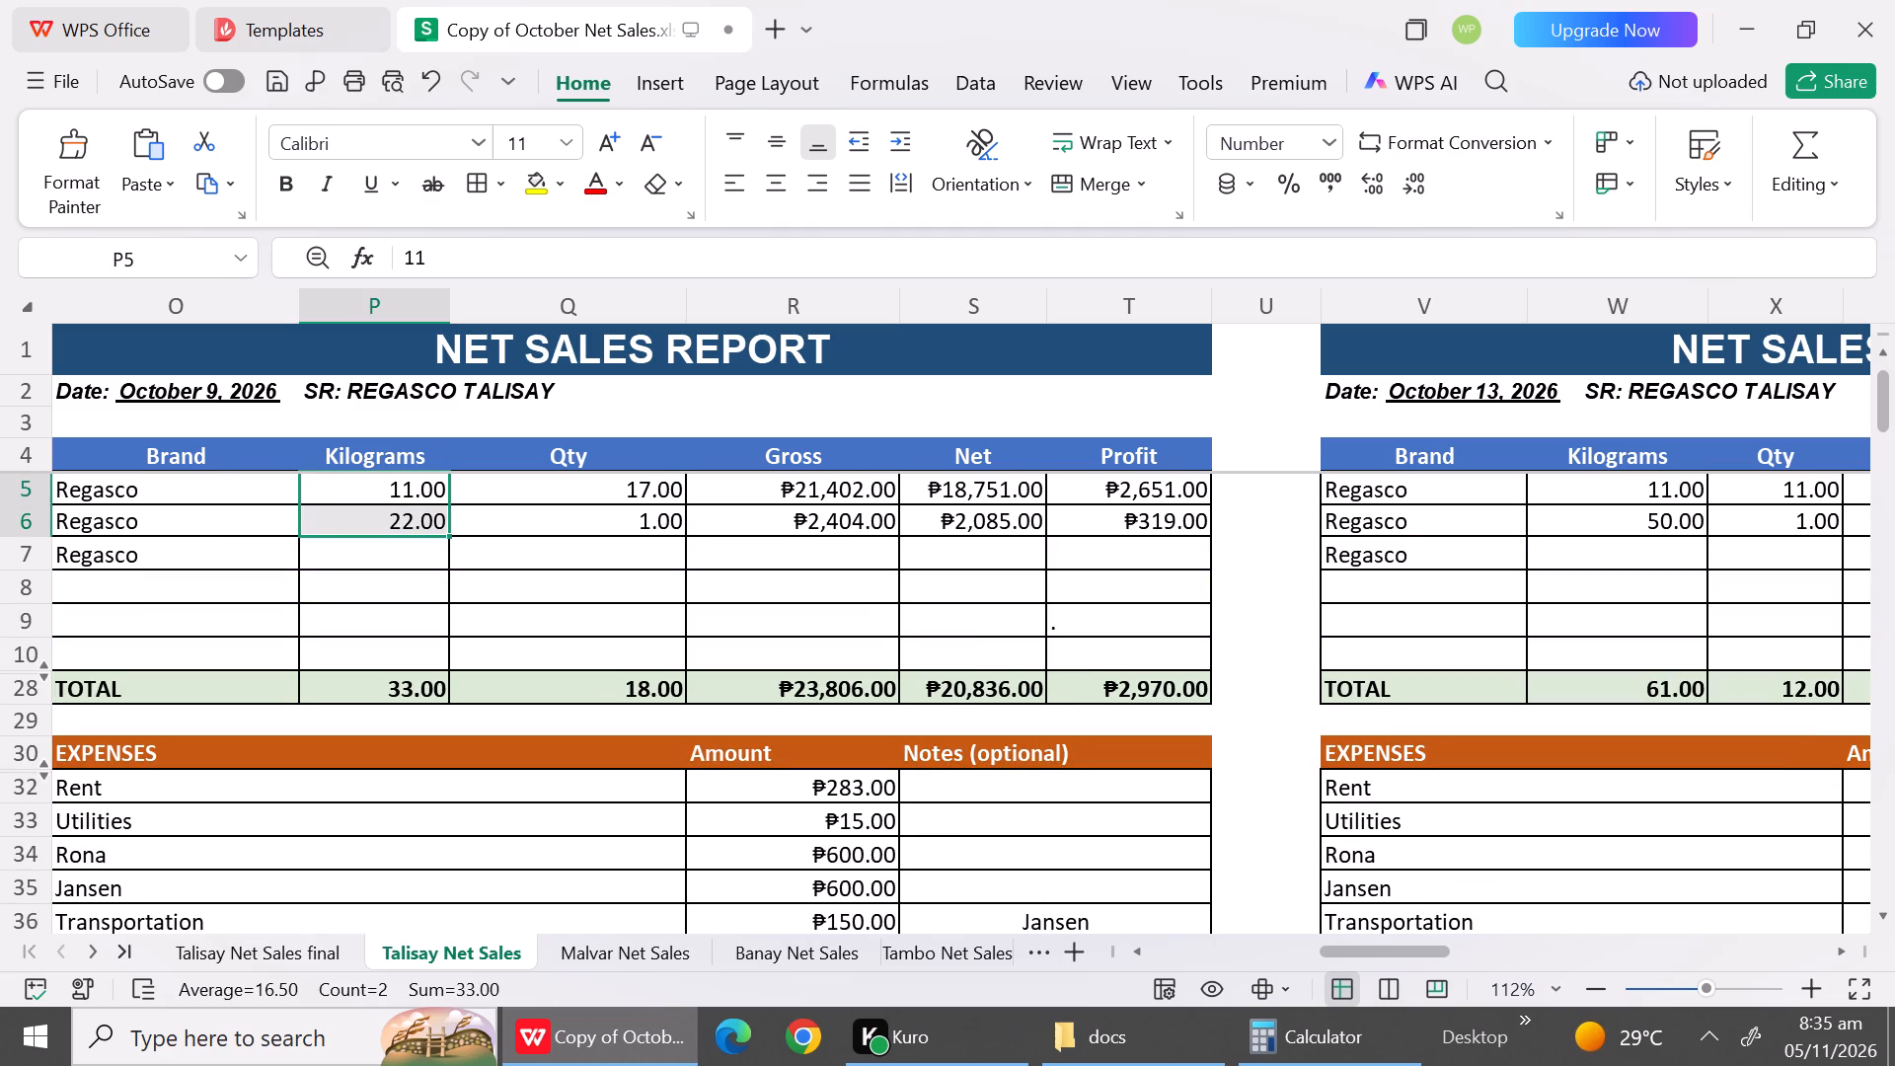
key("ctrl+c")
left_click(279, 963)
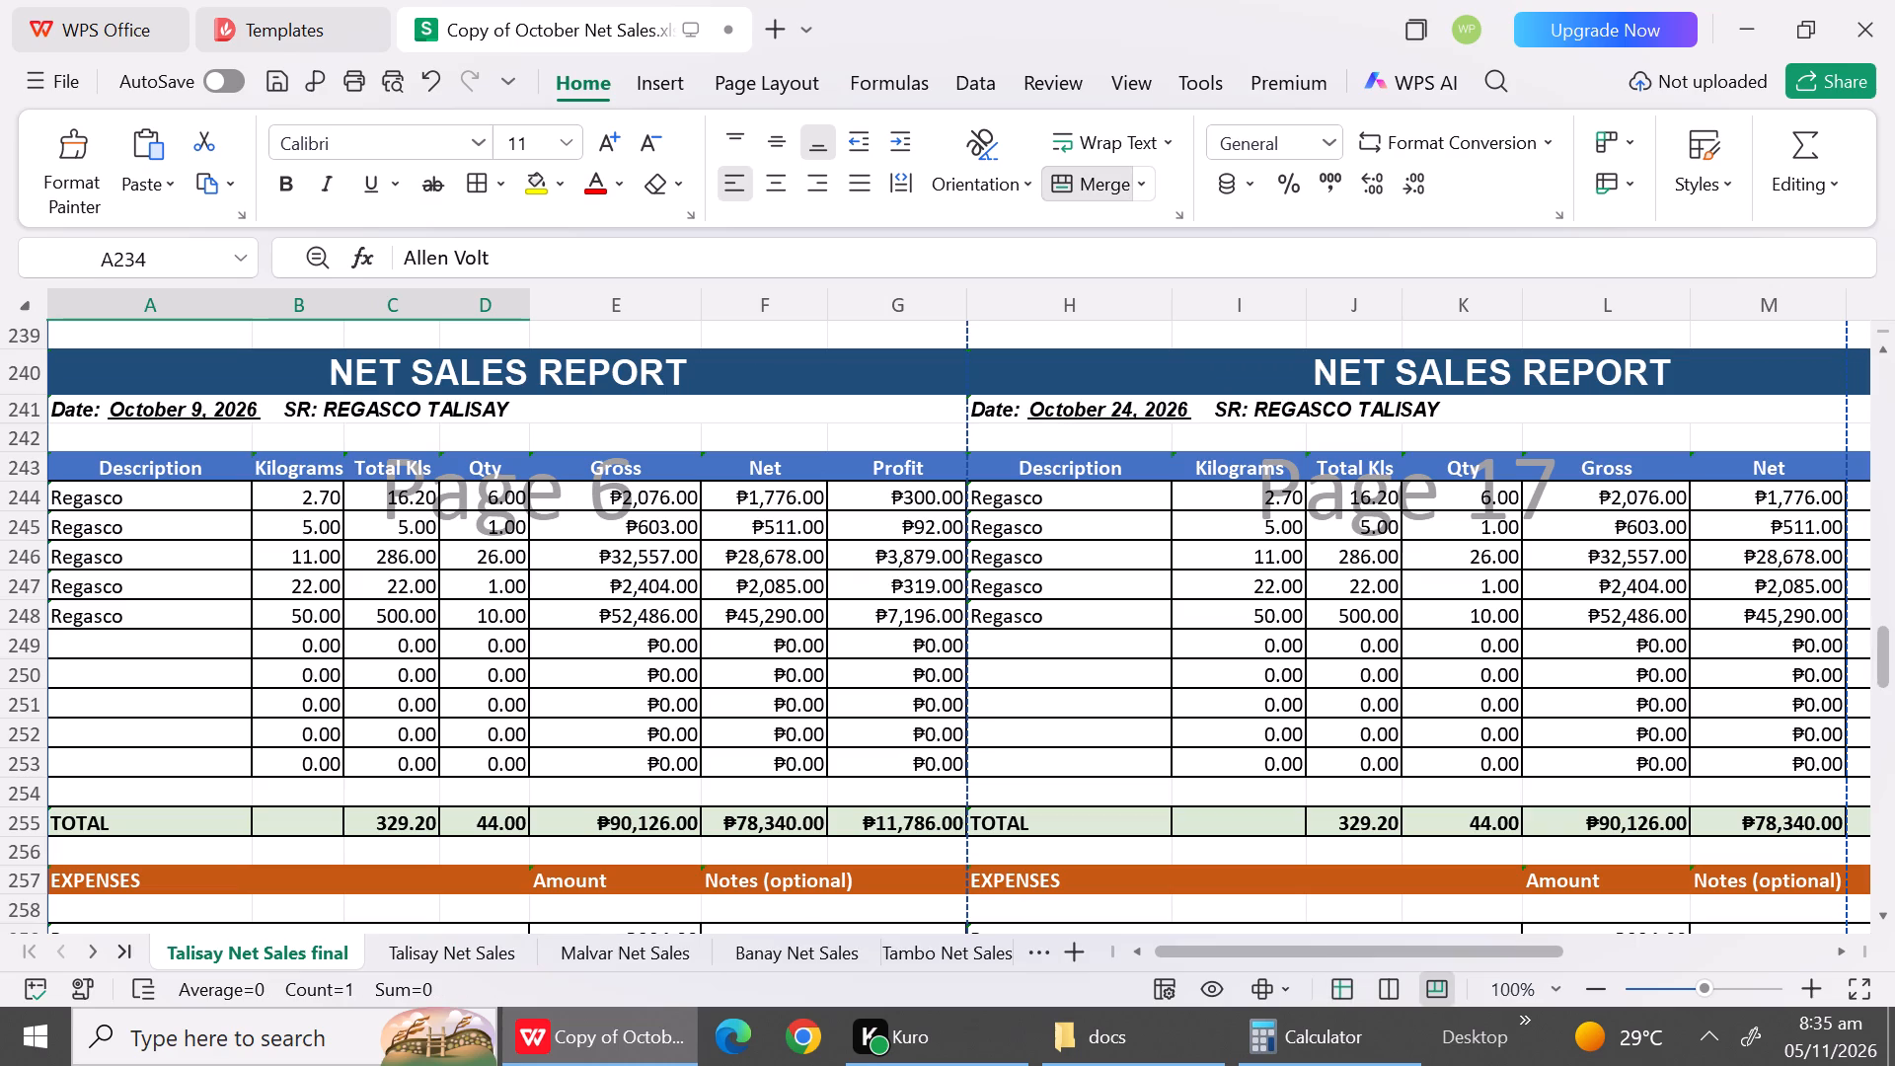
left_click(315, 494)
key("ctrl+v")
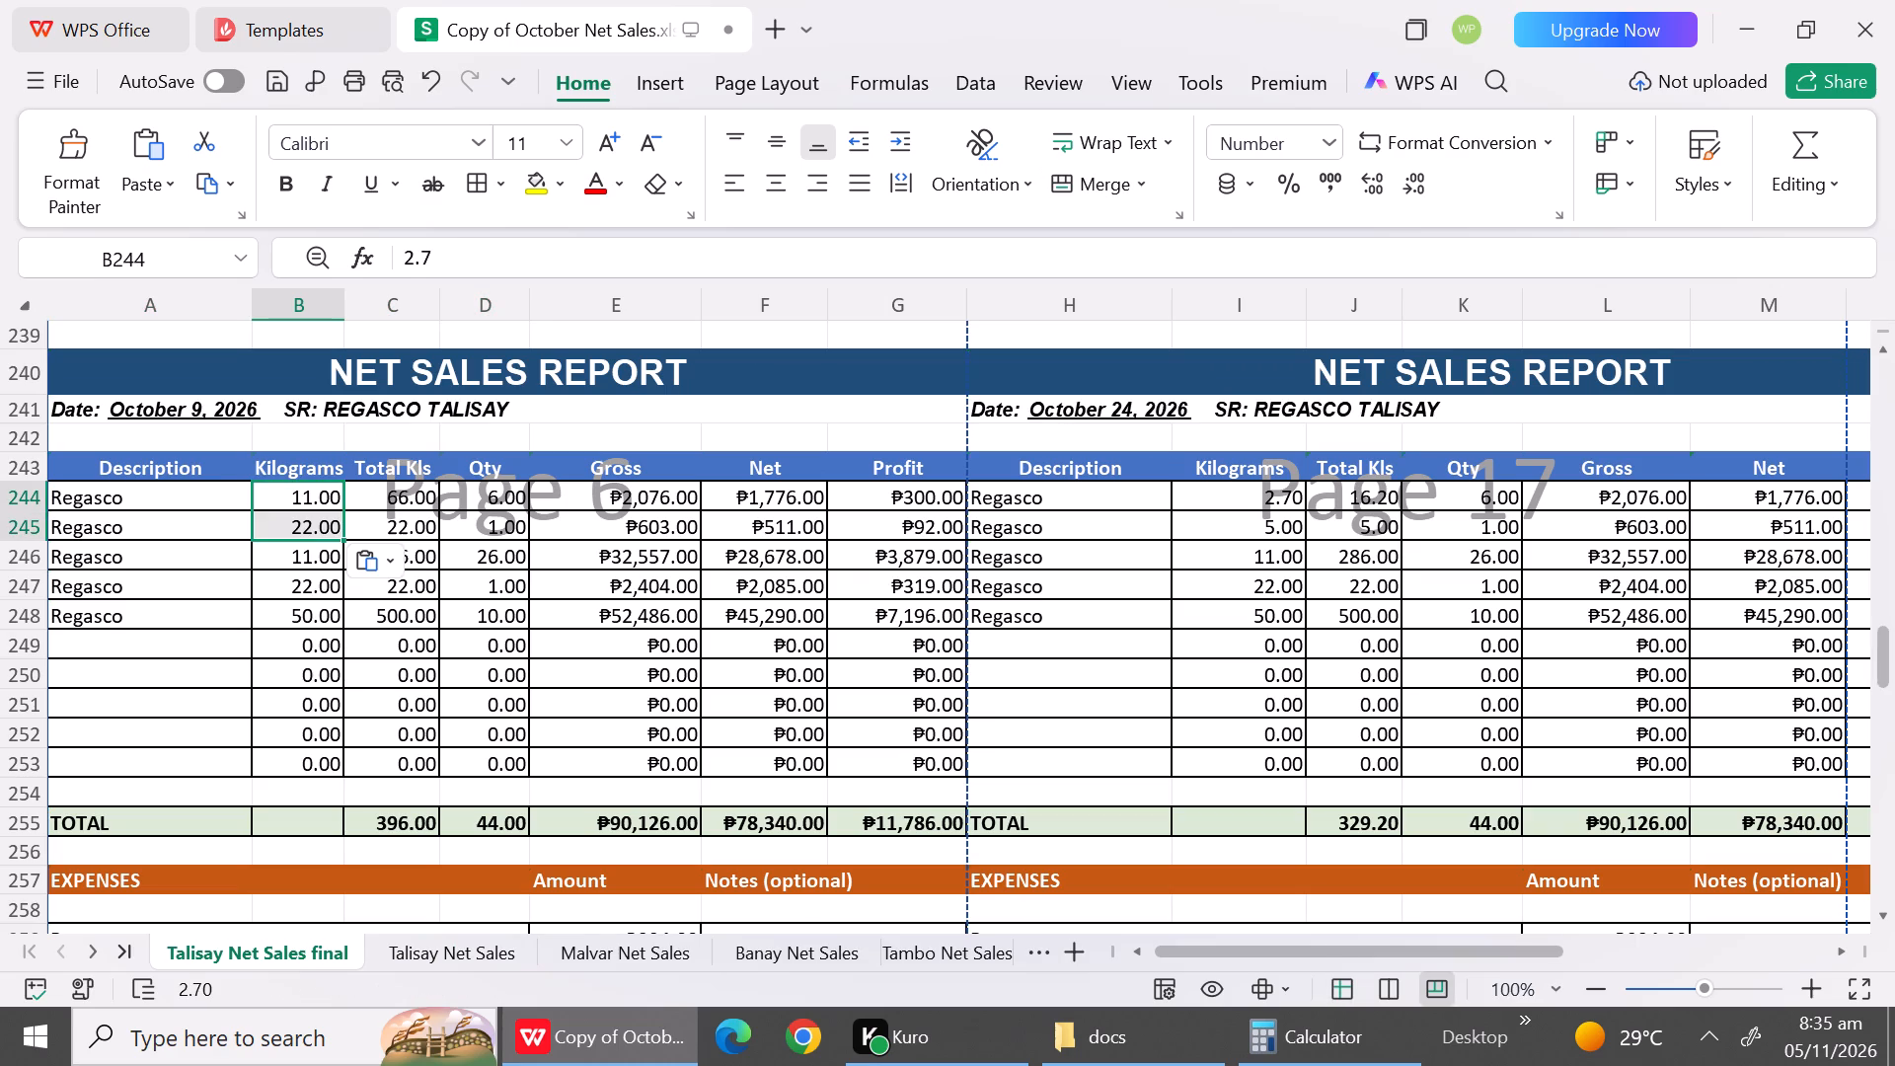
Clear the surplus Regasco descriptions from A246:A248 in the October 9 report of the final sheet.
left_click(214, 564)
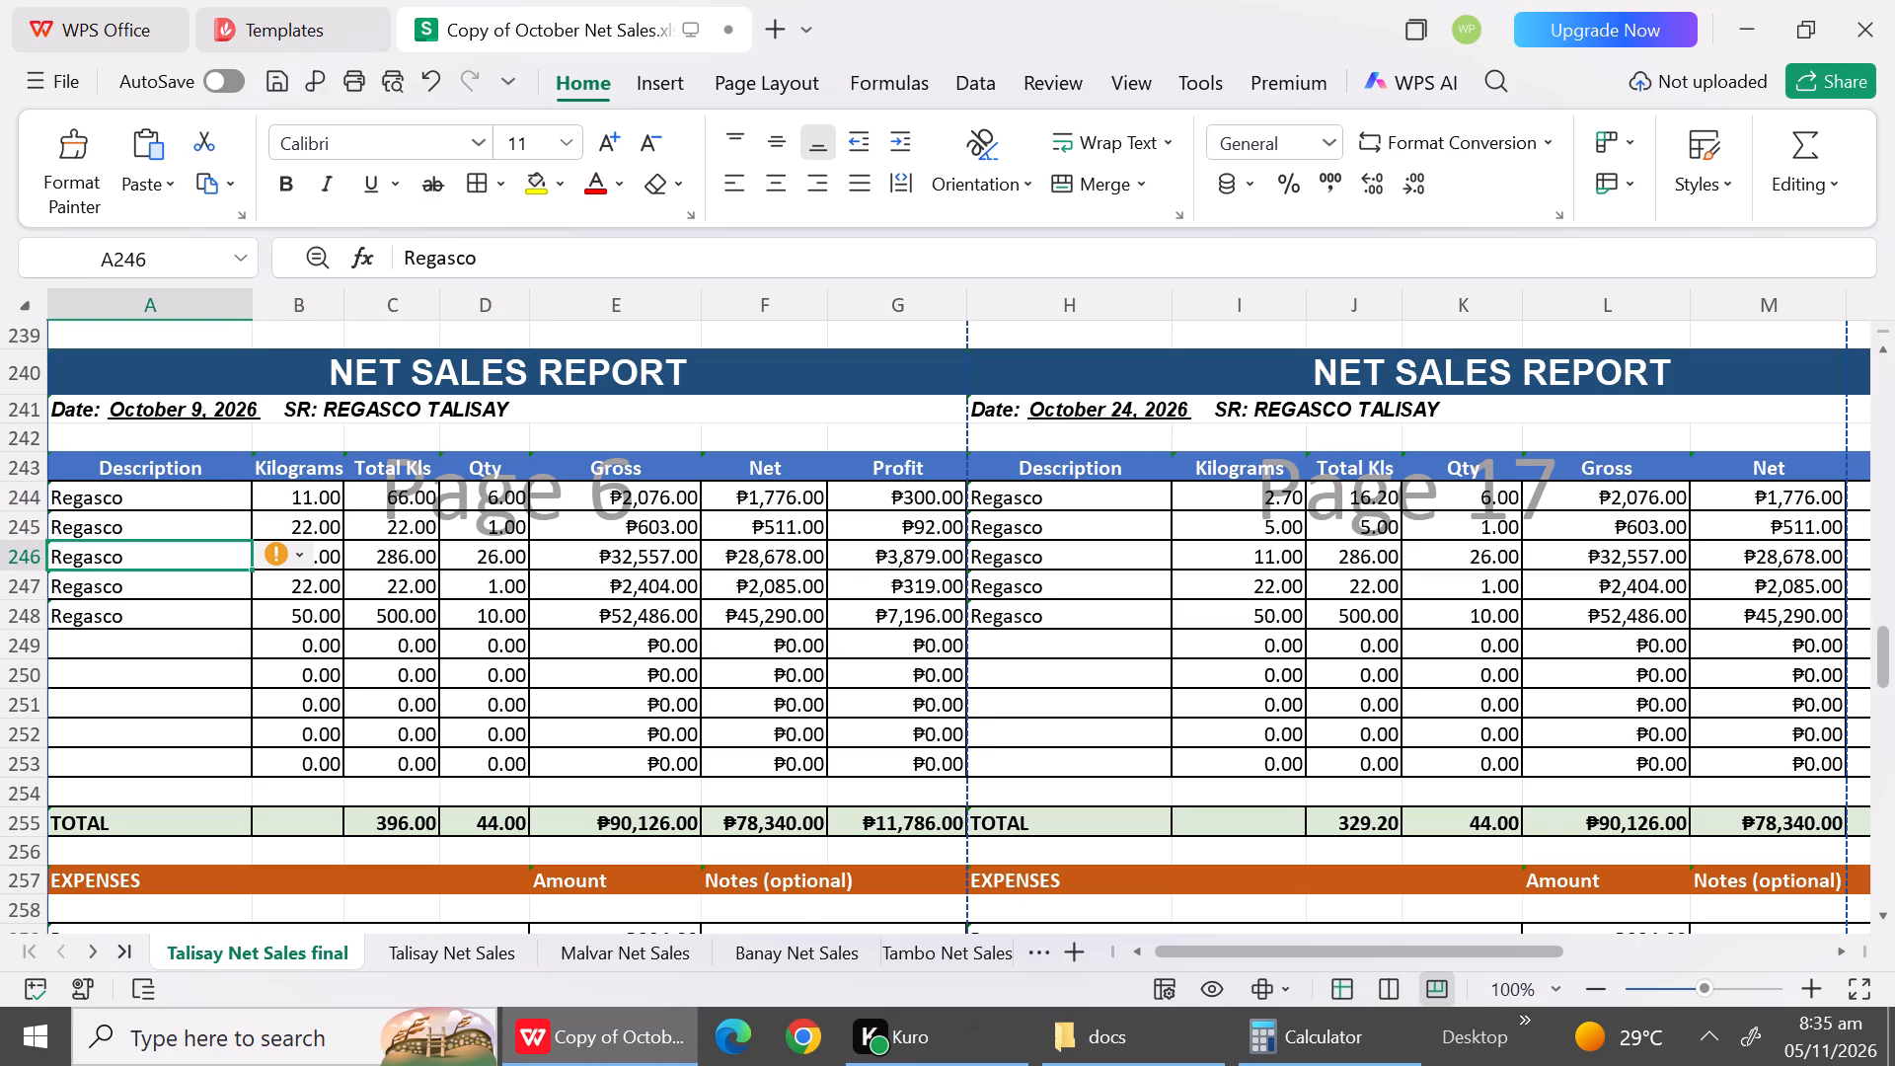
key("BackSpace")
key("Left")
key("BackSpace")
key("Left")
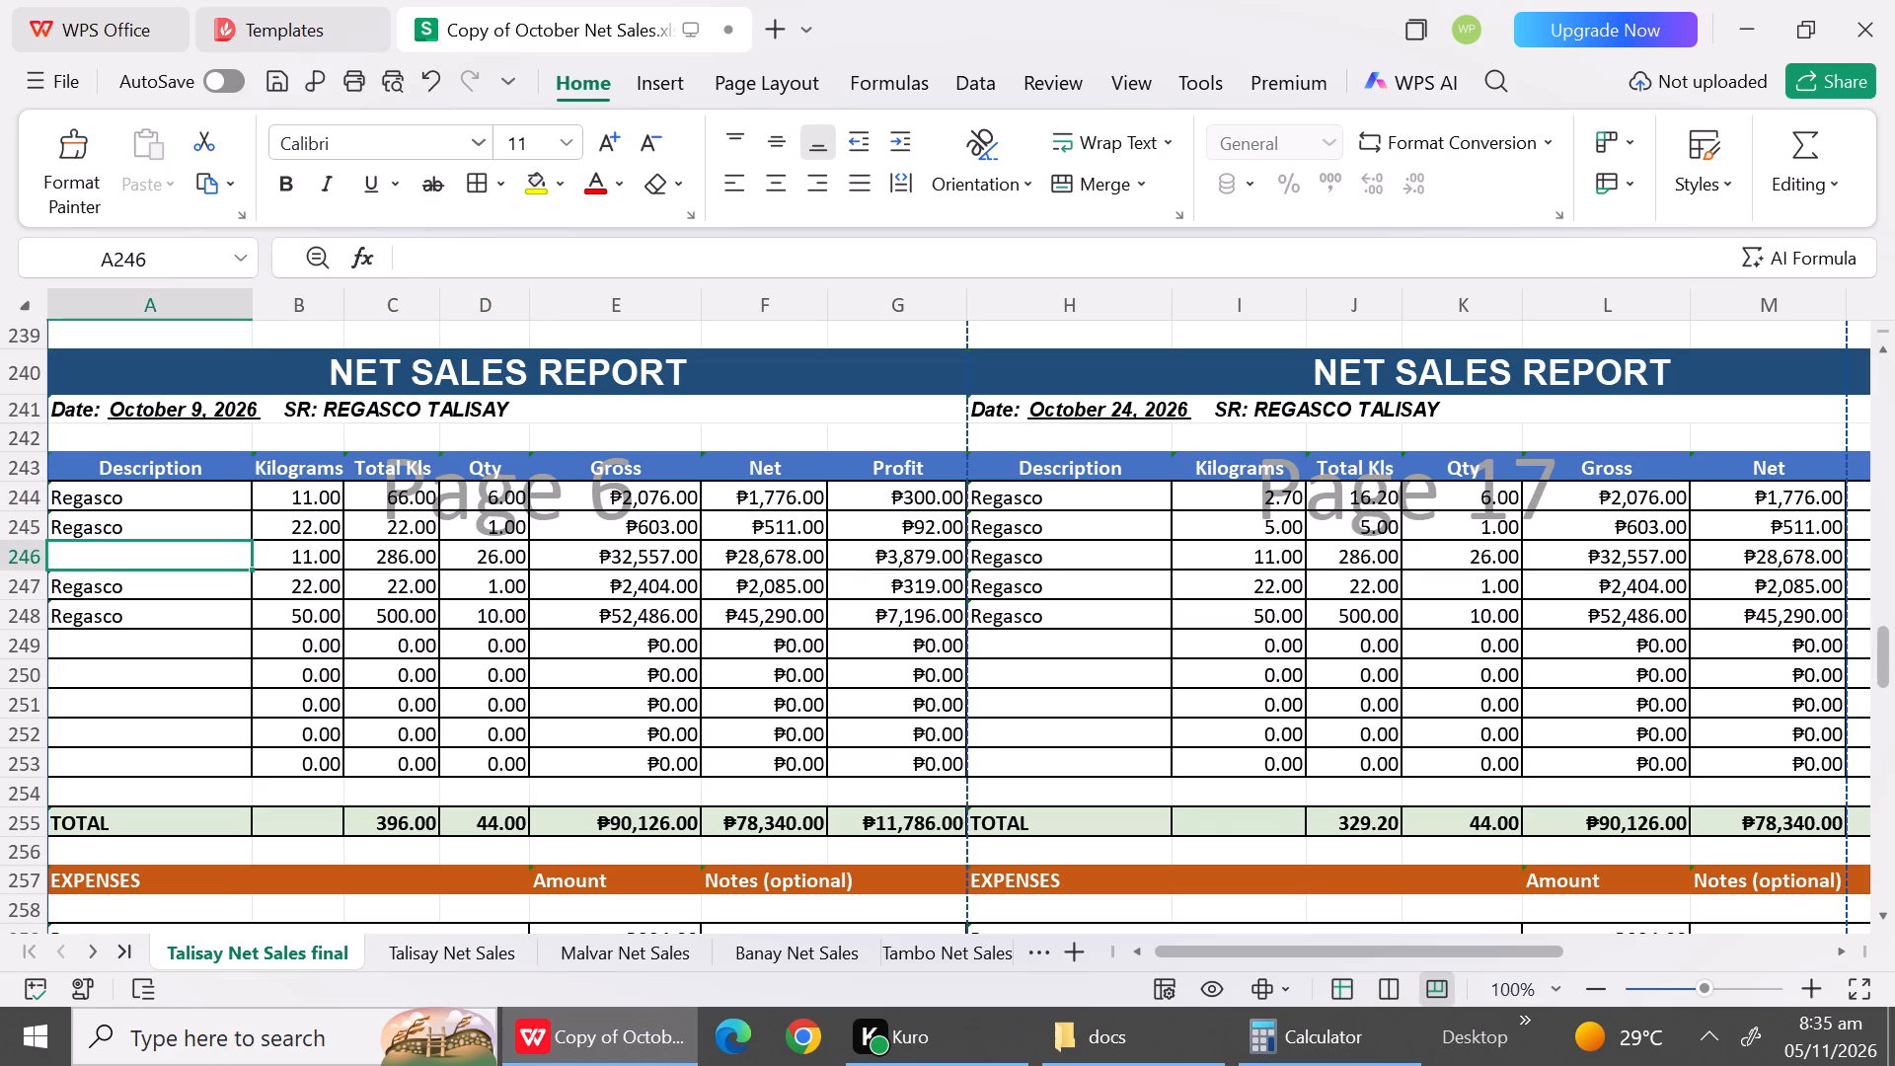
key("Down")
key("BackSpace")
key("Down")
key("BackSpace")
key("Down")
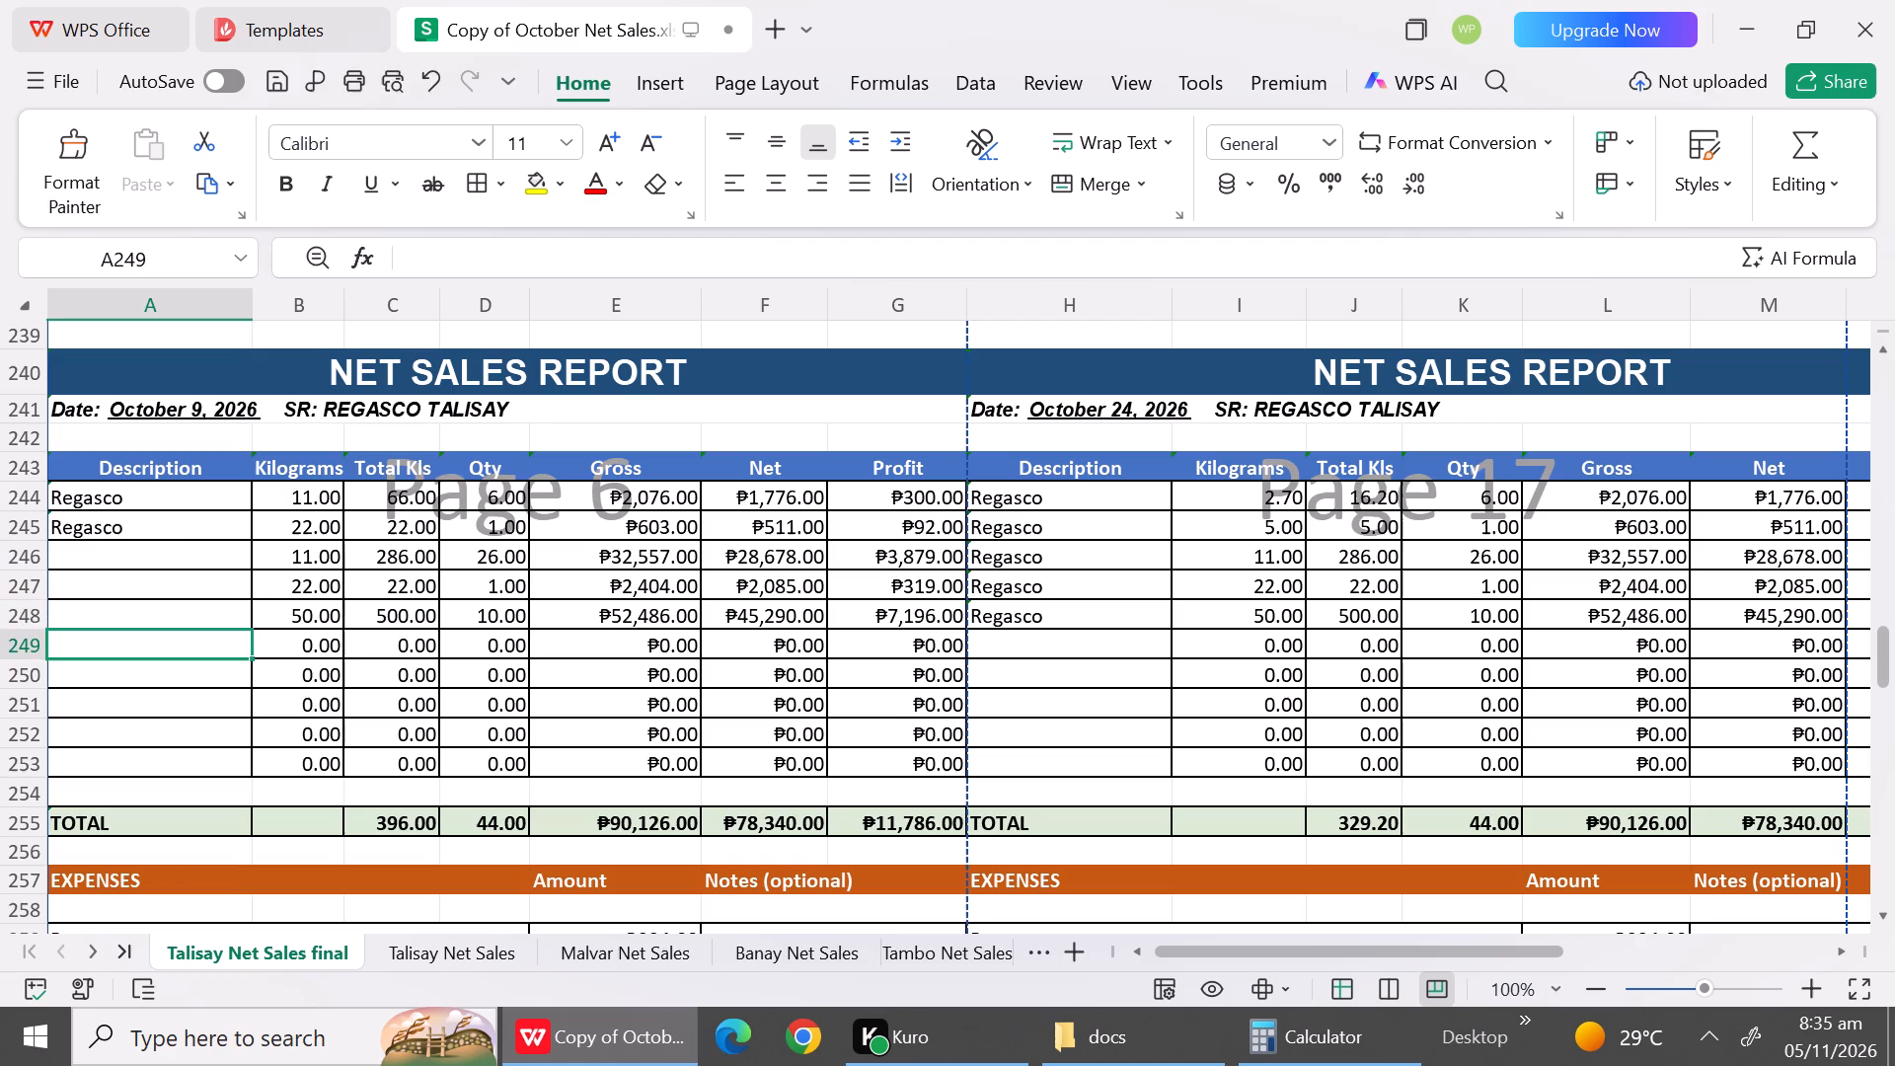
Set the unused October 9 kilograms in B246:B248 to 0.
left_click(329, 559)
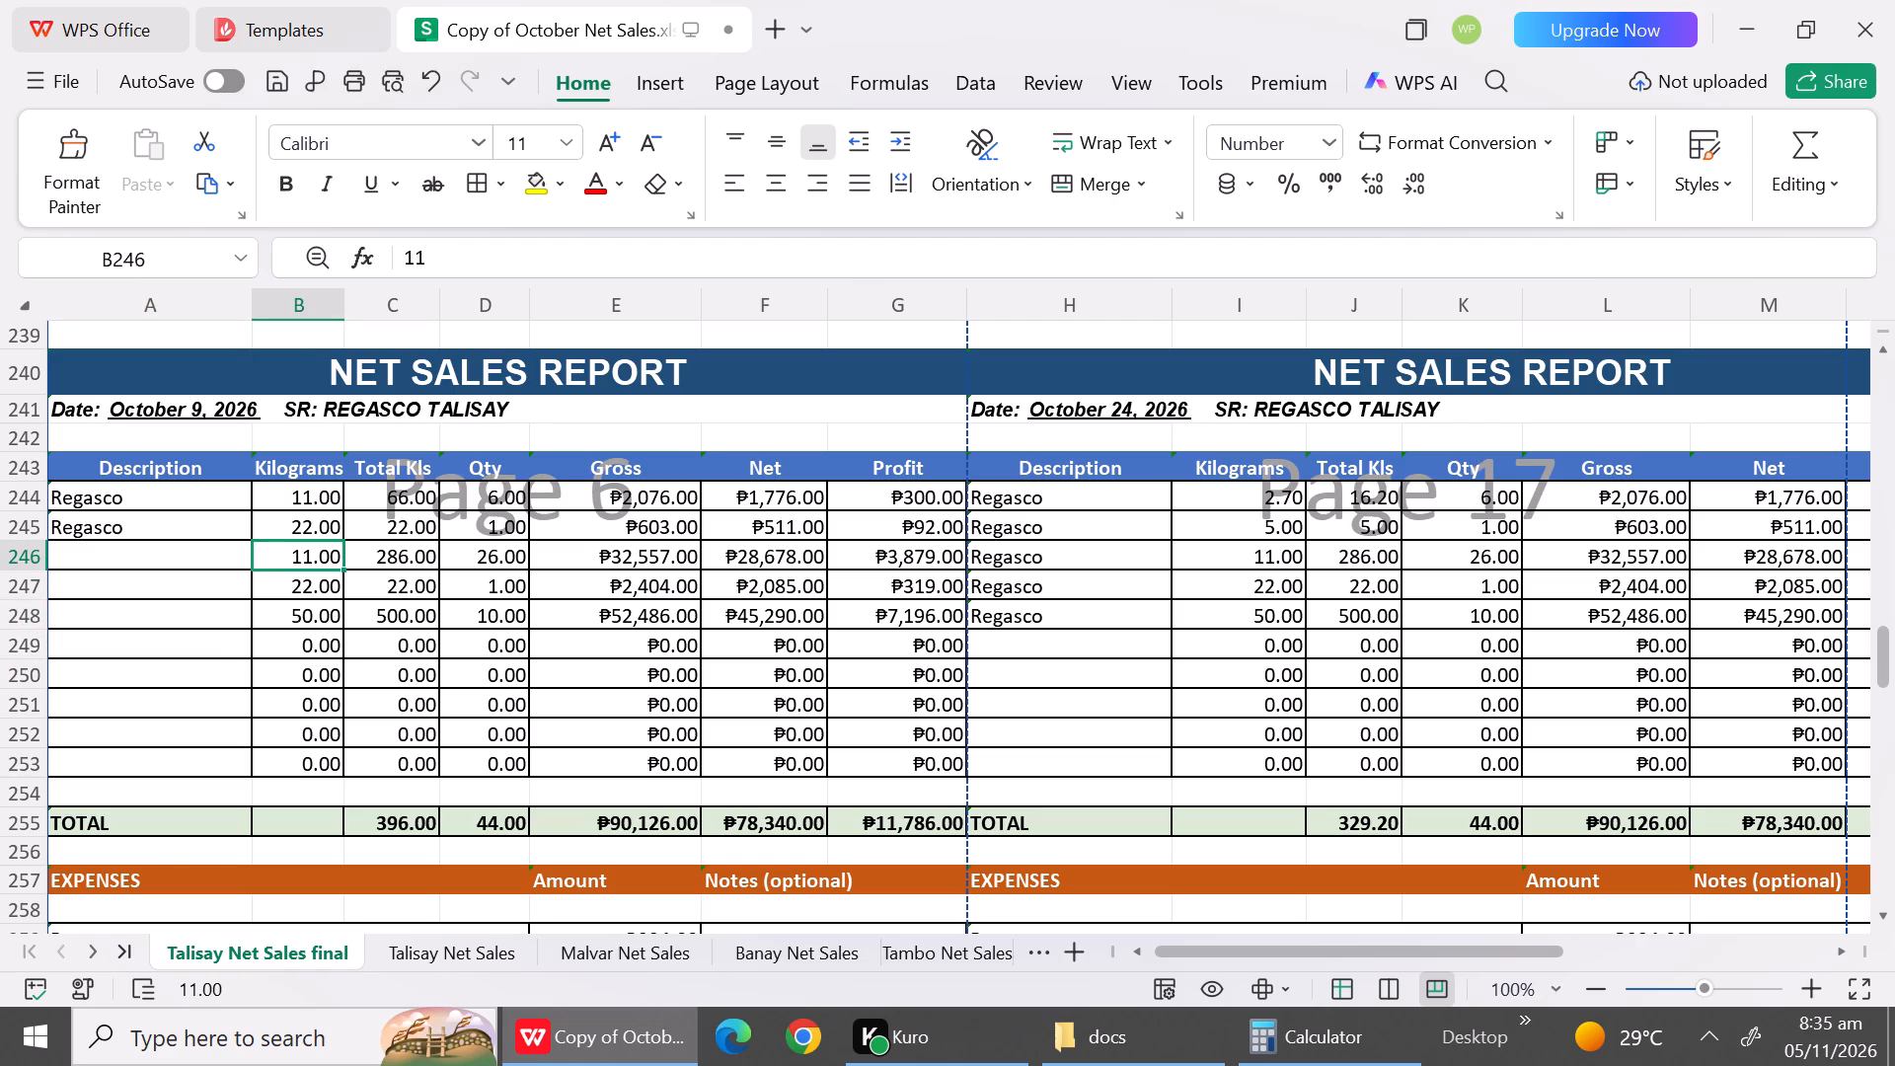
key("0")
key("Down")
key("0")
key("Down")
key("Down")
key("0")
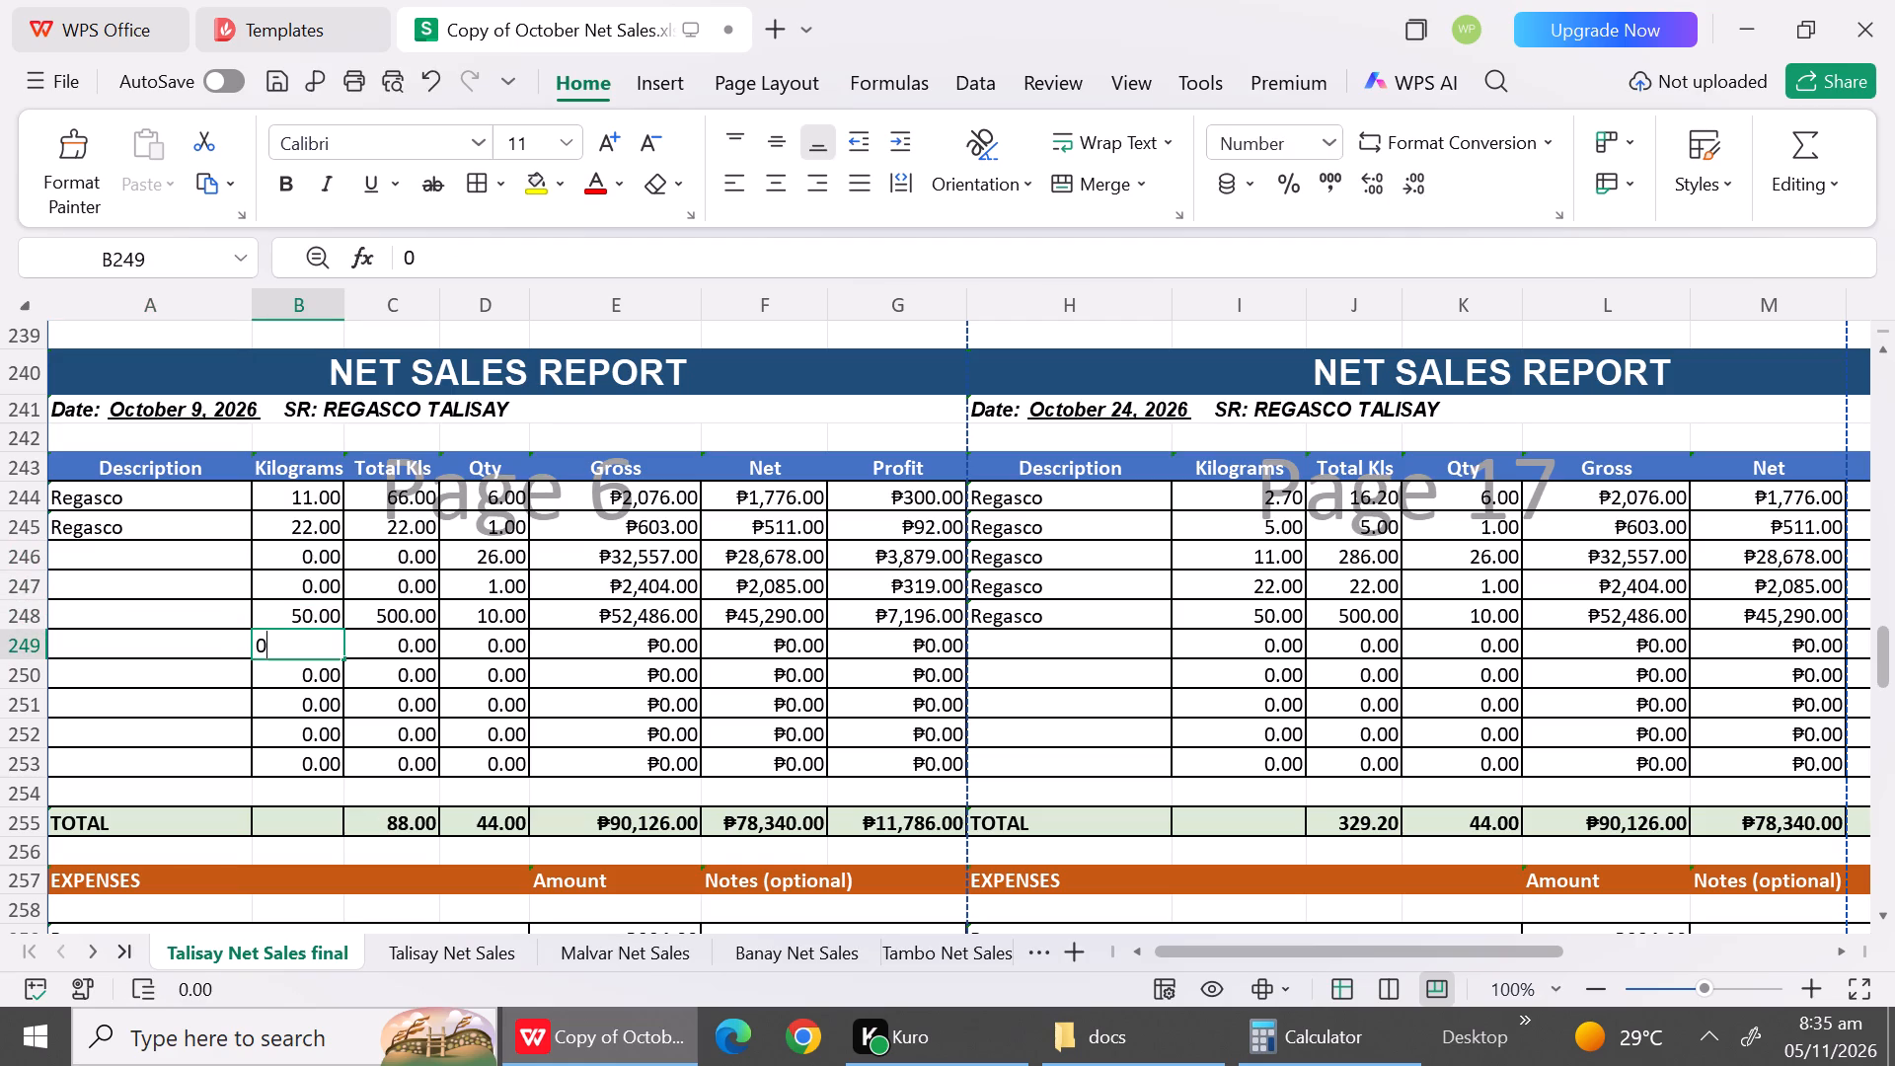
key("Up")
key("0")
key("Down")
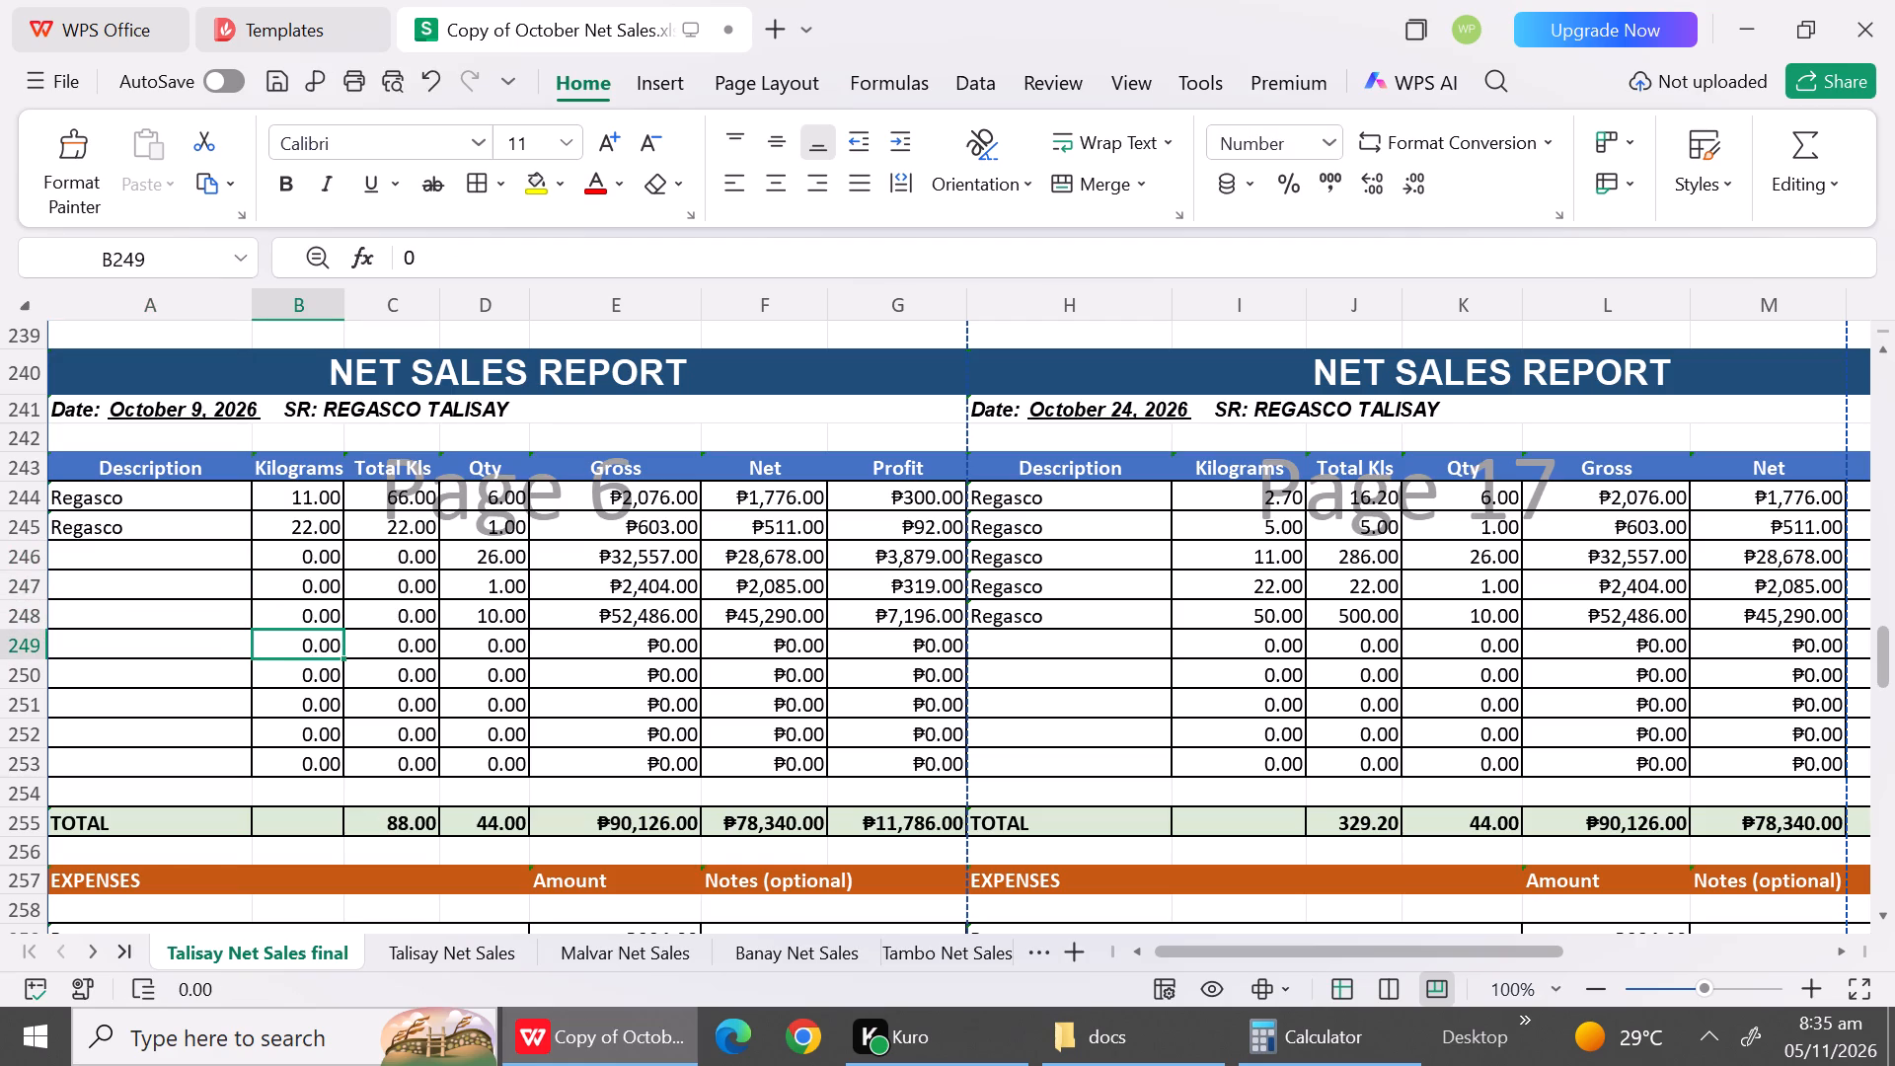
Set the unused October 9 quantities in D246:D248 to 0.
left_click(492, 554)
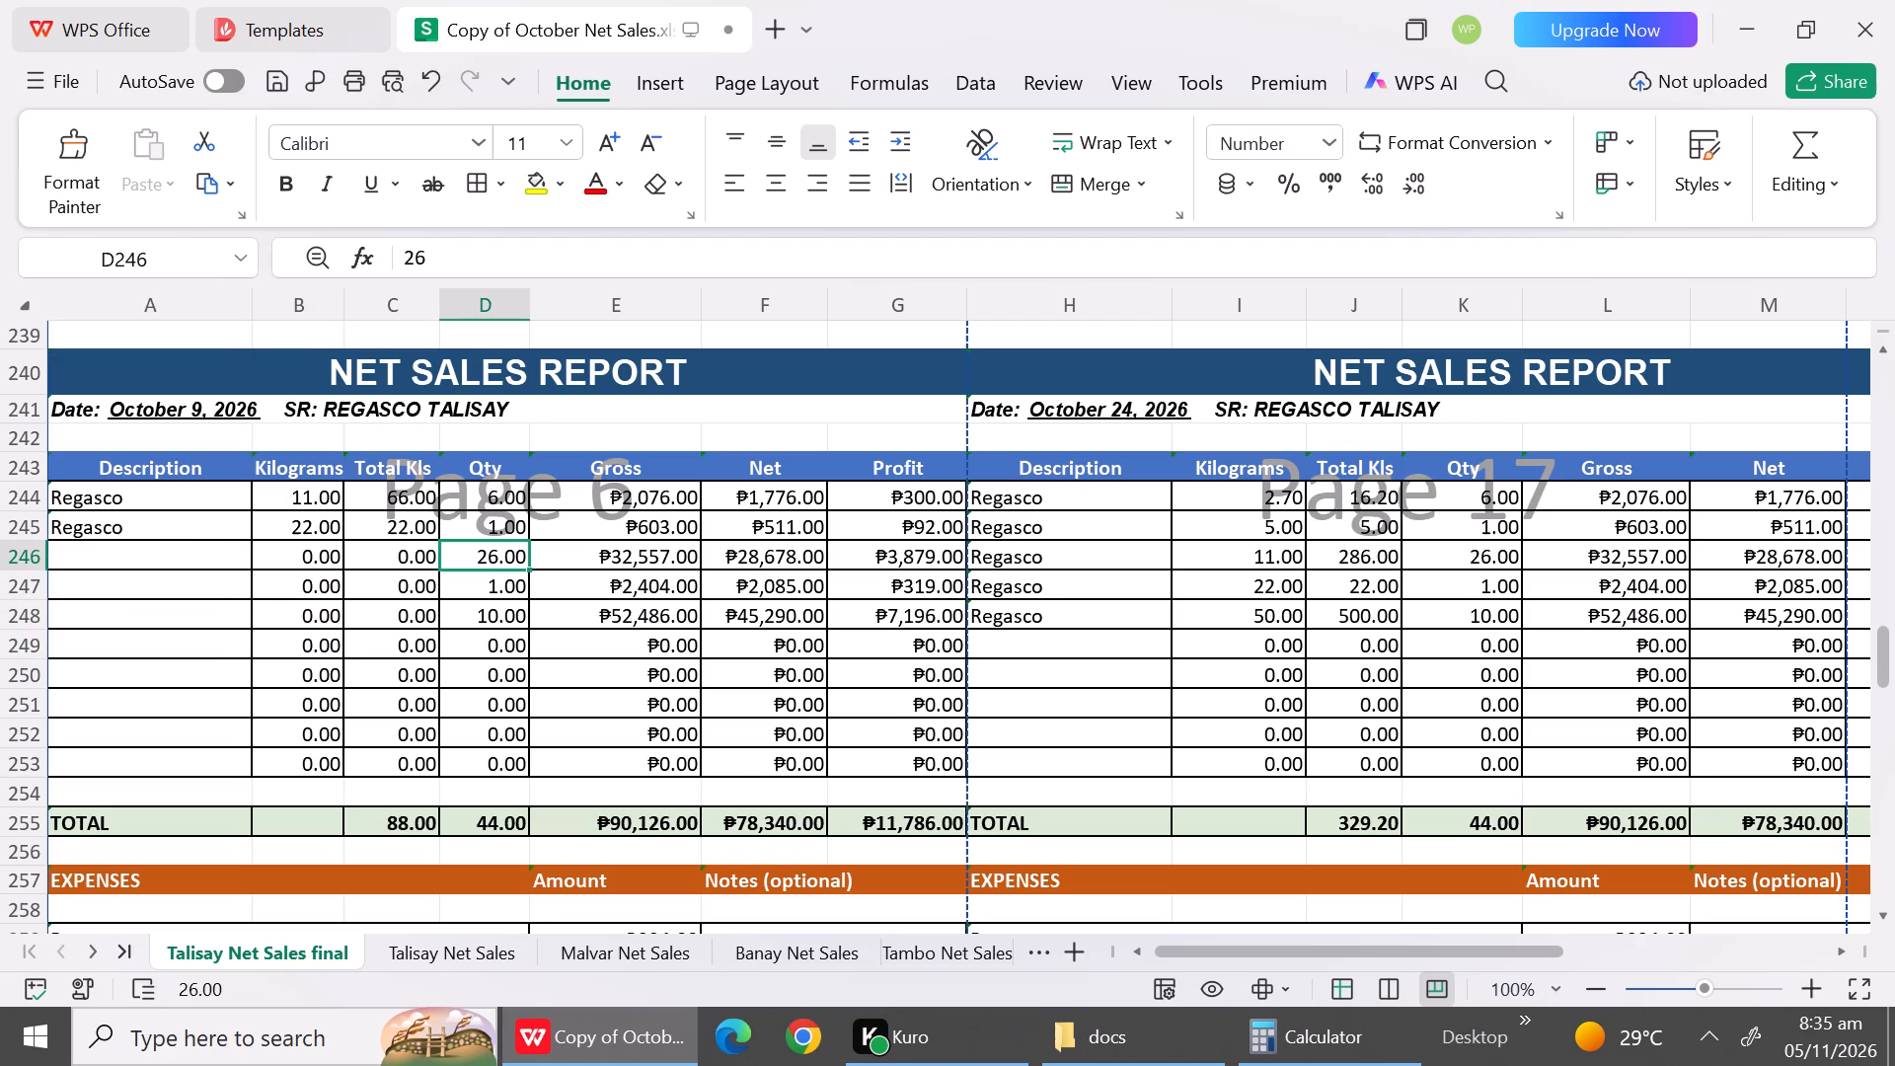
key("0")
key("Down")
key("0")
key("Down")
key("0")
key("Down")
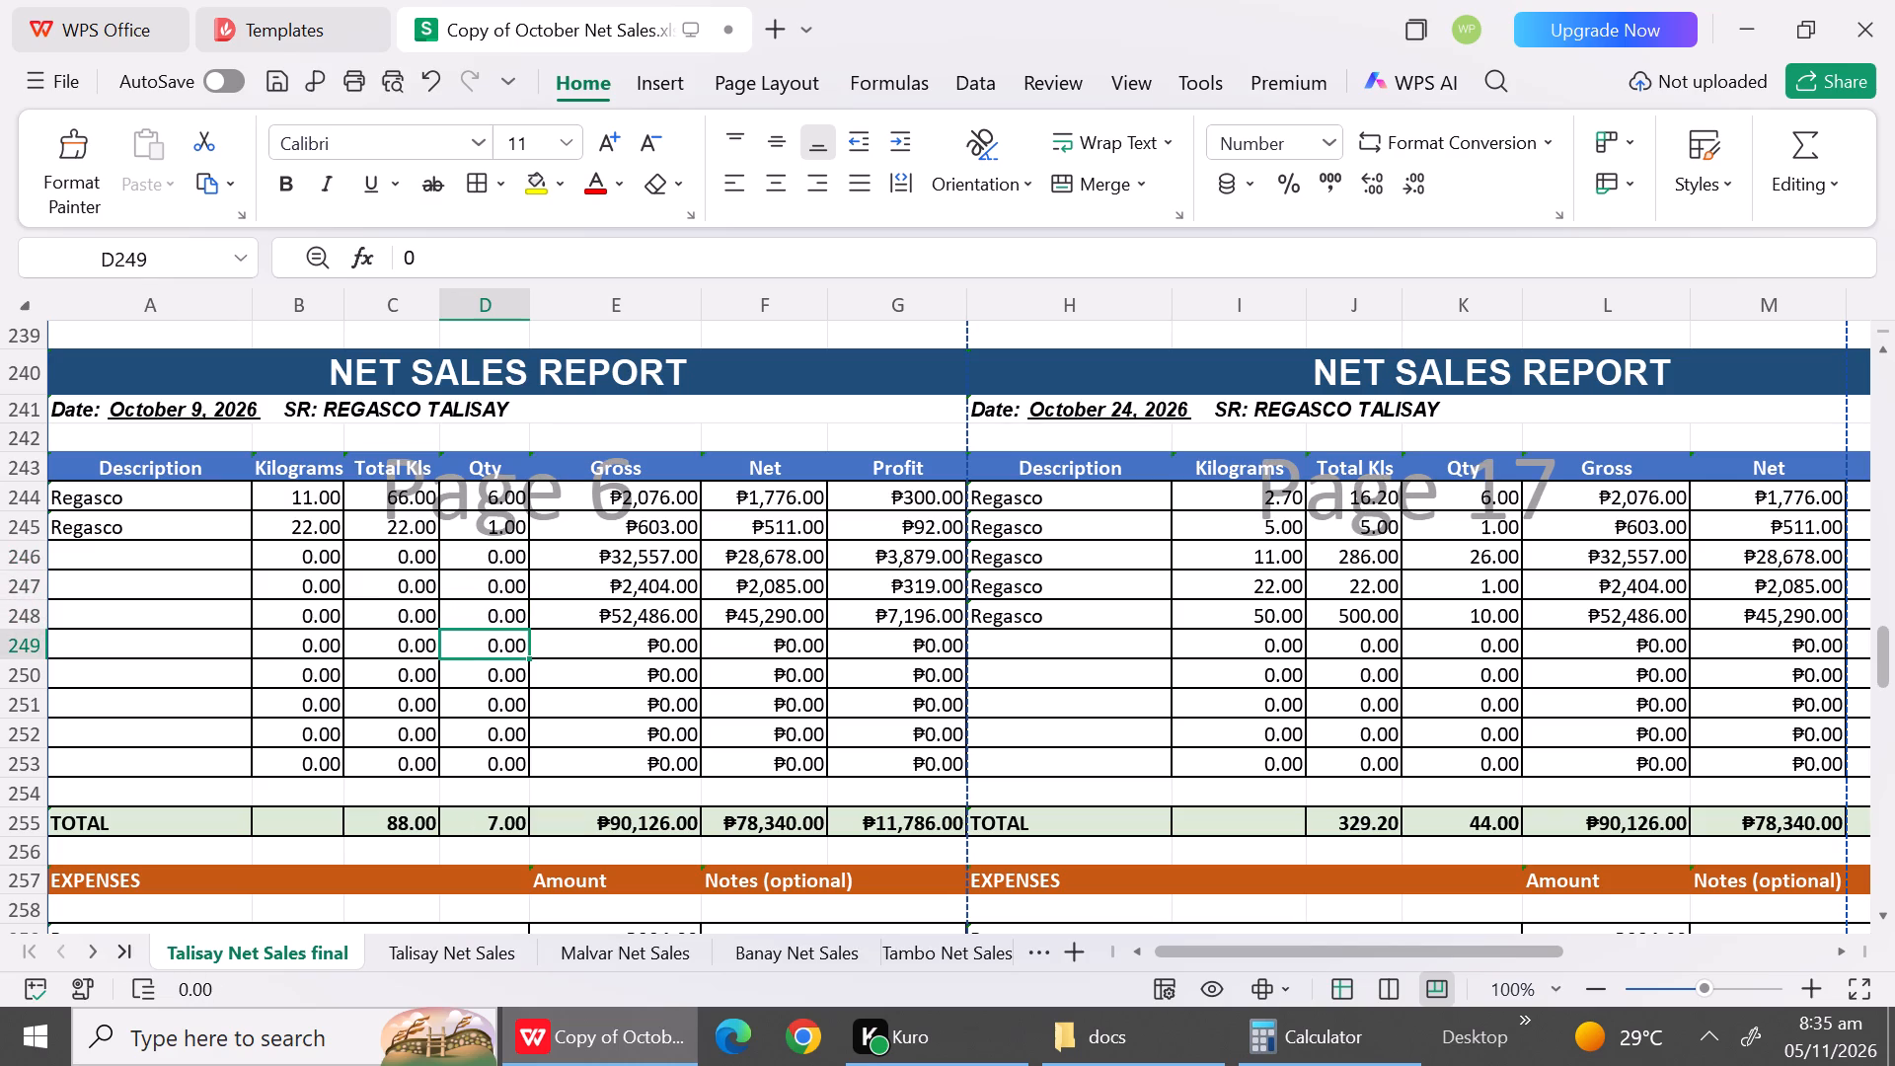
Set the unused October 9 gross amounts in E246:E248 to 0.
left_click(673, 551)
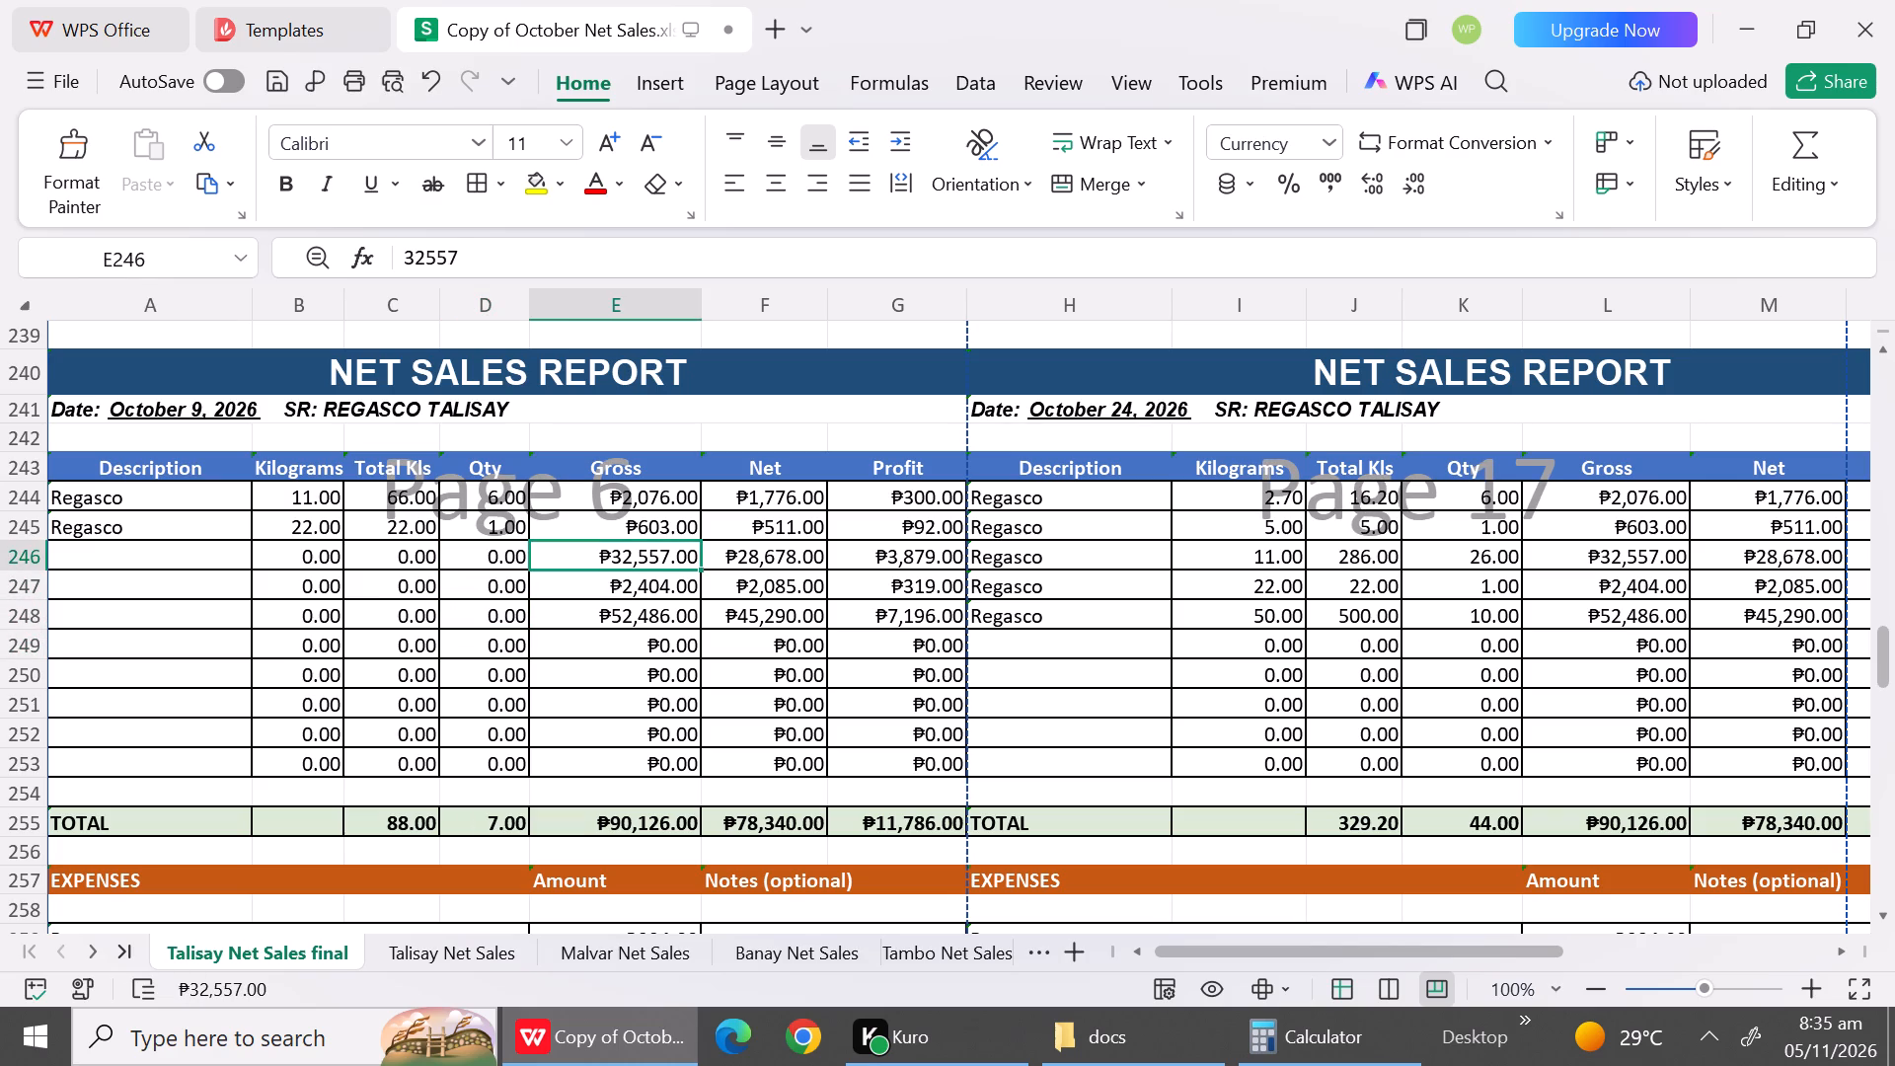
key("0")
key("Down")
key("0")
key("Down")
key("0")
key("Down")
key("0")
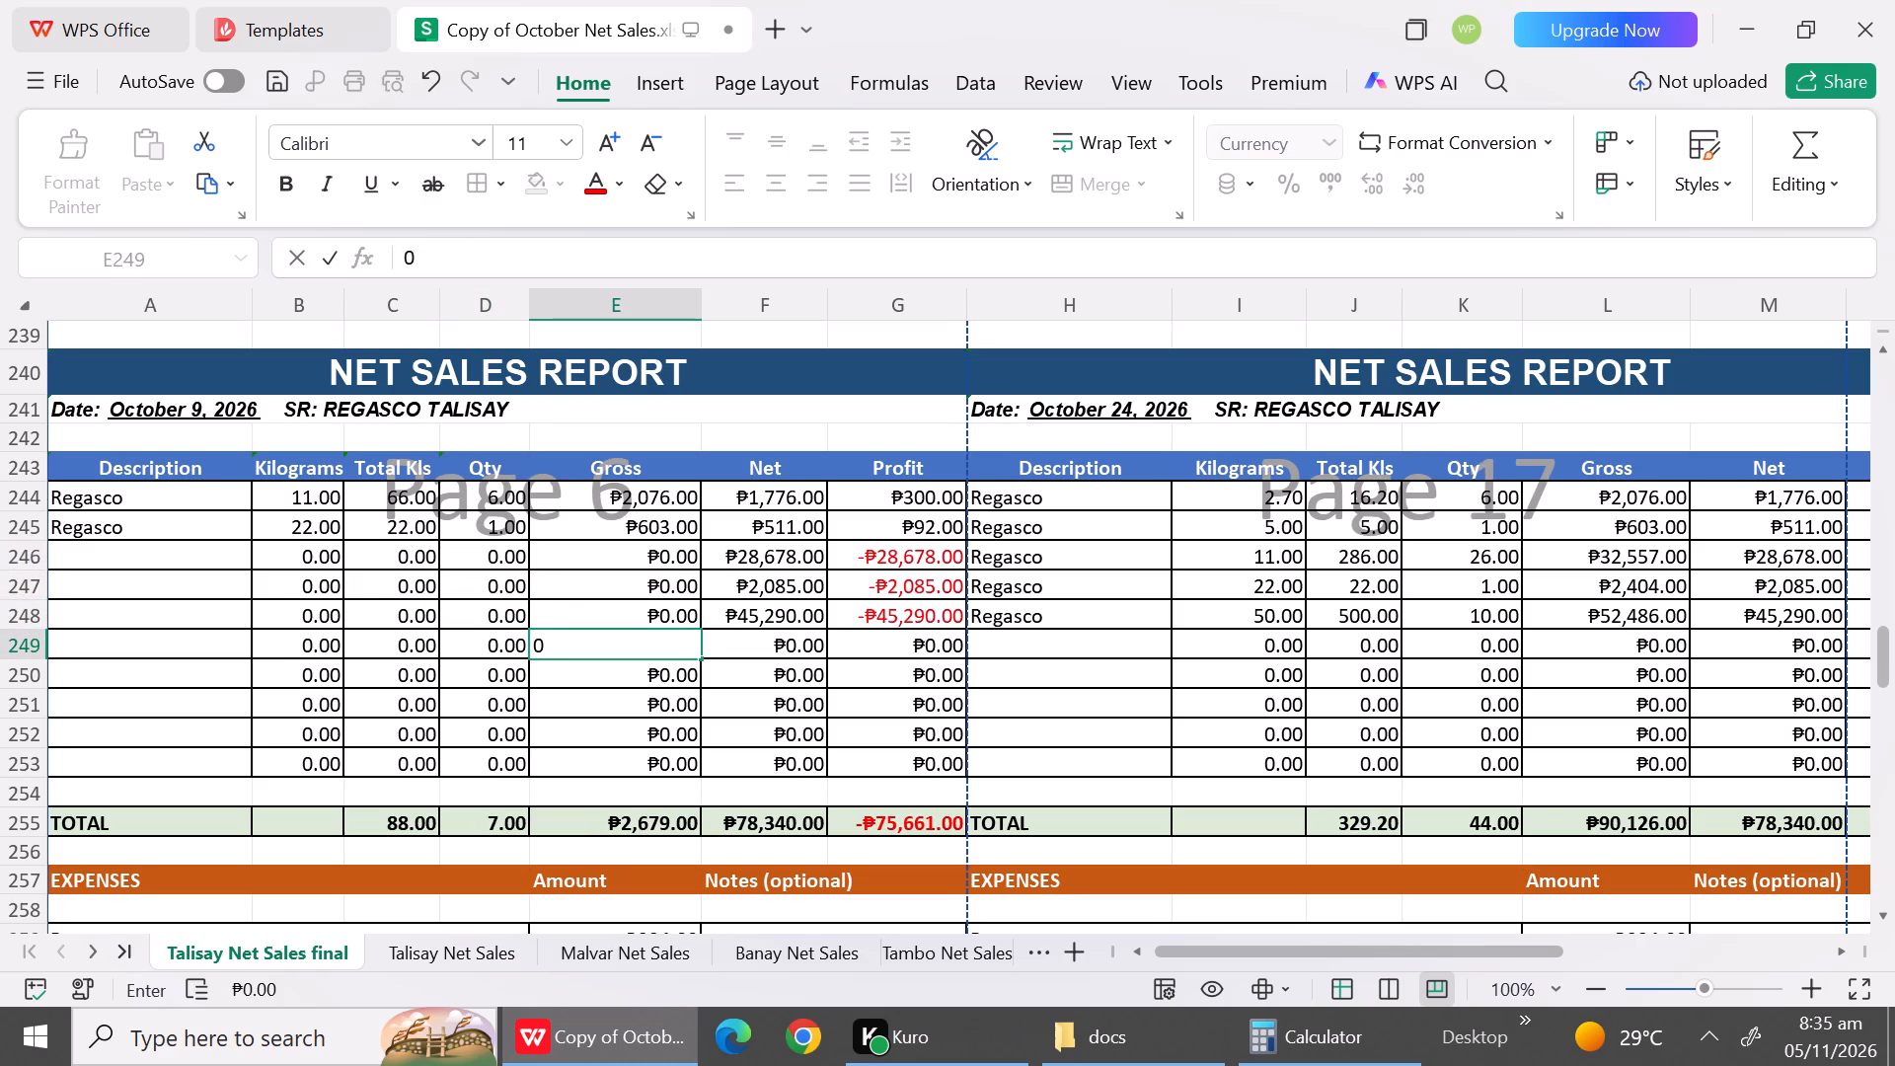
key("Right")
Set the unused October 9 net amounts in F246:F248 to 0.
key("Up")
key("0")
key("Up")
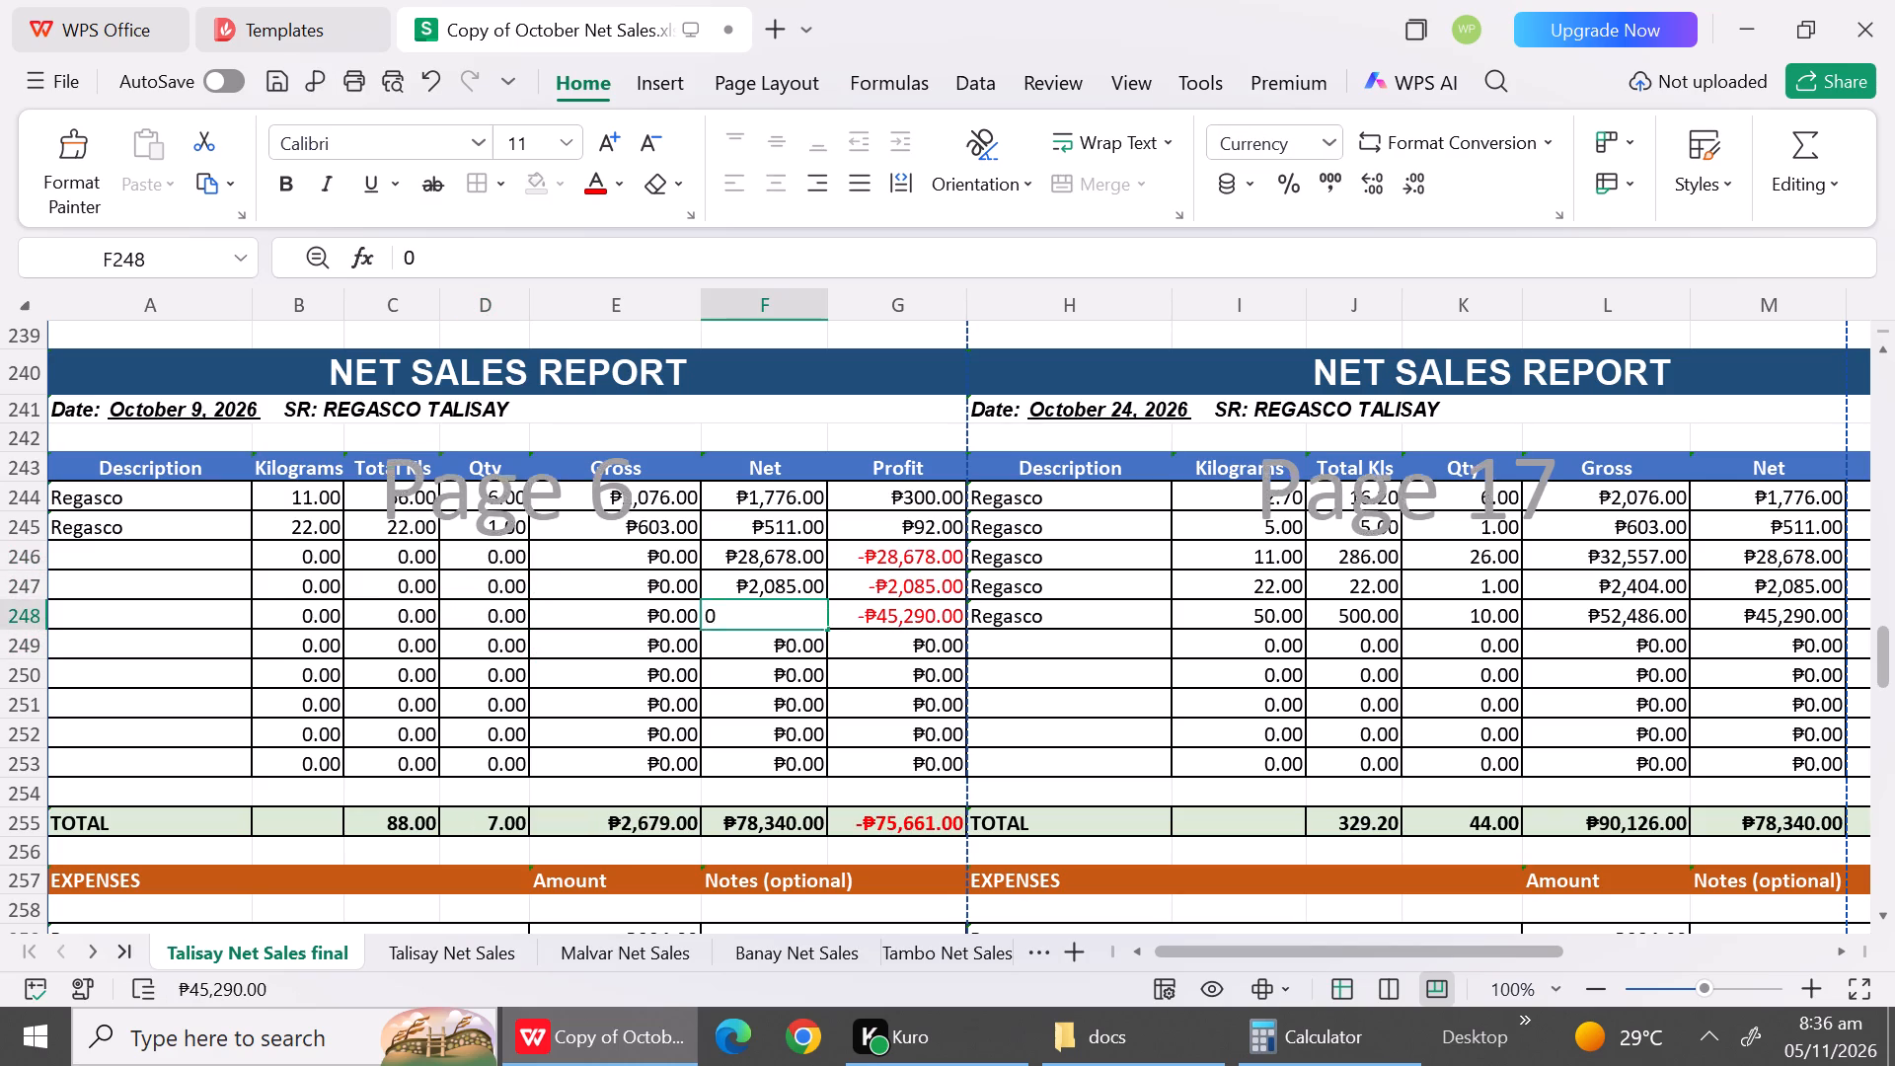
key("0")
key("Up")
key("0")
left_click(444, 622)
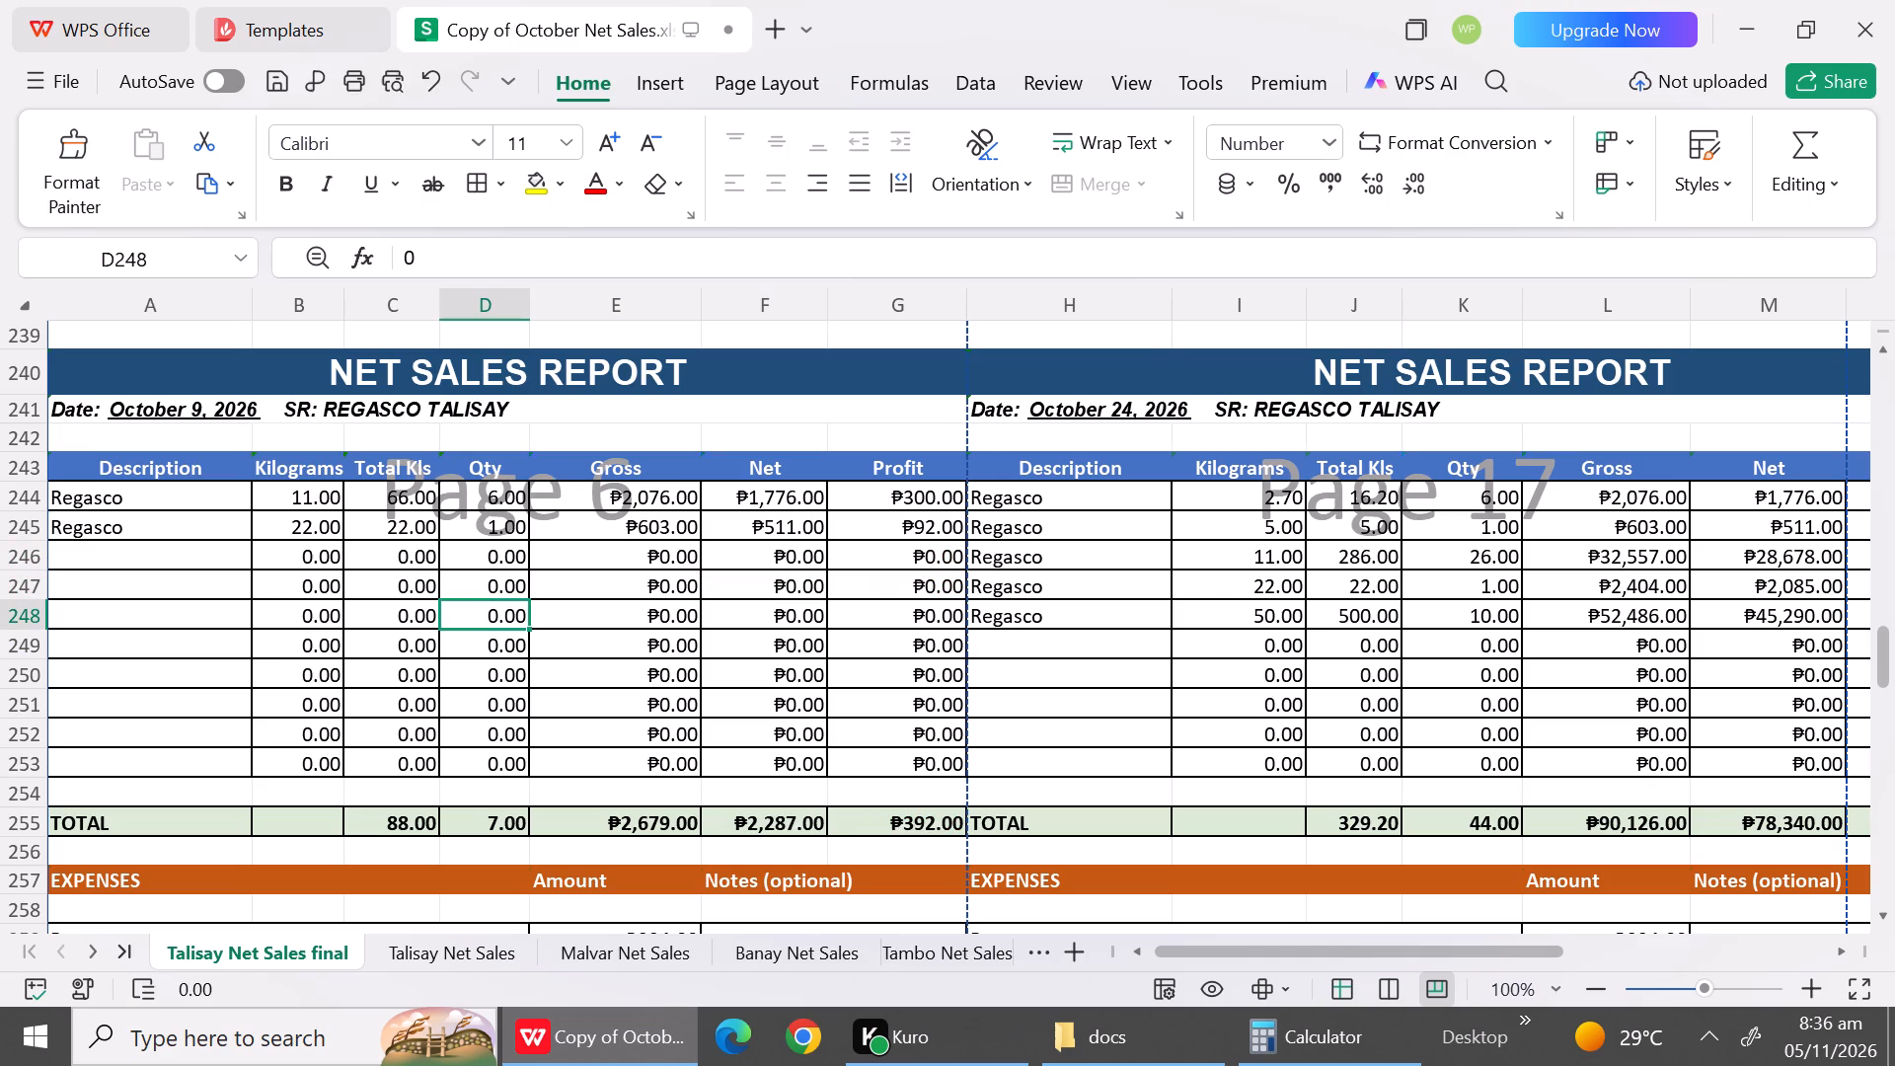
Copy the October 9 quantities, 17 and 1, from Q5:Q6 of Talisay Net Sales into D244:D245 of the final sheet.
left_click(415, 960)
left_click_drag(658, 488, 647, 531)
key("ctrl+c")
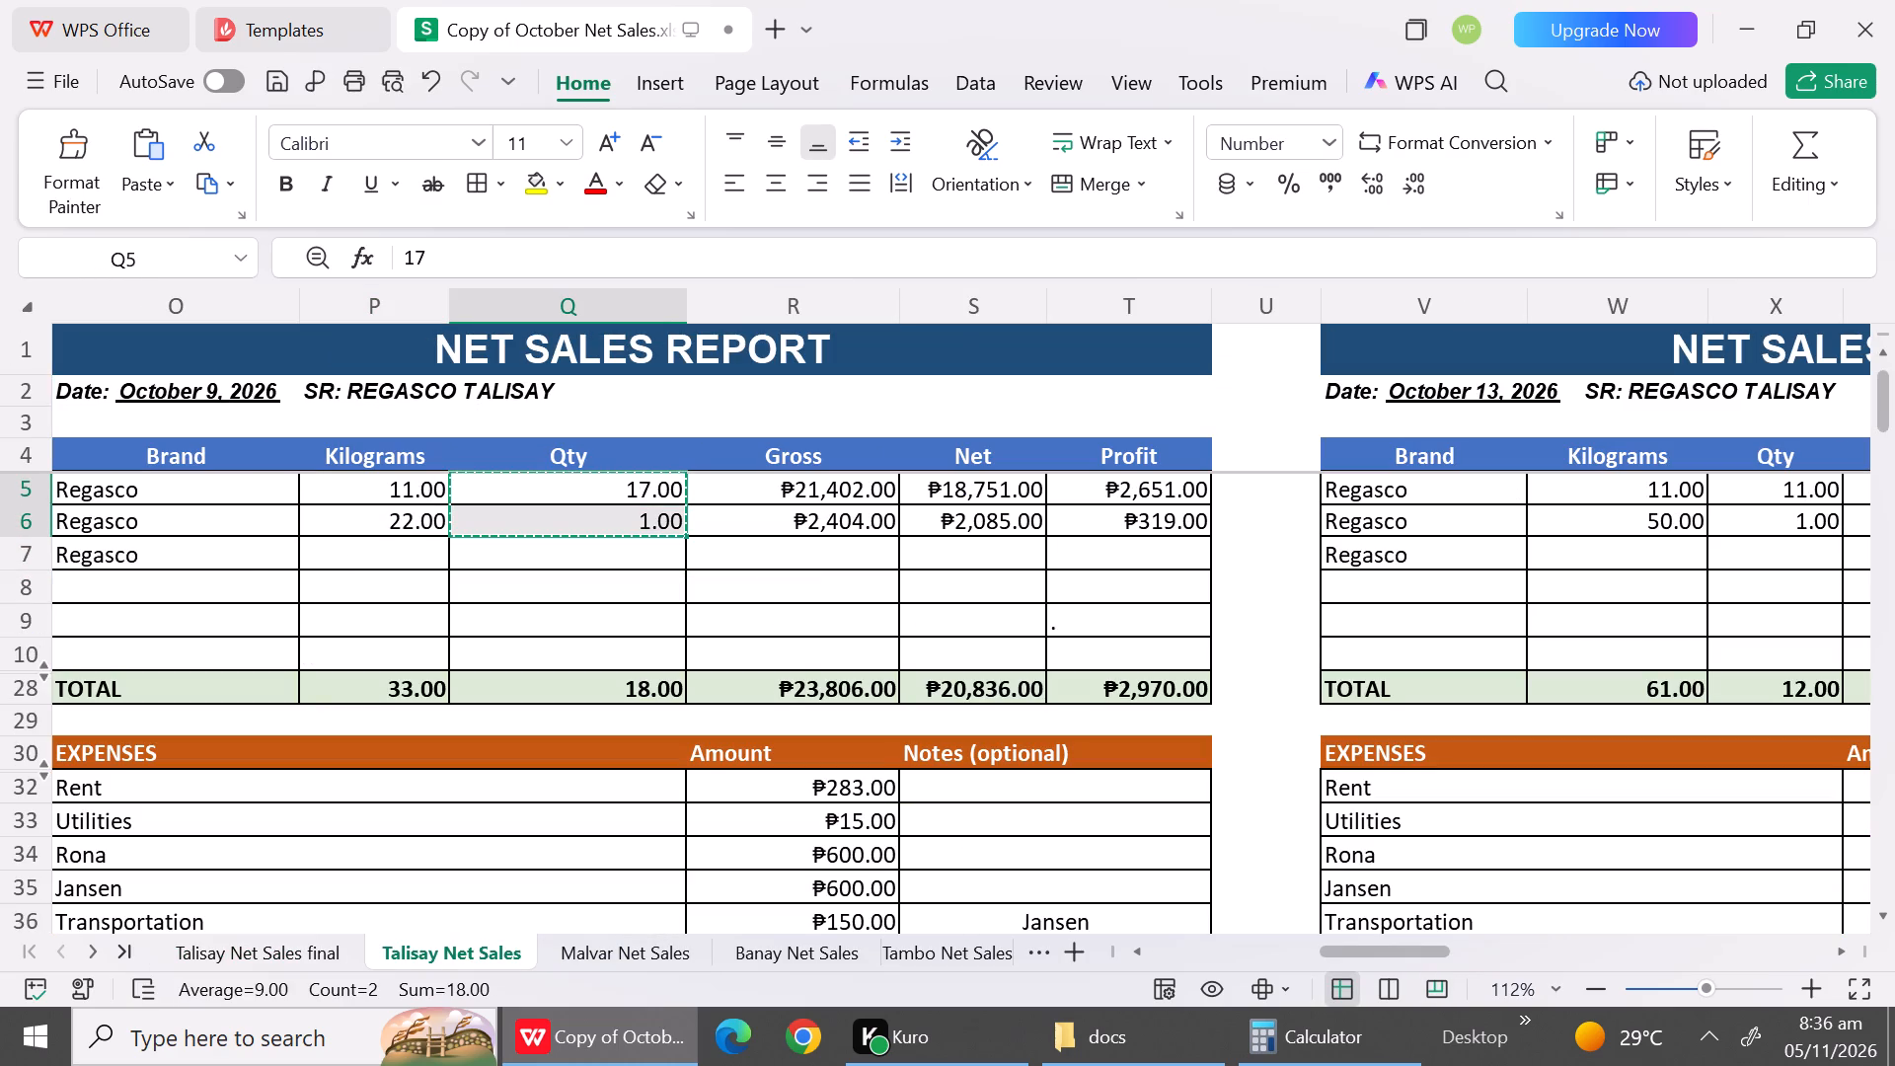
left_click(308, 959)
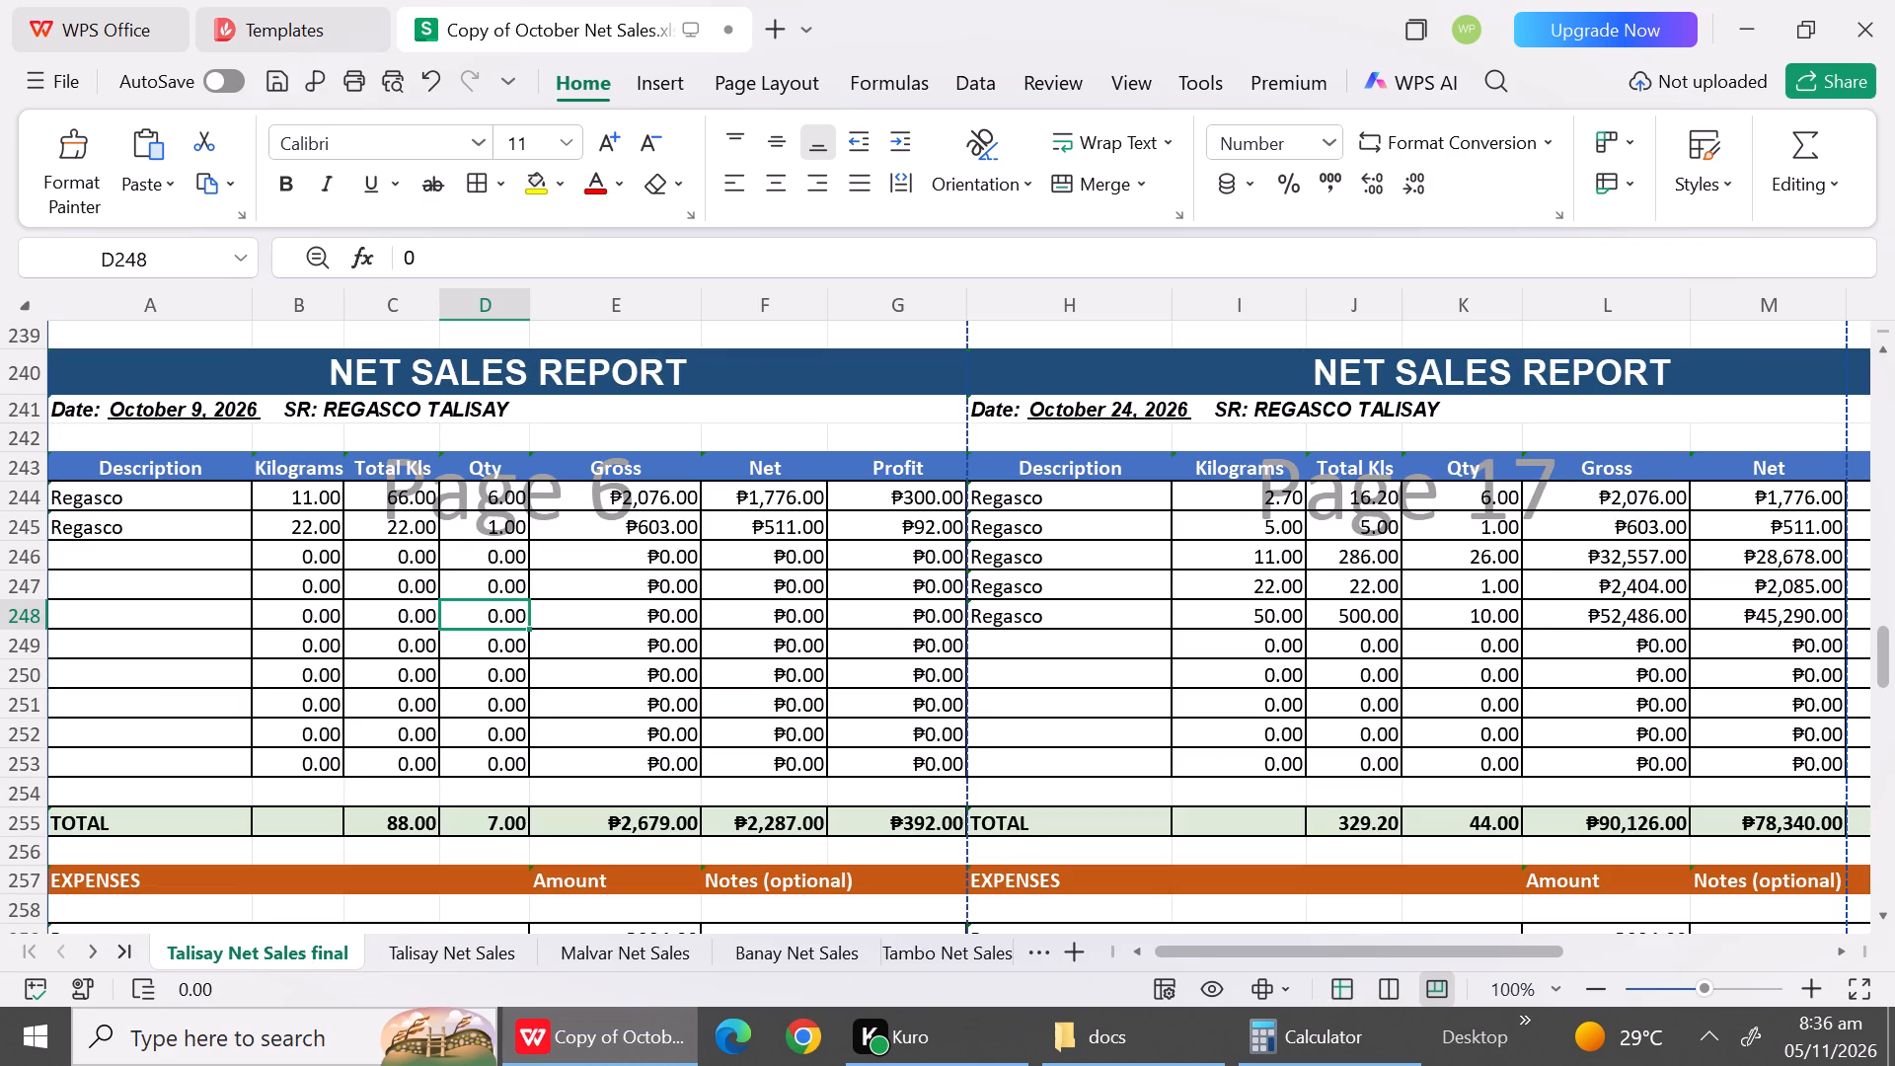
left_click(496, 502)
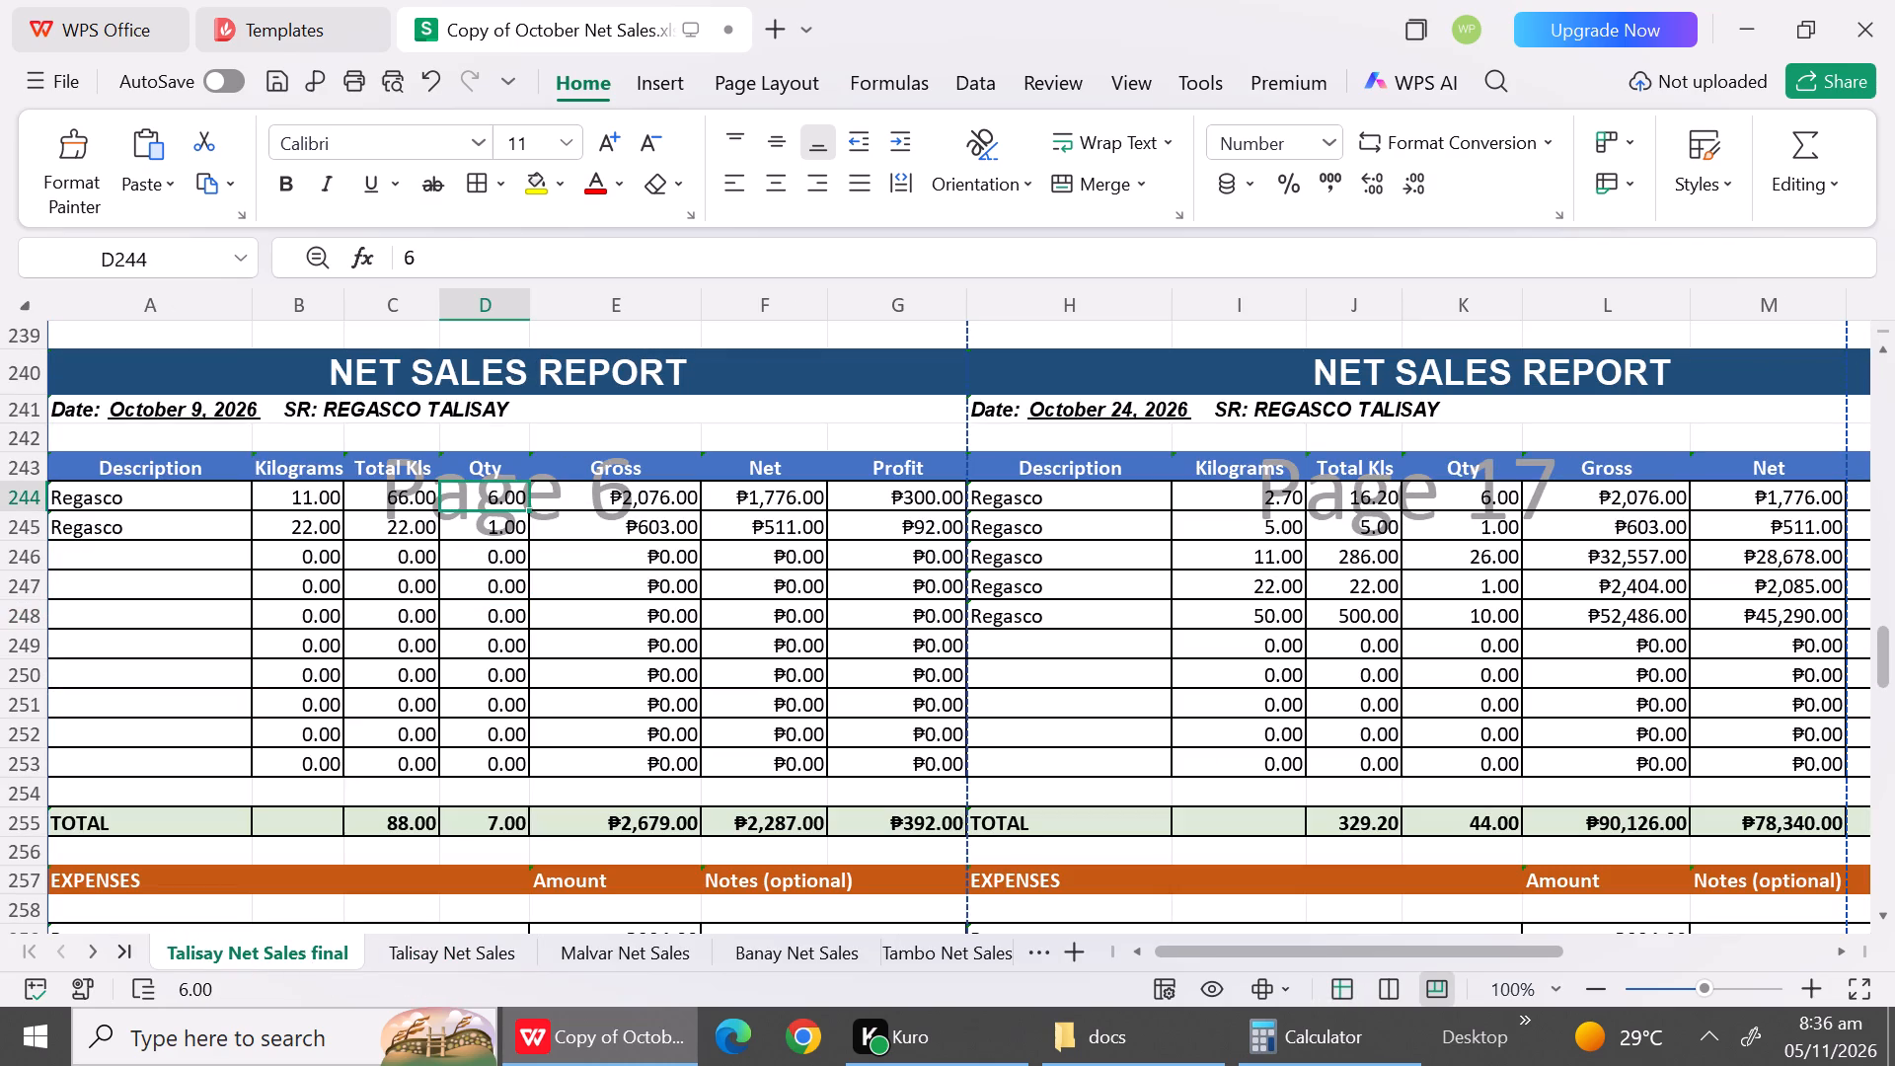
key("ctrl+v")
left_click(475, 653)
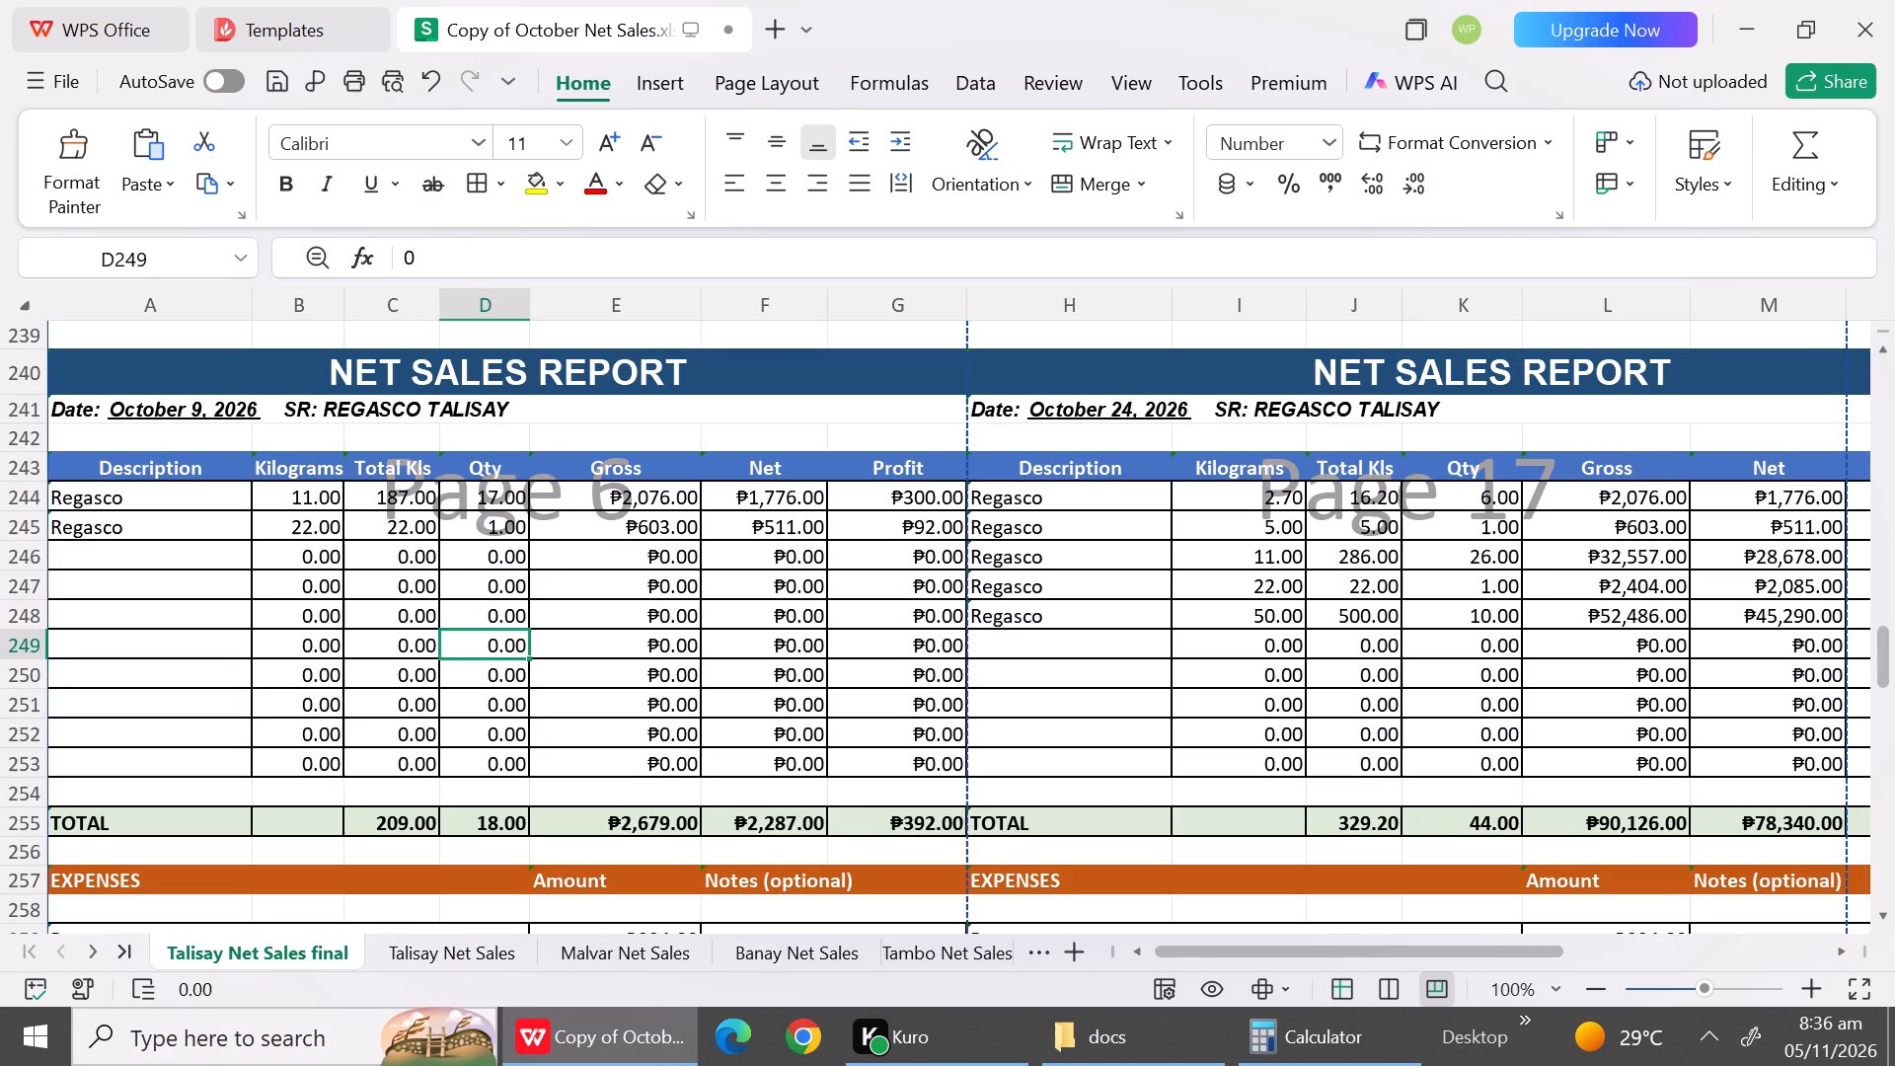
Copy the October 9 gross amounts, 21,402 and 2,404, from R5:R6 of Talisay Net Sales into E244:E245 of the final sheet.
left_click(458, 956)
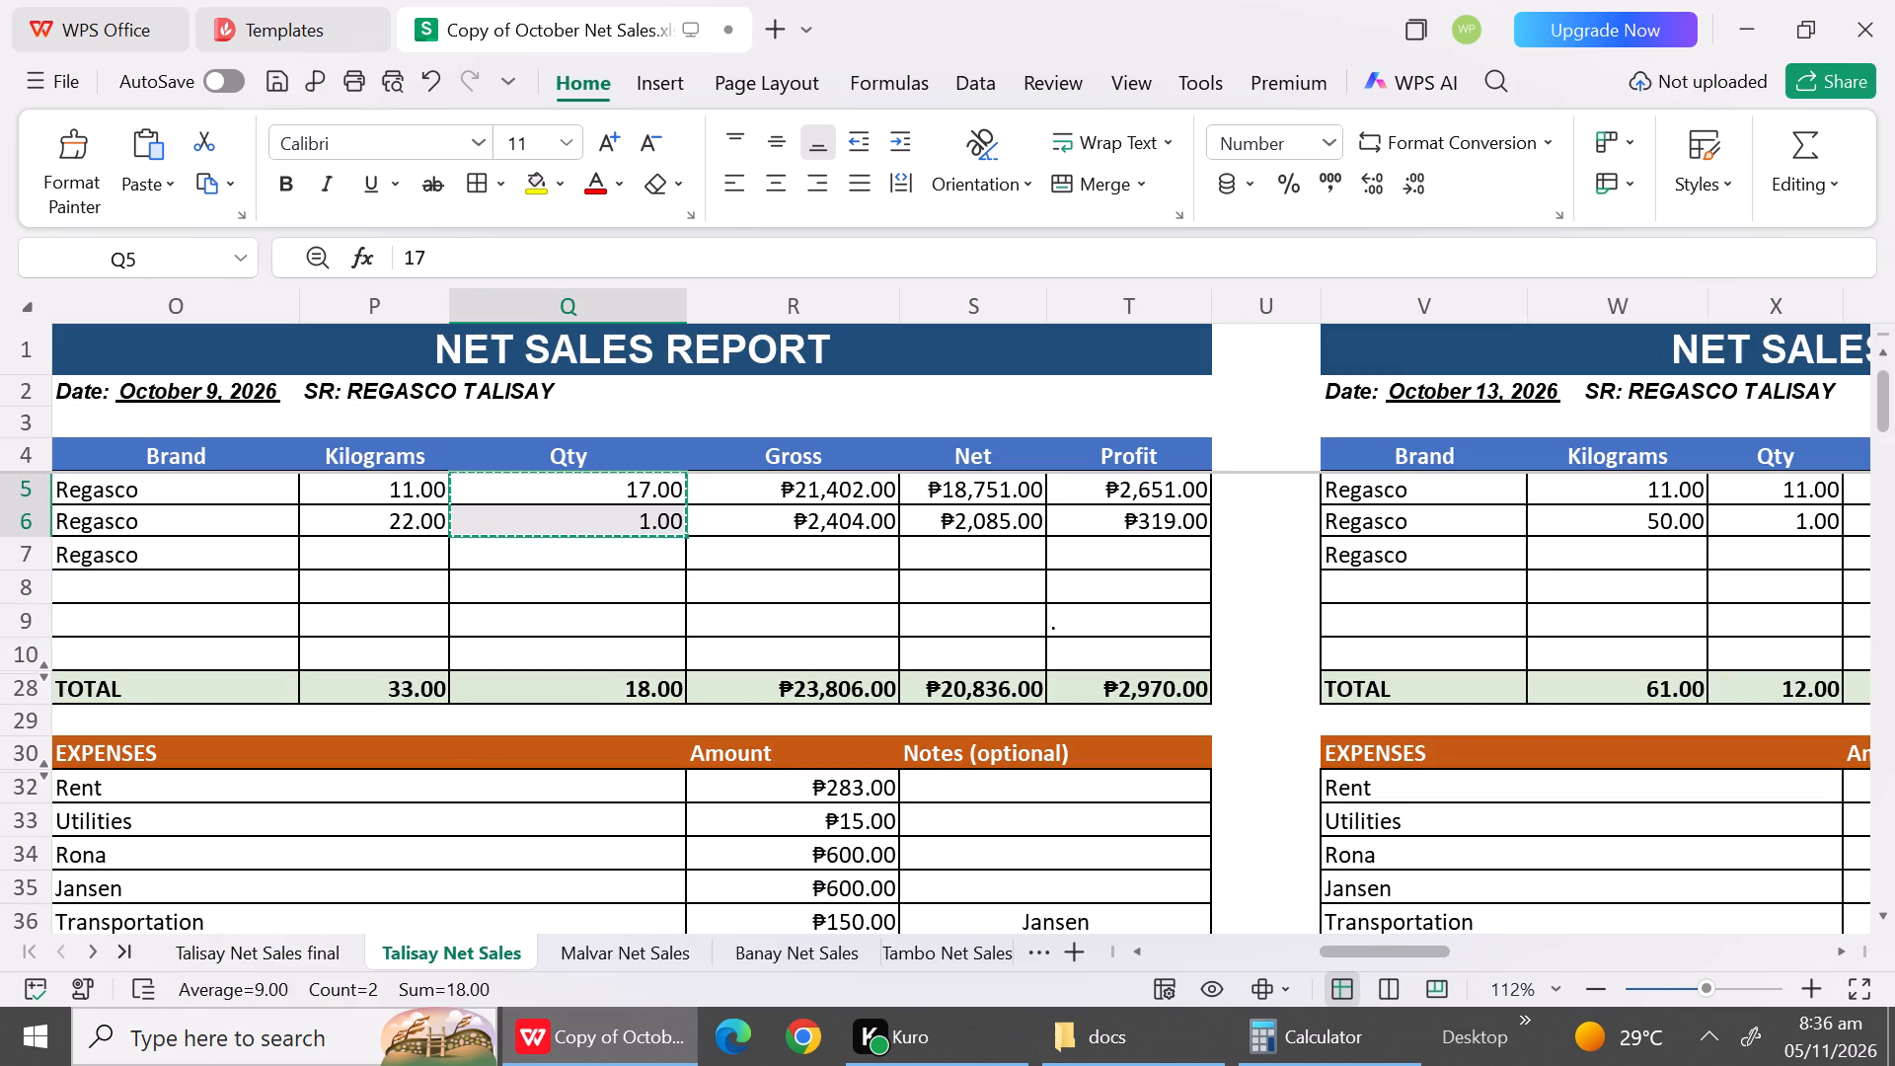
left_click_drag(835, 483, 839, 513)
key("ctrl+c")
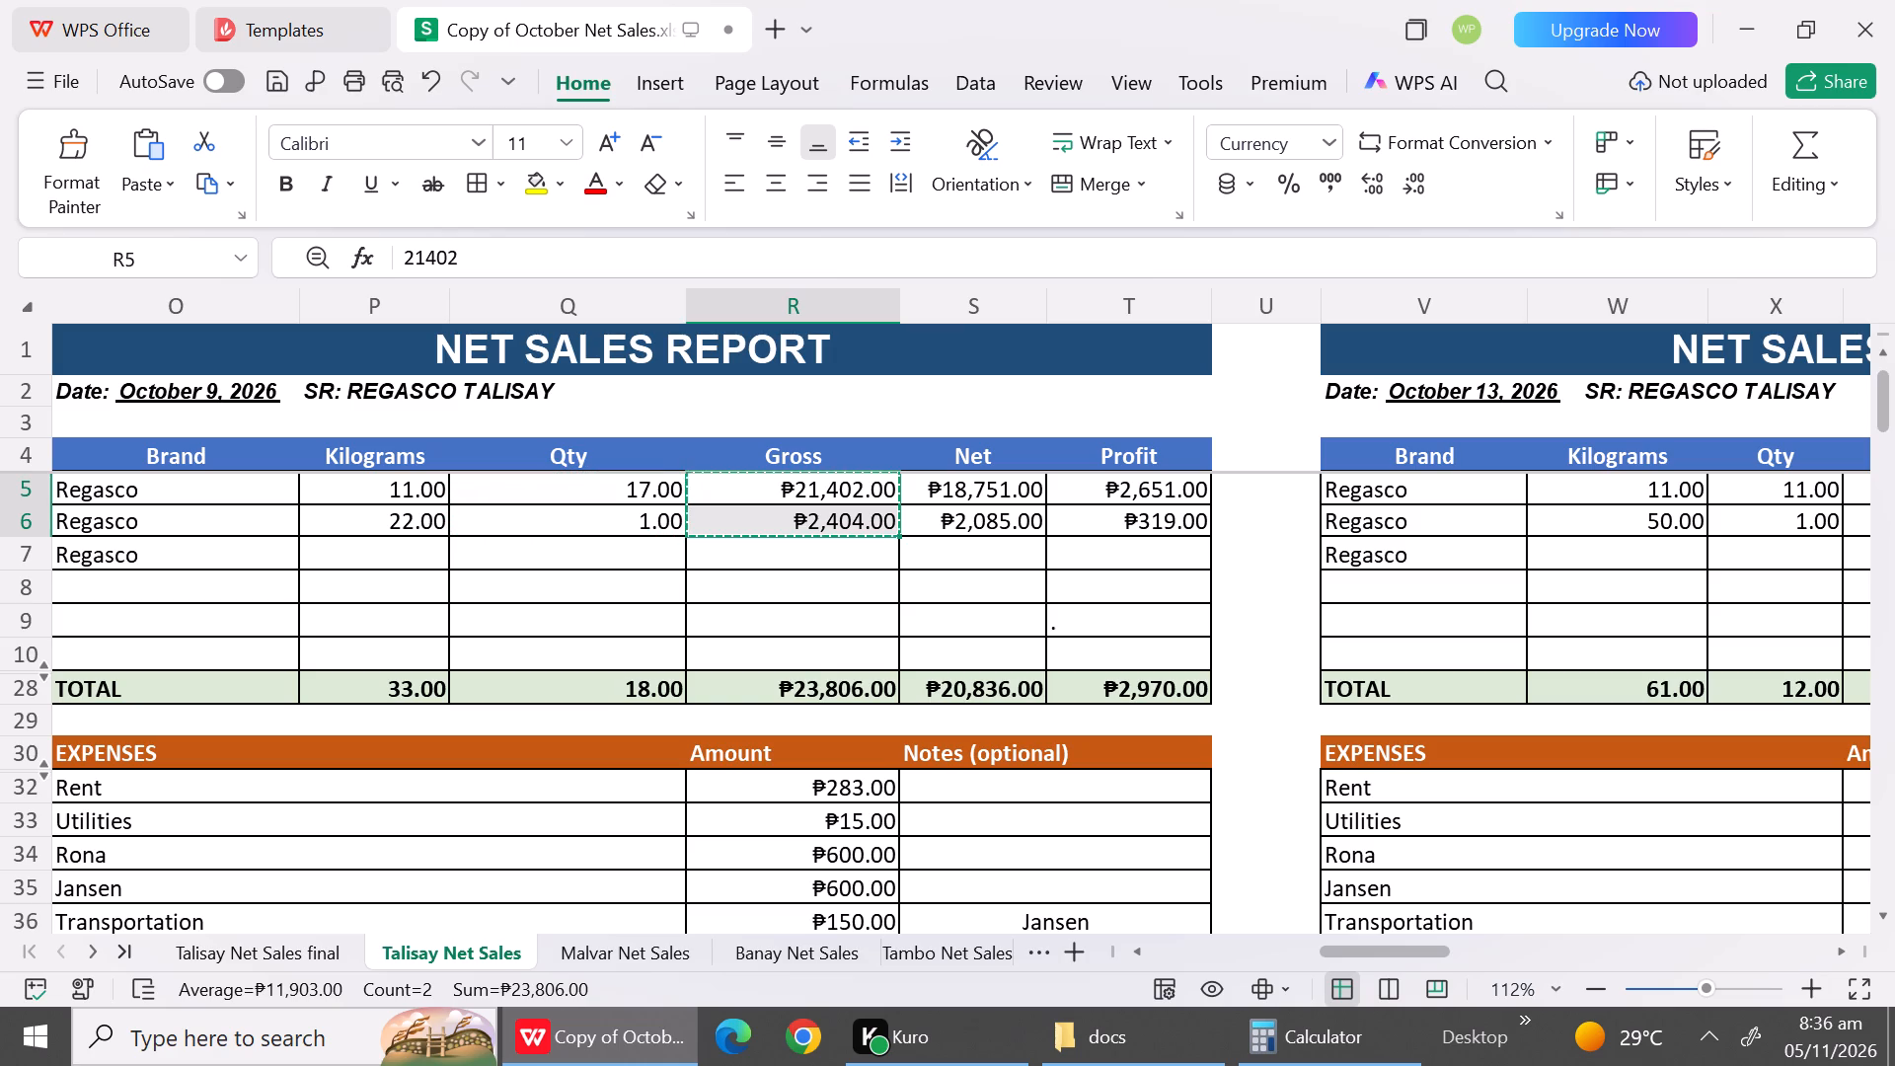
left_click(274, 951)
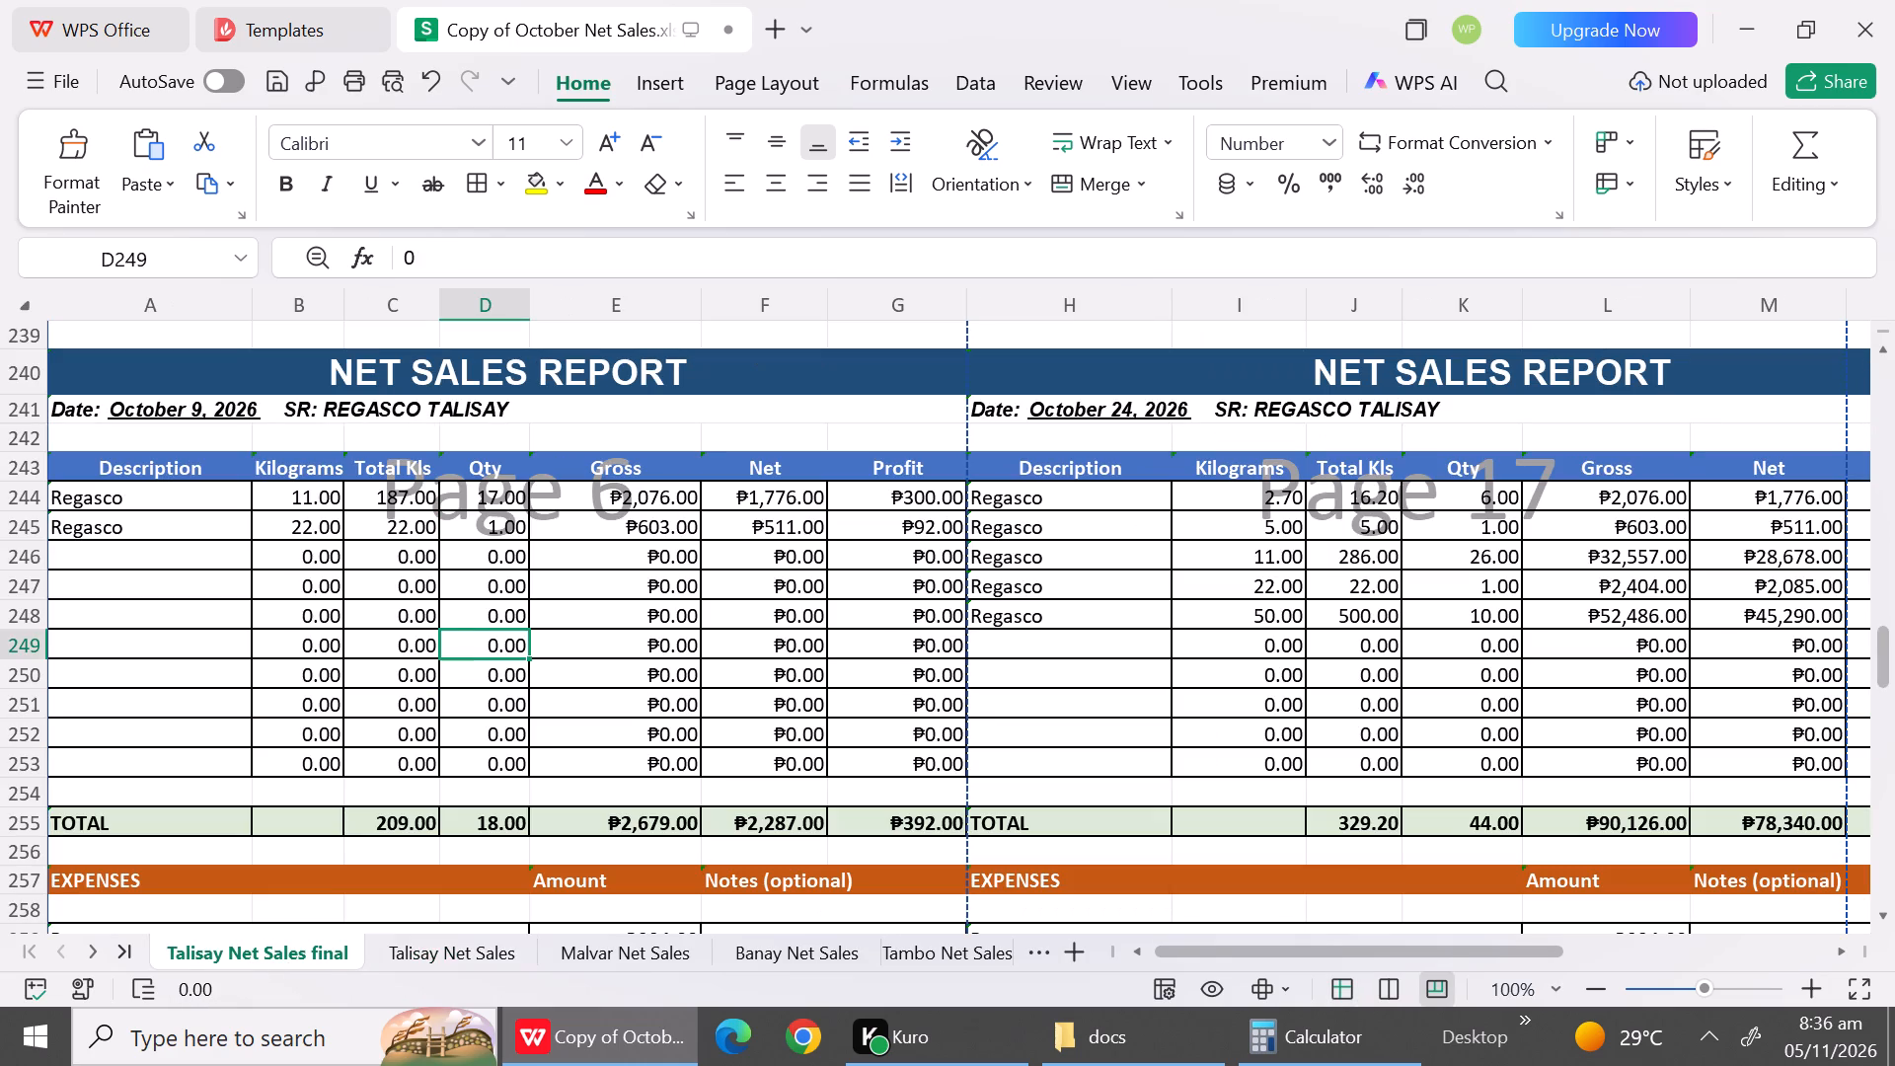
left_click(681, 506)
key("ctrl+v")
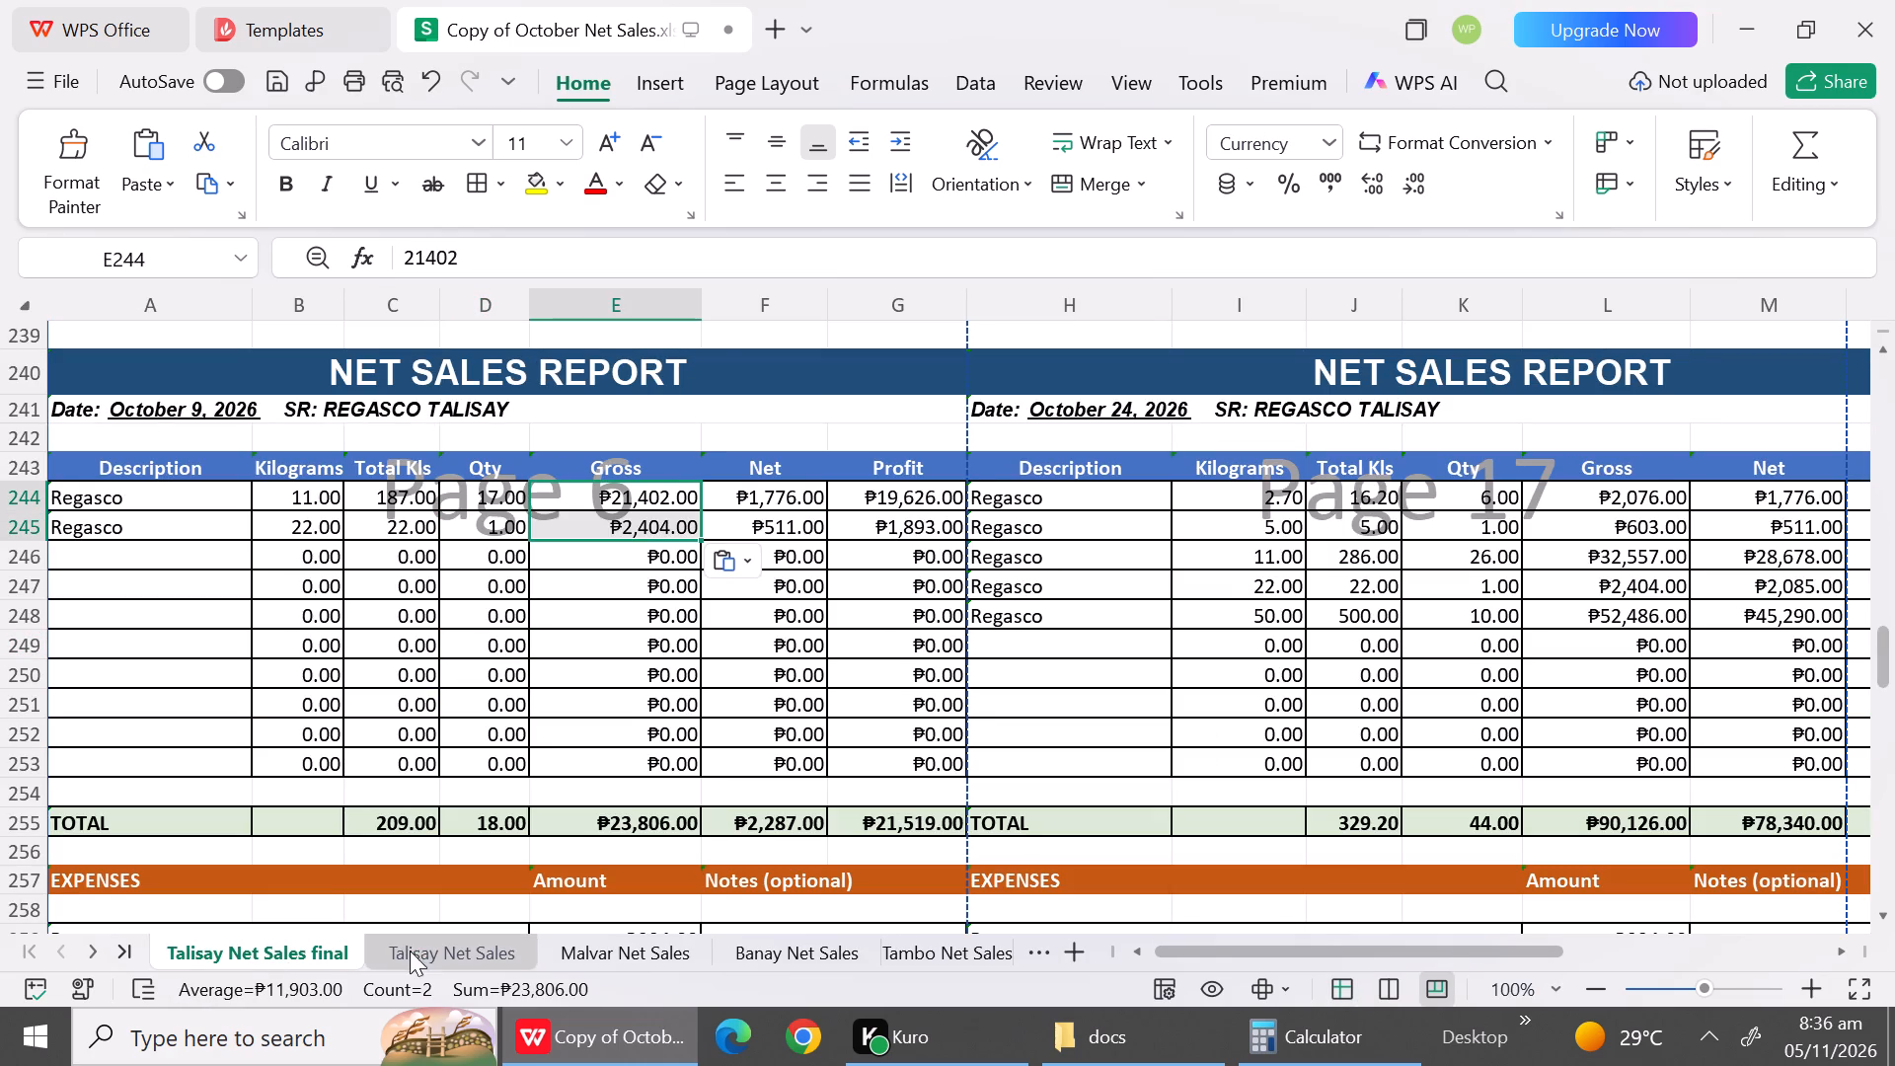
Copy the October 9 net amounts, 18,751 and 2,085, from S5:S6 of Talisay Net Sales into F244:F245 of the final sheet.
left_click(418, 959)
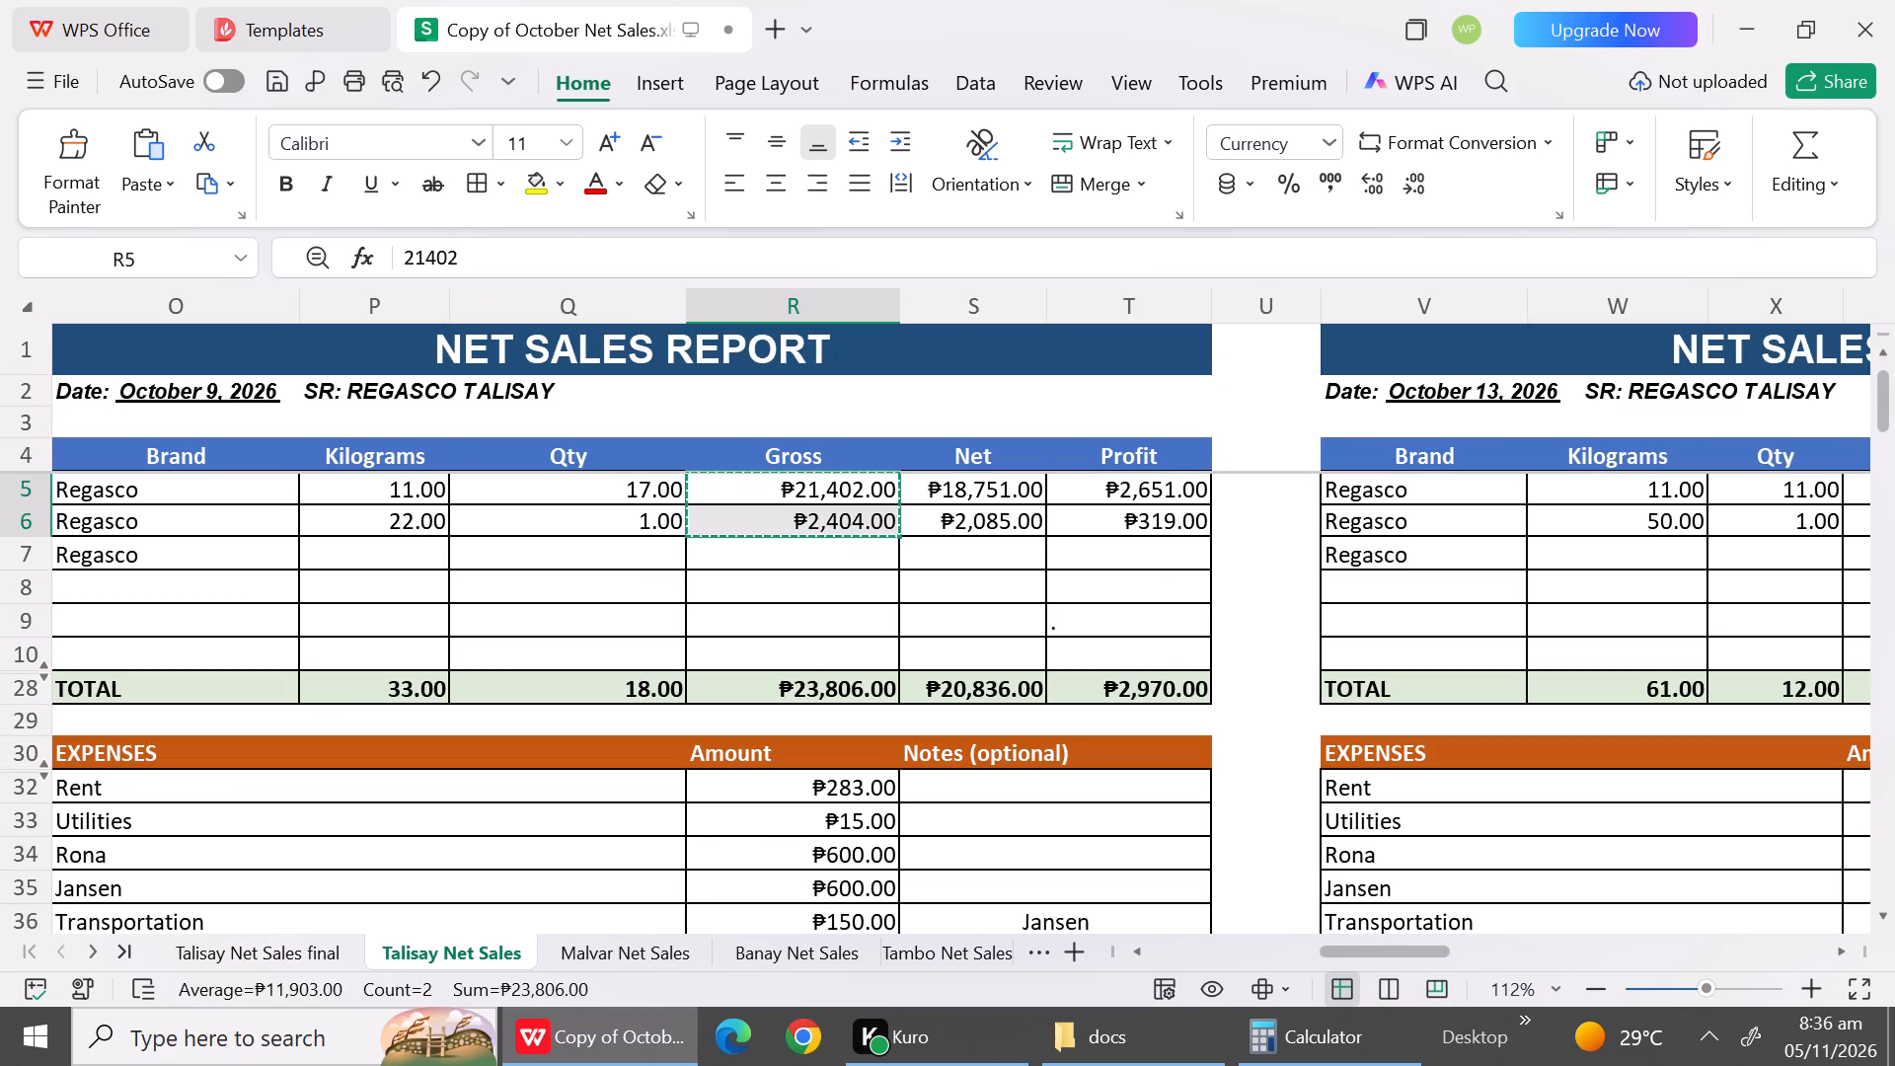
left_click_drag(982, 492, 983, 517)
key("ctrl+c")
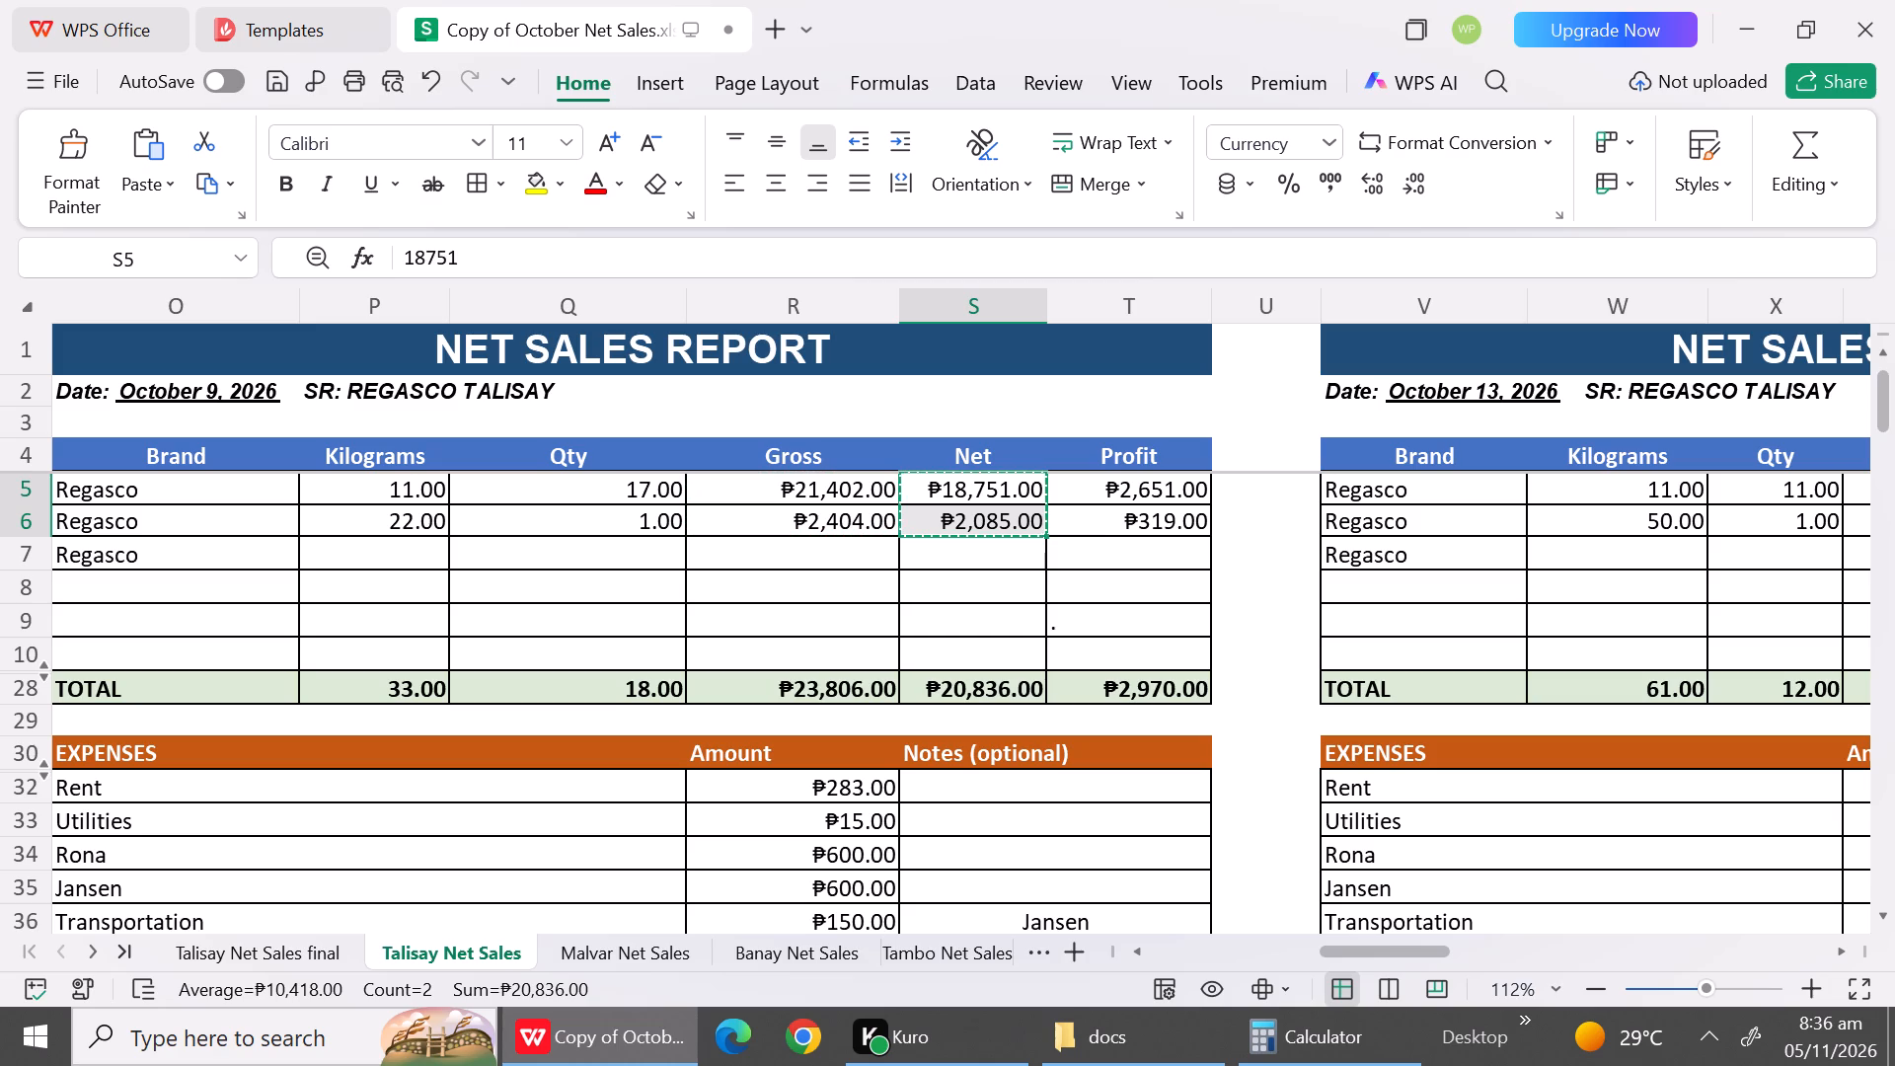
left_click(276, 952)
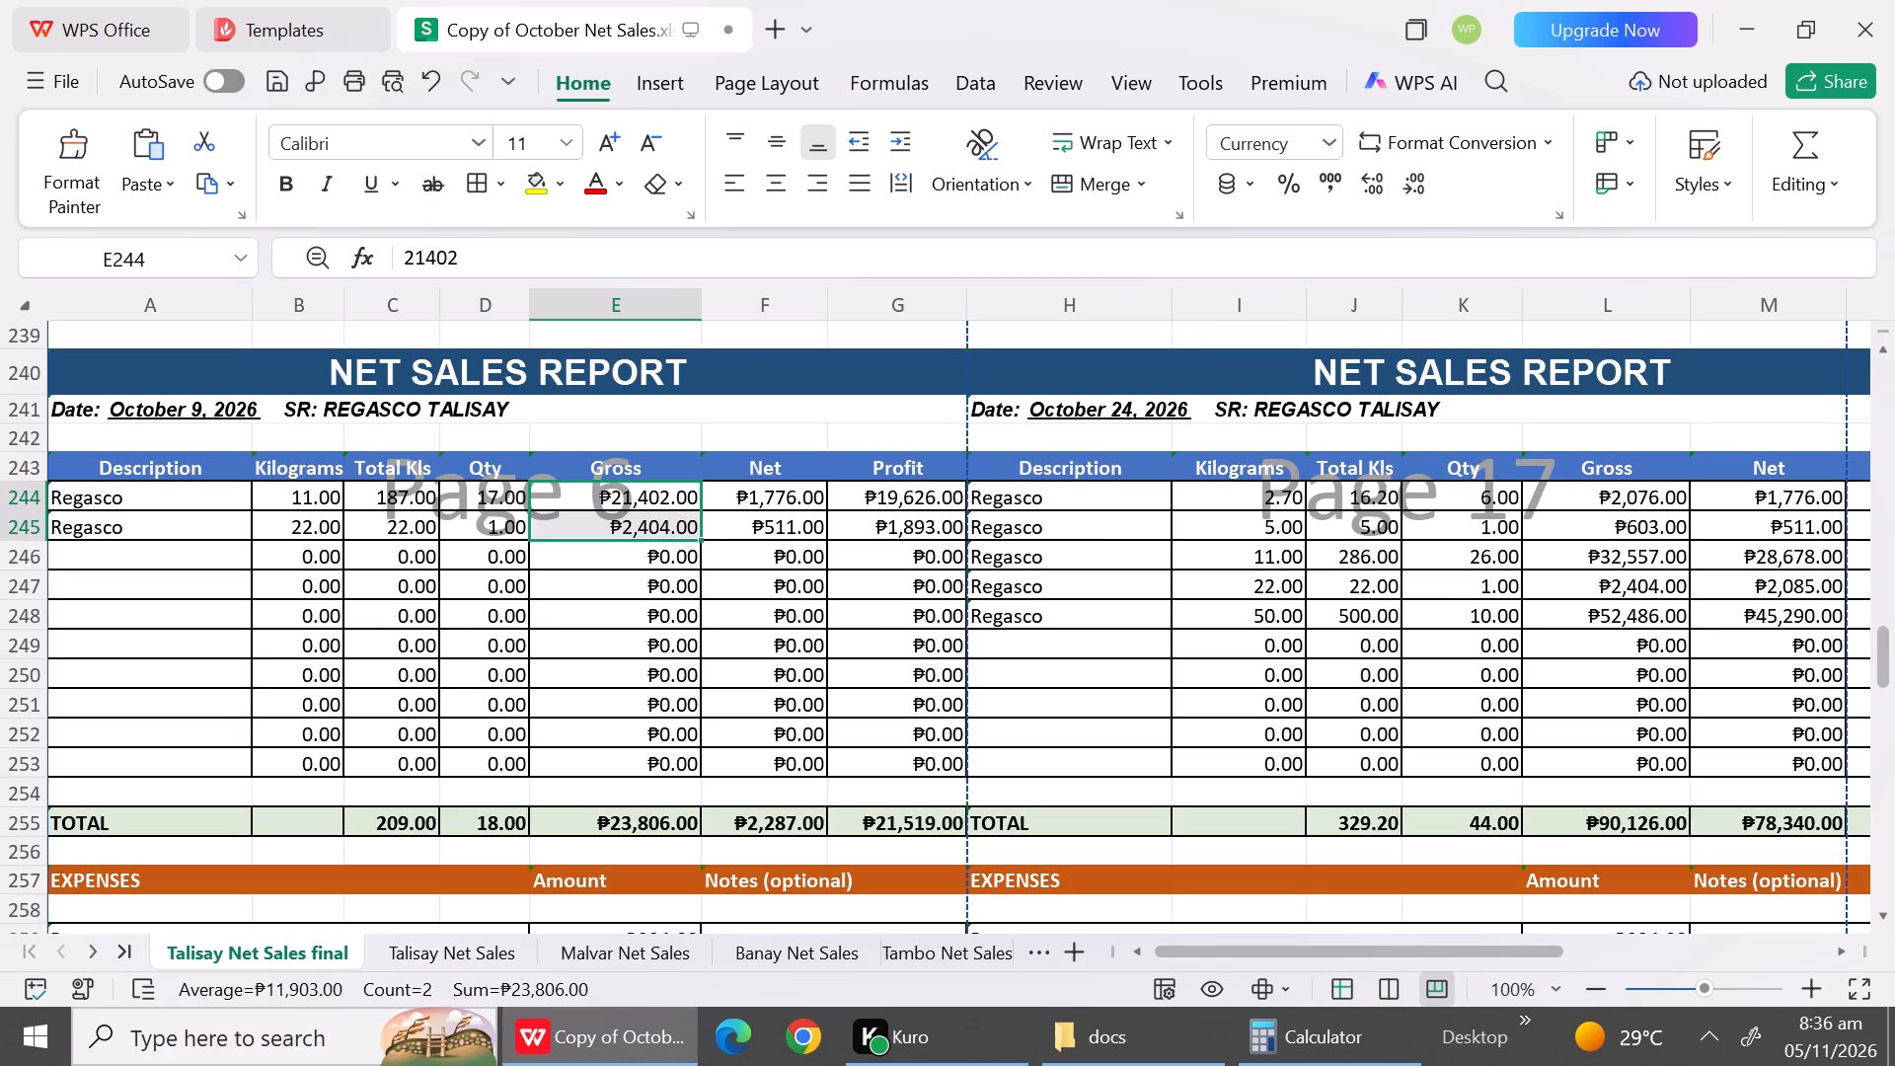
left_click(804, 503)
key("ctrl+v")
left_click(656, 654)
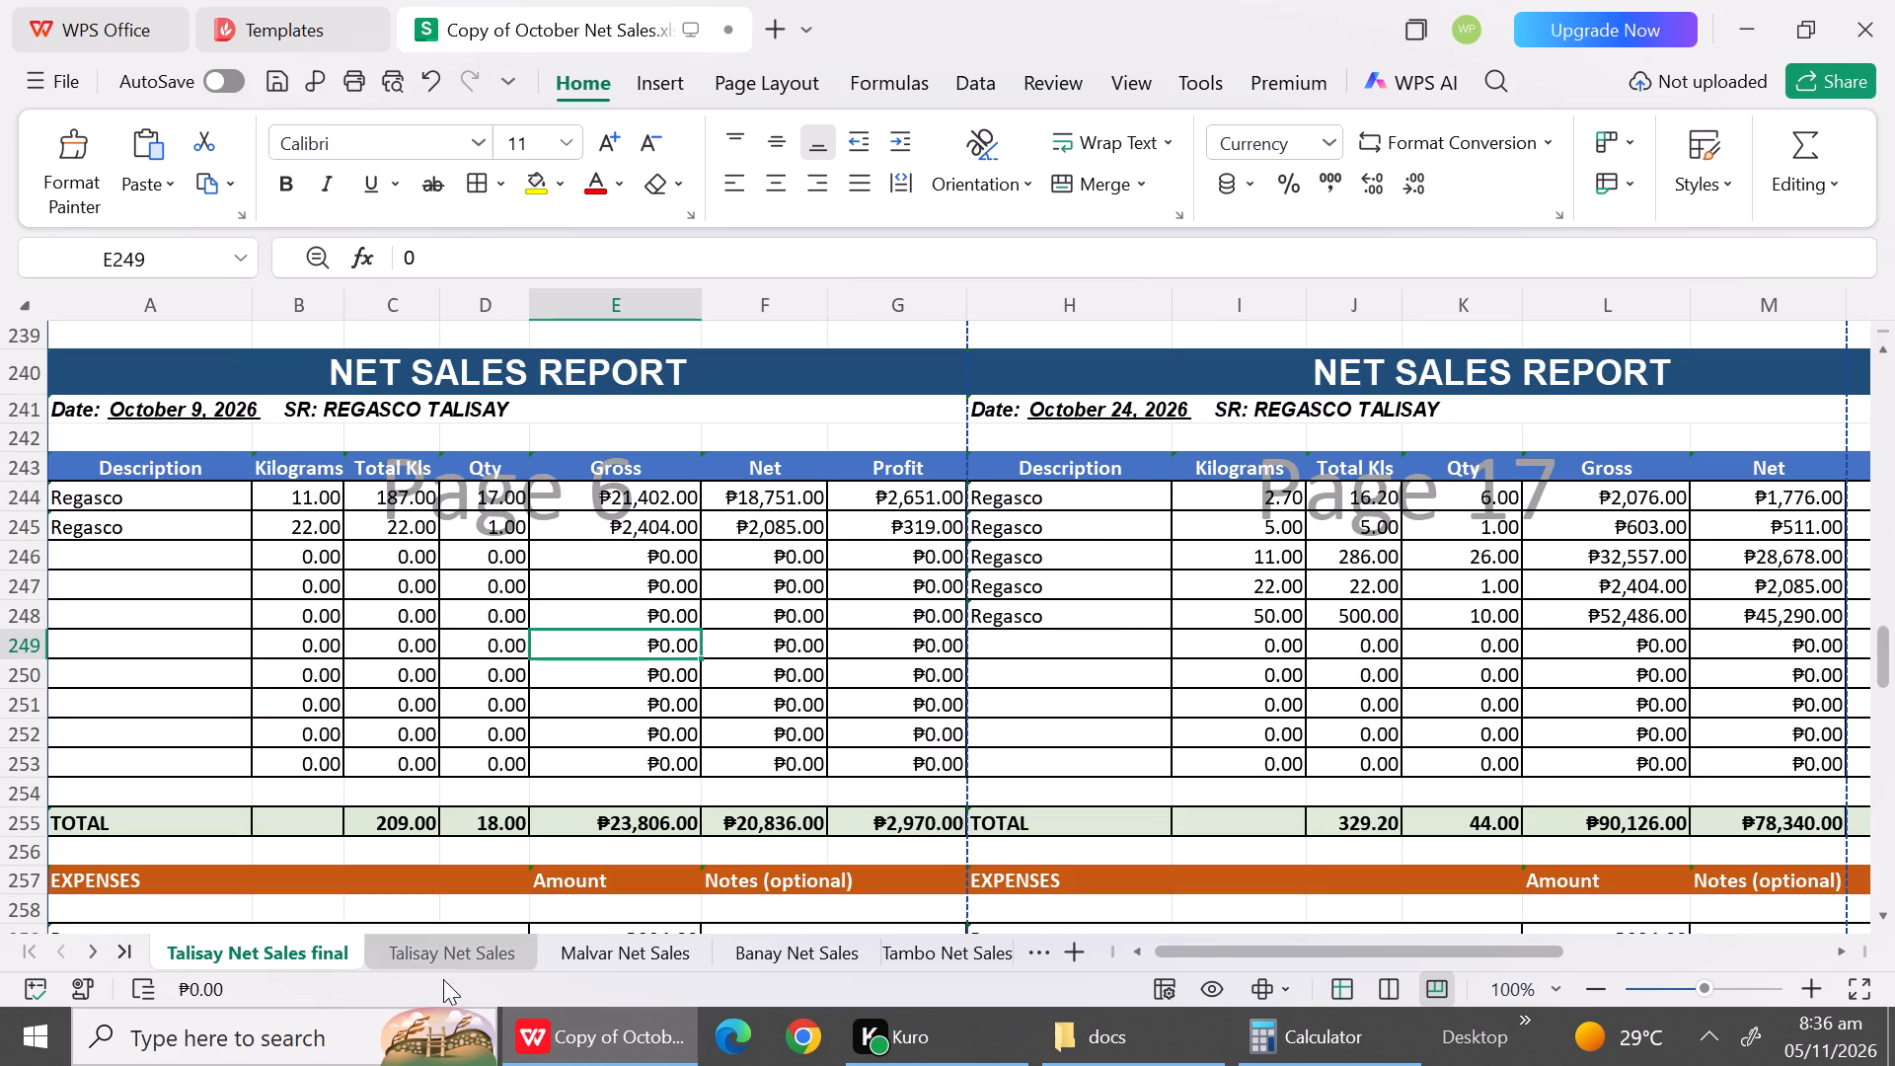
Review the October 9 expense descriptions and amounts in rows 259 to 266 of the final sheet against the Talisay Net Sales report.
left_click(415, 952)
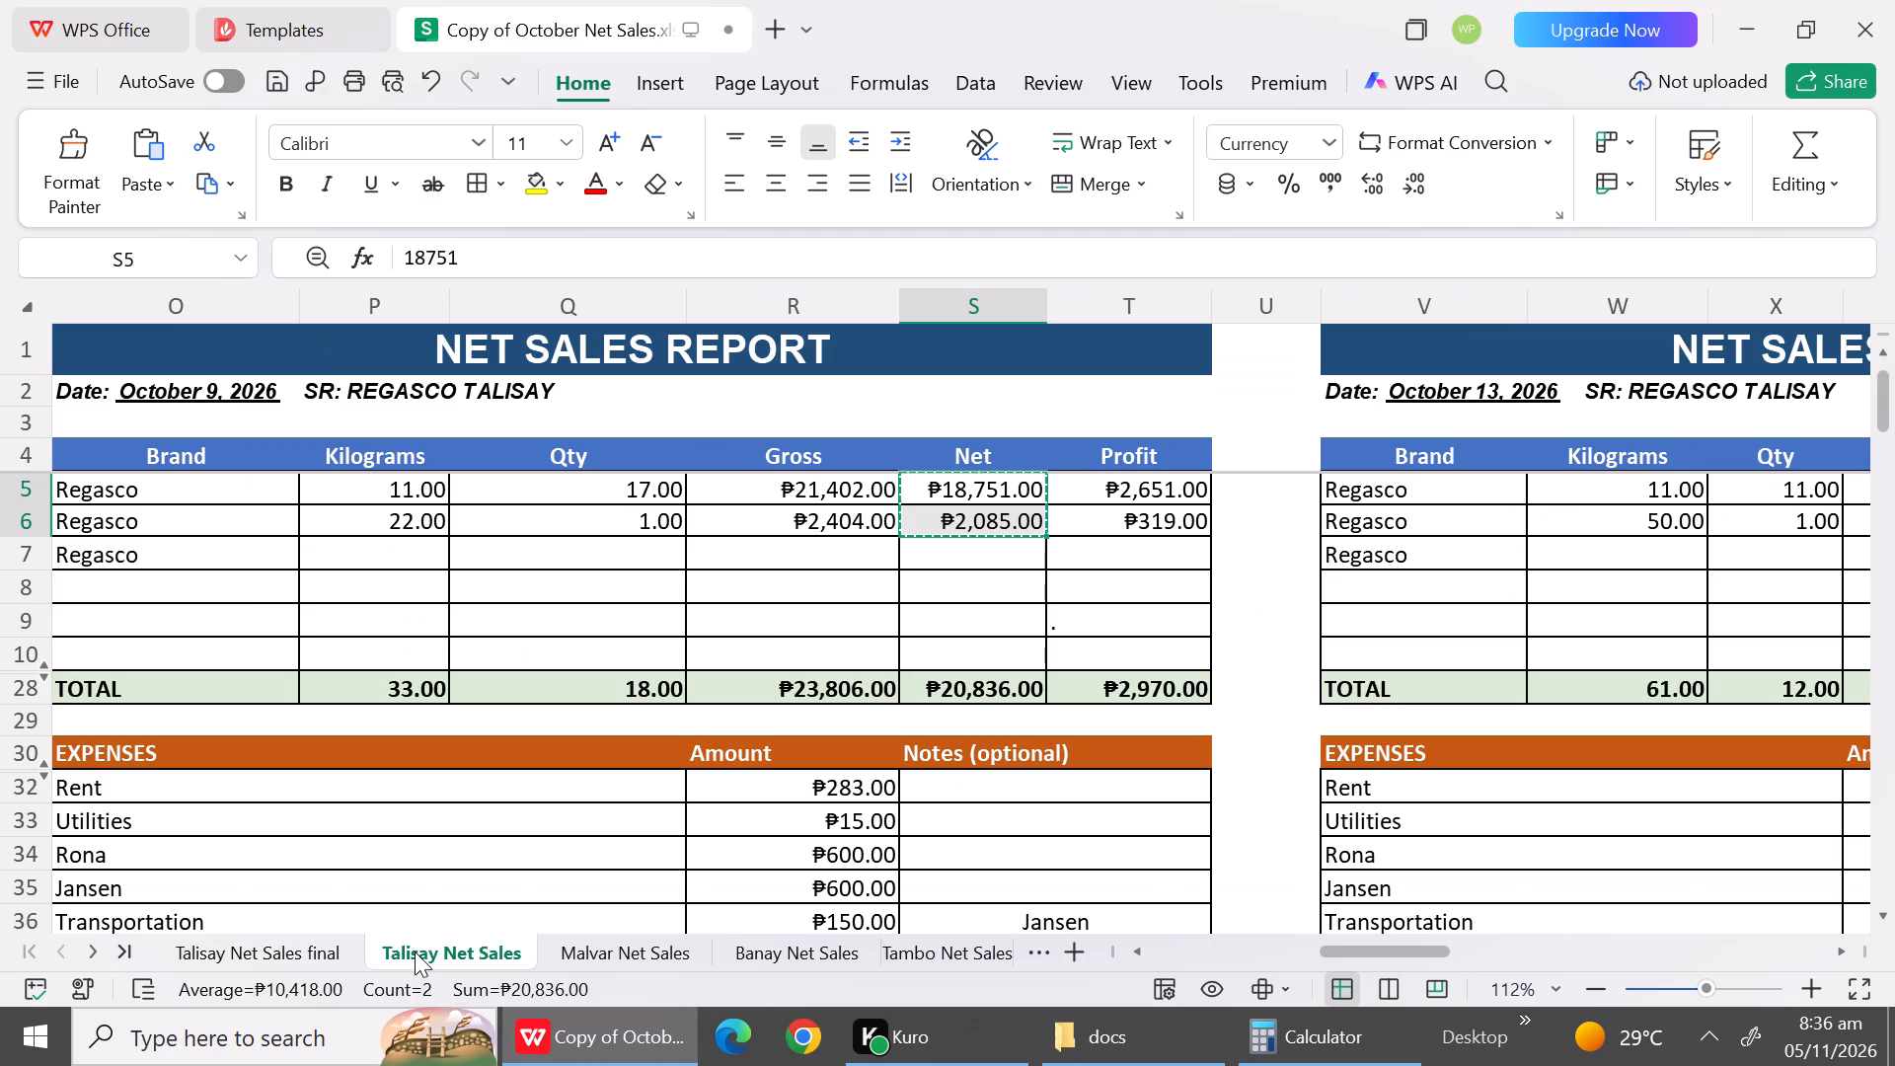
left_click(275, 952)
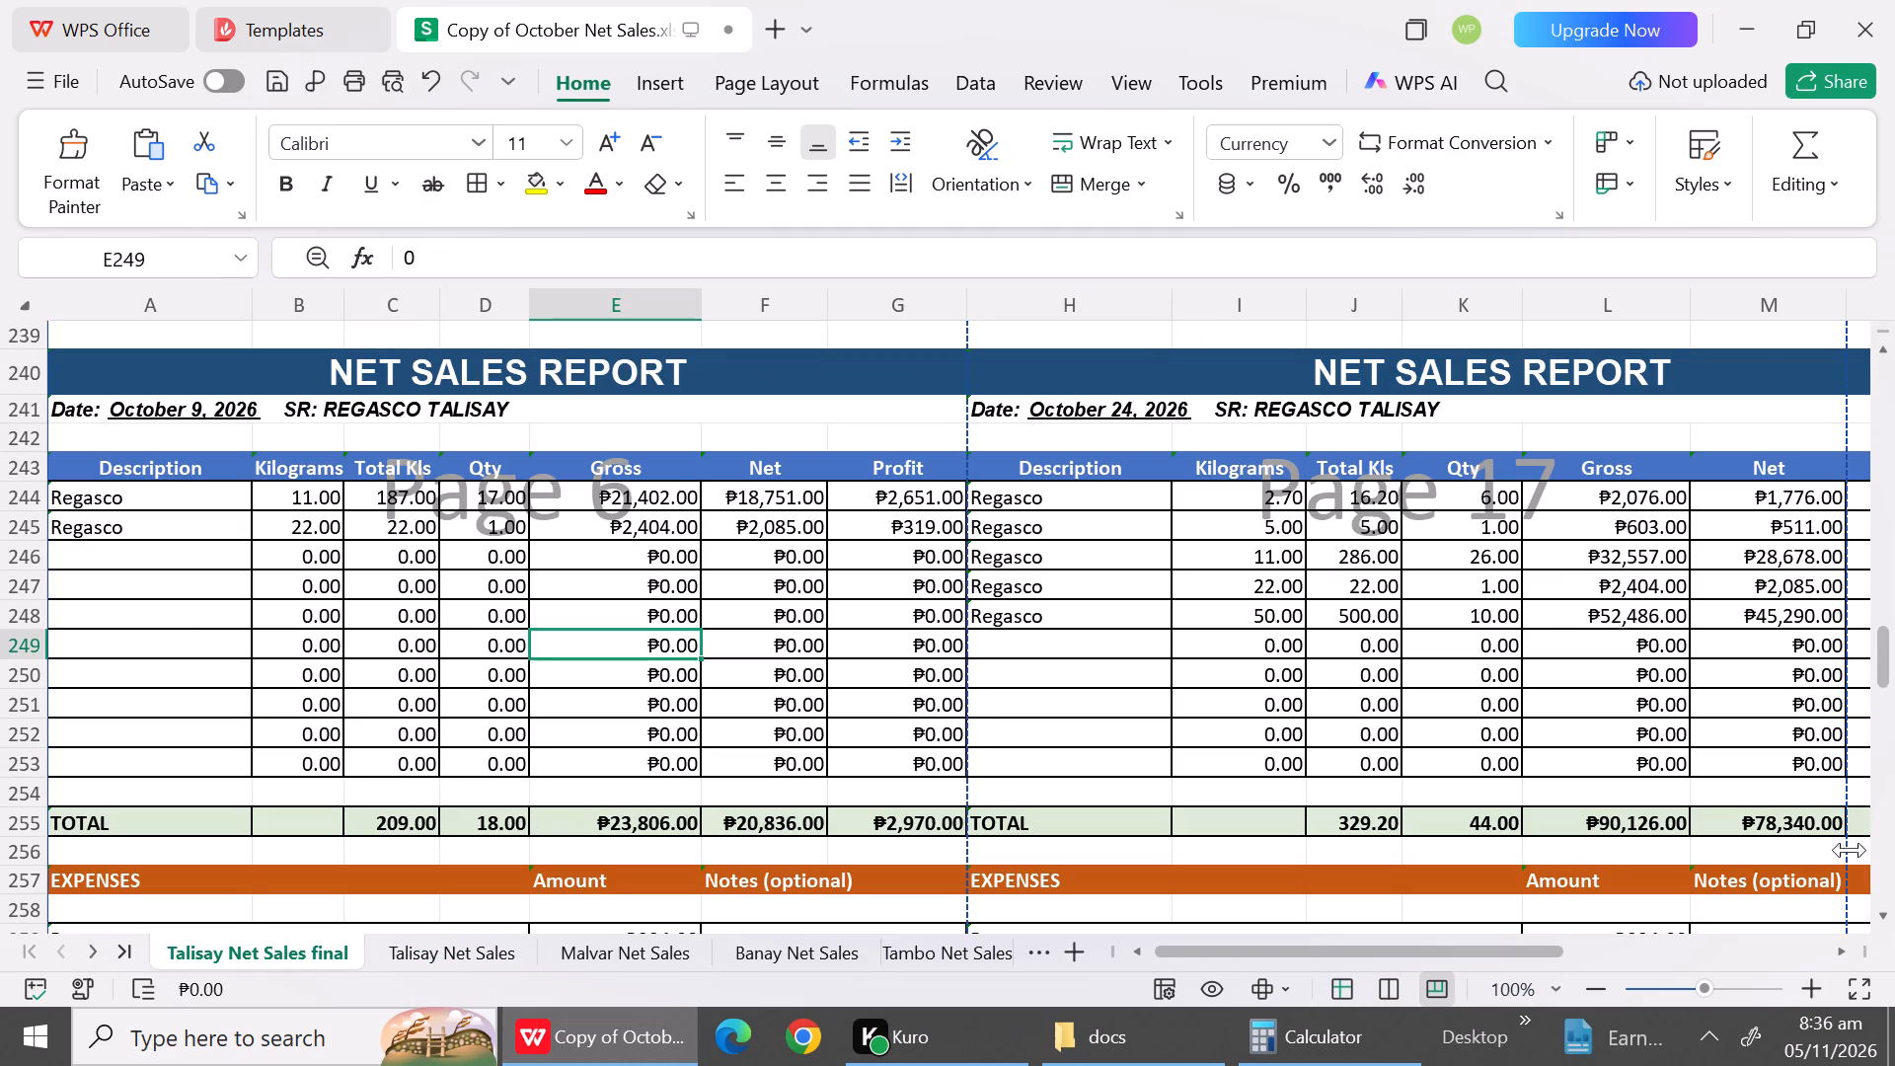
double_click(1880, 908)
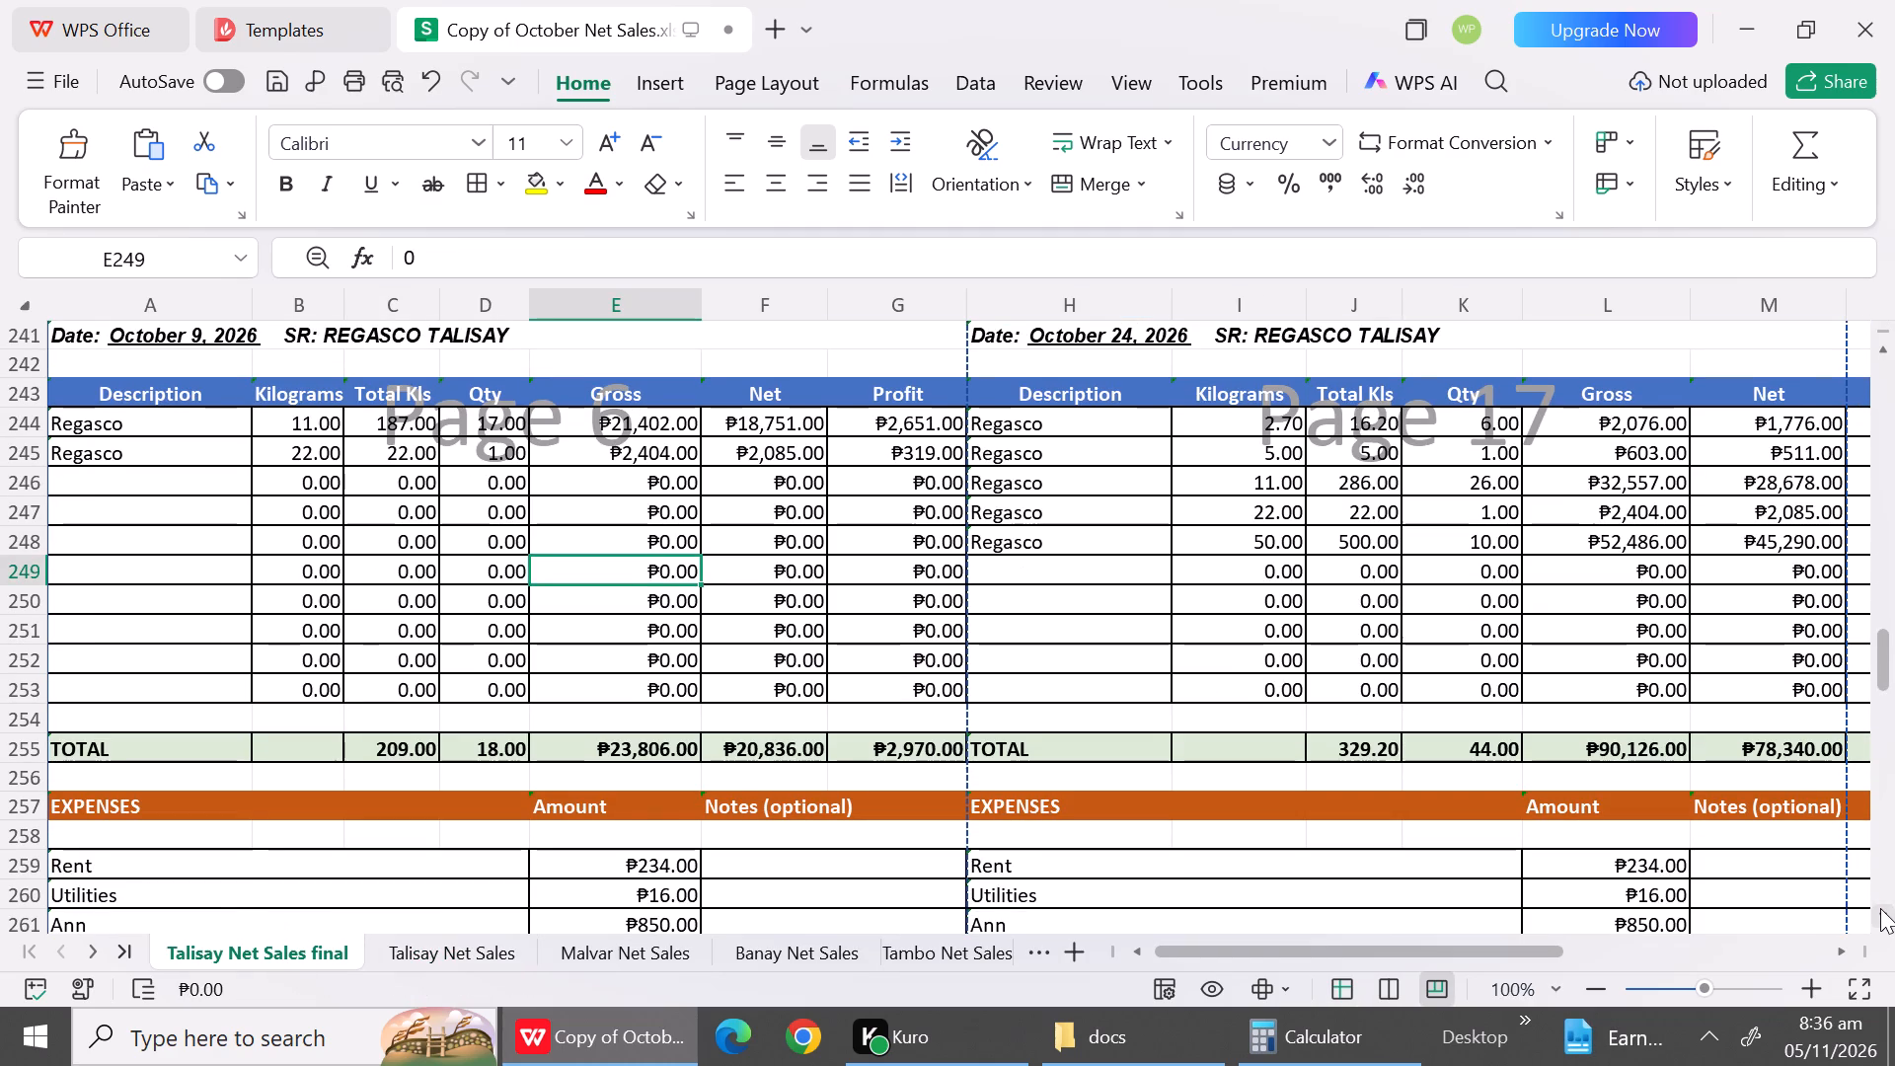
left_click(1880, 908)
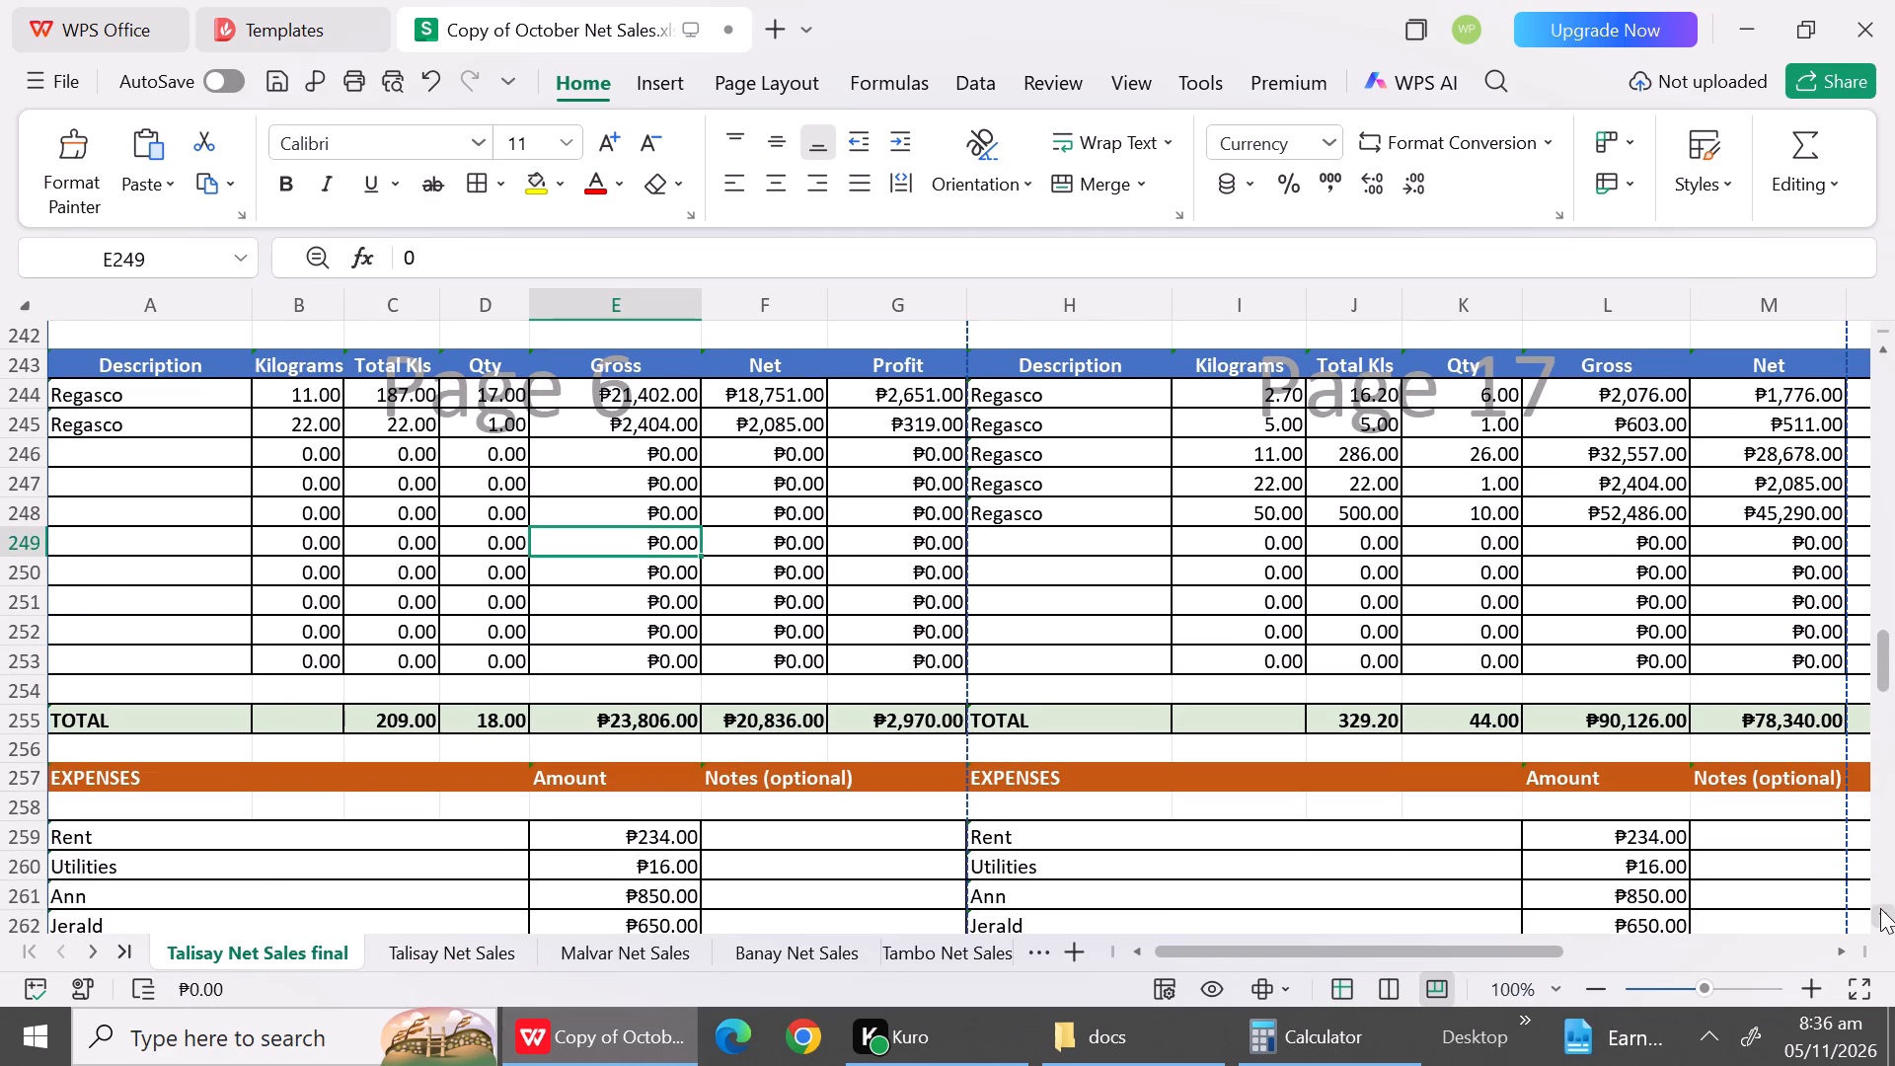
triple_click(1880, 908)
triple_click(1880, 908)
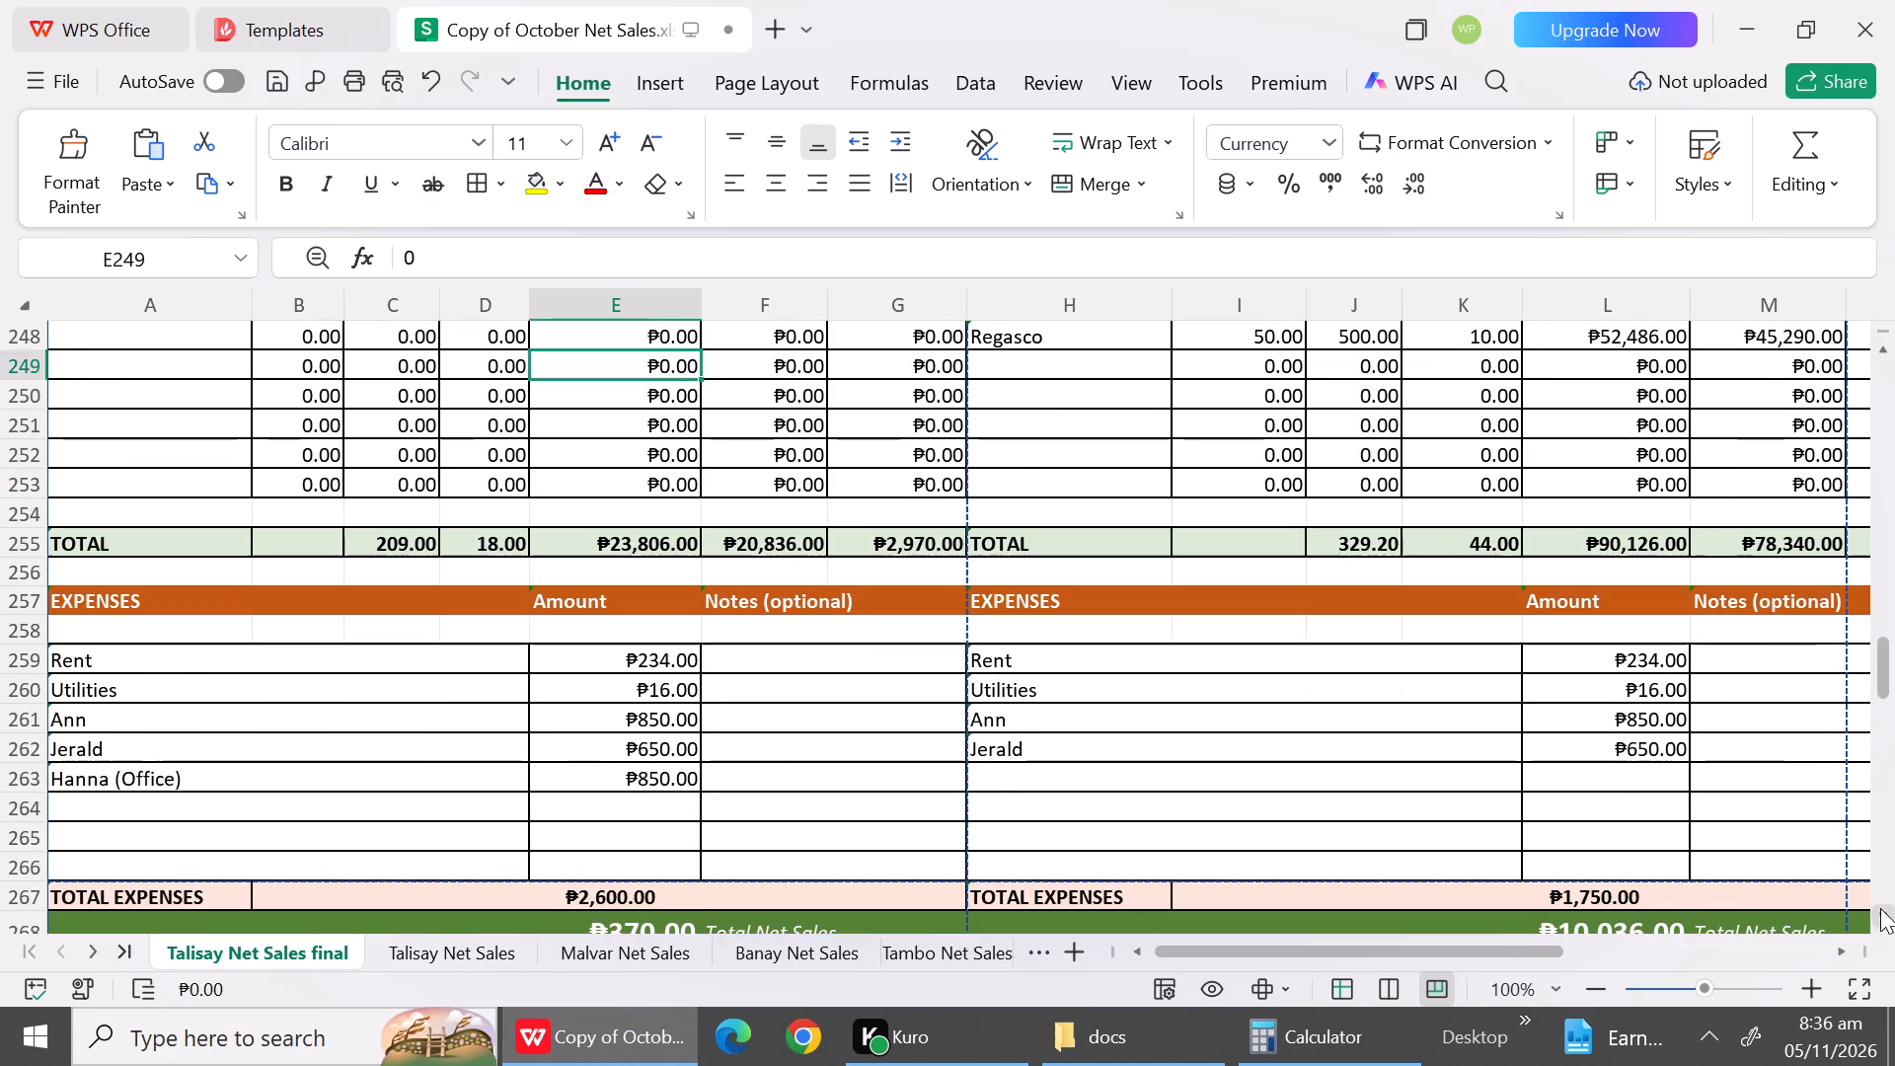
triple_click(1880, 908)
triple_click(1880, 908)
left_click(1880, 908)
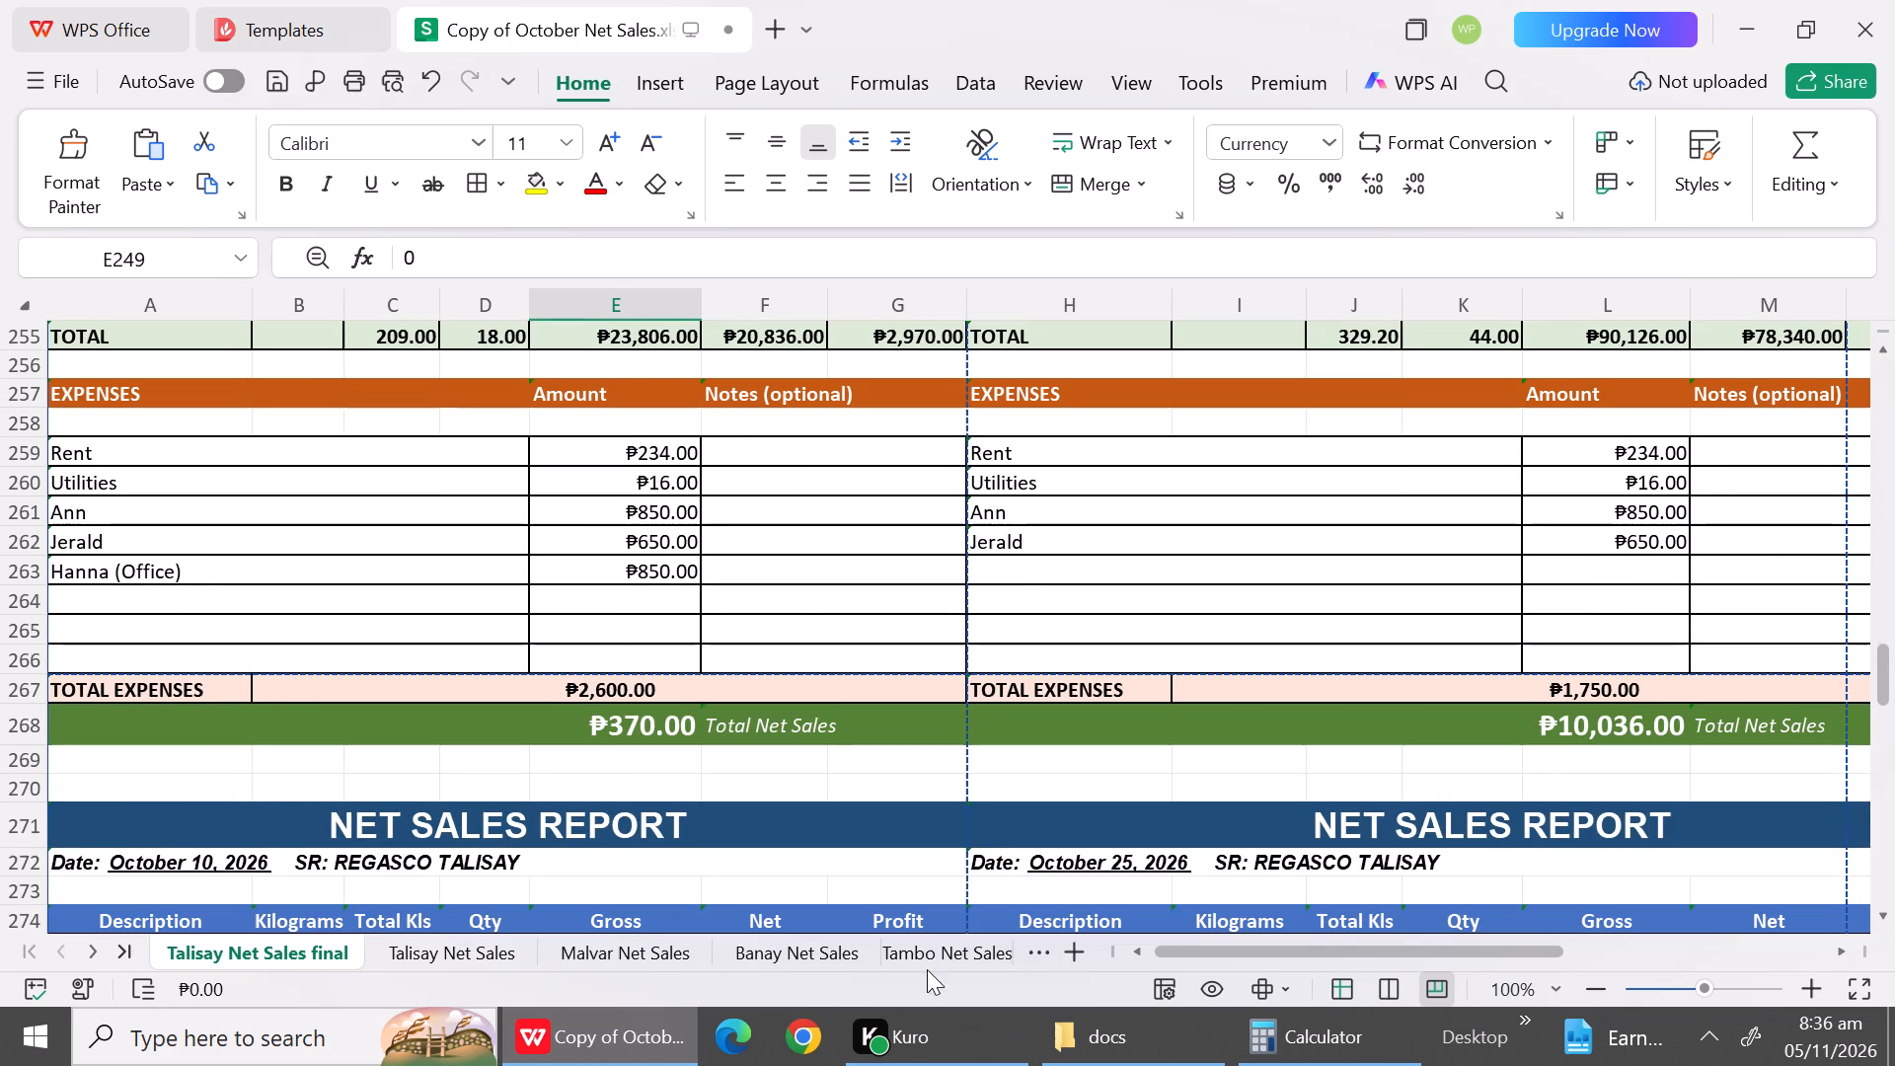
Copy the expense name Rona from the October 9 report in Talisay Net Sales into A261 of Talisay Net Sales final.
left_click(477, 958)
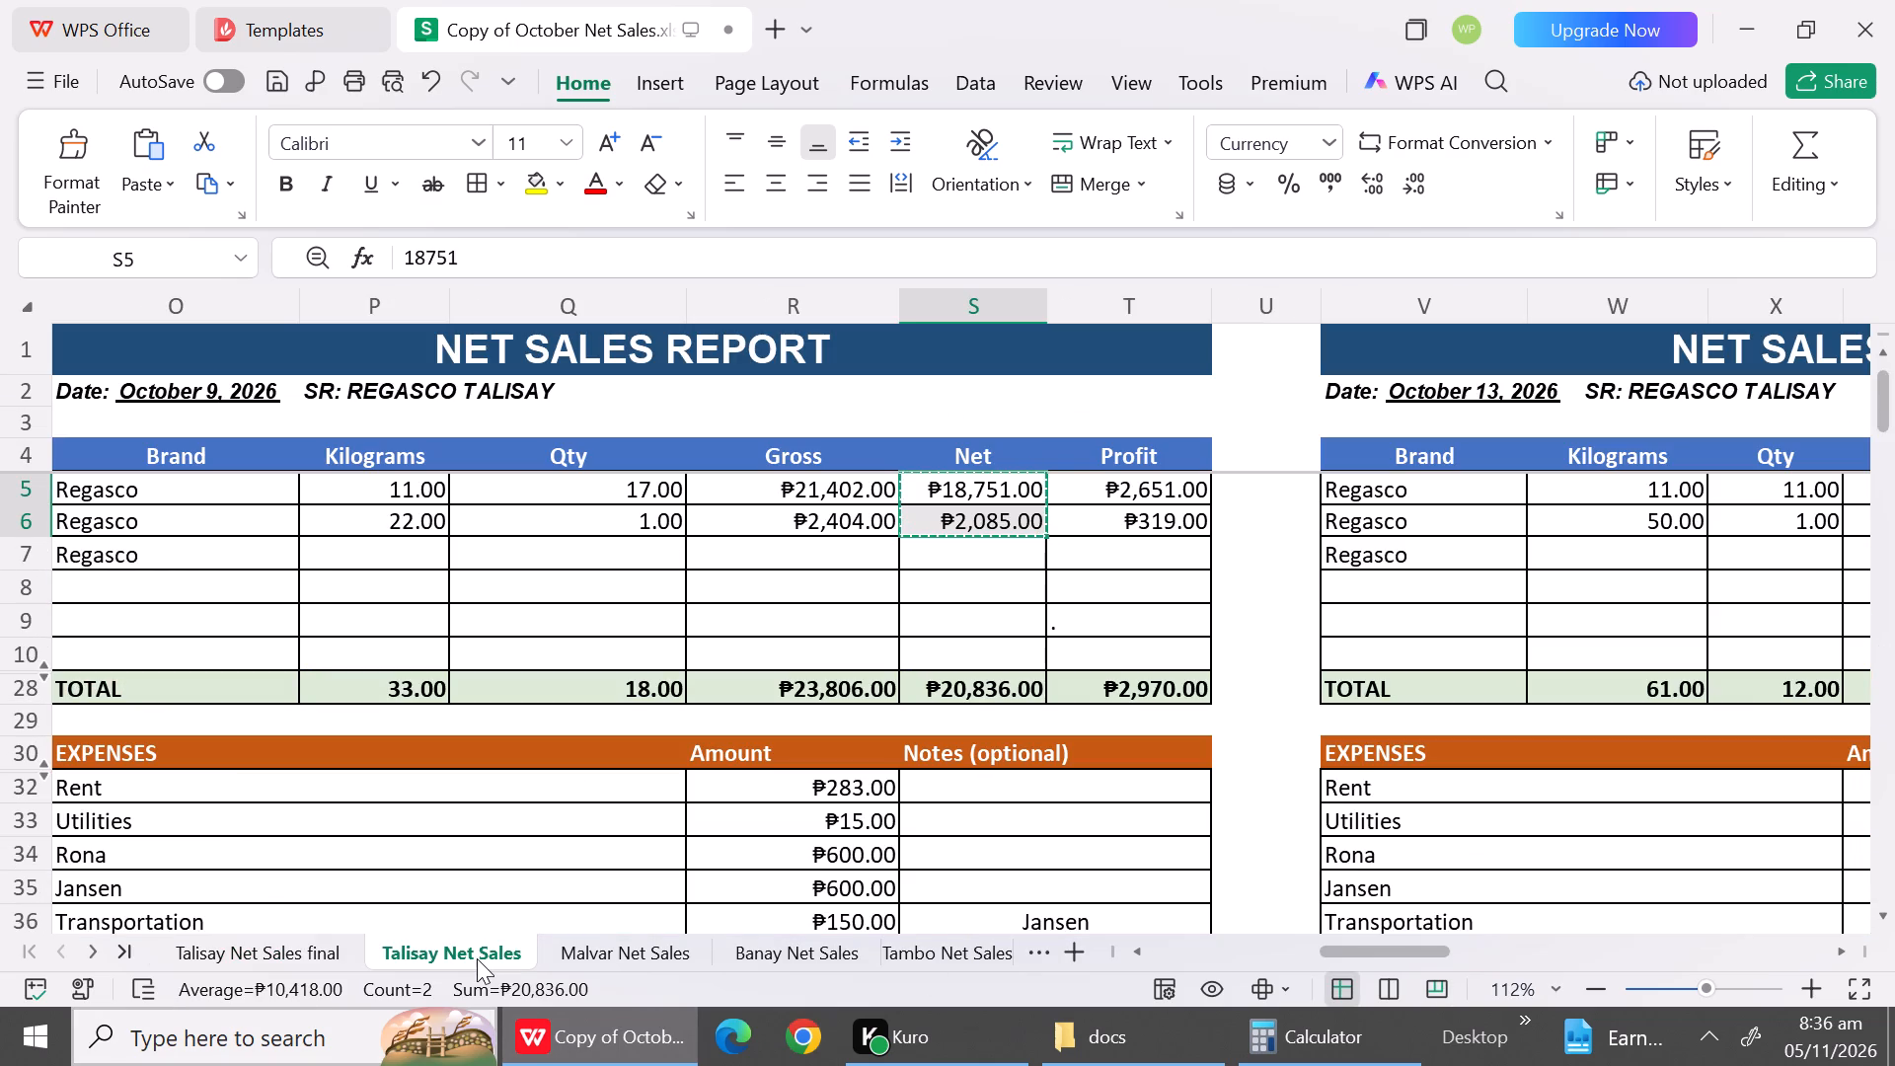
triple_click(1890, 907)
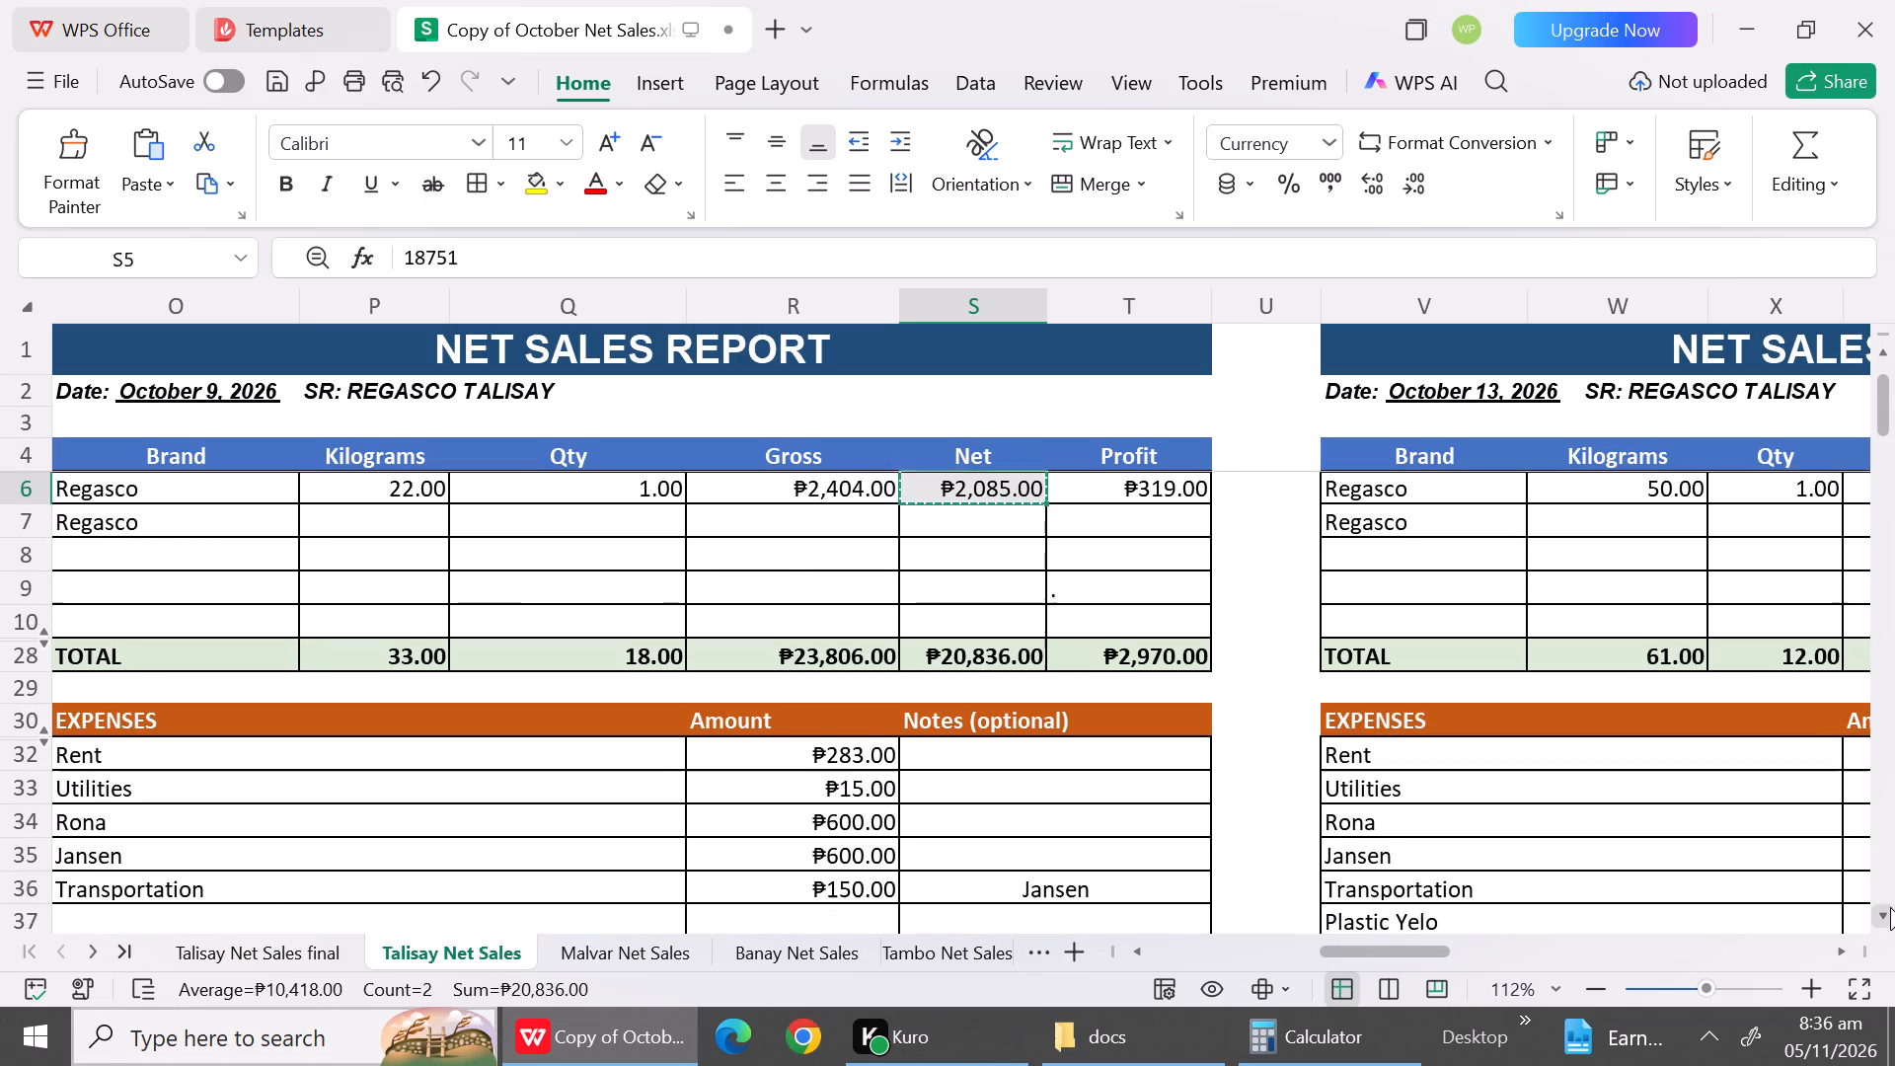
double_click(1890, 907)
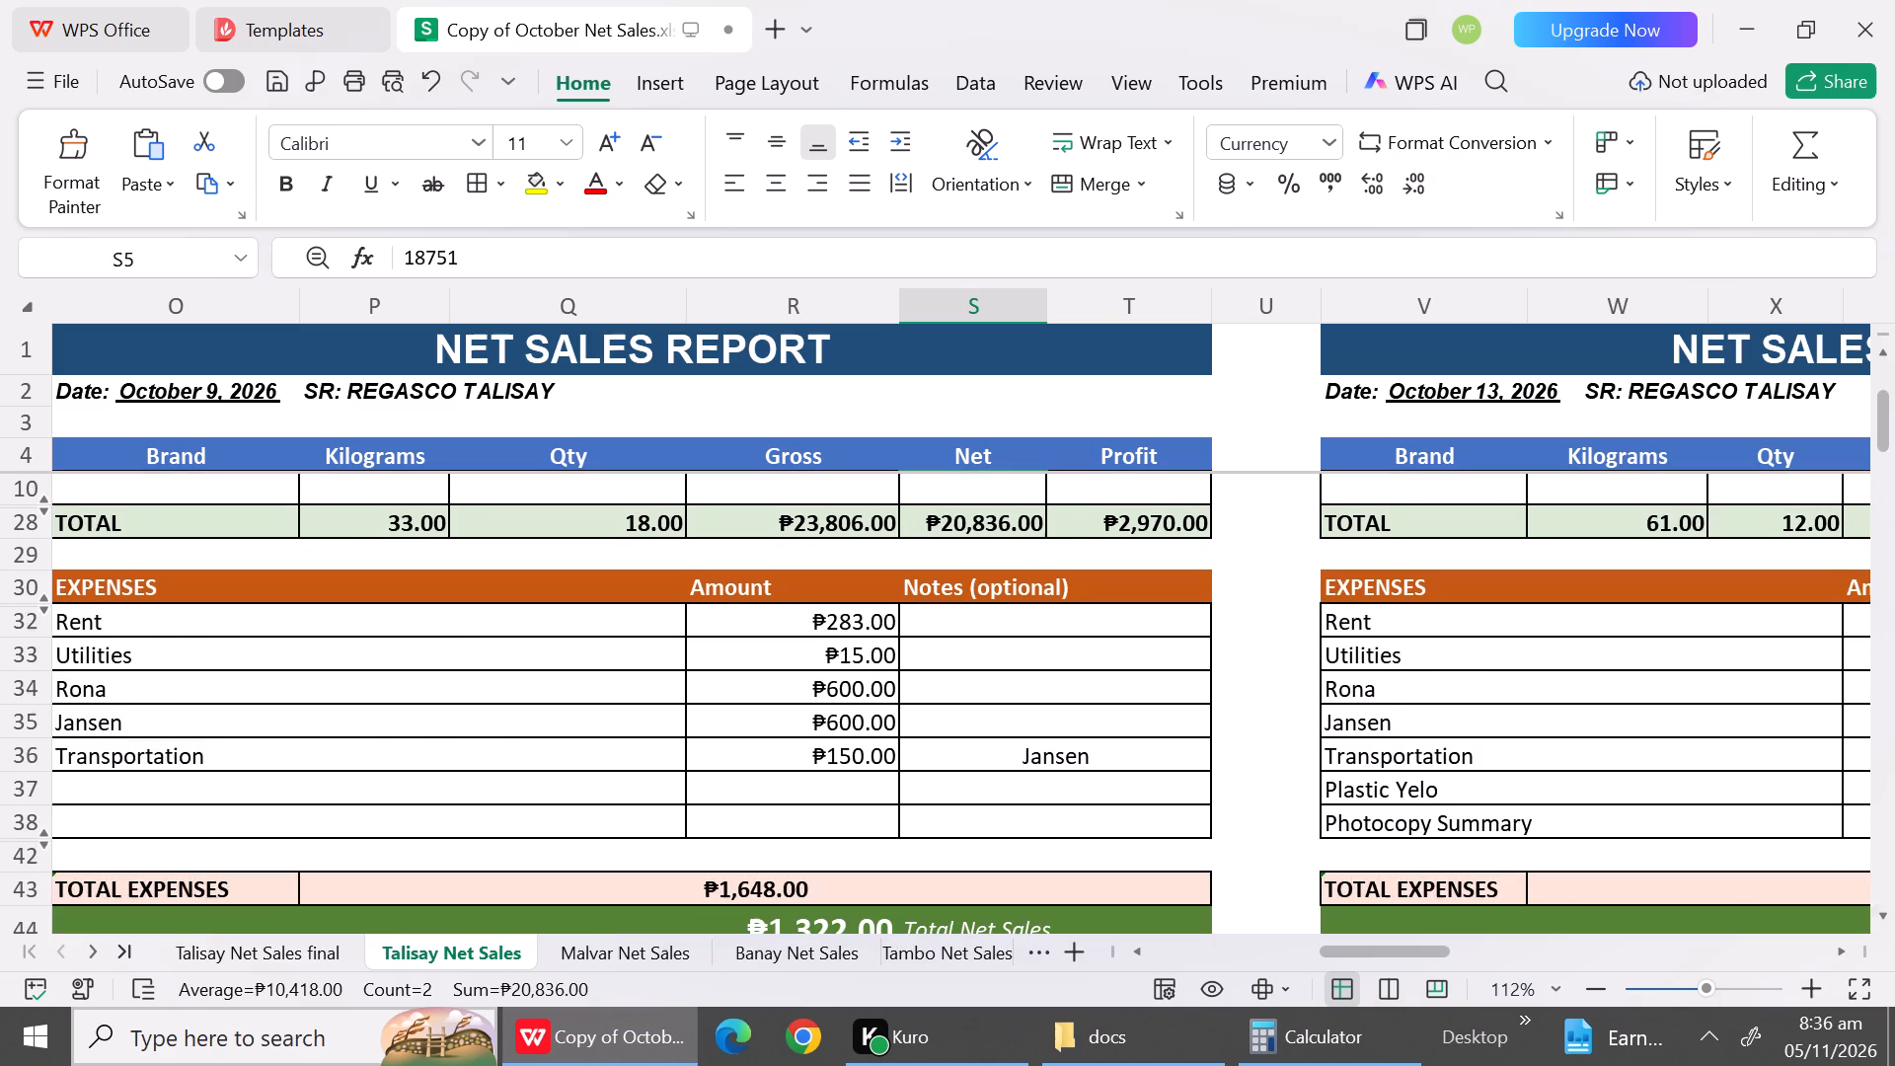
left_click(264, 948)
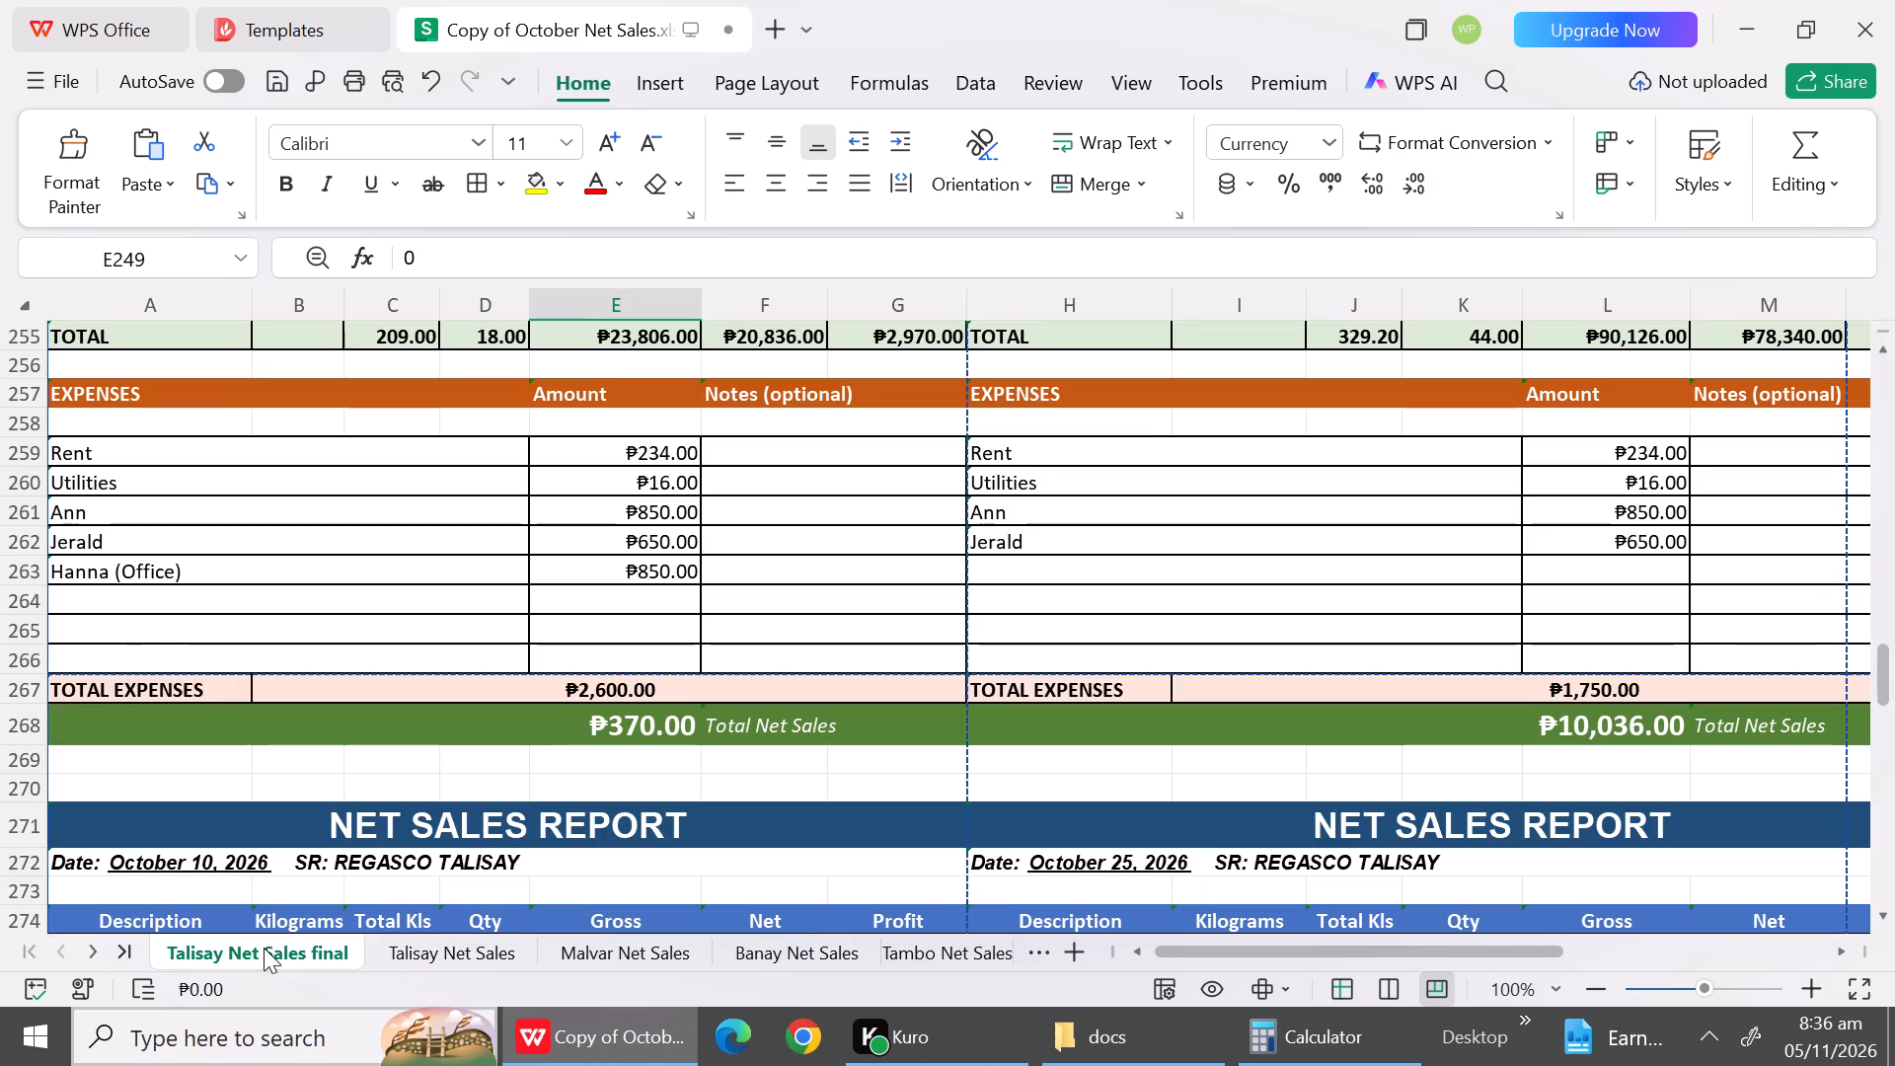
left_click(428, 946)
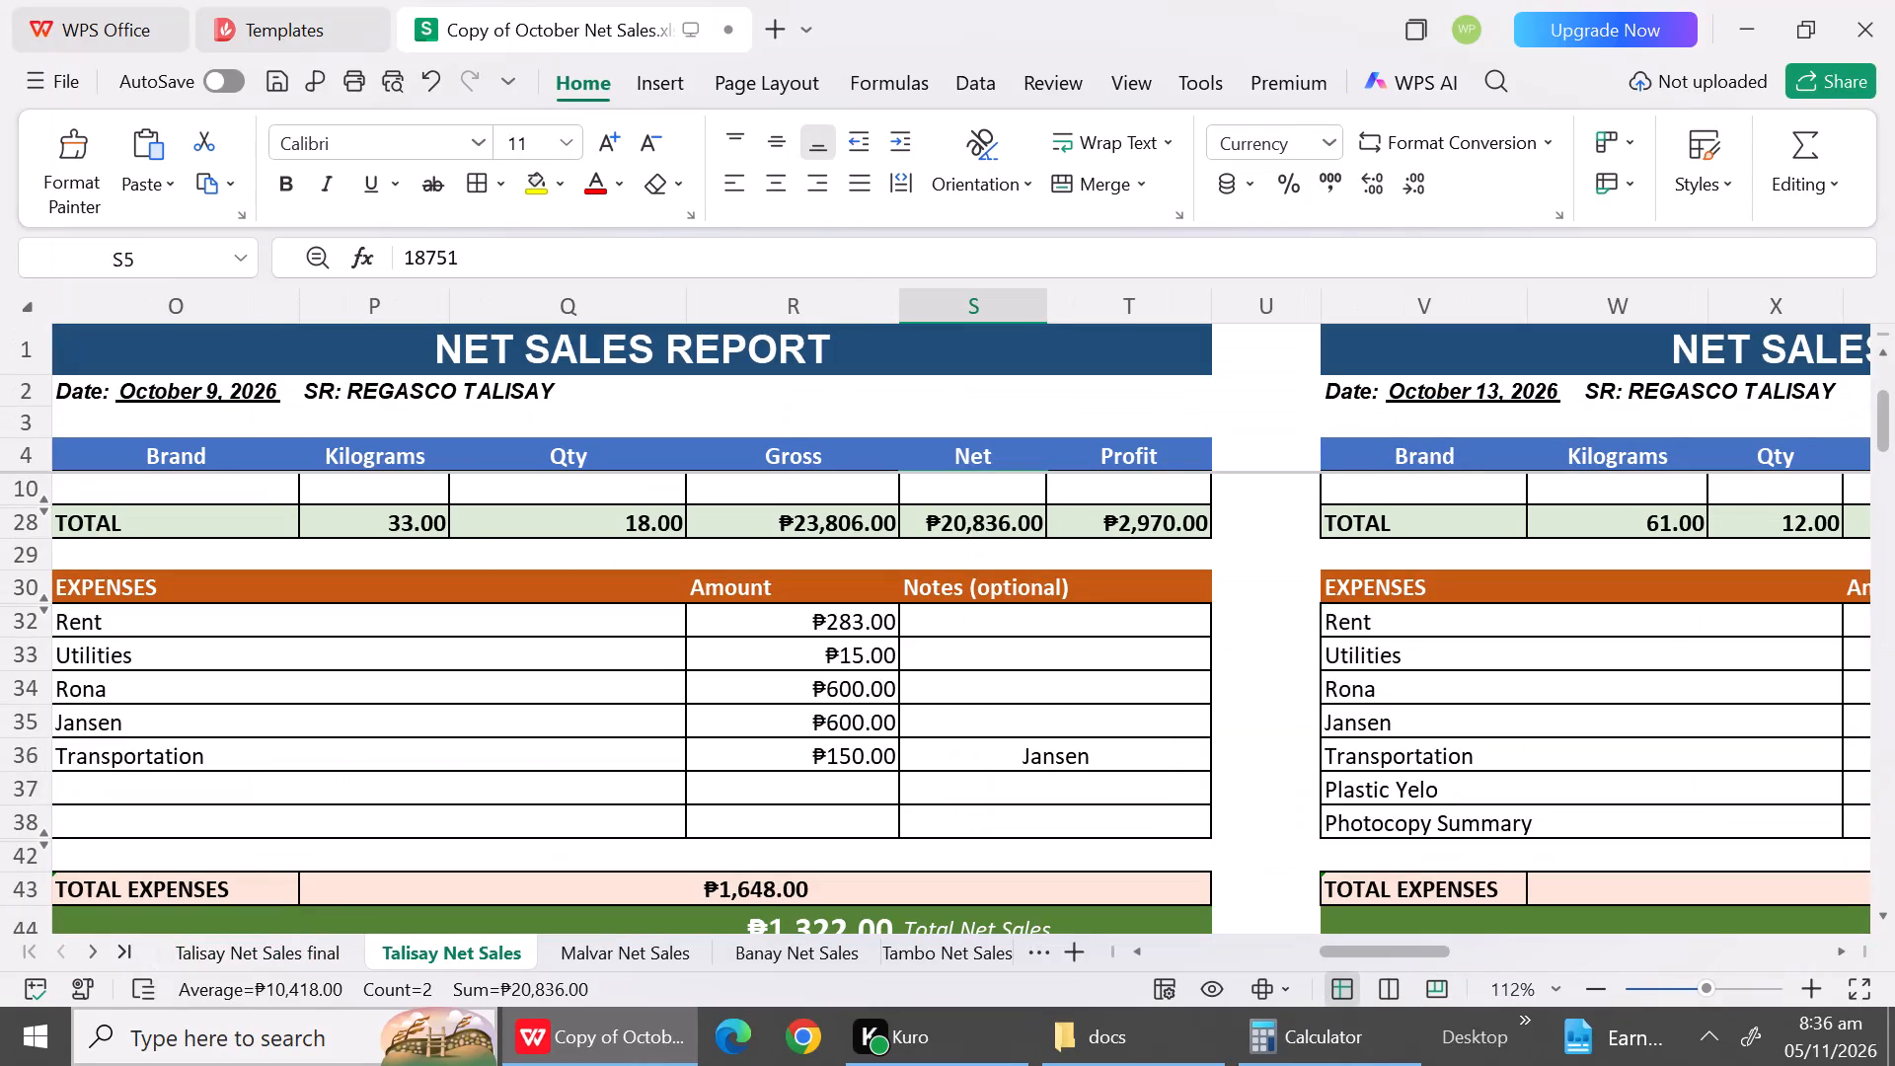
left_click(127, 696)
key("ctrl+c")
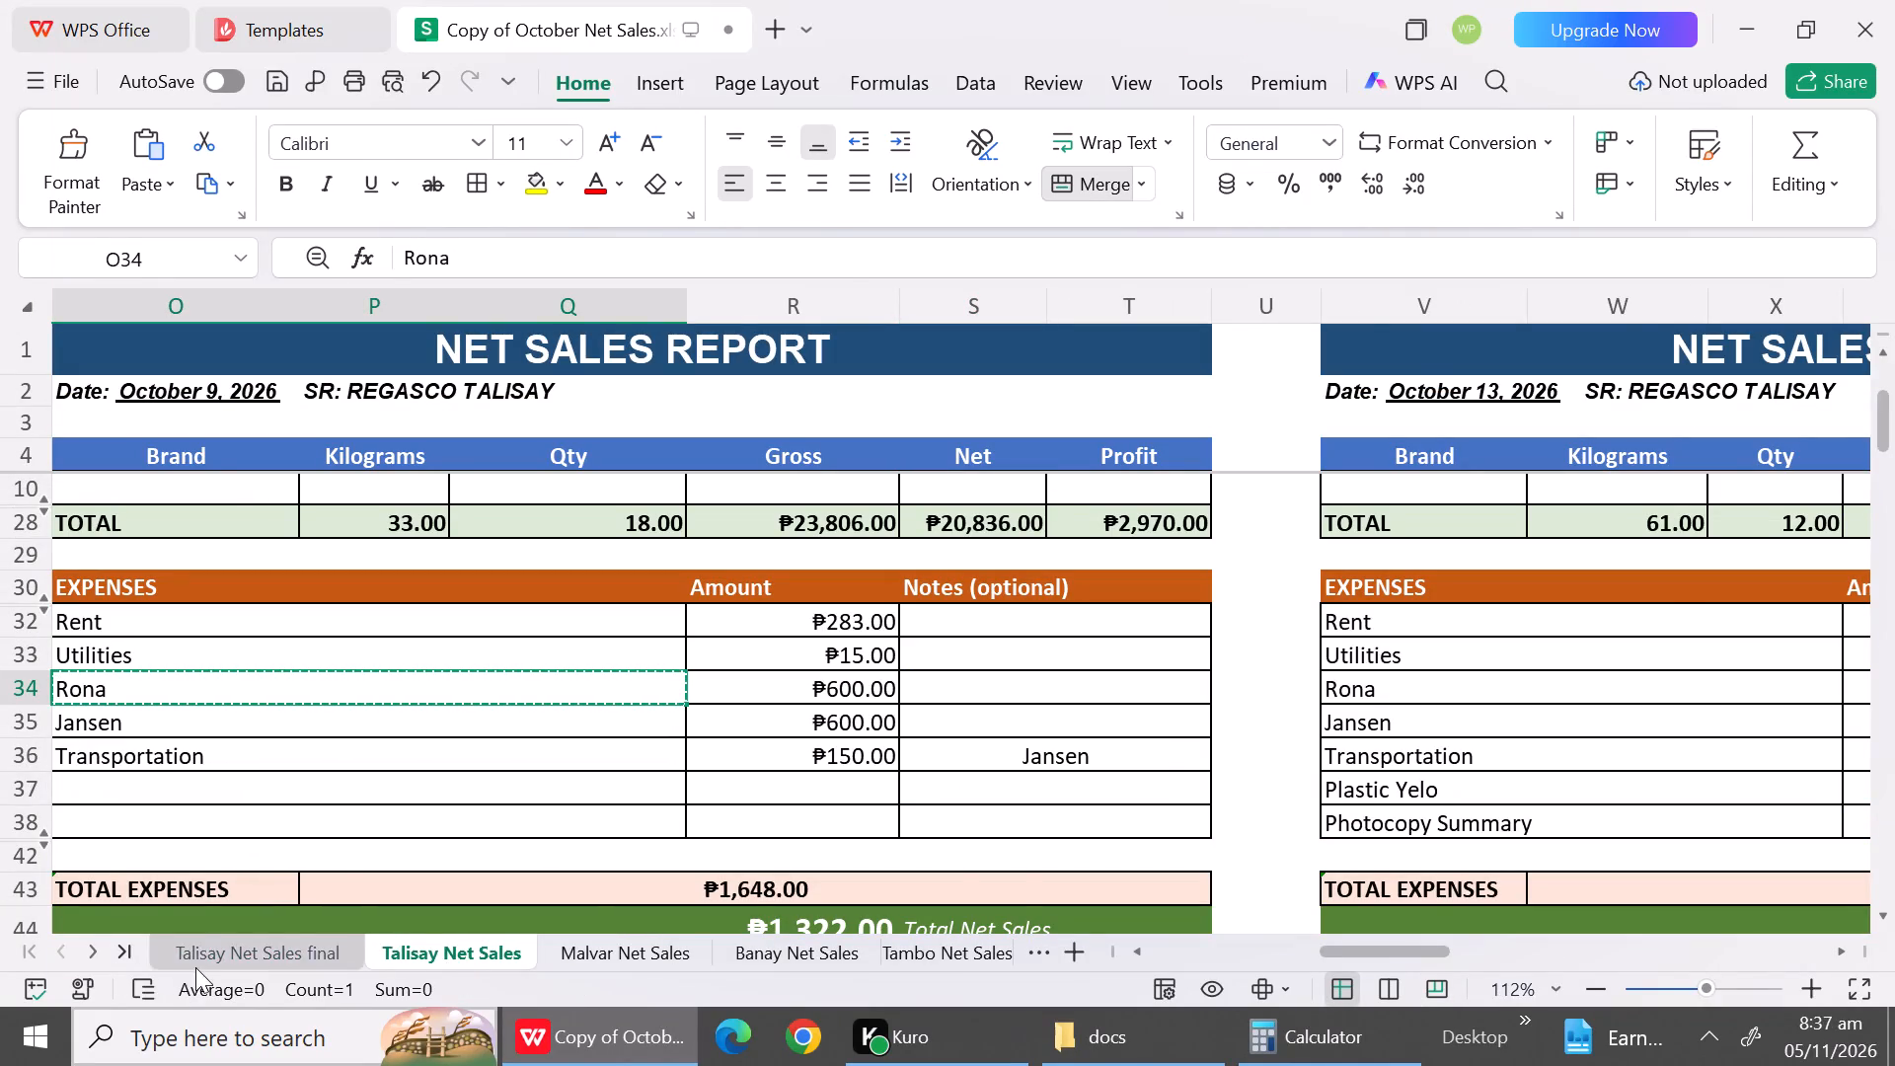
left_click(195, 957)
left_click(137, 517)
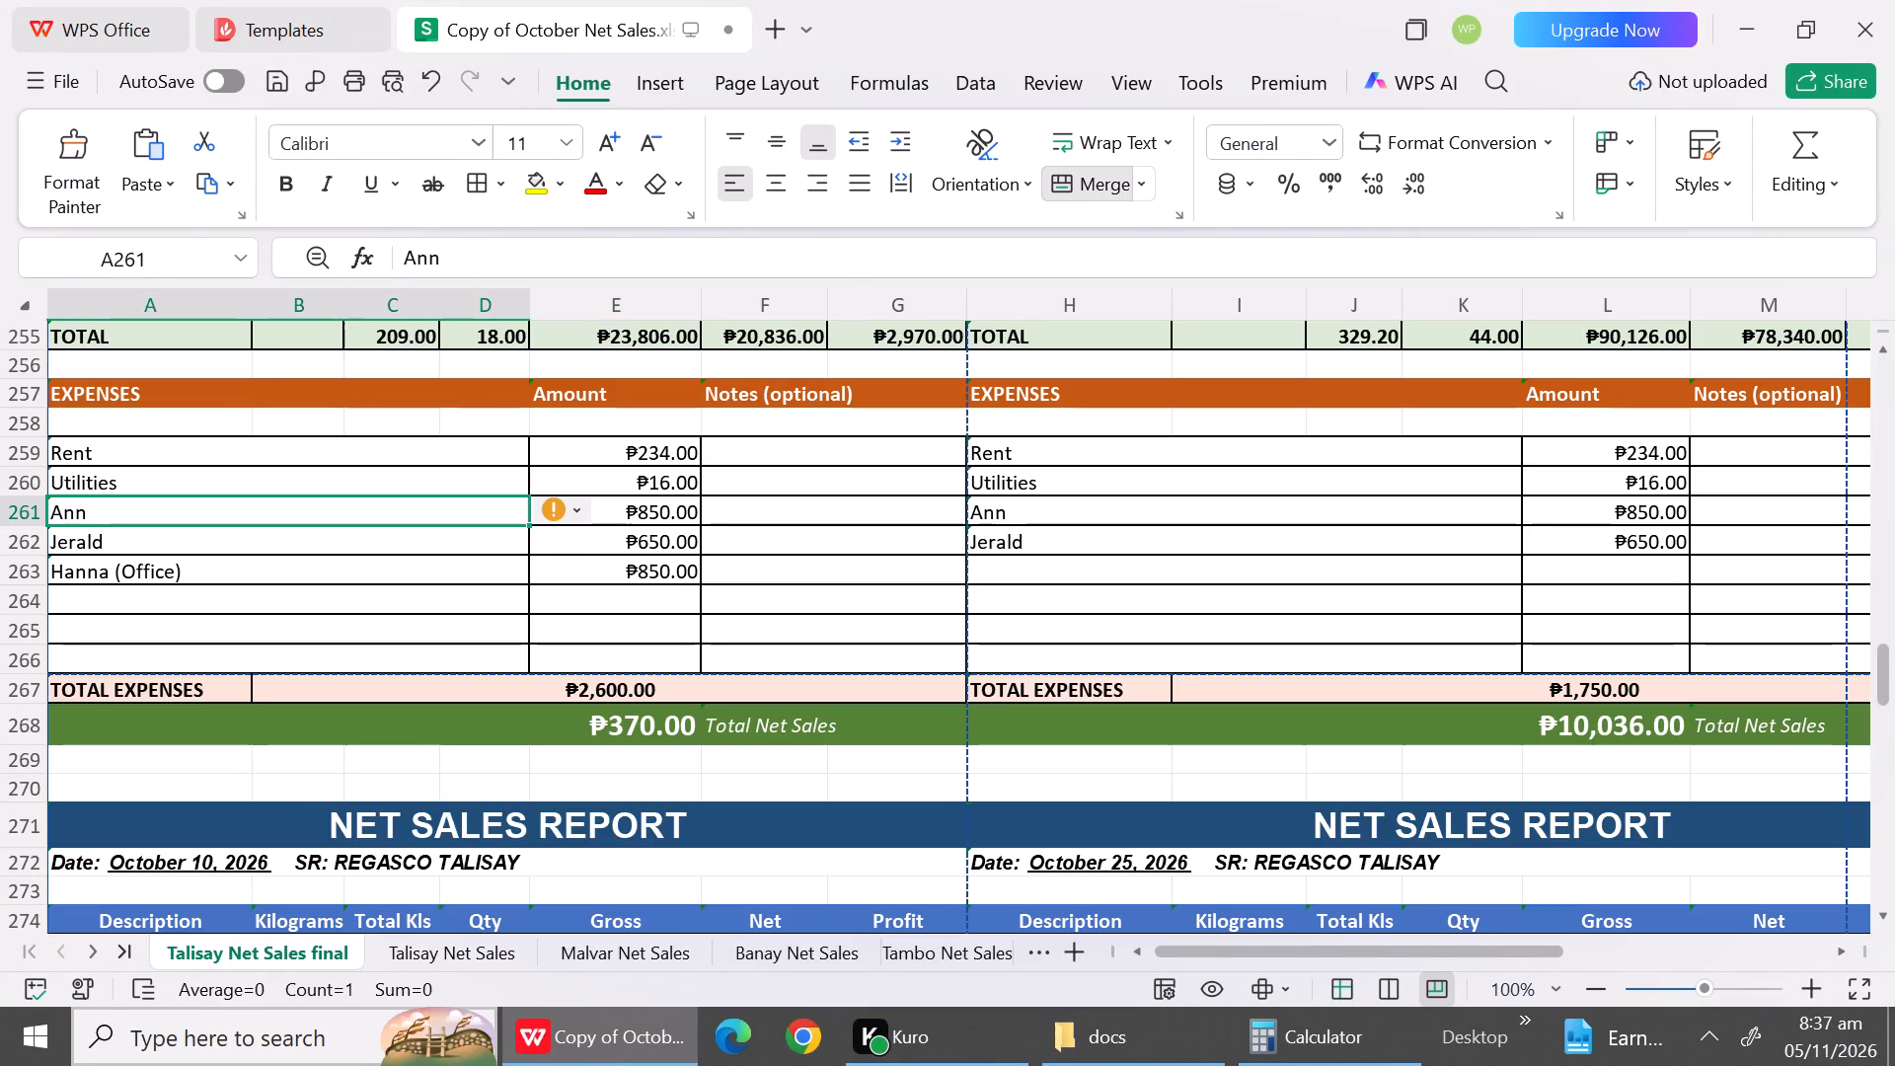
key("ctrl+v")
Replace the expense name in A262 with Jansen.
left_click(124, 552)
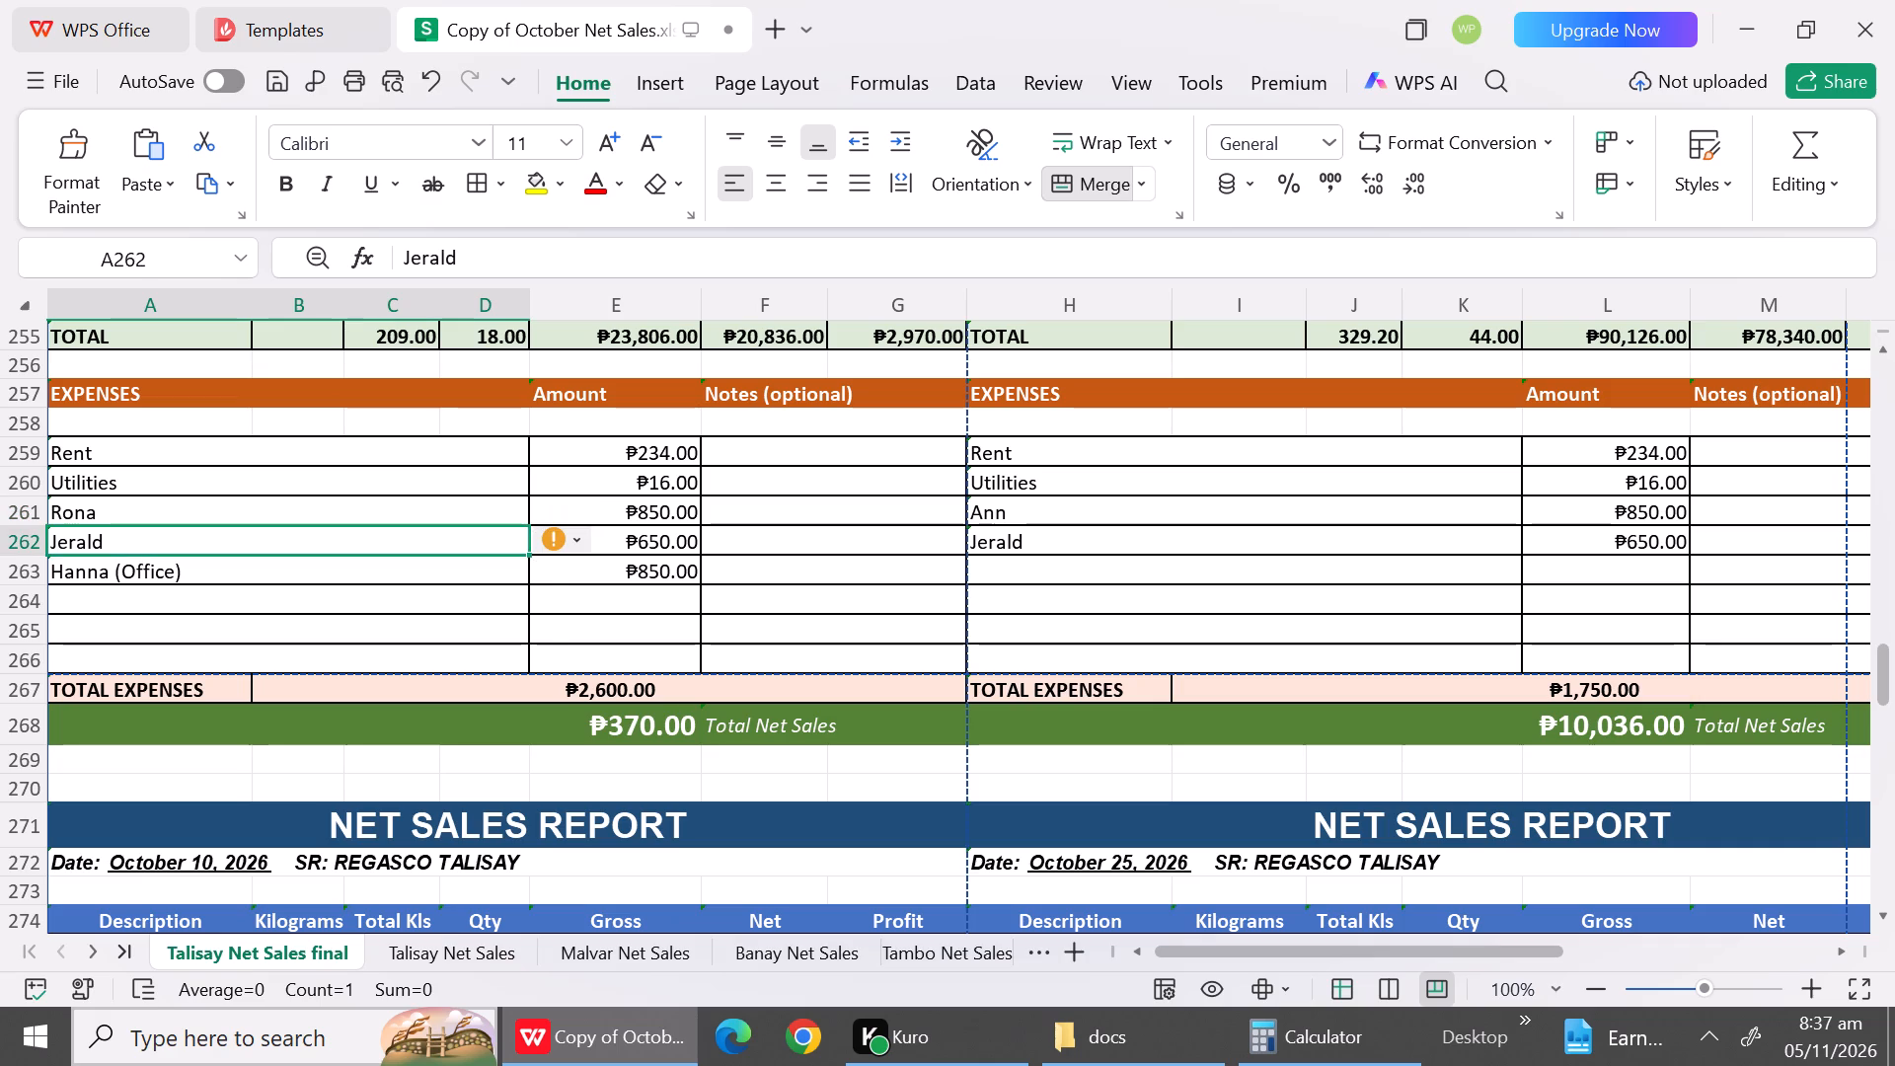
key("shift+k")
key("BackSpace")
key("shift+j")
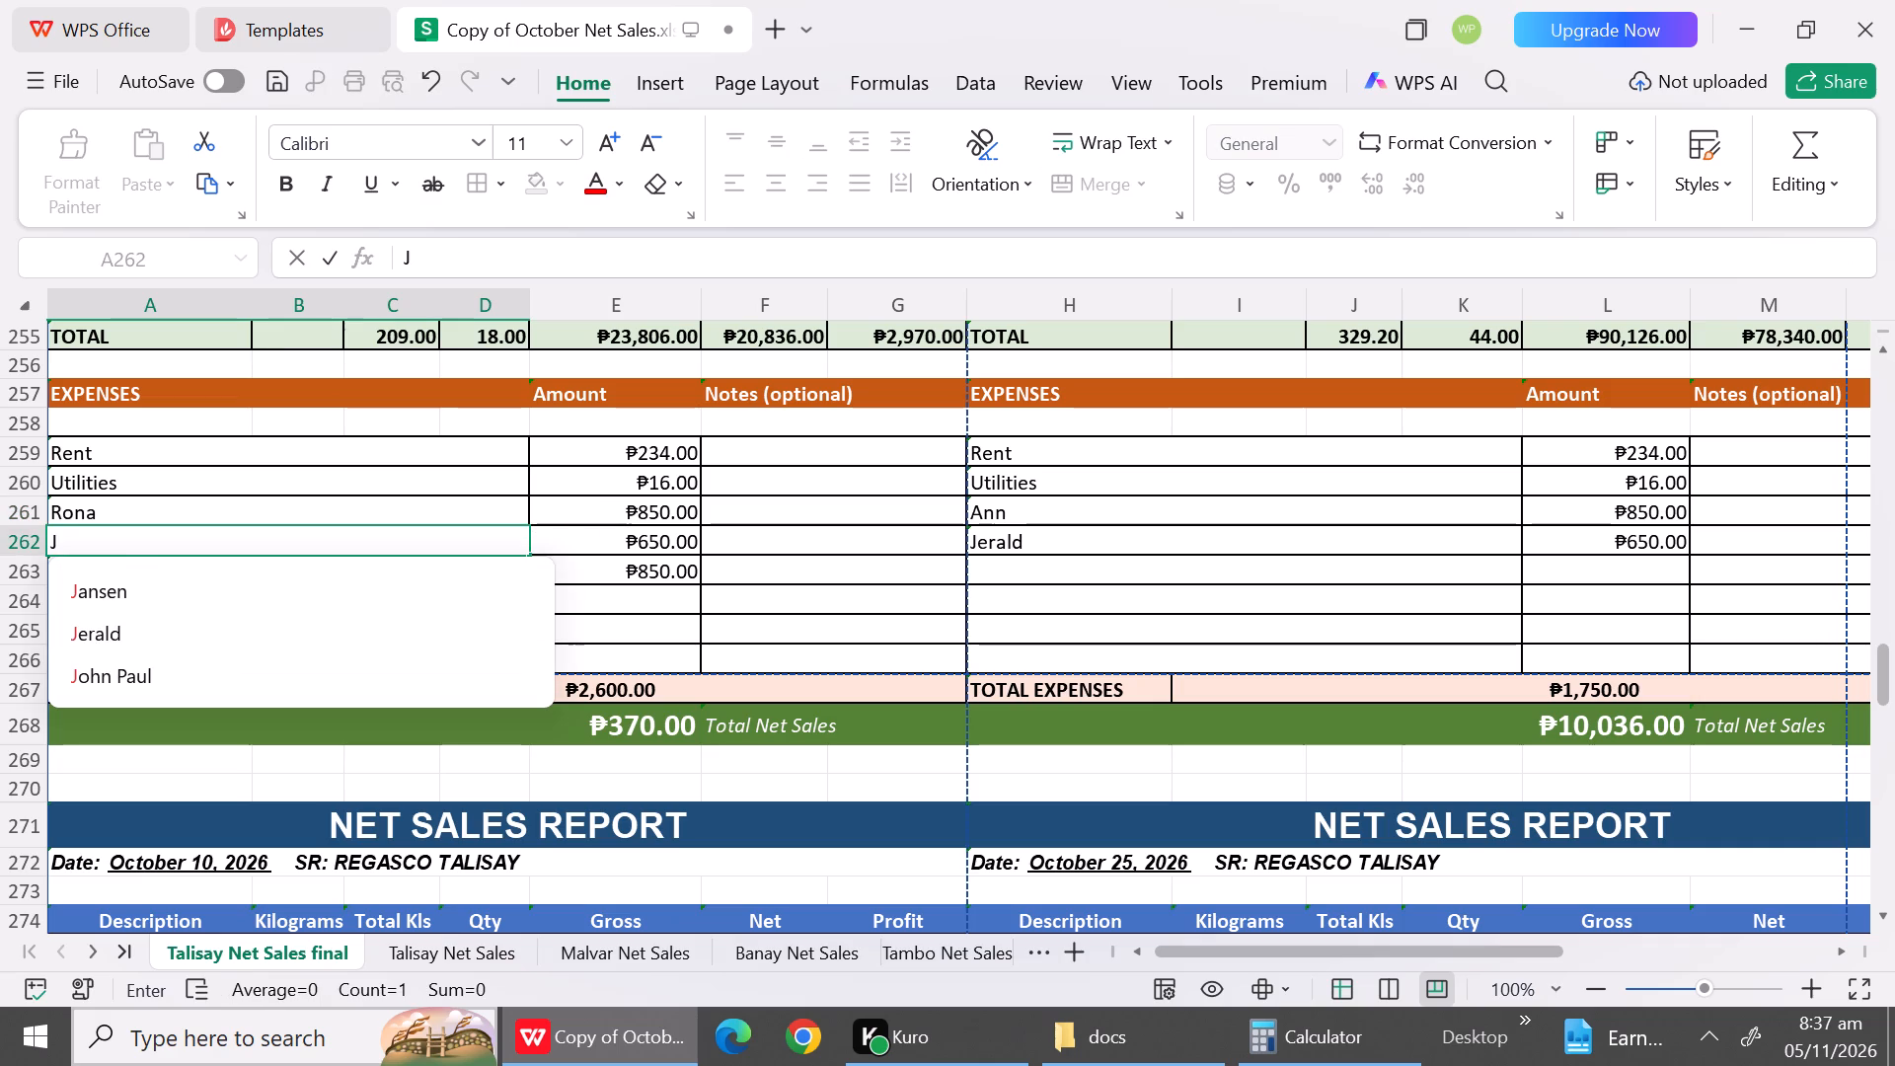
left_click(134, 590)
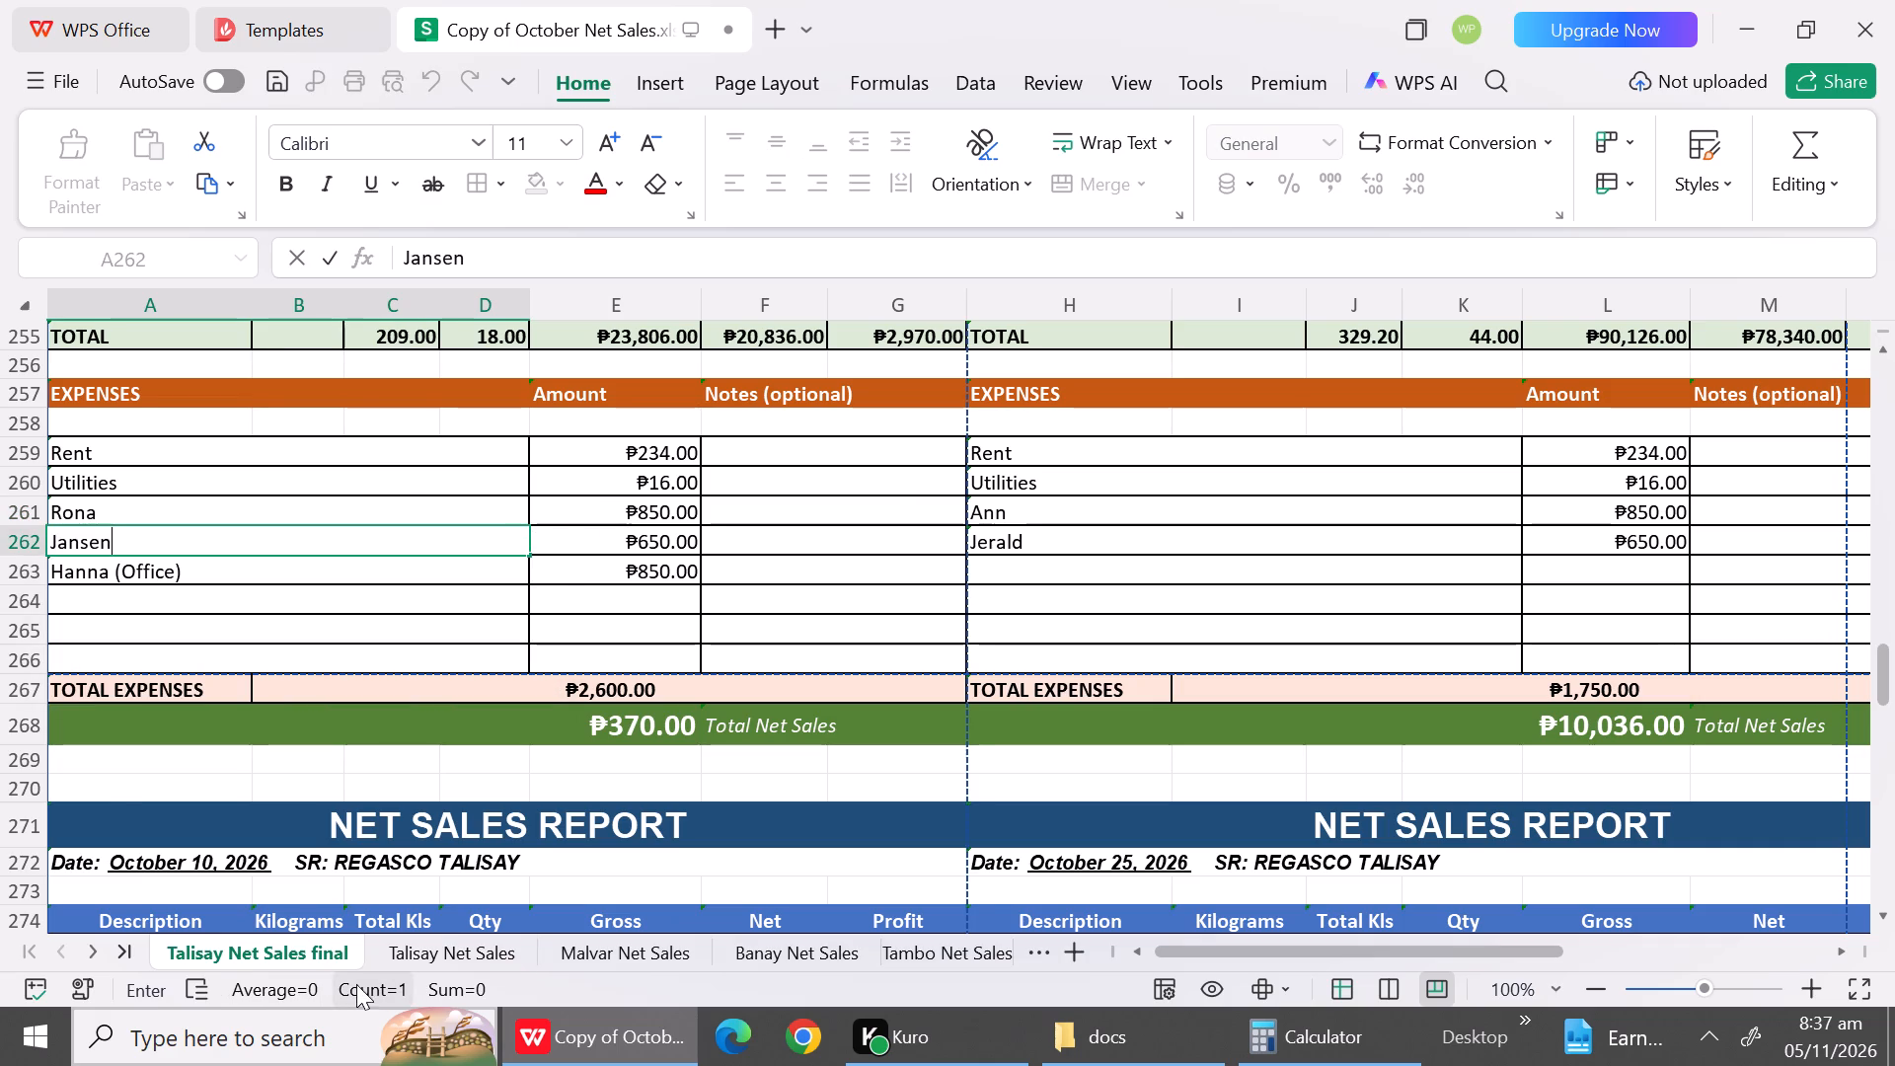
Check the next expense in the Talisay Net Sales sheet and replace the expense name in A263 of the final sheet with Transportation.
left_click(412, 940)
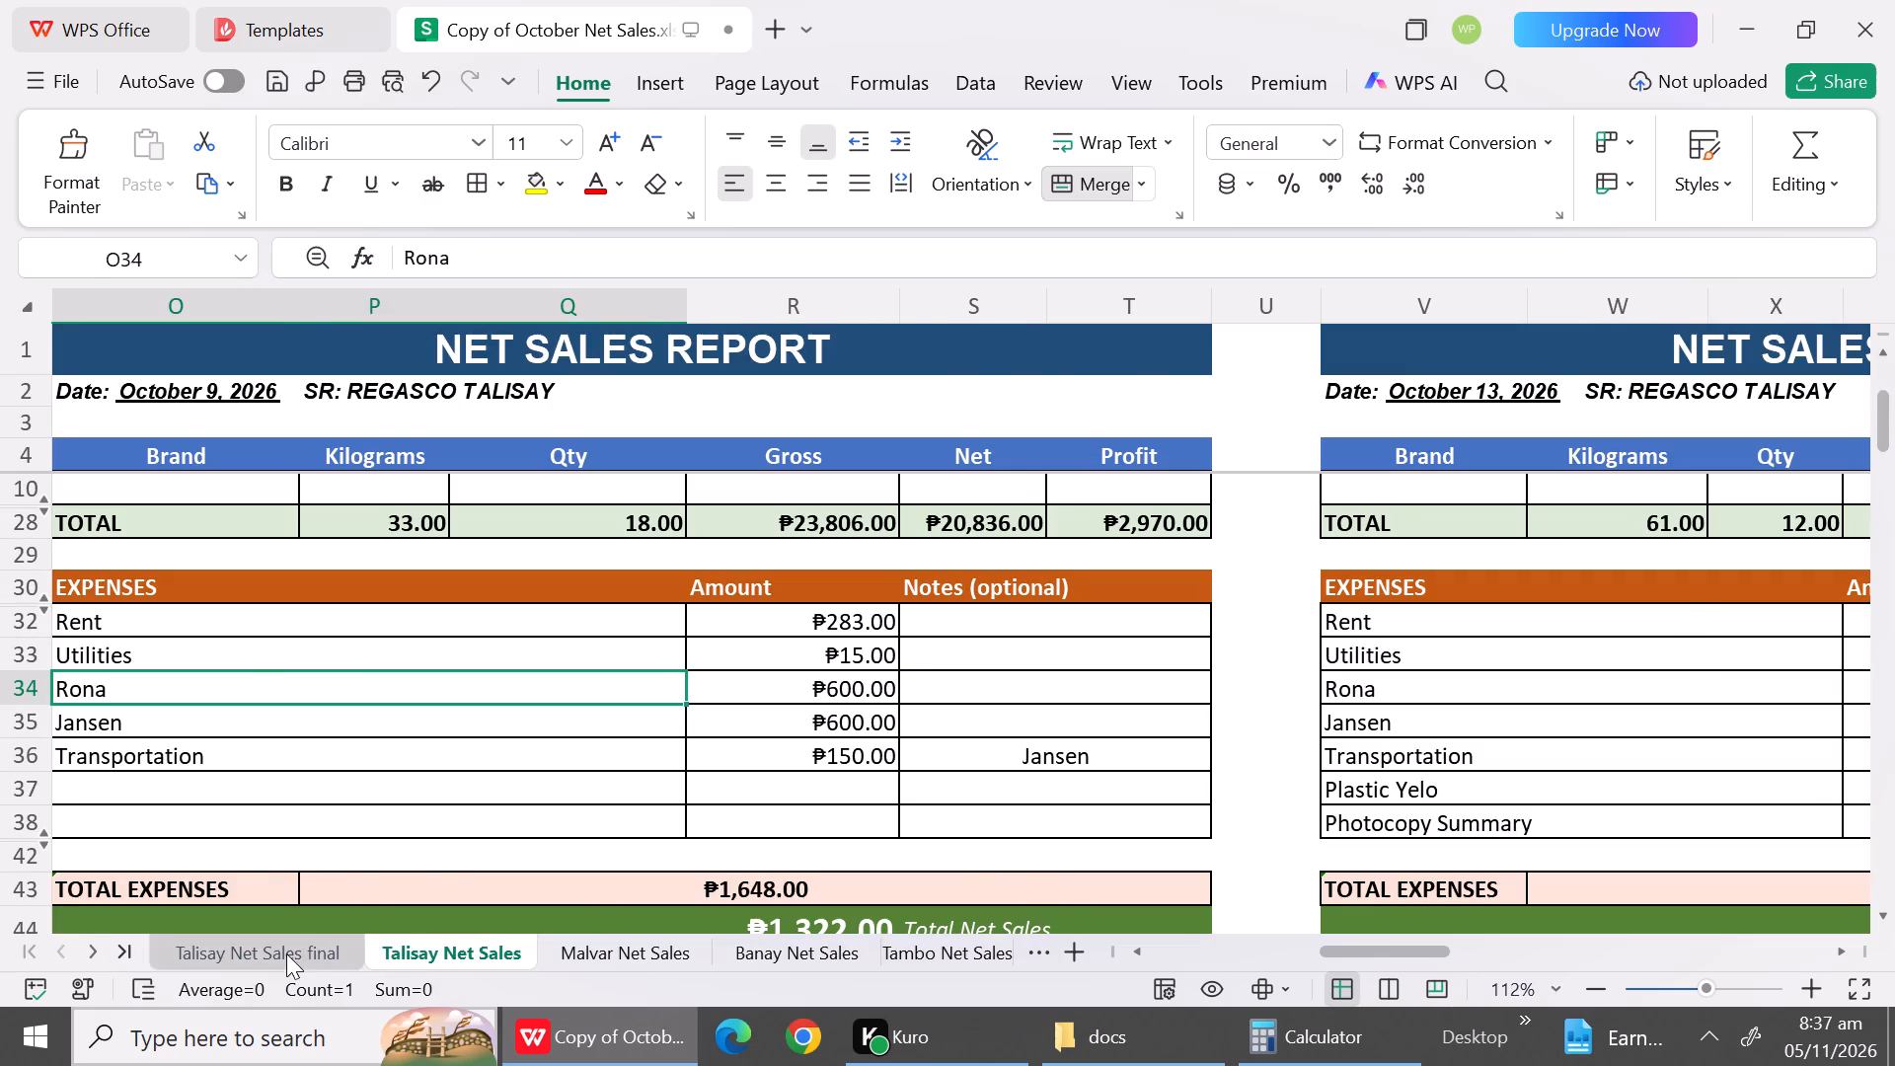
left_click_drag(286, 953, 217, 578)
left_click(217, 578)
key("shift+t")
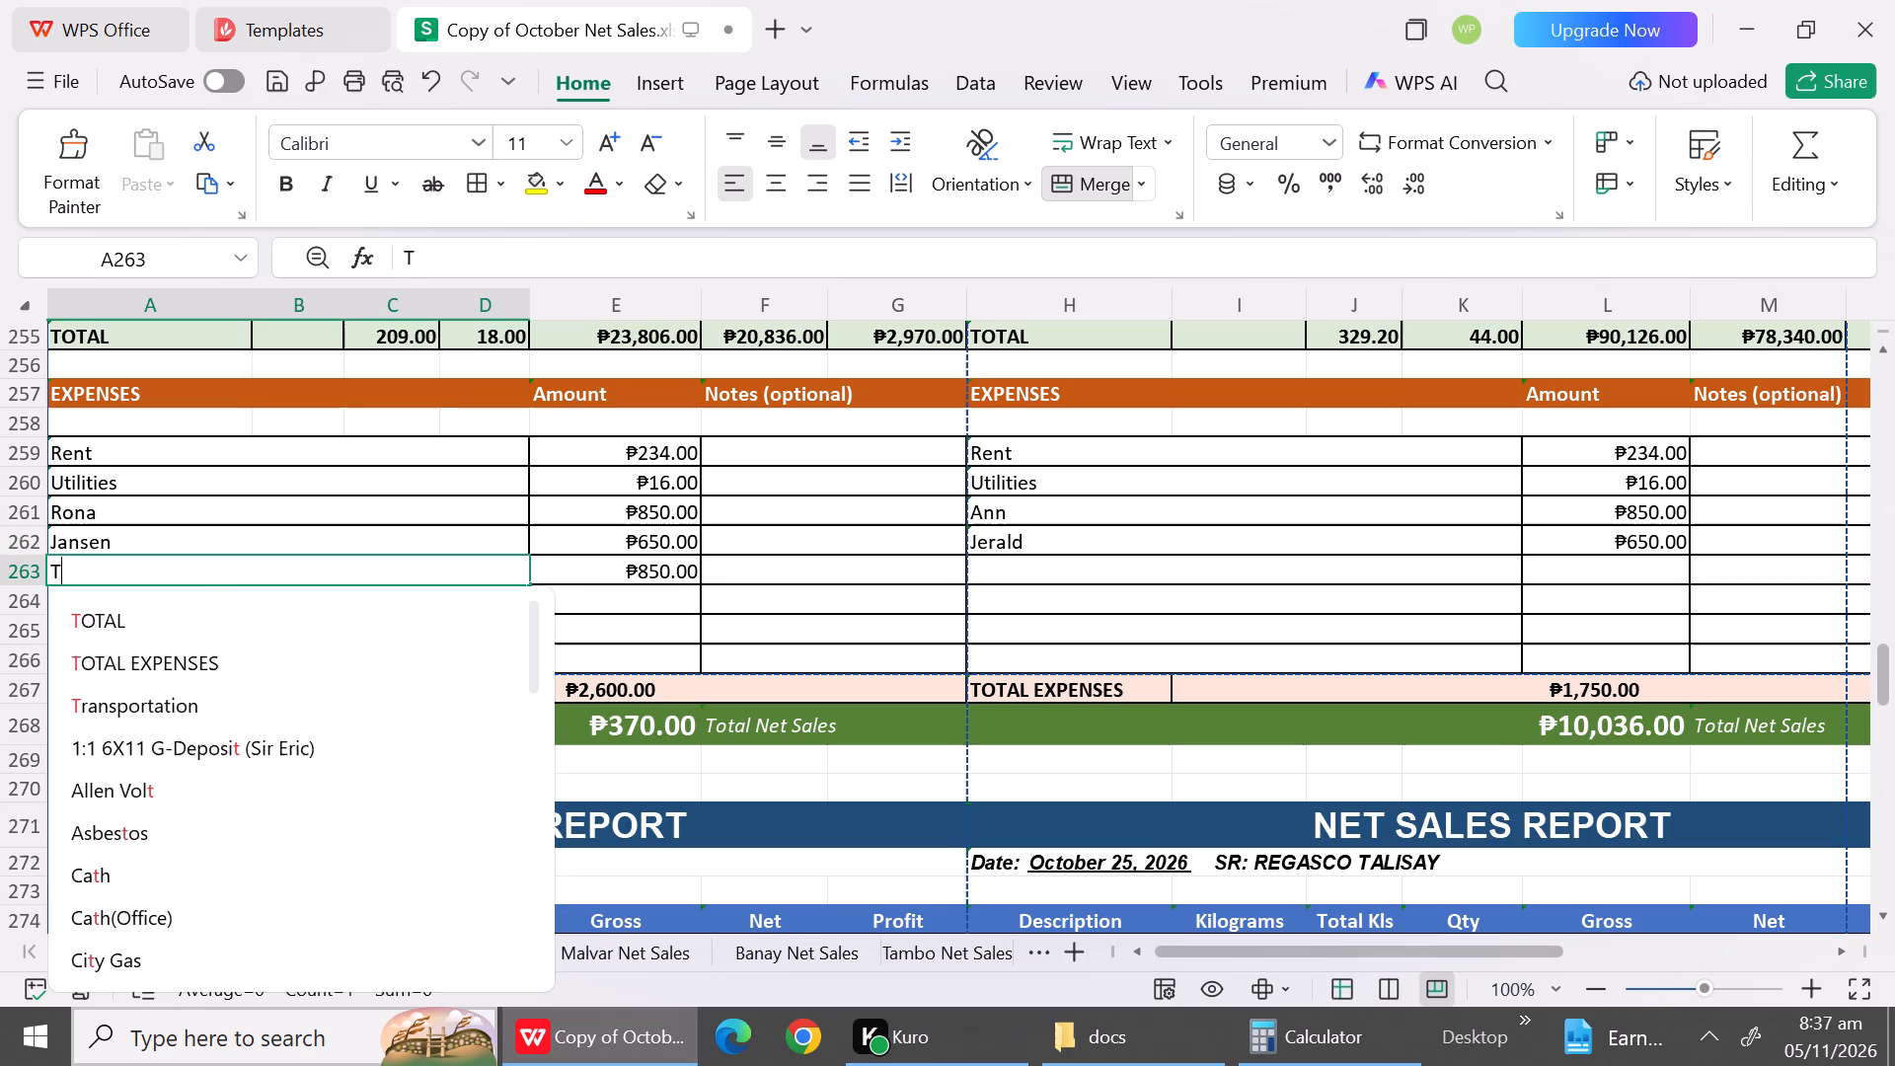
key("r")
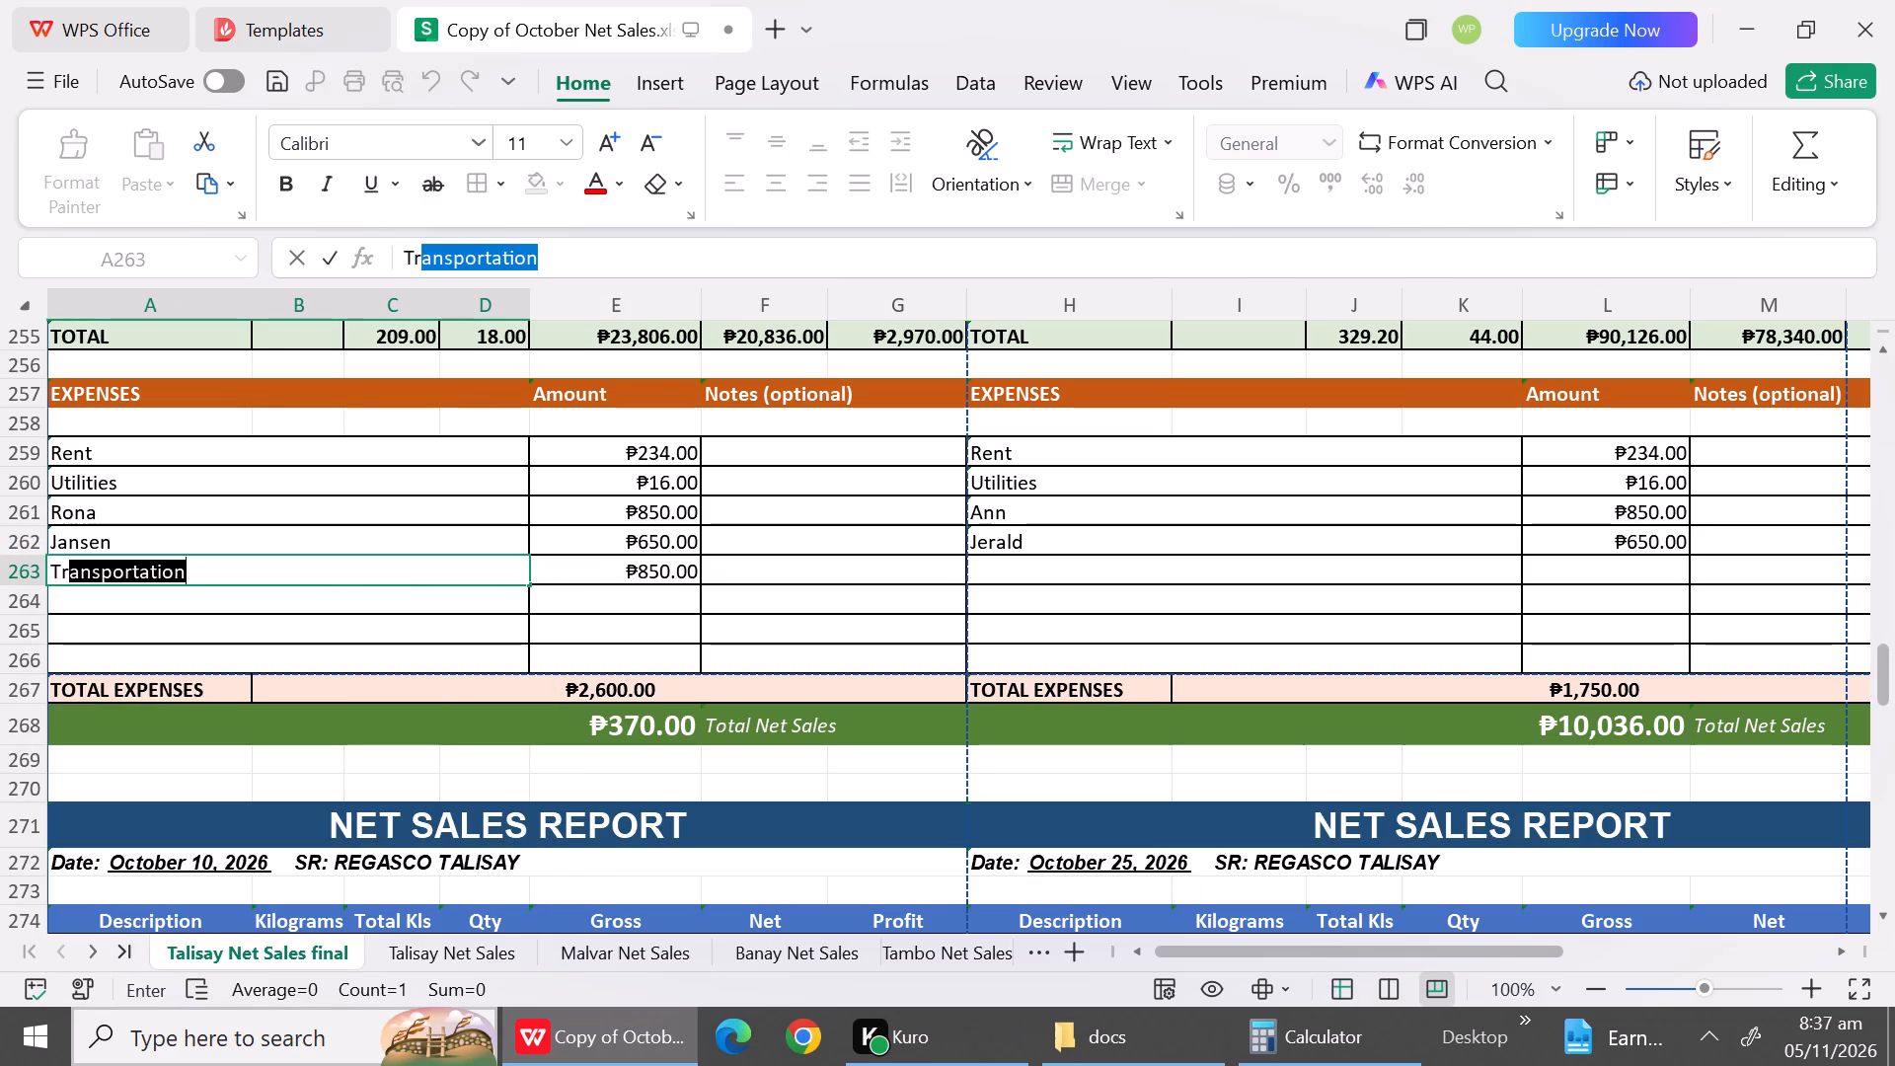
double_click(217, 578)
left_click(224, 599)
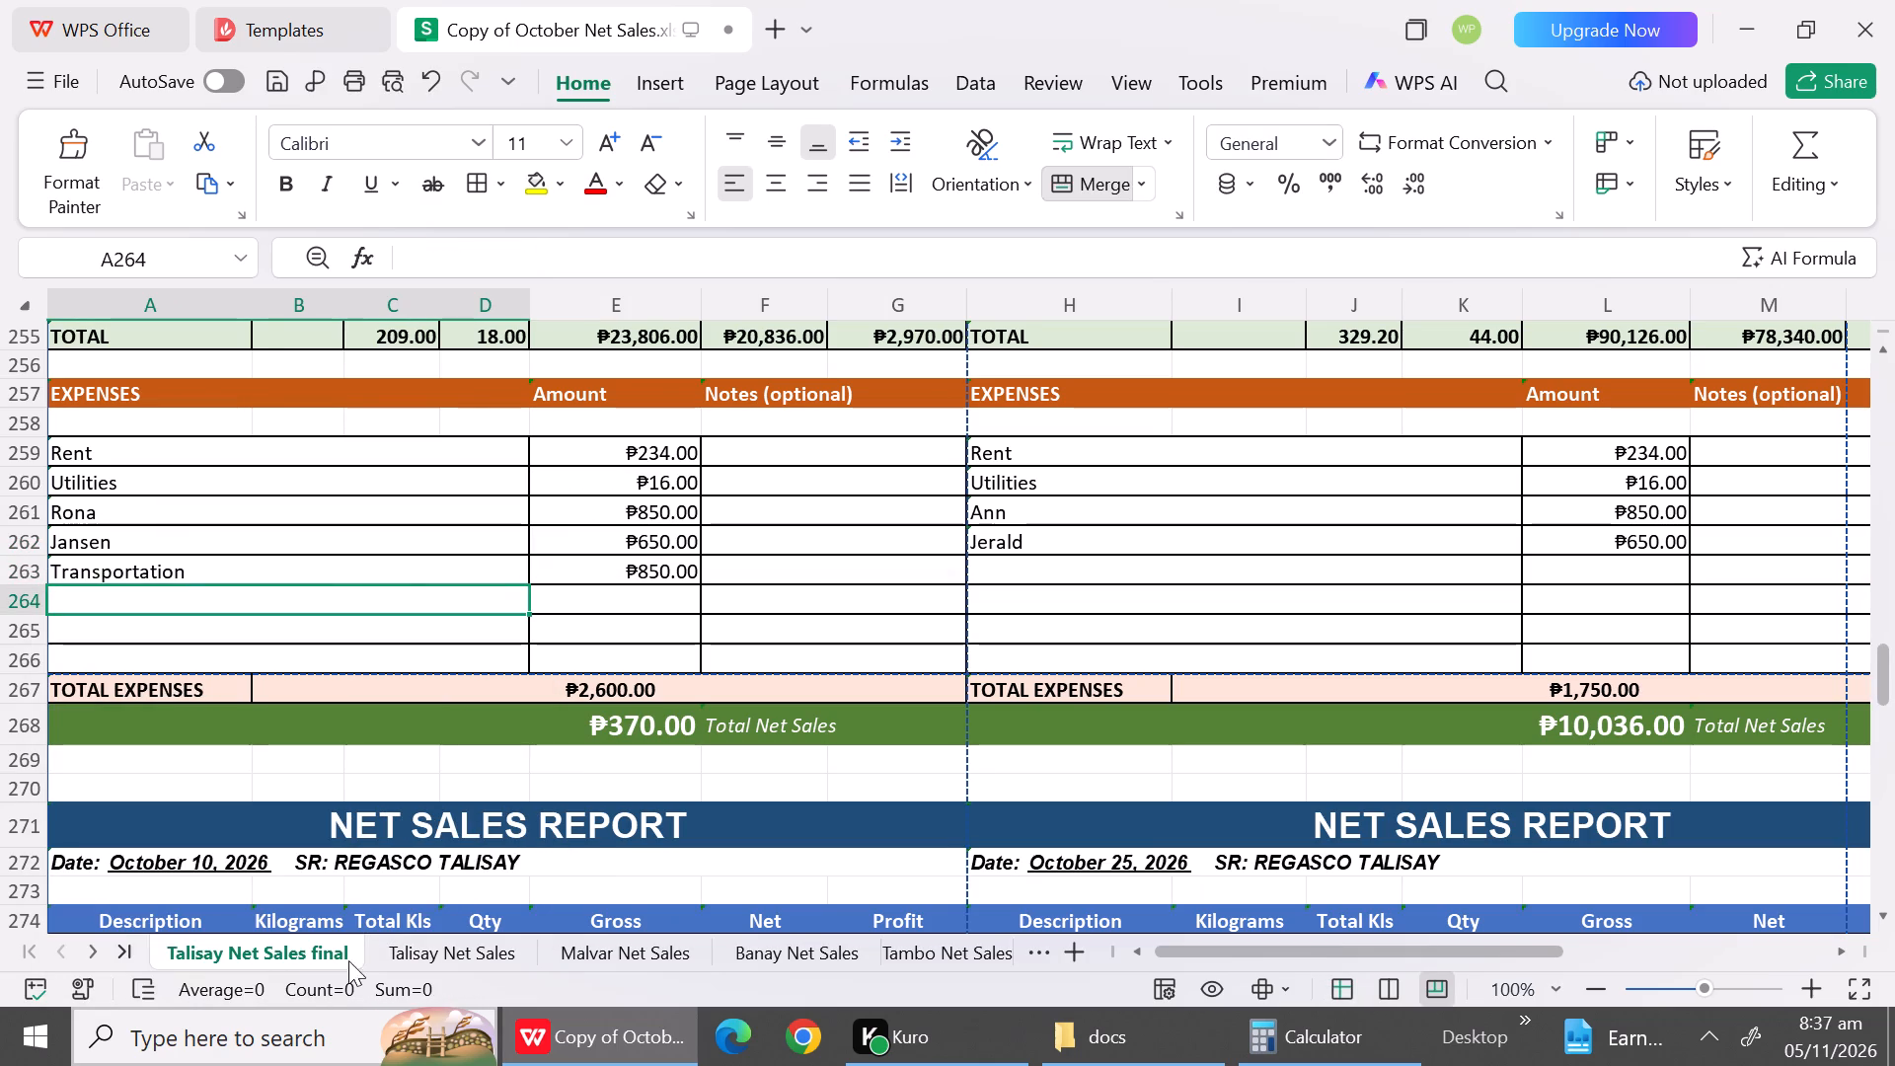
Copy the October 9 expense amounts 283, 15, 600, 600 and 150 from Talisay Net Sales into E259:E263 of the final sheet.
left_click(454, 950)
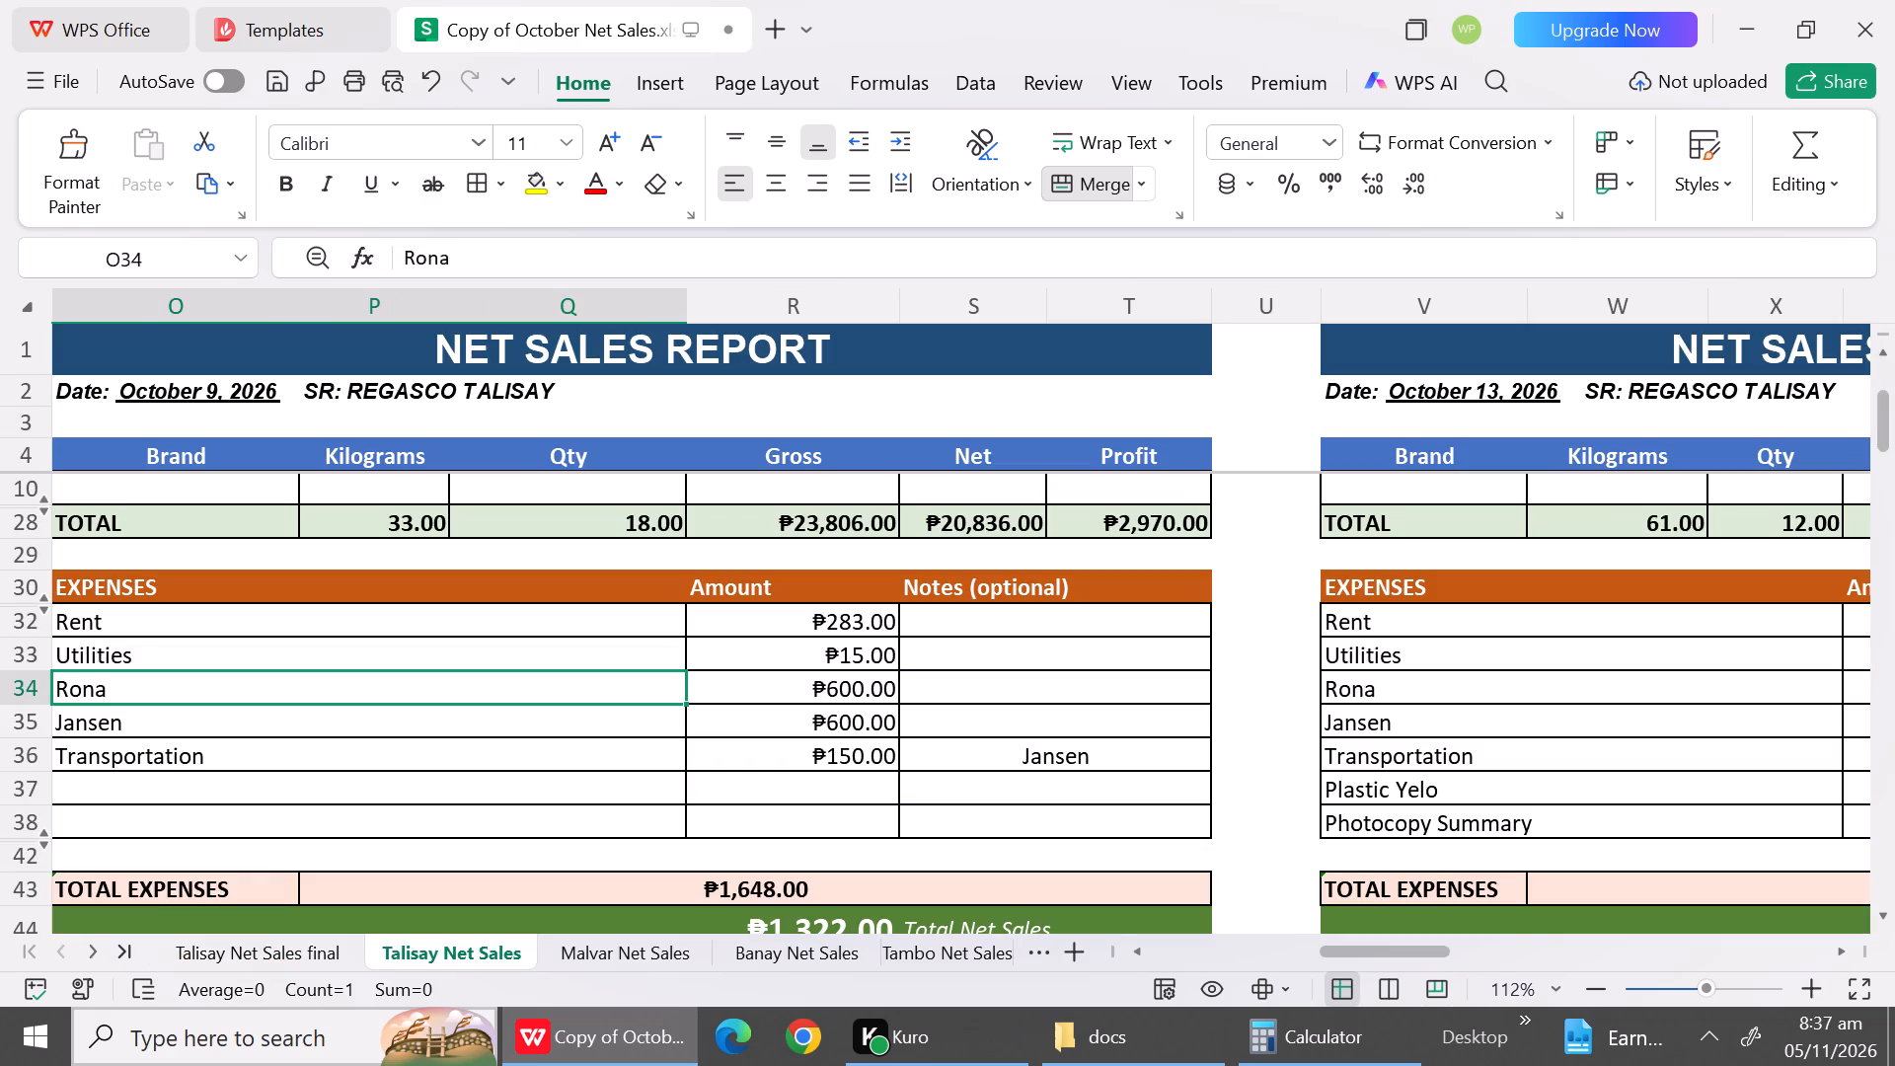
left_click_drag(815, 622, 826, 759)
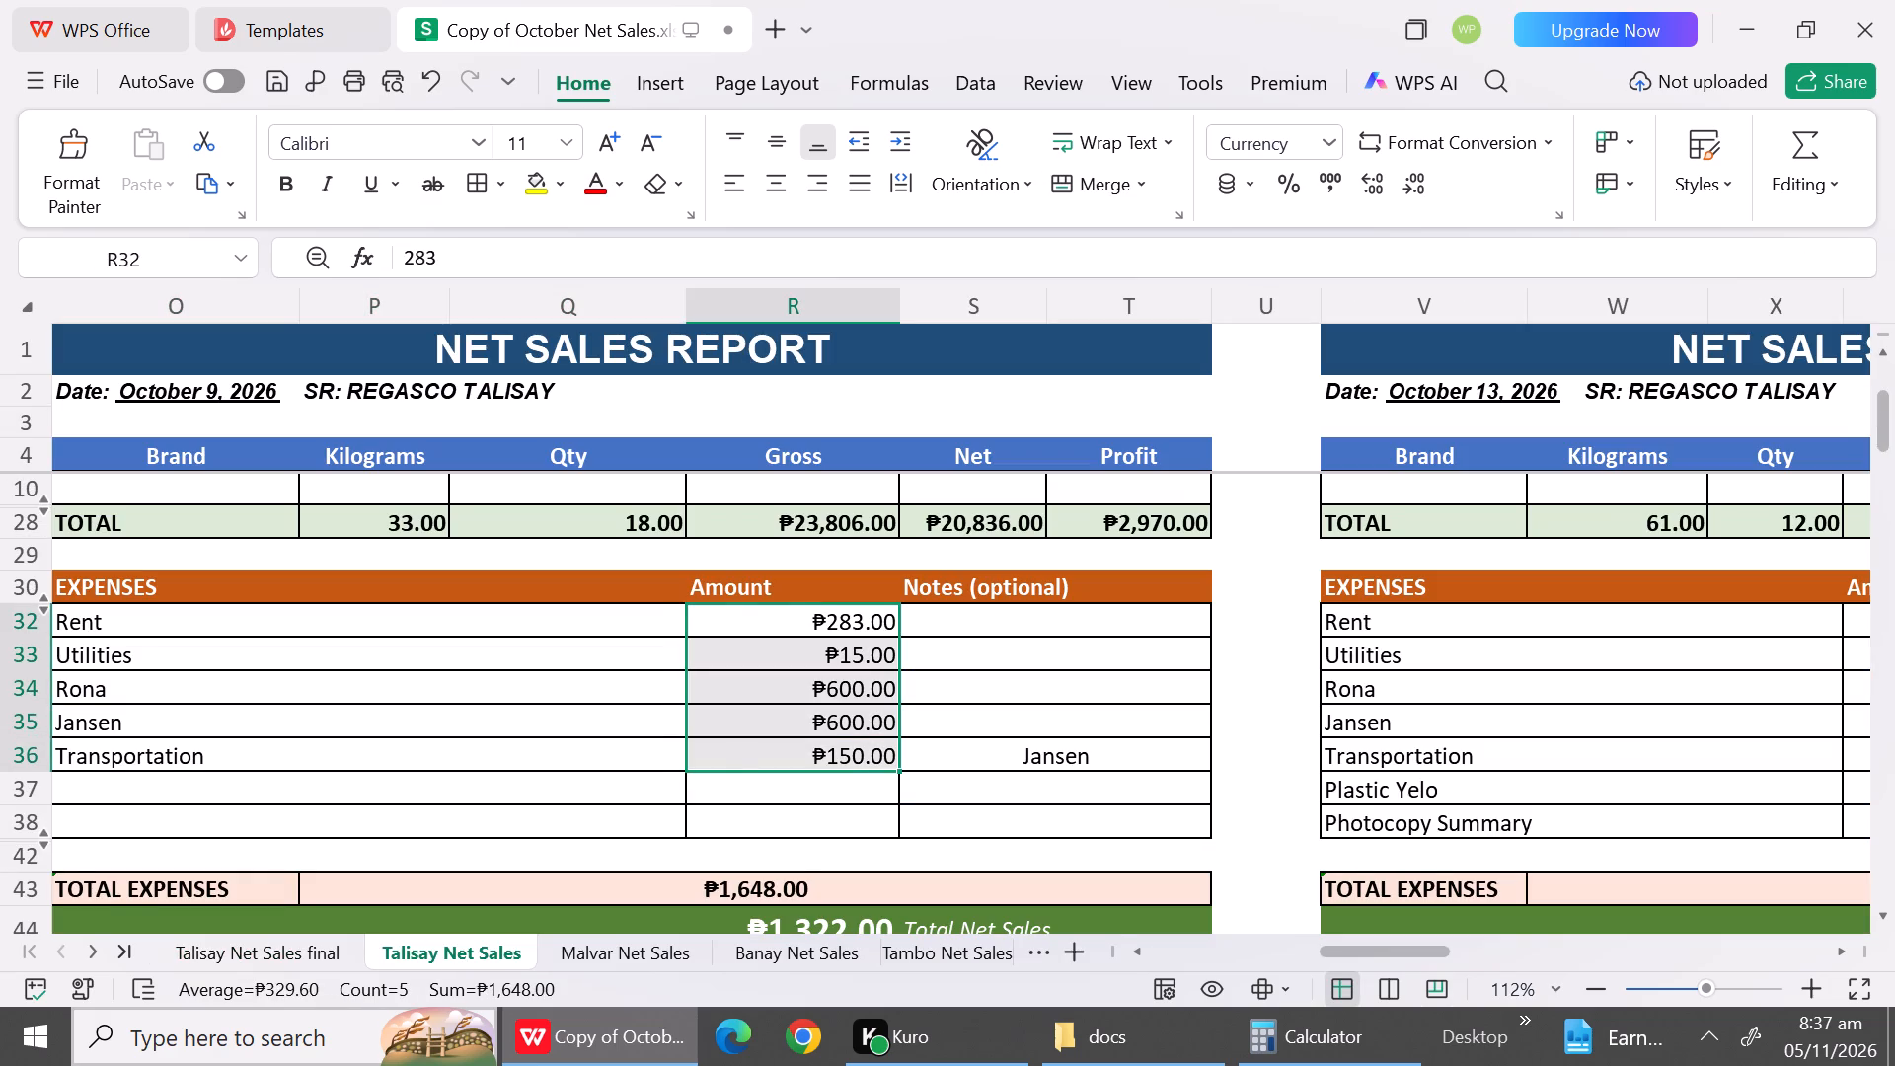
key("ctrl+c")
left_click(287, 947)
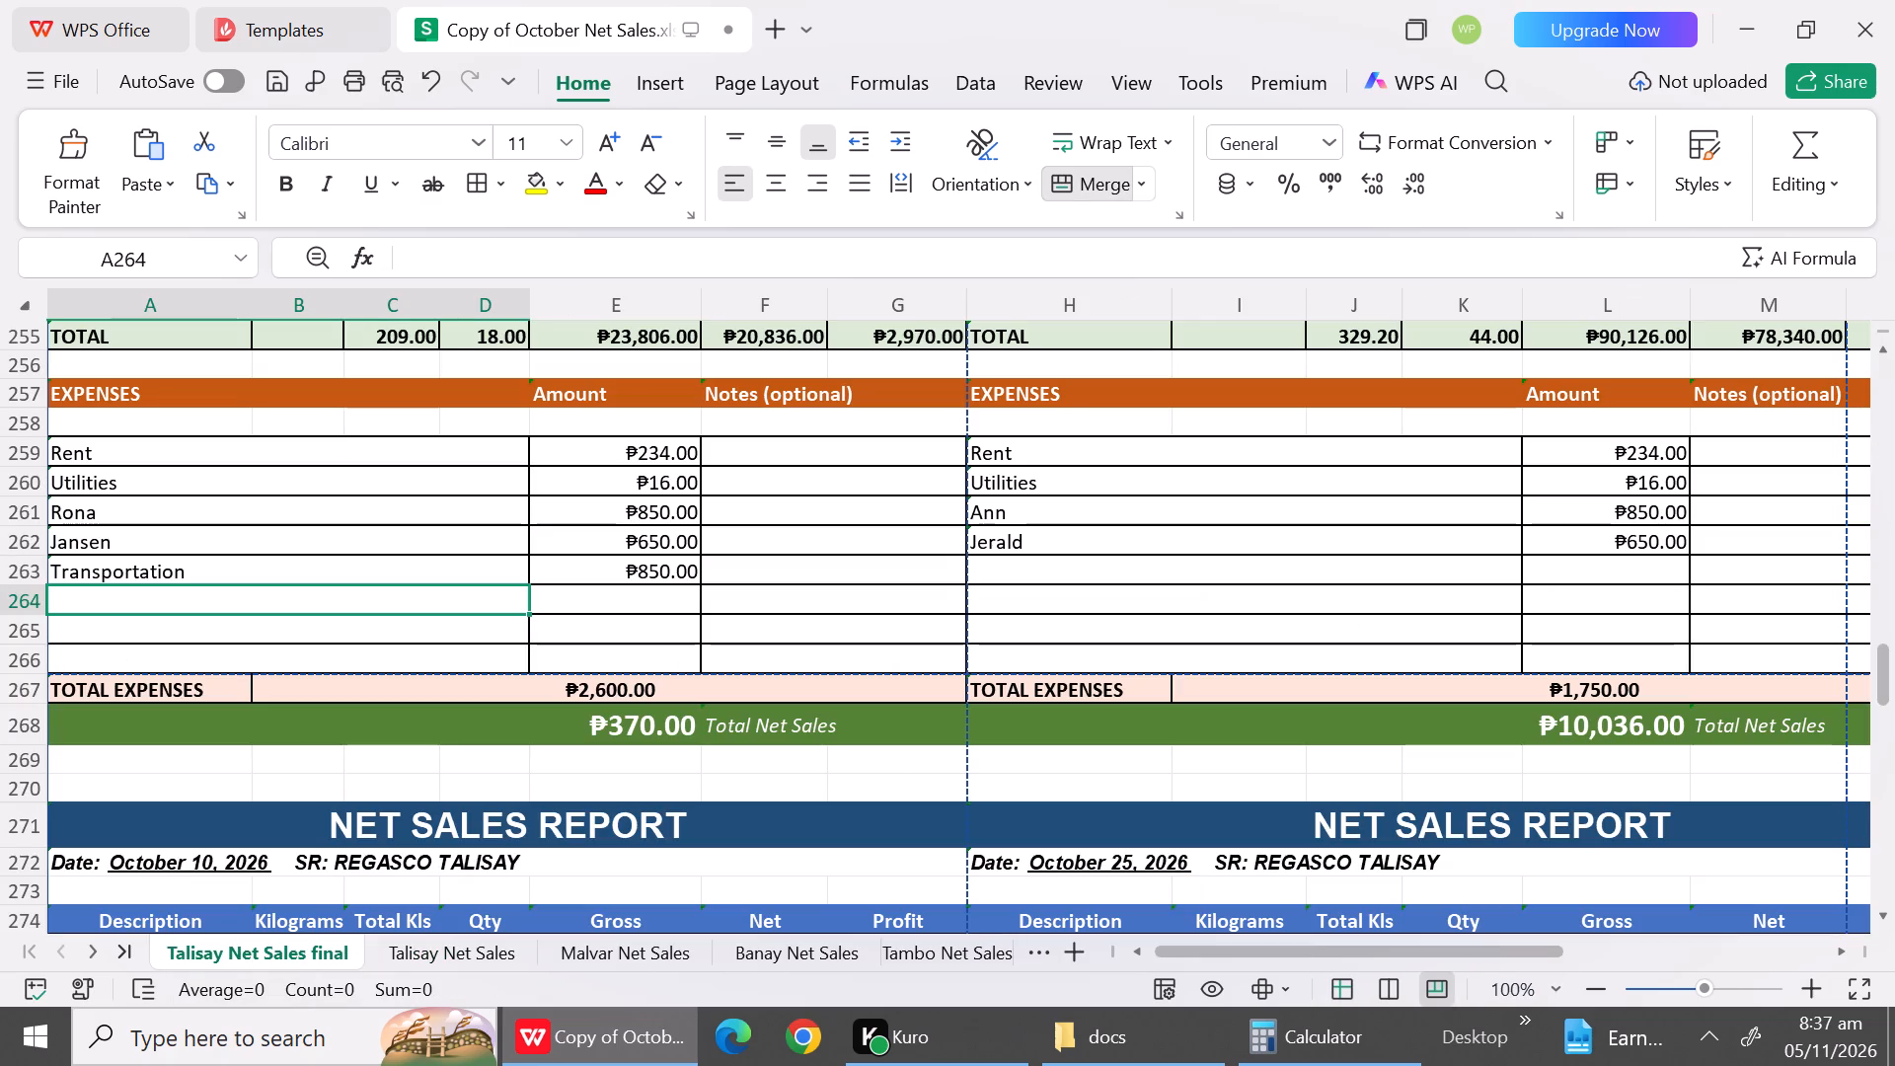
left_click(633, 449)
key("ctrl+v")
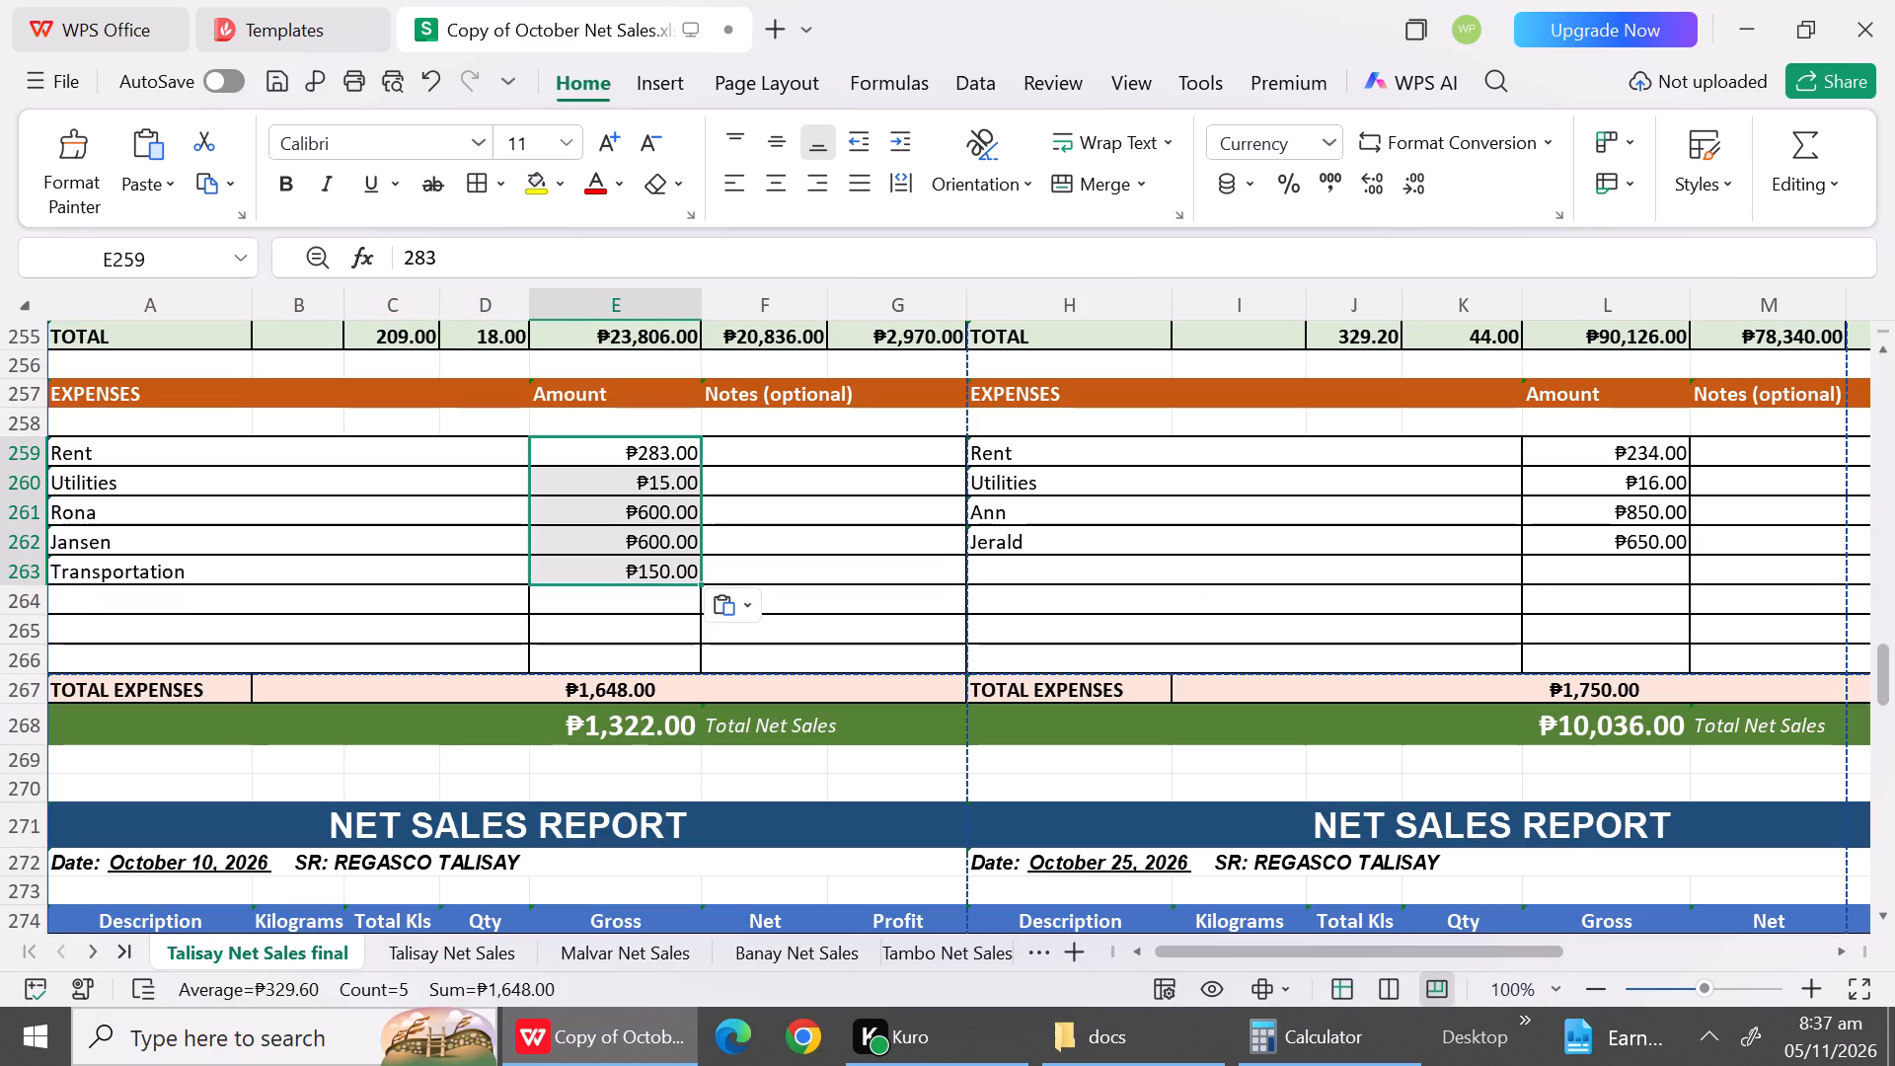
Enter the note Jansen beside the Transportation expense in row 263.
left_click(811, 566)
type("Ja")
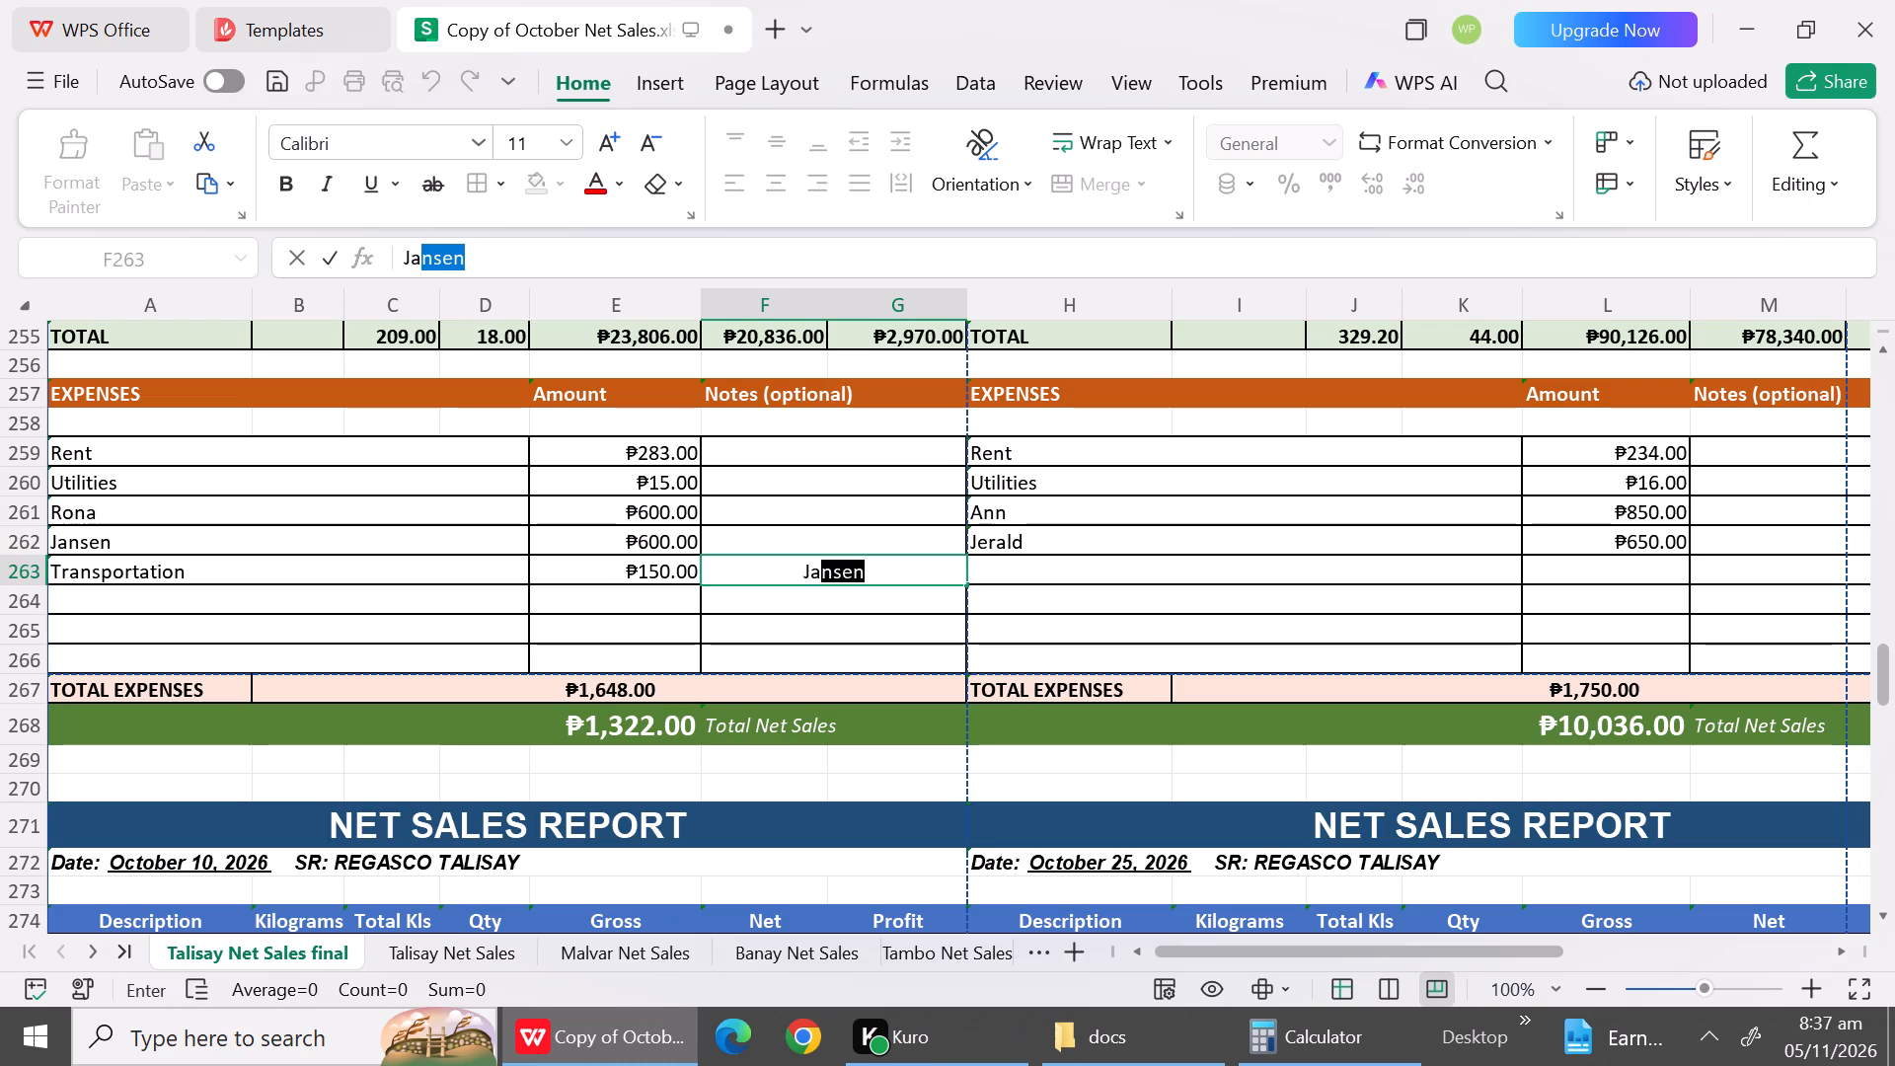
left_click(799, 606)
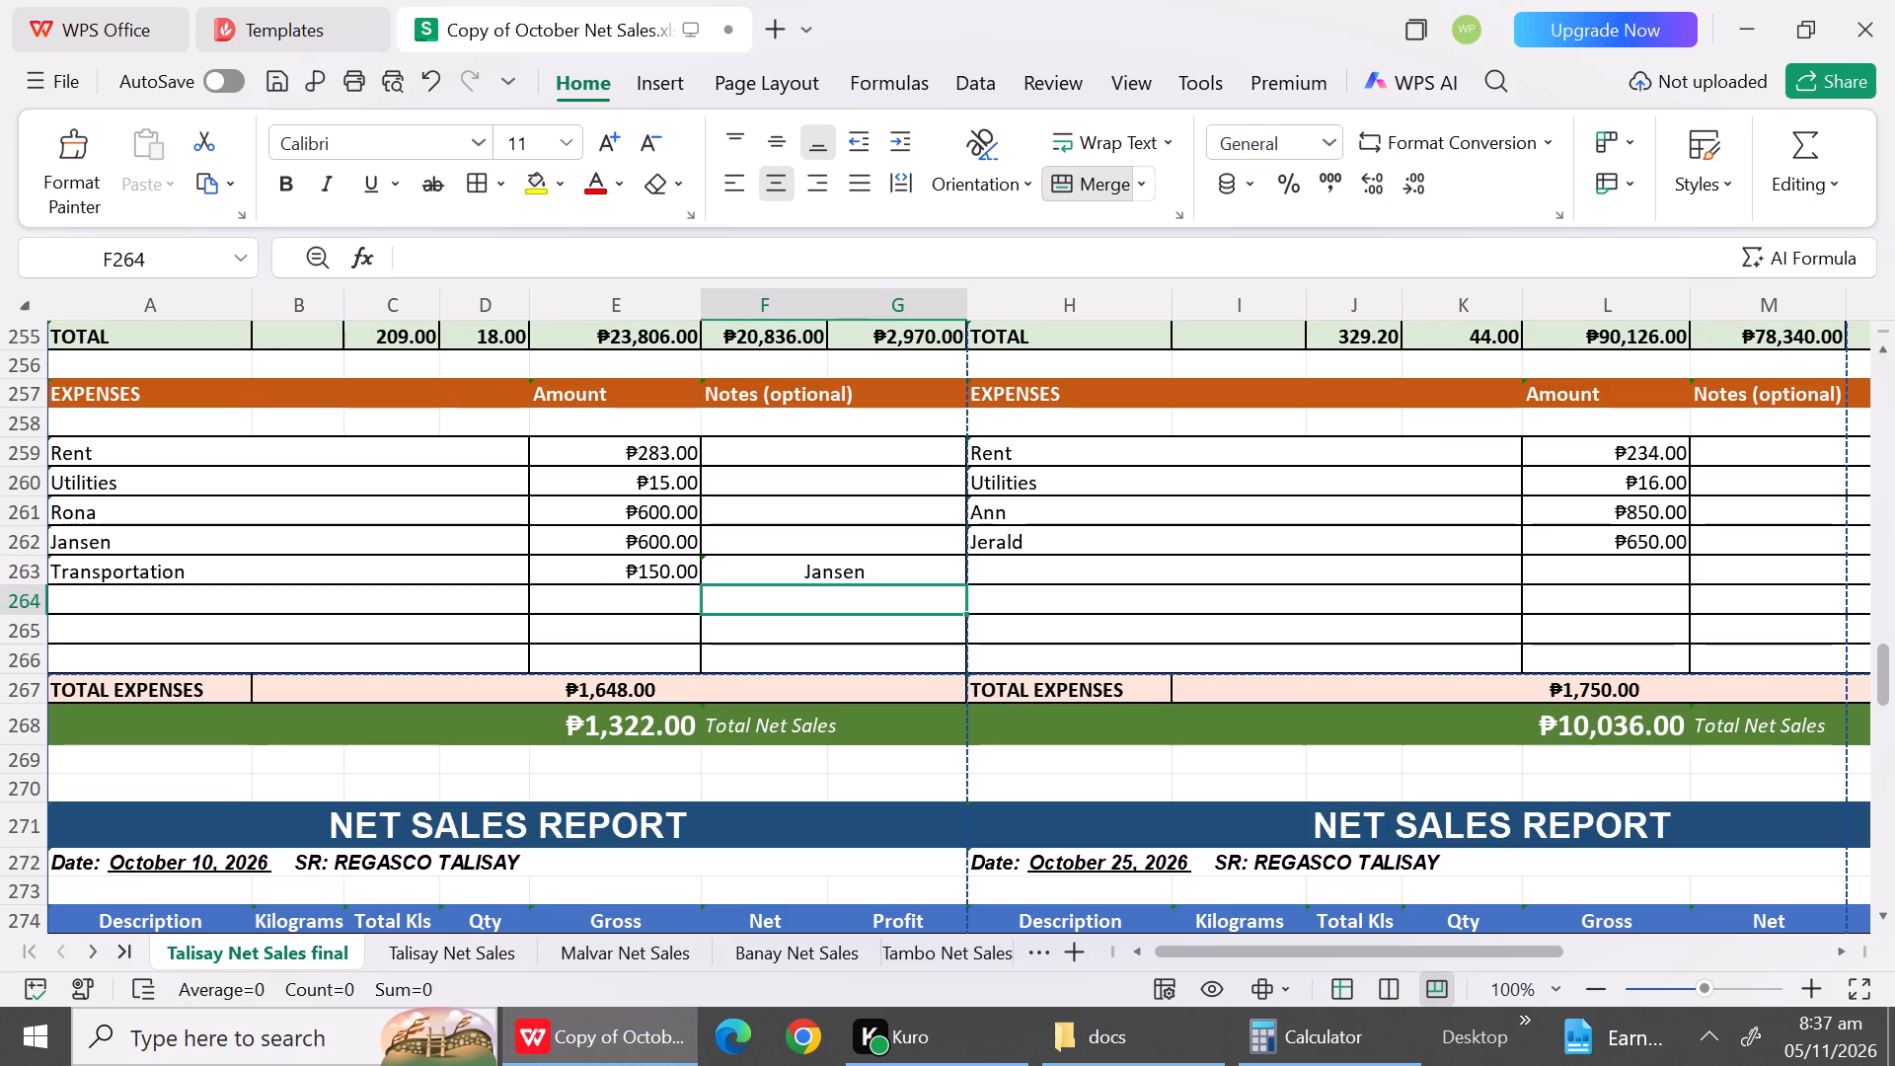
Copy the expense names Rona, Jansen and Transportation into the adjacent report's expense list at H261:H263.
left_click_drag(267, 512, 267, 559)
key("ctrl+c")
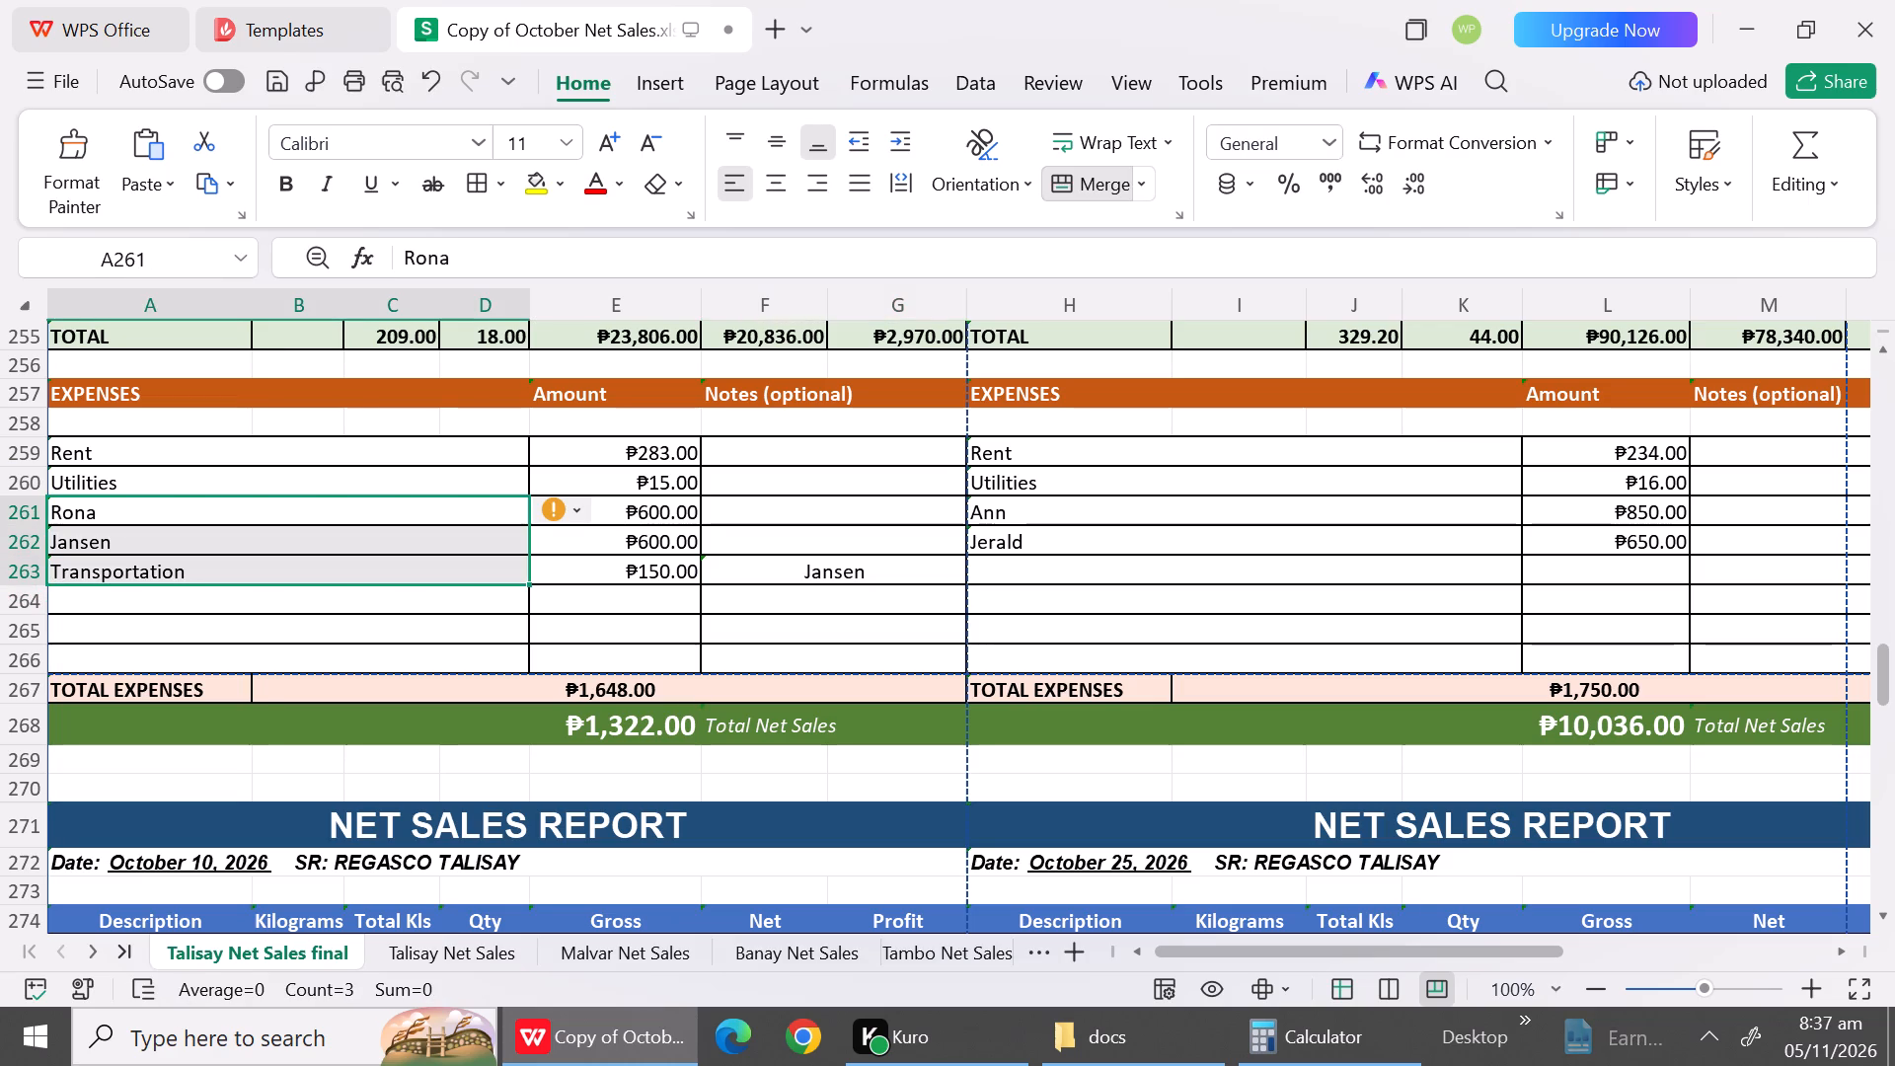
left_click(1030, 520)
key("ctrl+v")
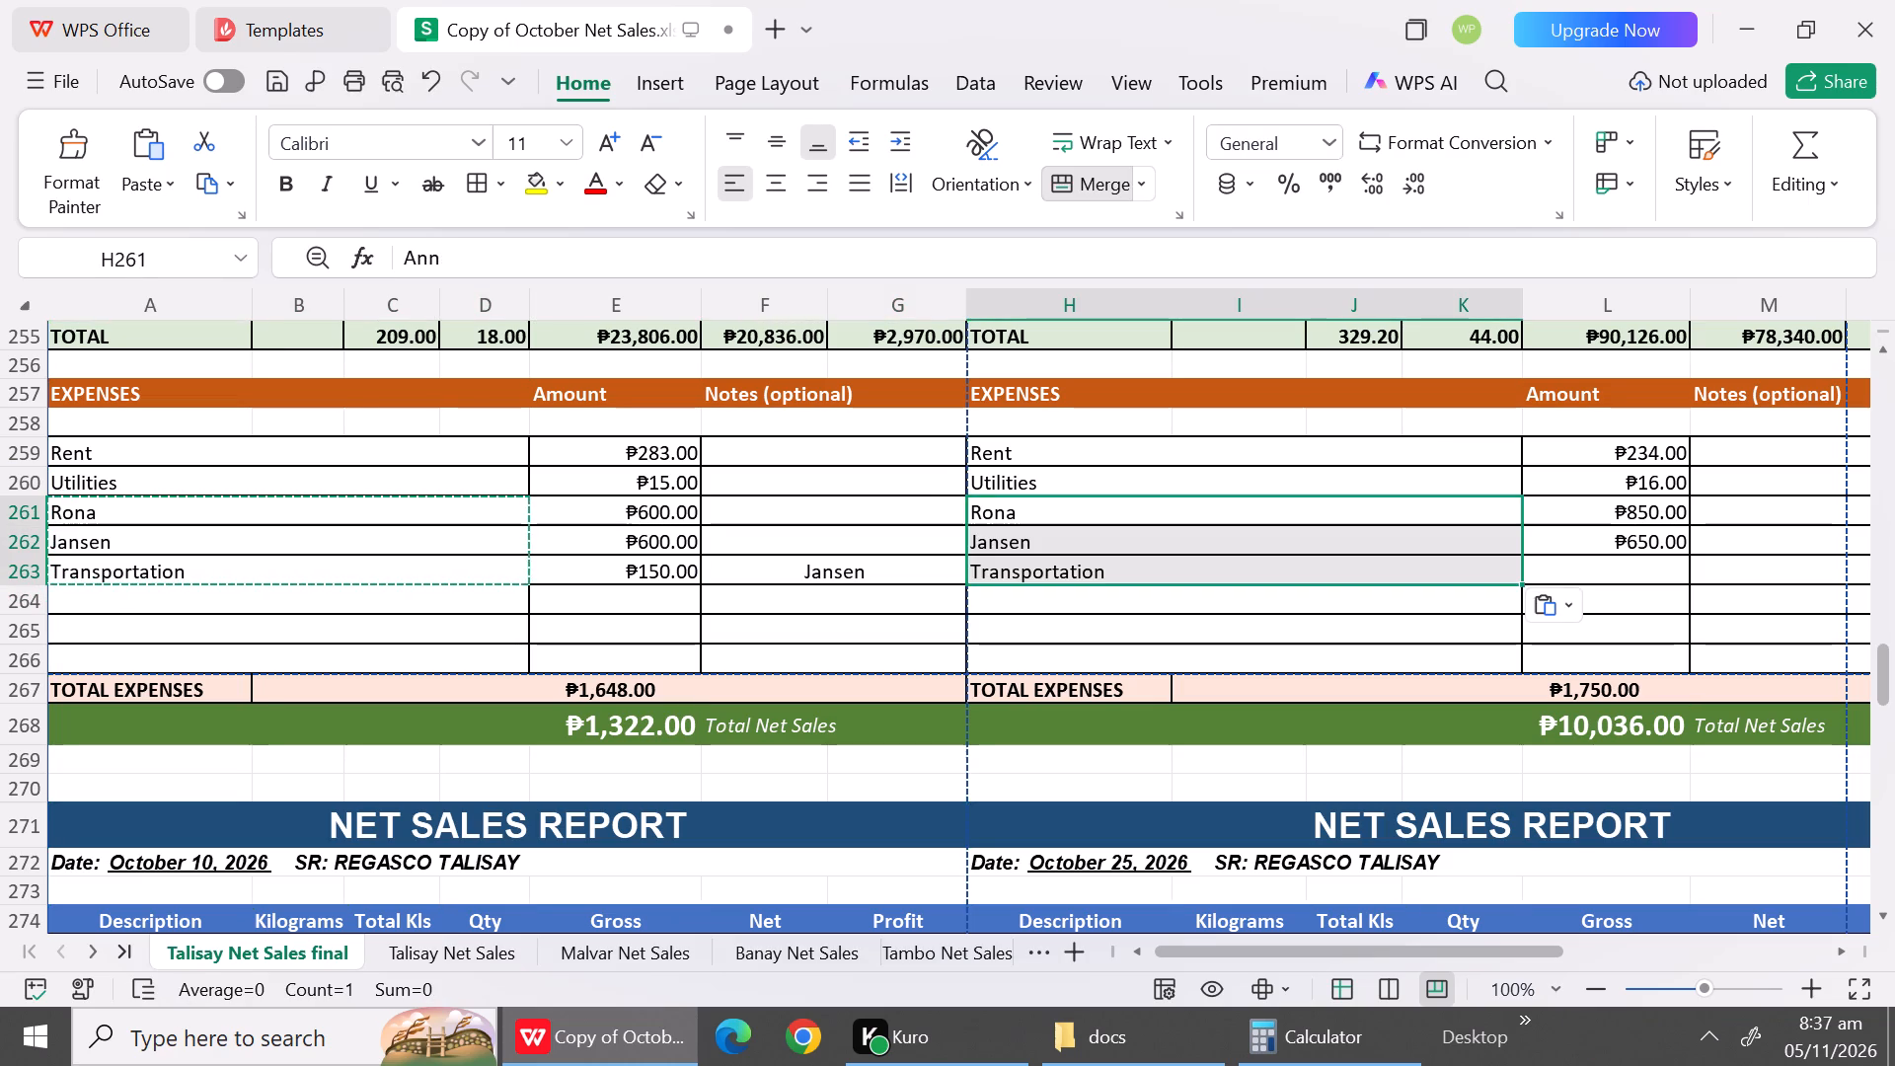
left_click(676, 636)
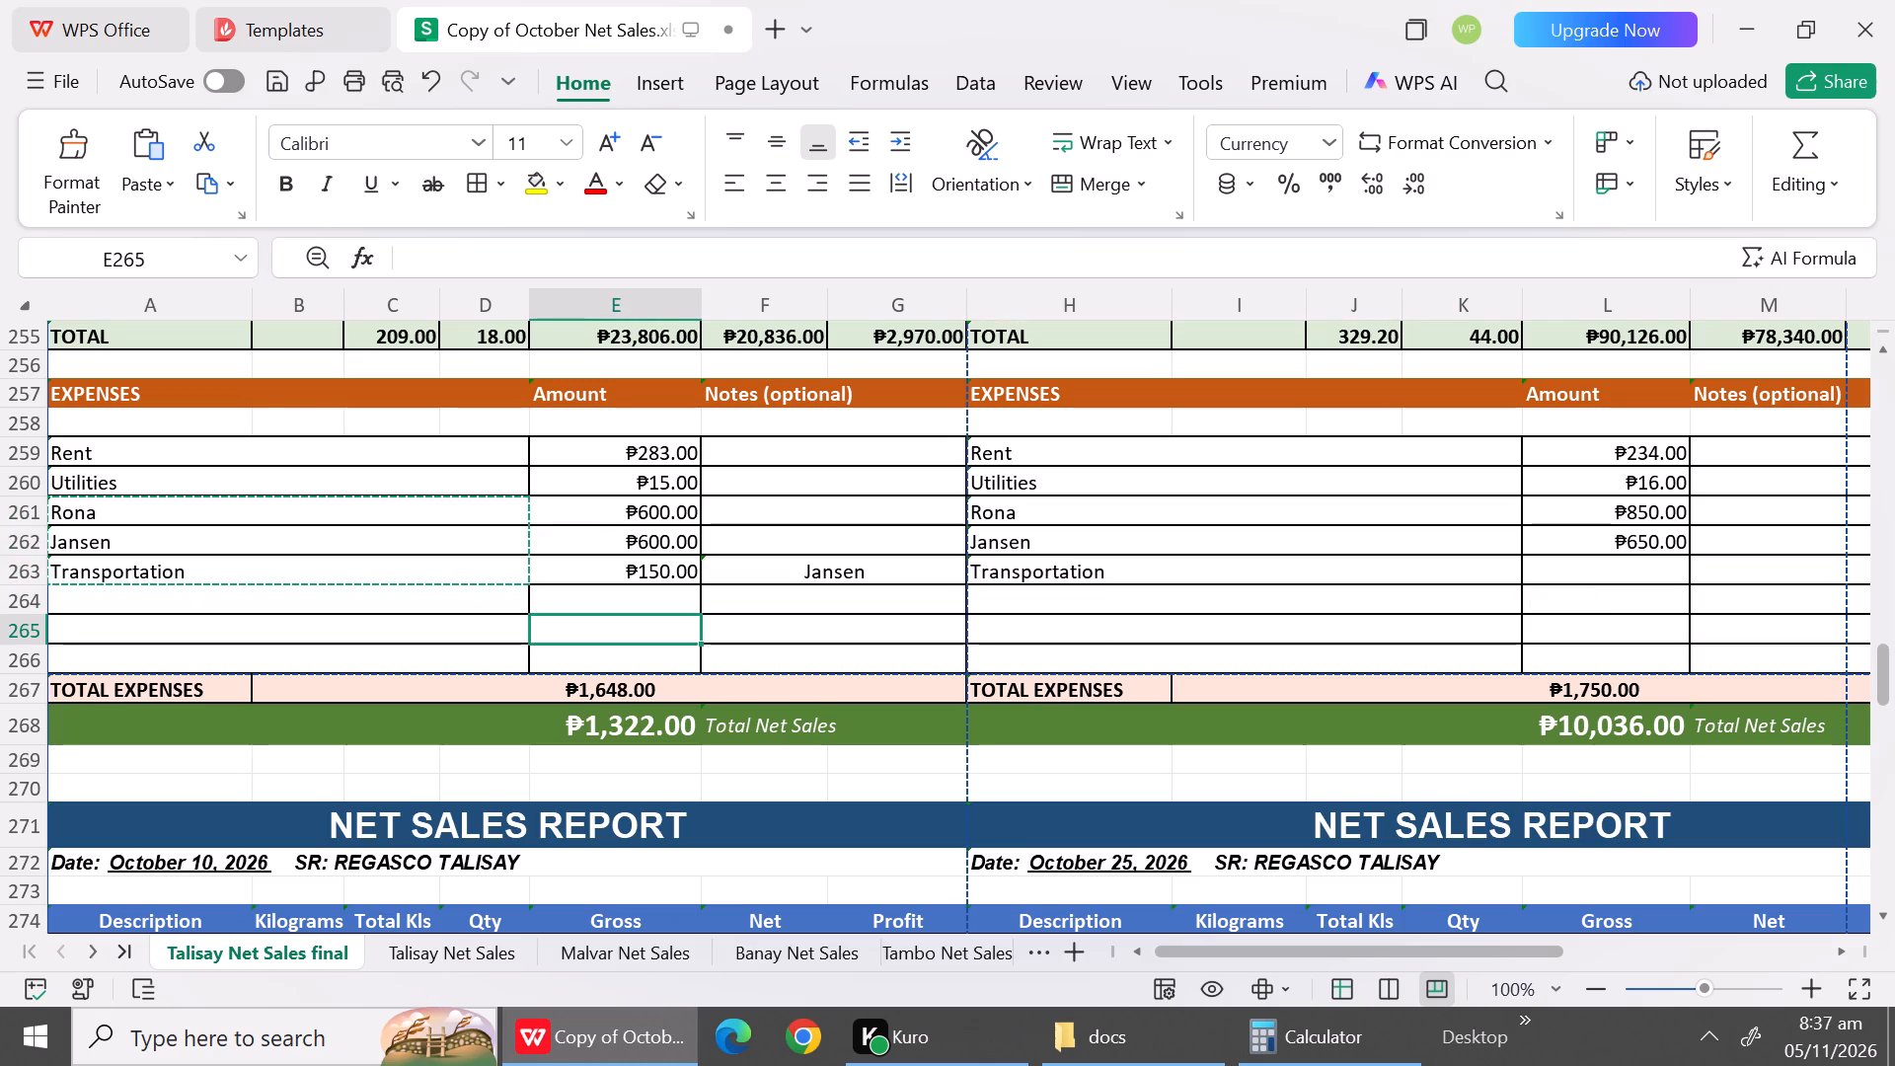
Copy the October 10 kilograms value 11.00 from Talisay Net Sales into B275 of the final sheet's October 10 report.
triple_click(1883, 913)
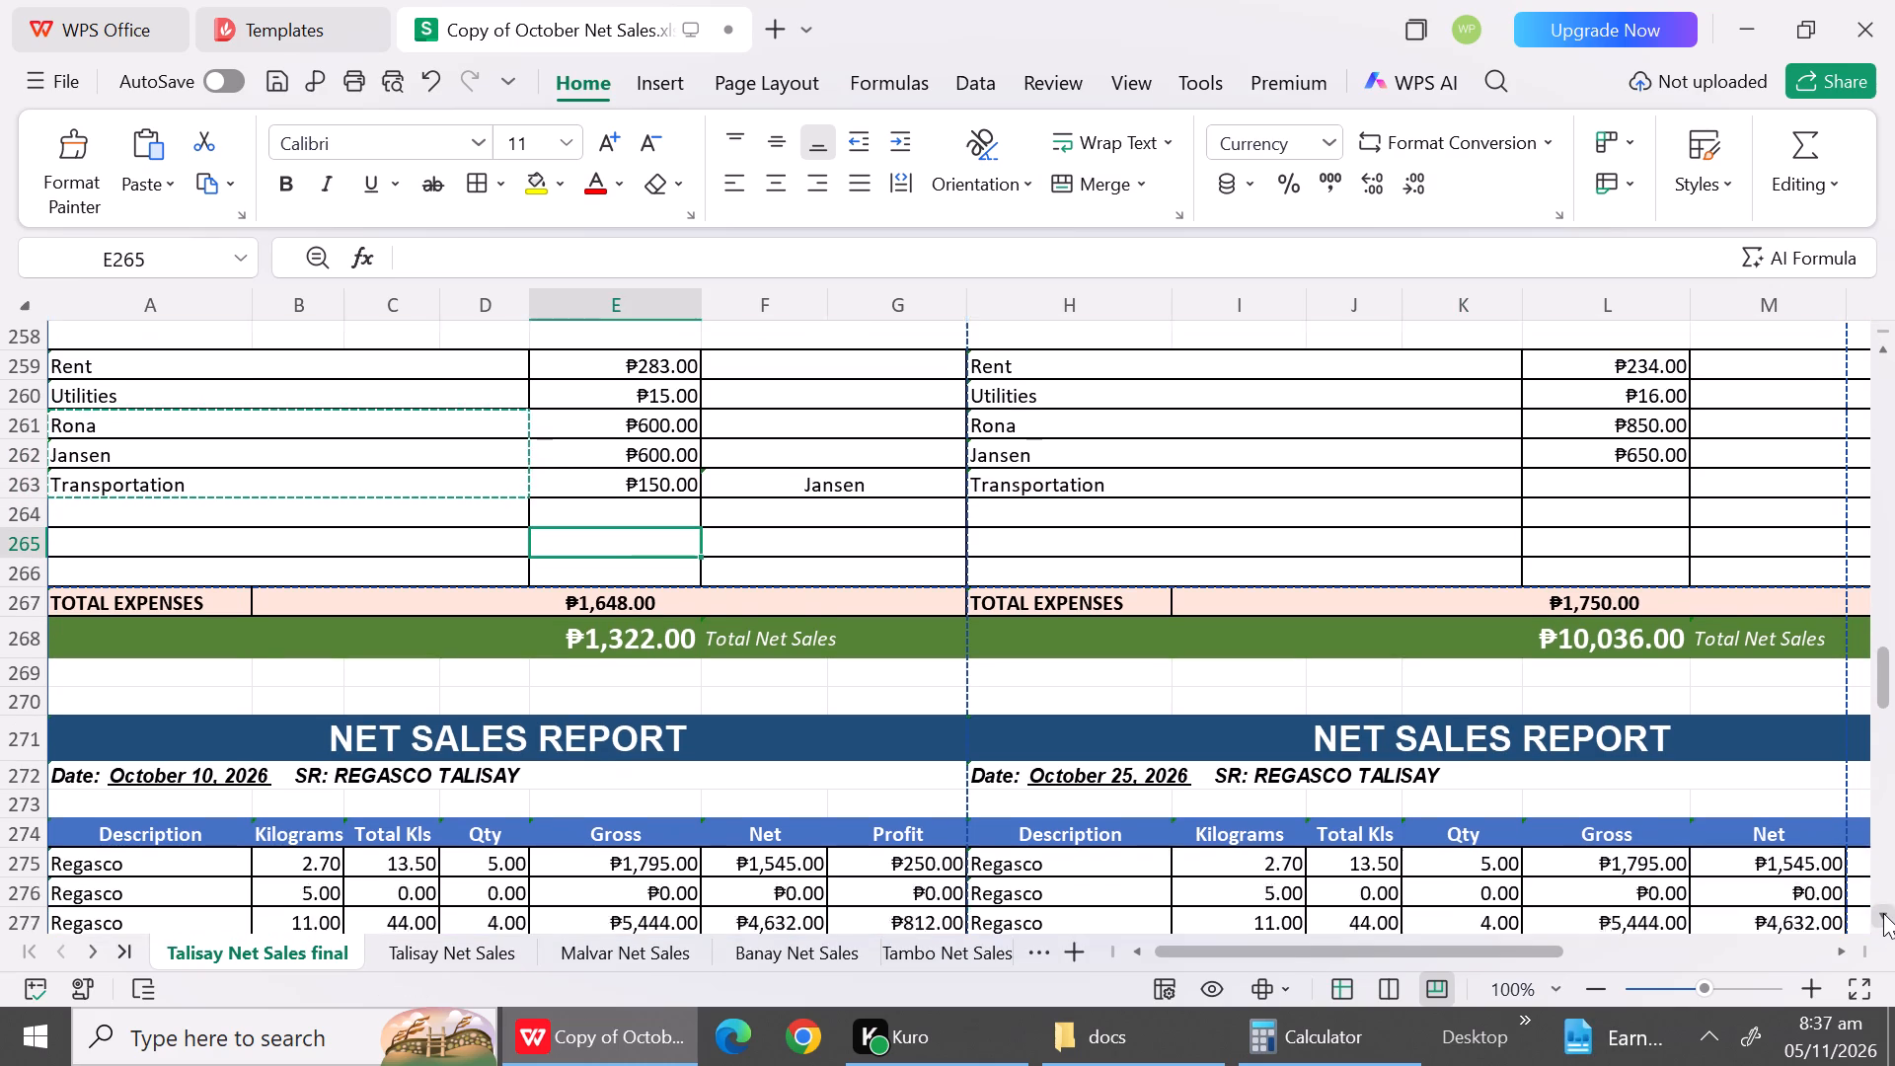
left_click(1883, 913)
triple_click(1883, 913)
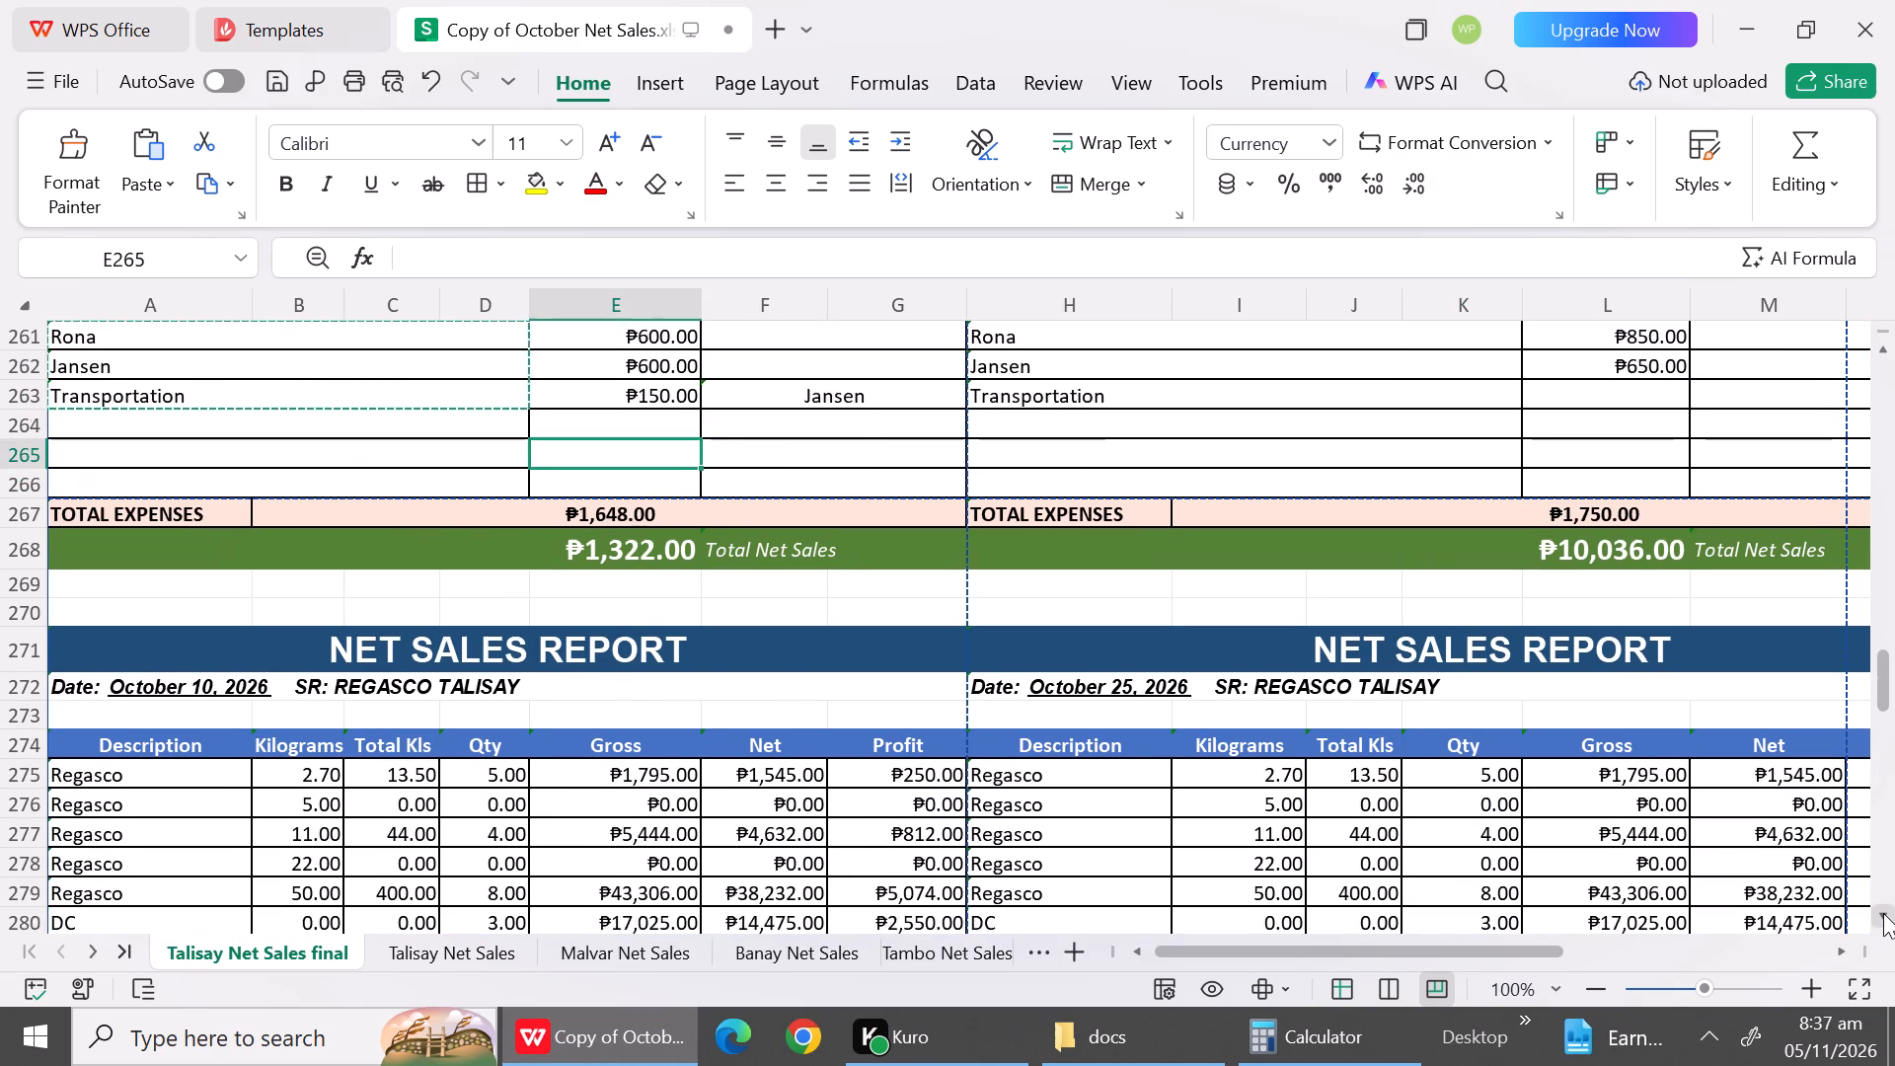
triple_click(1883, 913)
triple_click(1883, 913)
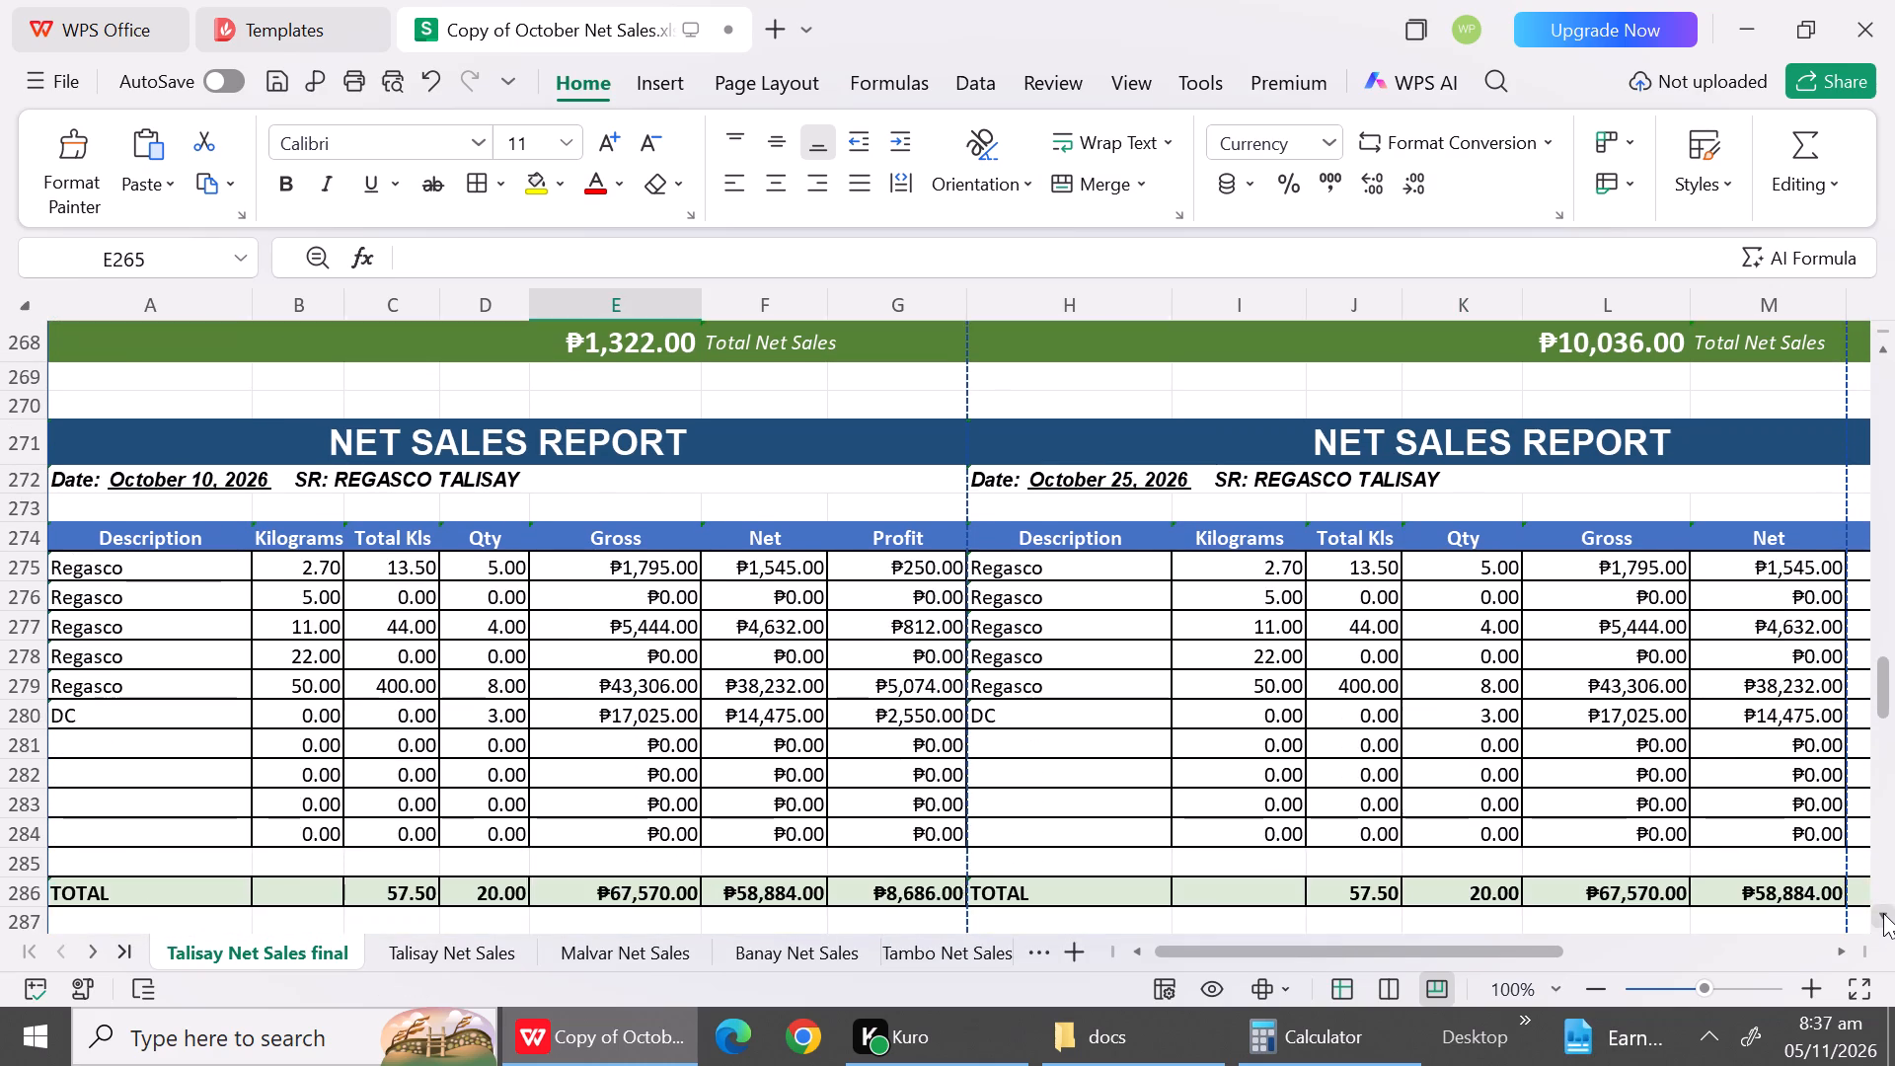
left_click(1883, 913)
left_click_drag(1883, 913, 640, 1044)
left_click(392, 966)
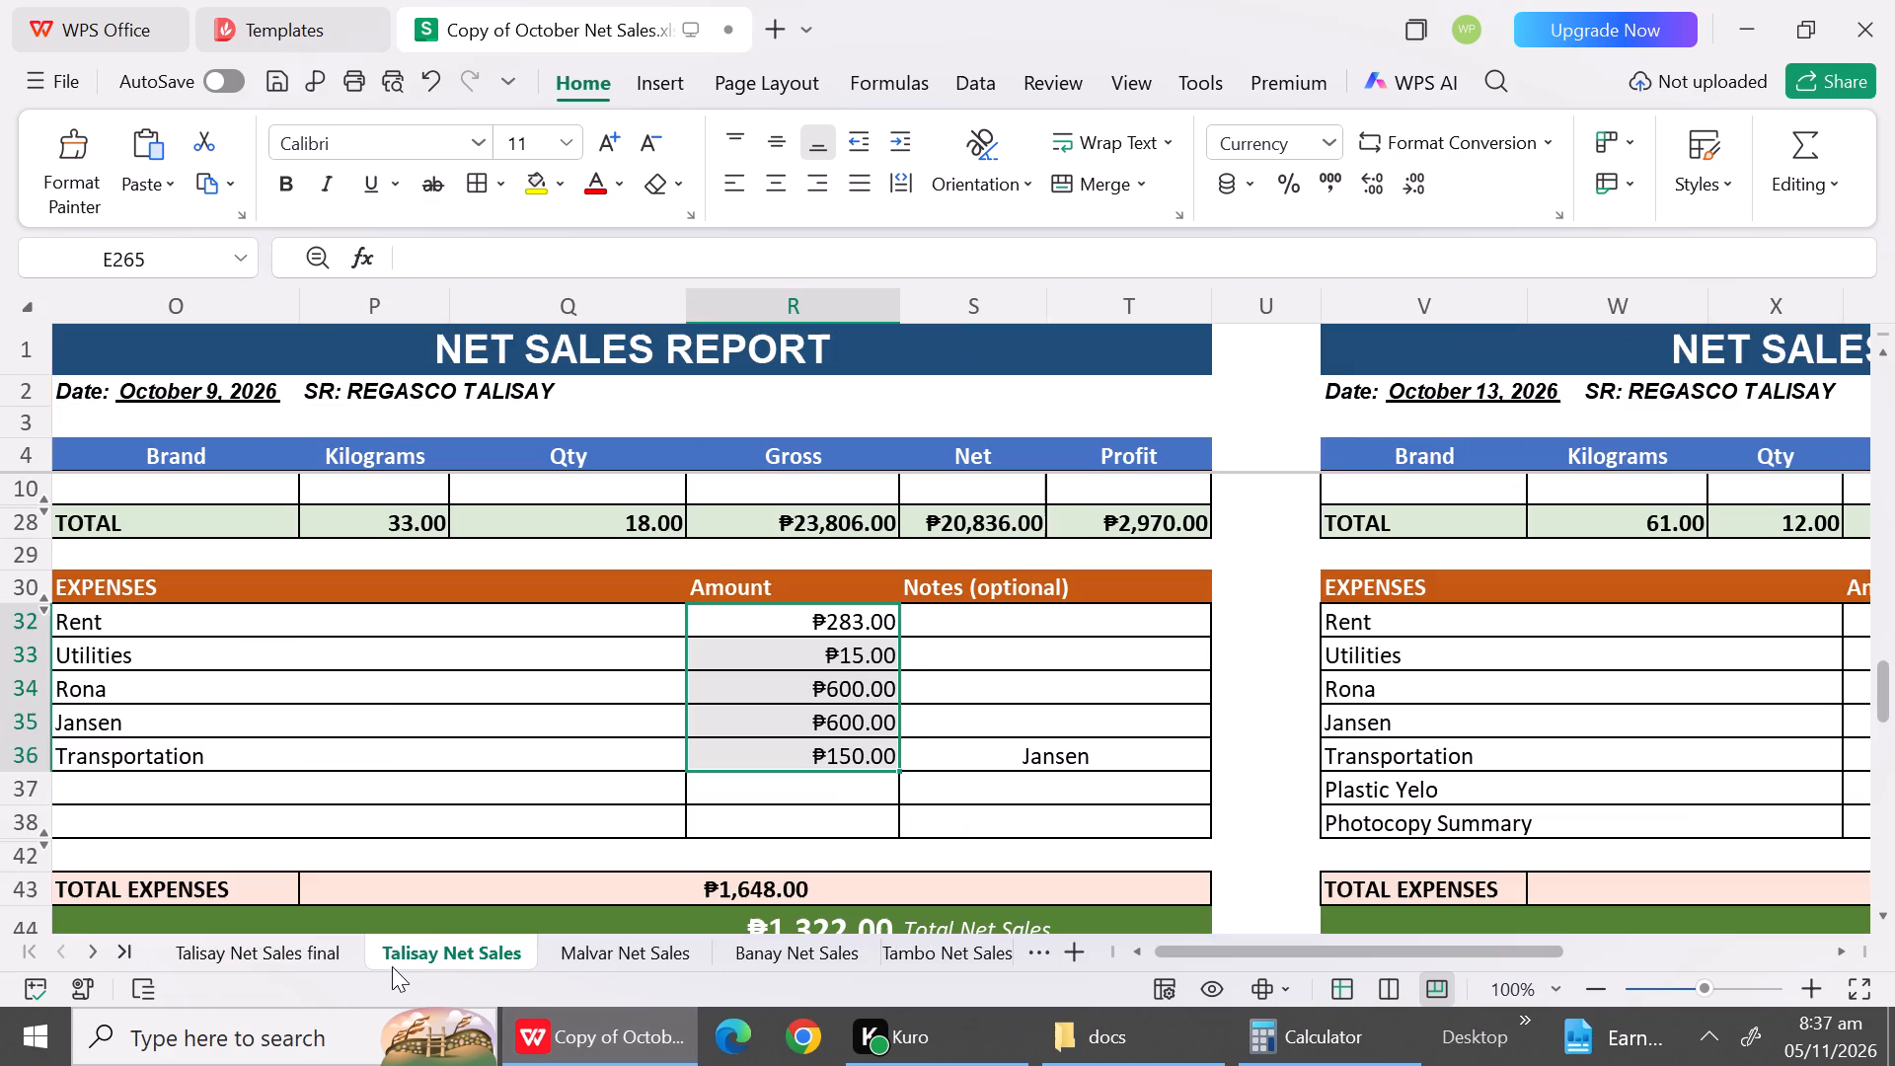
triple_click(1877, 920)
triple_click(1877, 920)
triple_click(1877, 920)
triple_click(1877, 920)
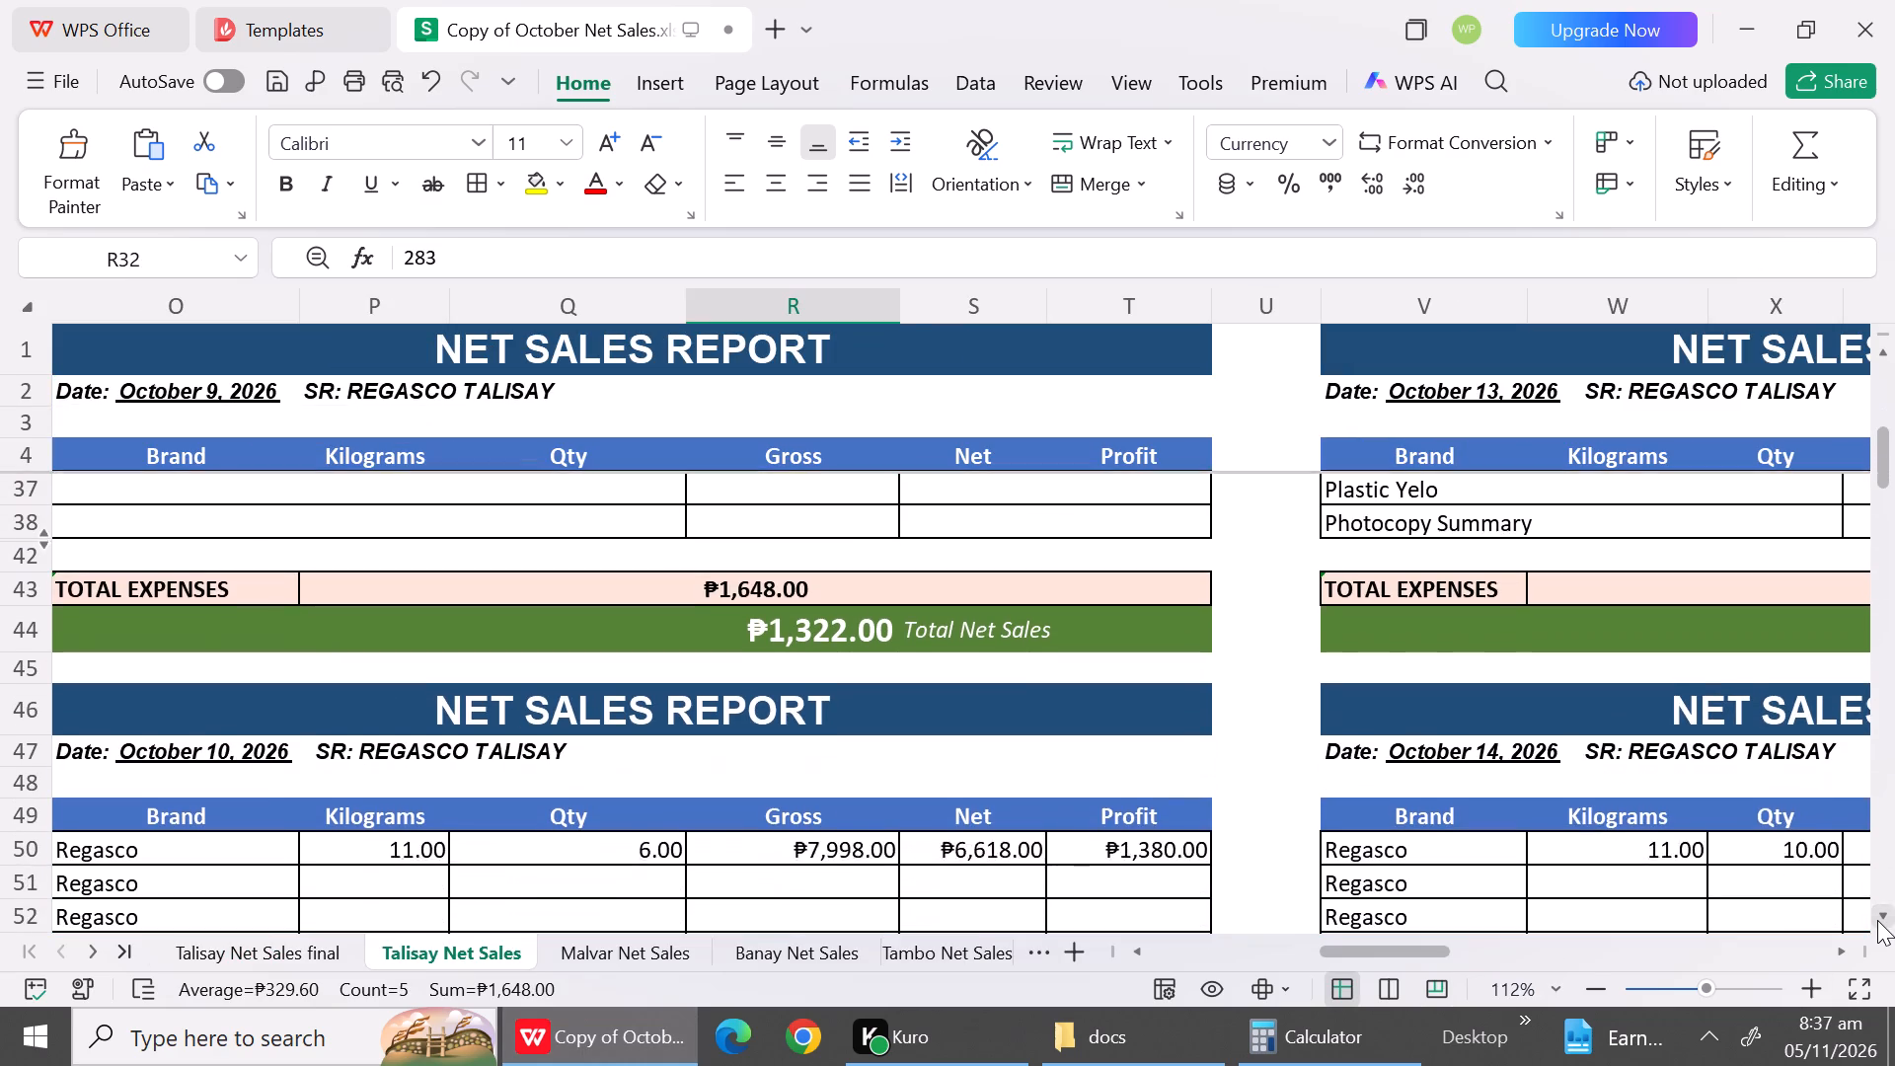
triple_click(1877, 920)
left_click(1877, 920)
left_click(1877, 920)
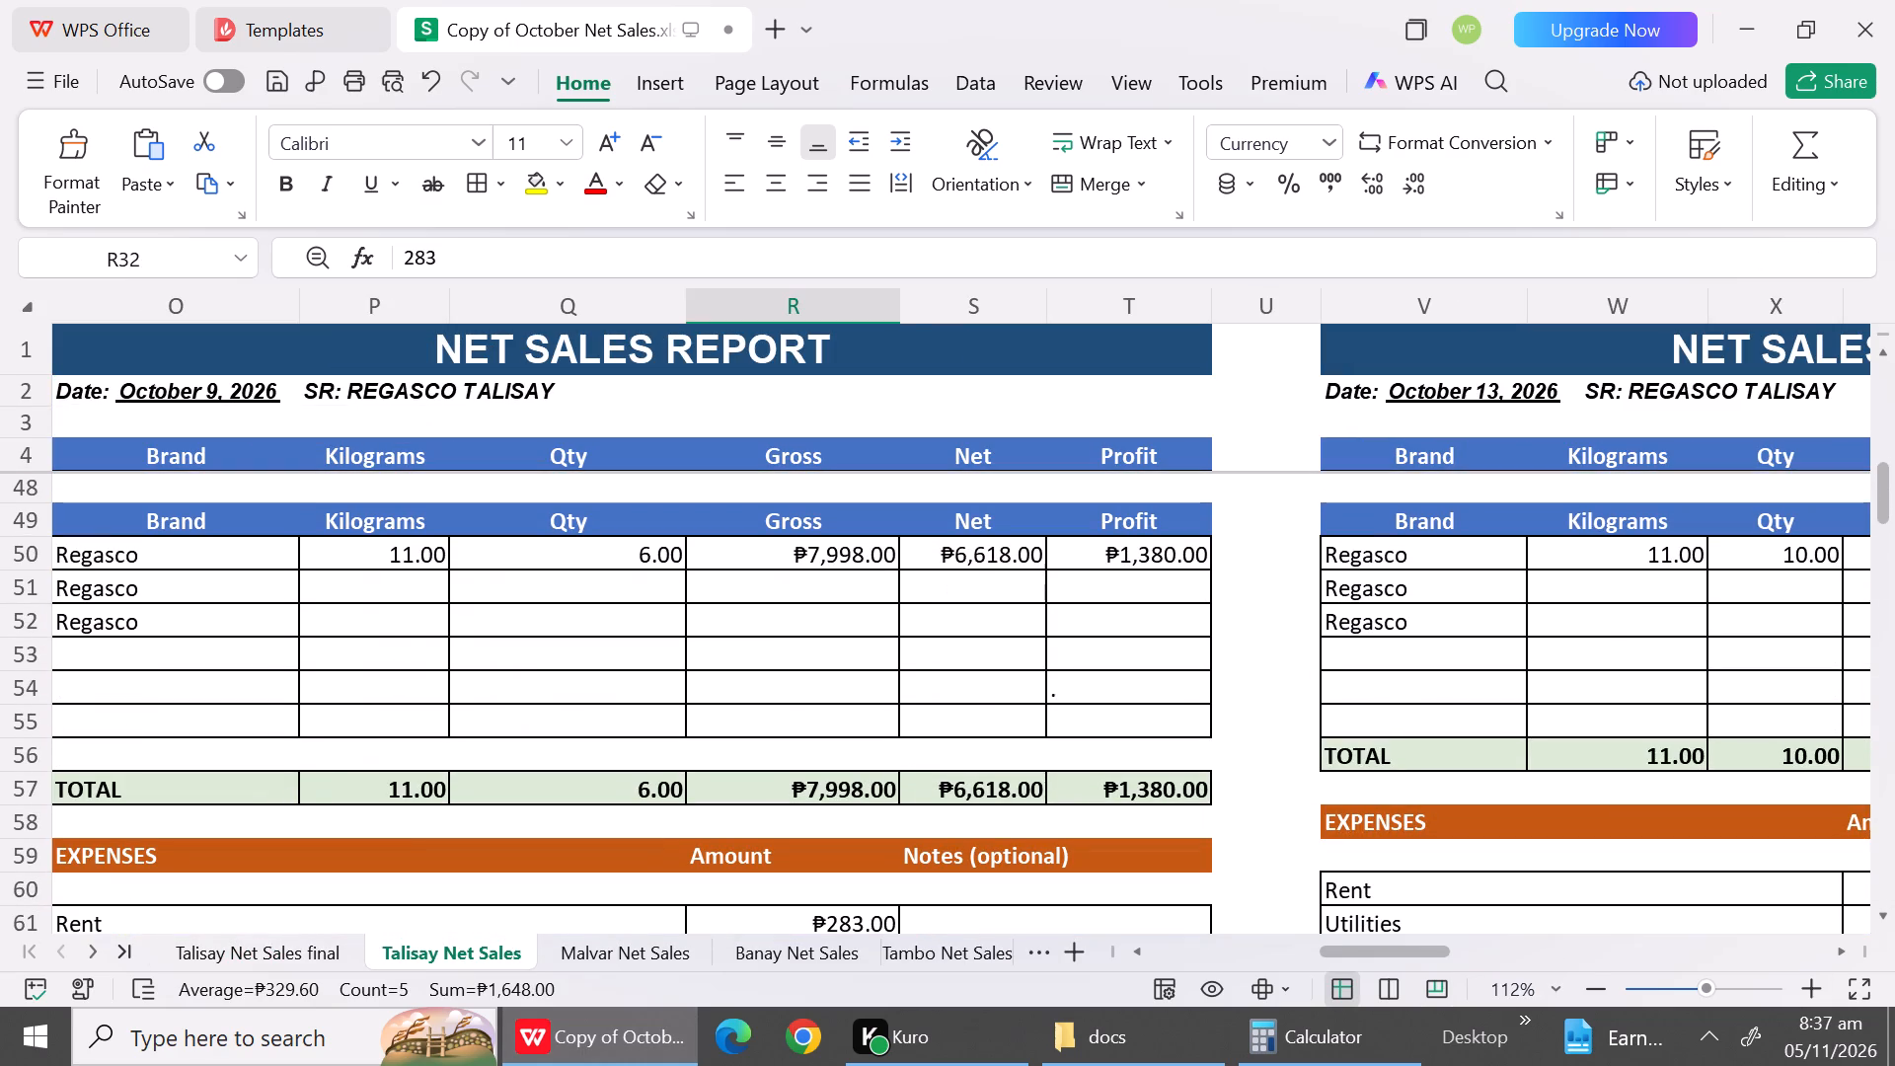
left_click(440, 561)
key("ctrl+c")
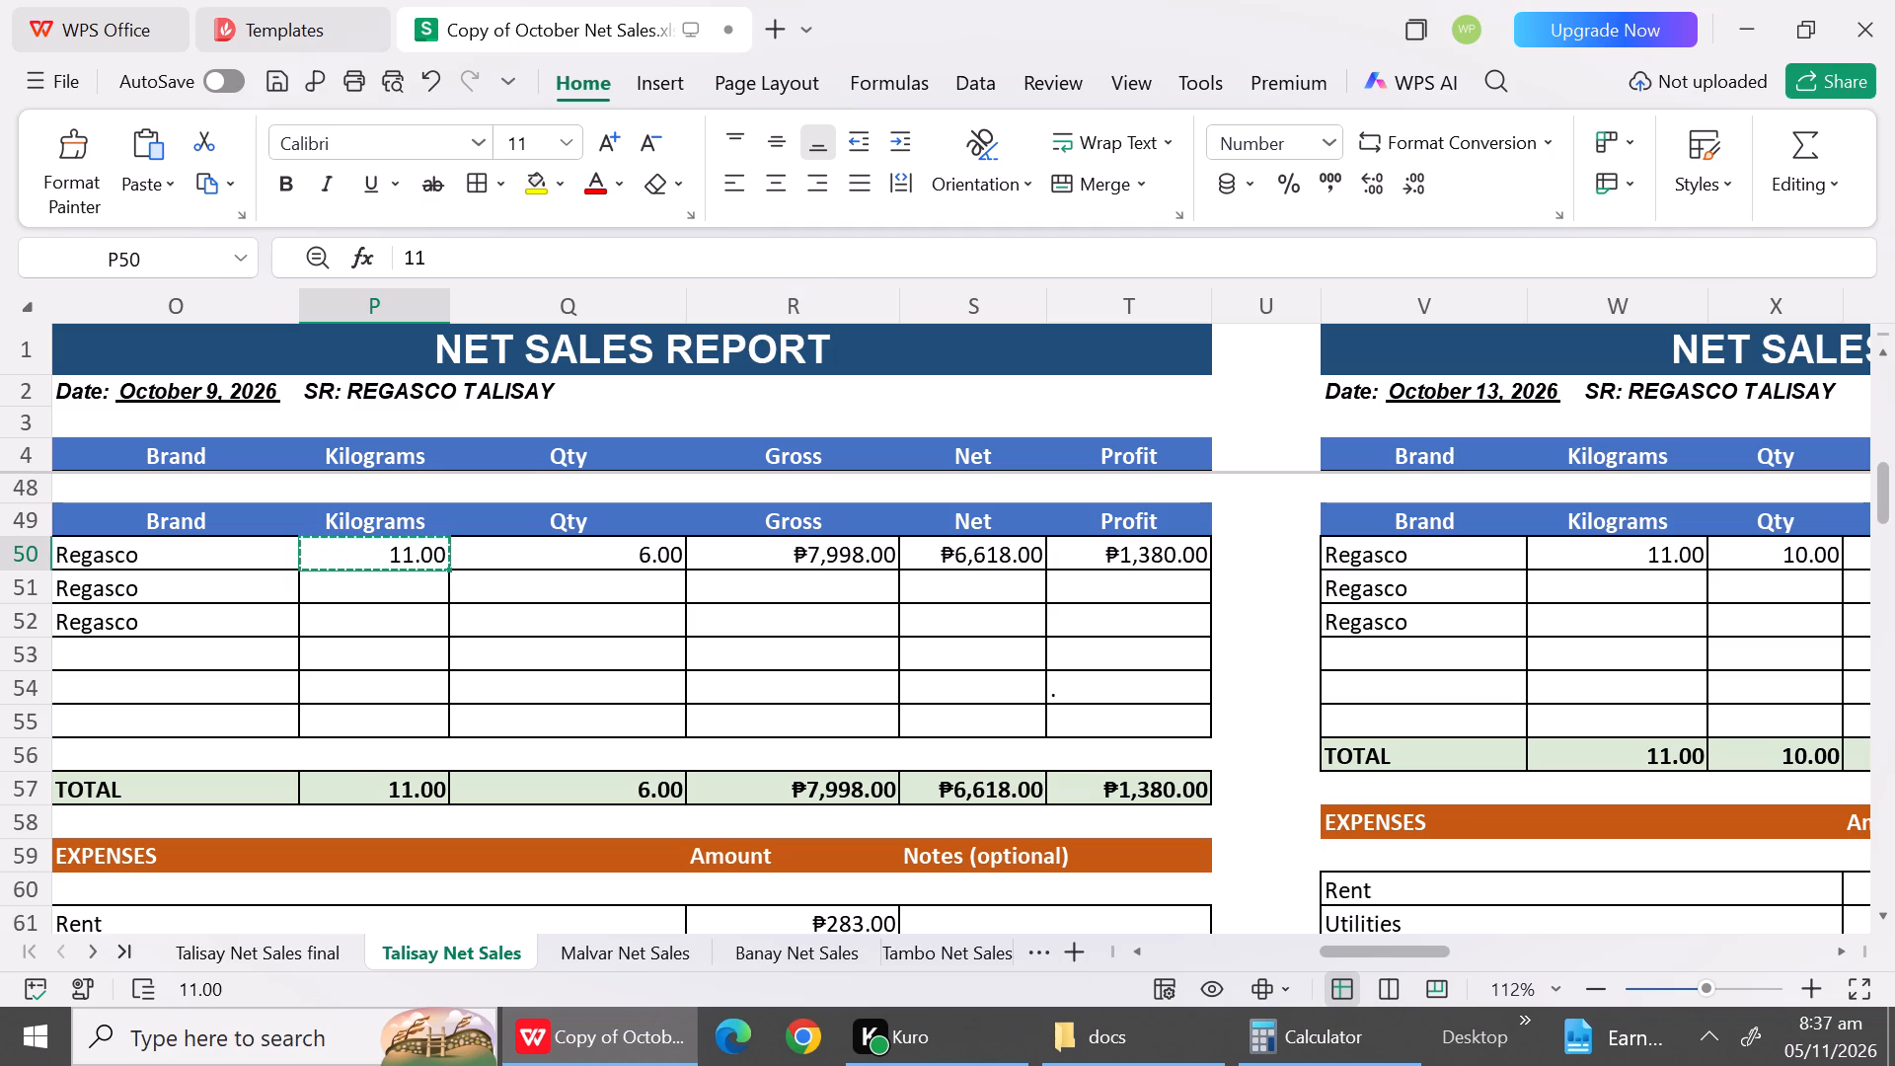
left_click(297, 942)
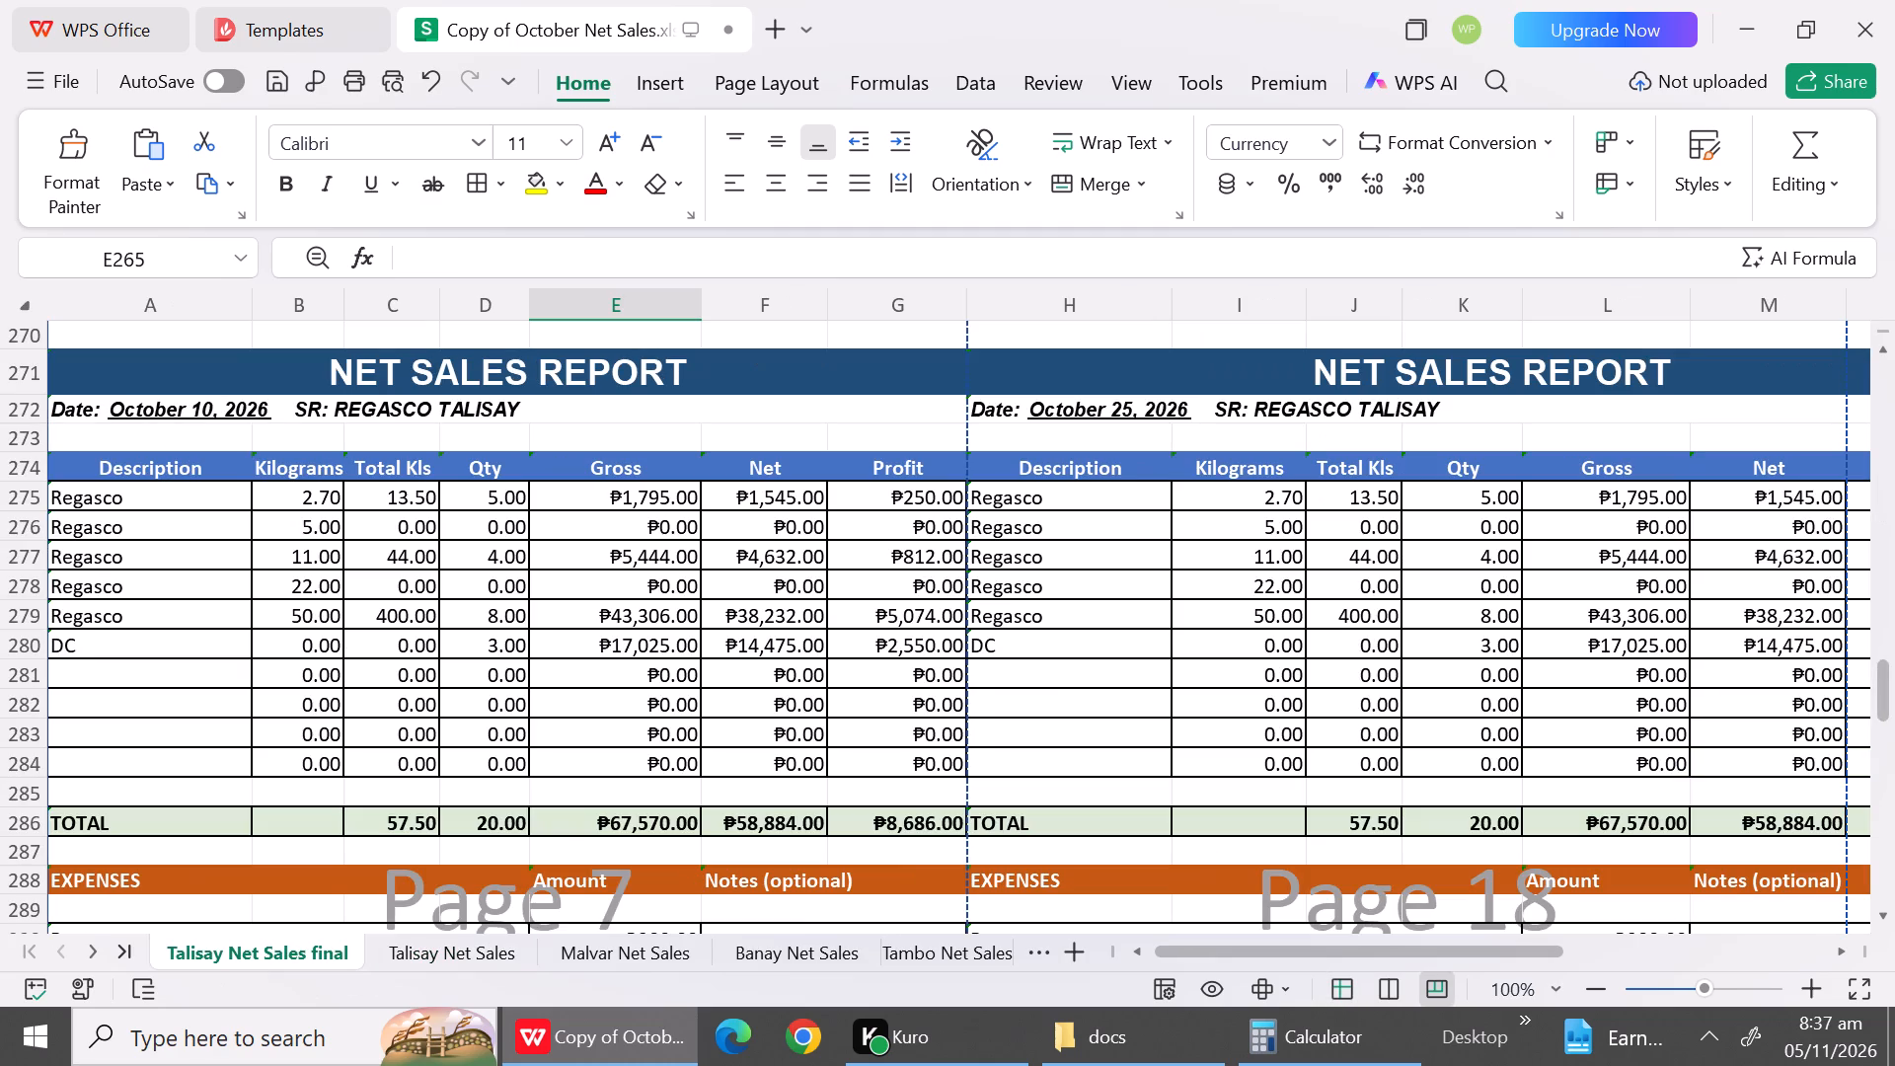
left_click(330, 492)
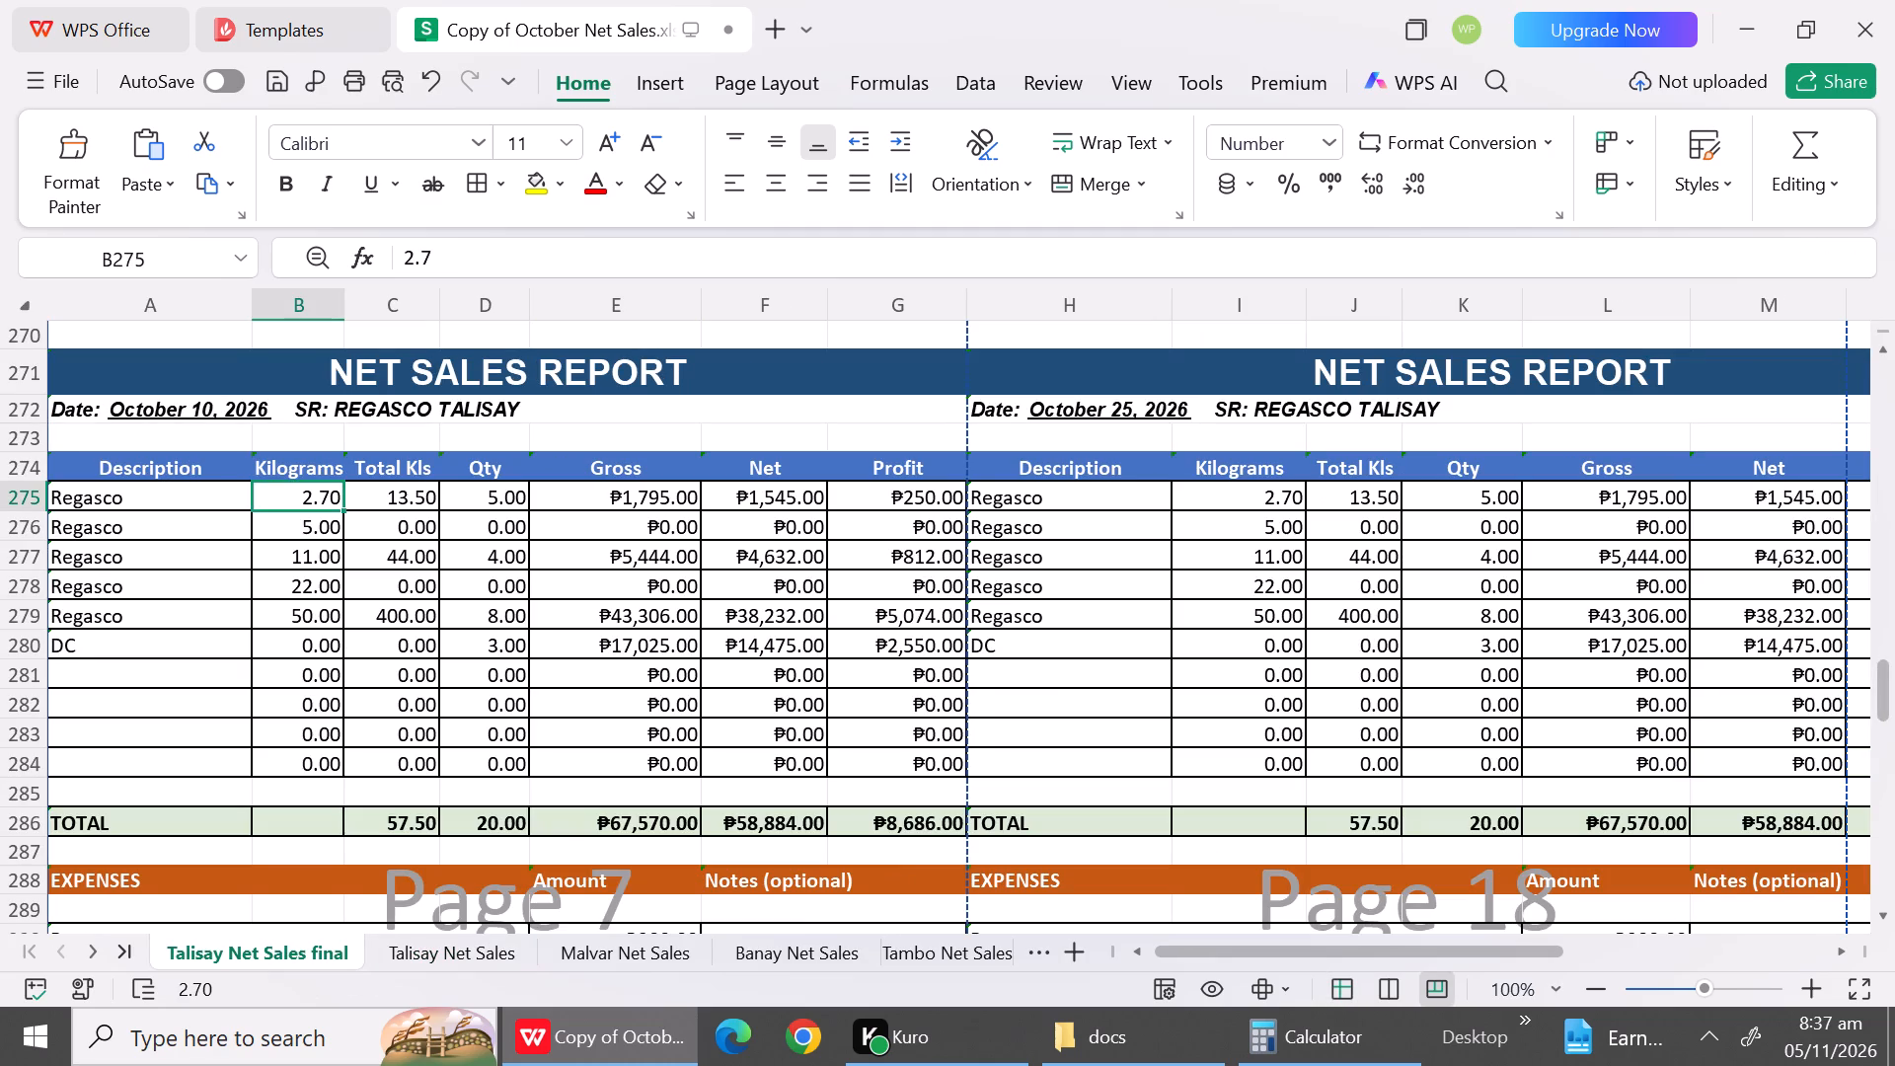
key("ctrl+v")
Clear the leftover descriptions in A276:A280 of the final sheet's October 10 report.
left_click(204, 535)
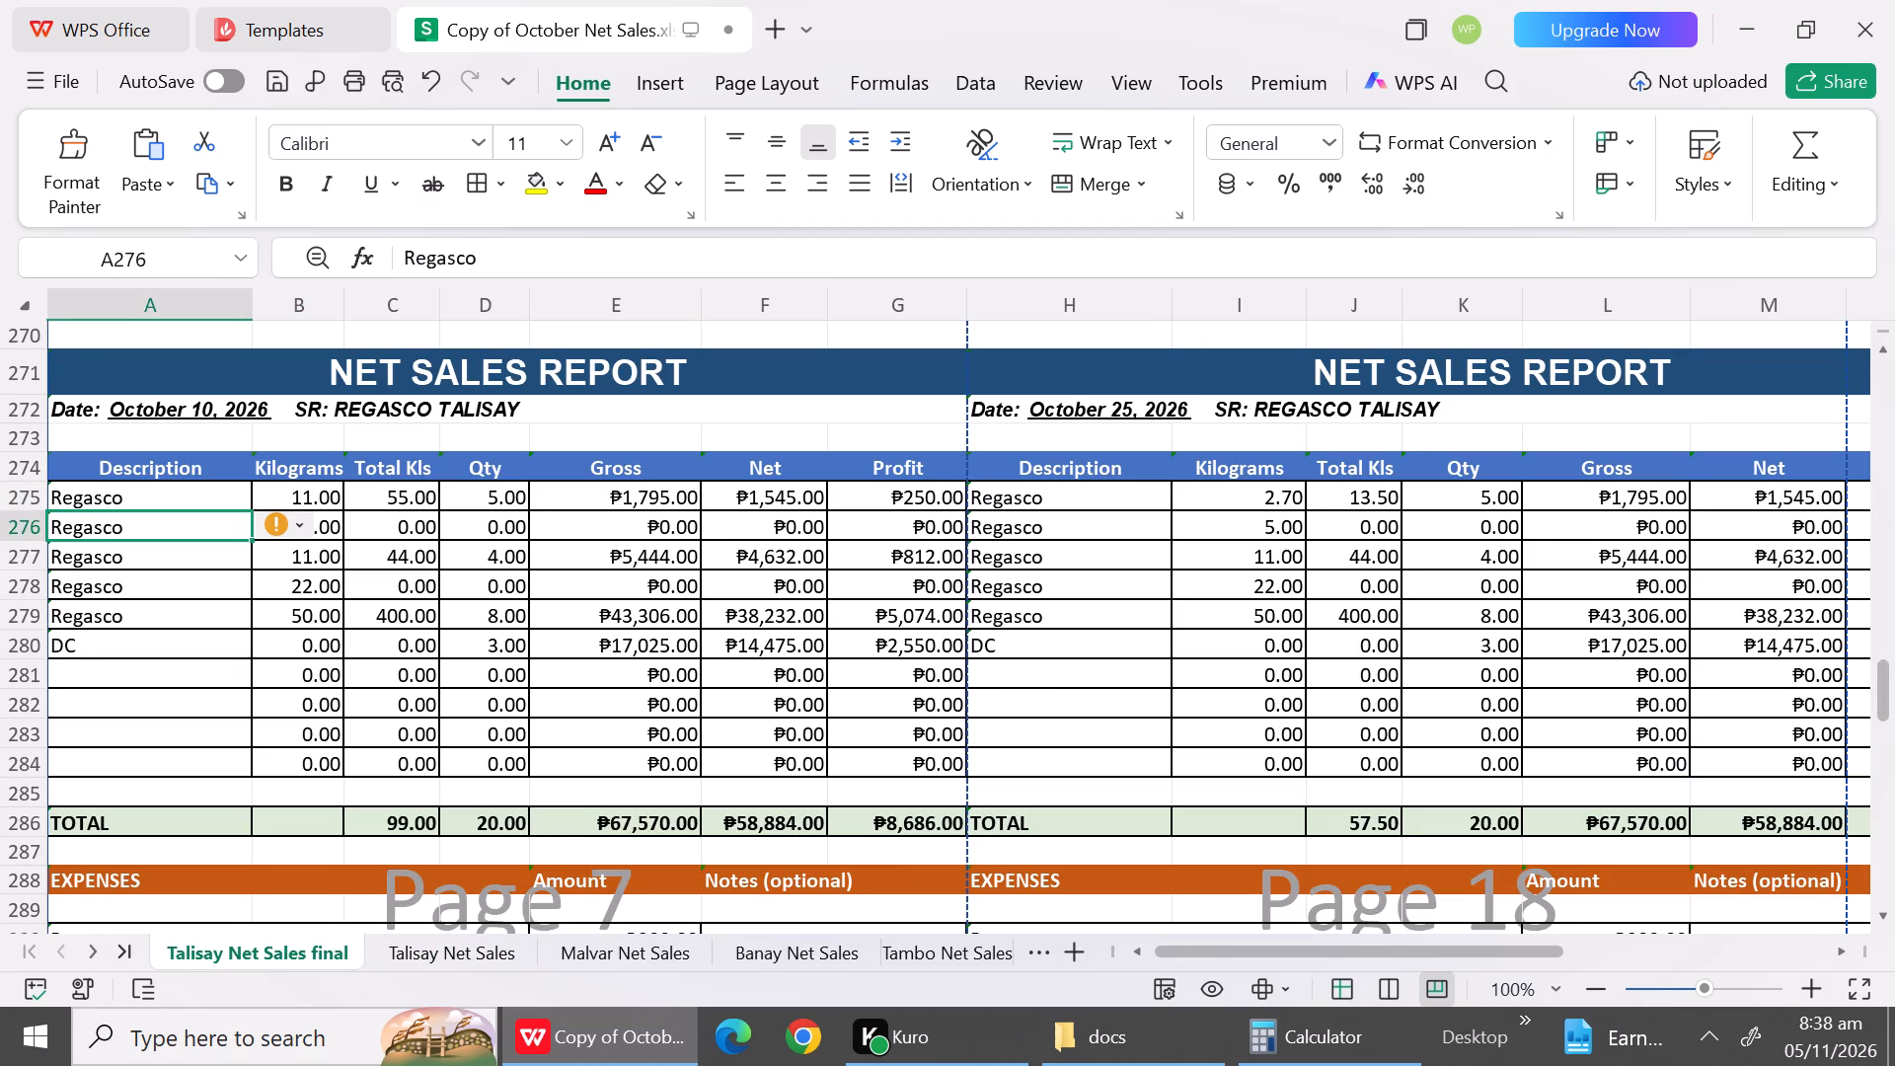
key("BackSpace")
key("Down")
key("BackSpace")
key("Down")
key("BackSpace")
key("Down")
key("BackSpace")
key("Down")
key("BackSpace")
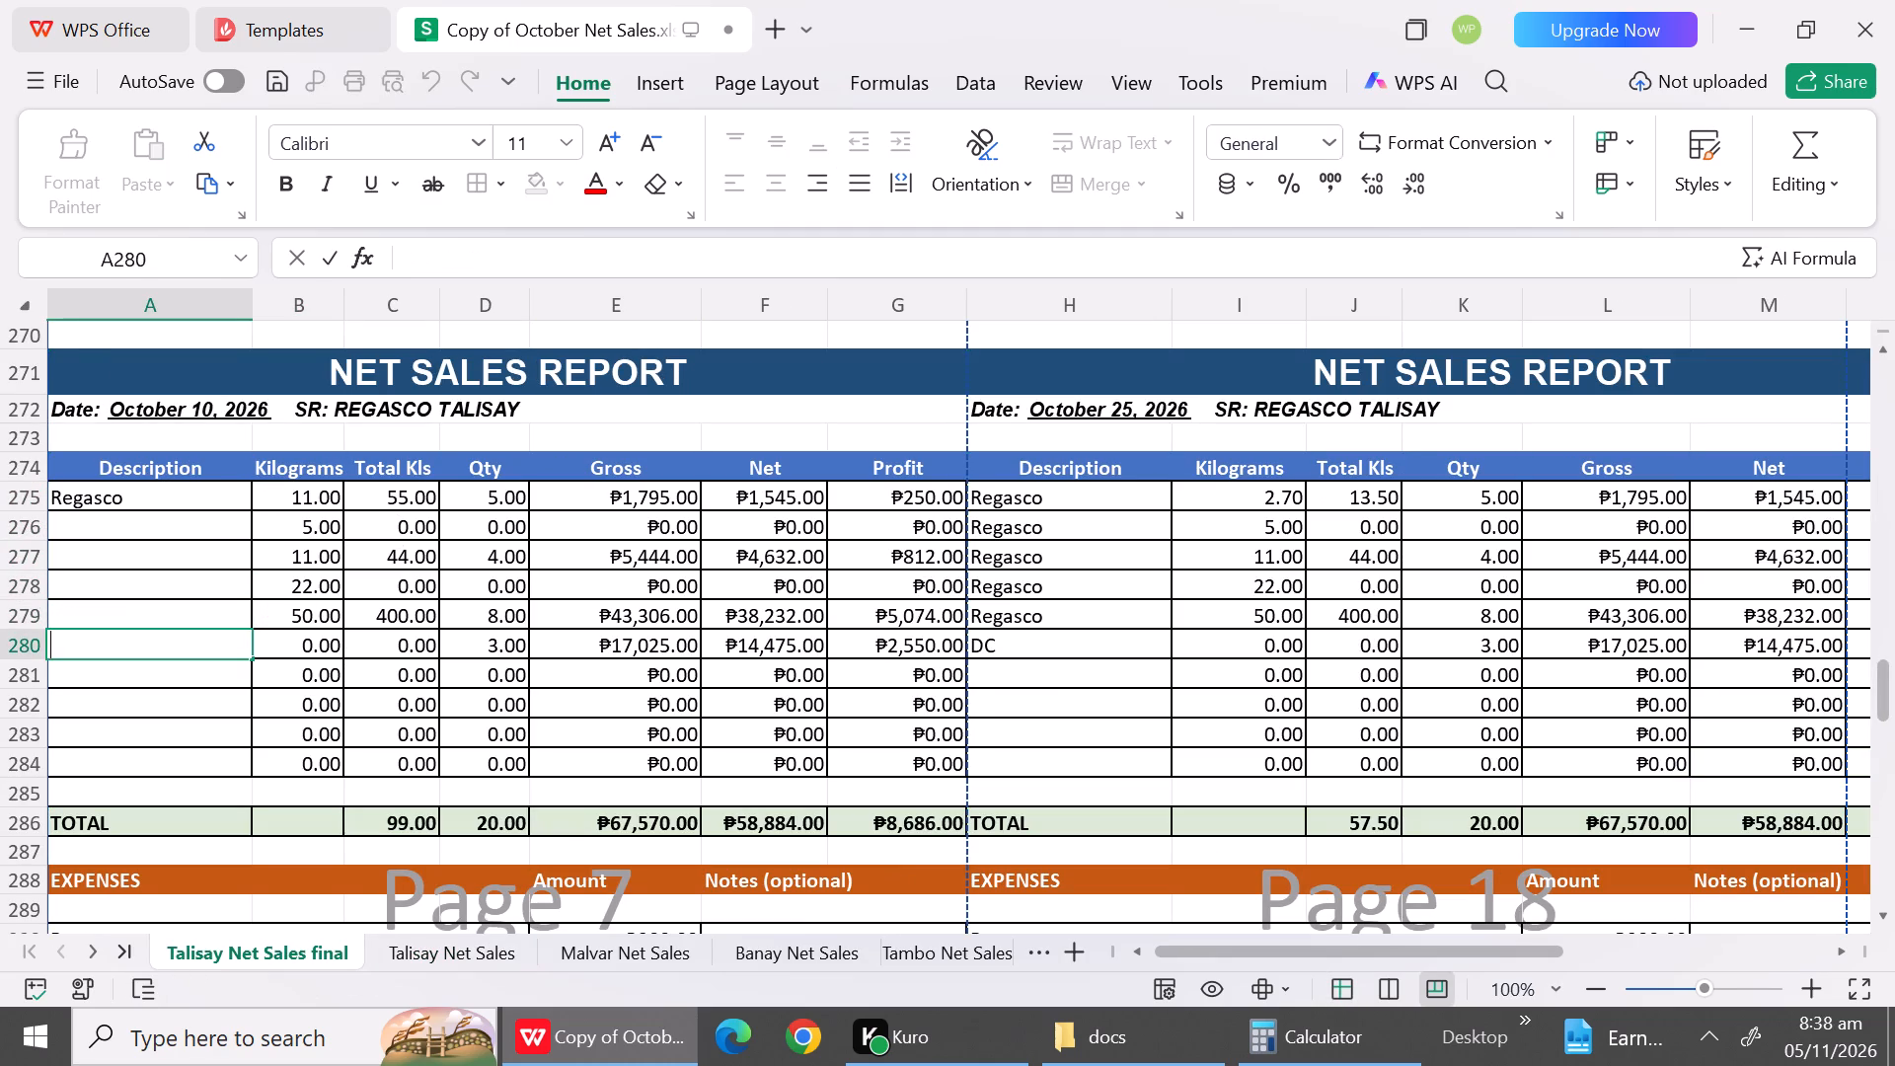
left_click(289, 529)
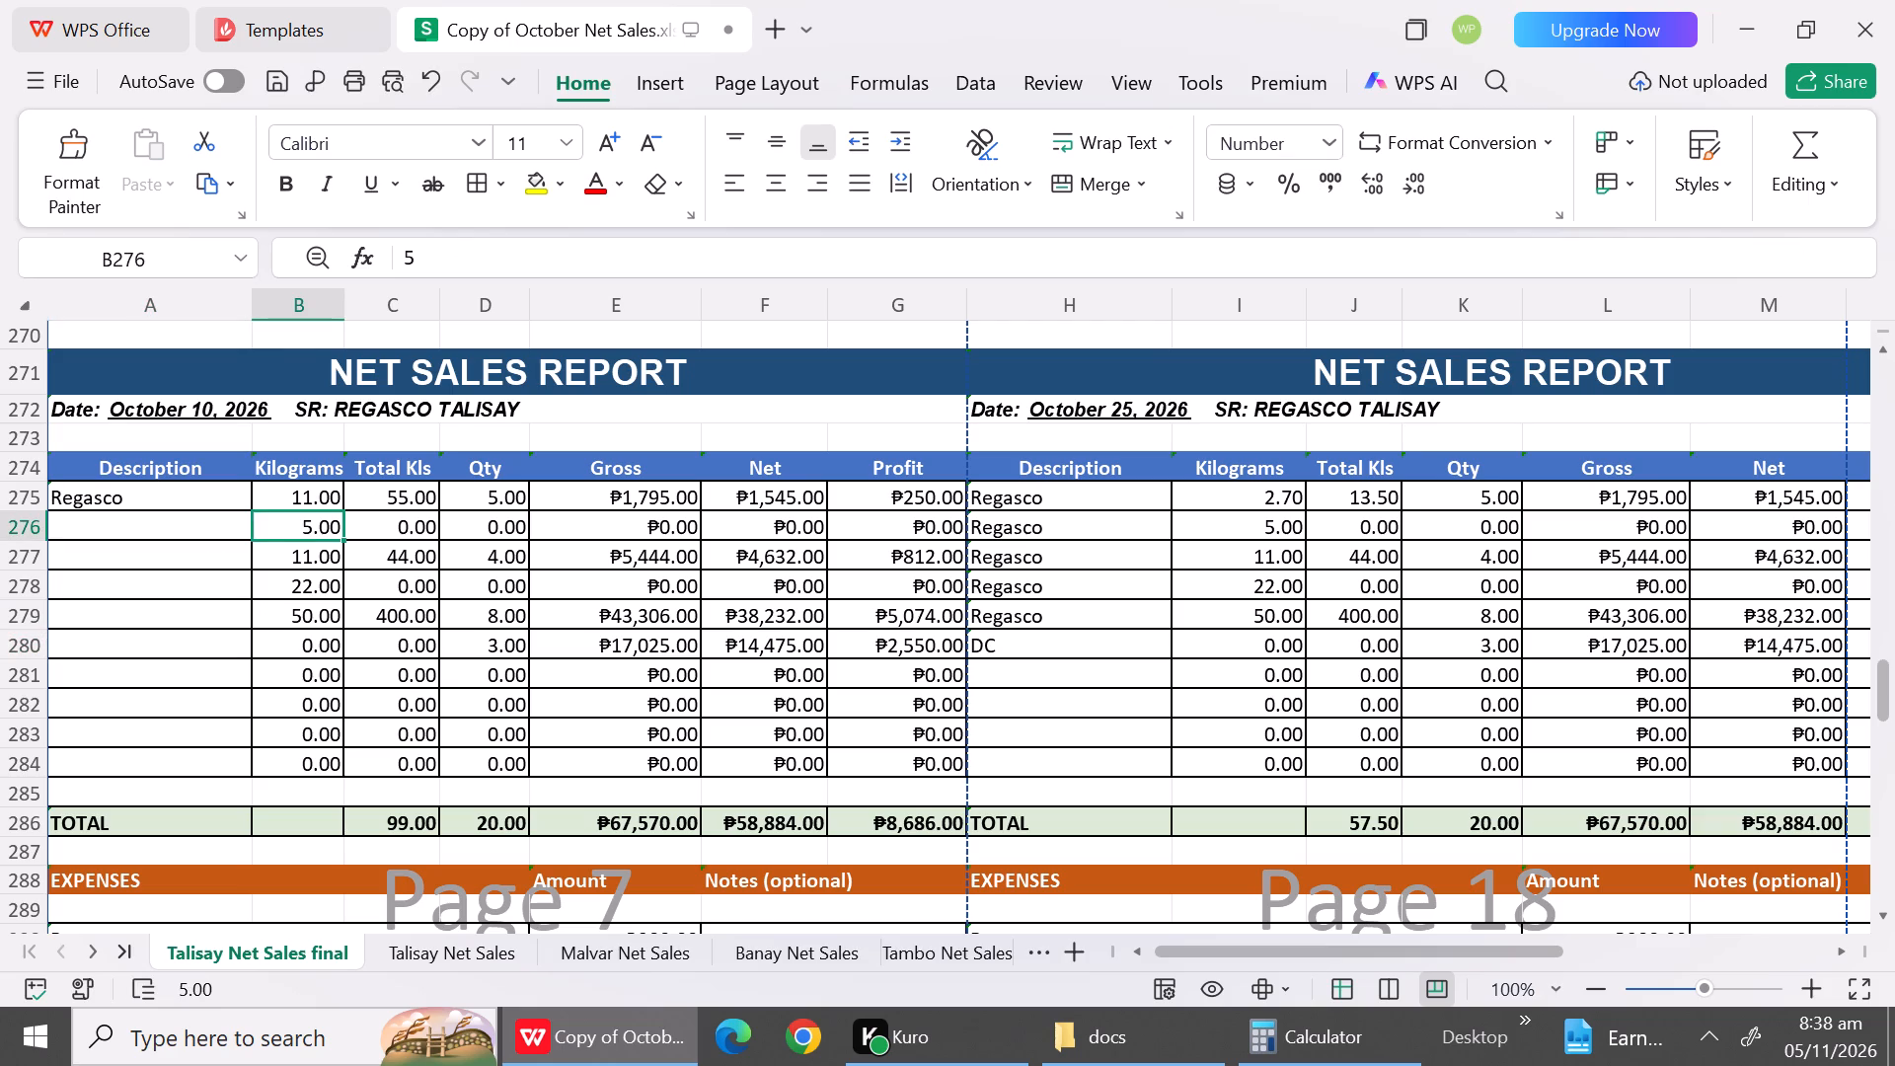
Set the leftover kilograms in B276:B279 of the October 10 report to 0.
key("0")
key("Down")
key("0")
key("Down")
key("0")
key("Down")
key("0")
key("Down")
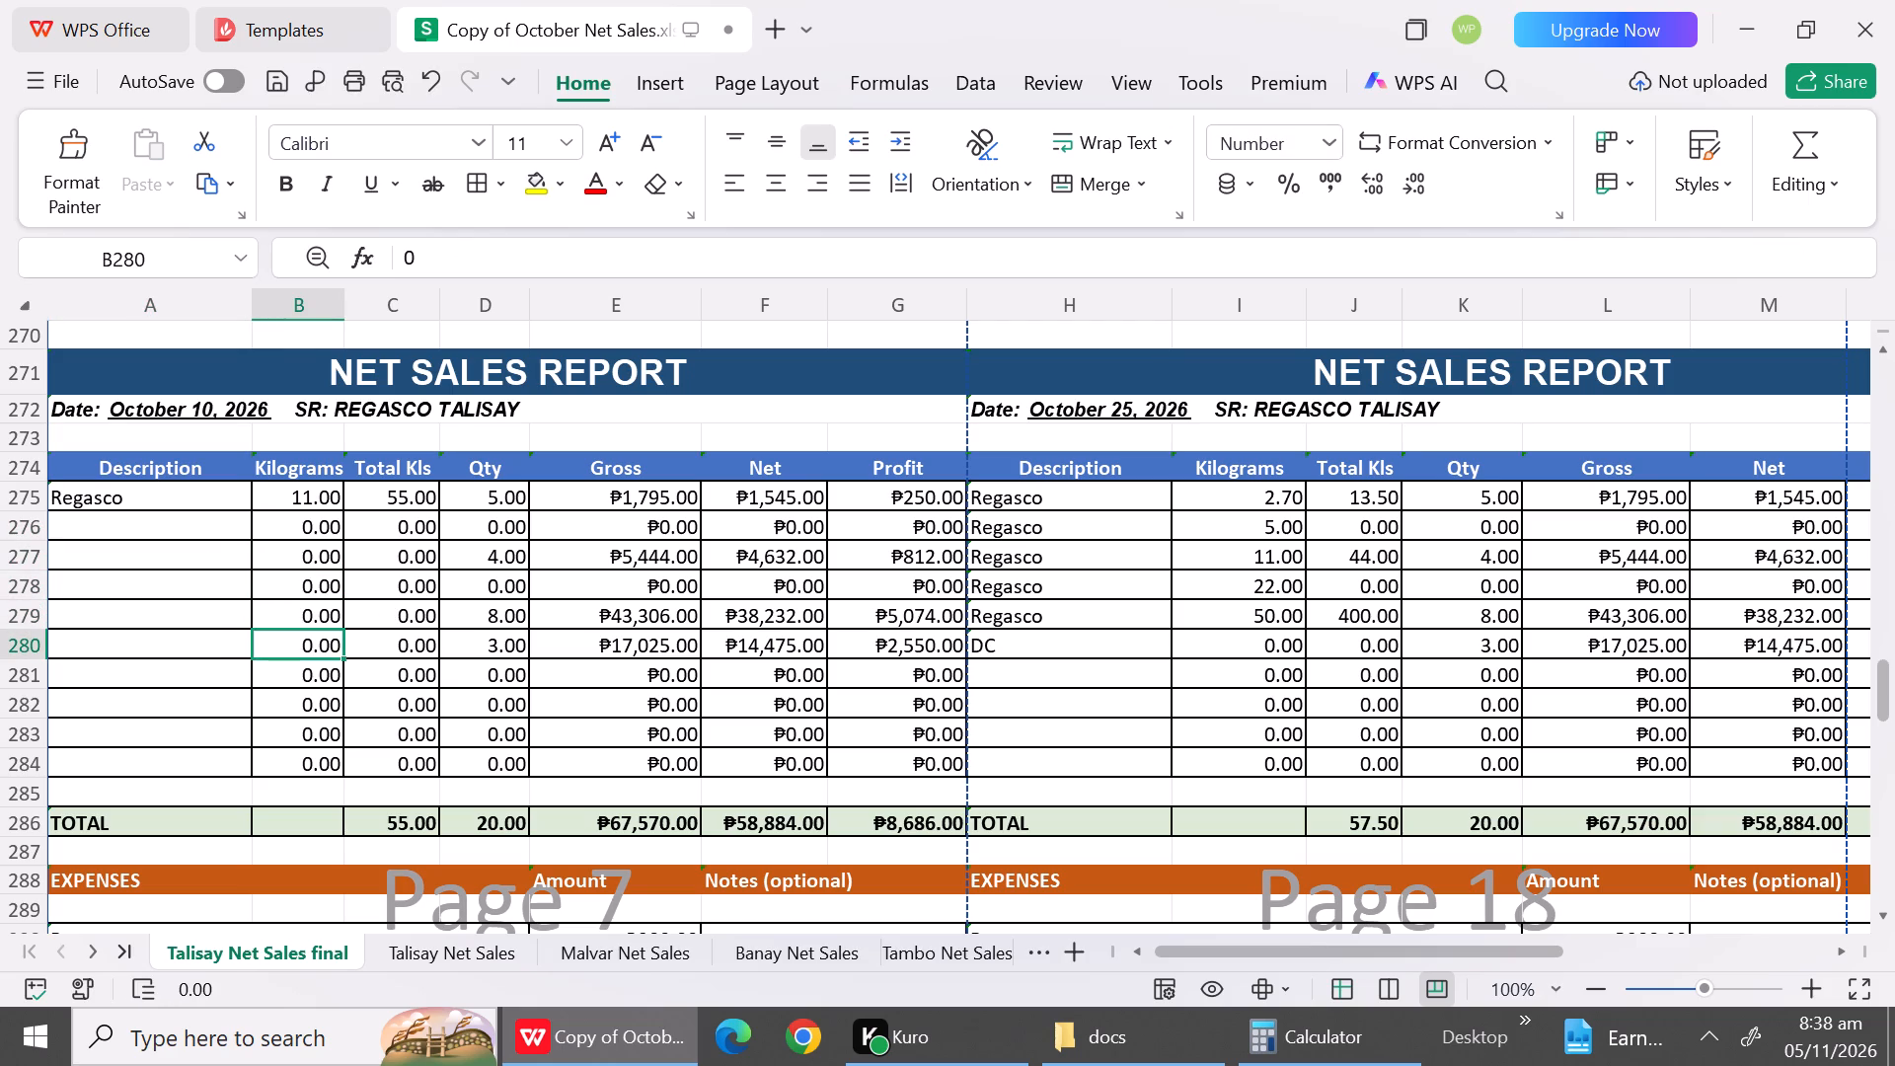
Set the October 10 quantity in D275 to 6 and the quantities in D276:D281 to 0.
left_click(517, 502)
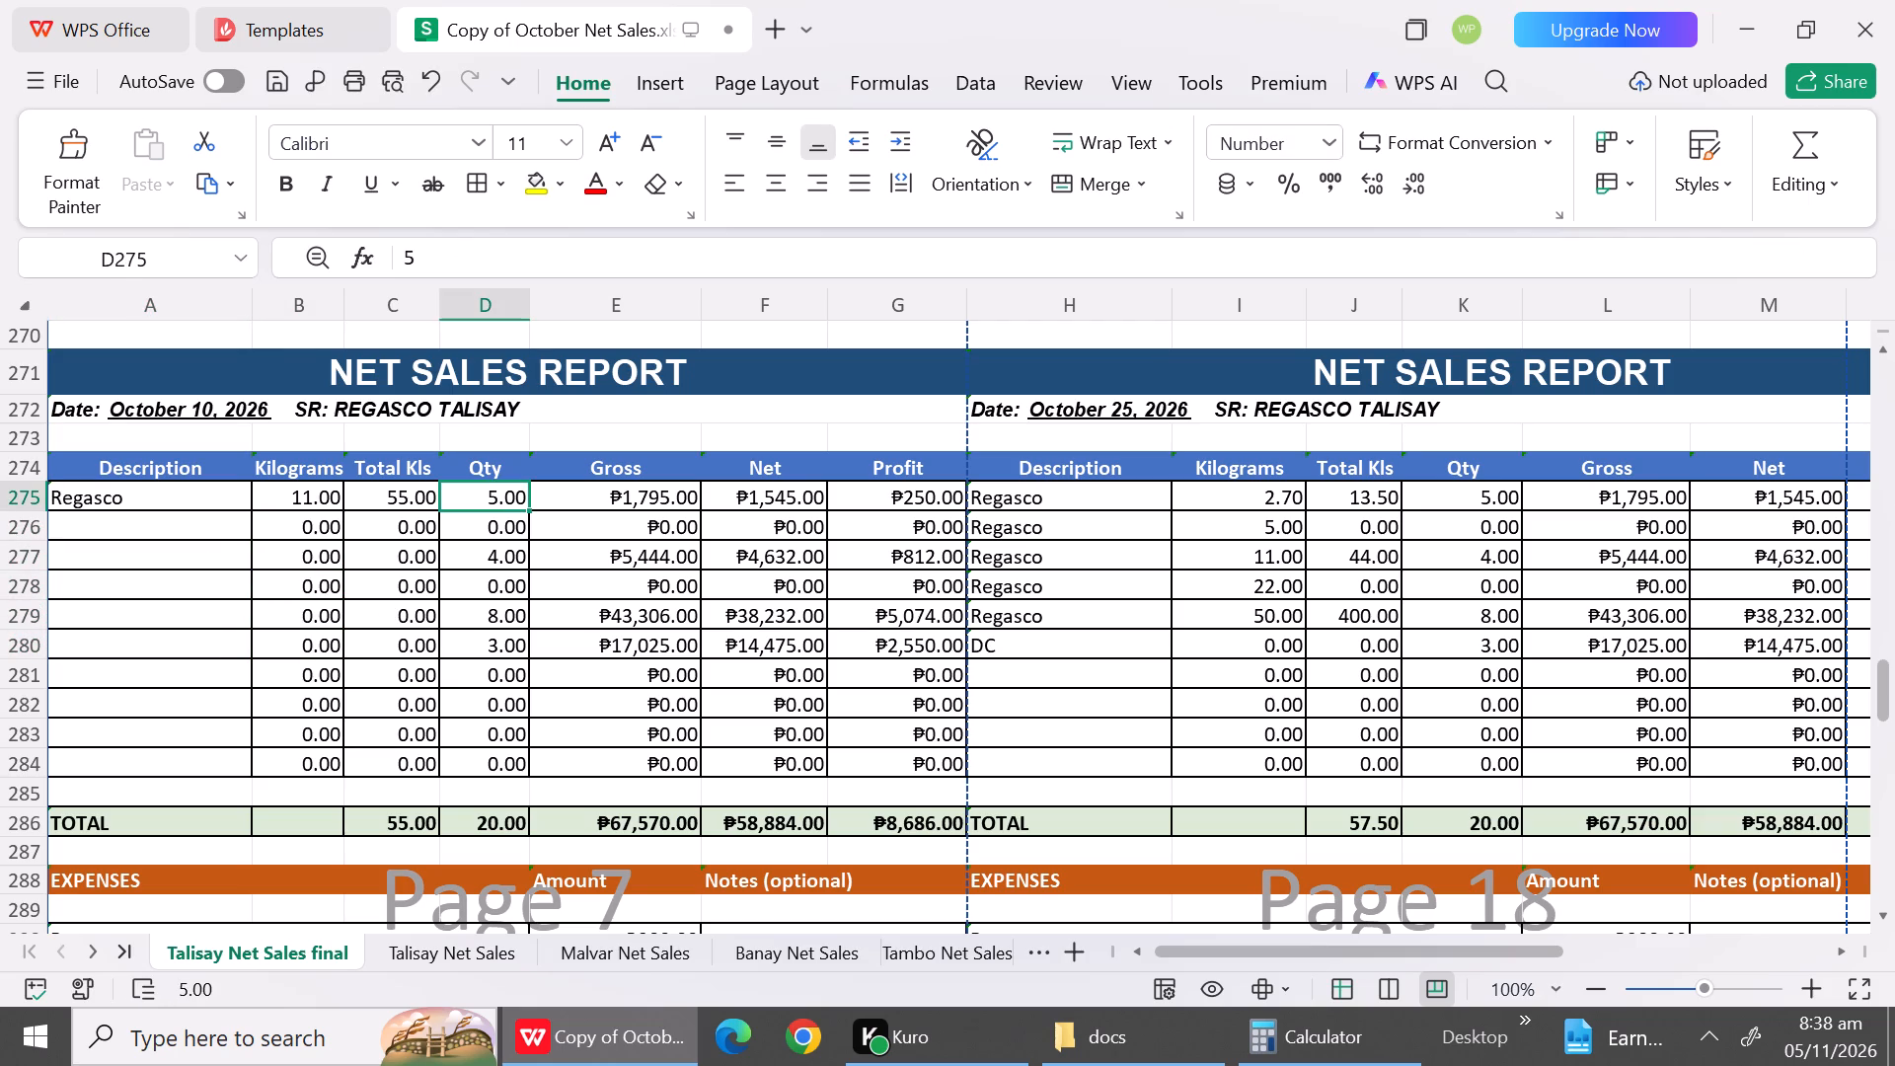
key("6")
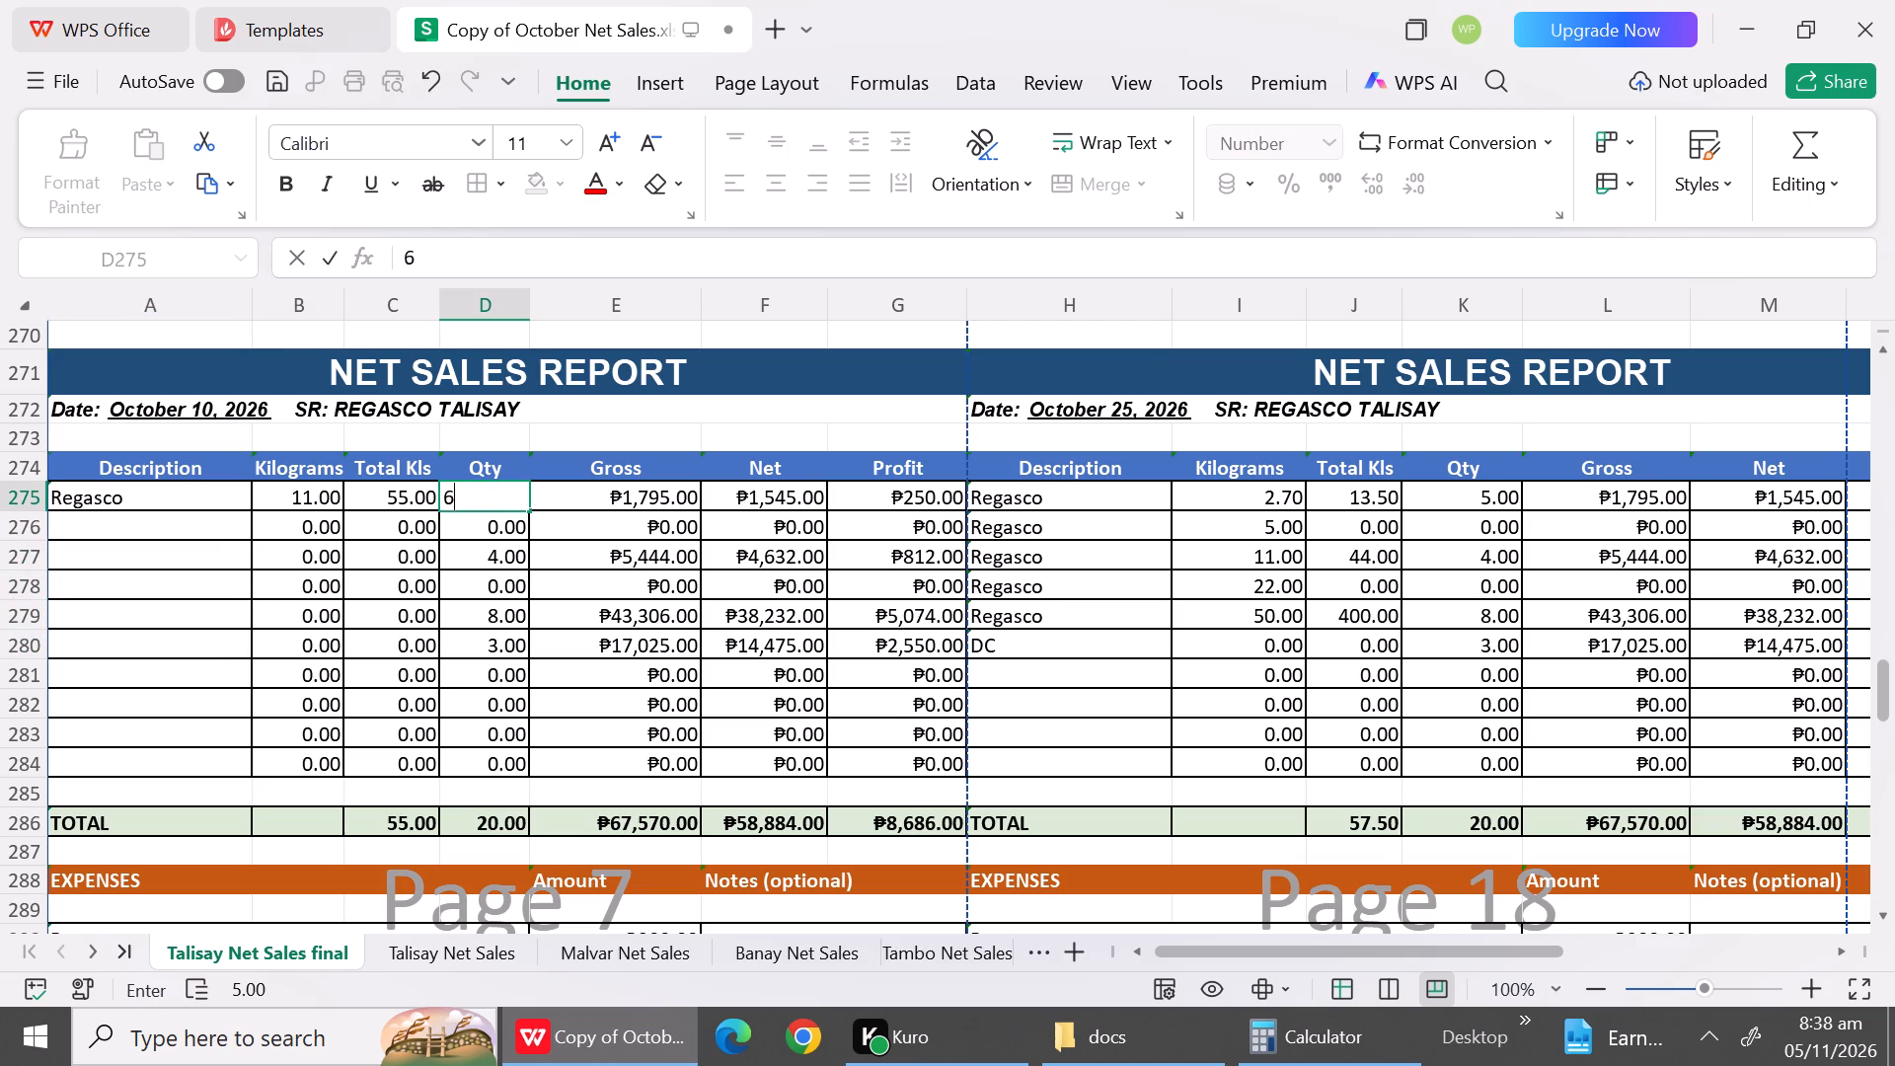
key("Down")
key("0")
key("Down")
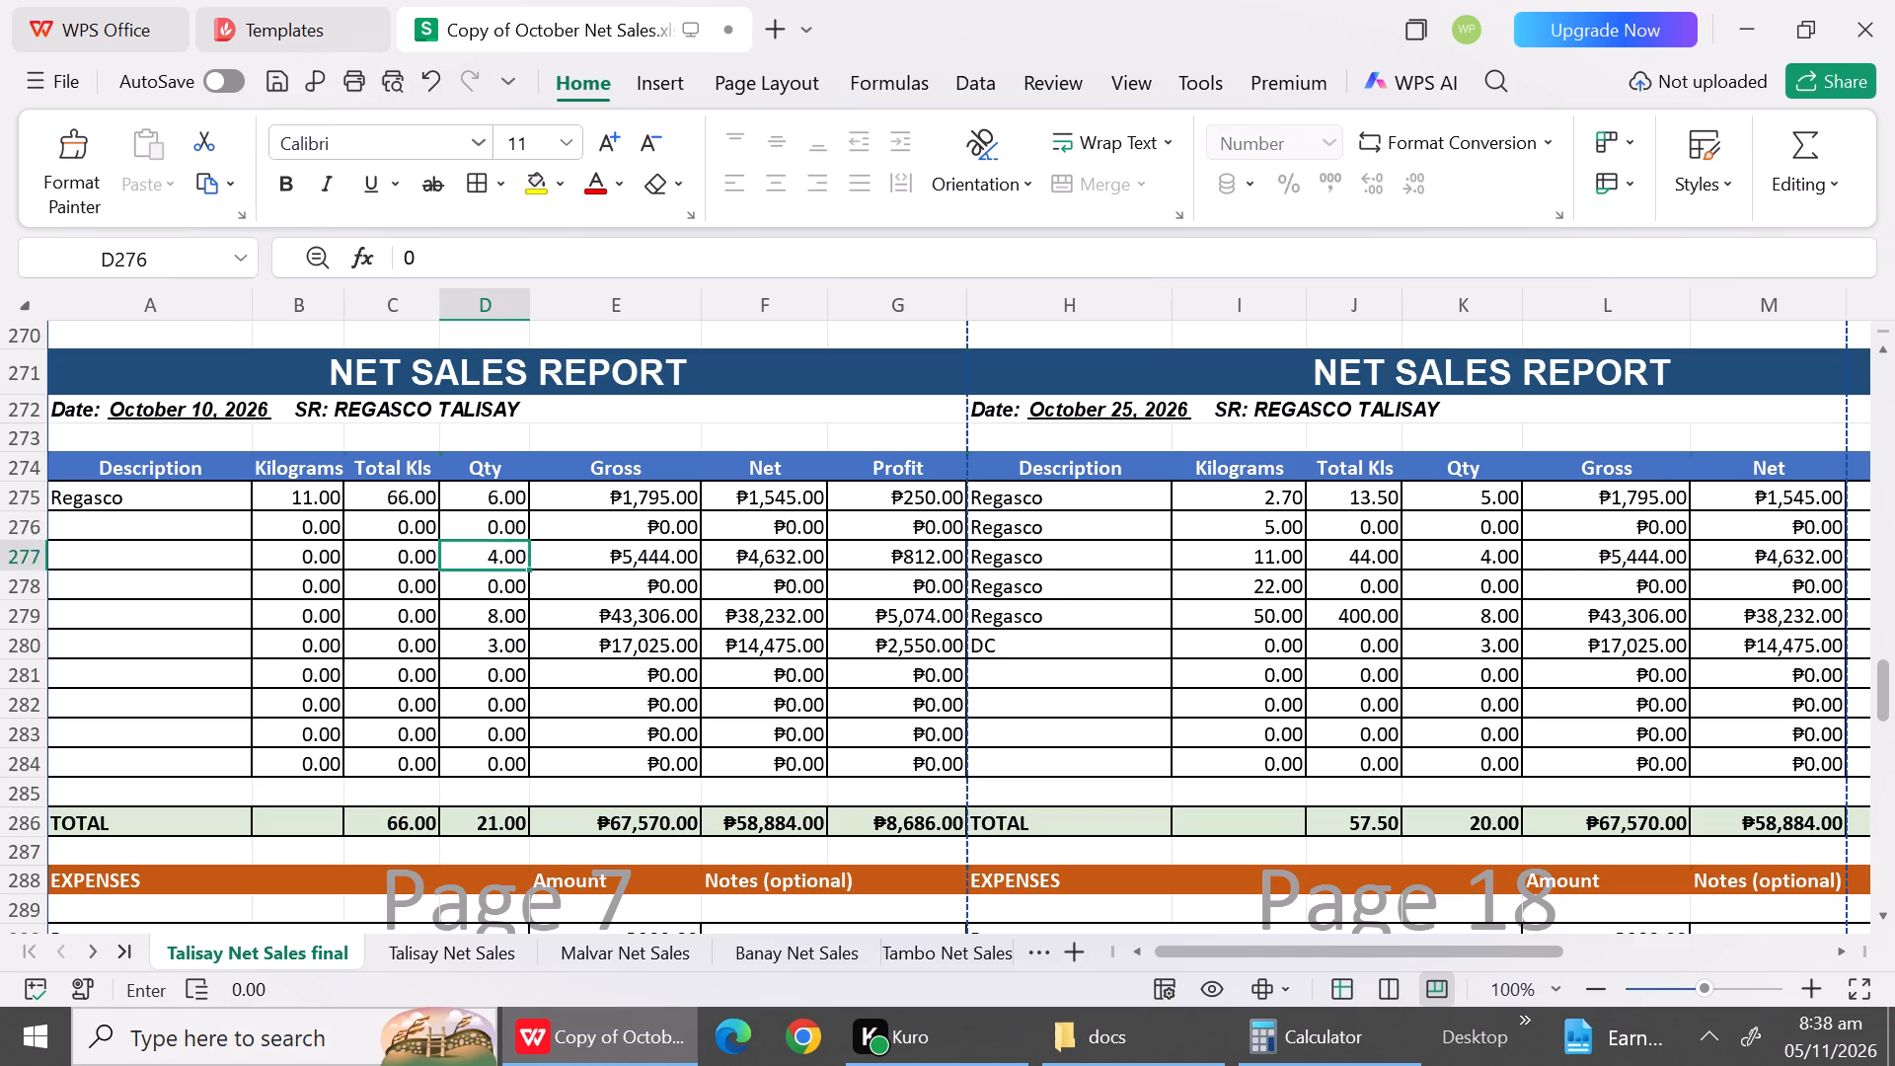
key("0")
key("Down")
key("0")
key("Down")
key("0")
key("Down")
key("0")
key("Down")
key("0")
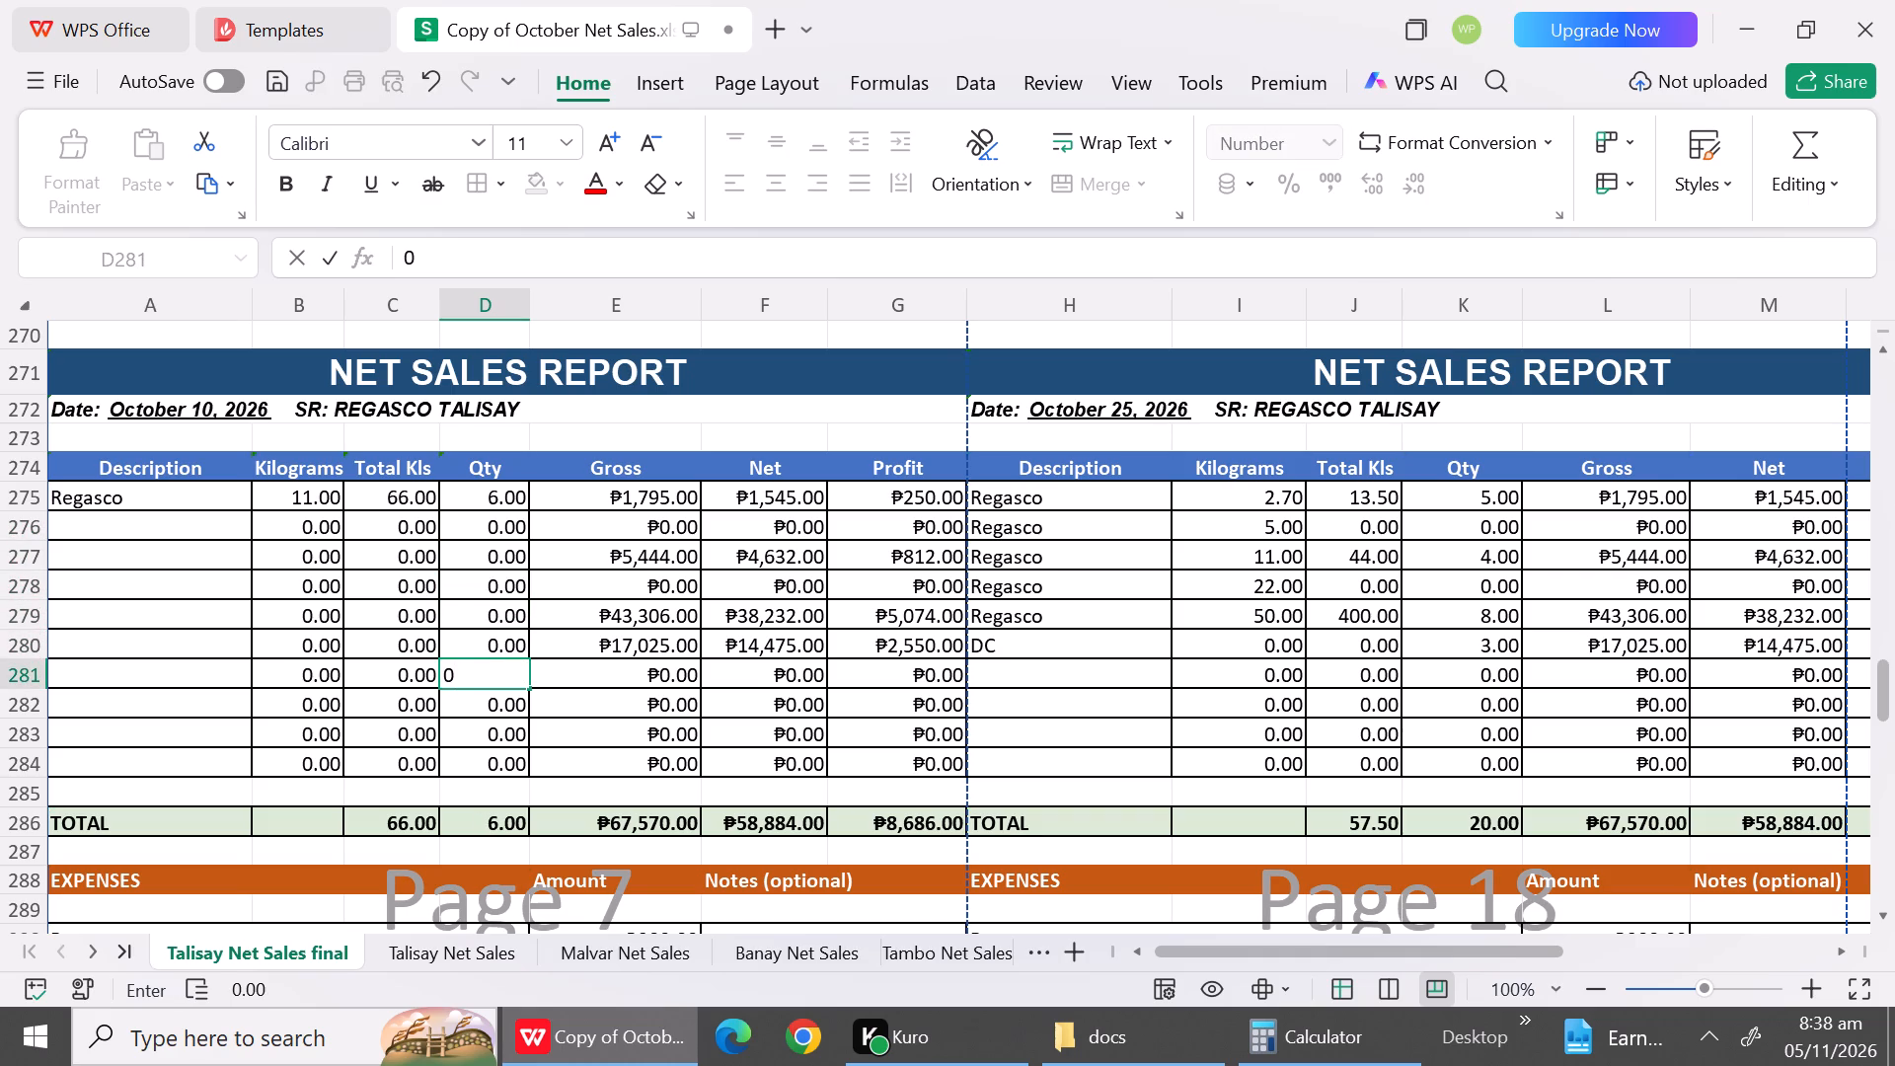
Set the leftover gross amounts in E276:E281 of the October 10 report to 0.
left_click(679, 537)
key("0")
key("Down")
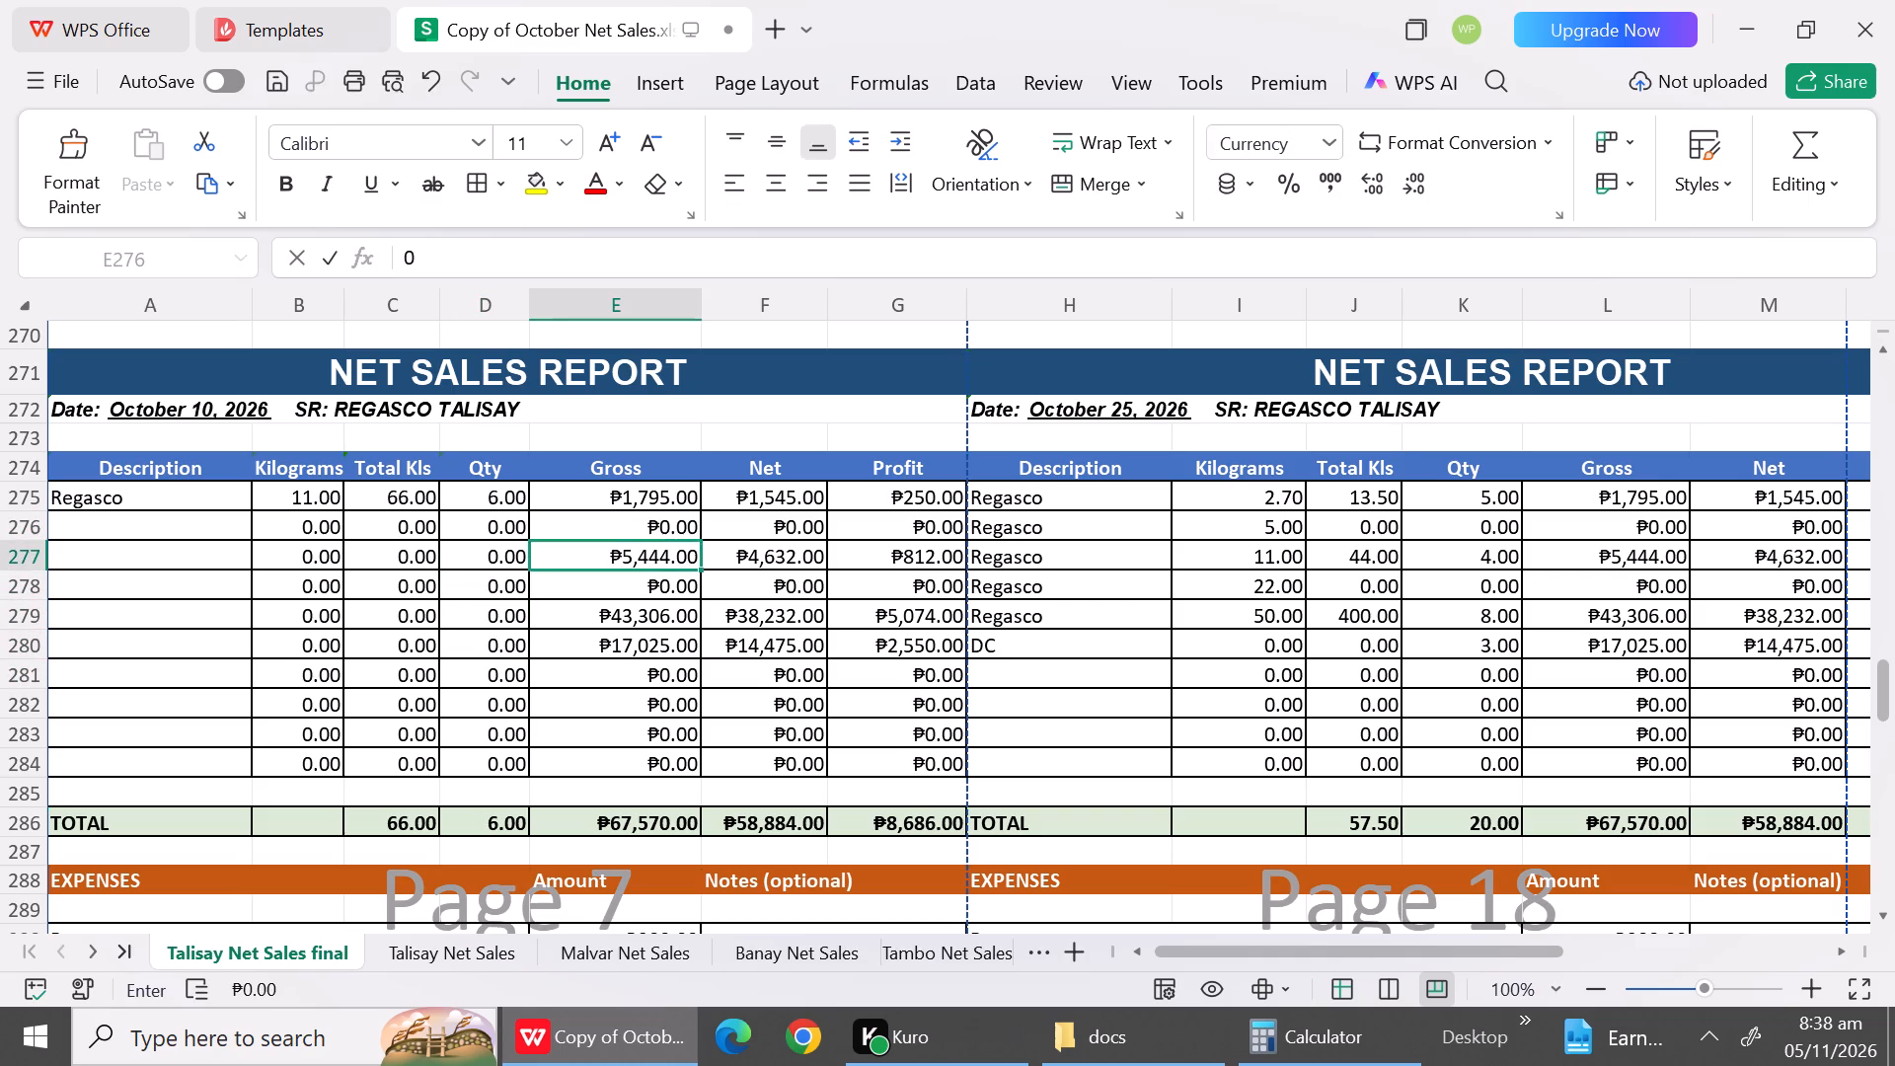
key("0")
key("Down")
key("0")
key("Down")
key("0")
key("Down")
key("0")
key("Down")
key("0")
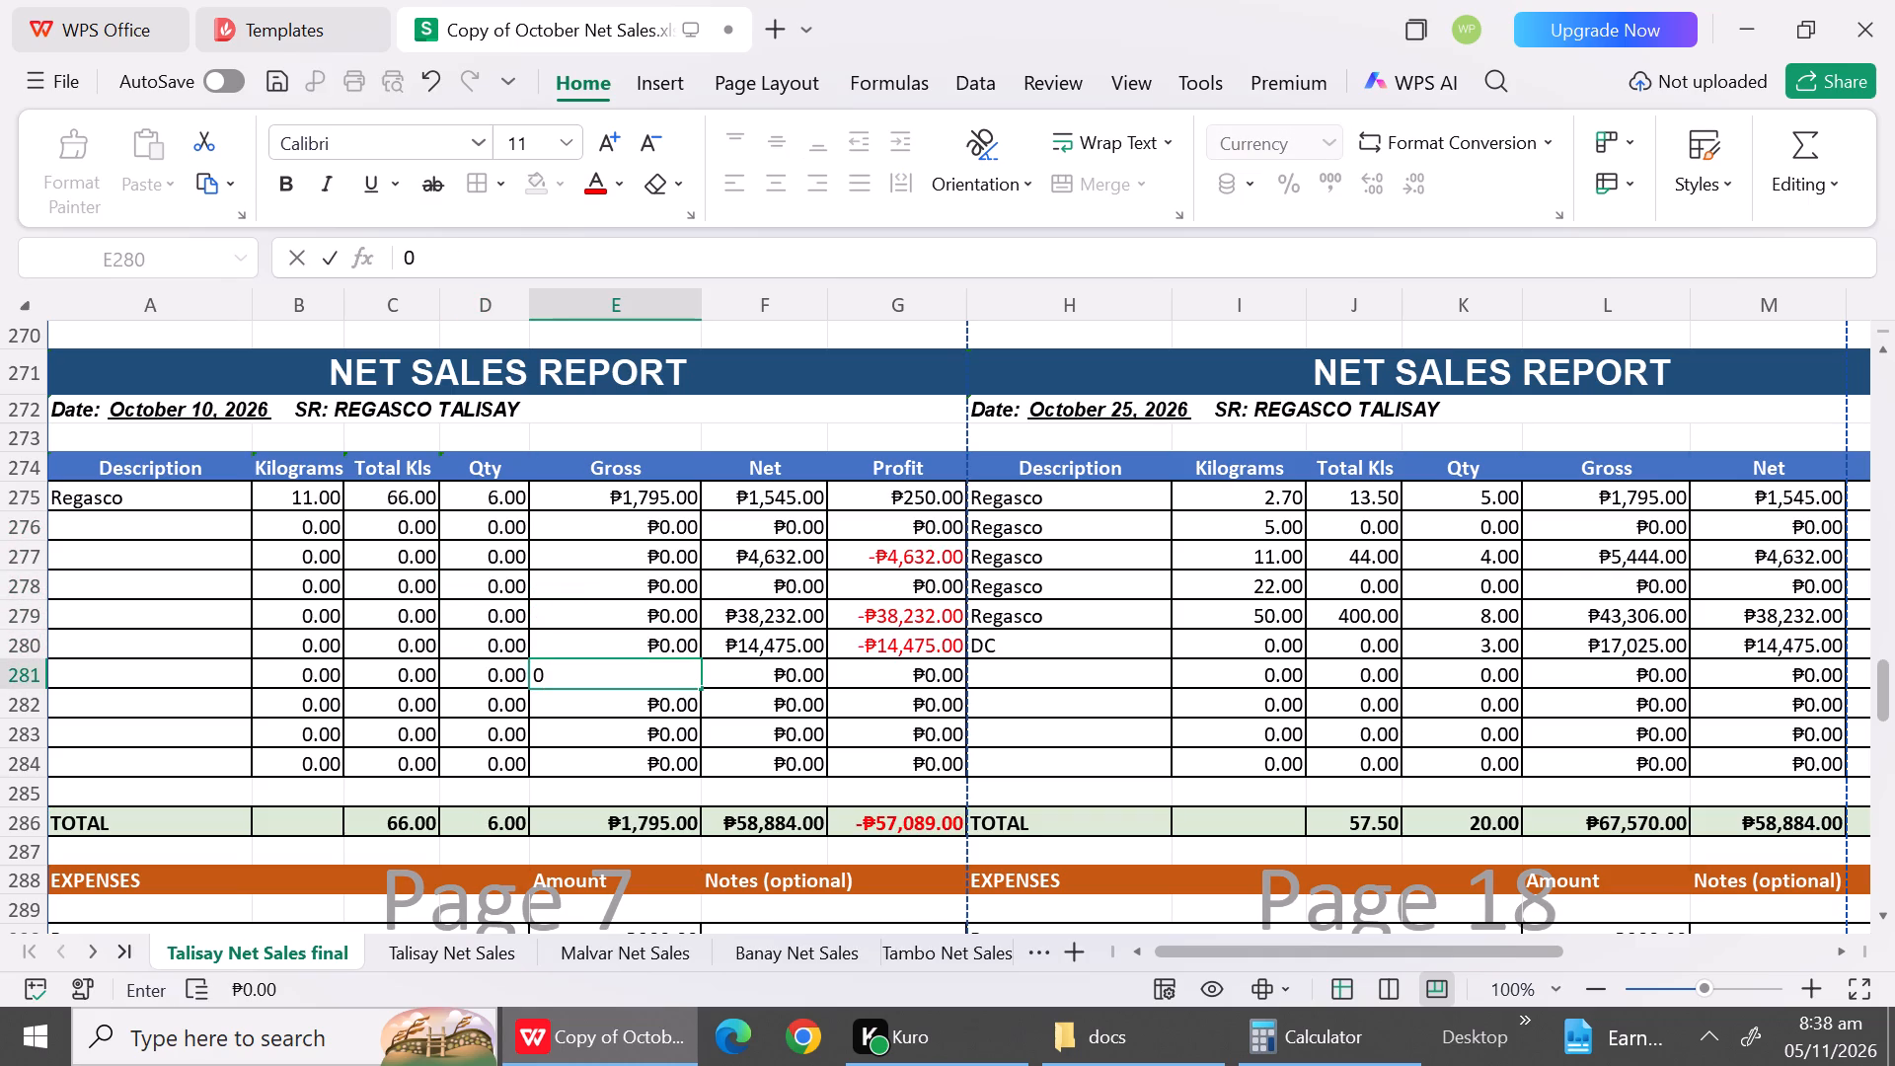
Set the leftover net amounts in F276:F280 of the October 10 report to 0.
left_click(856, 630)
left_click(791, 534)
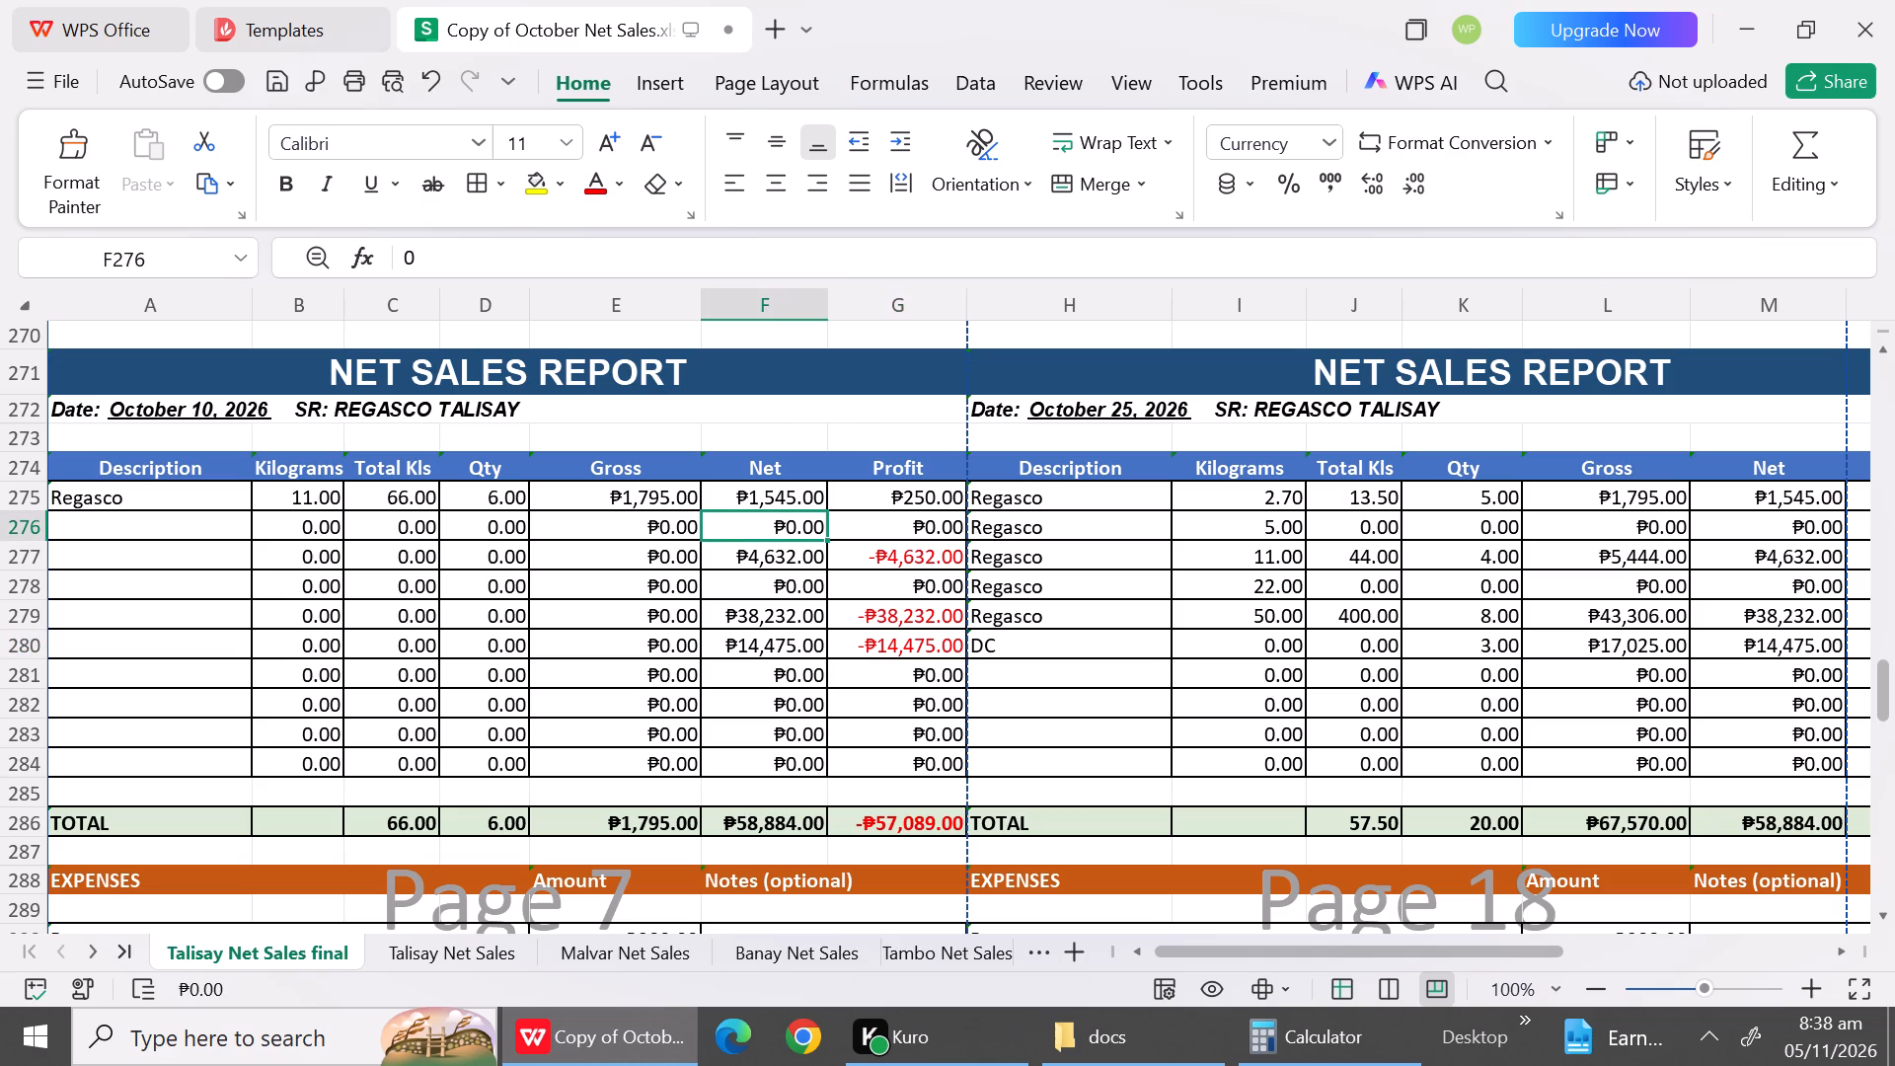
key("0")
key("Down")
key("0")
key("Down")
key("0")
key("Down")
key("0")
key("Down")
key("0")
key("Down")
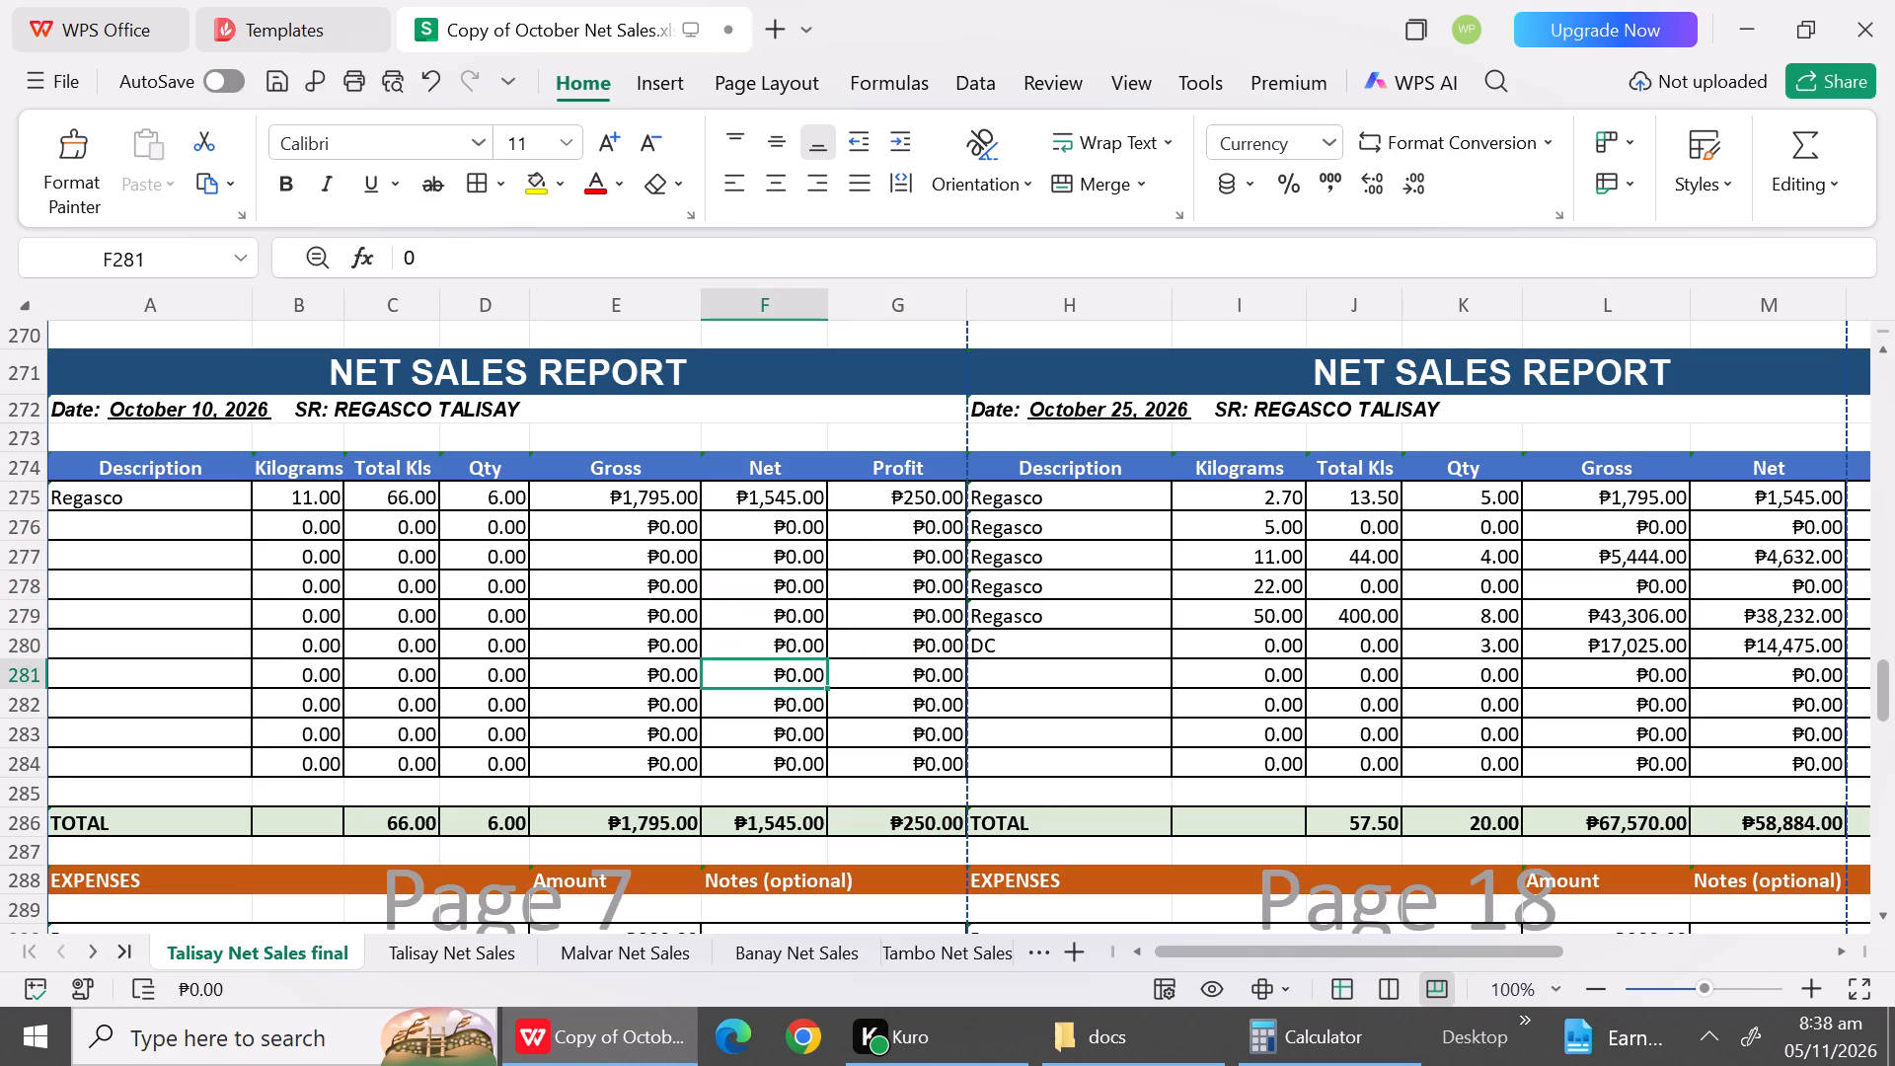
left_click(515, 673)
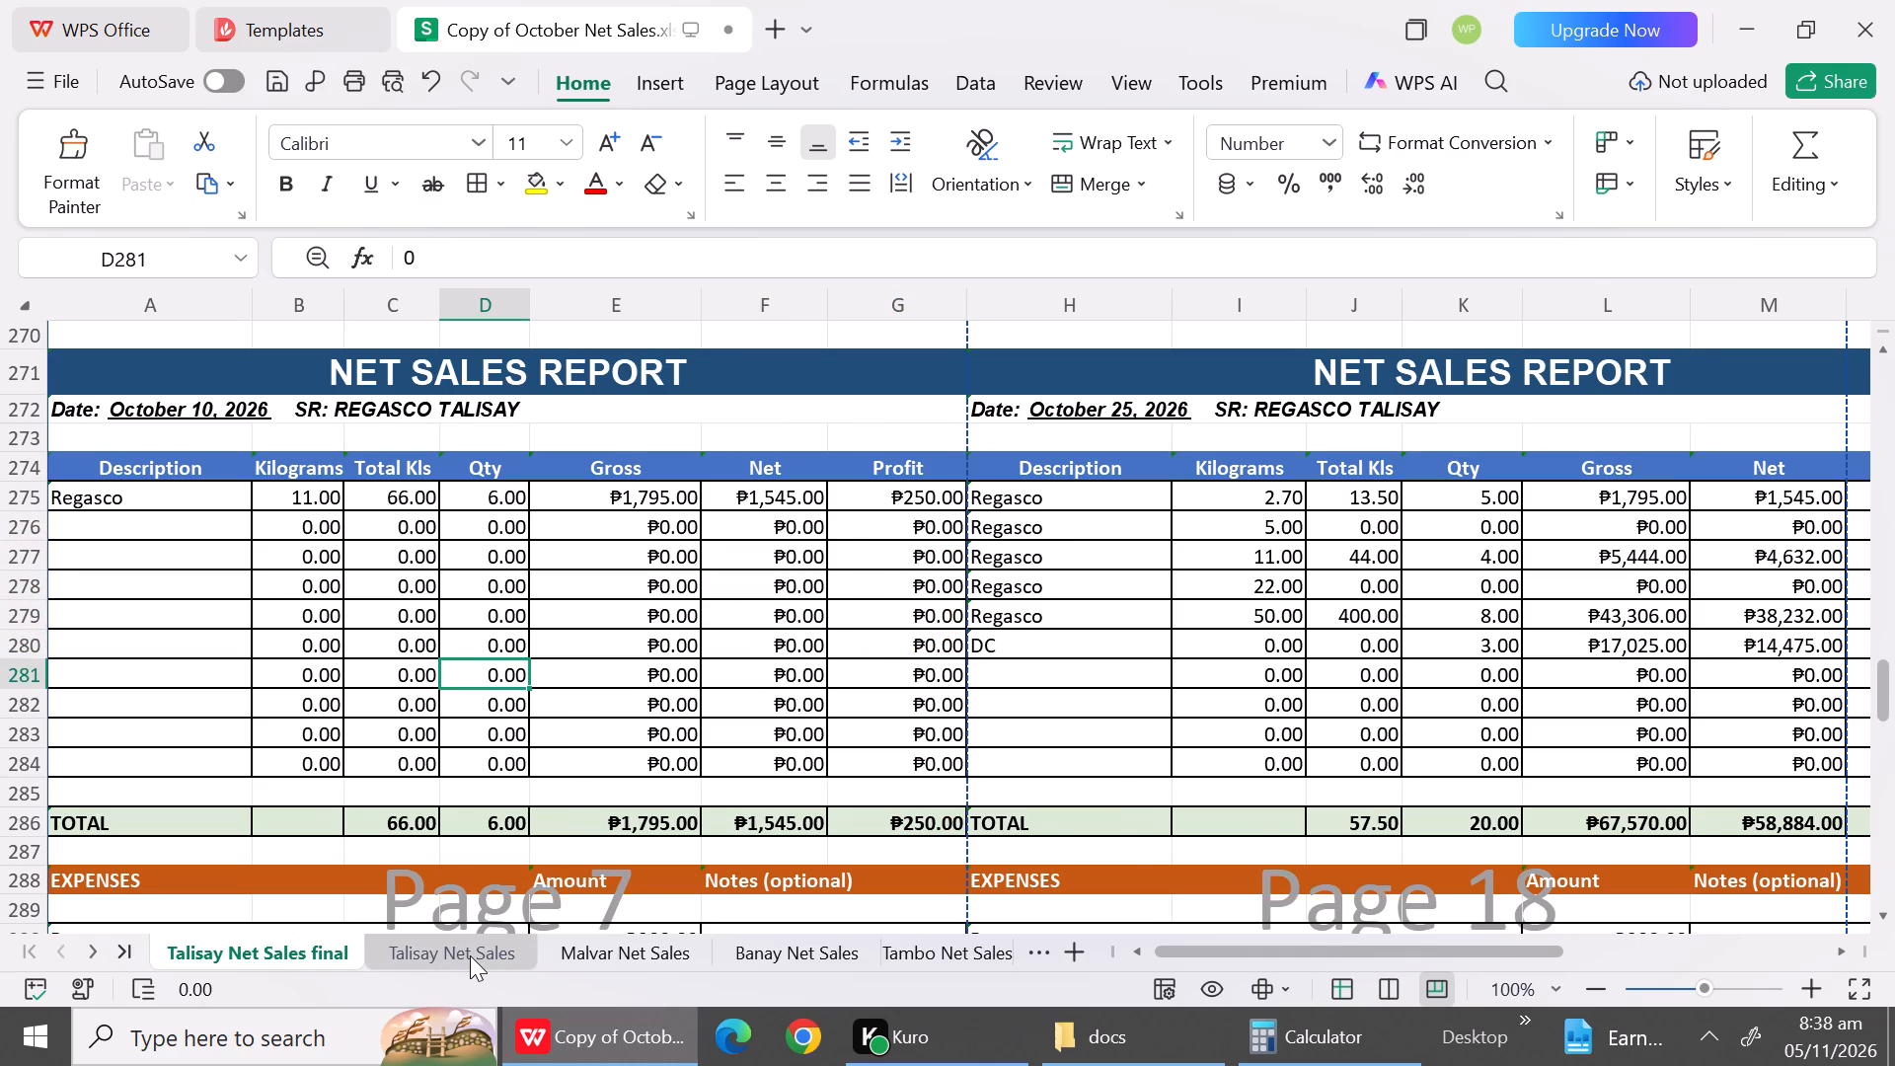
Copy the gross amount ₱7,998.00 from R50 of Talisay Net Sales into E275 of the final sheet's October 10 report.
left_click(470, 955)
left_click(875, 555)
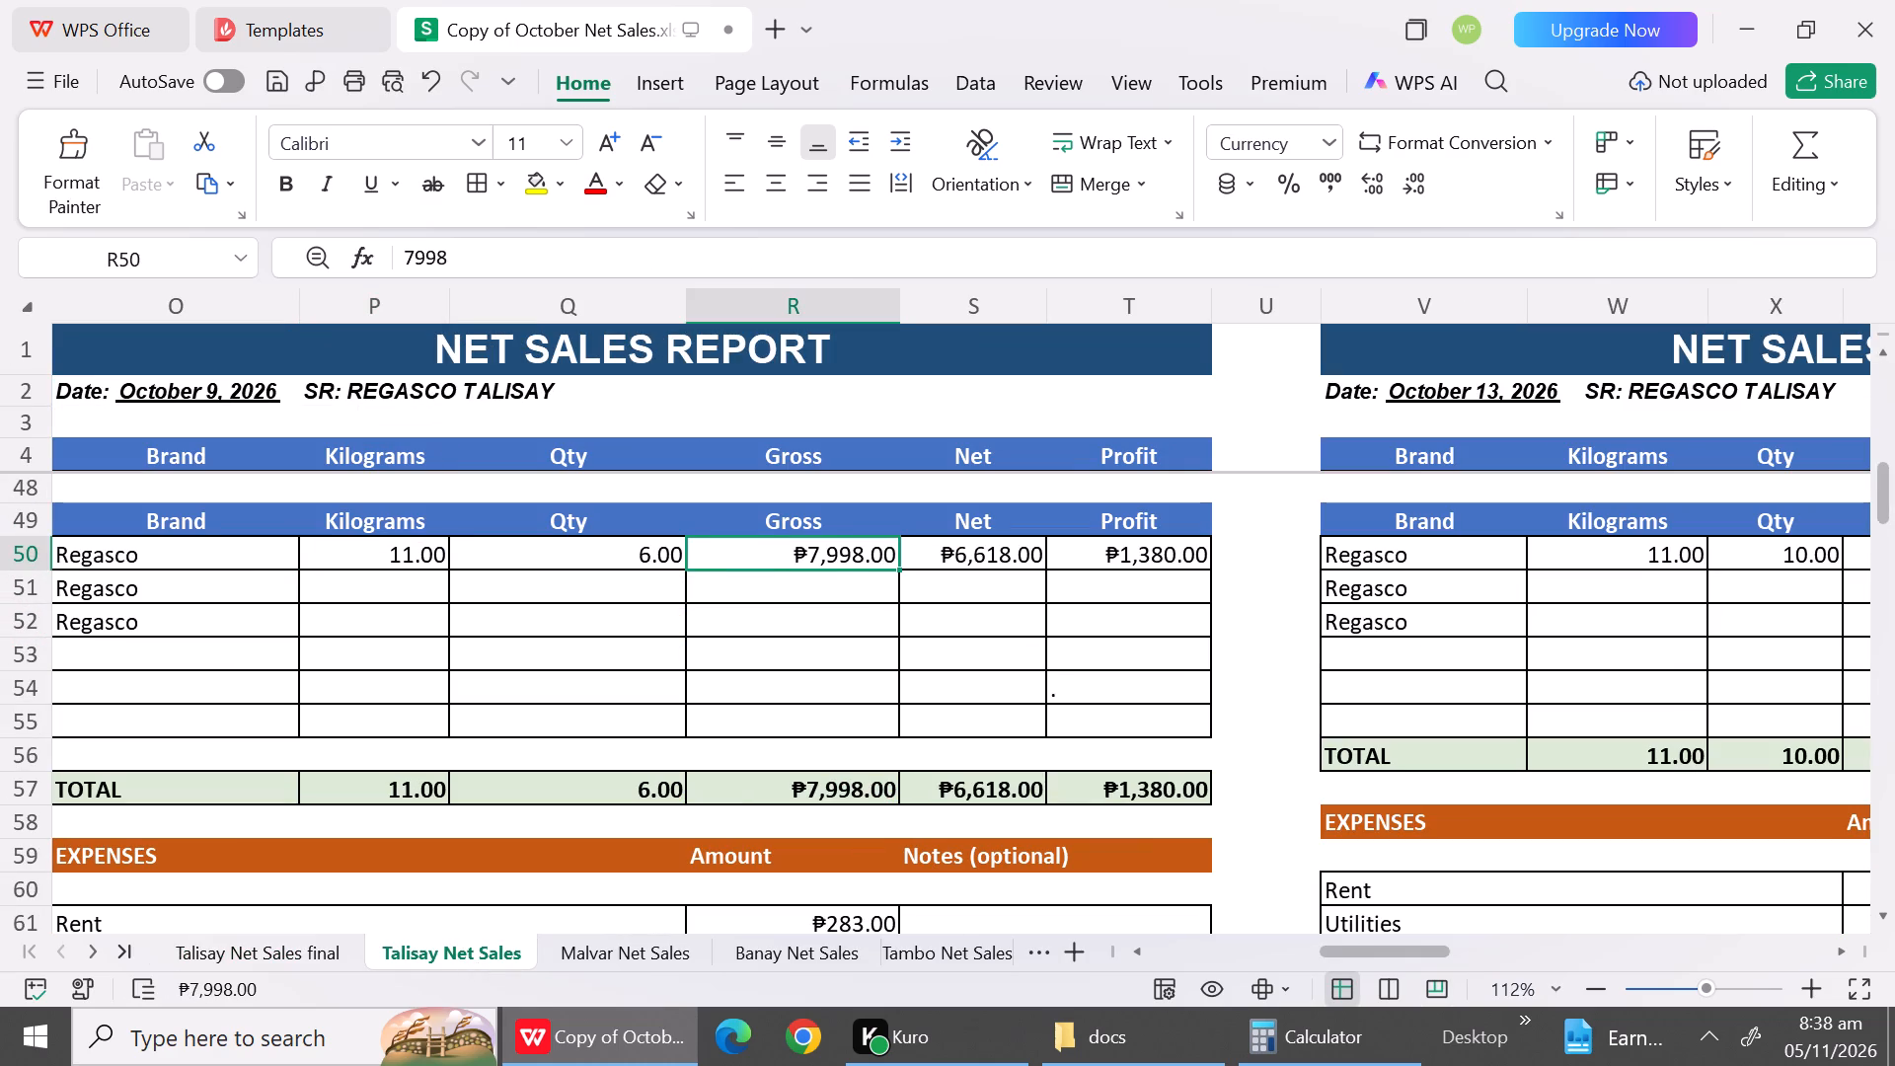
key("ctrl+c")
left_click_drag(275, 952, 772, 460)
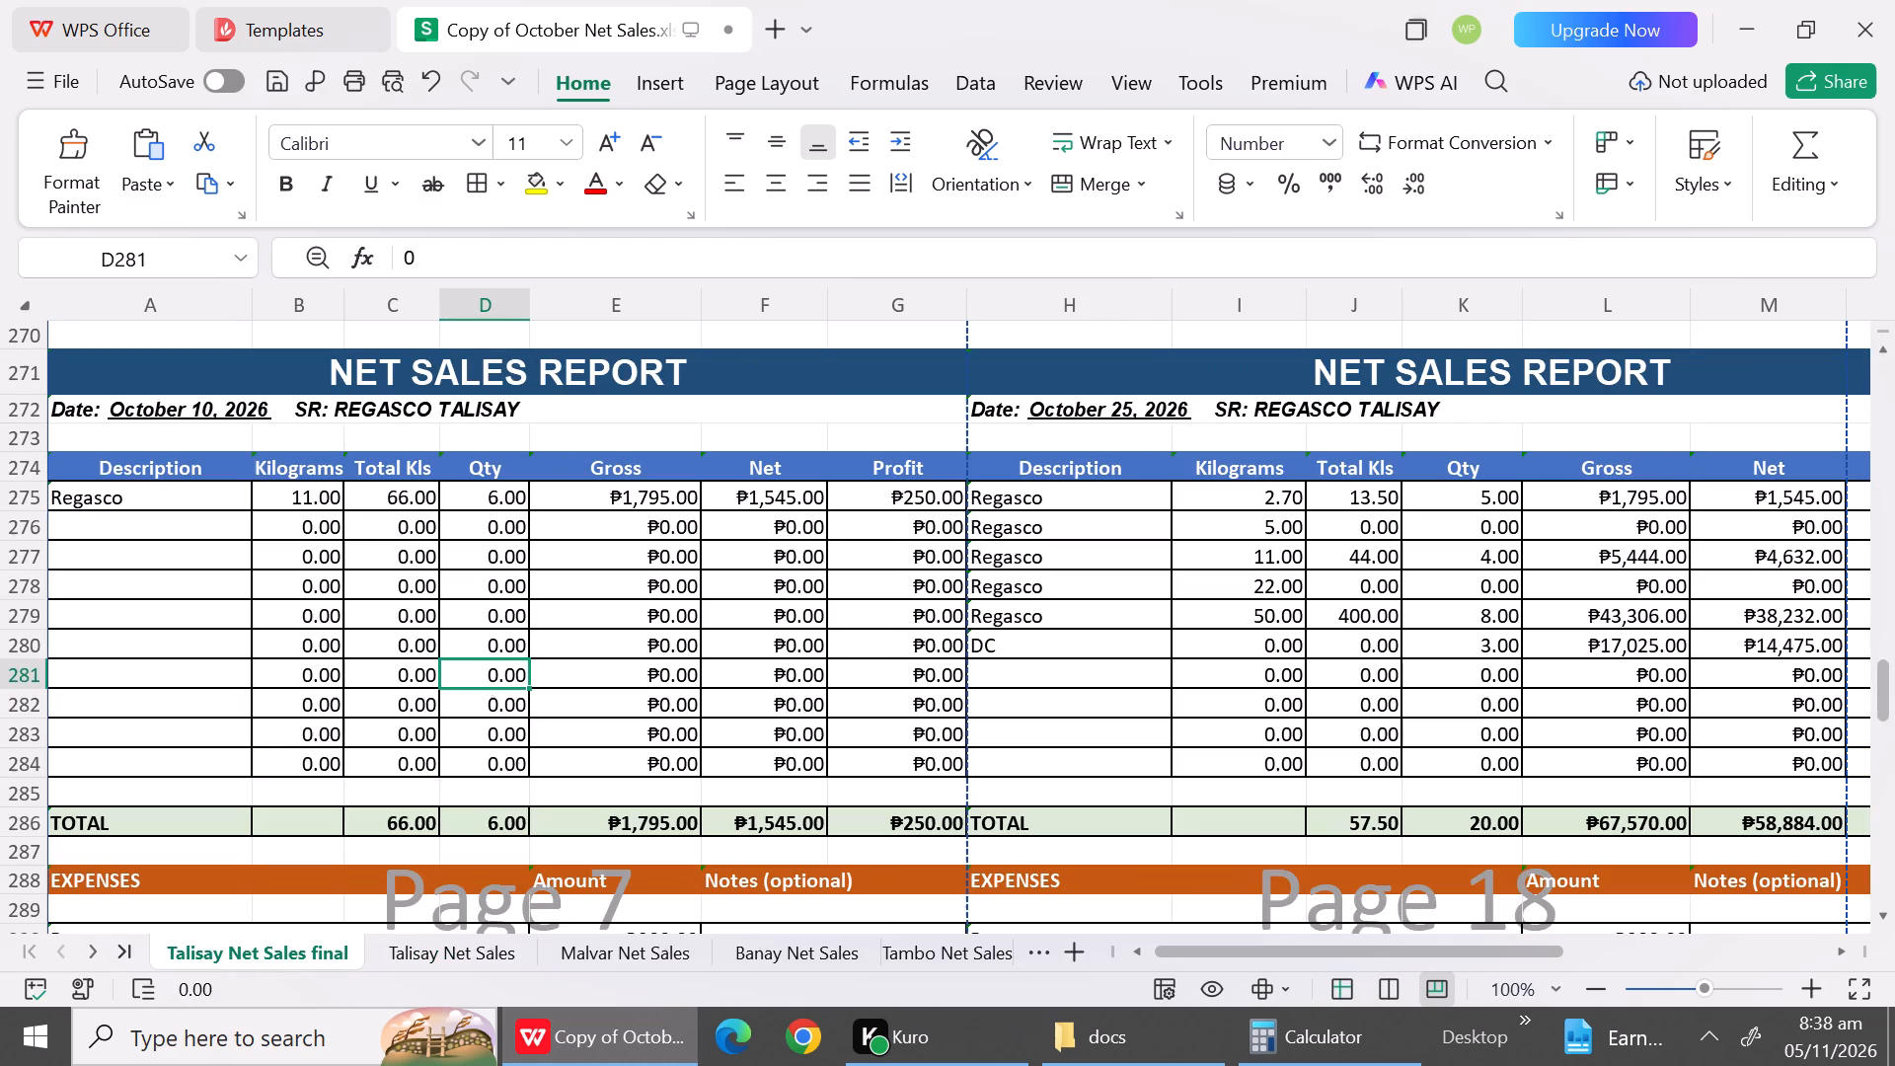
left_click_drag(772, 460, 636, 498)
left_click(636, 498)
key("ctrl+v")
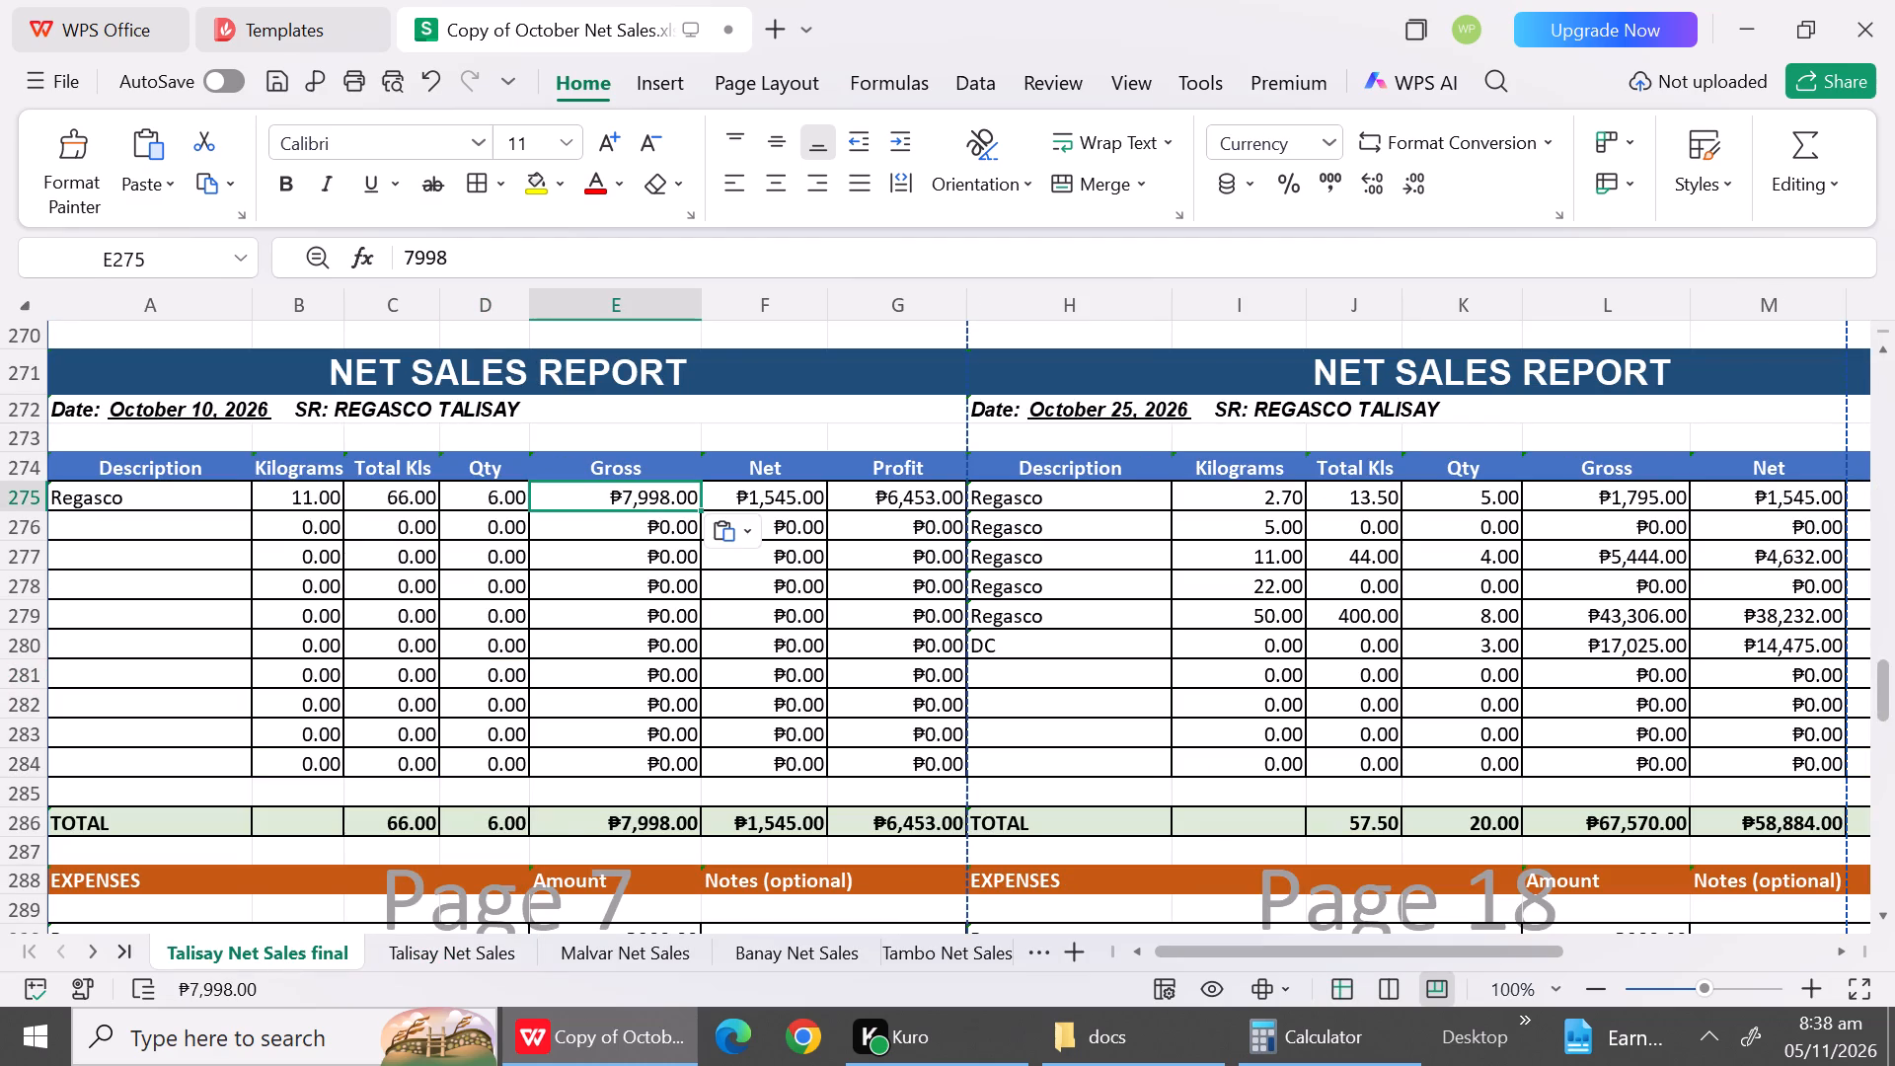
Copy the net amount ₱6,618.00 from S50 of Talisay Net Sales into F275 of the final sheet's October 10 report.
left_click(470, 949)
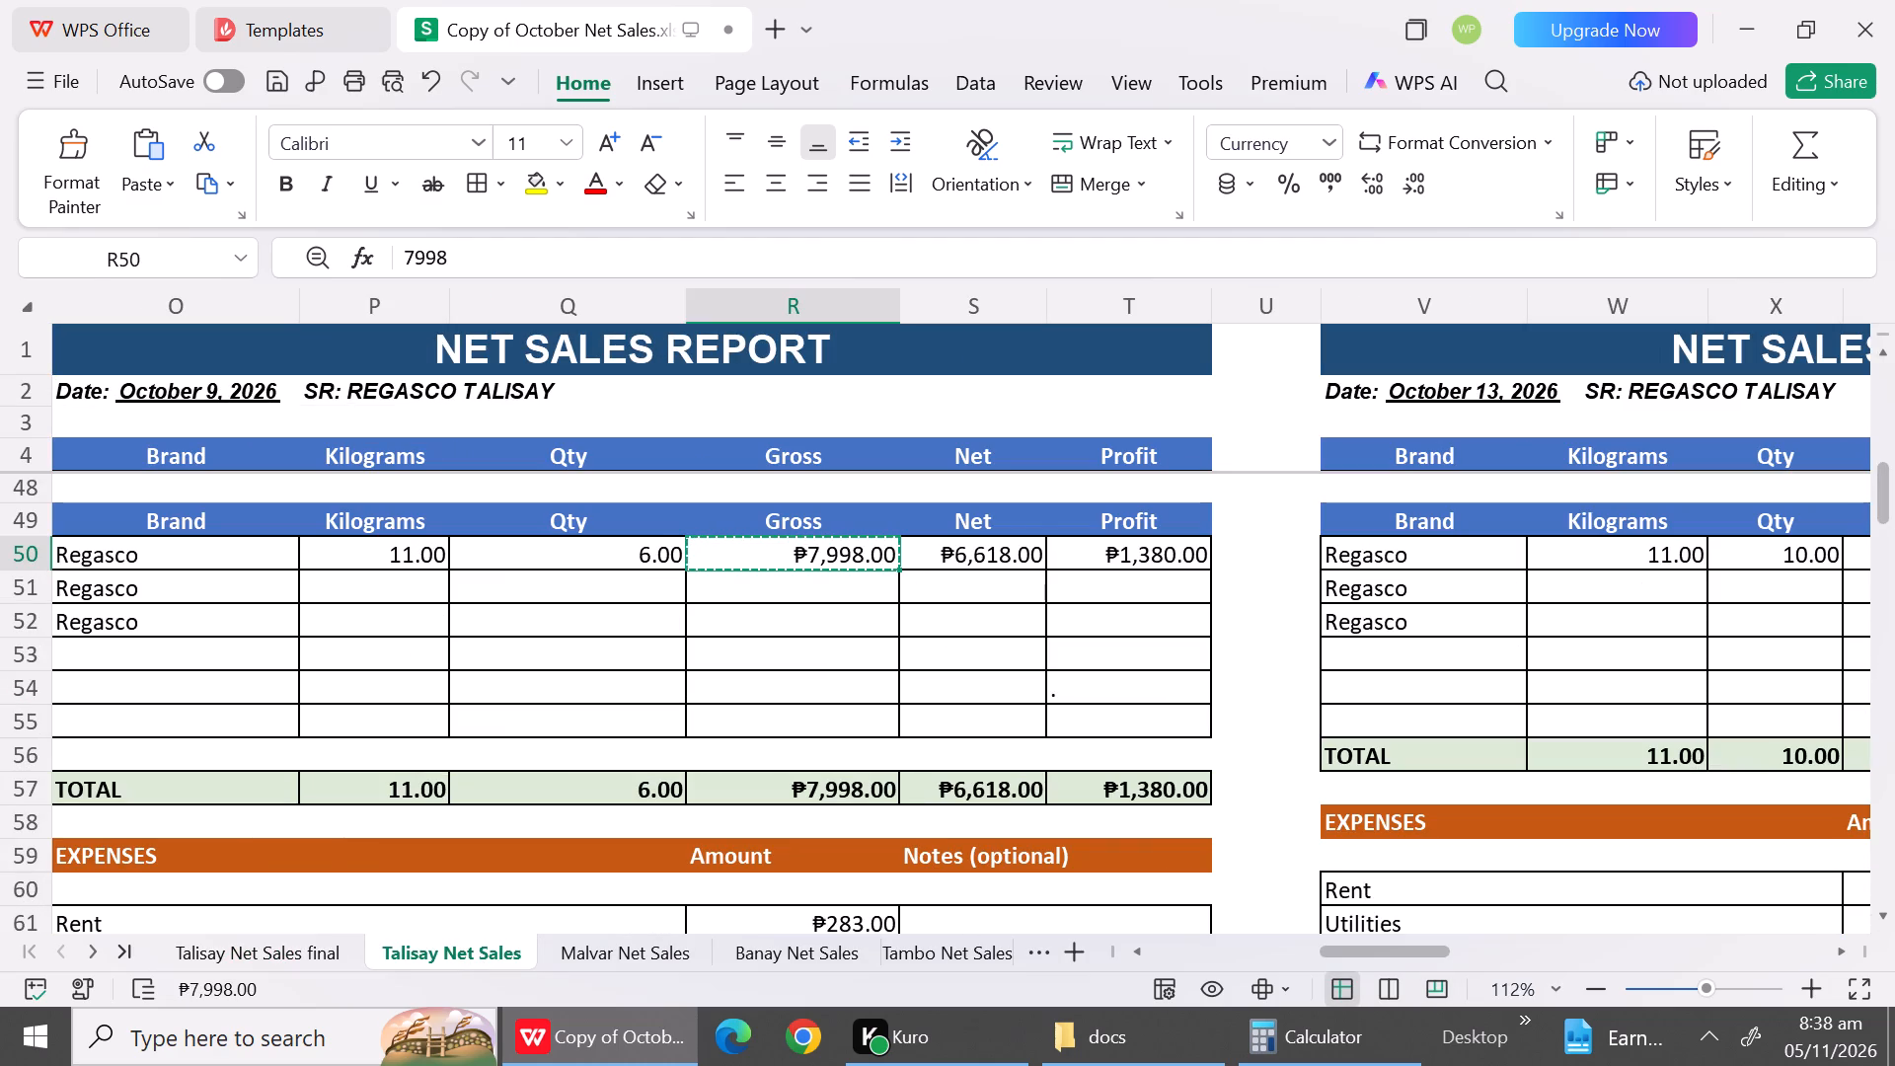
left_click(979, 557)
key("ctrl+c")
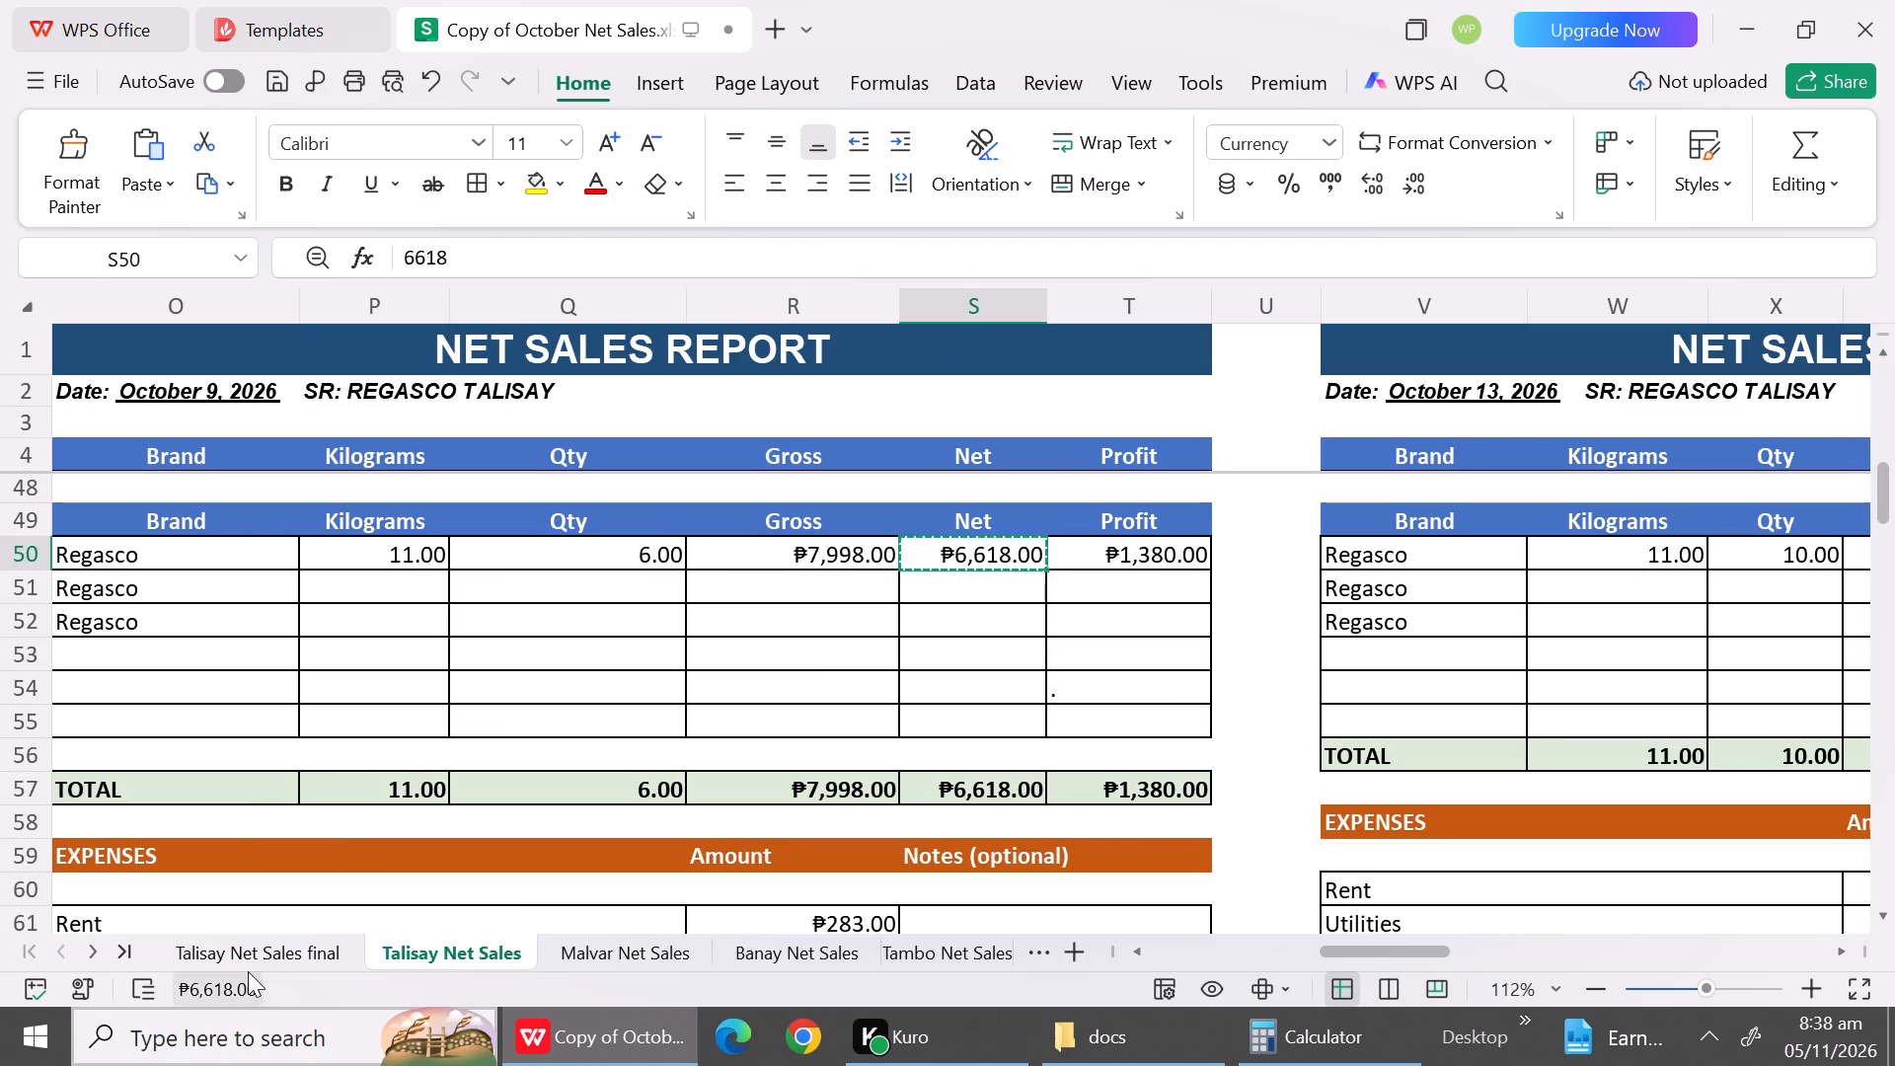
left_click(230, 939)
left_click(770, 489)
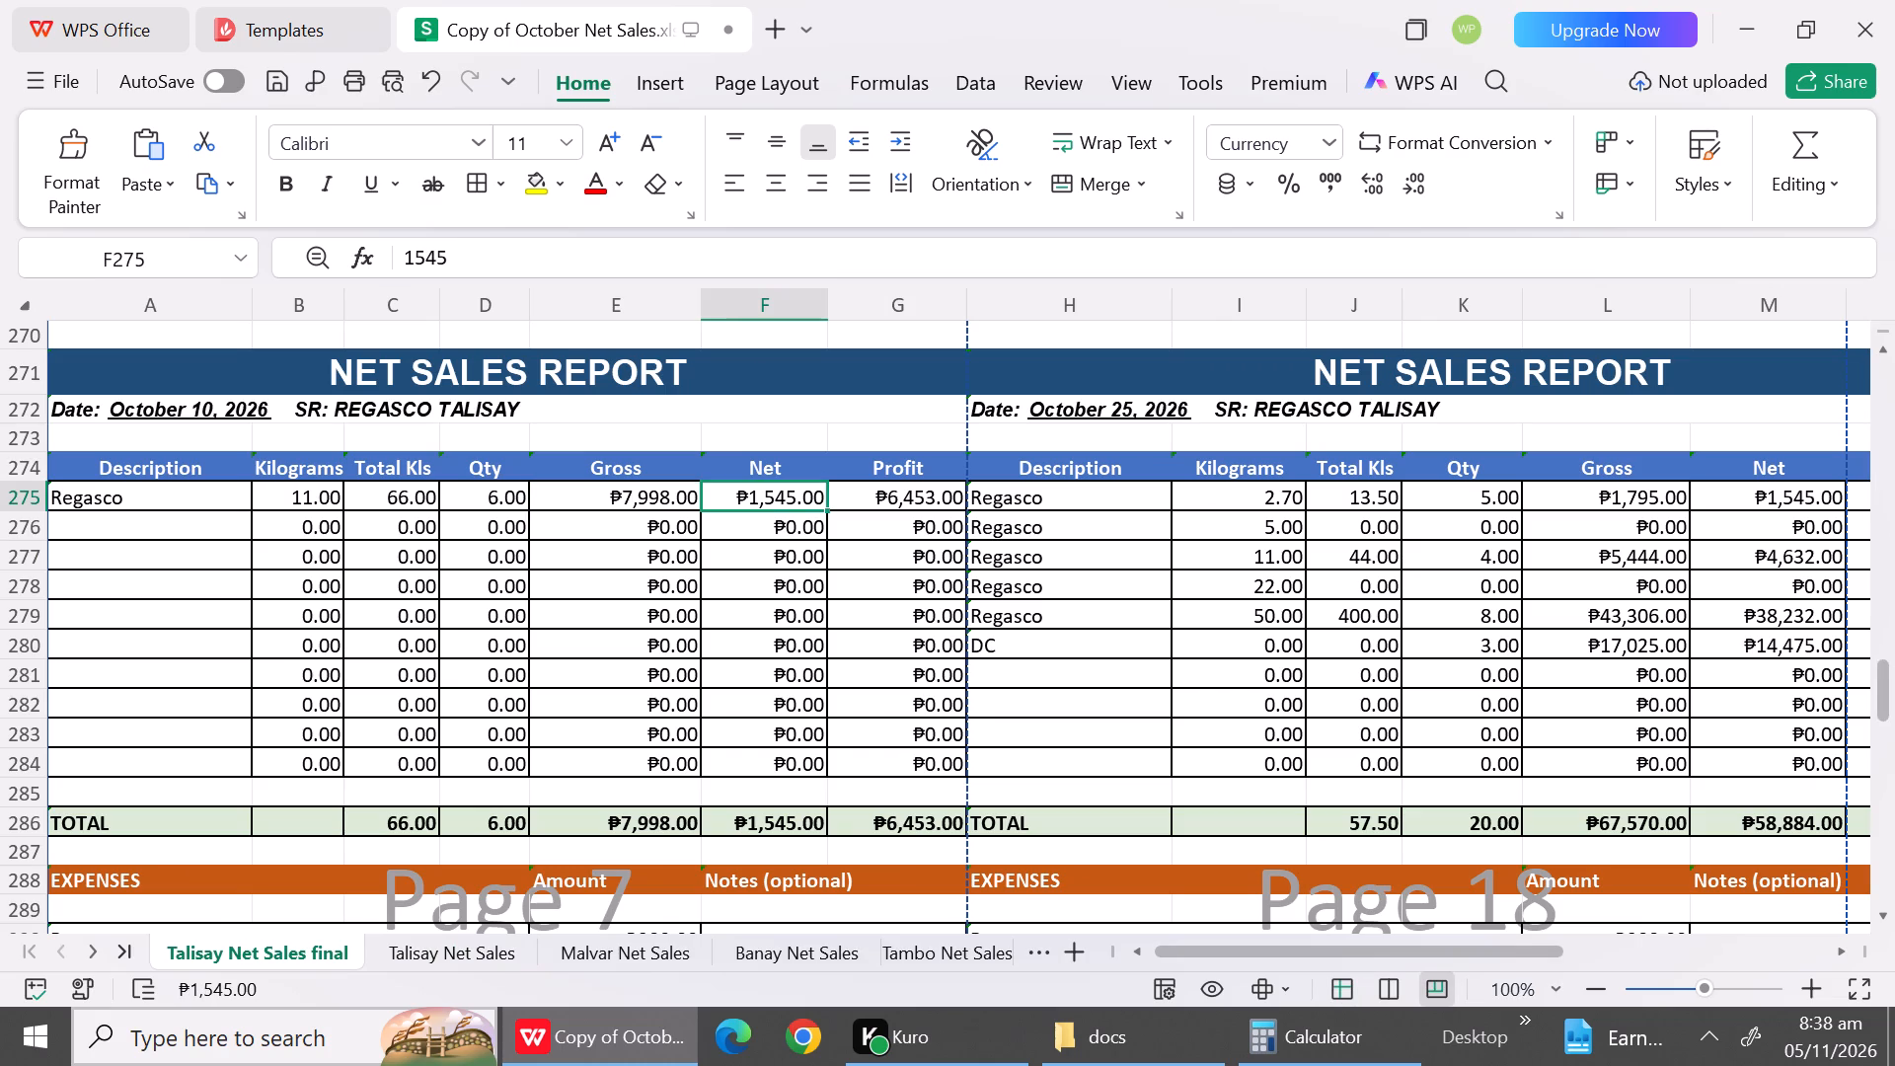
key("ctrl+v")
left_click(697, 676)
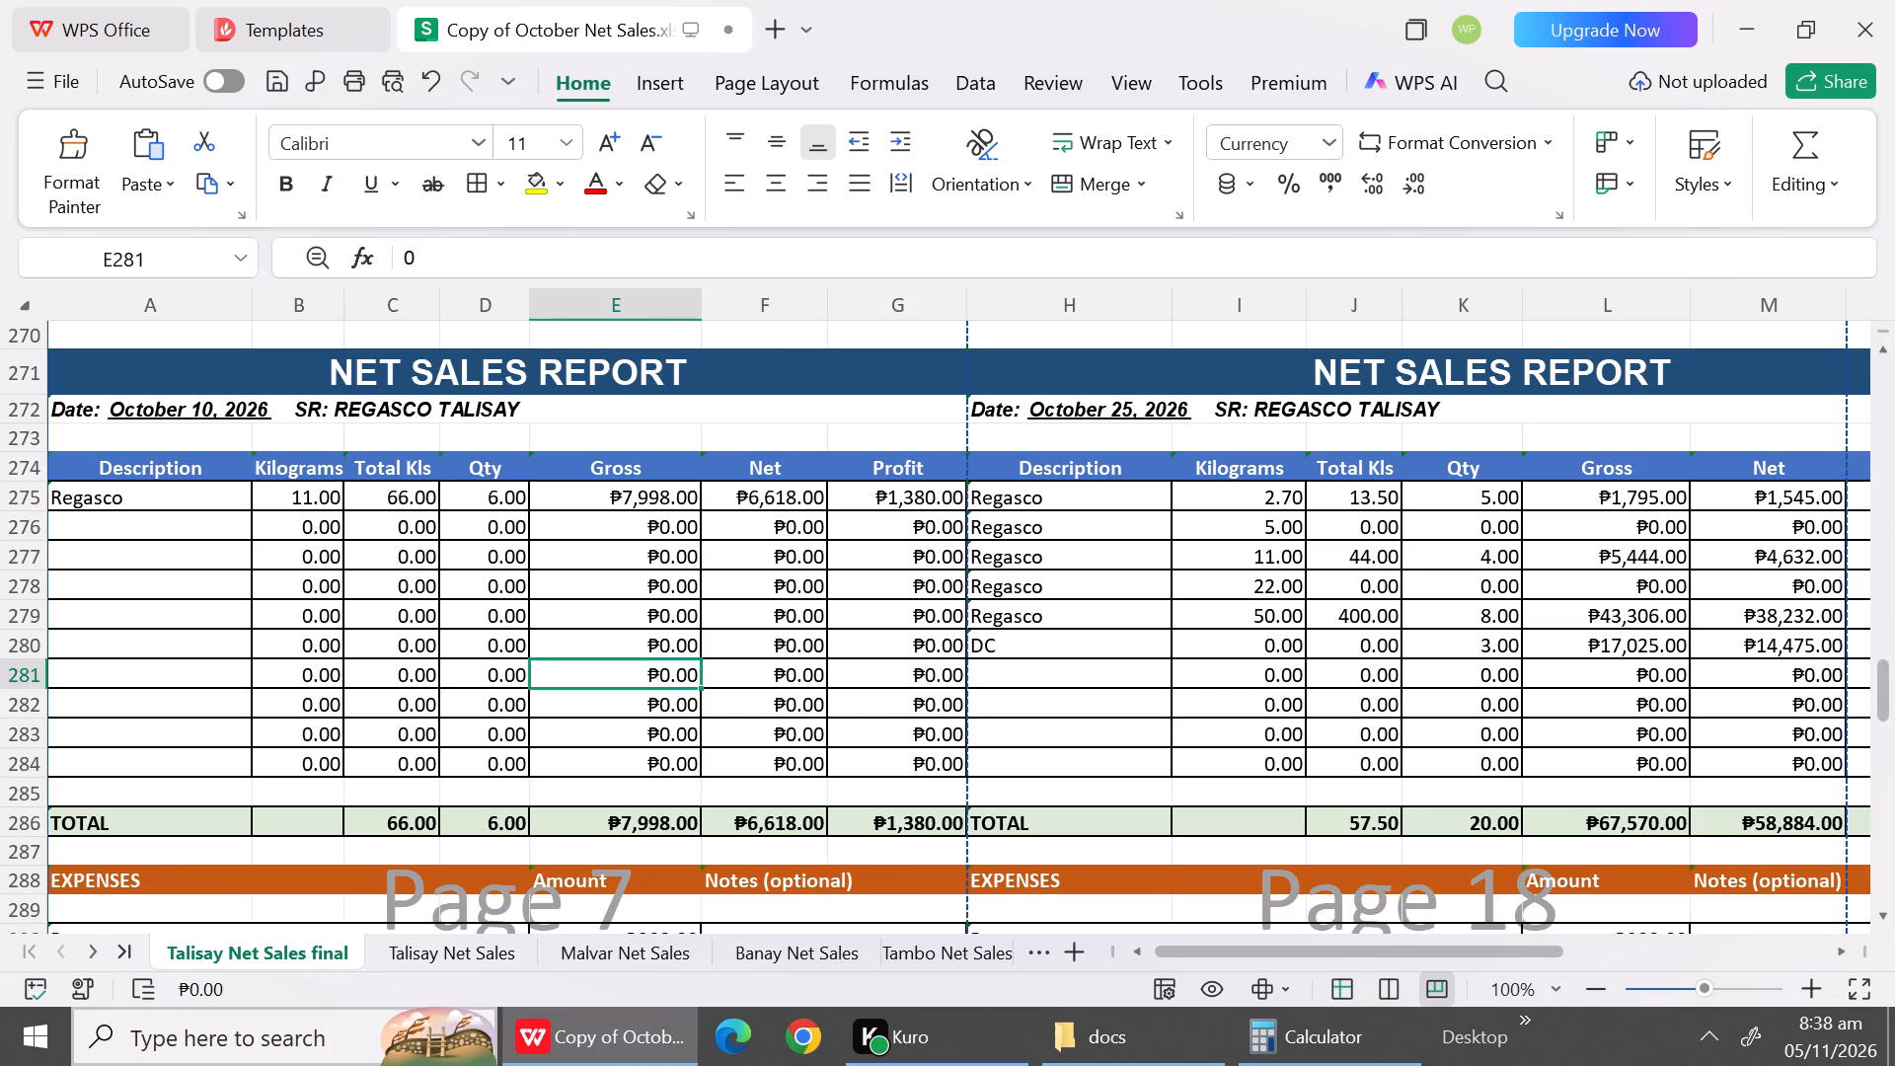
Replace the October 10 expense names Ann and Jerald in A292:A293 with Rona and Jansen.
triple_click(1883, 912)
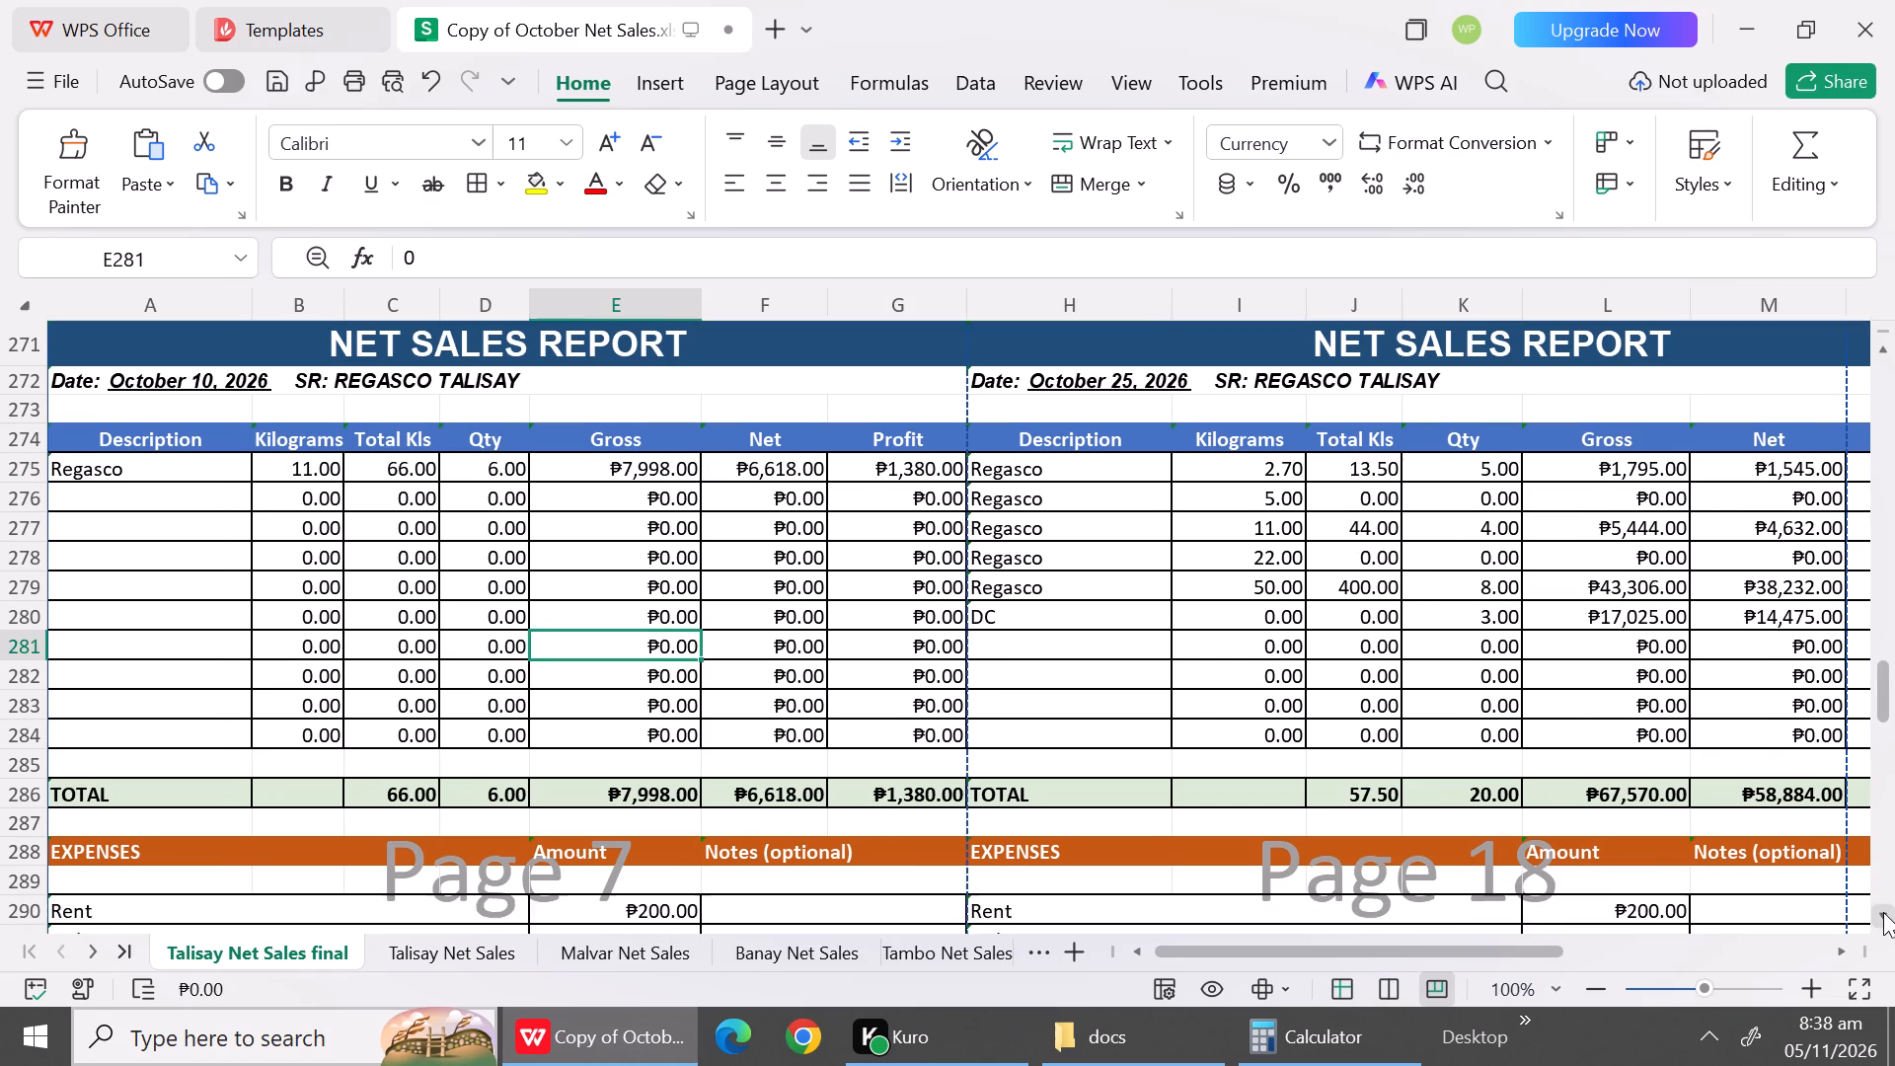
triple_click(1883, 912)
triple_click(1883, 912)
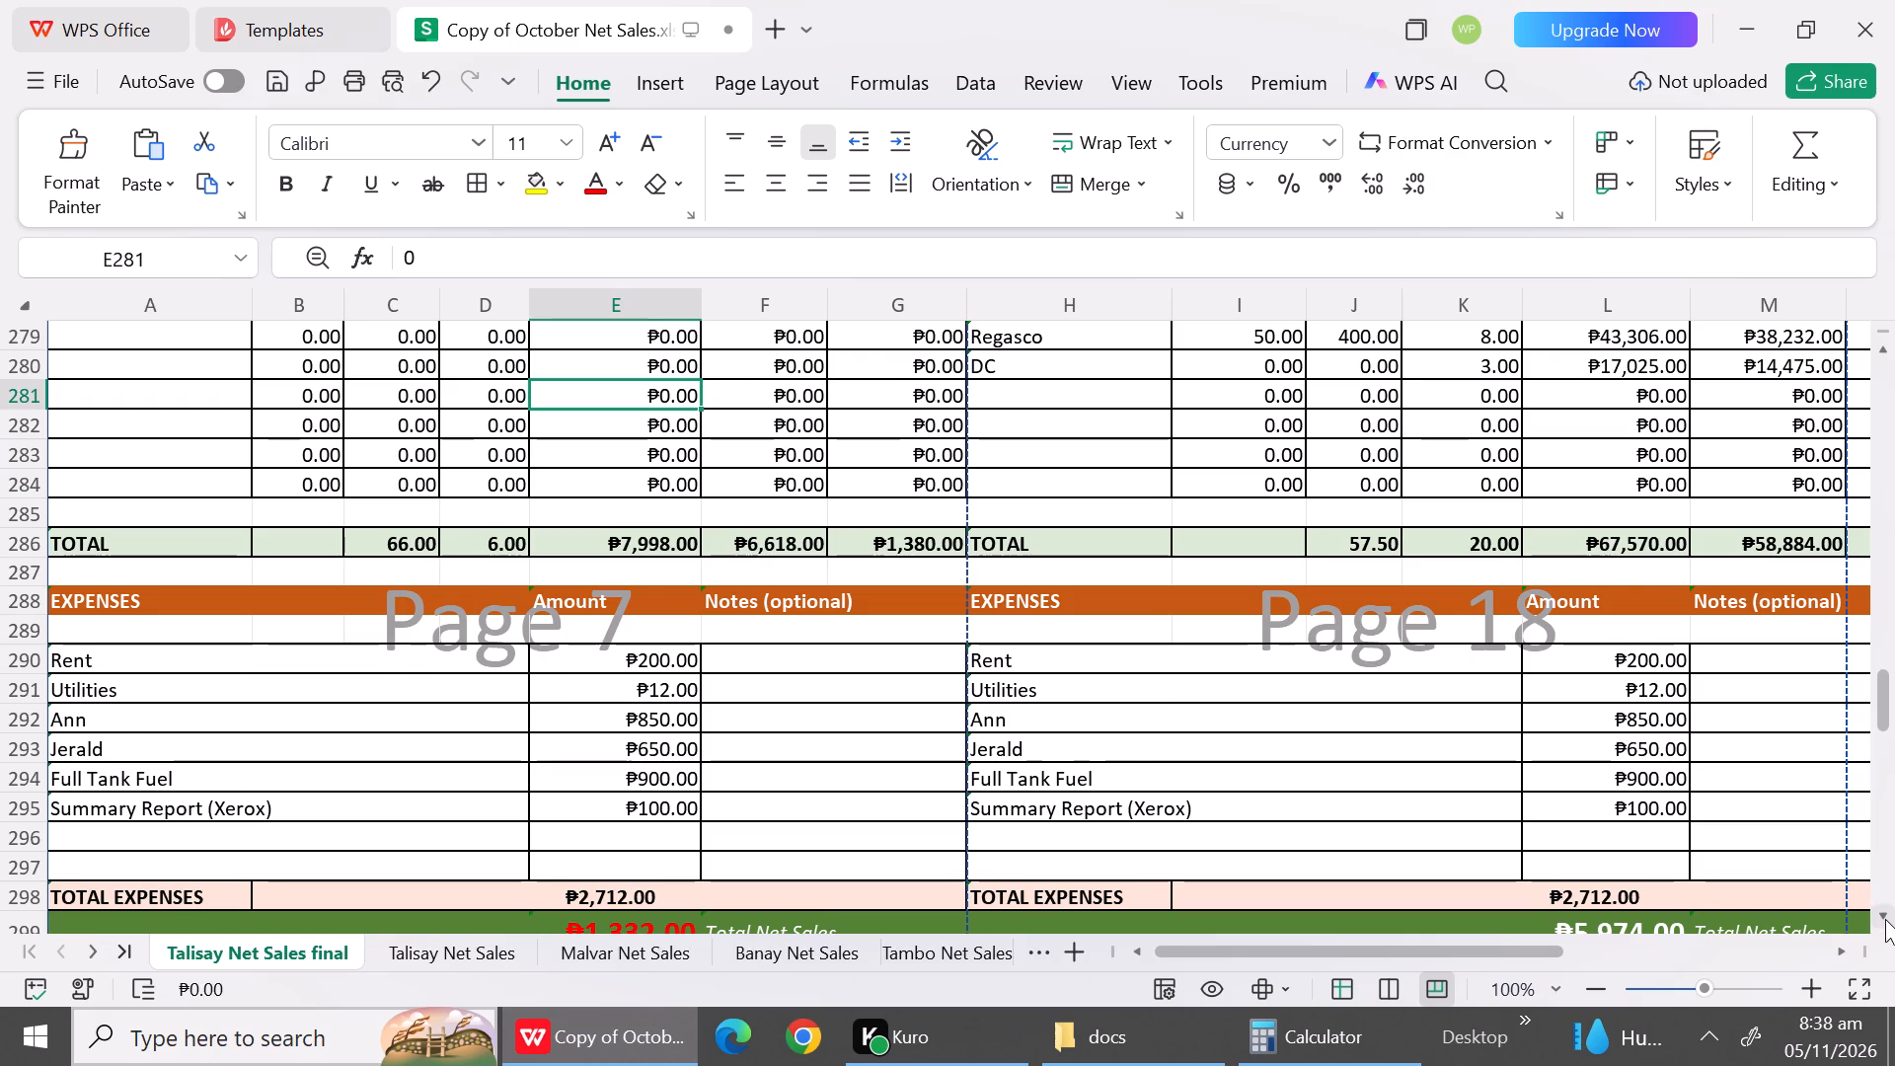
triple_click(1885, 919)
left_click(274, 629)
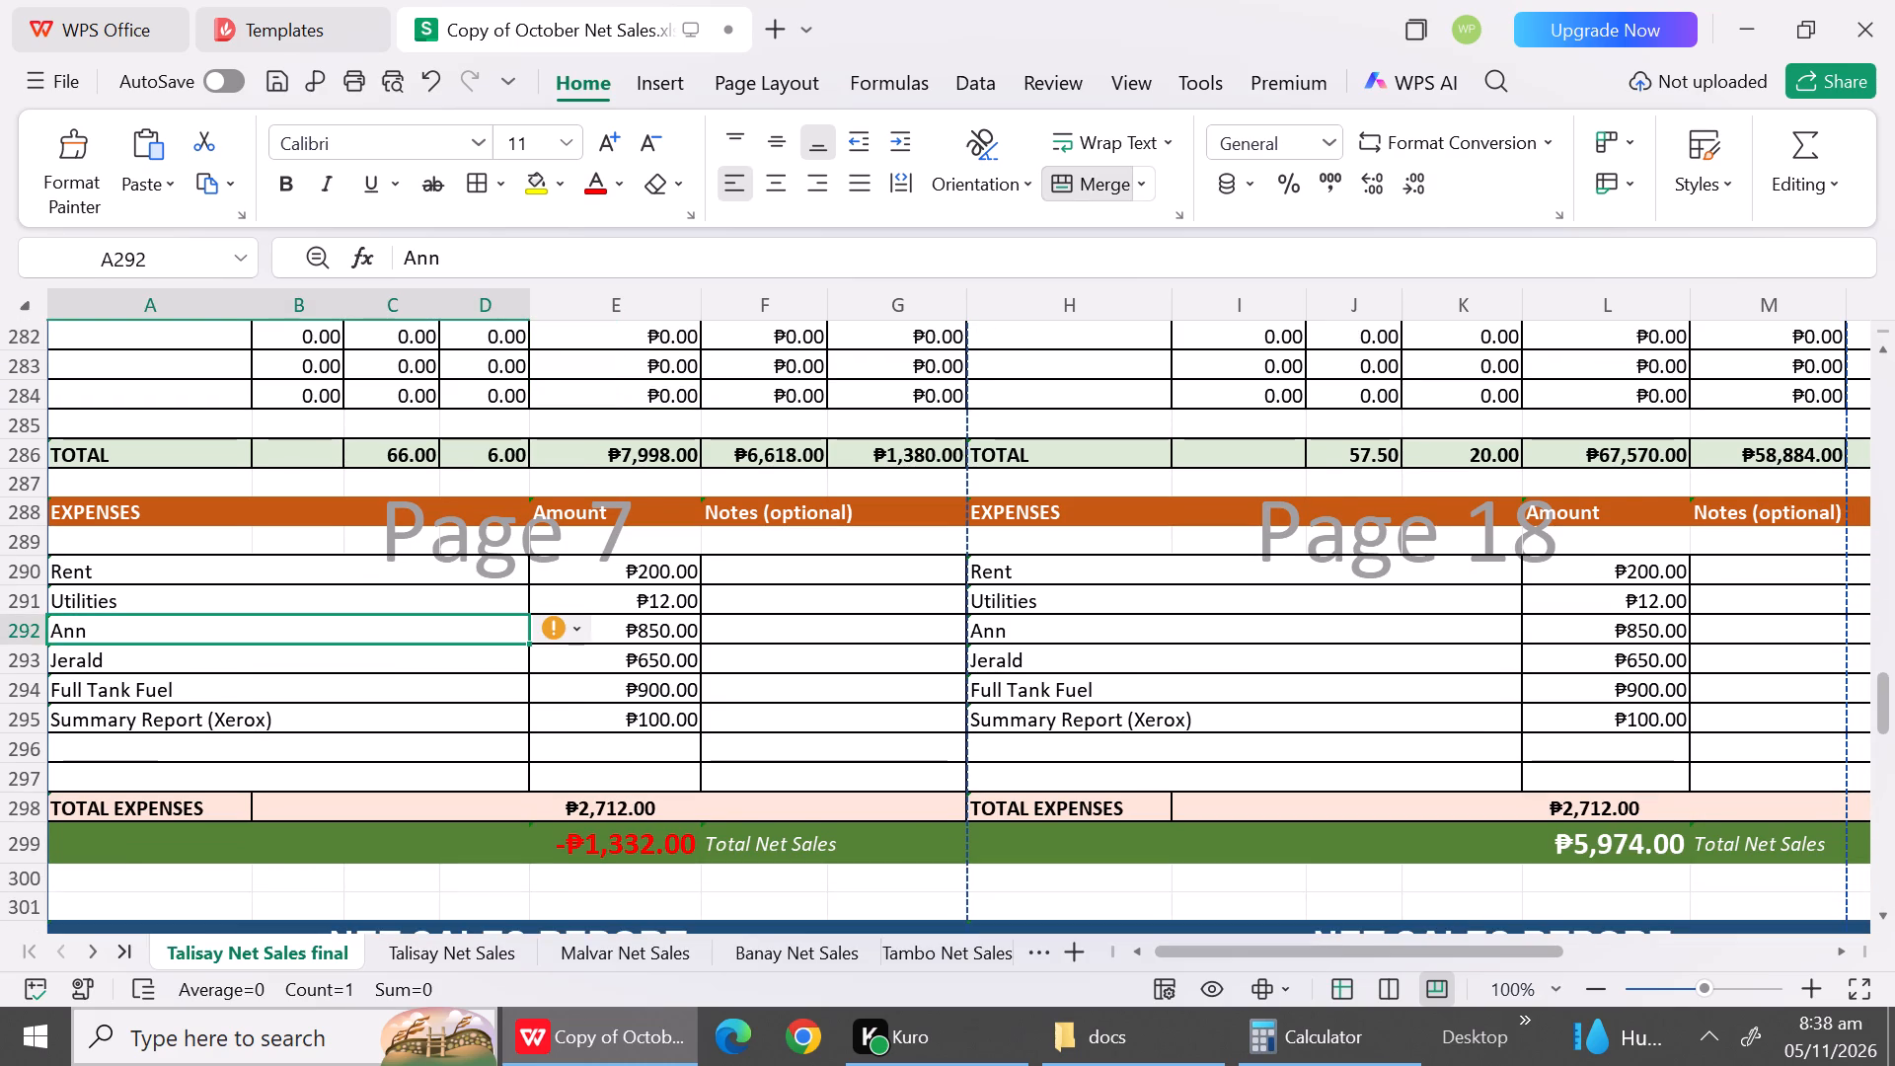
key("shift+r")
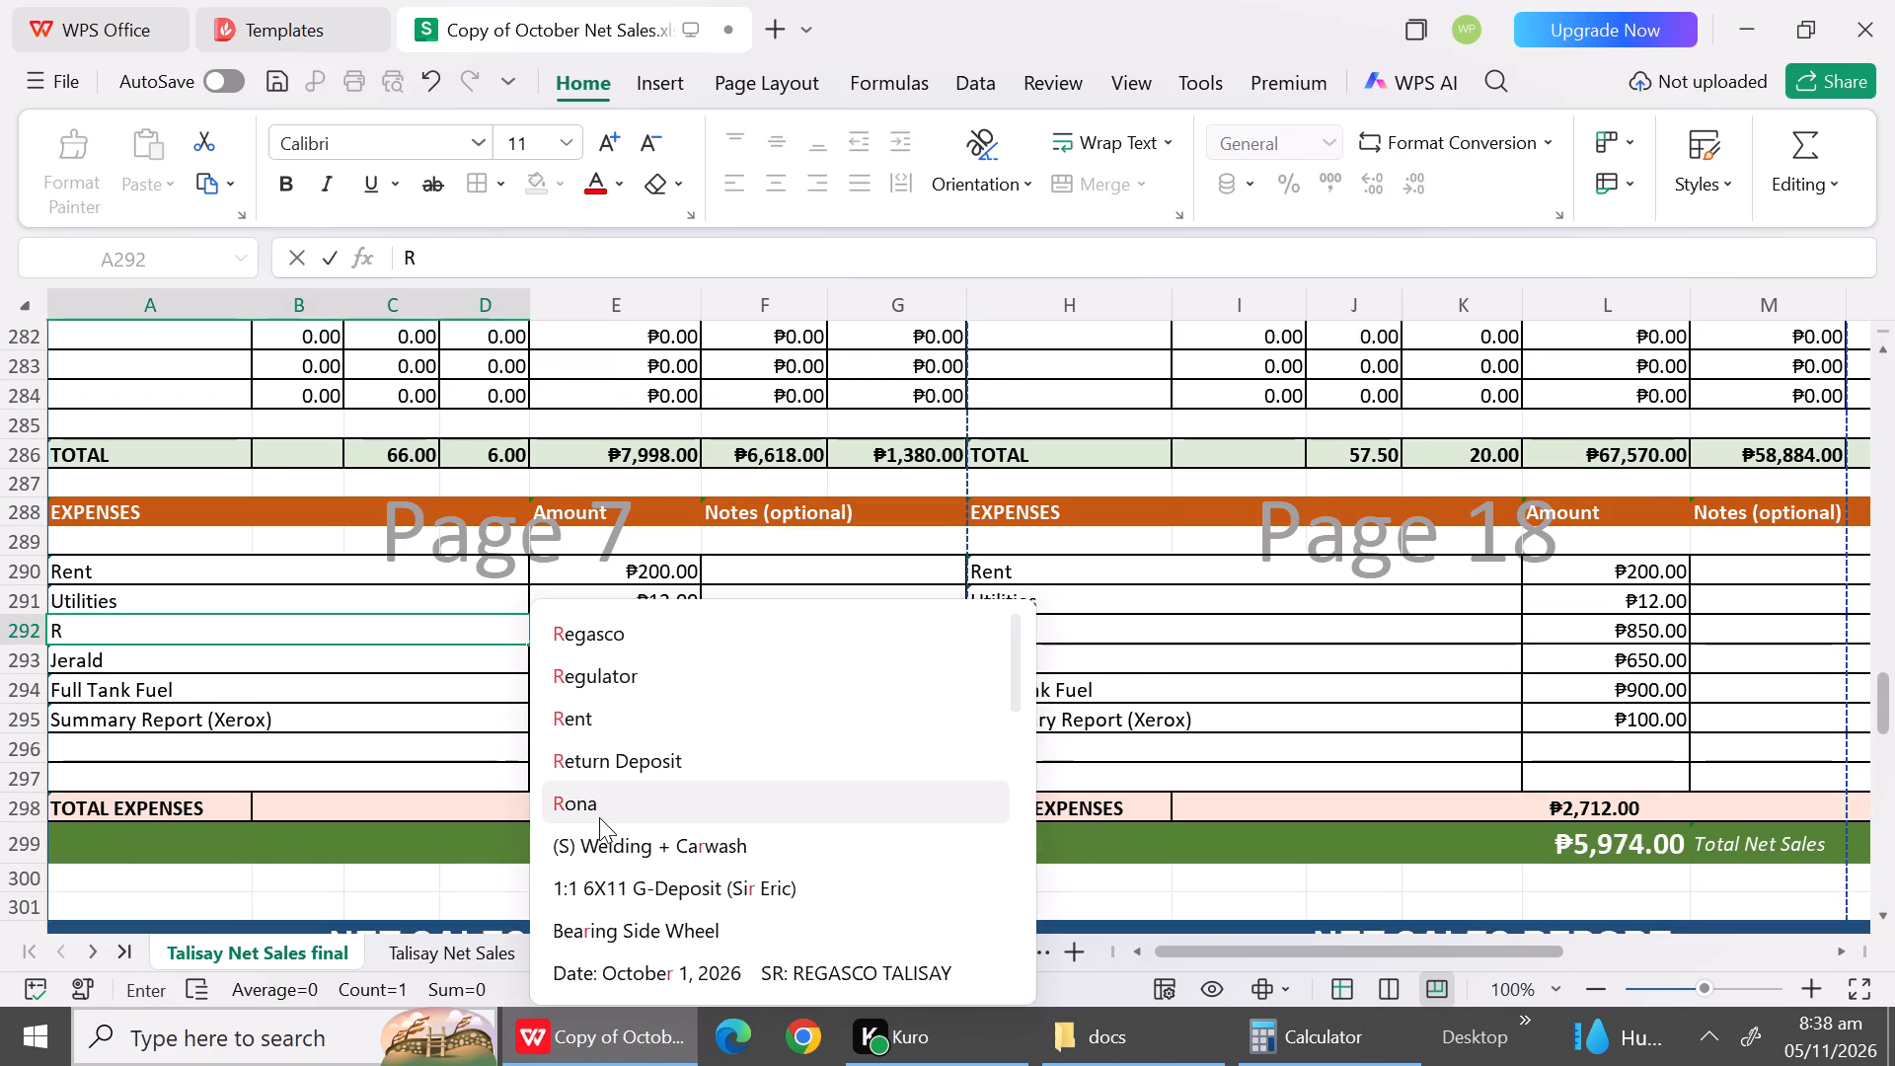
left_click(599, 817)
left_click(217, 667)
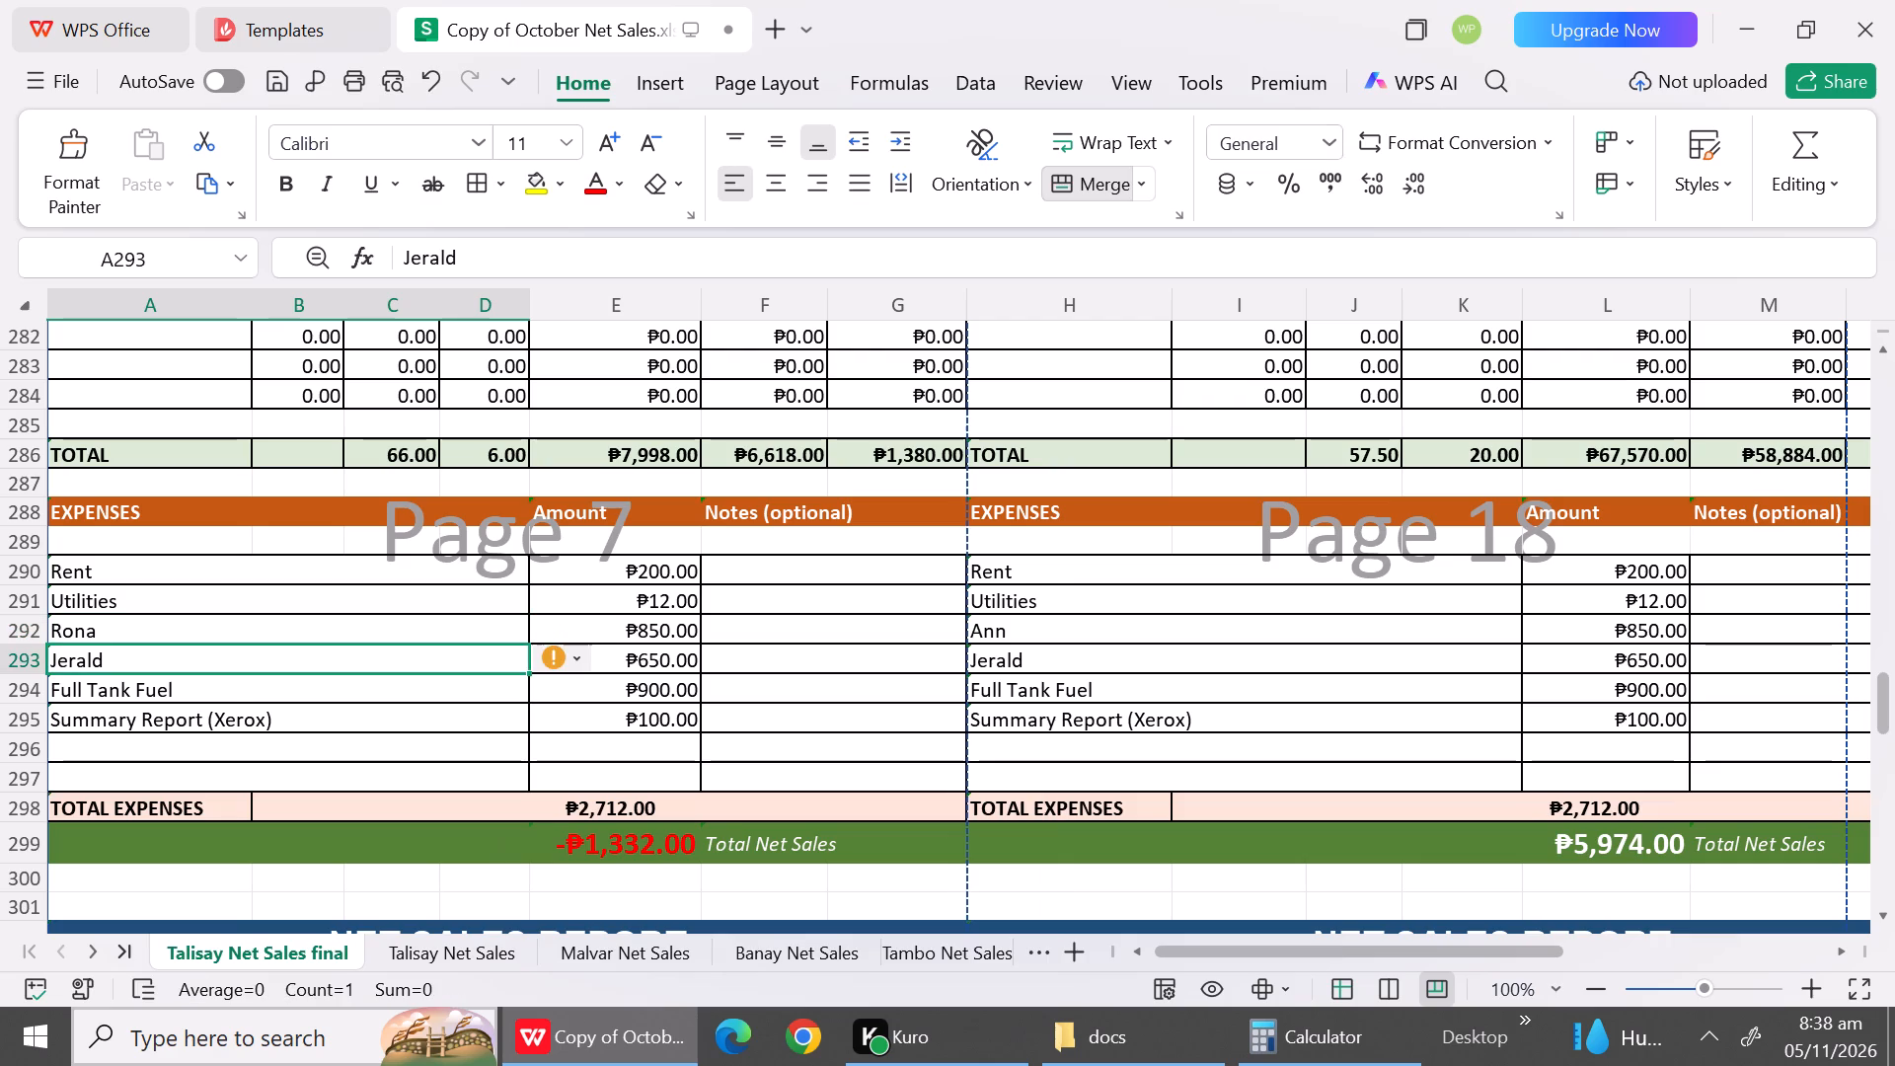
key("shift+j")
left_click(219, 719)
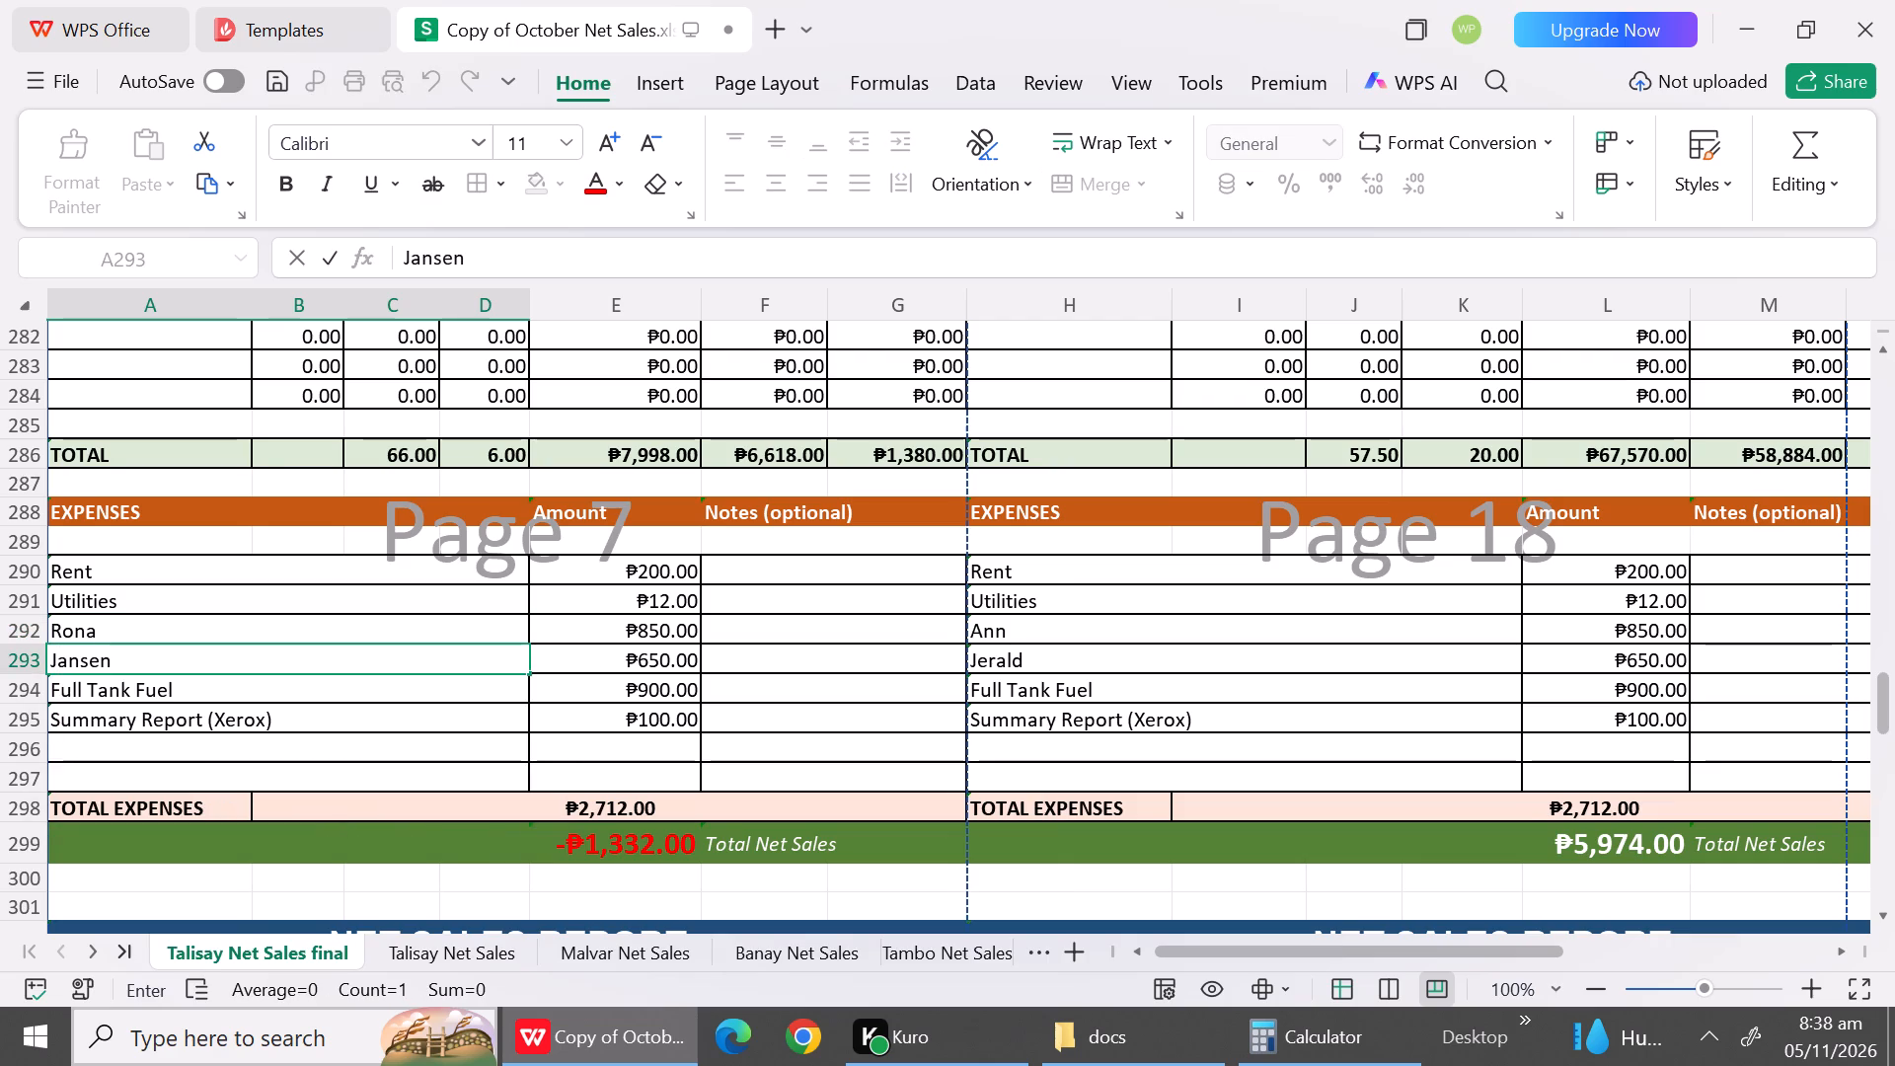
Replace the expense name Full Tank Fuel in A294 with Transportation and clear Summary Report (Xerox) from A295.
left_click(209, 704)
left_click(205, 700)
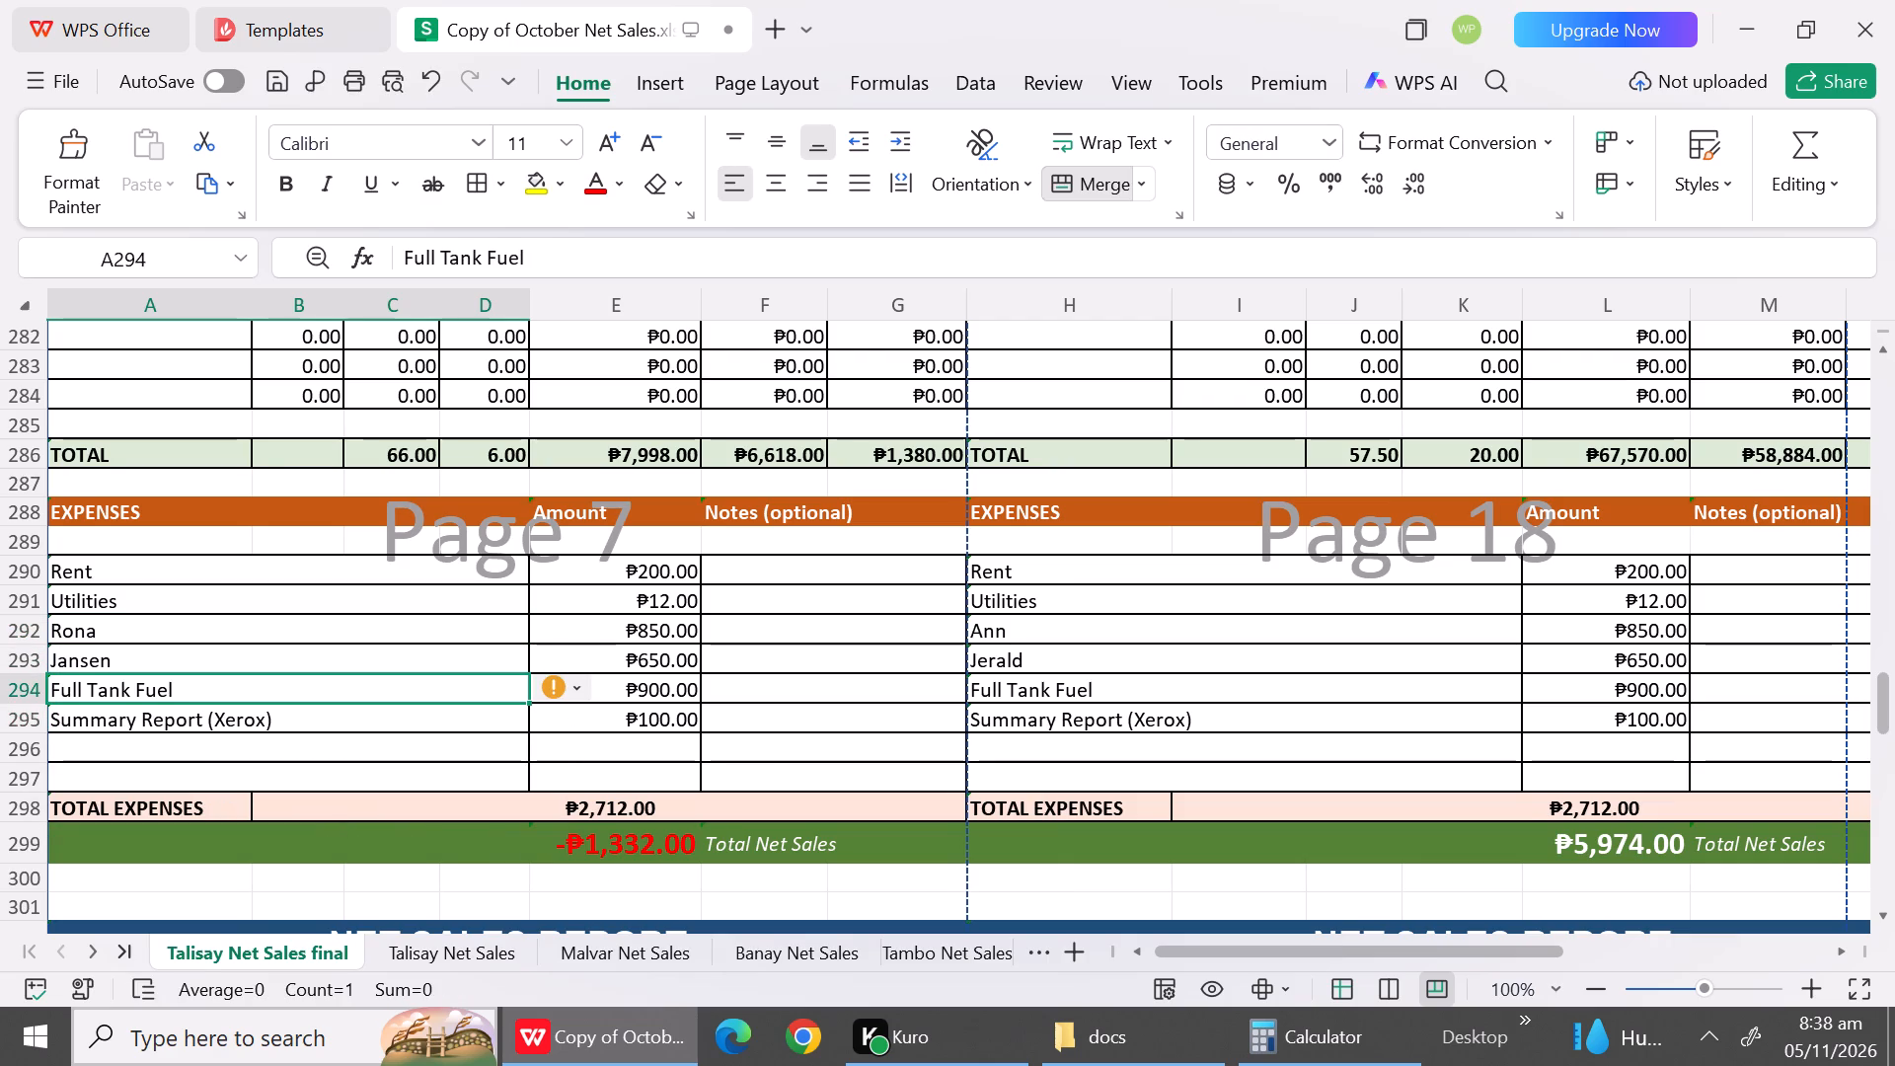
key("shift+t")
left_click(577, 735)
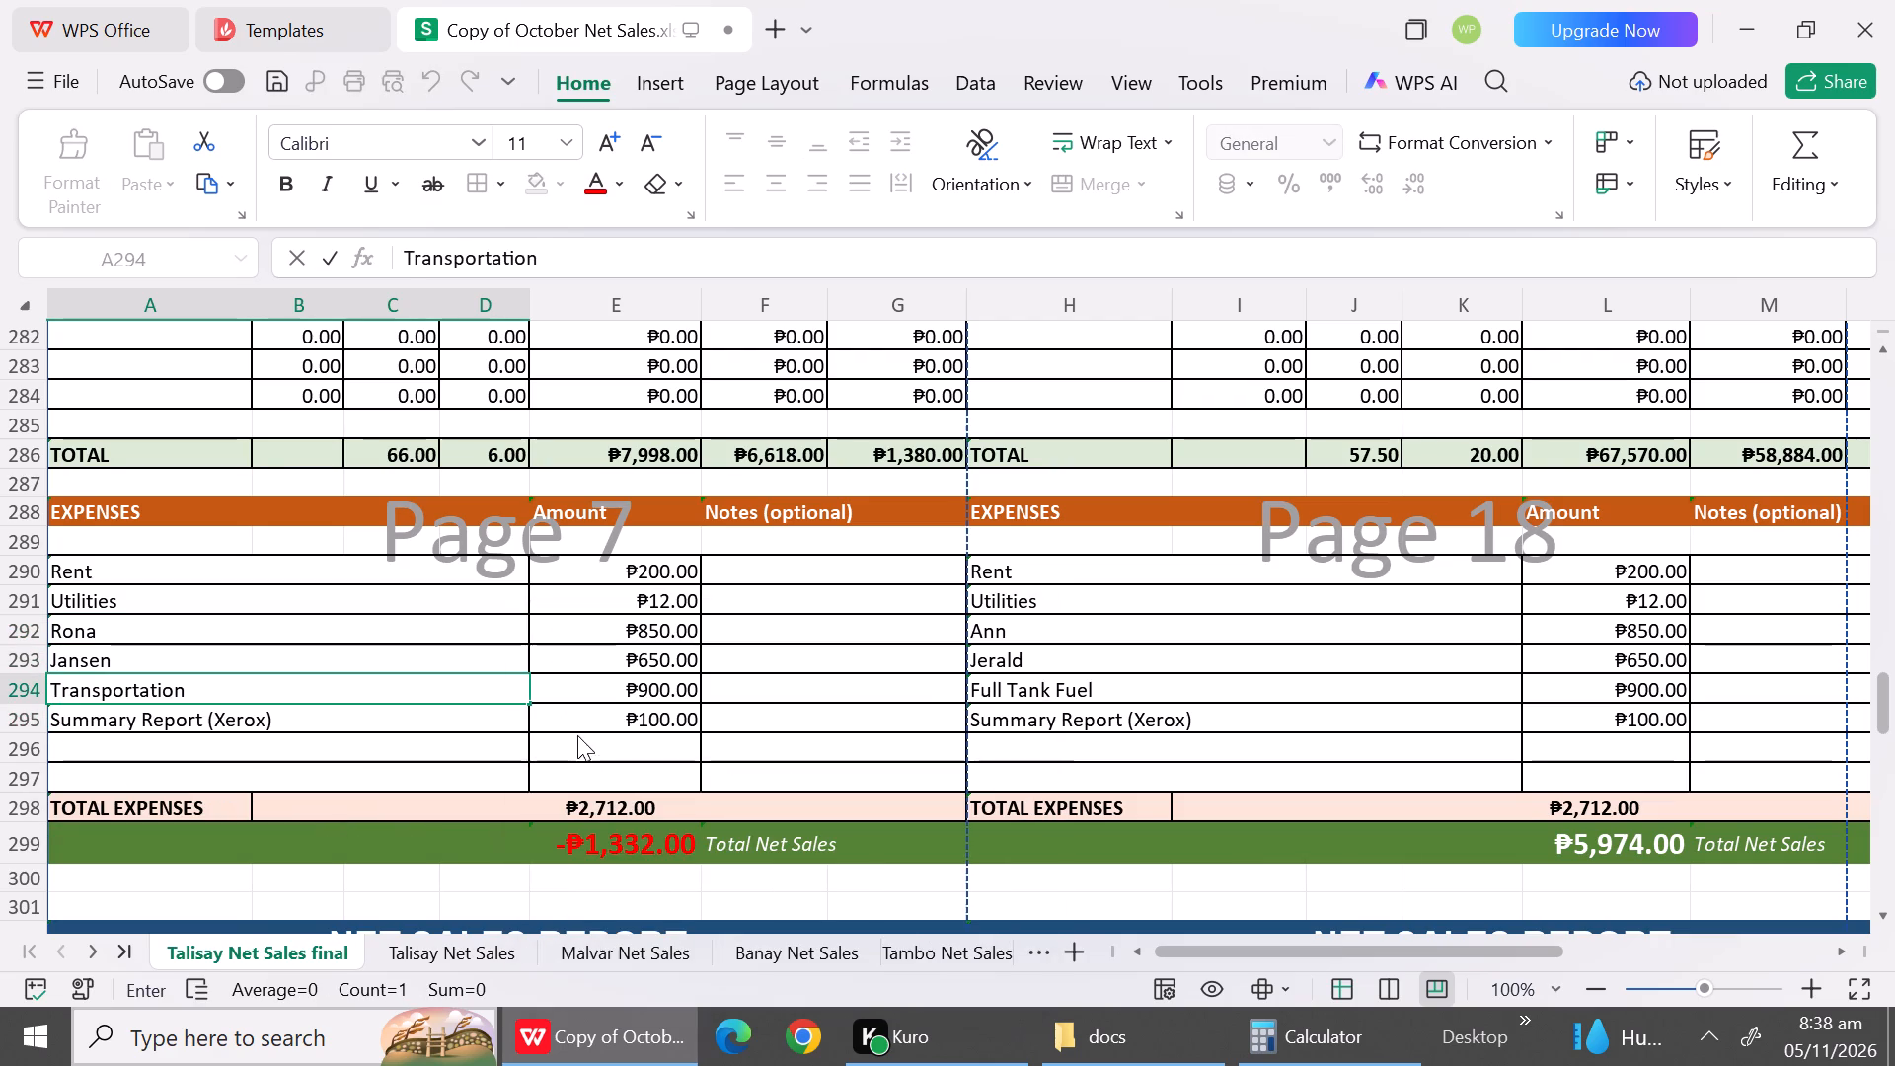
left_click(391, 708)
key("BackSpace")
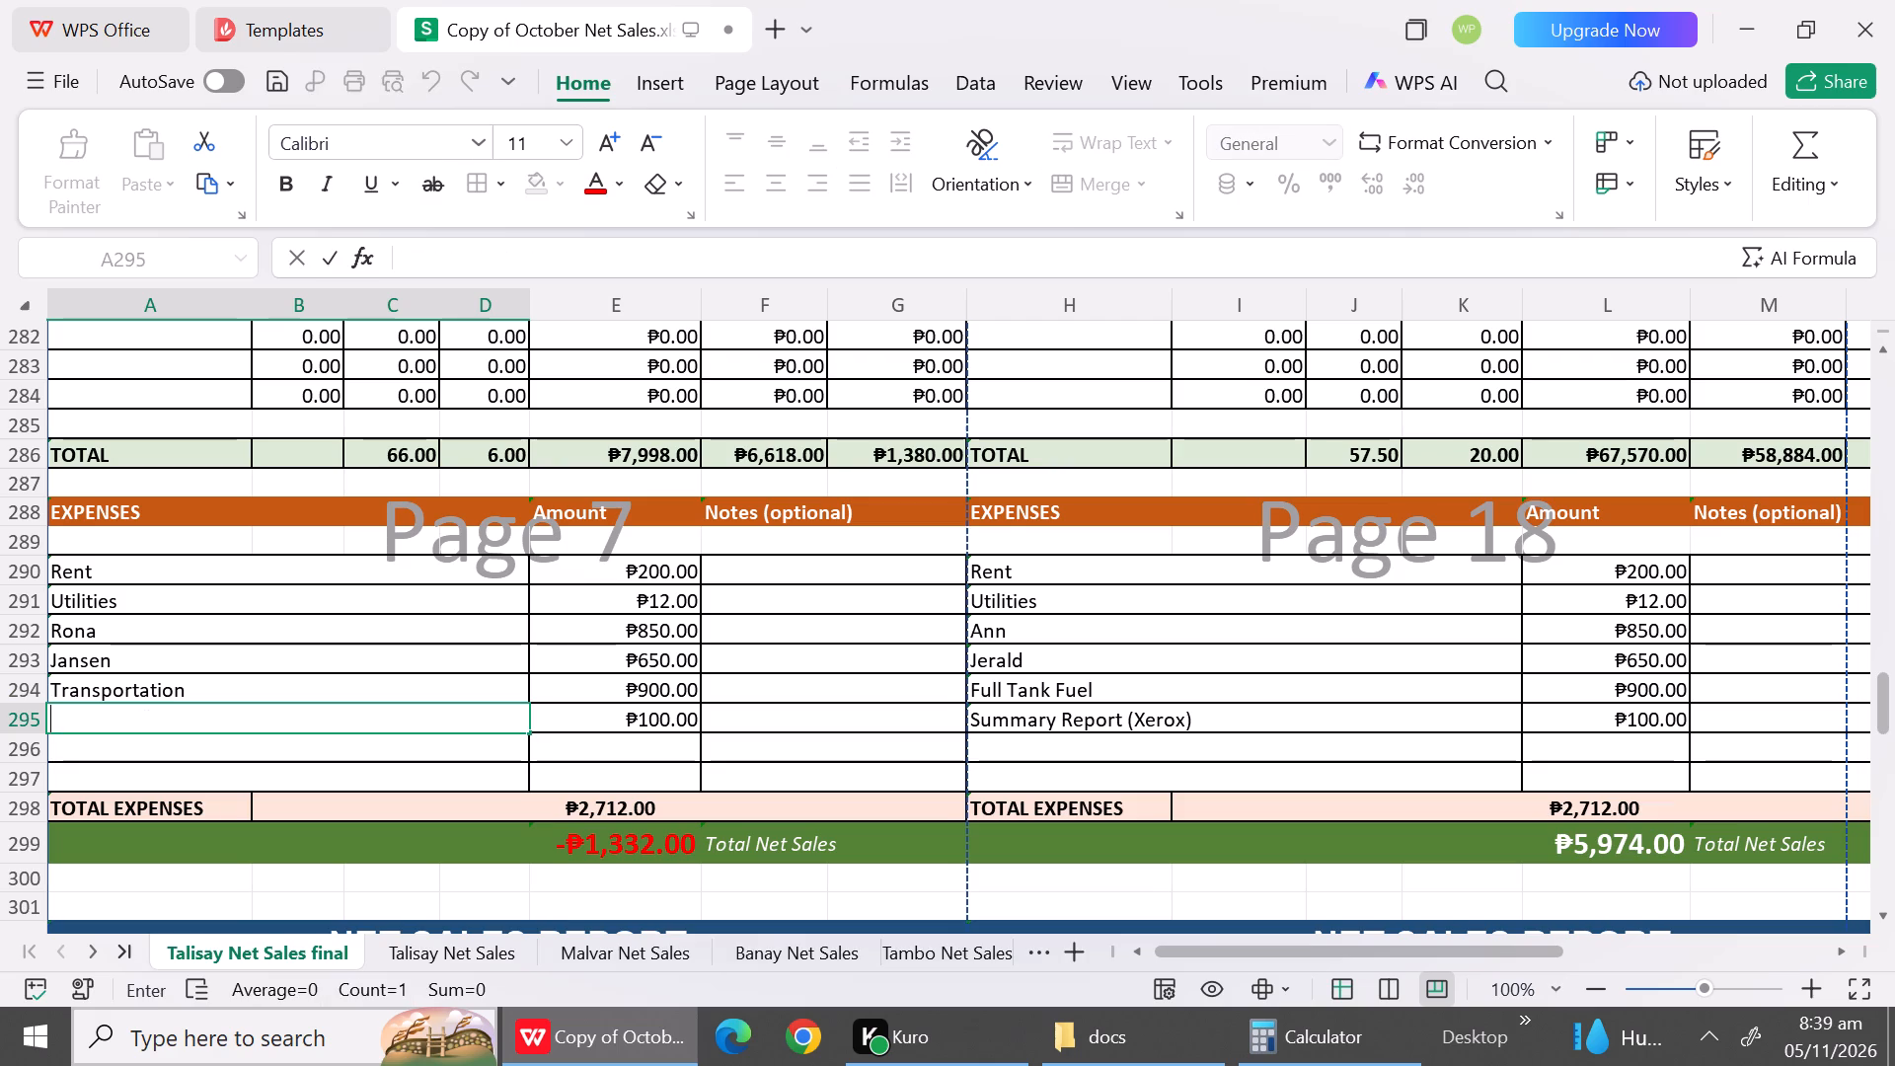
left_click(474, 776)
Check the October 10 expense list in Talisay Net Sales and enter Print and Laminate Signage in A294 of the final sheet.
left_click(420, 952)
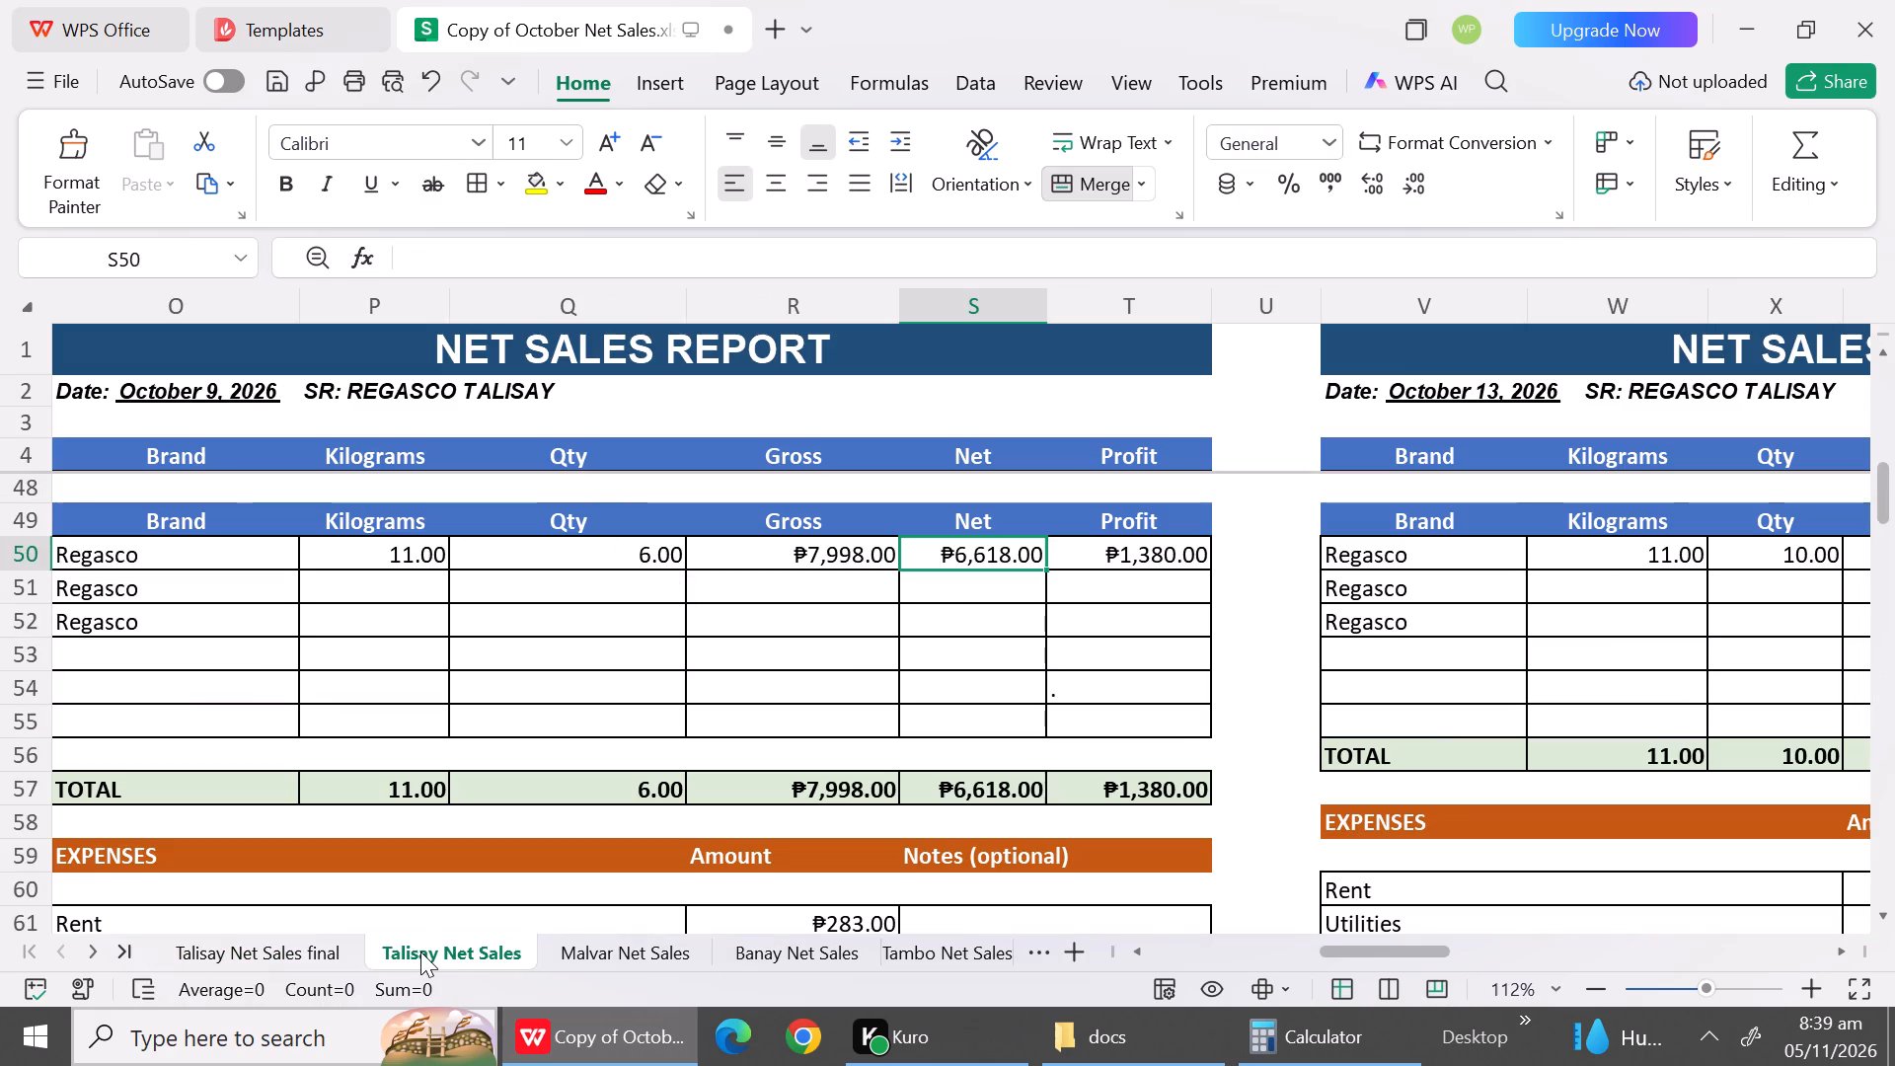
triple_click(1892, 916)
triple_click(1892, 916)
triple_click(1892, 916)
left_click(1892, 916)
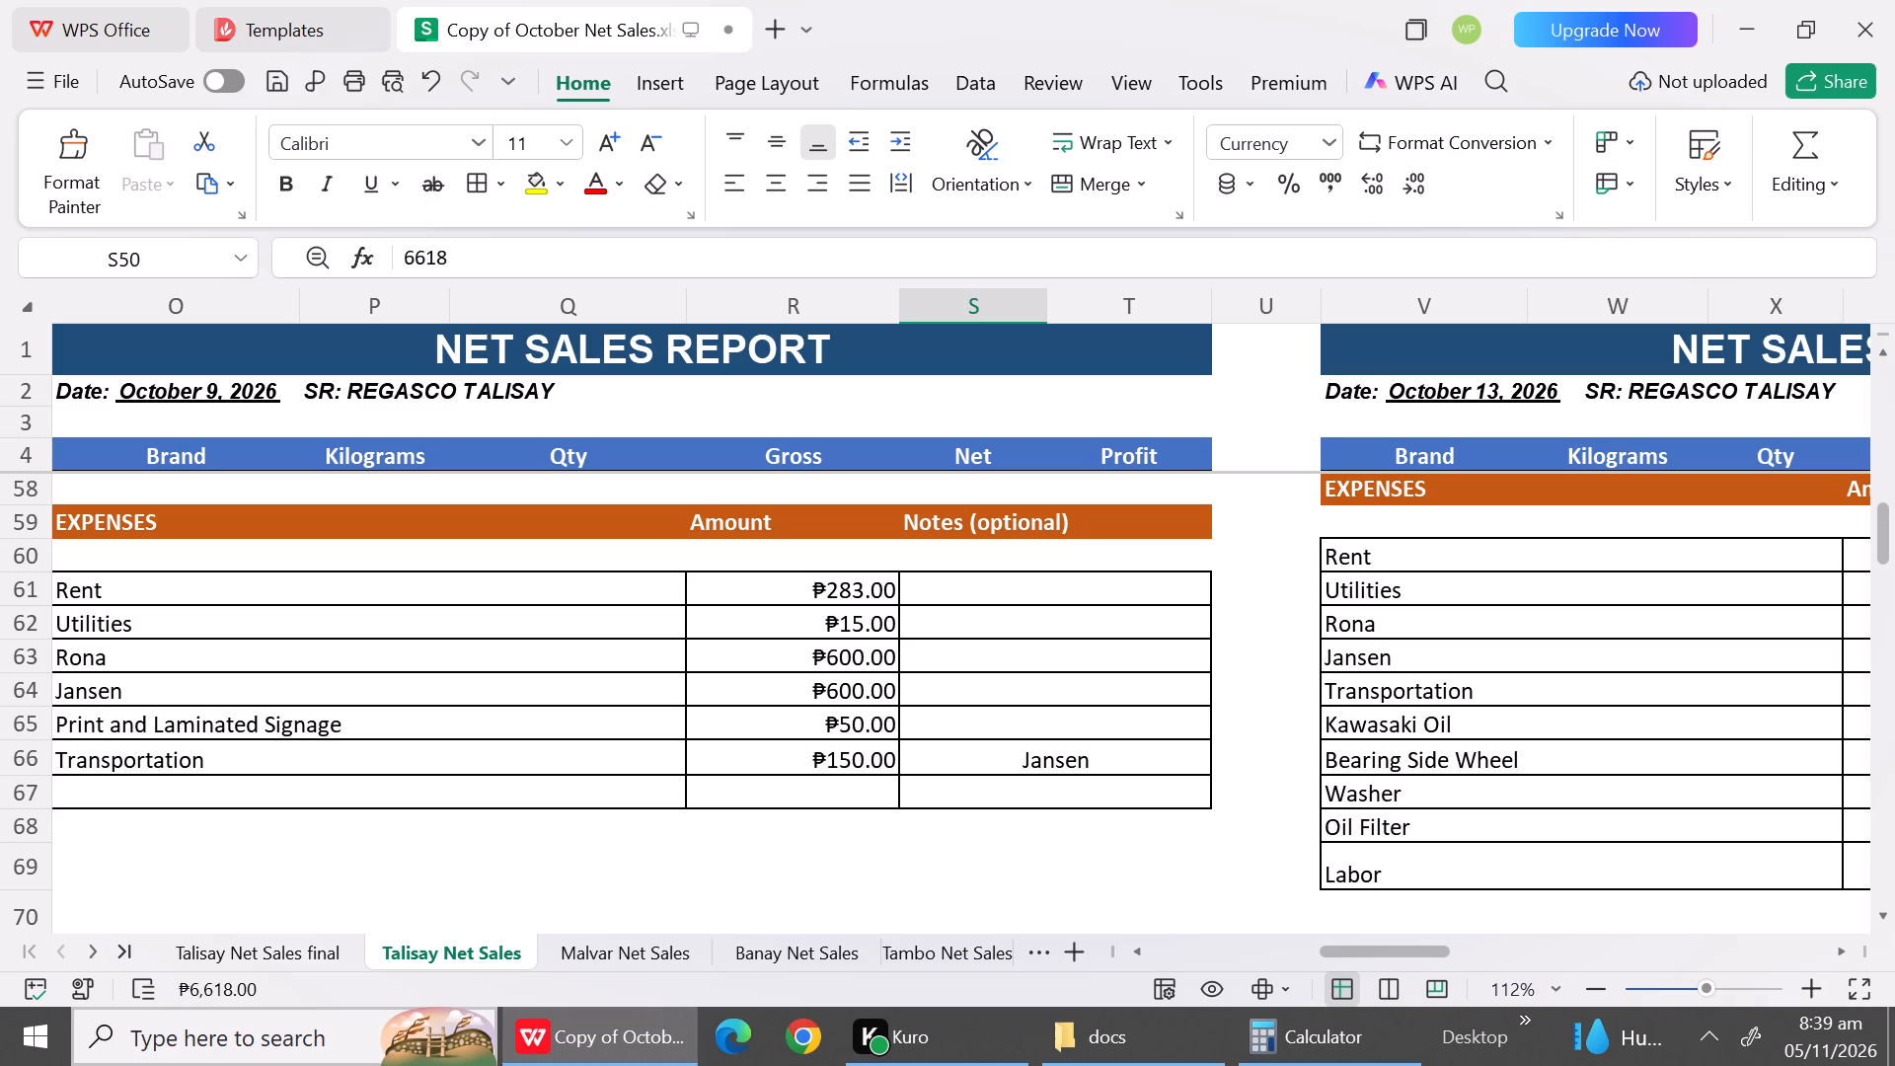
left_click(310, 954)
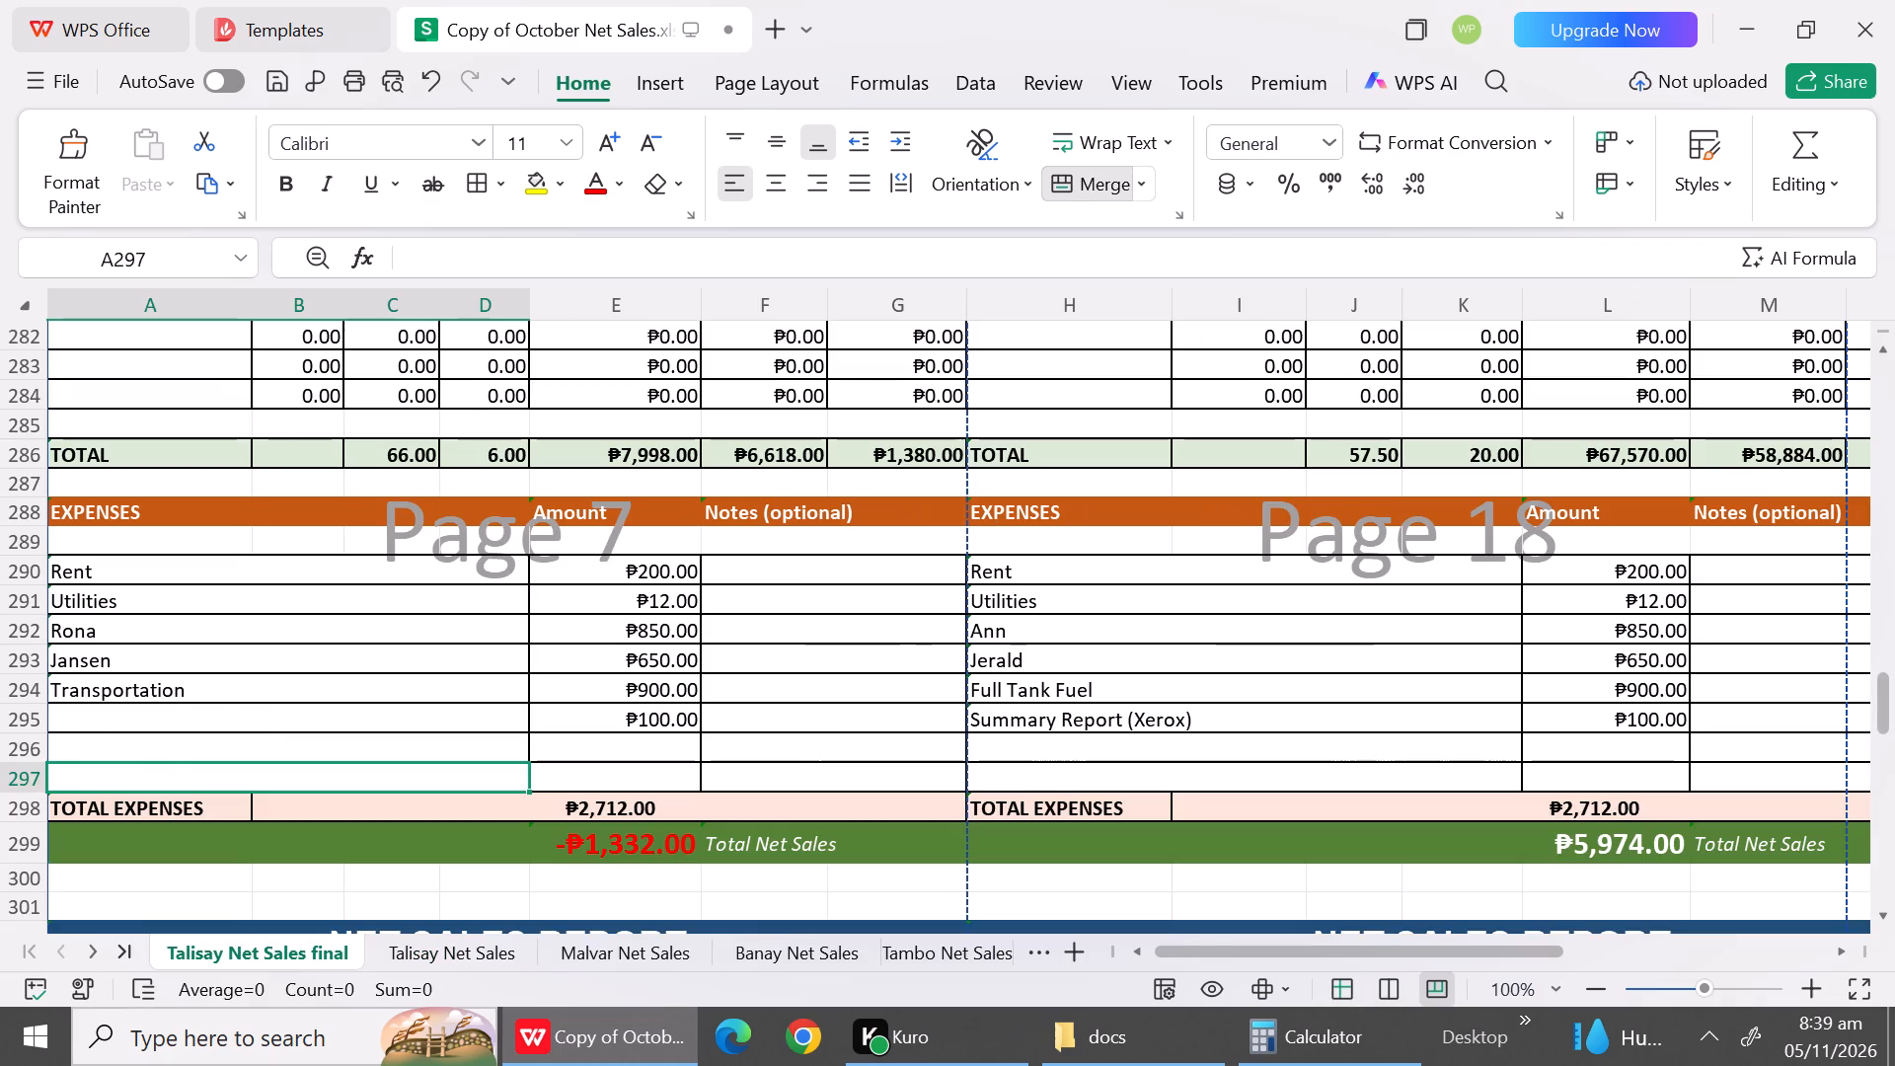
left_click(182, 683)
type("Priny")
key("BackSpace")
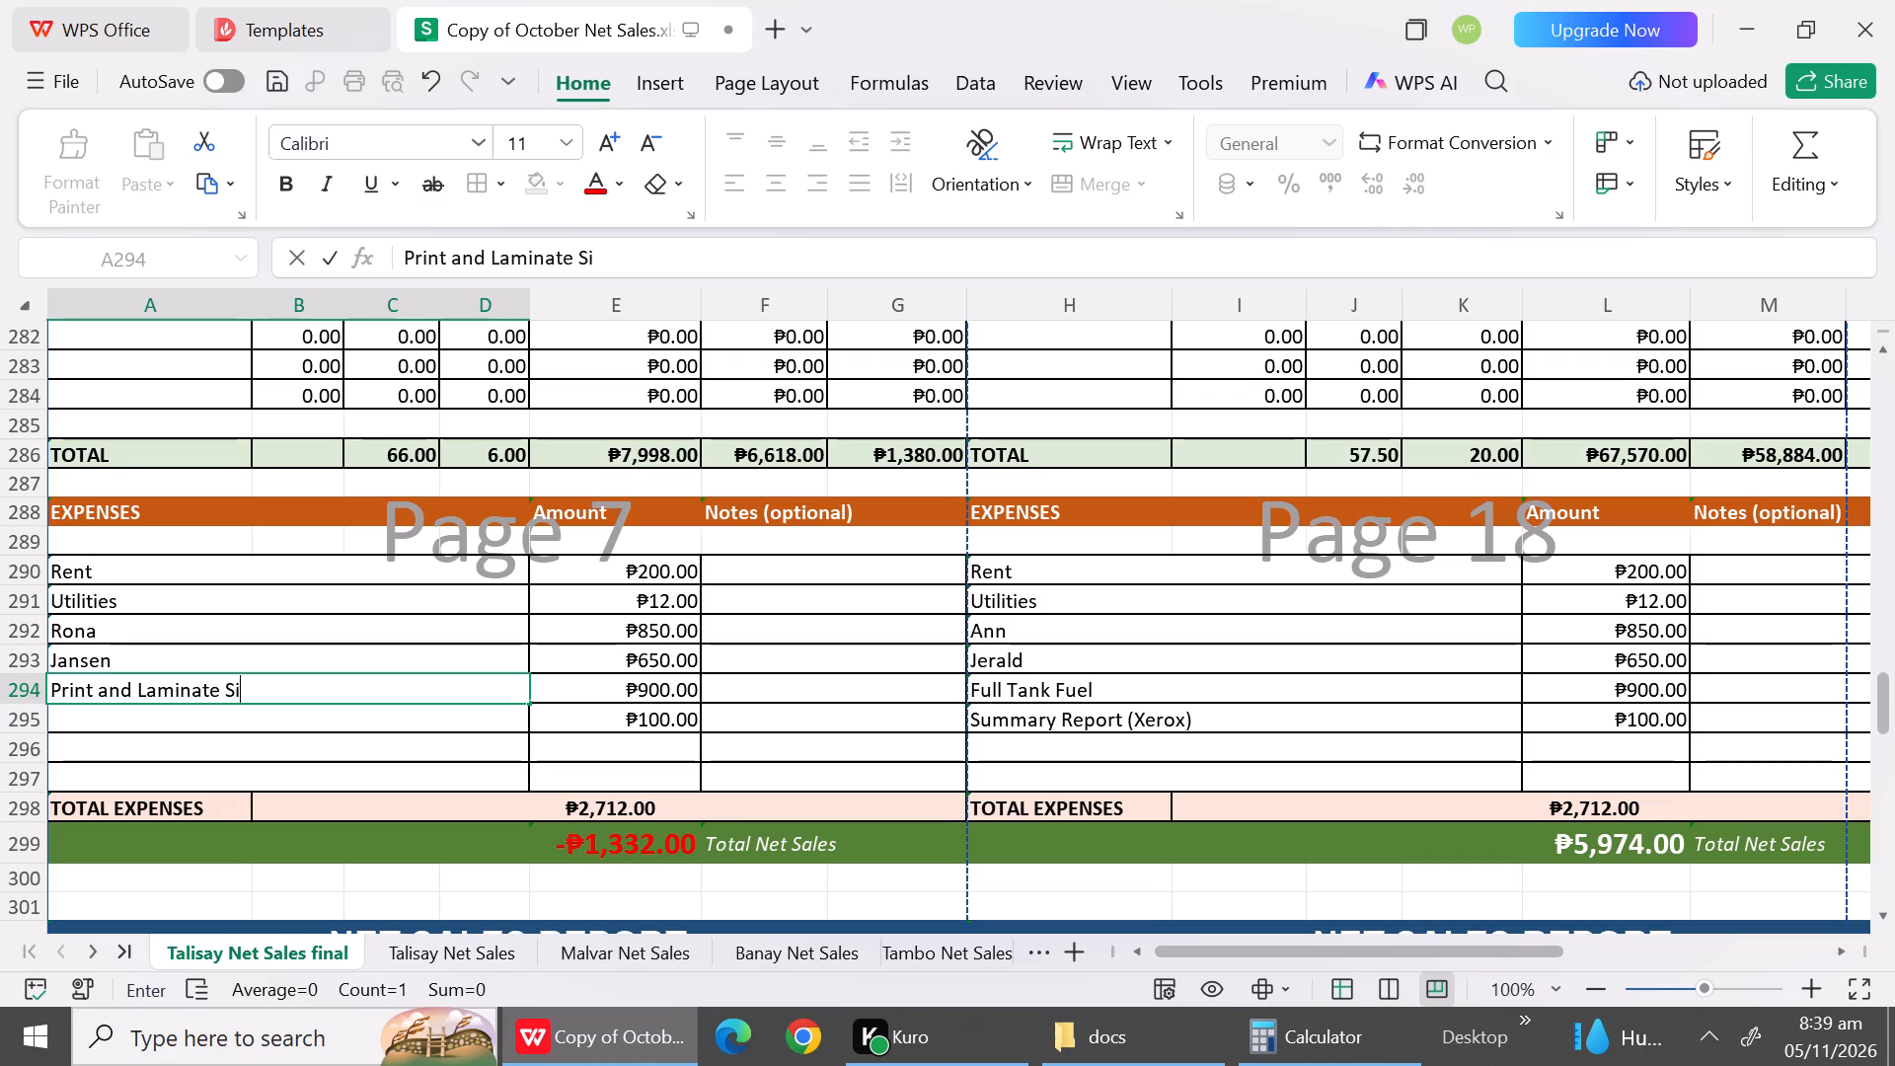
key("BackSpace")
key("BackSpace")
type("nage")
Enter Transportation as the expense name in A295 of the October 10 report.
left_click(201, 718)
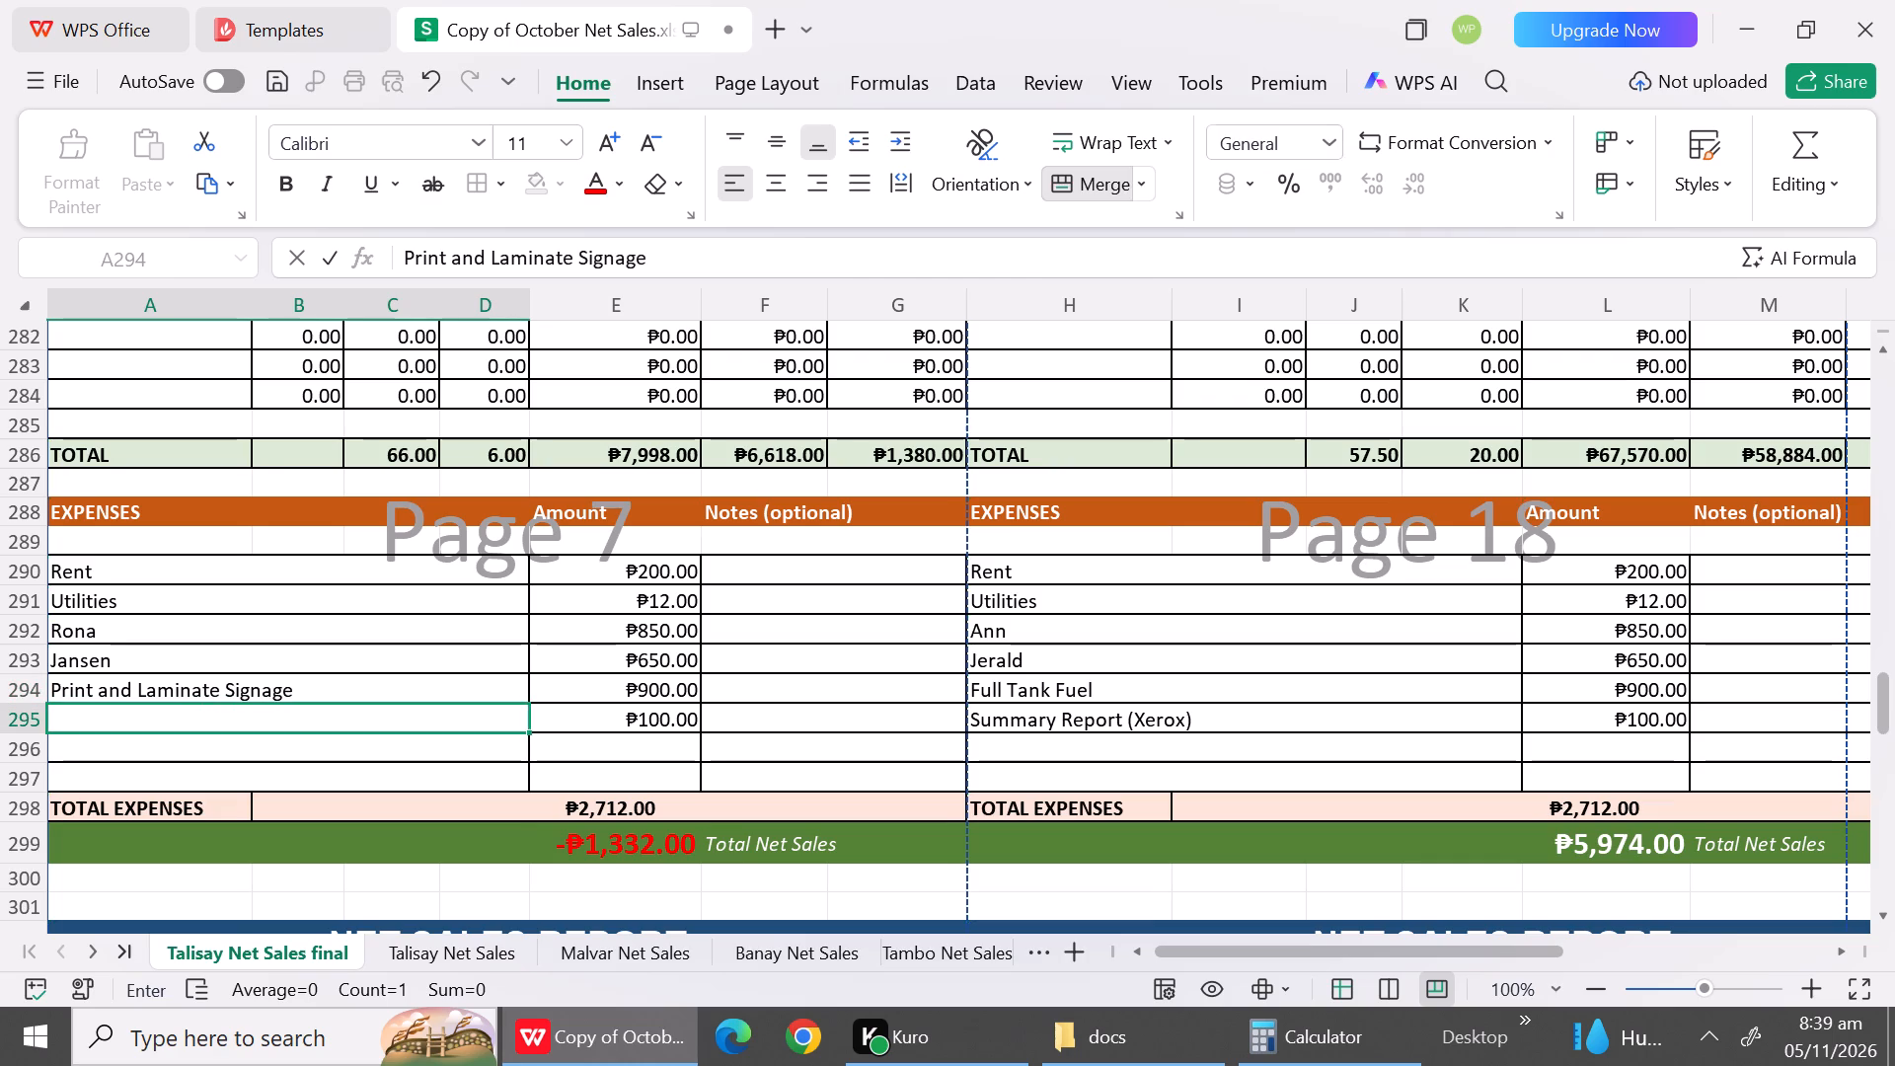
type("Ta")
key("BackSpace")
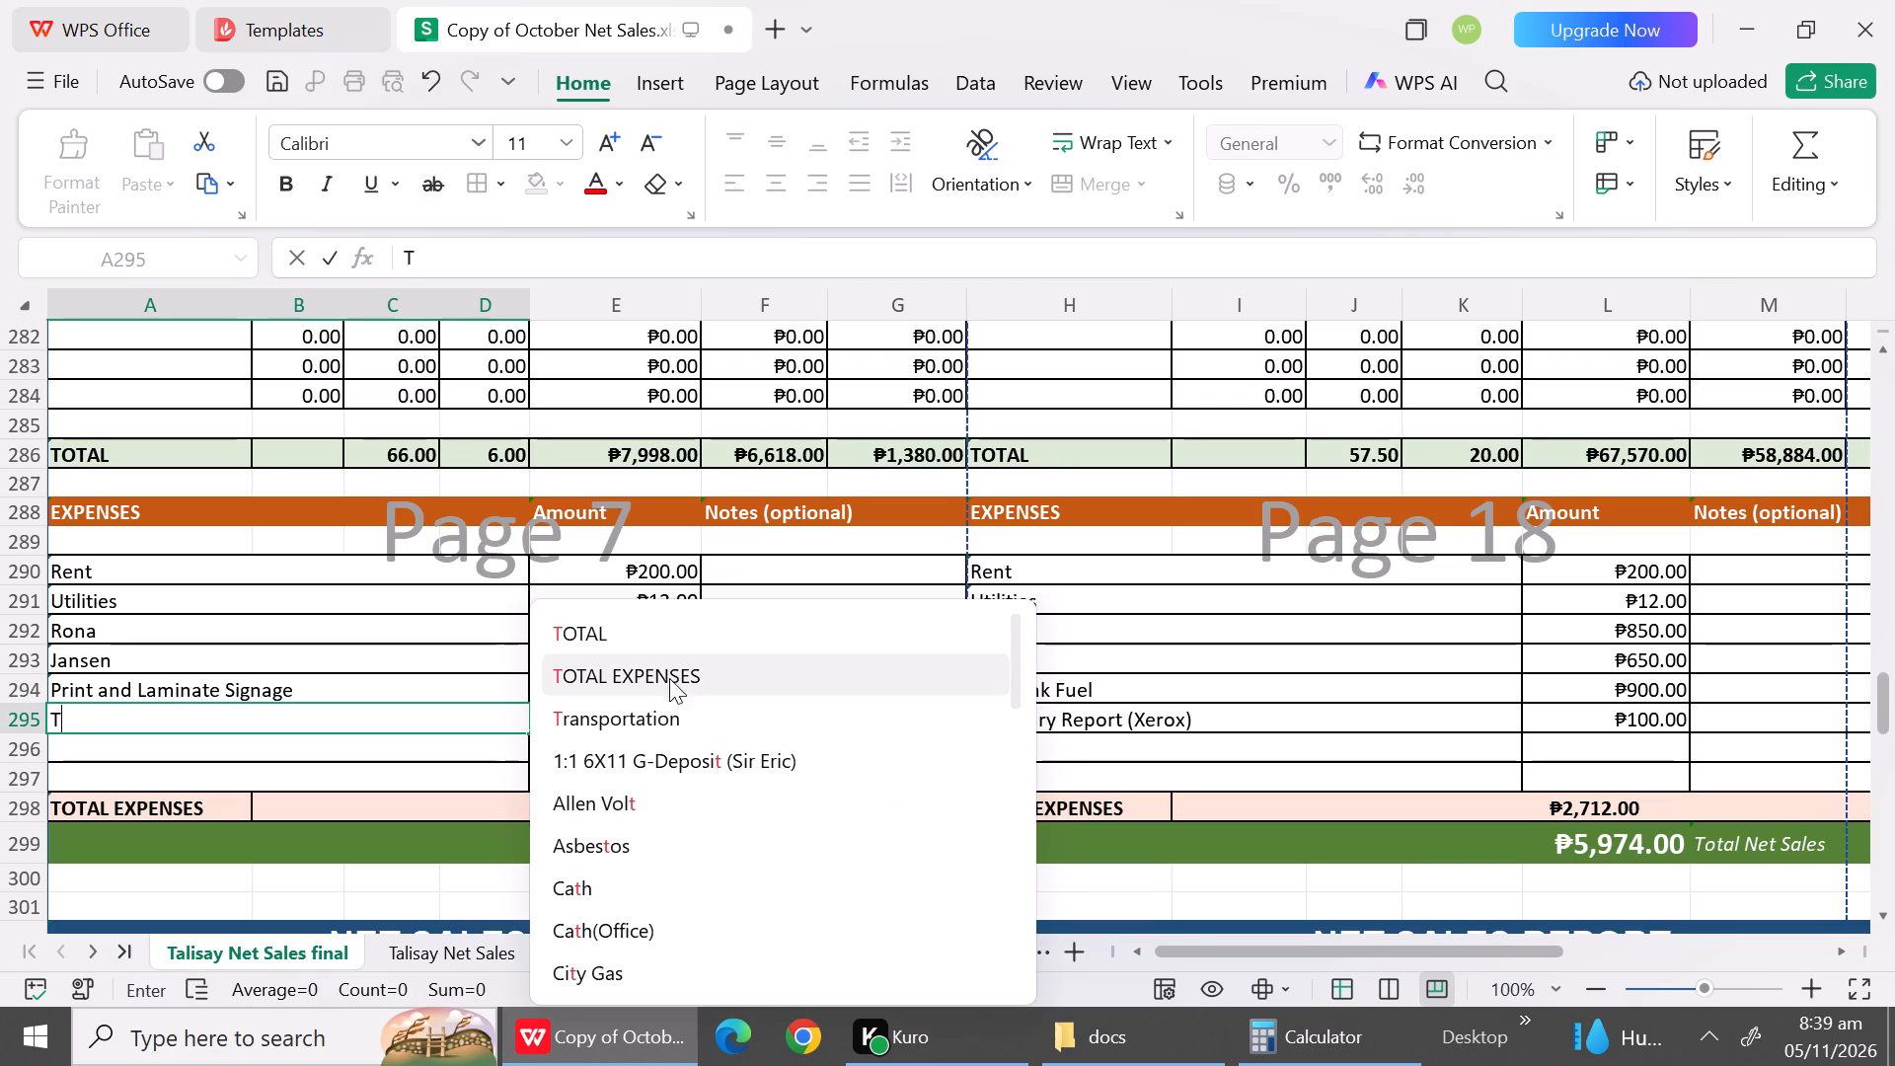
left_click(671, 720)
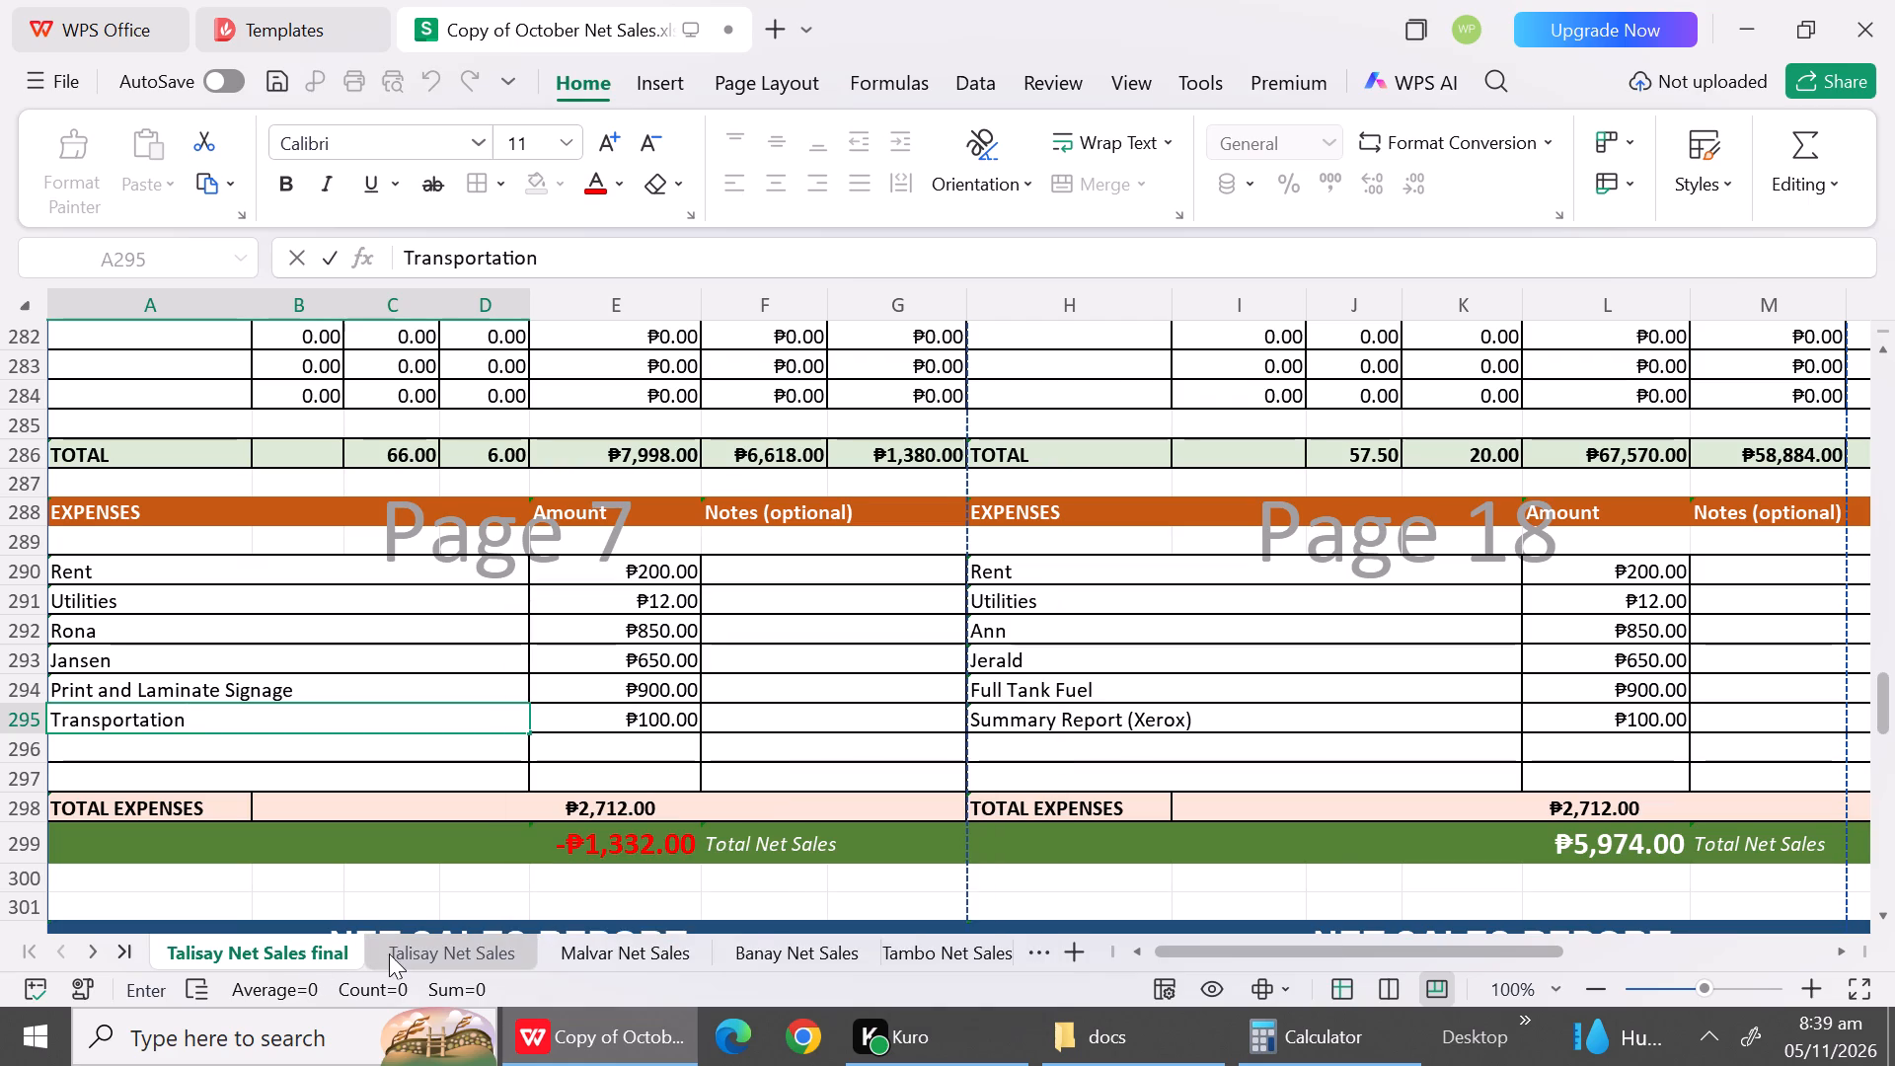
Copy the six October 10 expense amounts (283, 15, 600, 600, 50, 150) from R61:R66 of Talisay Net Sales into E290:E295 of the final sheet.
left_click(393, 952)
left_click_drag(824, 581, 828, 757)
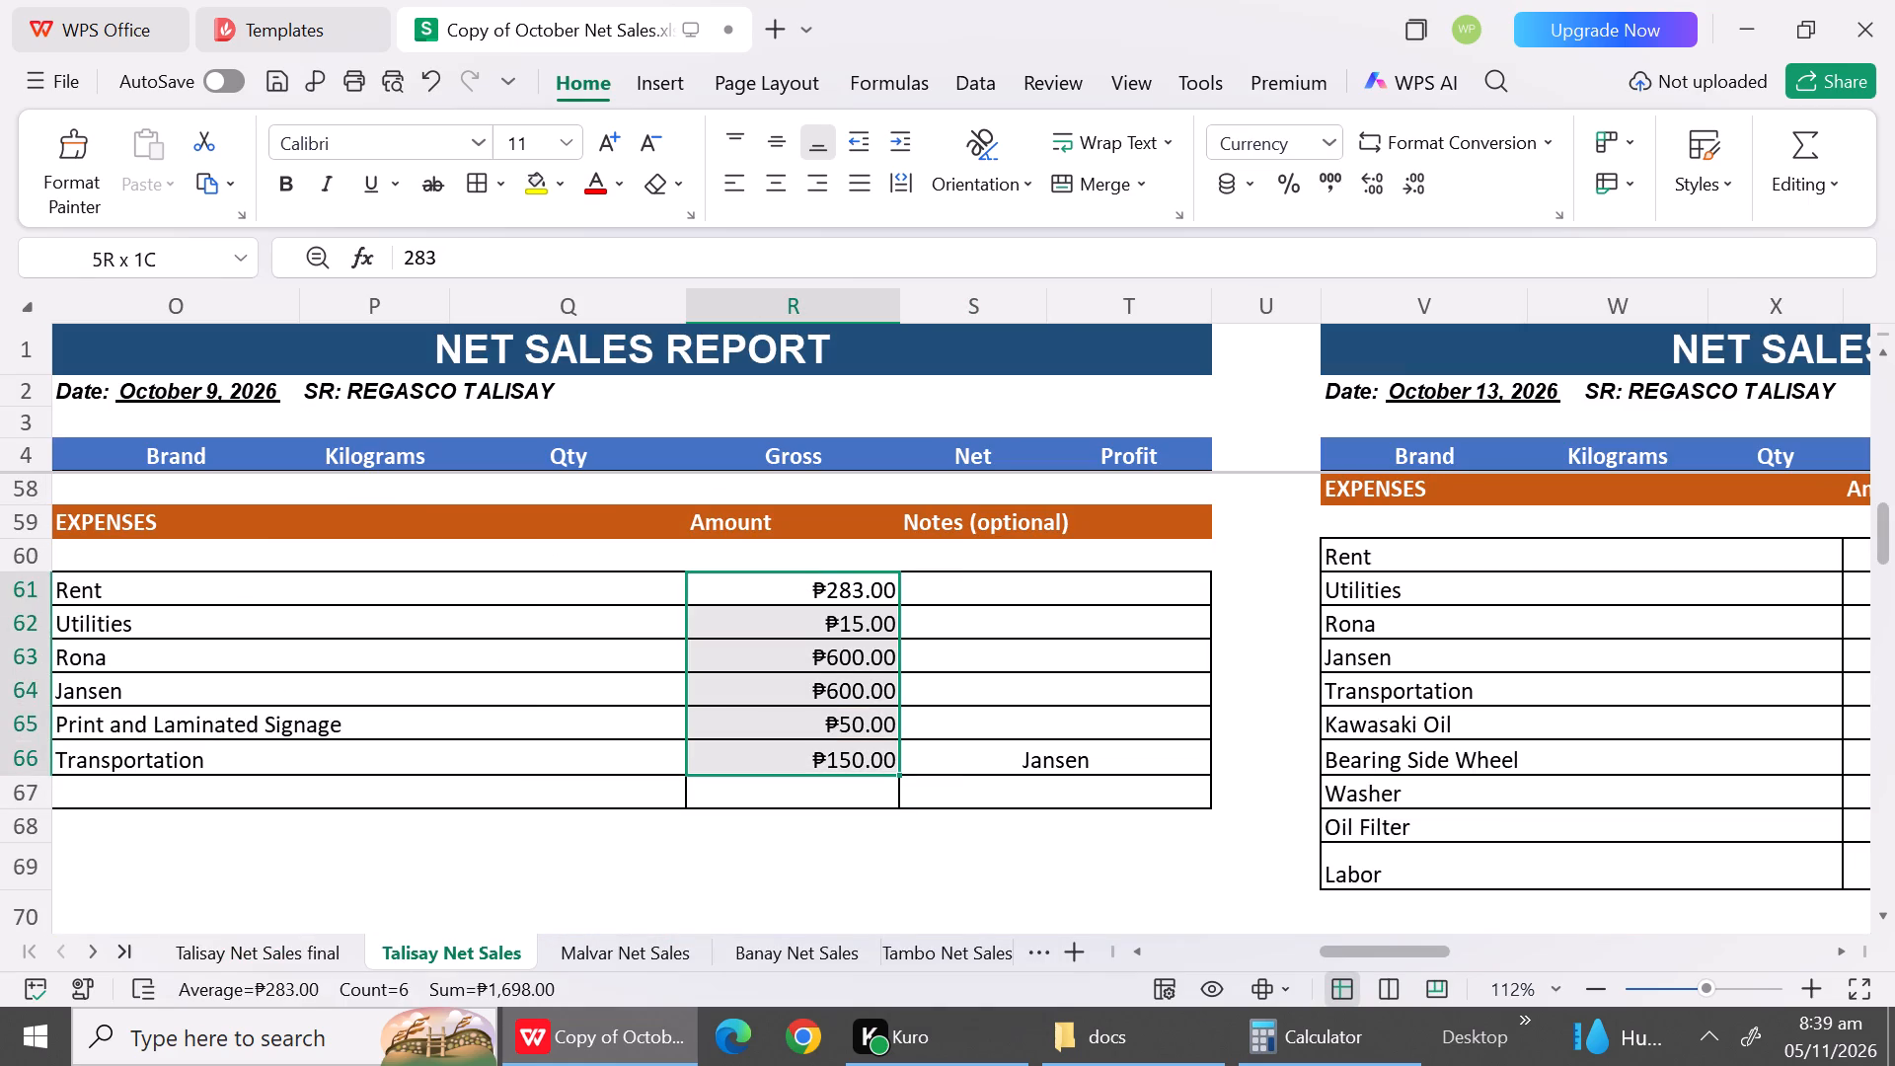
left_click_drag(828, 757, 828, 765)
key("ctrl+c")
left_click(303, 957)
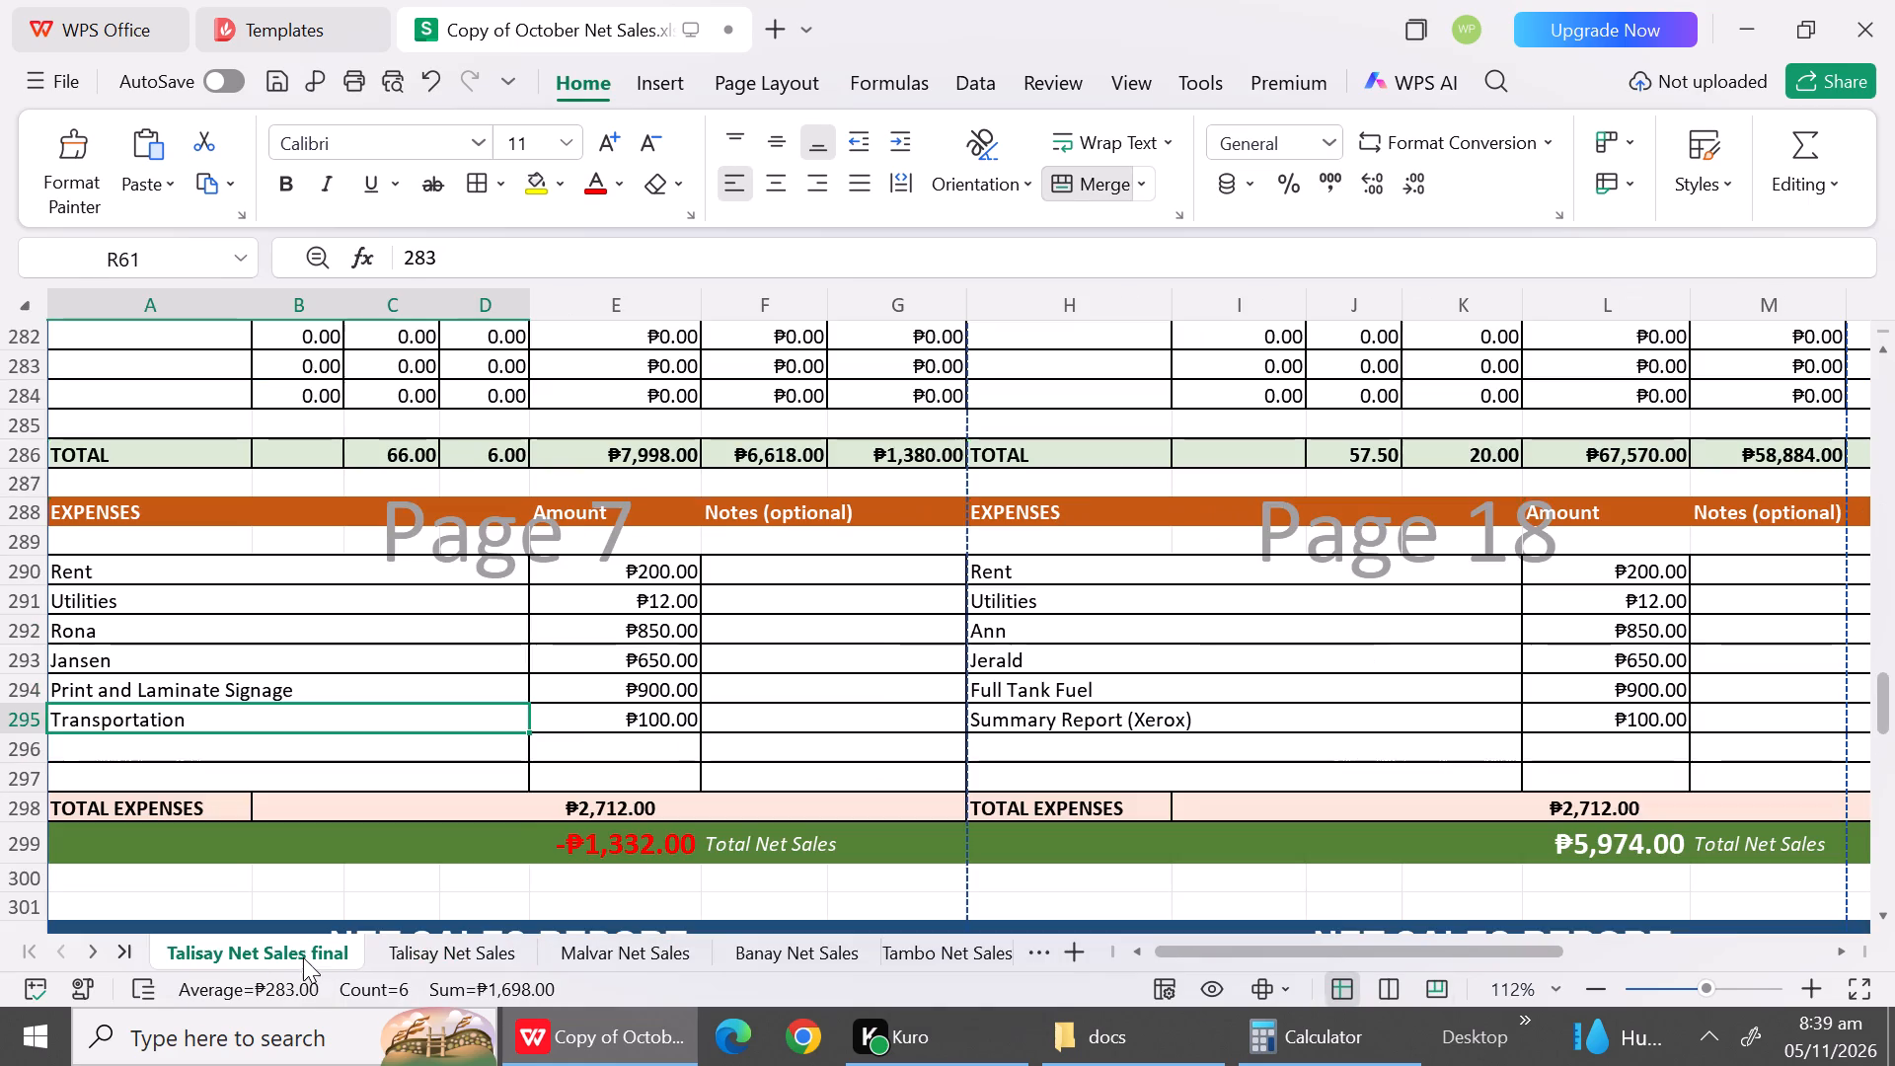
left_click(658, 580)
key("ctrl+v")
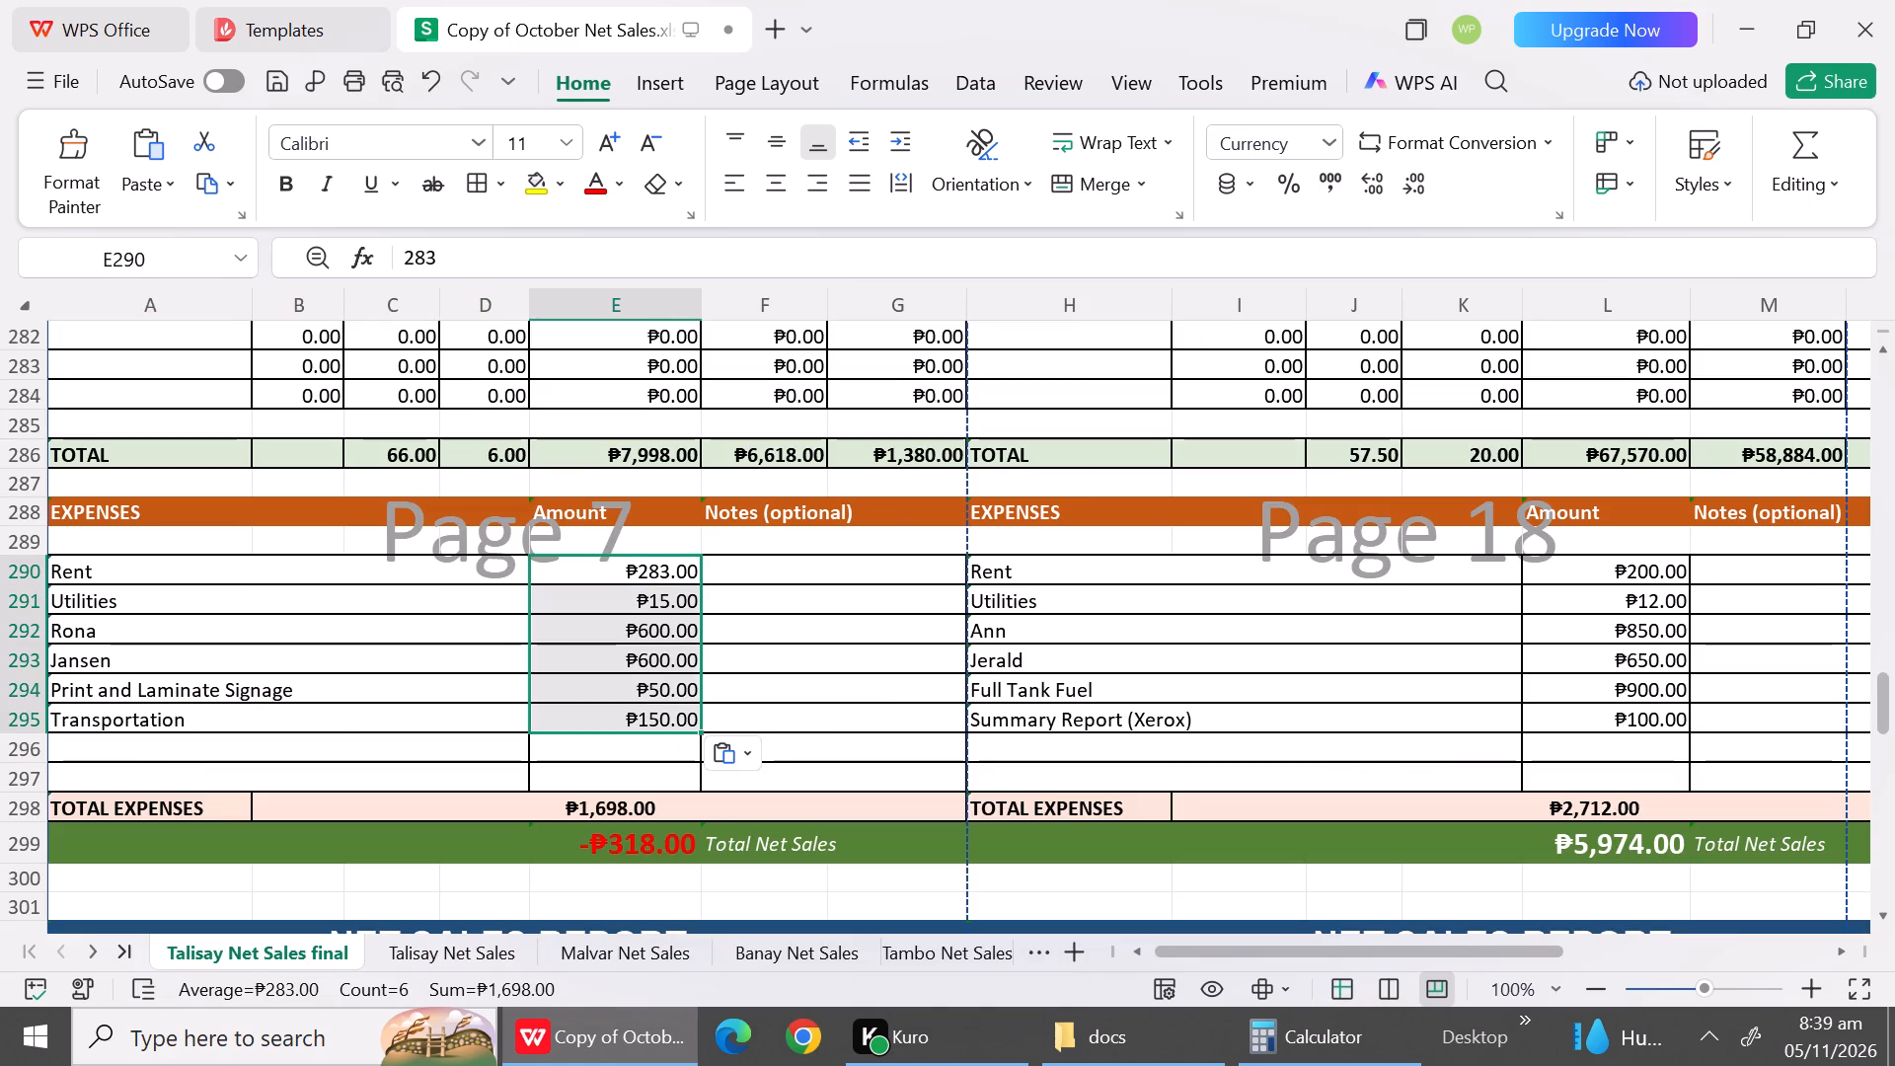
Enter Jansen as the note for the October 10 Transportation expense in F295.
left_click(841, 723)
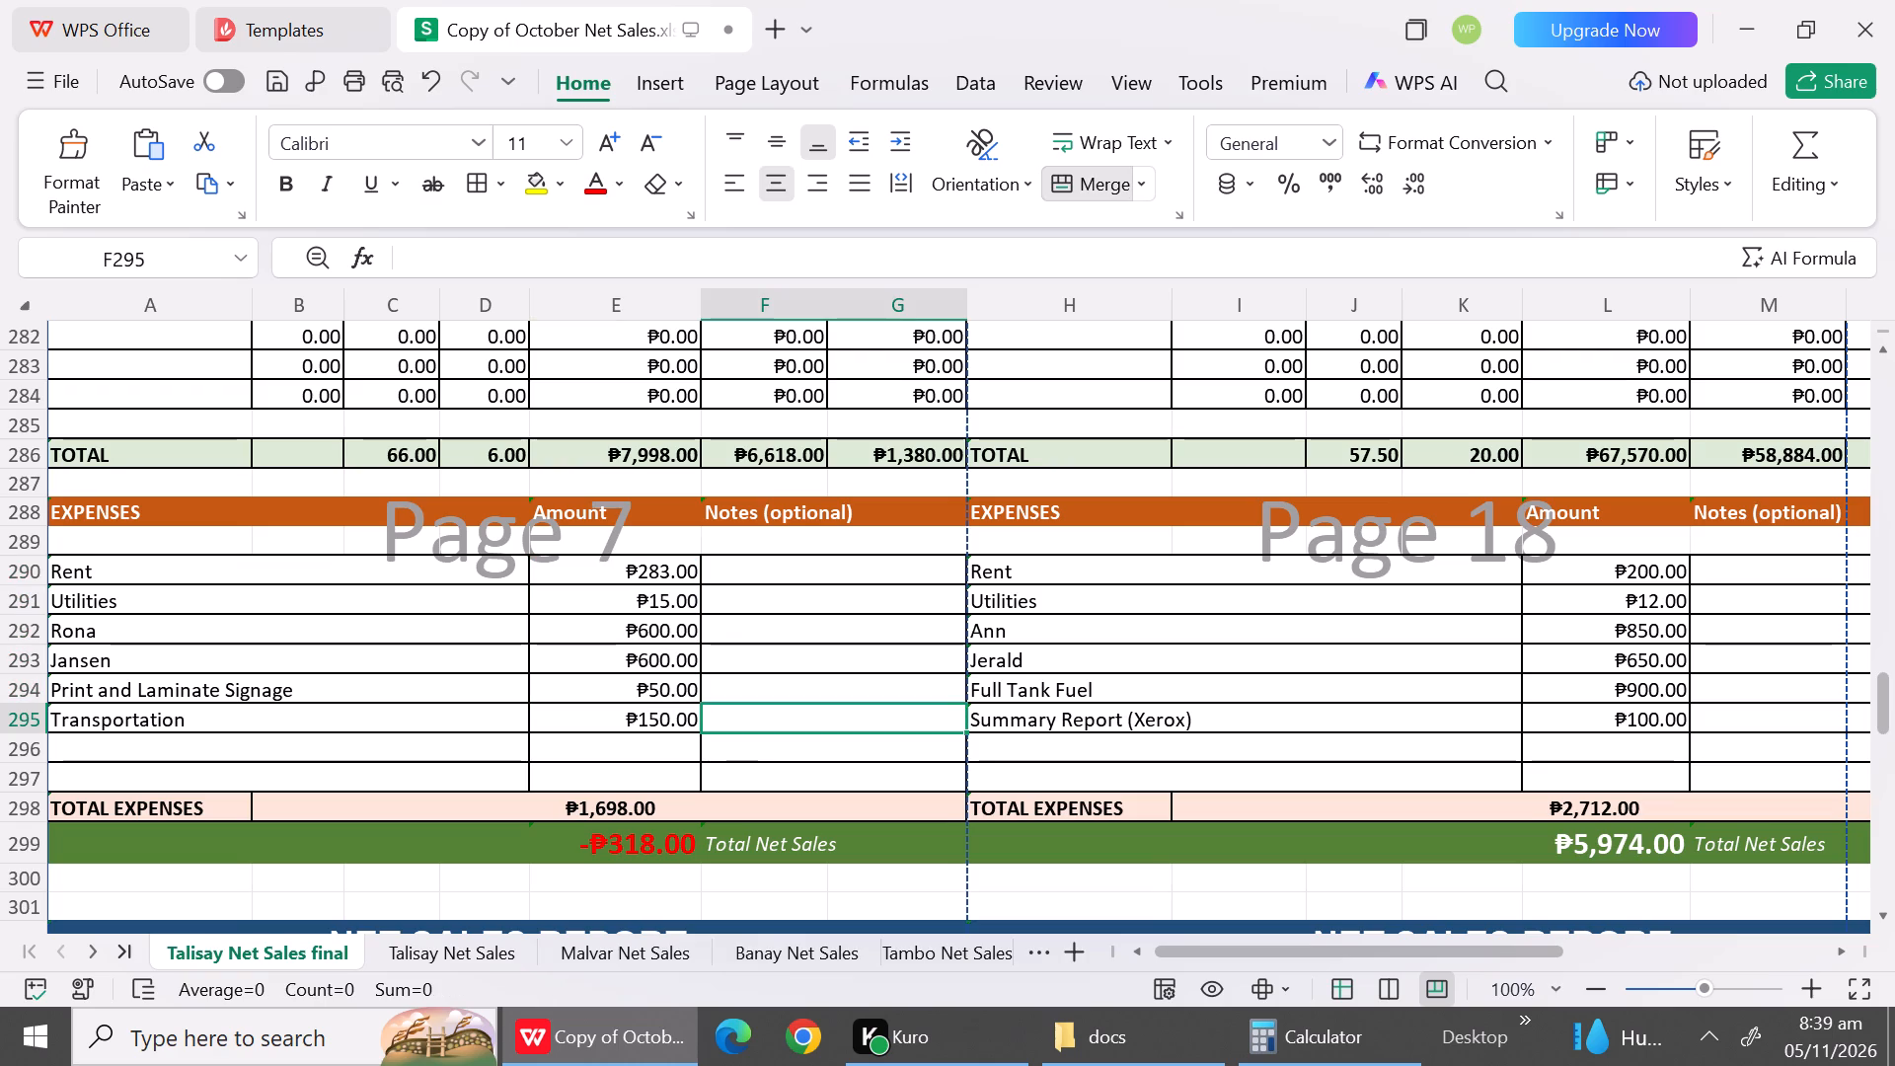
key("shift+j")
left_click(918, 722)
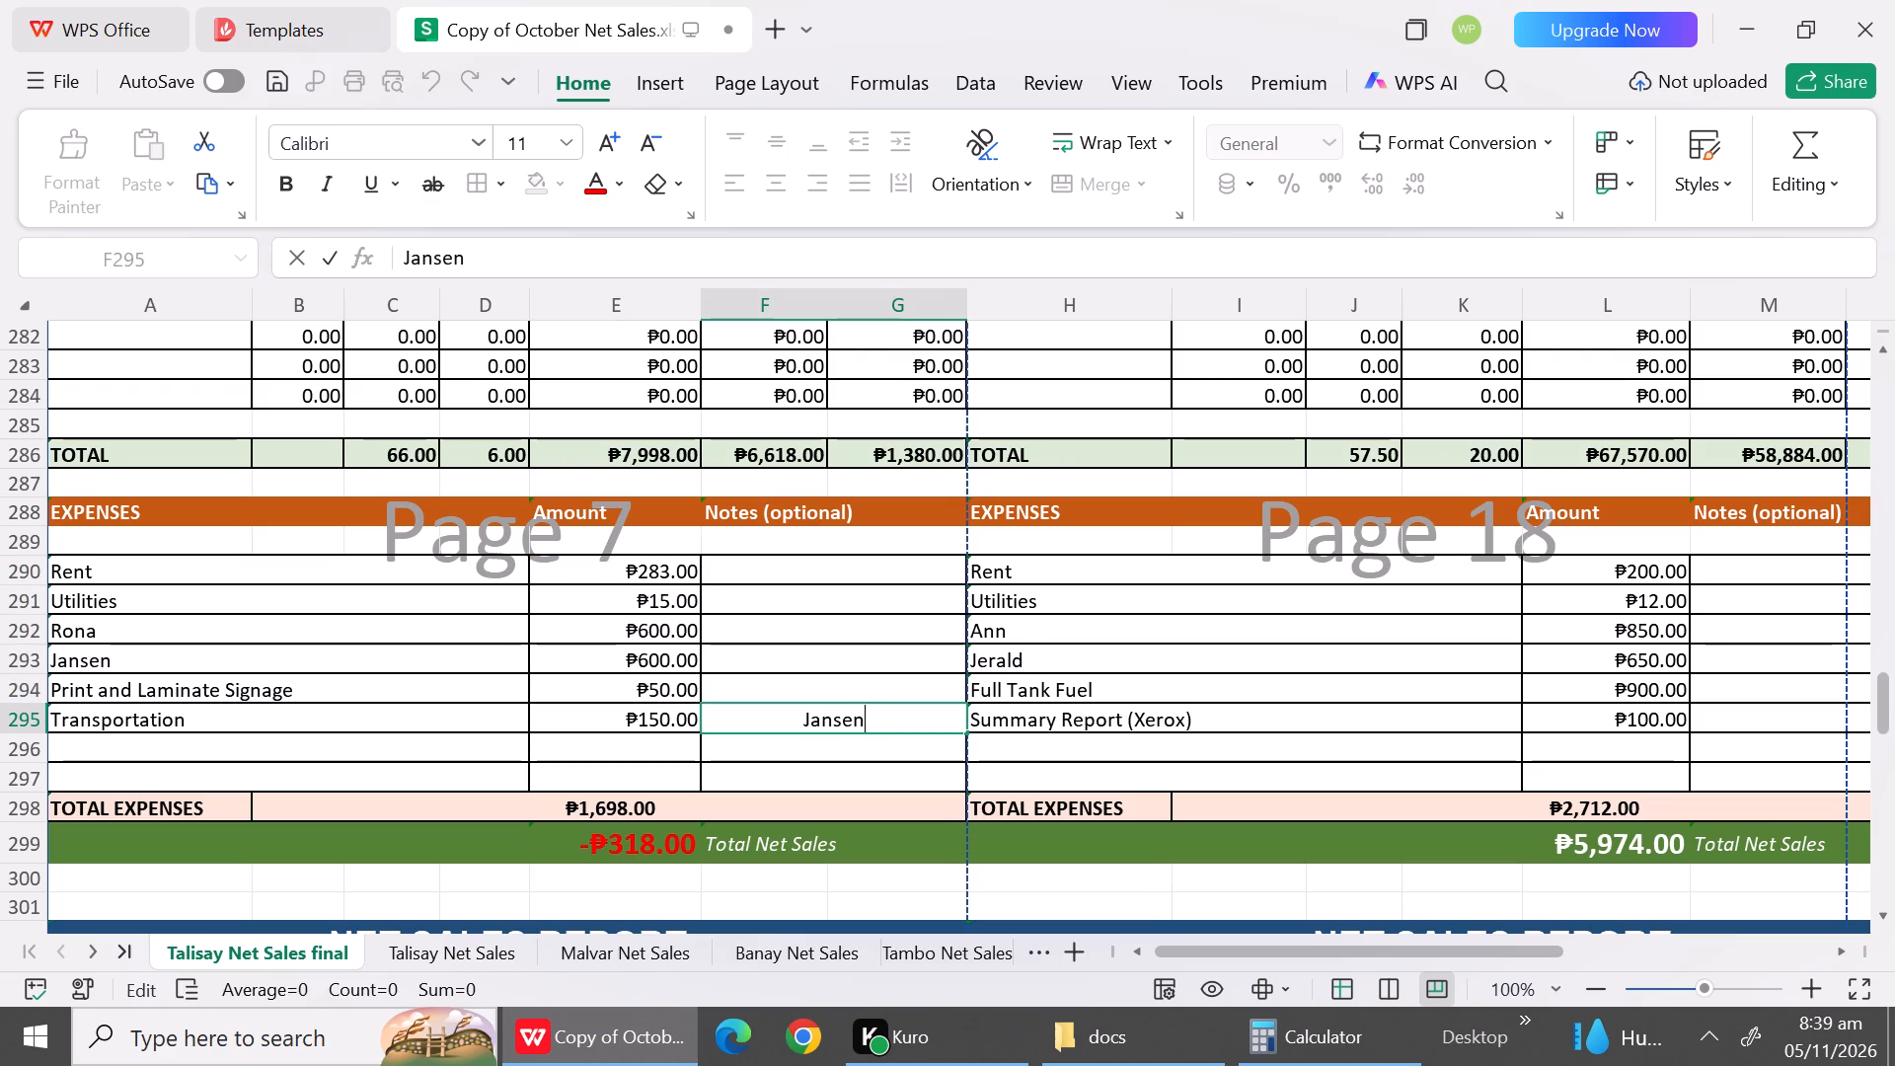
Copy the expense names Rona and Jansen from A292:A293 into H292:H293 of the adjacent report.
left_click_drag(147, 632, 146, 670)
key("ctrl+c")
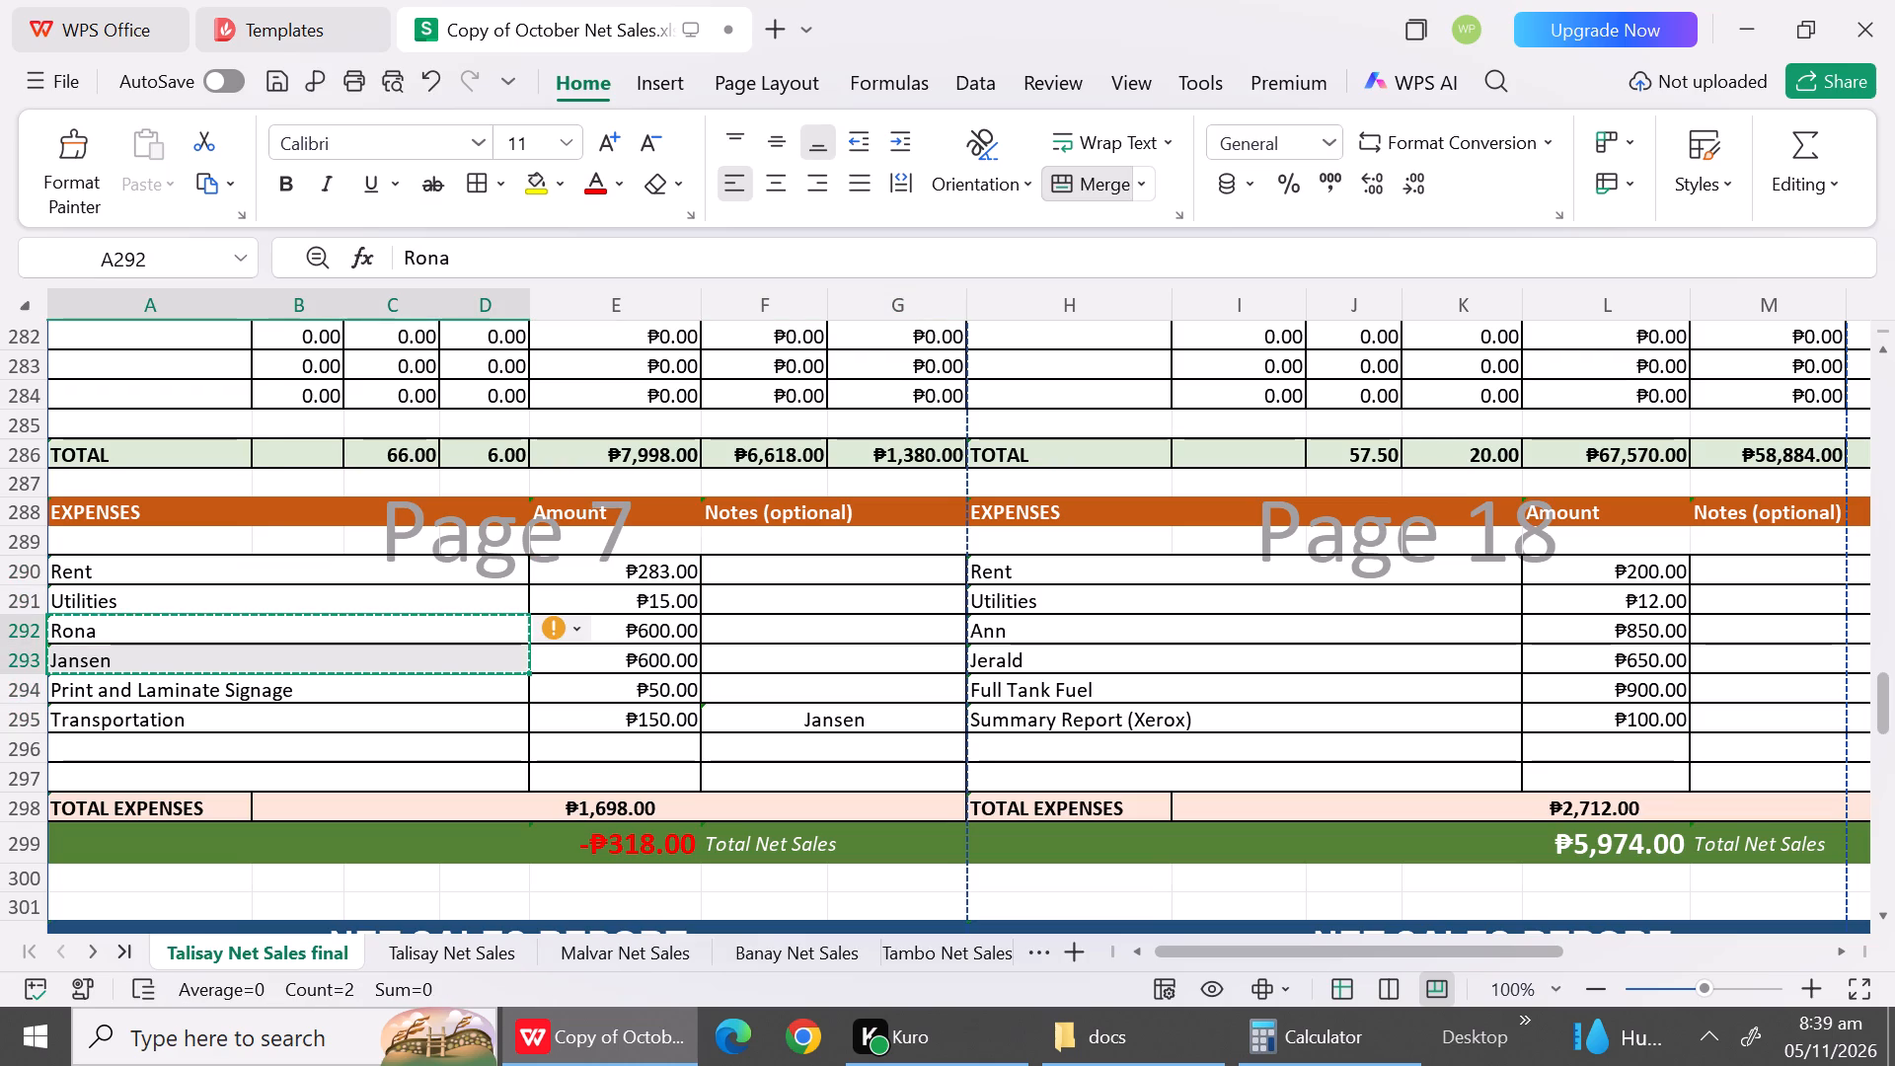
left_click(1004, 631)
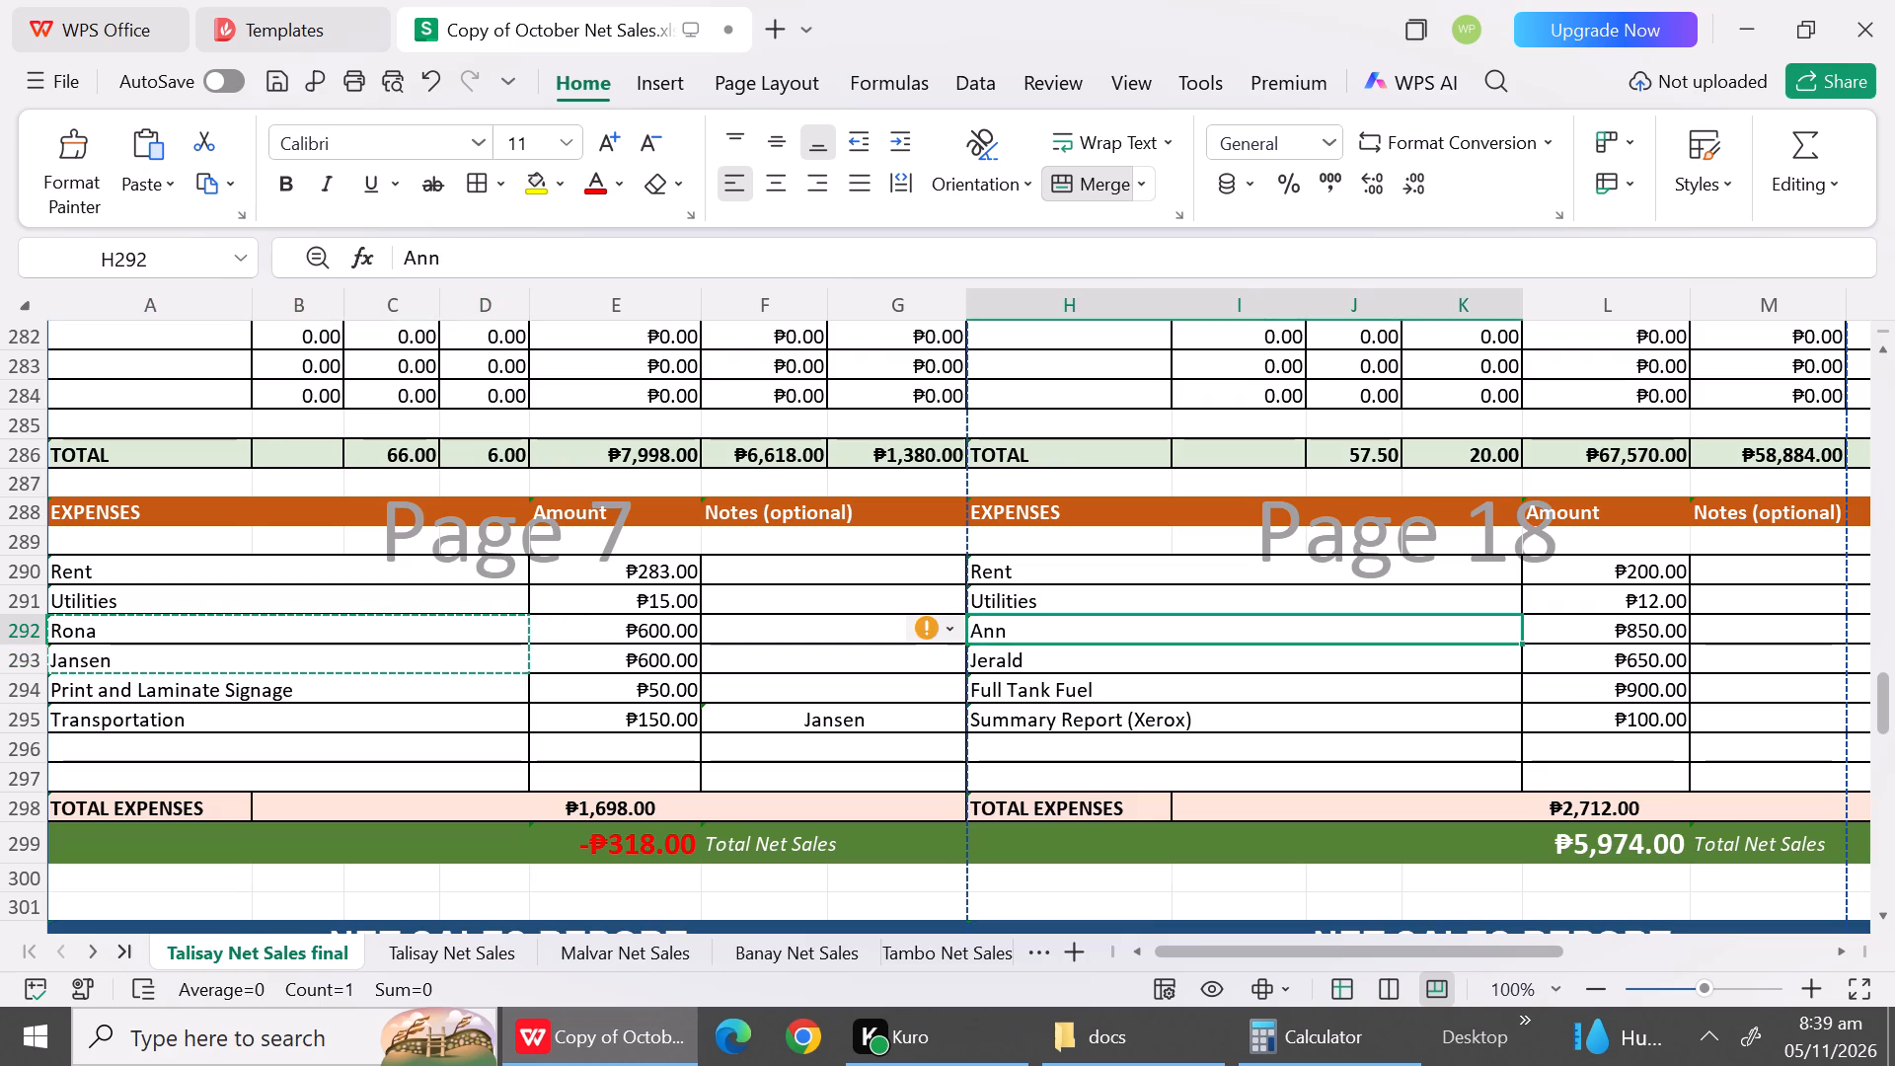
key("ctrl+v")
Replace Full Tank Fuel in H294 with Transportation and clear Summary Report (Xerox) from H295.
left_click(1050, 692)
key("shift+t")
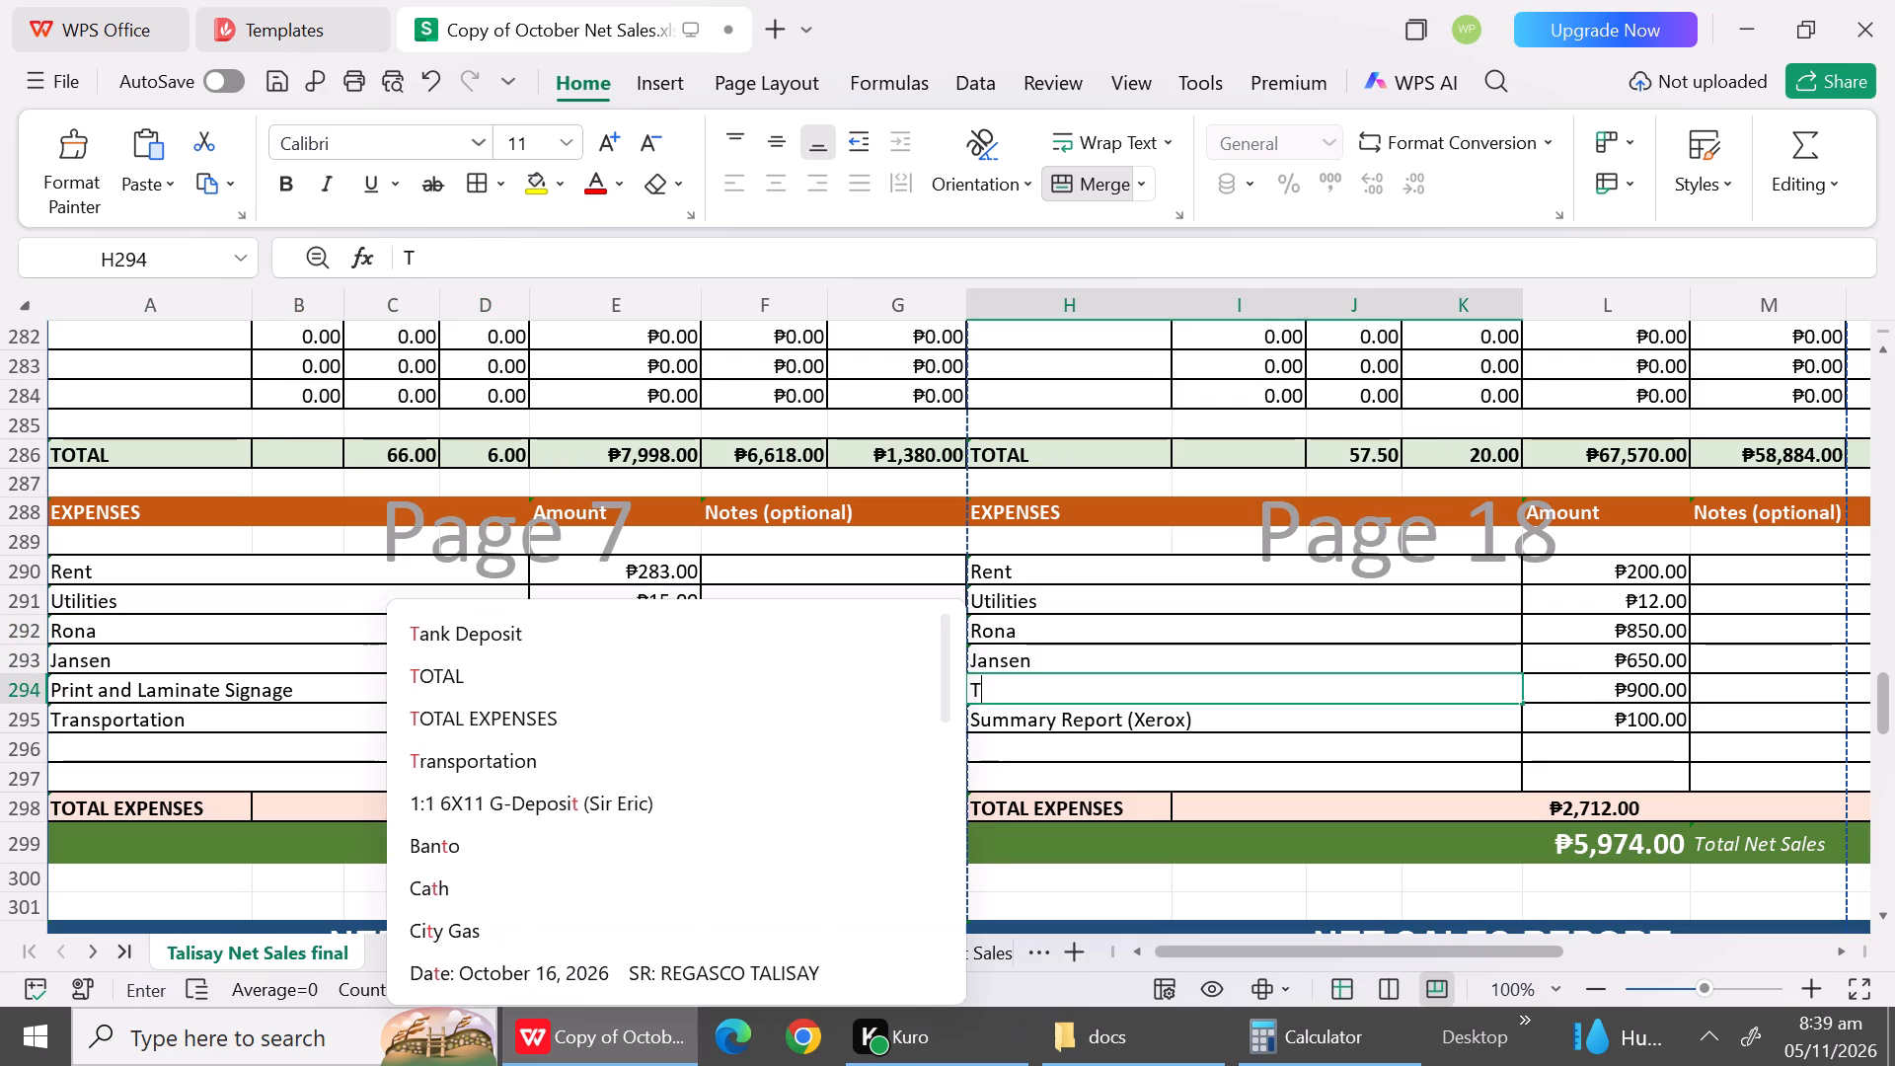
left_click(635, 758)
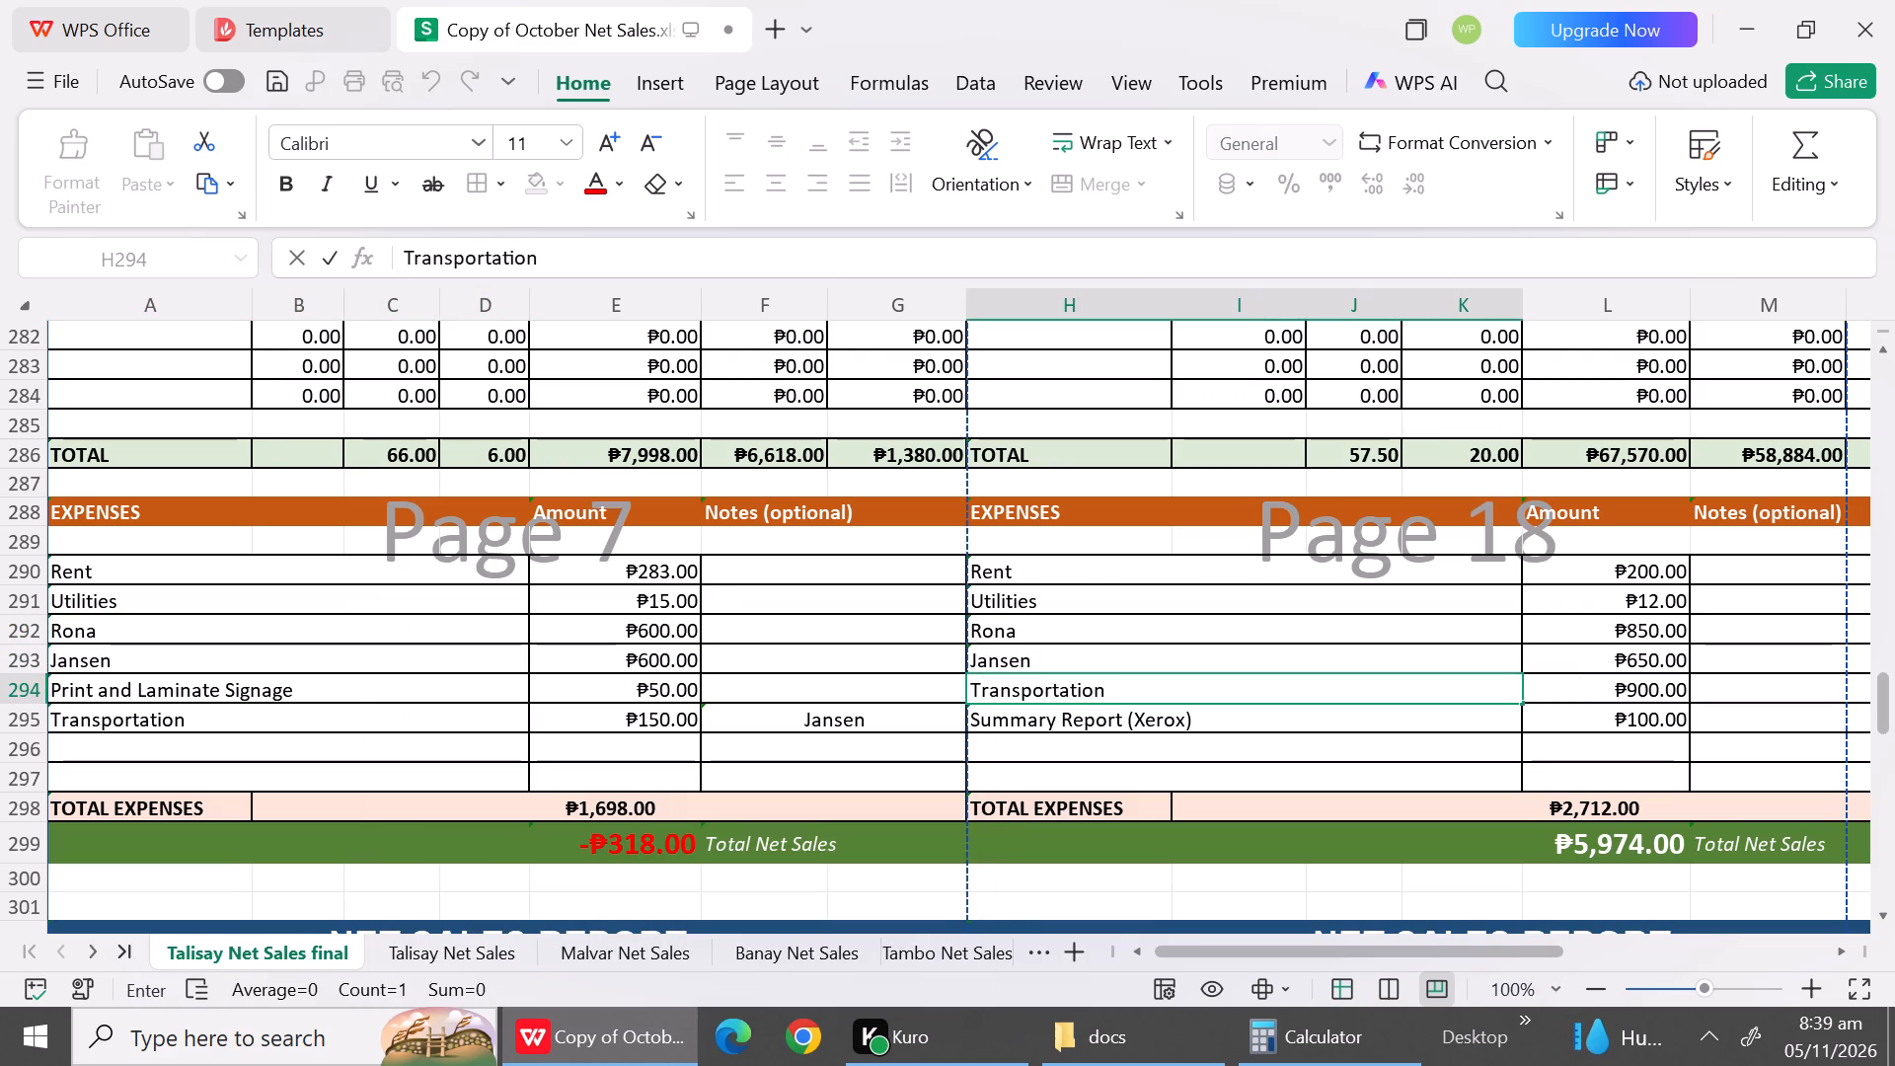
left_click(1142, 723)
key("BackSpace")
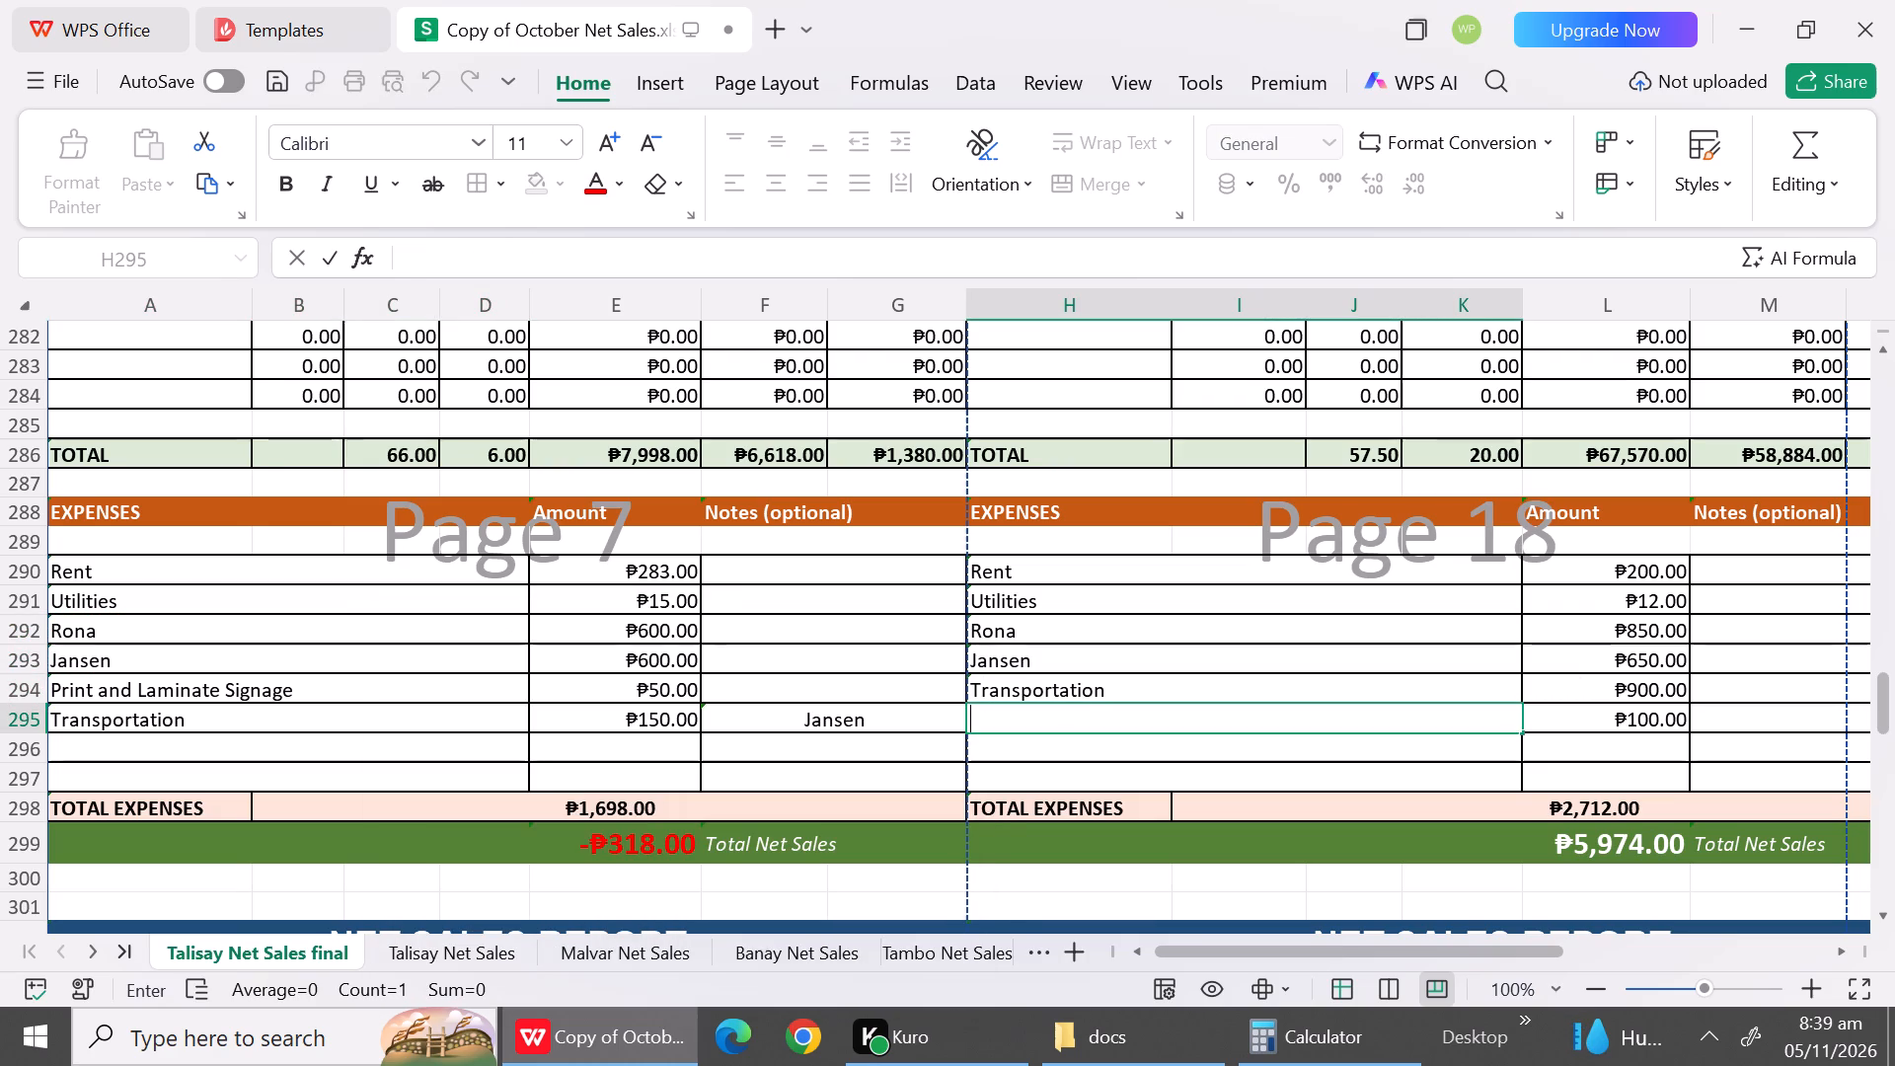
Copy the October 11 descriptions Regasco, Regasco and Gasket from O78:O80 of Talisay Net Sales into A306:A308 of the final sheet.
triple_click(1888, 919)
triple_click(1888, 919)
triple_click(1888, 919)
triple_click(1888, 919)
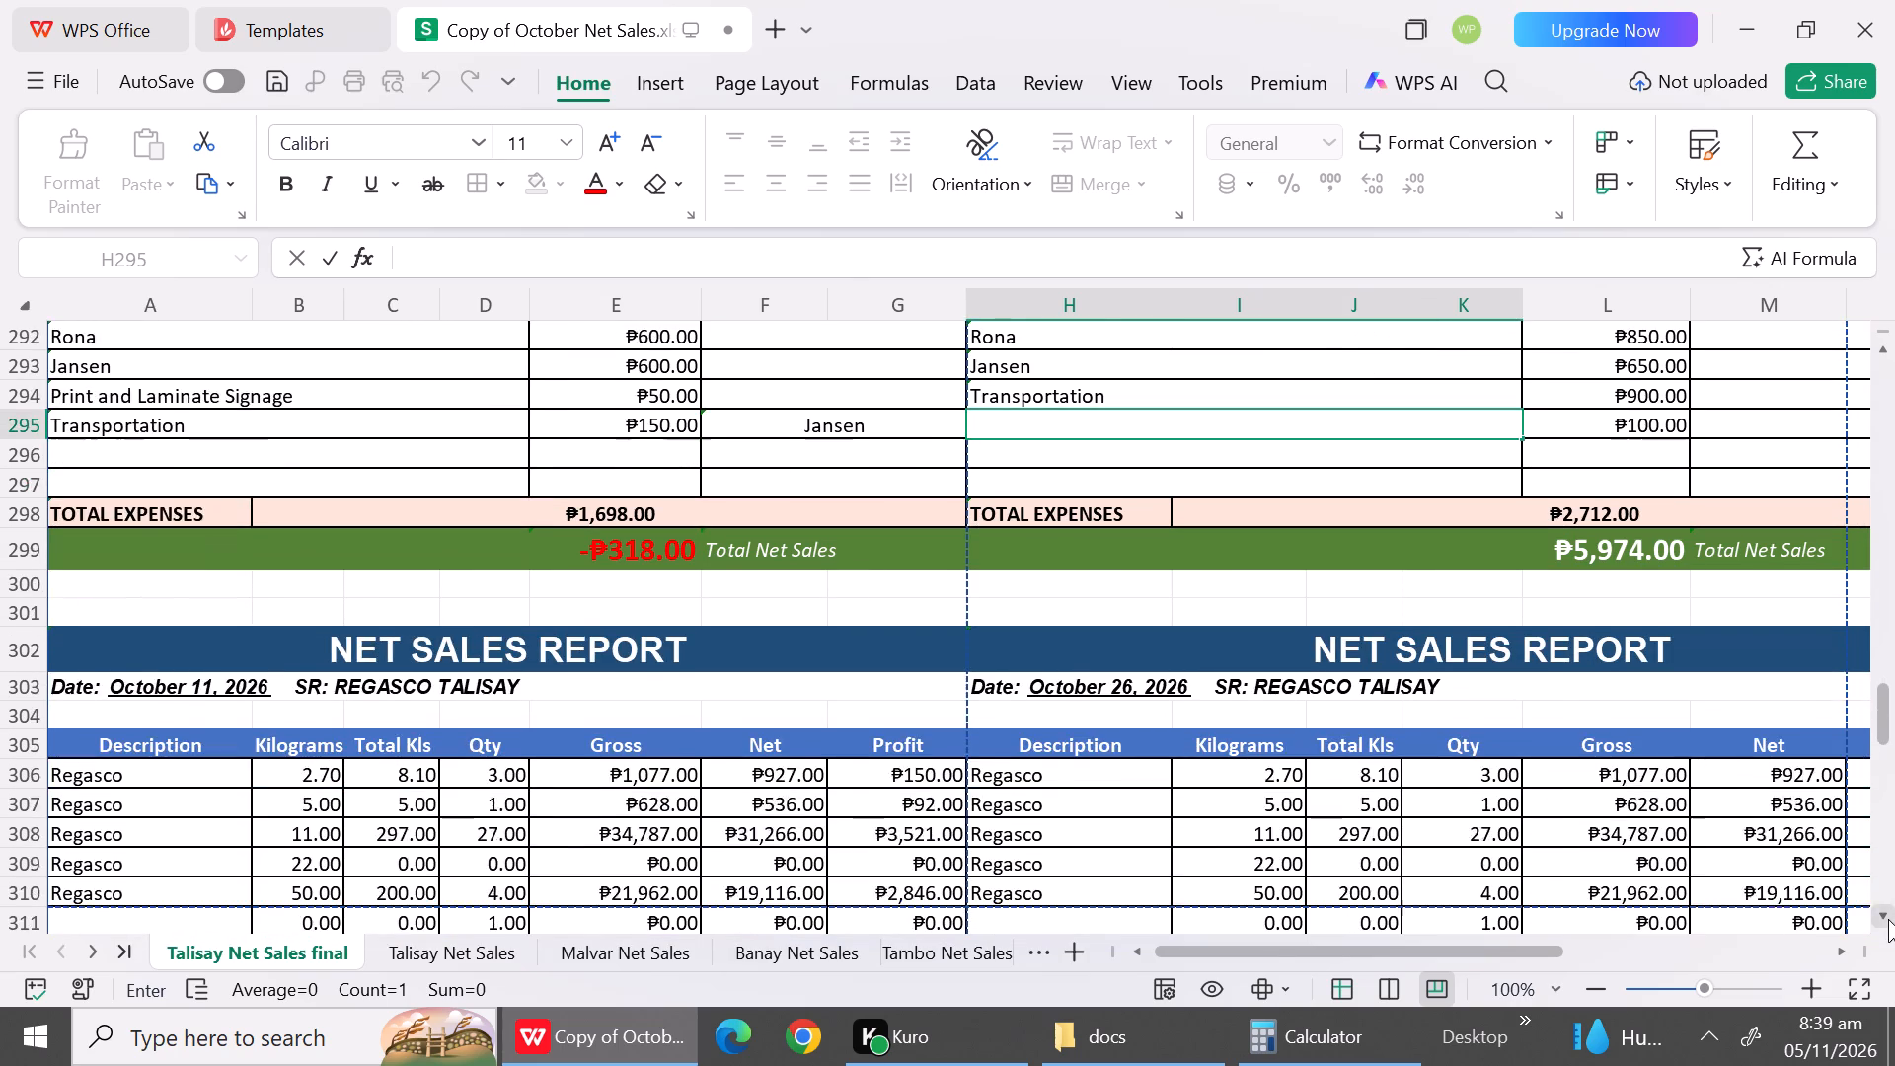
triple_click(1888, 919)
left_click(1888, 919)
left_click(1888, 919)
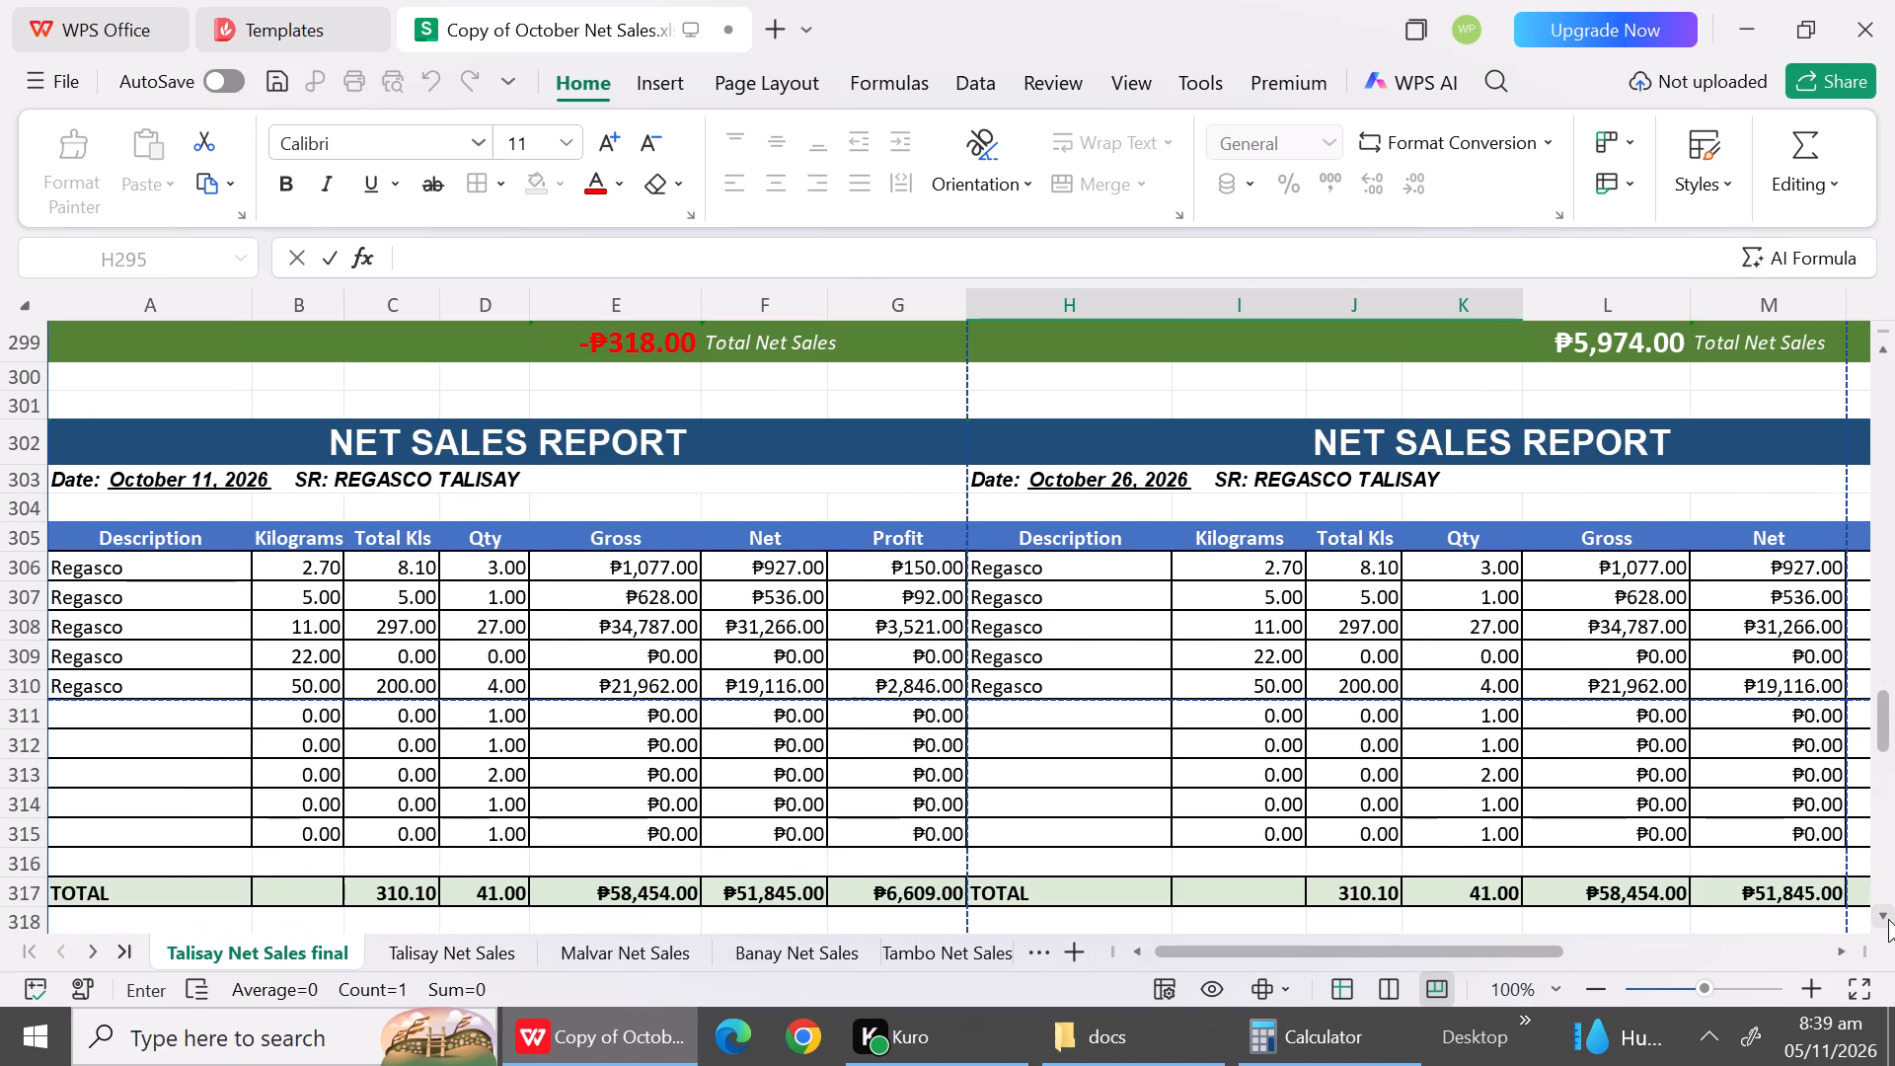
left_click(1886, 918)
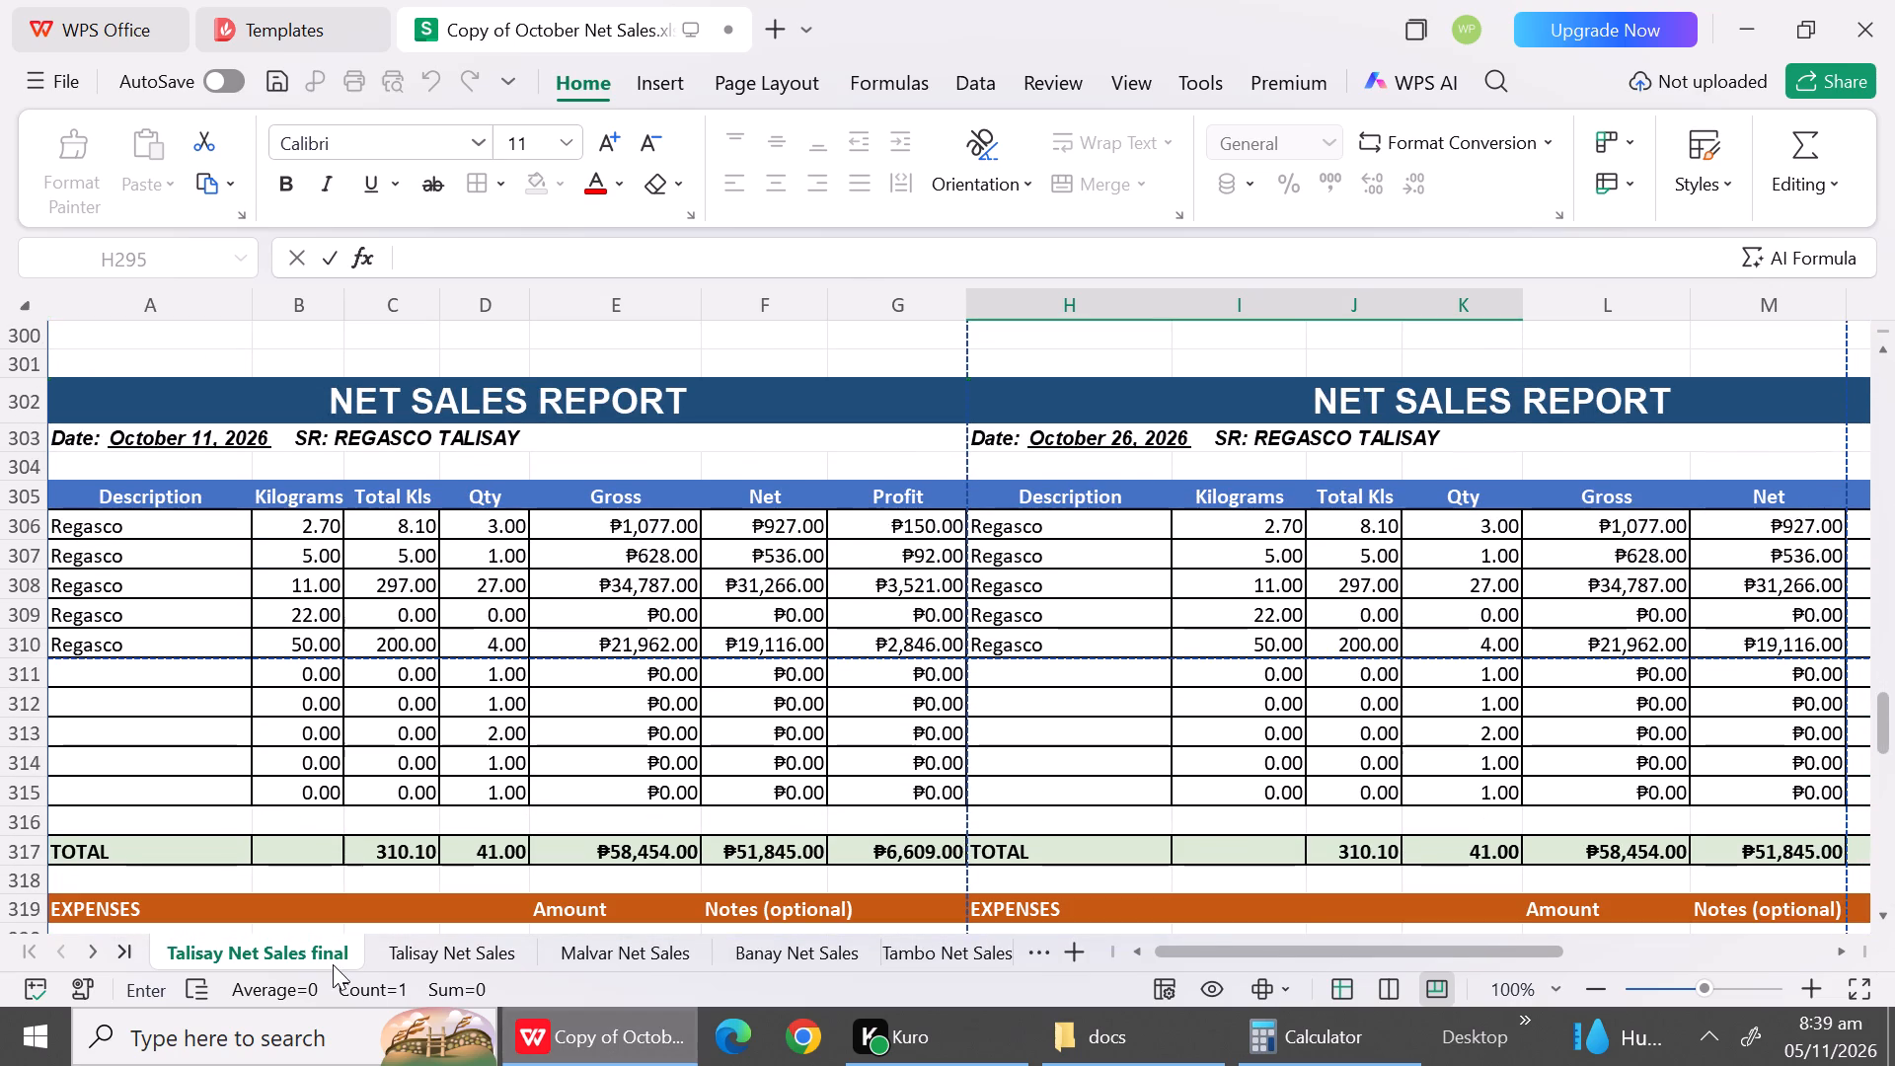
left_click(411, 952)
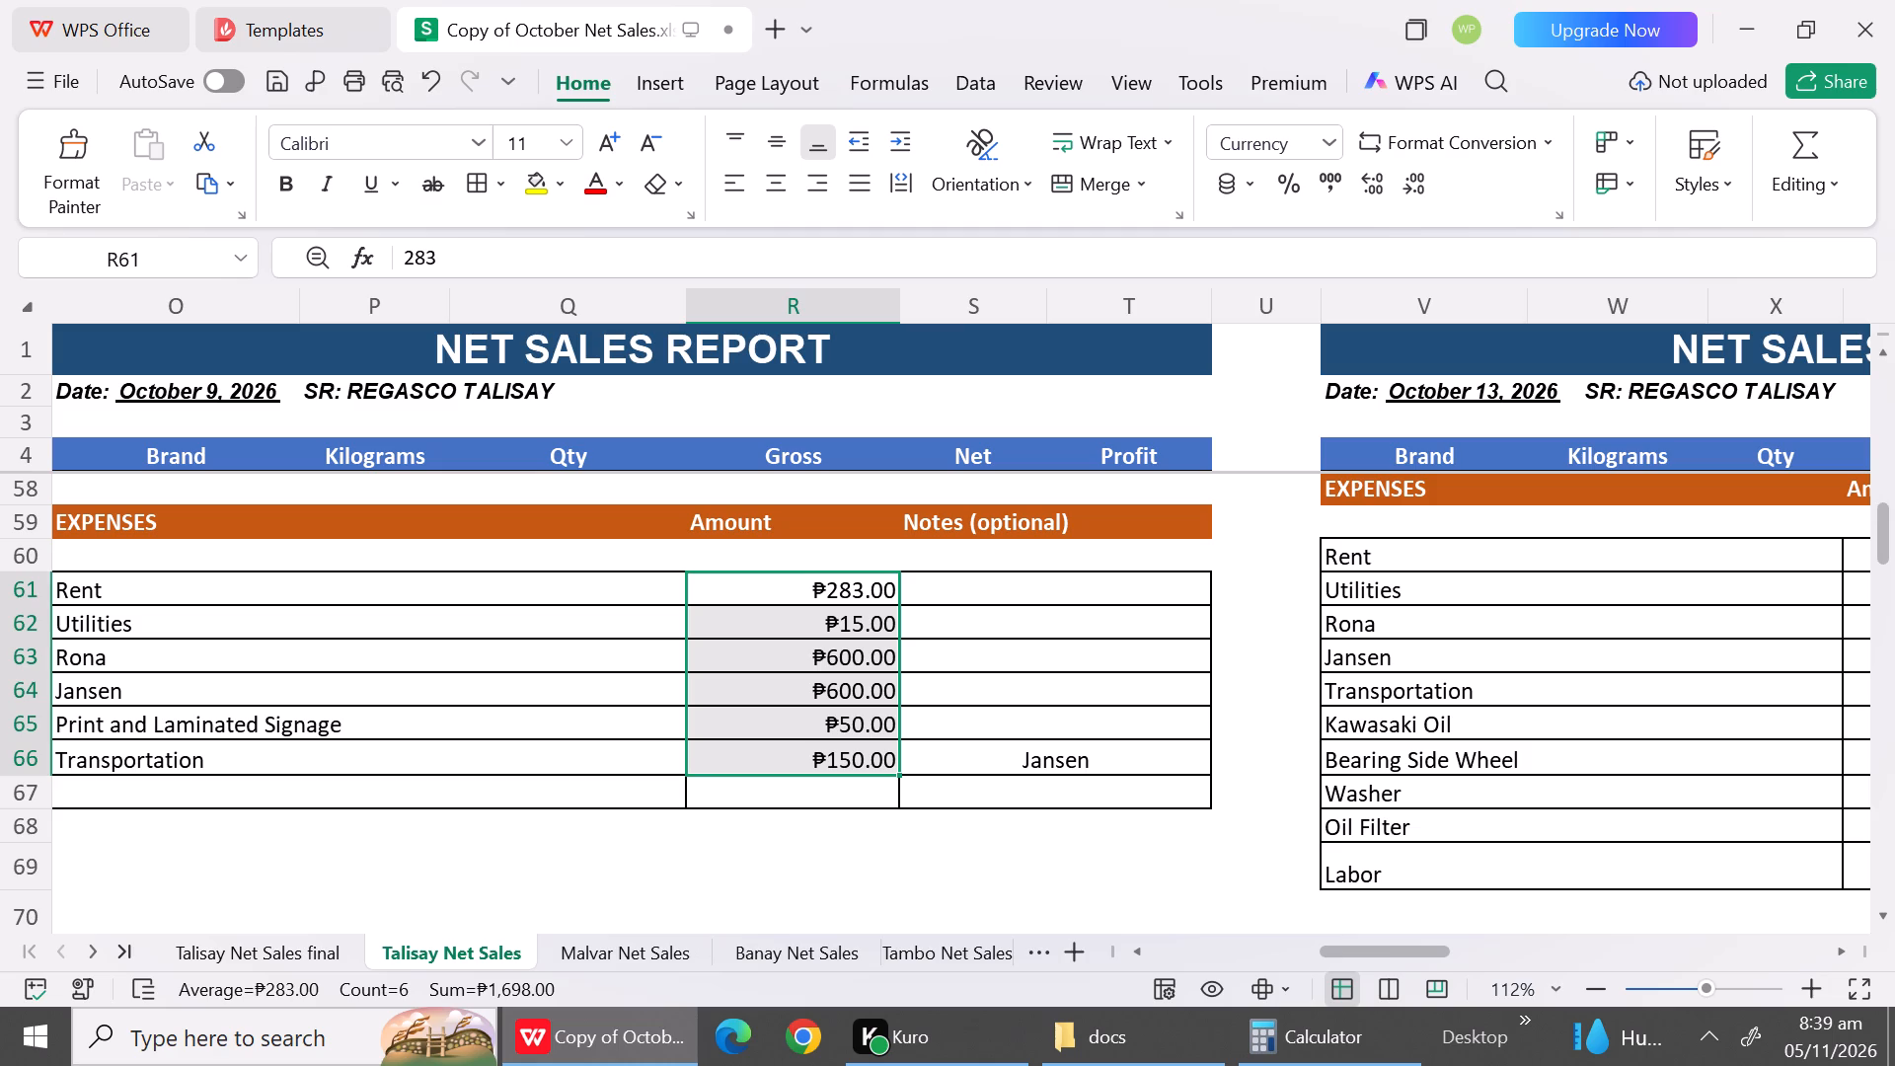
triple_click(1885, 919)
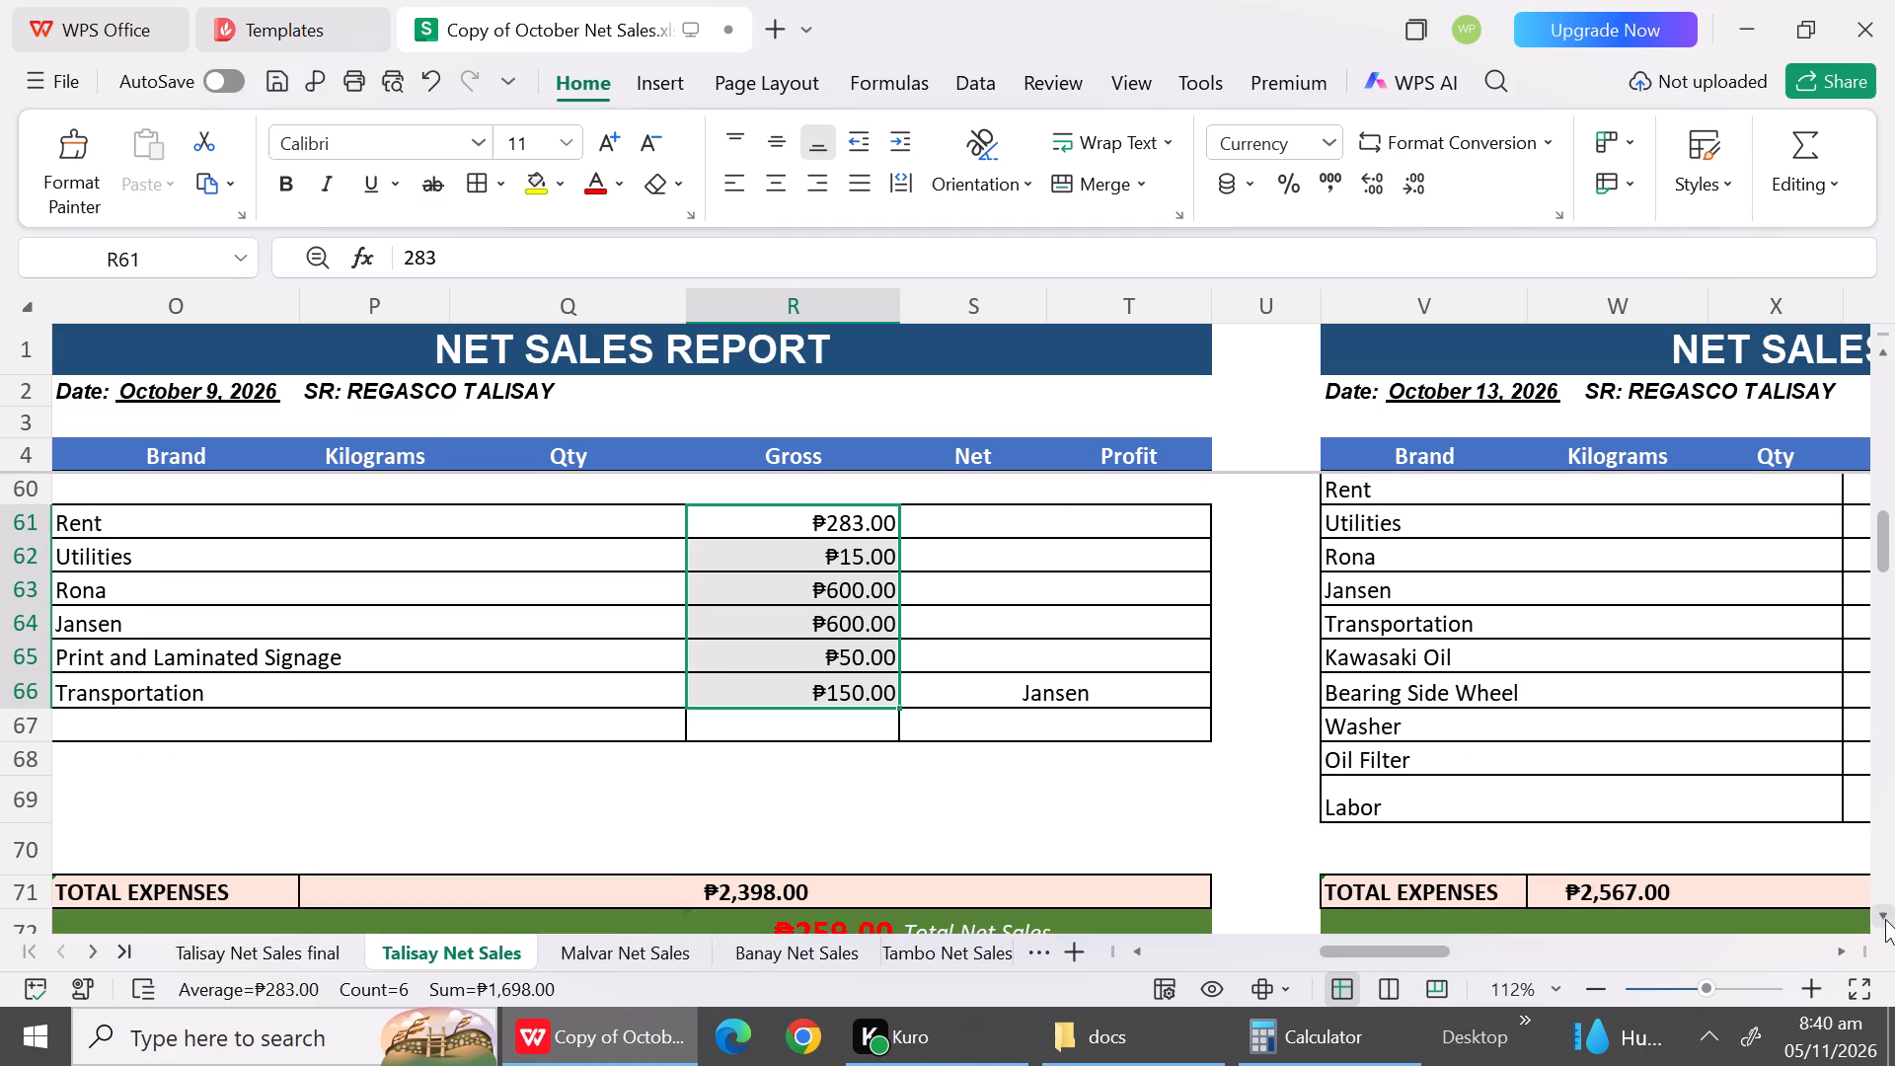
triple_click(1885, 919)
triple_click(1885, 919)
triple_click(1885, 919)
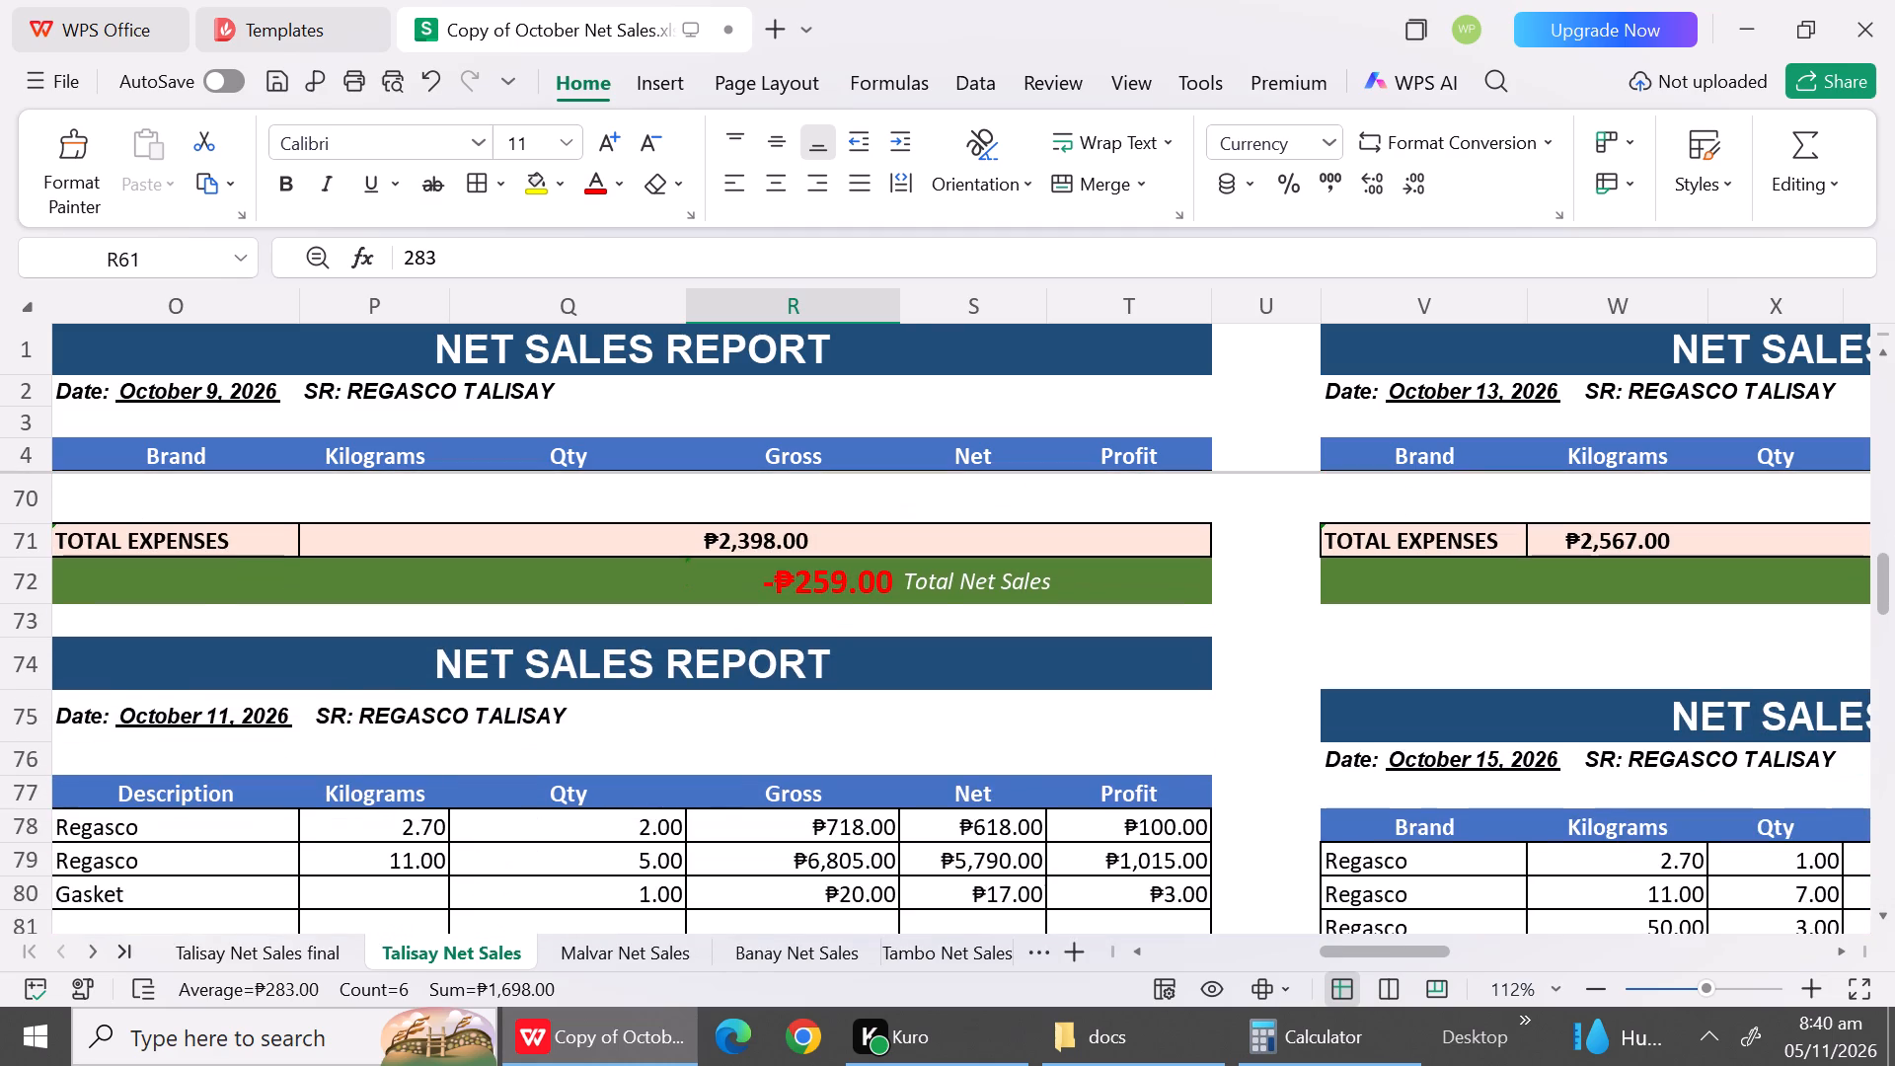
triple_click(1890, 356)
triple_click(1890, 356)
double_click(1890, 356)
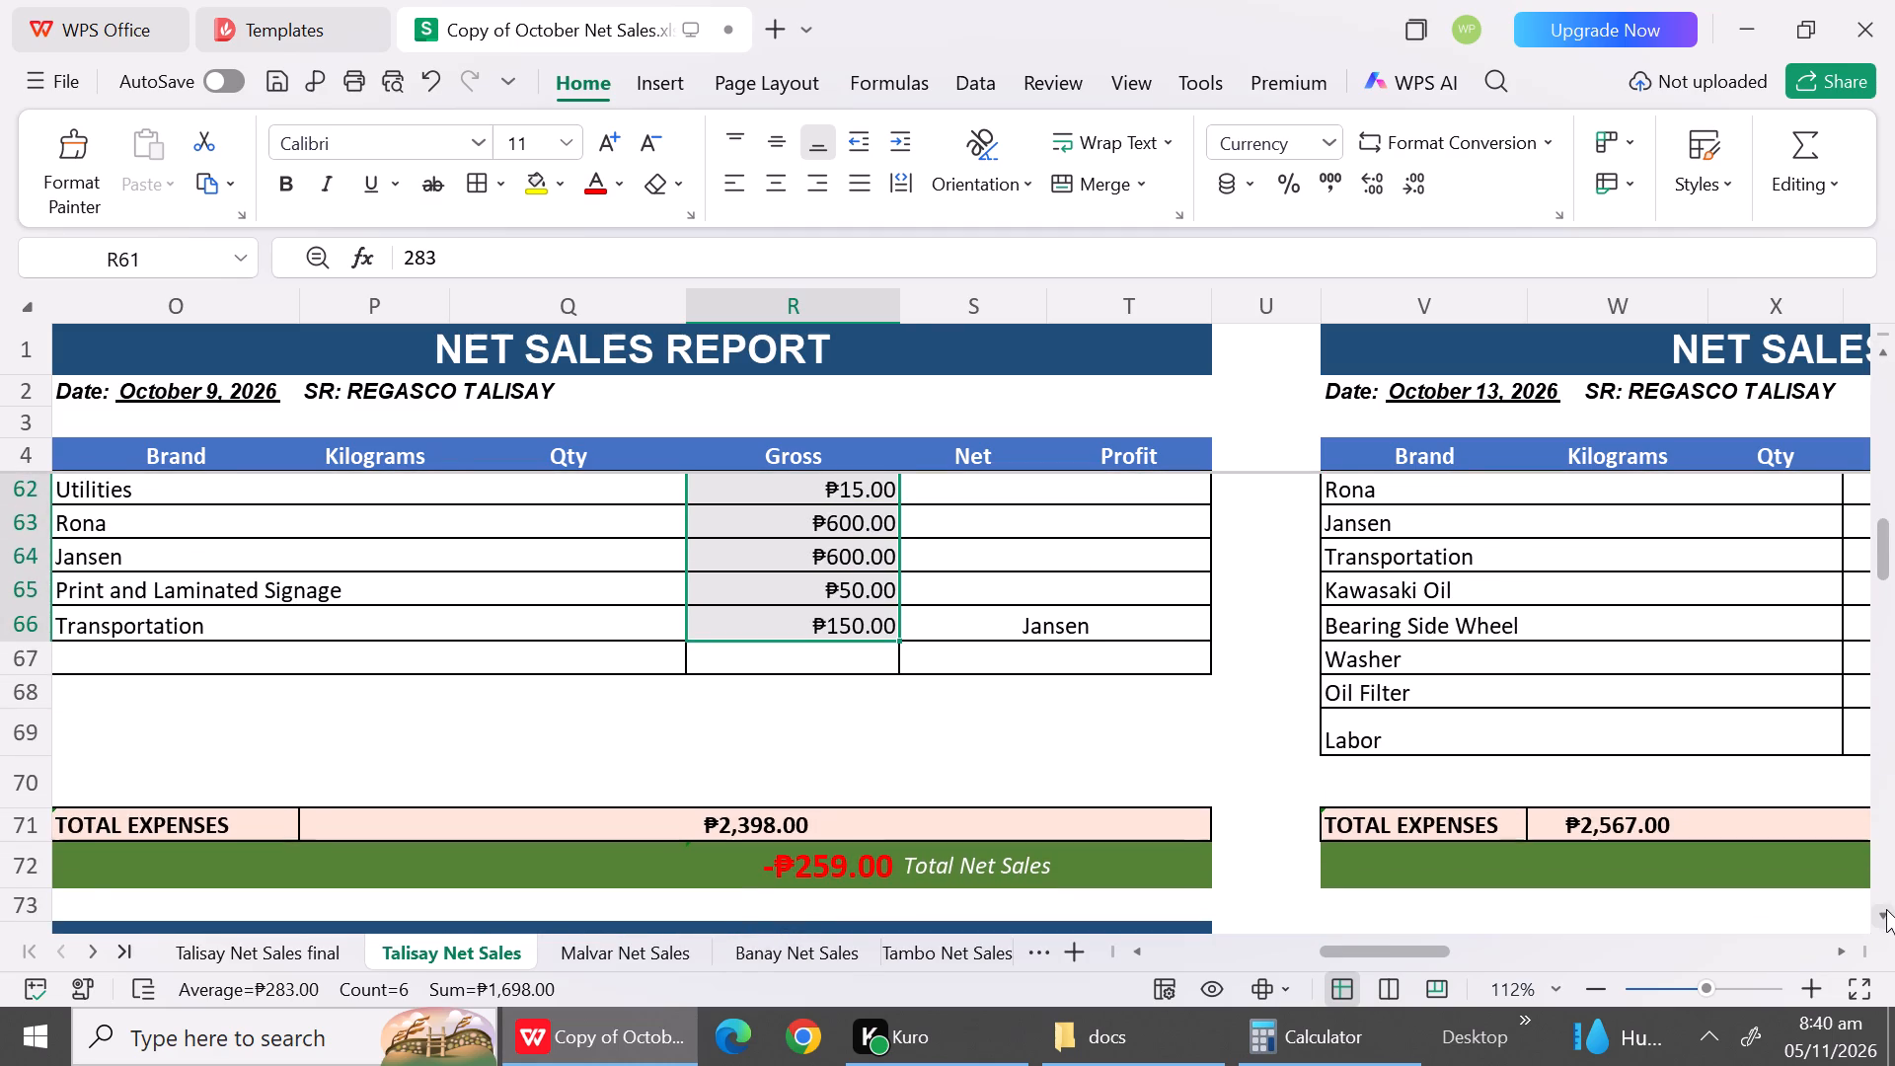
triple_click(1886, 912)
triple_click(1886, 912)
triple_click(1886, 912)
left_click(1886, 912)
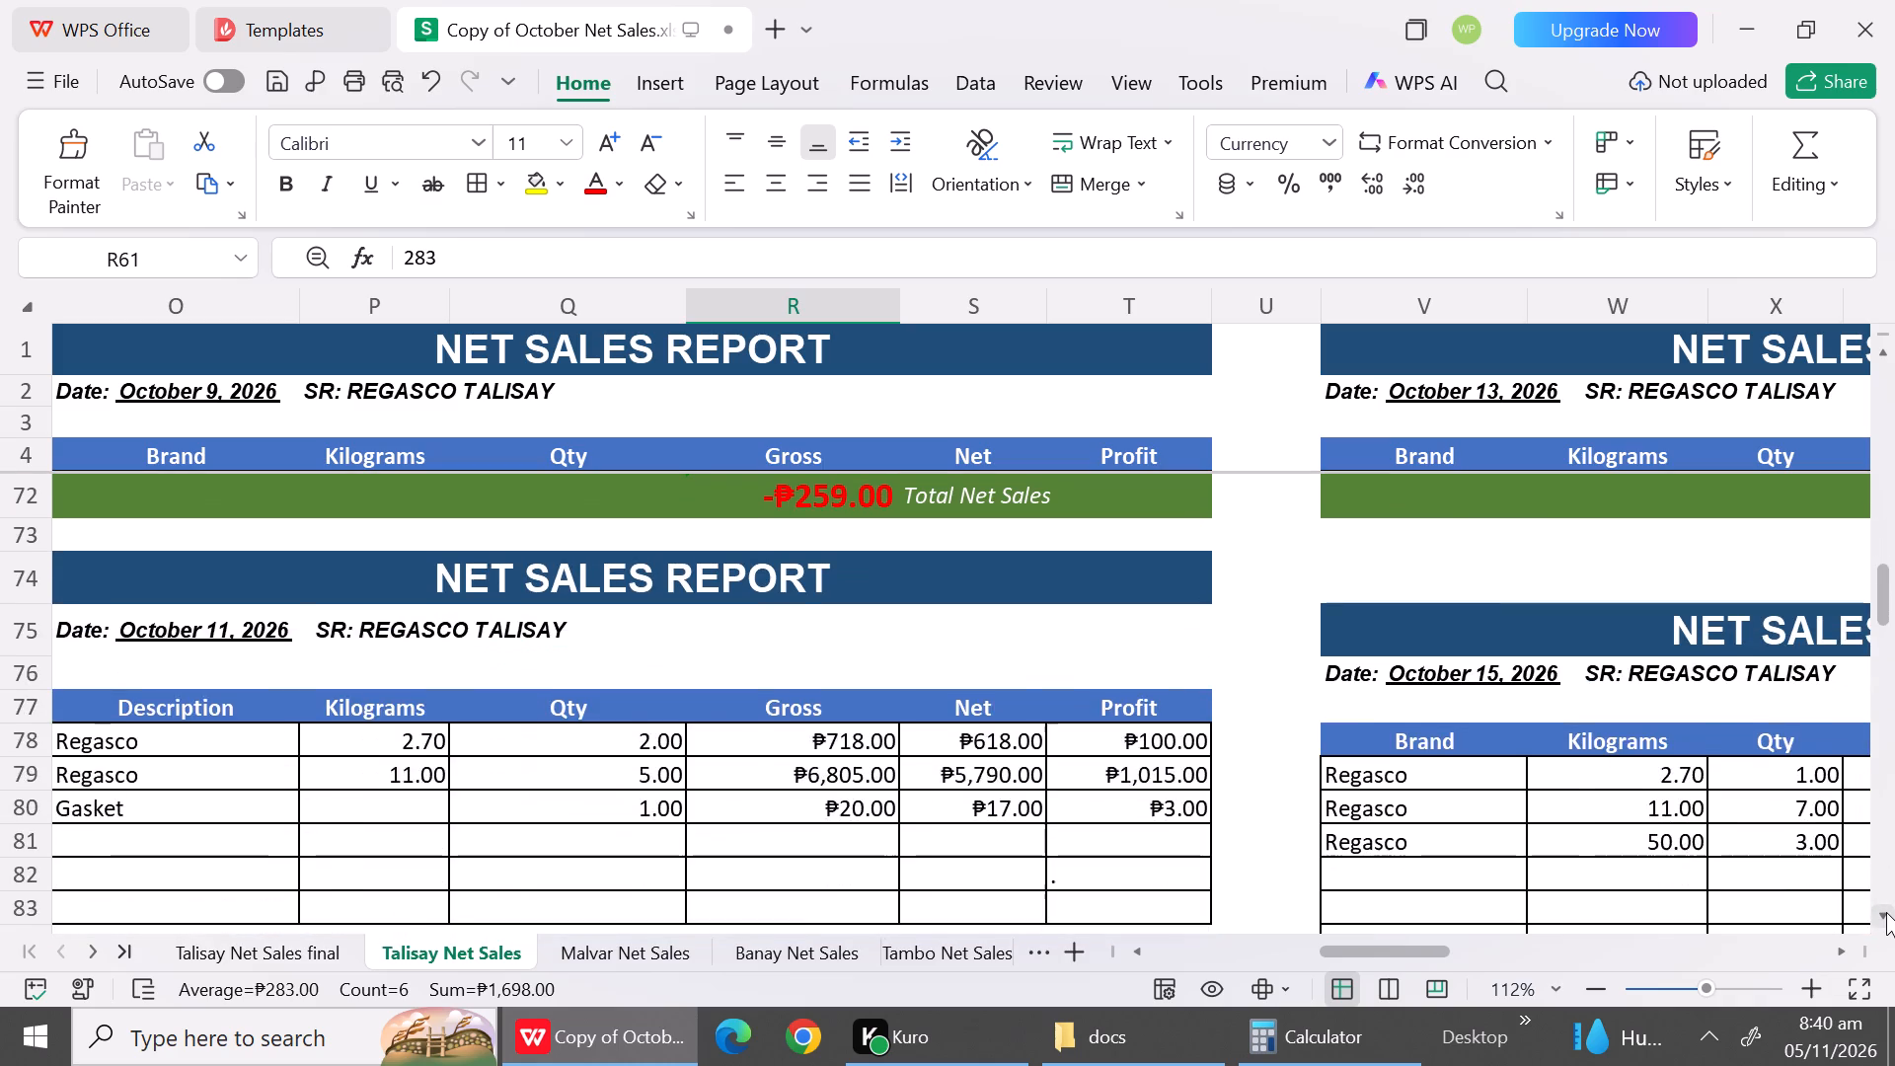
left_click(1886, 912)
left_click(1886, 912)
left_click(1886, 912)
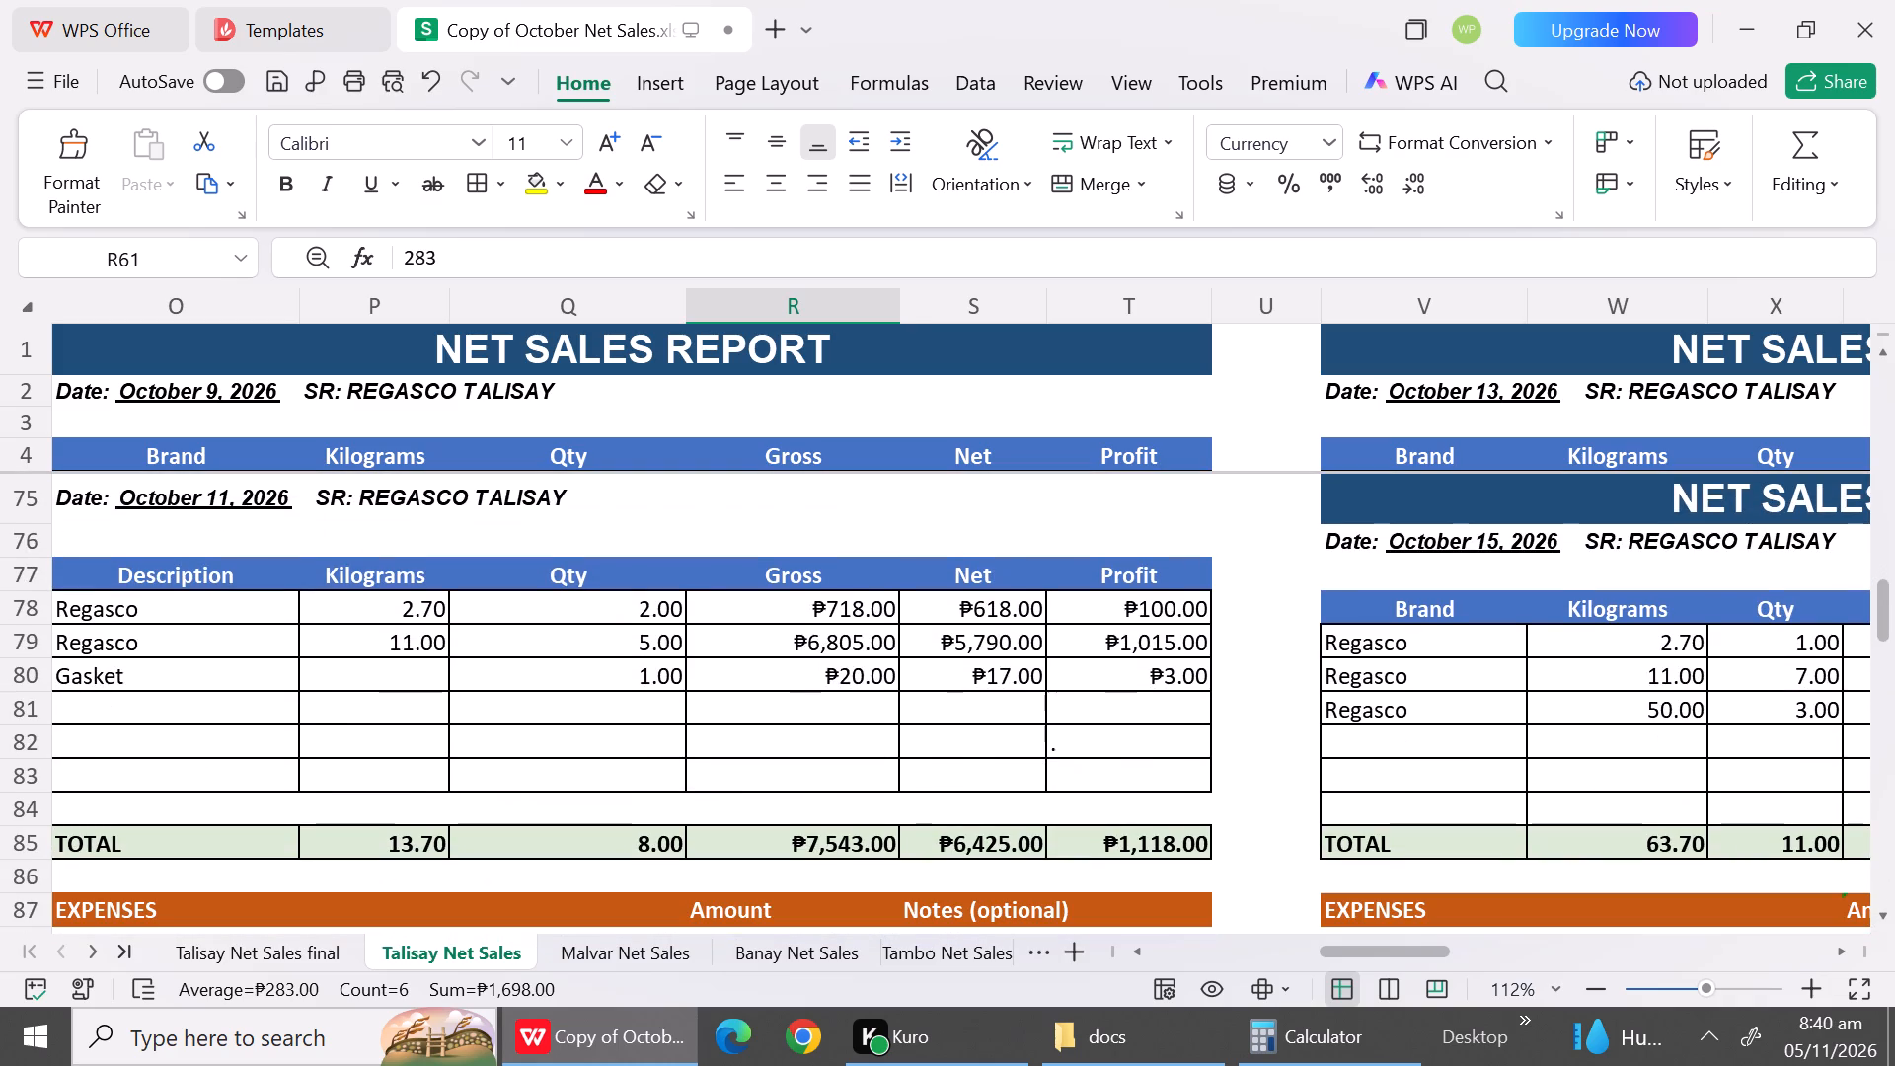
left_click_drag(268, 604, 267, 676)
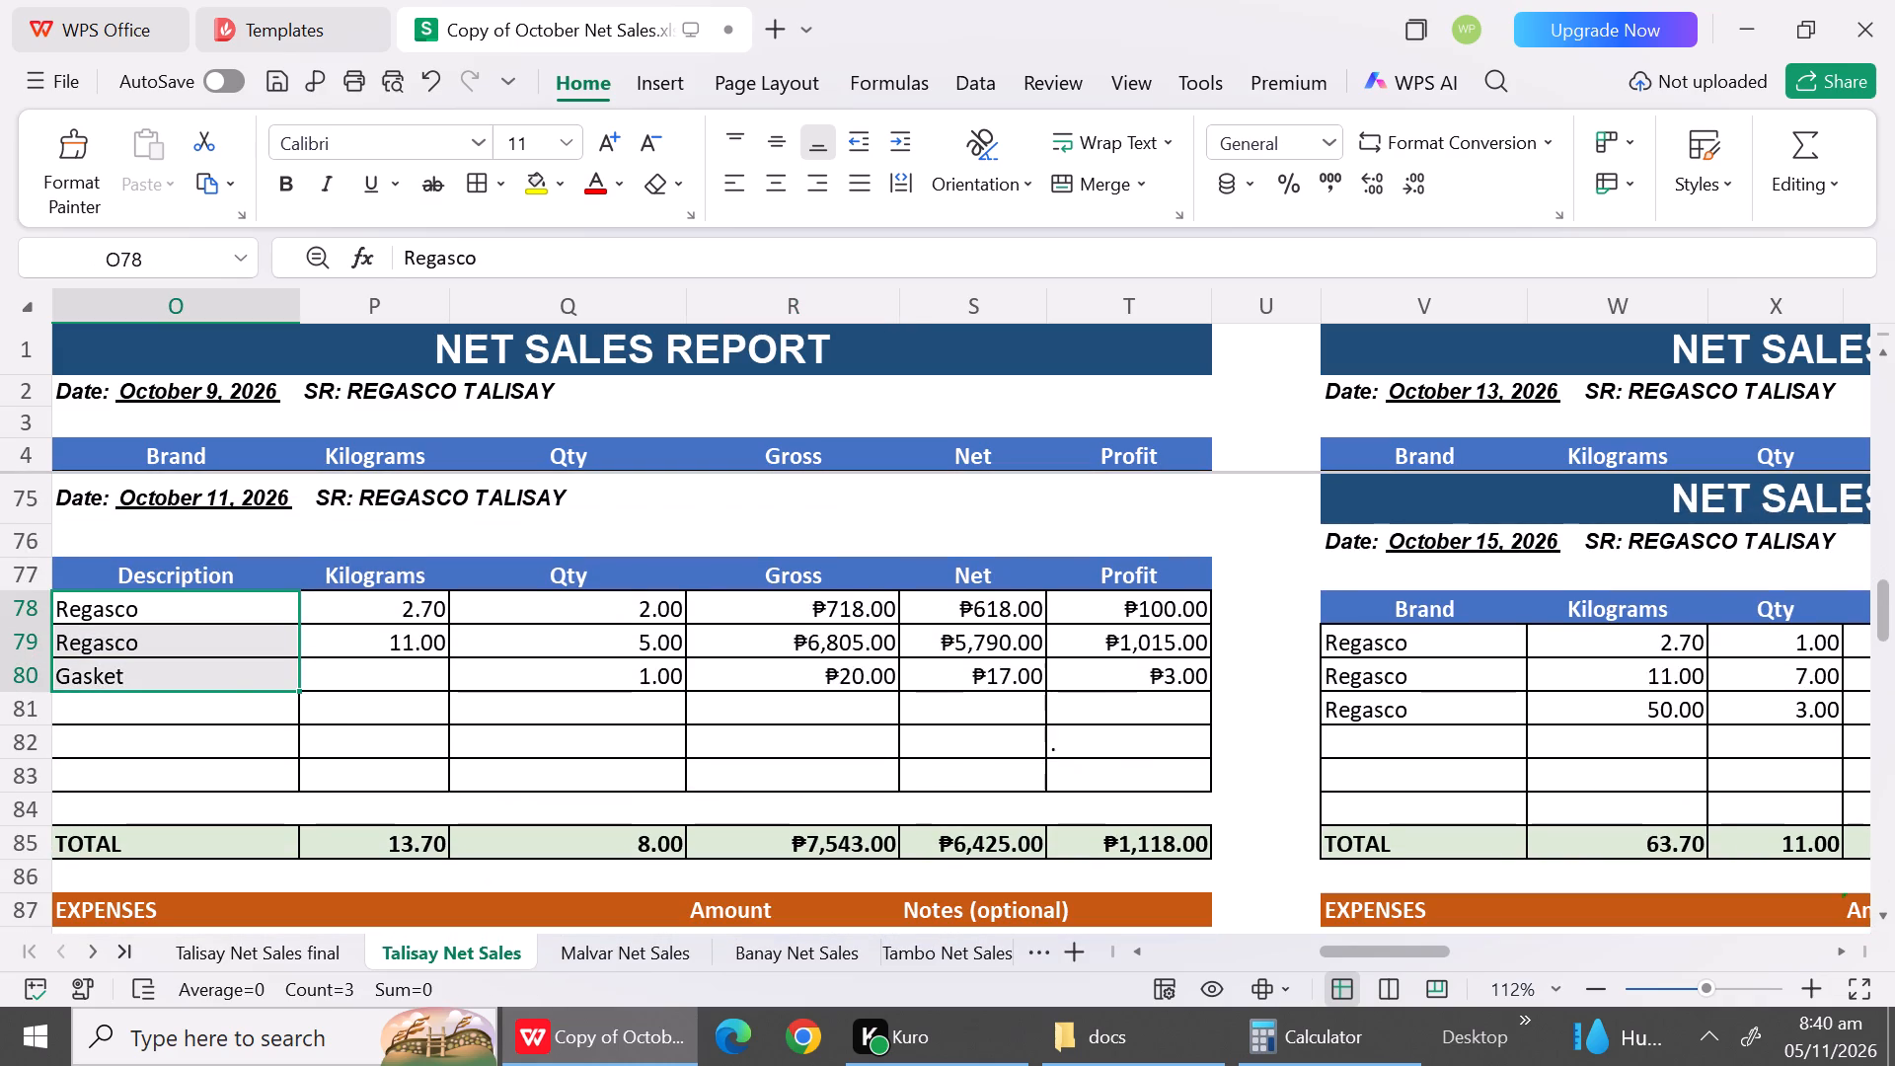
key("ctrl+c")
left_click(207, 956)
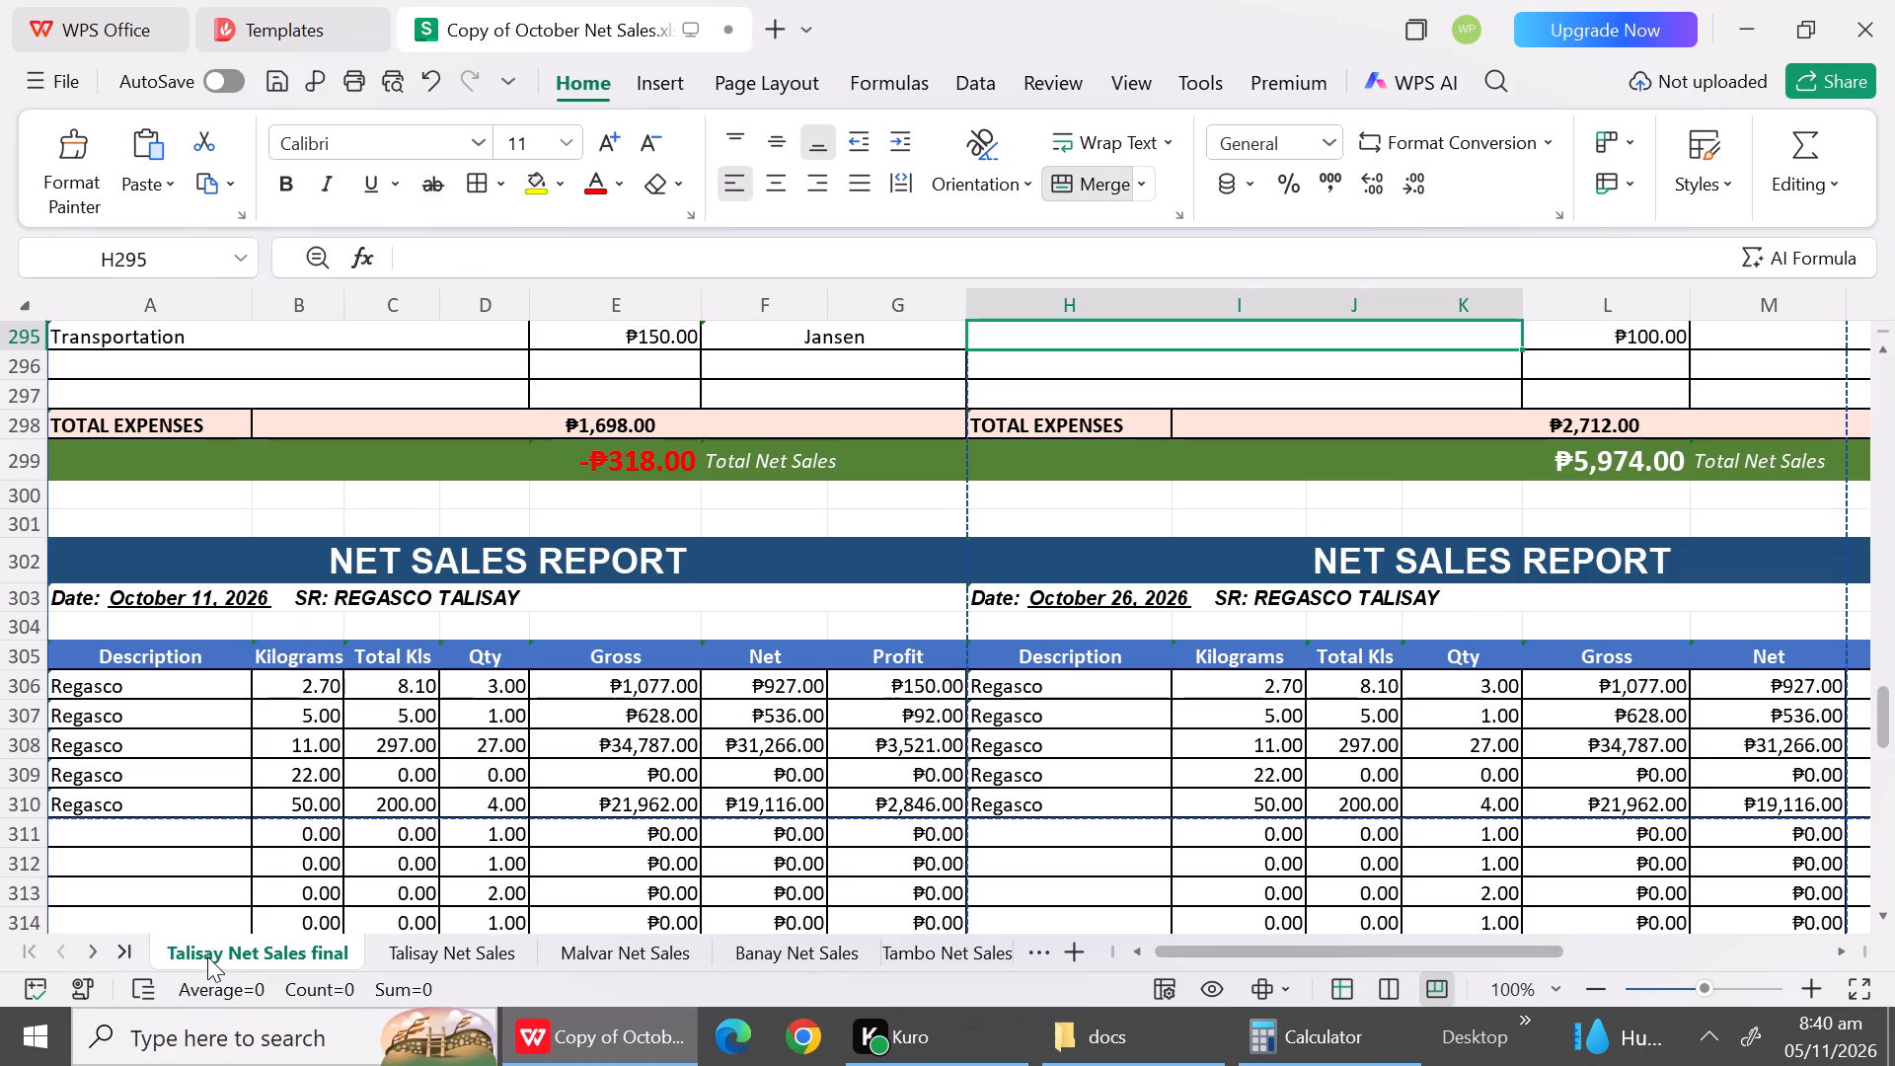
left_click(185, 700)
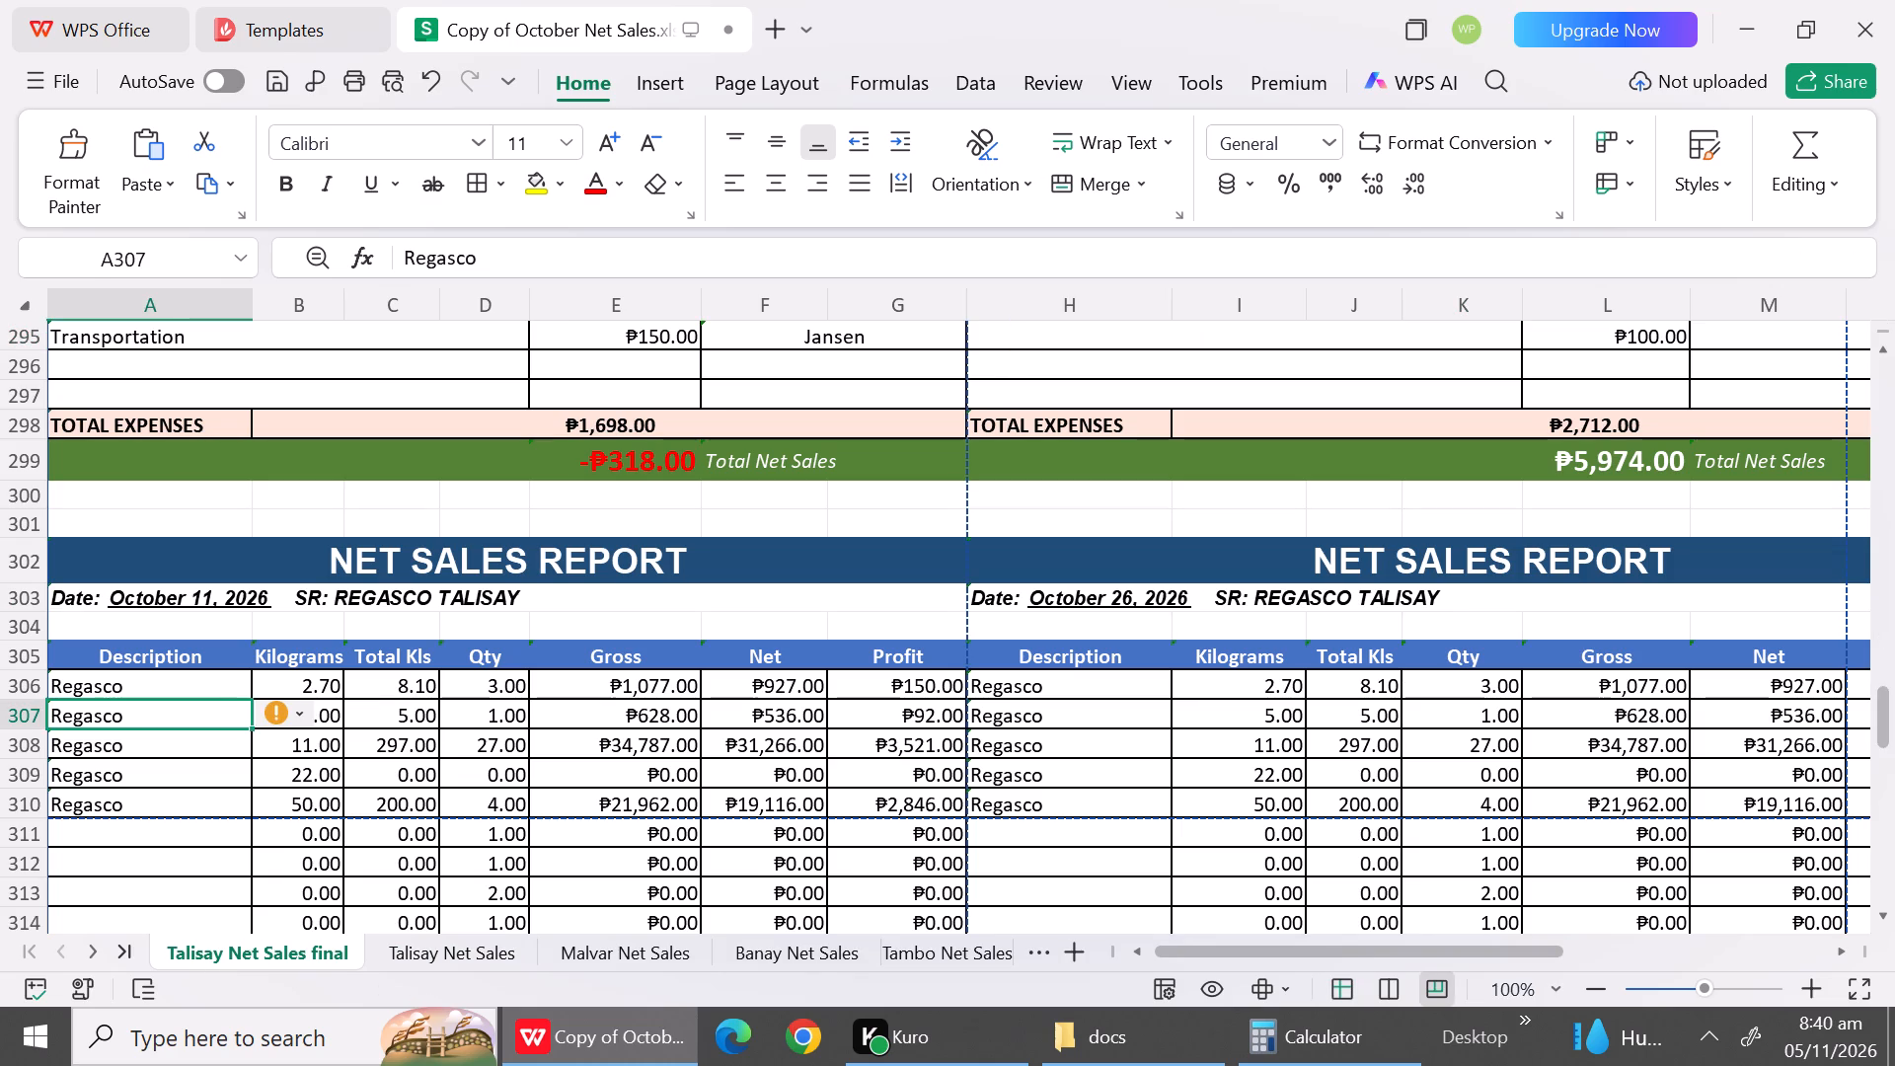
left_click(176, 691)
key("ctrl+v")
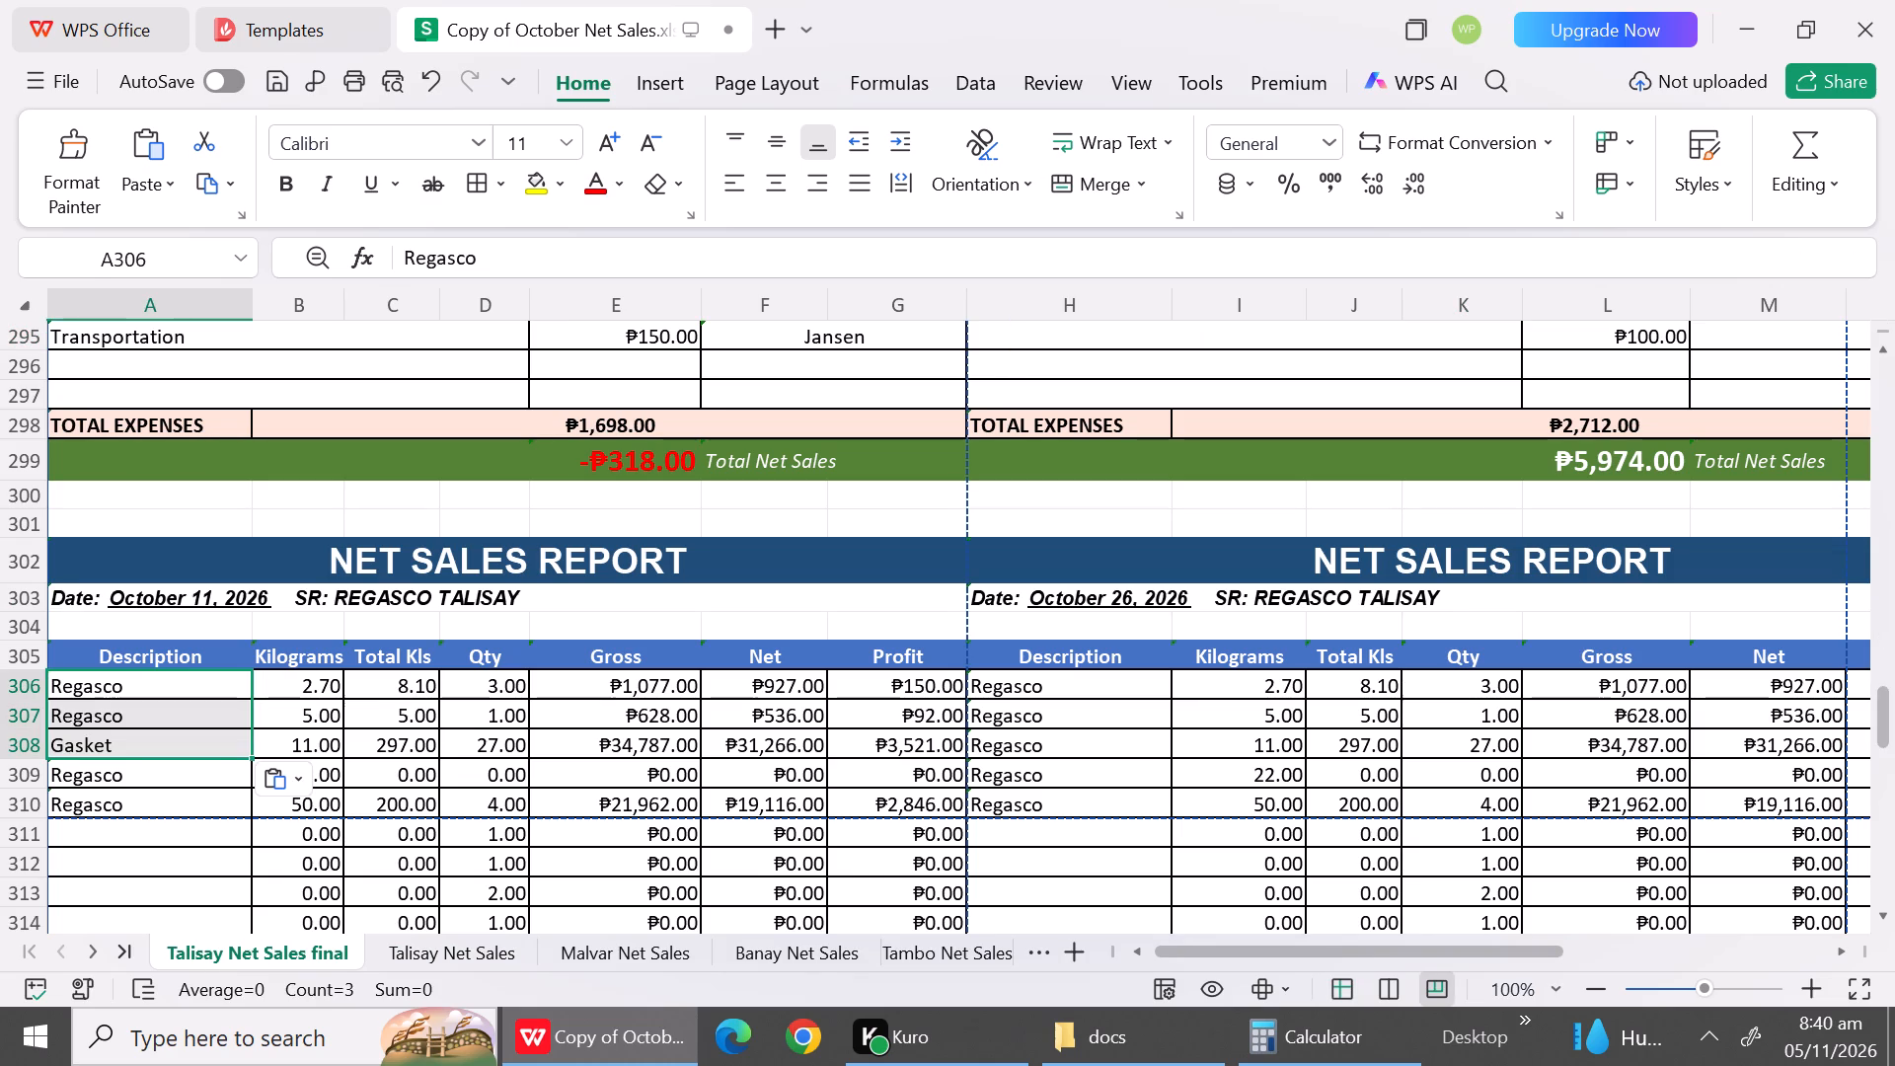
Clear the leftover Regasco descriptions from A309:A310 of the October 11 report.
left_click(166, 779)
key("BackSpace")
key("Down")
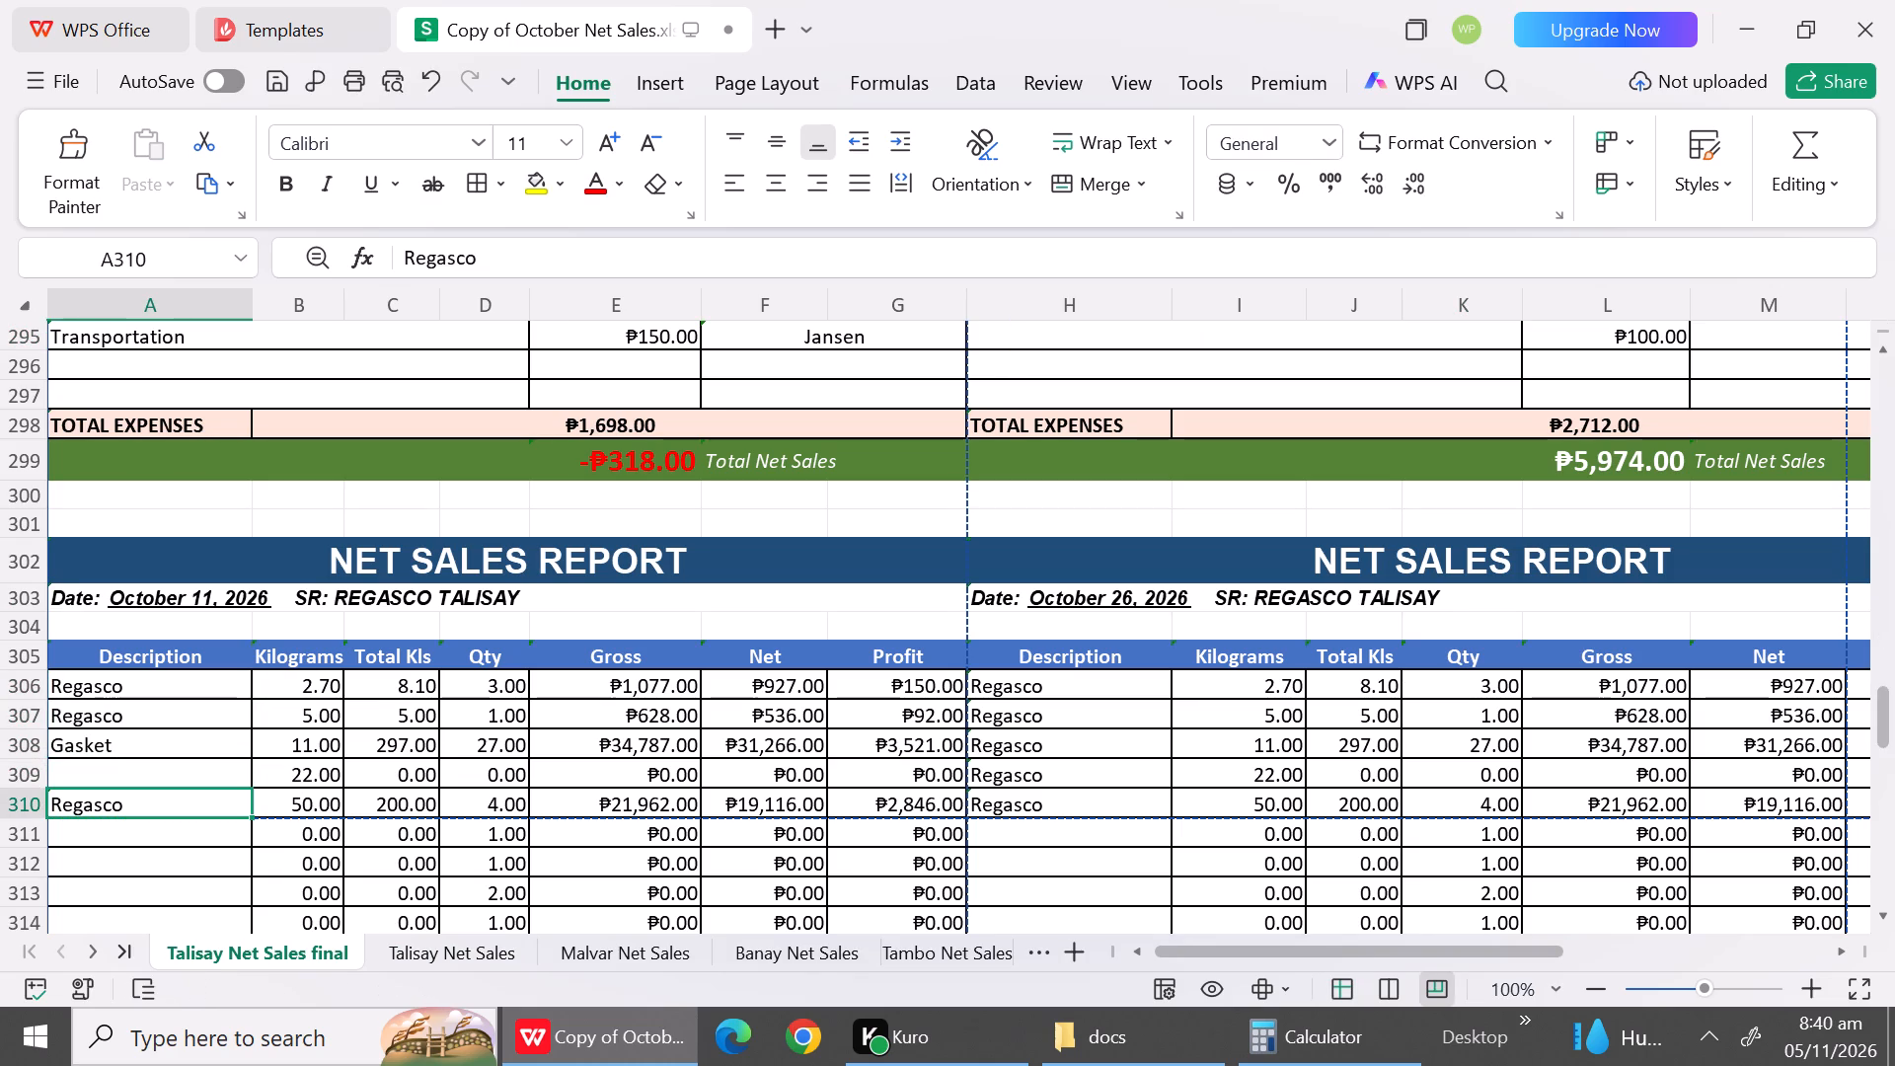
key("BackSpace")
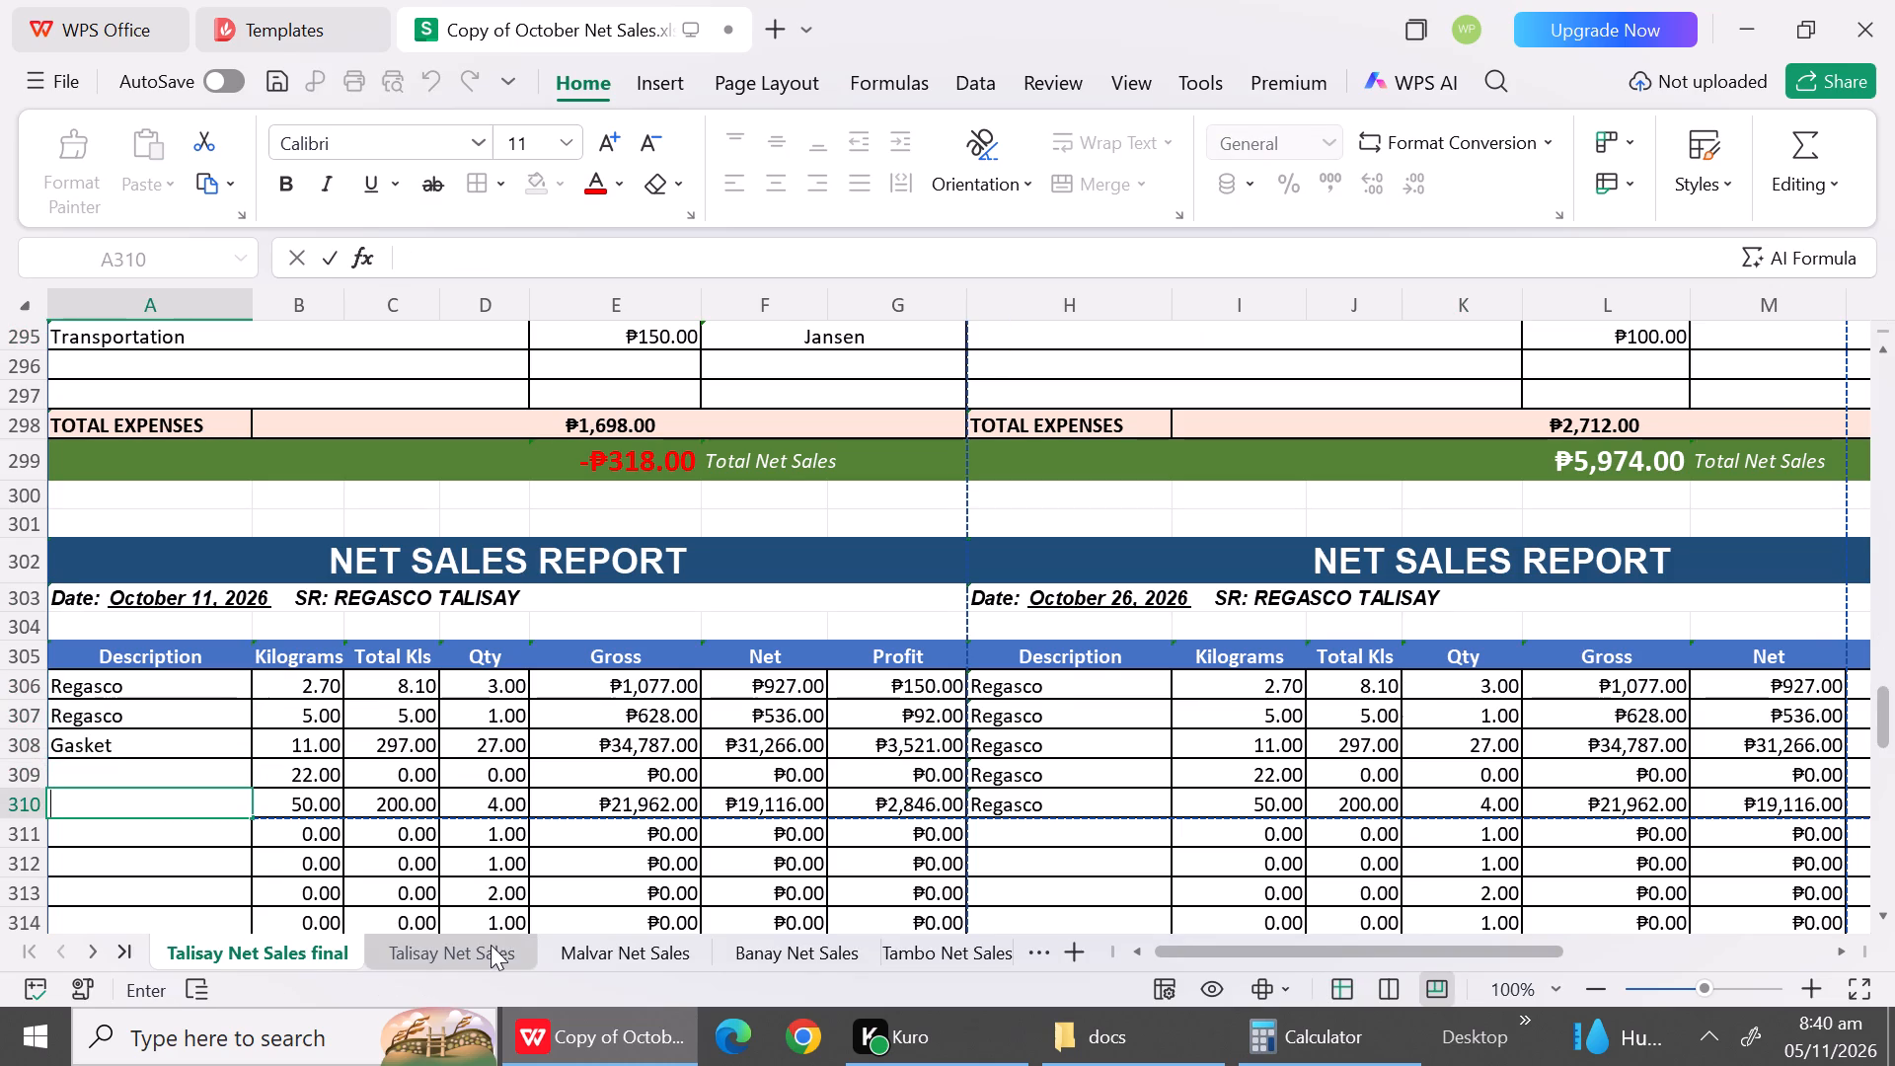
Copy the October 11 kilogram values 2.70 and 11.00 from P78:P79 of Talisay Net Sales into B306:B307 of the final sheet.
left_click(491, 945)
left_click_drag(436, 610, 431, 652)
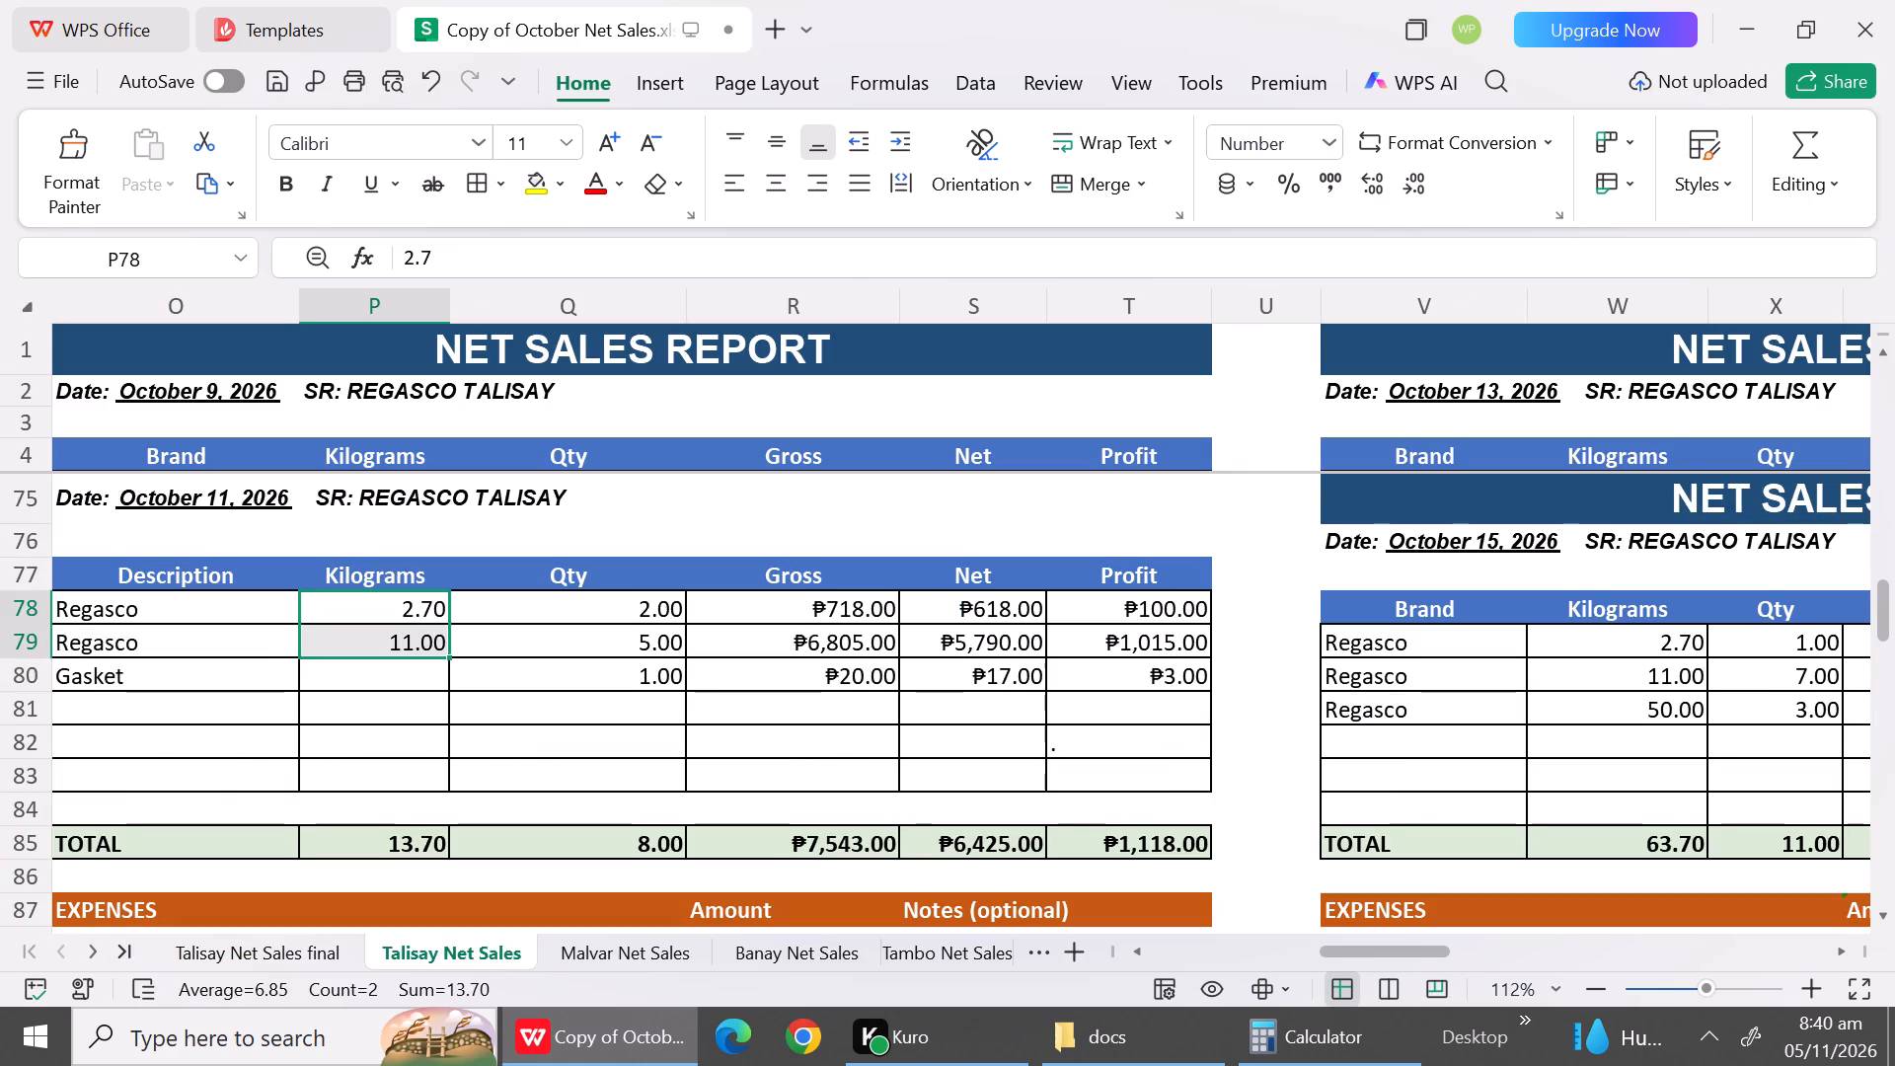
key("ctrl+c")
left_click(317, 966)
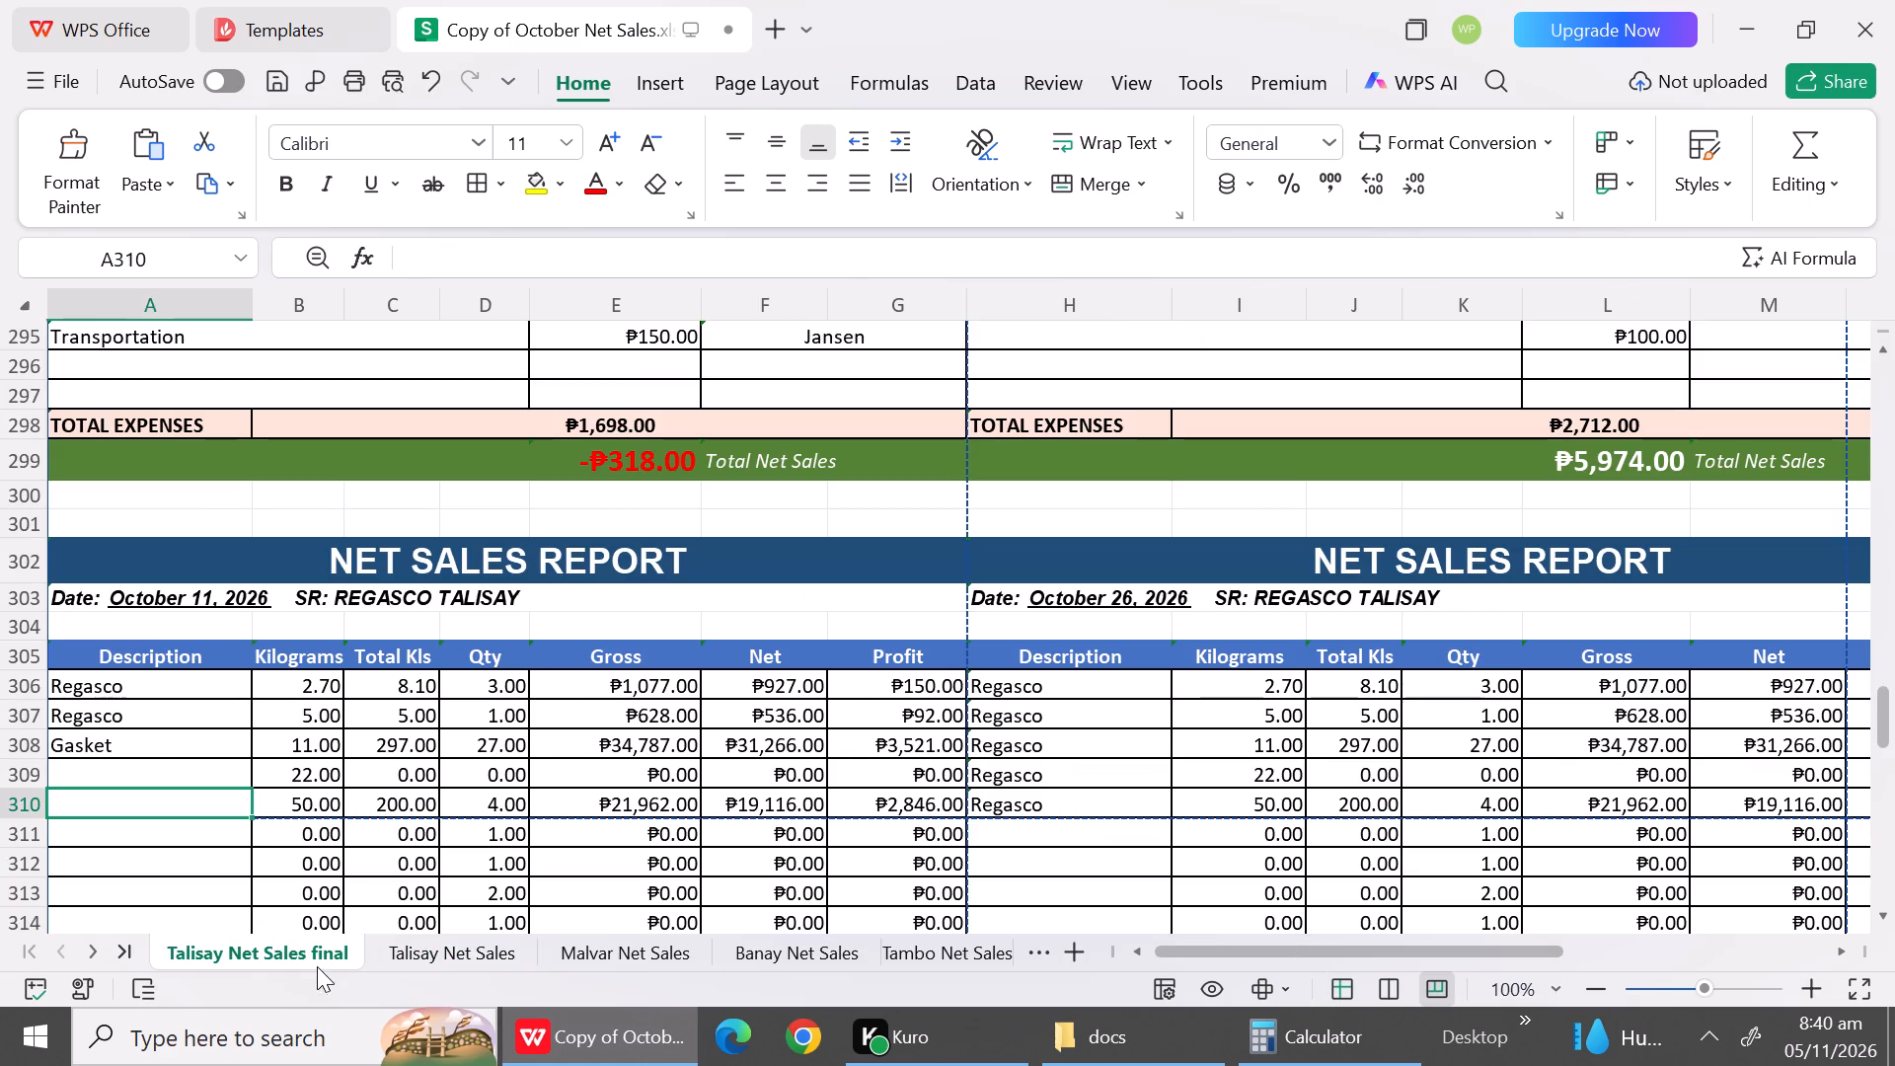
left_click(409, 693)
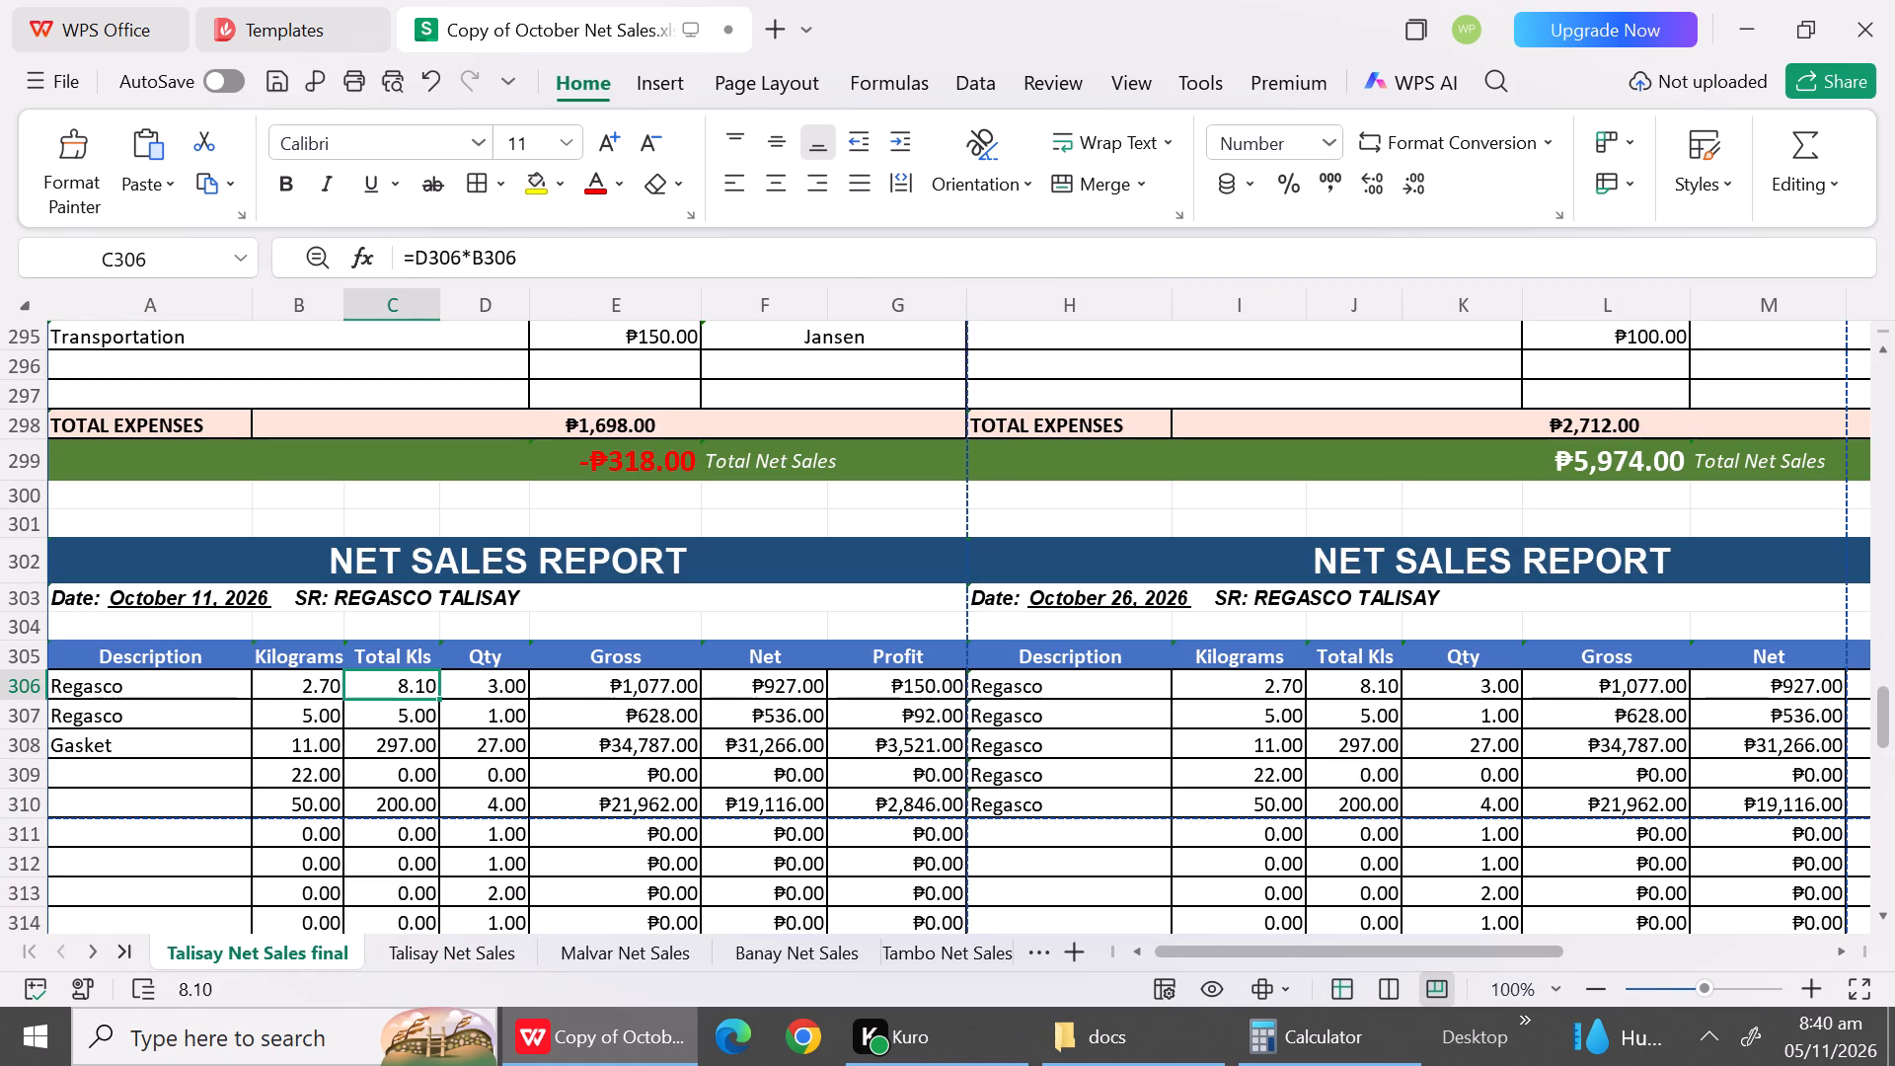
left_click(332, 690)
key("ctrl+v")
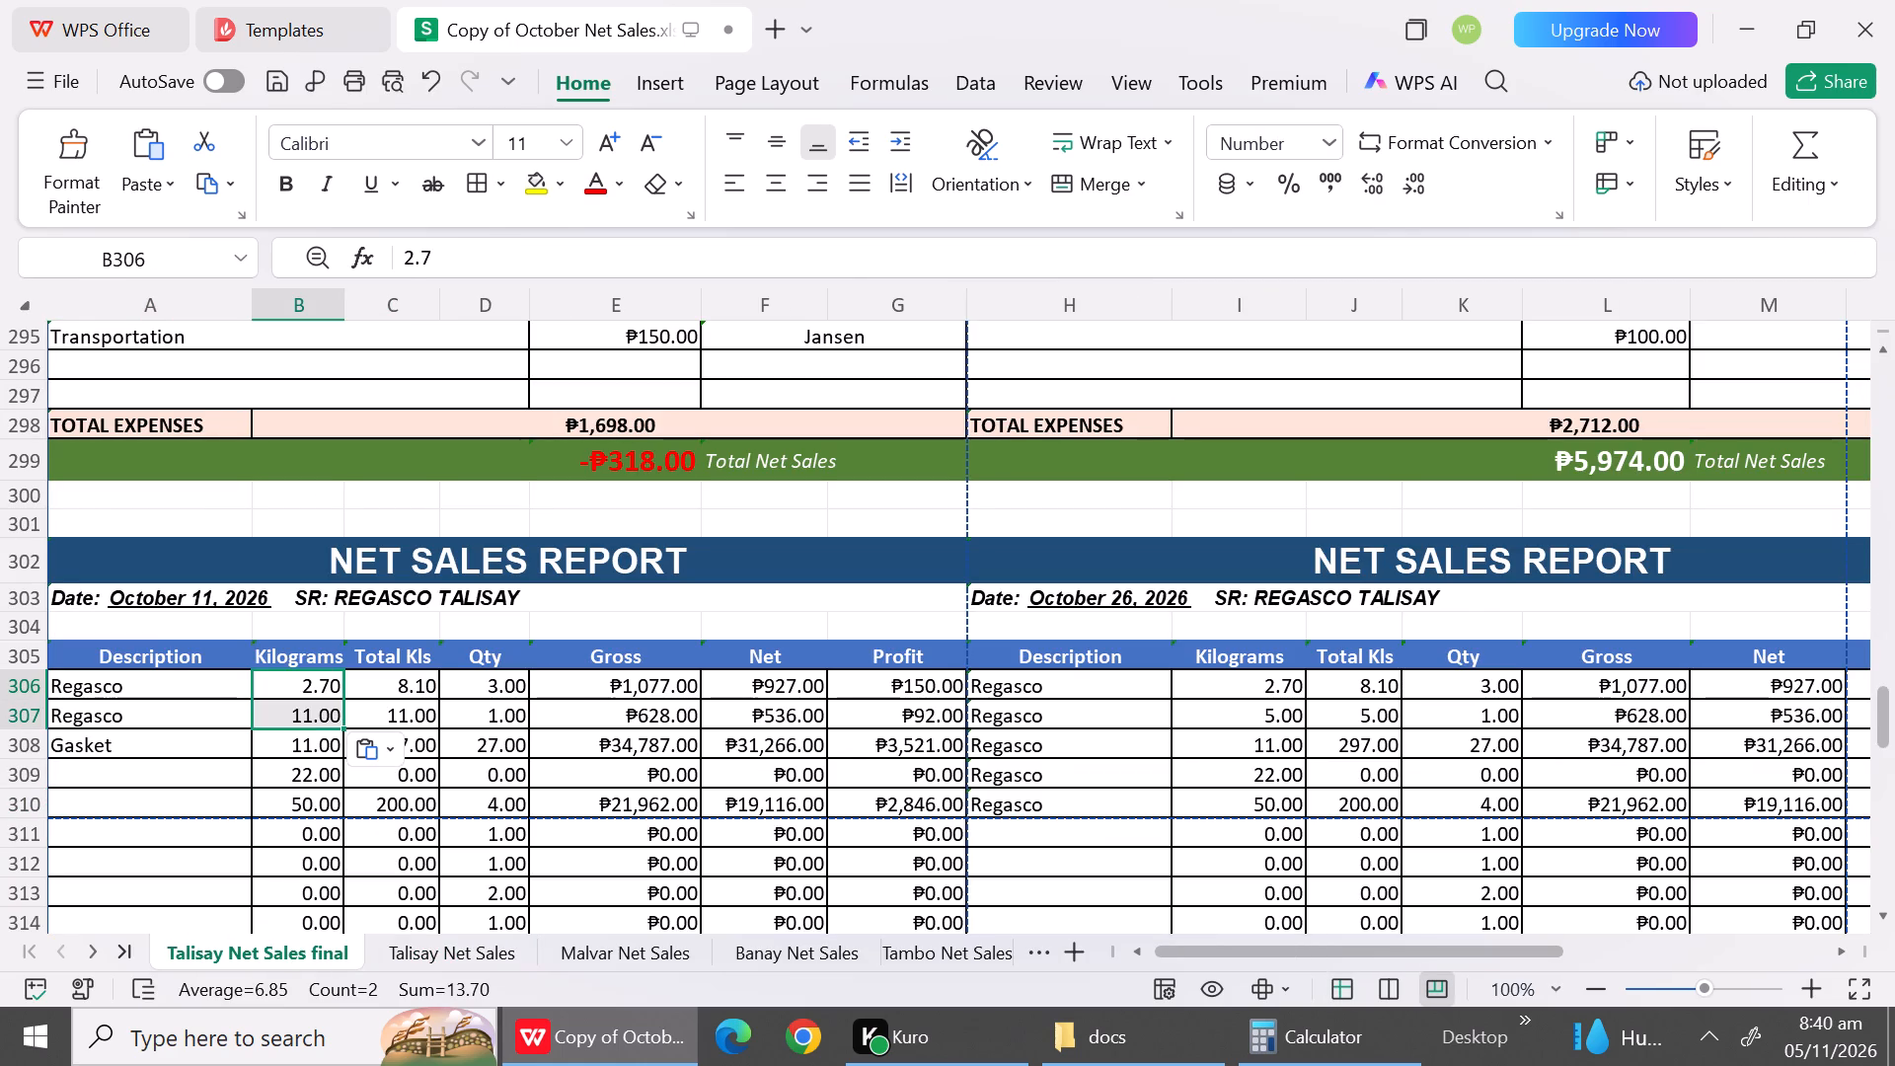
Set the kilograms in B308:B310 of the October 11 report to 0.
left_click(326, 750)
key("0")
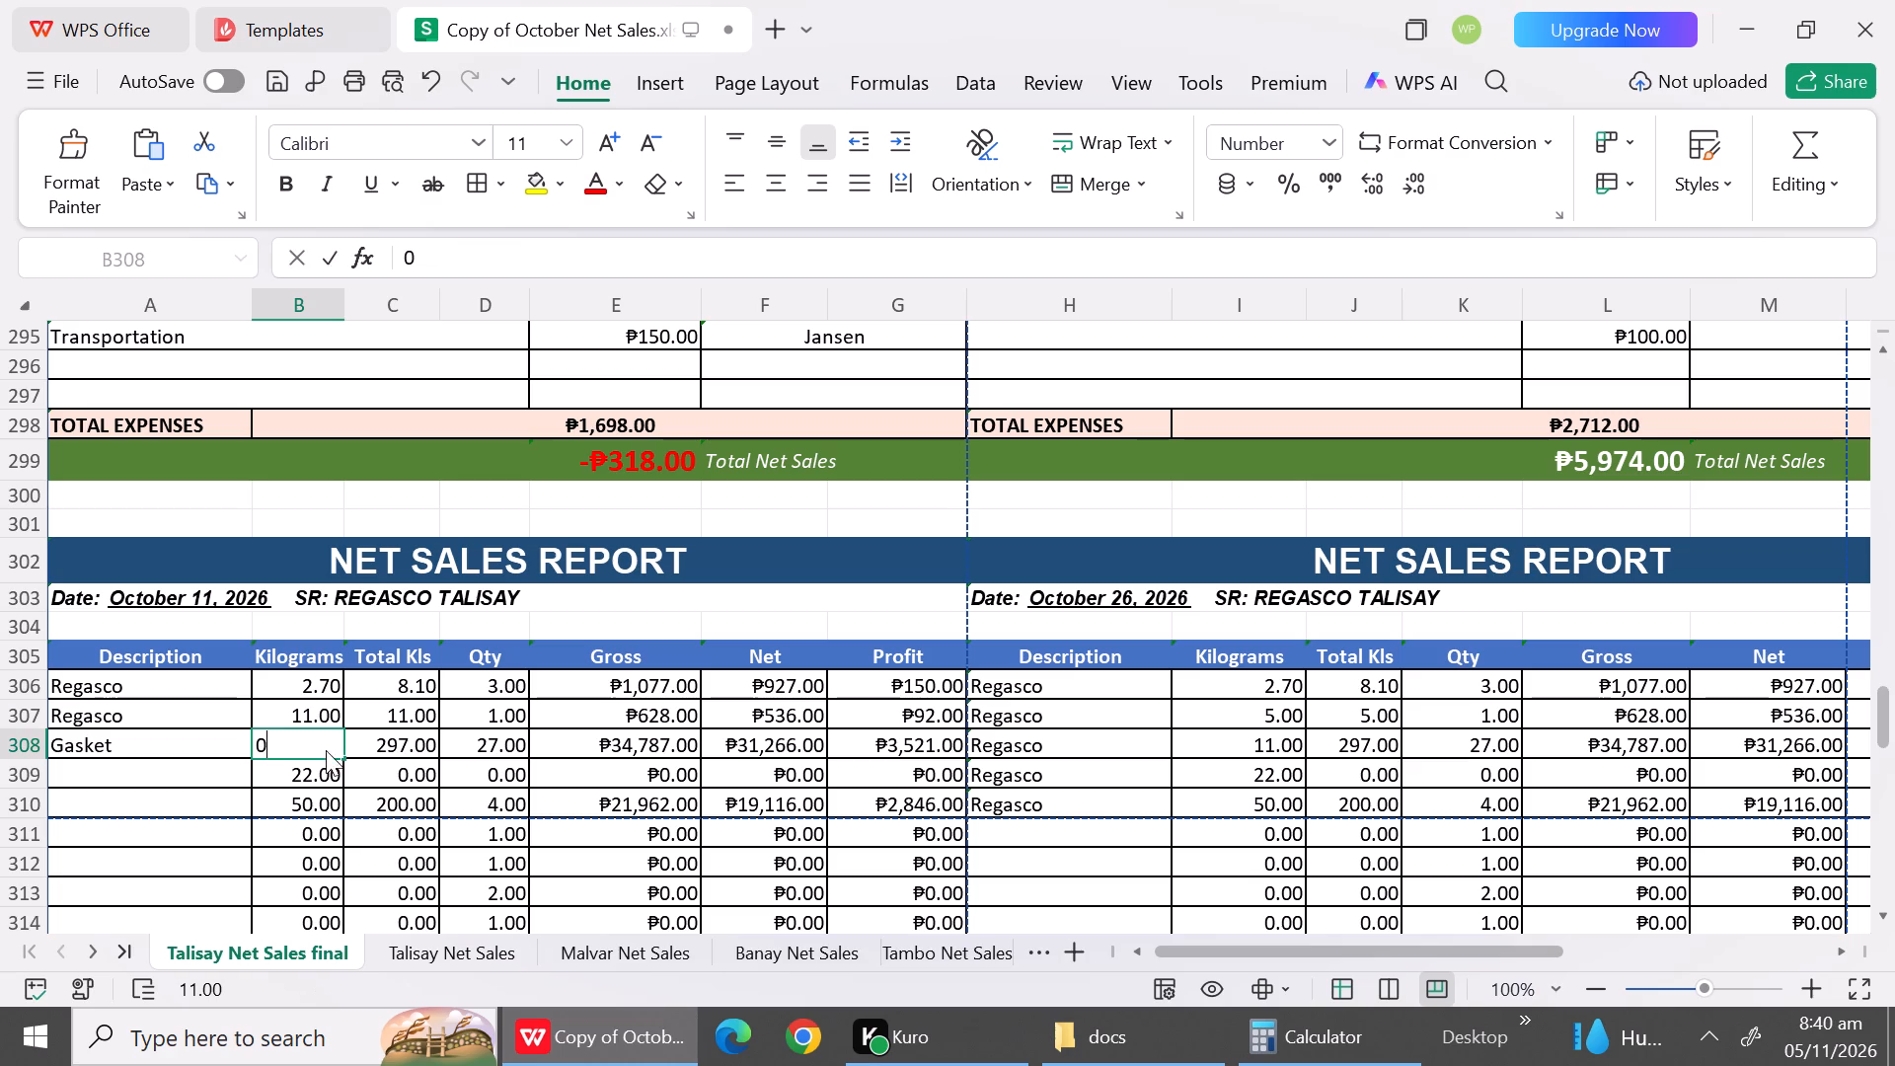
key("Down")
key("0")
key("Down")
key("0")
left_click(192, 828)
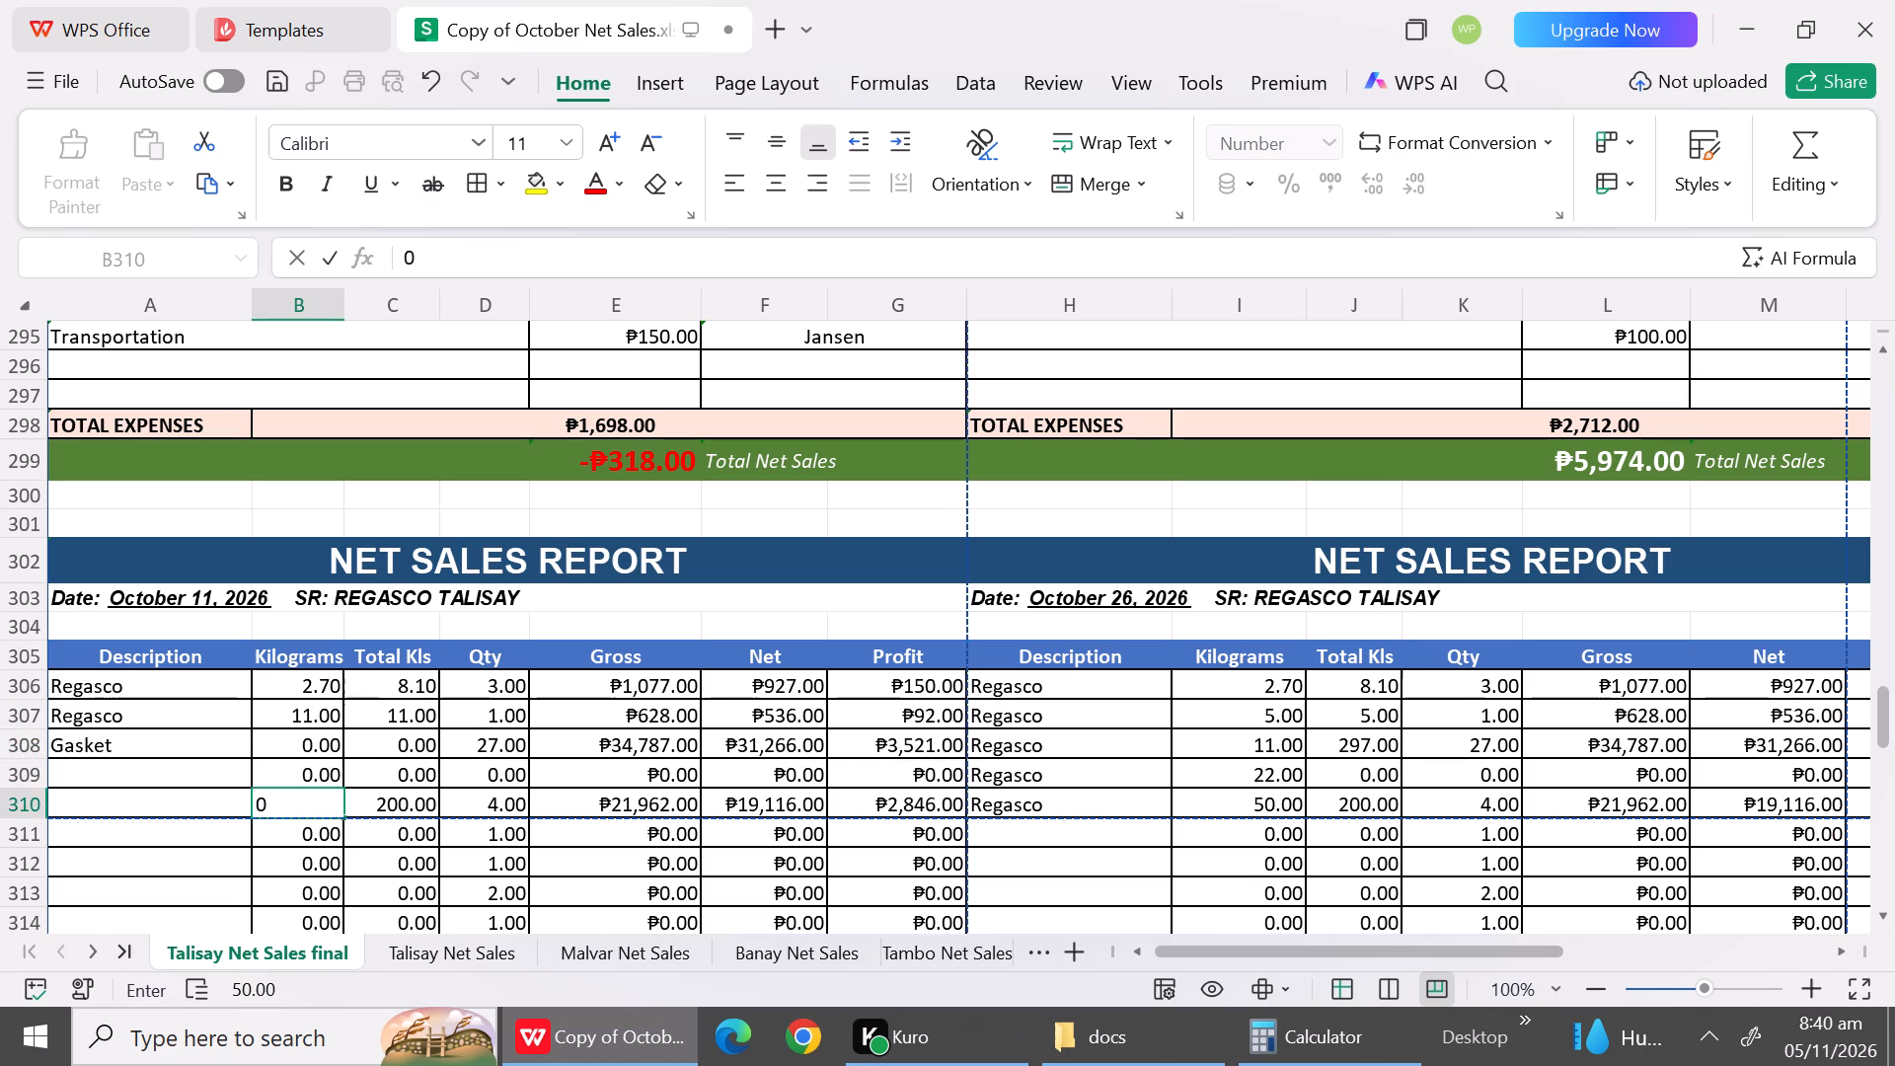
Copy the October 11 quantities 2, 5 and 1 from Q78:Q80 of Talisay Net Sales into D306:D308 of the final sheet.
left_click(452, 950)
left_click_drag(585, 602, 595, 671)
key("ctrl+c")
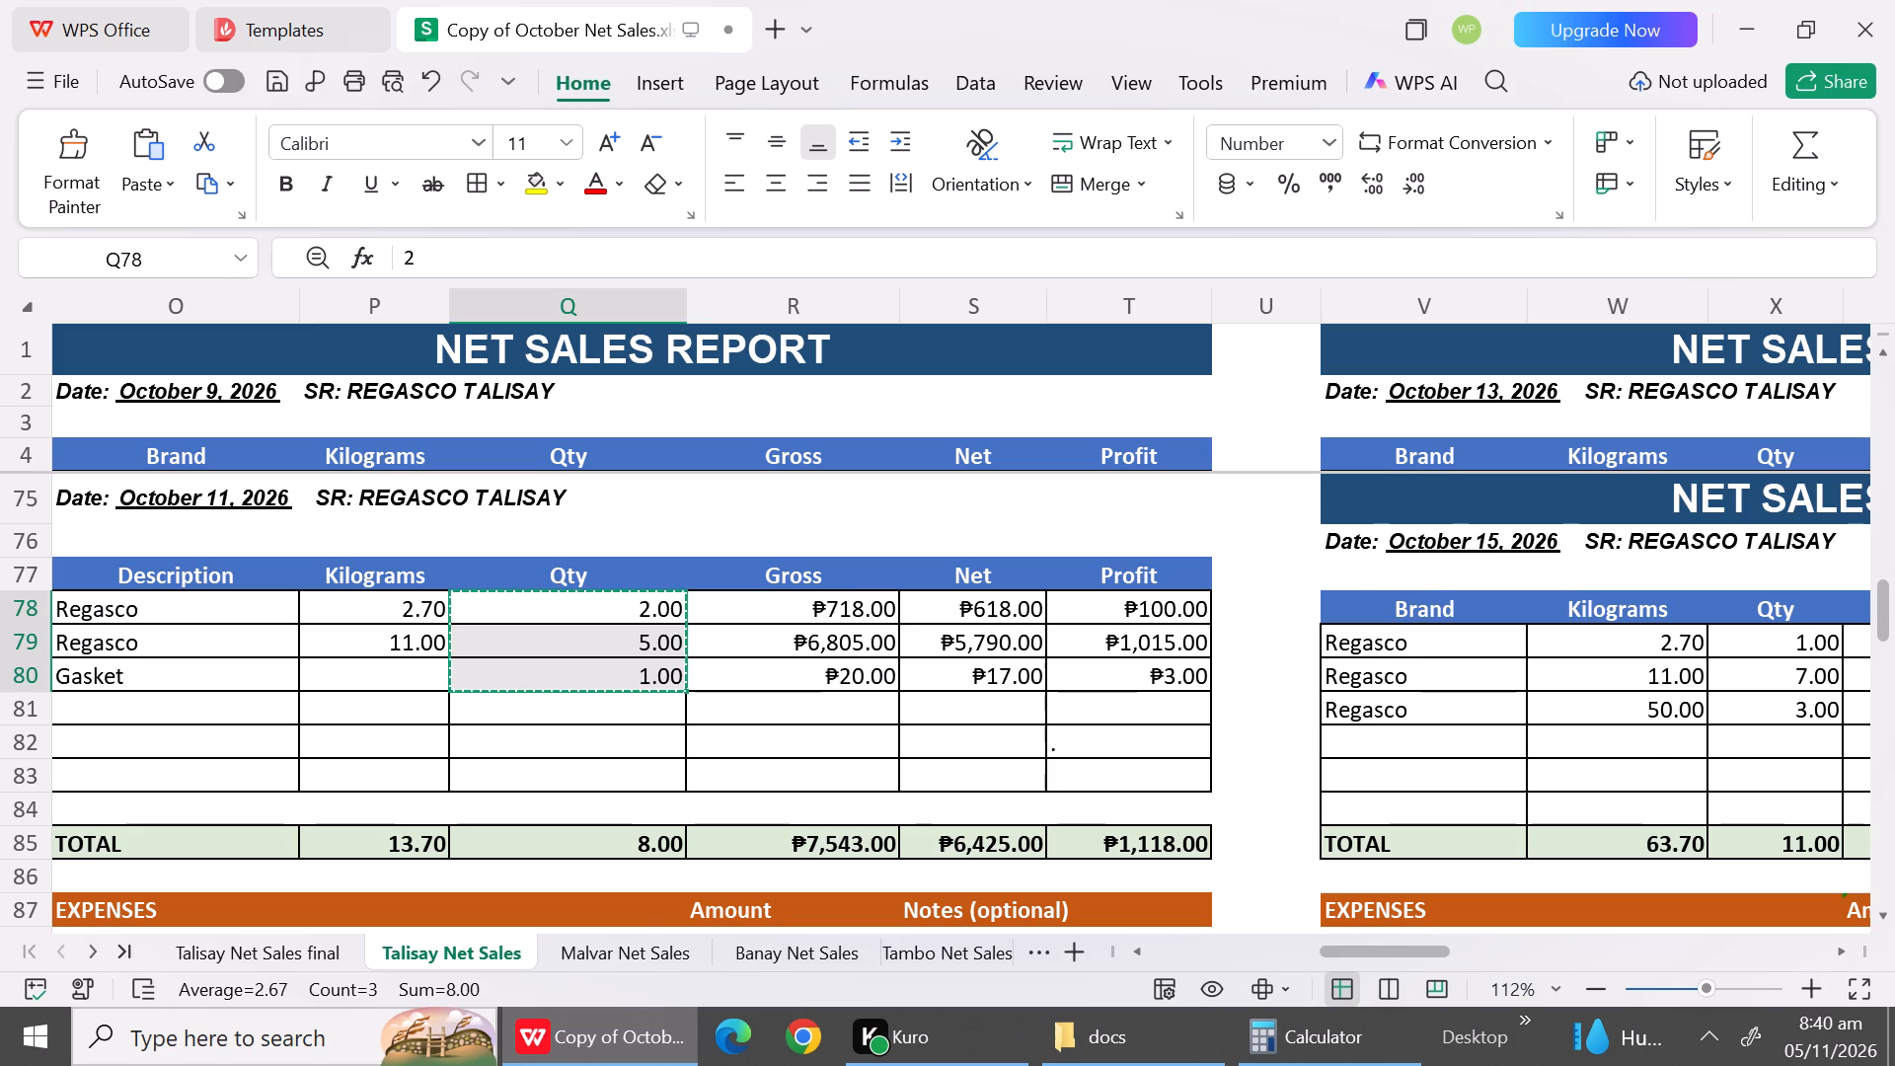
left_click(323, 952)
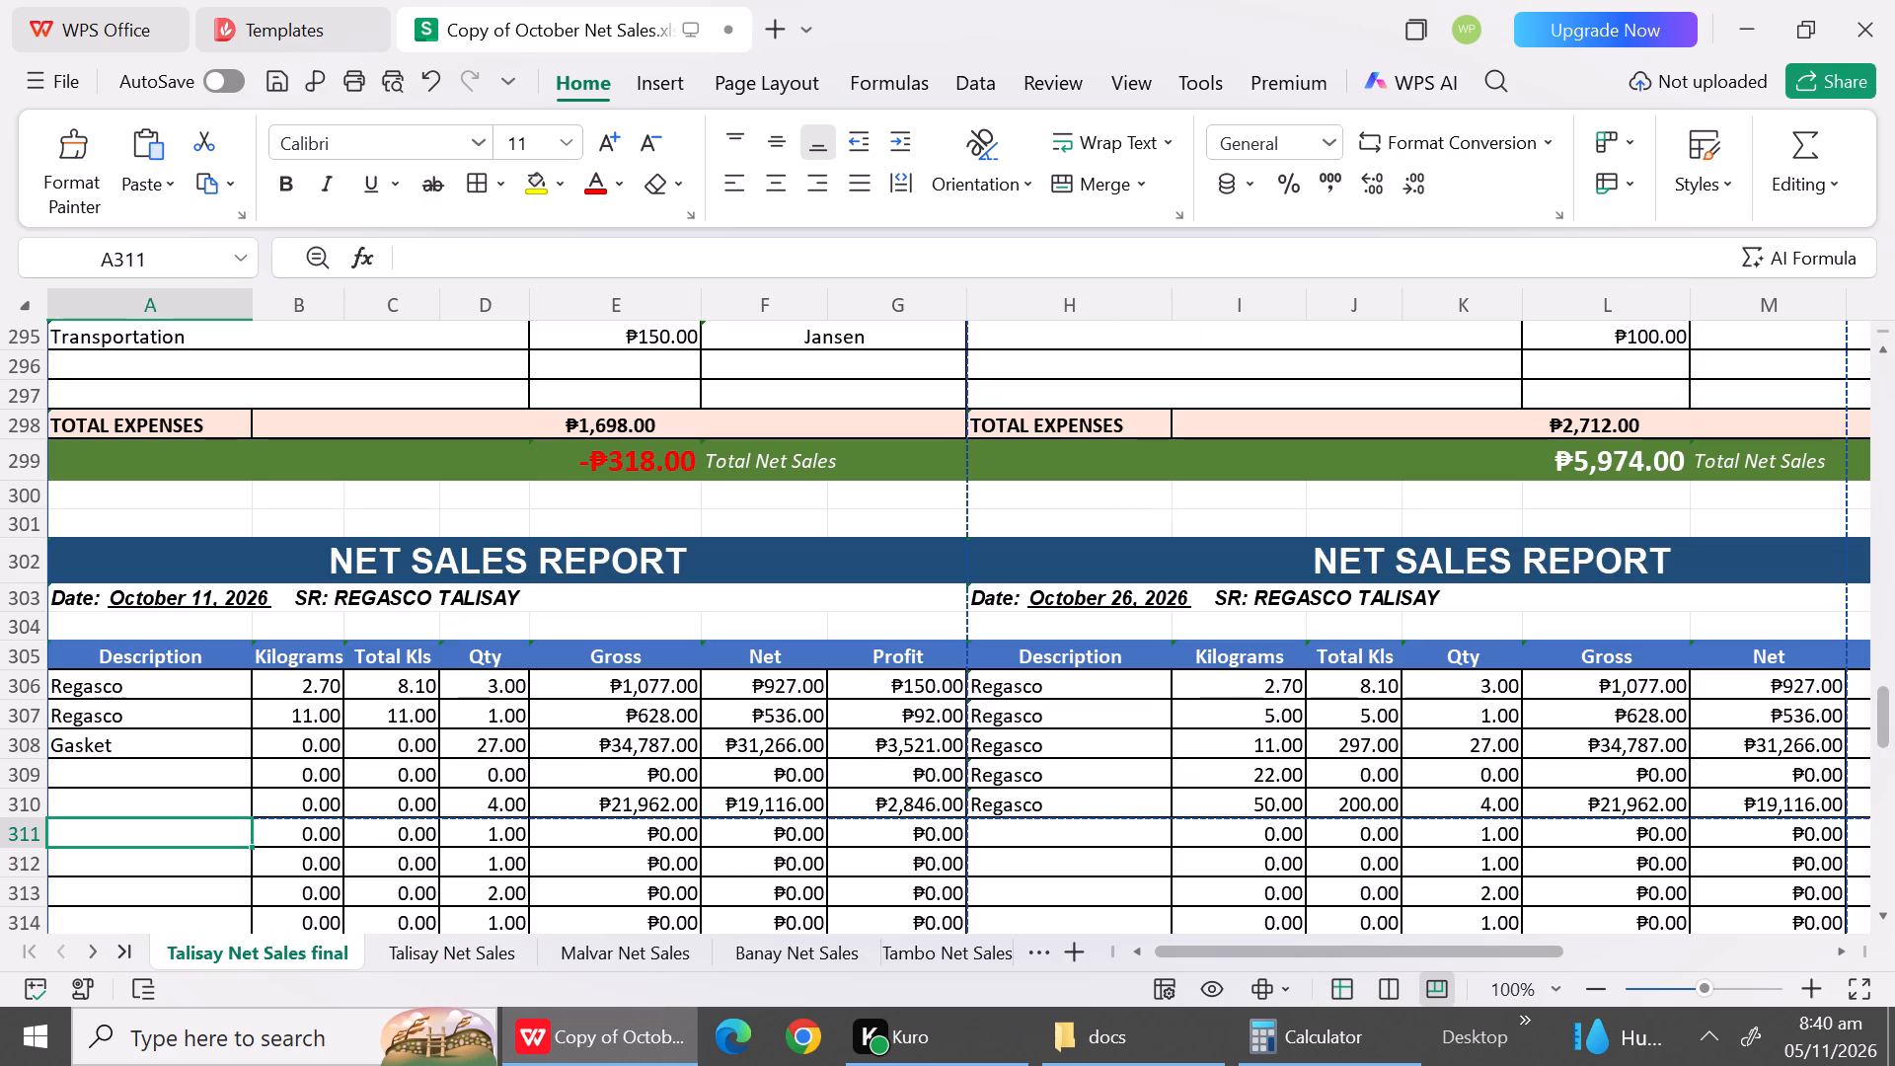
left_click(515, 691)
key("ctrl+v")
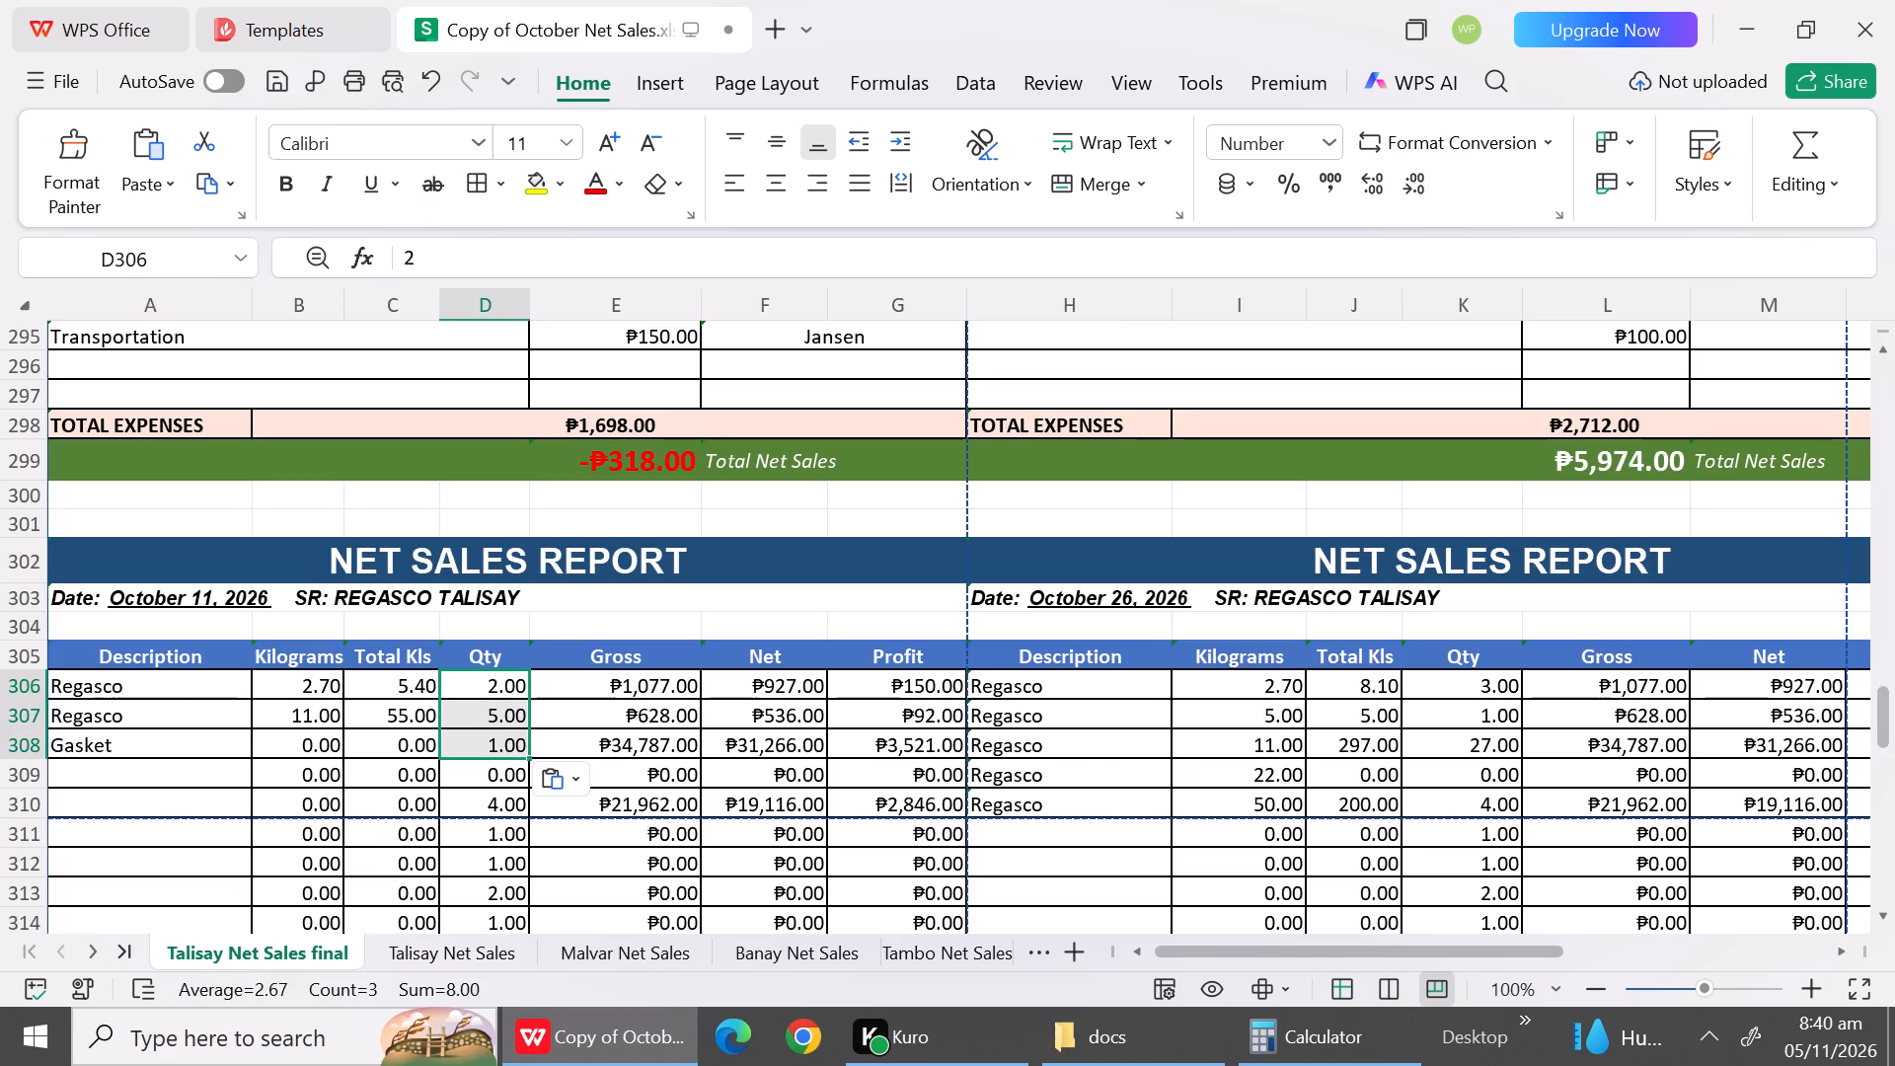
Set the leftover quantities in D310:D315 of the October 11 report to 0.
left_click(502, 806)
key("0")
key("Down")
key("0")
key("Down")
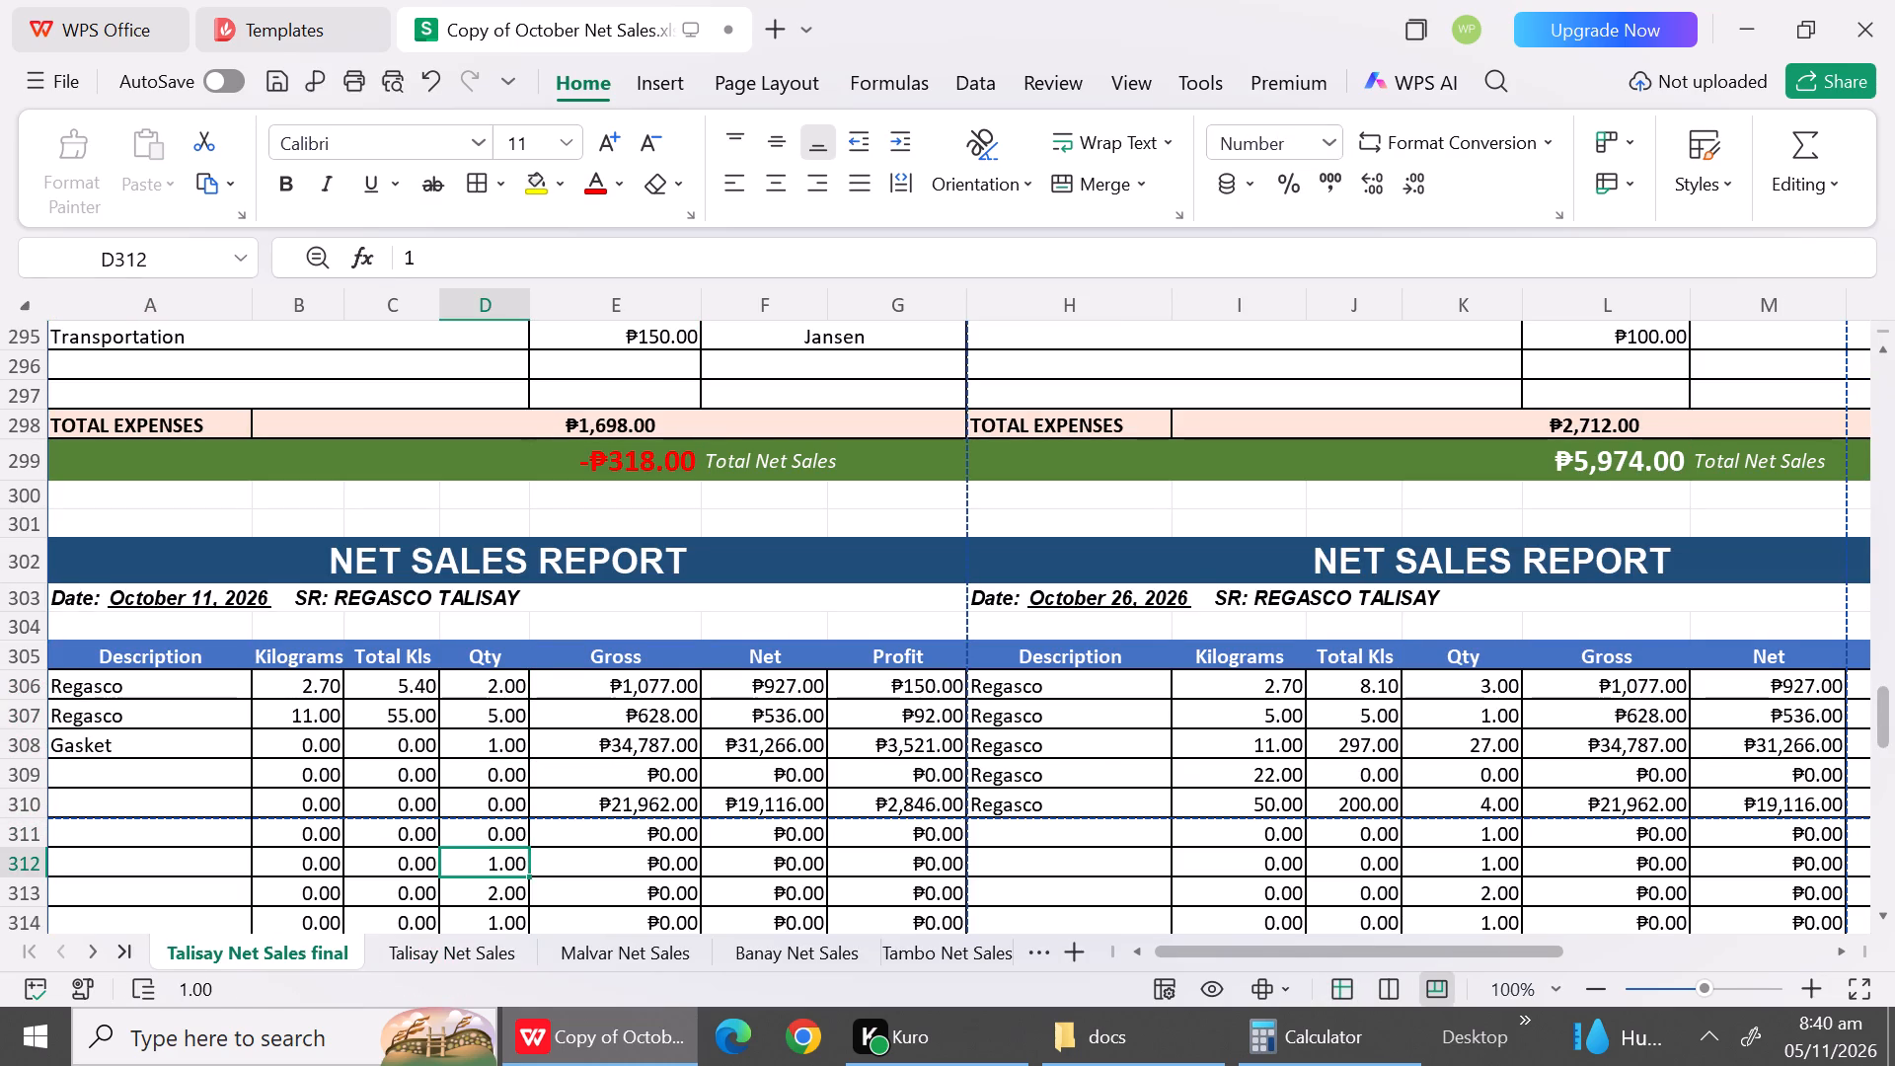
key("0")
key("Down")
key("0")
key("Down")
key("0")
key("Down")
key("0")
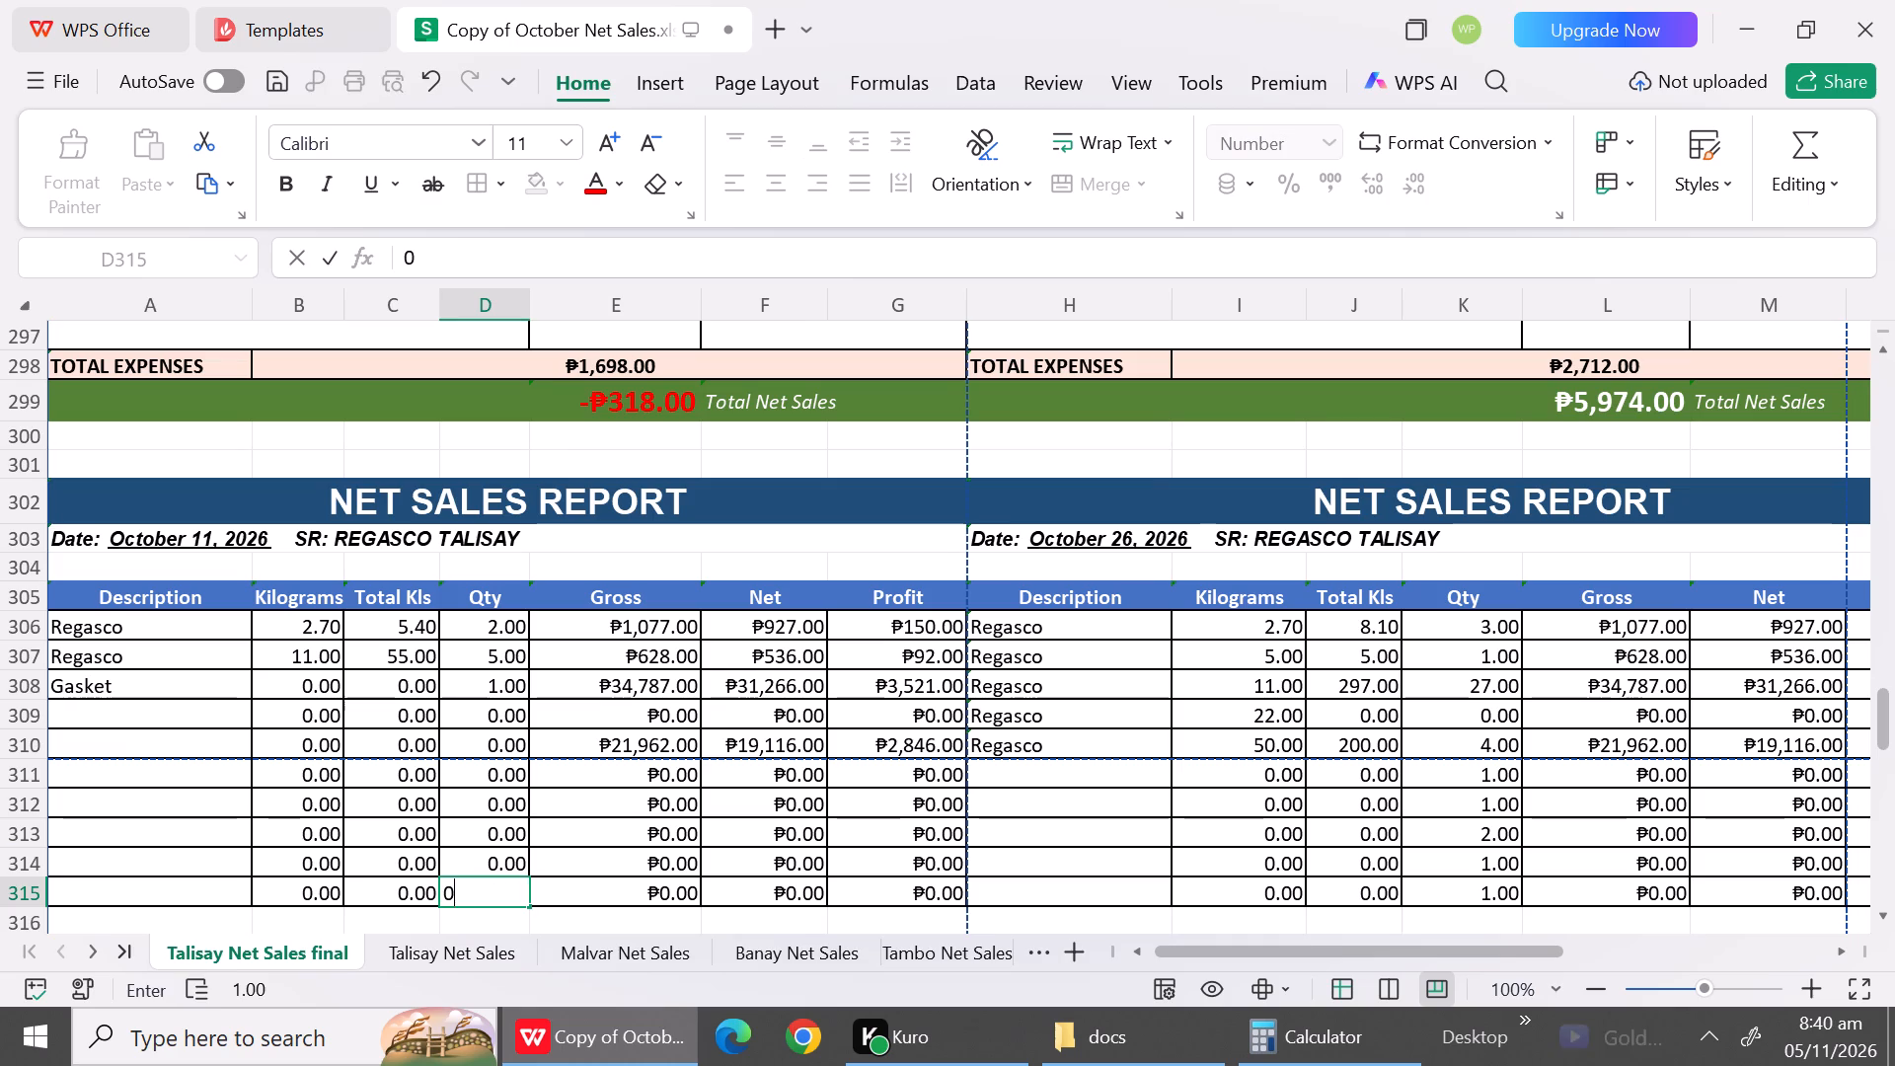
left_click(637, 811)
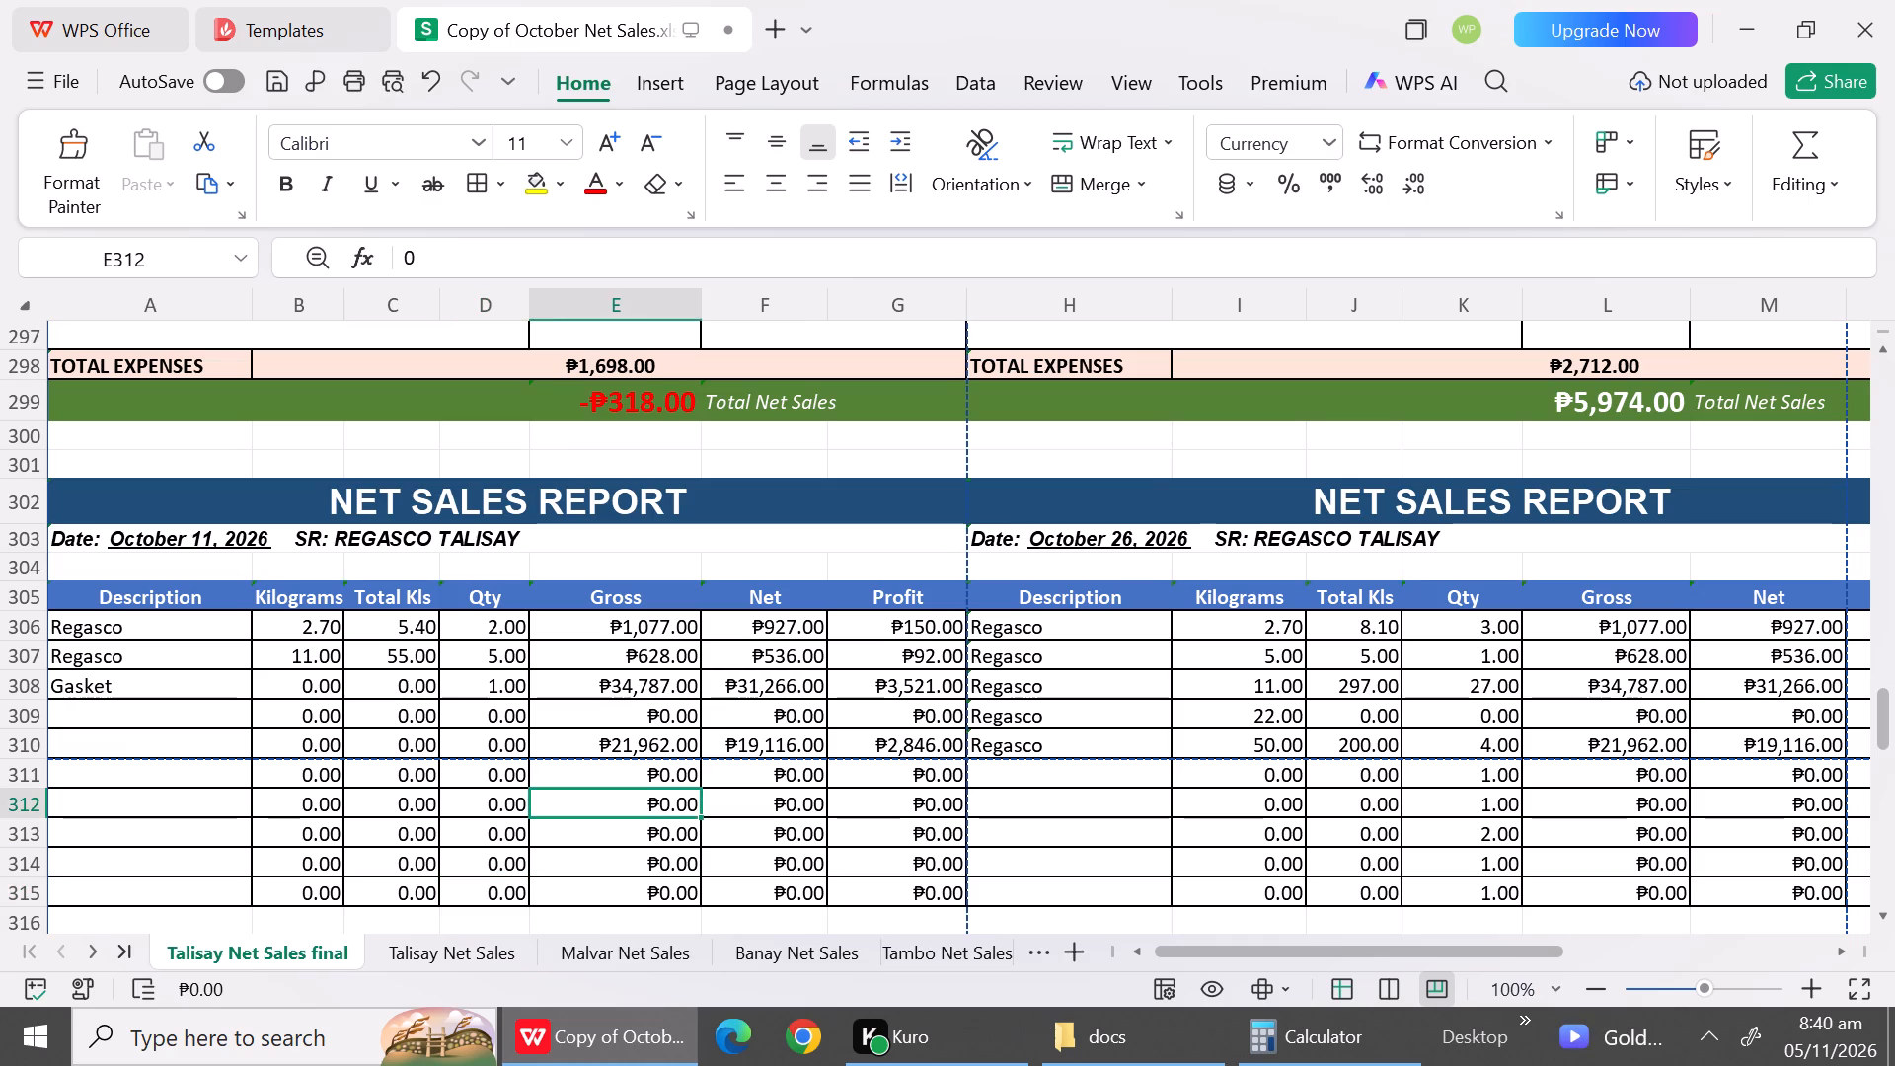
Copy the October 11 gross amounts 718, 6,805 and 20 from R78:R80 of Talisay Net Sales into E306:E308 of the final sheet.
left_click(425, 968)
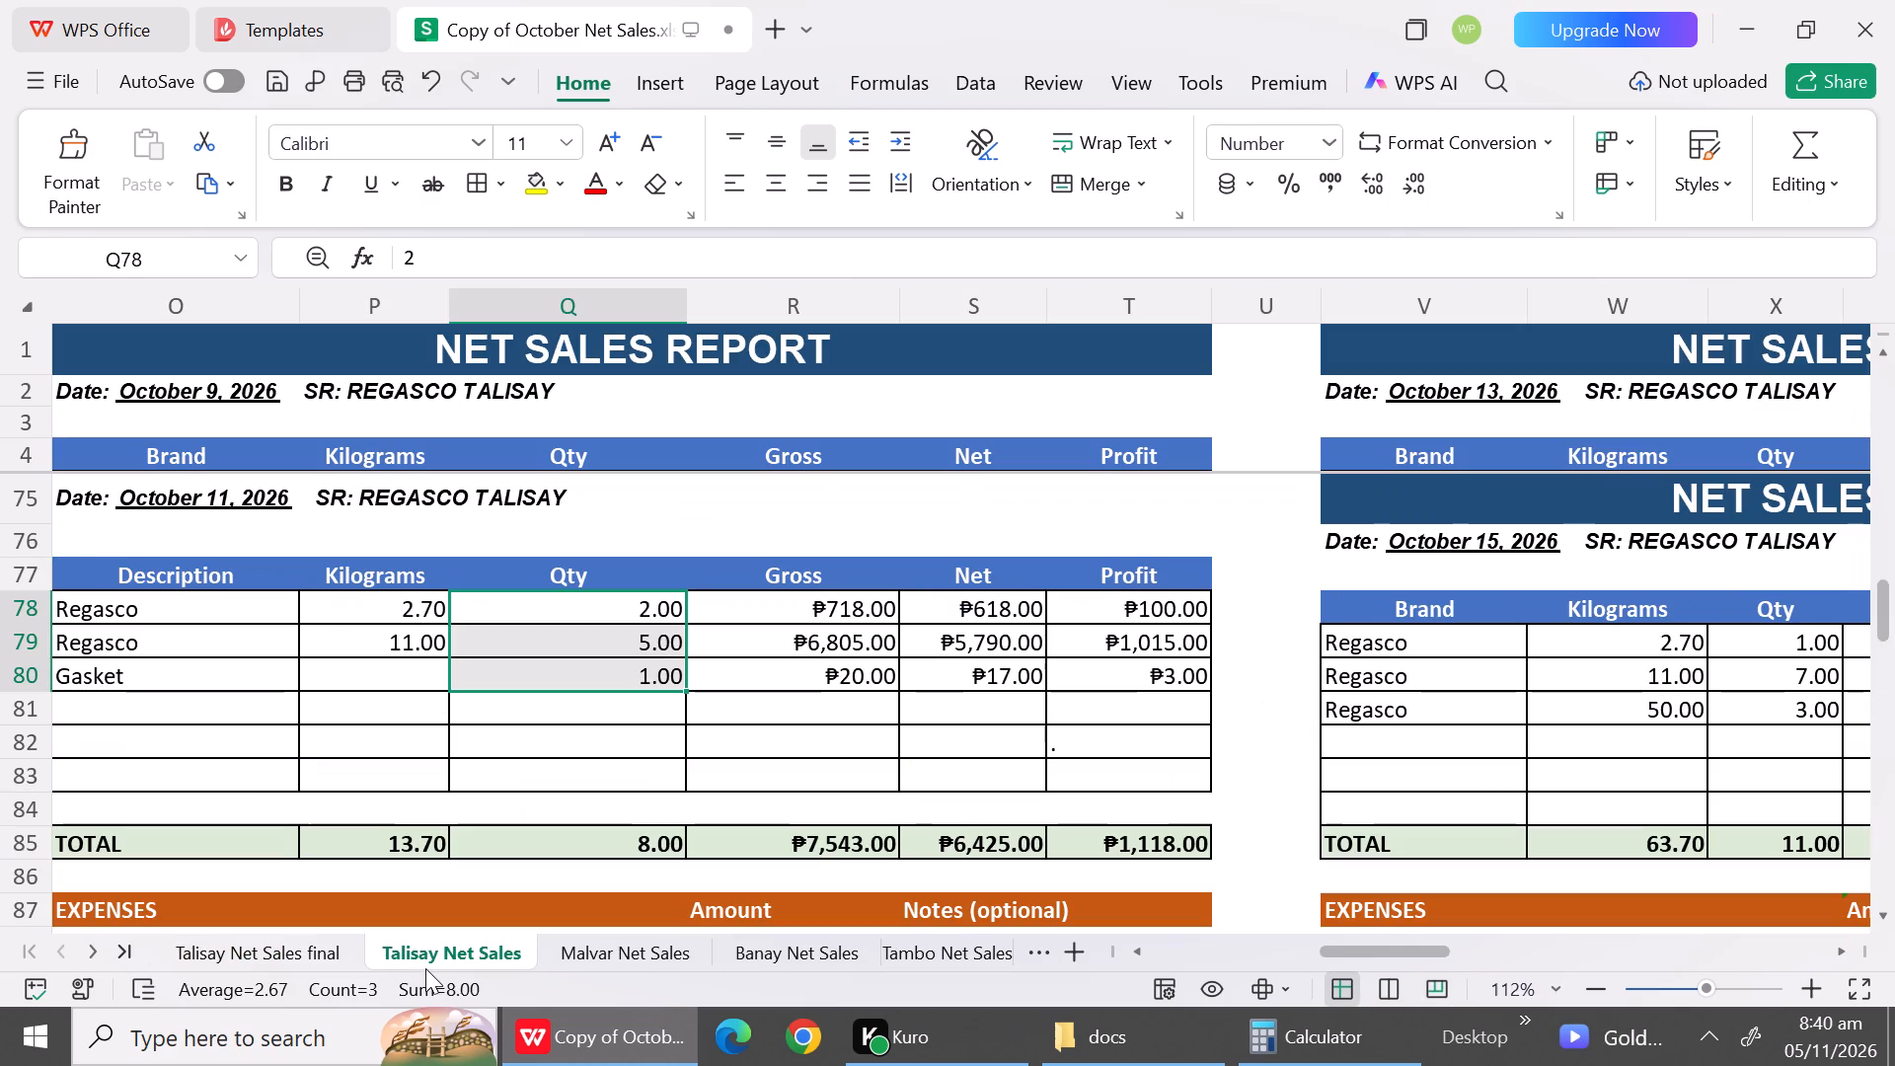
left_click_drag(853, 606, 857, 669)
key("ctrl+c")
left_click(310, 953)
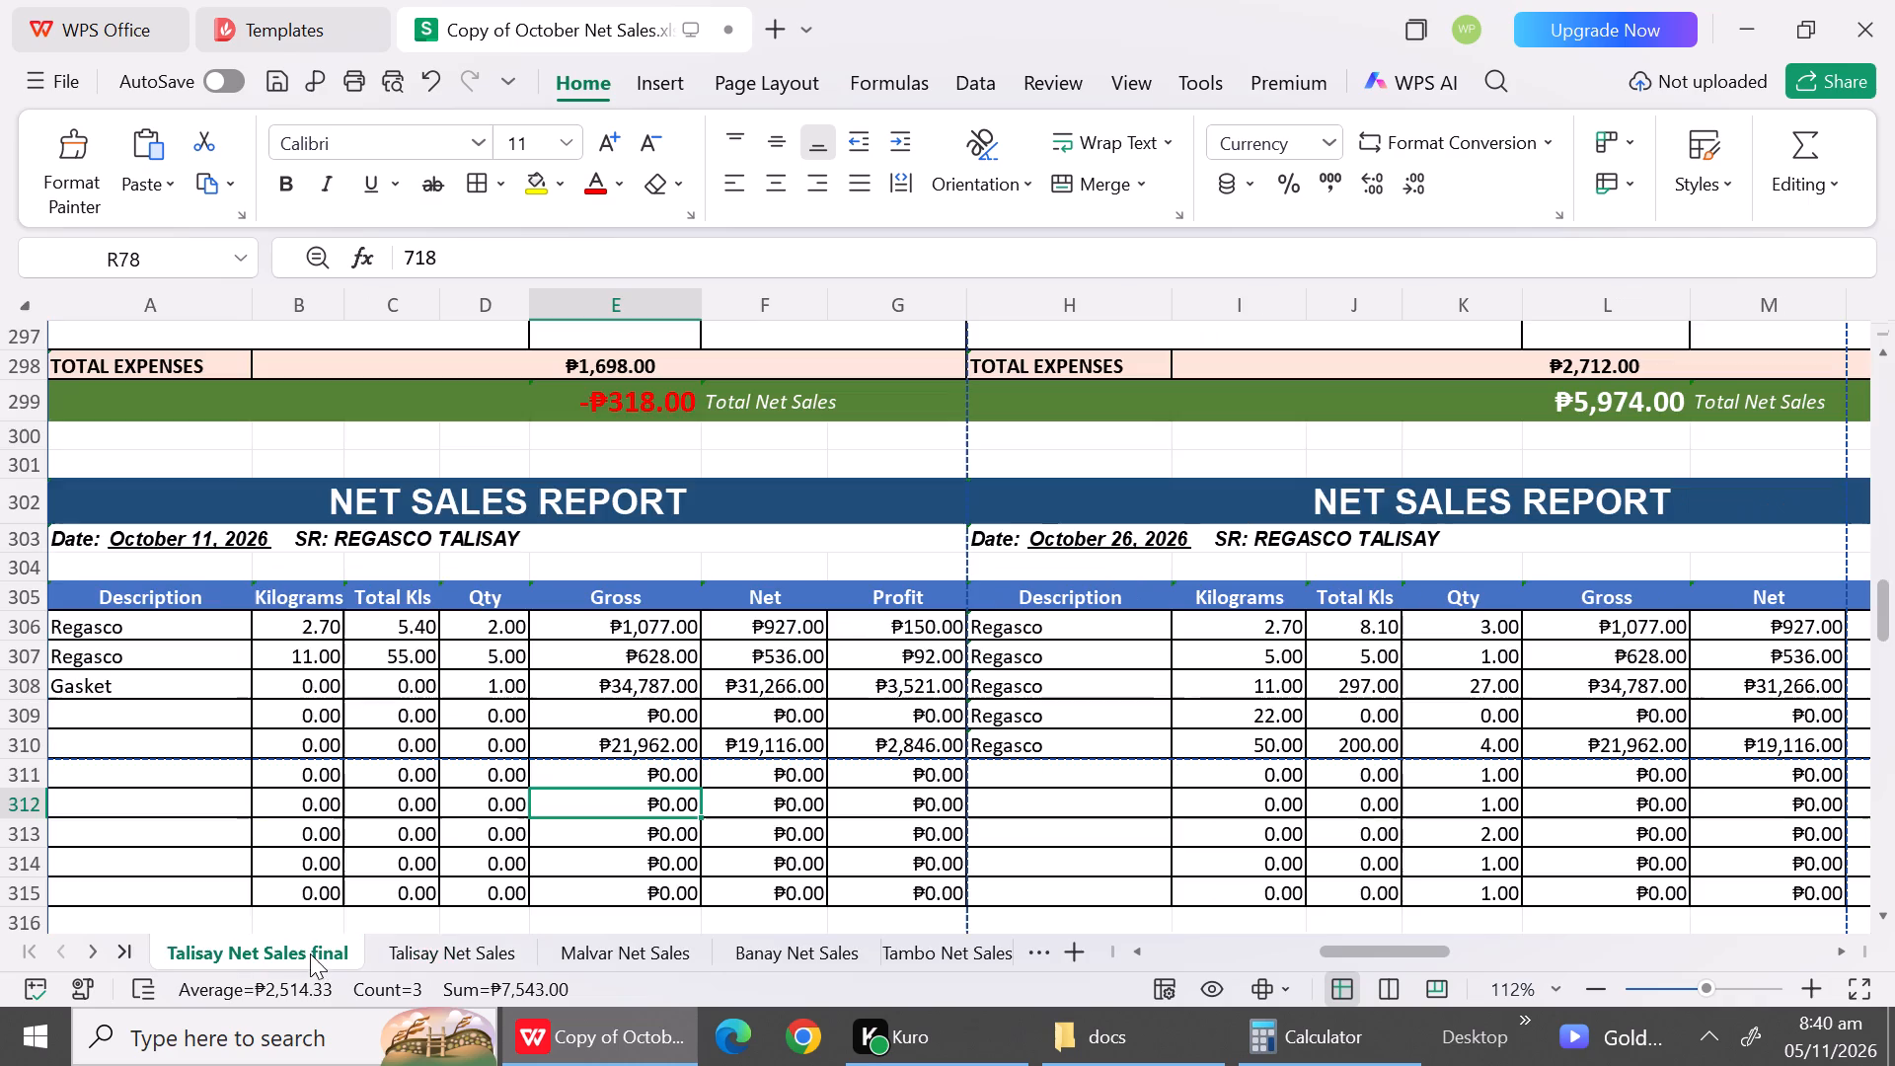
left_click(651, 632)
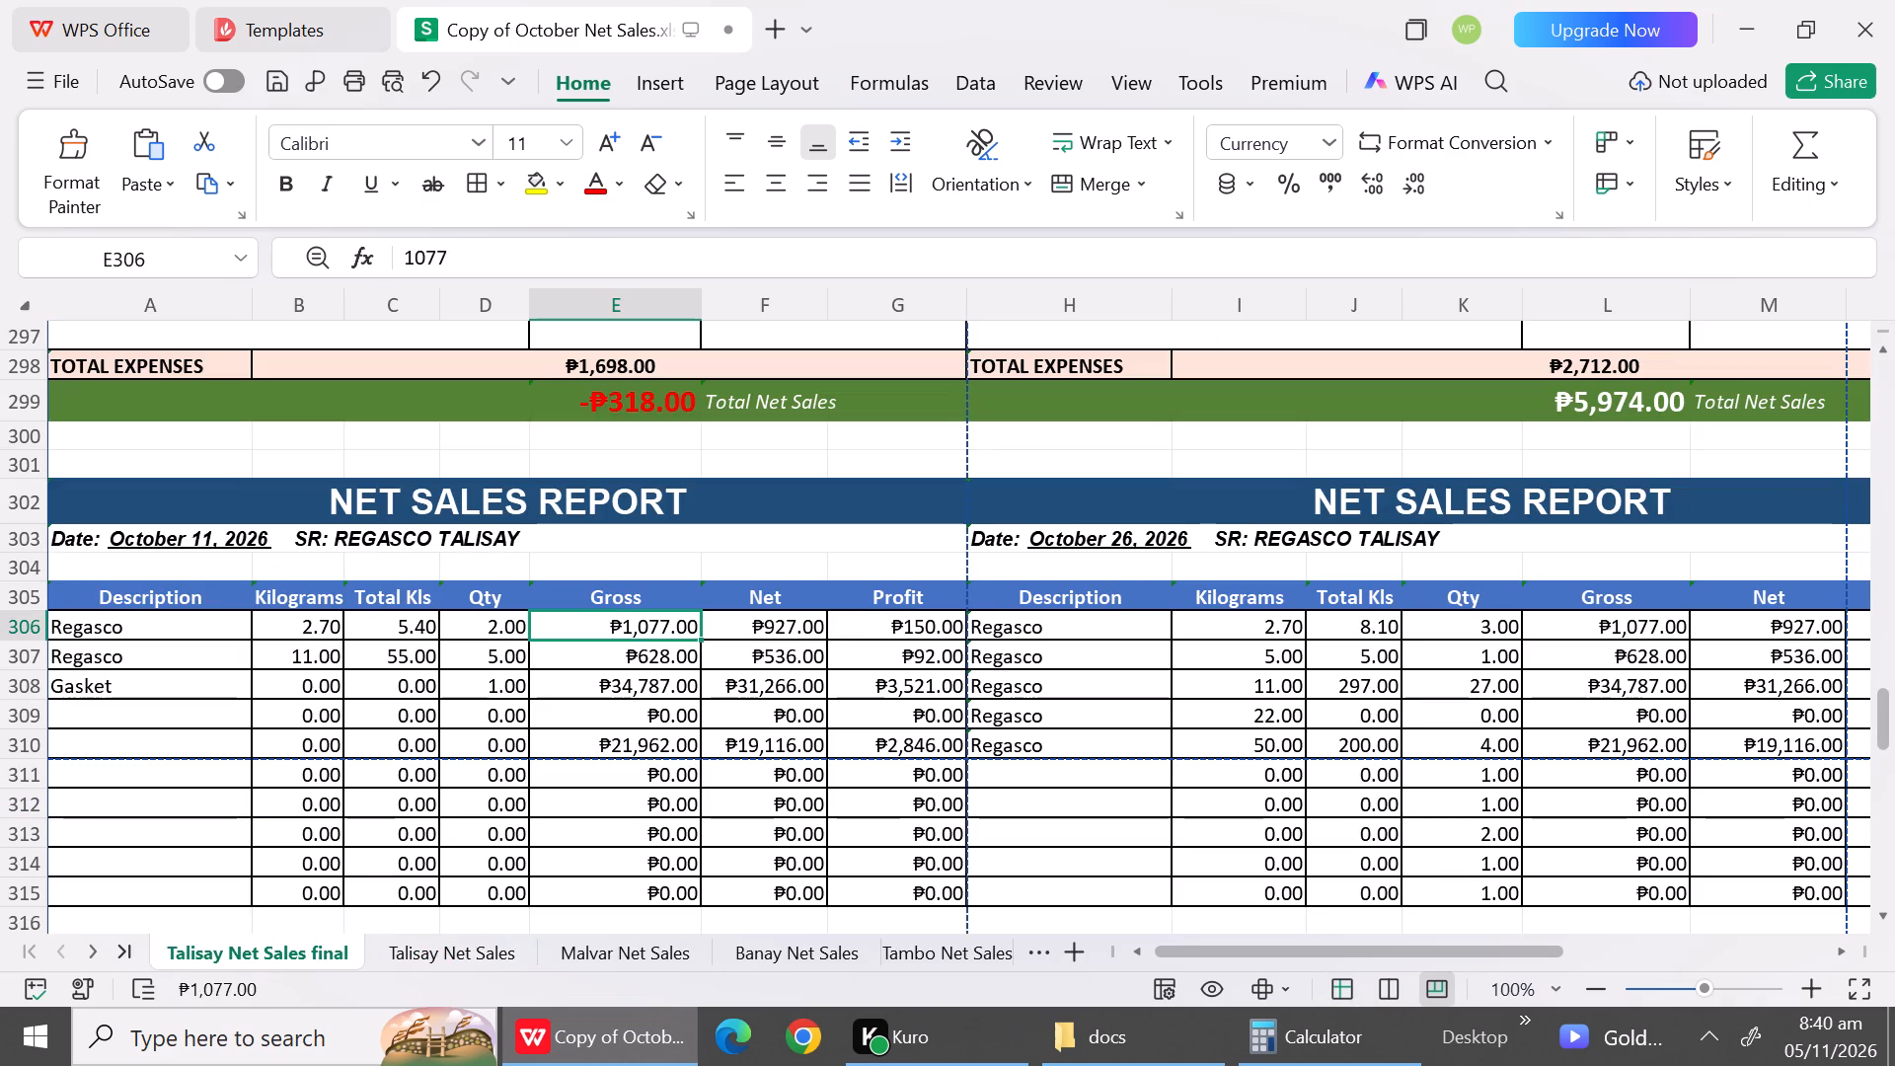
key("ctrl+v")
Set the leftover gross amount in E310 of the October 11 report to 0.
left_click(661, 756)
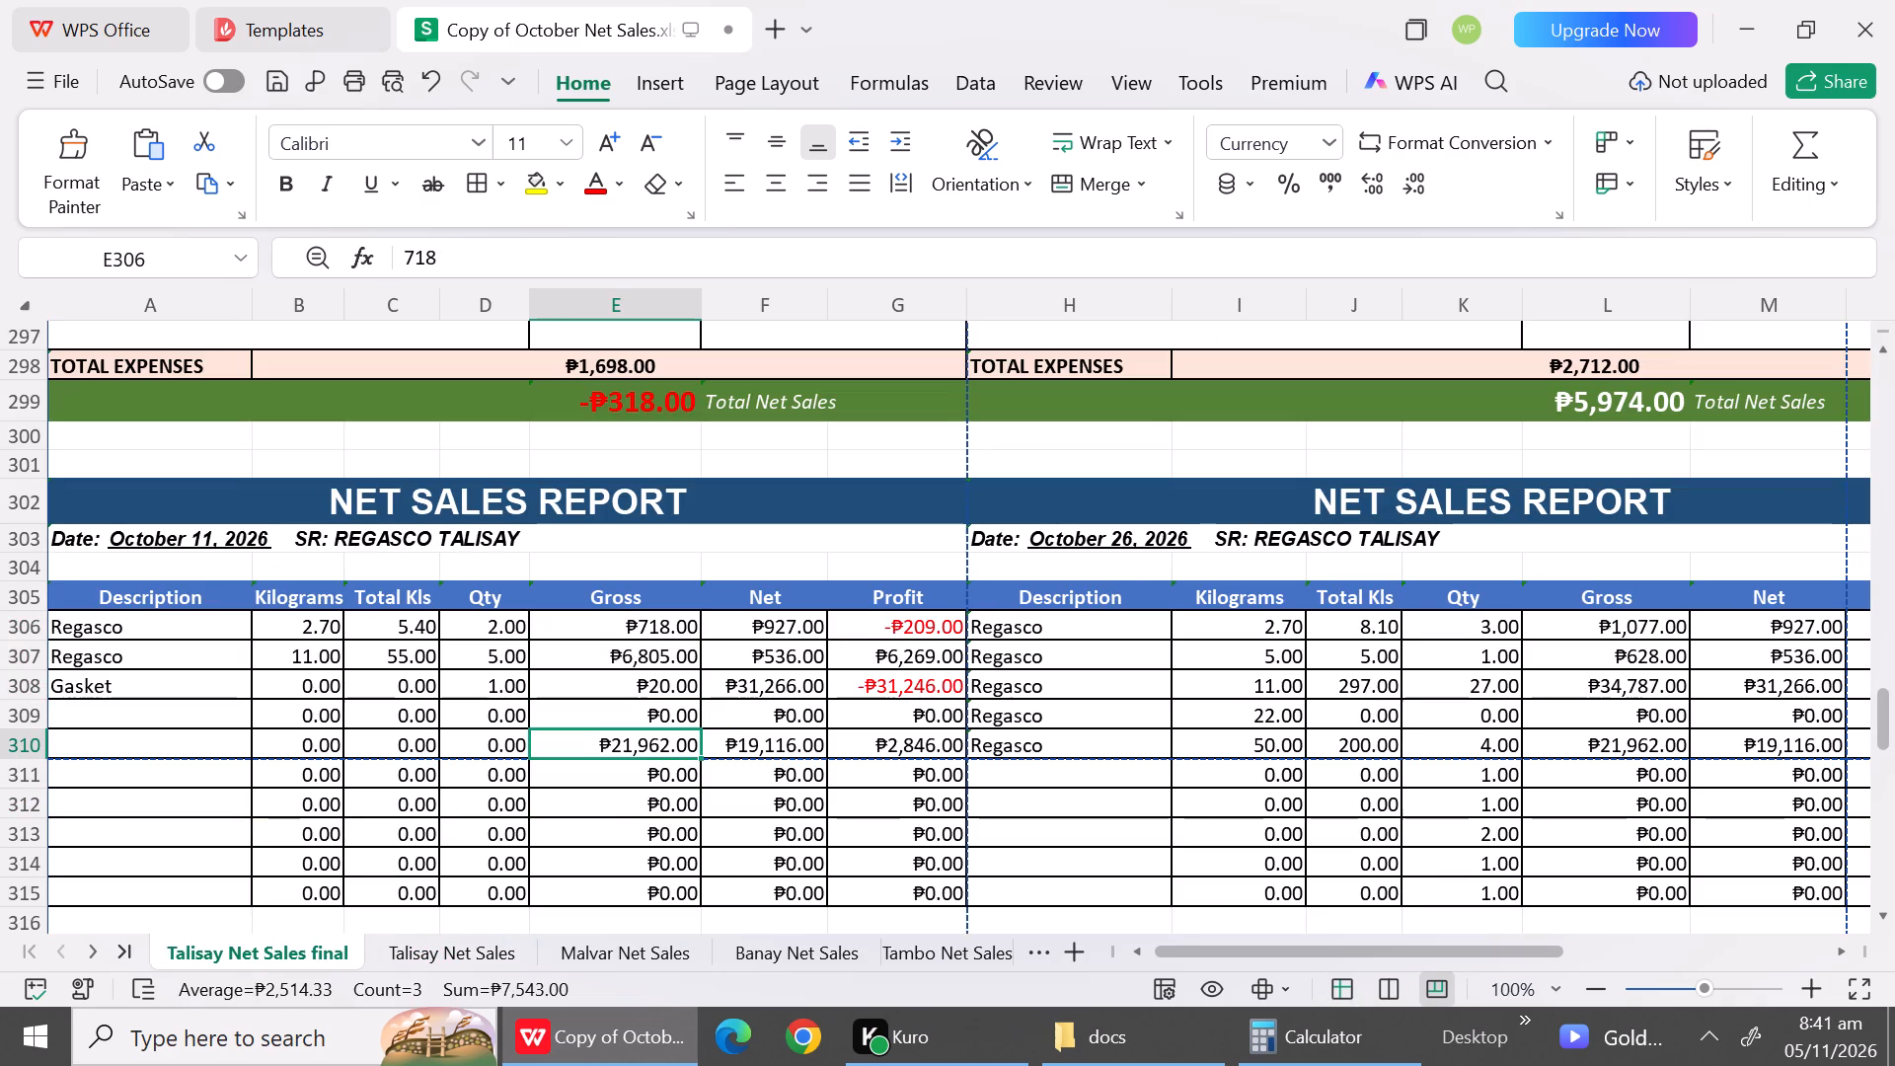
key("0")
key("Down")
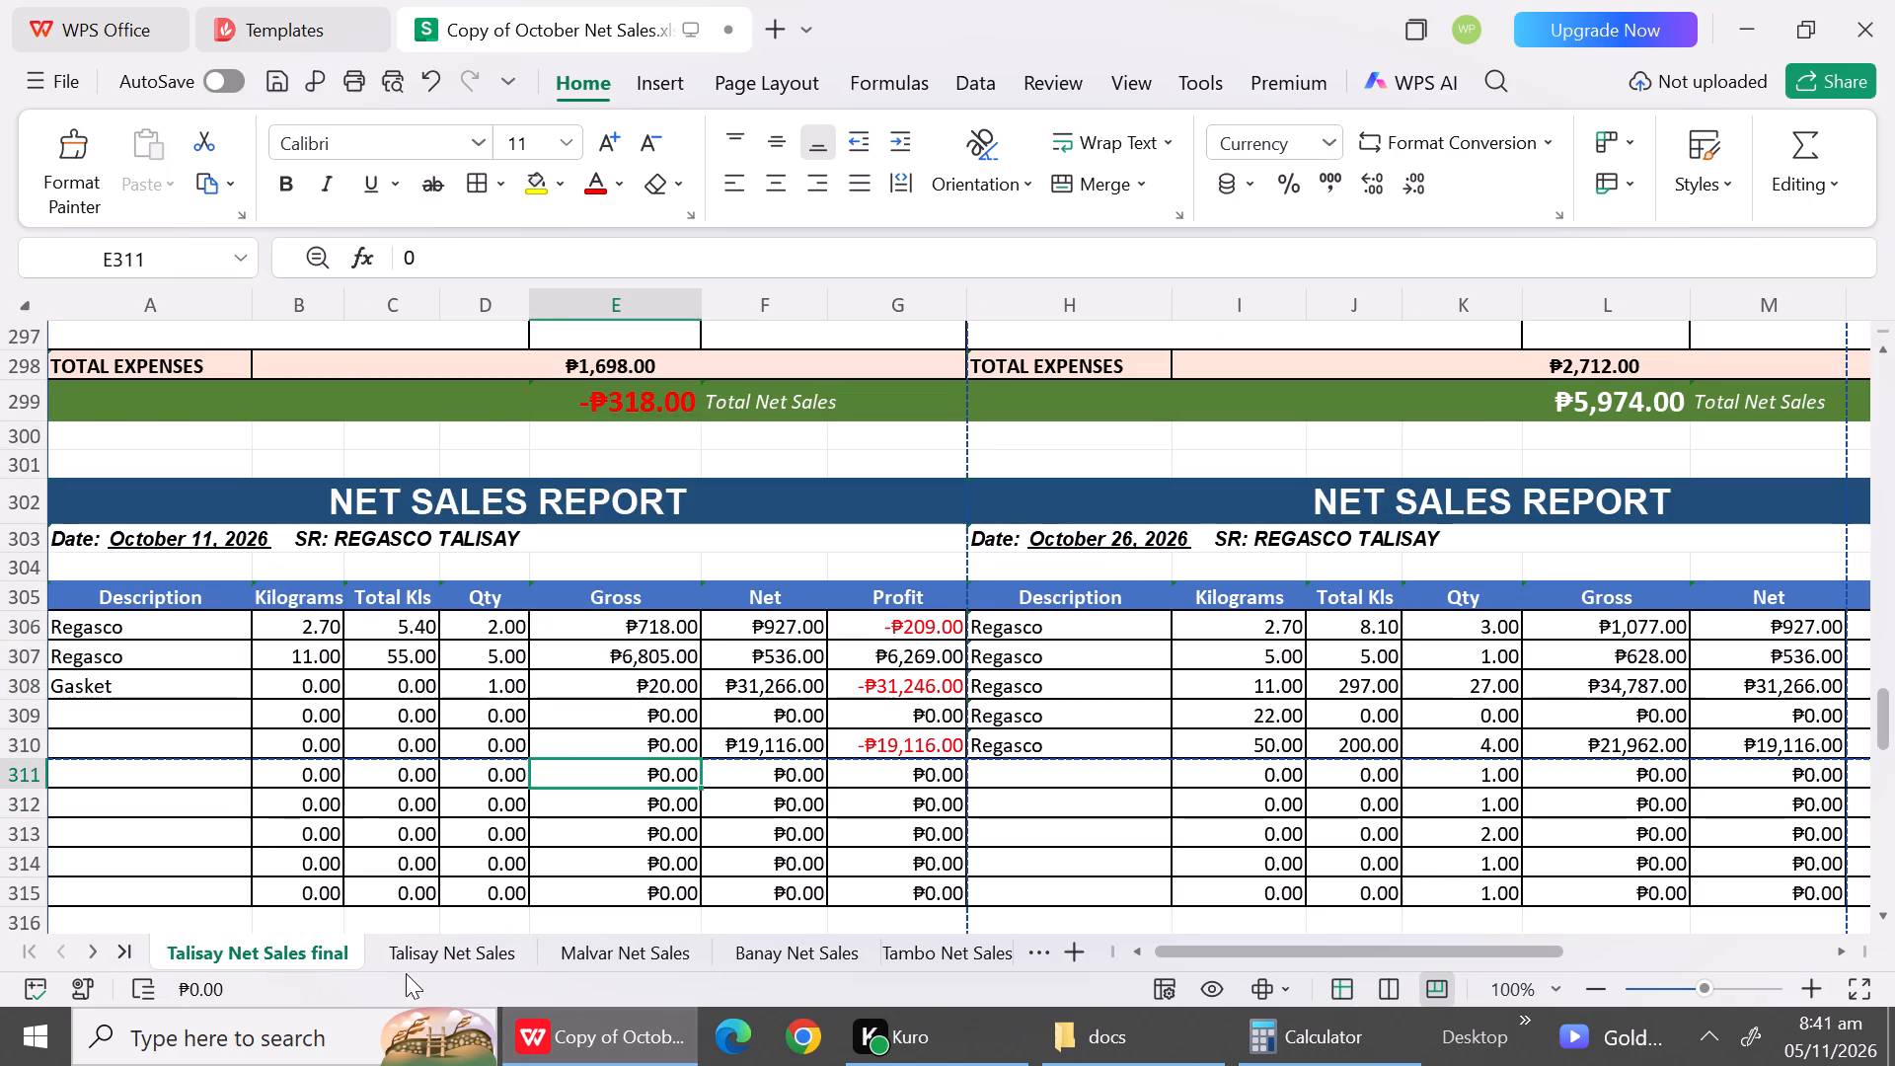
Copy the October 11 net amounts 618, 5,790 and 17 from S78:S80 of Talisay Net Sales into F306:F308 of the final sheet.
left_click(422, 955)
left_click_drag(1013, 602, 1005, 647)
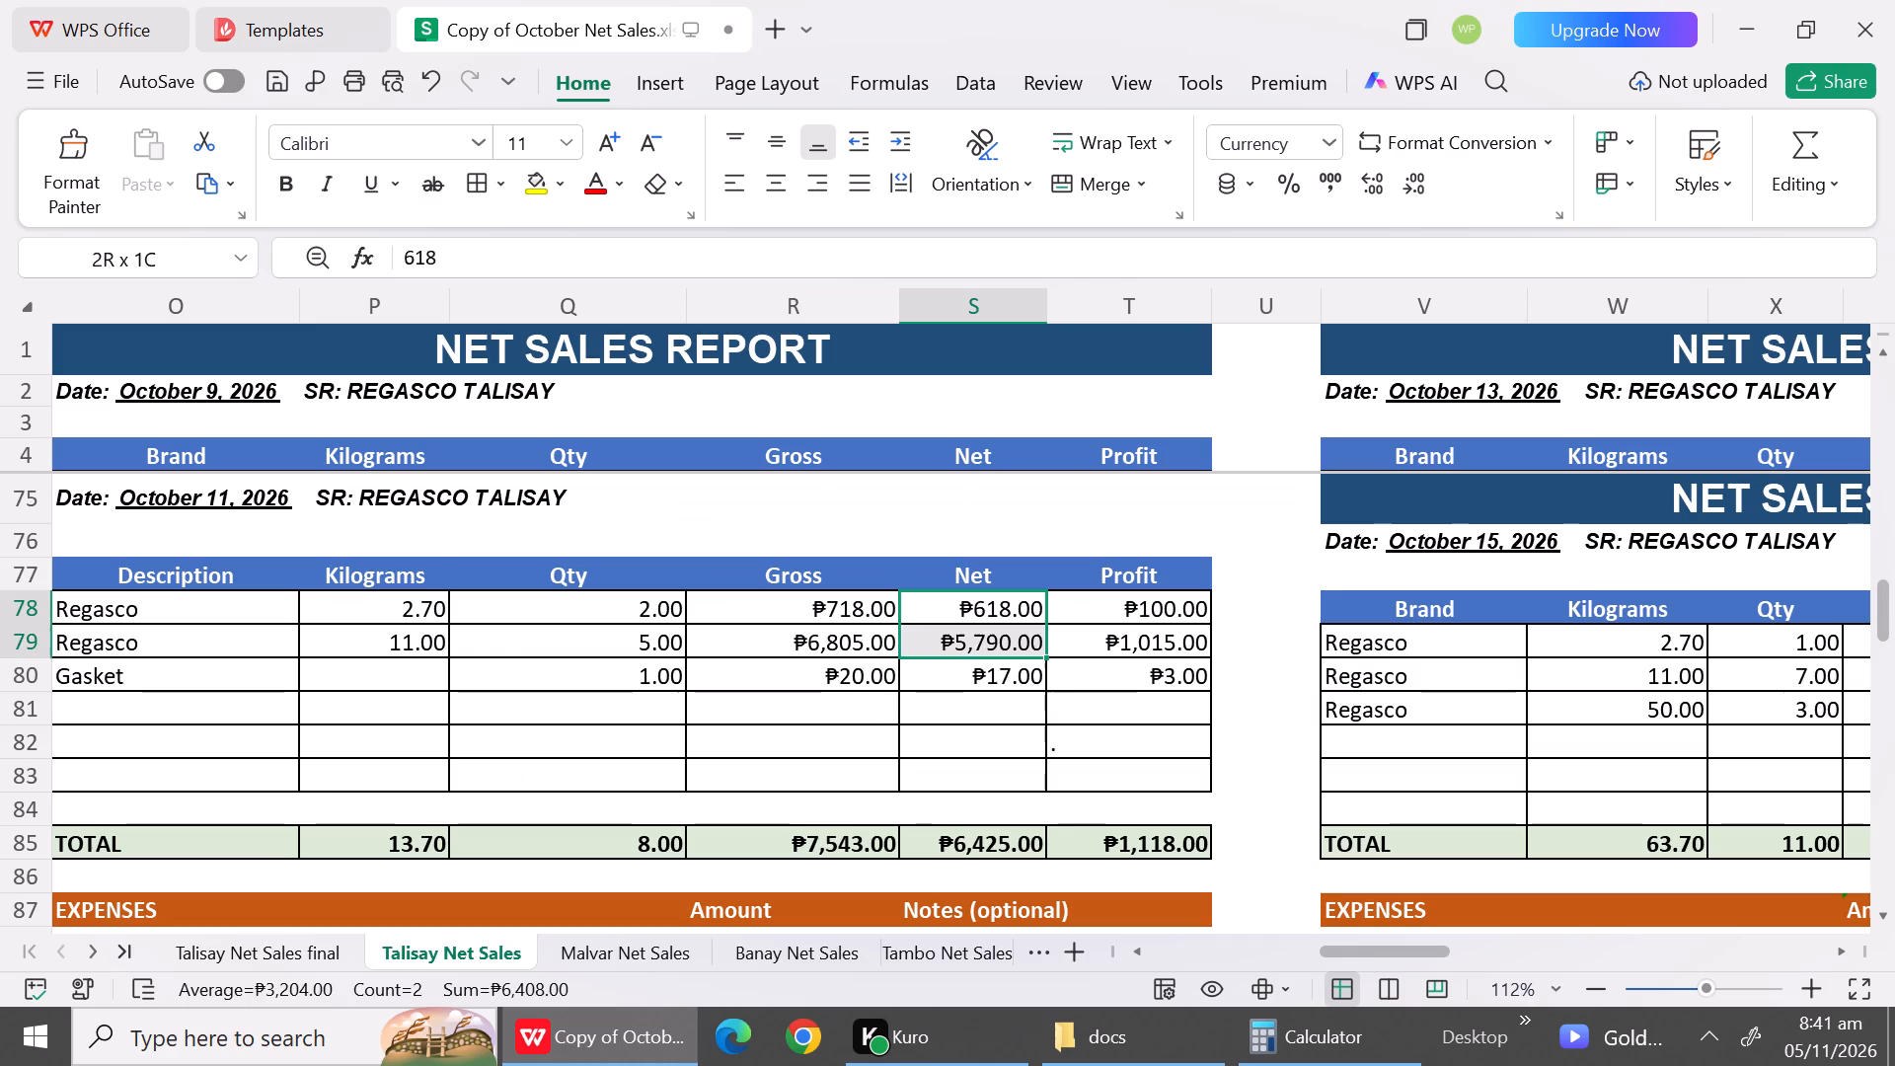
left_click_drag(1005, 647, 1004, 679)
key("ctrl+c")
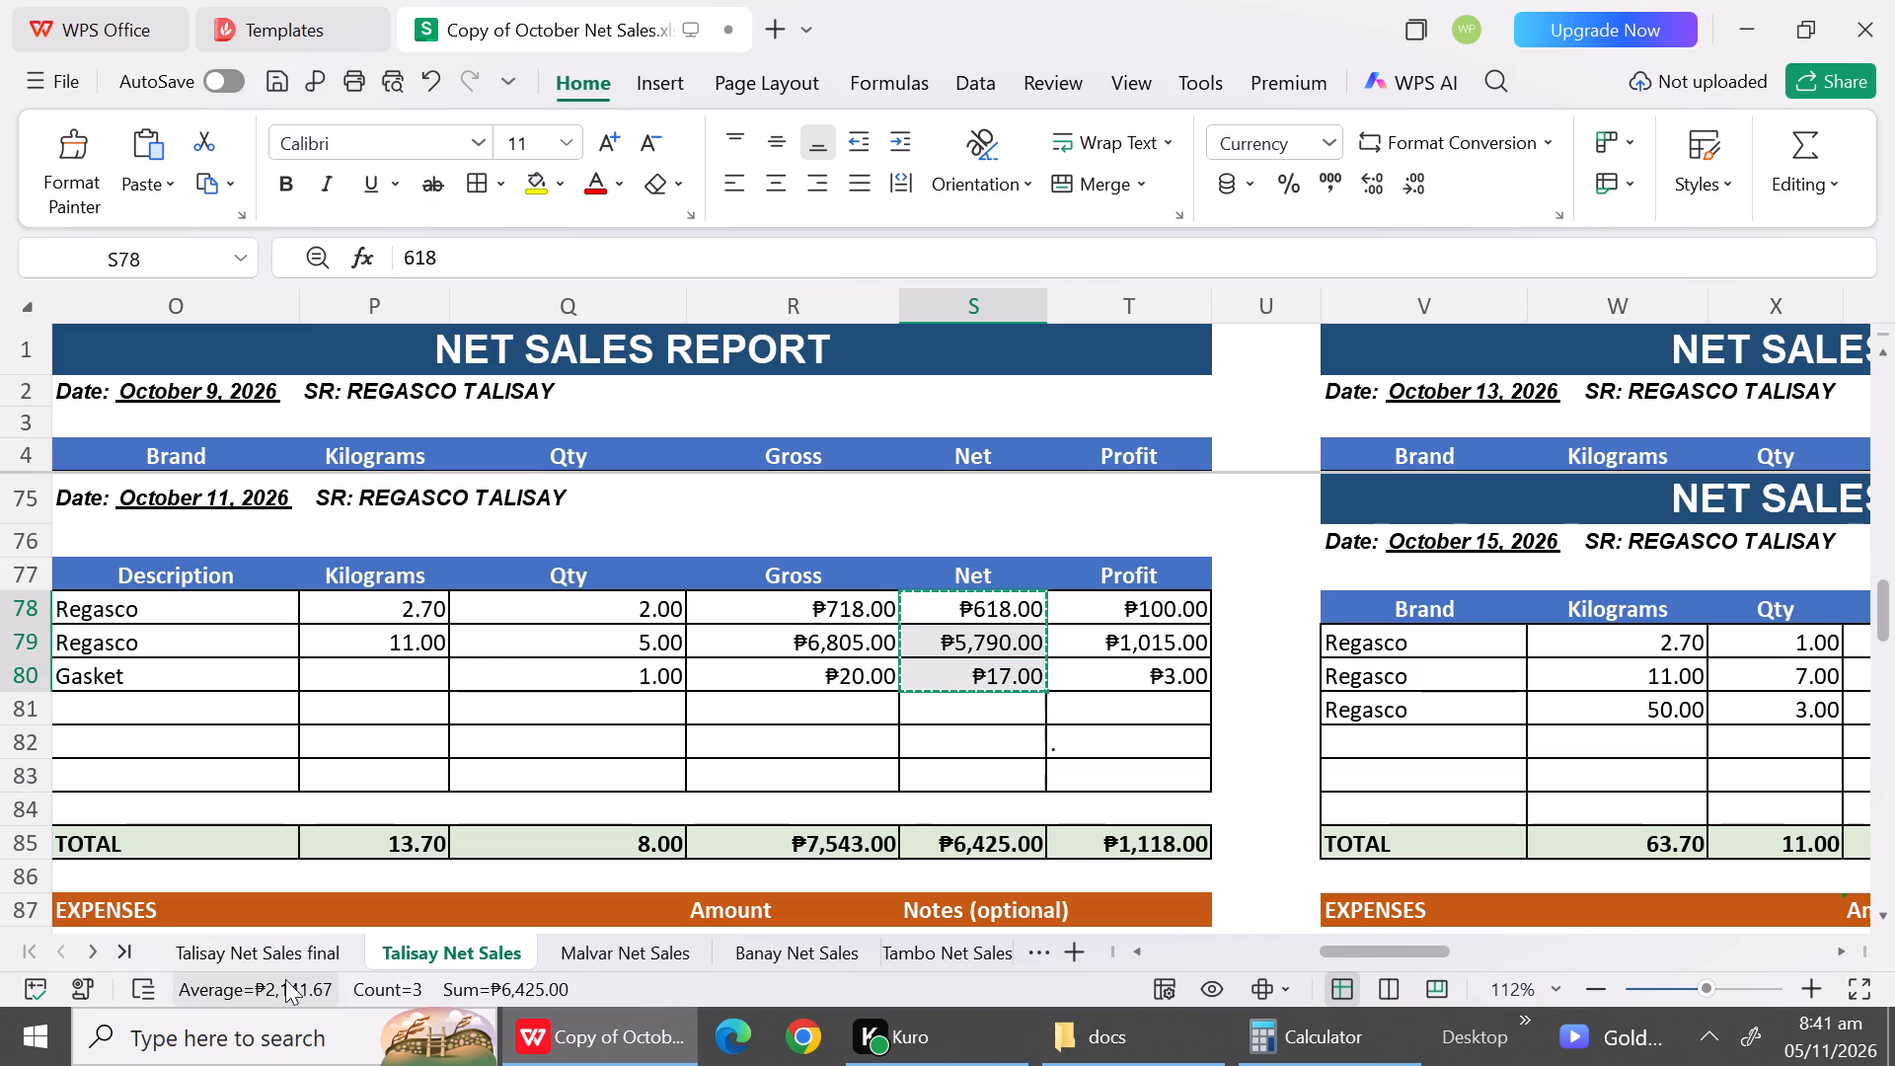
left_click(278, 954)
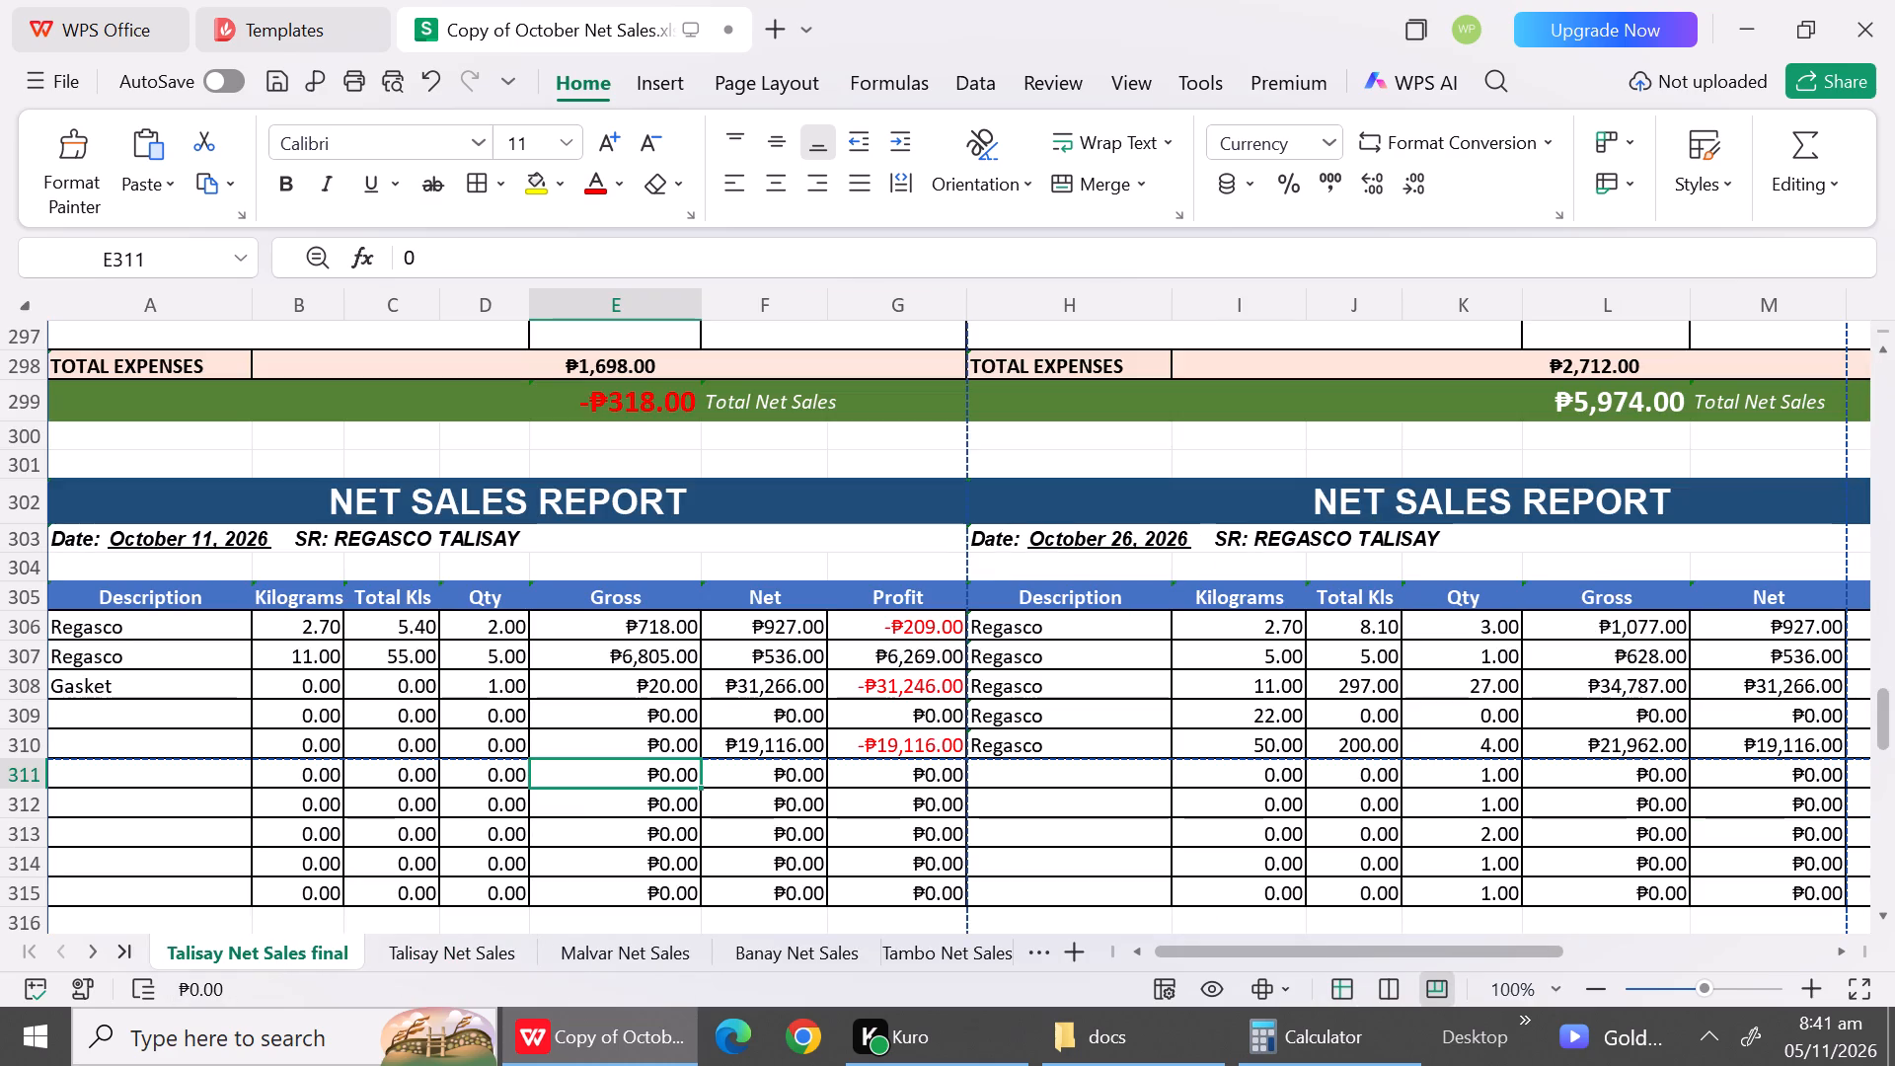
left_click(750, 631)
key("ctrl+v")
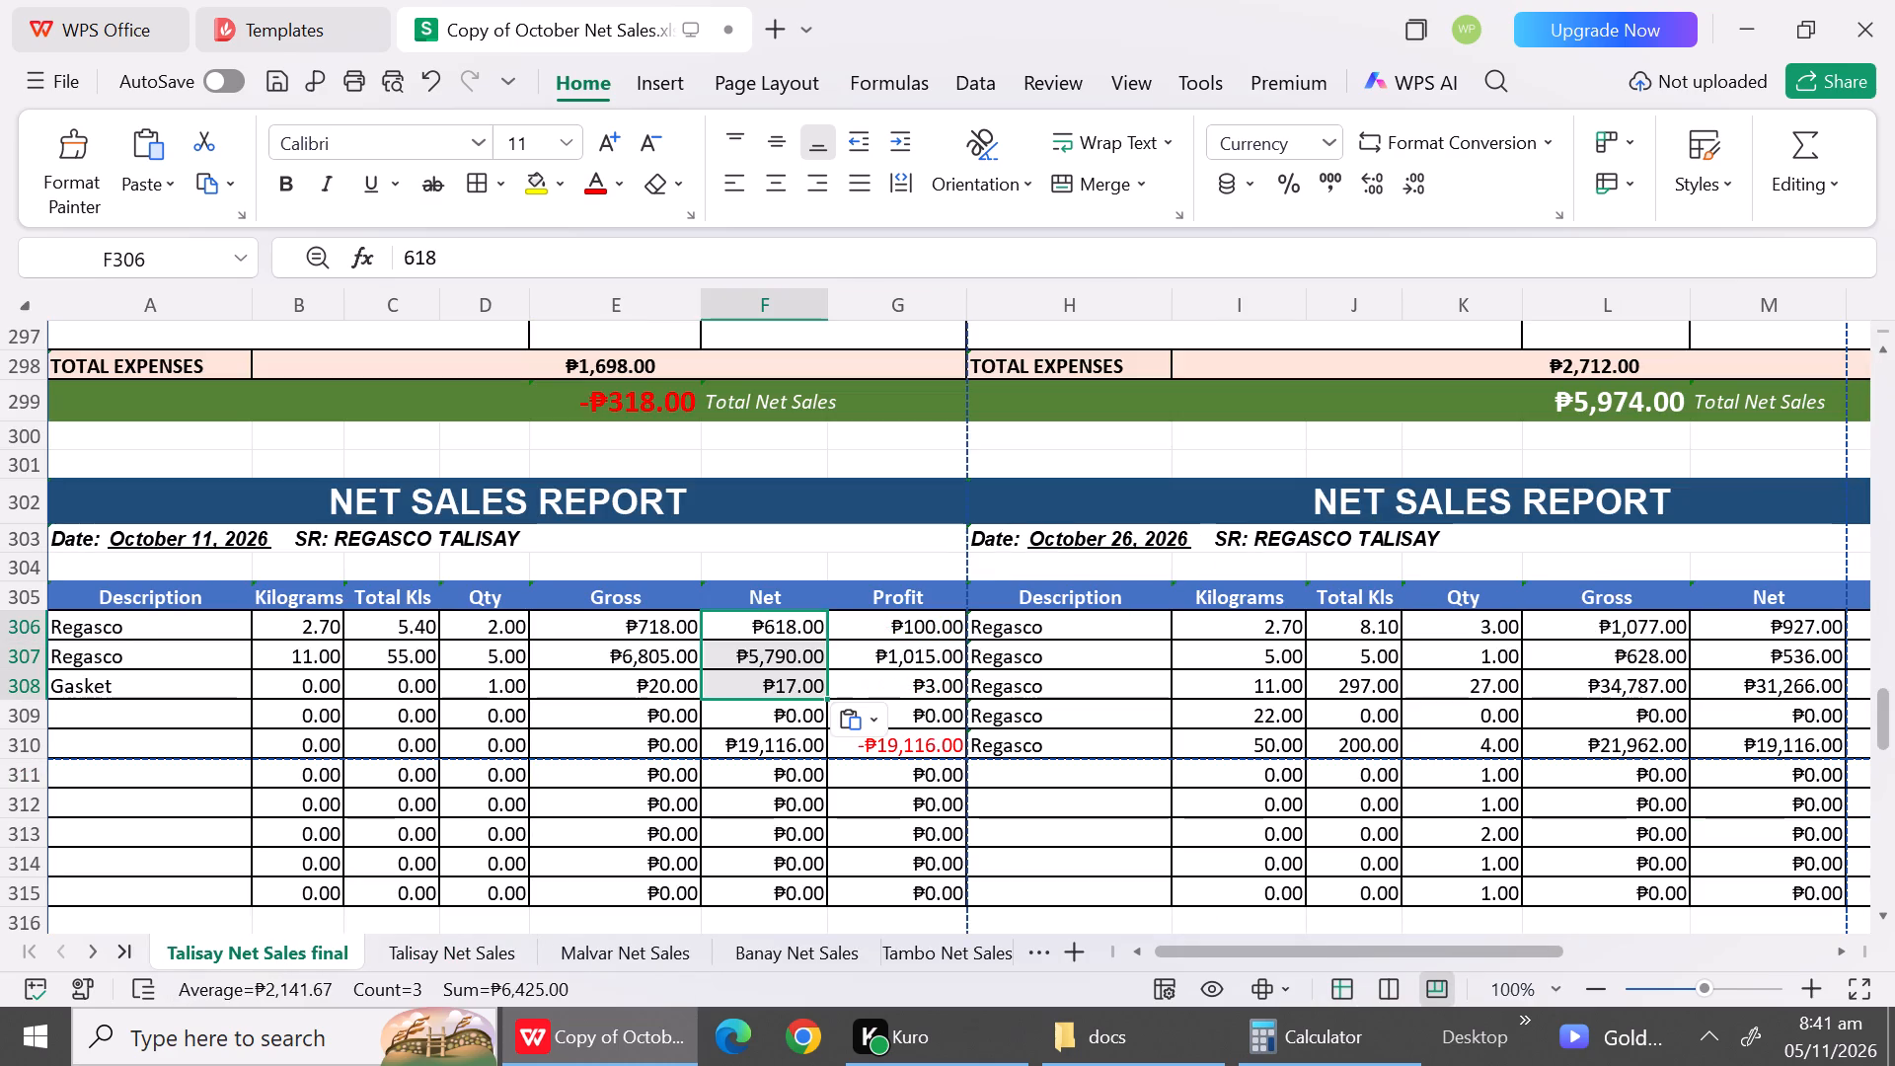
Set the leftover net amount in F310 of the October 11 report to 0.
left_click(785, 756)
key("0")
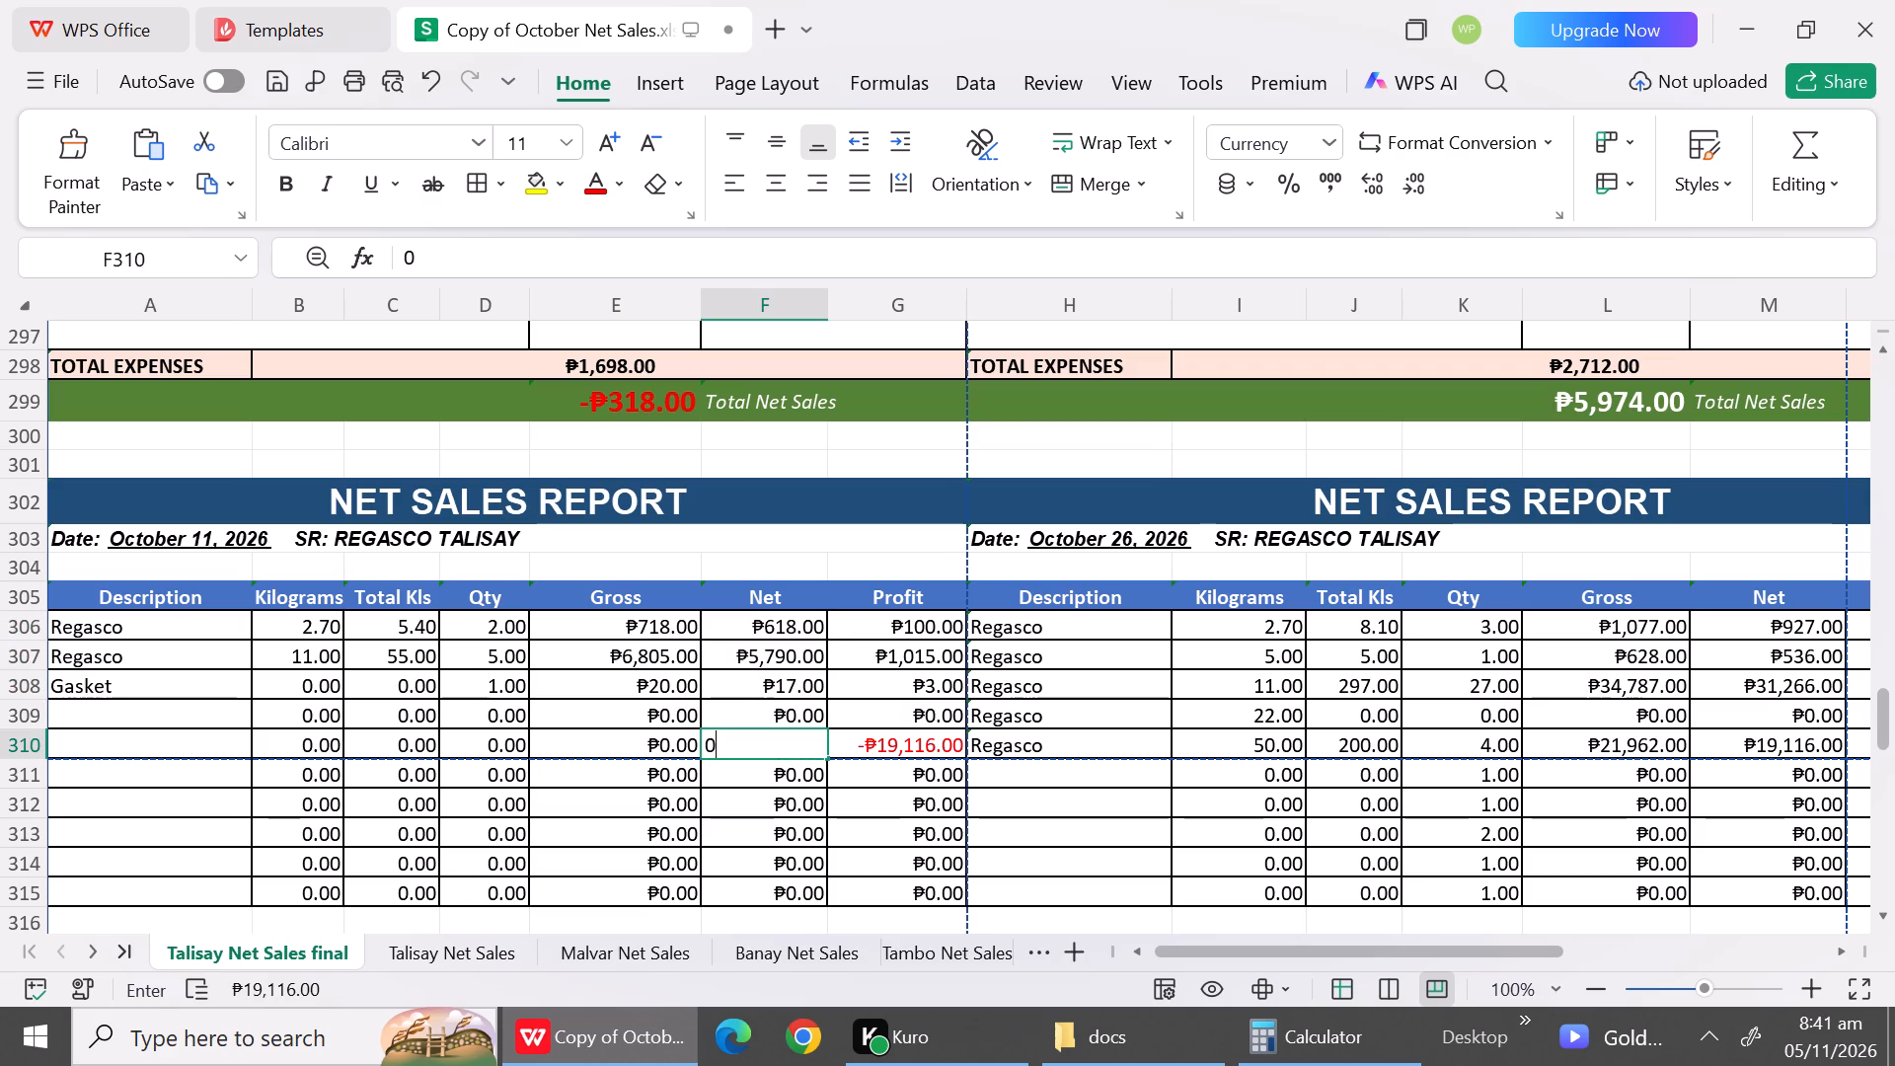
key("Down")
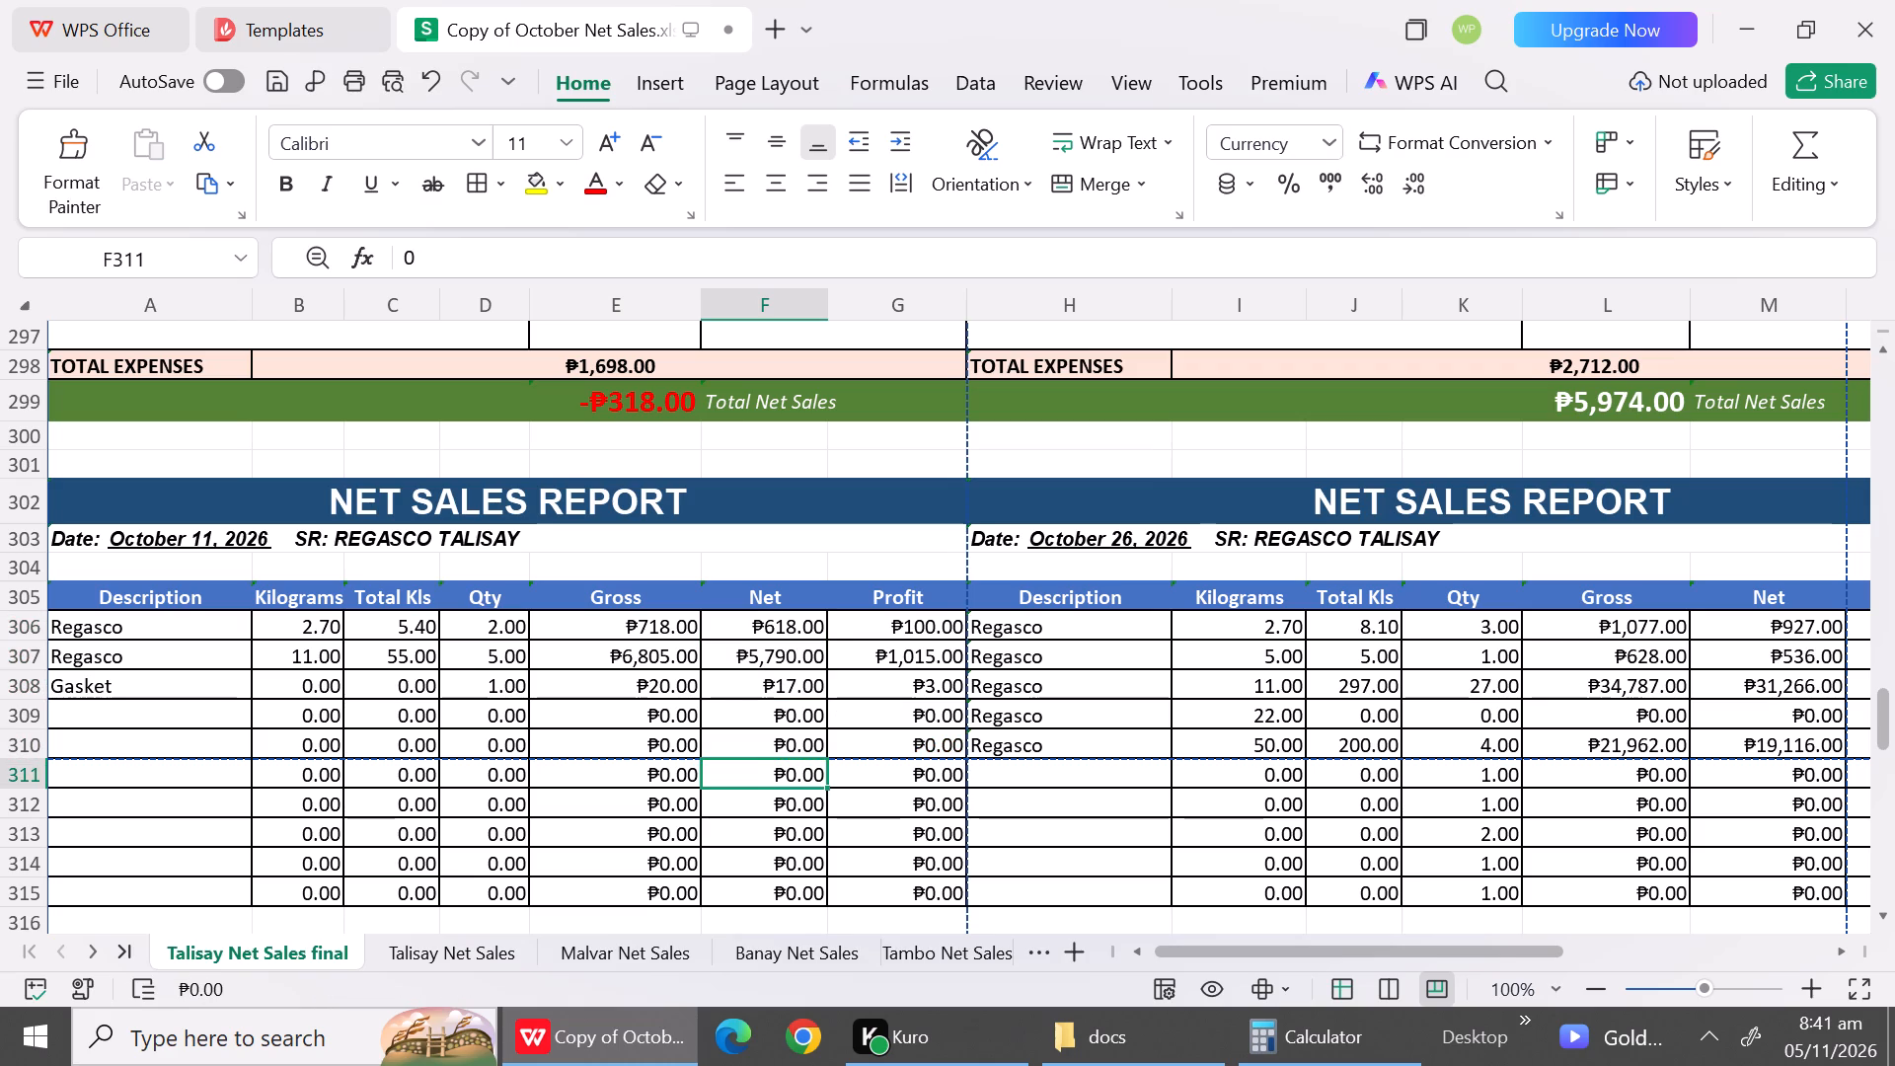
Replace the October 11 expense names in A323 and A324 of the final sheet with Rona and Jansen.
left_click(1892, 914)
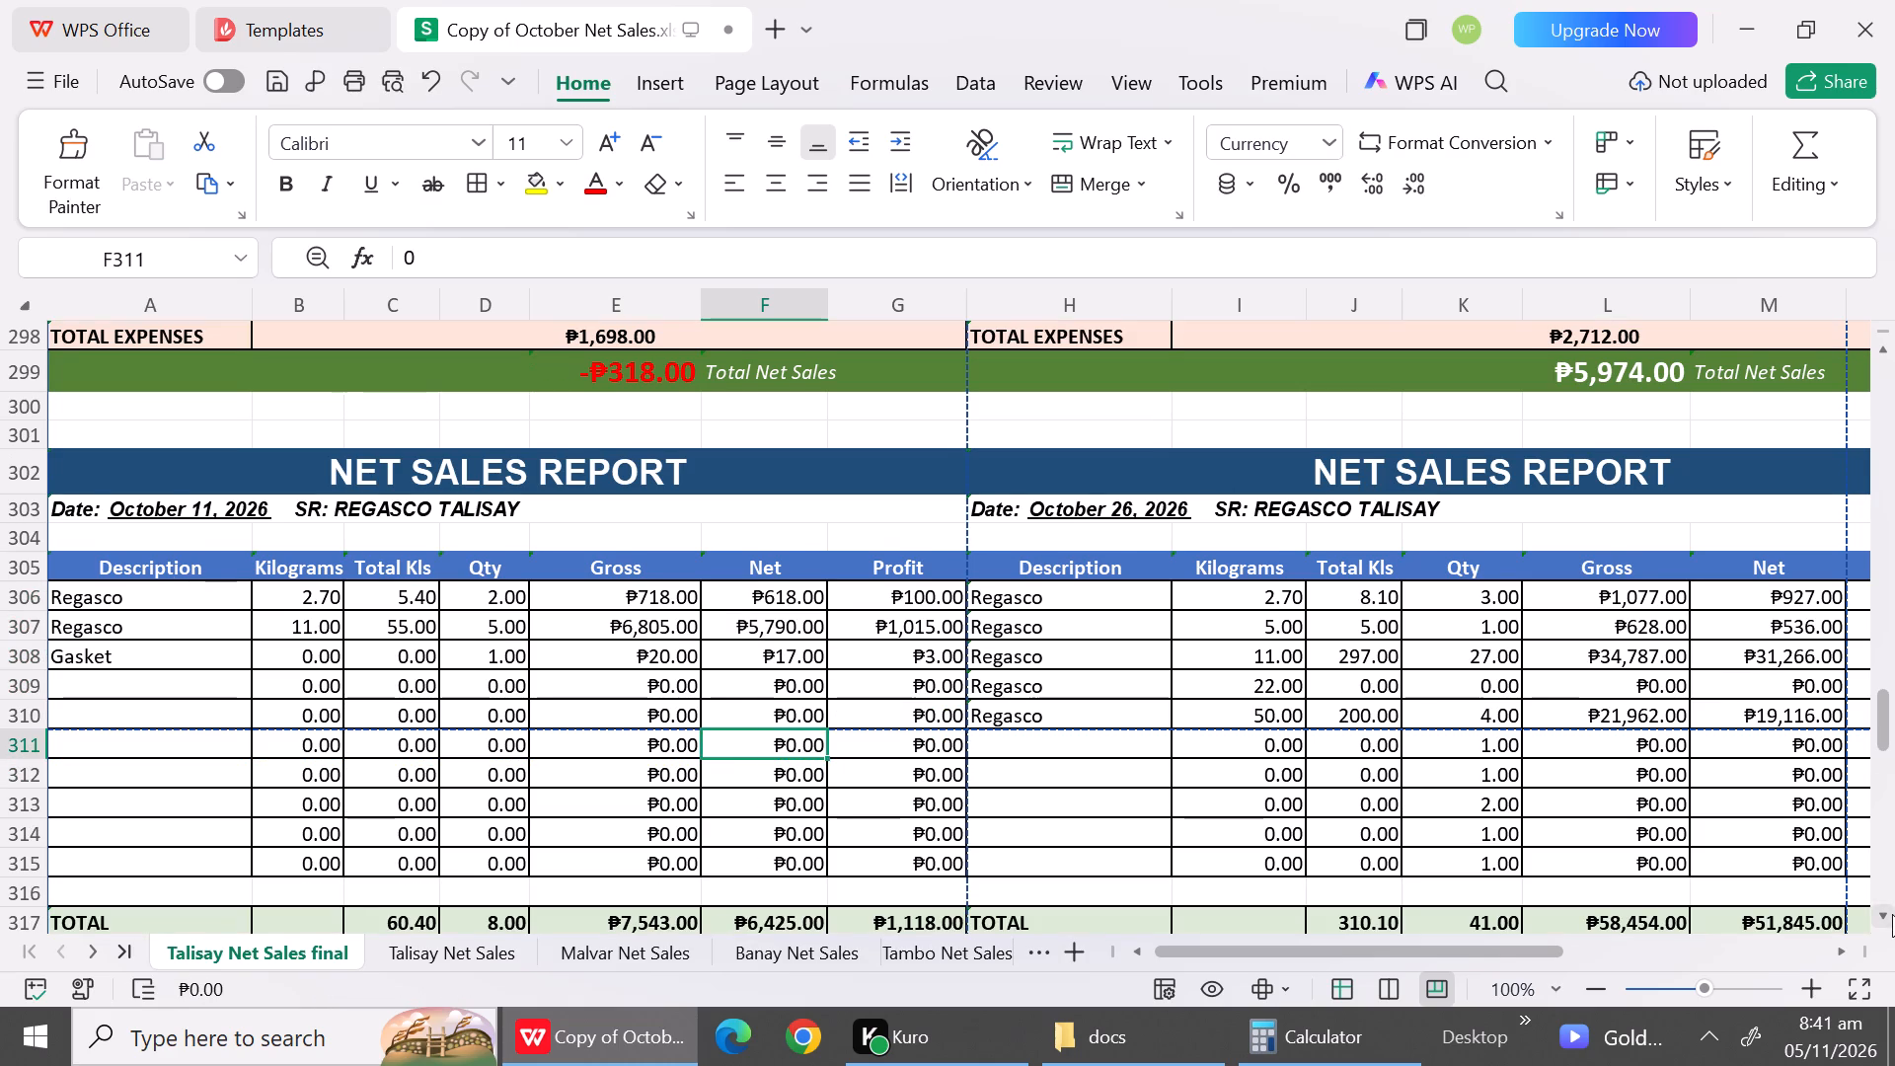
triple_click(1892, 914)
left_click(1892, 914)
triple_click(1892, 914)
triple_click(1892, 914)
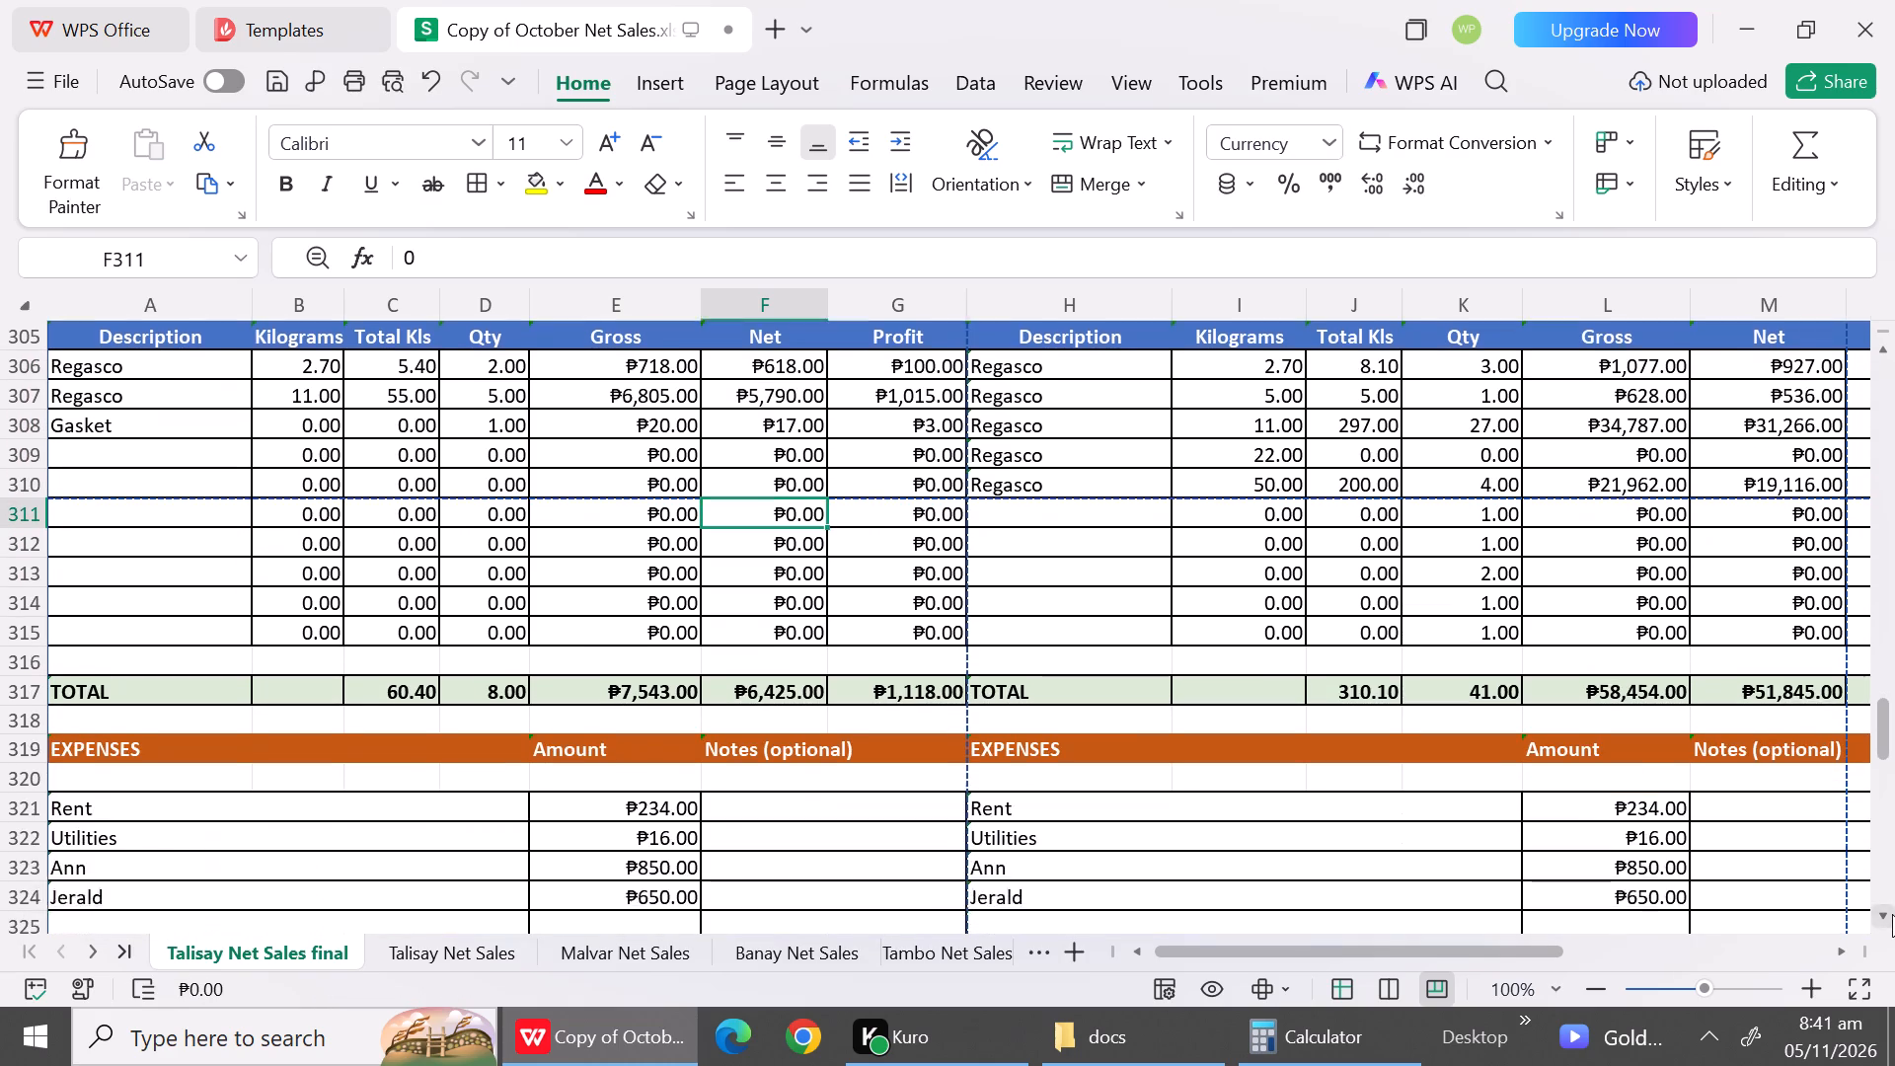
left_click(1892, 914)
left_click(1892, 914)
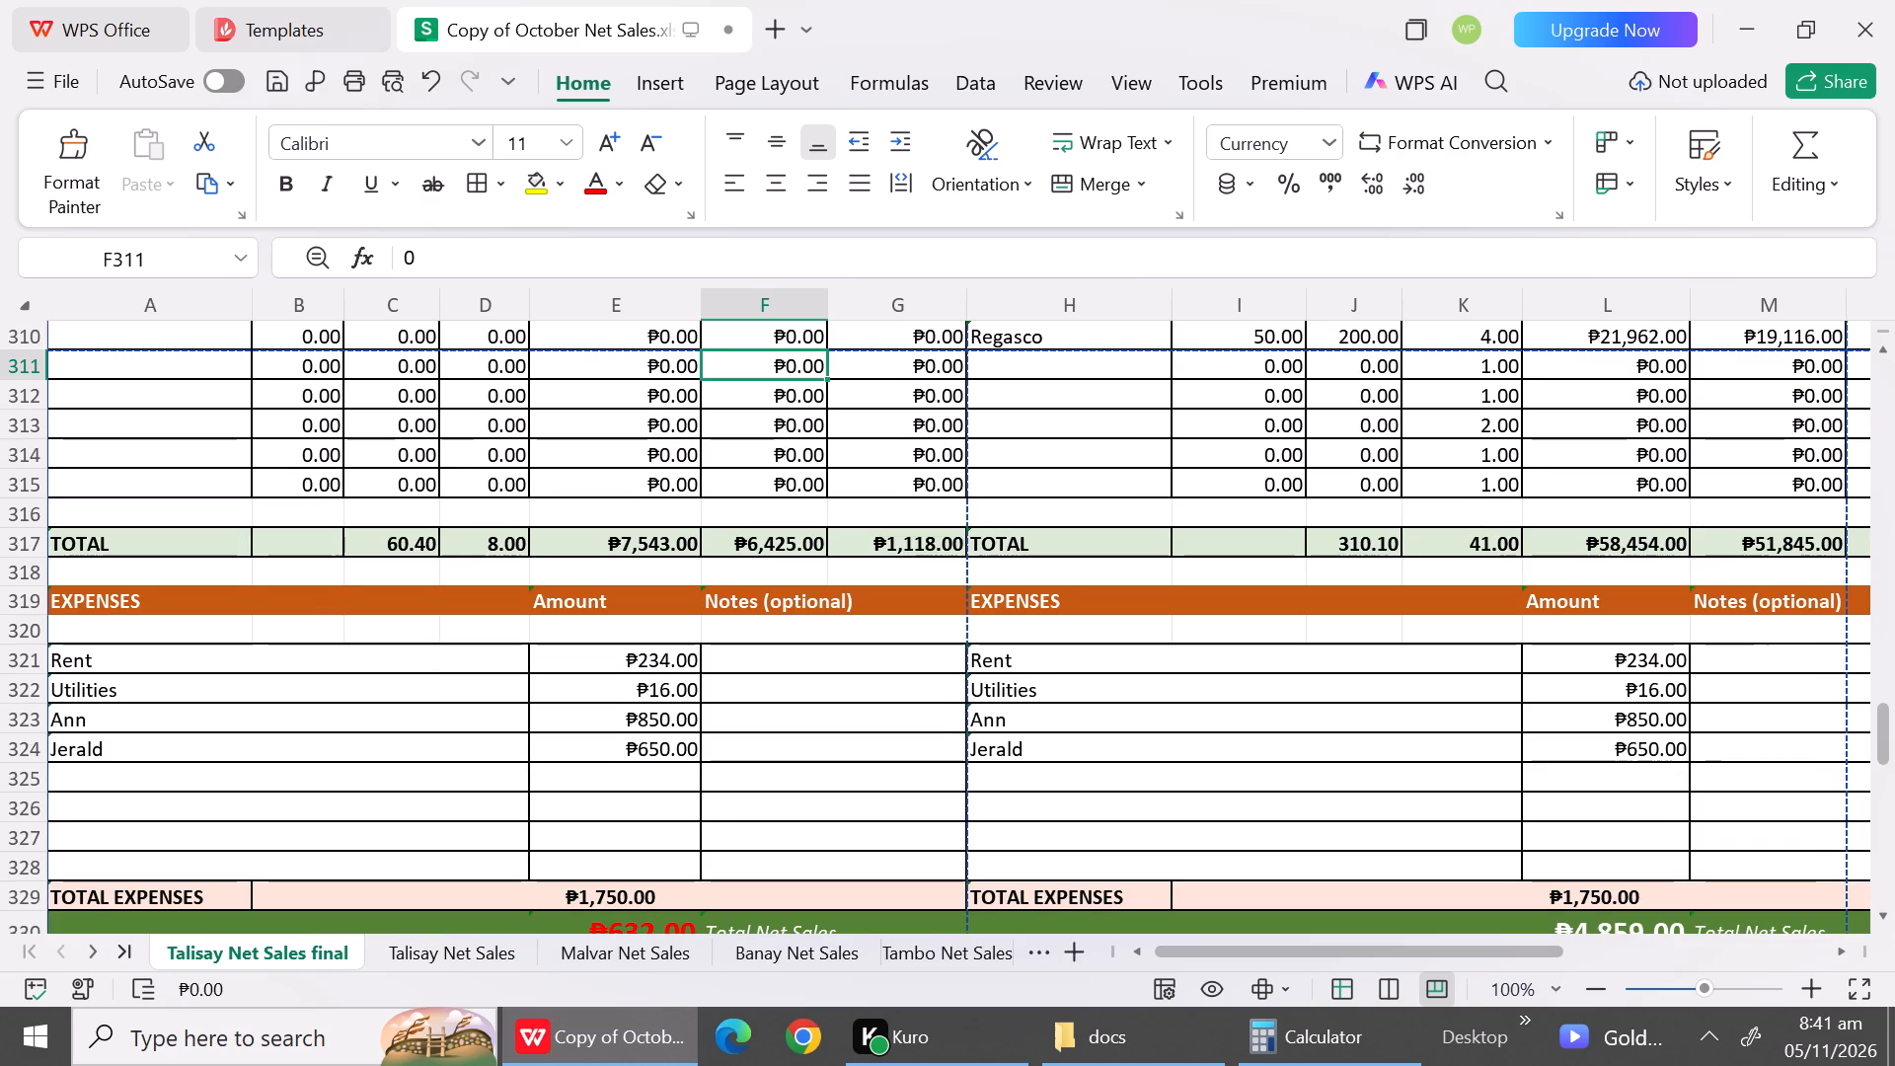
left_click(430, 945)
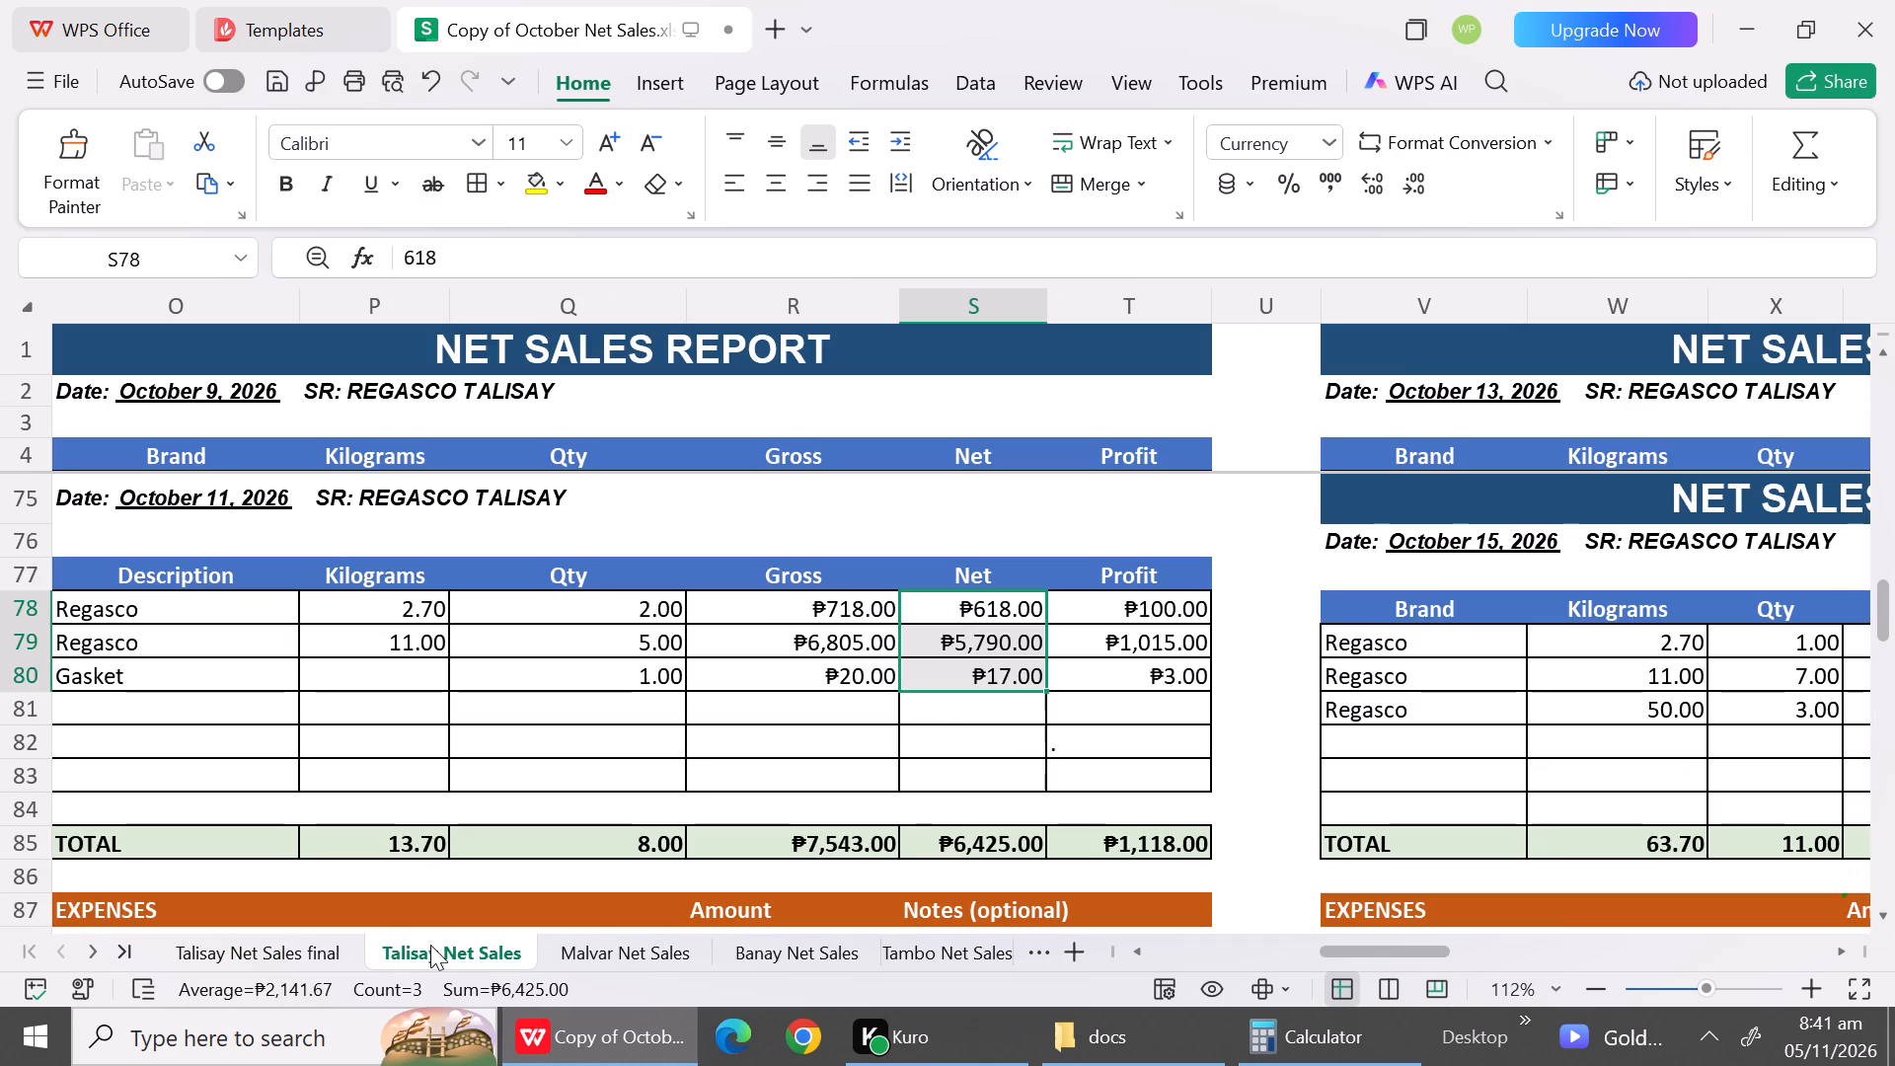
left_click(311, 960)
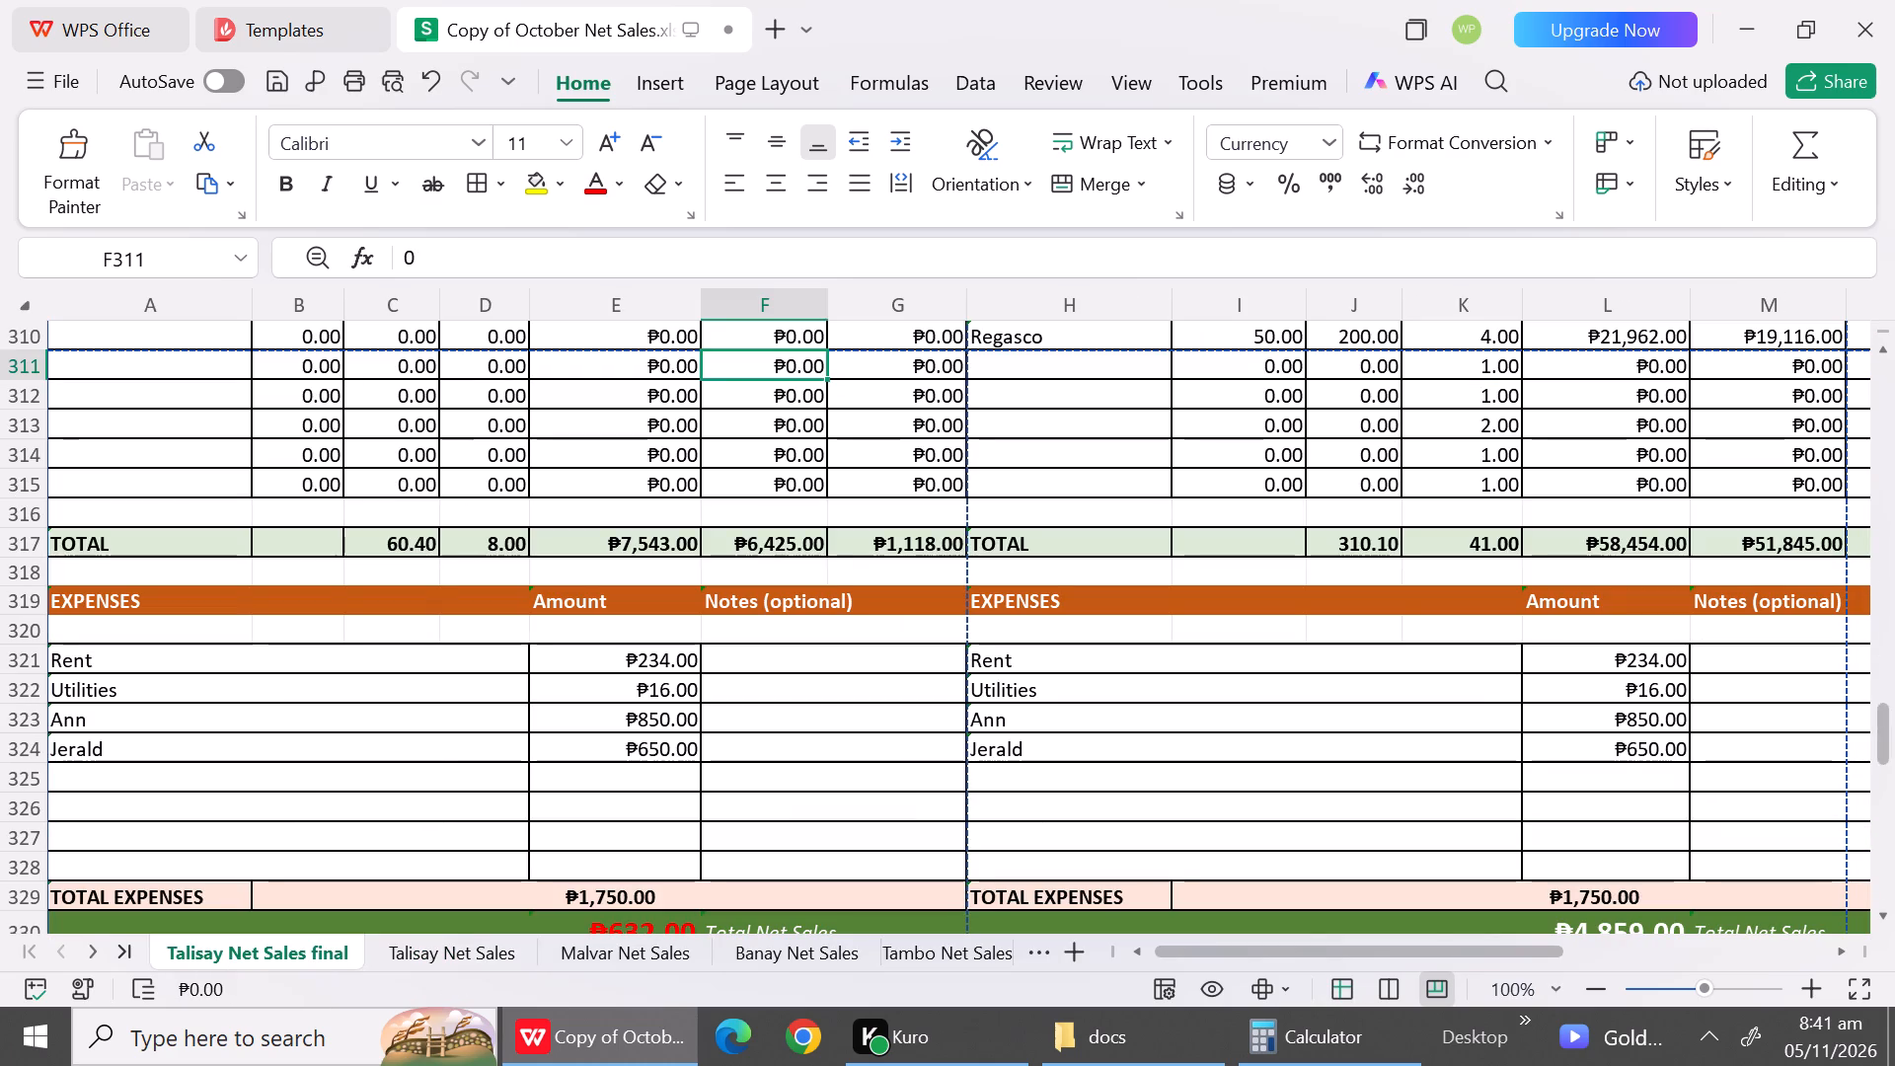
left_click(1885, 713)
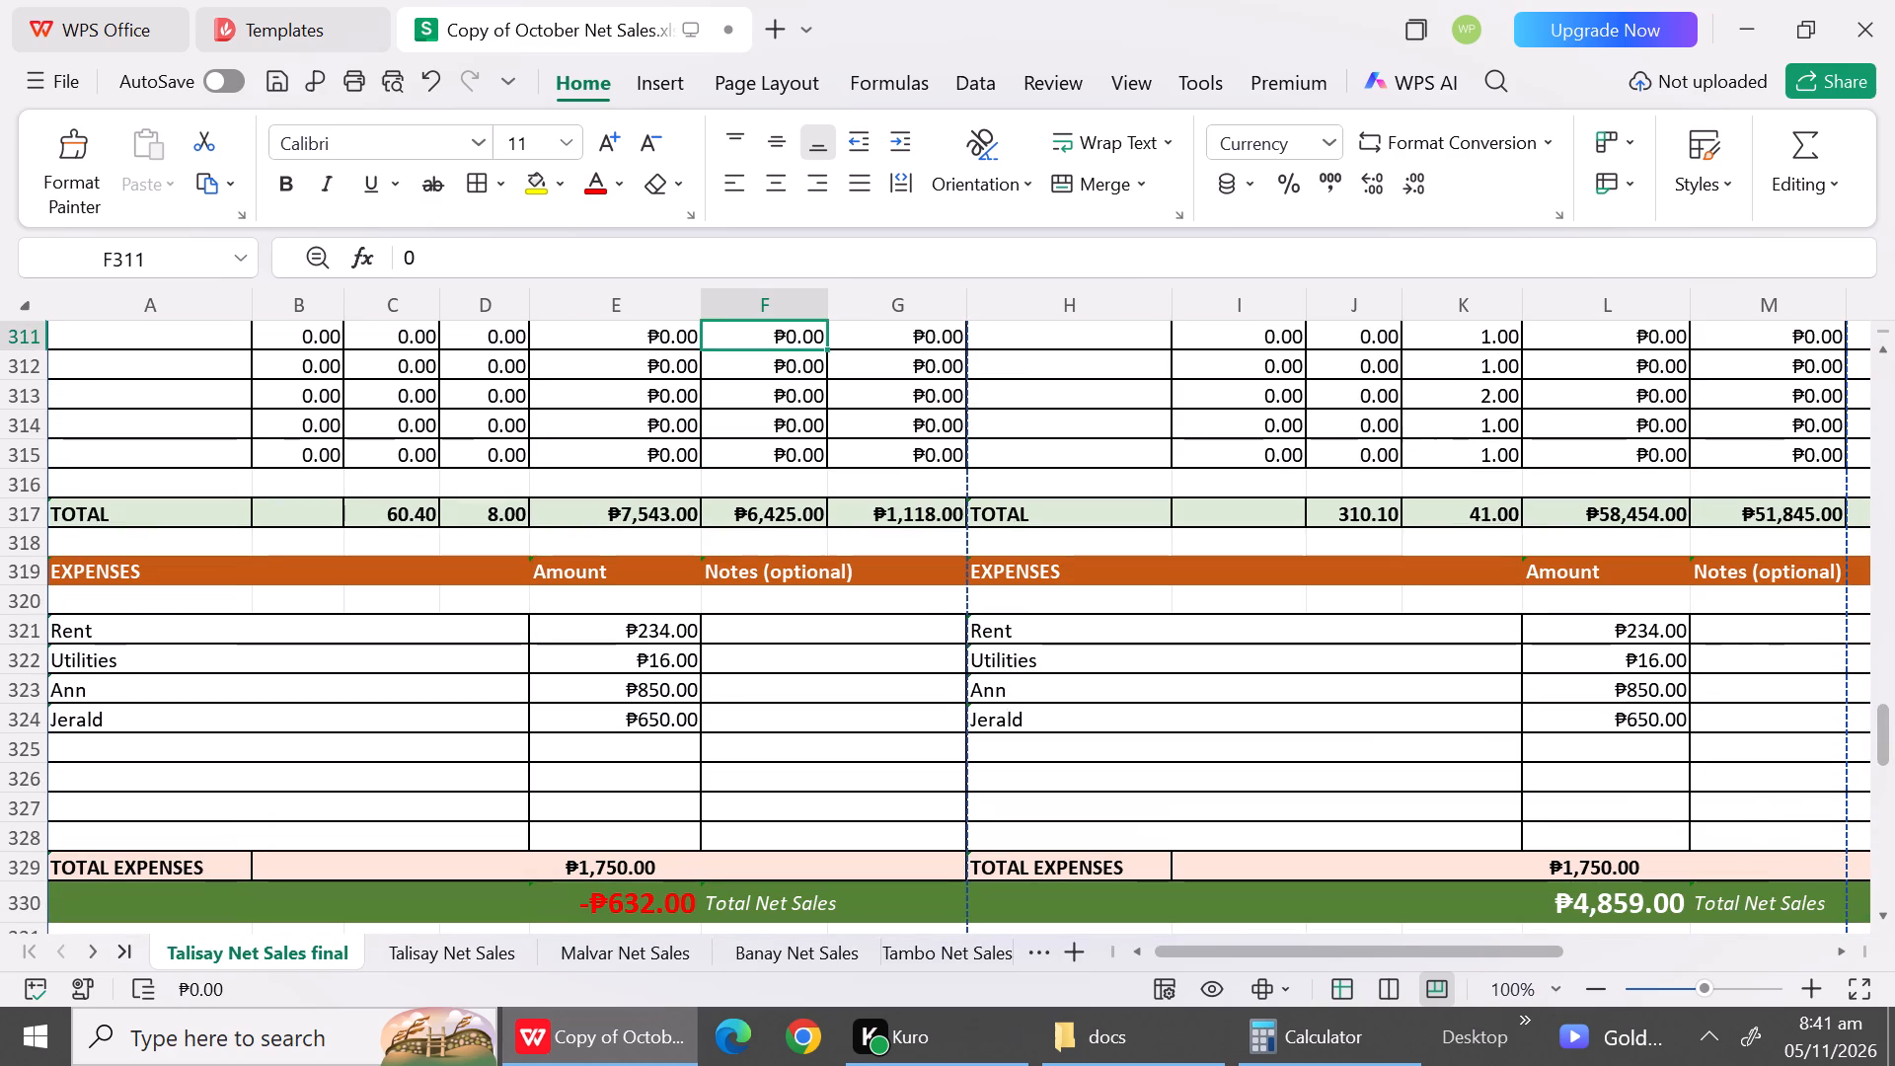
left_click(233, 690)
key("shift+r")
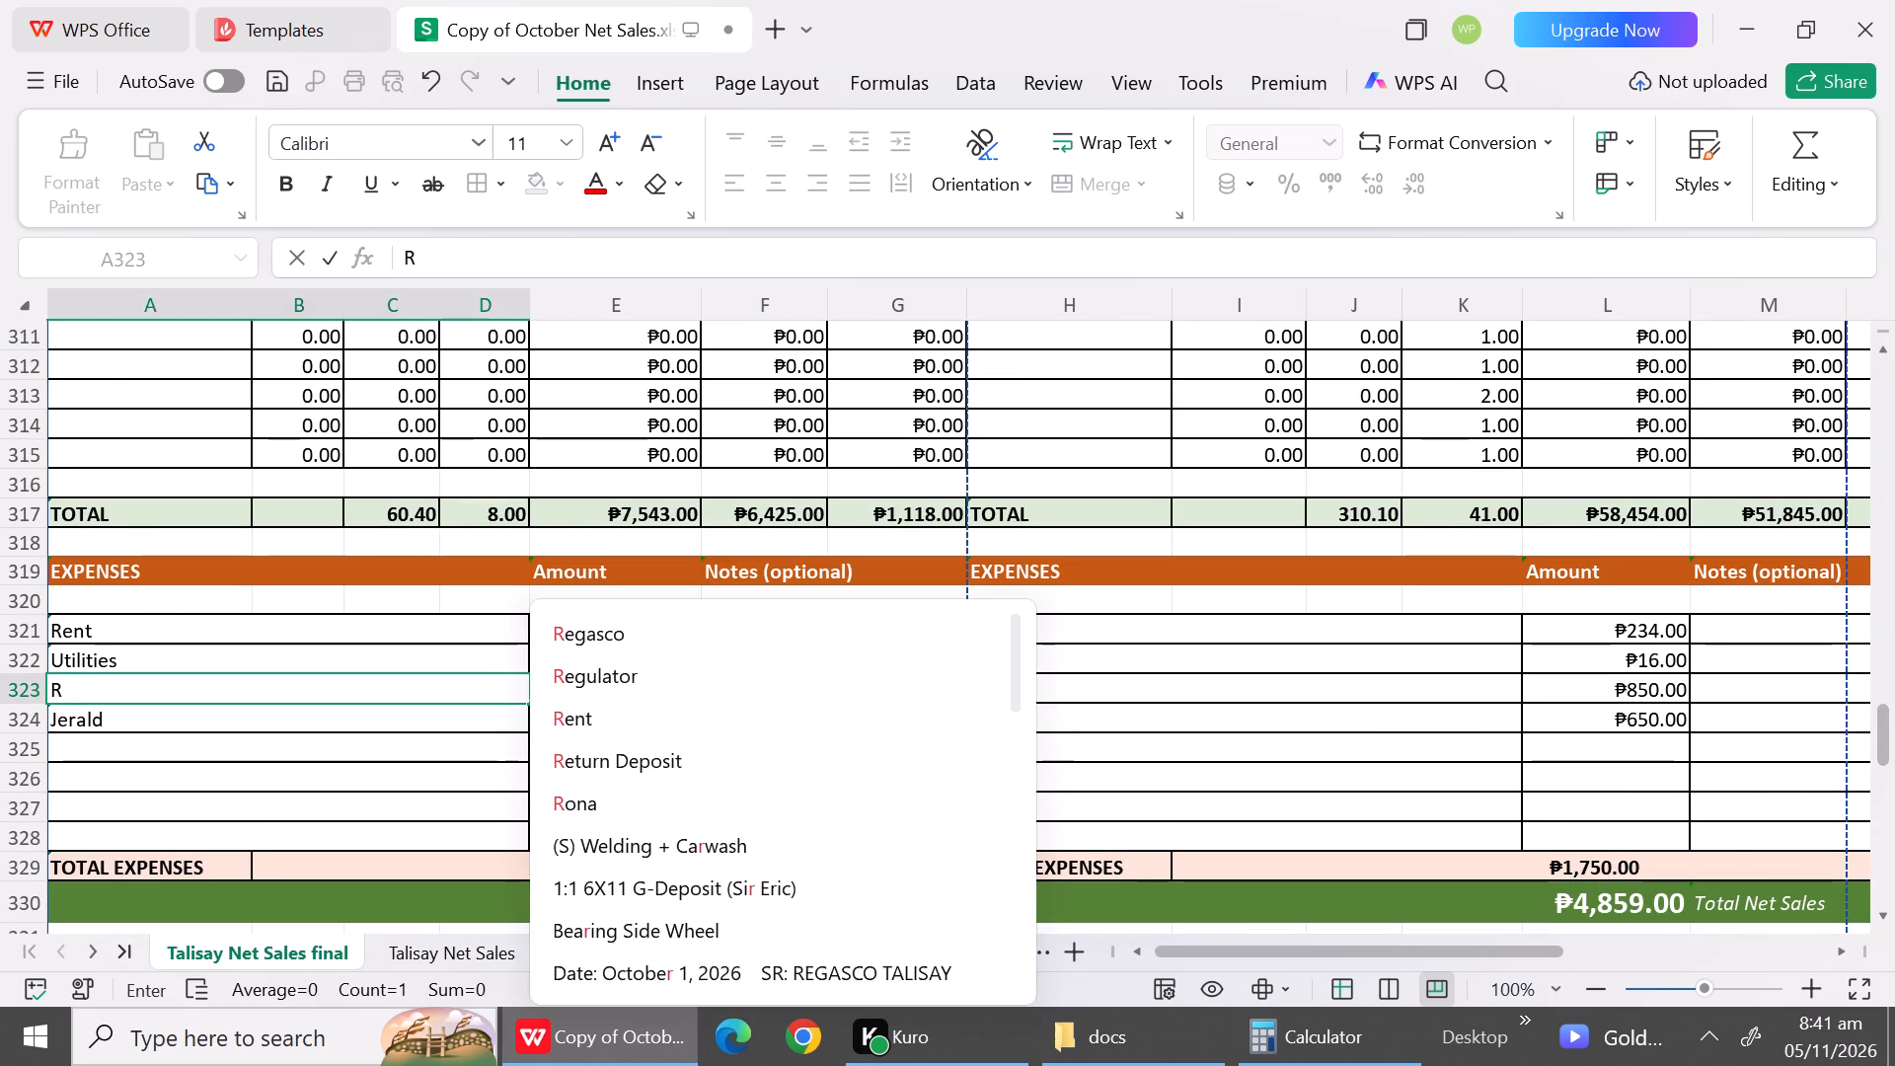
key("o")
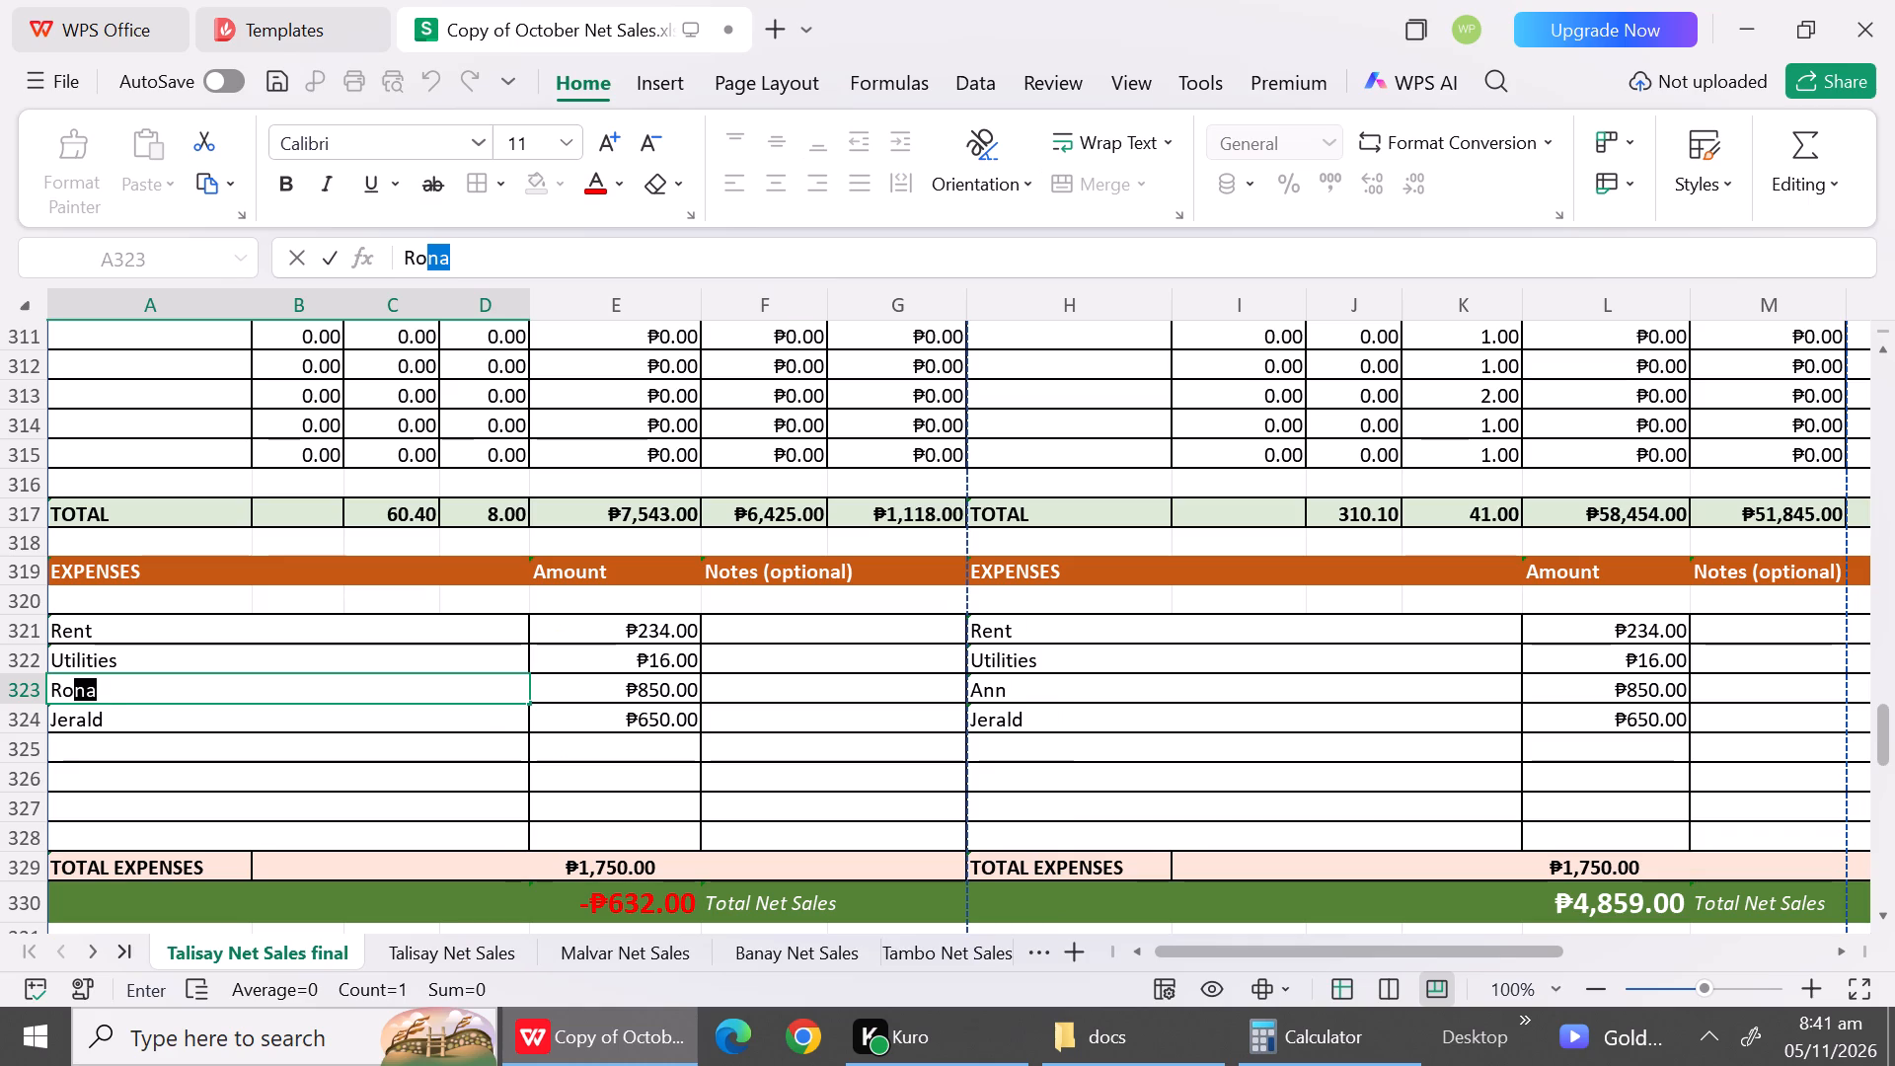
key("Right")
left_click(235, 724)
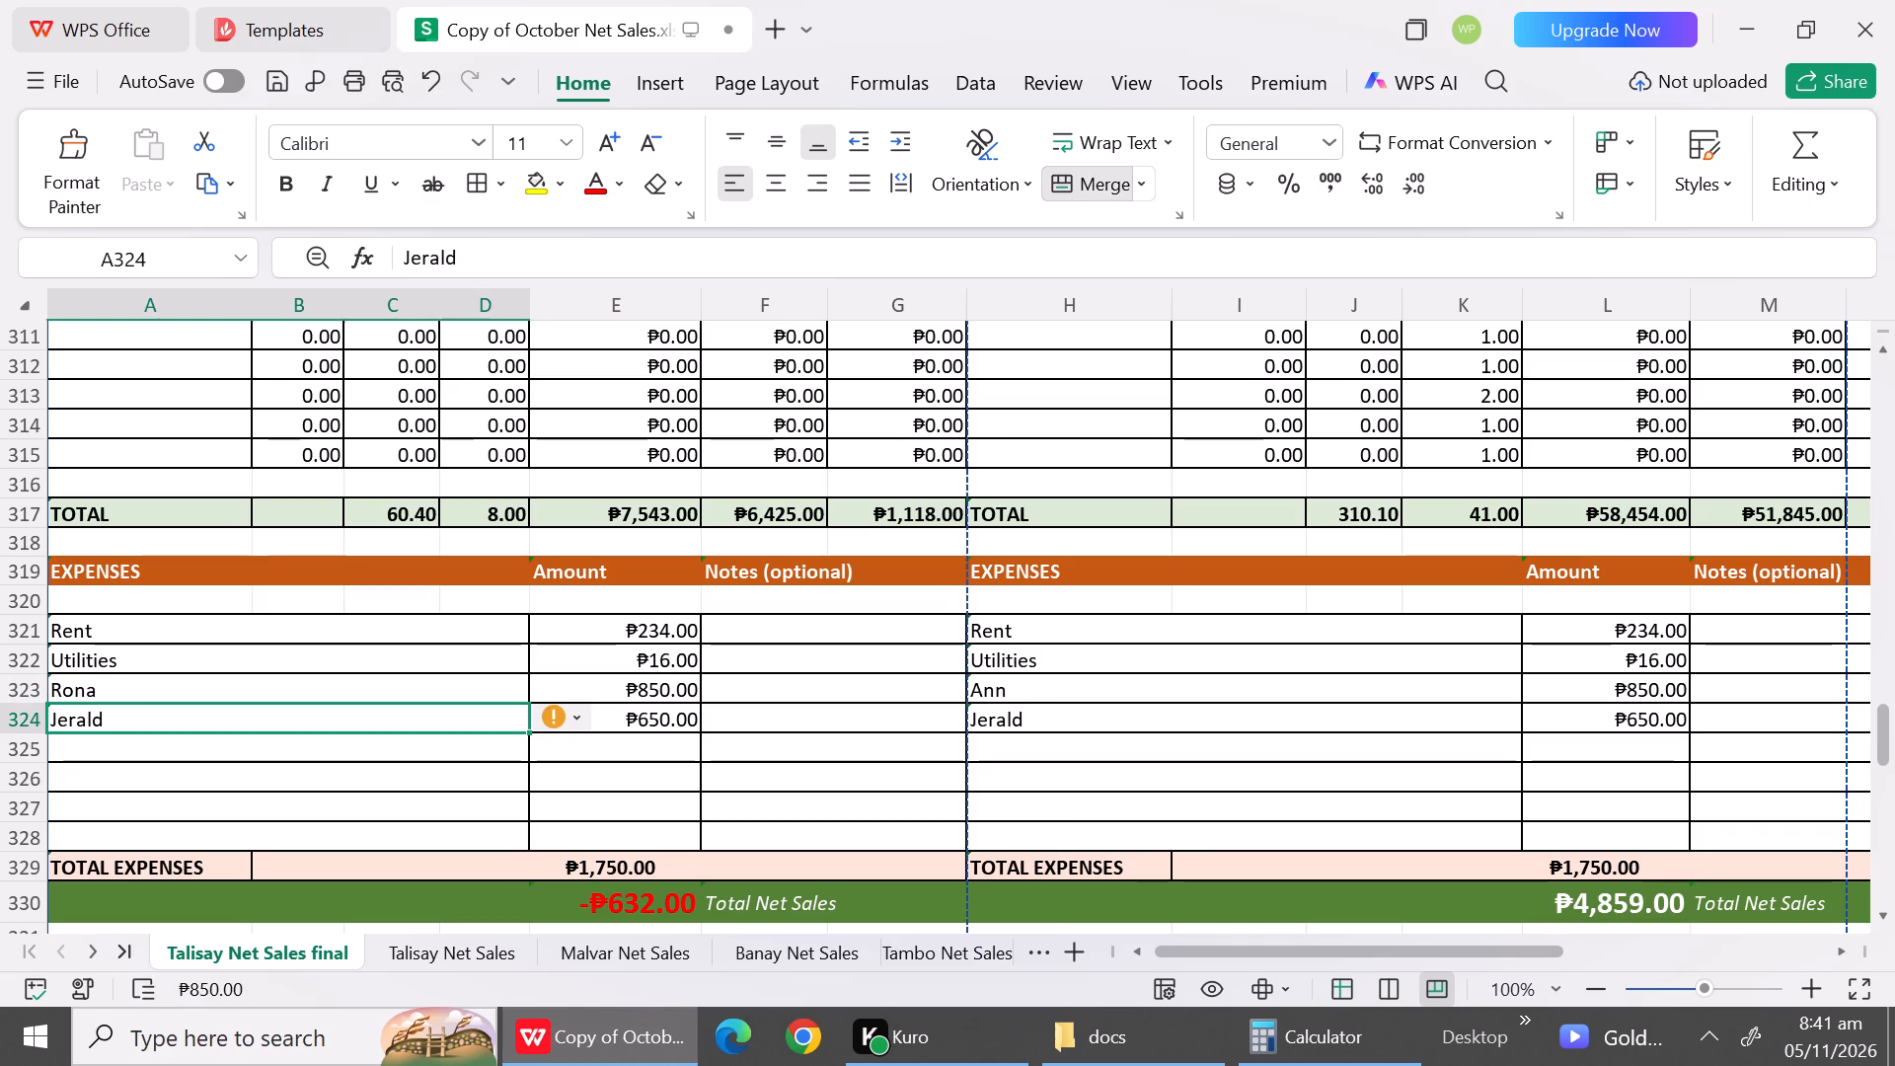
key("shift+h")
key("BackSpace")
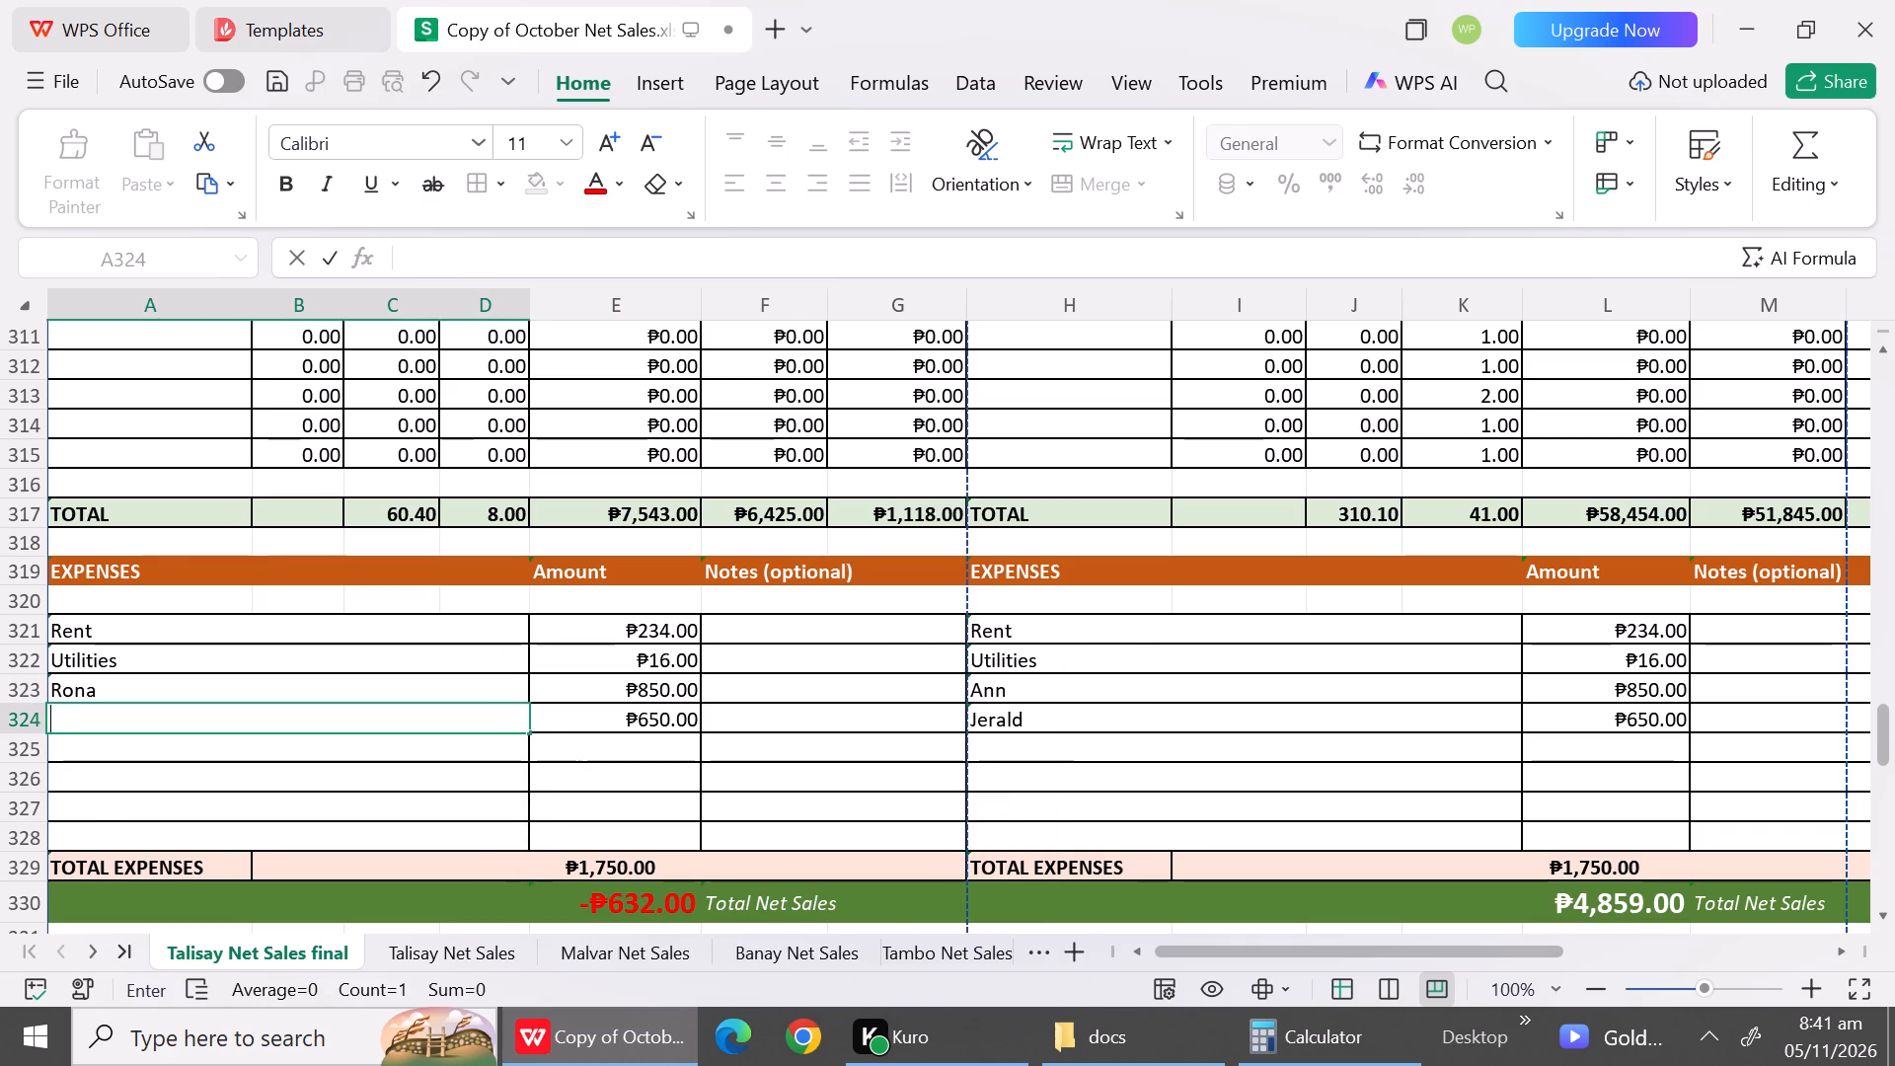
key("shift+j")
left_click(225, 775)
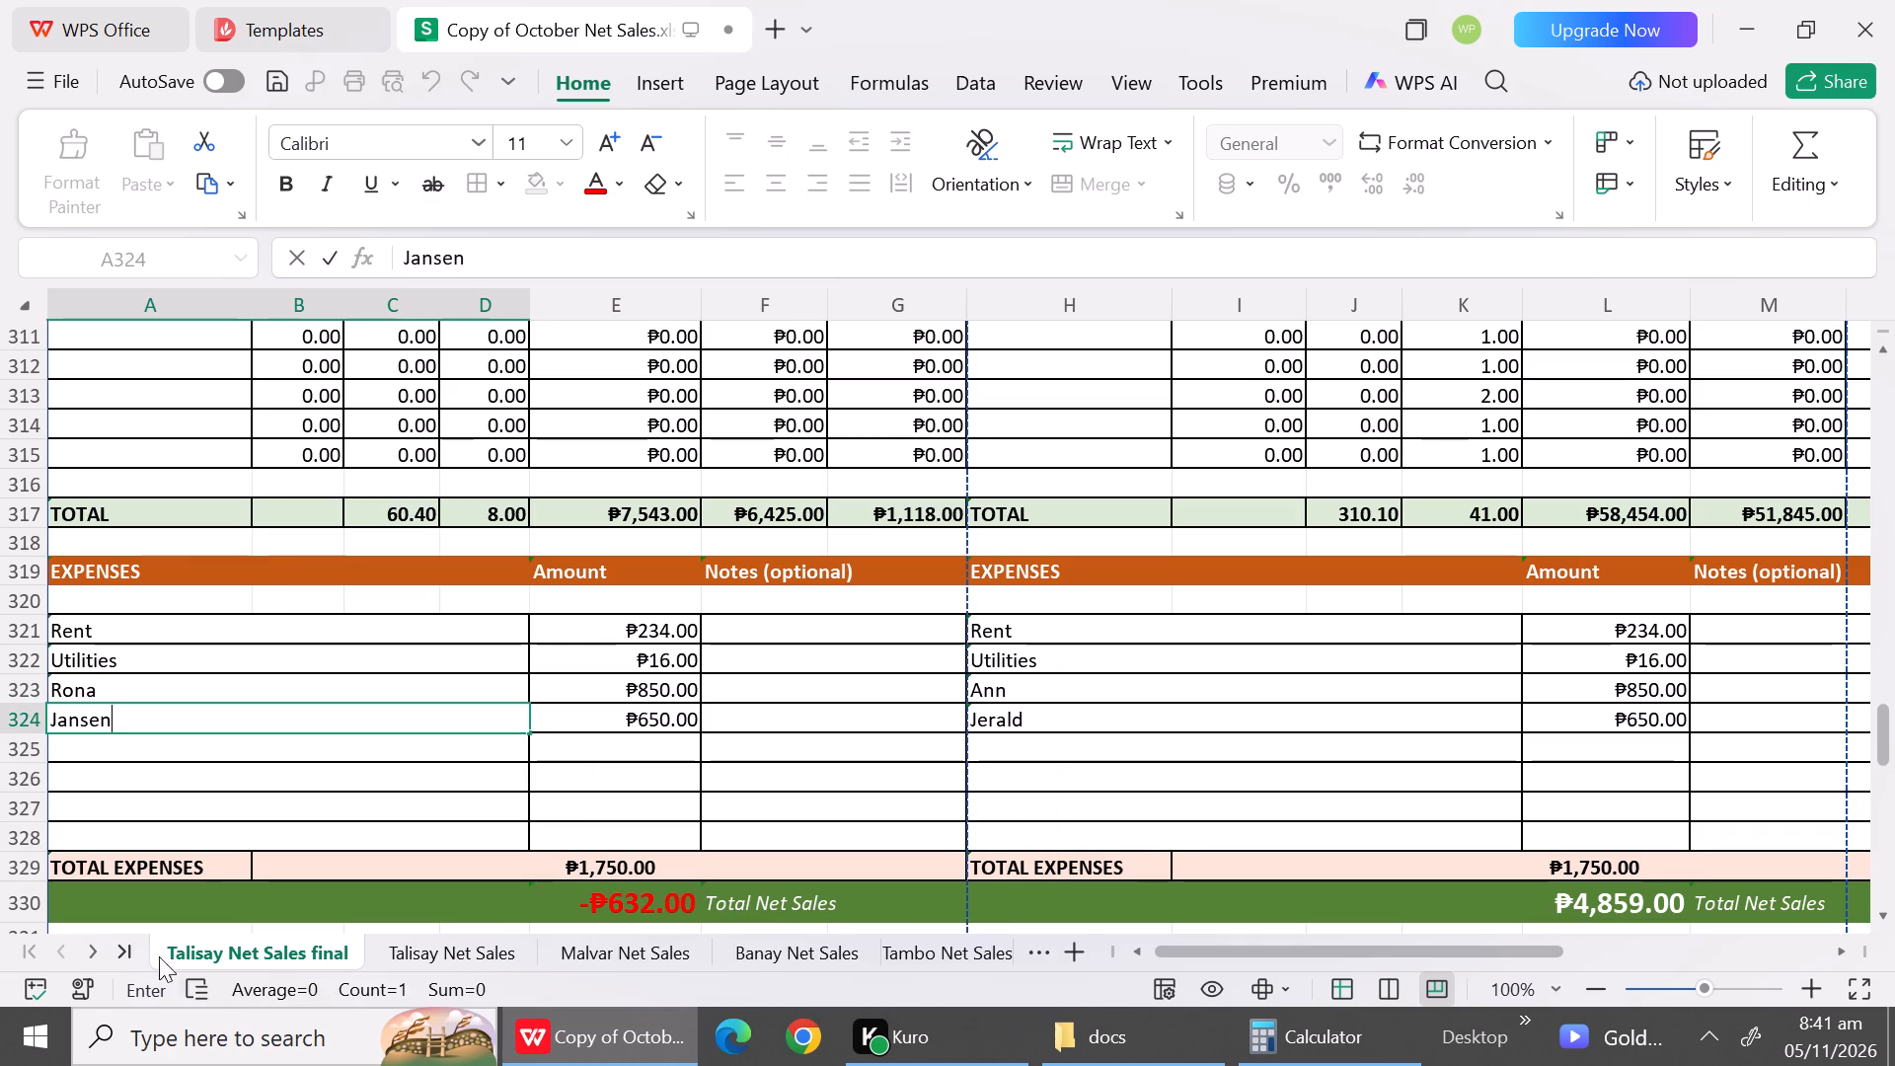
Copy the October 11 expense amounts 283, 15, 600, 600 and 150 from R89:R93 of Talisay Net Sales into E321:E325 of the final sheet.
left_click(375, 951)
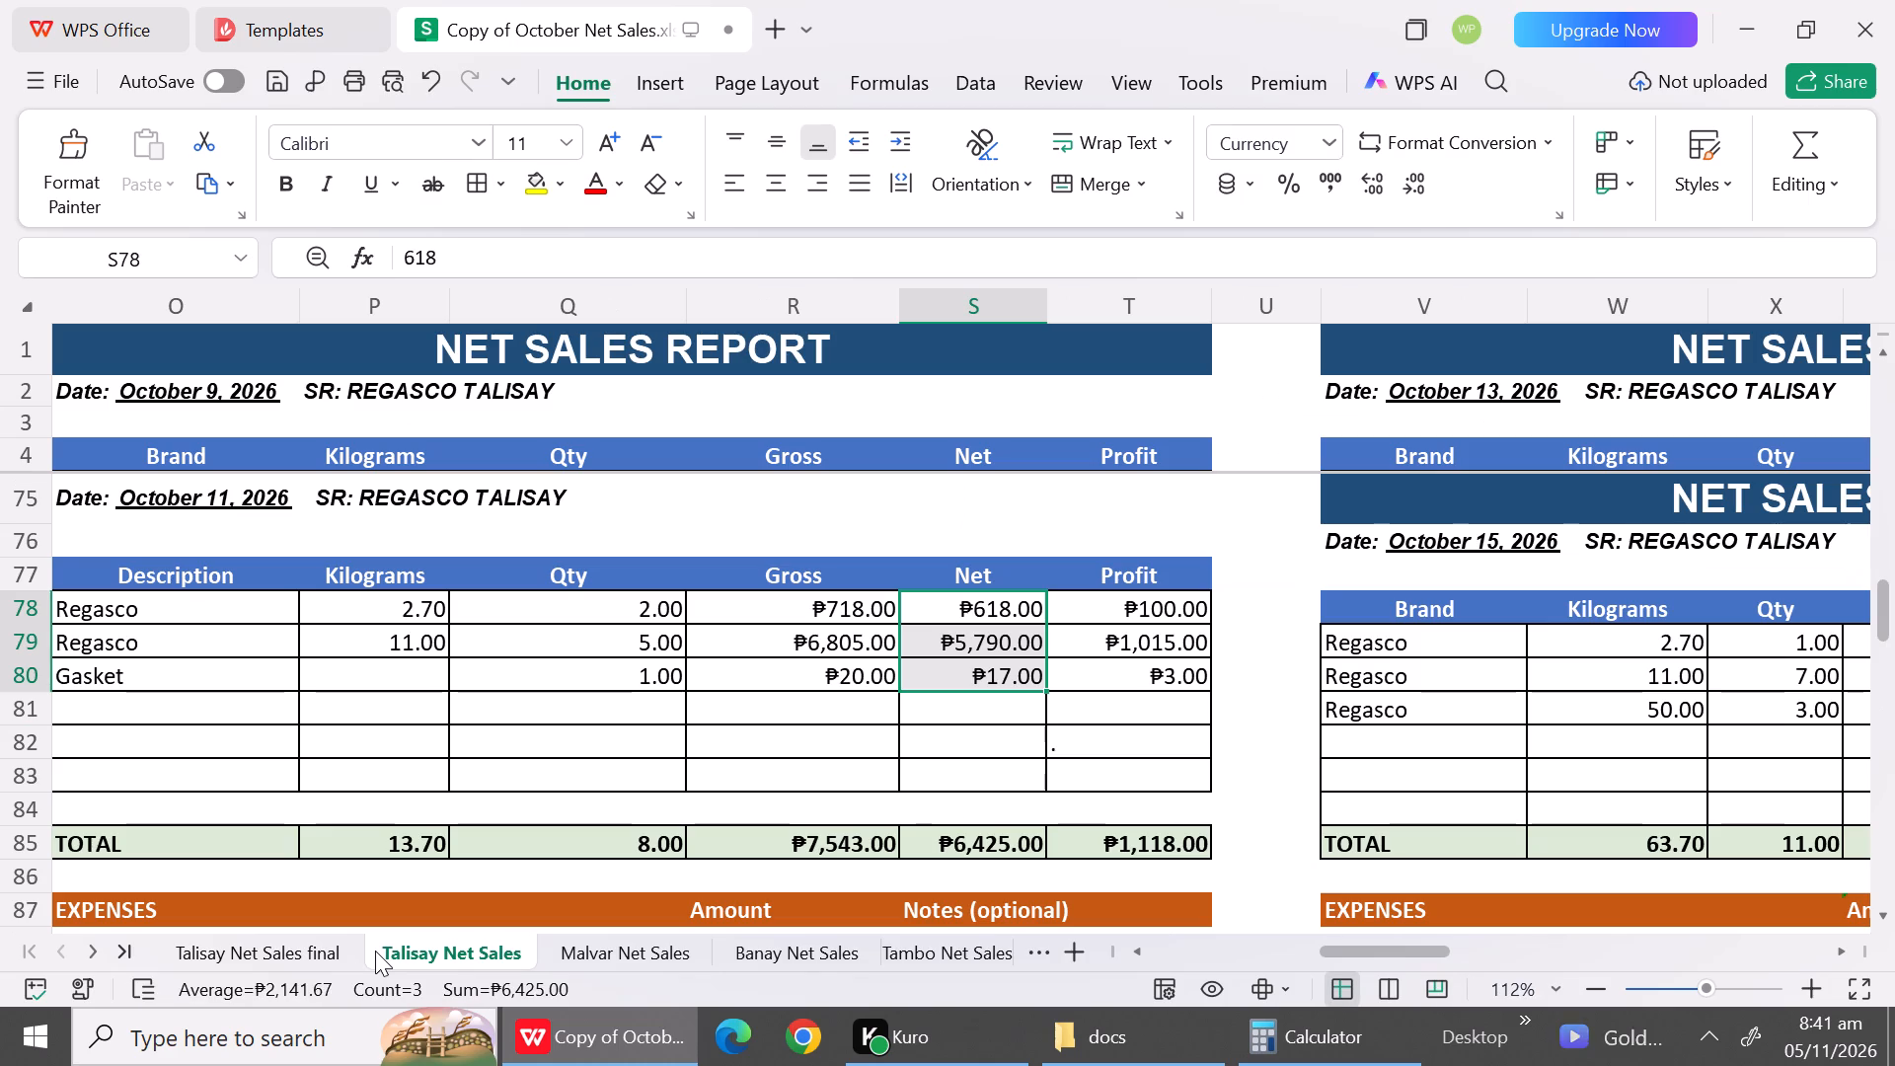
triple_click(1882, 911)
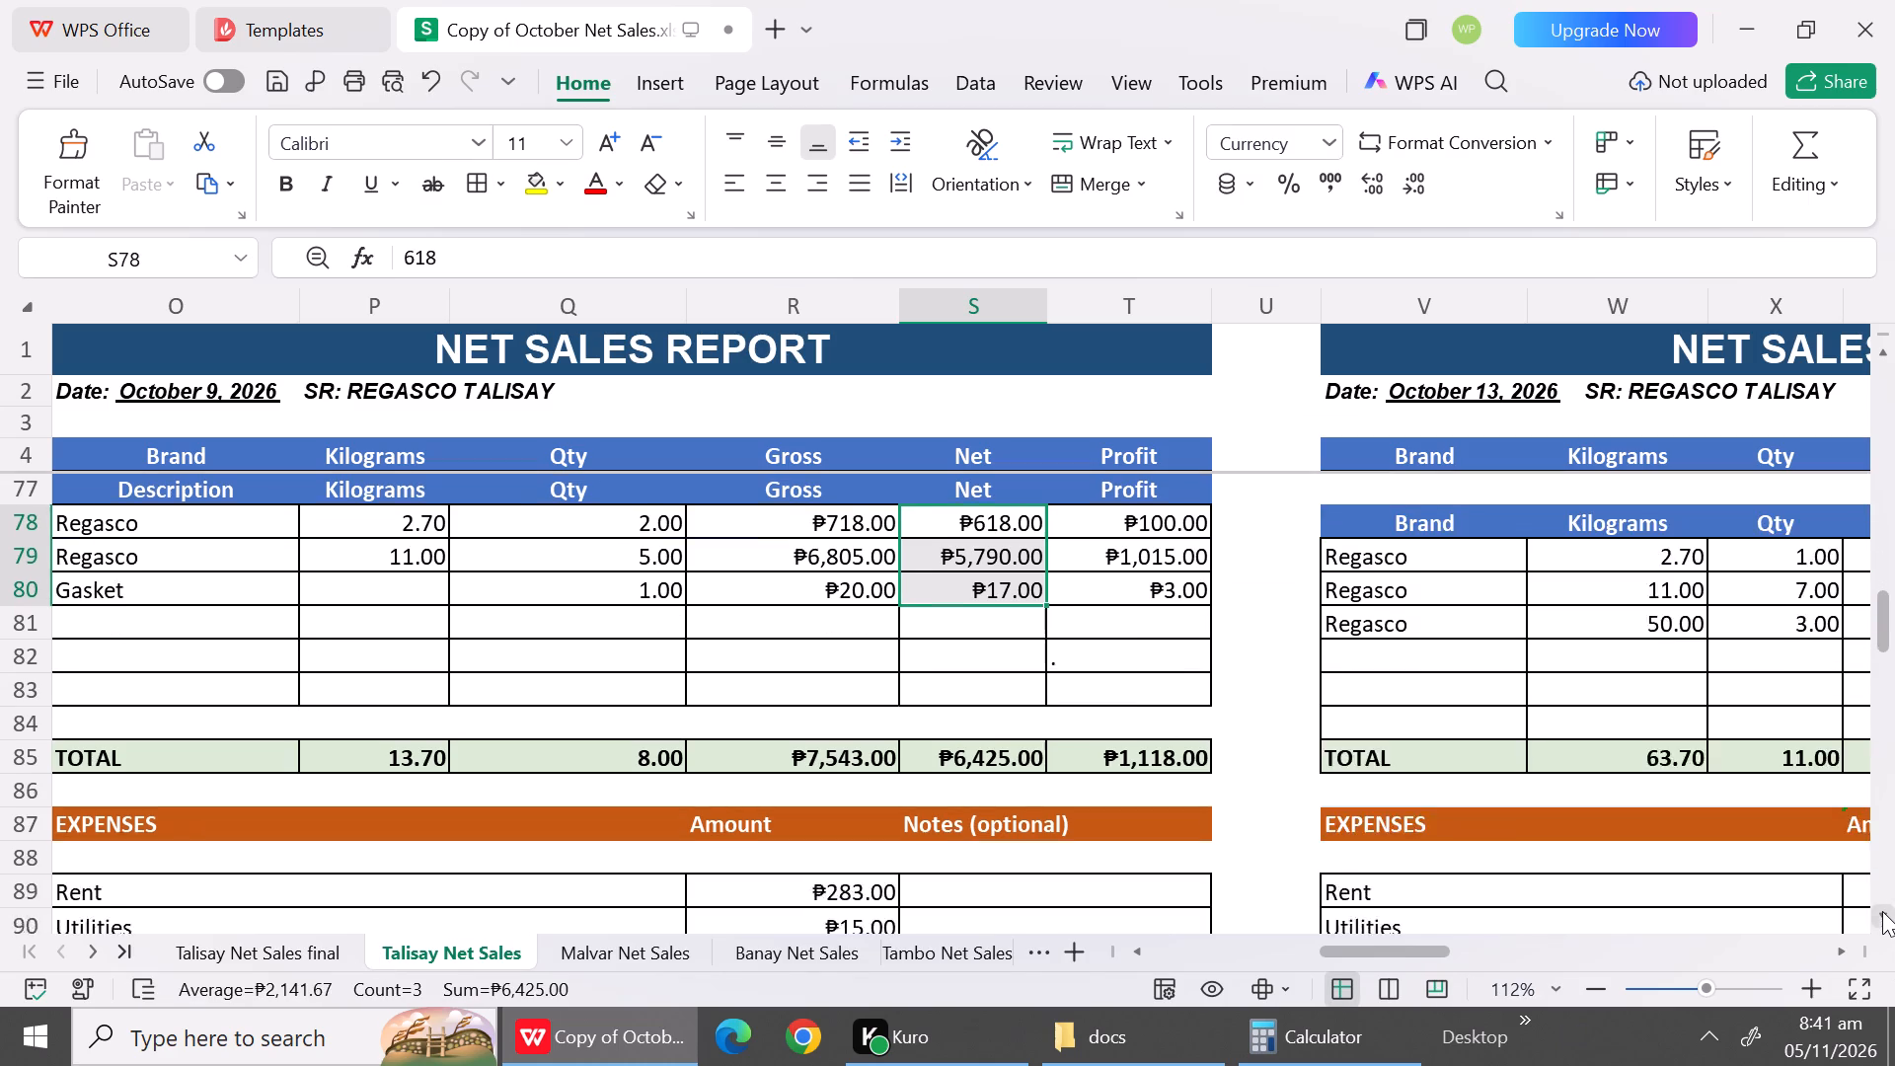
triple_click(1882, 911)
triple_click(1882, 911)
double_click(1882, 911)
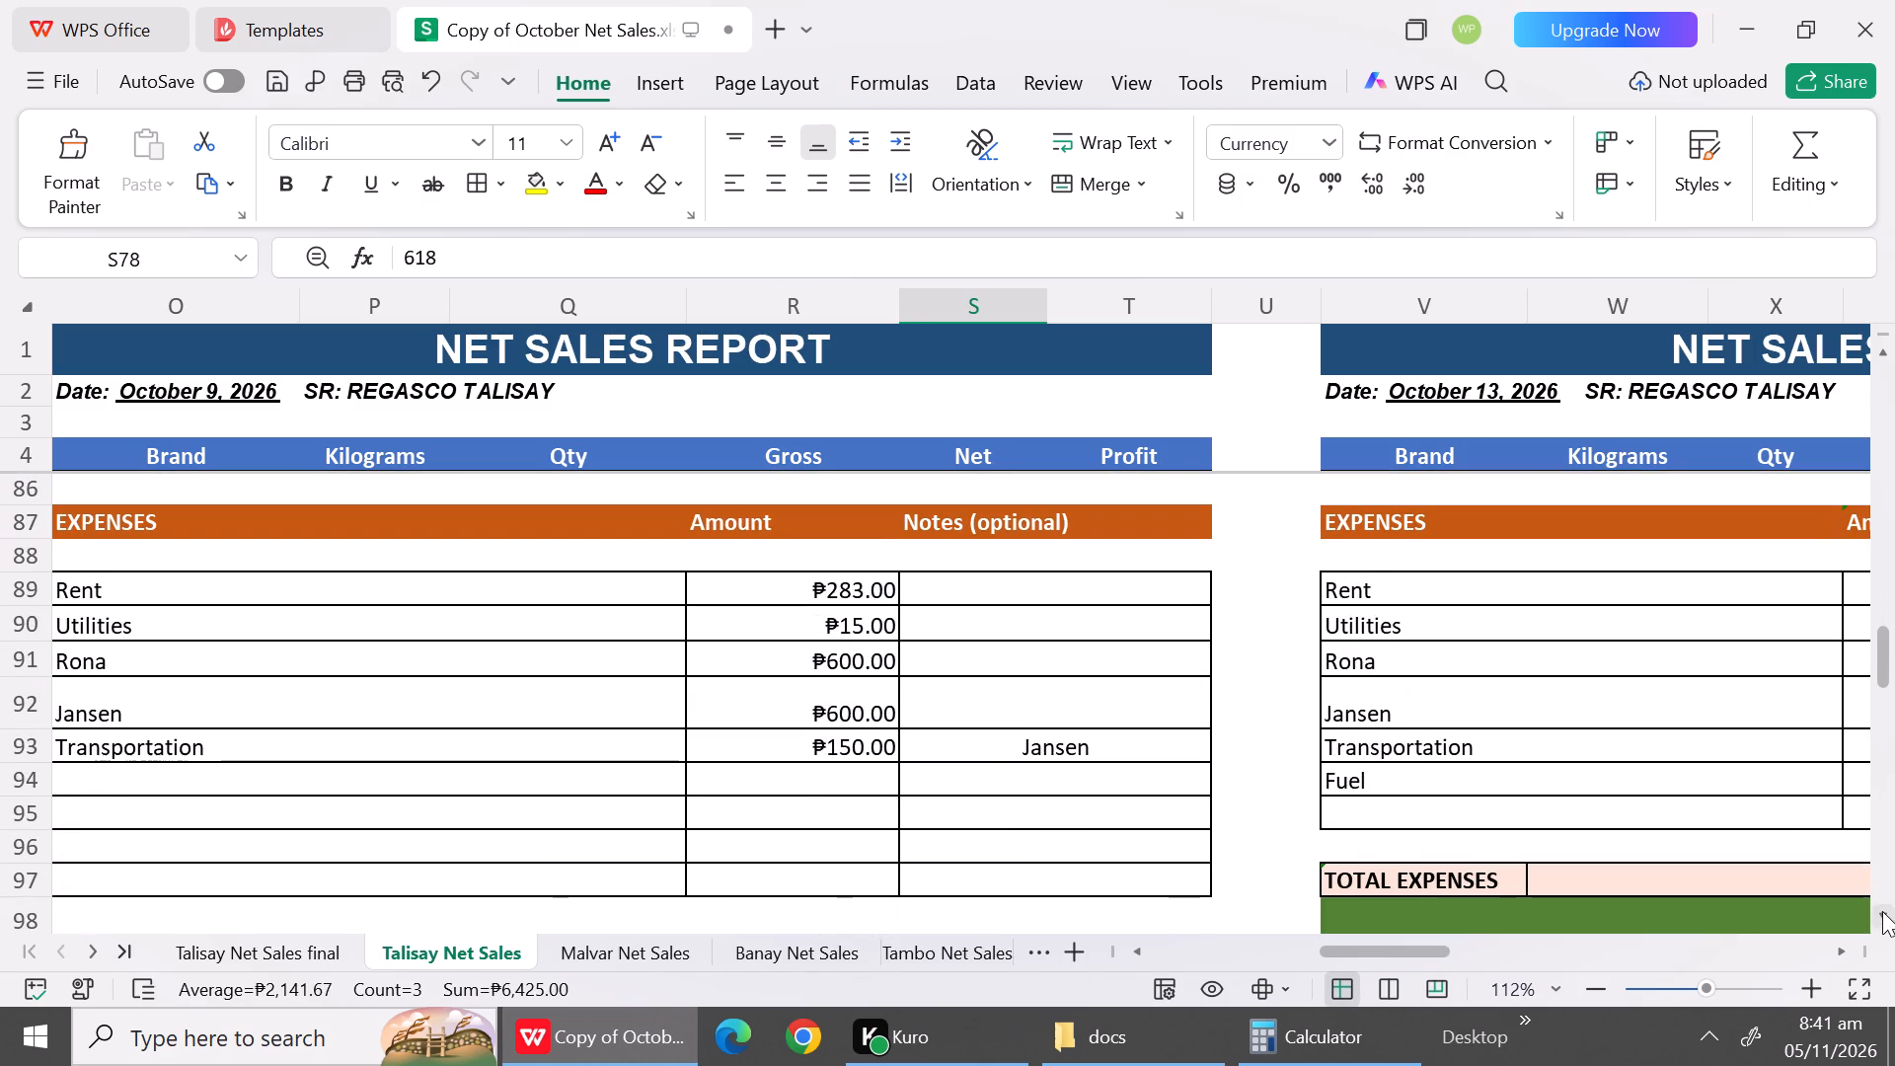
left_click_drag(851, 587, 863, 750)
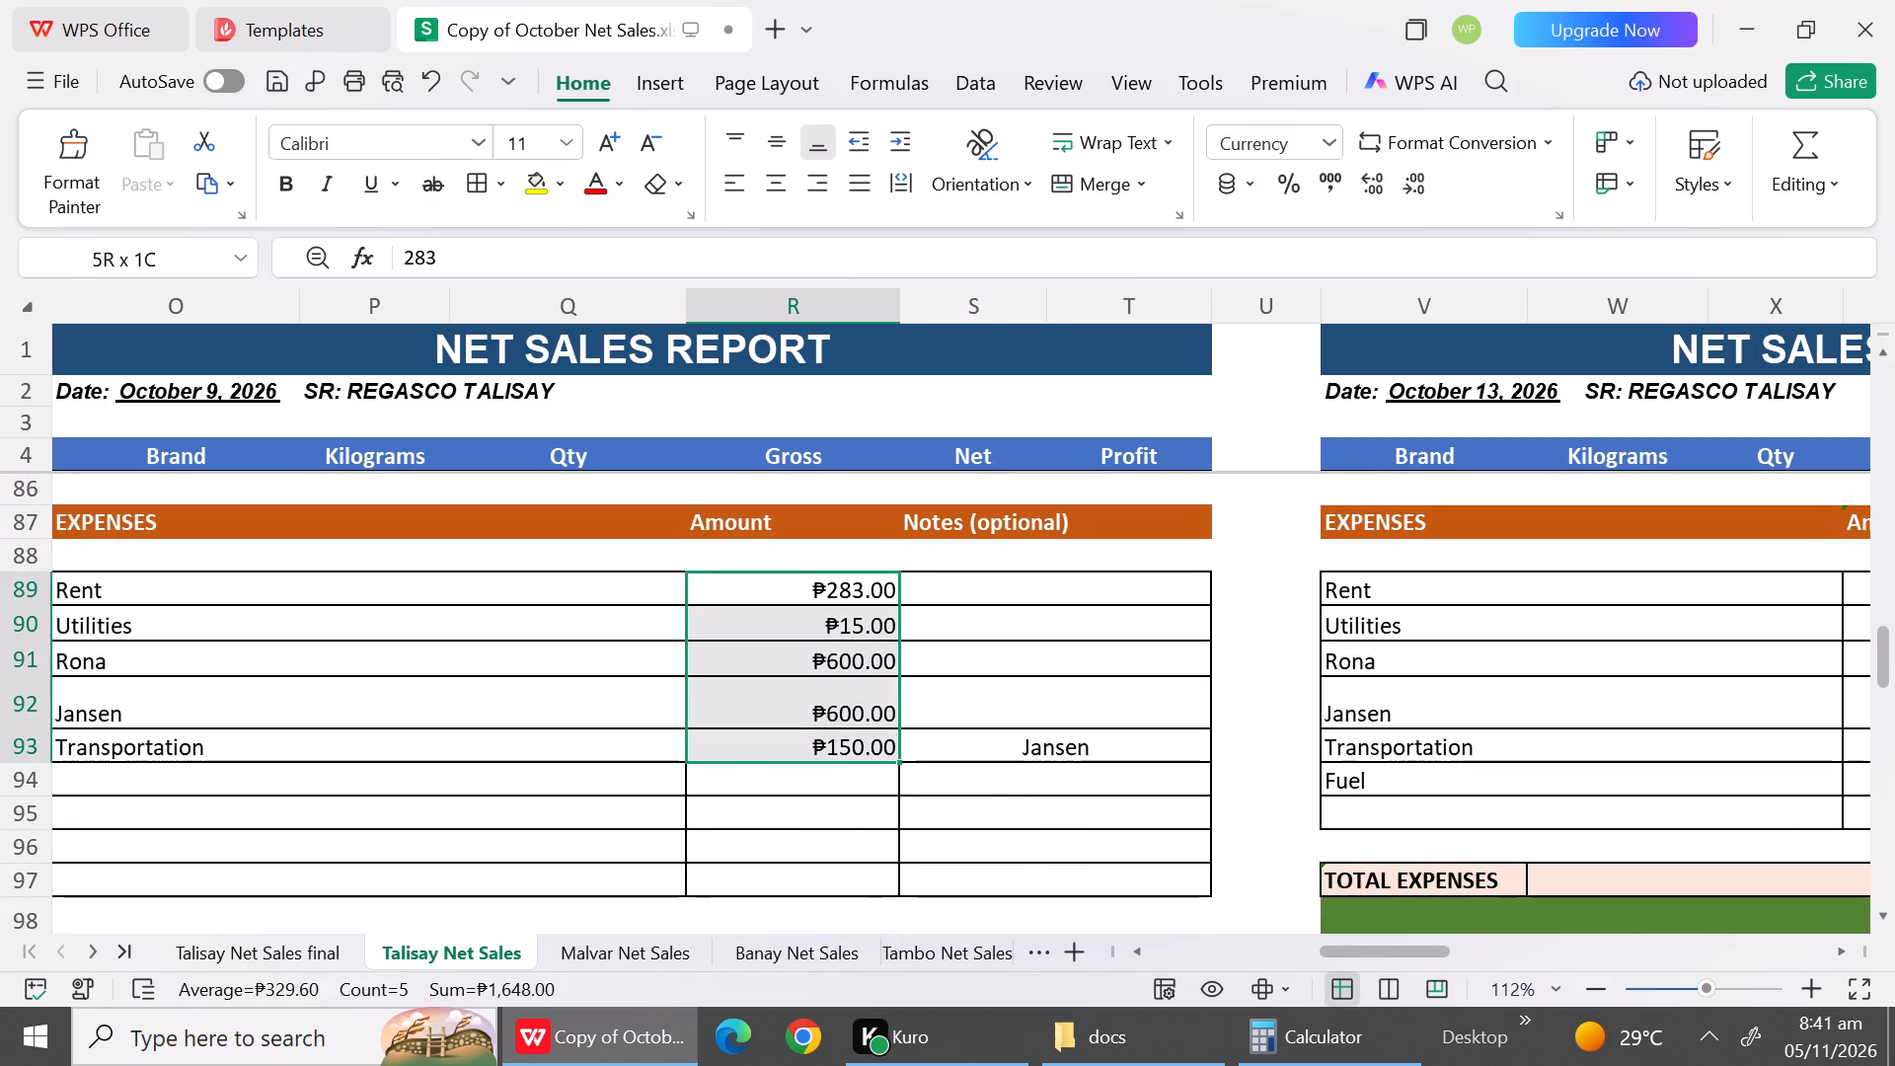
left_click_drag(863, 750, 863, 751)
key("ctrl+c")
left_click(264, 953)
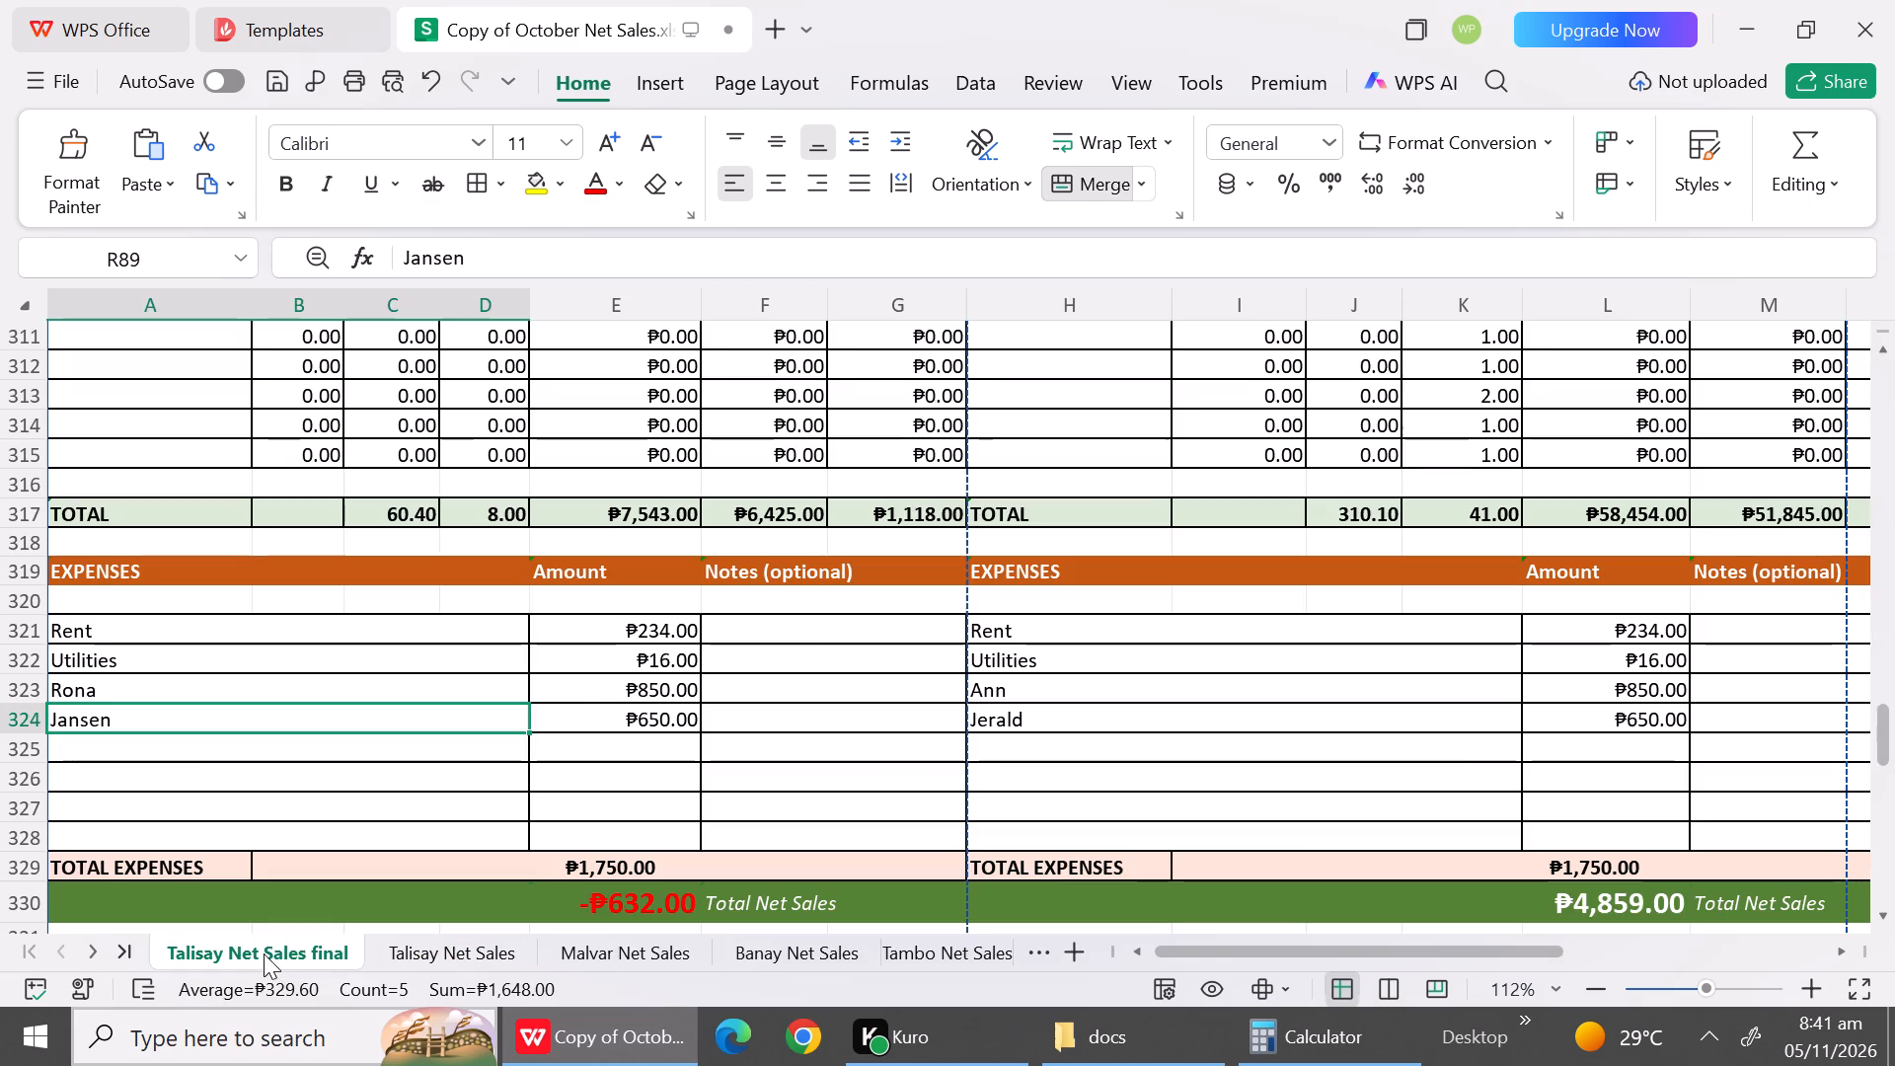
left_click(648, 634)
key("ctrl+v")
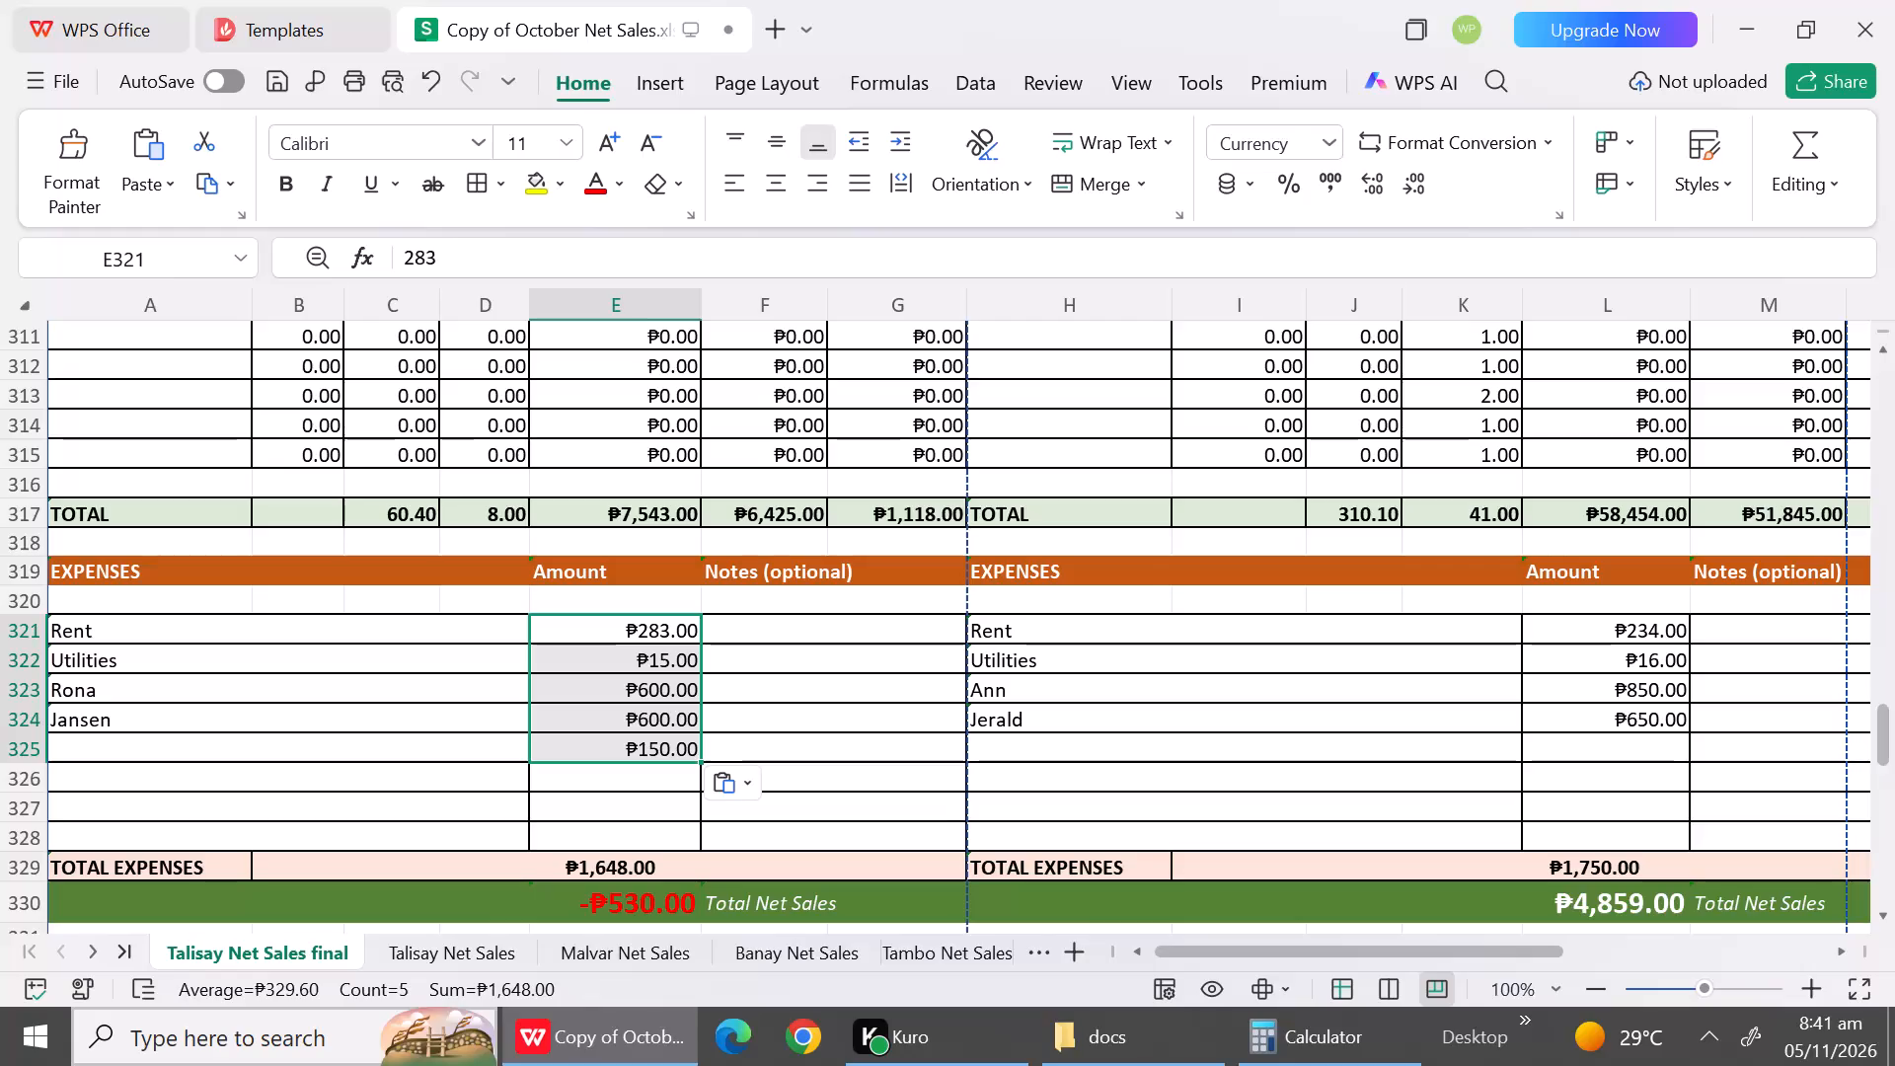
Label the October 11 expense in A325 as Transportation and enter Jansen as its note in F325.
left_click(304, 757)
type("Ta")
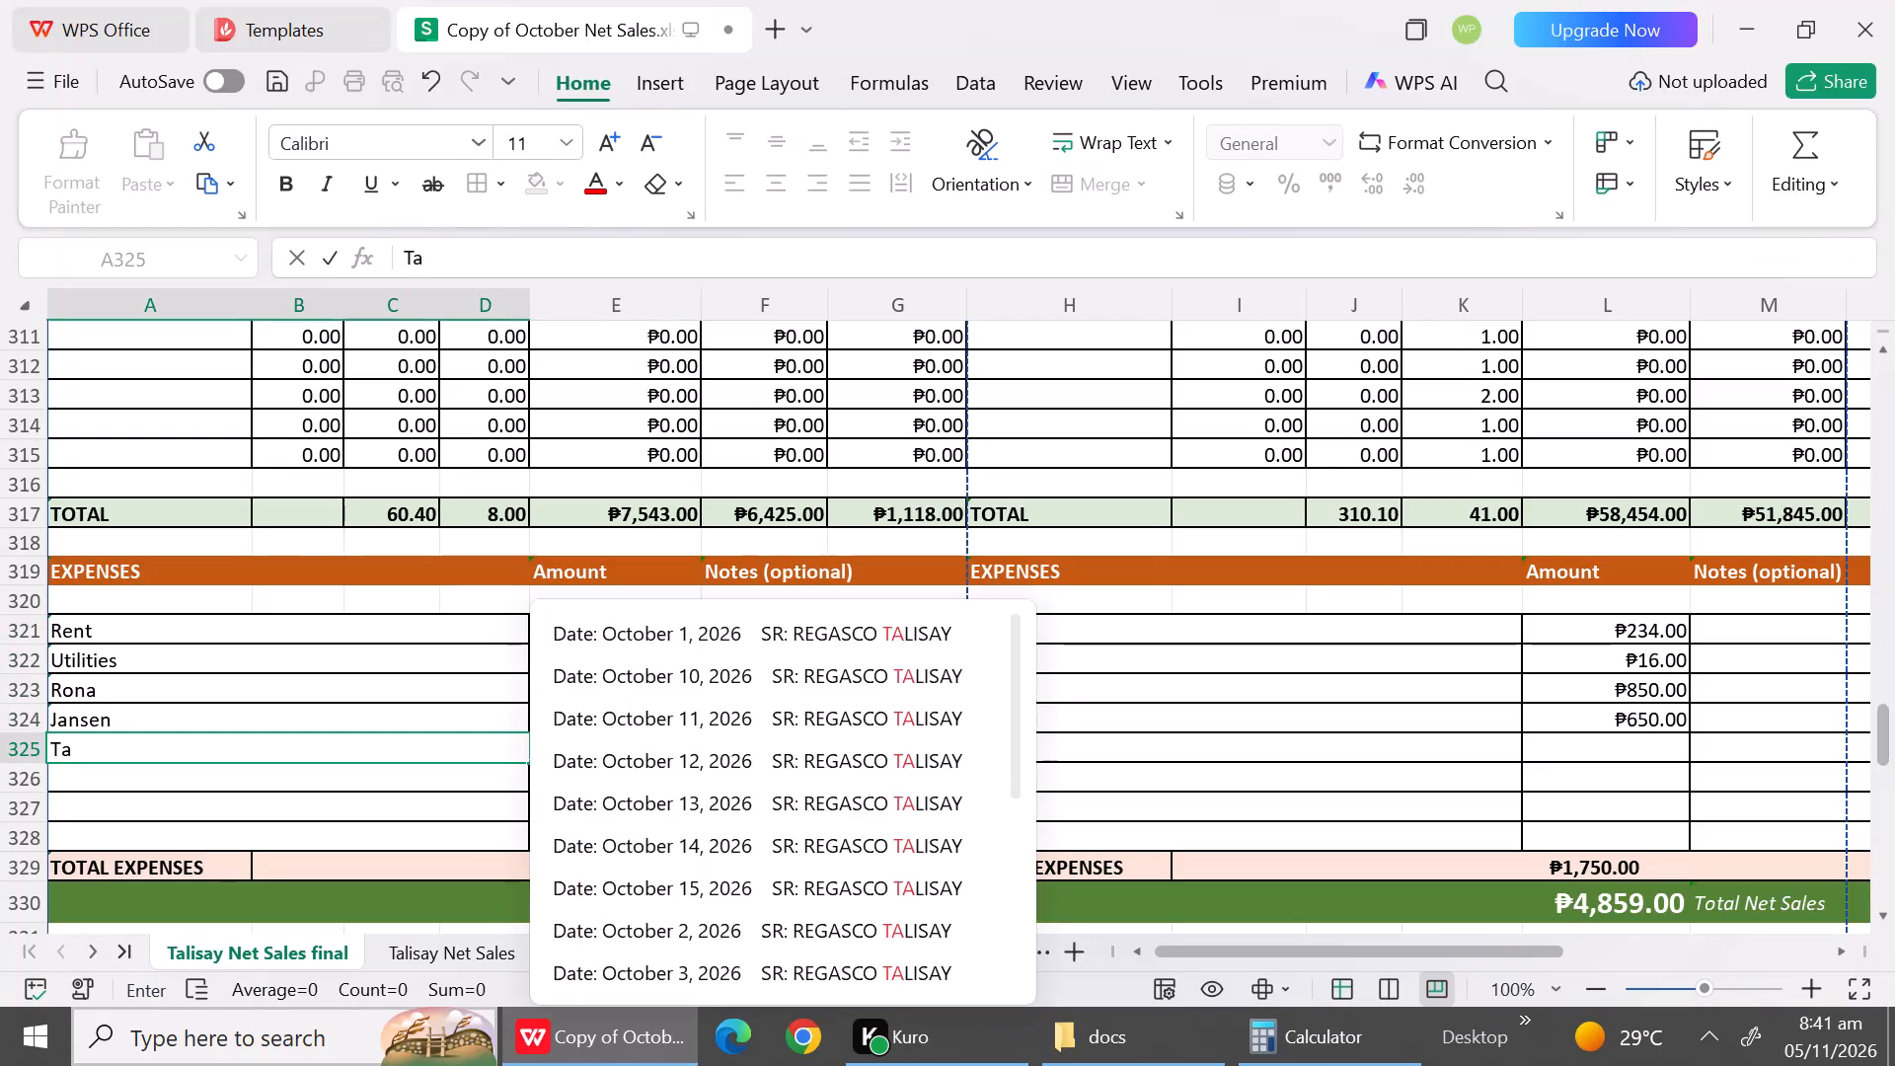
key("BackSpace")
key("r")
left_click(314, 757)
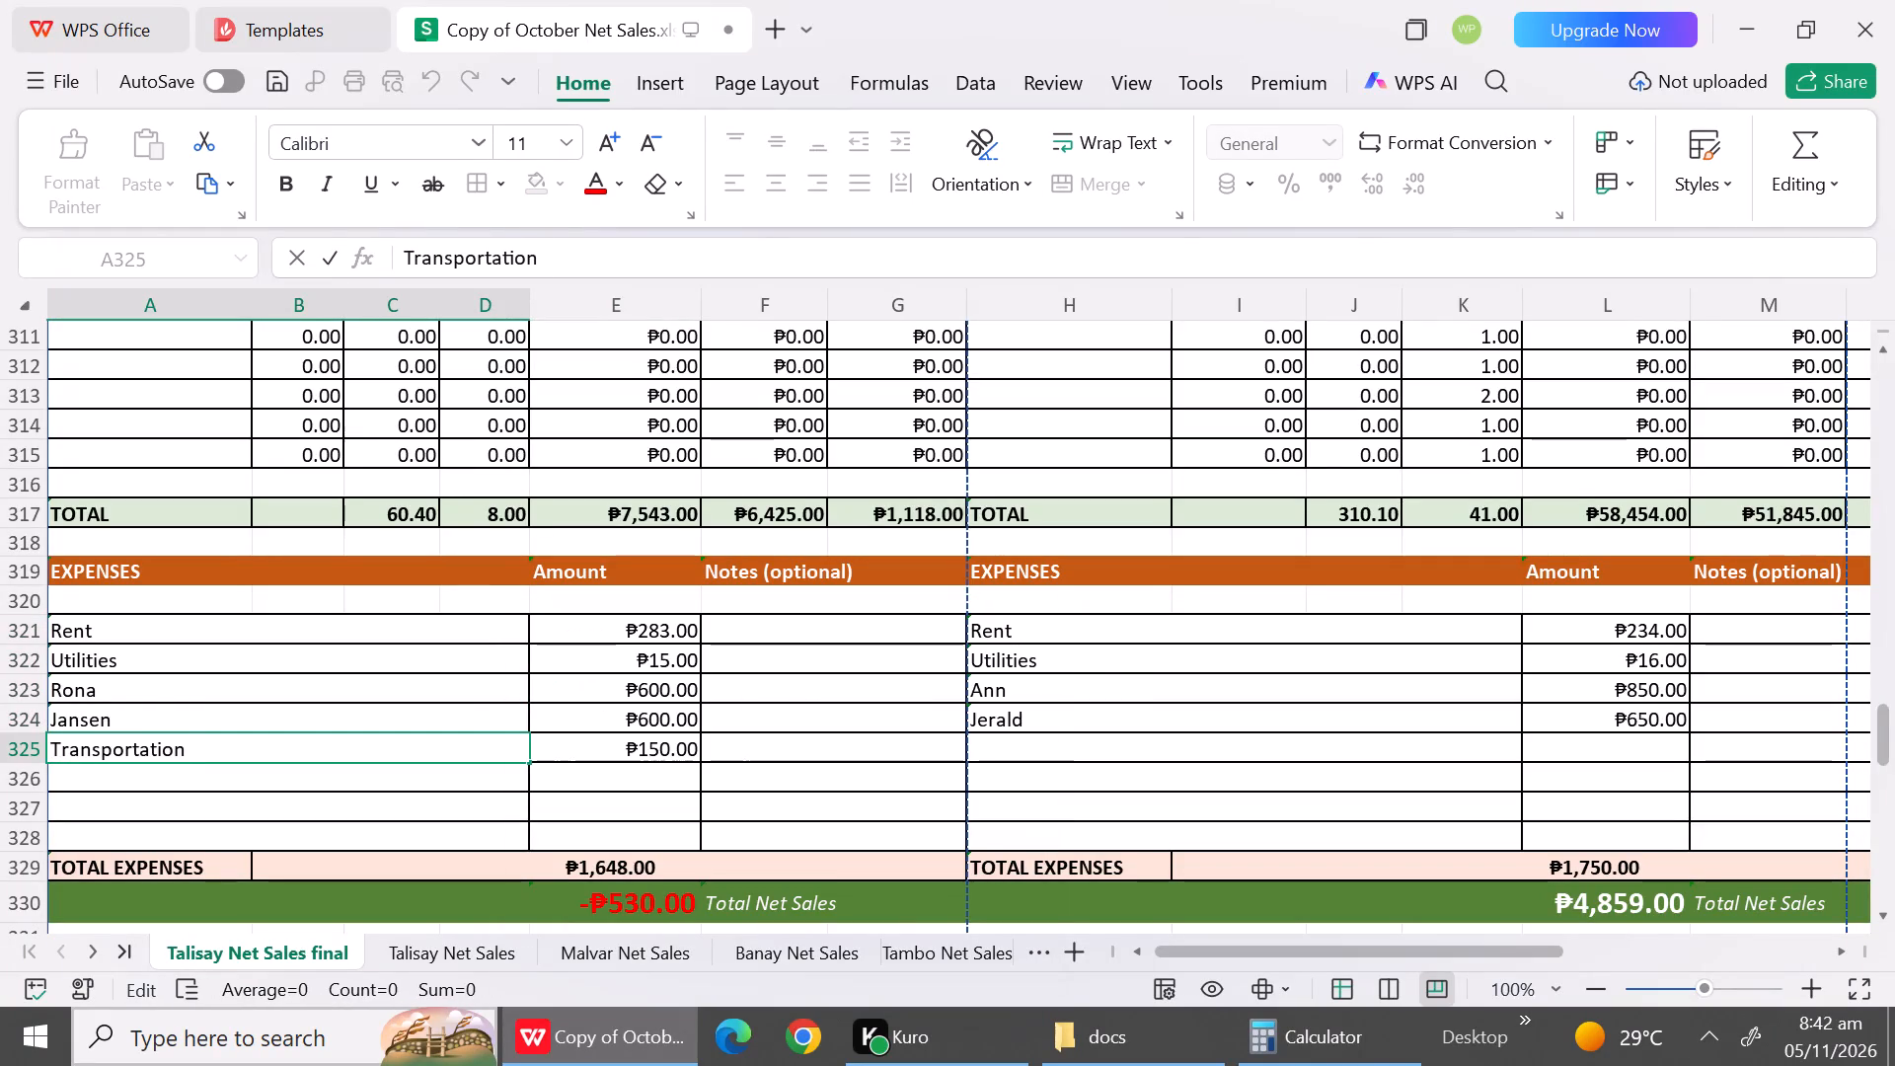
left_click(736, 759)
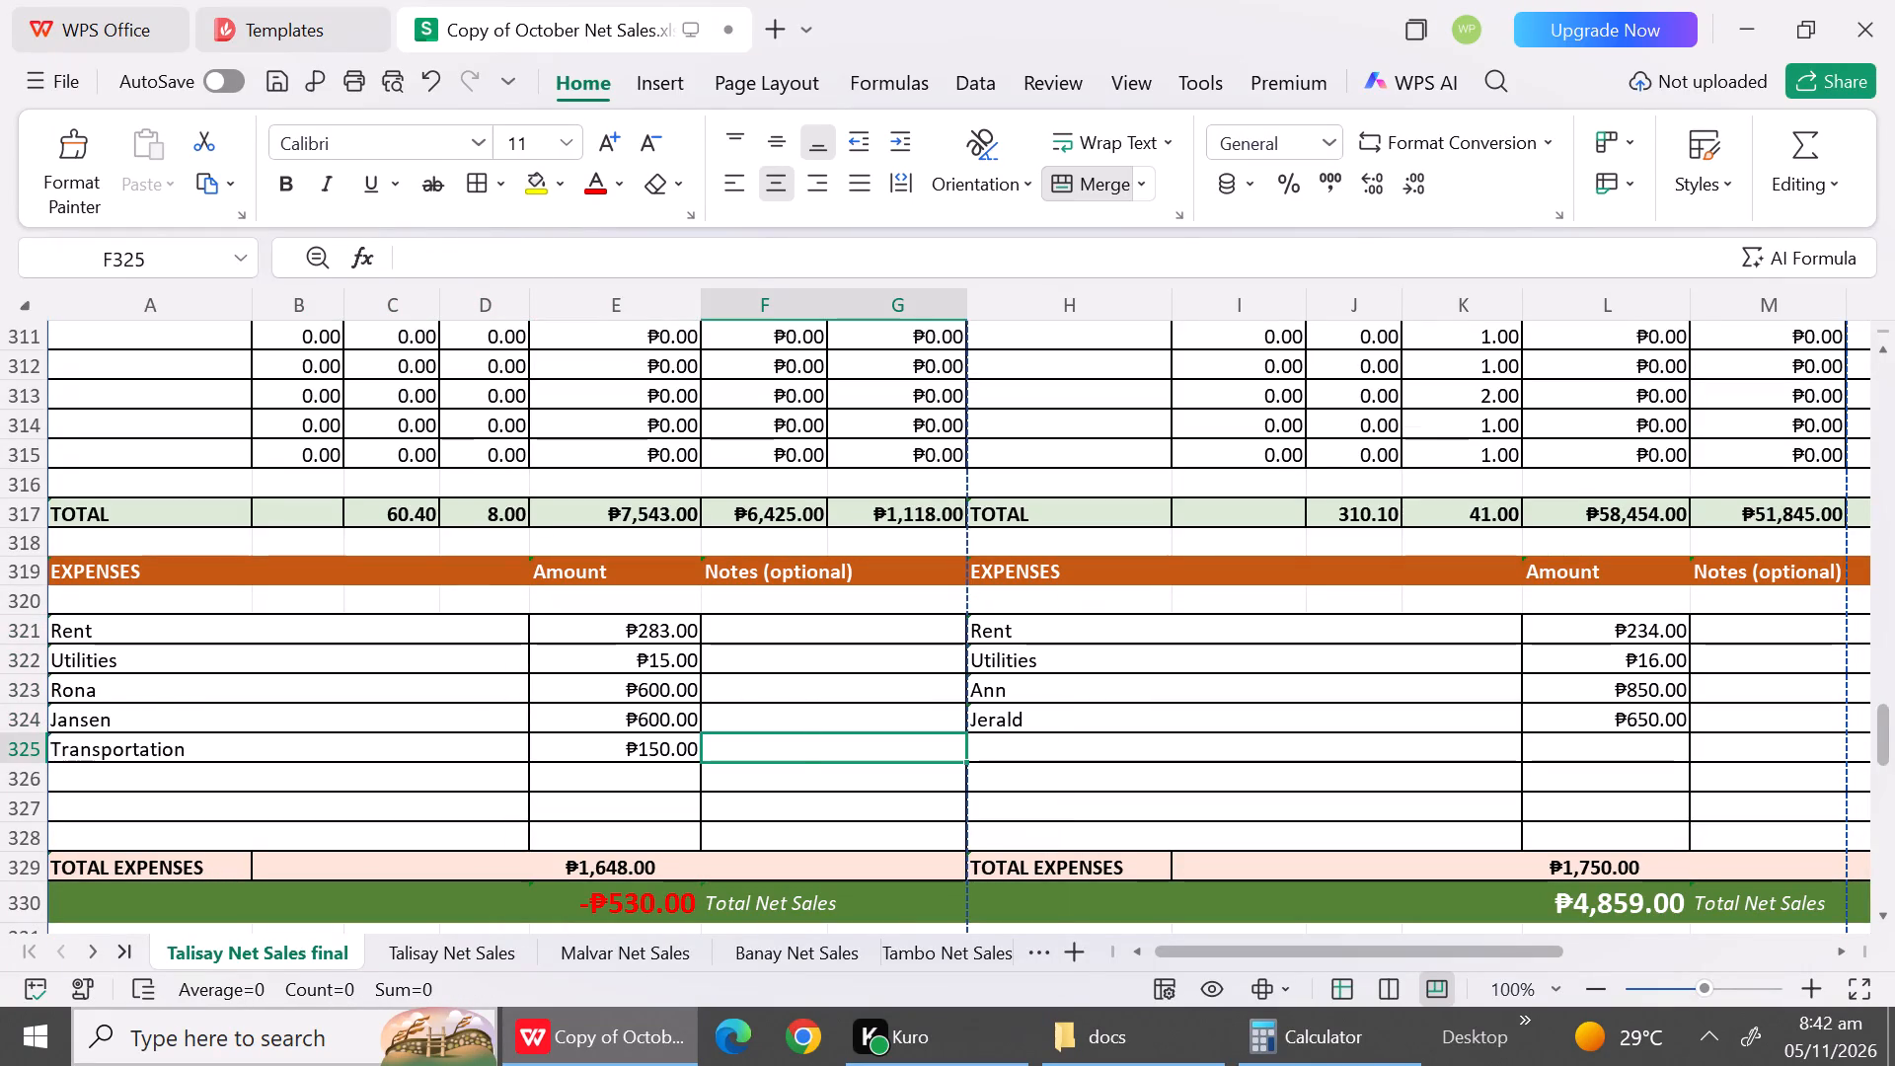
key("shift+j")
left_click(901, 758)
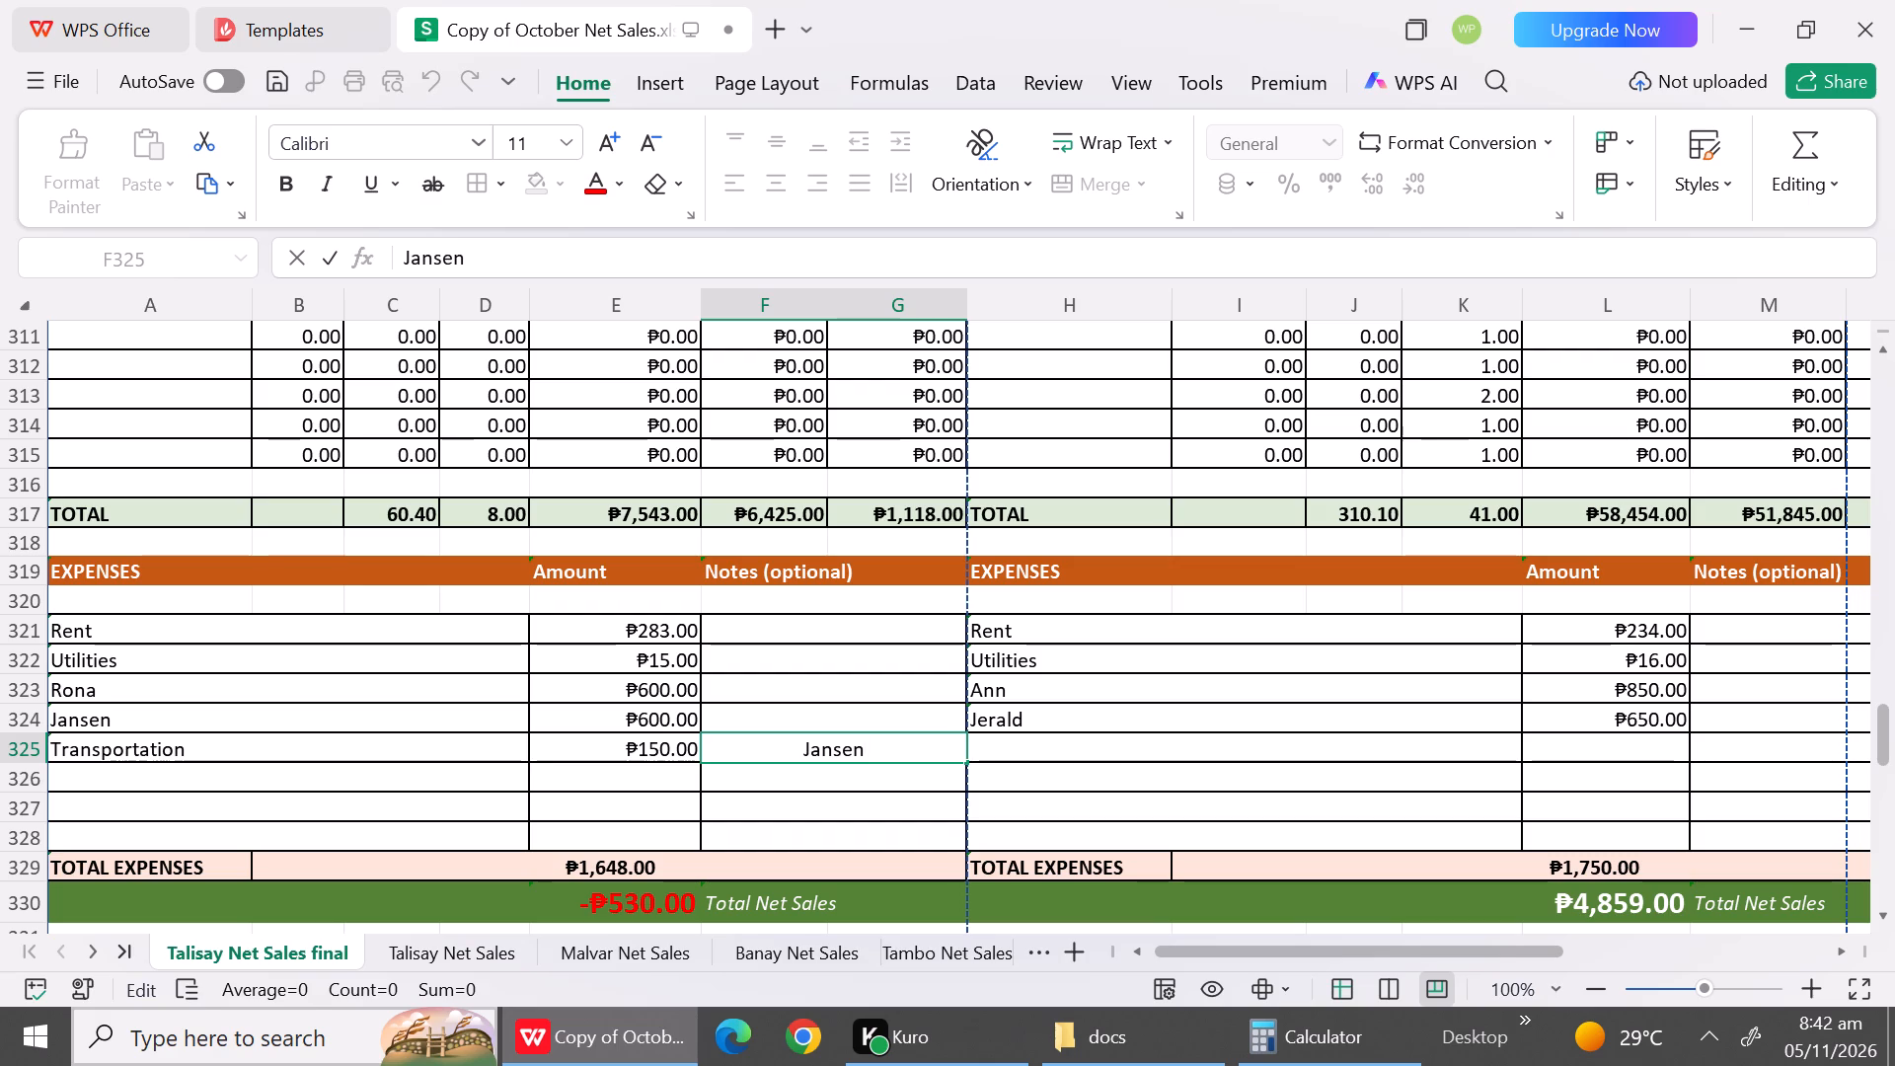
Copy the October 11 expense names Rona, Jansen and Transportation from A323:A325 into H323:H325 of the adjacent report.
left_click_drag(193, 694, 190, 739)
key("ctrl+c")
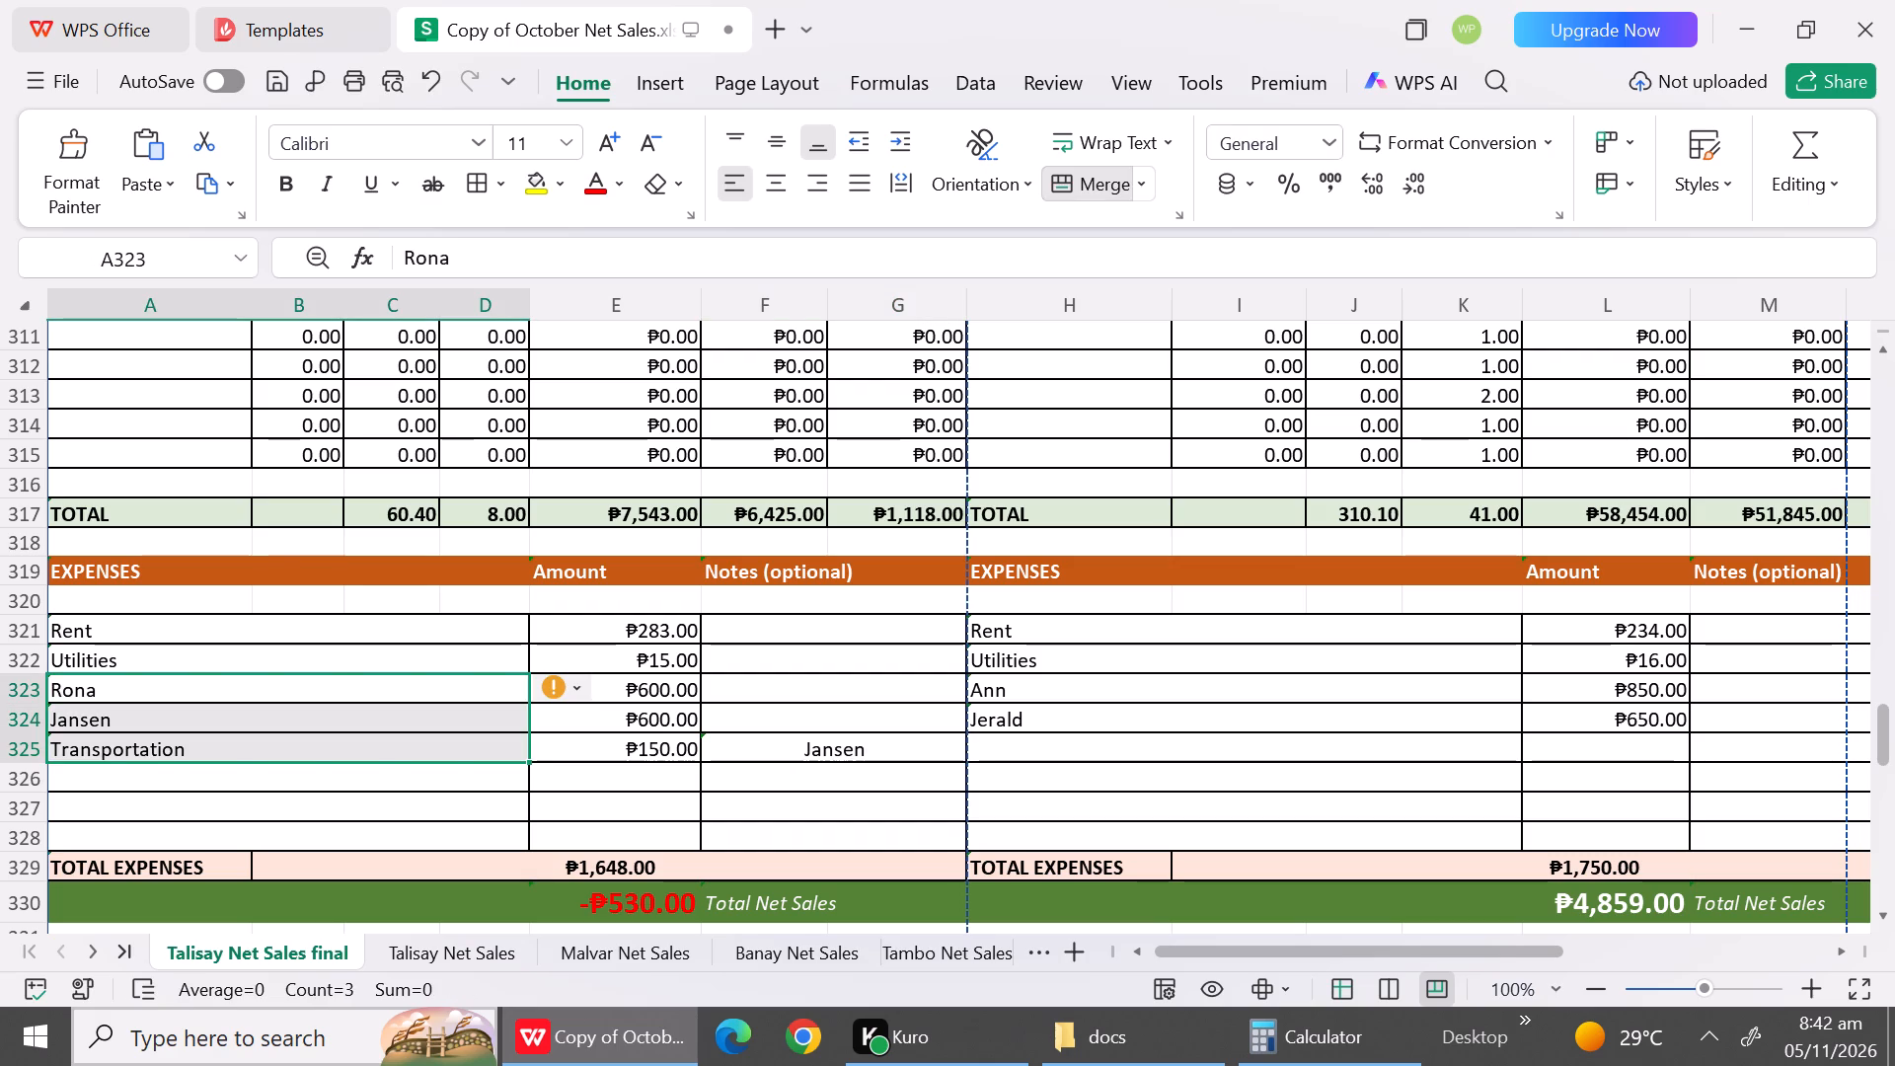
left_click(981, 694)
key("ctrl+v")
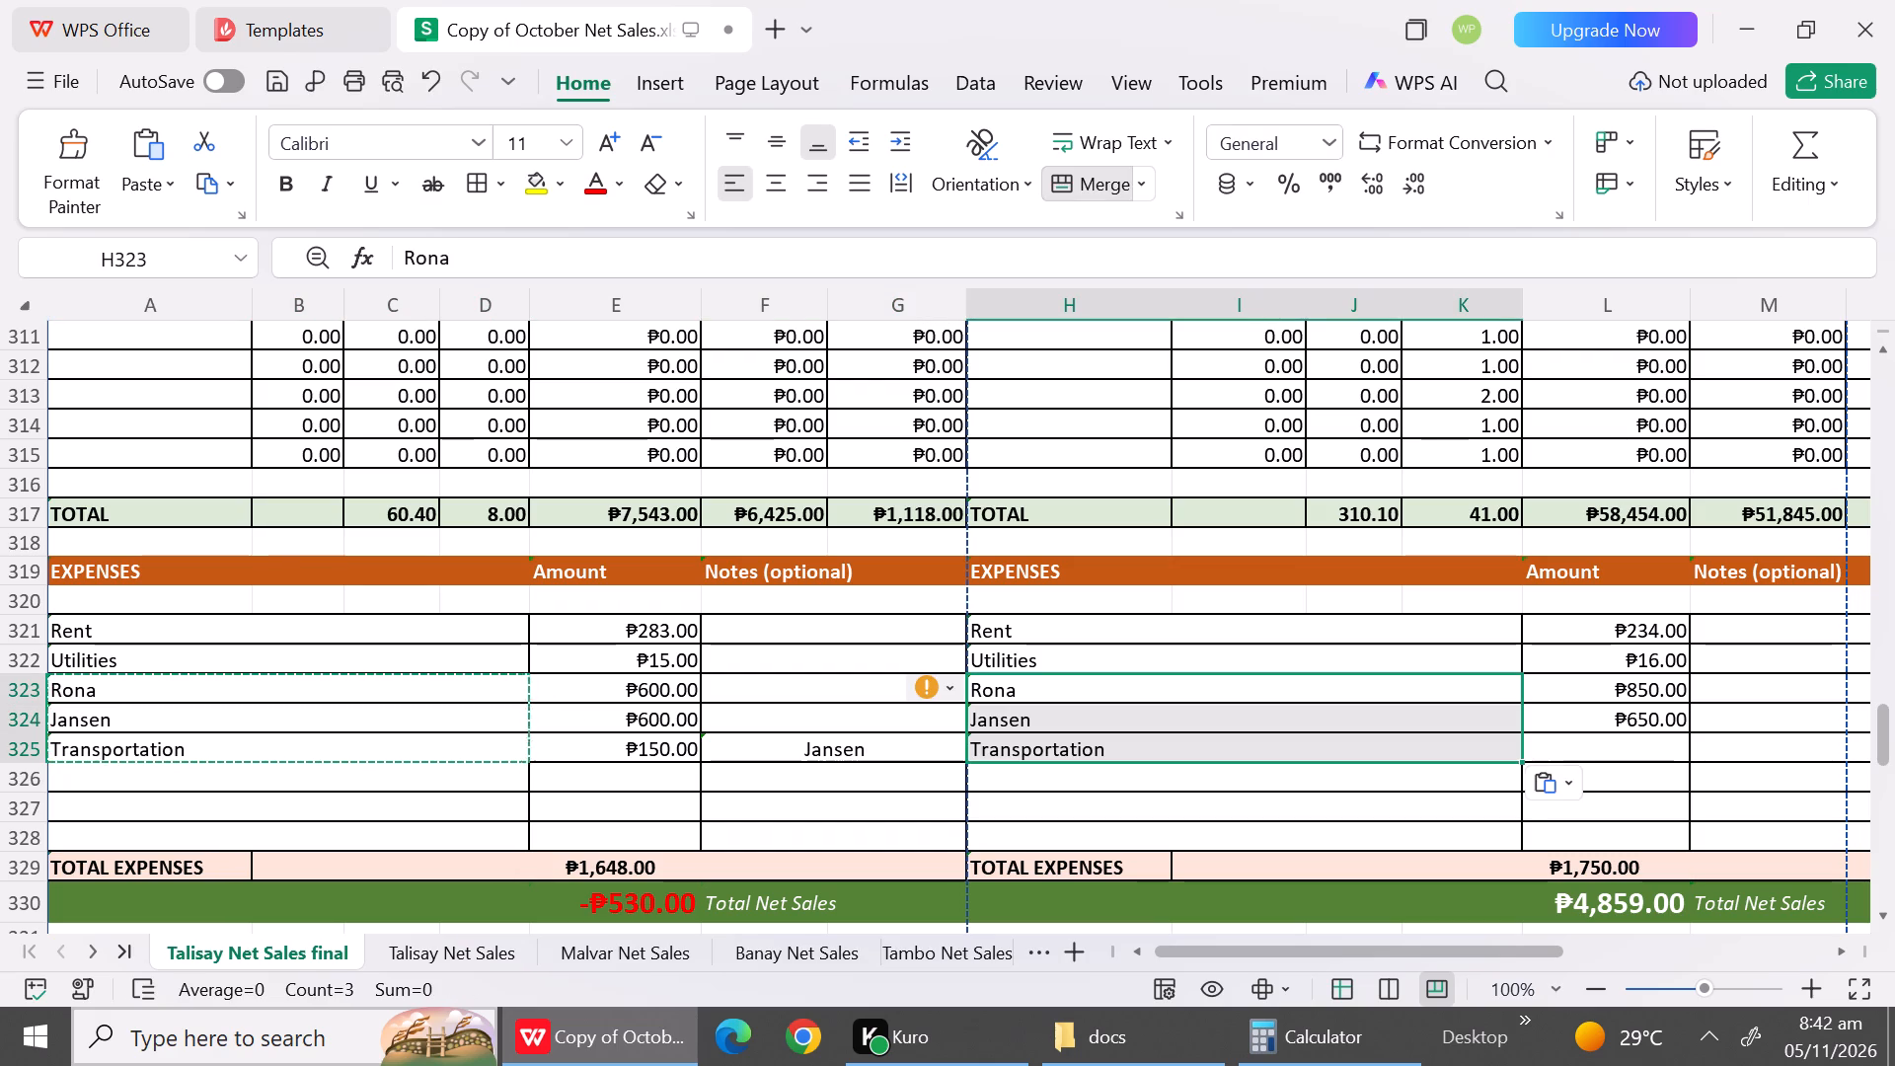
left_click(424, 742)
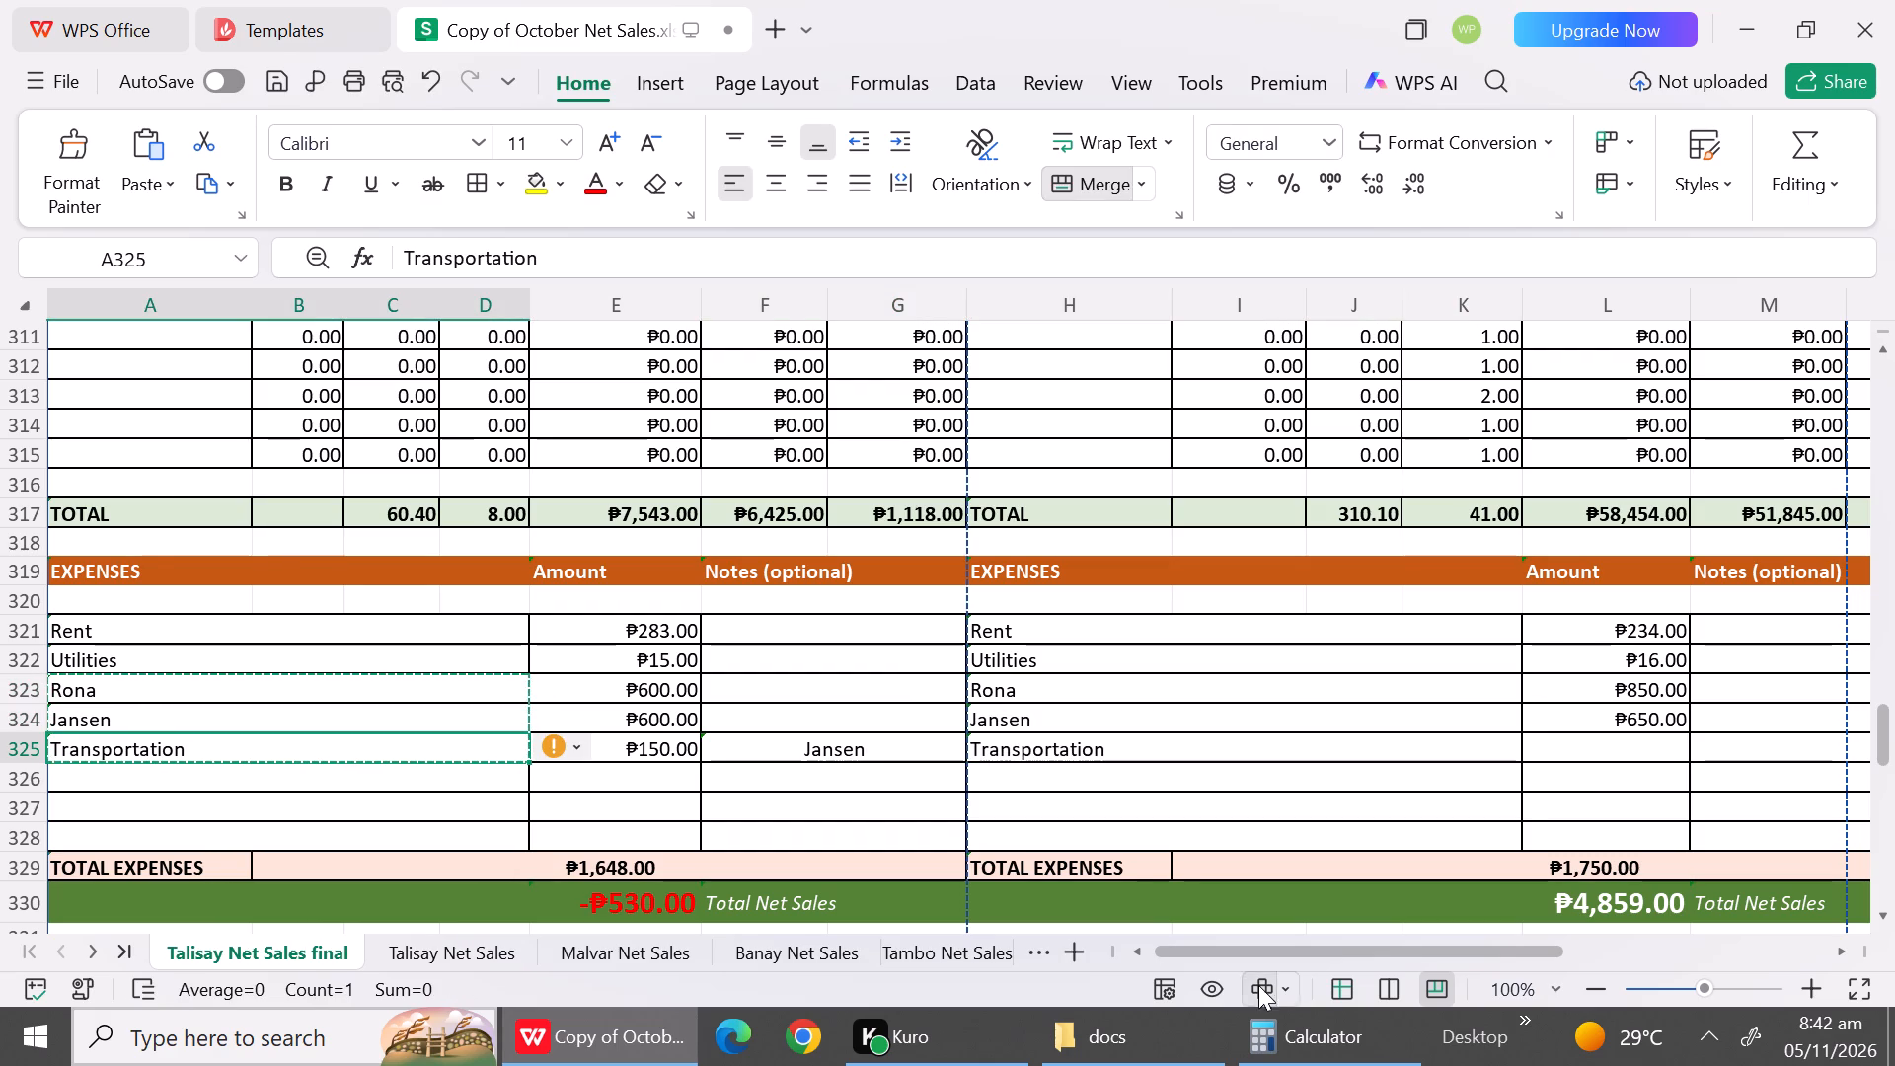
Copy the October 12 descriptions, three Regasco, Oring and Tank Deposit (50), from O106:O110 of Talisay Net Sales into A337:A341 of the final sheet.
left_click(1883, 915)
triple_click(1883, 915)
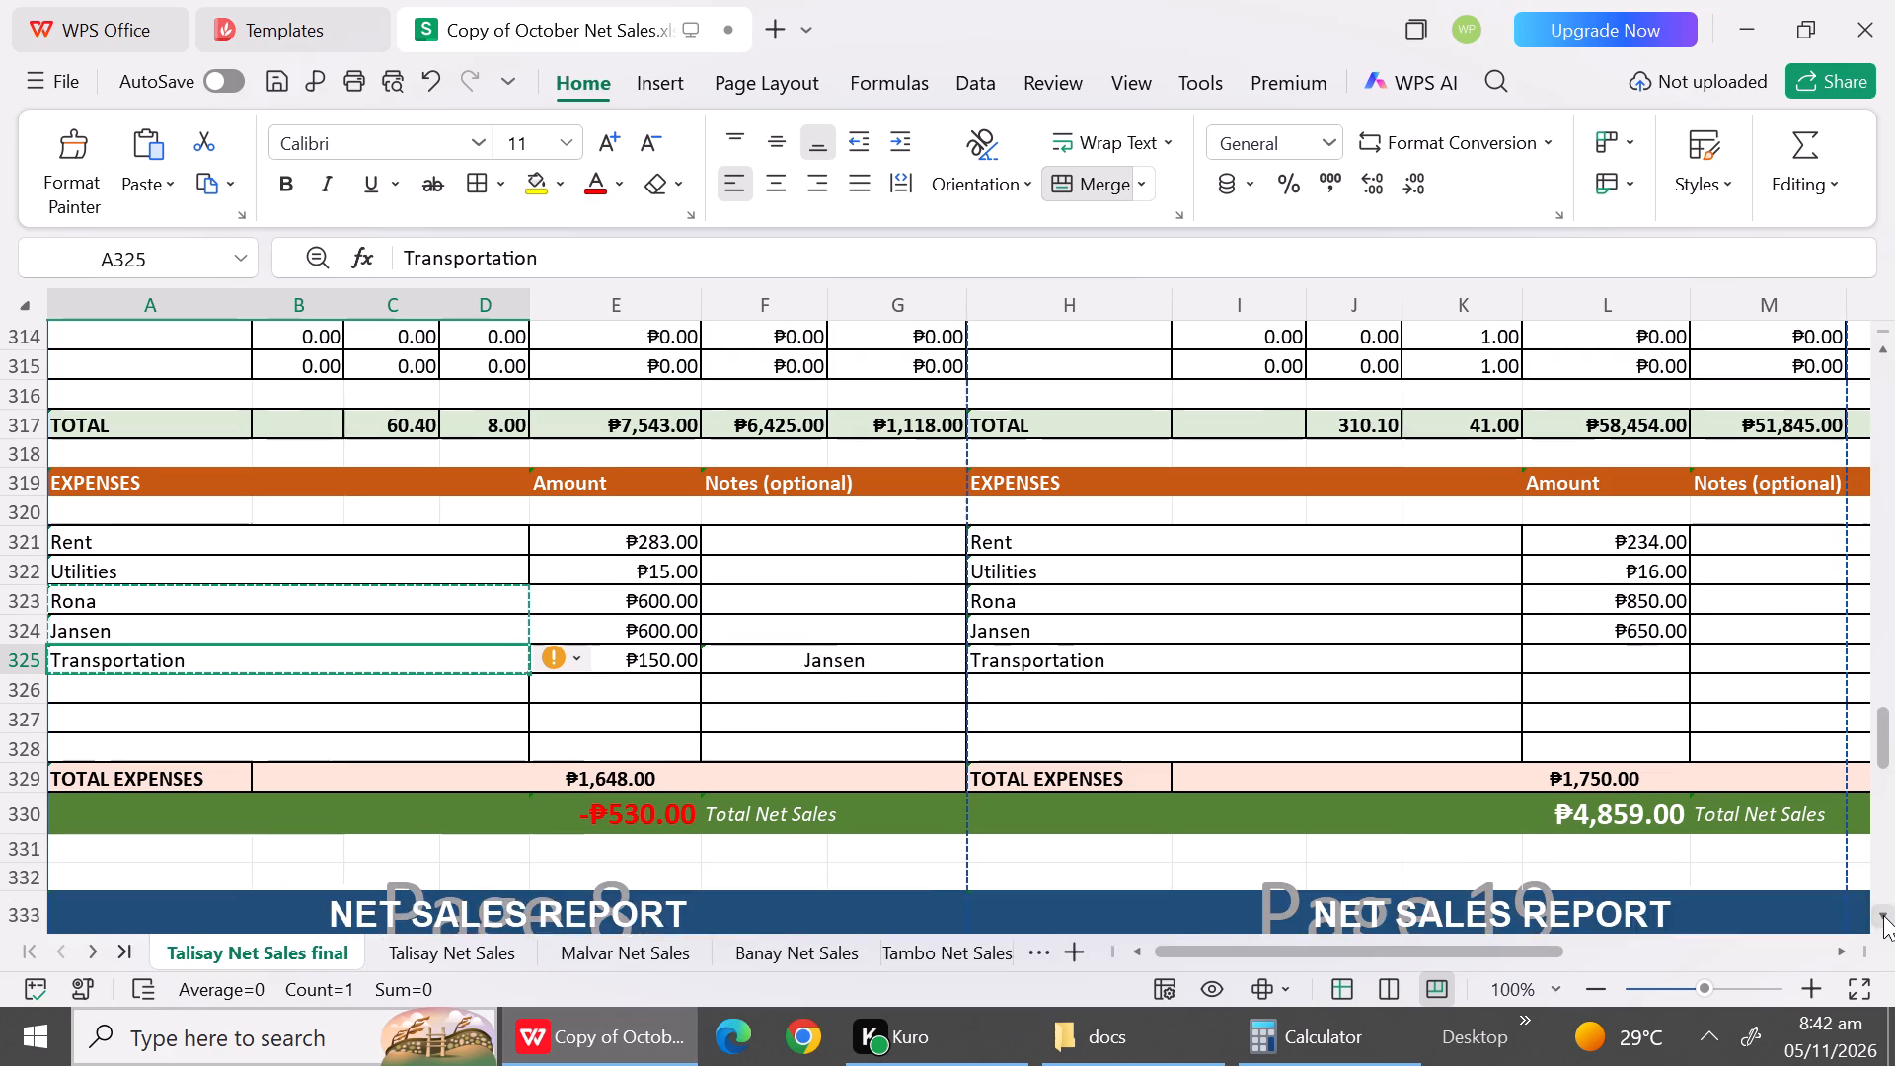
triple_click(1883, 915)
triple_click(1883, 915)
triple_click(1883, 915)
double_click(1883, 915)
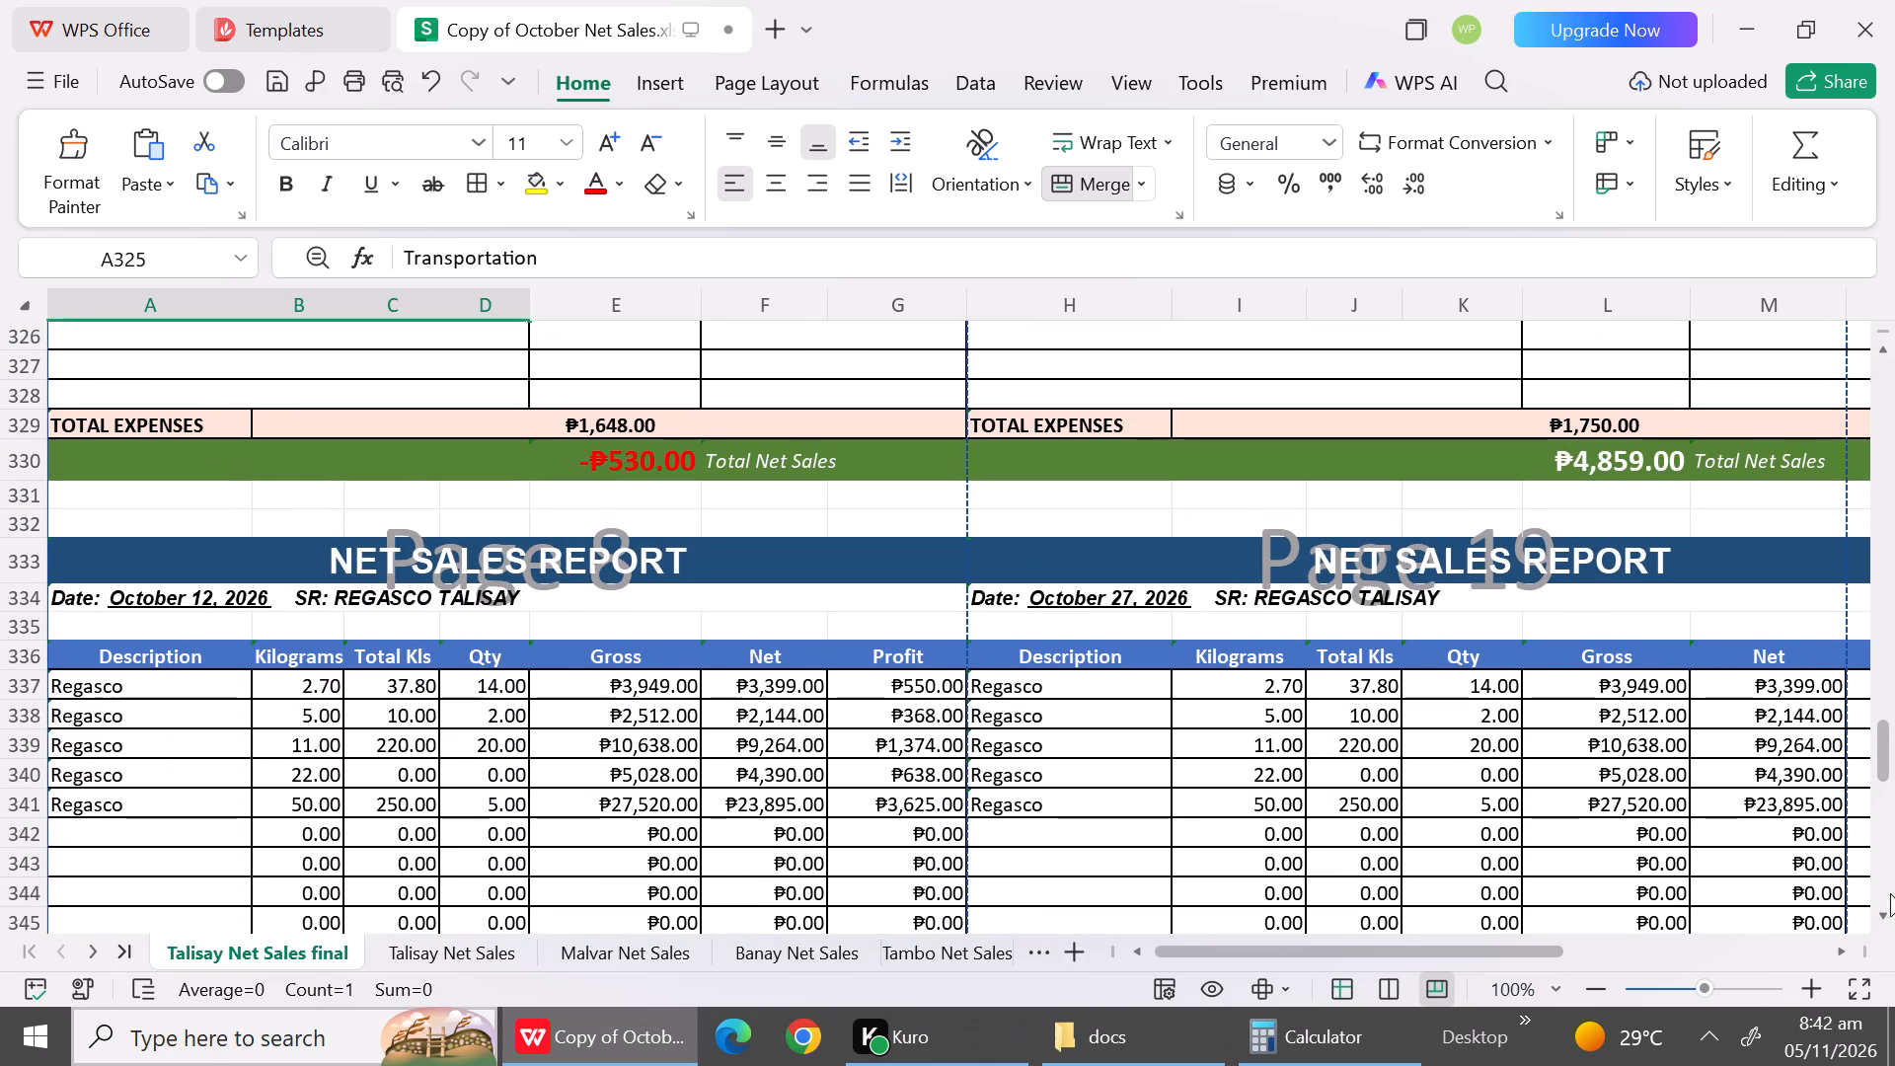
triple_click(1888, 913)
triple_click(1888, 913)
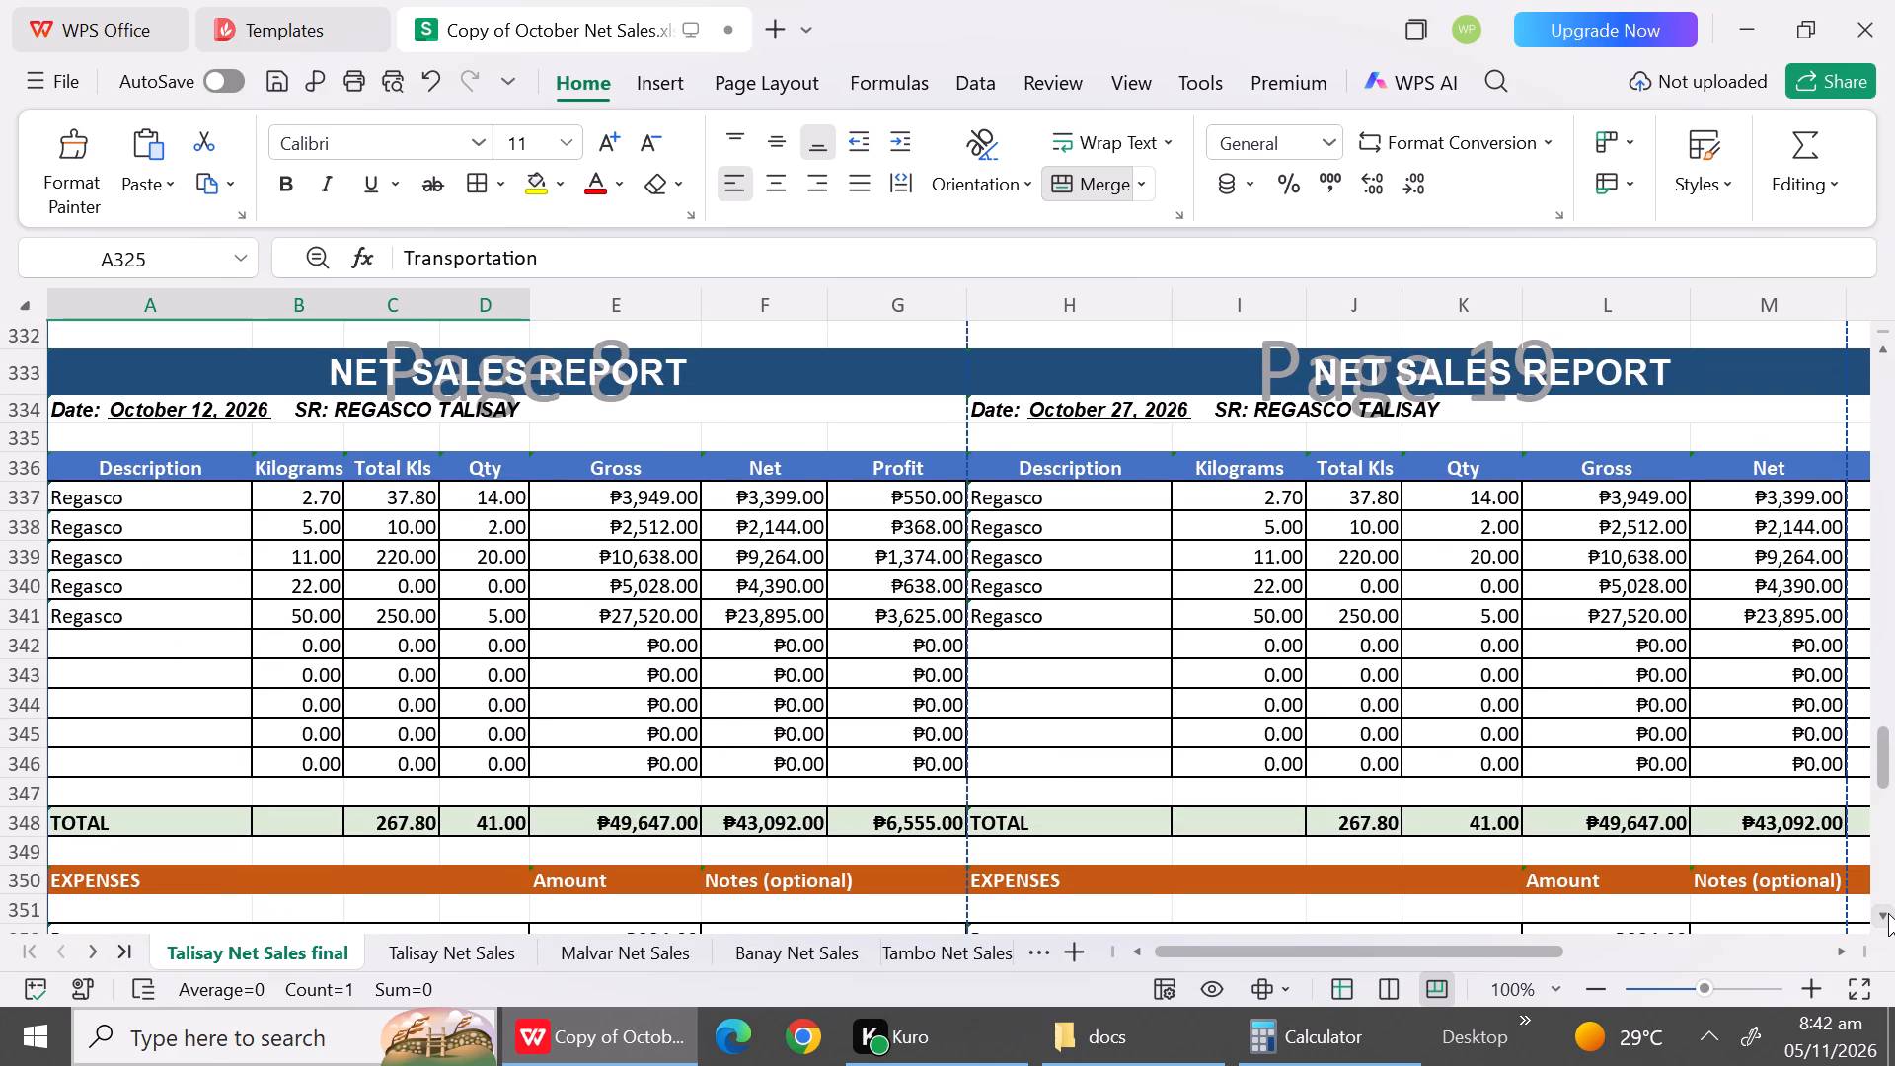
left_click(415, 941)
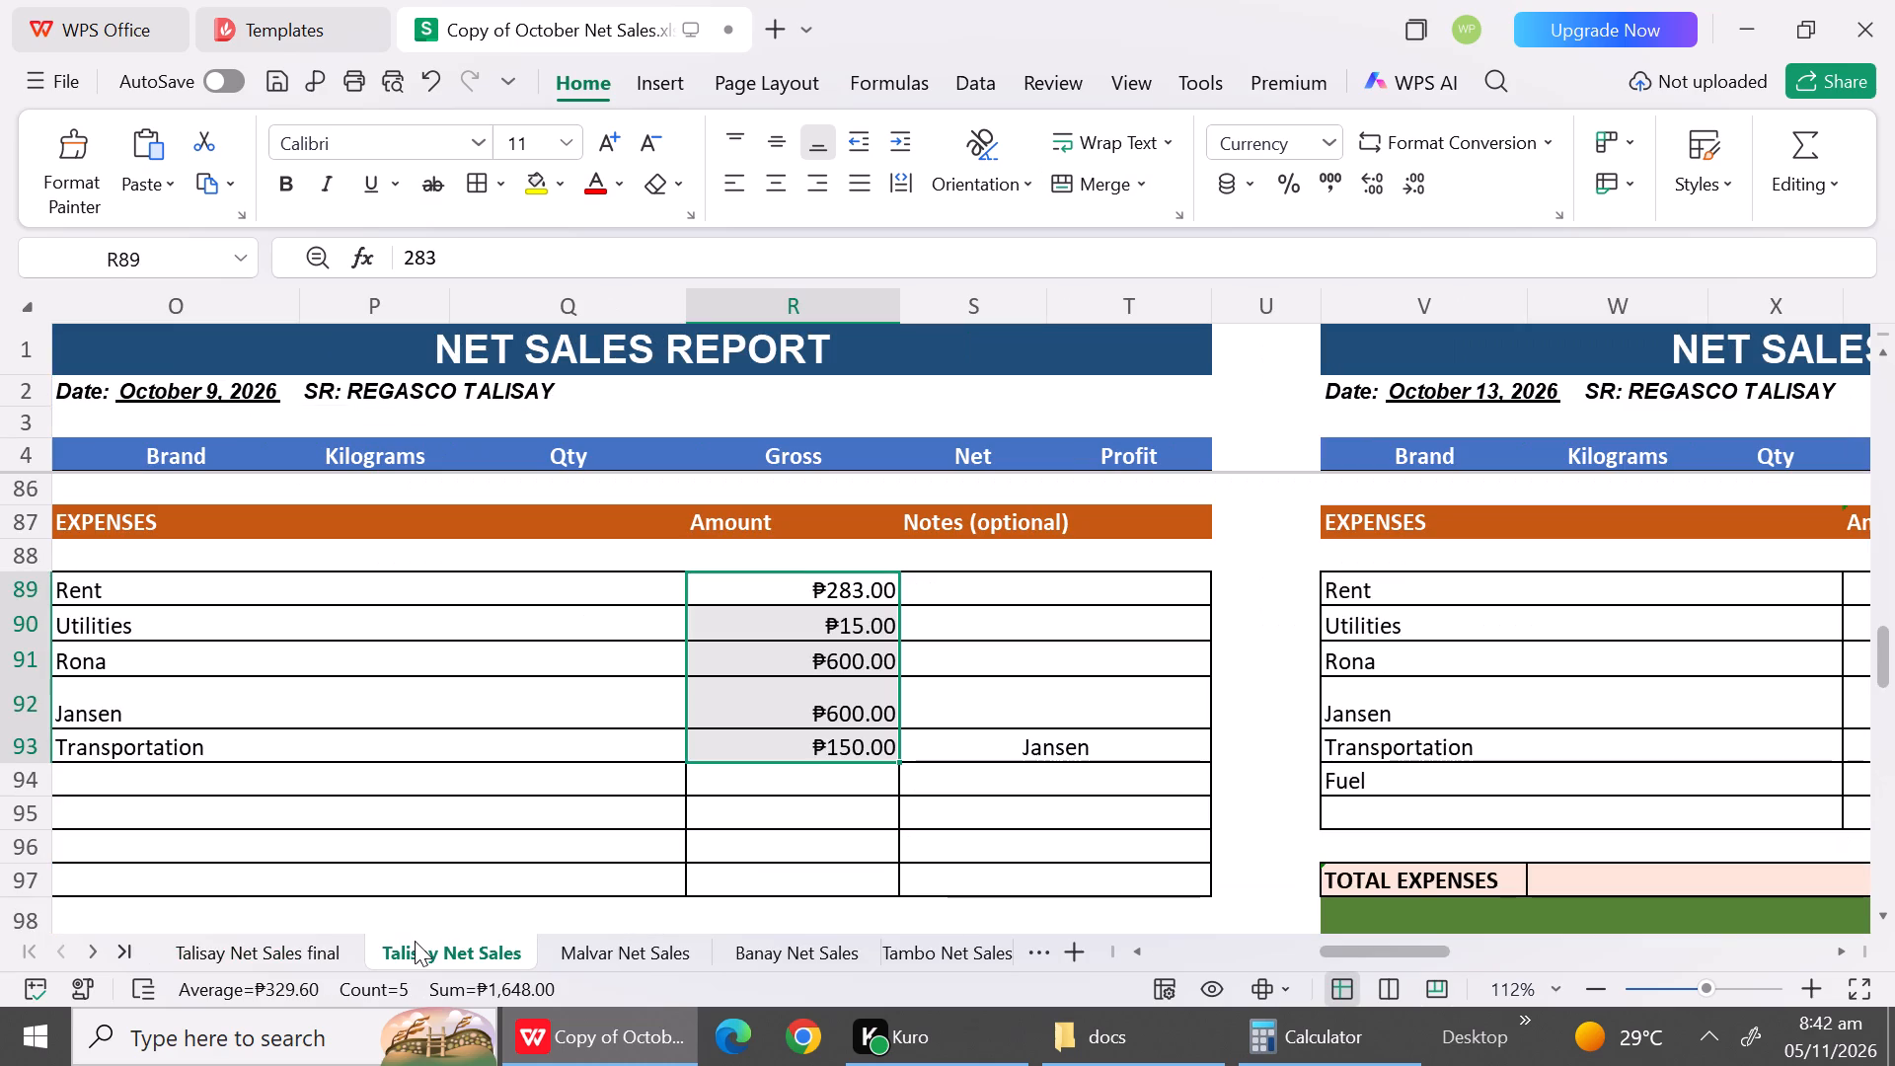
triple_click(1882, 910)
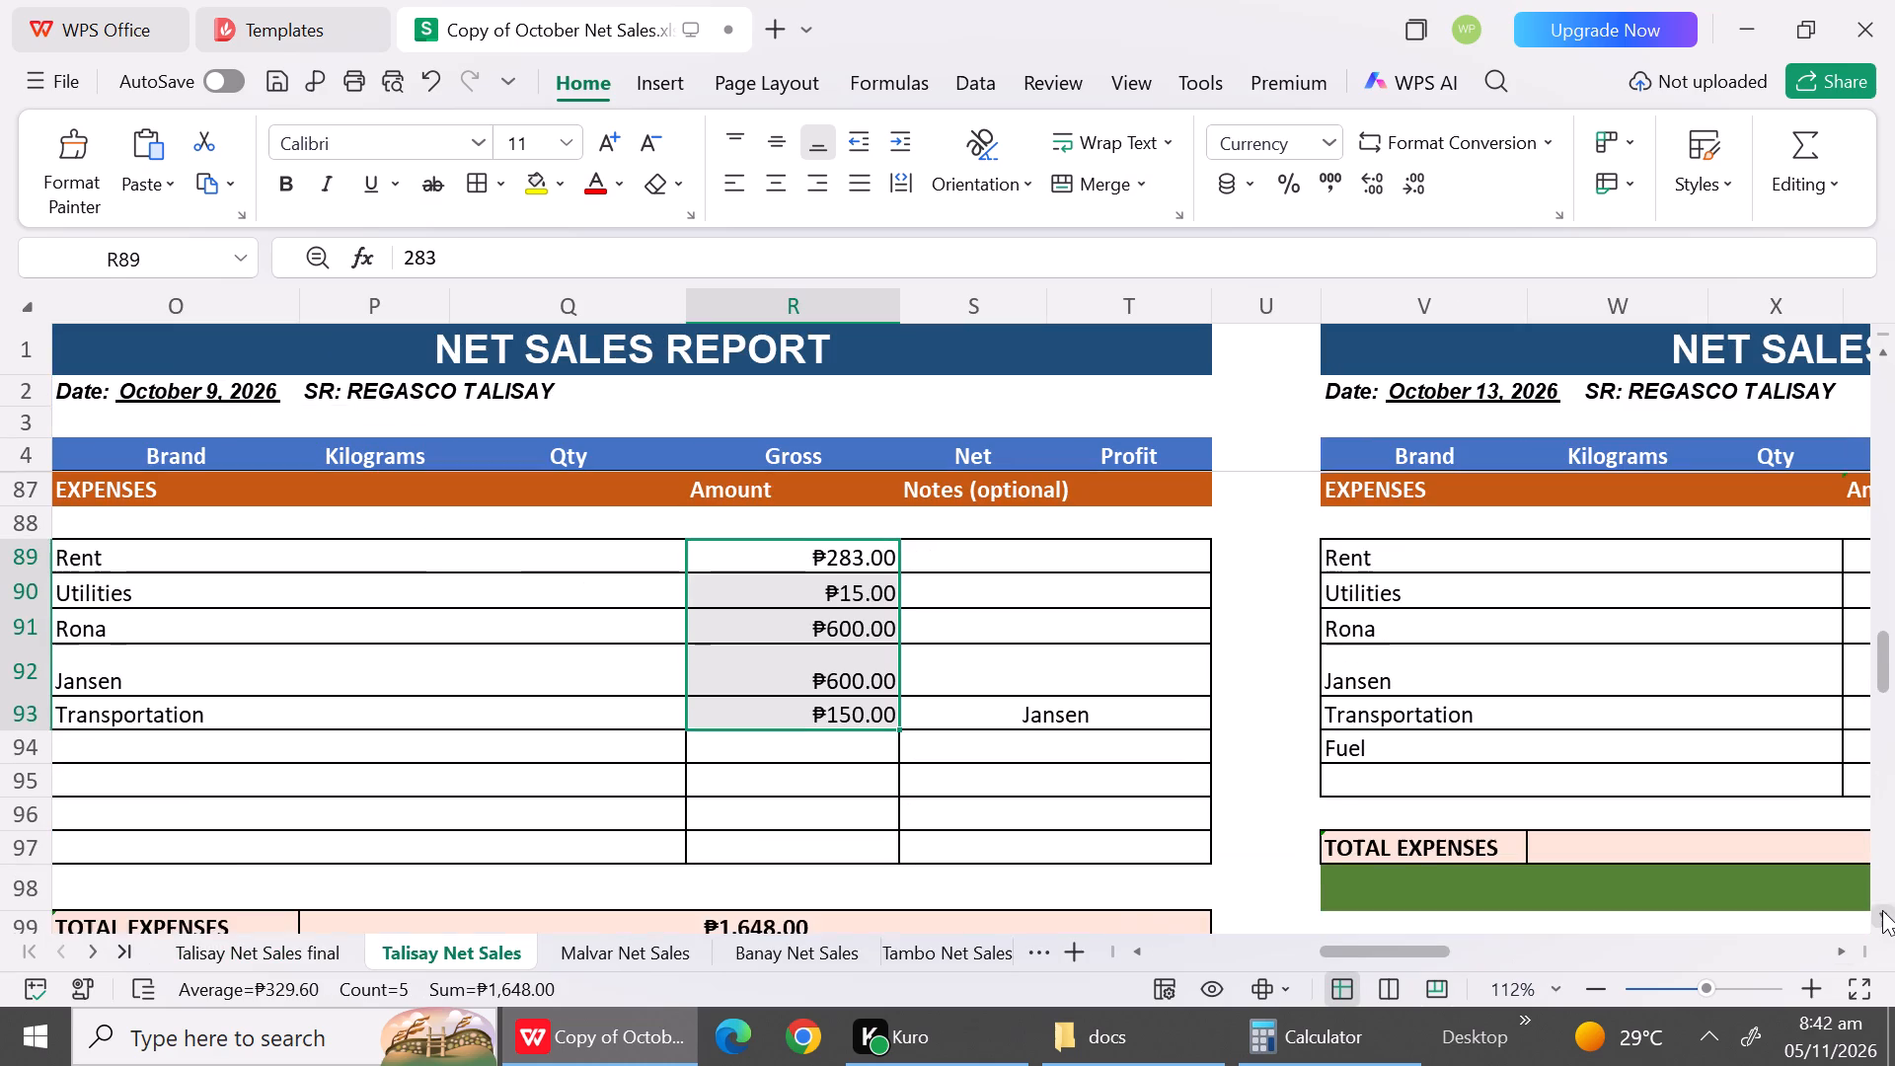
triple_click(1882, 910)
left_click(1882, 910)
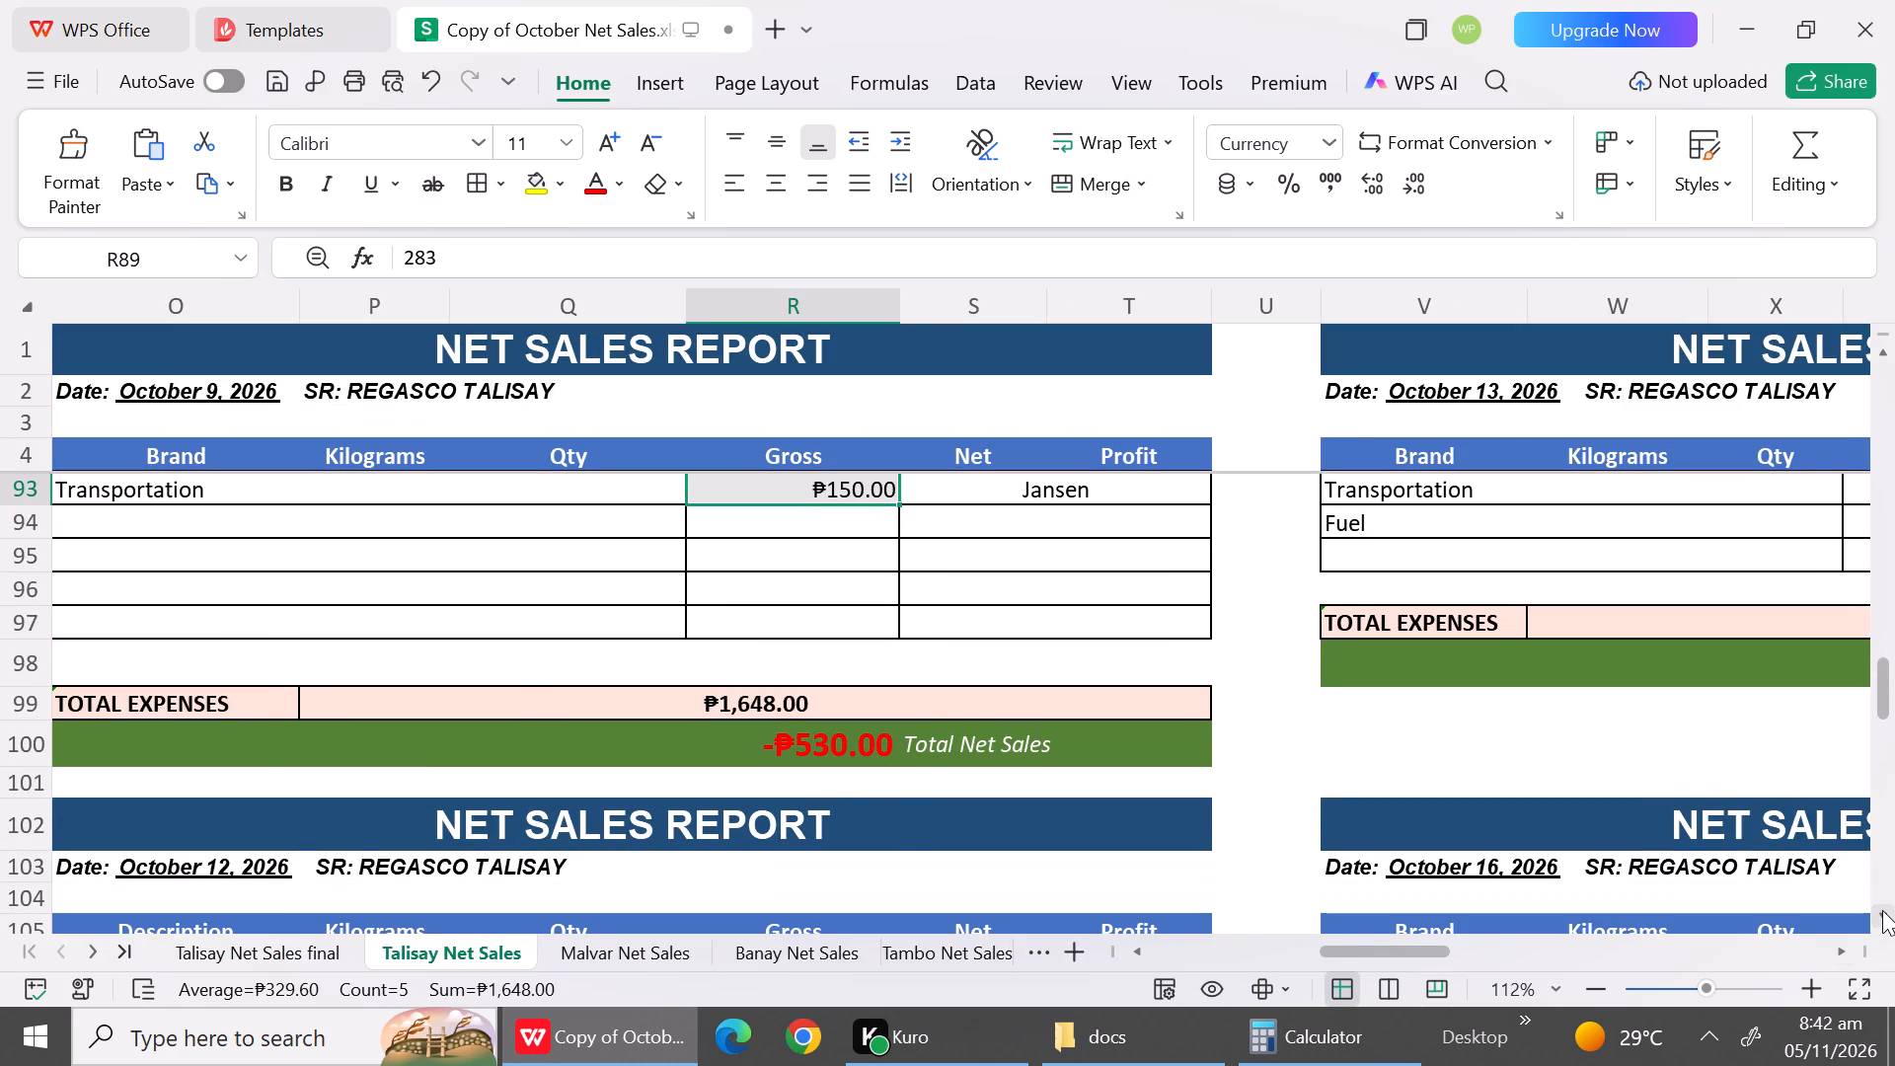
triple_click(1882, 910)
triple_click(1882, 910)
double_click(1882, 910)
left_click(1882, 910)
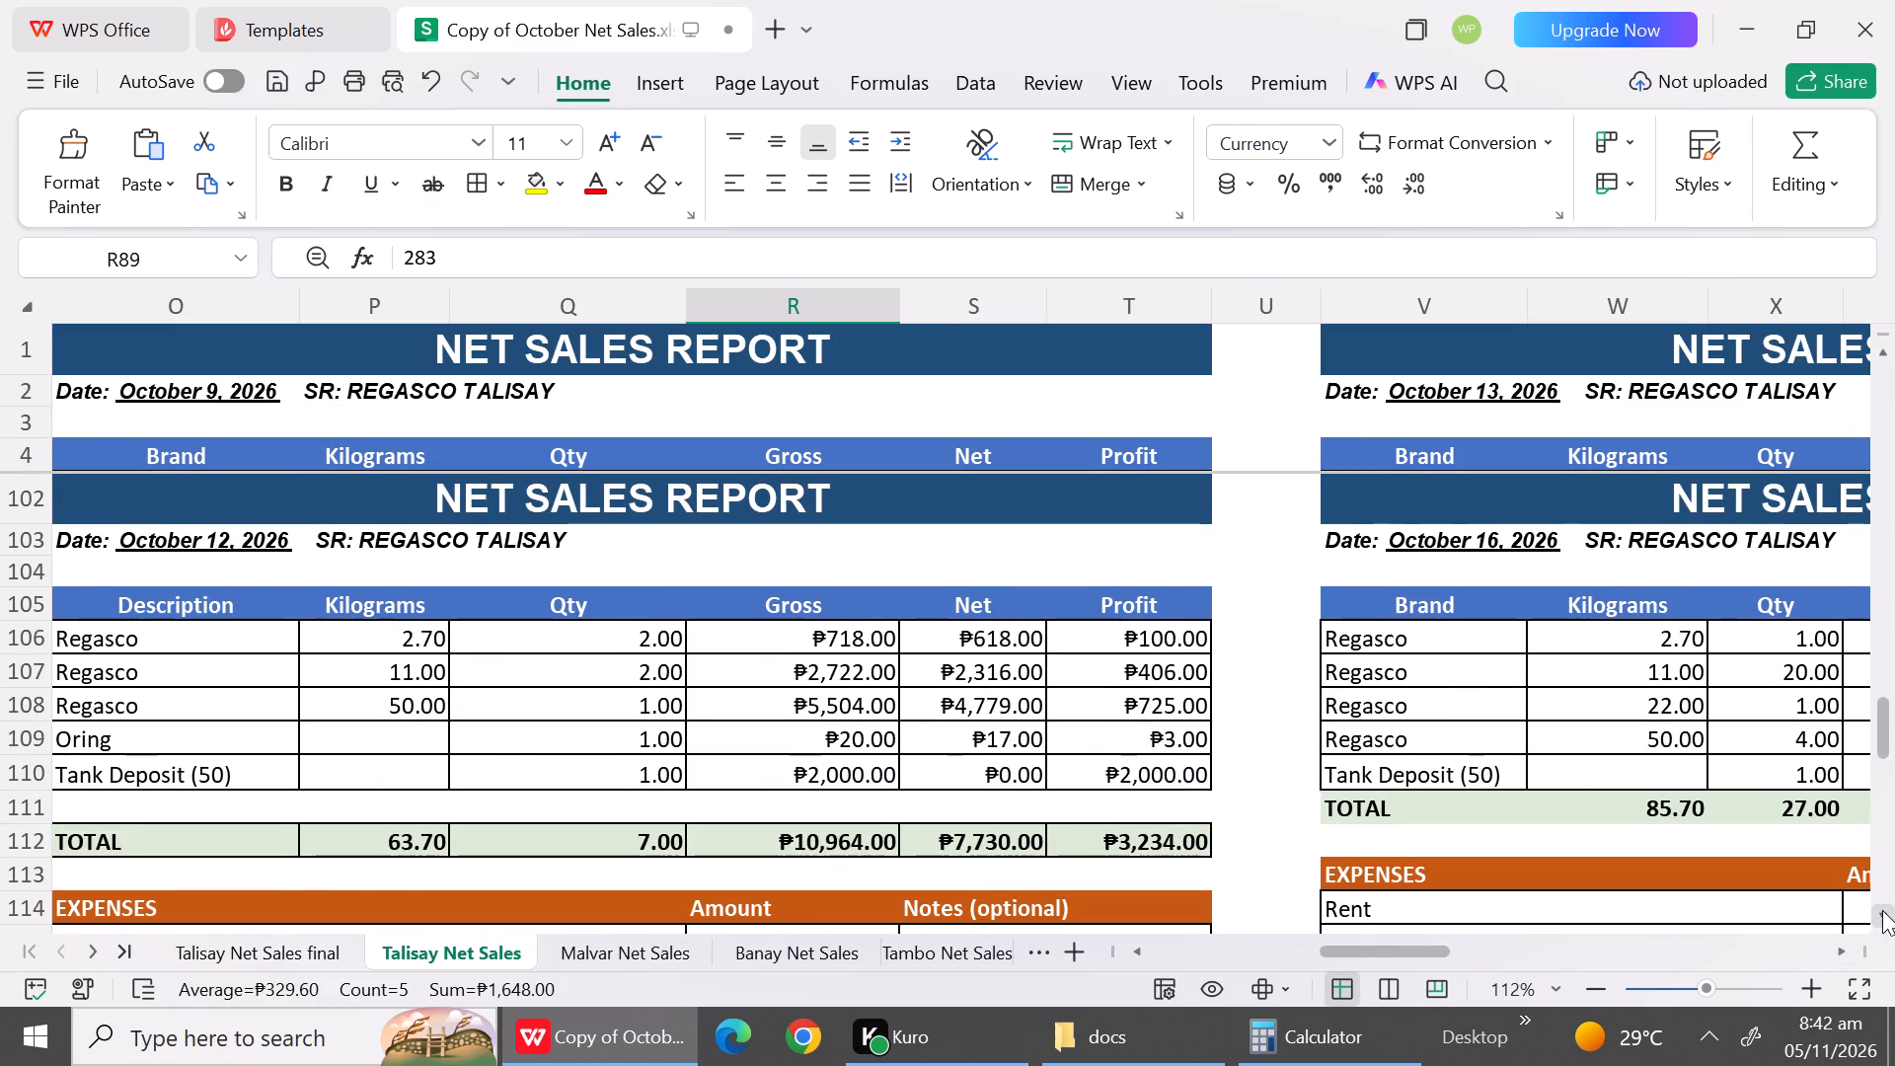
left_click(1882, 910)
left_click_drag(245, 588, 261, 724)
key("ctrl+c")
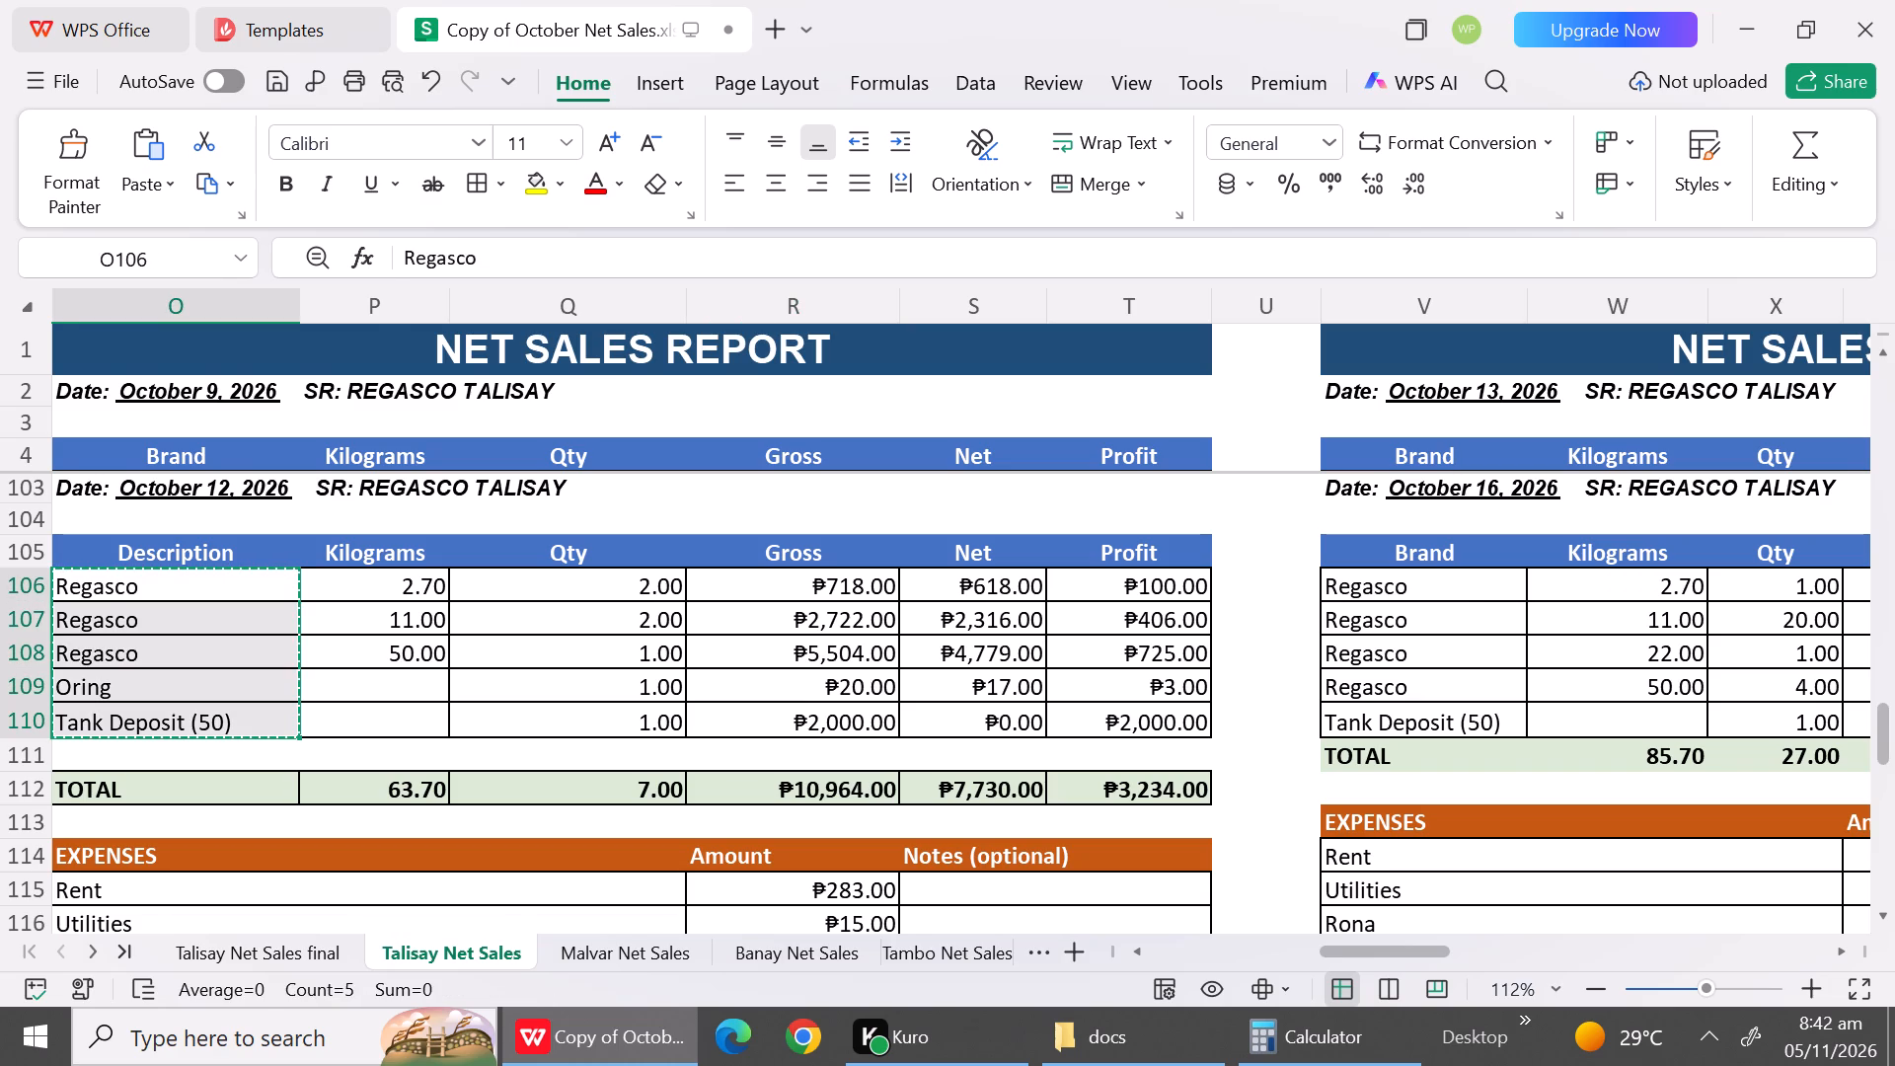
left_click(268, 941)
left_click(181, 502)
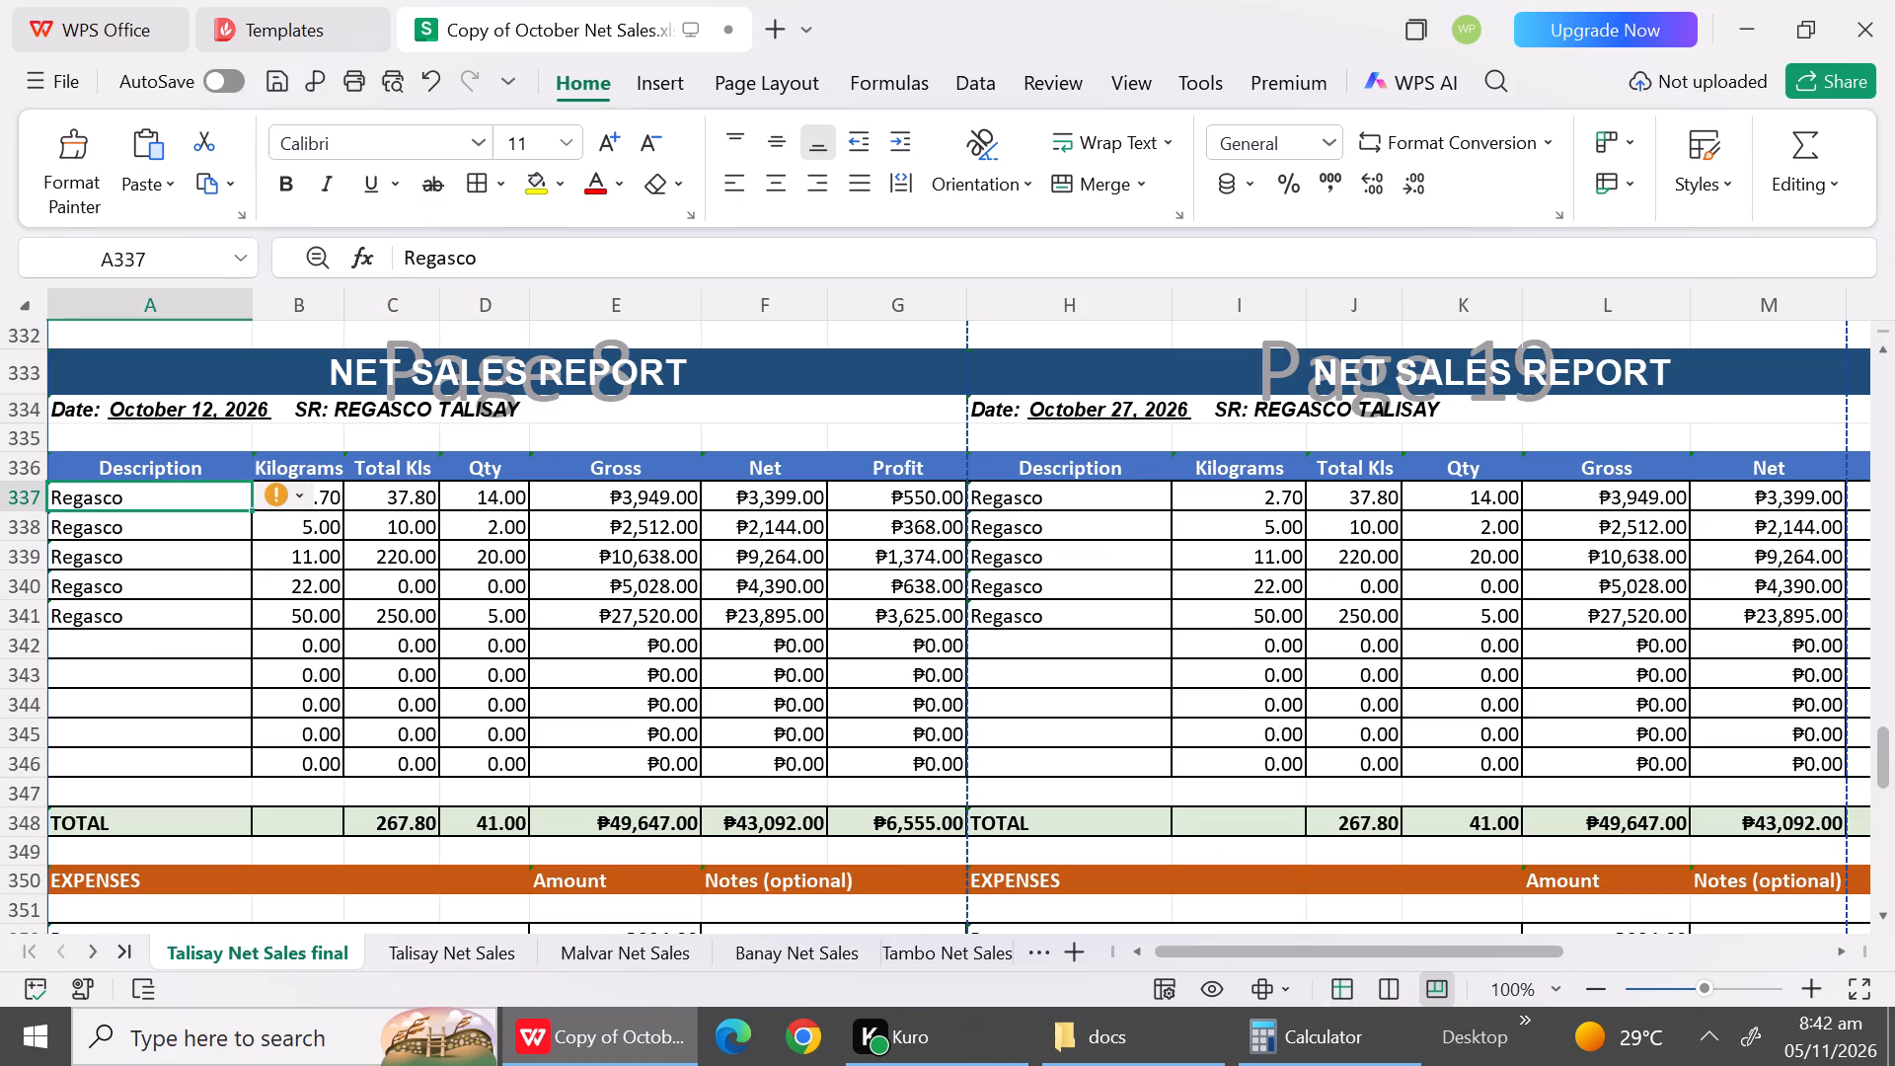
key("ctrl+v")
left_click(173, 695)
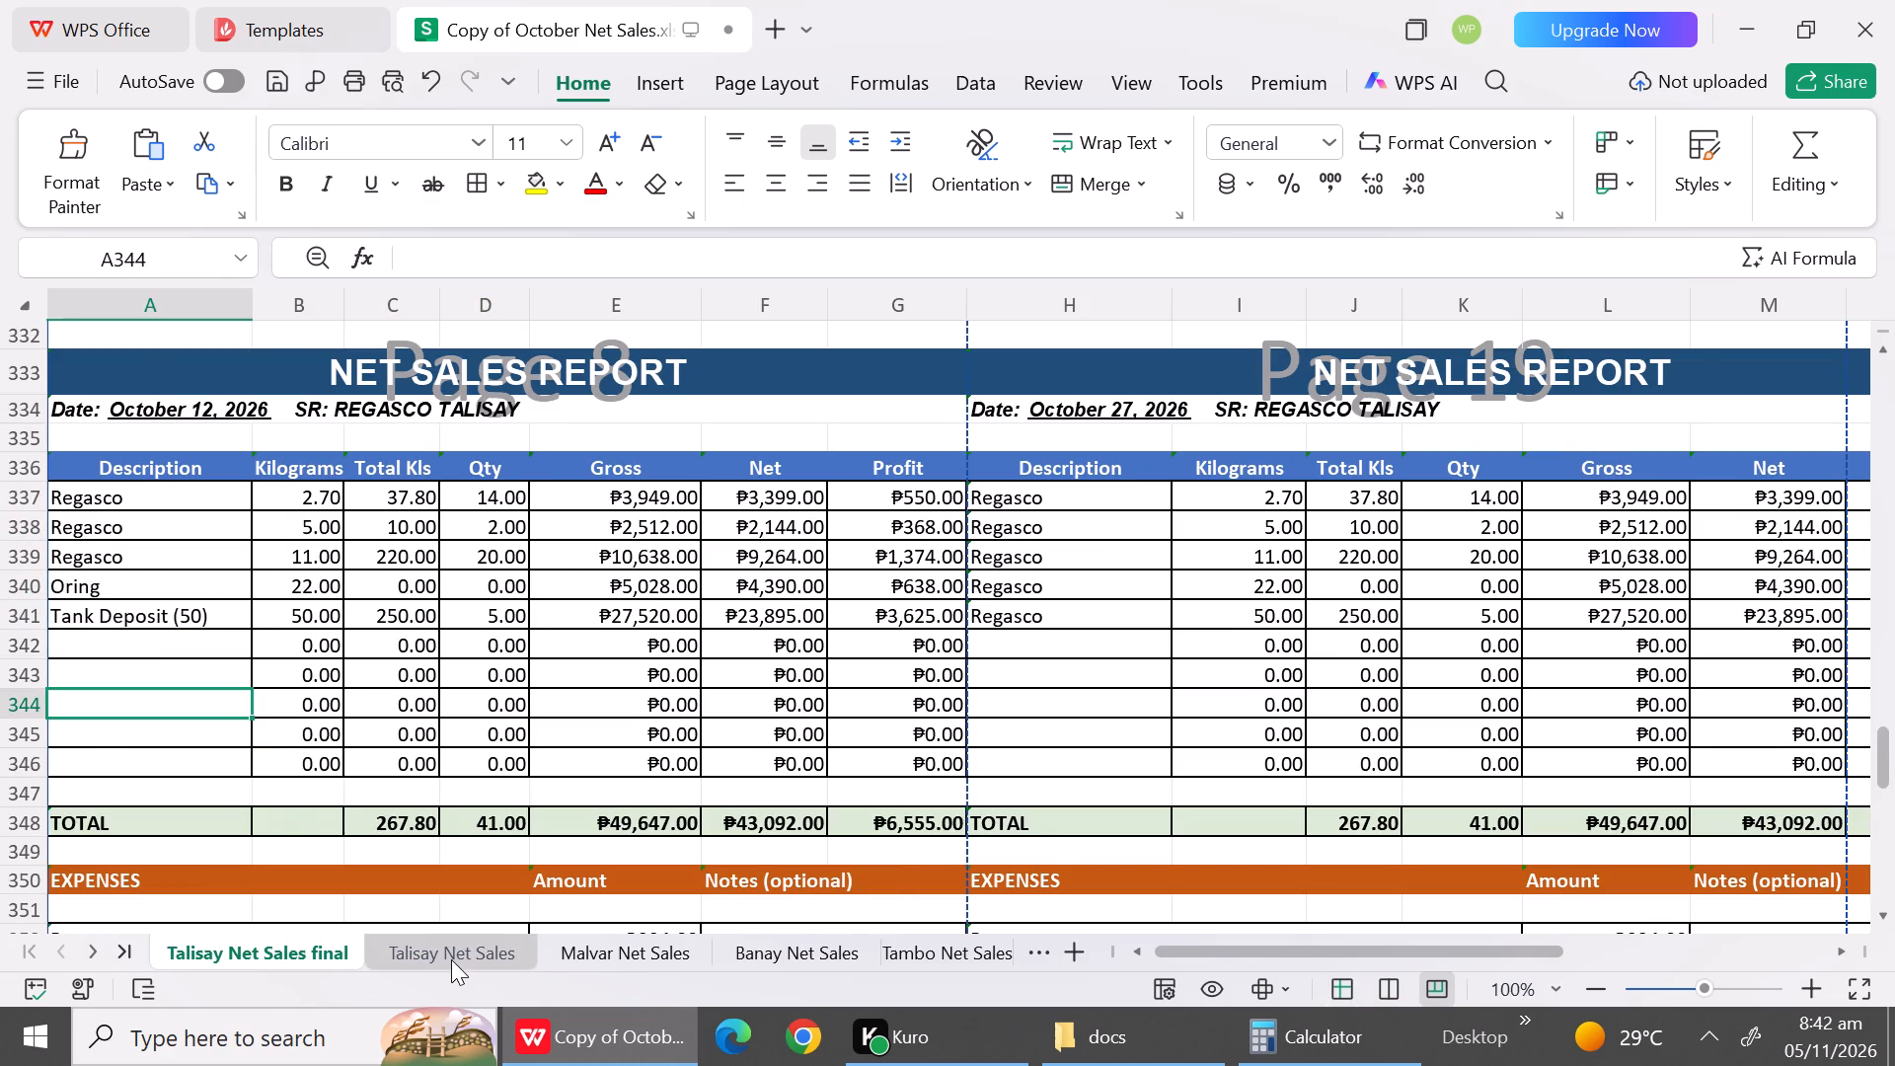
Copy the October 12 kilograms 2.70, 11.00 and 50.00 from P106:P108 of Talisay Net Sales into B337:B339 of the final sheet.
left_click(451, 959)
left_click_drag(417, 588, 420, 645)
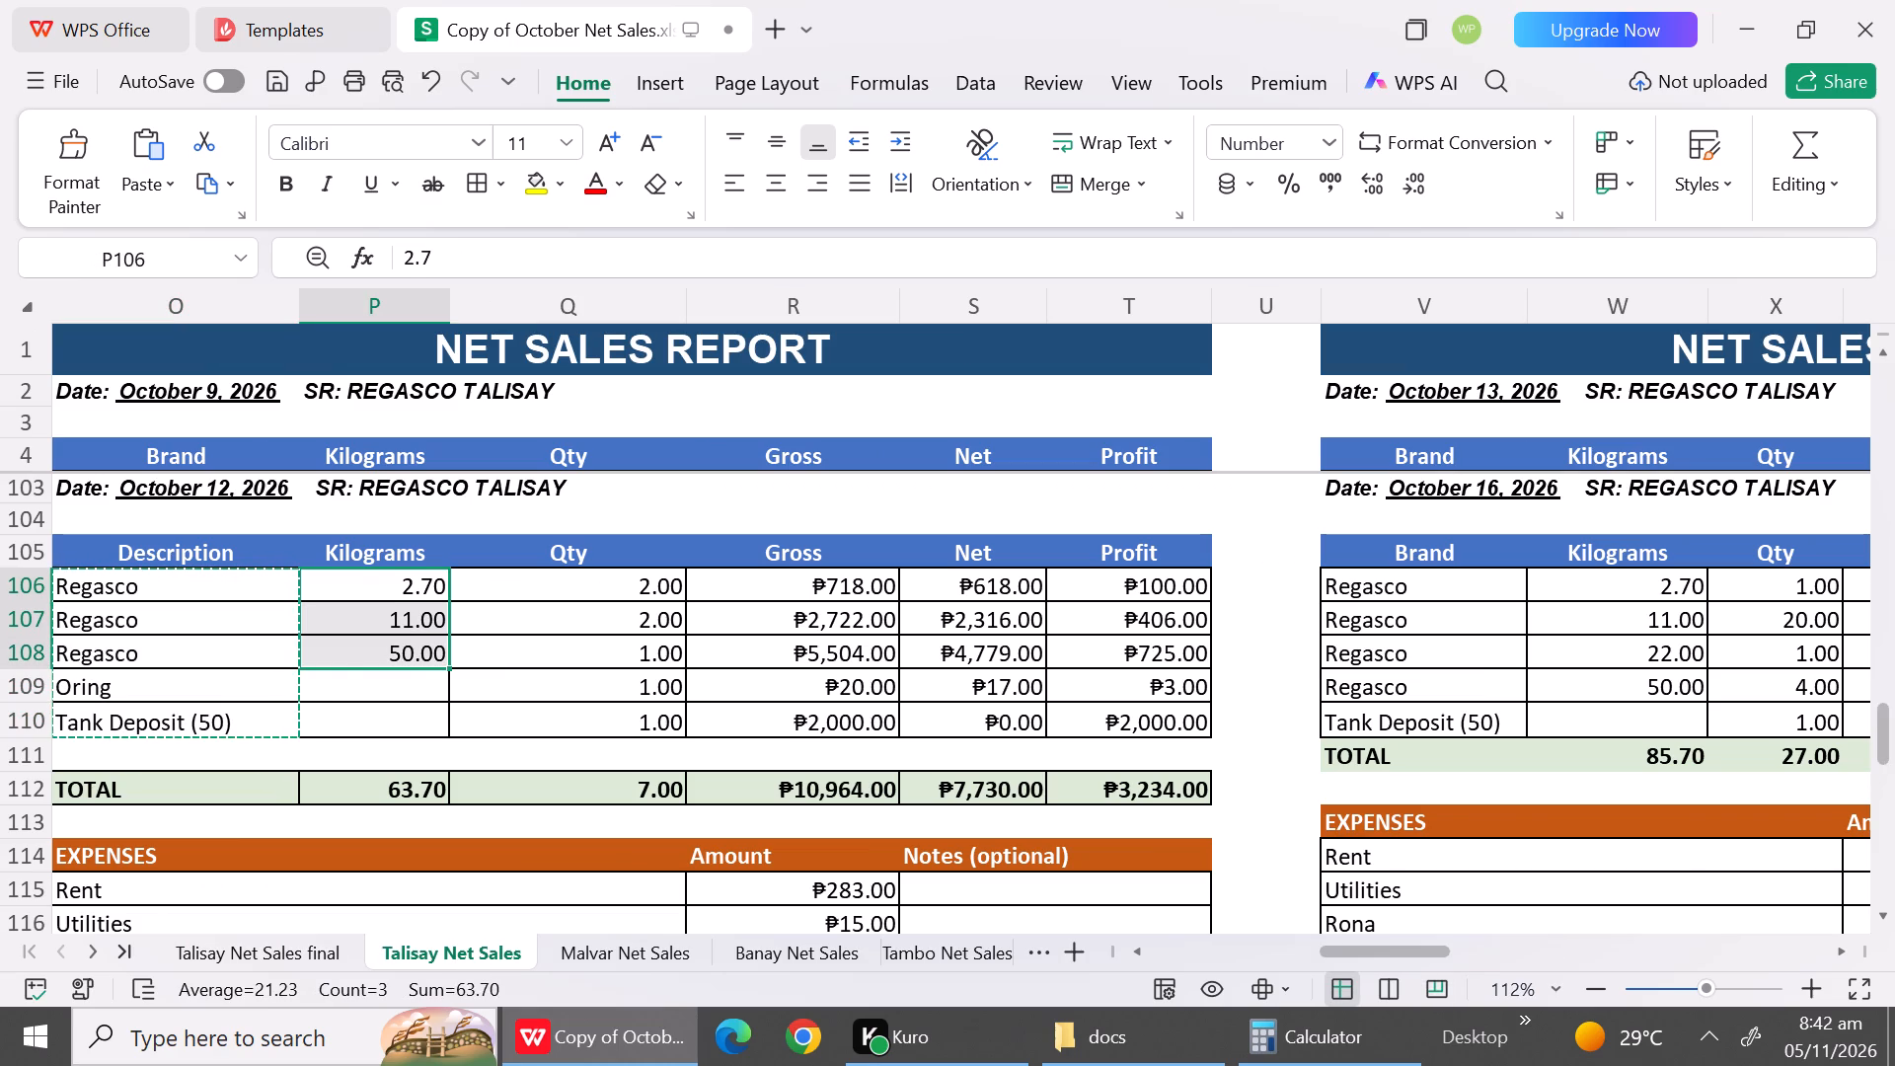
key("ctrl+c")
left_click(335, 955)
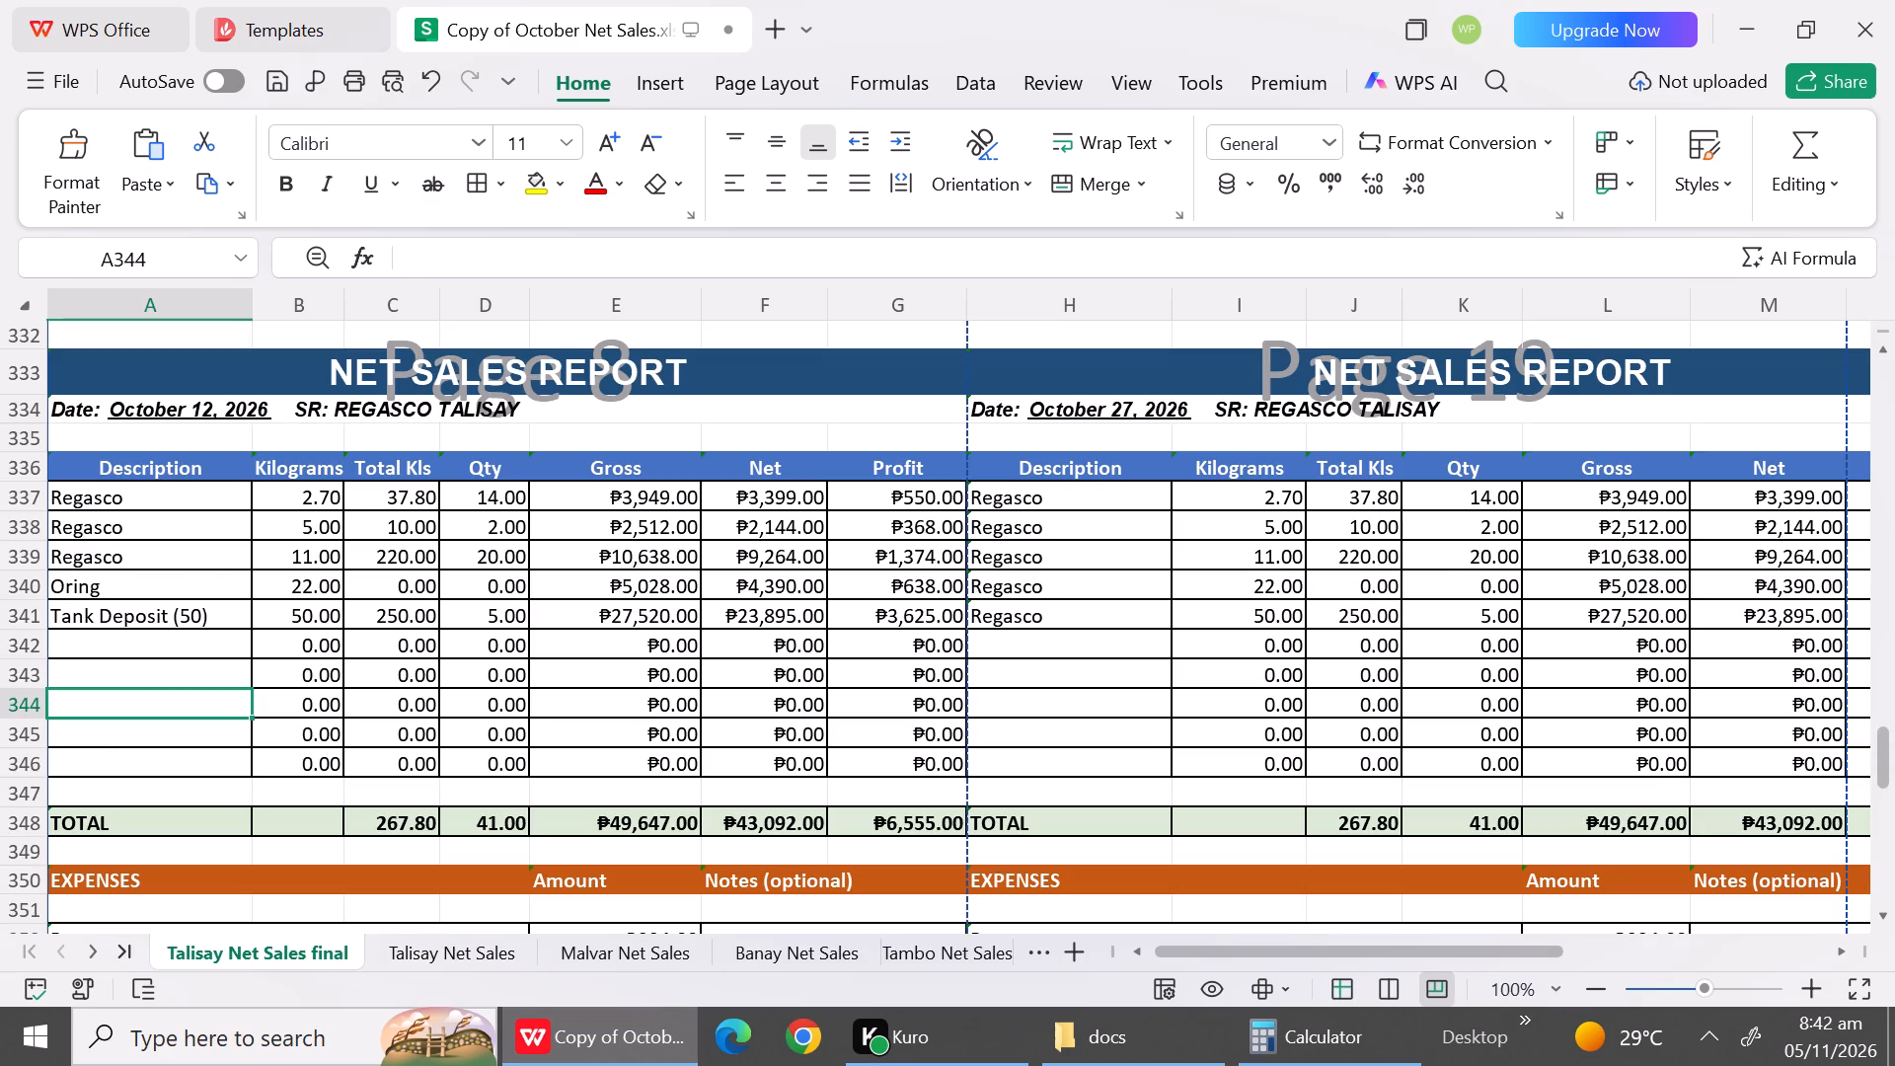
left_click(313, 495)
key("ctrl+v")
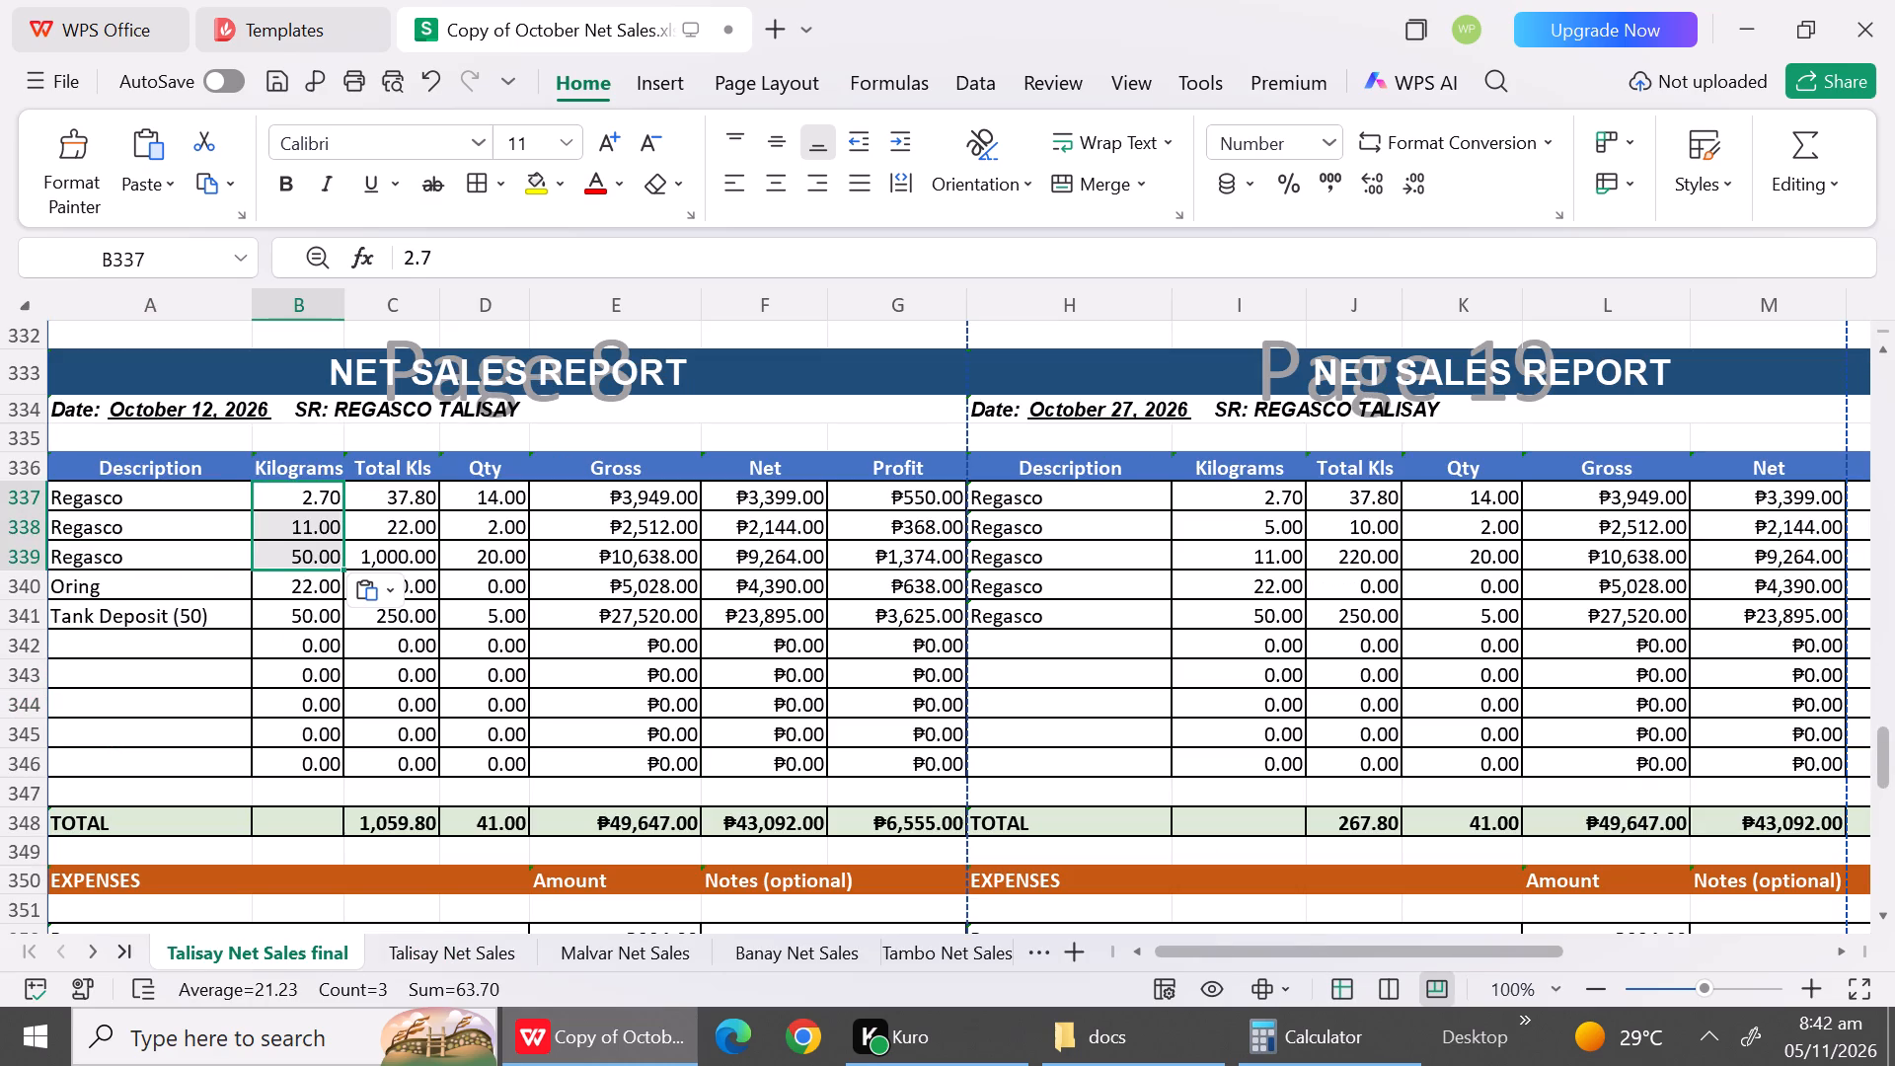
Set the October 12 kilograms for Oring and Tank Deposit (50) in B340 and B341 to 0.
left_click(321, 592)
key("0")
key("Down")
key("0")
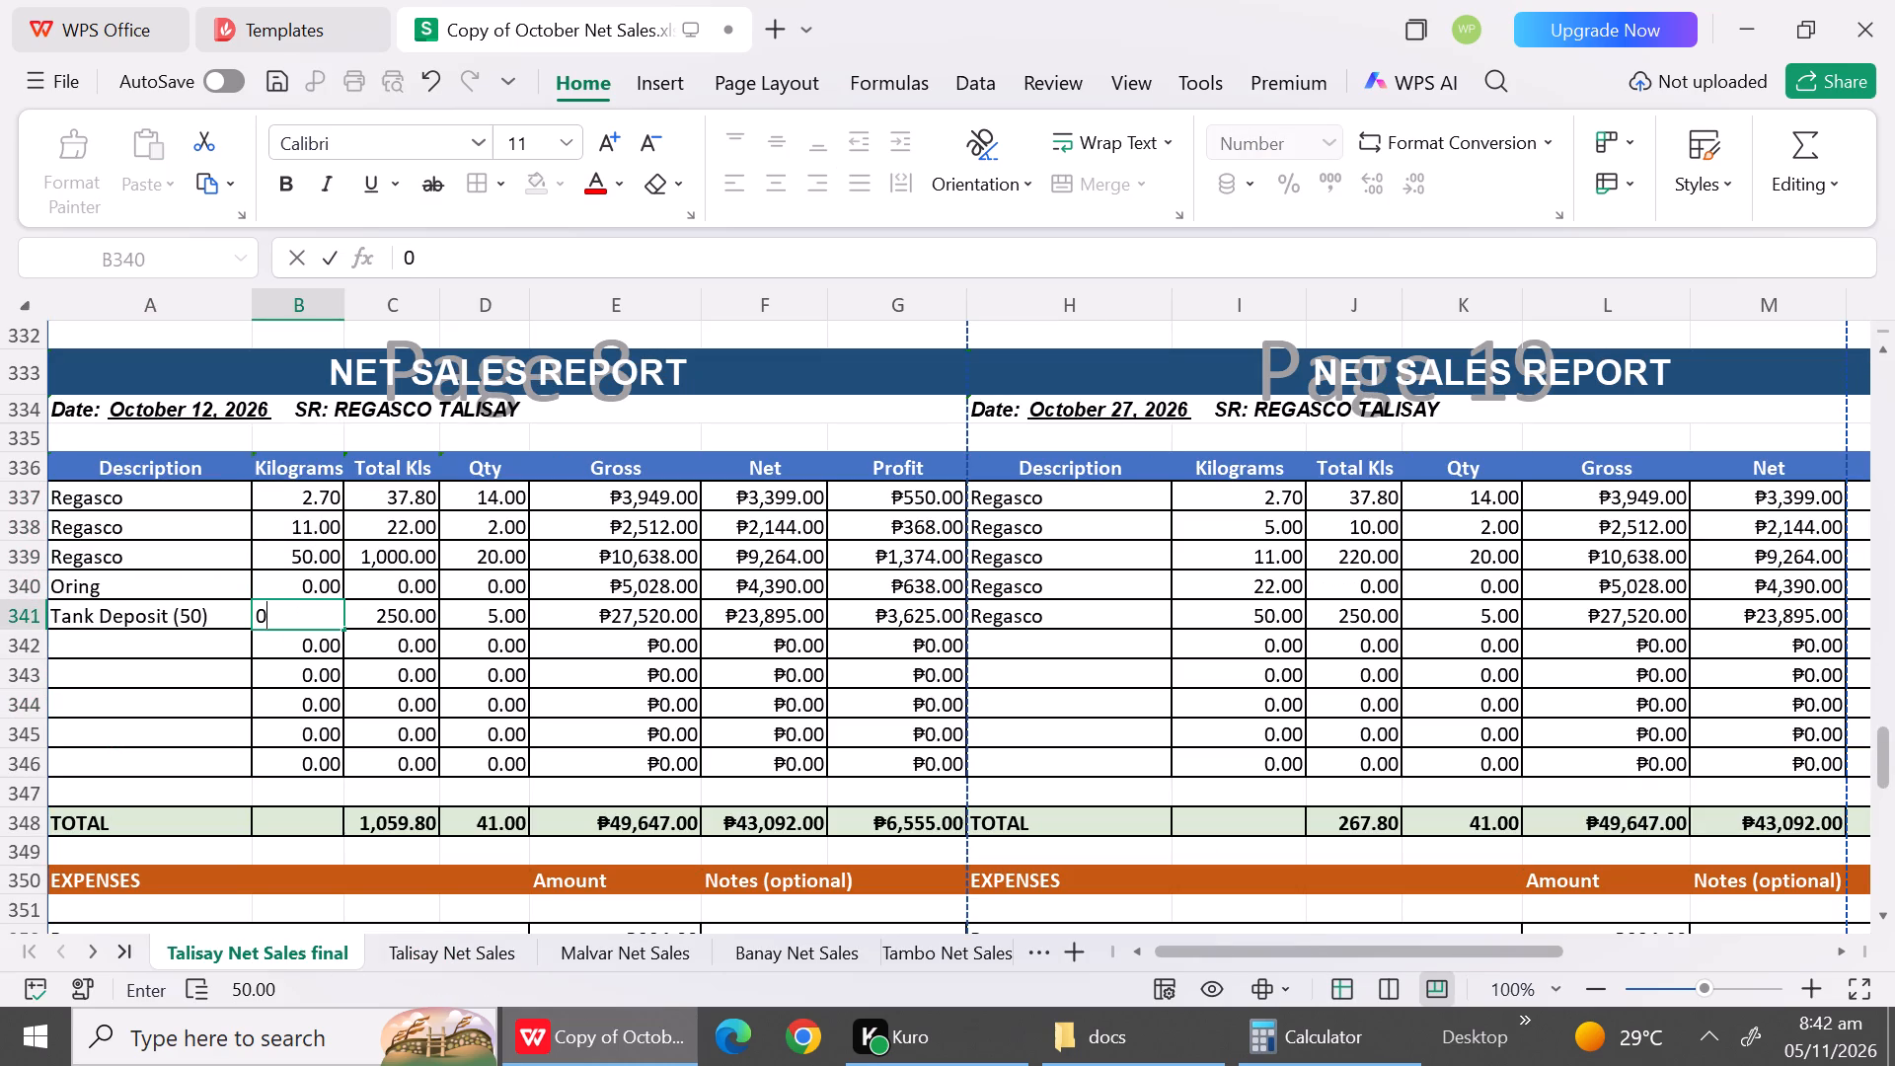
left_click(226, 691)
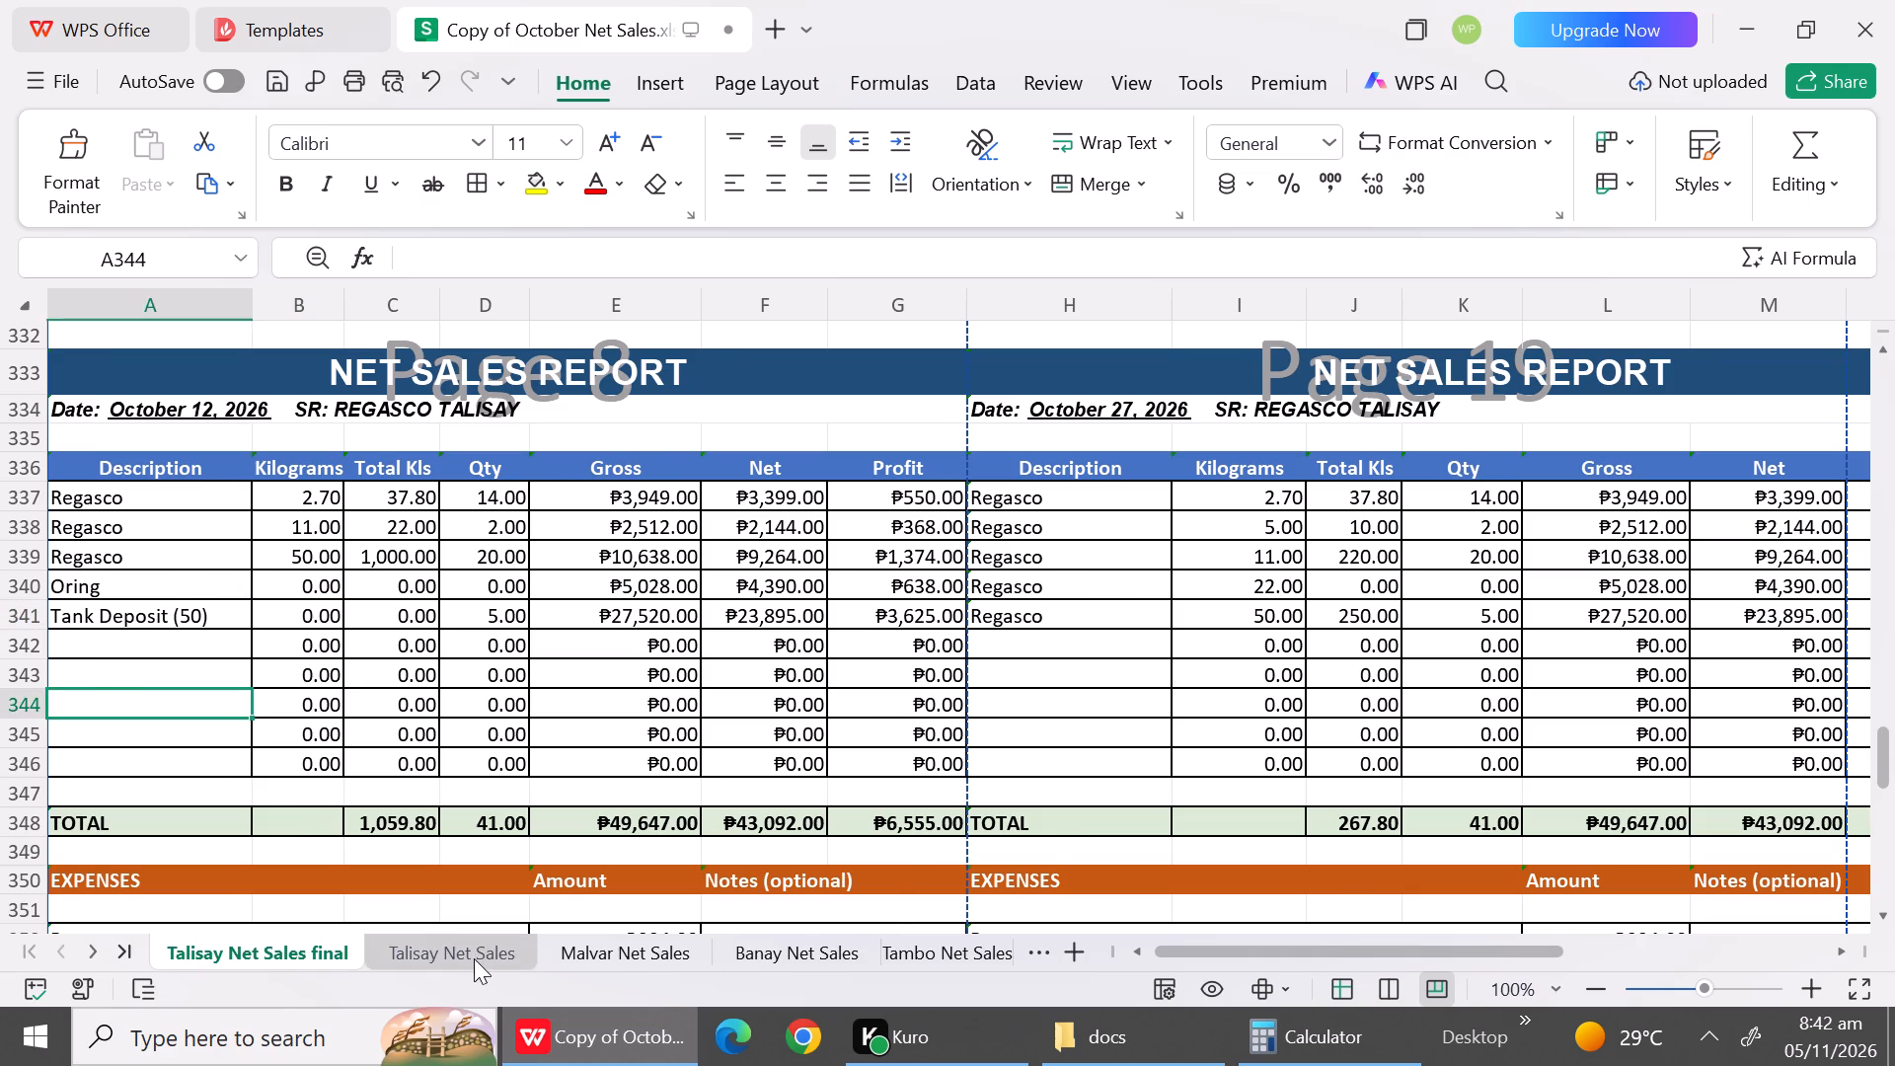
Copy the October 12 quantities 2, 2, 1, 1 and 1 from Q106:Q110 of Talisay Net Sales into D337:D341 of the final sheet.
left_click(474, 958)
left_click_drag(611, 583, 634, 728)
key("ctrl+c")
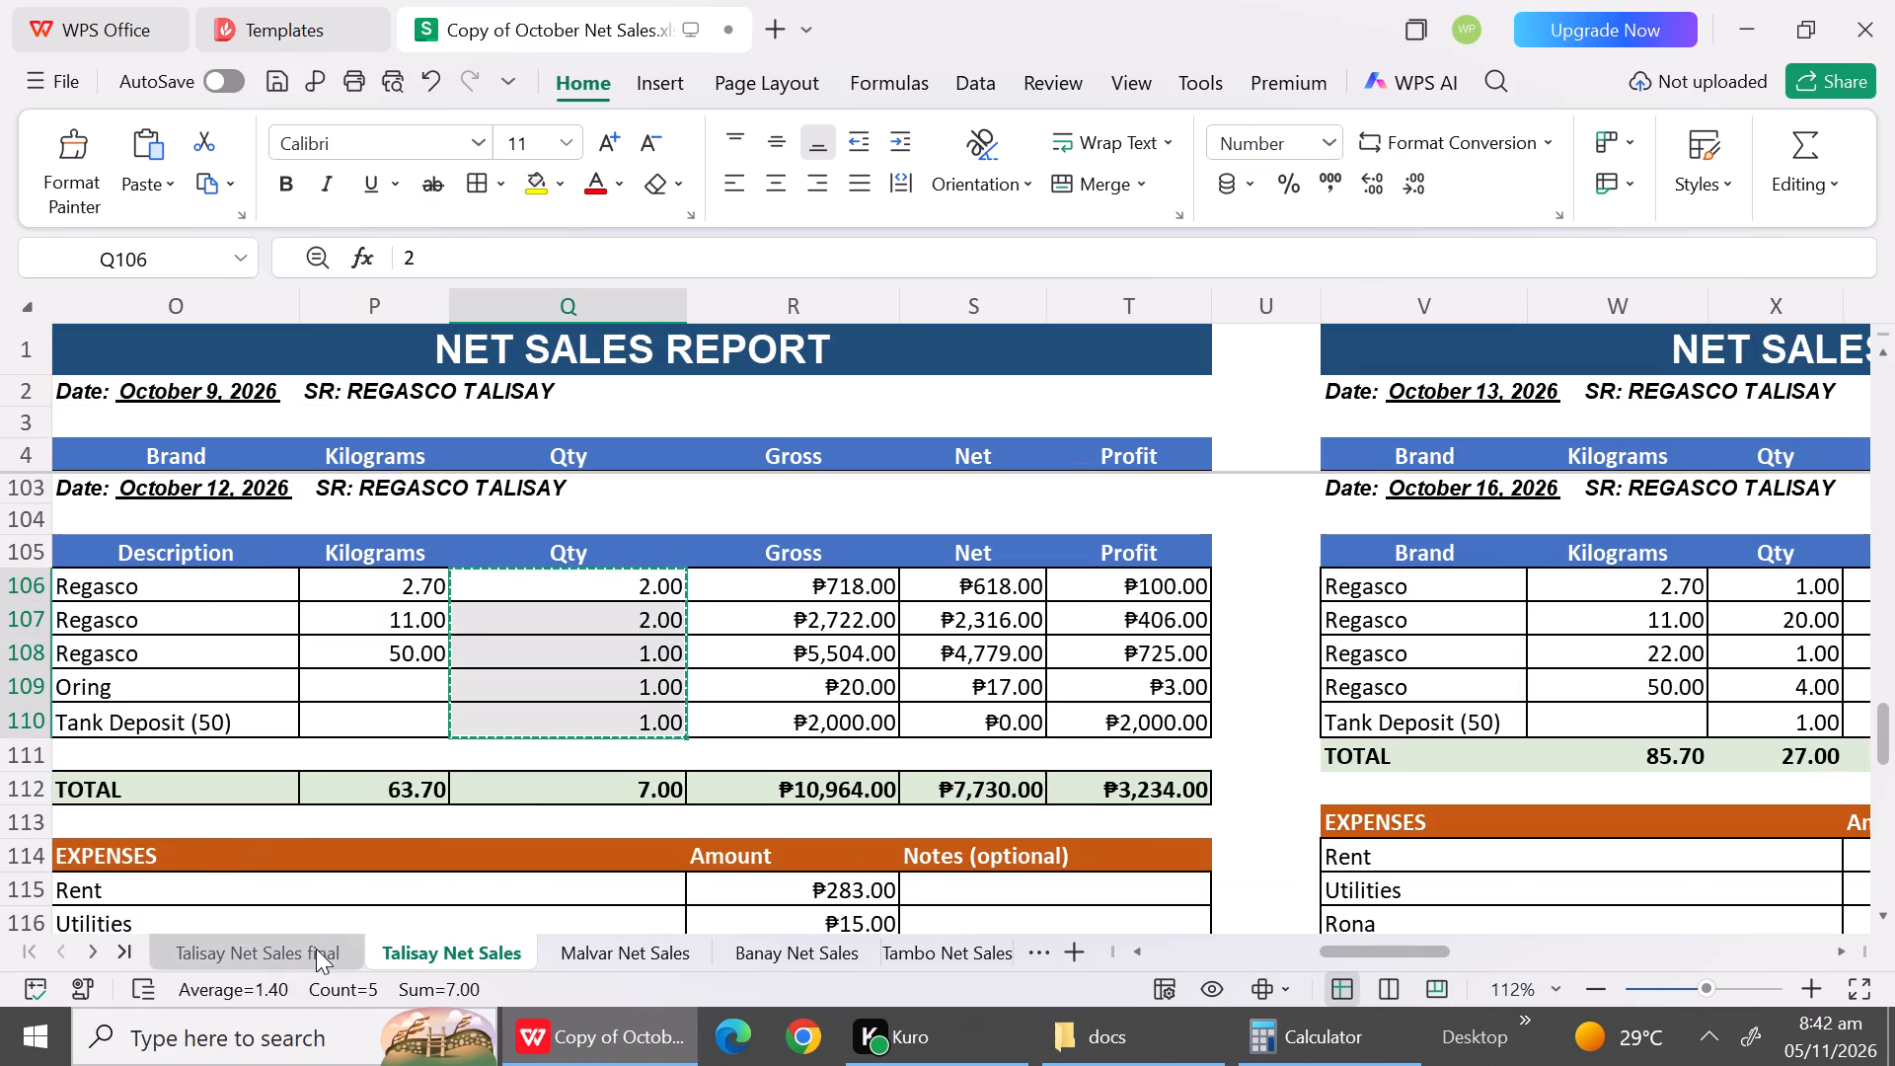
left_click(312, 952)
left_click(475, 494)
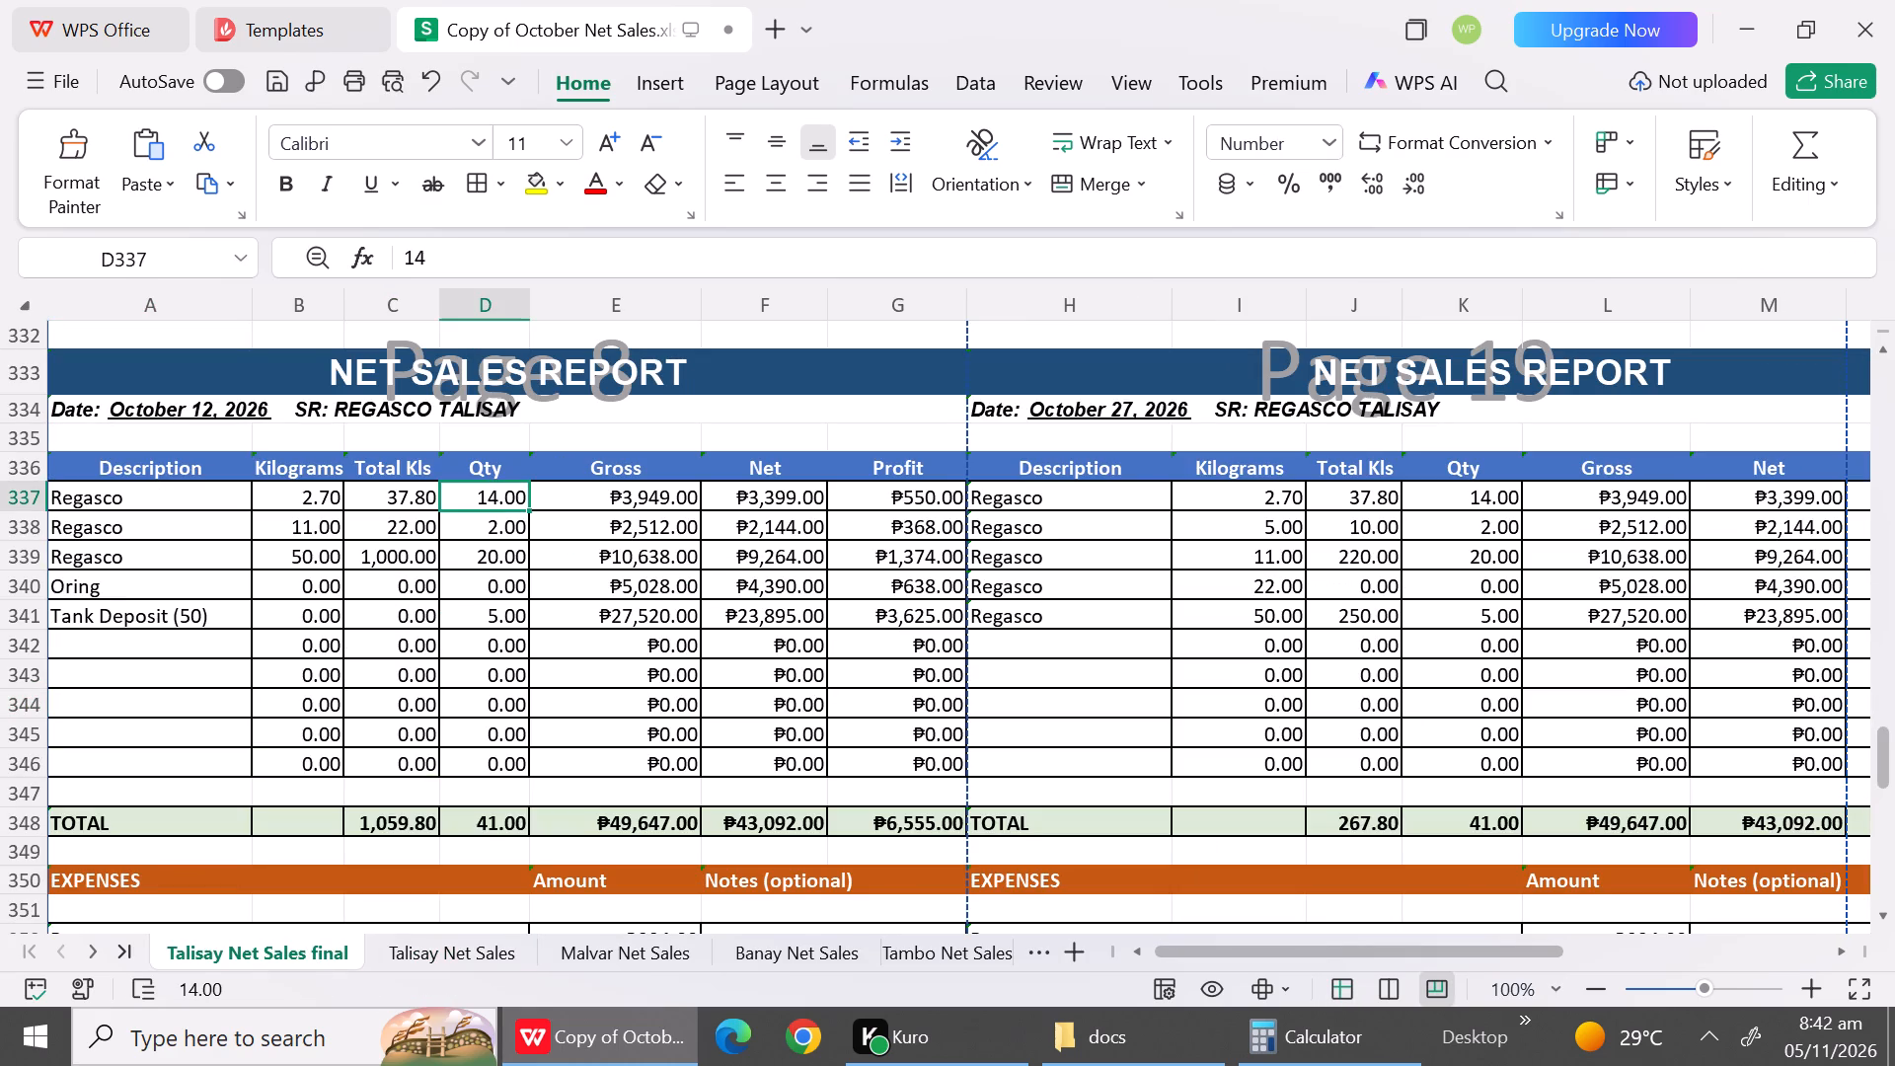
key("ctrl+v")
left_click(329, 679)
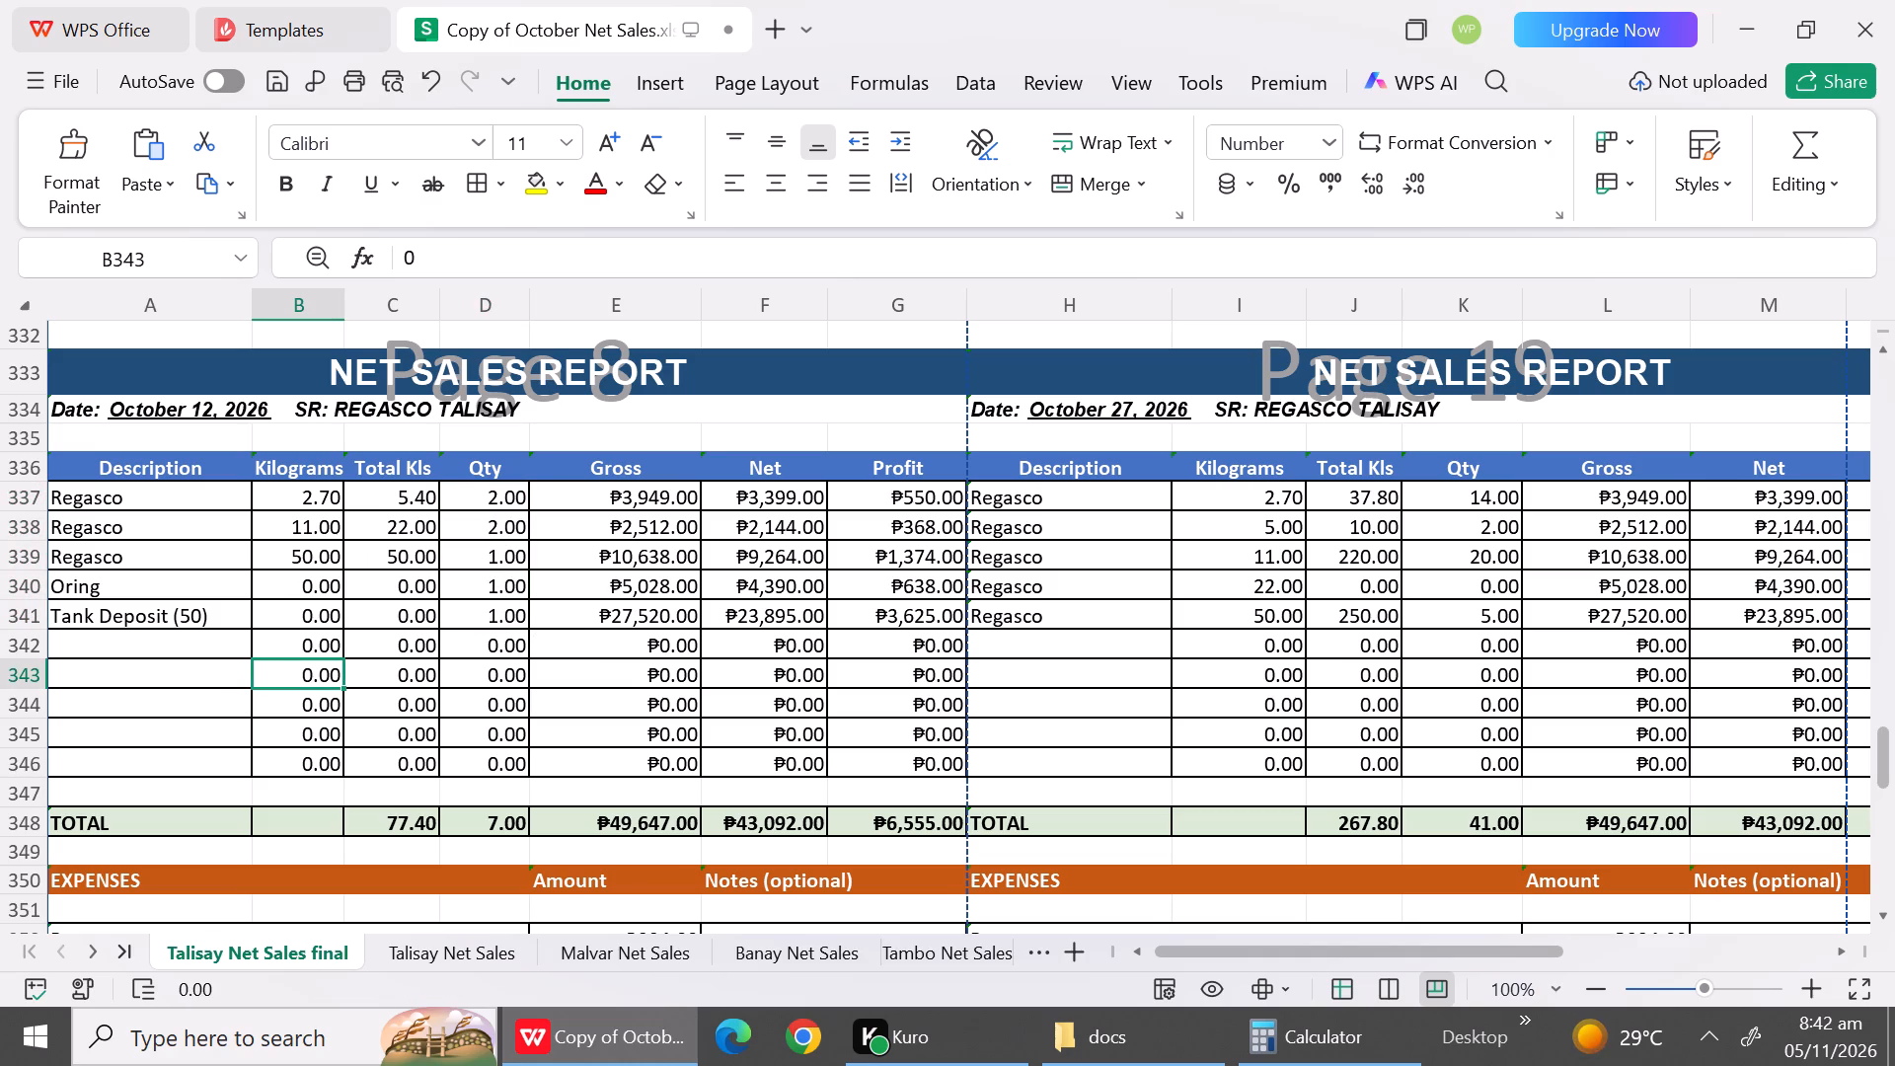
Copy the October 12 gross amounts 718, 2,722, 5,504, 20 and 2,000 from R106:R110 of Talisay Net Sales into E337:E341 of the final sheet.
left_click(446, 959)
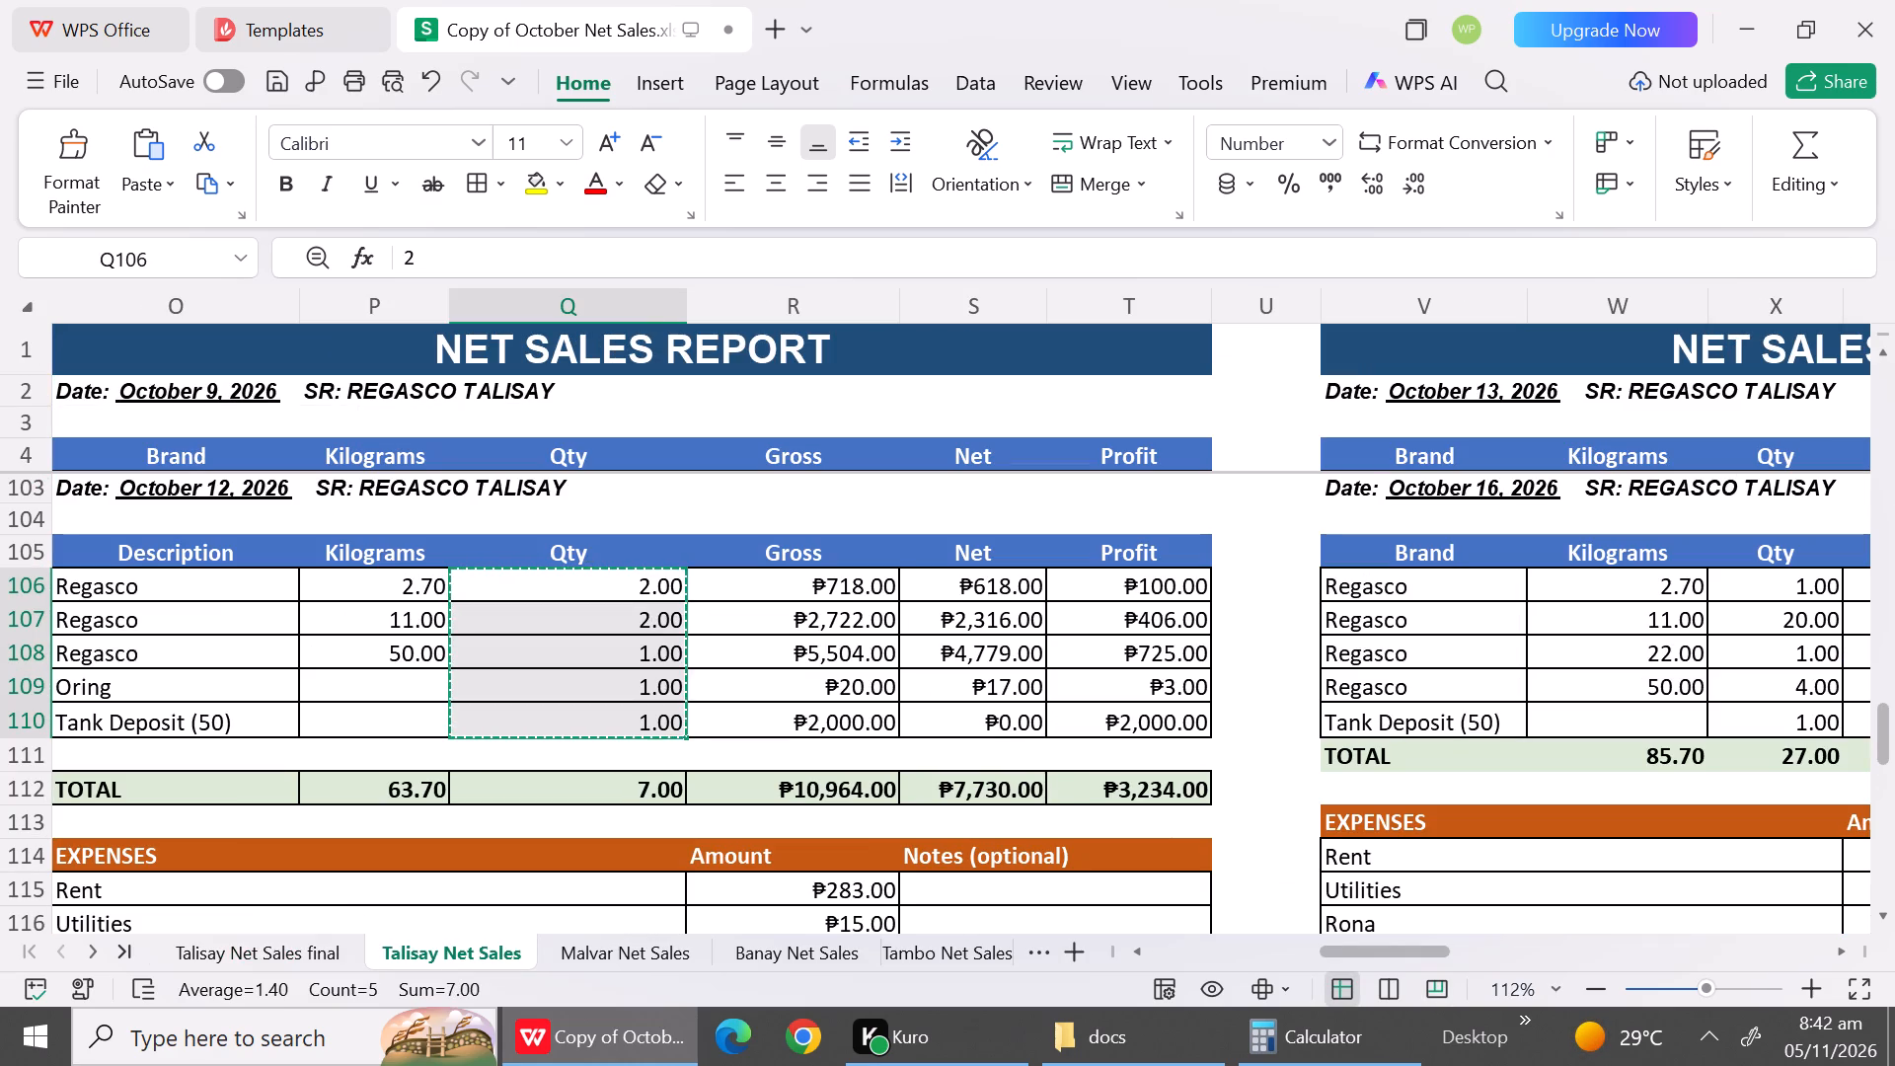
left_click_drag(824, 573, 832, 723)
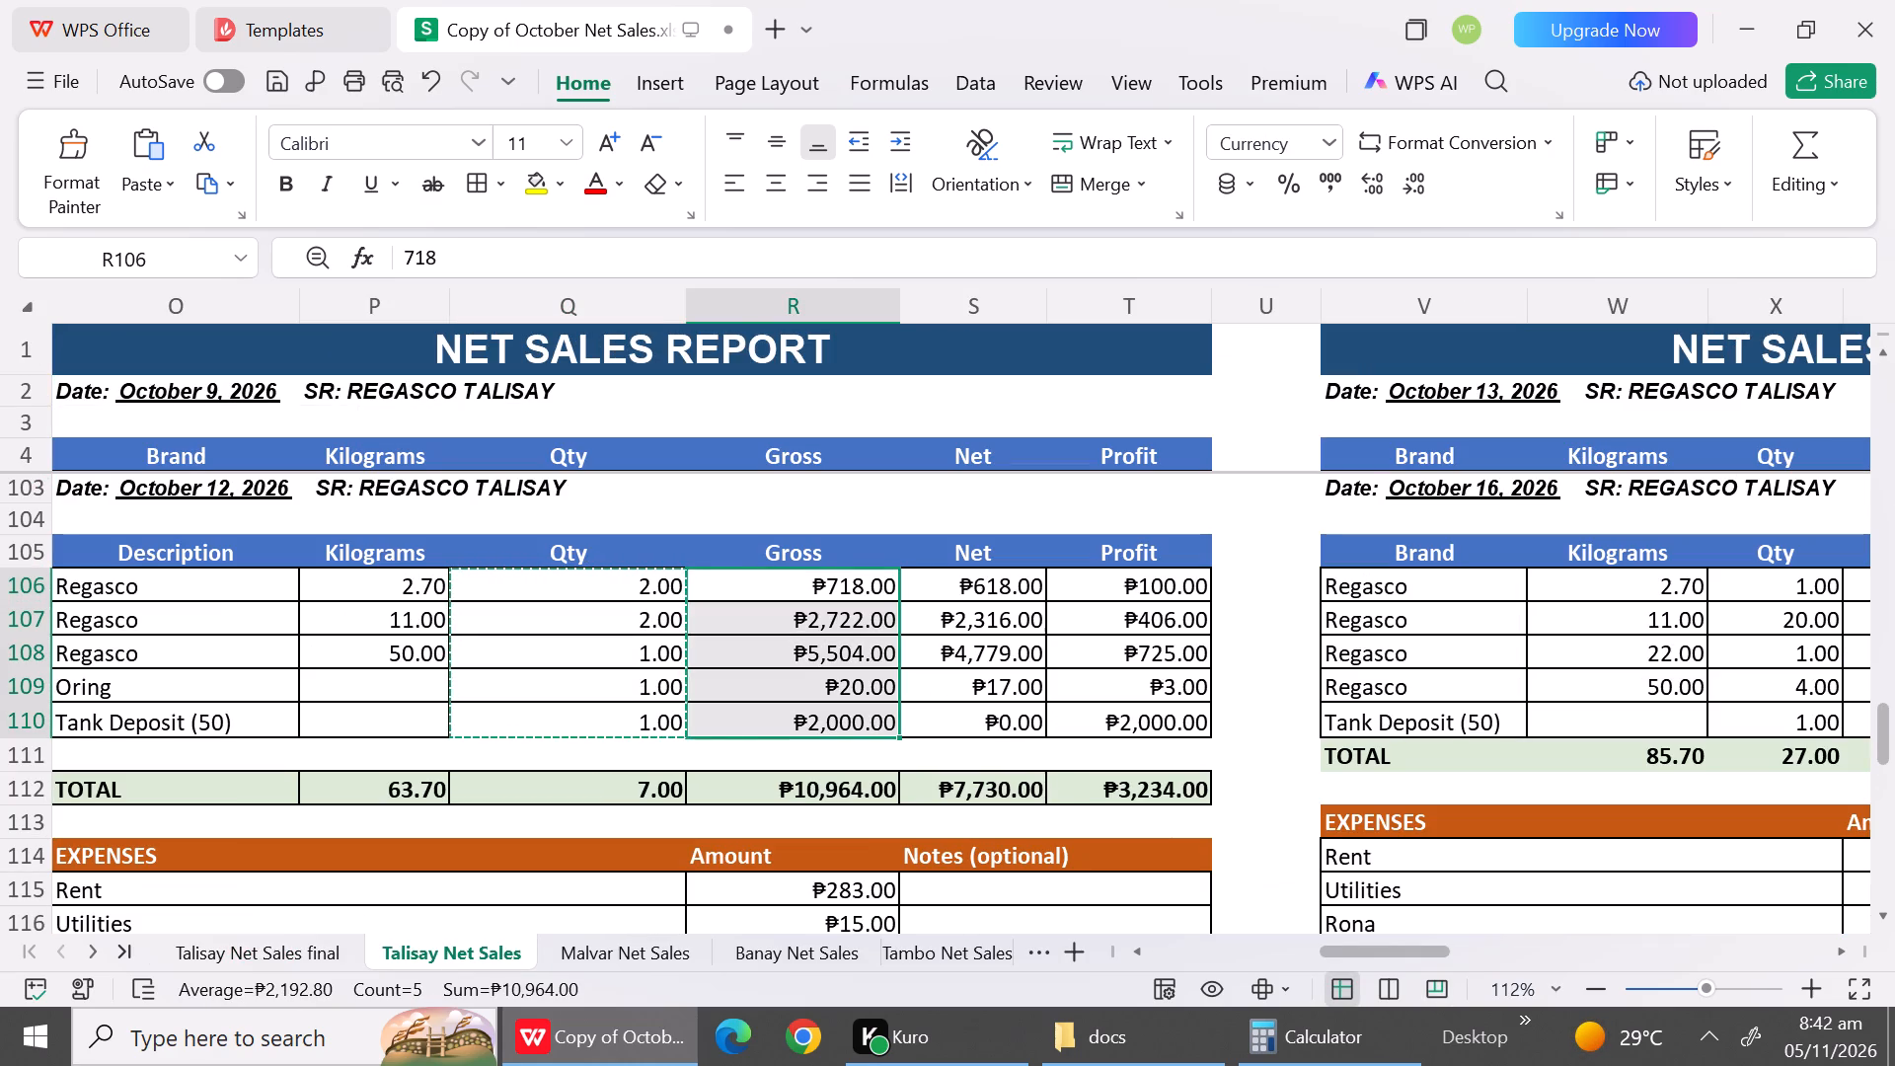
key("ctrl+c")
left_click(313, 958)
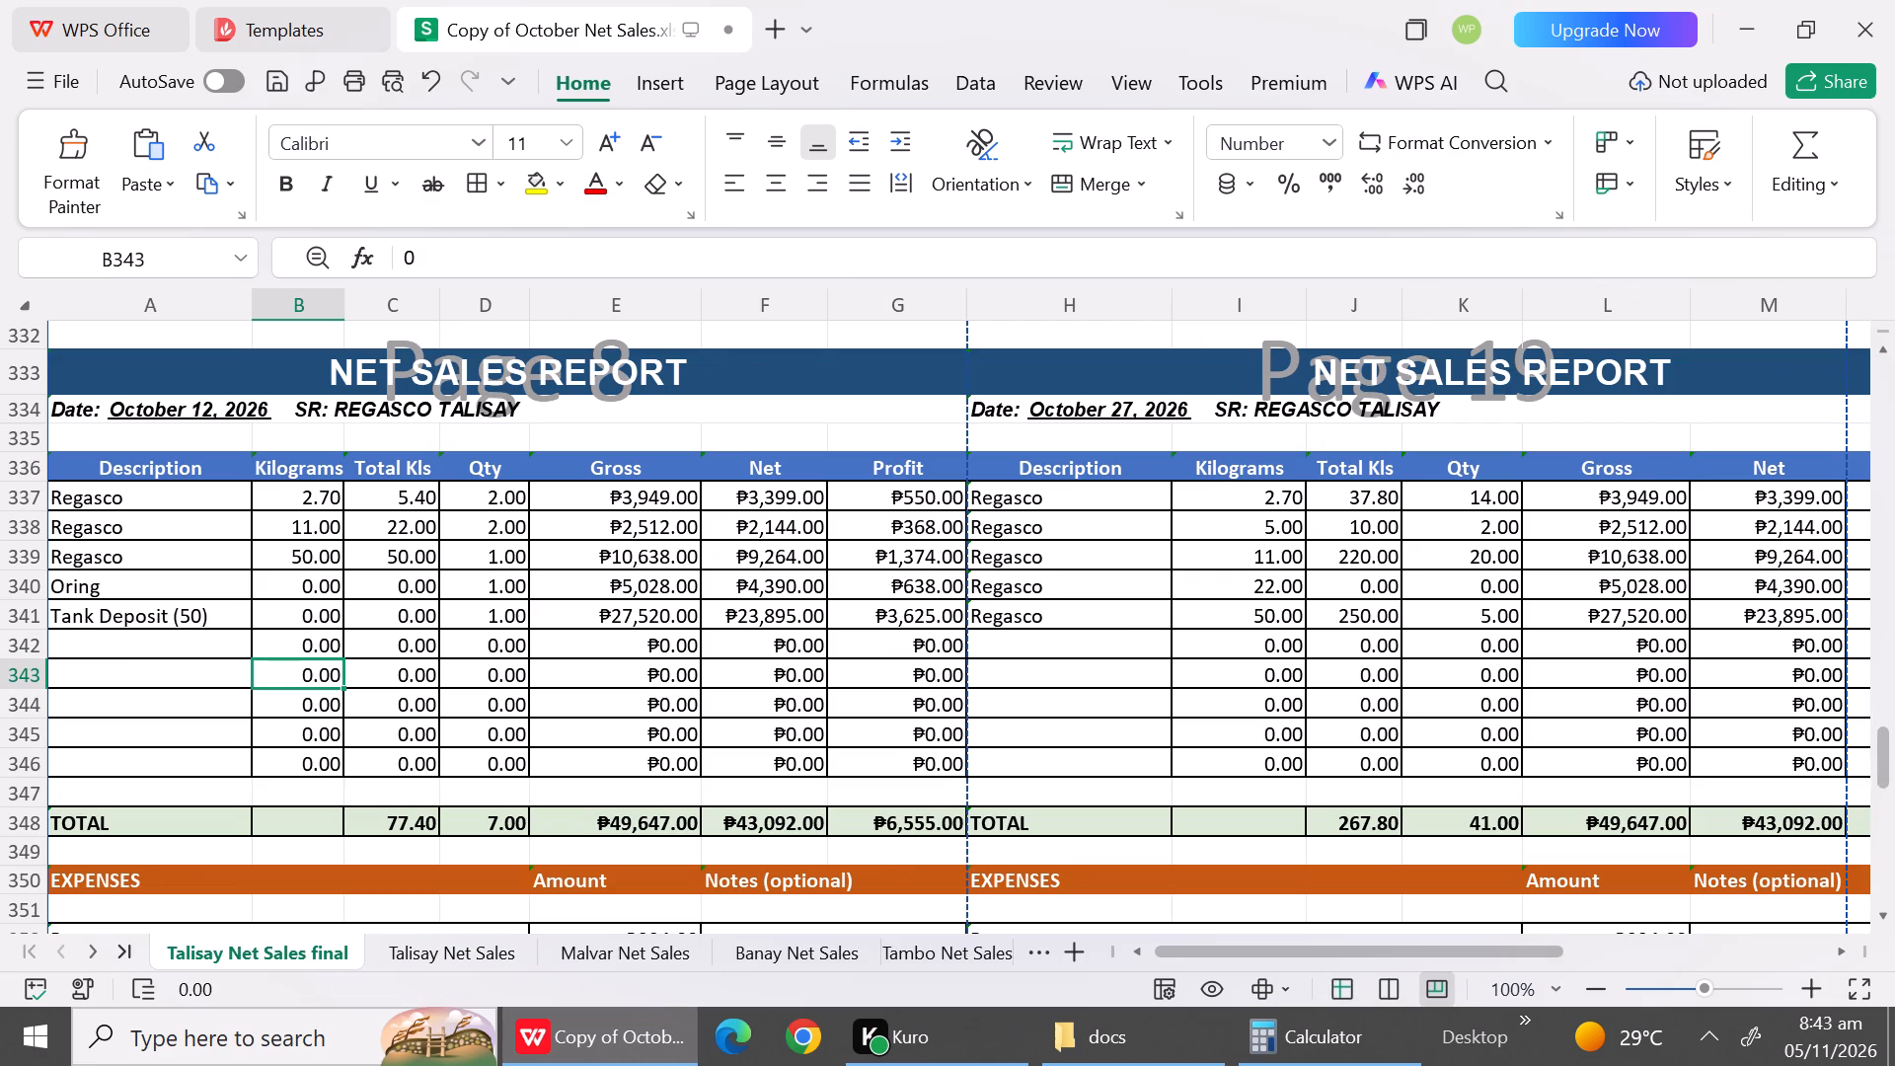
left_click(647, 497)
key("ctrl+v")
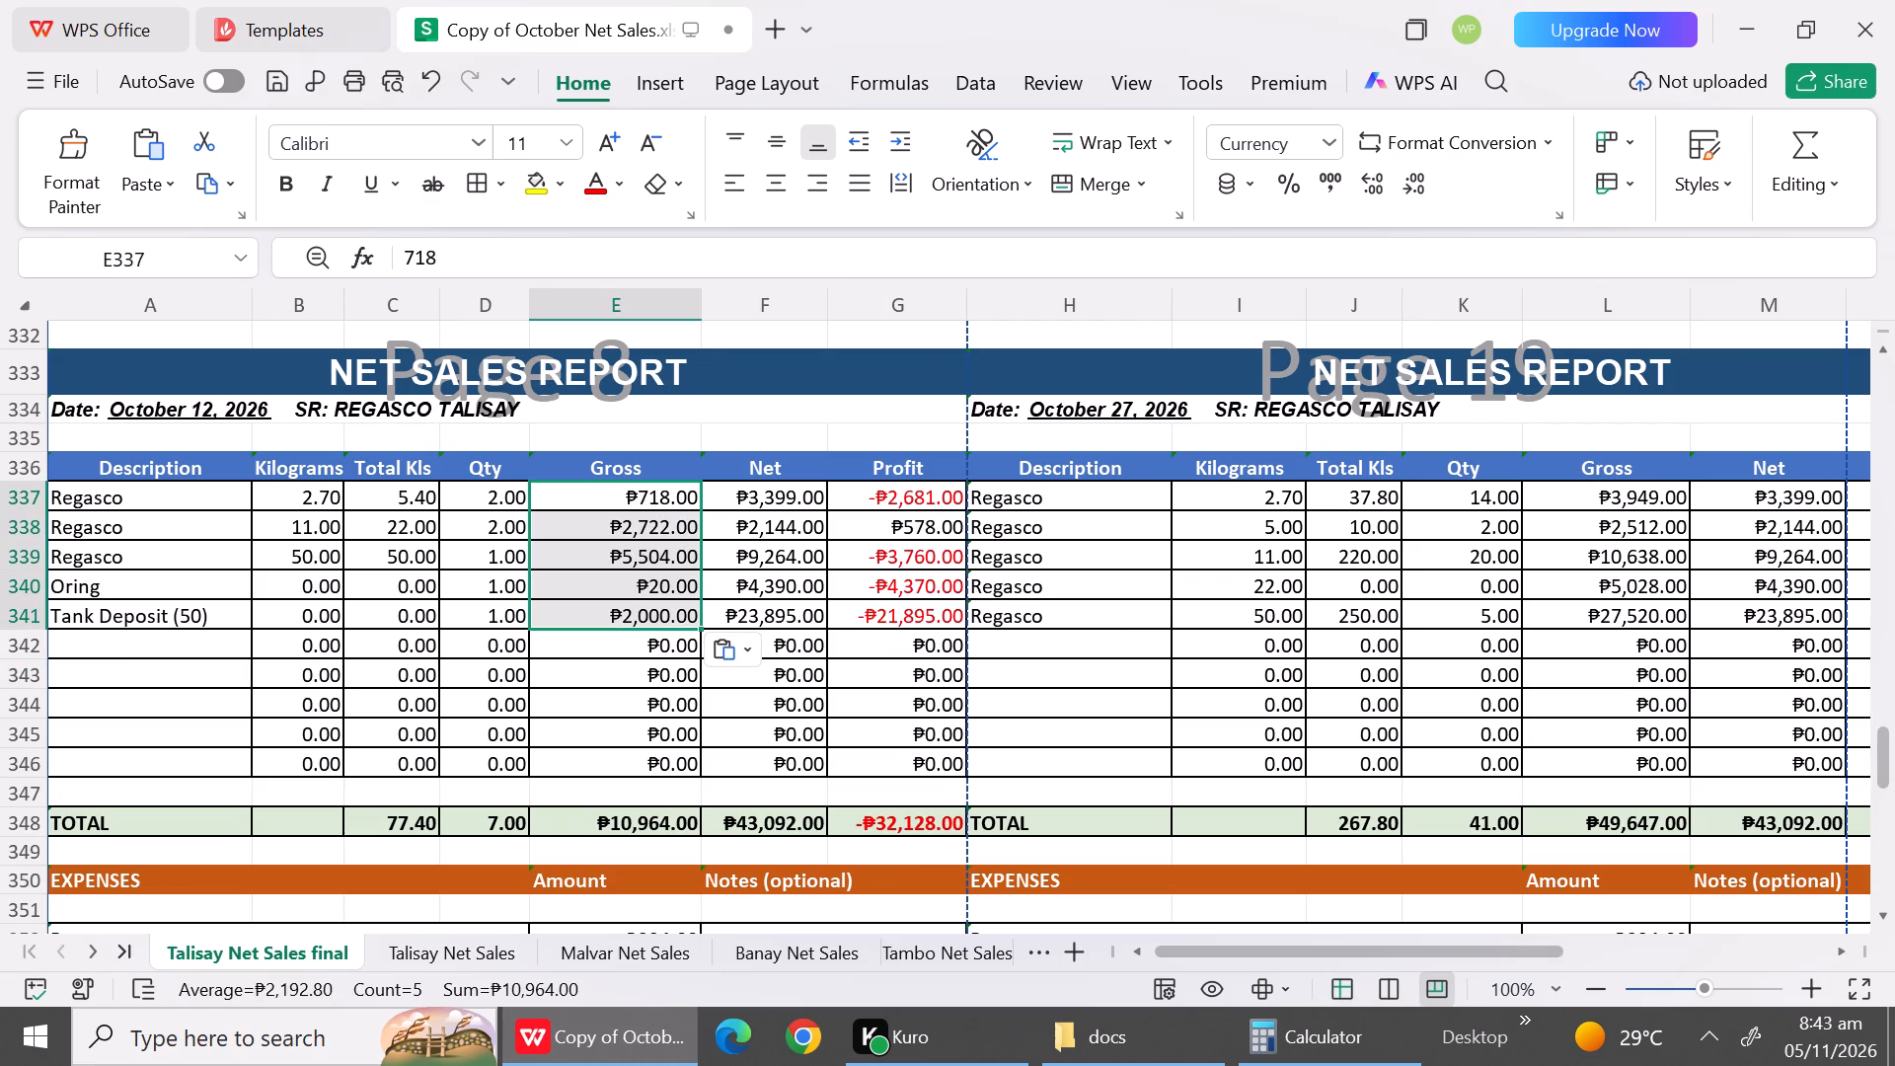
left_click(502, 681)
Copy the October 12 net amounts 618, 2,316, 4,779, 17 and 0 from S106:S110 of Talisay Net Sales into F337:F341 of the final sheet.
left_click(497, 961)
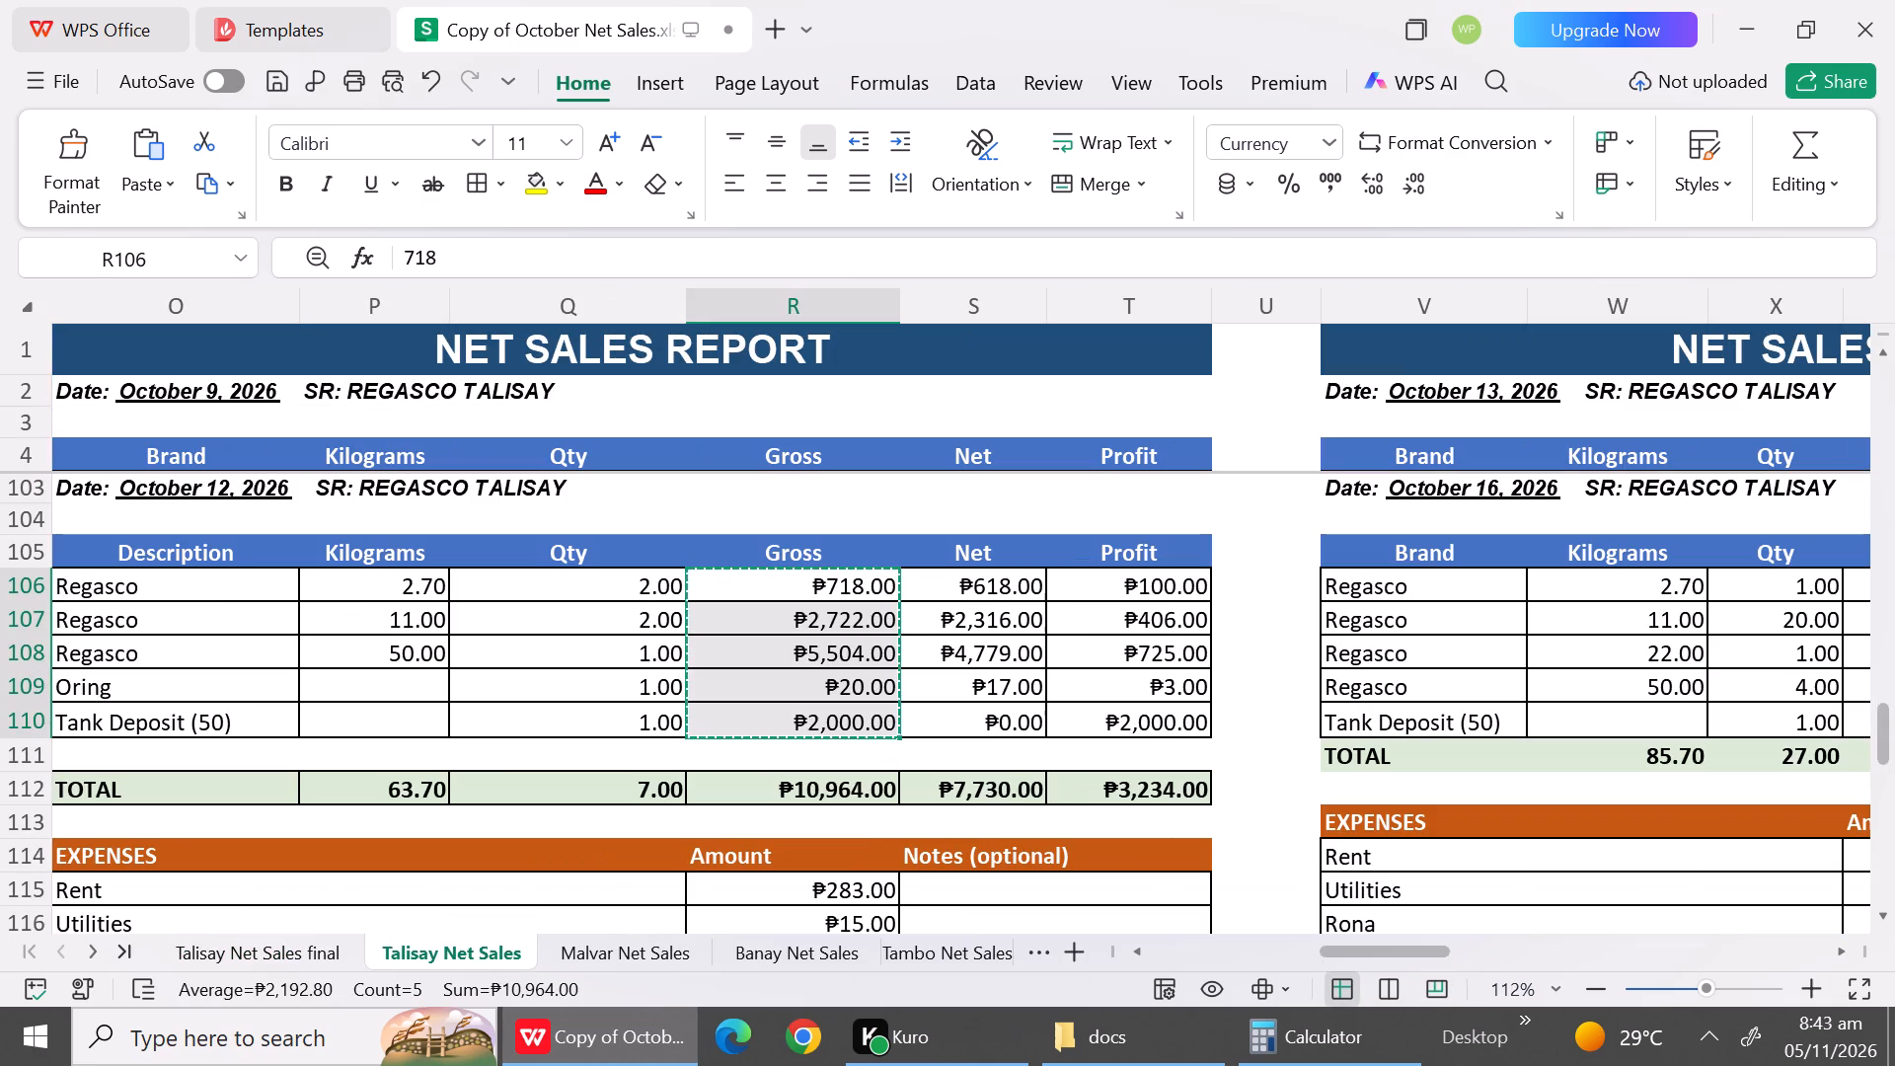
left_click_drag(977, 591, 993, 718)
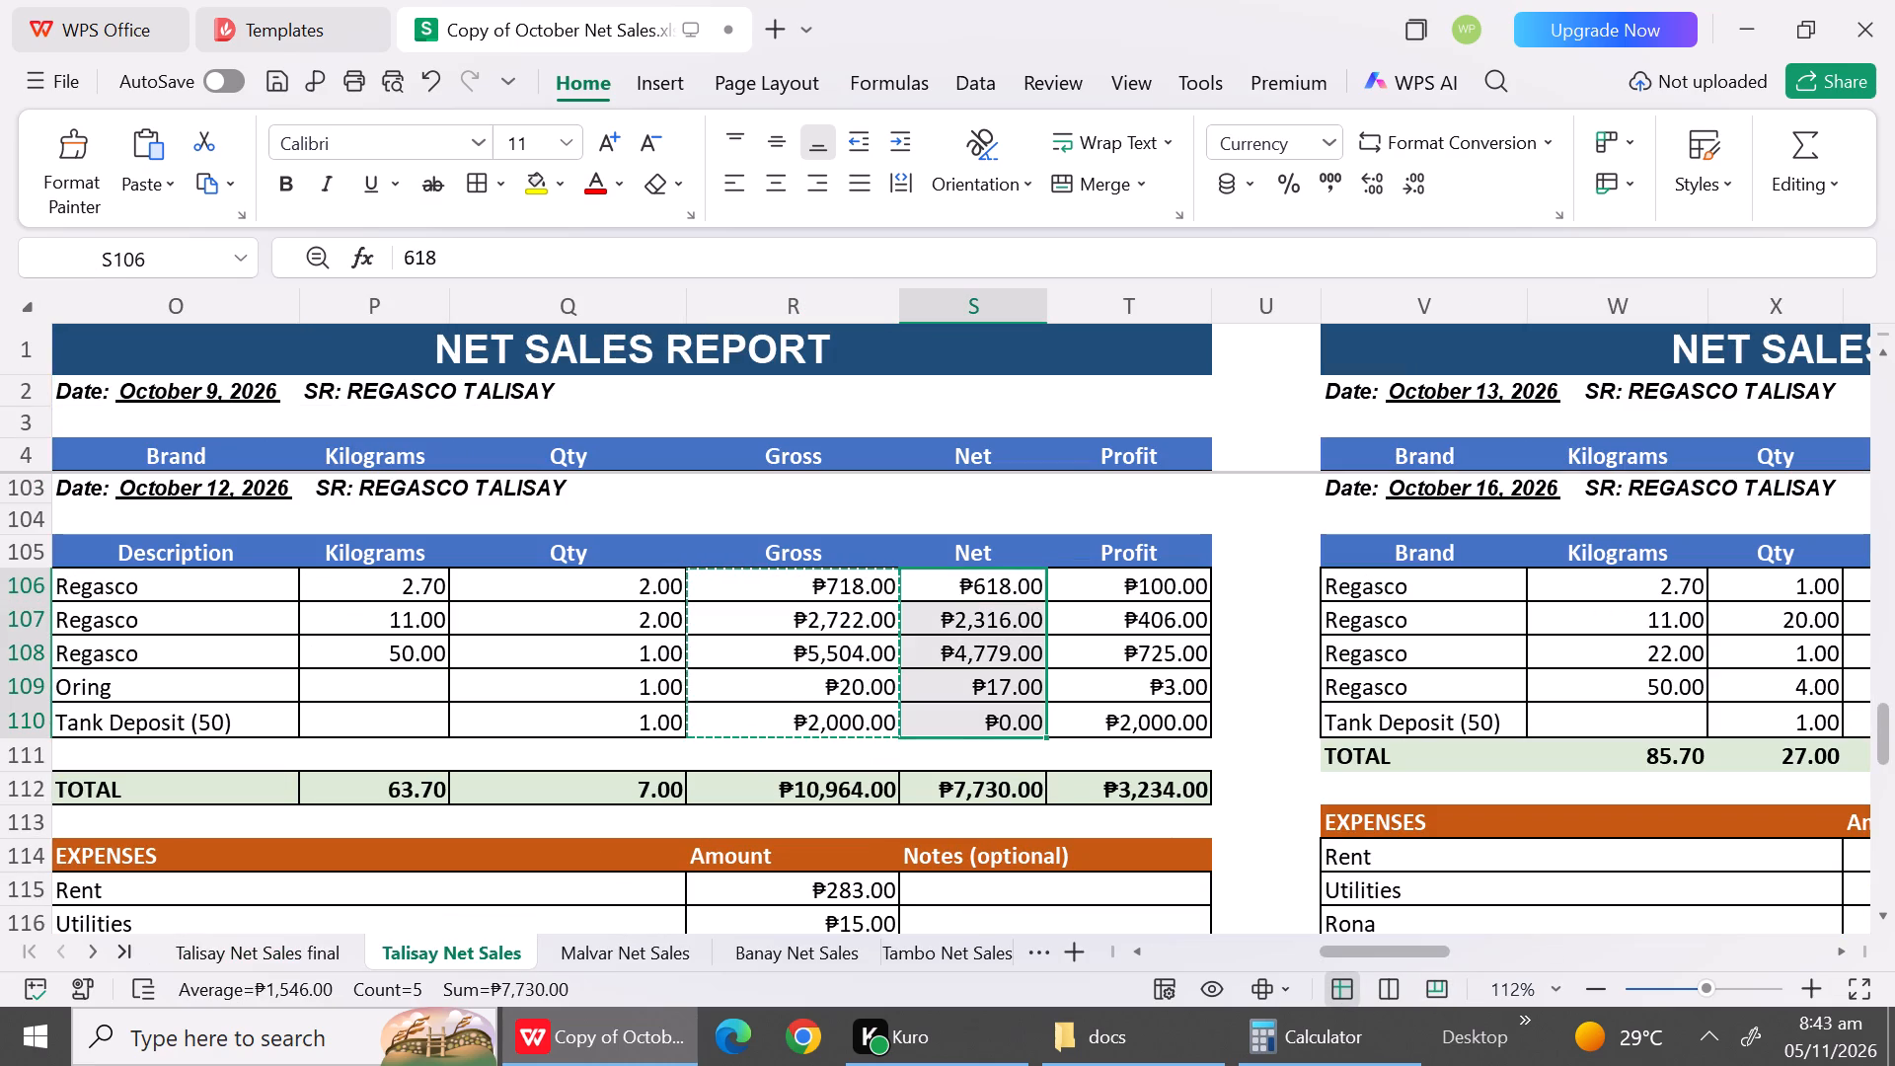
key("ctrl+c")
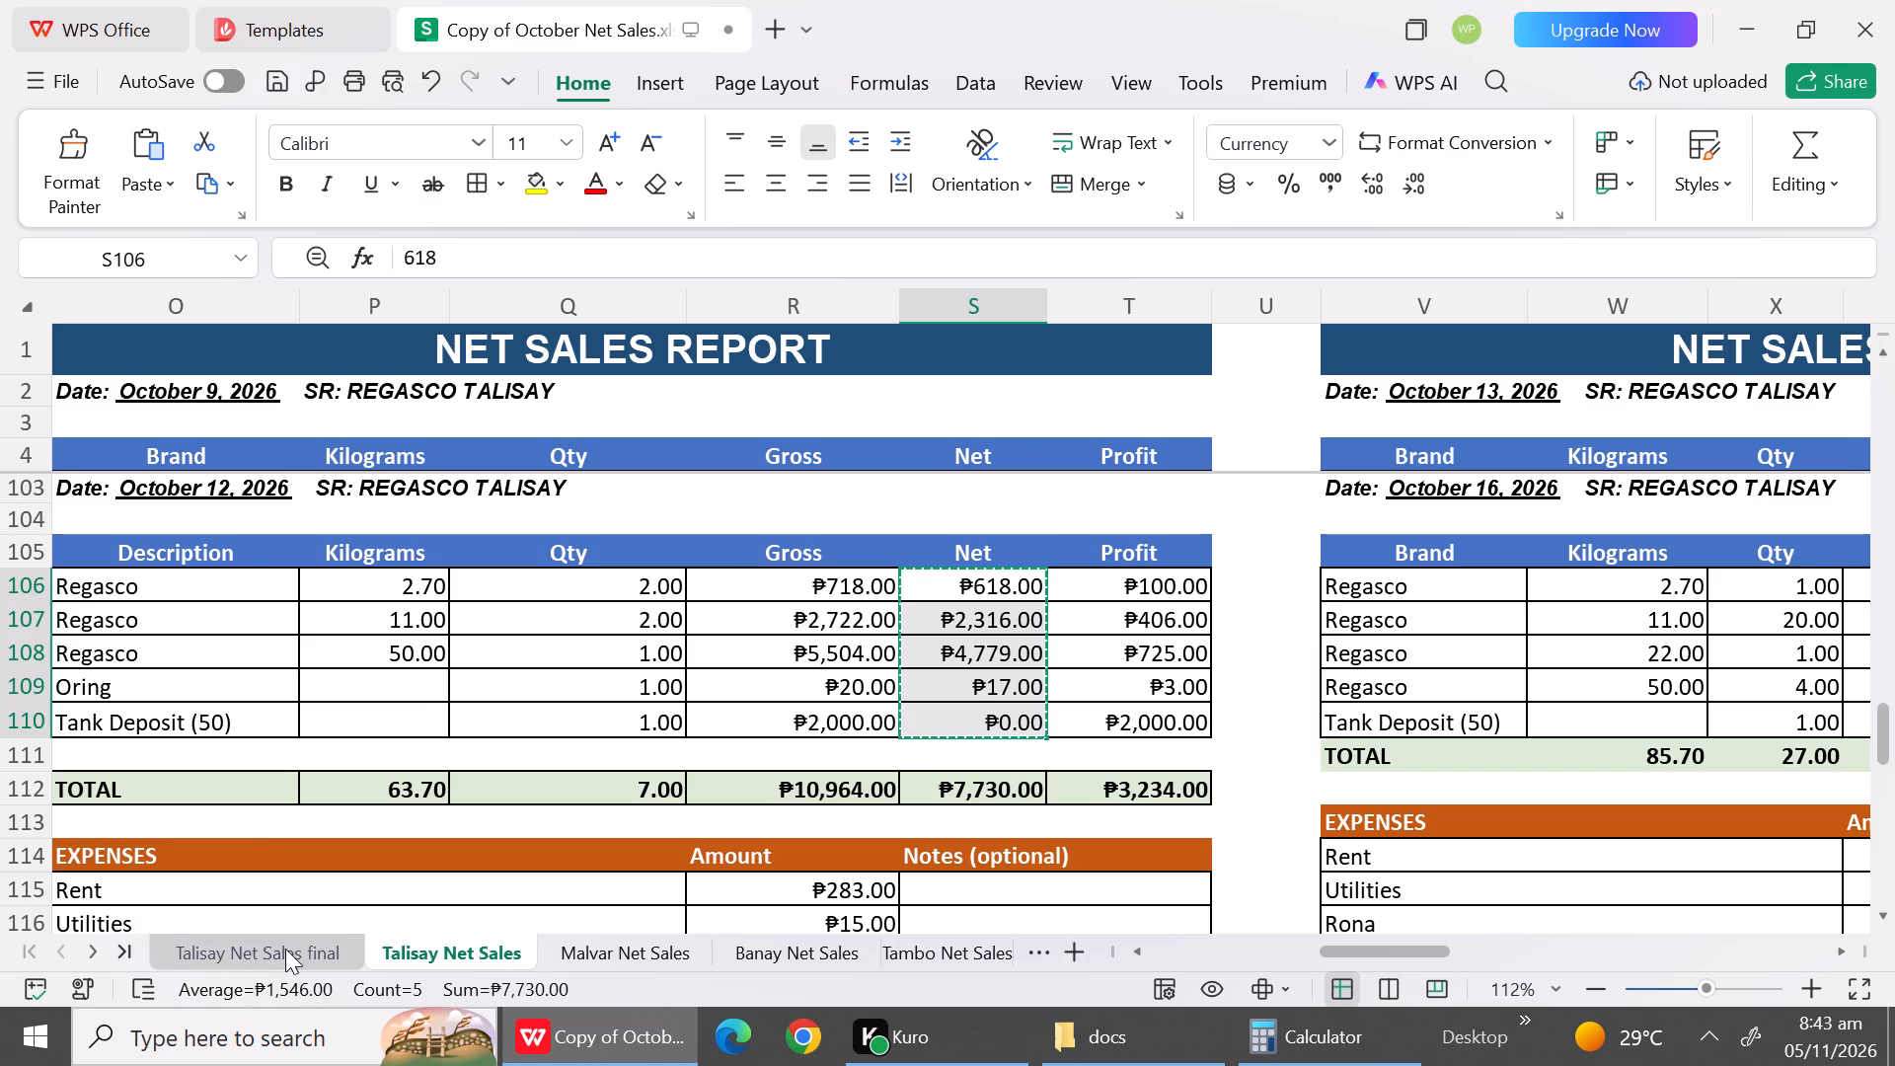
left_click(285, 947)
left_click(802, 501)
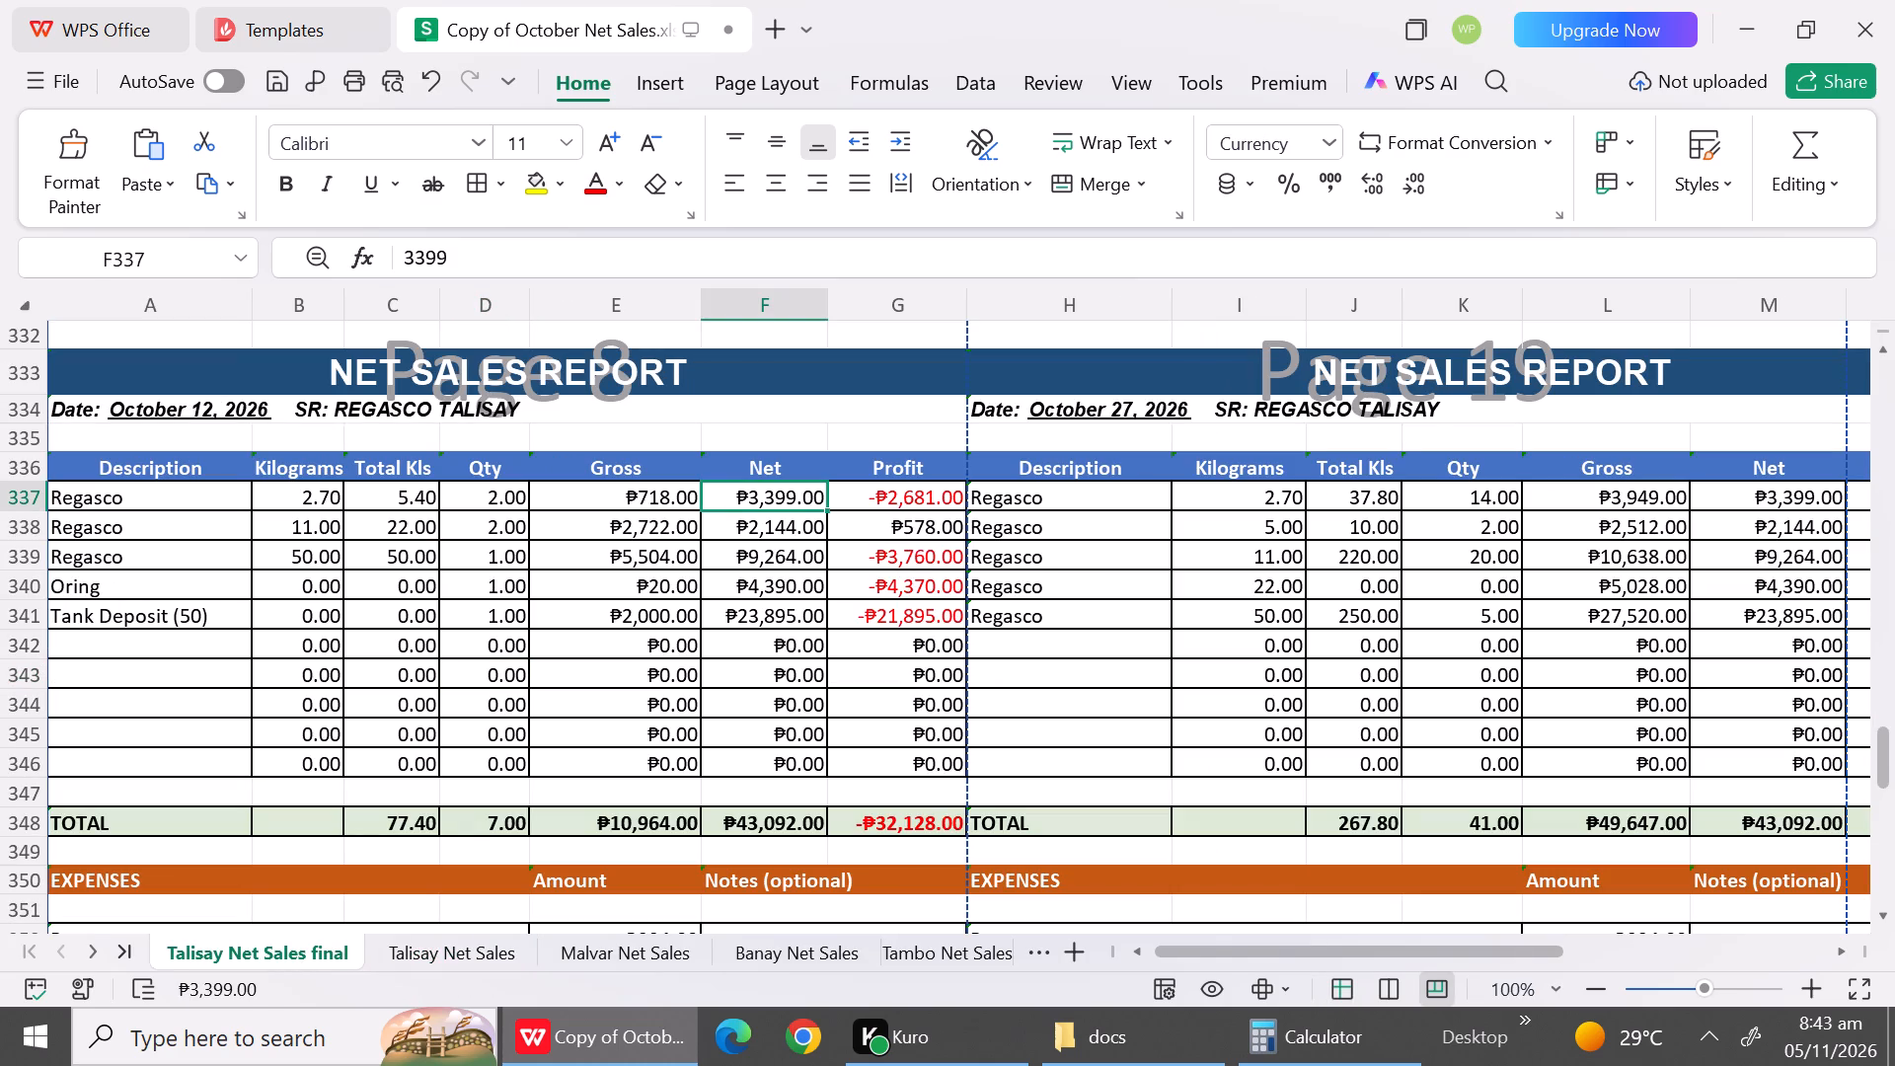
key("ctrl+v")
left_click(567, 723)
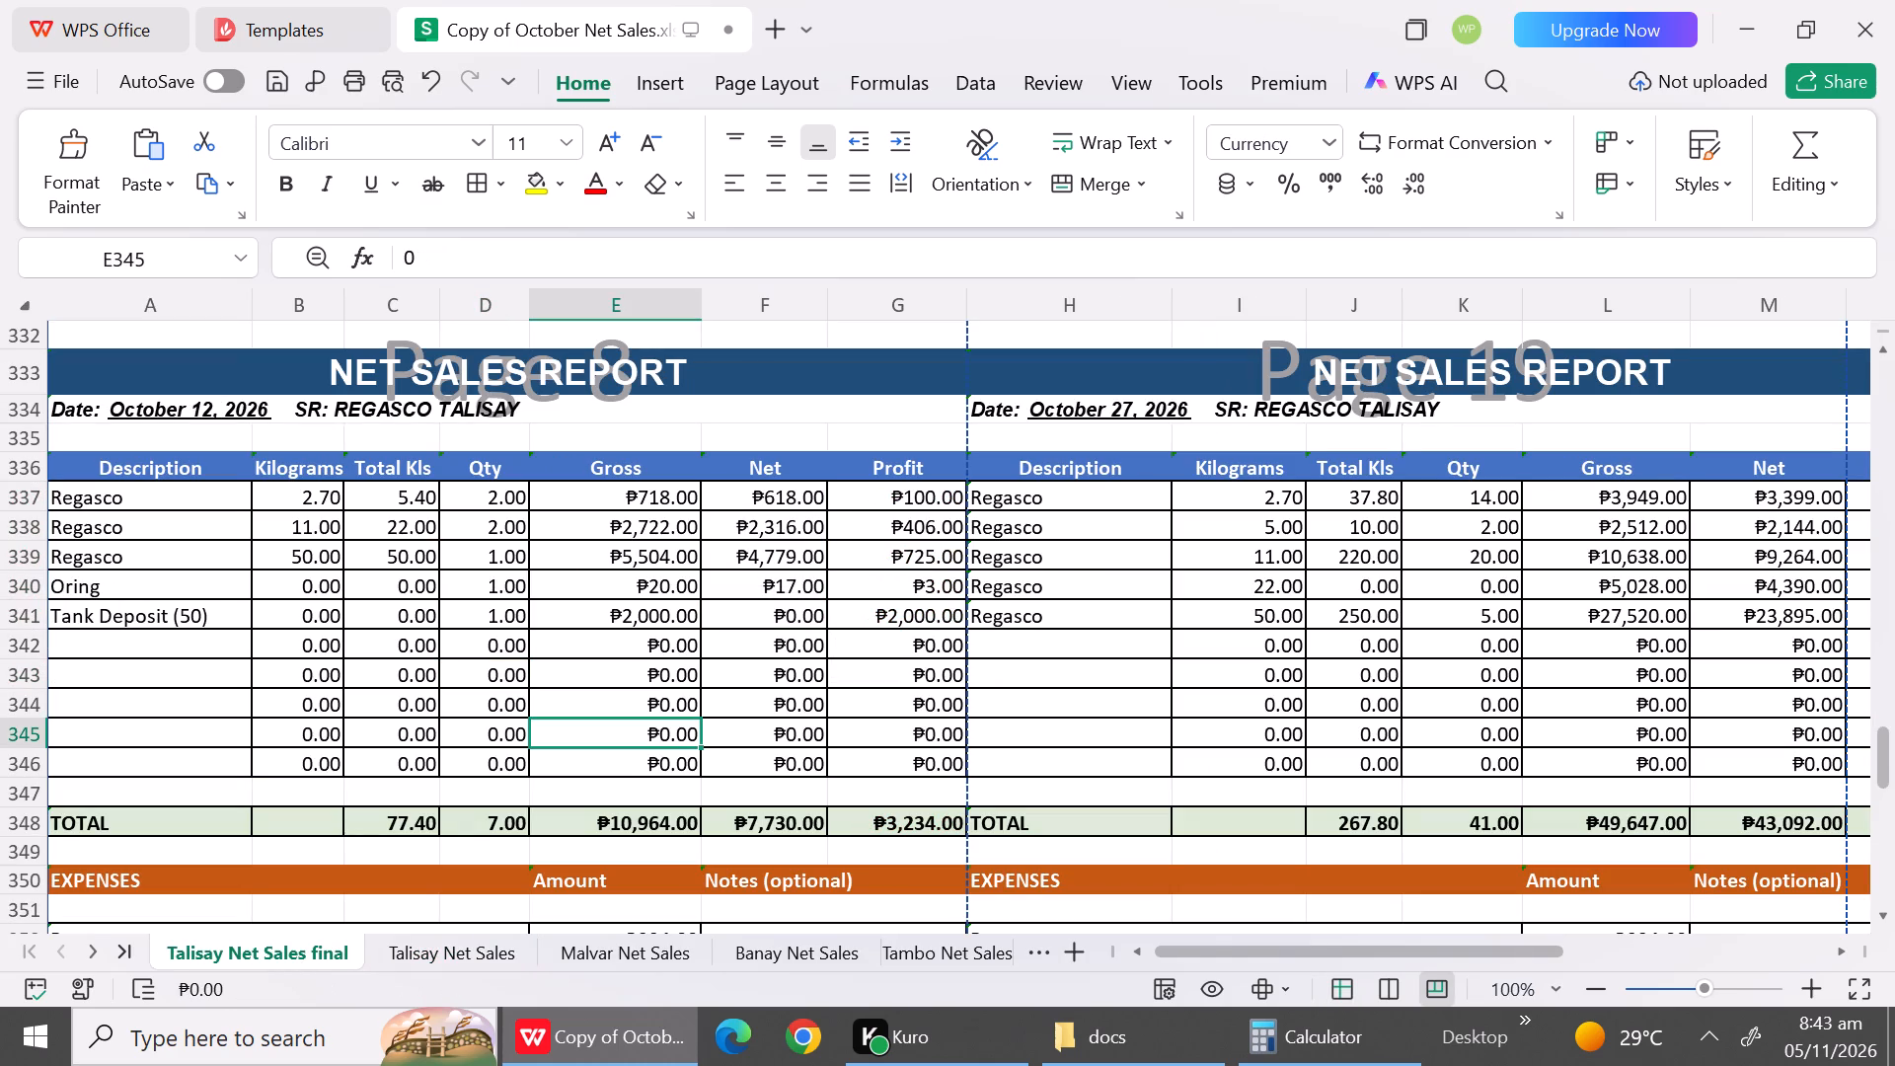
Enter the October 12 expense names Rona, Jansen, Transportation and Fuel in A354:A357 of the final sheet, matching Talisay Net Sales.
double_click(1888, 905)
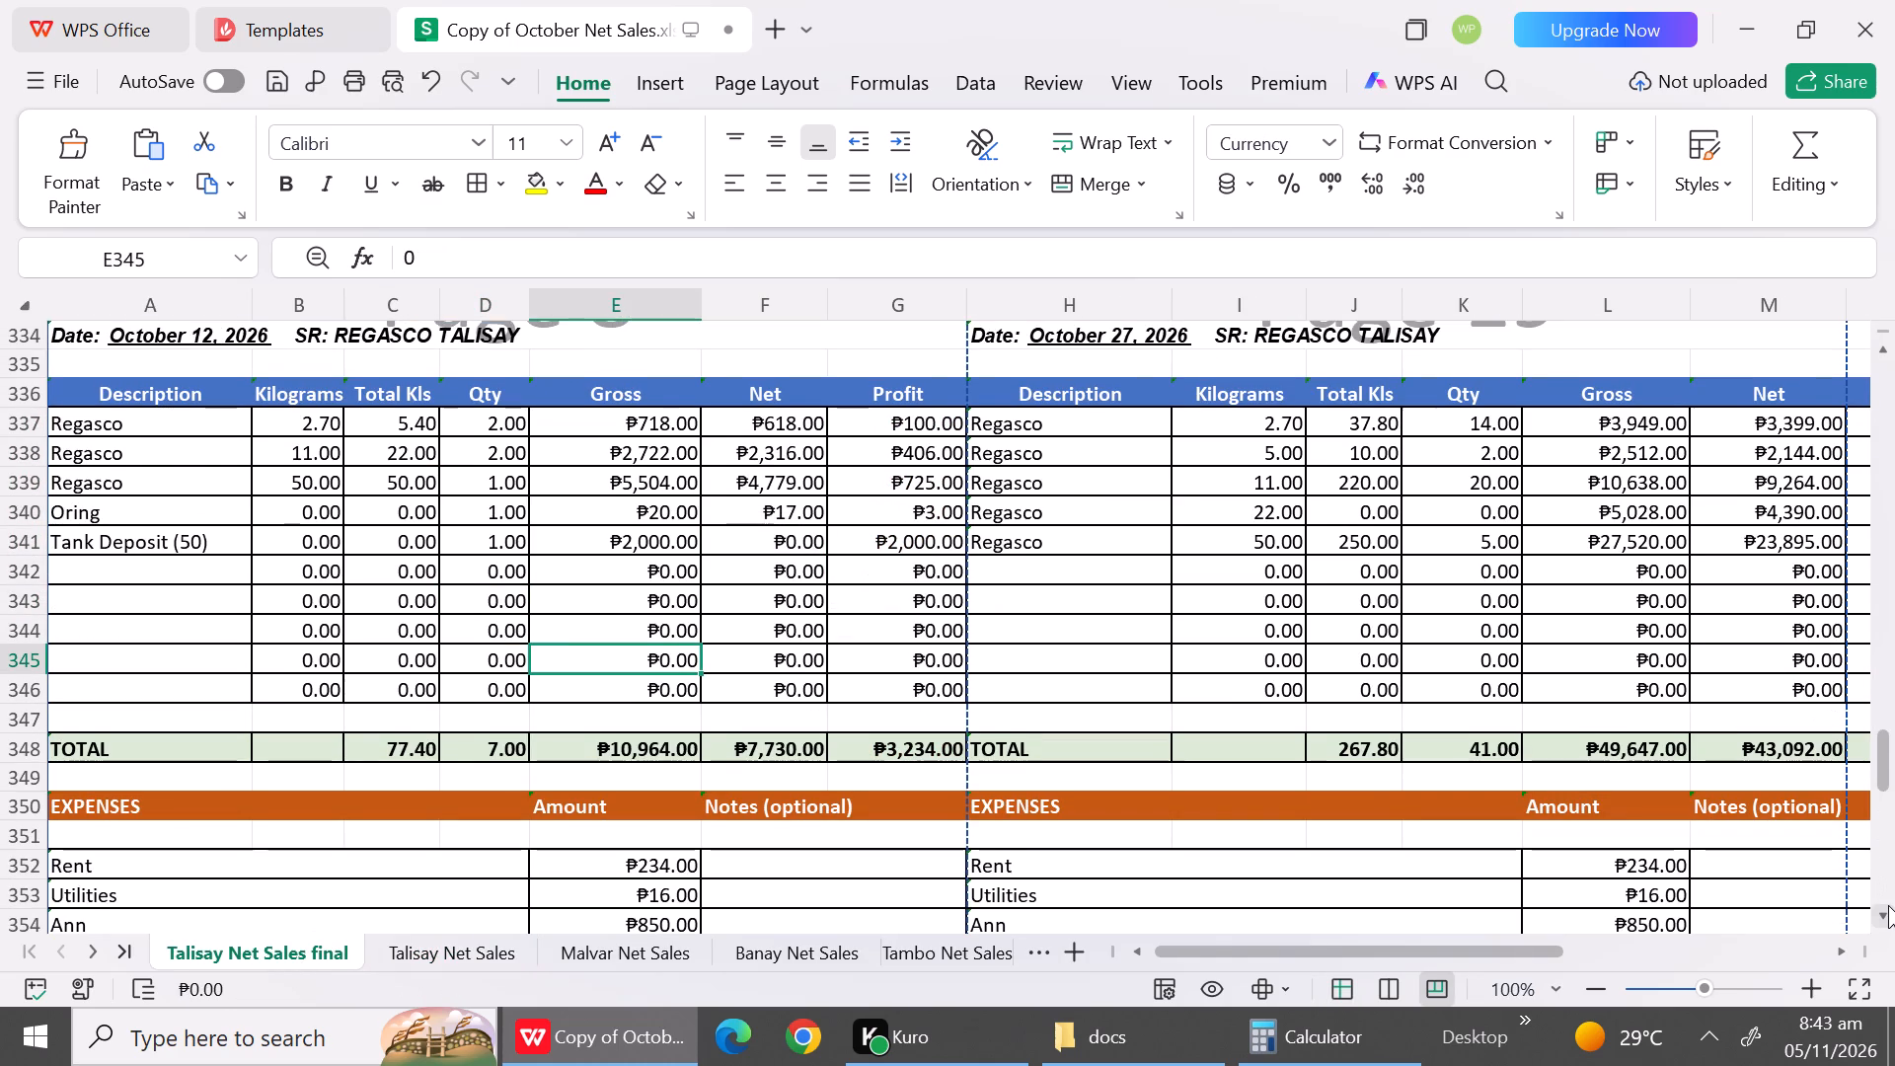
left_click(1888, 905)
left_click(1888, 905)
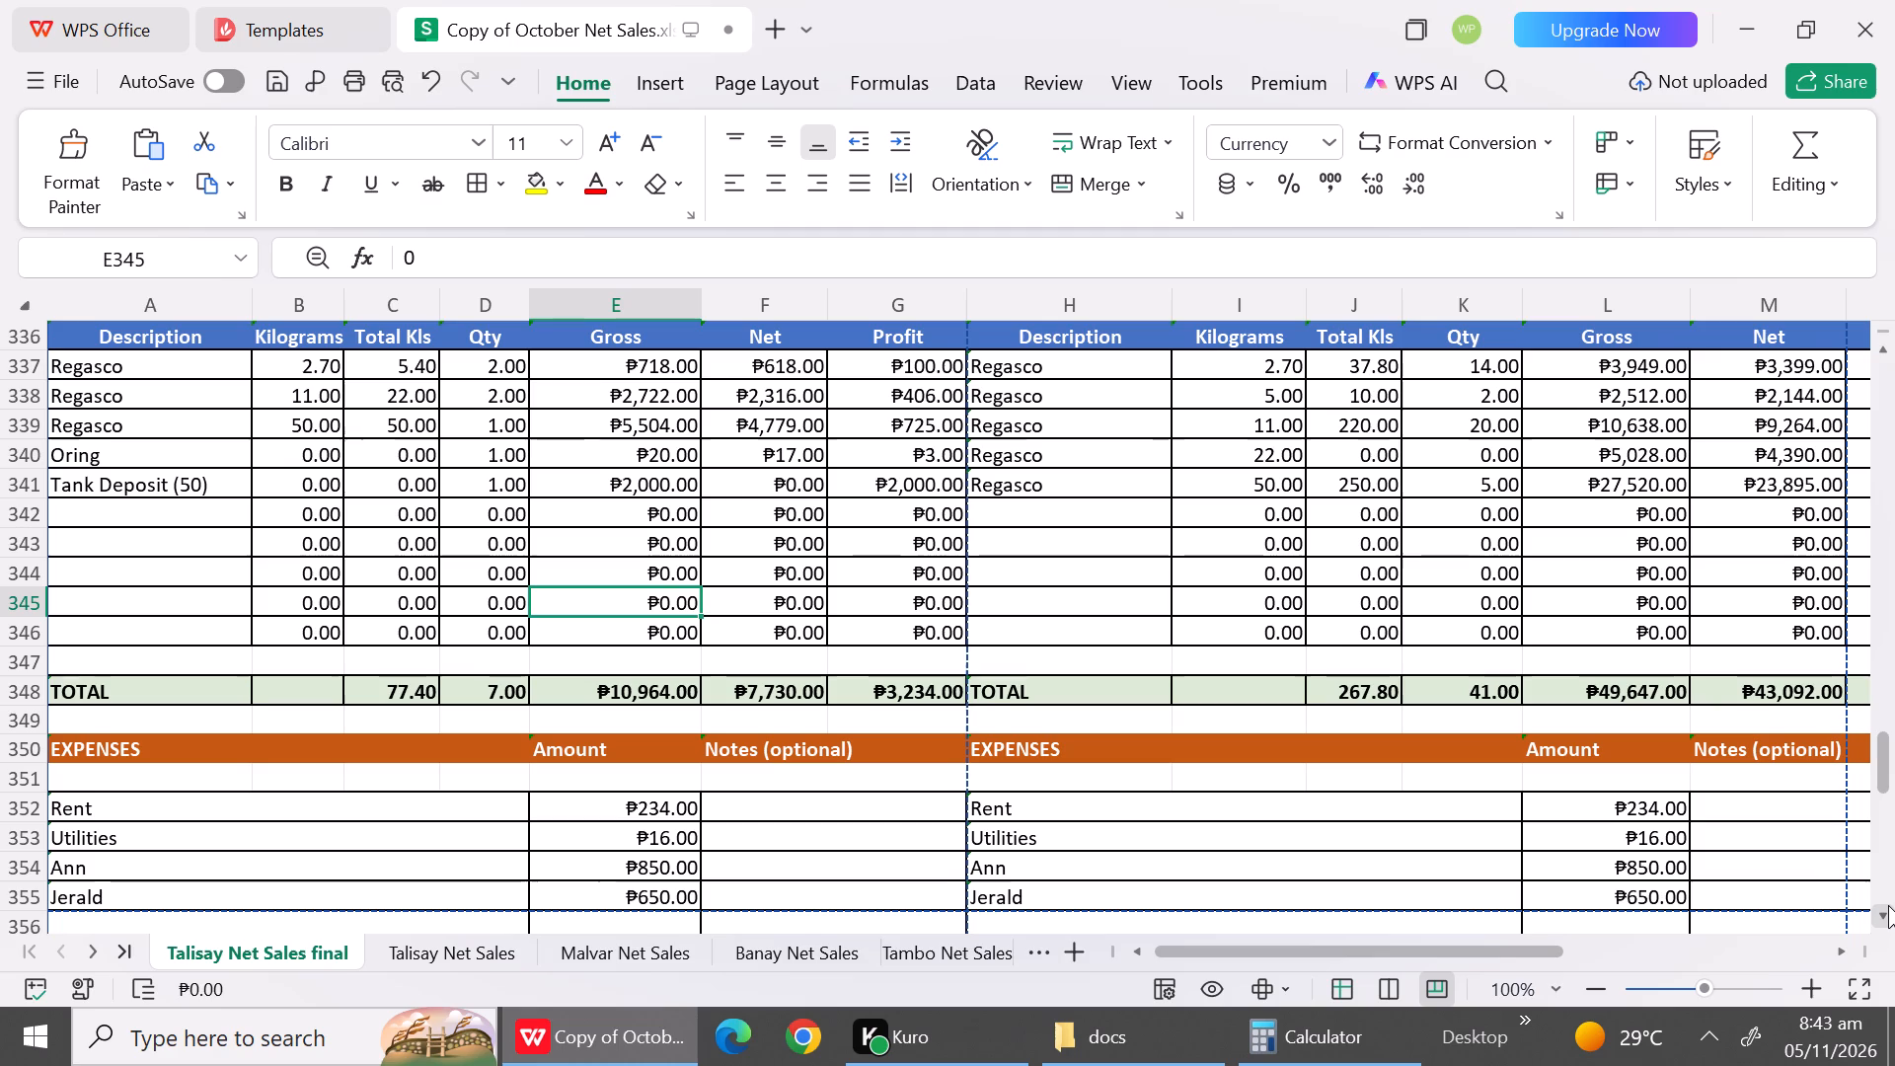
left_click(1888, 905)
double_click(1888, 905)
left_click_drag(1888, 905, 630, 1058)
left_click(433, 960)
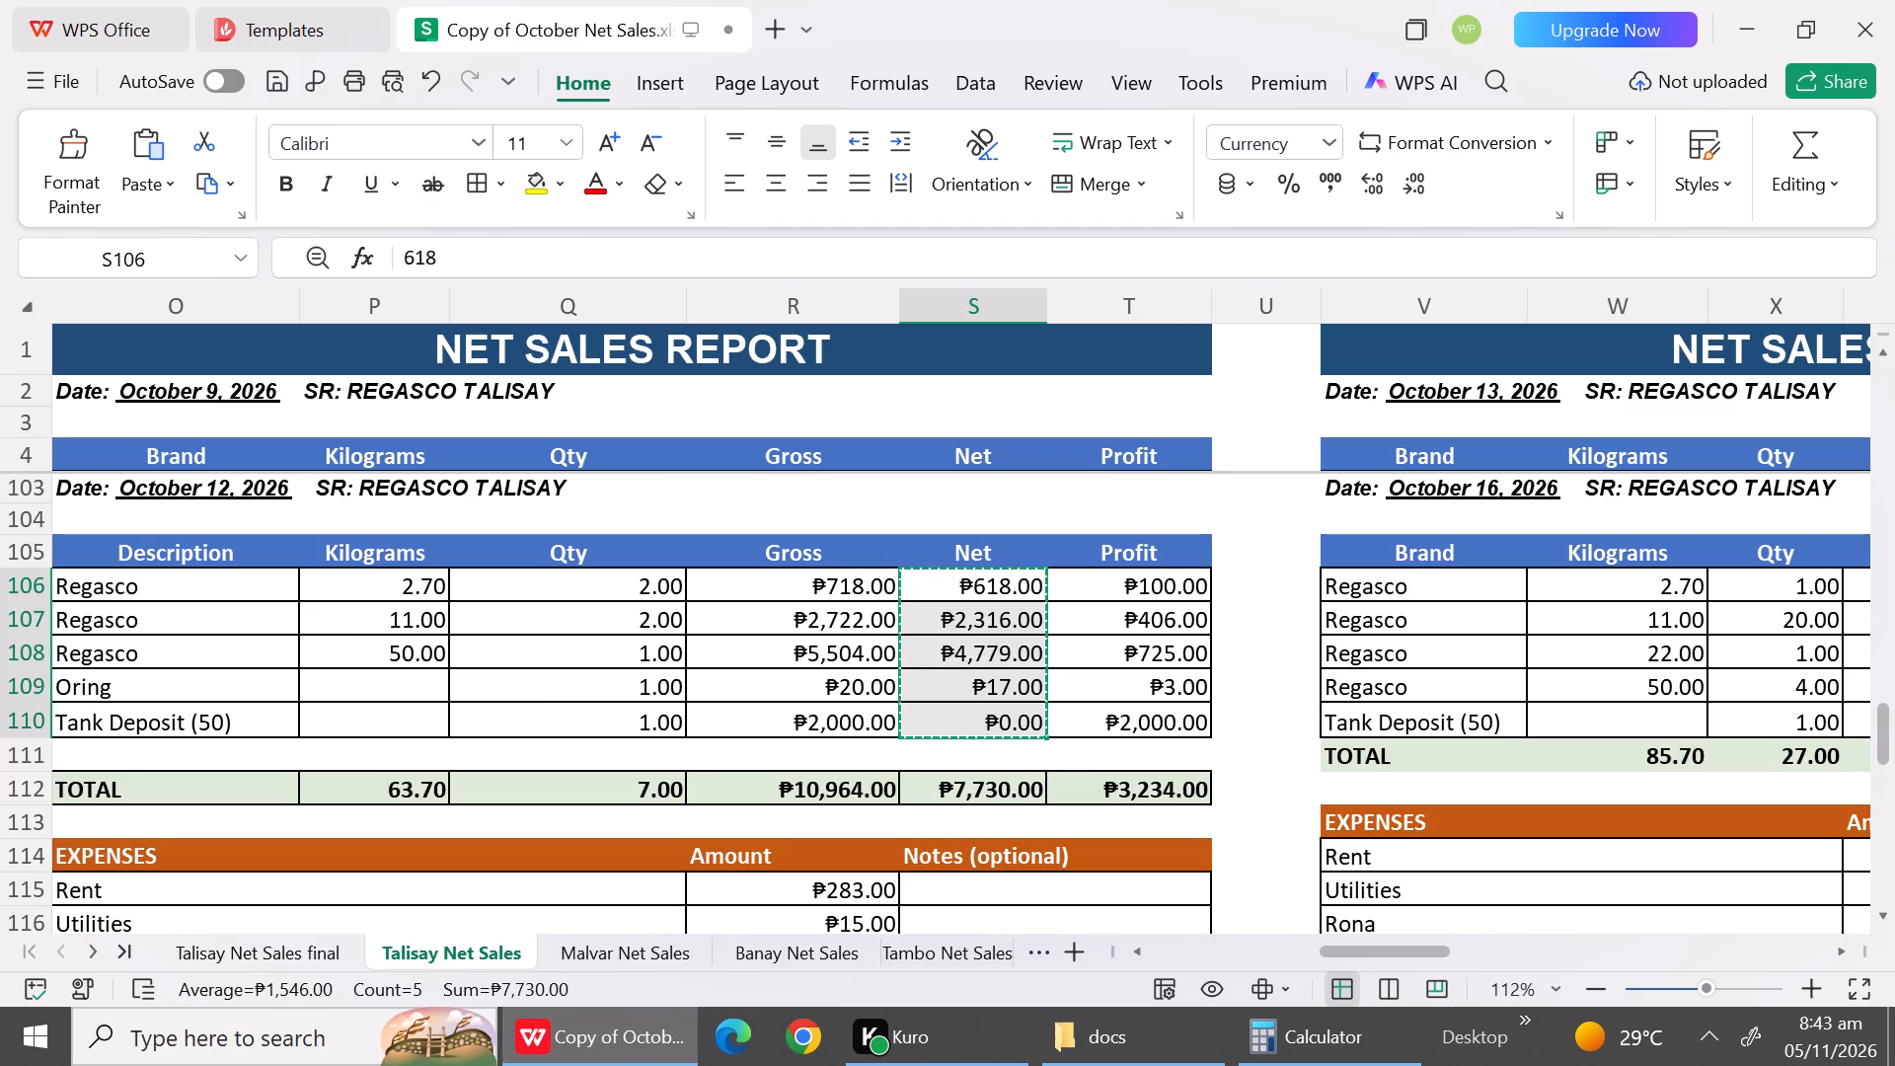
triple_click(1887, 913)
triple_click(1887, 913)
triple_click(1887, 913)
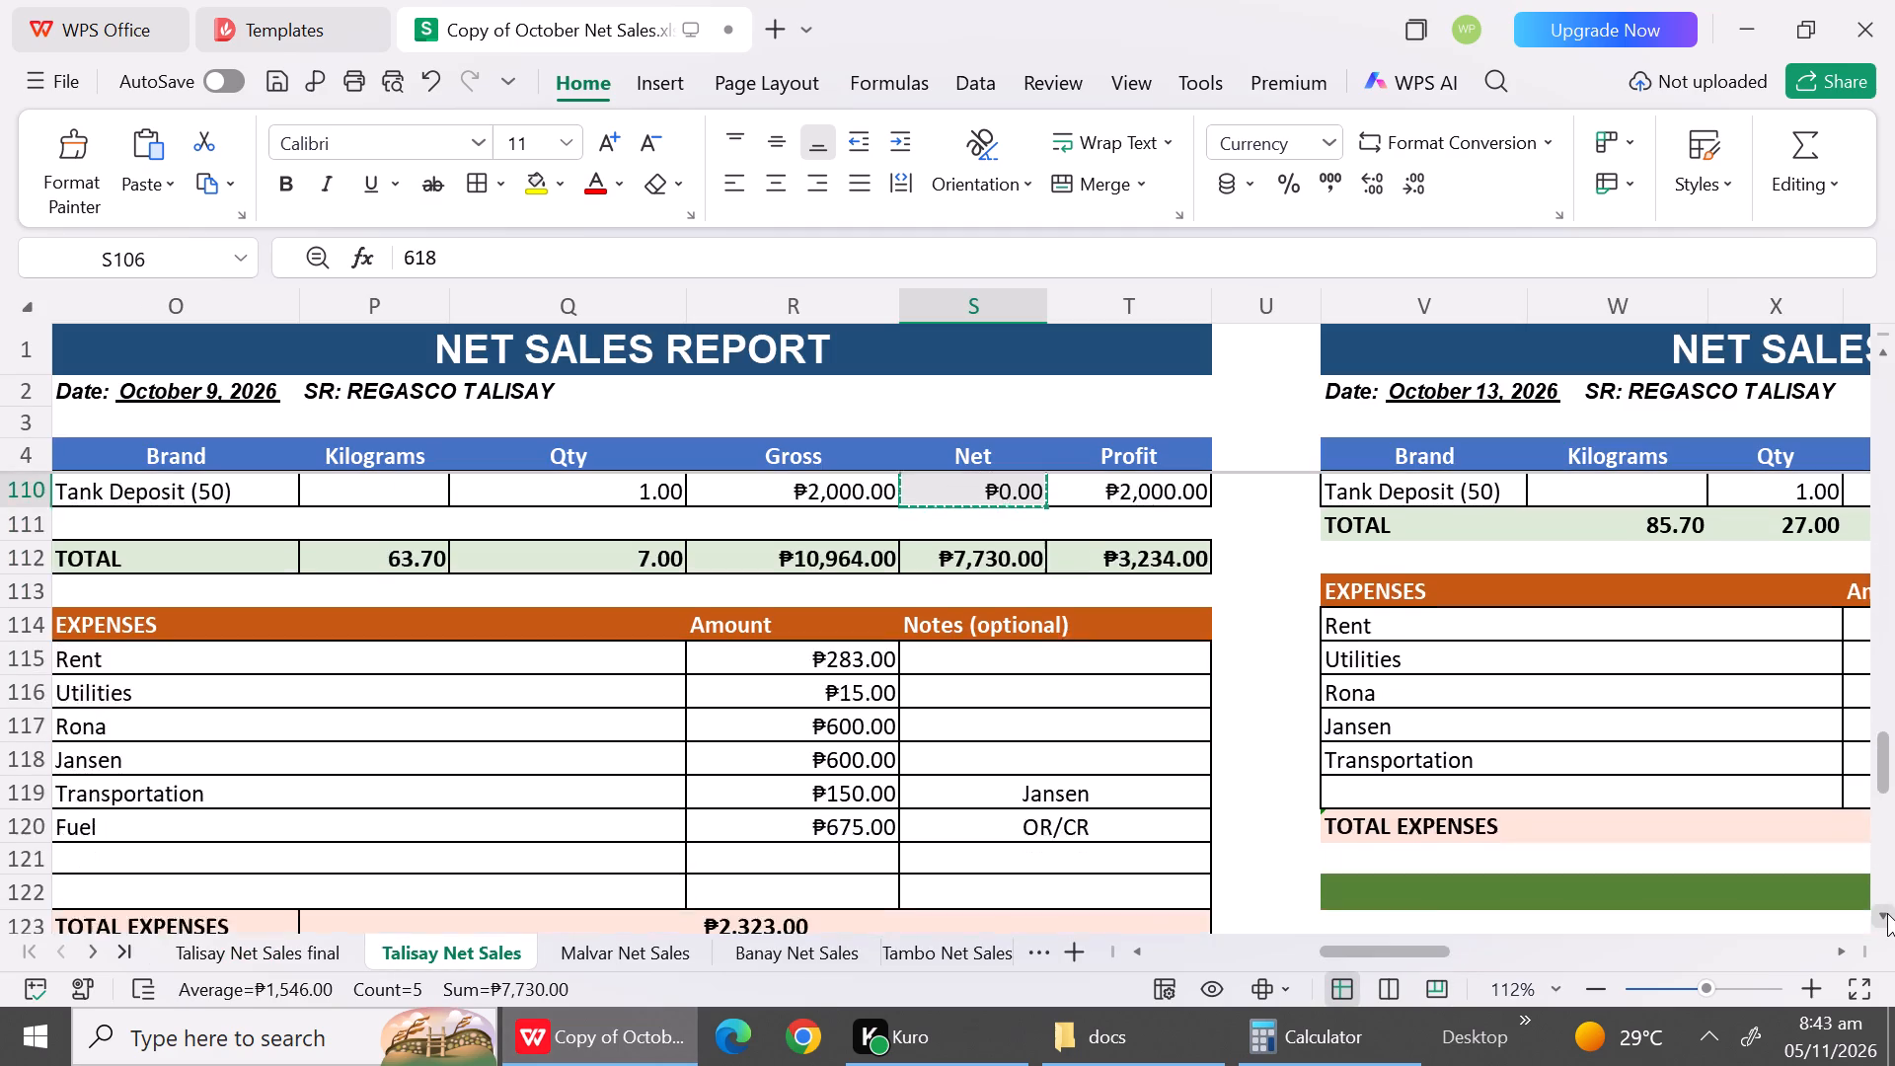
left_click(1887, 913)
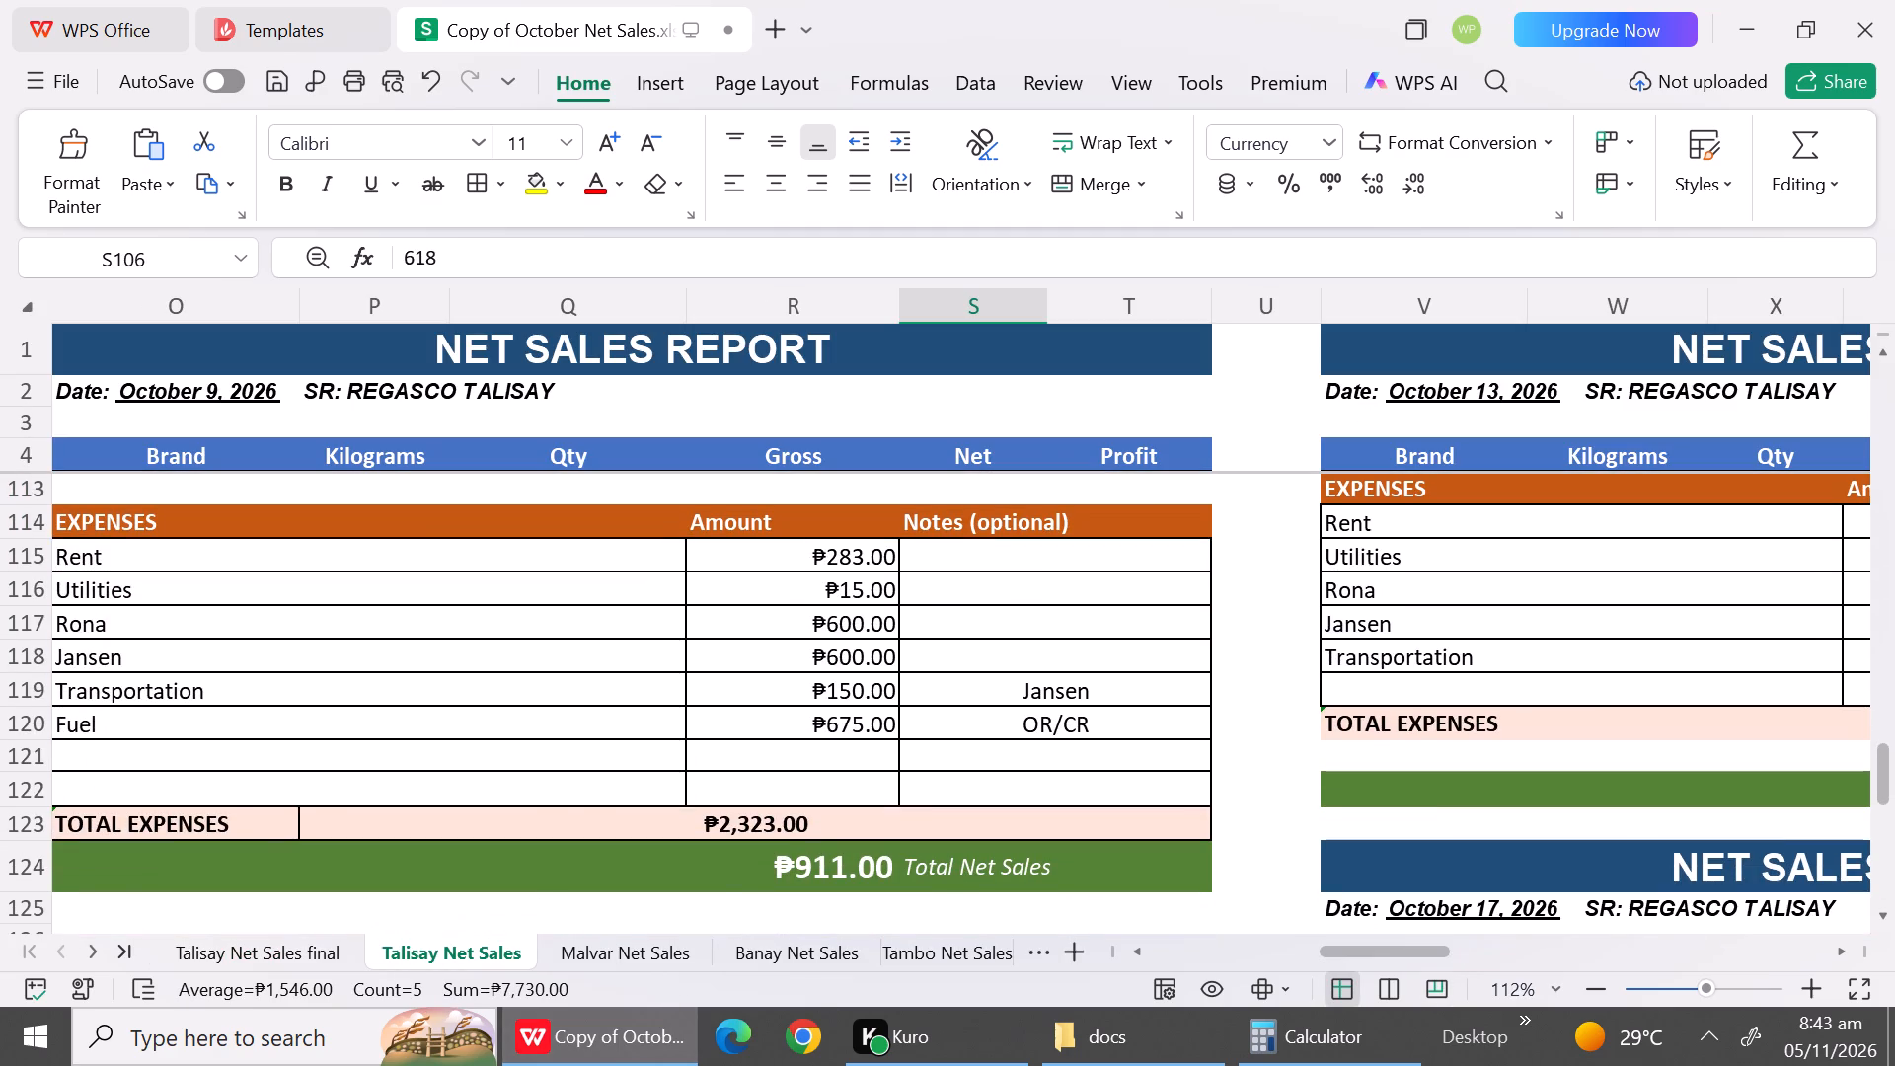
left_click(262, 948)
left_click(168, 751)
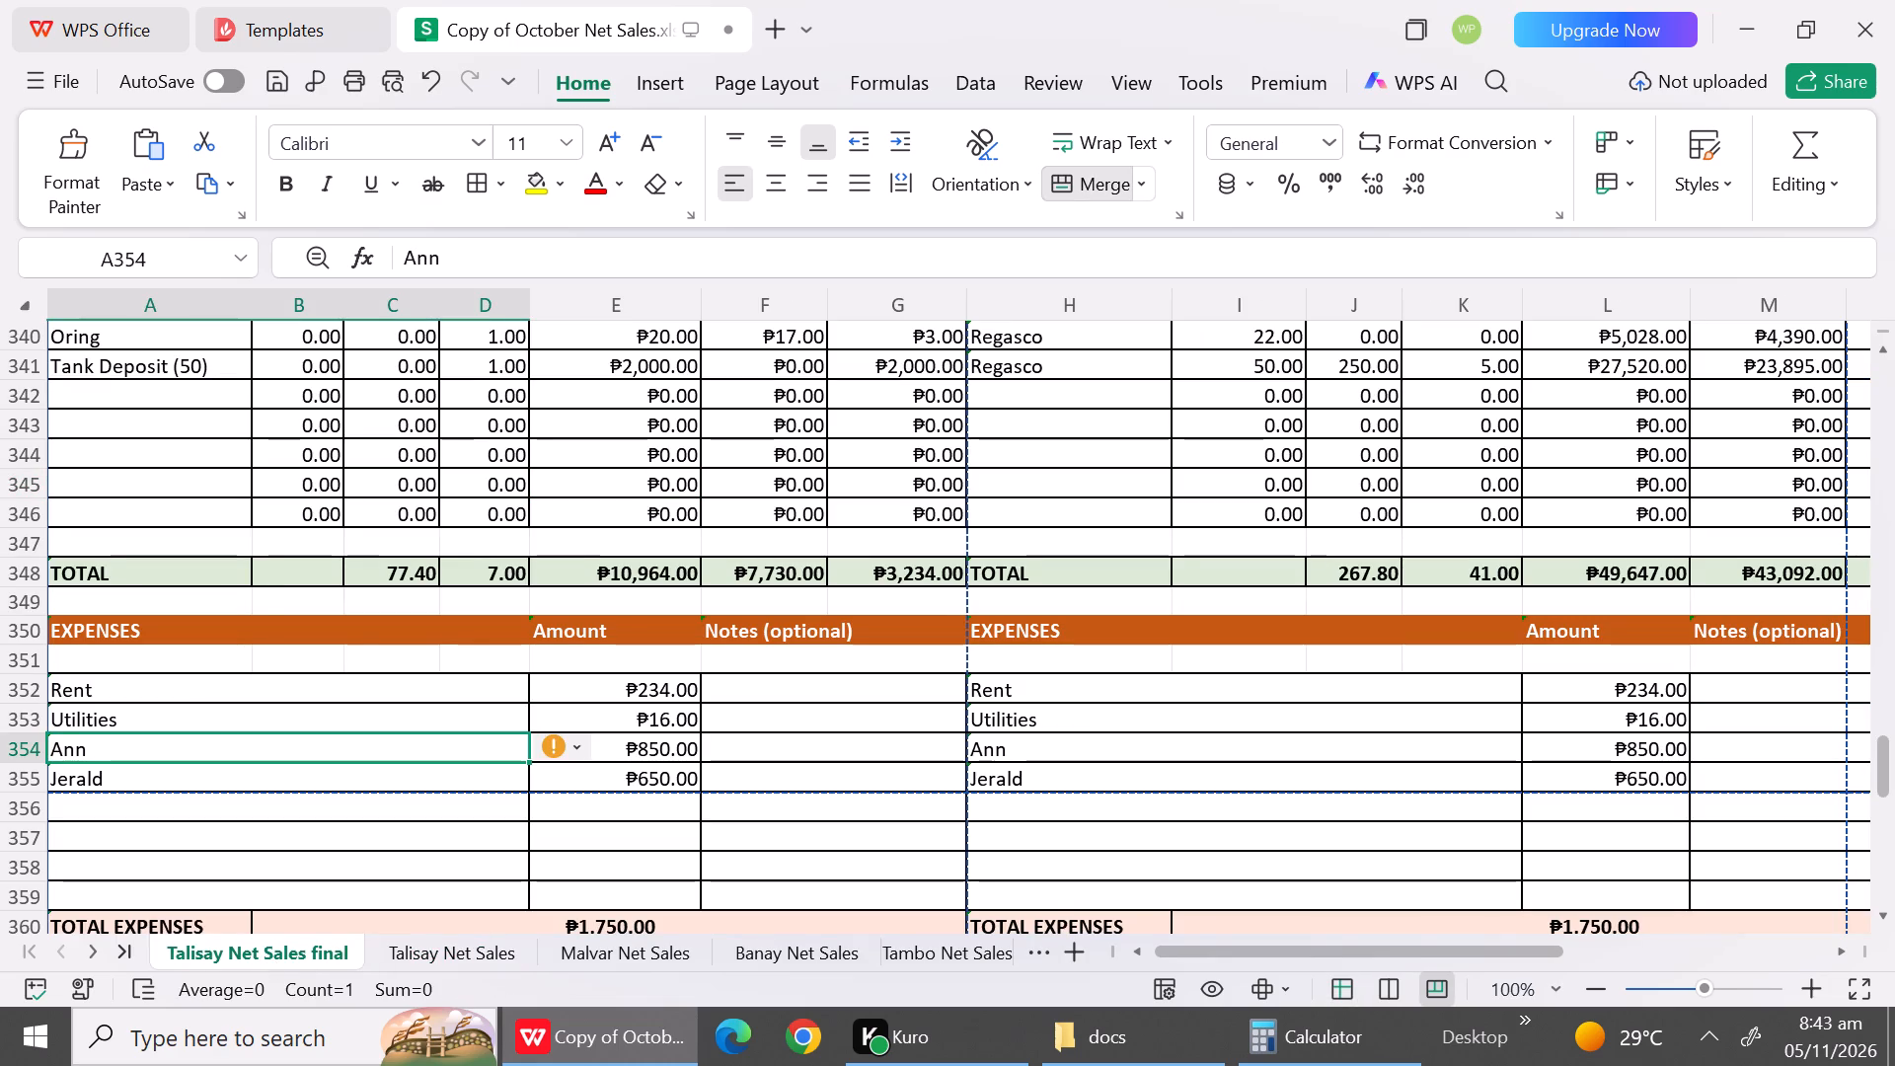
key("shift+r")
key("o")
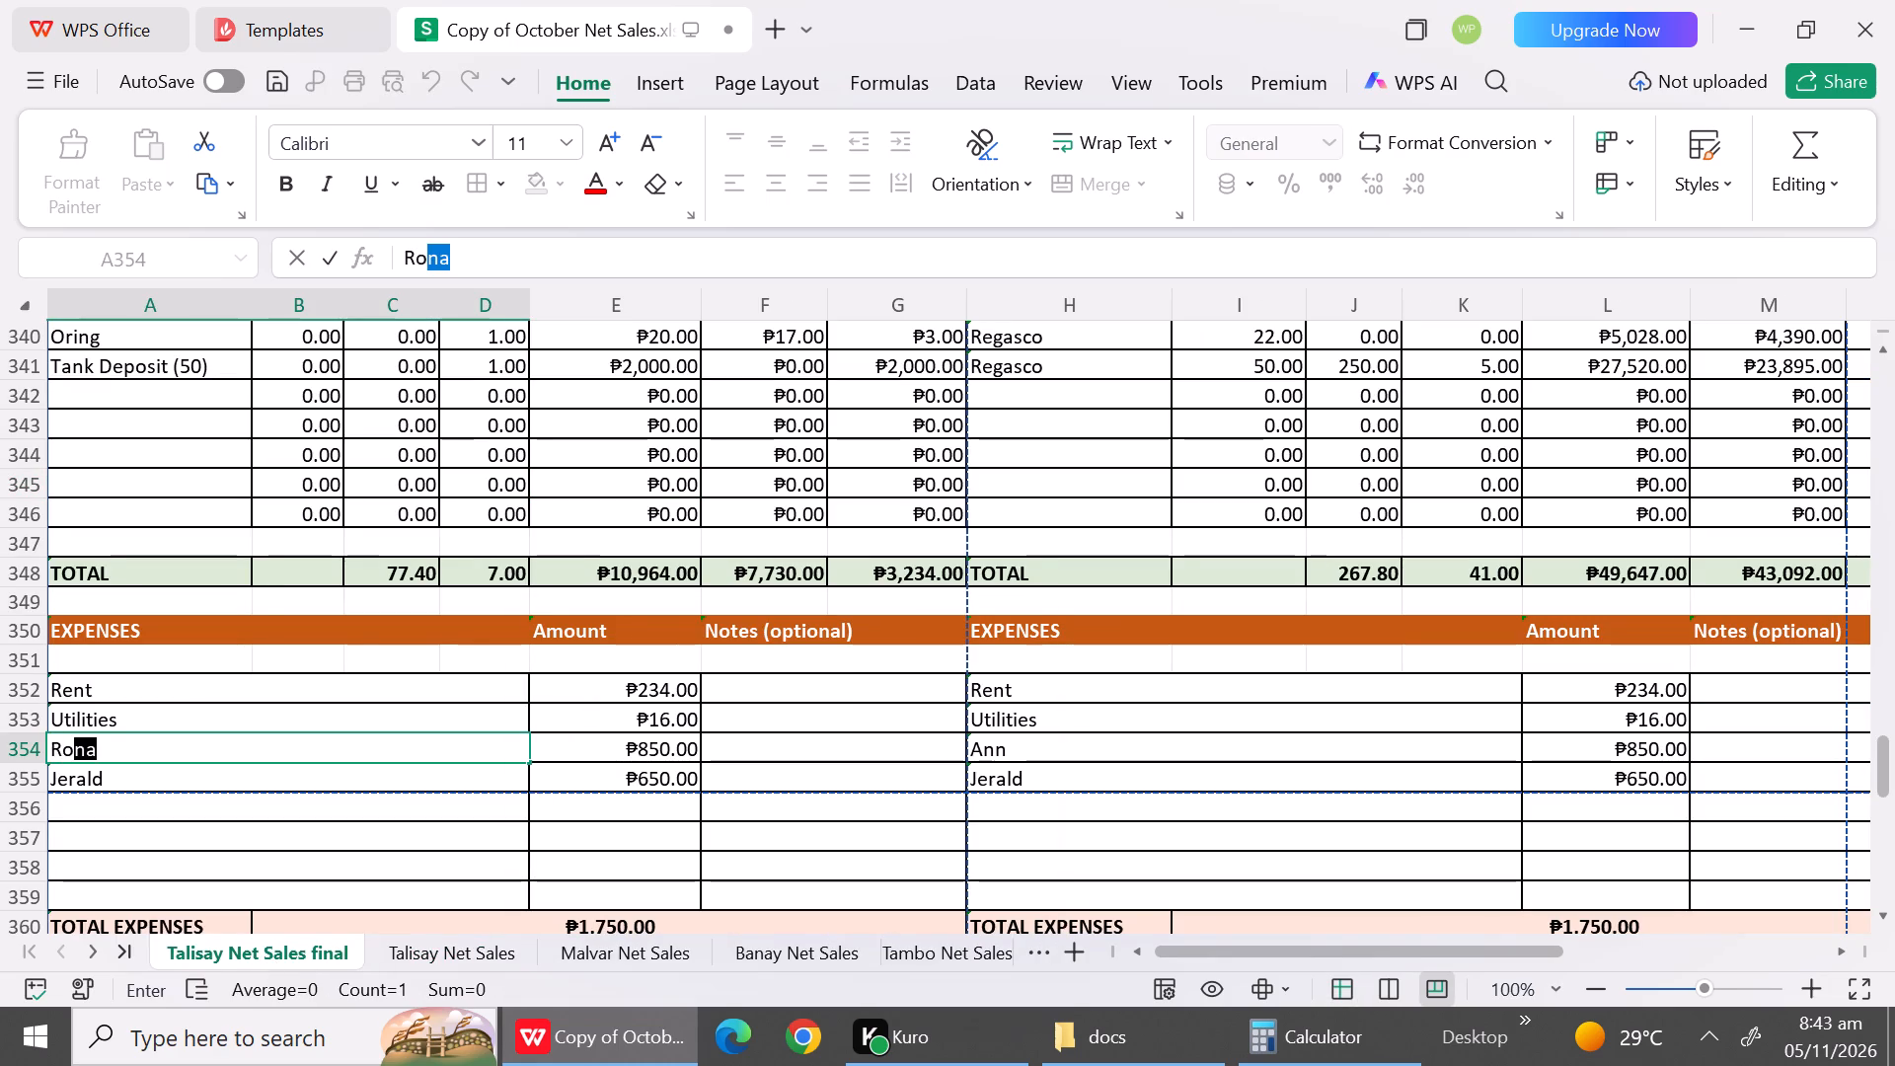
key("Down")
key("shift+j")
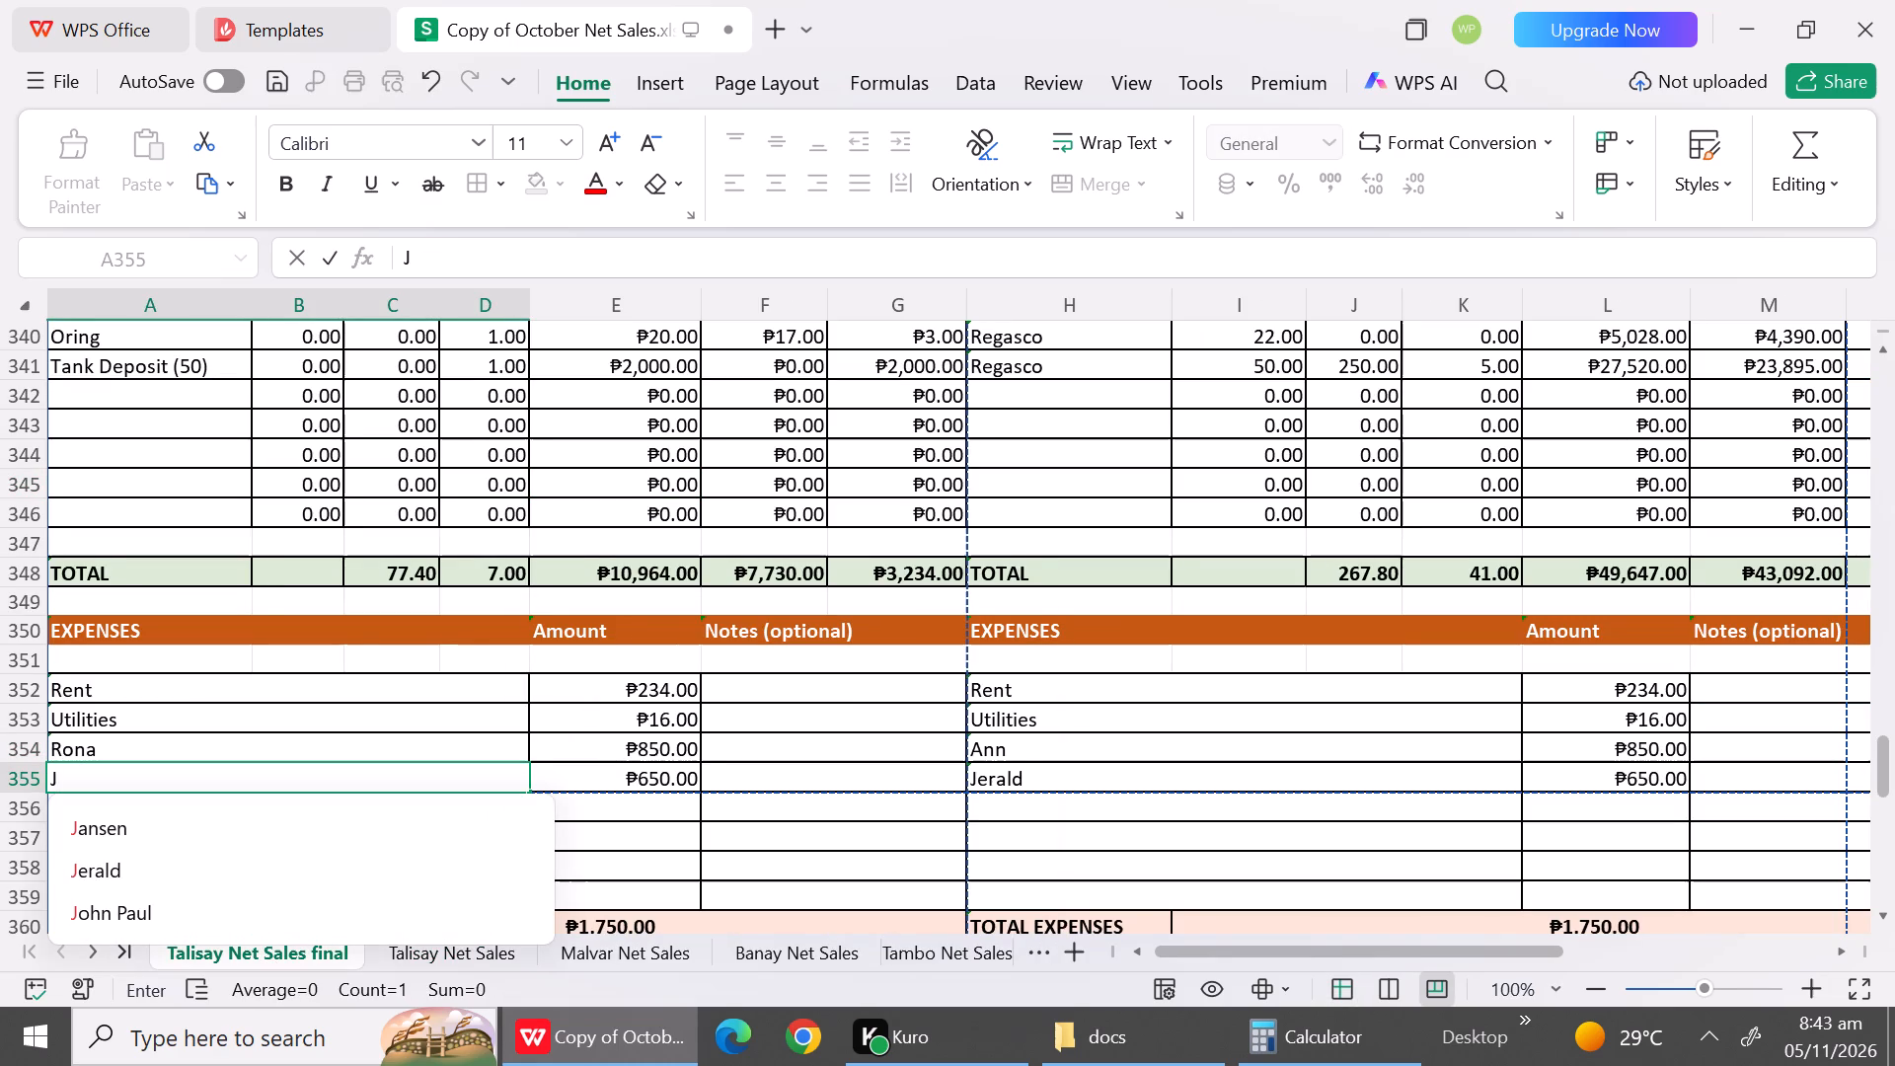
key("Down")
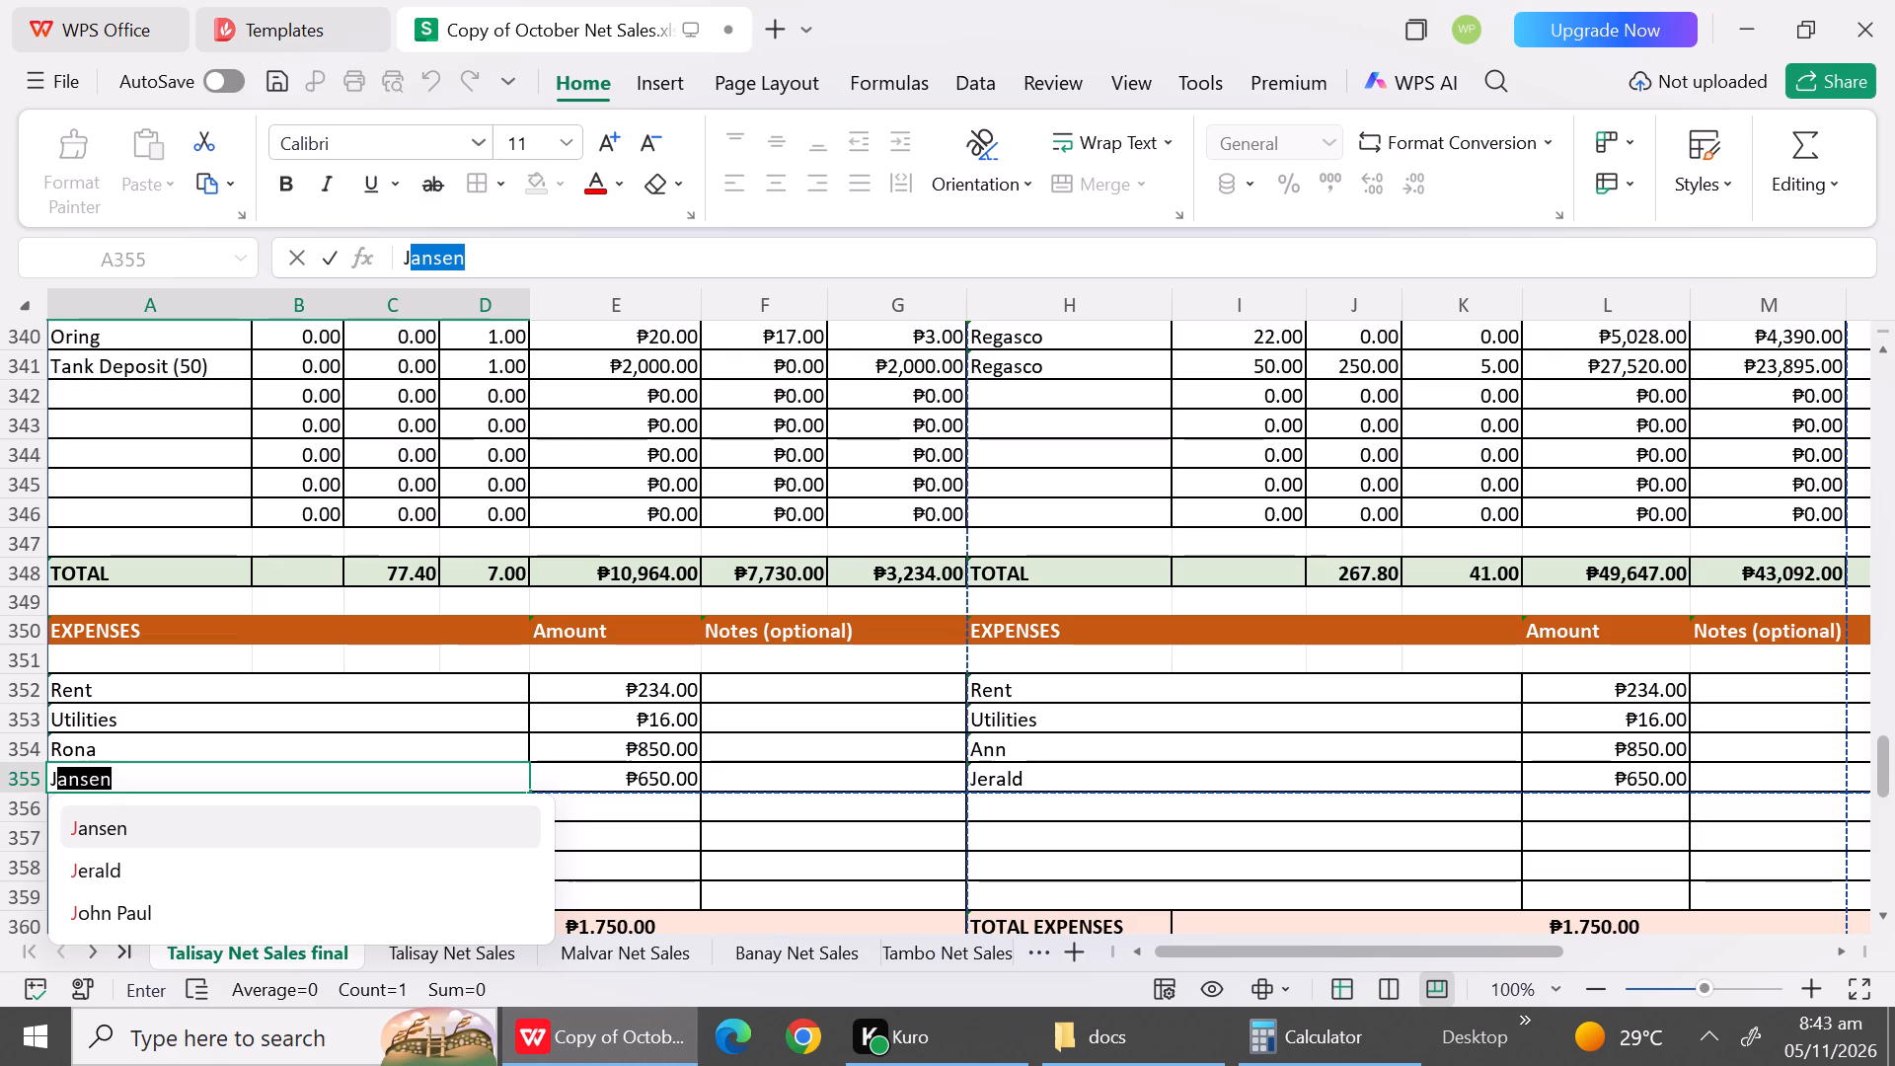
key("Return")
key("shift+t")
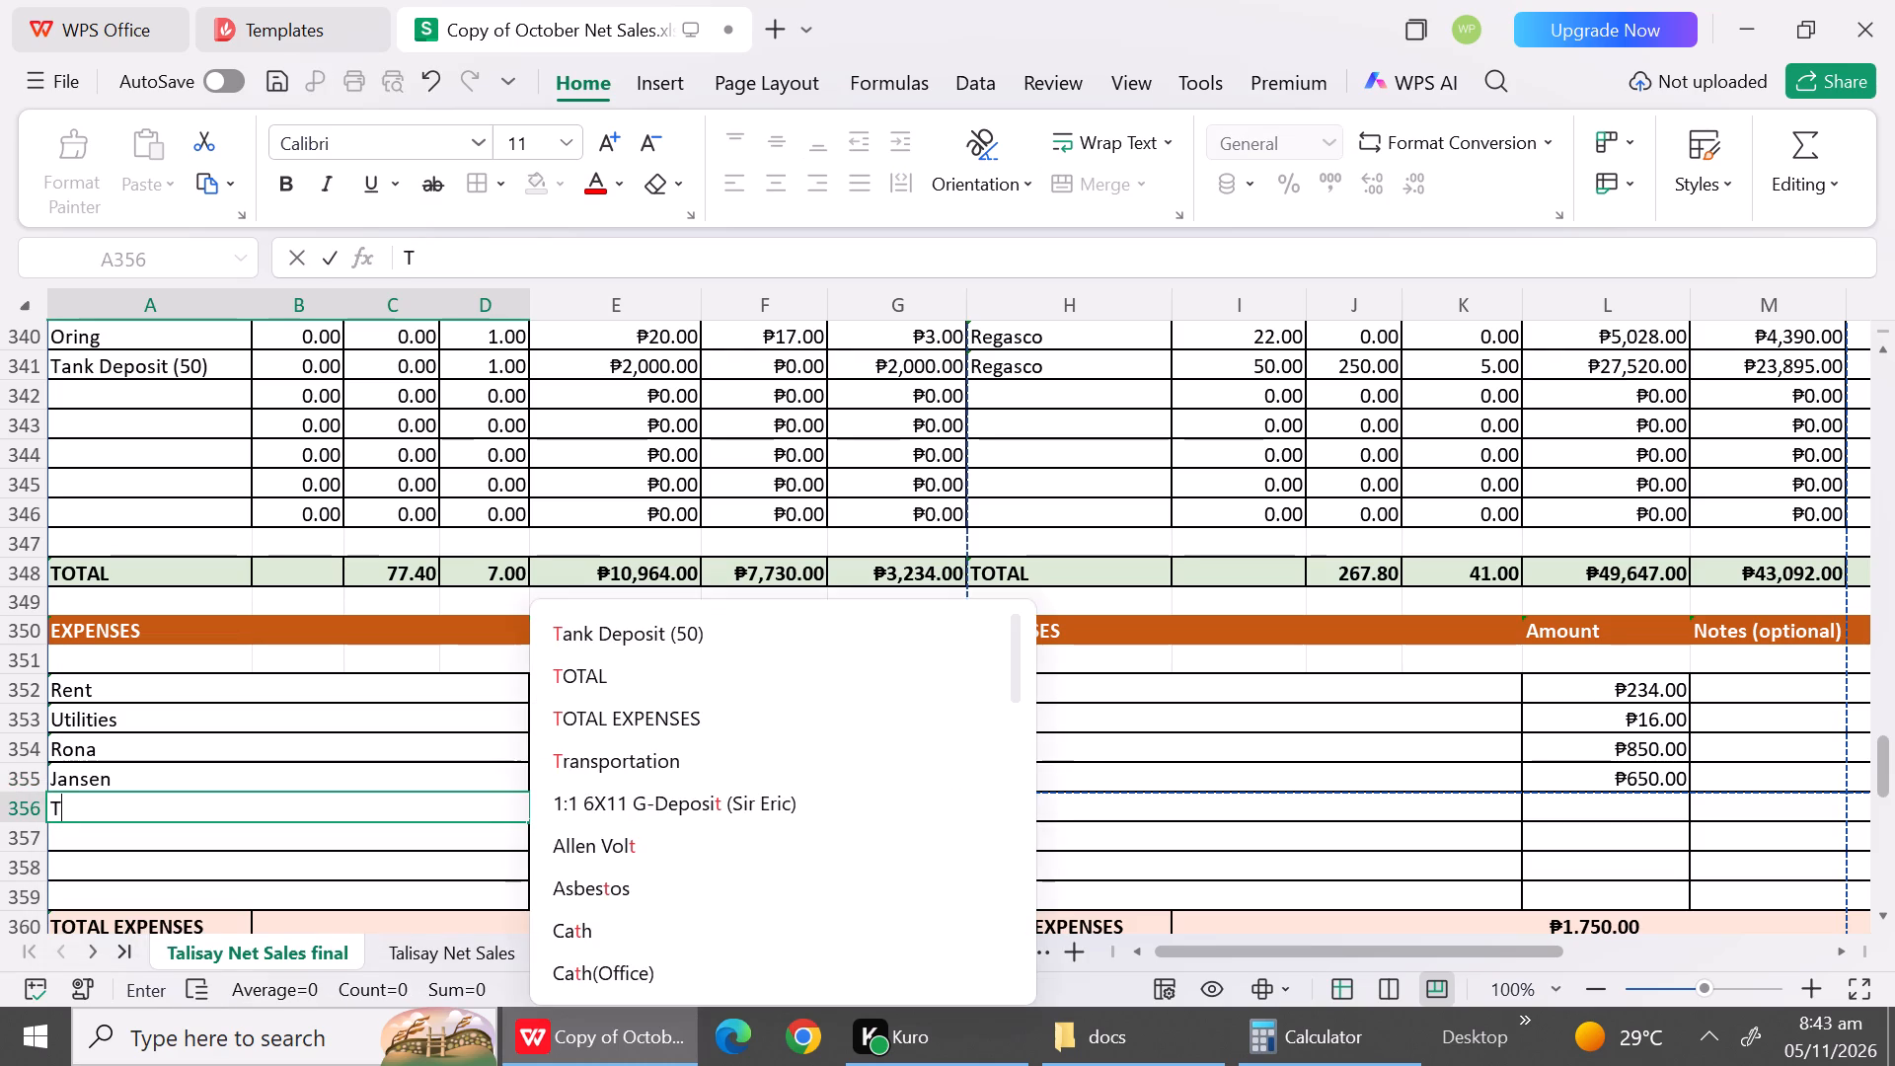
key("r")
key("Down")
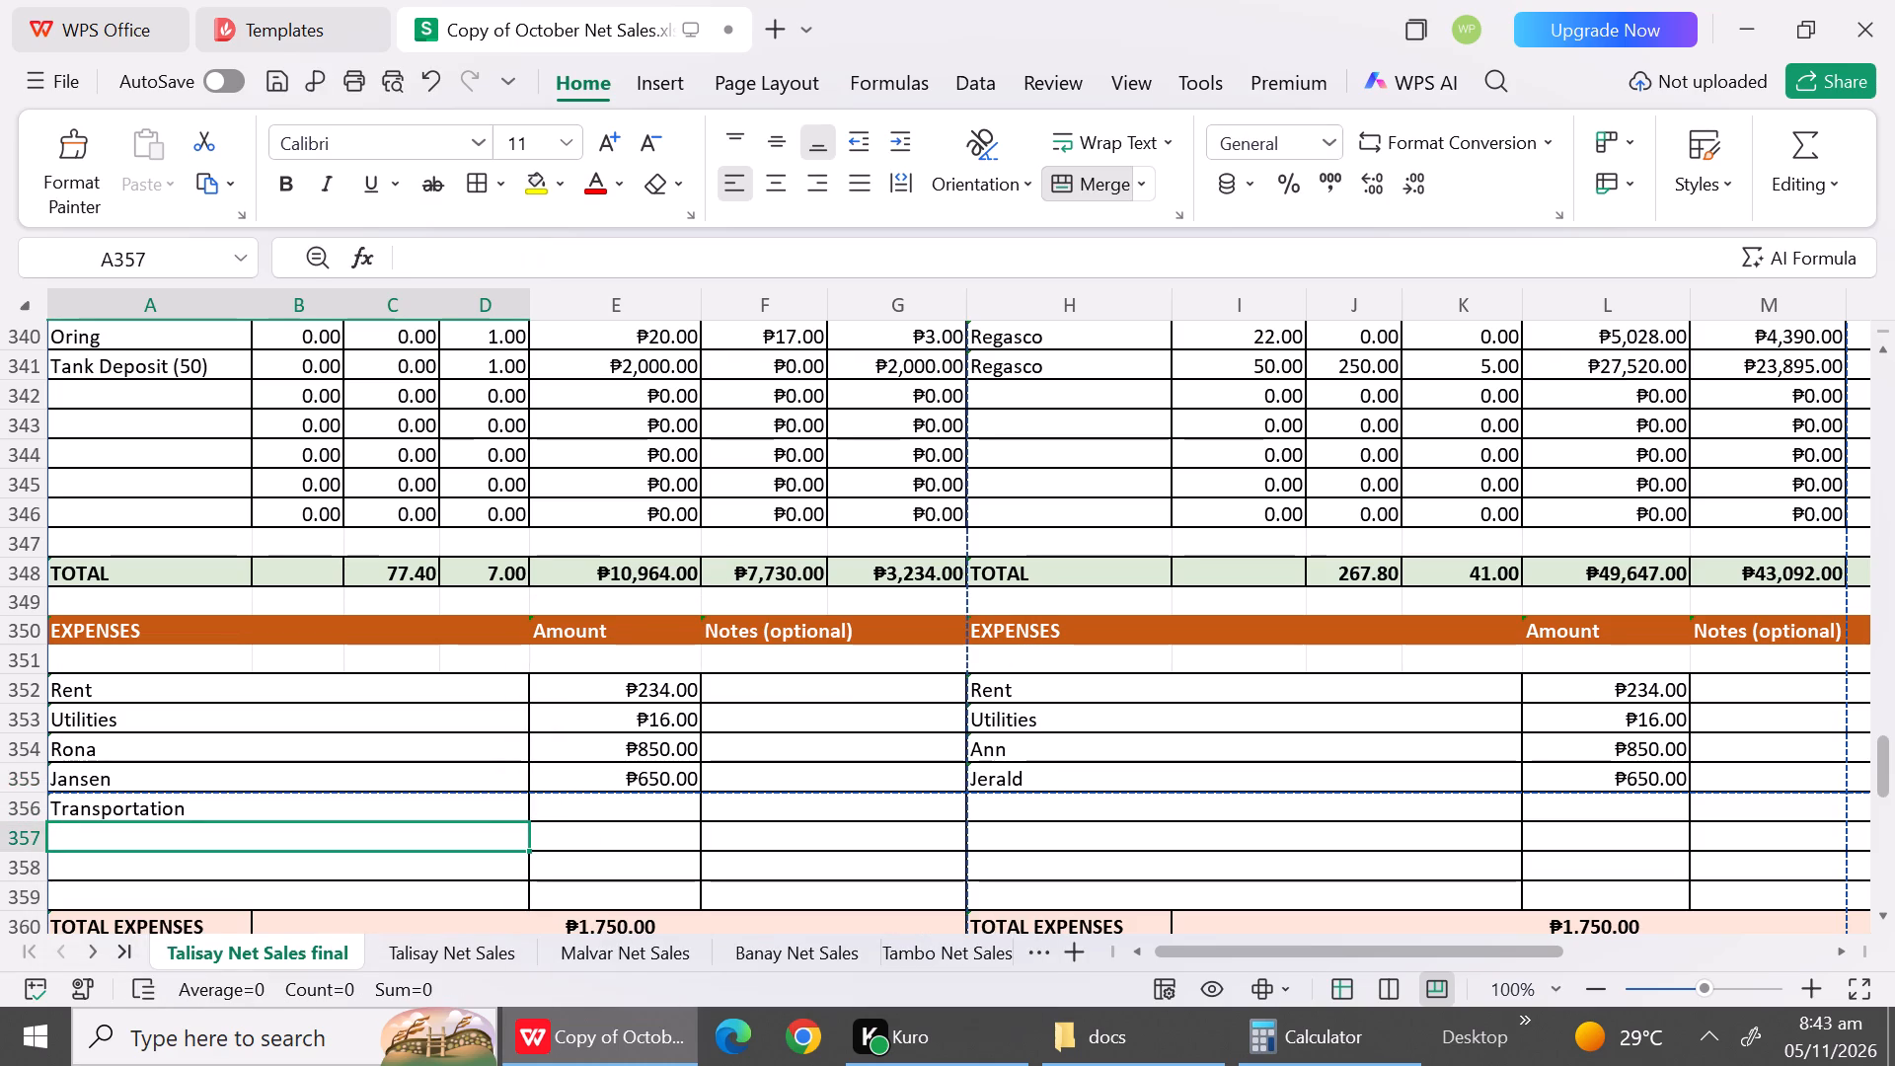
key("shift+f")
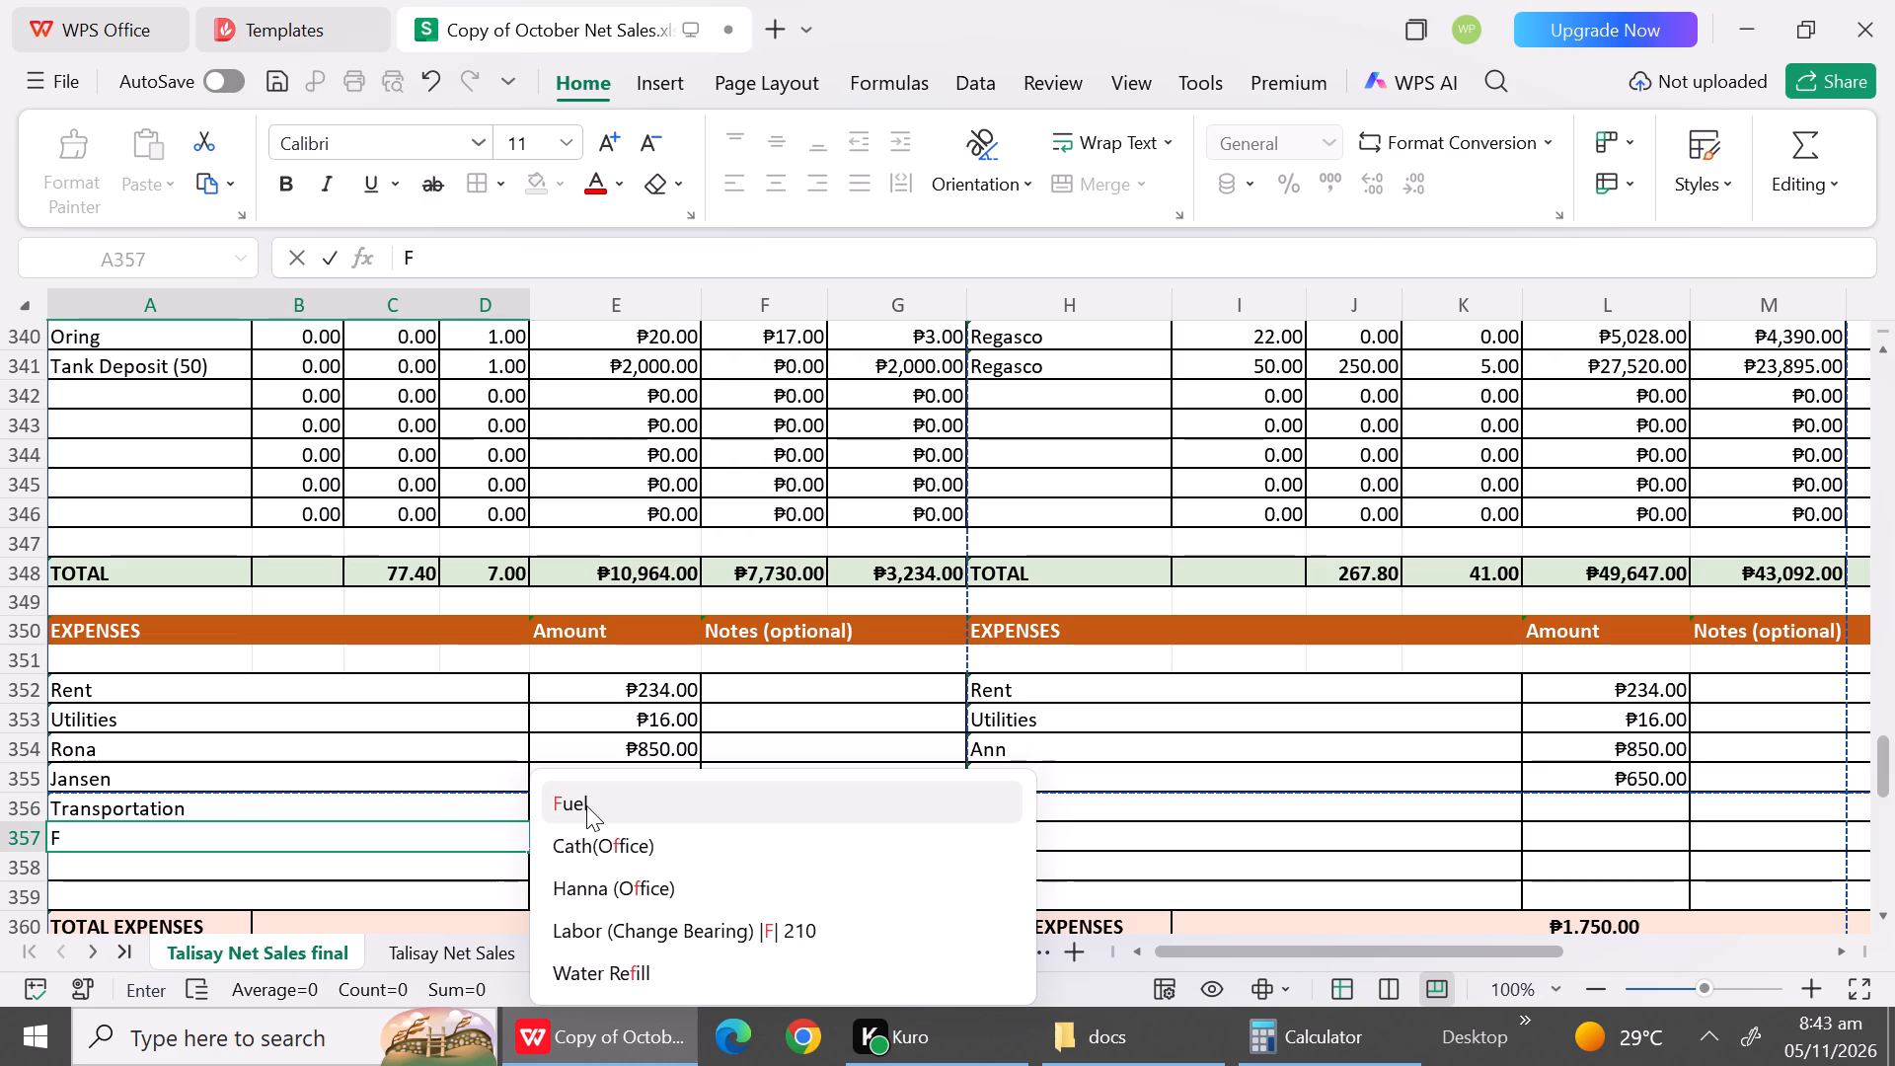
left_click(586, 805)
Copy the October 12 expense amounts 283, 15, 600, 600, 150 and 675 from R115:R120 of Talisay Net Sales into E352:E357 of the final sheet.
left_click(395, 953)
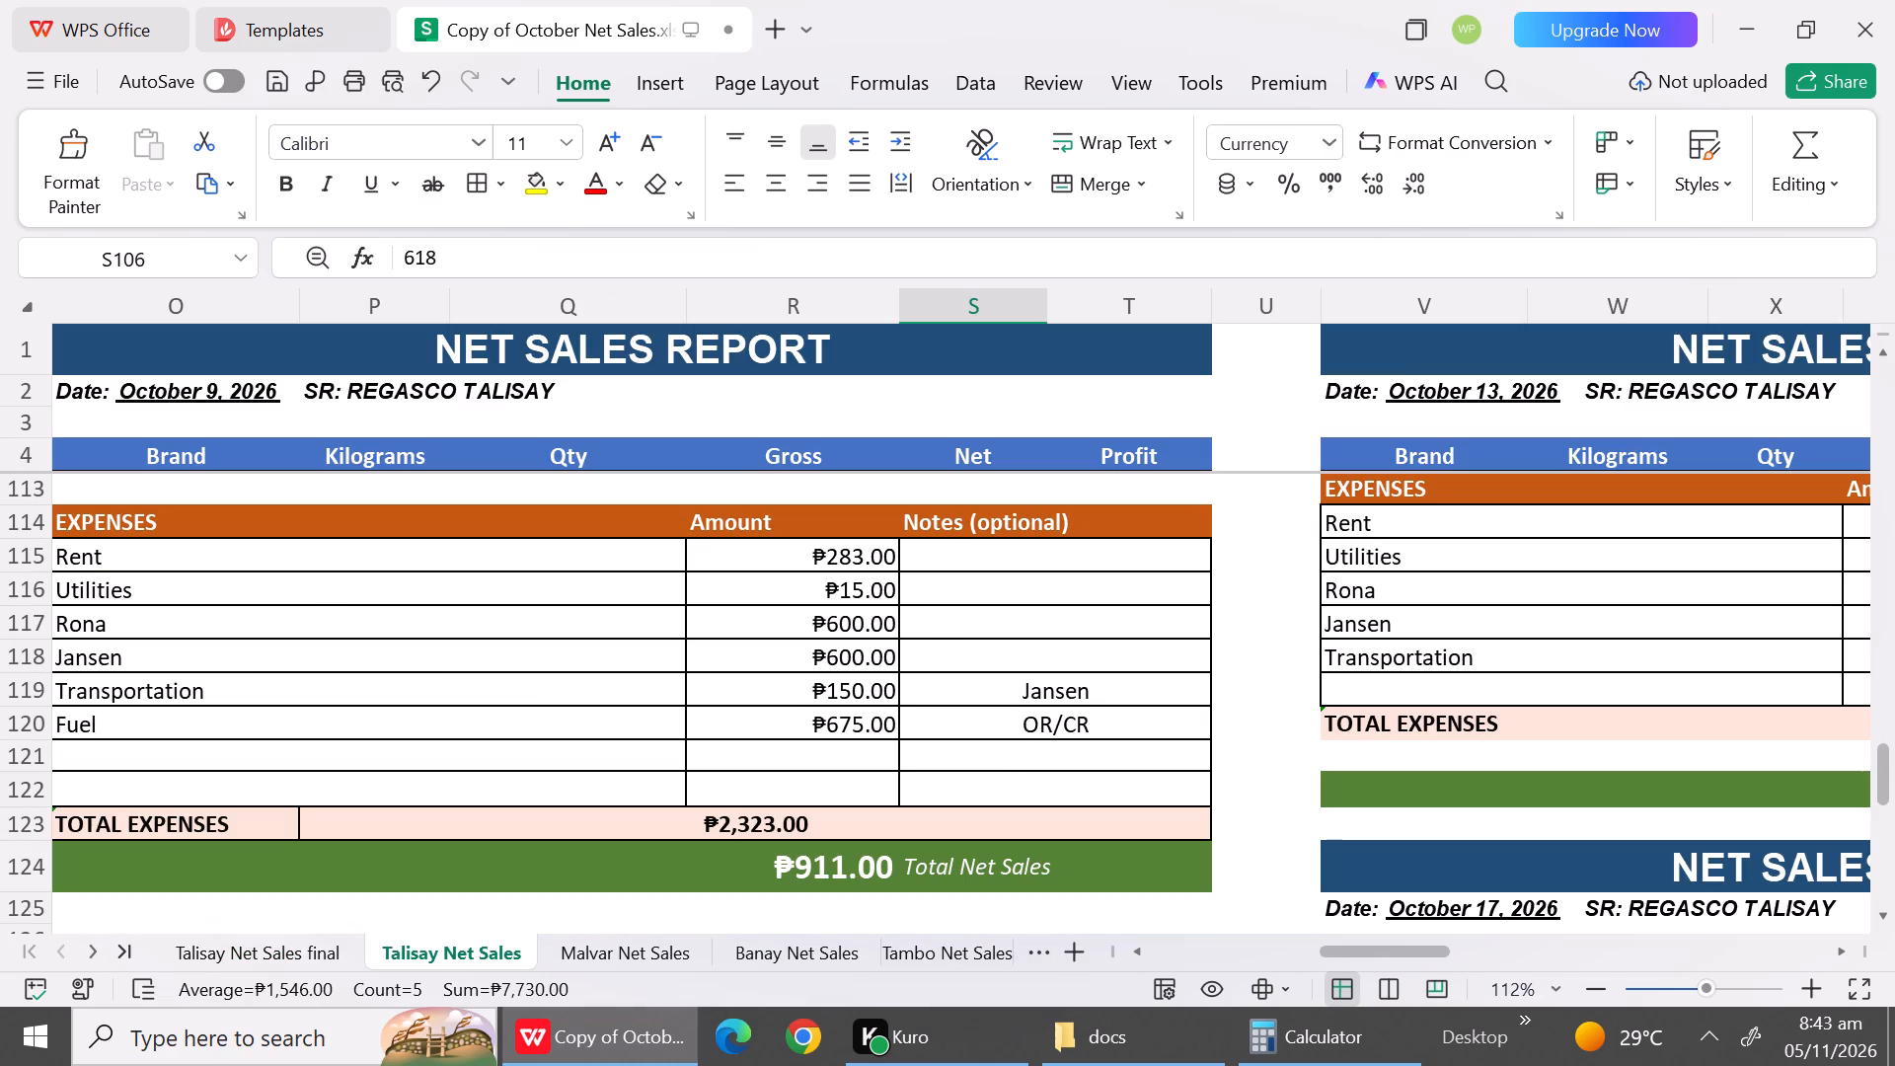
left_click_drag(848, 554, 847, 726)
key("ctrl+c")
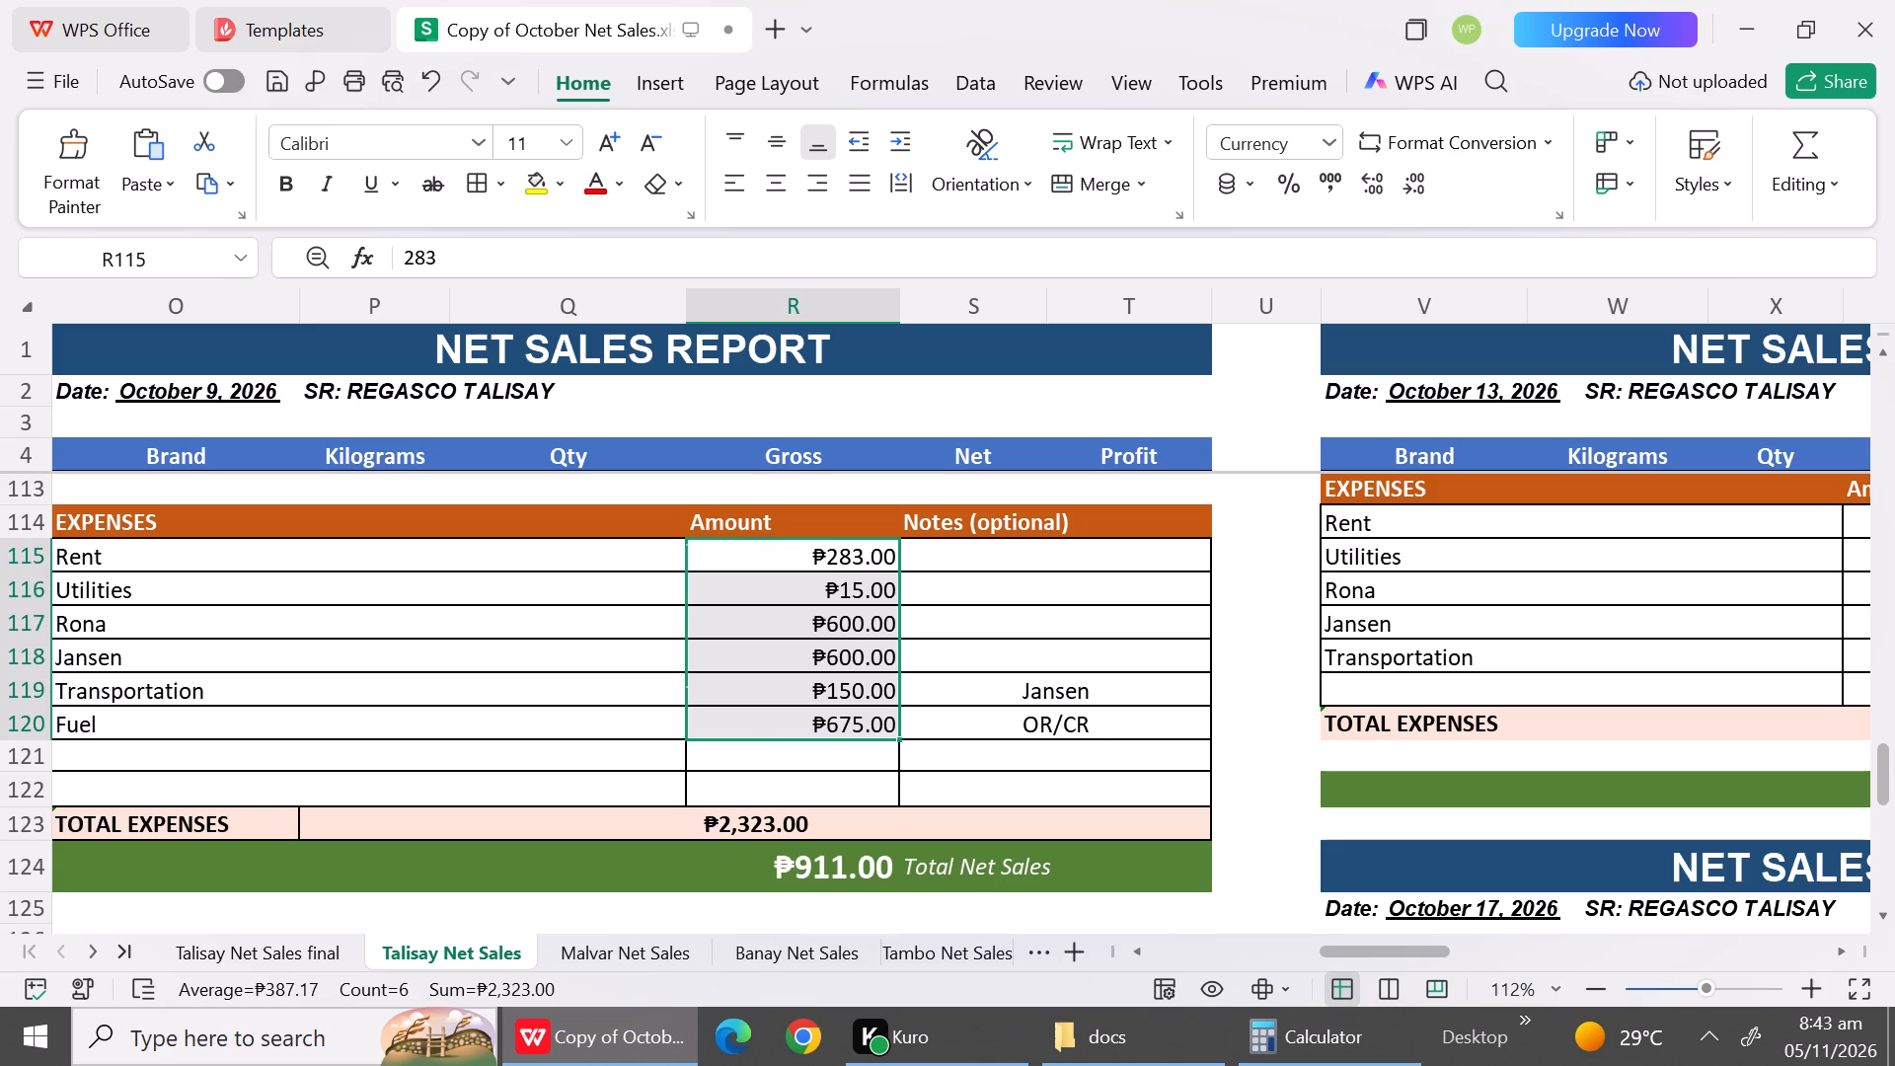
left_click(322, 947)
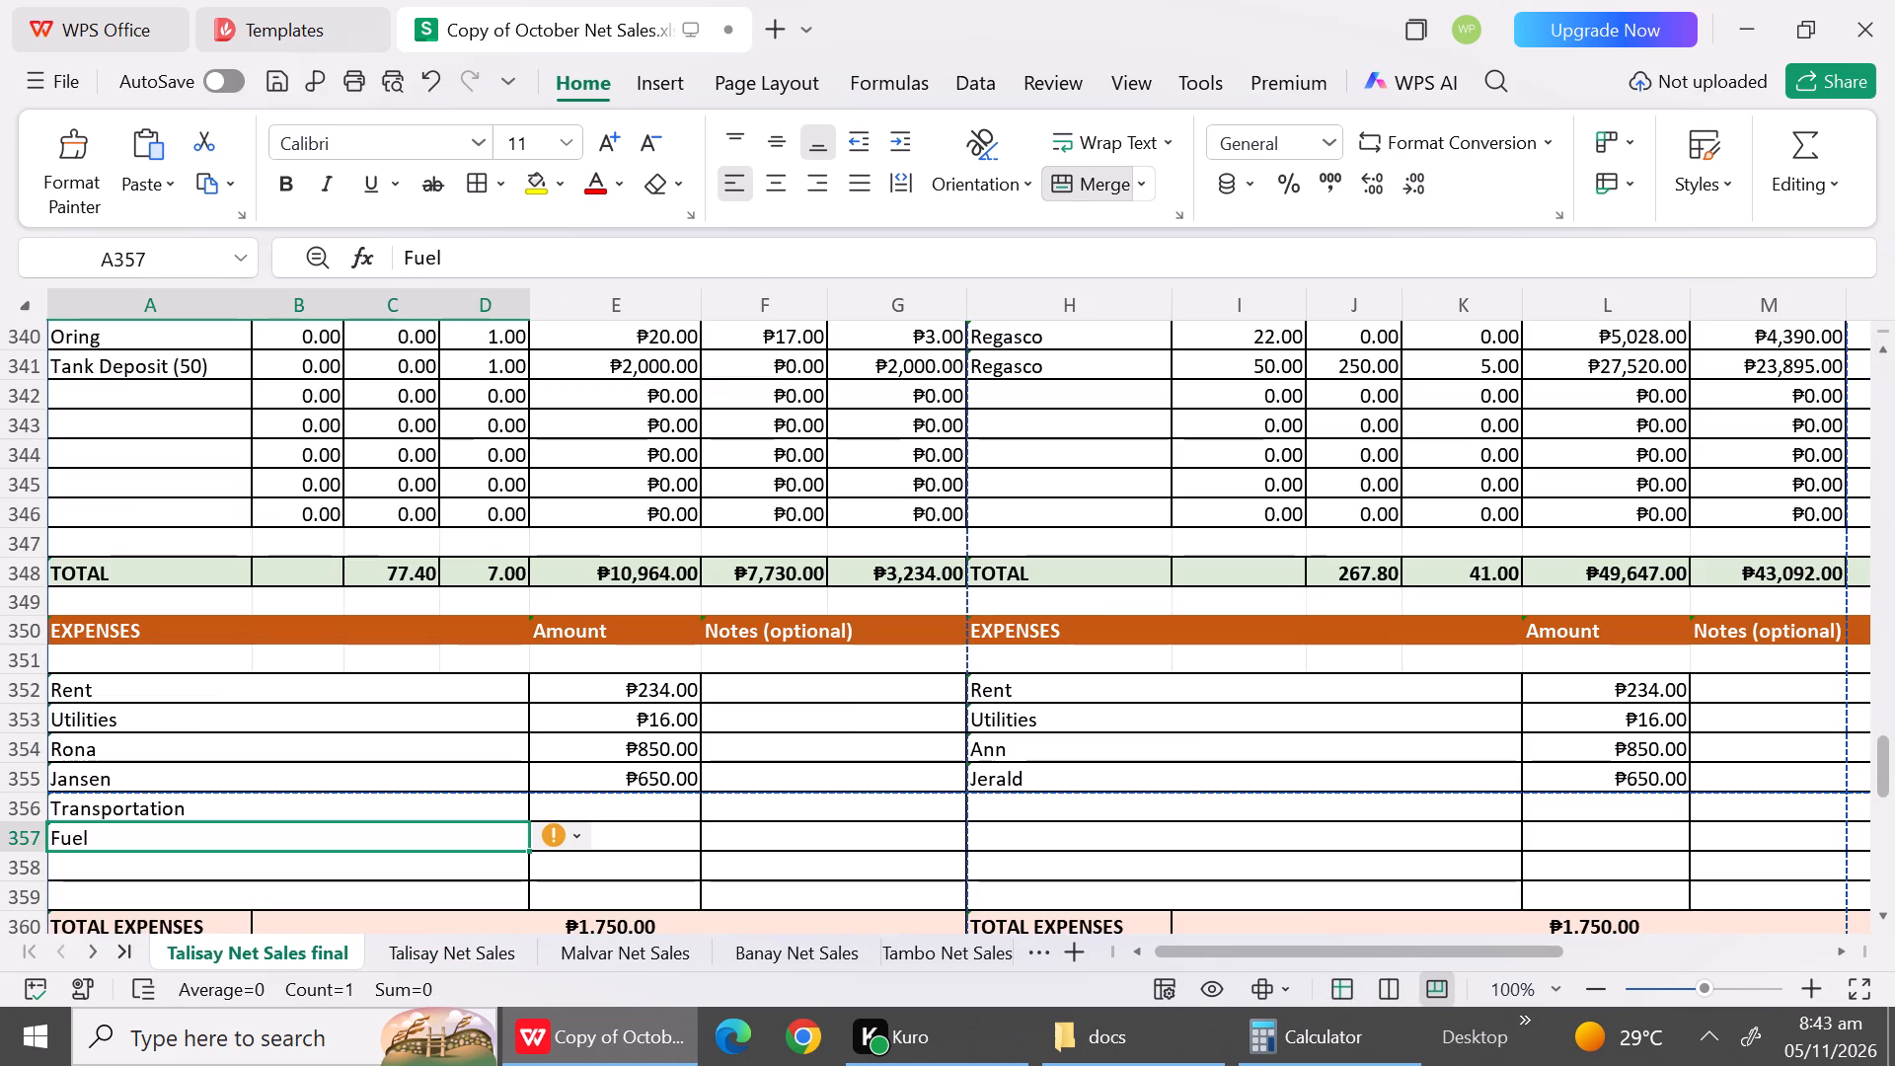
left_click(638, 682)
key("ctrl+v")
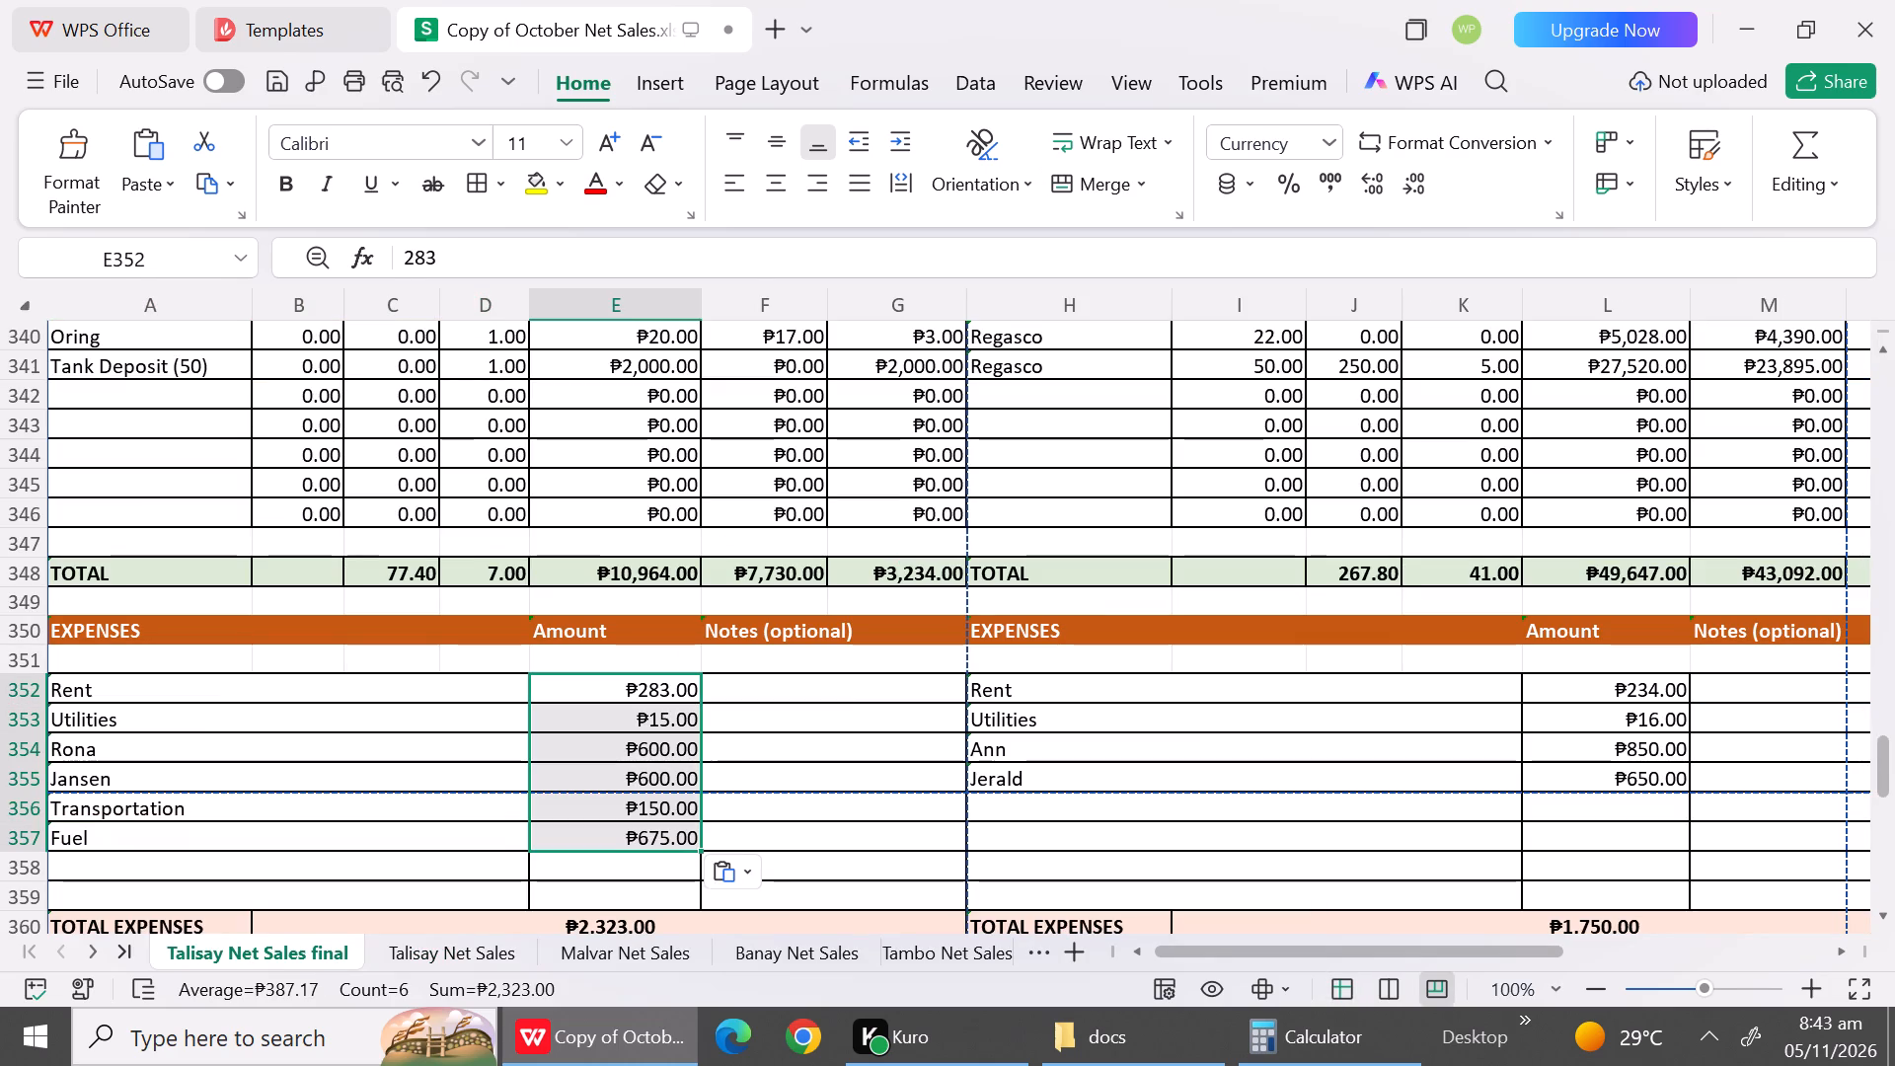
Compare the October 12 sales, expenses and totals in the final sheet with those in Talisay Net Sales.
left_click(565, 923)
left_click(499, 956)
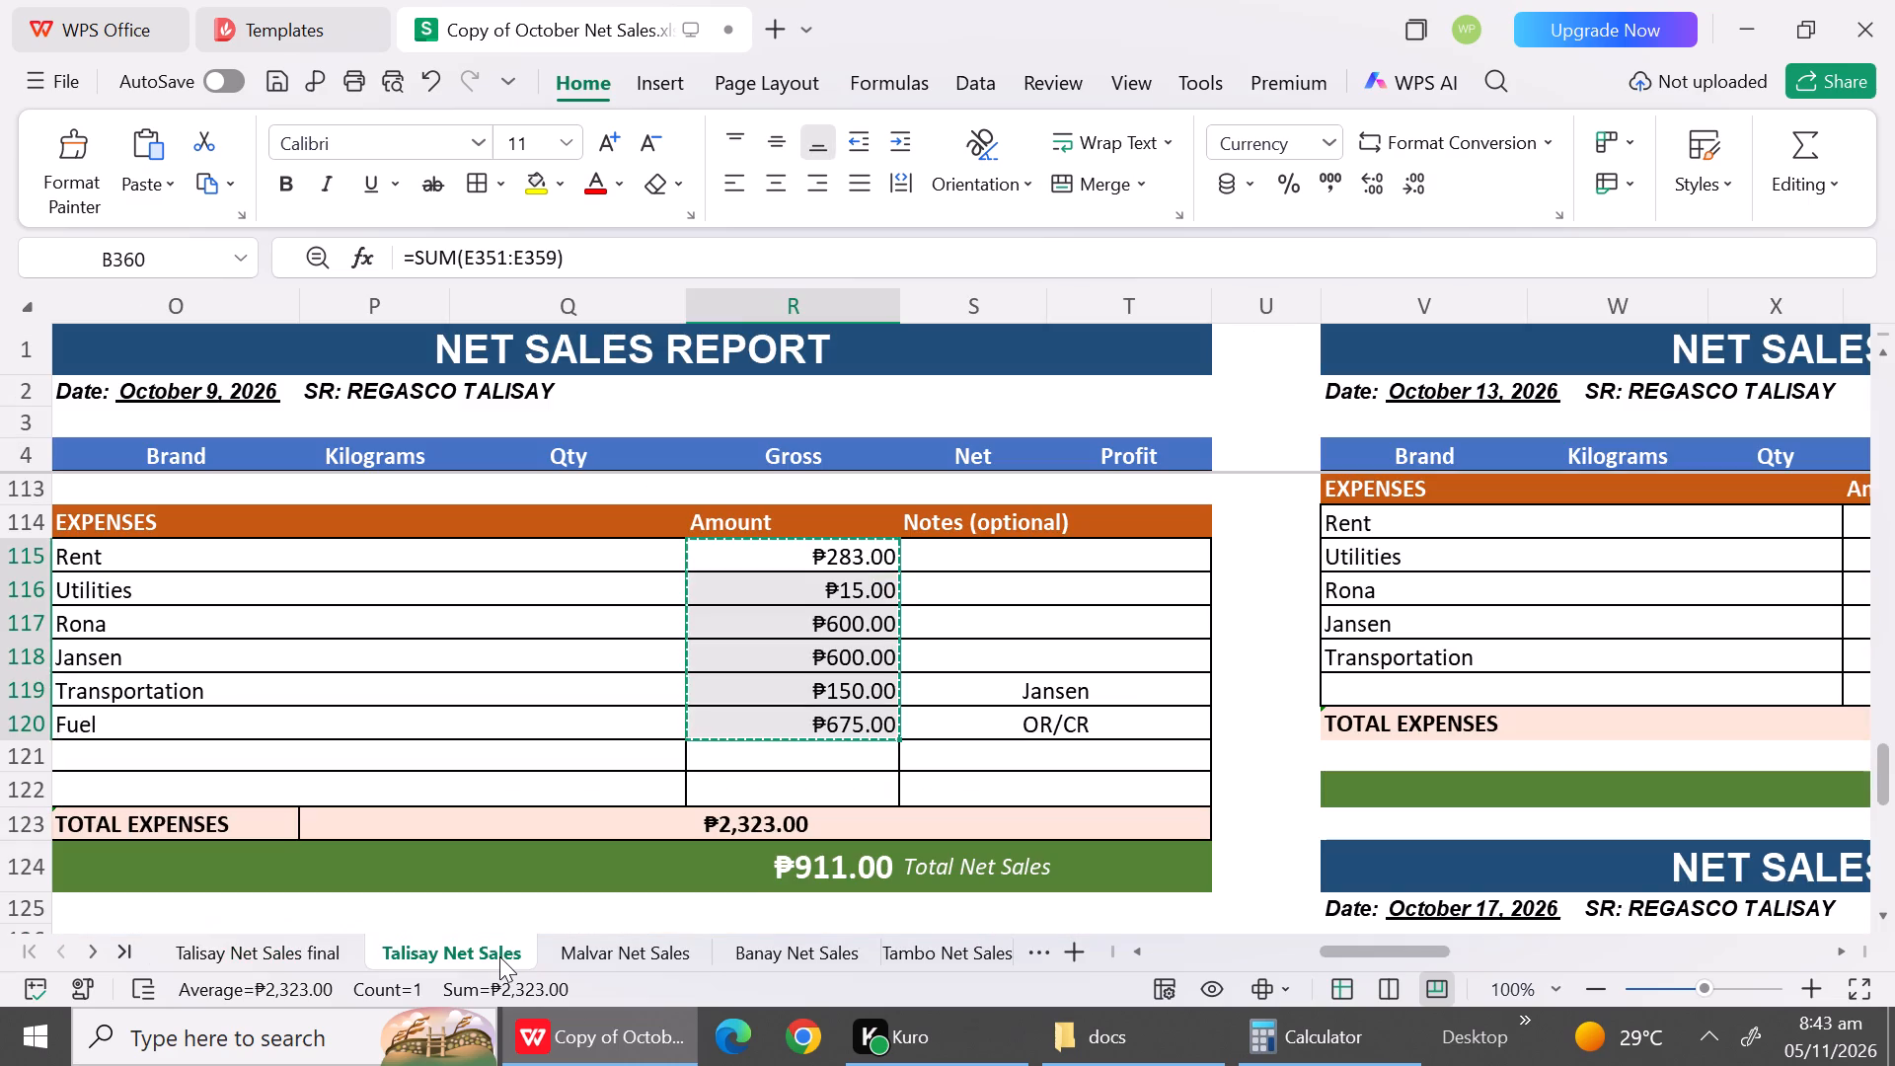
left_click(224, 954)
triple_click(1885, 349)
triple_click(1885, 349)
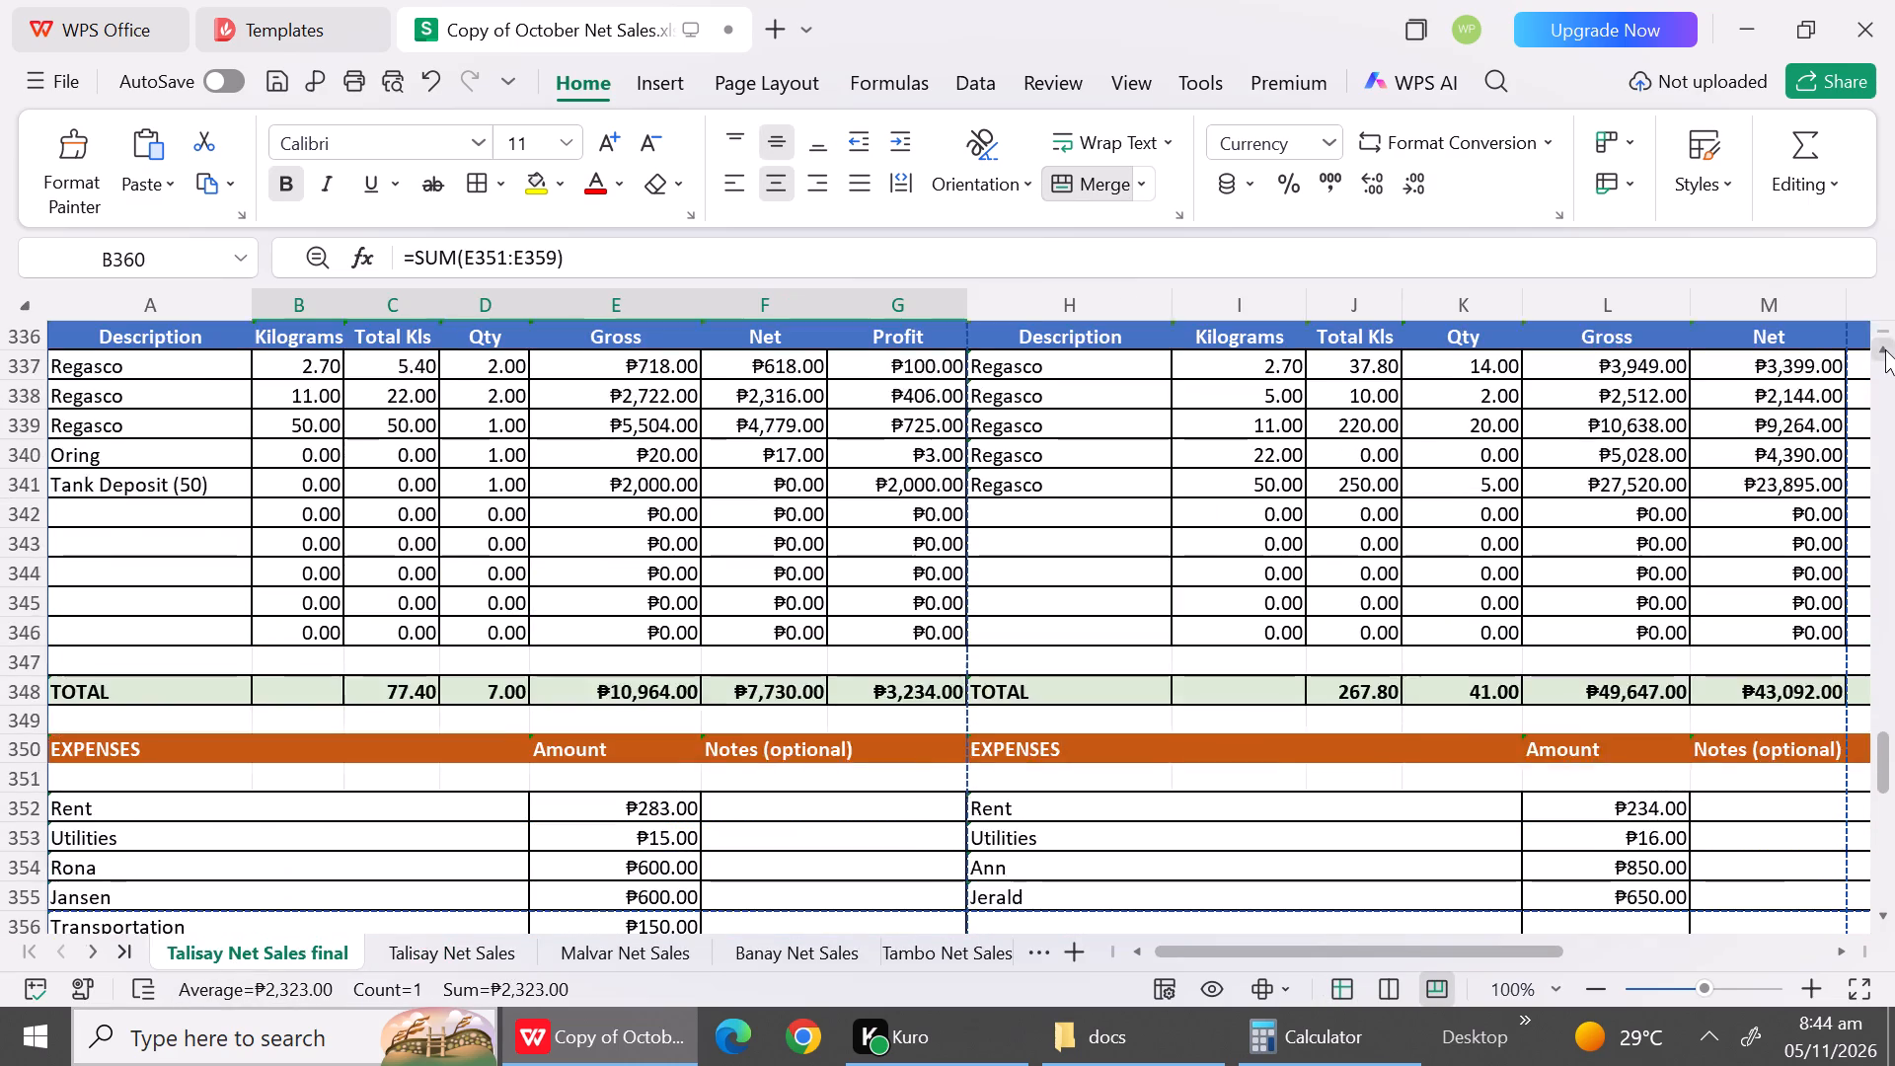
double_click(1885, 349)
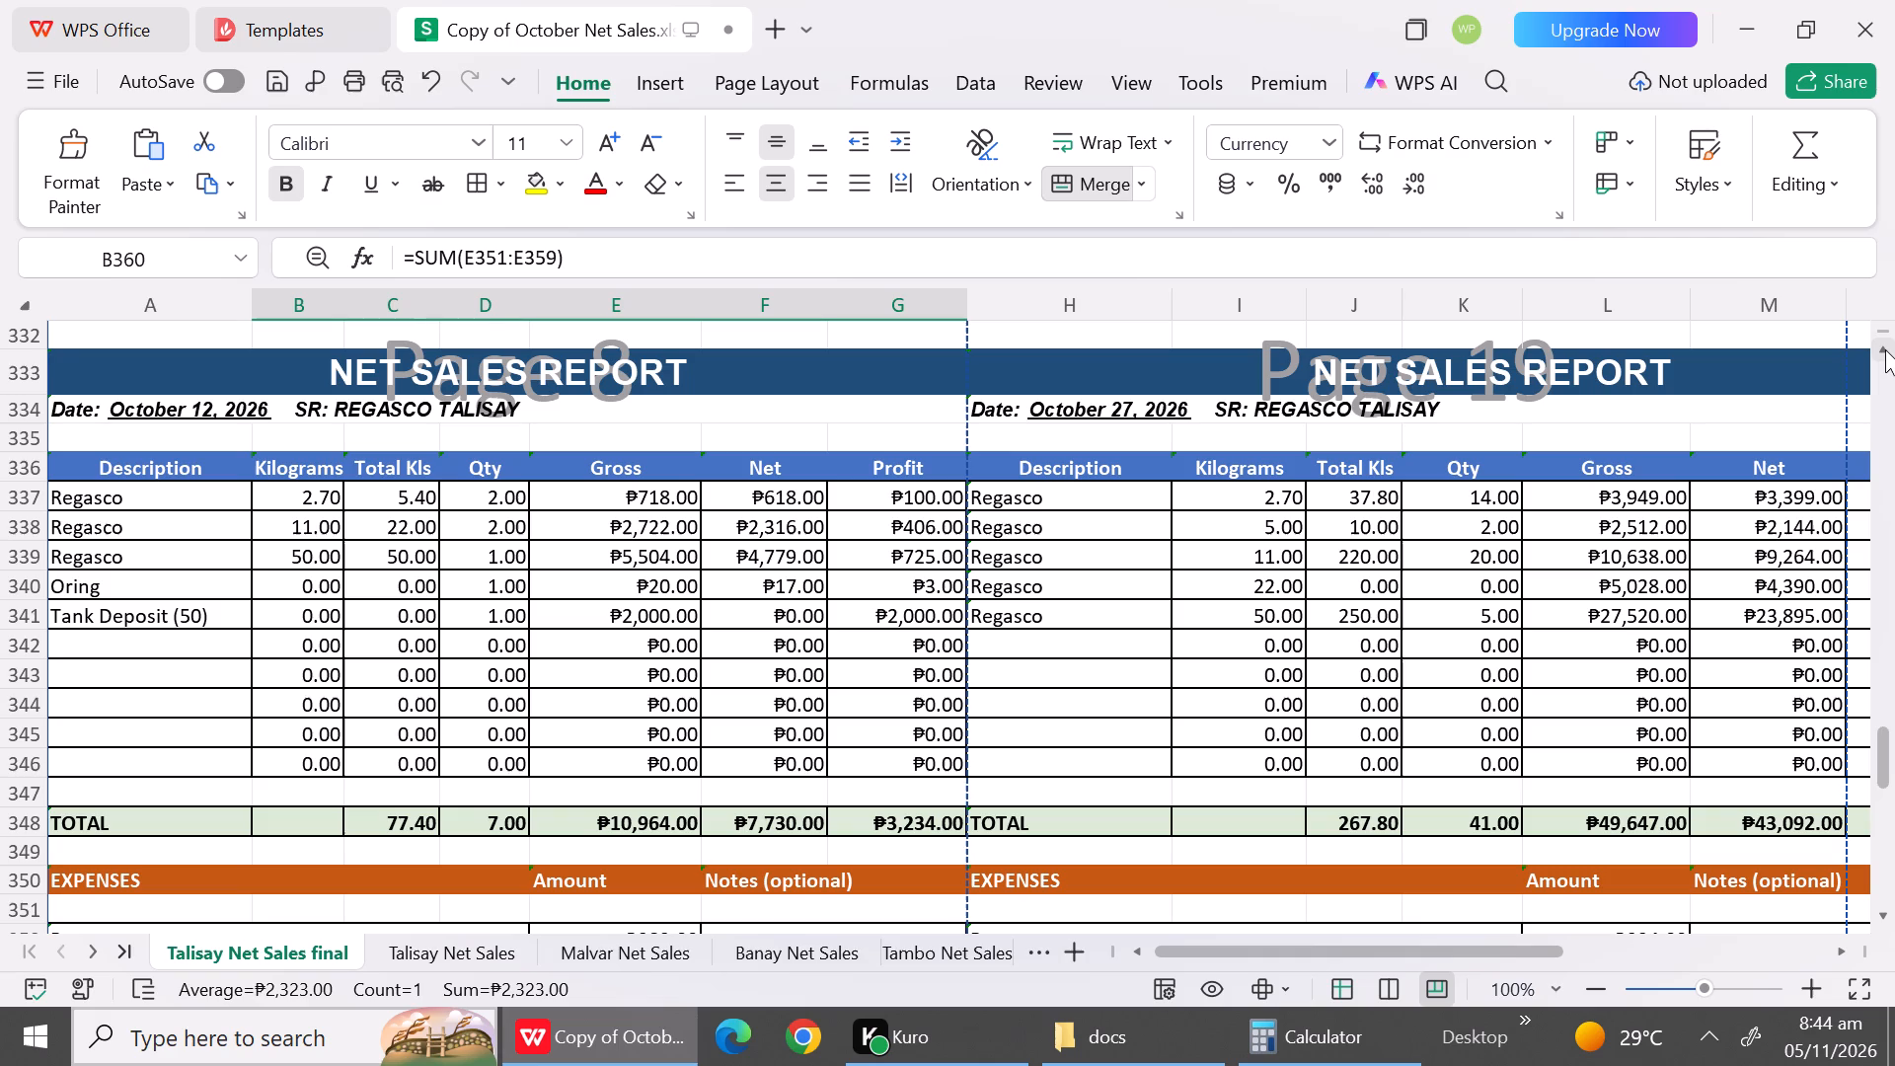
triple_click(1890, 913)
double_click(1890, 913)
left_click(1890, 913)
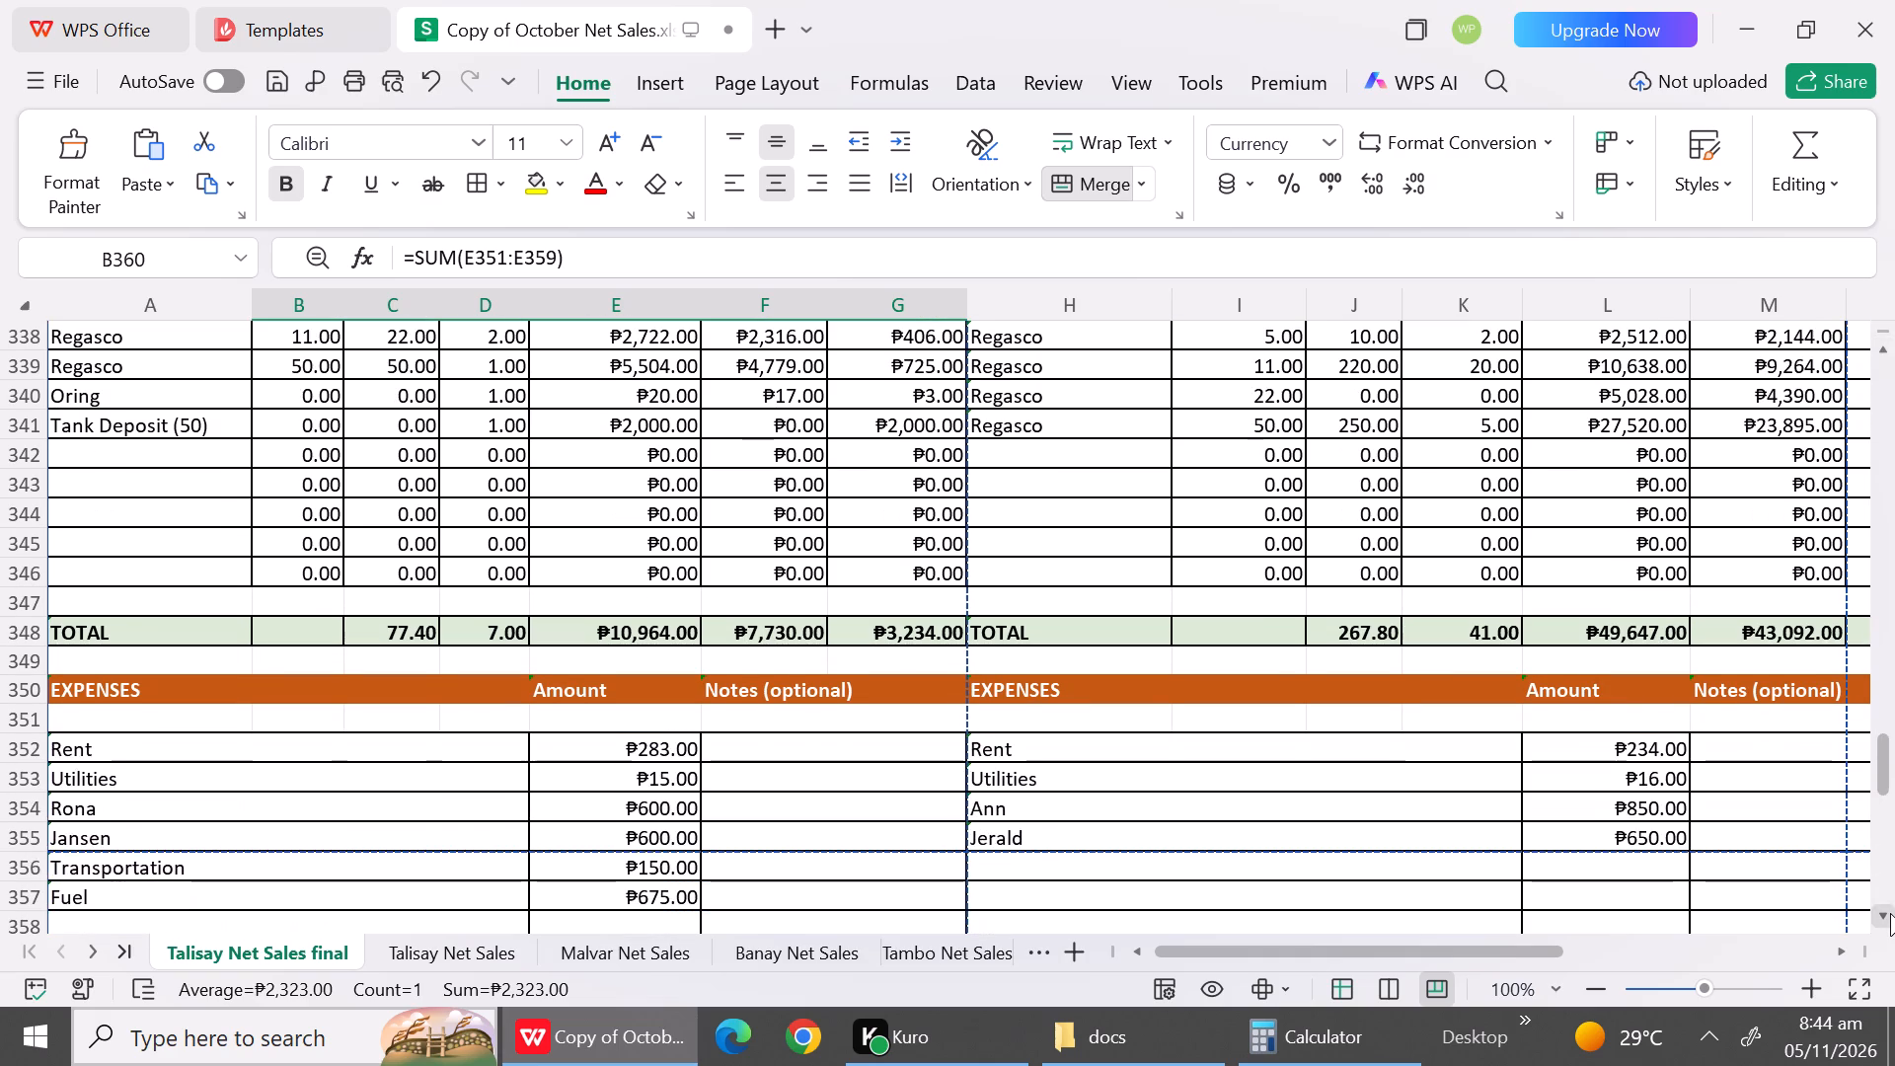
triple_click(1887, 917)
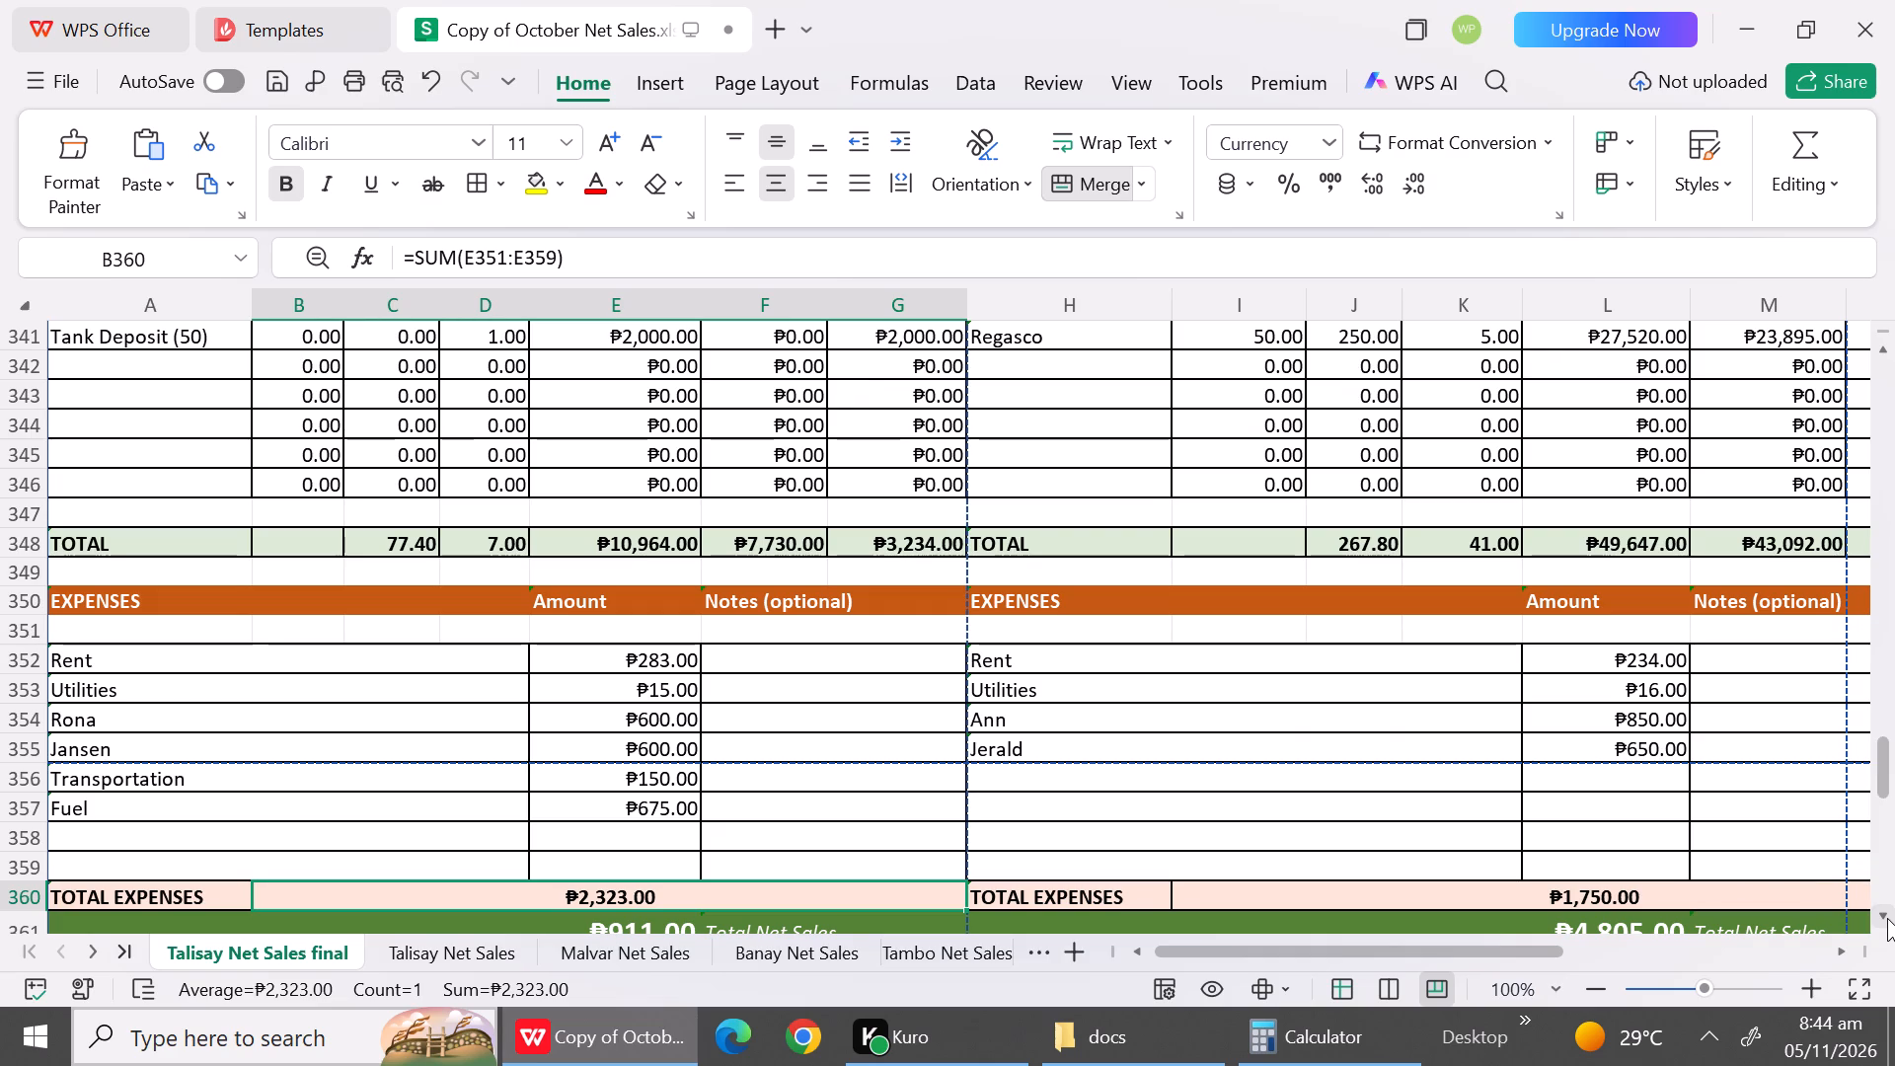
left_click(1880, 358)
left_click(1880, 358)
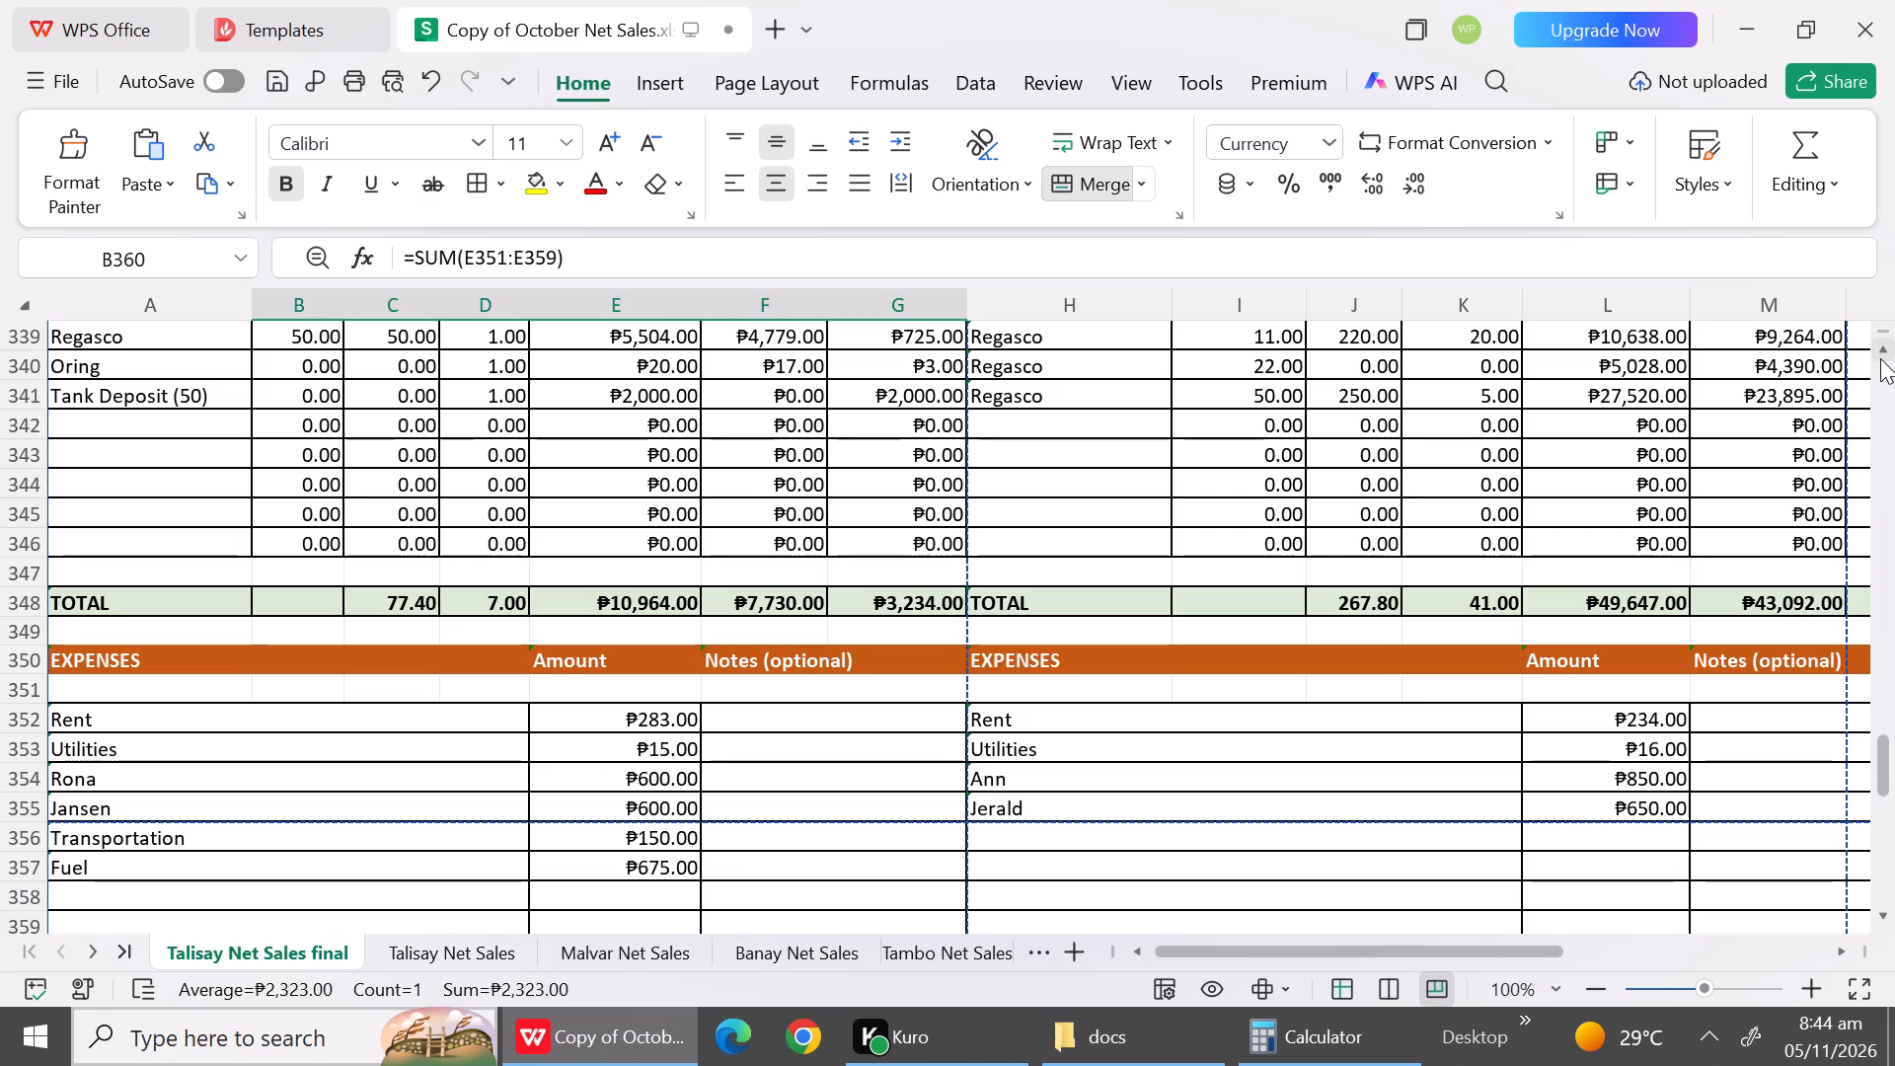
left_click(480, 966)
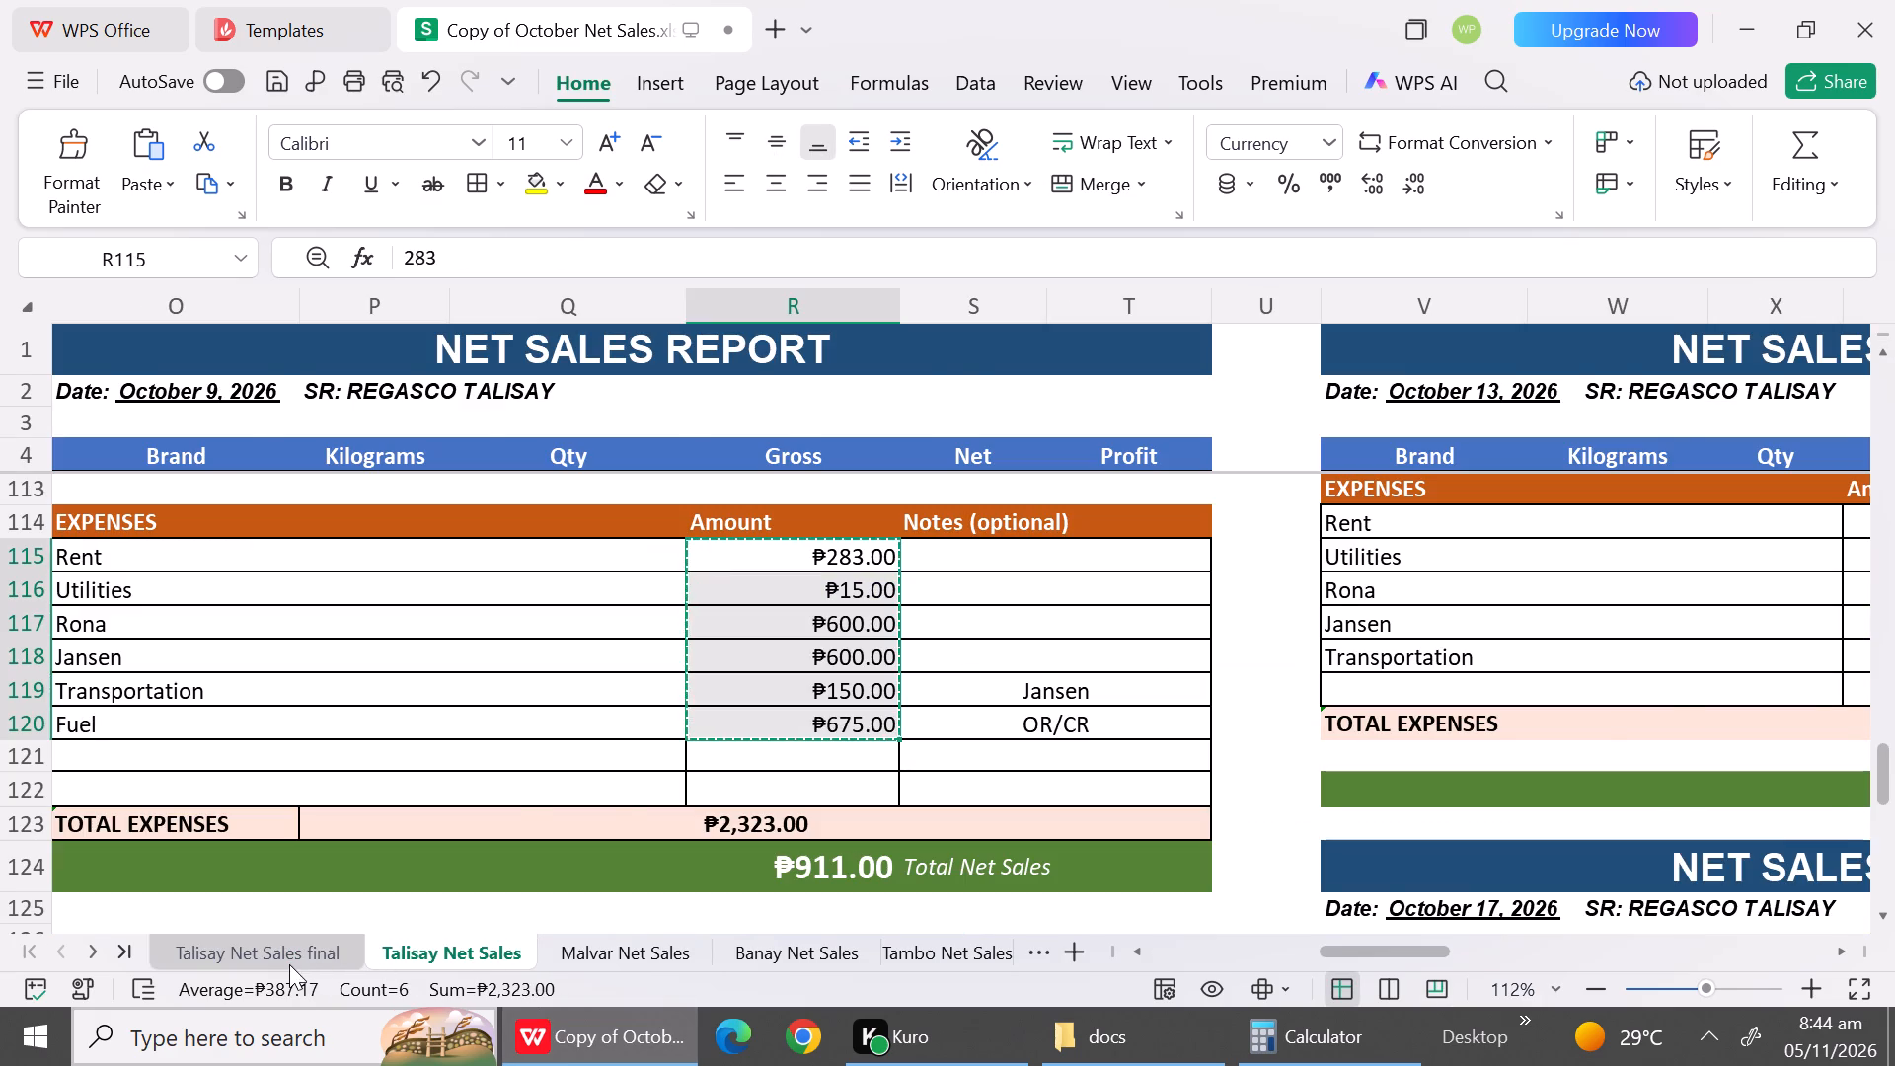
left_click(289, 964)
Copy the expense names Rona, Jansen and Transportation from A354:A356 into H354:H356 of the October 27 report in the final sheet.
left_click(156, 839)
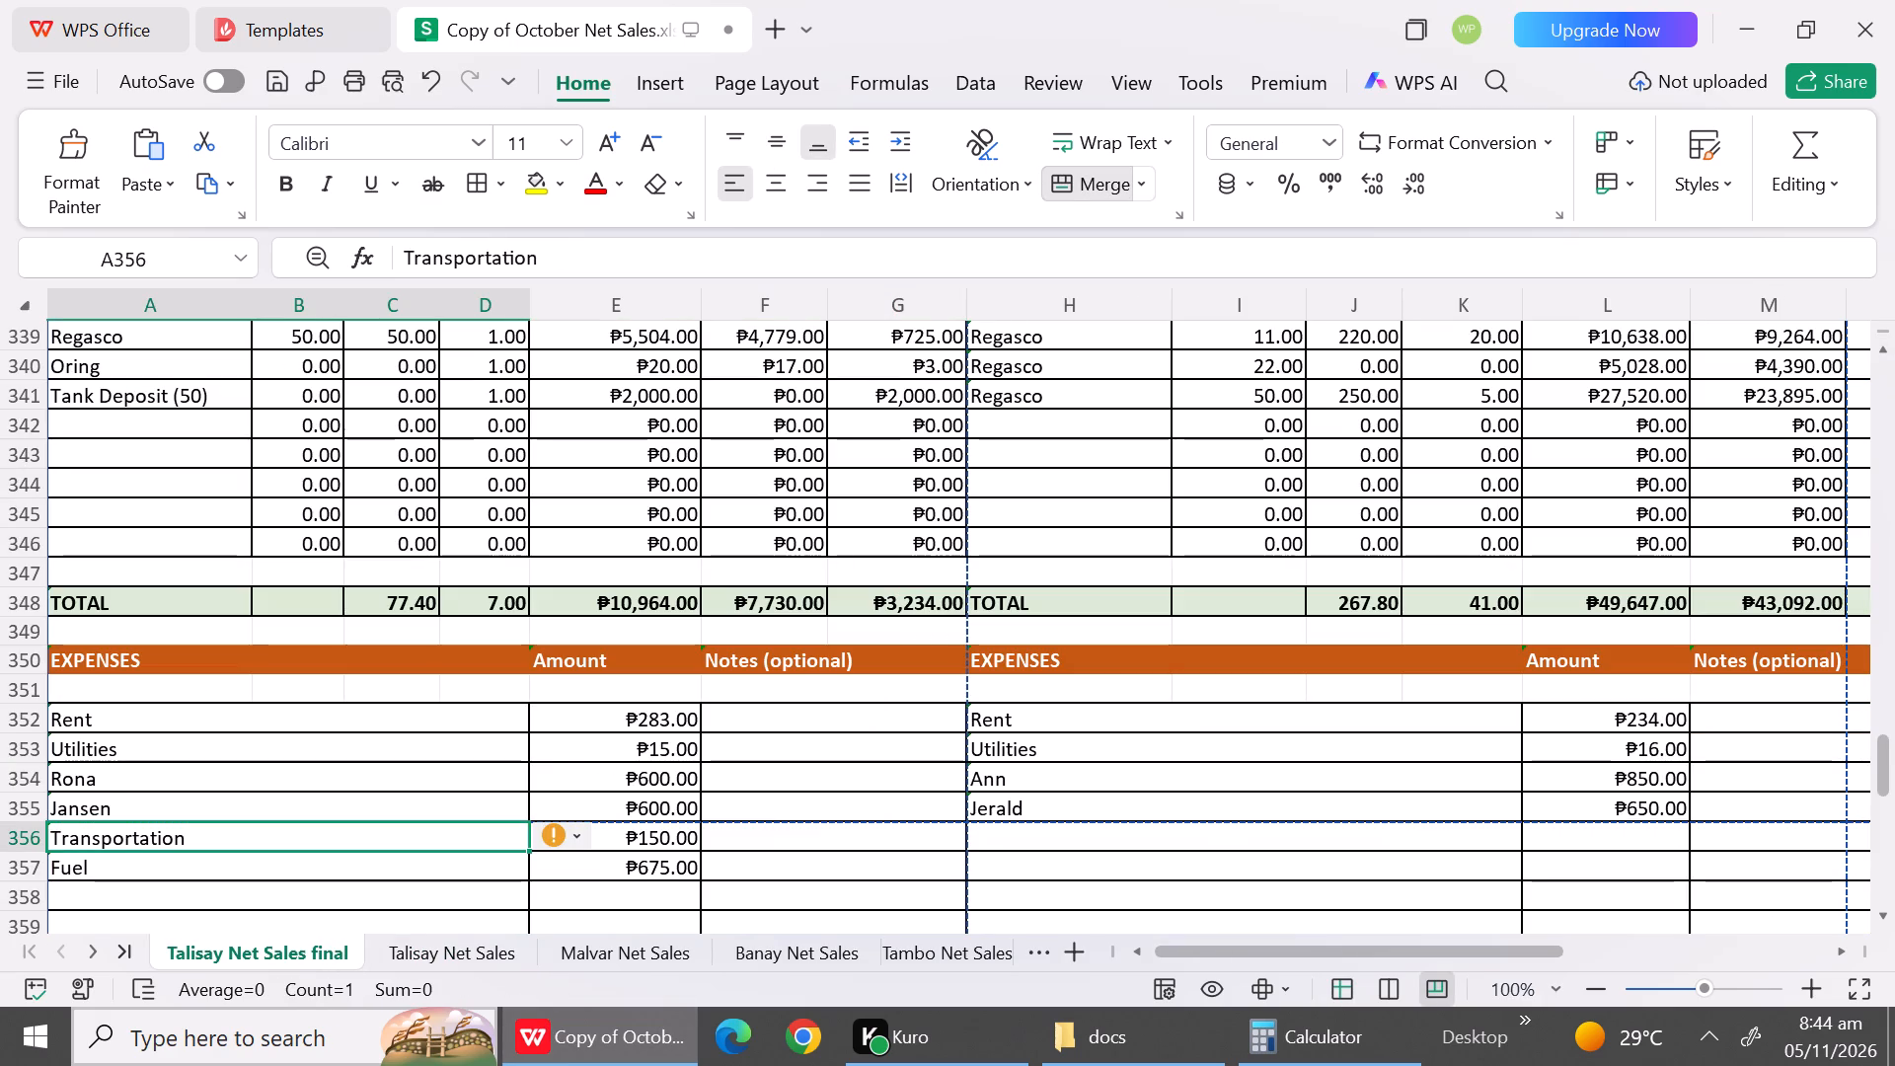
left_click_drag(109, 778, 115, 834)
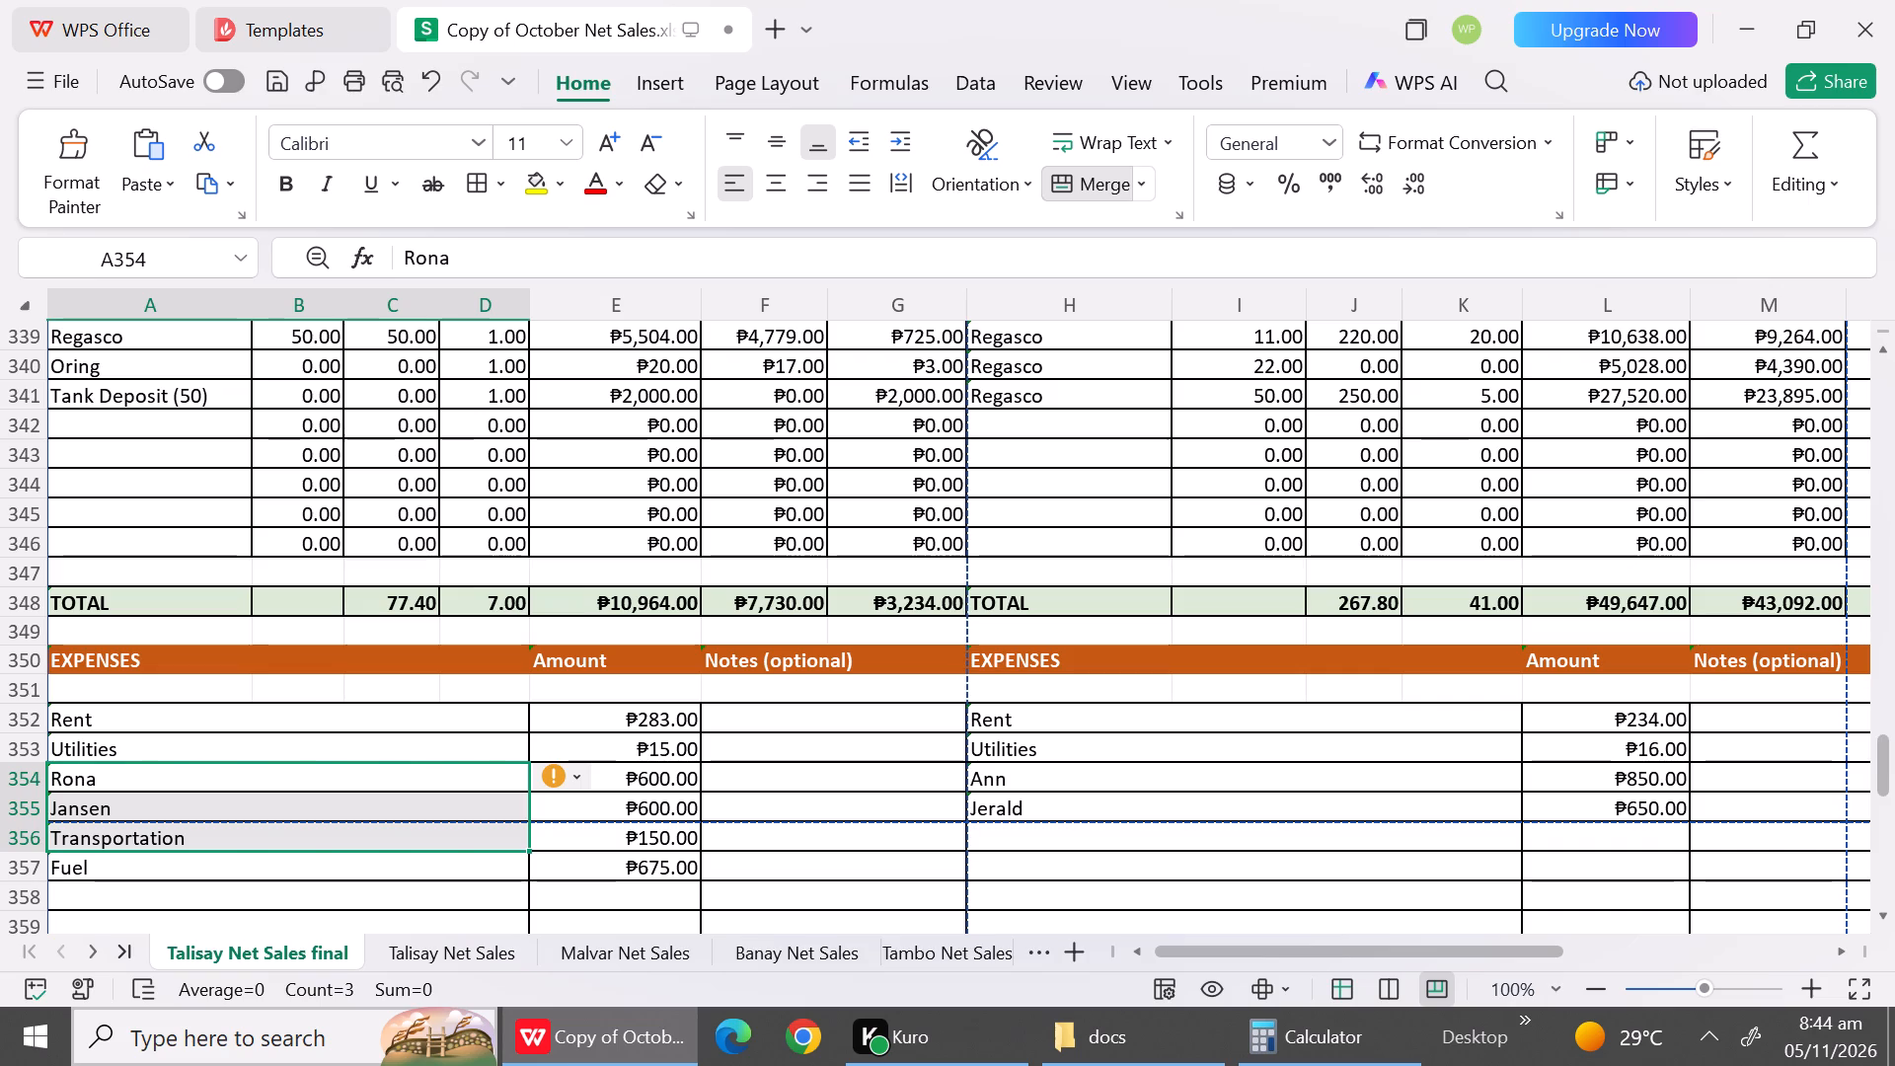
key("ctrl+c")
left_click(1017, 780)
key("ctrl+v")
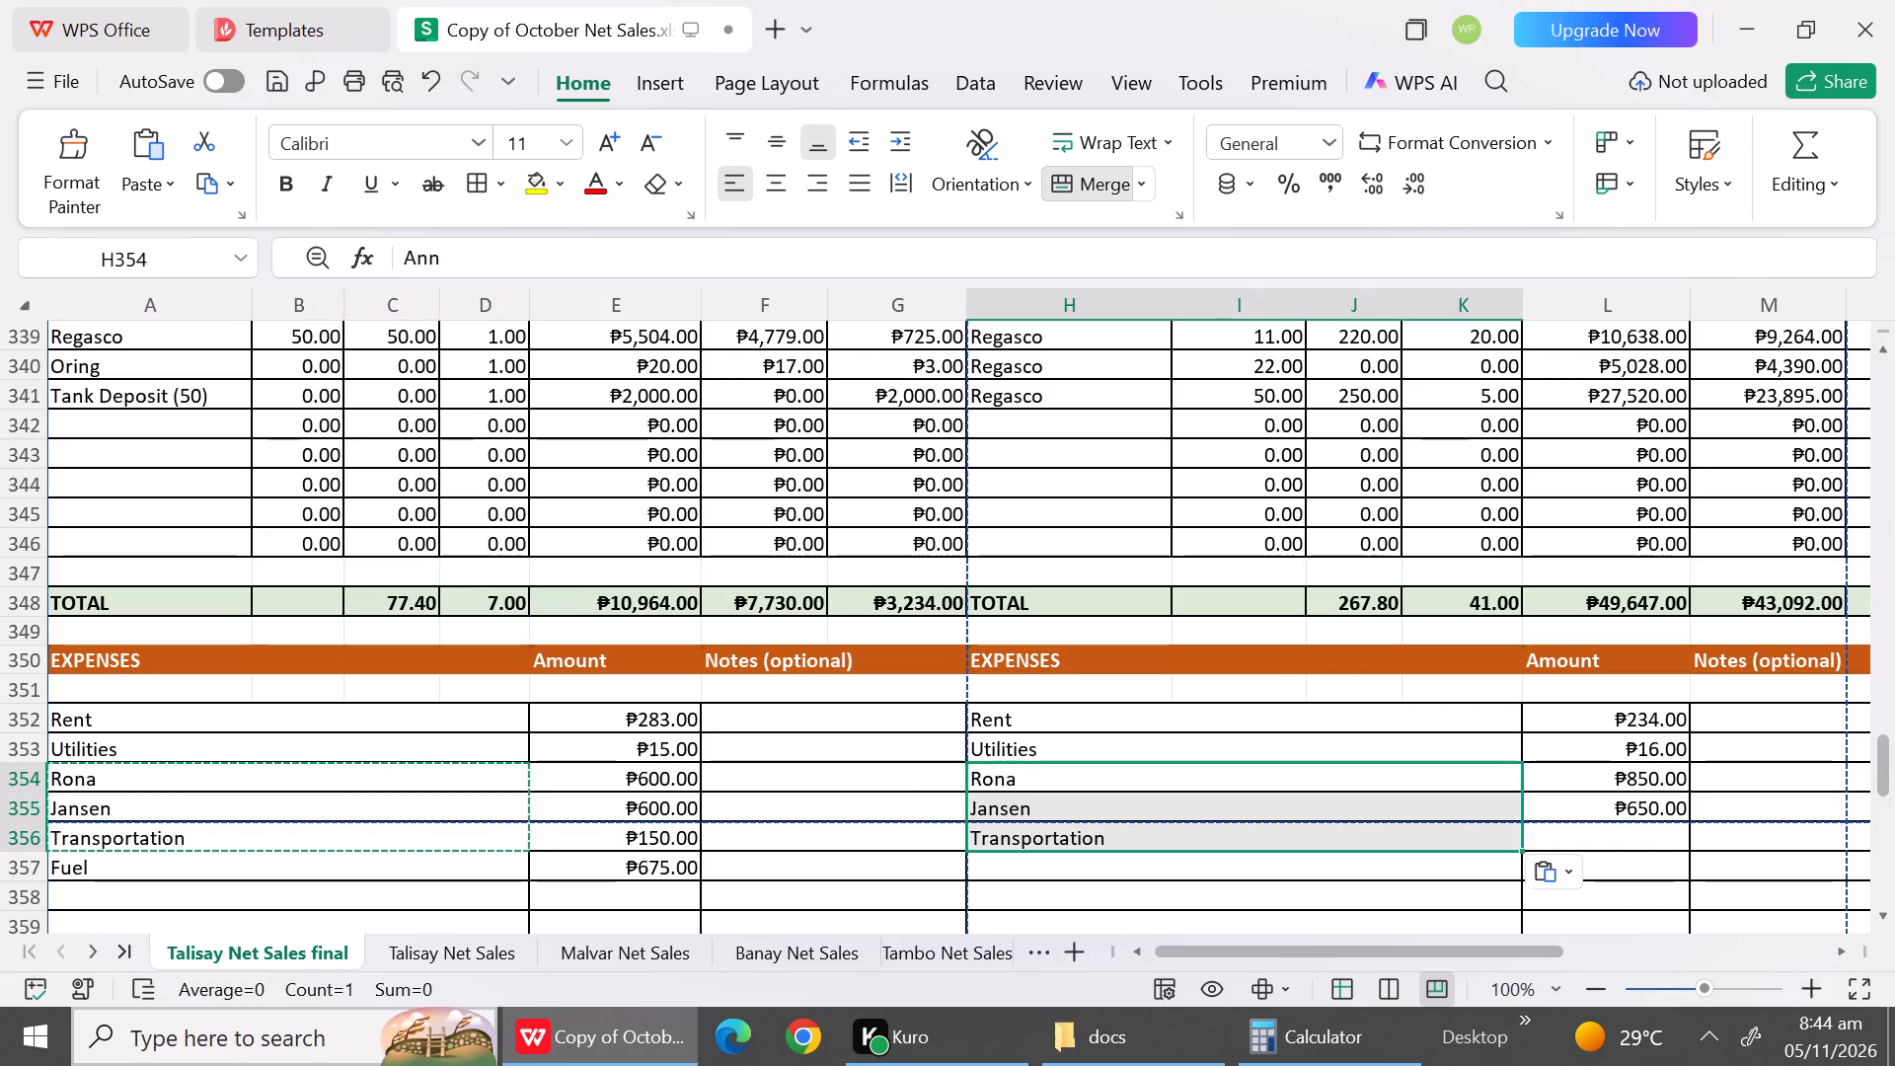
left_click(799, 807)
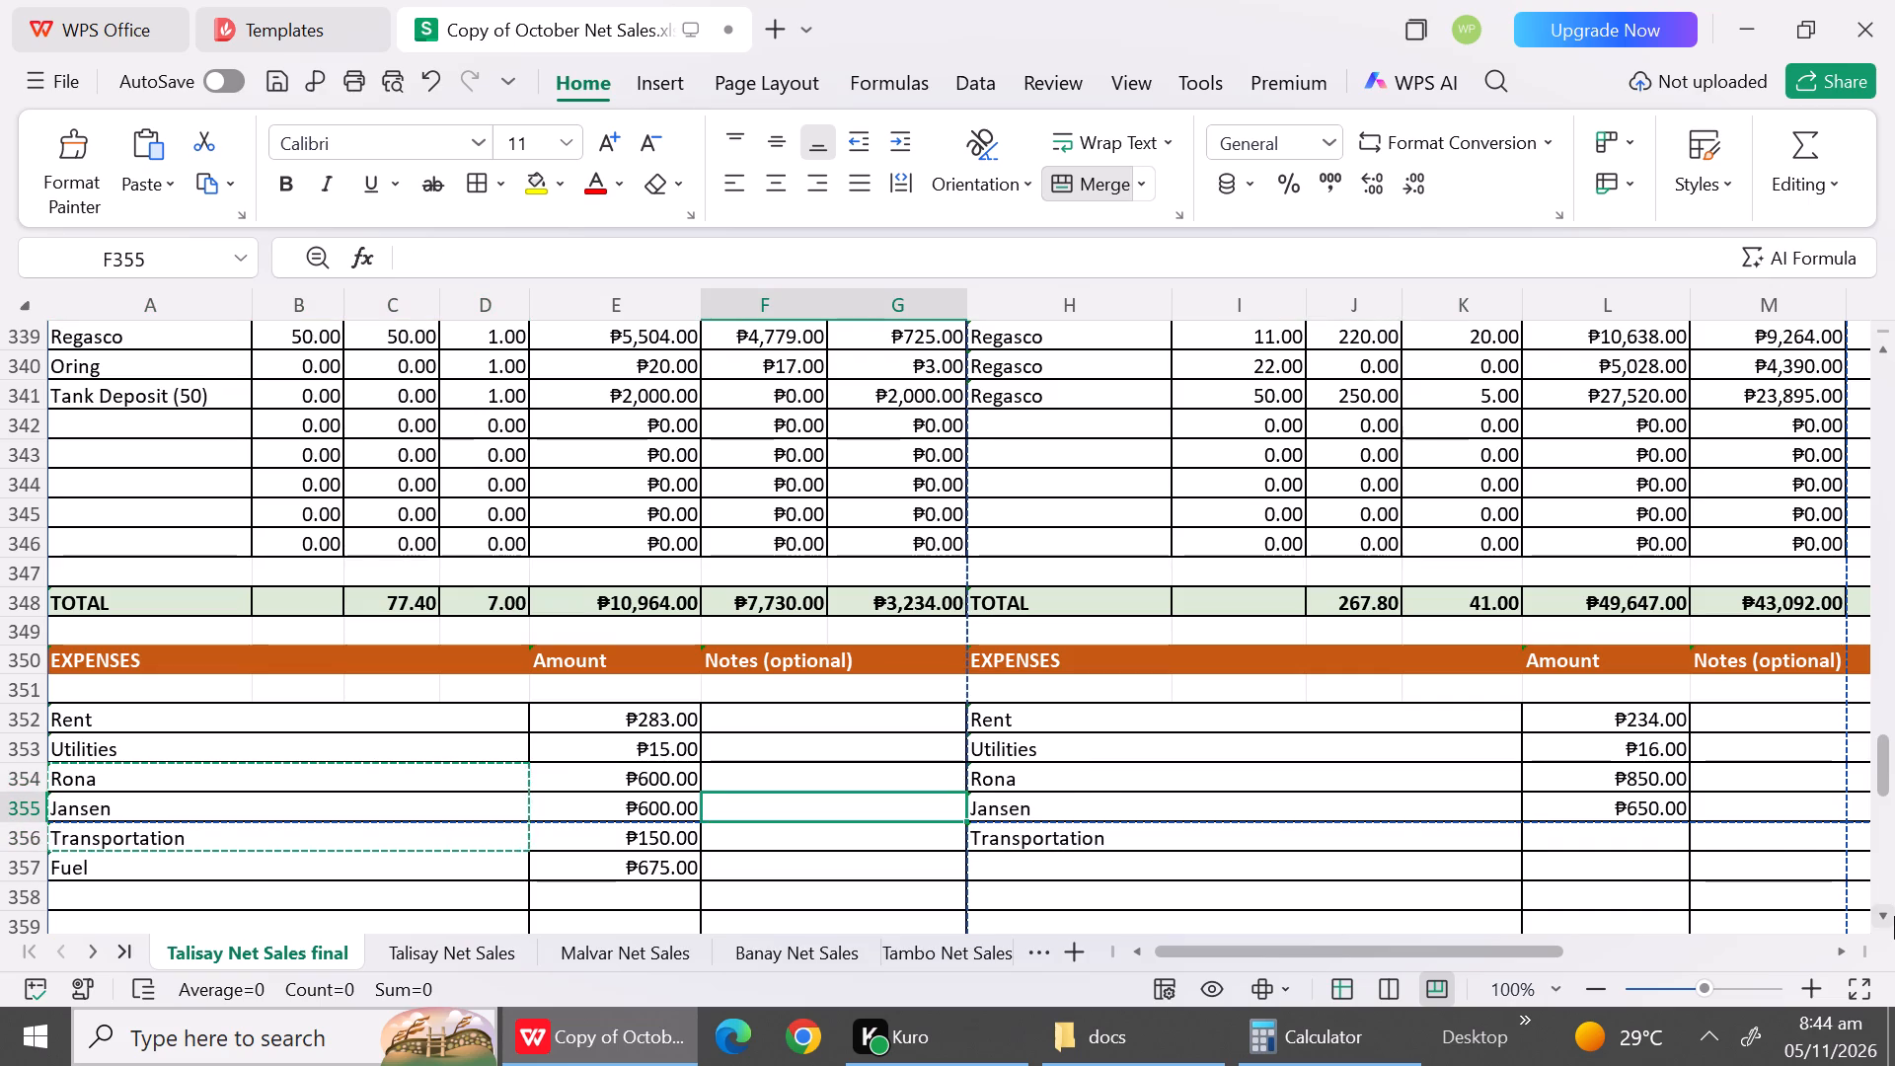
Copy the October 13 kilogram values 11 and 50 from W5:W6 of Talisay Net Sales into B367:B368 of the final sheet.
triple_click(1894, 917)
triple_click(1894, 917)
triple_click(1894, 917)
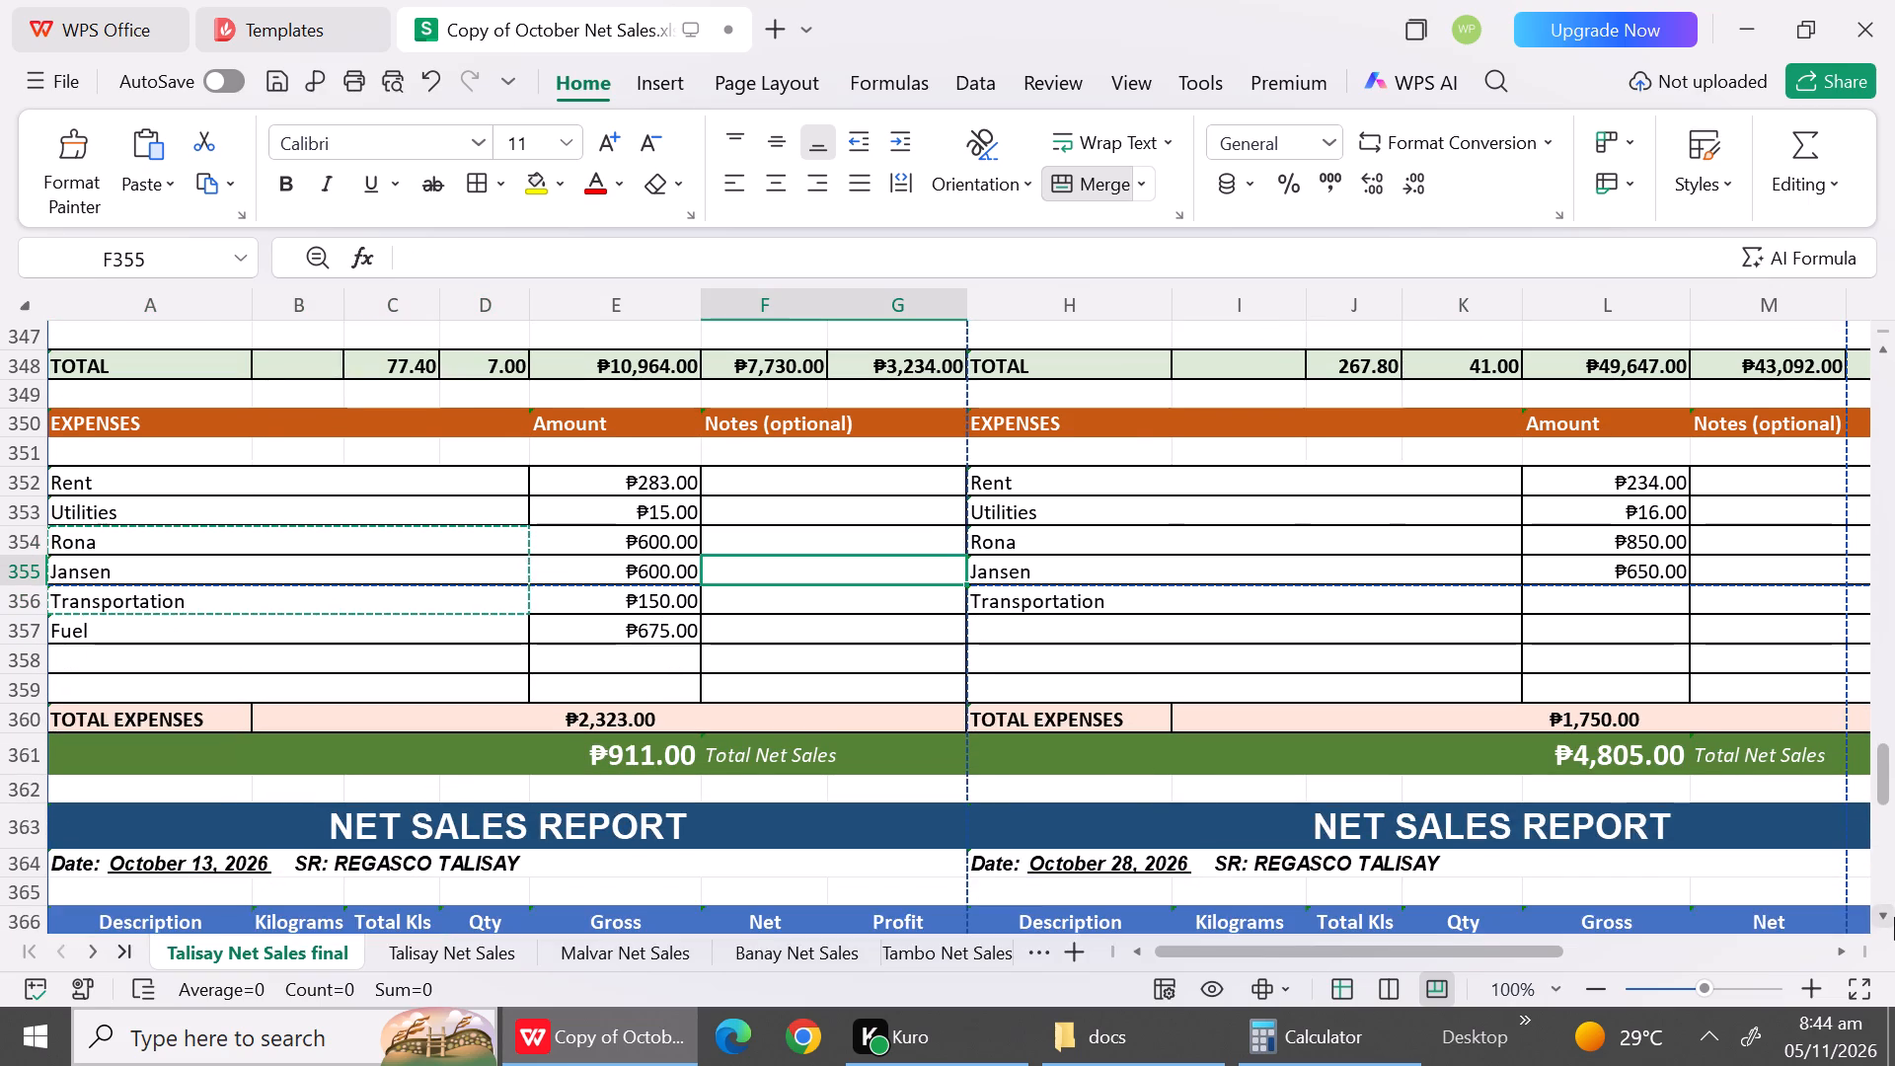
double_click(1894, 917)
triple_click(1894, 917)
triple_click(1894, 917)
triple_click(1894, 917)
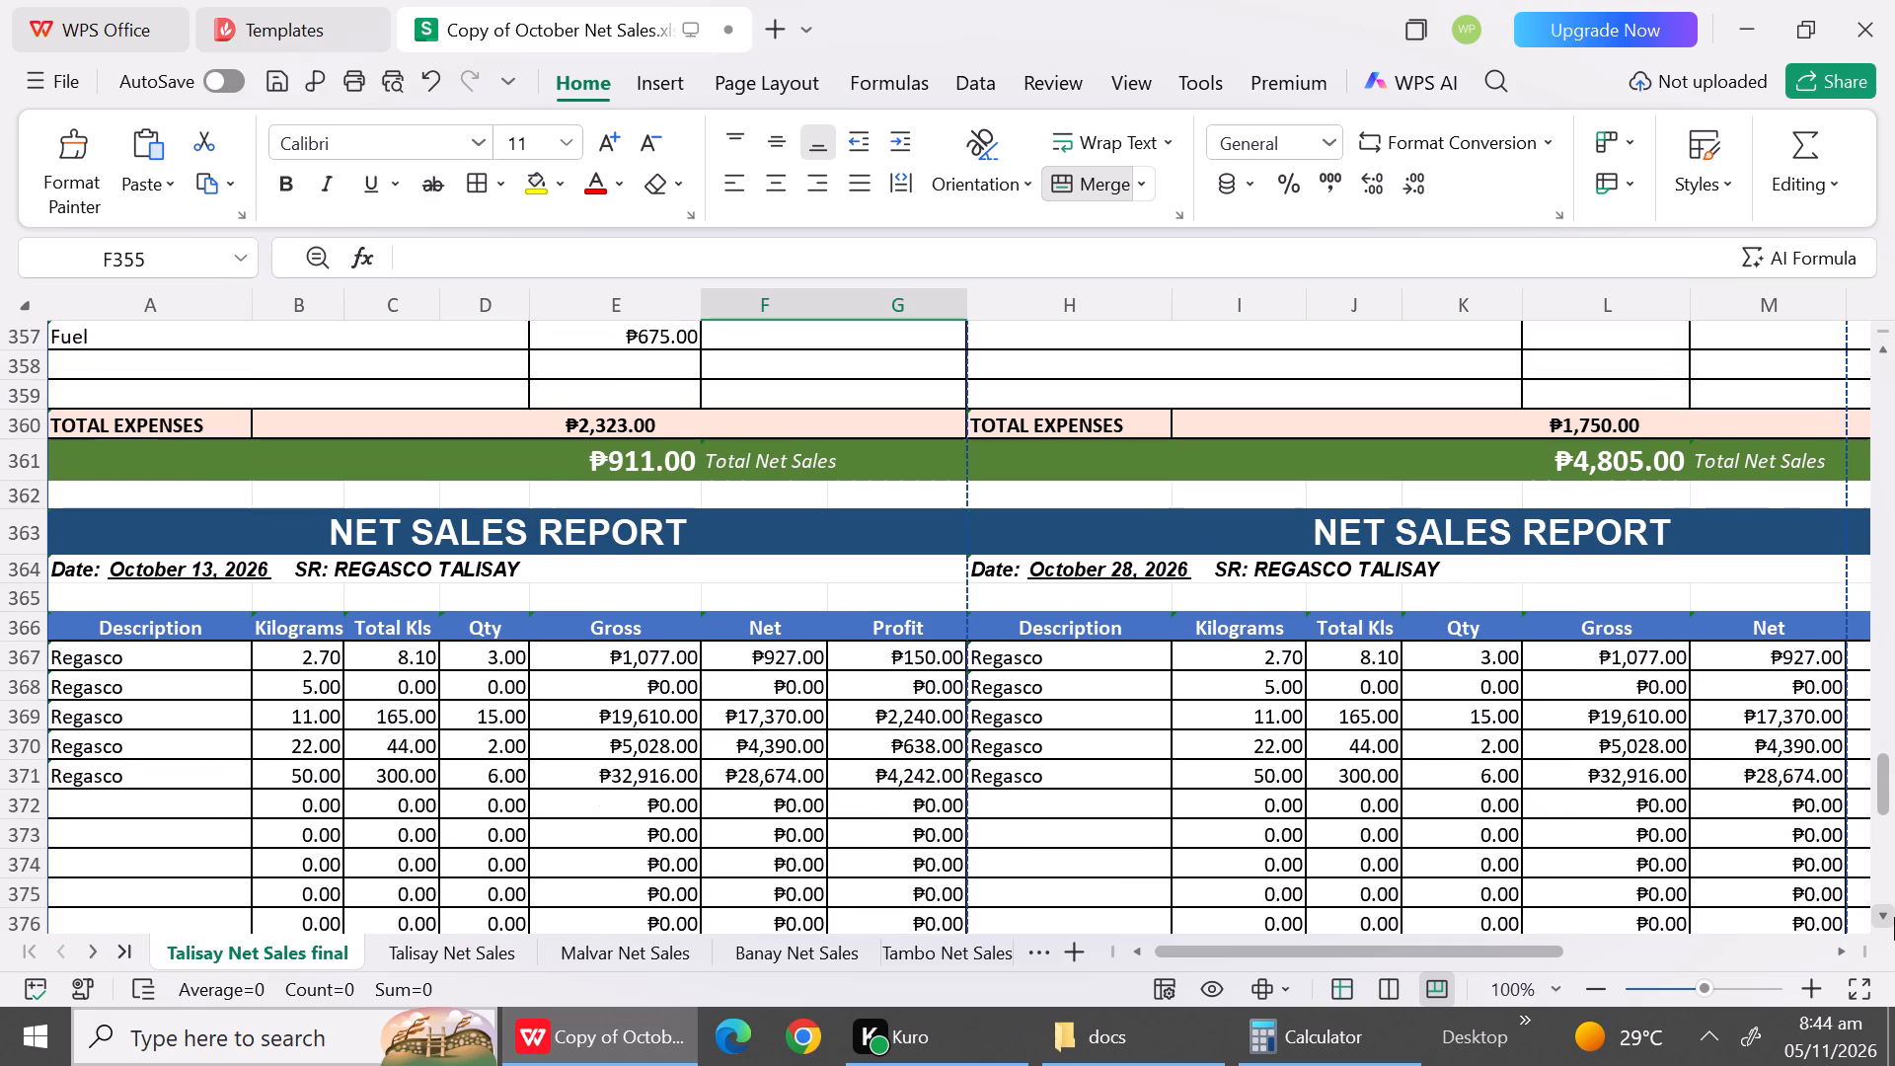
left_click(1894, 917)
left_click(1894, 917)
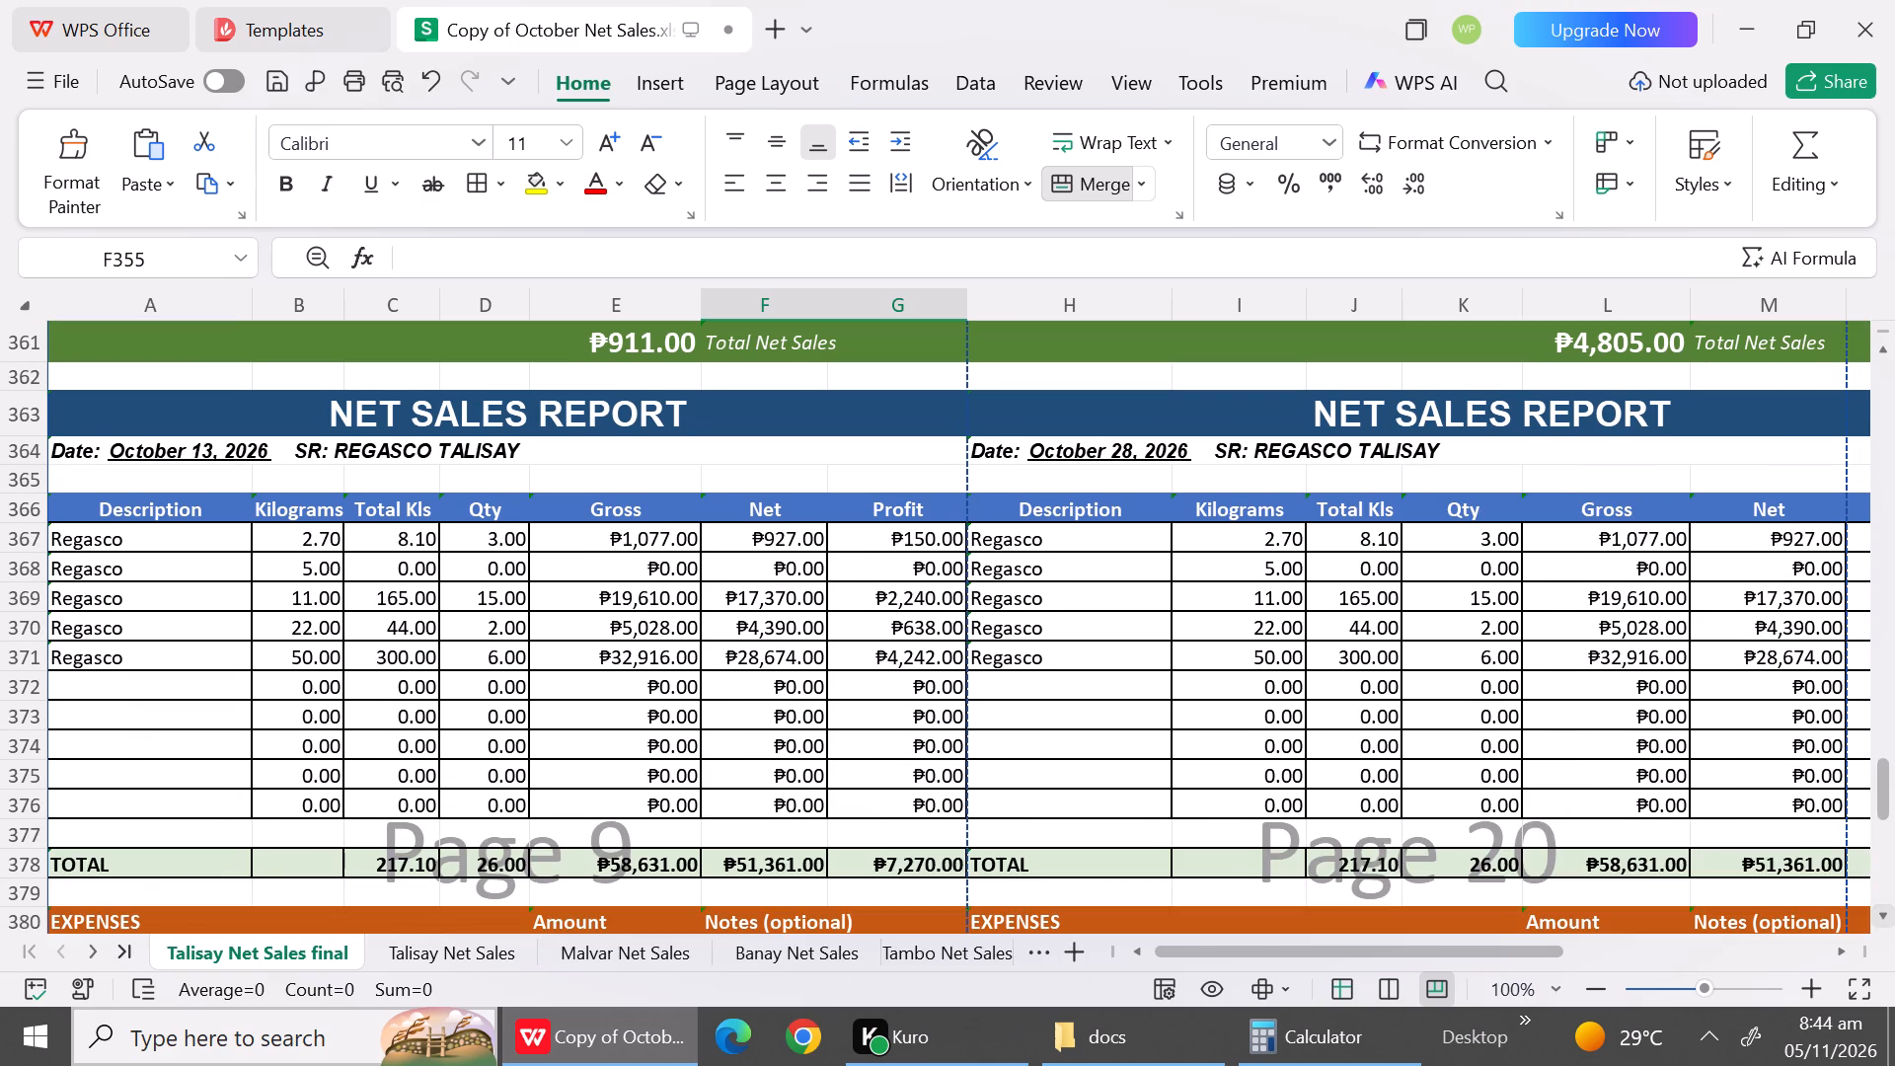
left_click(415, 946)
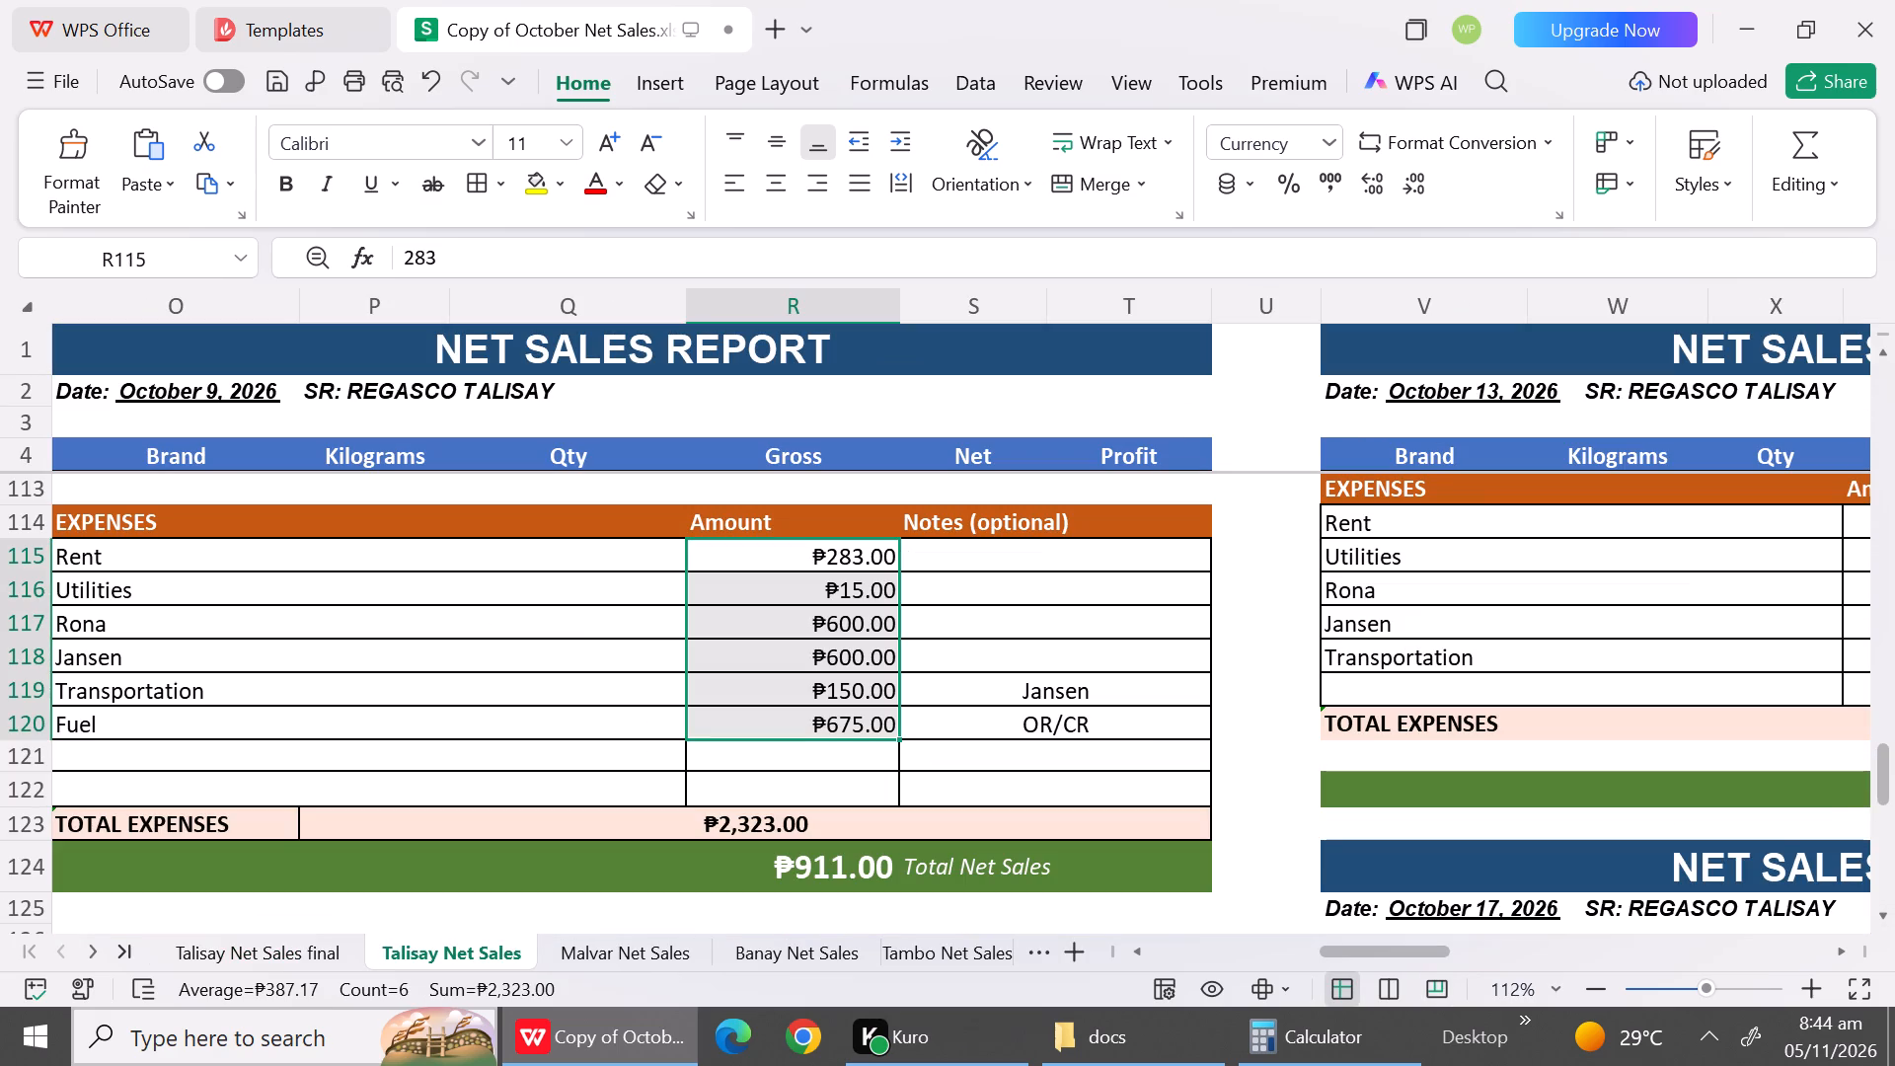
left_click(1843, 947)
left_click(1843, 947)
left_click(1843, 947)
double_click(1843, 947)
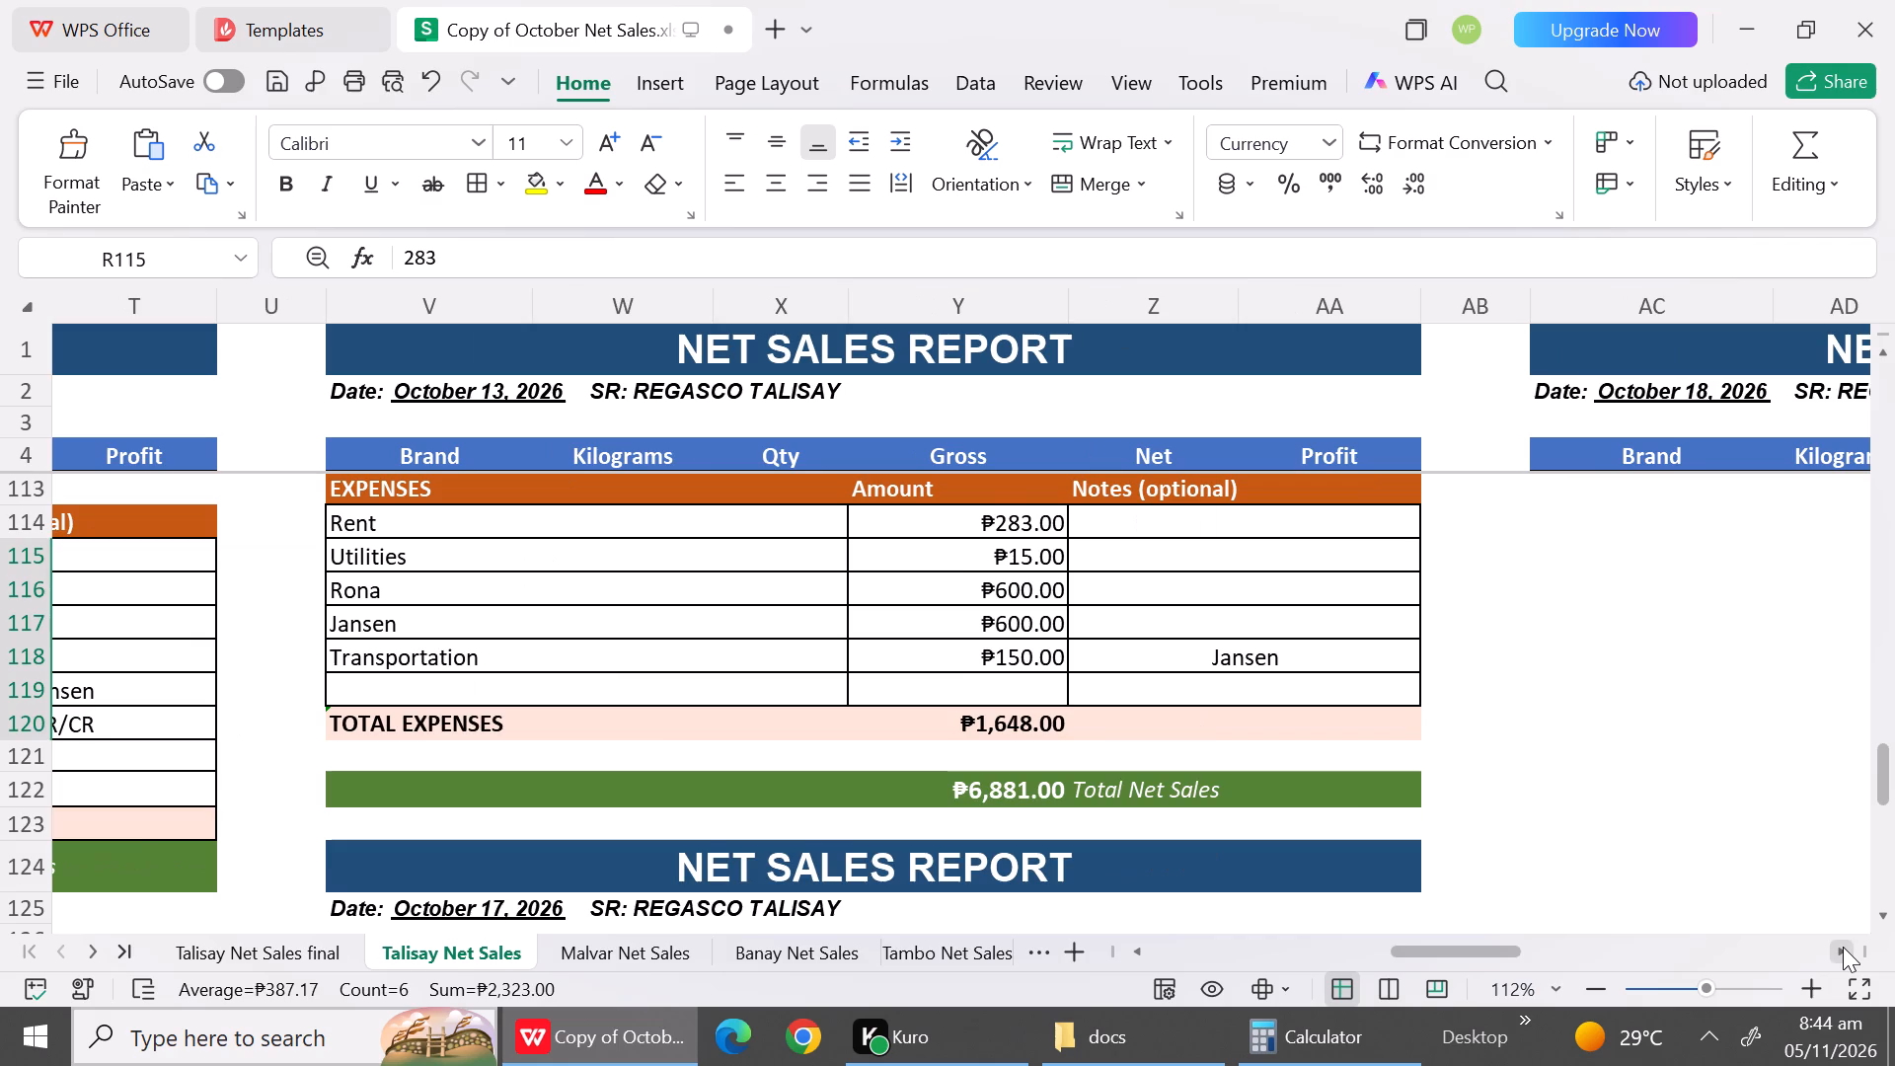
left_click(1843, 947)
left_click(1843, 947)
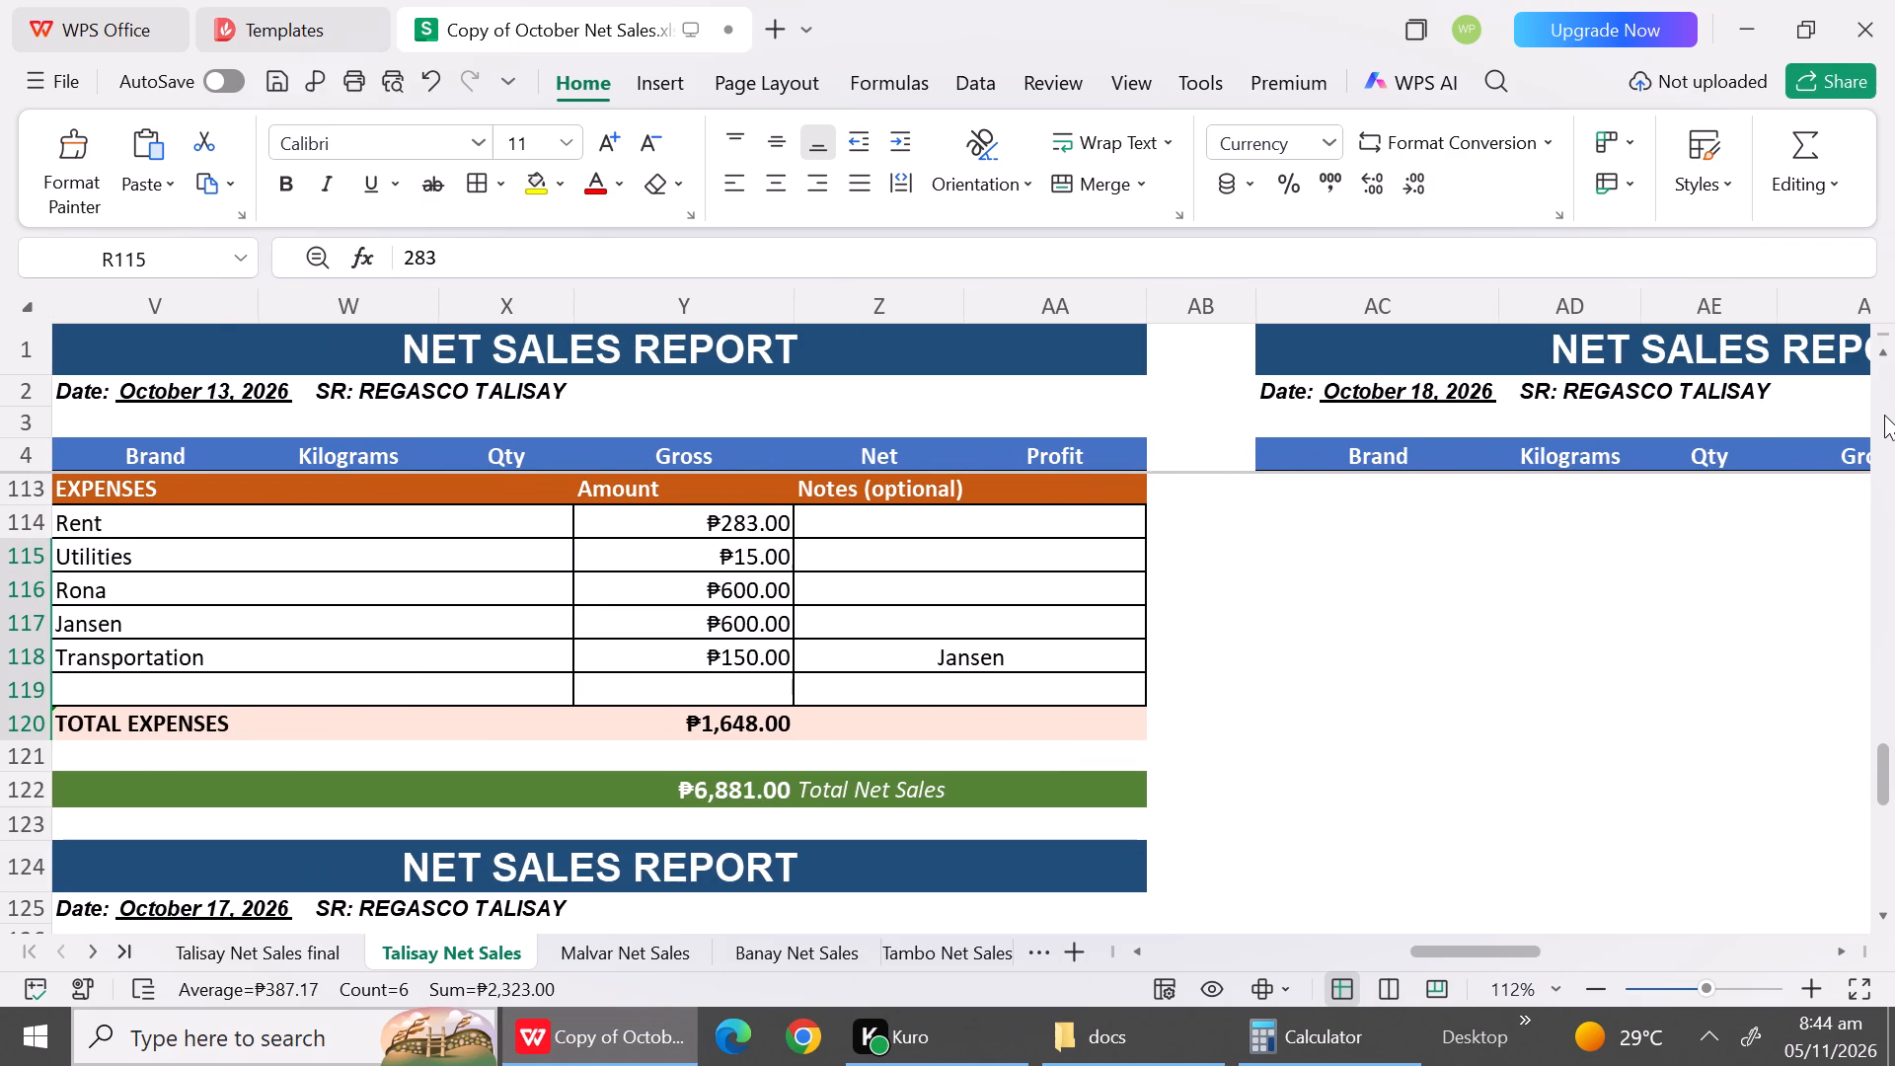
triple_click(1884, 415)
triple_click(1884, 415)
left_click_drag(1884, 415, 1874, 342)
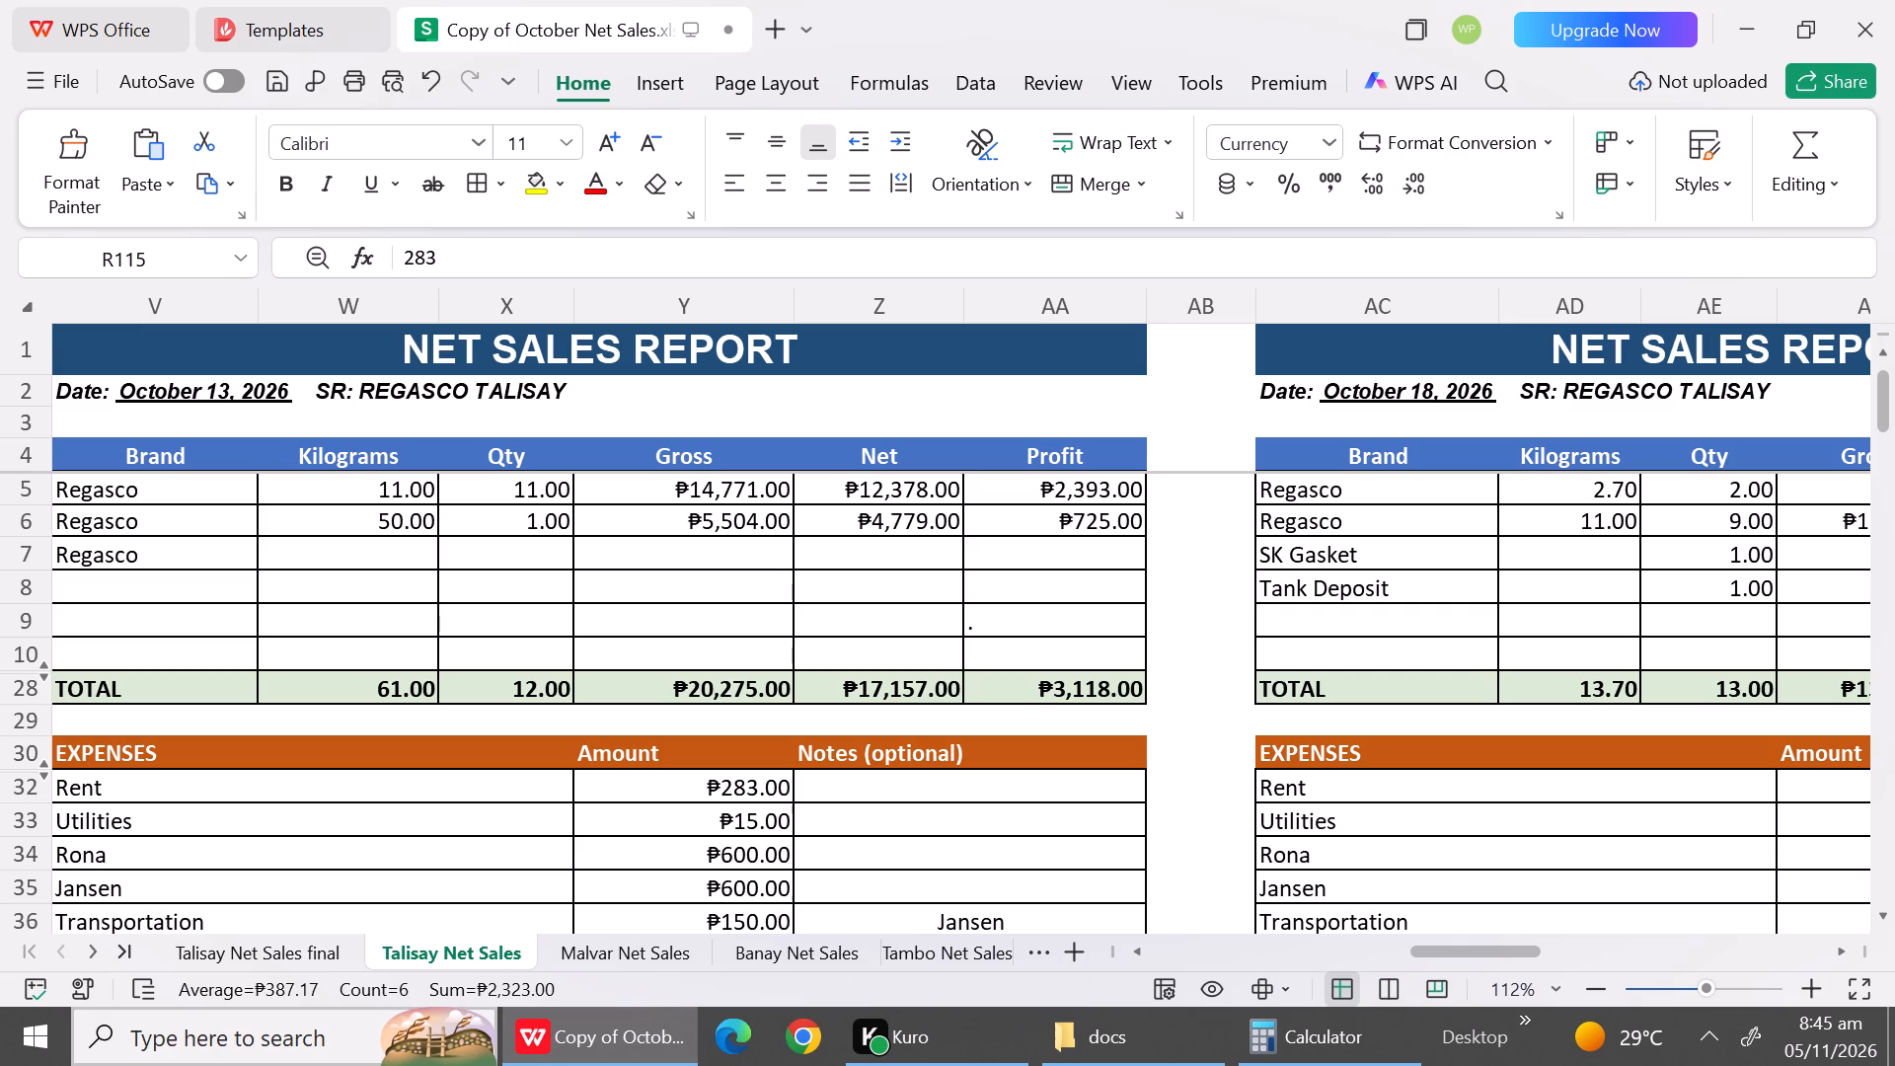
left_click_drag(142, 478, 143, 518)
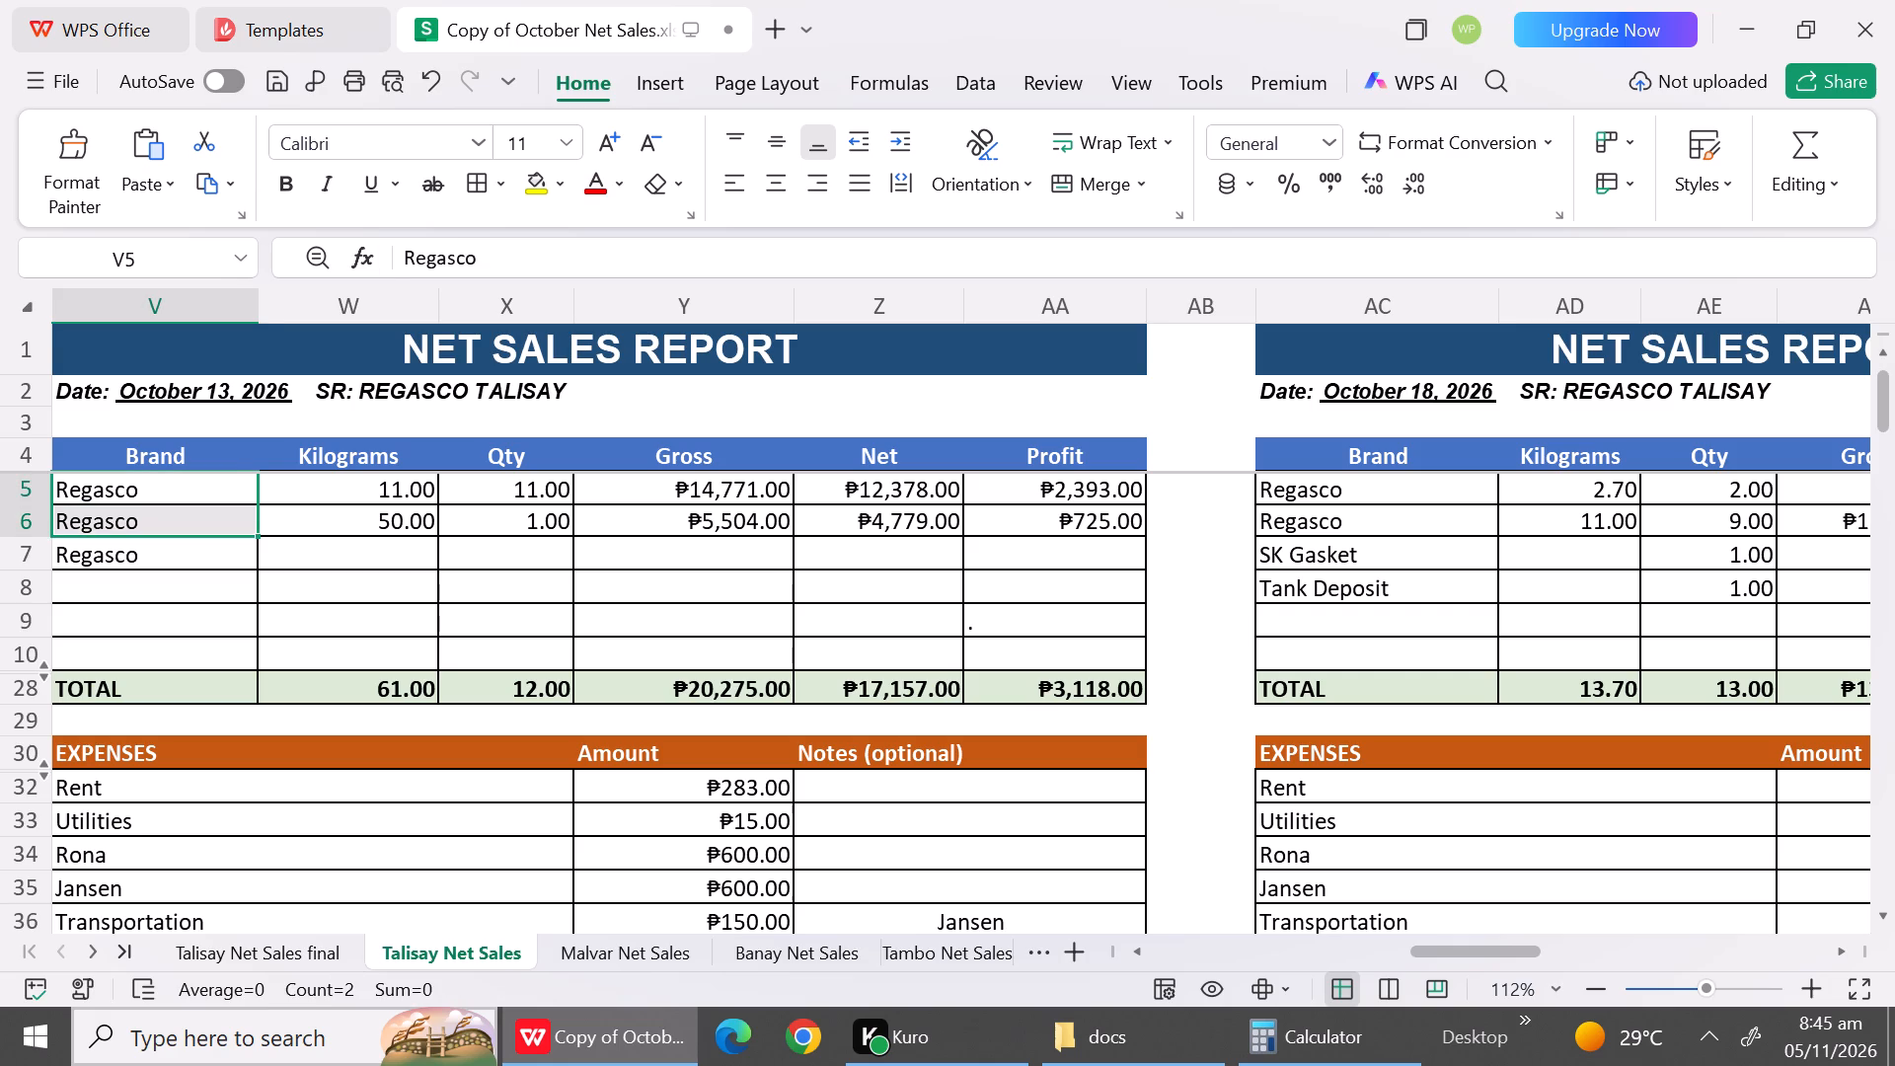
left_click_drag(407, 488, 399, 530)
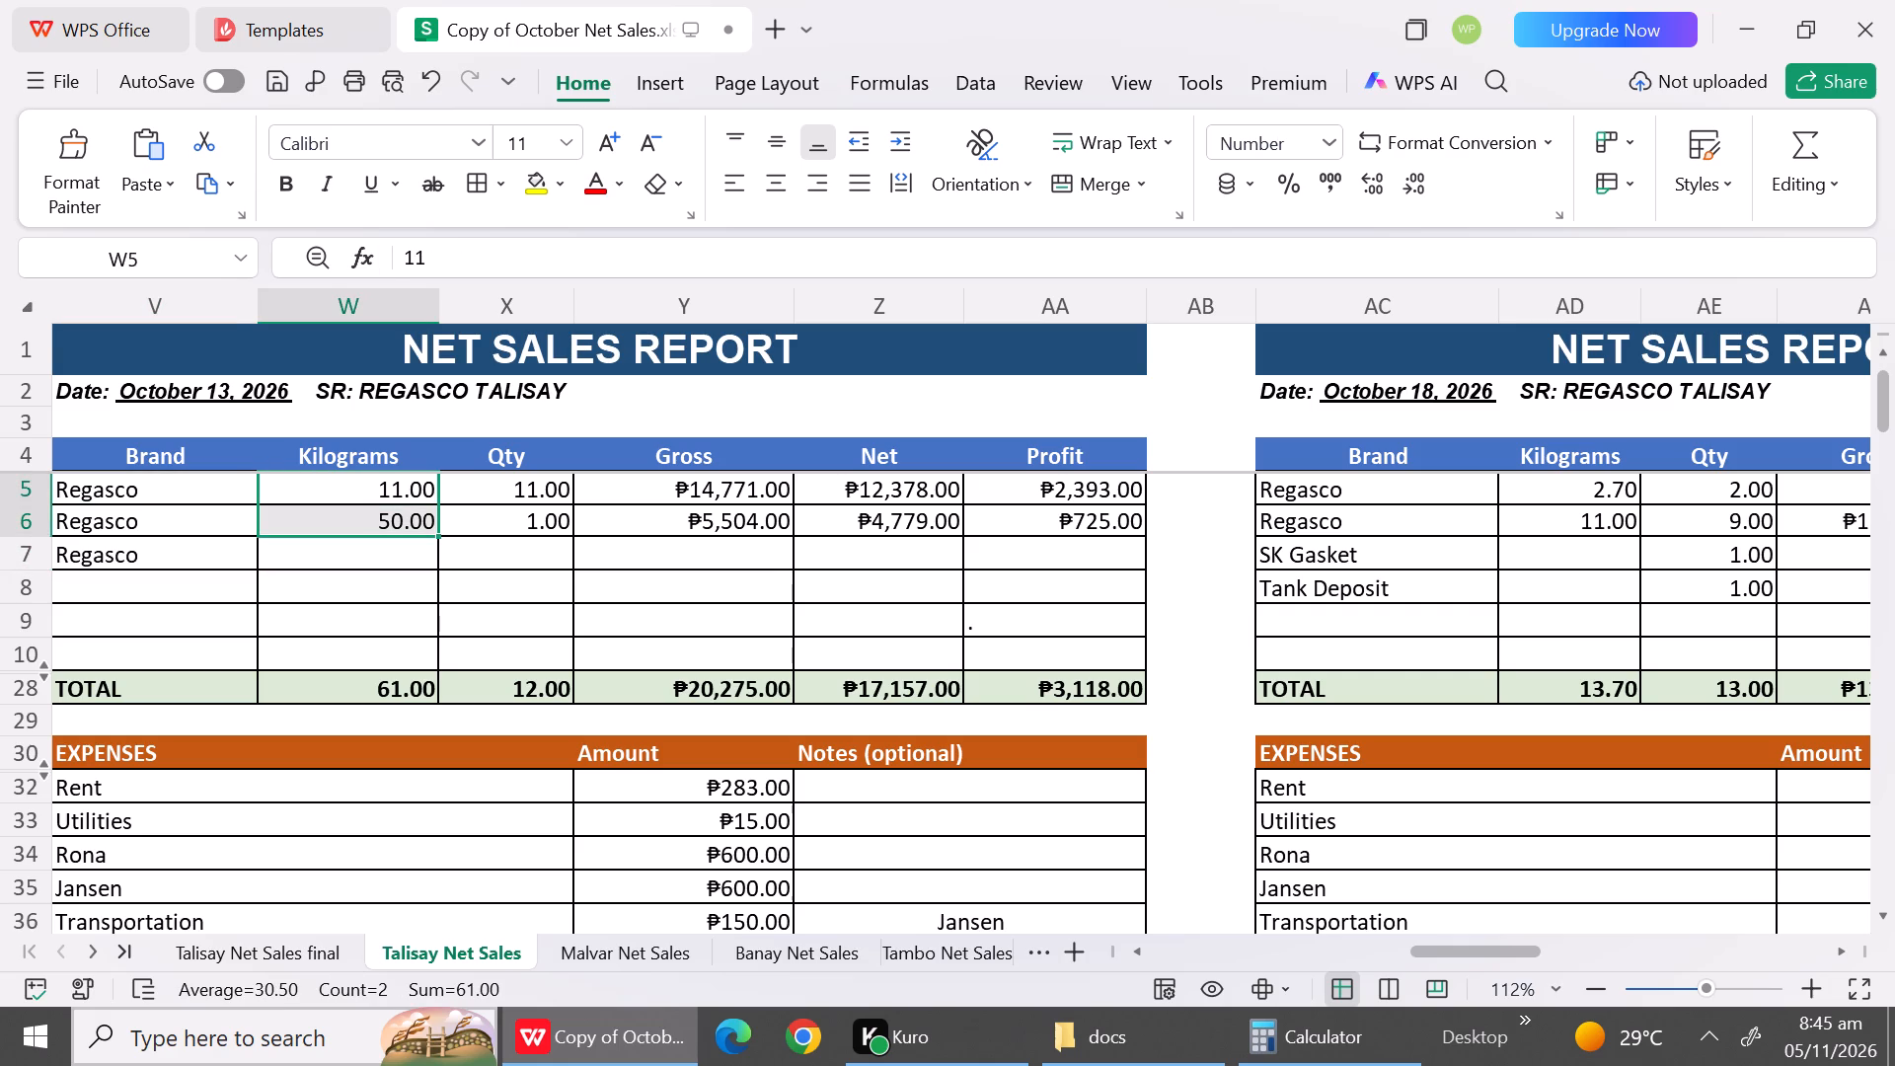
key("ctrl+c")
left_click(251, 952)
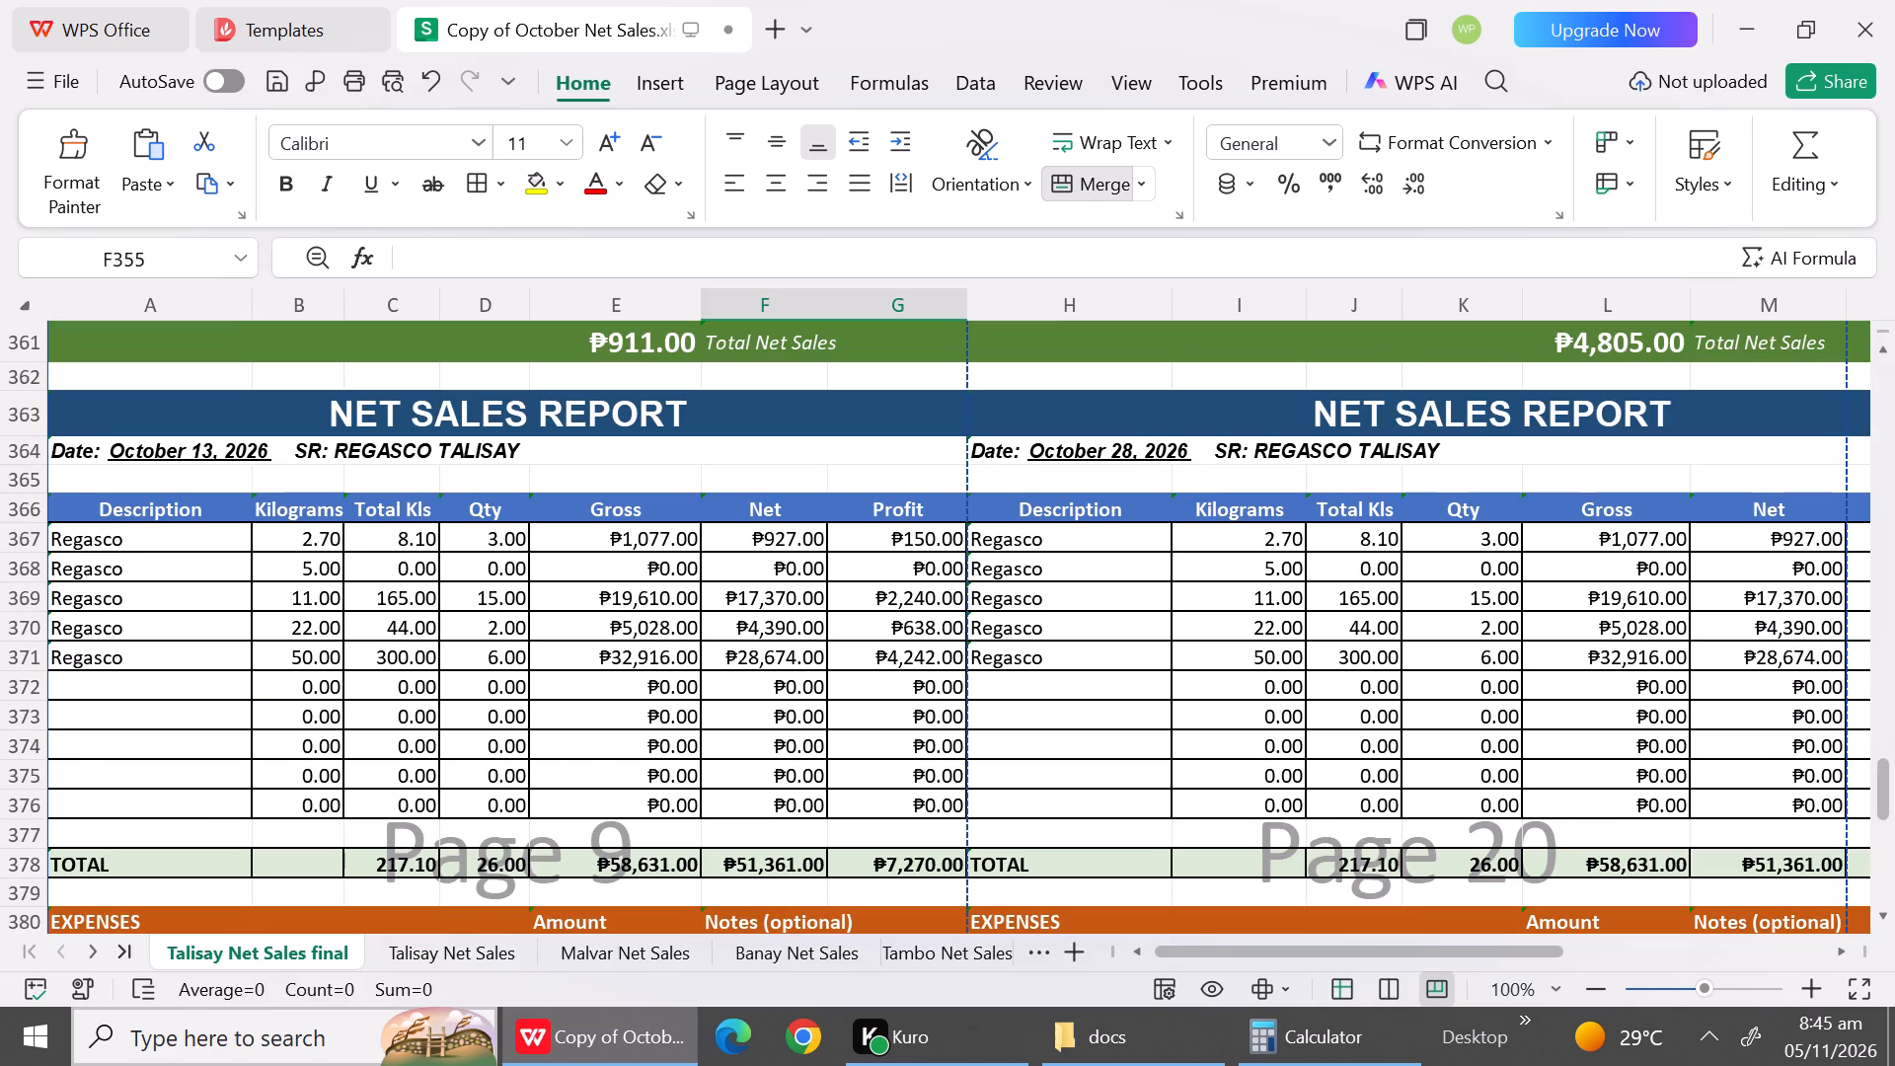
left_click(304, 549)
left_click(304, 549)
left_click_drag(318, 622, 304, 548)
left_click(304, 548)
key("ctrl+v")
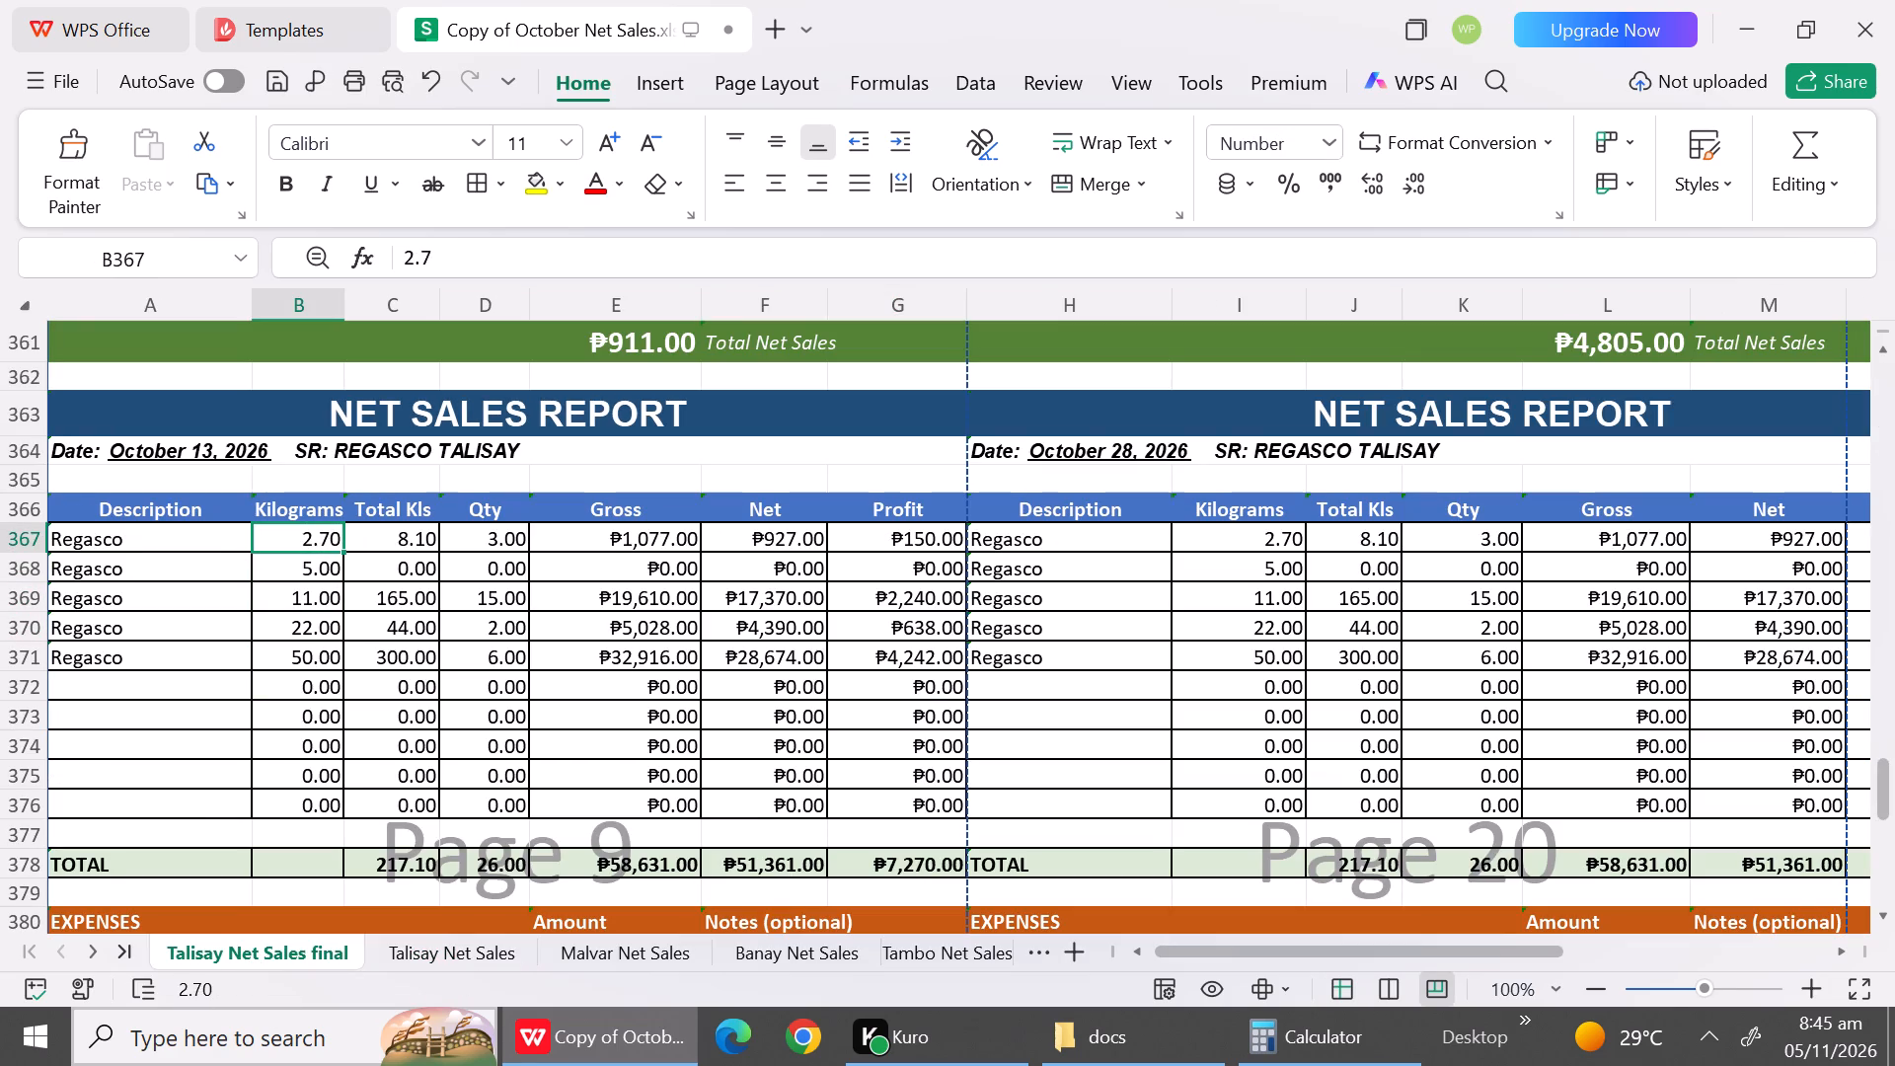
left_click(398, 952)
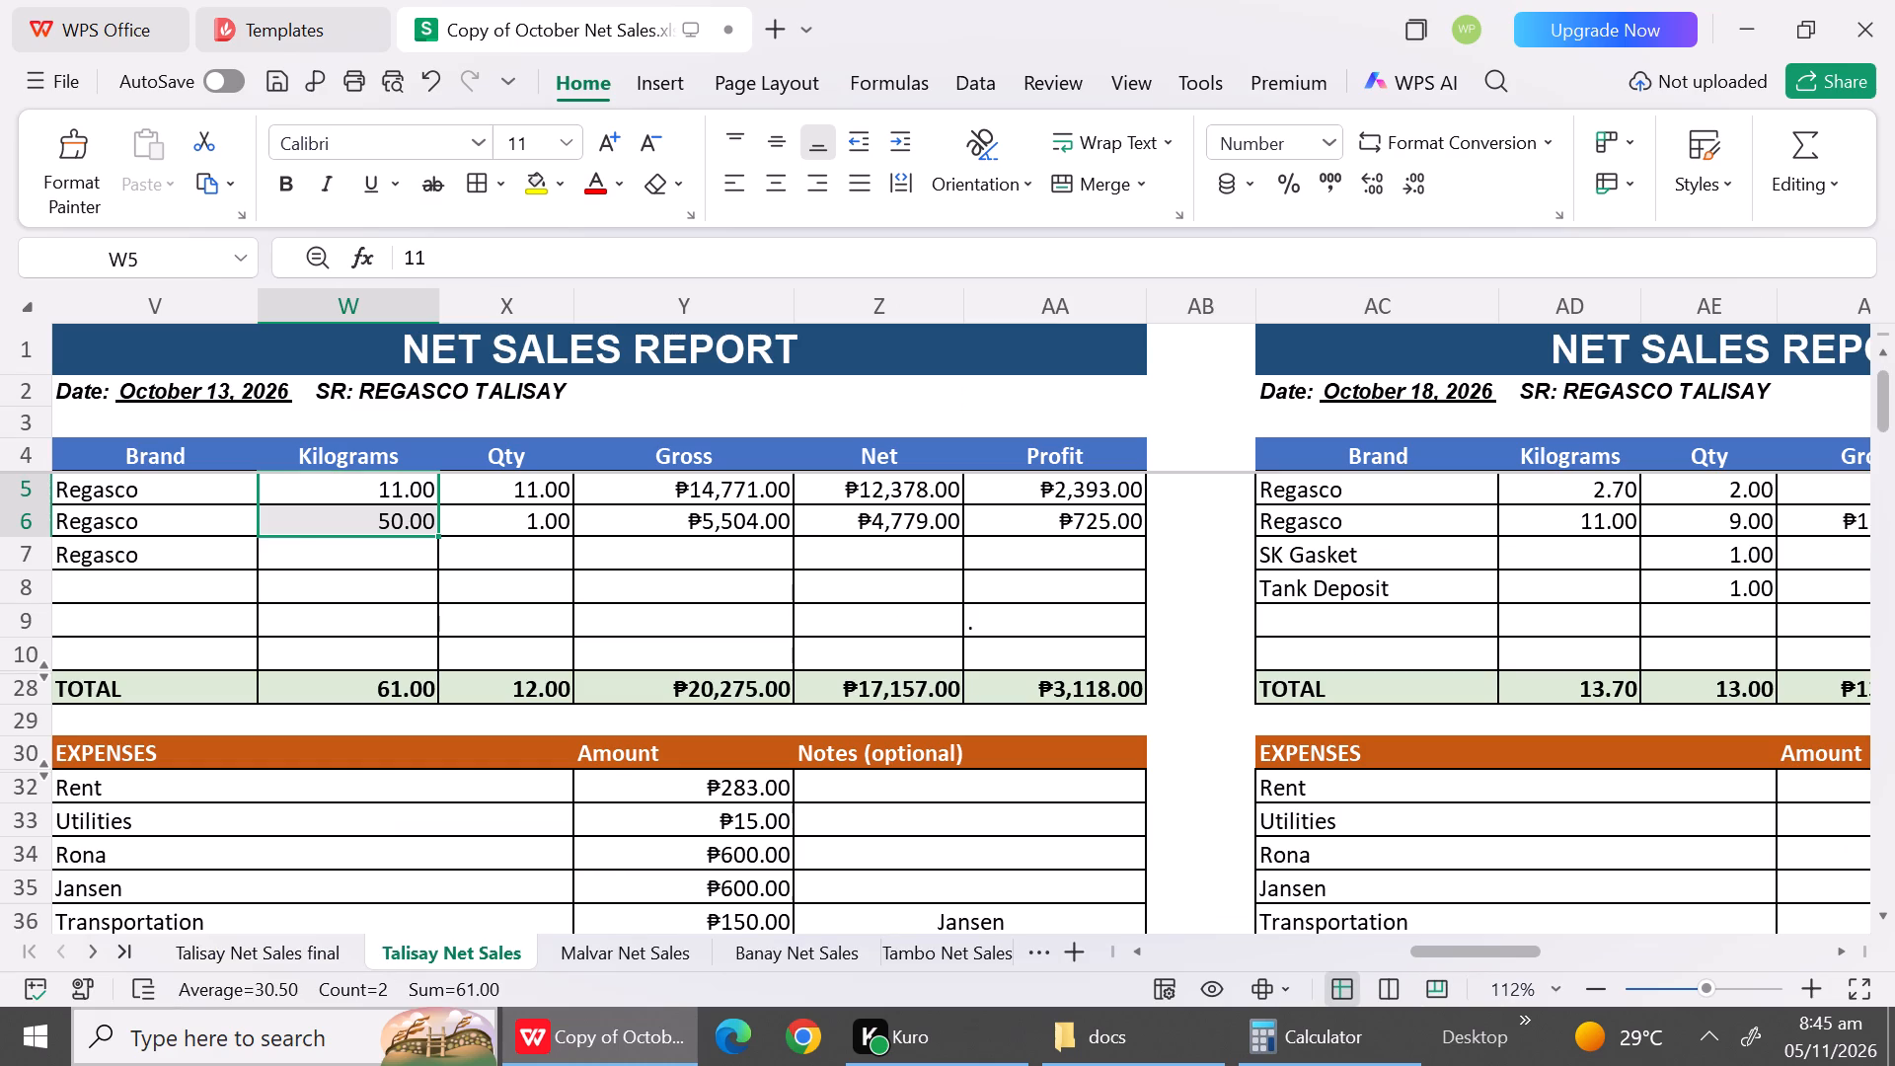
left_click_drag(376, 491, 365, 412)
key("ctrl+c")
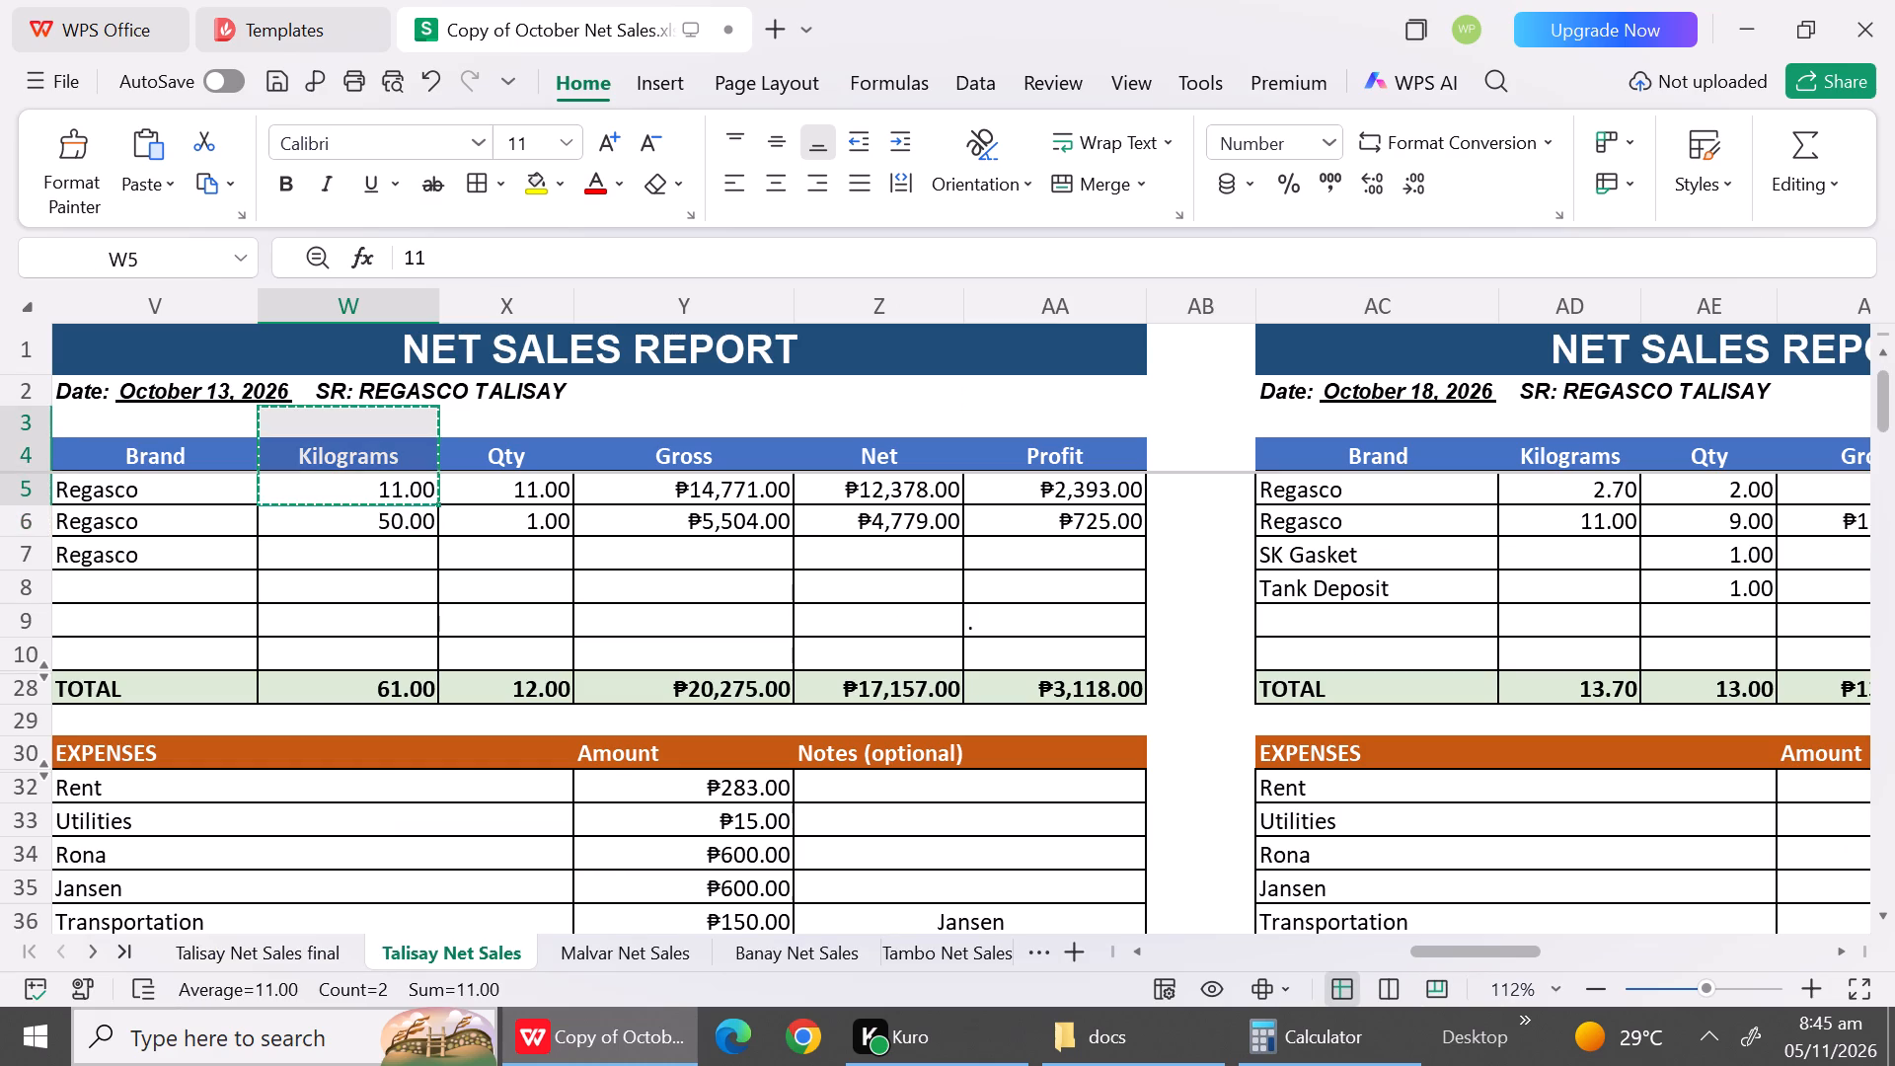
left_click(435, 587)
left_click_drag(393, 491, 393, 514)
key("ctrl+c")
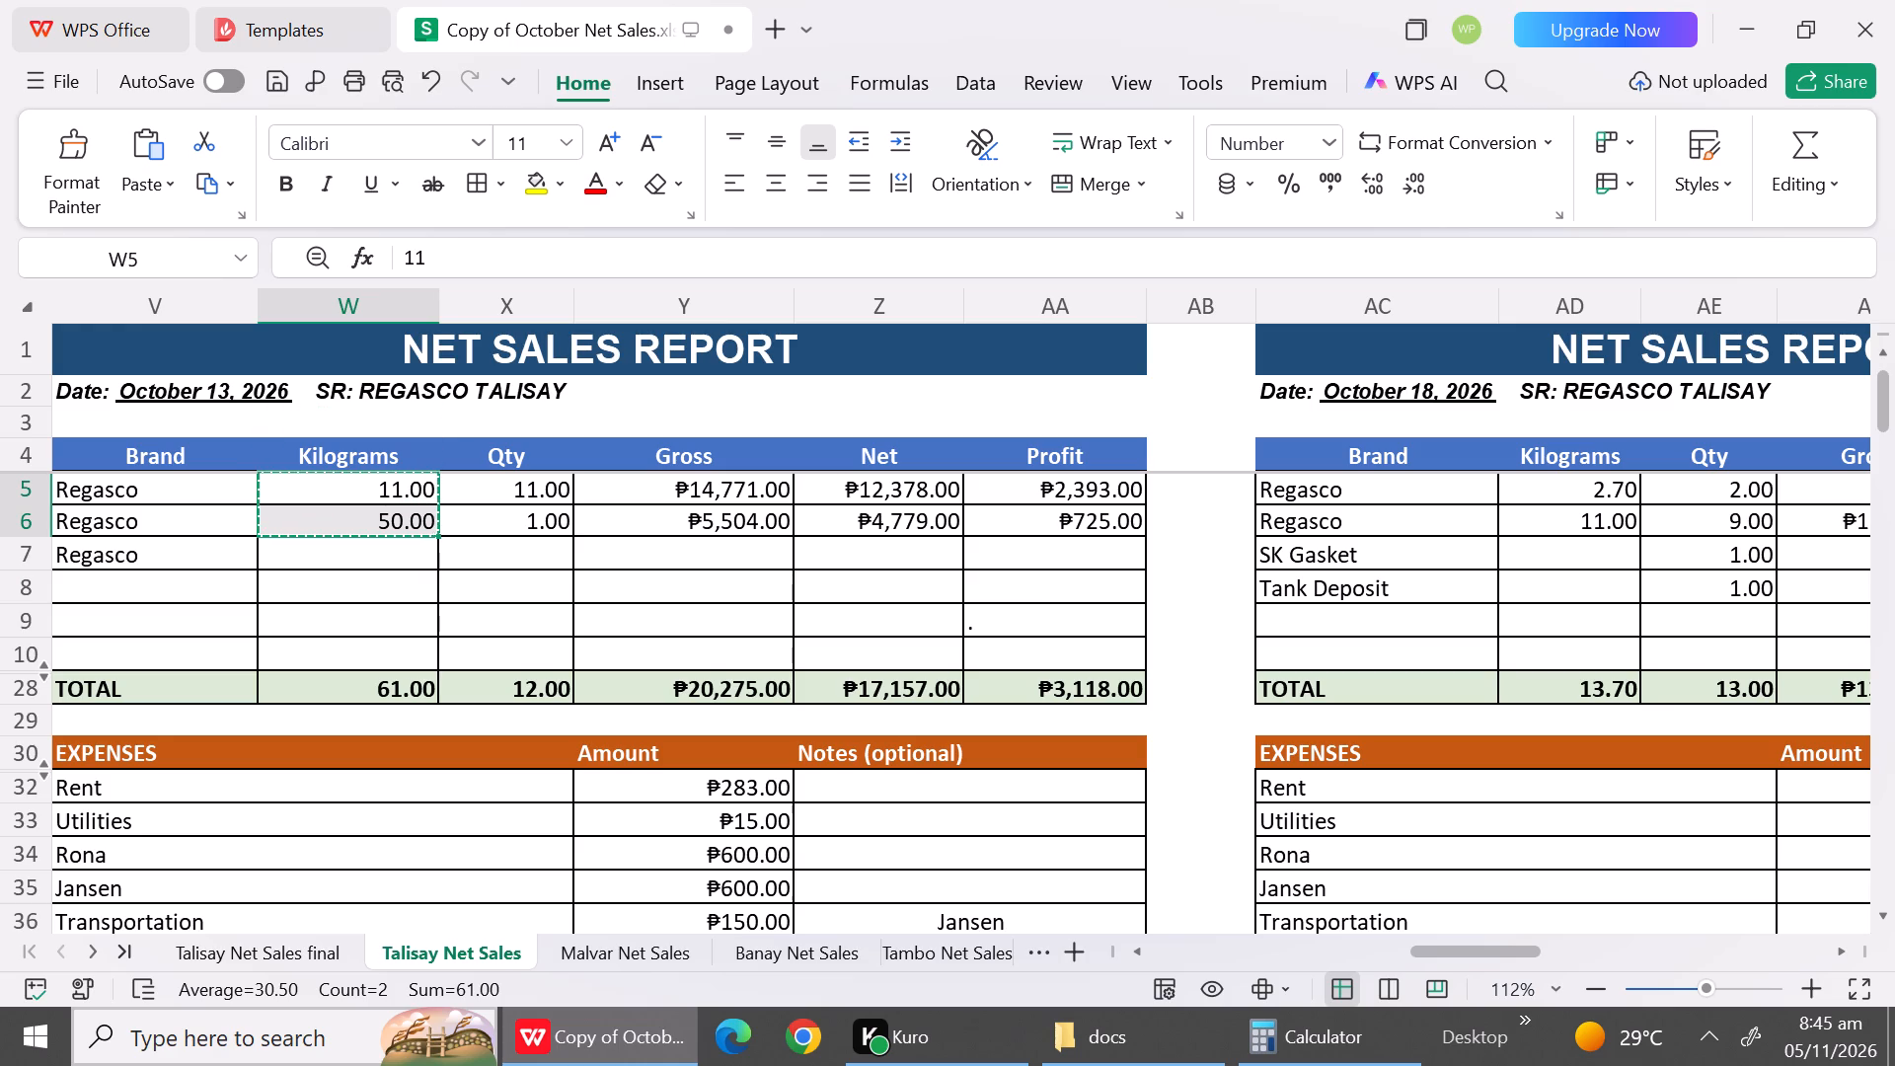
left_click(329, 955)
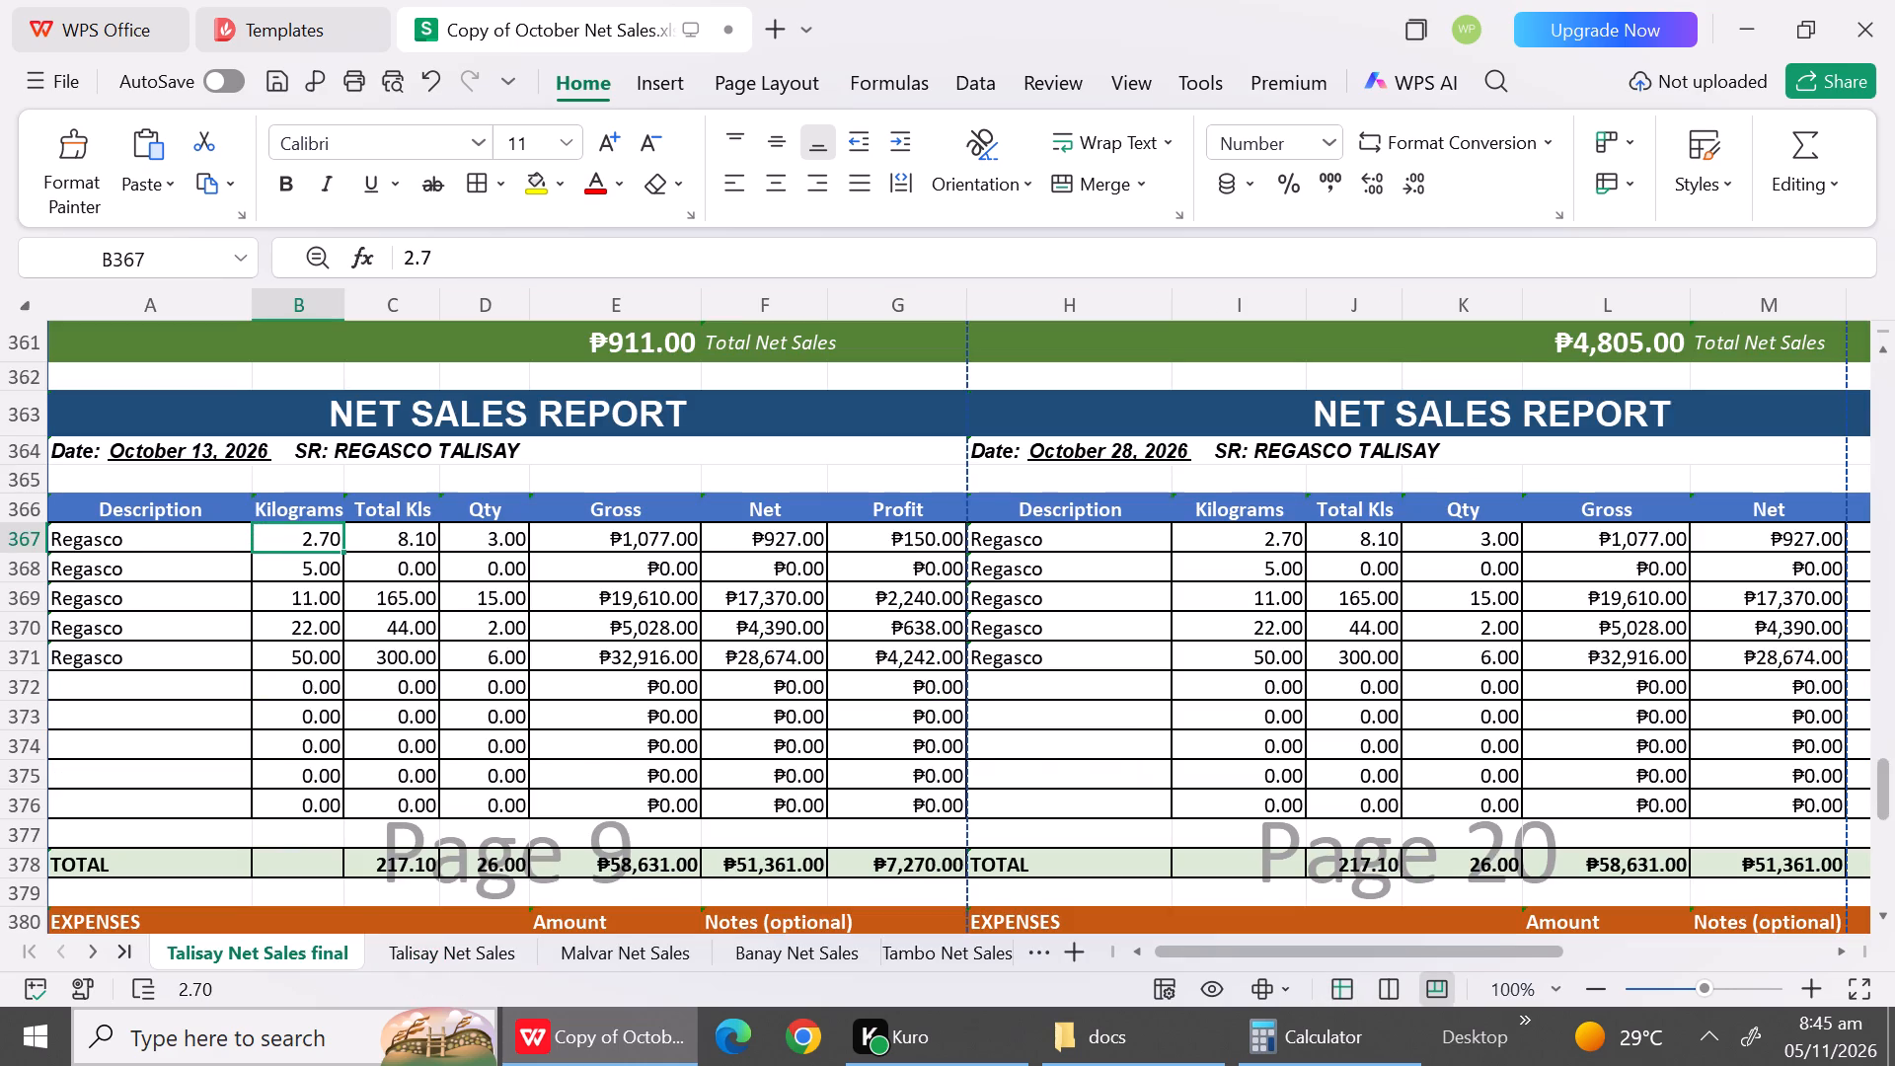
left_click(328, 540)
key("ctrl+v")
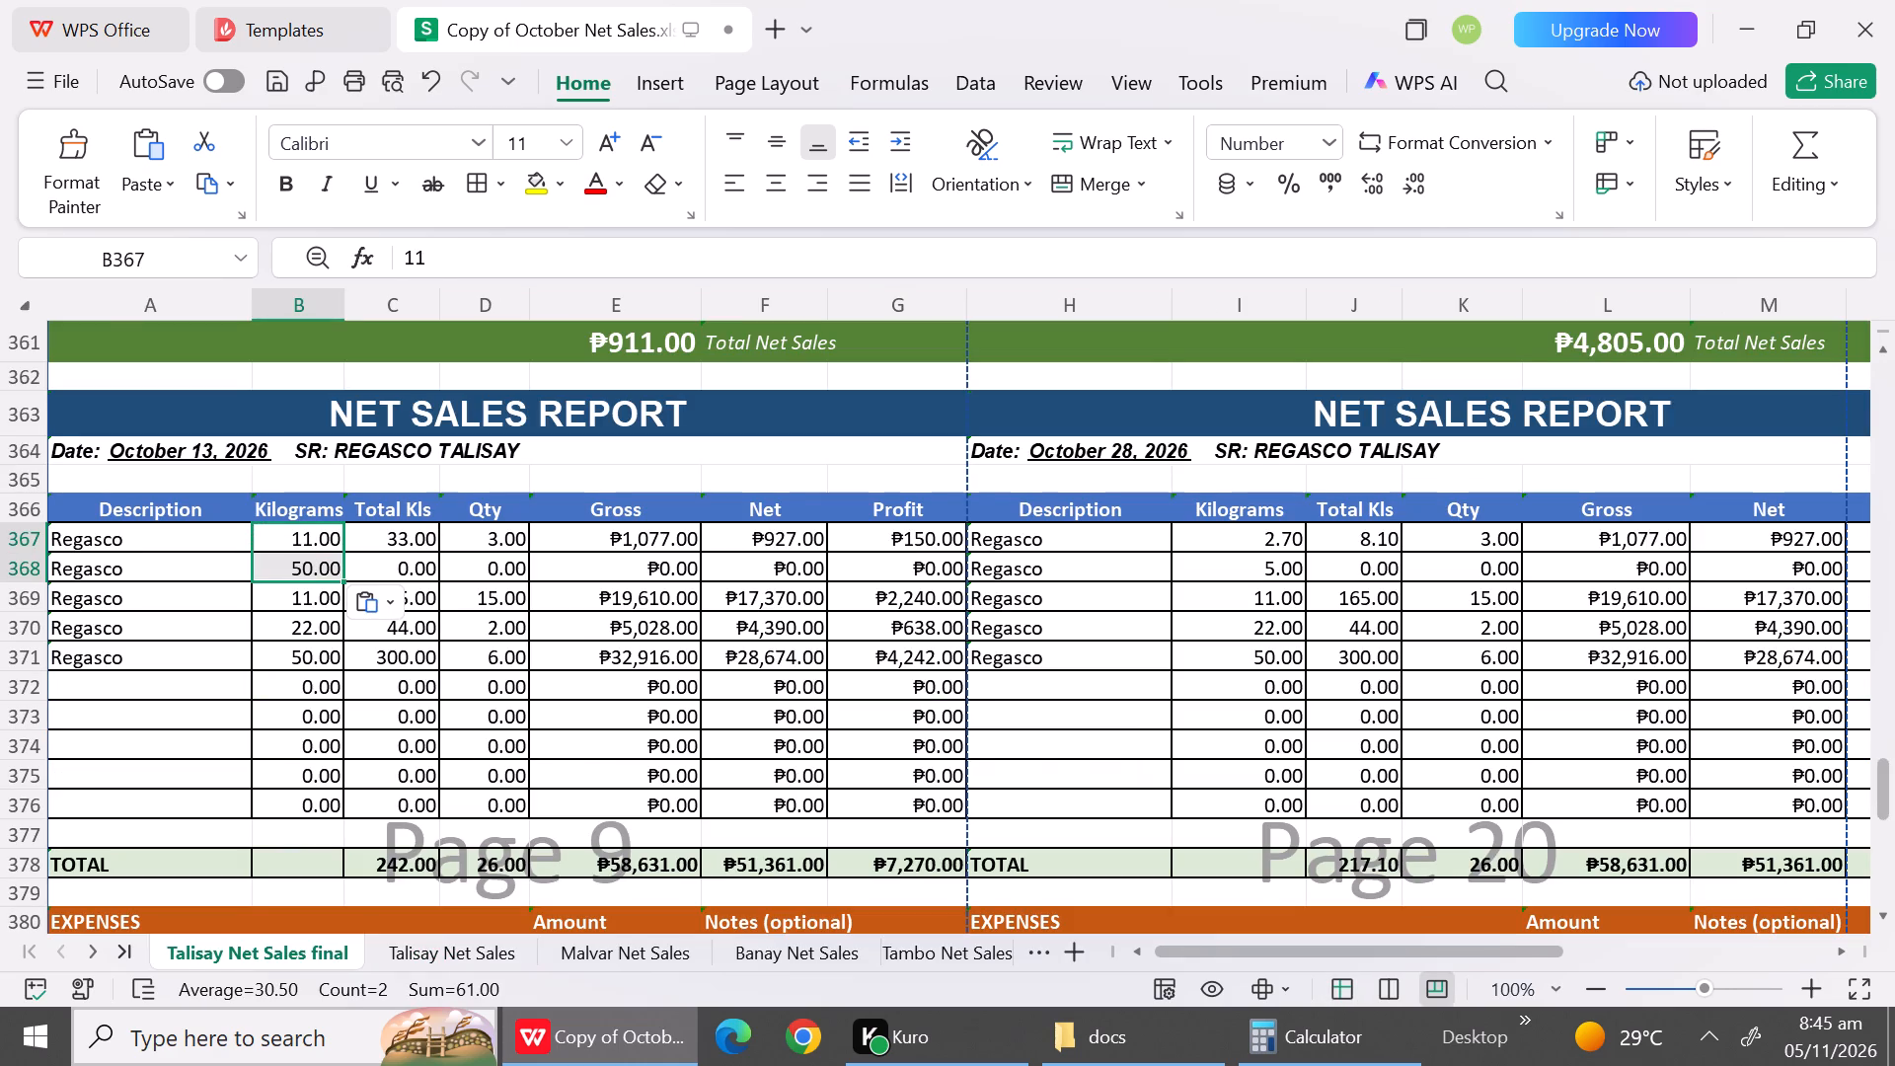
Set the kilograms in B369:B371 of the October 13 report to 0.
left_click_drag(145, 540, 318, 605)
left_click(318, 605)
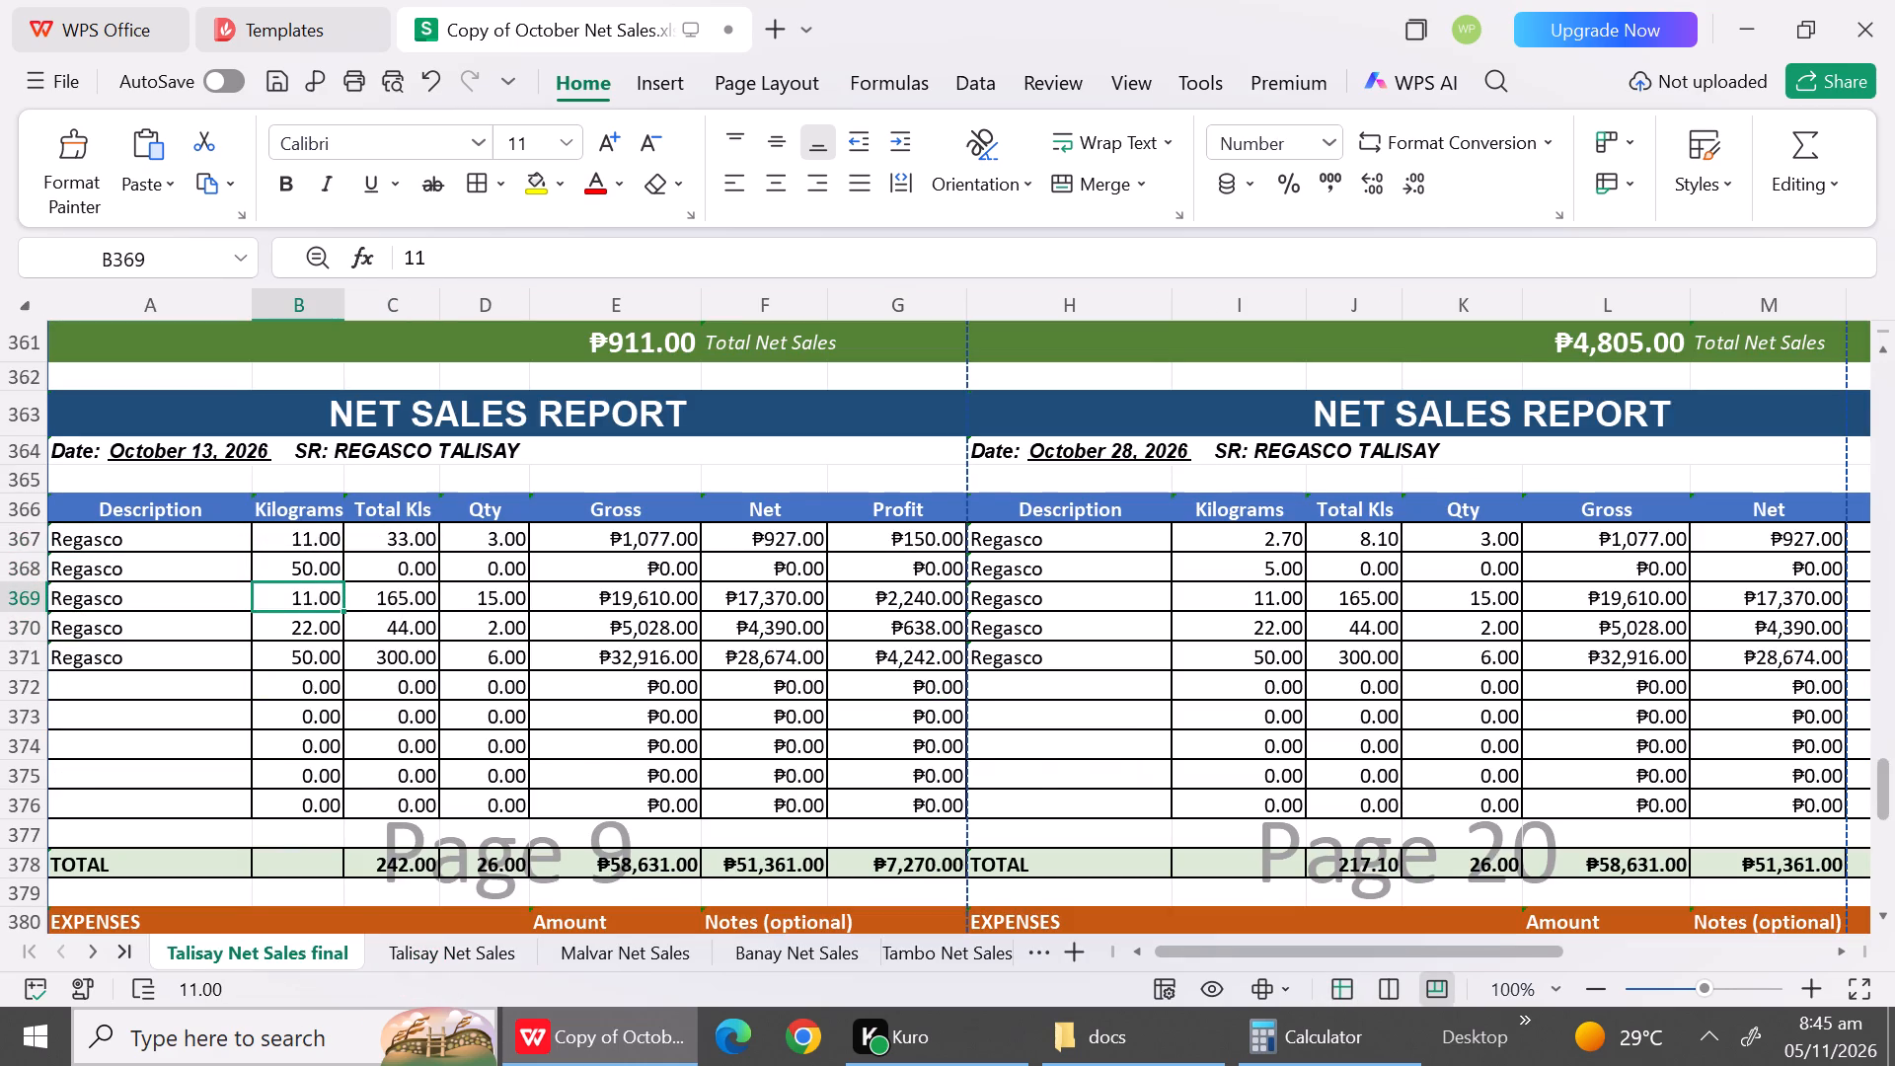
key("0")
key("Down")
key("0")
key("Down")
key("0")
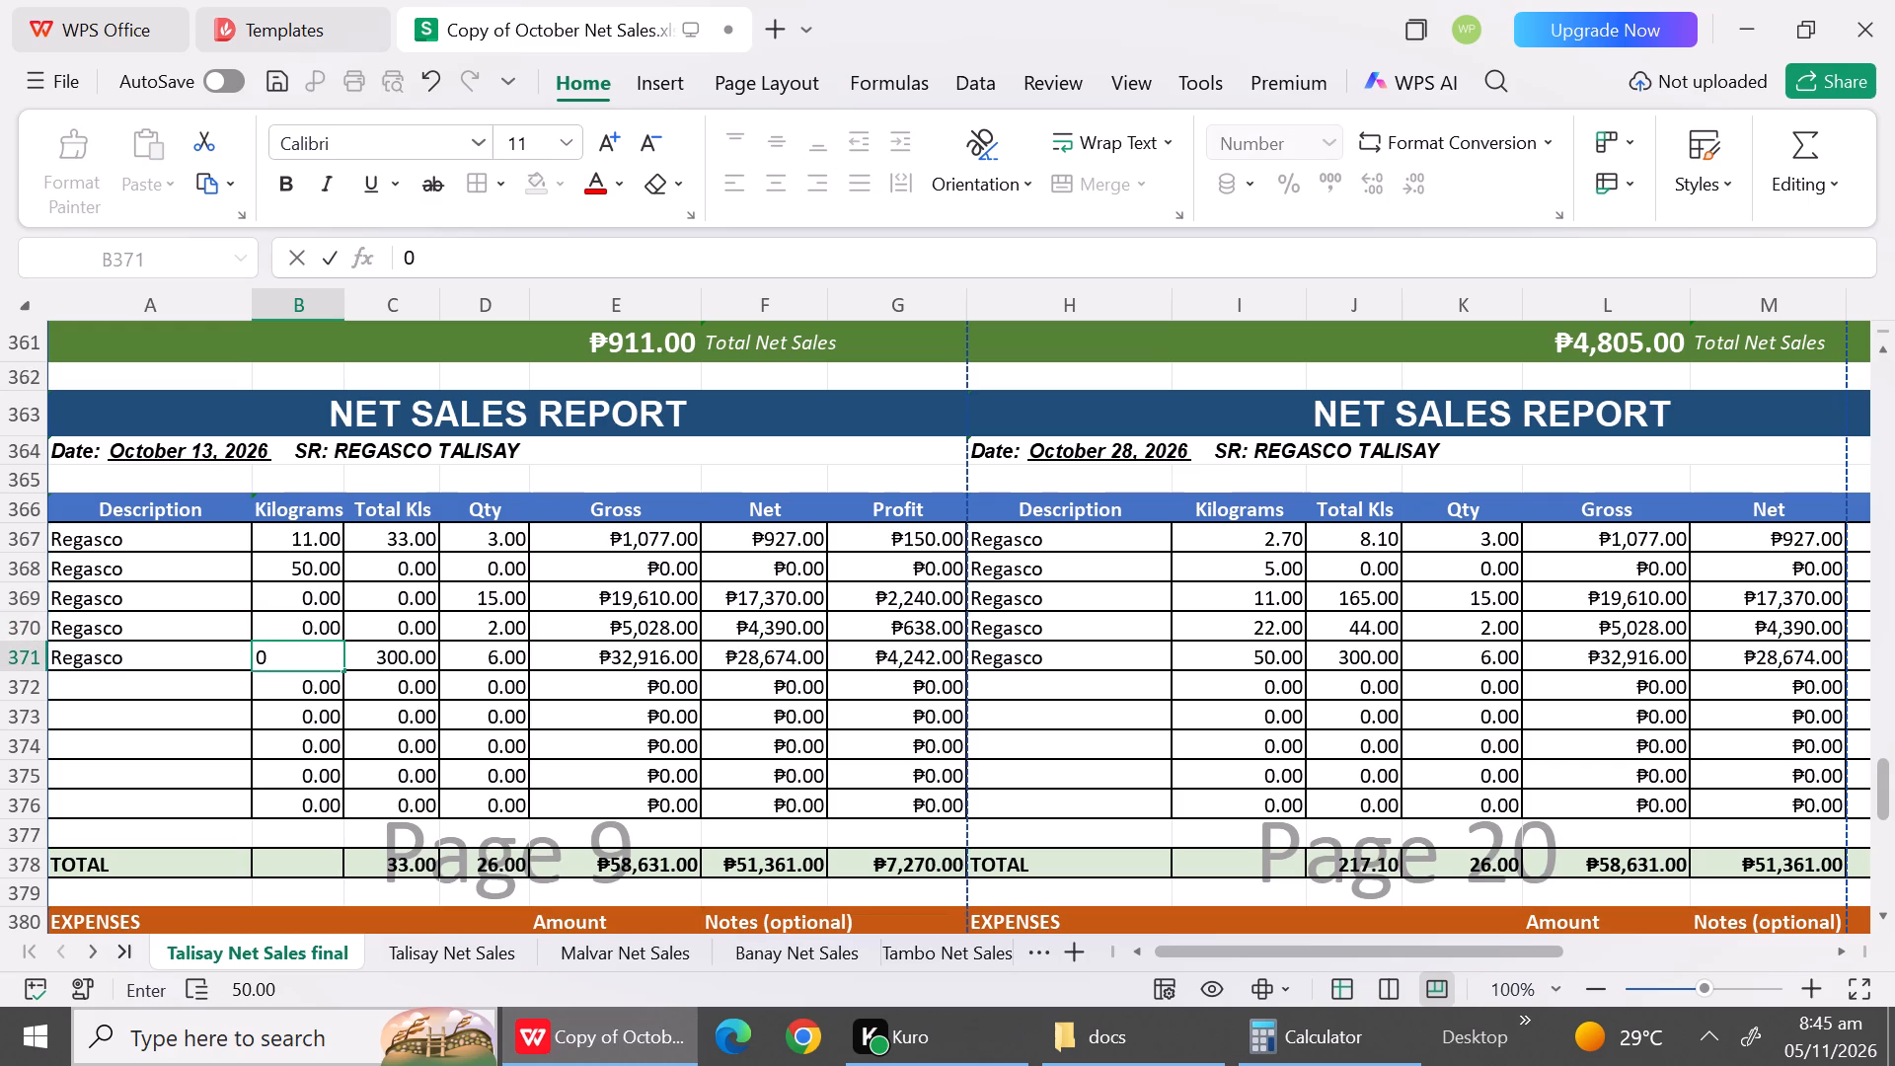
Clear the Regasco descriptions from A369:A371 of the October 13 report.
left_click(216, 596)
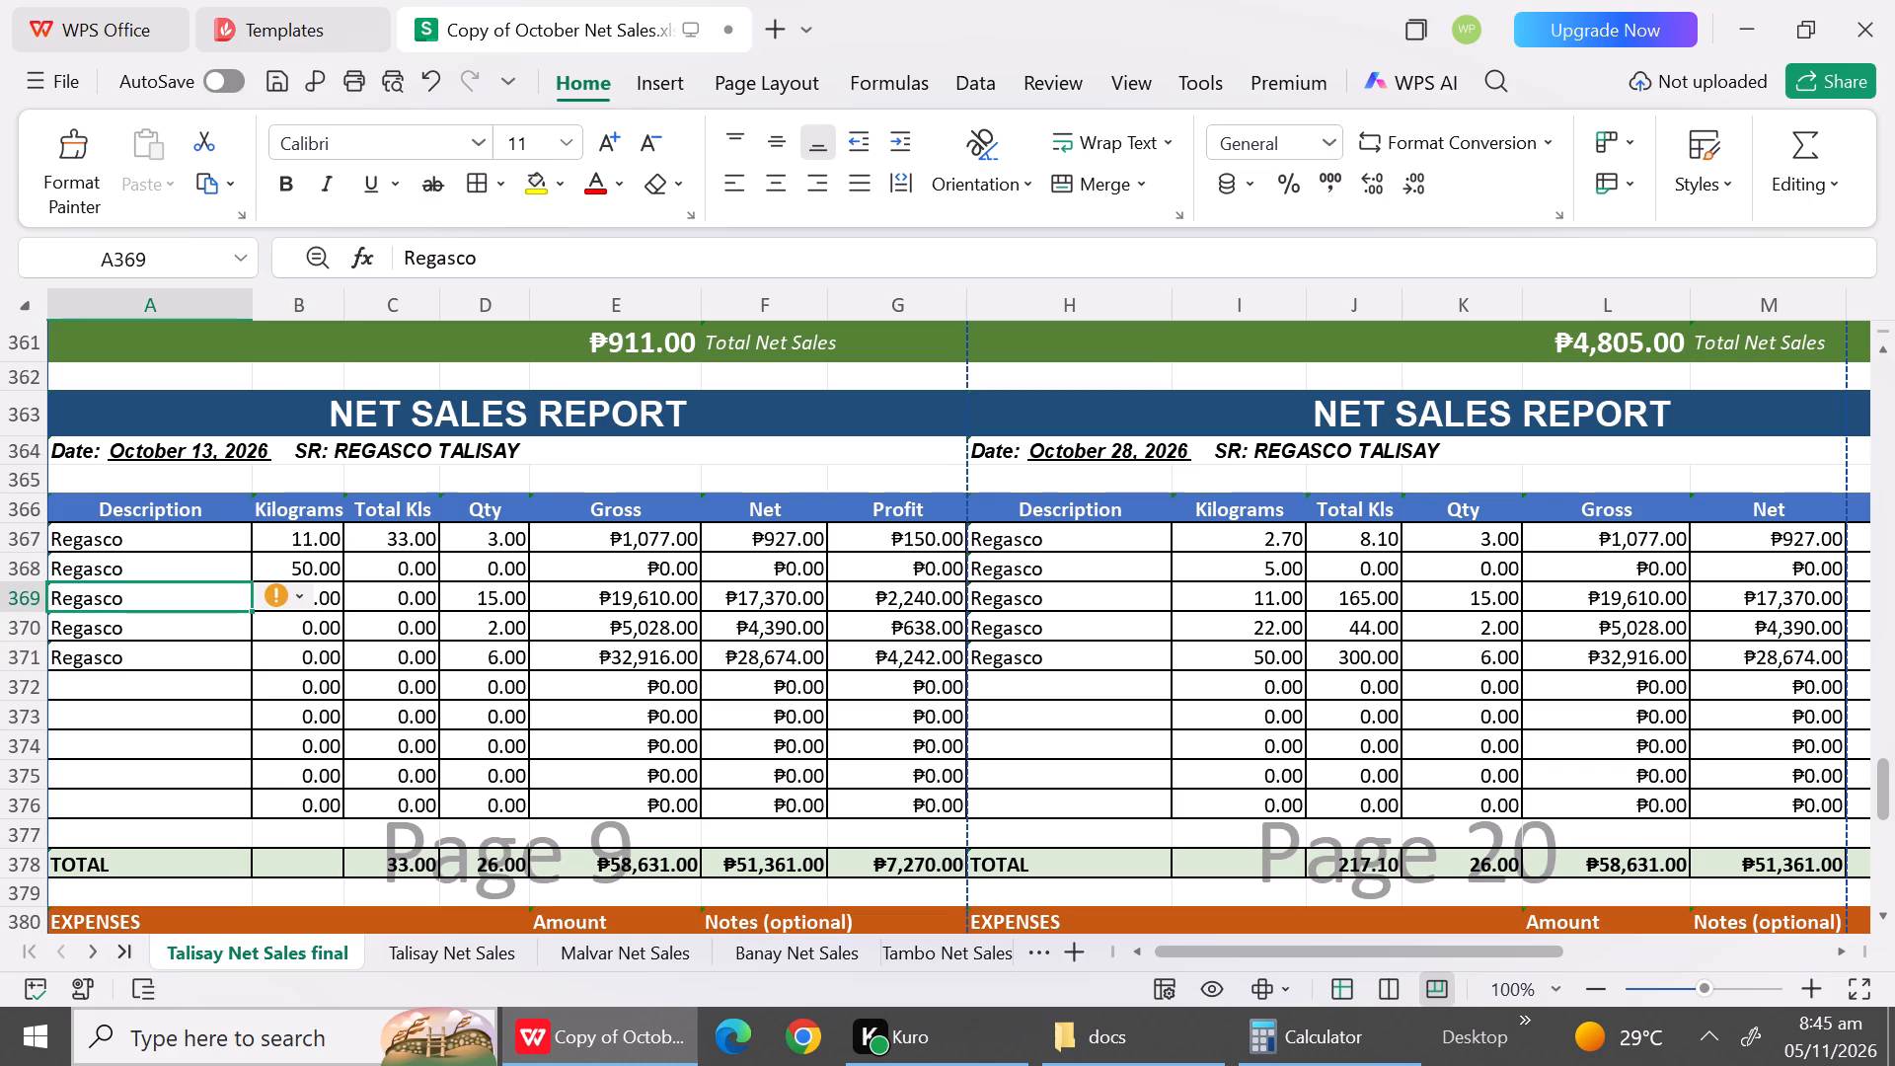
key("BackSpace")
key("Down")
key("BackSpace")
key("Down")
key("BackSpace")
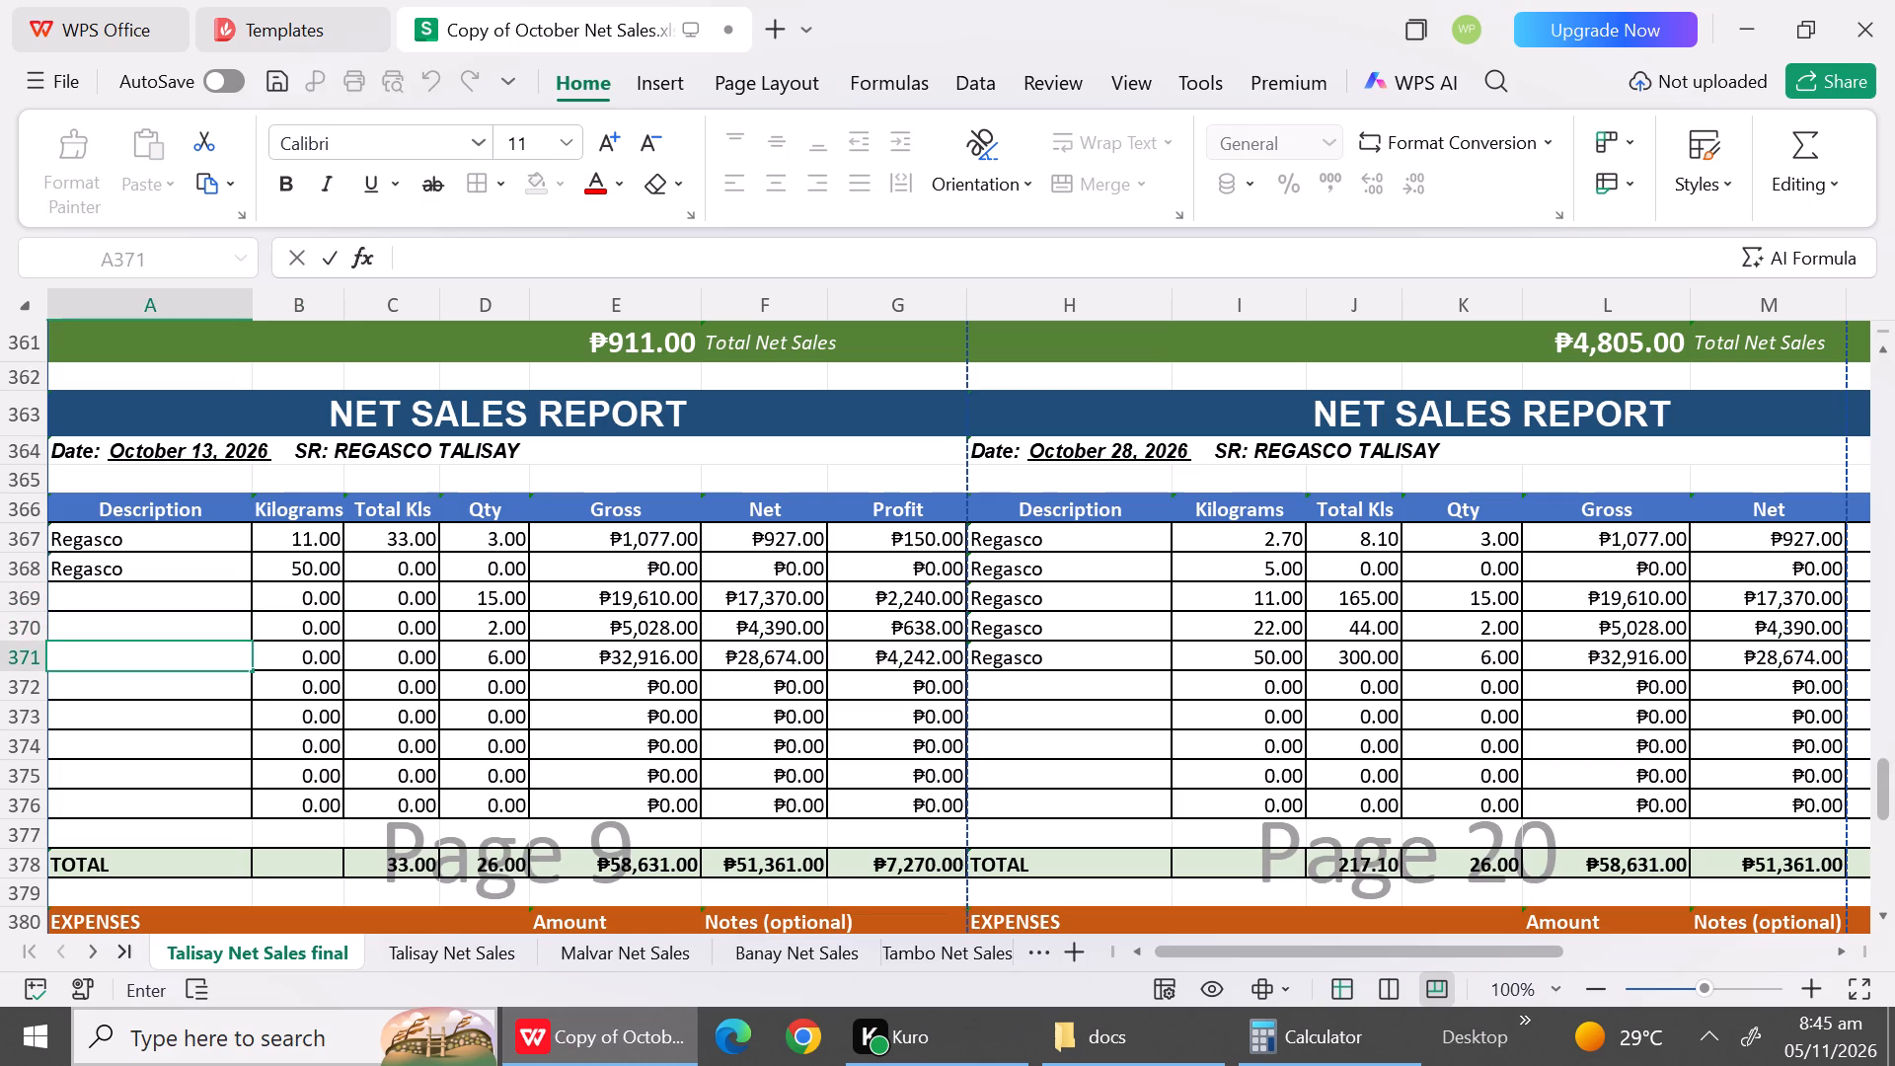
left_click(335, 651)
Copy the October 13 quantities 11 and 1 from X5:X6 of Talisay Net Sales into D367:D368 of the final sheet.
left_click(423, 937)
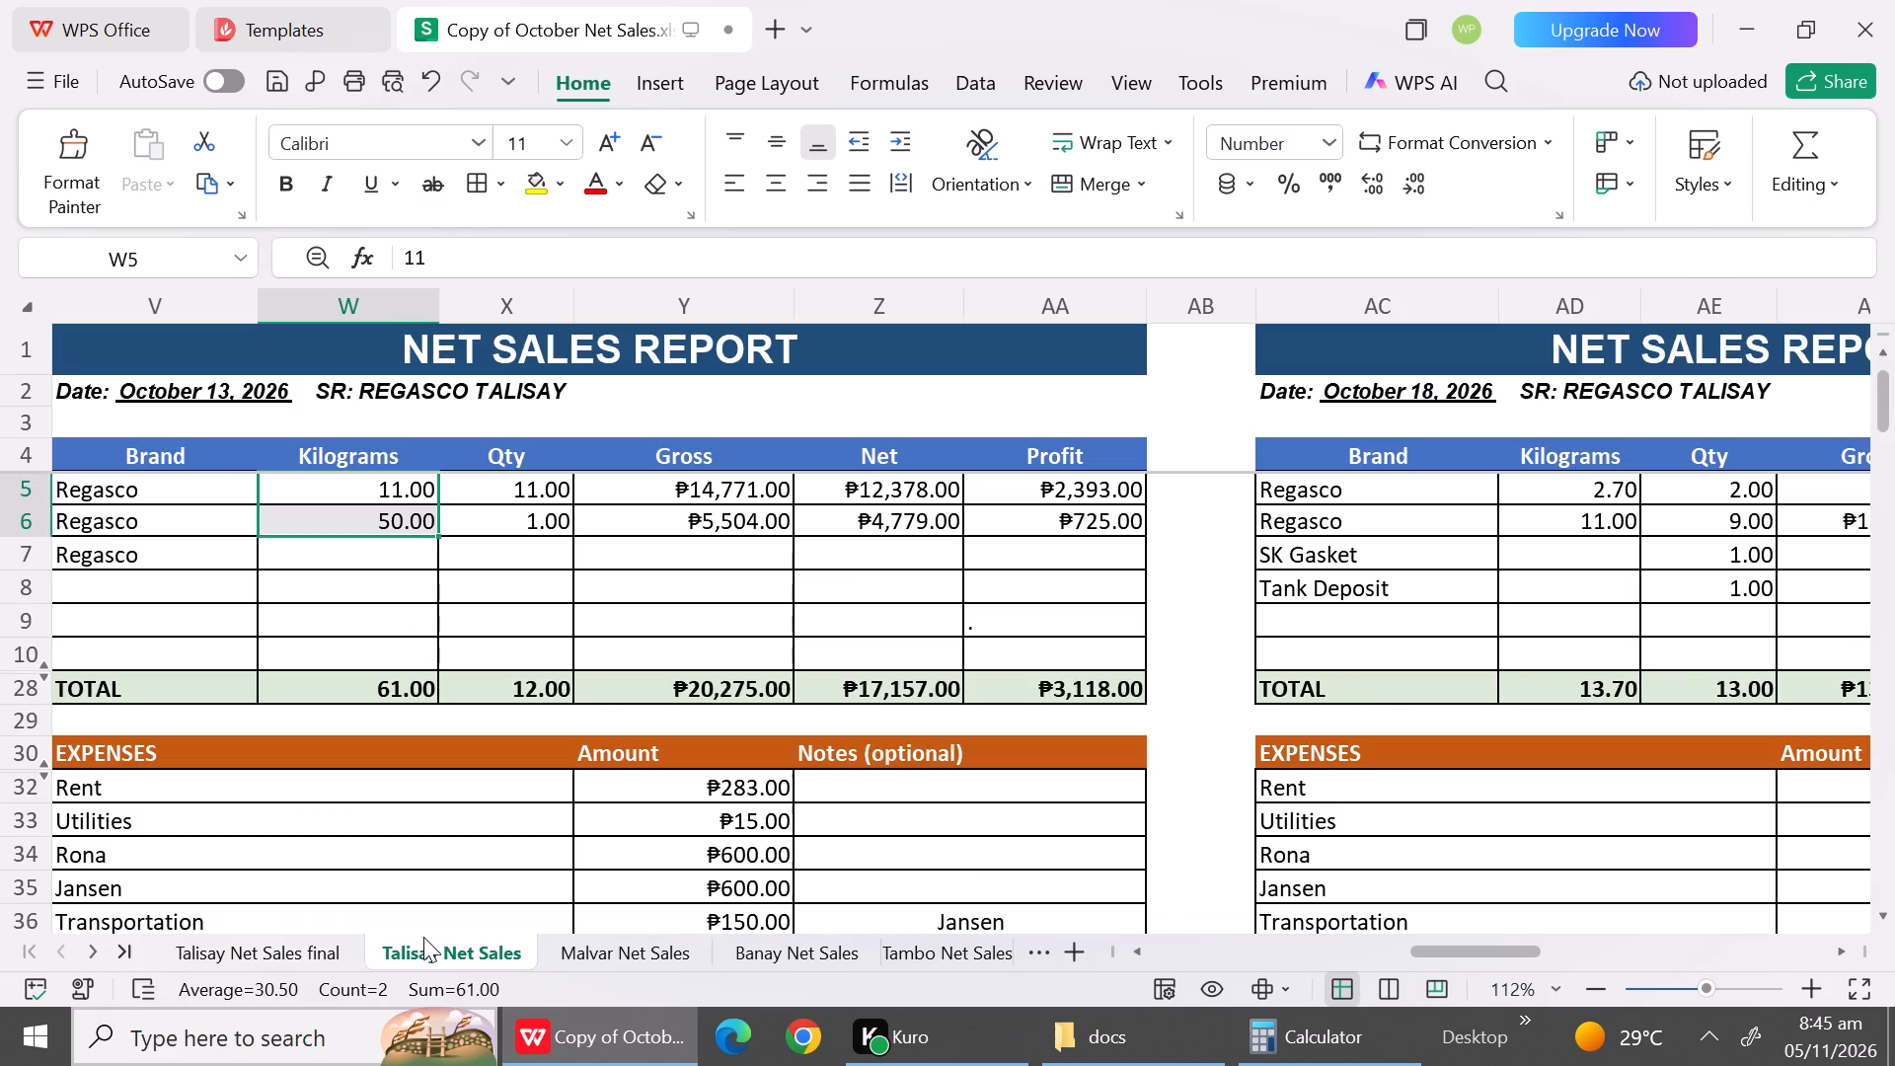
left_click_drag(510, 493, 505, 518)
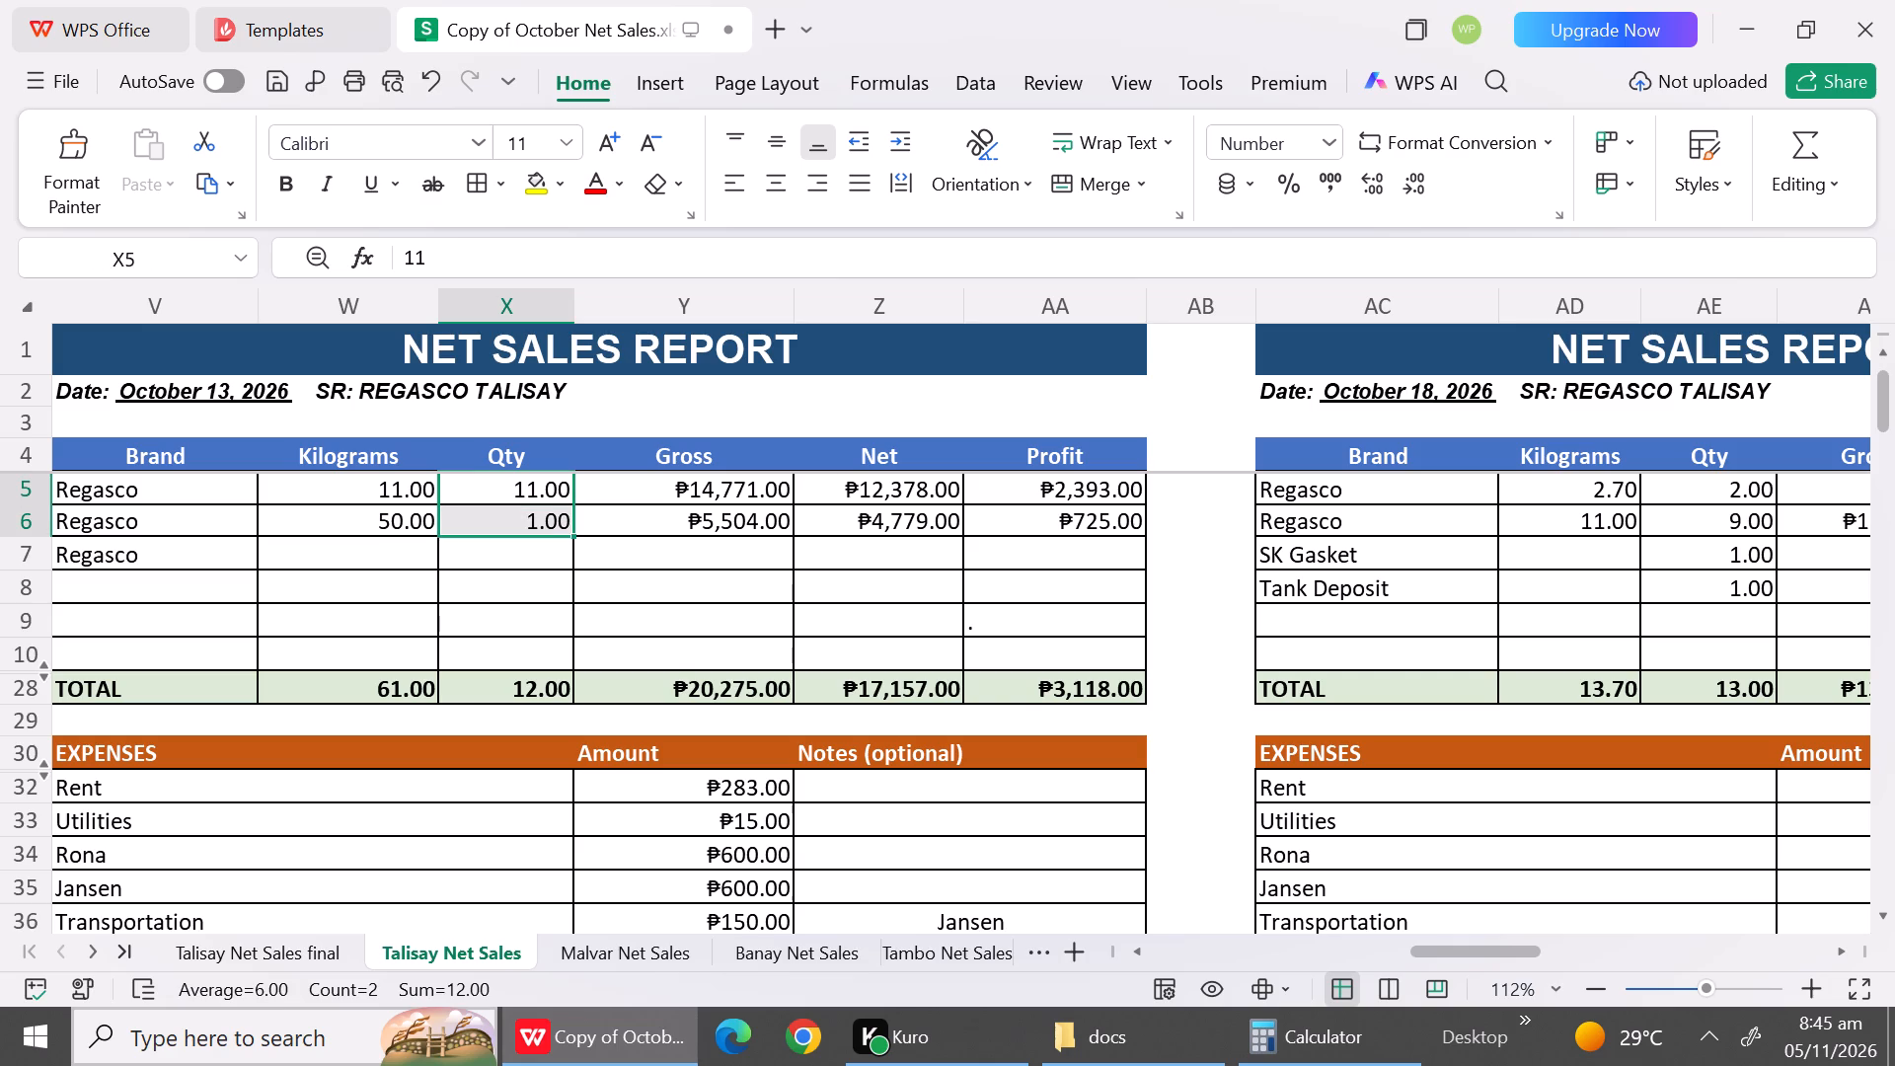
key("ctrl+c")
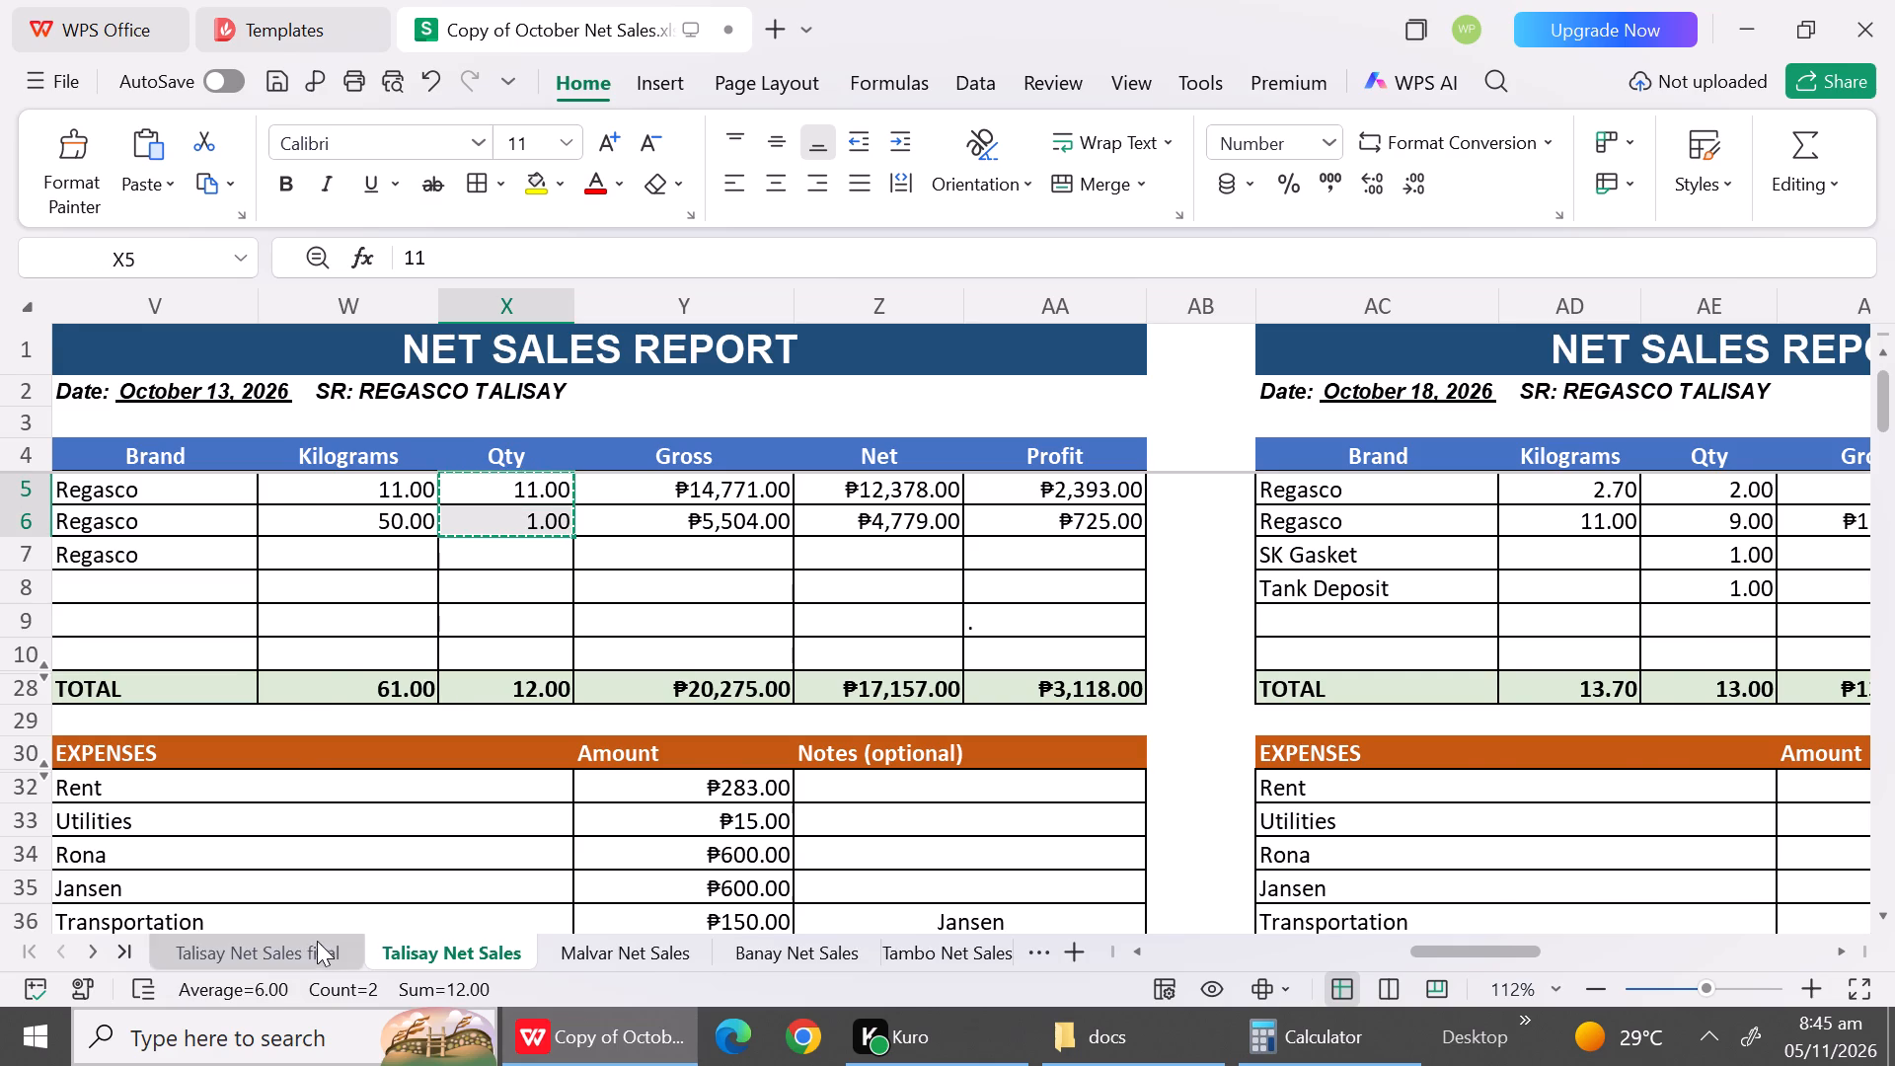
left_click(311, 943)
left_click(500, 546)
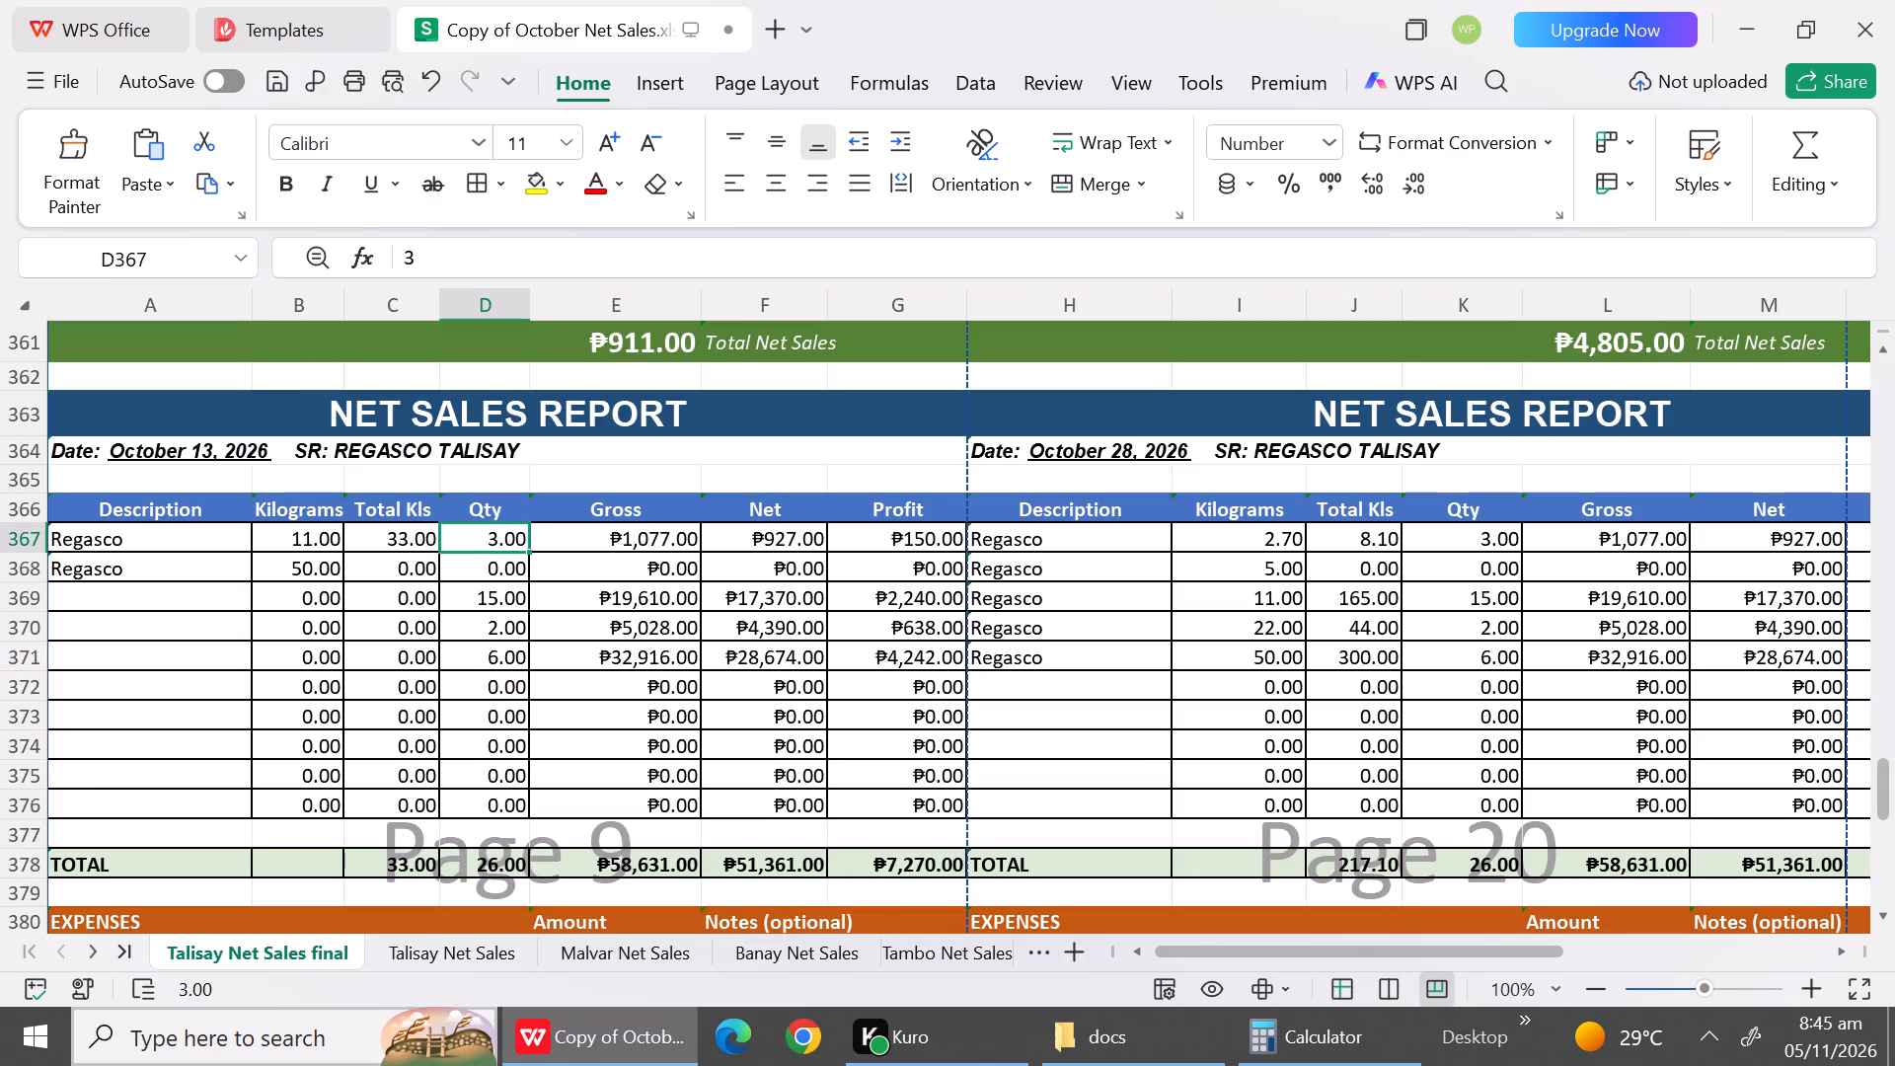
key("ctrl+v")
Set the quantities in D369:D371 of the October 13 report to 0.
left_click(514, 592)
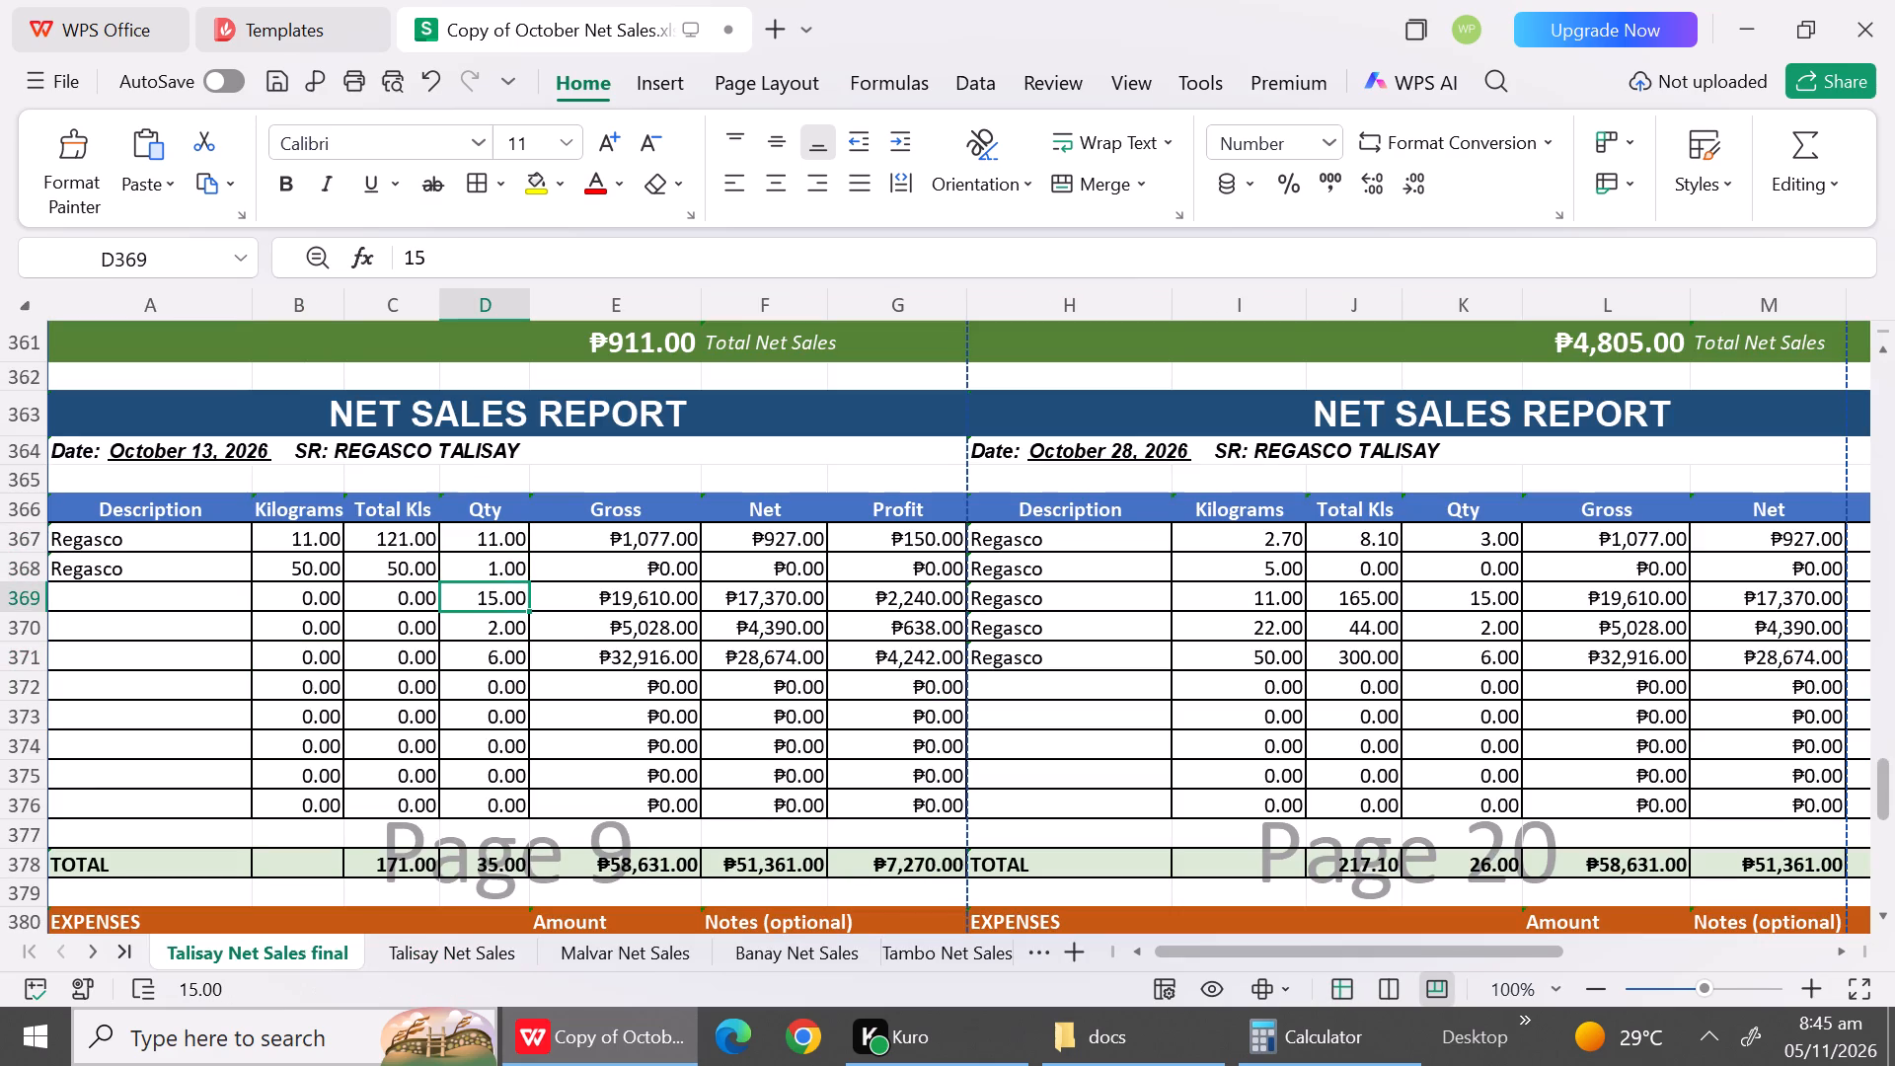
key("0")
key("Down")
key("0")
key("Down")
key("0")
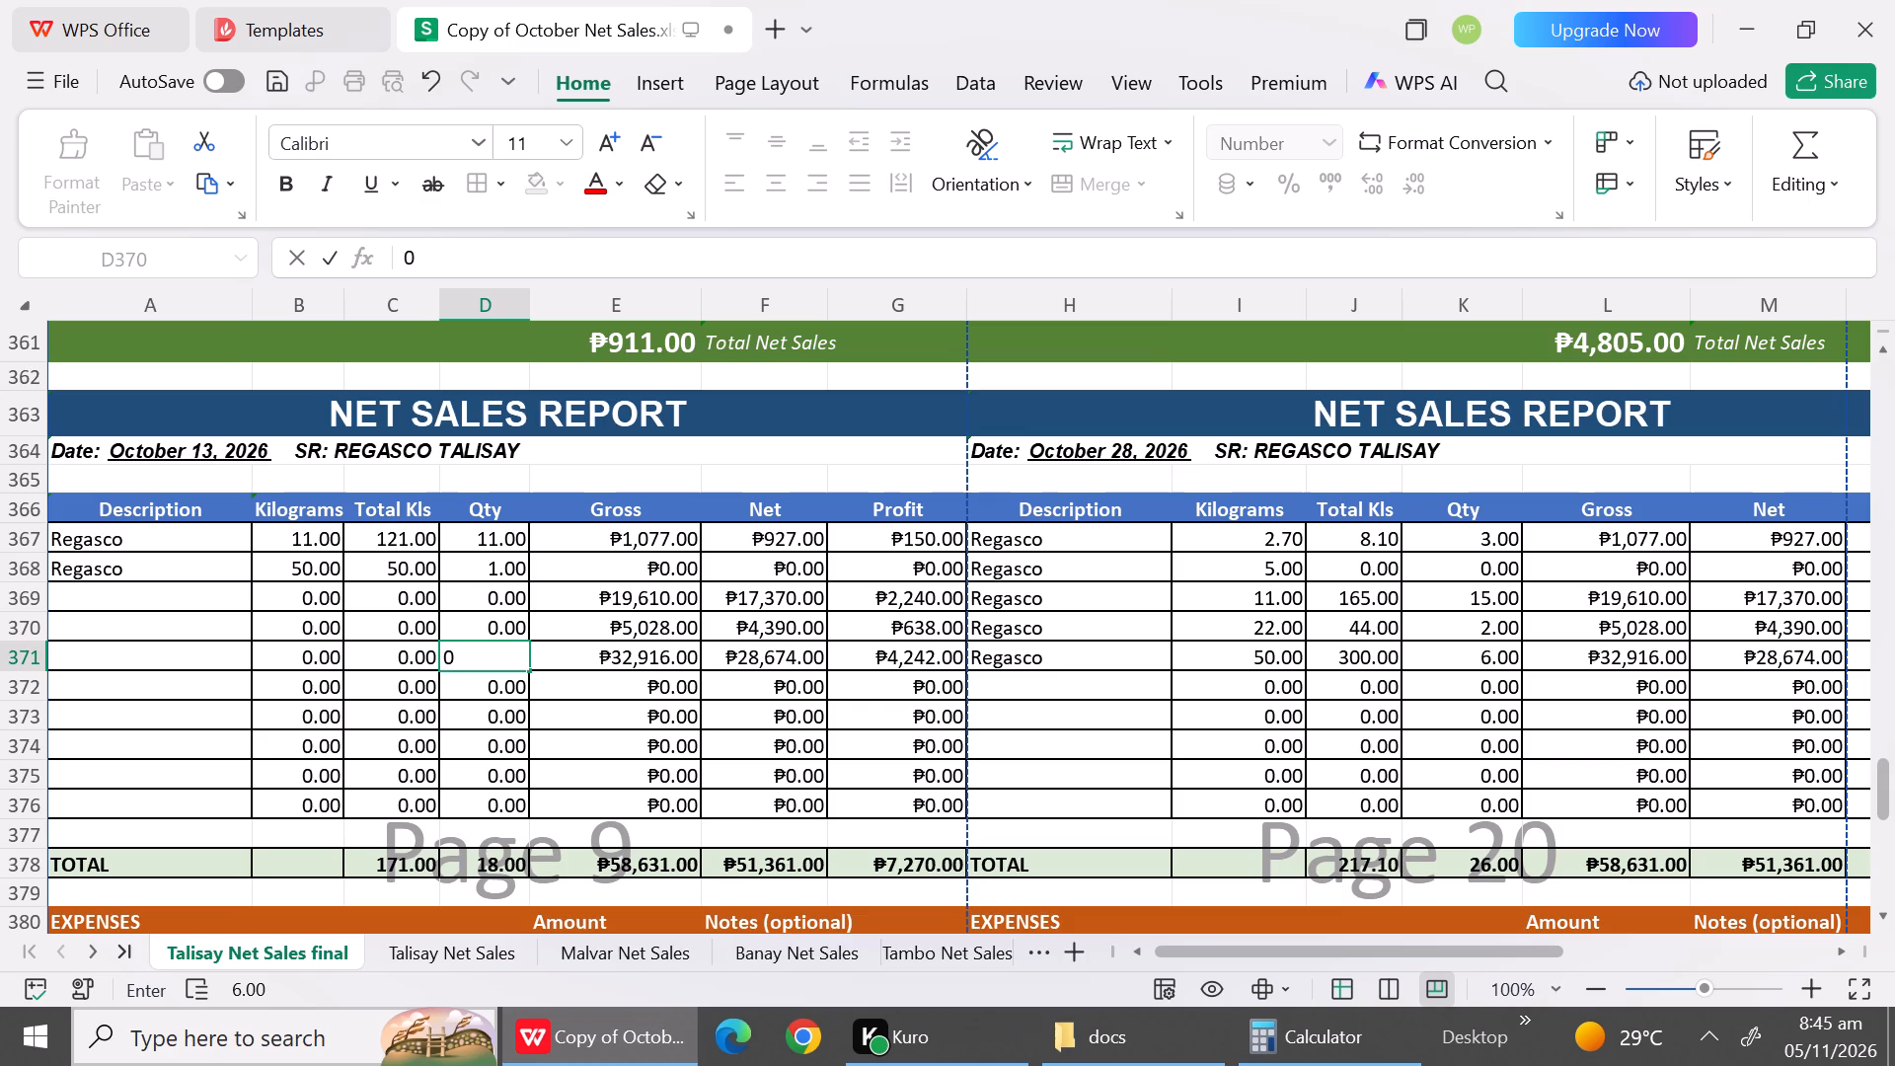
left_click(532, 644)
Copy the October 13 gross amounts 14,771 and 5,504 from Y5:Y6 of Talisay Net Sales into E367:E368 of the final sheet.
left_click(432, 940)
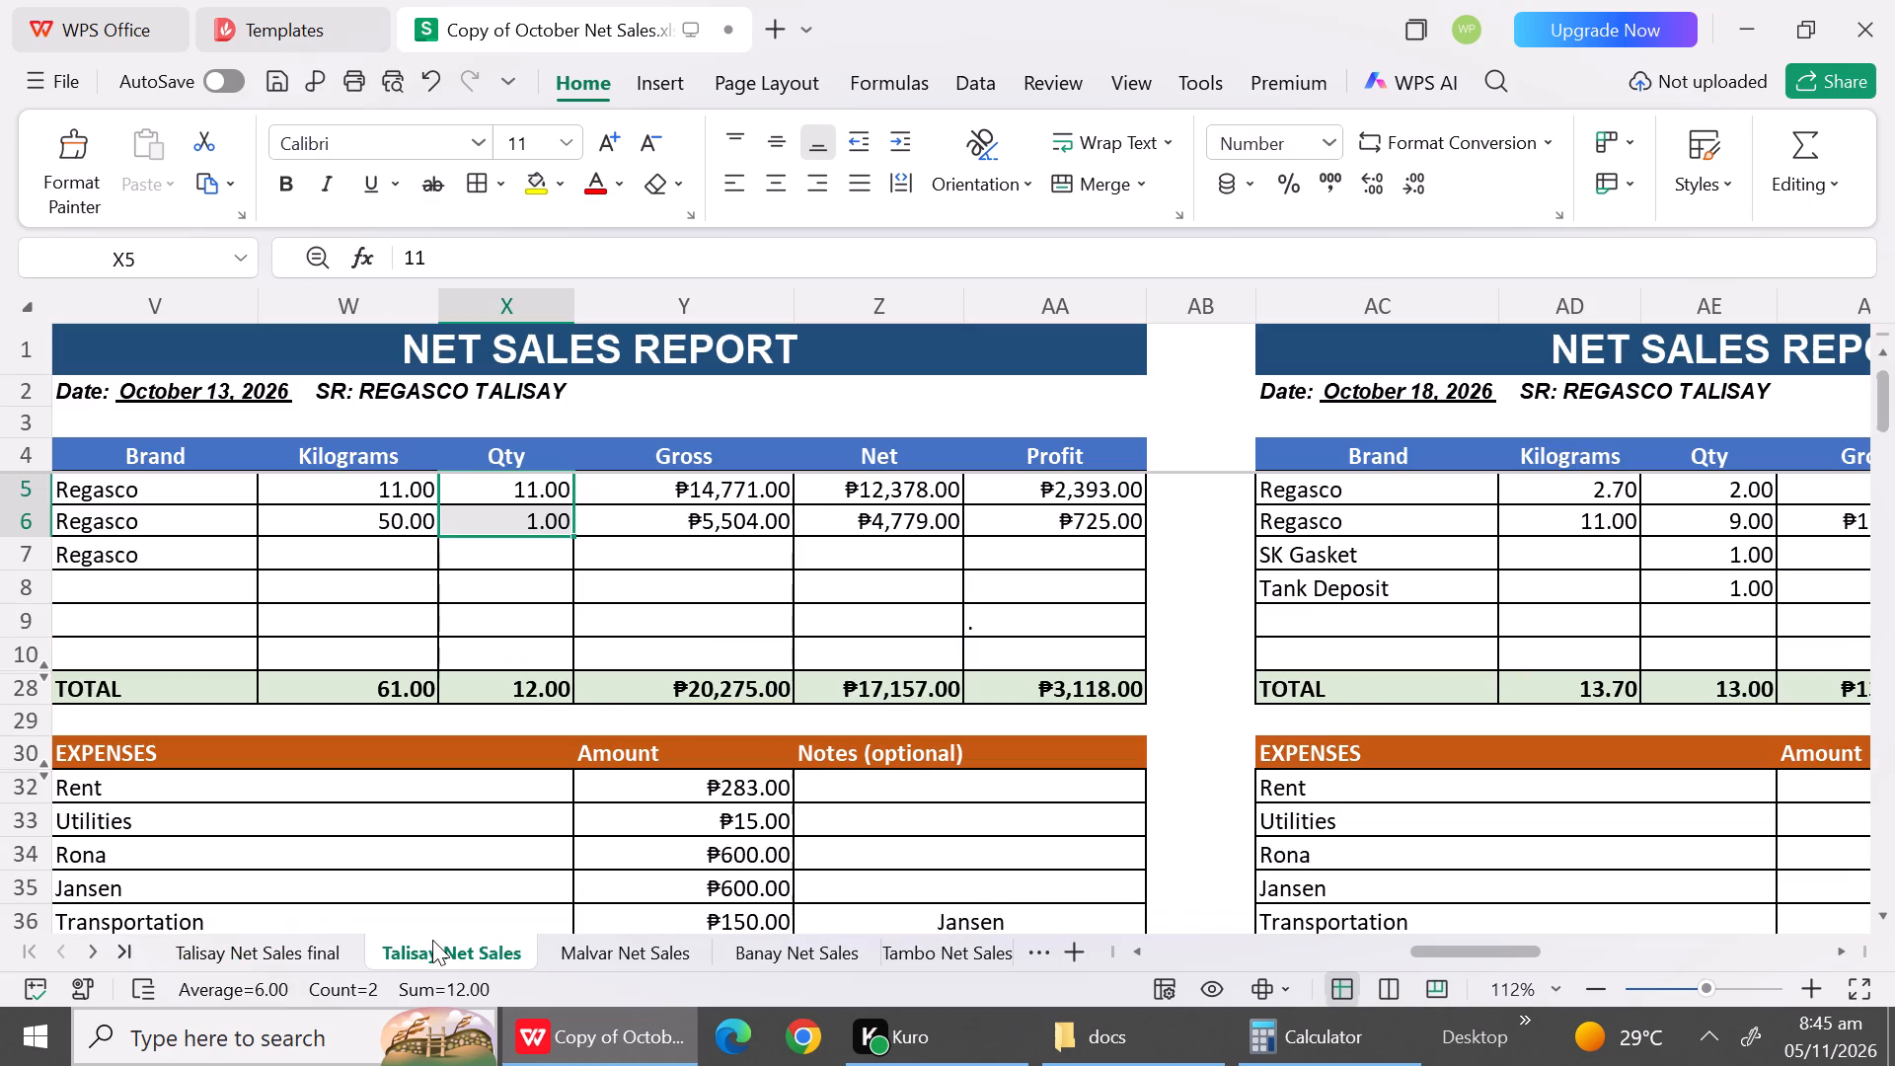
left_click_drag(734, 490, 733, 526)
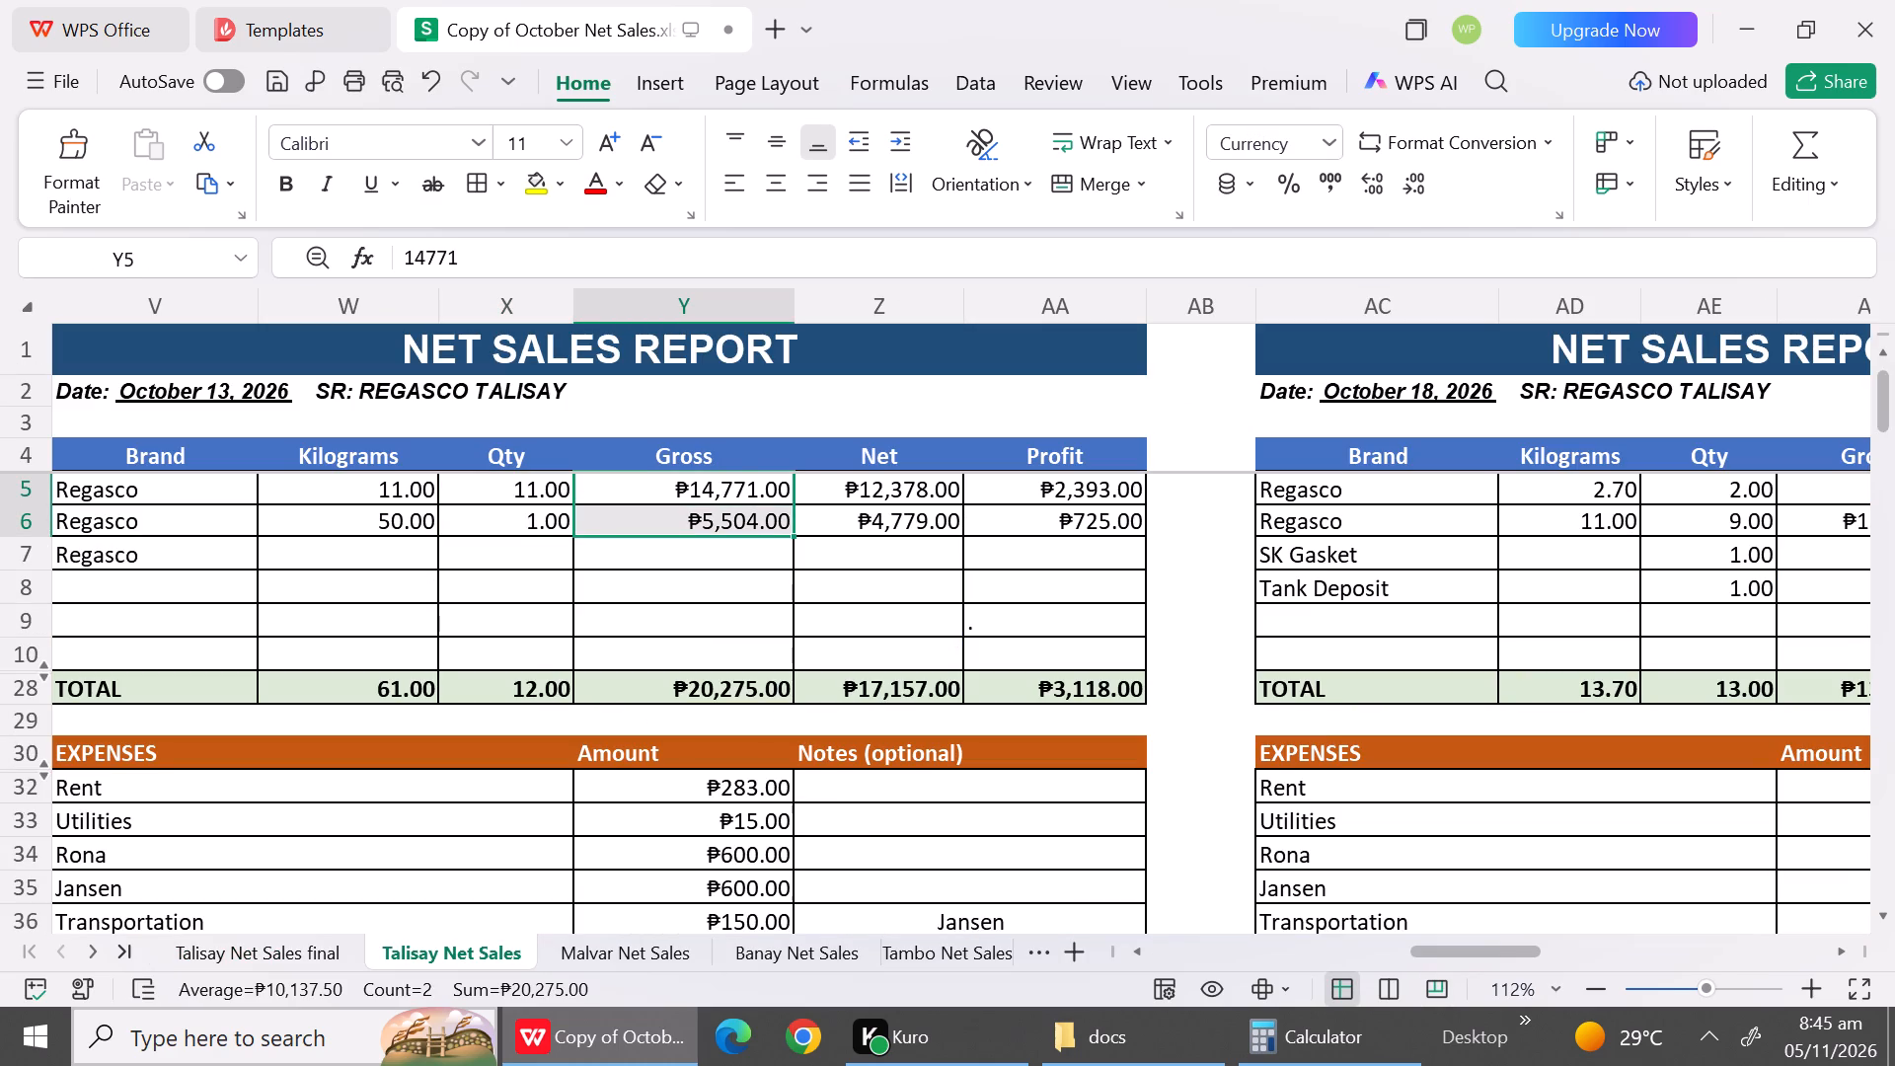
key("ctrl+c")
left_click(248, 957)
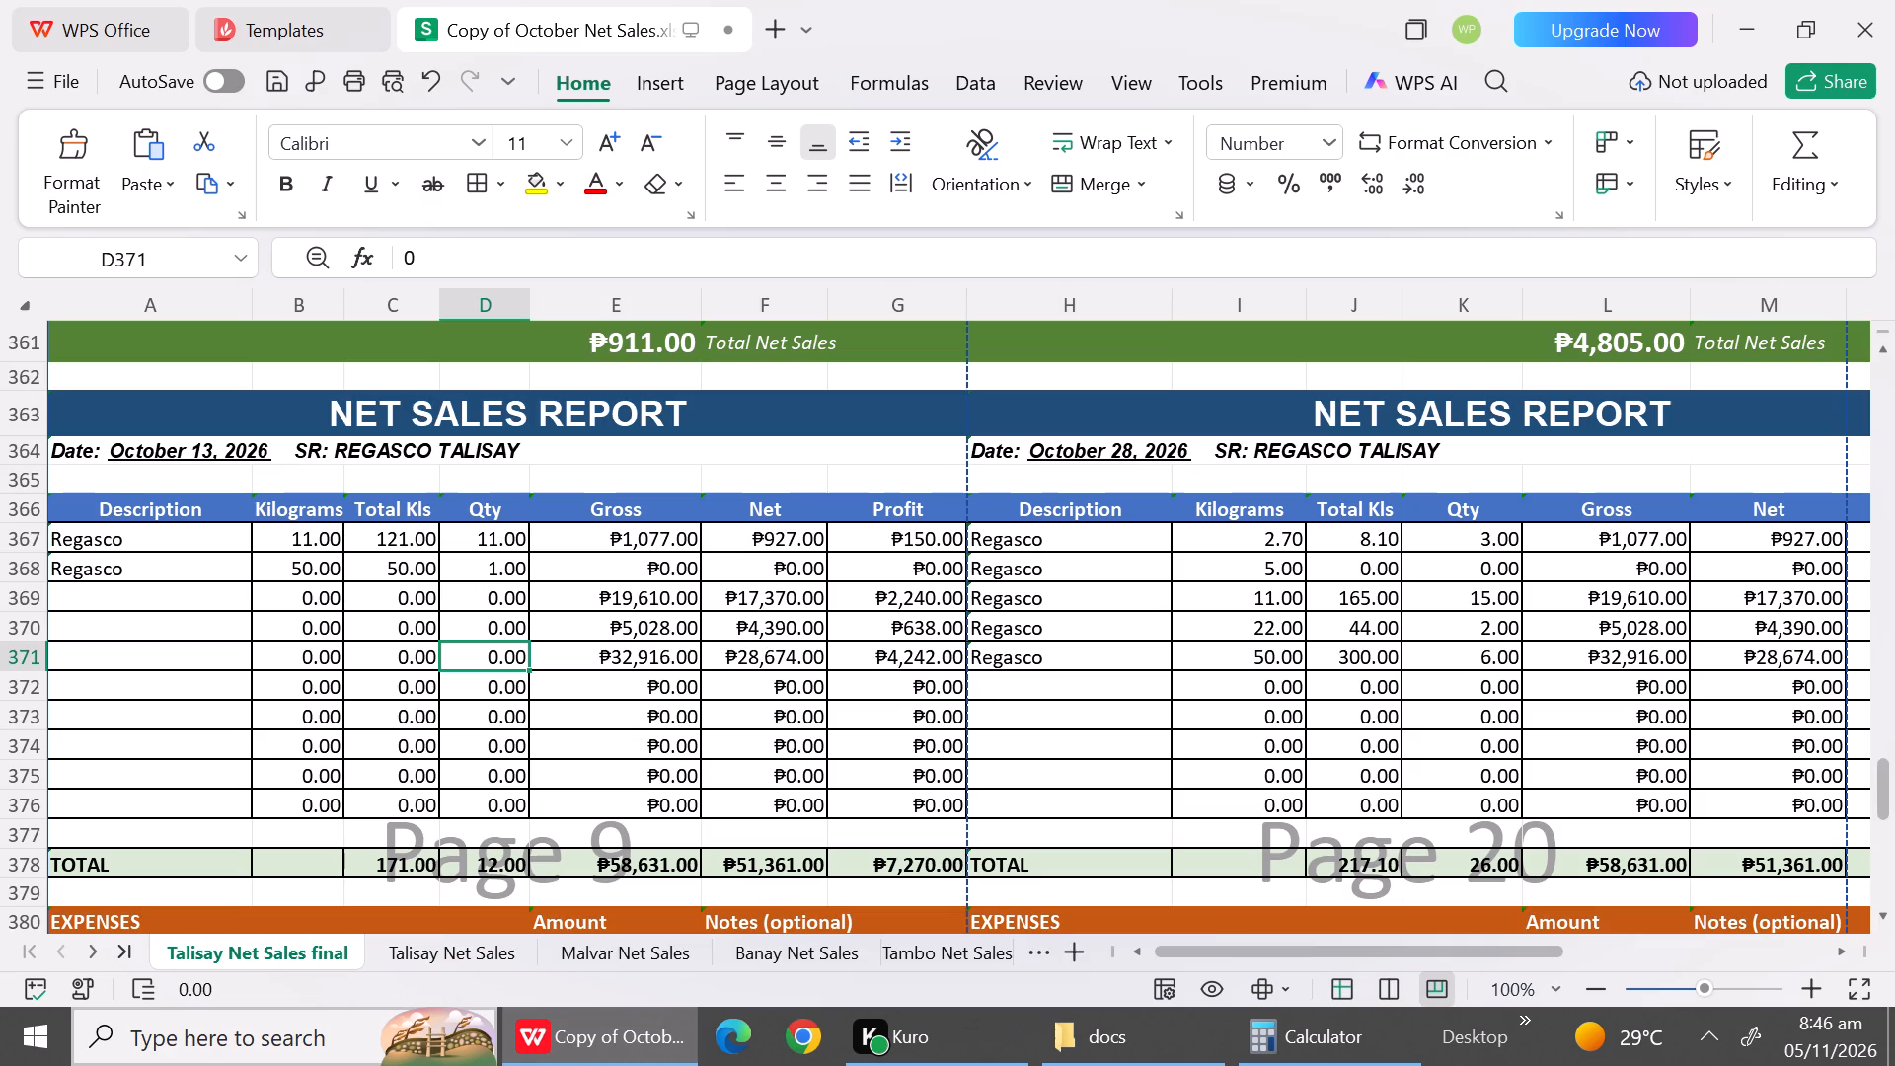
left_click(639, 553)
left_click(630, 541)
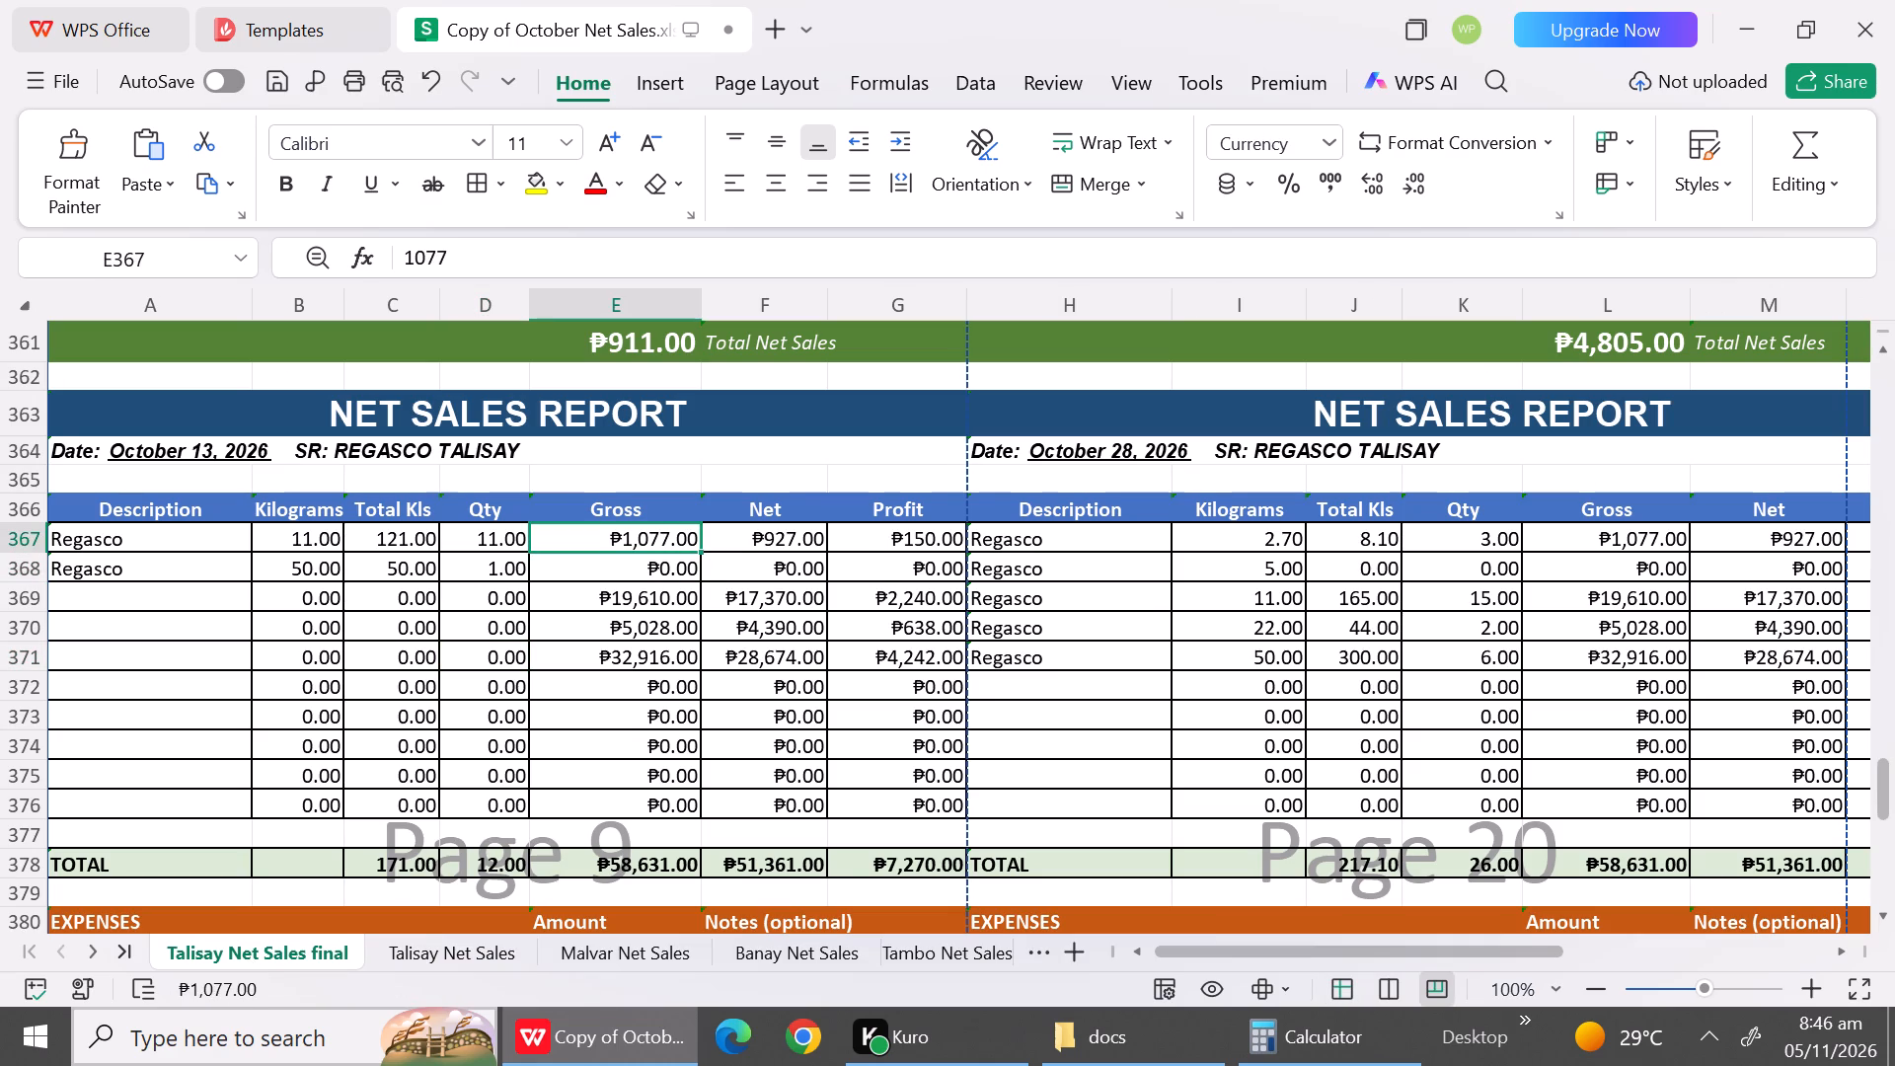
key("ctrl+v")
Set the gross amounts in E369:E371 of the October 13 report to 0.
key("Down")
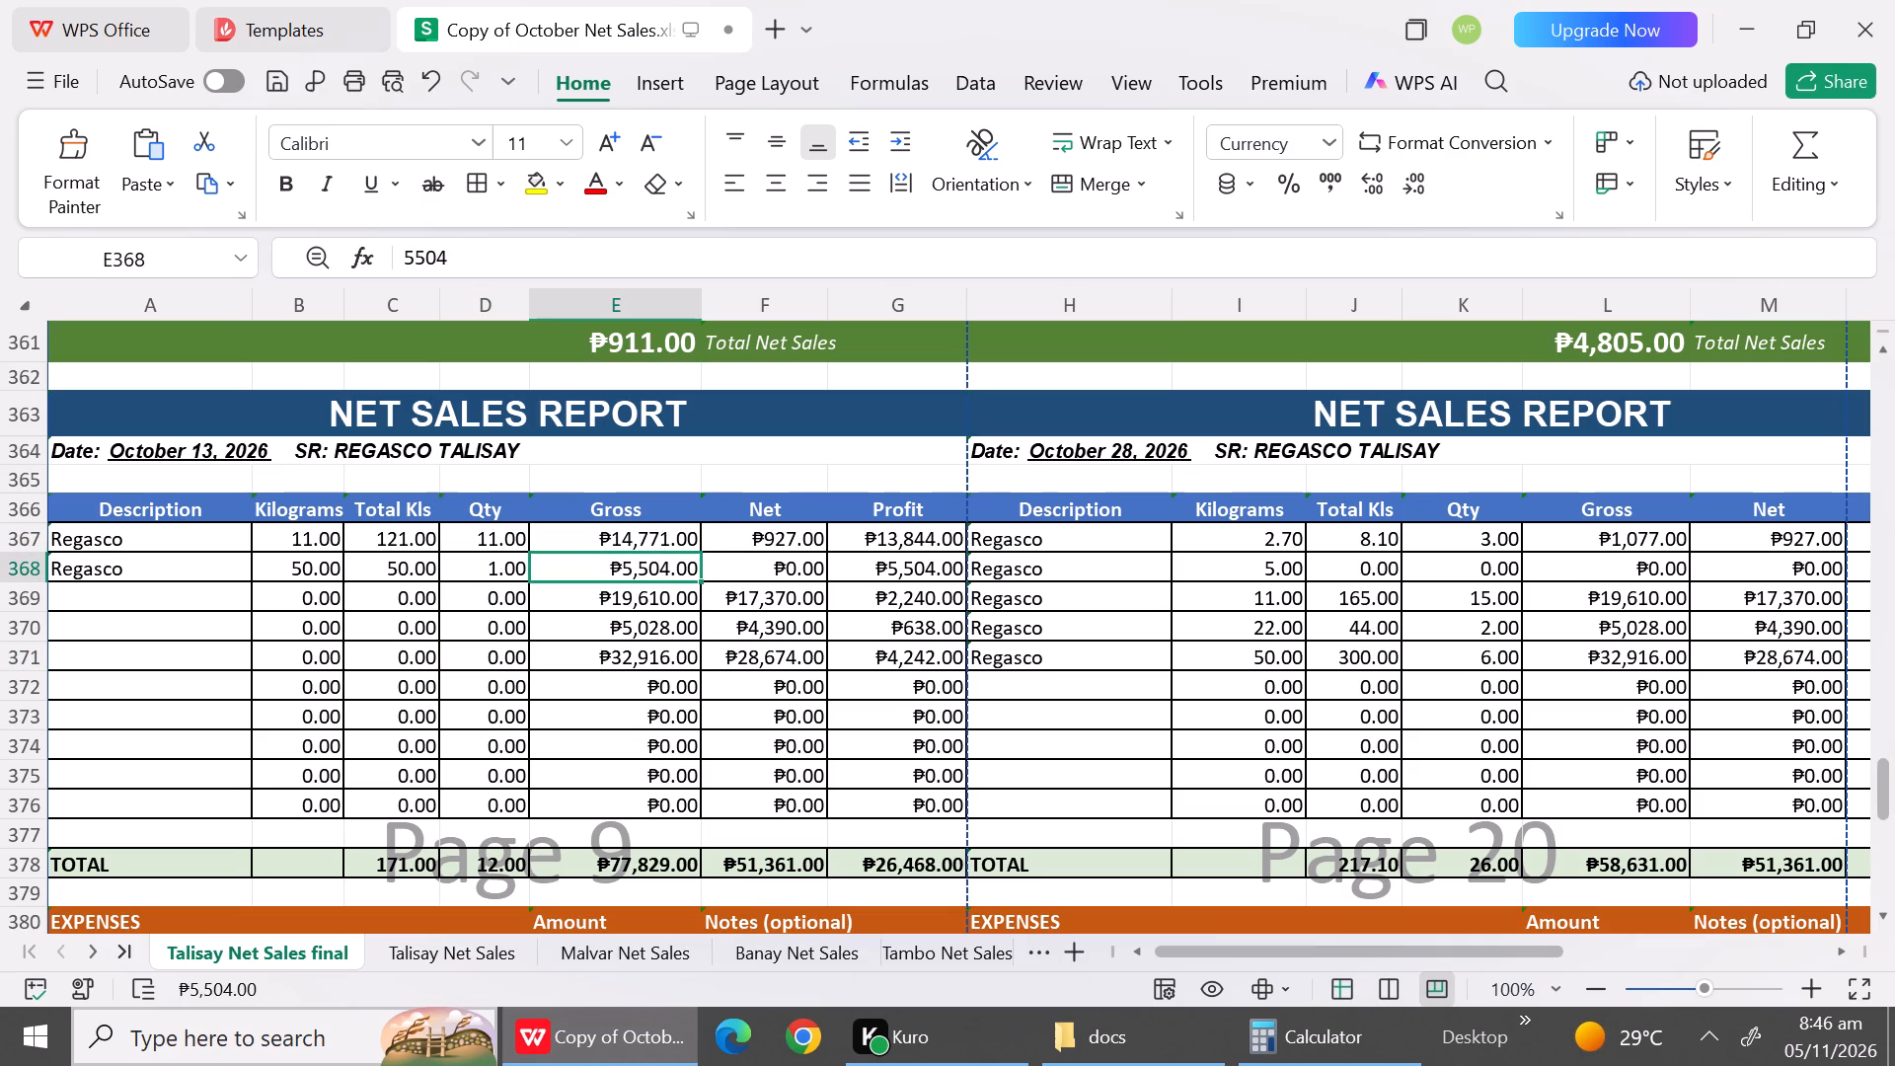
key("Down")
key("0")
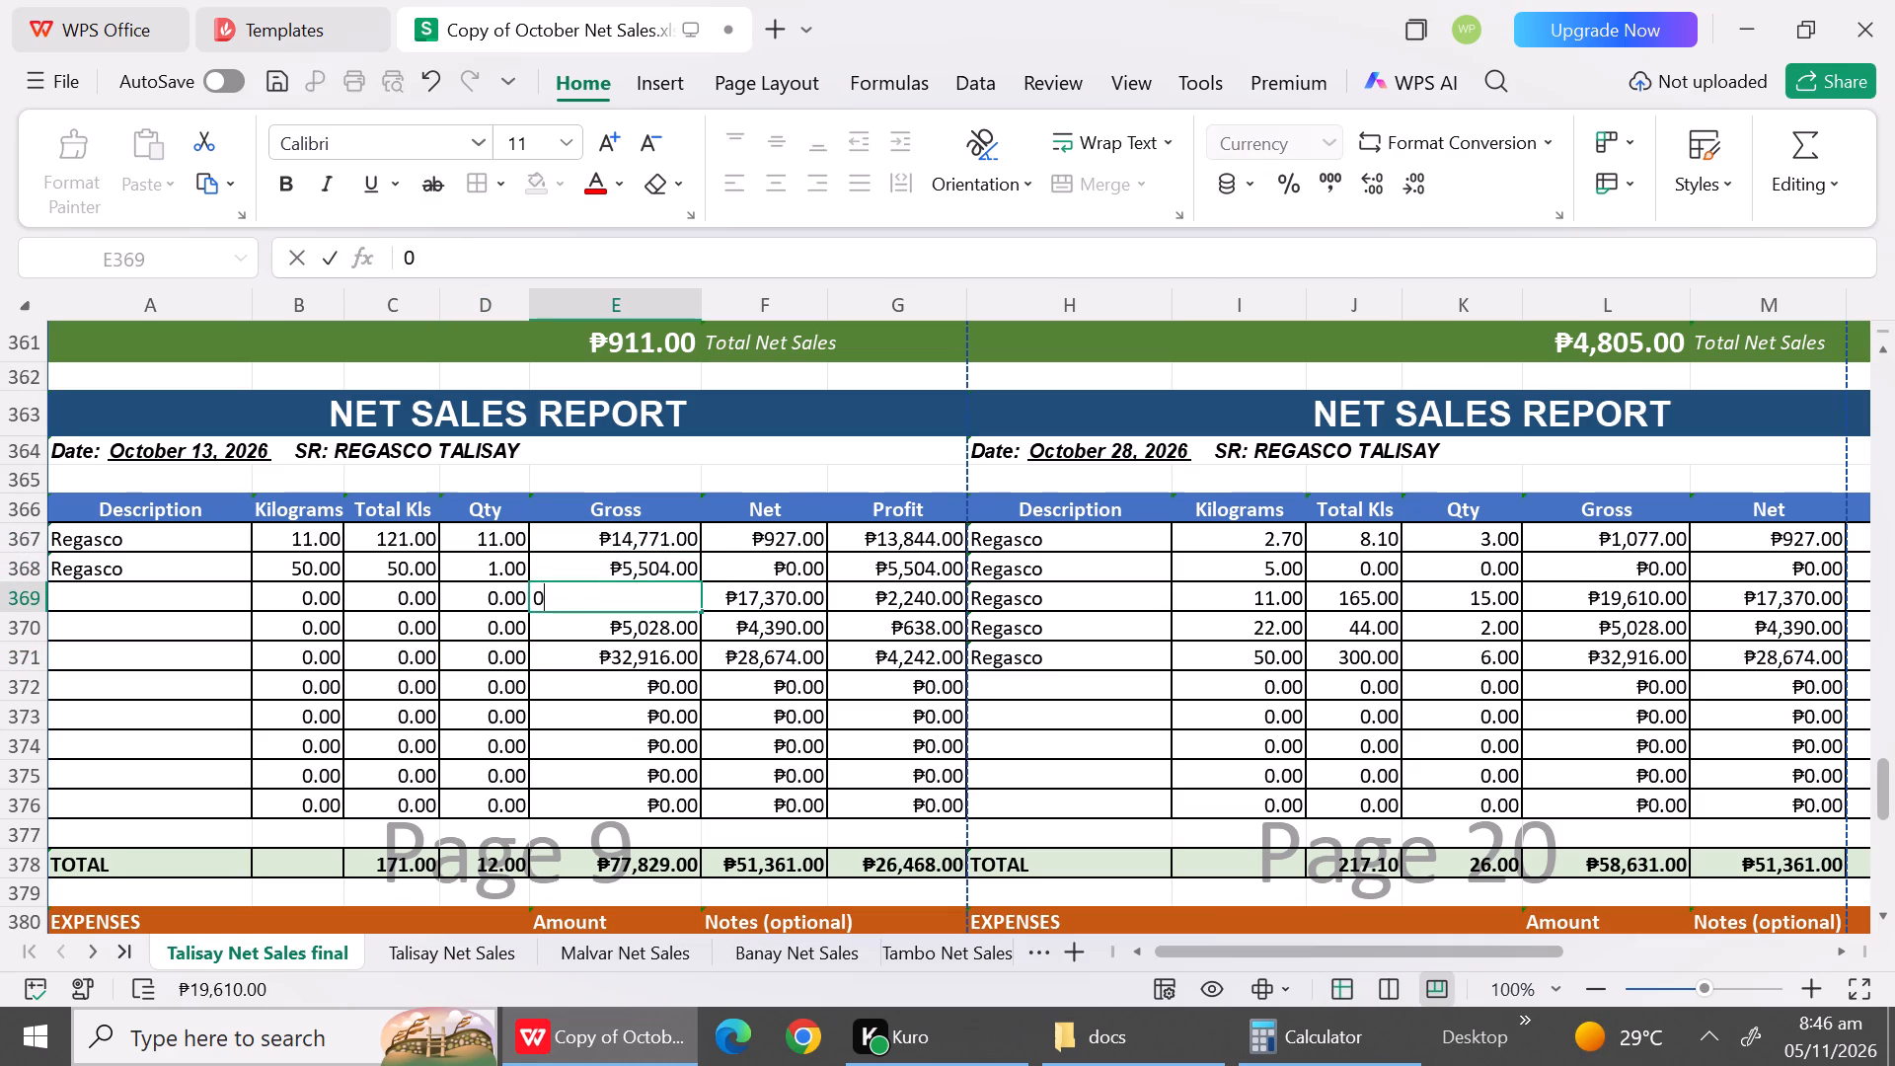
key("Down")
key("0")
key("Down")
key("0")
key("Down")
left_click(561, 662)
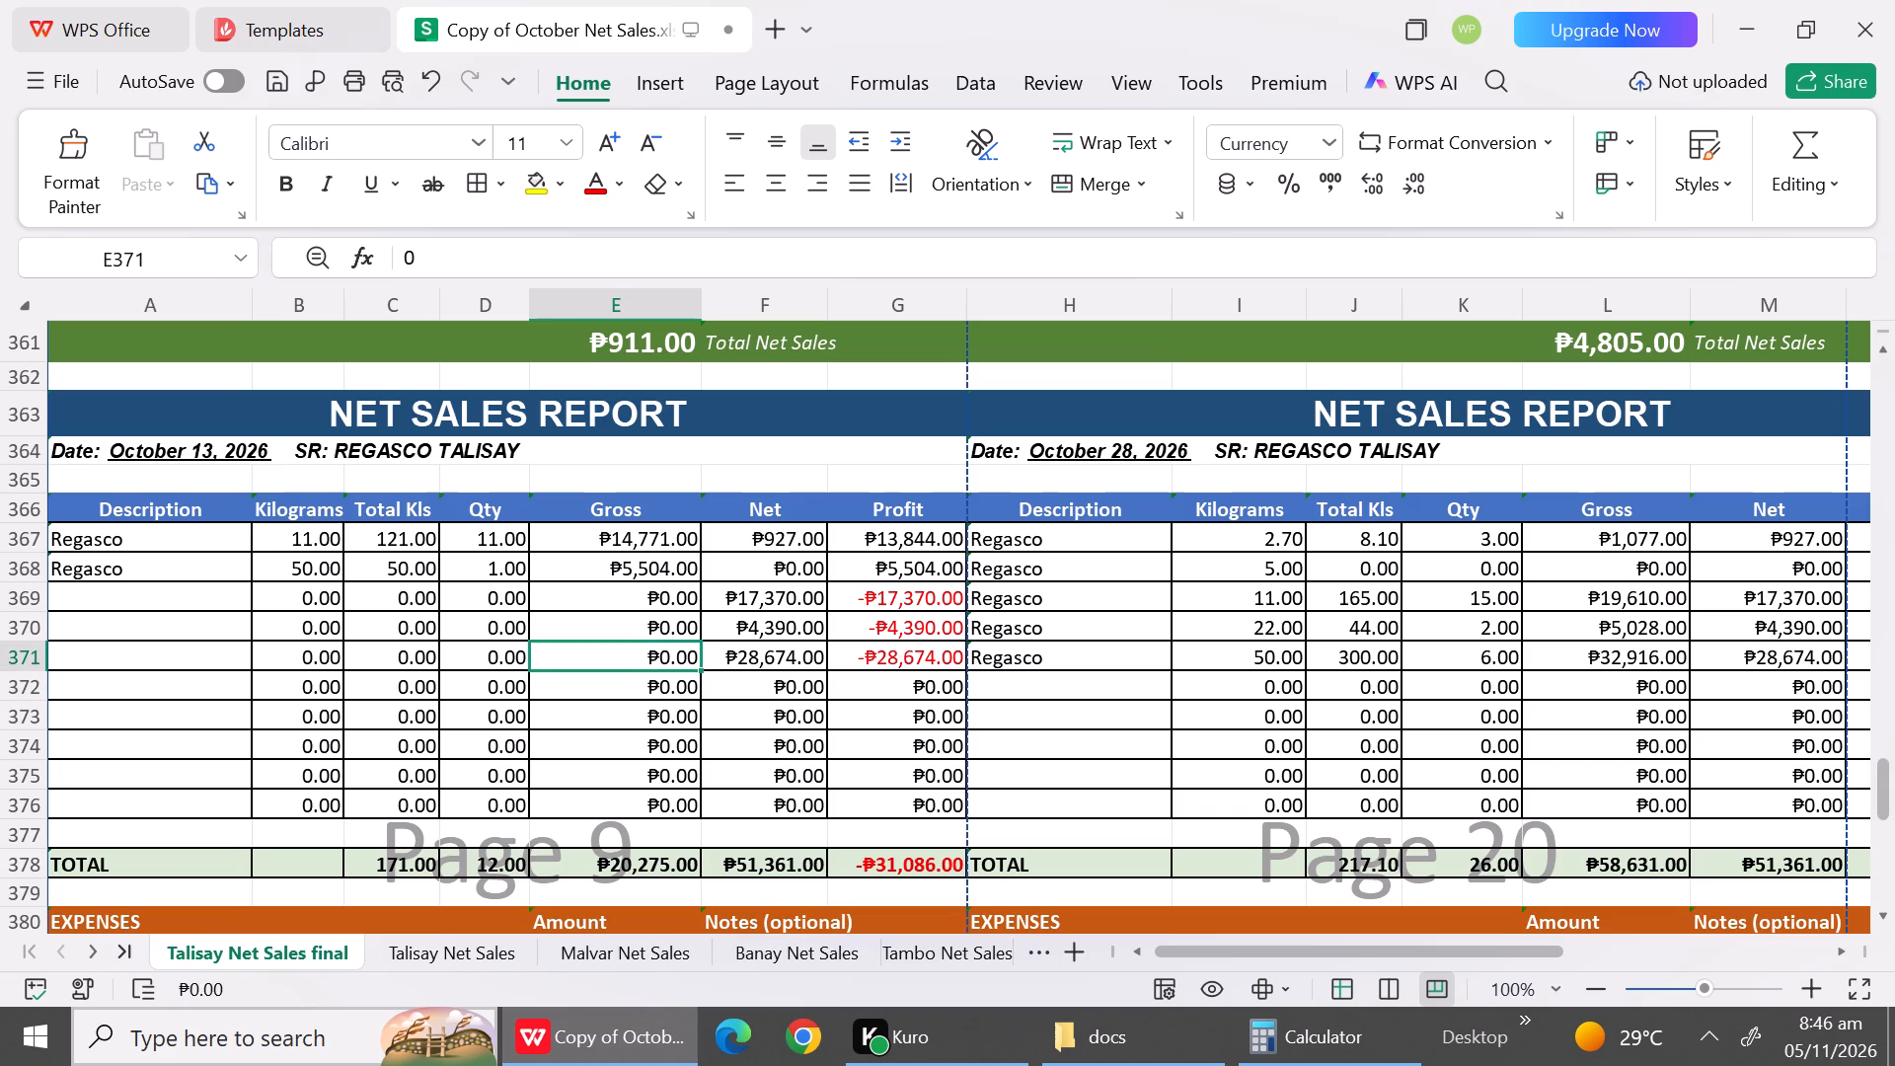
Copy the October 13 net amounts 12,378 and 4,779 from Z5:Z6 of Talisay Net Sales into F367:F368 of the final sheet.
left_click(407, 944)
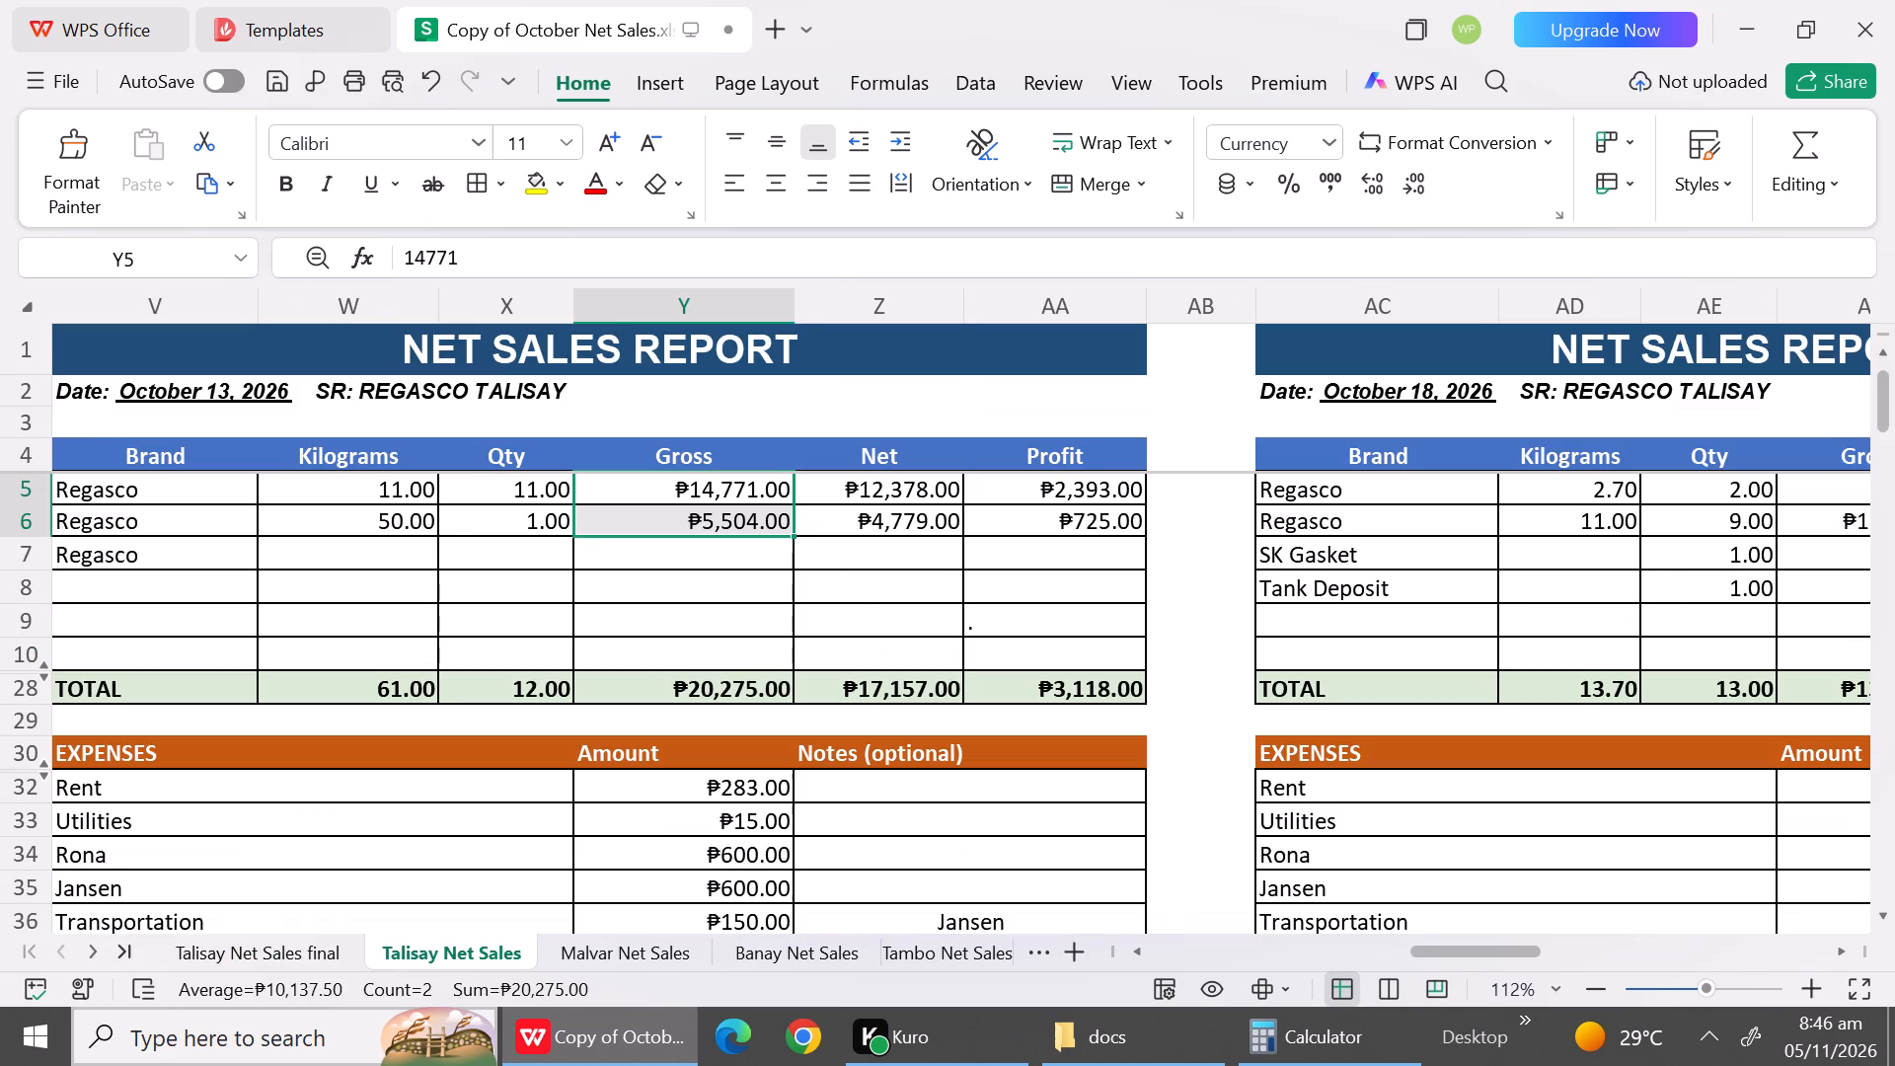
left_click_drag(916, 480, 912, 517)
key("ctrl+c")
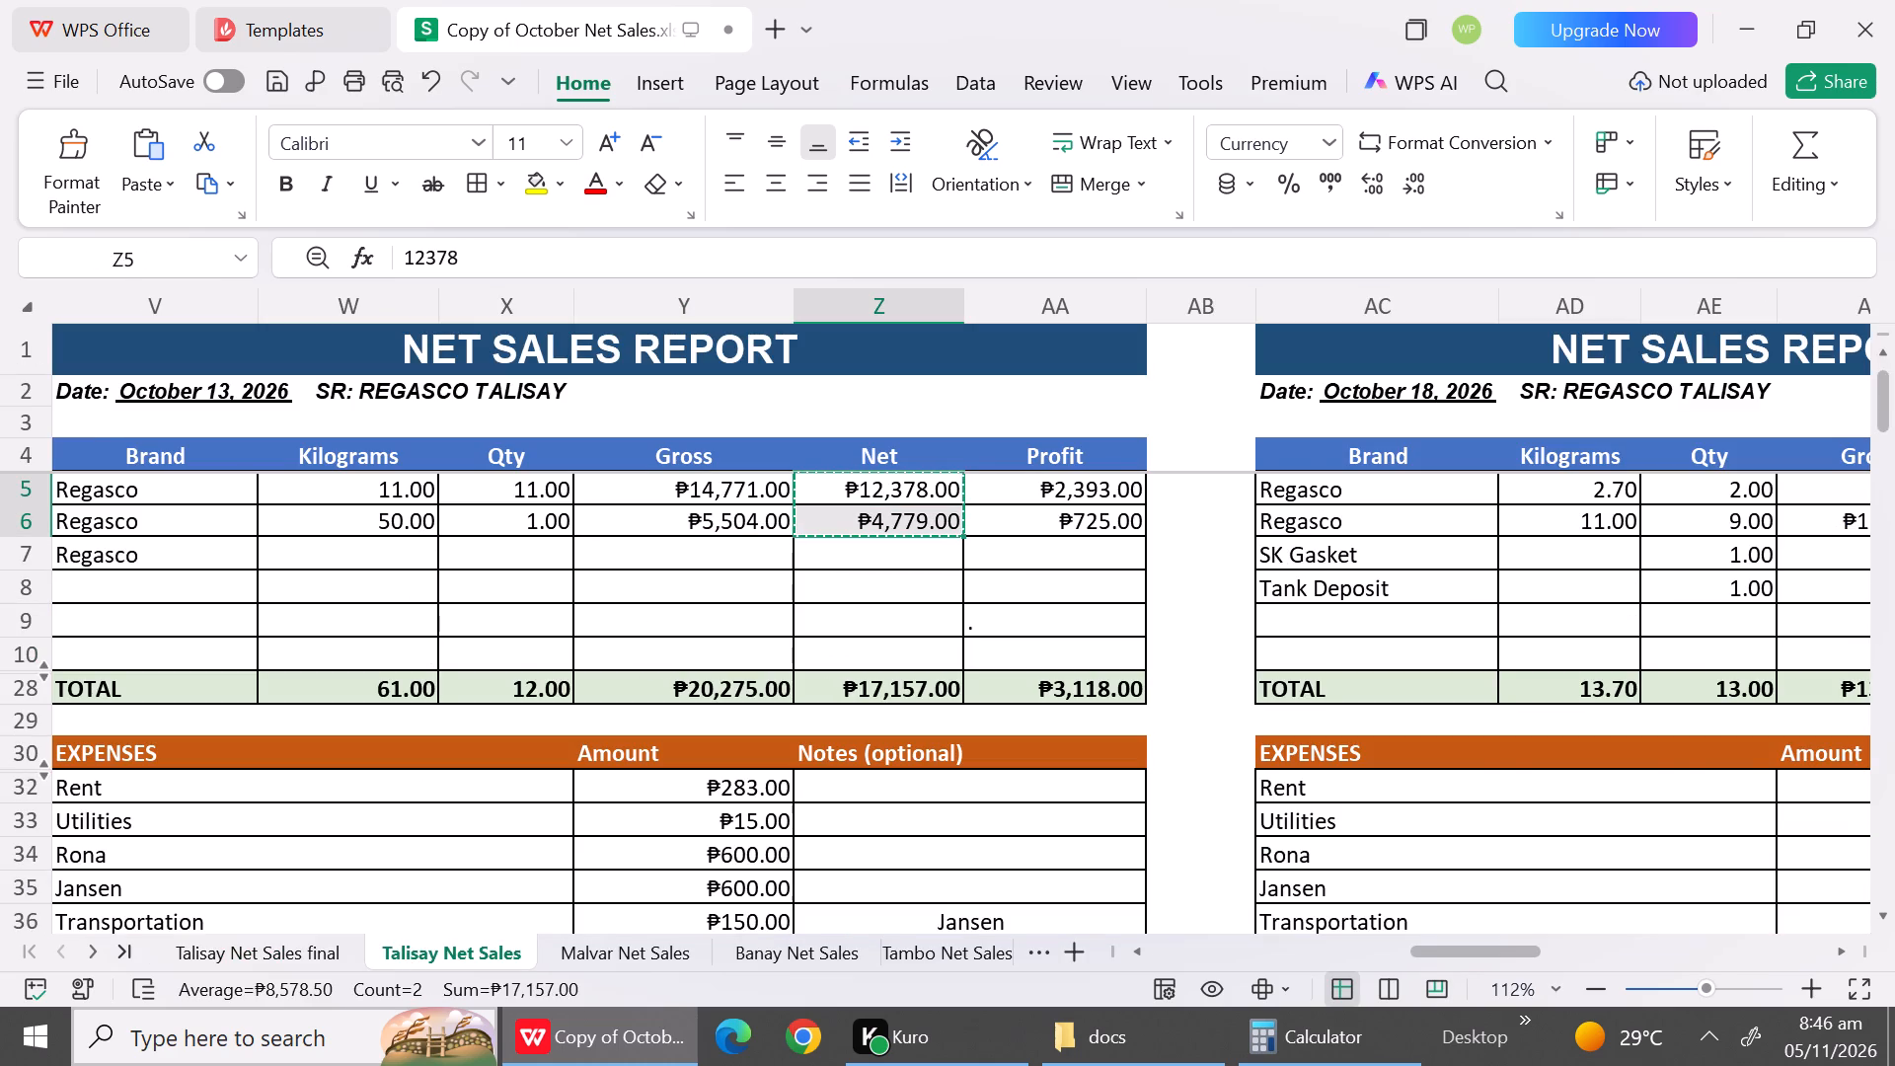
left_click(286, 957)
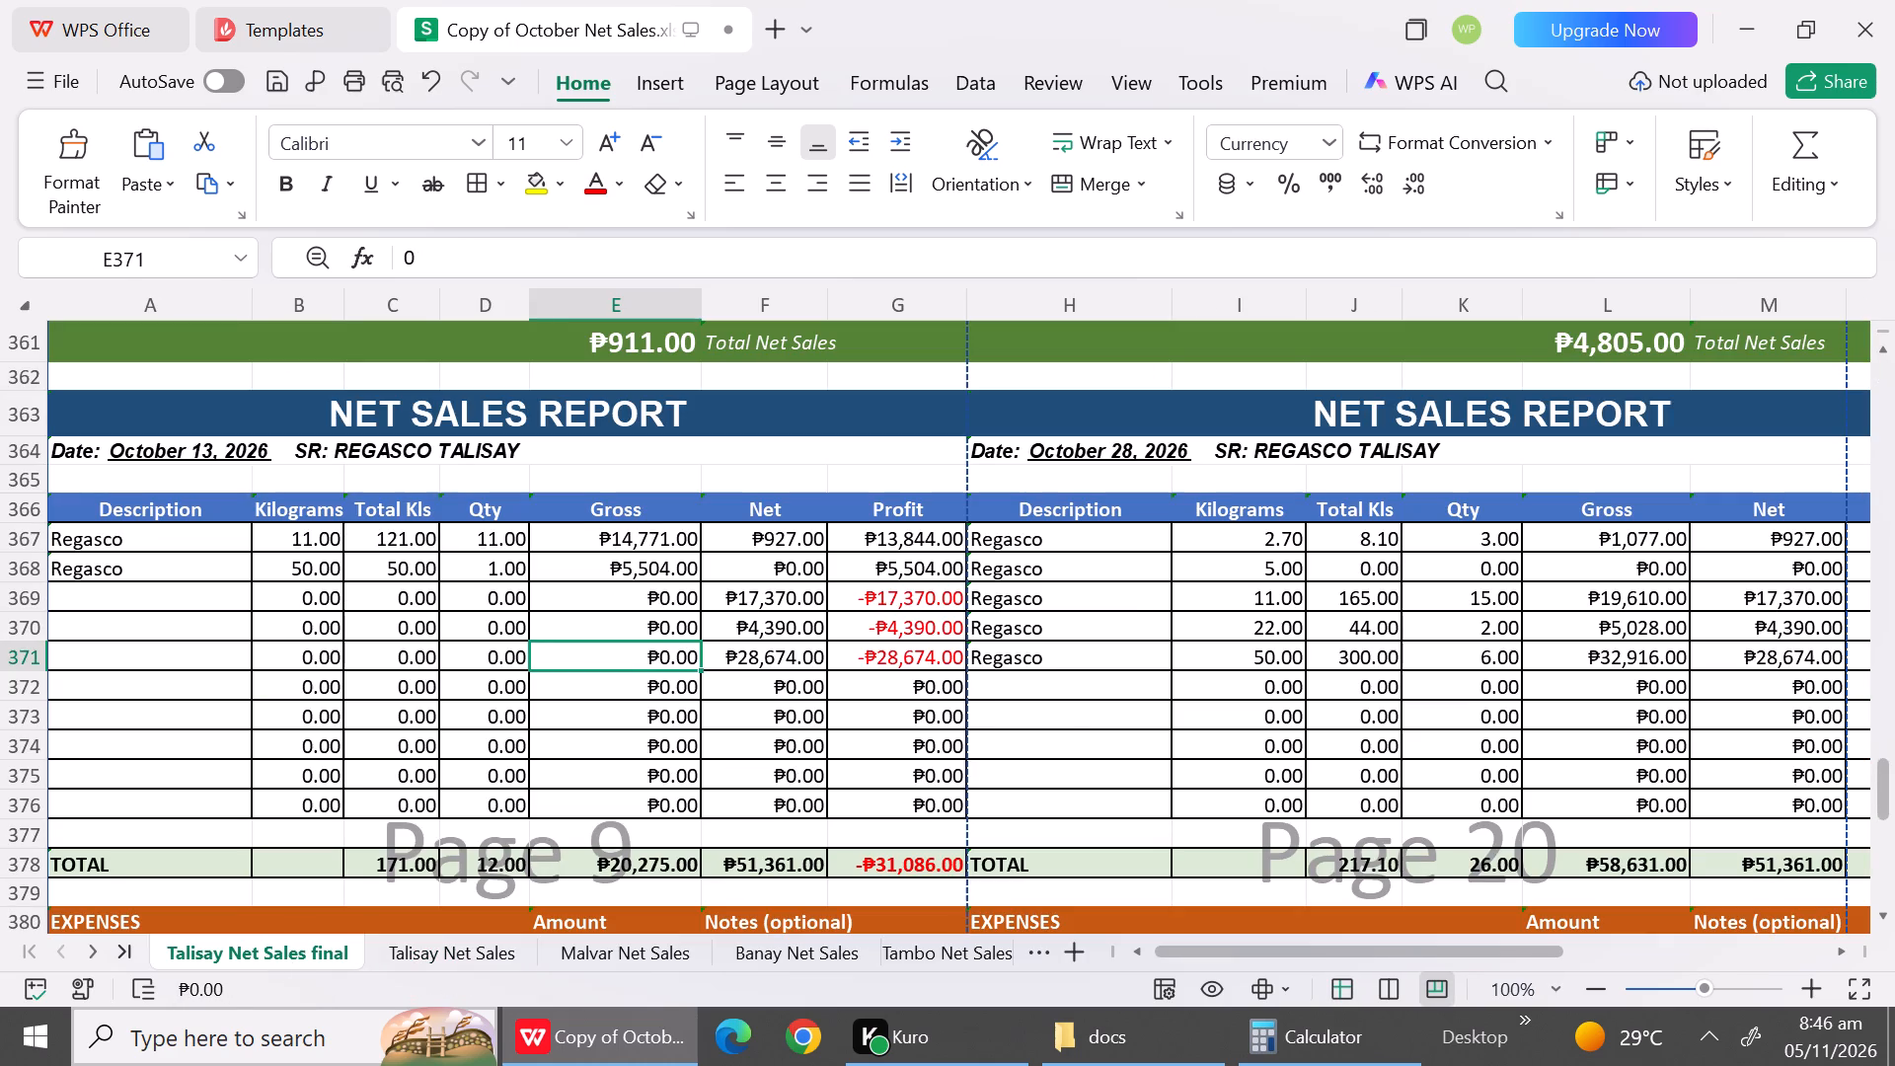
left_click(771, 550)
key("ctrl+v")
key("Down")
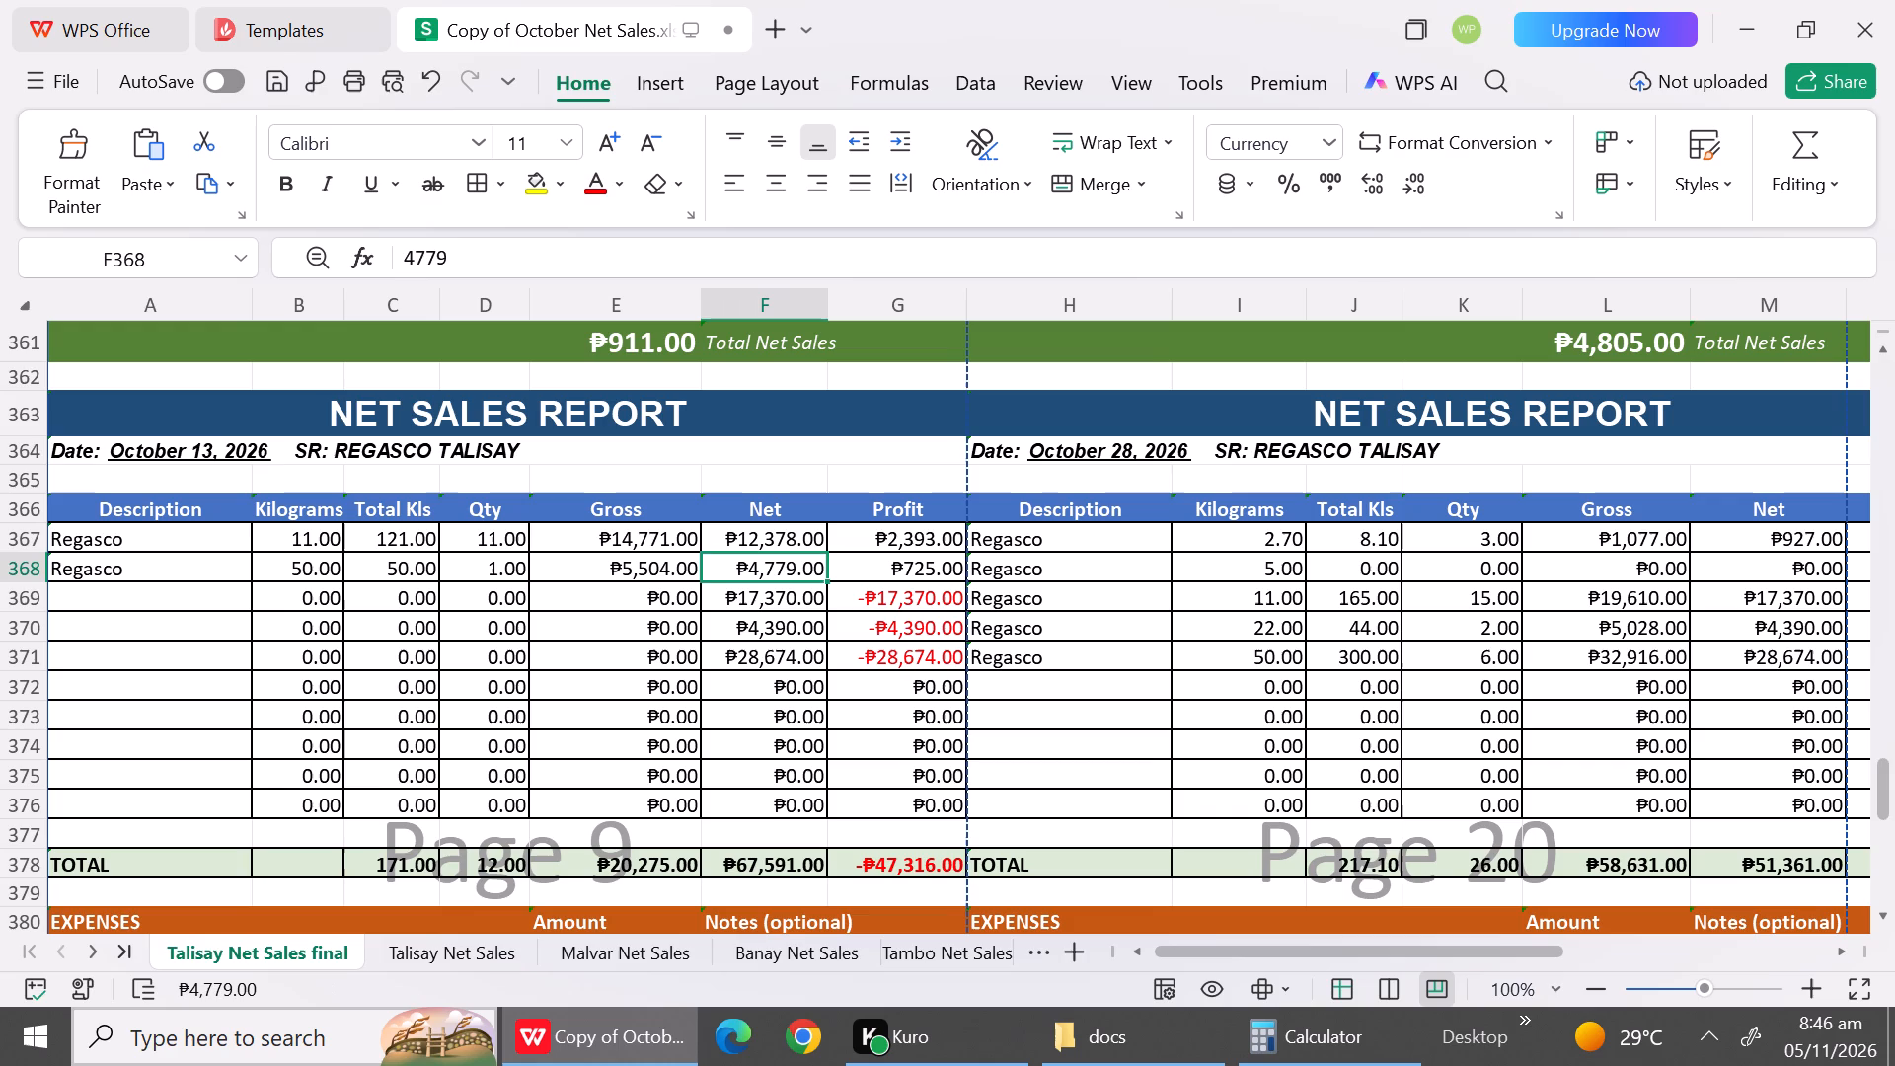
Set the net amounts in F369:F371 of the October 13 report to 0.
key("Down")
key("0")
key("Down")
key("0")
key("Down")
key("0")
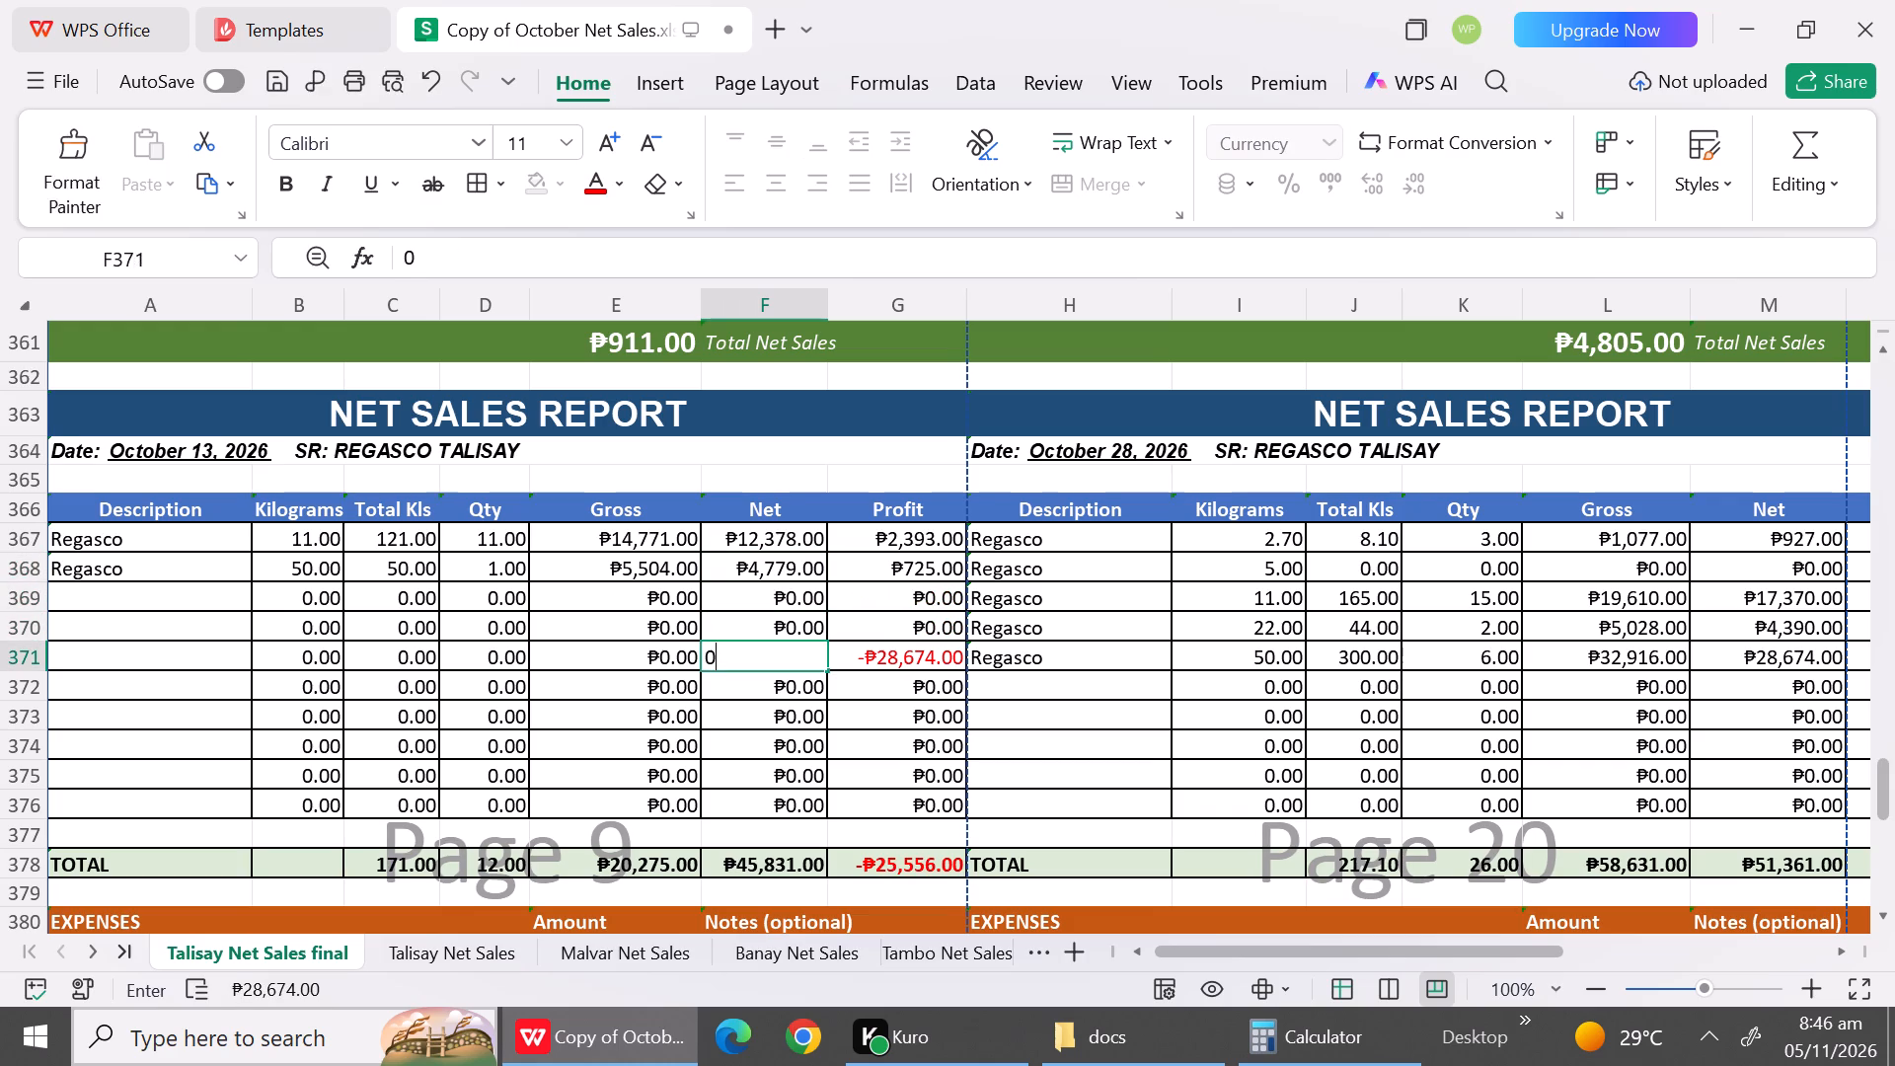
left_click(526, 660)
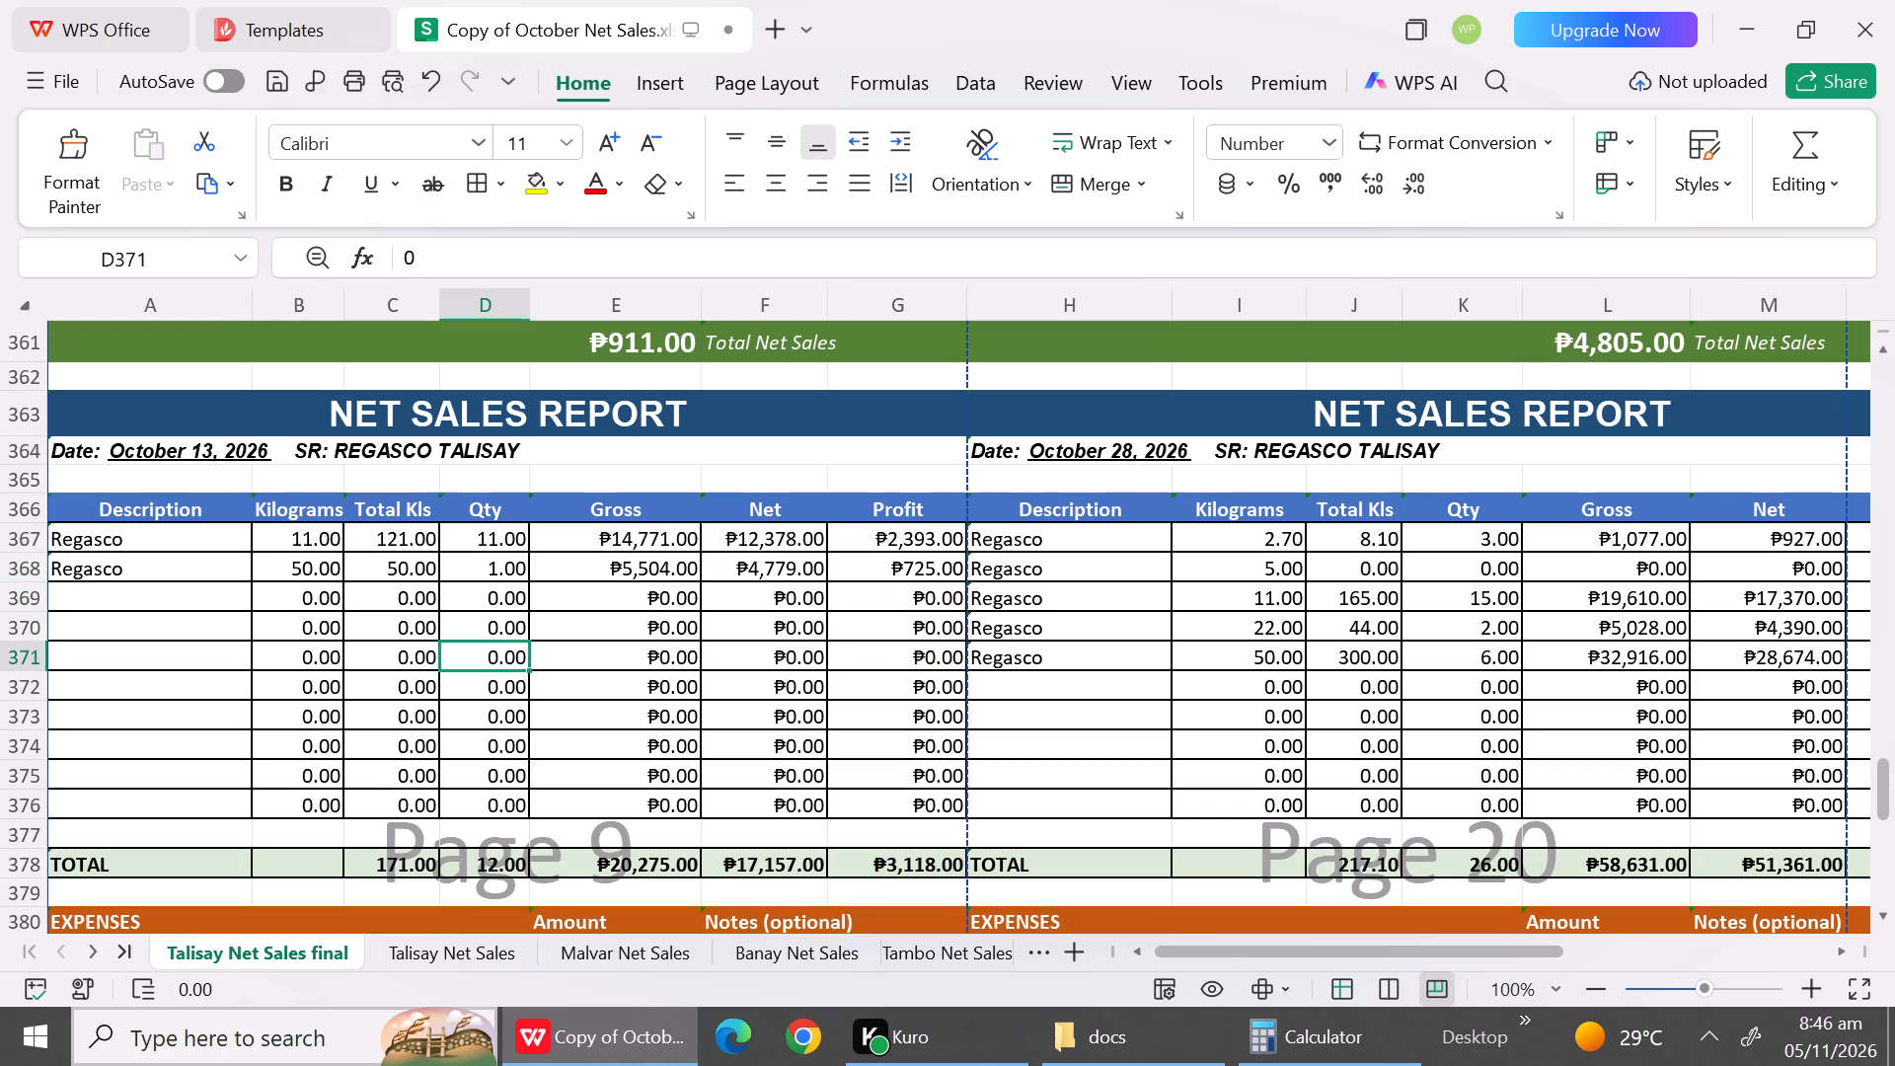
Using the Talisay Net Sales expense list, replace the October 13 expense descriptions in A384:A385 of the final sheet with Rona and Jansen.
triple_click(1883, 916)
triple_click(1883, 916)
triple_click(1883, 916)
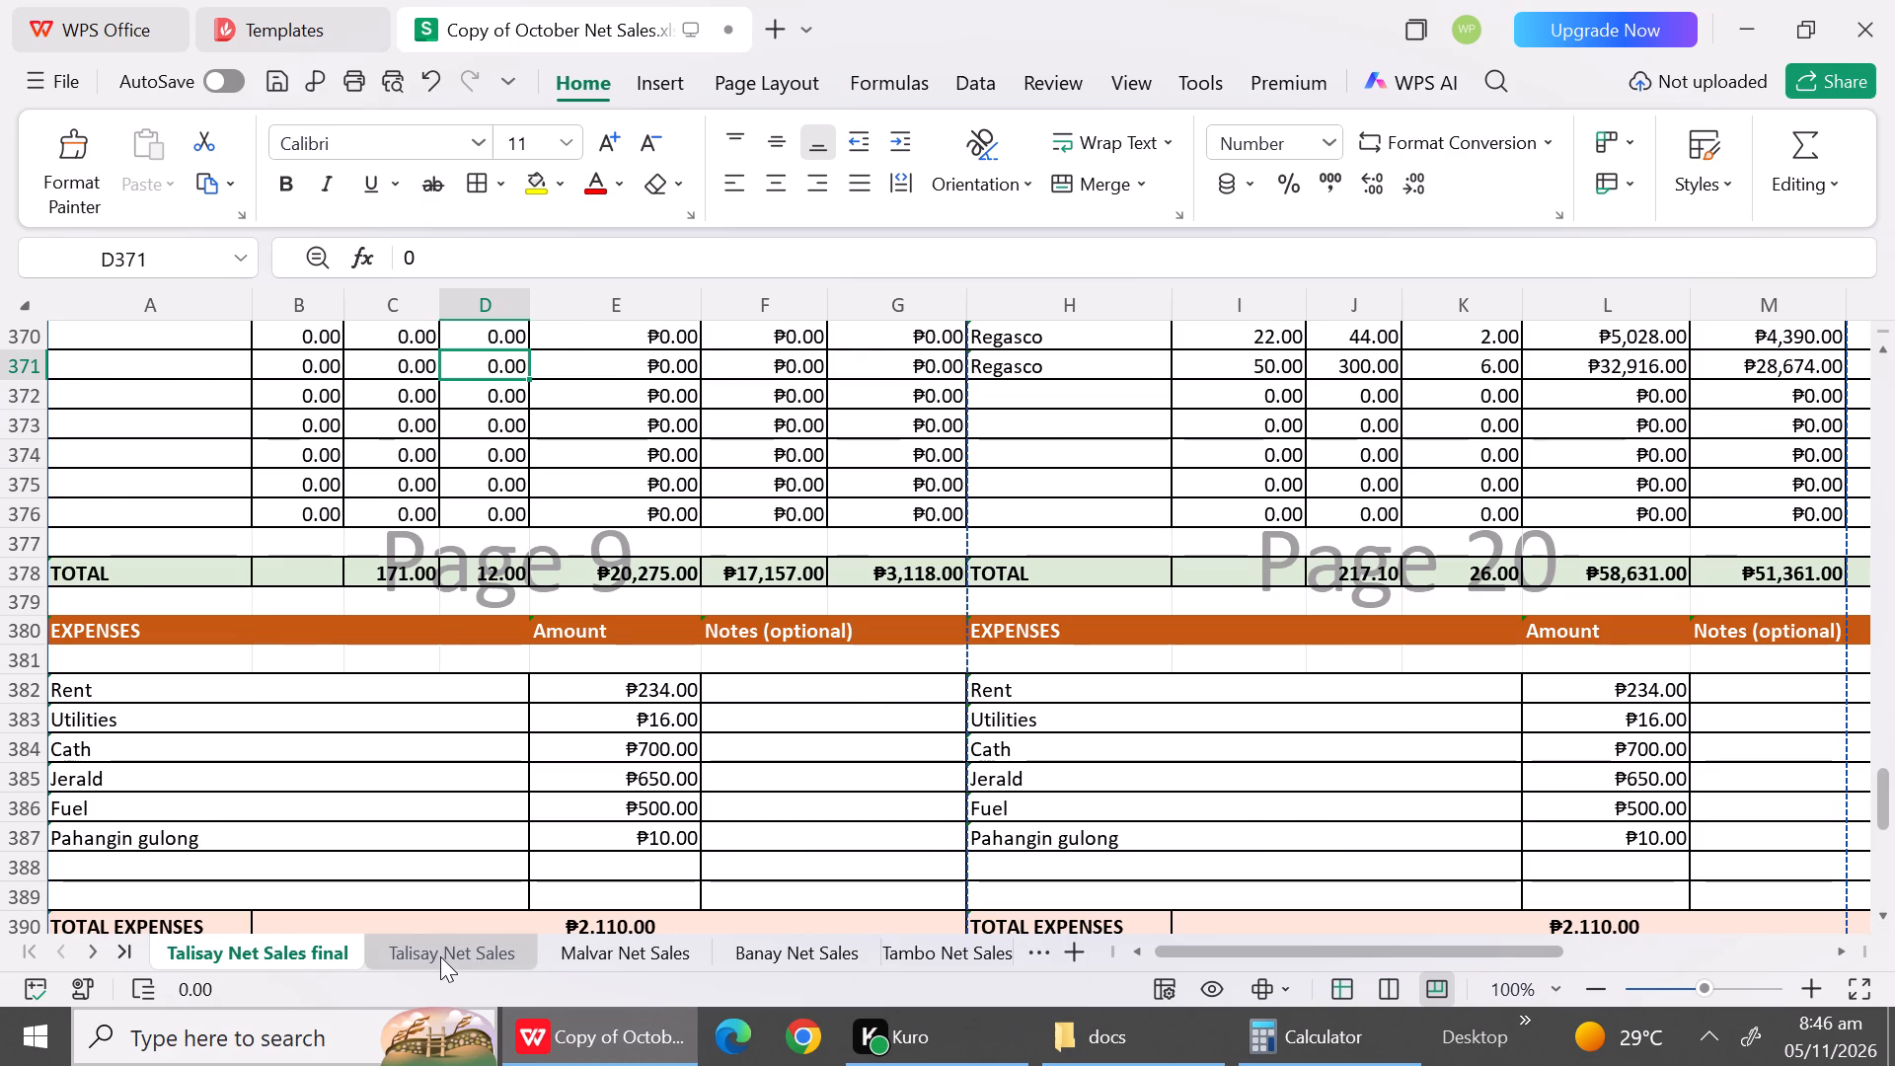
left_click(440, 956)
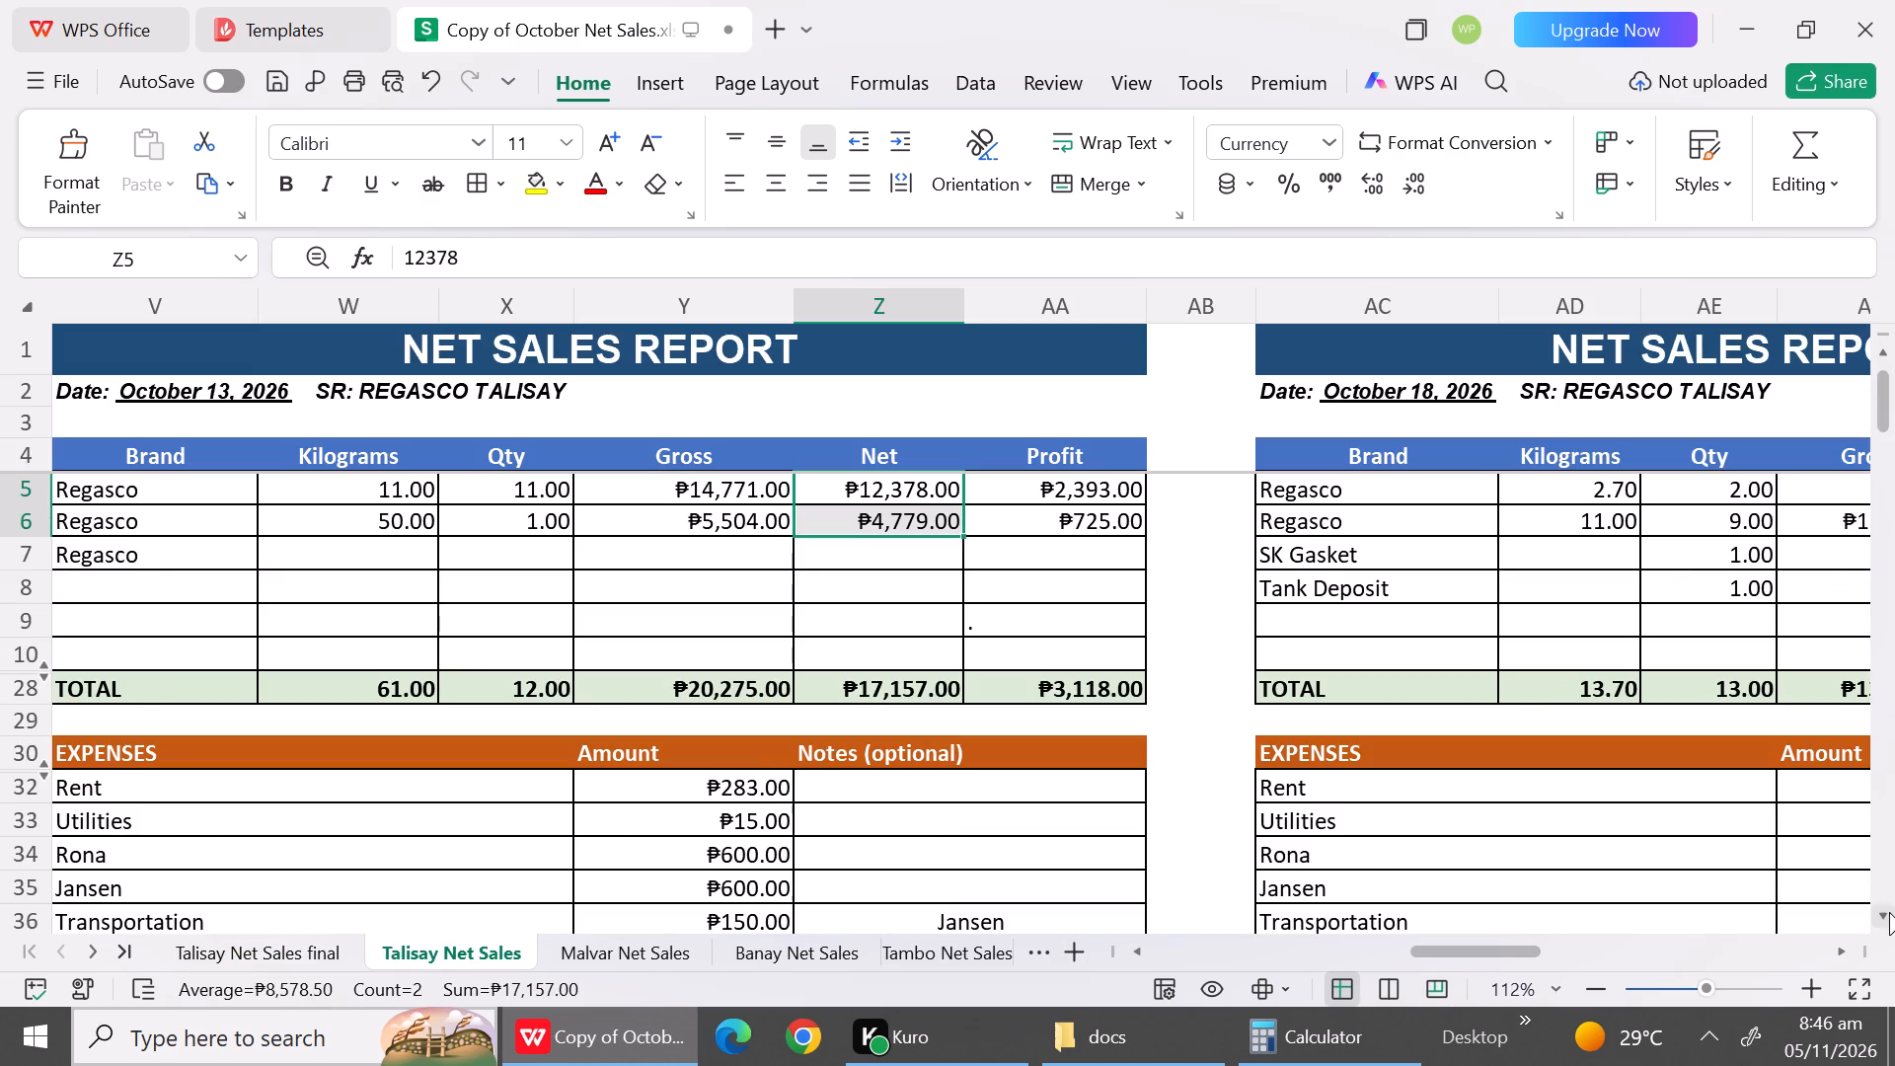
triple_click(1887, 916)
triple_click(1887, 916)
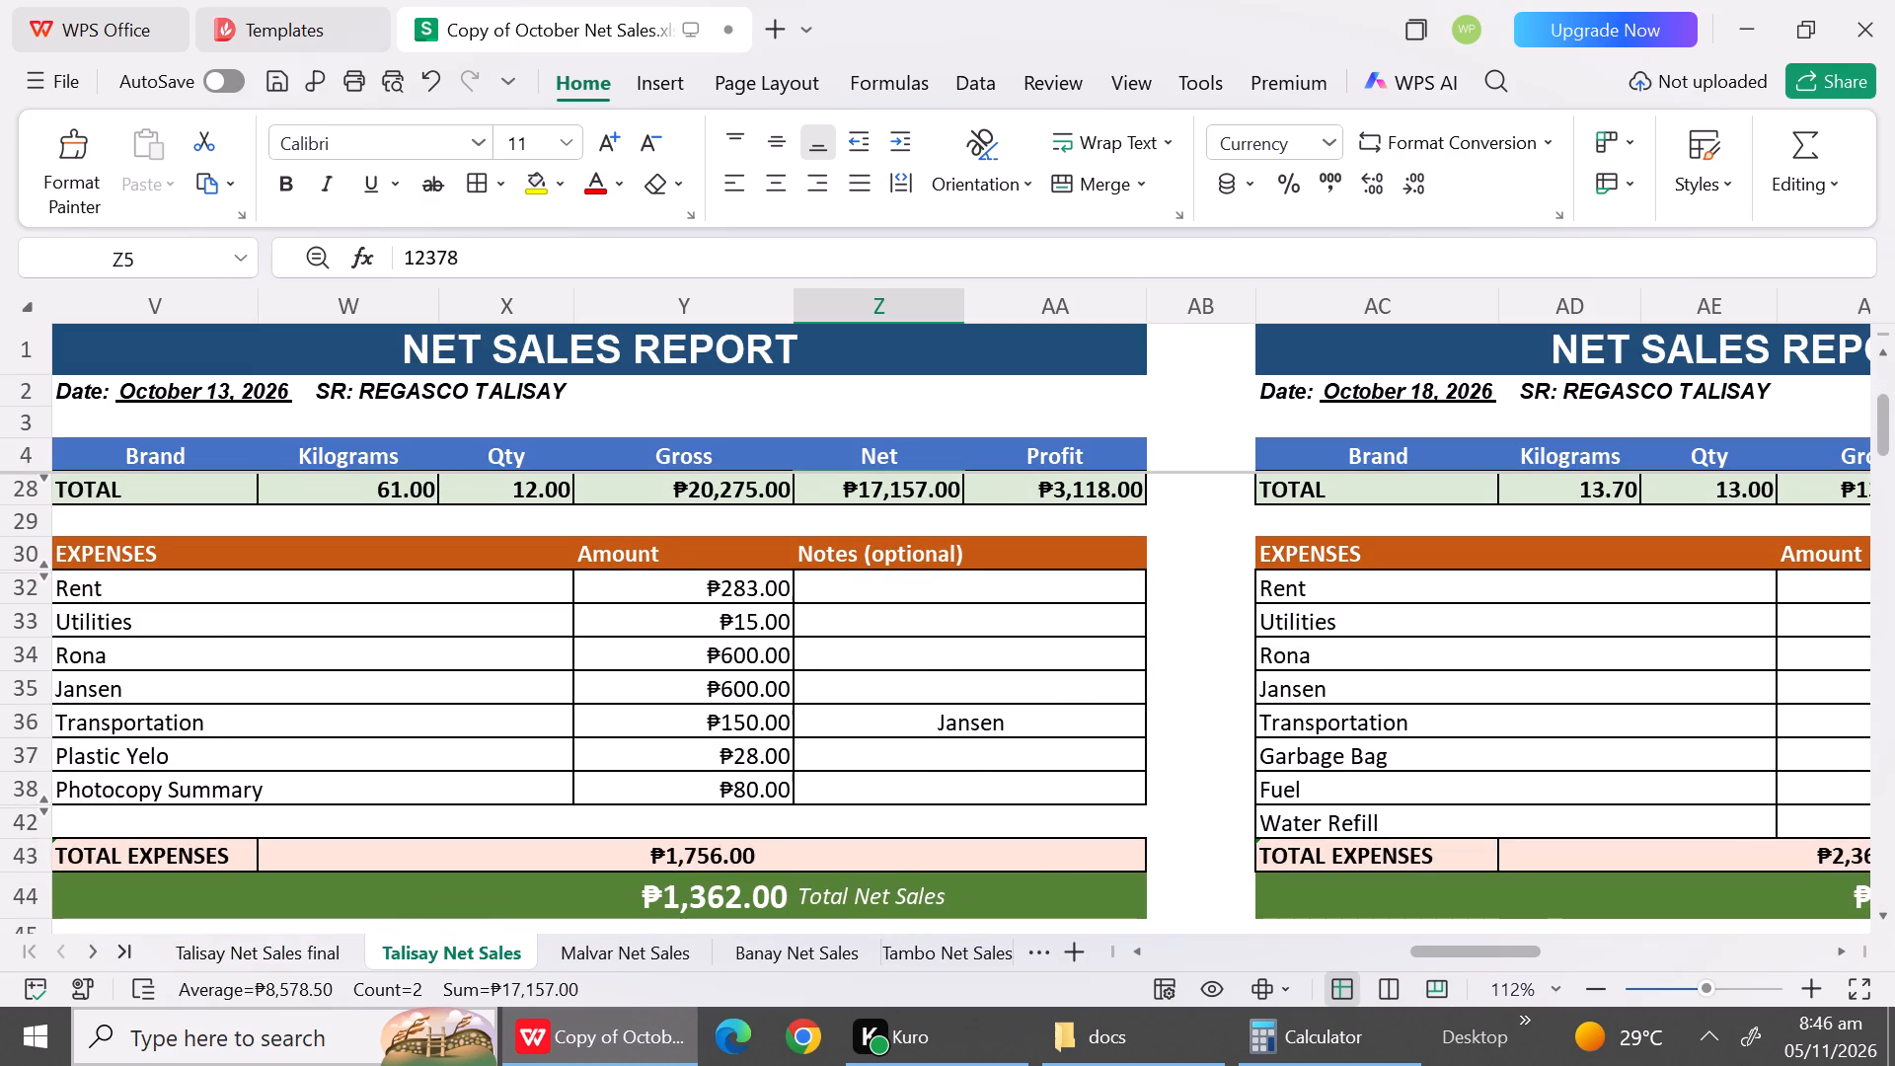
left_click(254, 940)
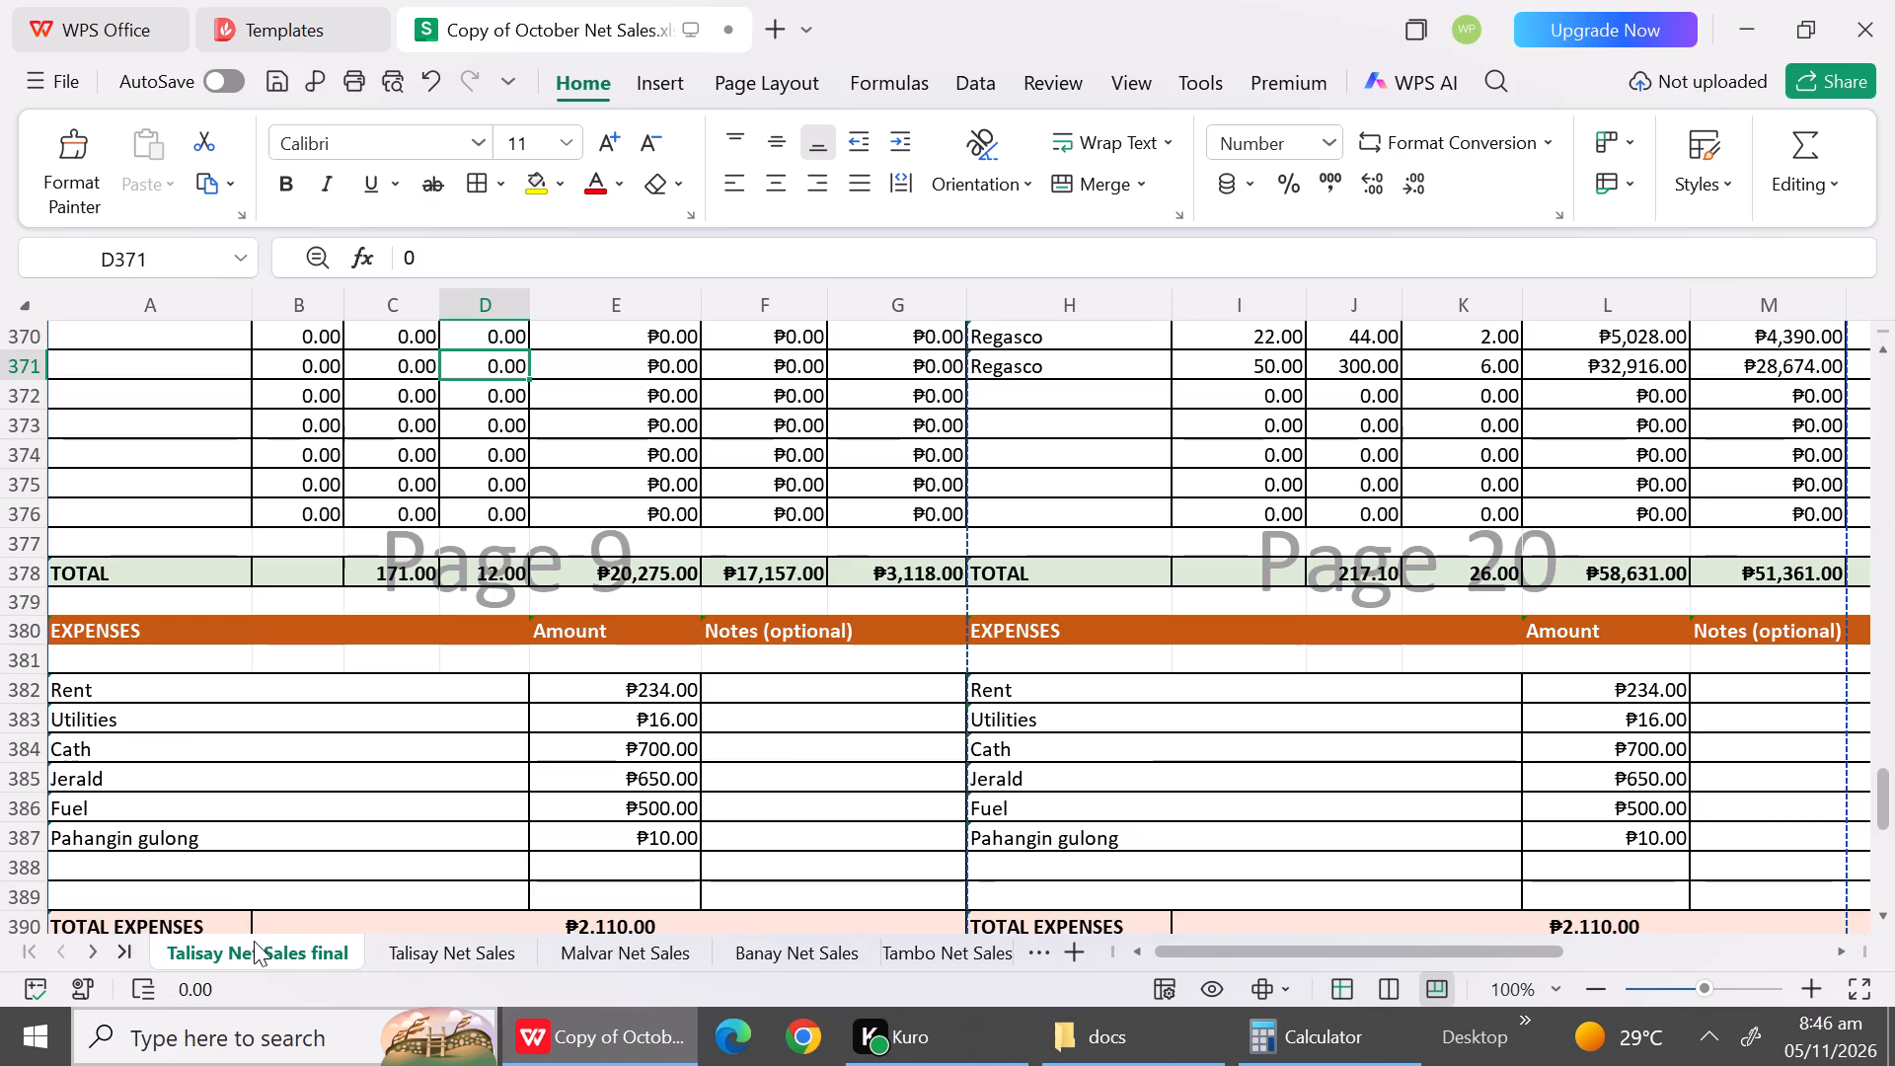
left_click(140, 749)
type("ro")
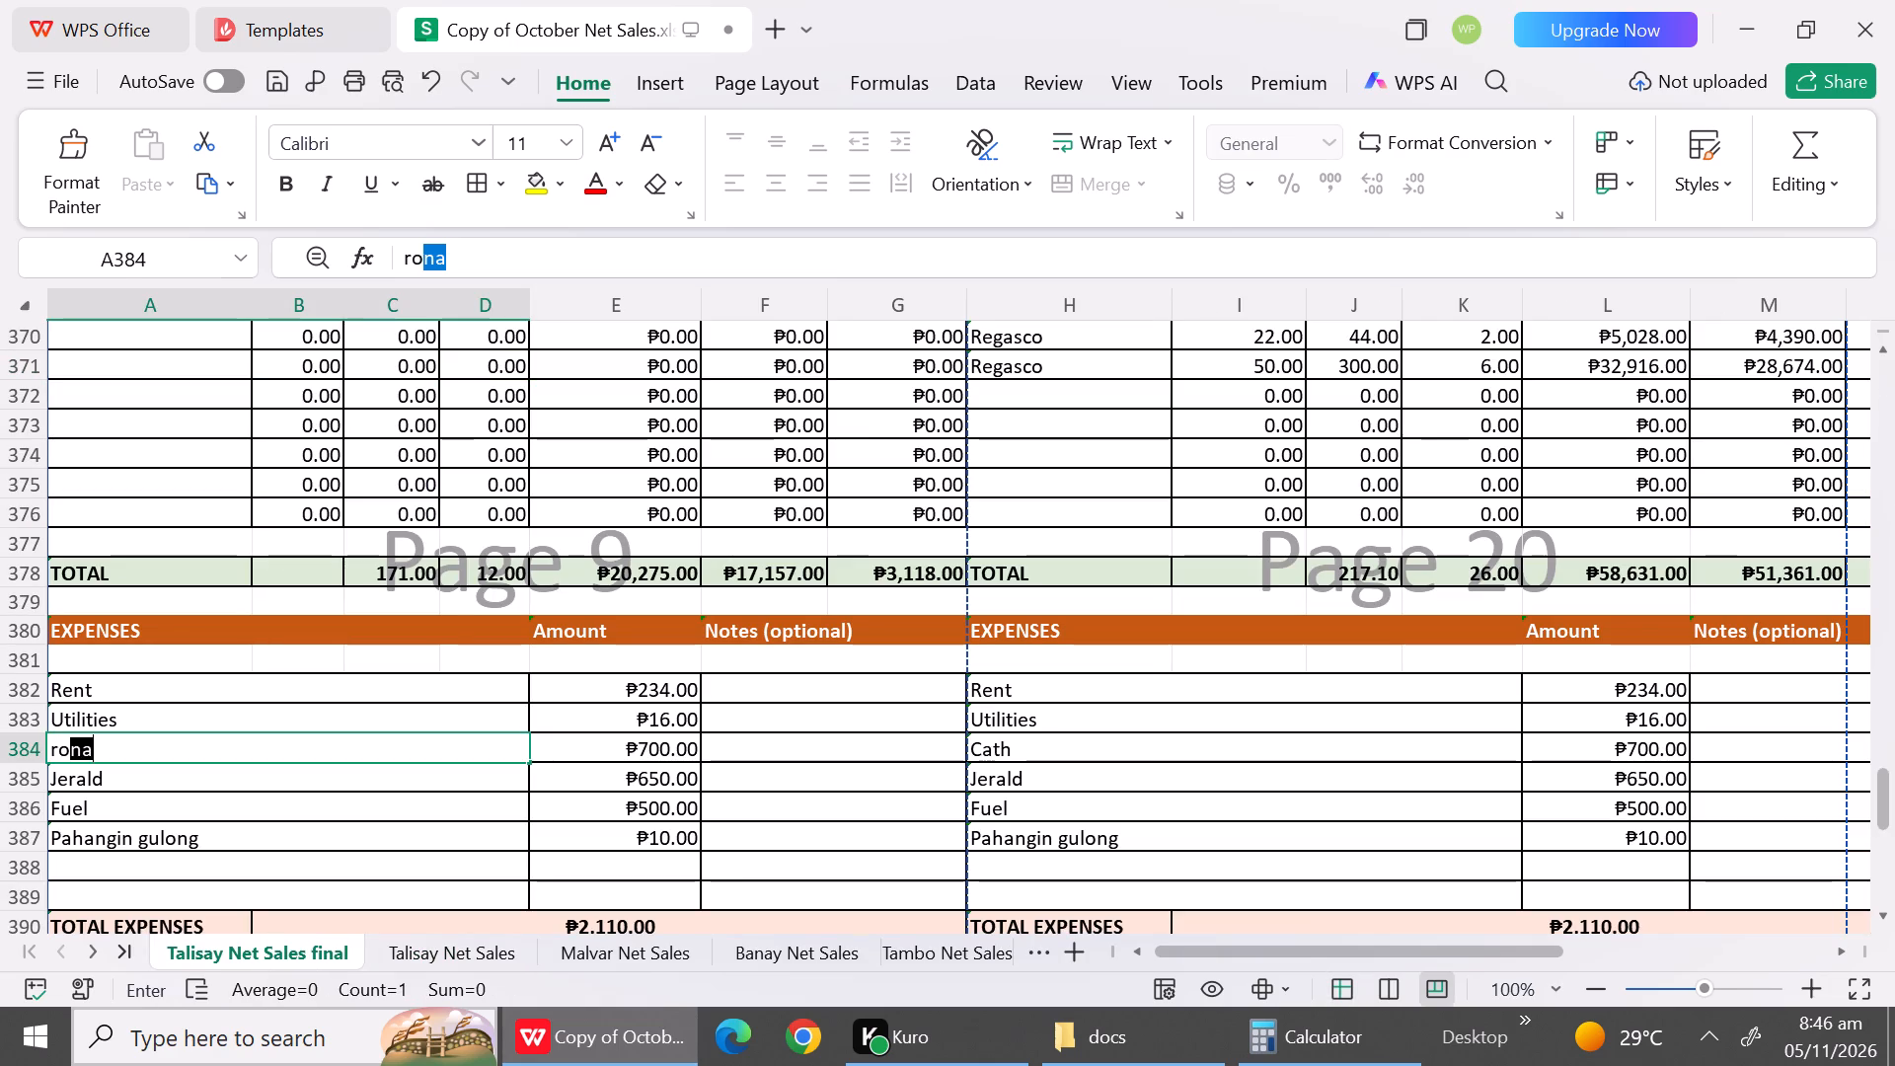
key("Down")
key("shift+j")
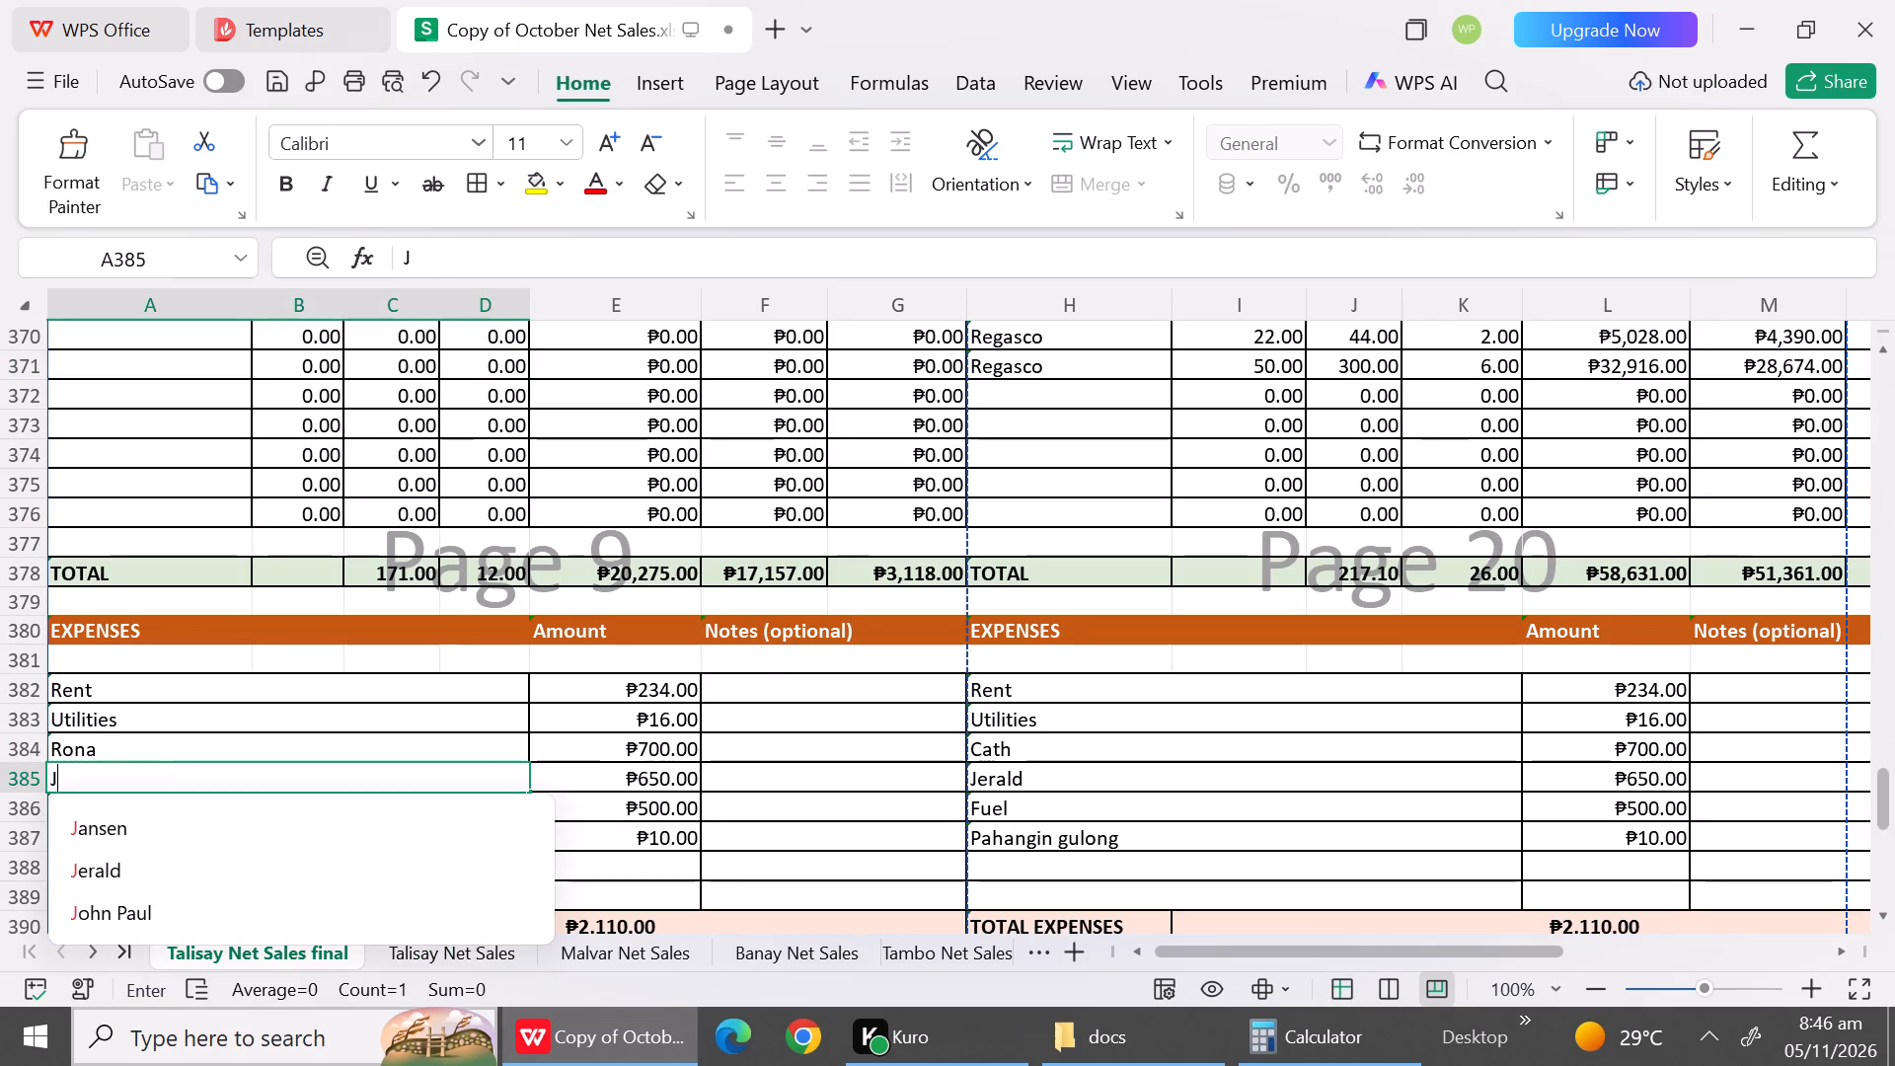
key("Down")
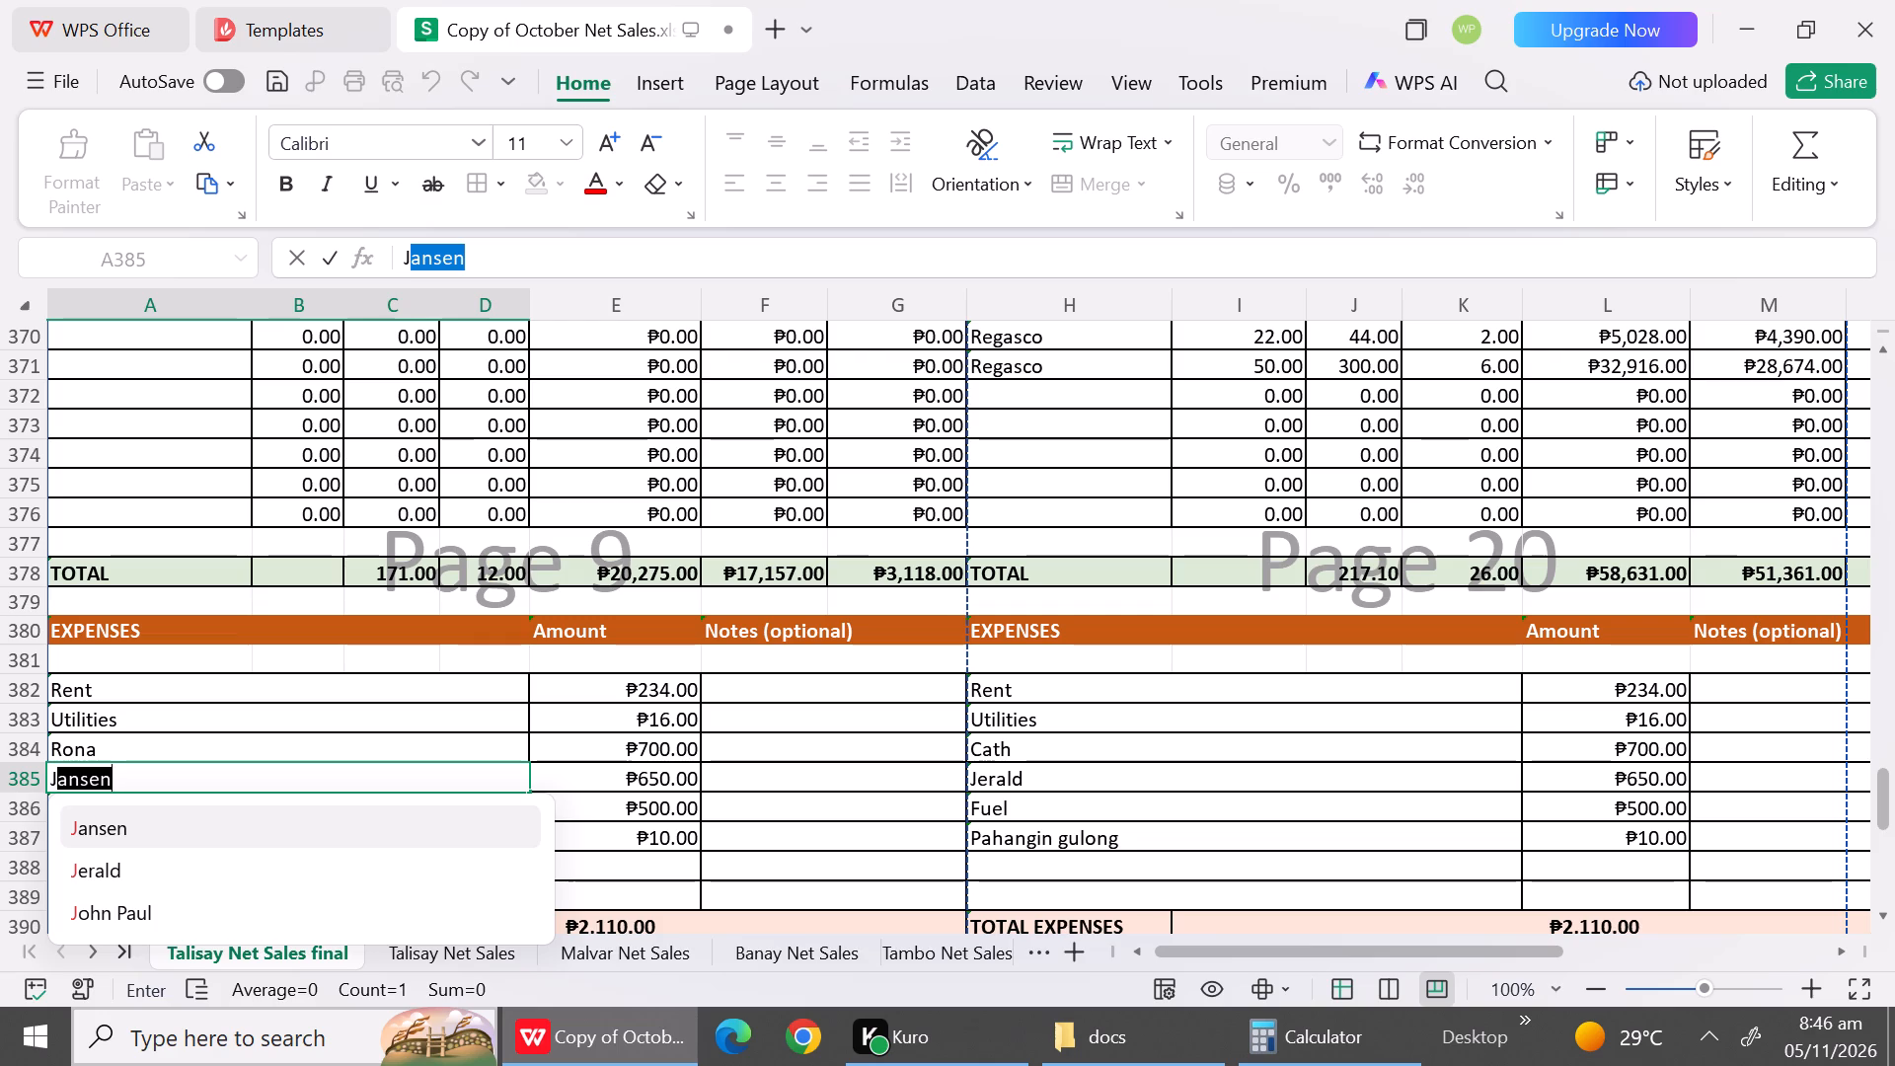
key("Return")
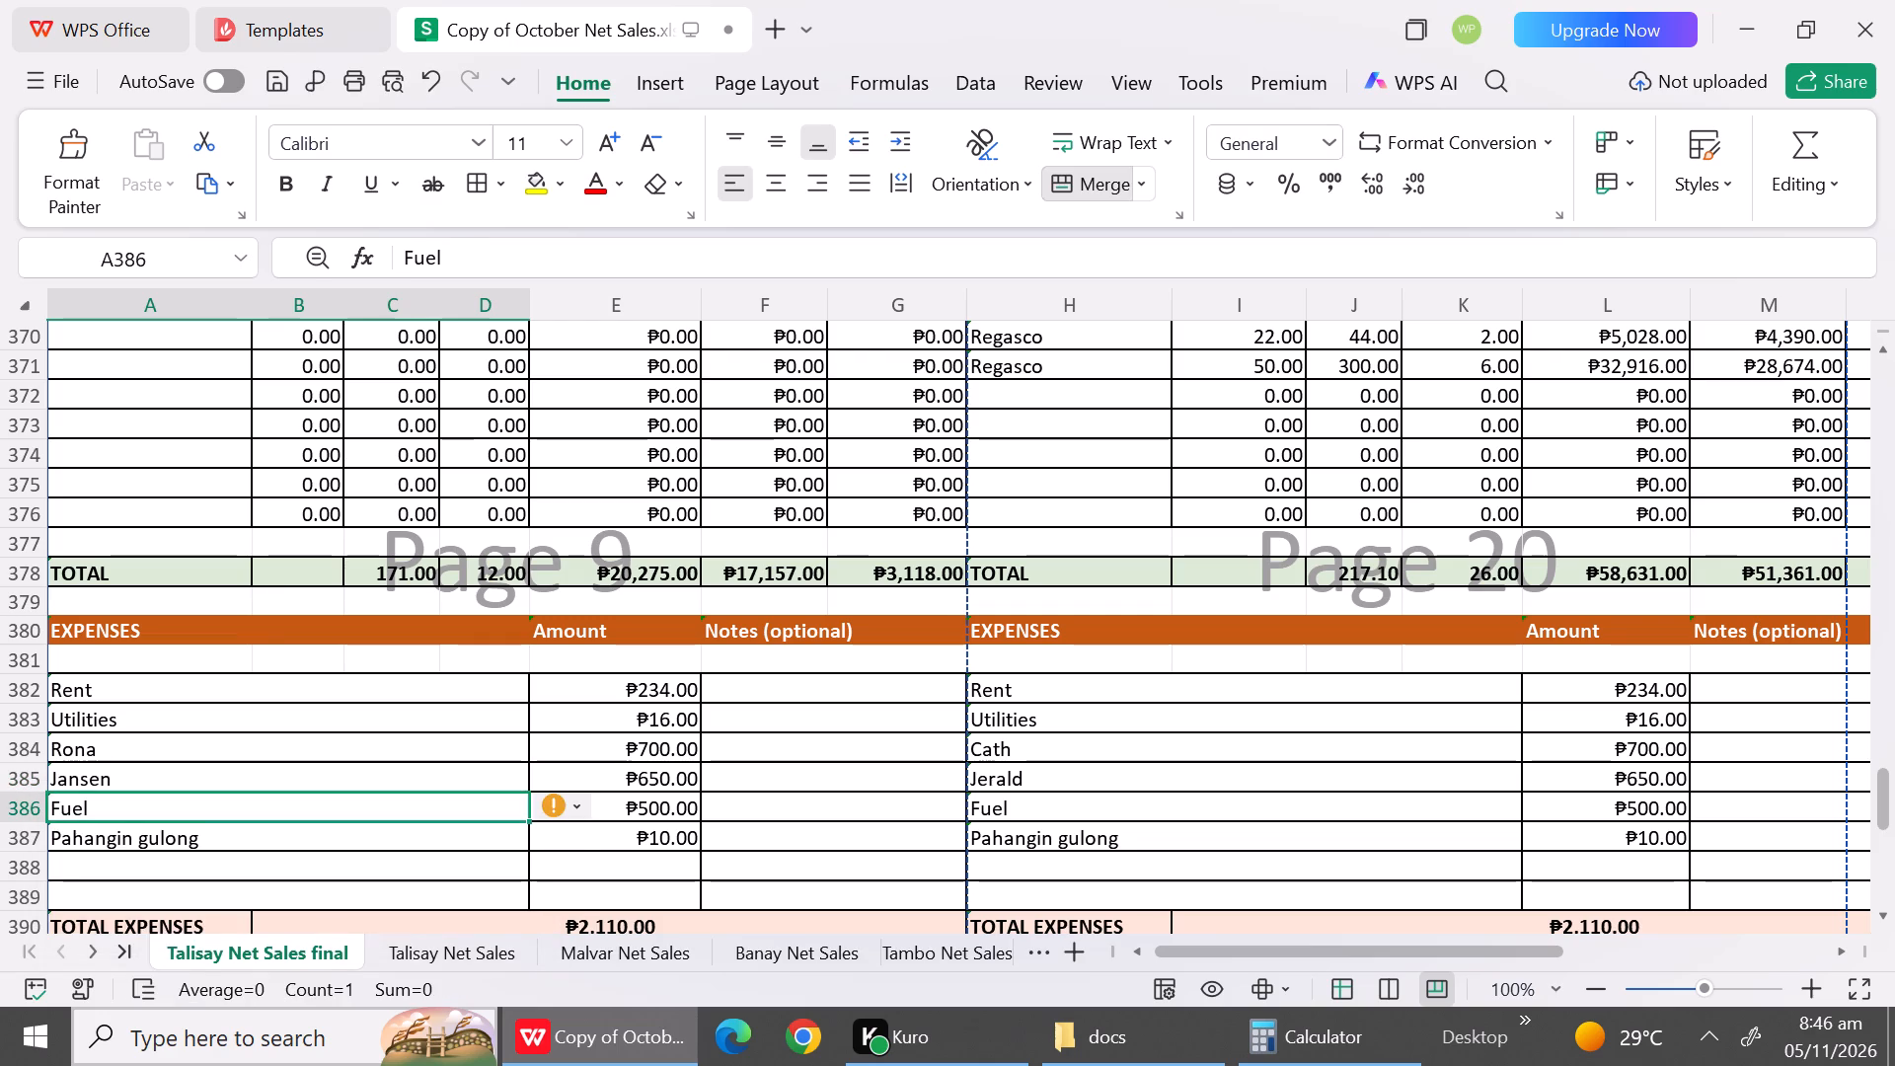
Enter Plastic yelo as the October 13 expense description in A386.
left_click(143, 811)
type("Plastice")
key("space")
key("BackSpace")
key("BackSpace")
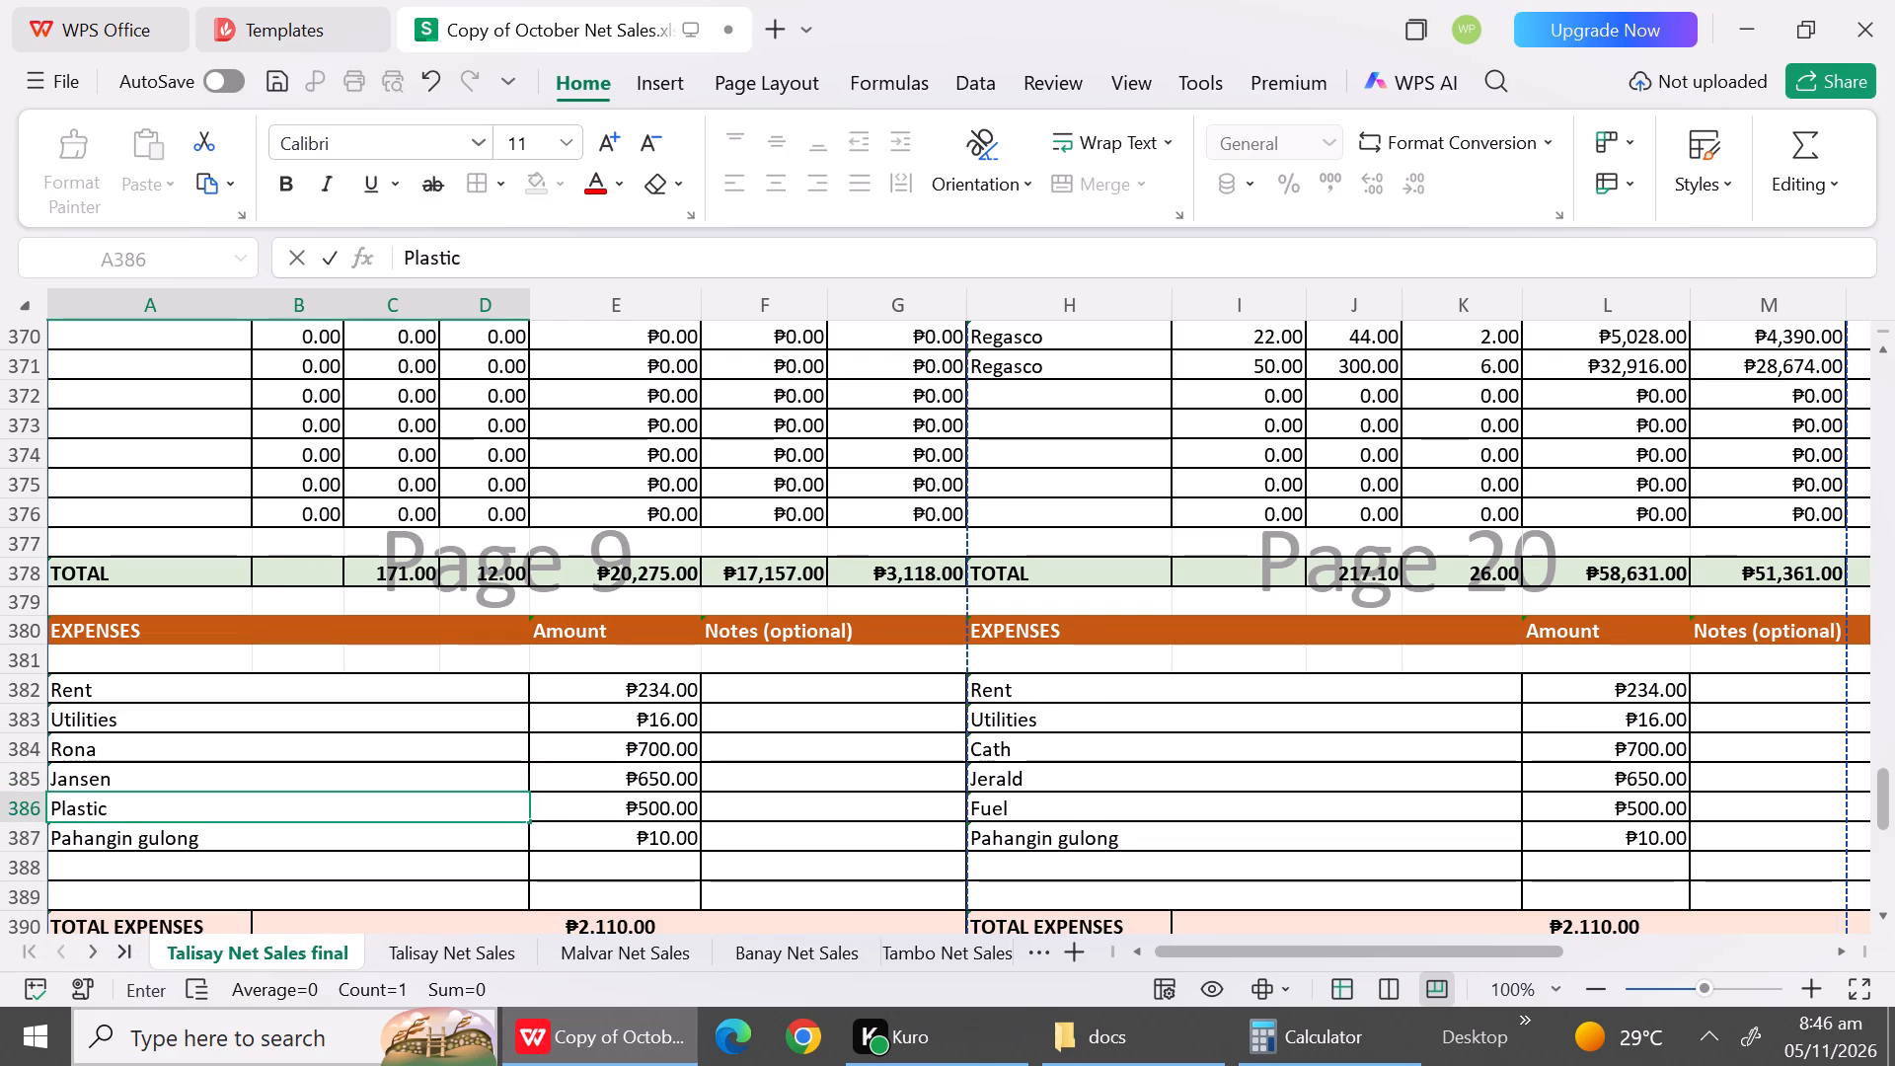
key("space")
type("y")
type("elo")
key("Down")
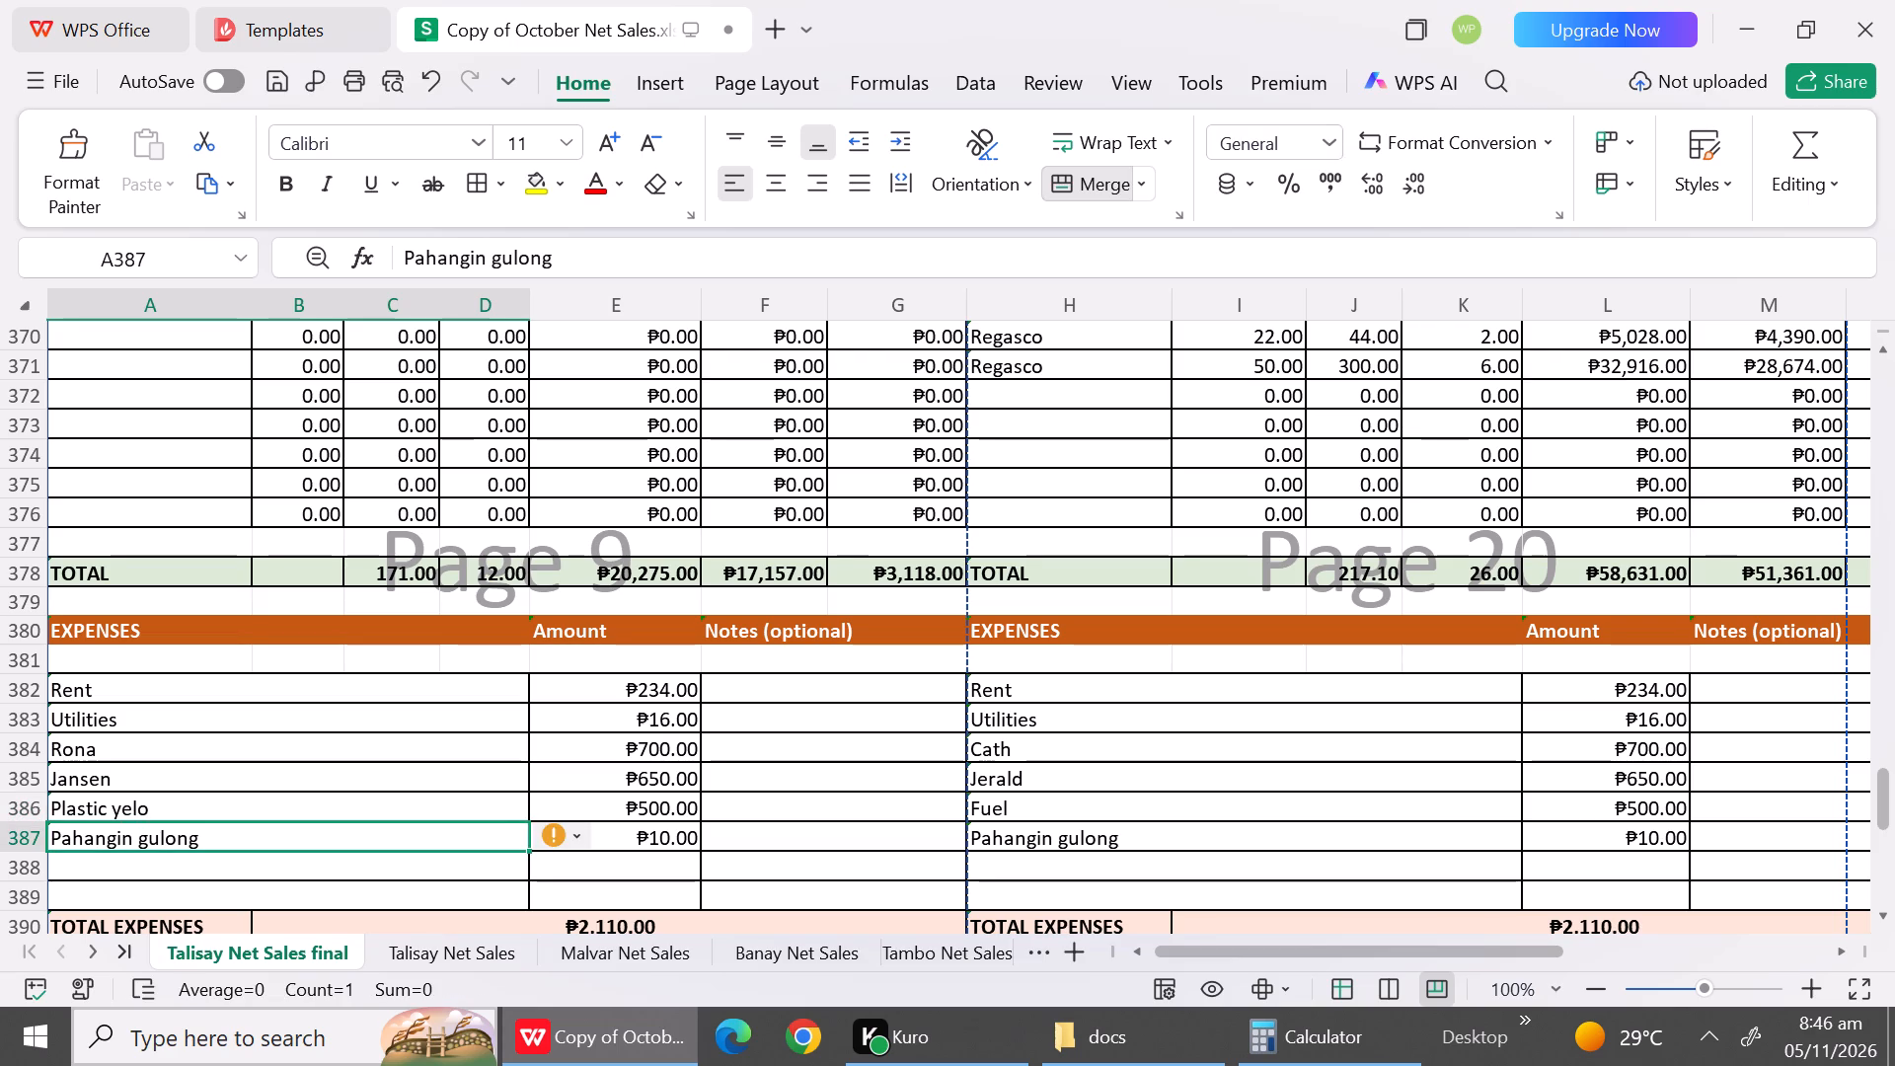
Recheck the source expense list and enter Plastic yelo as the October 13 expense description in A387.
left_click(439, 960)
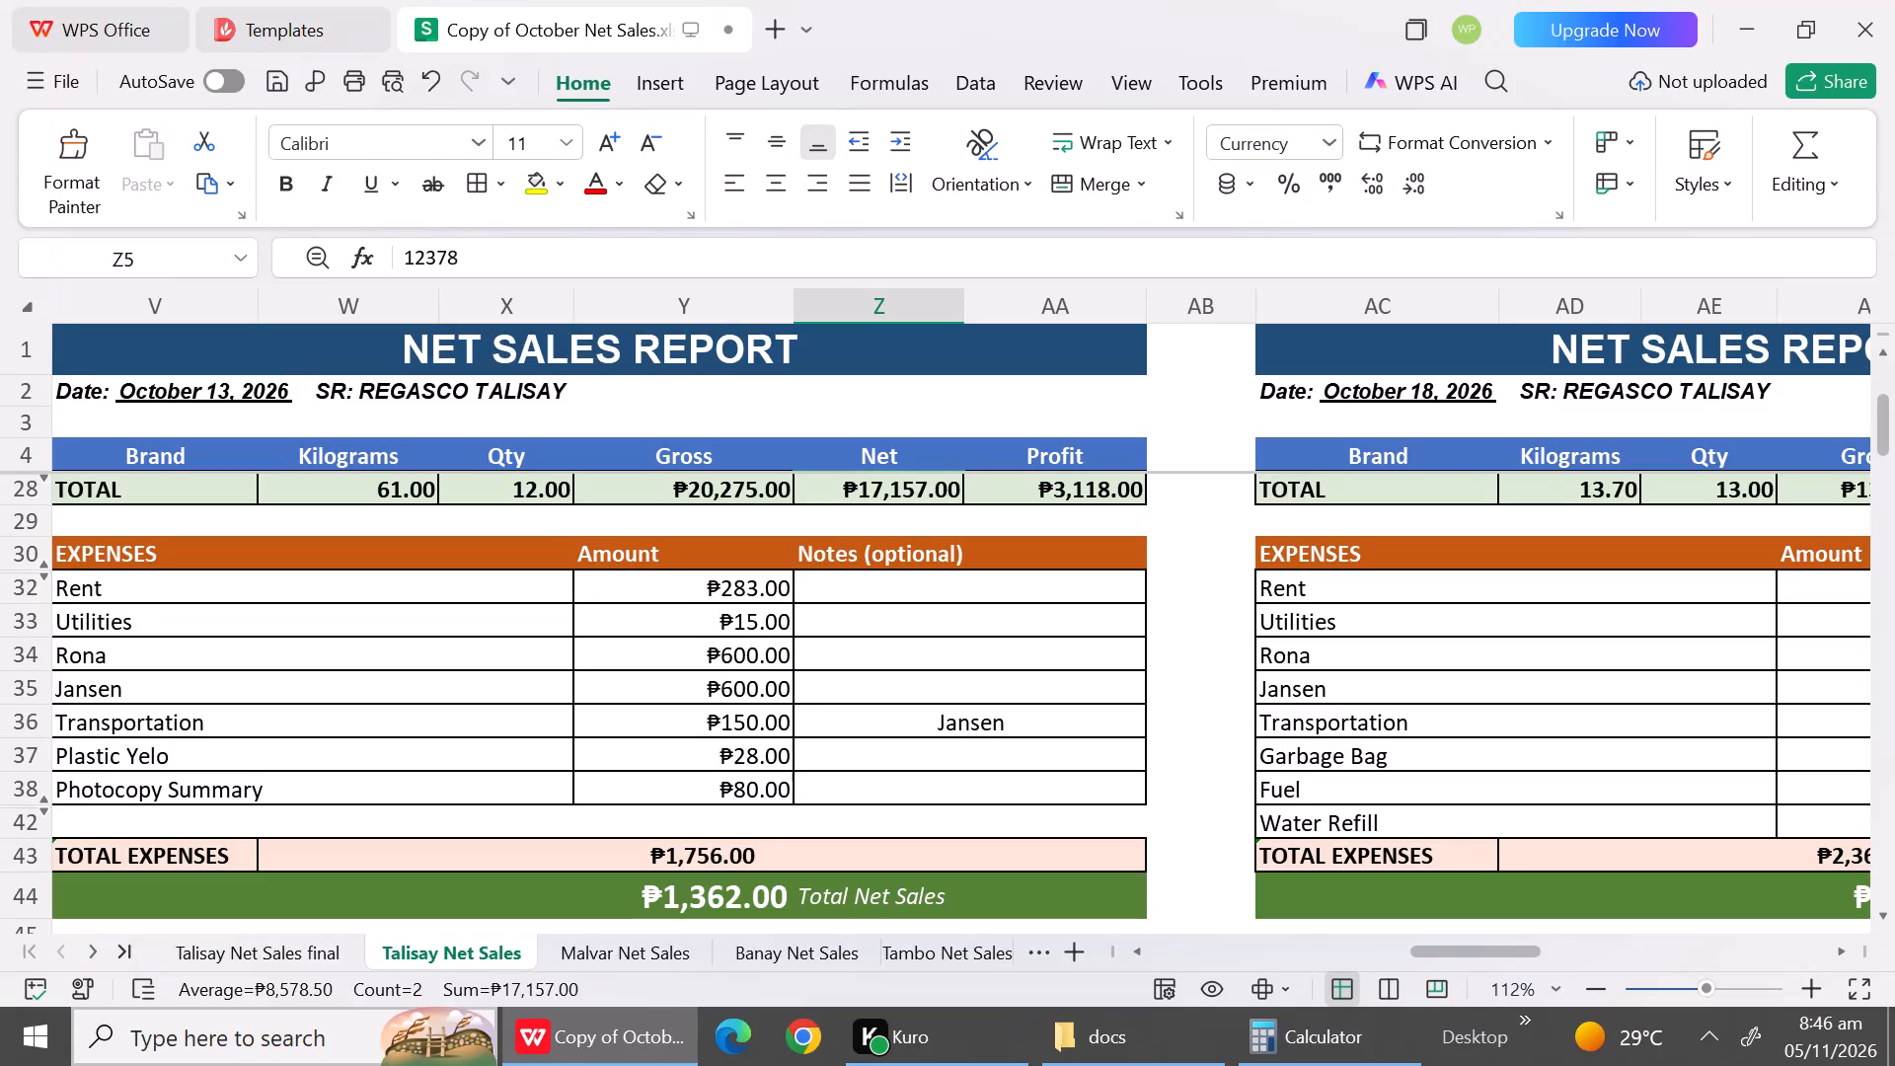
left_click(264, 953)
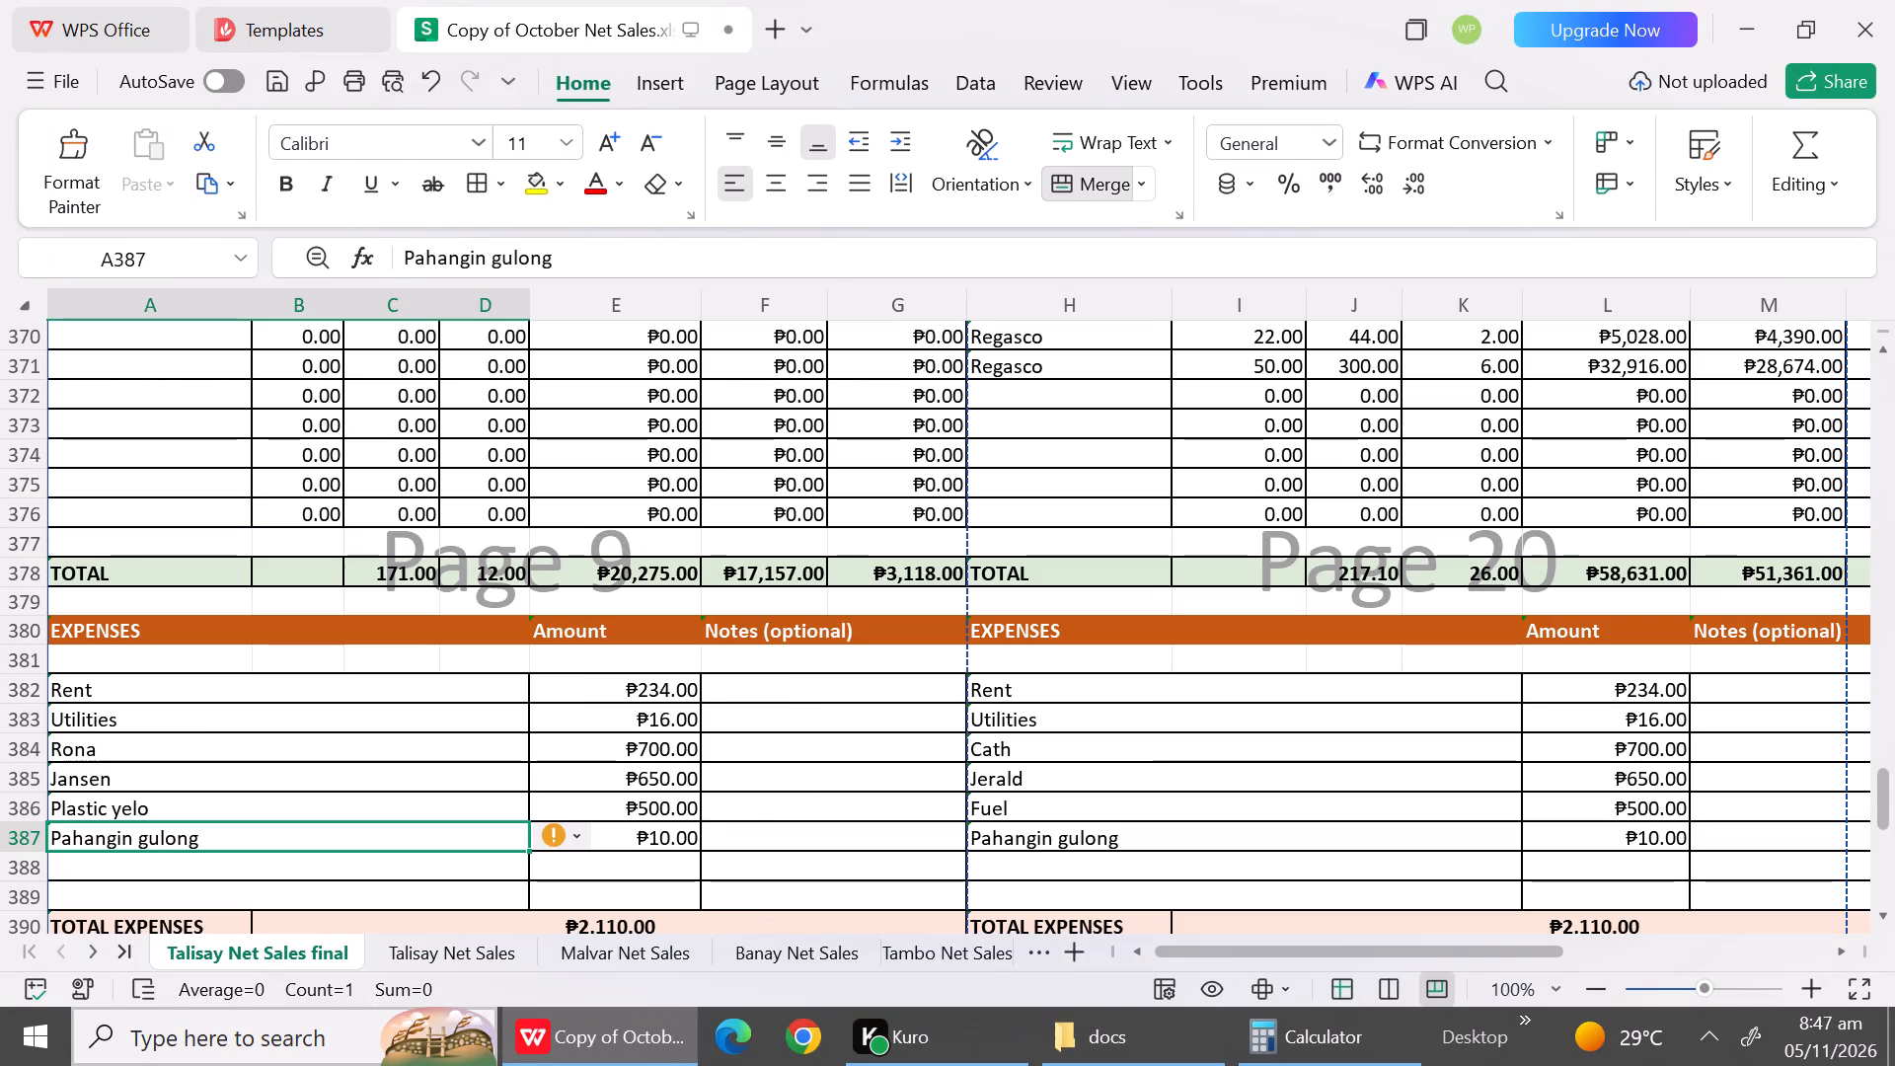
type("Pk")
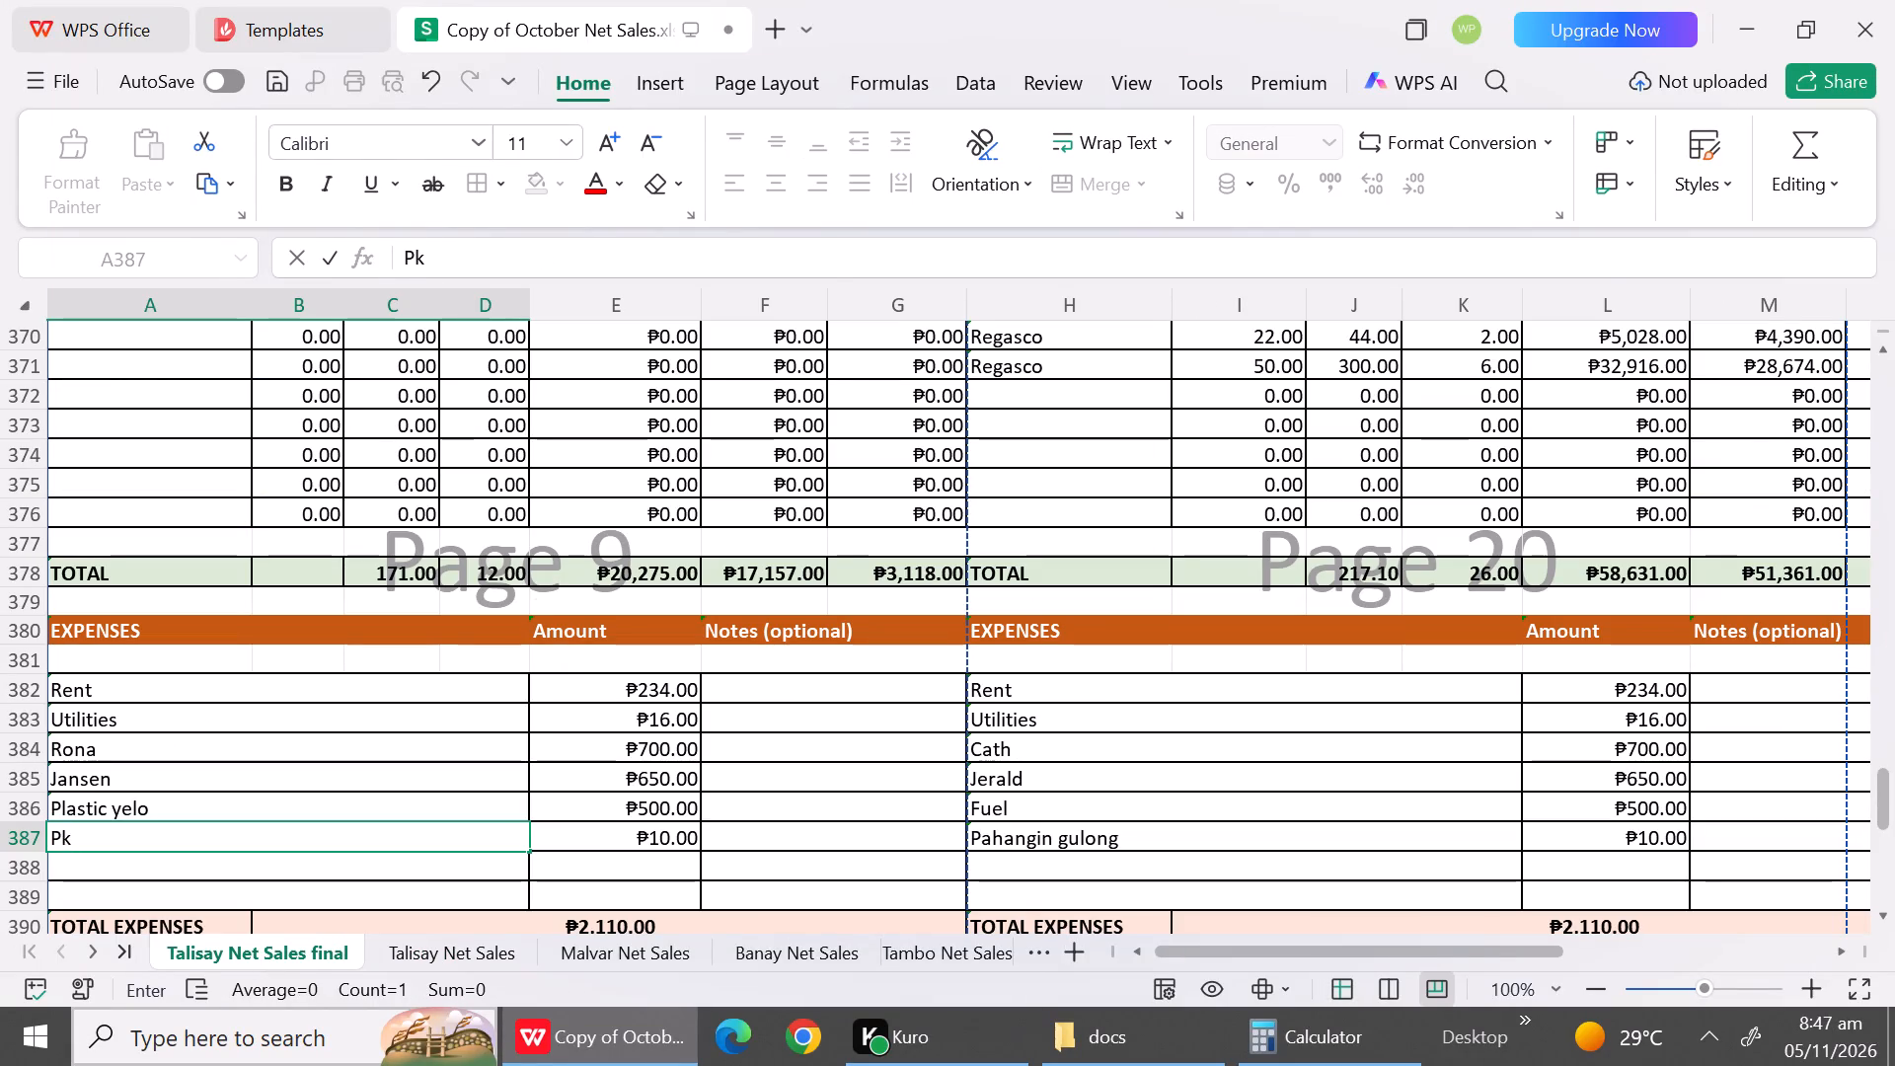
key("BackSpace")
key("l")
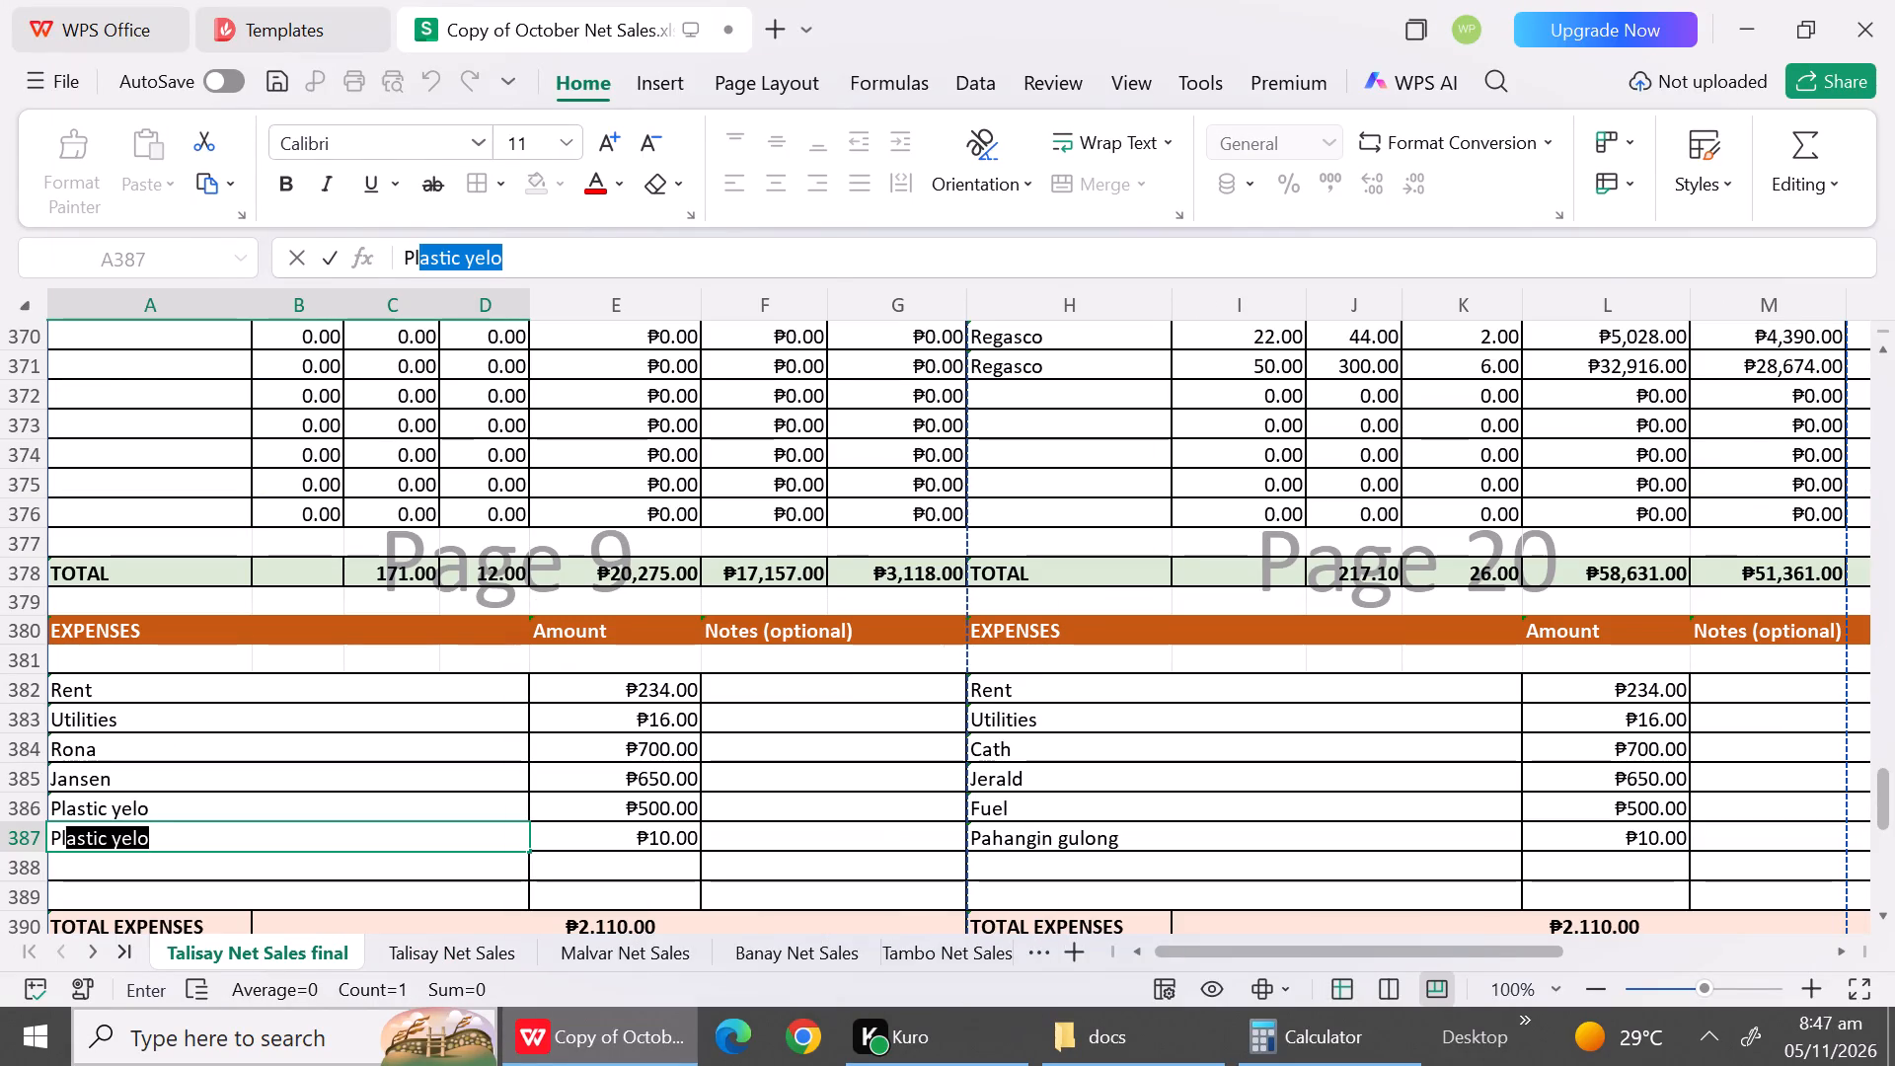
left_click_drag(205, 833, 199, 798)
Replace the October 13 expense description in A386 with Transportation.
left_click(199, 798)
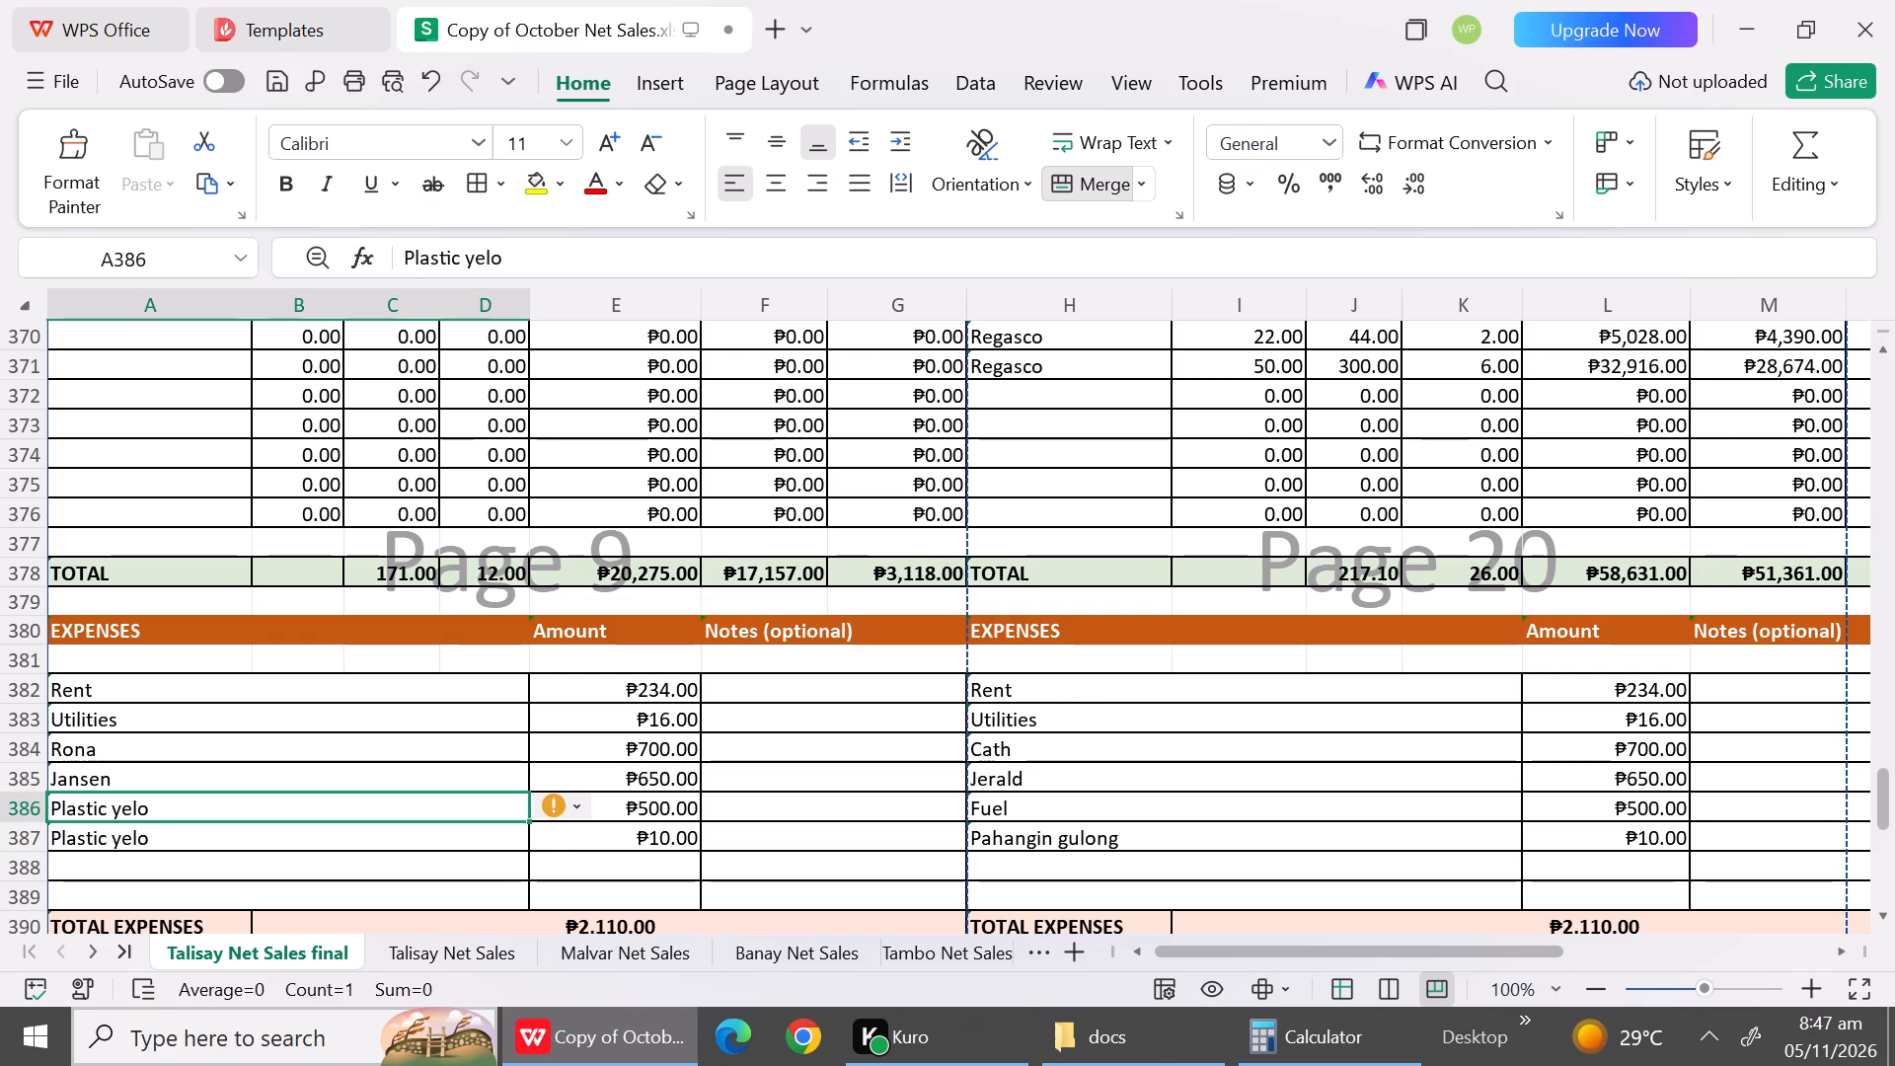
type("Tra")
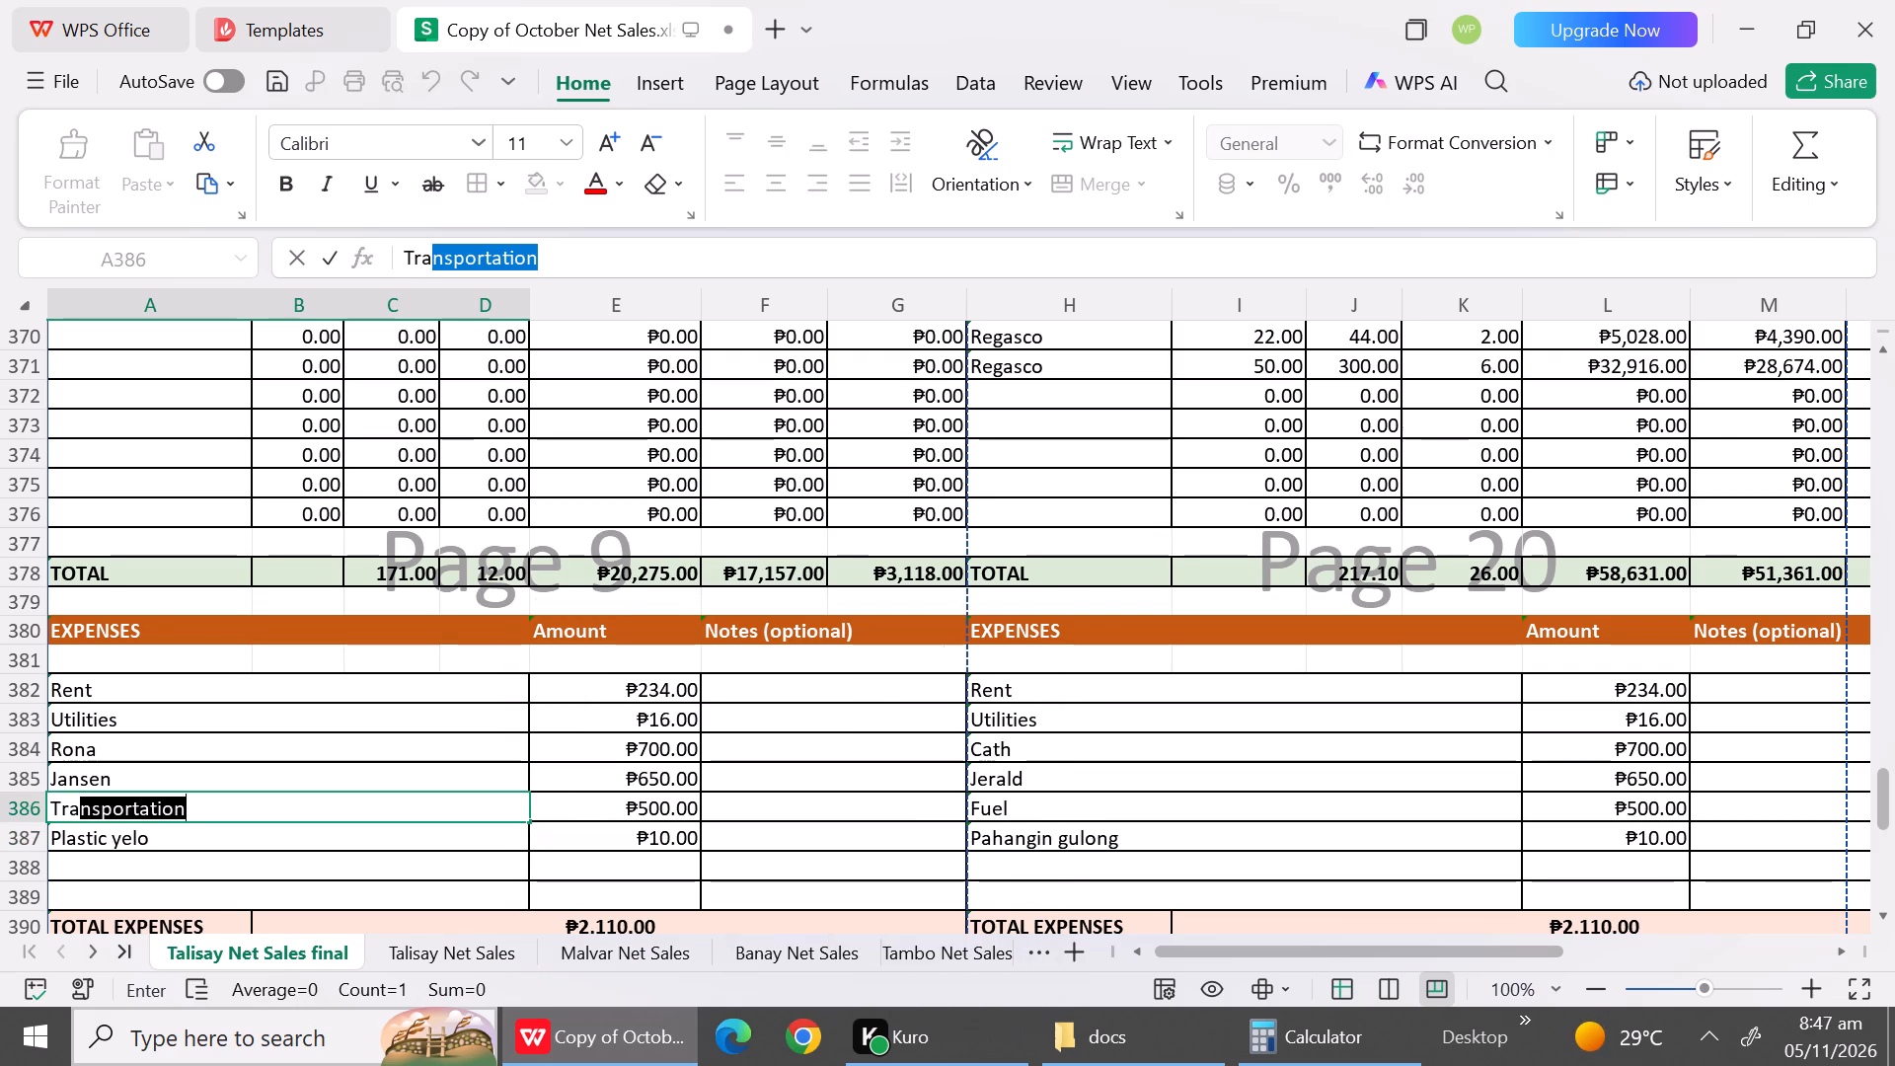
left_click(189, 878)
Recheck the source expense list and enter Phocopy Summary as the October 13 expense description in A387.
left_click(443, 951)
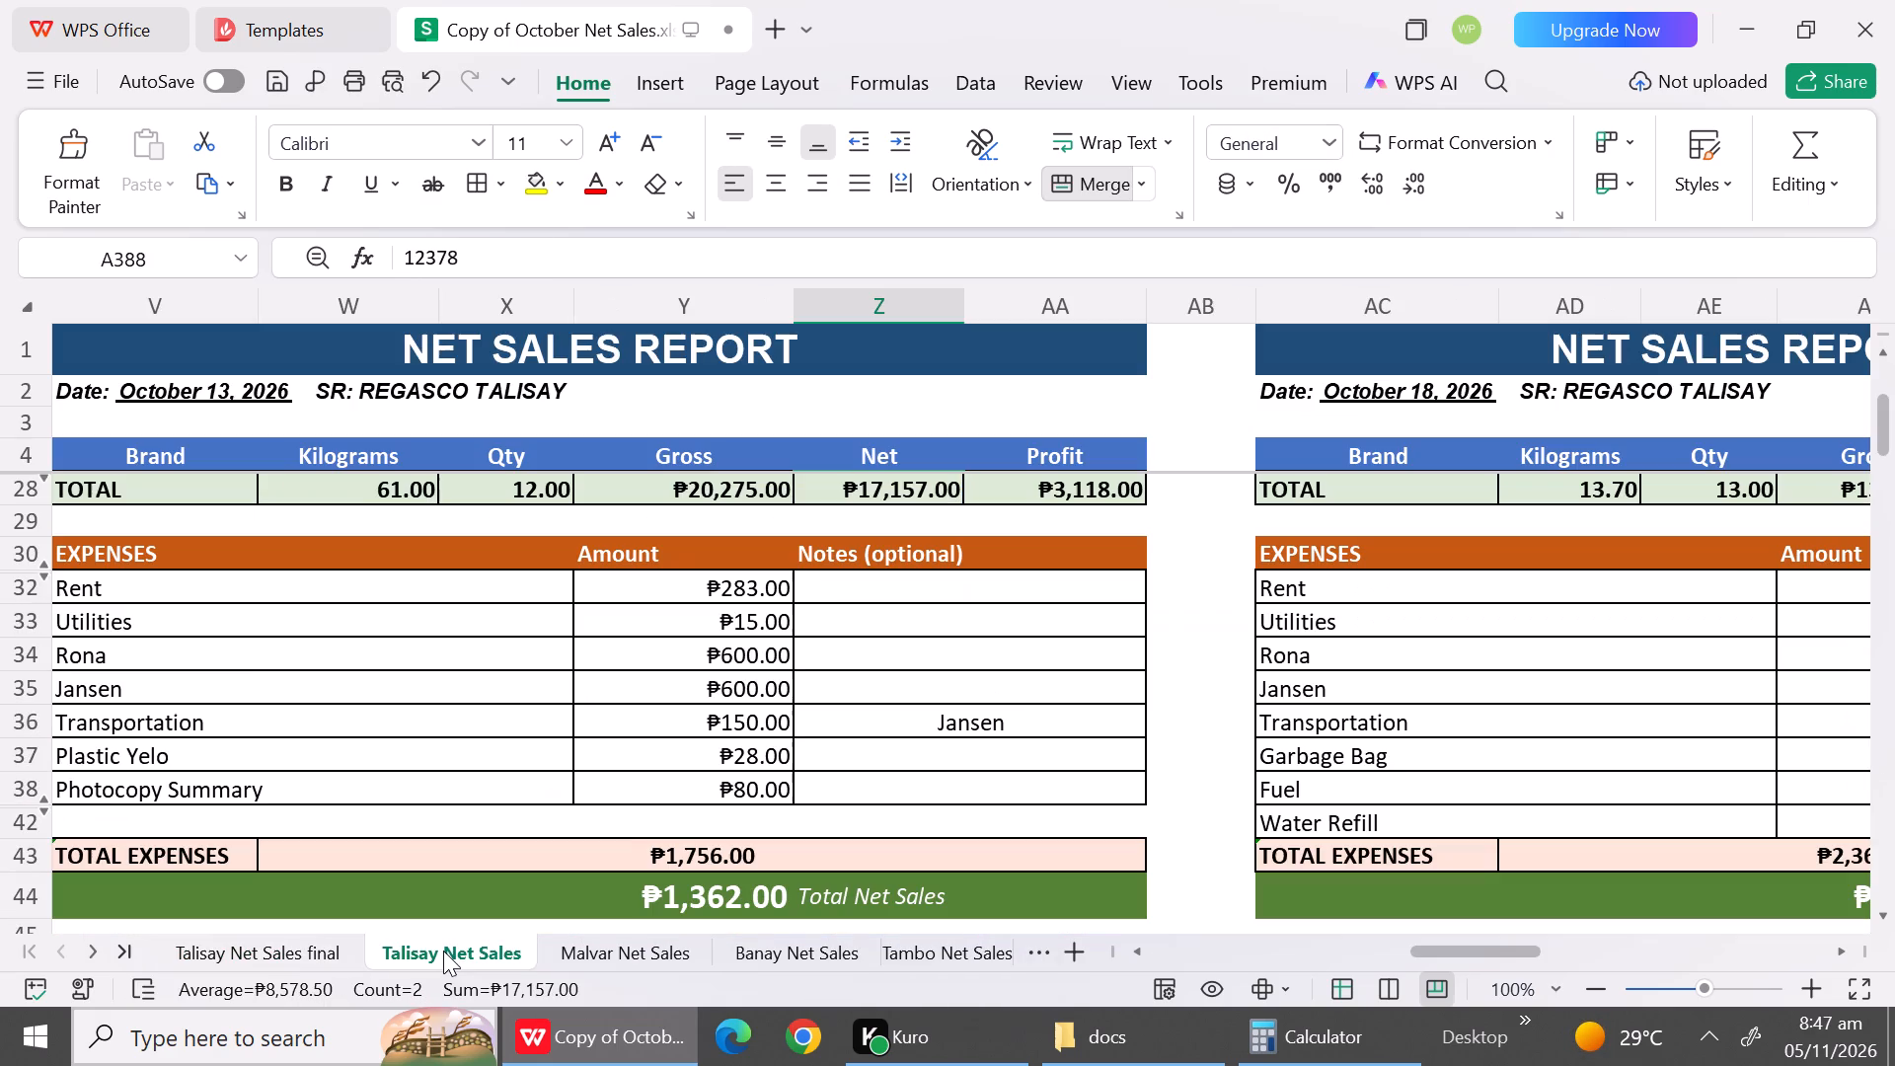
left_click(308, 938)
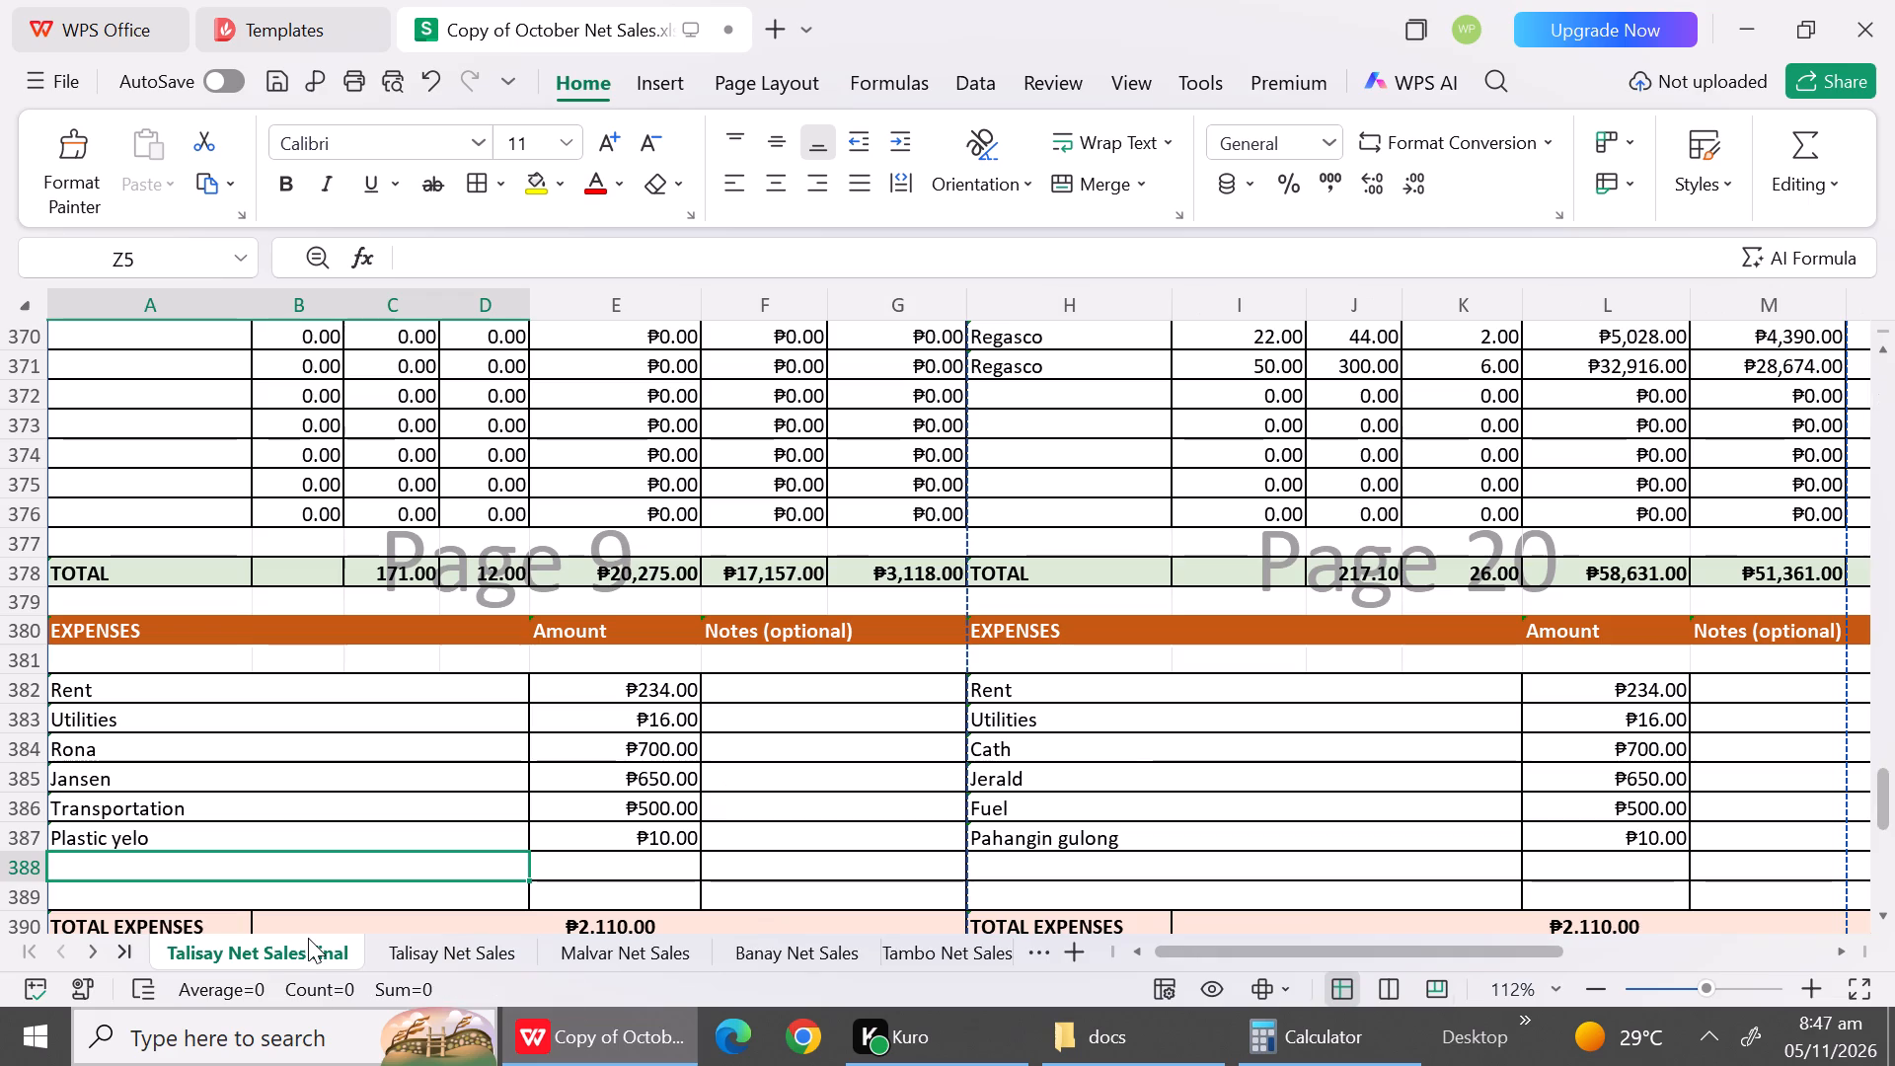
left_click(241, 835)
type("Pho")
type("copy Summ")
type("ary")
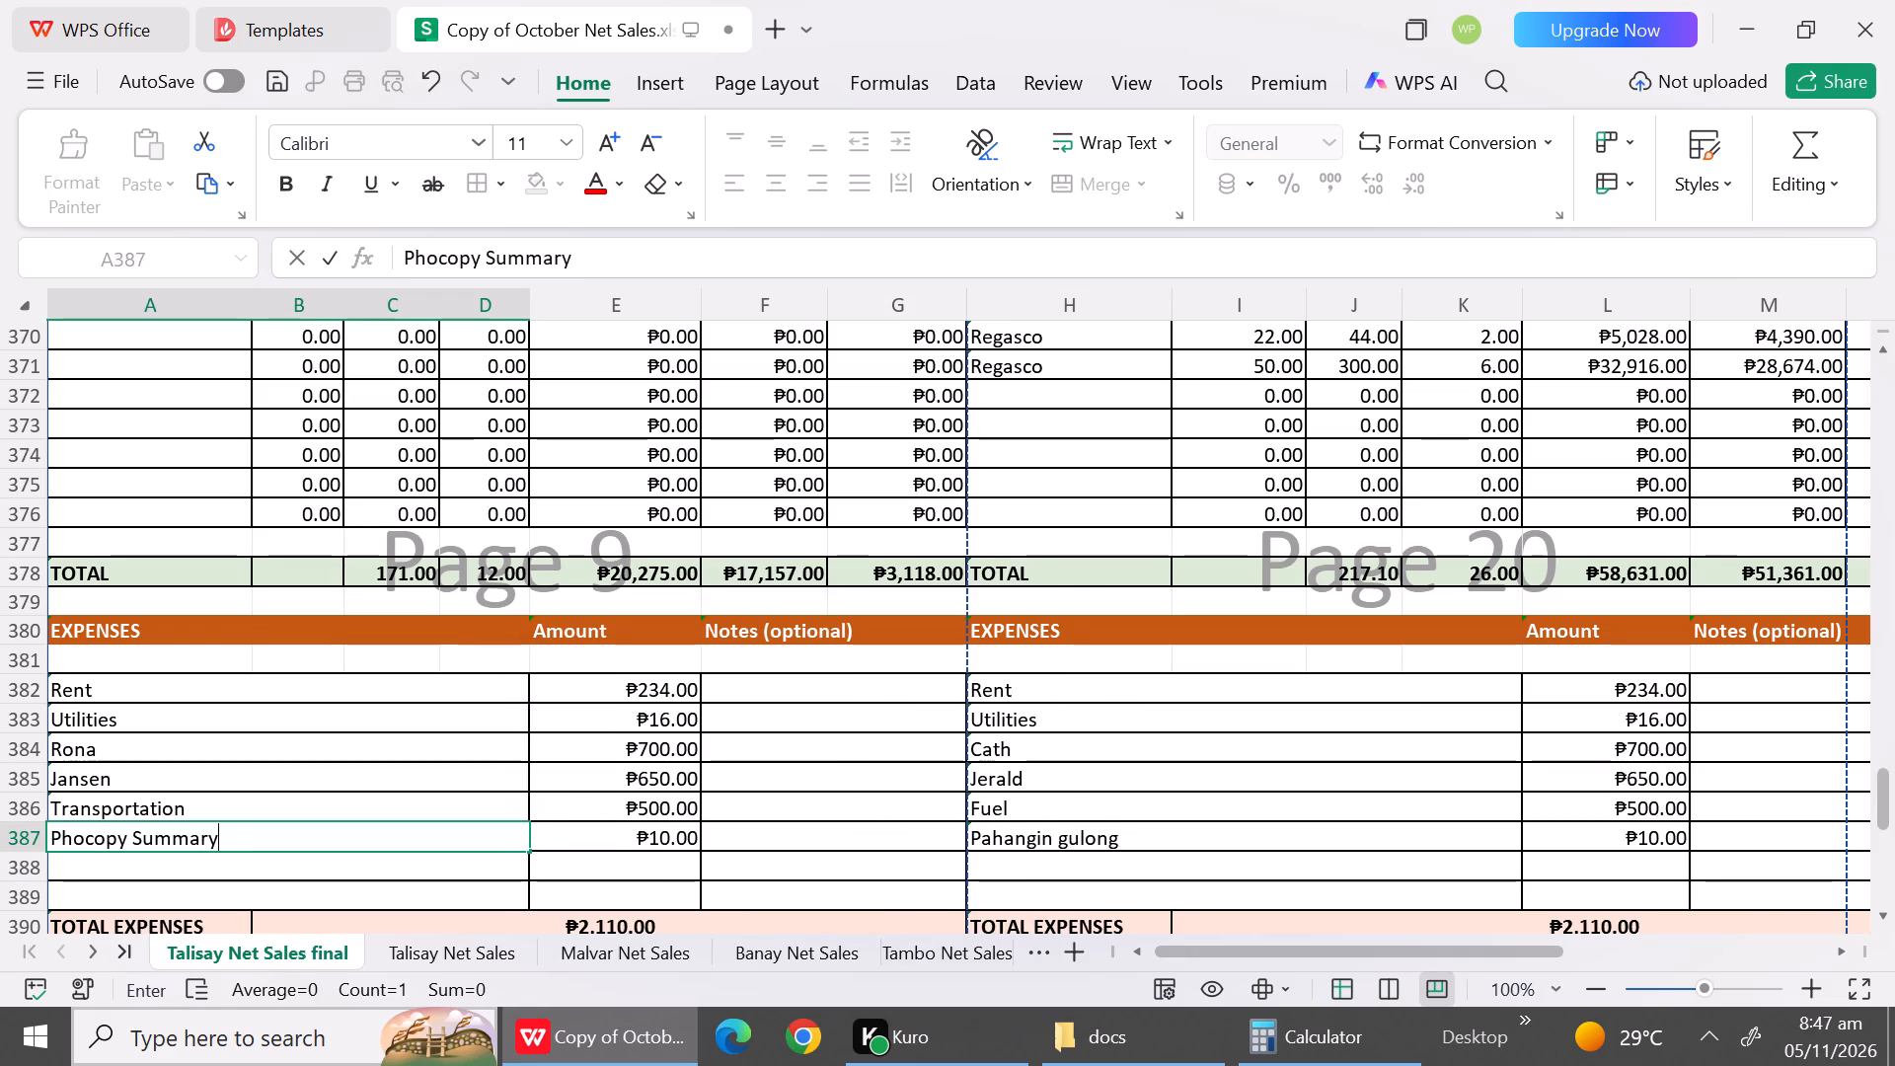
left_click(338, 811)
Copy the October 13 expense amounts 283, 15, 600, 600, 150, 28 and 80 from Y32:Y38 of Talisay Net Sales into E382:E388 of the final sheet.
left_click(397, 952)
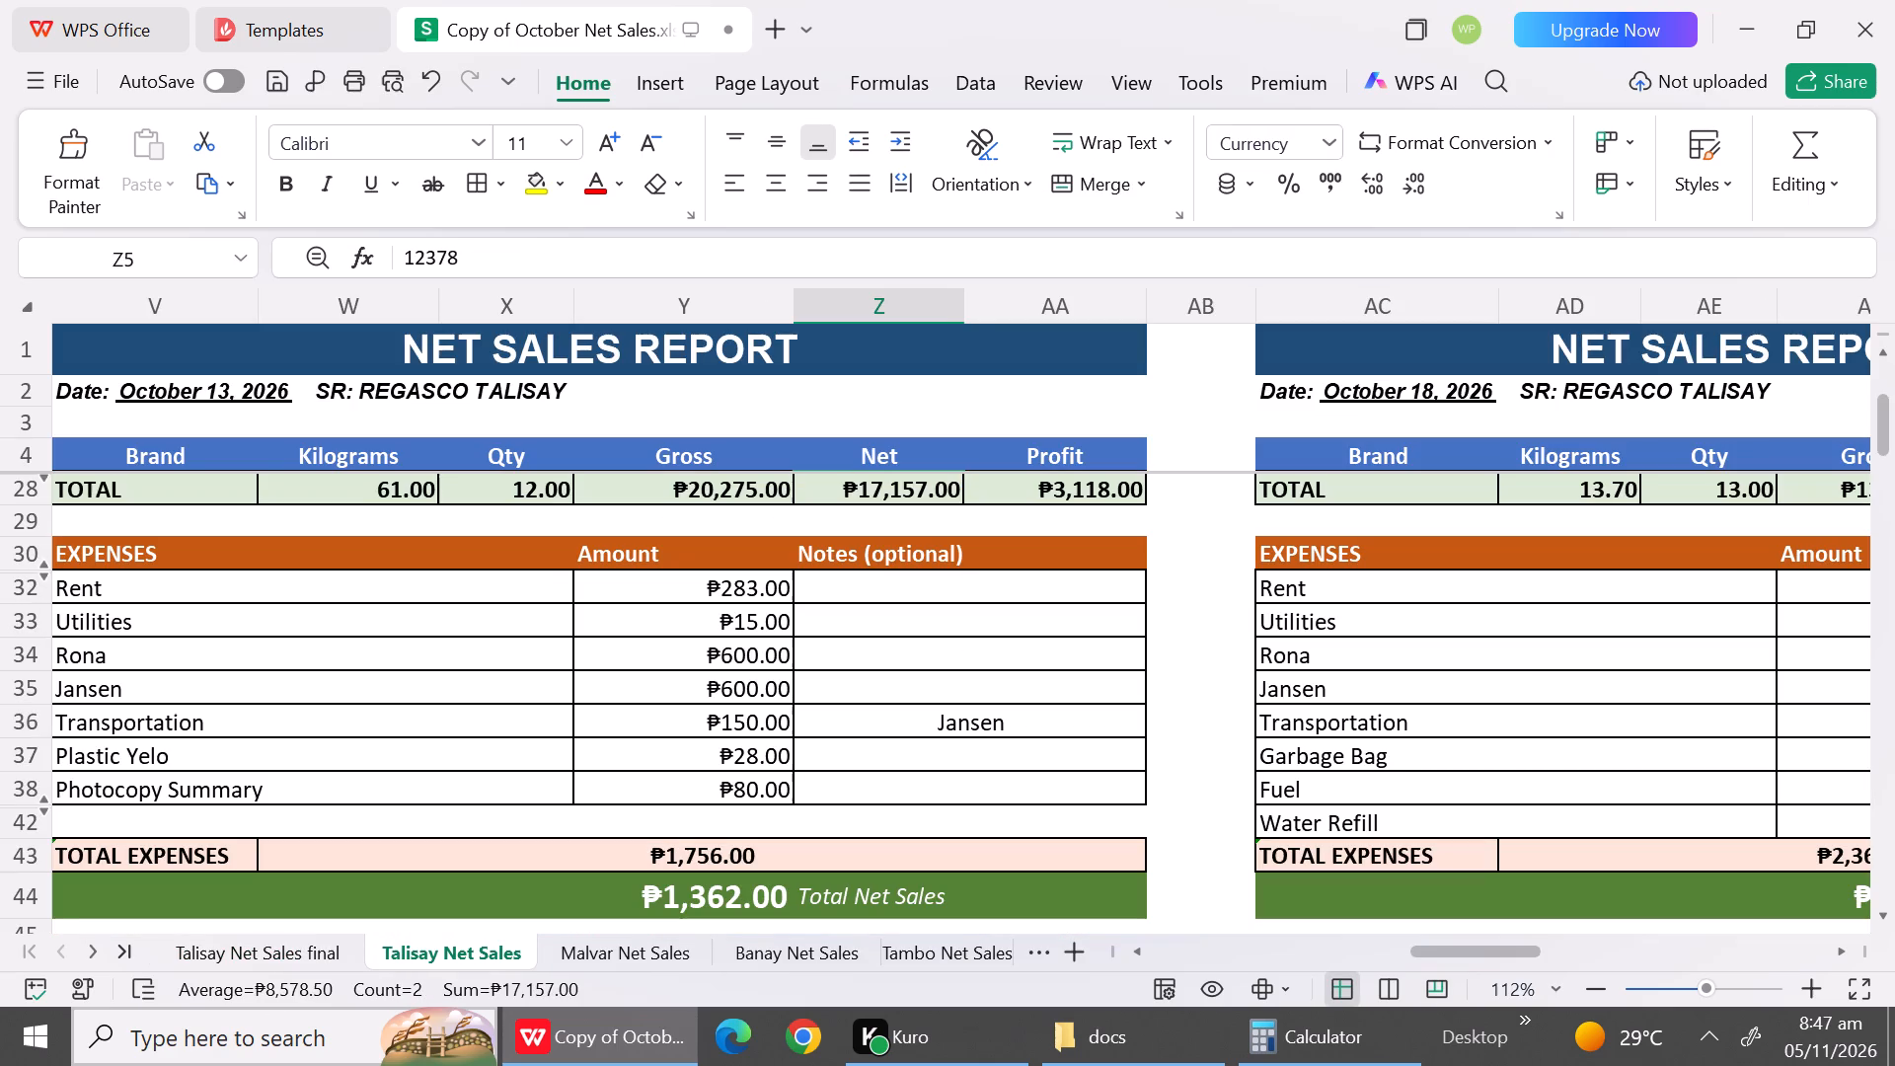
left_click_drag(724, 597, 751, 785)
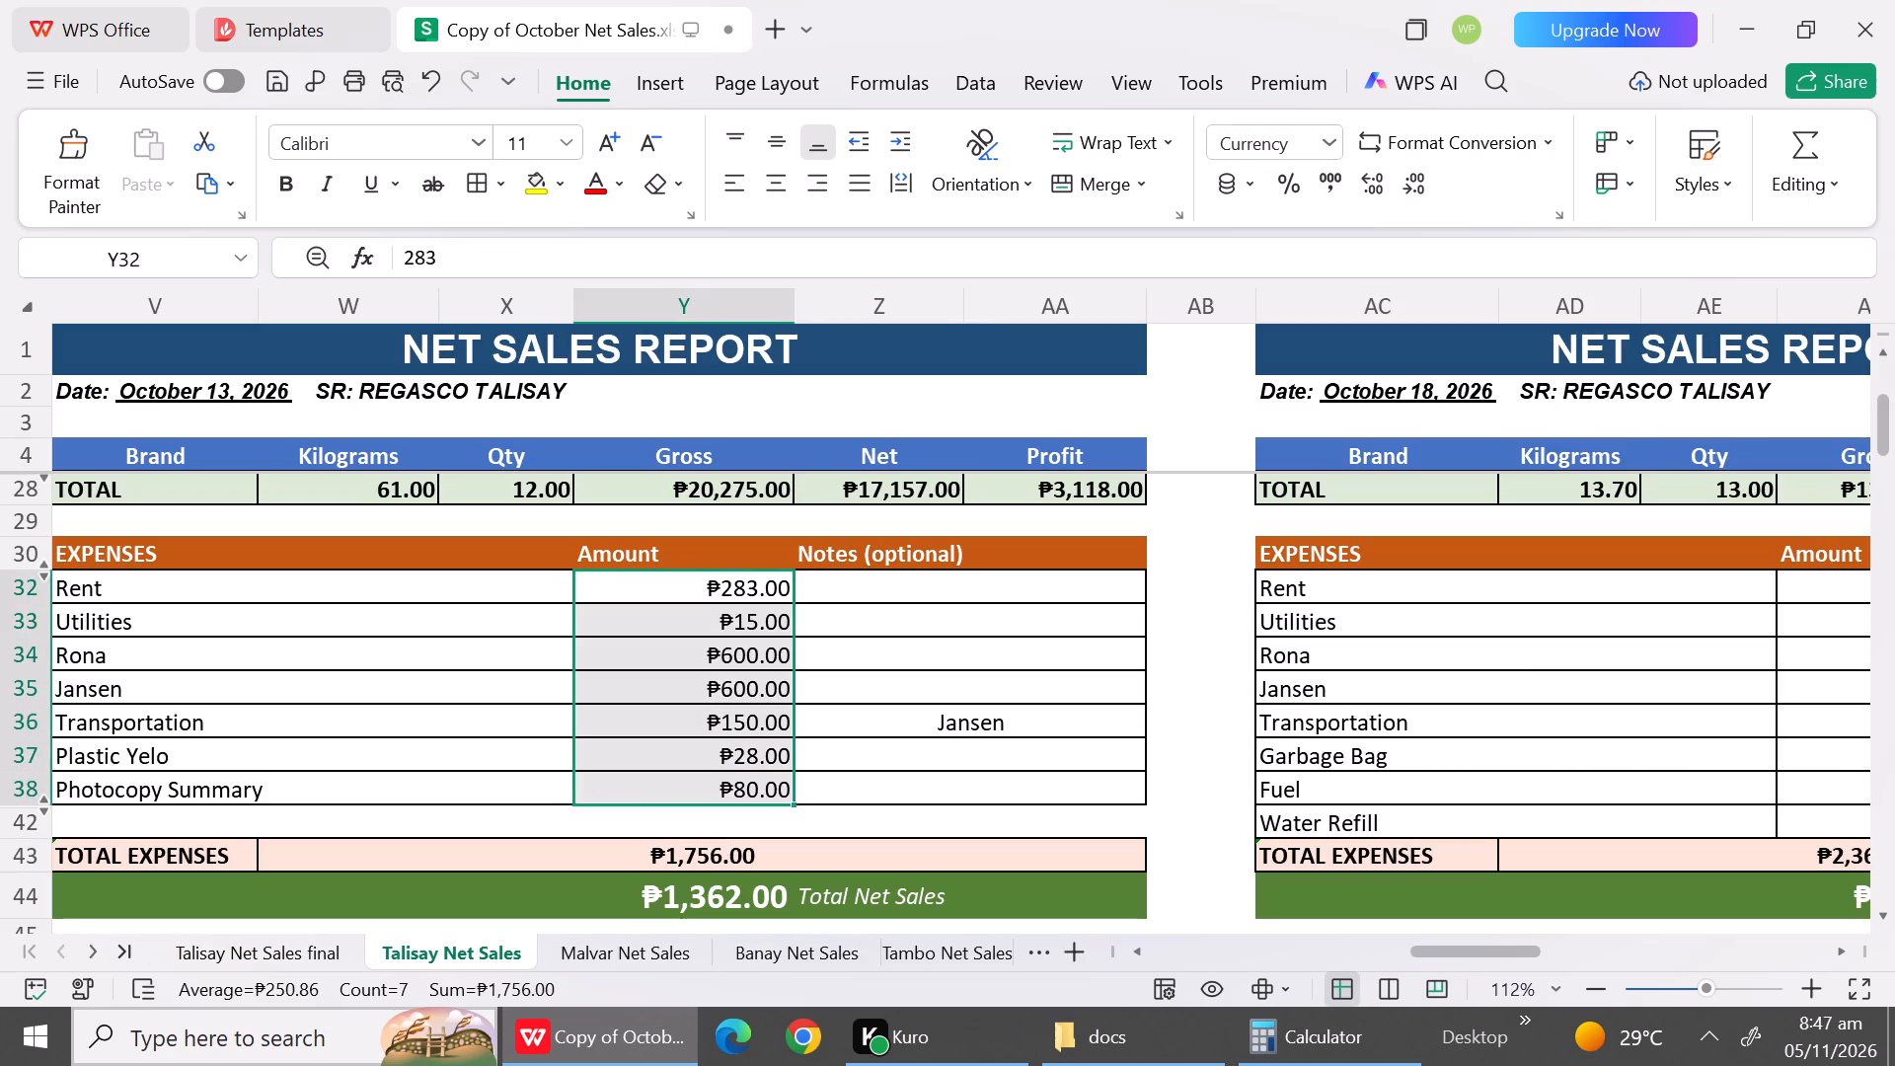
key("ctrl+c")
left_click(316, 949)
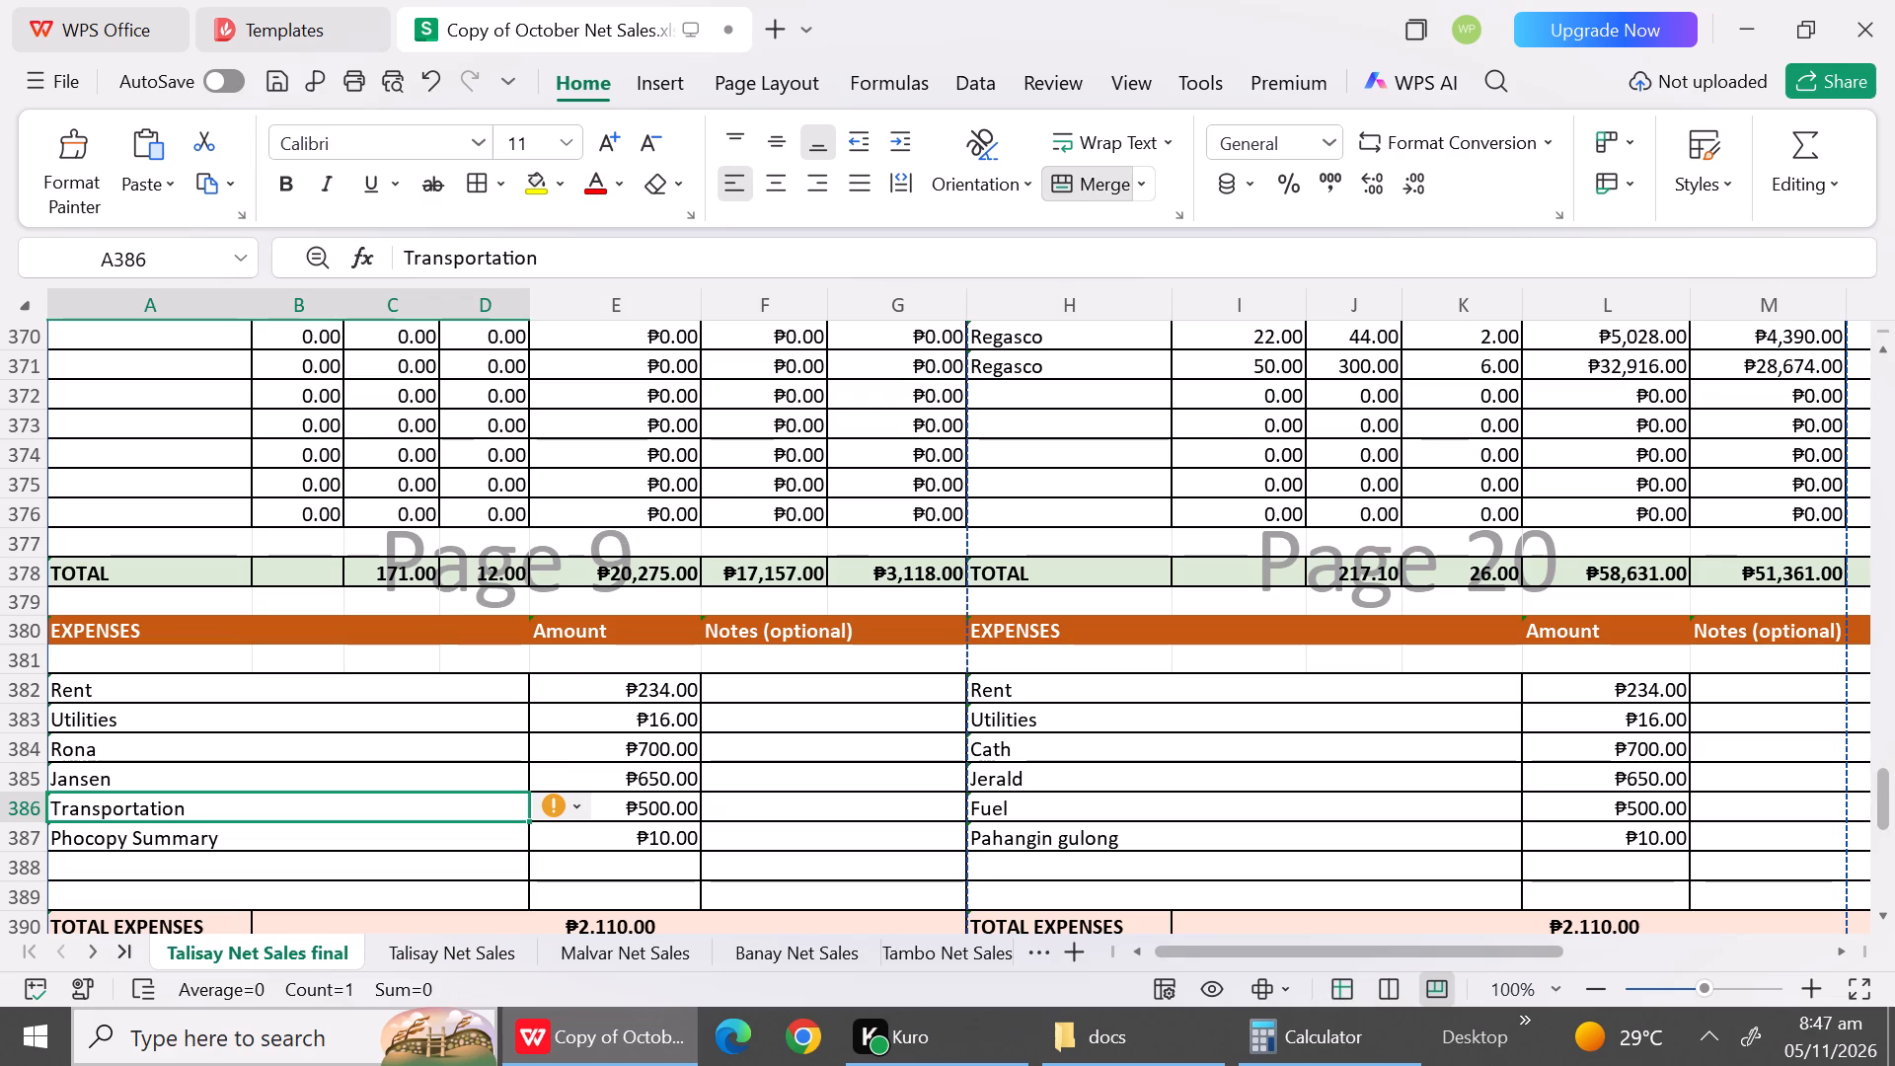
left_click(654, 694)
key("ctrl+v")
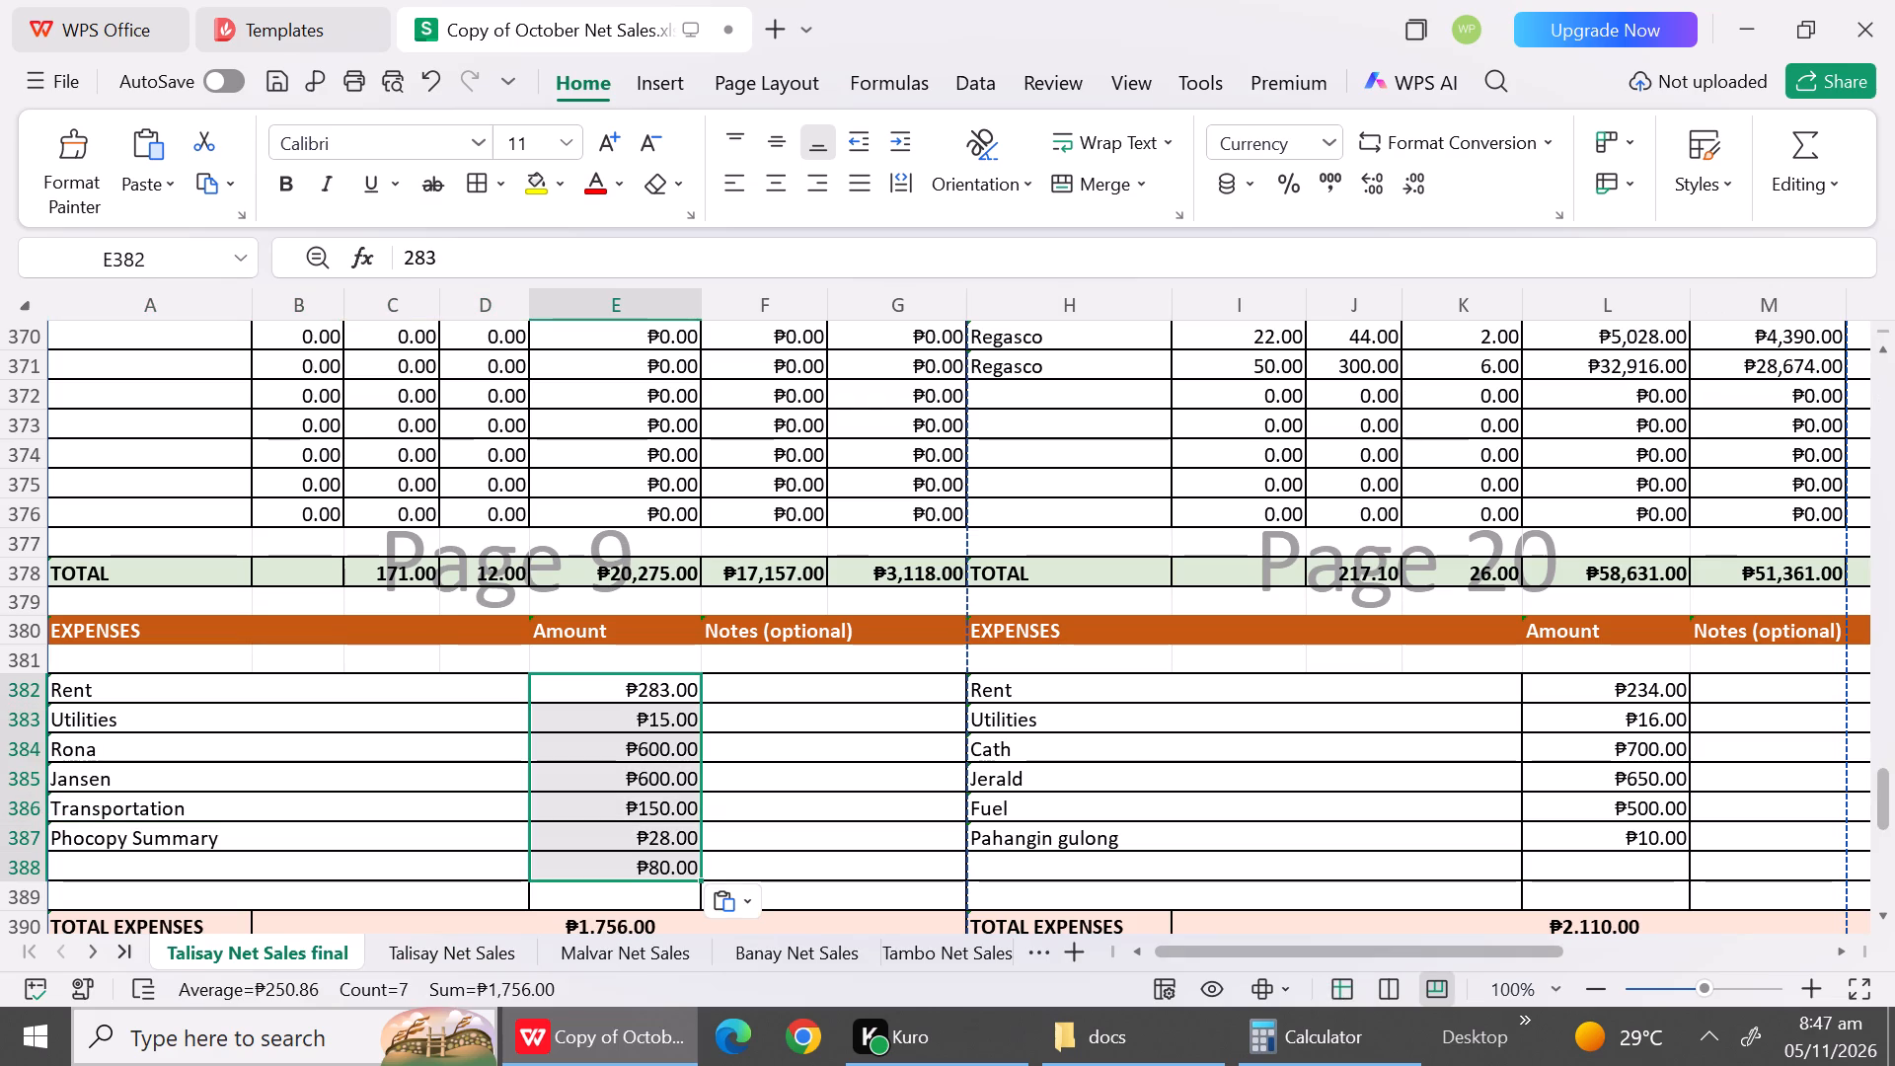
Copy the Phocopy Summary description from A387 into A388, checking the expense order against Talisay Net Sales.
left_click(418, 955)
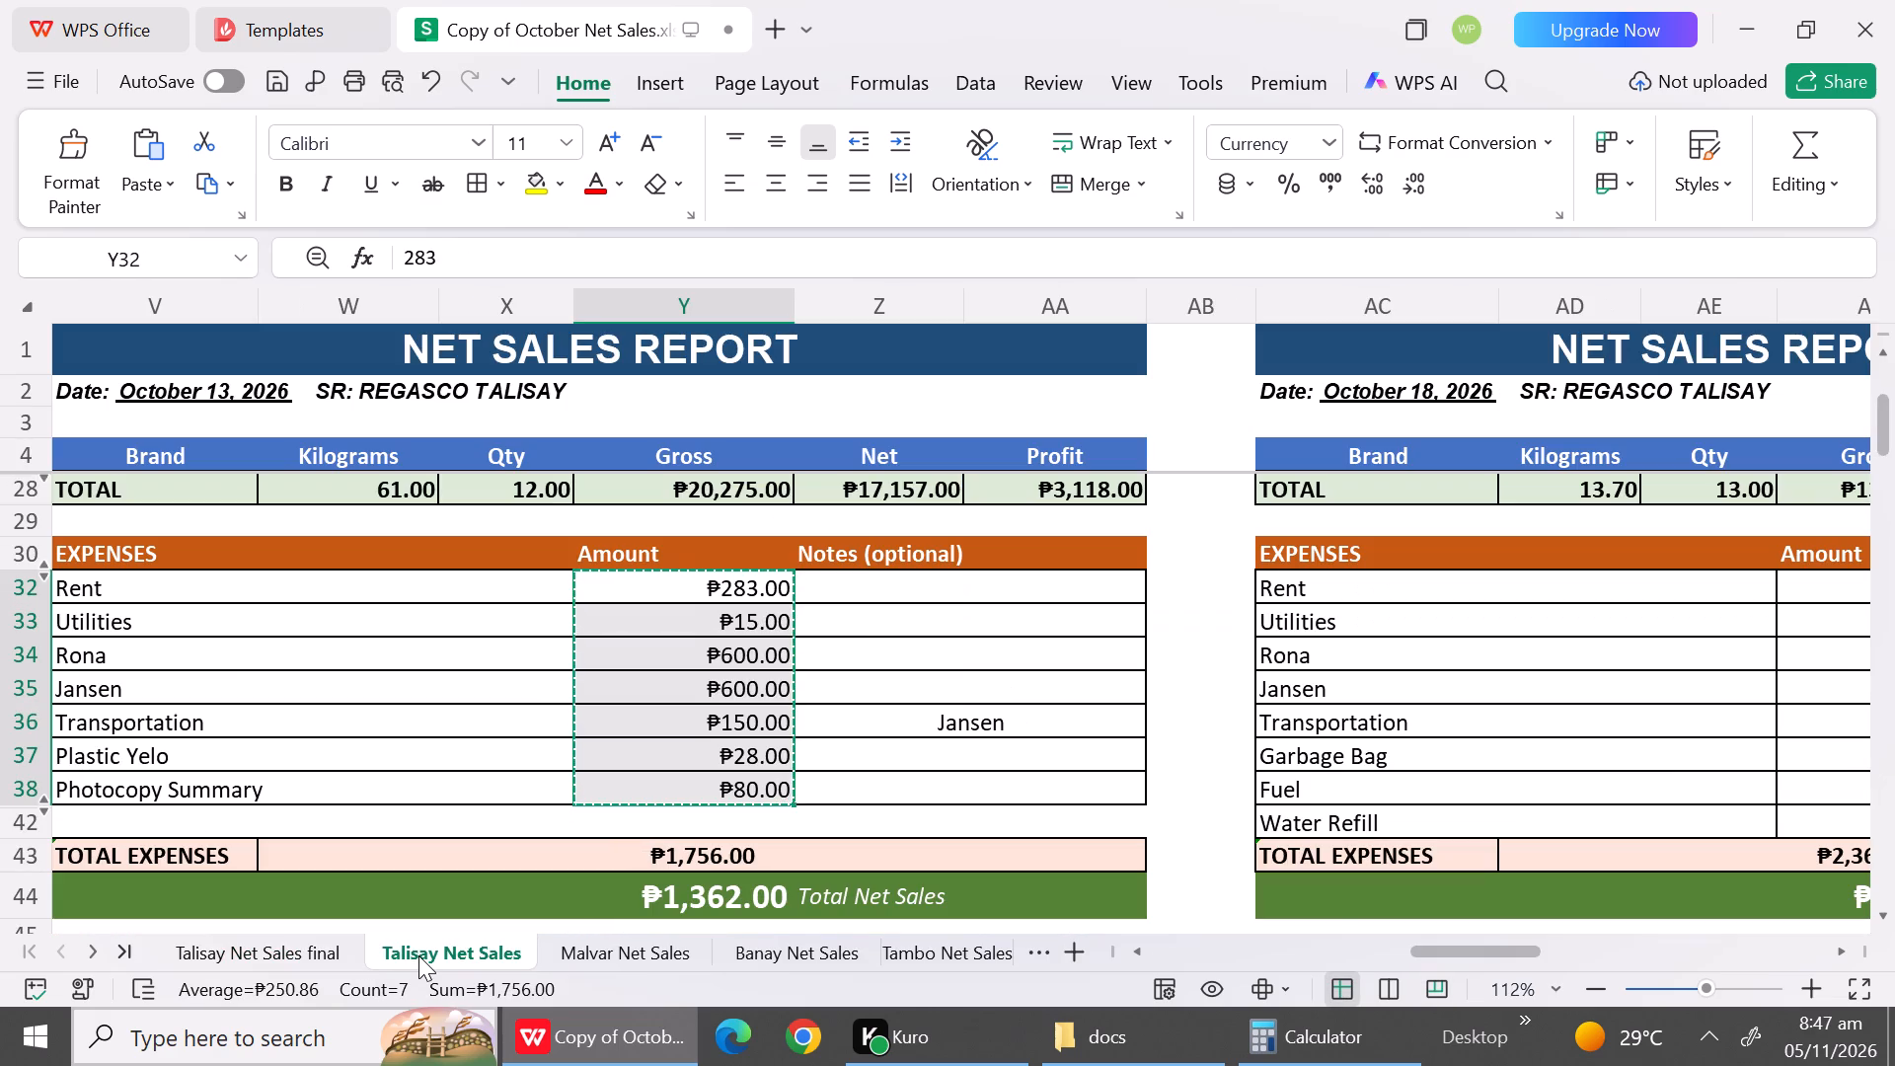
left_click(265, 967)
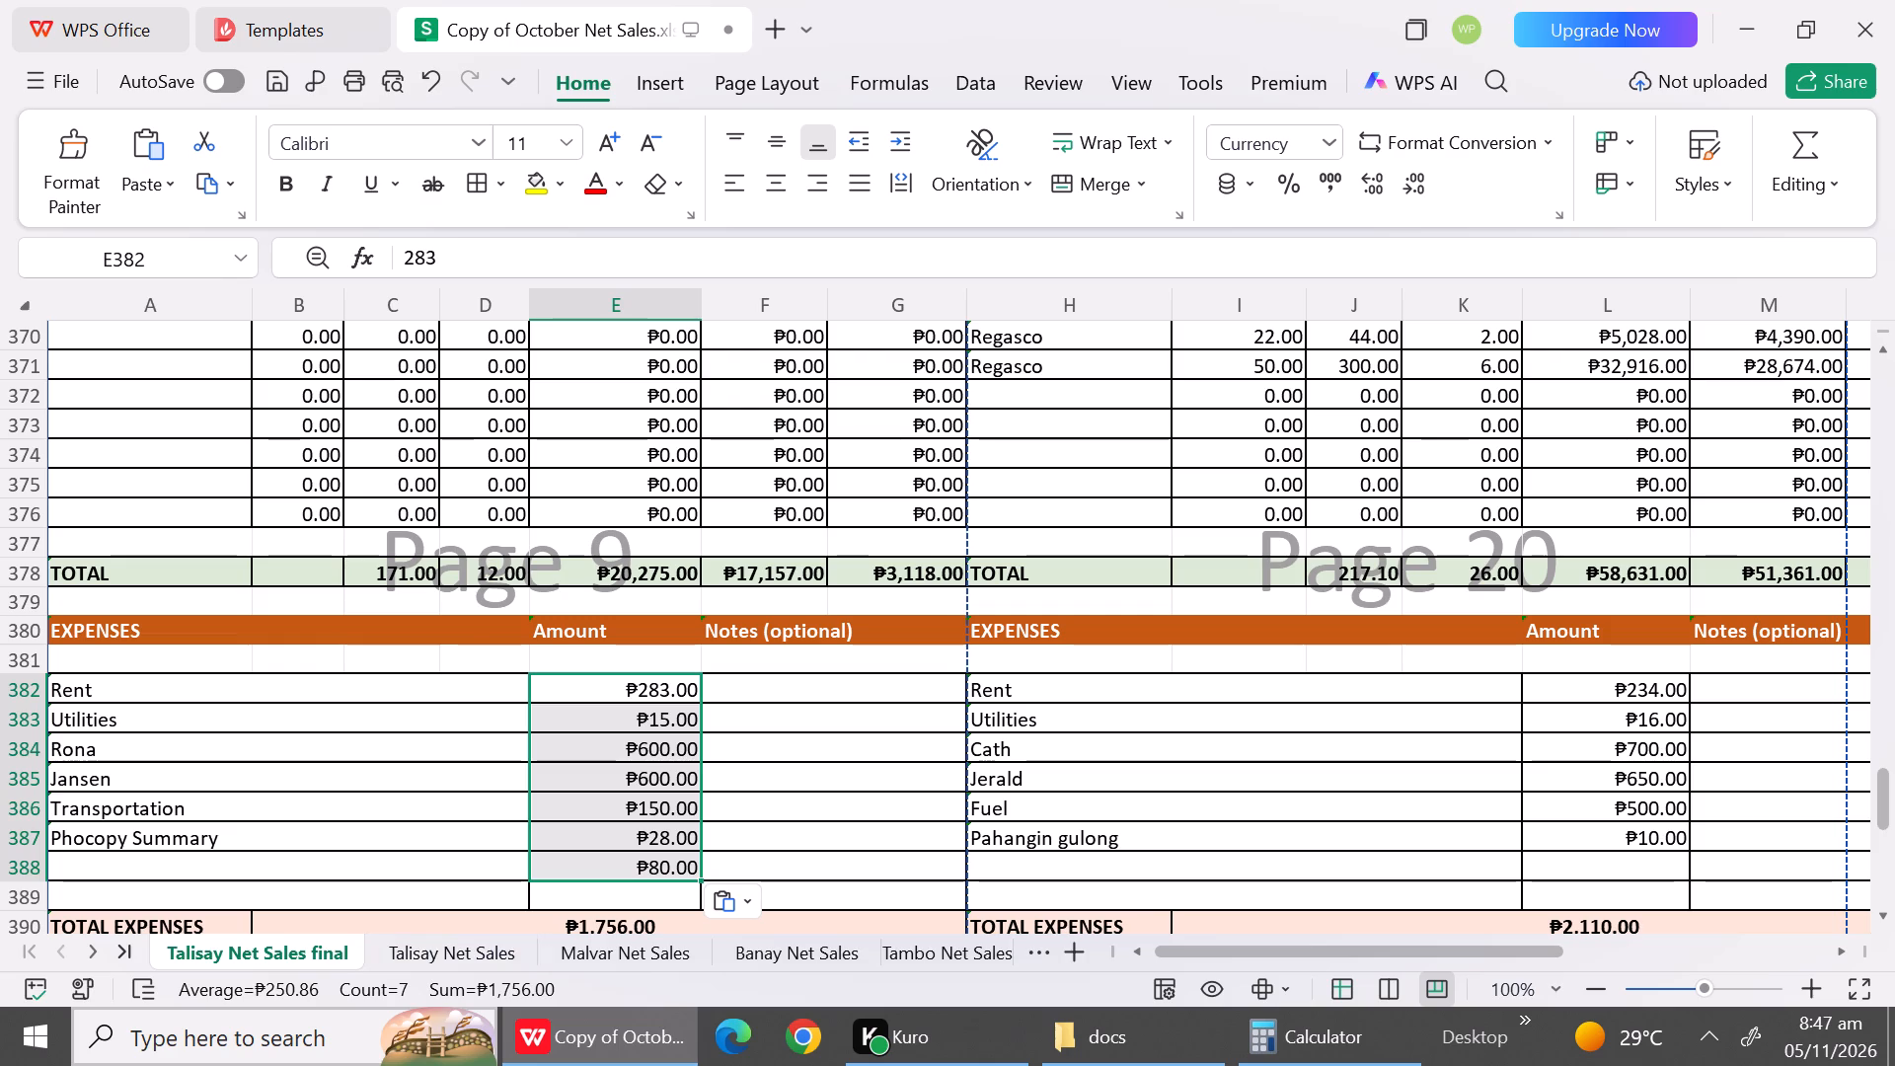
left_click(330, 844)
key("ctrl+c")
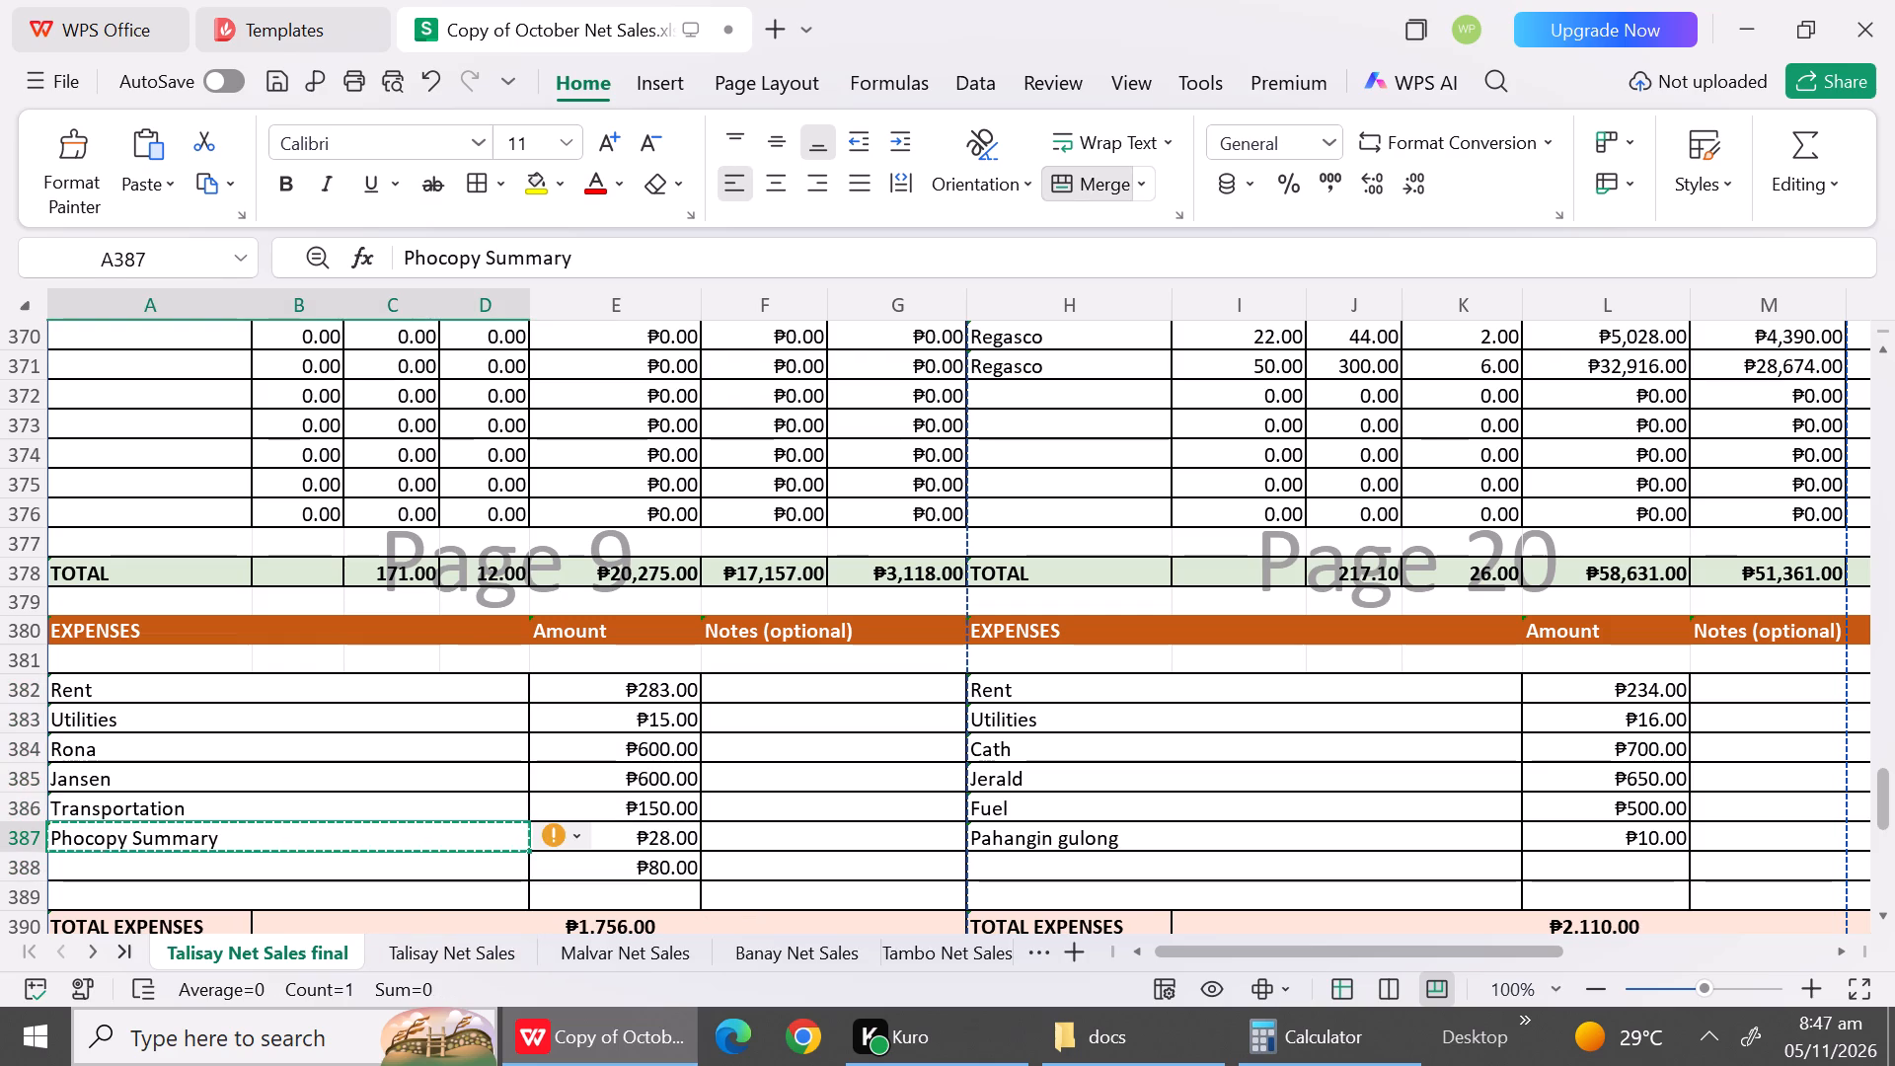
left_click(286, 891)
left_click(265, 857)
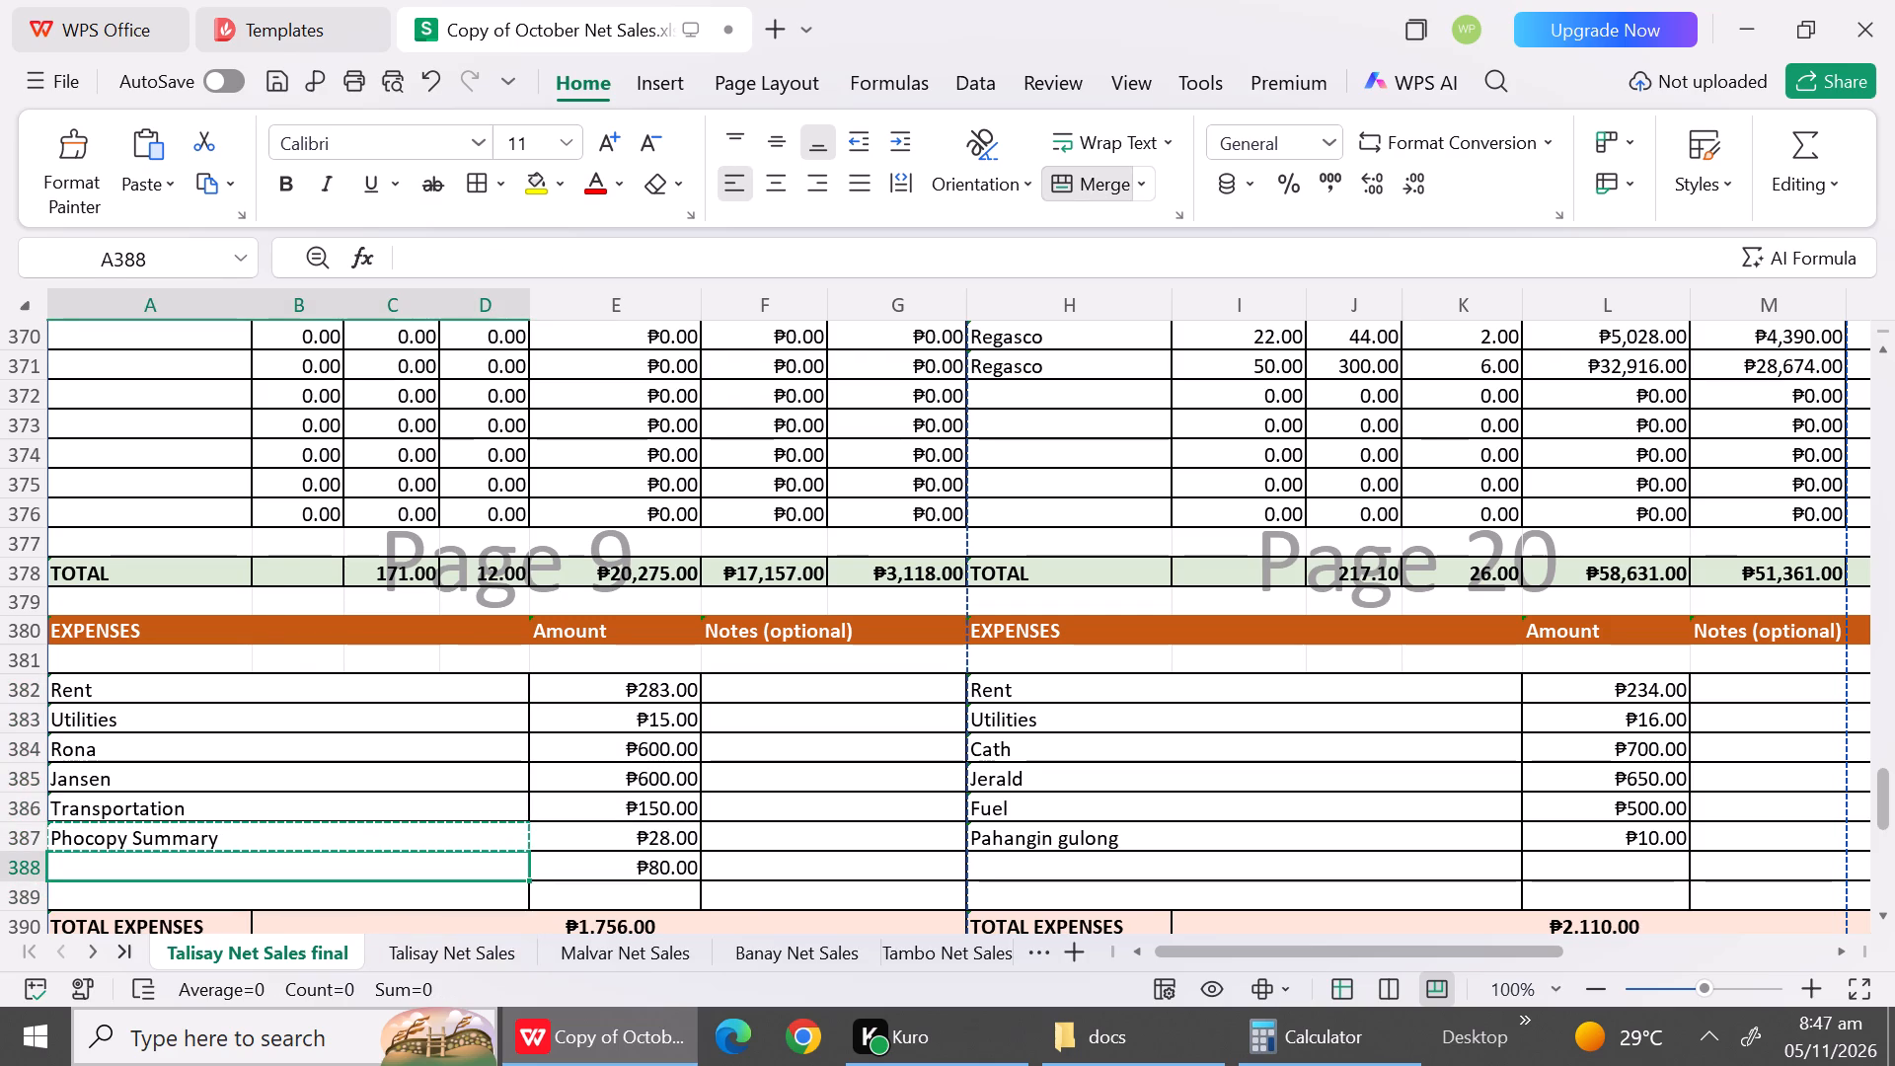
key("ctrl+v")
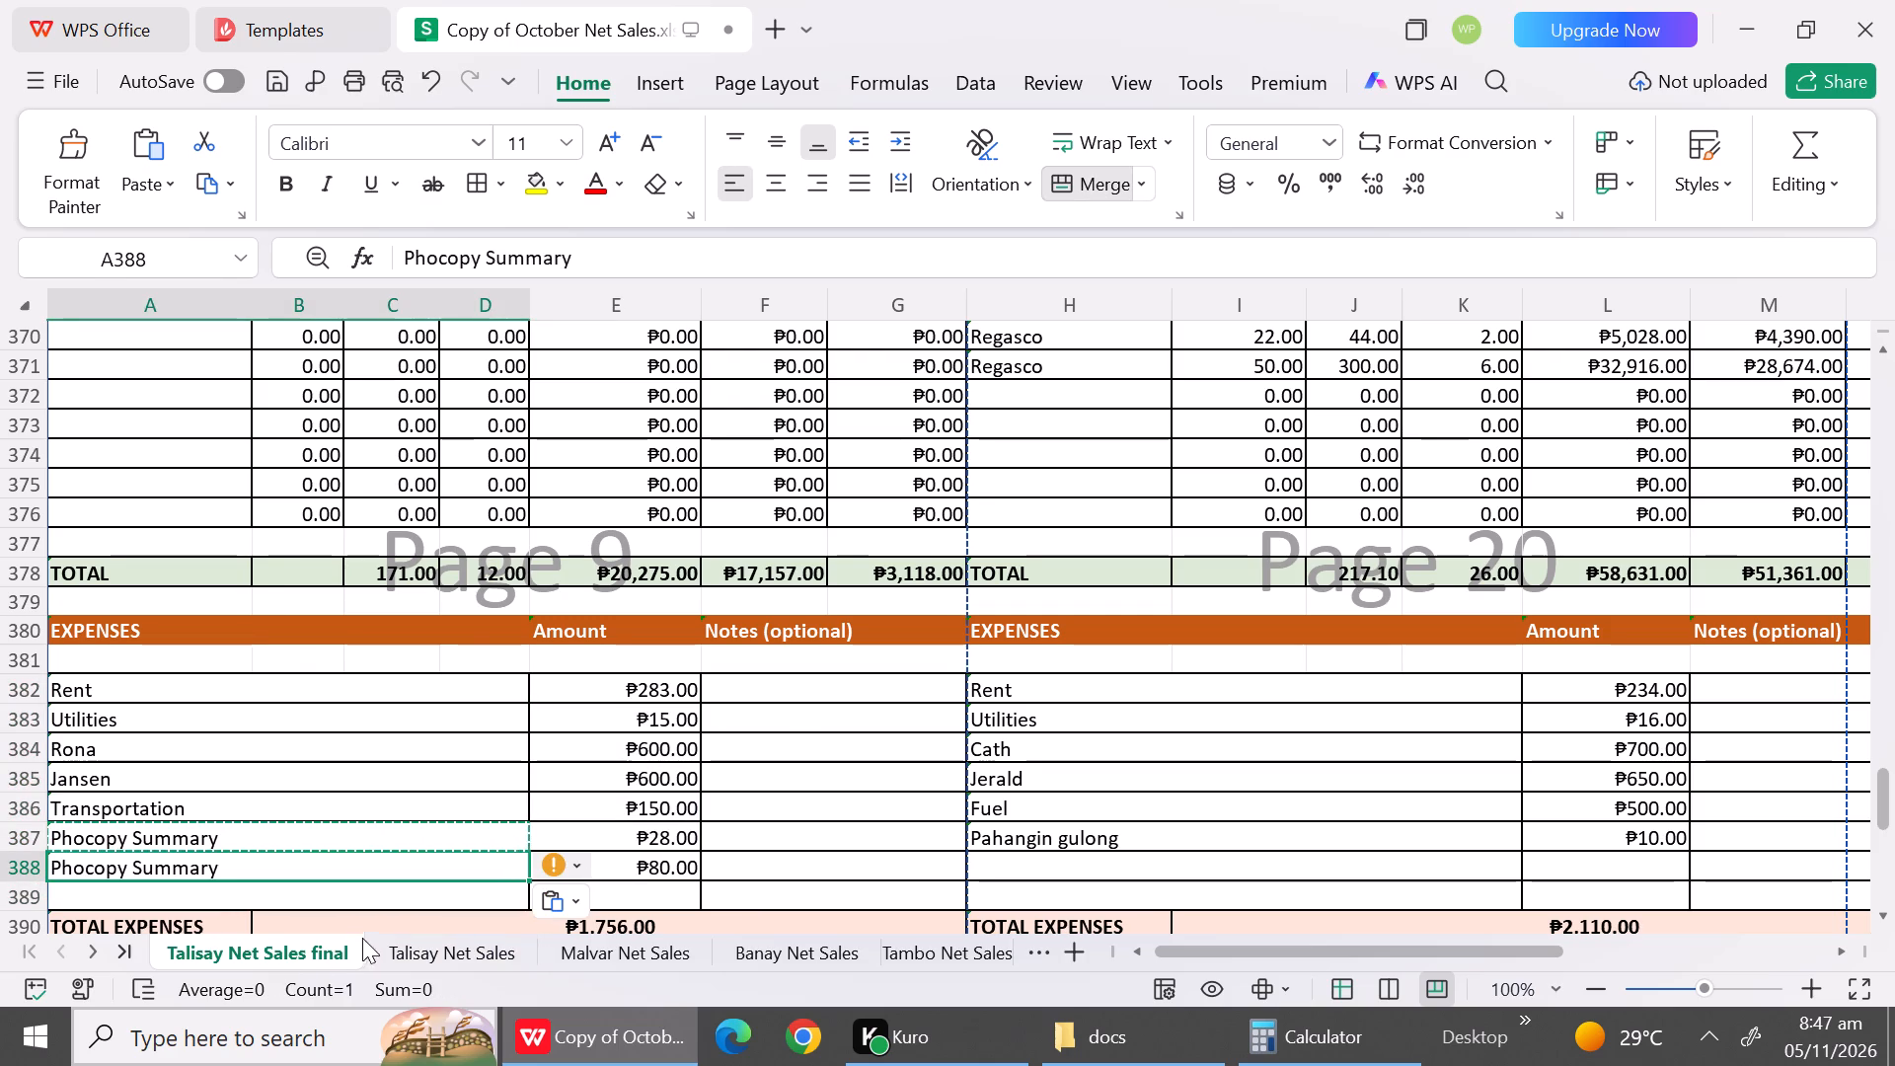
left_click(414, 956)
left_click(321, 947)
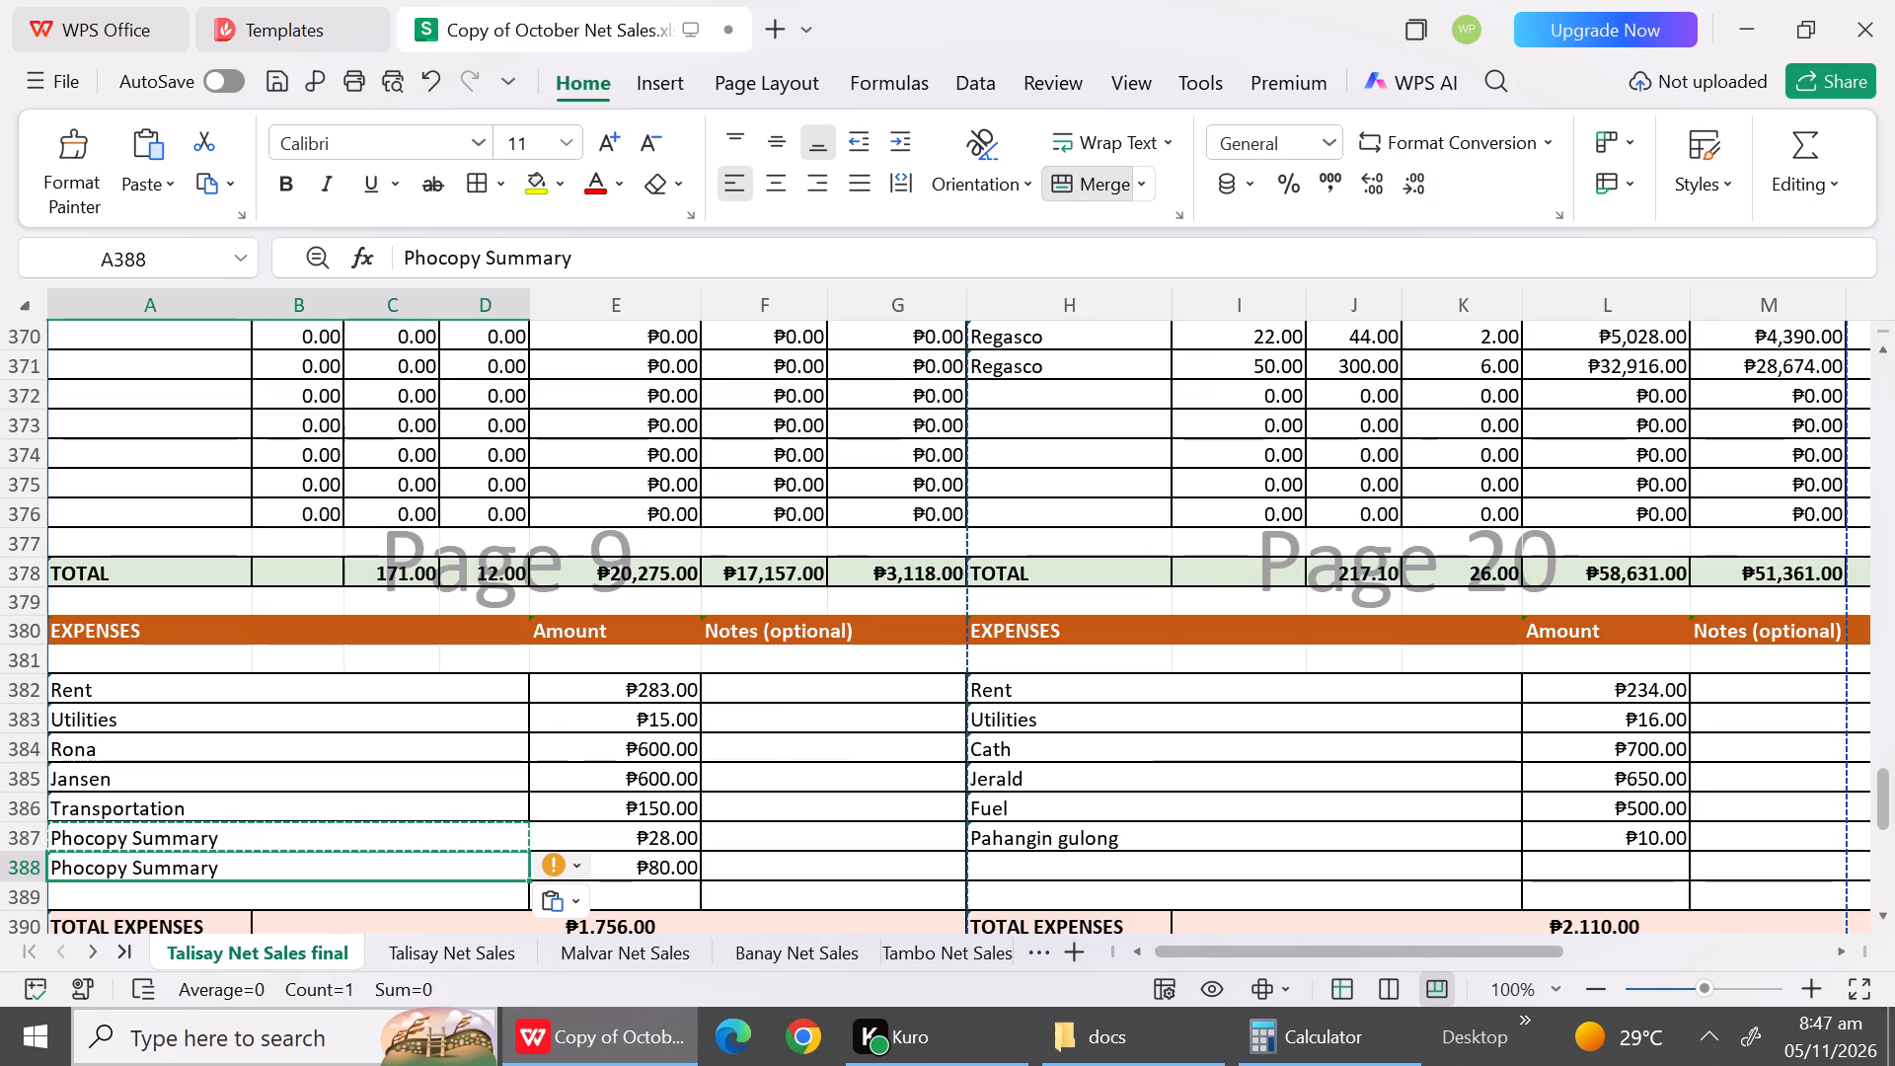
Change the October 13 expense description in A387 to Plastic Yelo and enter the note Jansen beside Transportation in F386.
left_click(253, 835)
type("Plastic Yelo")
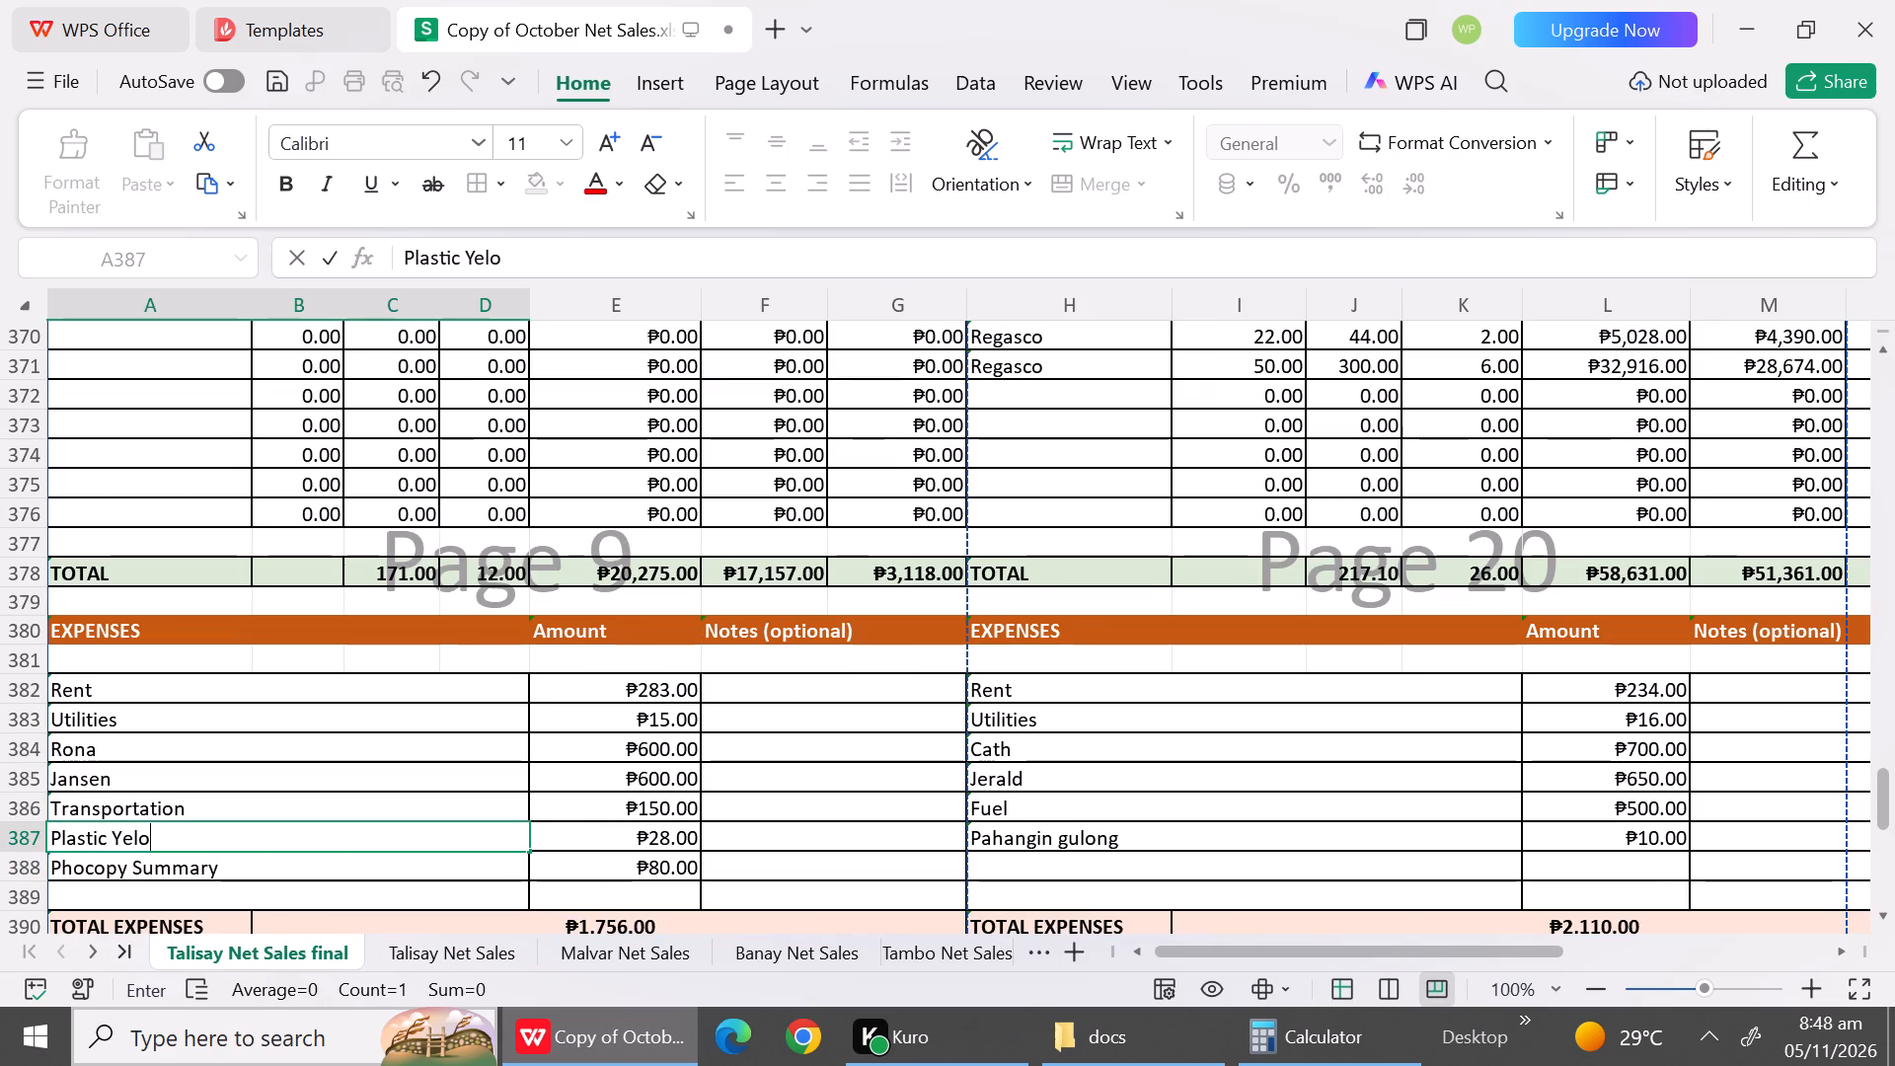
left_click(748, 813)
type("Jan")
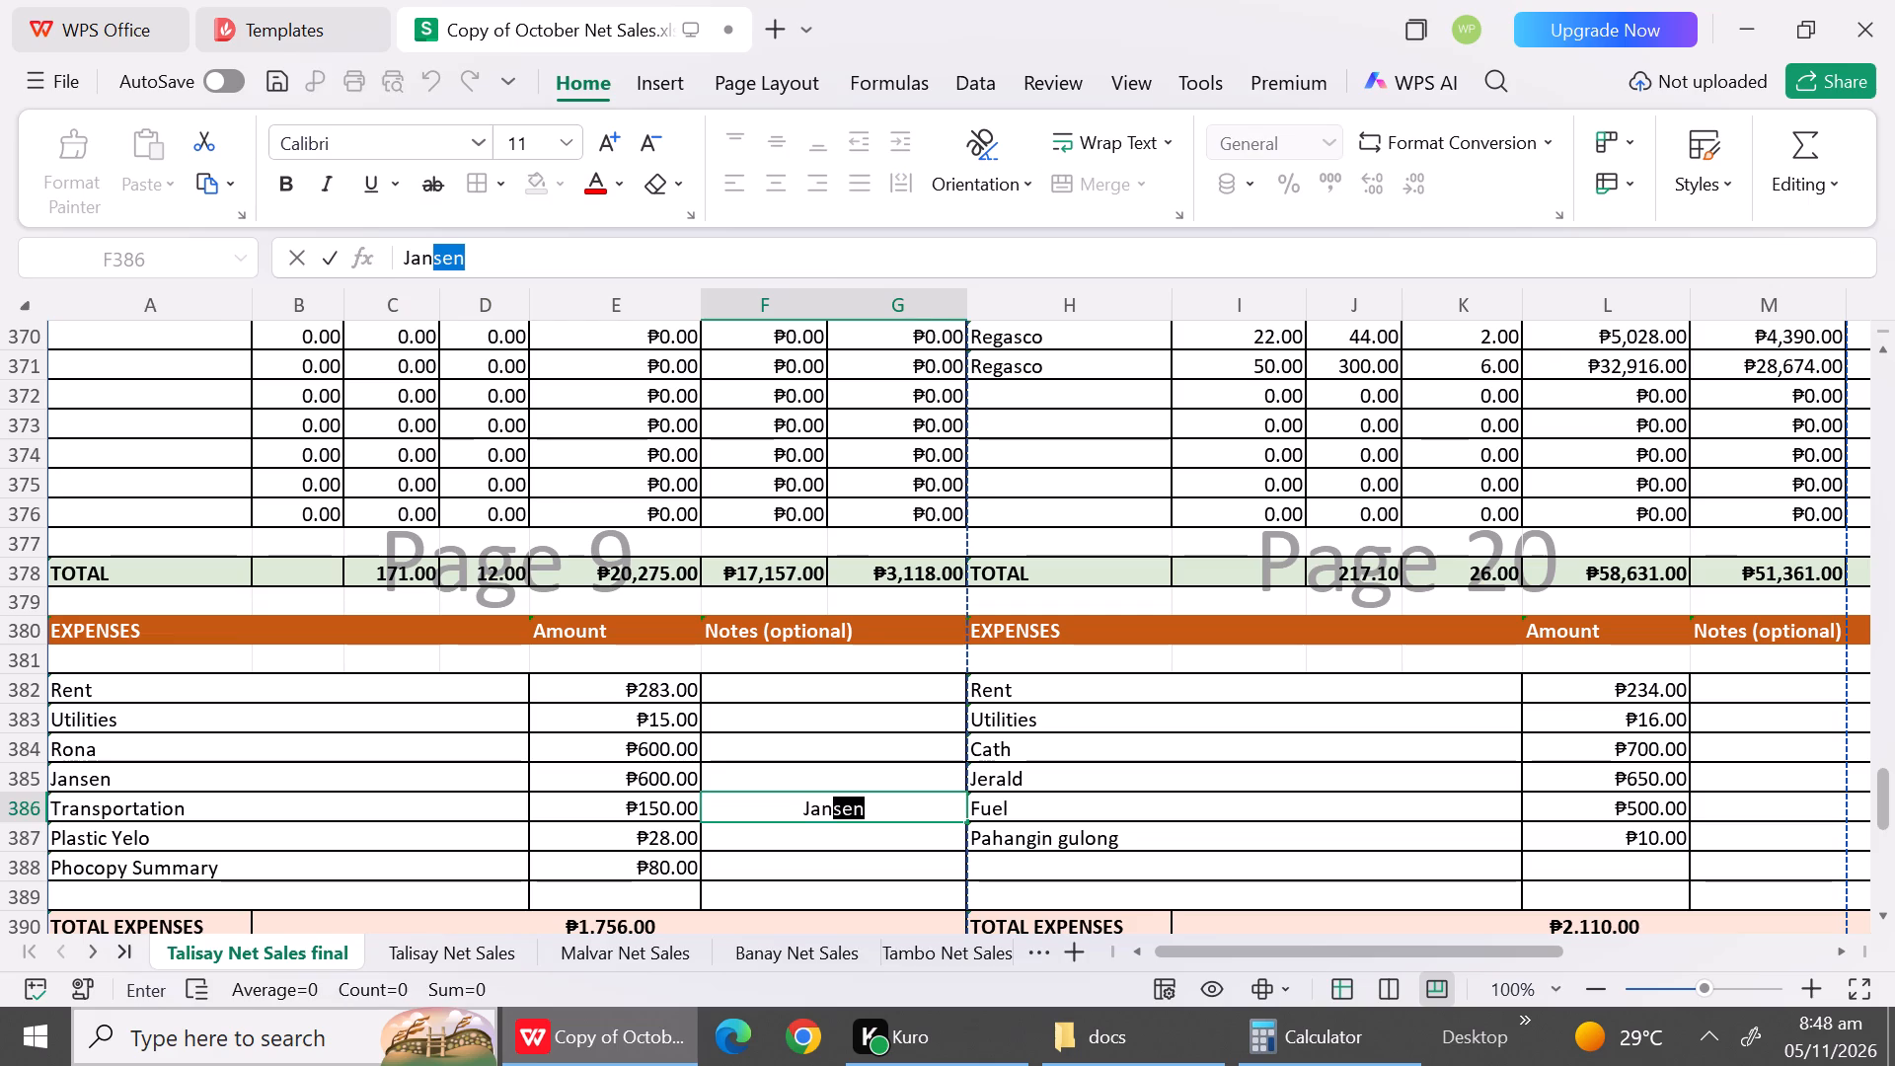
left_click(796, 856)
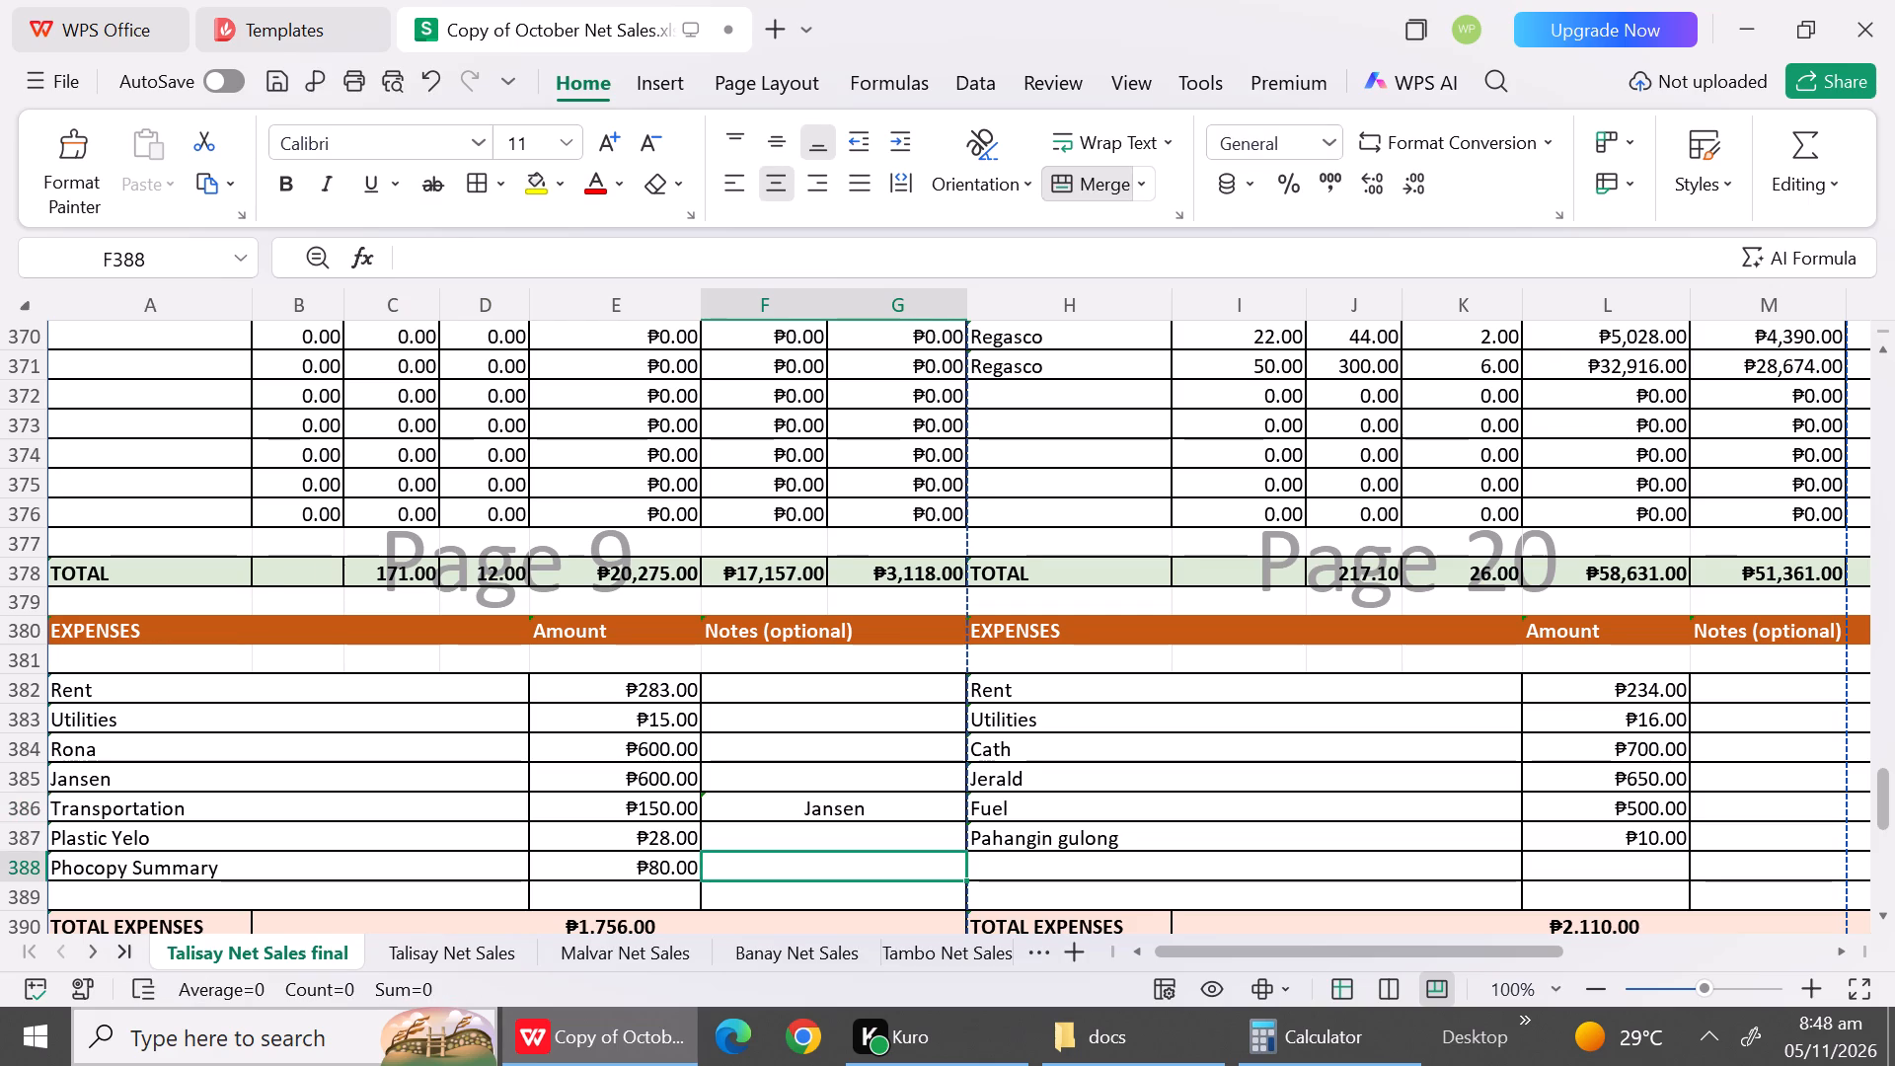
Copy the descriptions Rona, Jansen and Transportation from A384:A386 into H384:H386, and clear the Pahangin gulong description in H387.
left_click_drag(193, 754, 194, 800)
key("ctrl+c")
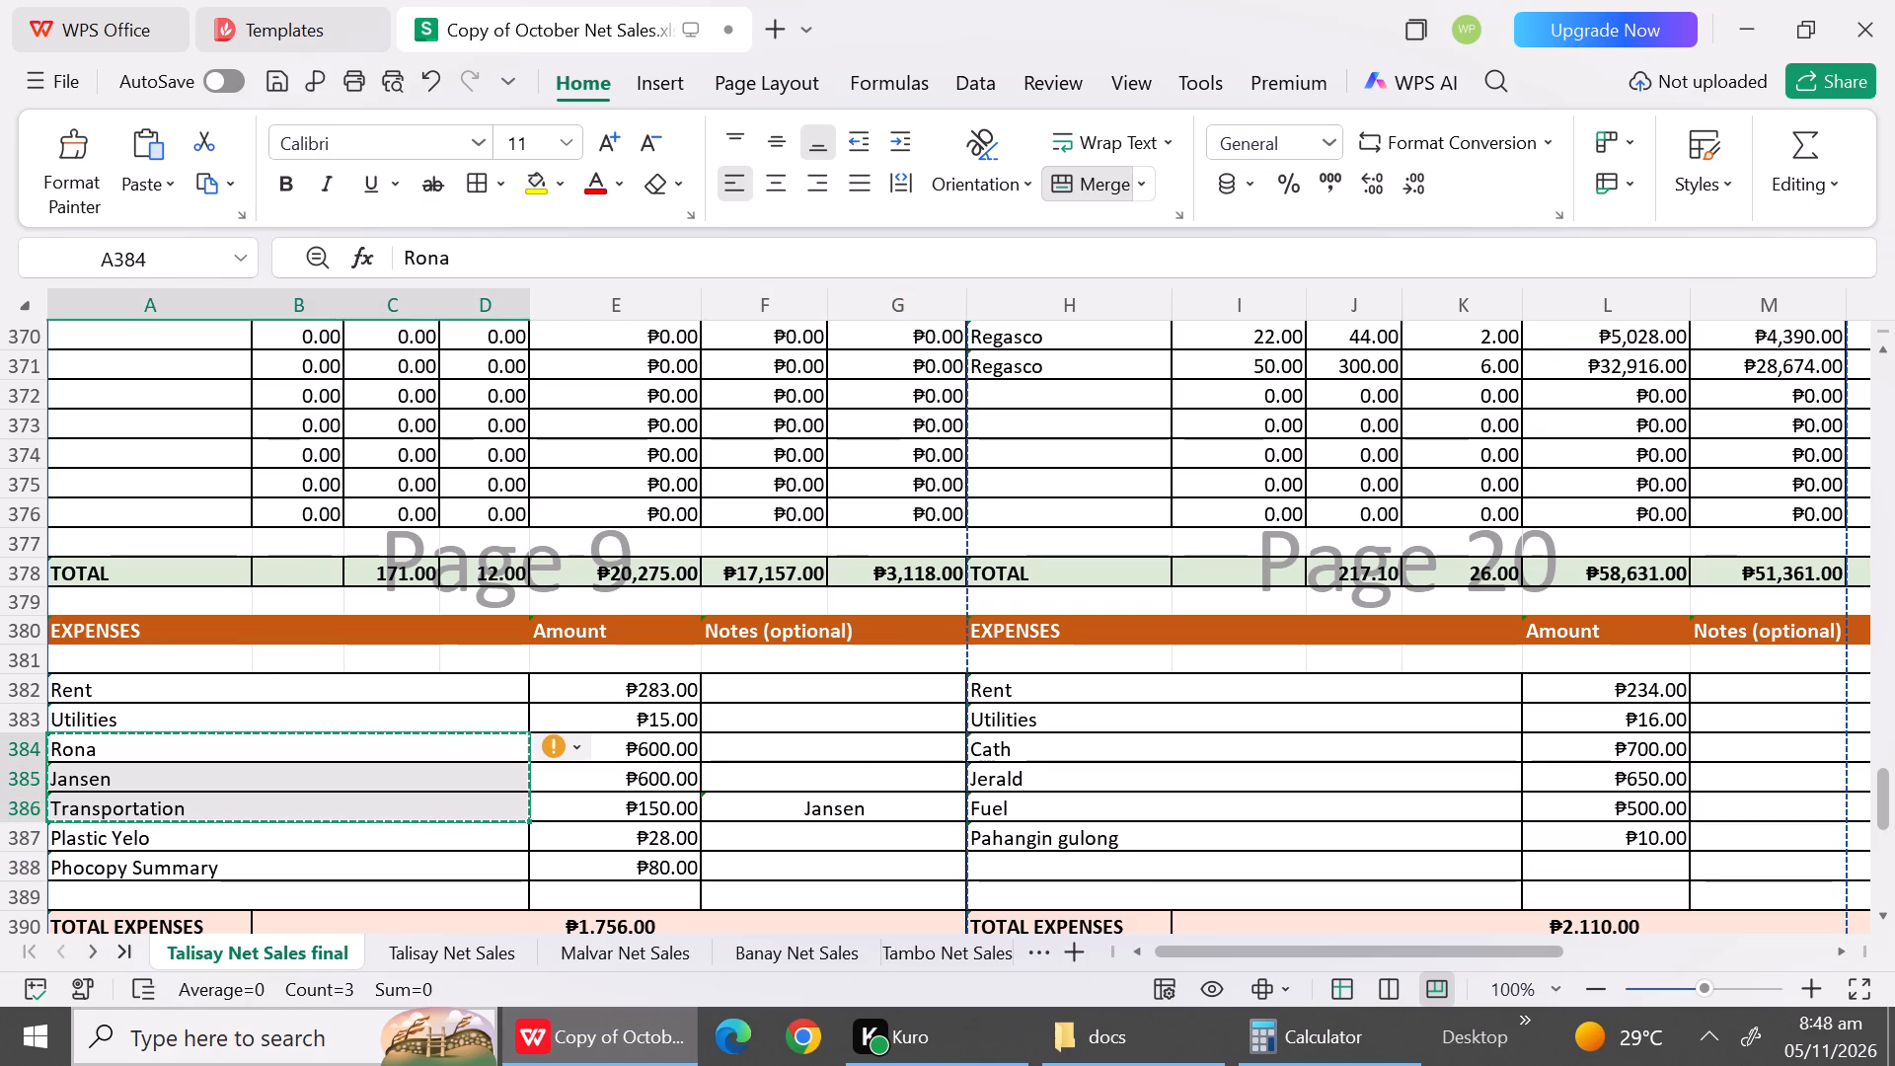
left_click(1004, 757)
key("ctrl+v")
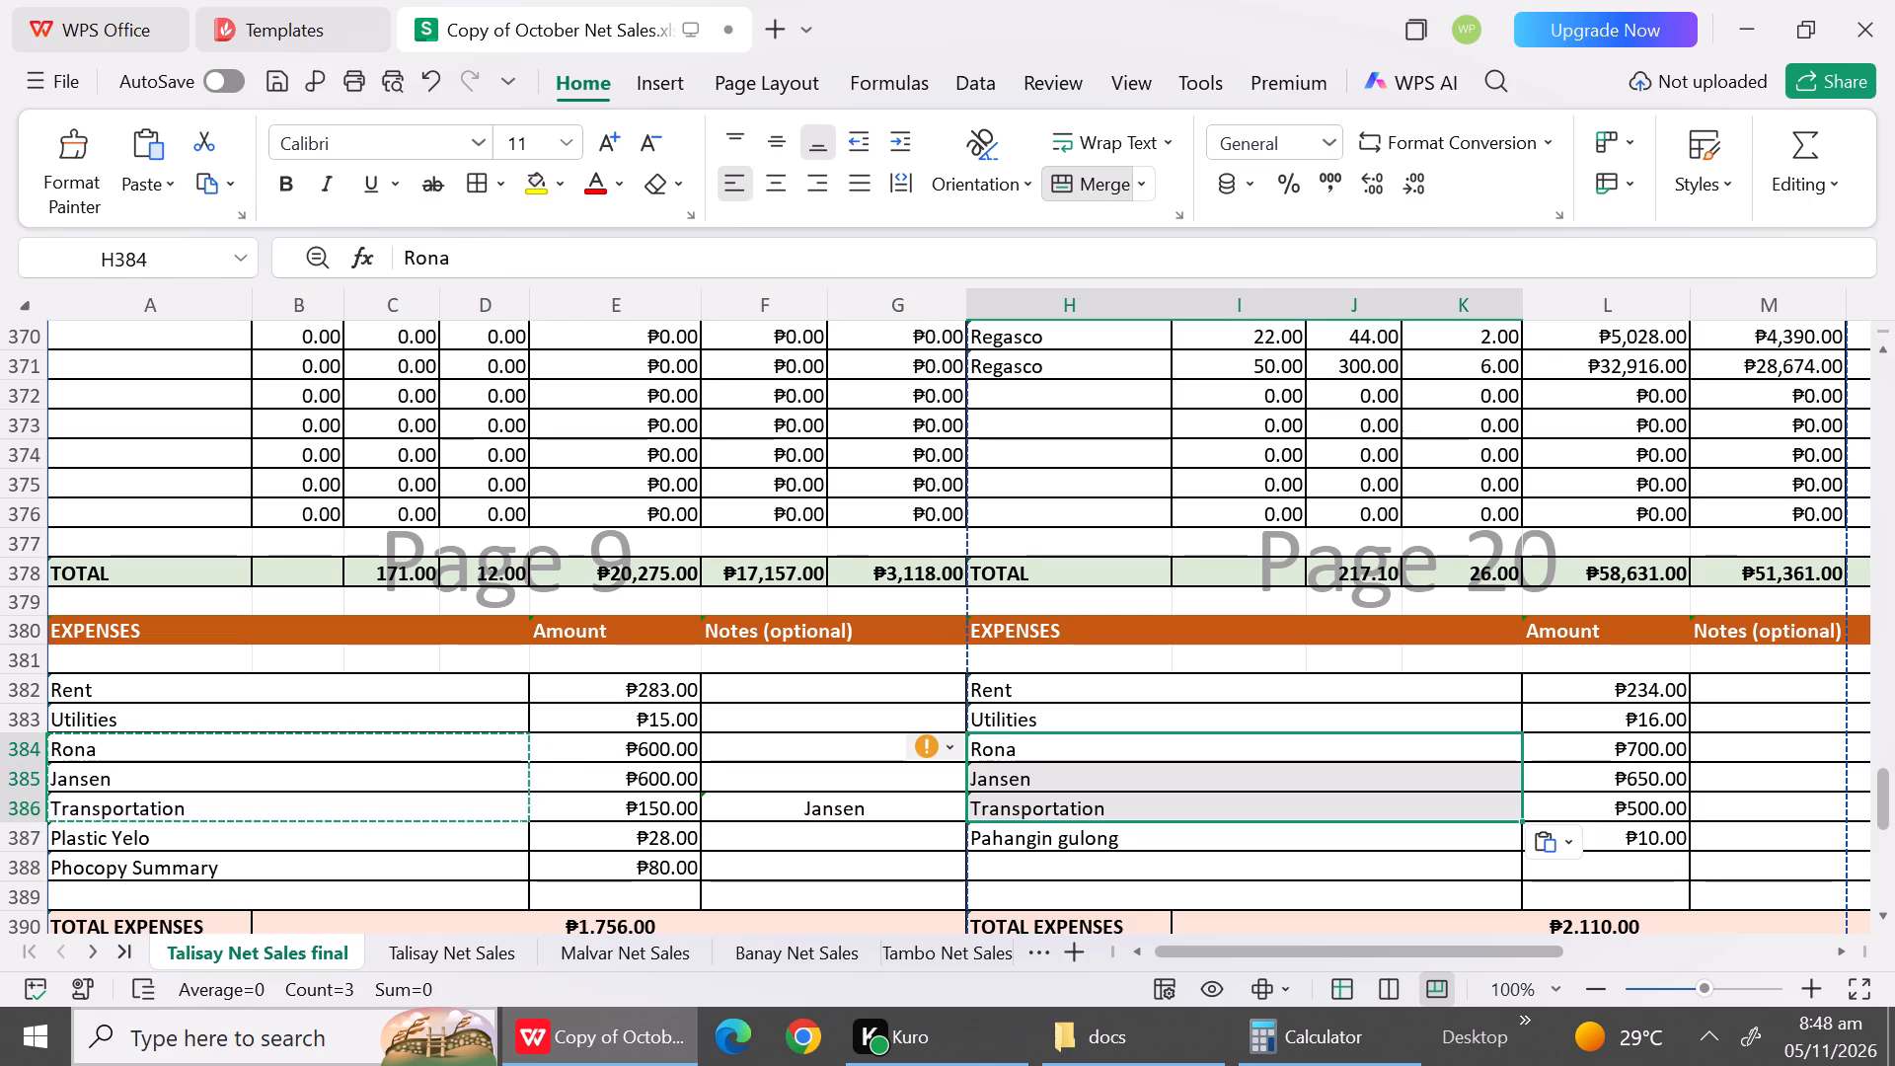
left_click(1054, 845)
key("BackSpace")
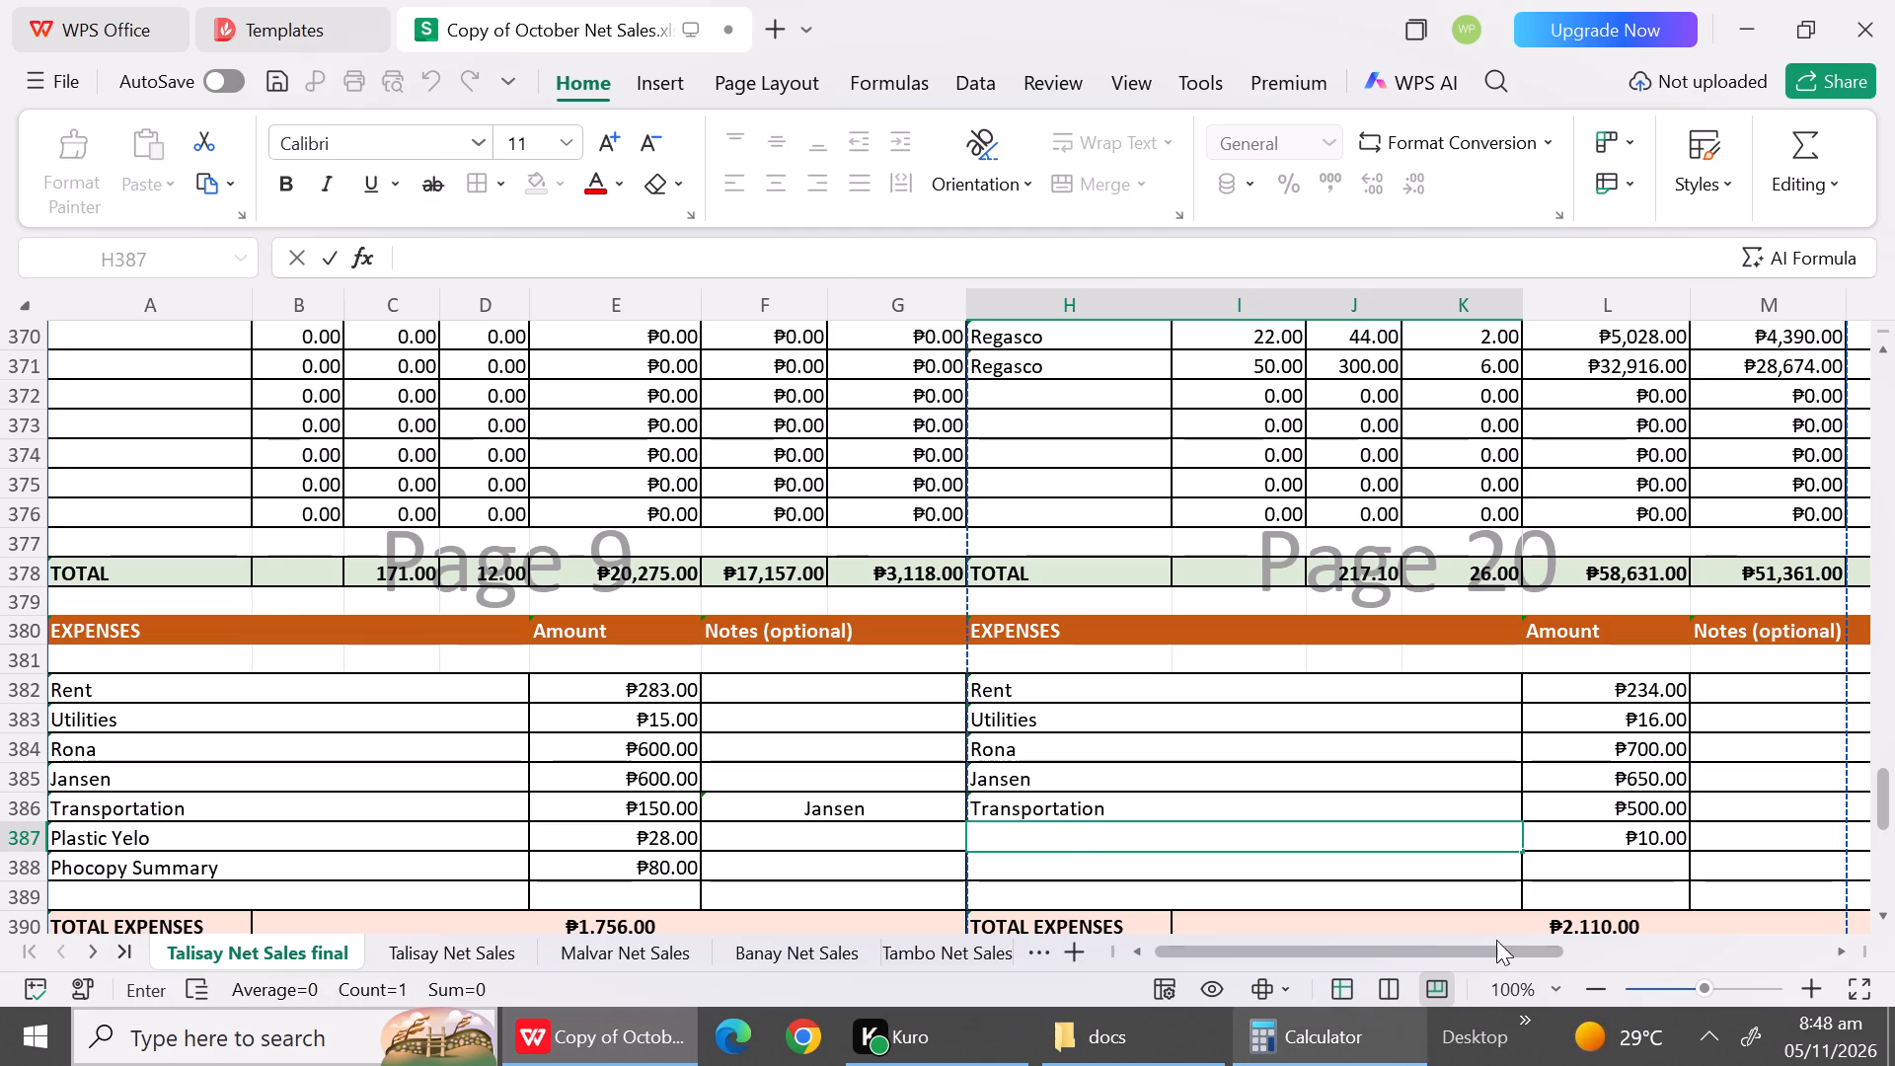
Copy the October 14 Regasco kilograms value 11 from W50 of Talisay Net Sales into B397 of the final sheet.
triple_click(1881, 910)
triple_click(1881, 910)
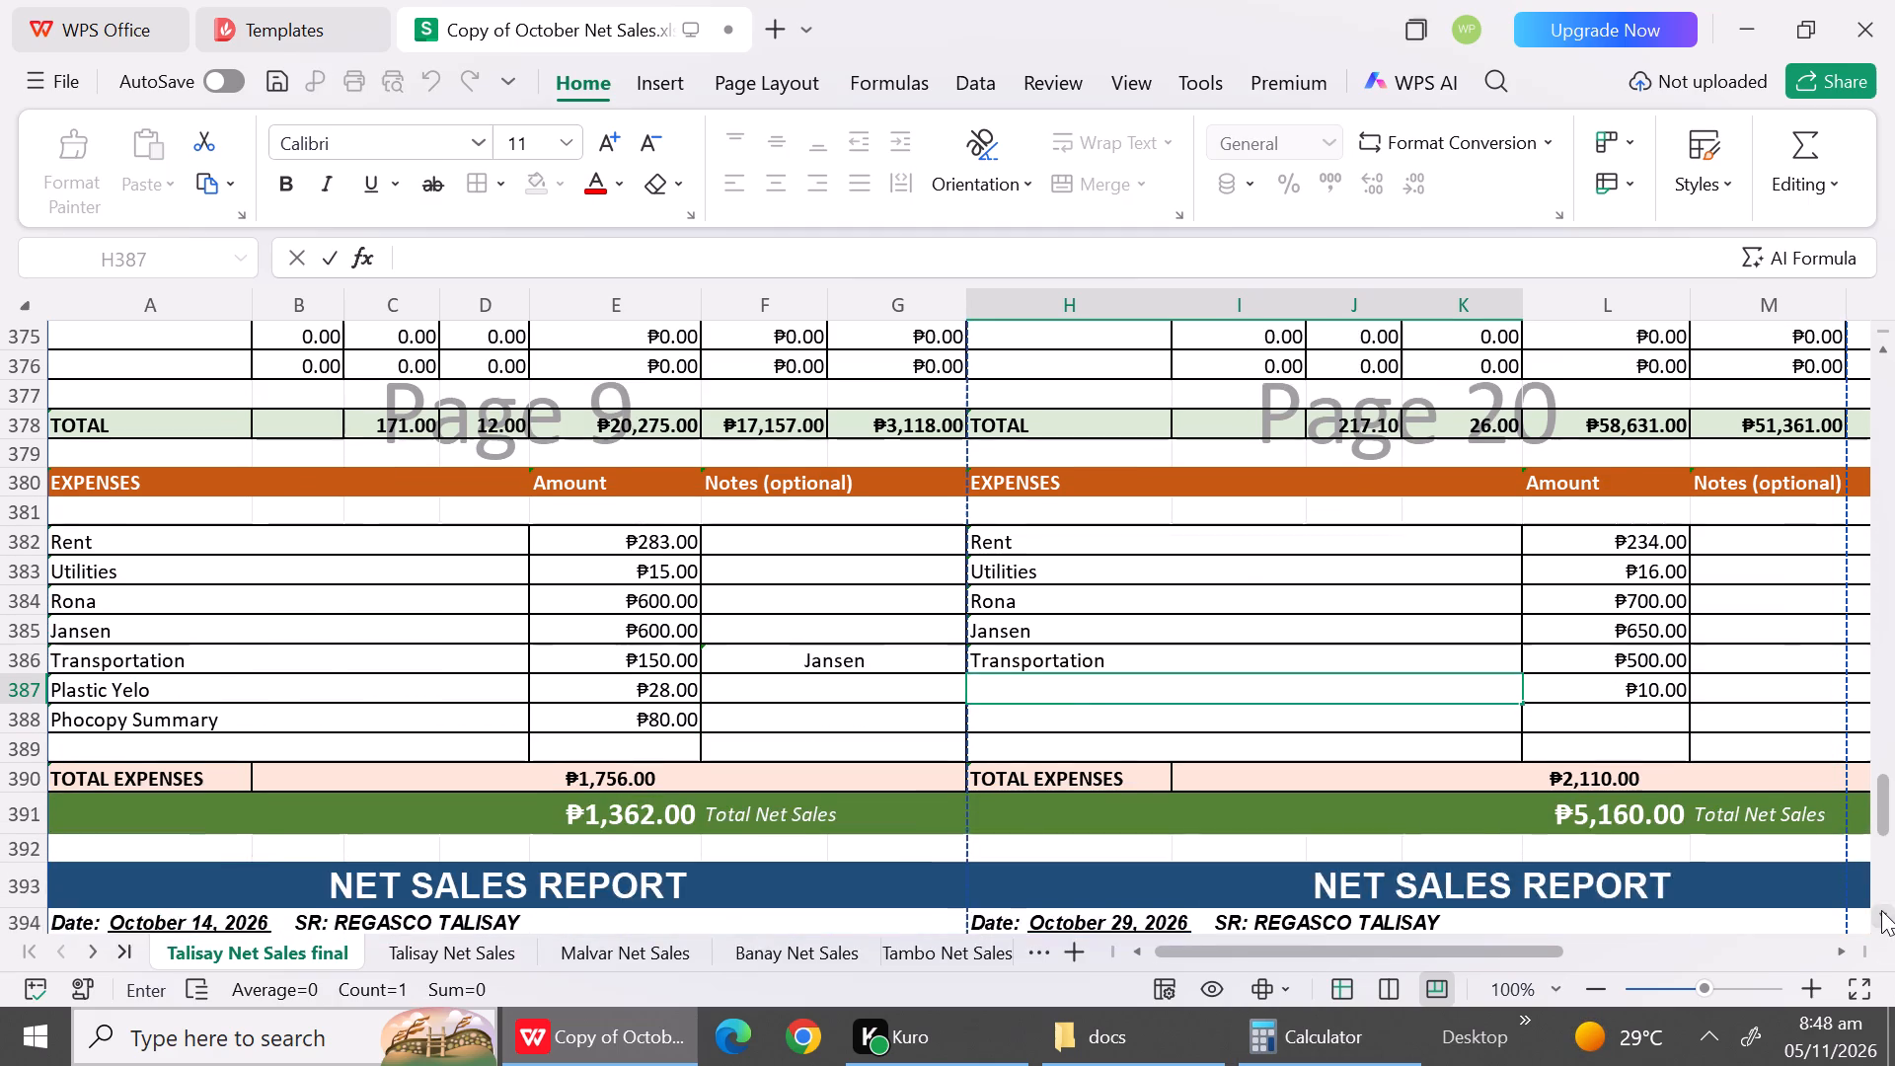
triple_click(1881, 910)
triple_click(1881, 910)
triple_click(1881, 910)
triple_click(1881, 910)
triple_click(1881, 910)
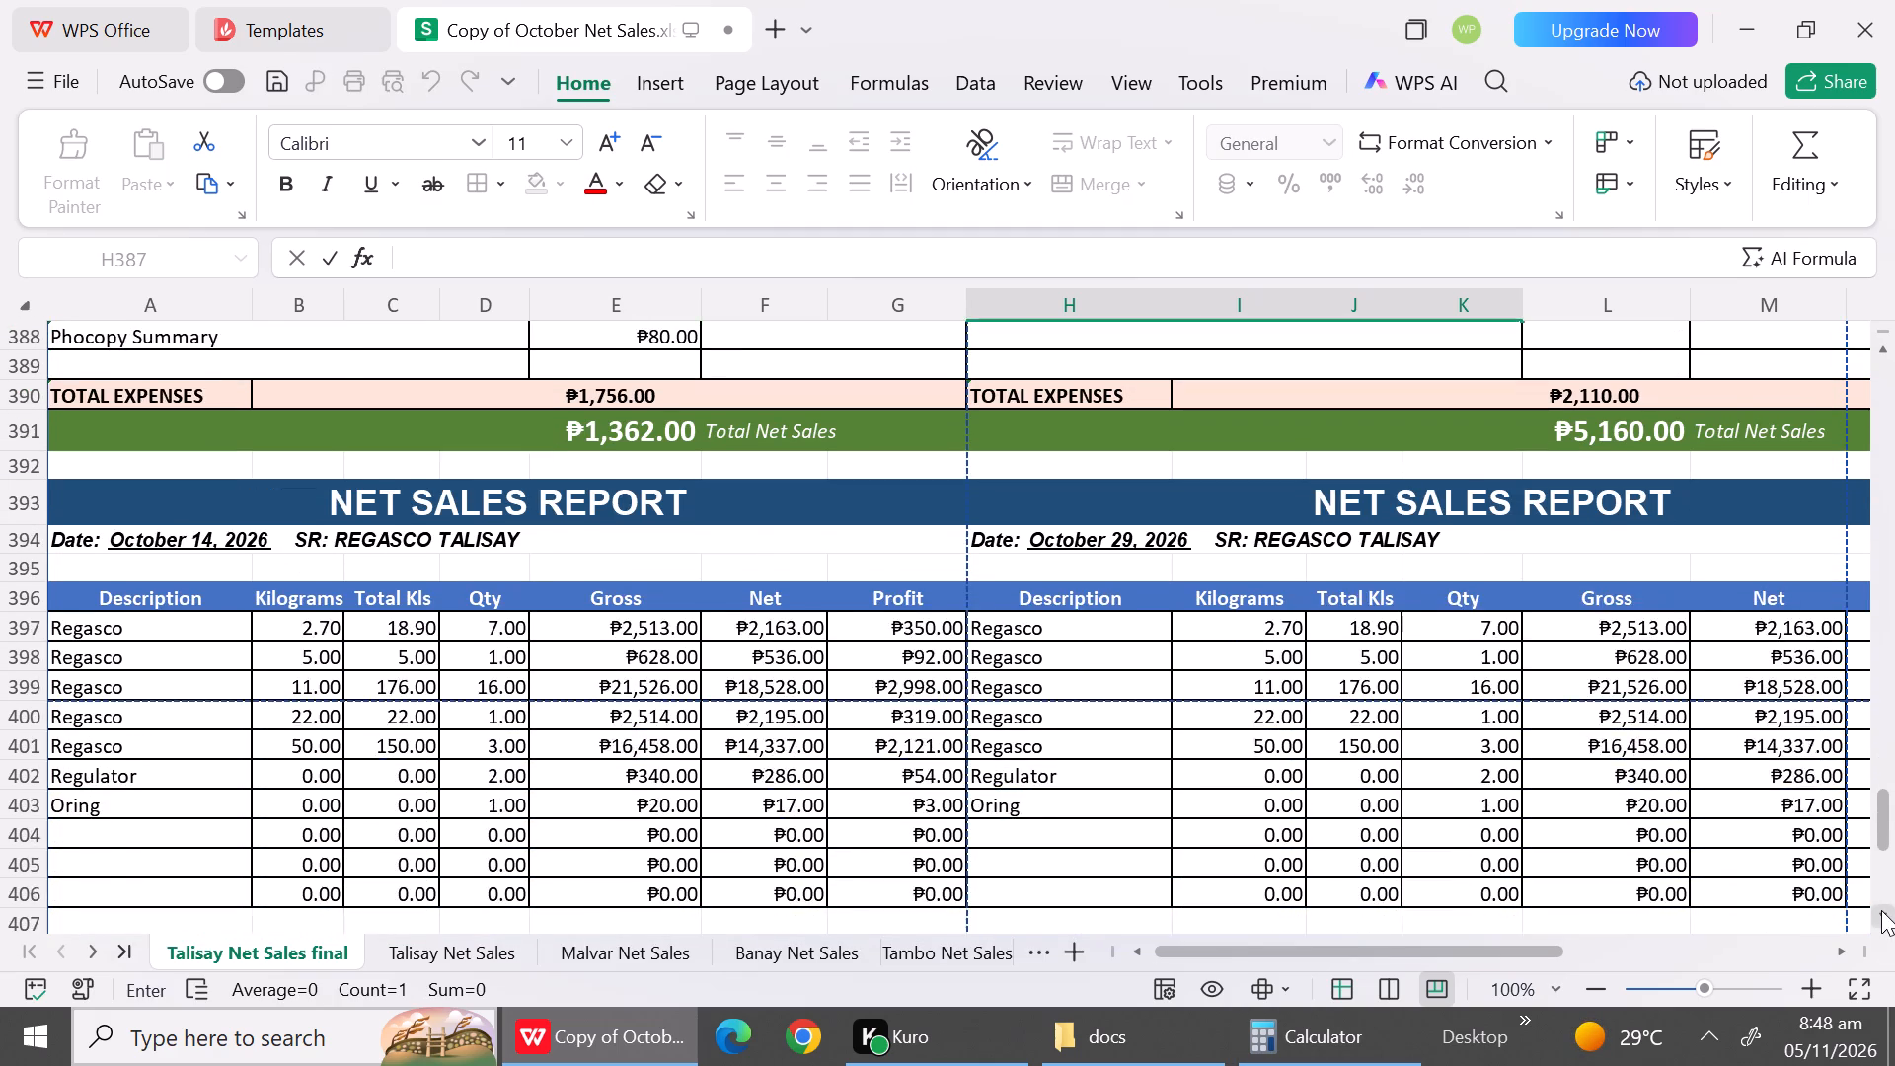
left_click(1881, 910)
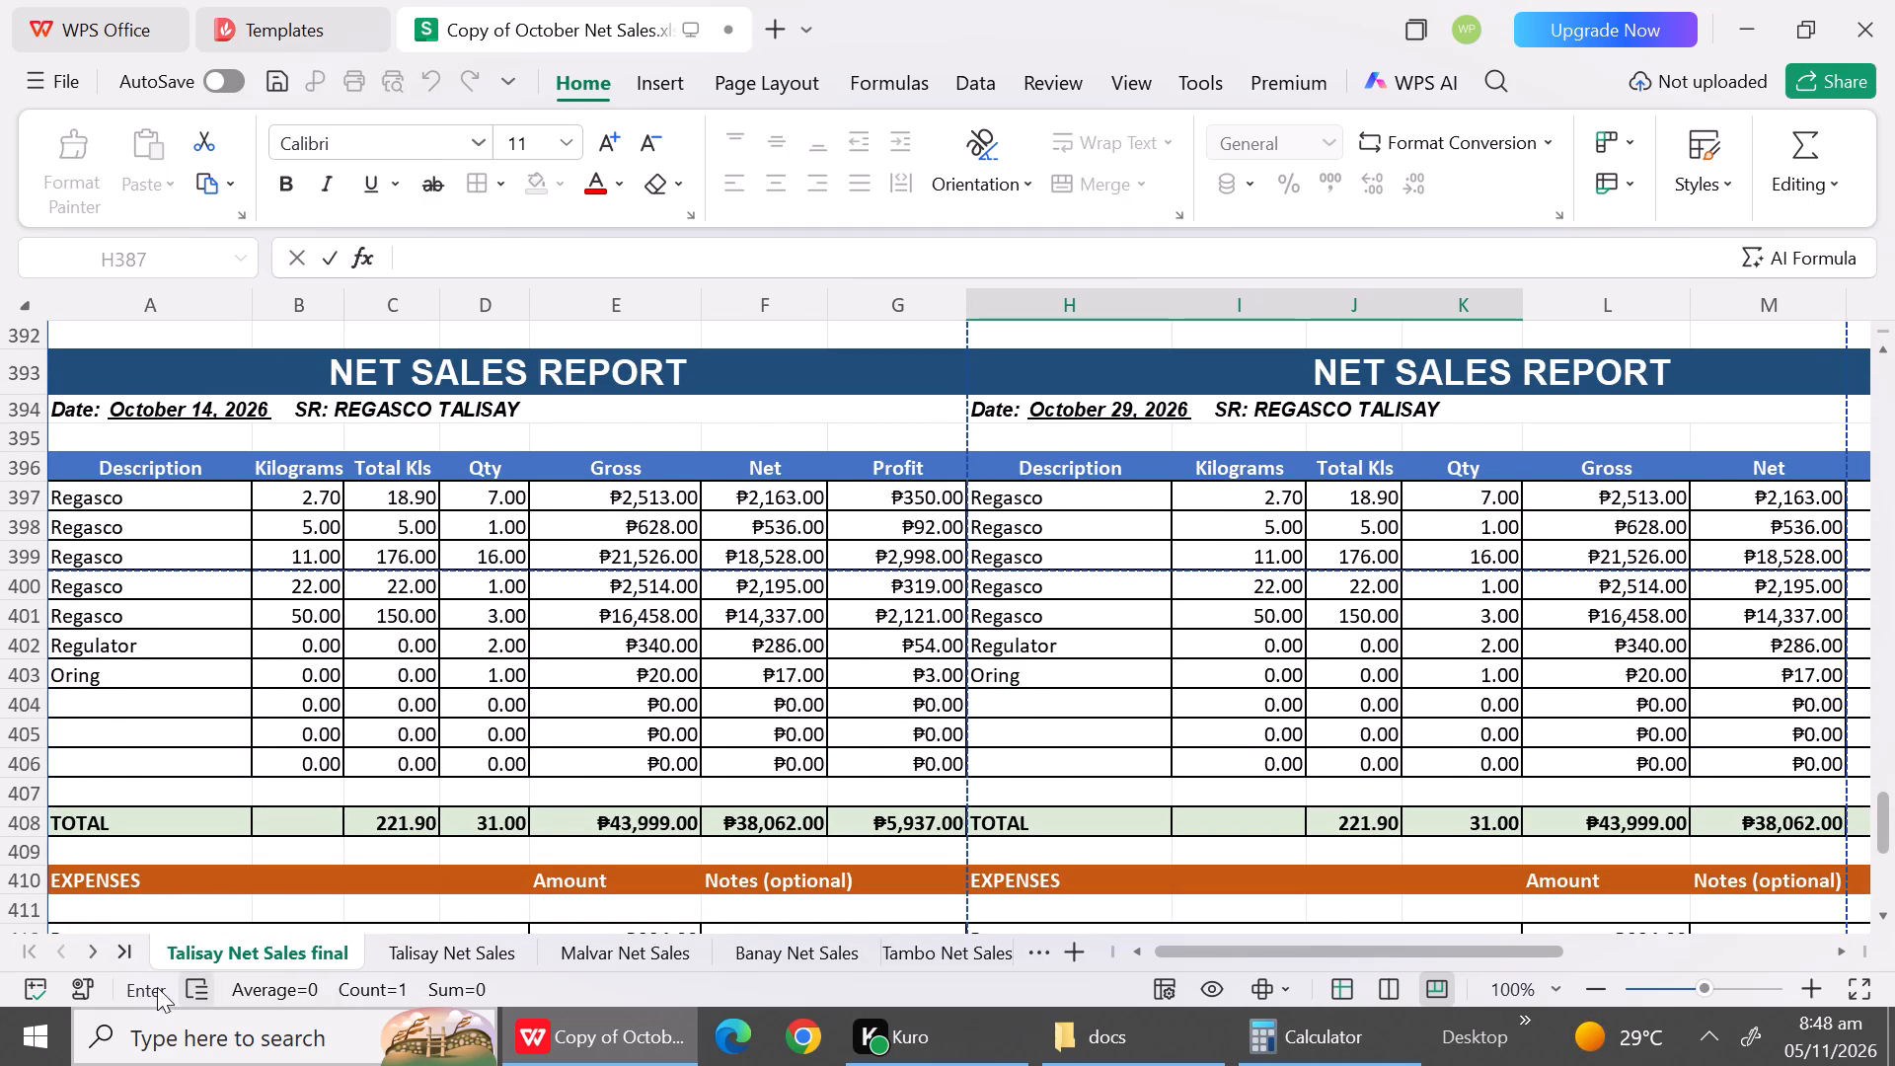
left_click(417, 969)
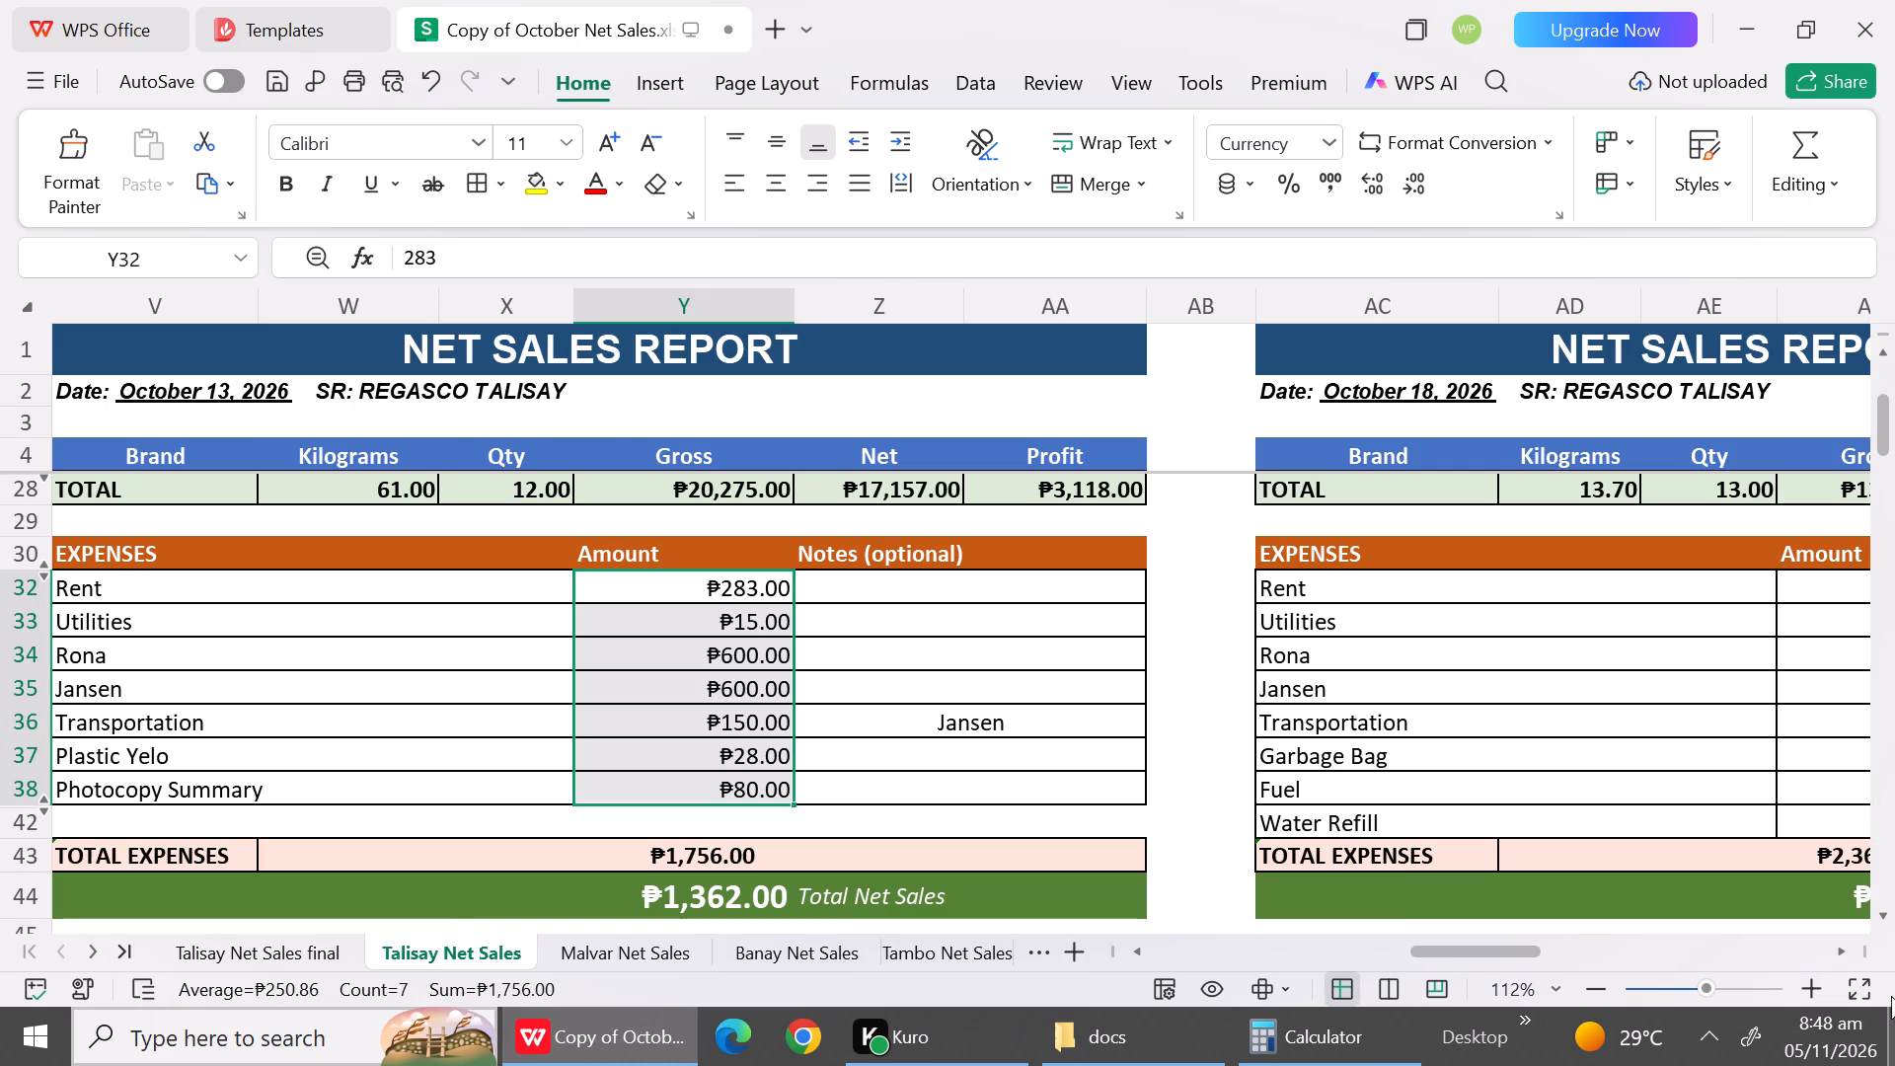
triple_click(1876, 910)
triple_click(1876, 910)
triple_click(1876, 910)
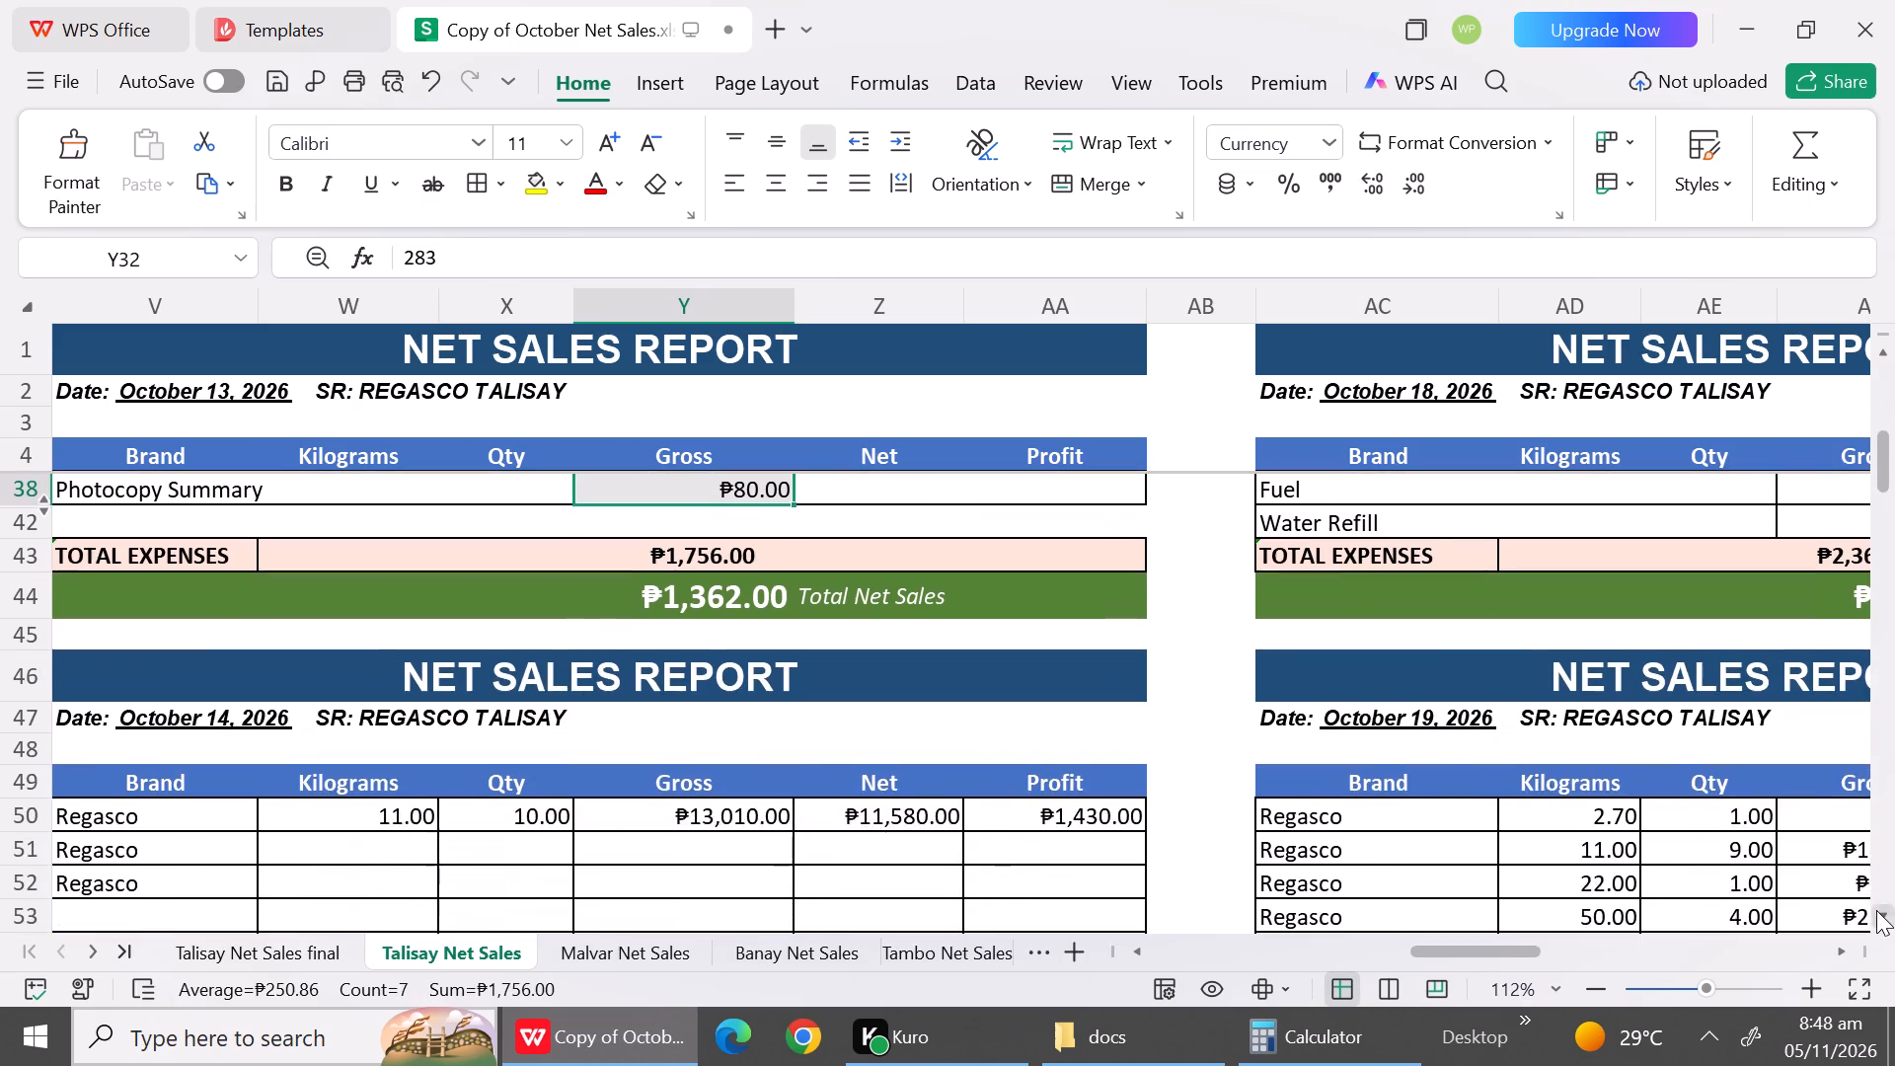
triple_click(1876, 910)
triple_click(1876, 910)
left_click(1876, 910)
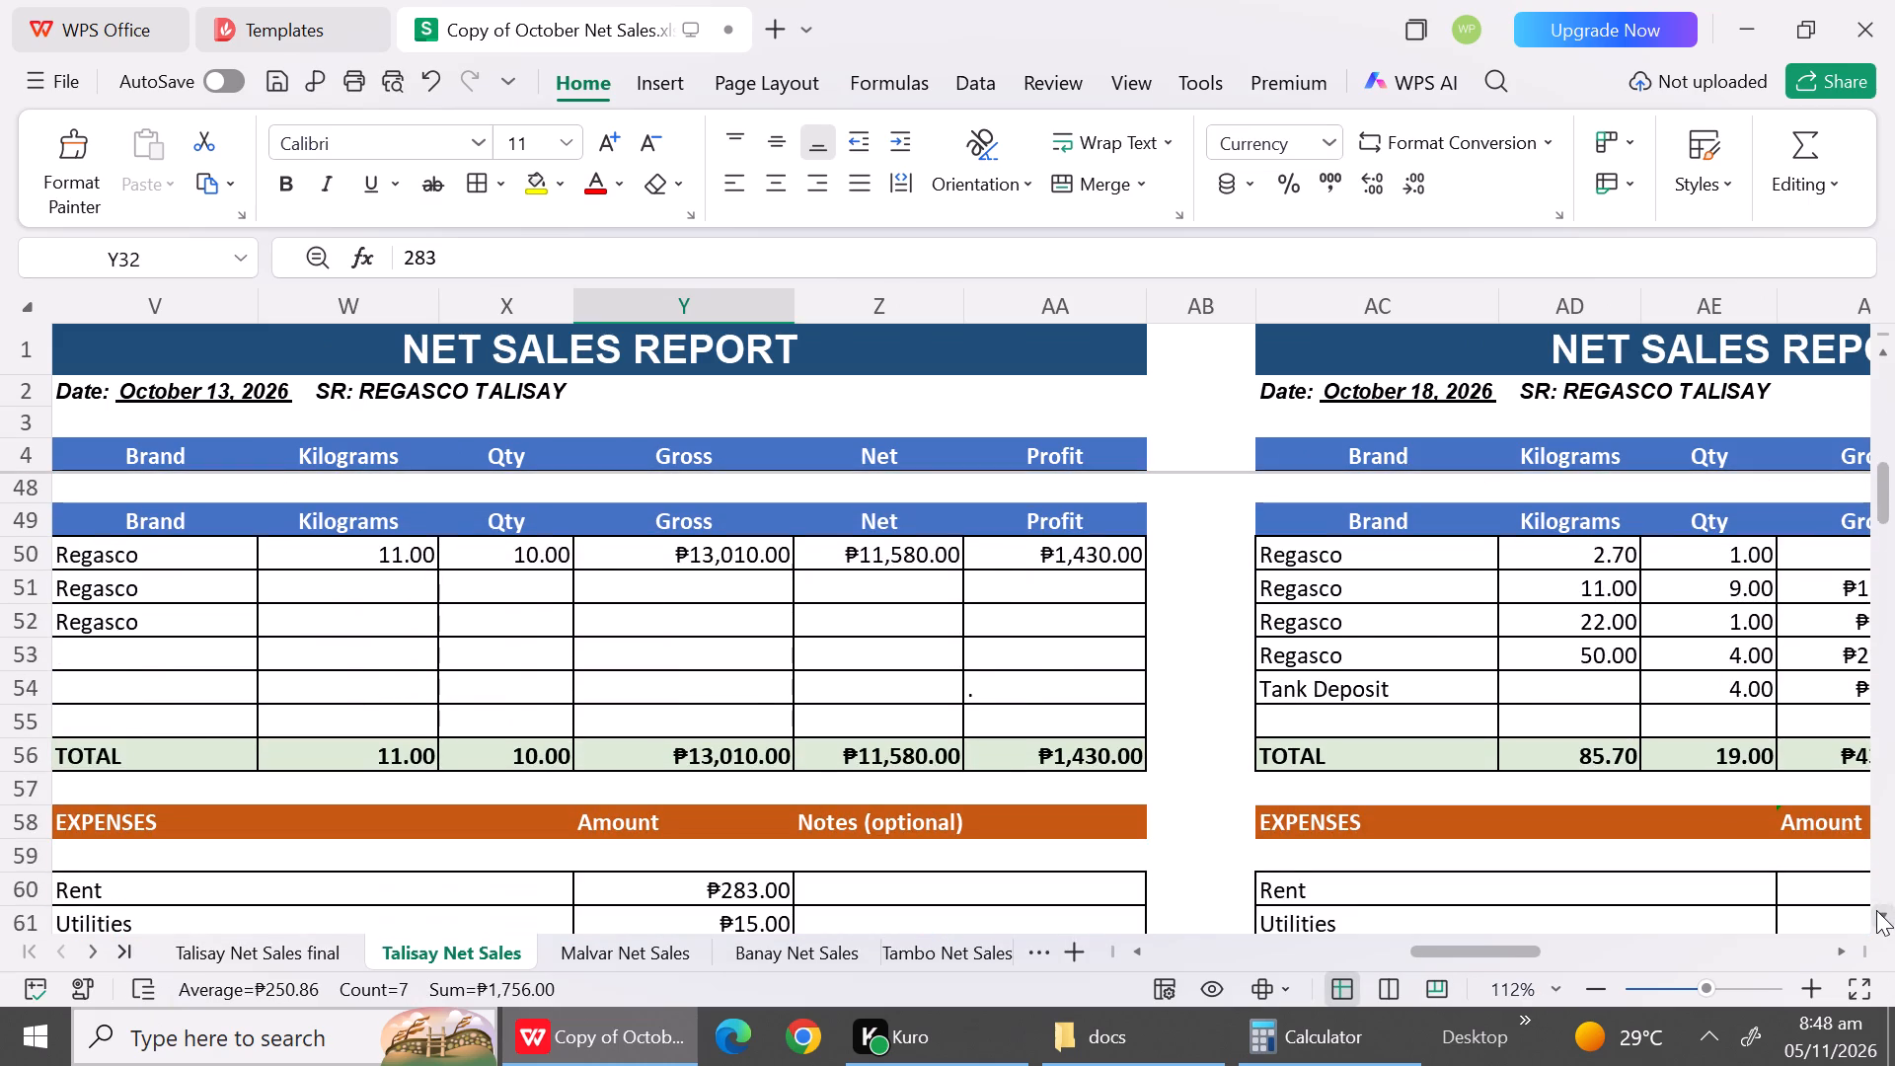
left_click(395, 563)
key("ctrl+c")
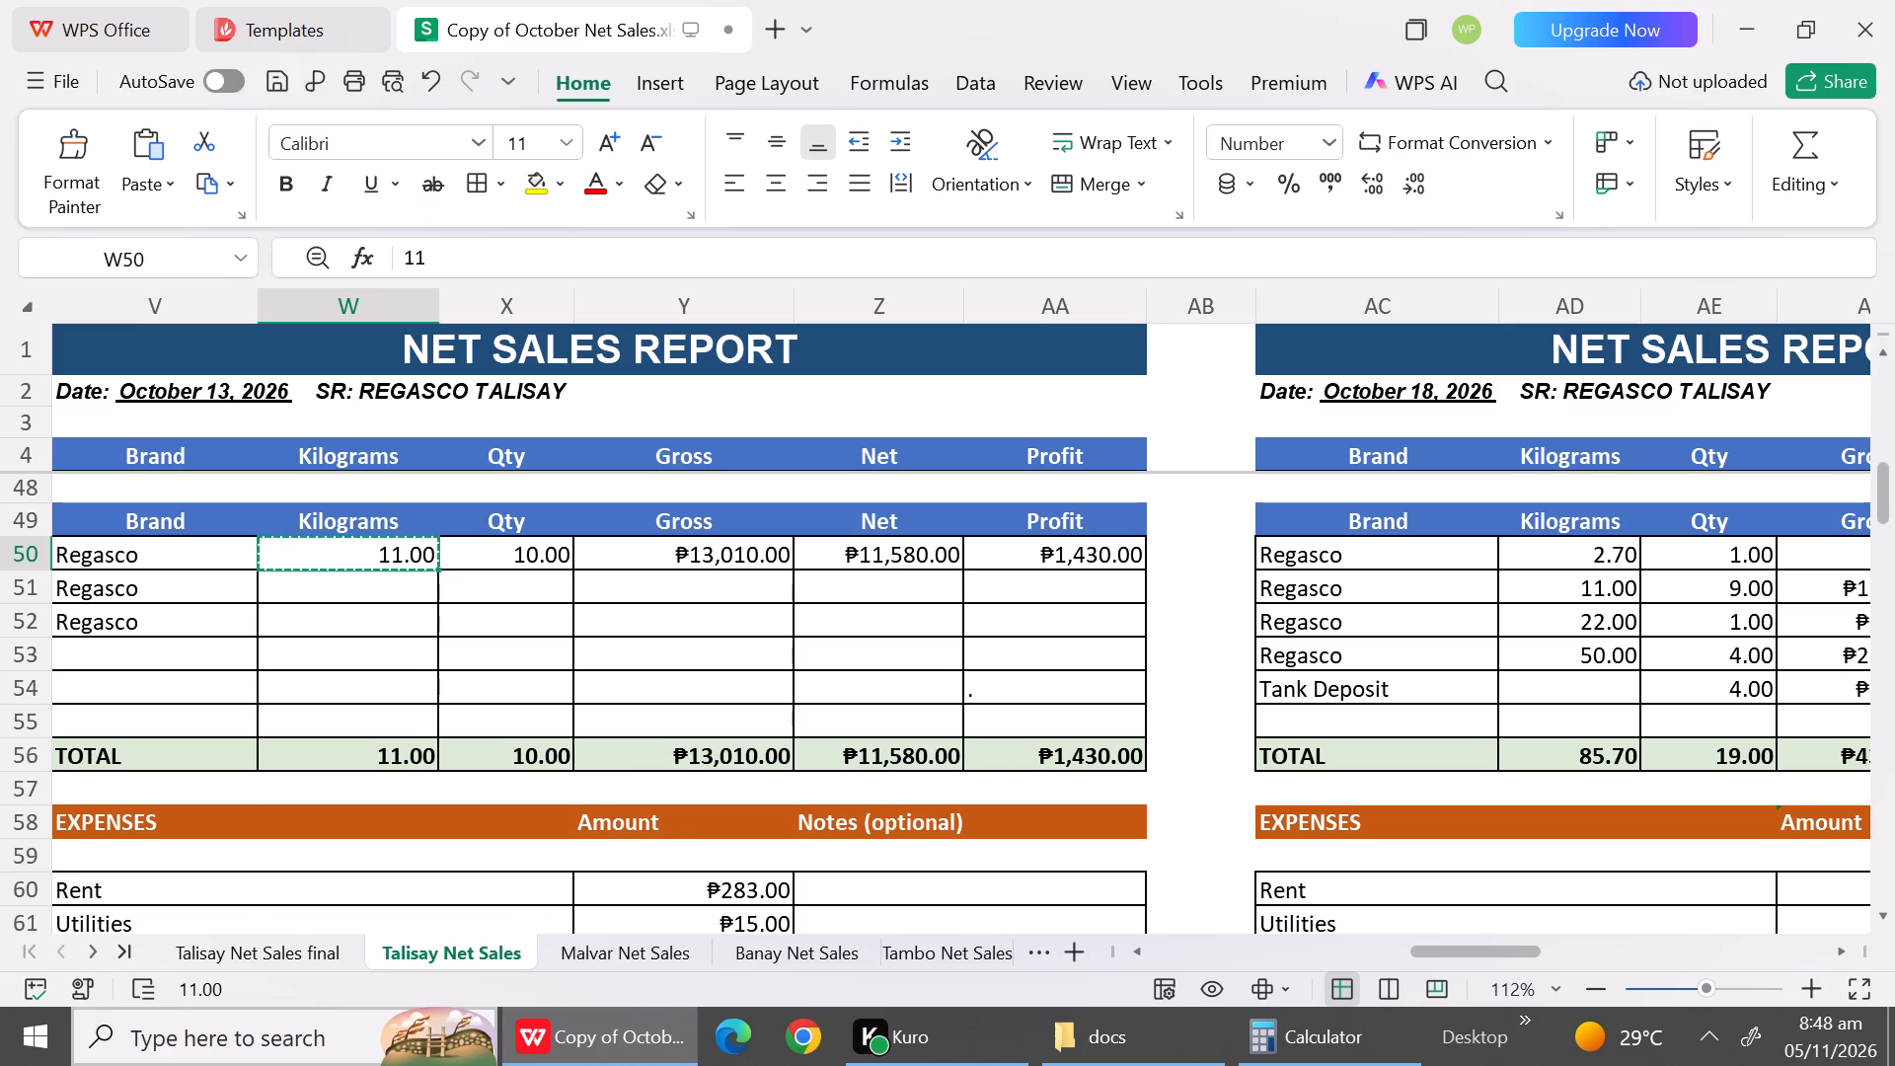
left_click(280, 964)
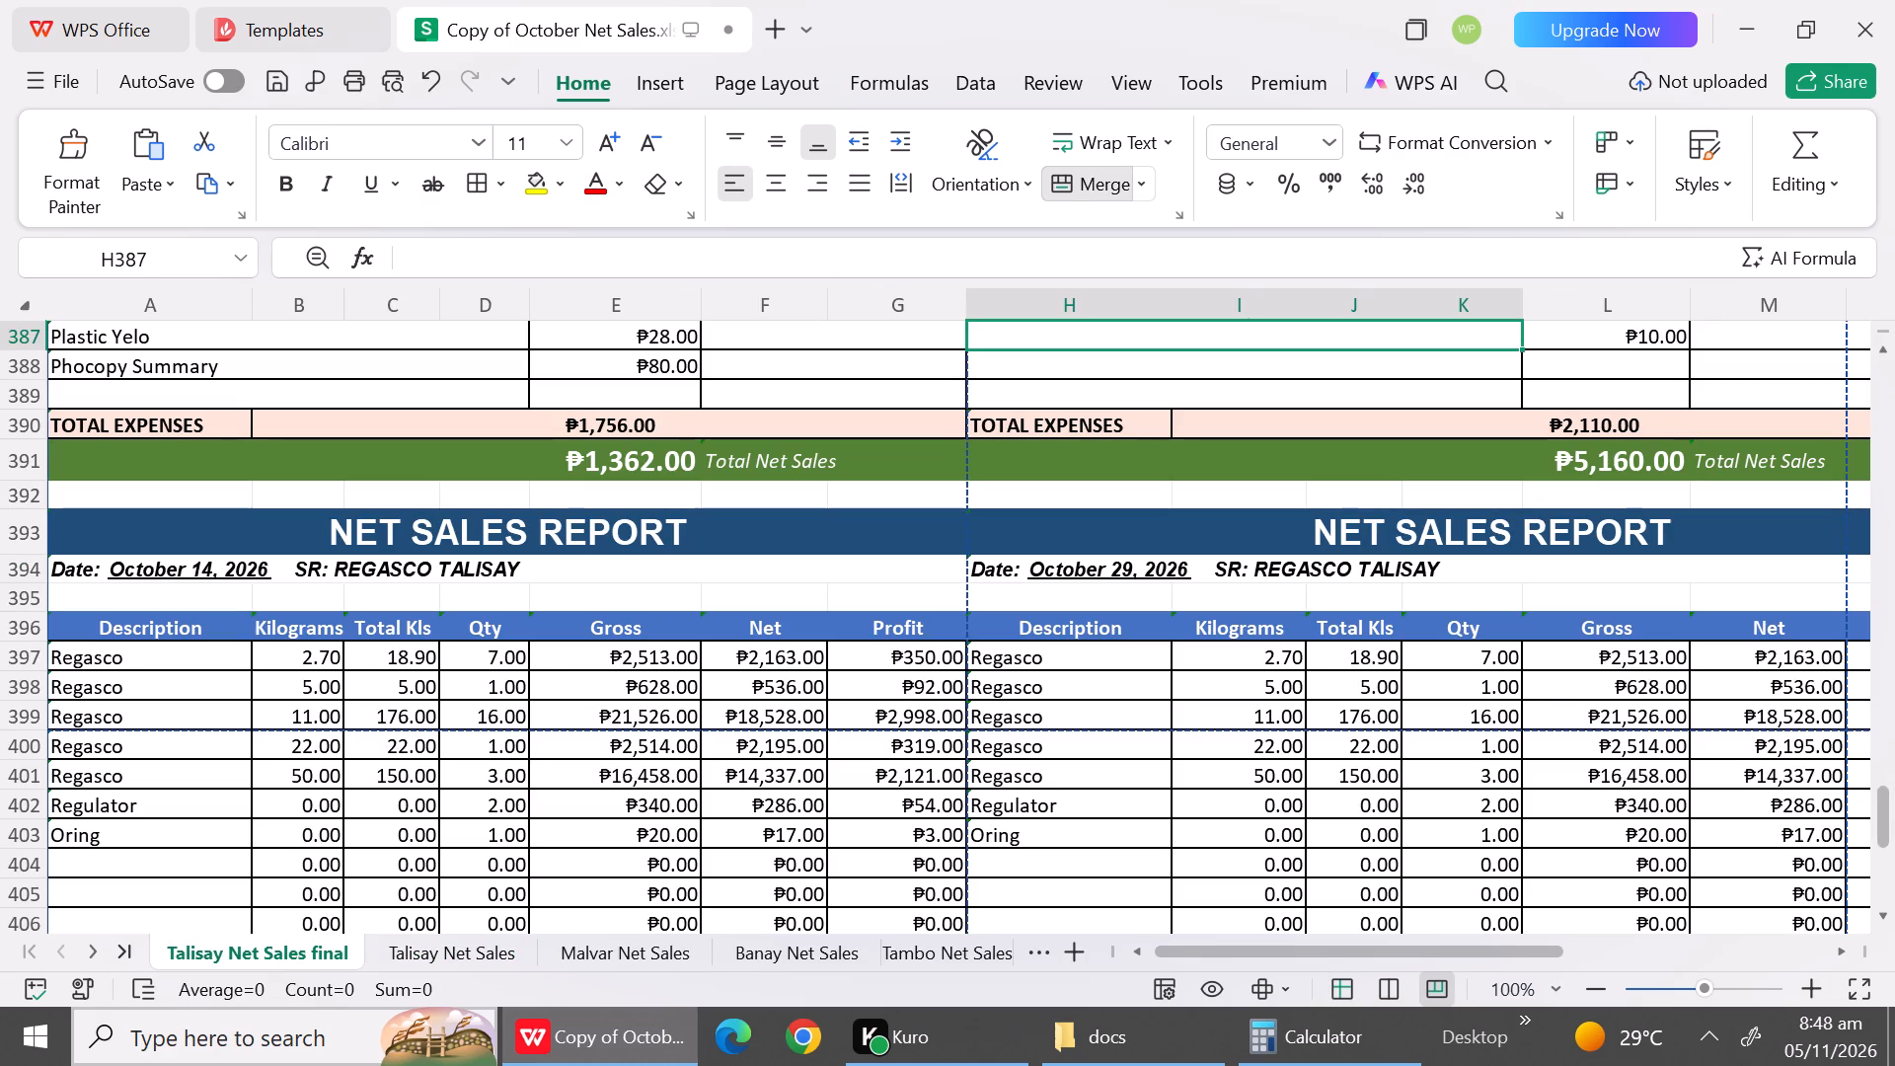
left_click(325, 657)
key("ctrl+v")
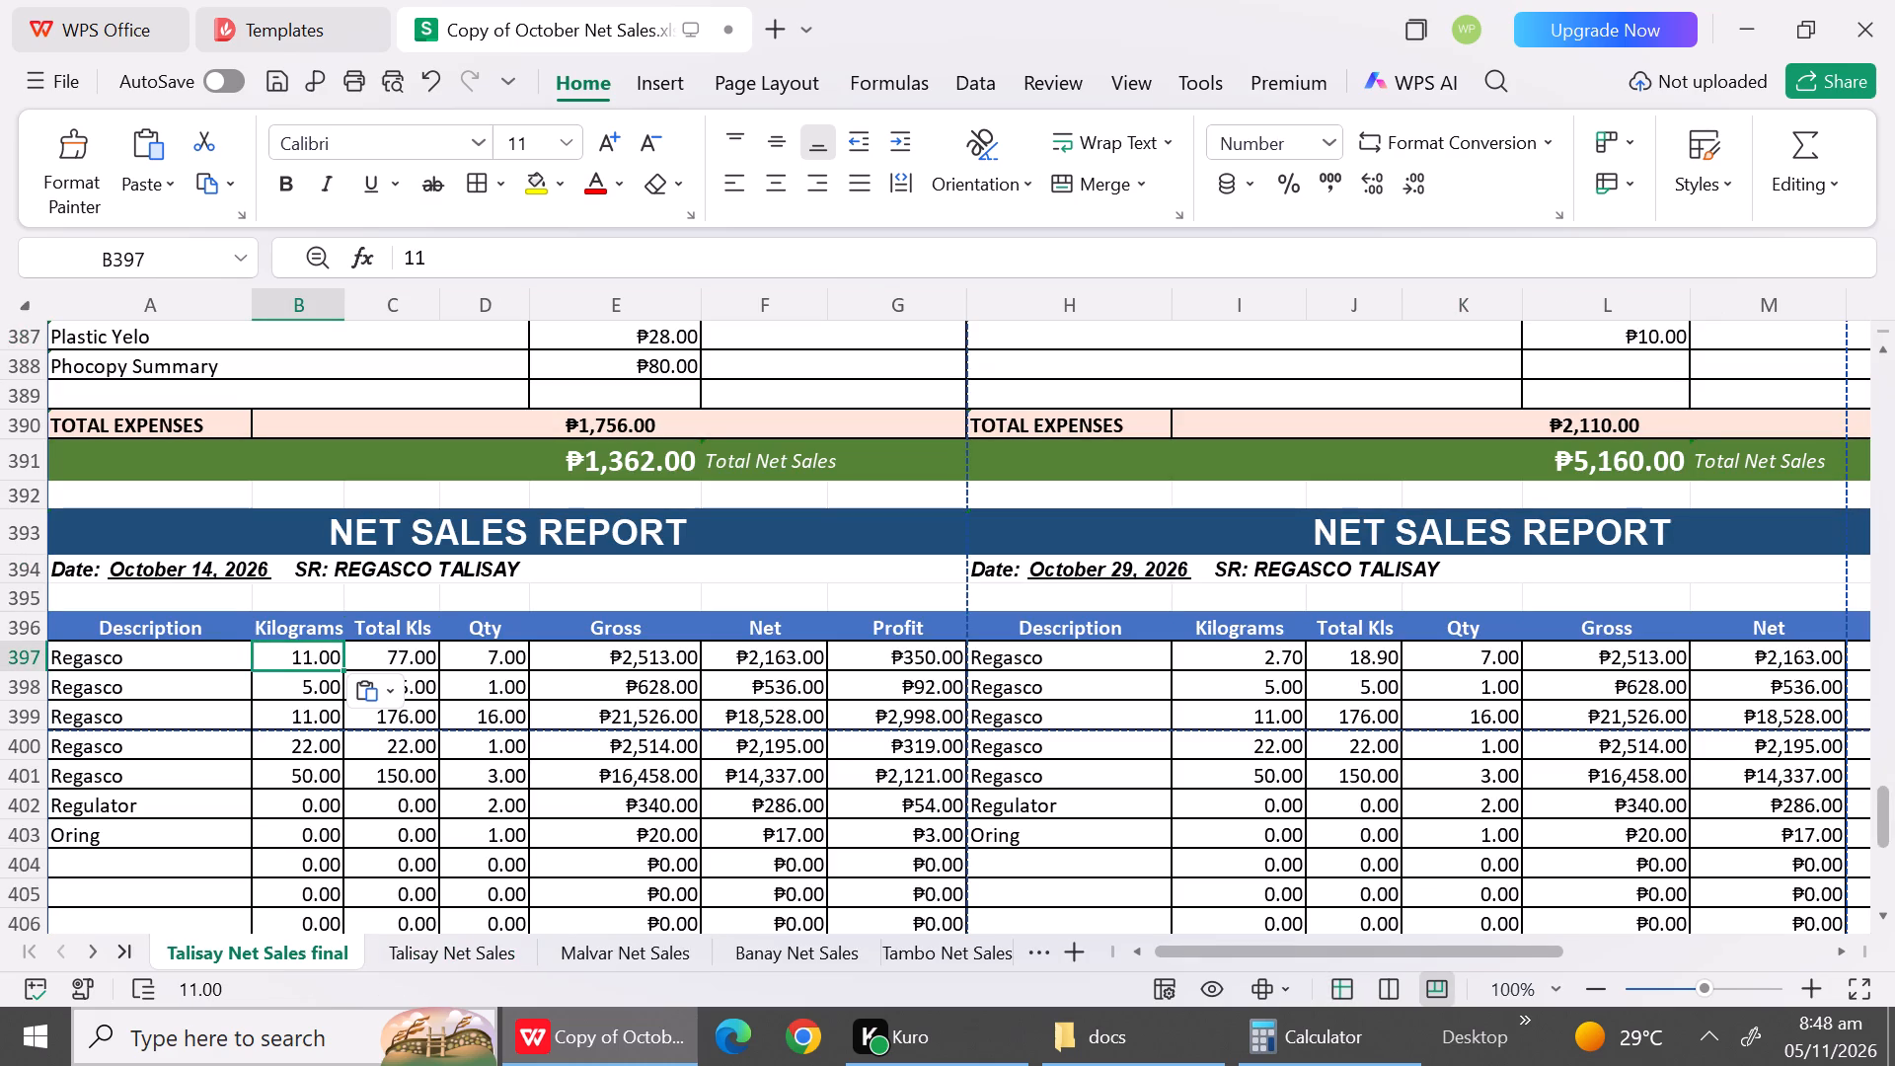
Clear the leftover product descriptions in A398:A403 of the October 14 report.
left_click(177, 702)
left_click(175, 693)
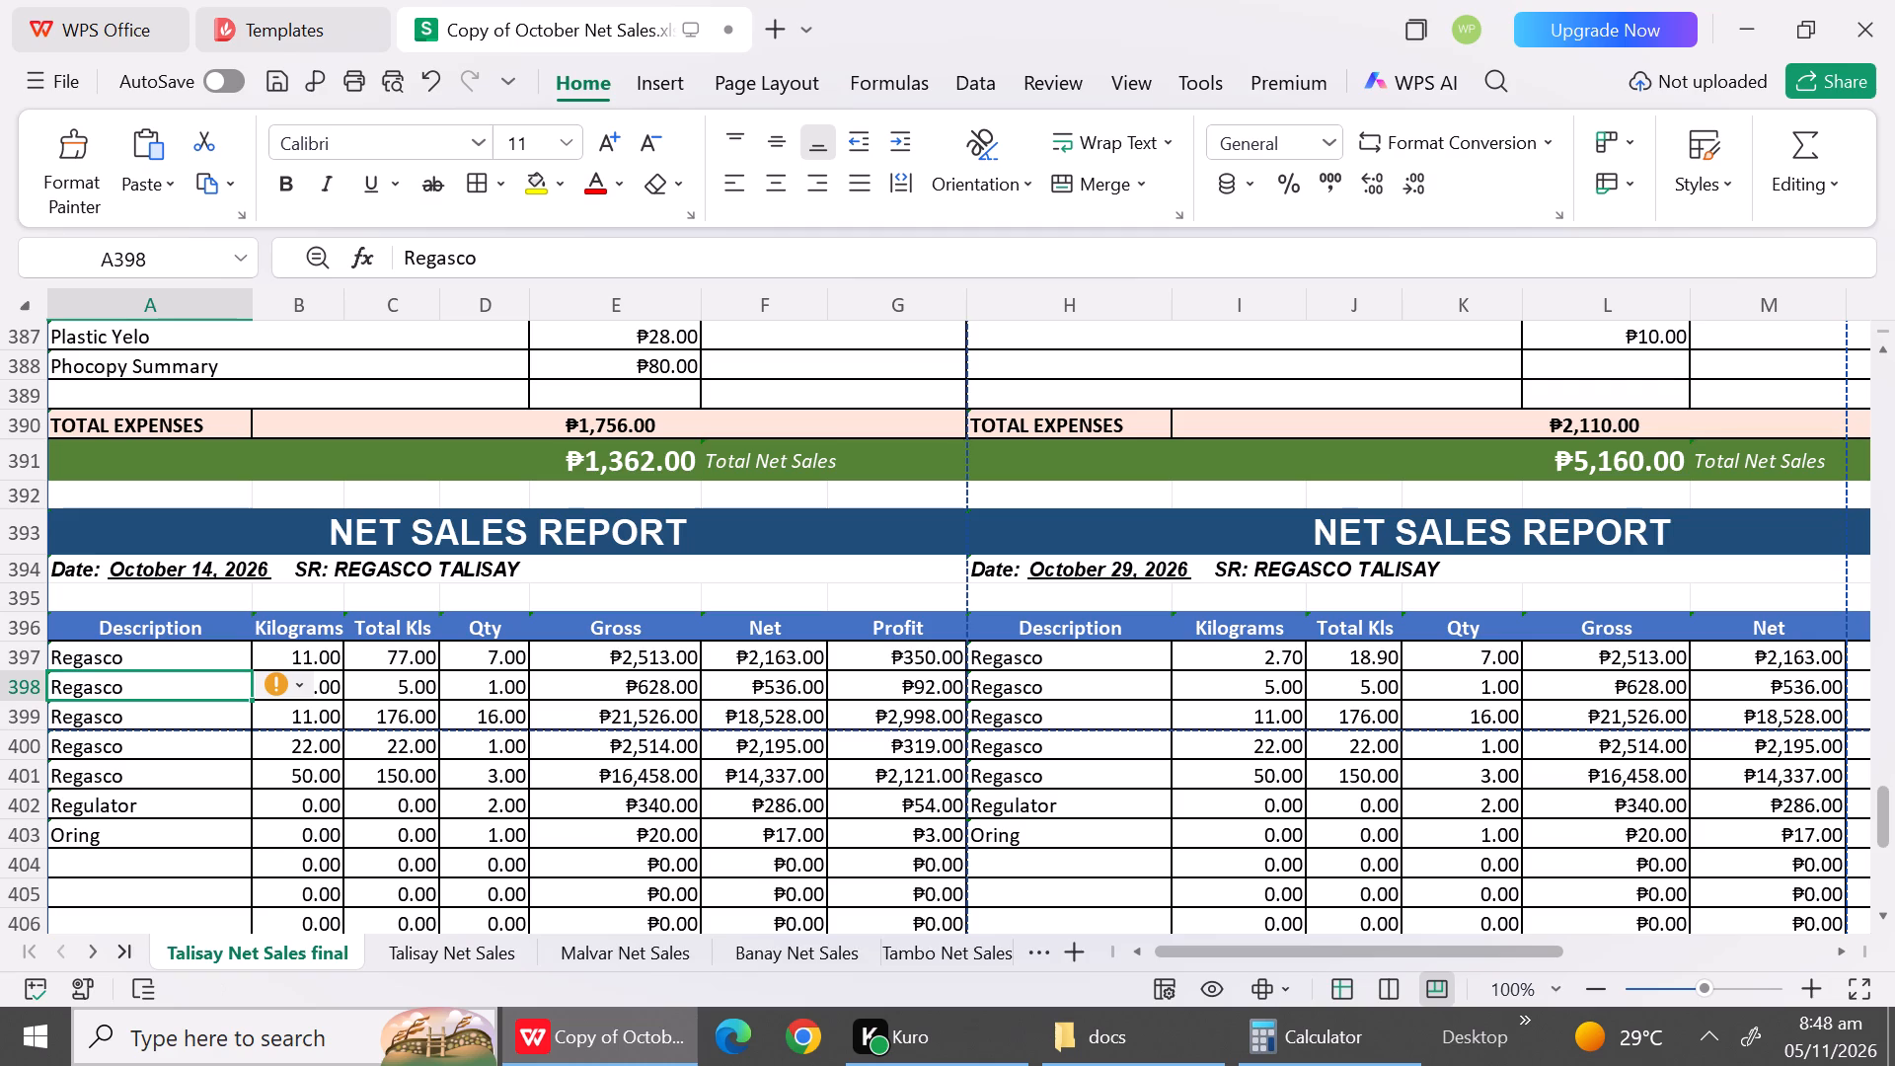
key("BackSpace")
key("Down")
key("BackSpace")
key("Down")
key("BackSpace")
key("Down")
key("BackSpace")
key("Down")
key("BackSpace")
key("Down")
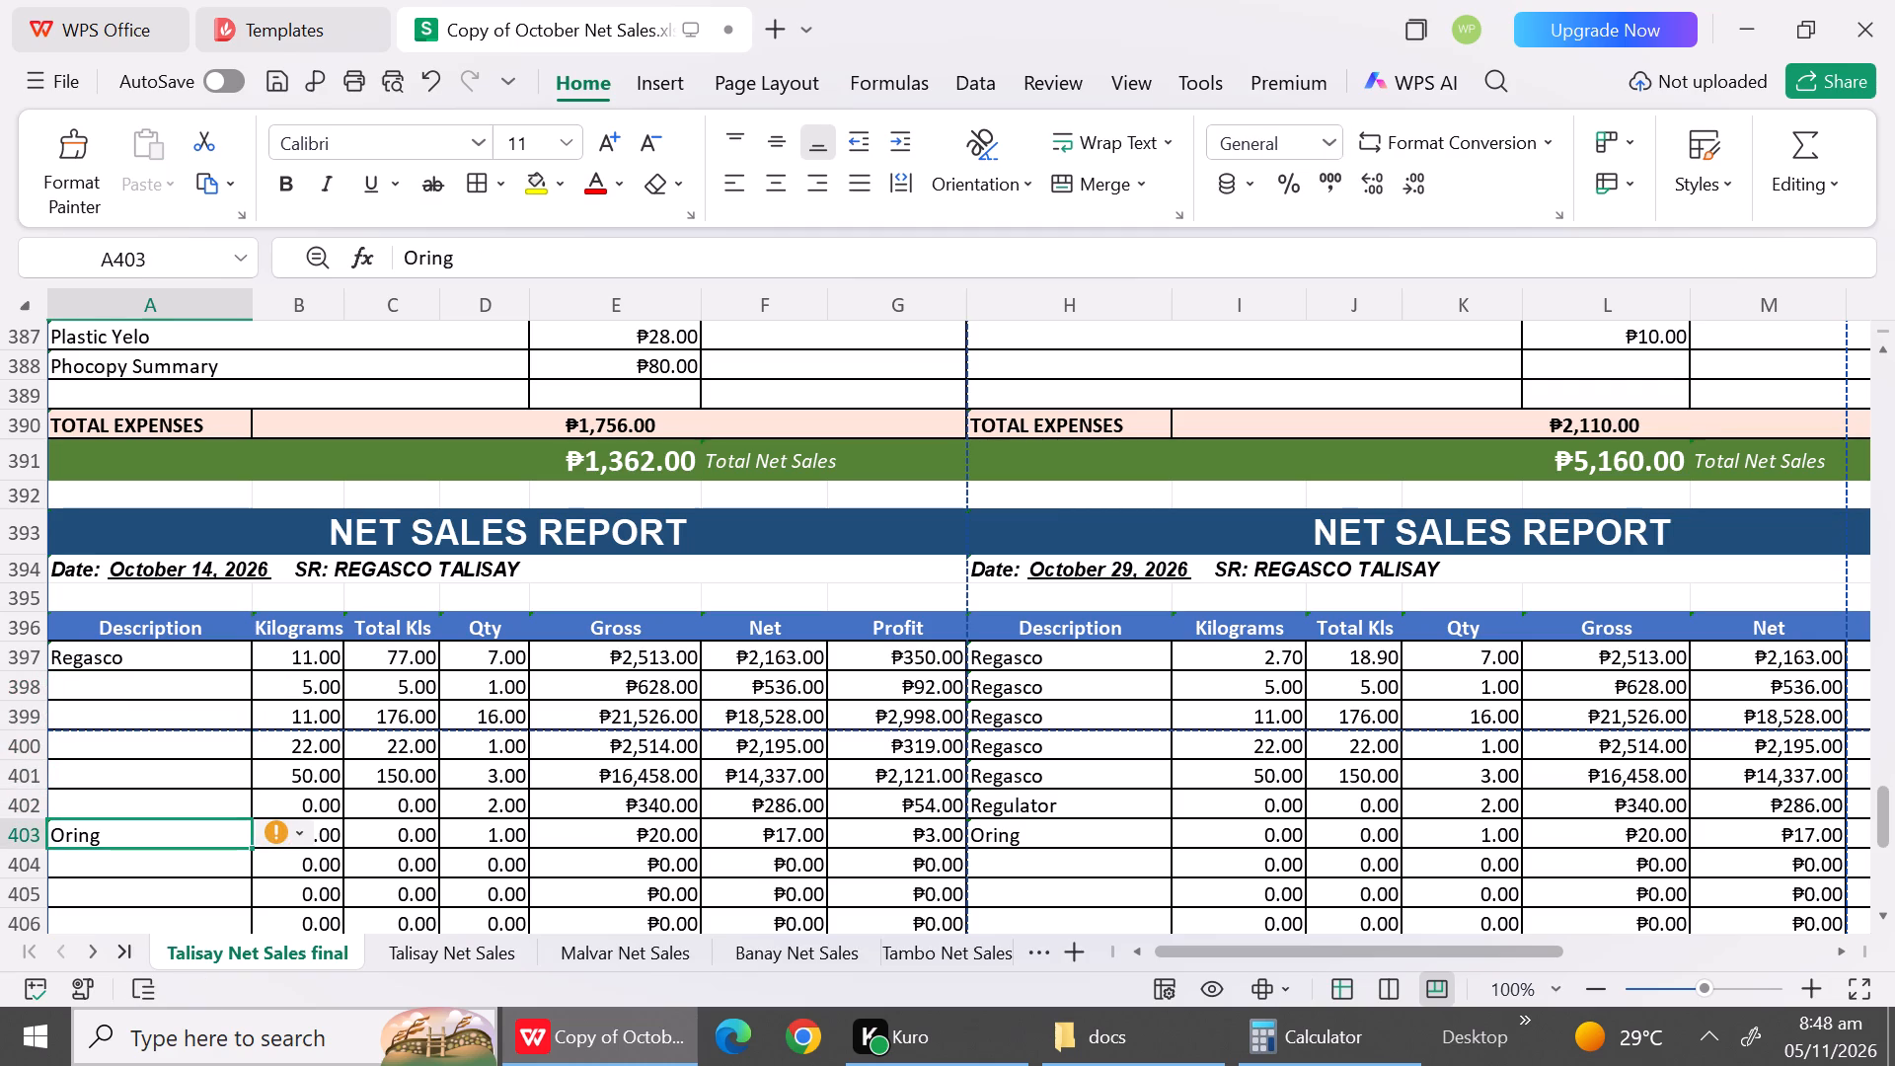
key("BackSpace")
Set the October 14 kilograms values in B398:B401 to 0.
left_click(327, 679)
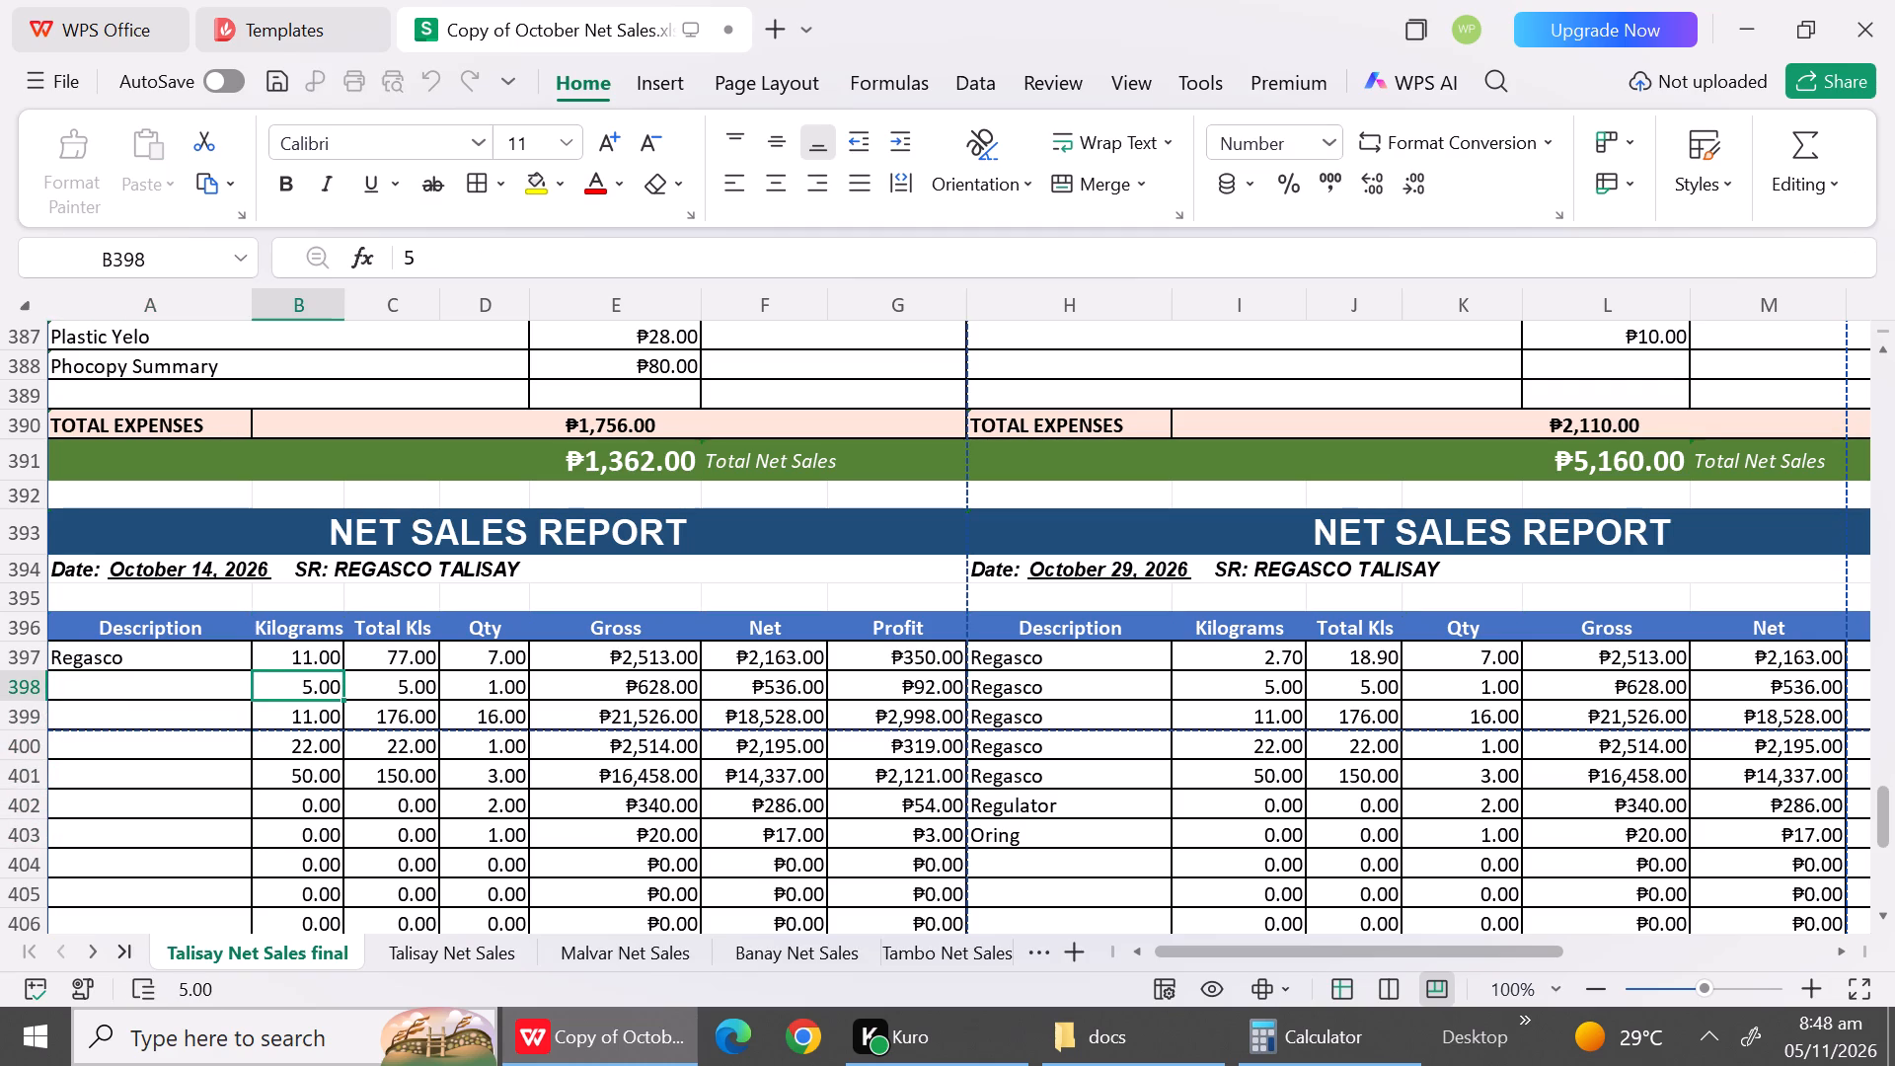
key("0")
key("Down")
key("0")
key("Down")
key("0")
key("Down")
key("0")
key("Down")
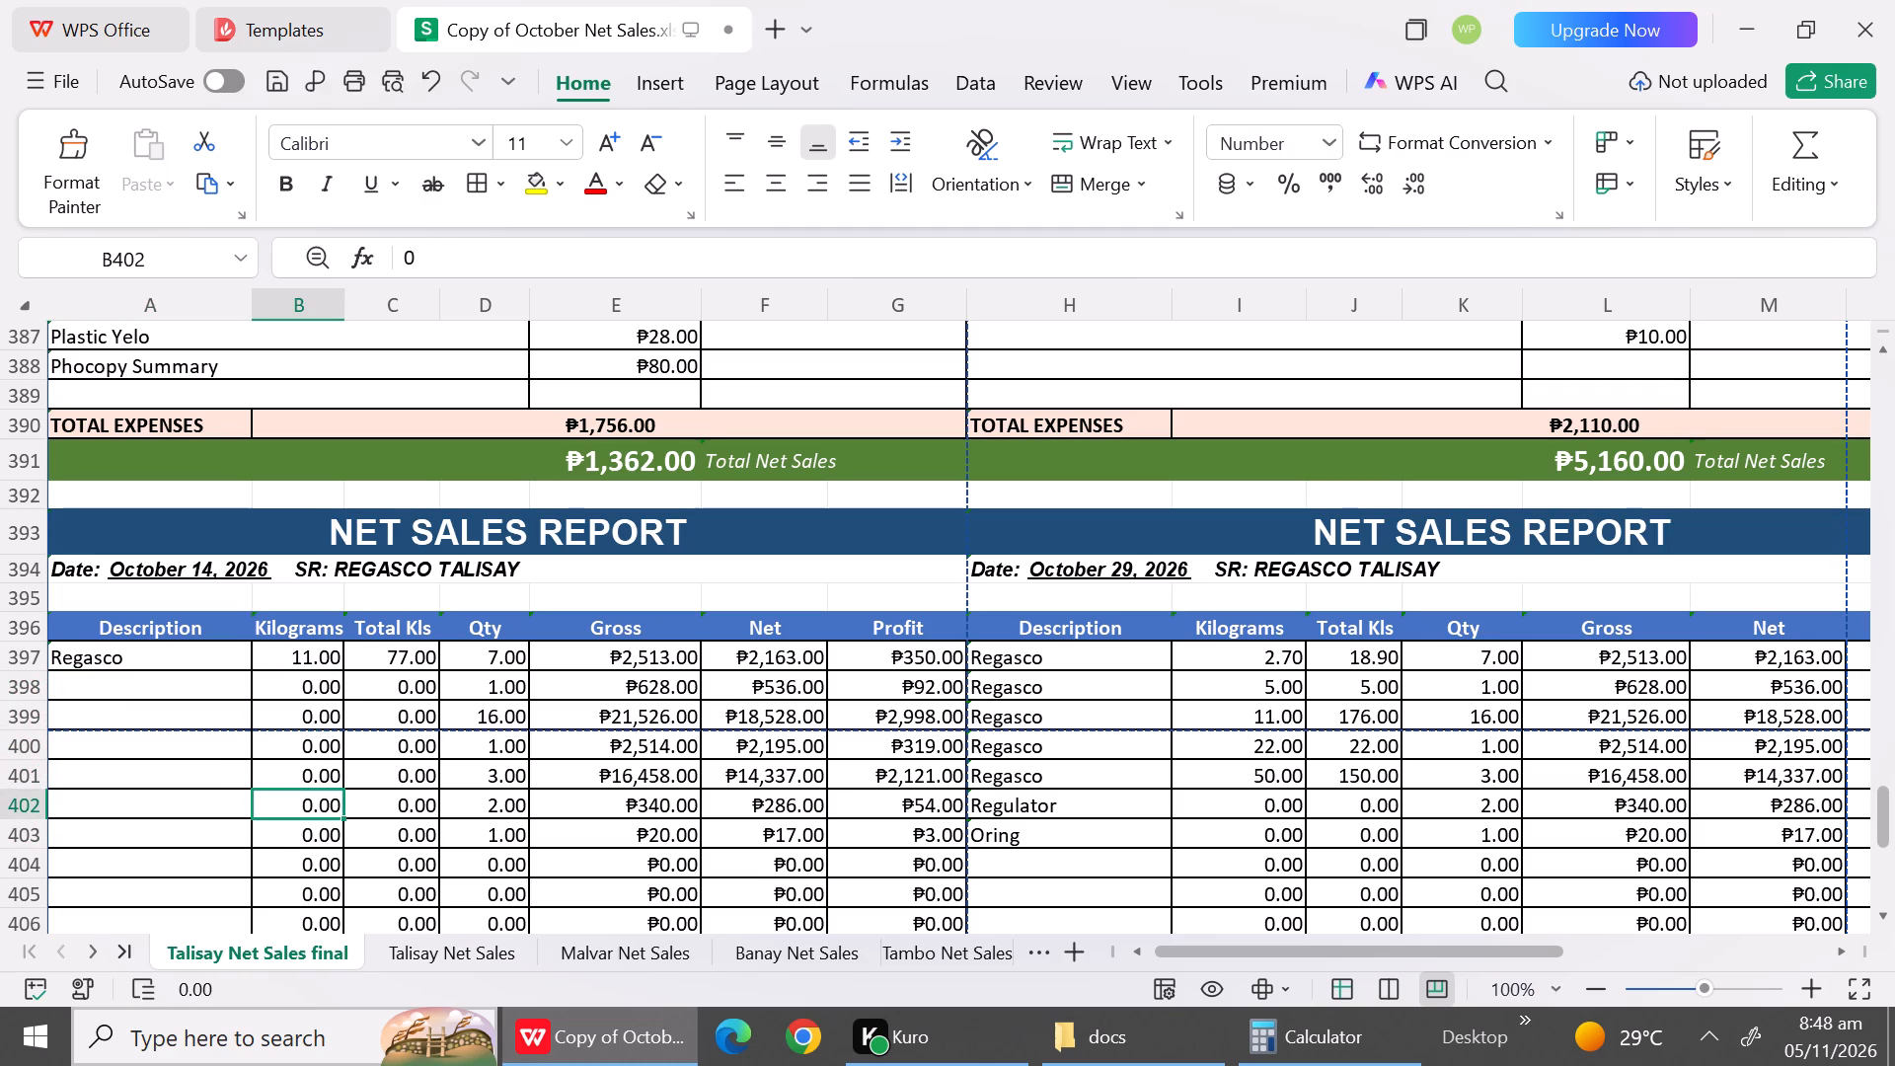
Set the October 14 quantities in D398:D403 to 0.
left_click(517, 683)
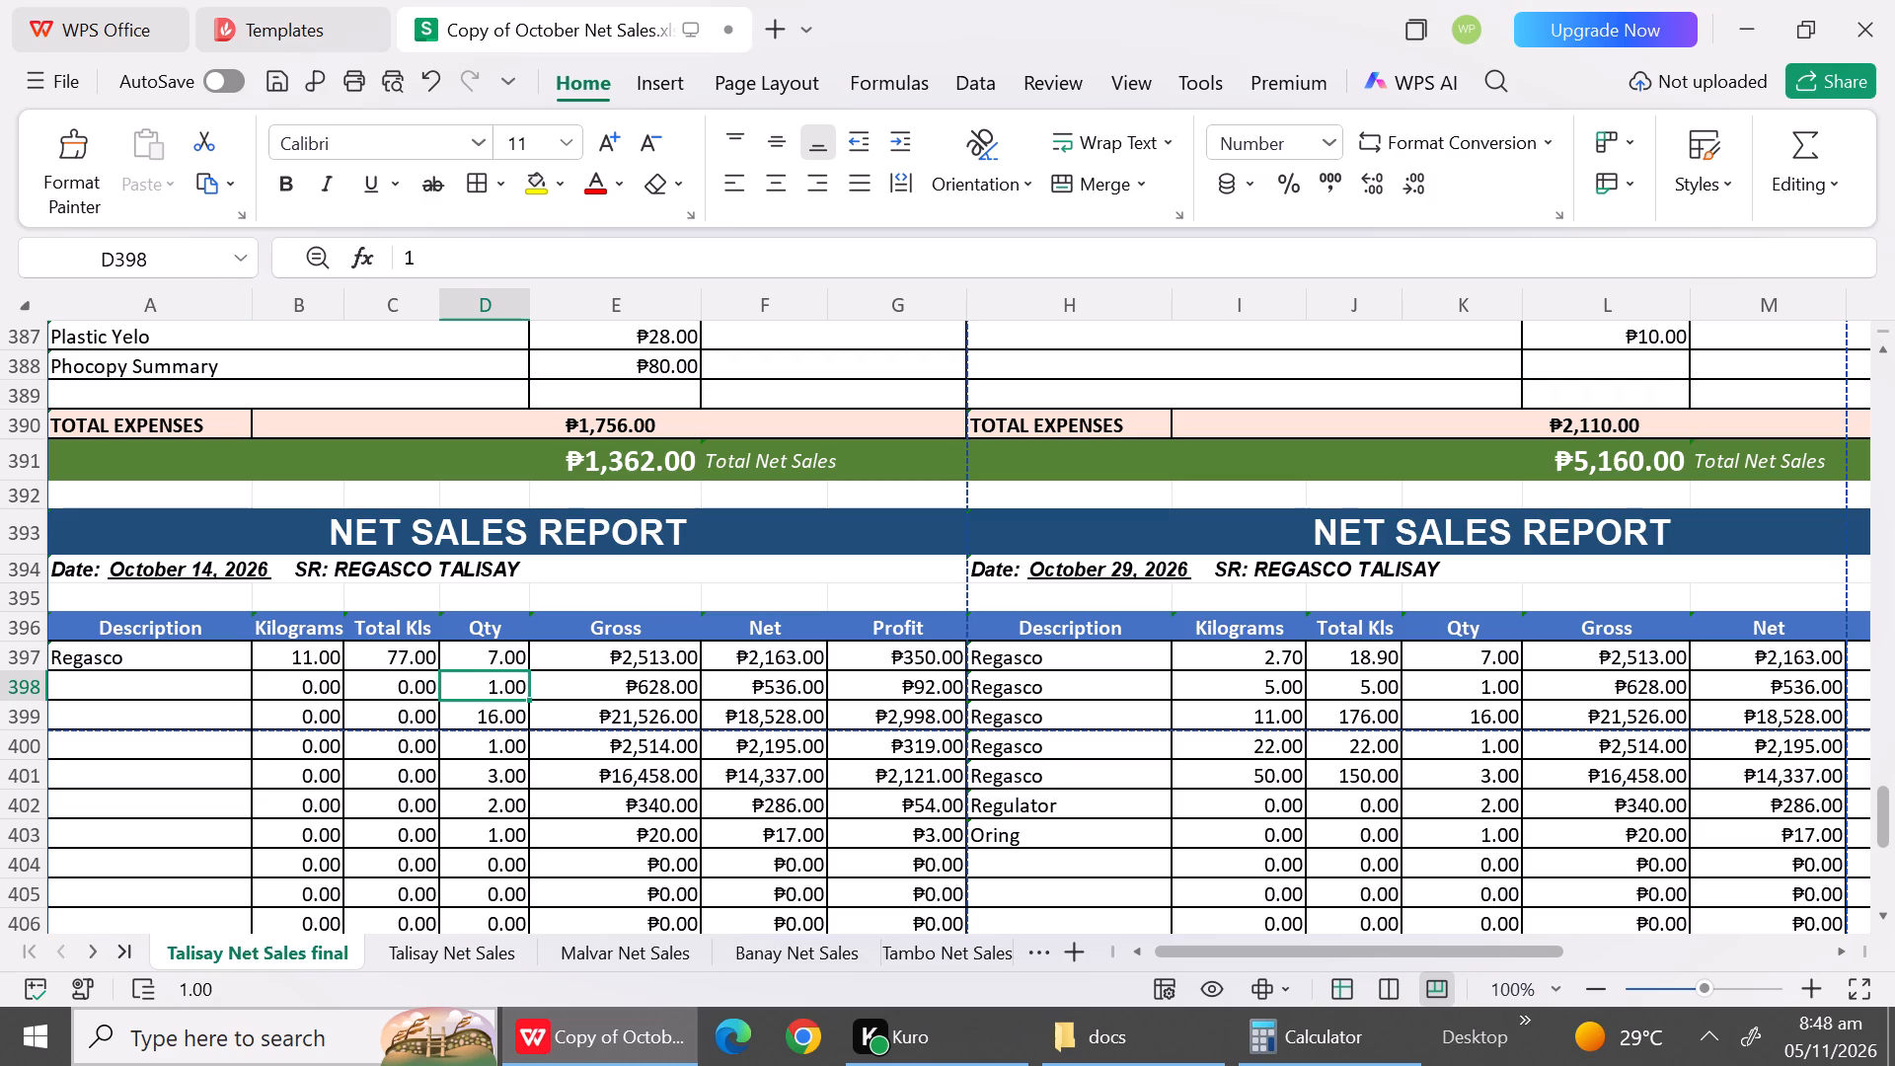
key("0")
key("Down")
key("0")
key("Down")
key("0")
key("Down")
key("0")
key("Down")
key("0")
key("Down")
key("0")
key("Down")
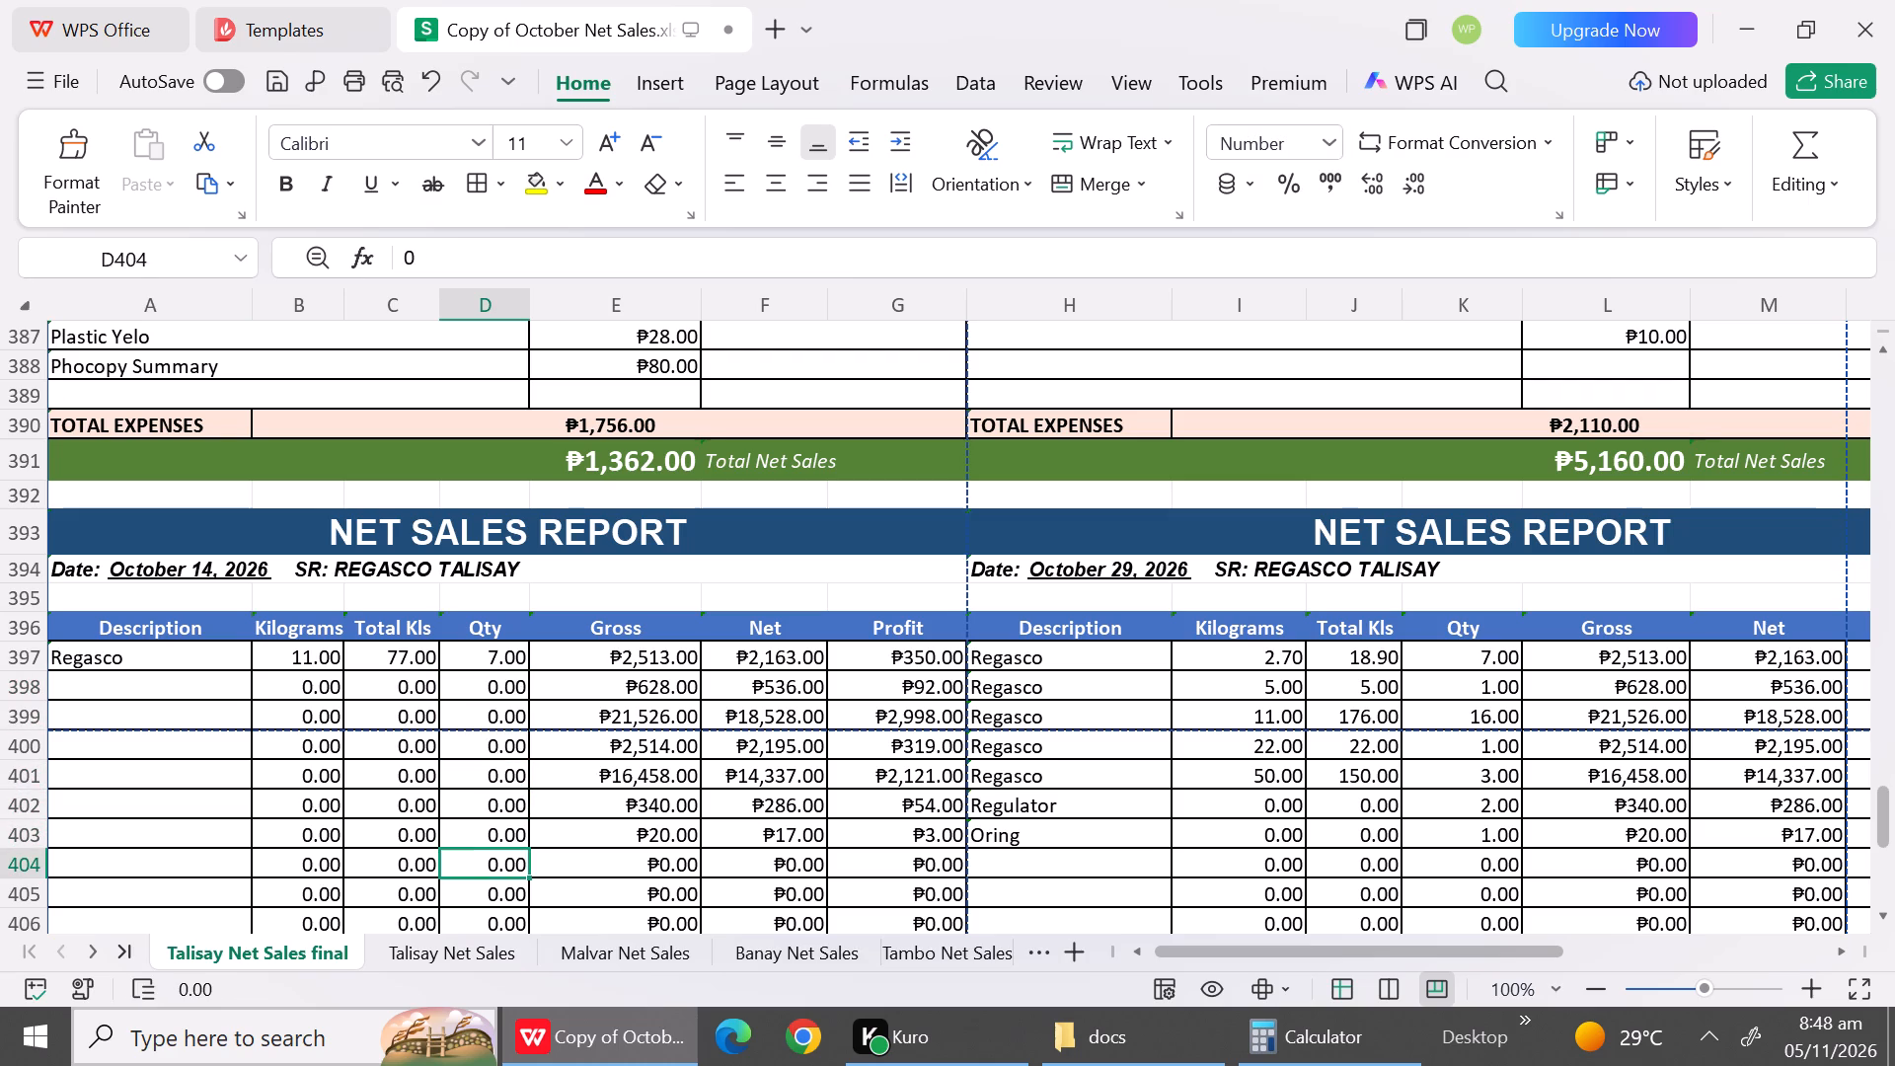
Set the October 14 gross amounts in E398:E403 to 0.
left_click(618, 682)
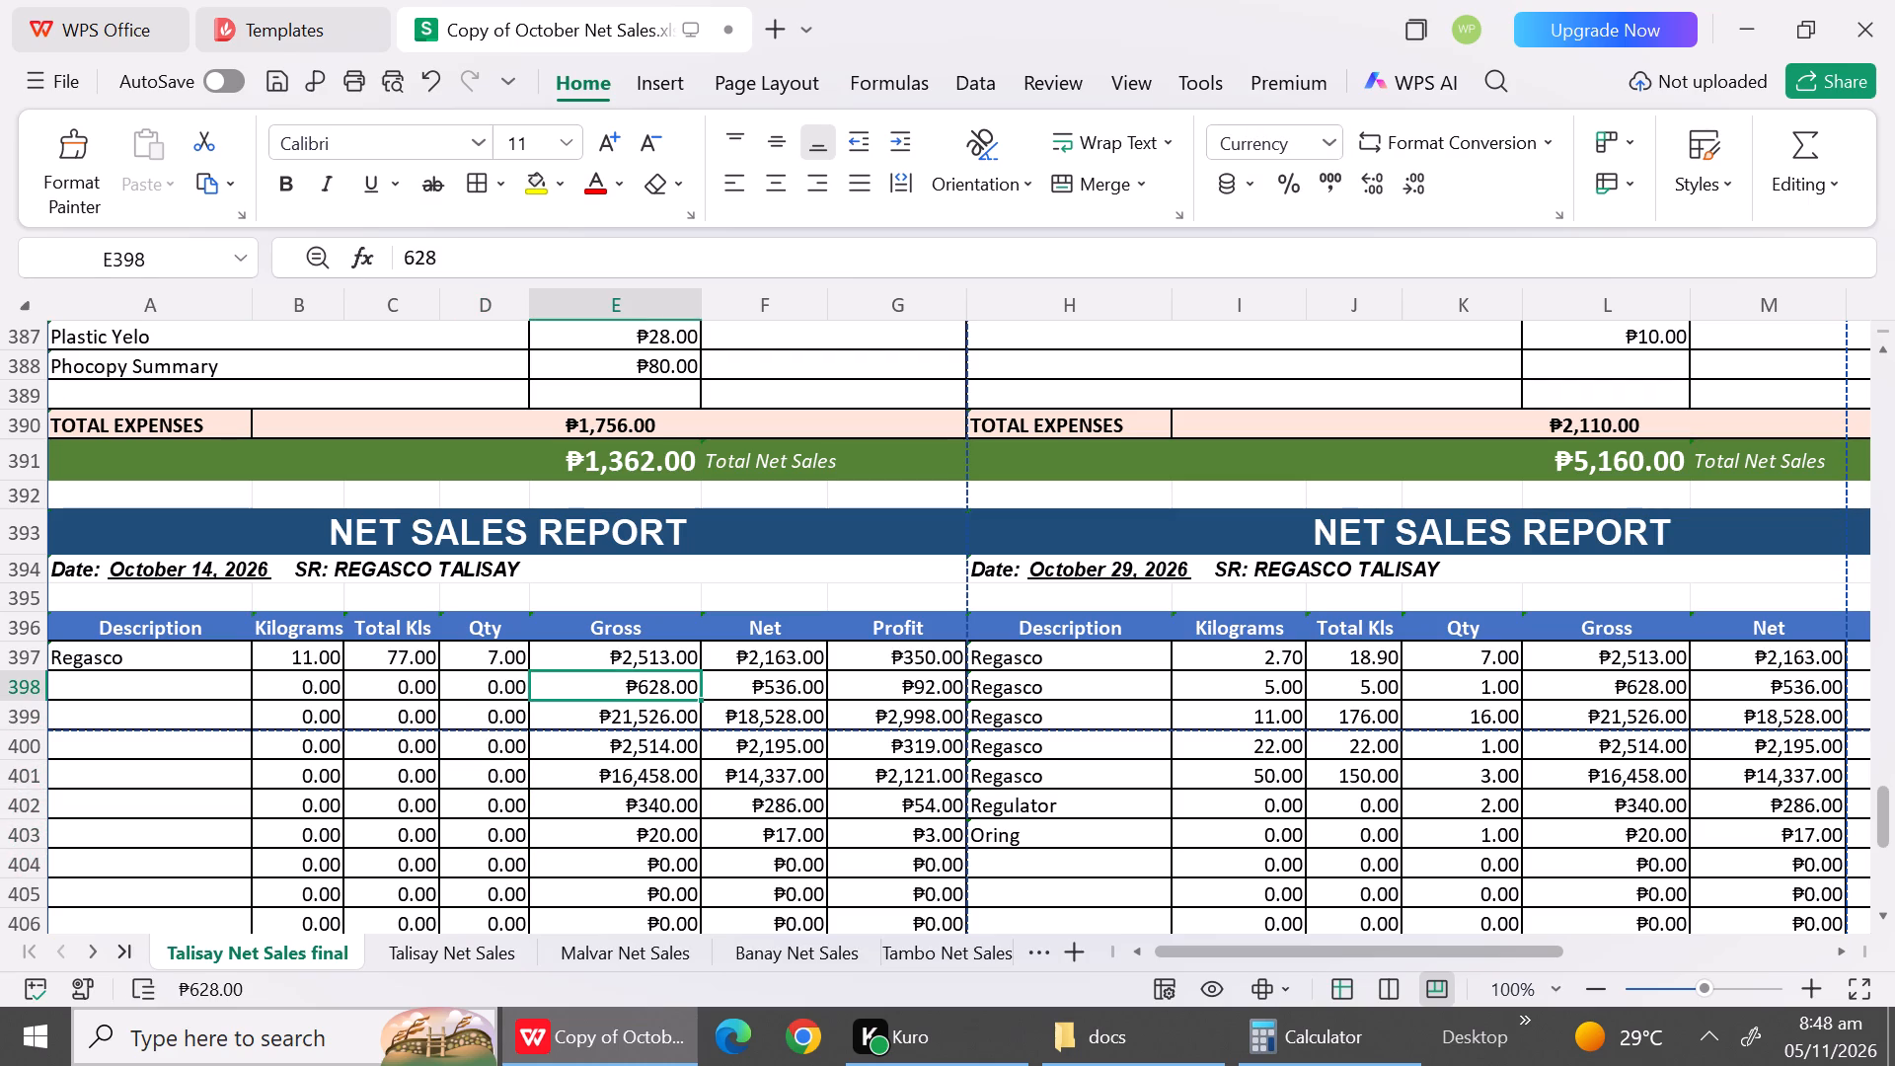
key("Down")
key("0")
key("Down")
key("0")
key("Down")
key("Up")
key("Up")
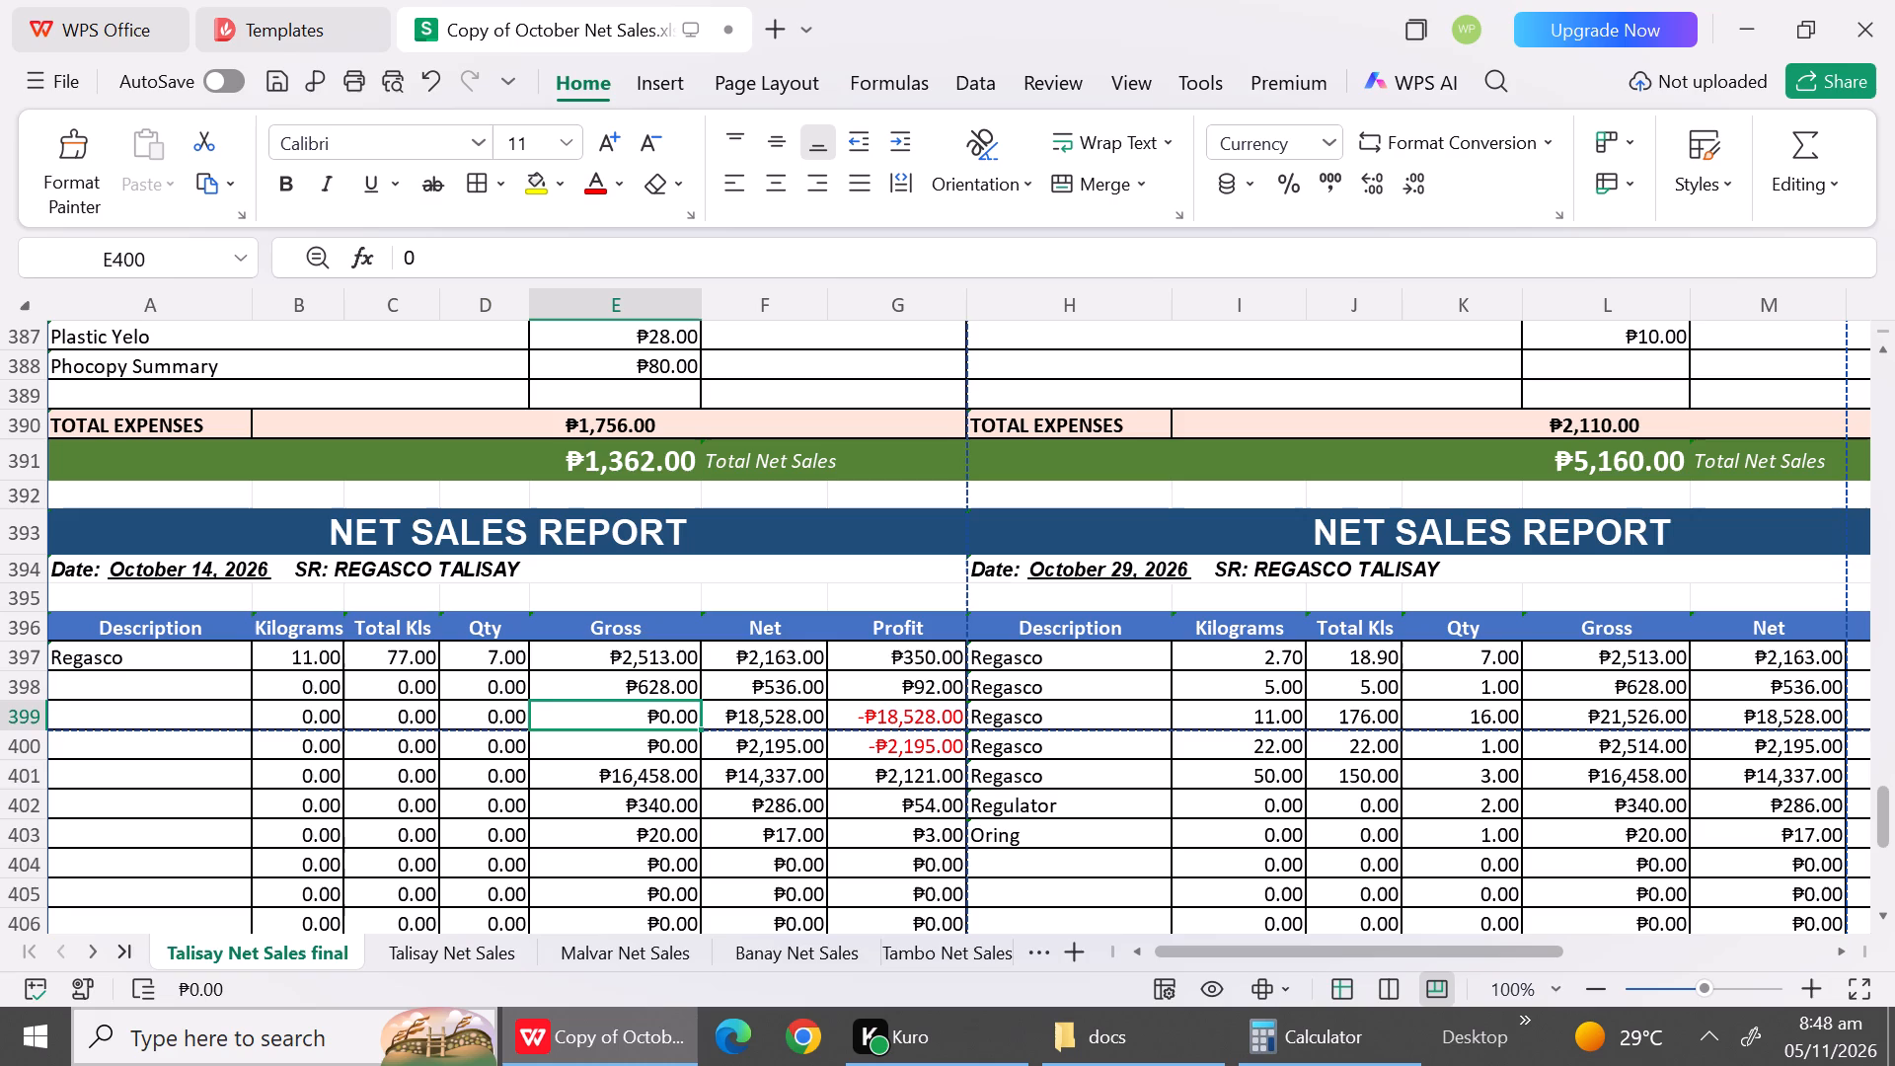
key("Up")
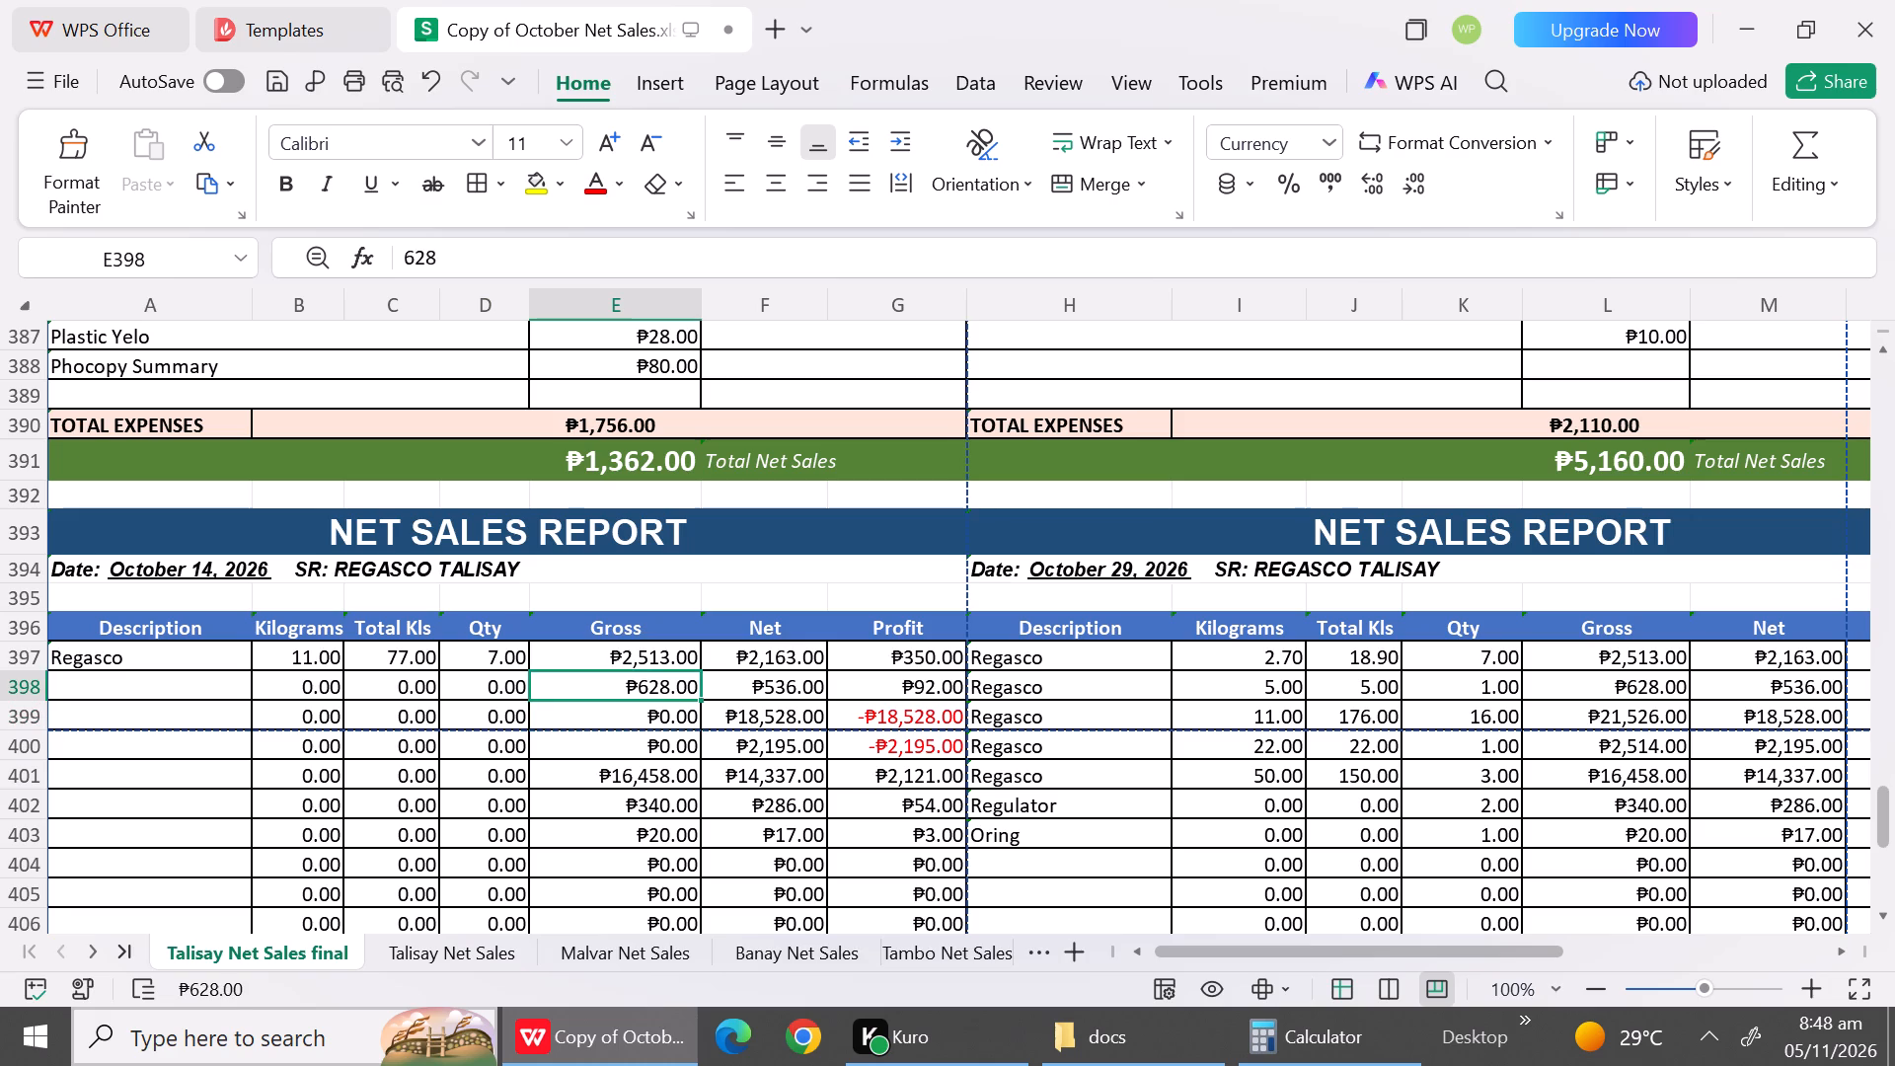
key("0")
key("Down")
key("Down")
key("Down")
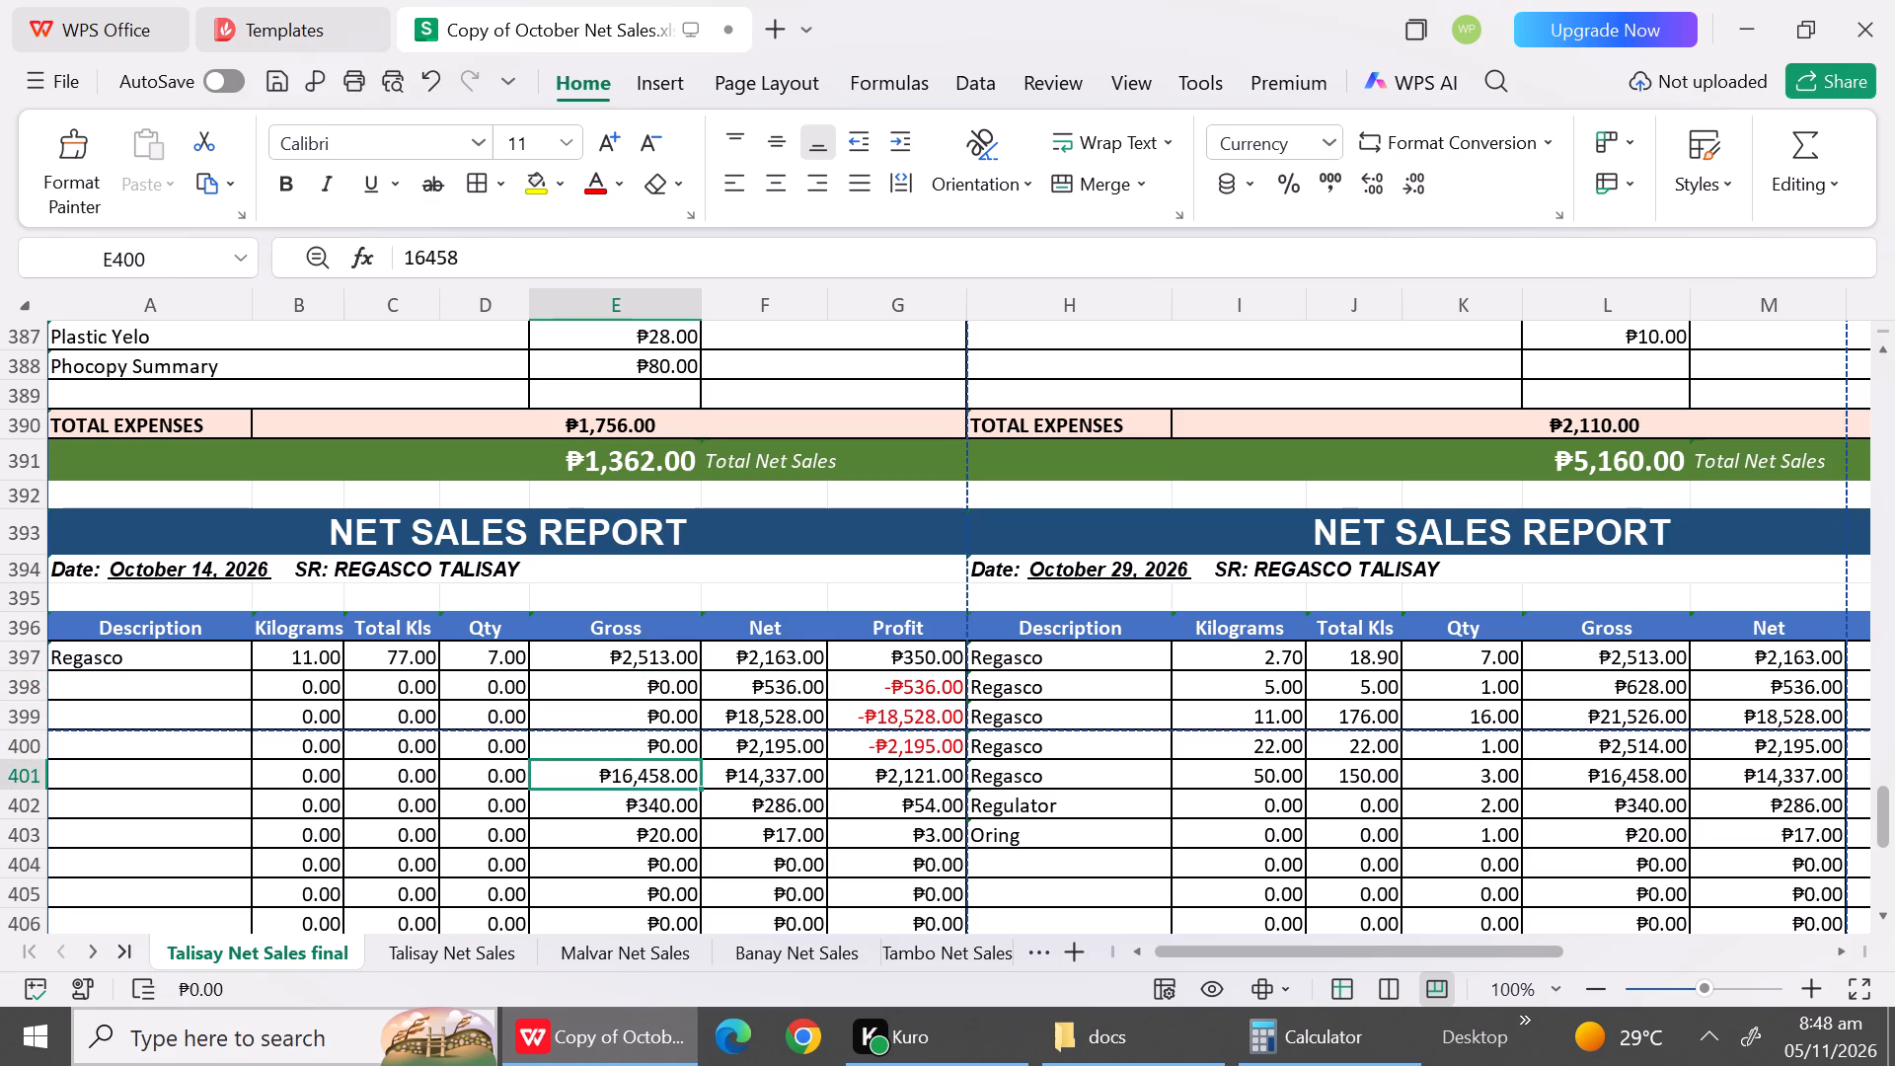
key("0")
key("Down")
key("0")
key("Down")
key("0")
key("Down")
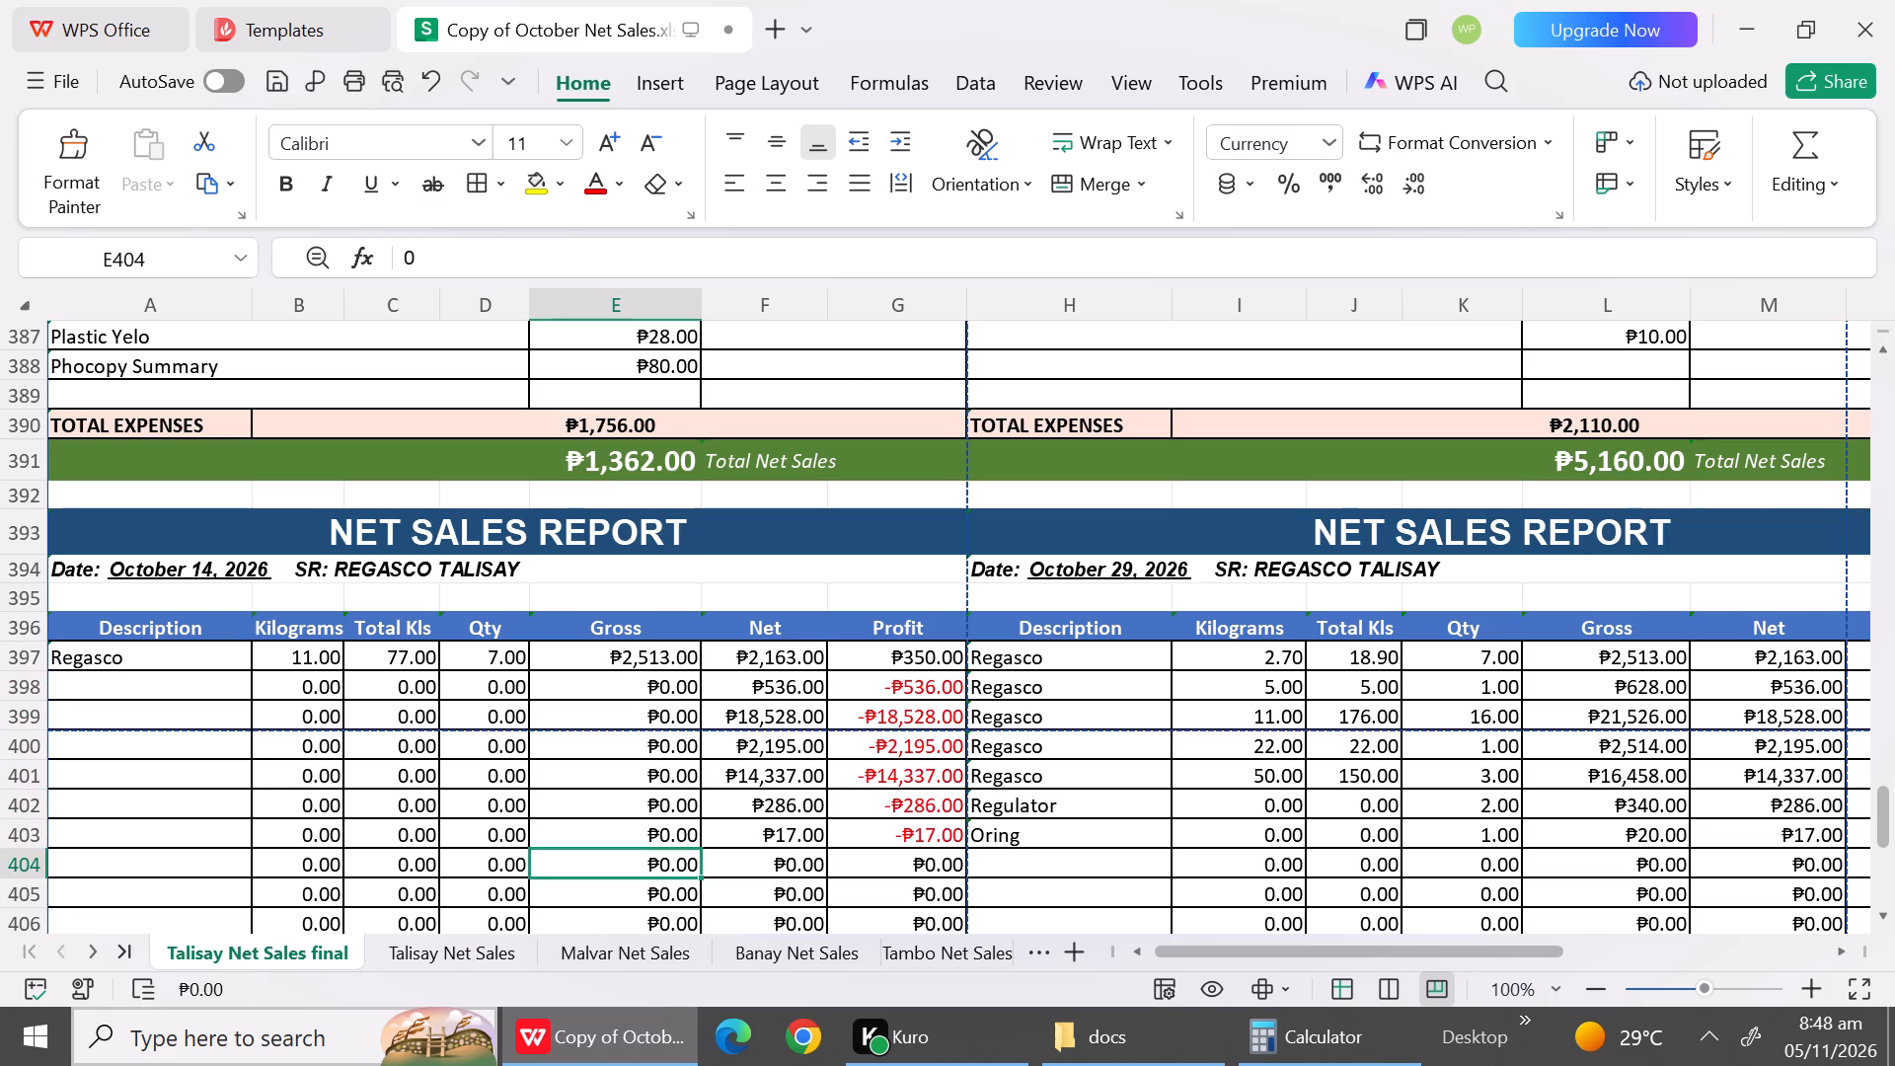
Set the October 14 net amounts in F398:F403 to 0.
left_click(757, 681)
key("0")
key("Down")
key("0")
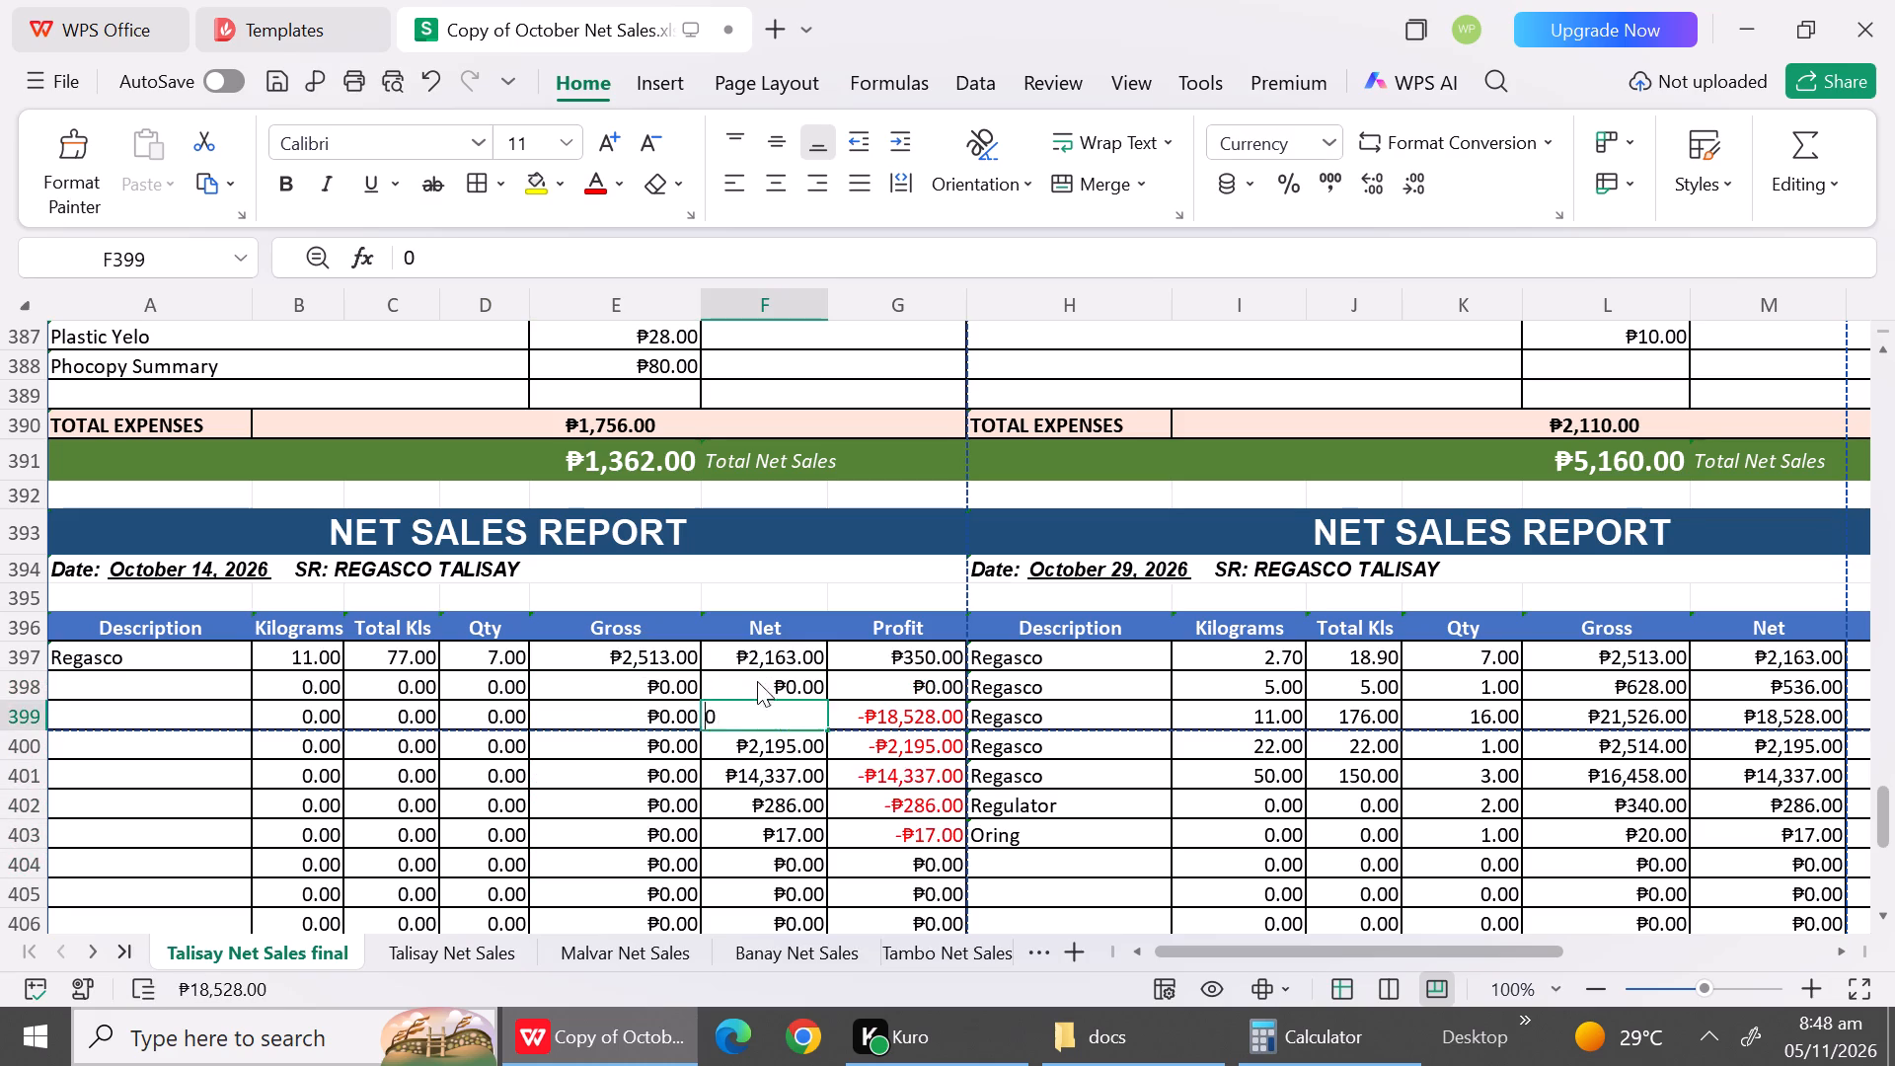
key("Down")
key("0")
key("Down")
key("0")
key("Down")
key("0")
key("Down")
key("0")
key("Down")
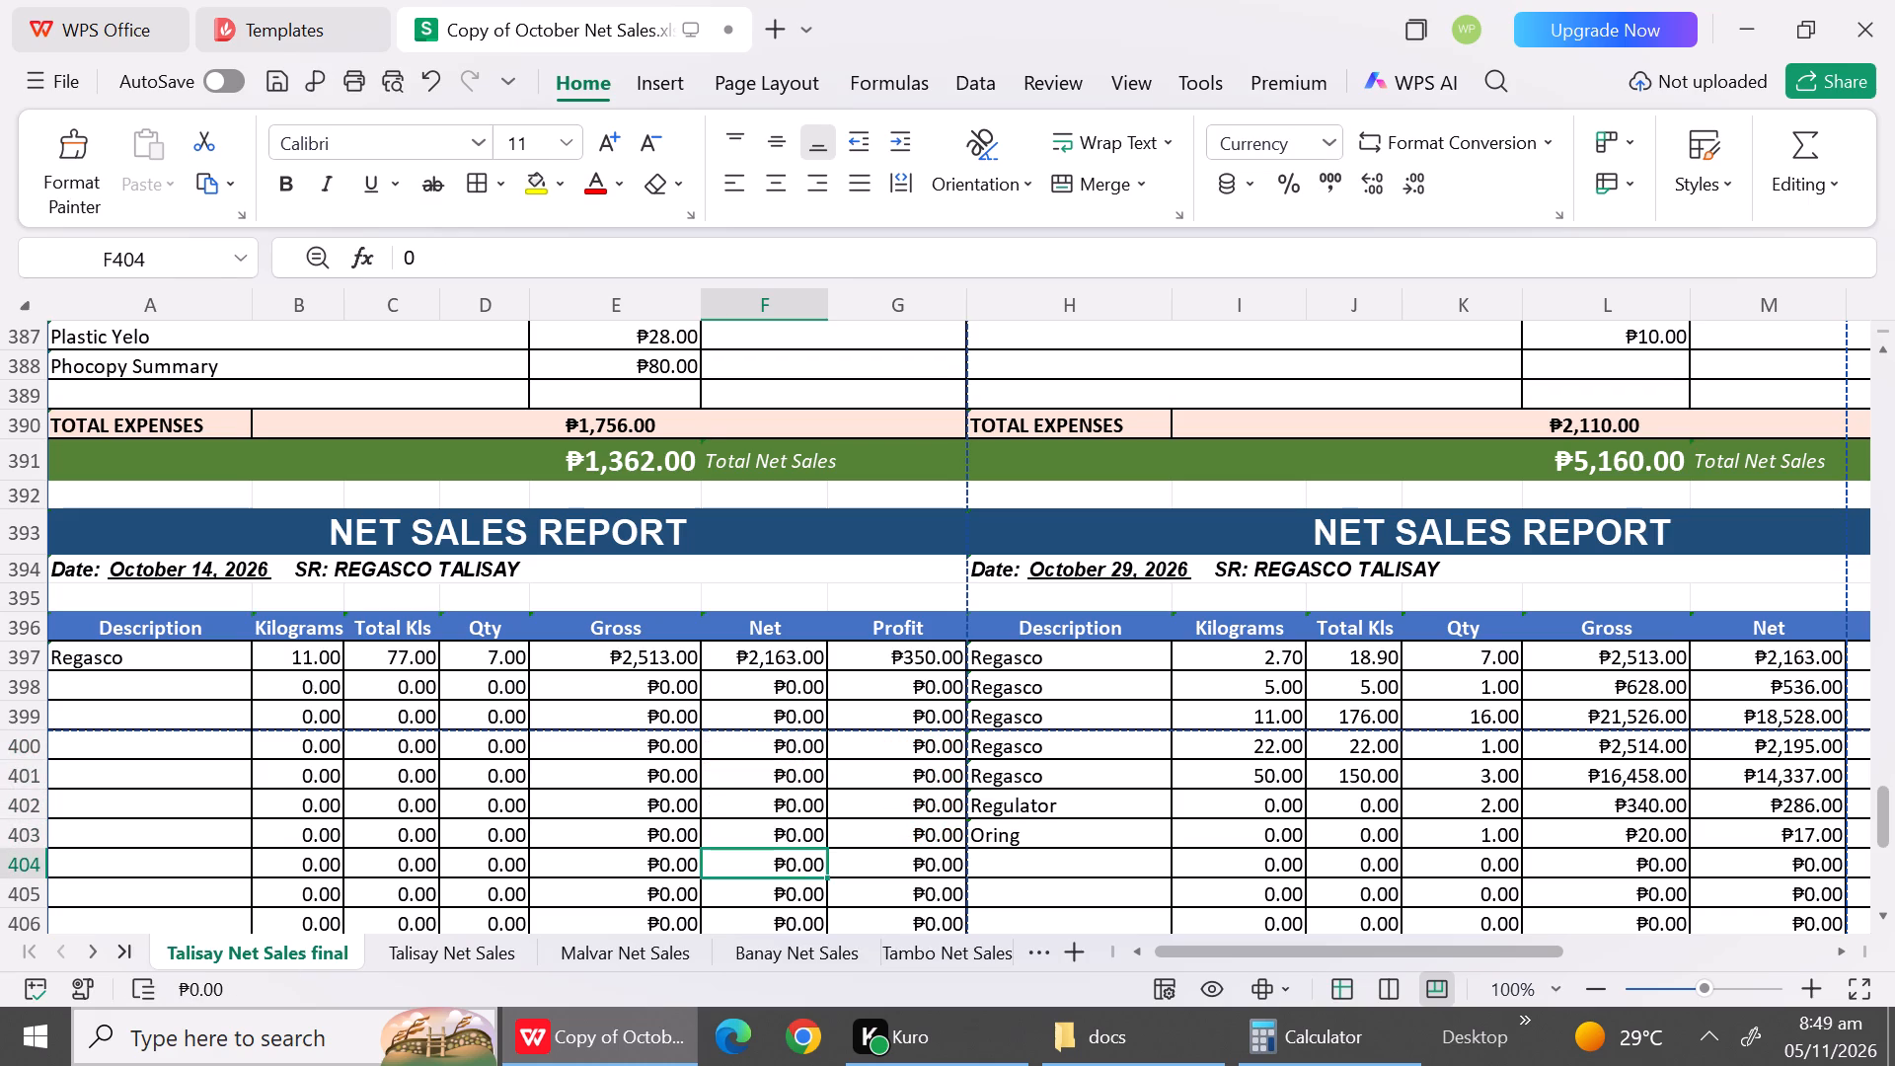
Copy the October 14 Regasco quantity 10, gross 13,010 and net 11,580 from X50:Z50 of Talisay Net Sales into D397:F397 of the final sheet.
left_click(407, 939)
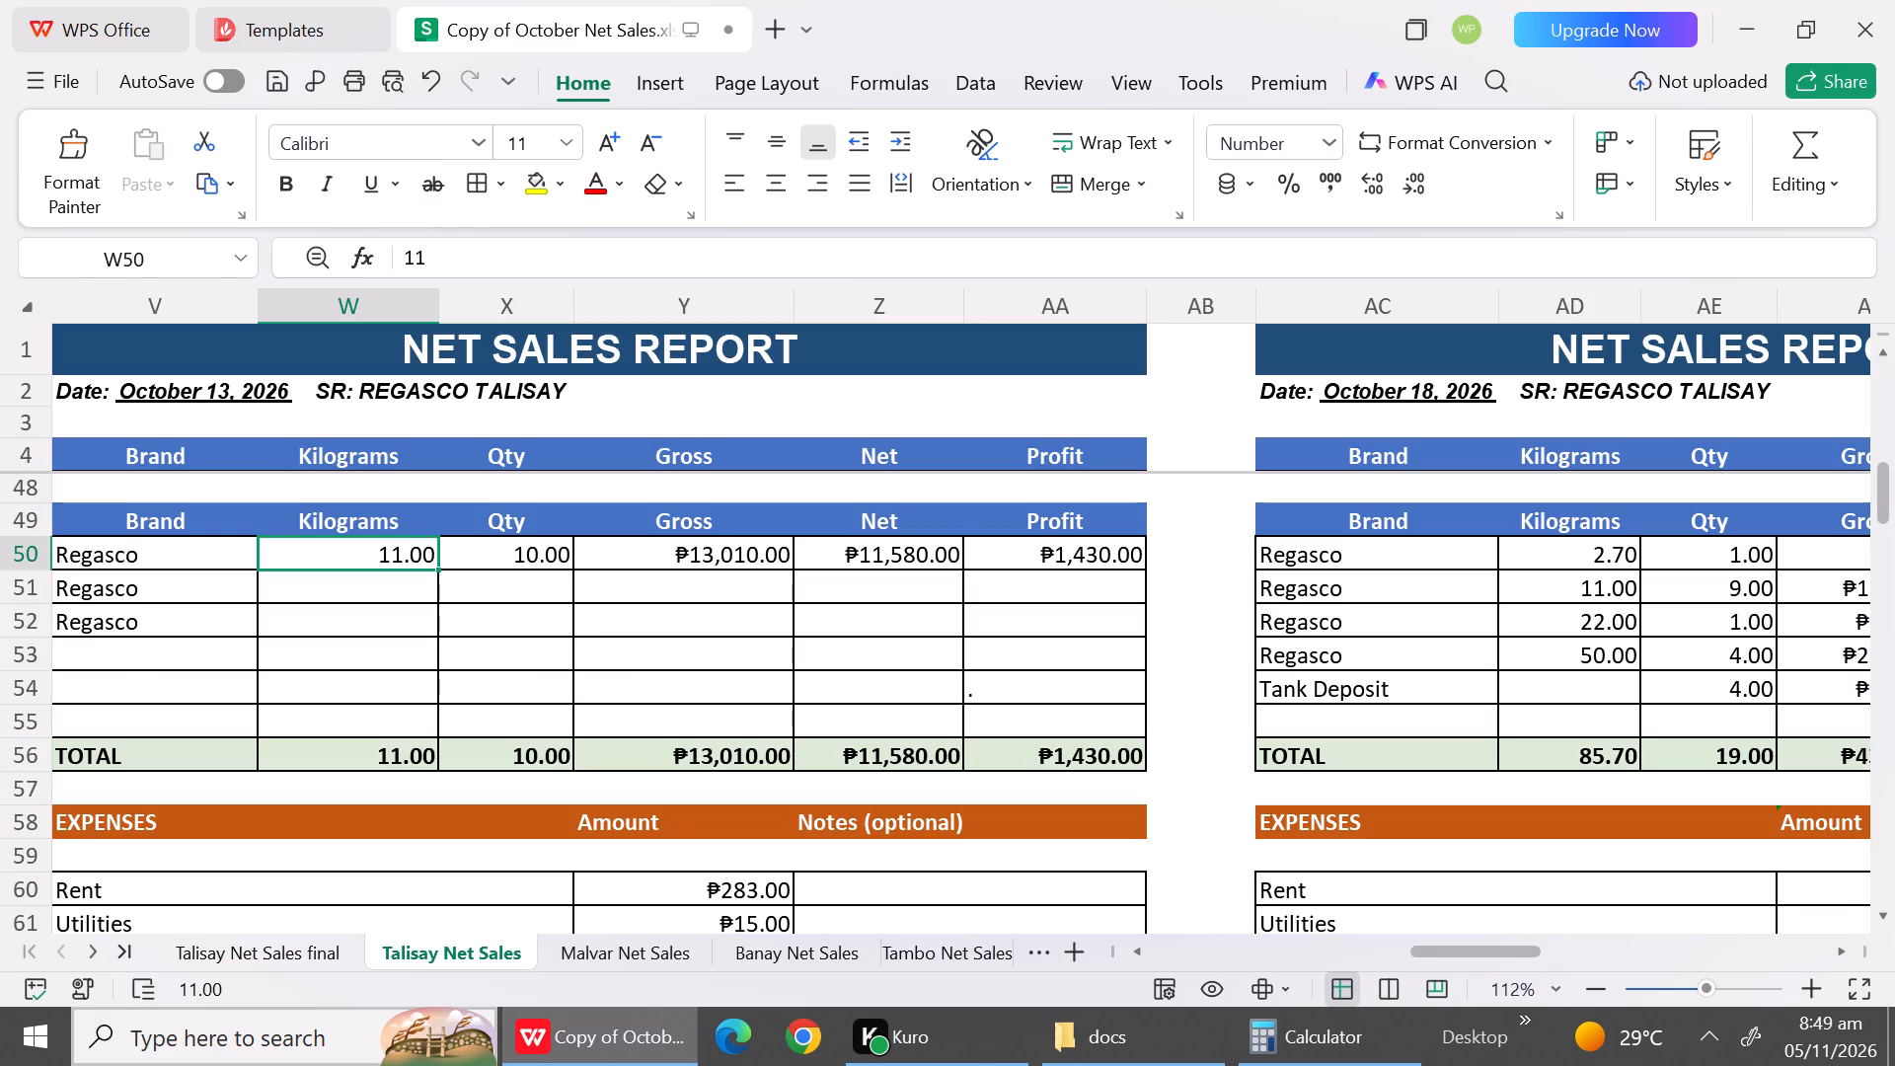
left_click_drag(564, 554, 901, 550)
key("ctrl+c")
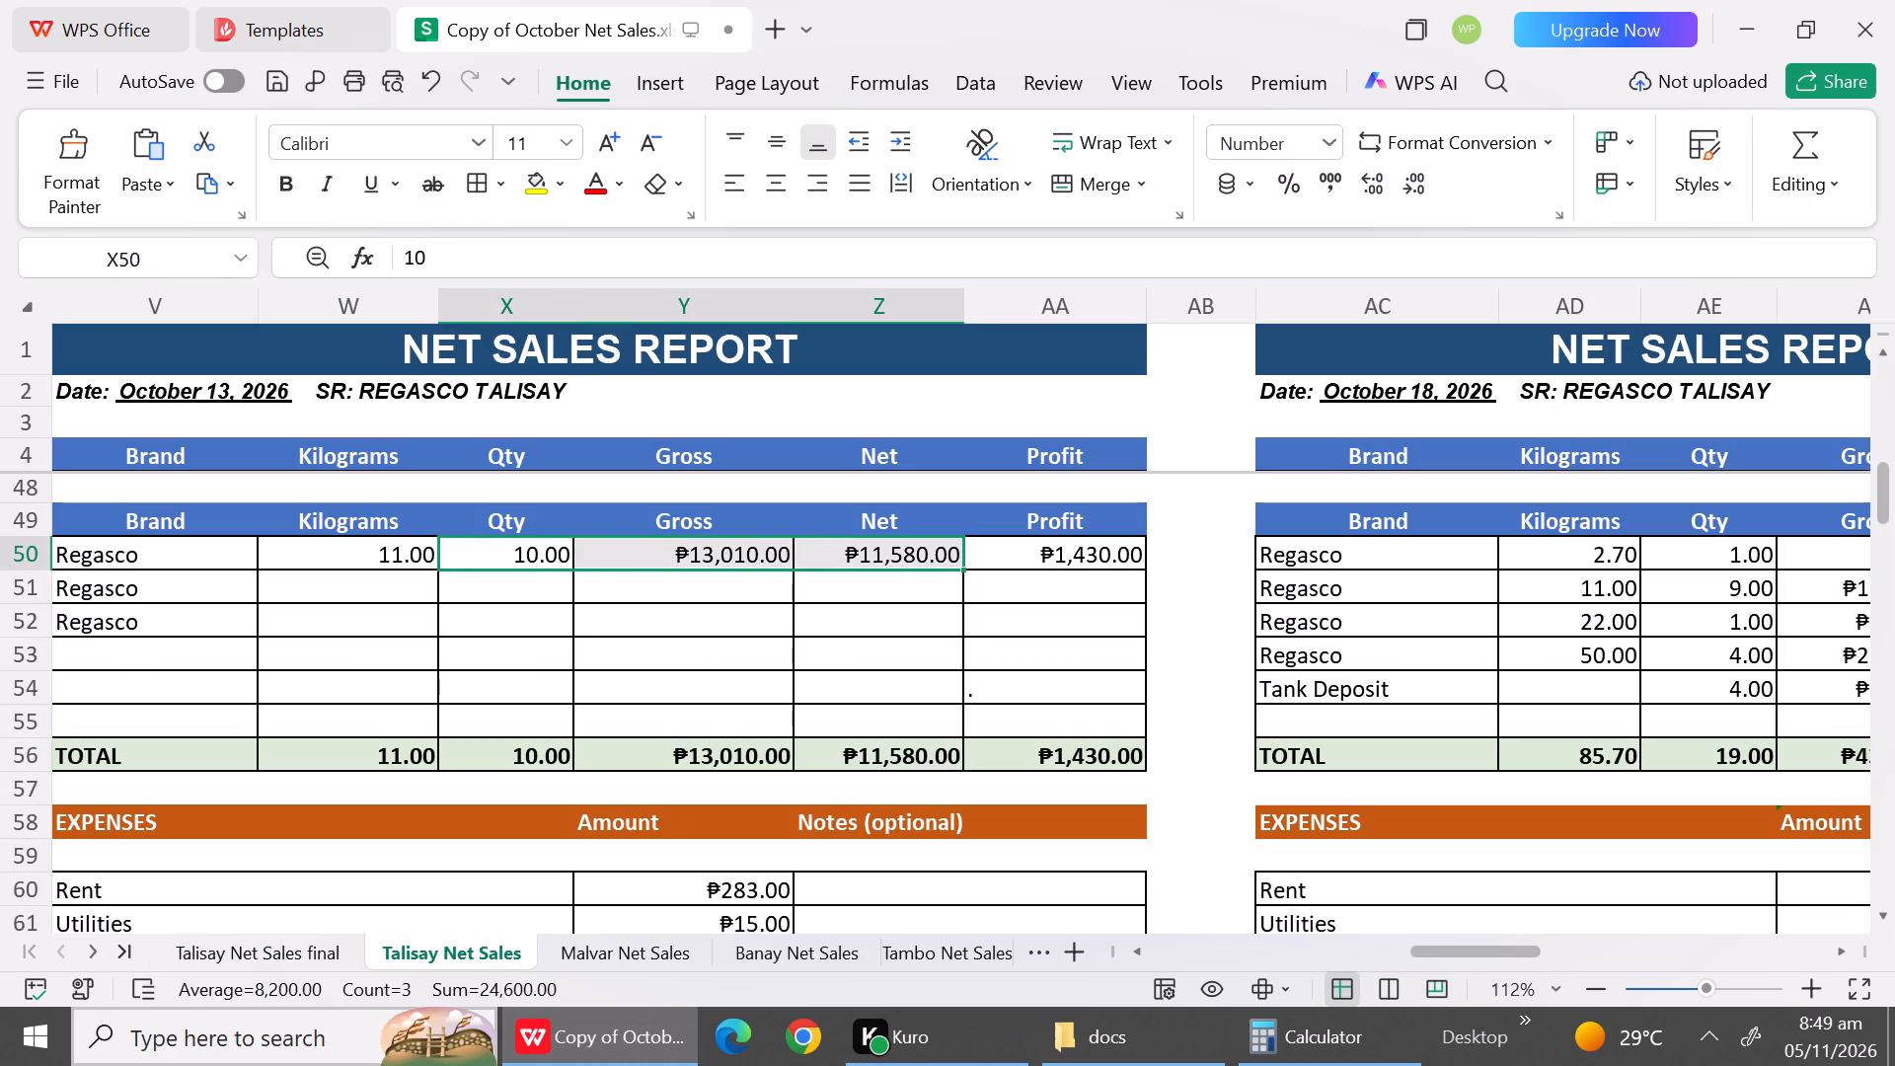
left_click(322, 955)
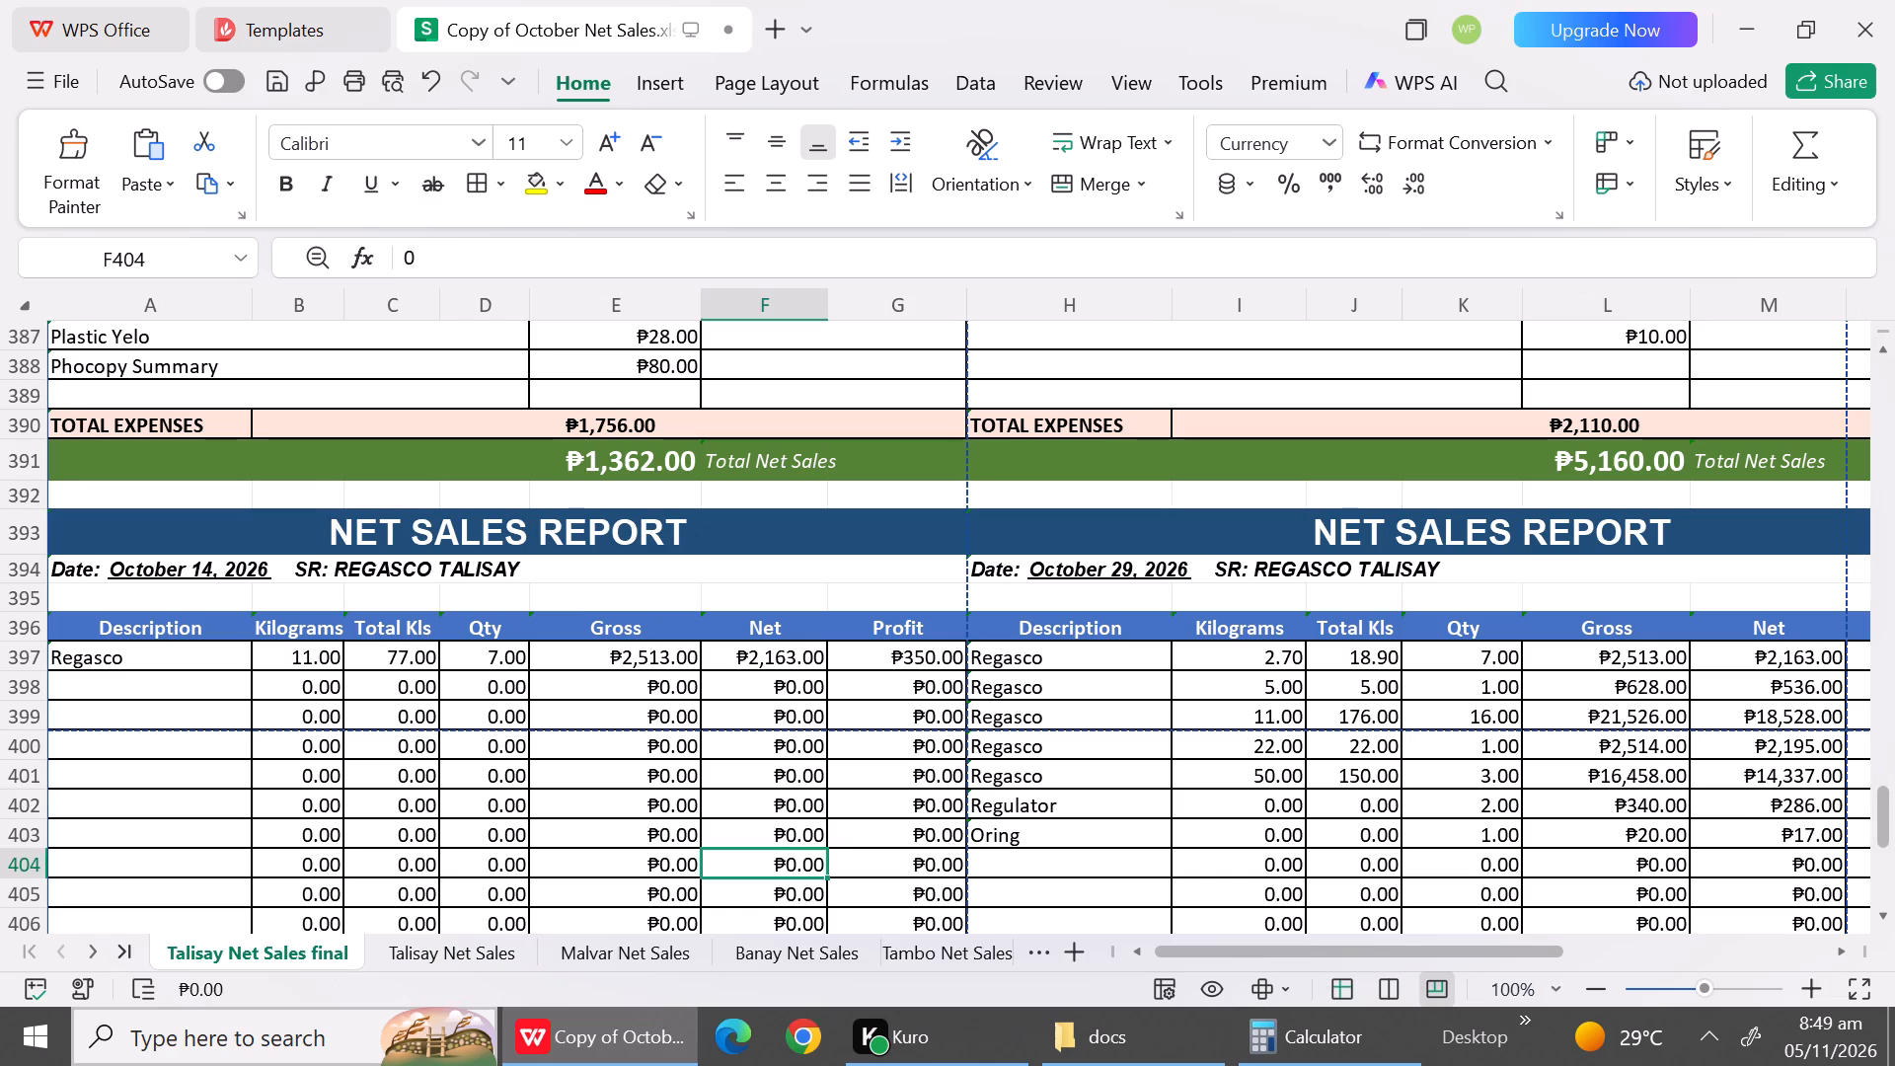
left_click(515, 661)
key("ctrl+v")
left_click(586, 776)
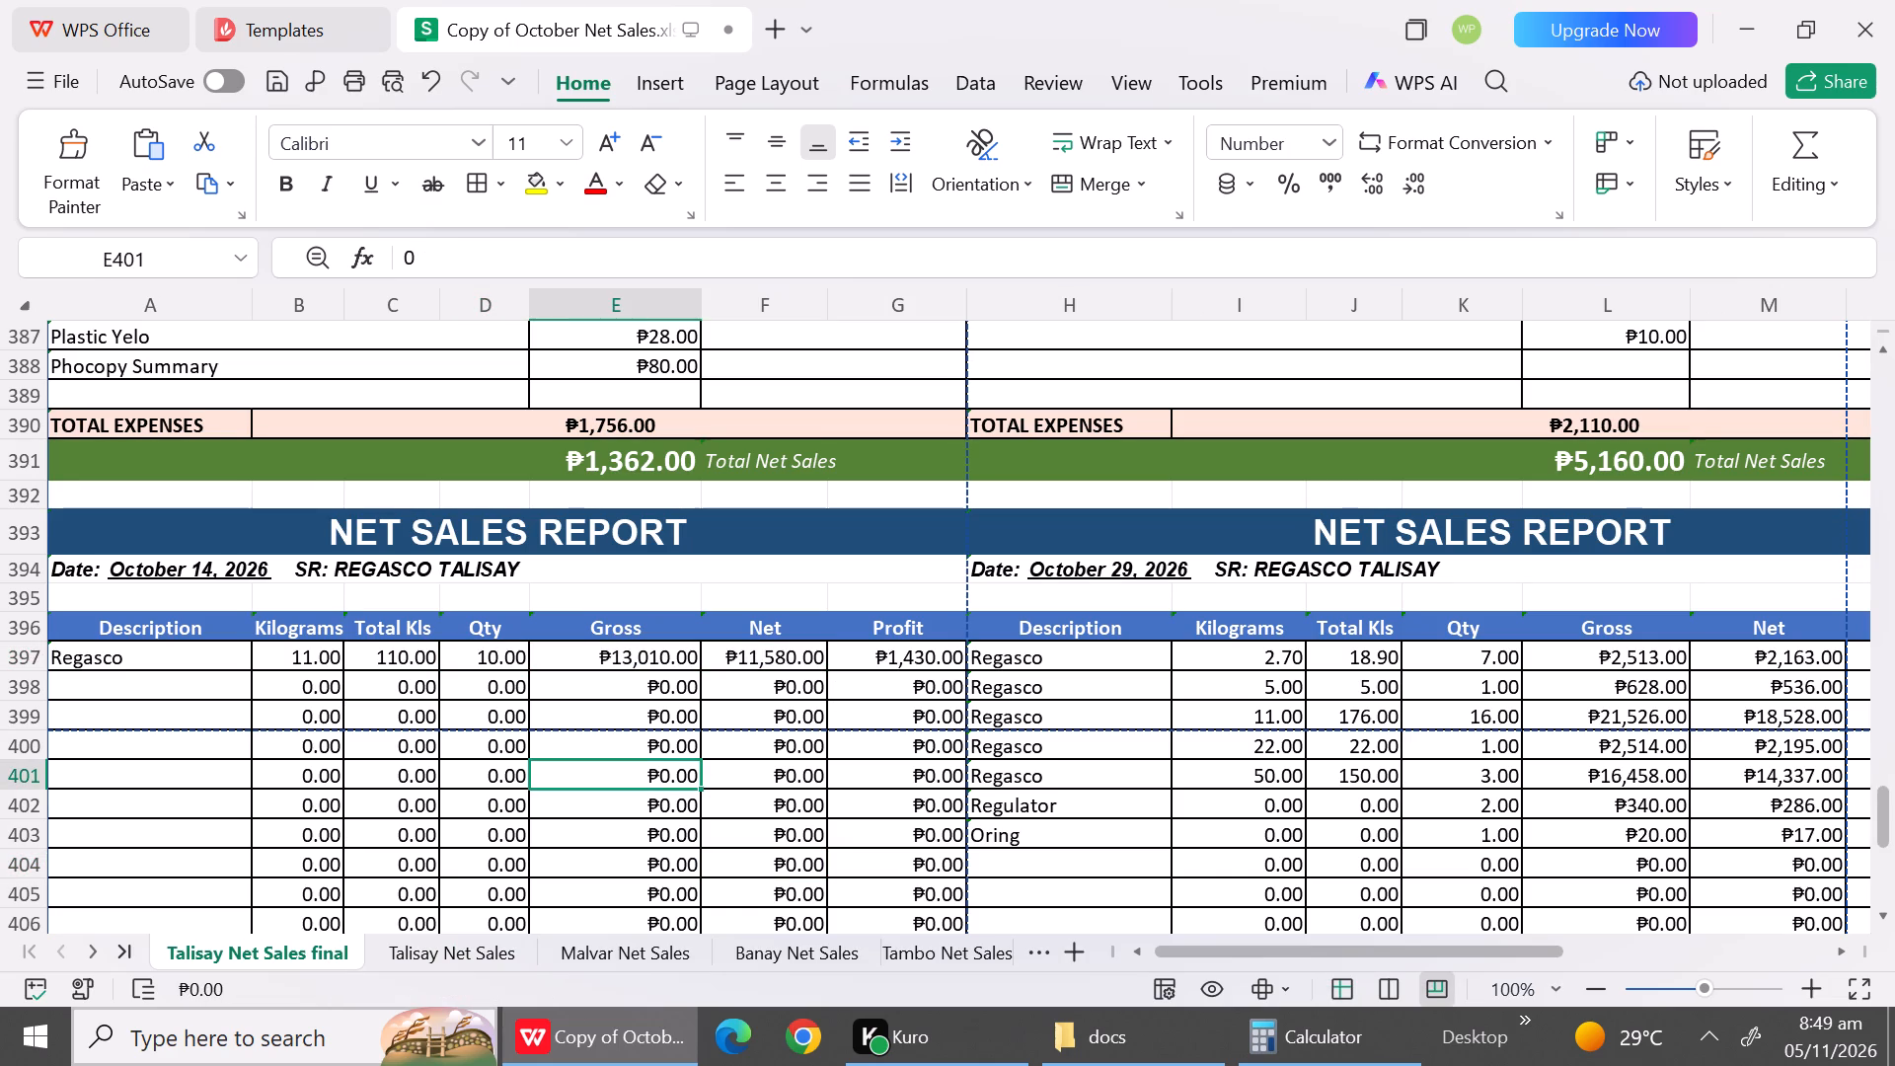
In Talisay Net Sales, merge the Rent and Utilities expense labels of the October 14 report across columns V to X, each row separately.
triple_click(1879, 915)
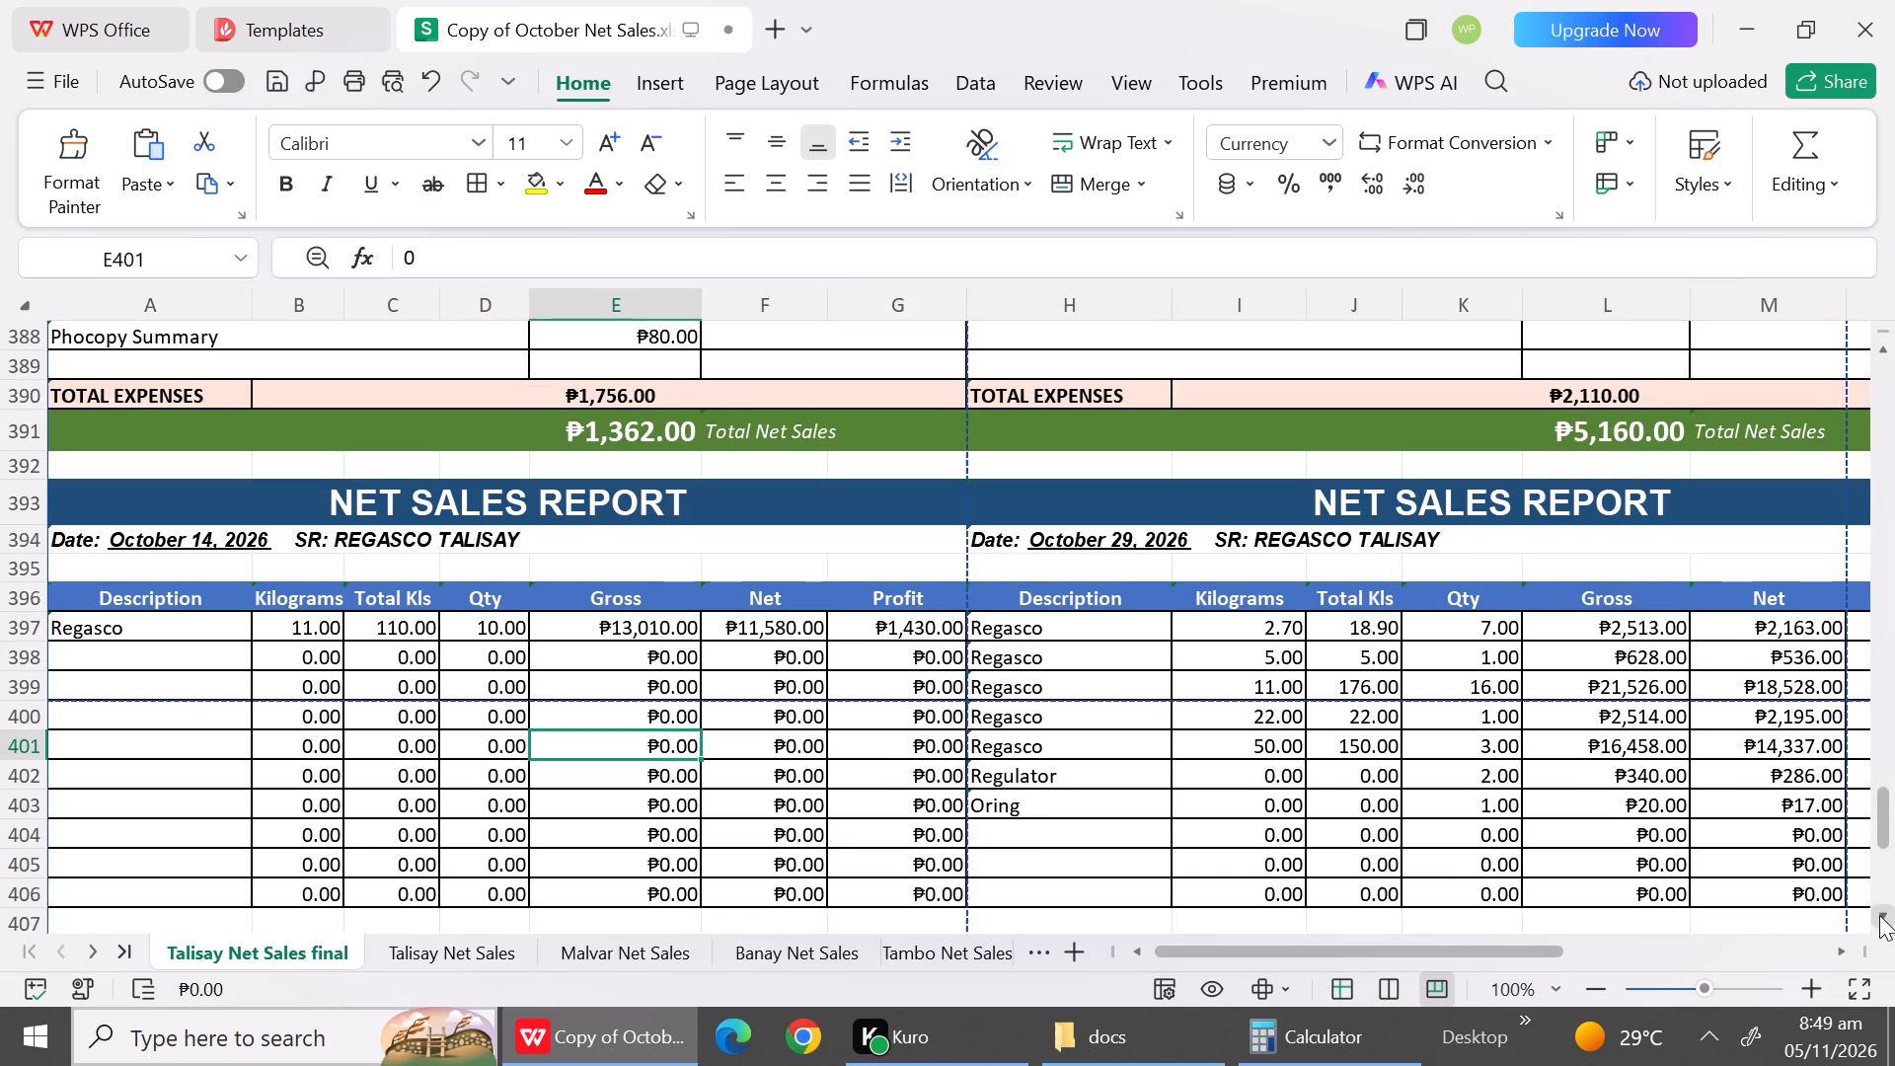
triple_click(1879, 915)
triple_click(1879, 915)
triple_click(1879, 915)
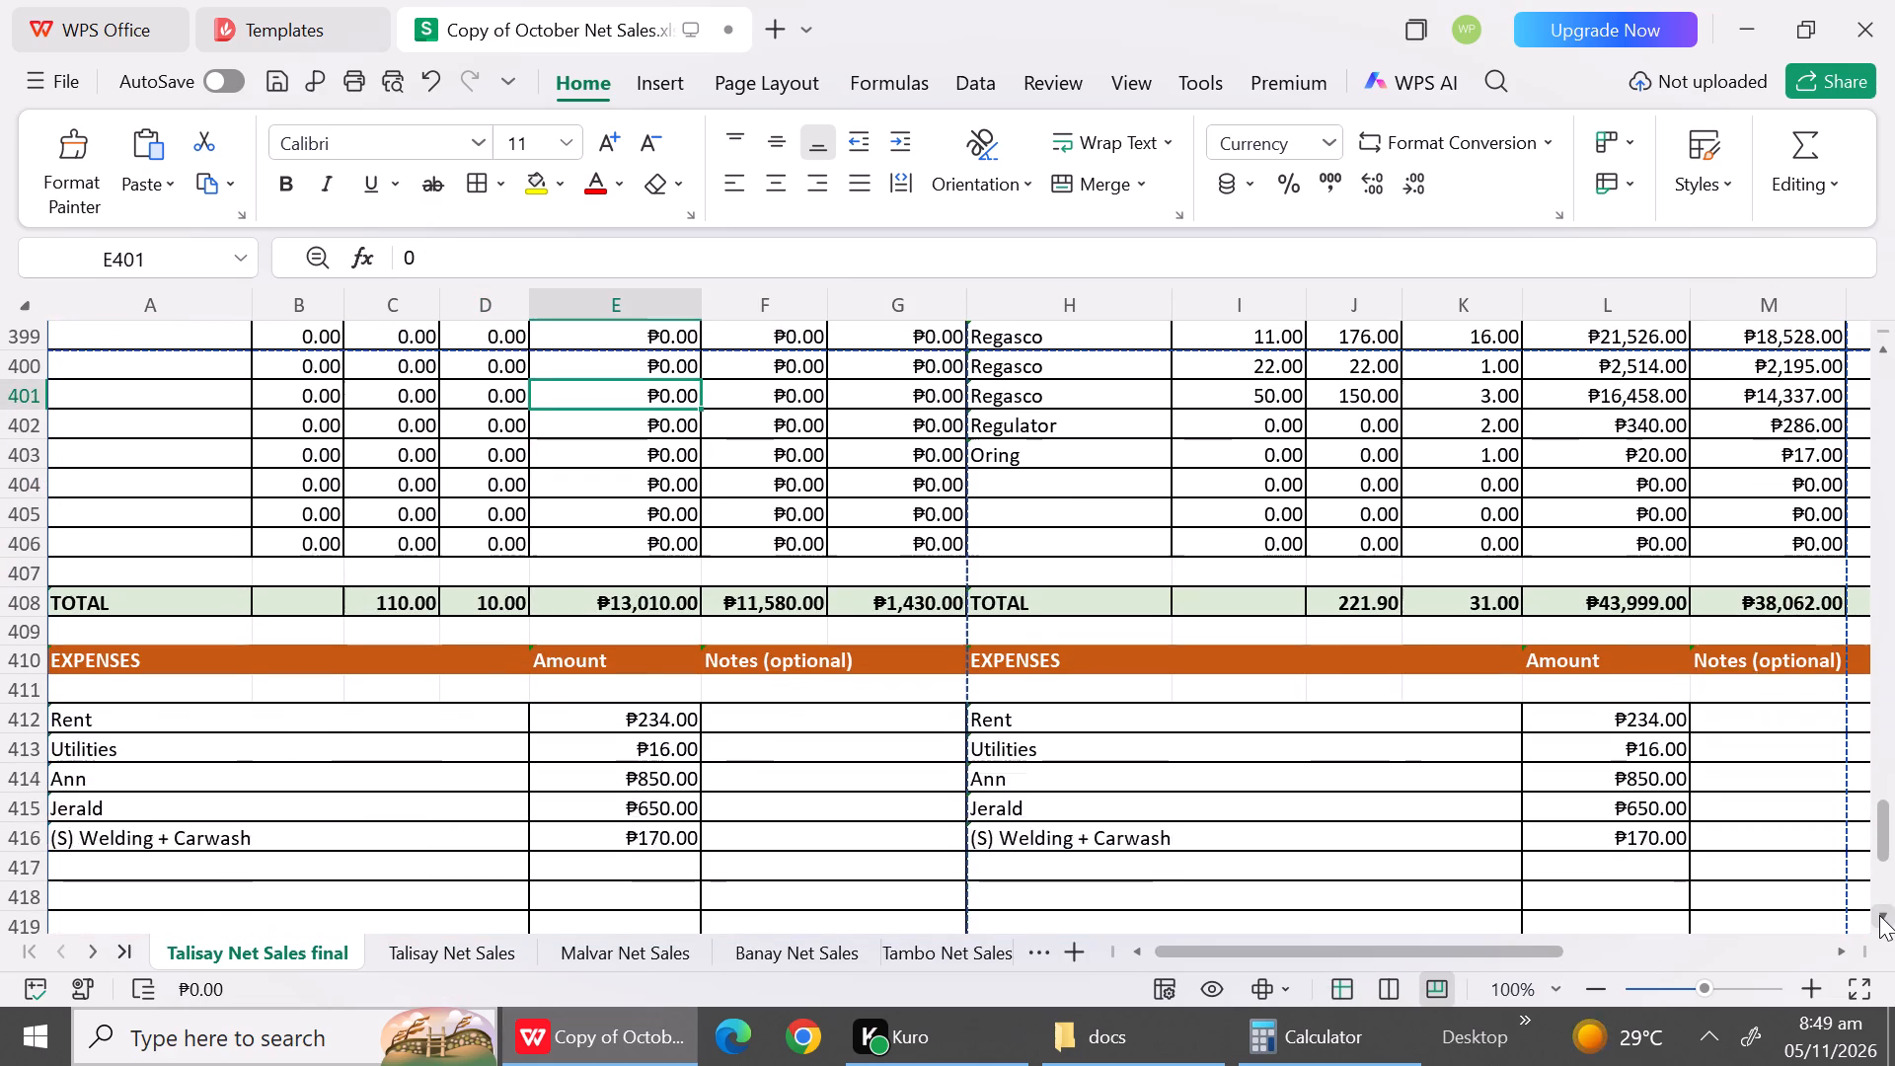
left_click(1879, 915)
left_click(1879, 915)
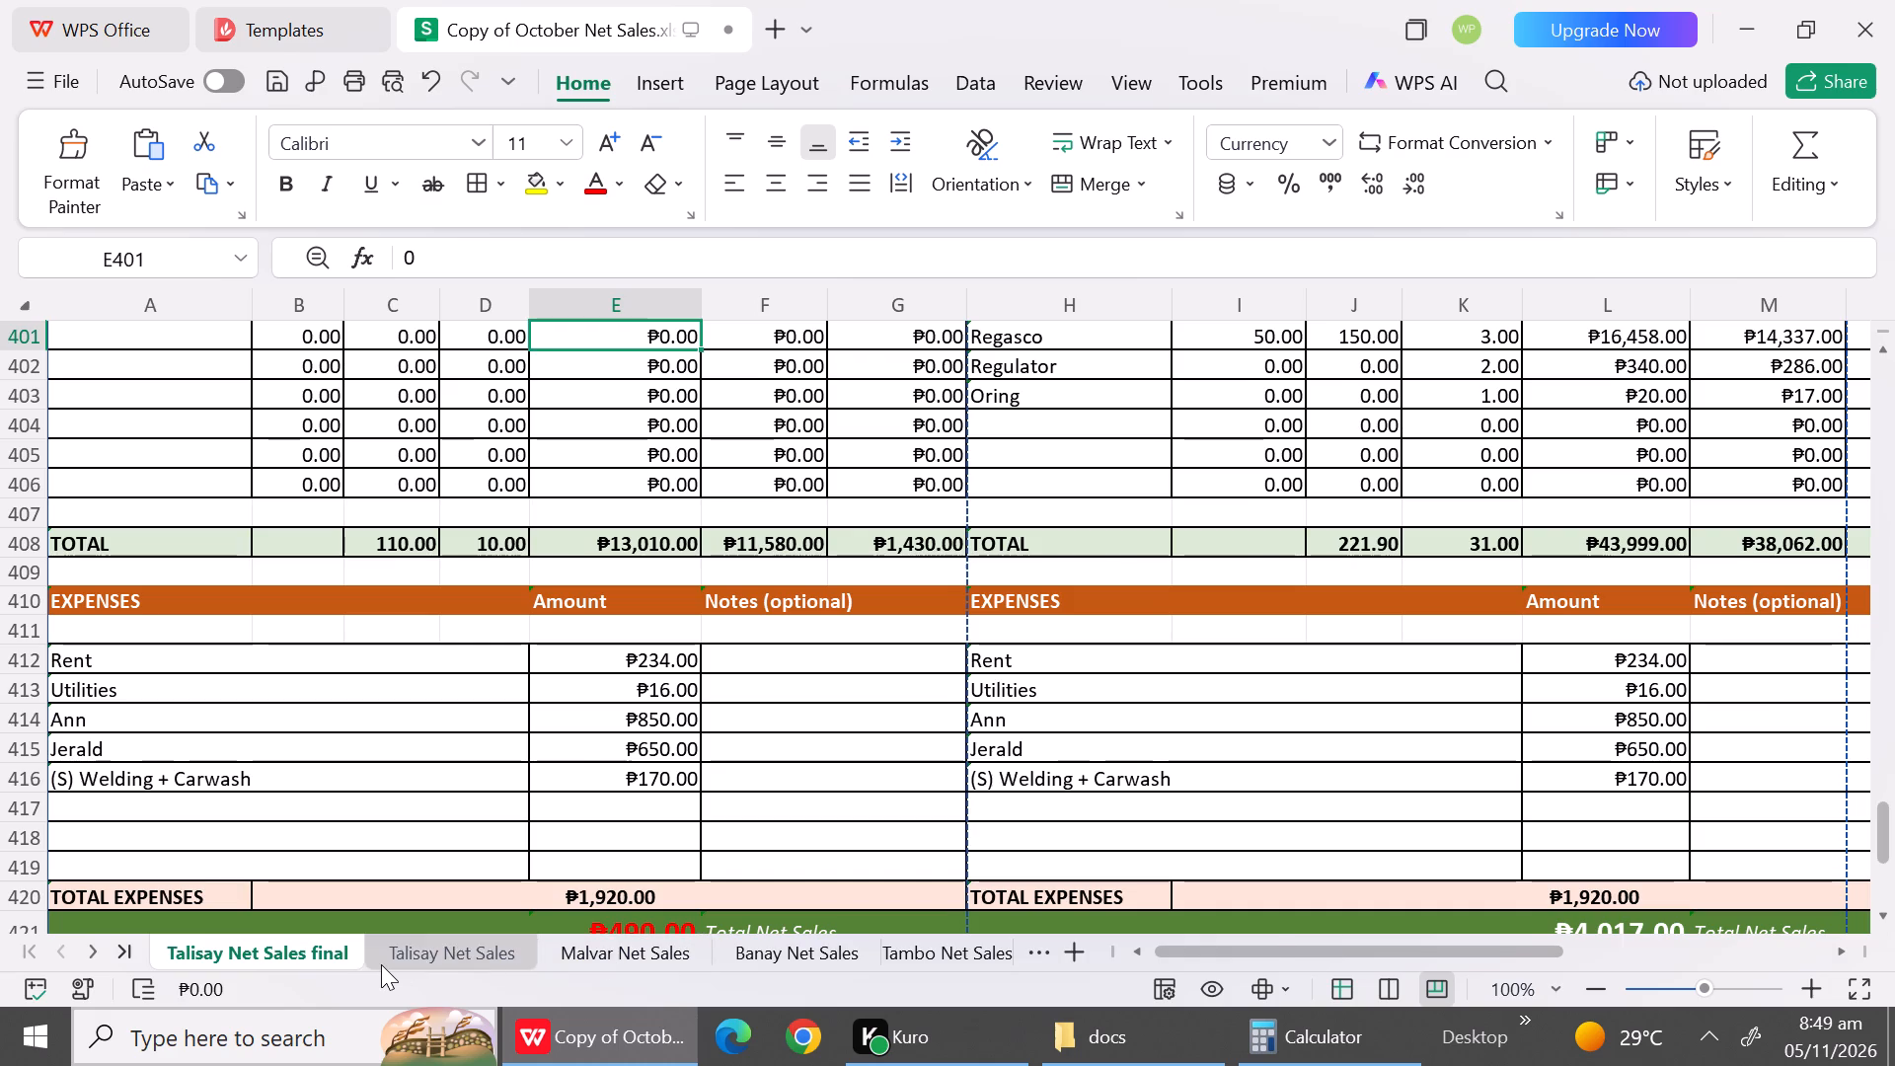
left_click(381, 964)
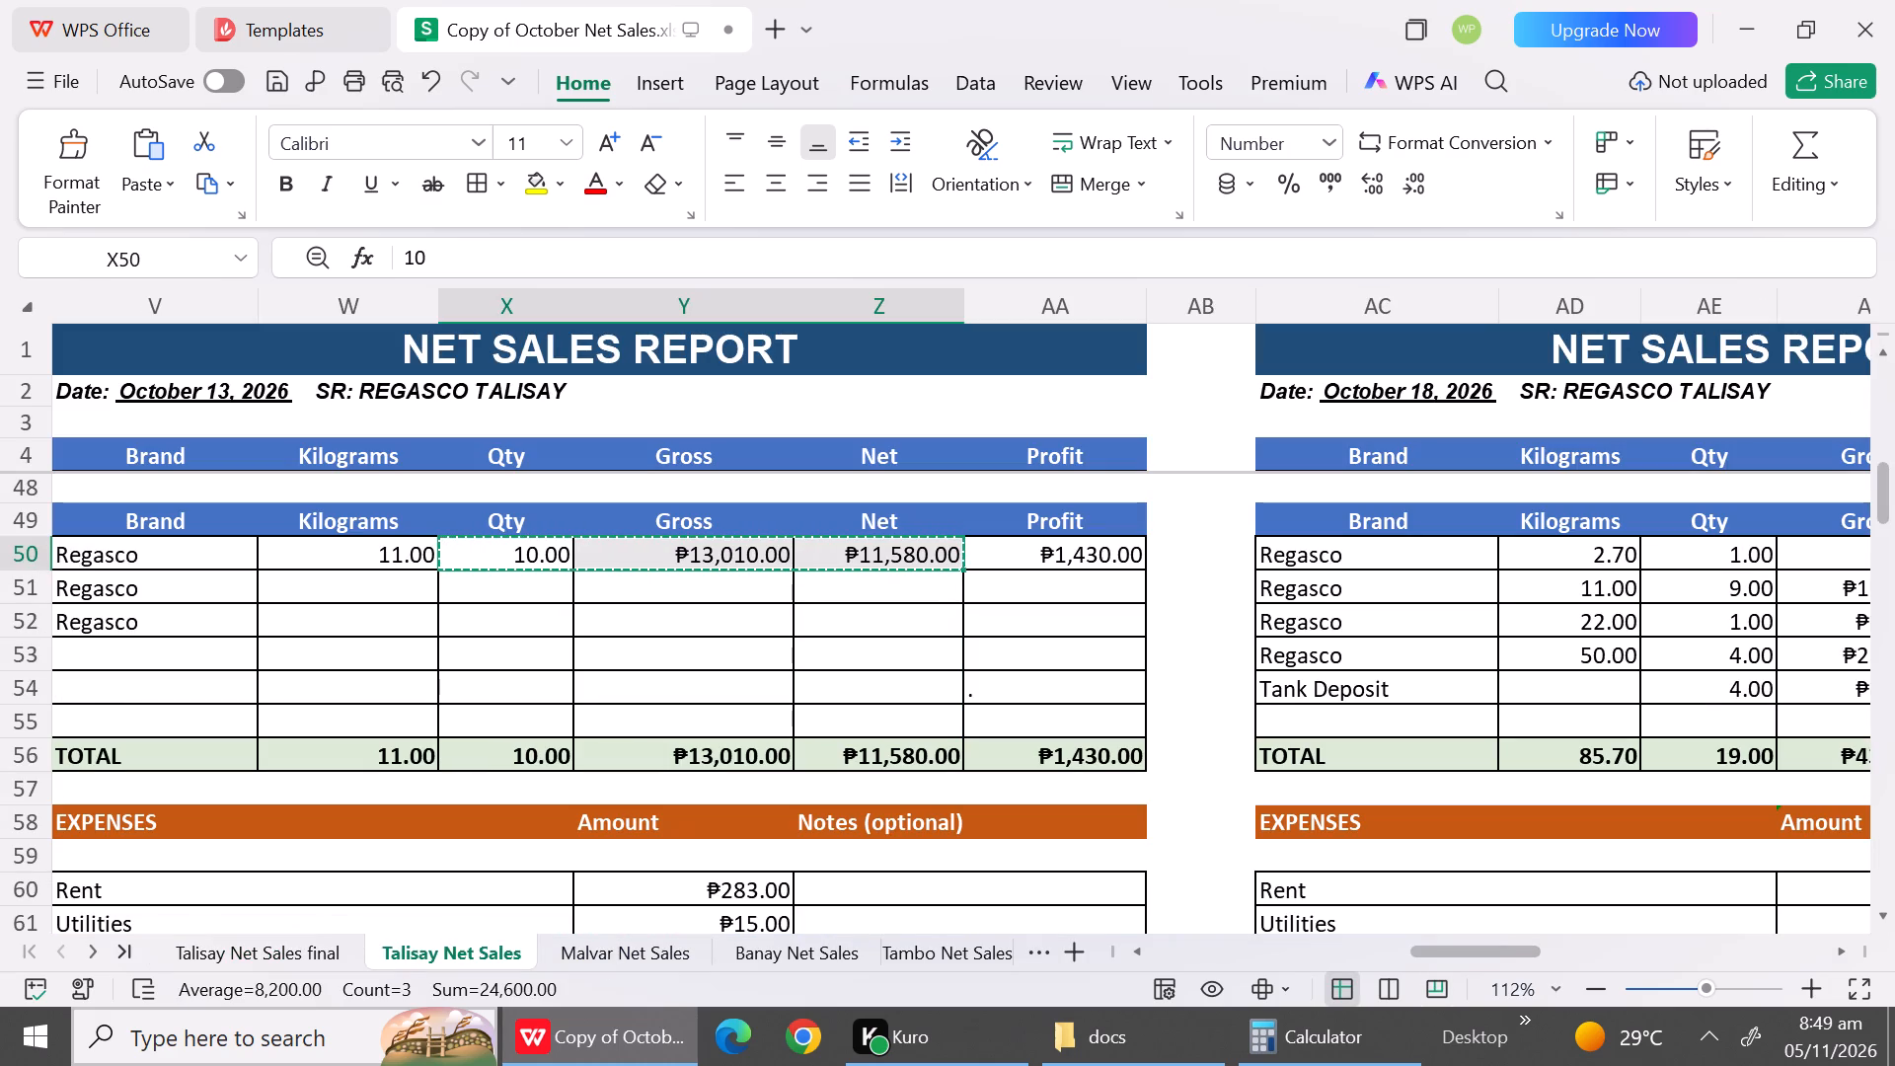
left_click(1886, 916)
triple_click(1884, 917)
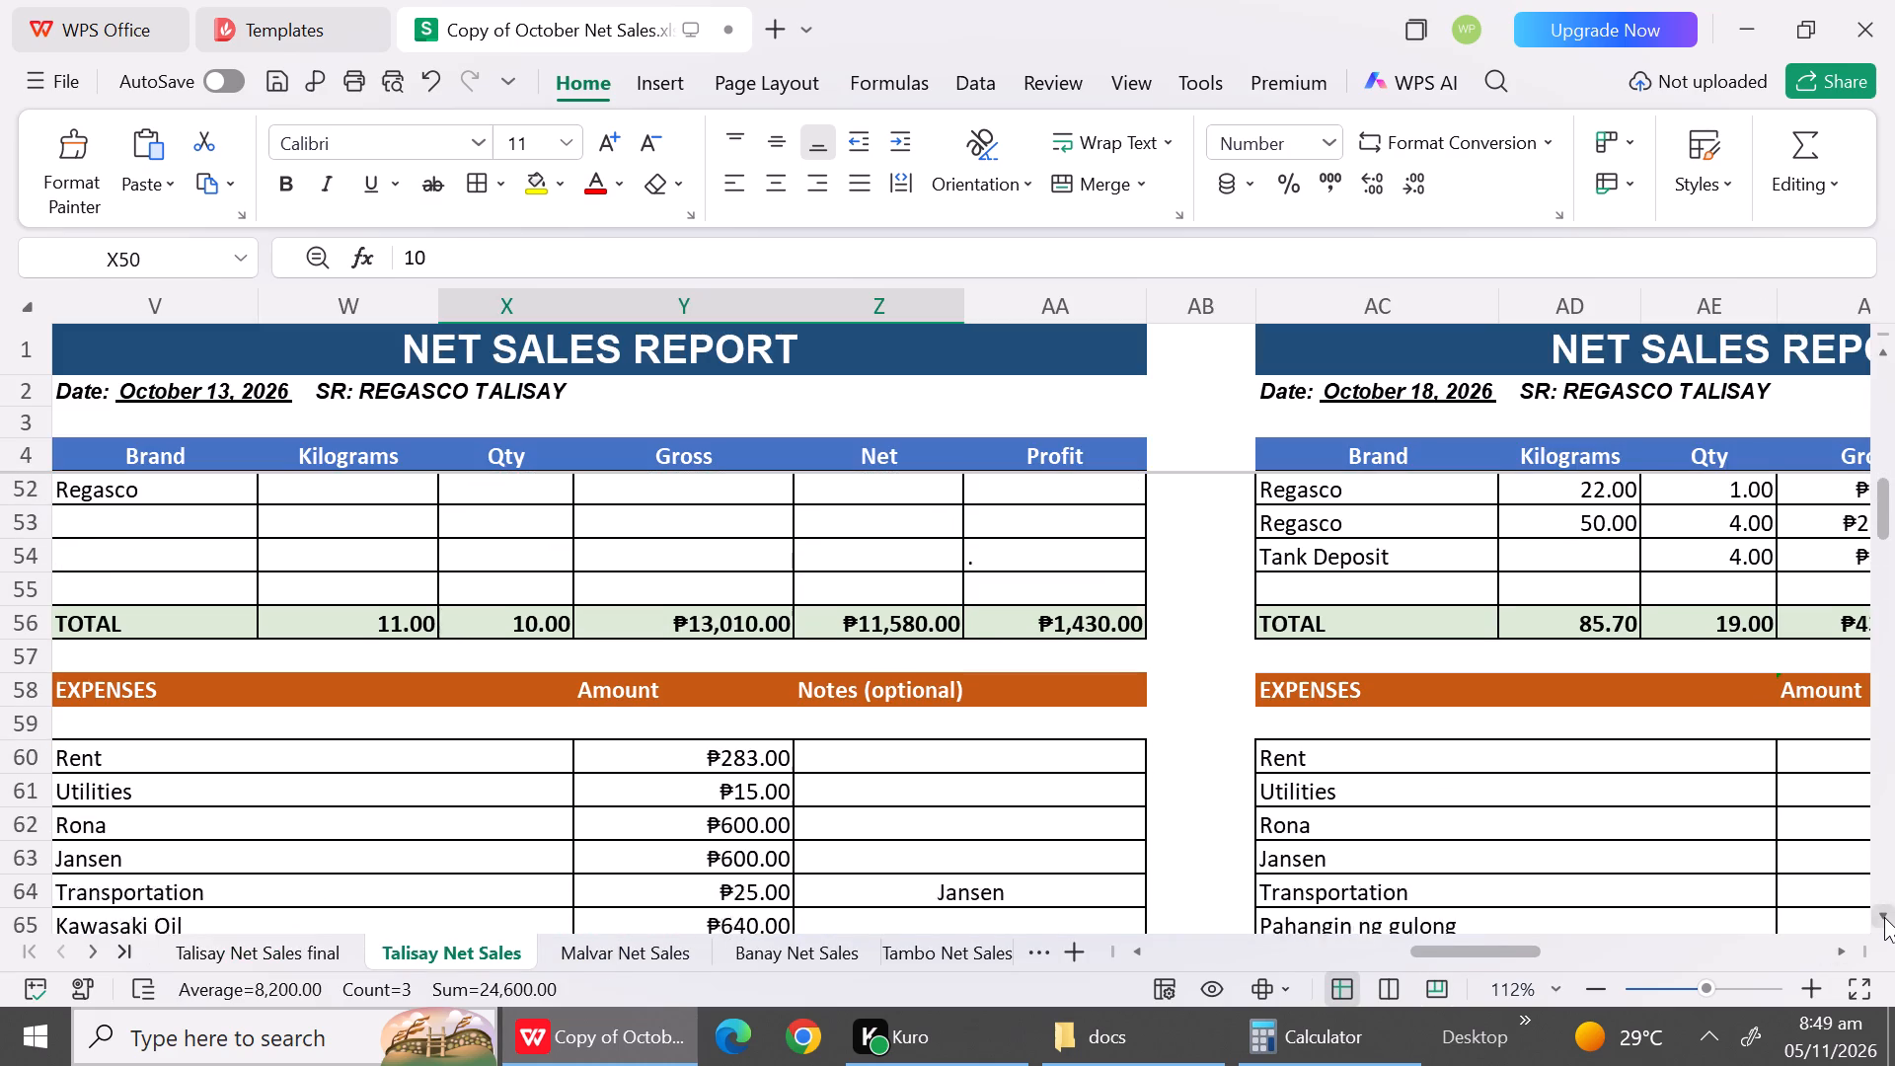
left_click(1884, 917)
left_click(1884, 917)
left_click(1884, 917)
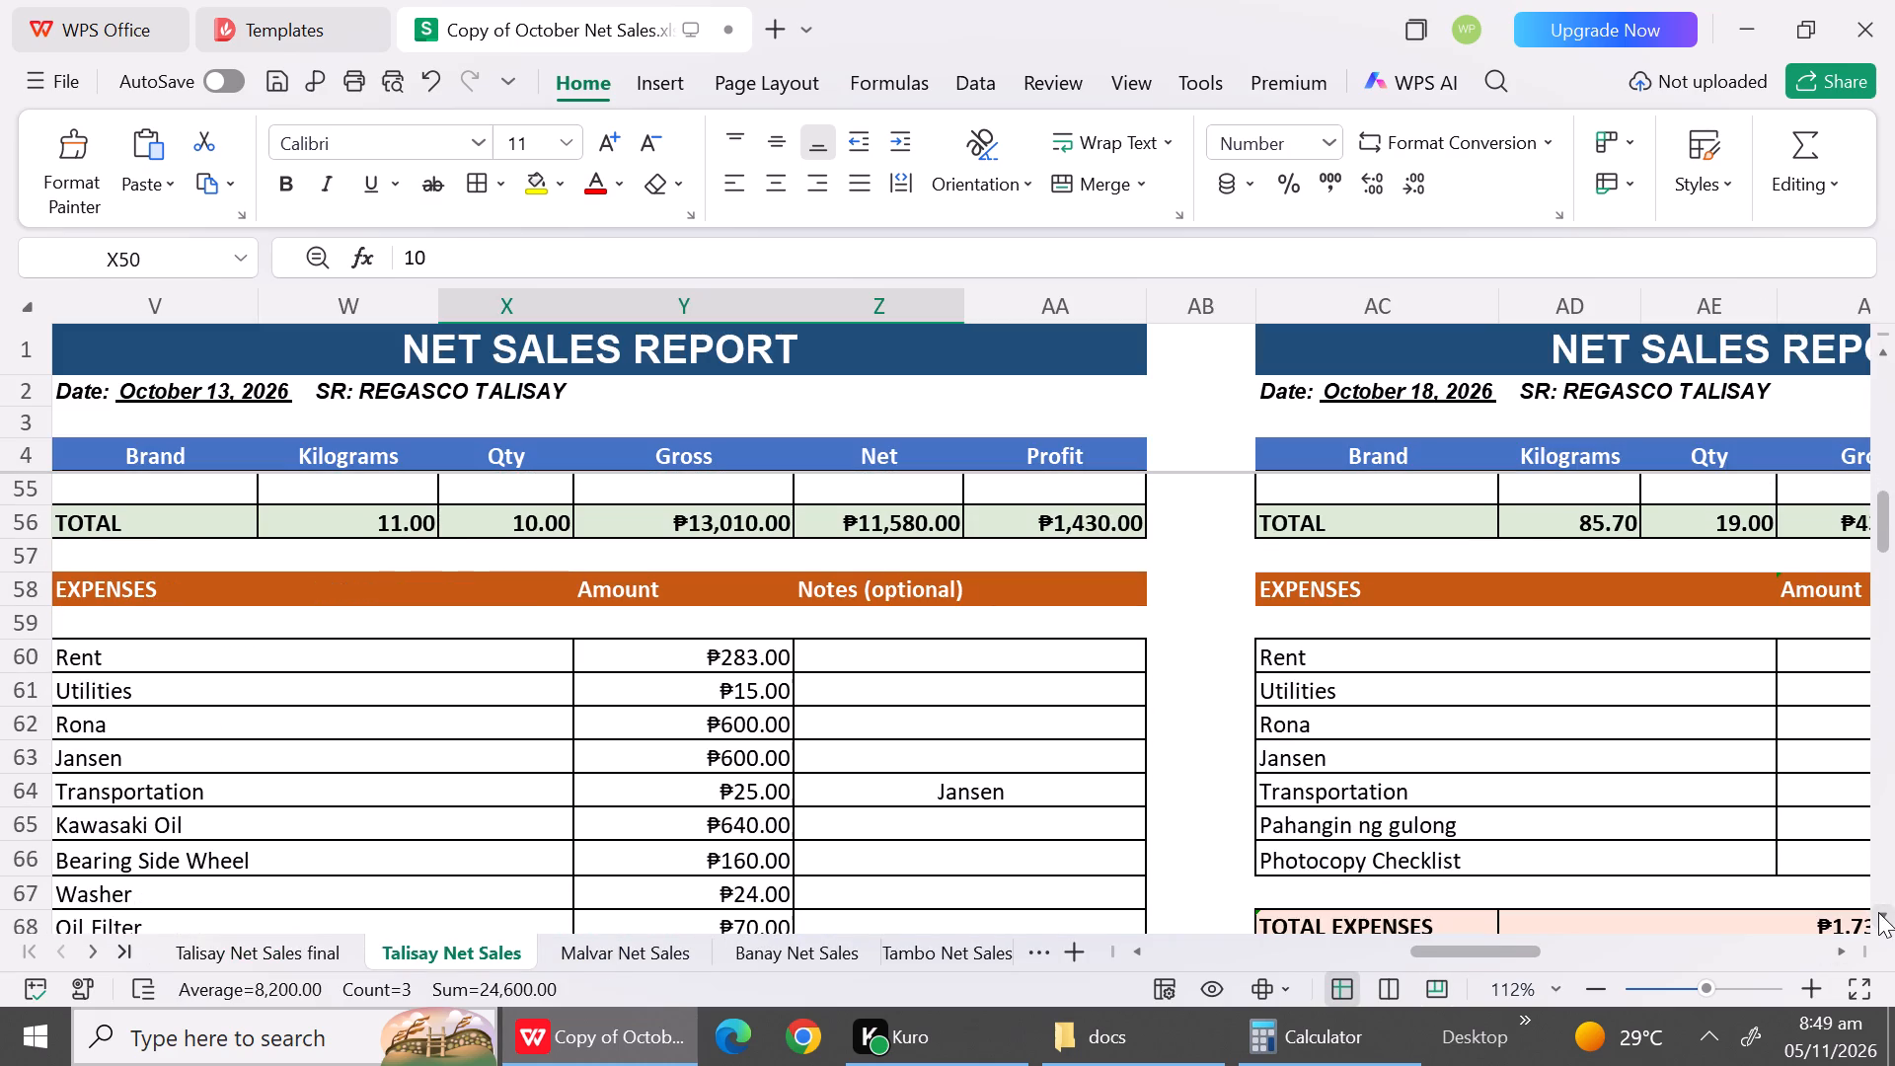
left_click(1880, 918)
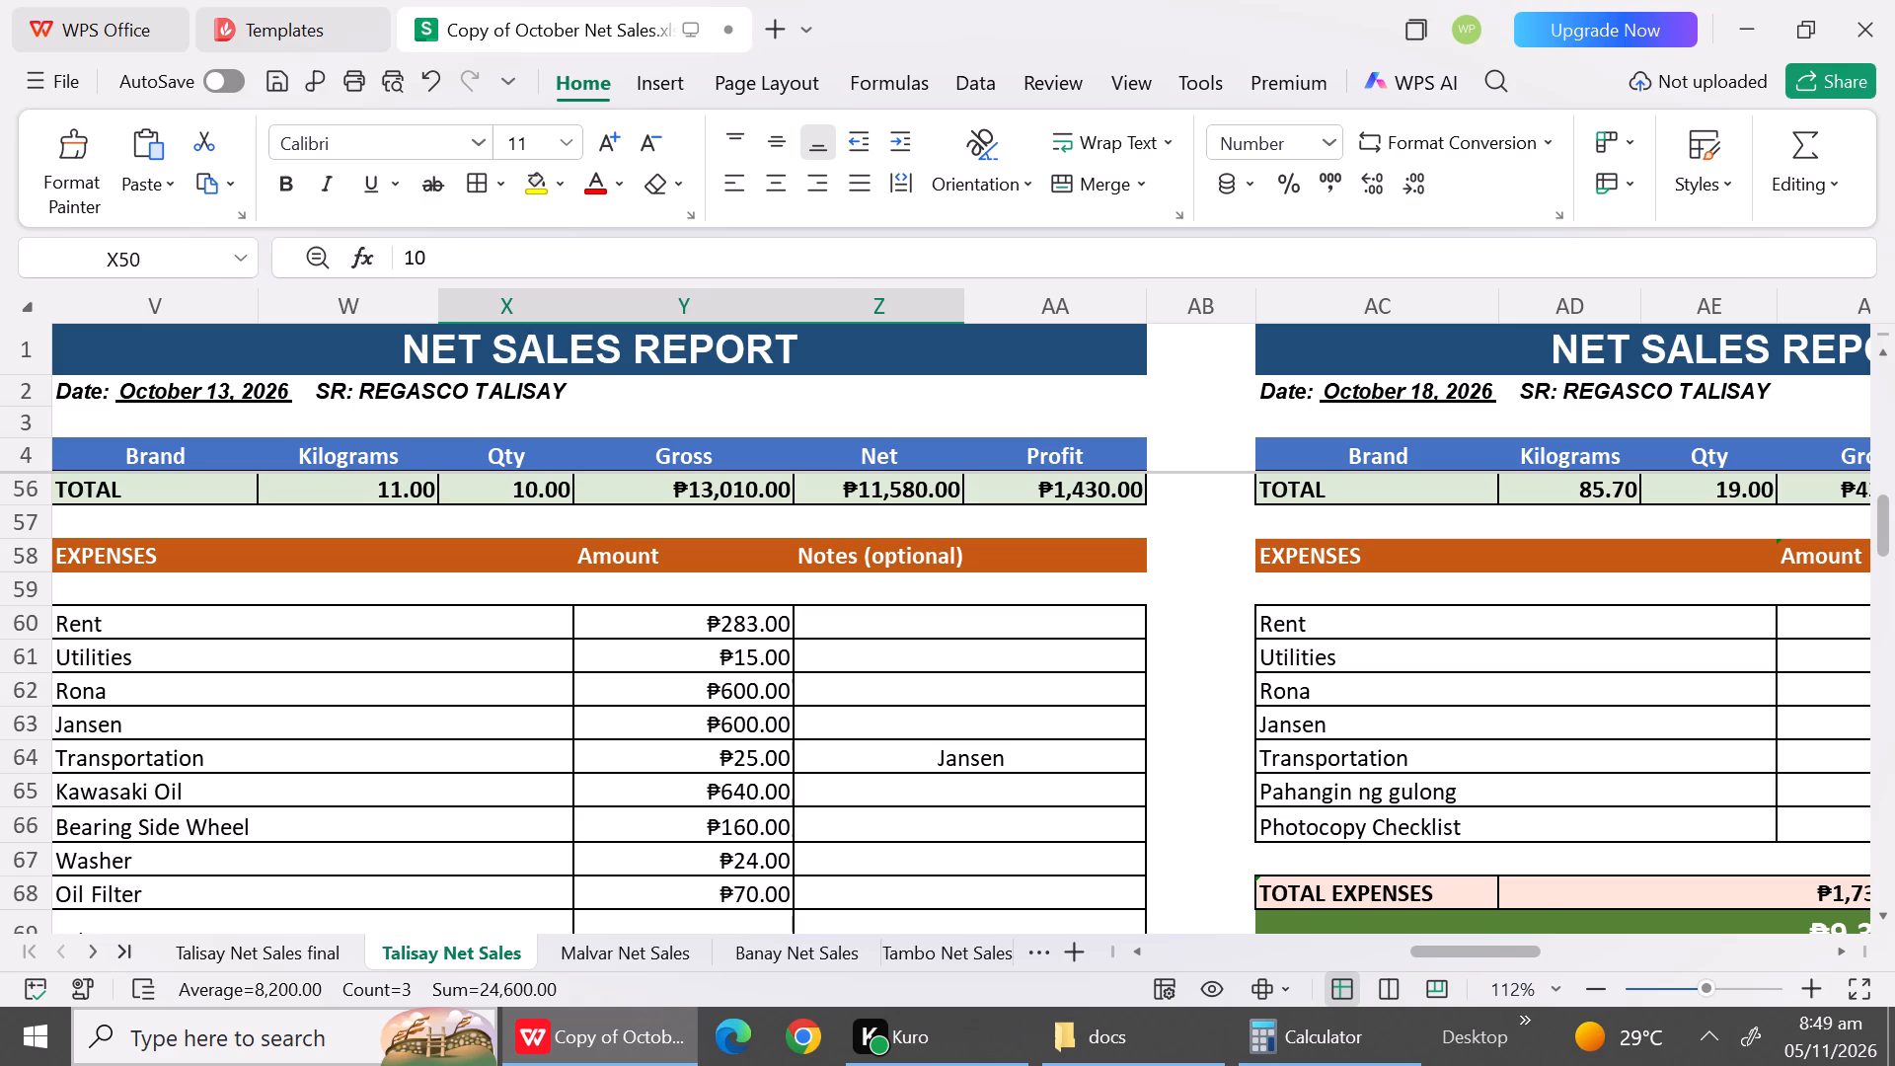
left_click(153, 728)
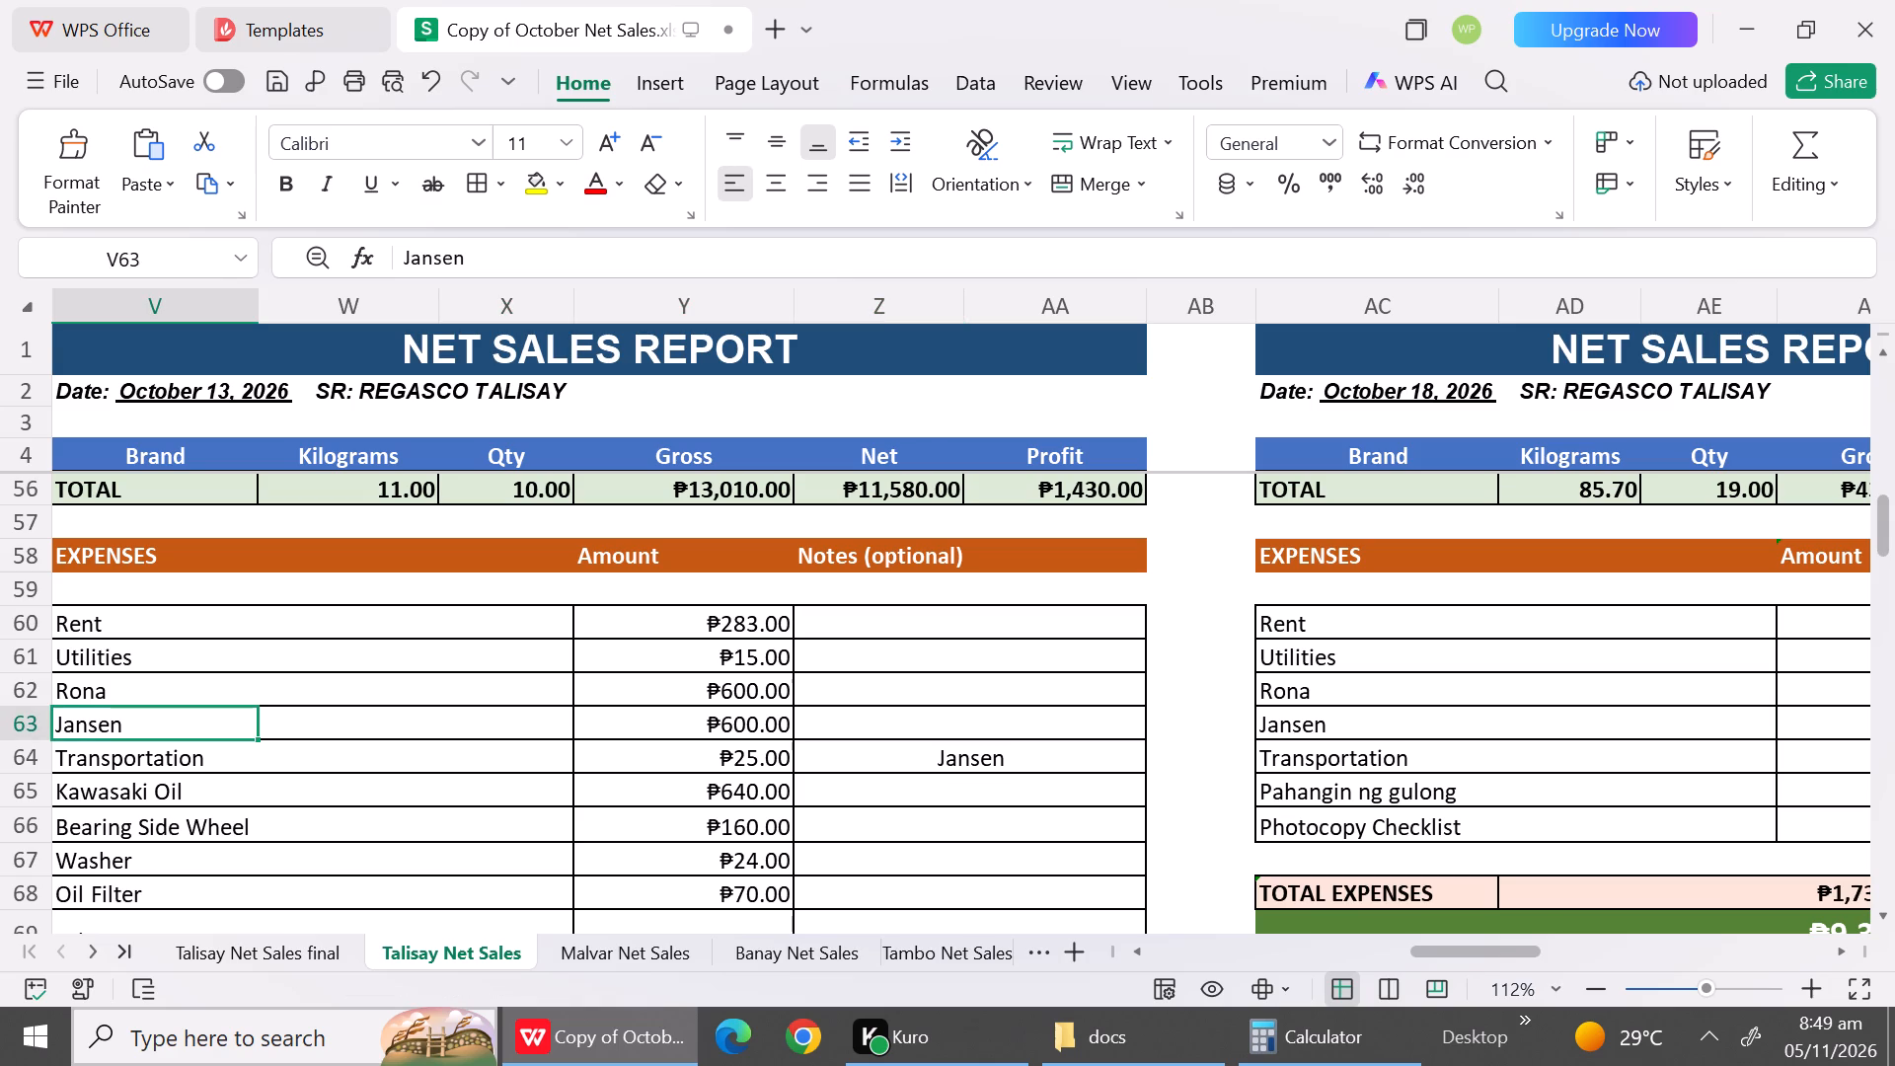
left_click(166, 659)
left_click(151, 628)
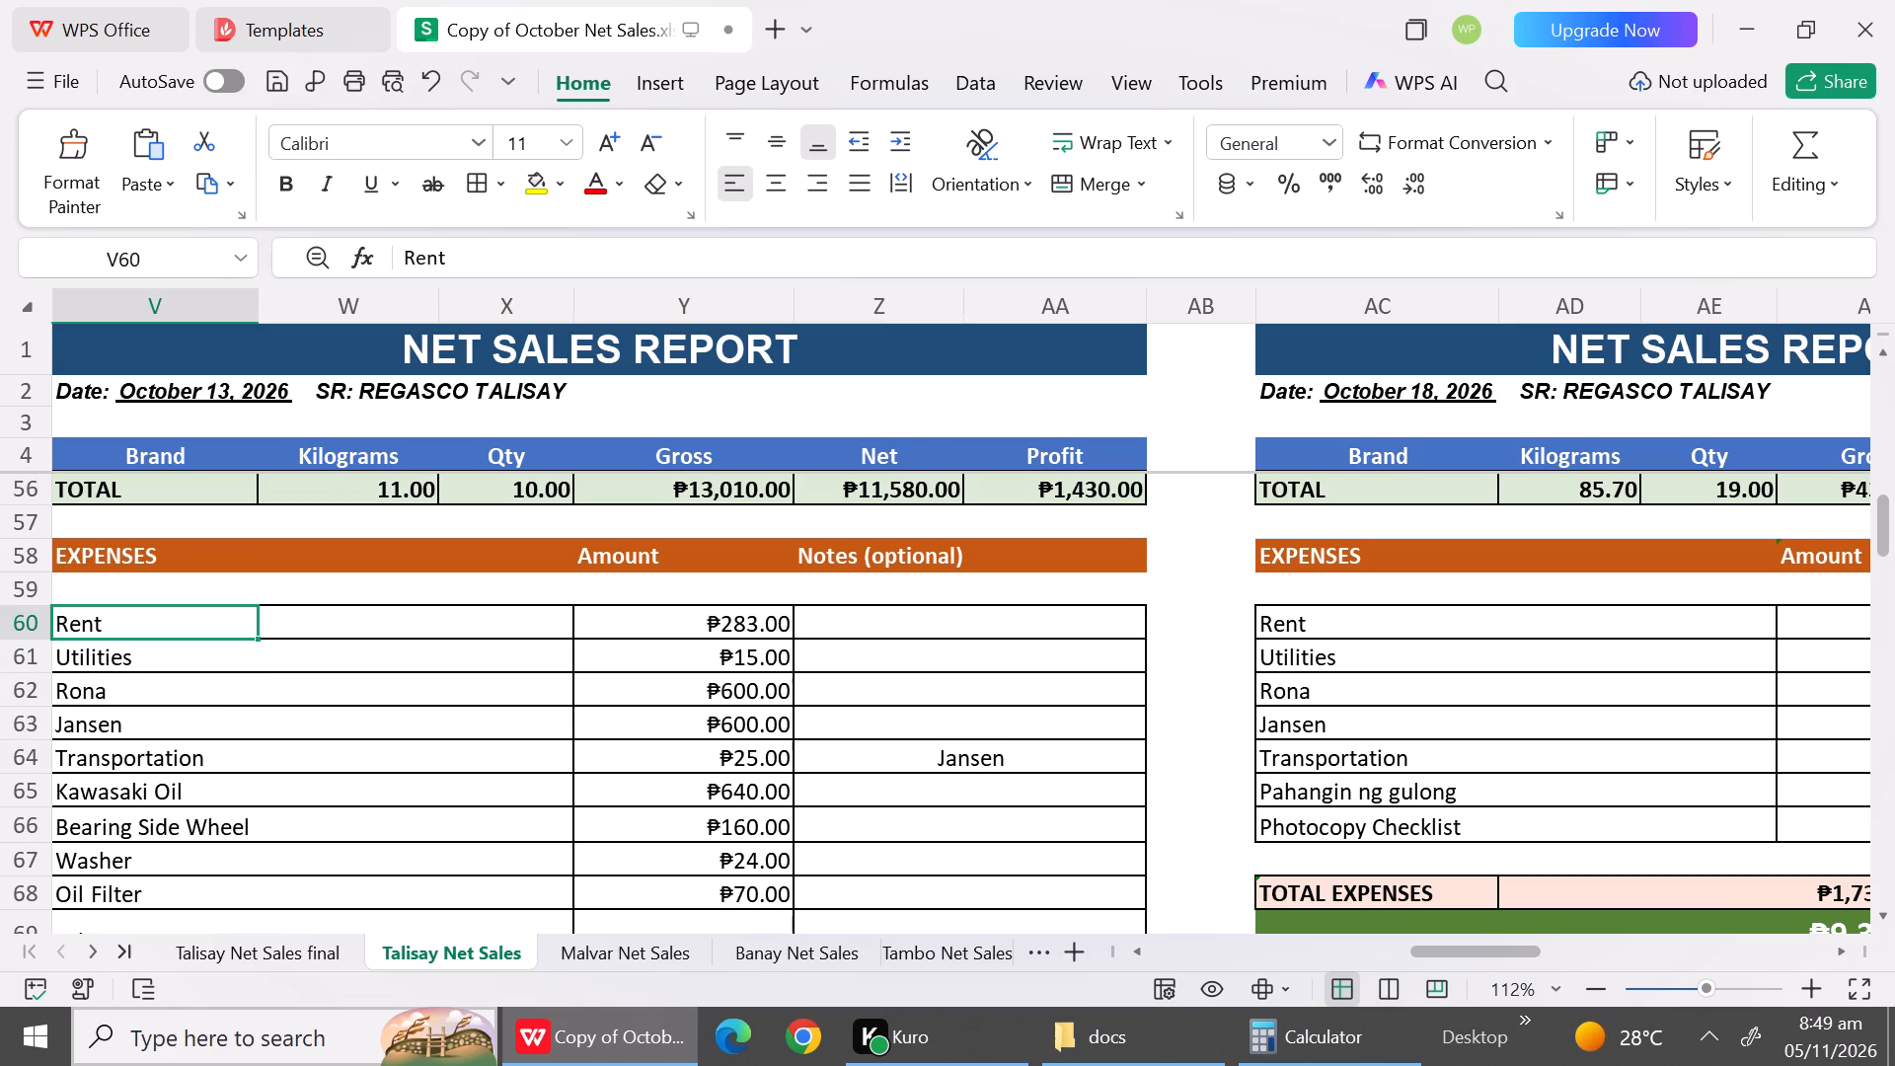
left_click_drag(151, 628, 502, 625)
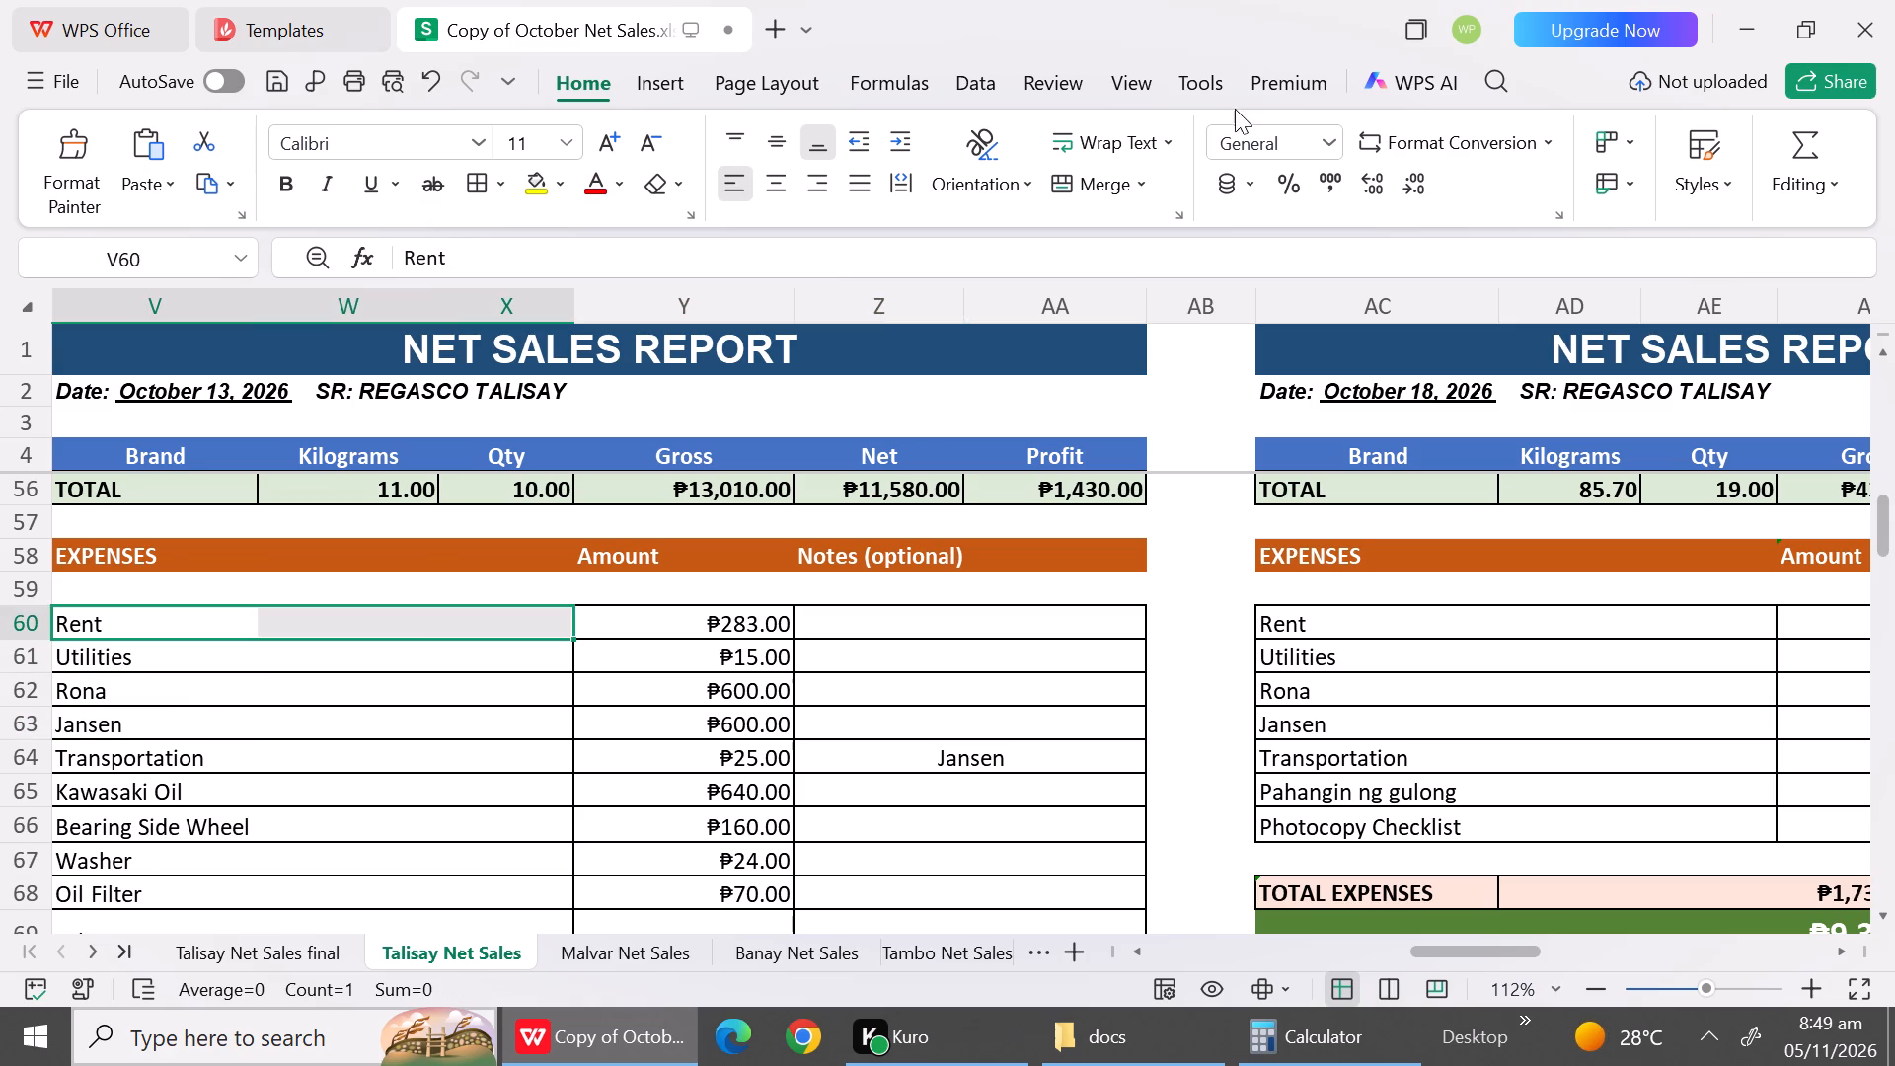
left_click(1117, 186)
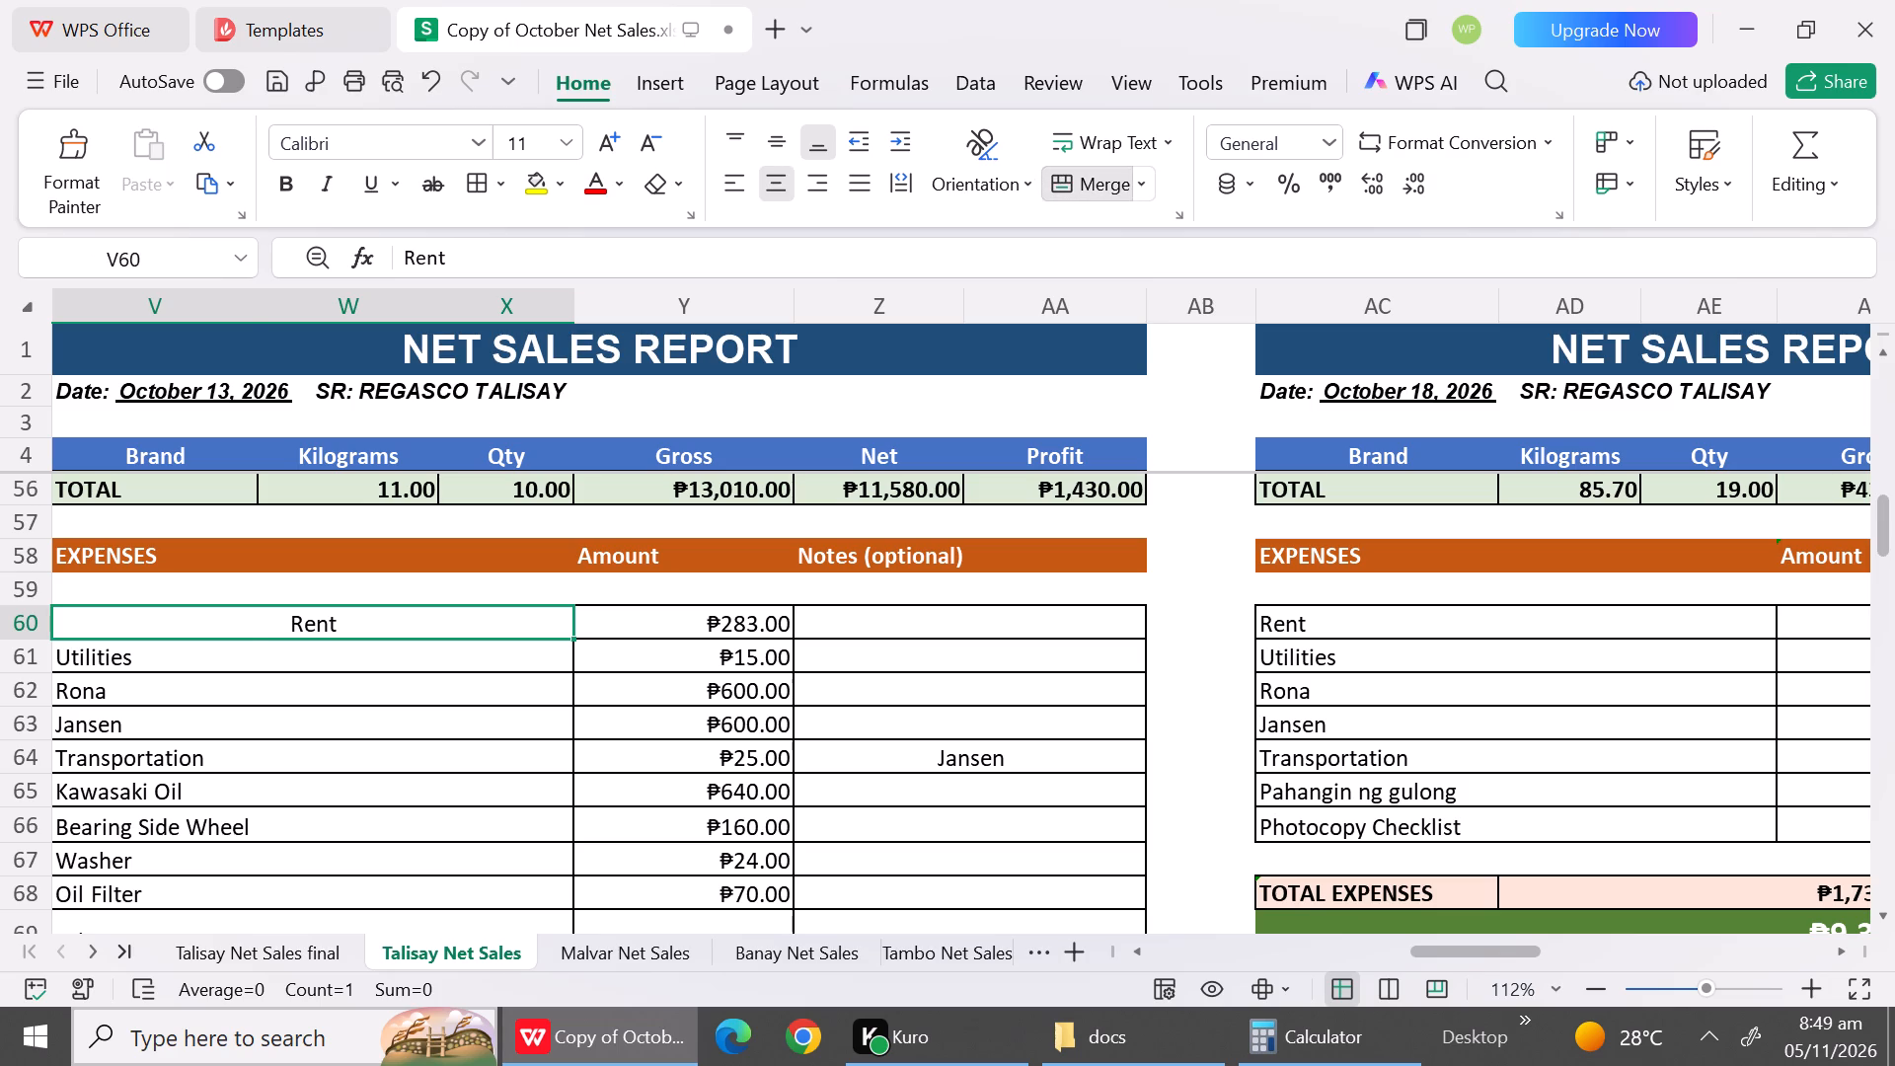
left_click(279, 668)
left_click_drag(137, 670, 515, 639)
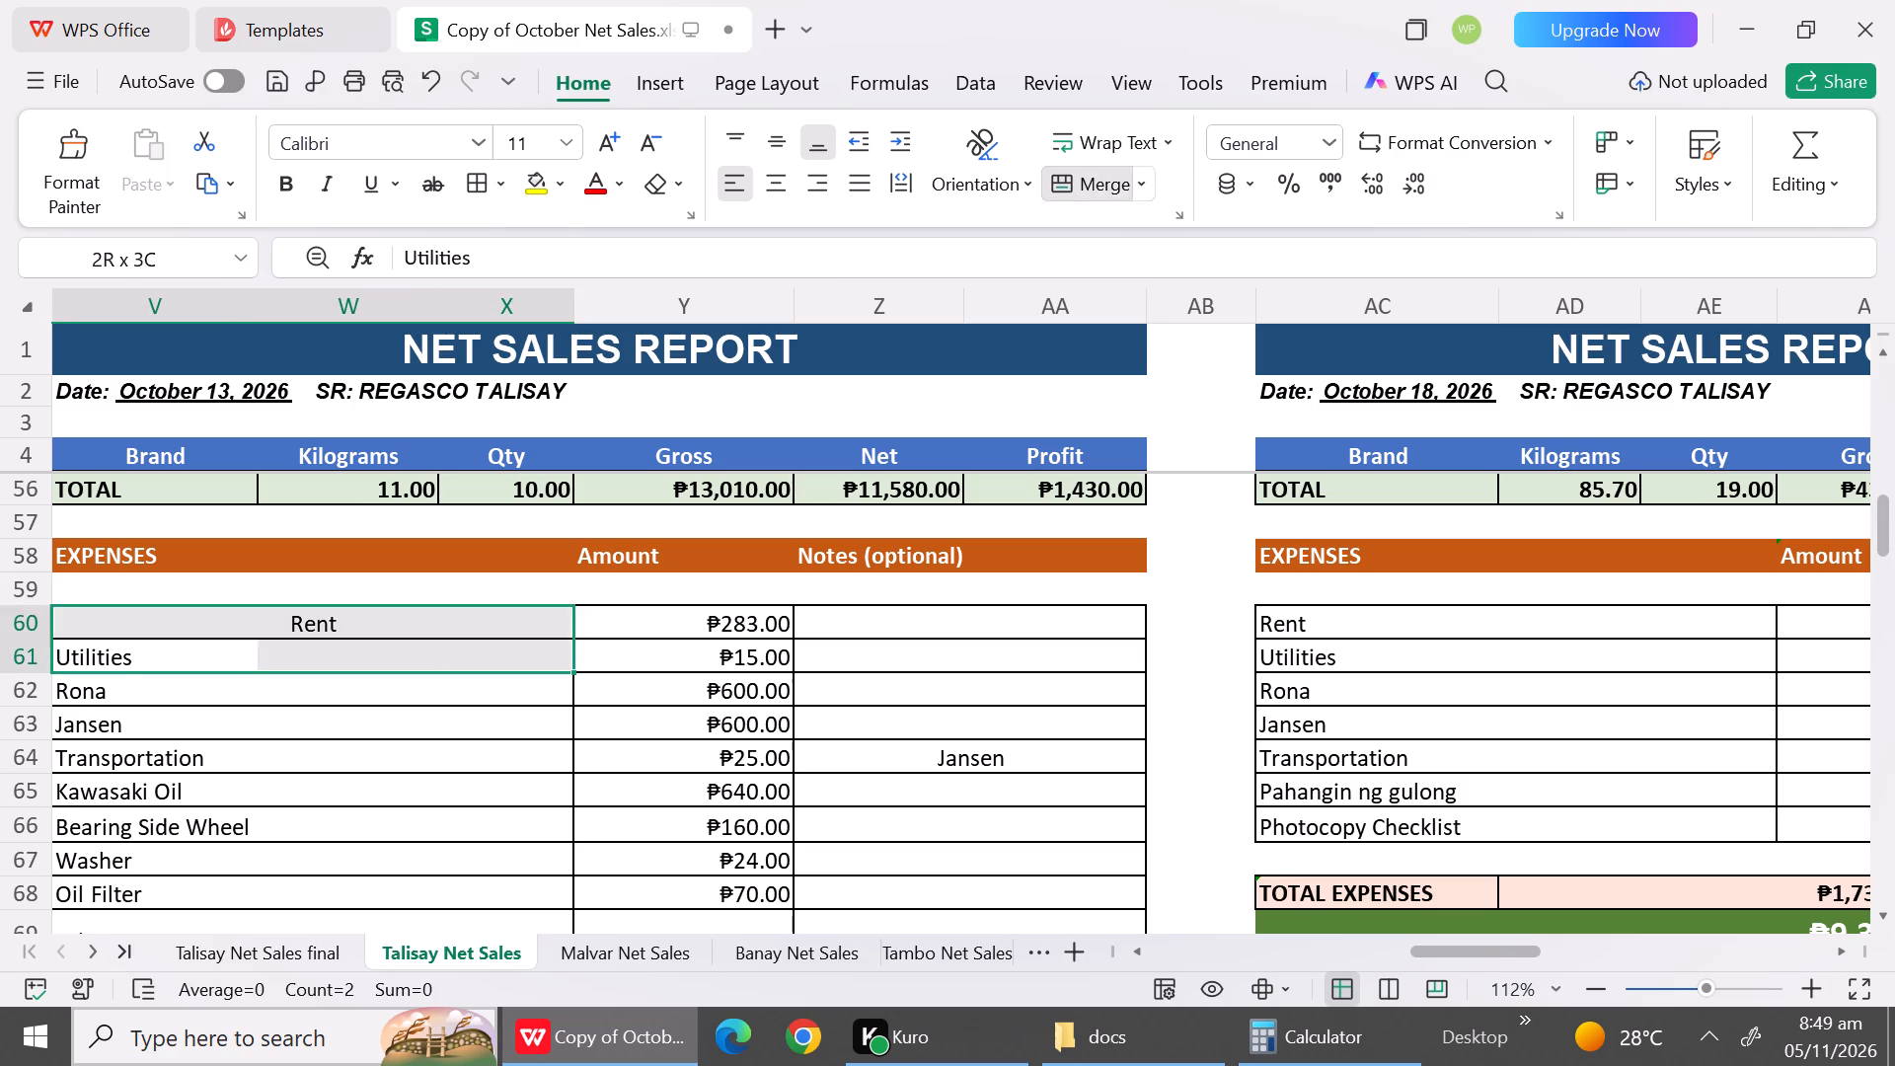
left_click_drag(515, 639, 530, 649)
left_click(1090, 169)
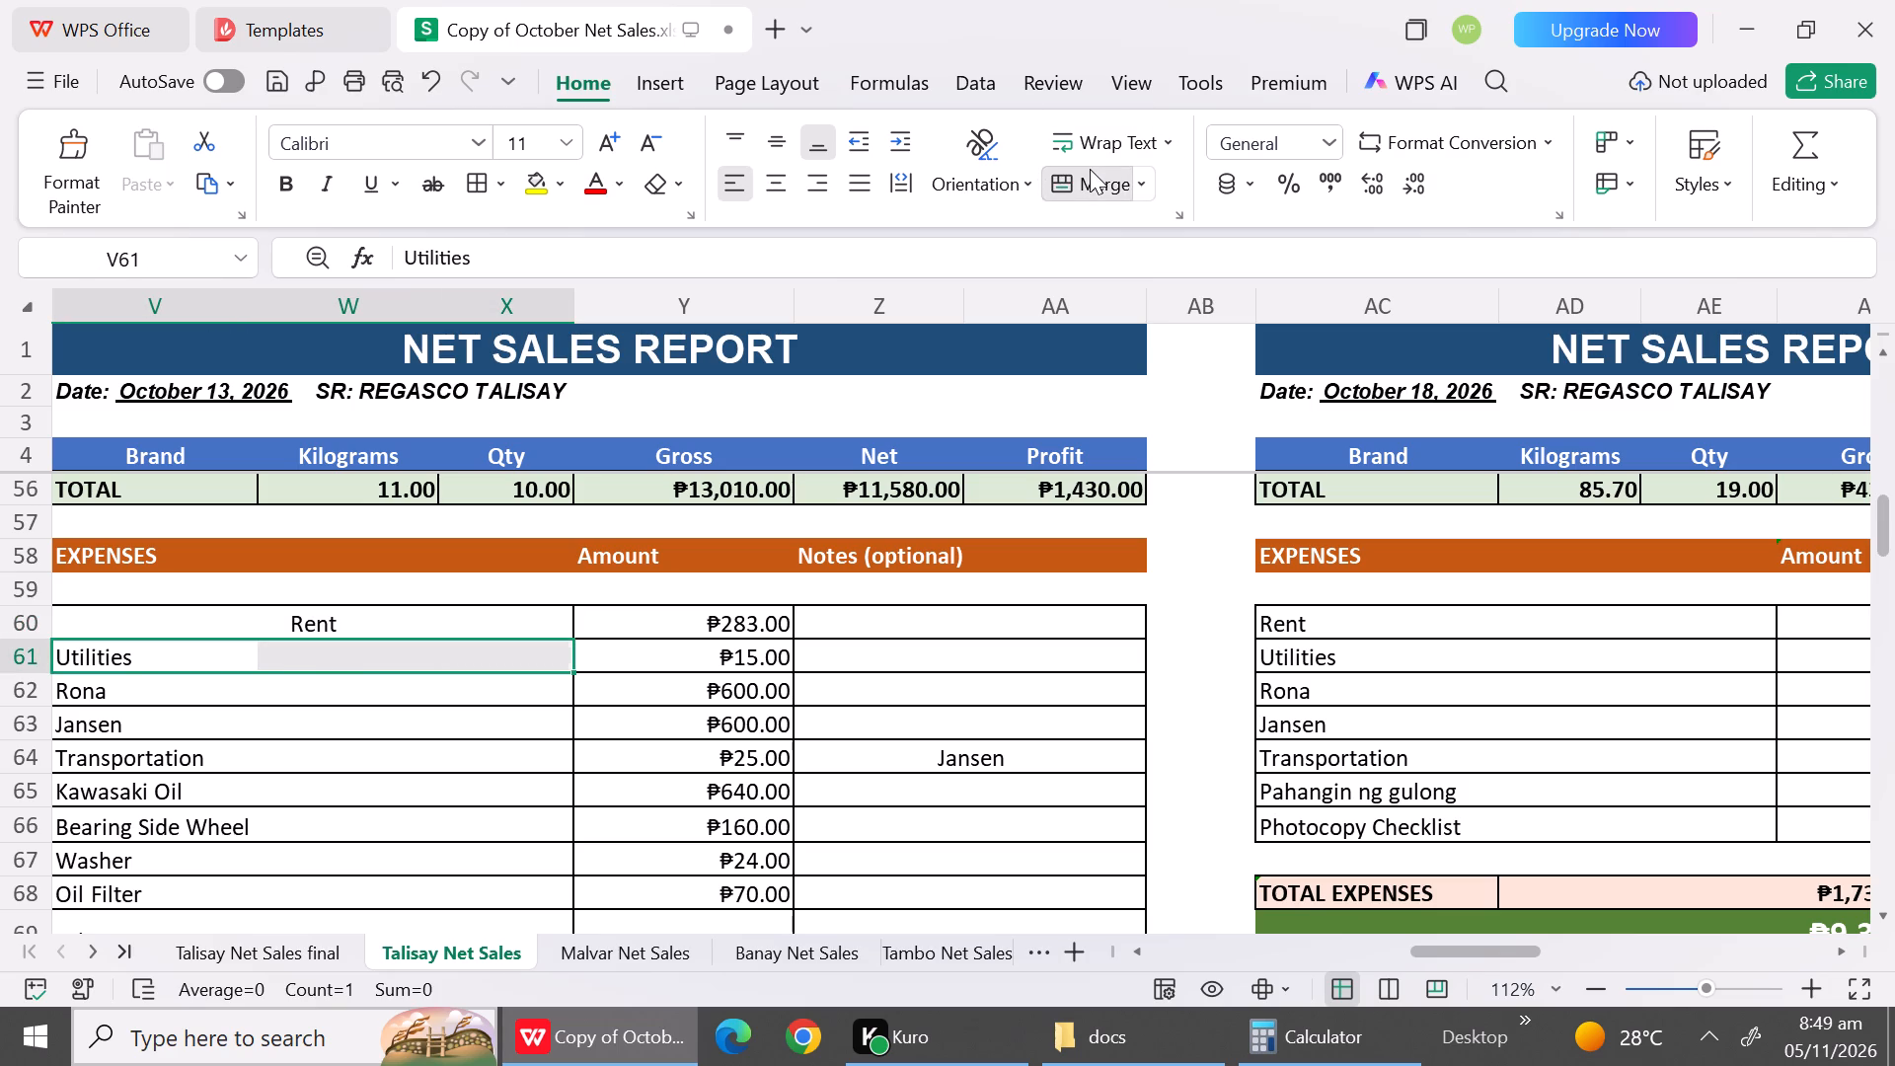
Merge the Rona, Jansen, Transportation and Kawasaki Oil labels in rows 62 to 65 across columns V to X, each row separately.
left_click_drag(85, 699, 444, 692)
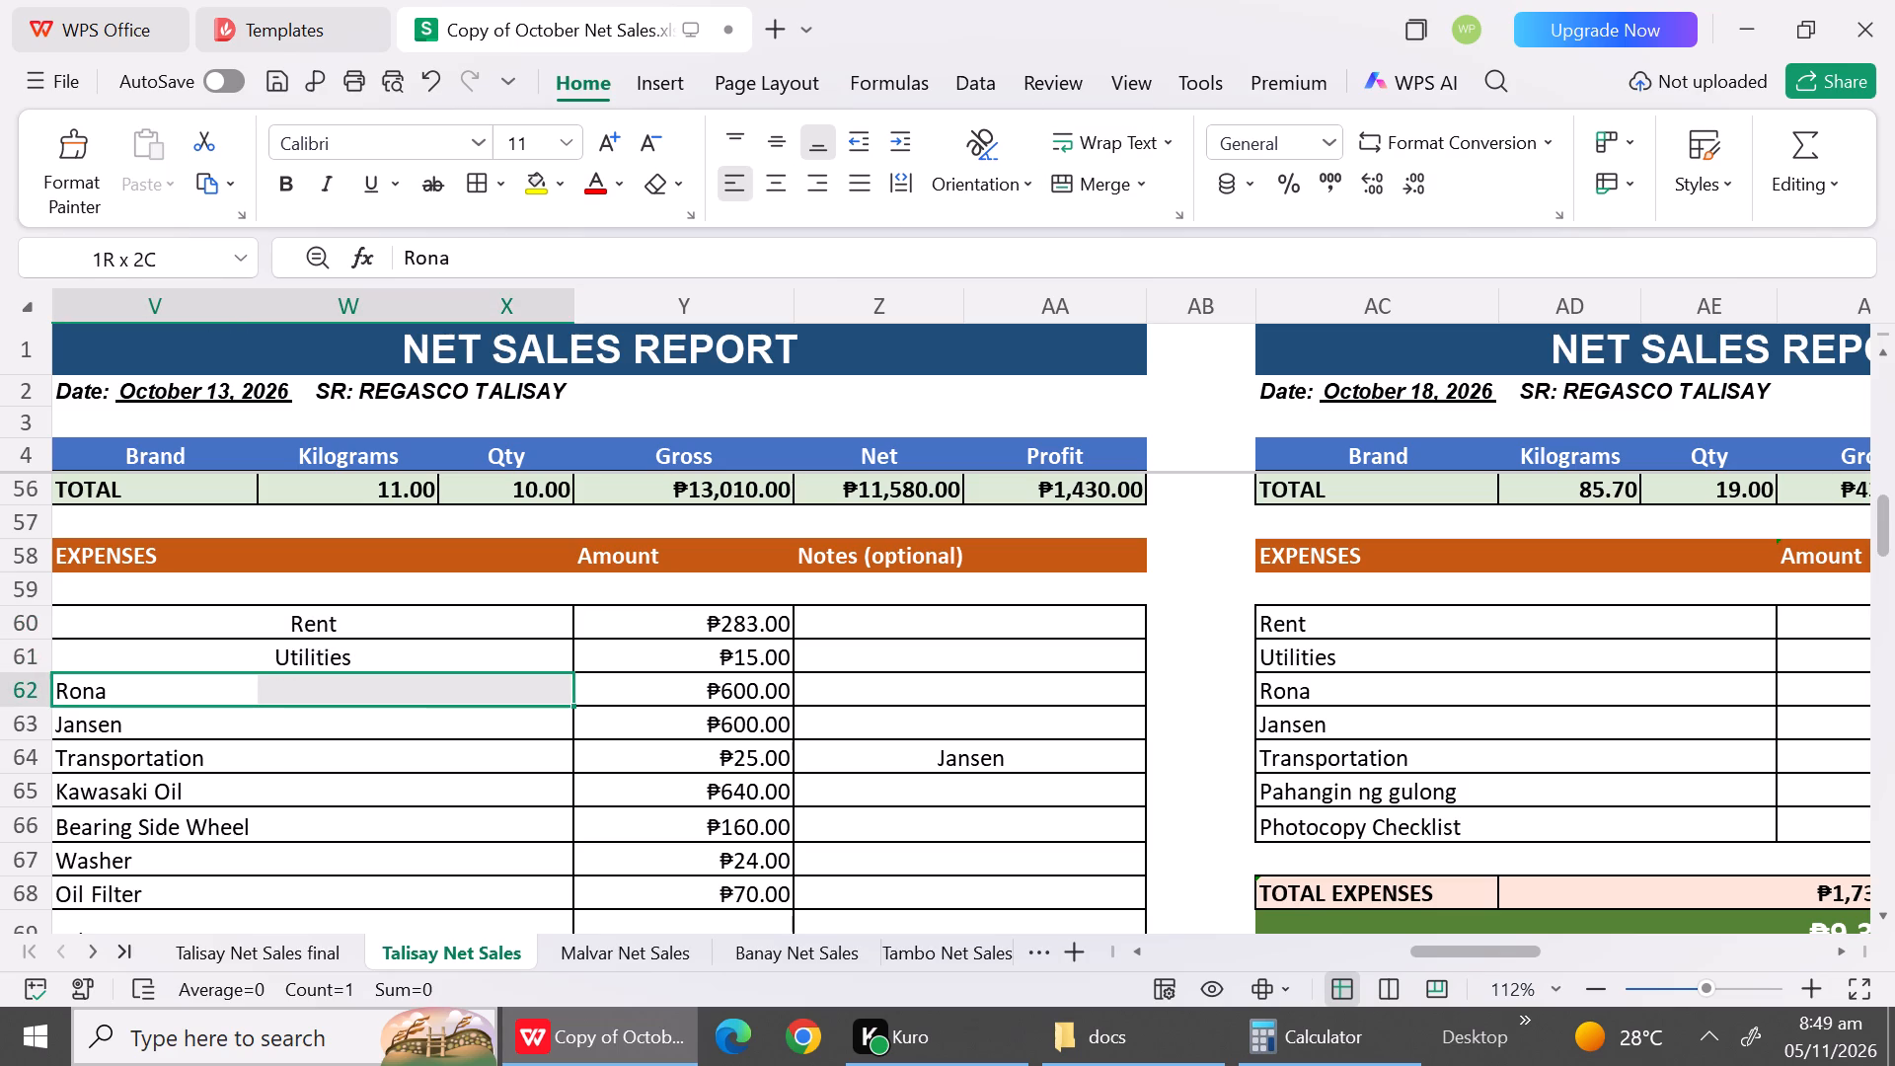
left_click_drag(444, 692, 451, 693)
left_click(1078, 178)
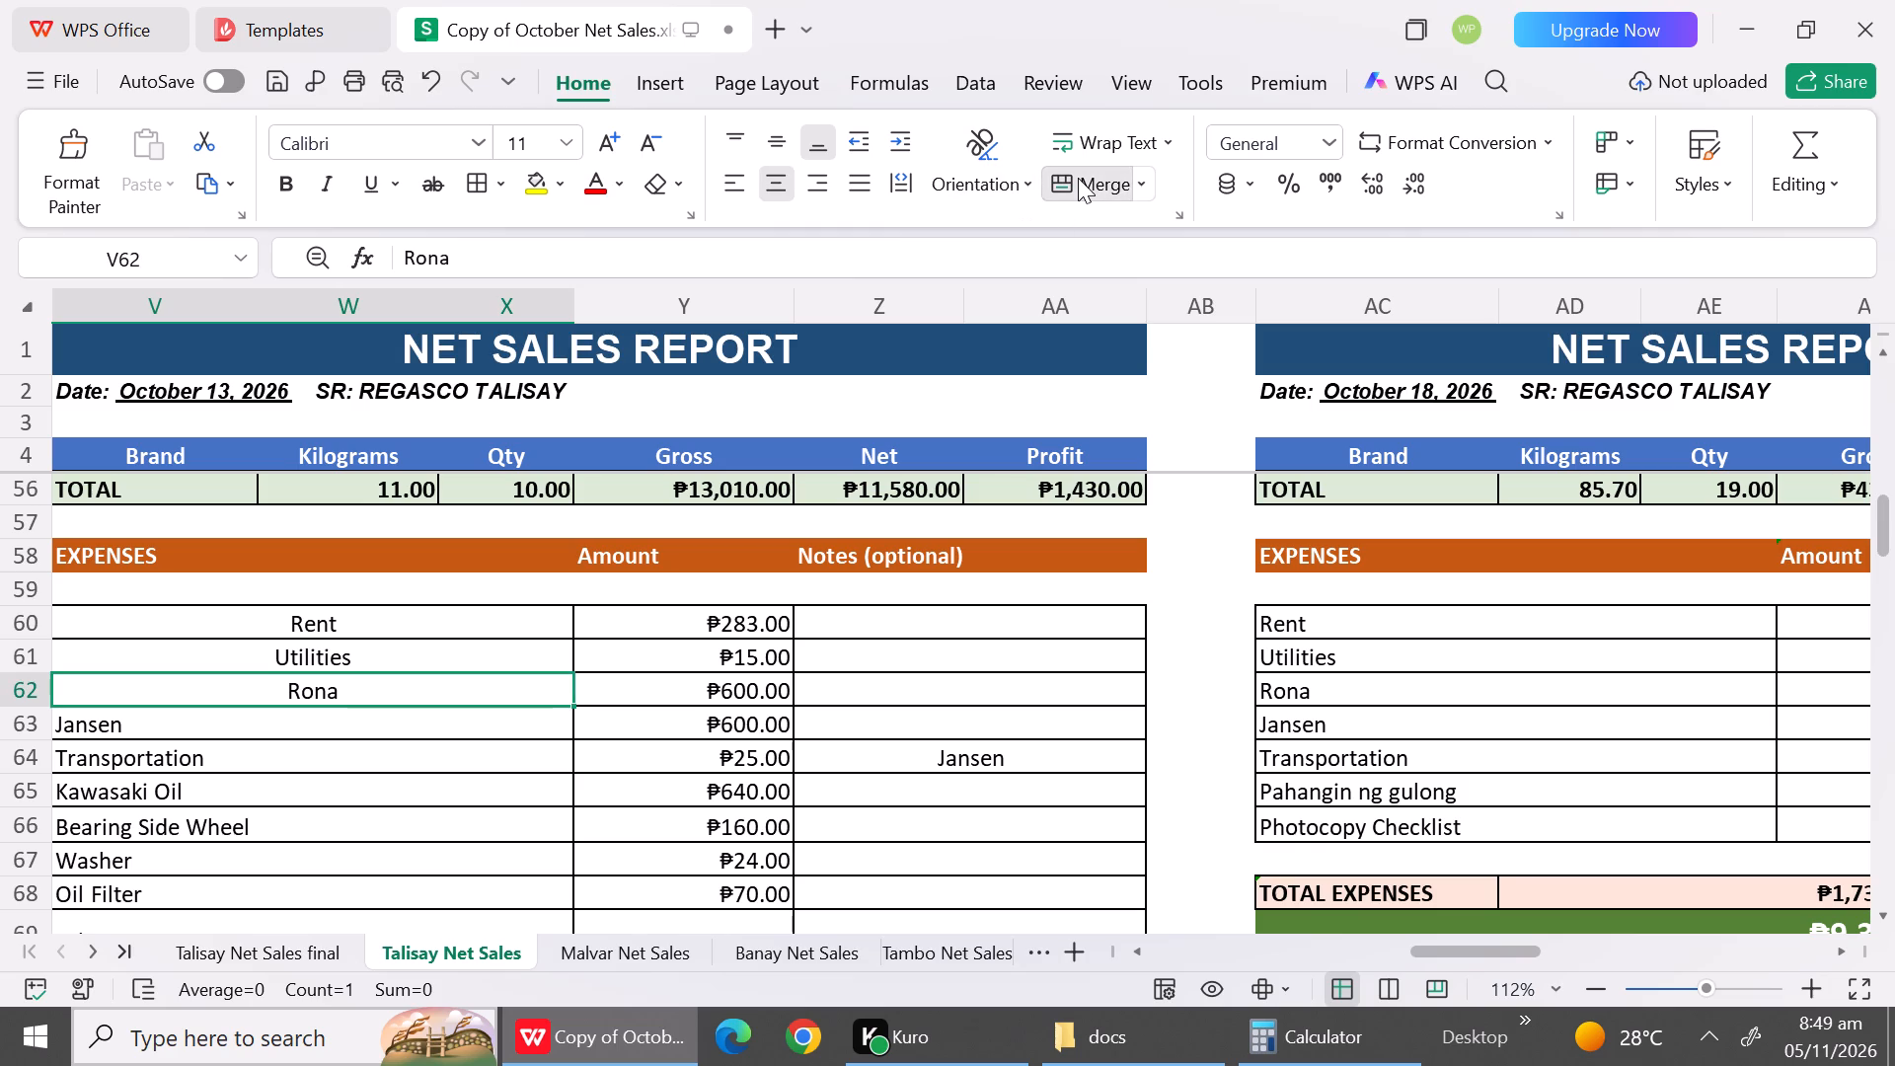
left_click_drag(73, 736, 465, 728)
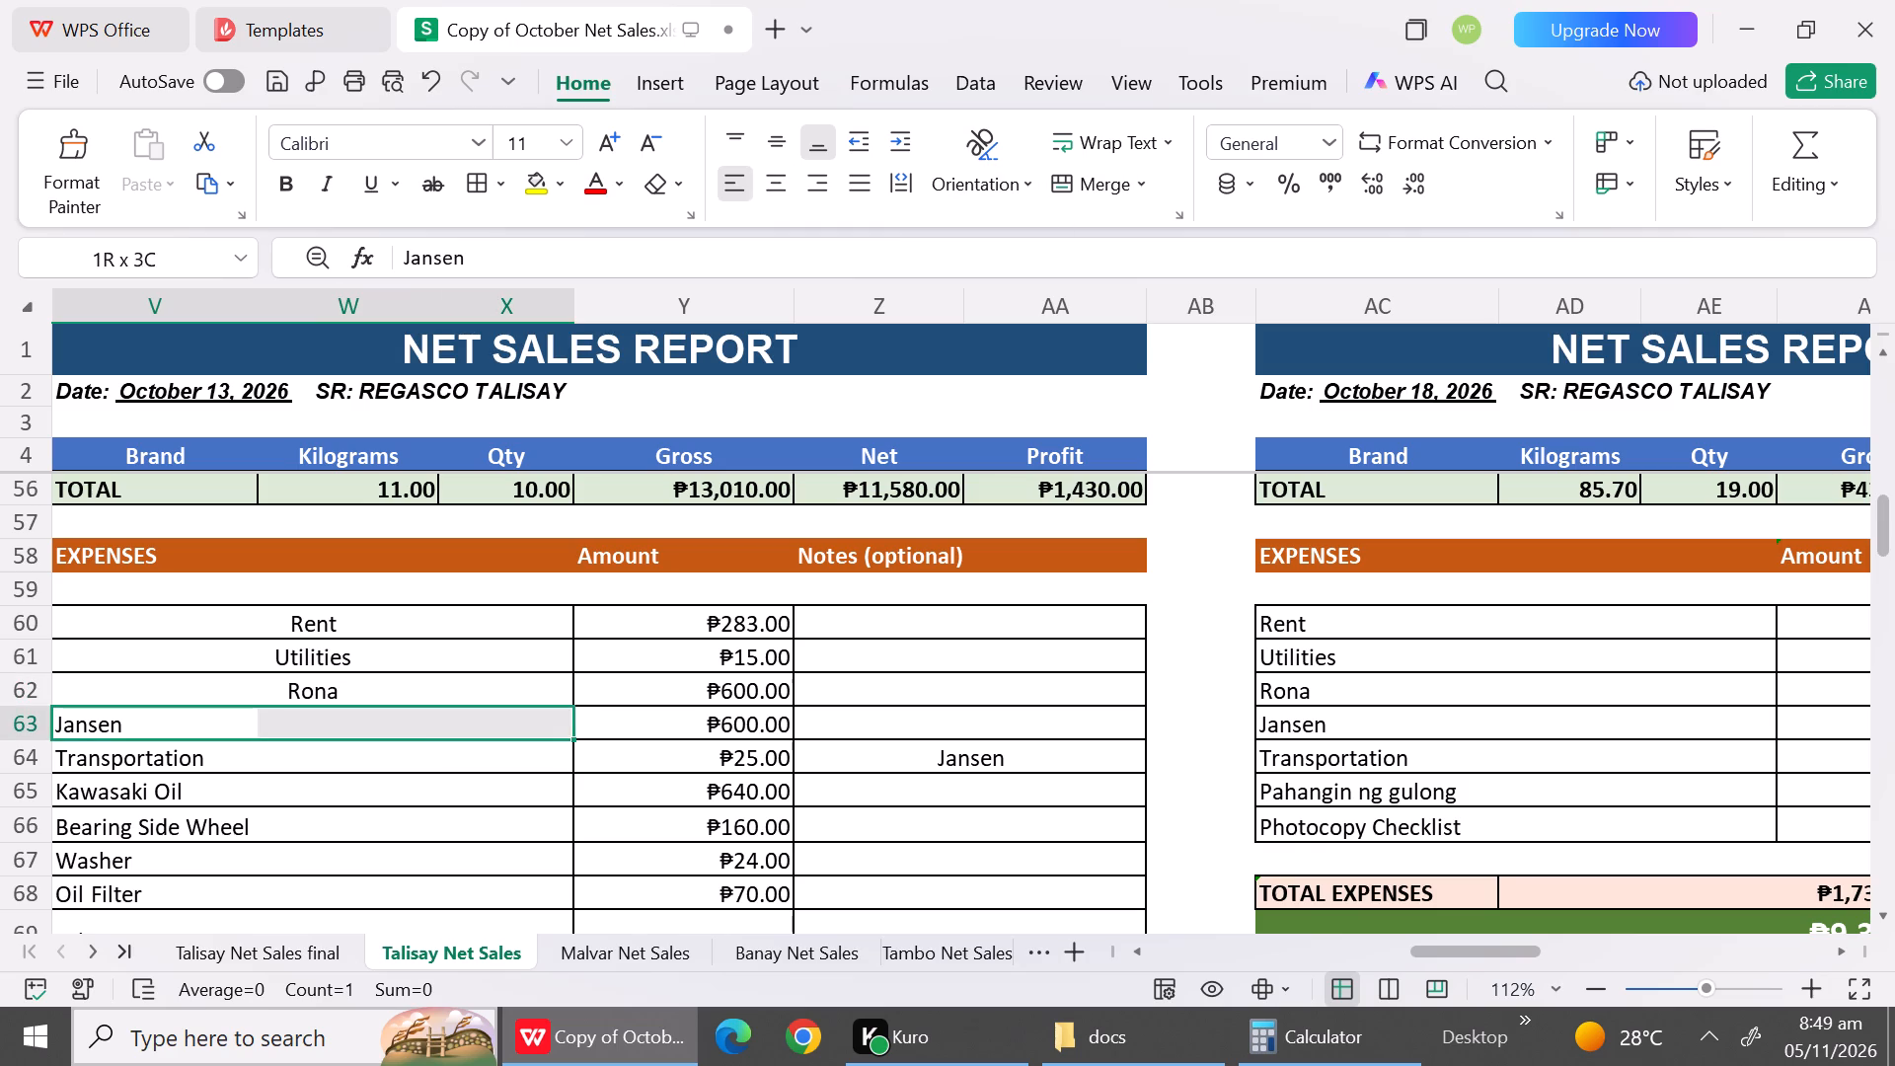
left_click_drag(465, 728, 461, 723)
left_click(1082, 190)
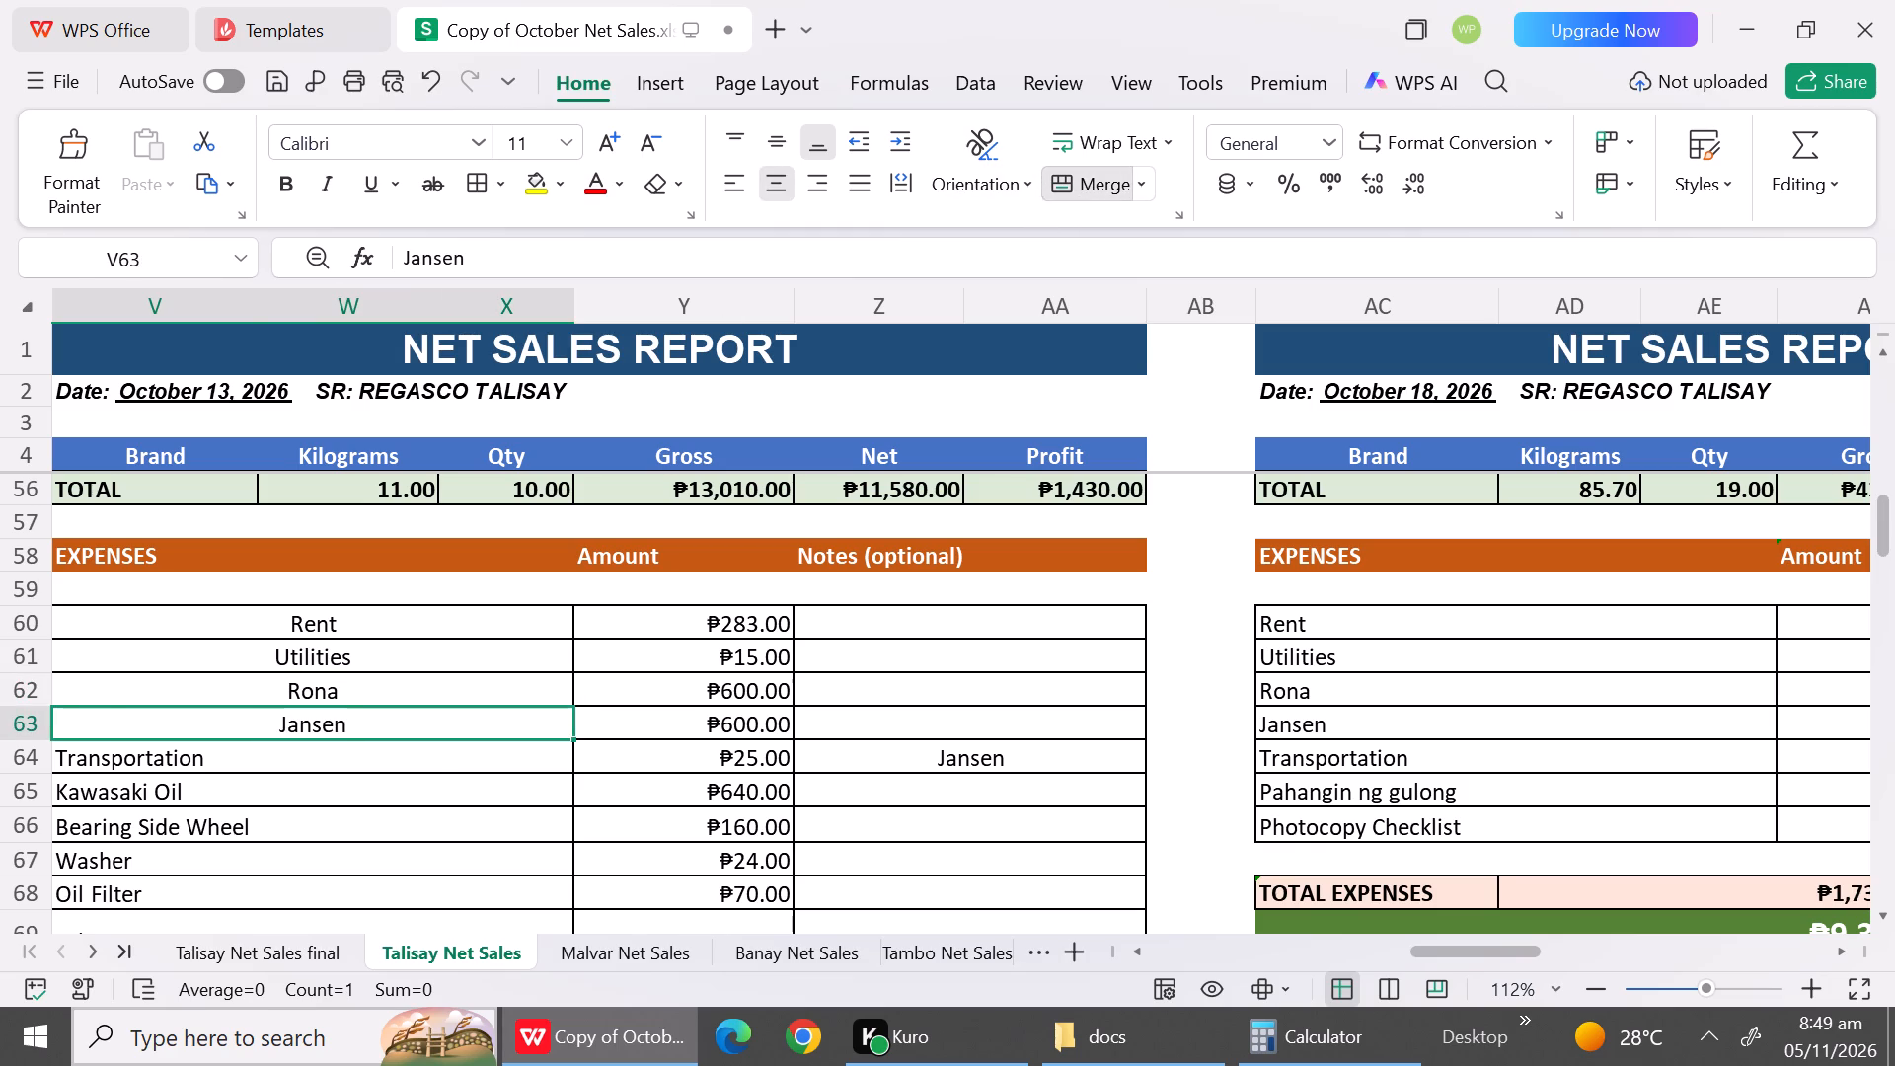
left_click_drag(118, 751, 509, 741)
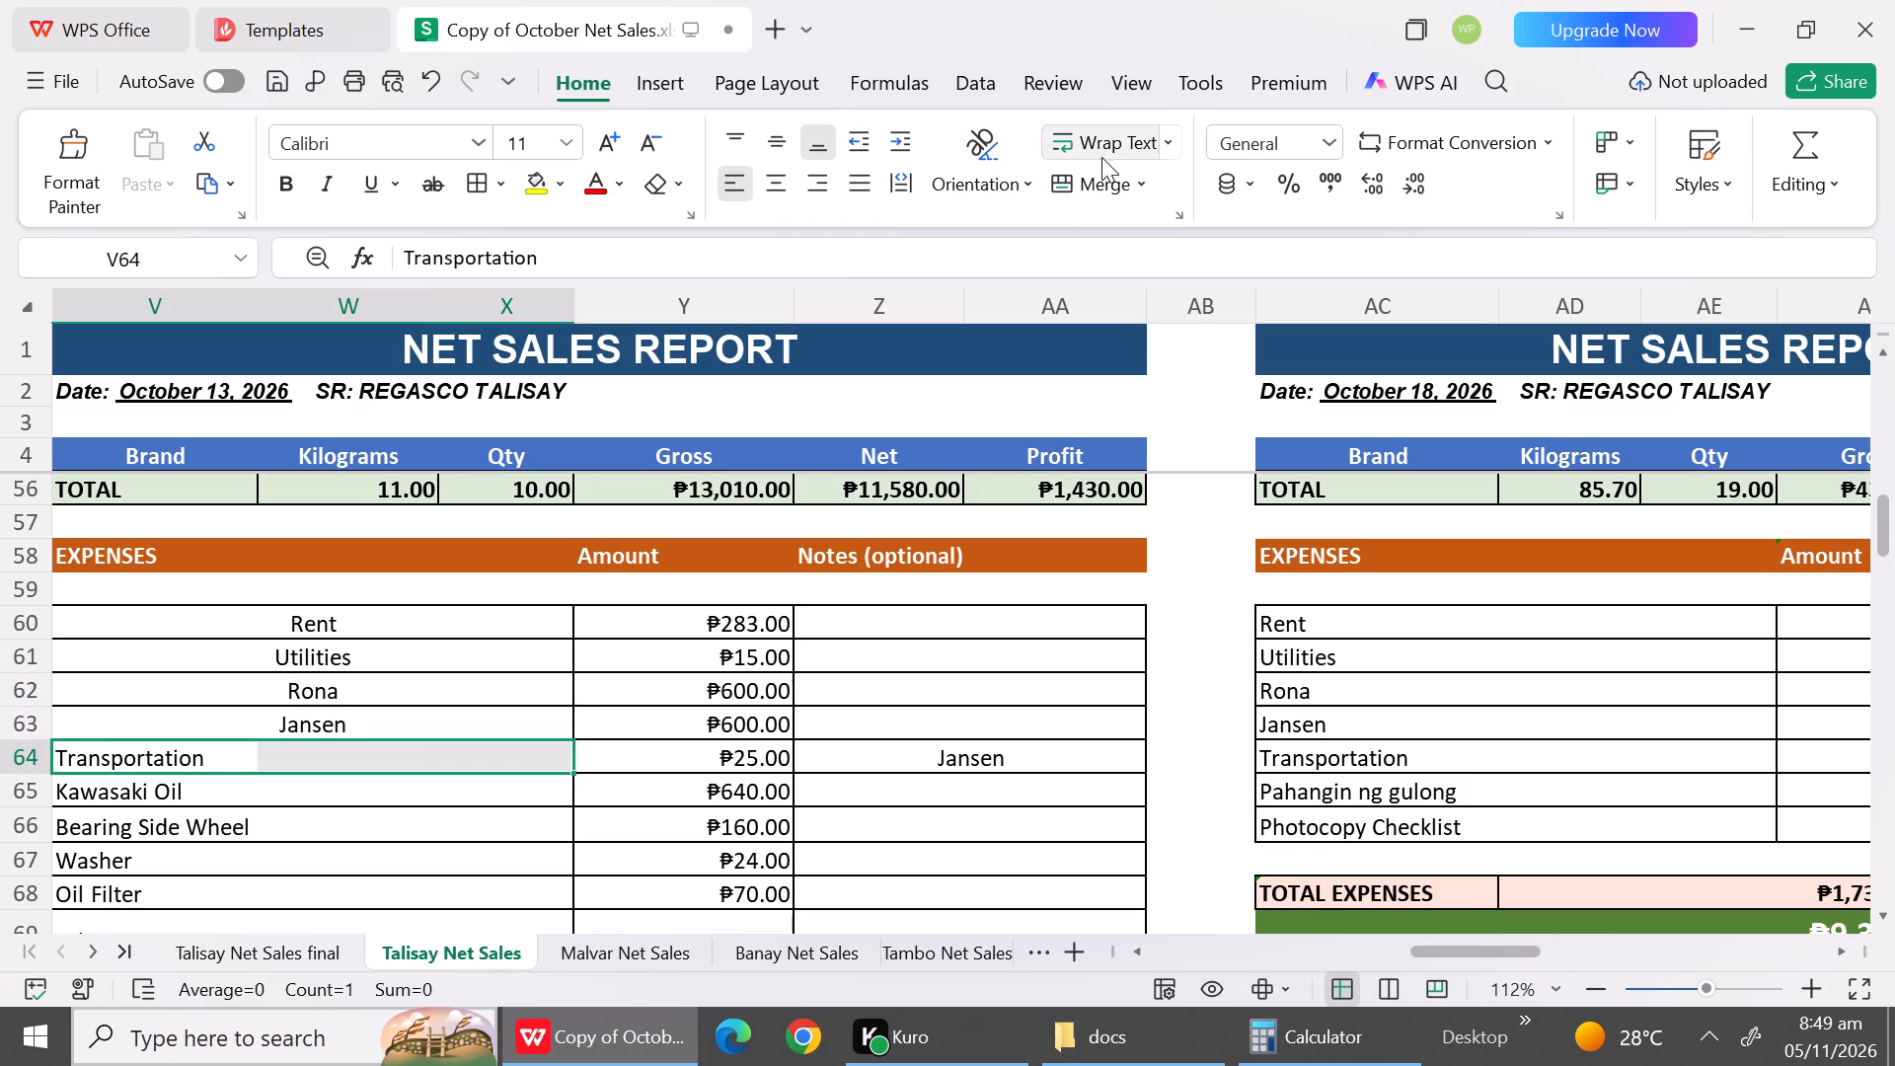
left_click(1099, 182)
left_click_drag(161, 790, 512, 765)
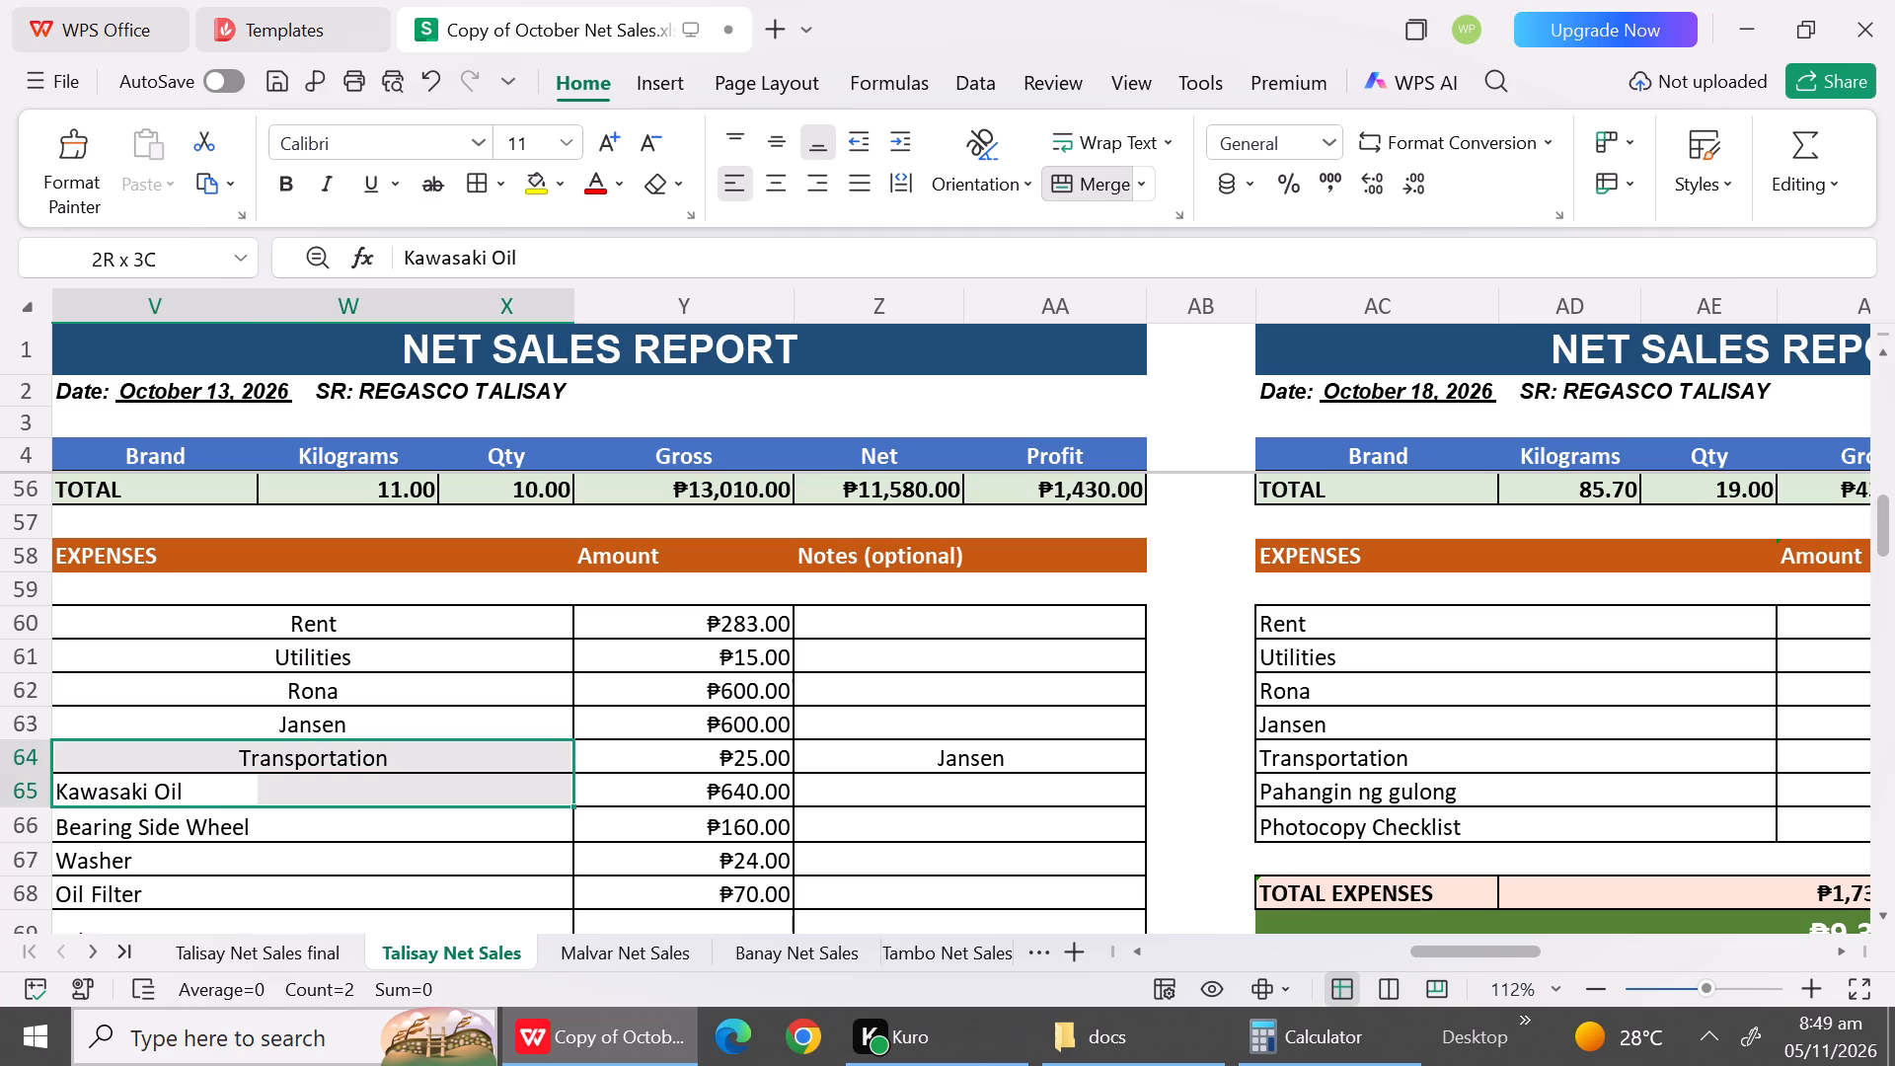
left_click_drag(512, 765, 545, 796)
left_click(1075, 187)
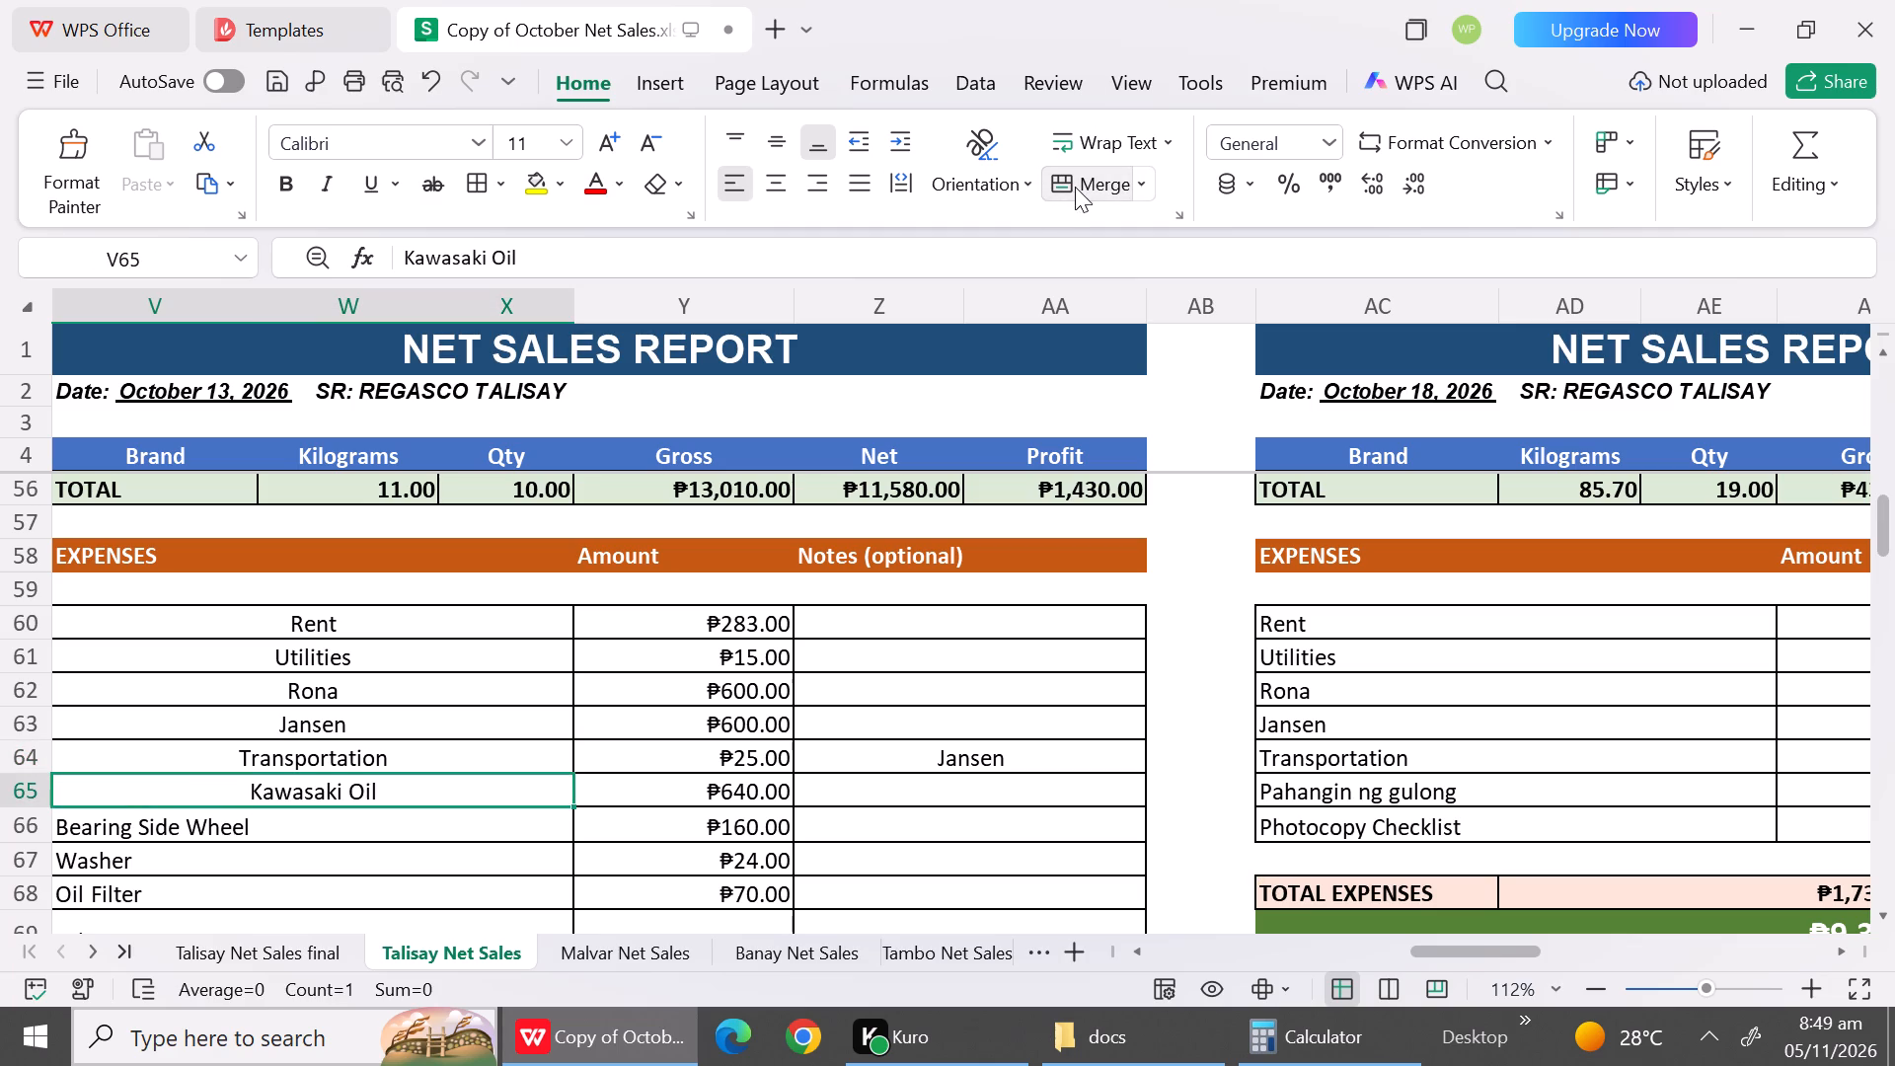
Merge the Bearing Side Wheel, Washer and Oil Filter labels in rows 66 to 68 across columns V to X, each row separately.
left_click_drag(153, 825, 567, 820)
left_click(1087, 188)
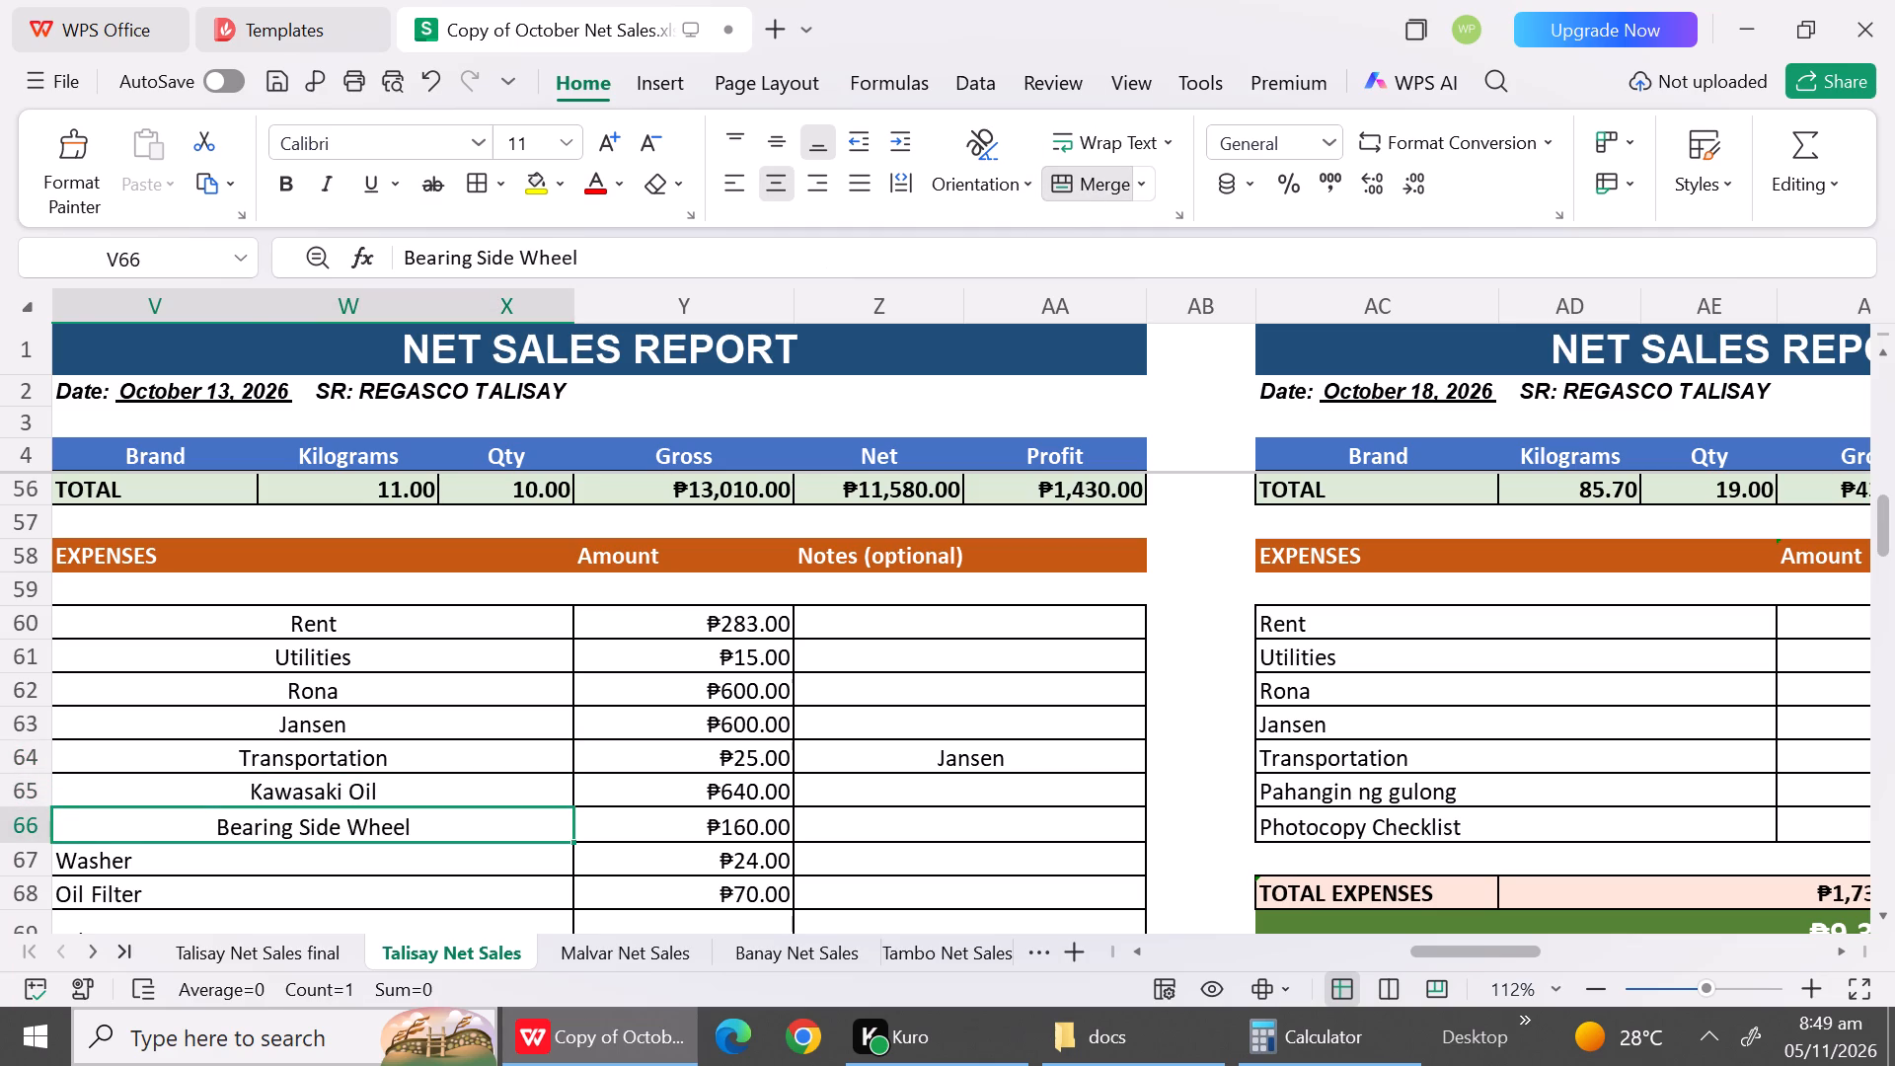
left_click_drag(106, 863, 540, 856)
left_click(1099, 184)
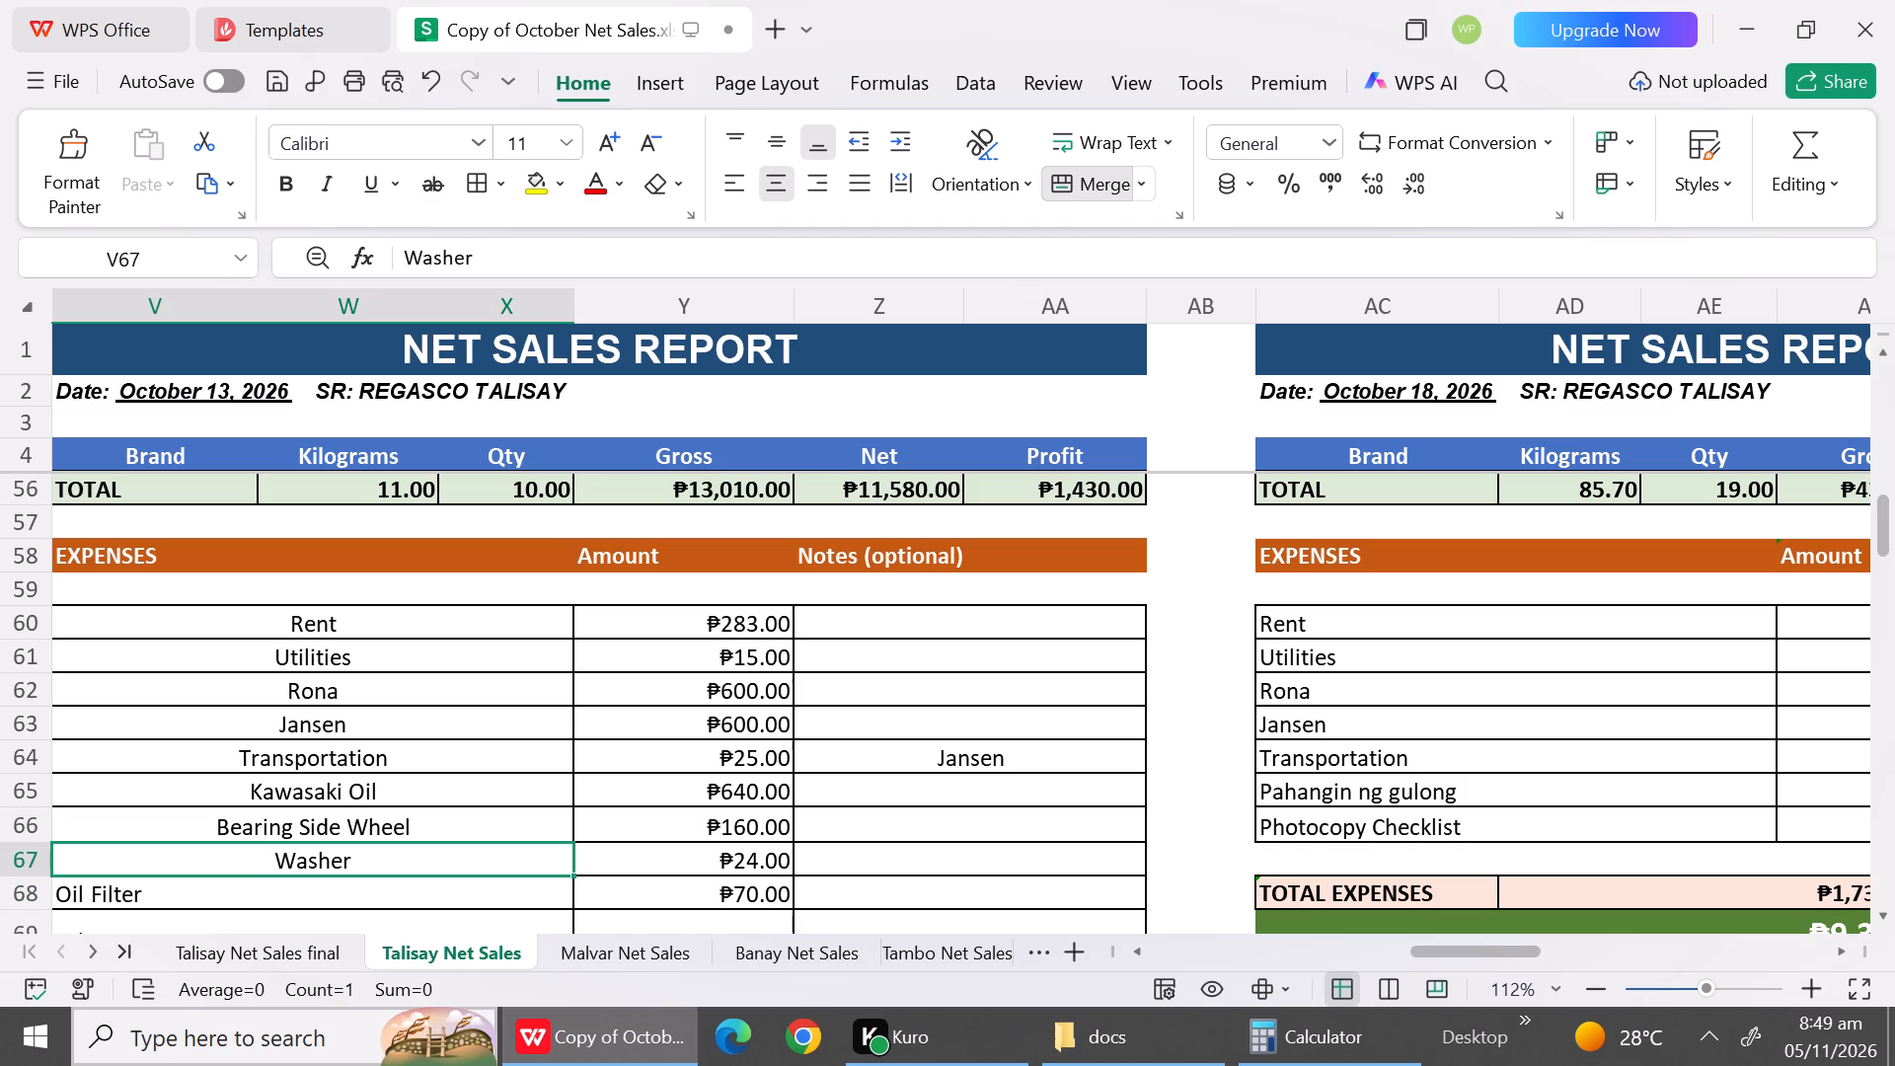
left_click_drag(76, 884, 507, 878)
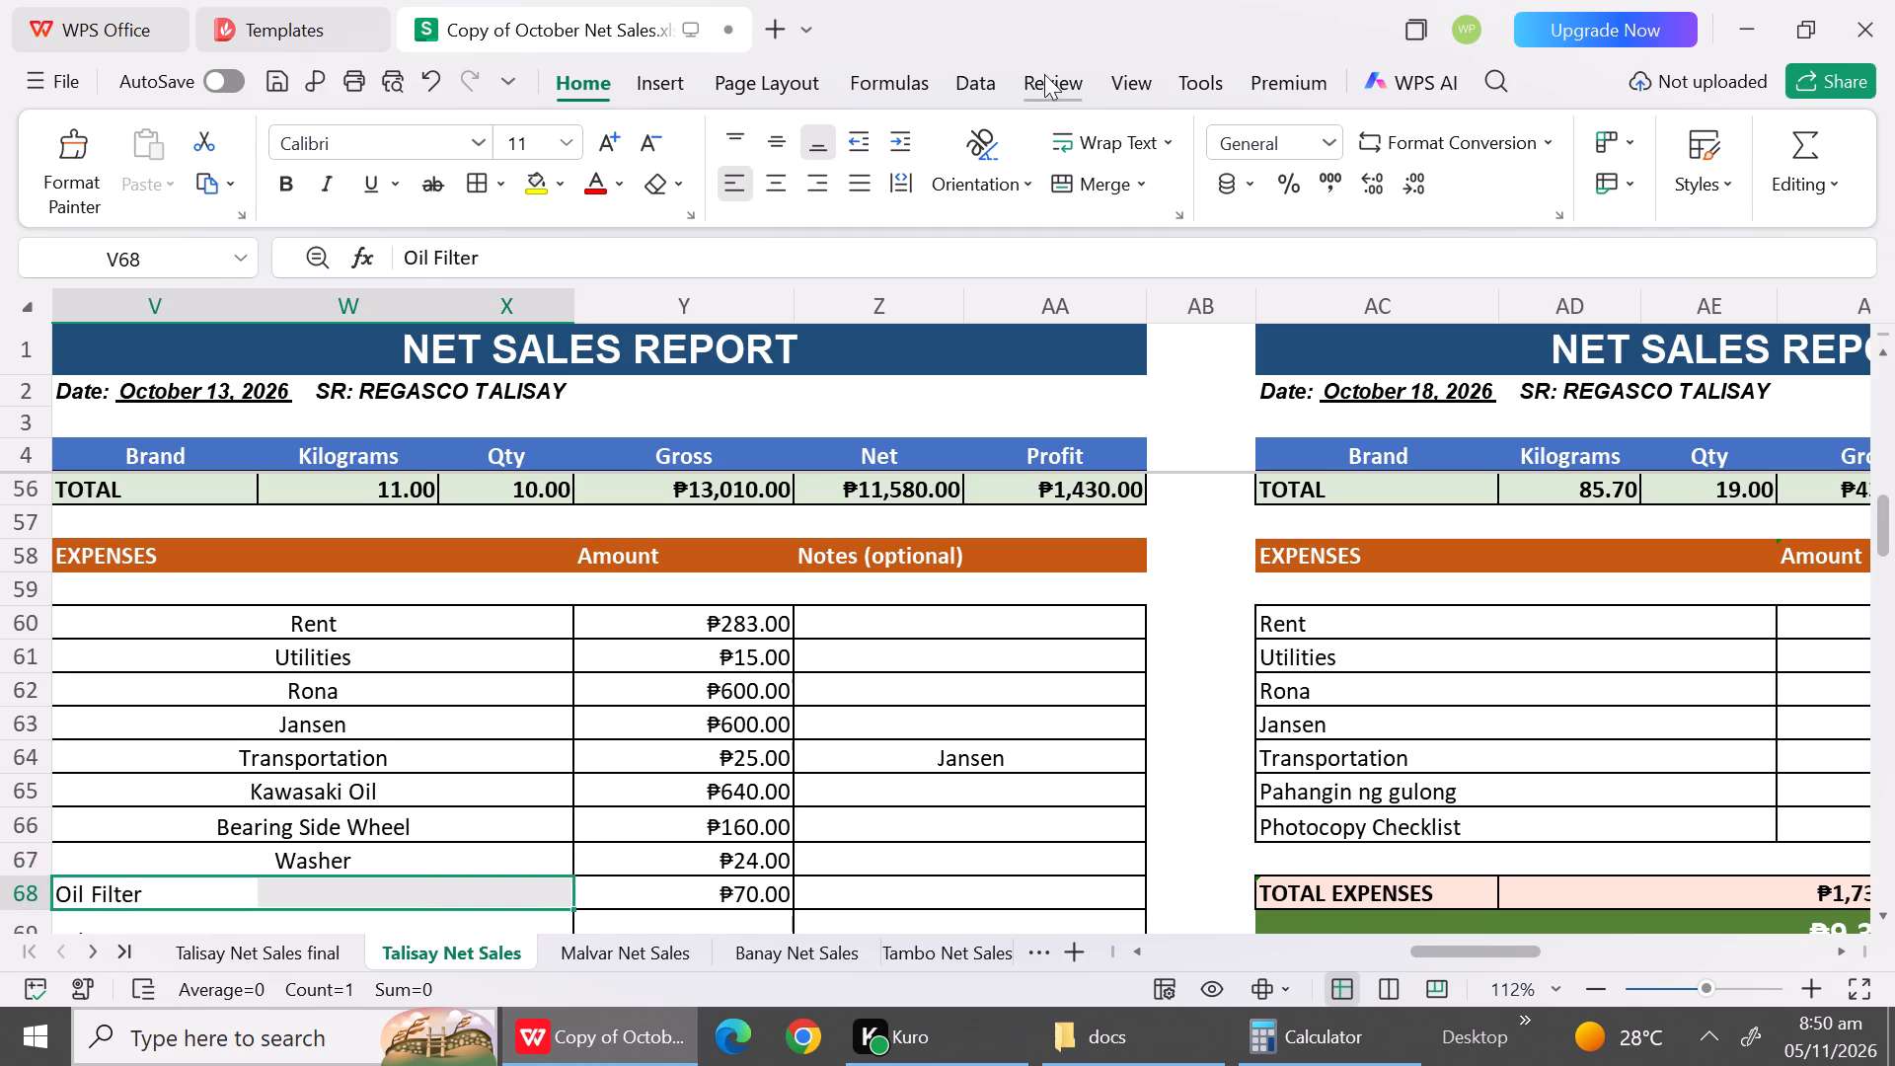
left_click(1112, 172)
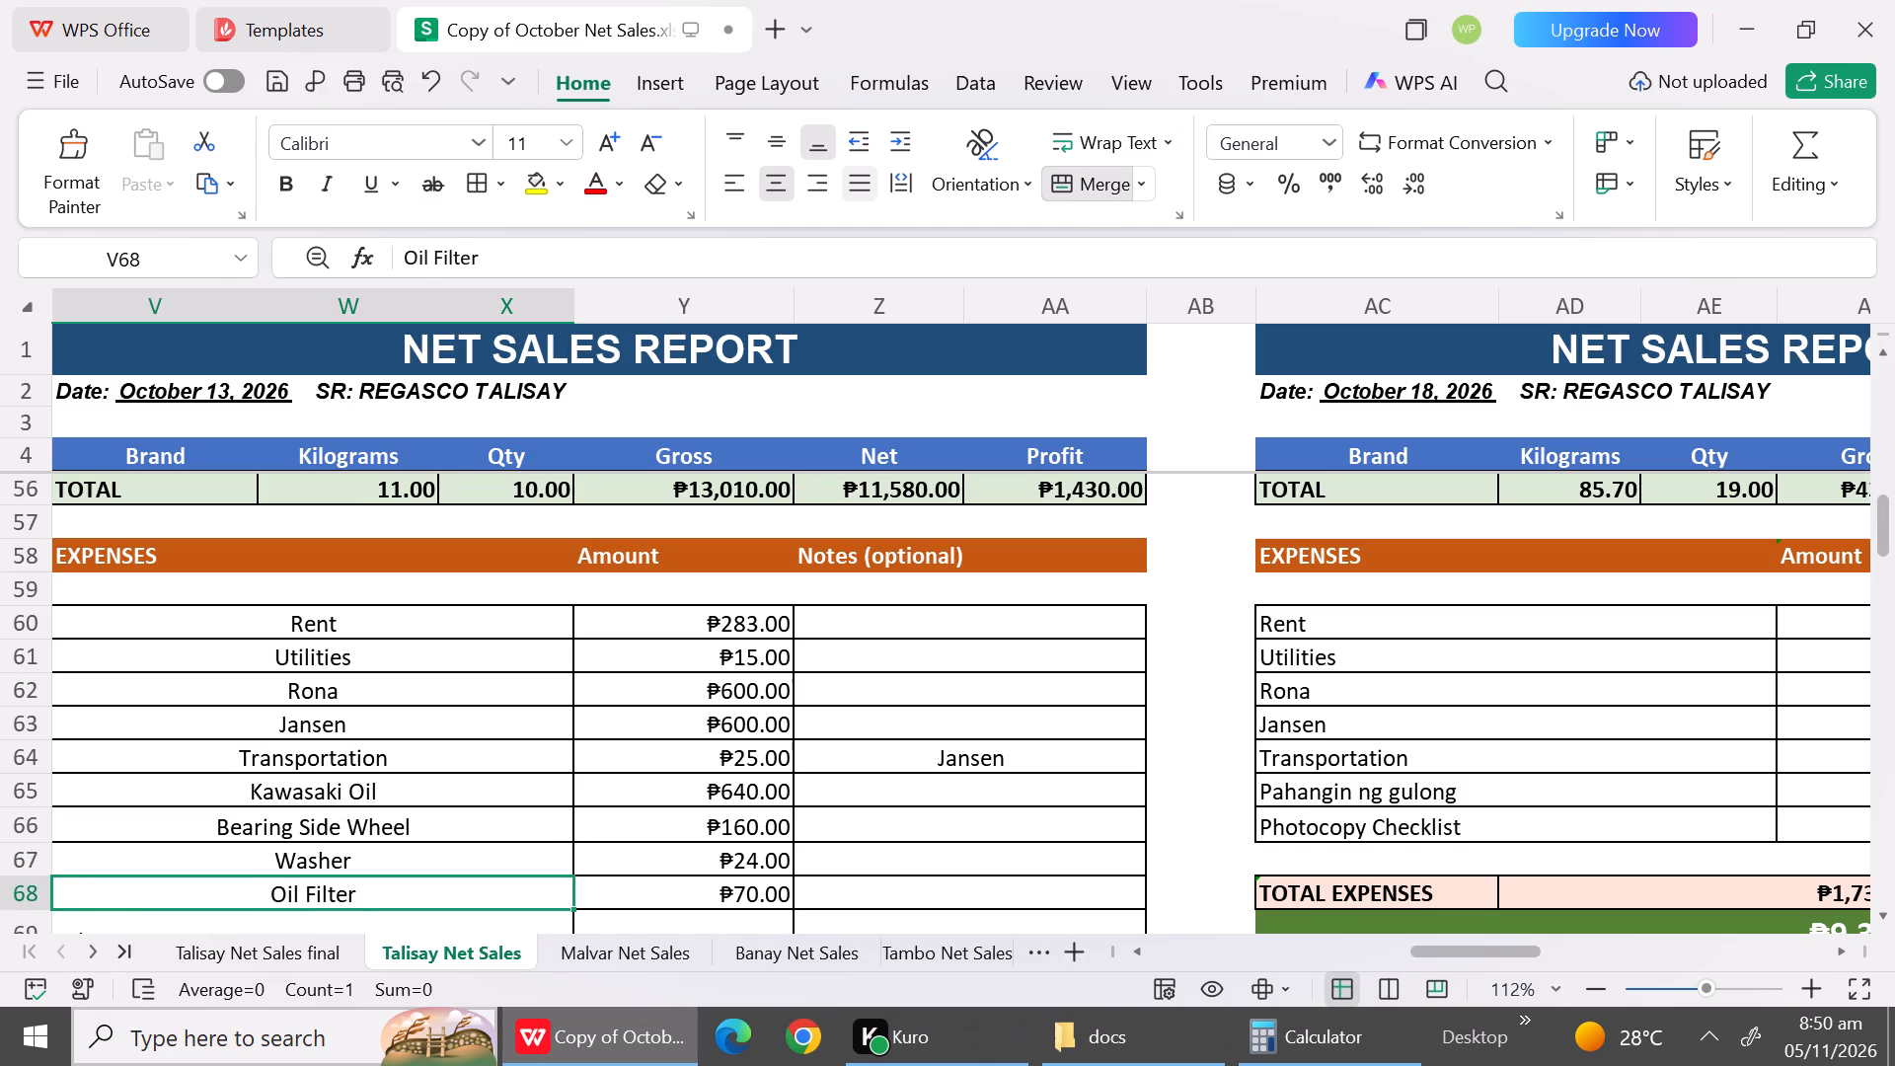
Left-align the merged expense labels from Rent to Oil Filter in rows 60 to 68.
left_click_drag(130, 619, 179, 900)
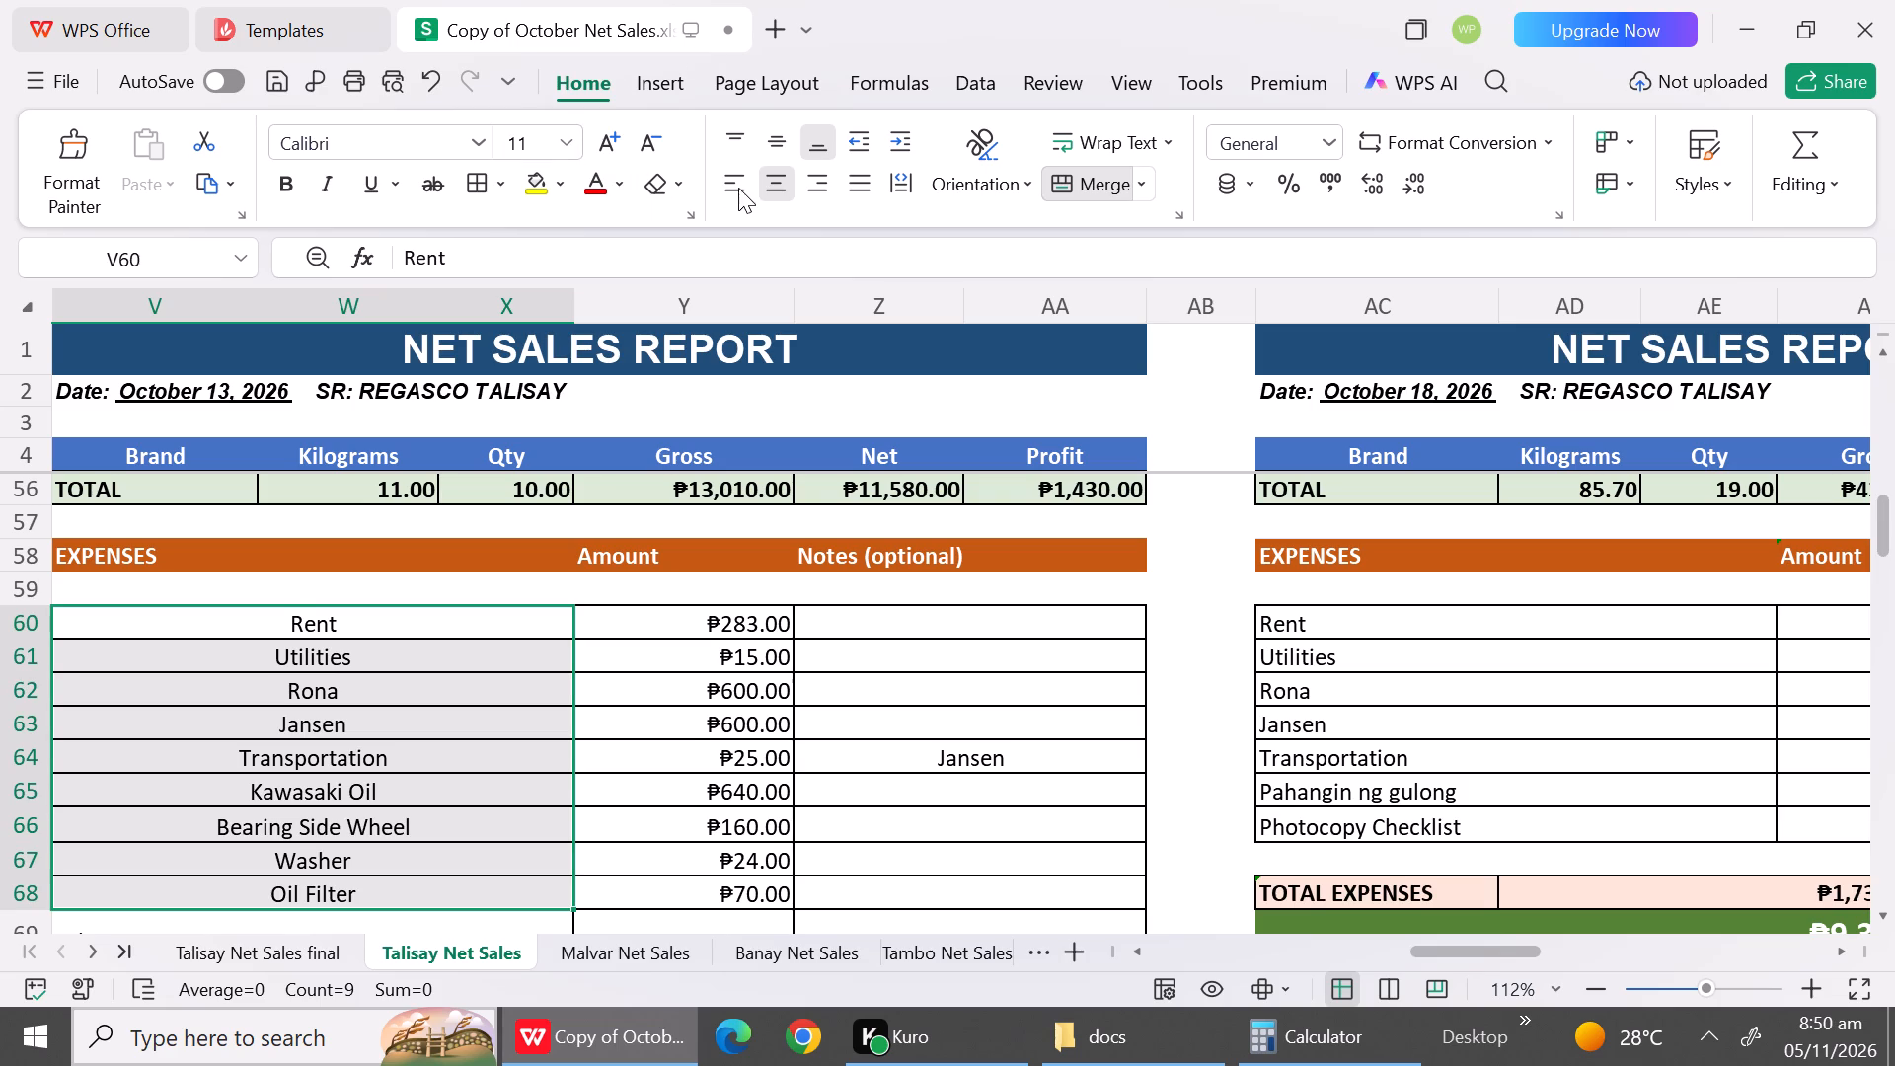
left_click(738, 190)
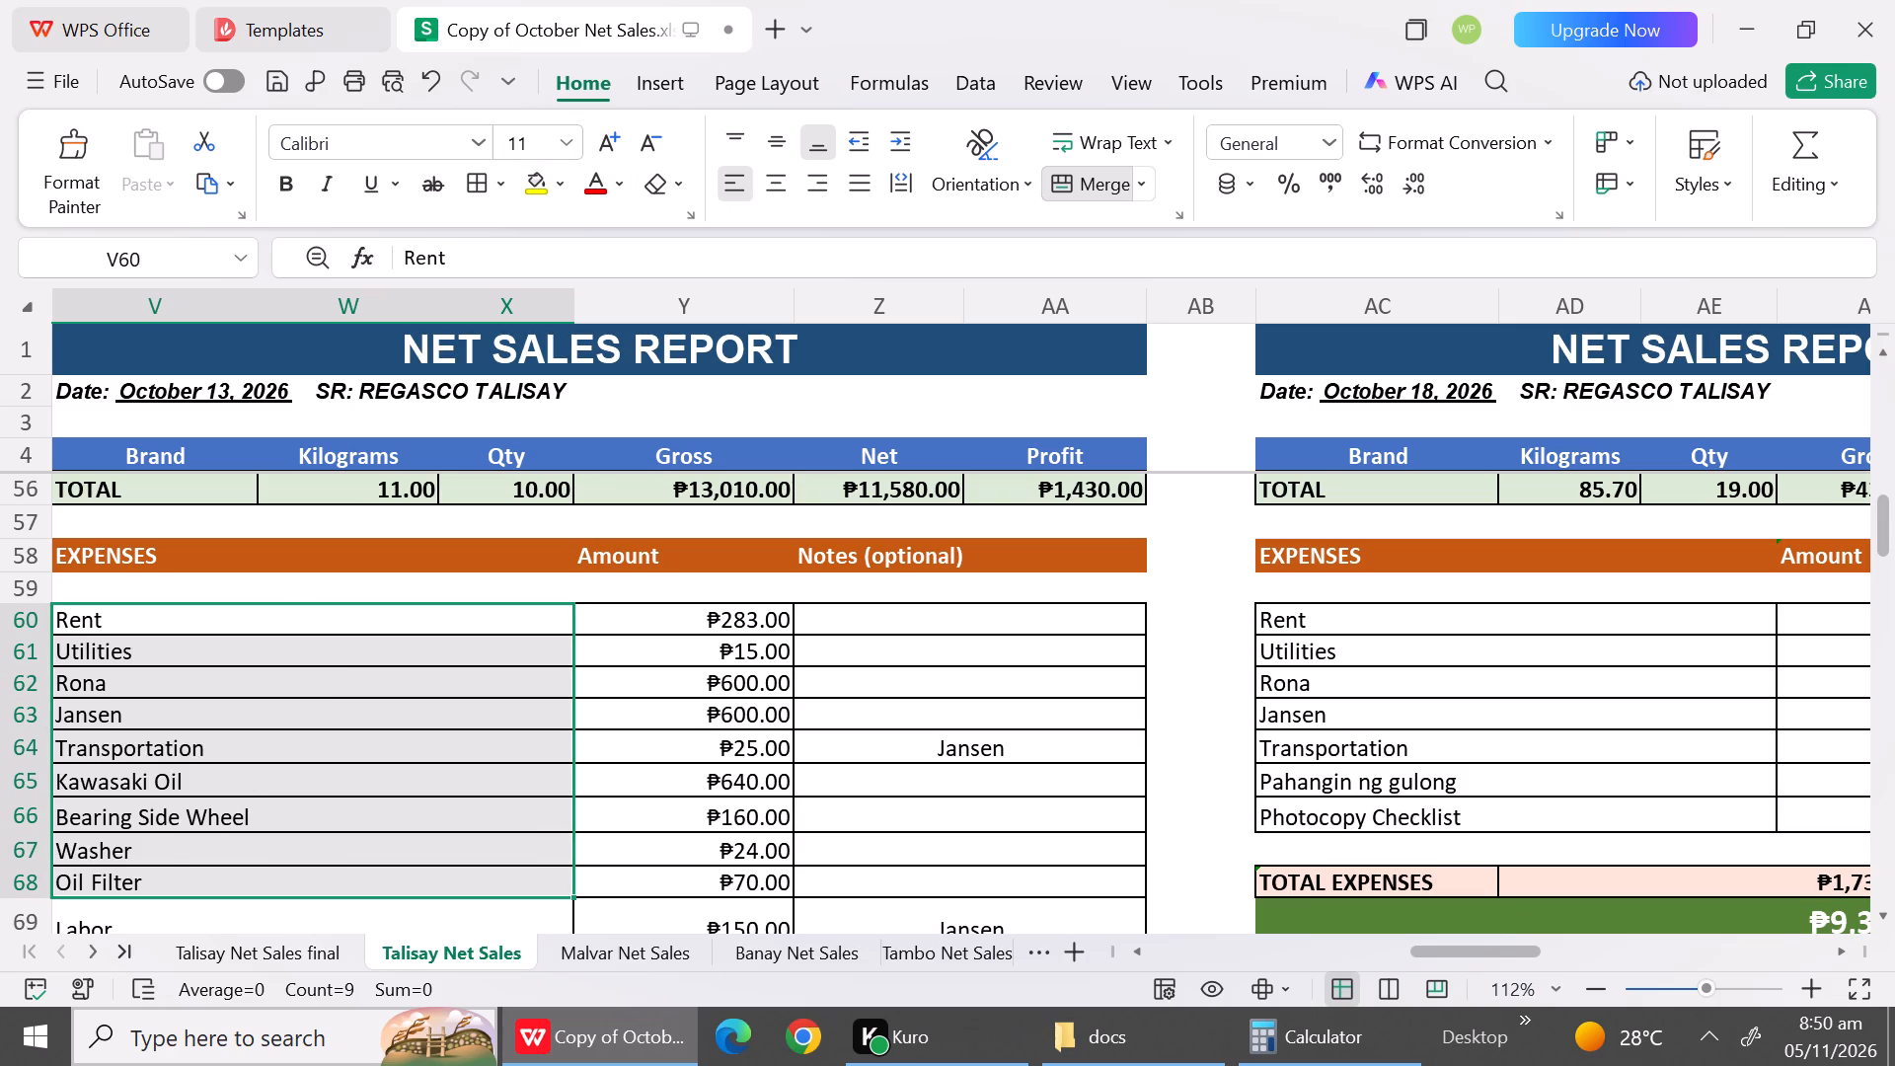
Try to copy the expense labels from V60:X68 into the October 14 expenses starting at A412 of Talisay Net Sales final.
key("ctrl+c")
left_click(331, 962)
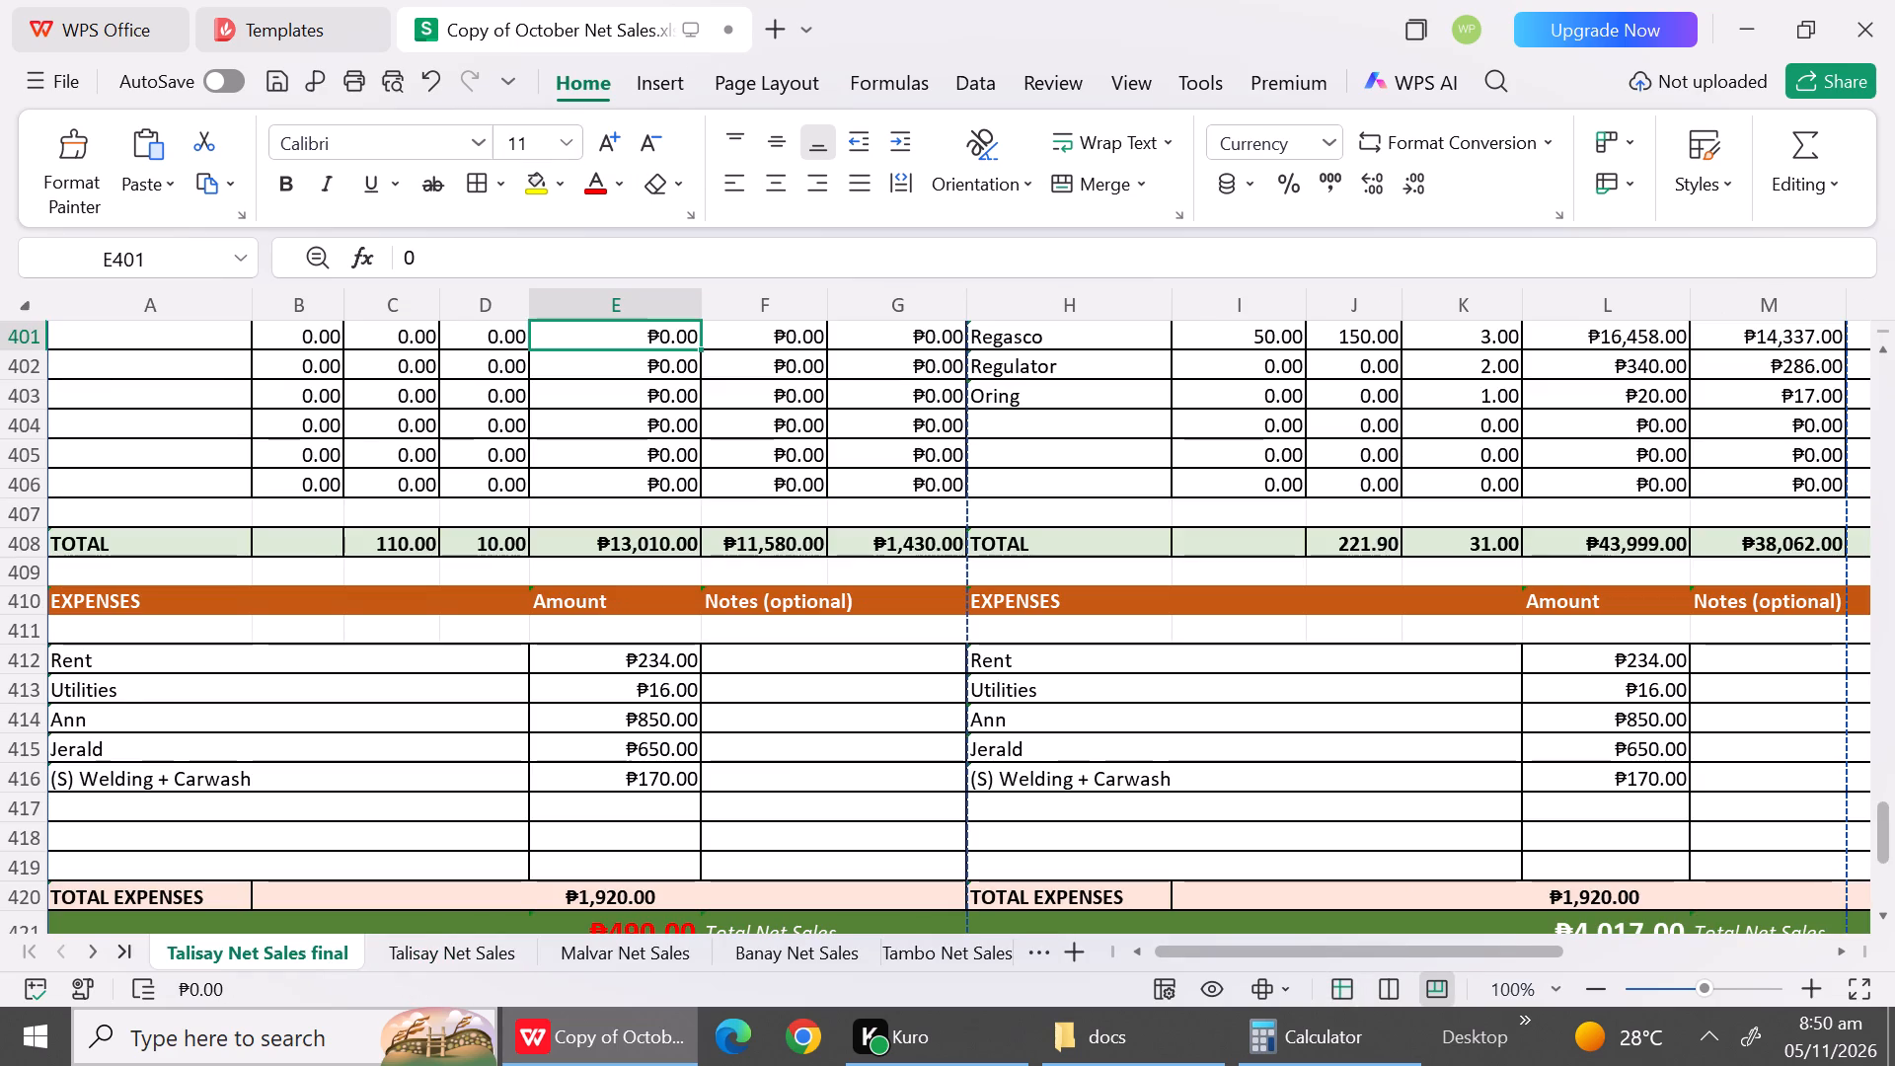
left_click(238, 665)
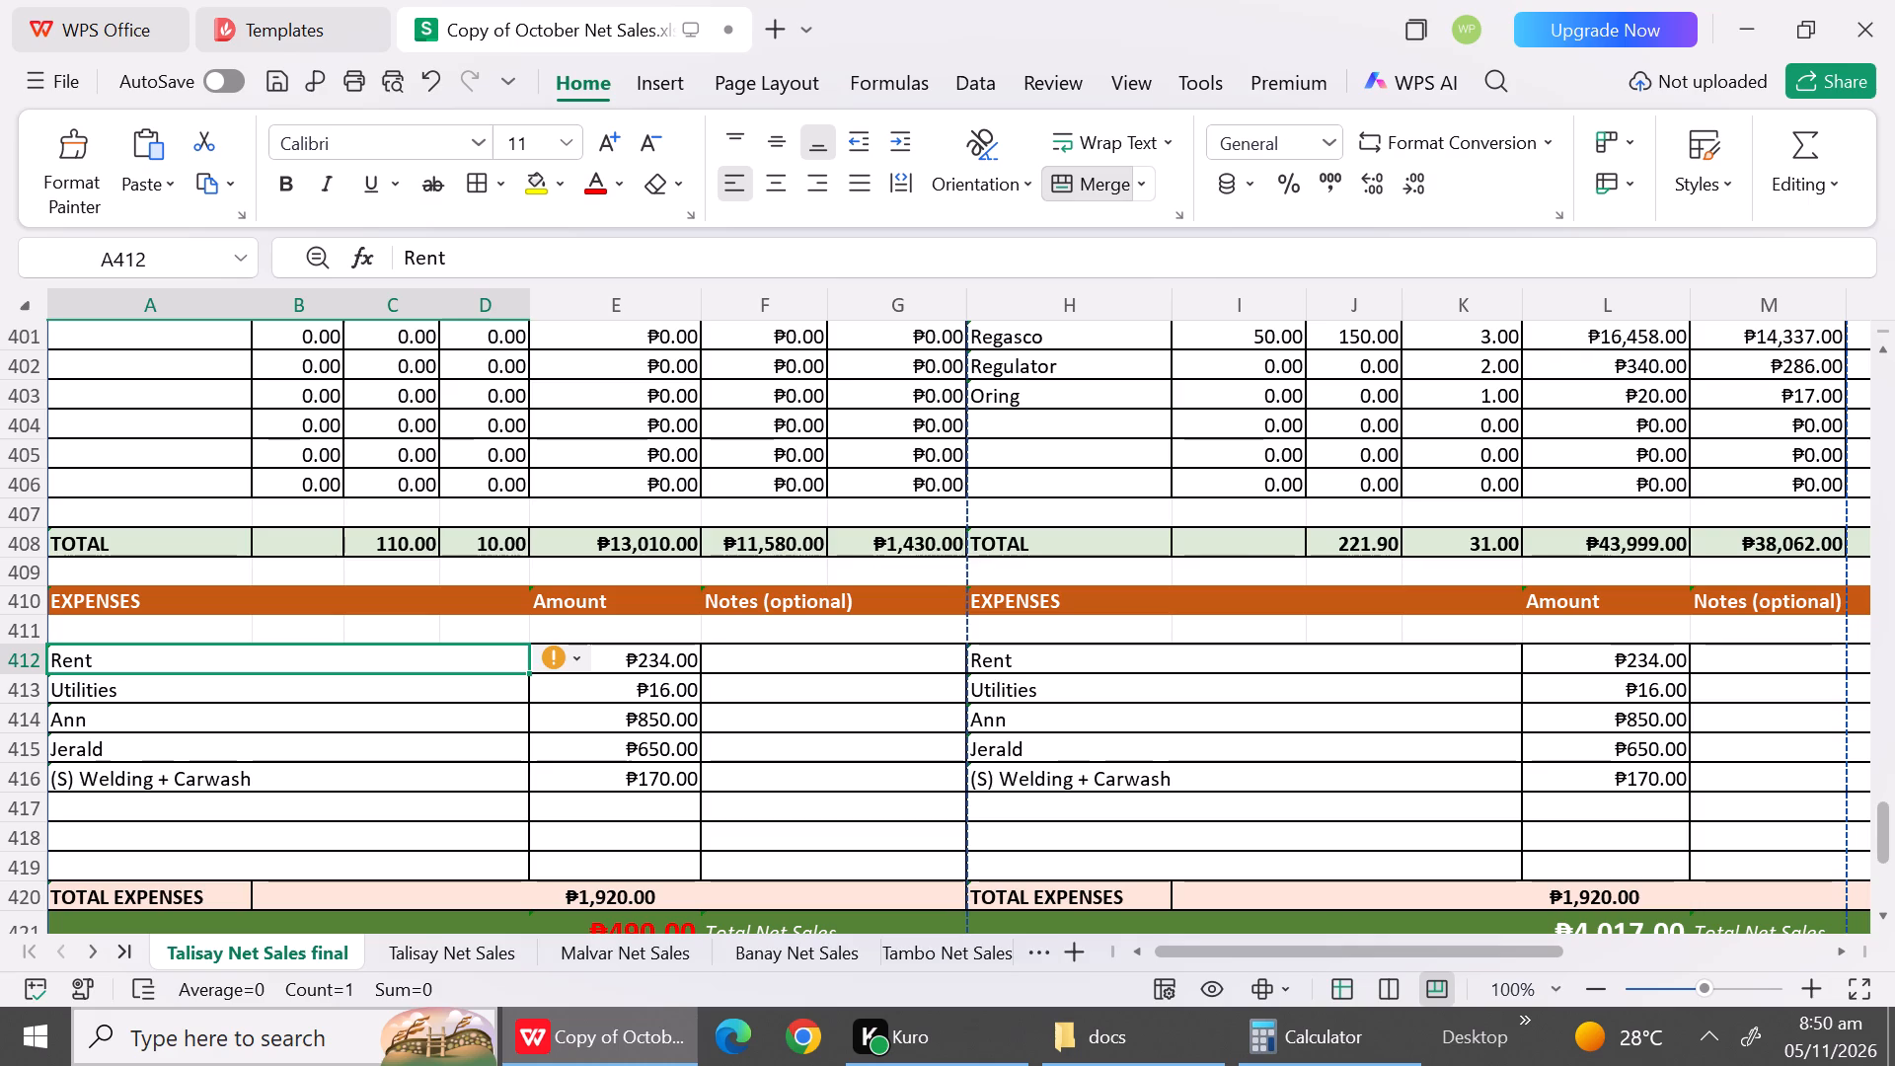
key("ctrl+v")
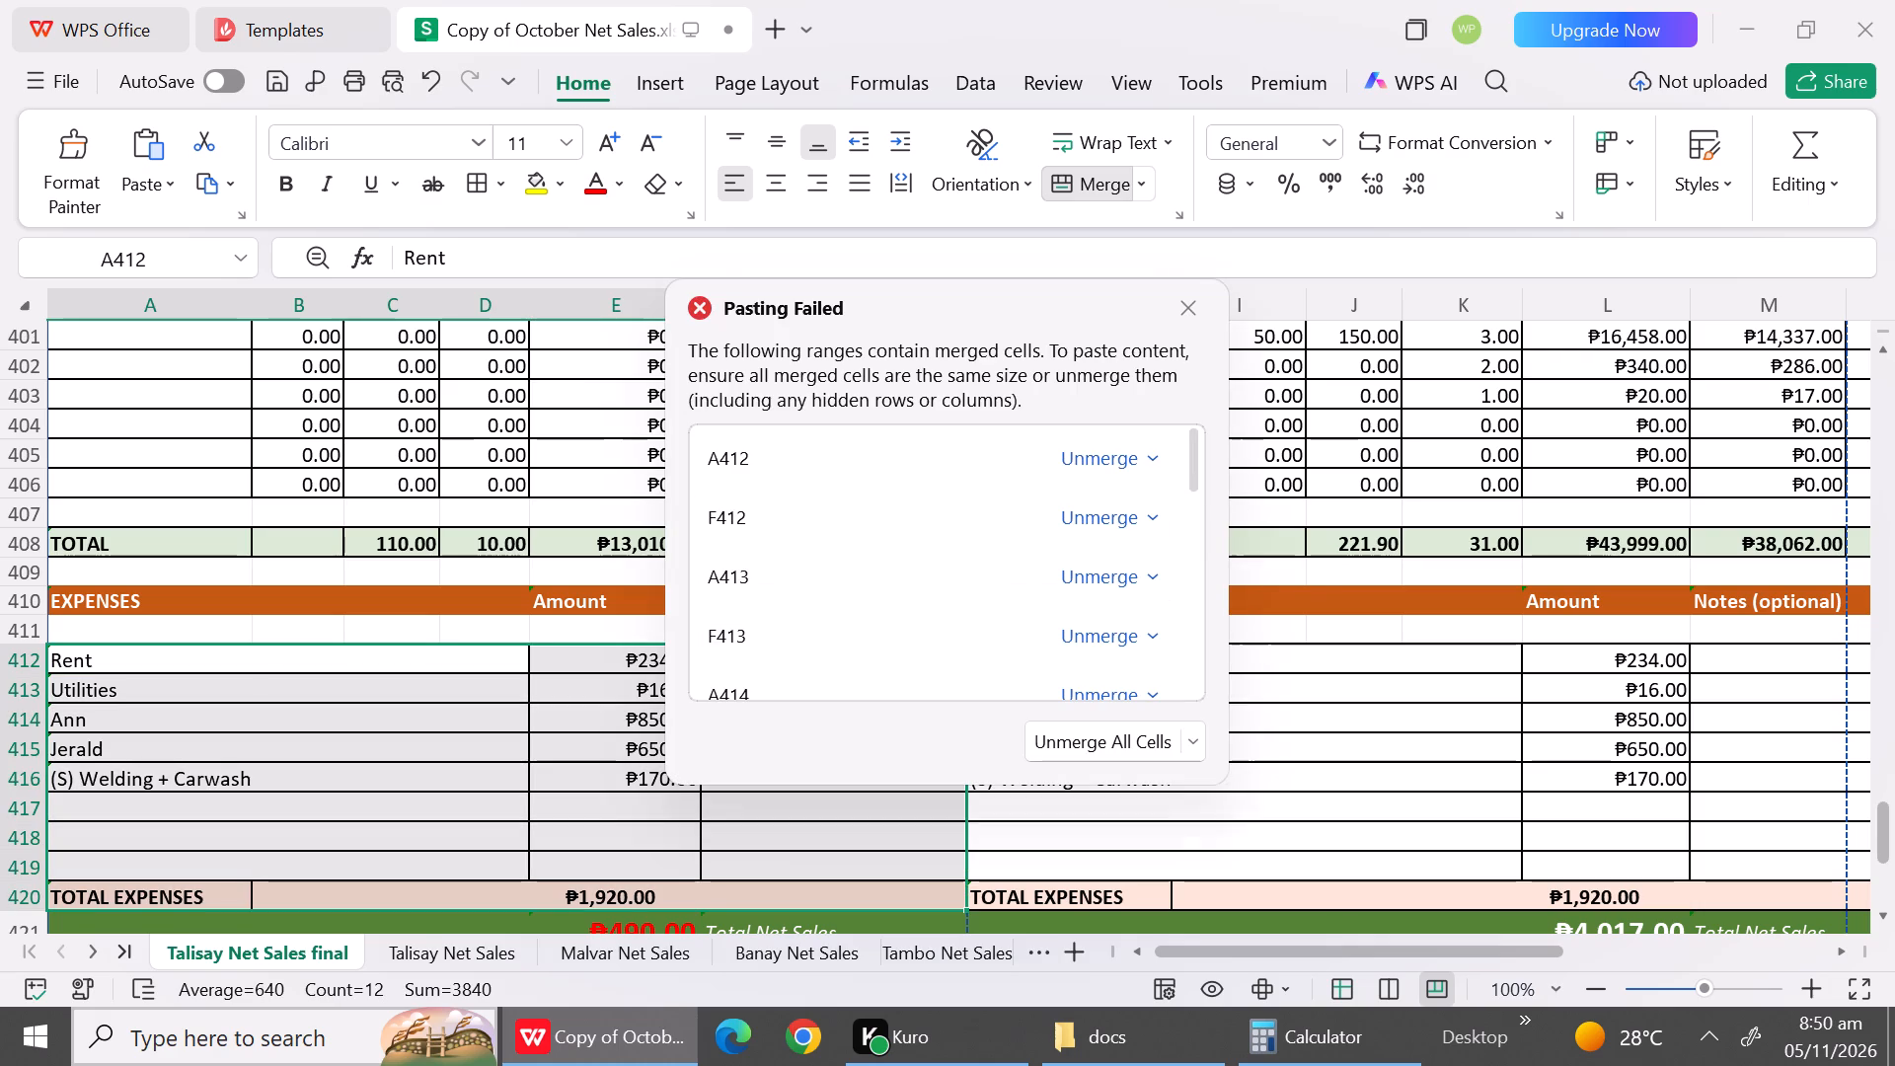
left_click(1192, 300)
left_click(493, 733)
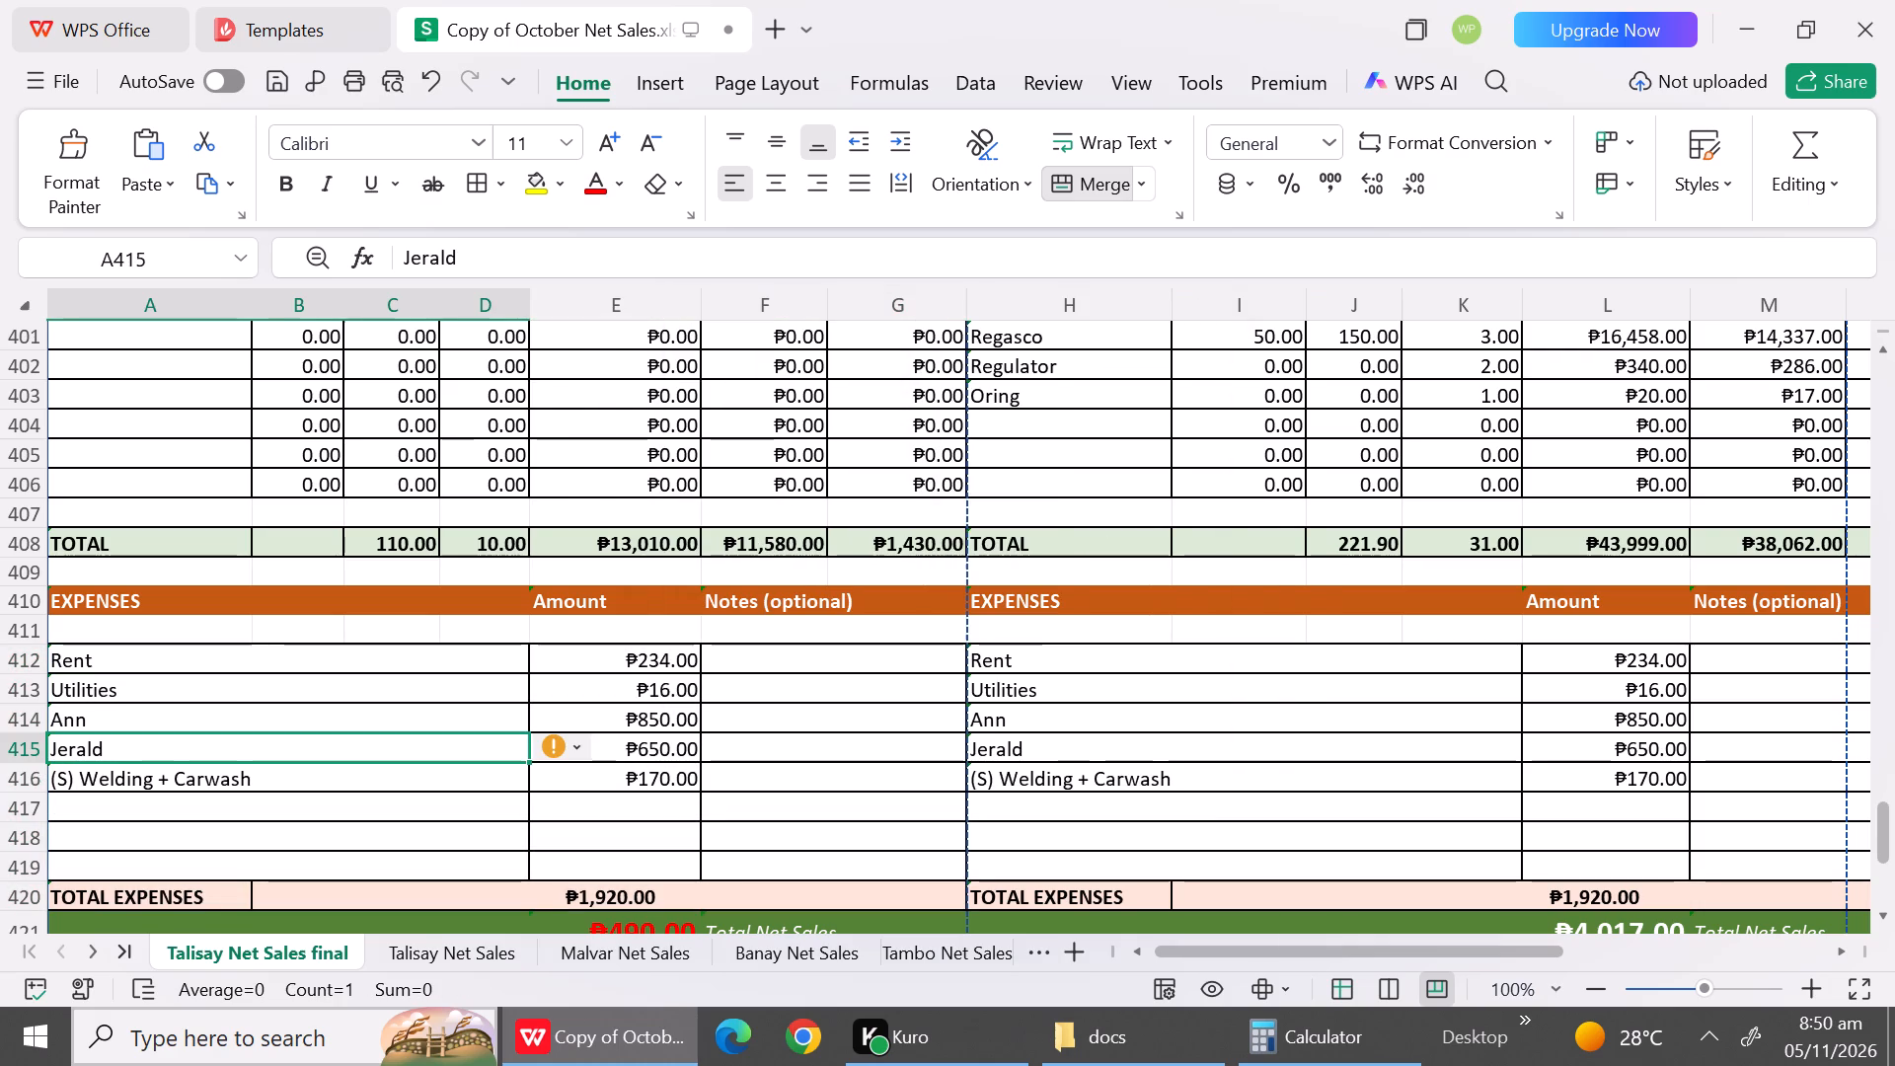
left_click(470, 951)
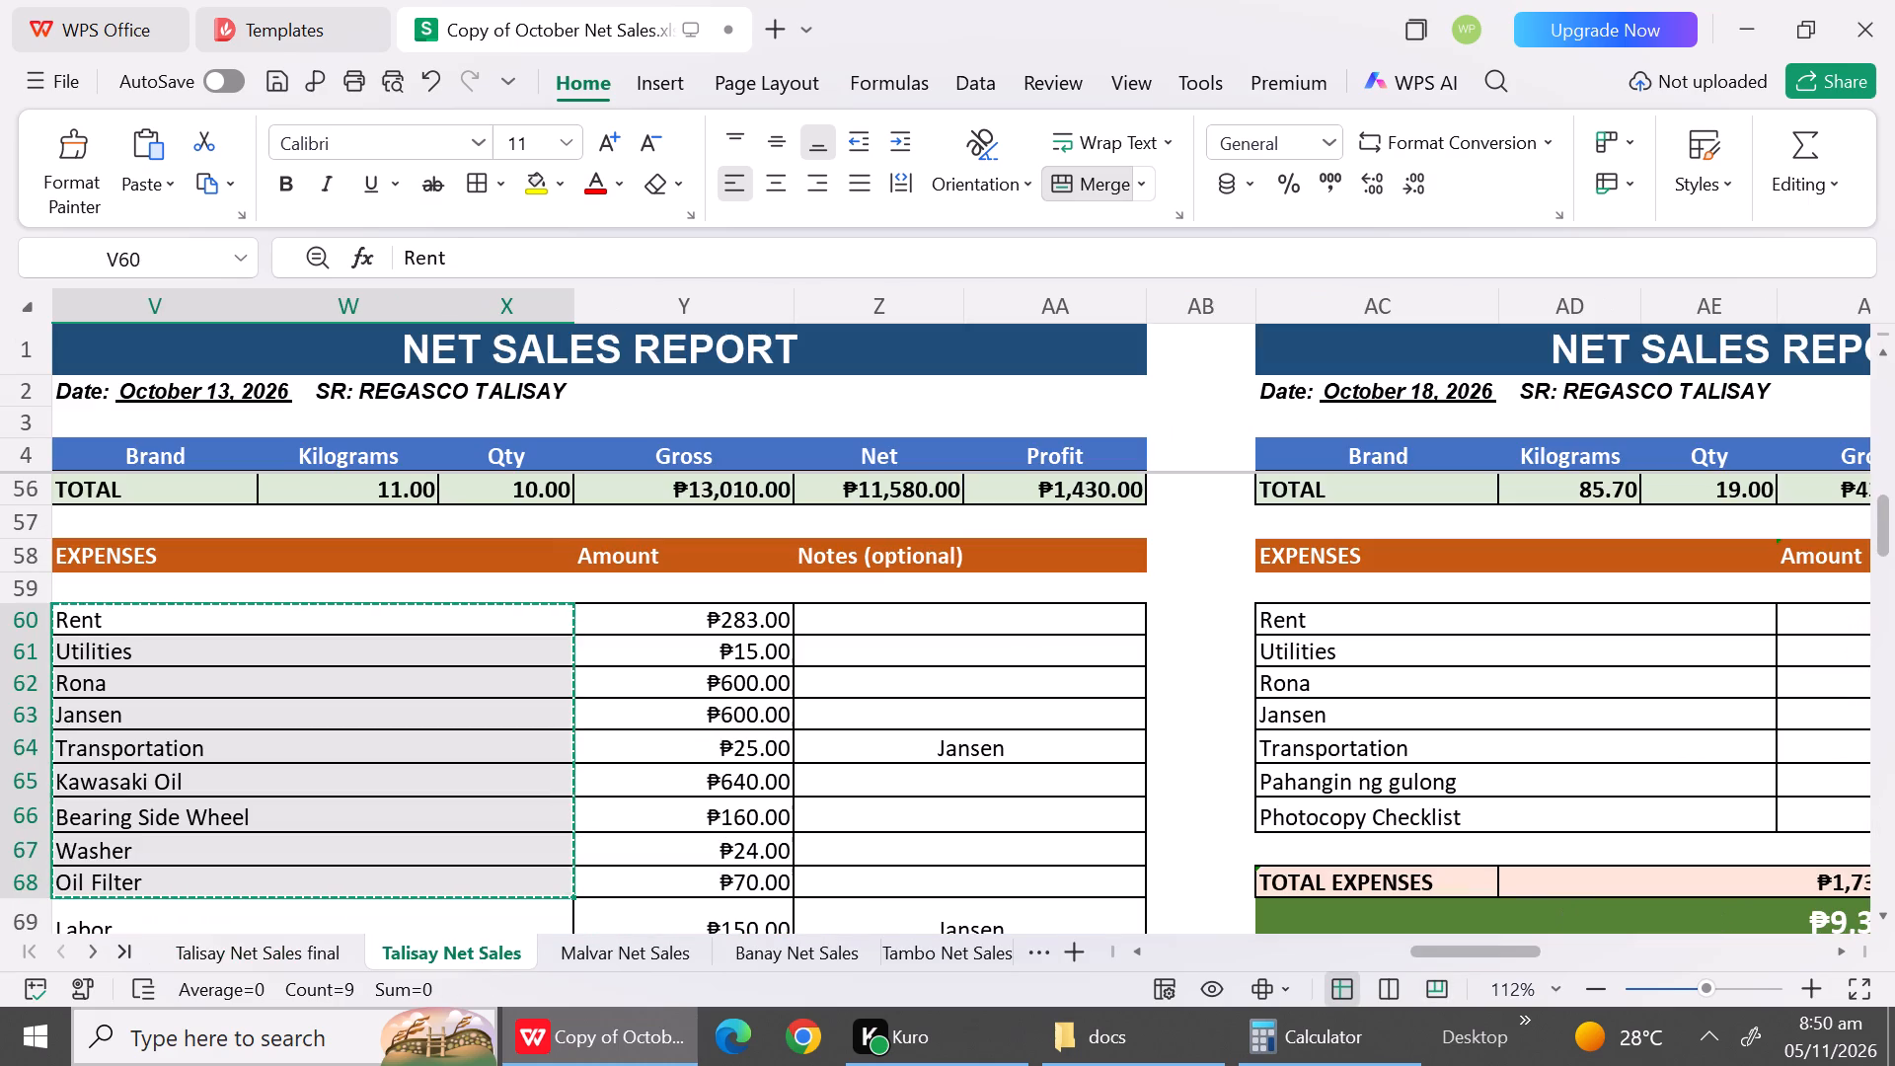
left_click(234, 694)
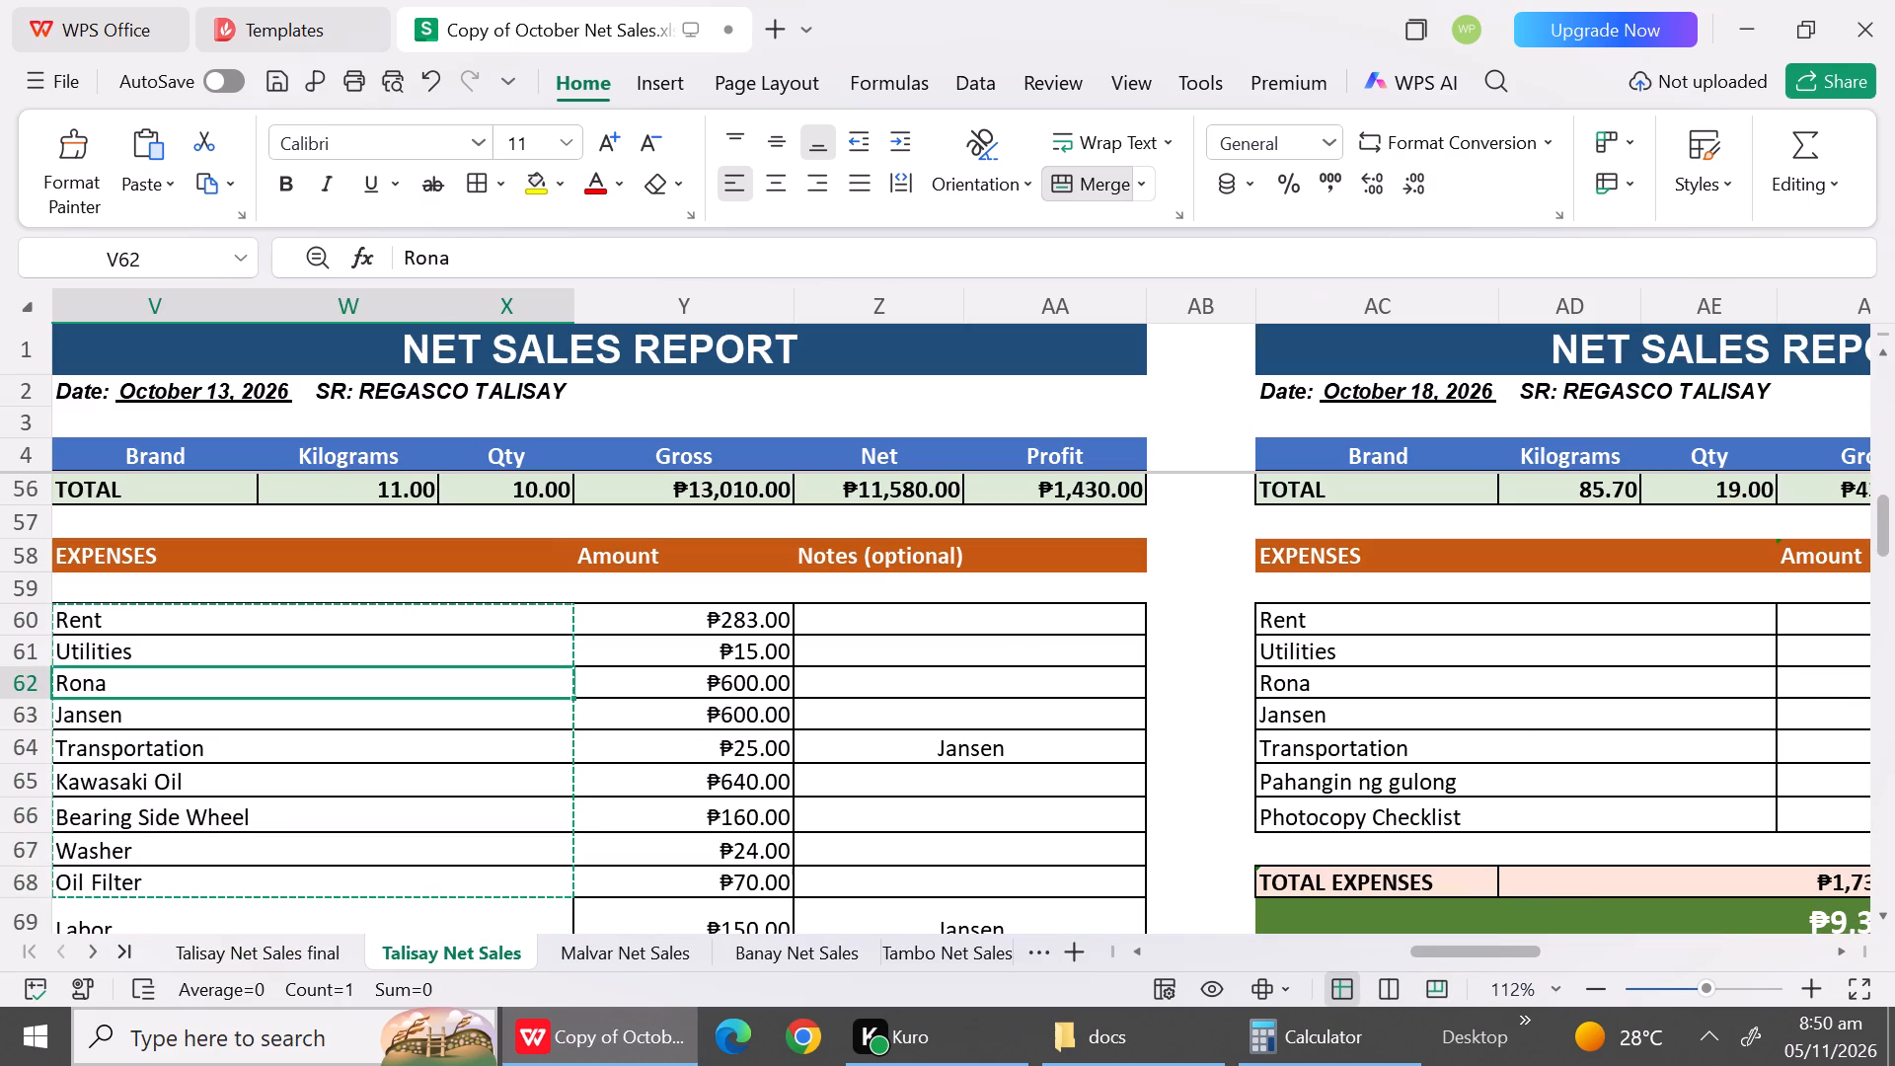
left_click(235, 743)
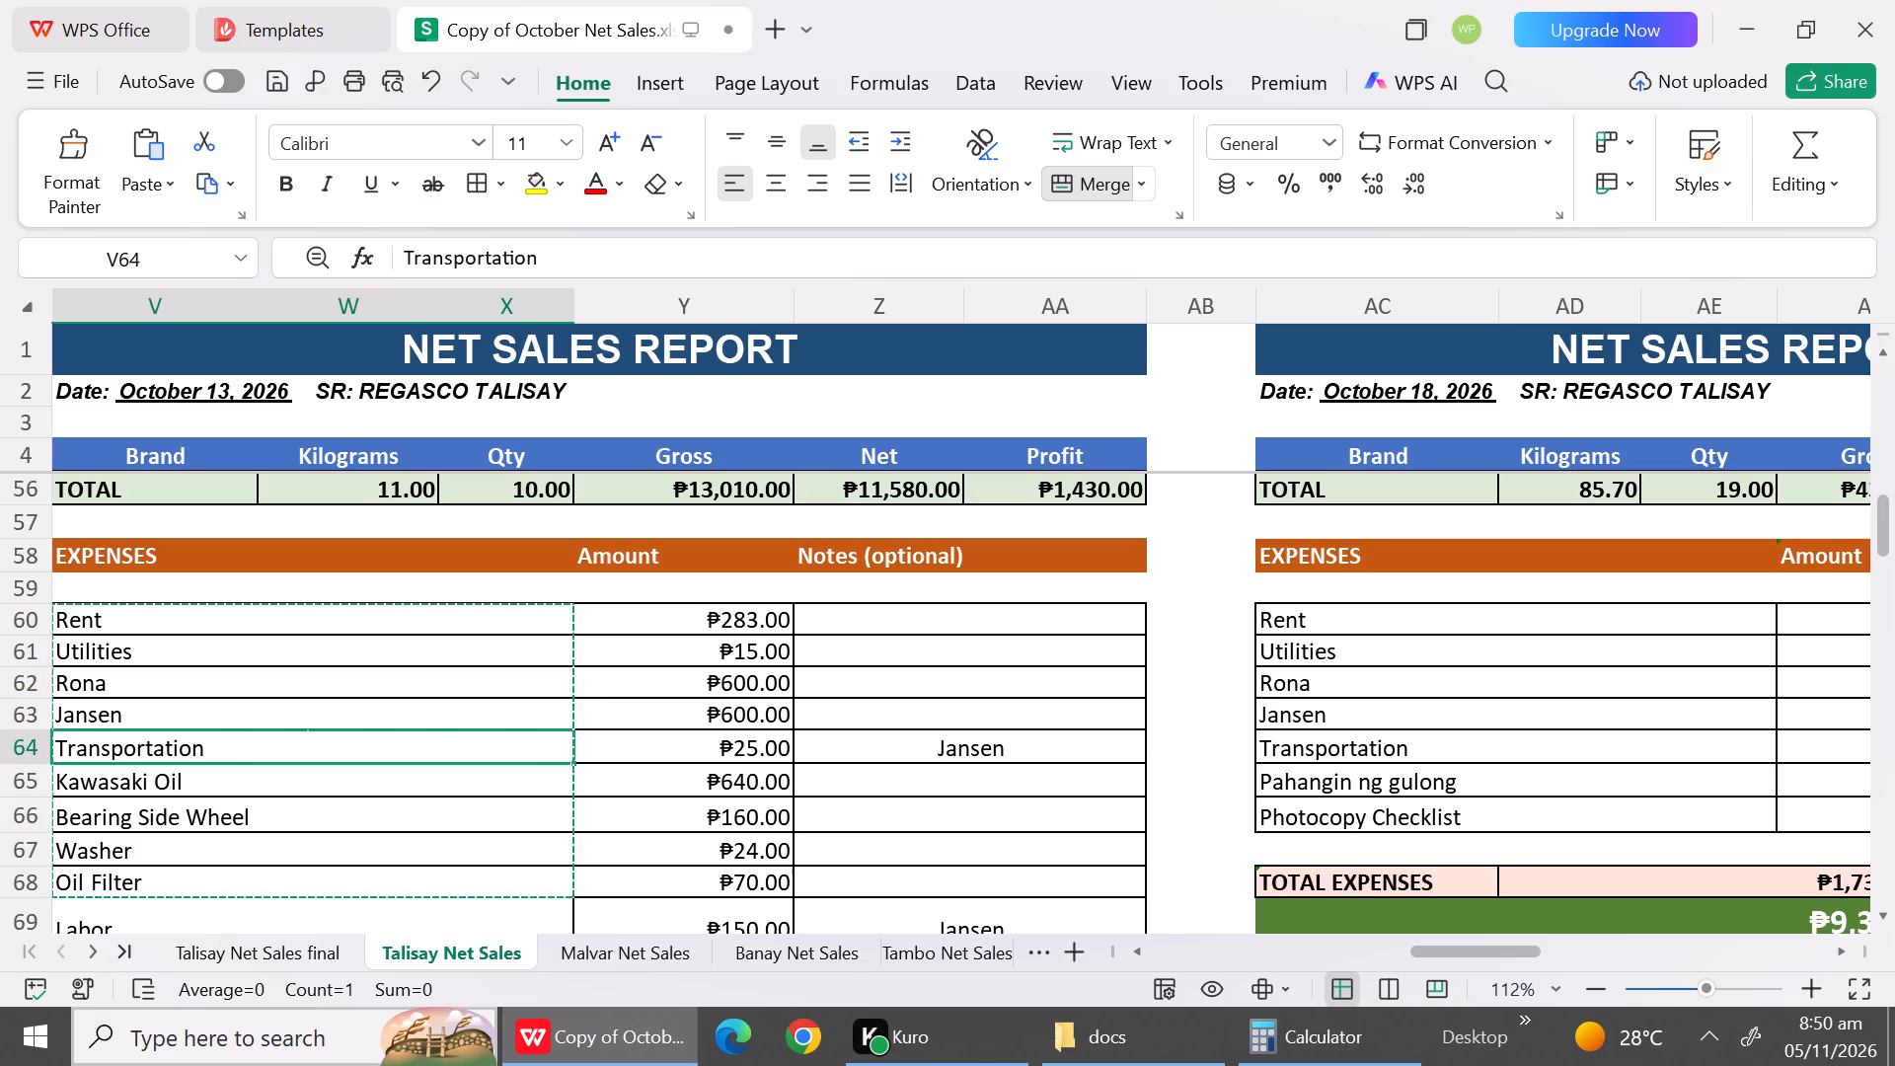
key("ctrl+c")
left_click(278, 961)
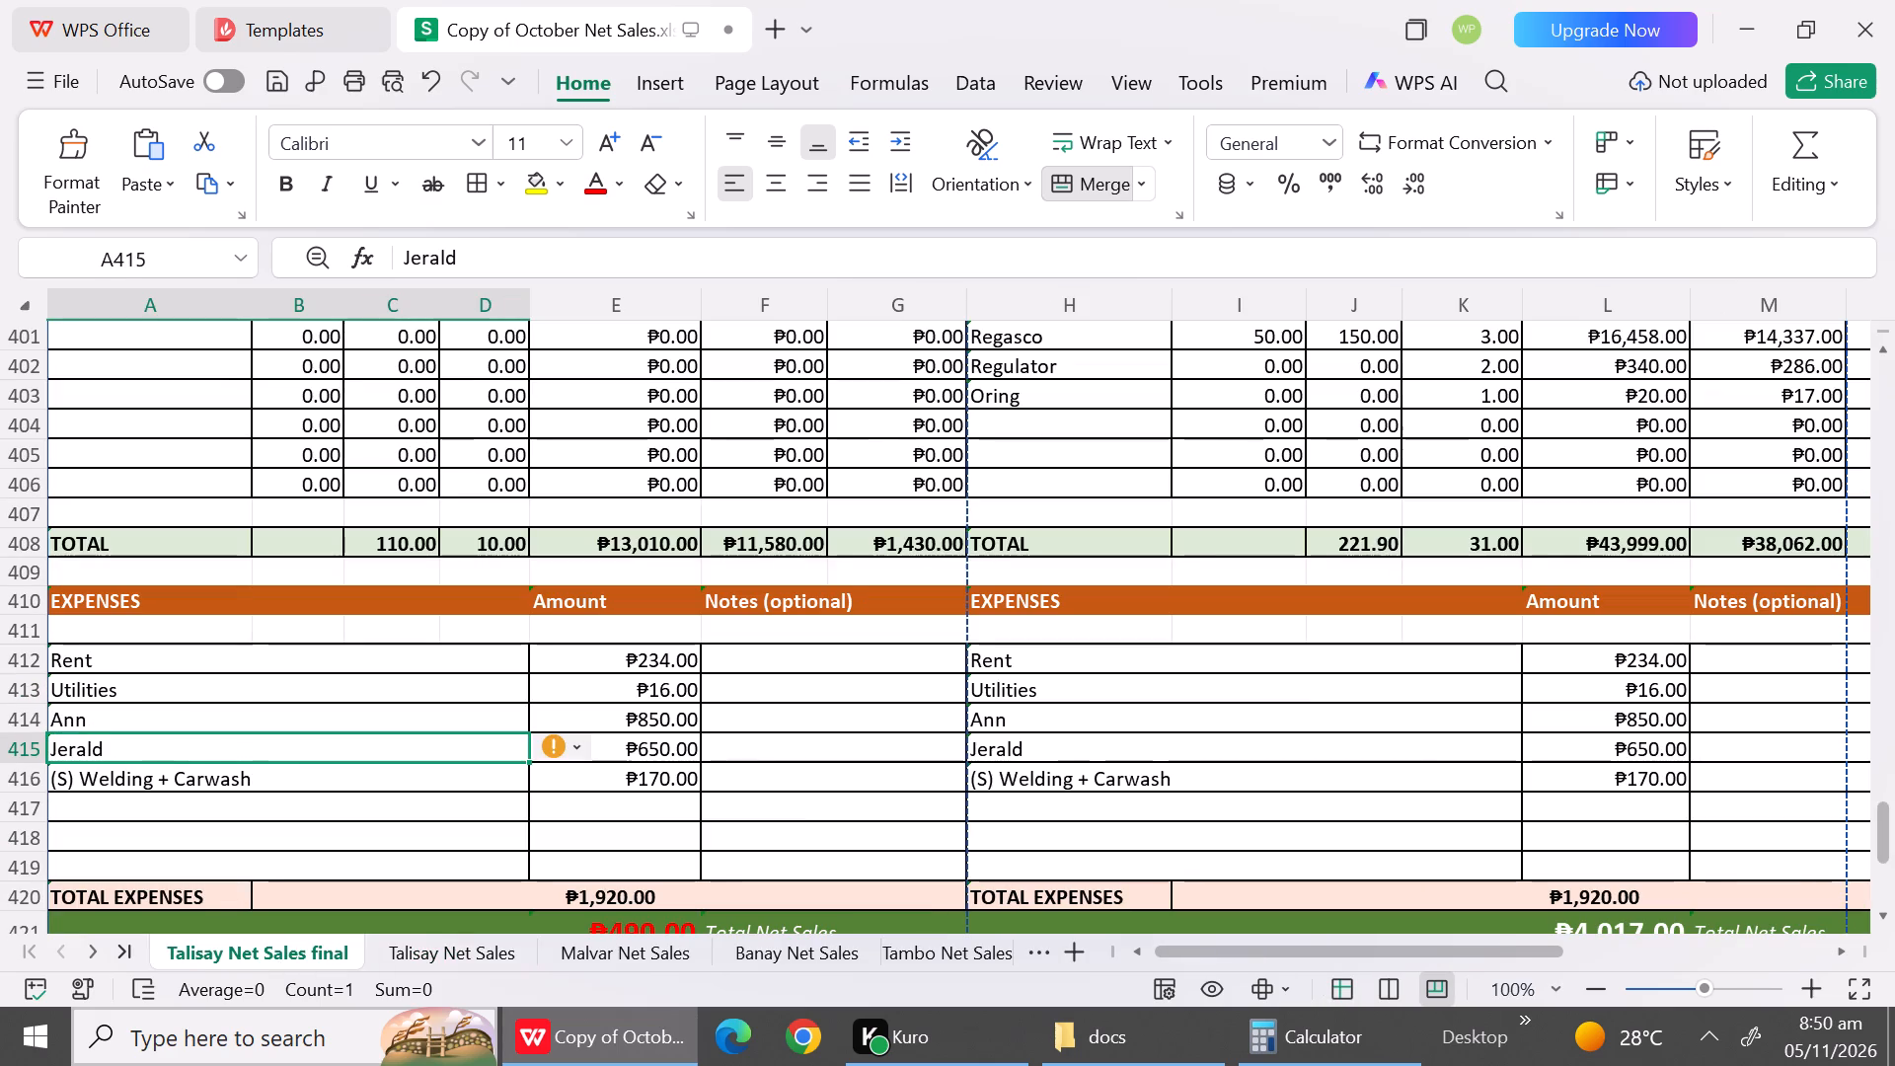
Replace the expense labels in A414, A415 and A416 of Talisay Net Sales final with Rona, Jansen and Transportation.
left_click(157, 724)
key("shift+r")
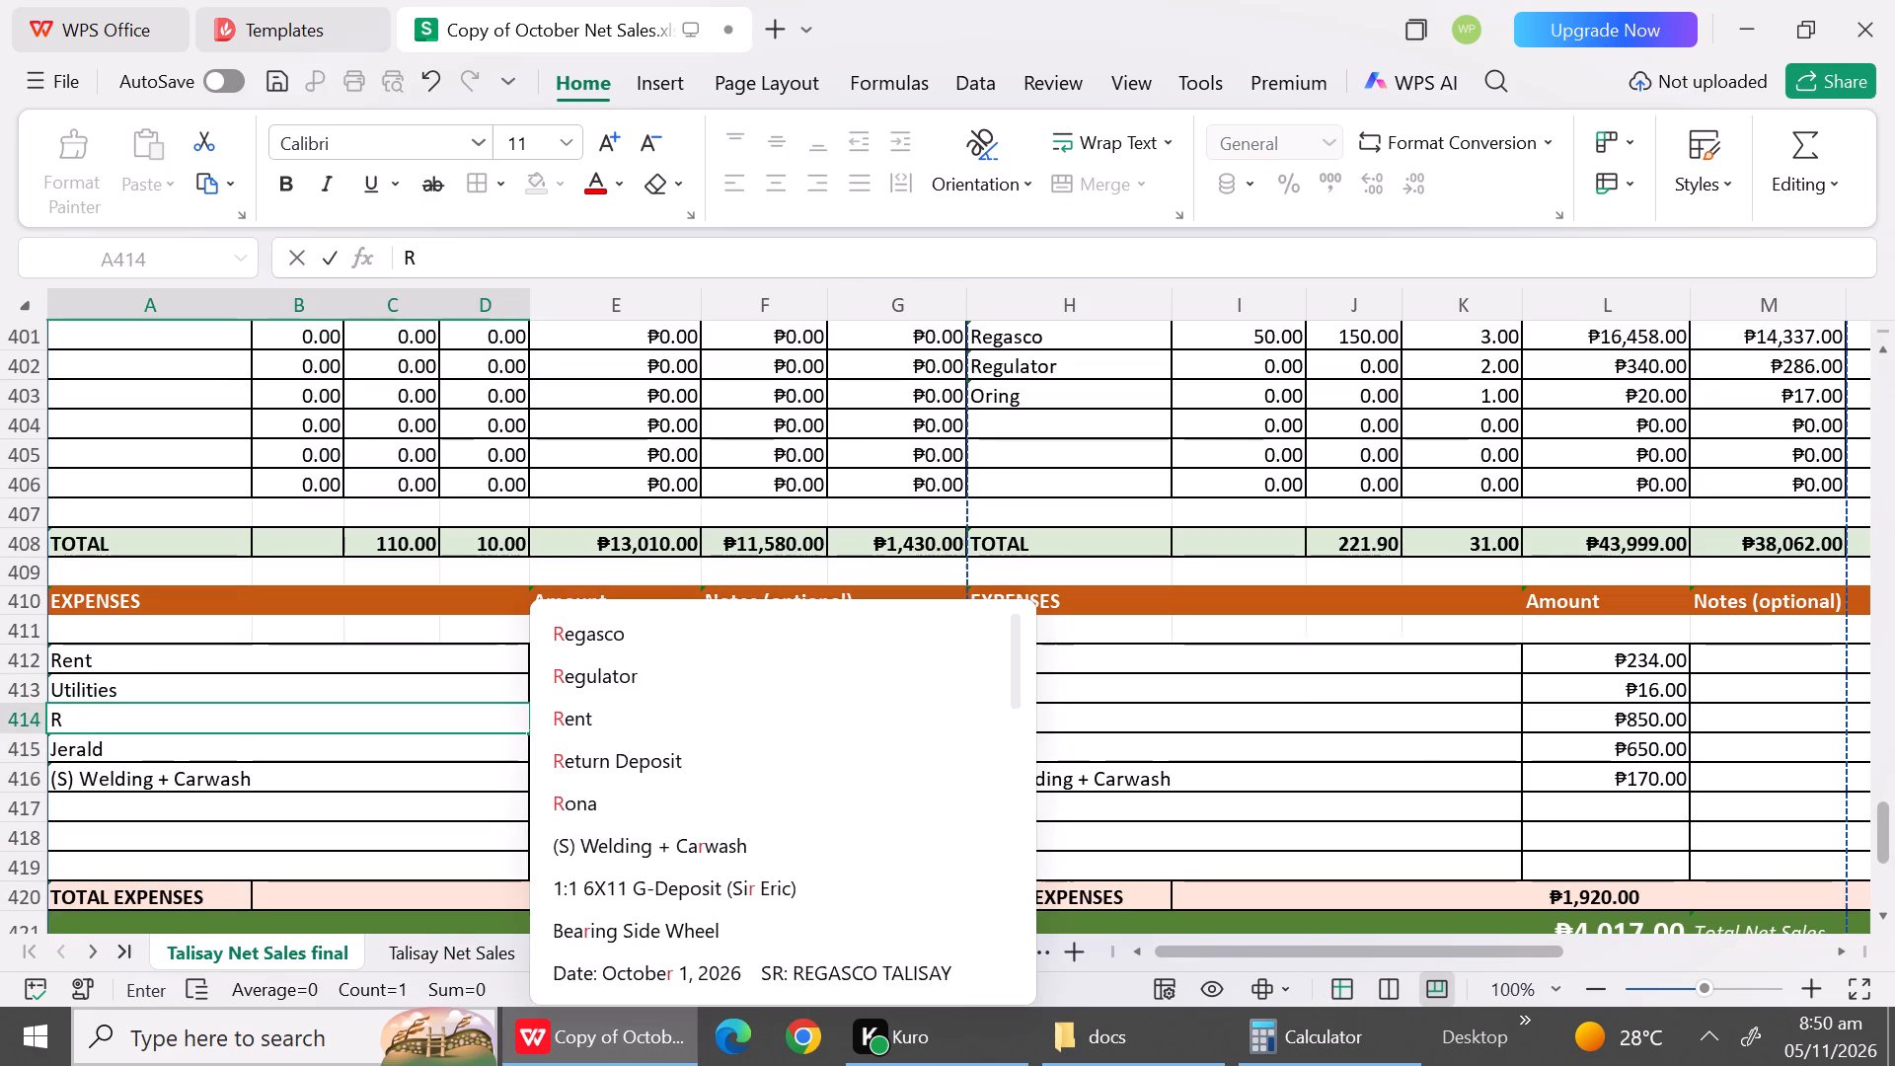
left_click(580, 810)
left_click(338, 750)
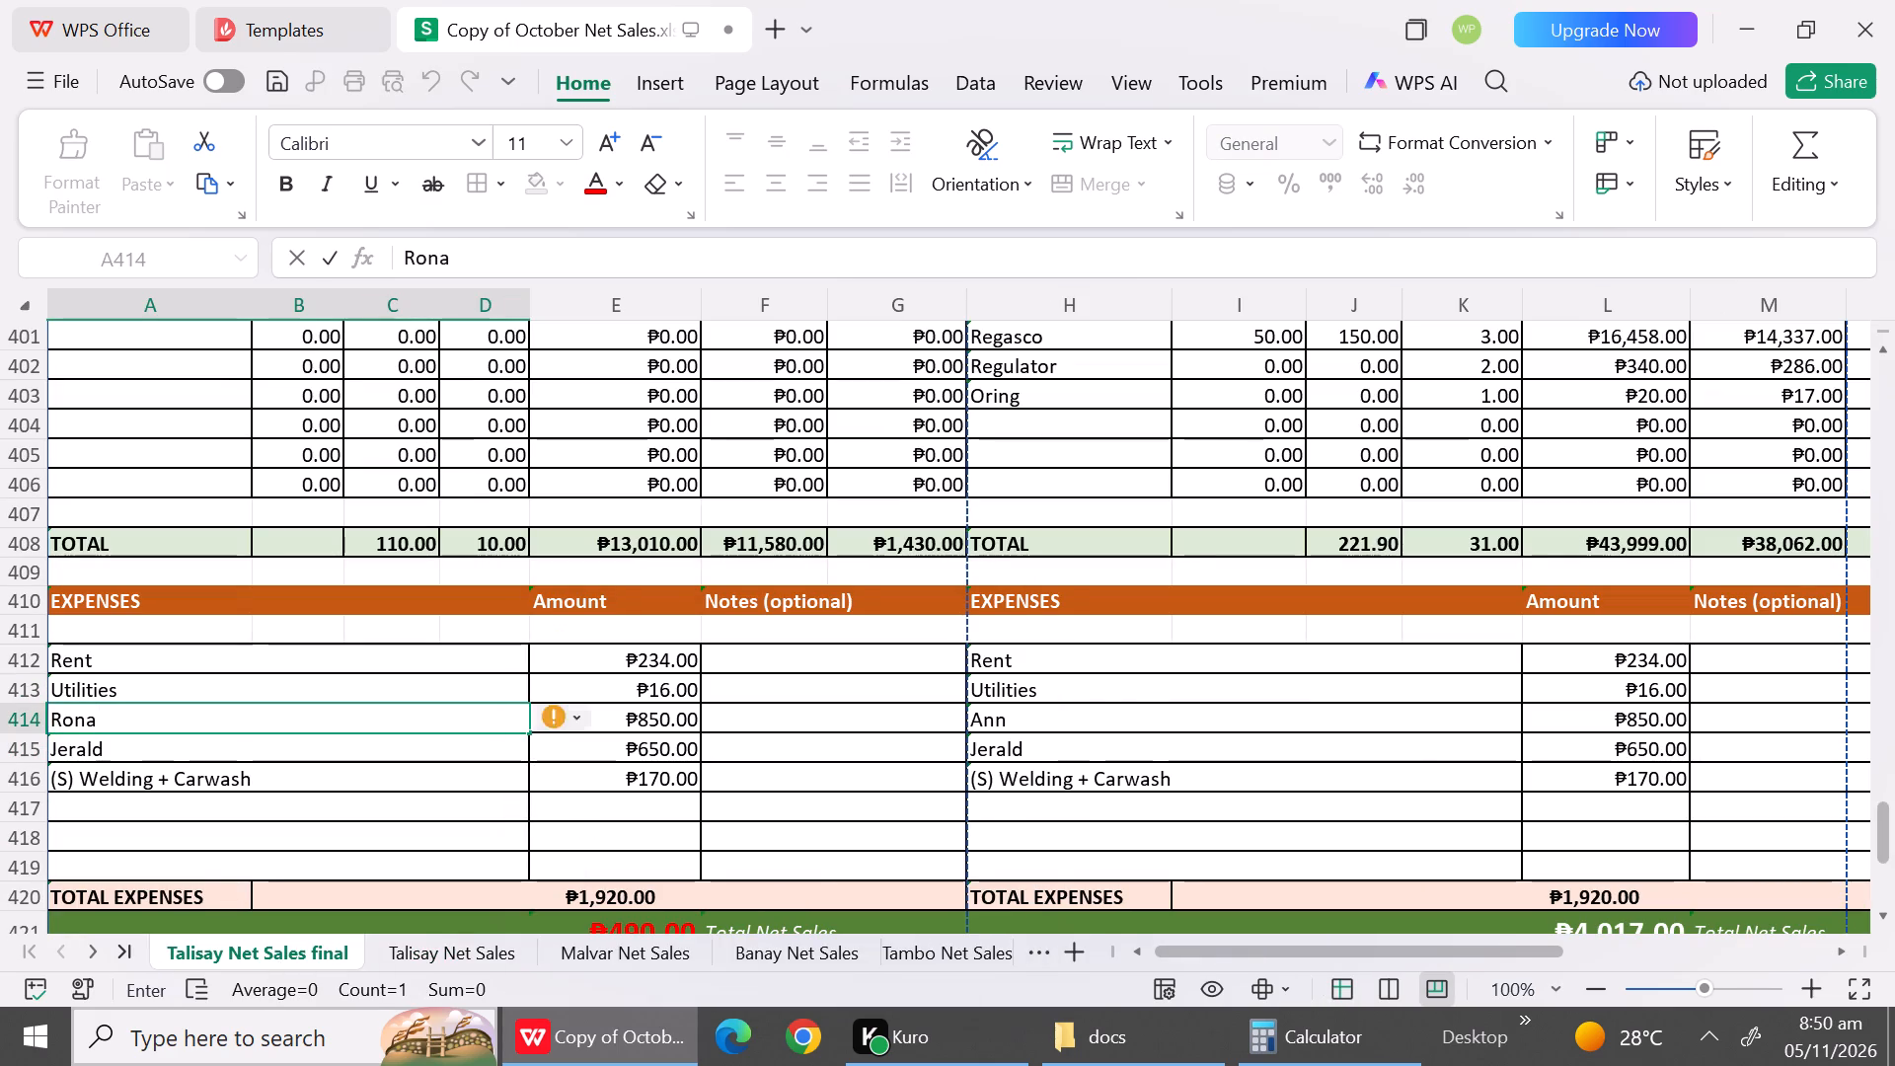
key("shift+j")
left_click(332, 798)
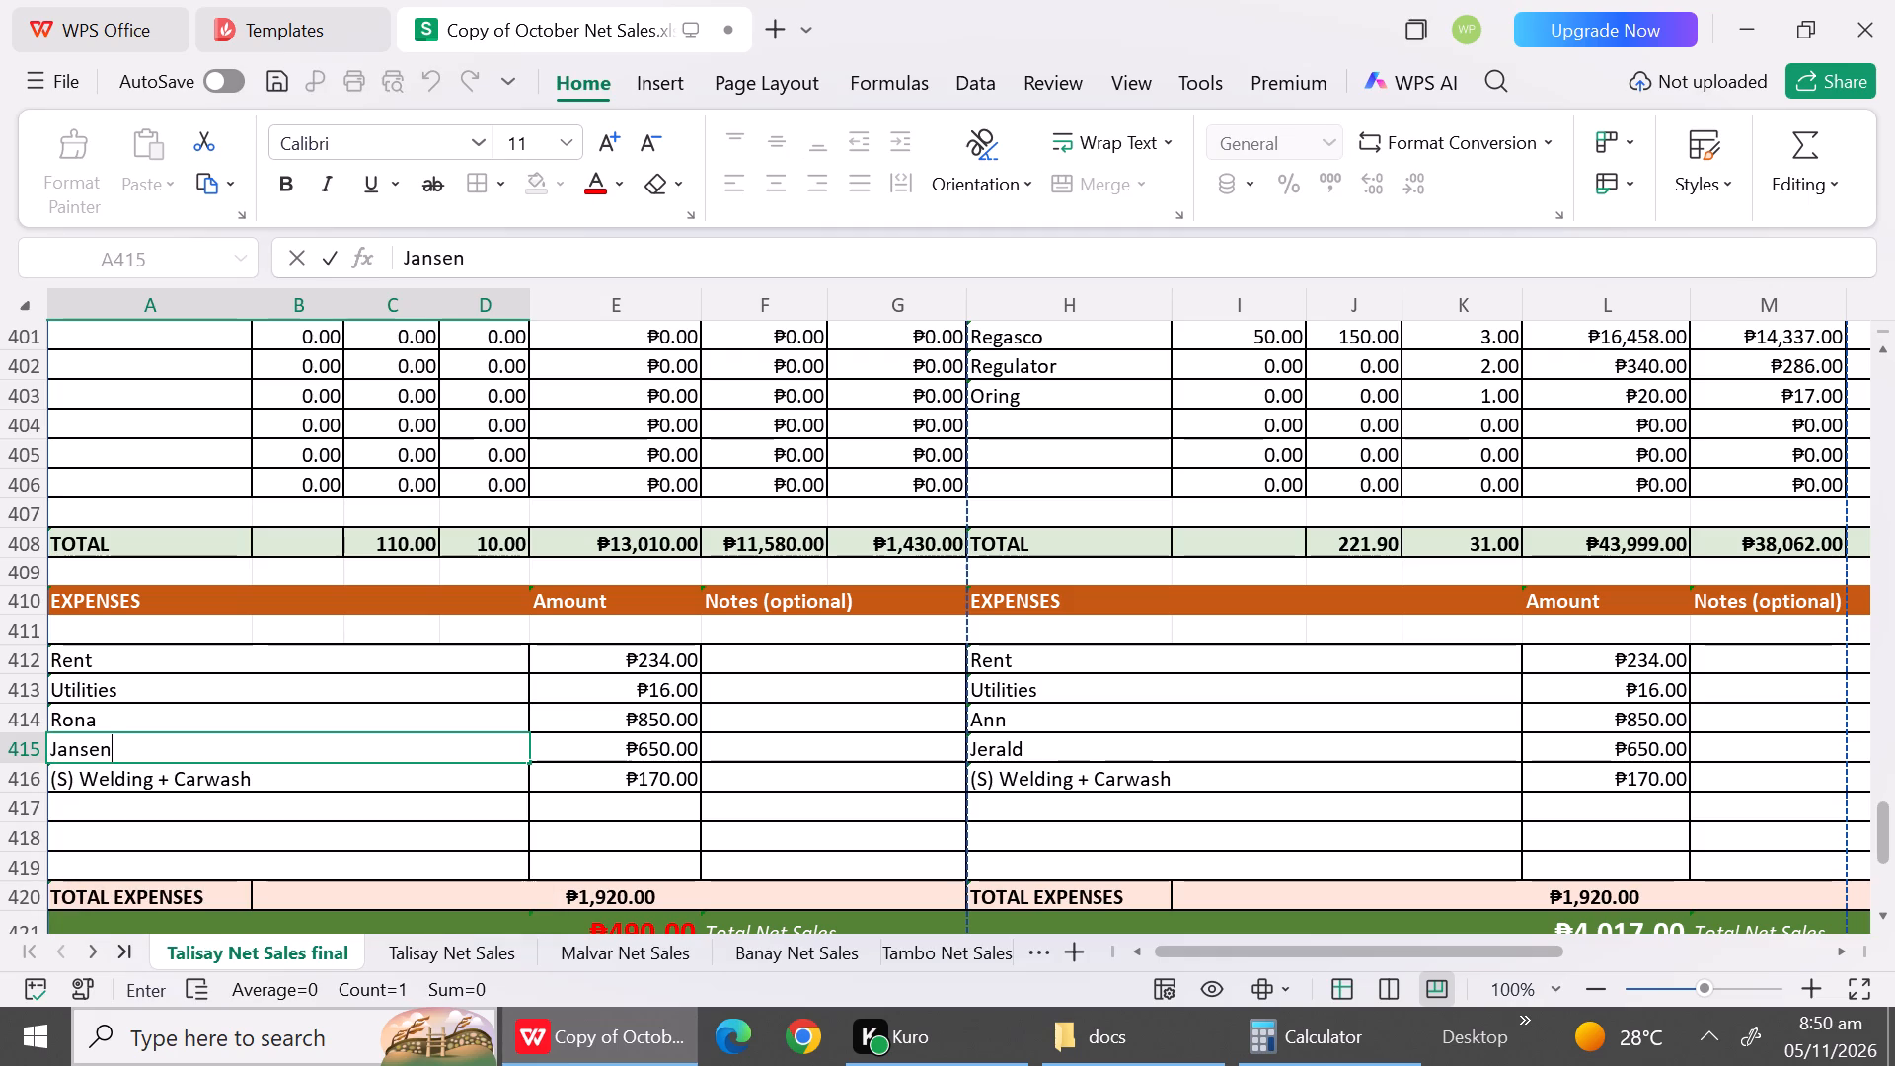
left_click(294, 783)
key("ctrl+v")
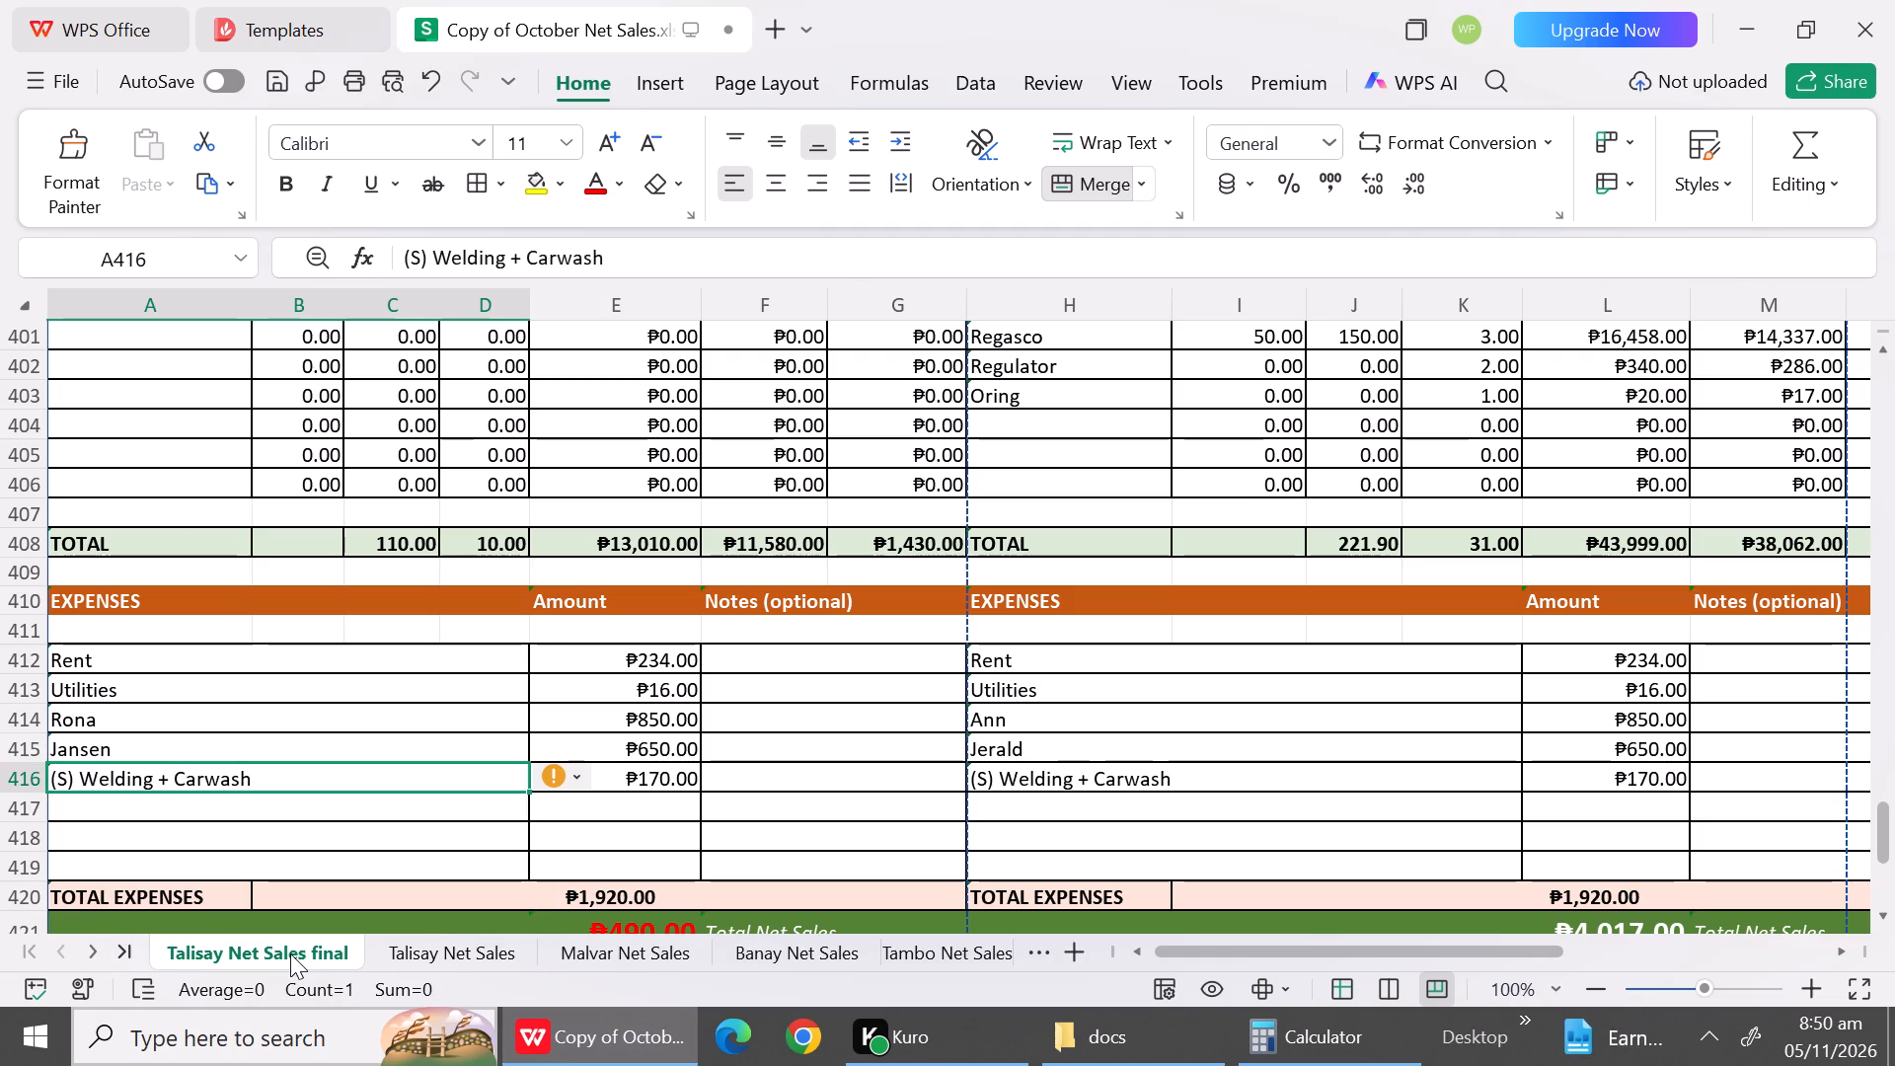
left_click(337, 854)
left_click(309, 787)
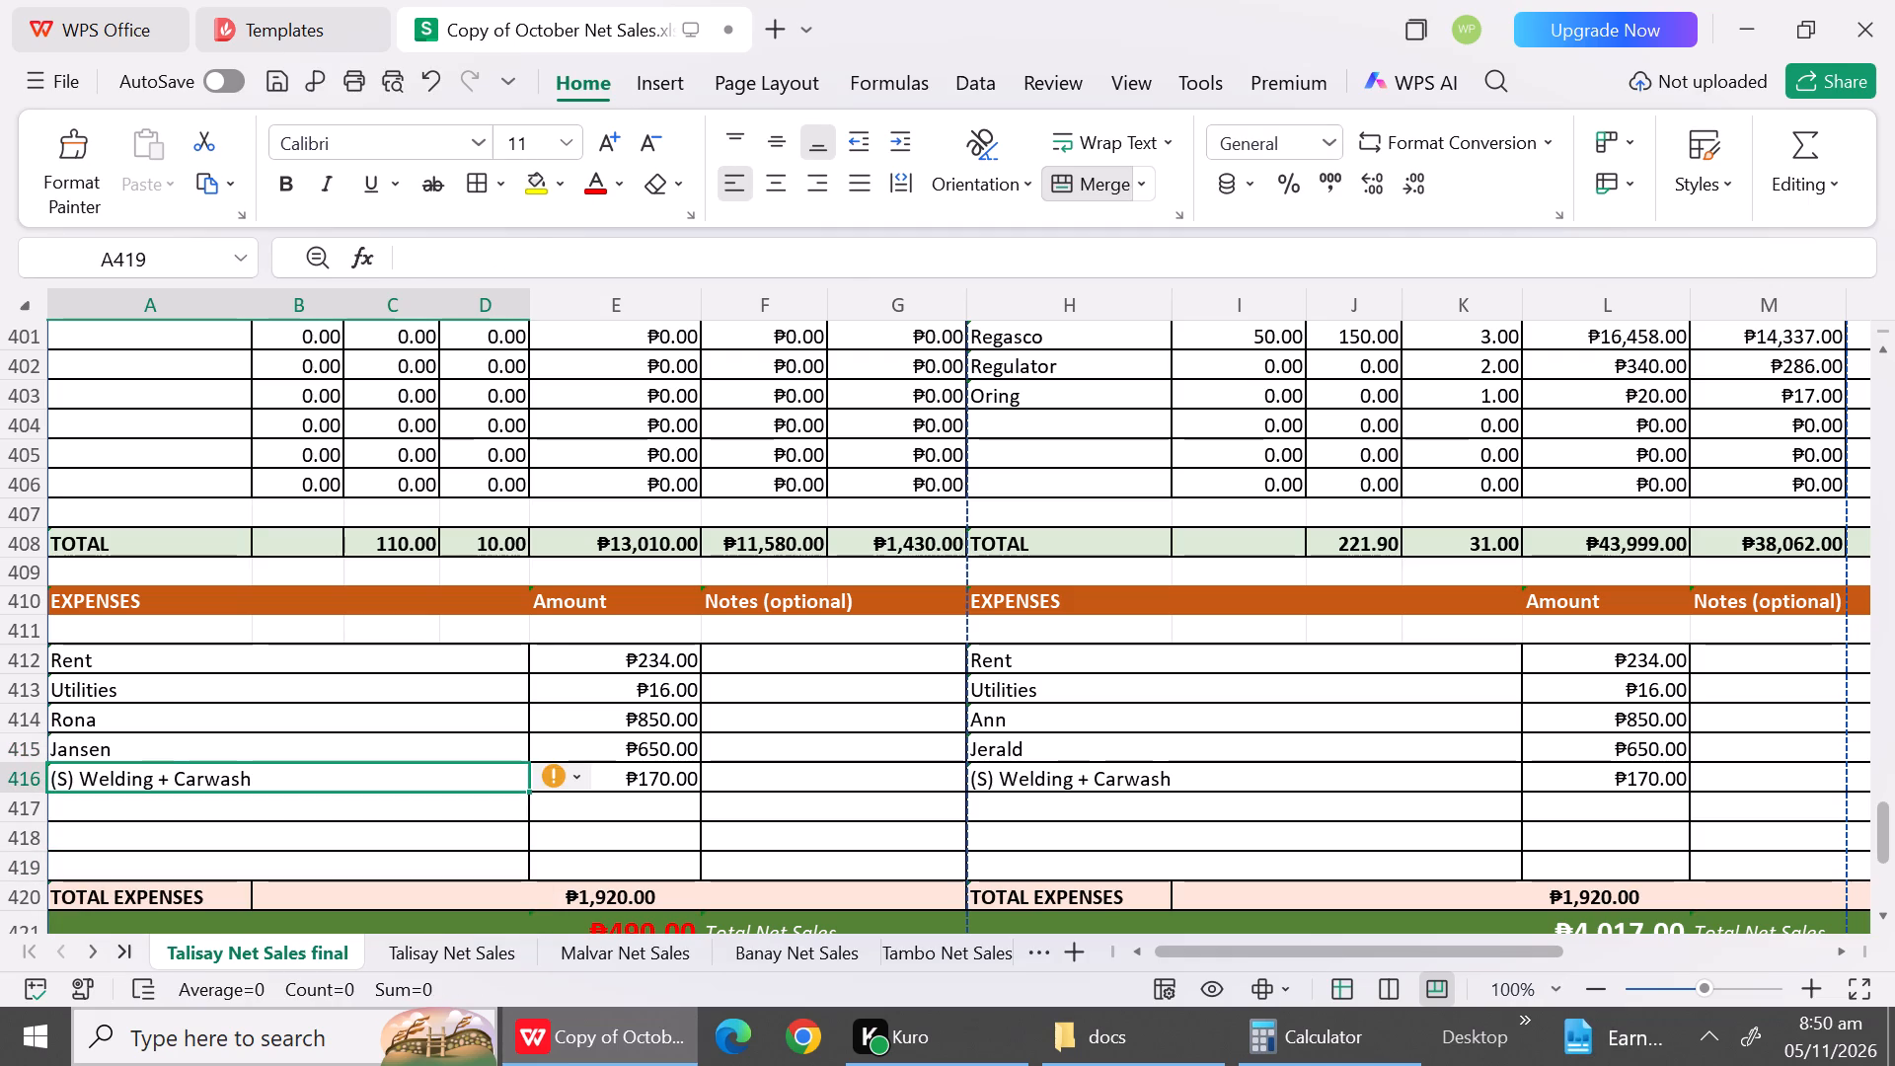
key("shift+t")
left_click(646, 759)
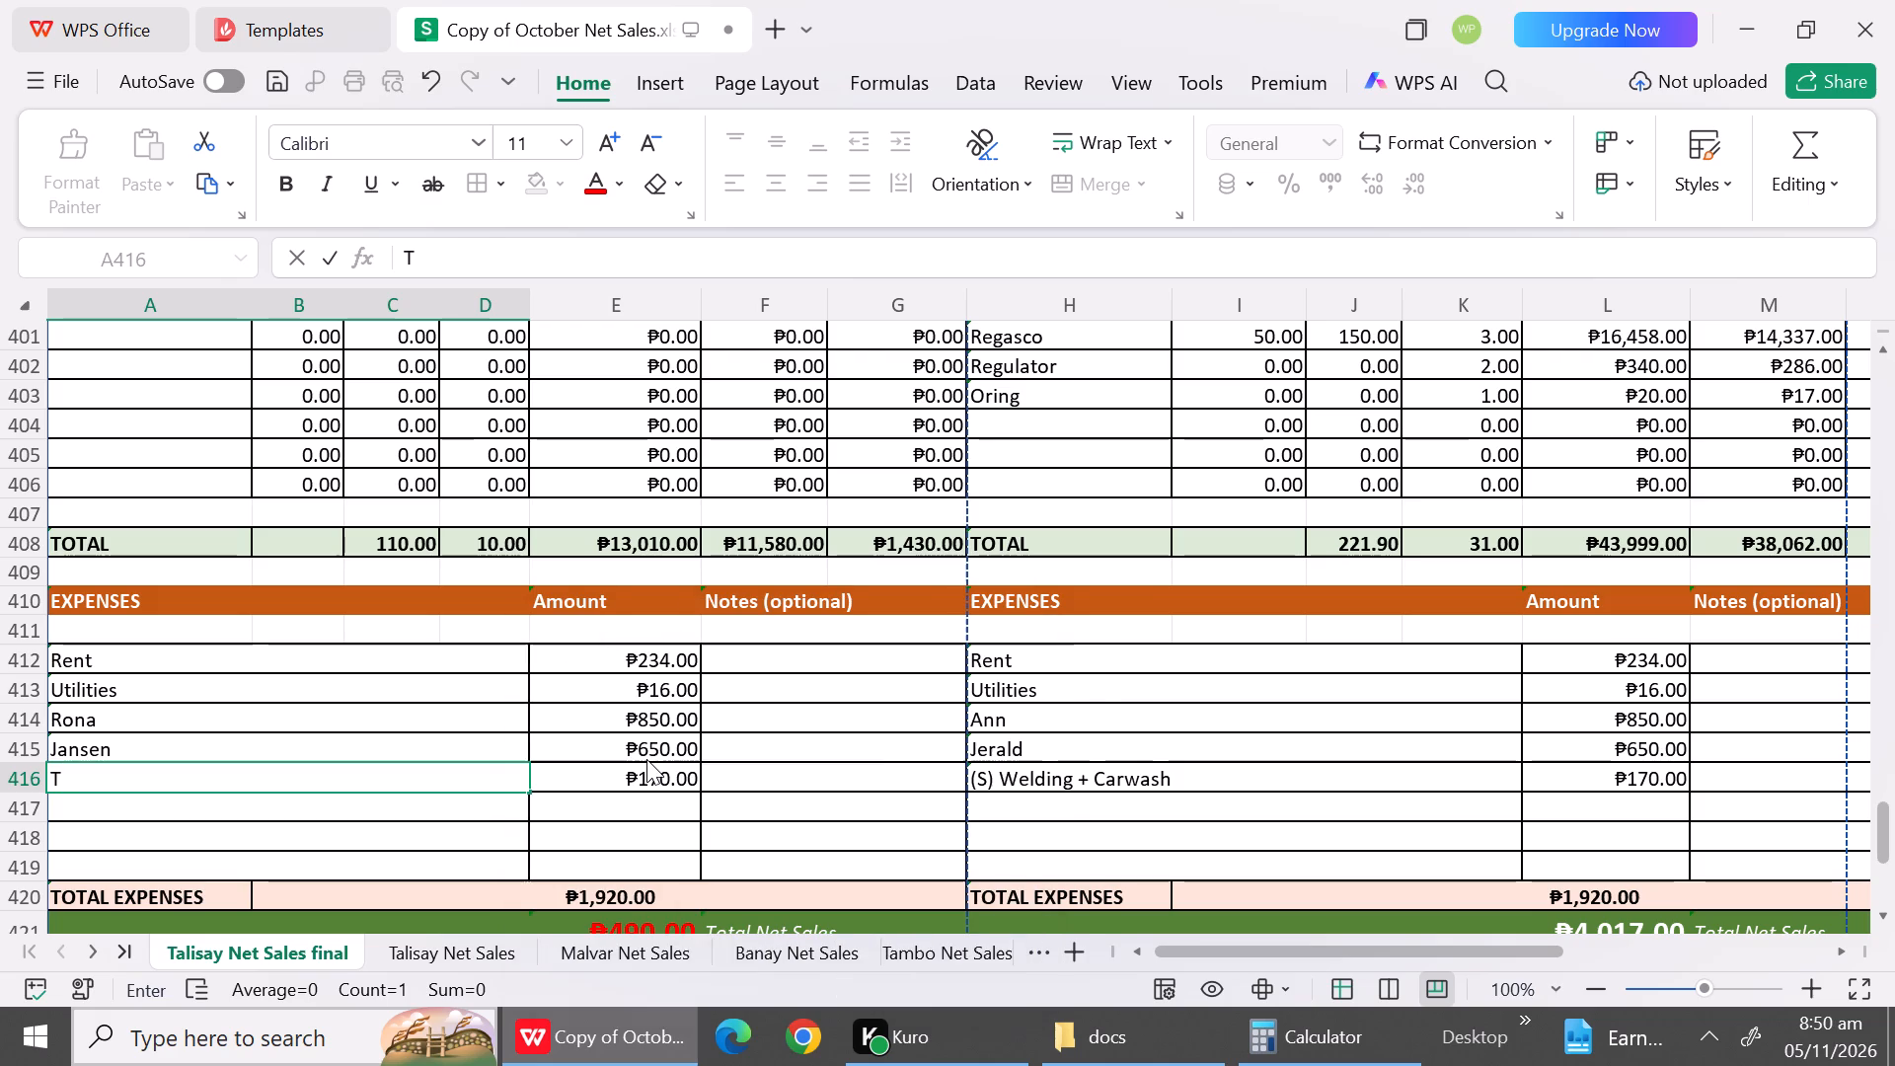
Copy the Kawasaki Oil label from V65 of Talisay Net Sales into A417 of Talisay Net Sales final.
left_click(418, 963)
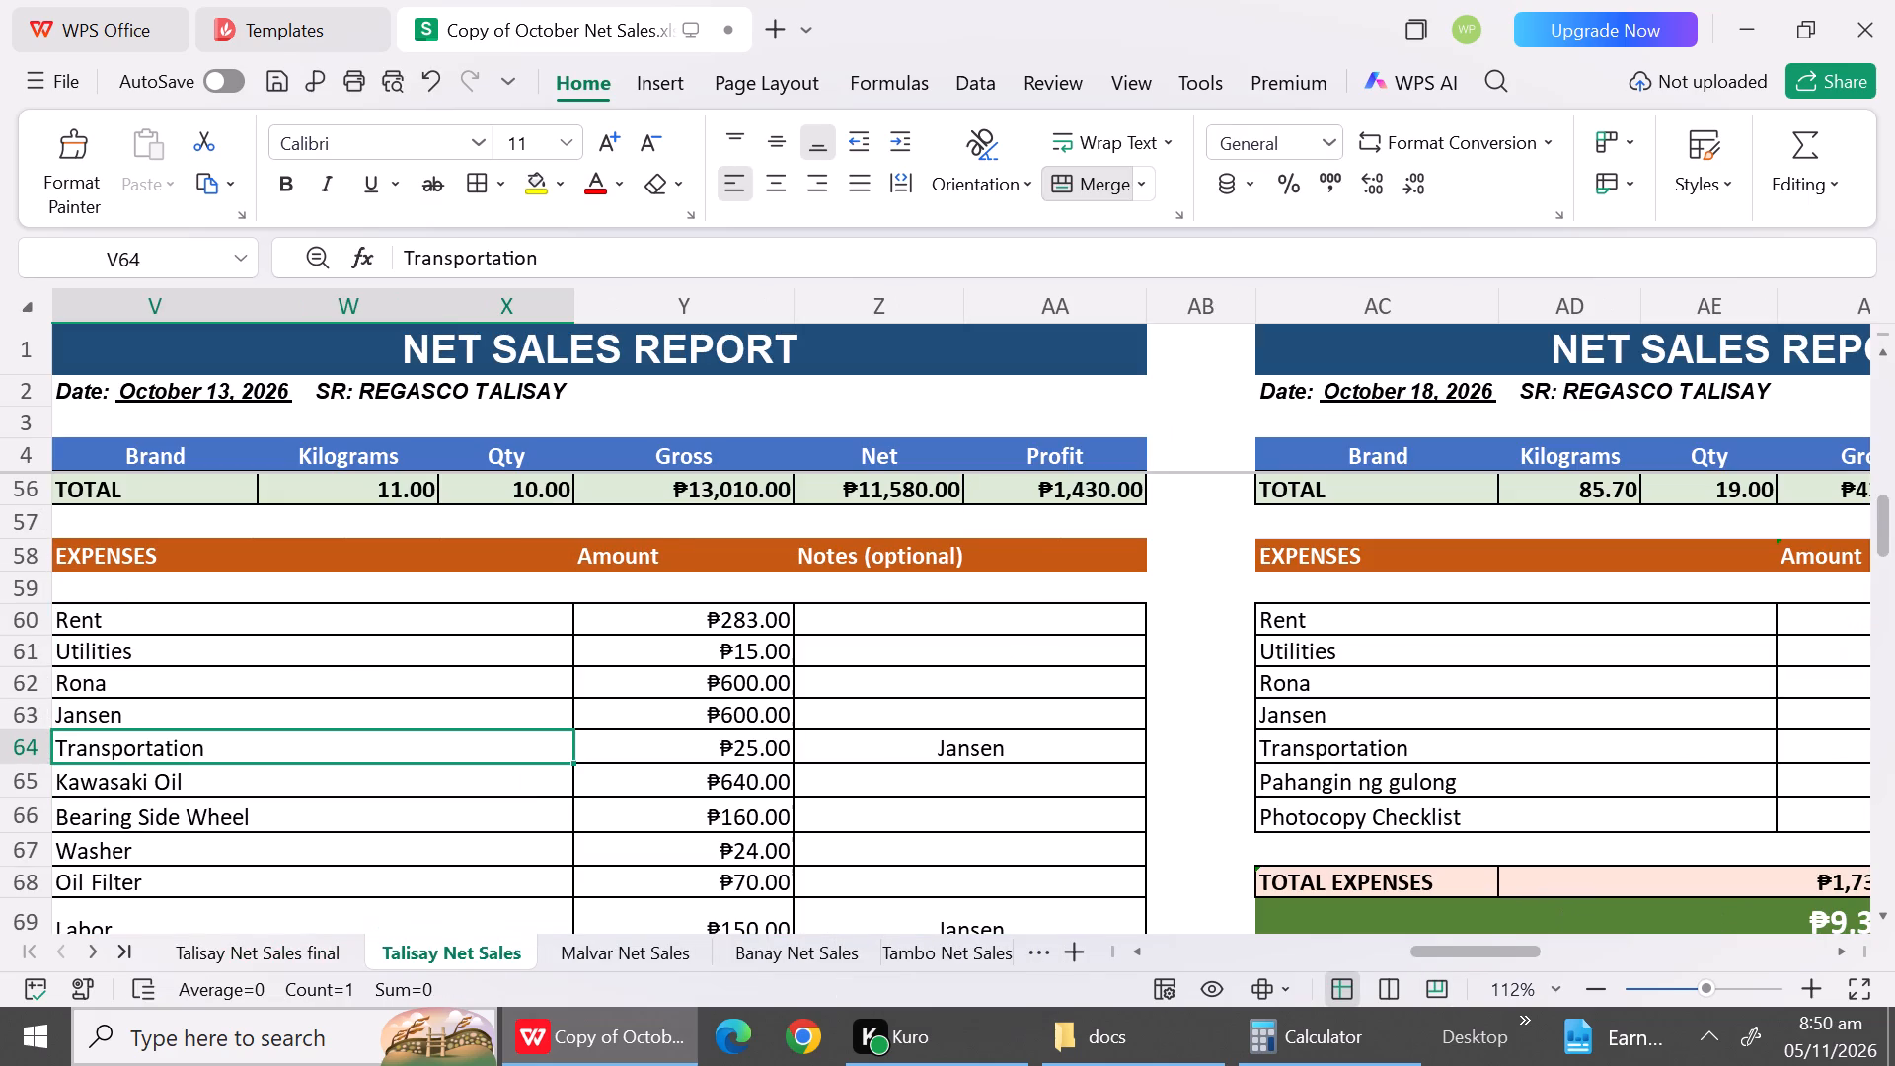
left_click(249, 789)
key("ctrl+c")
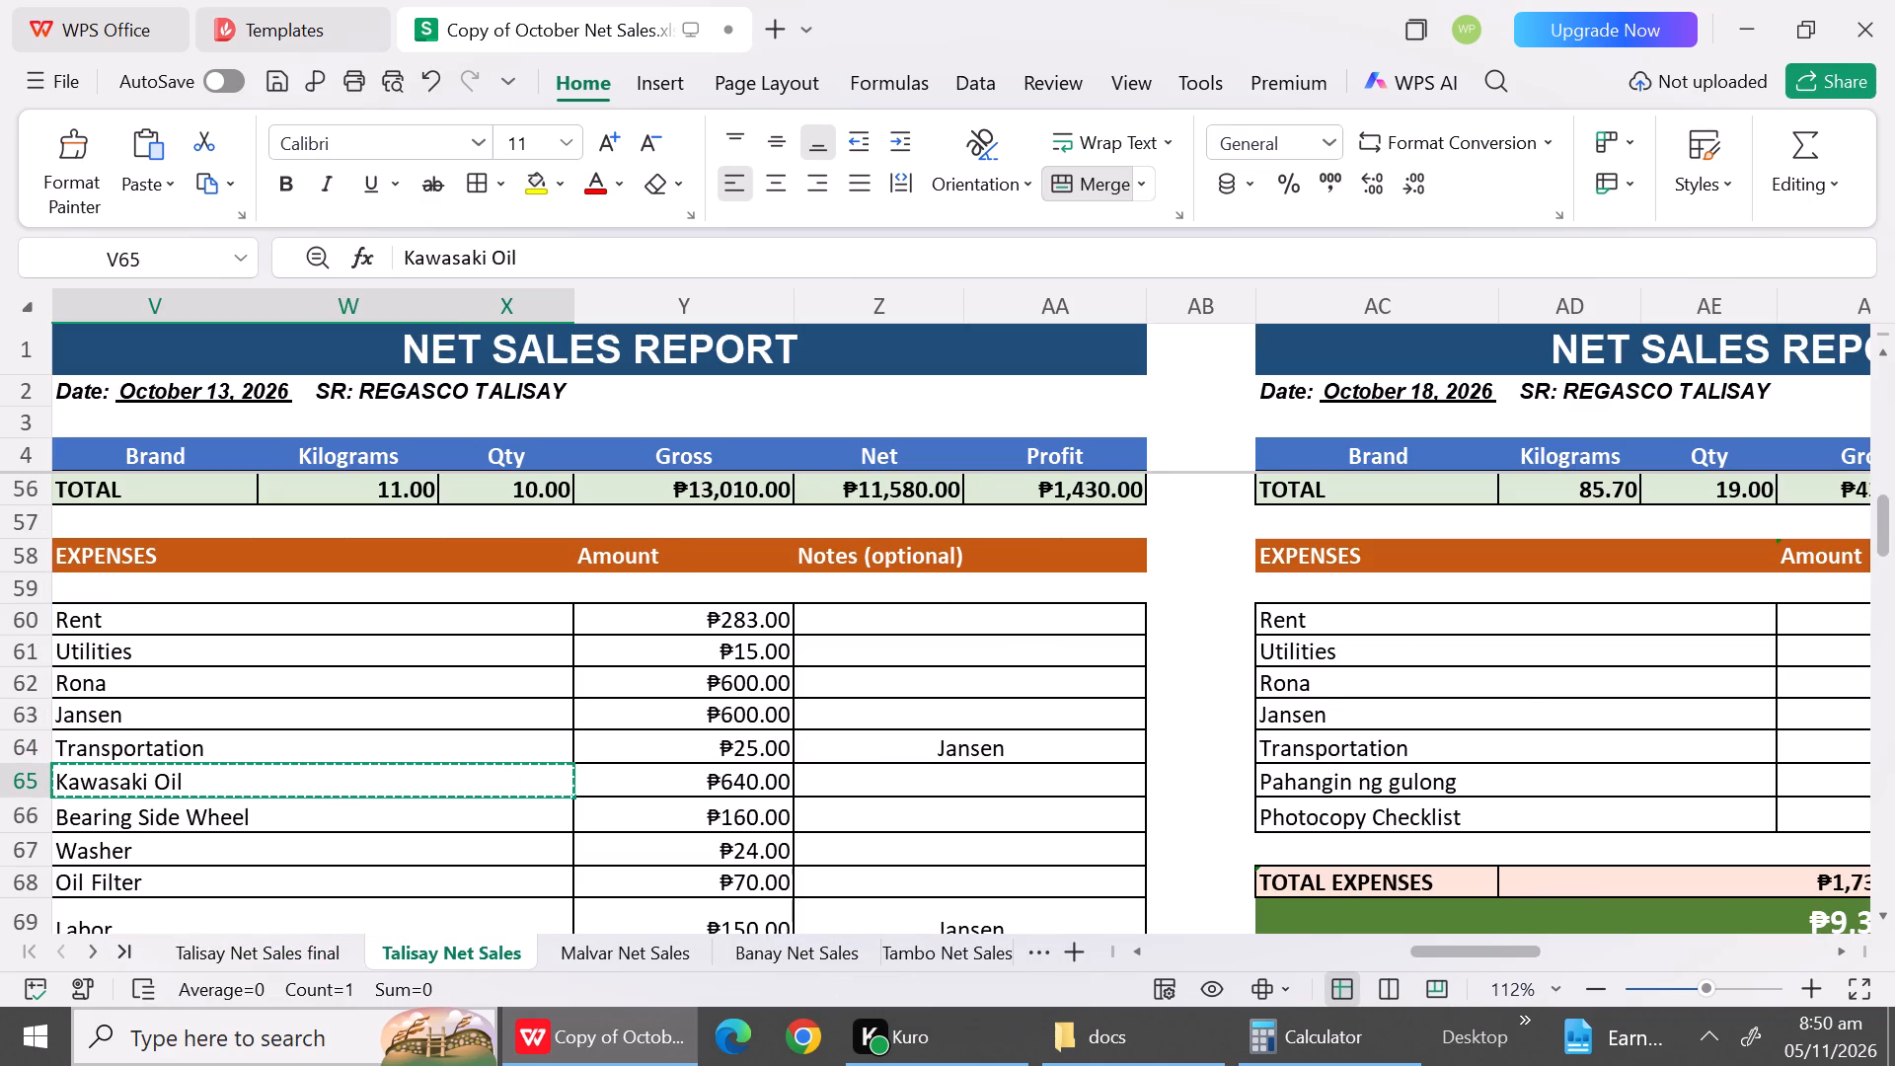
left_click(196, 958)
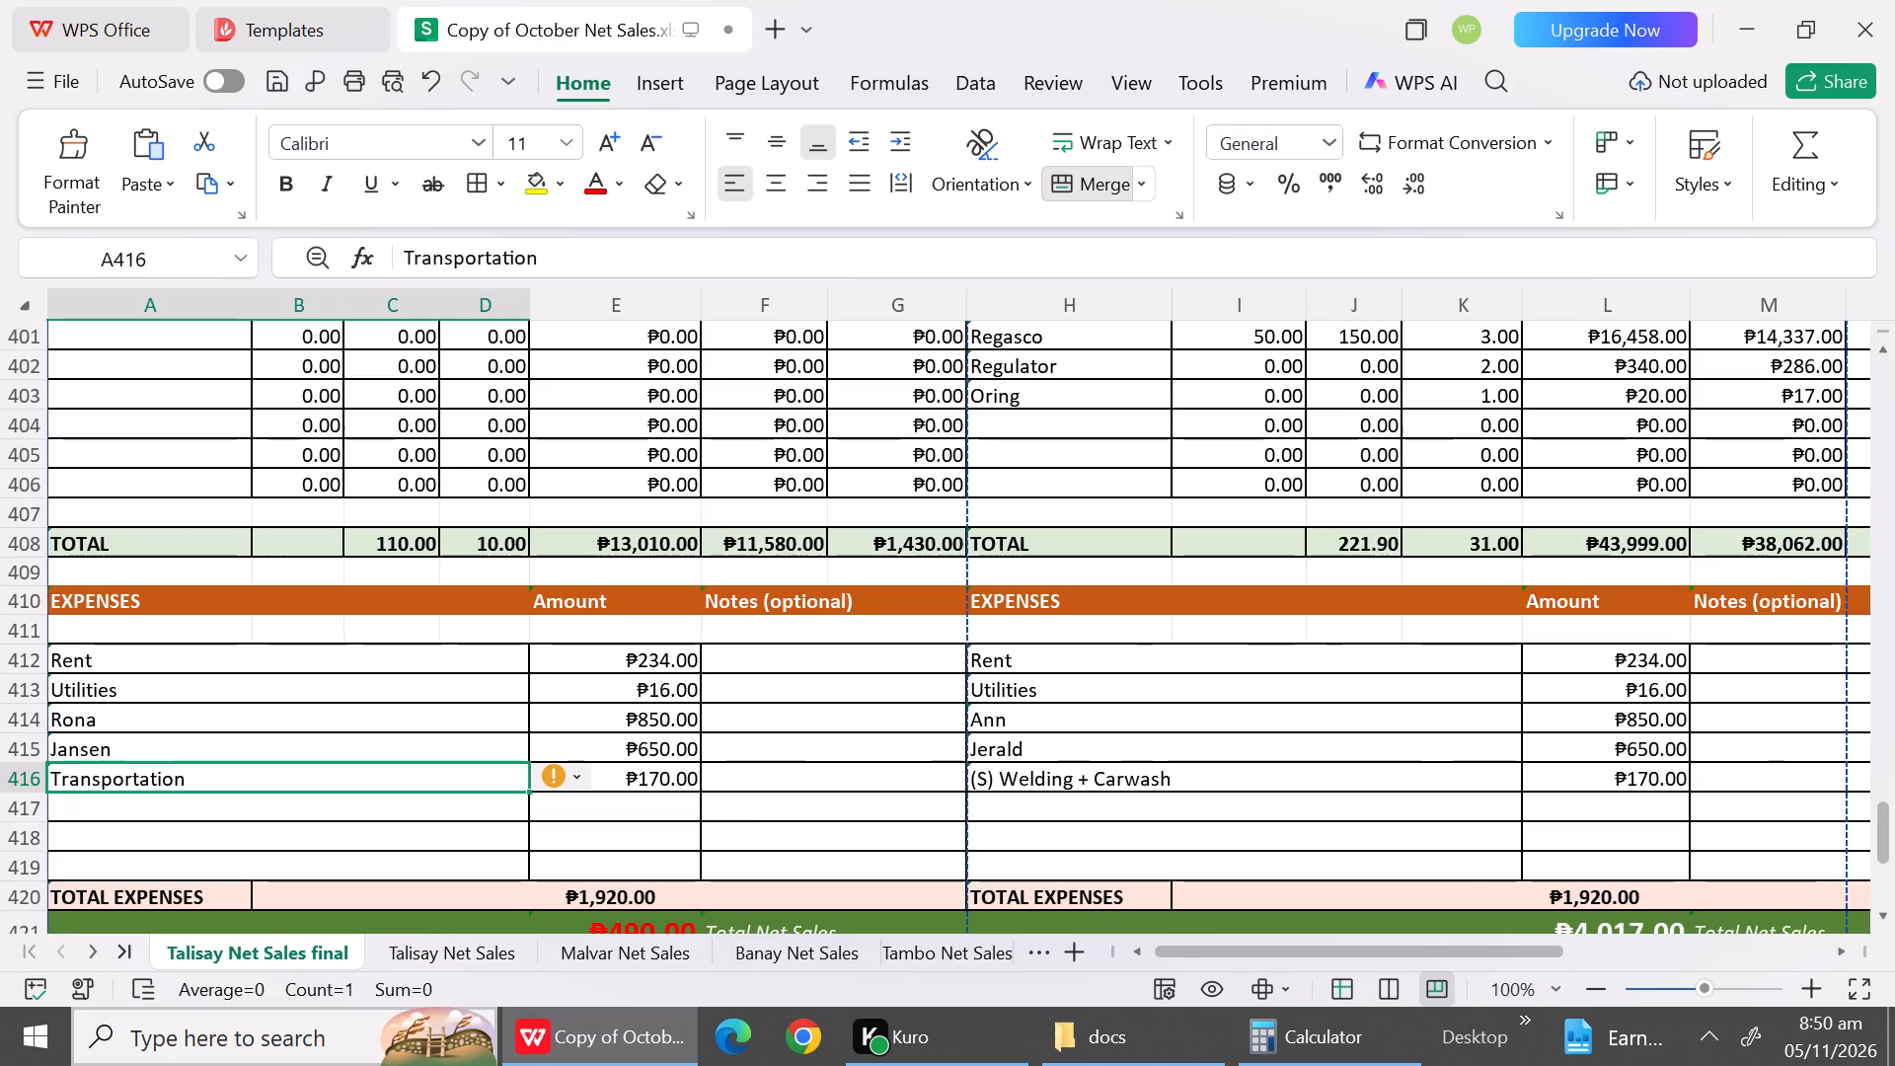
left_click(164, 806)
key("ctrl+v")
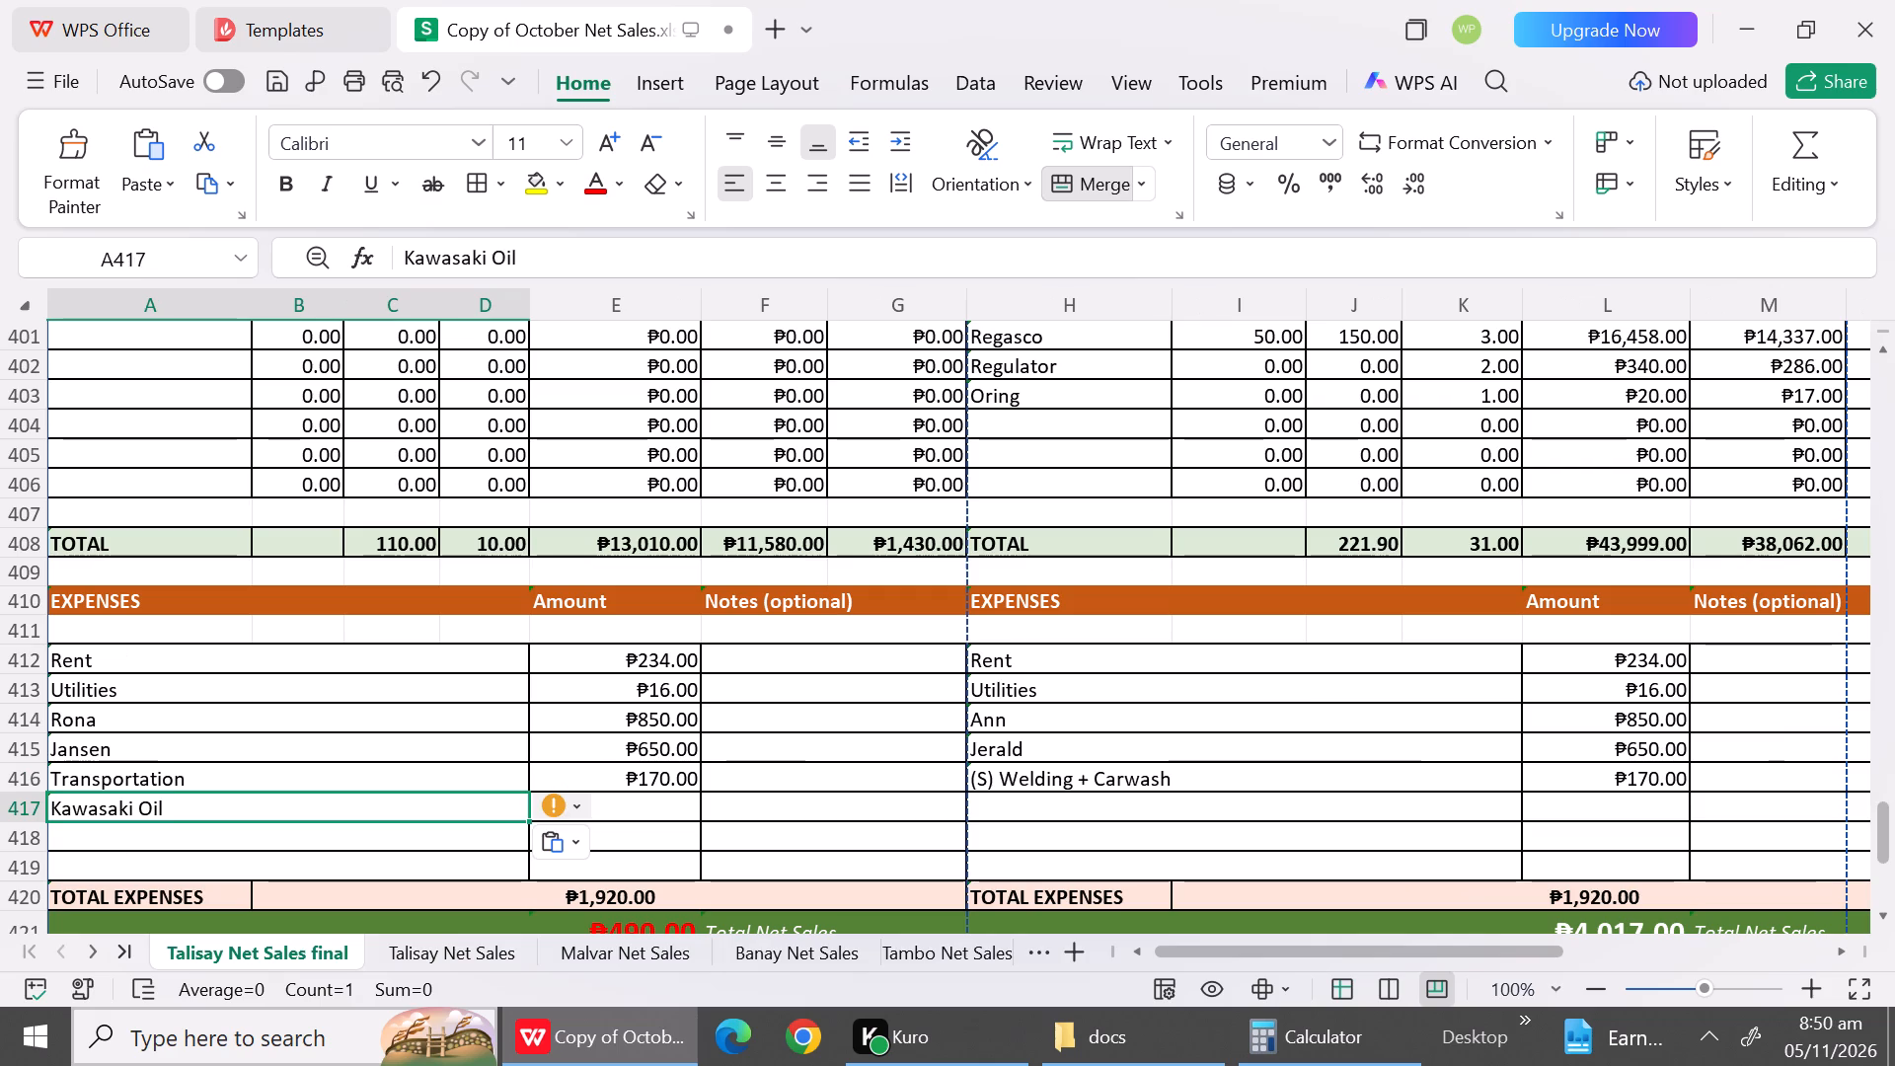
Extend the label in A417 to read Kawasaki Oil & Oil Filter.
double_click(186, 805)
key("space")
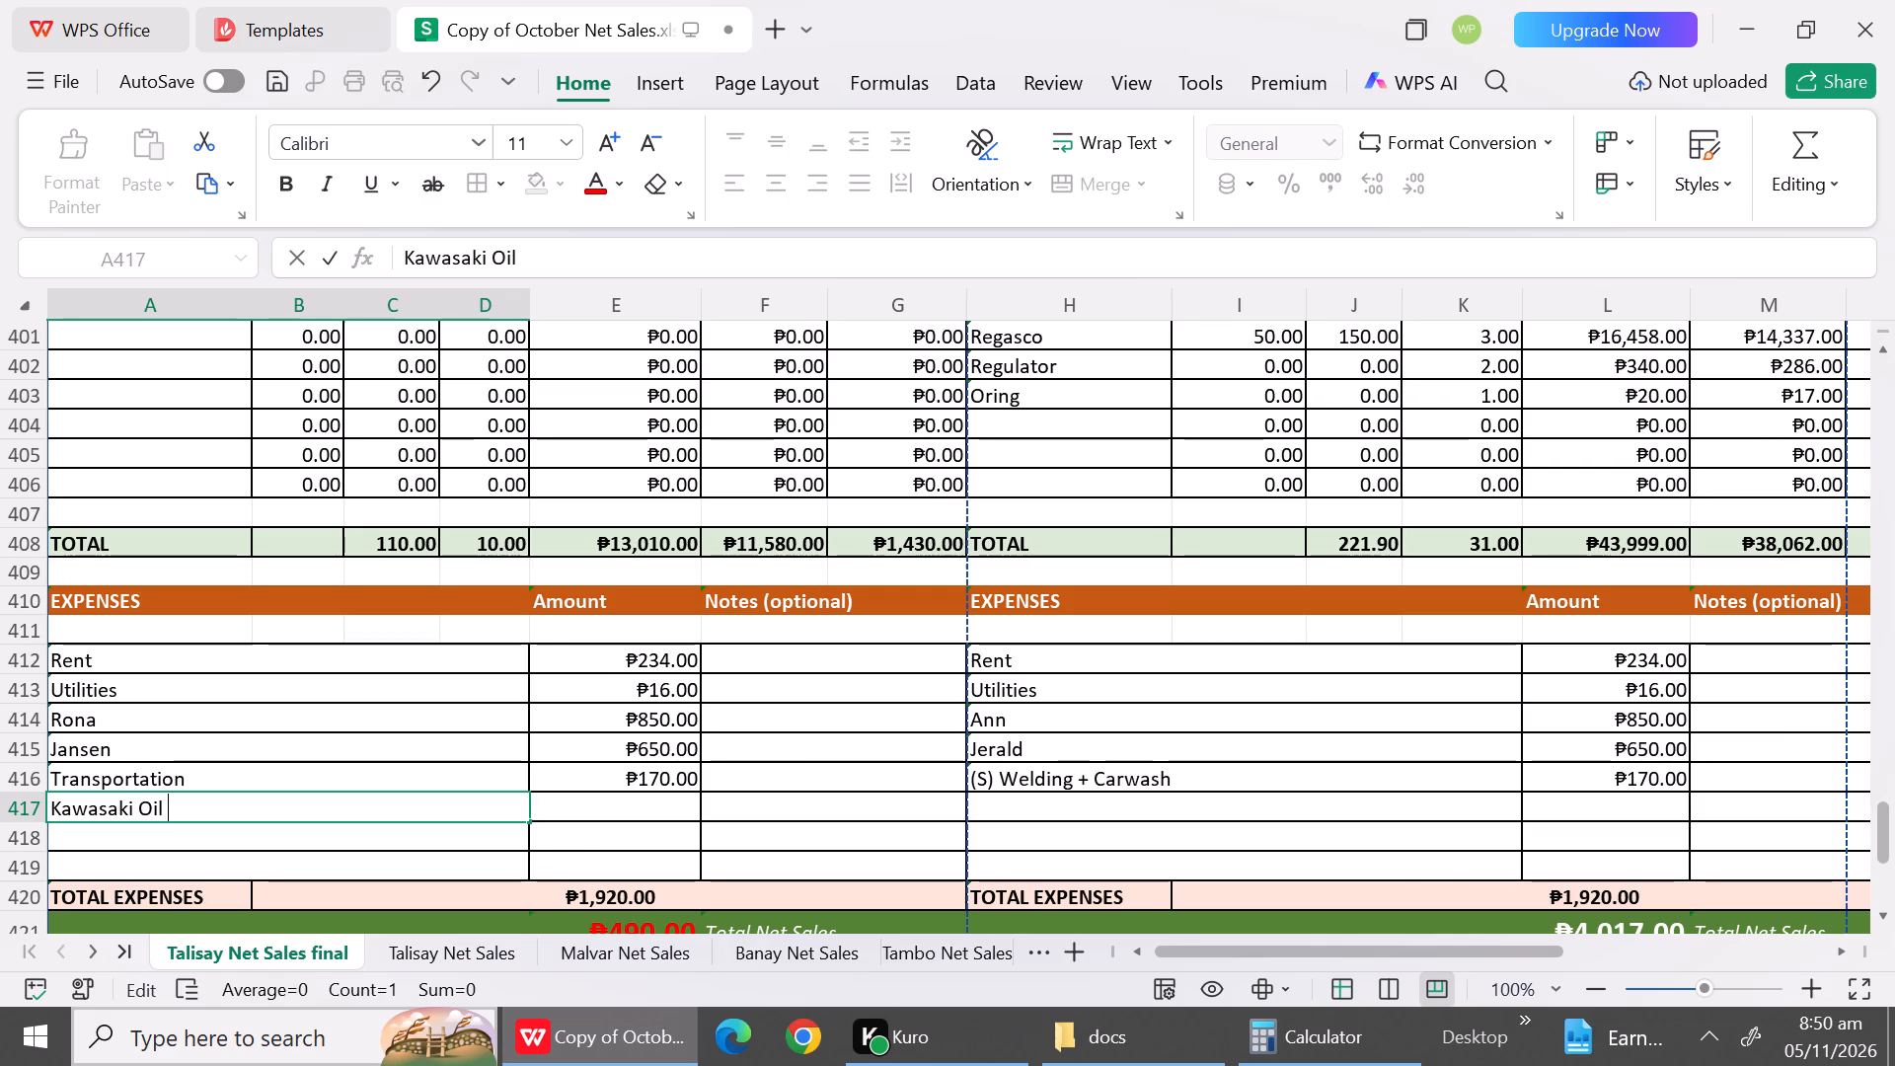
type("& Oil Filuter]")
key("BackSpace")
key("BackSpace")
key("BackSpace")
key("BackSpace")
key("BackSpace")
type("ter")
left_click(189, 842)
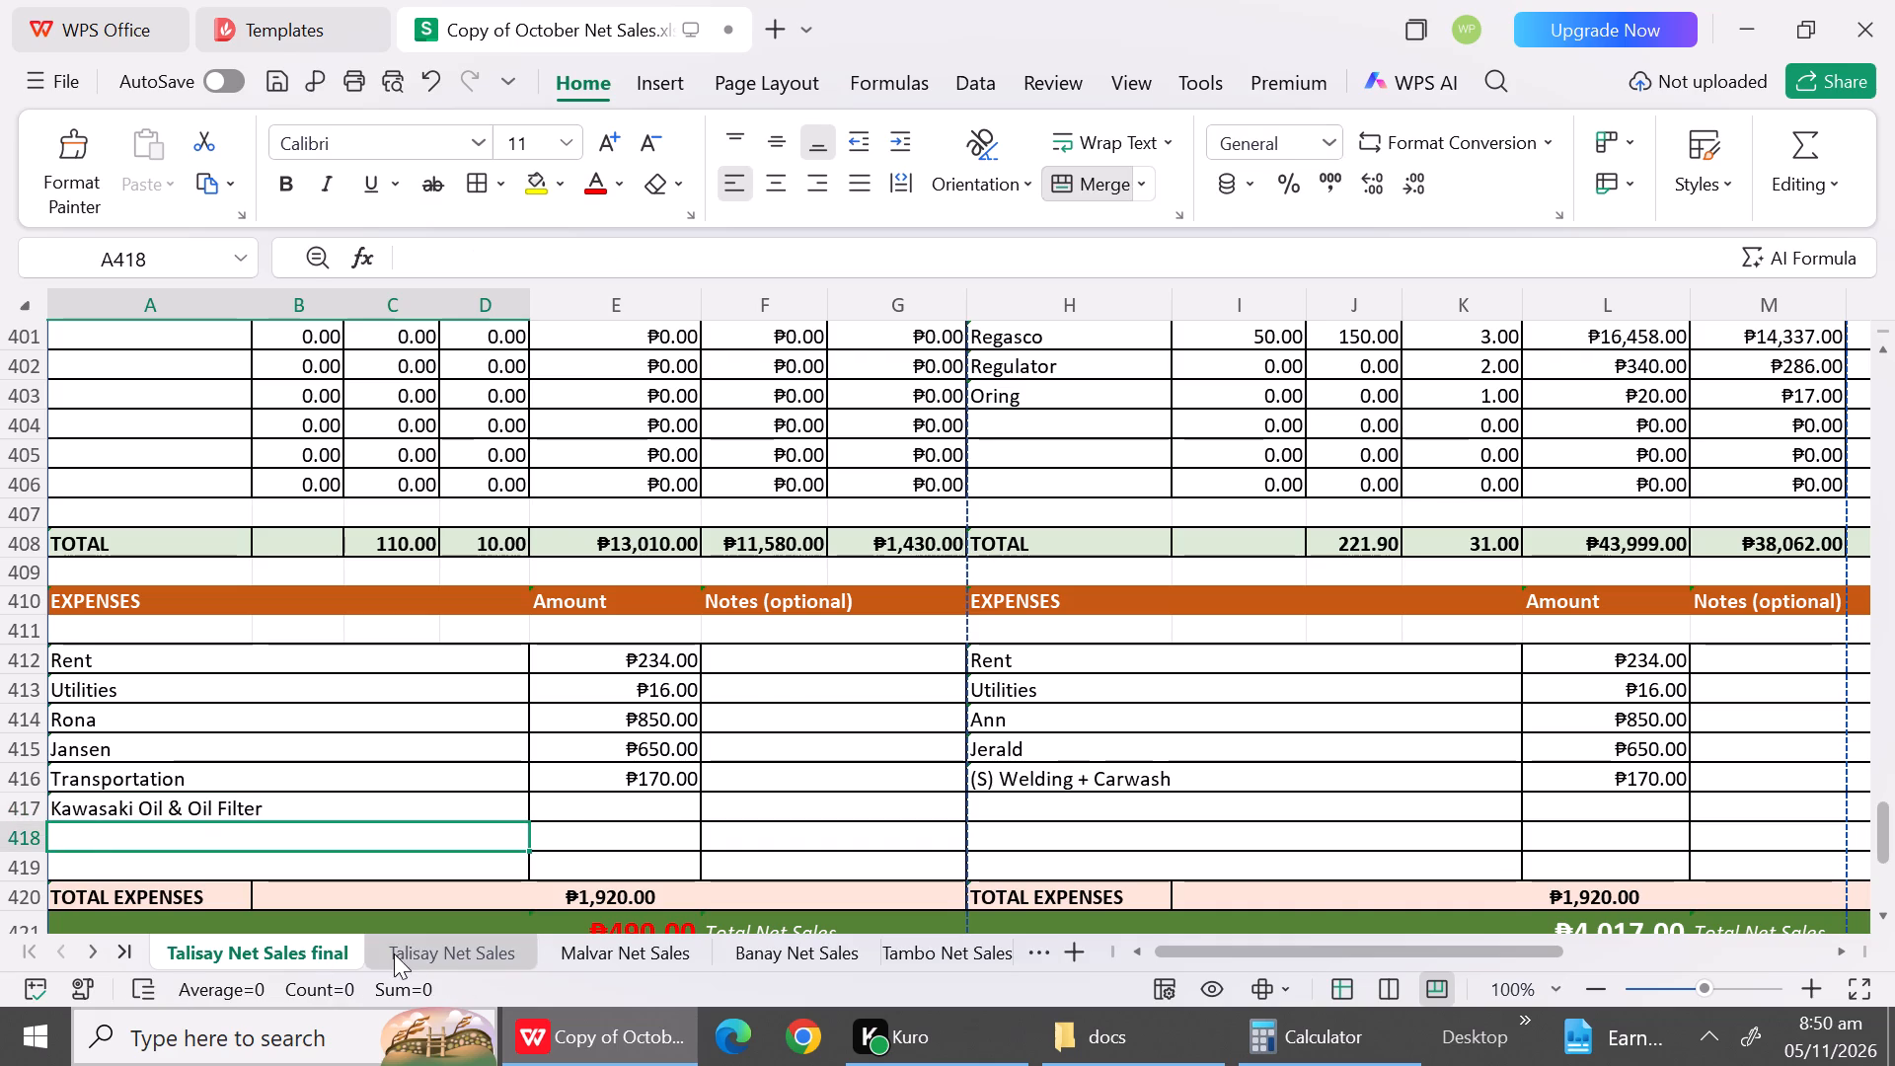
Copy the Bearing Side Wheel label from V66 of Talisay Net Sales into A418 of Talisay Net Sales final.
left_click(394, 954)
left_click(238, 816)
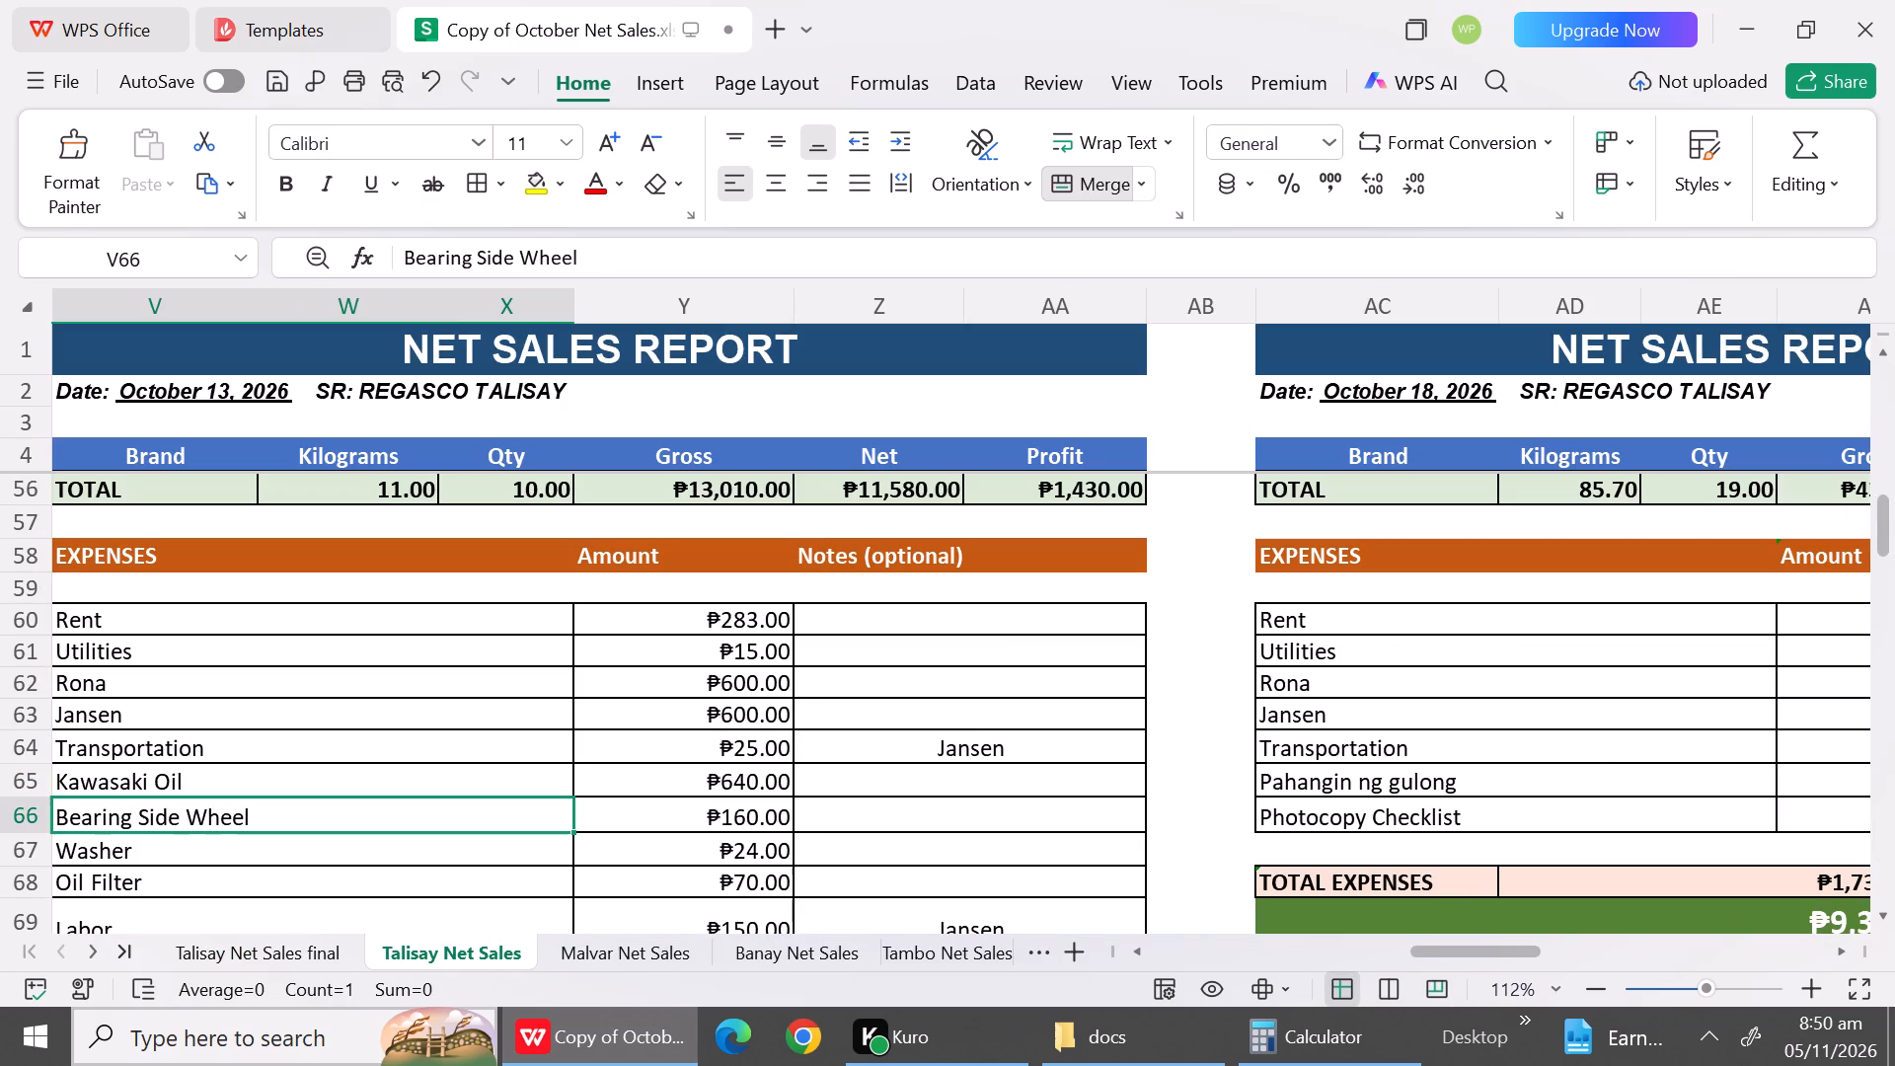
key("ctrl+c")
left_click(207, 940)
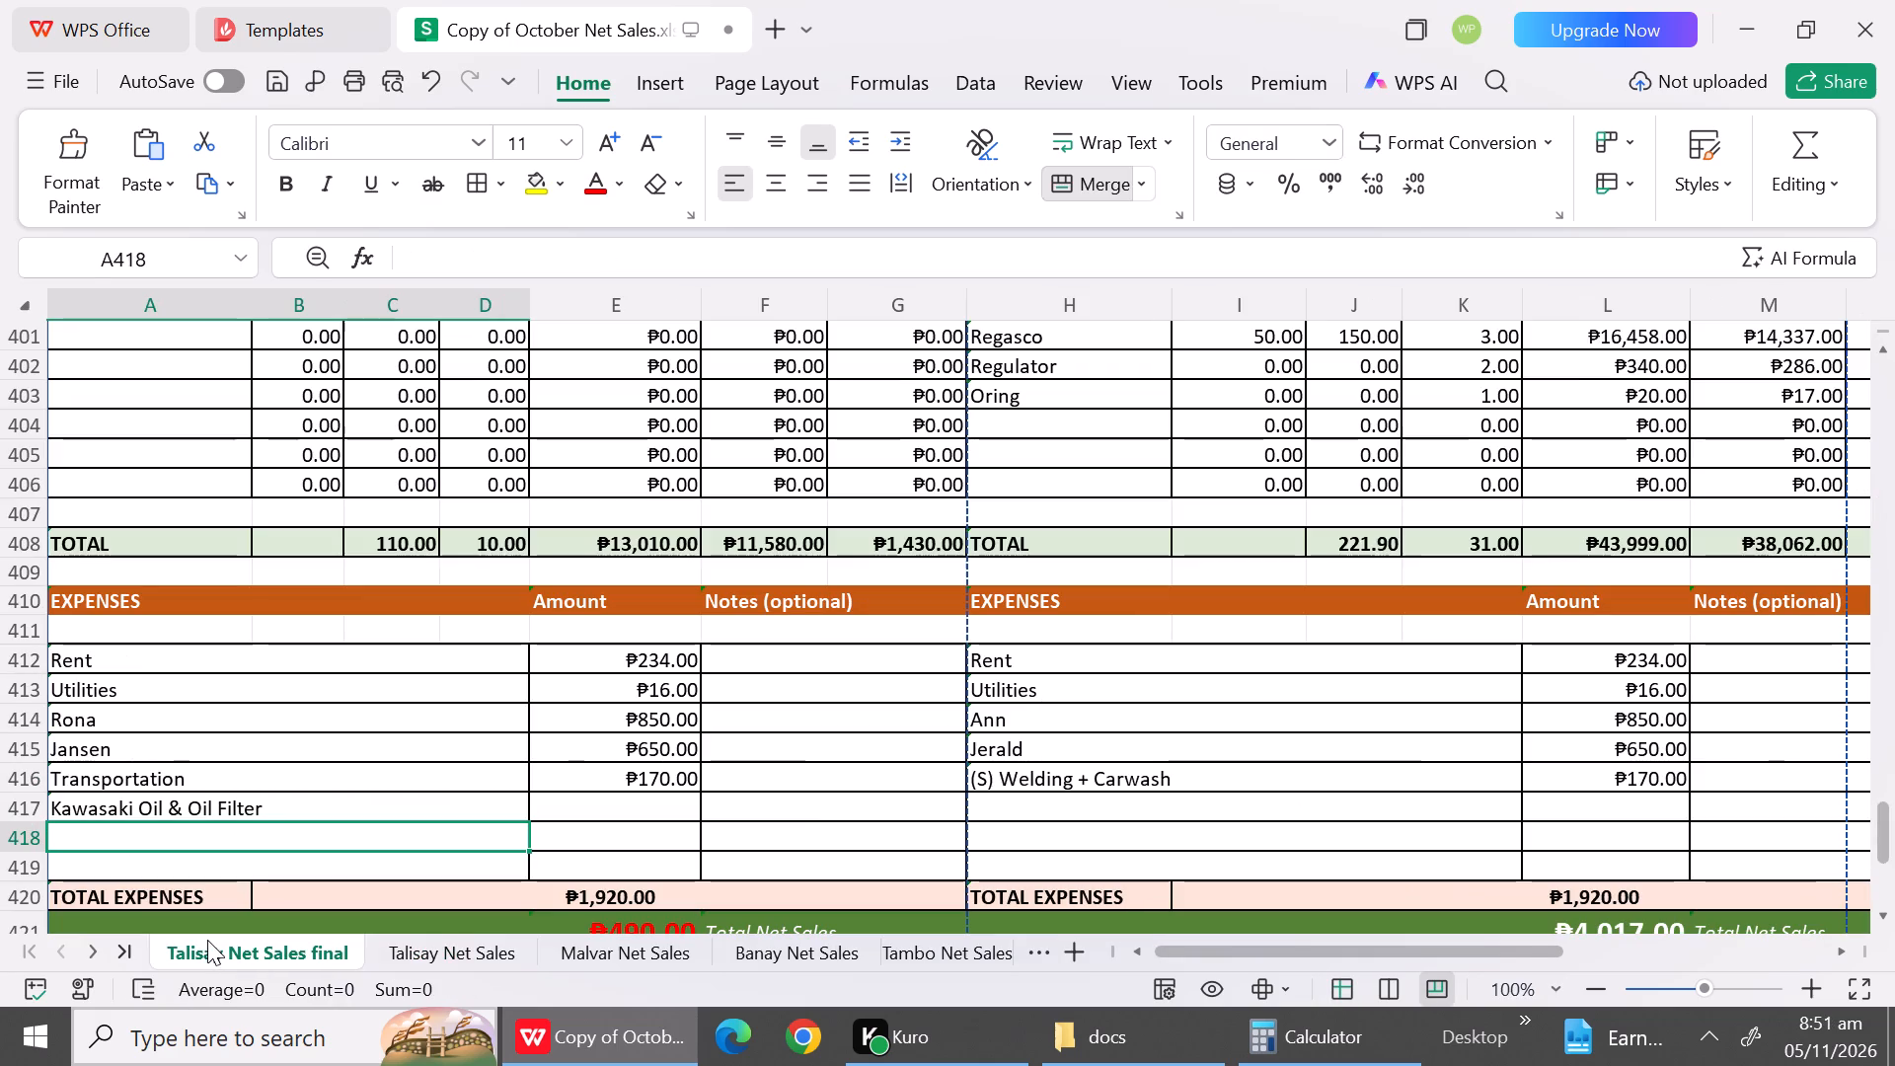
left_click(164, 836)
key("ctrl+v")
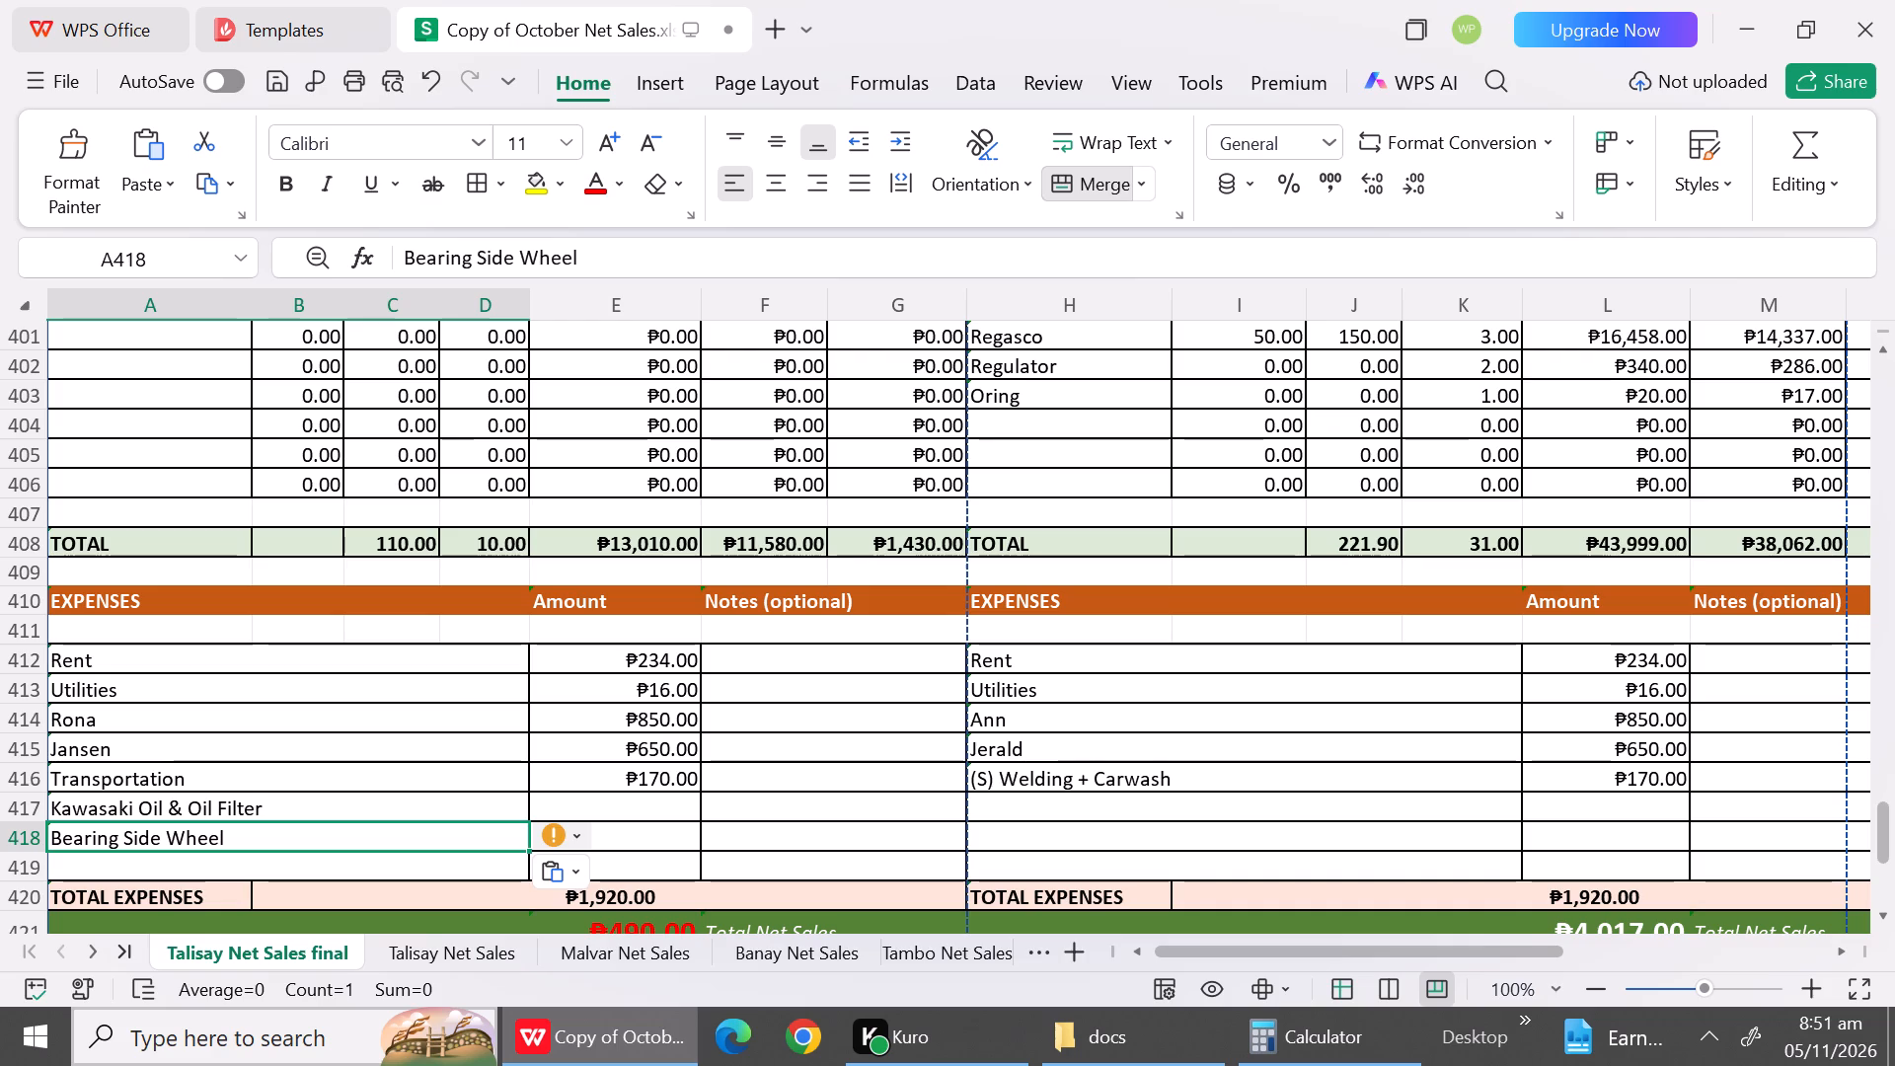
Copy the Washer label from V67 of Talisay Net Sales into A419 of Talisay Net Sales final.
left_click(388, 947)
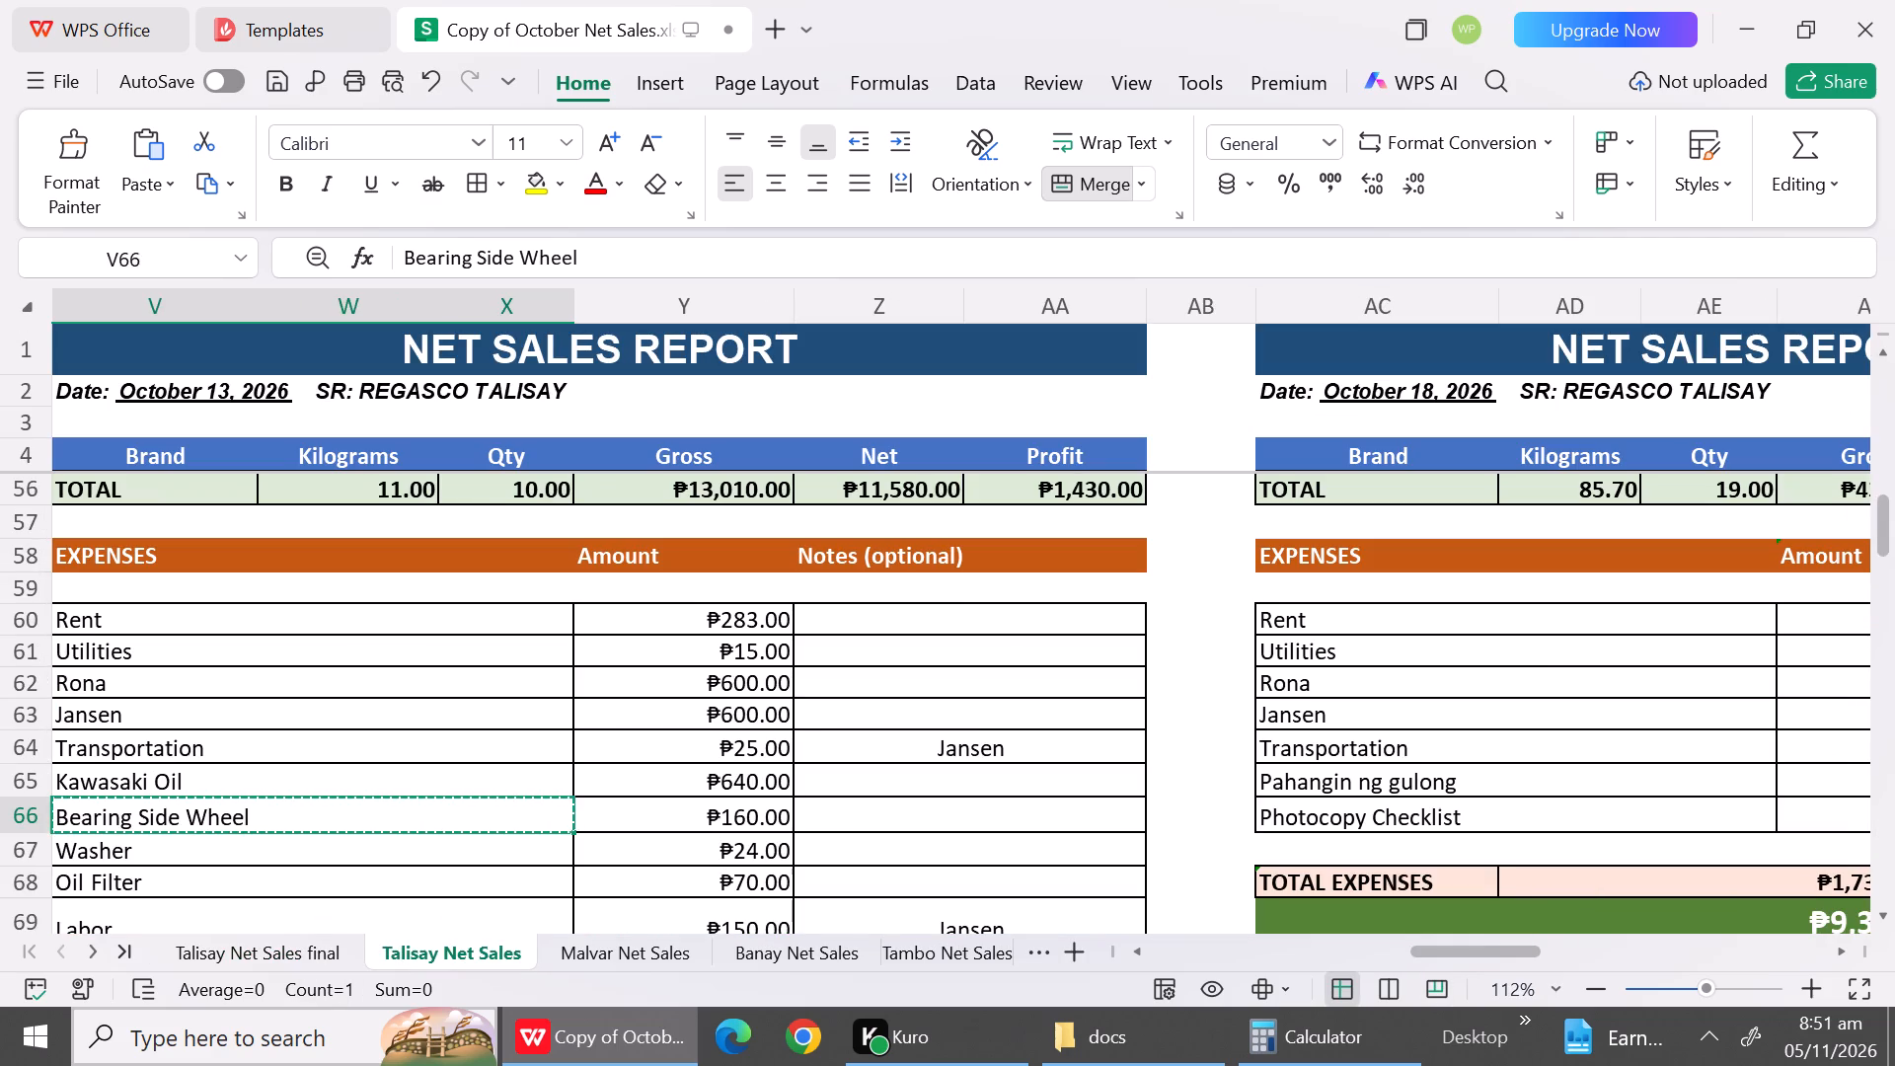
left_click(226, 854)
key("ctrl+c")
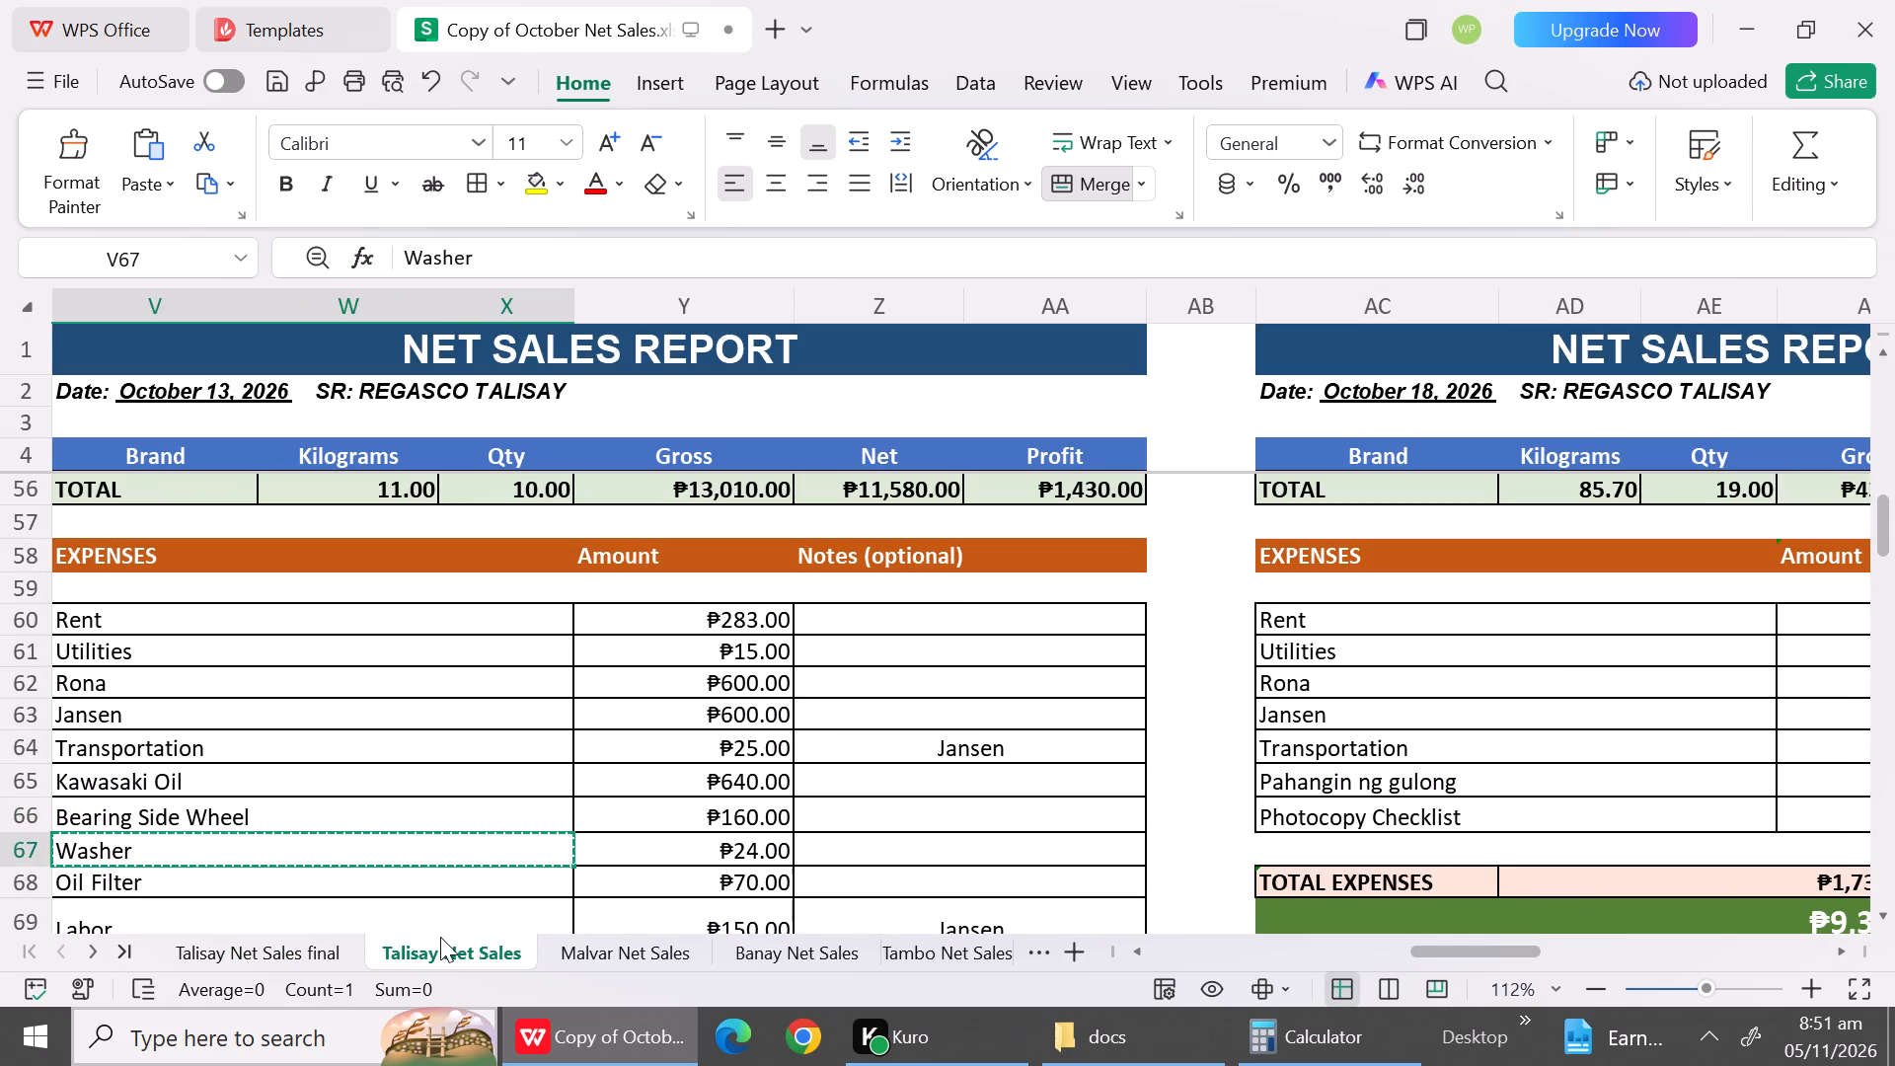
left_click(1880, 917)
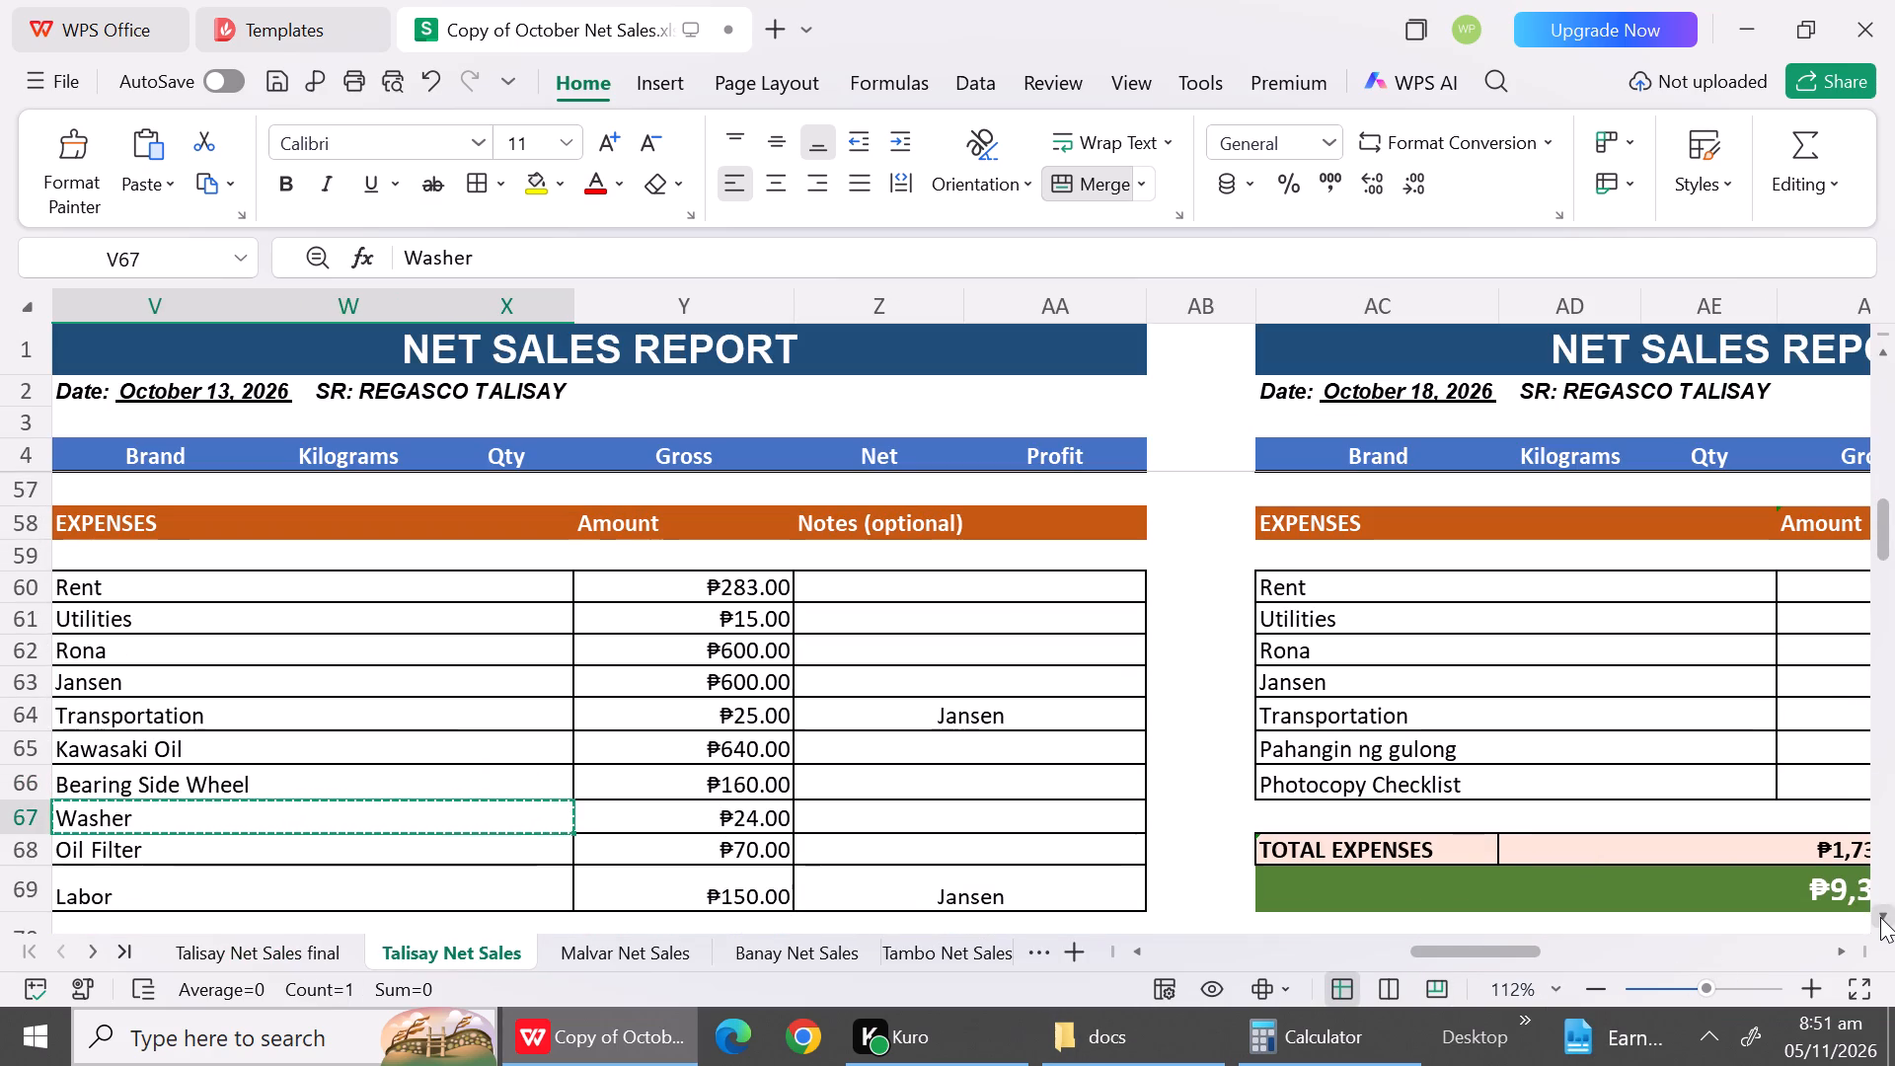
left_click(1880, 917)
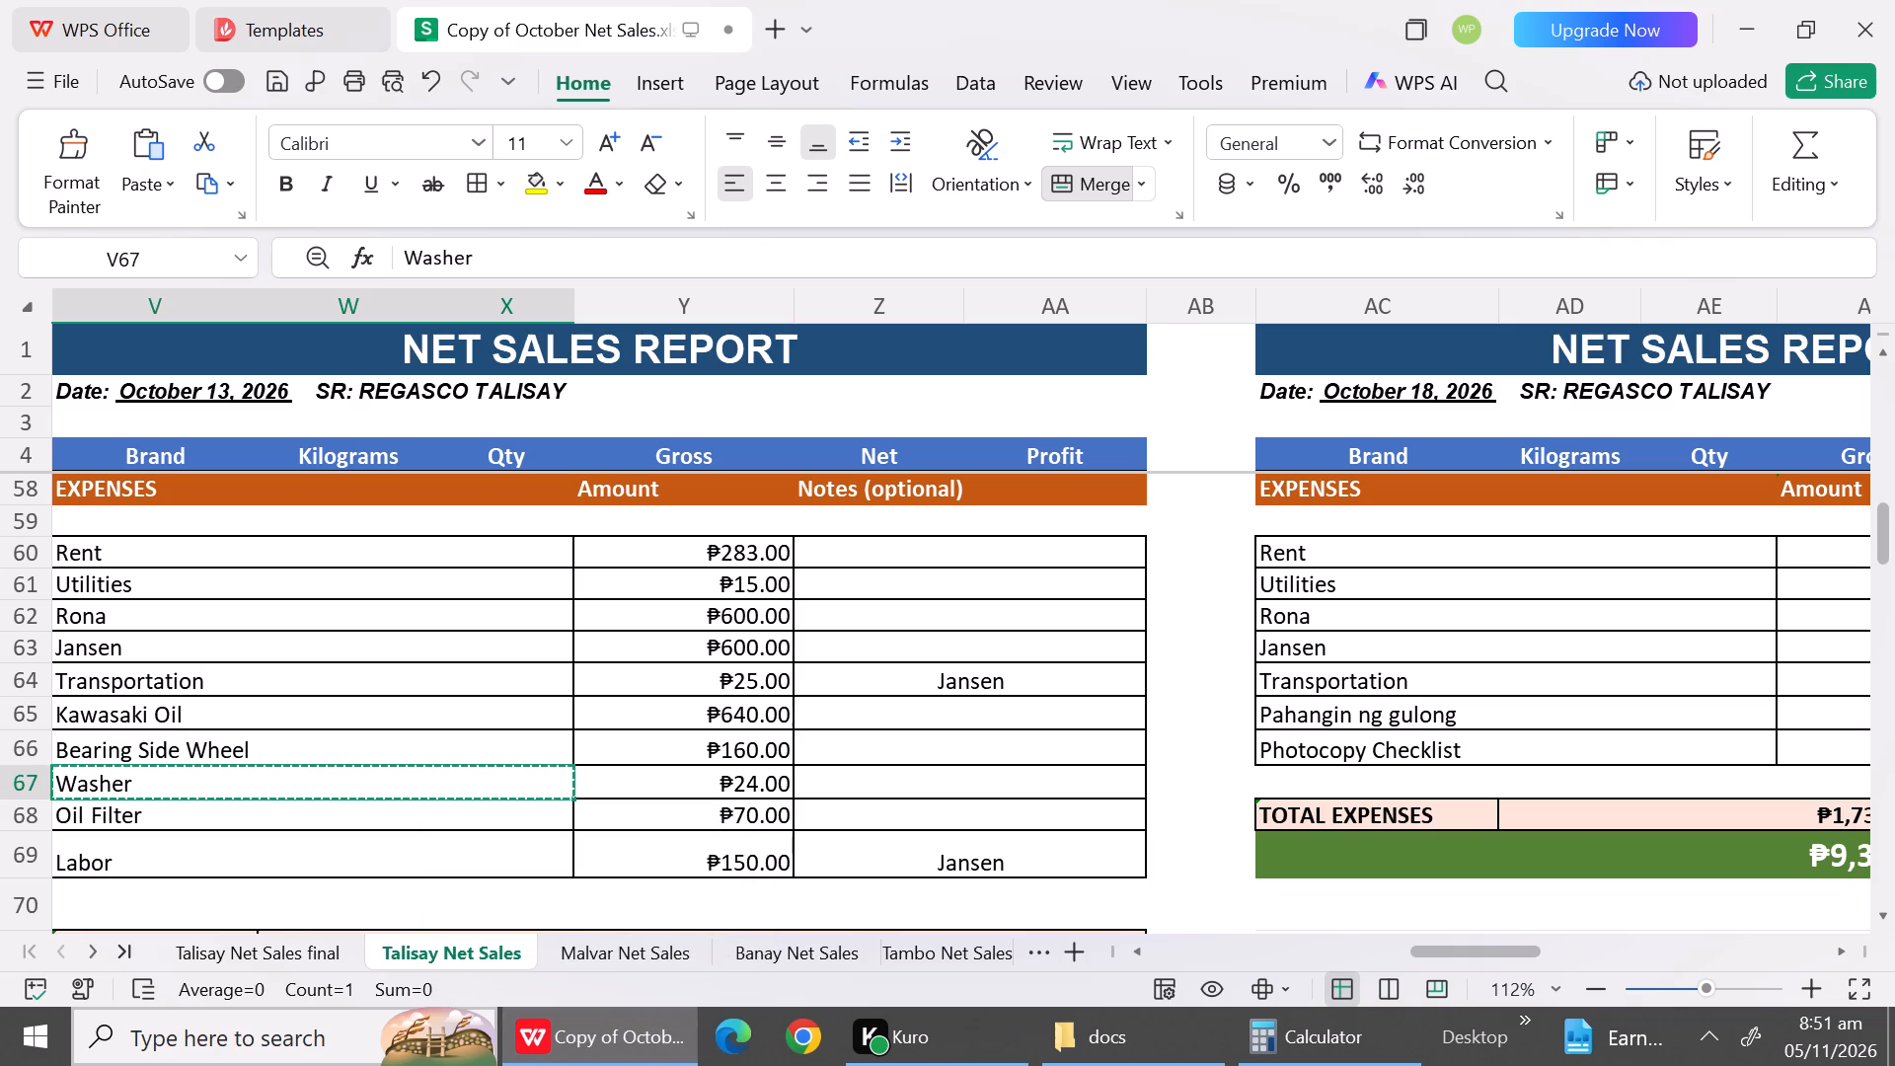
left_click(296, 944)
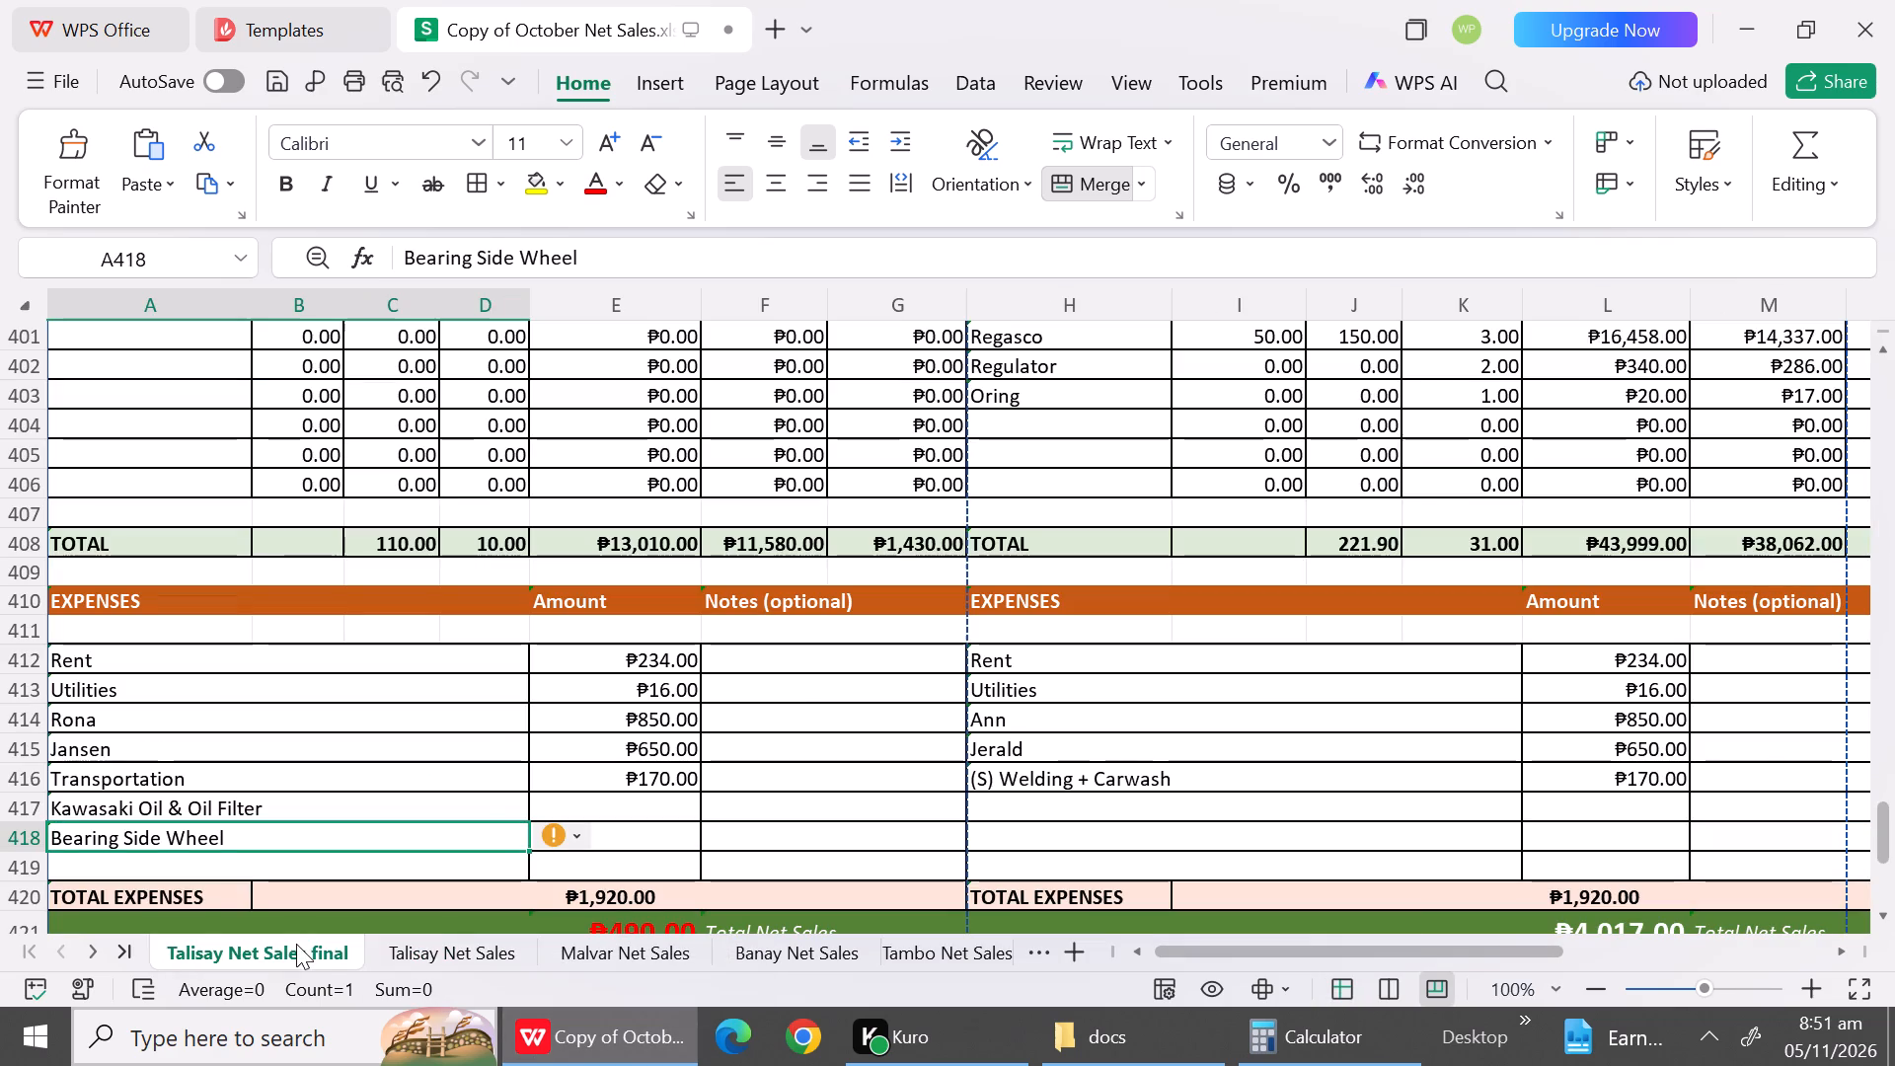
left_click(267, 862)
key("ctrl+v")
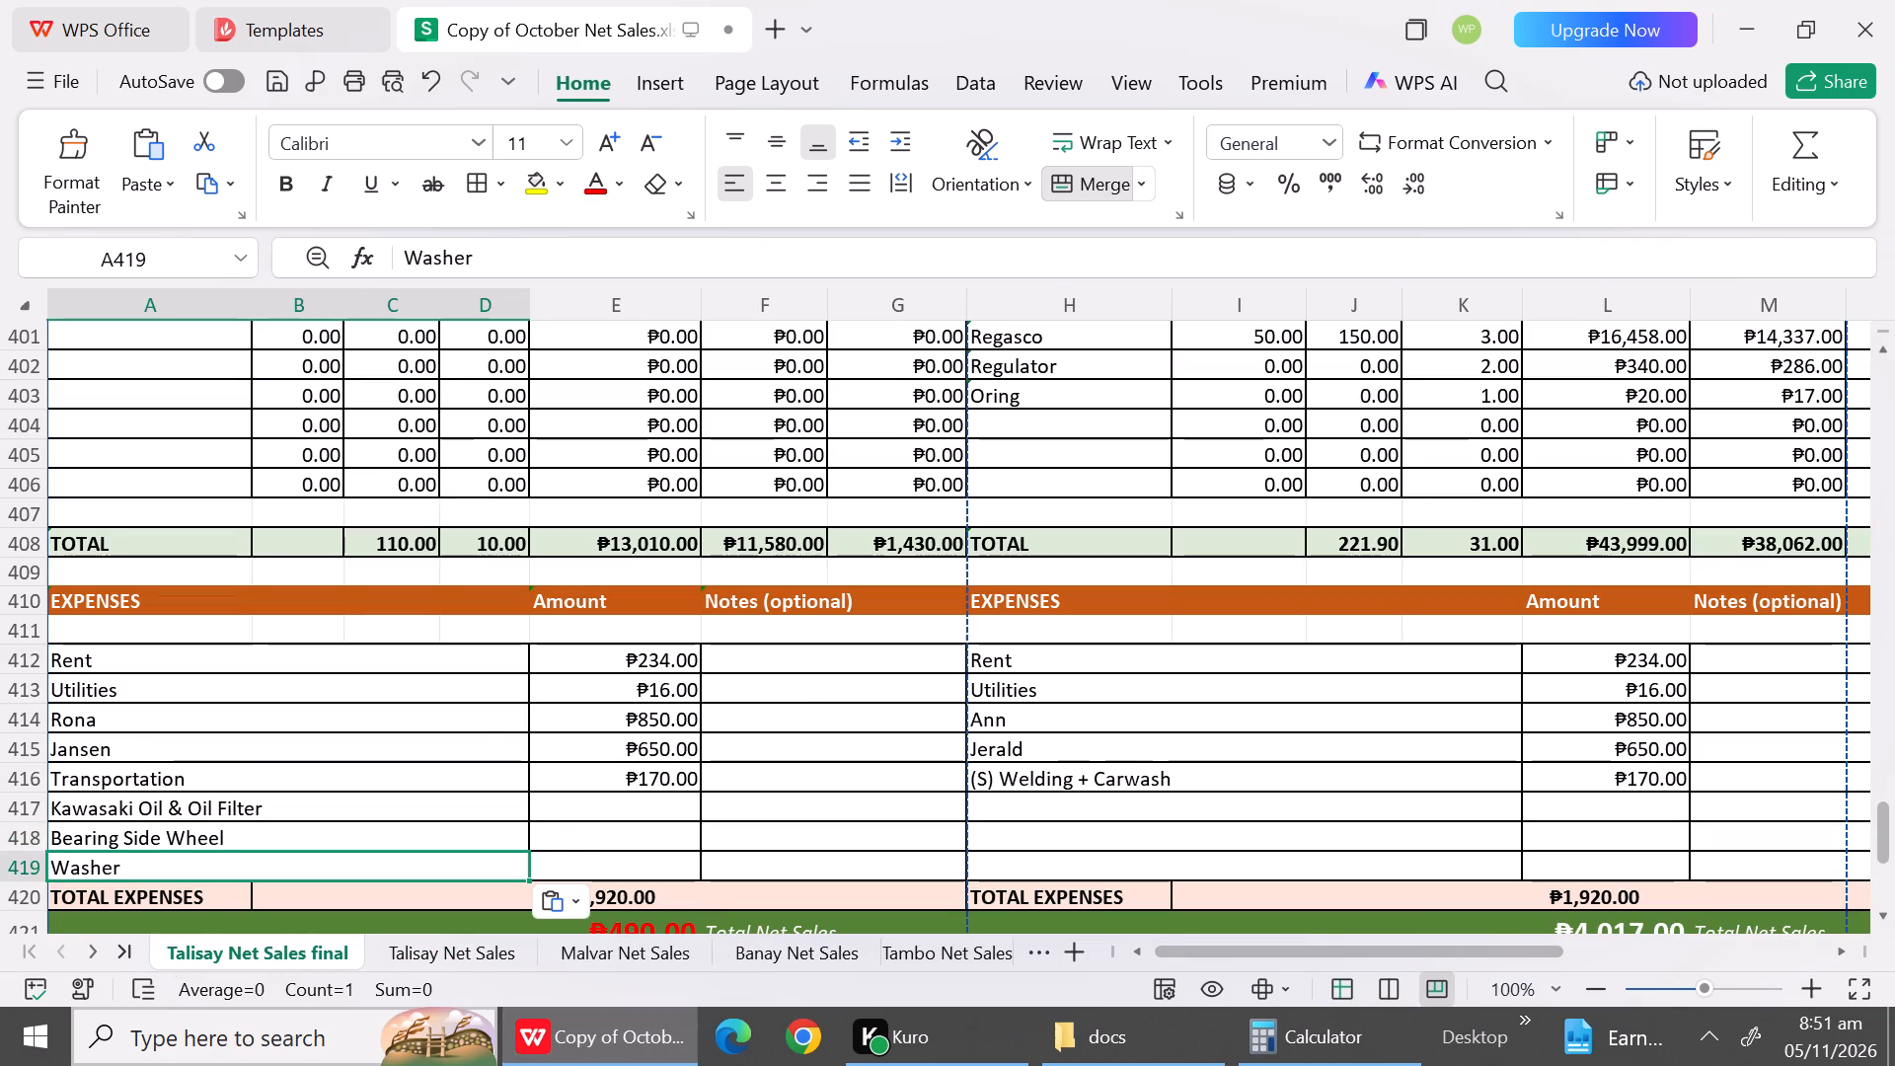
Check the report date and sales rows above the October 14 expenses.
left_click_drag(267, 862, 1045, 635)
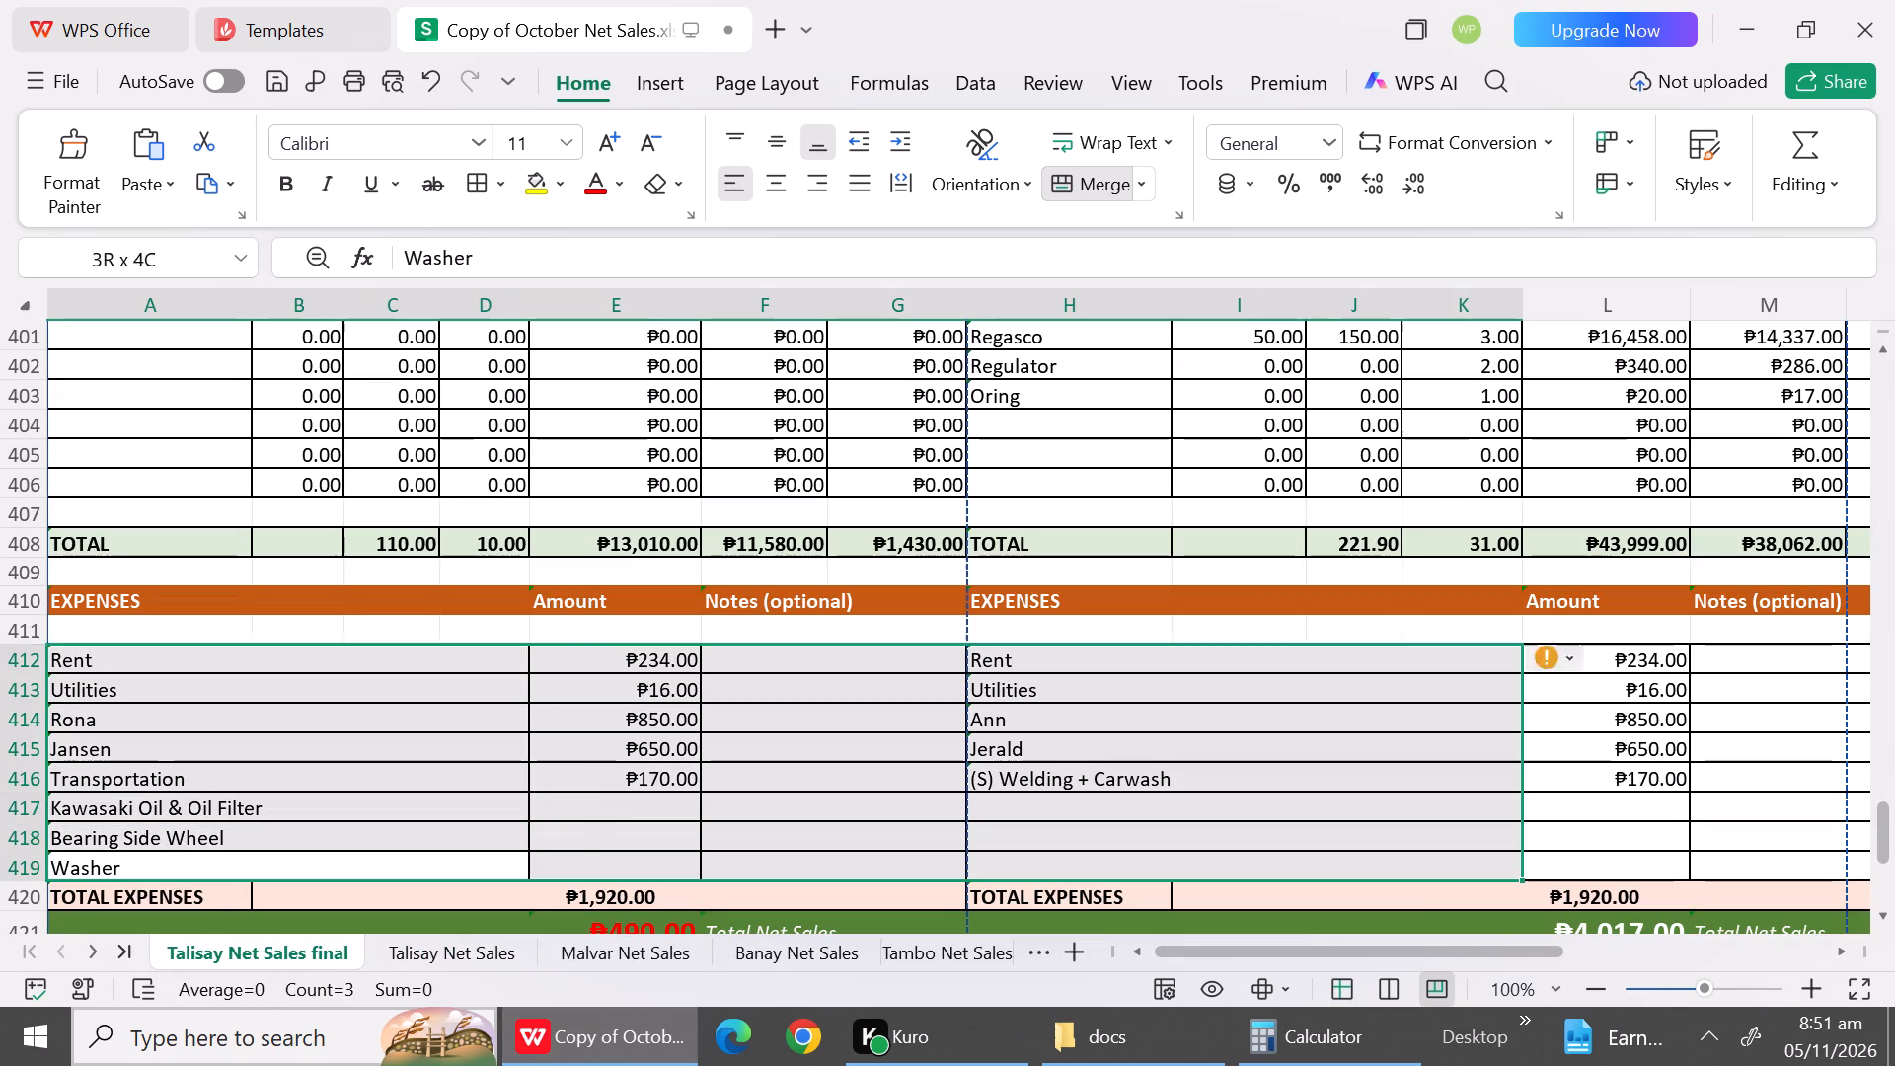
triple_click(1883, 352)
triple_click(1883, 352)
double_click(1883, 352)
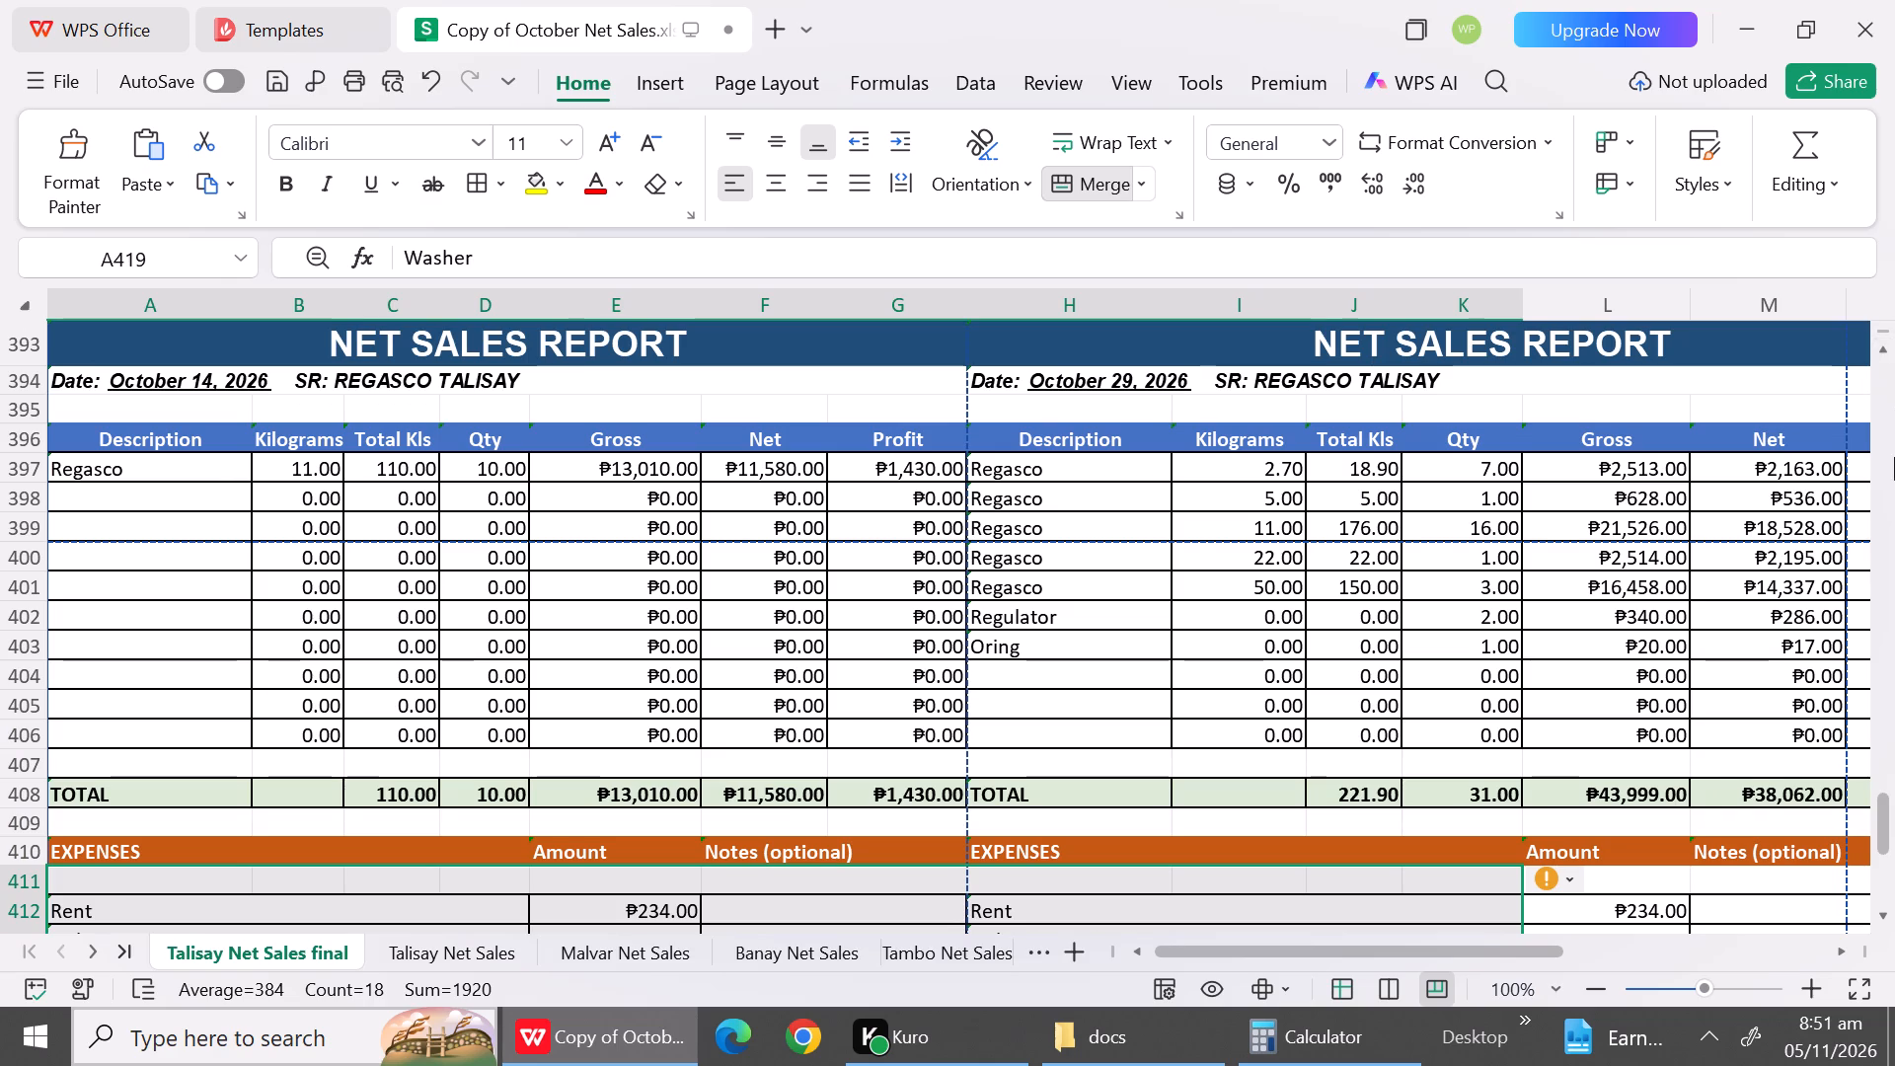
double_click(1879, 919)
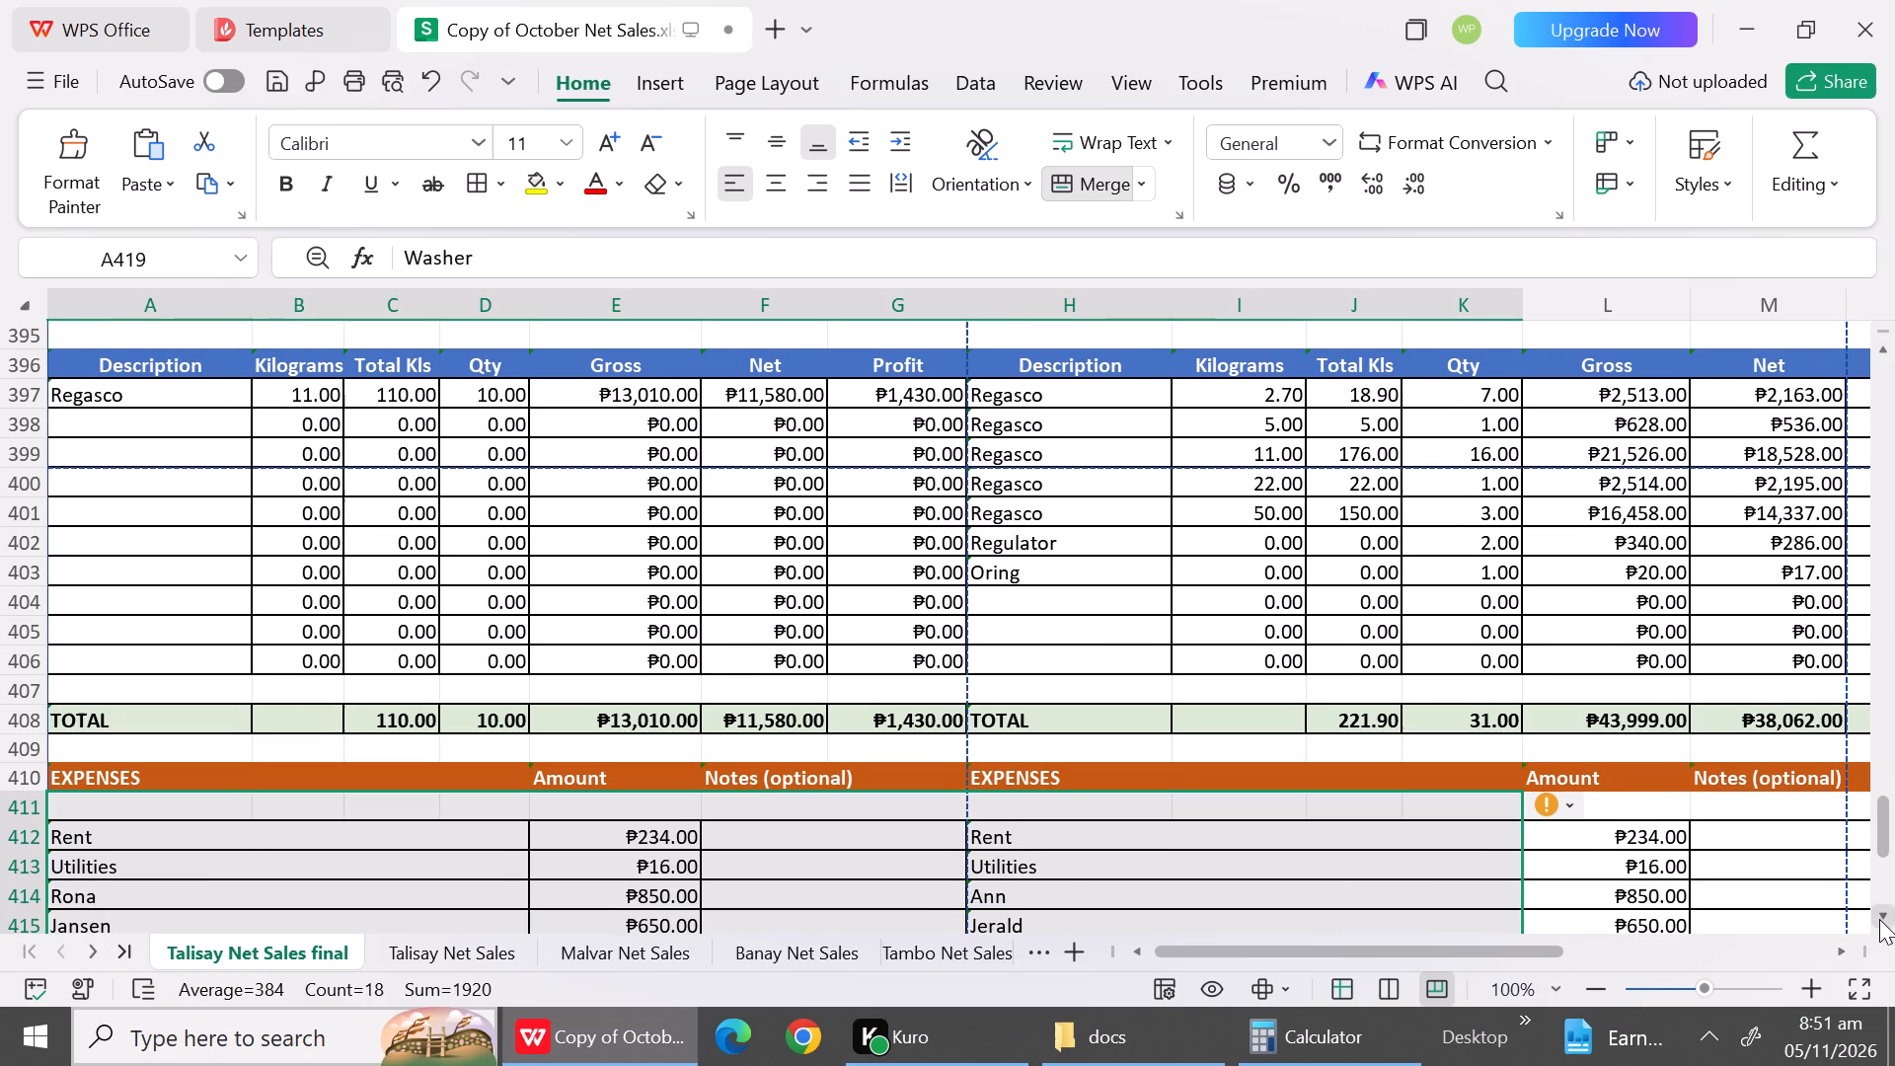
triple_click(1879, 919)
triple_click(1879, 919)
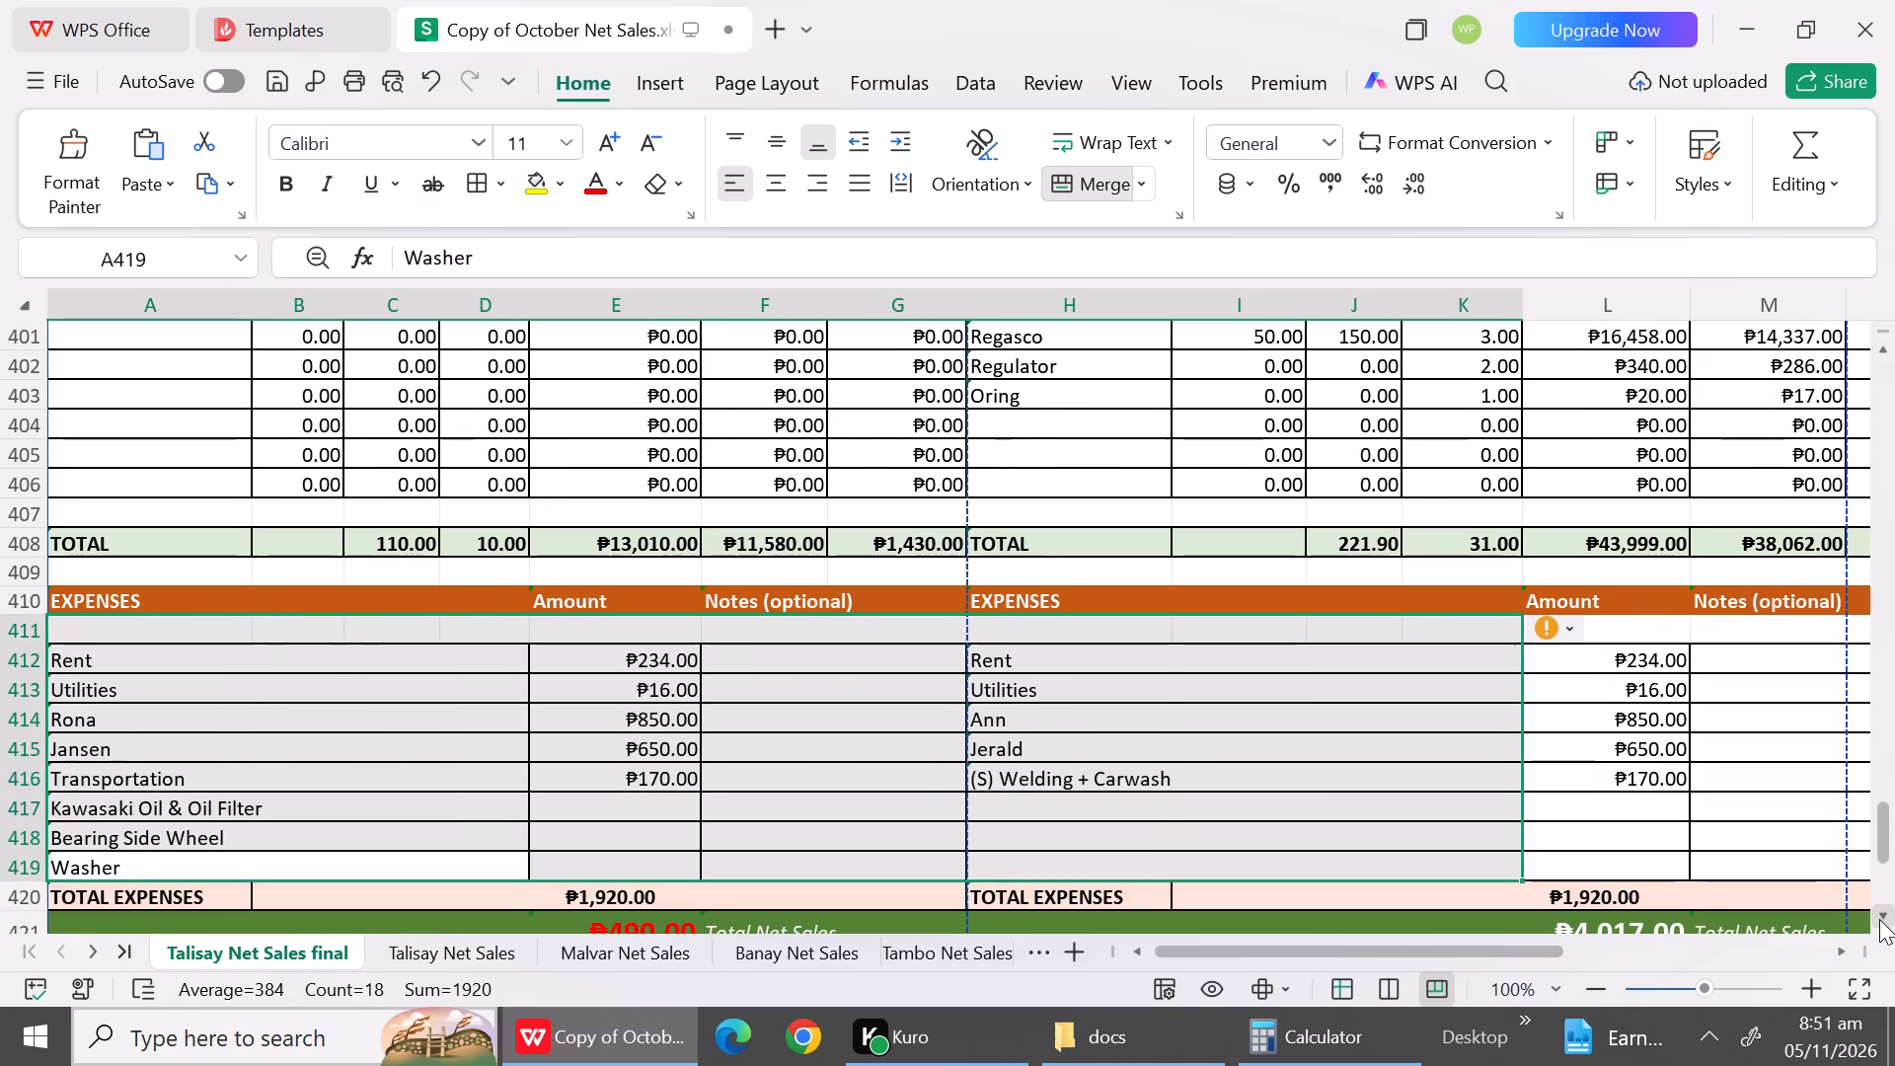
Copy the Rent to Transportation amounts from Y60:Y64 of Talisay Net Sales into E412:E416: ₱283, ₱15, ₱600, ₱600 and ₱25.
left_click(680, 754)
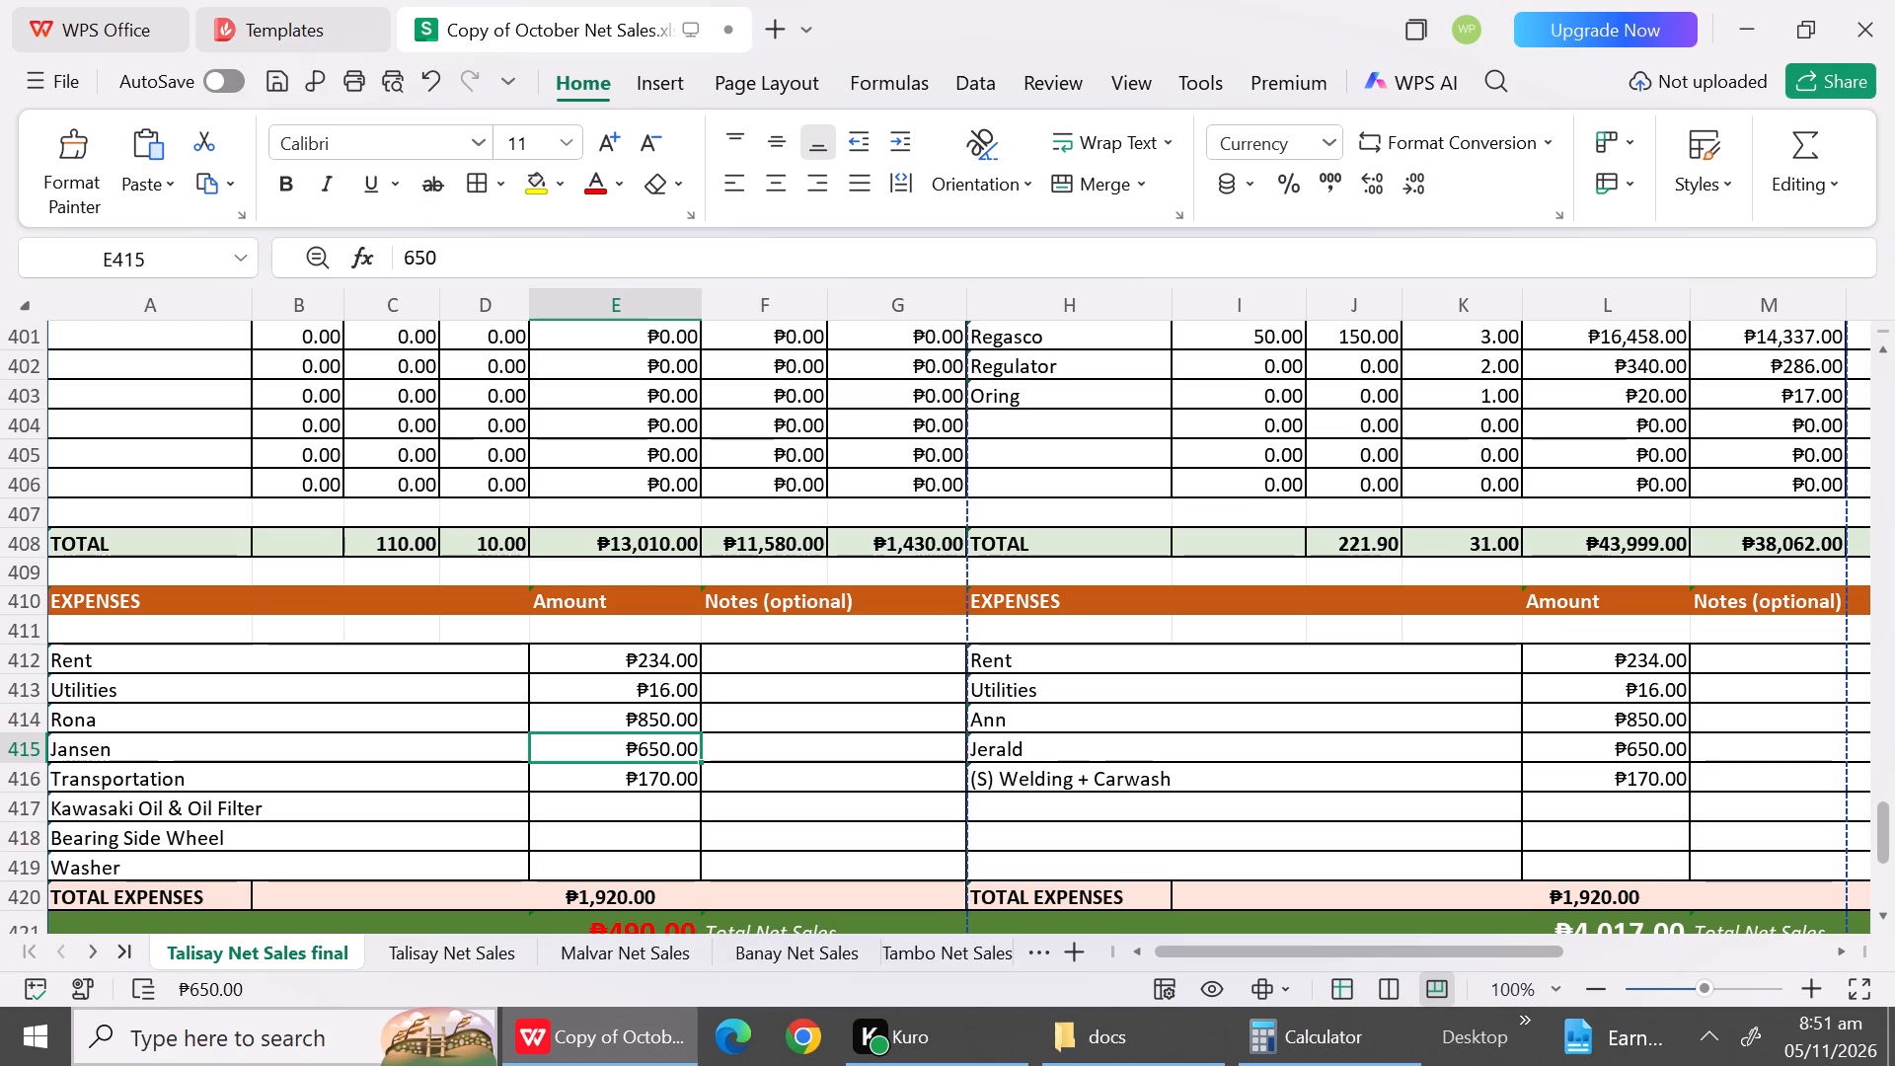
left_click(406, 964)
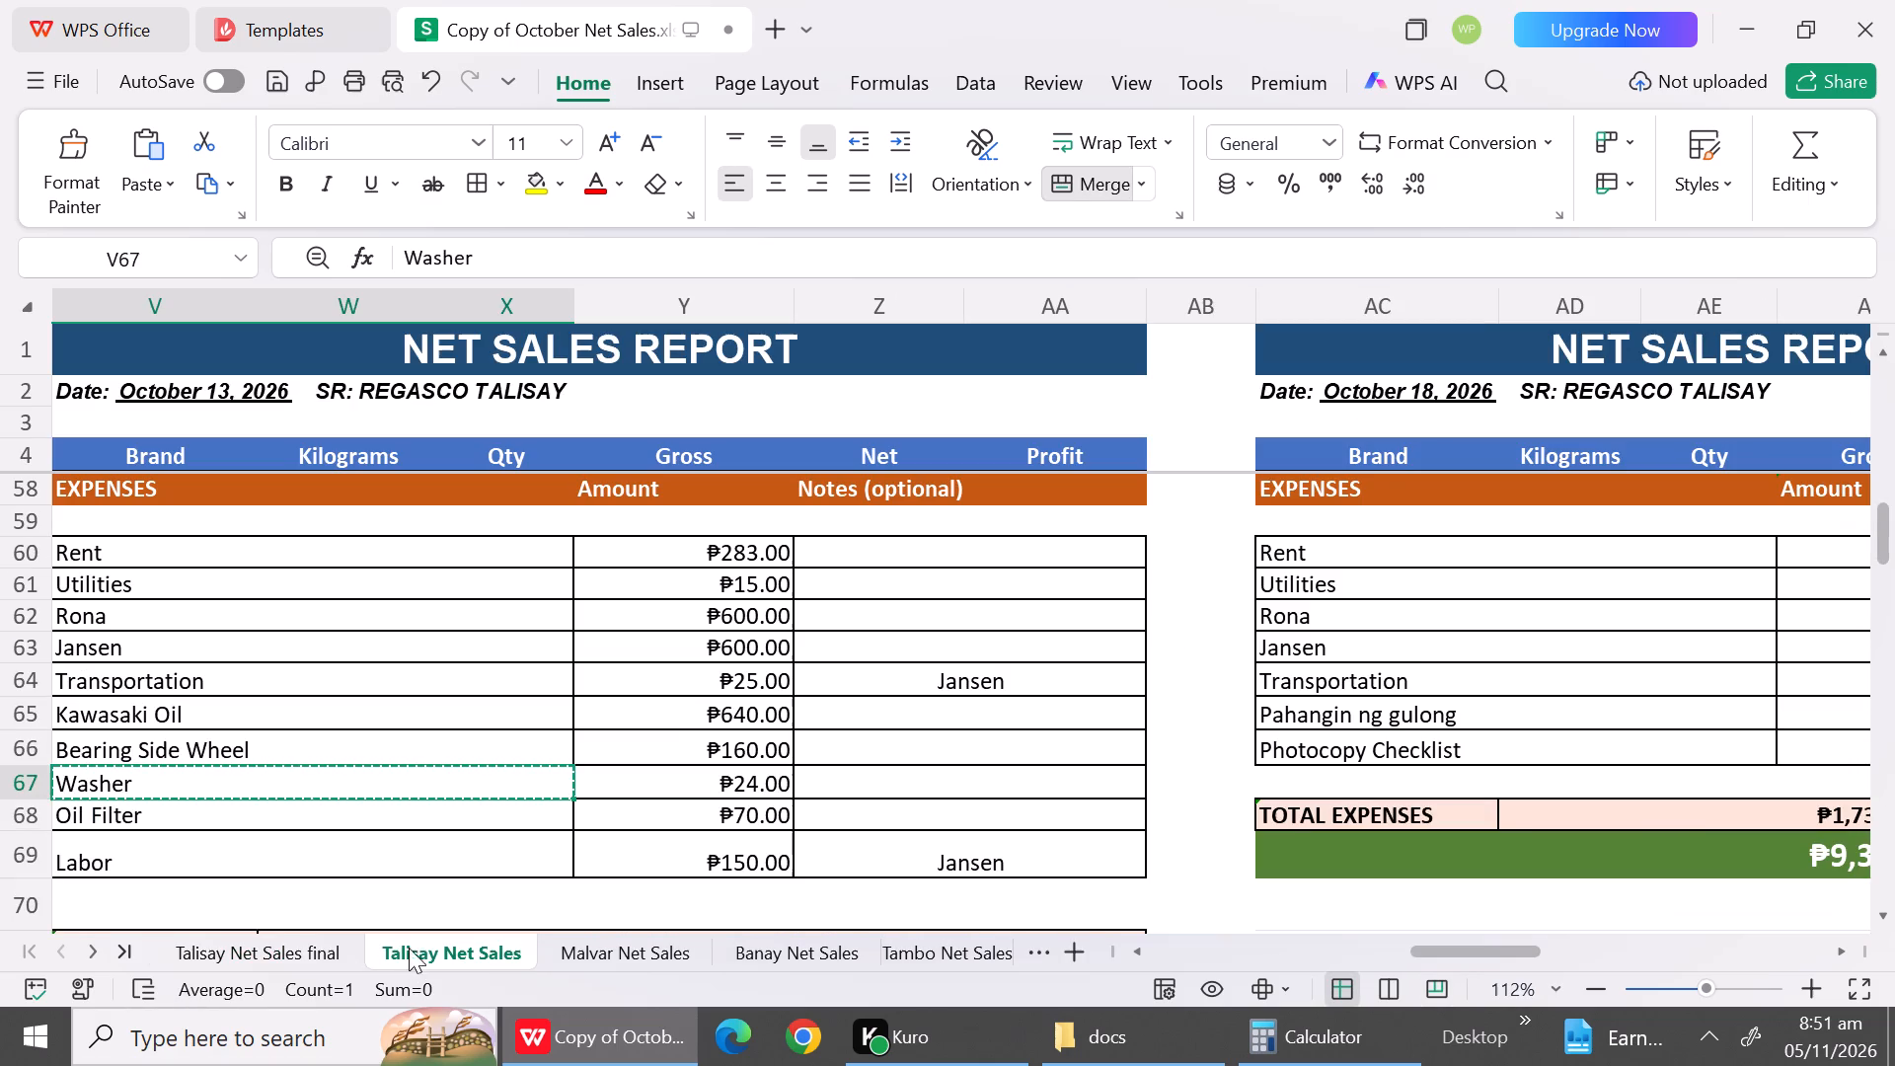
scroll(747, 666, "right", 1)
left_click_drag(750, 551, 742, 678)
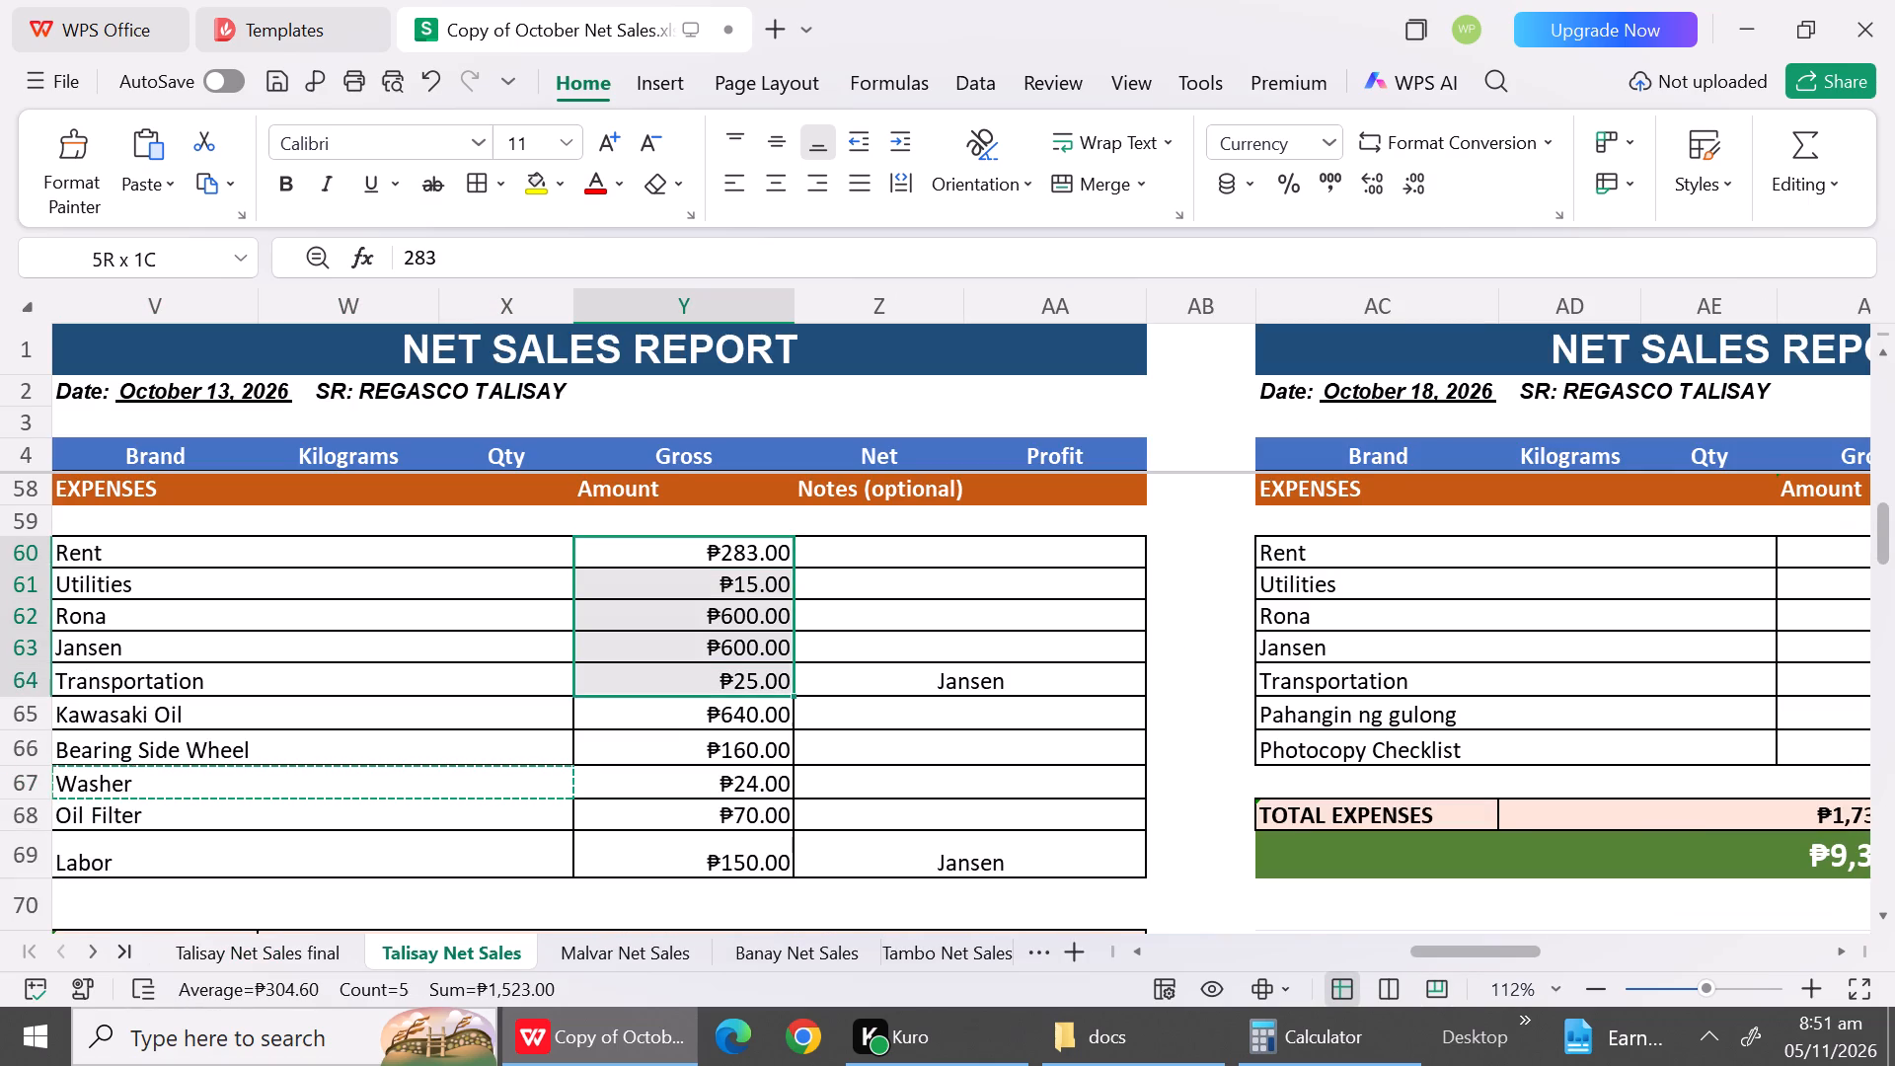
left_click_drag(742, 678, 750, 682)
left_click_drag(750, 682, 749, 672)
key("ctrl+c")
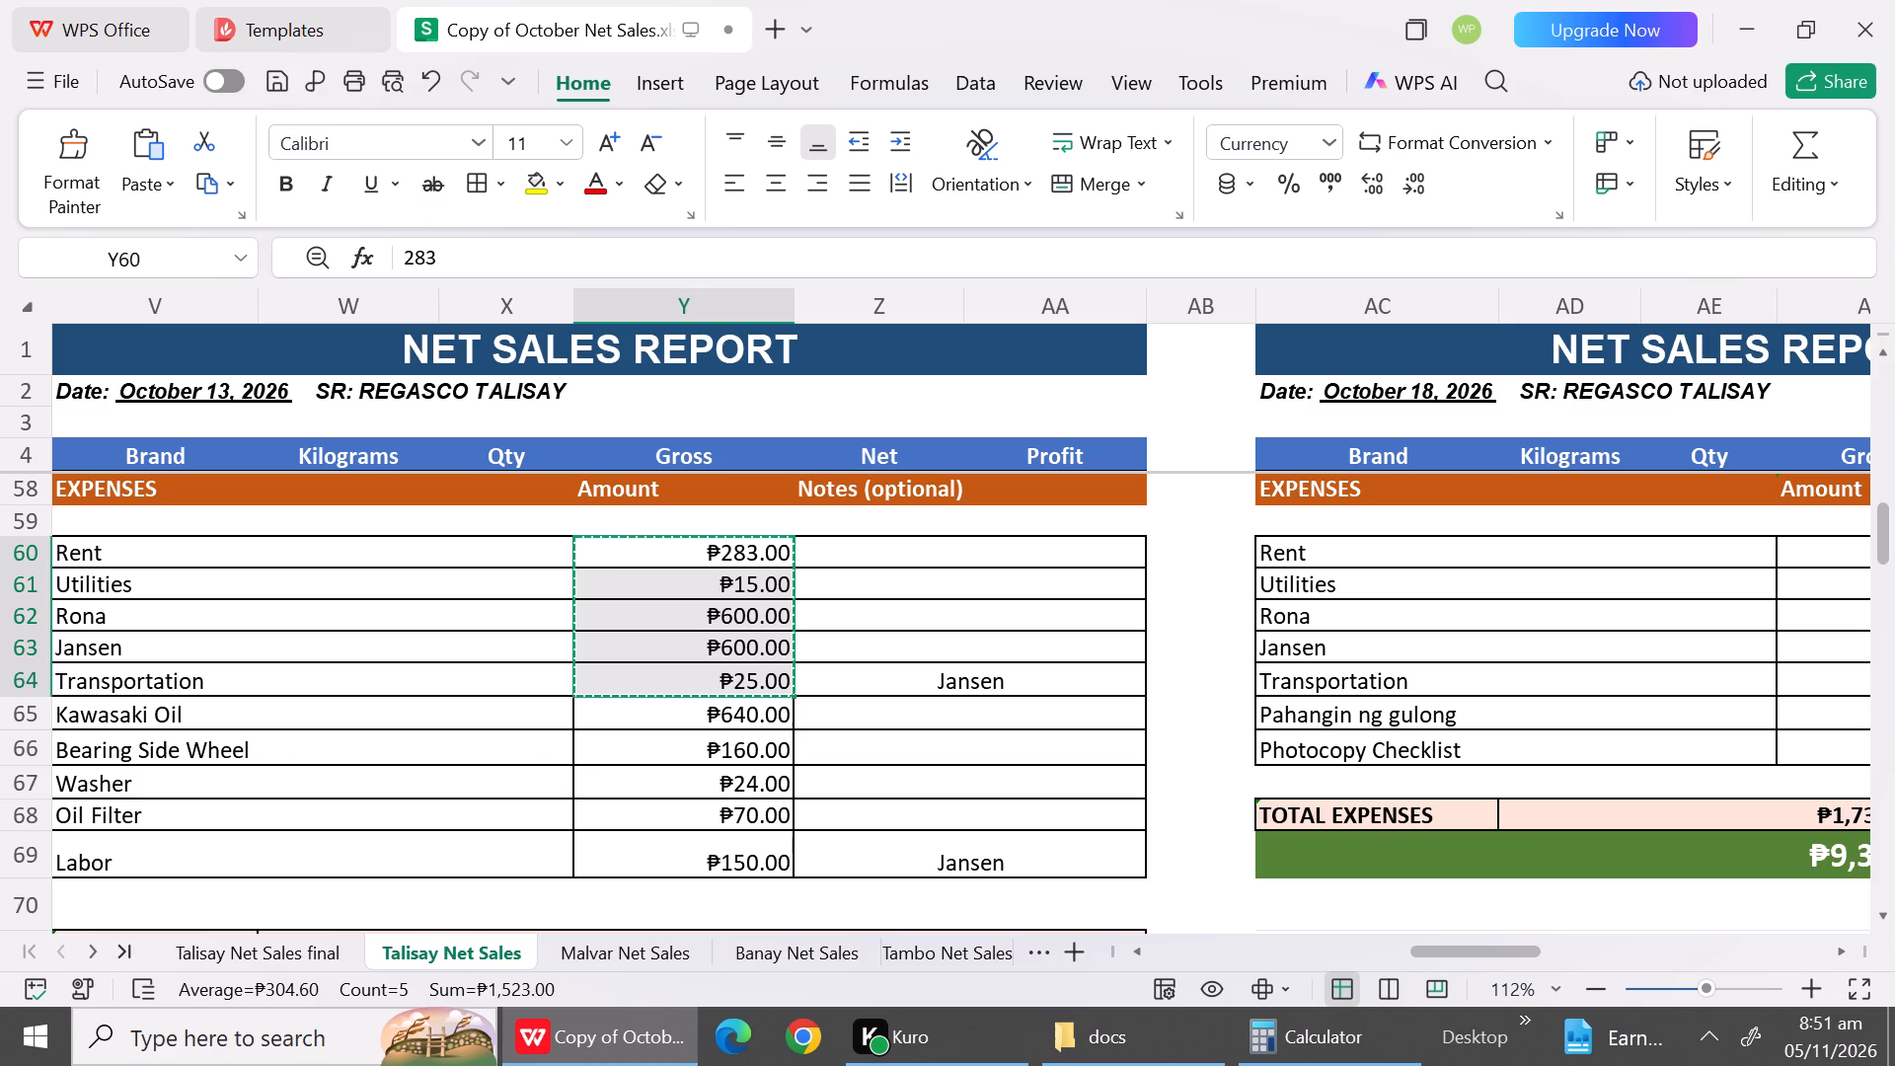
left_click(354, 951)
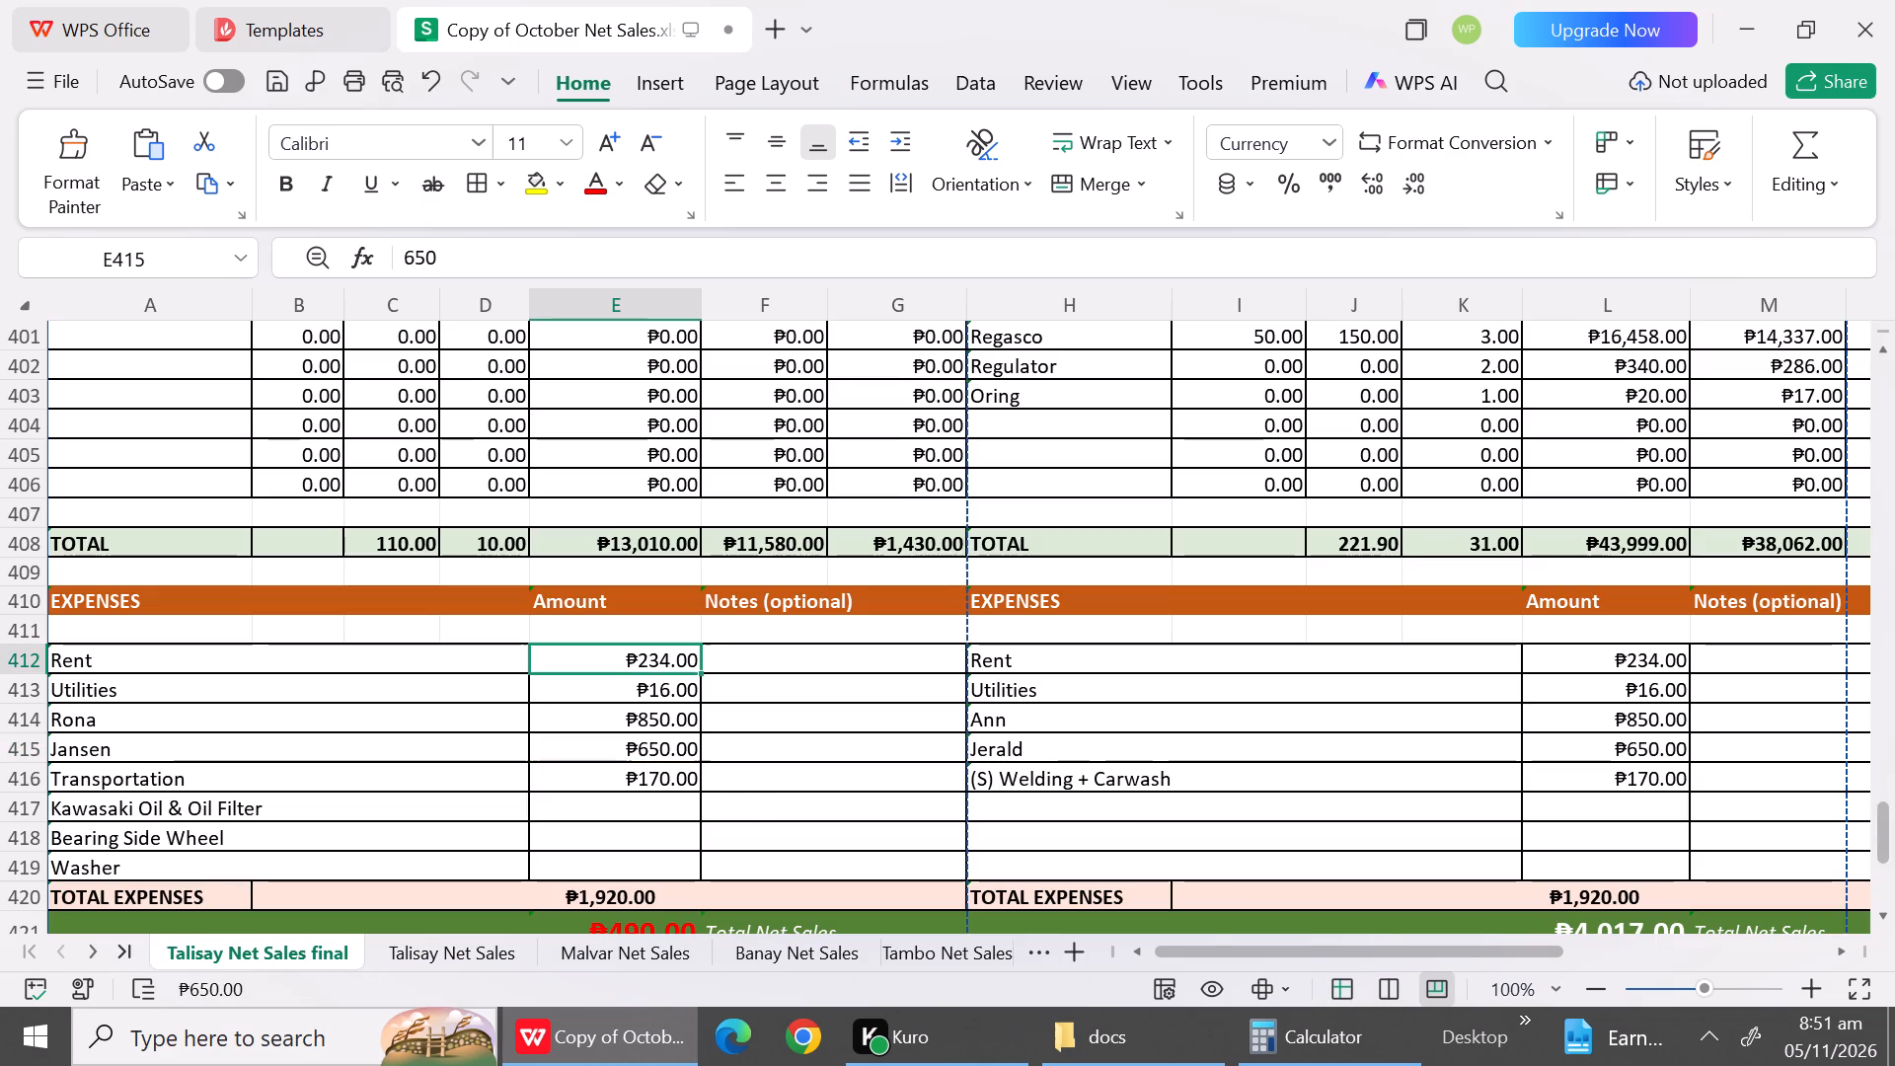
left_click(638, 658)
key("ctrl+v")
Add 640 and 70 in Calculator and enter the sum, 710, as the Kawasaki Oil & Oil Filter amount in E417.
left_click(630, 811)
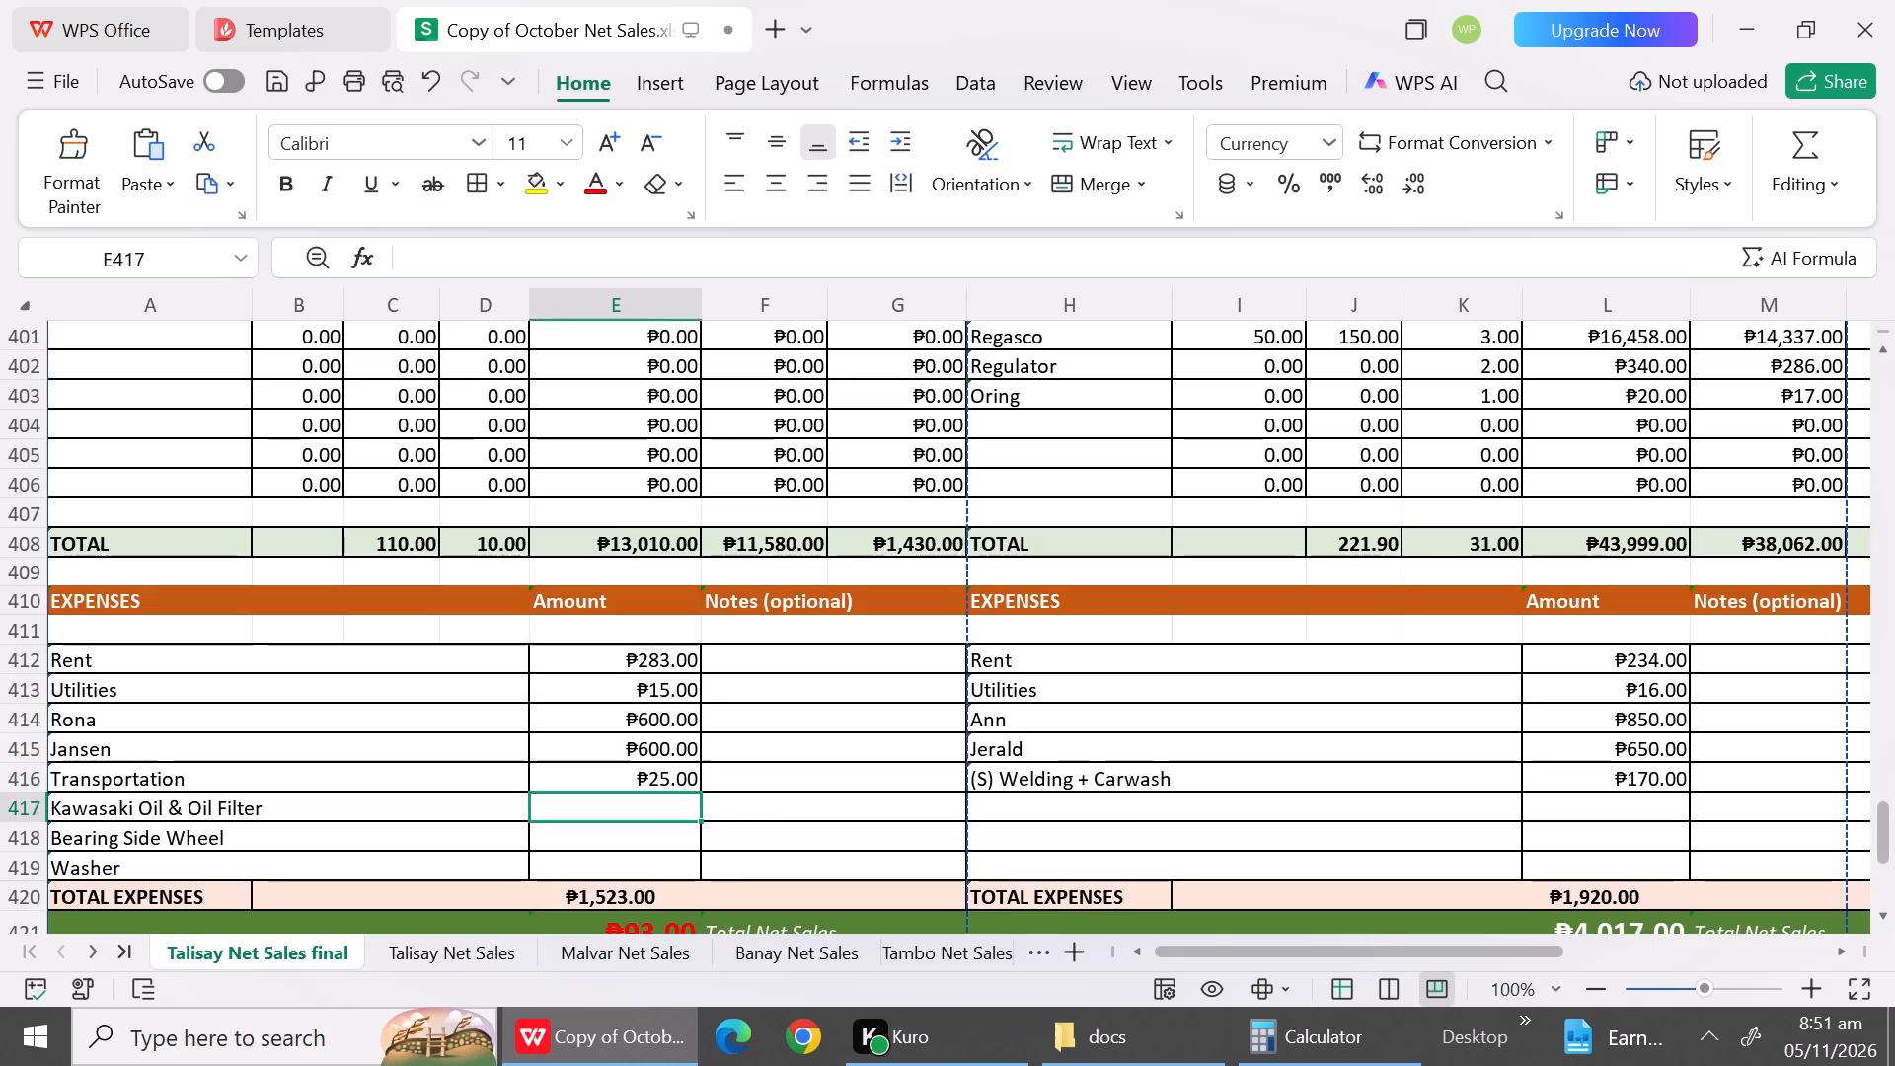
left_click(1249, 1057)
left_click_drag(348, 119, 1051, 81)
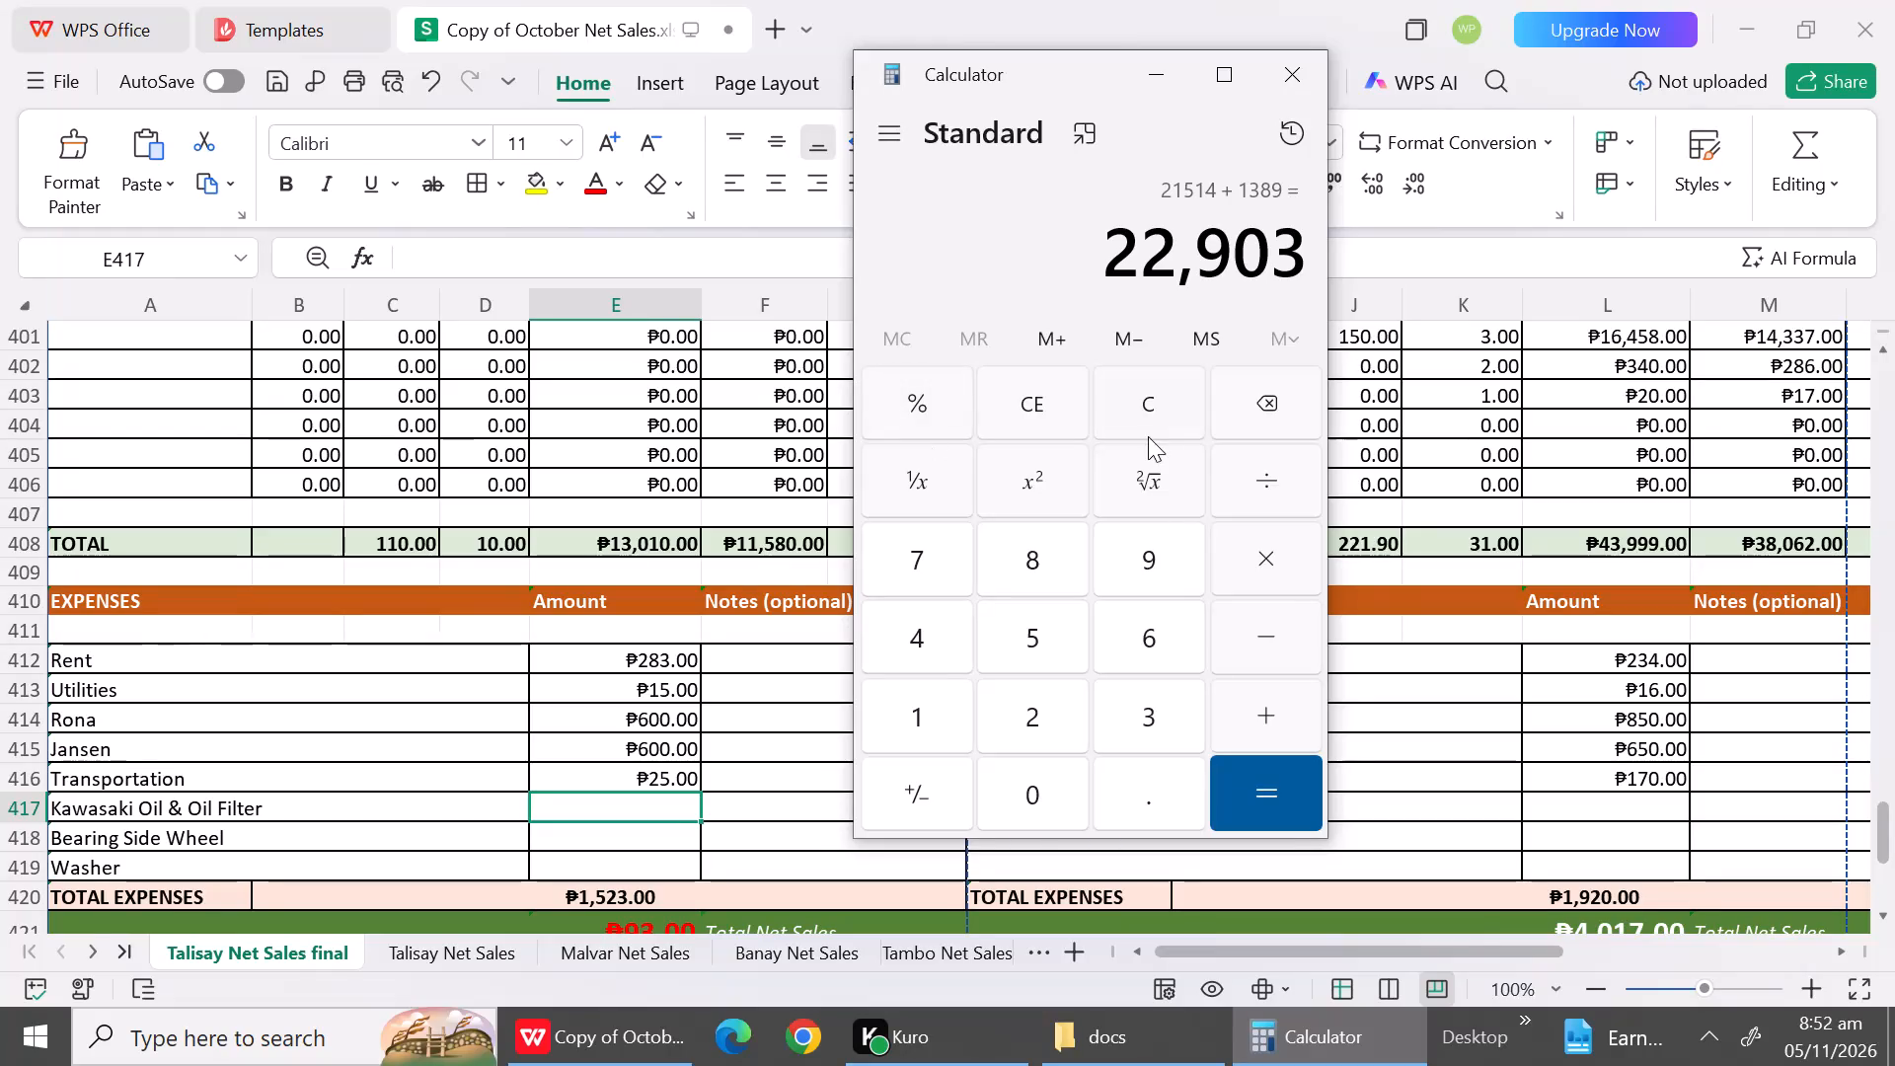
left_click(1157, 612)
double_click(1142, 408)
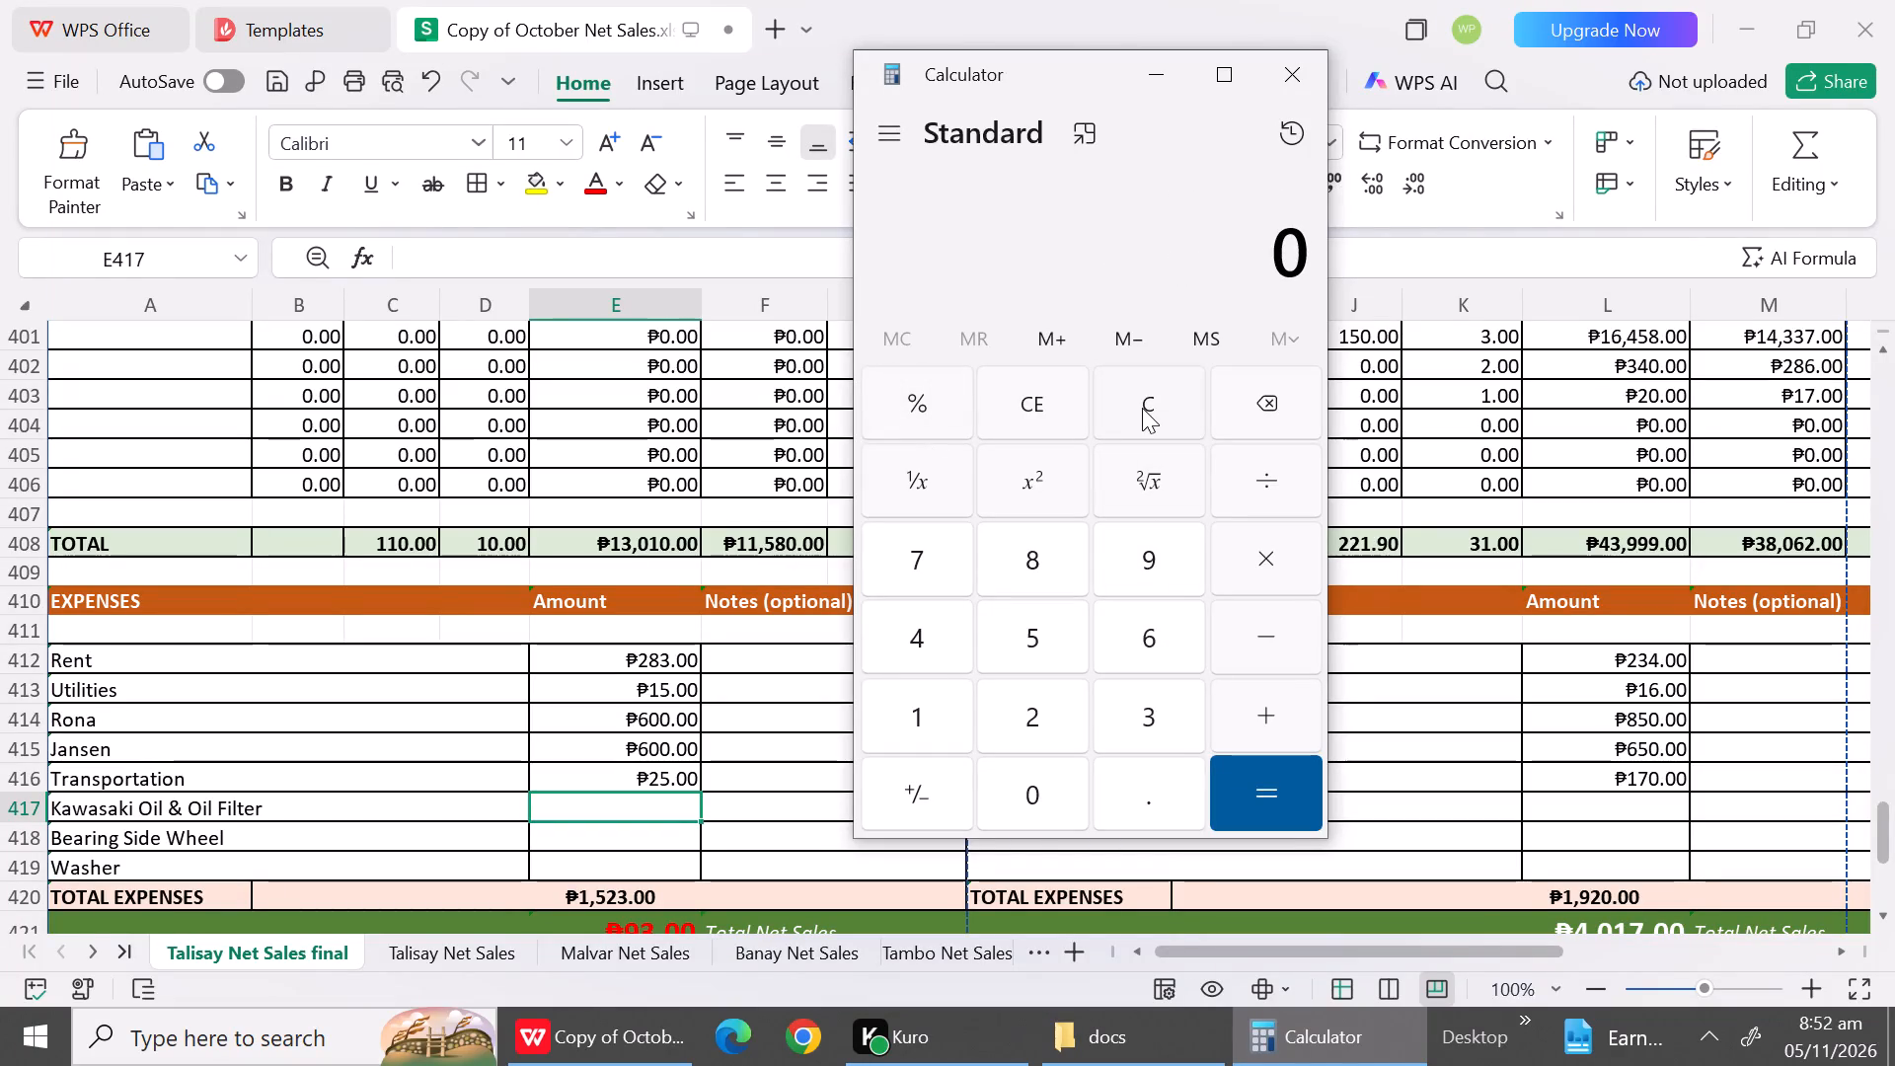
left_click(1156, 641)
type("40+")
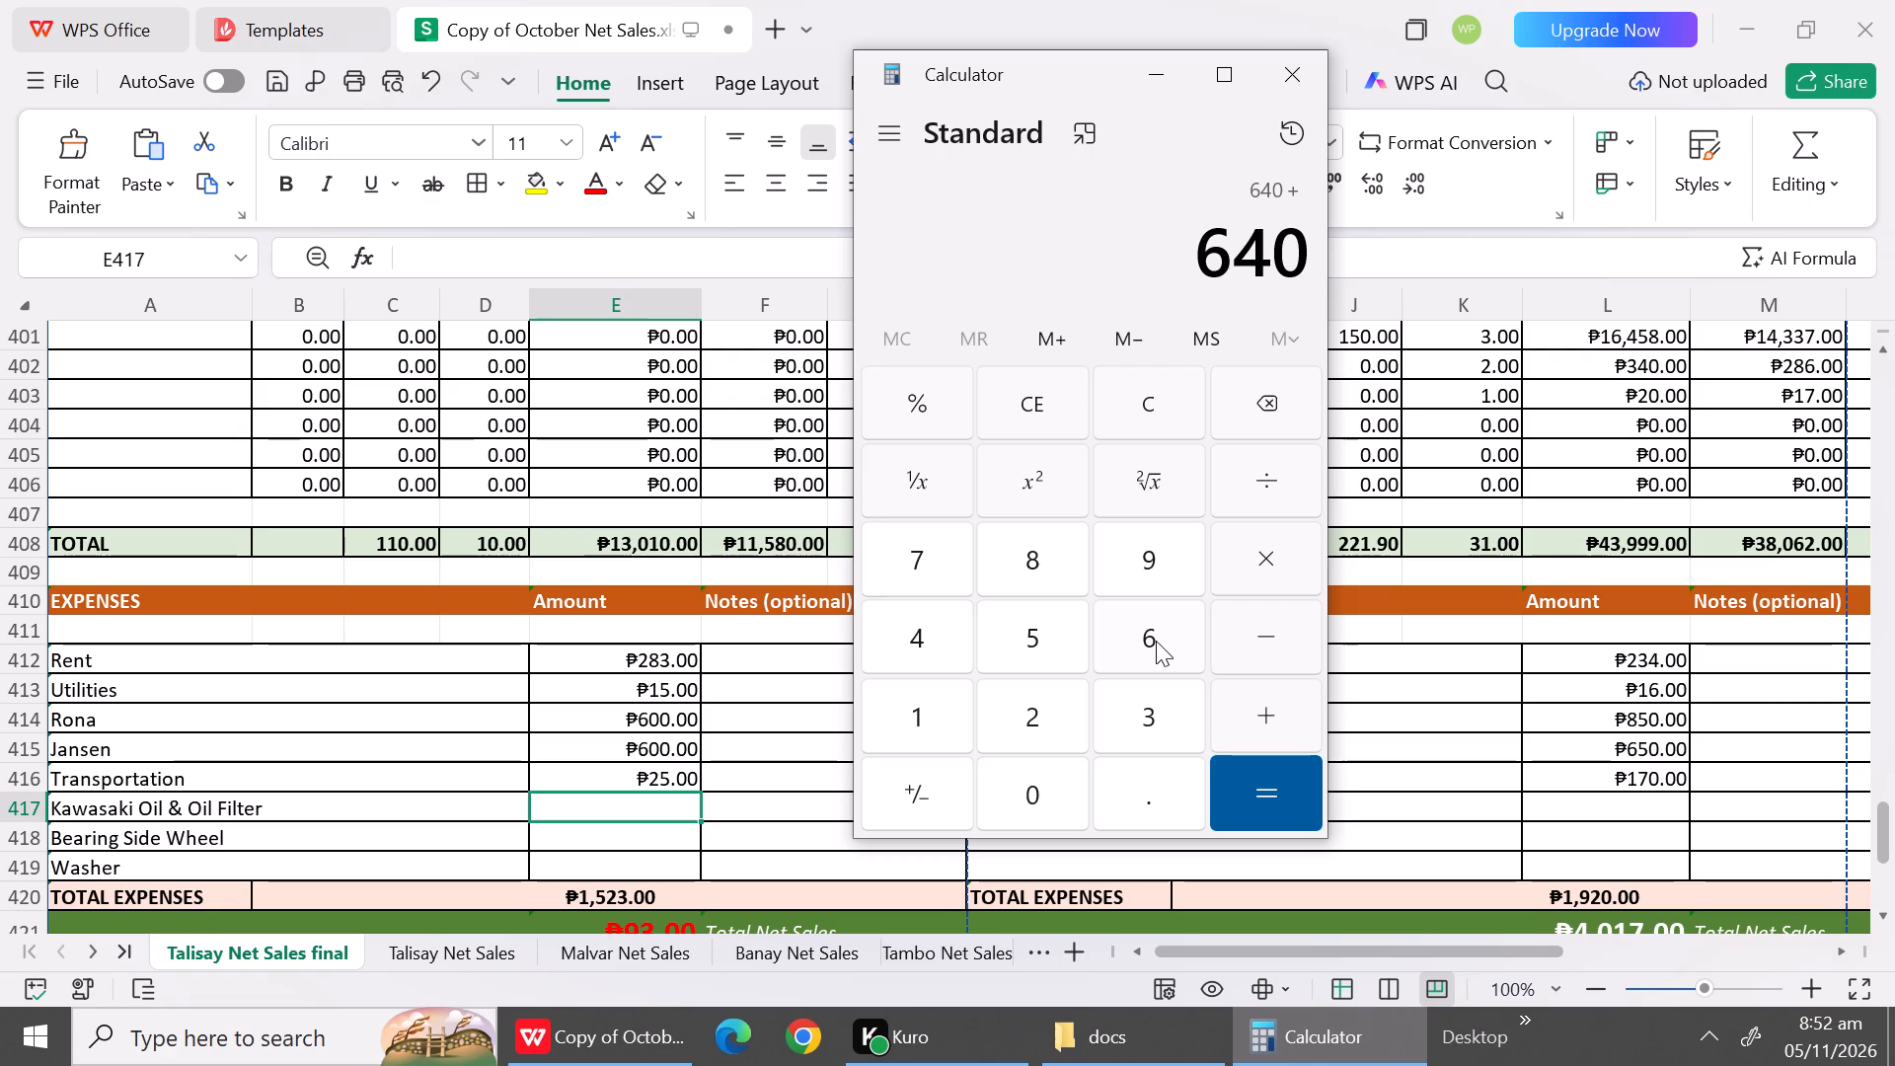
type("70")
left_click(1252, 787)
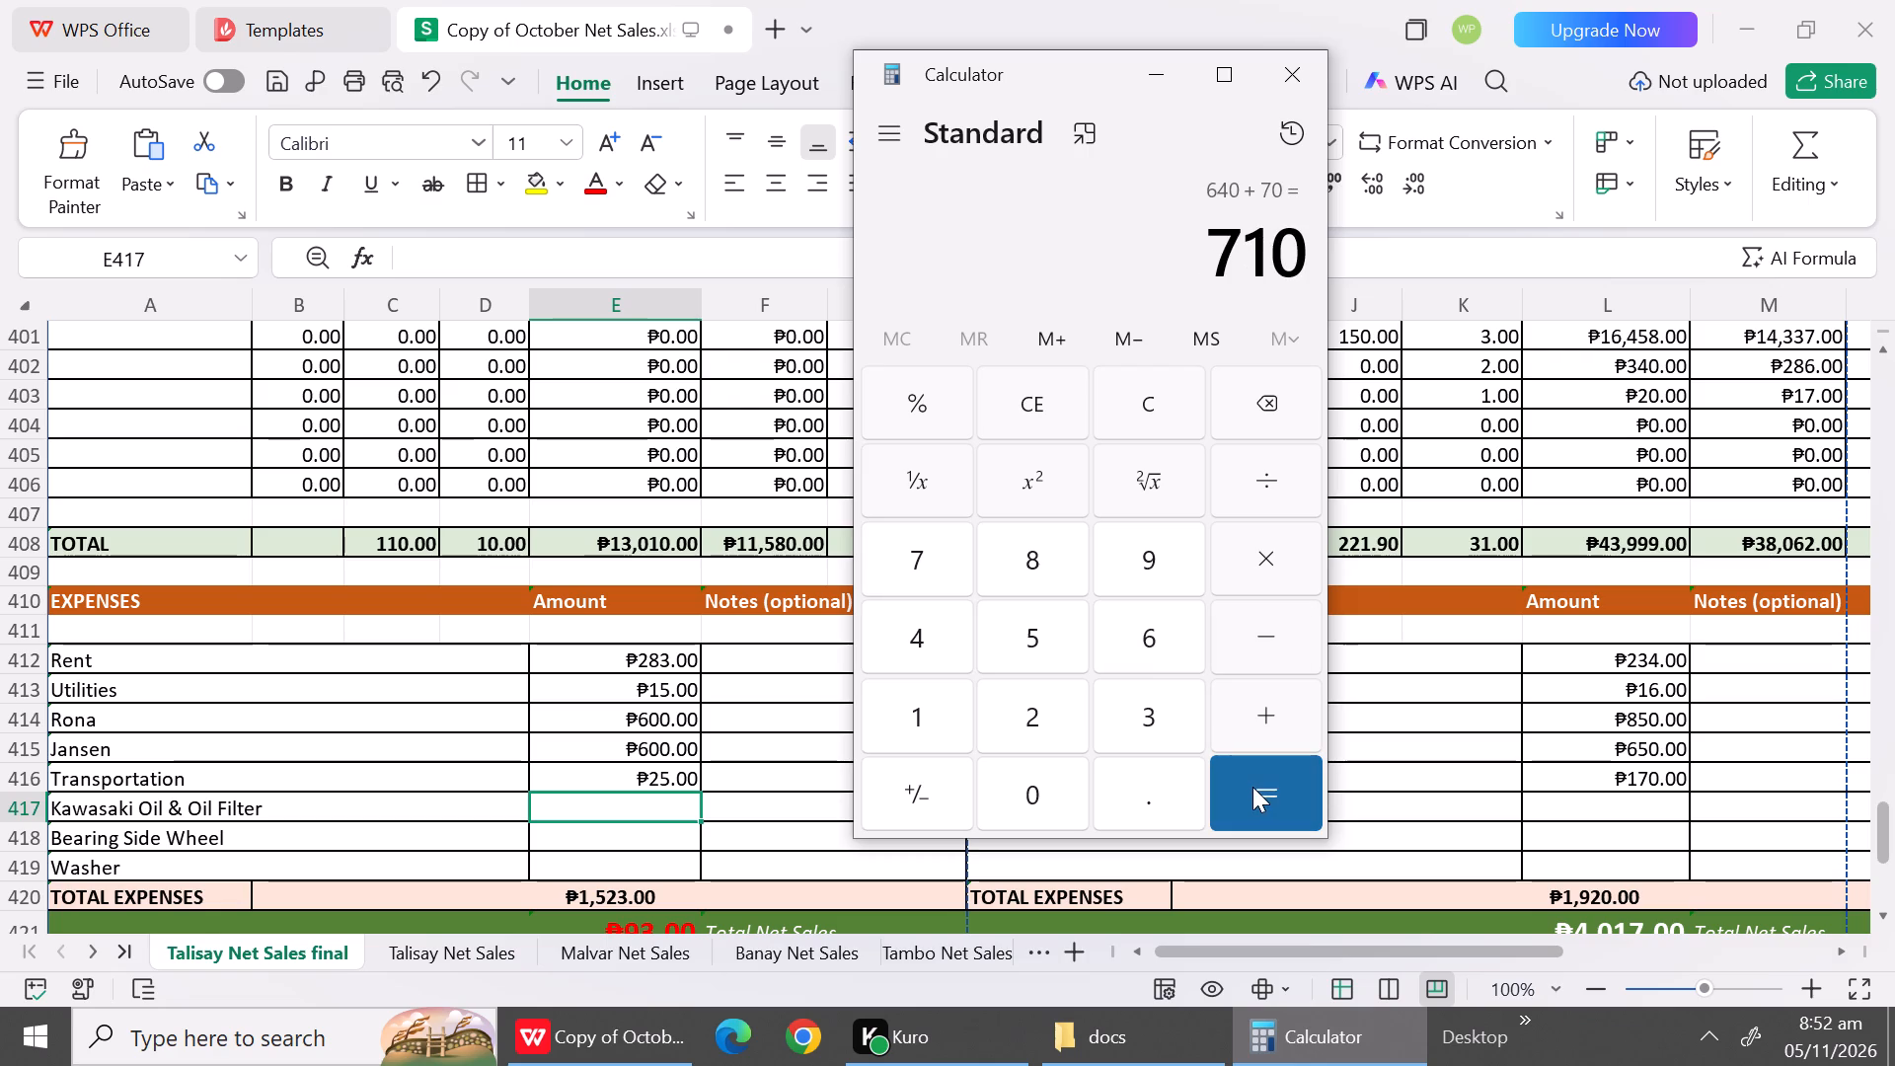
left_click(586, 802)
type("710")
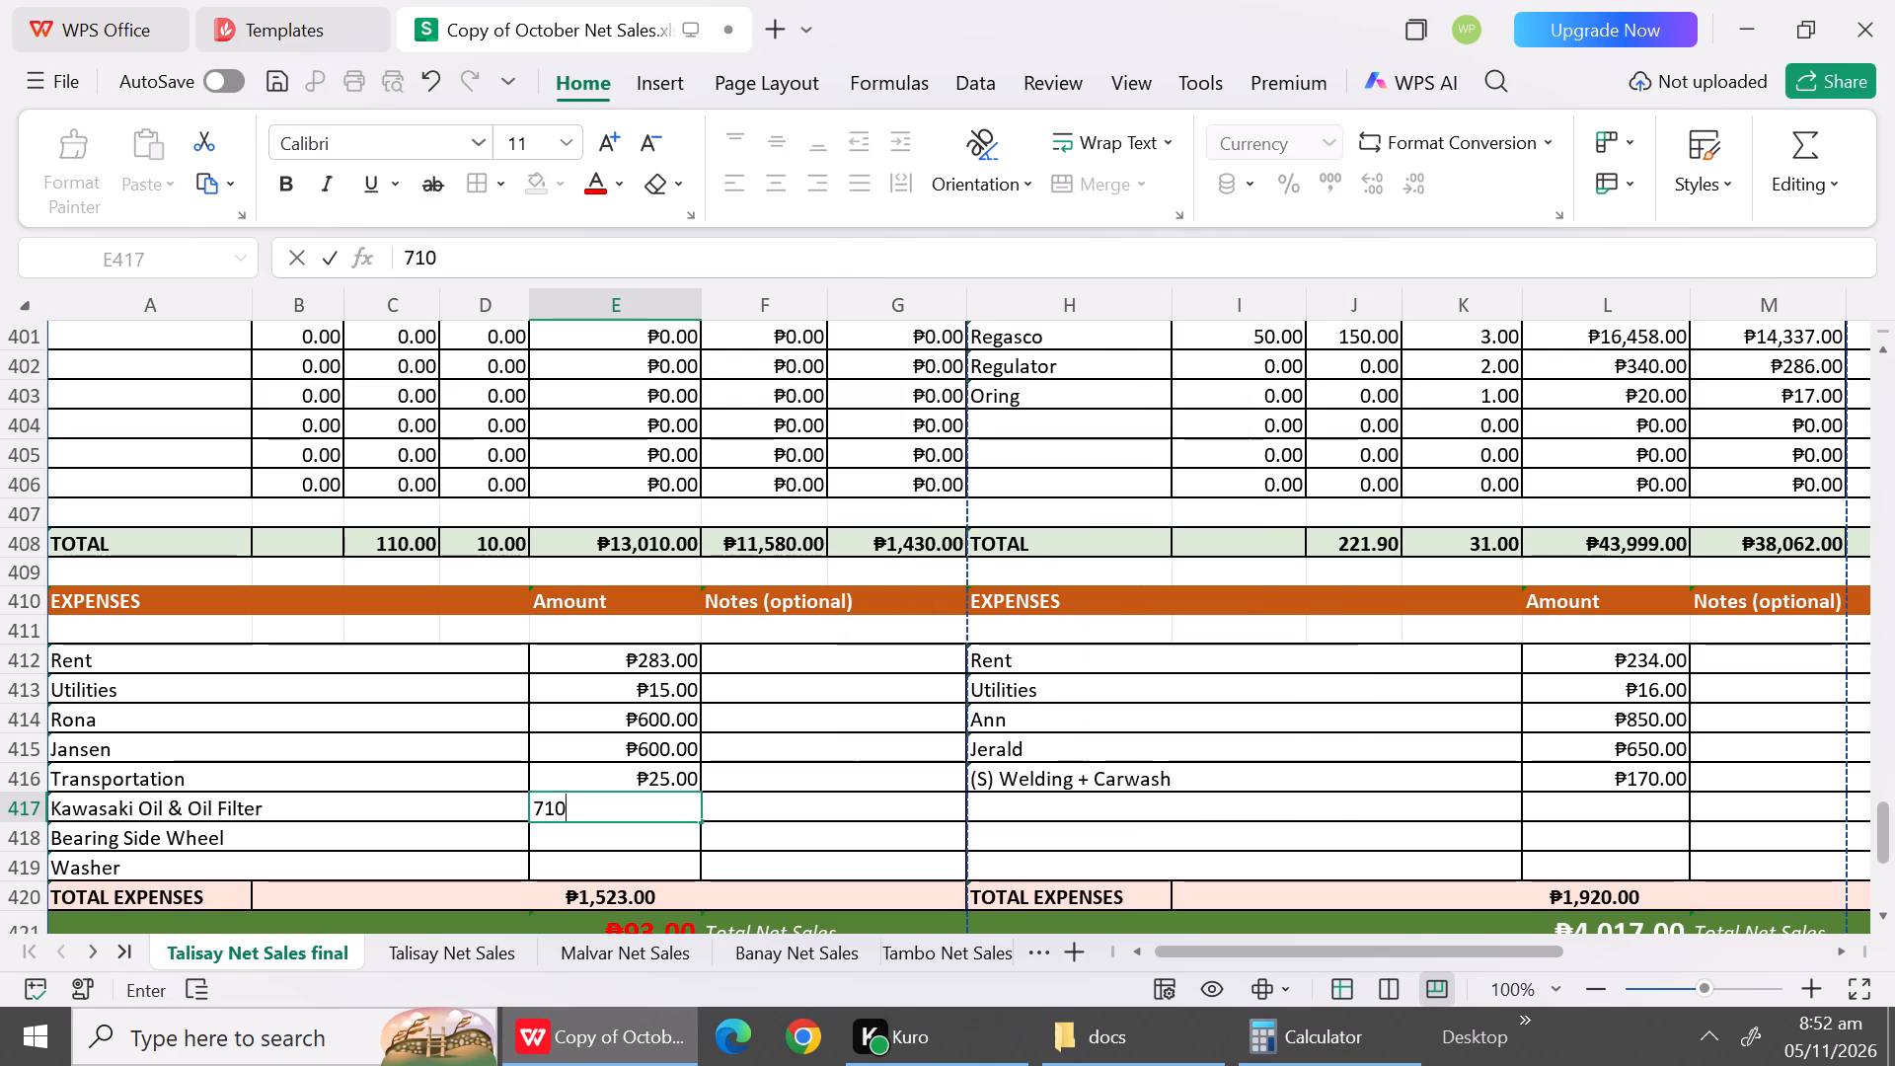
Add the individual prices to the label in A417 so it reads "Kawasaki Oil (640) & Oil Filter (70)".
double_click(169, 805)
key("shift+parenleft")
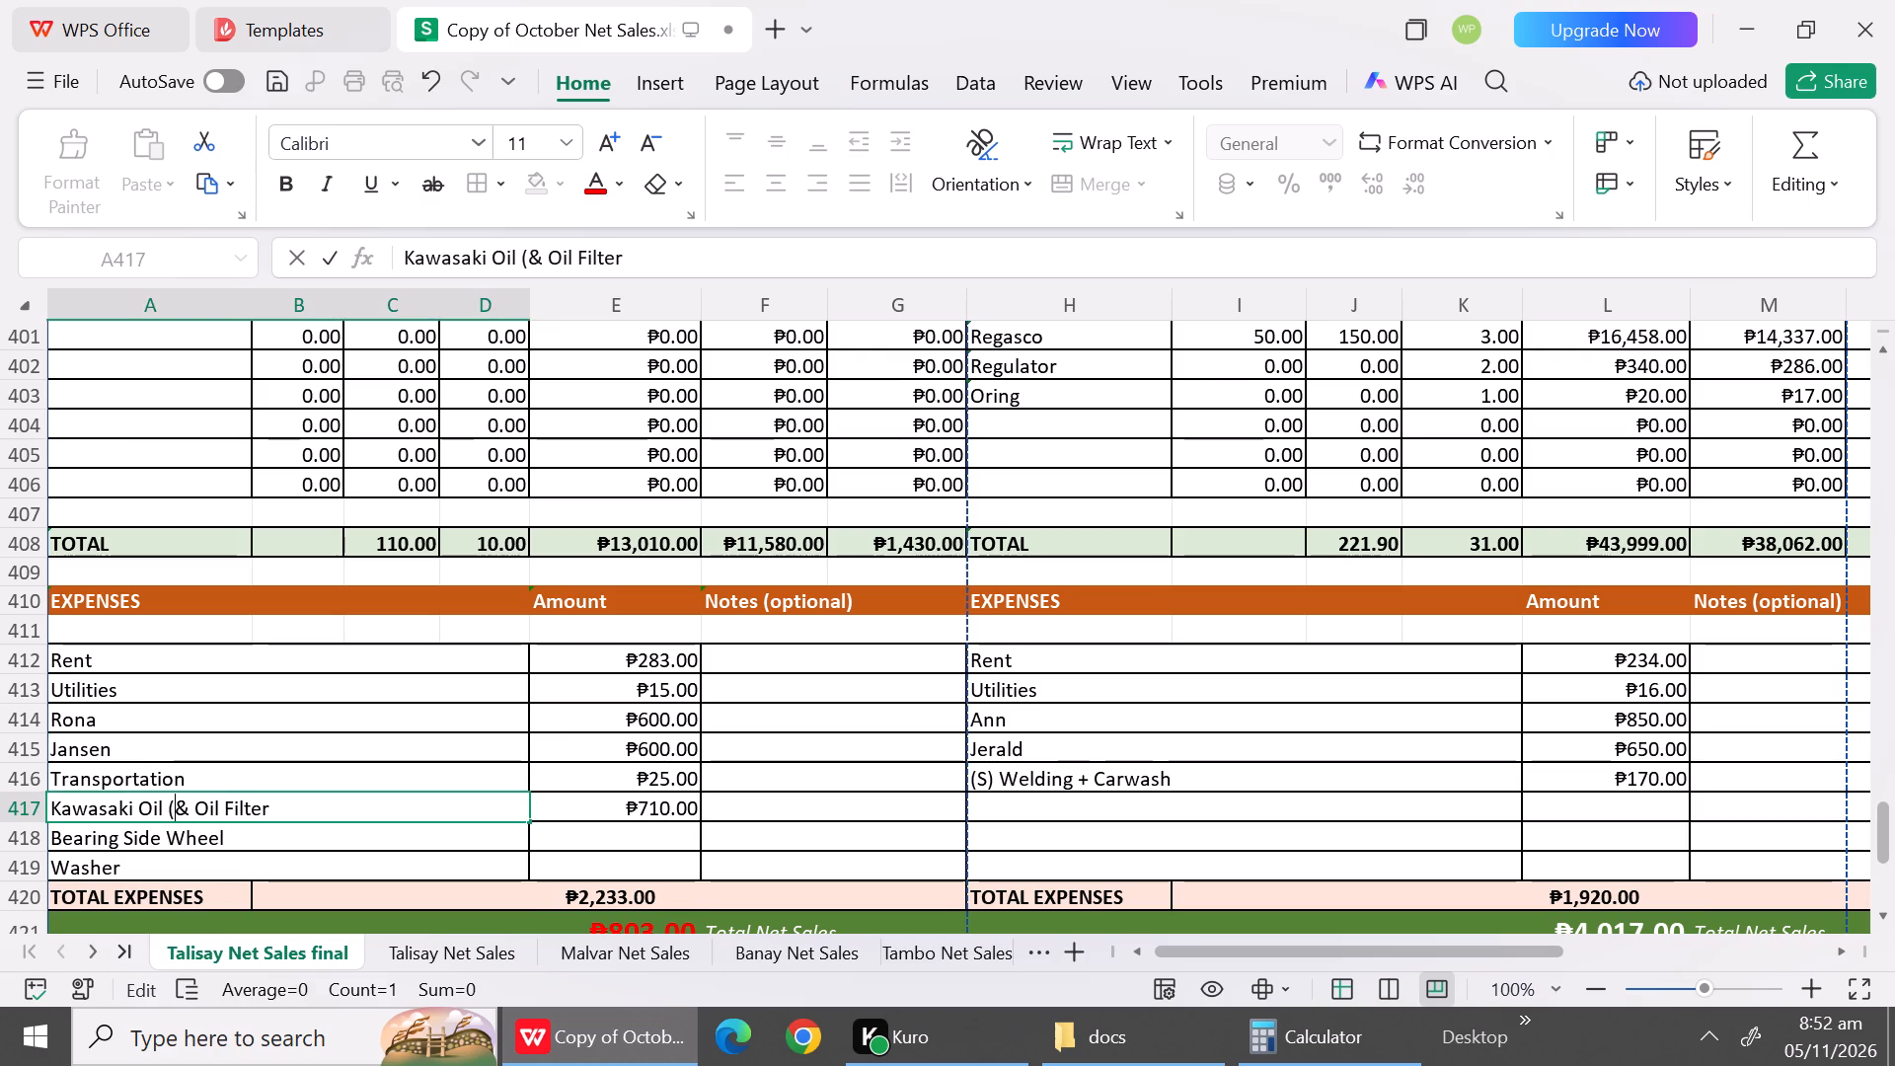
type("649")
key("BackSpace")
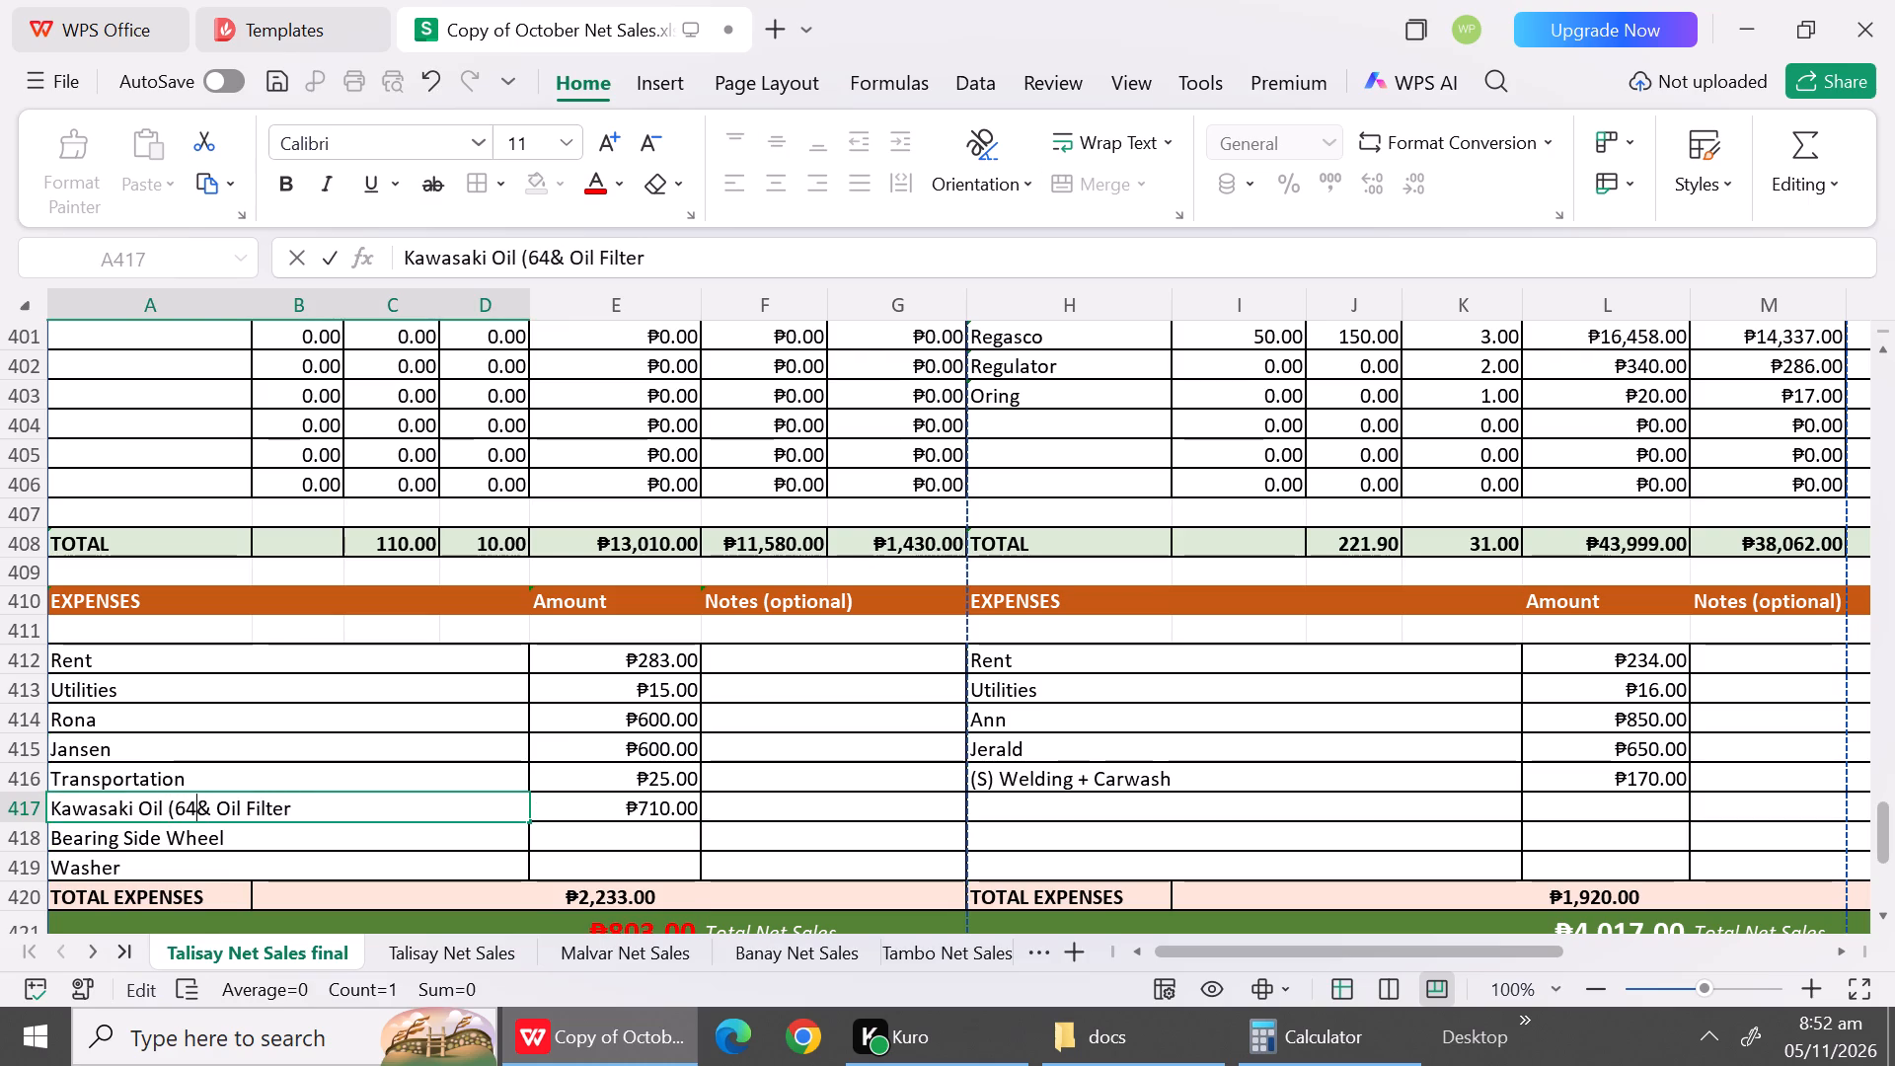
key("0")
key("shift+parenright")
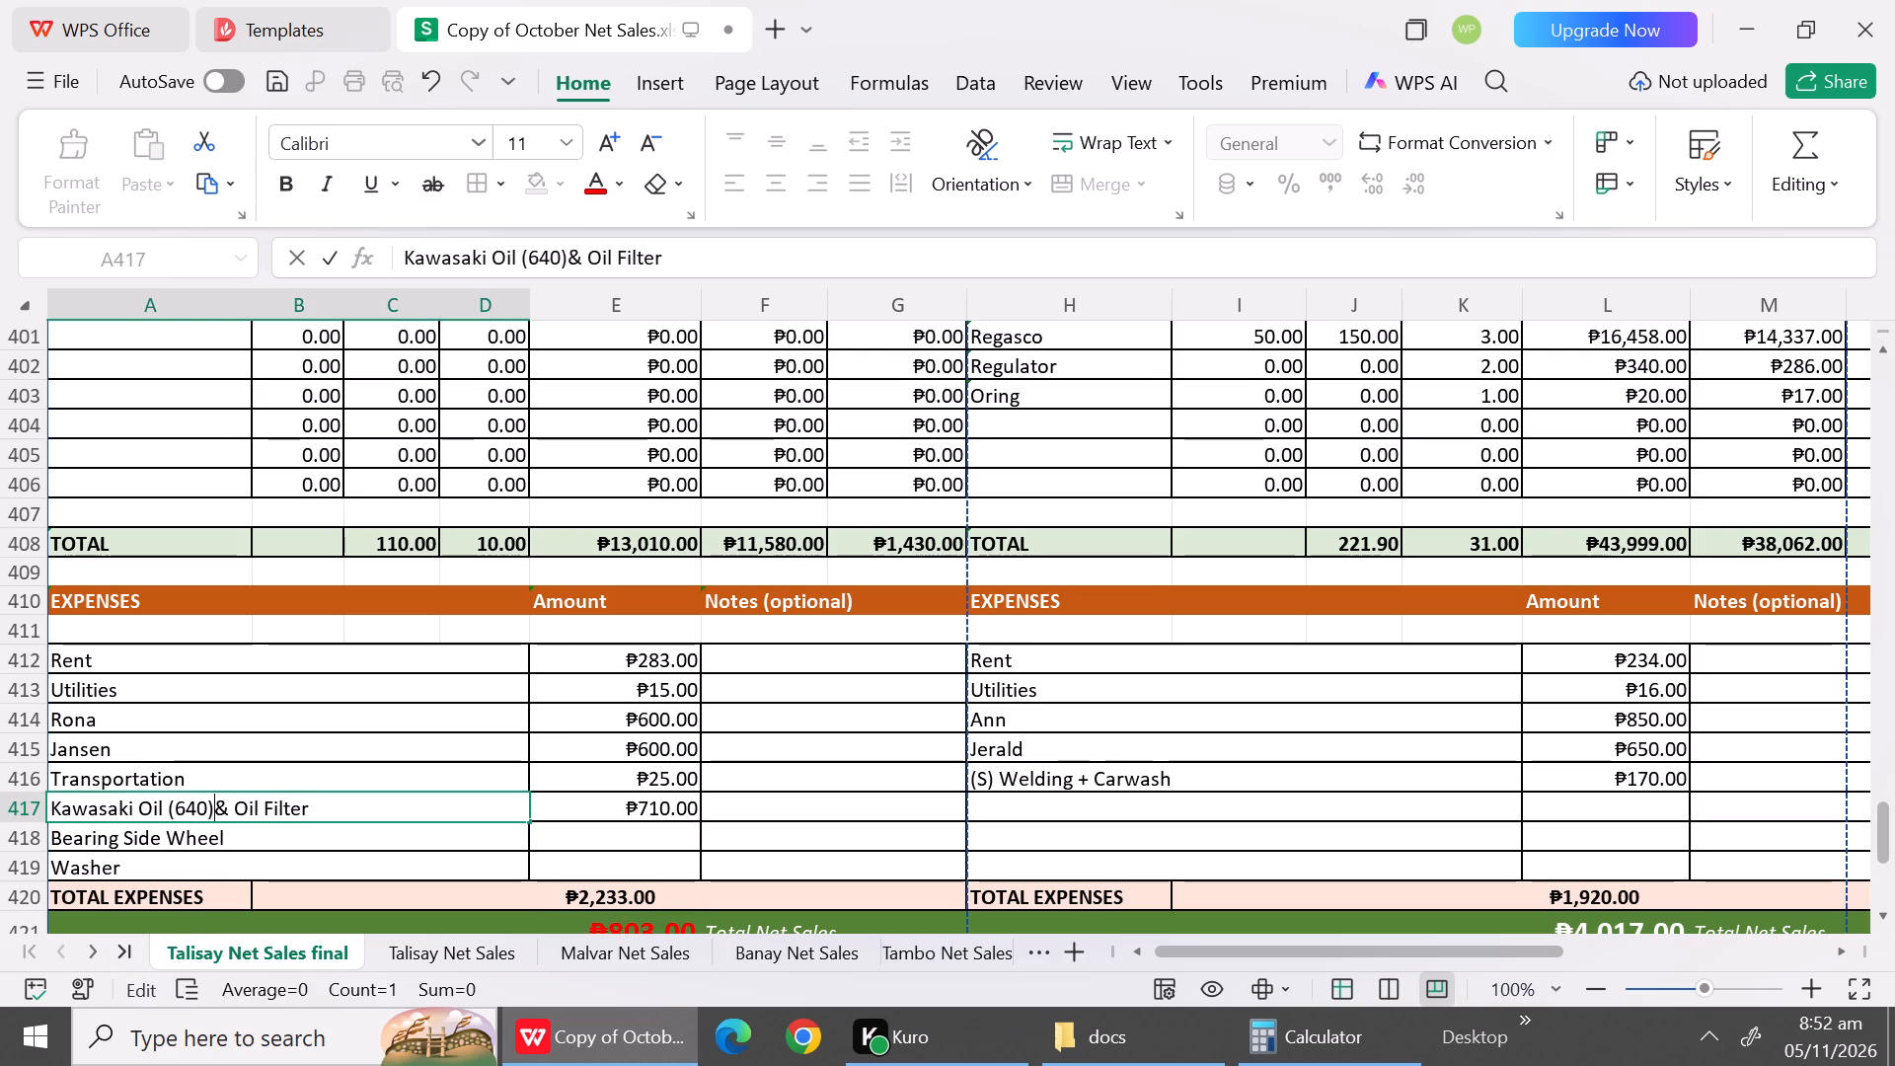
key("space")
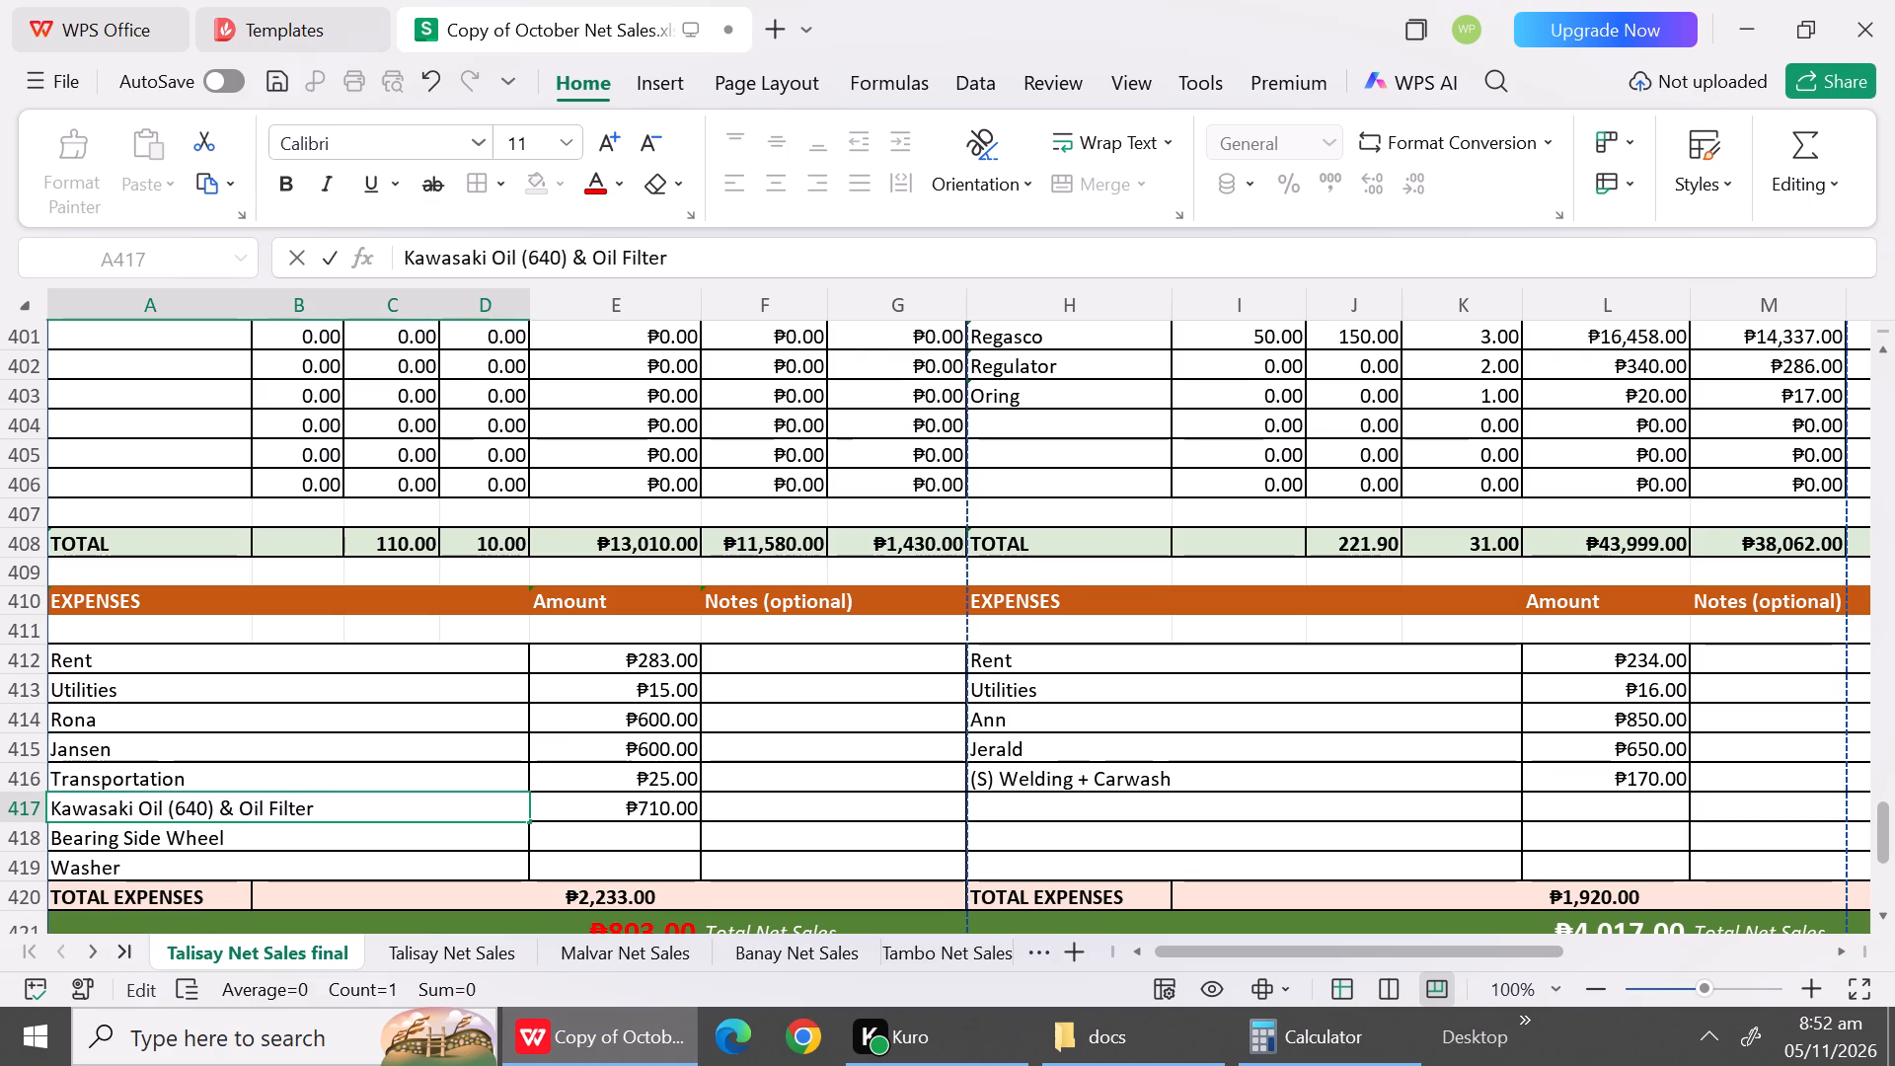
double_click(388, 800)
left_click(388, 800)
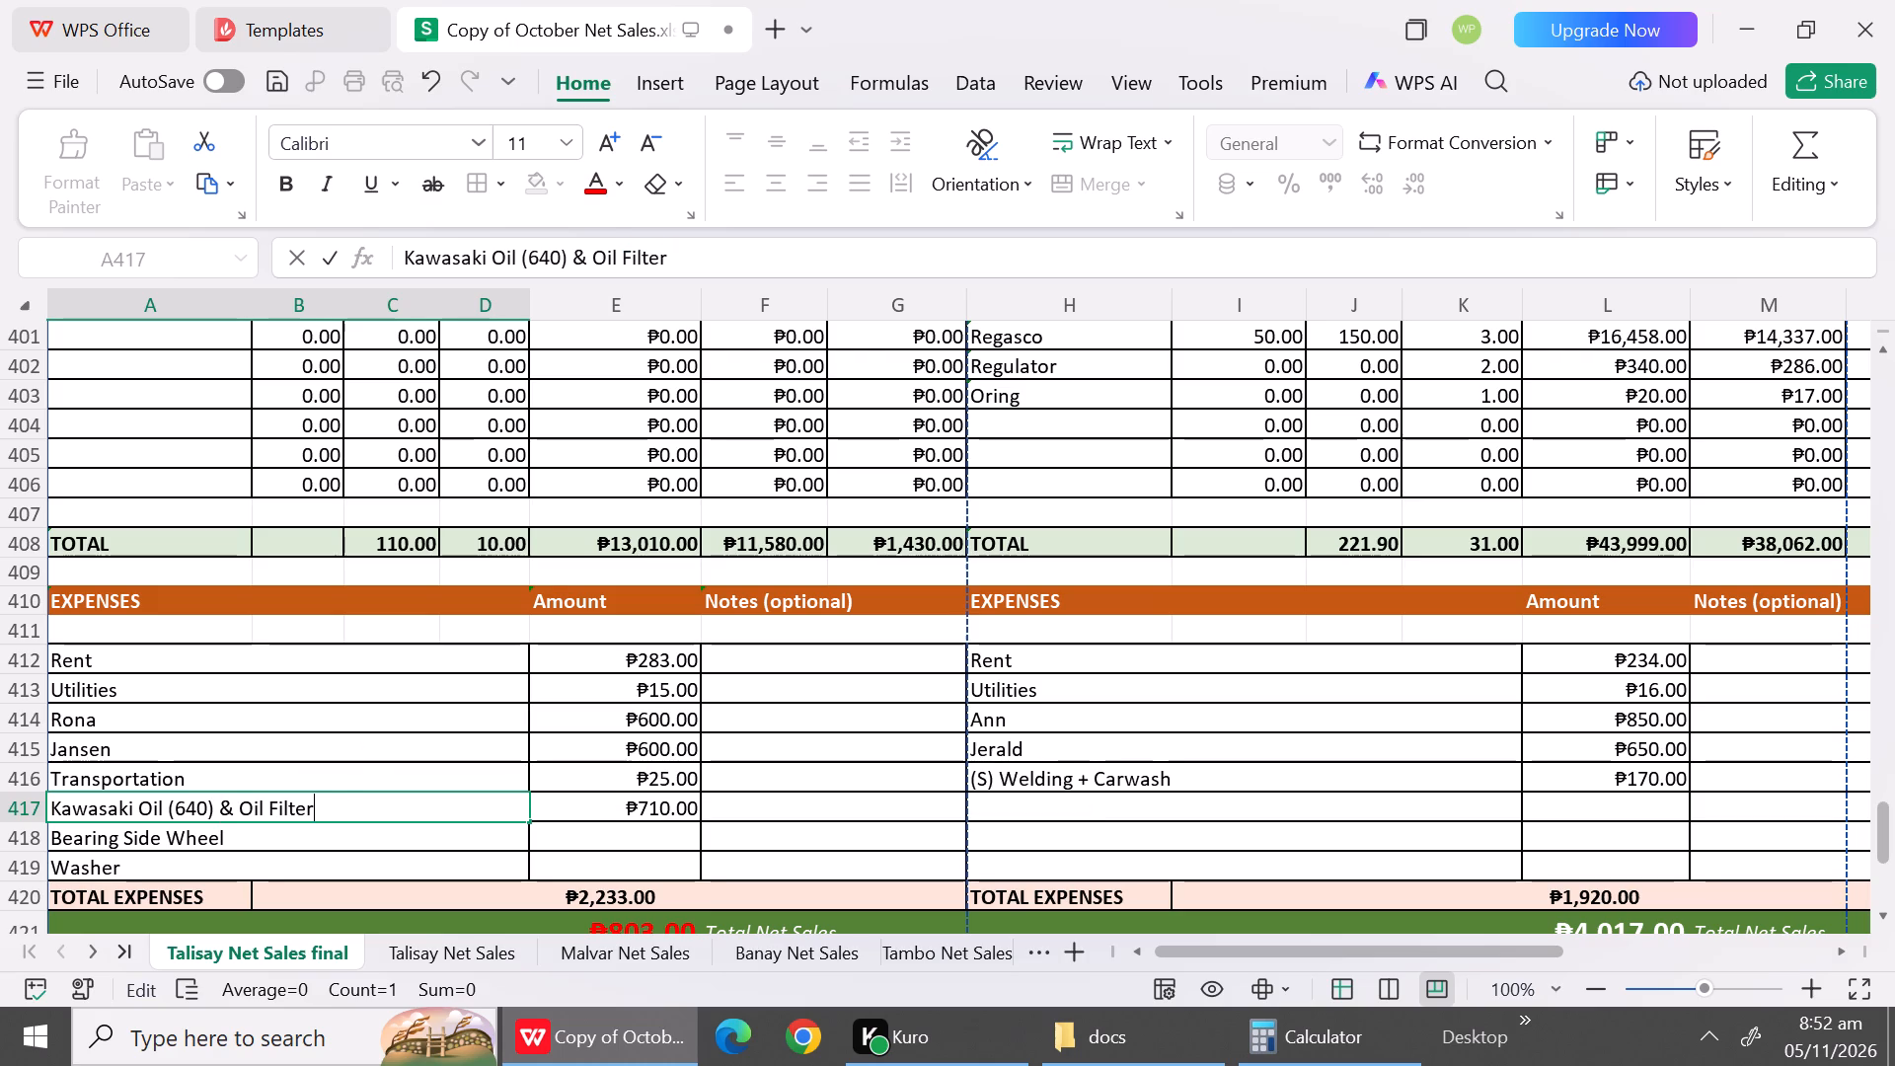
key("space")
type("(")
type("70")
key("shift+parenright")
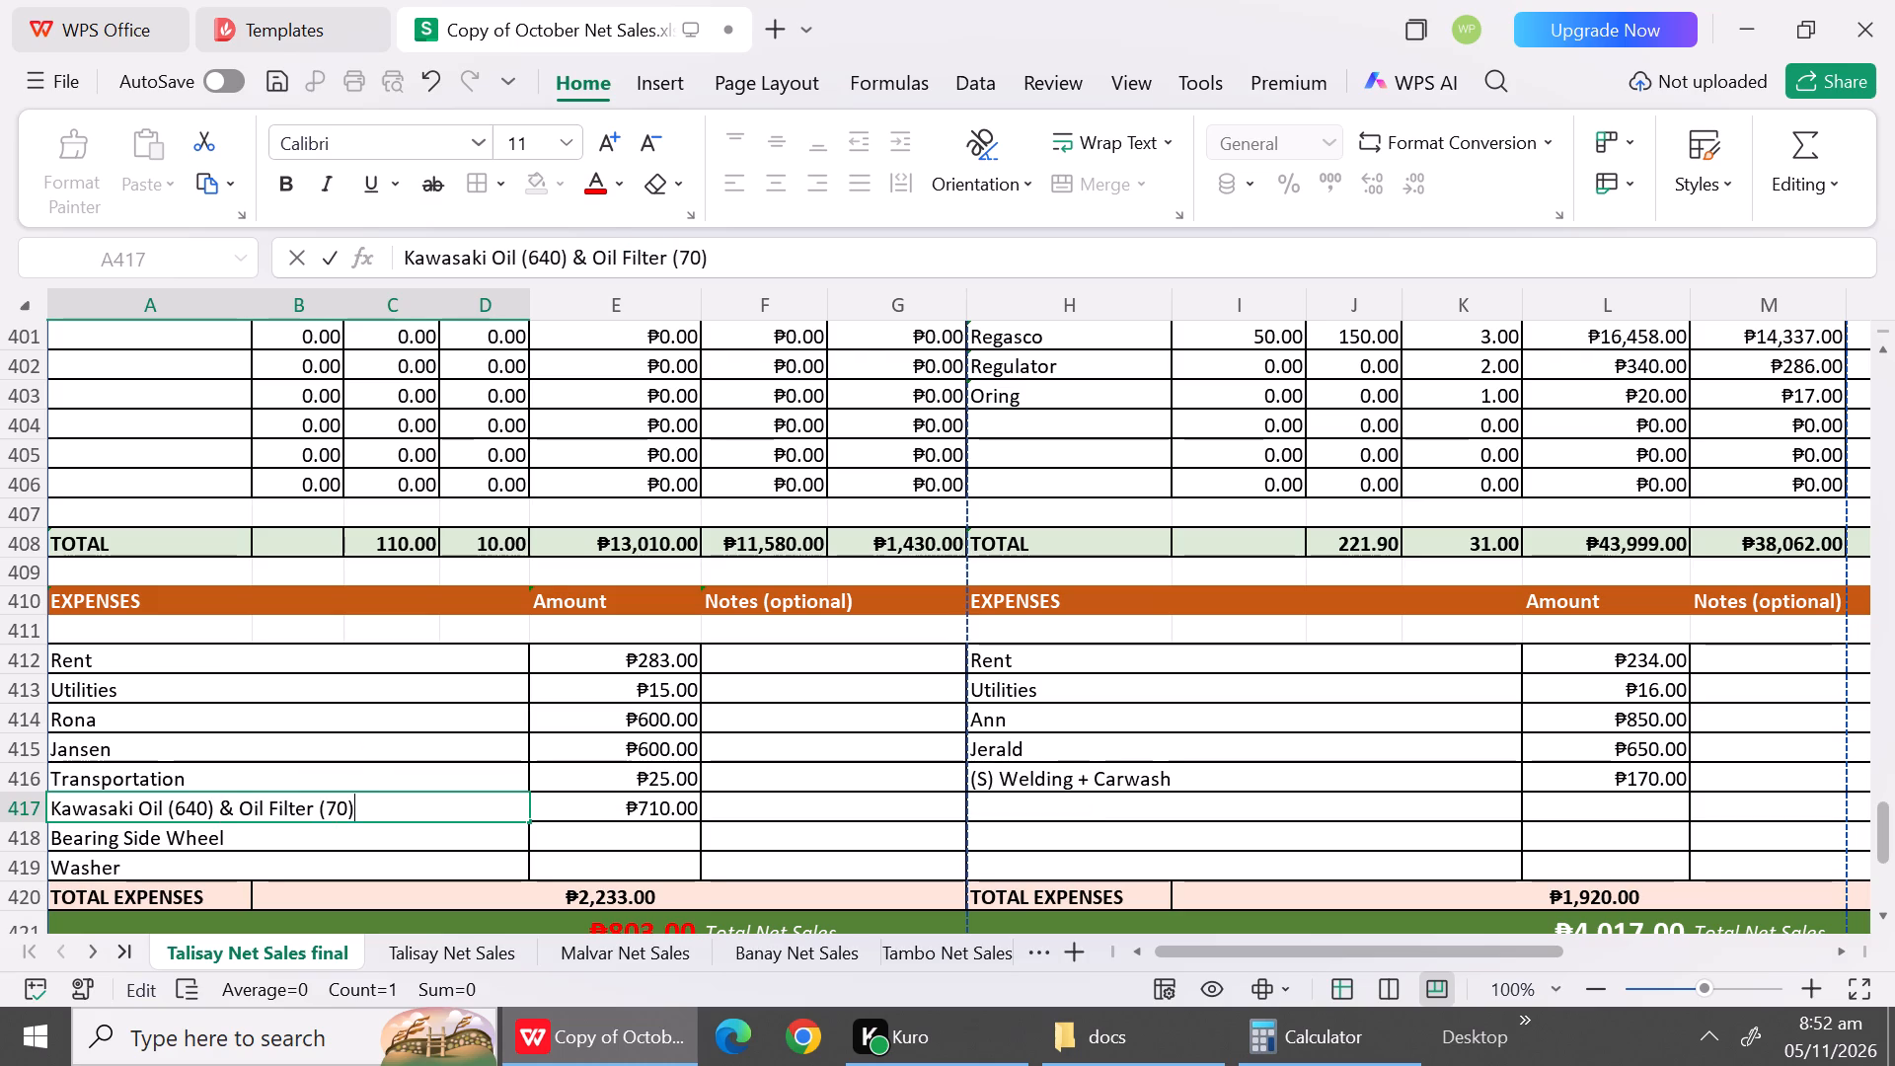
left_click(430, 836)
Enter 160 as the Bearing Side Wheel amount in E418.
left_click(624, 843)
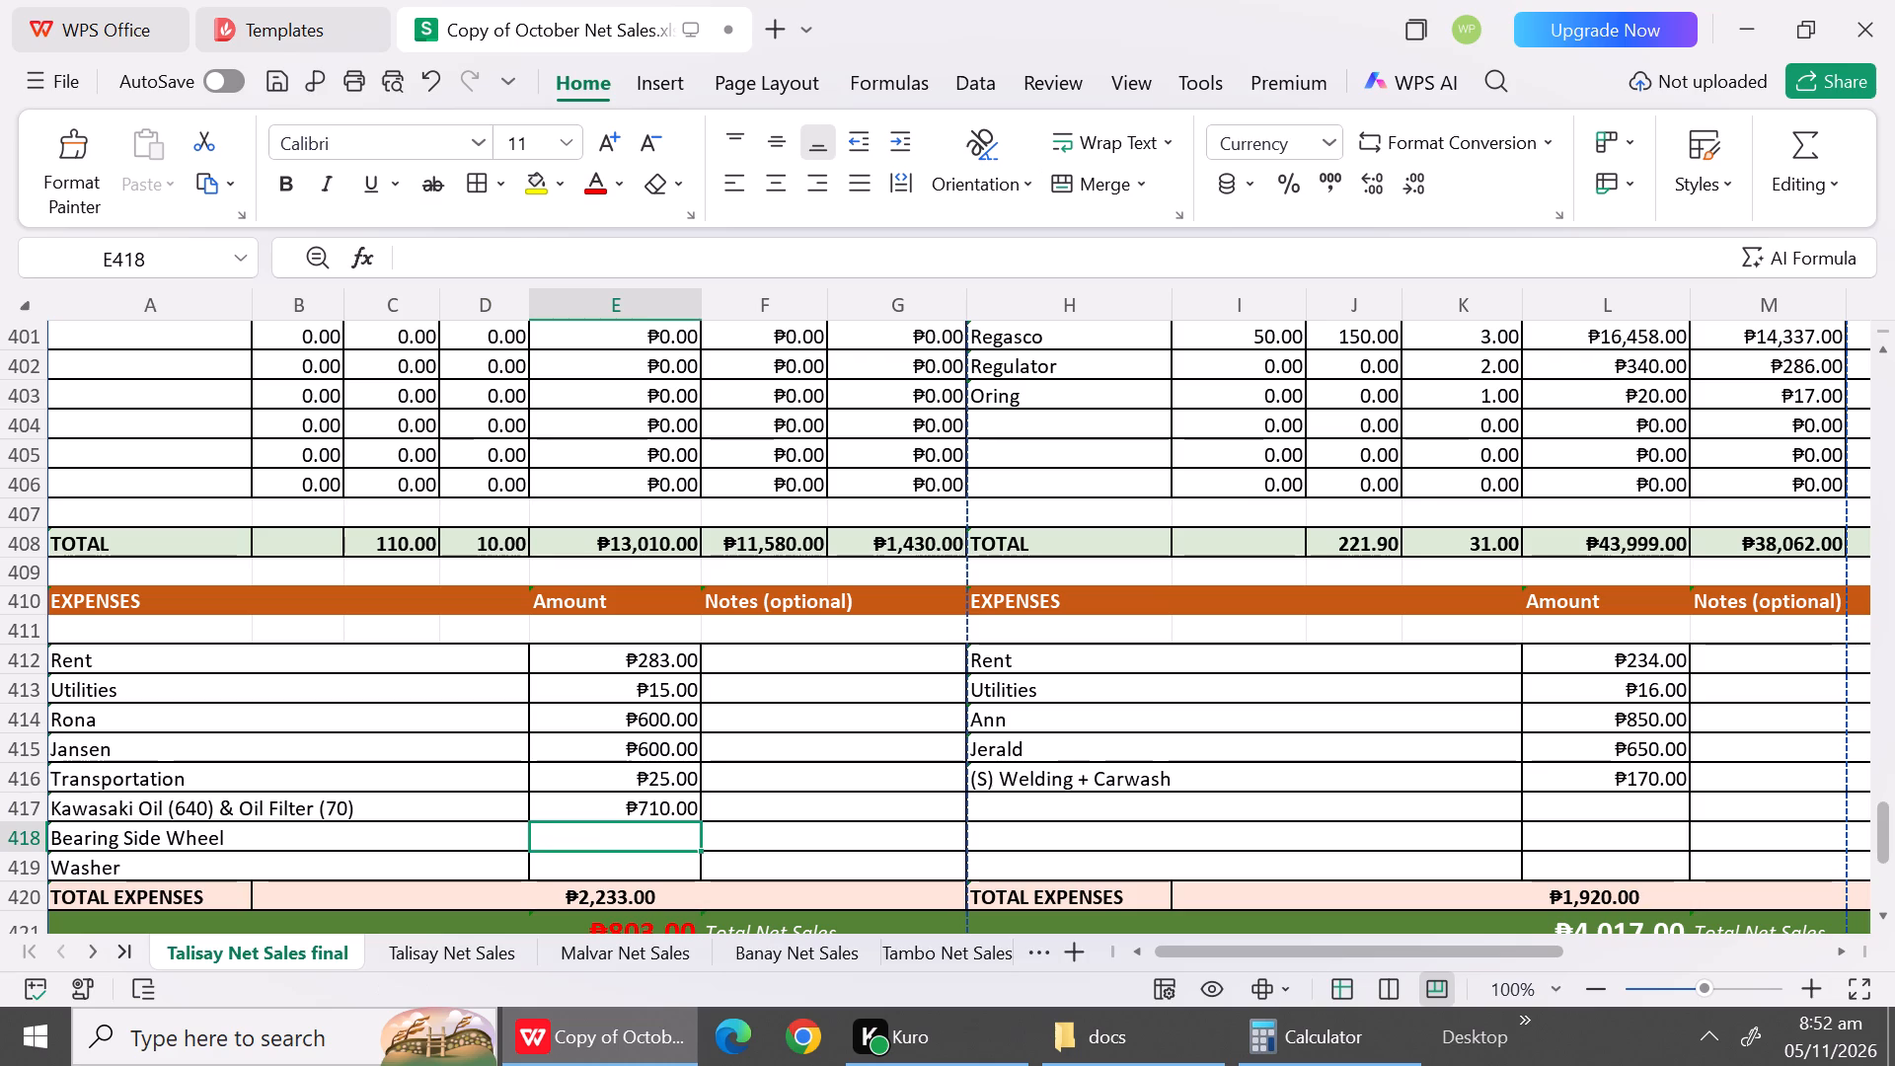
type("160")
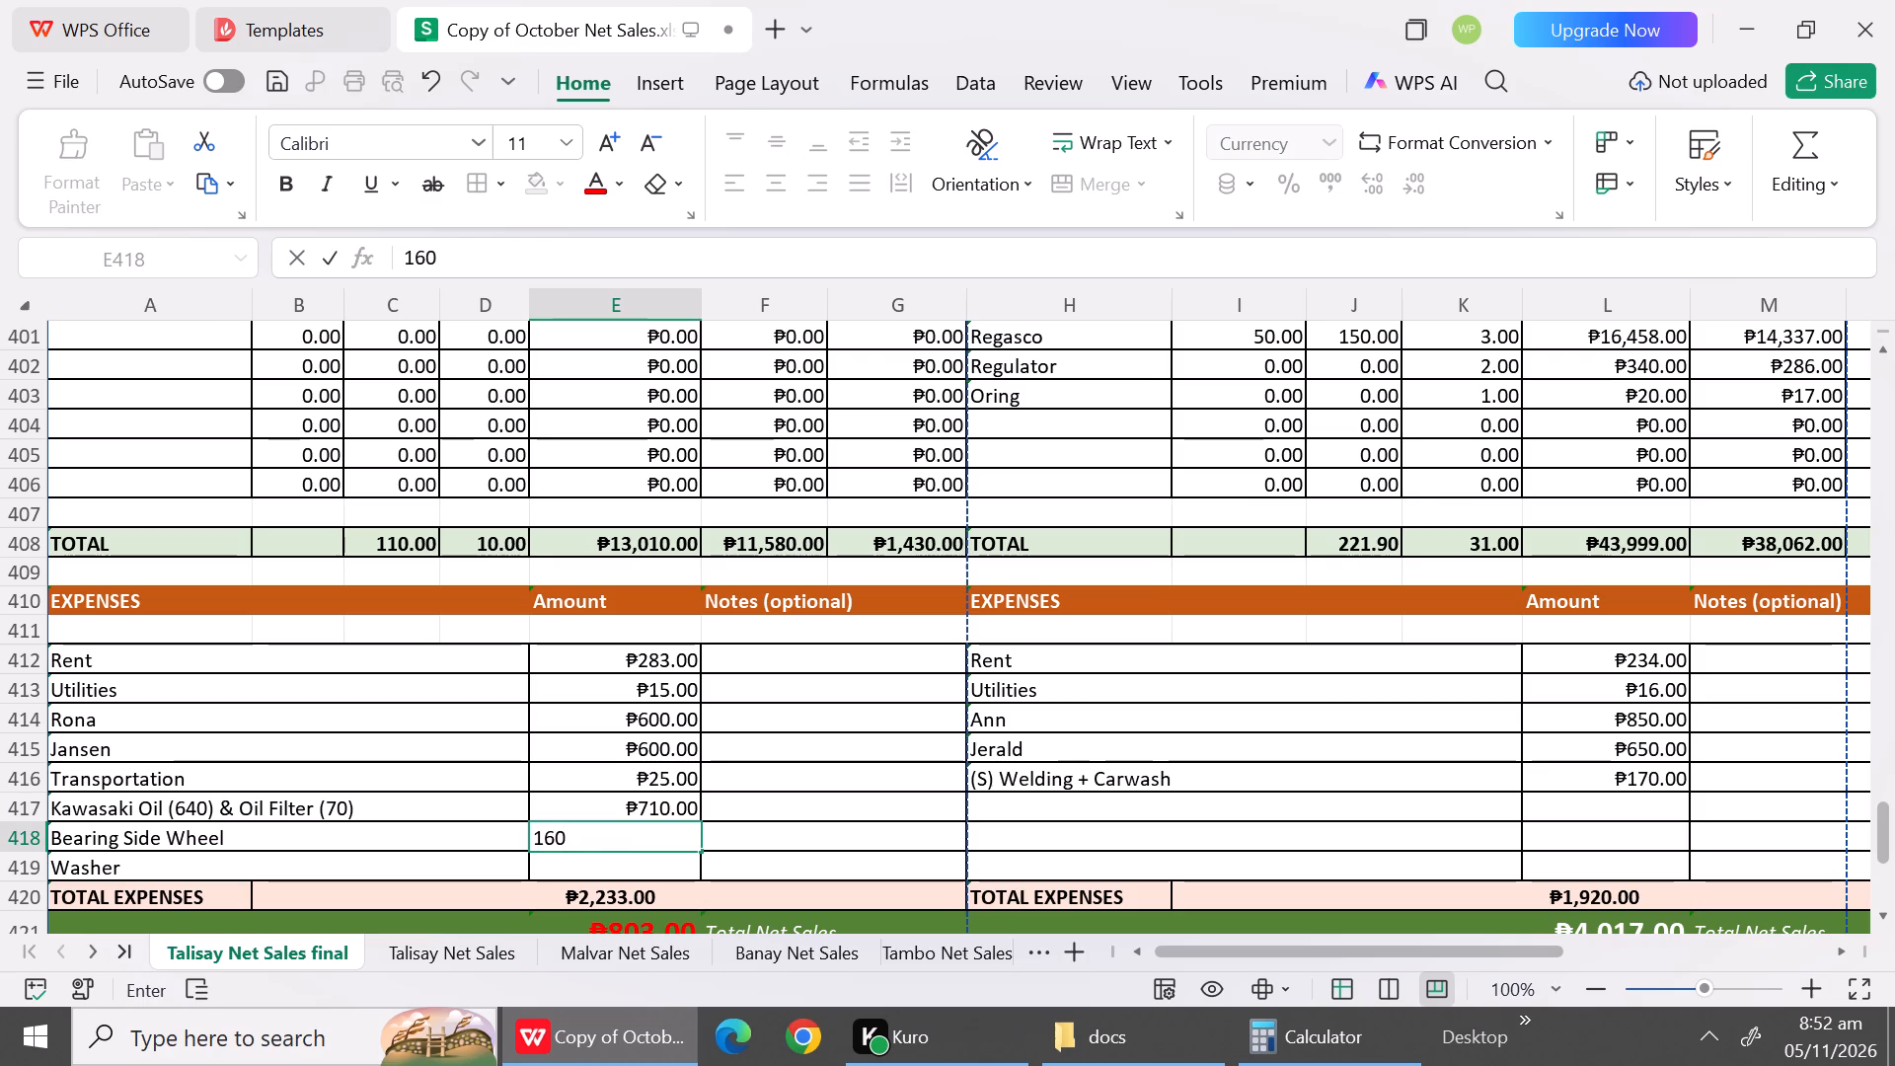
Extend the Washer label in A419 to read "Washer & Labor (150)".
double_click(248, 878)
double_click(245, 876)
key("space")
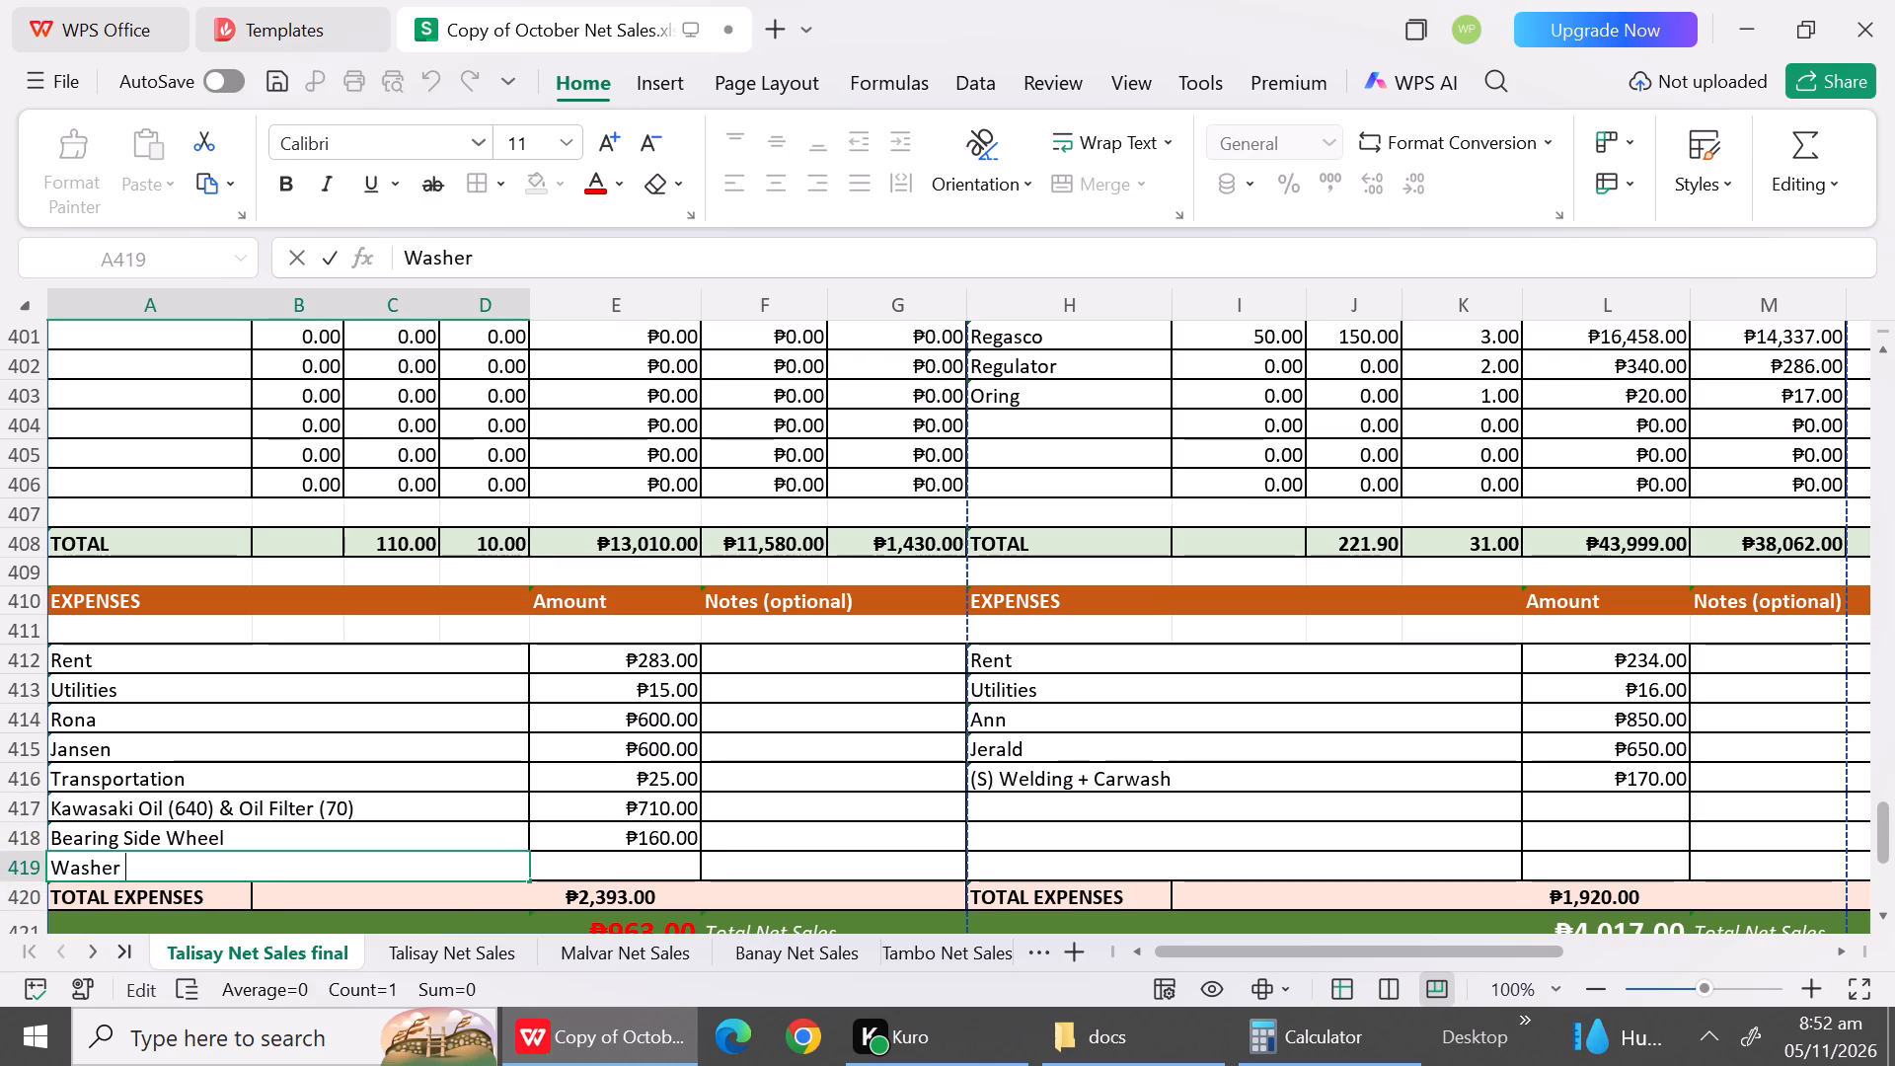
type("& Labor")
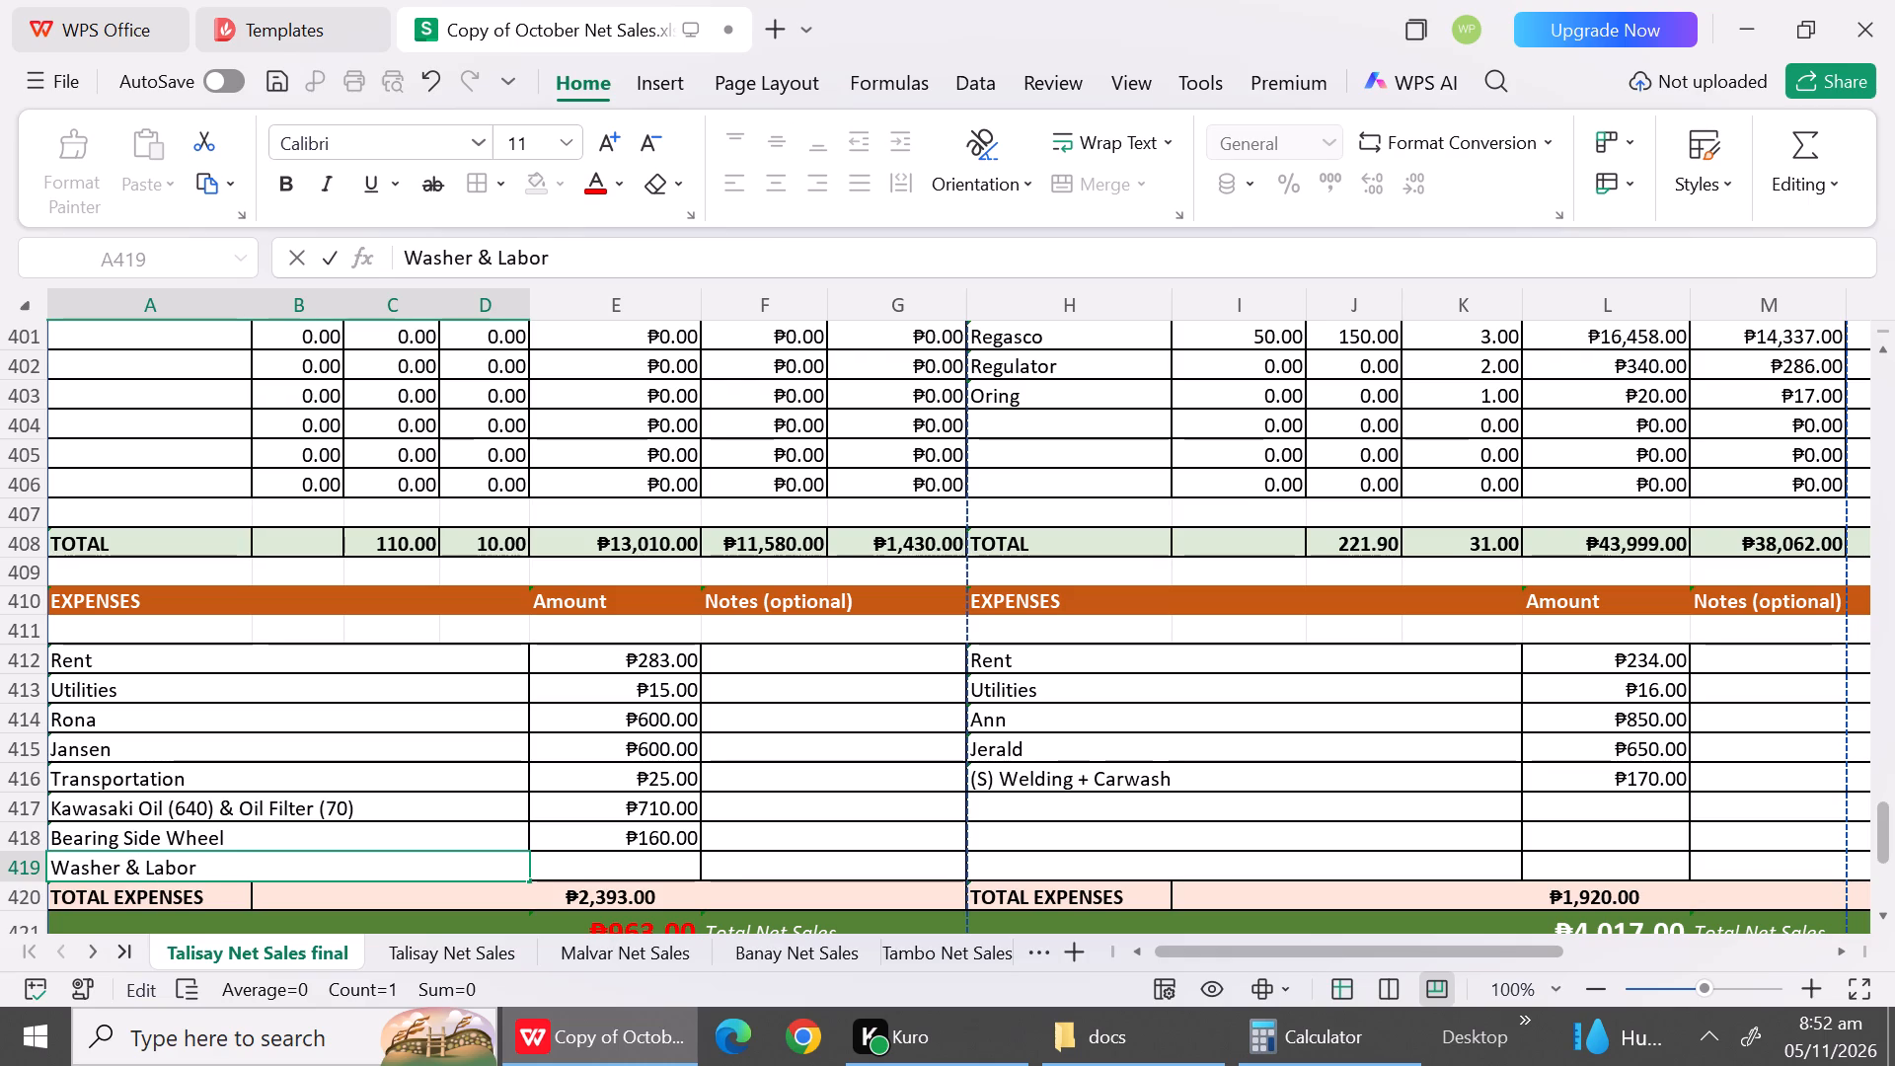
key("space")
type("150")
key("shift+parenright")
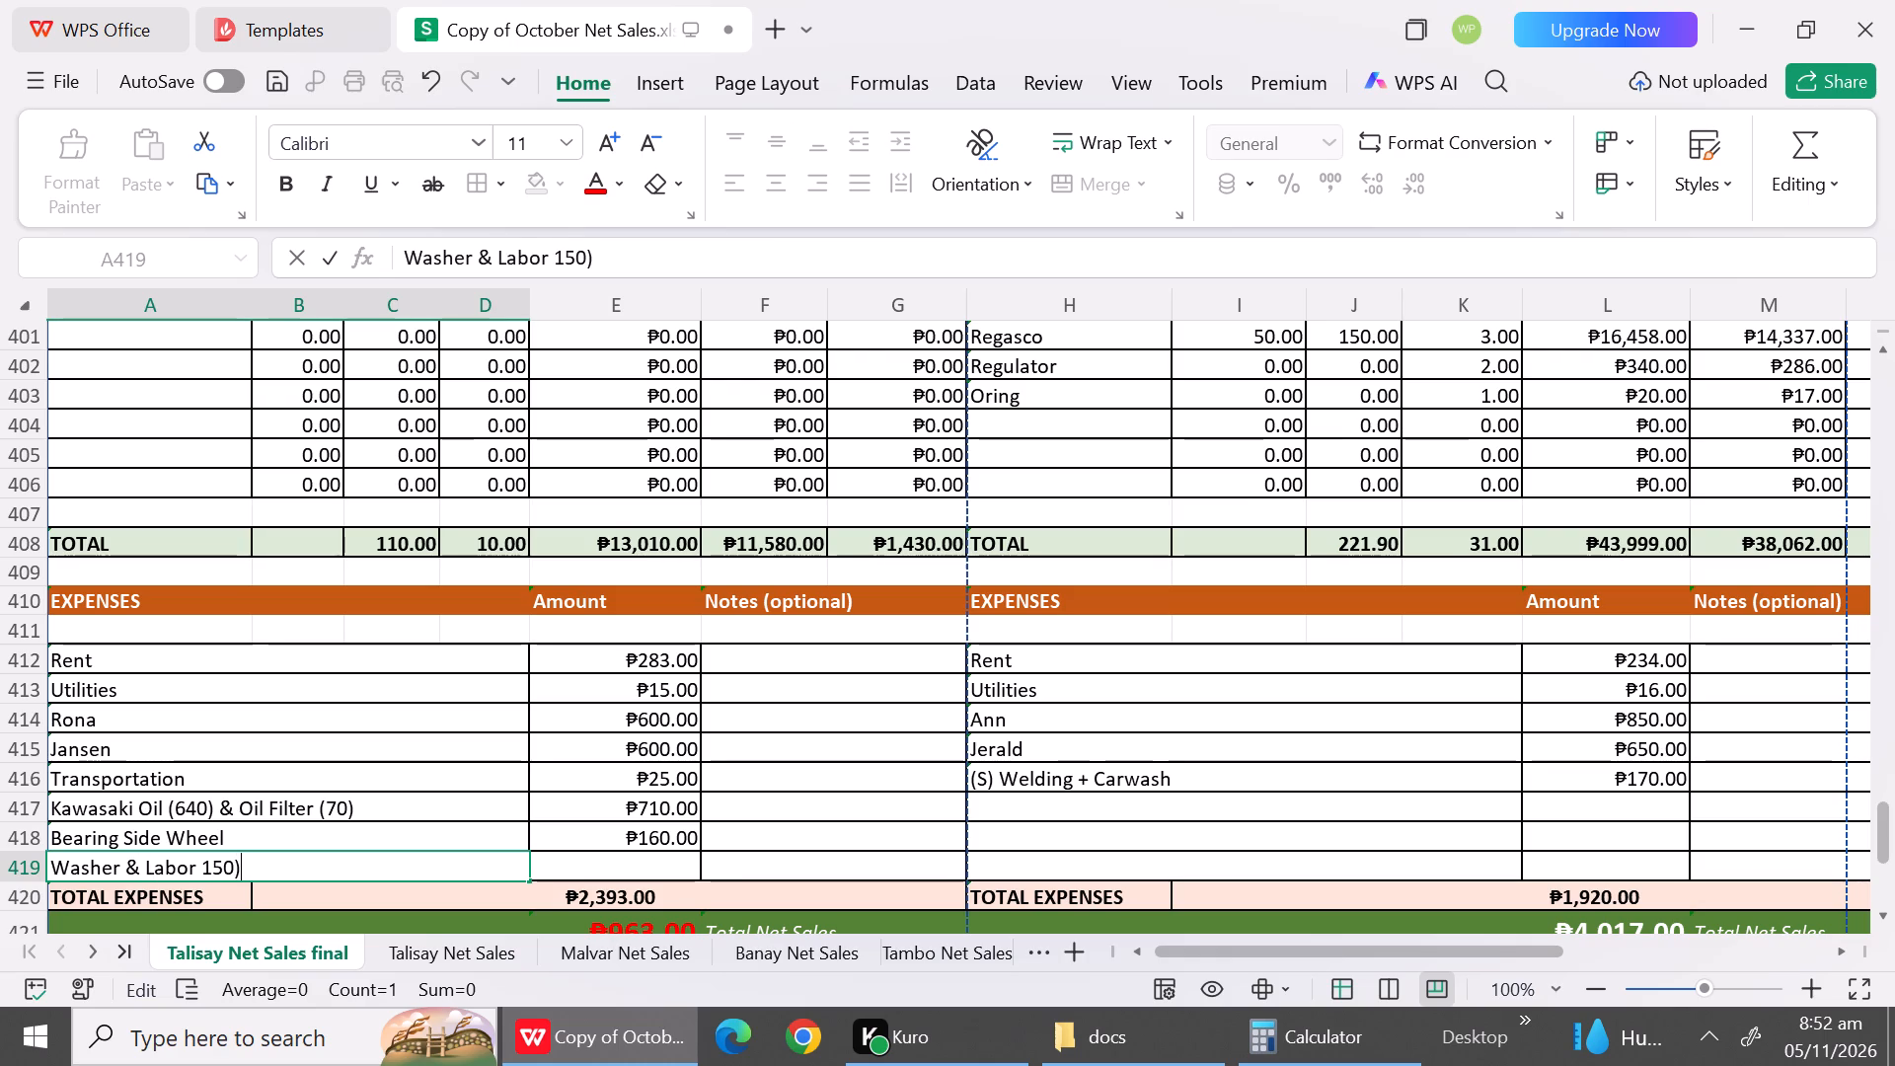
left_click(205, 872)
key("shift+parenleft")
Insert the washer price into the A419 label so it reads "Washer (24)& Labor (150)".
left_click(125, 868)
type("24")
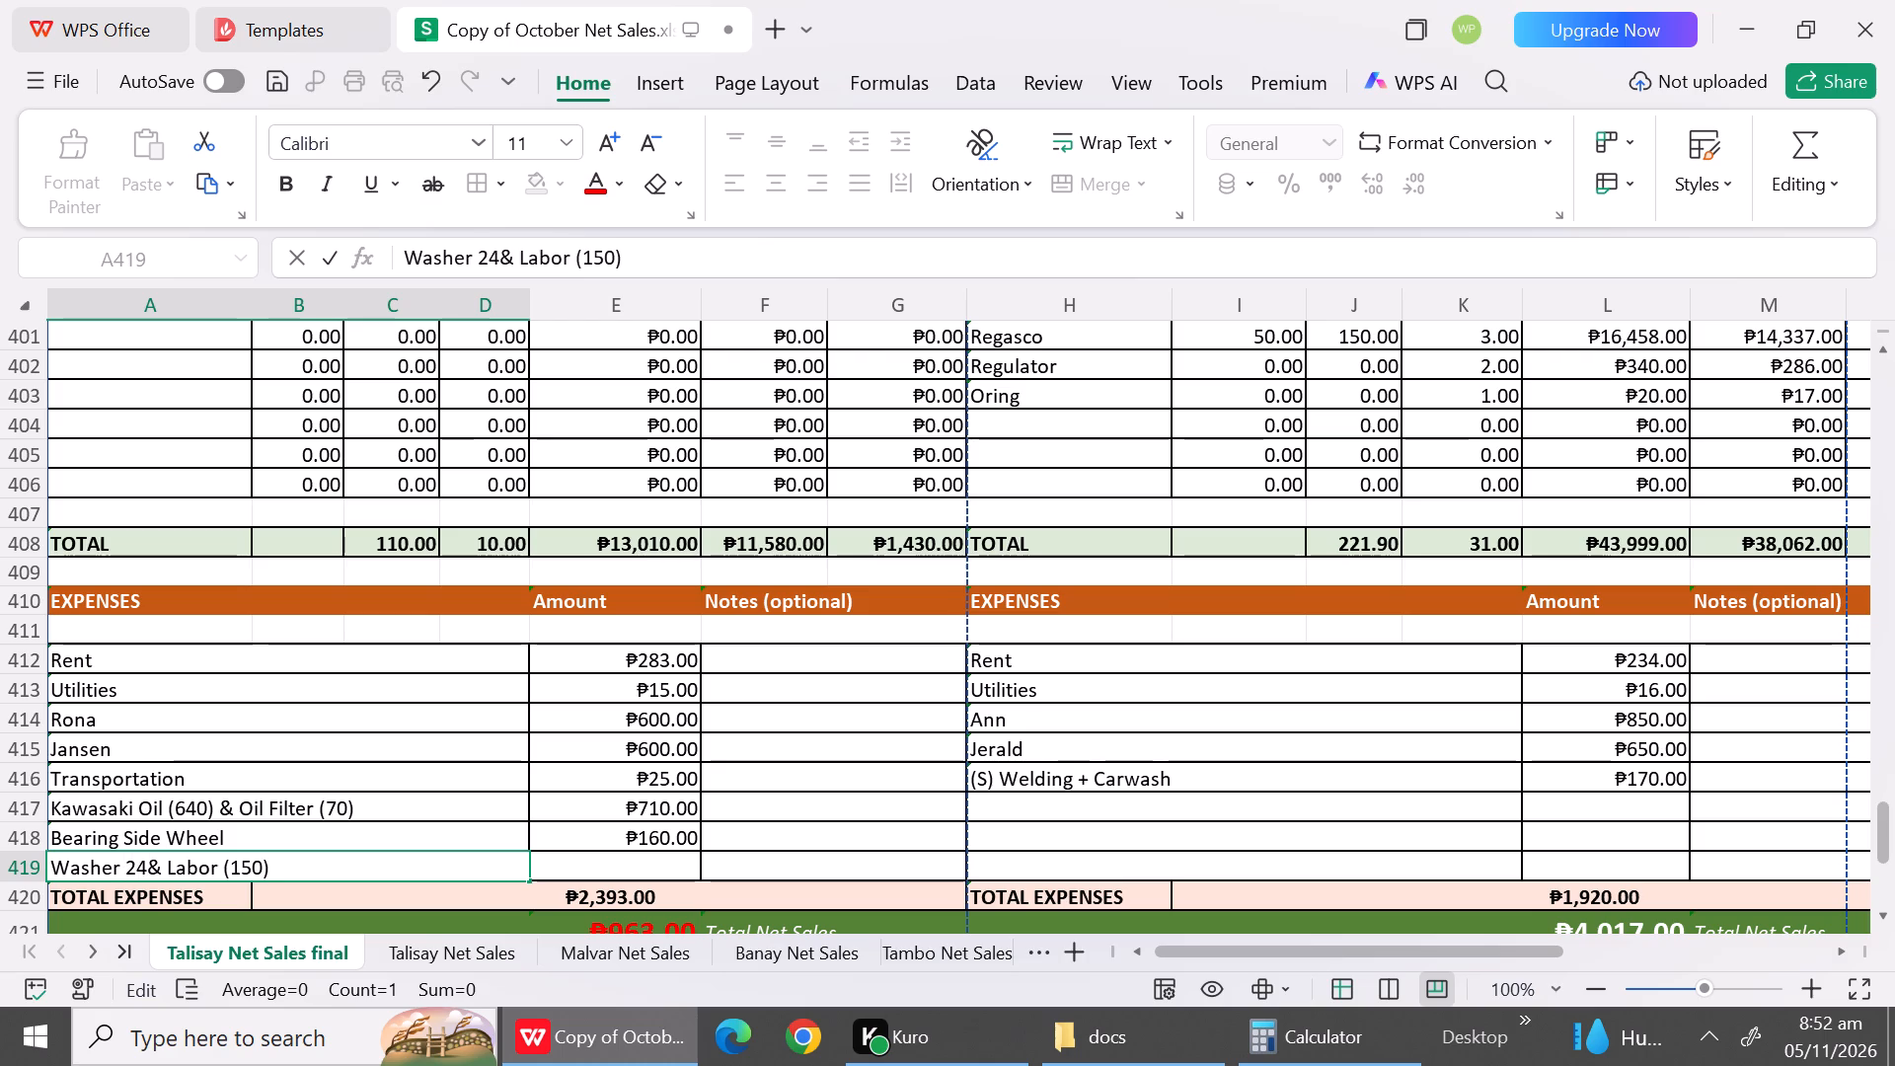
key("shift+parenright")
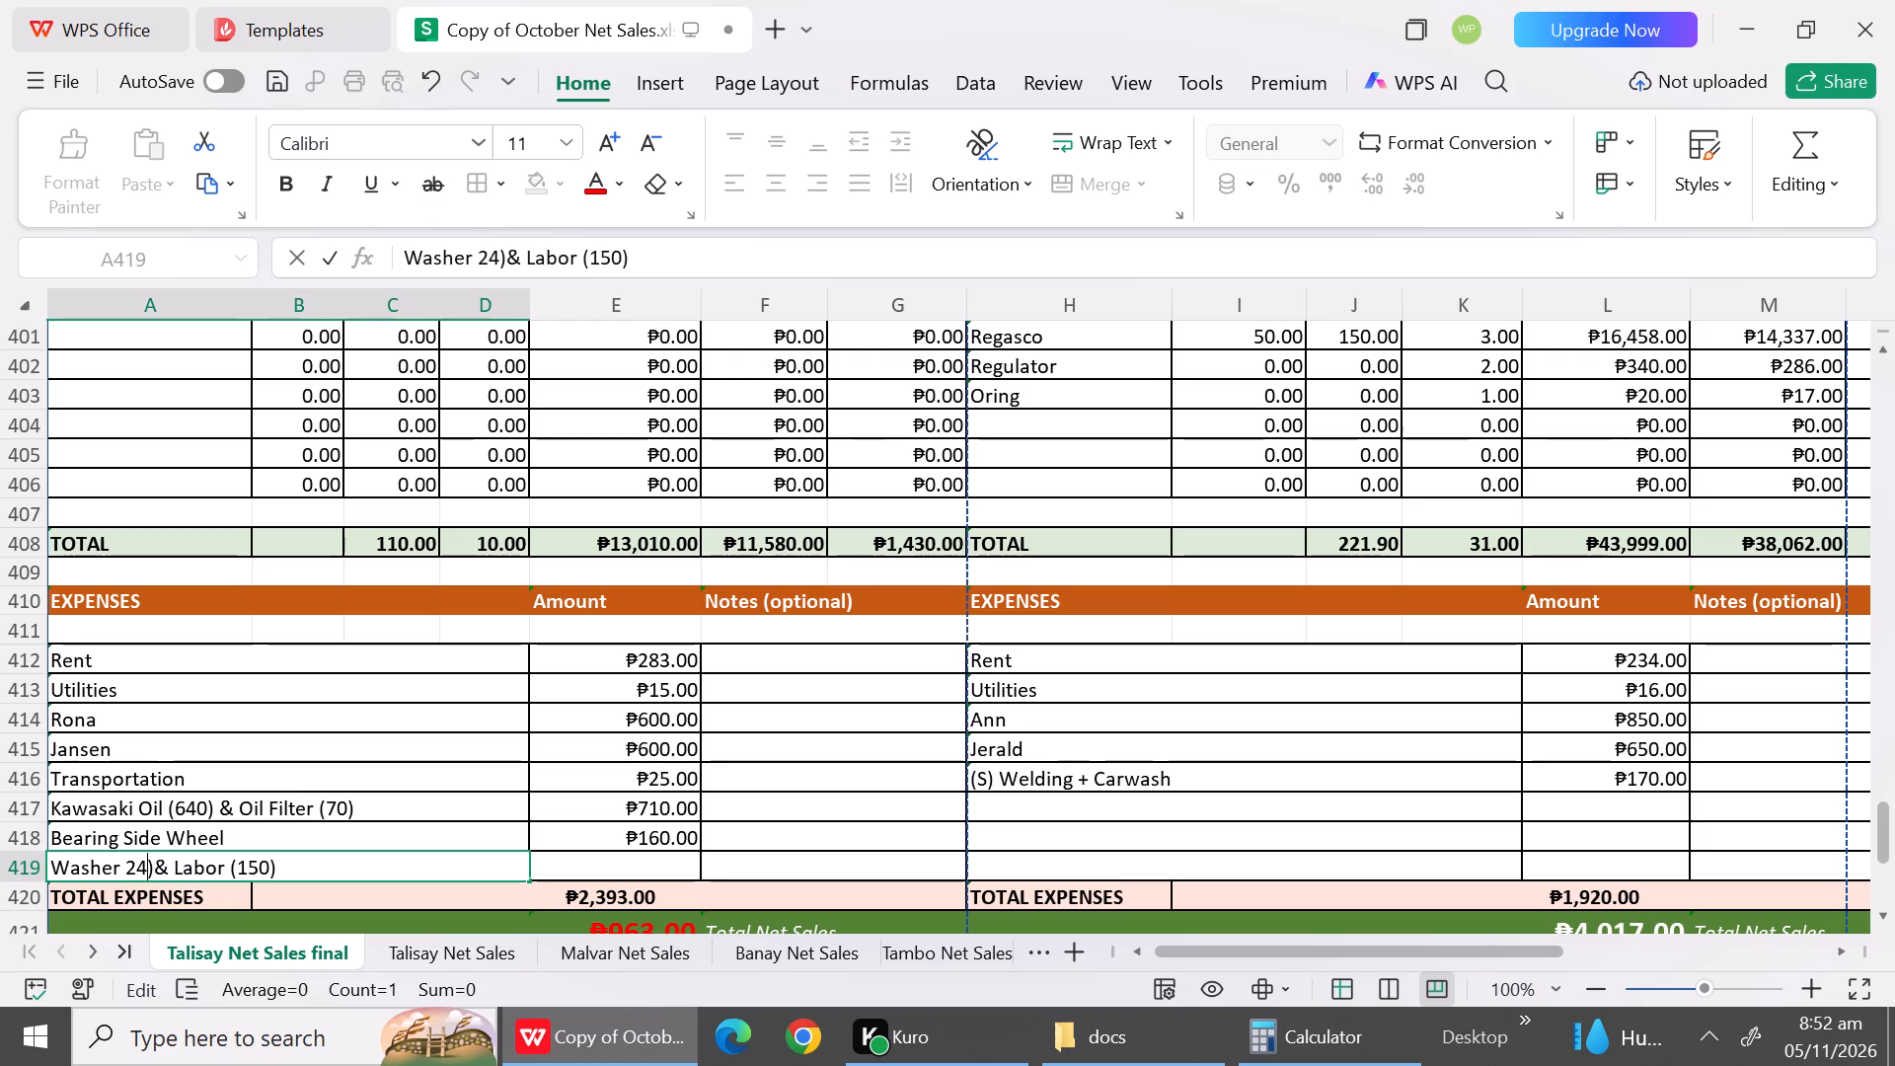
key("Left")
key("Left")
key("Left")
key("Page_Up")
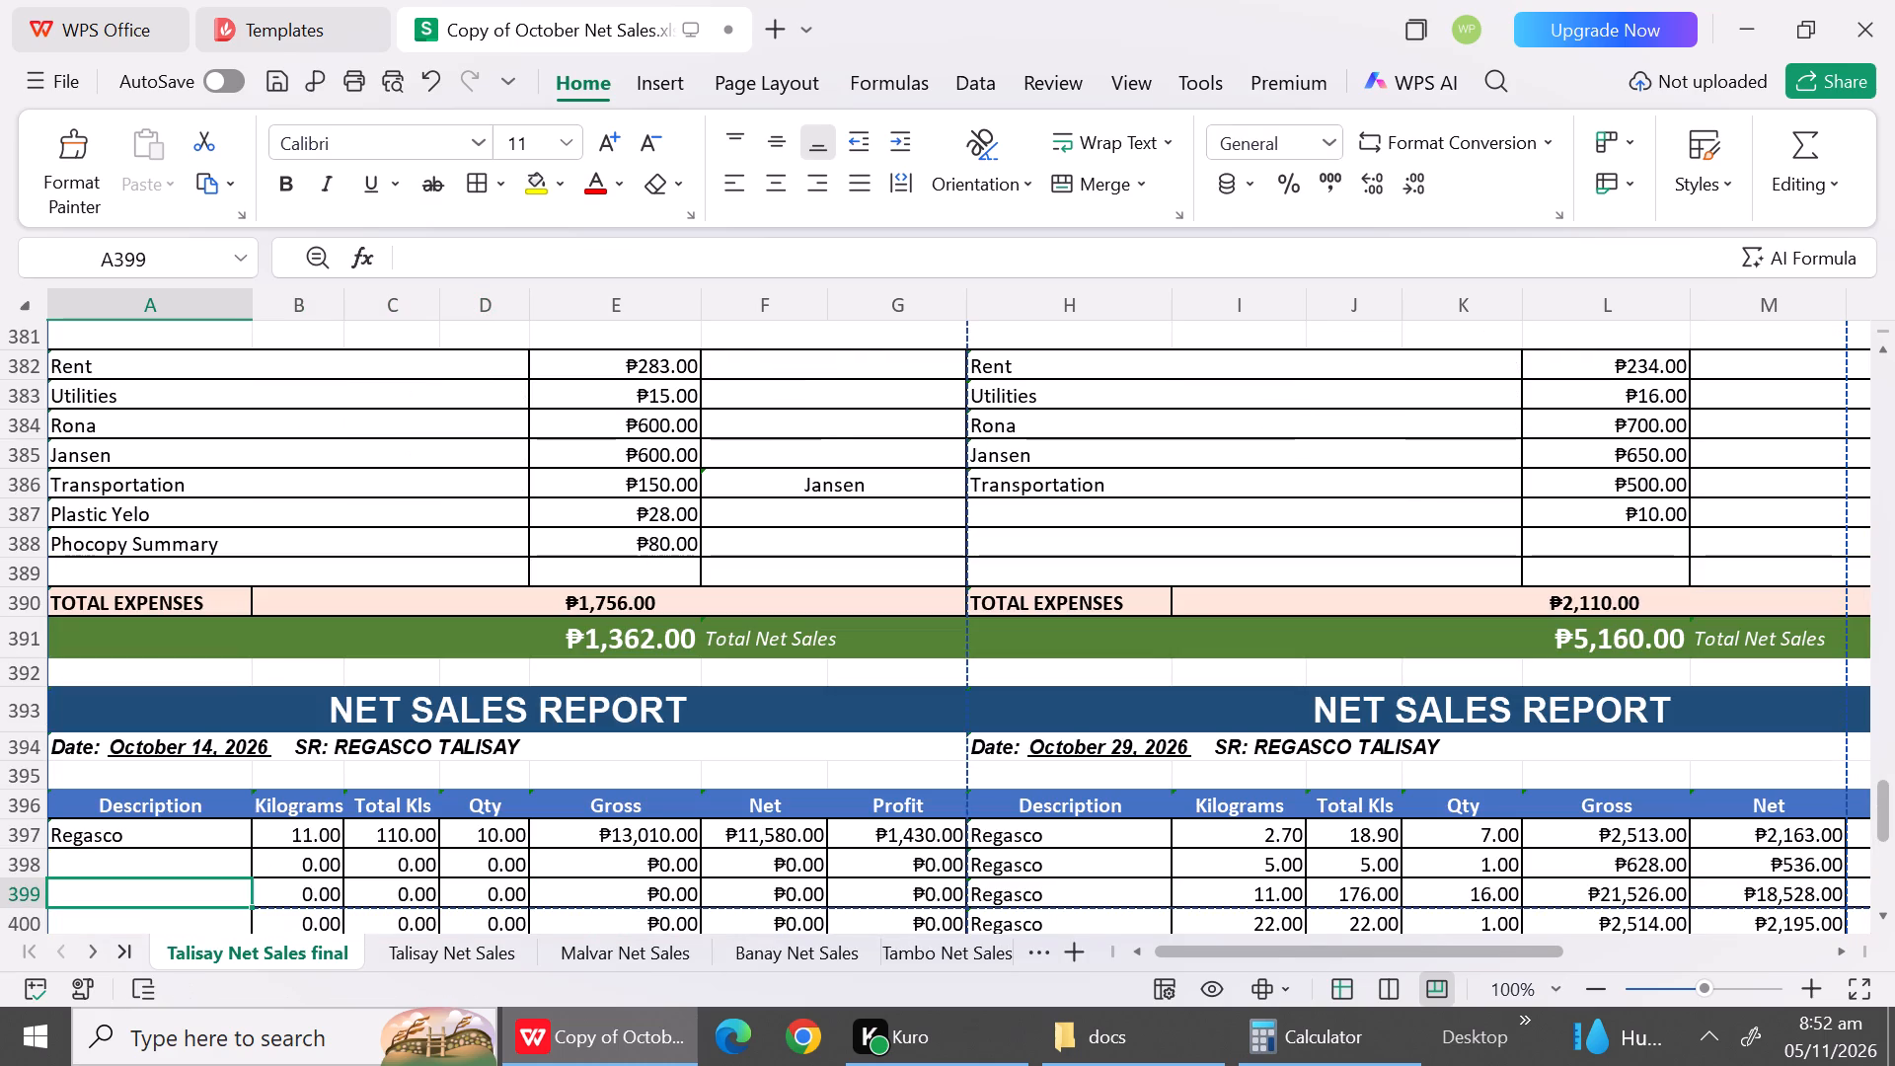
triple_click(1877, 911)
triple_click(1877, 911)
triple_click(1877, 911)
triple_click(1877, 911)
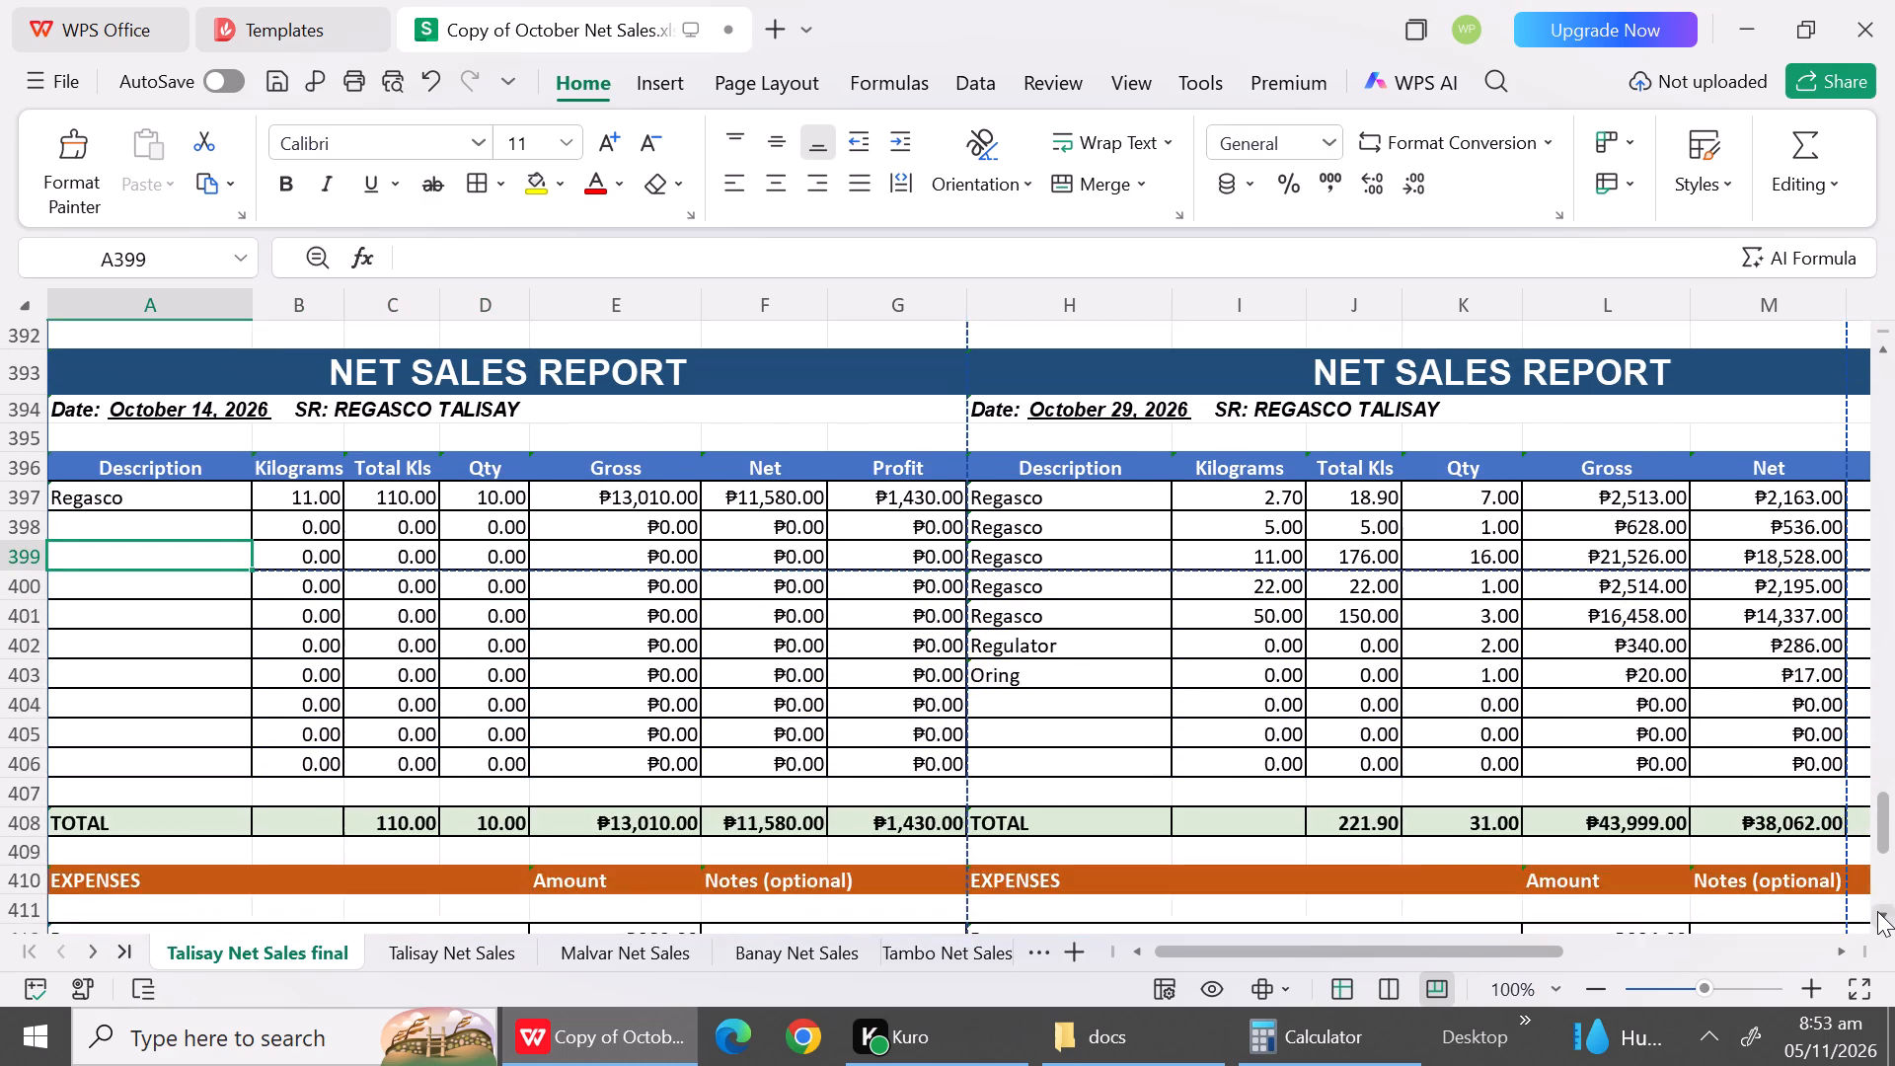
triple_click(1877, 911)
triple_click(1877, 911)
triple_click(1877, 911)
left_click(1877, 911)
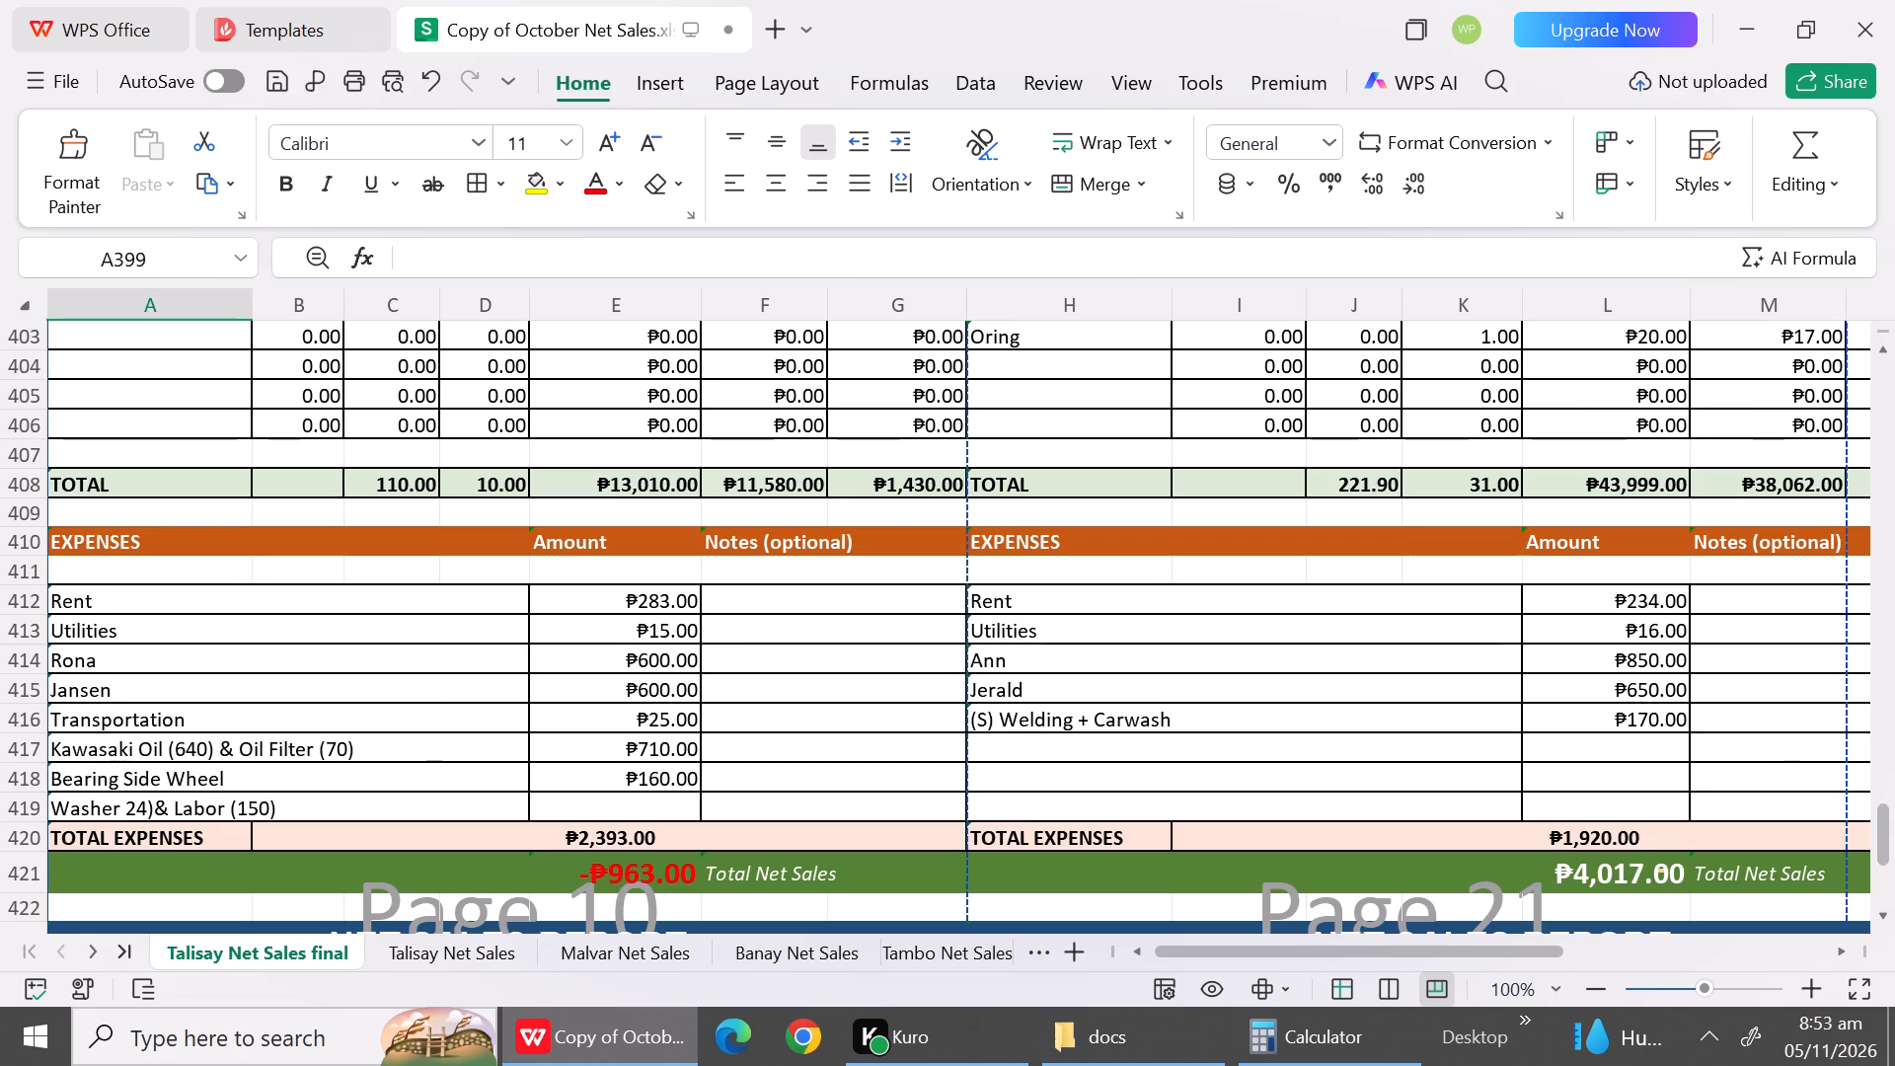
left_click(135, 816)
double_click(130, 803)
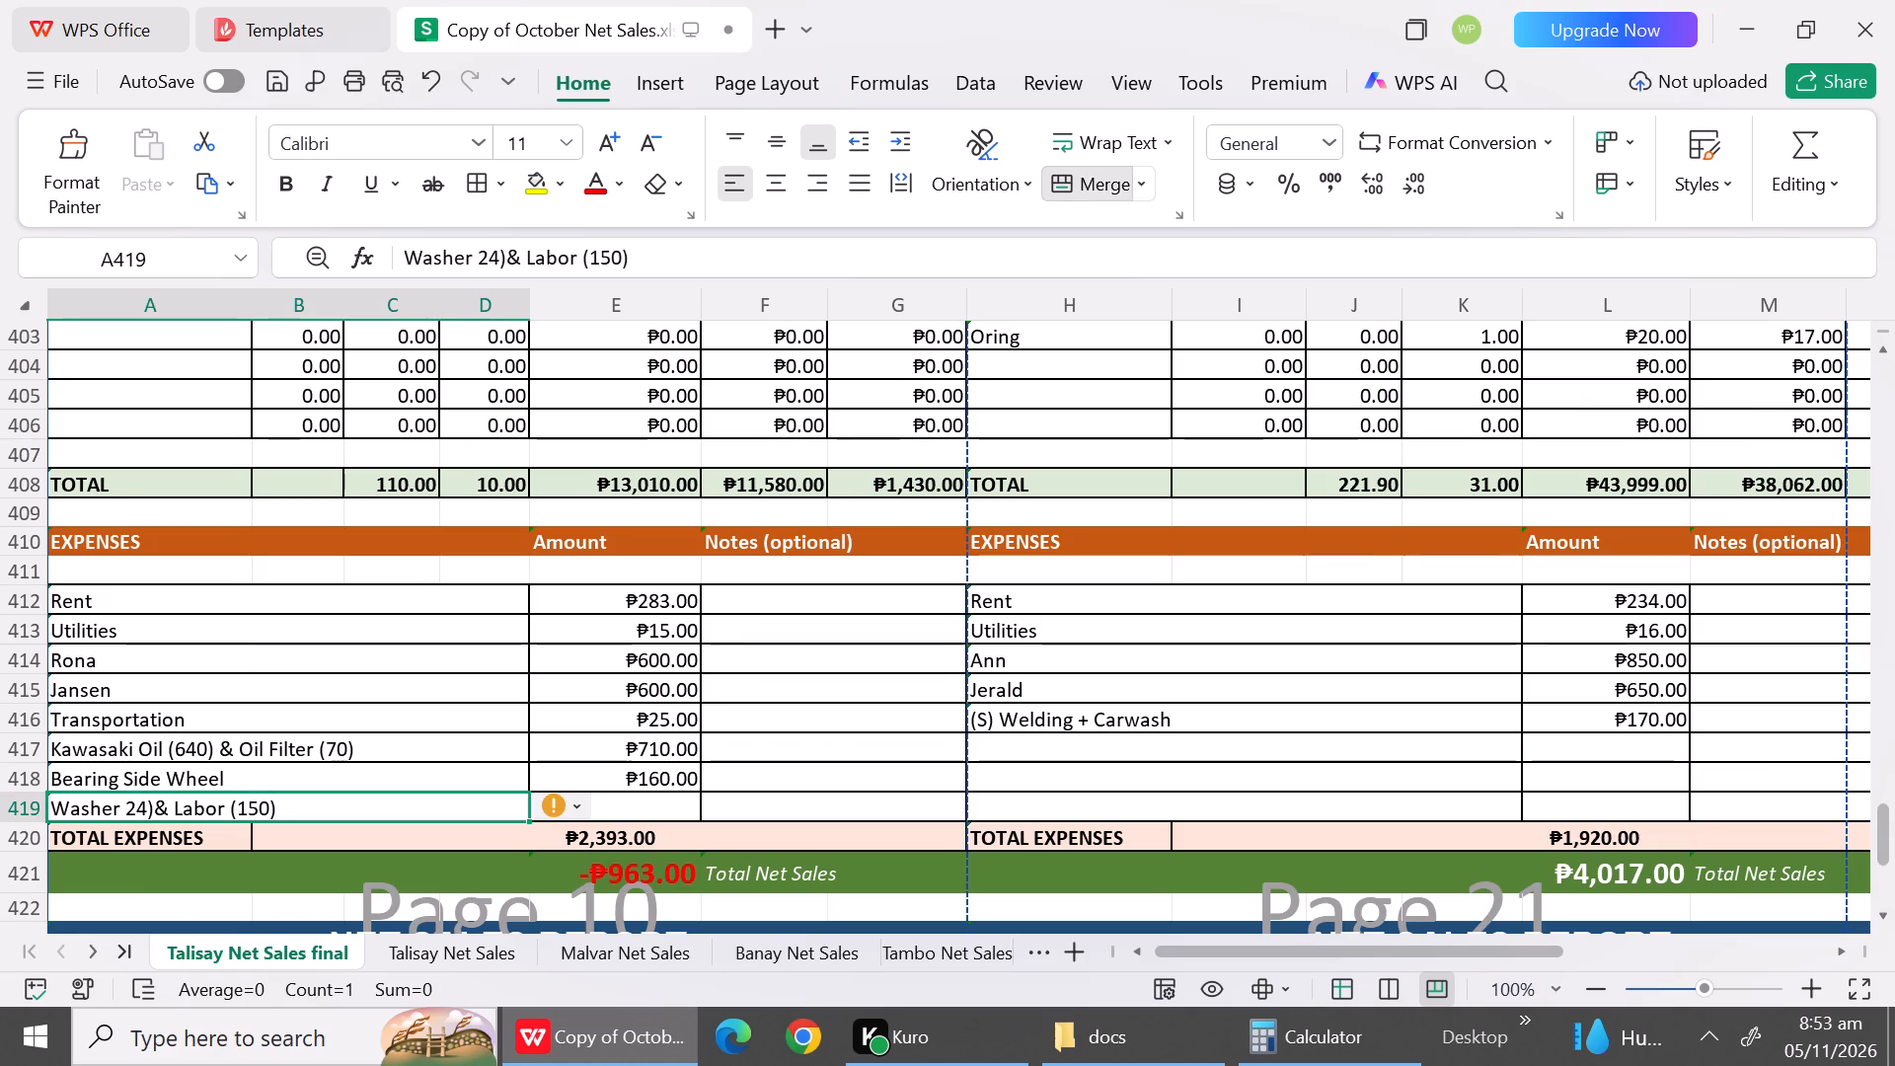
key("shift+parenleft")
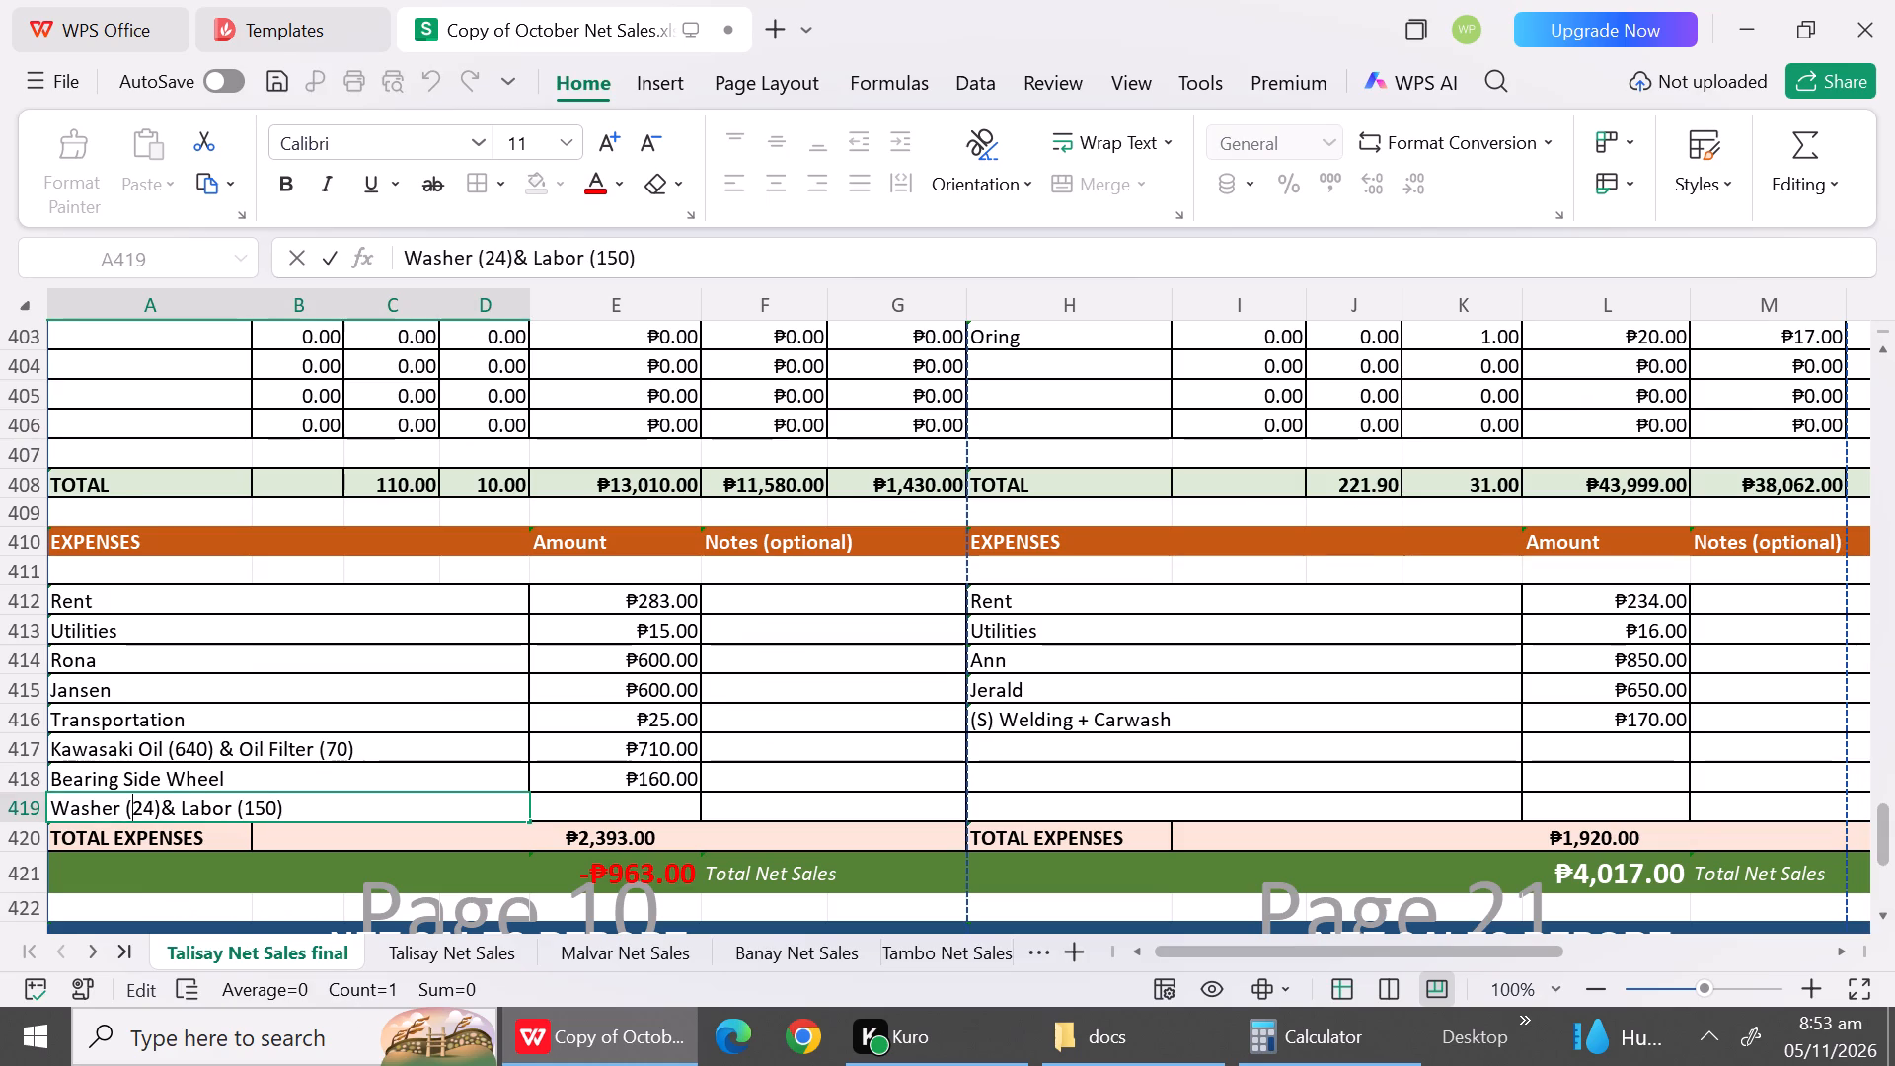
Enter 174 as the combined washer and labor amount in E419.
left_click(661, 813)
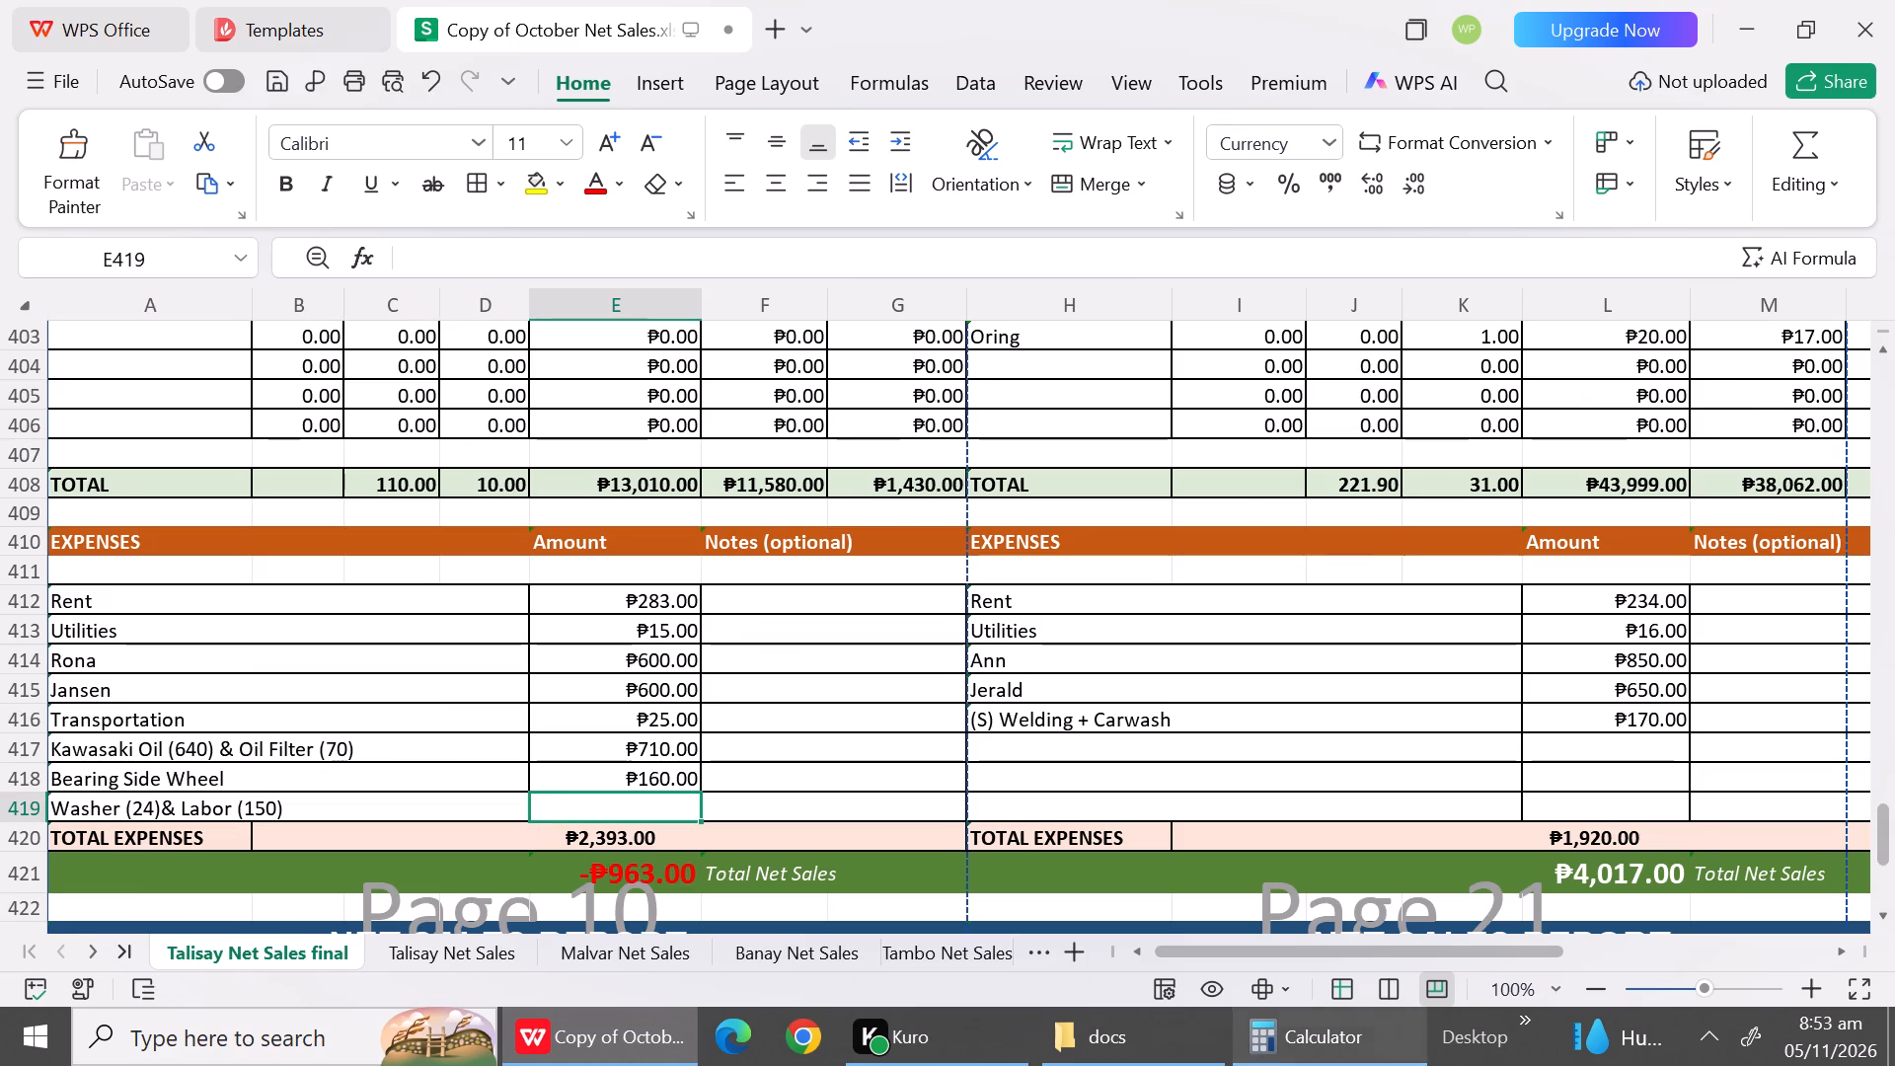
type("174")
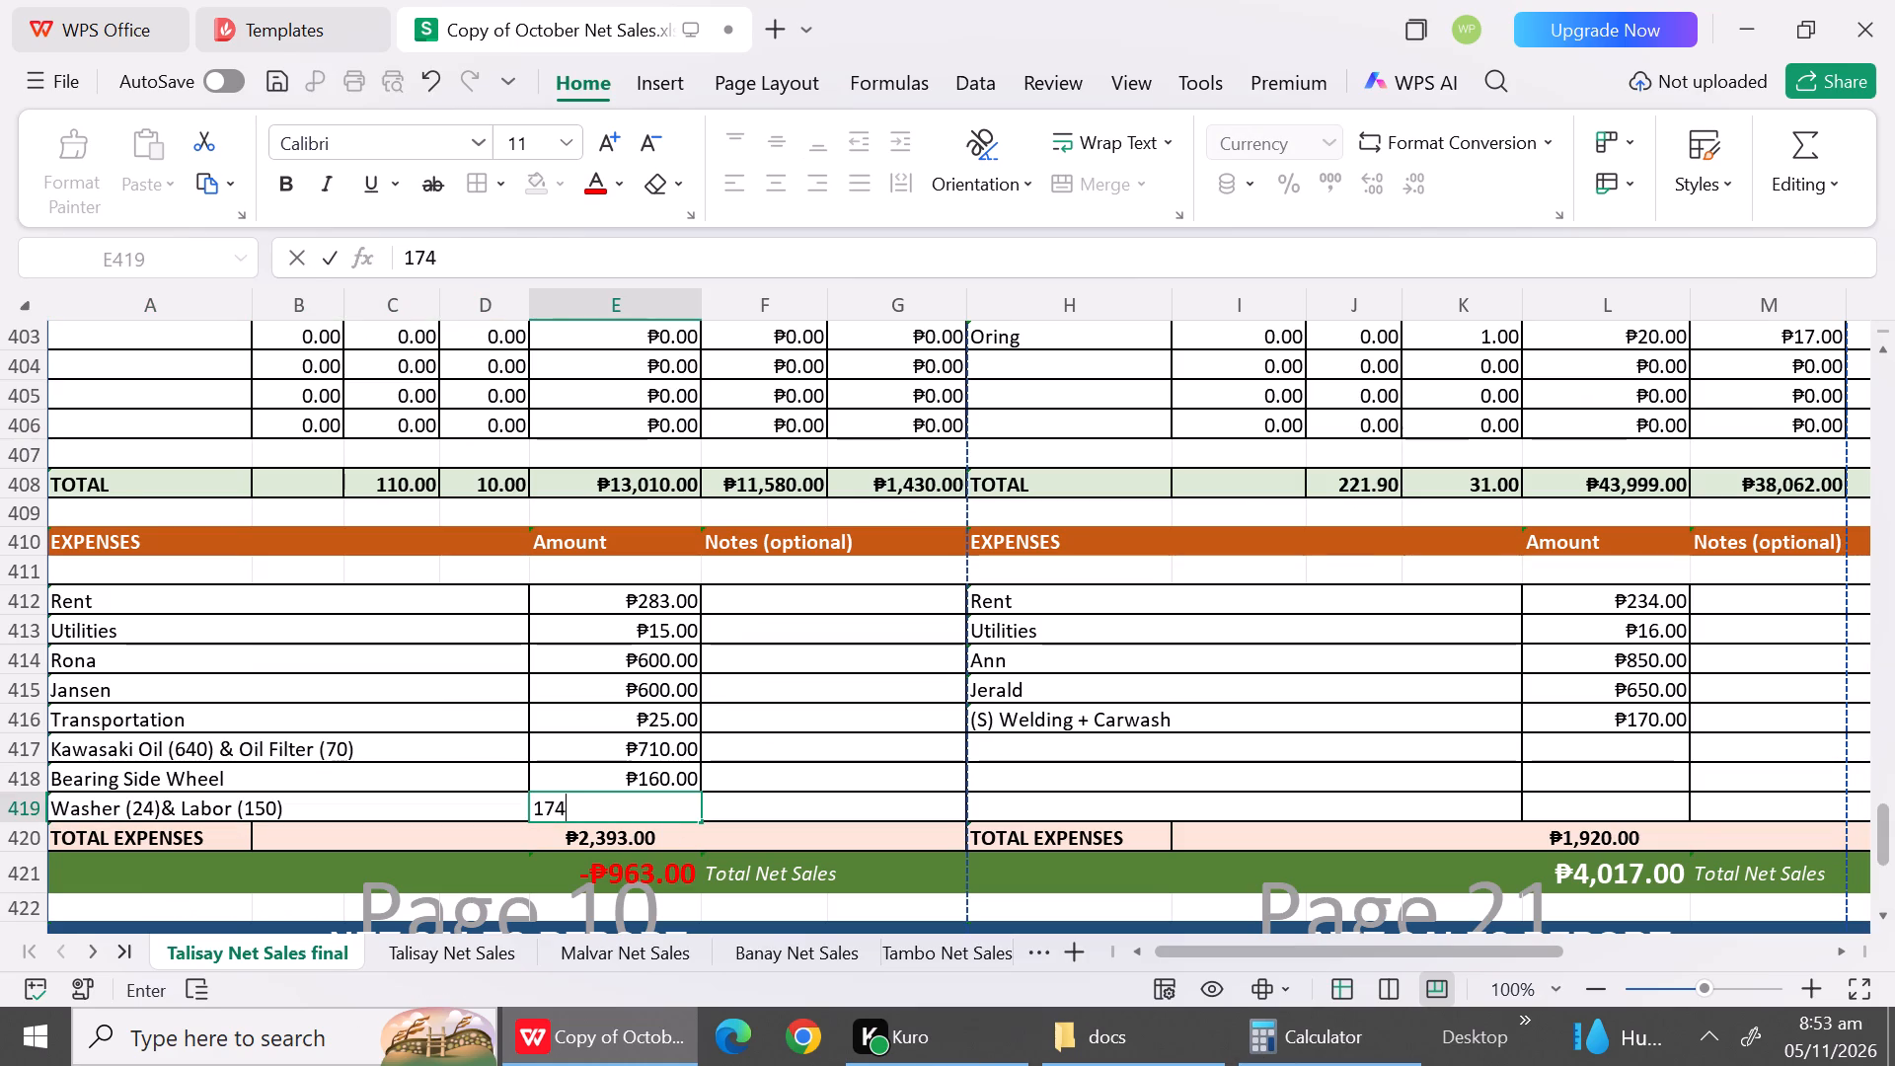
left_click(852, 768)
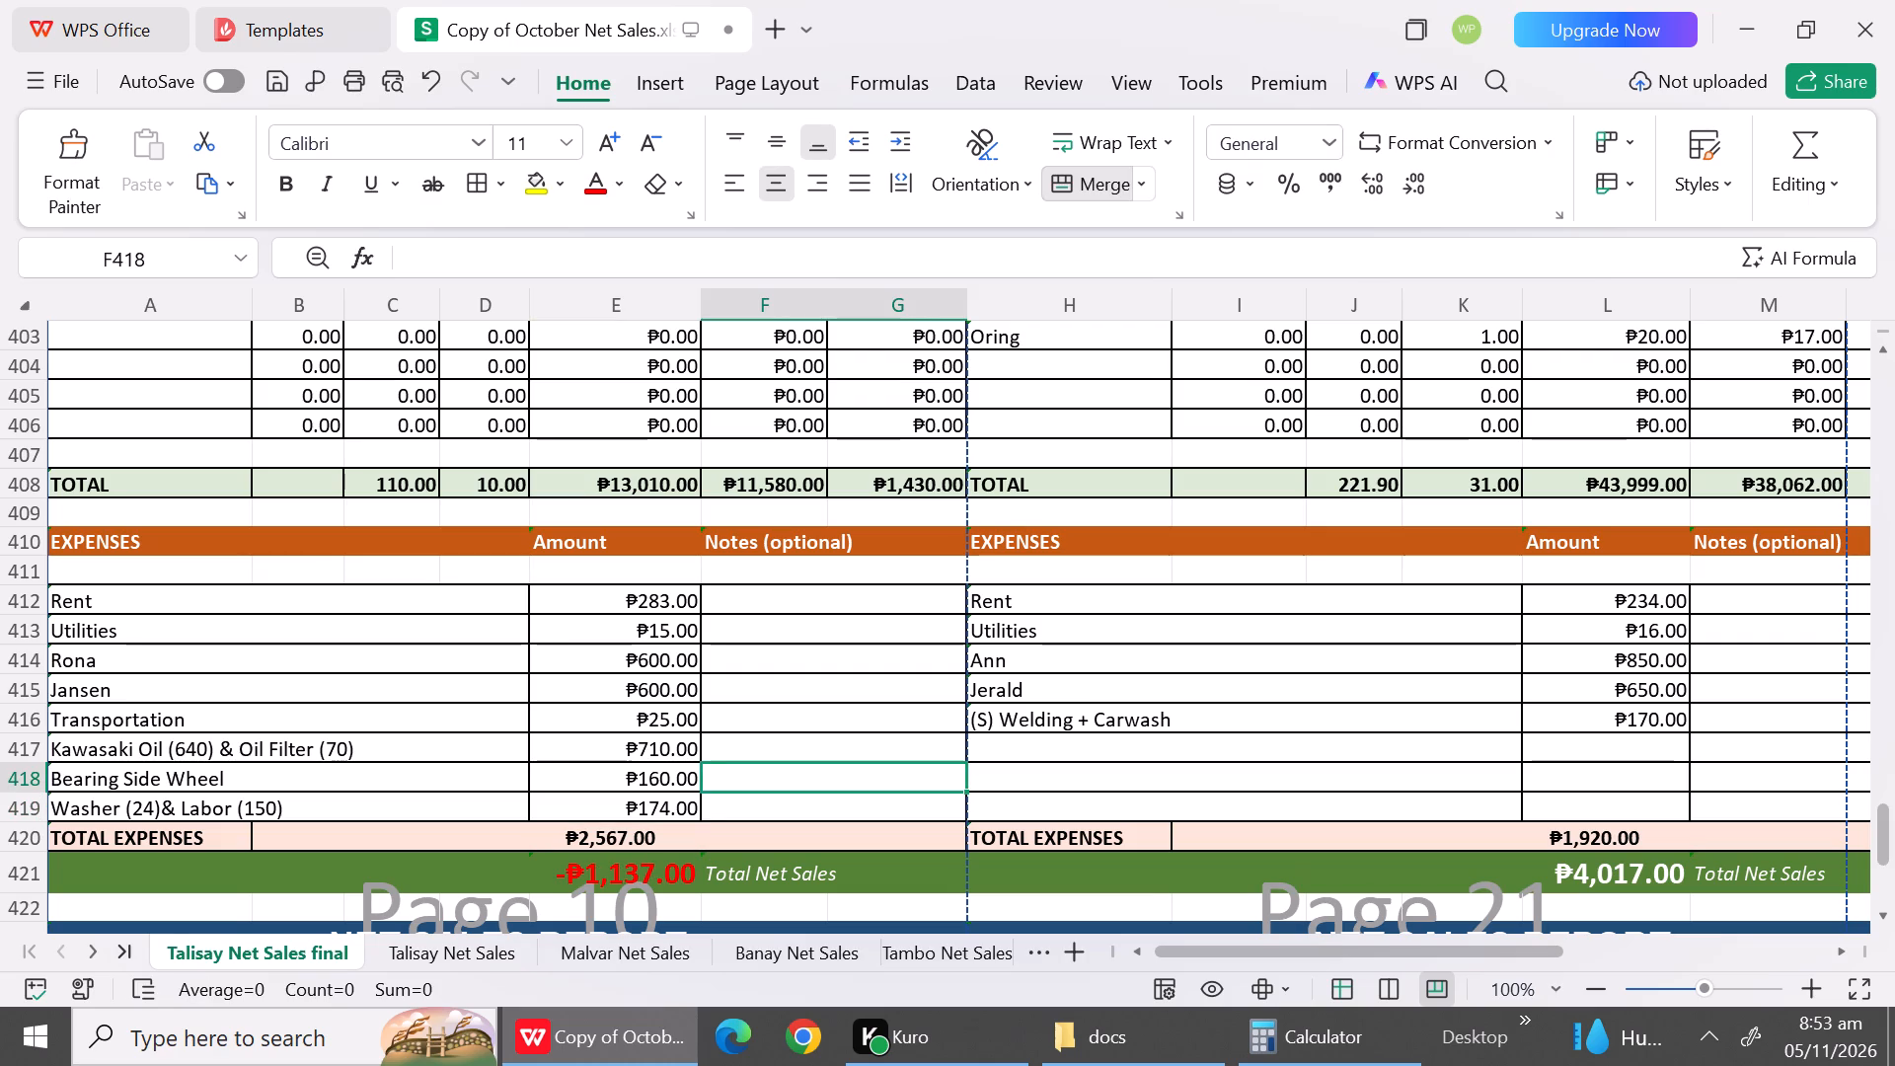
Set the October 14 Transportation amount in E416 to 150.
left_click(682, 725)
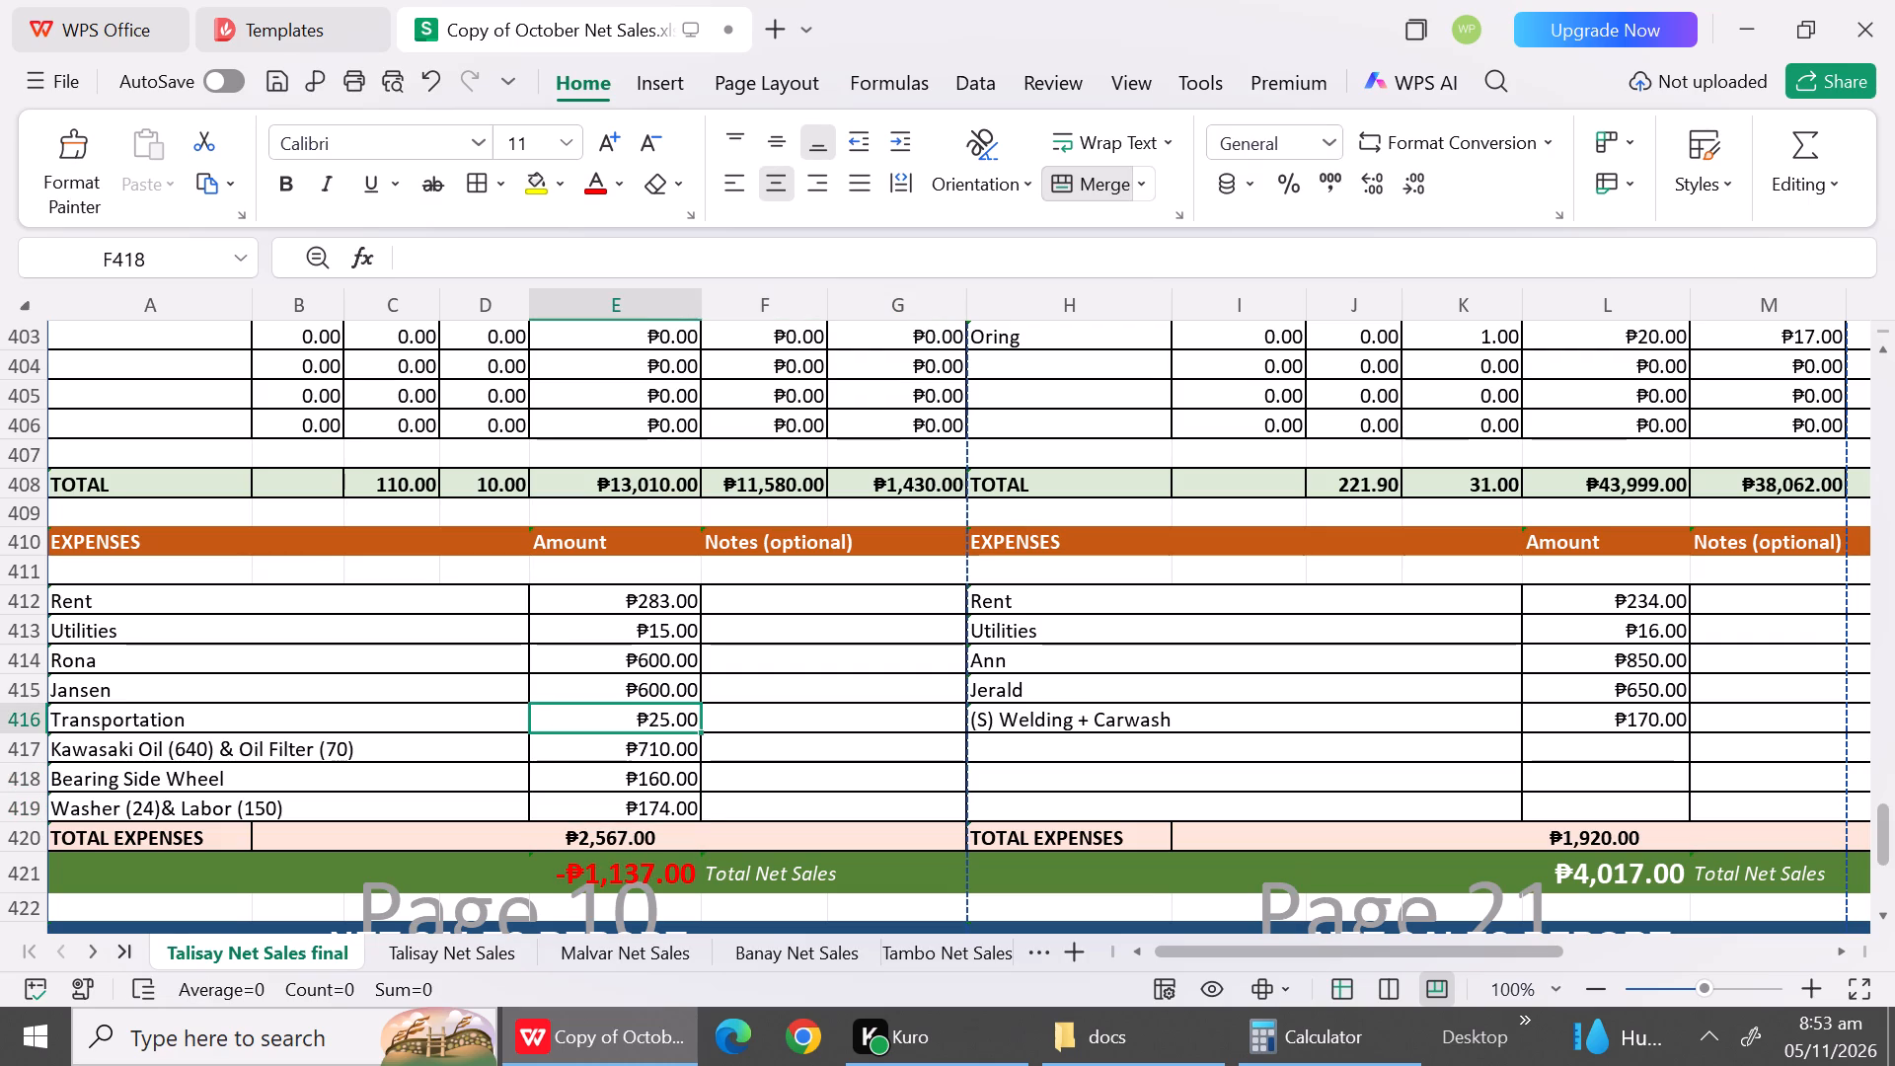
type("150")
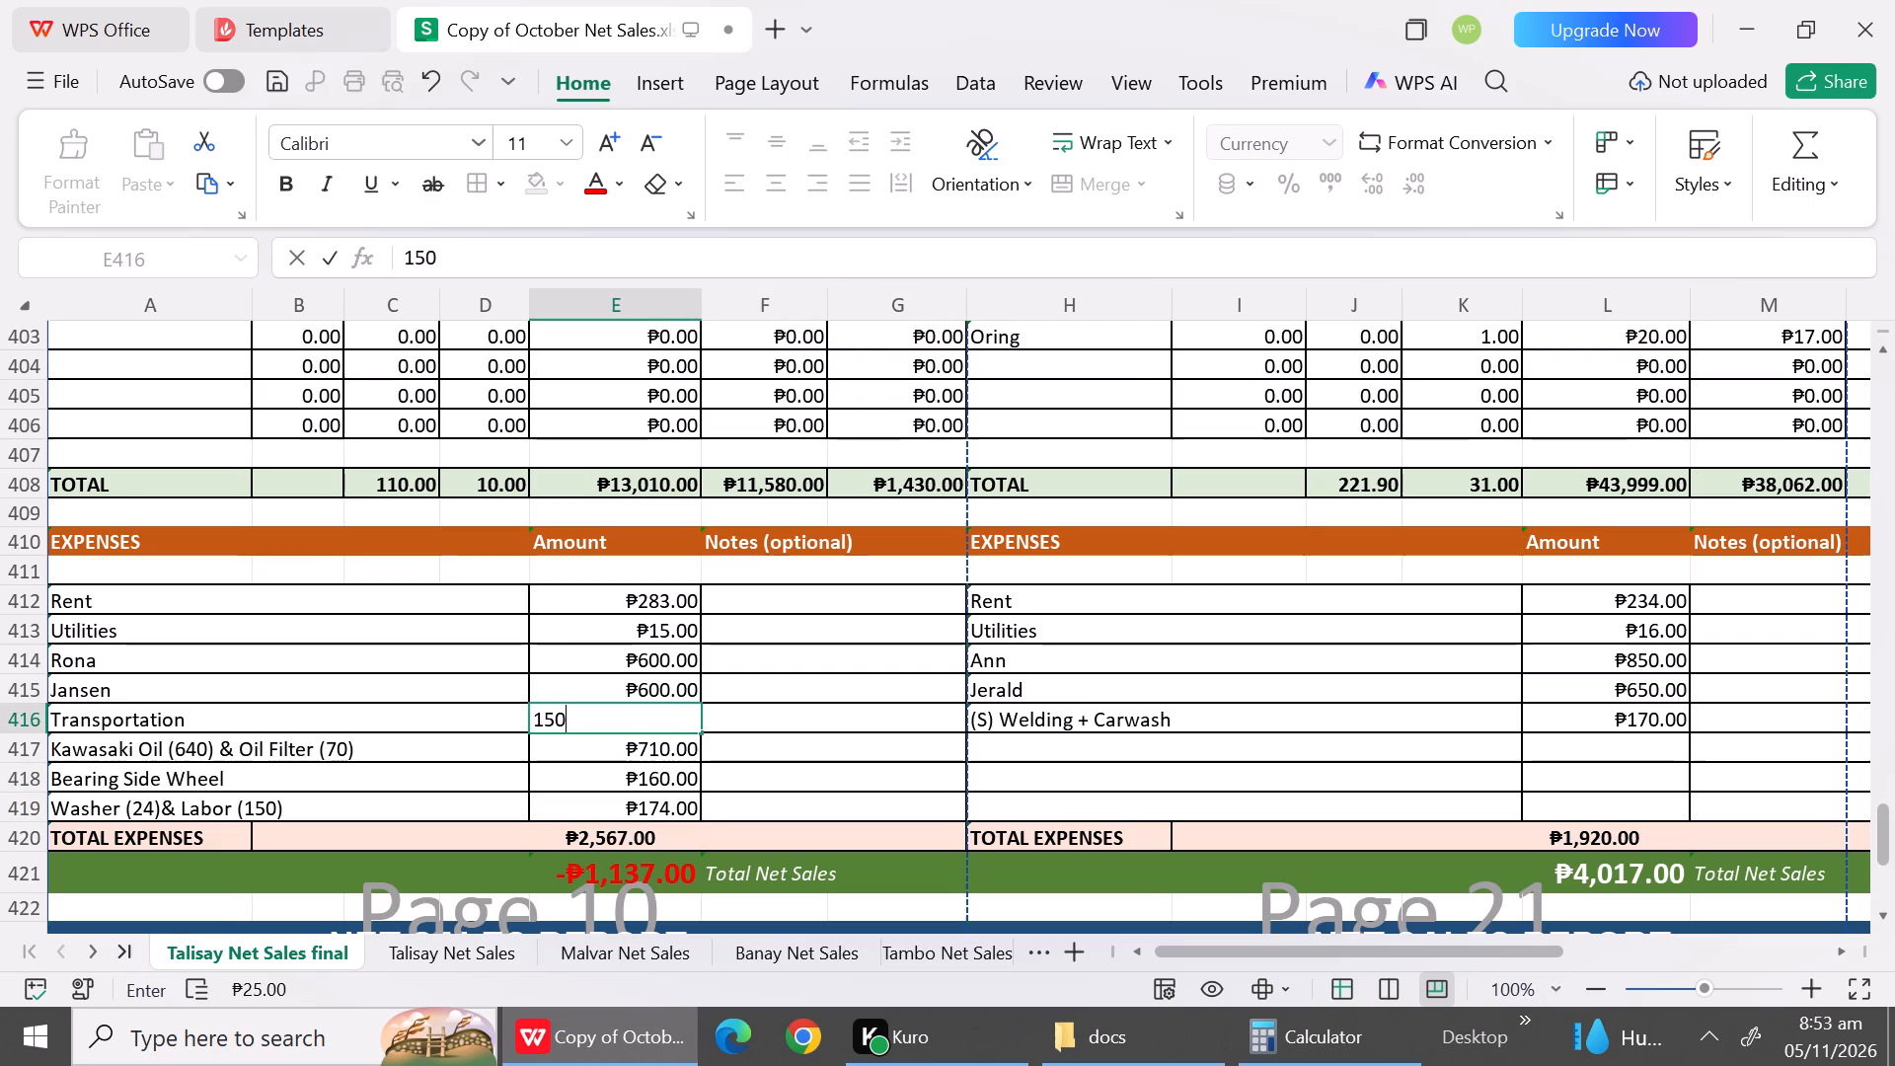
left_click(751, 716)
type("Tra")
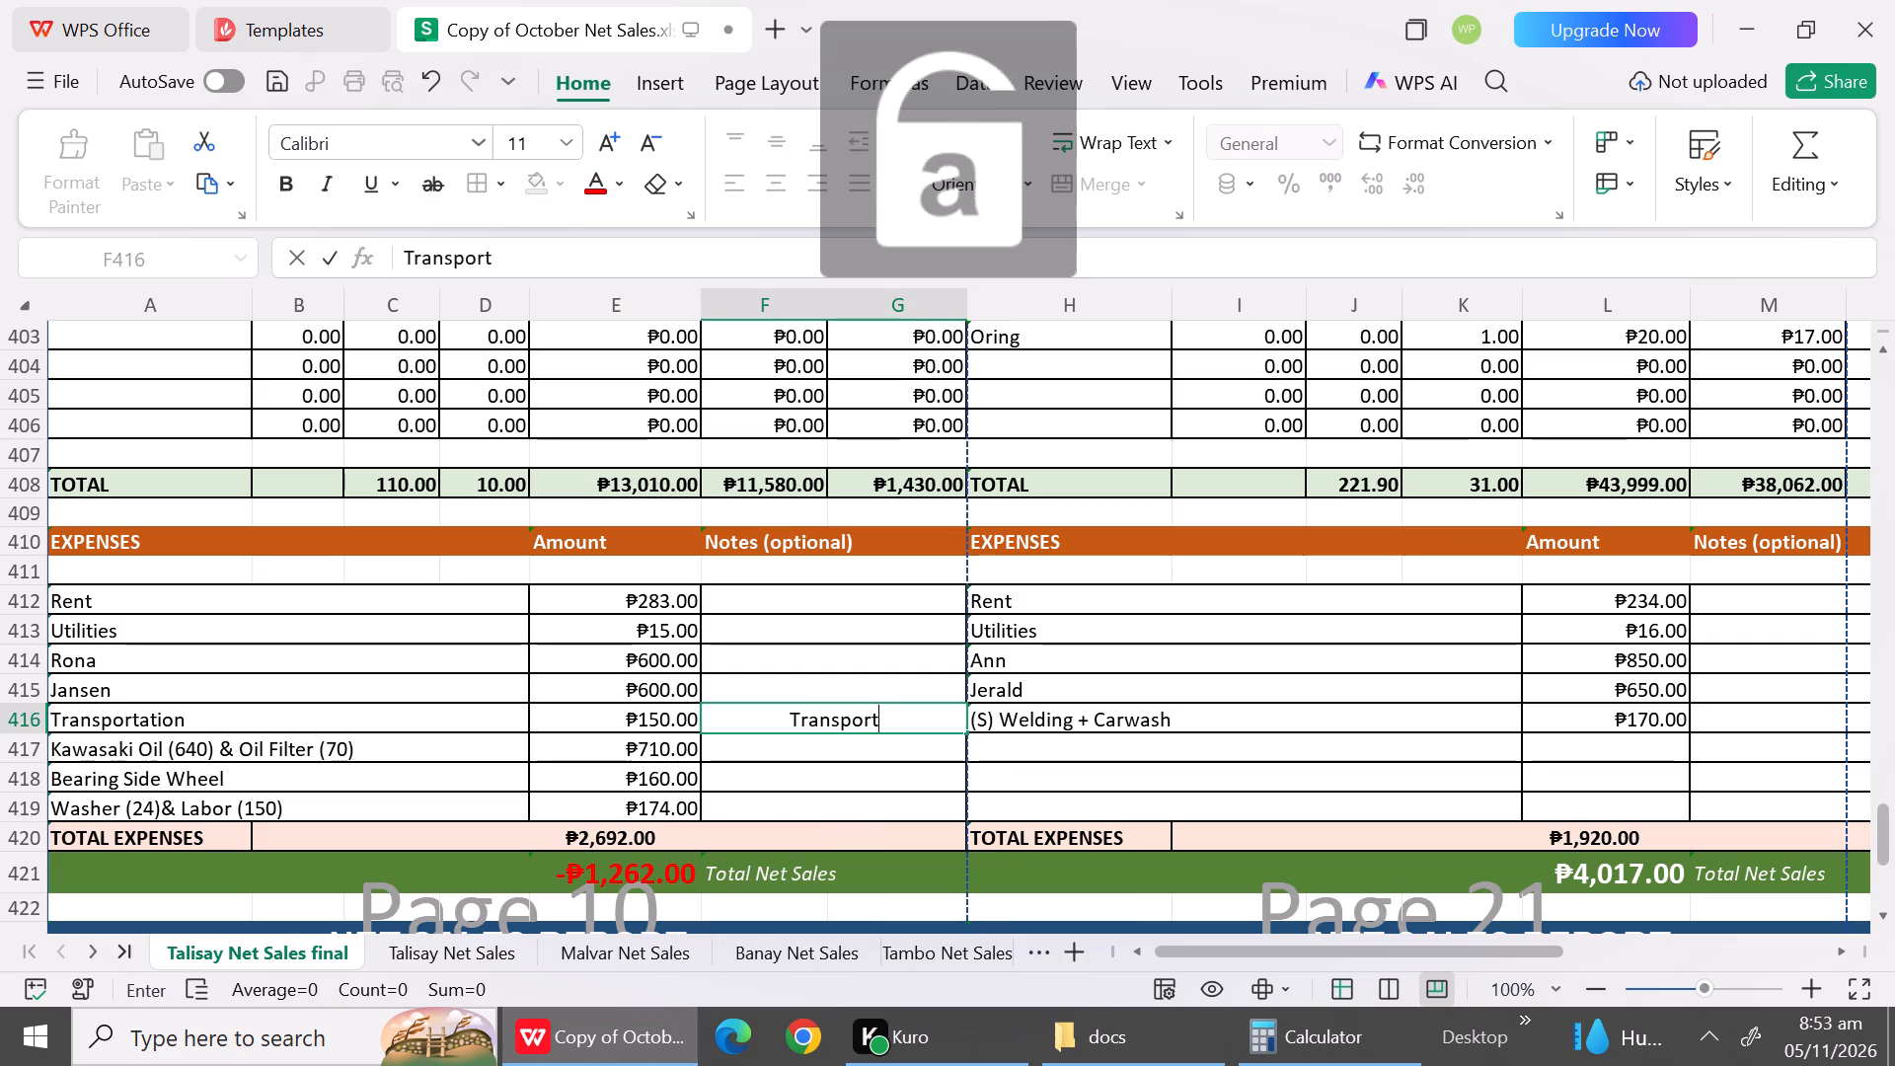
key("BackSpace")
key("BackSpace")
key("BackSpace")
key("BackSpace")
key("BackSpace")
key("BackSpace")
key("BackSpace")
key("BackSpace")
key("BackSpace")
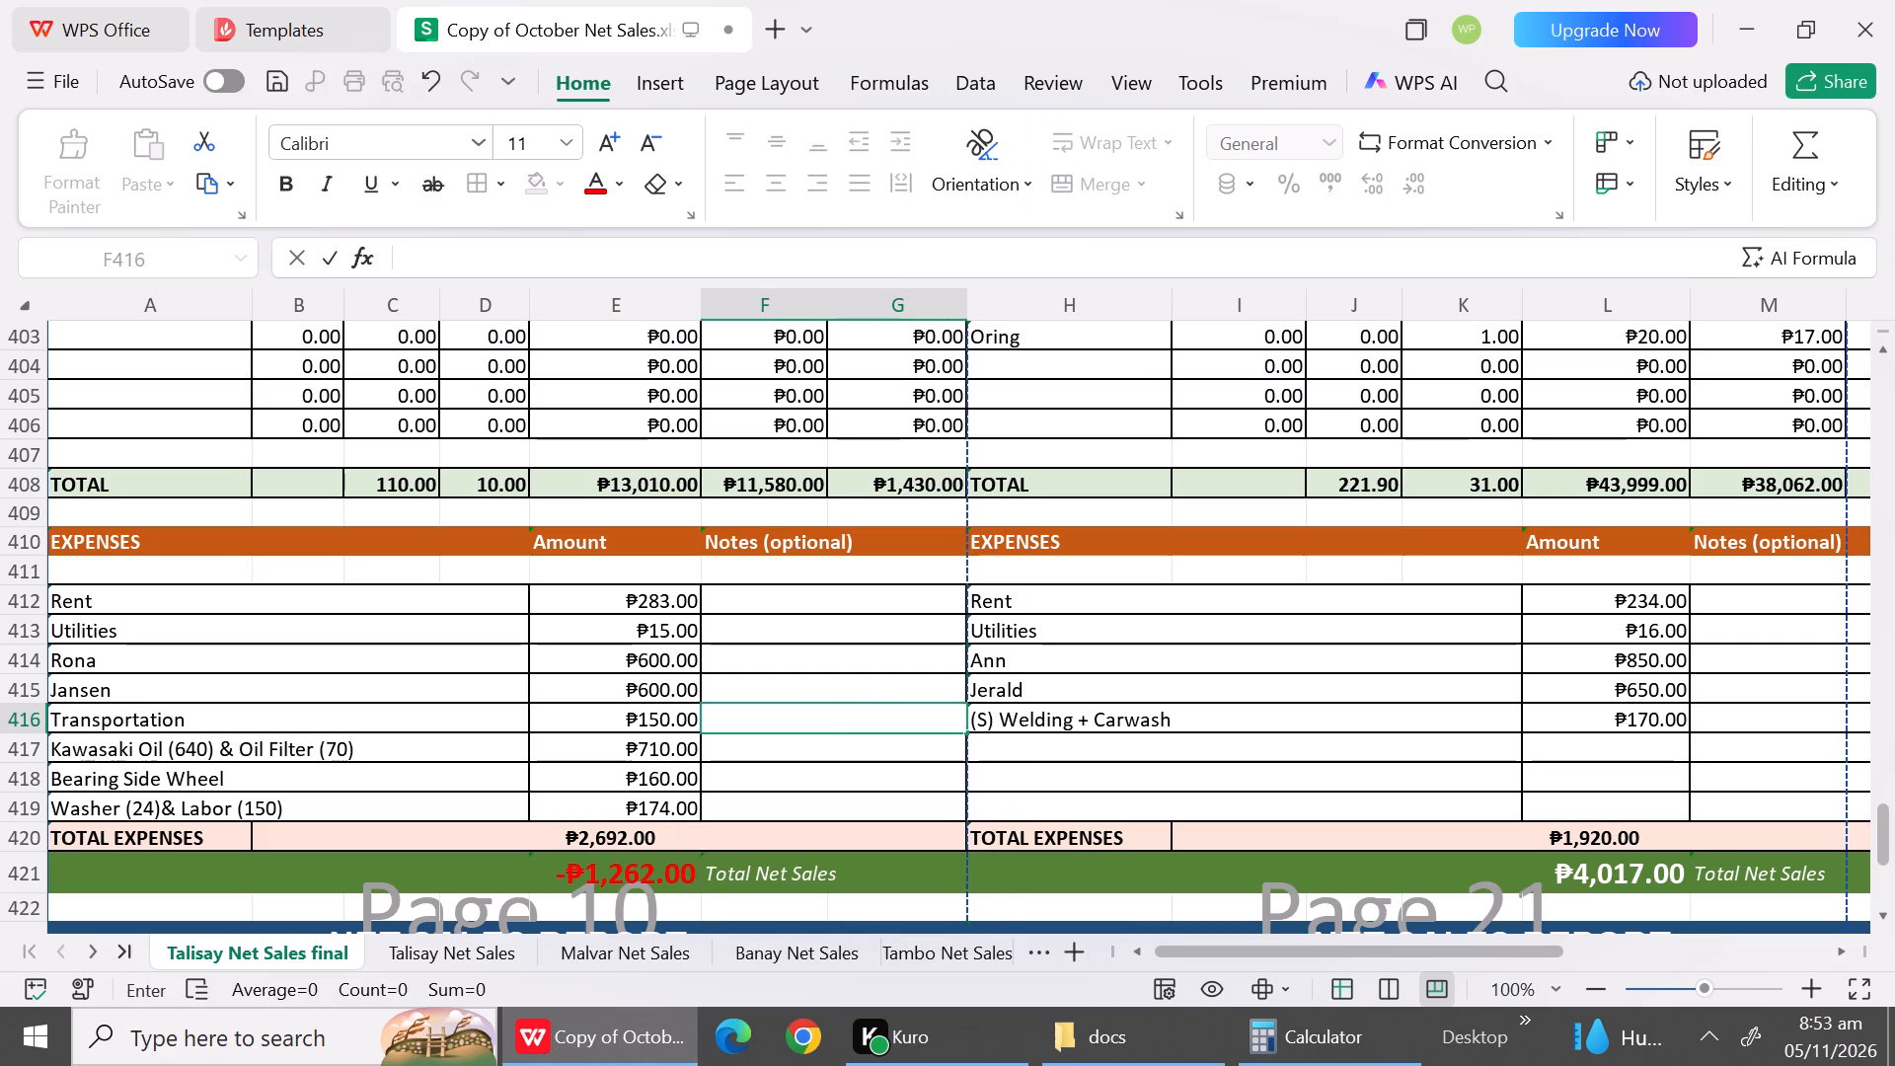
Add the note "Jansen" beside the October 14 Transportation expense in F416.
key("shift+j")
key("Down")
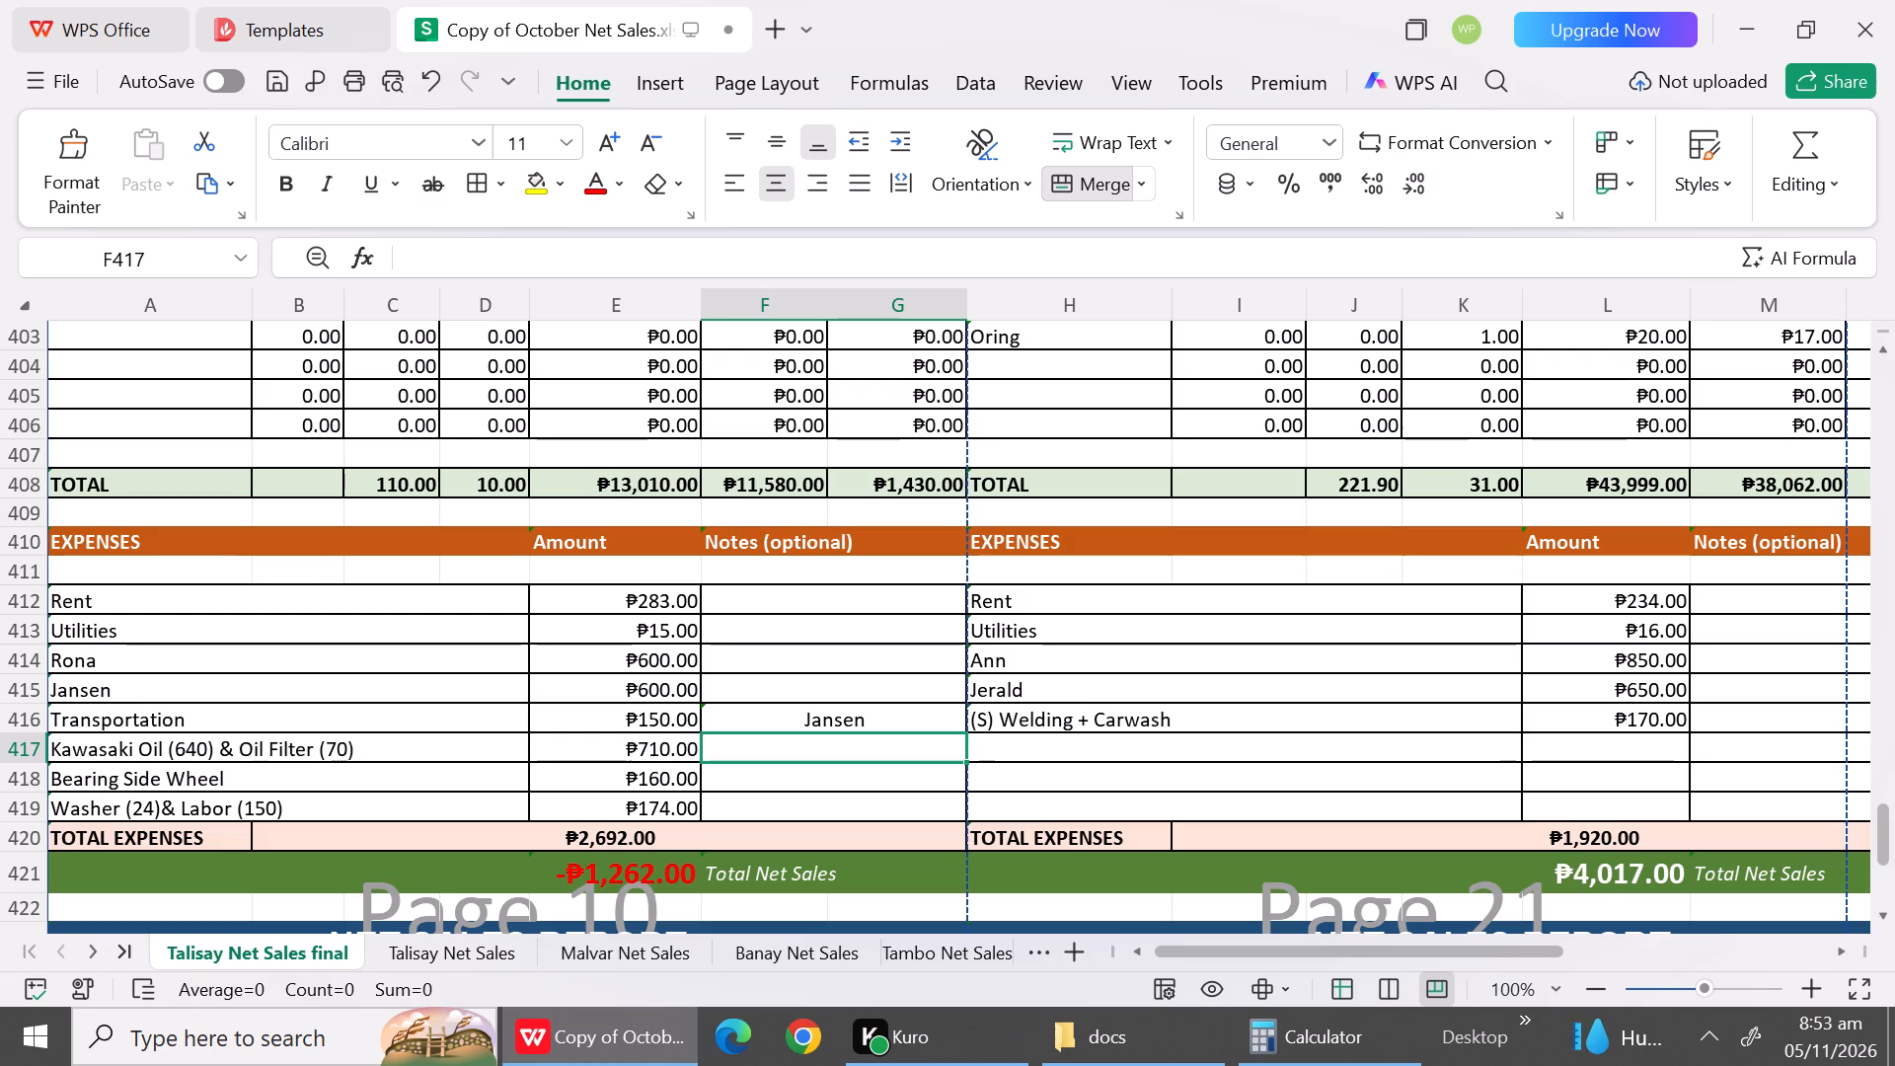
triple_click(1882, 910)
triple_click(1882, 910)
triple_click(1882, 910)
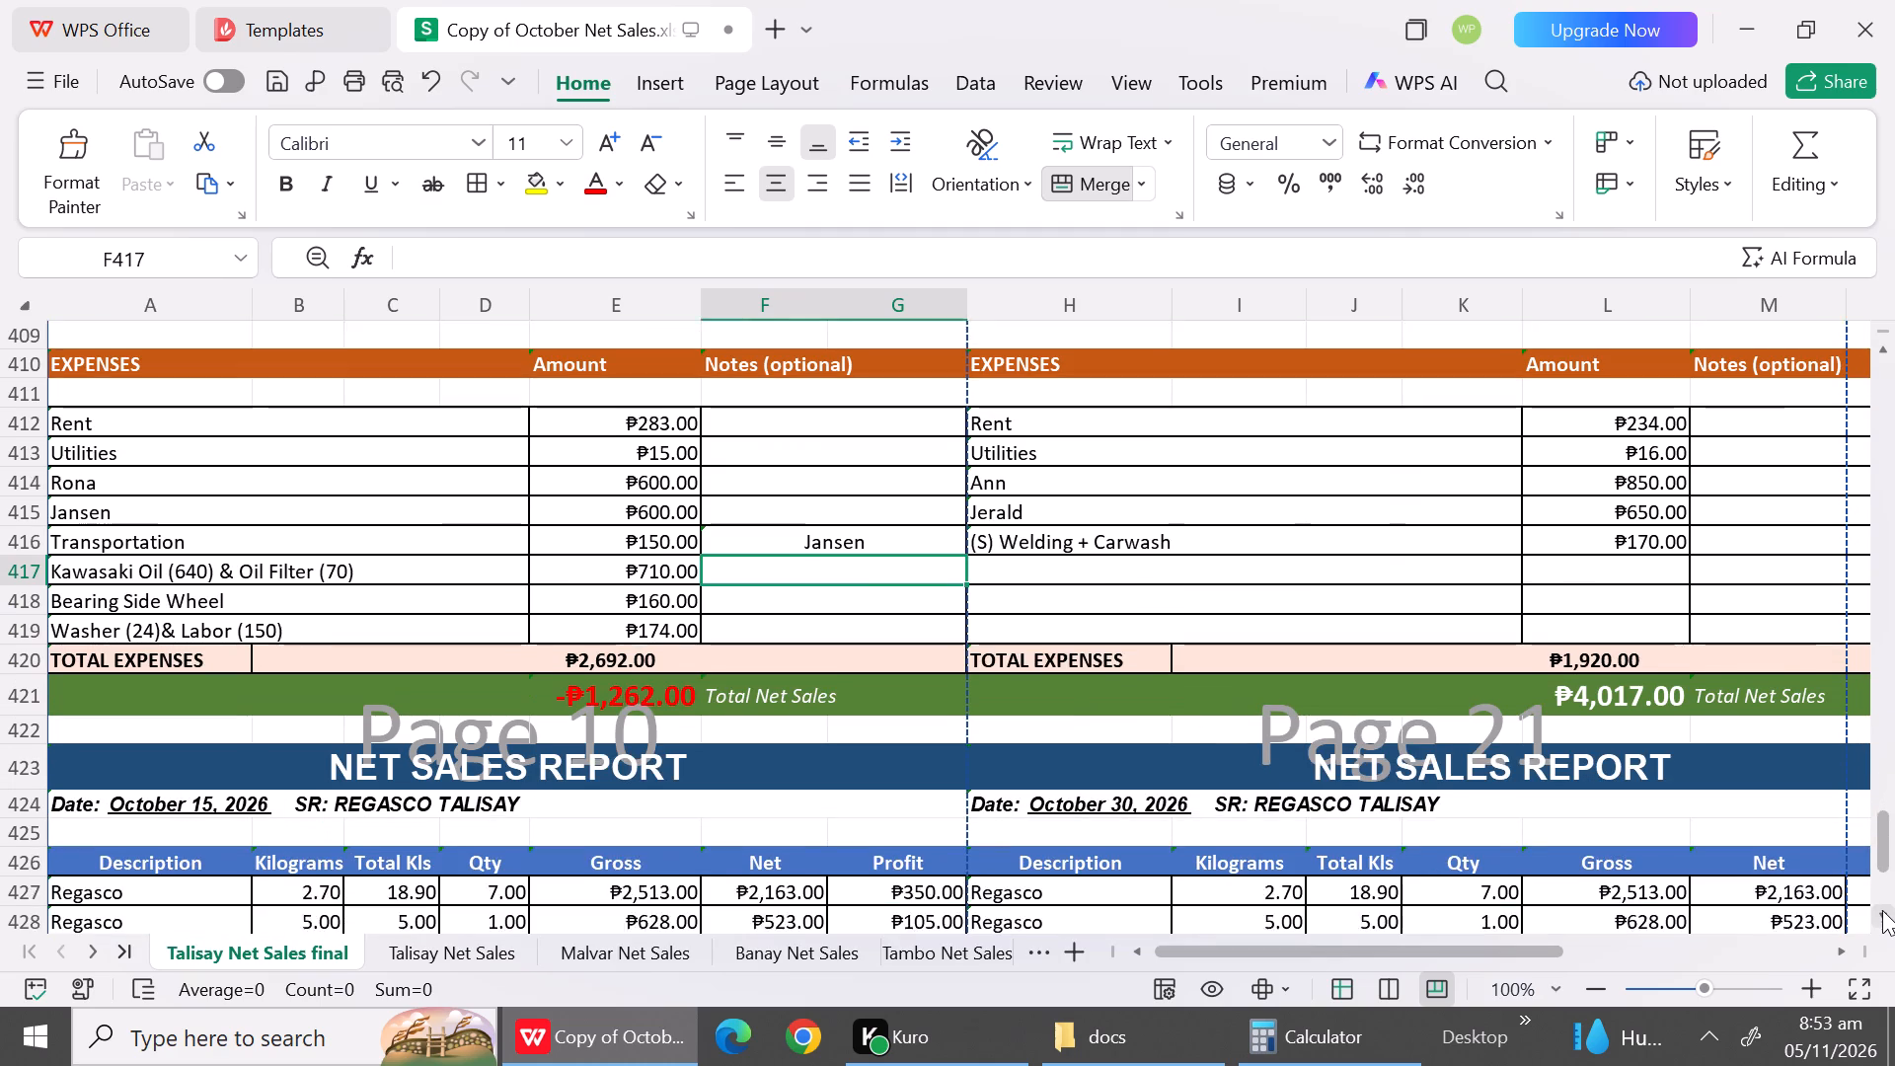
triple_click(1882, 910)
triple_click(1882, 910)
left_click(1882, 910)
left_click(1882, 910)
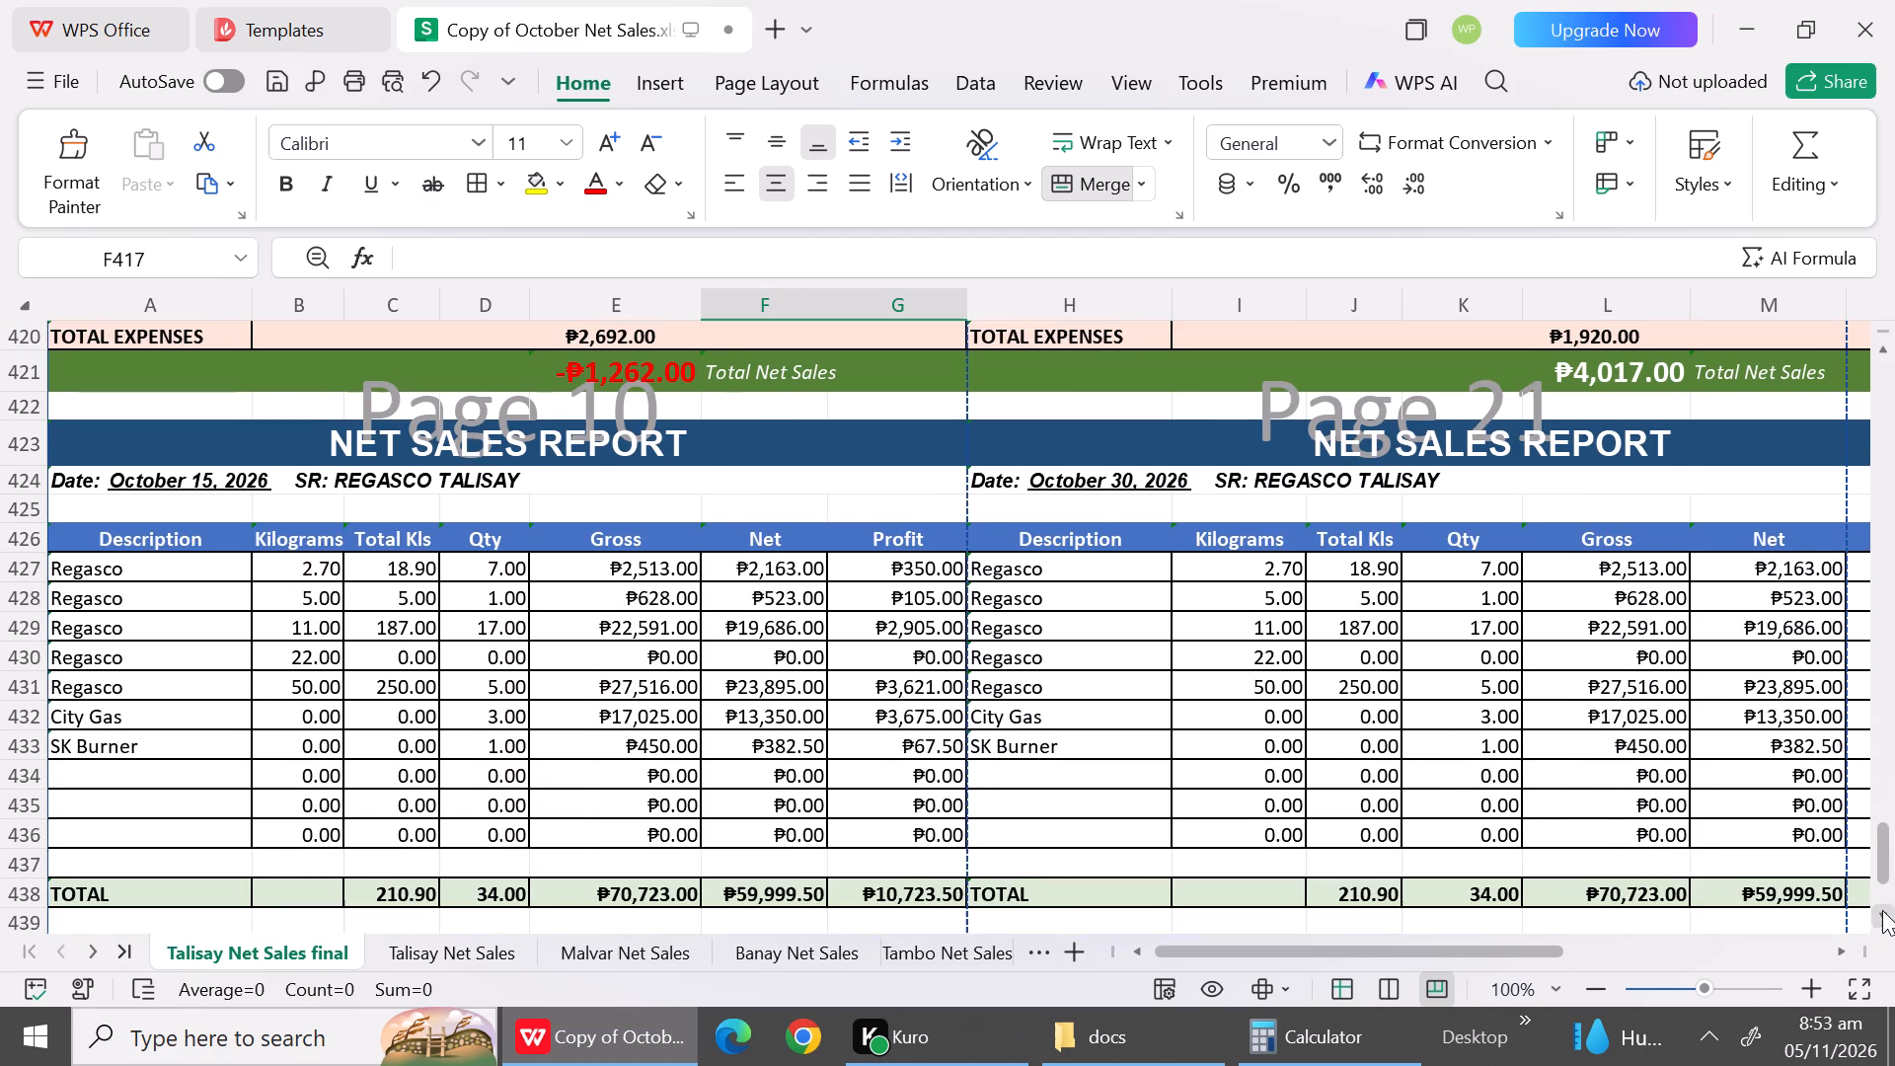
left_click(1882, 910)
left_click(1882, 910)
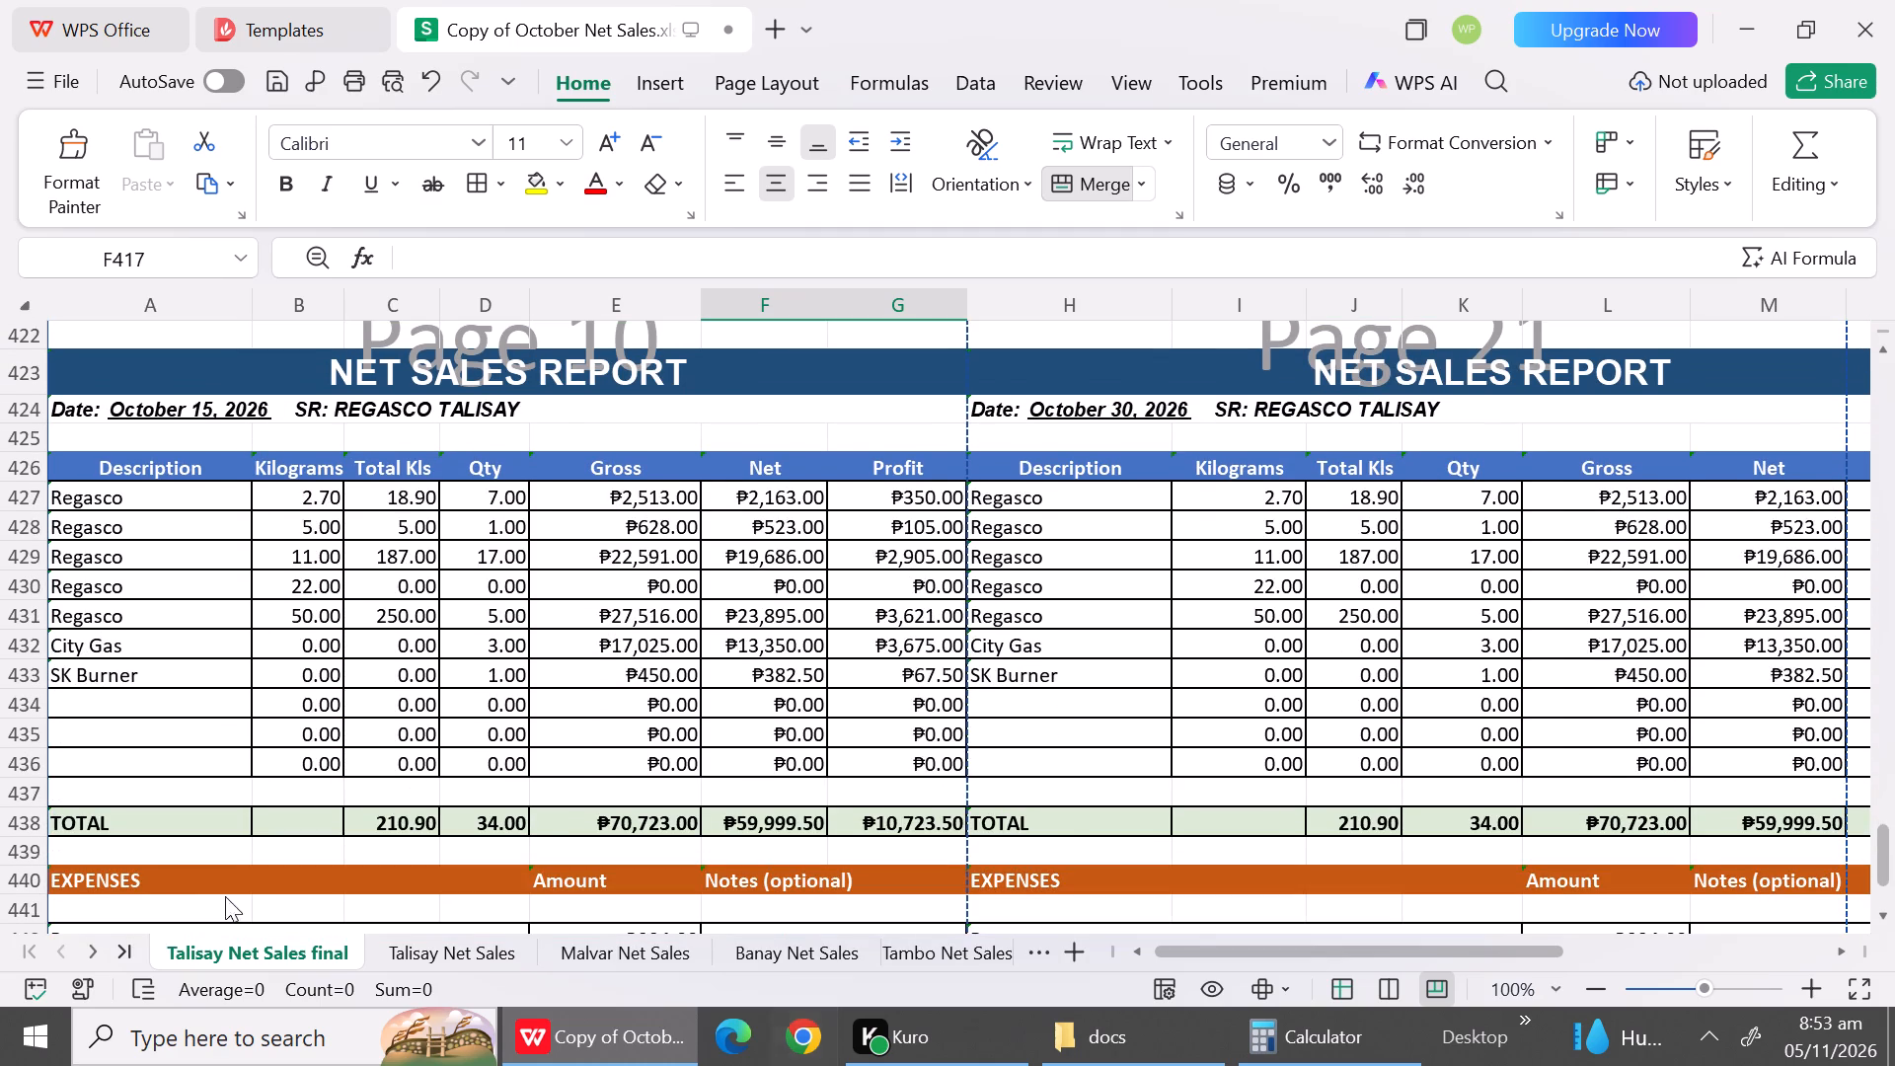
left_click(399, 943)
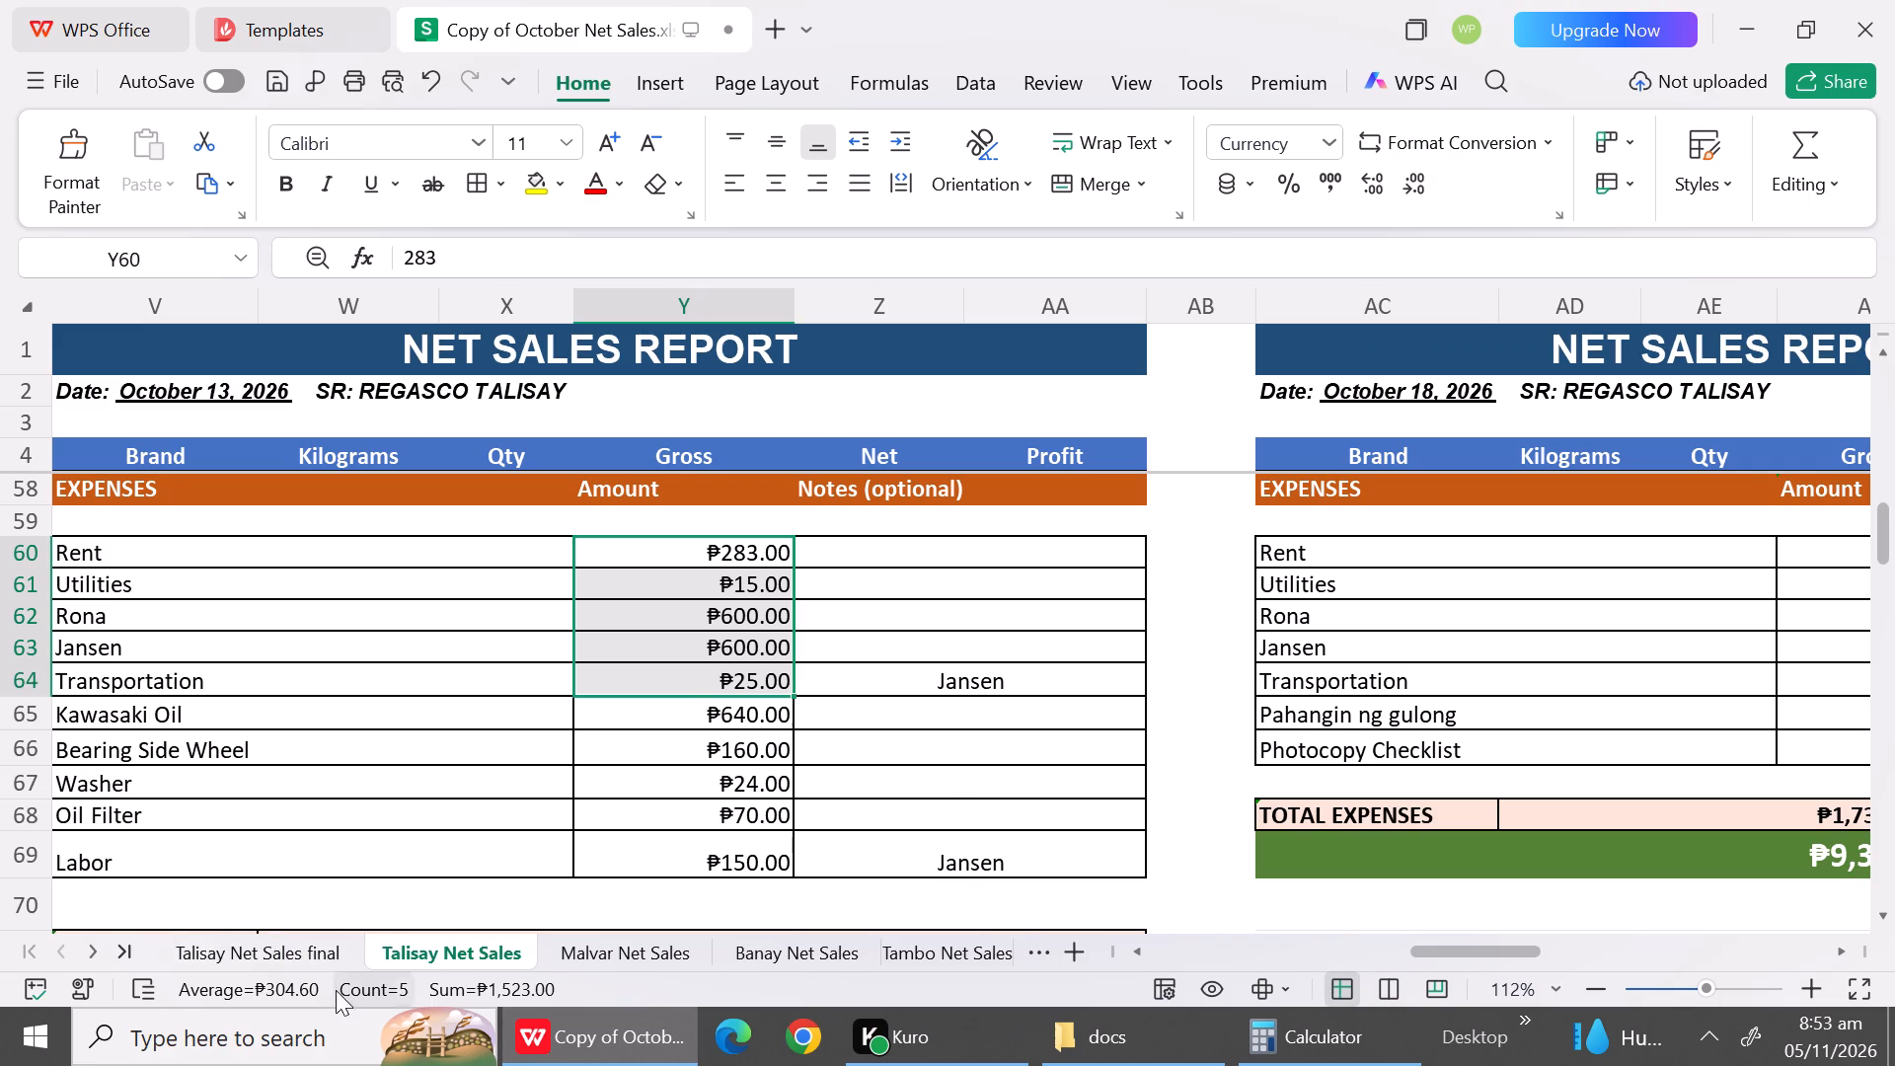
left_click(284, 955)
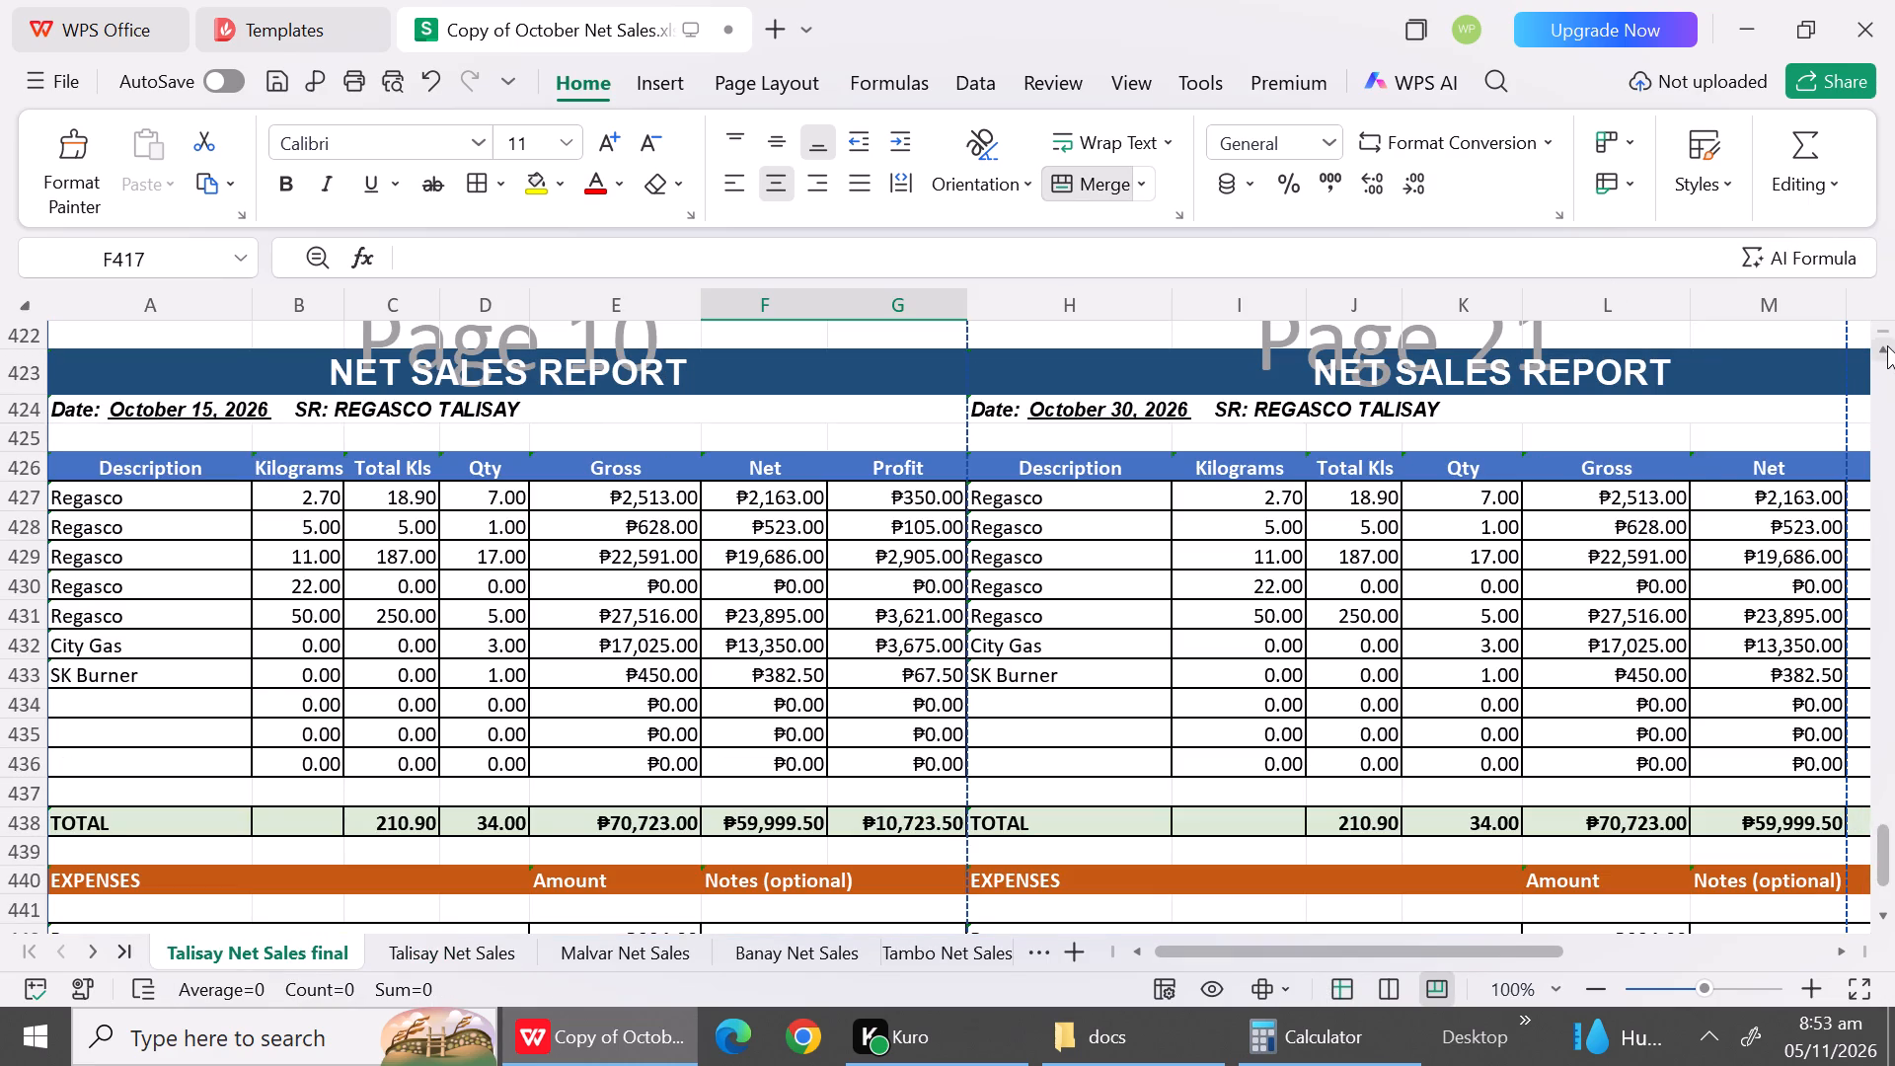
Copy the Rona, Jansen and Transportation expense labels from A414:A416 over the labels in H414:H416 of the adjacent report.
triple_click(1887, 347)
triple_click(1887, 347)
triple_click(1887, 347)
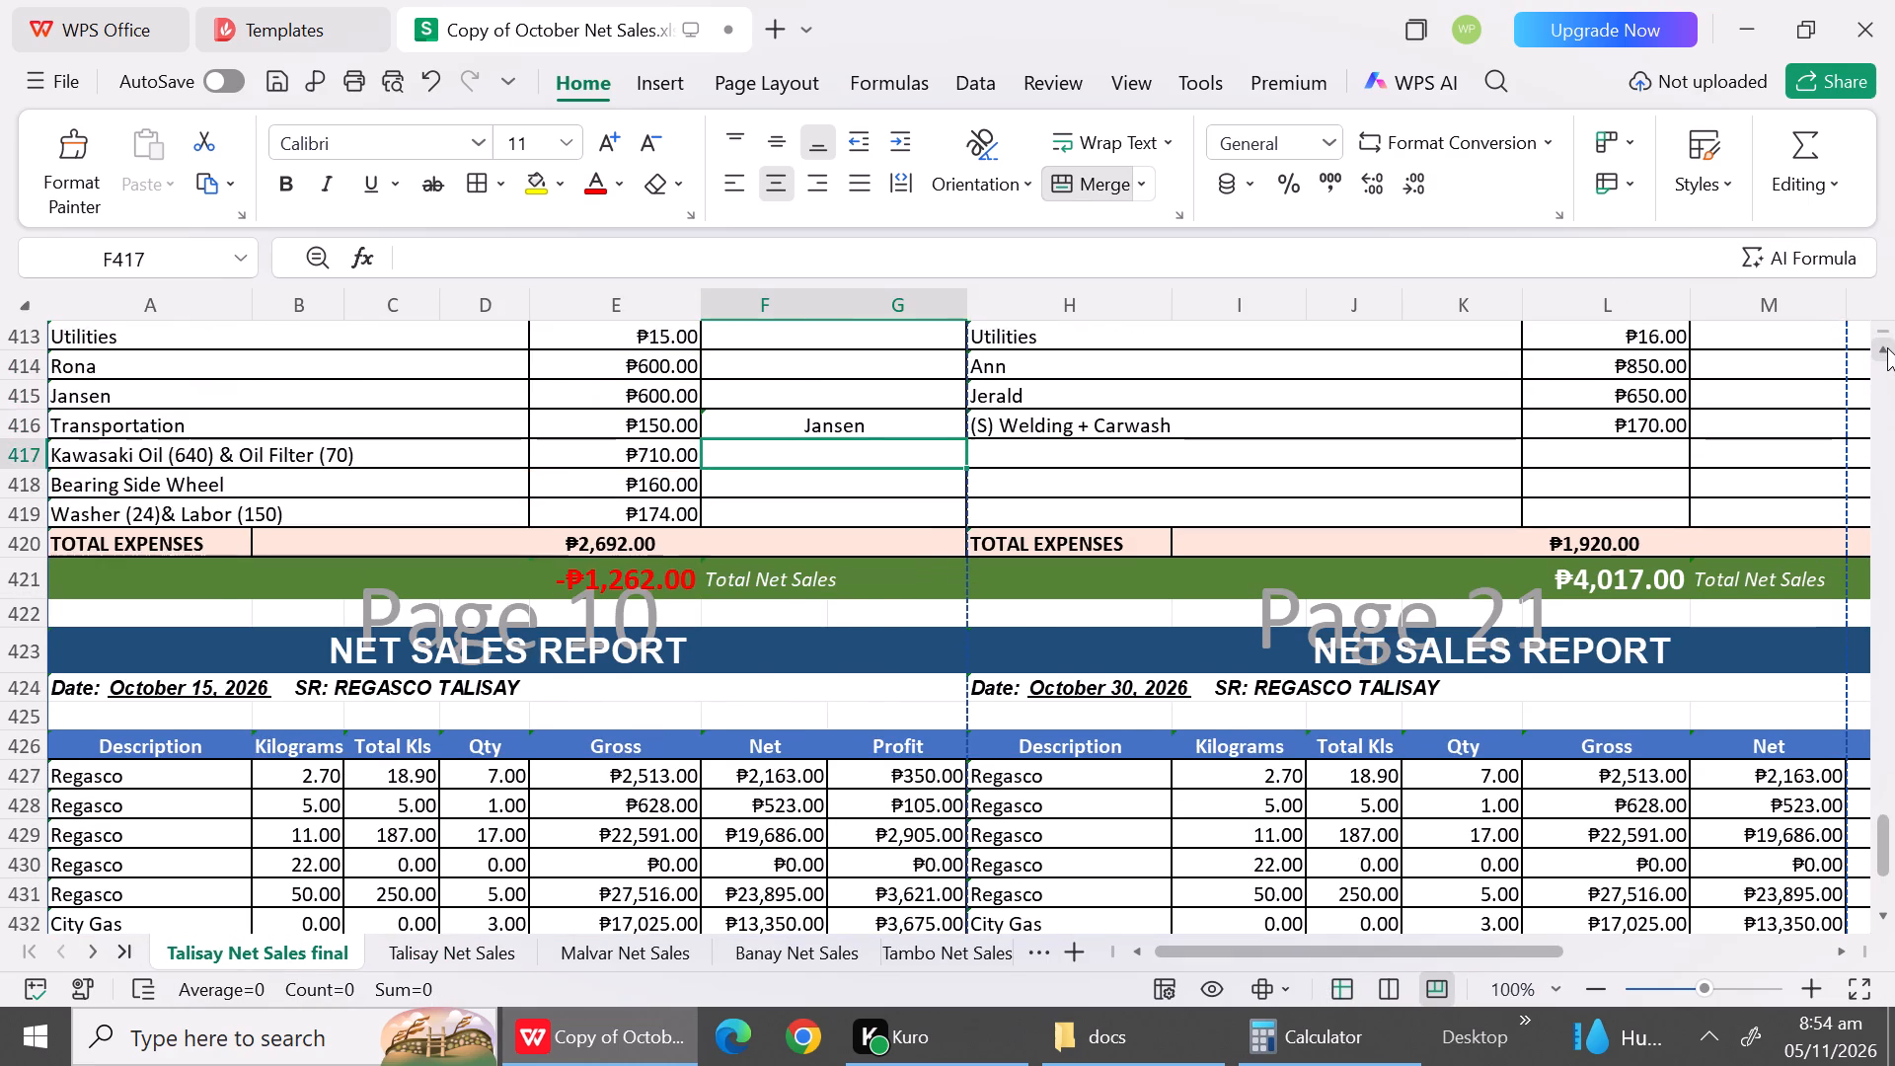
triple_click(1887, 347)
double_click(1887, 347)
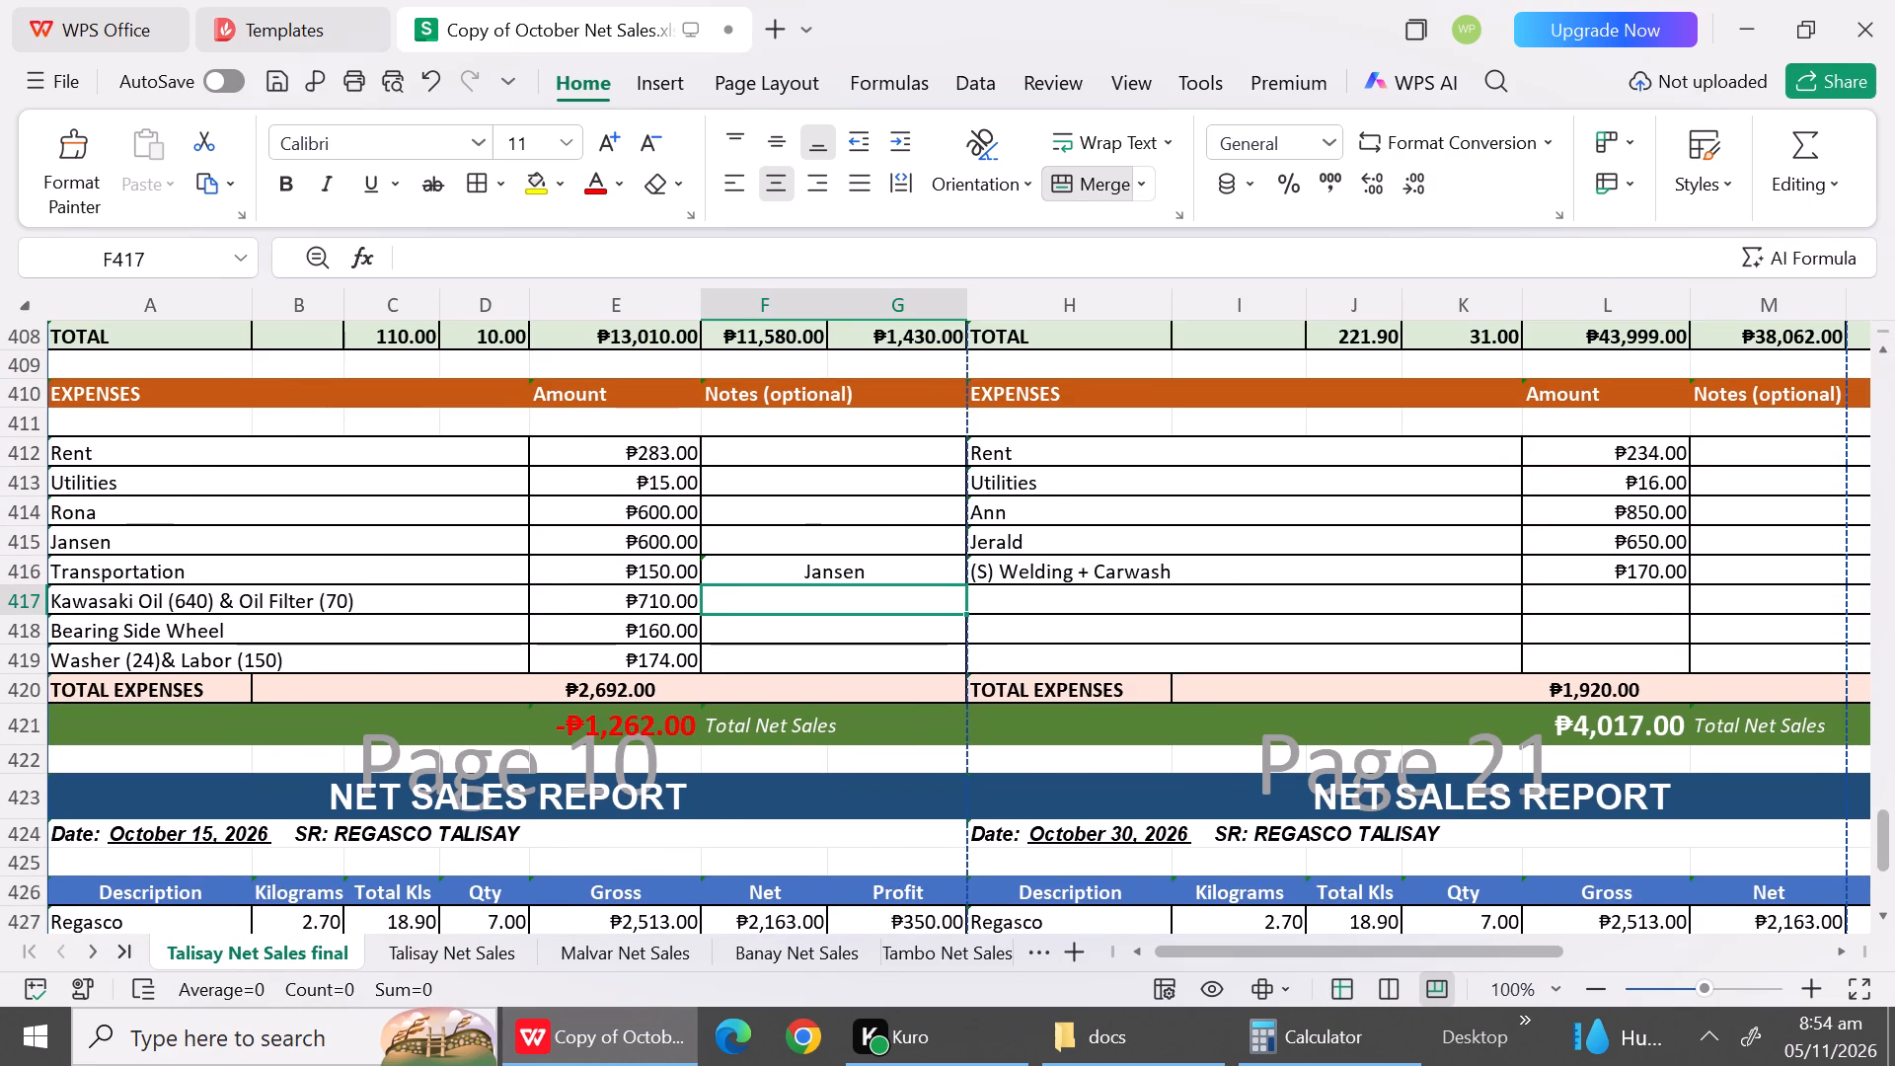
left_click_drag(143, 518, 144, 565)
key("ctrl+c")
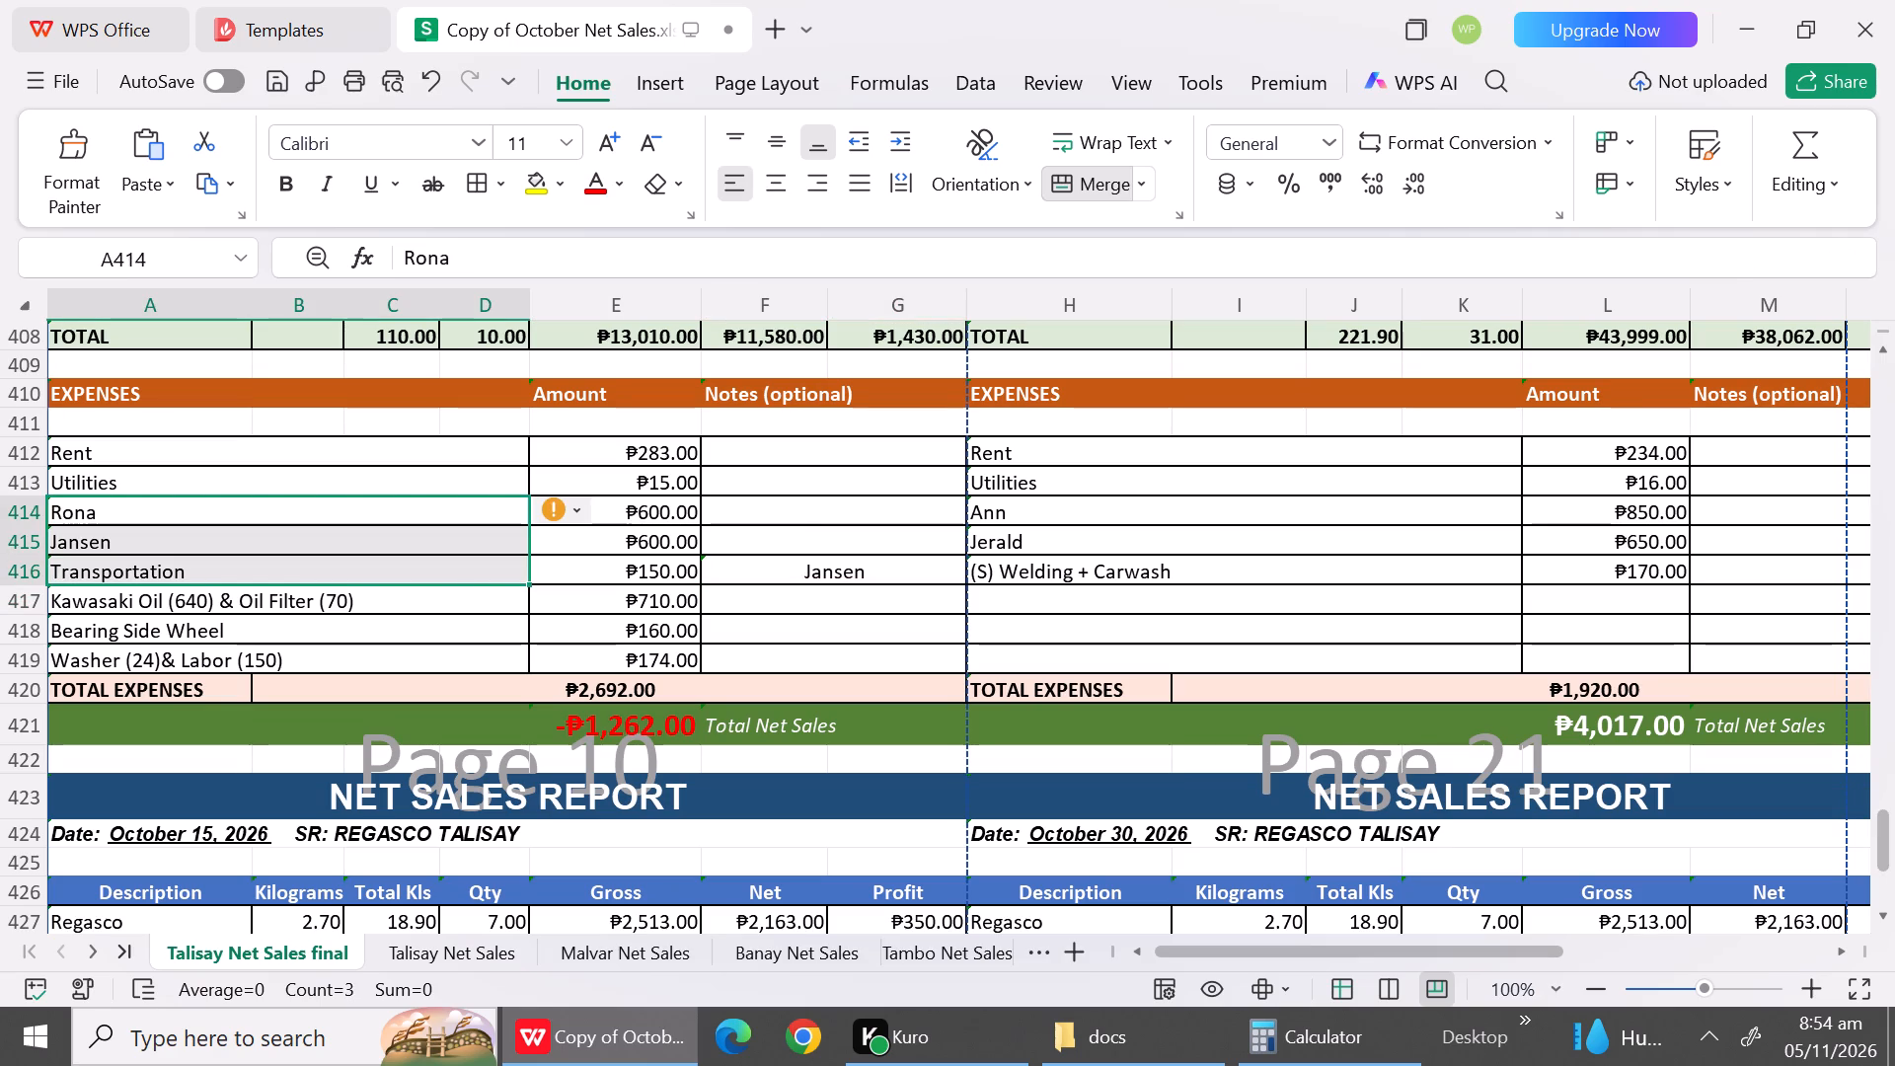
left_click(1052, 521)
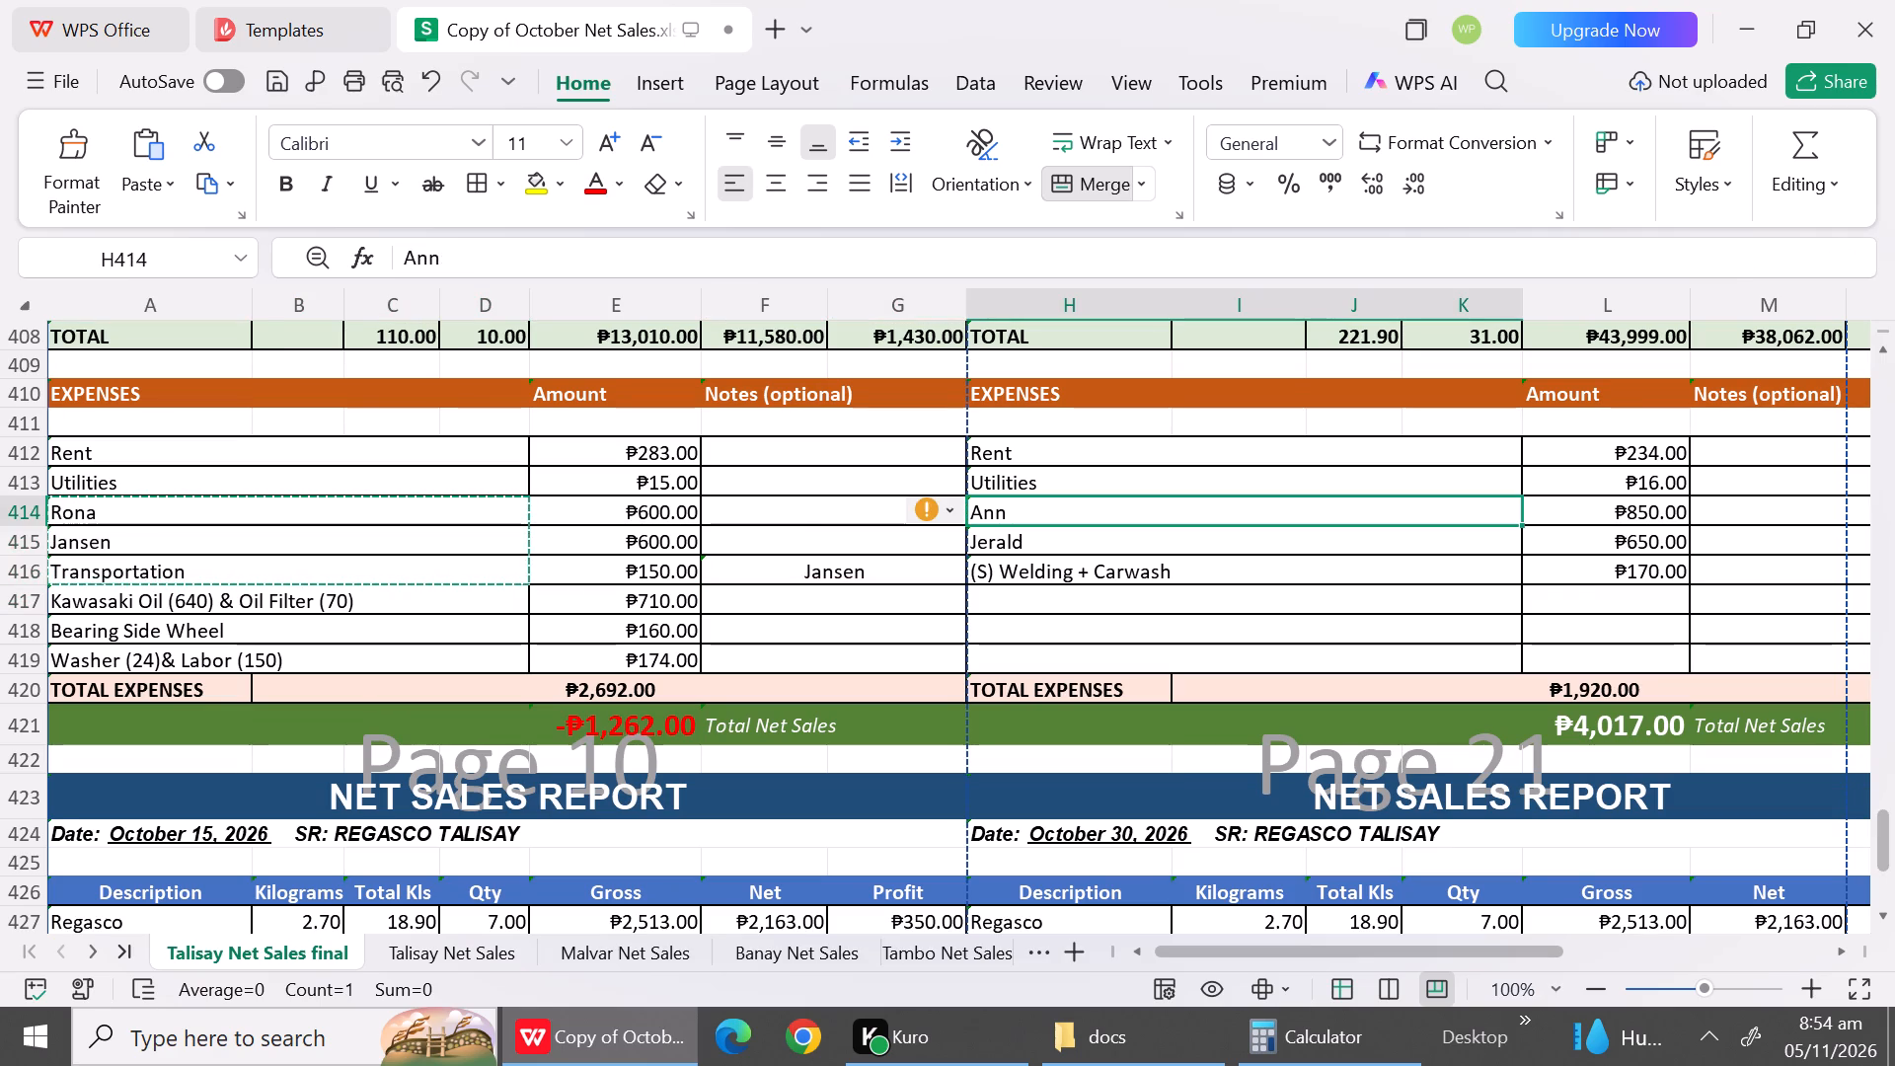
key("ctrl+v")
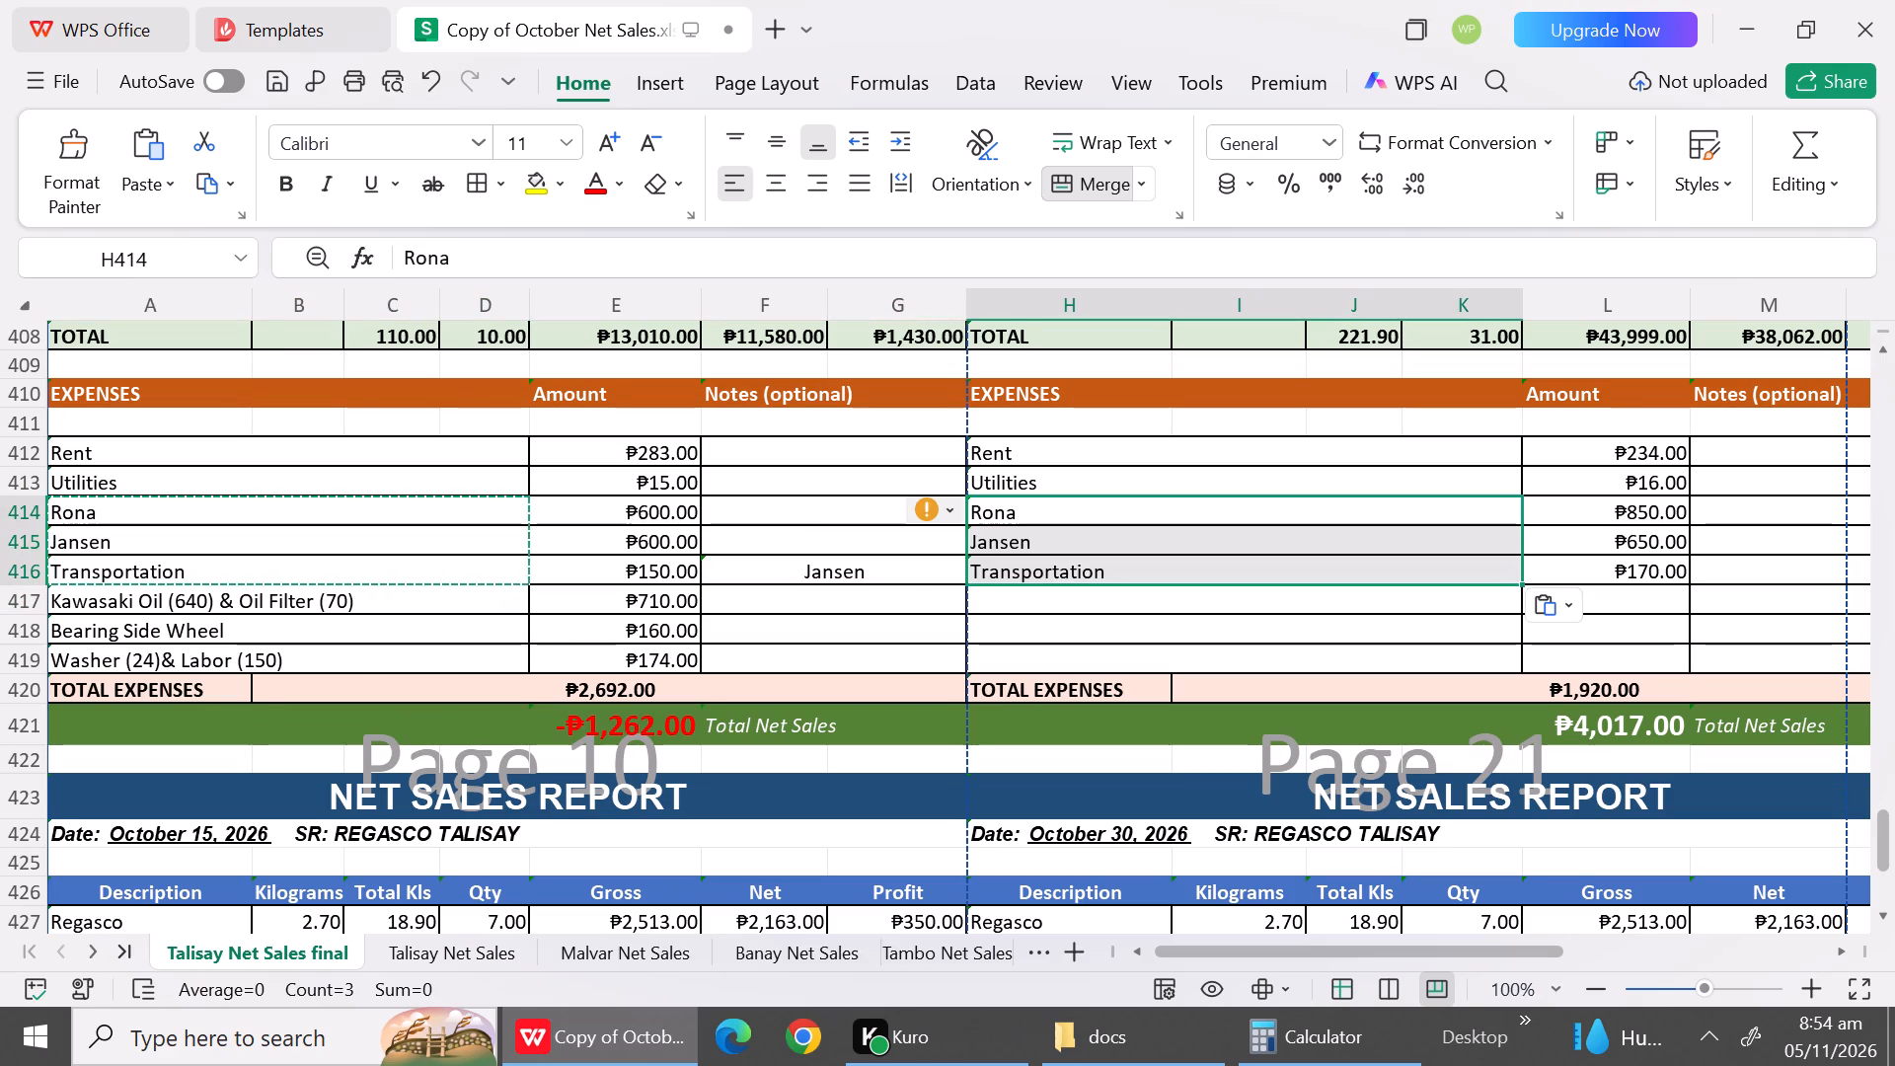
Copy the Rent through Transportation amounts (283, 15, 600, 600, 150) from E412:E416 into L412:L416.
left_click_drag(664, 453, 665, 562)
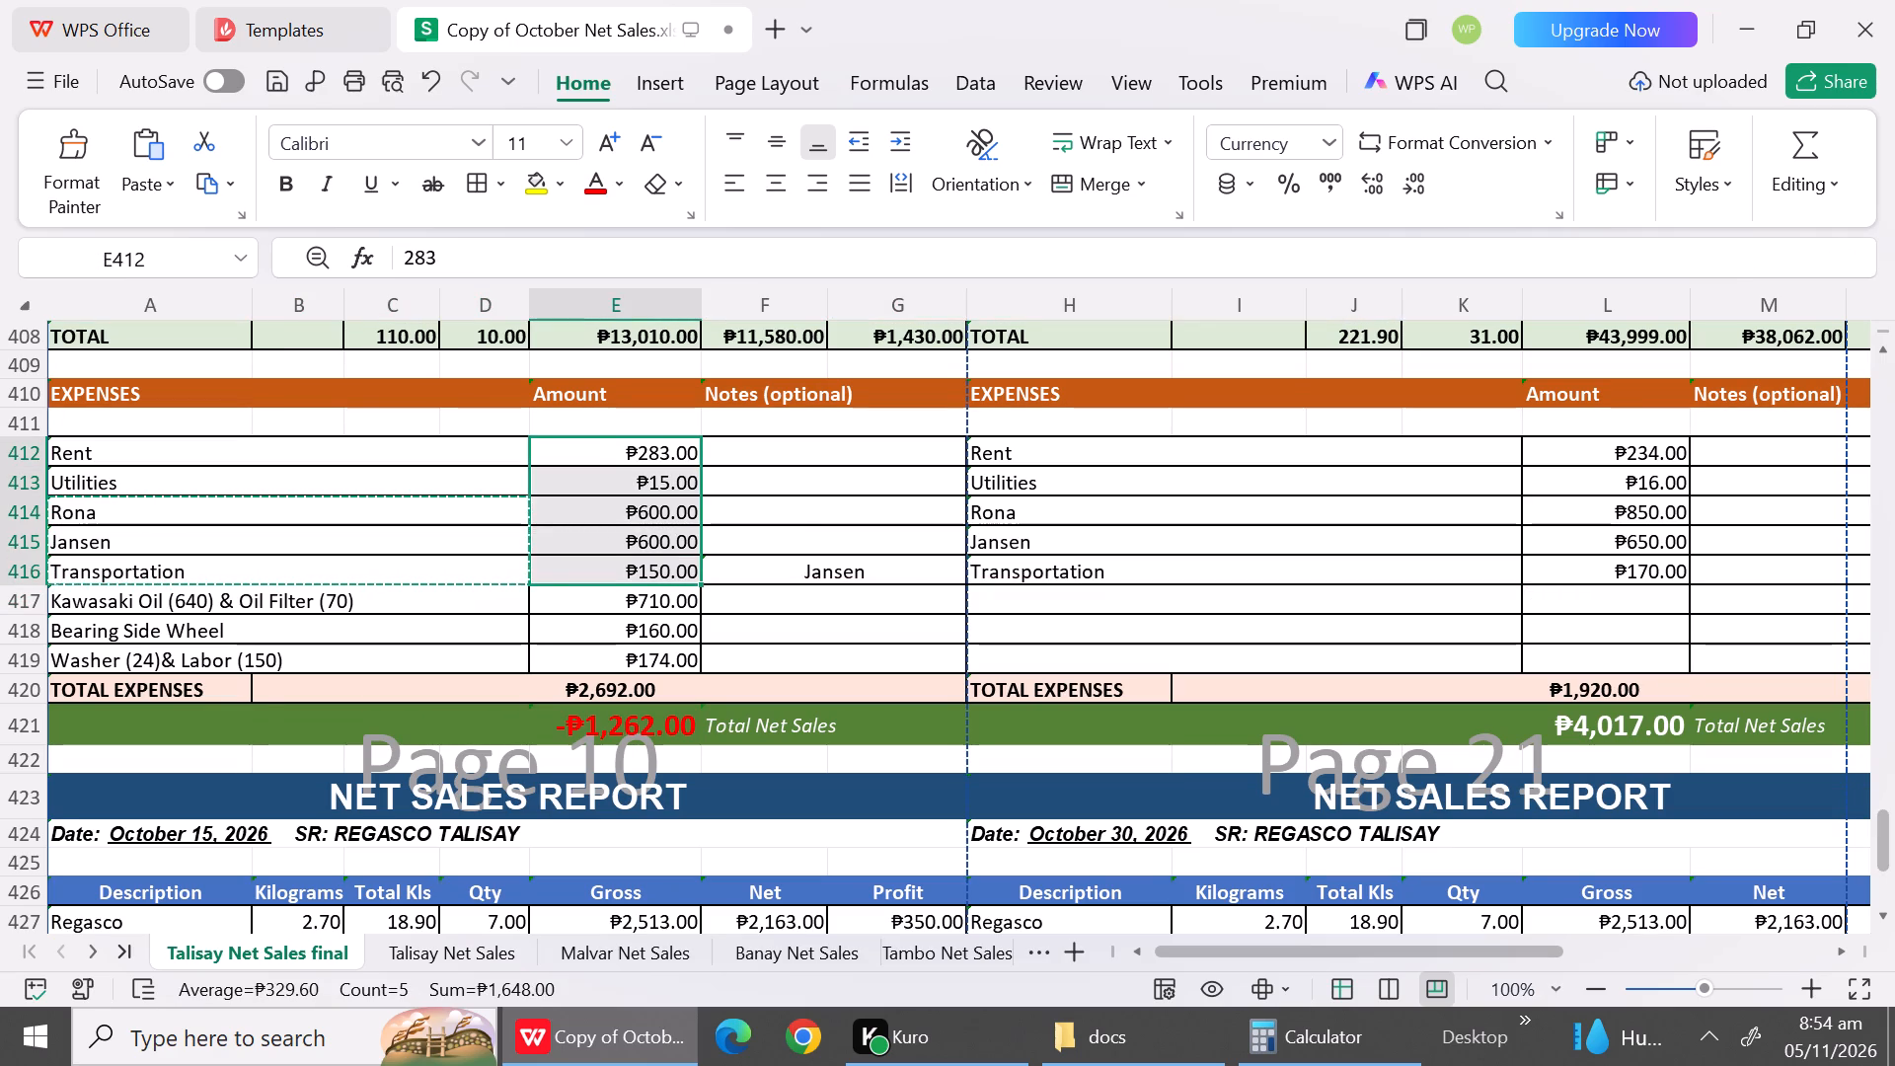
key("ctrl+c")
left_click(1625, 463)
key("ctrl+v")
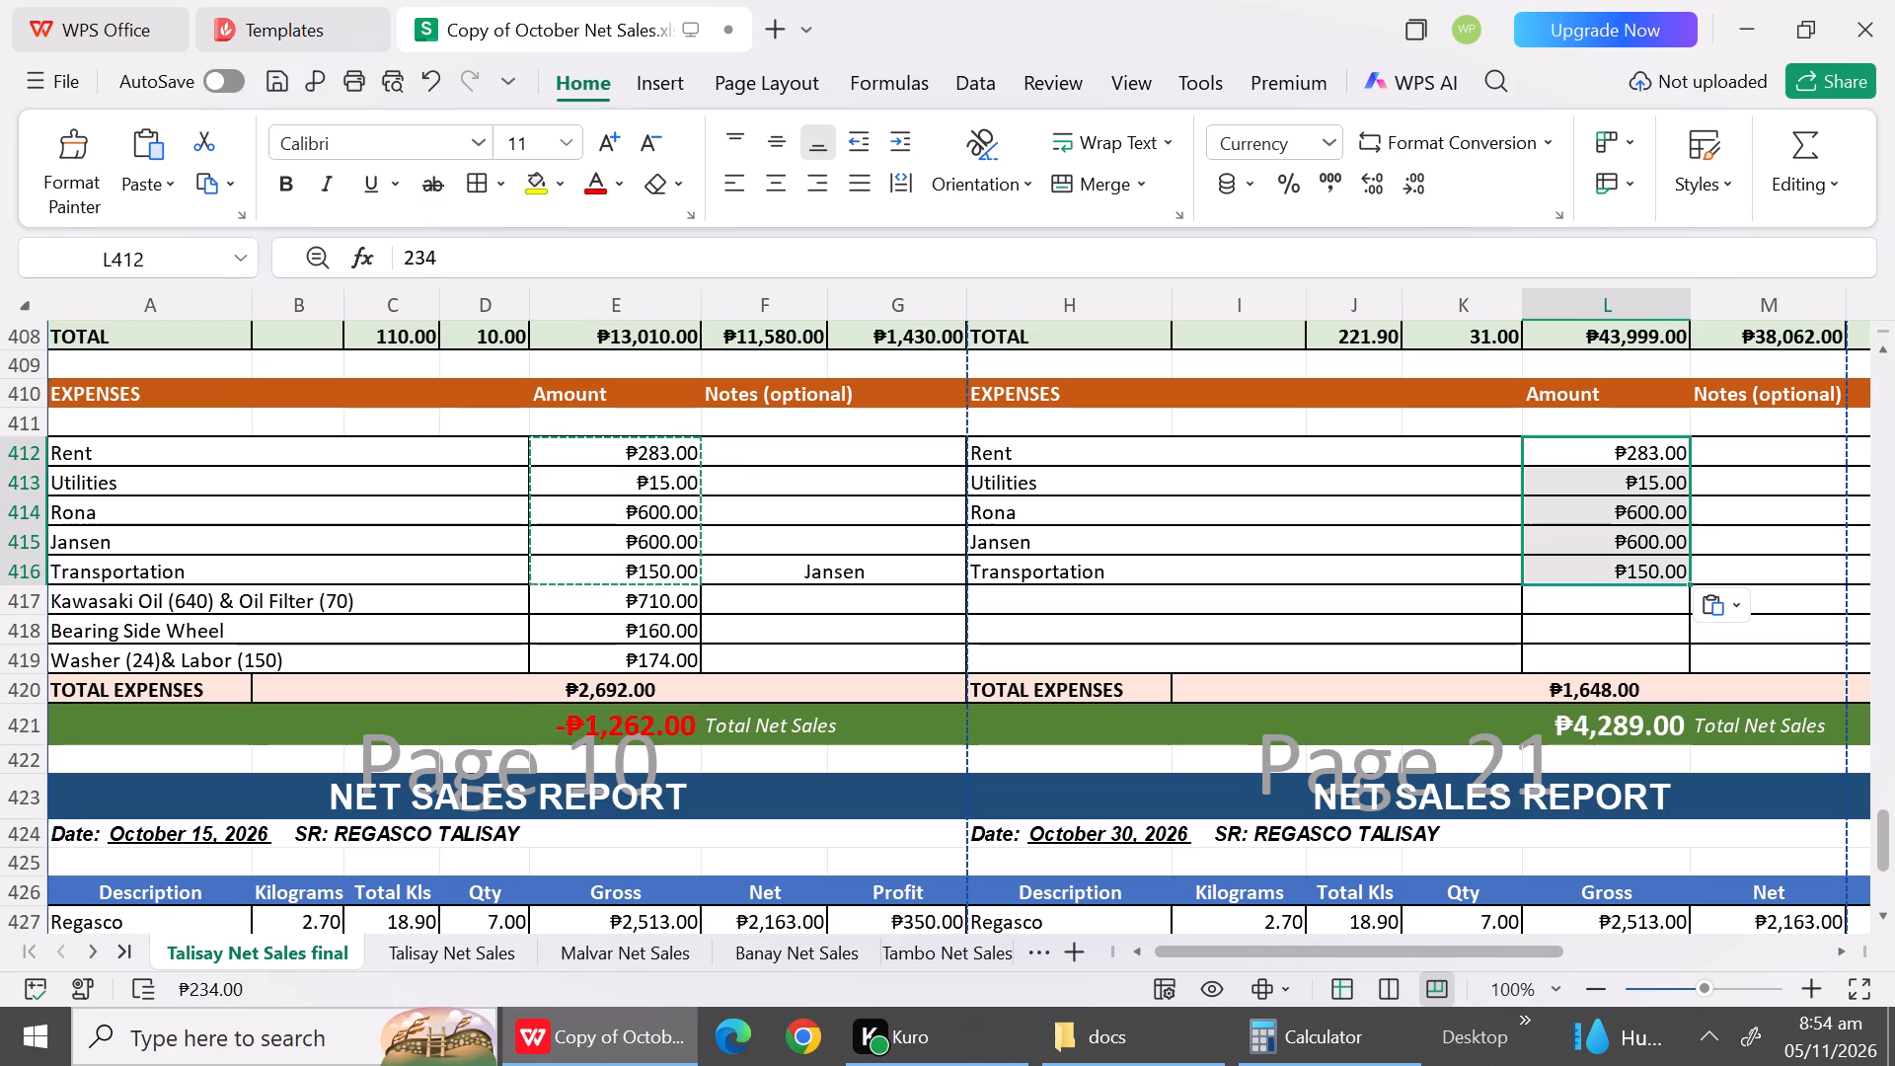
left_click(849, 603)
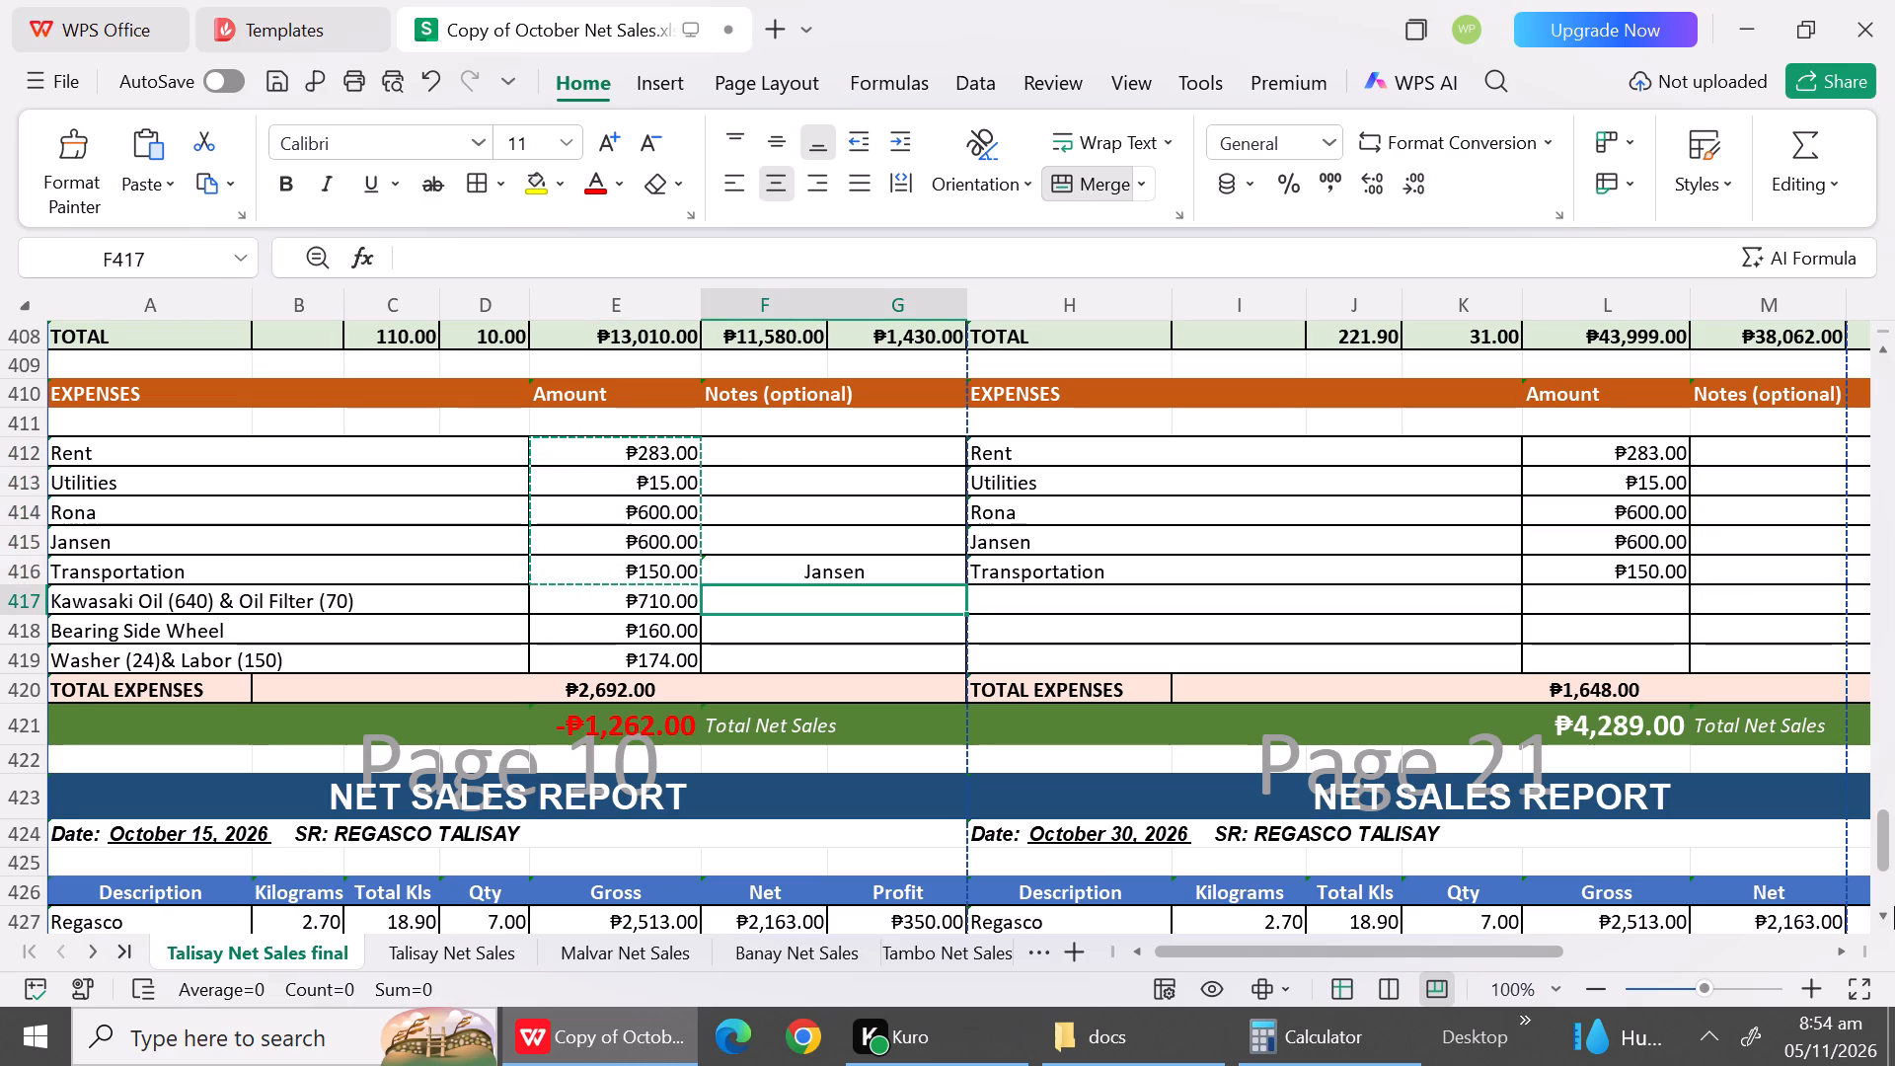
Copy the October 15 kilogram values 2.70, 11.00 and 50.00 from Talisay Net Sales into B427:B429 of Talisay Net Sales final.
triple_click(1889, 913)
triple_click(1889, 913)
triple_click(1889, 913)
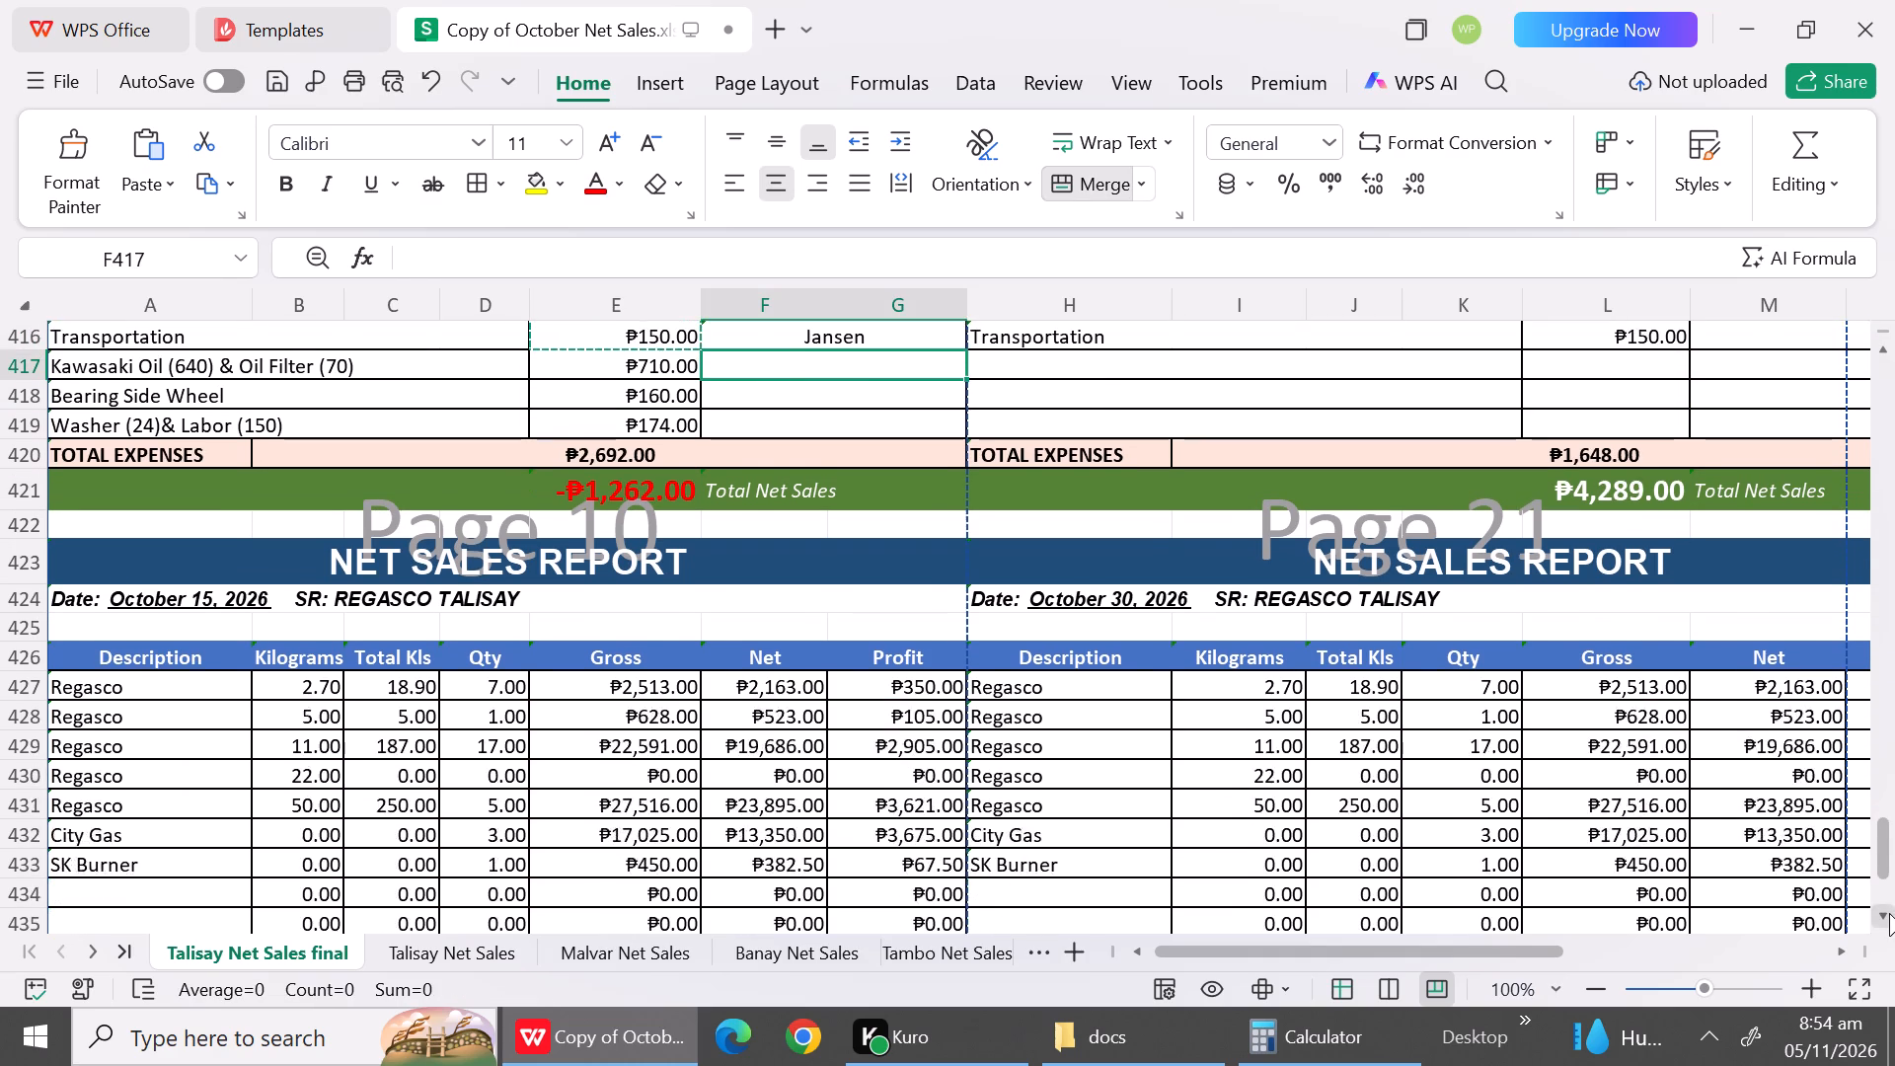
triple_click(1889, 913)
left_click(1889, 913)
left_click(1889, 913)
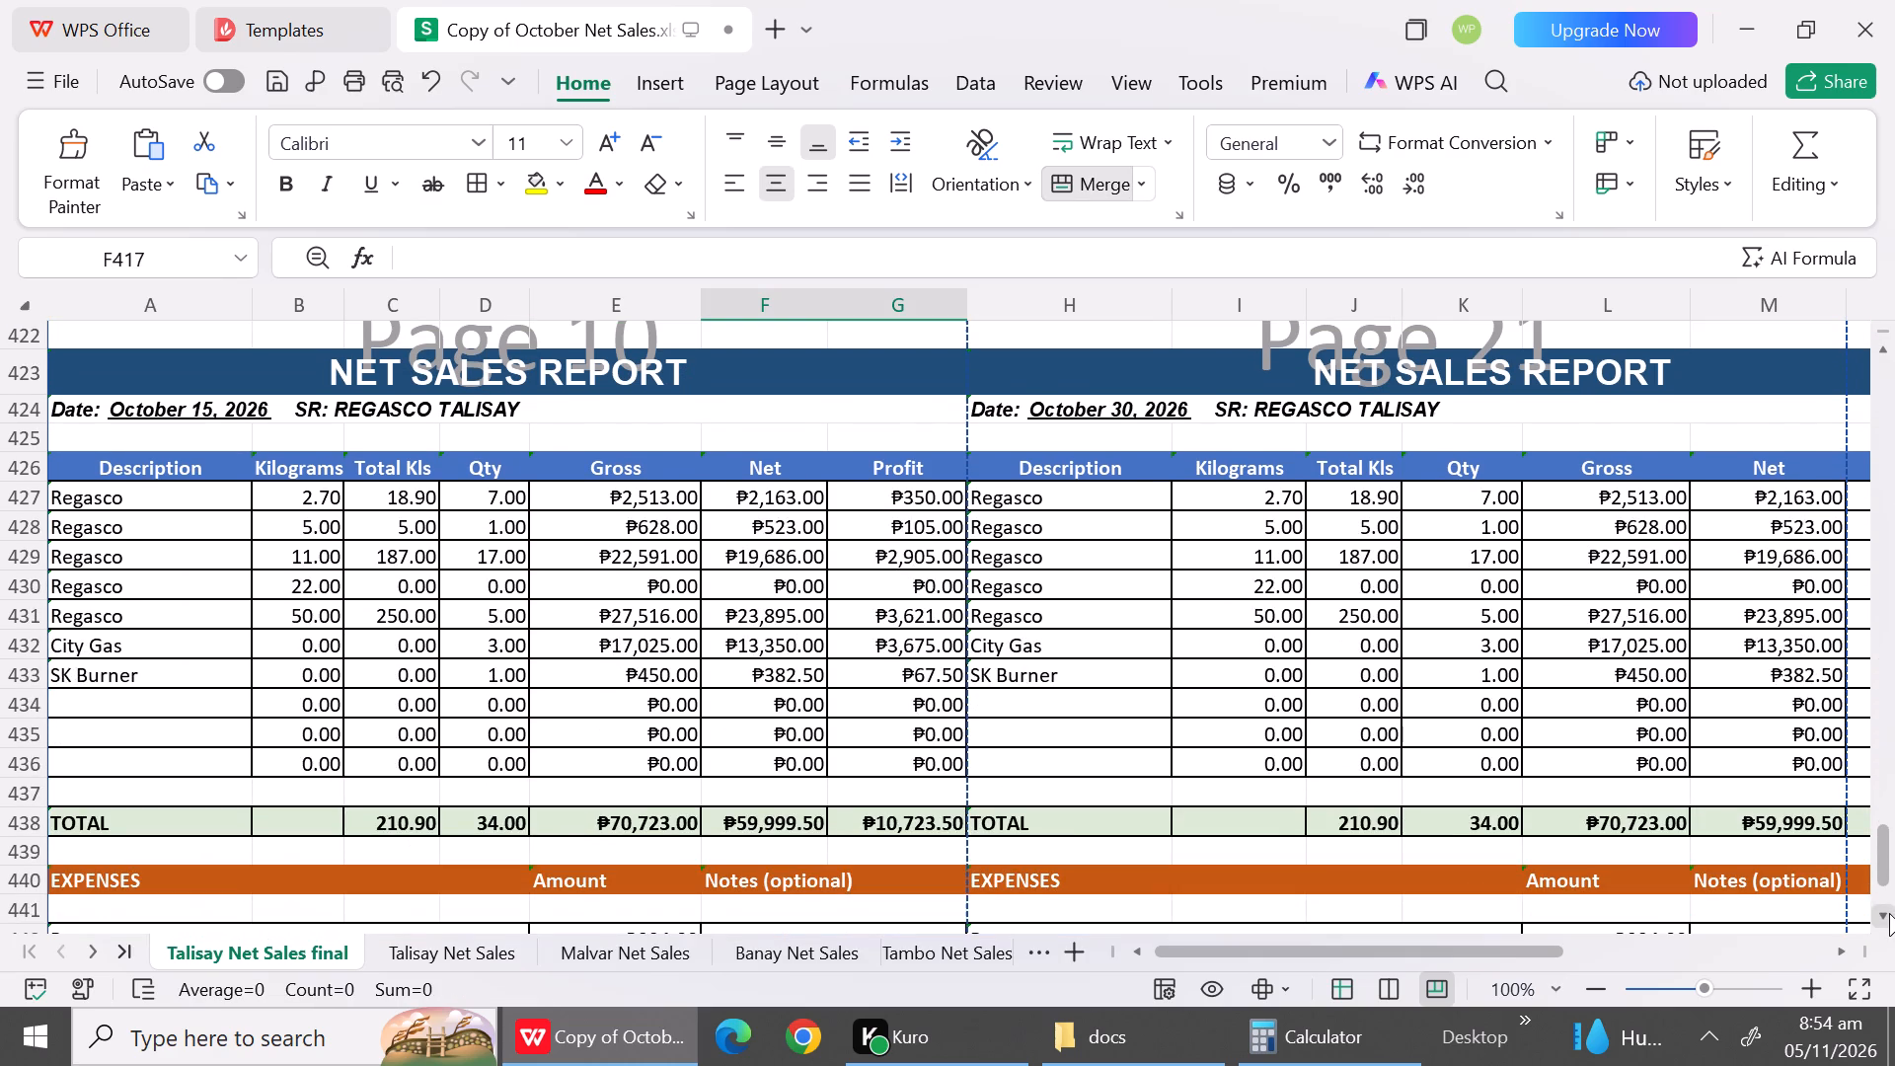
left_click(388, 950)
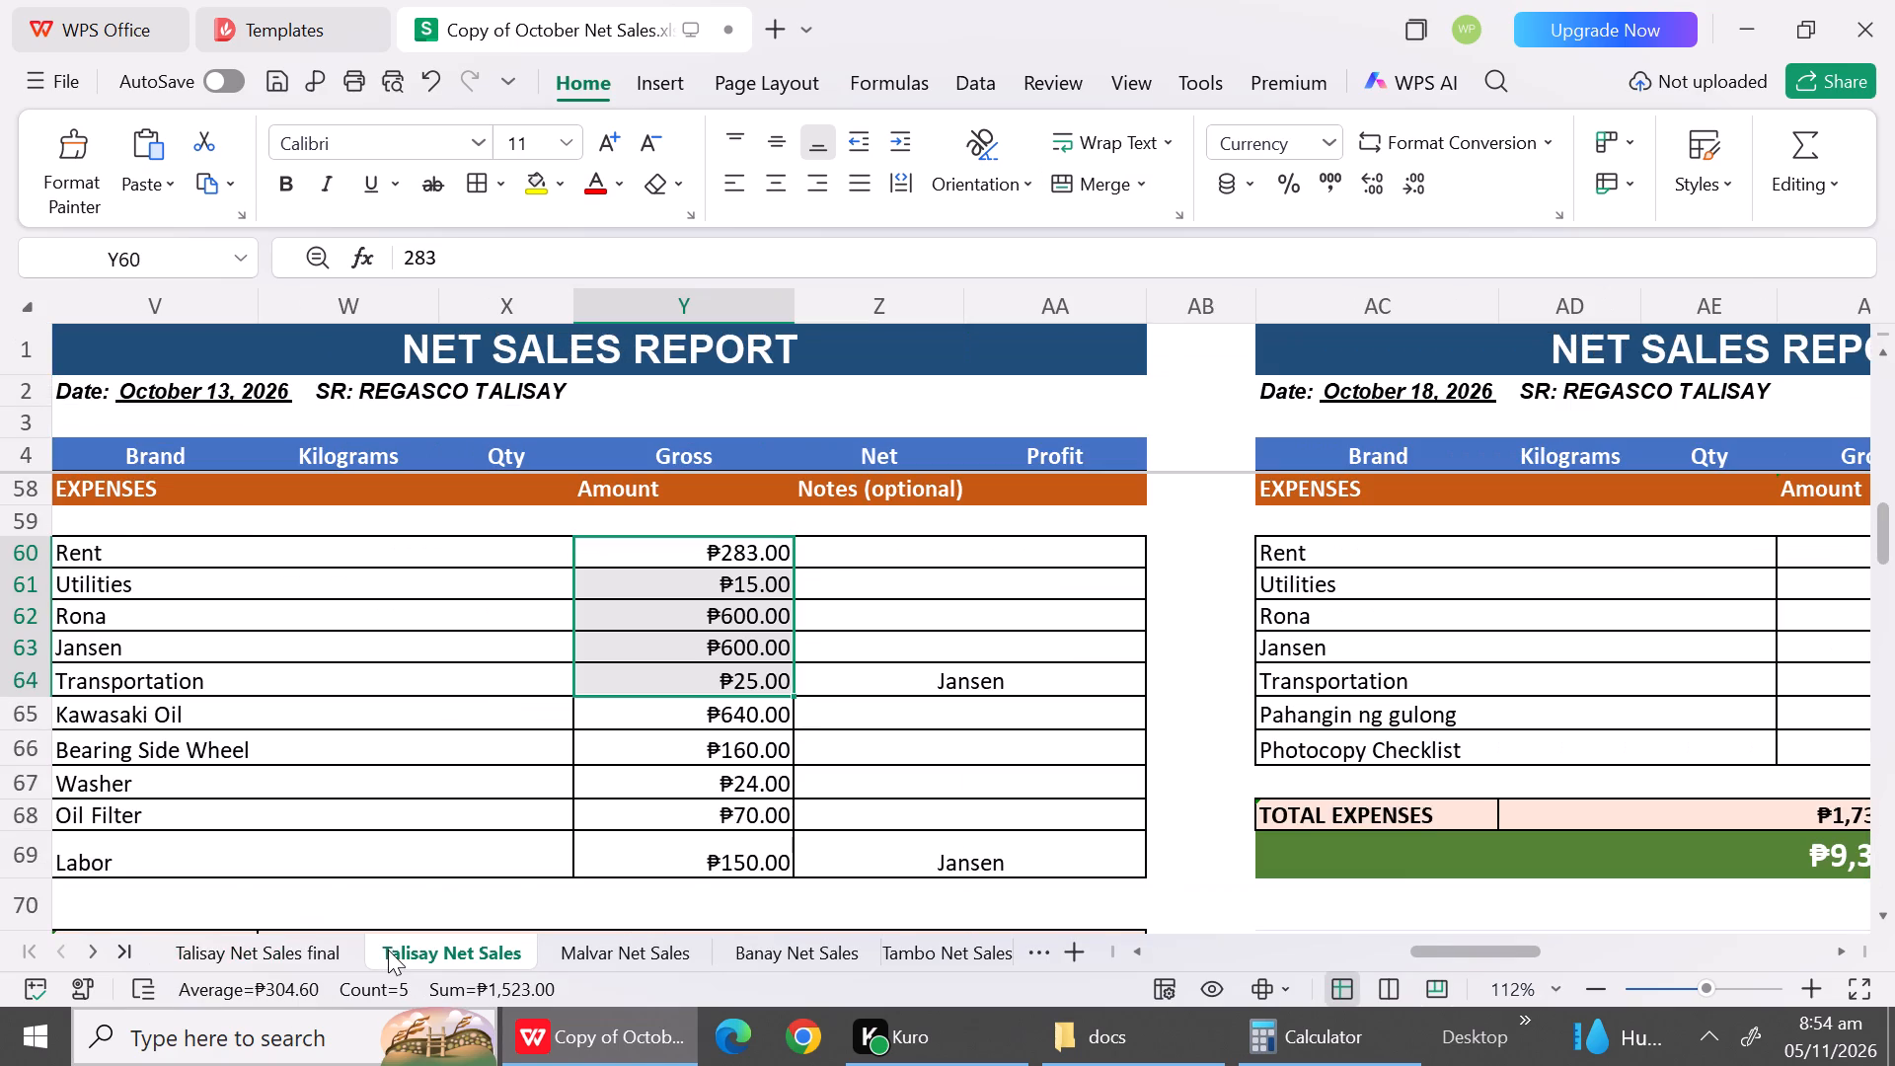
left_click(1894, 874)
left_click(1888, 850)
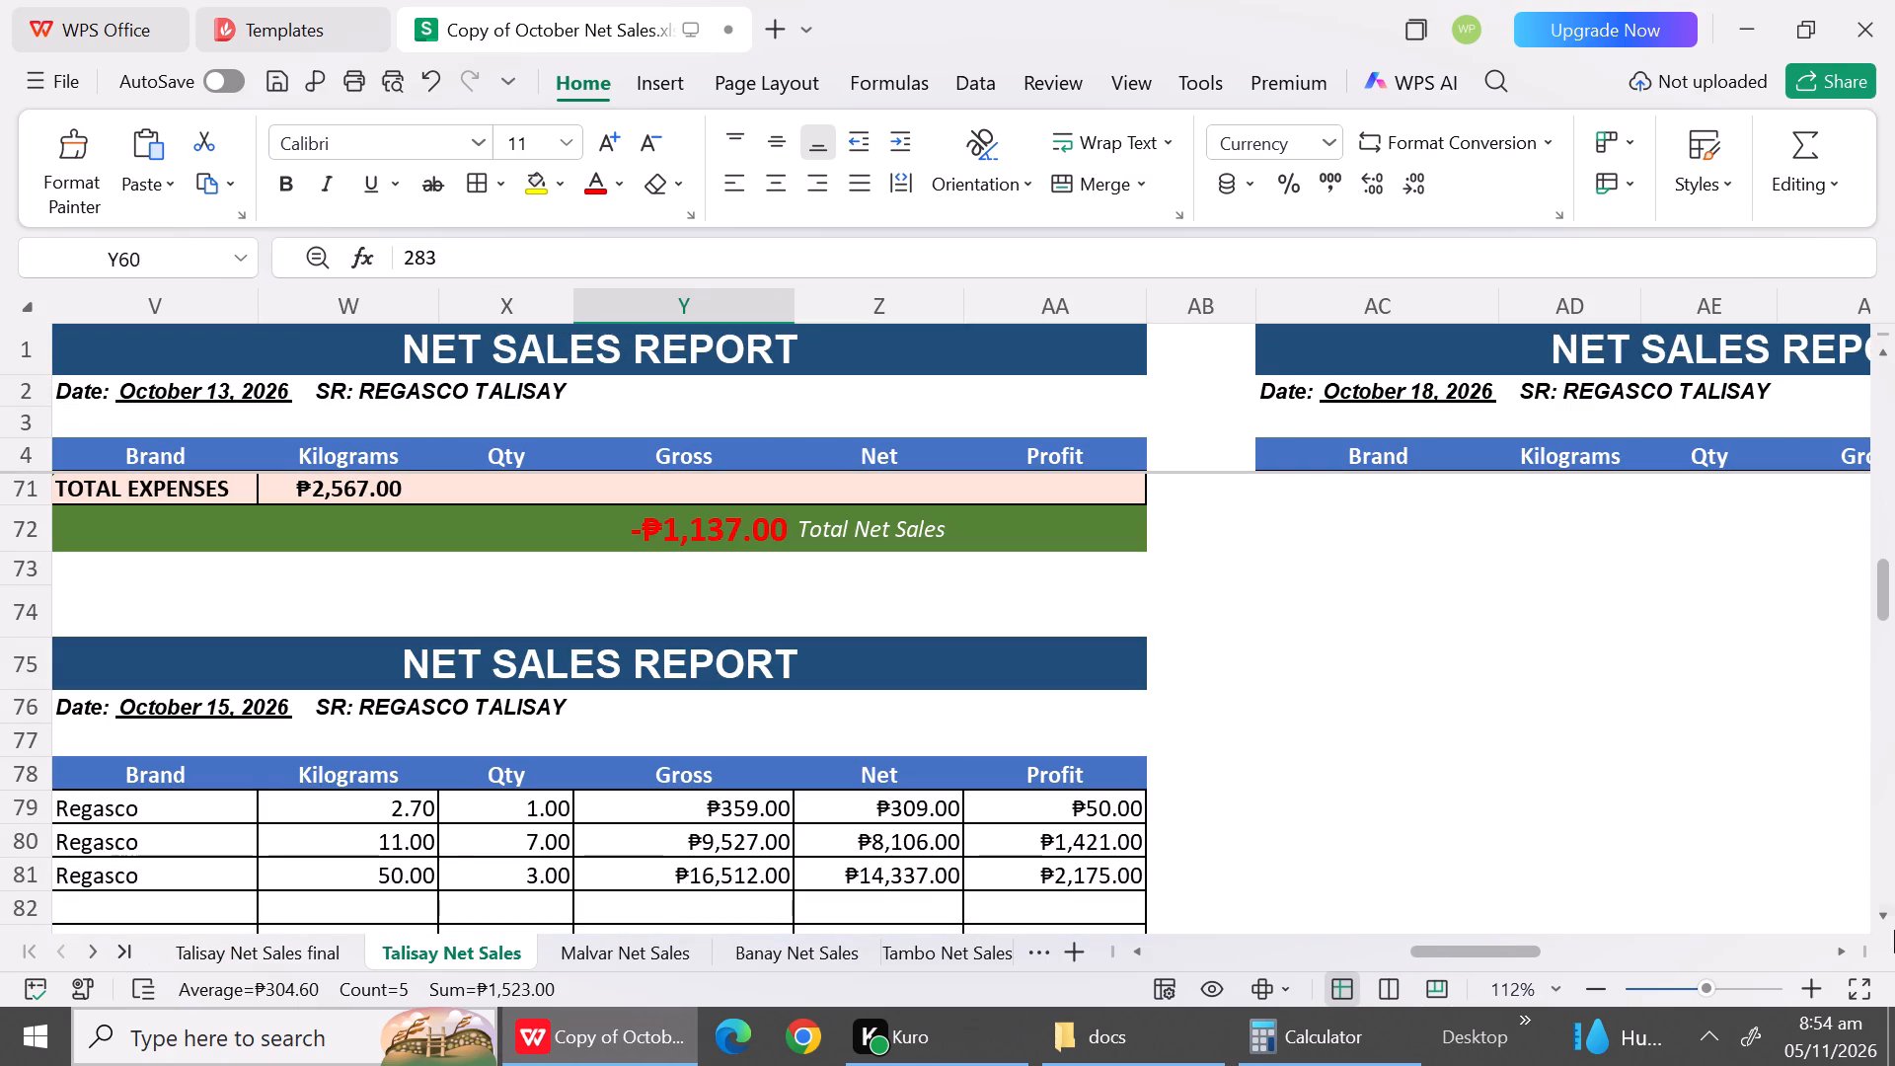
triple_click(1887, 913)
double_click(1887, 913)
left_click(1887, 913)
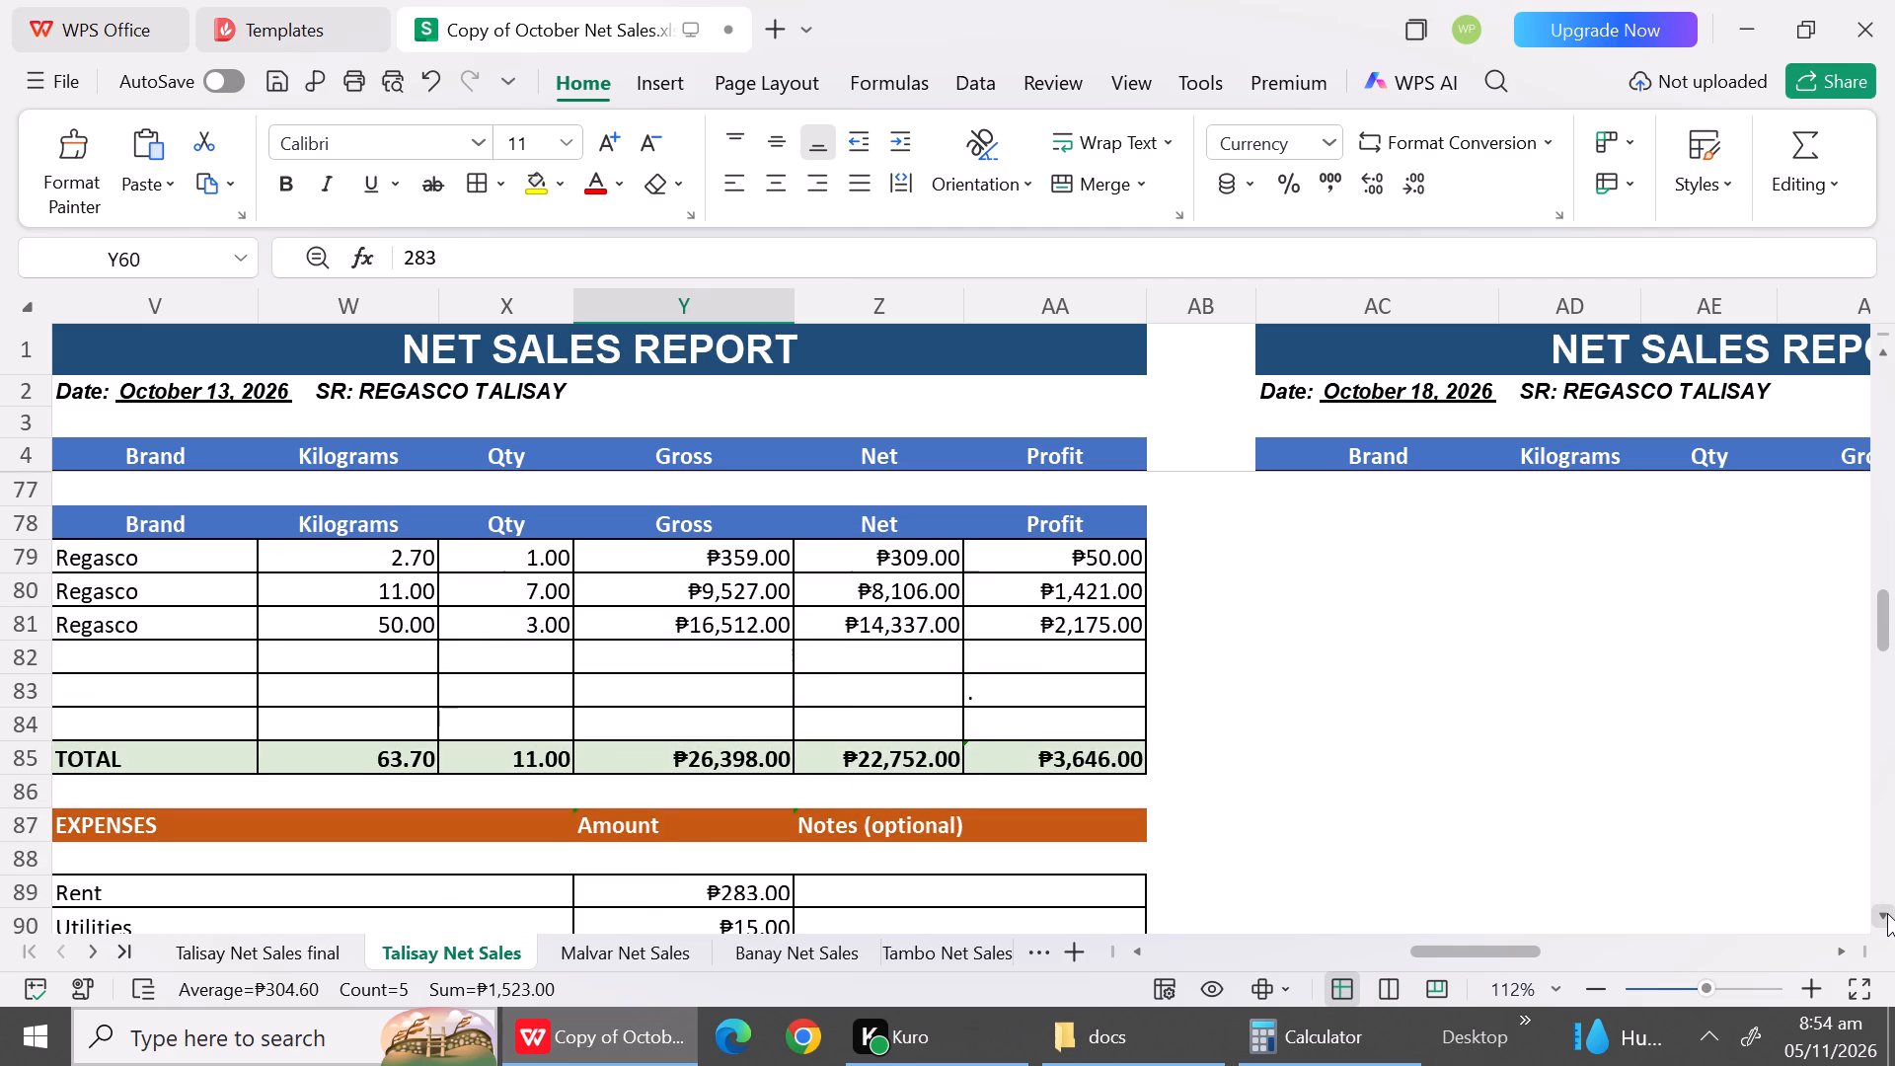
left_click(1886, 358)
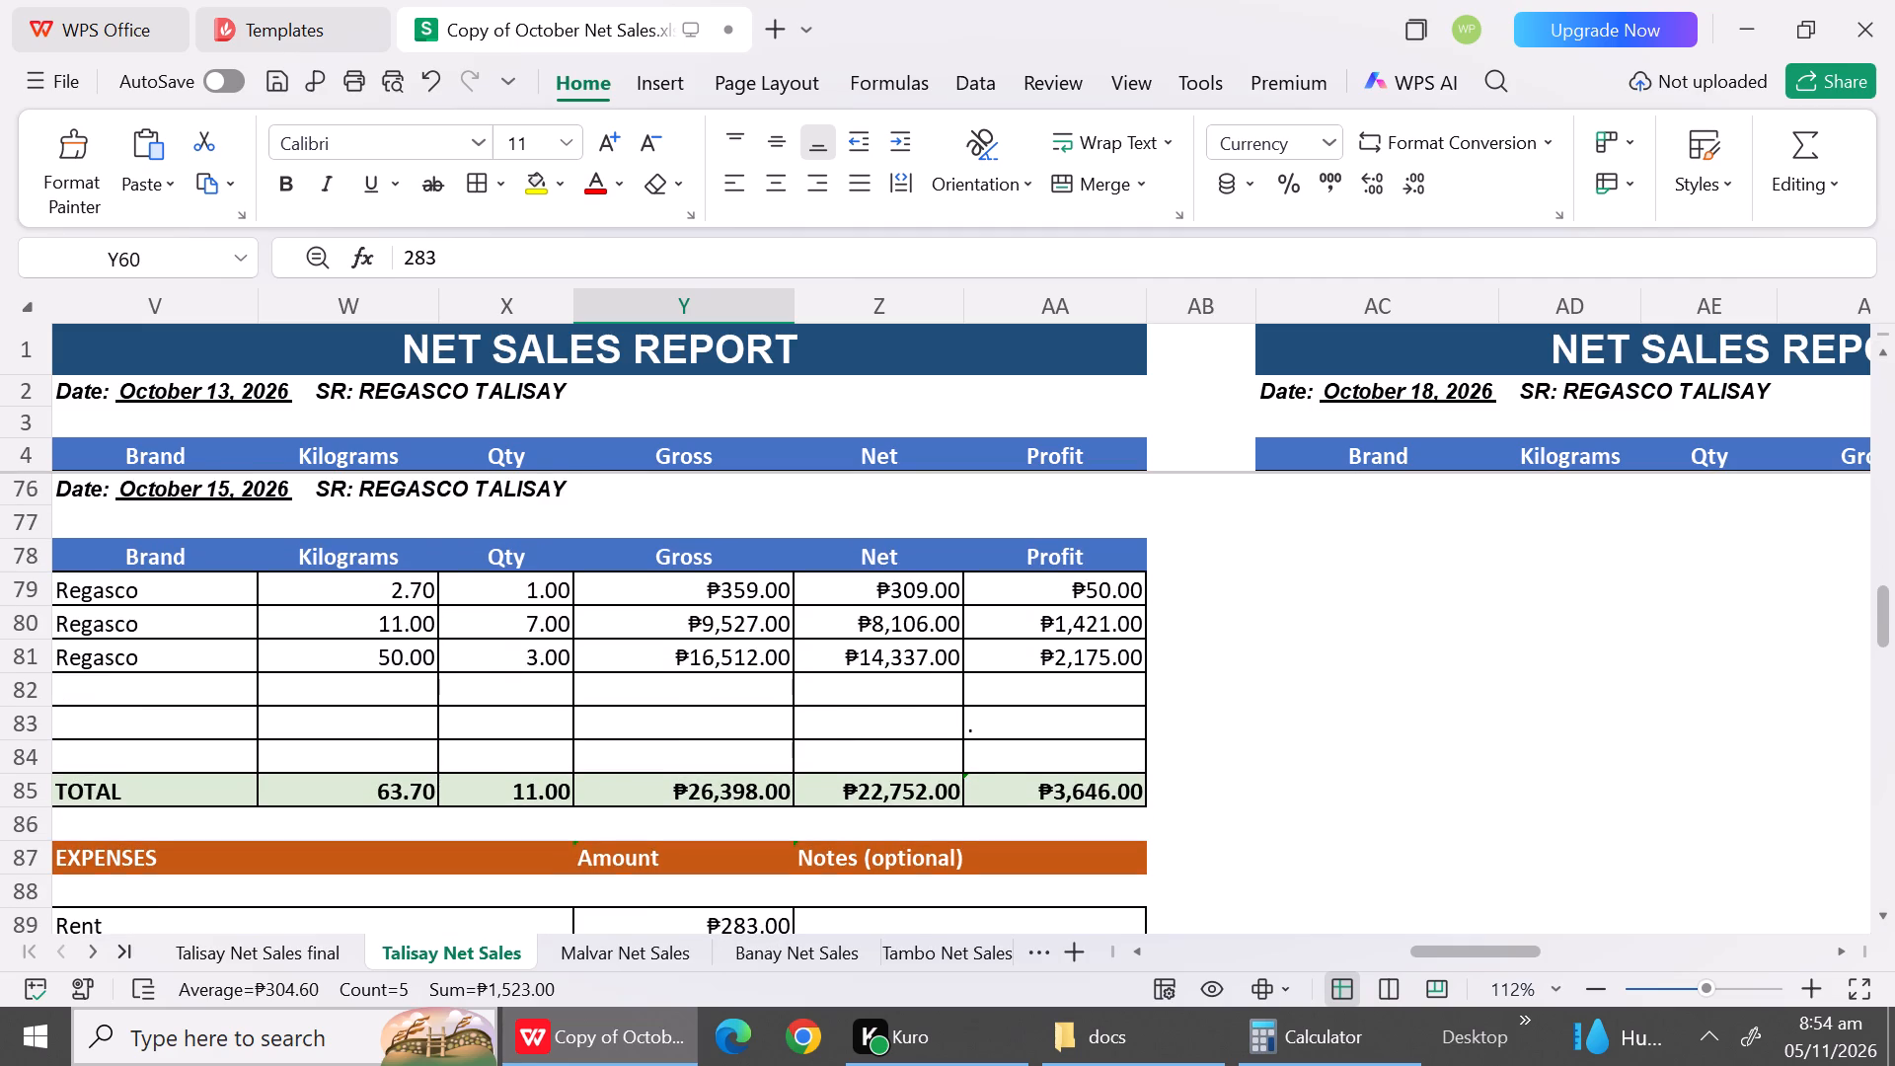
left_click_drag(423, 581, 416, 658)
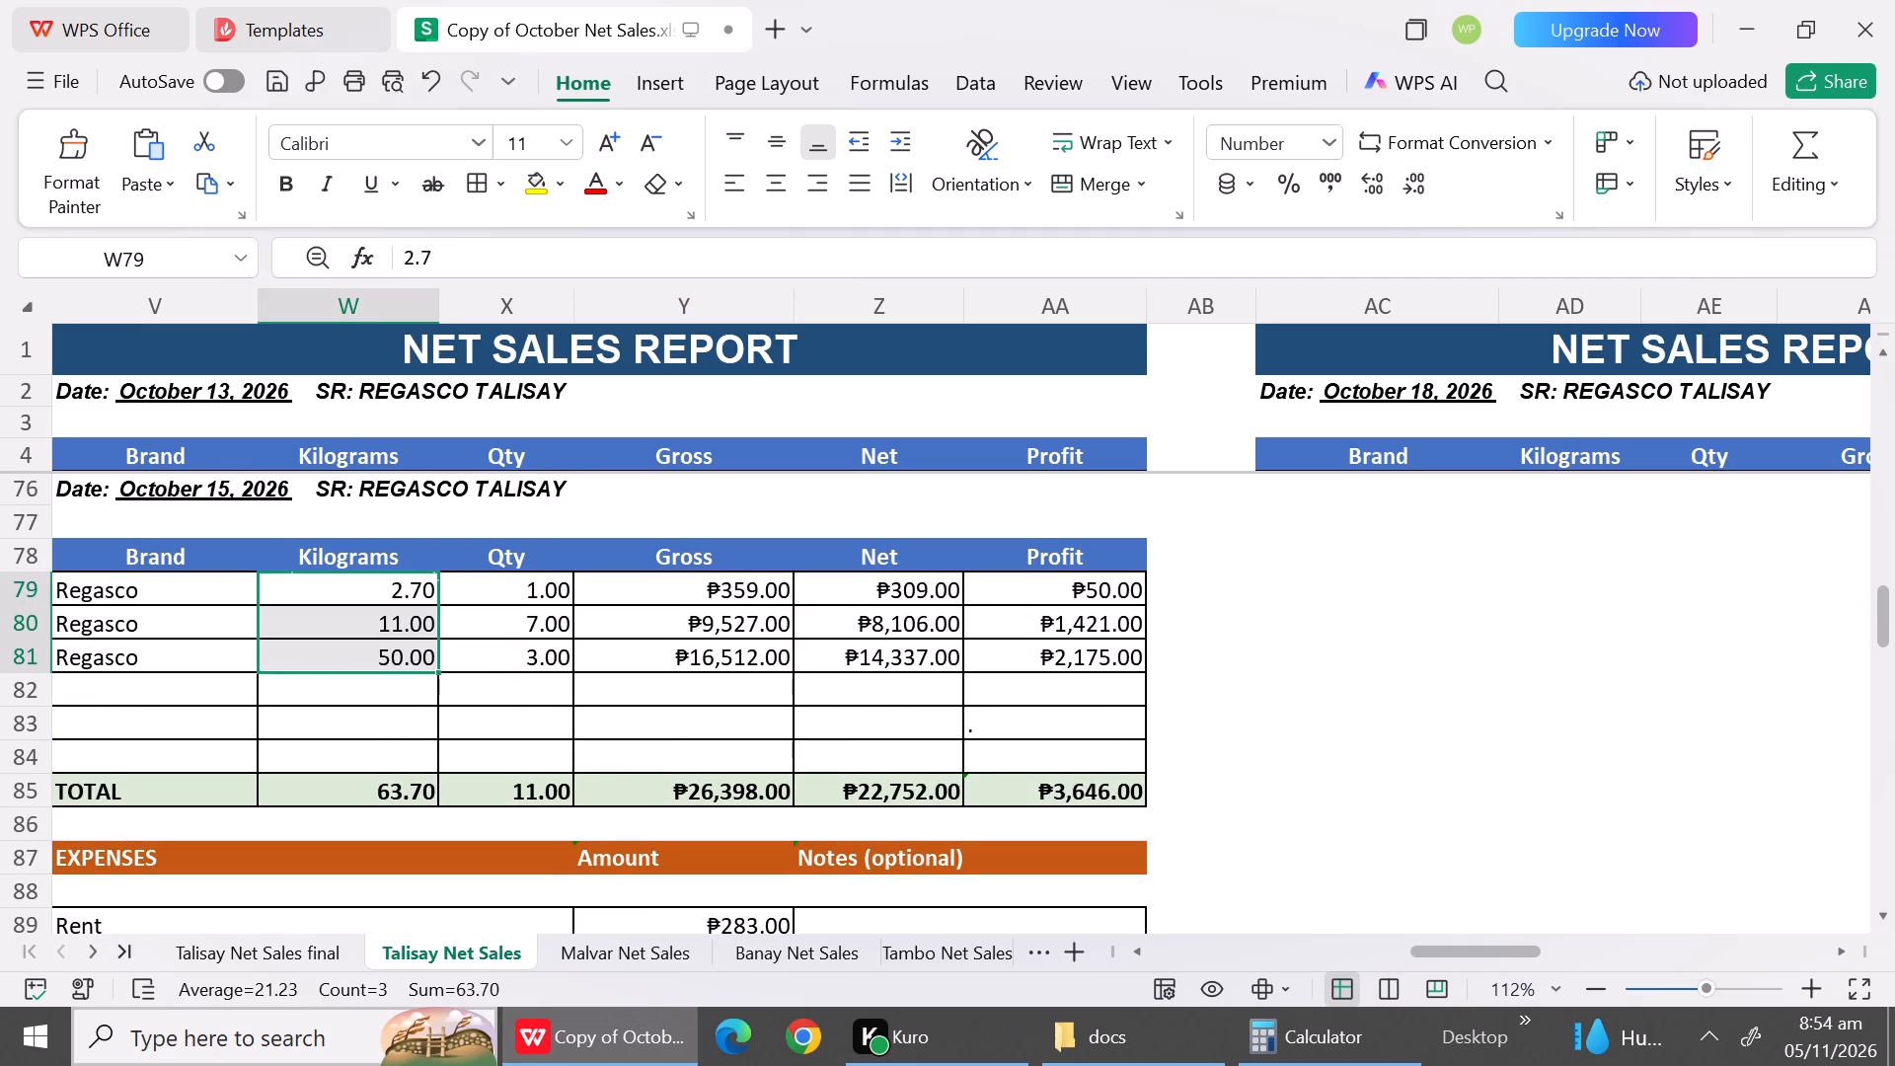
key("ctrl+c")
left_click(241, 955)
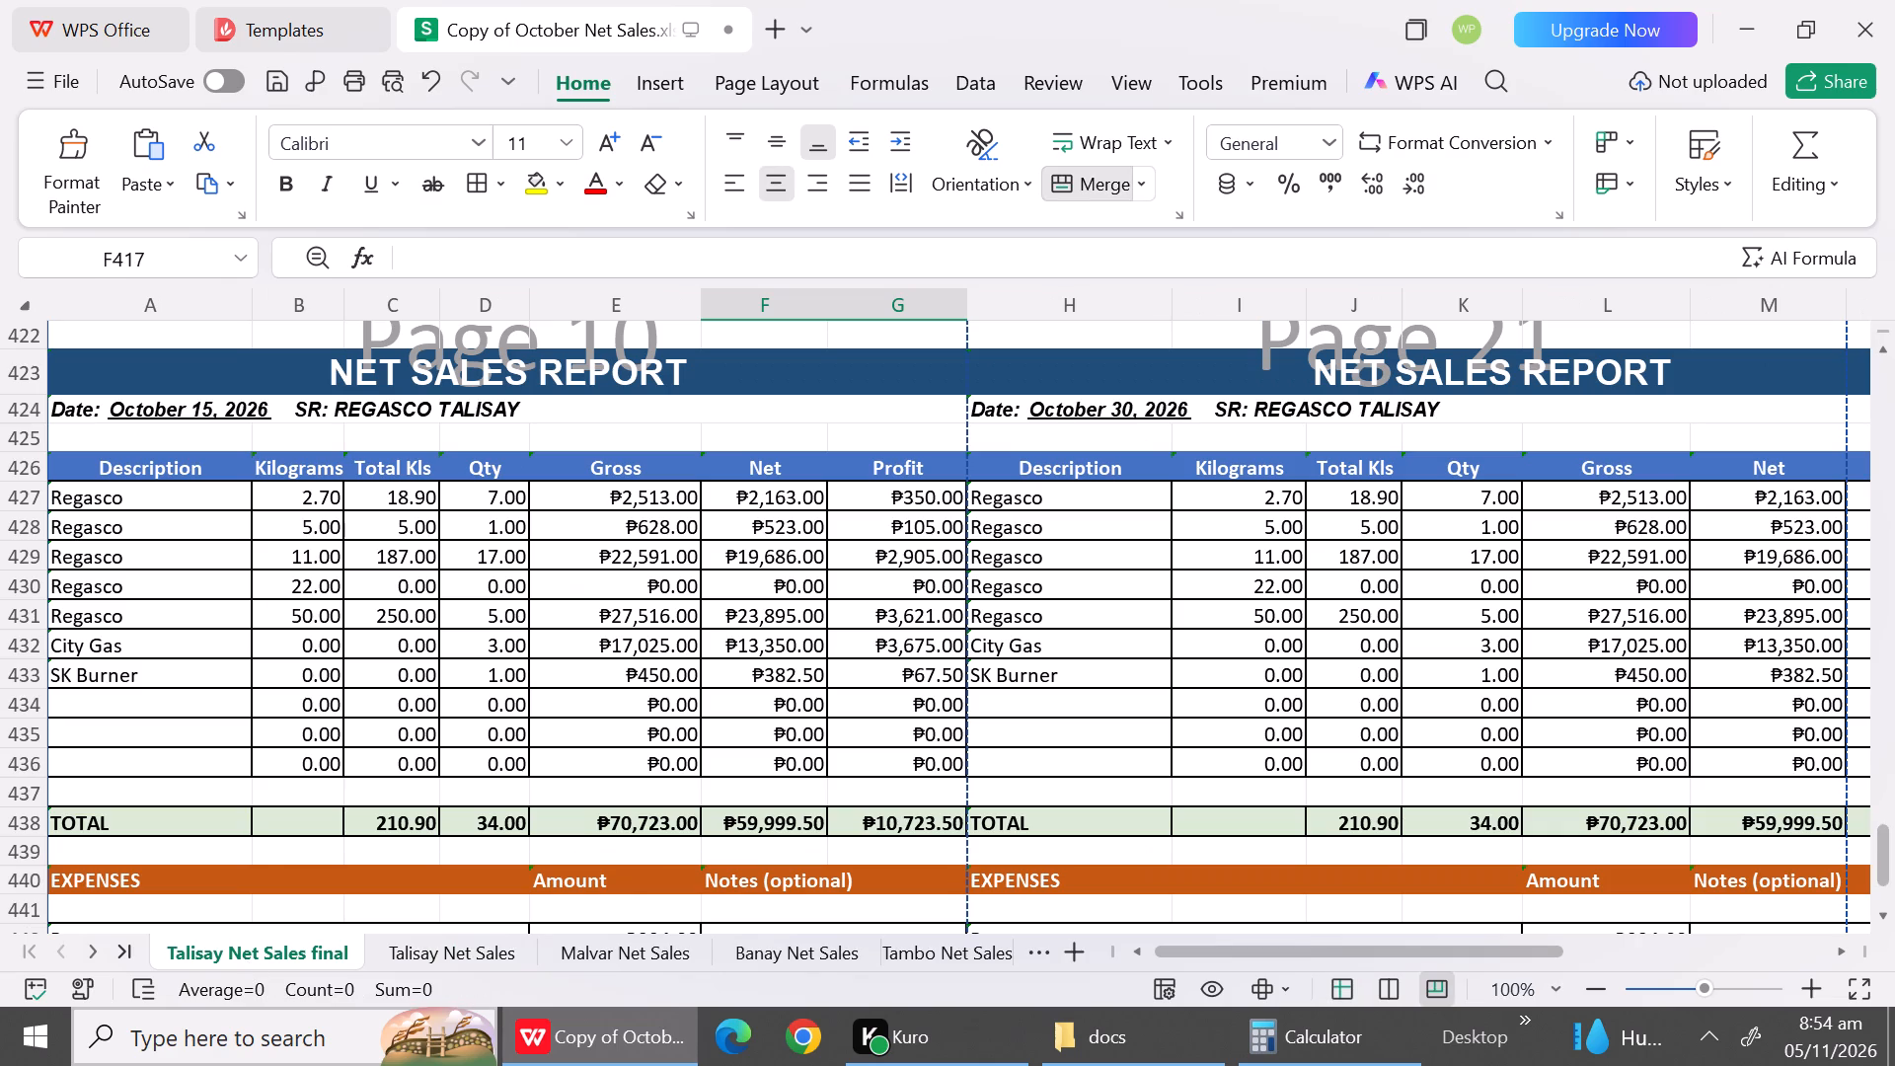
left_click(316, 493)
key("ctrl+v")
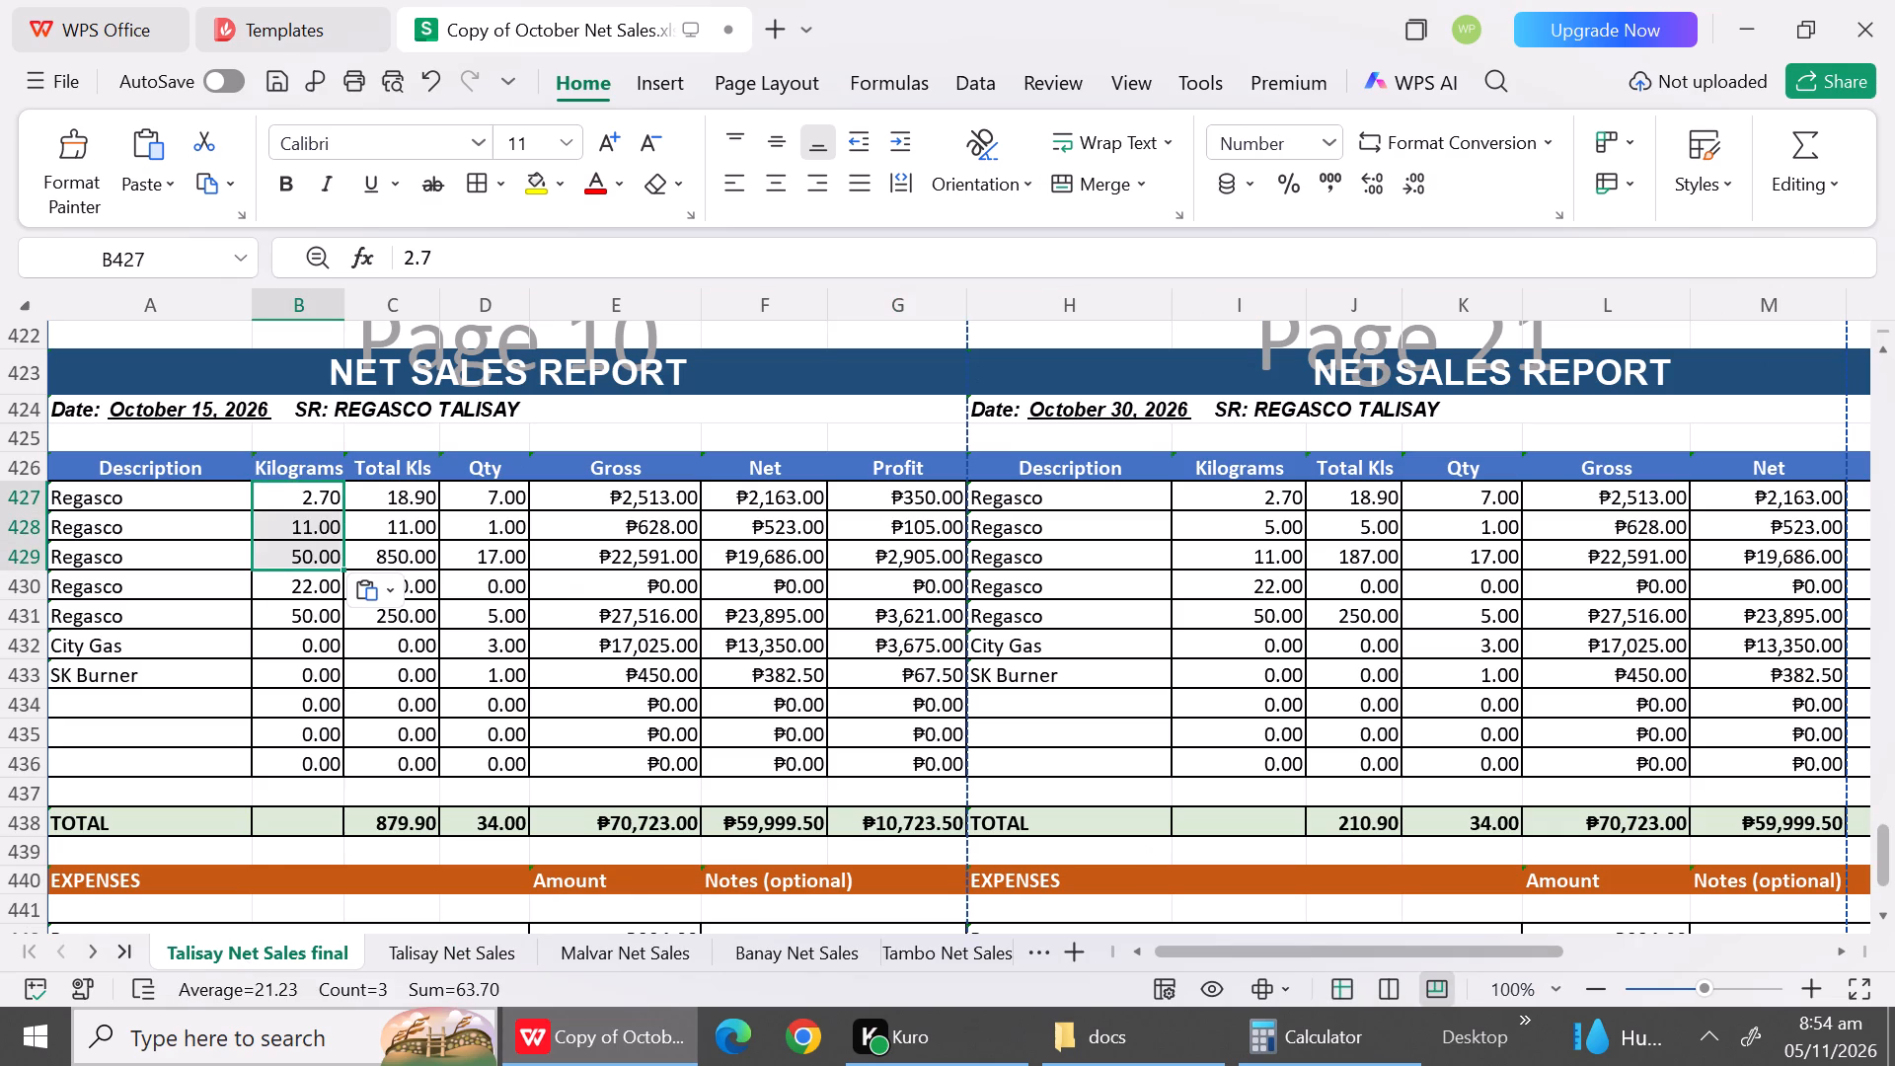
Clear the leftover product descriptions in A430:A433 of the October 15 report.
left_click(126, 593)
key("BackSpace")
key("Down")
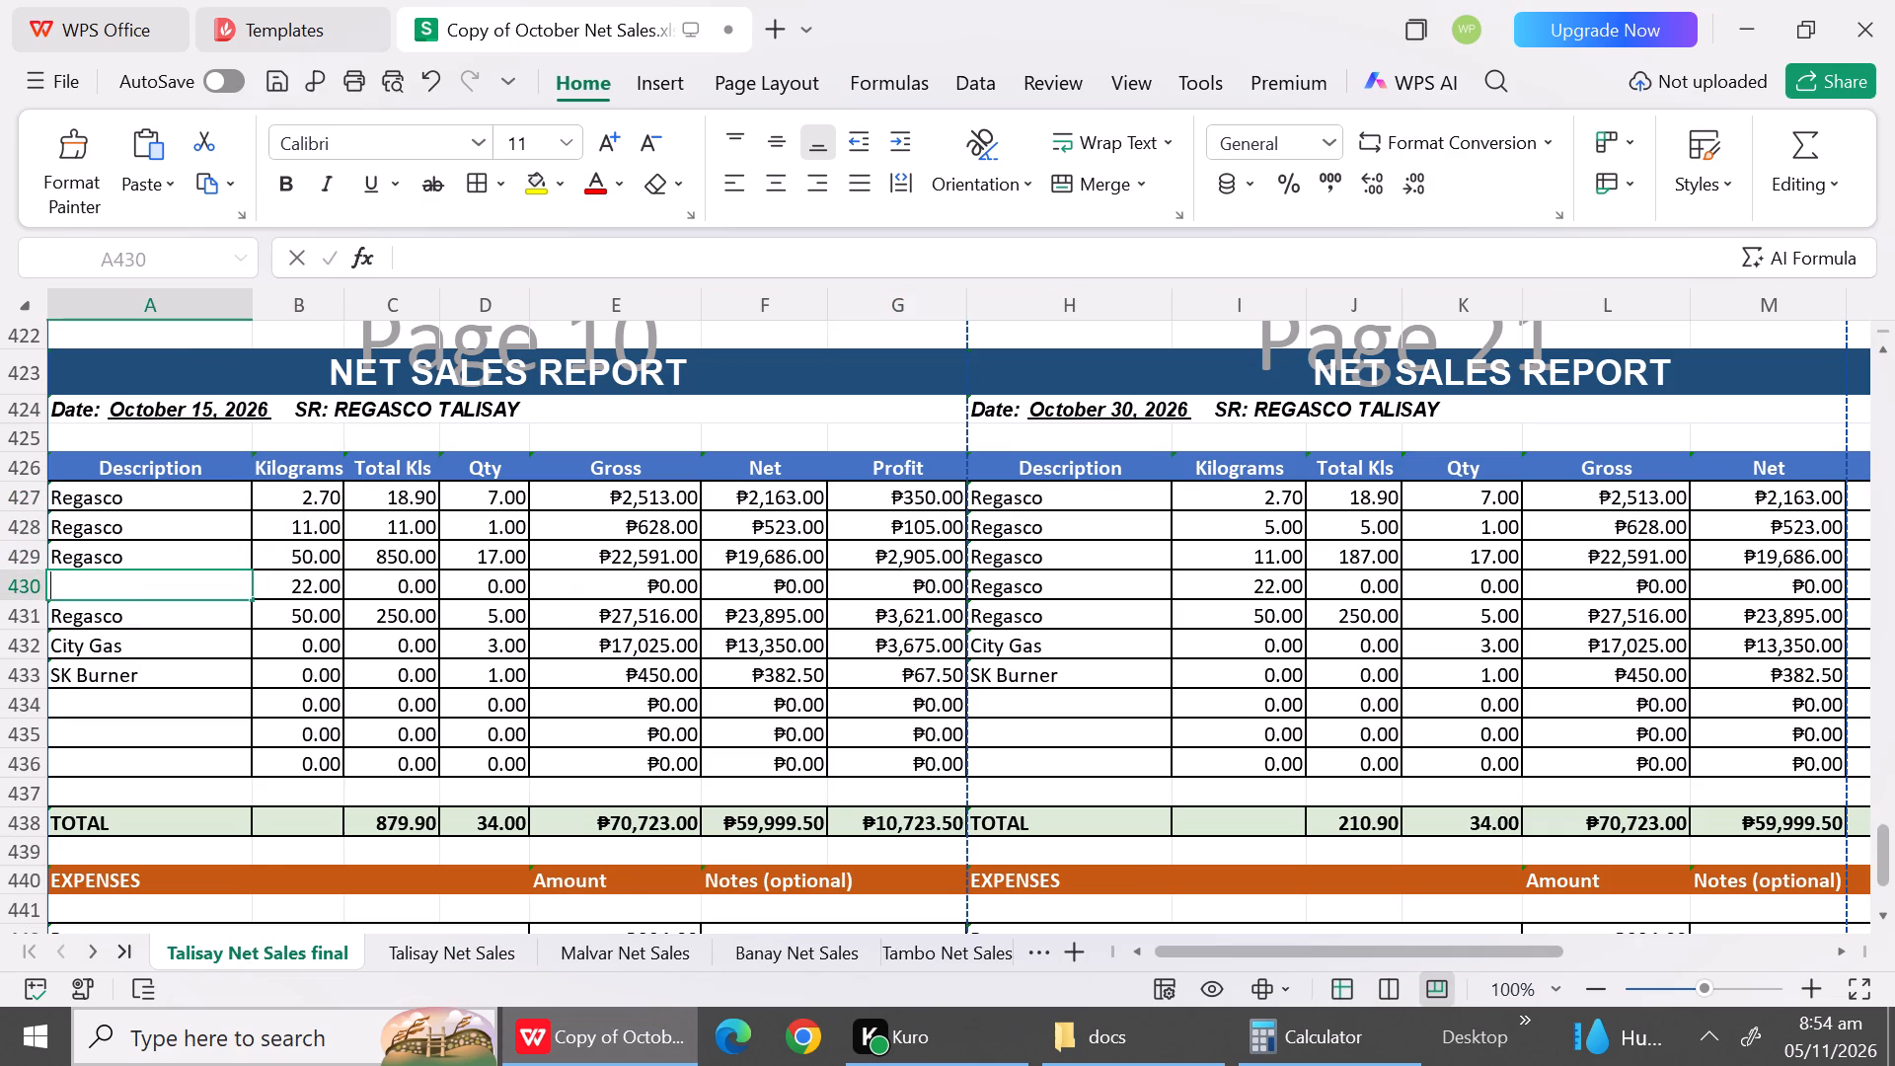
key("BackSpace")
key("Down")
key("BackSpace")
key("Down")
key("BackSpace")
key("Down")
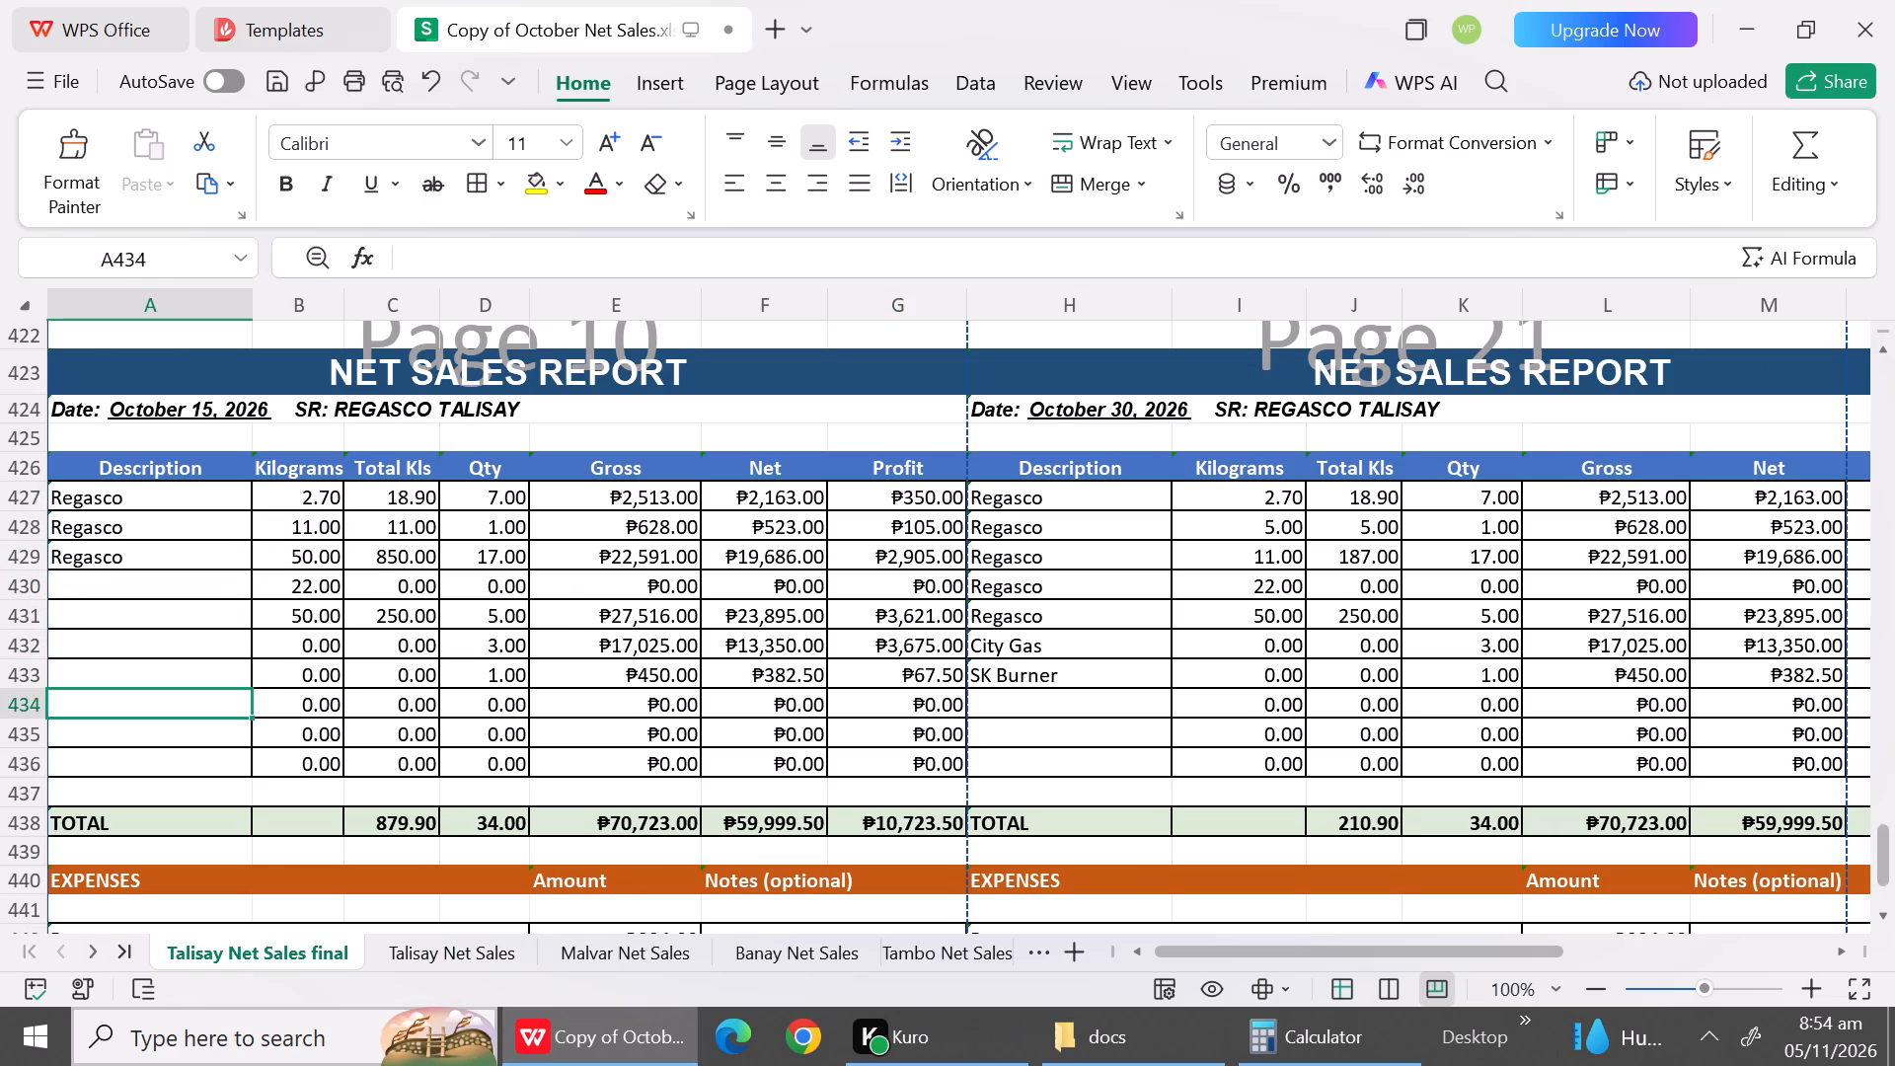
Set the October 15 kilograms in B430:B432 to 0.
left_click(283, 593)
key("0")
key("Down")
key("0")
key("Down")
key("0")
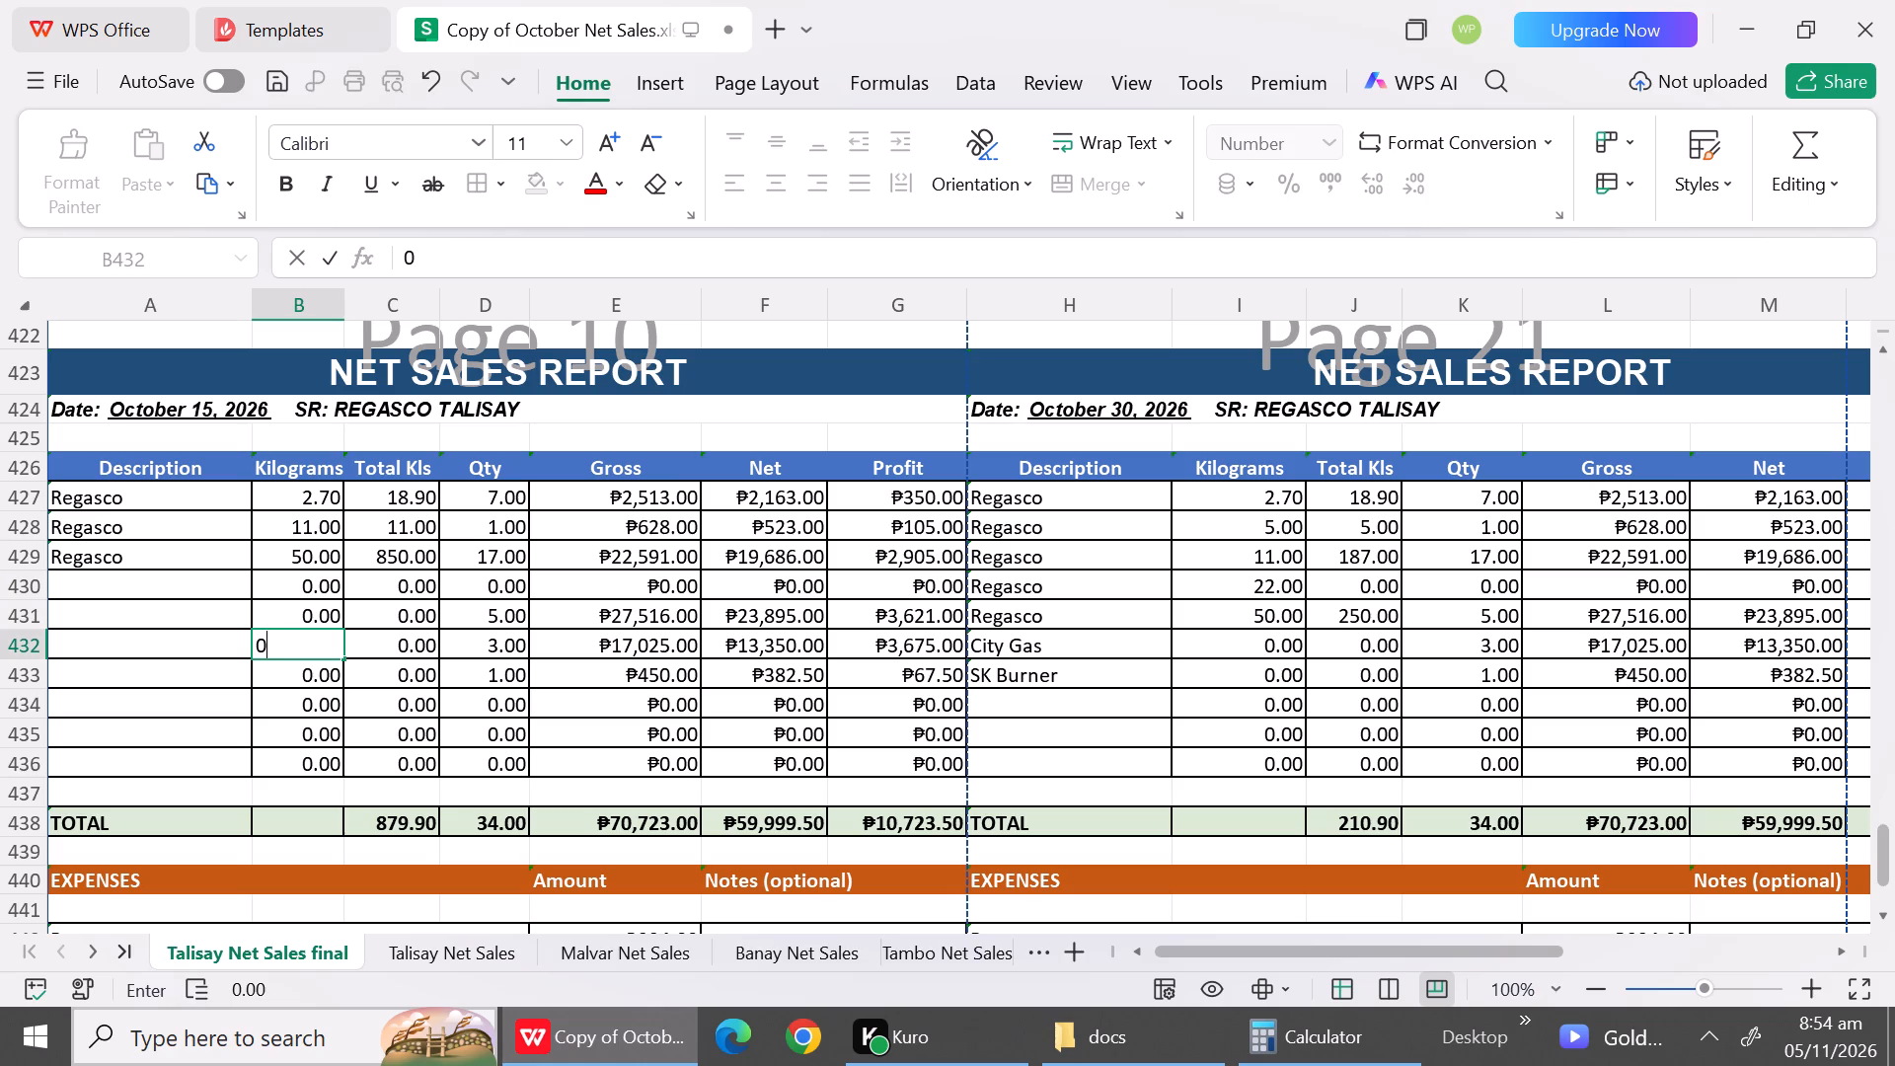
left_click_drag(429, 696, 472, 678)
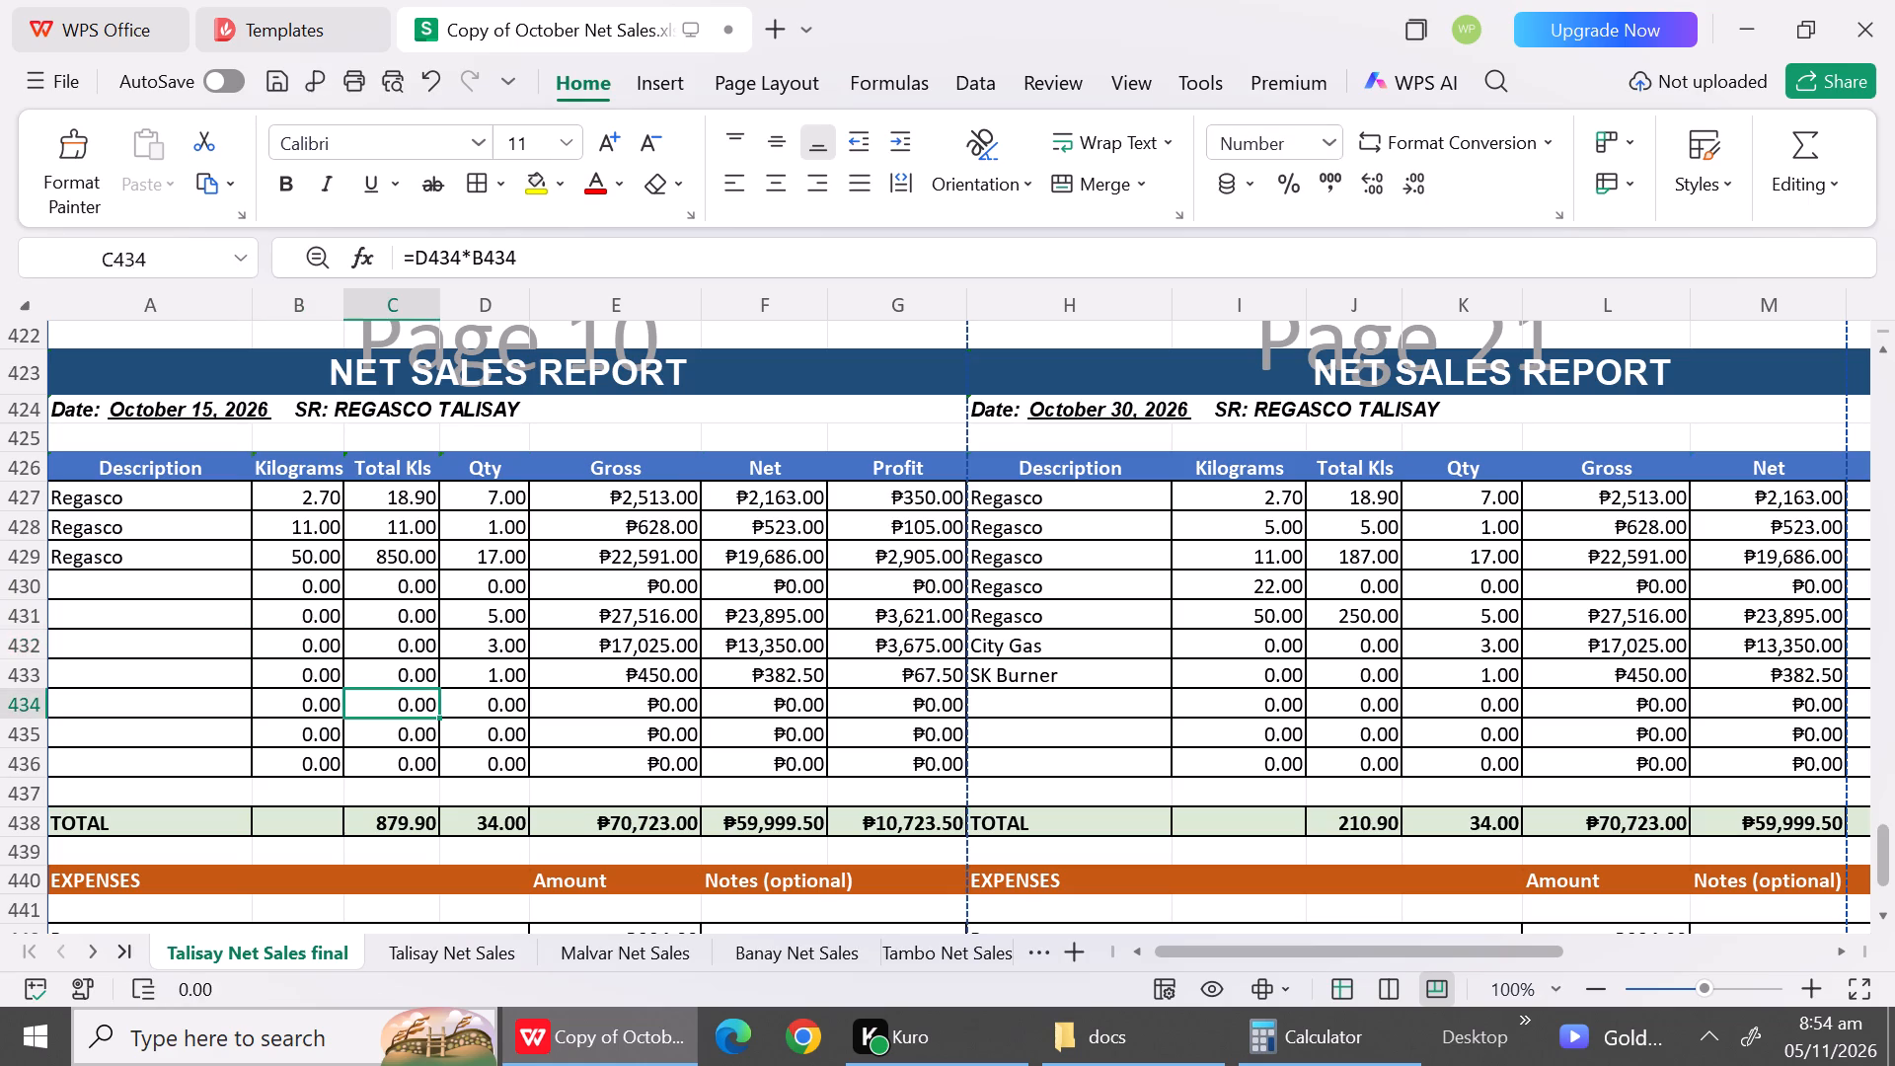
Set the October 15 quantities in D431:D433 to 0.
left_click_drag(472, 678, 508, 623)
left_click(508, 623)
key("0")
key("Down")
key("0")
key("Down")
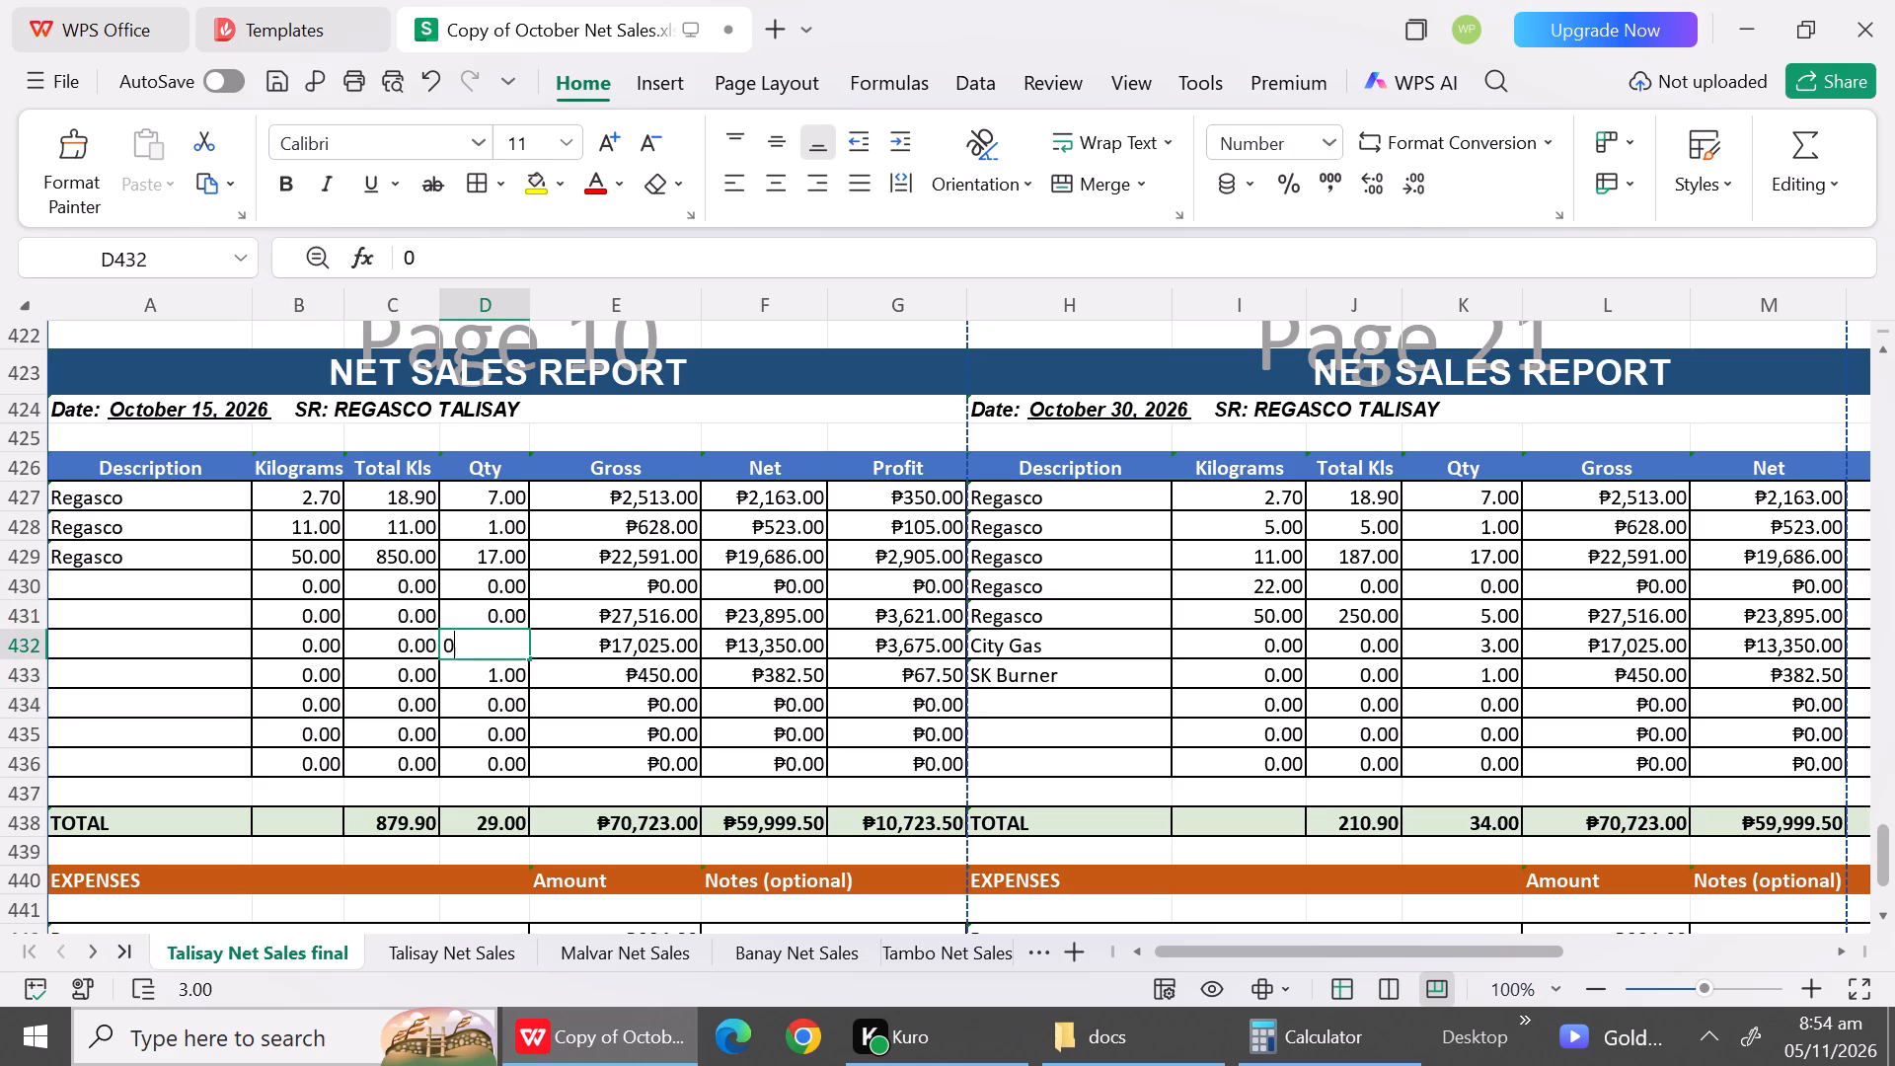
key("0")
key("Down")
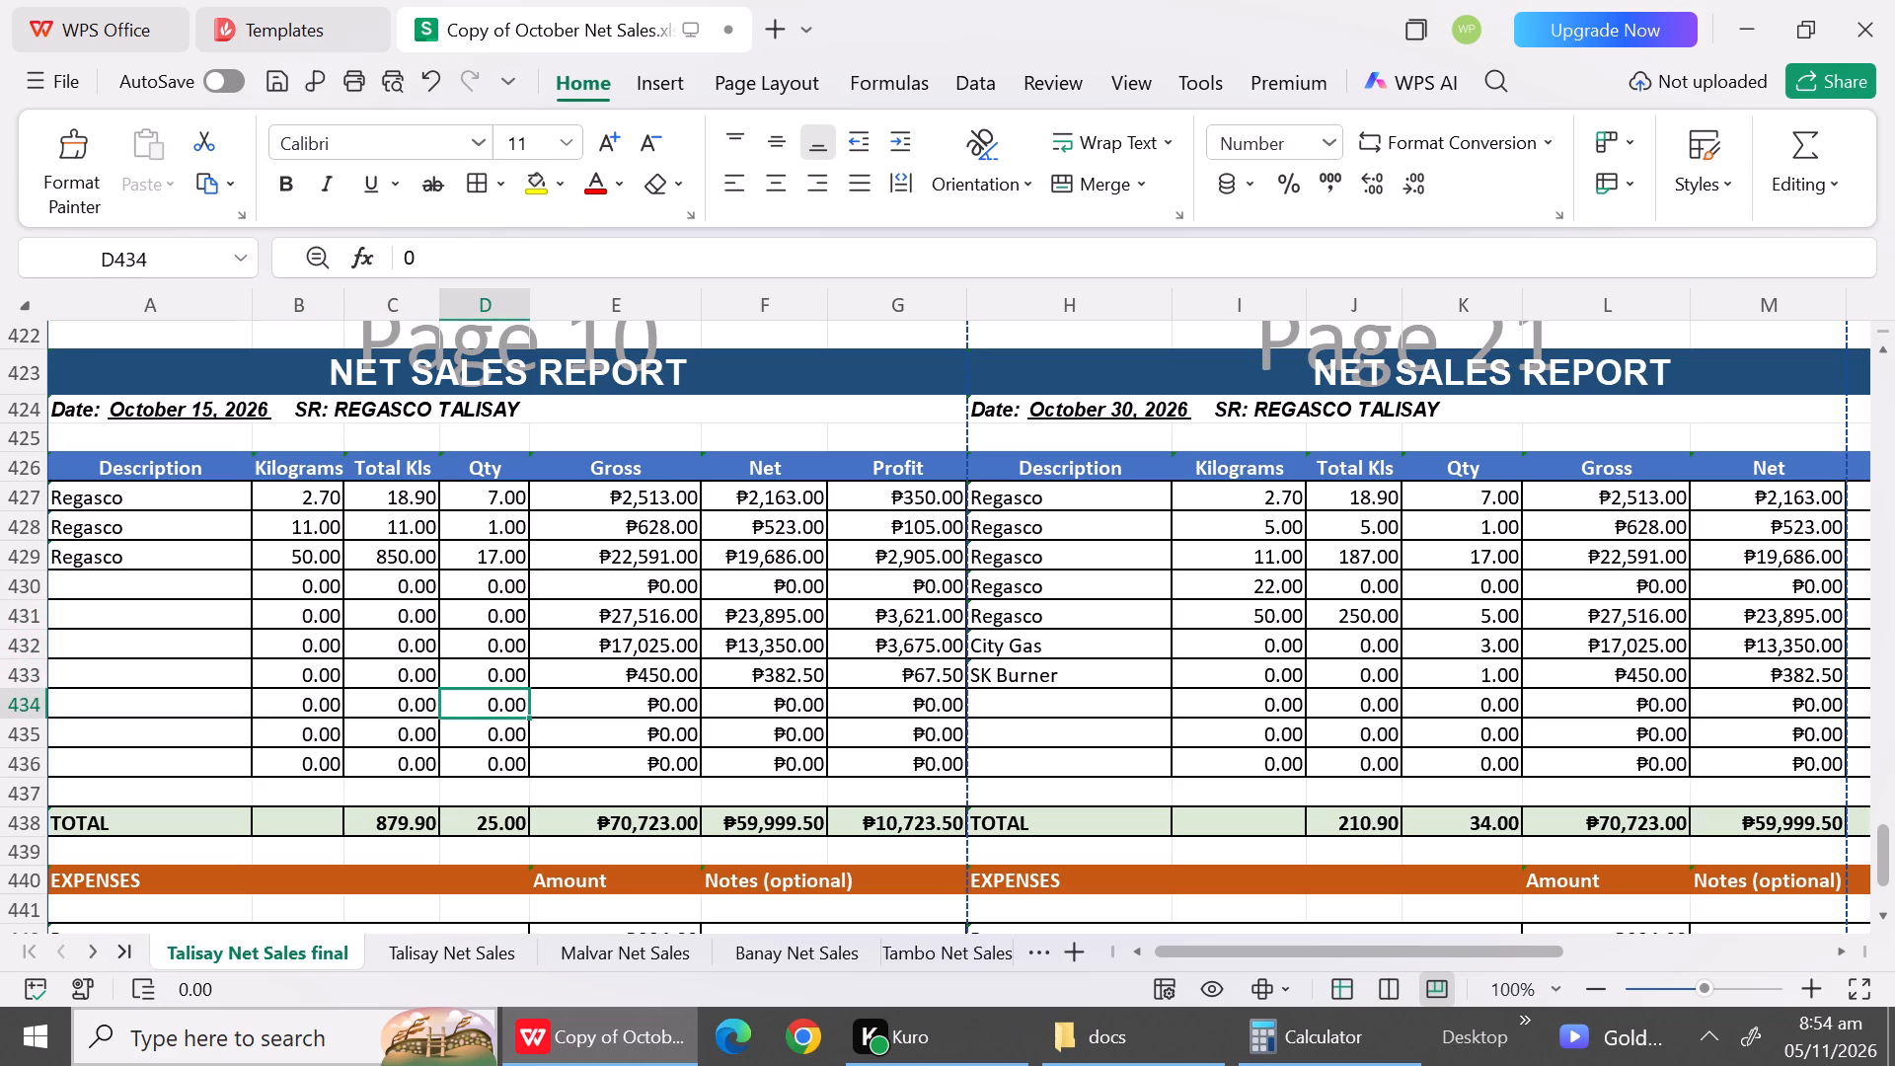
Set the October 15 gross amounts in E431:E433 to 0.
left_click(653, 625)
key("0")
key("Down")
key("0")
key("Down")
key("0")
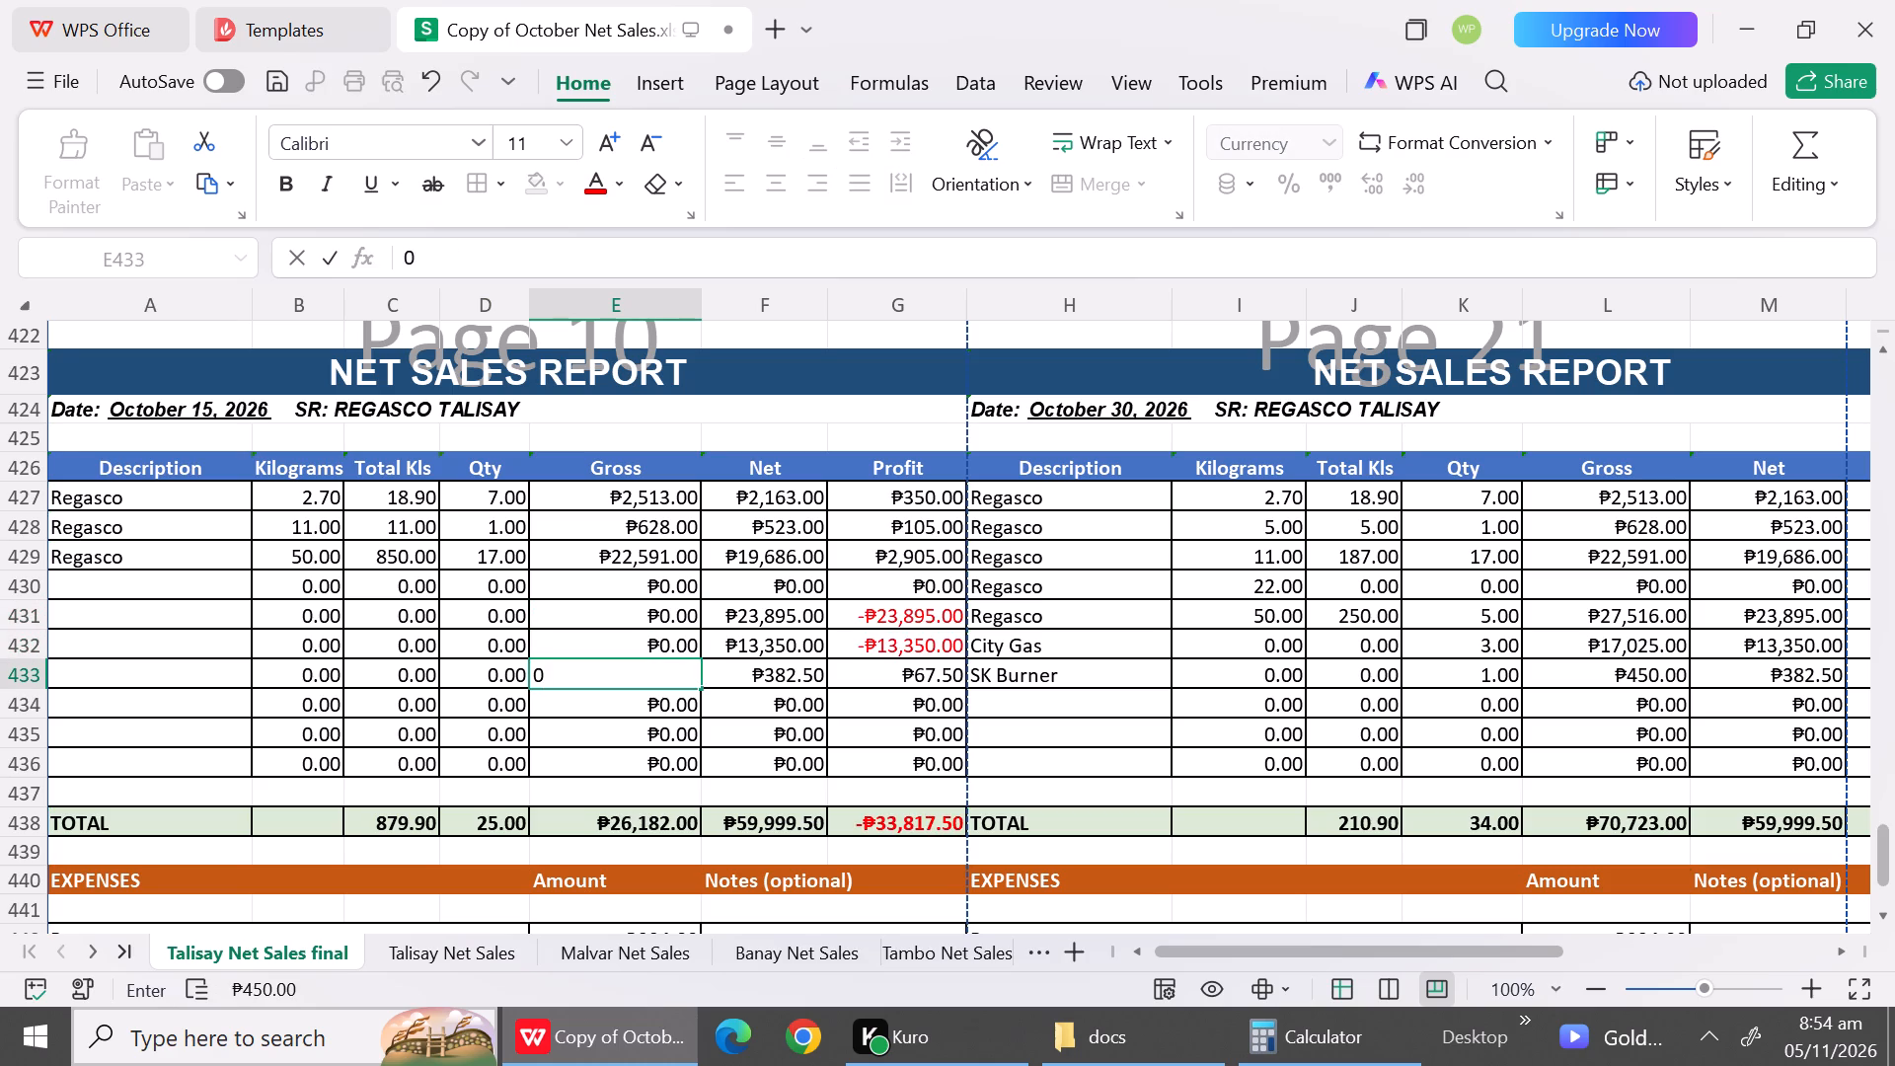
Set the October 15 net amounts in F431:F433 to 0.
left_click(751, 616)
key("0")
key("Down")
key("Up")
key("0")
key("Down")
key("0")
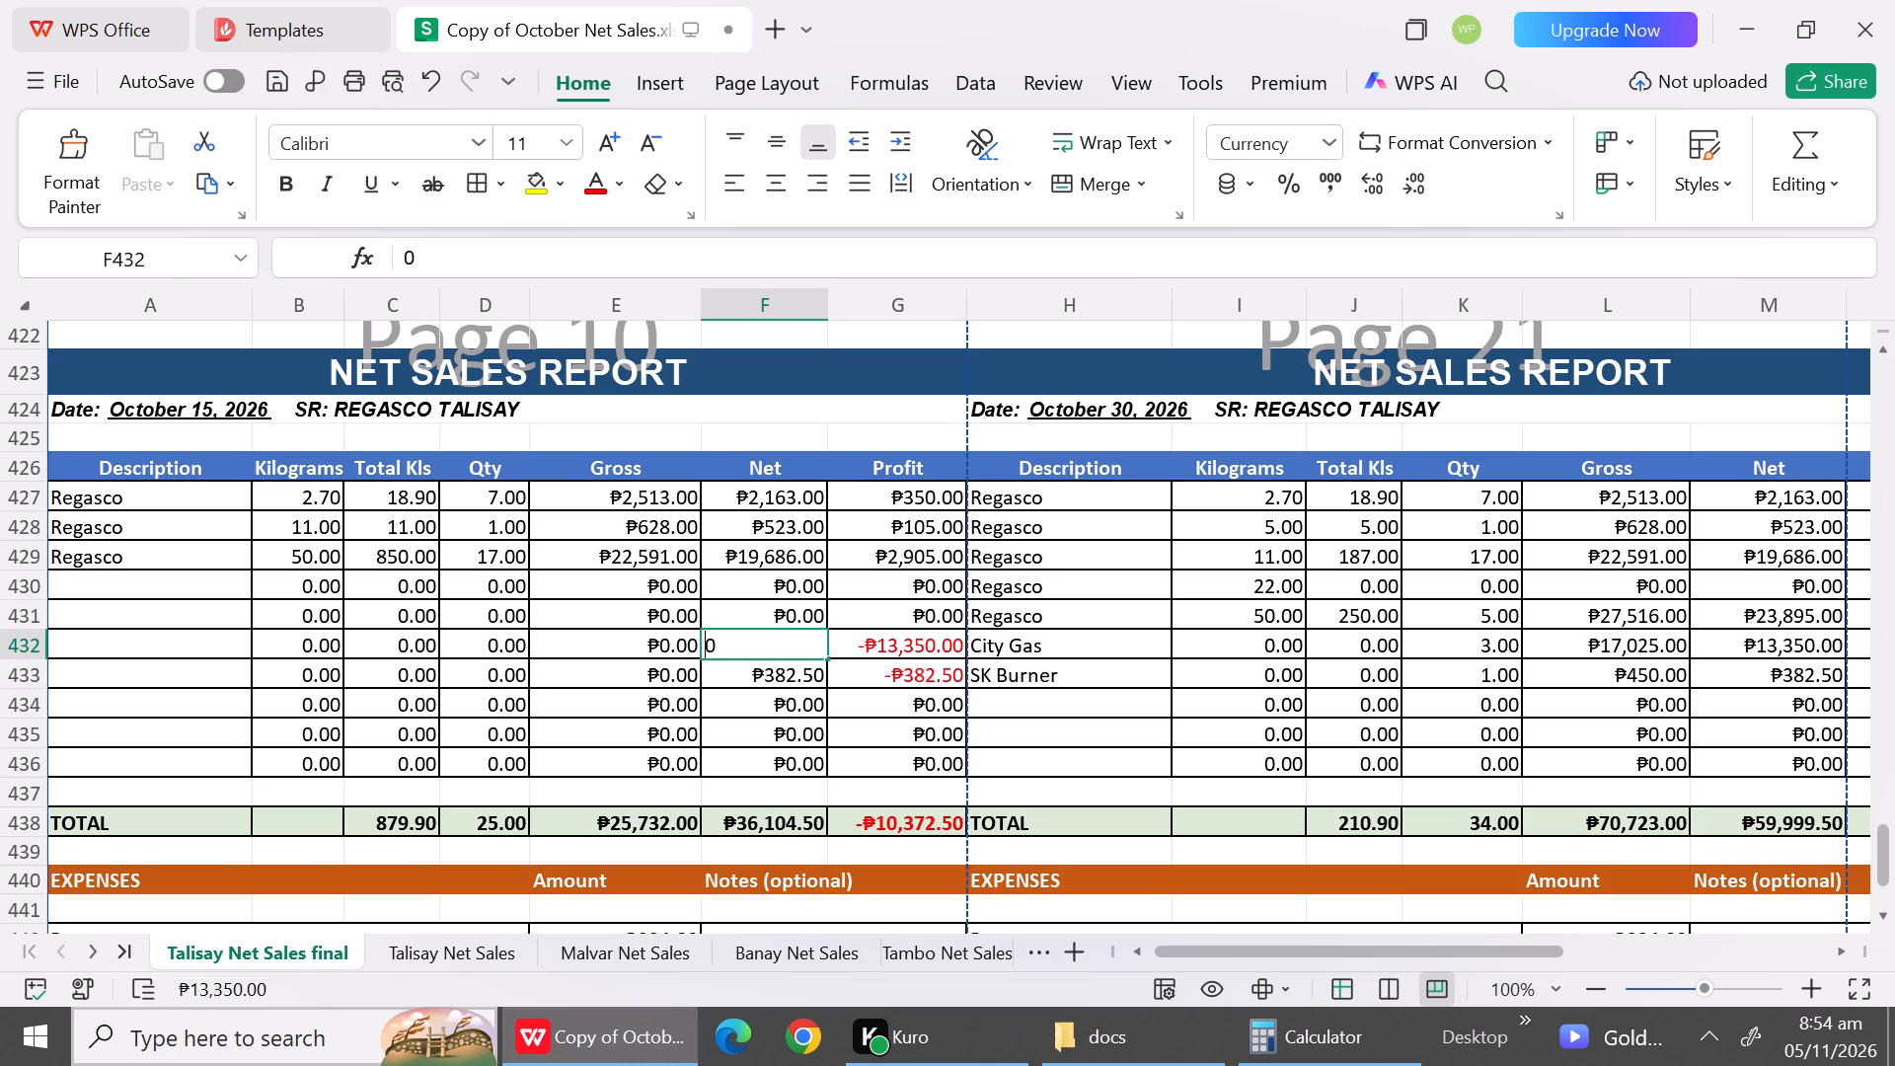
key("Down")
key("0")
key("Down")
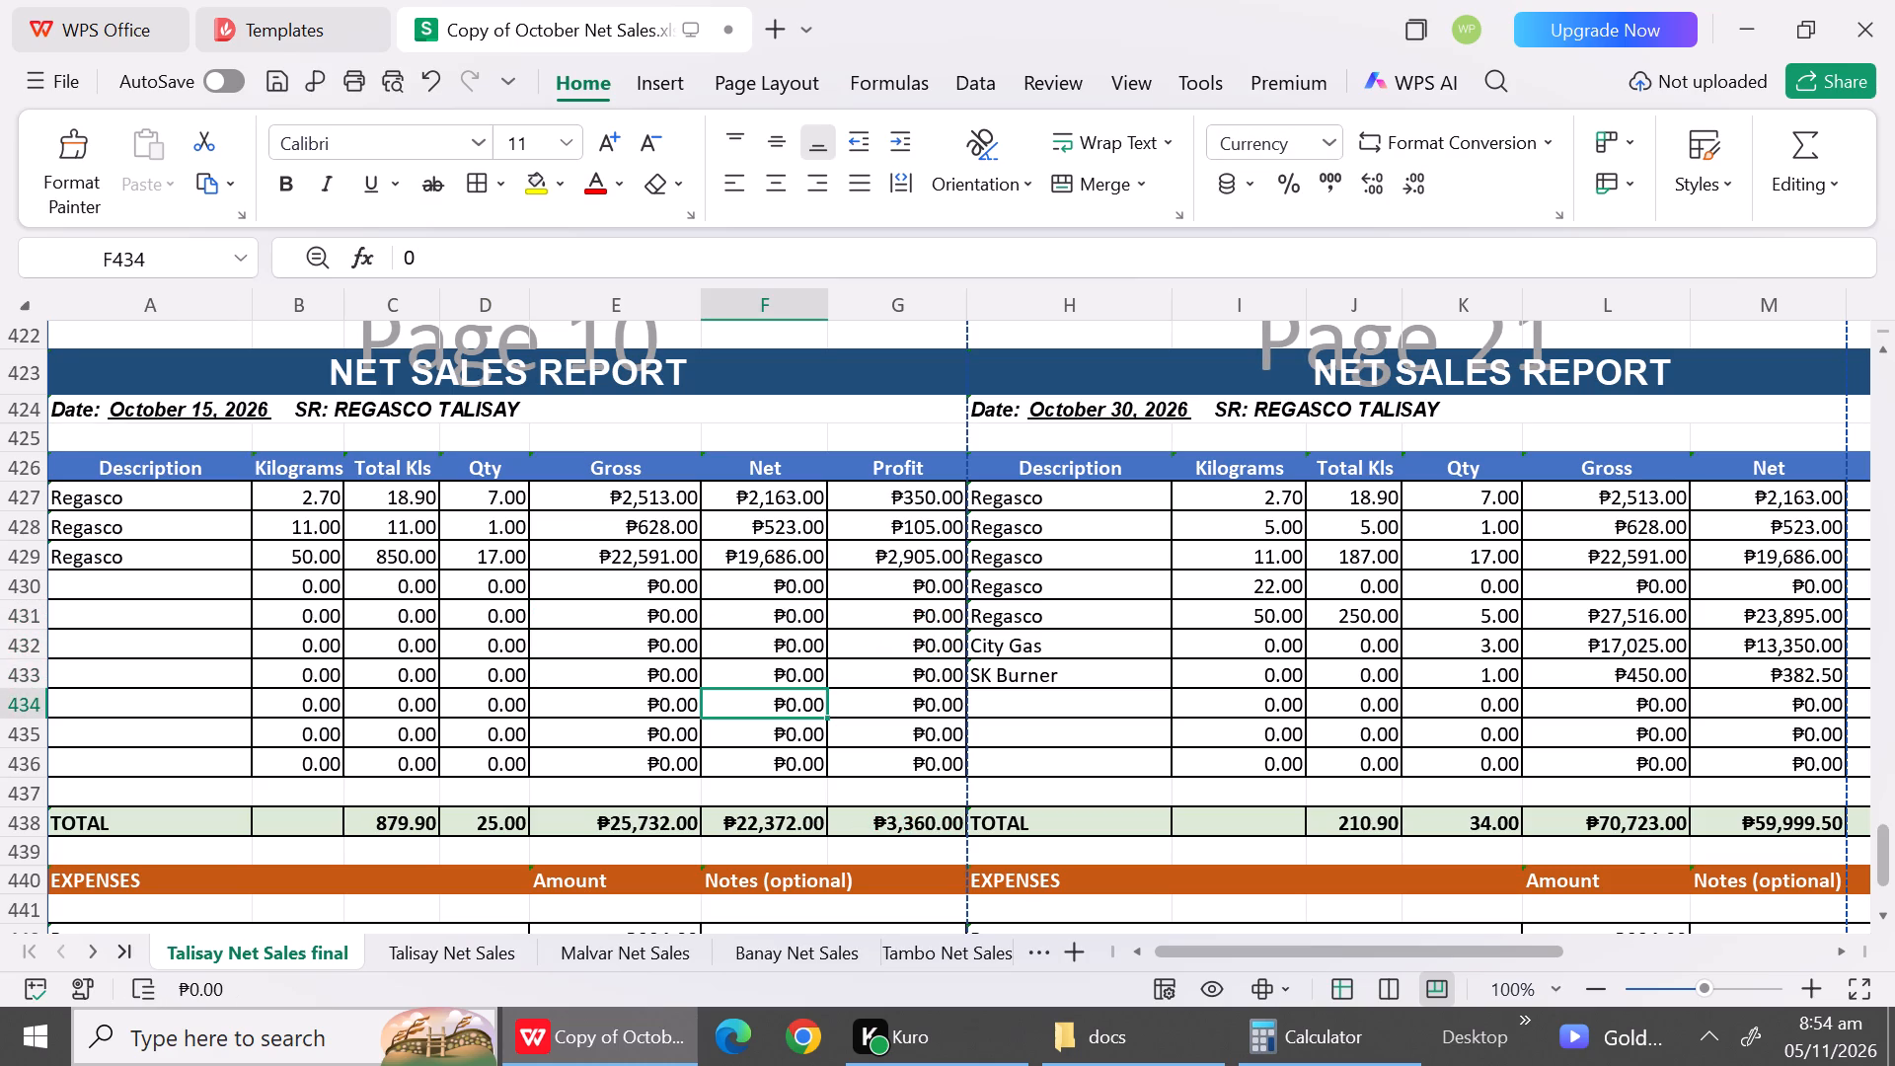
Copy the October 15 quantities, gross and net amounts from X79:Z81 of Talisay Net Sales into D427:F429 of Talisay Net Sales final.
left_click(457, 956)
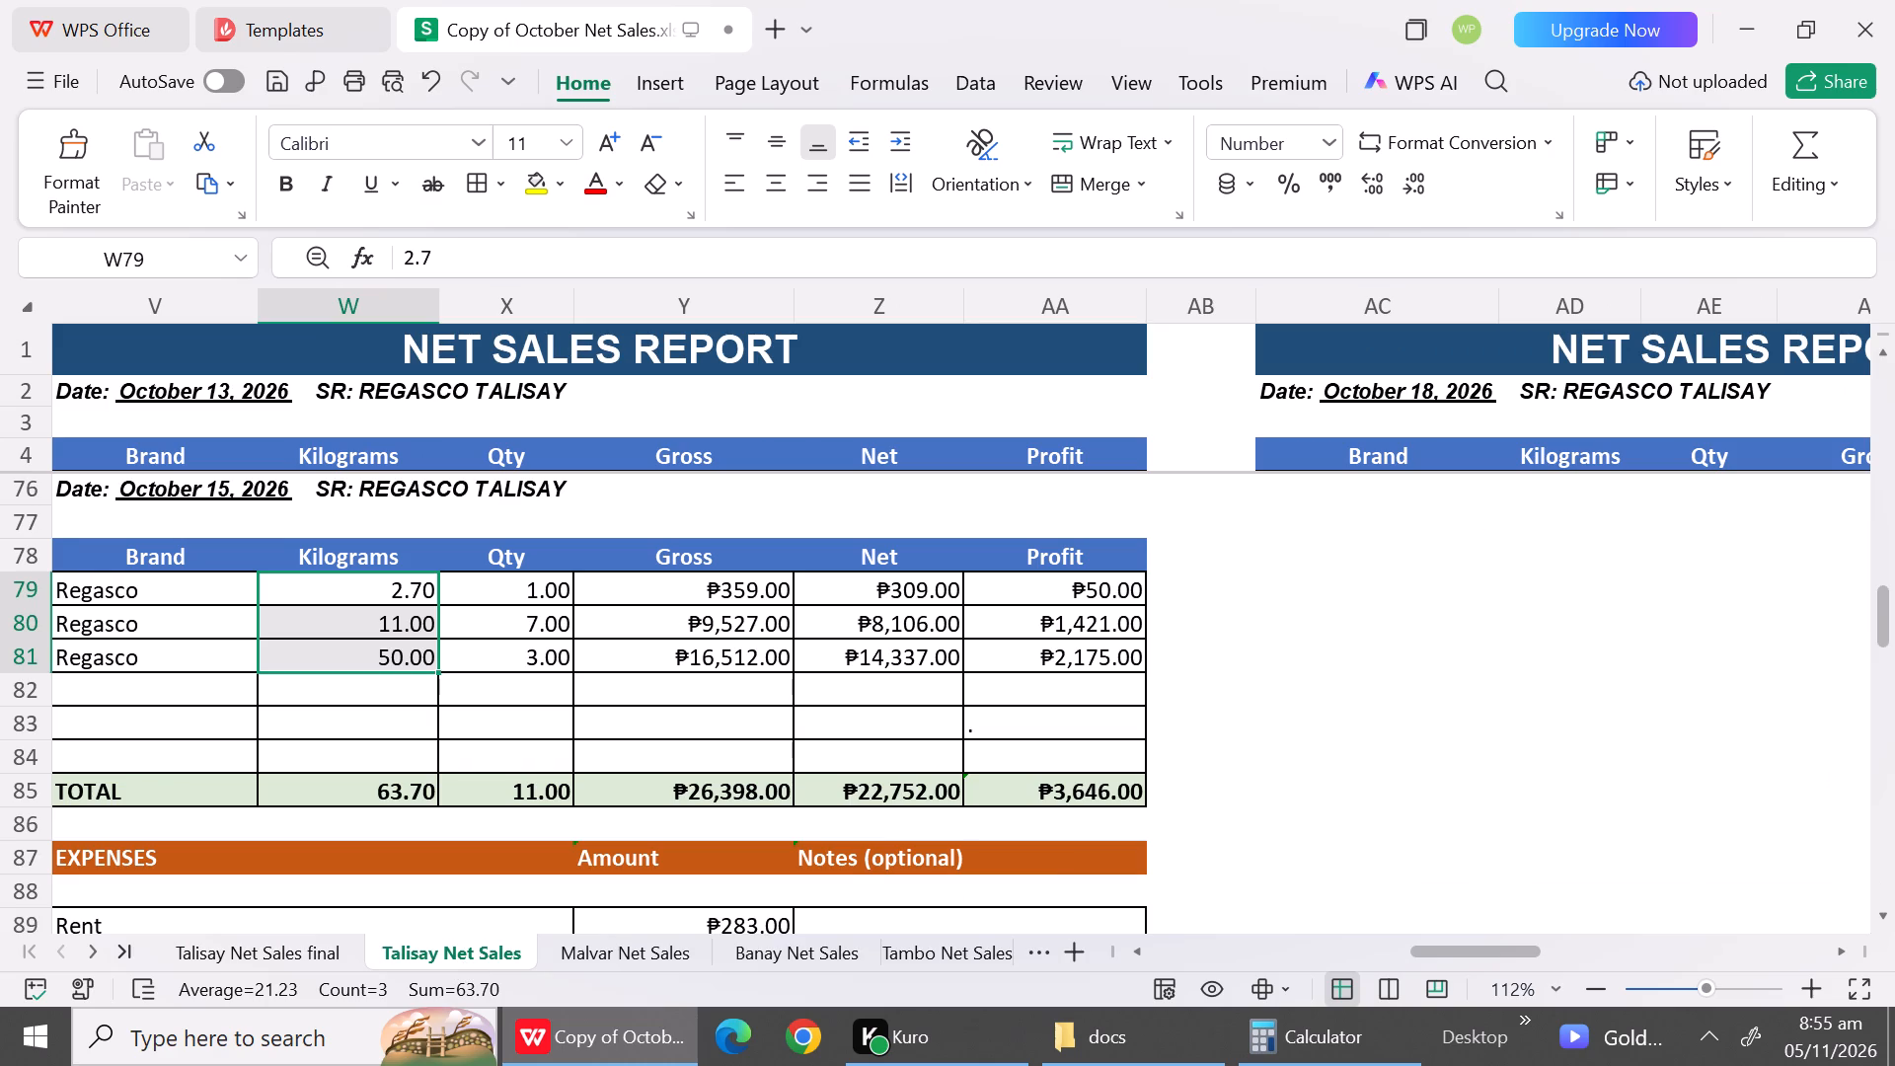
left_click_drag(543, 592, 899, 652)
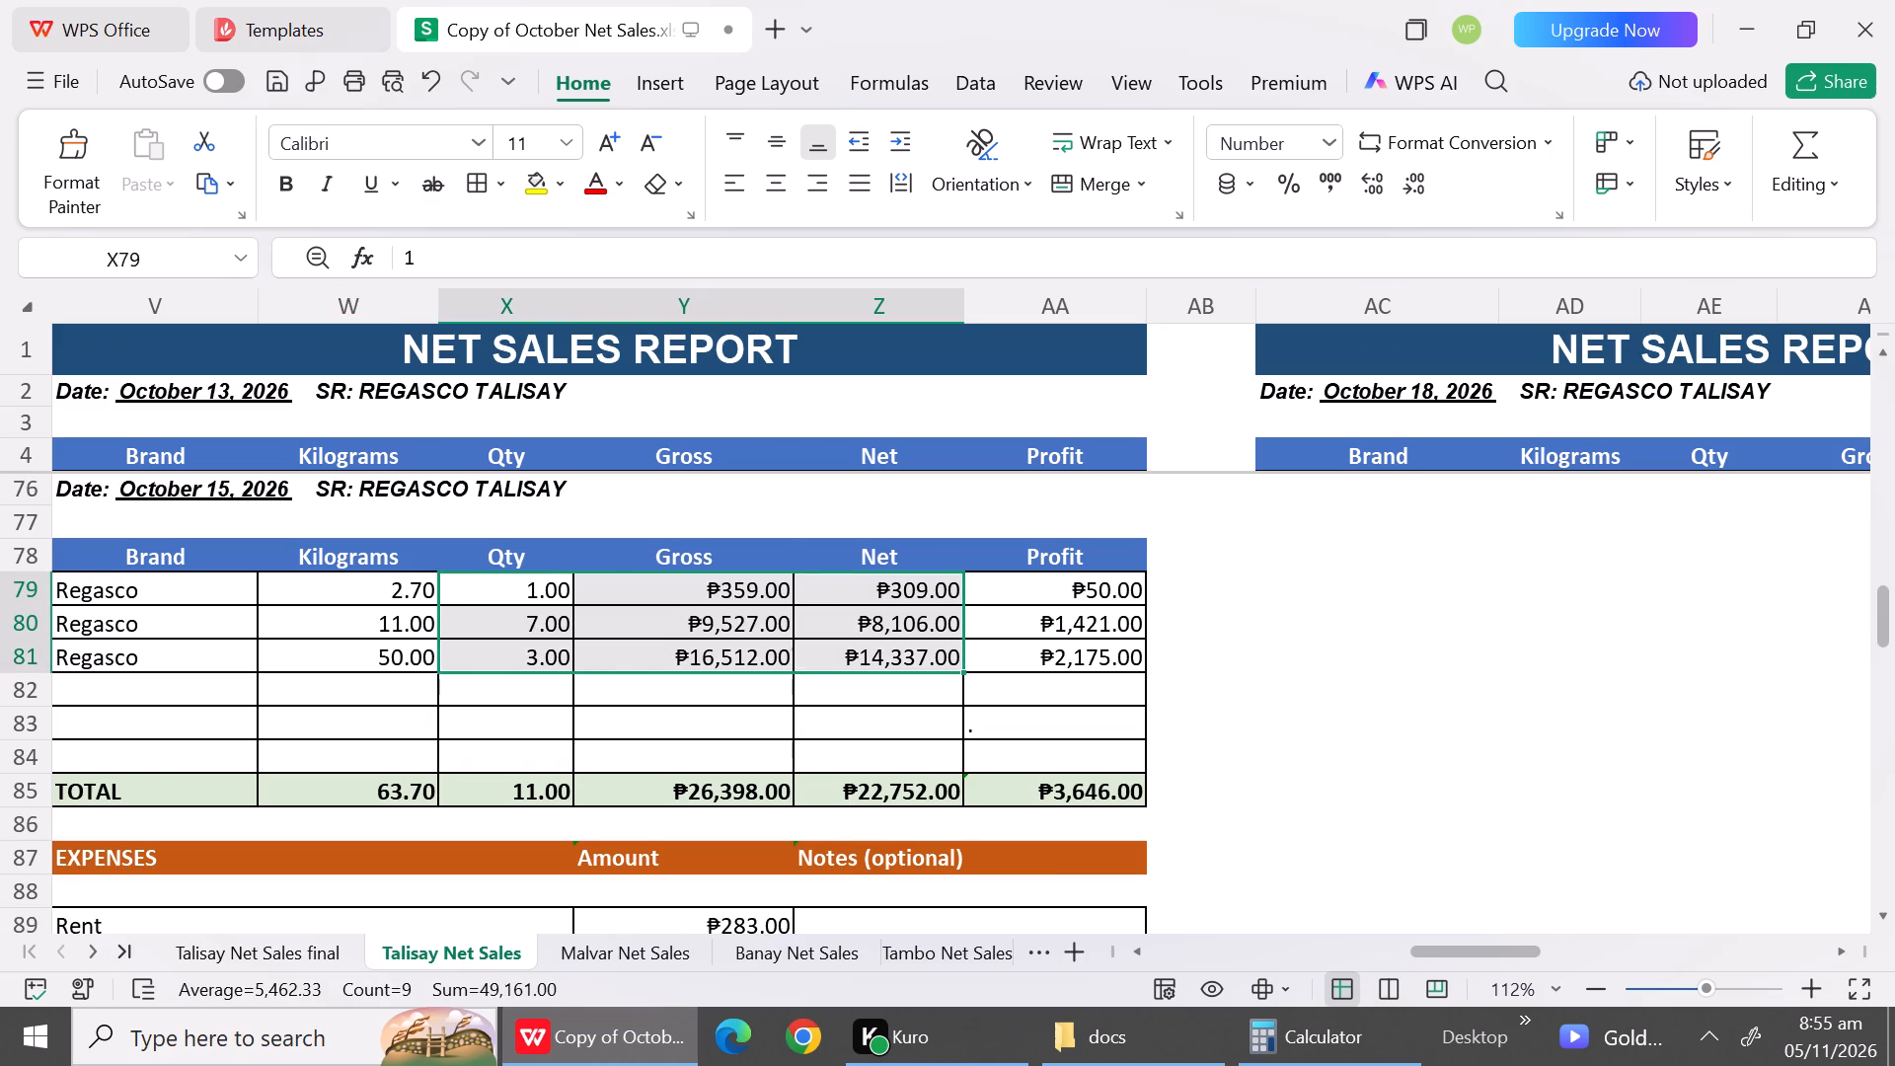
key("ctrl+c")
left_click(308, 950)
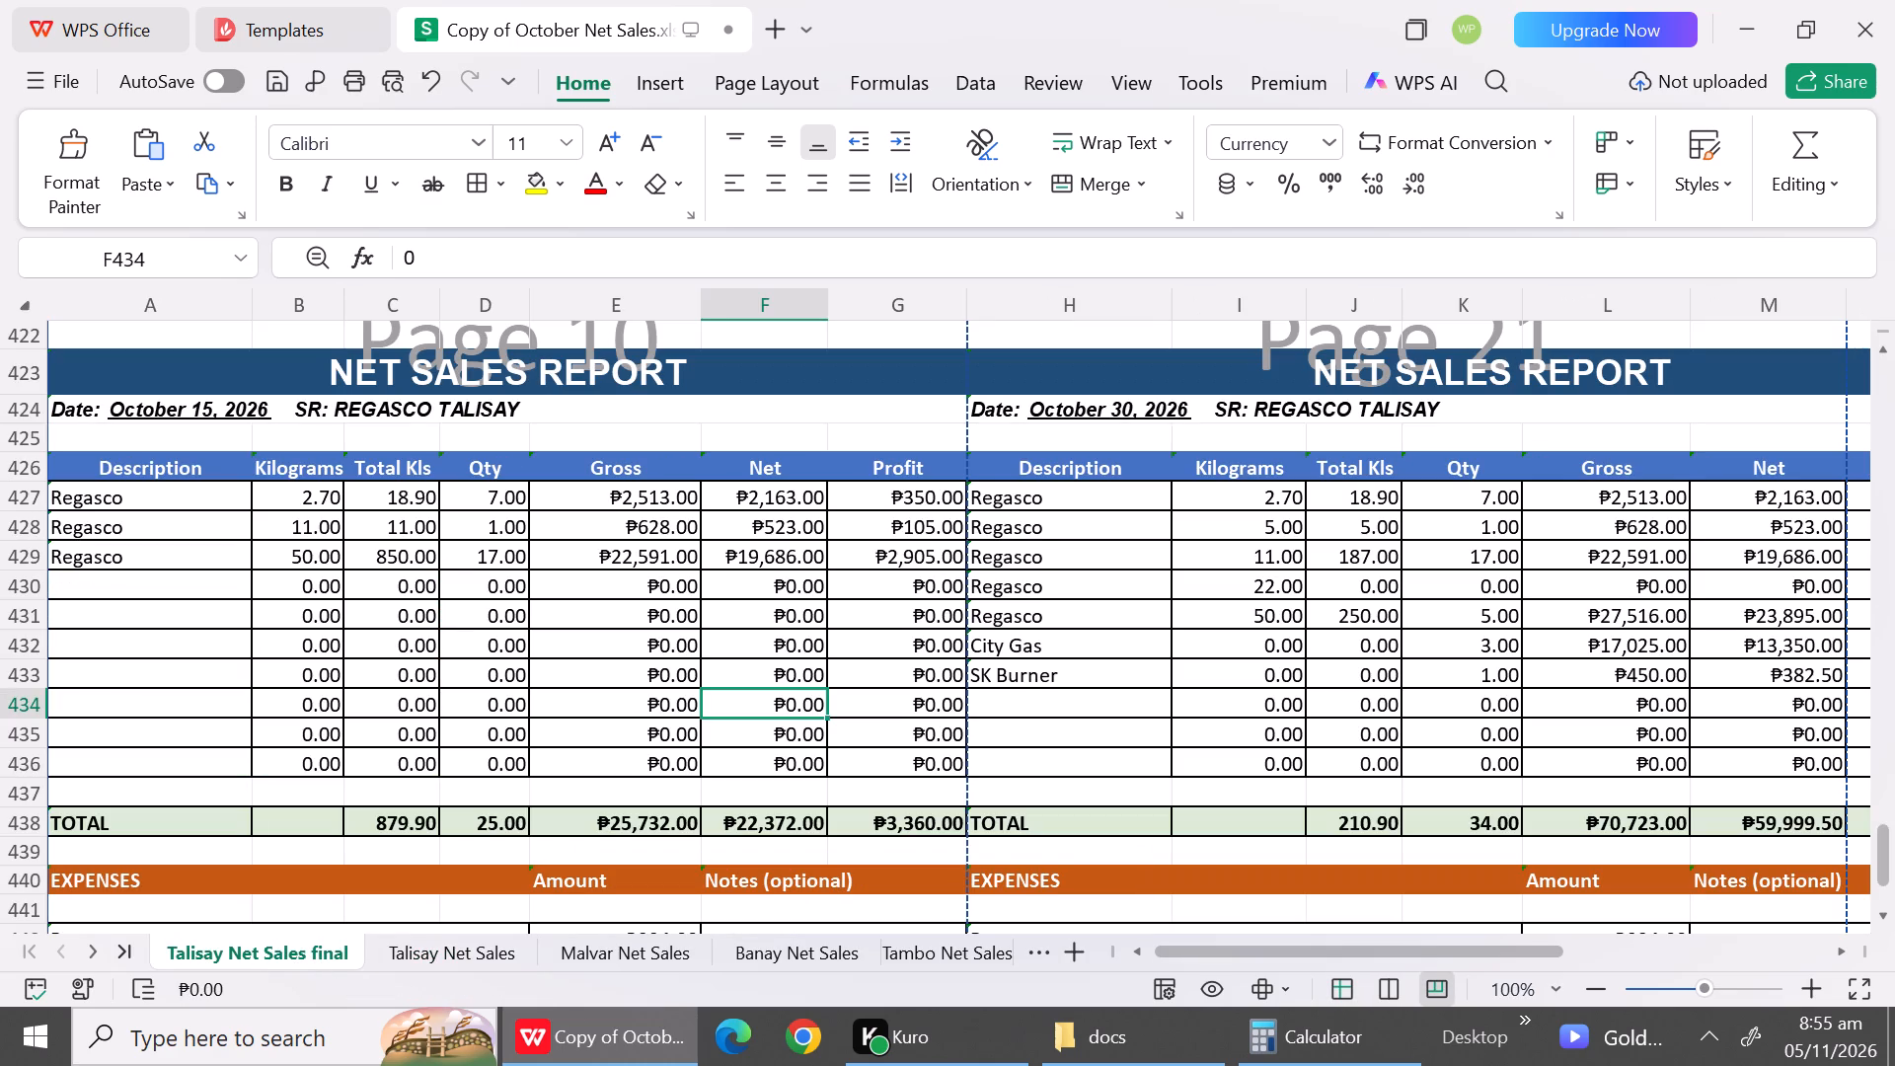
left_click(497, 499)
key("ctrl+v")
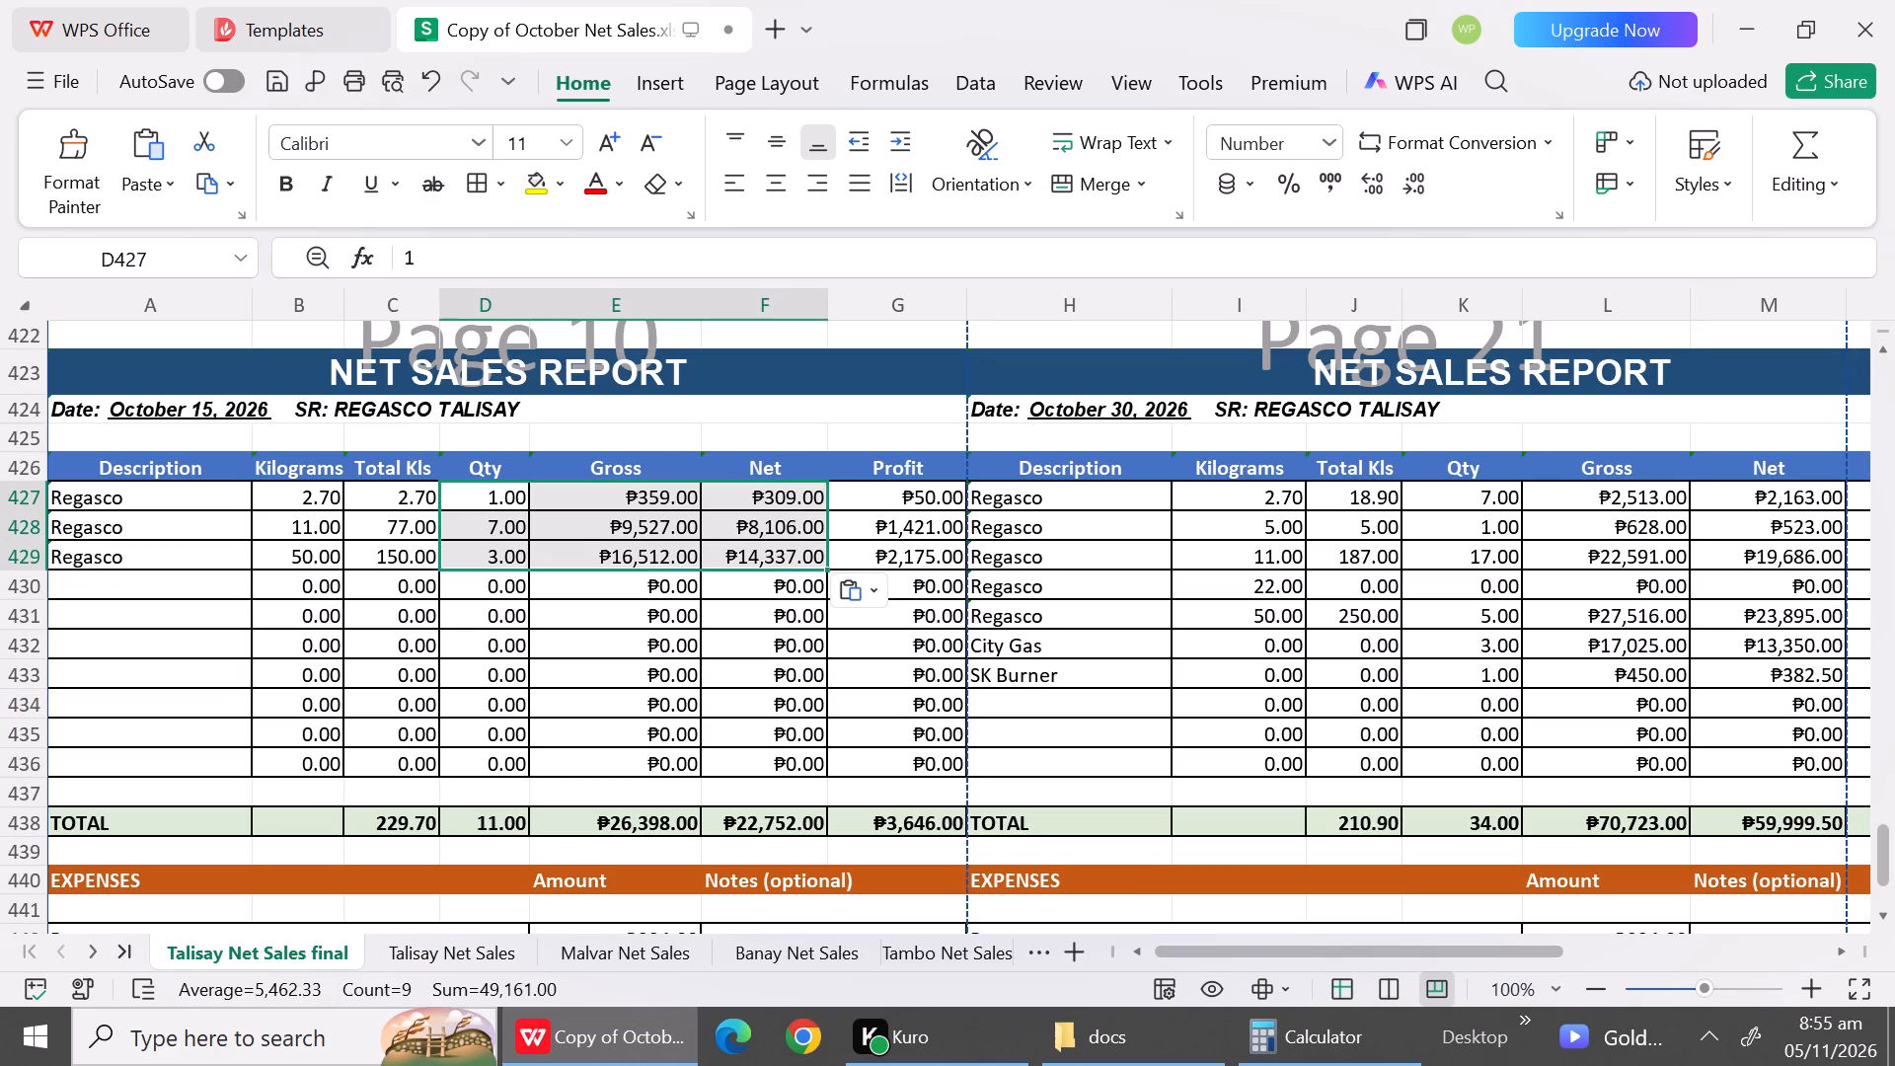
left_click(568, 719)
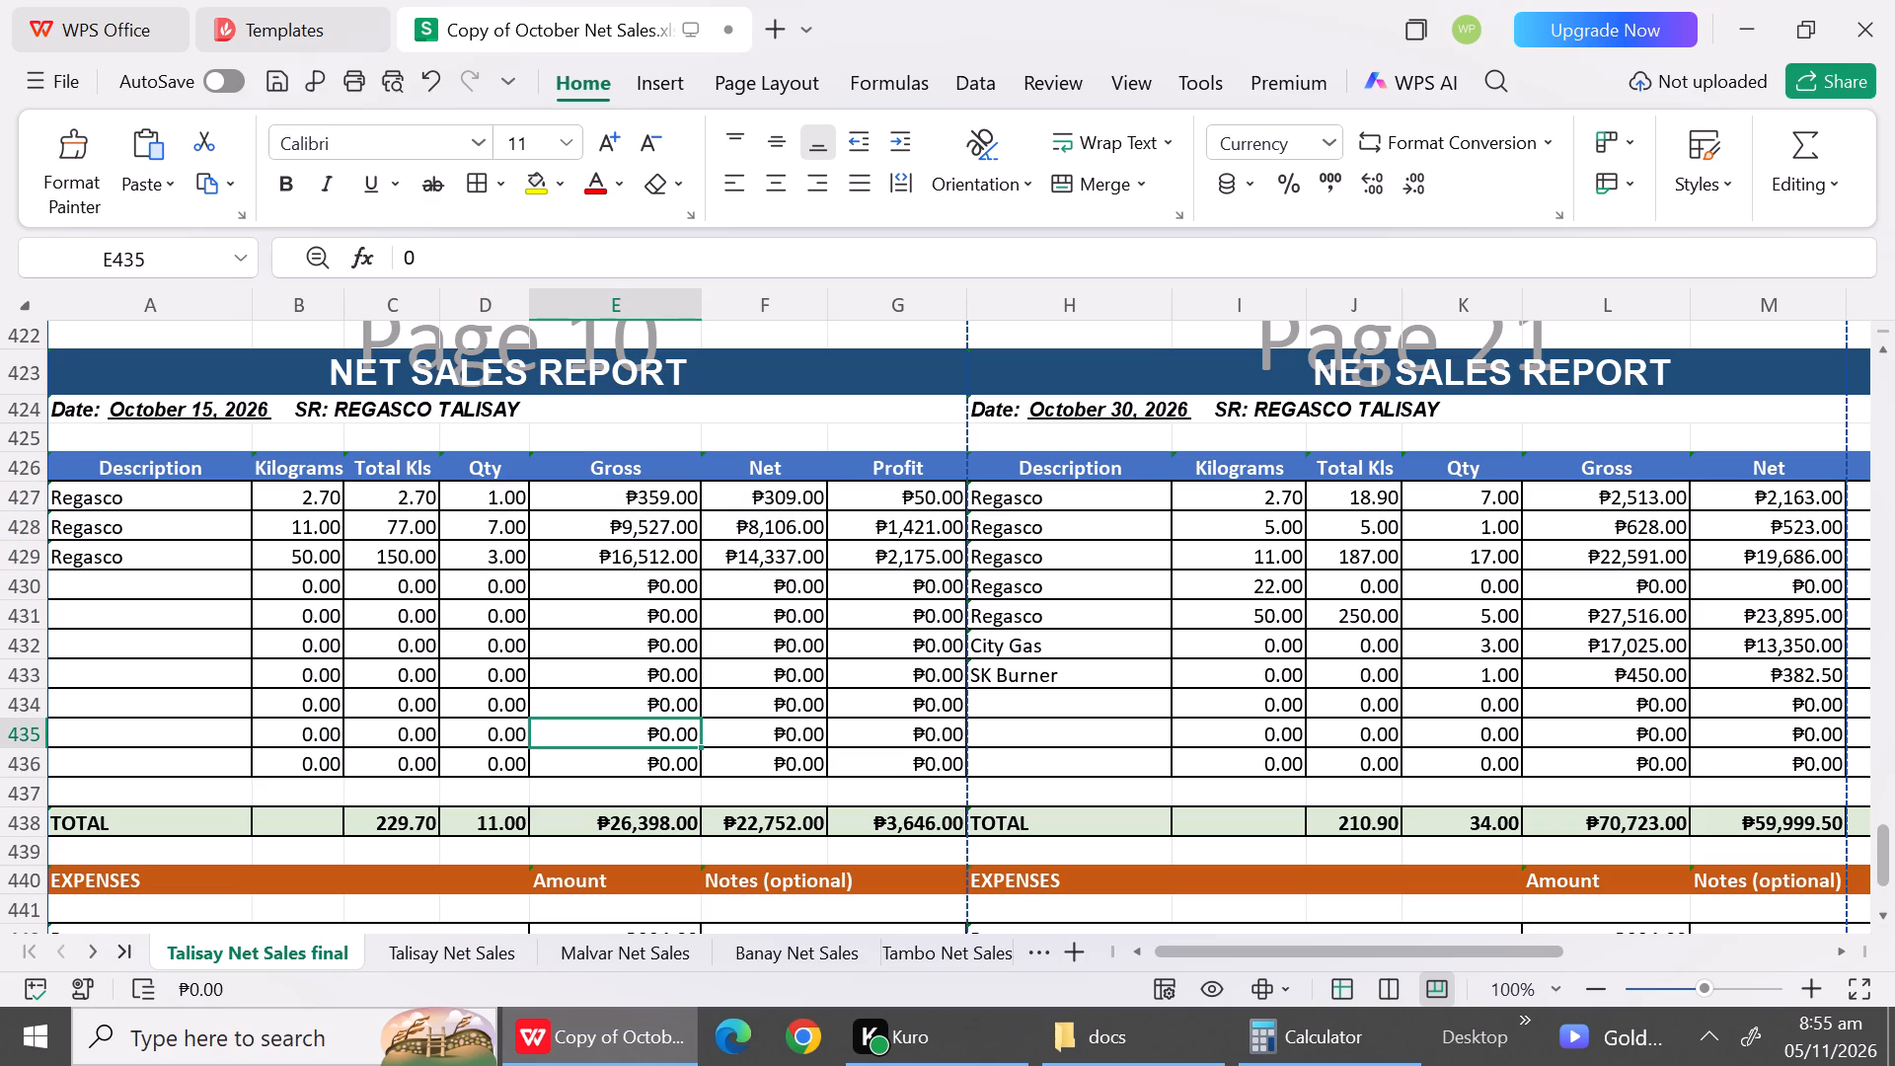
Following the Talisay Net Sales sheet, enter October 15 expense descriptions Rona, Jansen, Transportation and Fuel in A444:A447 of Talisay Net Sales final and clear A448.
left_click(441, 958)
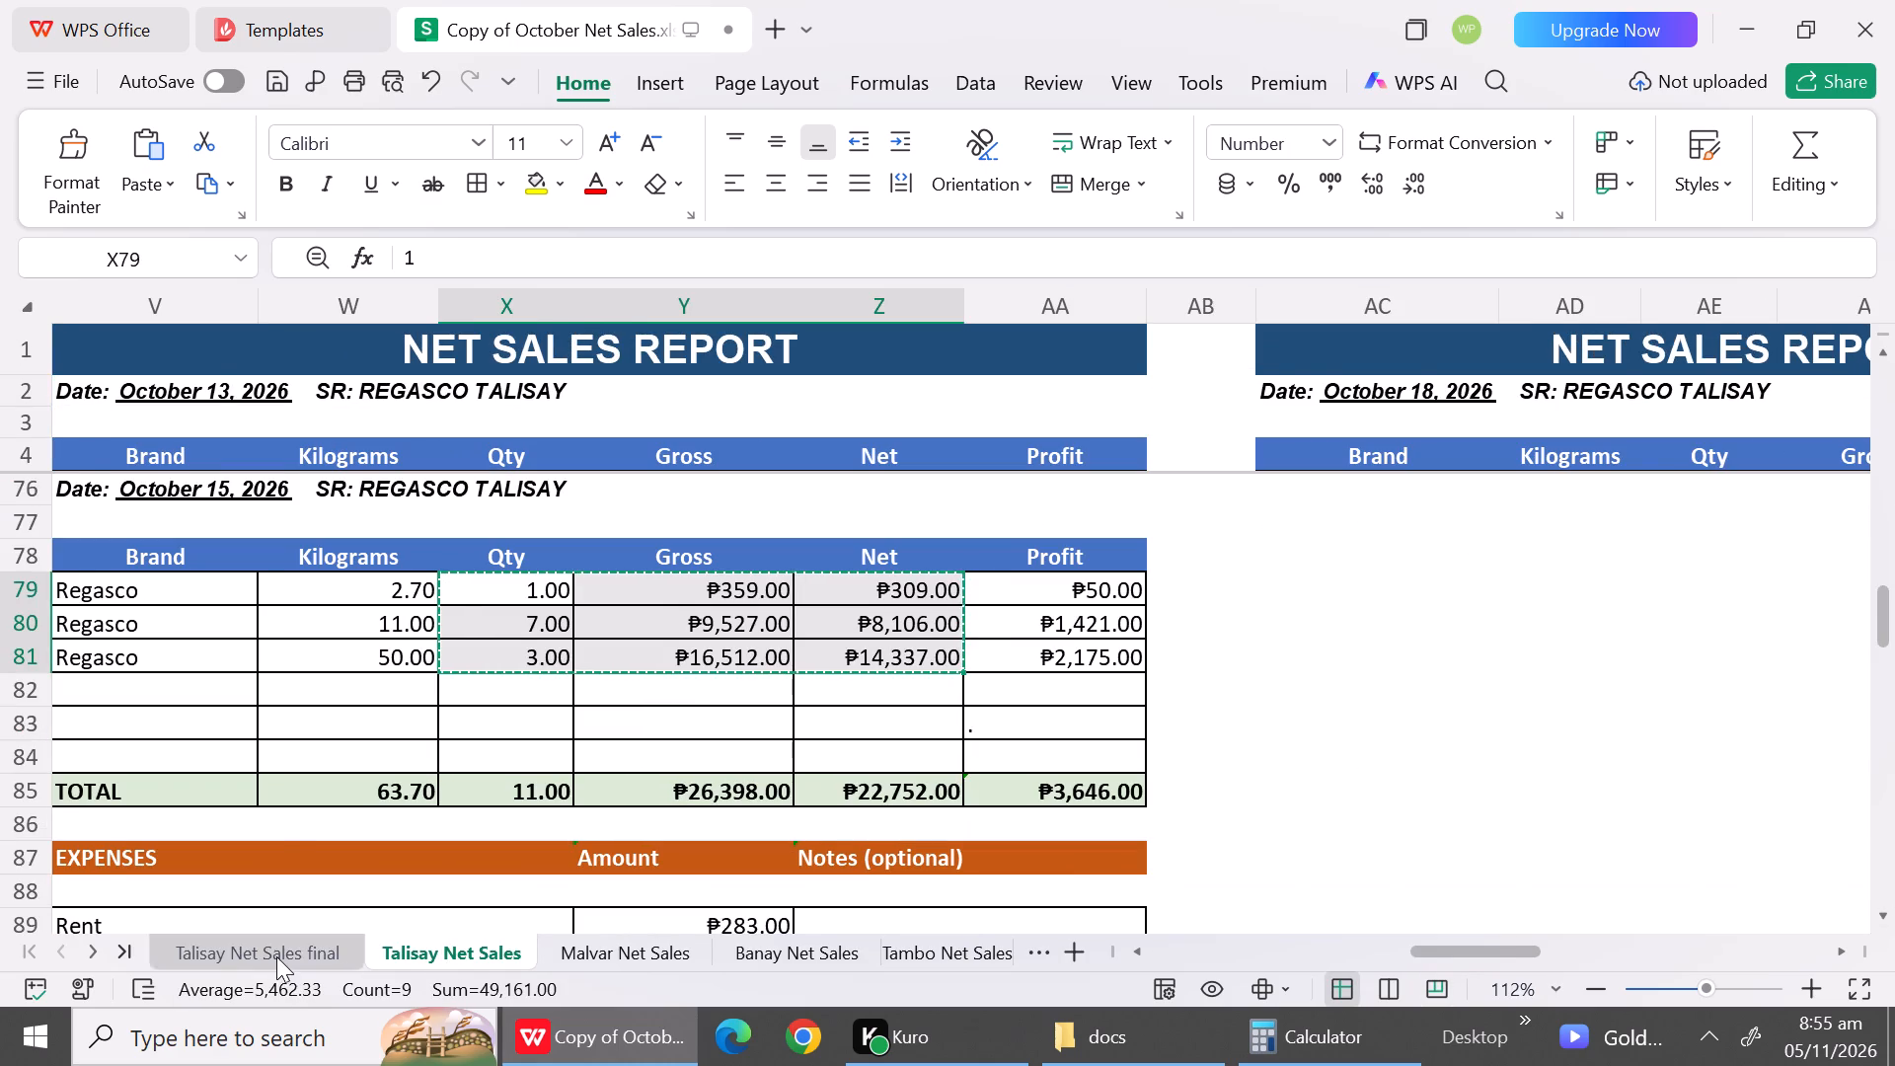
left_click(276, 955)
triple_click(1891, 916)
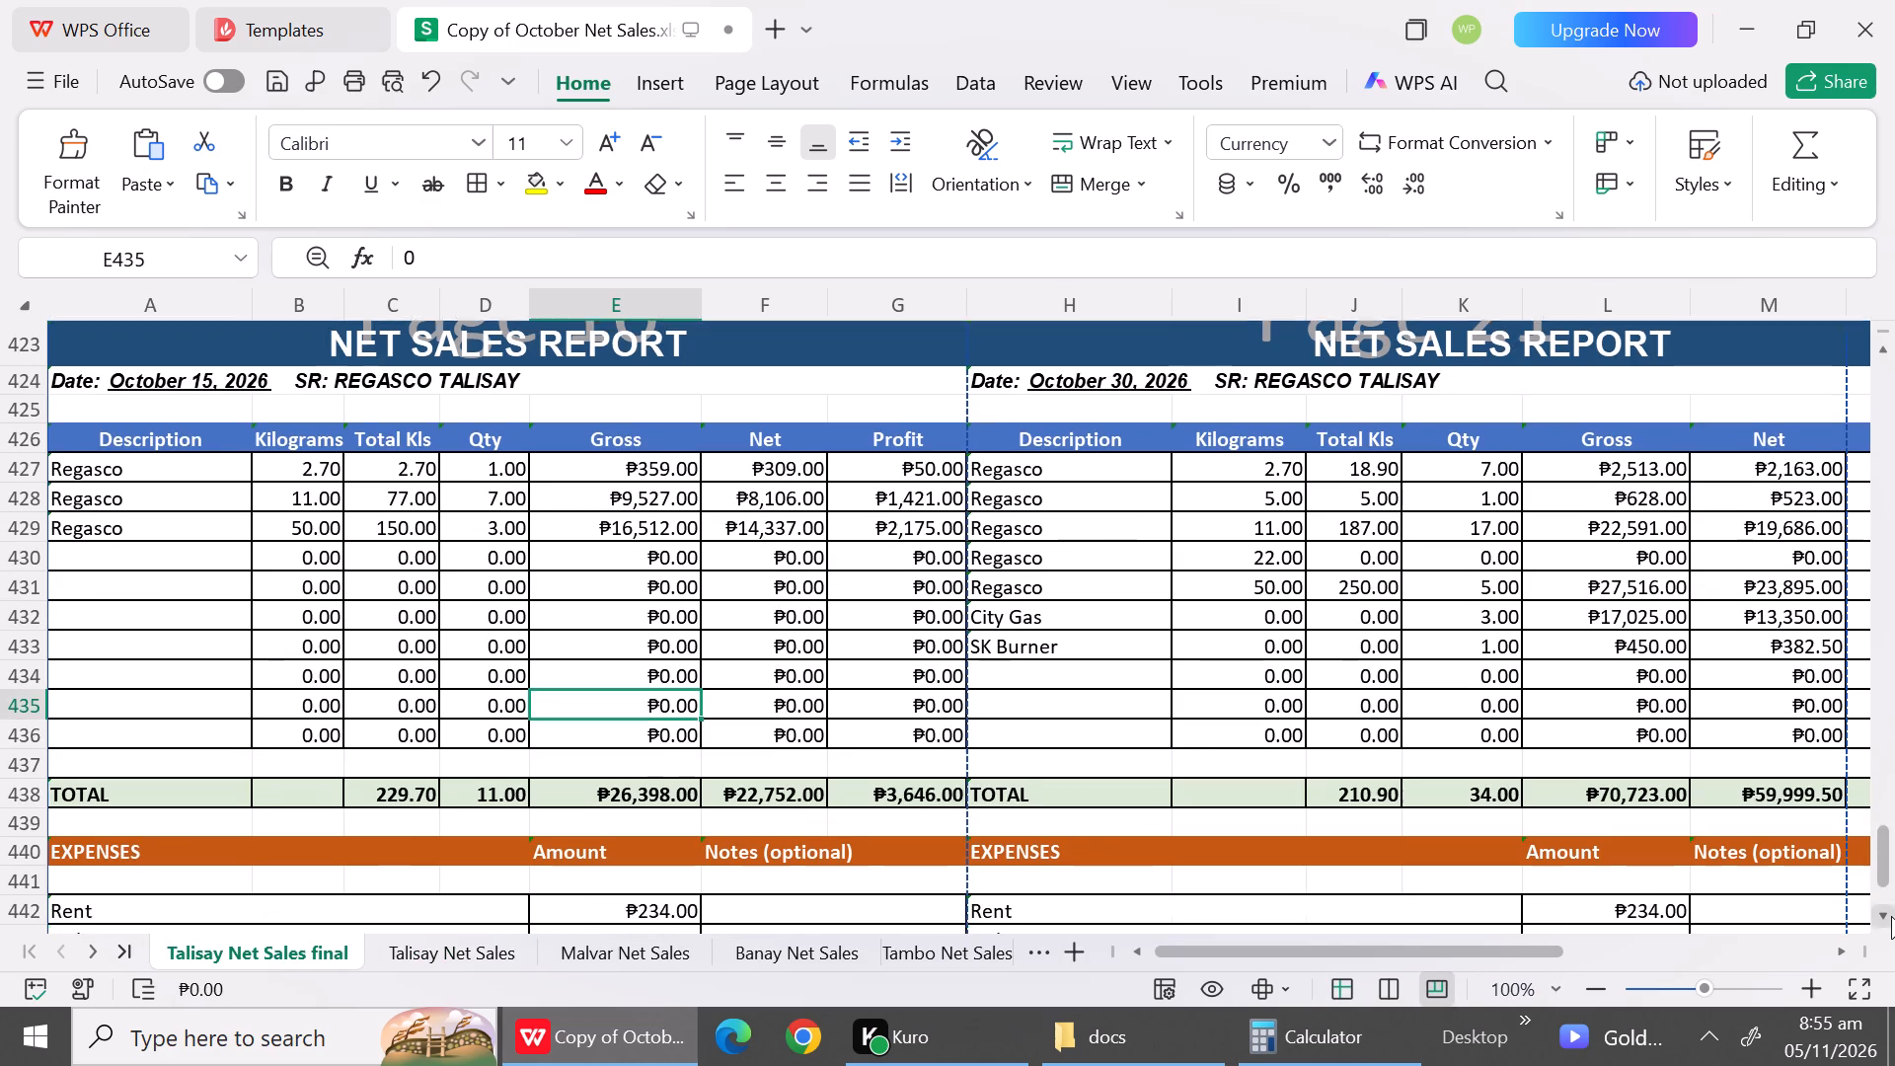
triple_click(1891, 916)
left_click(1891, 916)
double_click(1891, 916)
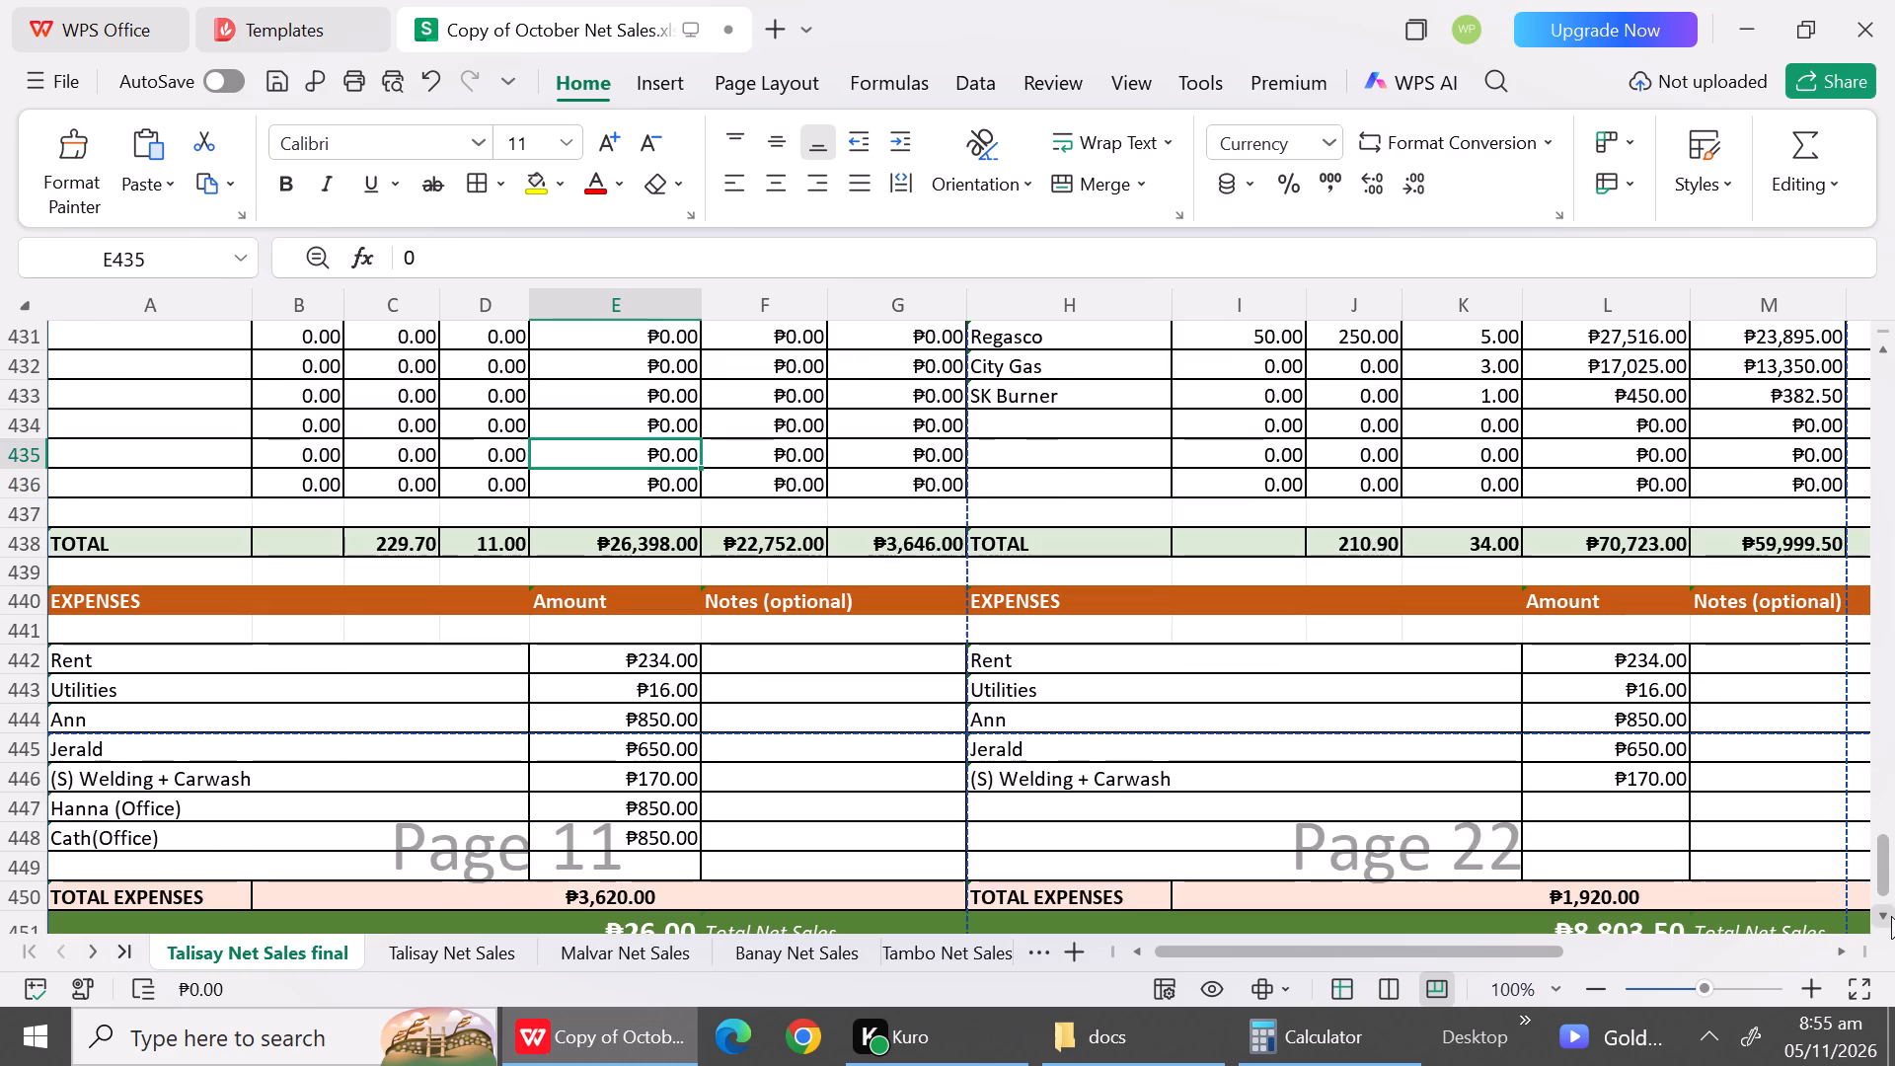
left_click(1891, 916)
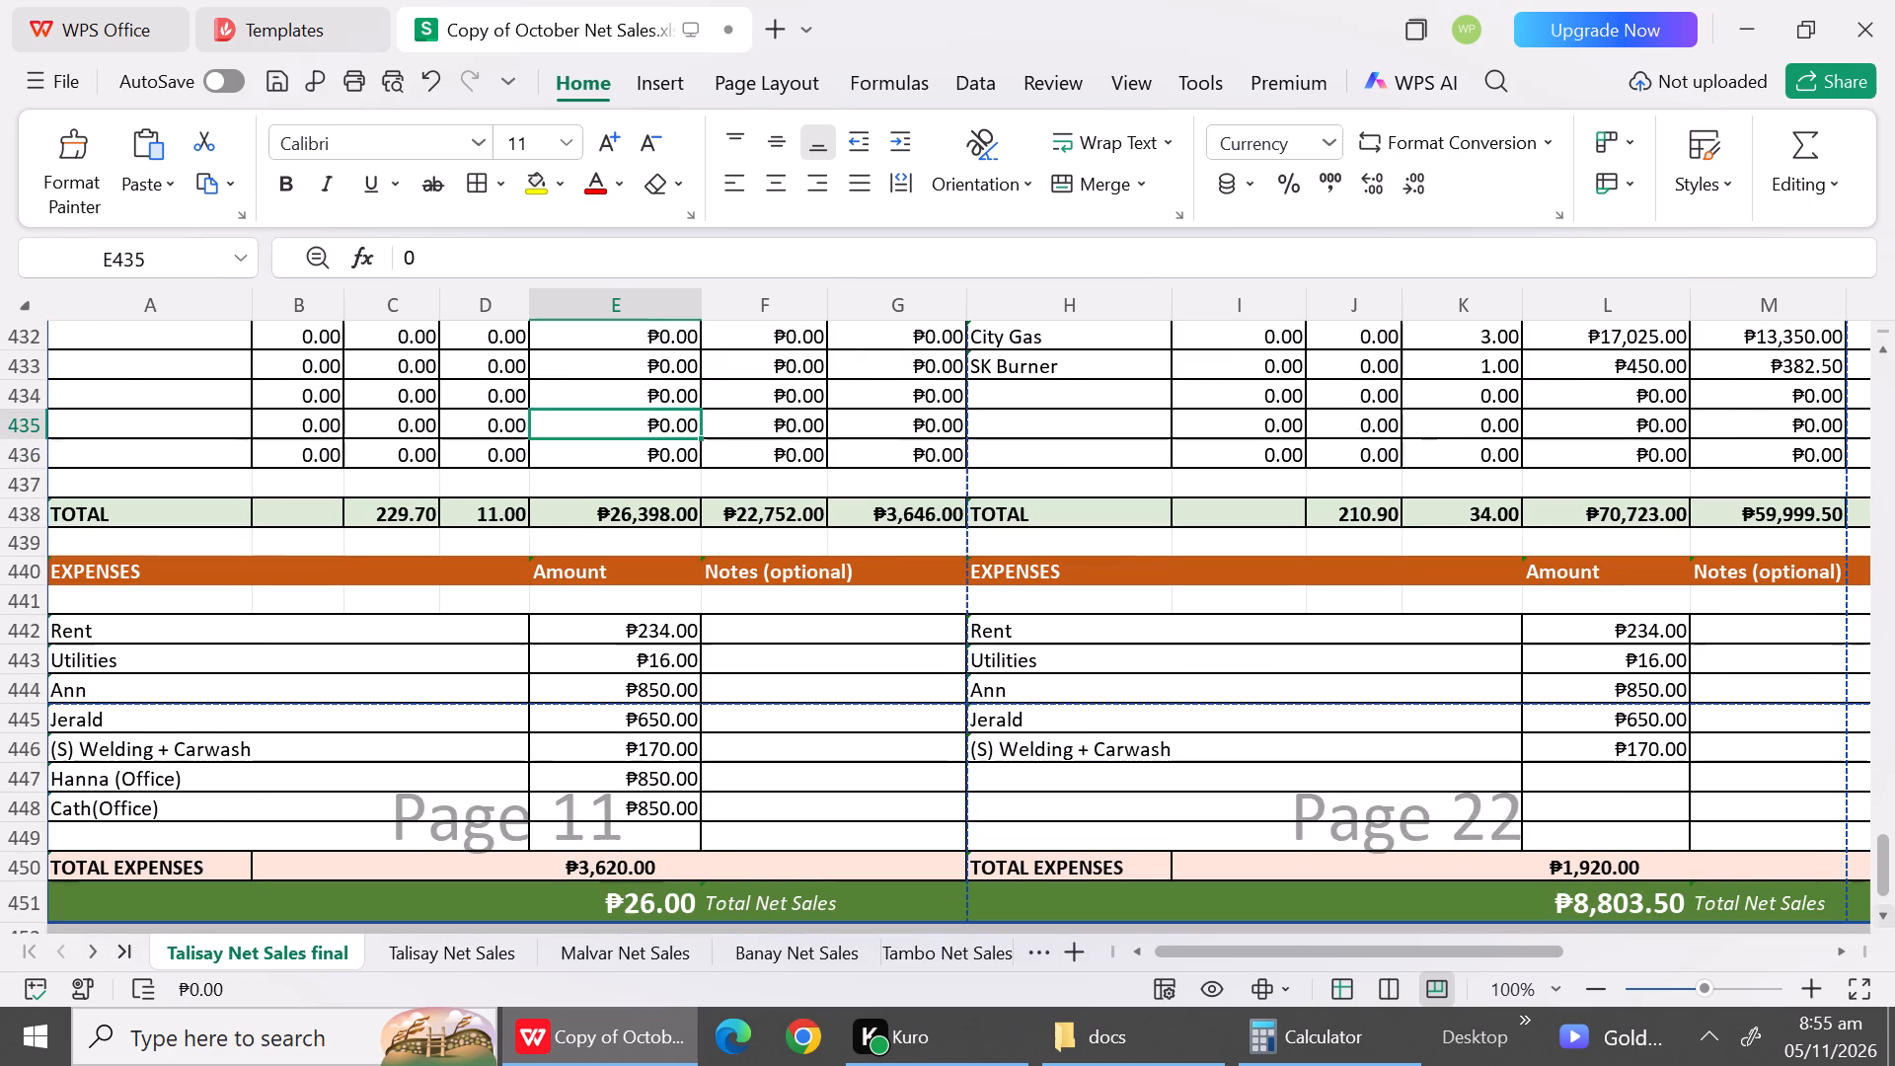
left_click(415, 950)
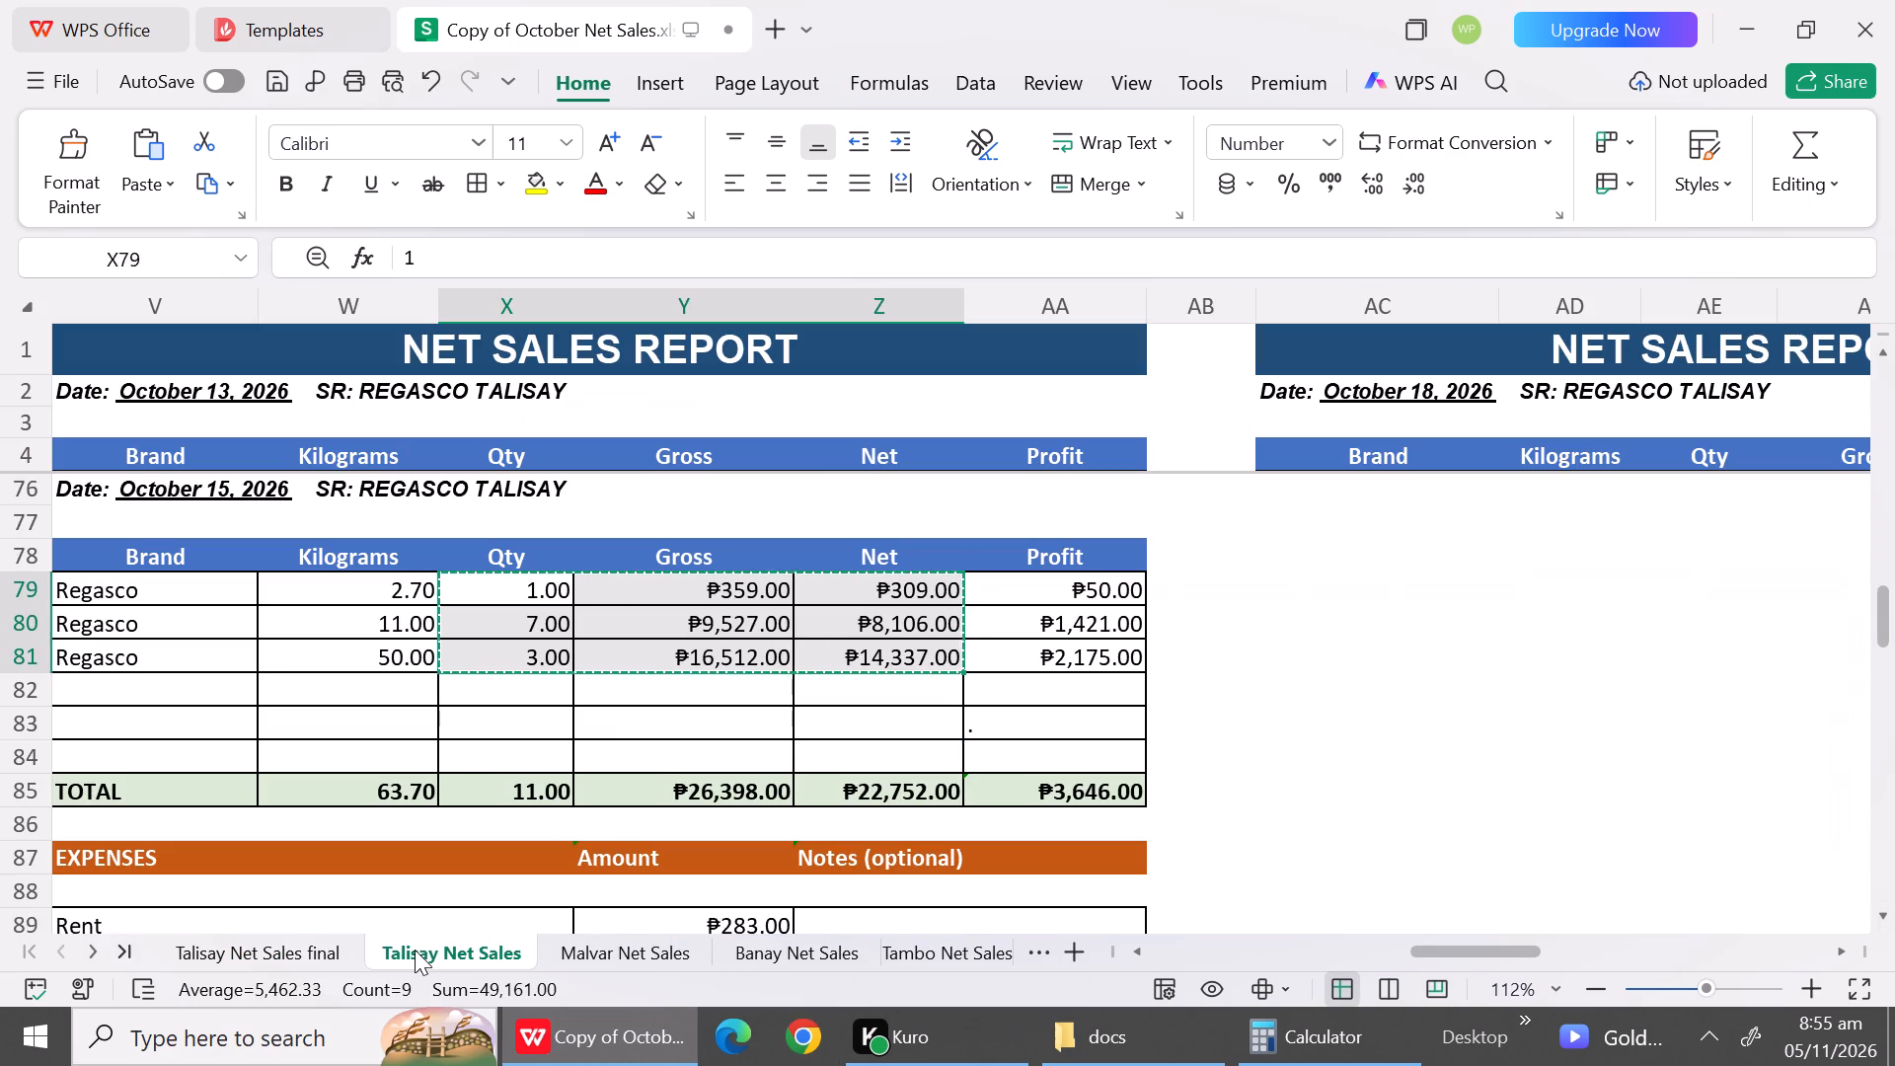
triple_click(1879, 907)
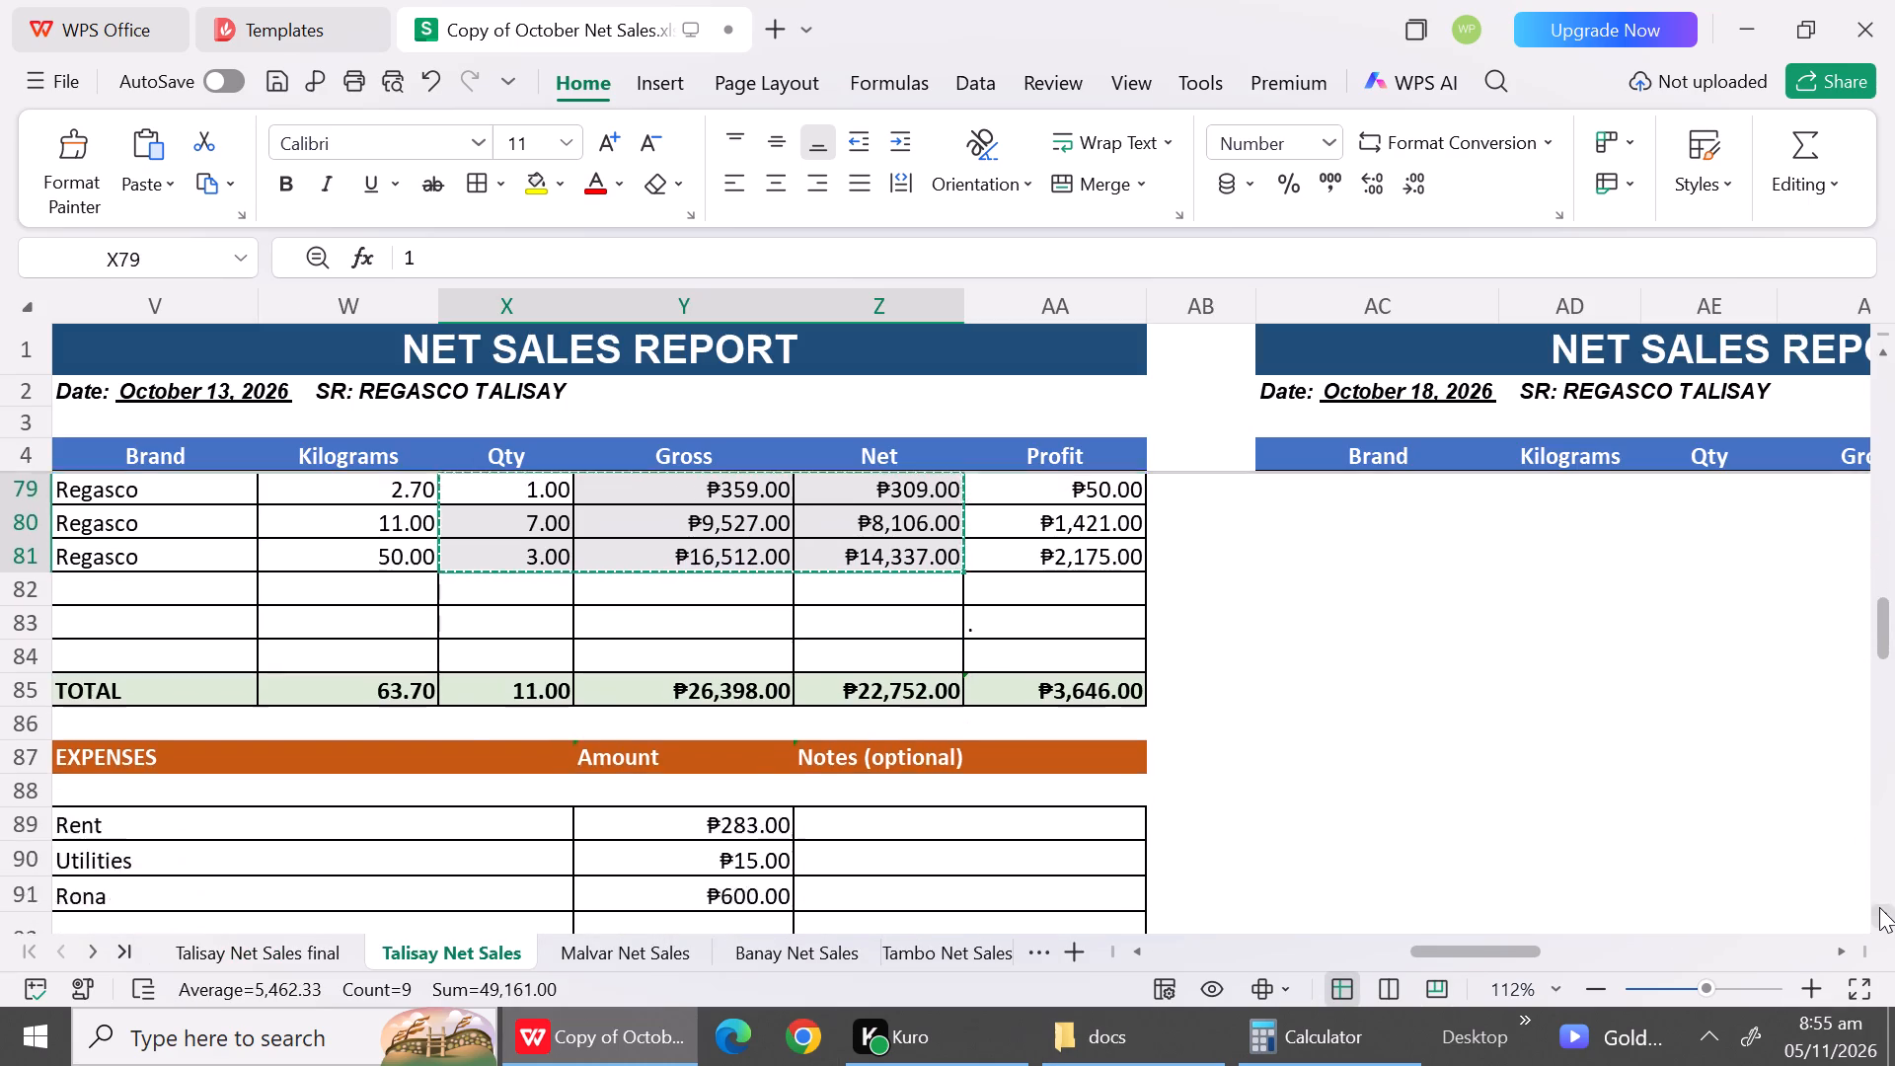
triple_click(1879, 907)
triple_click(1879, 907)
double_click(1879, 907)
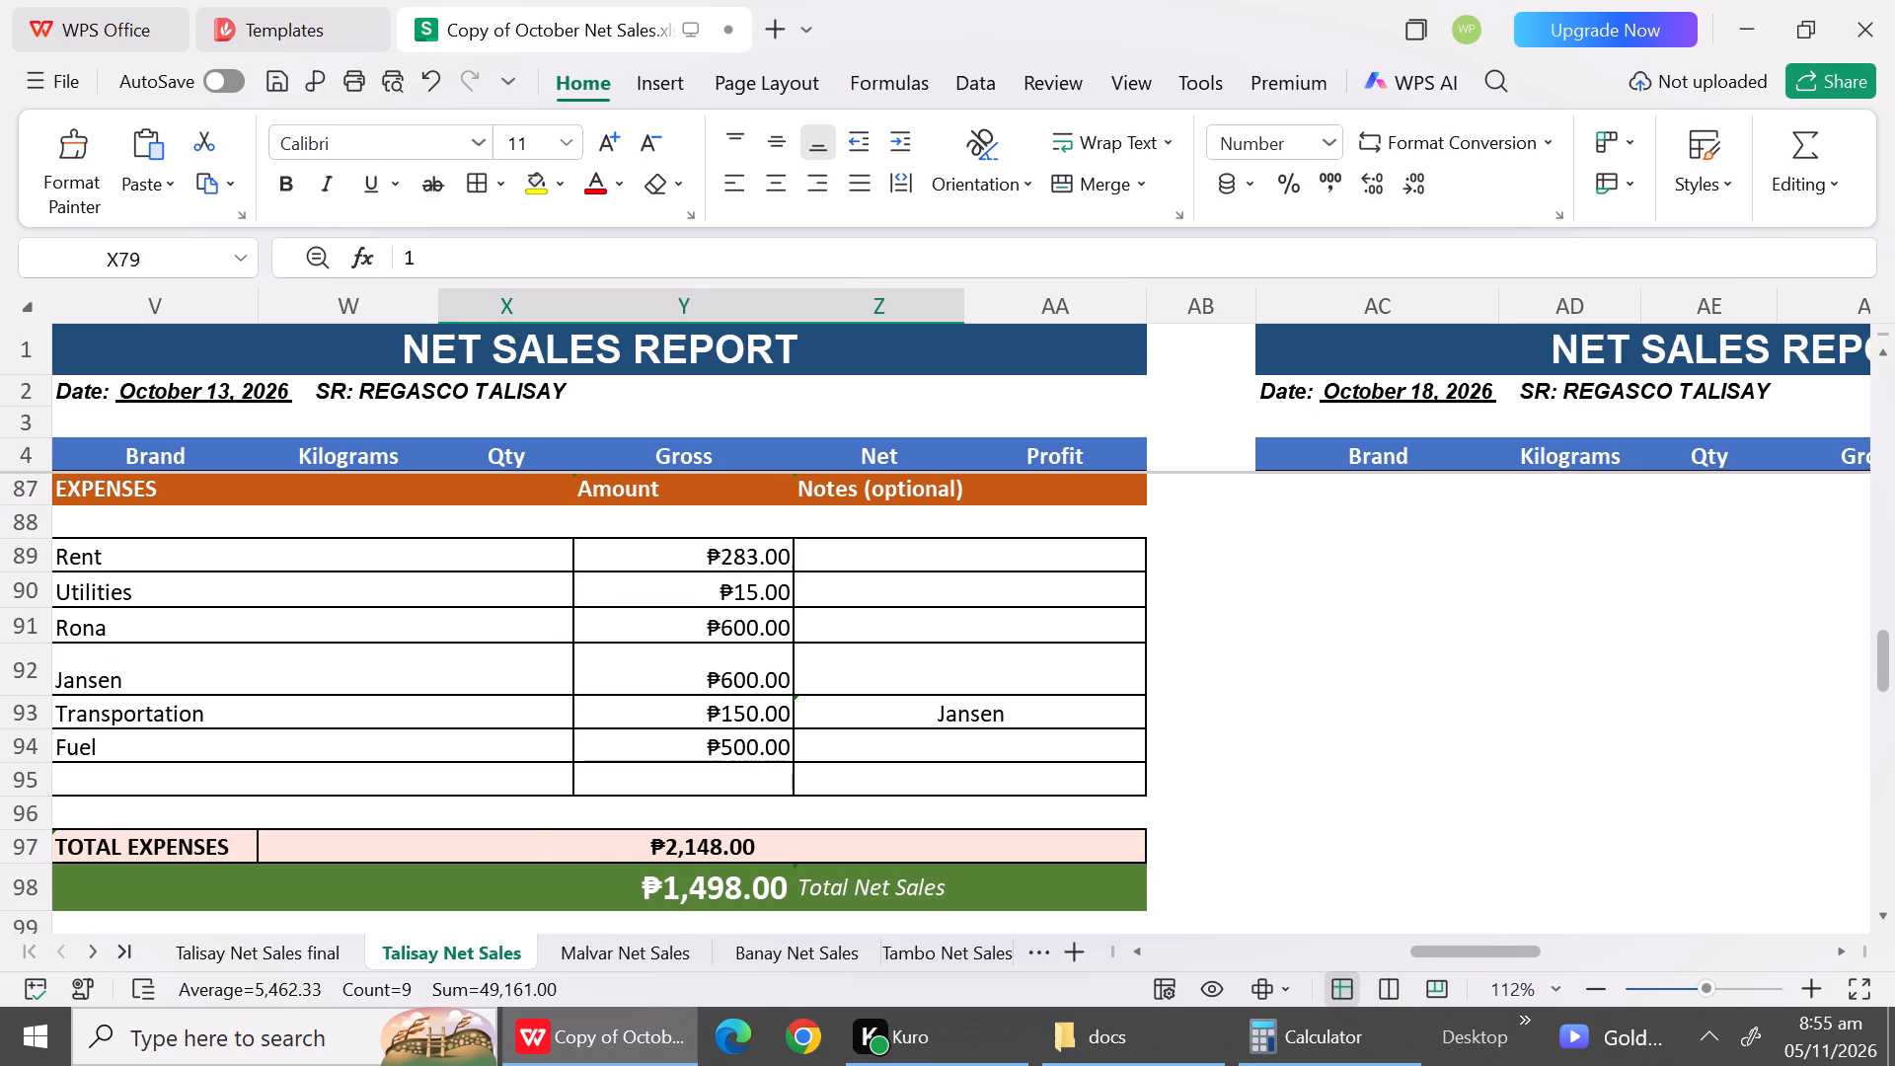
left_click(228, 960)
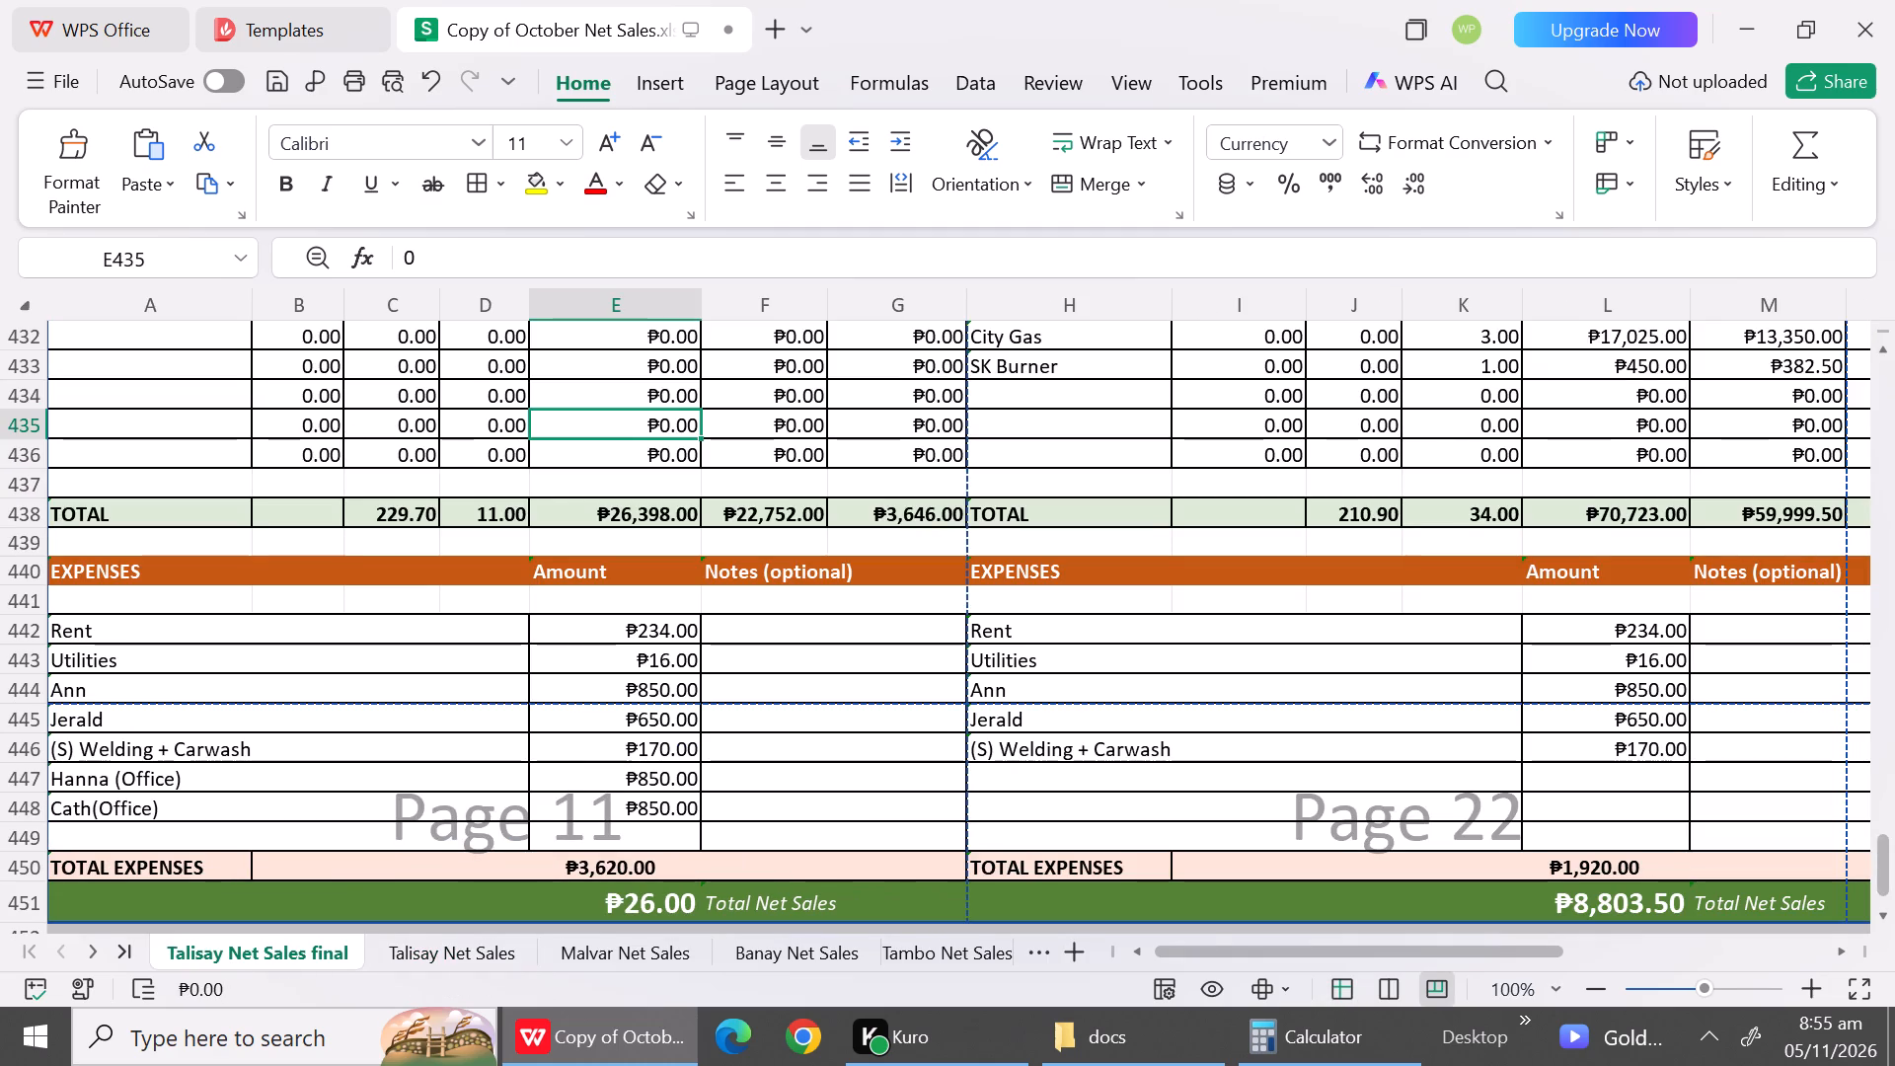
left_click(163, 694)
key("shift+r")
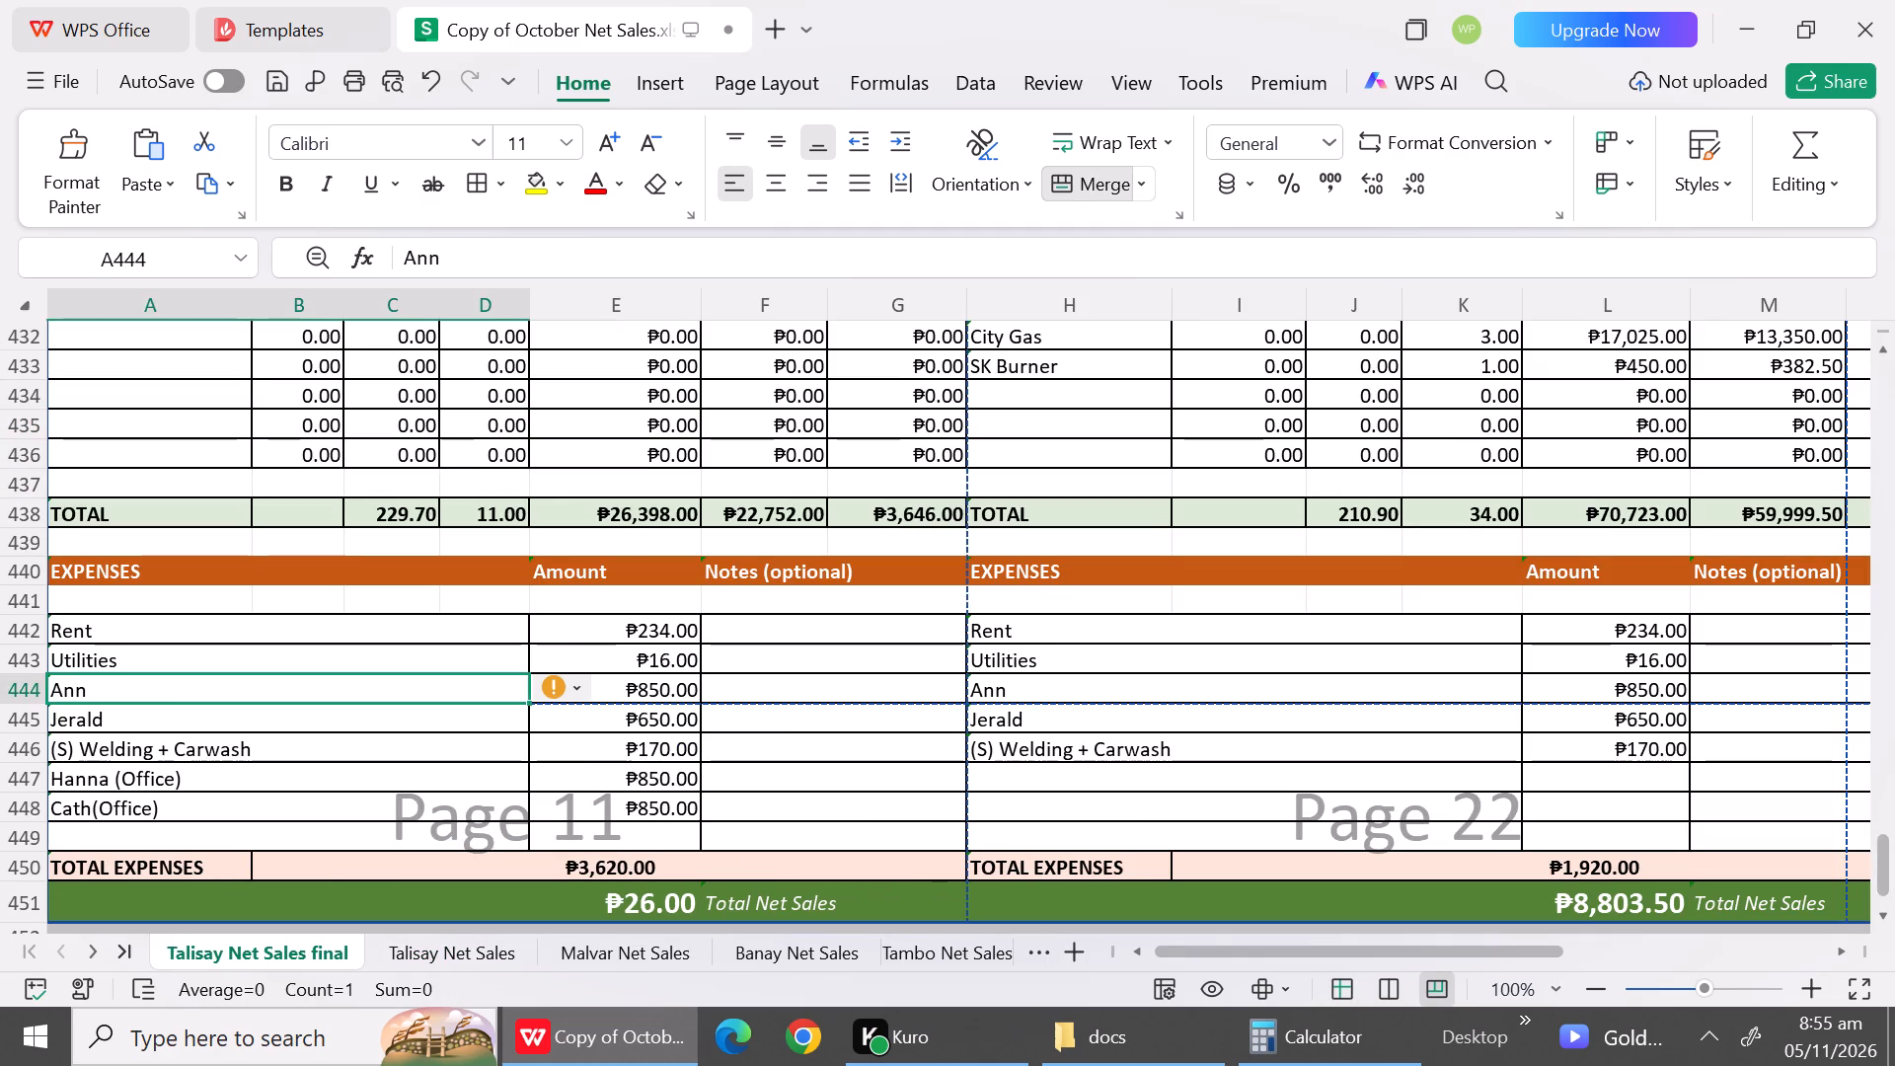
key("o")
key("Down")
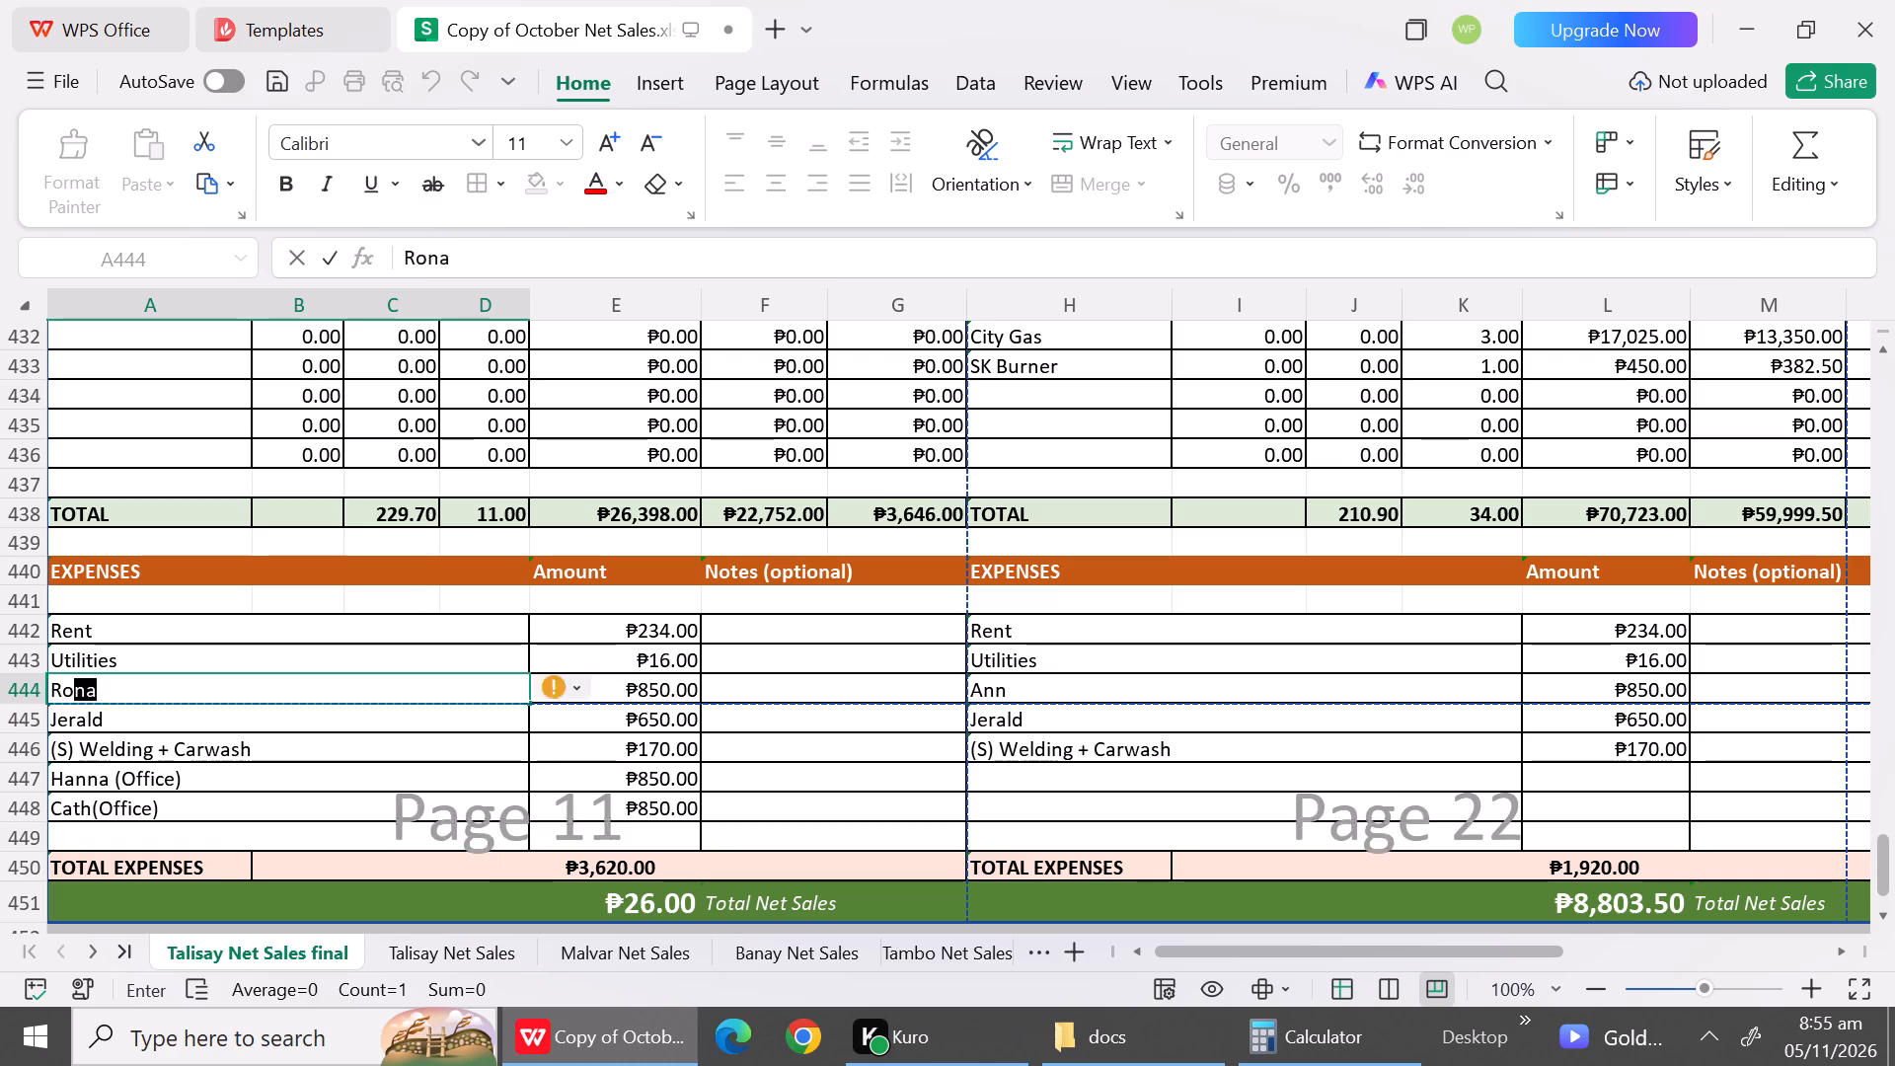
type("Ja")
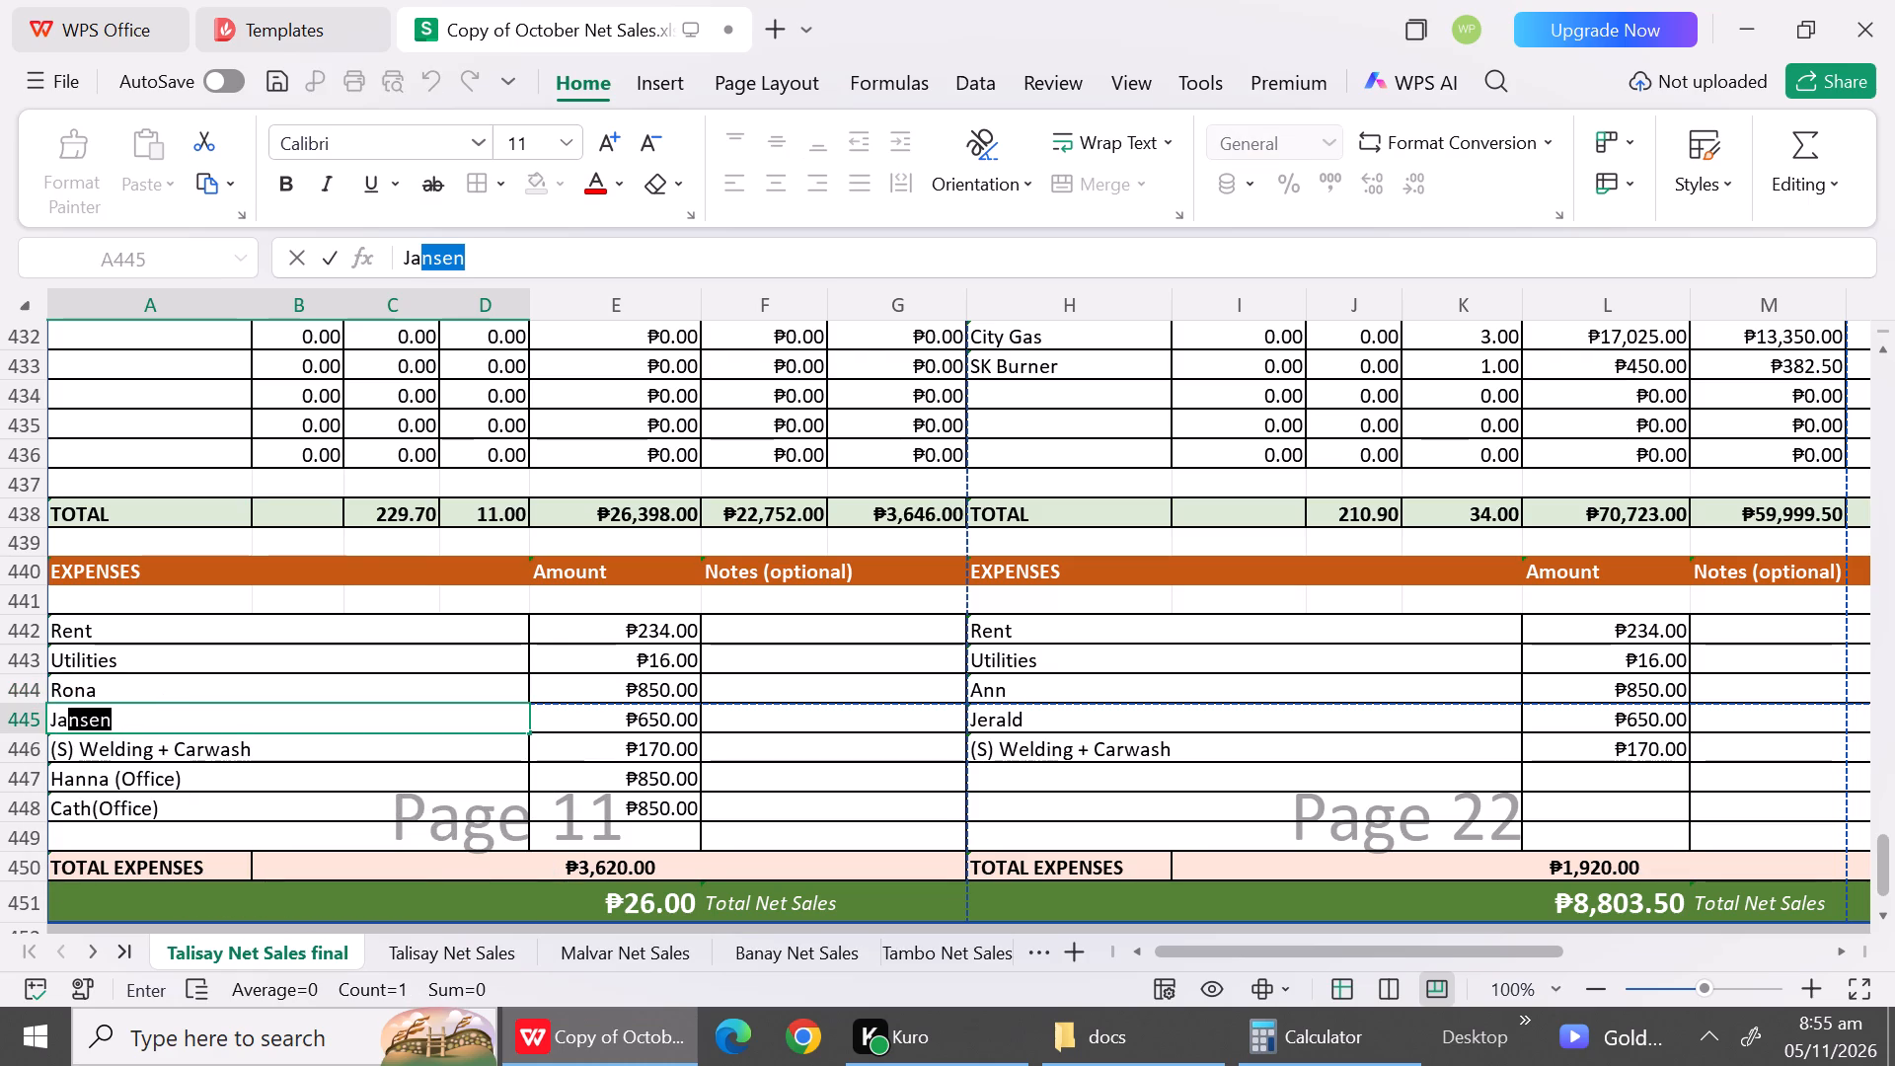
key("Down")
type("Tr")
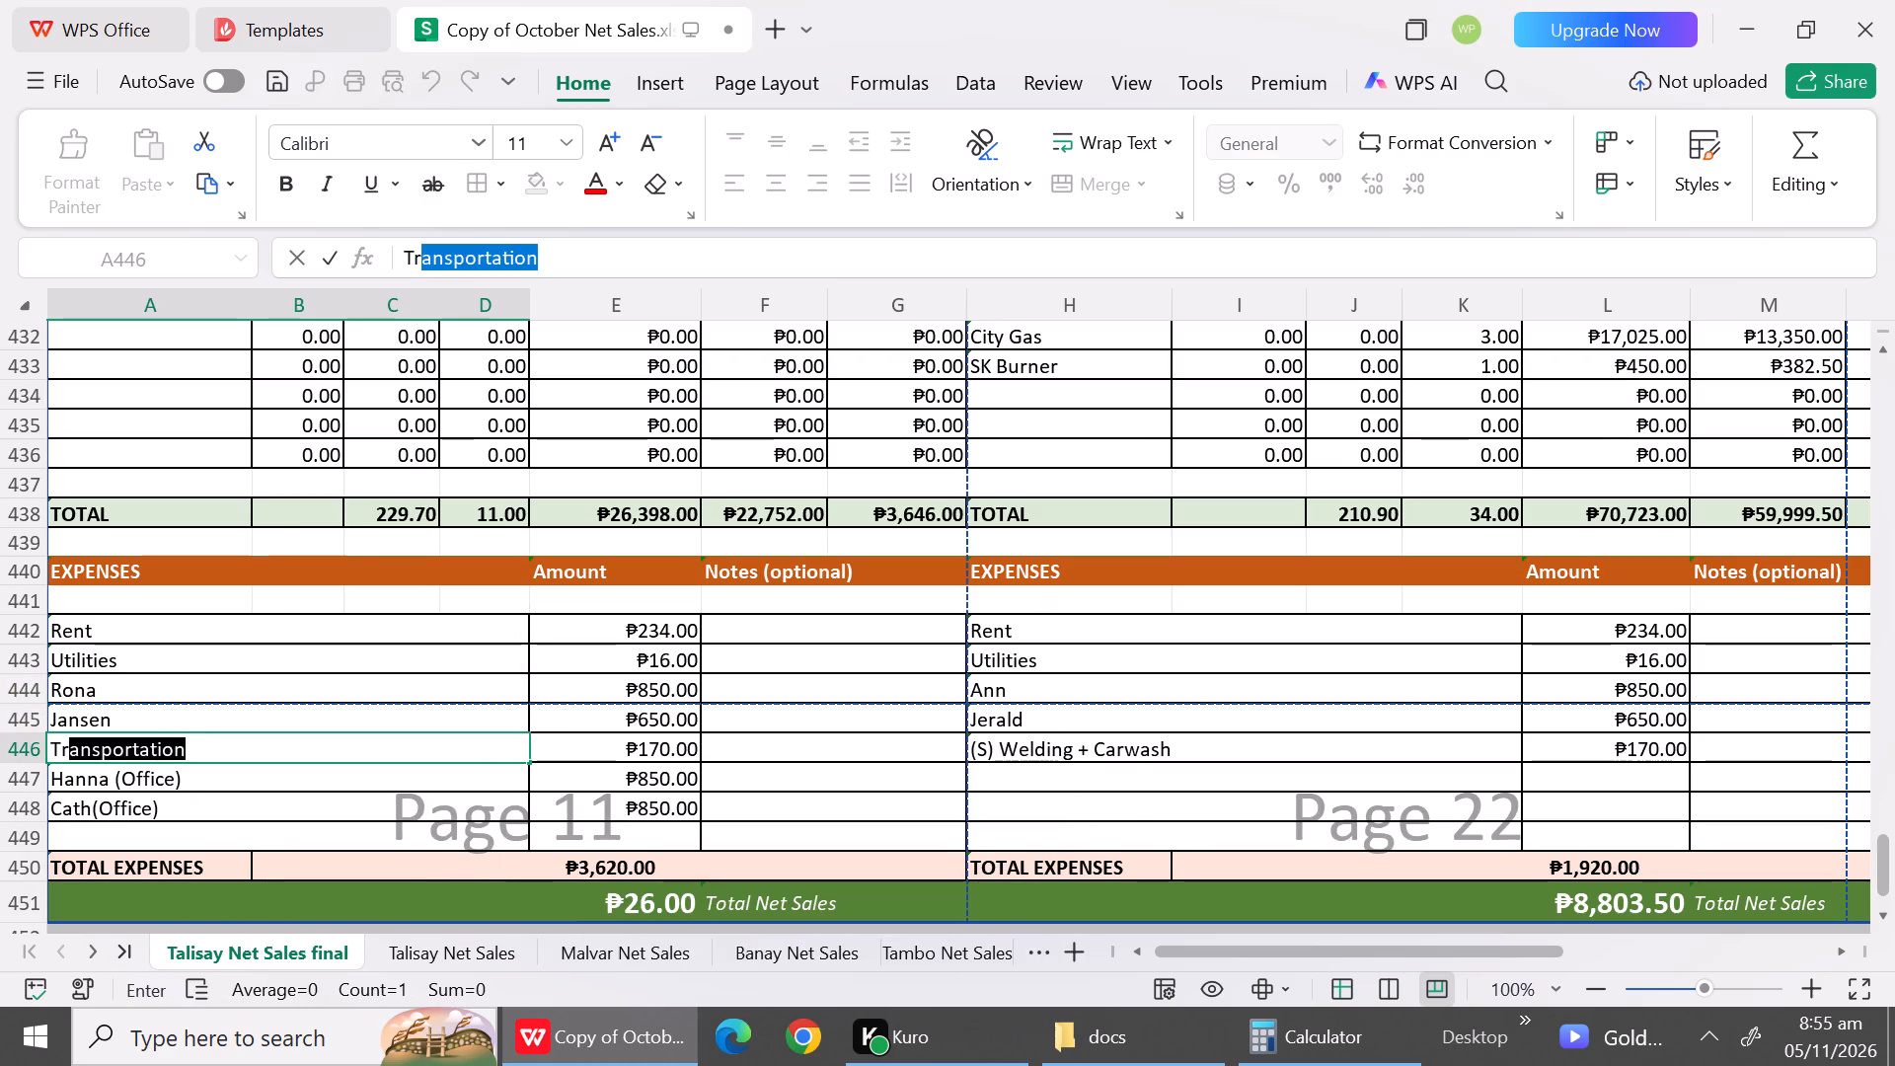
key("Down")
type("Fu")
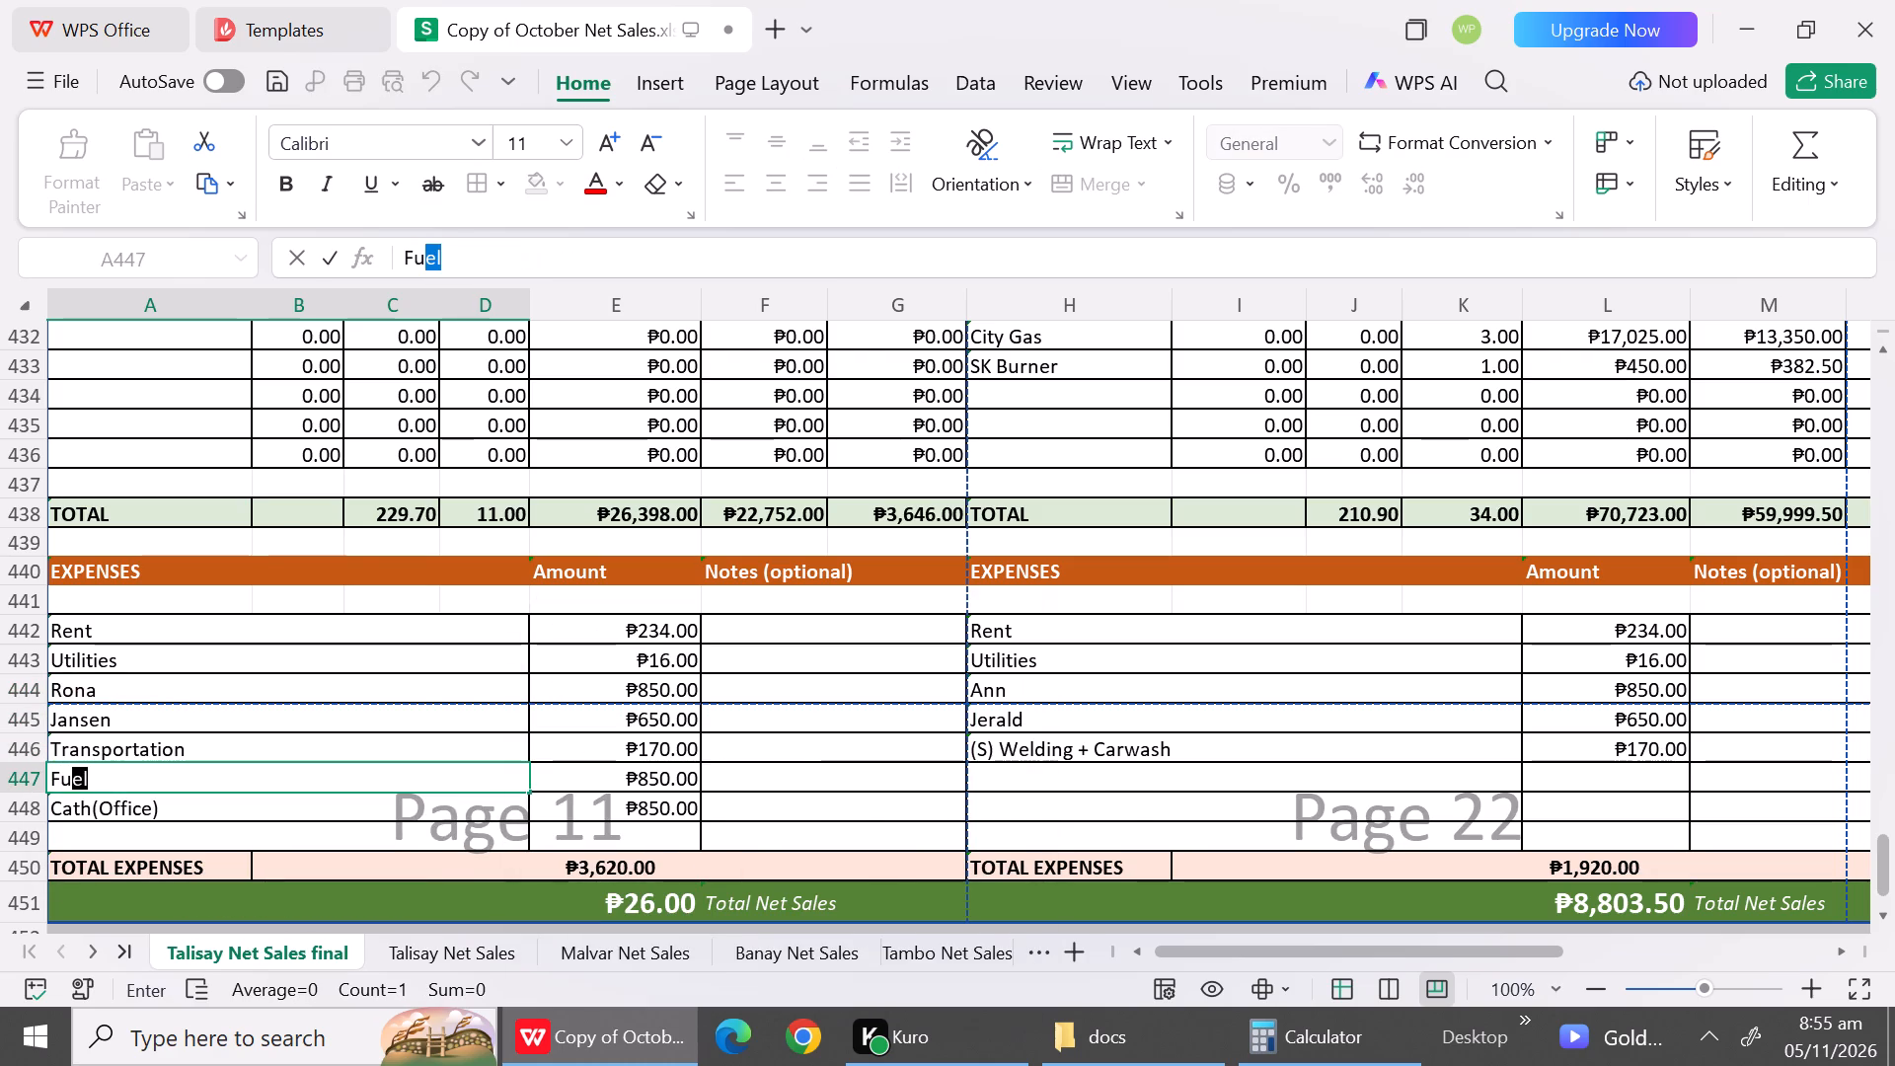
key("Down")
key("BackSpace")
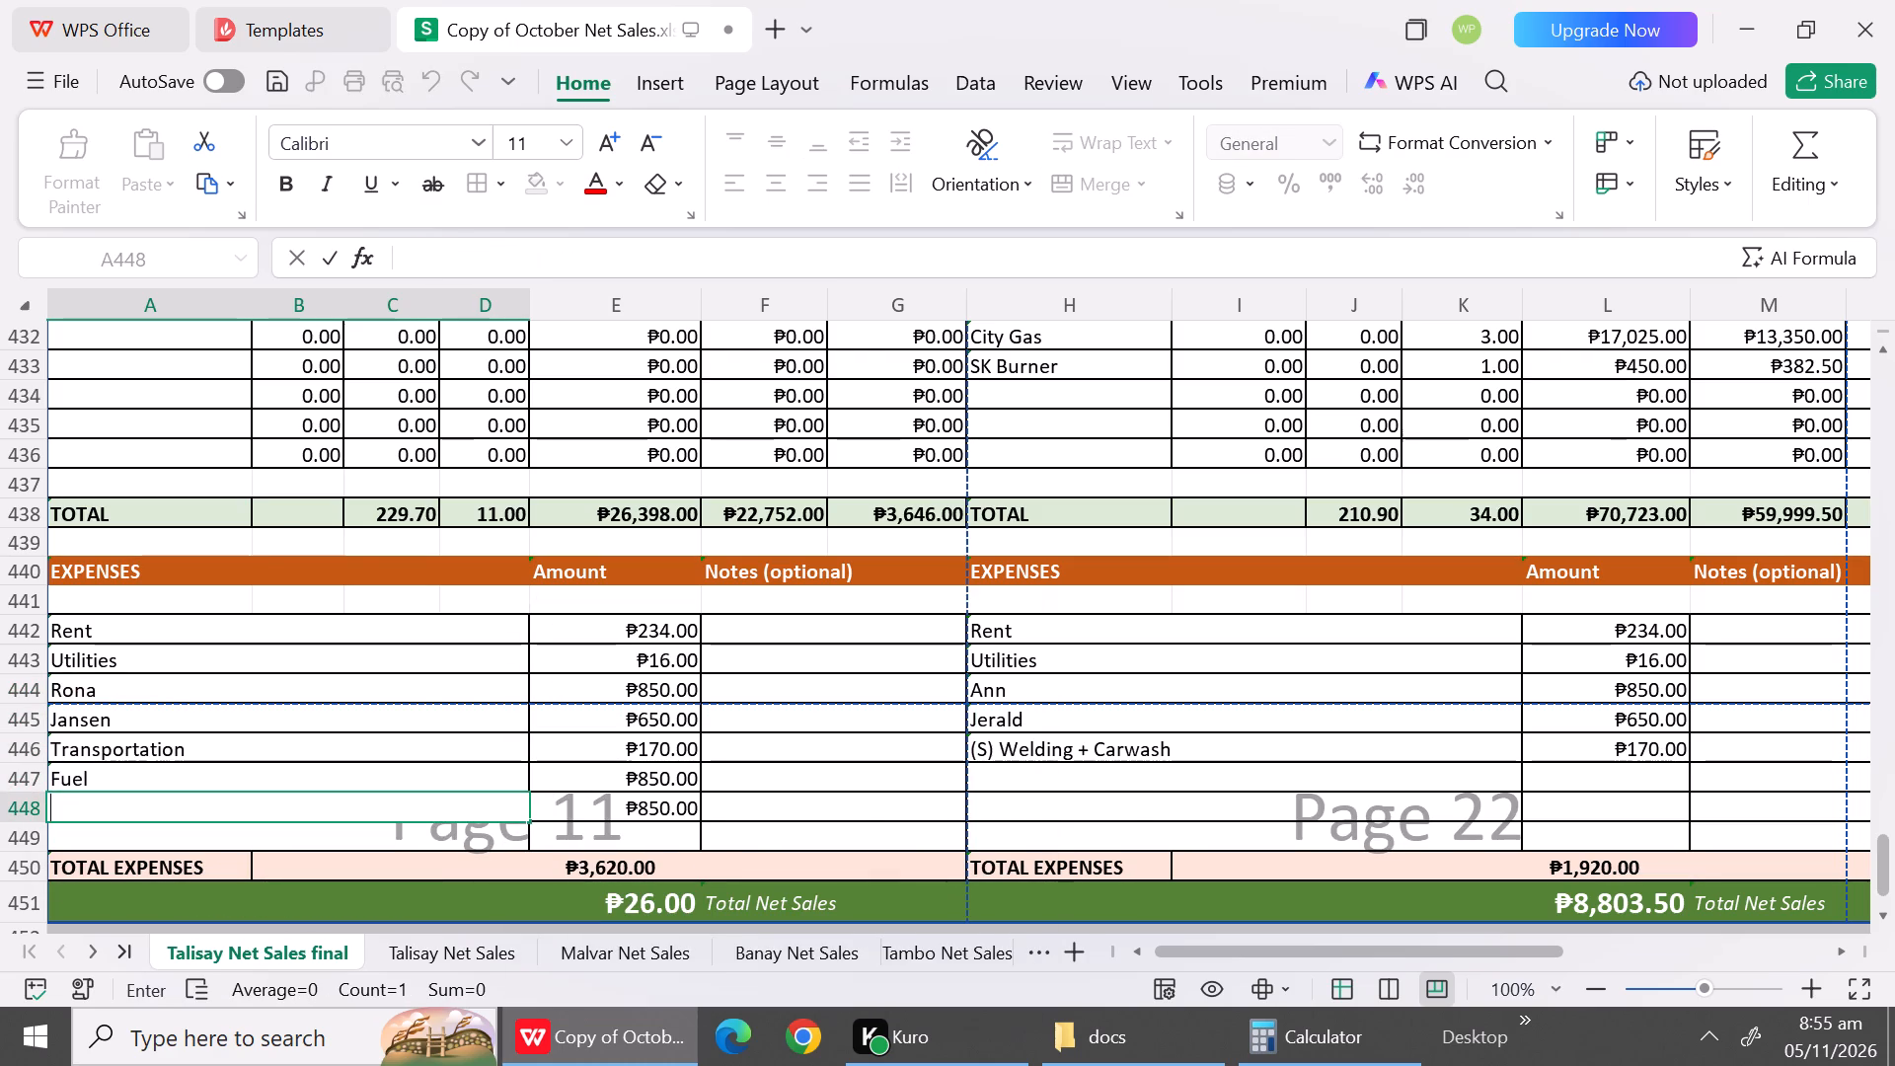
Copy the October 15 expense amounts from Y89:Y94 of Talisay Net Sales into E442:E447 of Talisay Net Sales final.
left_click(404, 941)
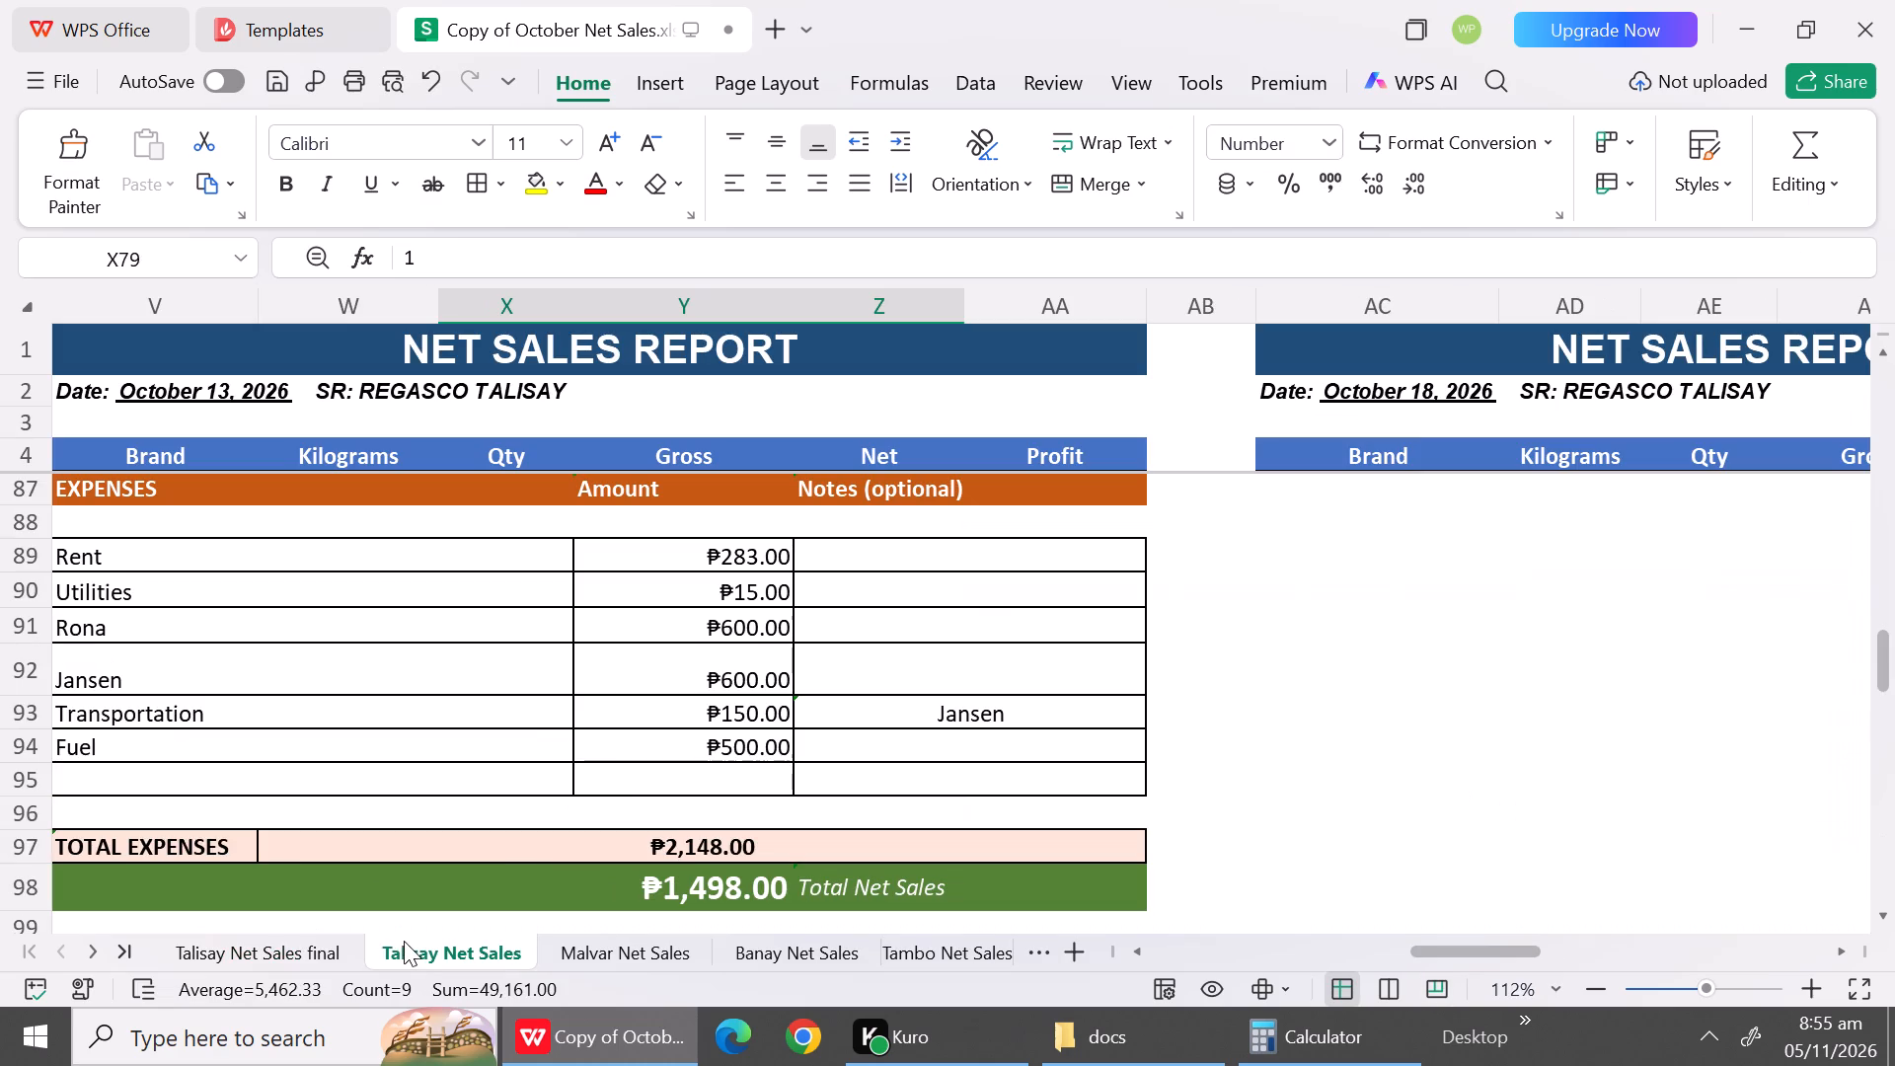
left_click_drag(738, 545, 725, 660)
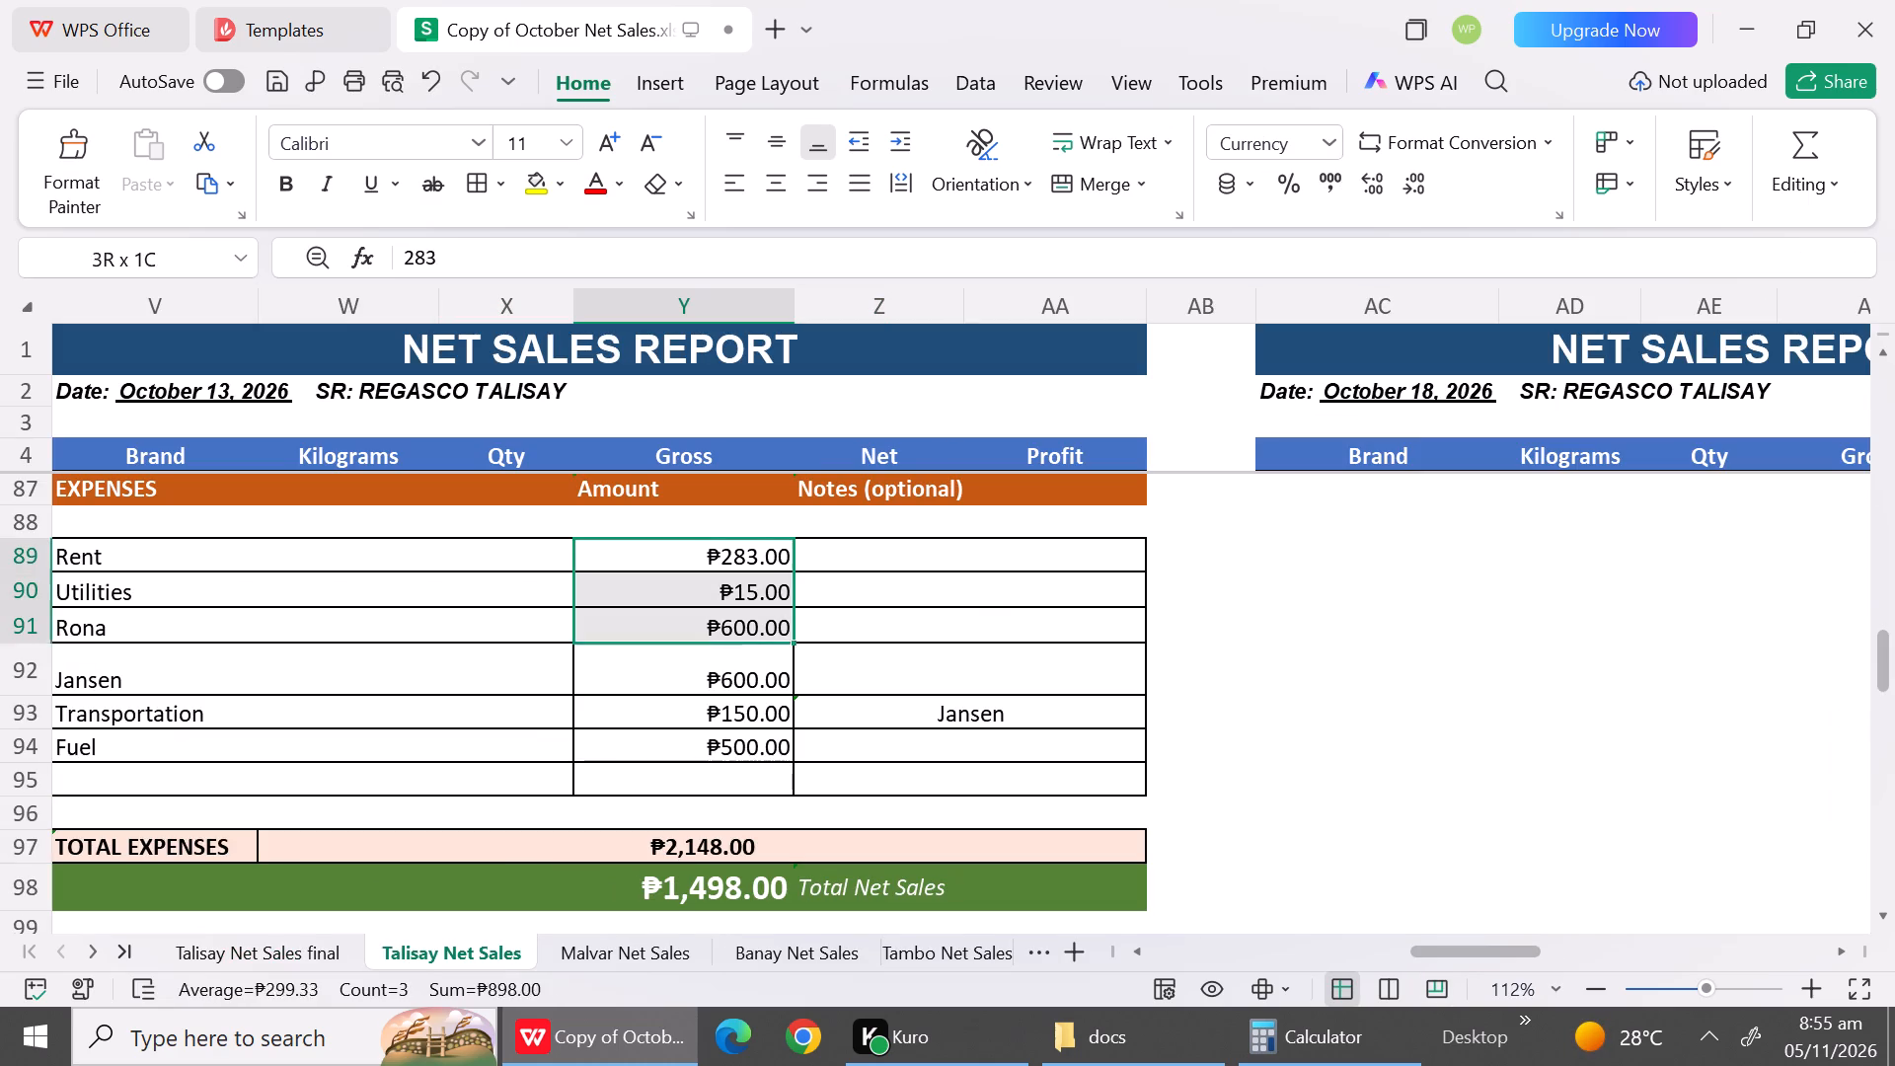
left_click_drag(725, 660, 735, 755)
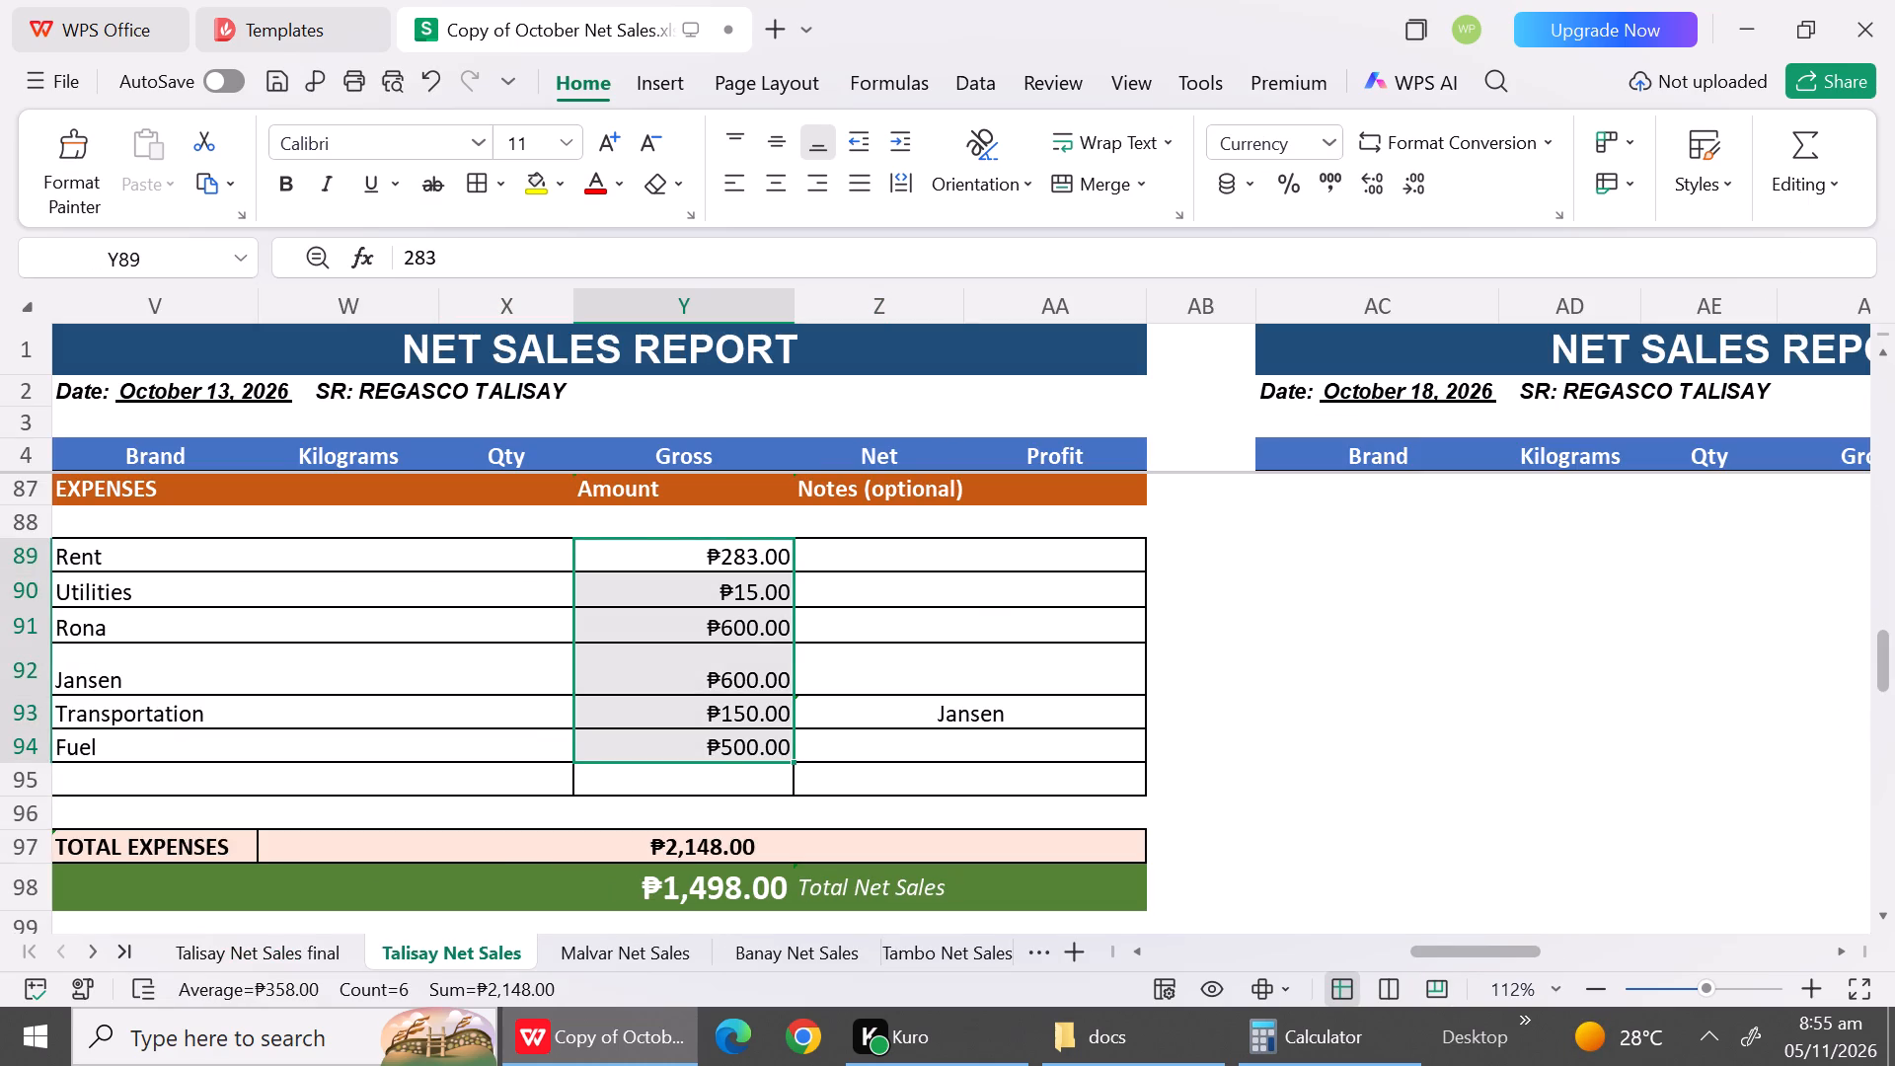
key("ctrl+c")
left_click(320, 959)
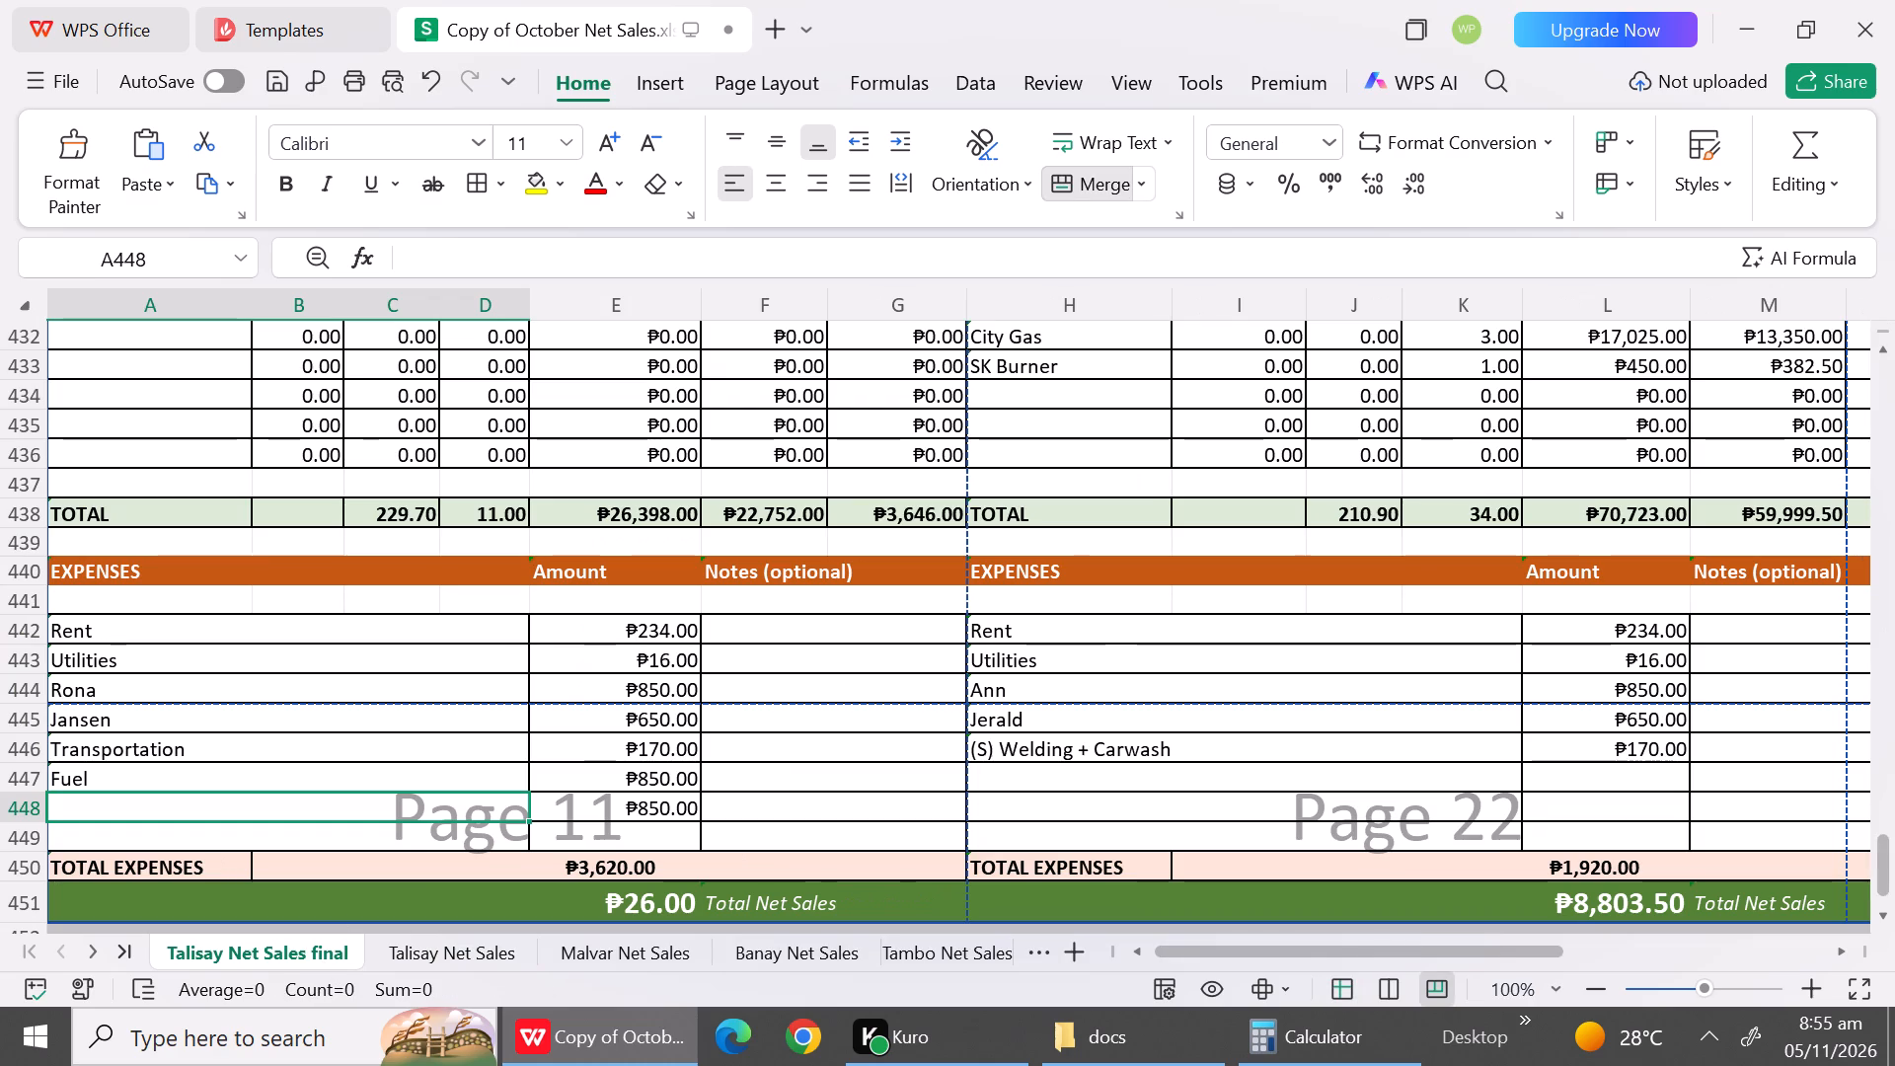
left_click(617, 630)
key("ctrl+v")
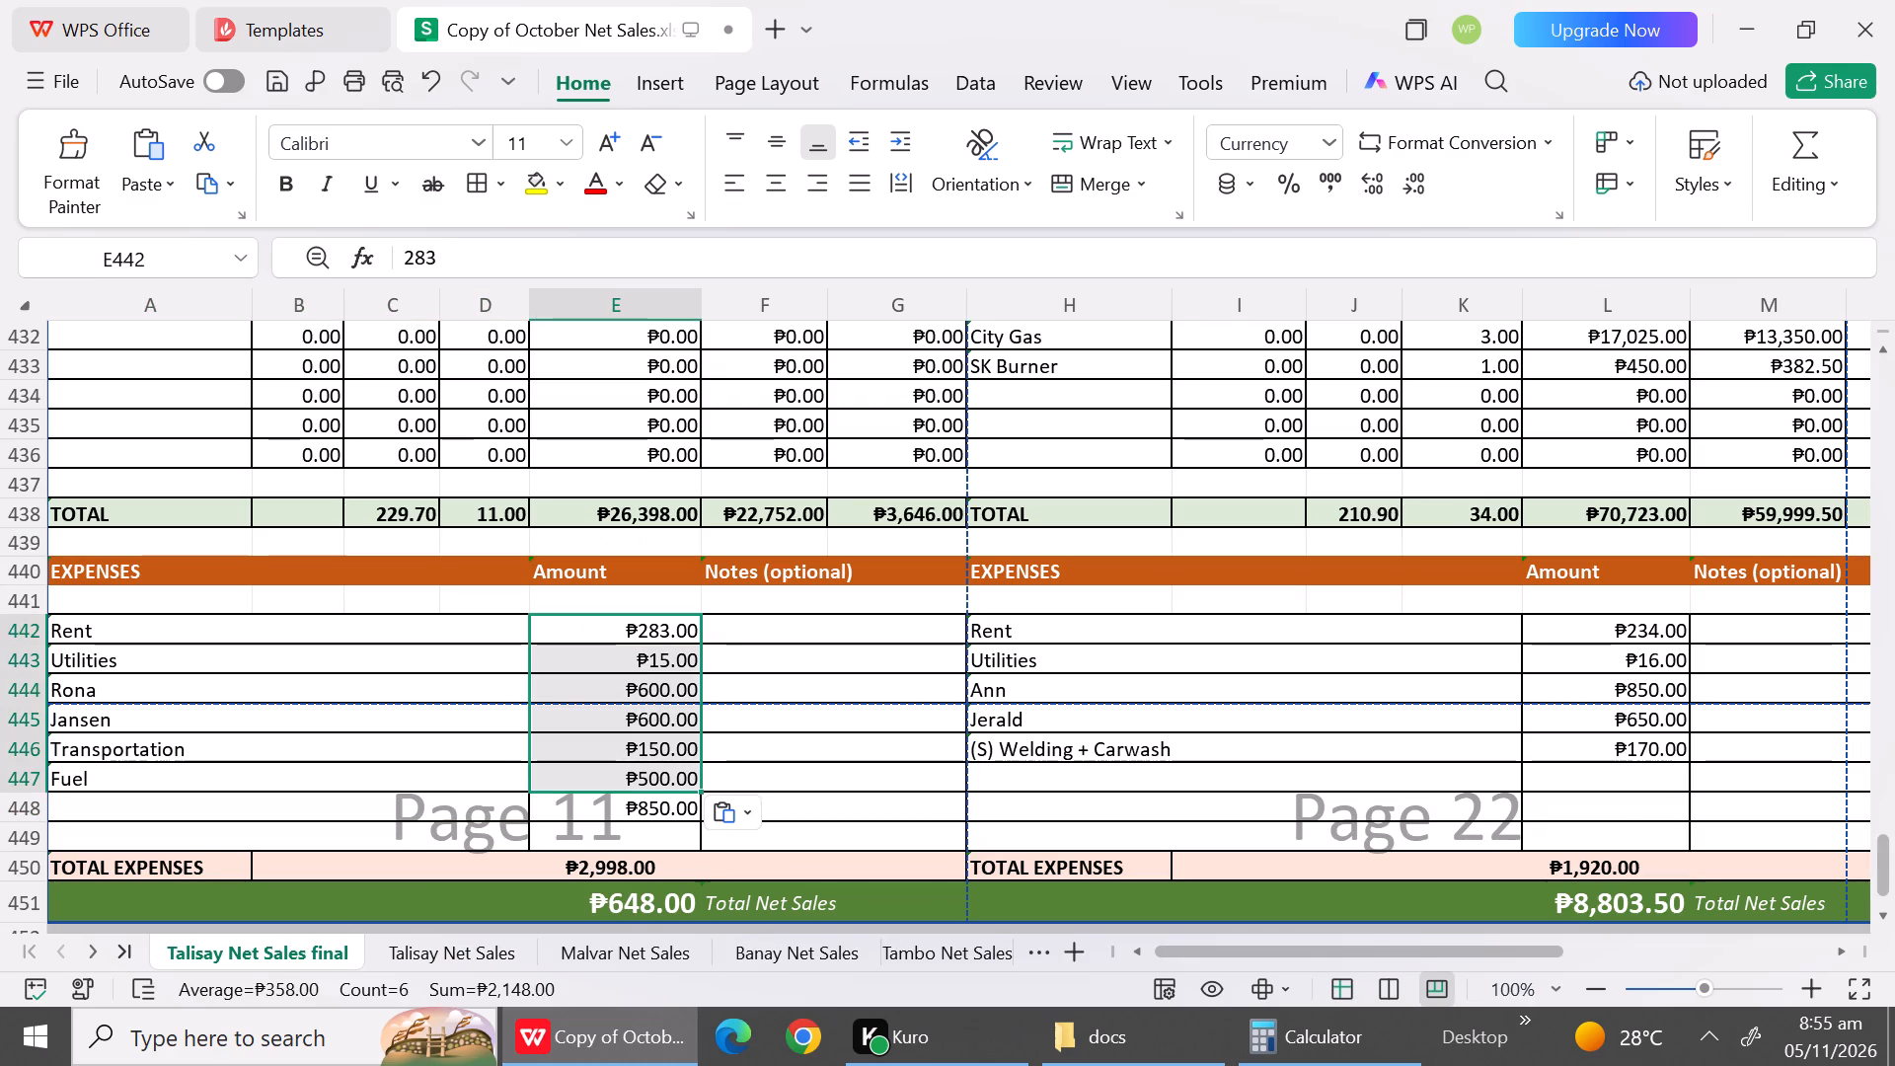
left_click(749, 734)
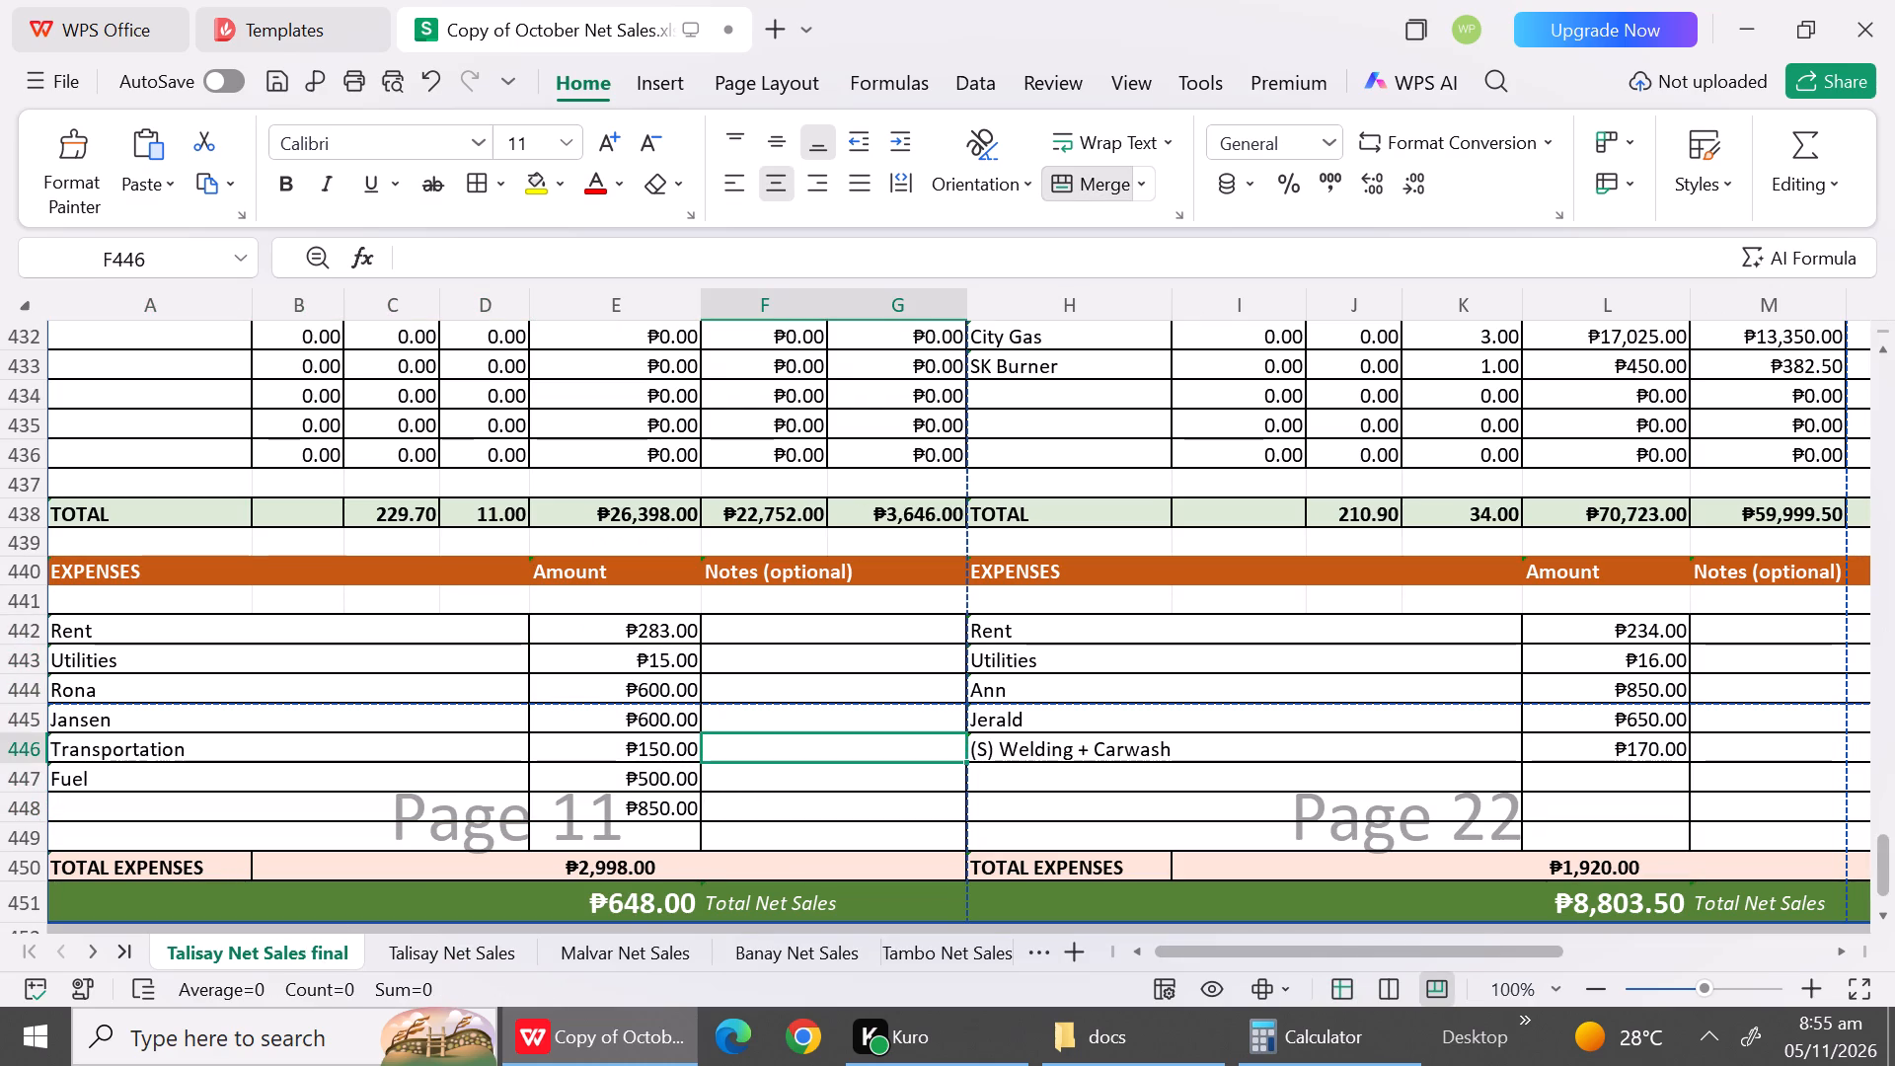
left_click(749, 772)
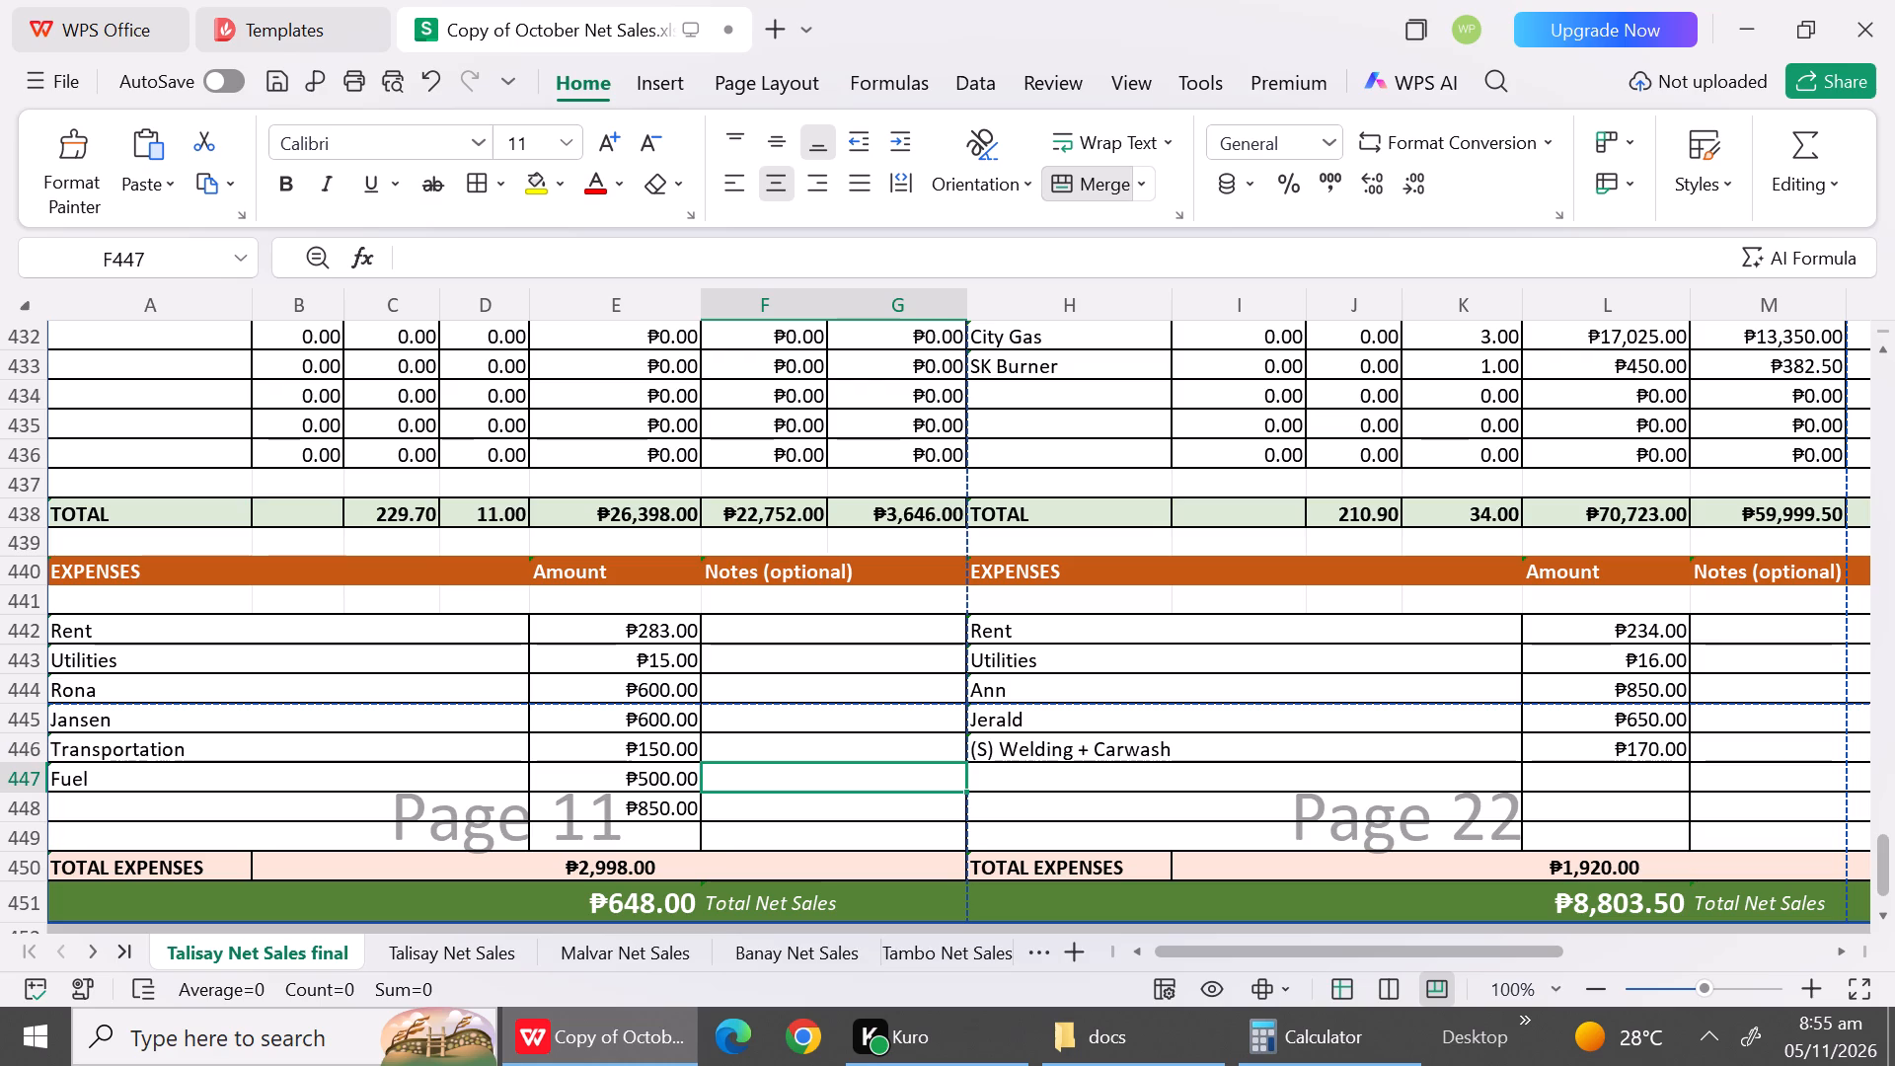
Clear the leftover October 15 expense amount in E448.
left_click(660, 820)
key("BackSpace")
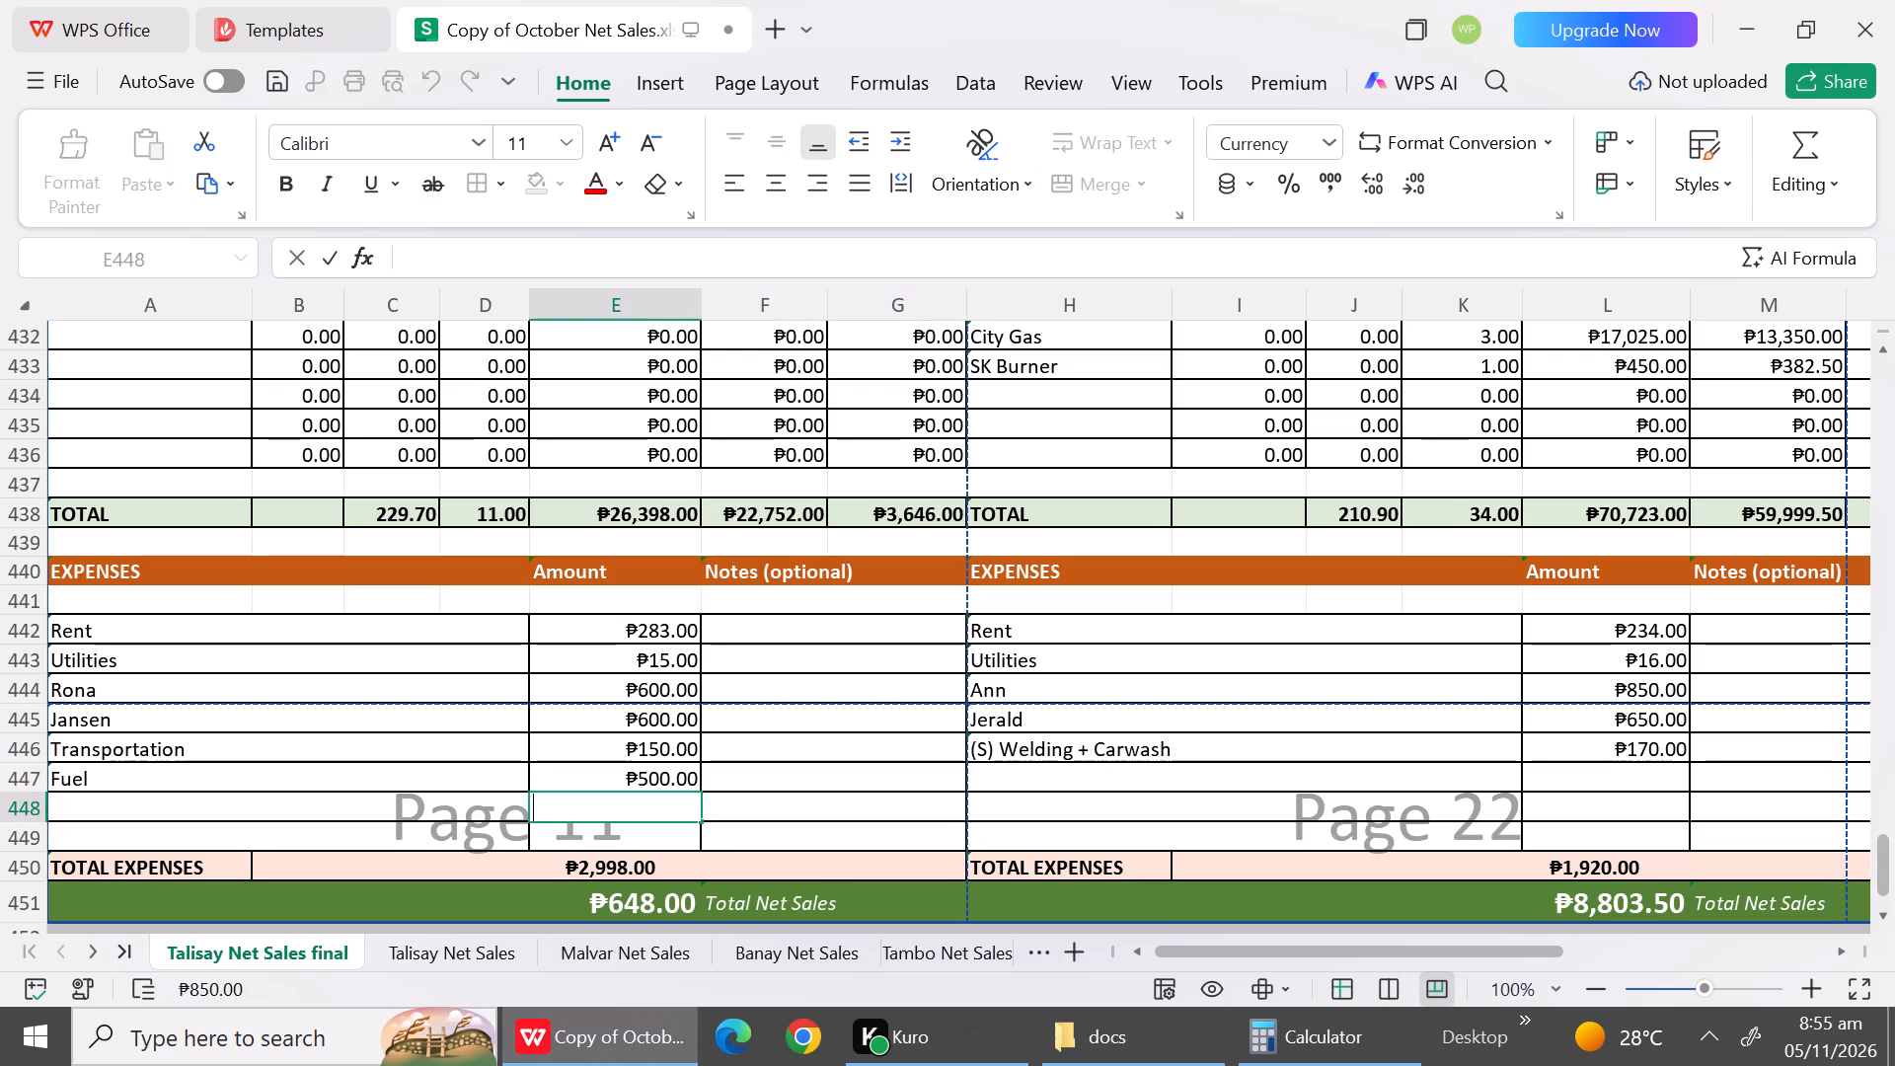
left_click(757, 775)
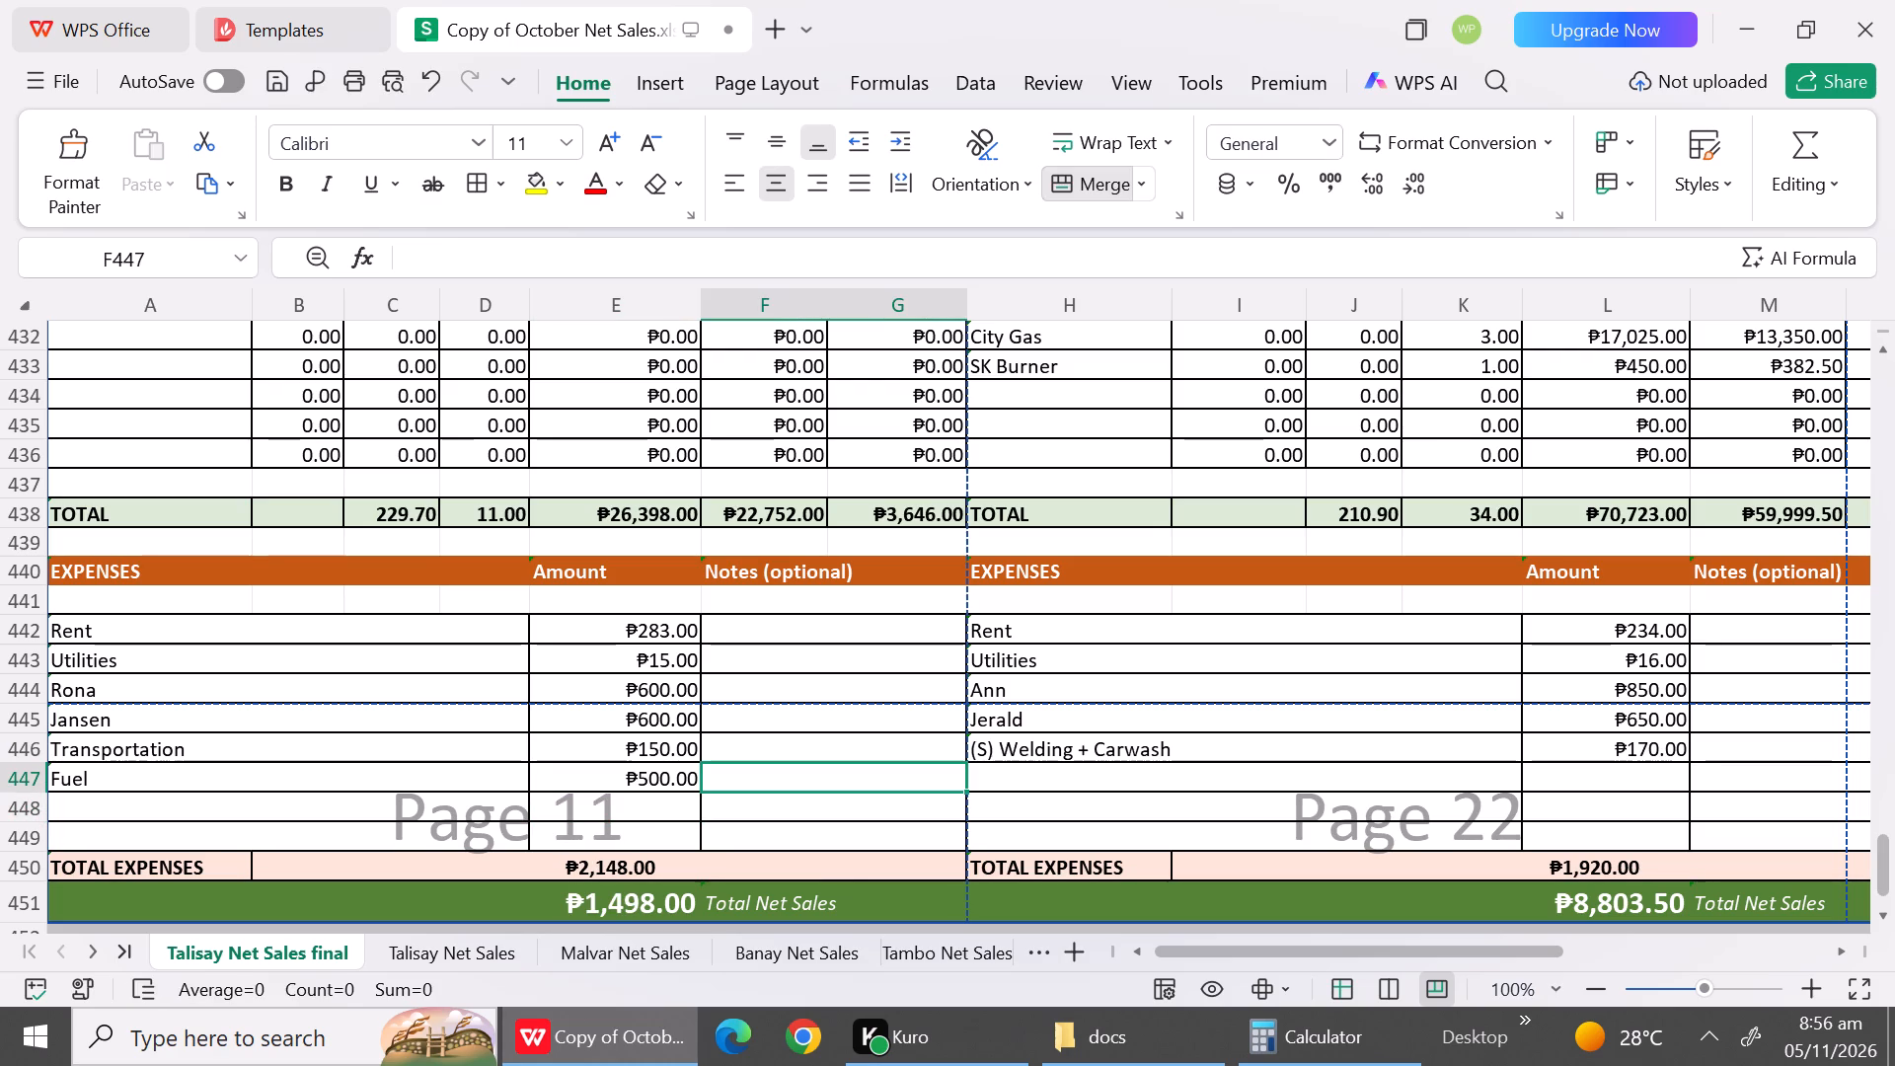
Enter Jansen as the note for the October 15 Transportation expense in F446.
left_click(760, 749)
key("shift+j")
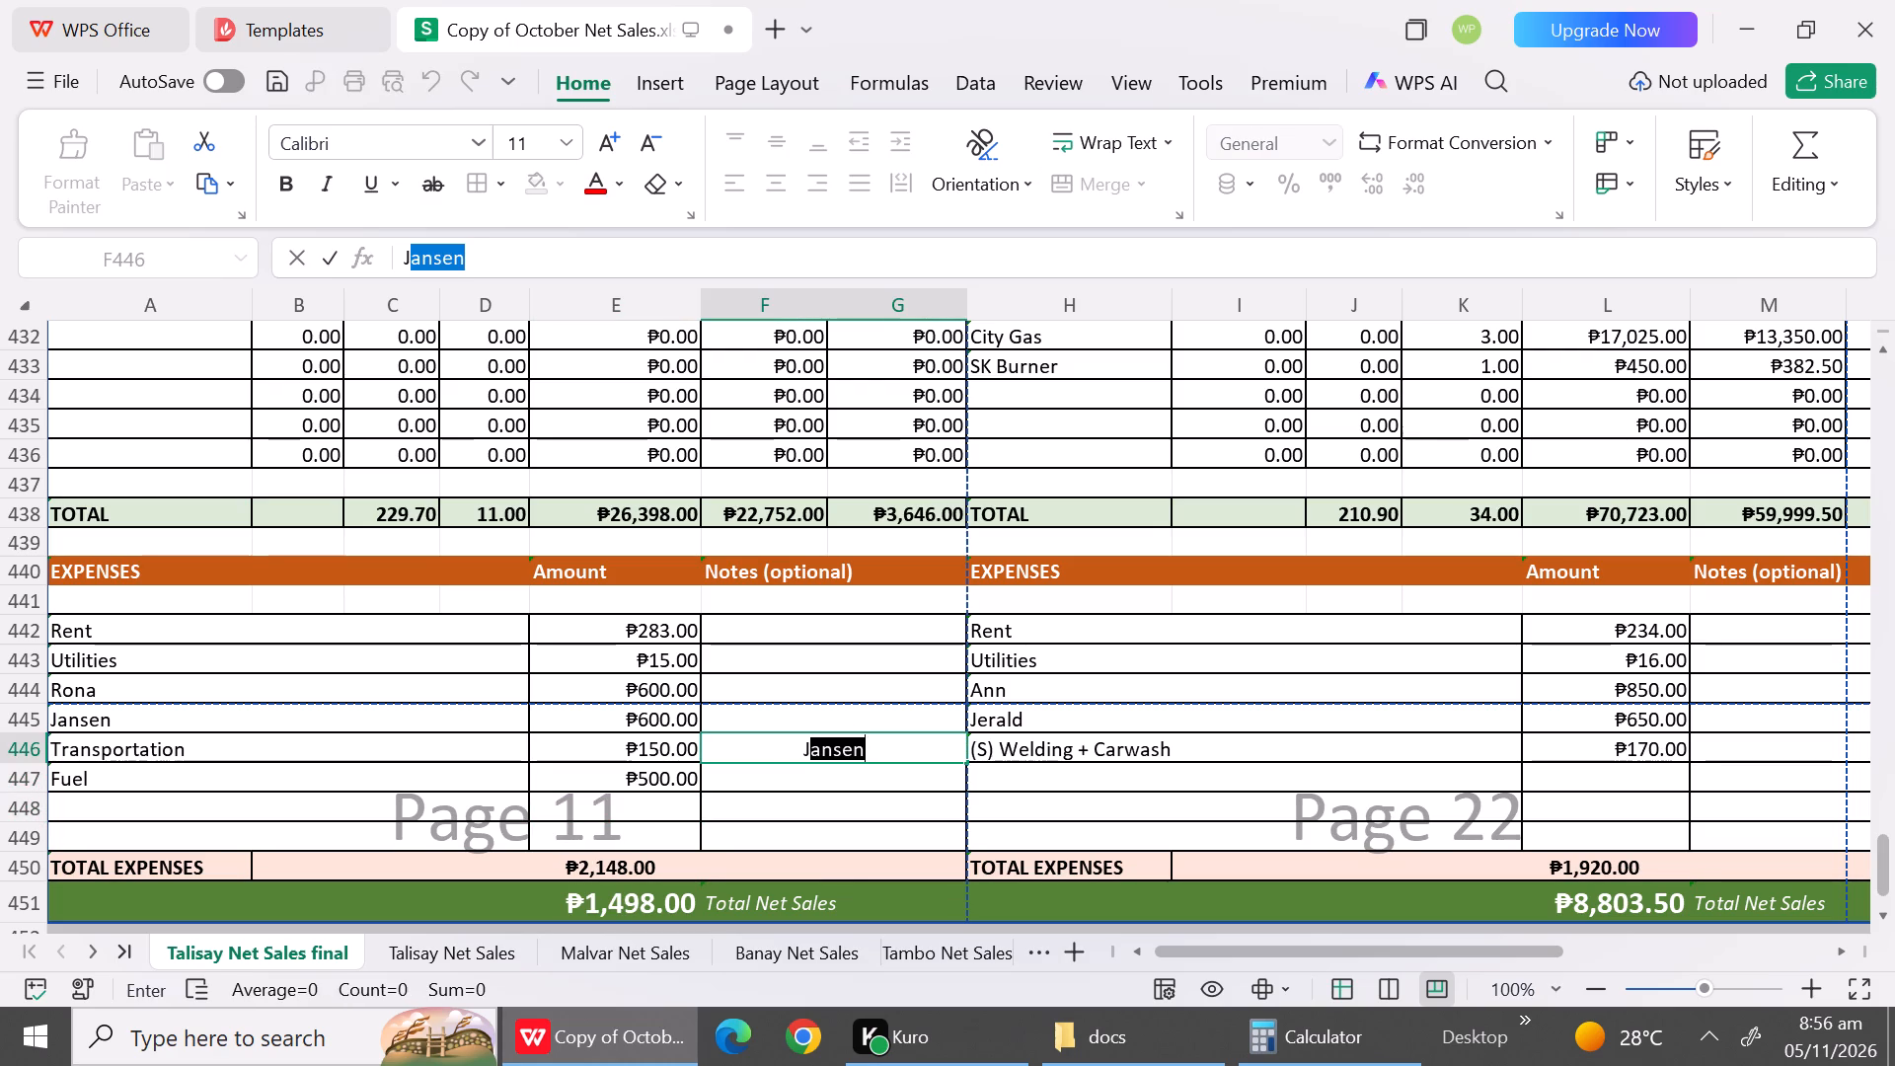
left_click(827, 779)
In the October 16 report of Talisay Net Sales final, correct the Total Kls total in J10 to =J5+J6+J7+J8+J9.
triple_click(1885, 926)
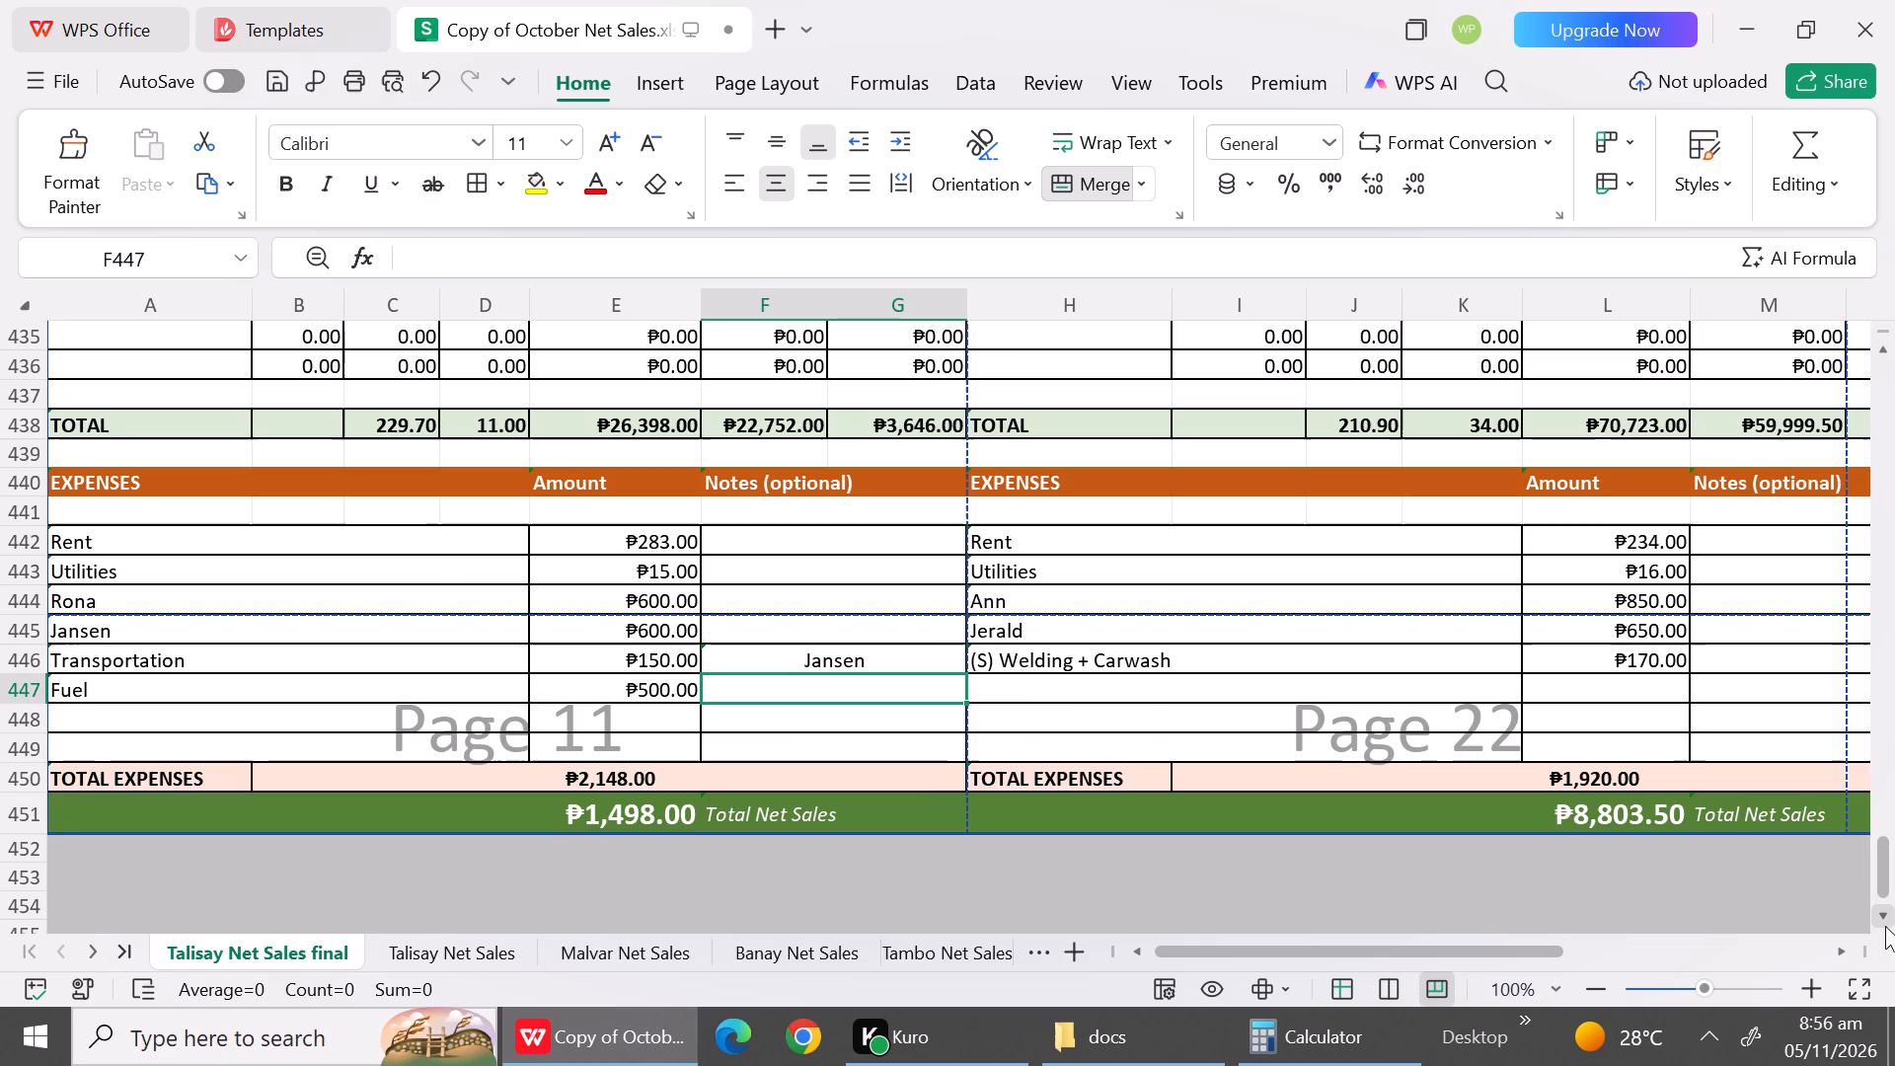
triple_click(1891, 487)
triple_click(1891, 487)
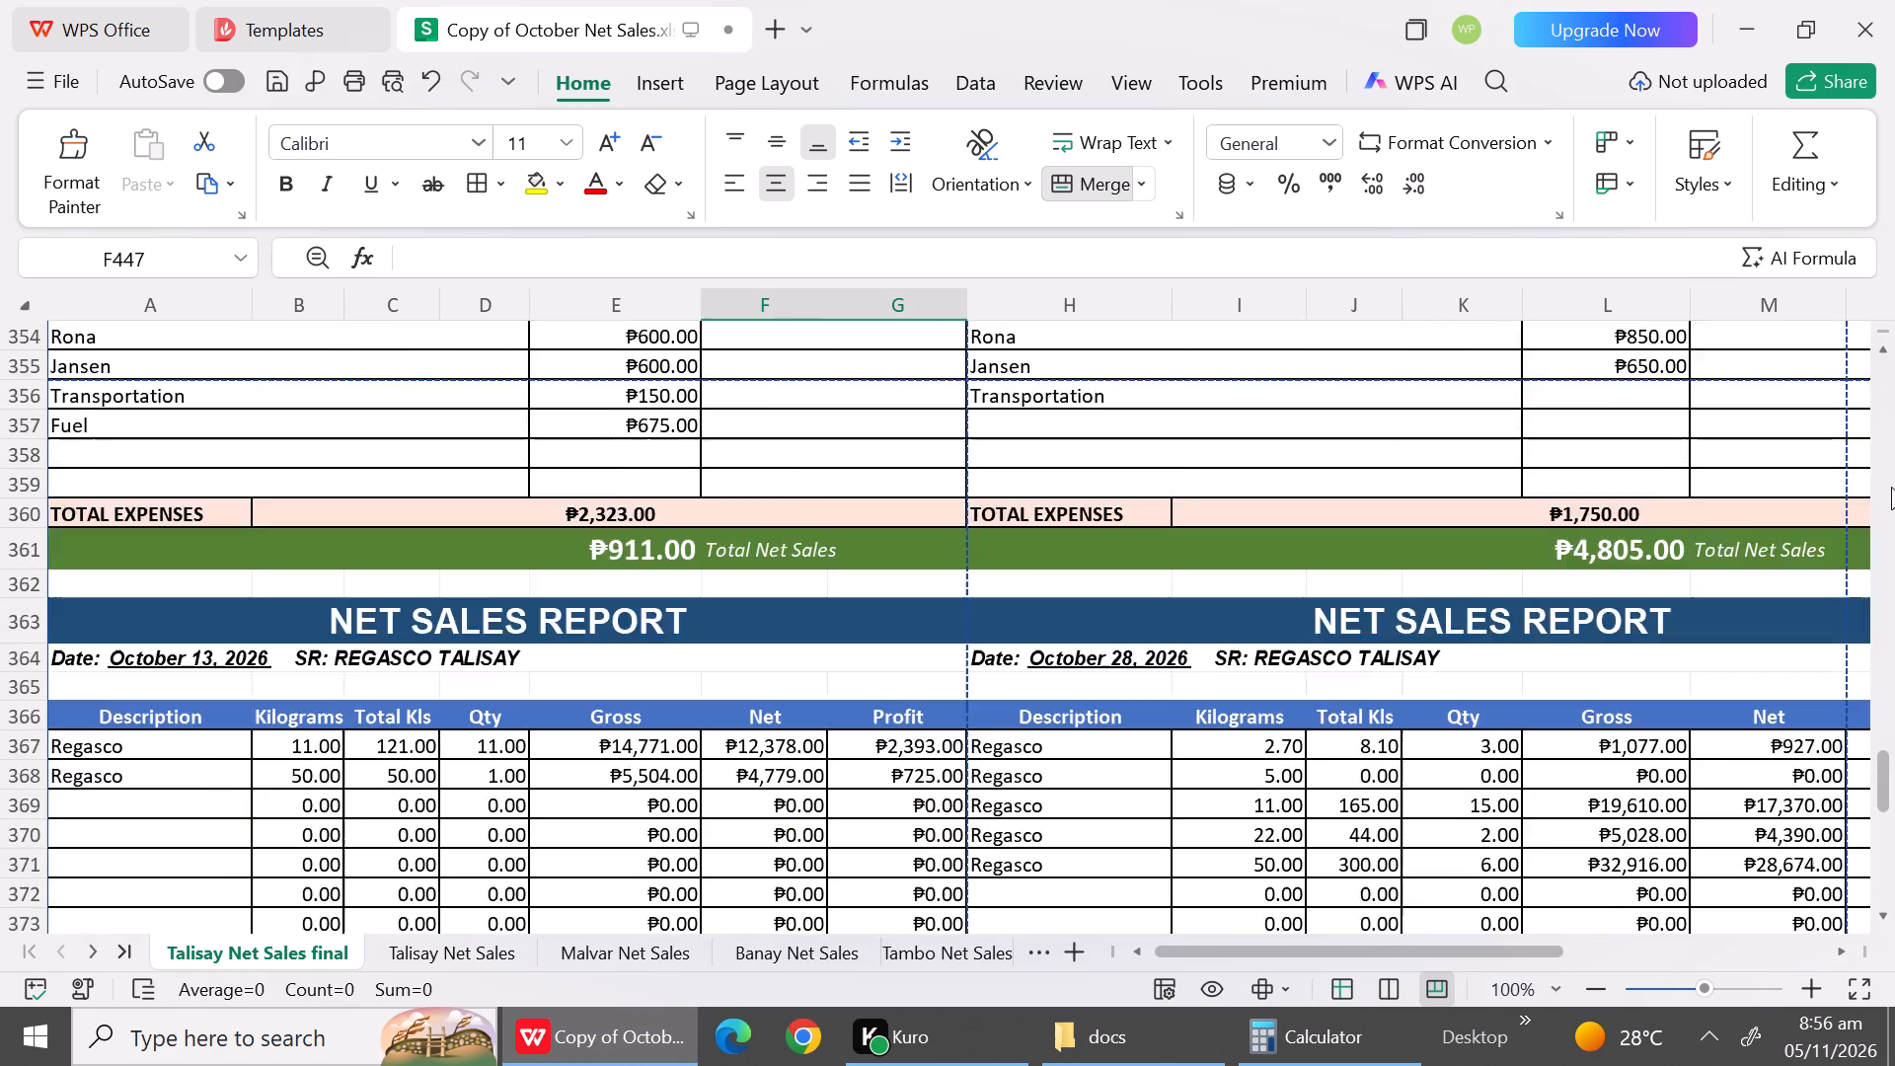
left_click_drag(1889, 738, 1875, 316)
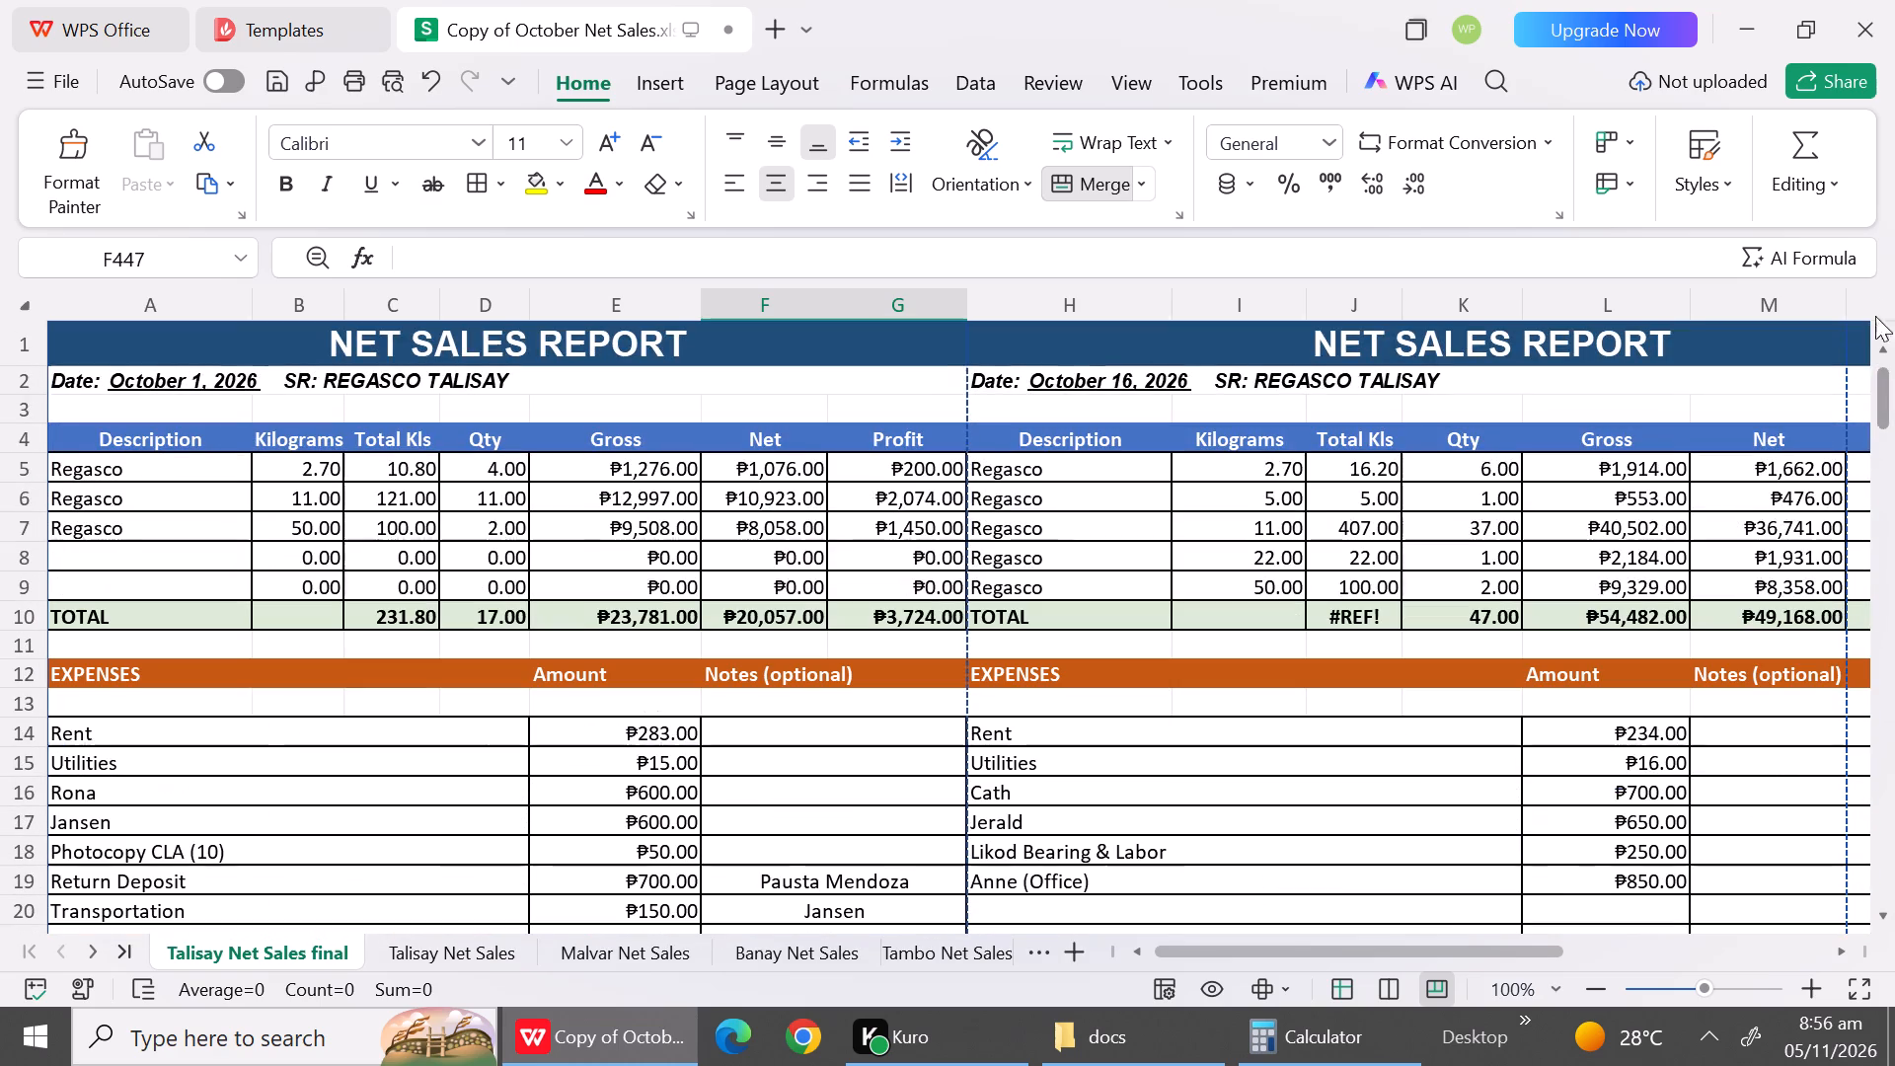
left_click_drag(1875, 316, 1873, 292)
left_click(1843, 951)
triple_click(1843, 951)
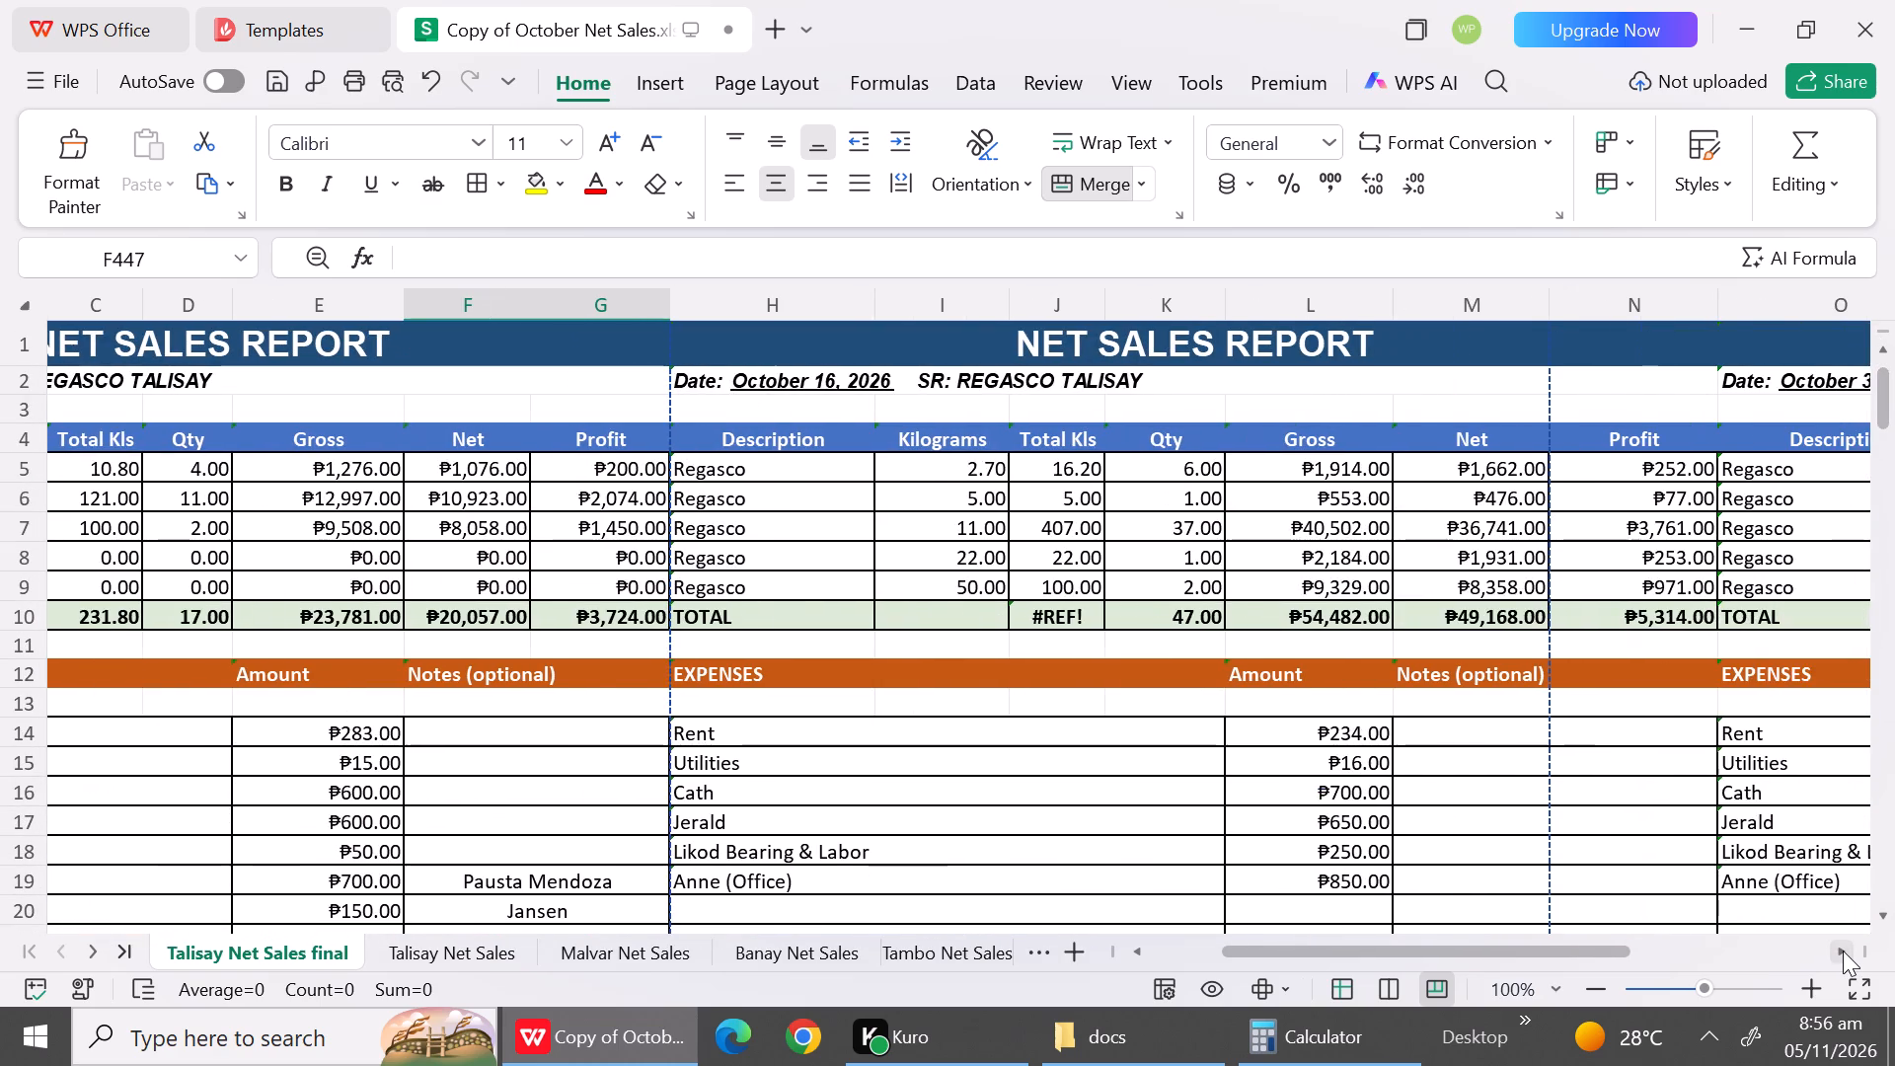
left_click(1843, 951)
left_click(1843, 951)
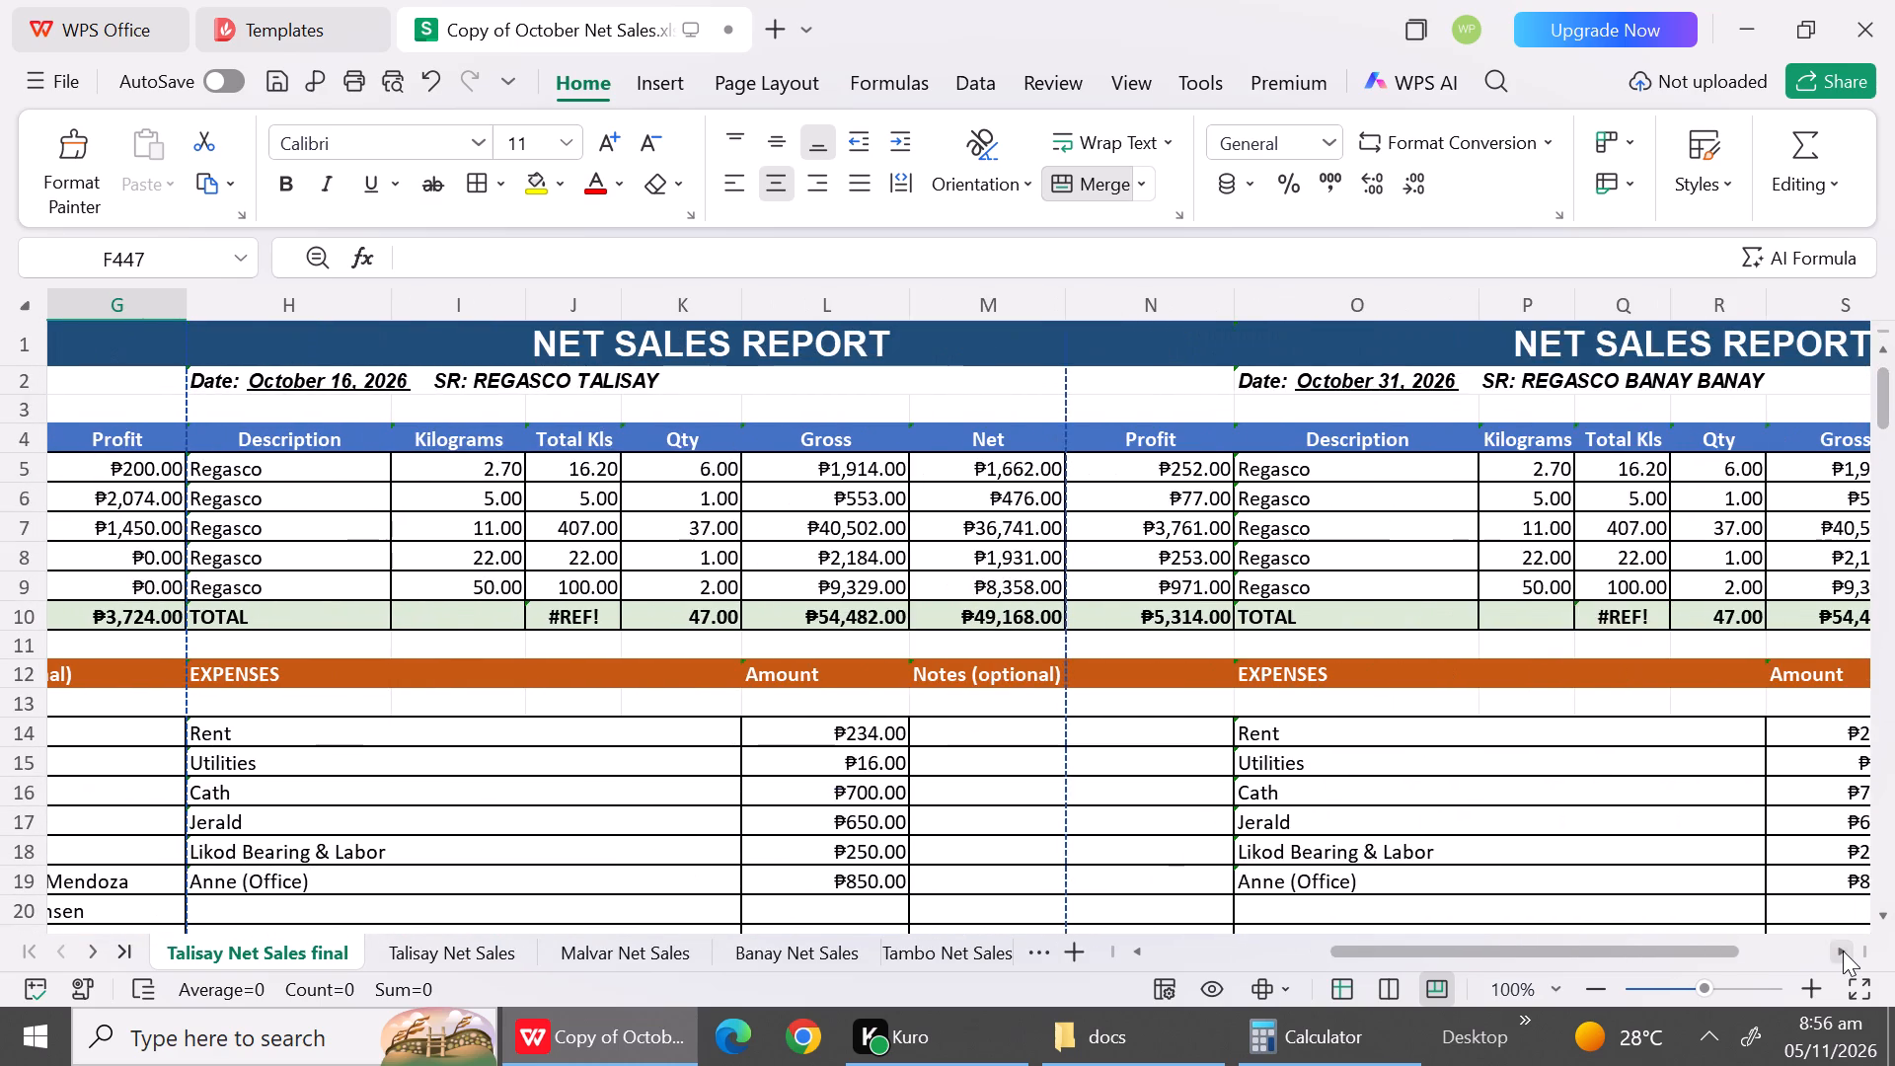
left_click(1843, 951)
left_click(472, 792)
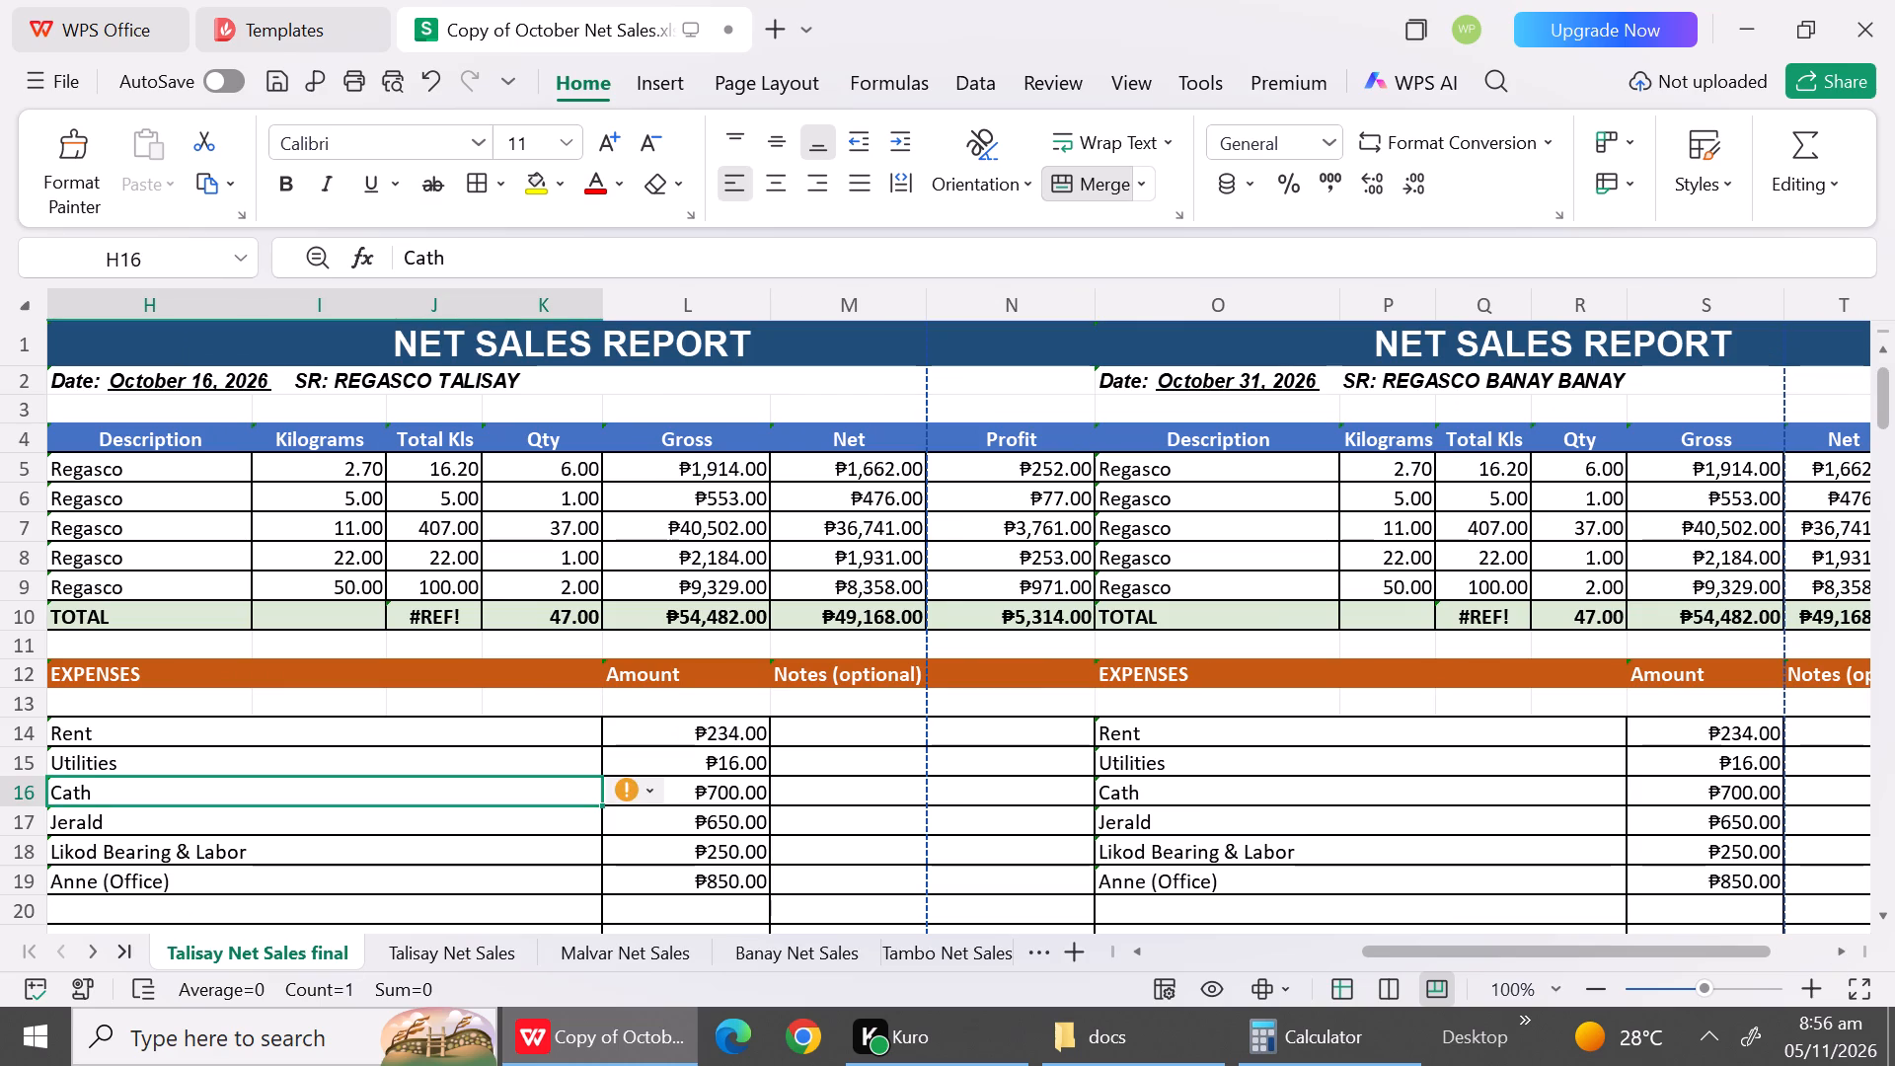
double_click(439, 619)
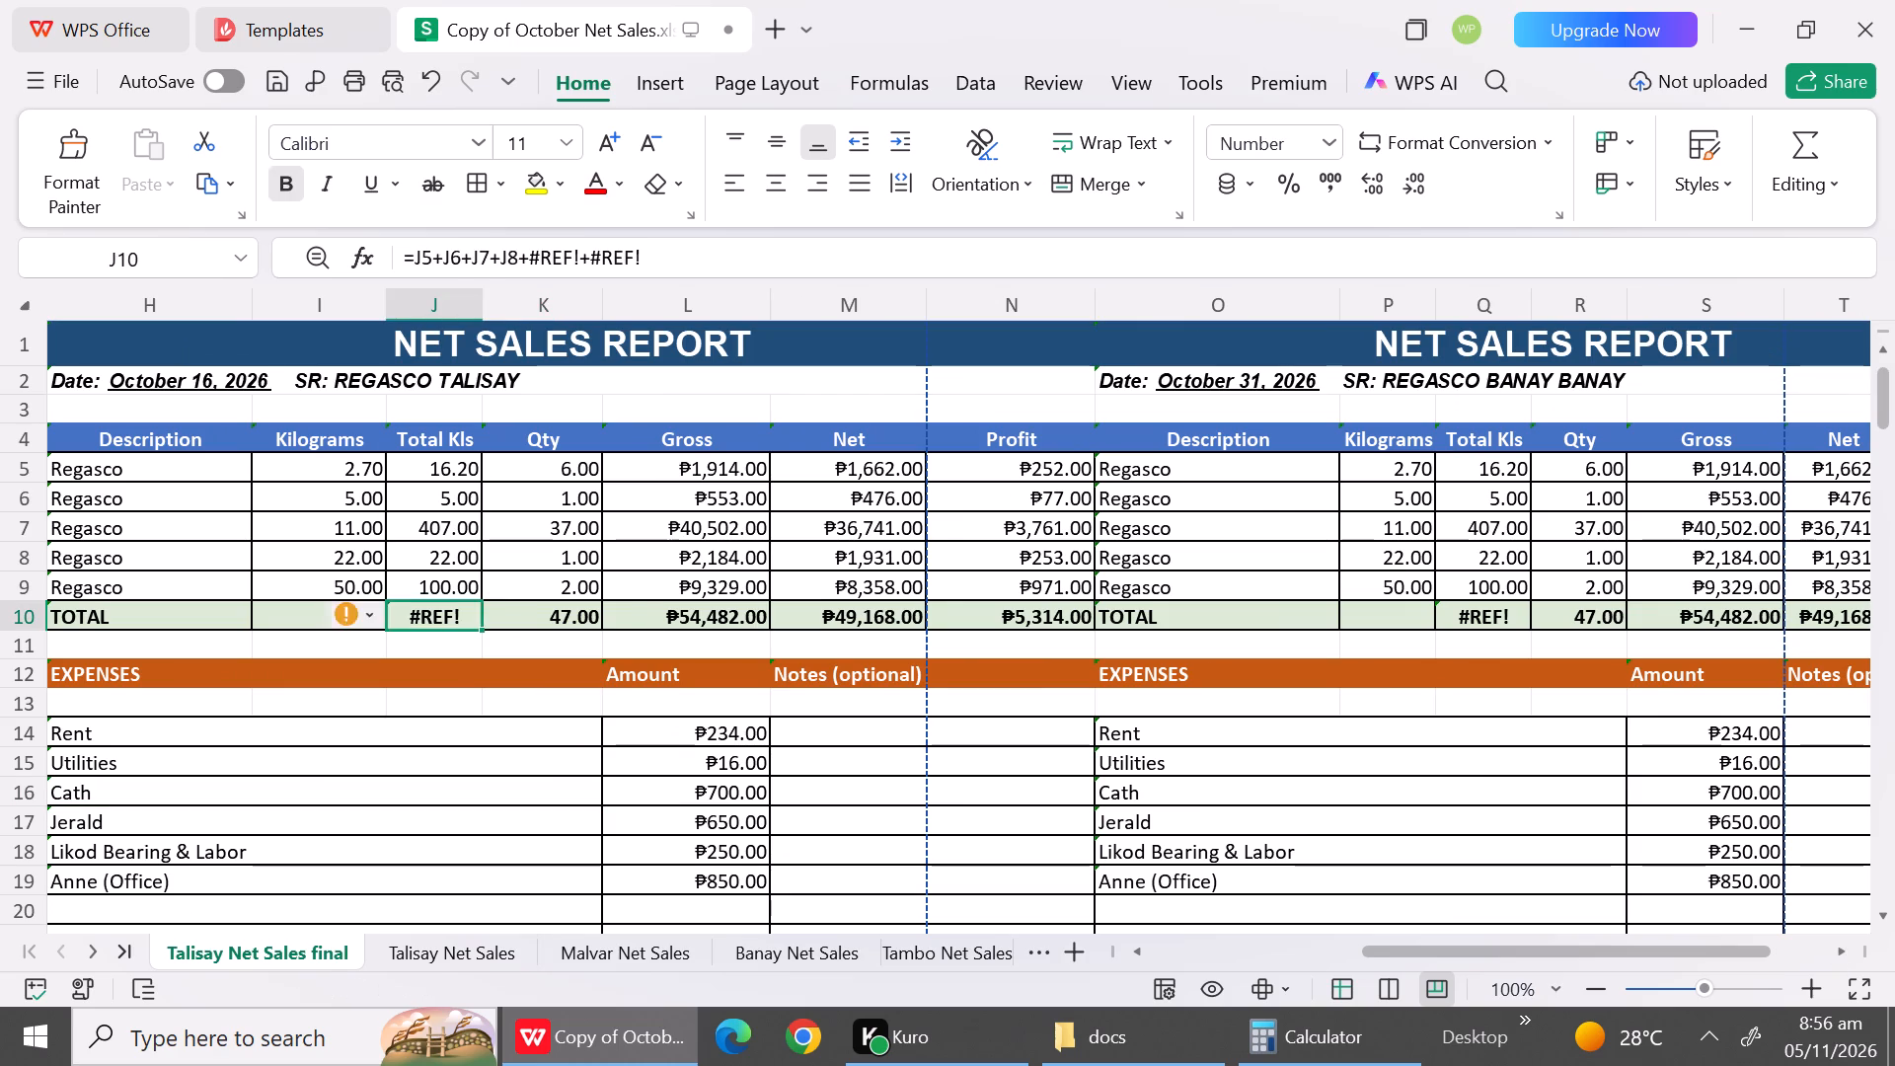
left_click(666, 609)
key("BackSpace")
key("BackSpace")
key("BackSpace")
key("BackSpace")
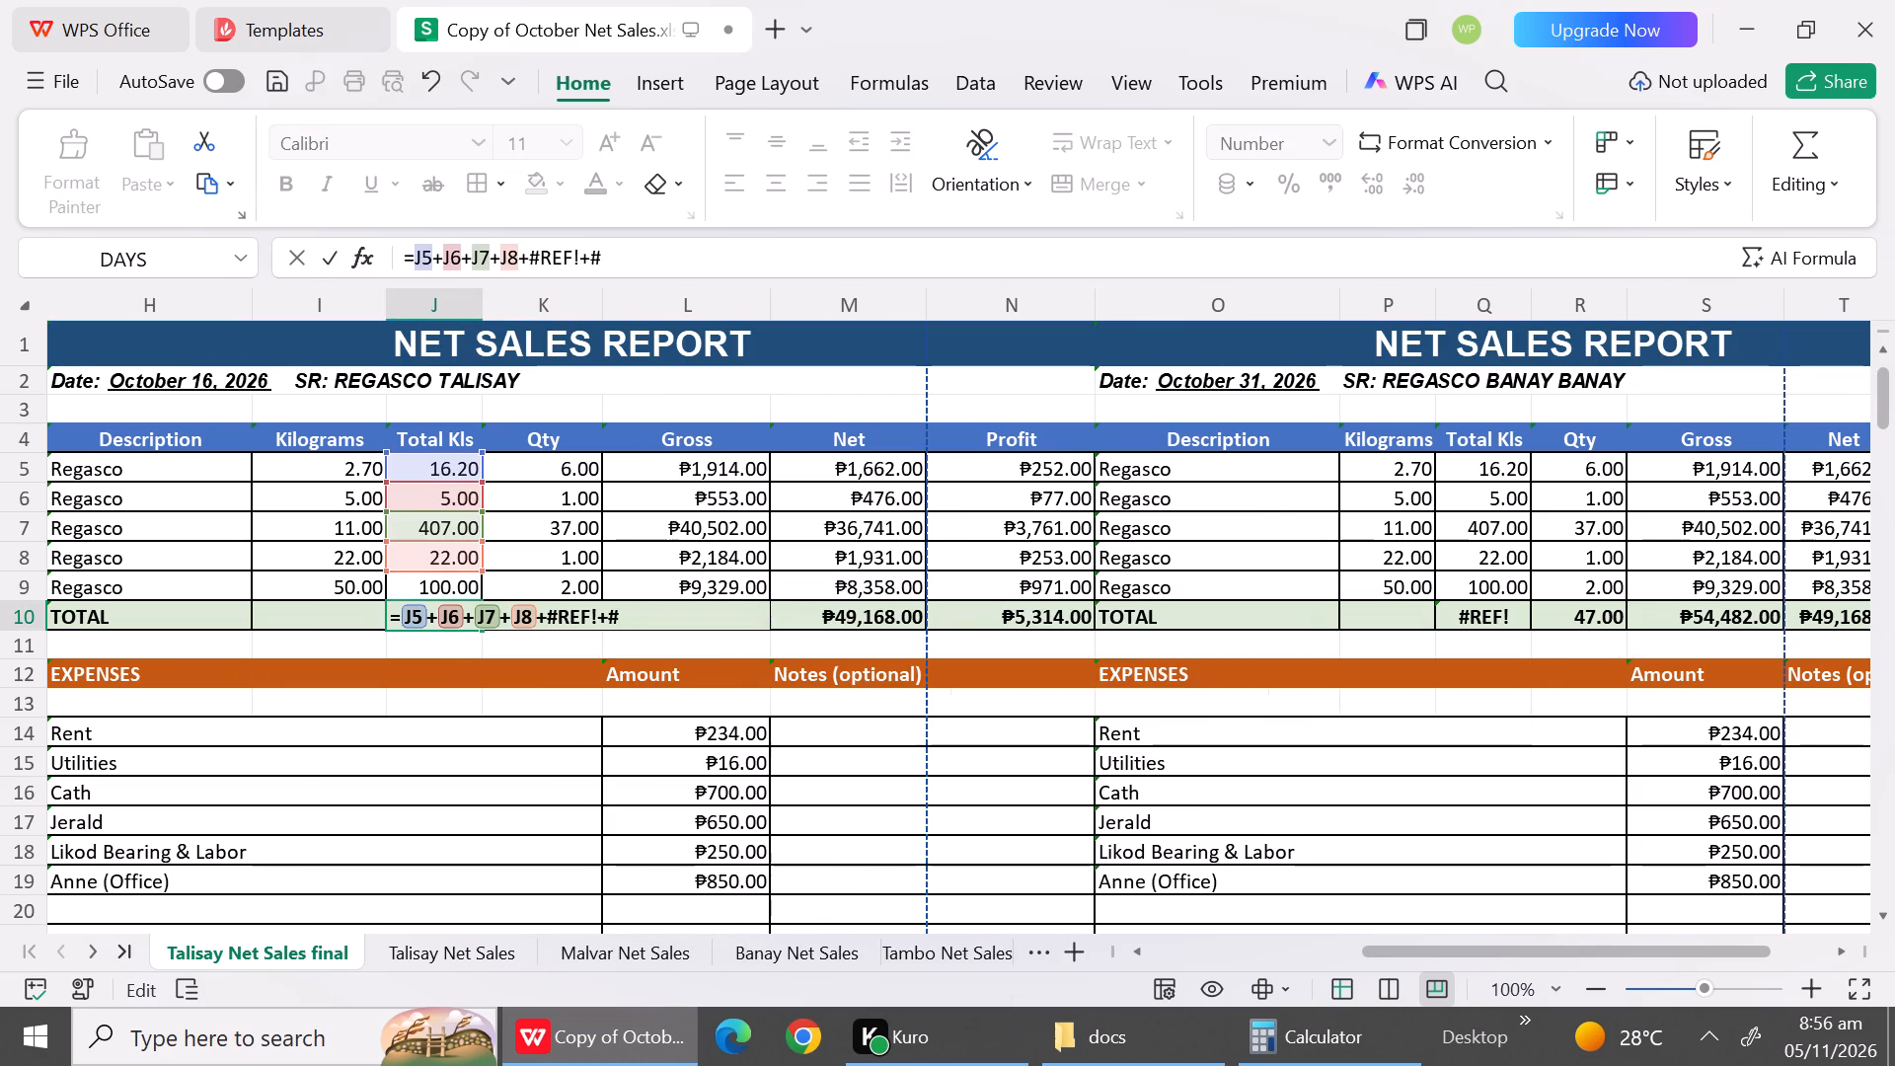
key("BackSpace")
key("BackSpace")
key("BackSpace")
key("BackSpace")
key("BackSpace")
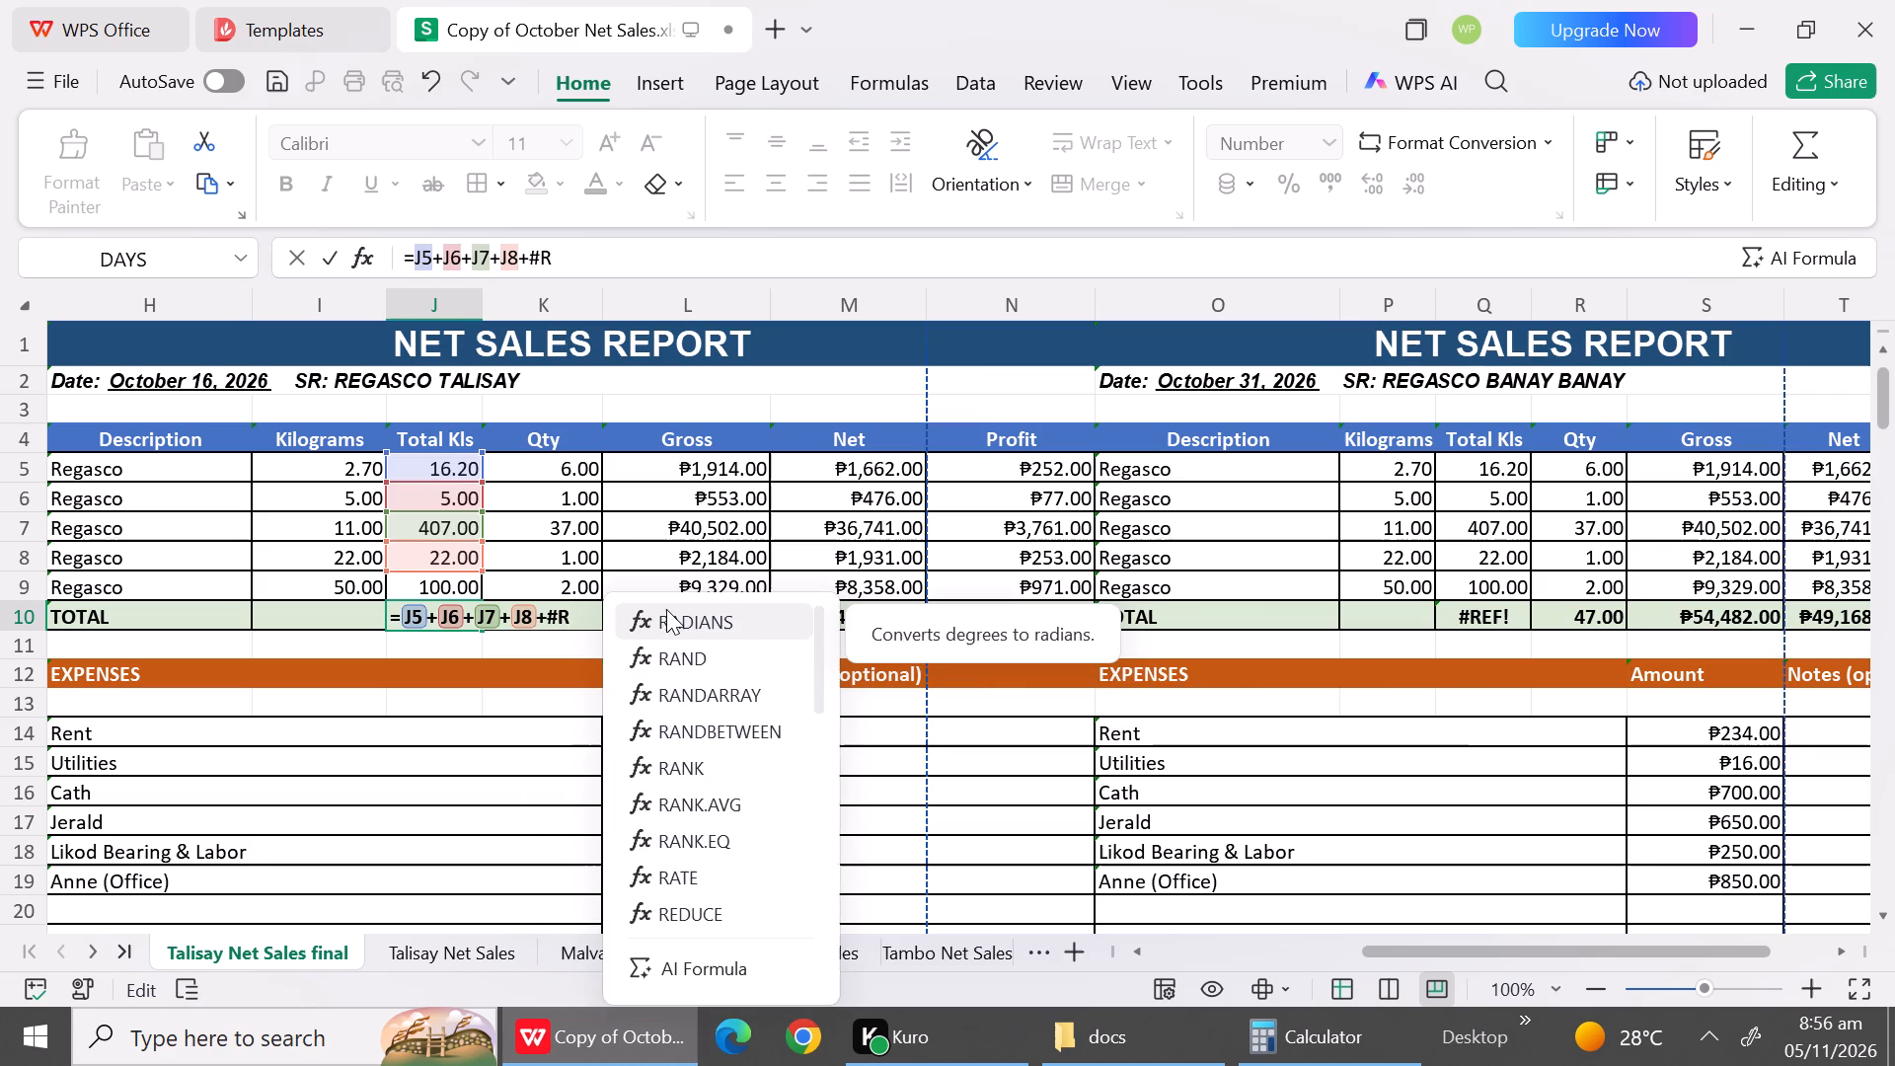
key("BackSpace")
key("BackSpace")
key("BackSpace")
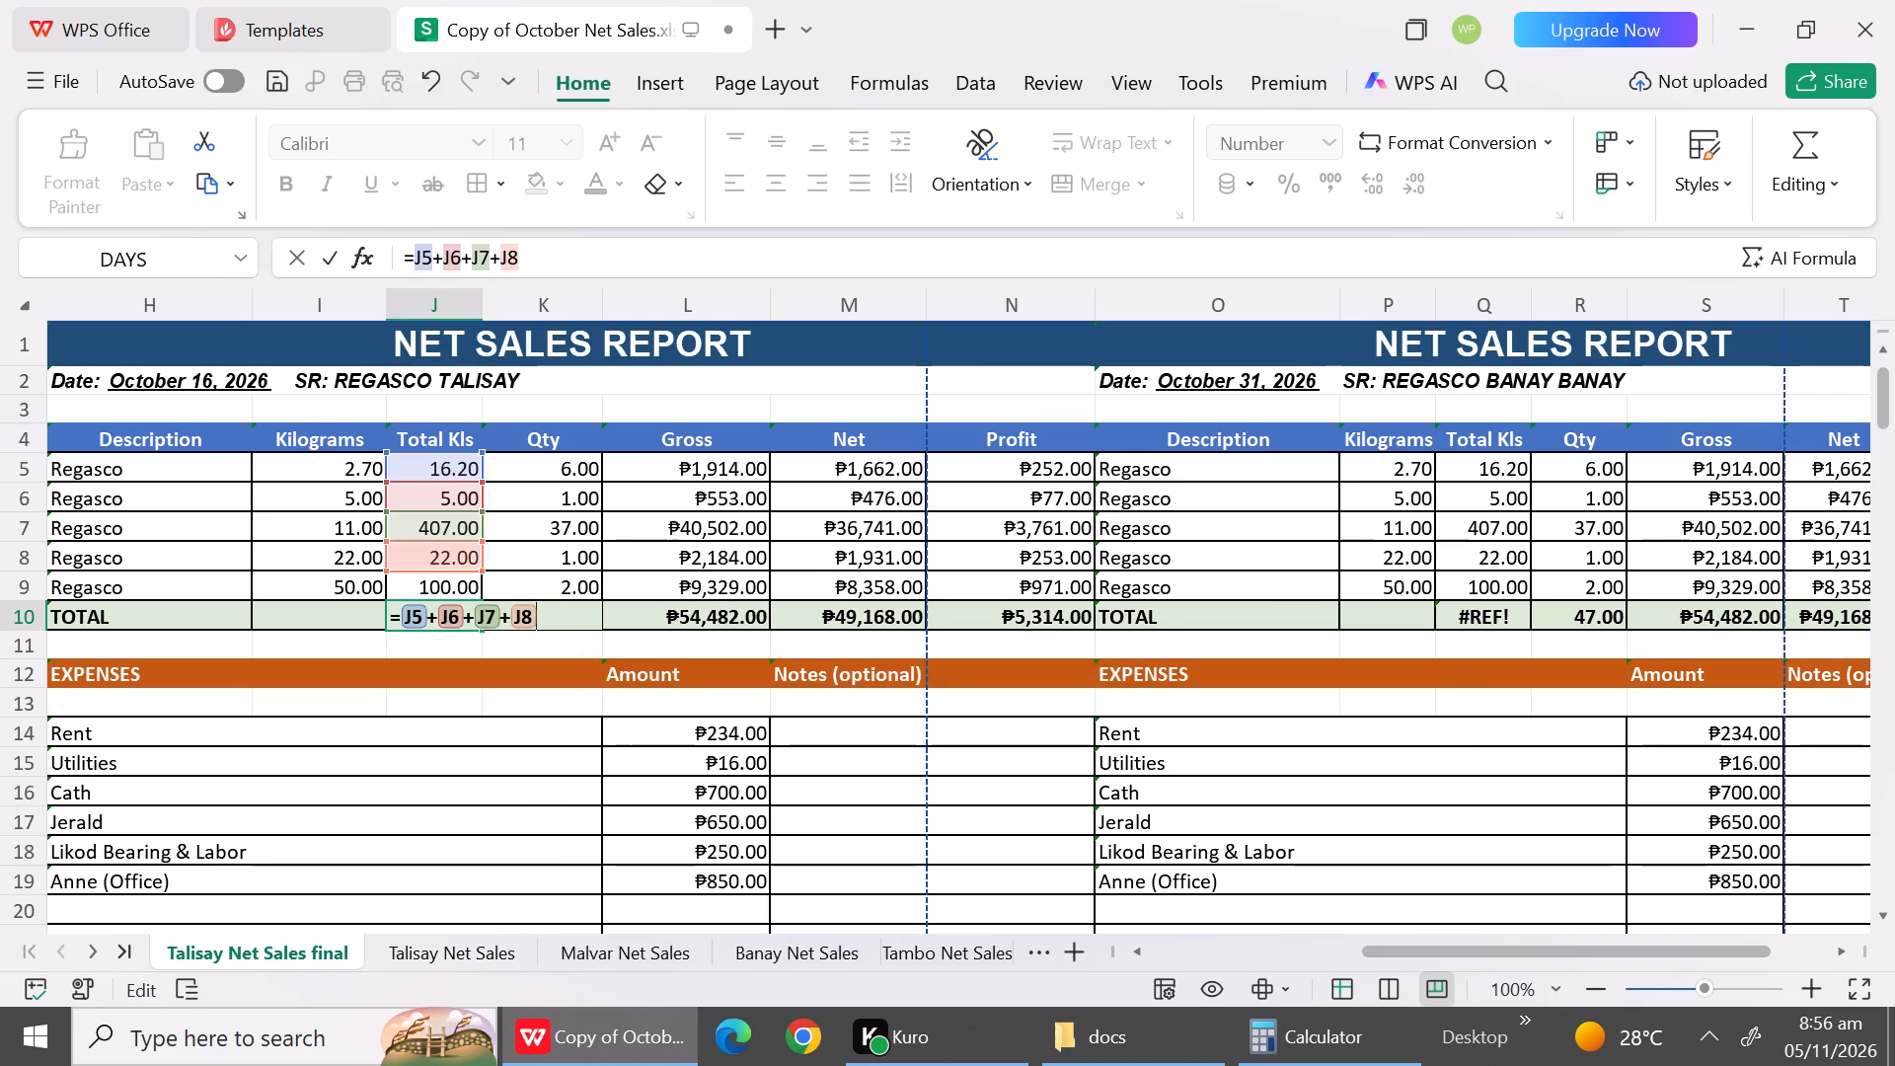
key("BackSpace")
key("BackSpace")
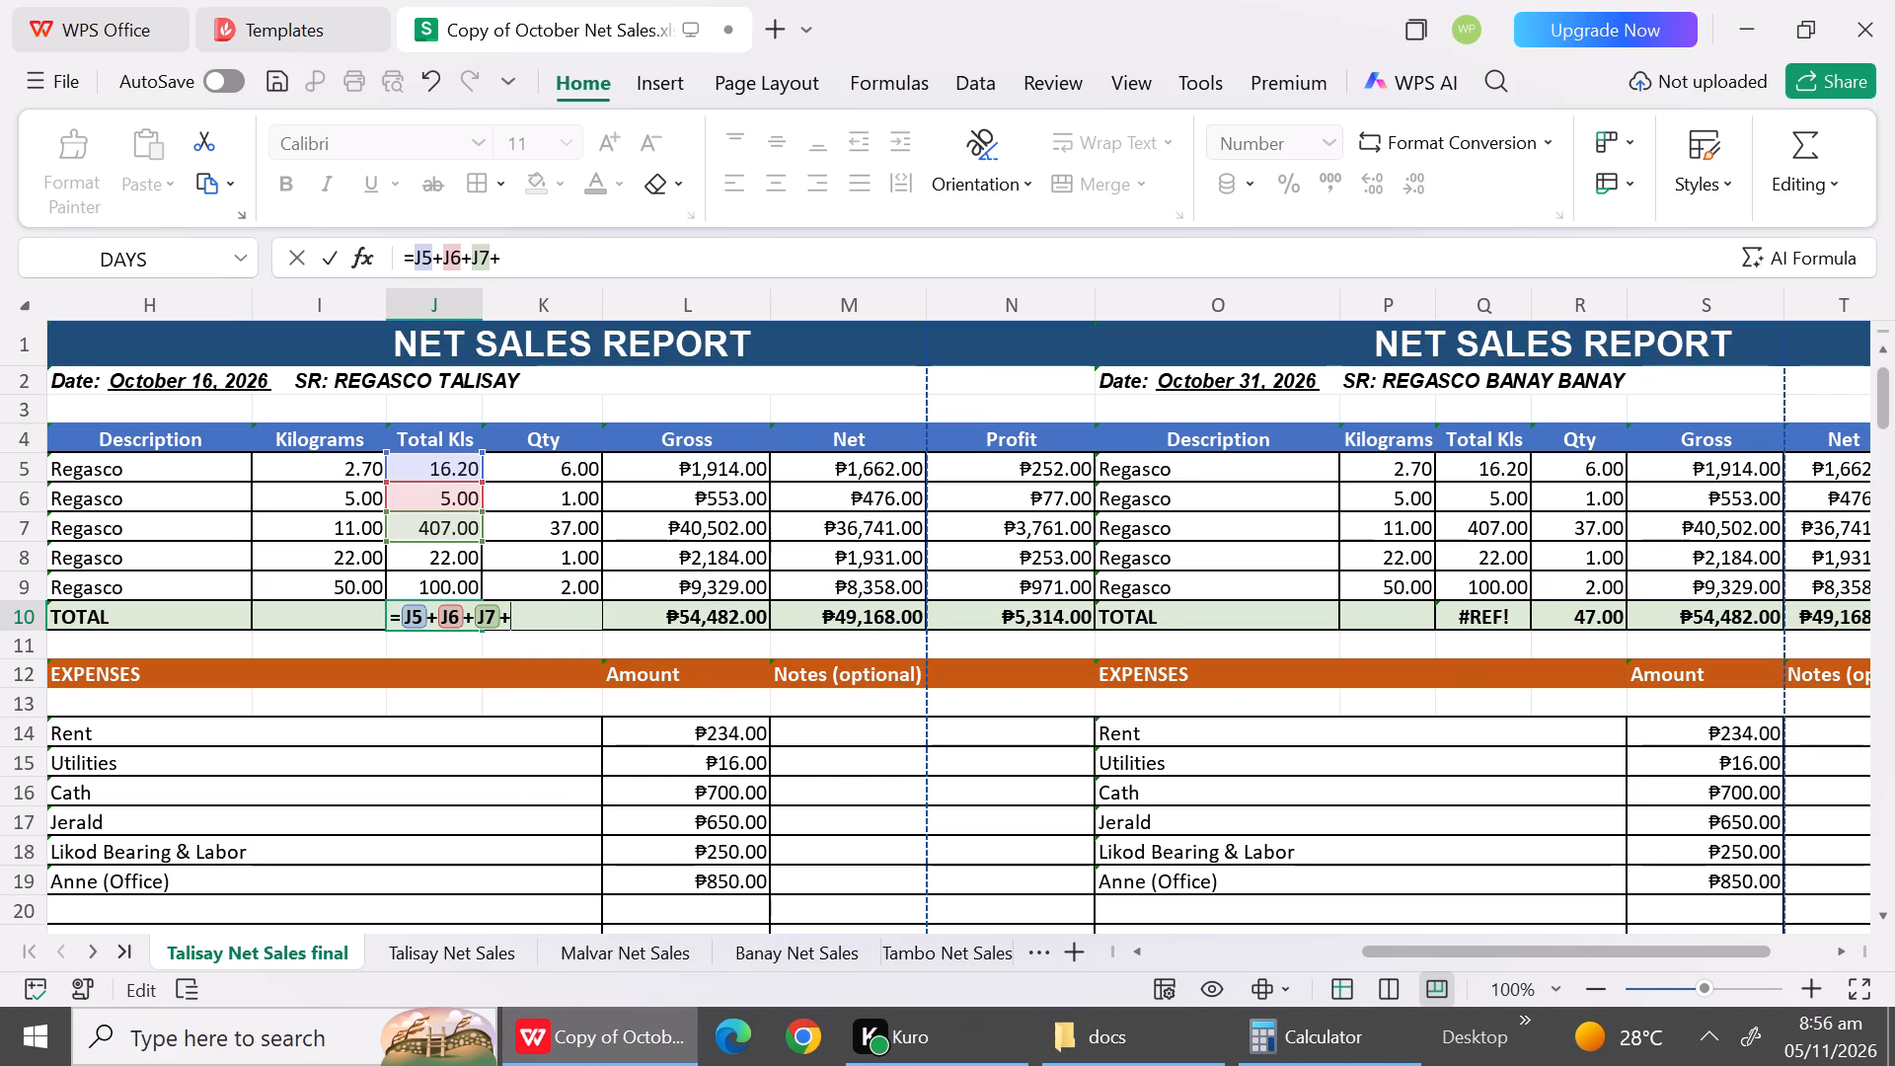
left_click(431, 563)
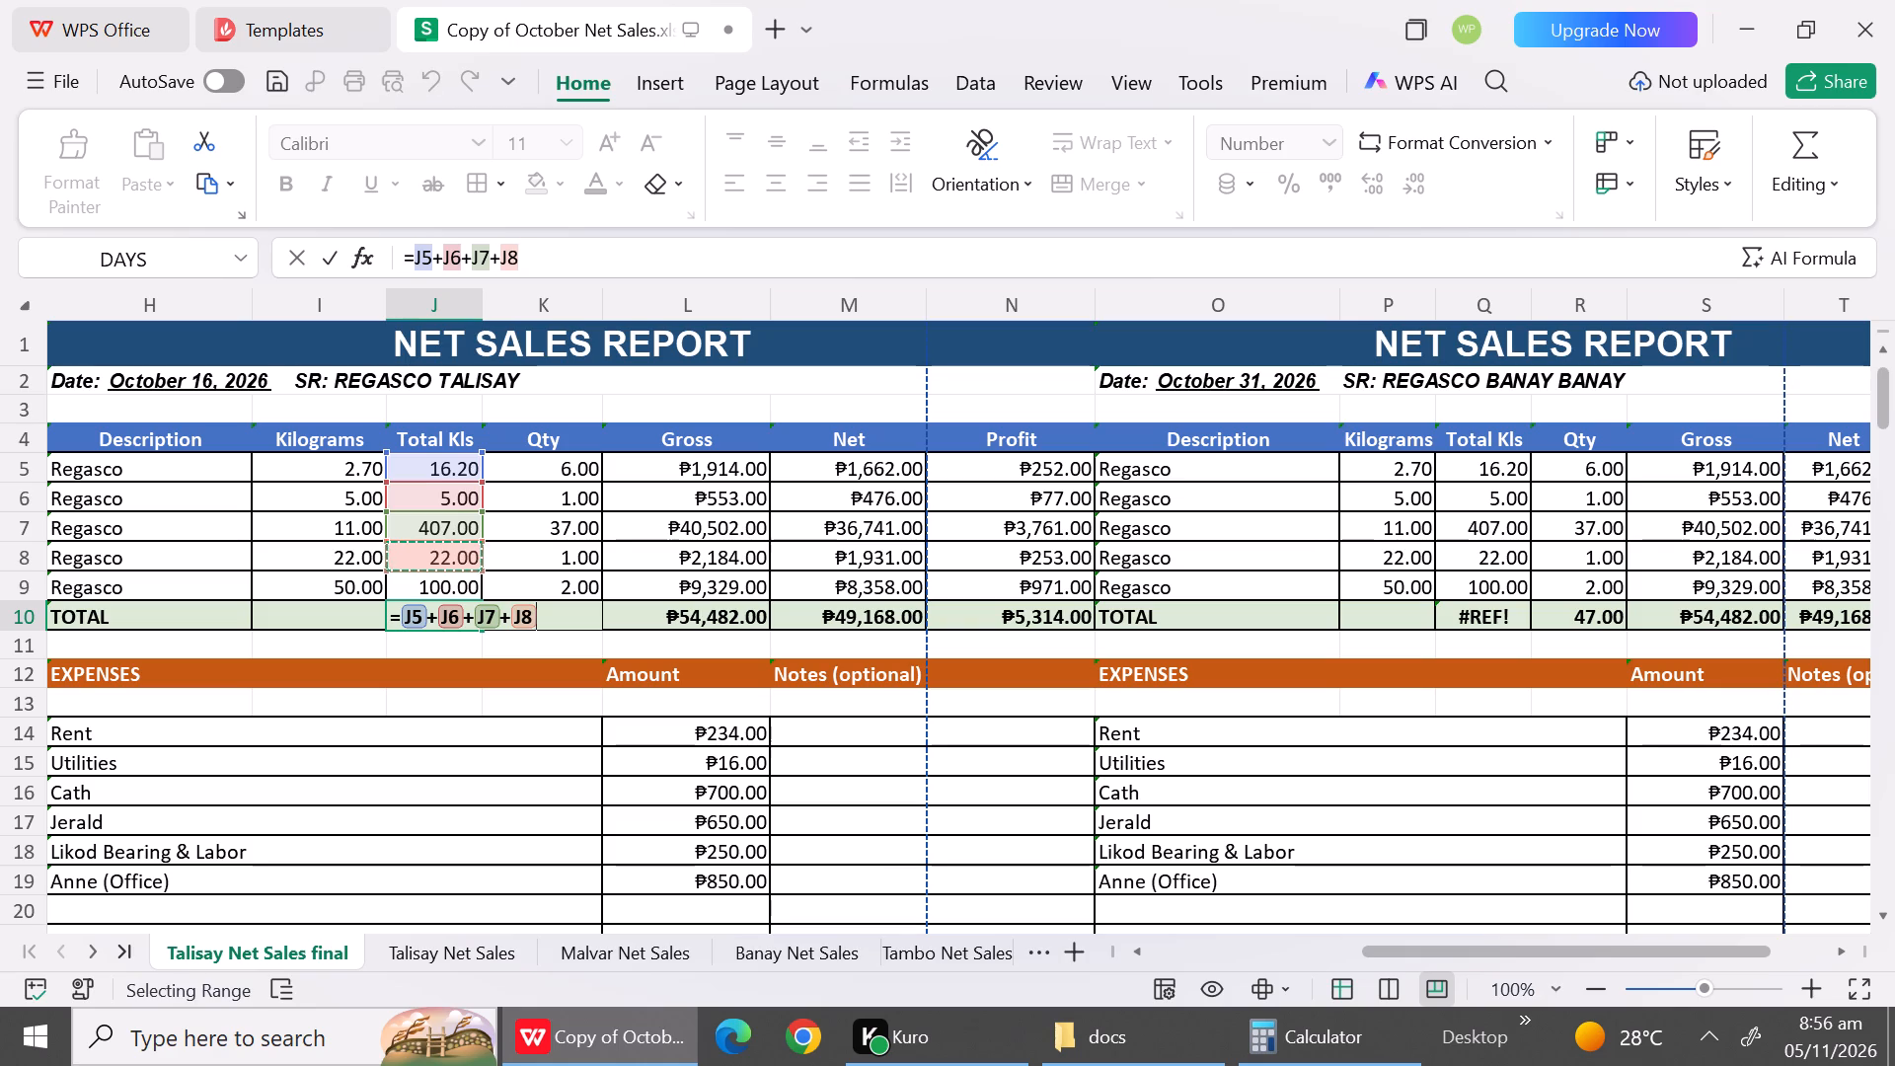
key("shift+plus")
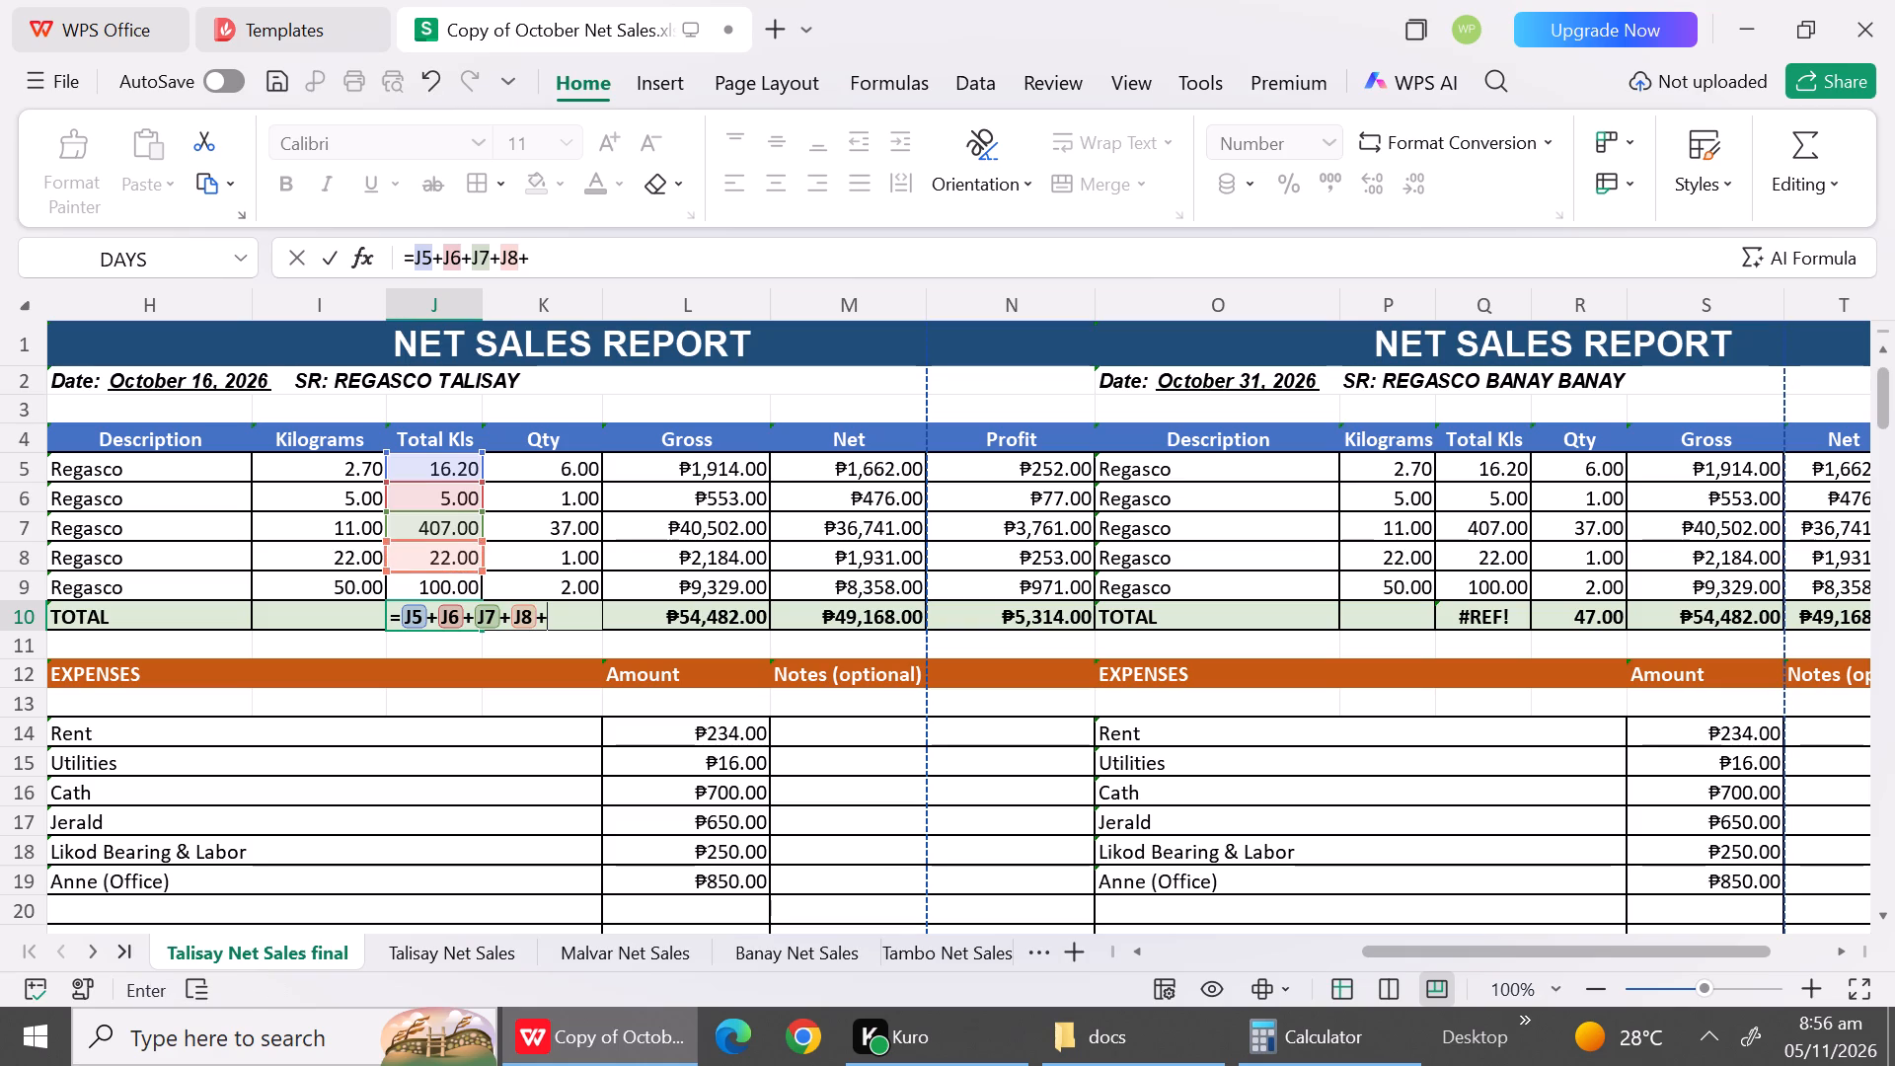
left_click(435, 585)
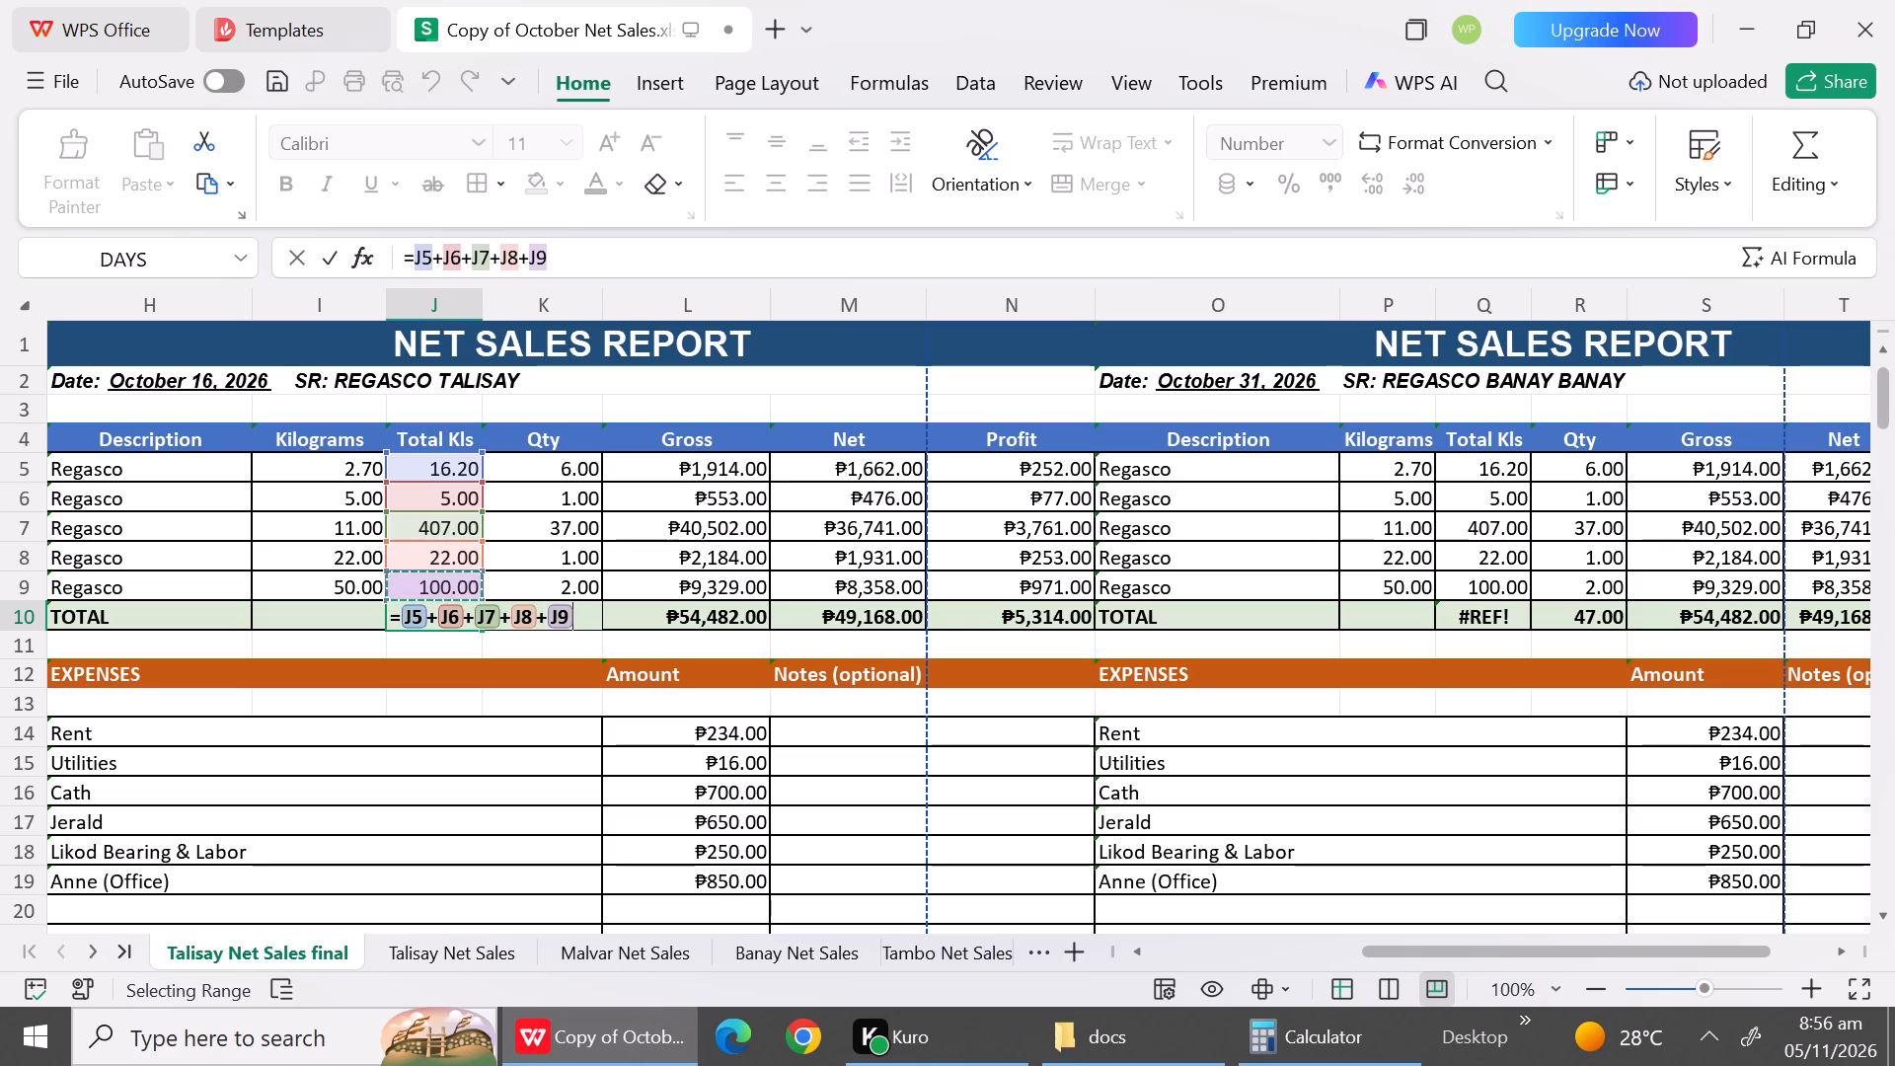
key("Return")
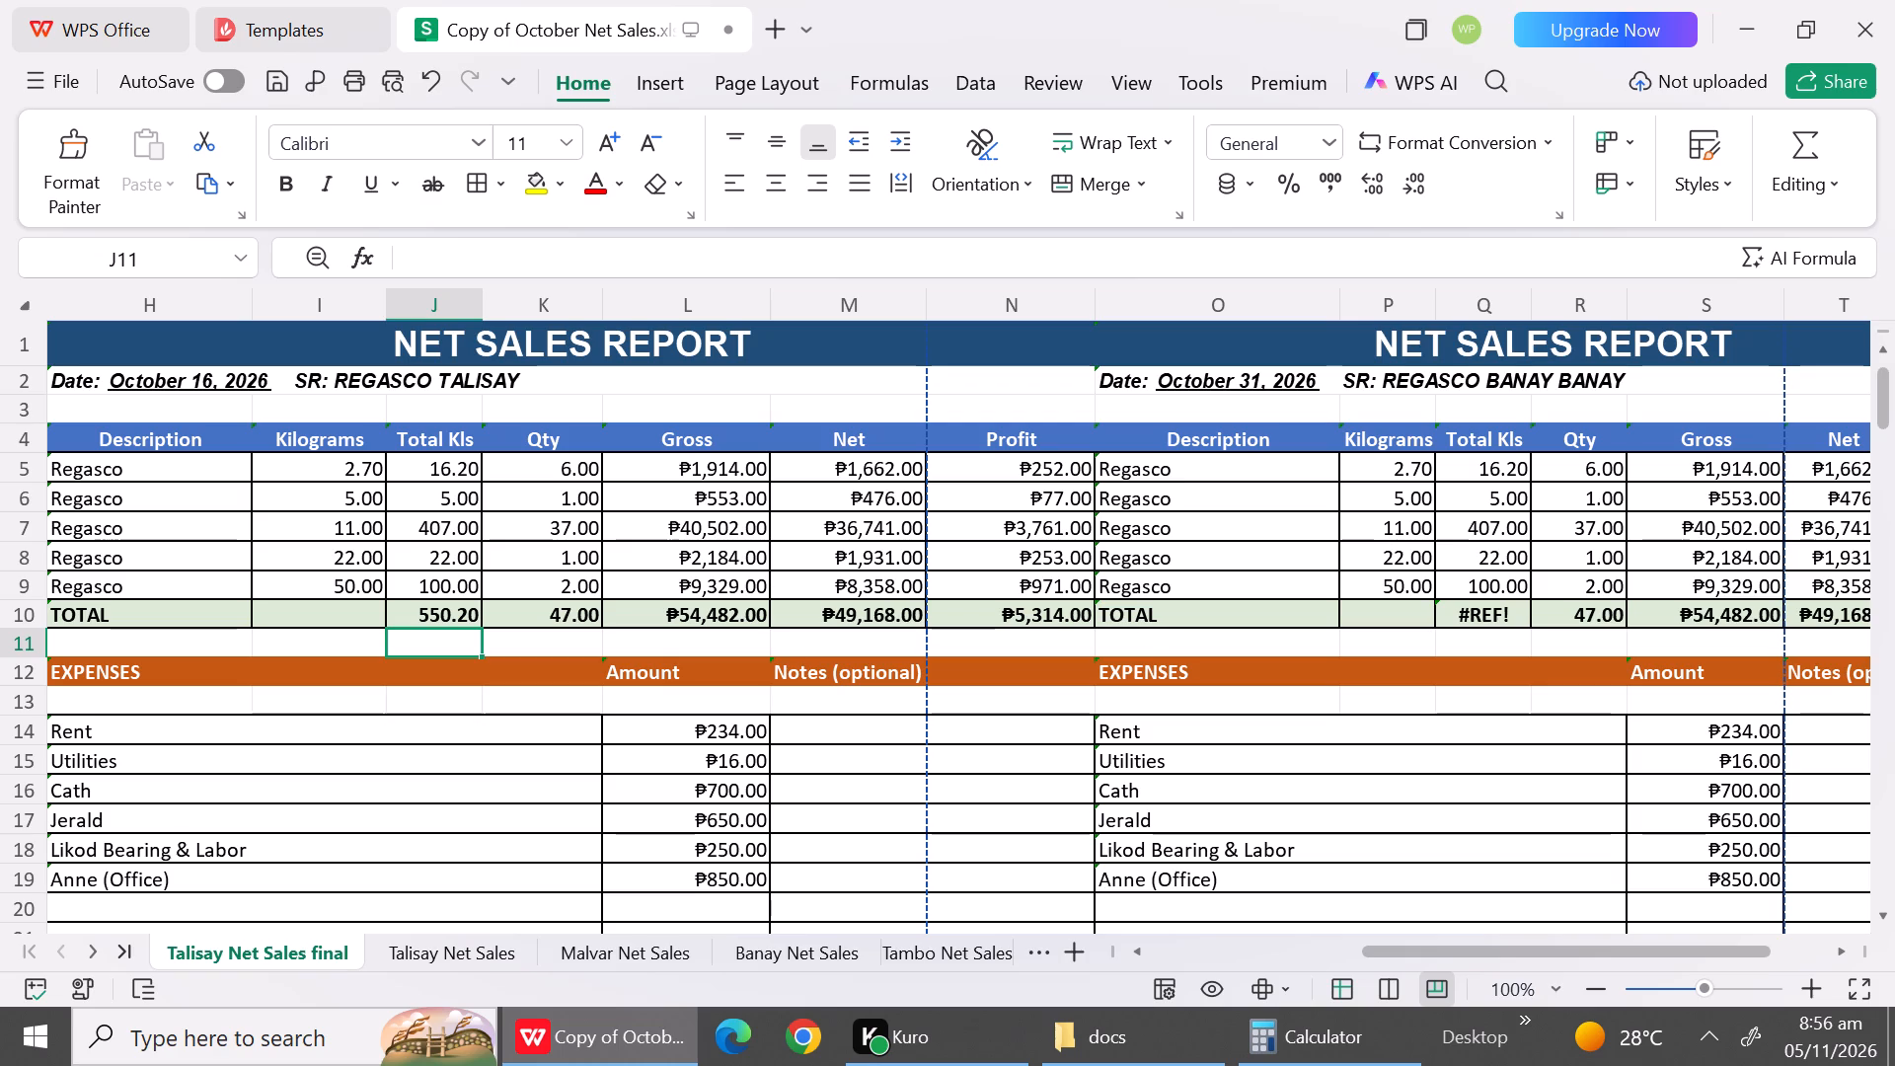
Copy the October 16 brand names from V106:V110 of Talisay Net Sales into H5:H9 of Talisay Net Sales final.
left_click(432, 954)
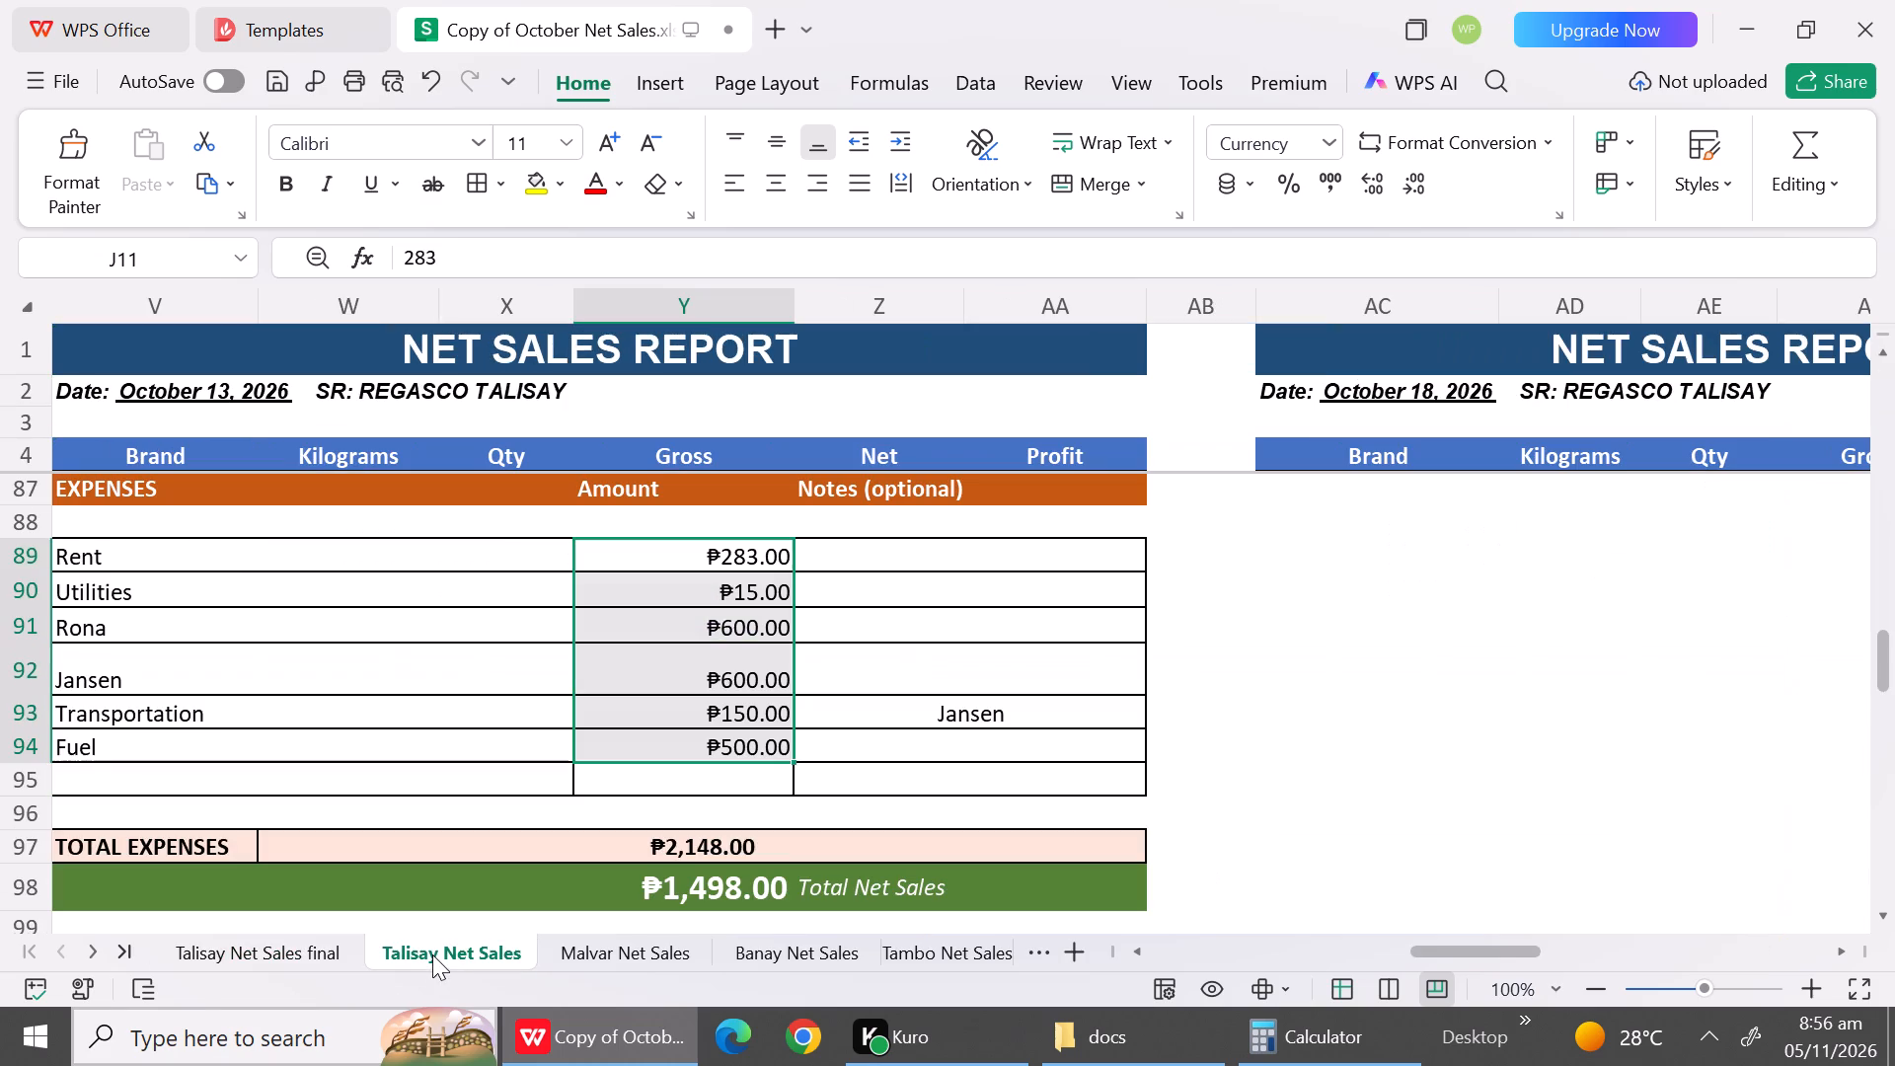
triple_click(1888, 918)
triple_click(1888, 918)
triple_click(1888, 918)
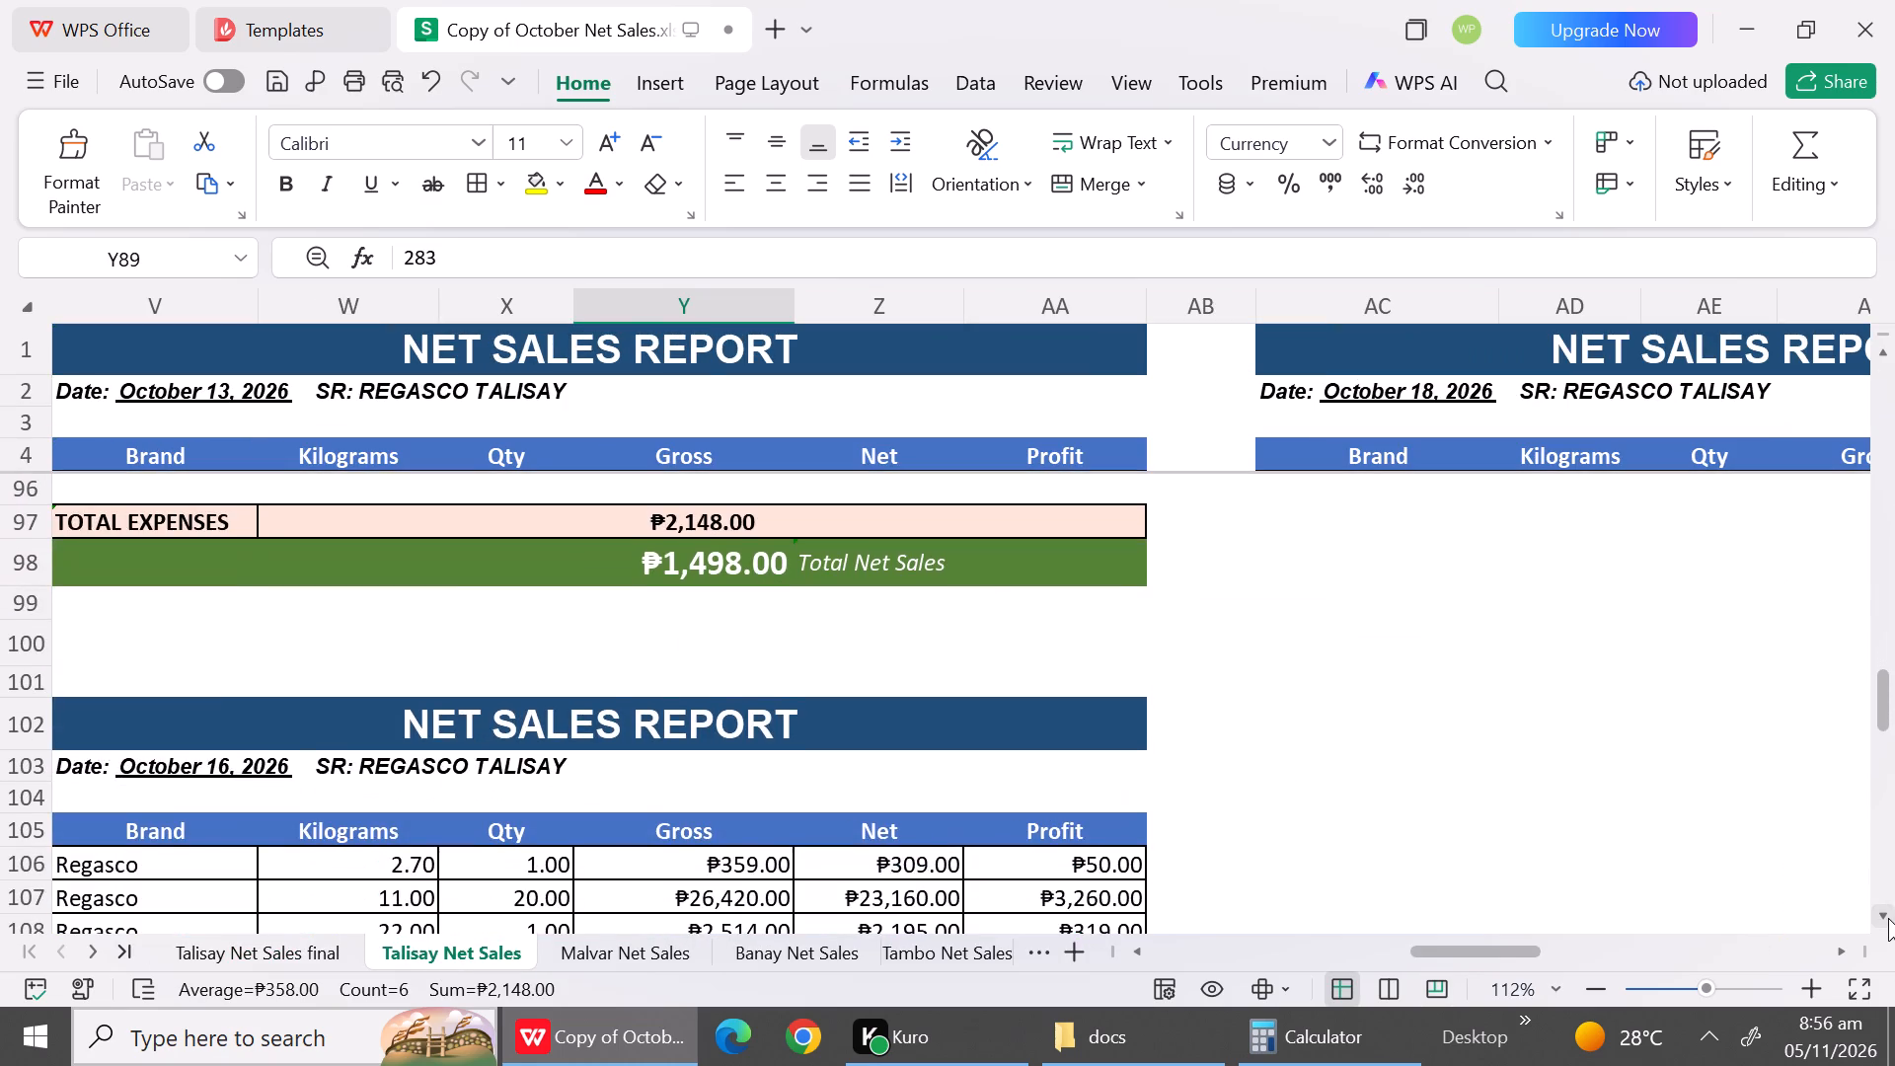
triple_click(1888, 918)
left_click(1888, 918)
left_click(1888, 918)
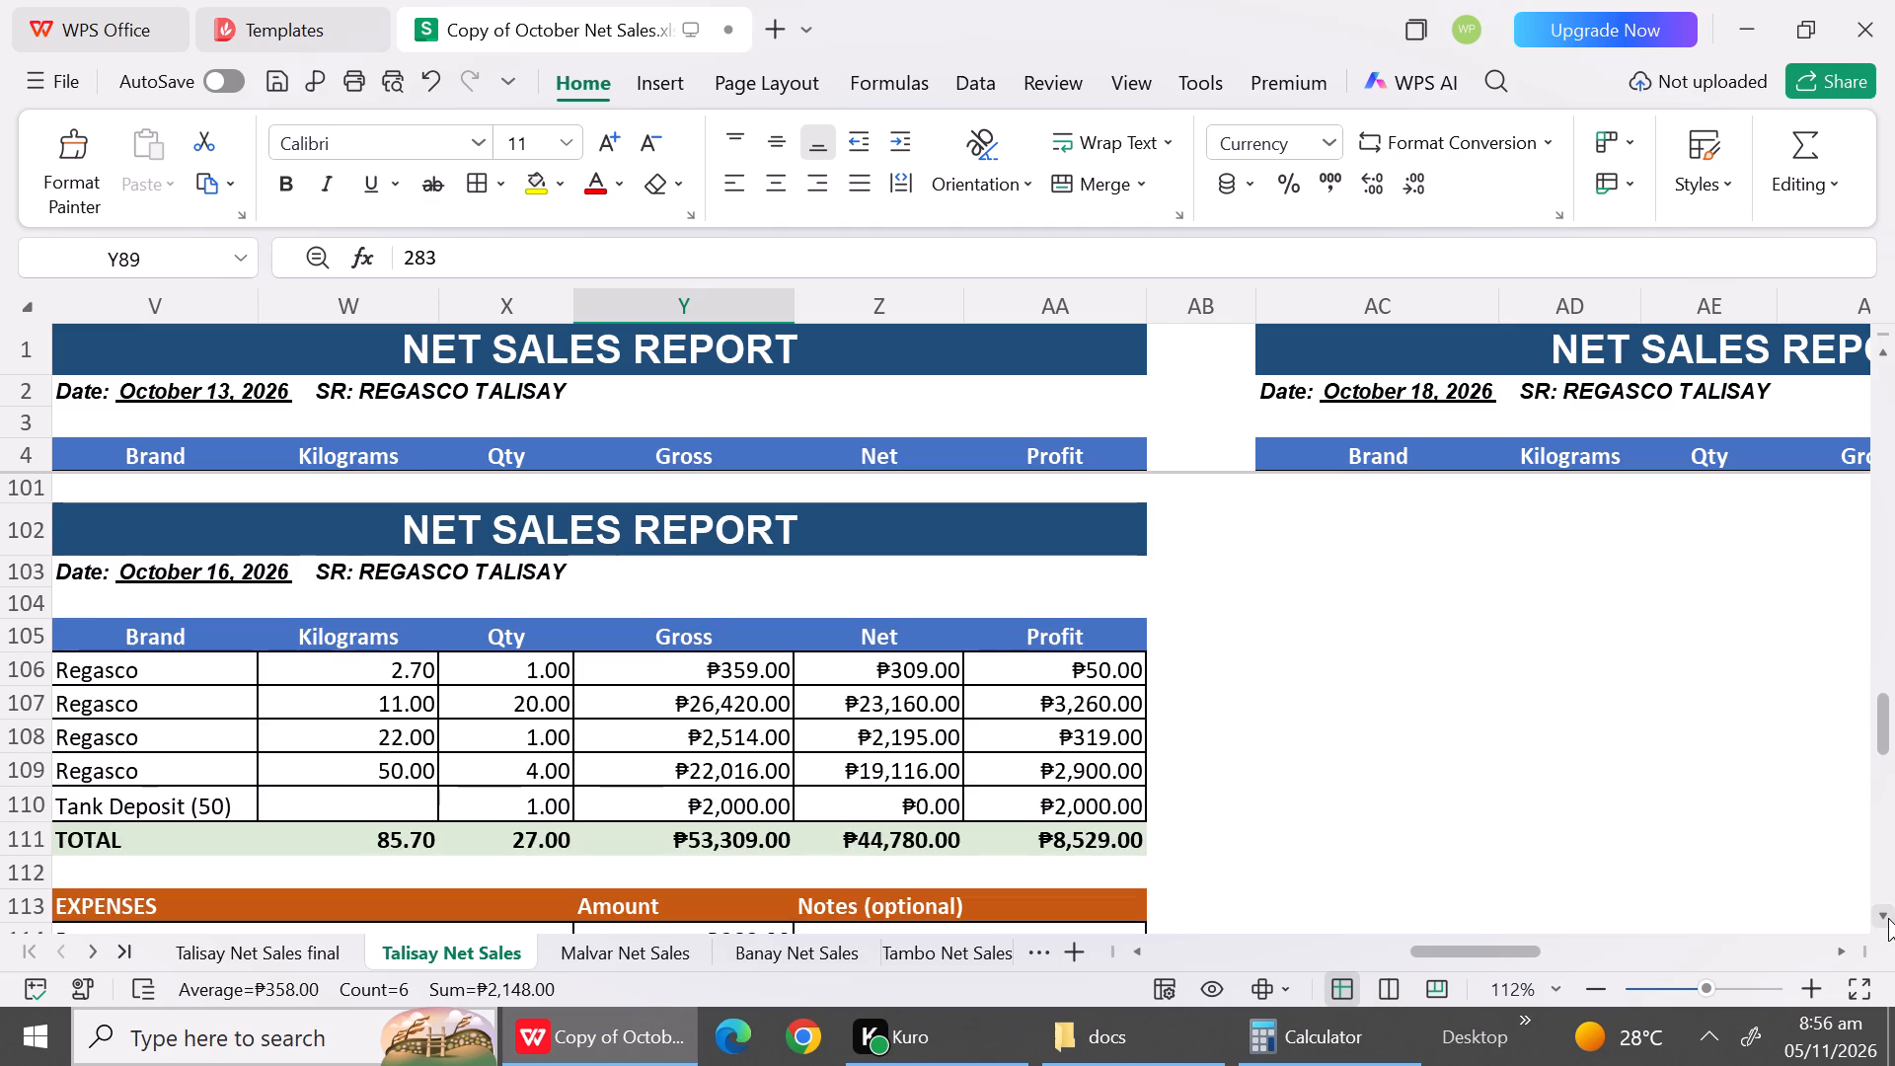
left_click(1888, 918)
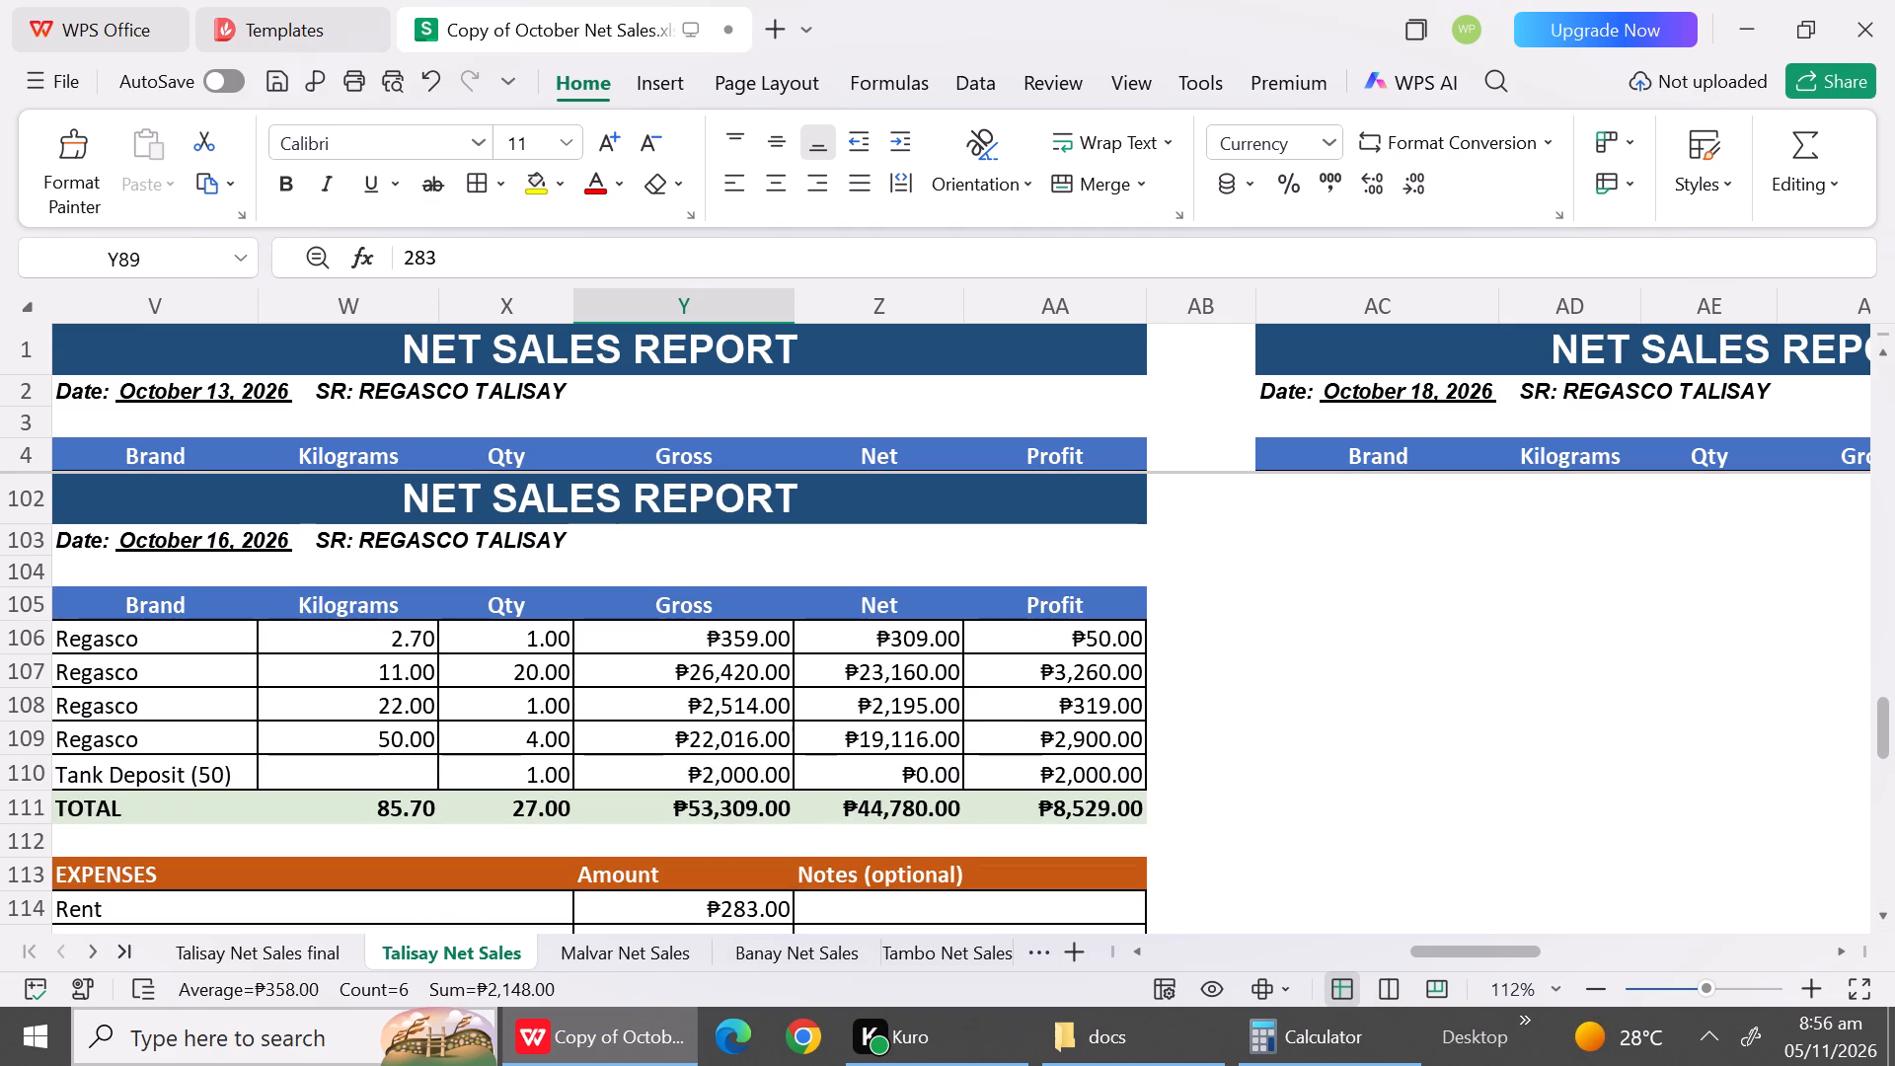
left_click_drag(210, 631, 224, 766)
key("ctrl+c")
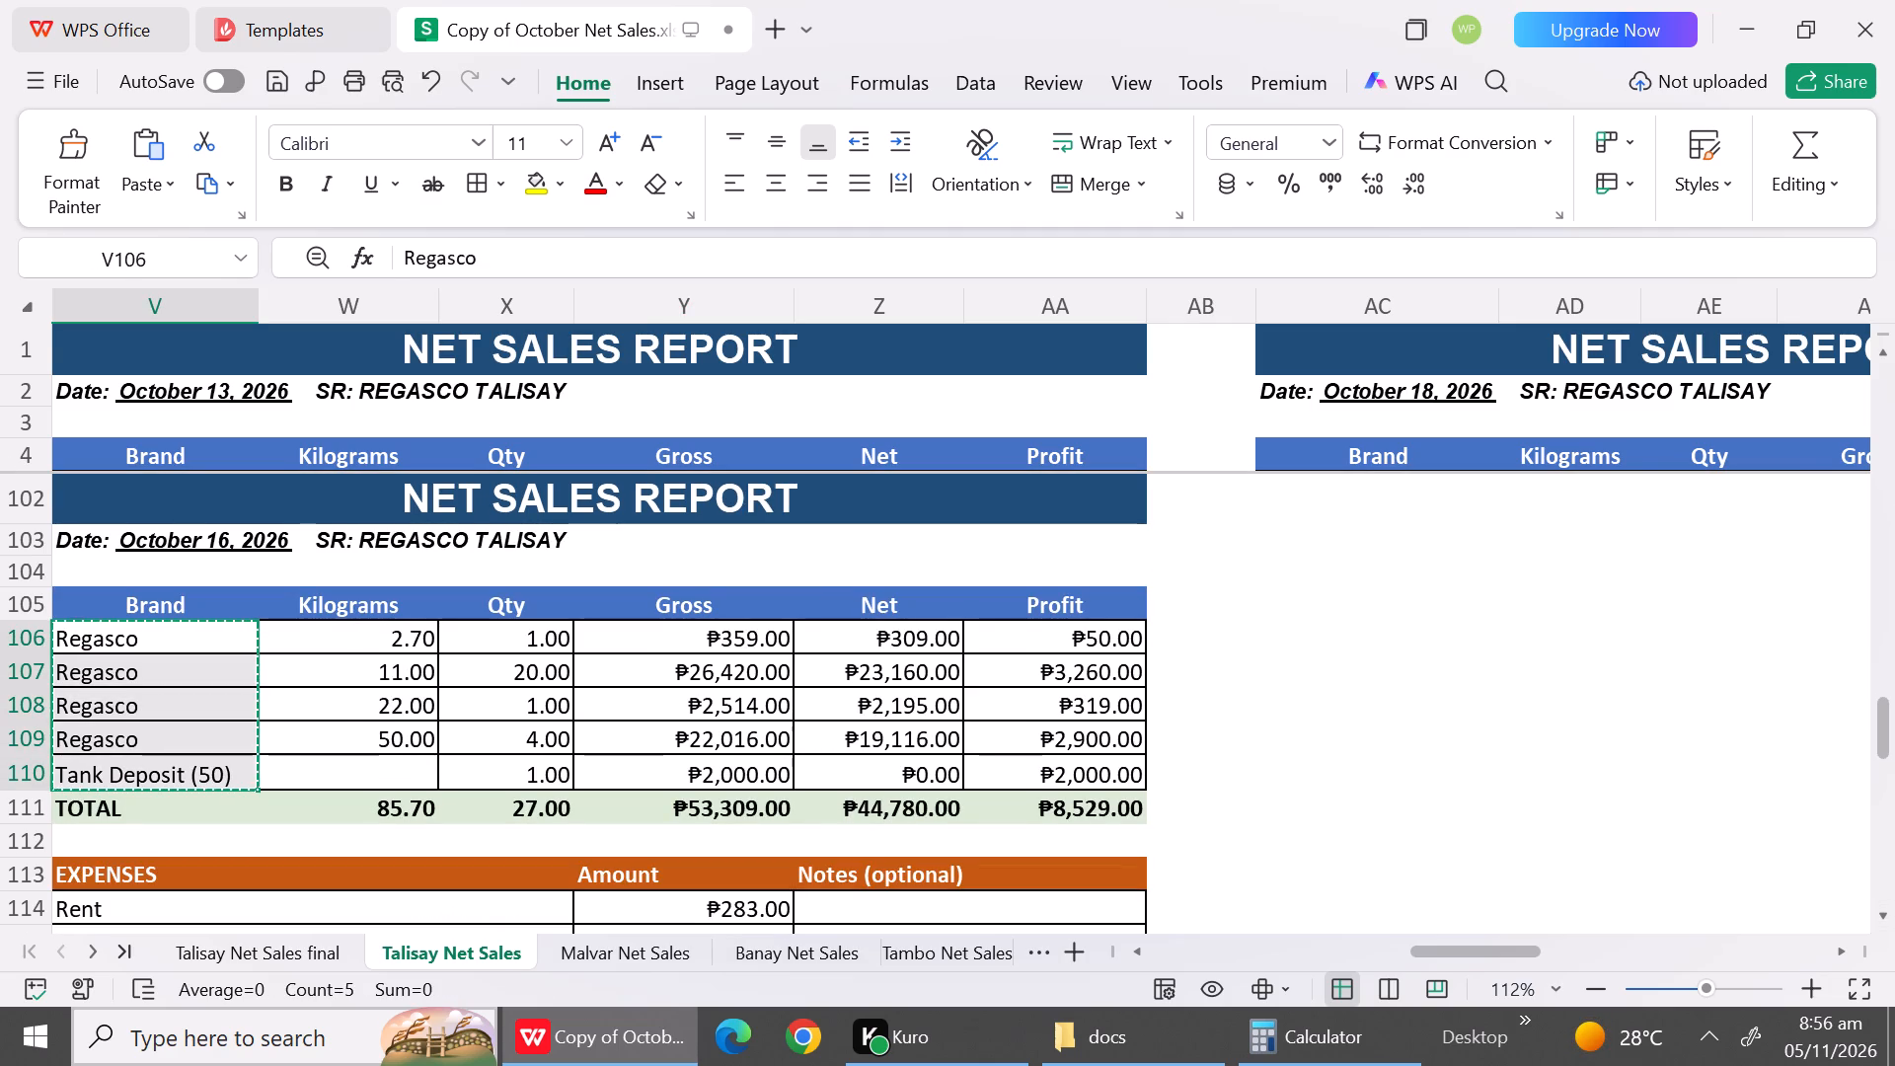
left_click(288, 949)
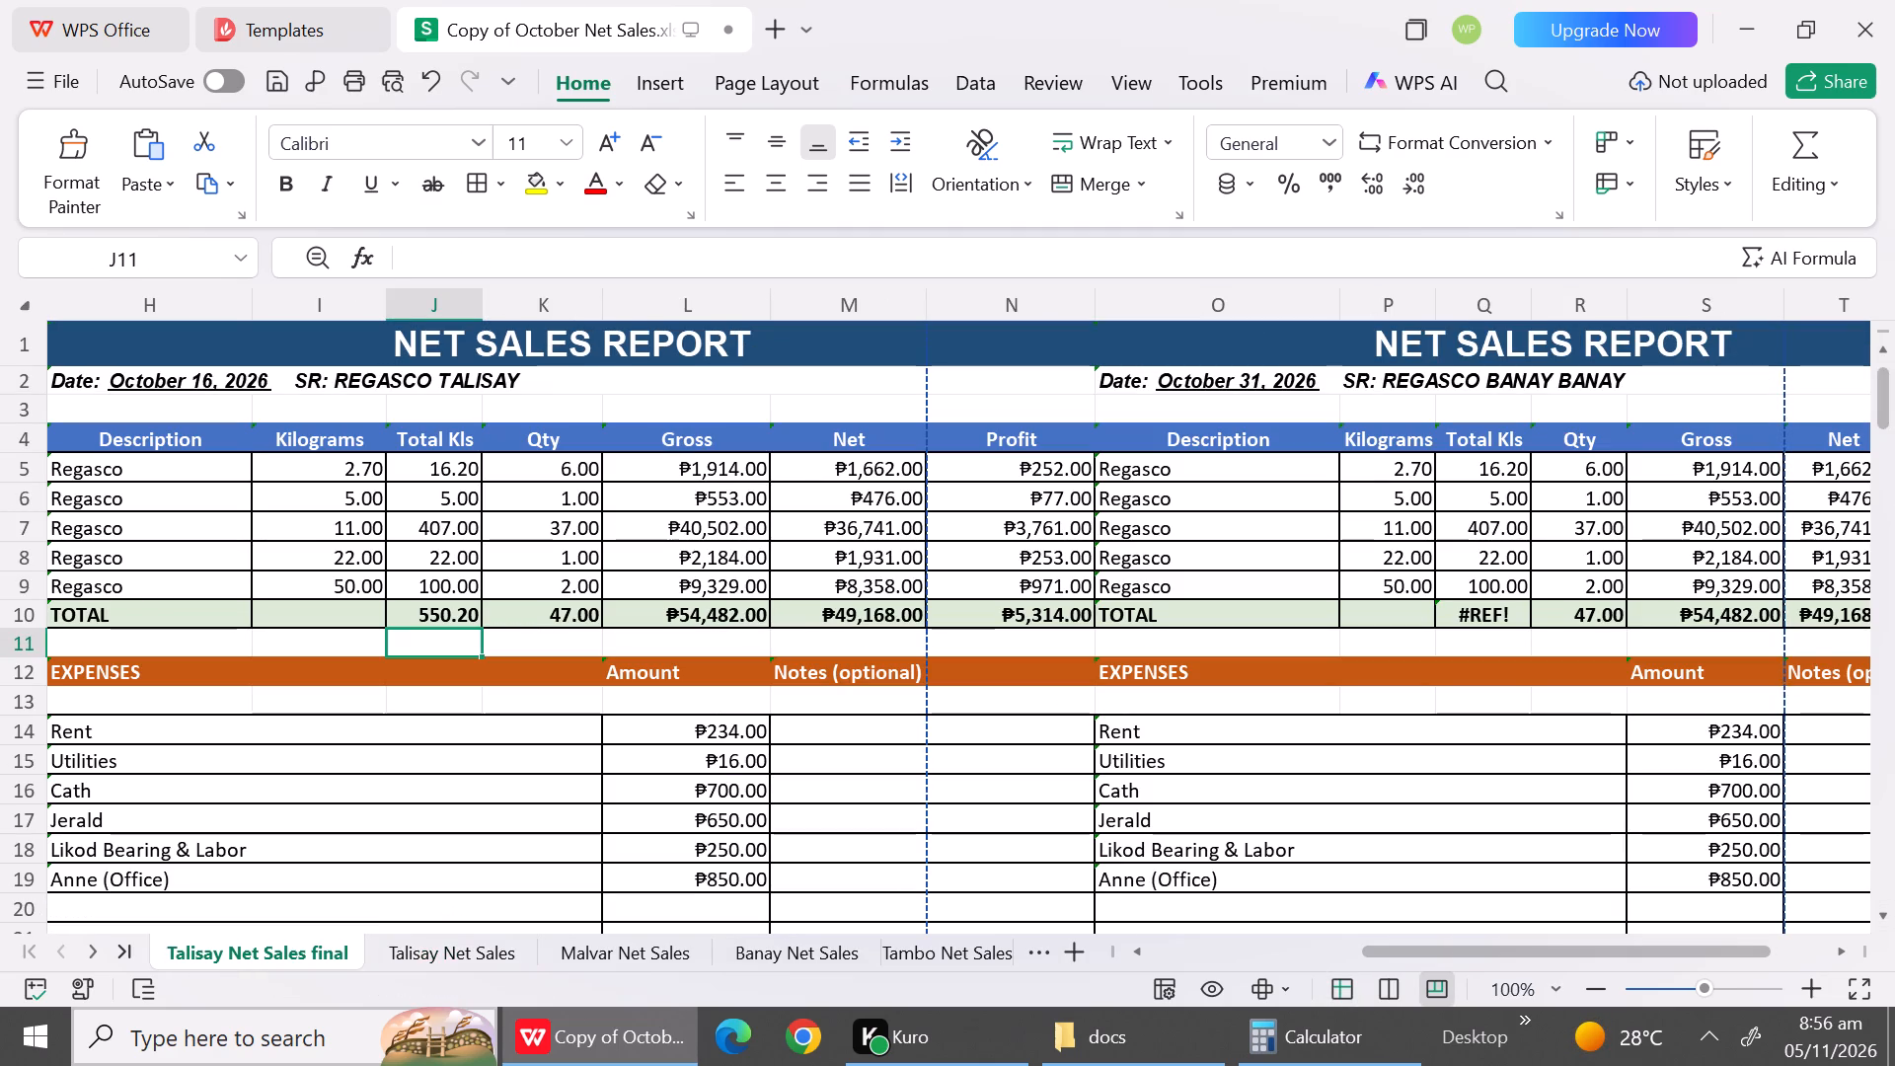
left_click_drag(189, 470, 180, 581)
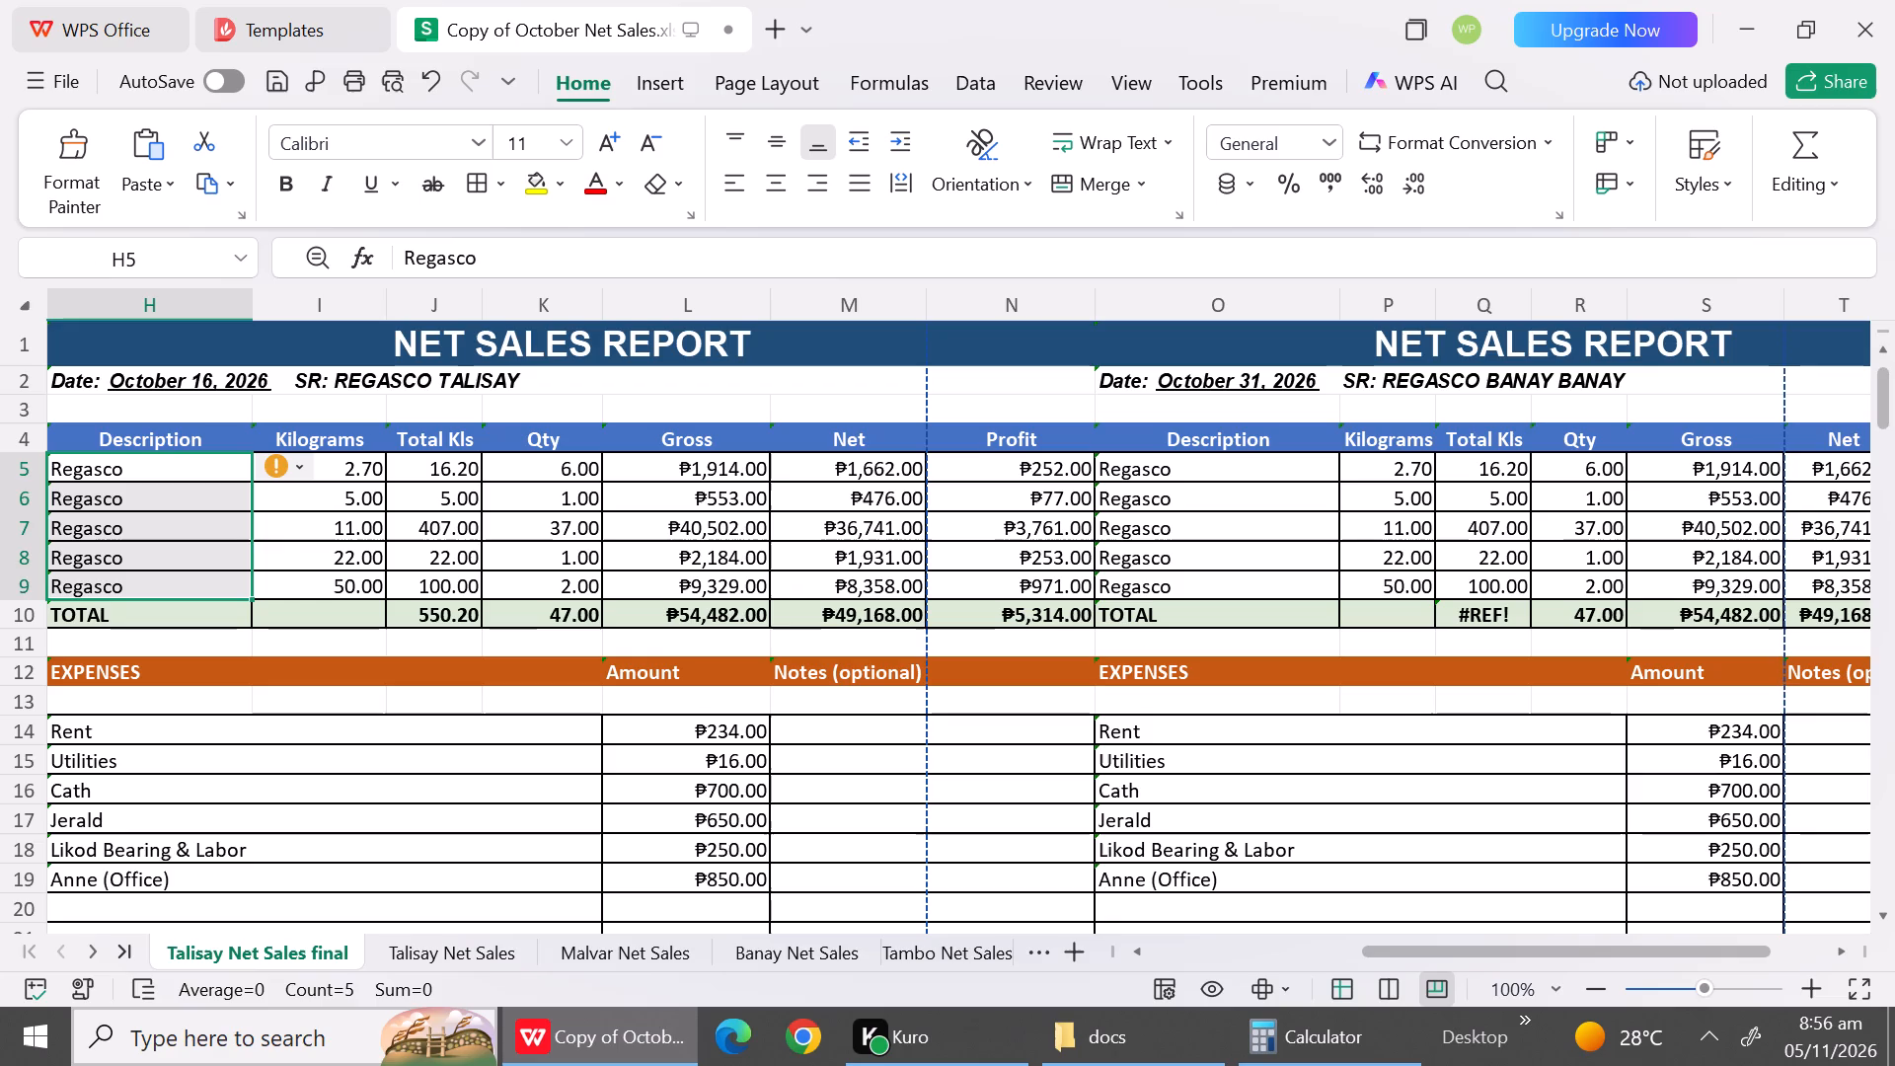
key("ctrl+v")
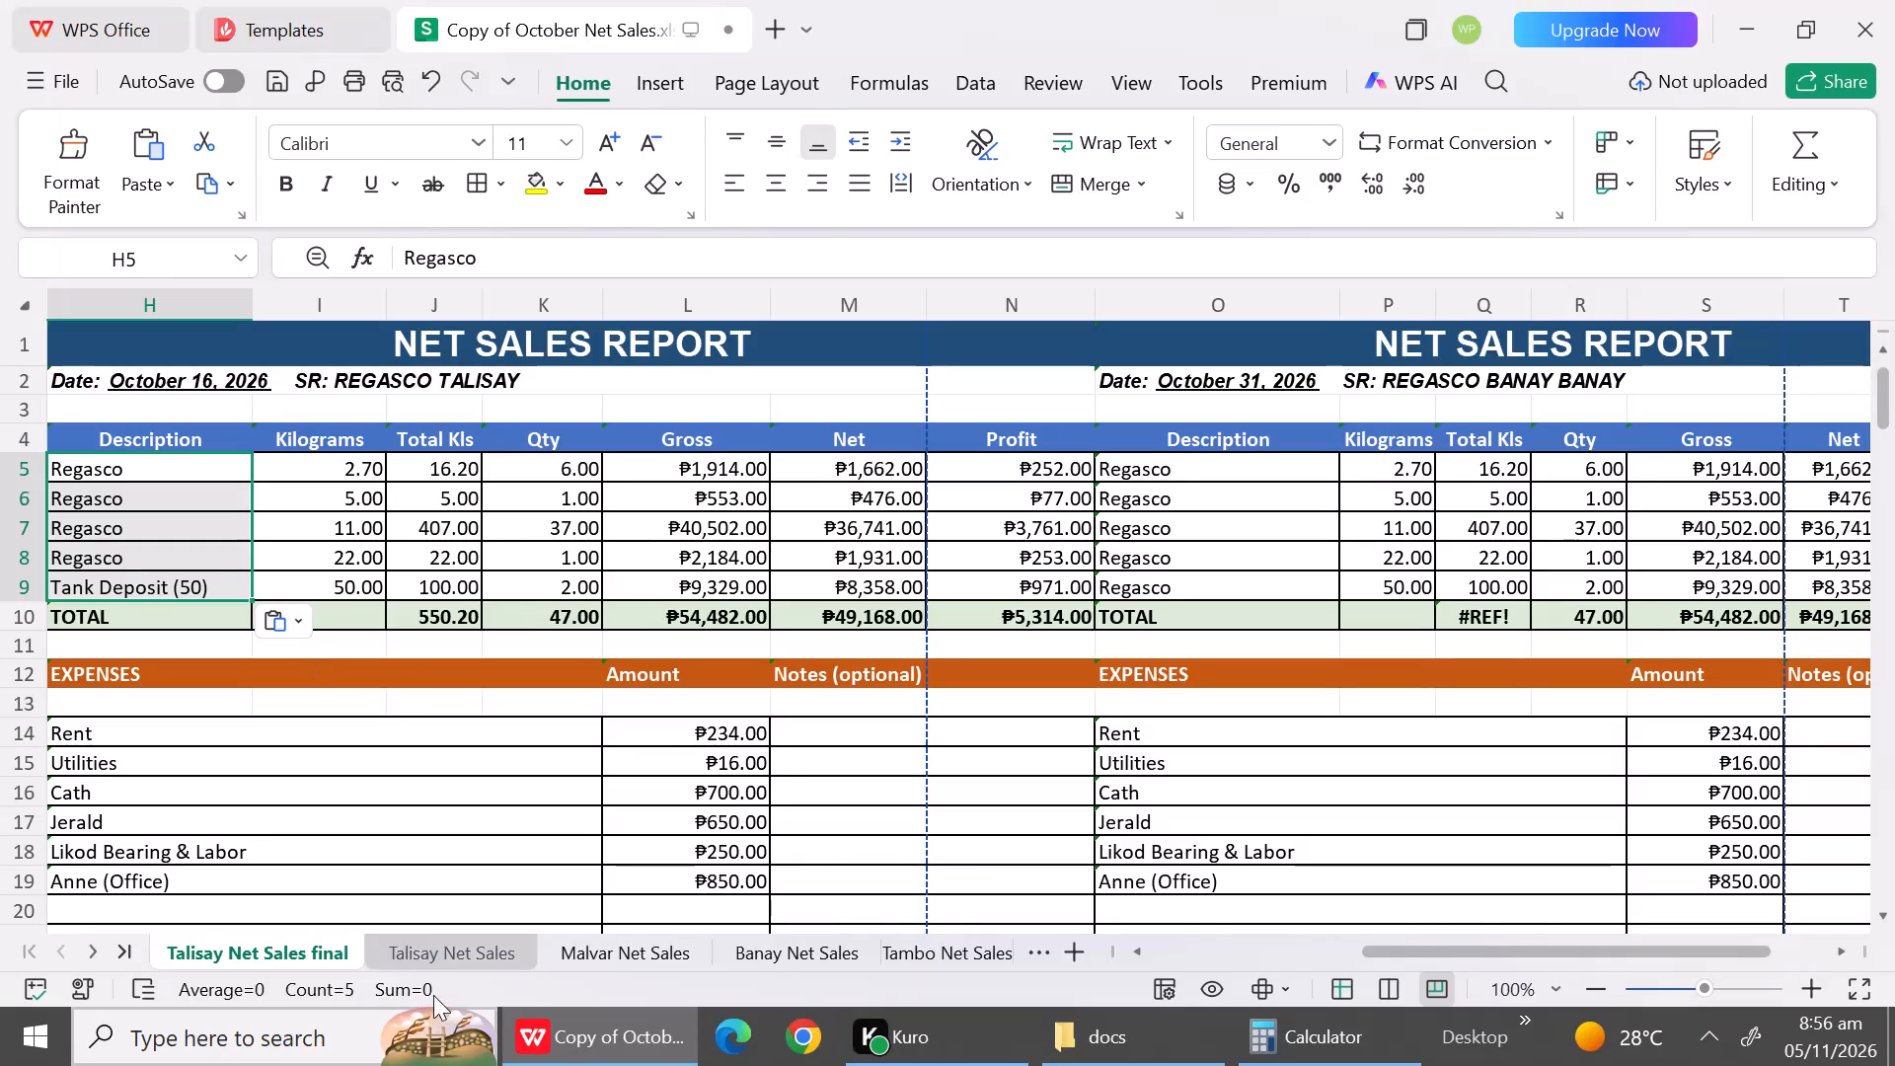
Copy the October 16 kilogram values from W106:W109 of Talisay Net Sales into I5:I8 of Talisay Net Sales final.
left_click(452, 958)
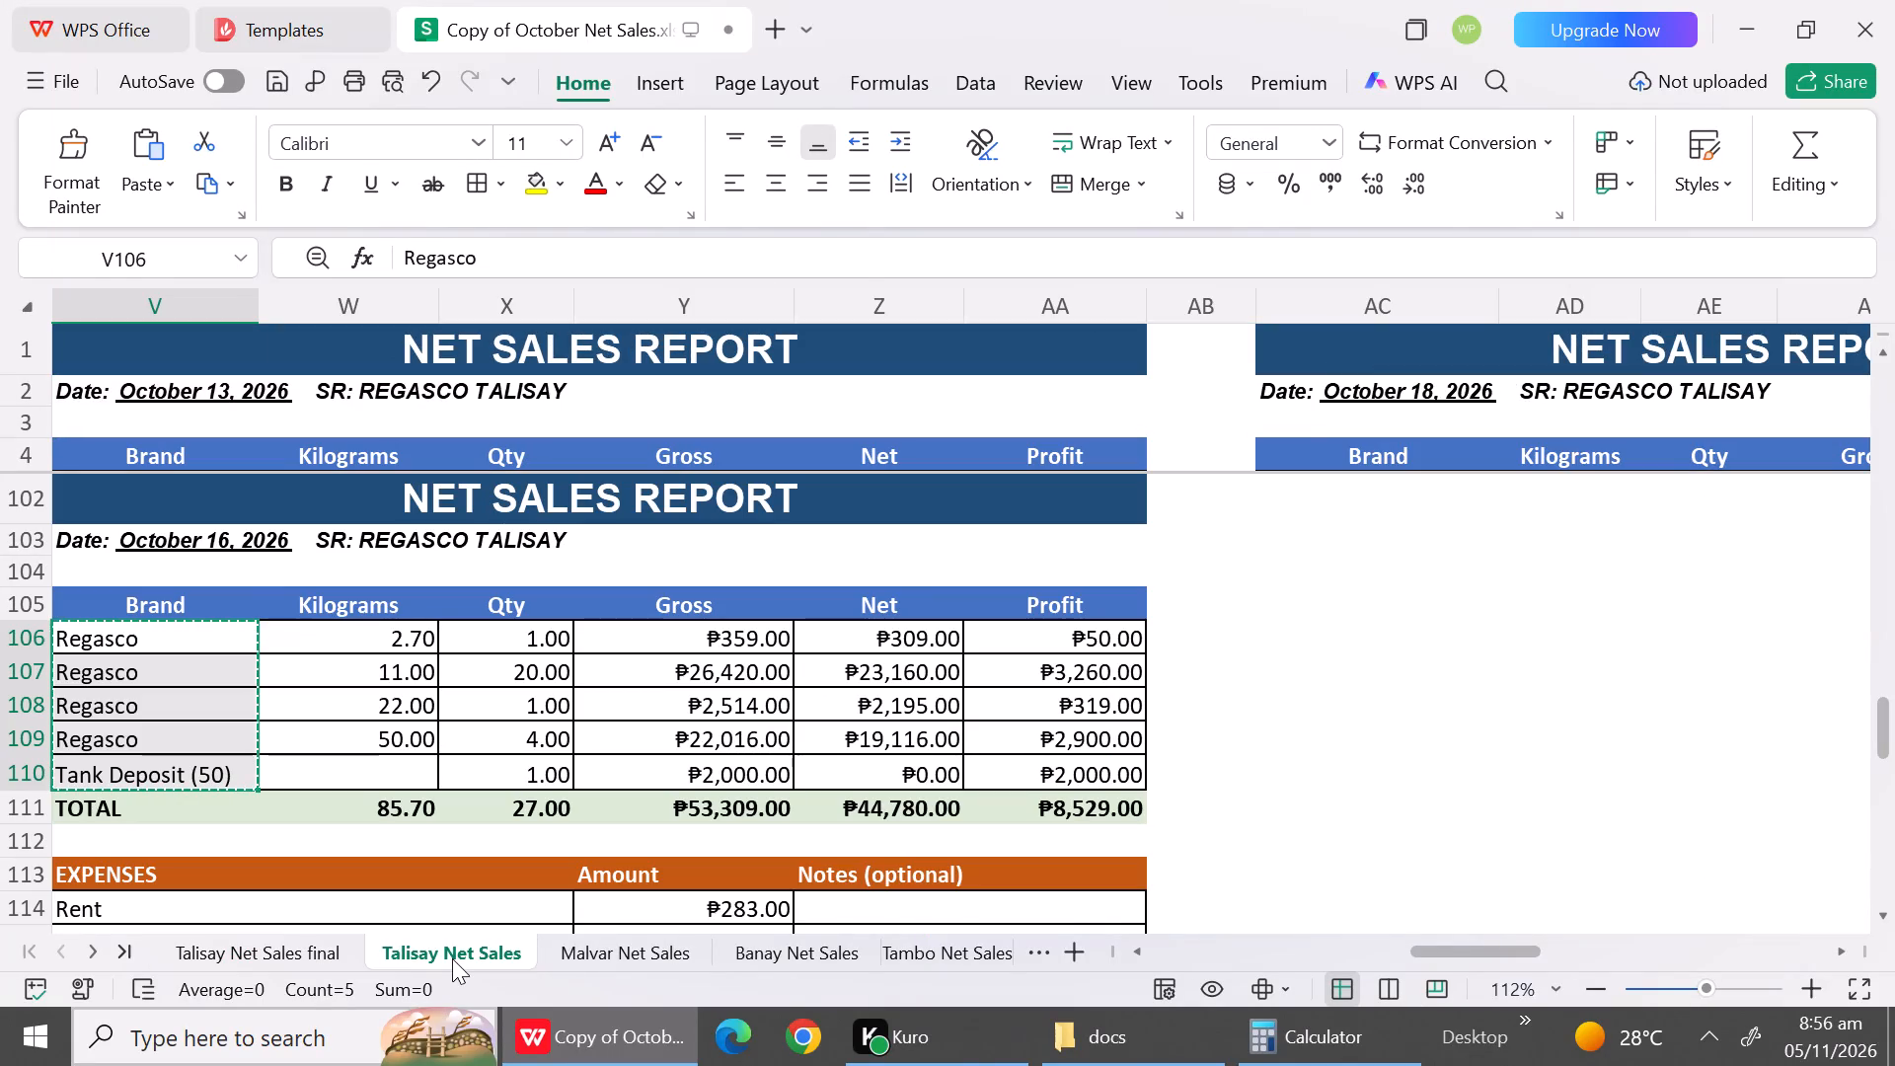
left_click_drag(422, 639, 409, 739)
key("ctrl+c")
left_click(328, 952)
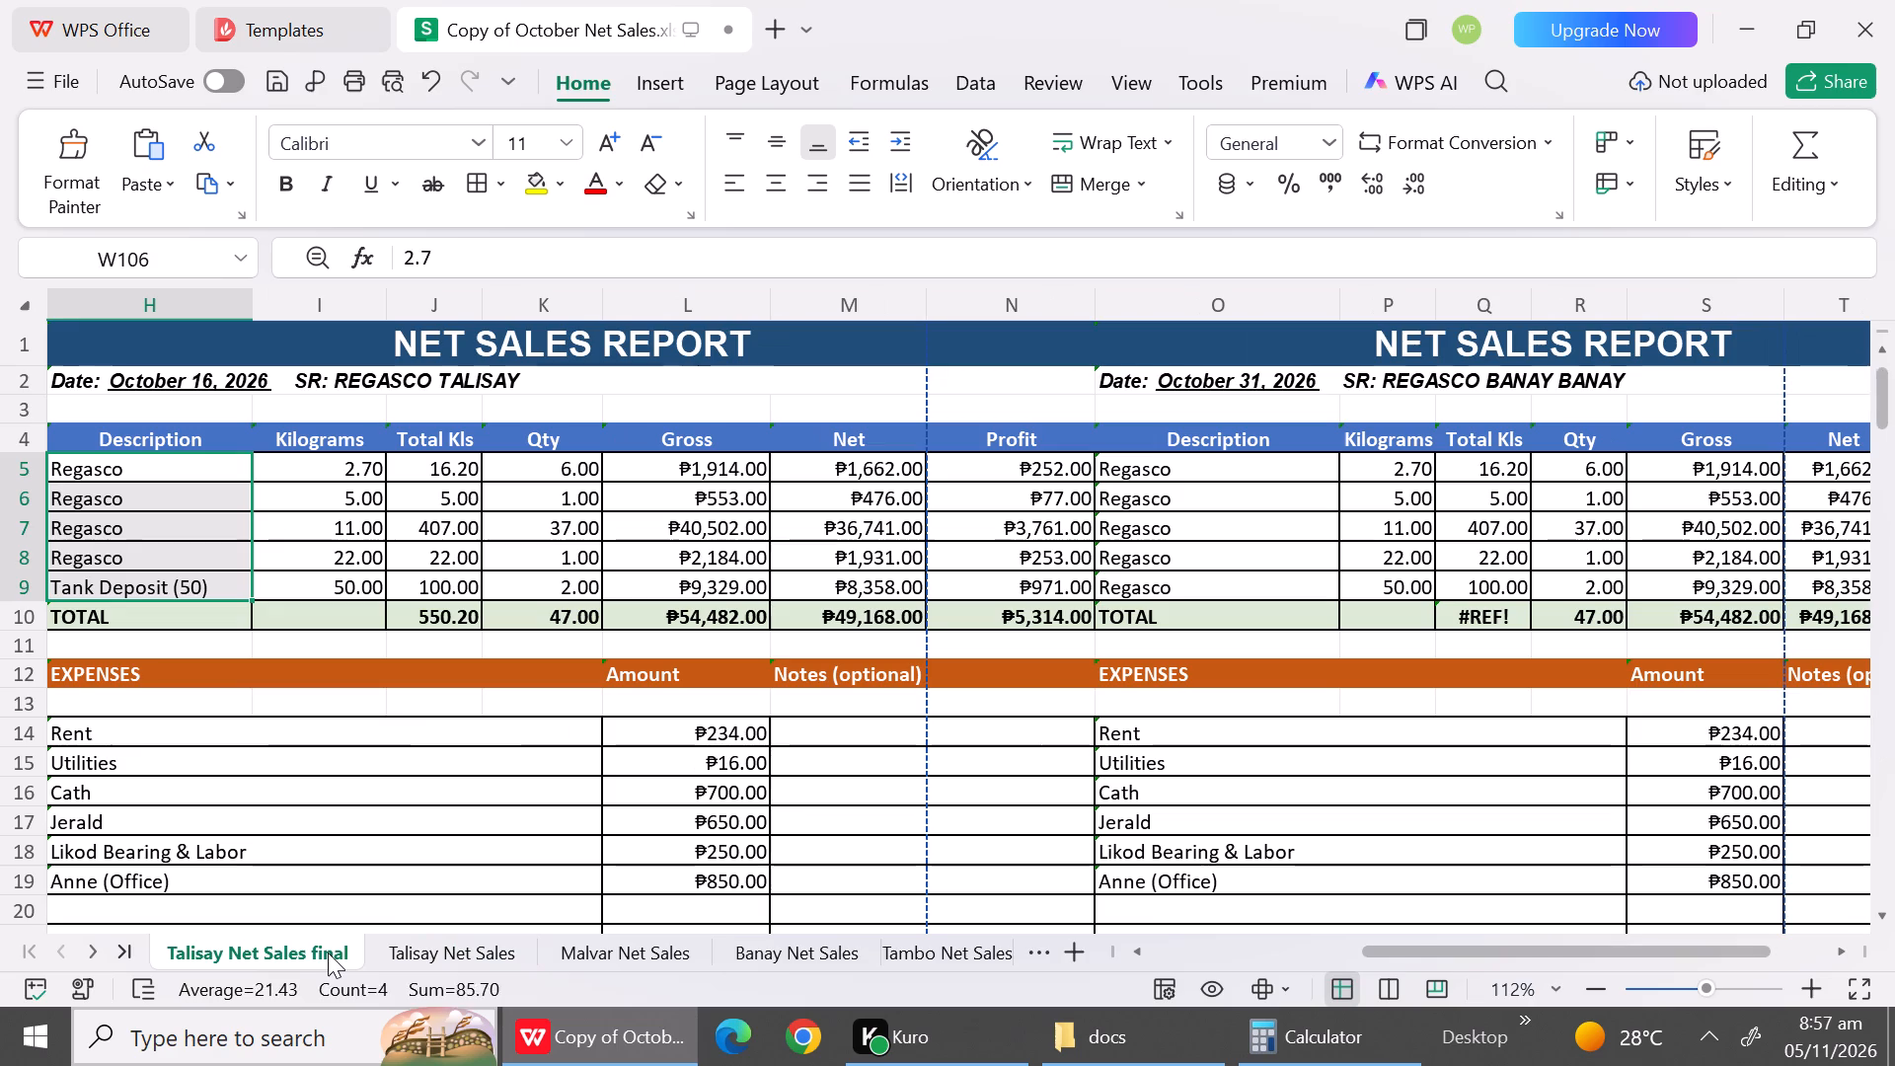
left_click_drag(363, 467, 360, 570)
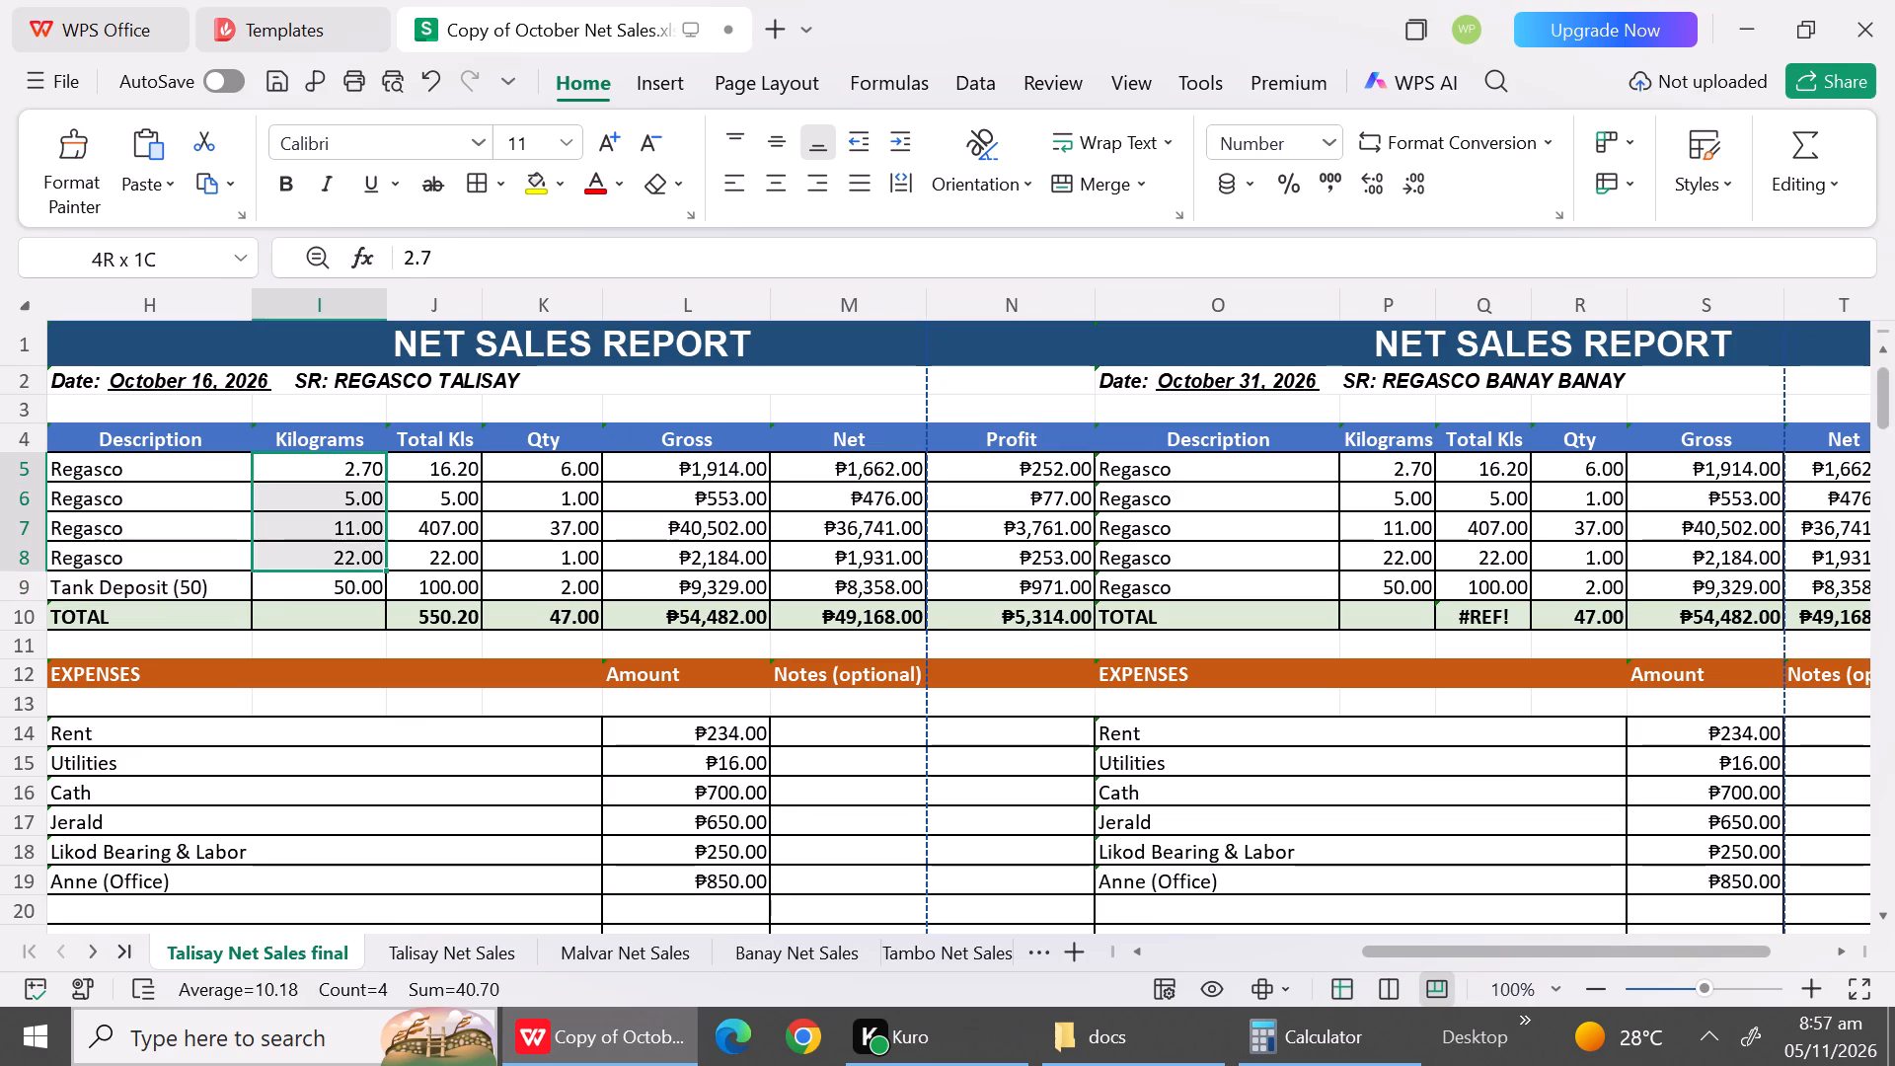
left_click_drag(360, 570, 360, 575)
key("ctrl+v")
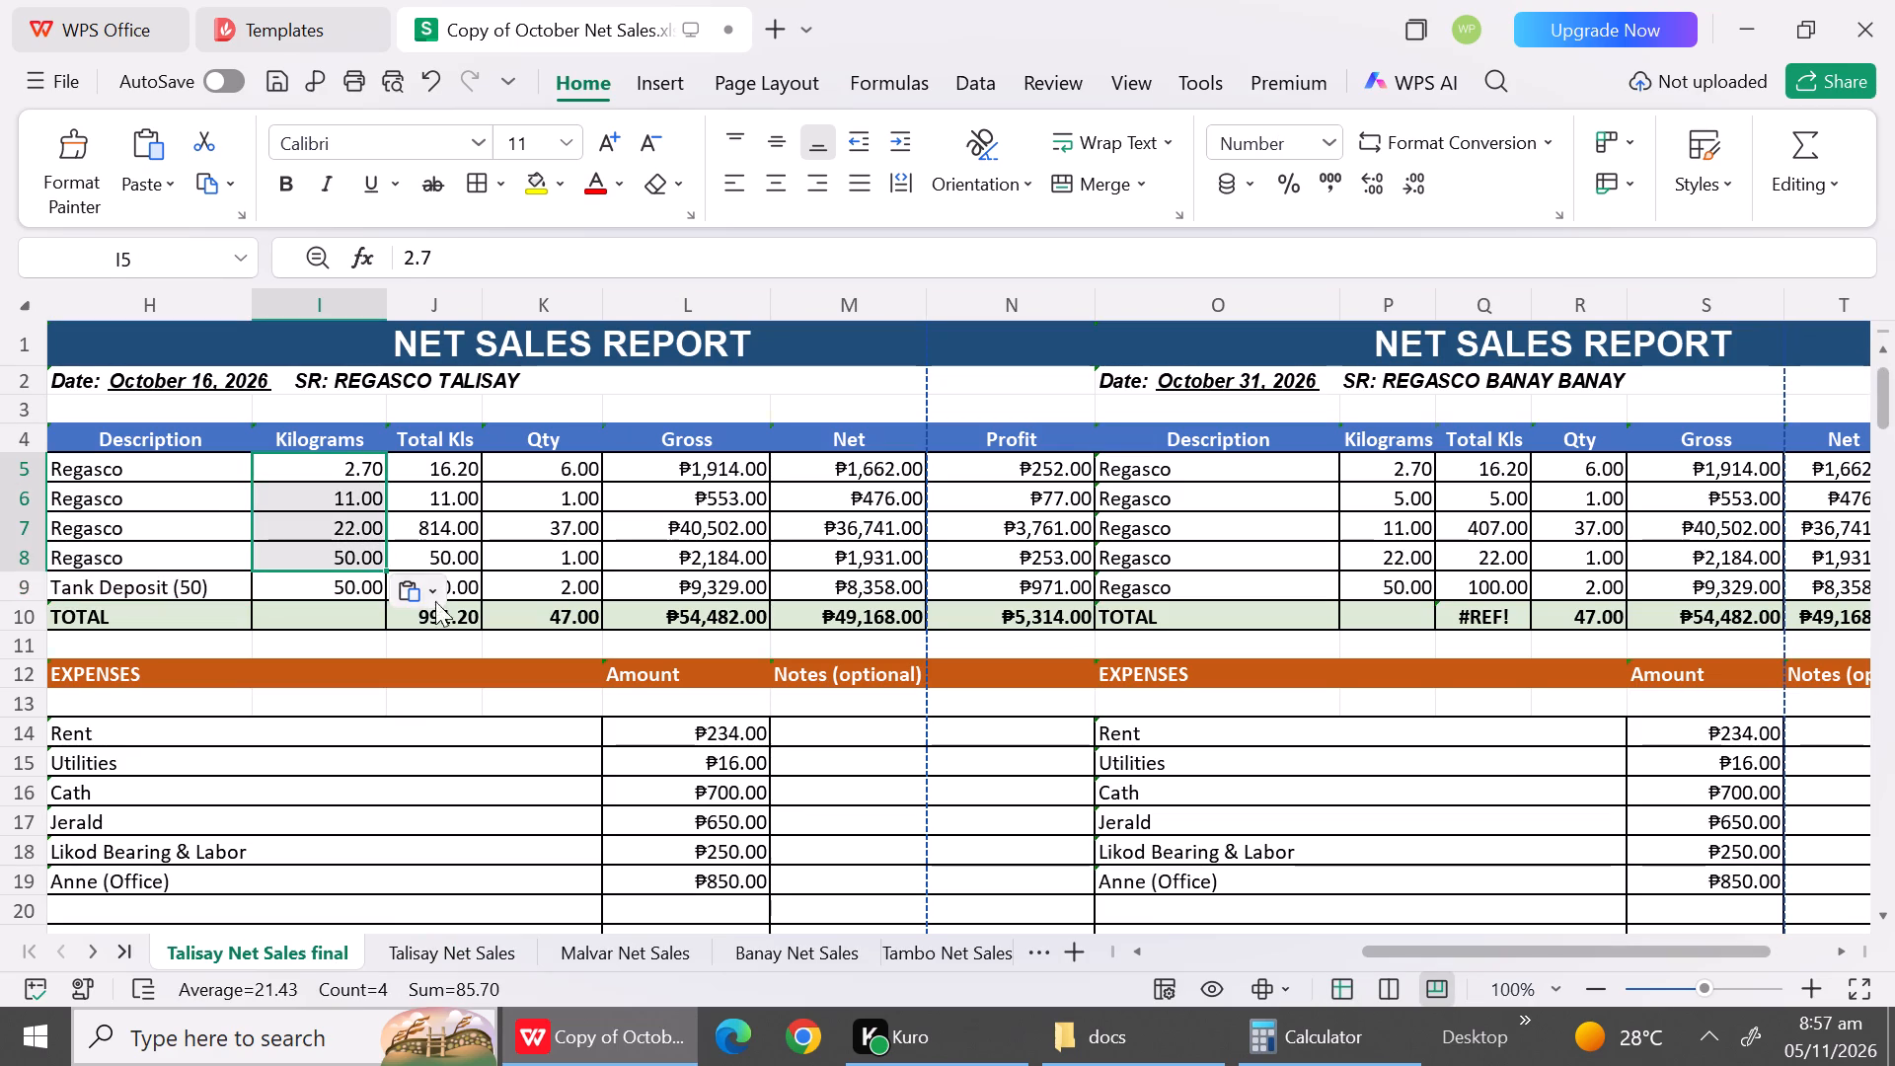
Shorten the October 16 description in H9 of Talisay Net Sales final to Tank Deposit.
left_click(417, 949)
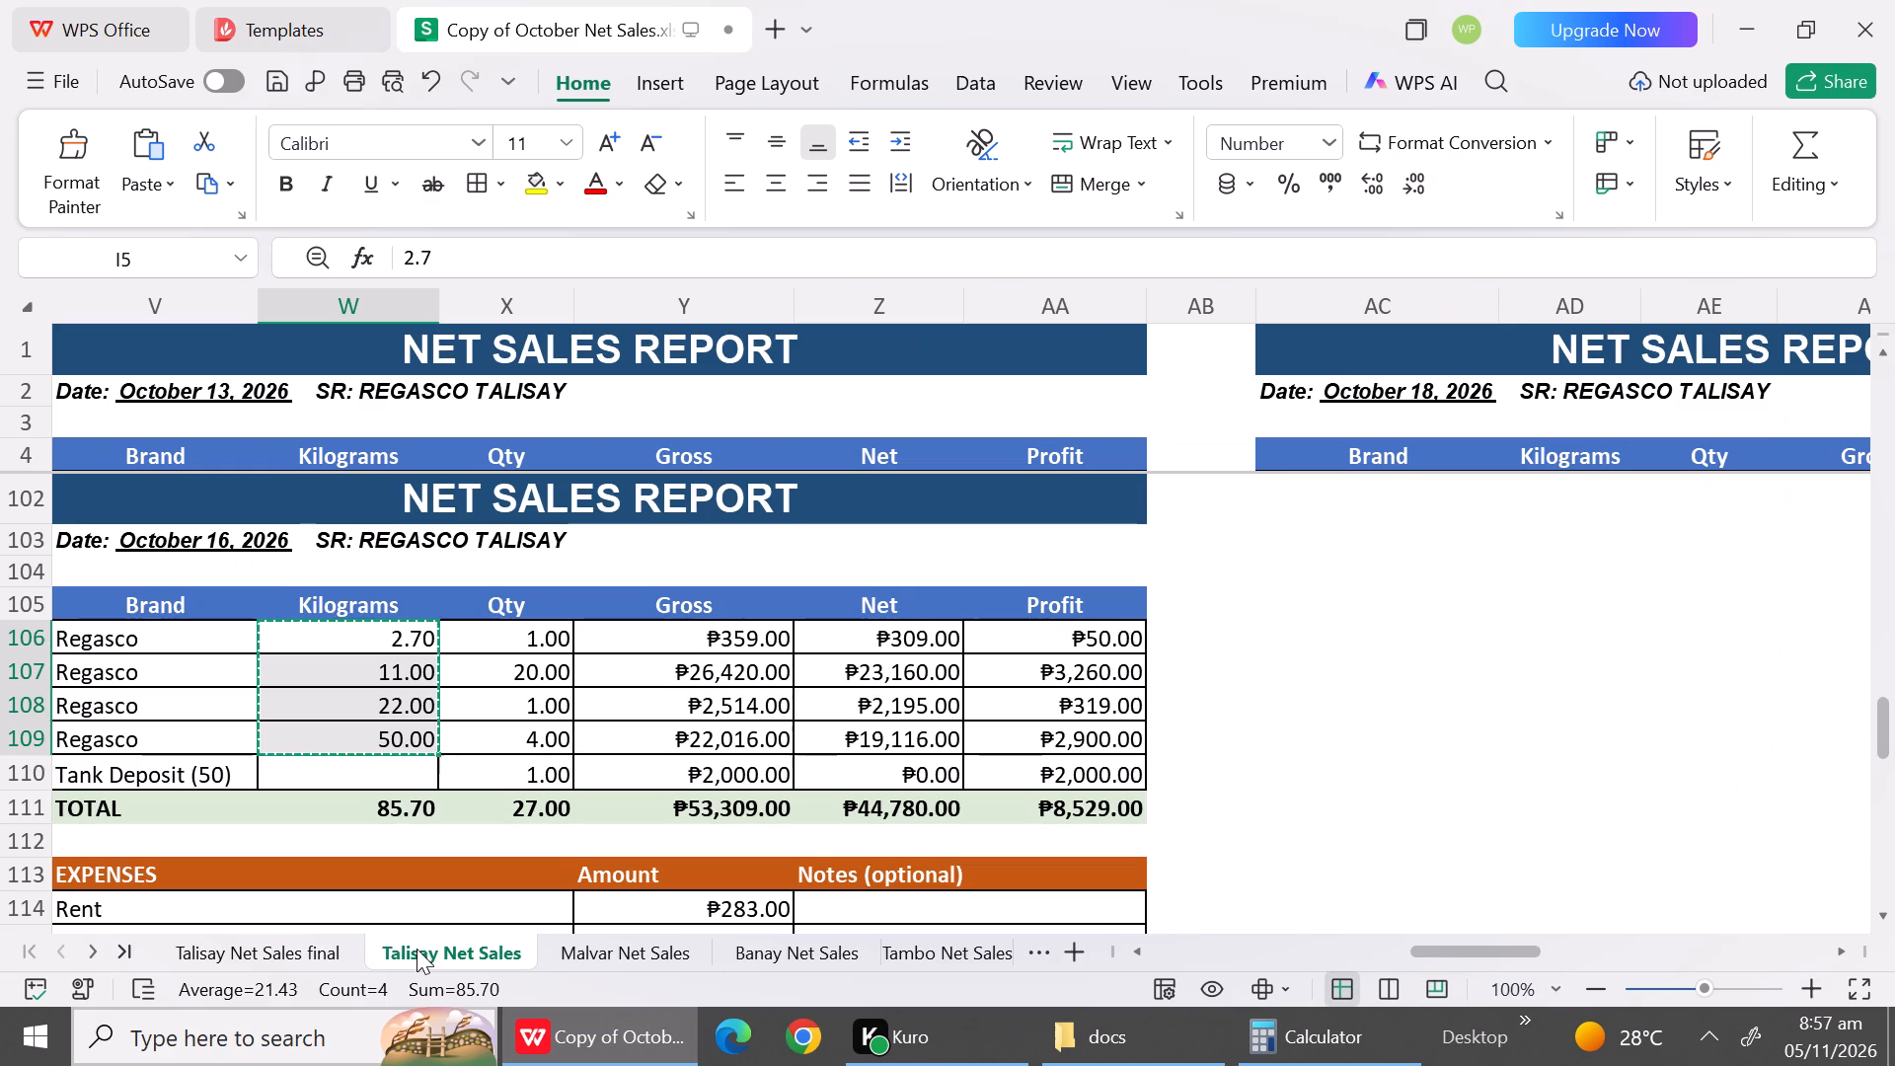
left_click(272, 951)
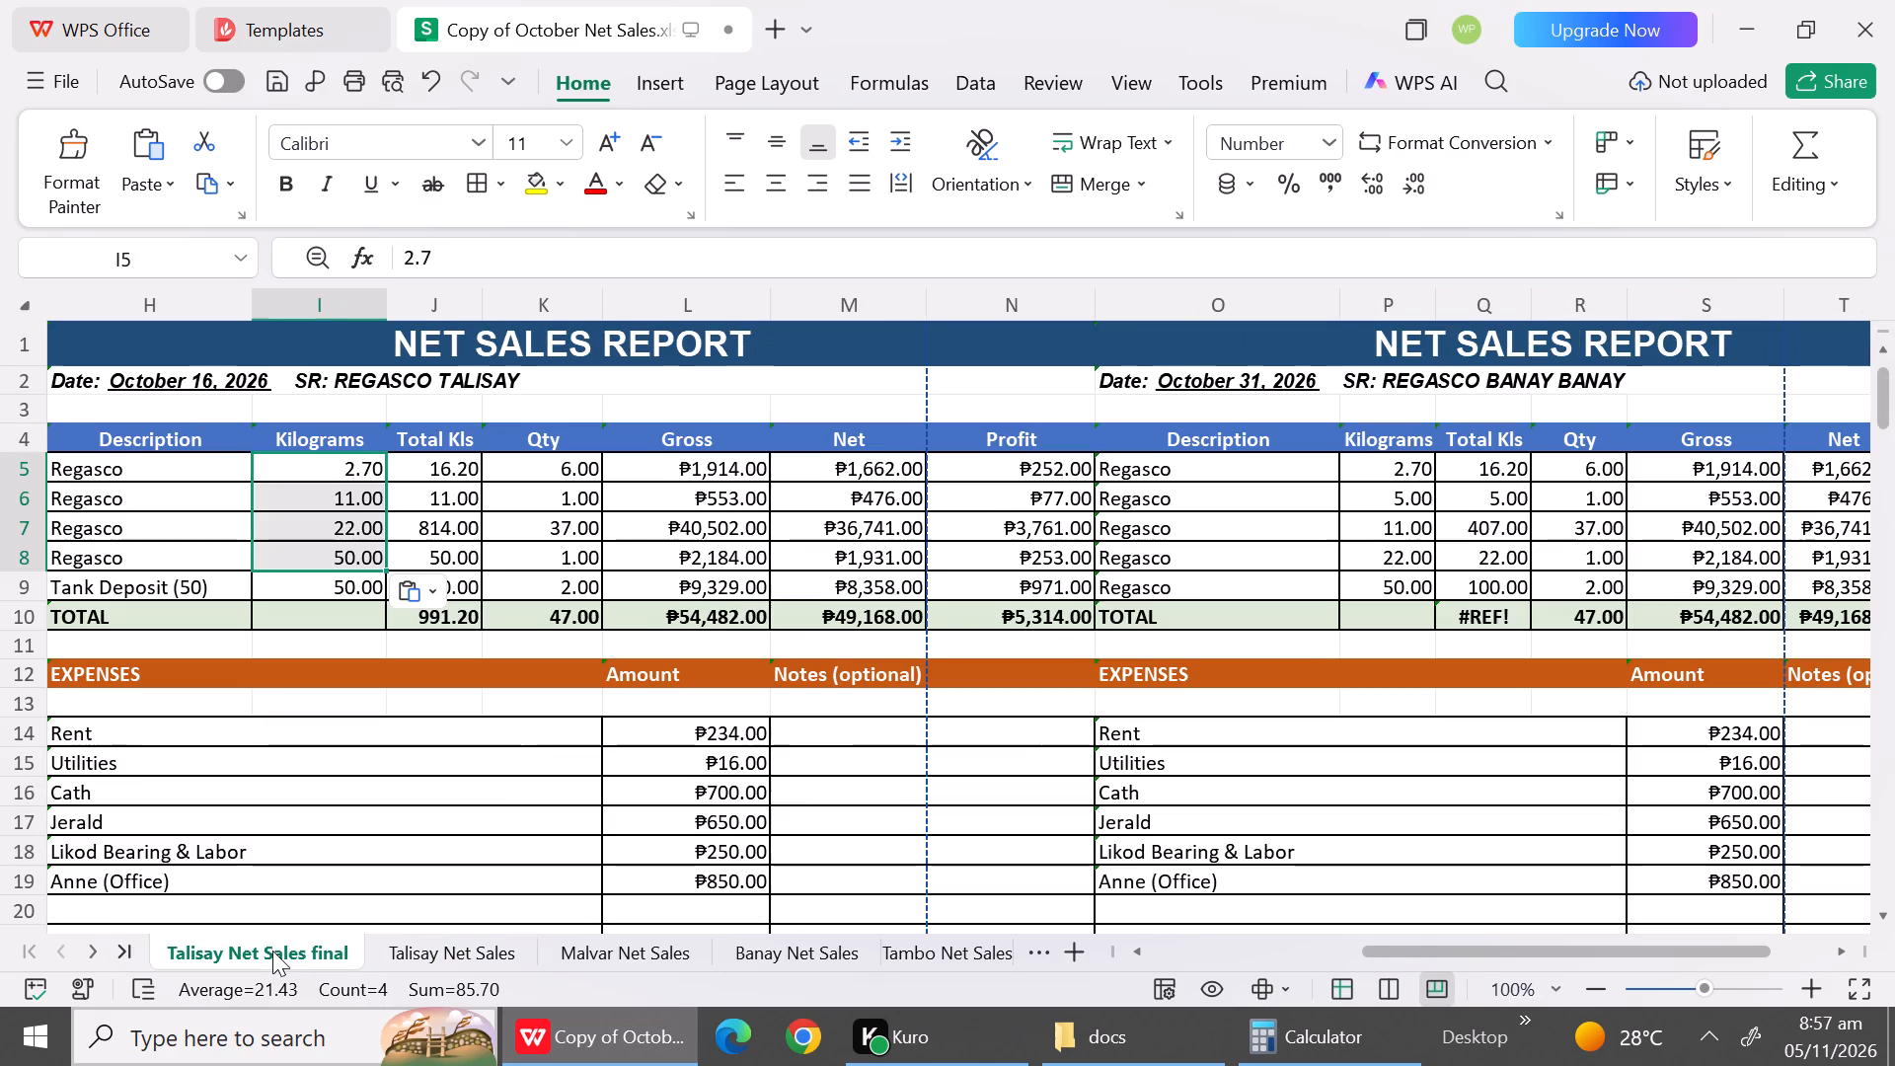
double_click(217, 592)
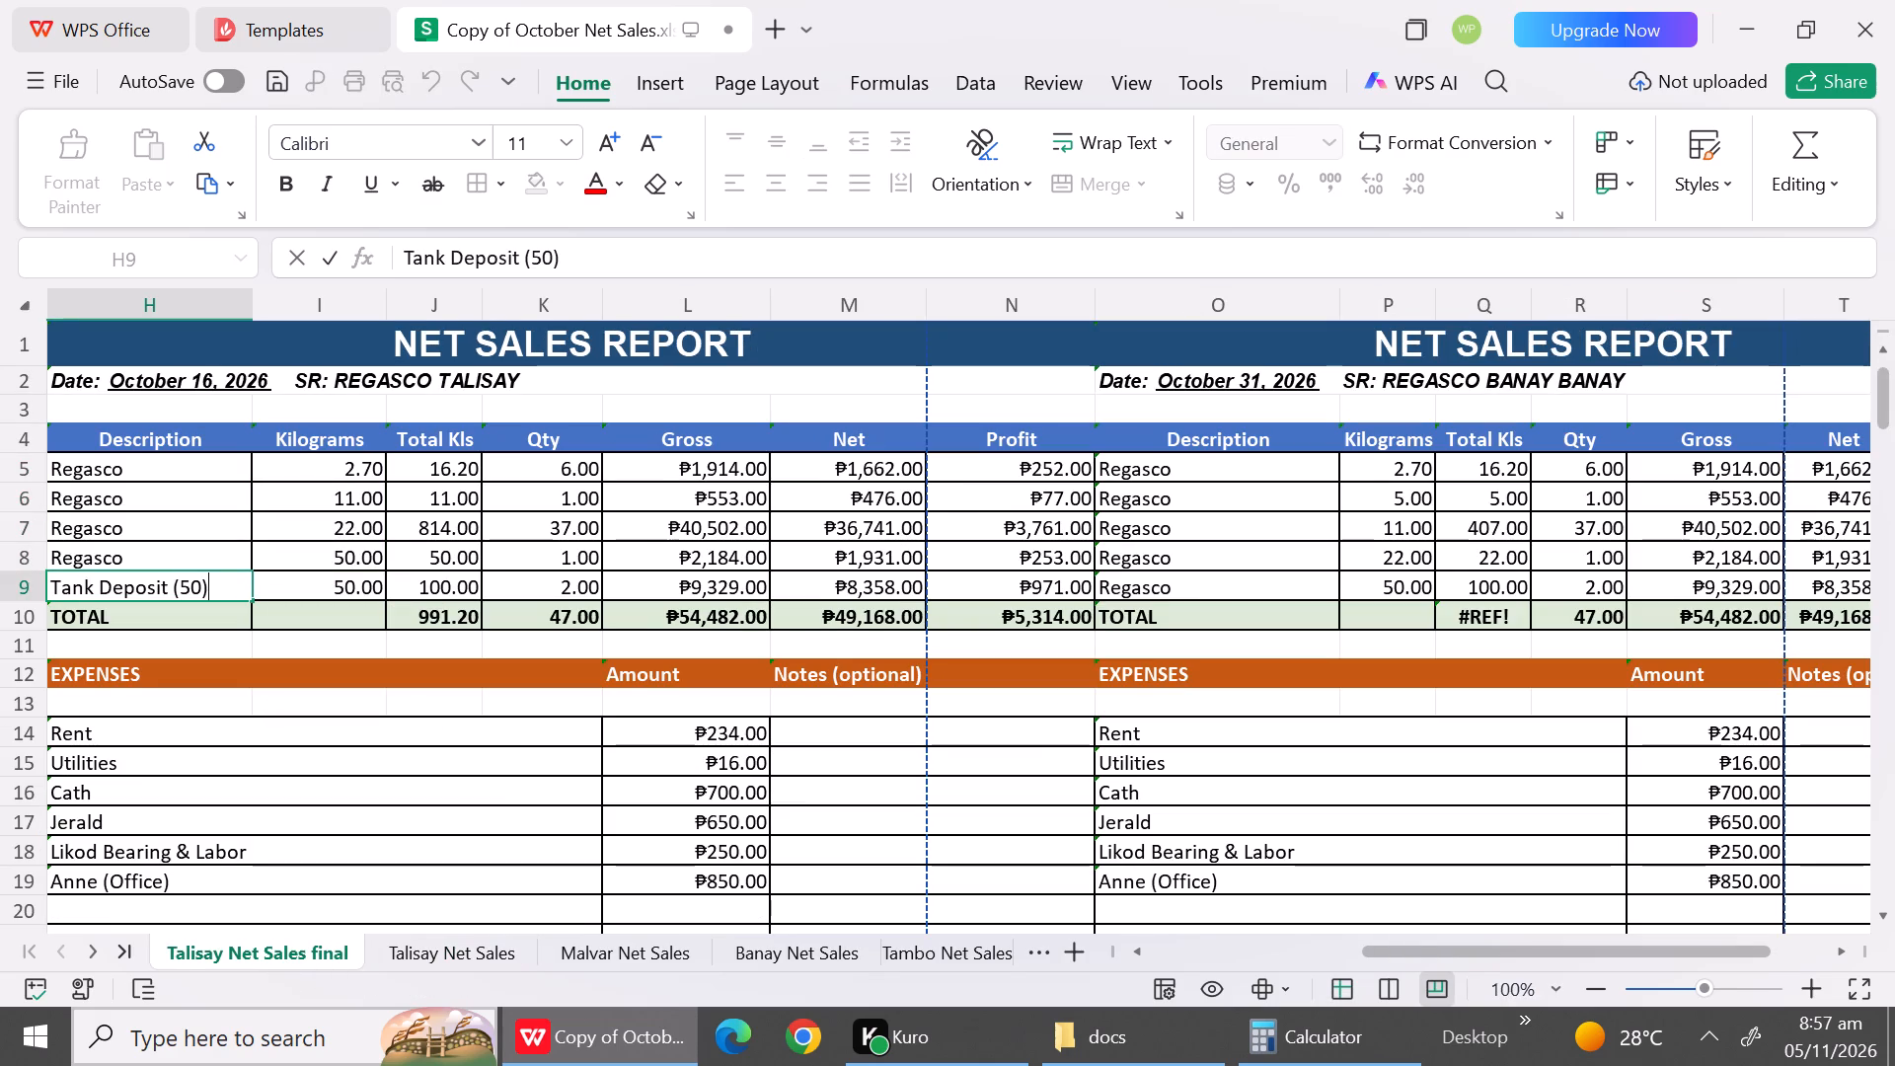
key("BackSpace")
key("BackSpace")
key("BackSpace")
key("BackSpace")
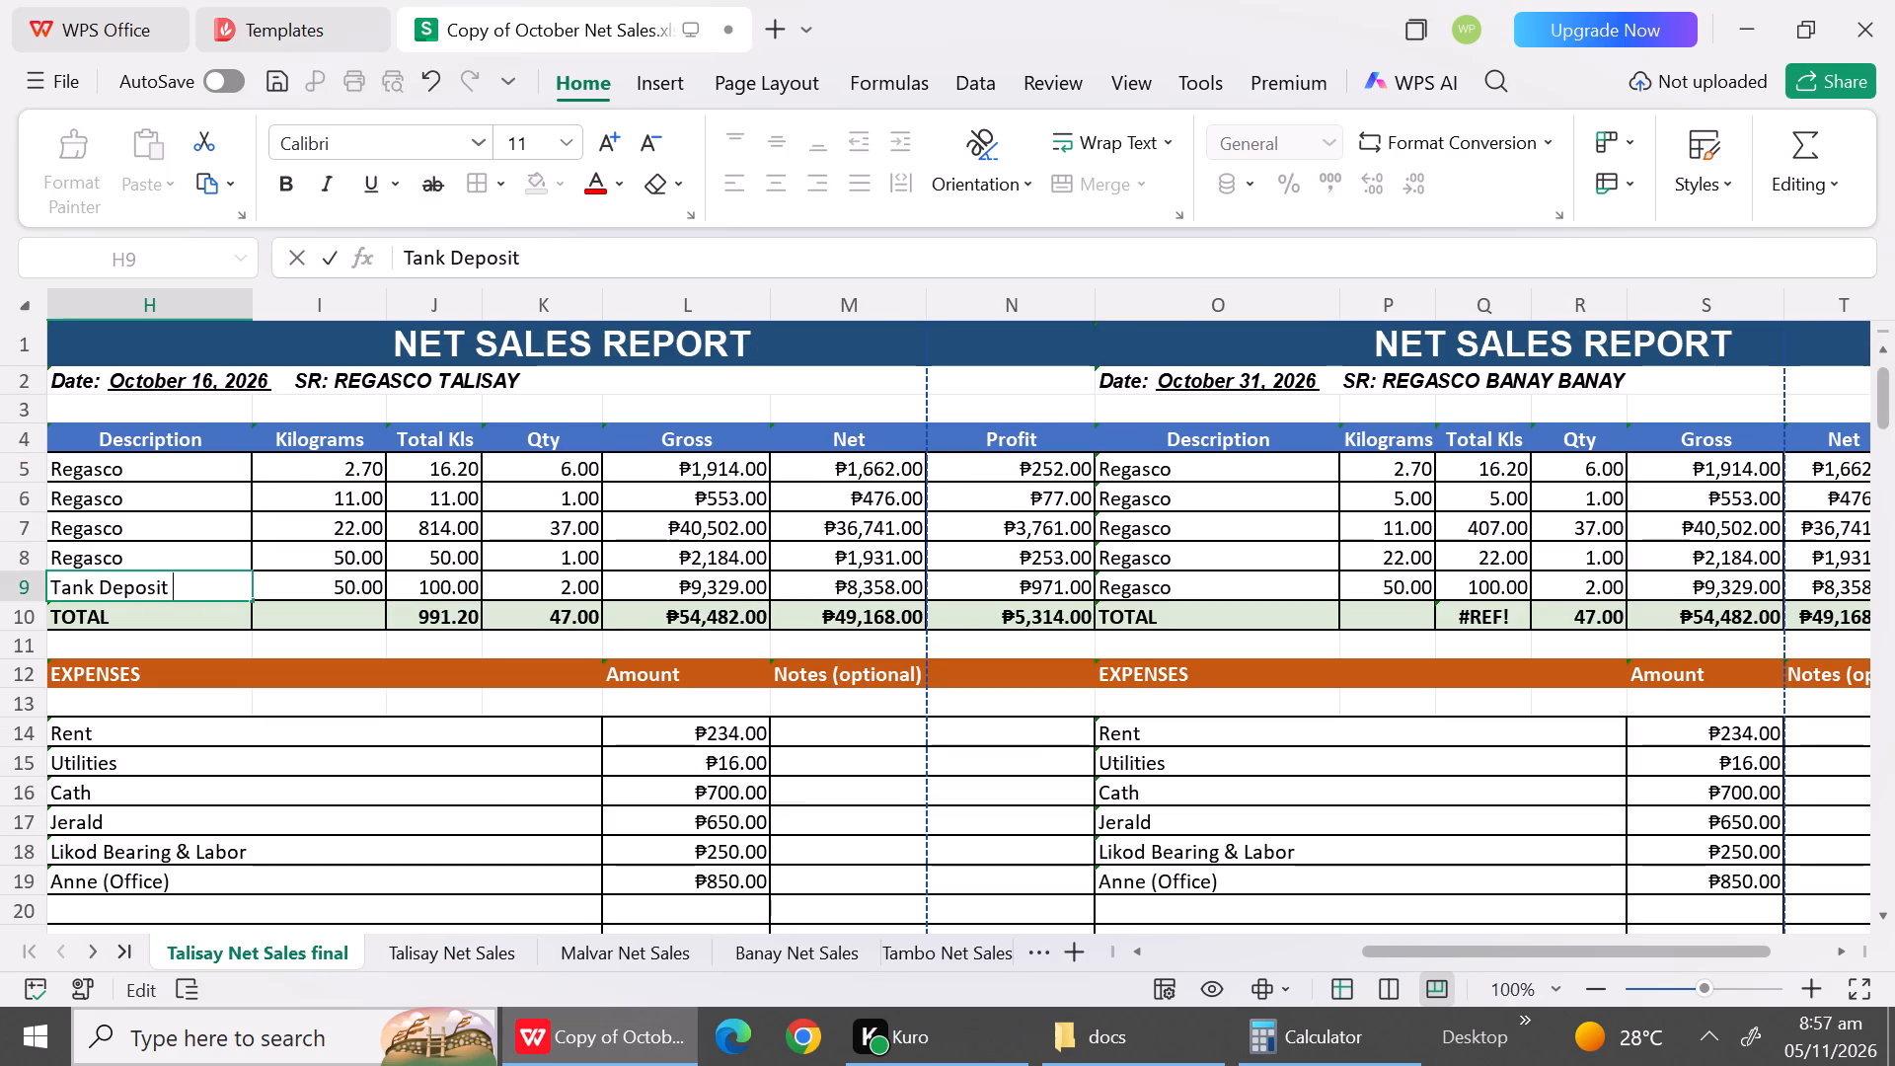
Copy the October 16 Qty, Gross and Net figures from X106:Z110 of Talisay Net Sales into K5:M9 of Talisay Net Sales final.
left_click(467, 946)
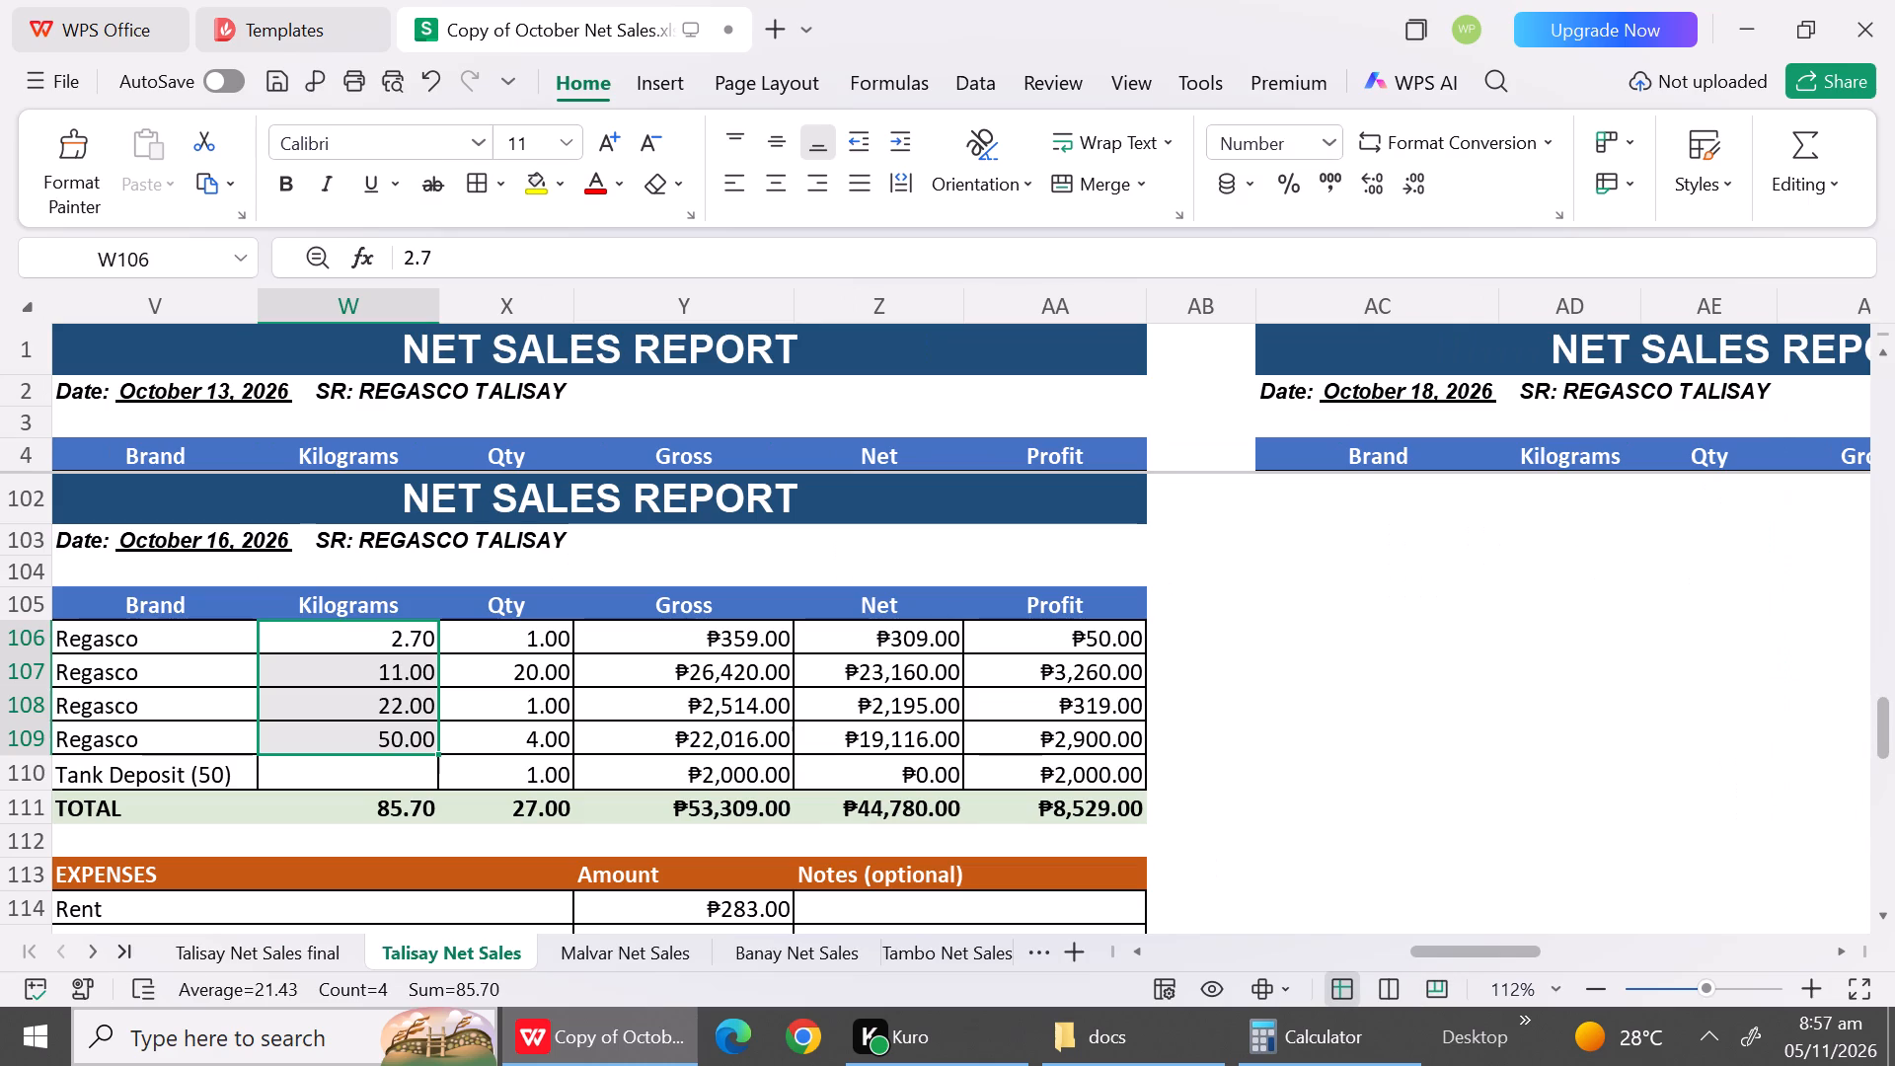
left_click_drag(535, 636, 917, 760)
key("ctrl+c")
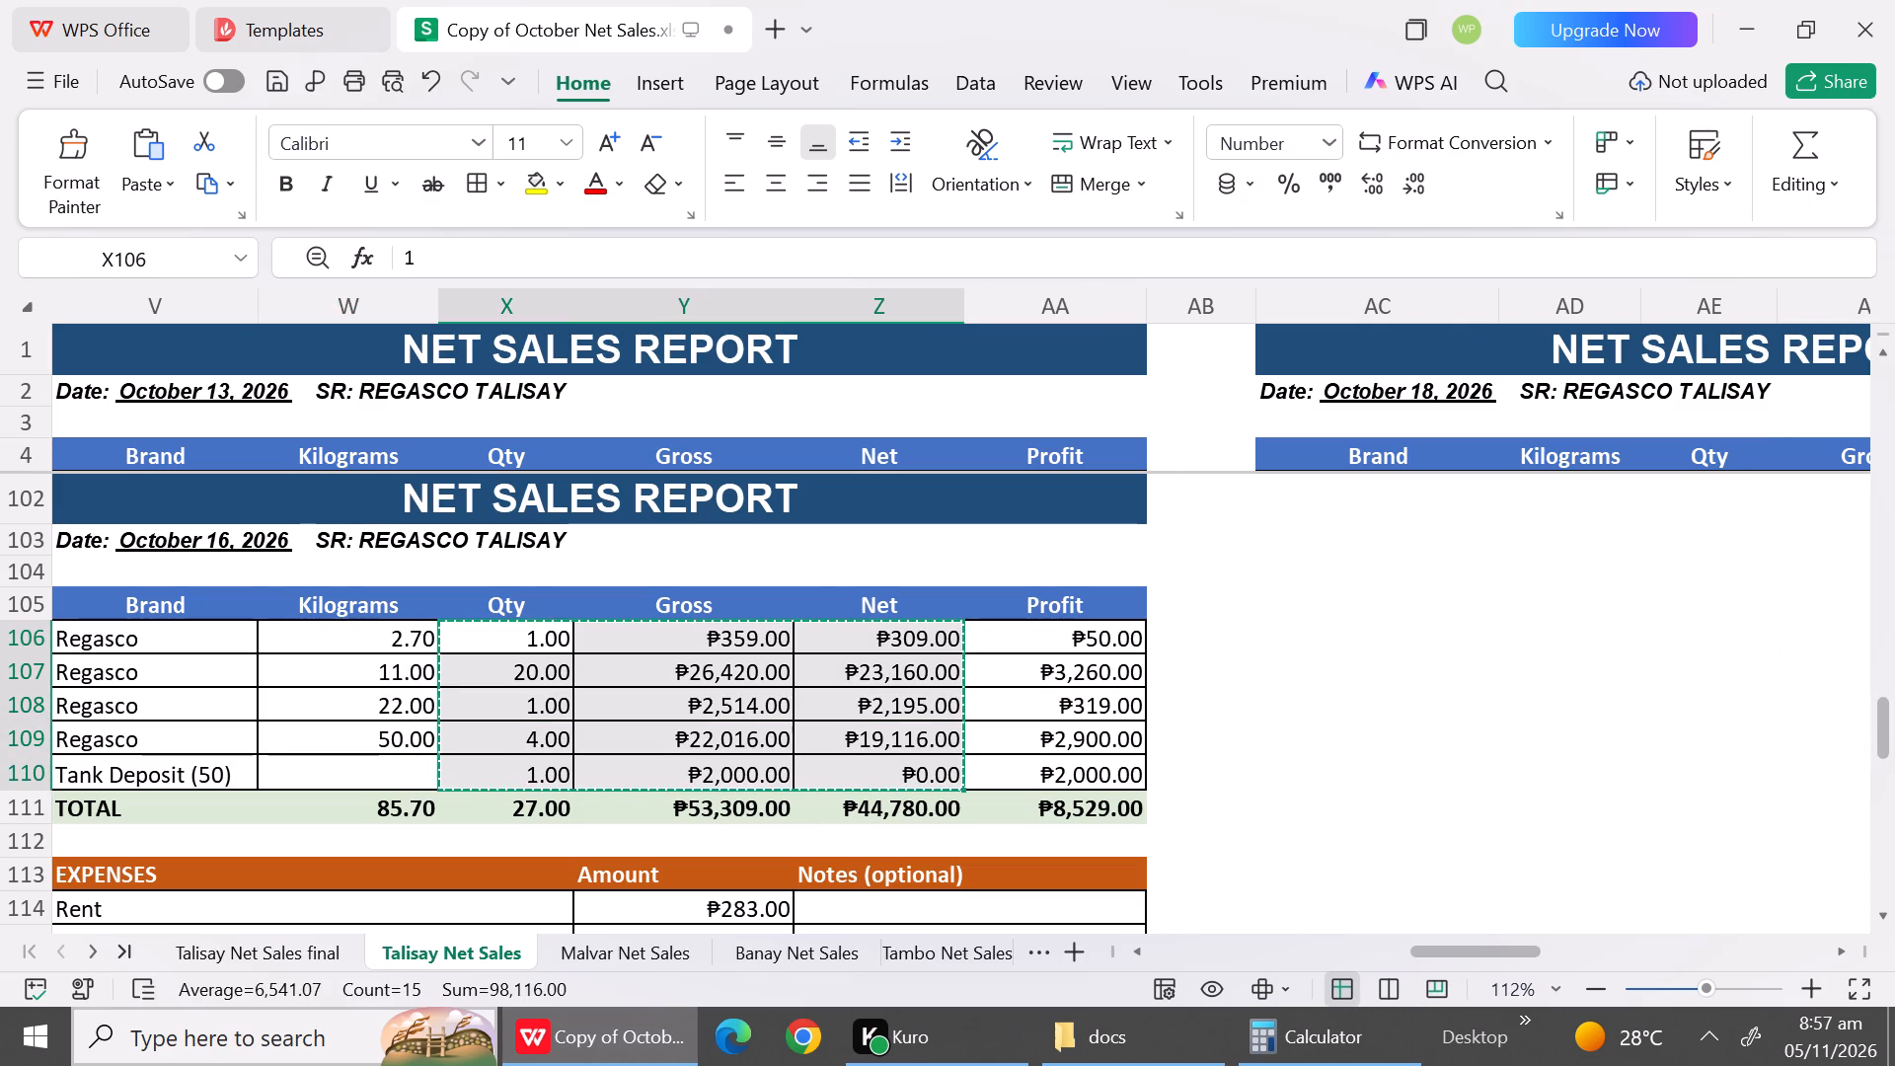
left_click(307, 947)
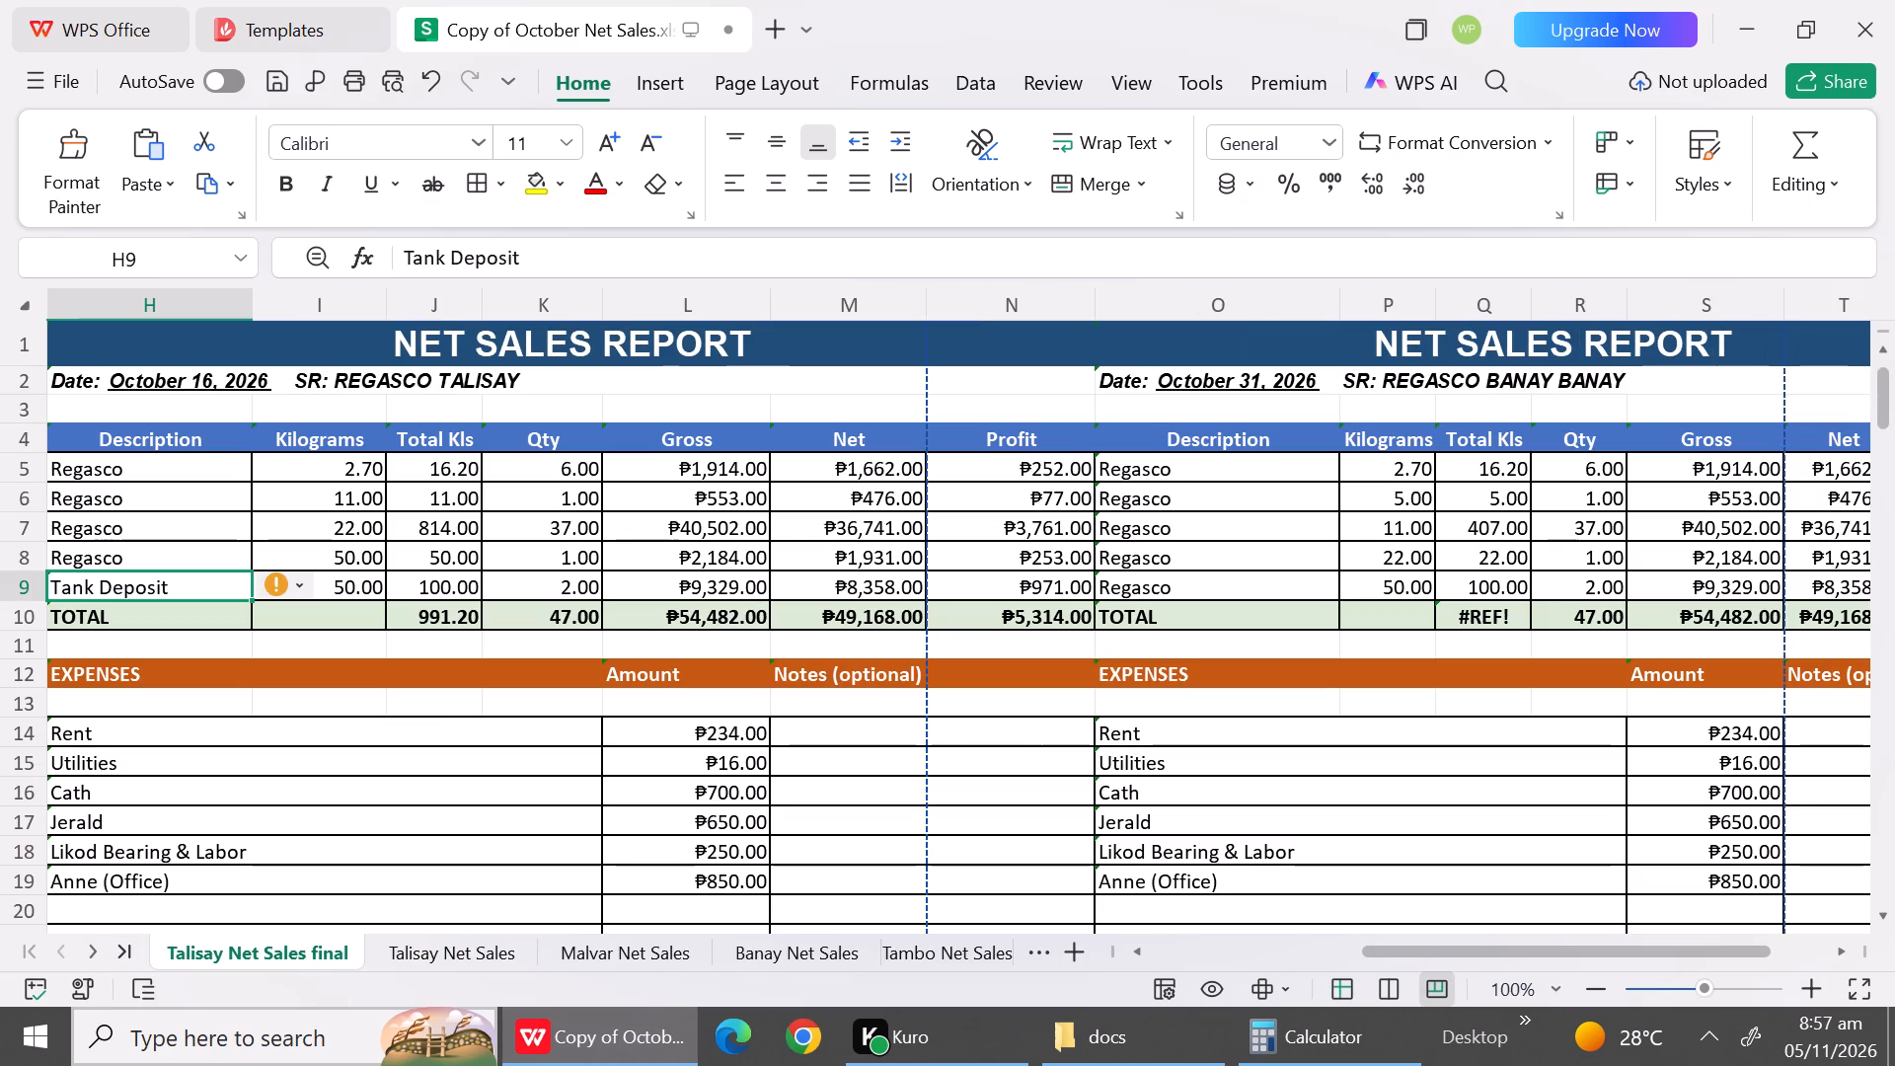
left_click(535, 477)
key("ctrl+v")
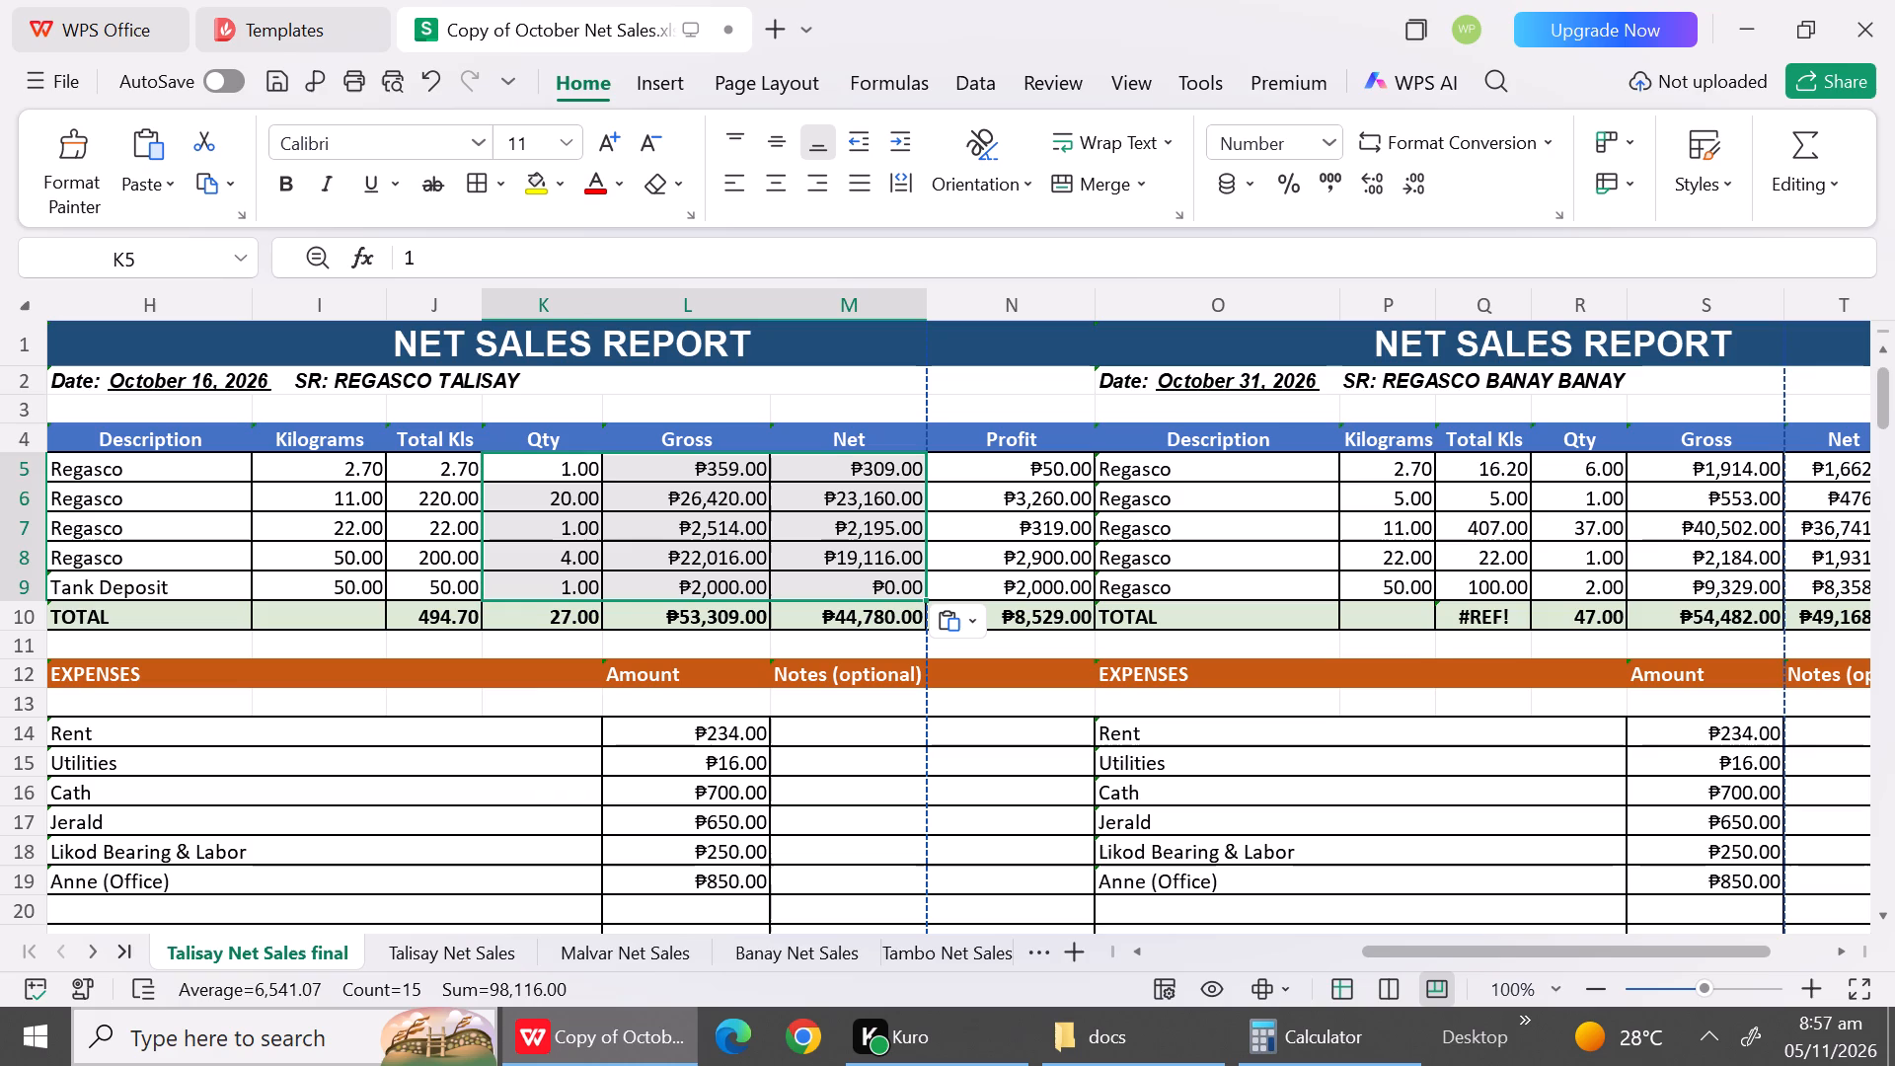
Save the workbook with the October 16 sales figures filled in.
left_click(468, 978)
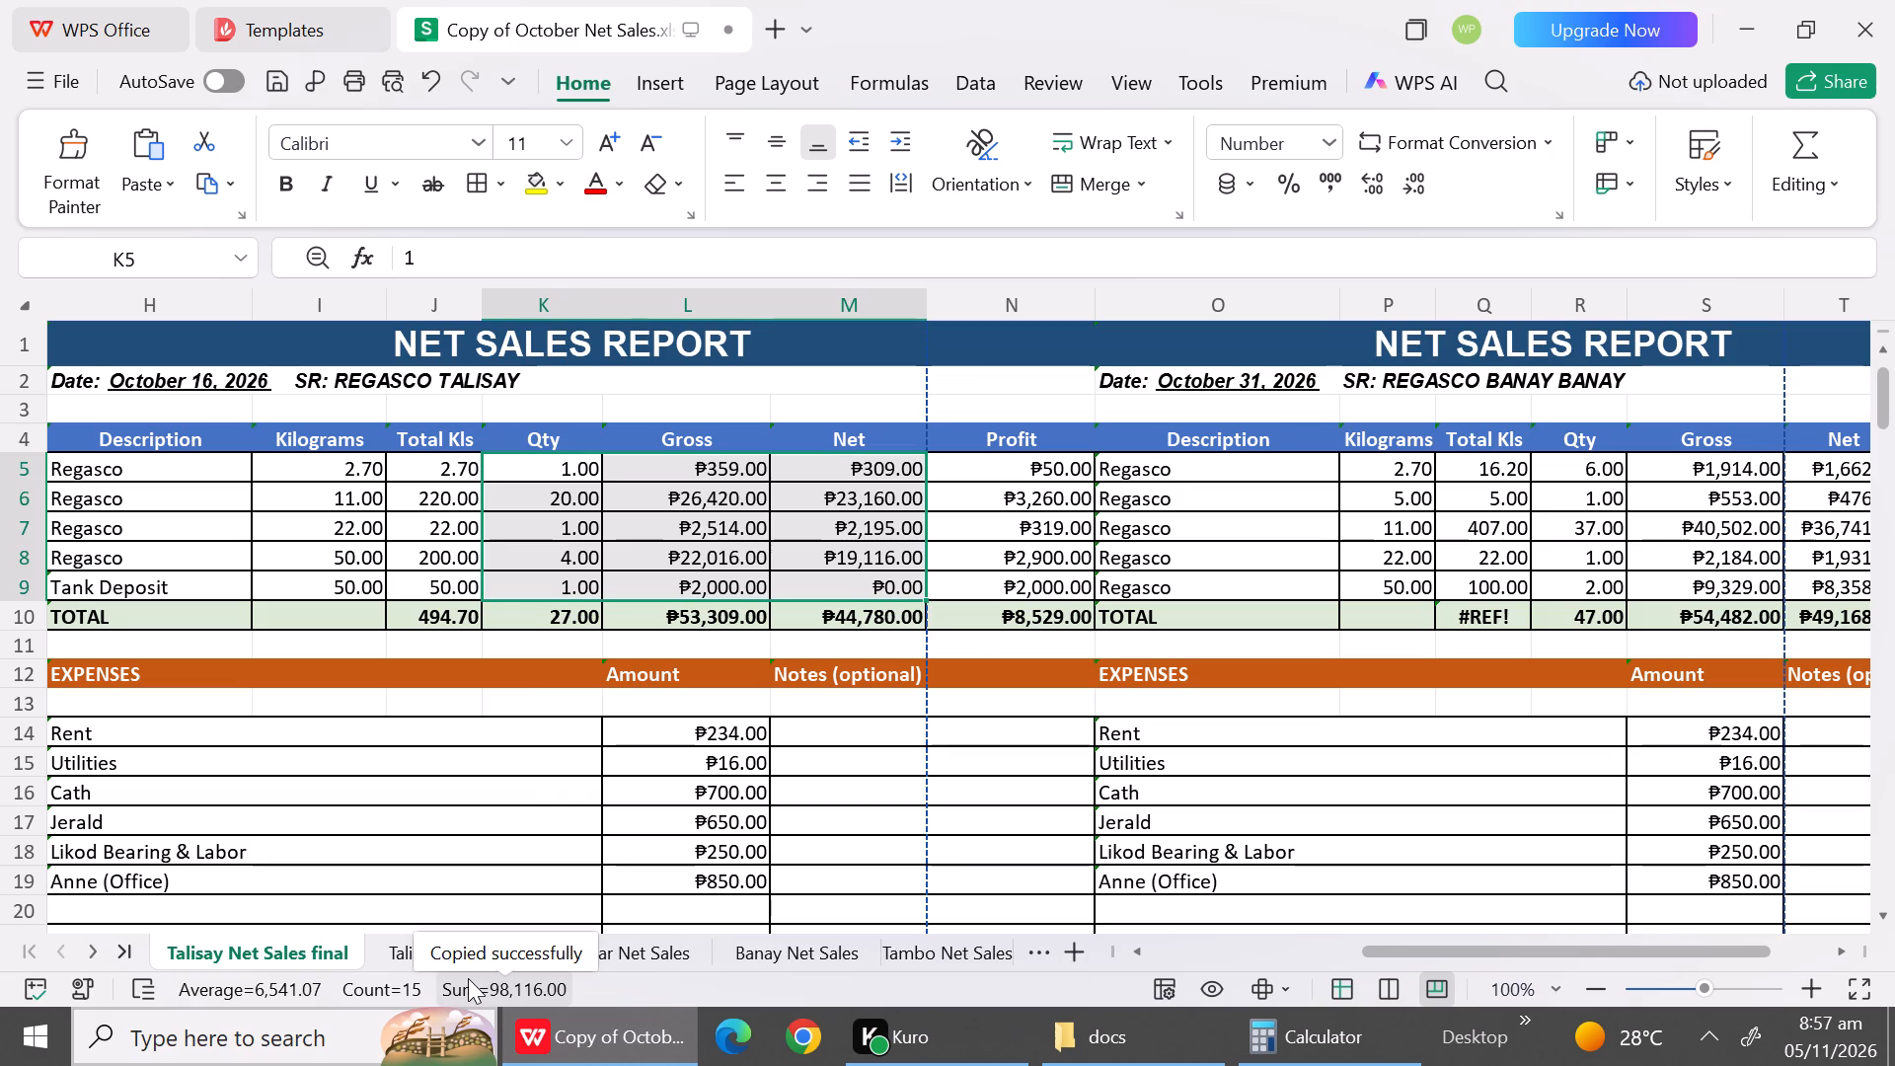
left_click(401, 946)
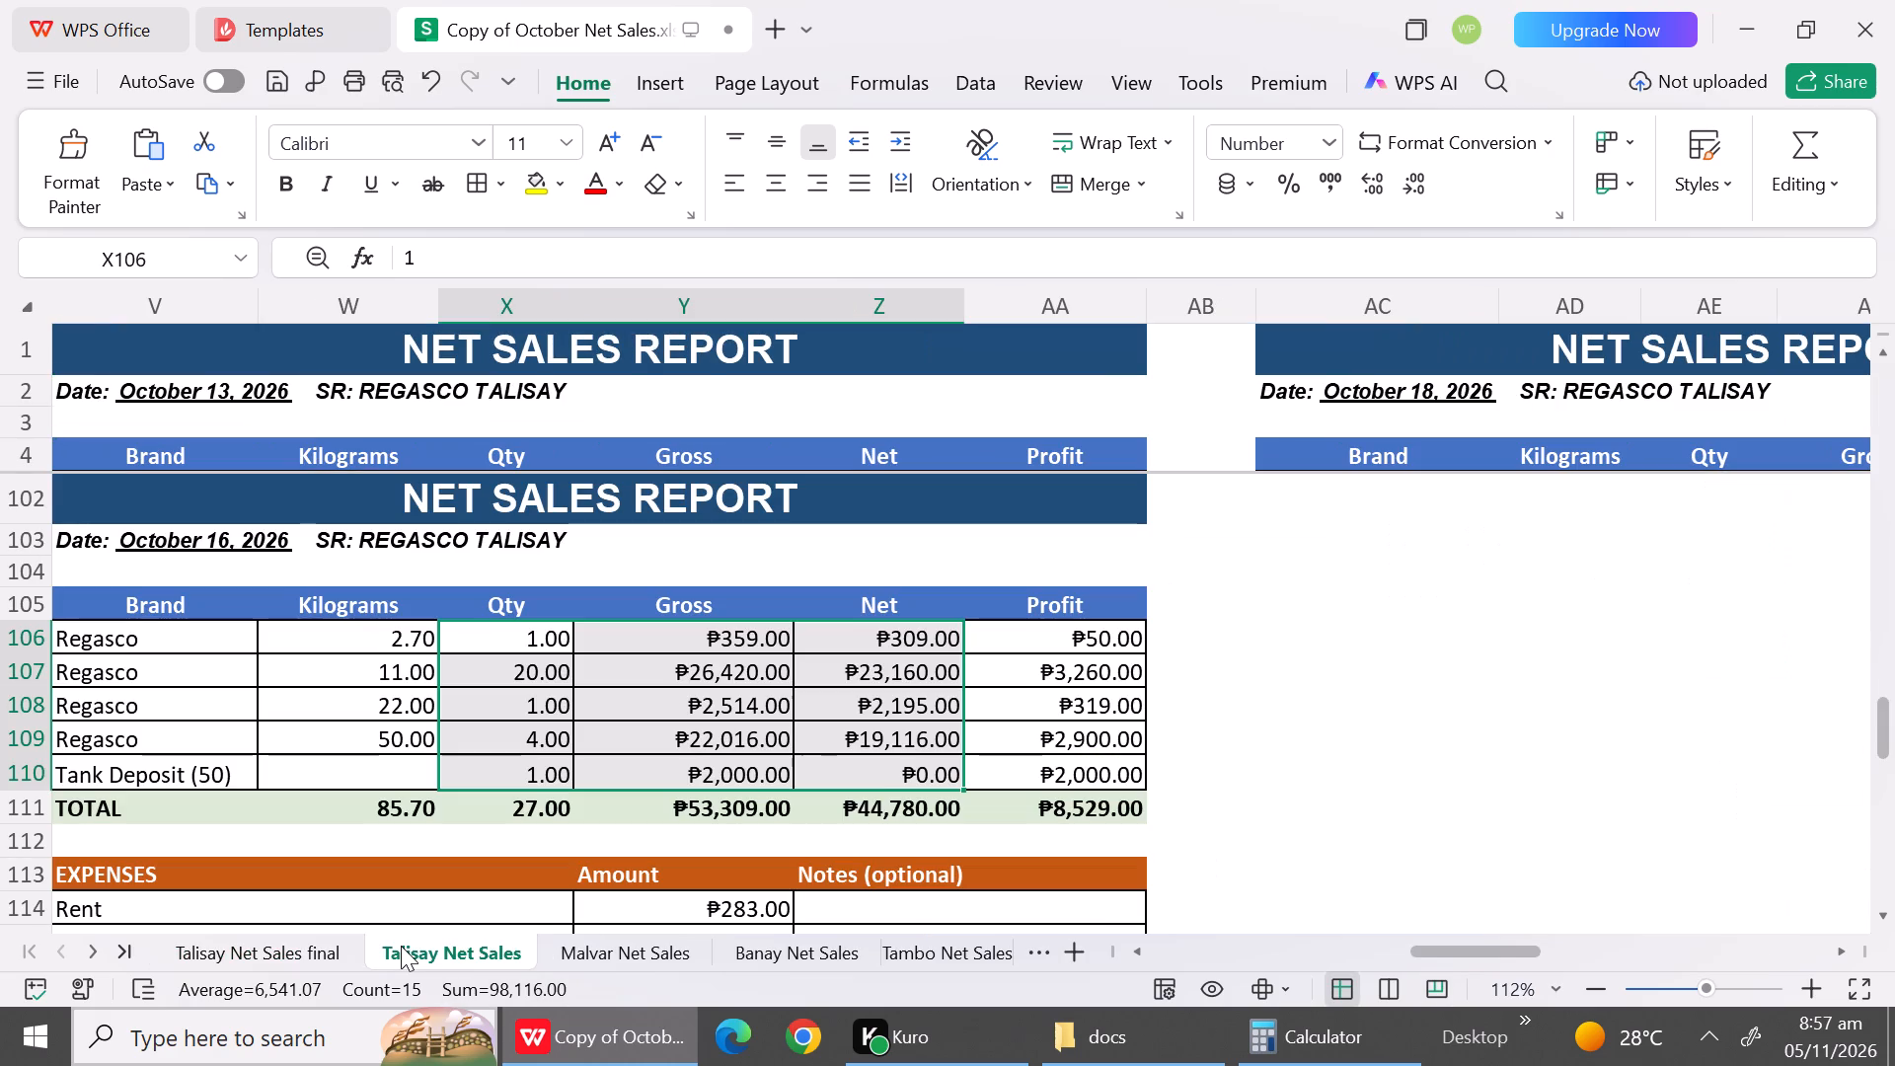
left_click(325, 955)
left_click(481, 707)
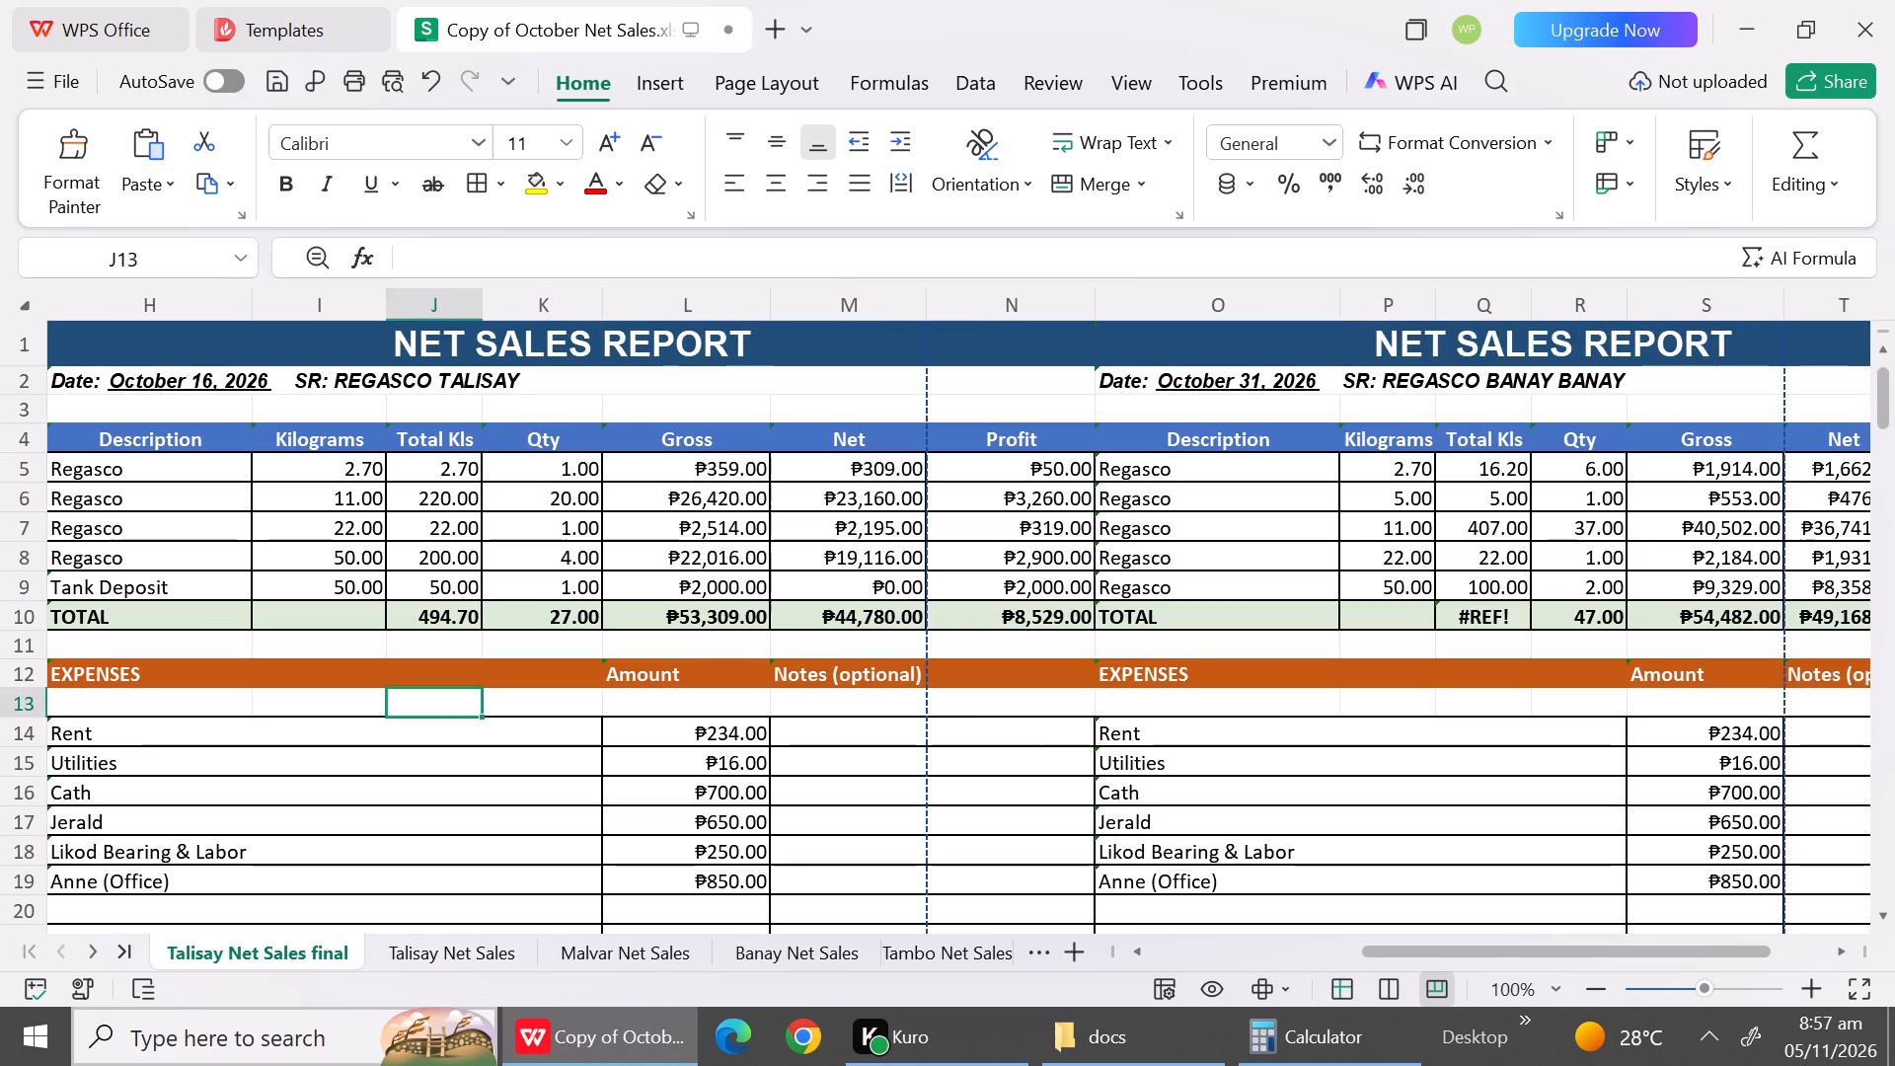
key("ctrl+s")
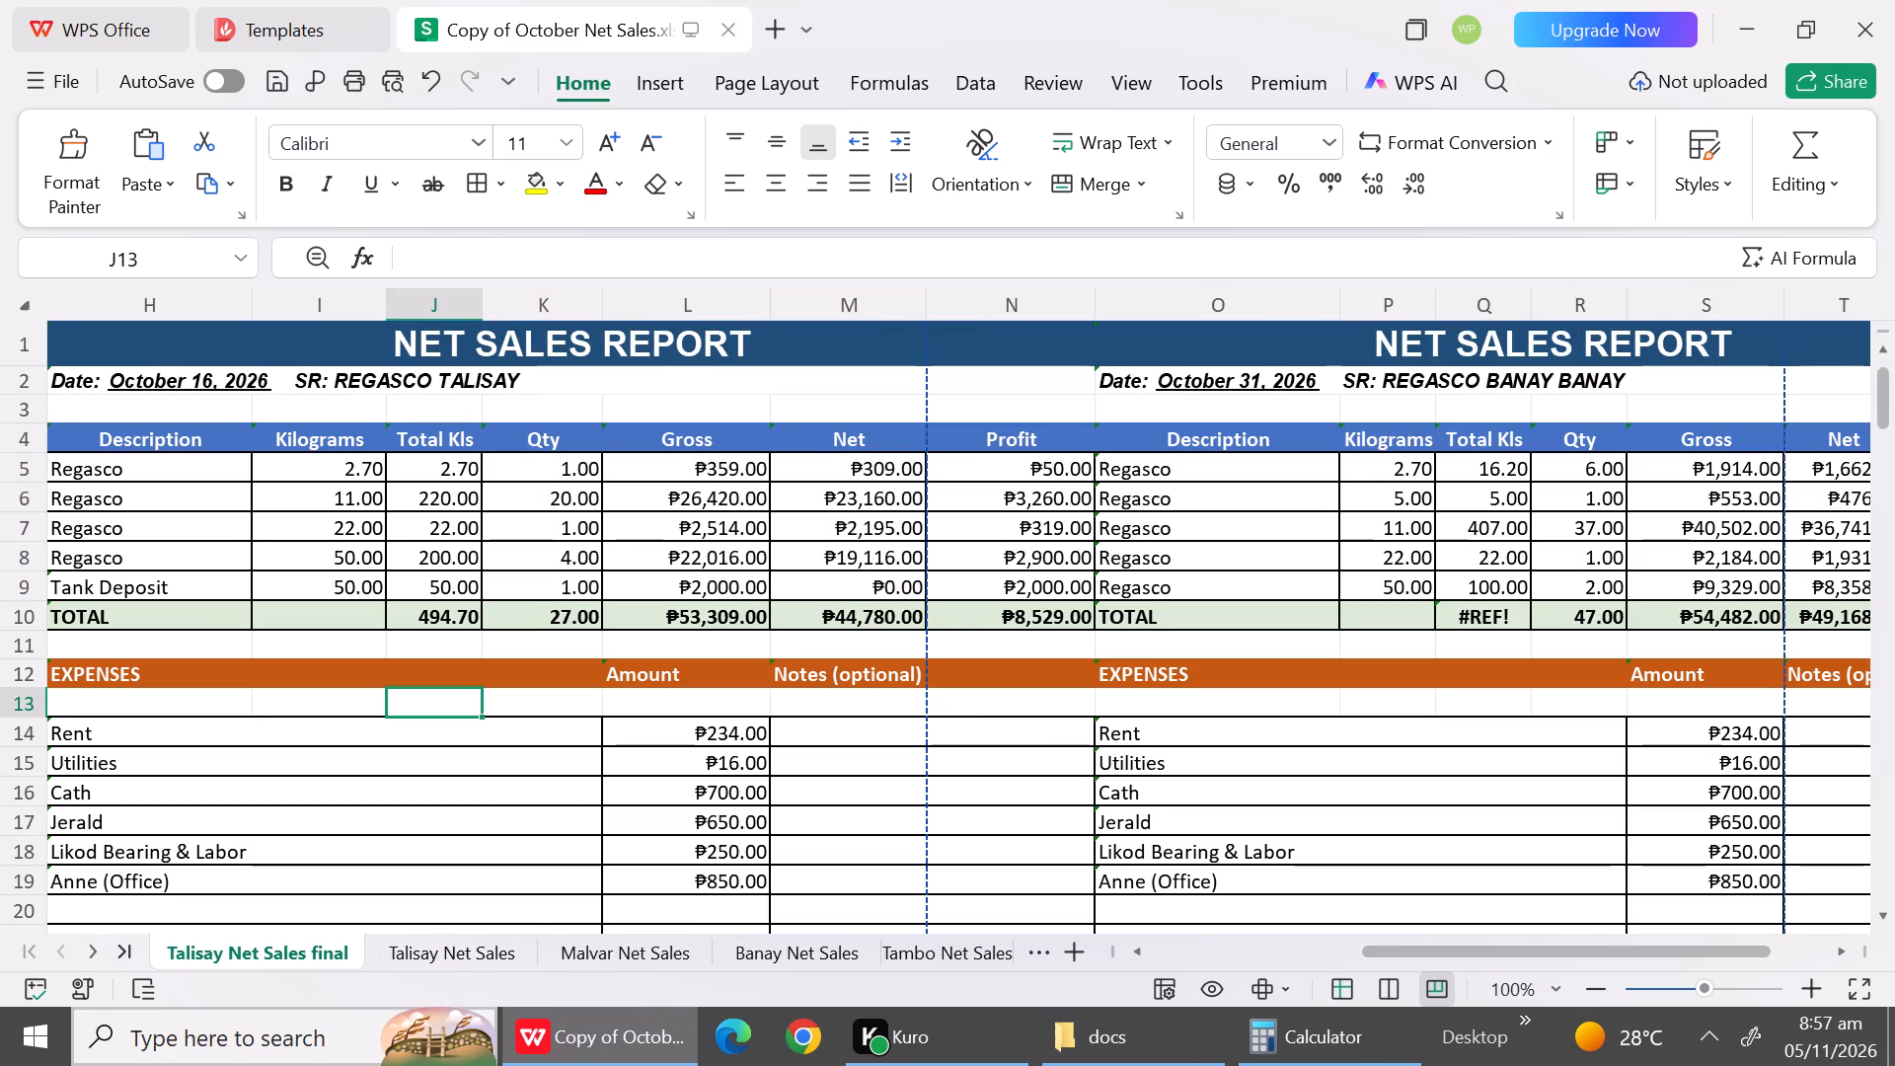
Replace the October 16 expense names in H16:H18 of Talisay Net Sales final with Rona, Jansen and Transportation, and clear H19.
triple_click(1880, 918)
left_click(1880, 918)
left_click_drag(1880, 918, 454, 788)
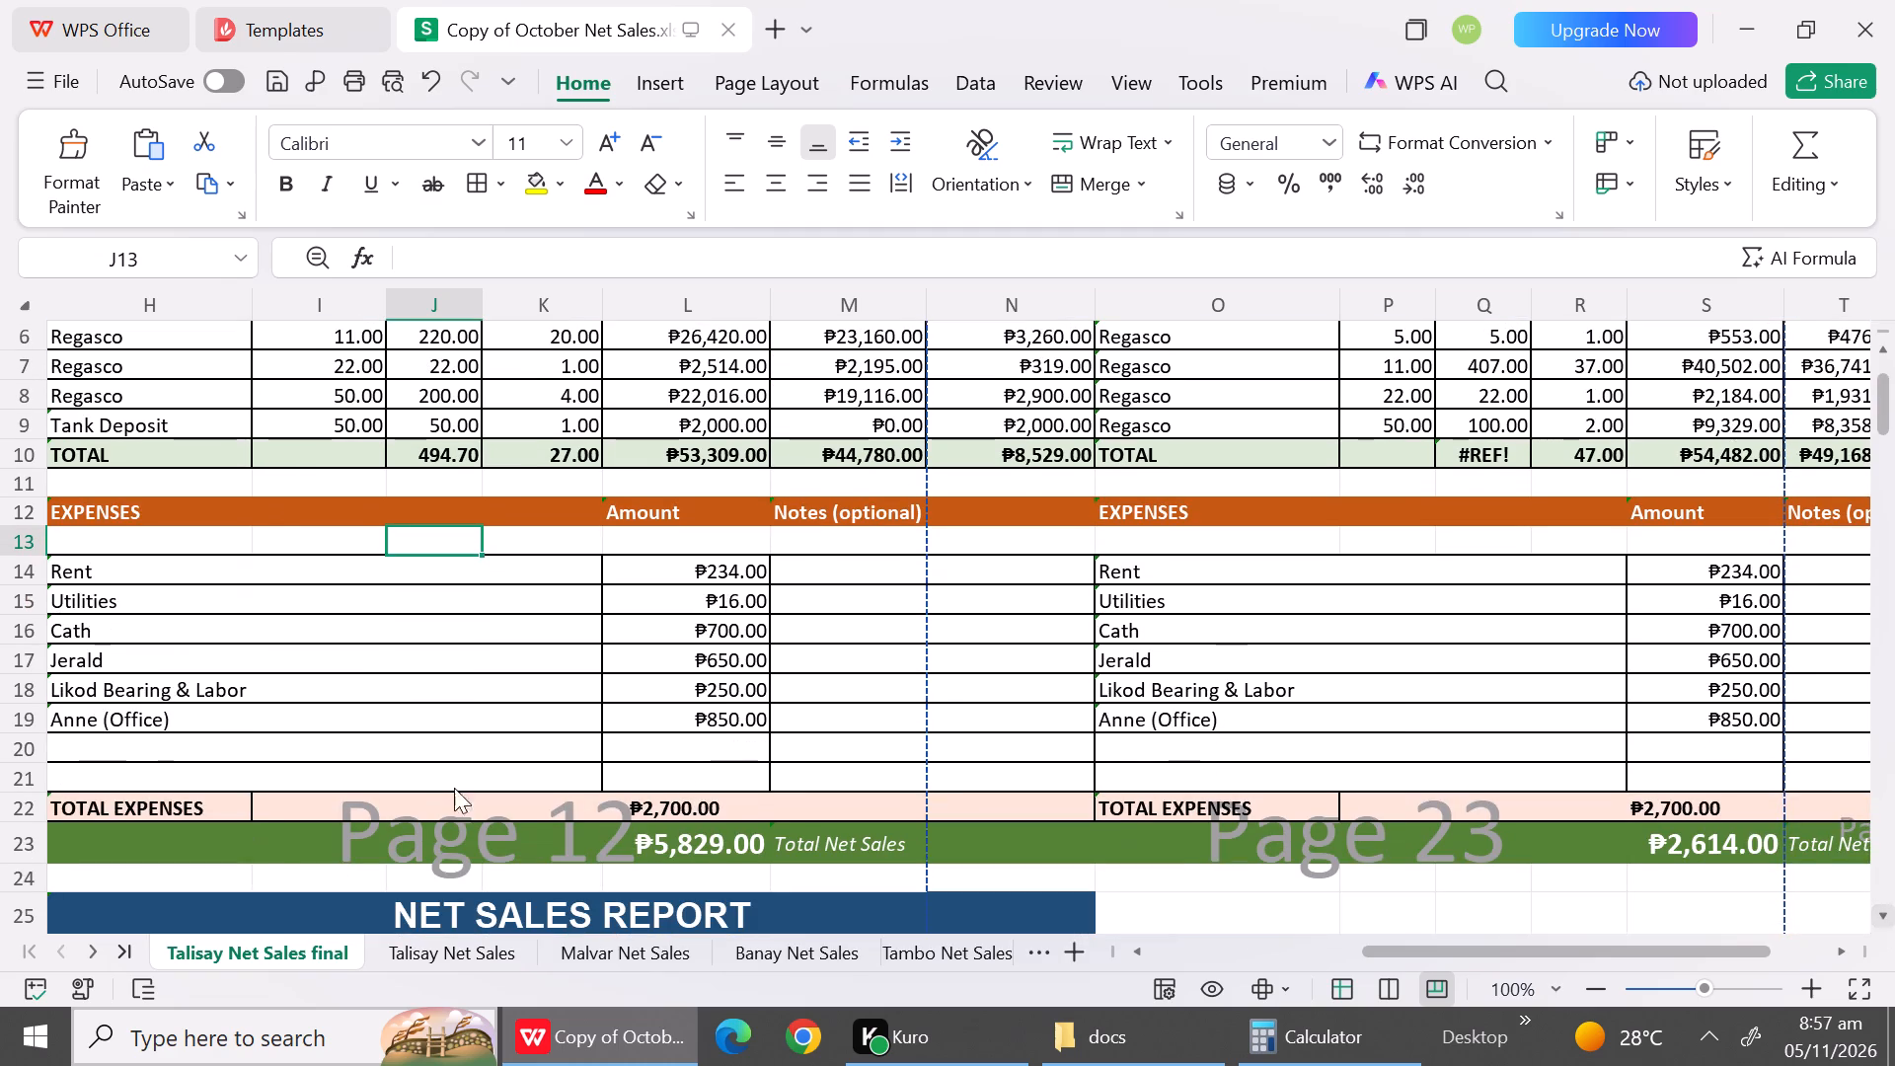
left_click_drag(454, 788, 420, 786)
left_click(115, 644)
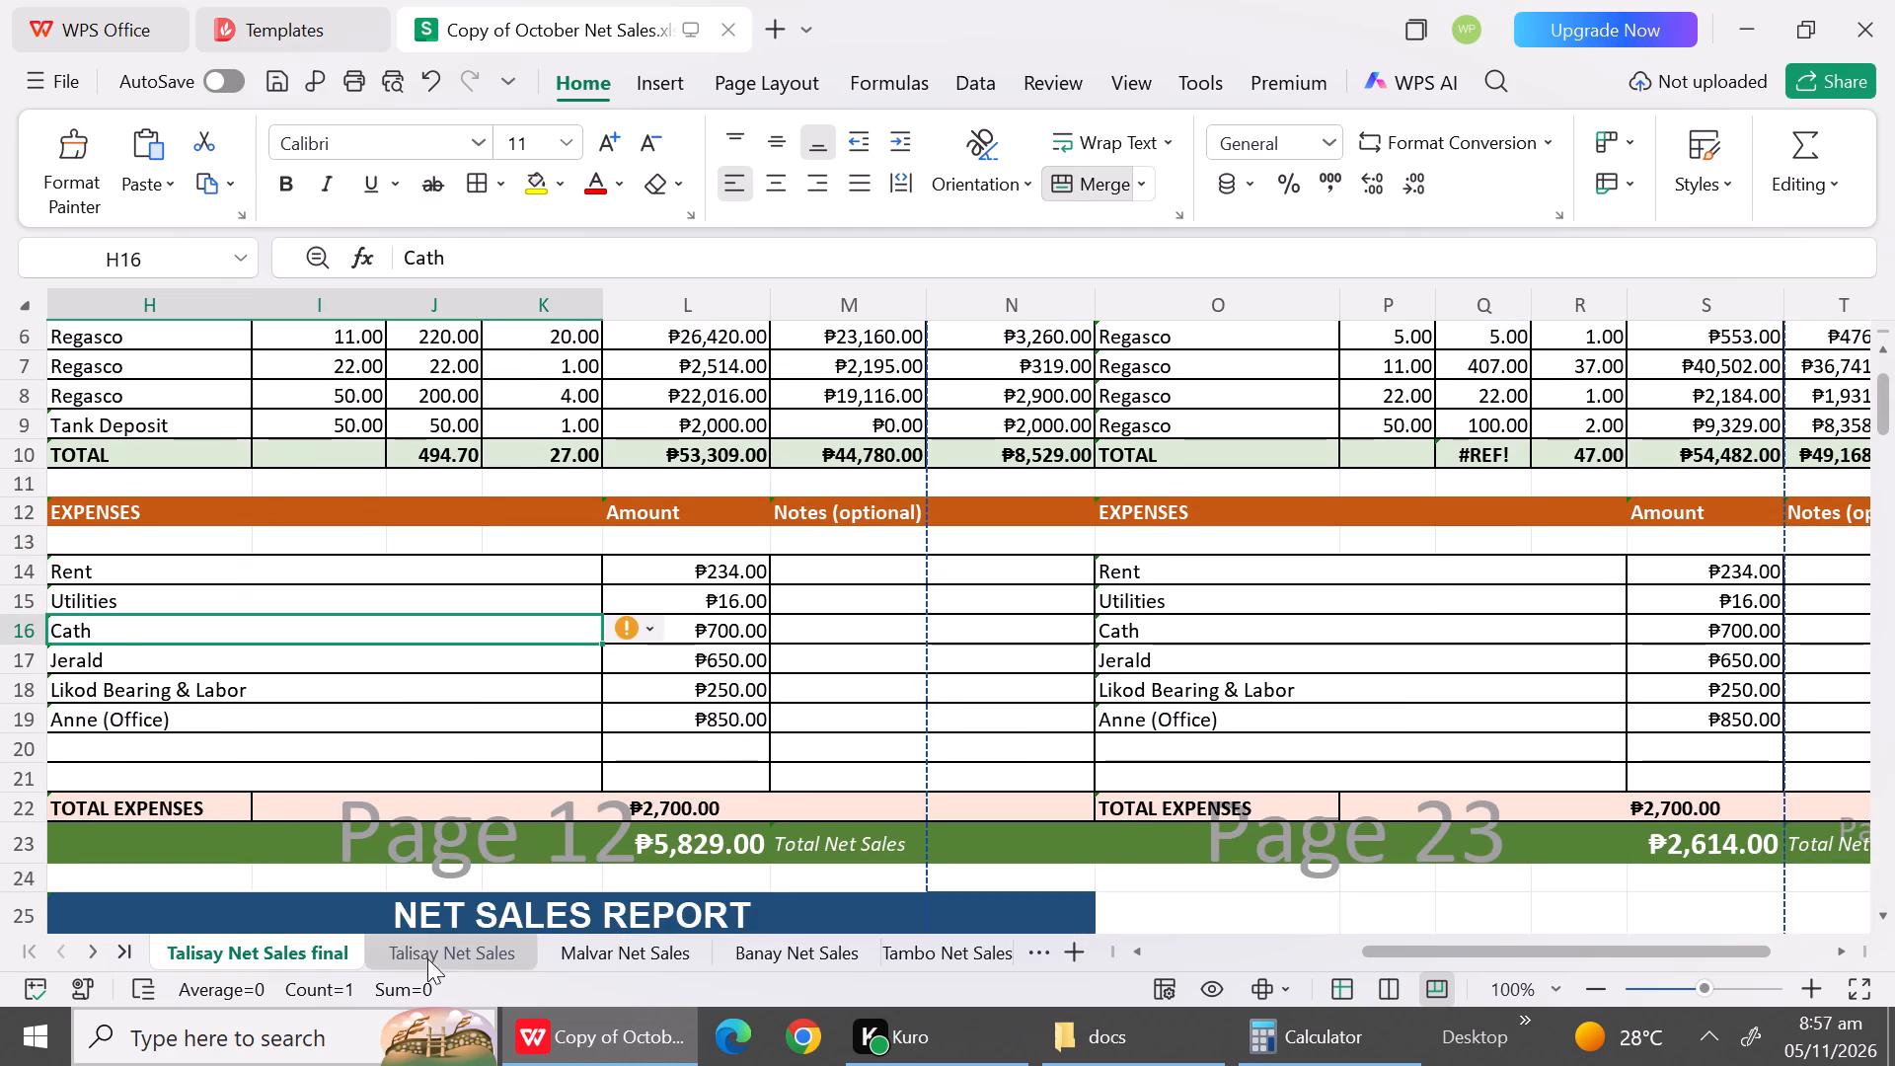
left_click(417, 940)
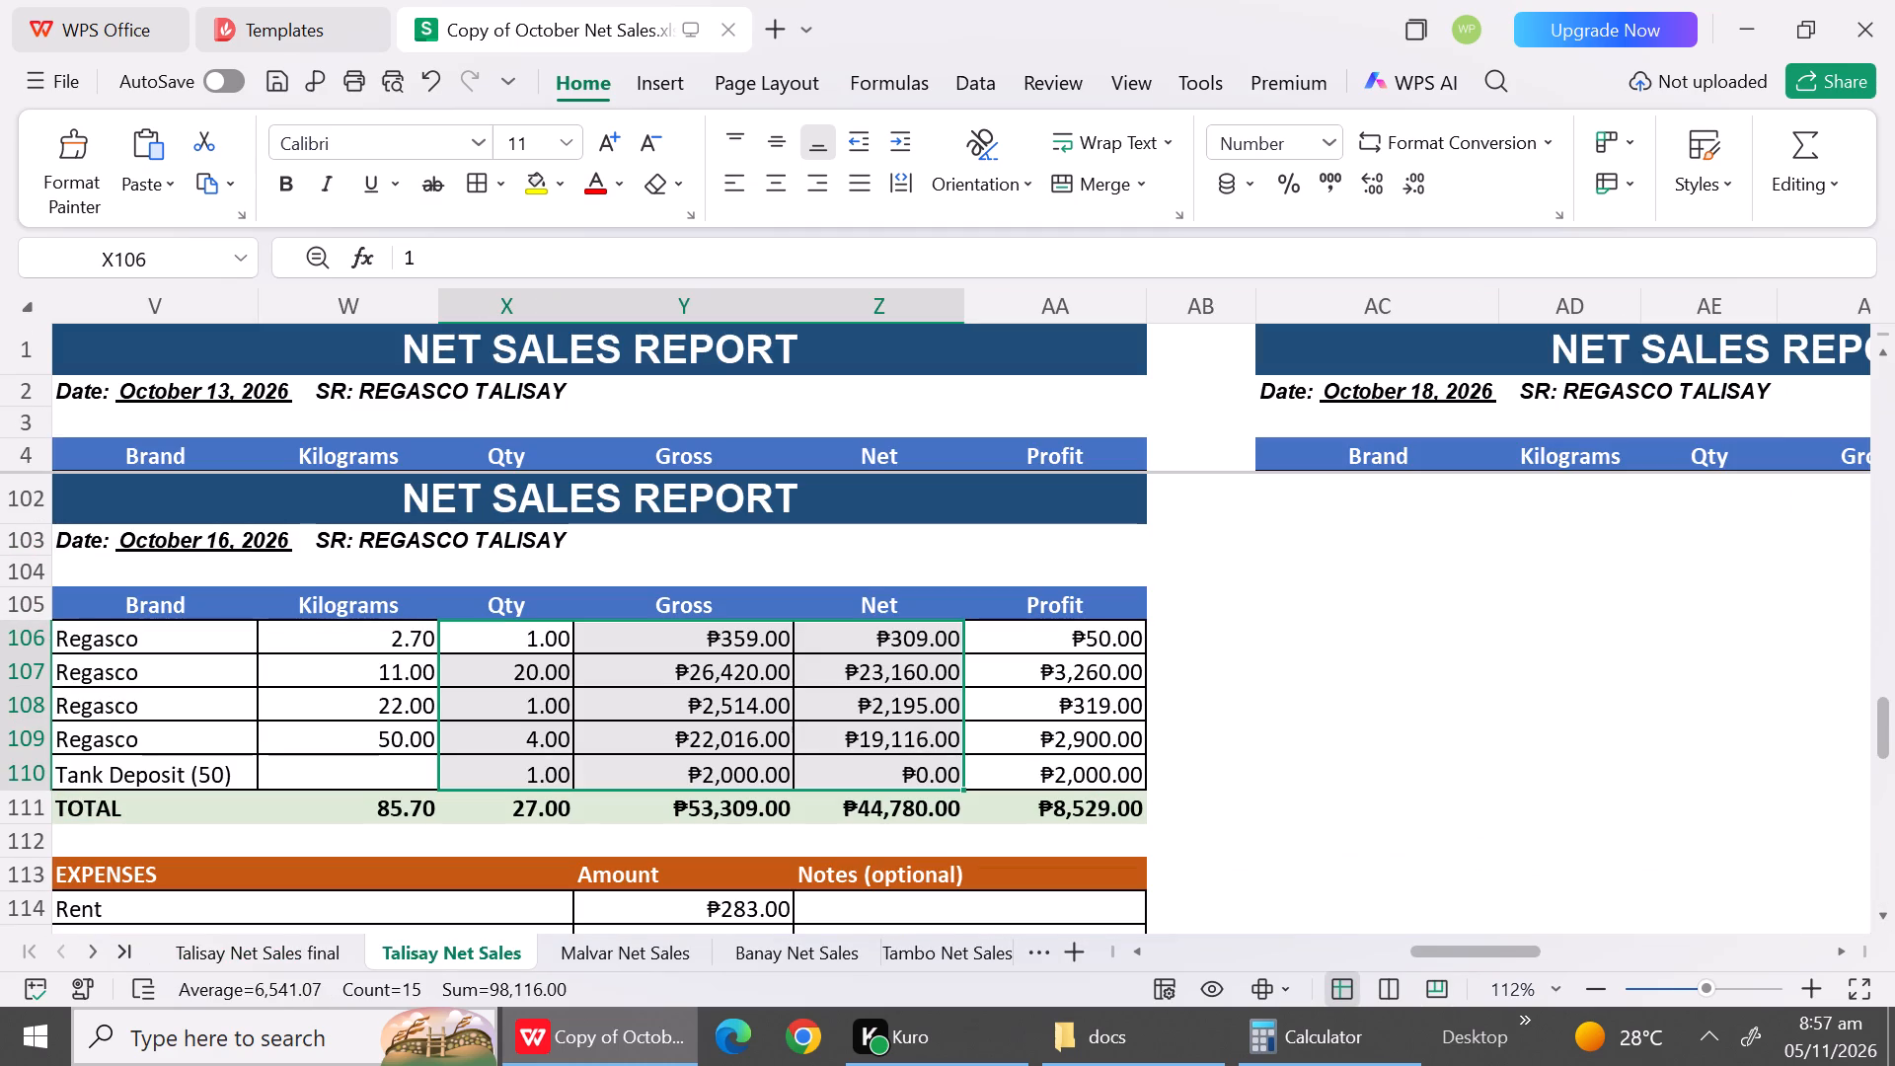
triple_click(1882, 925)
triple_click(1882, 925)
triple_click(1882, 925)
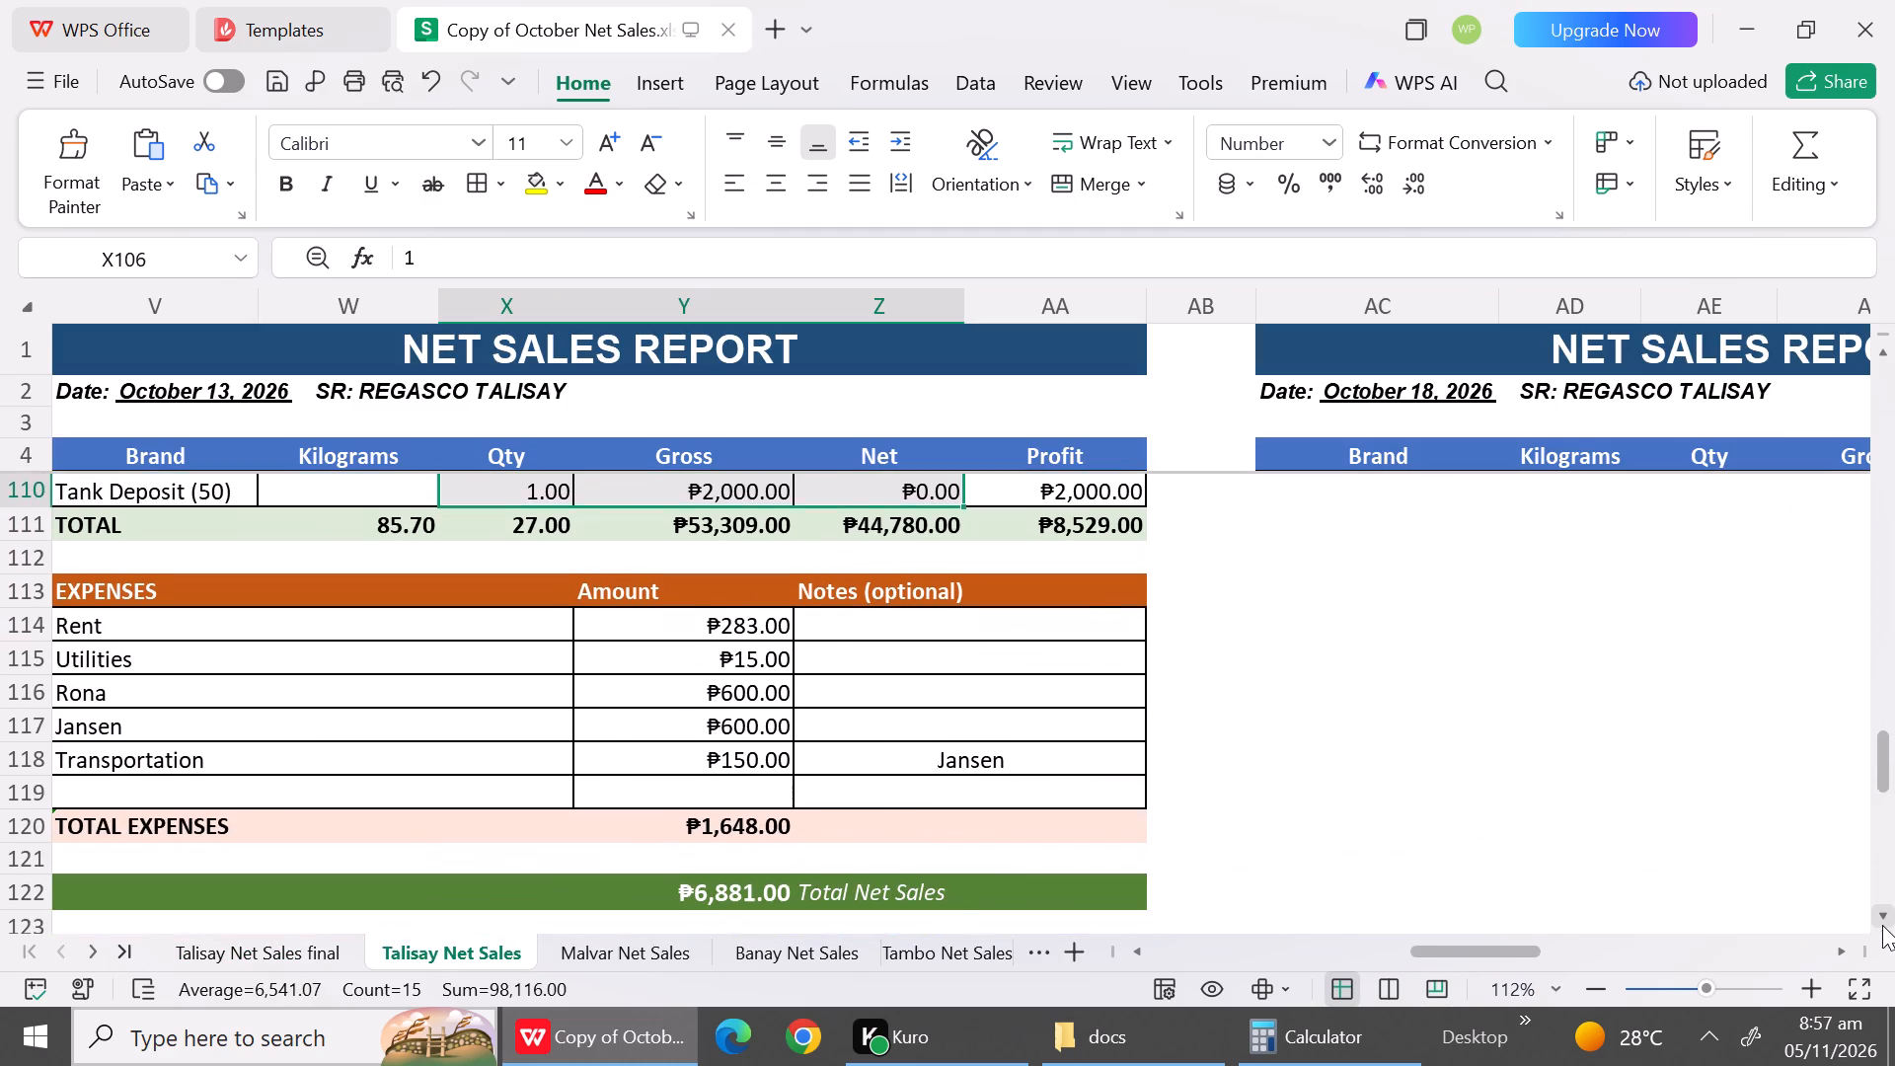
left_click(289, 952)
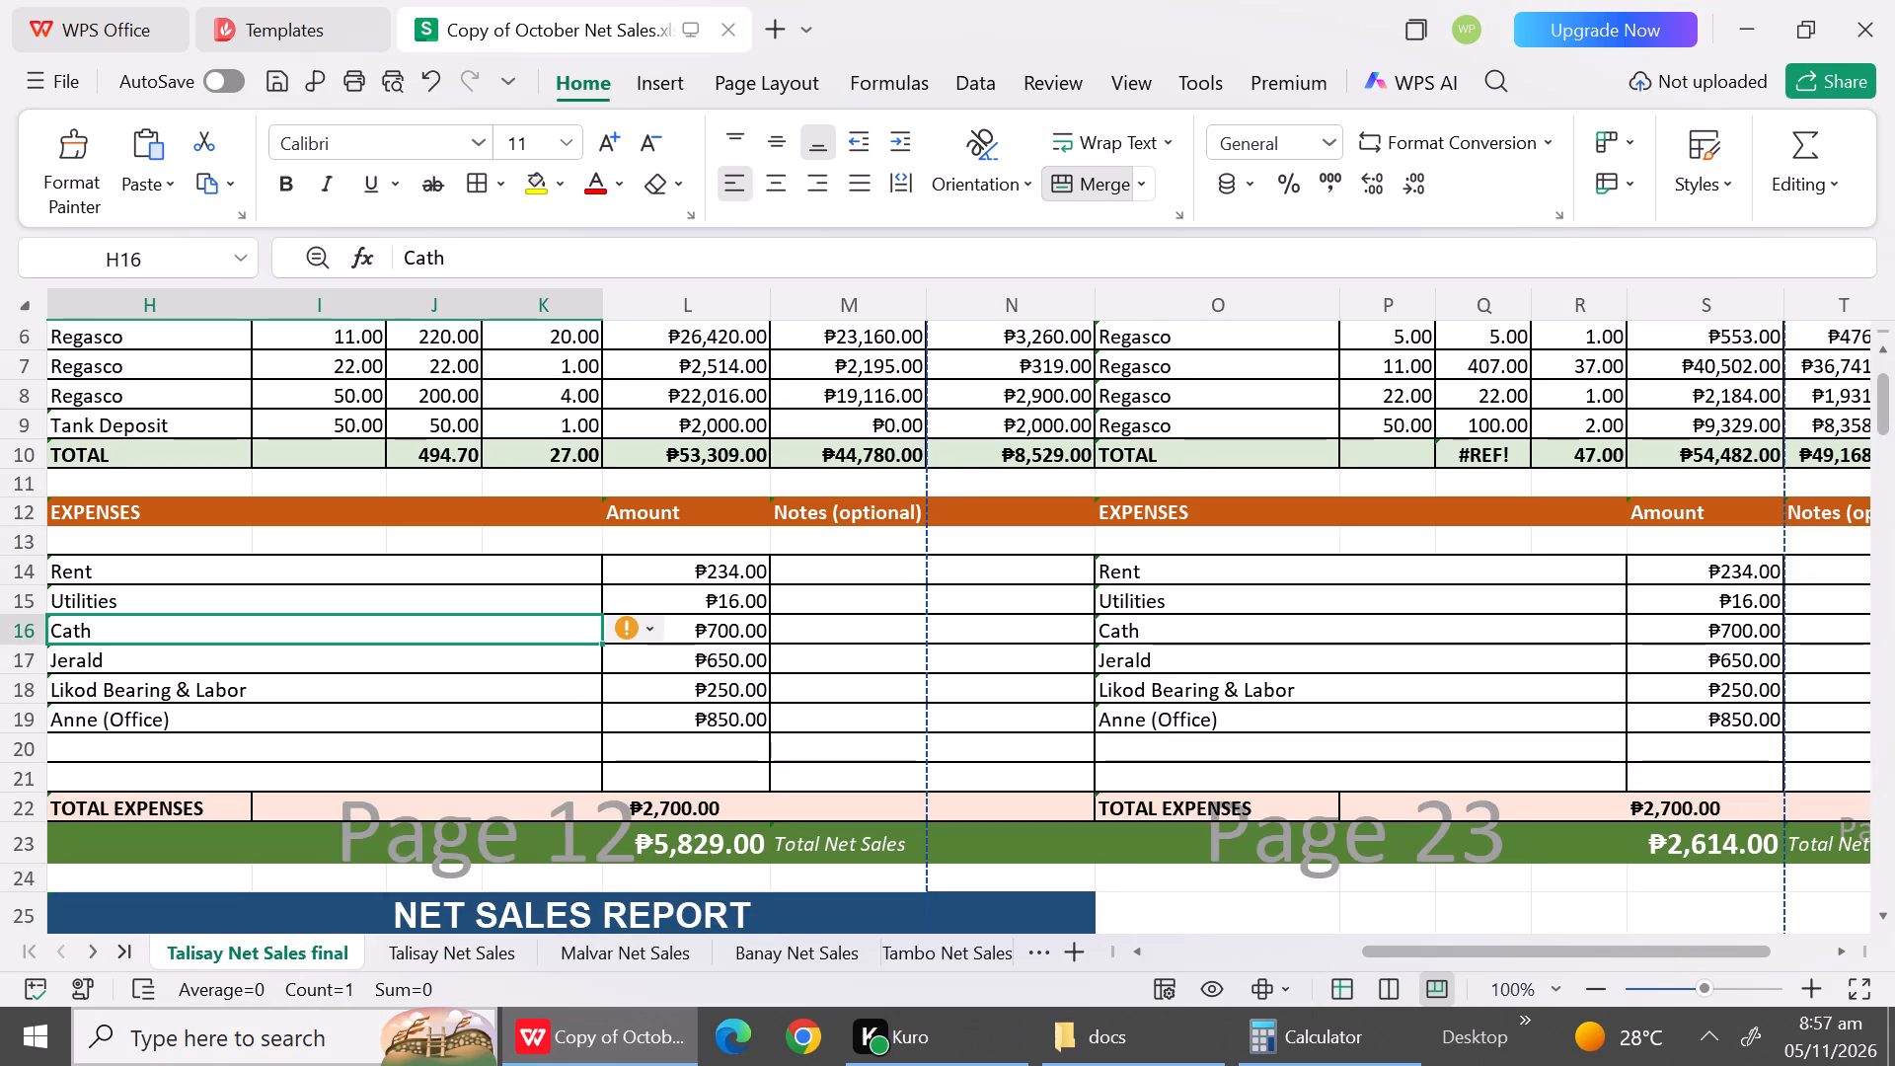
key("shift+r")
type("on")
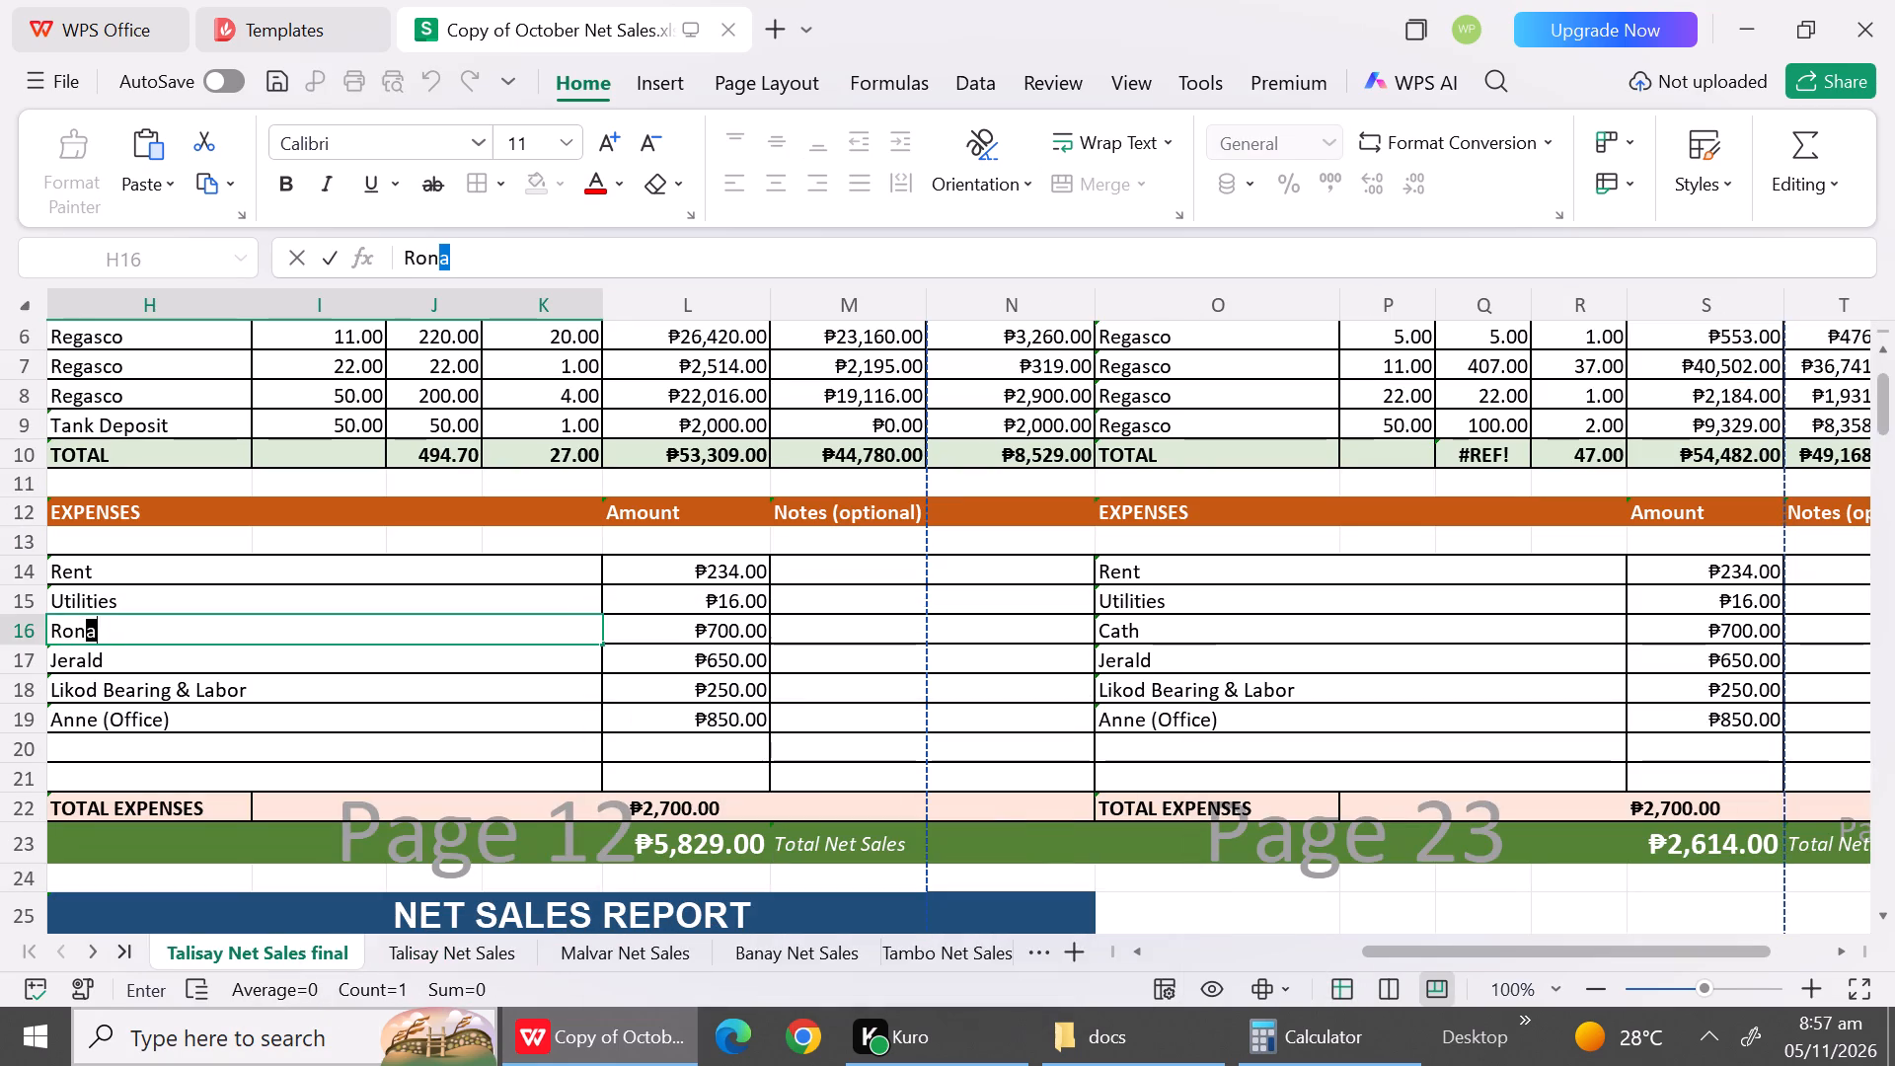
key("Down")
key("shift+h")
key("BackSpace")
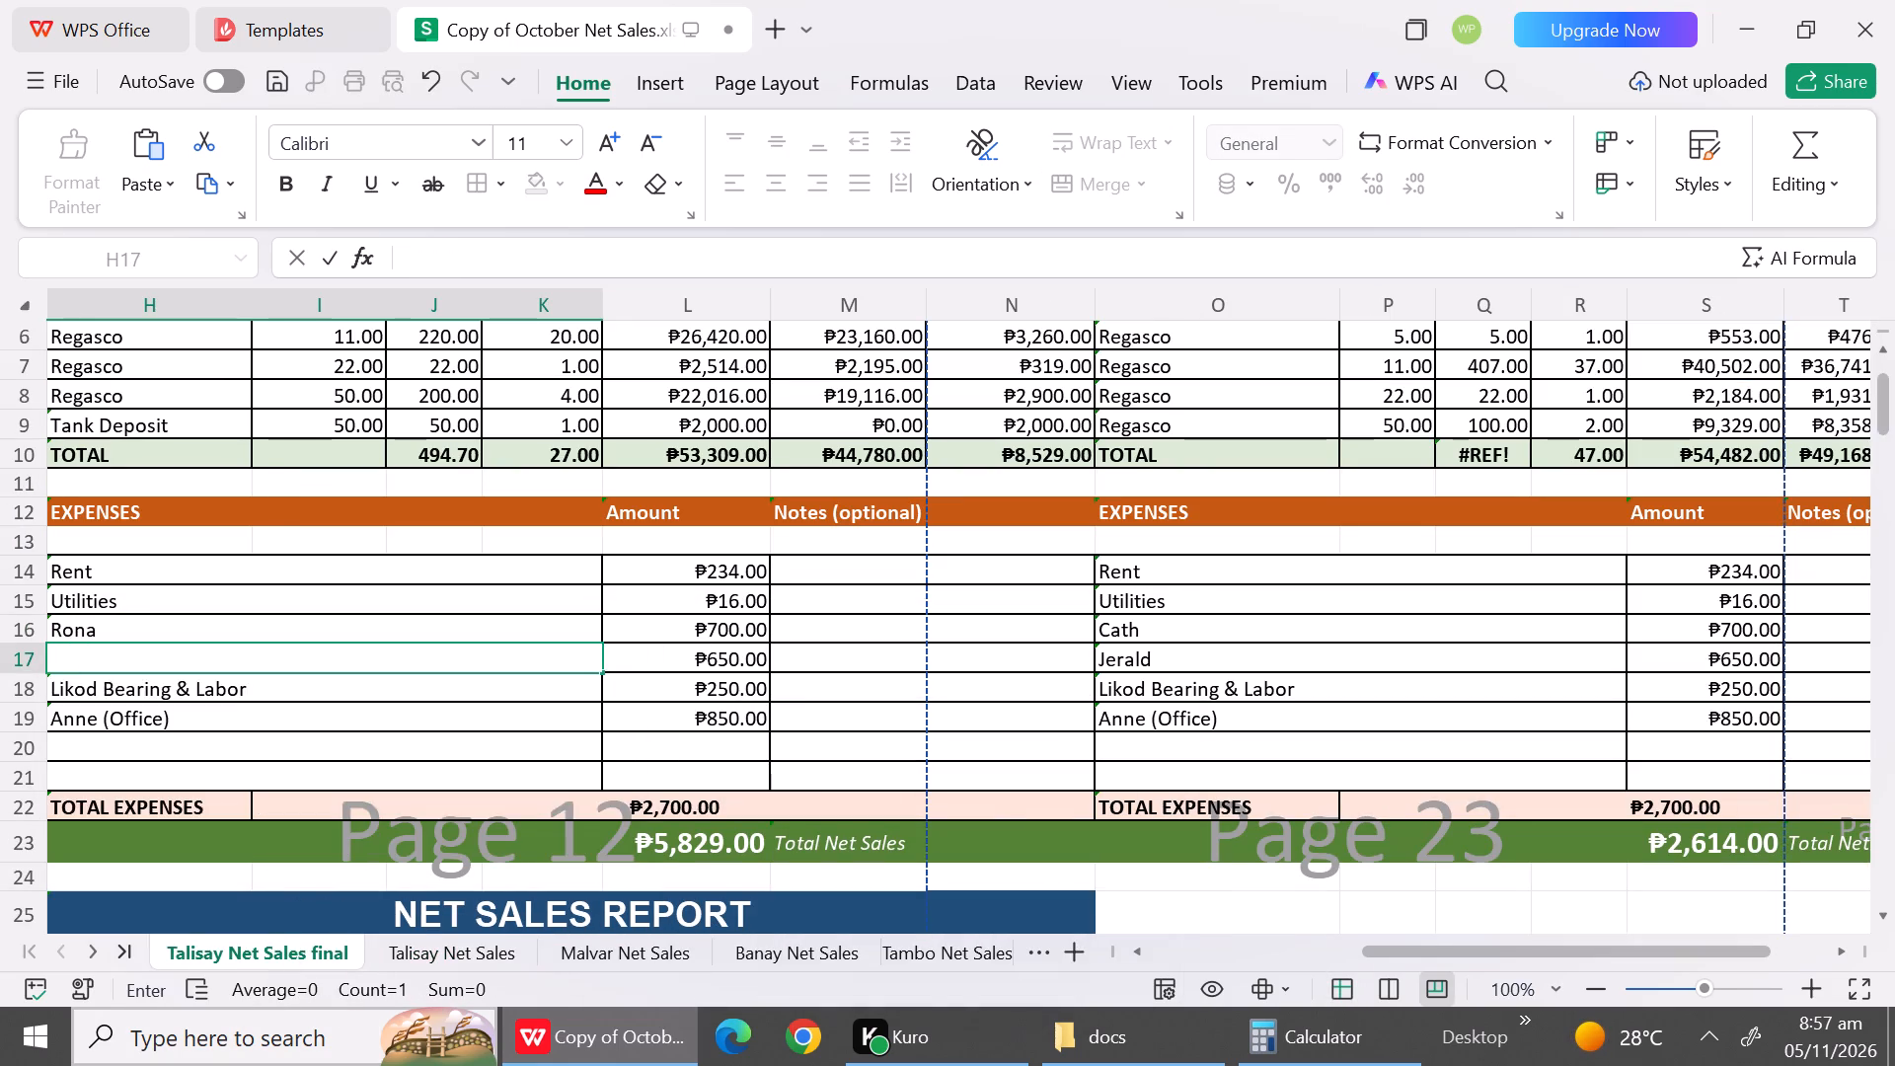
type("Ja")
key("Down")
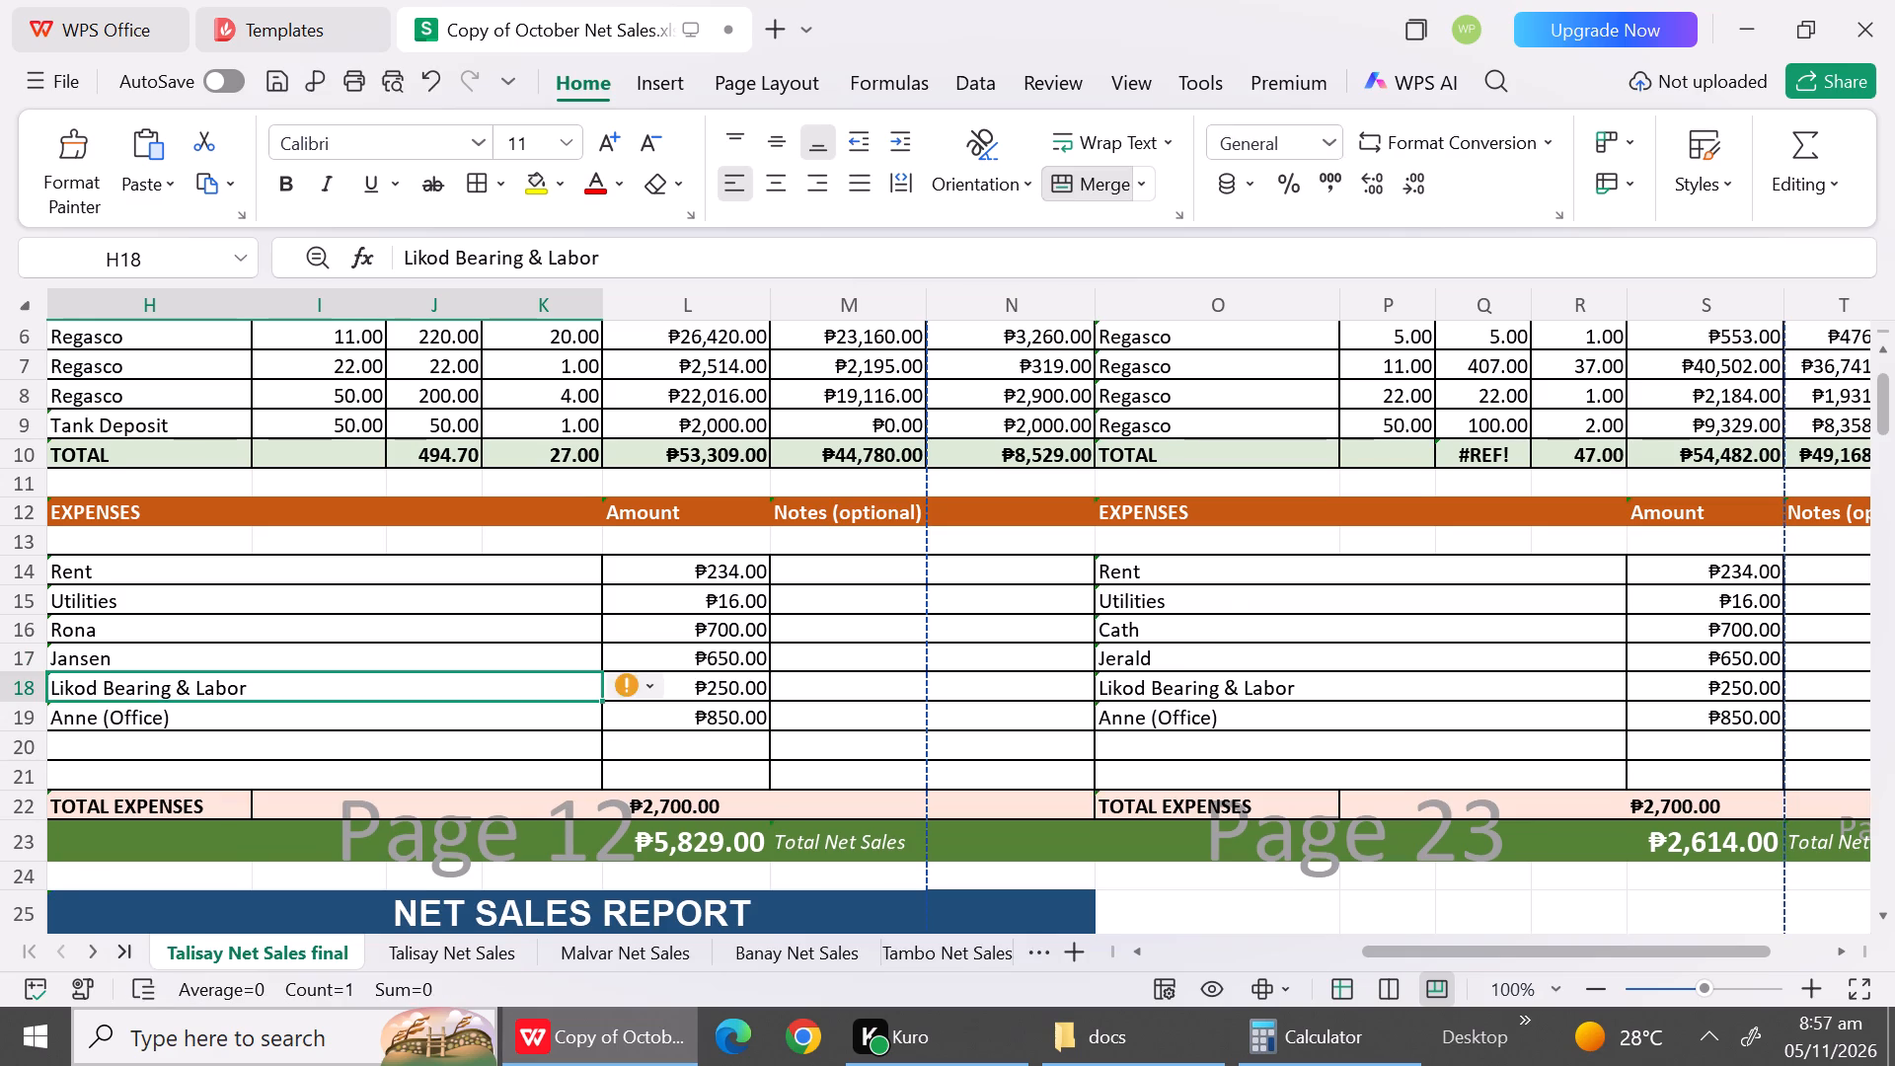
type("Tra")
key("Down")
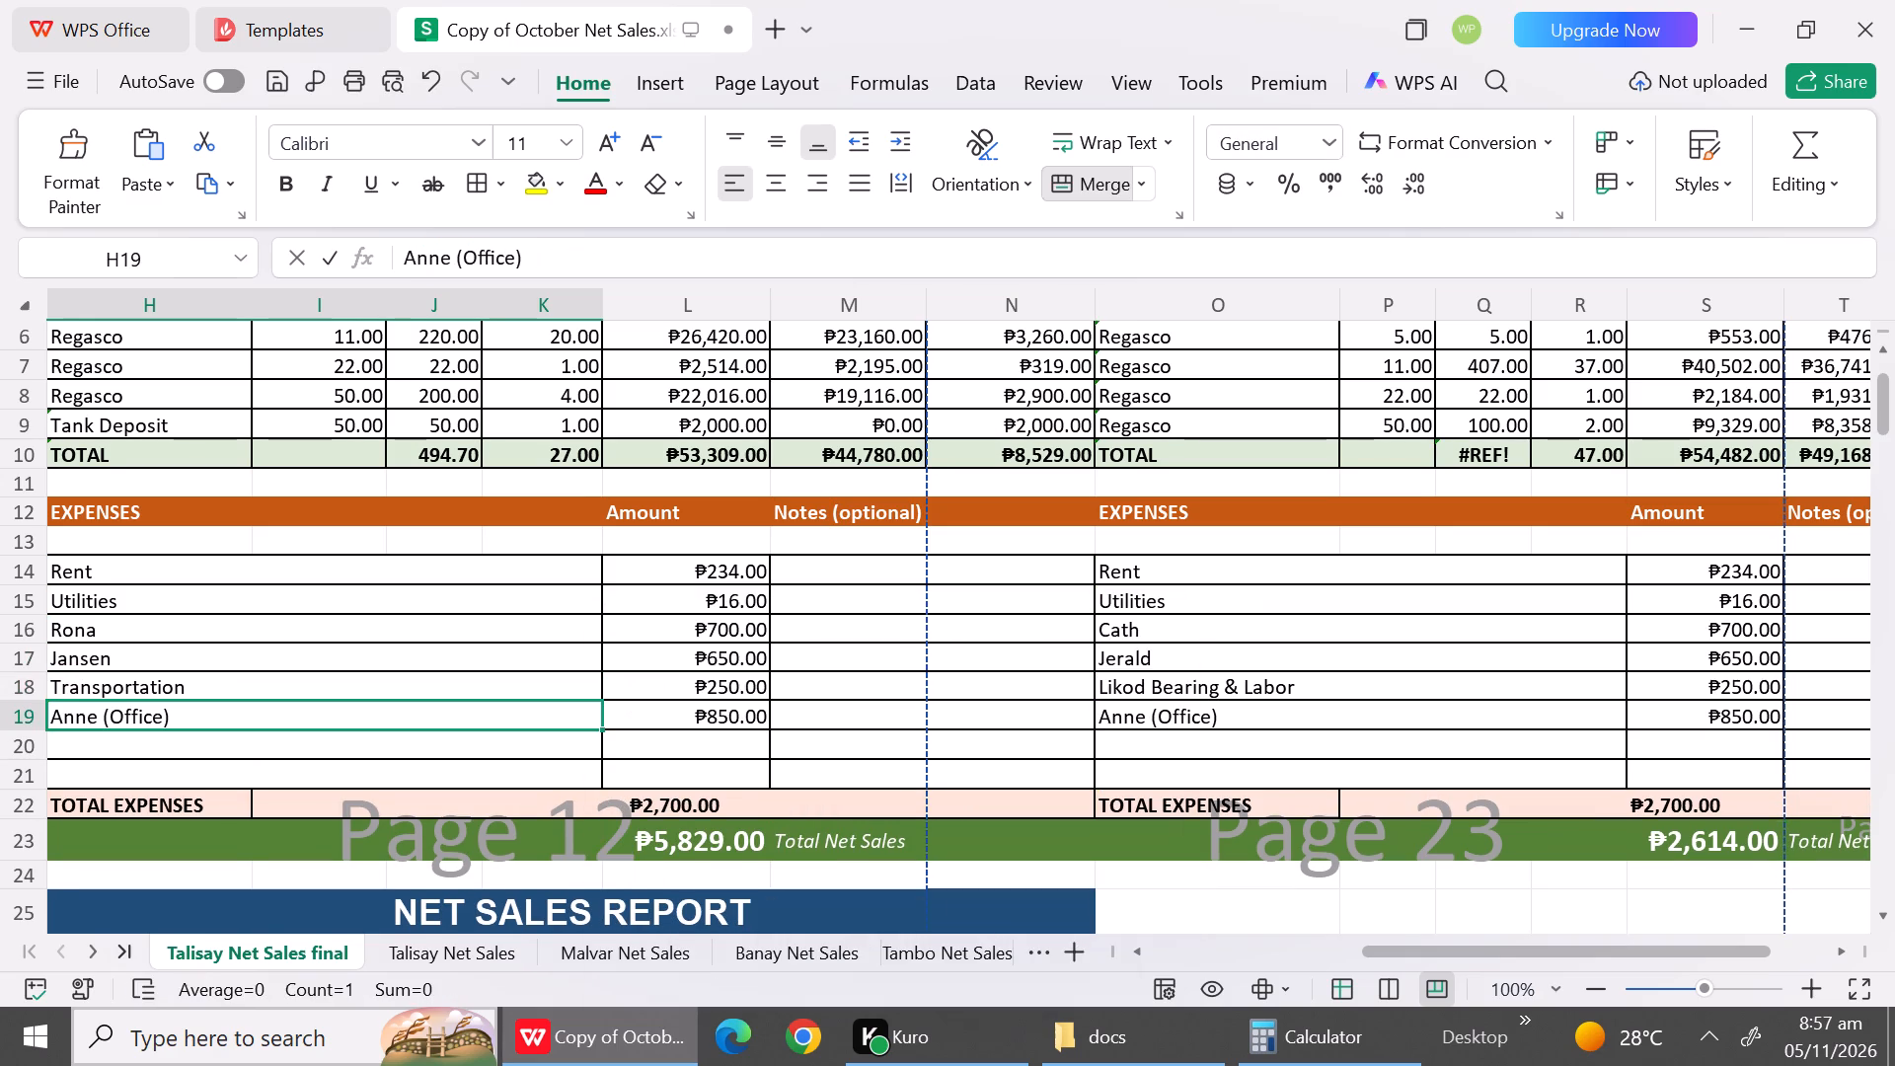
key("BackSpace")
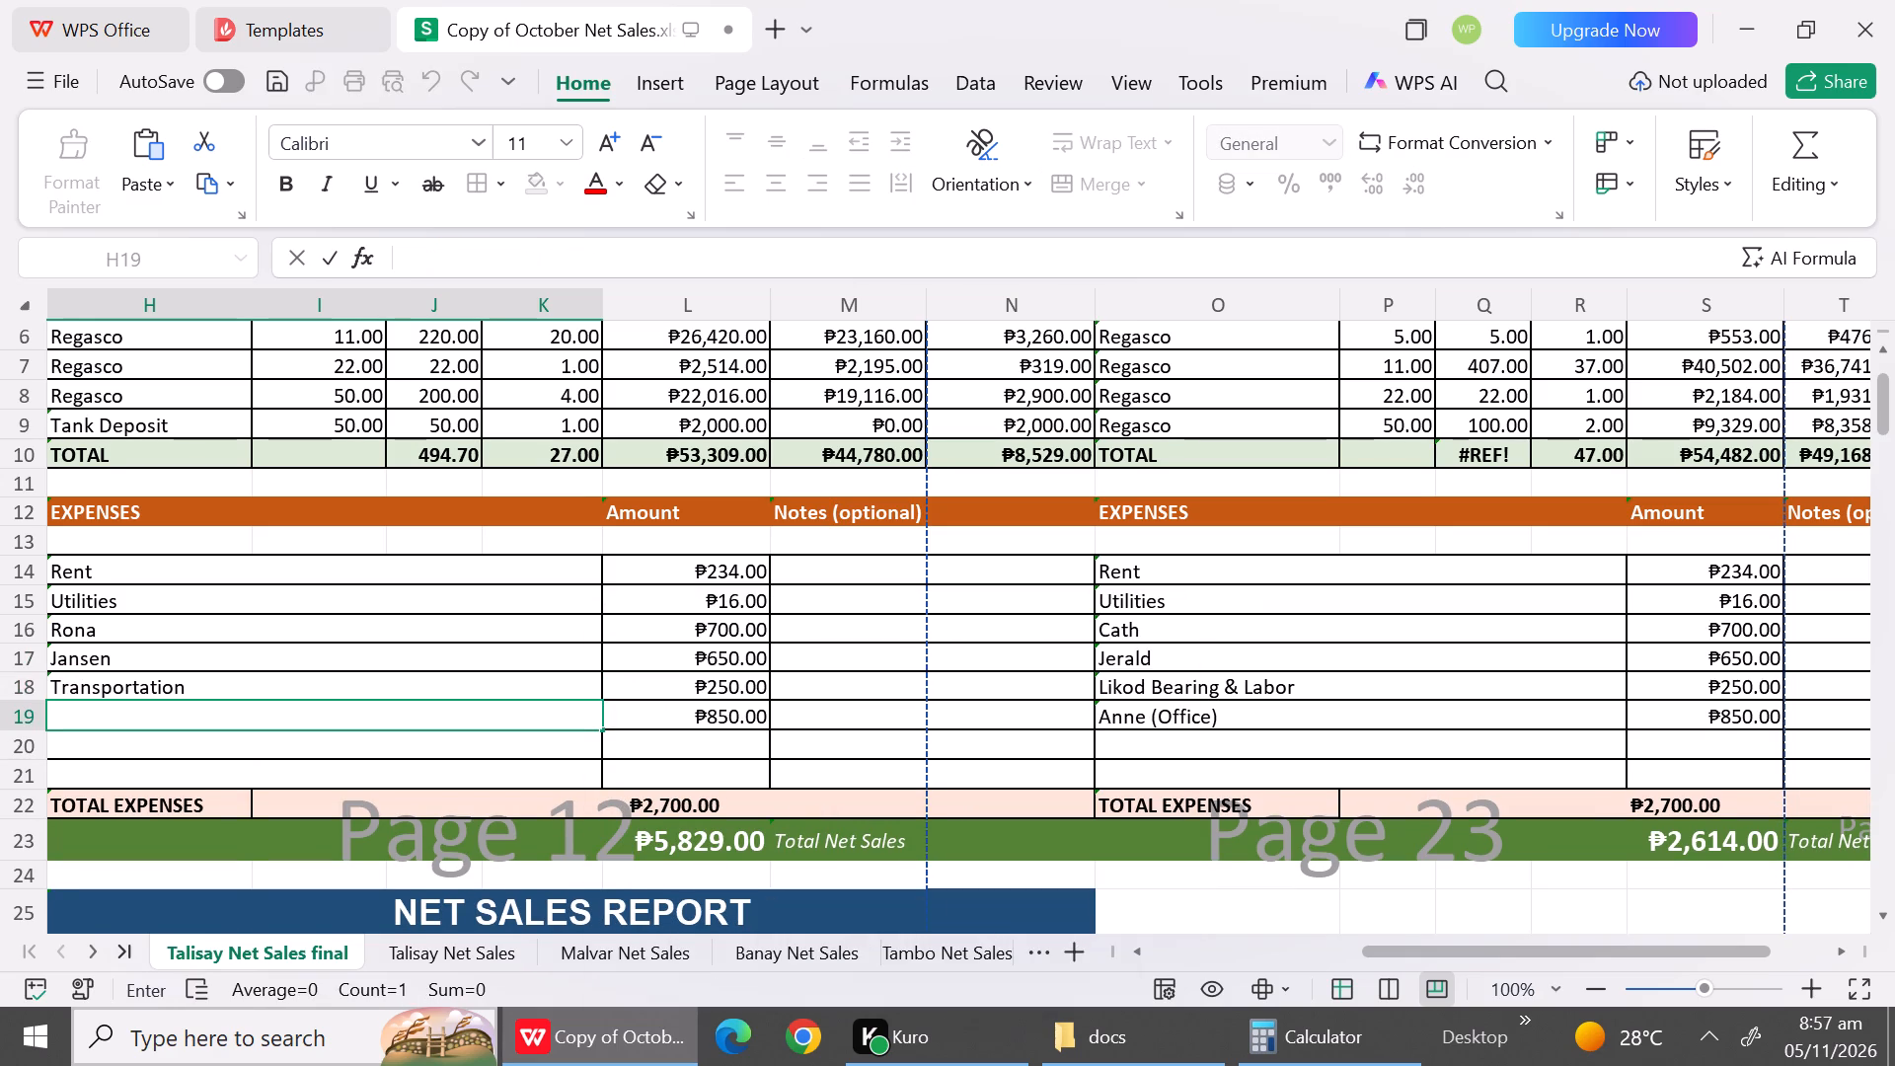
Copy the expense names in H16:H18 into O16:O18 of the October 31 report and clear the name in O19.
left_click_drag(170, 631, 163, 687)
key("ctrl+c")
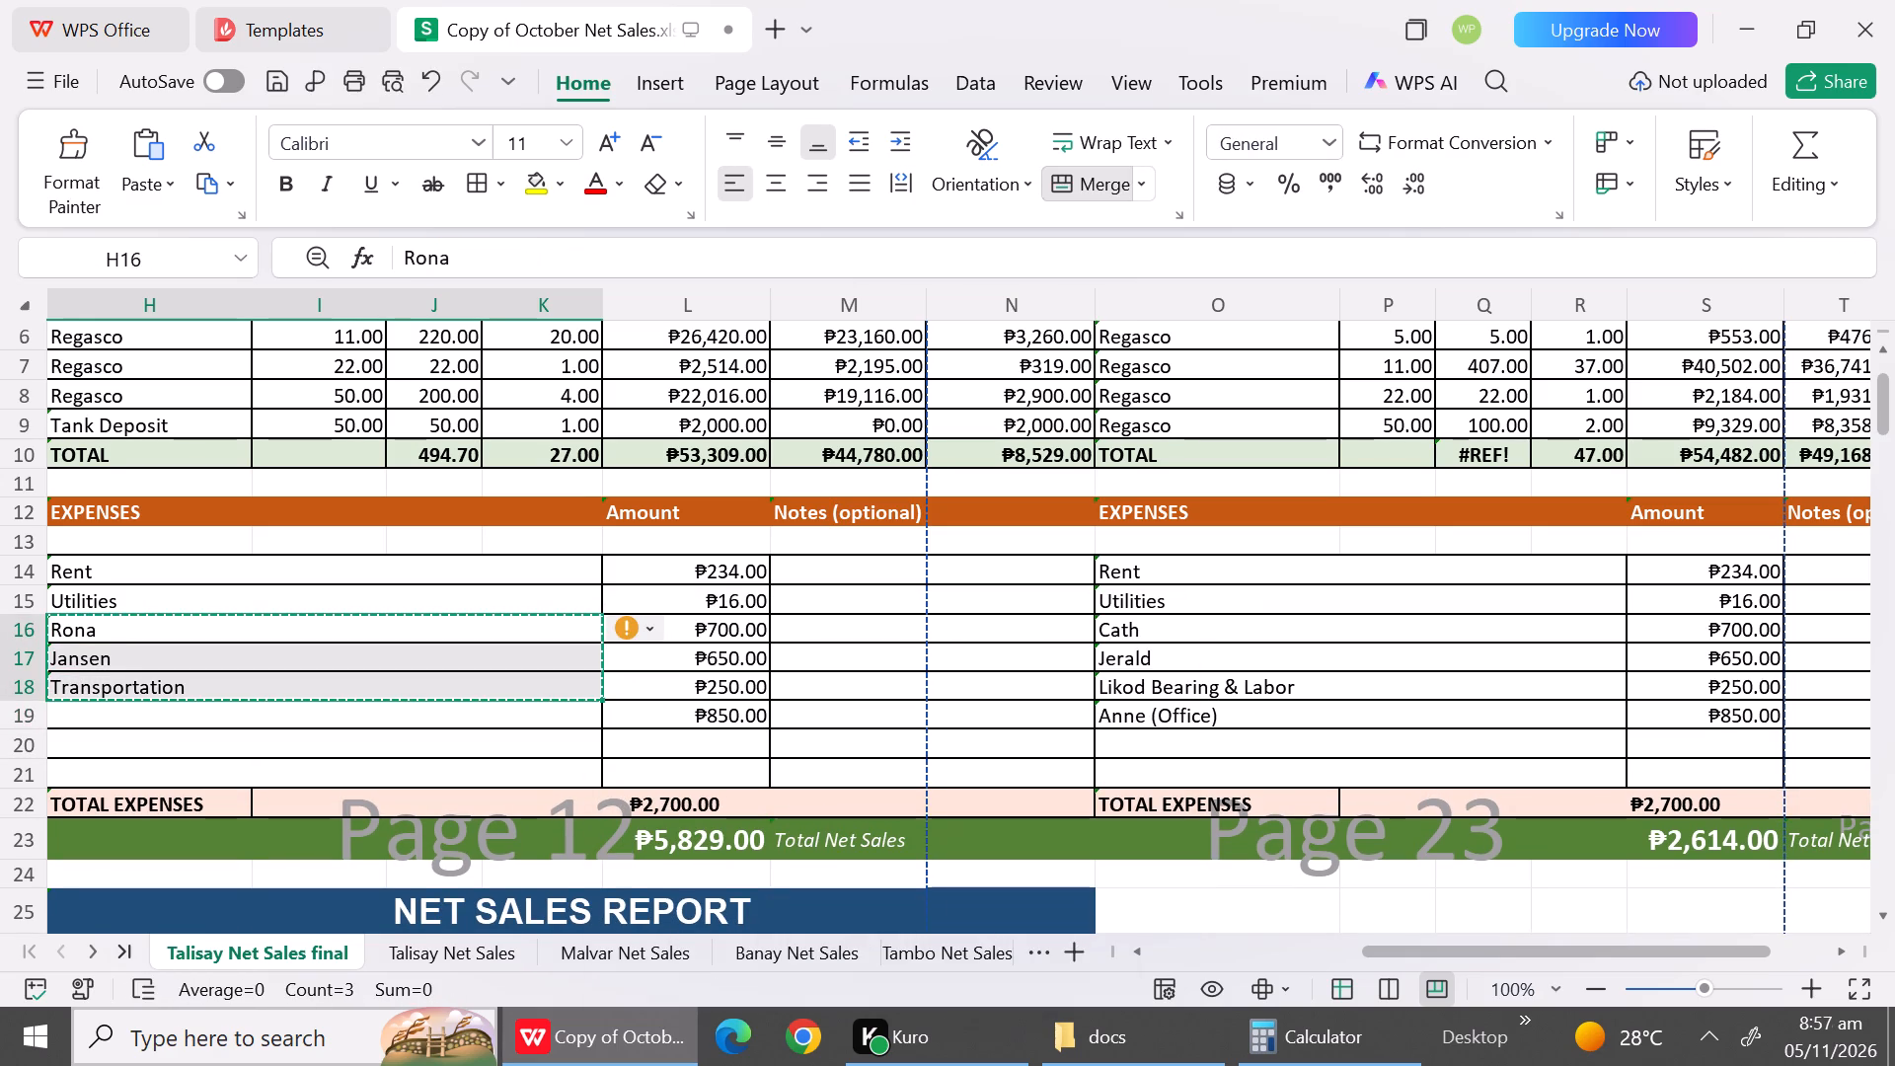
left_click(1194, 628)
key("ctrl+v")
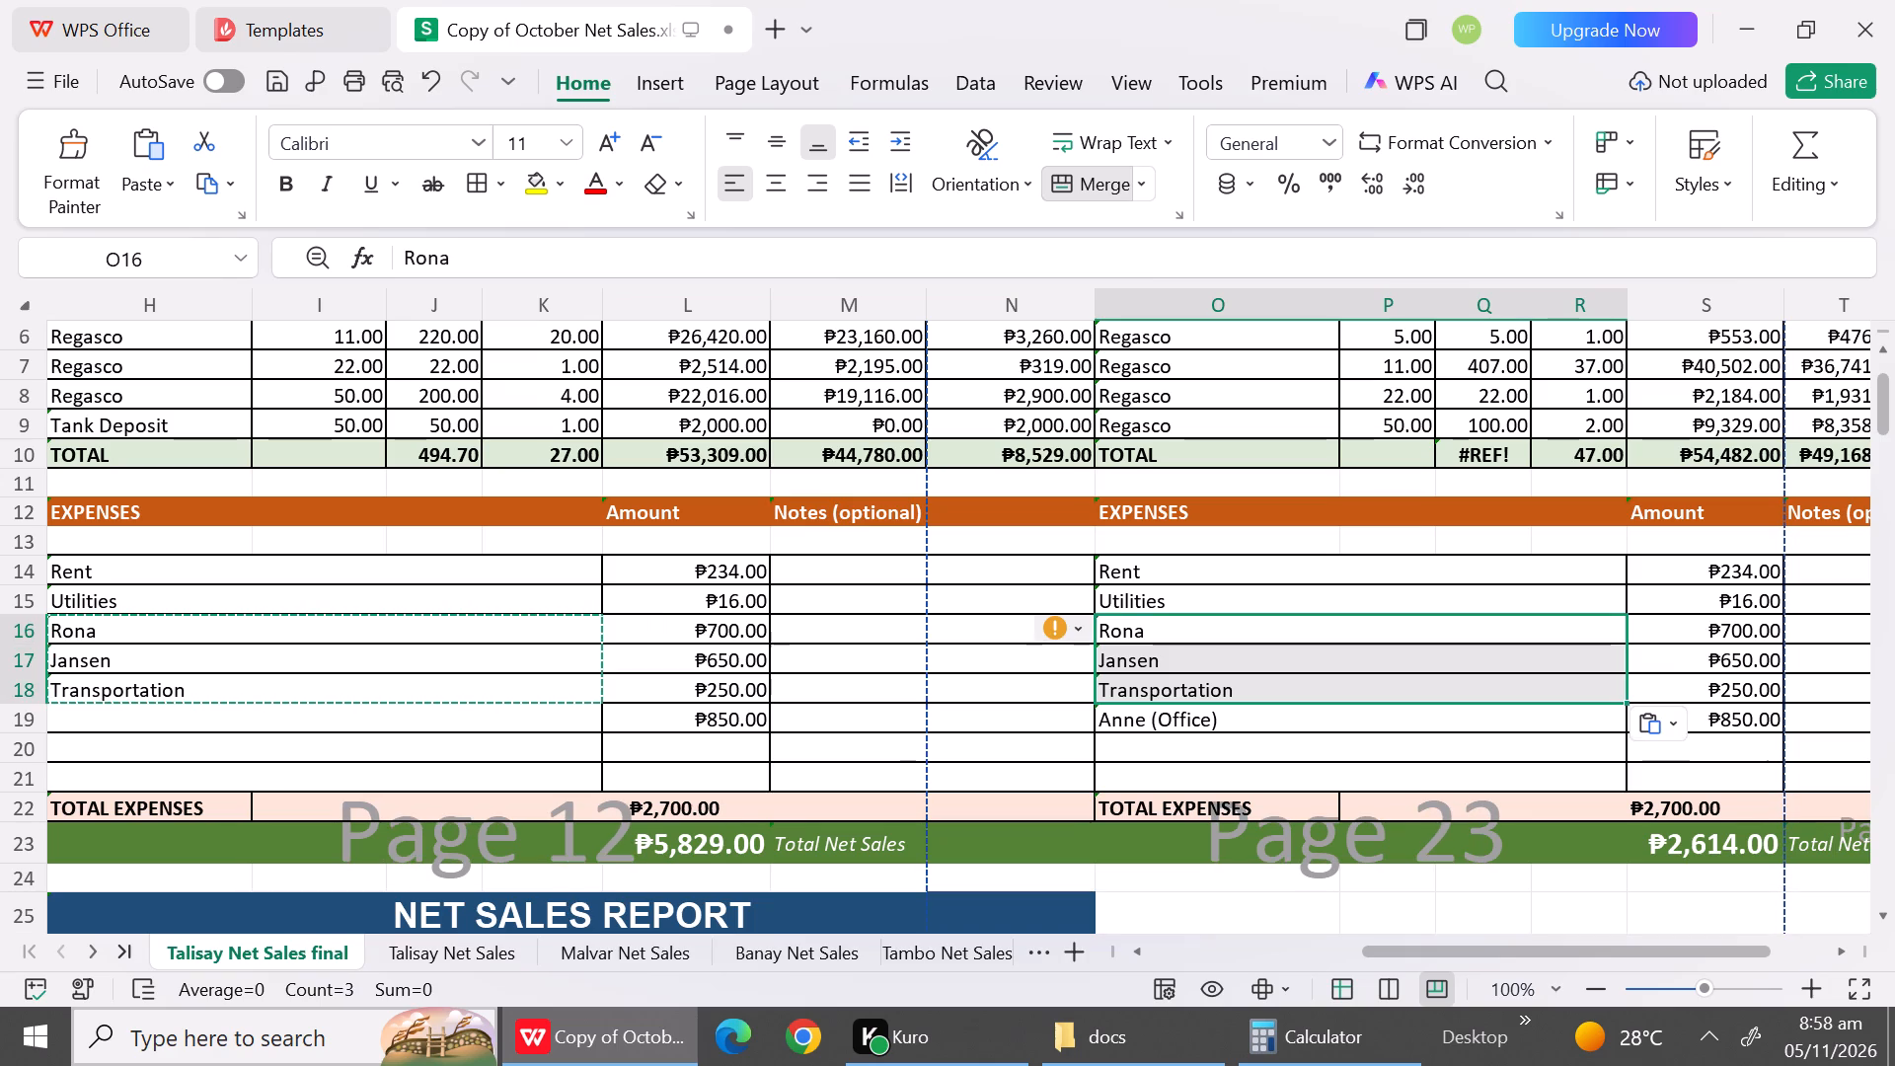
left_click(1227, 717)
key("BackSpace")
Copy the October 16 expense amounts from Y114:Y118 of Talisay Net Sales into L14:L18 of Talisay Net Sales final, and clear L19.
left_click_drag(307, 753, 421, 952)
left_click(421, 952)
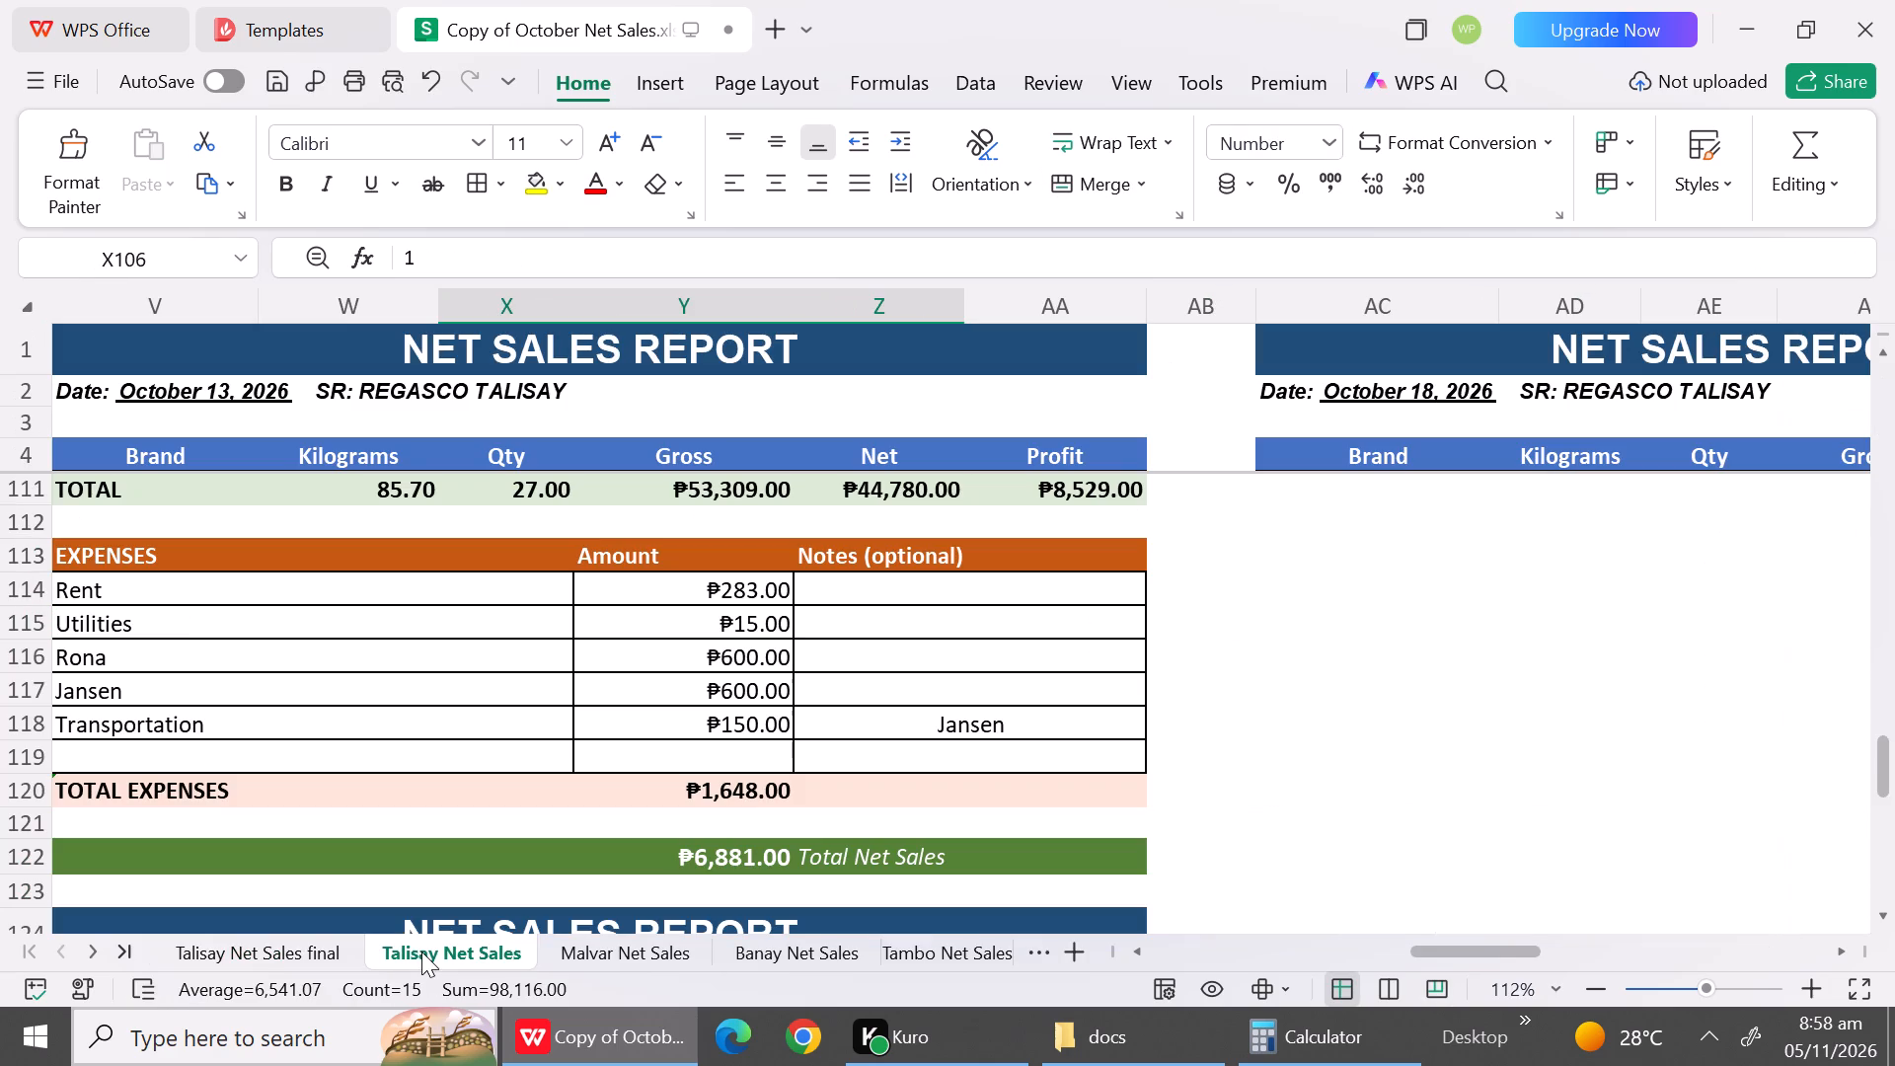
left_click_drag(739, 583, 736, 725)
key("ctrl+c")
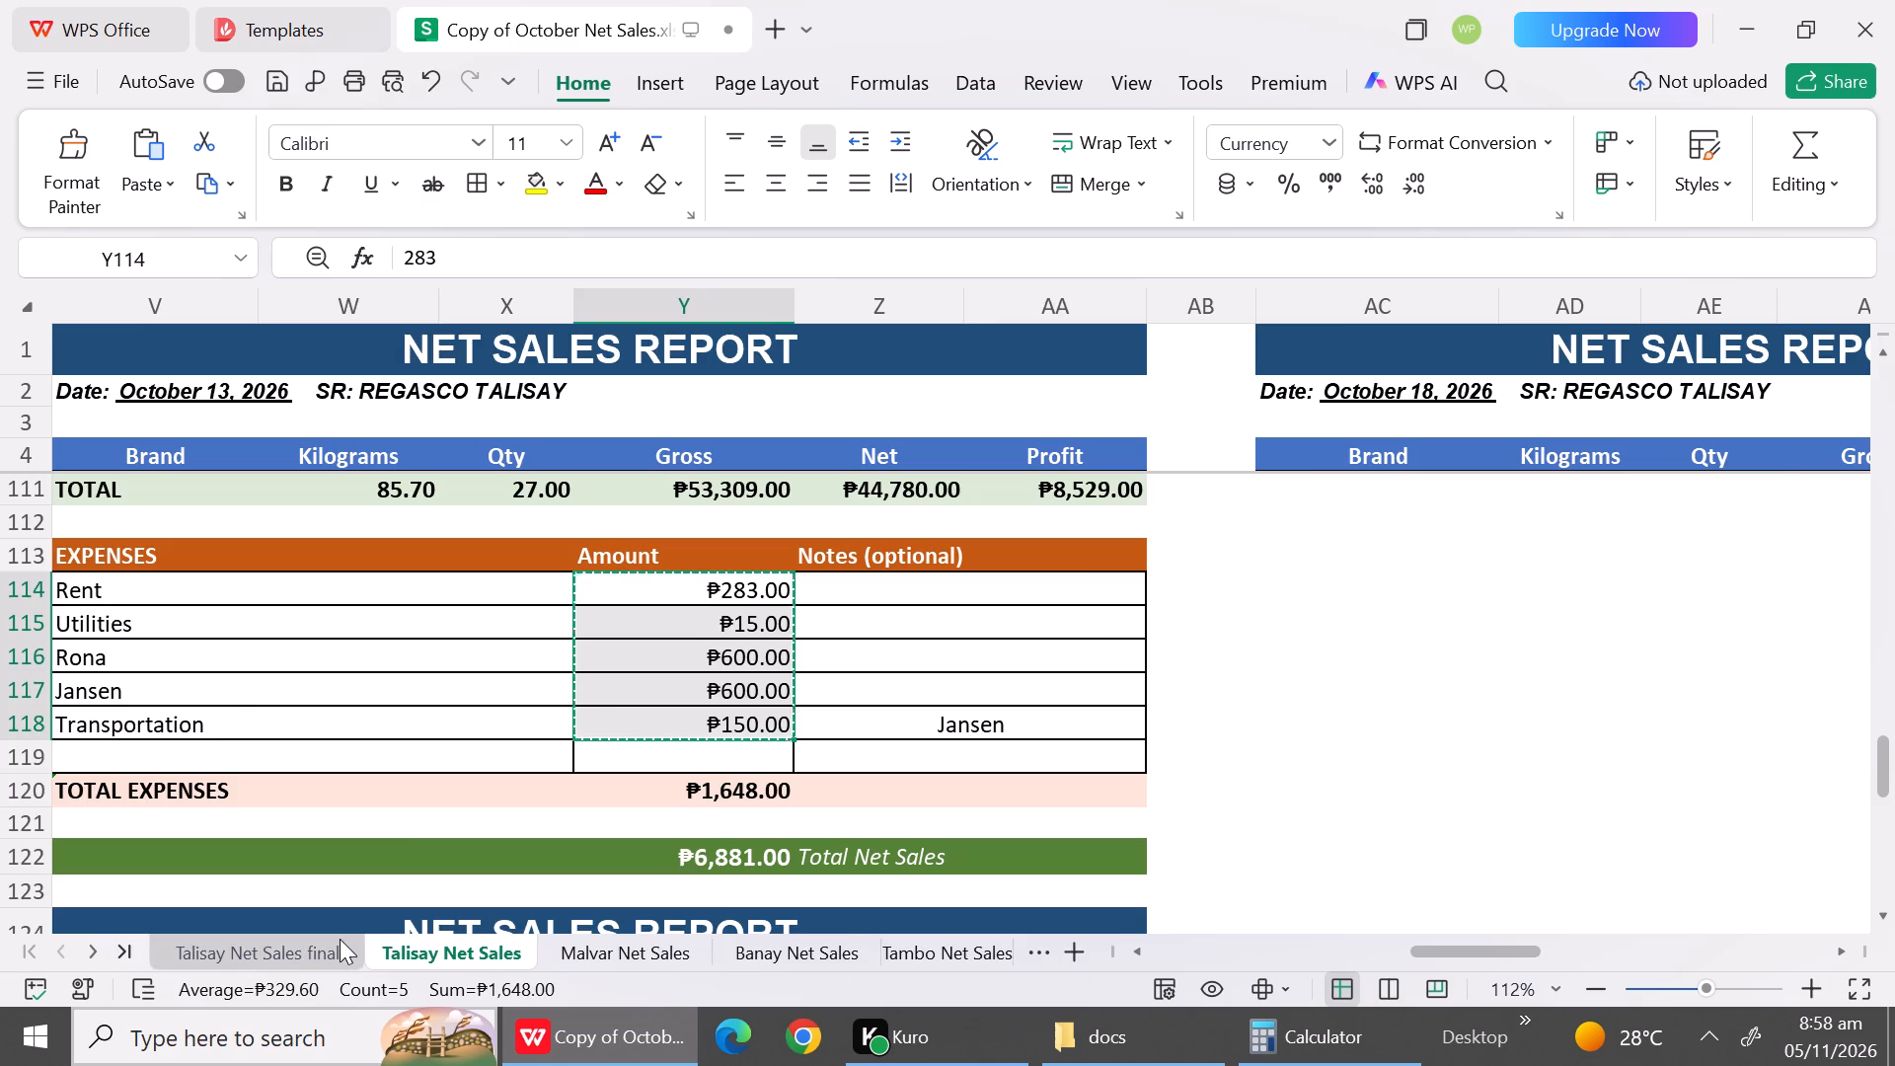
left_click(340, 939)
left_click(749, 507)
key("ctrl+v")
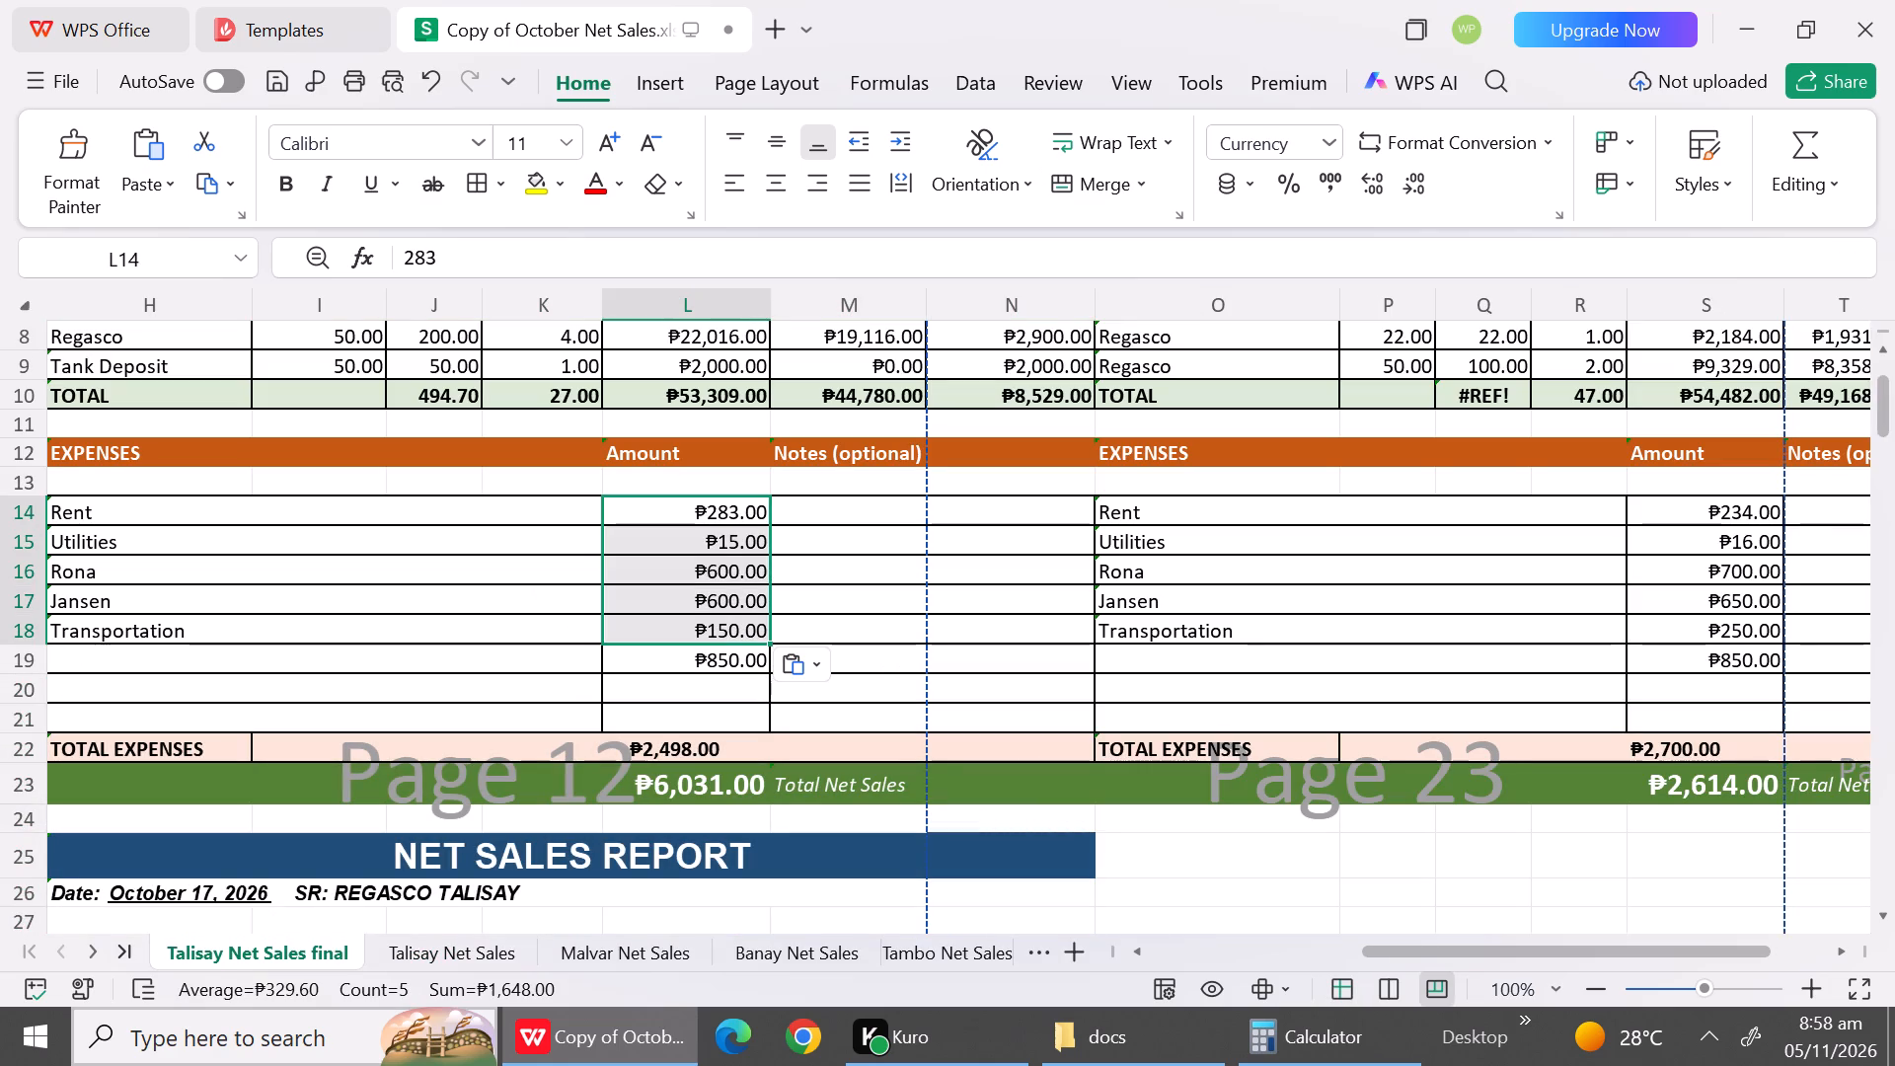
left_click(723, 667)
key("BackSpace")
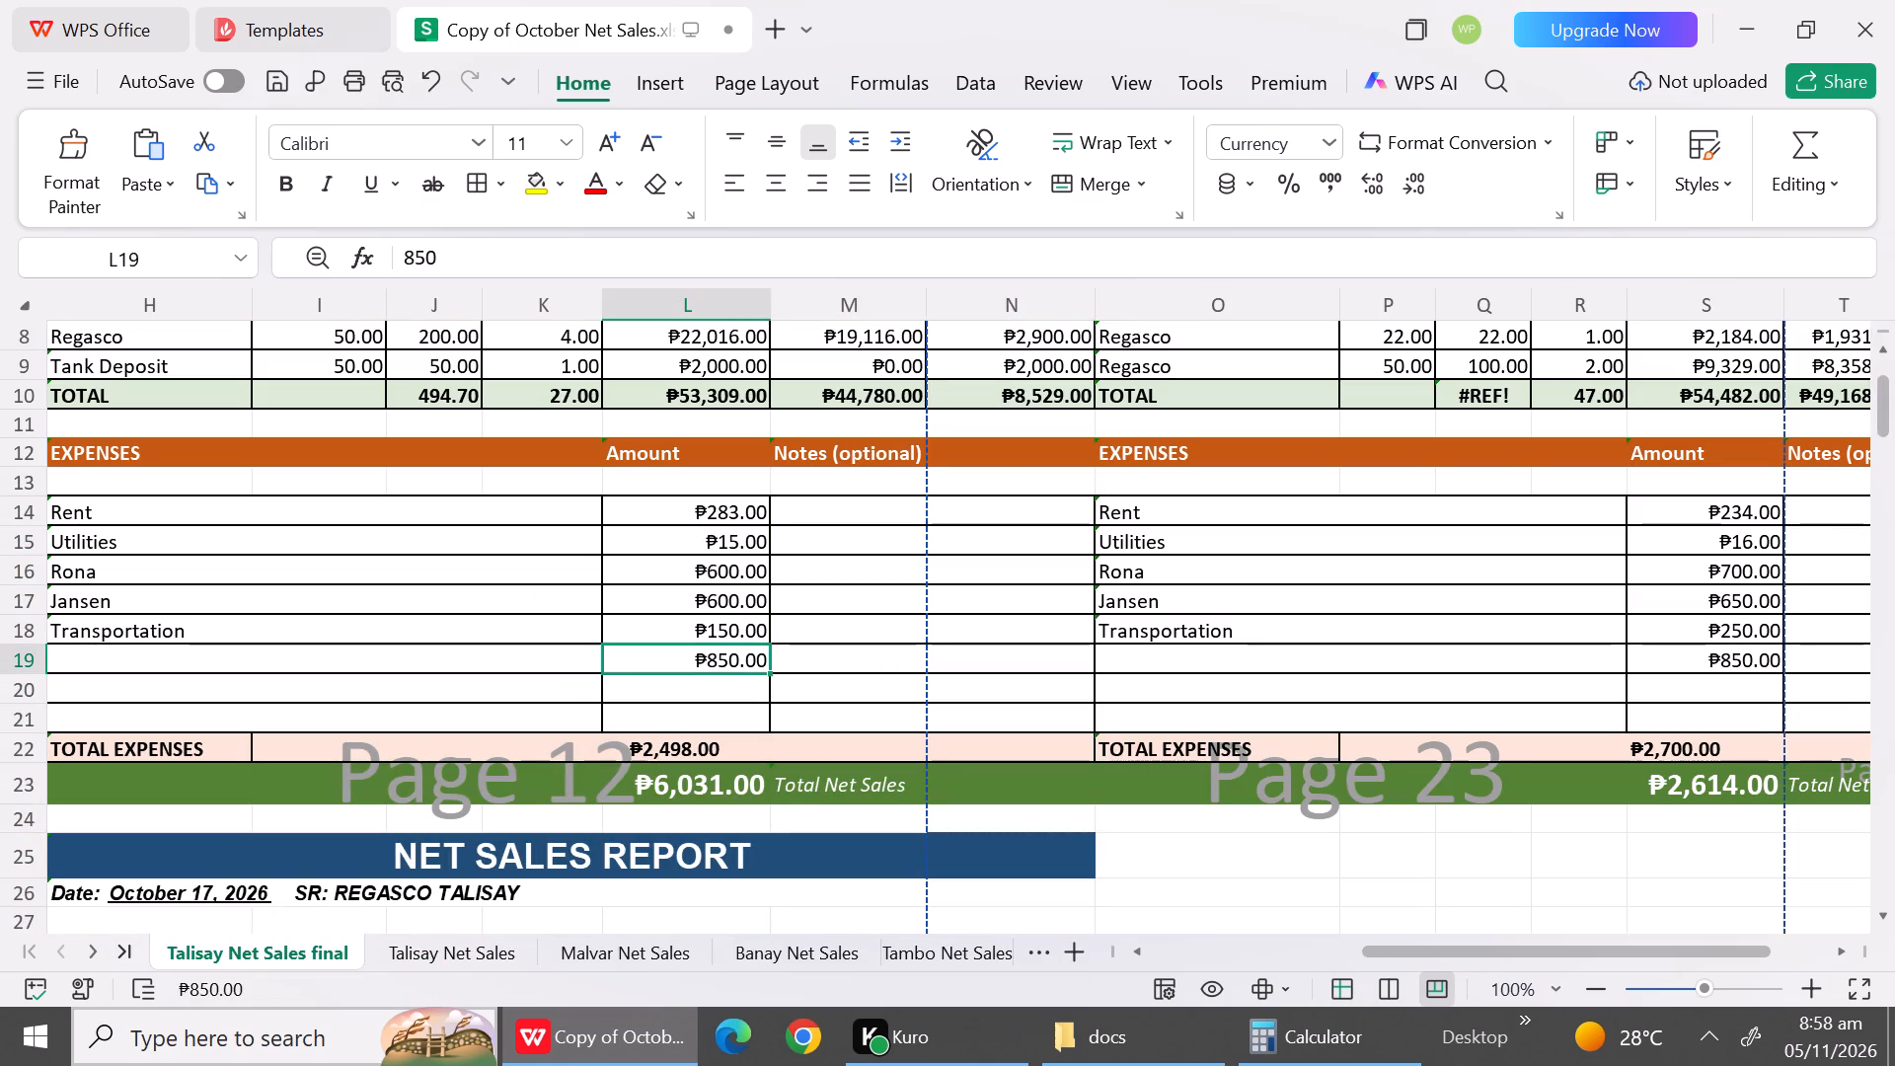
Enter Jansen as the note for the October 16 Transportation expense in M18.
left_click(875, 623)
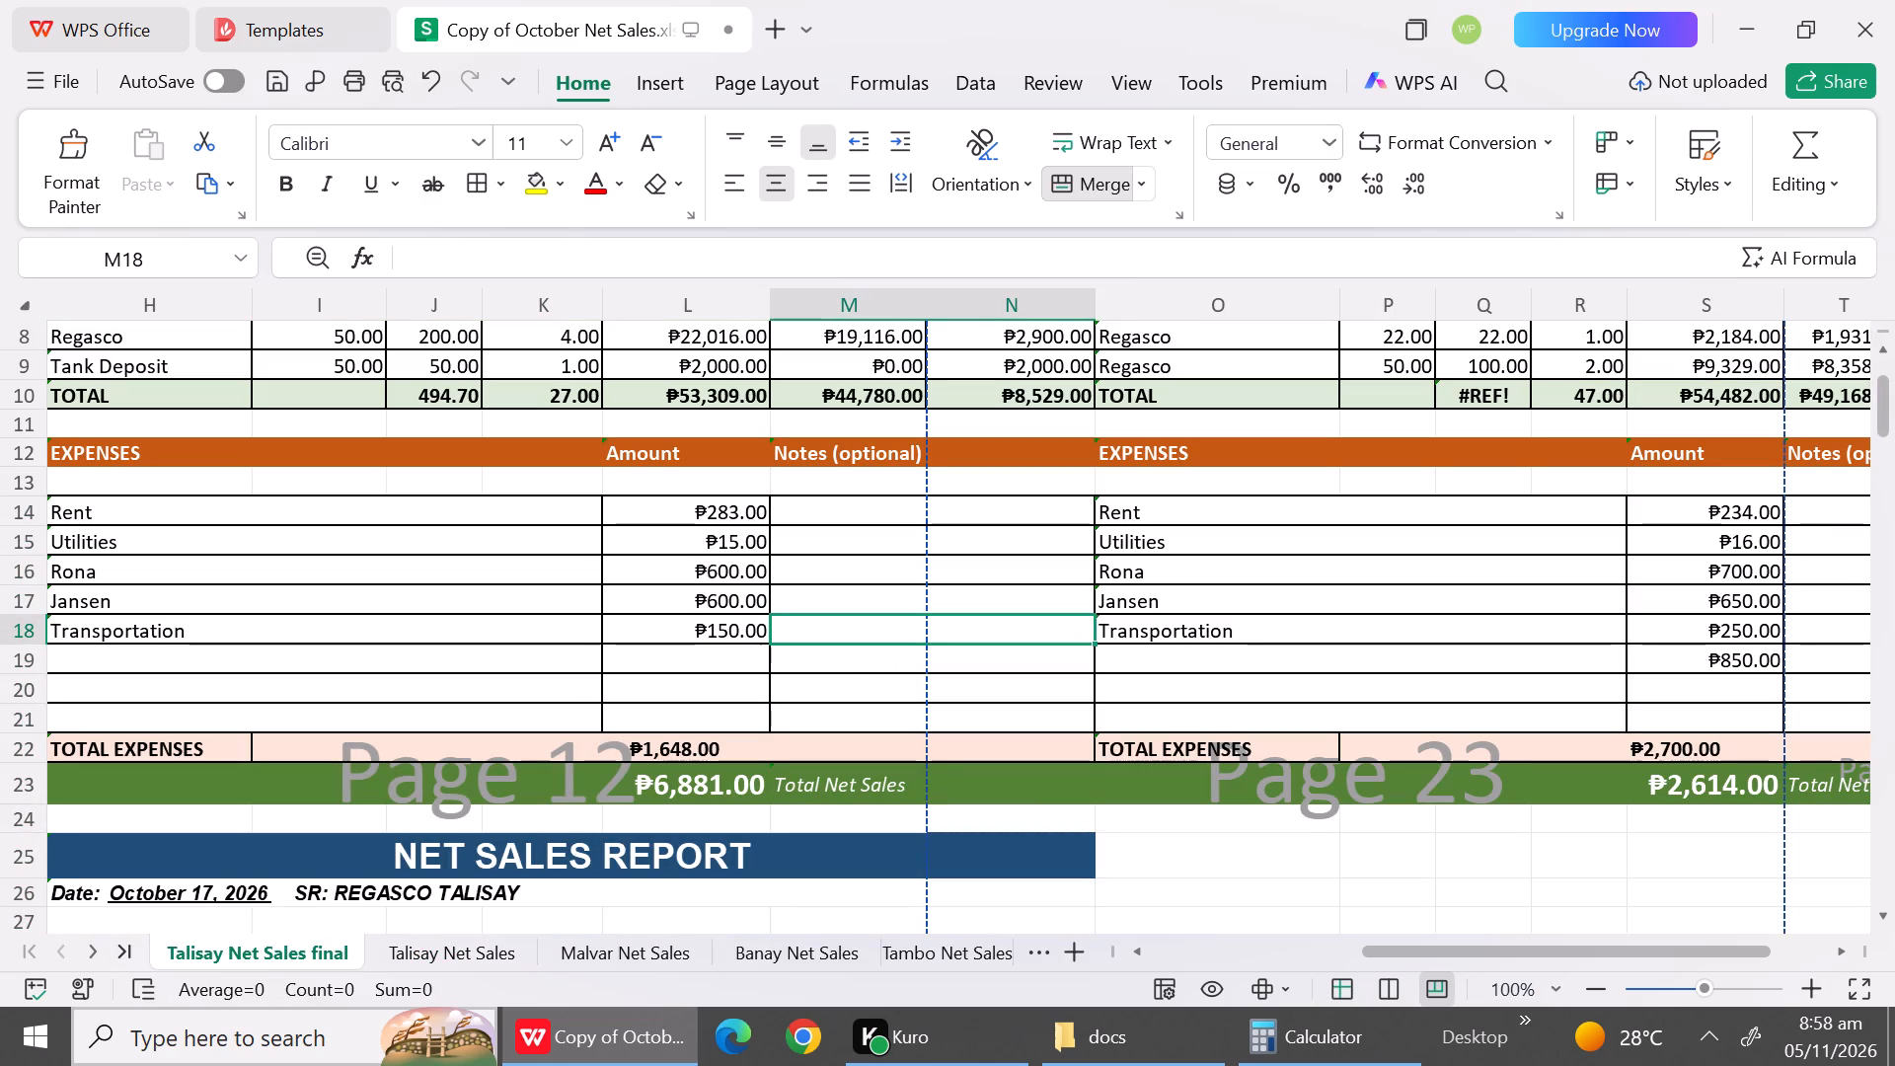
key("shift+j")
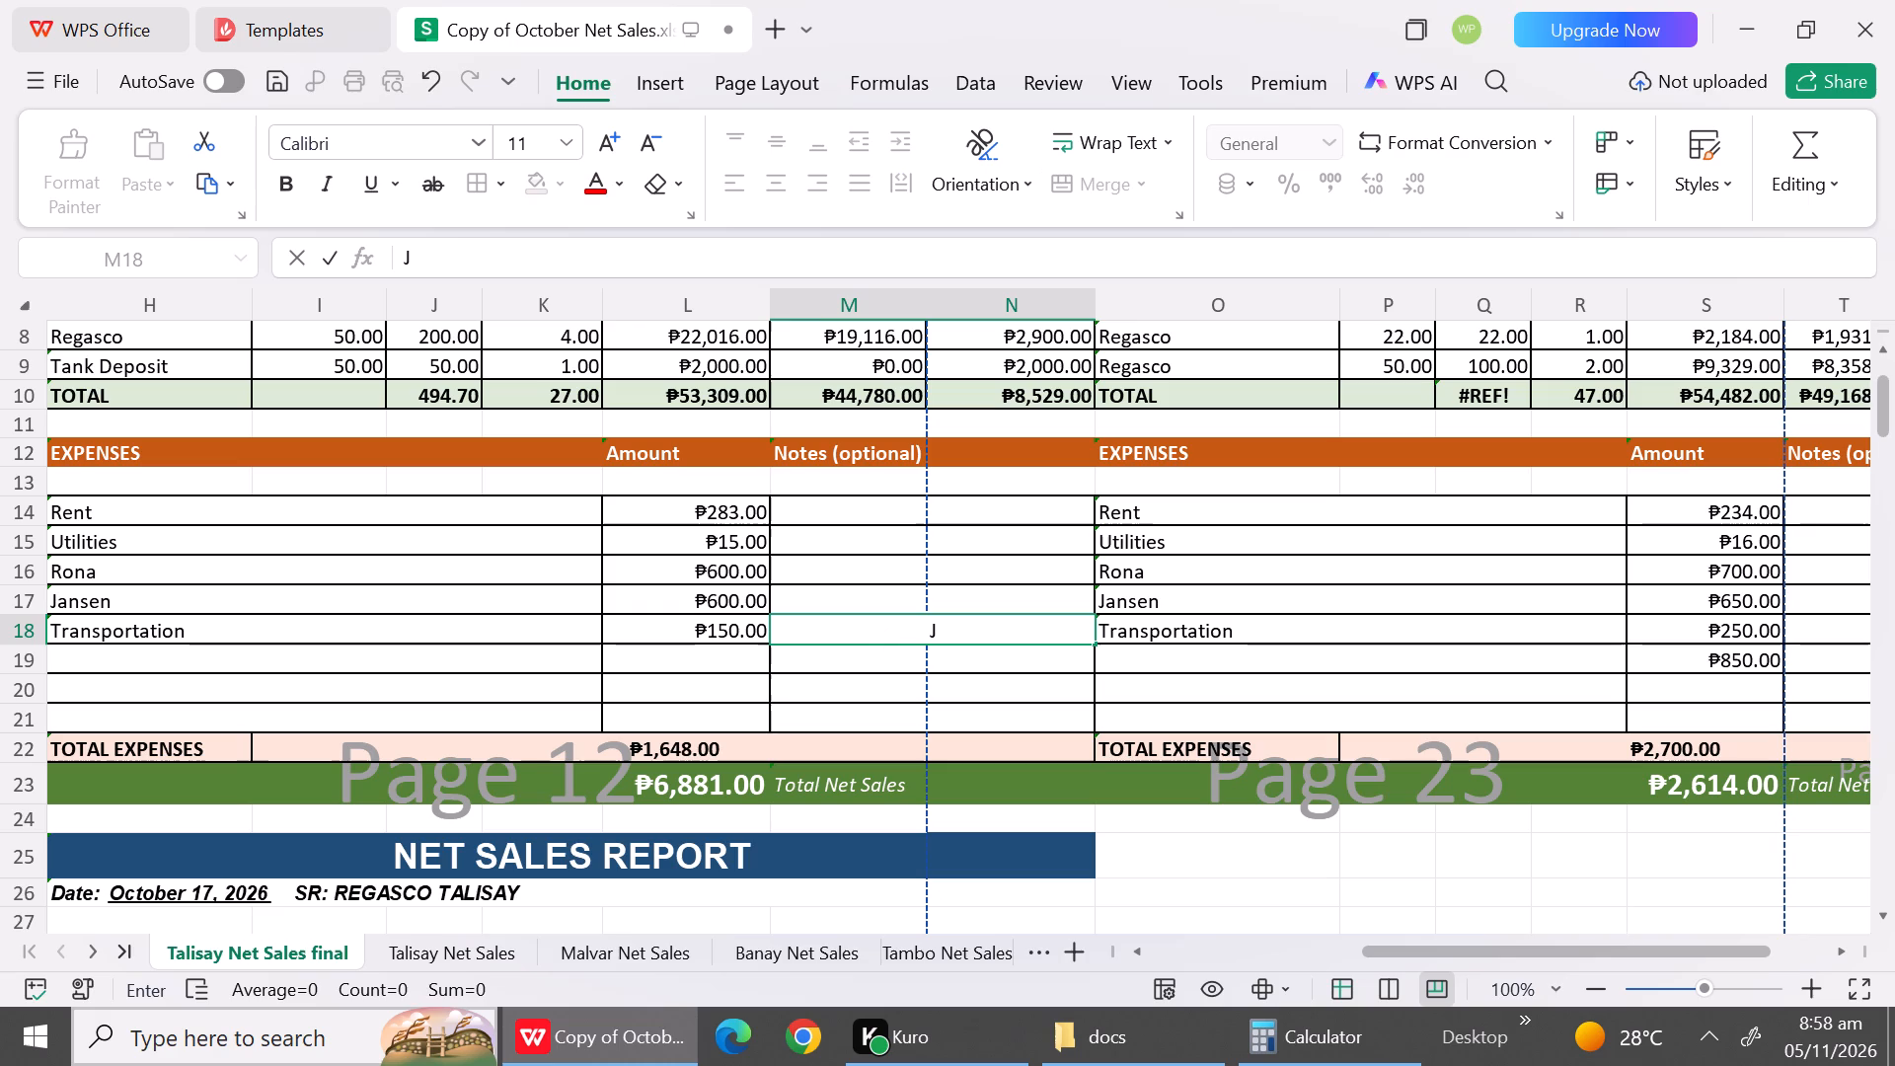
key("a")
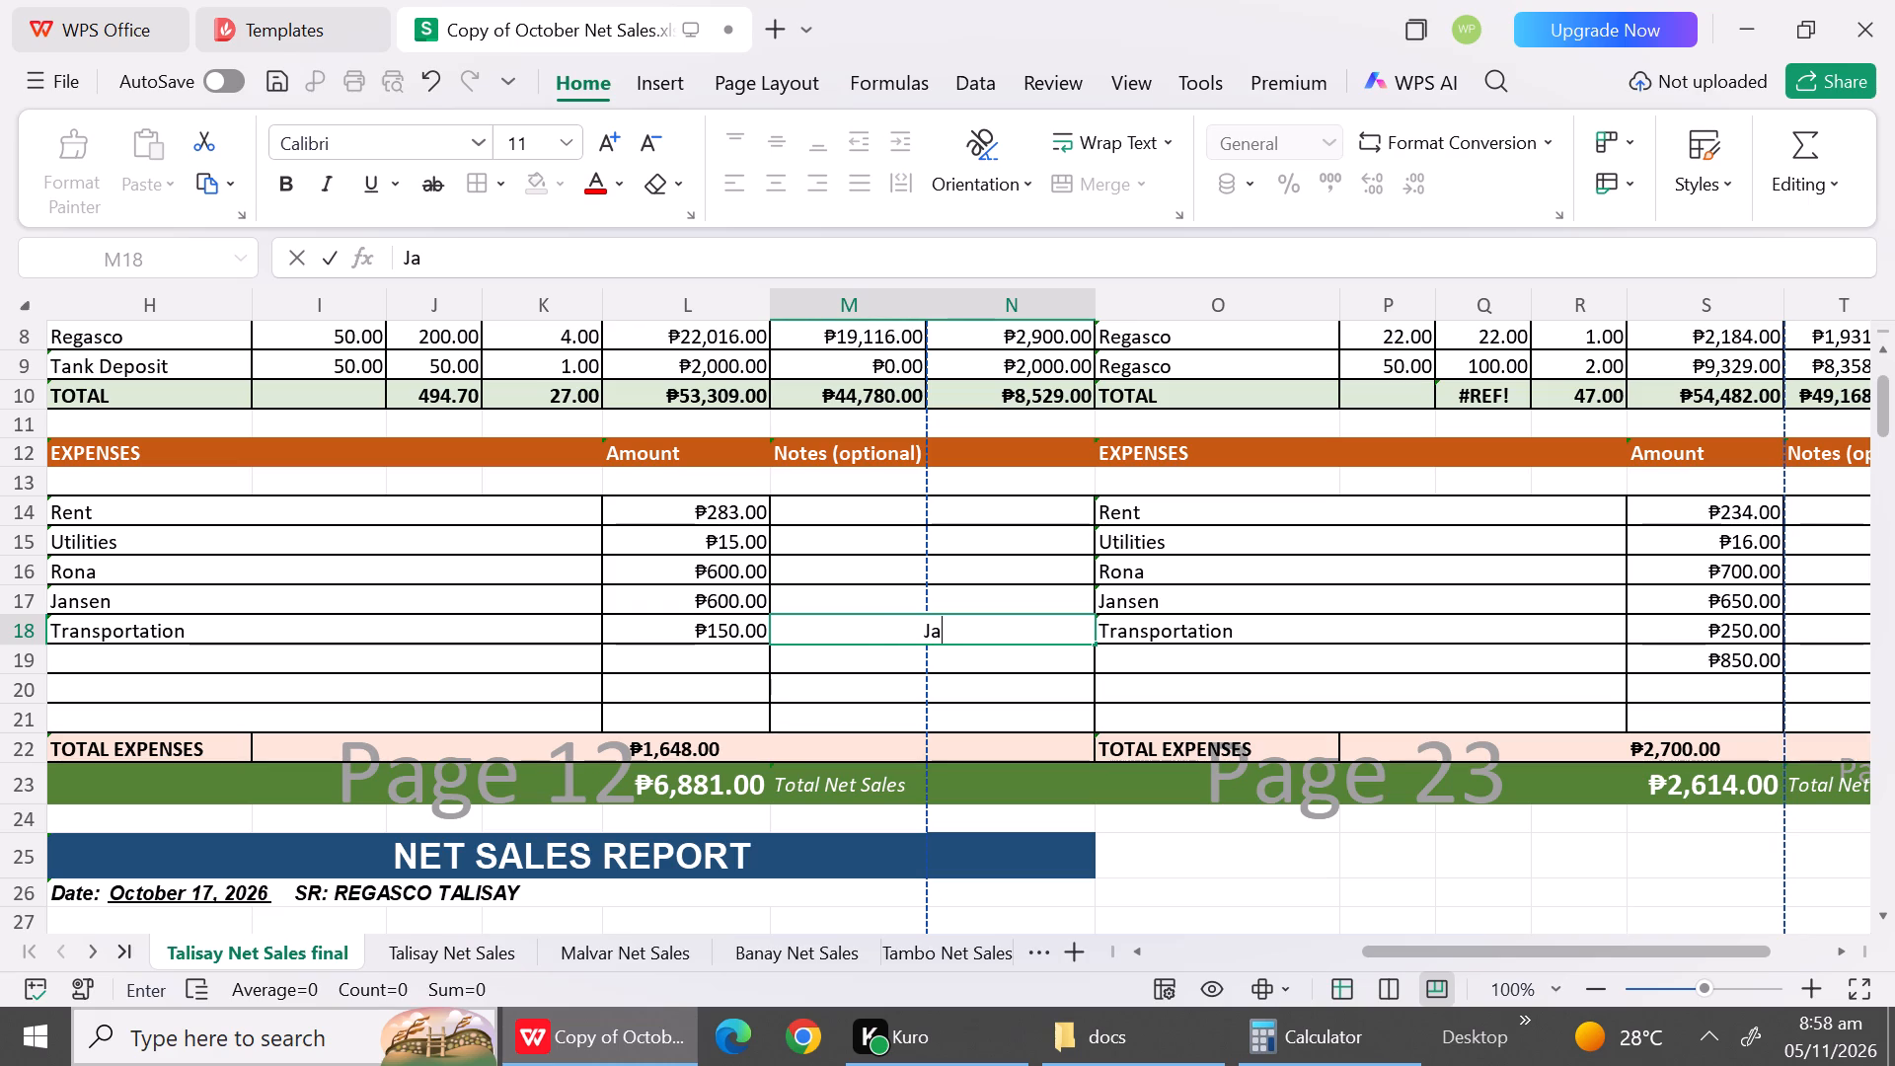
type("nse")
key("n")
left_click(690, 641)
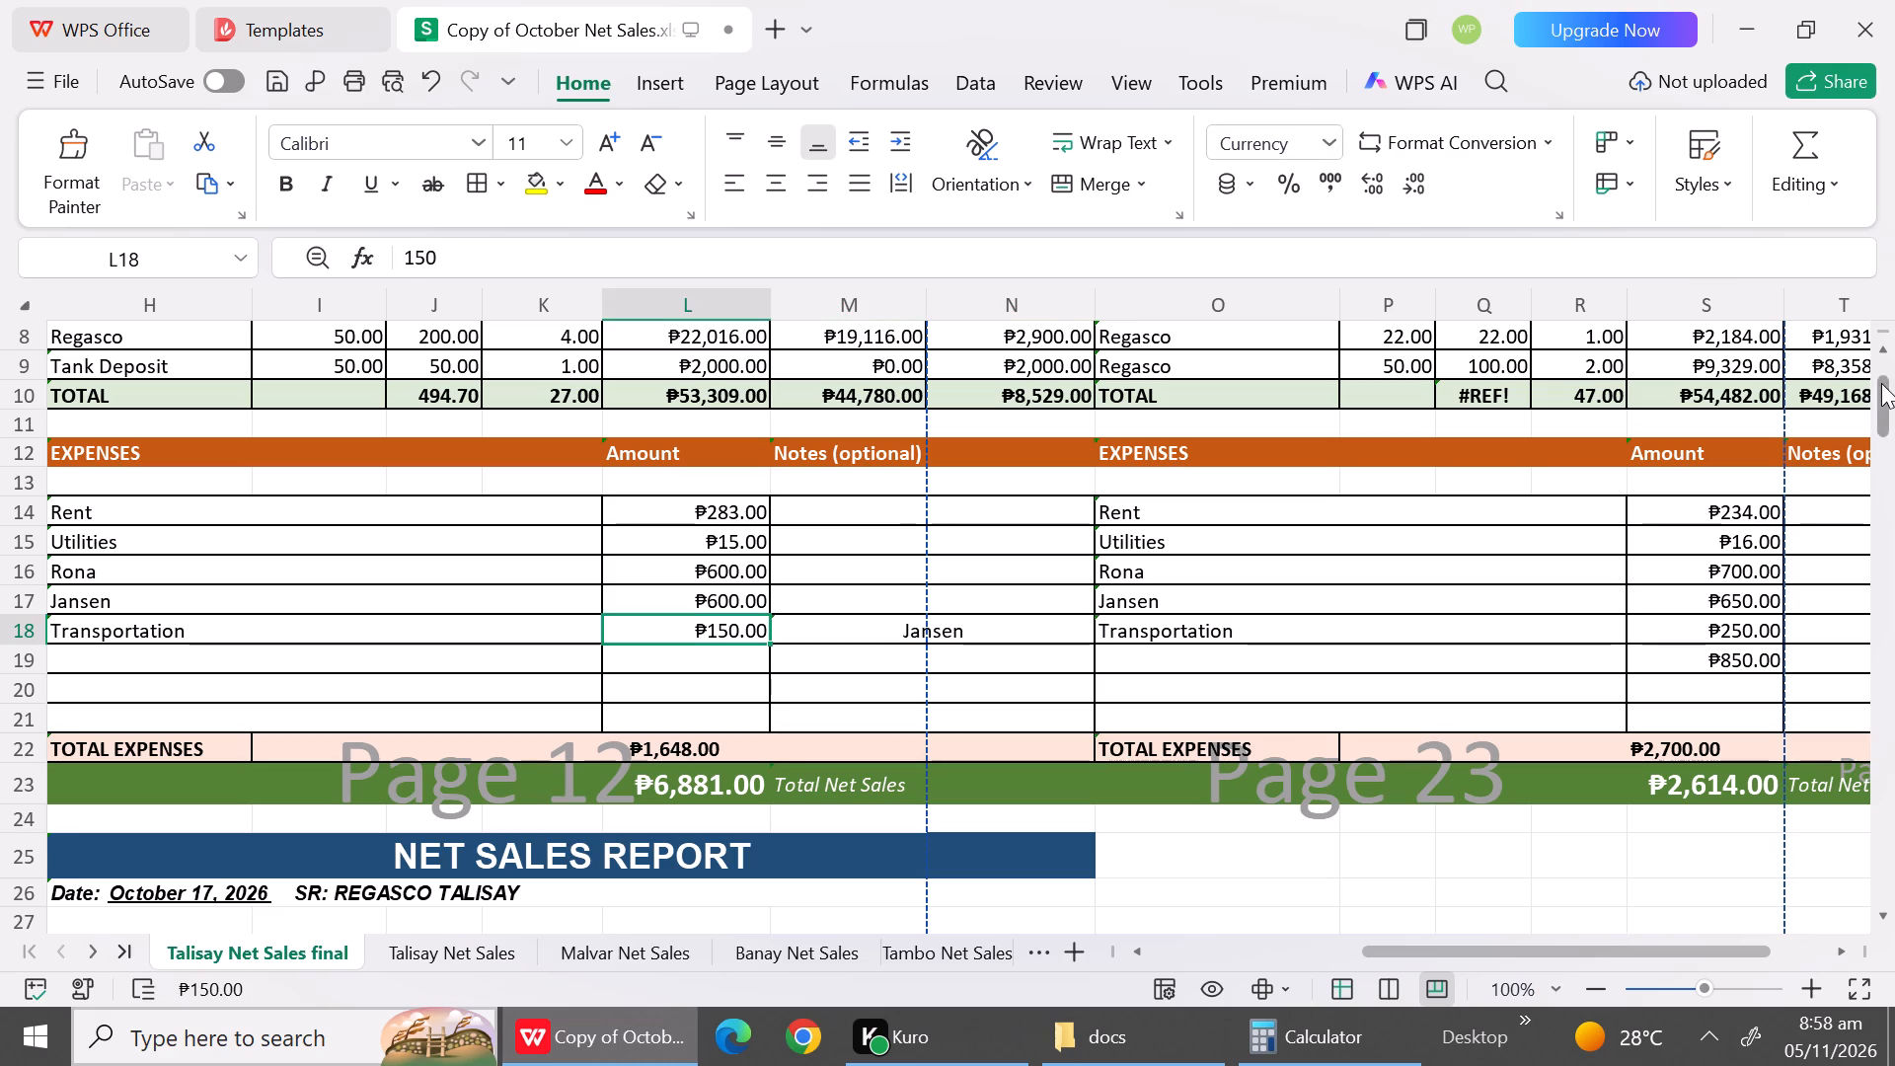
Narrow columns N, M, L, K and I of Talisay Net Sales final so the October 16 report fits one page width.
triple_click(1880, 352)
triple_click(1880, 352)
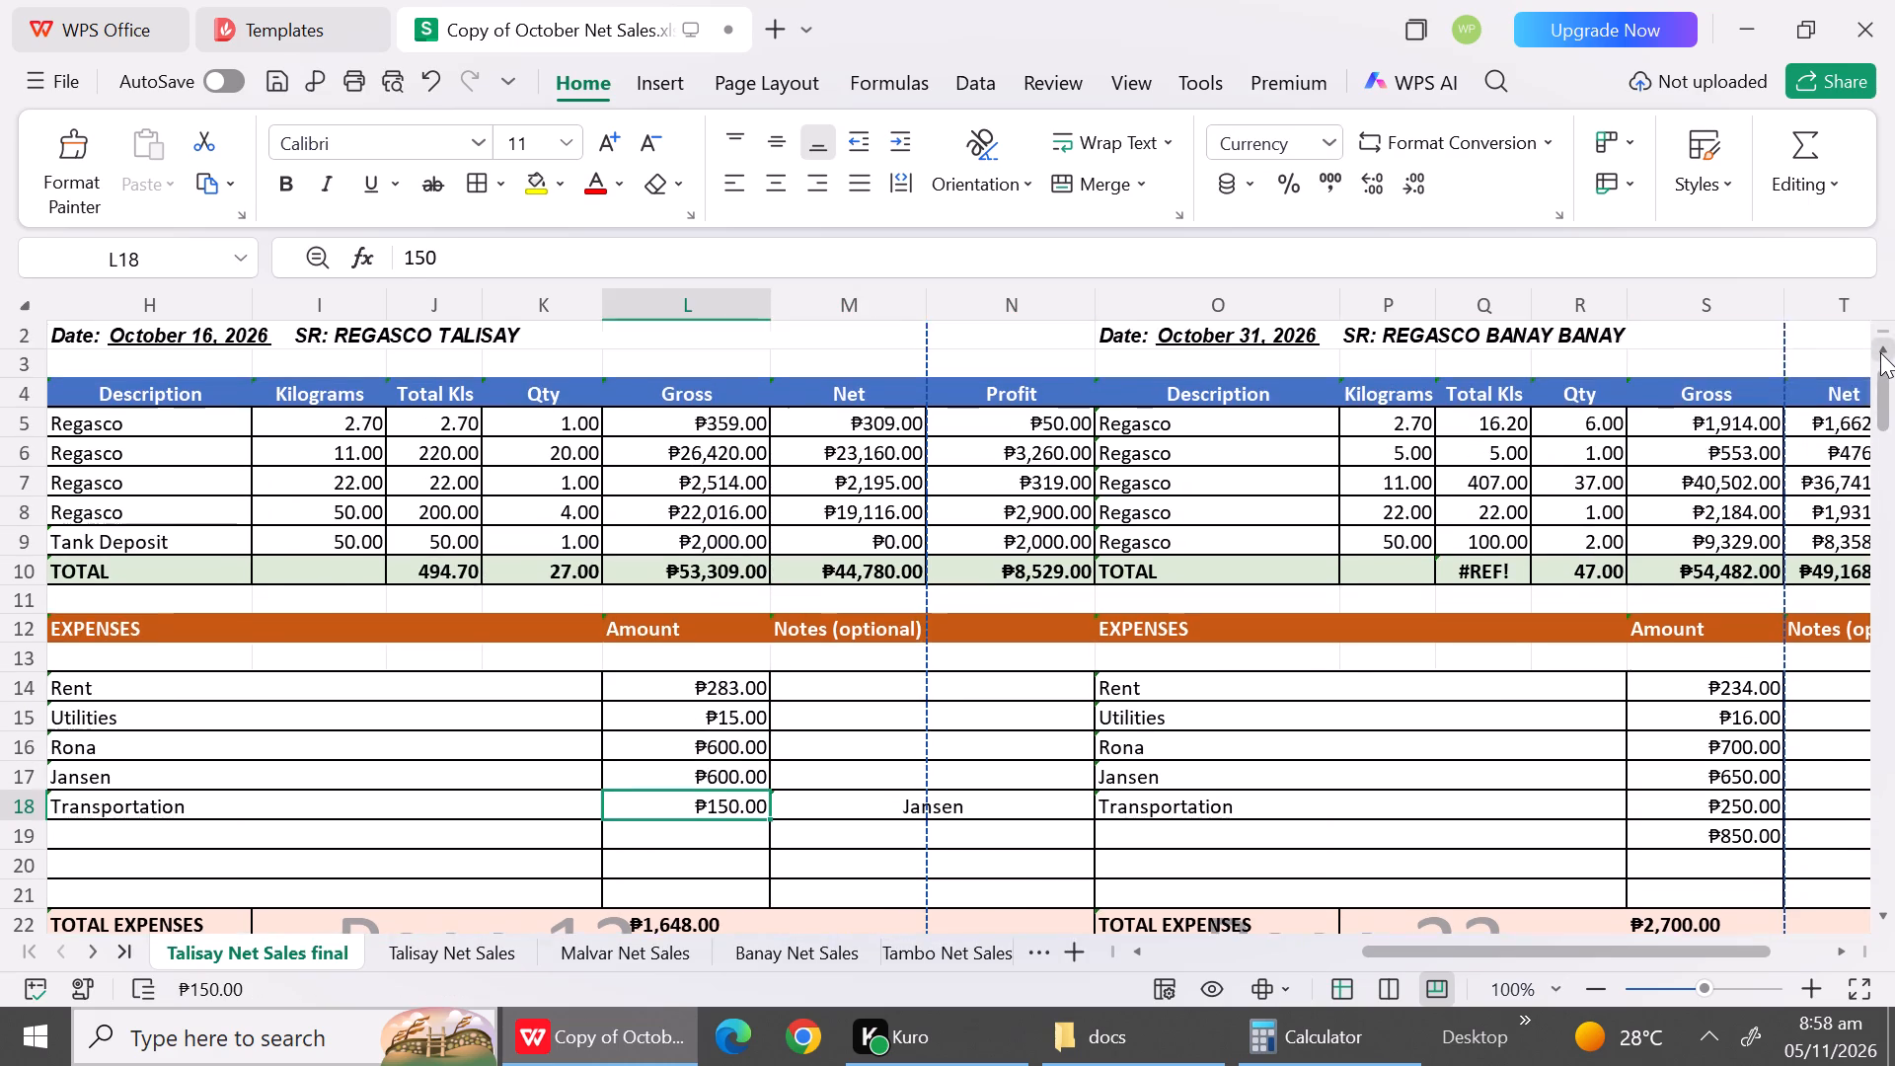
left_click(1880, 352)
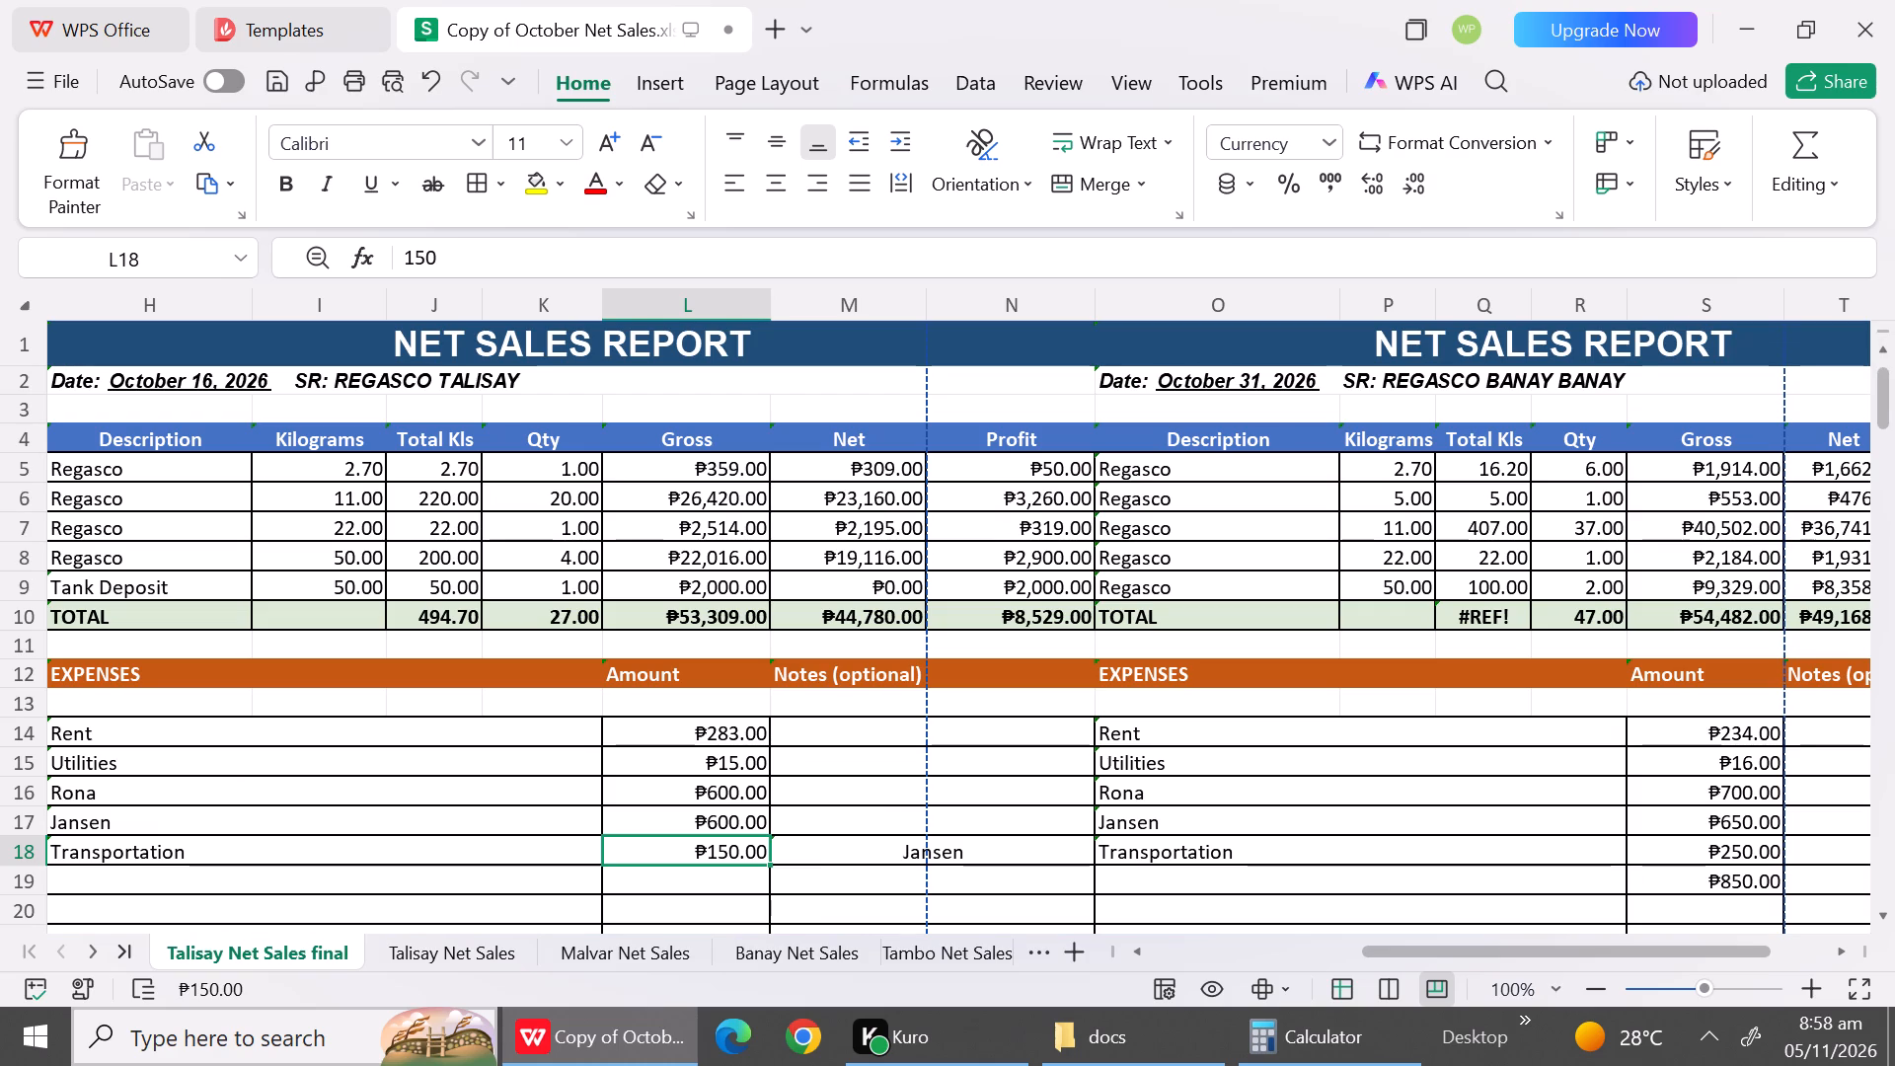
left_click_drag(1099, 312, 1067, 312)
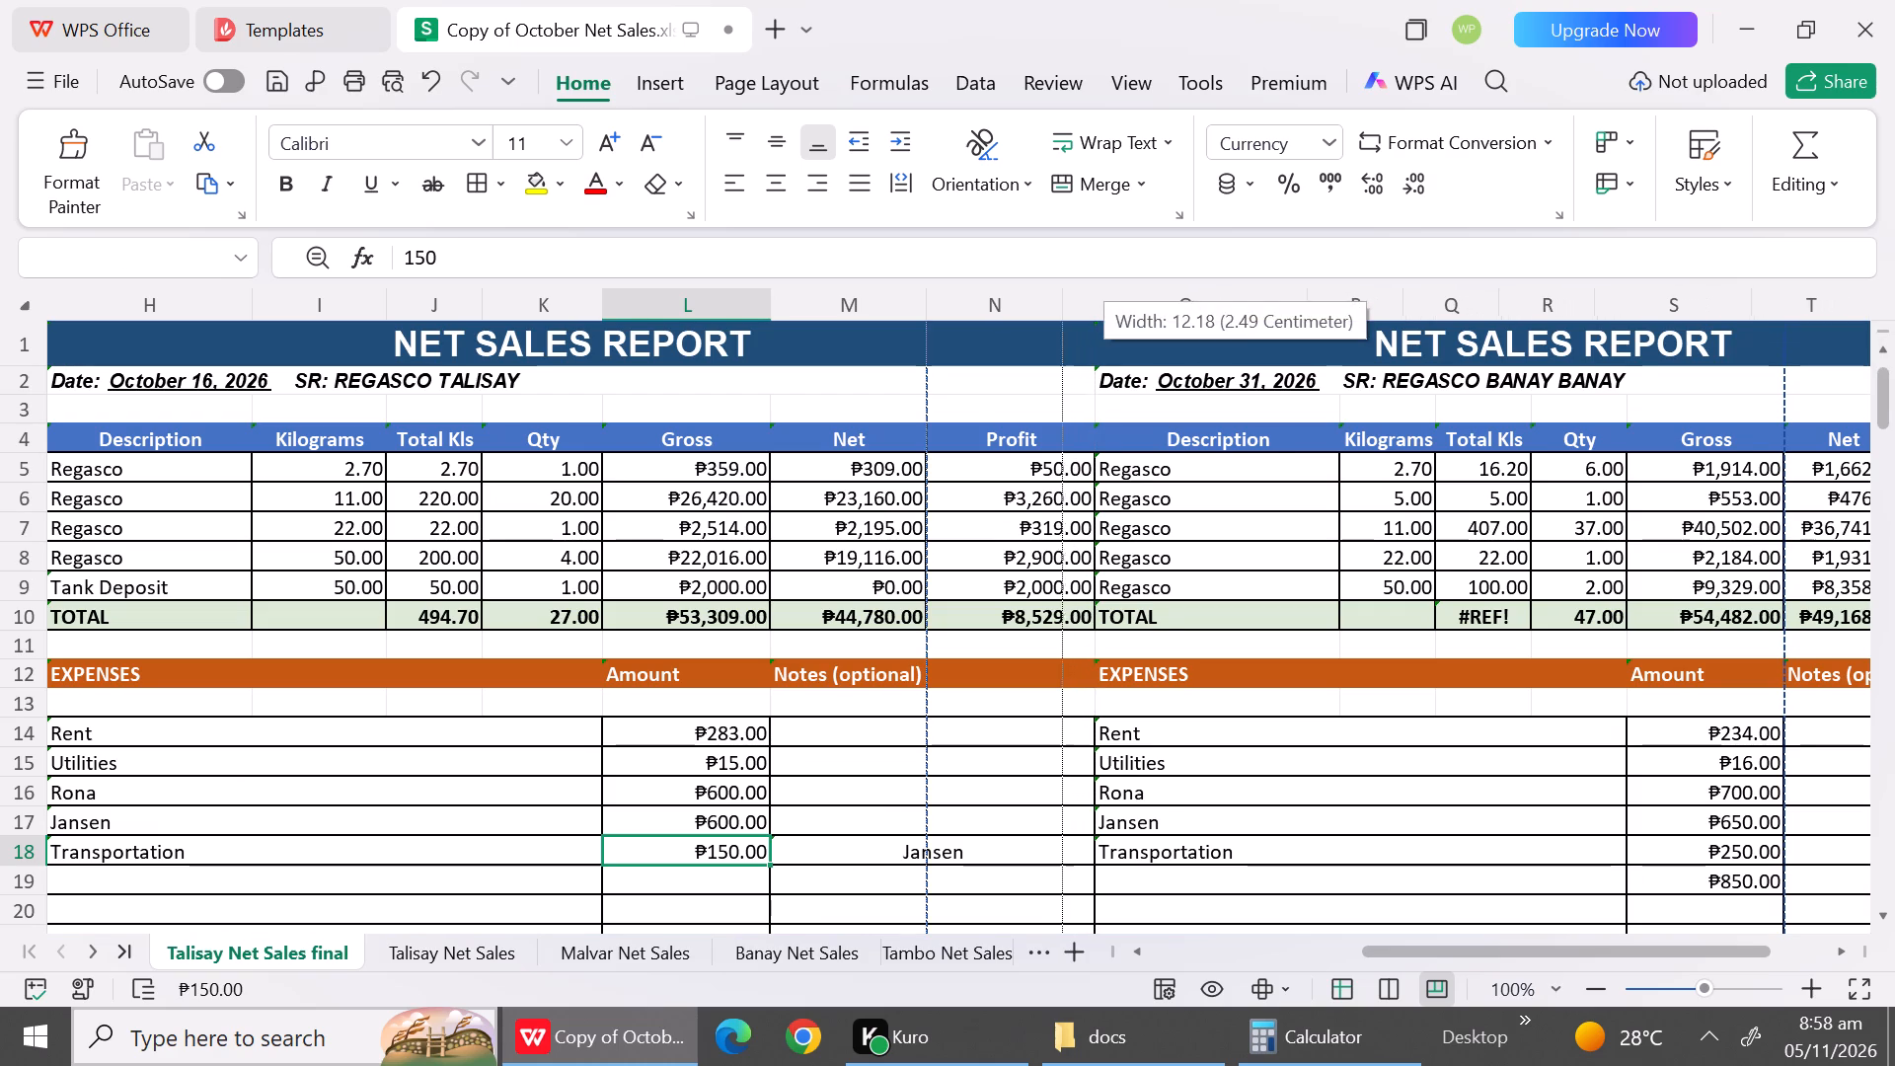
left_click_drag(1067, 312, 1063, 312)
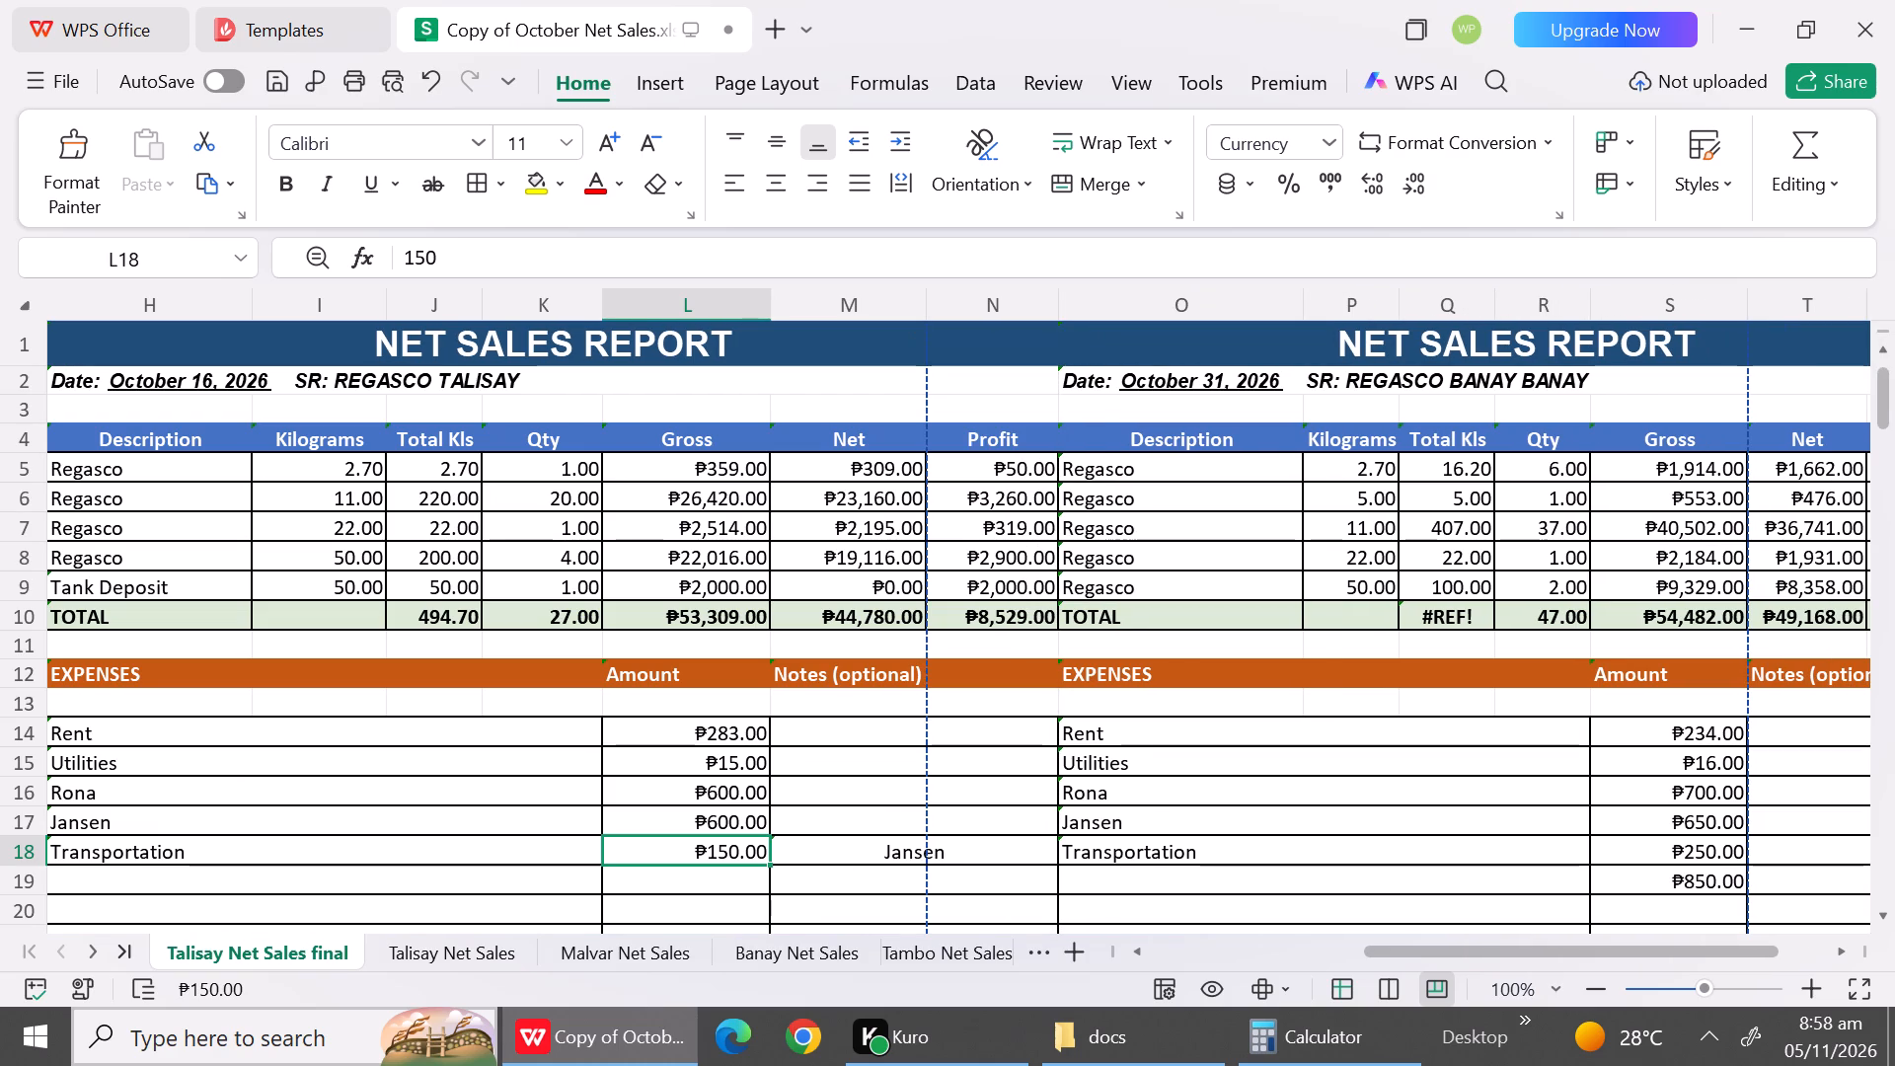
left_click_drag(925, 313, 884, 317)
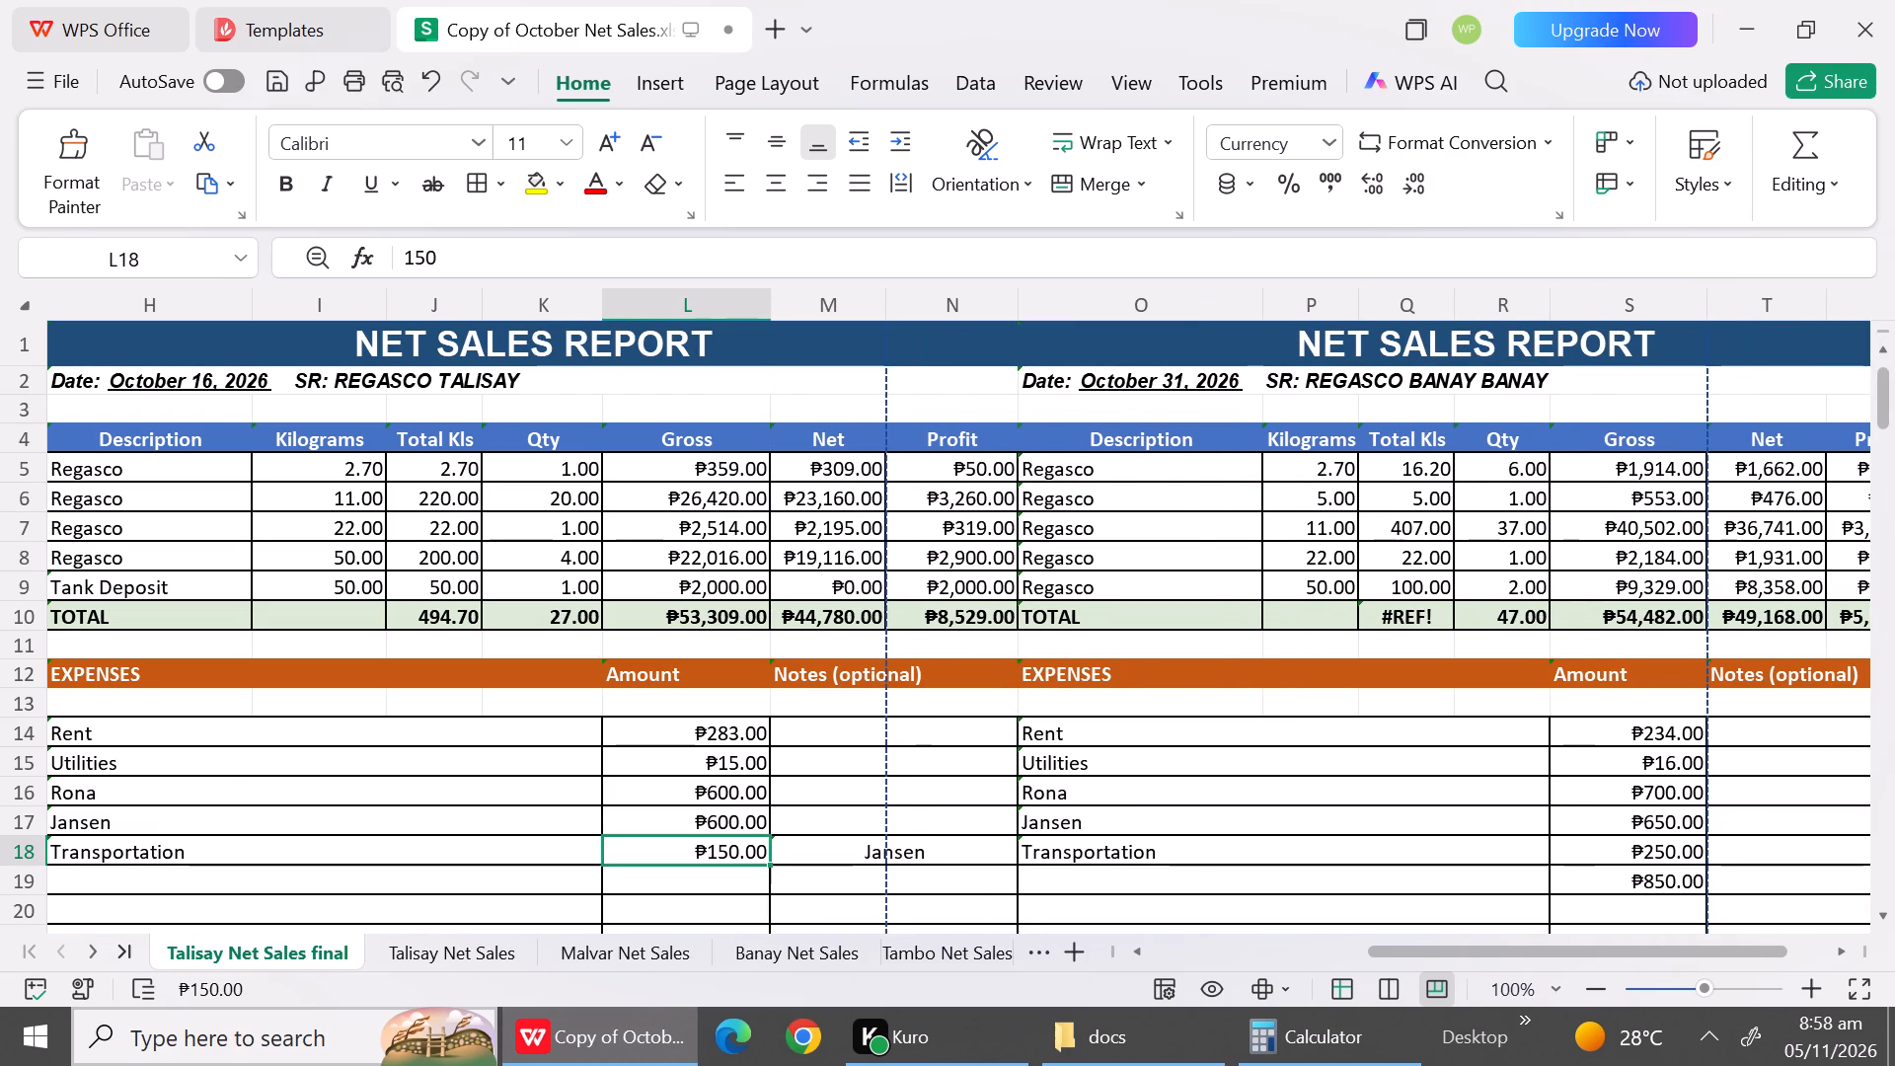
left_click(774, 325)
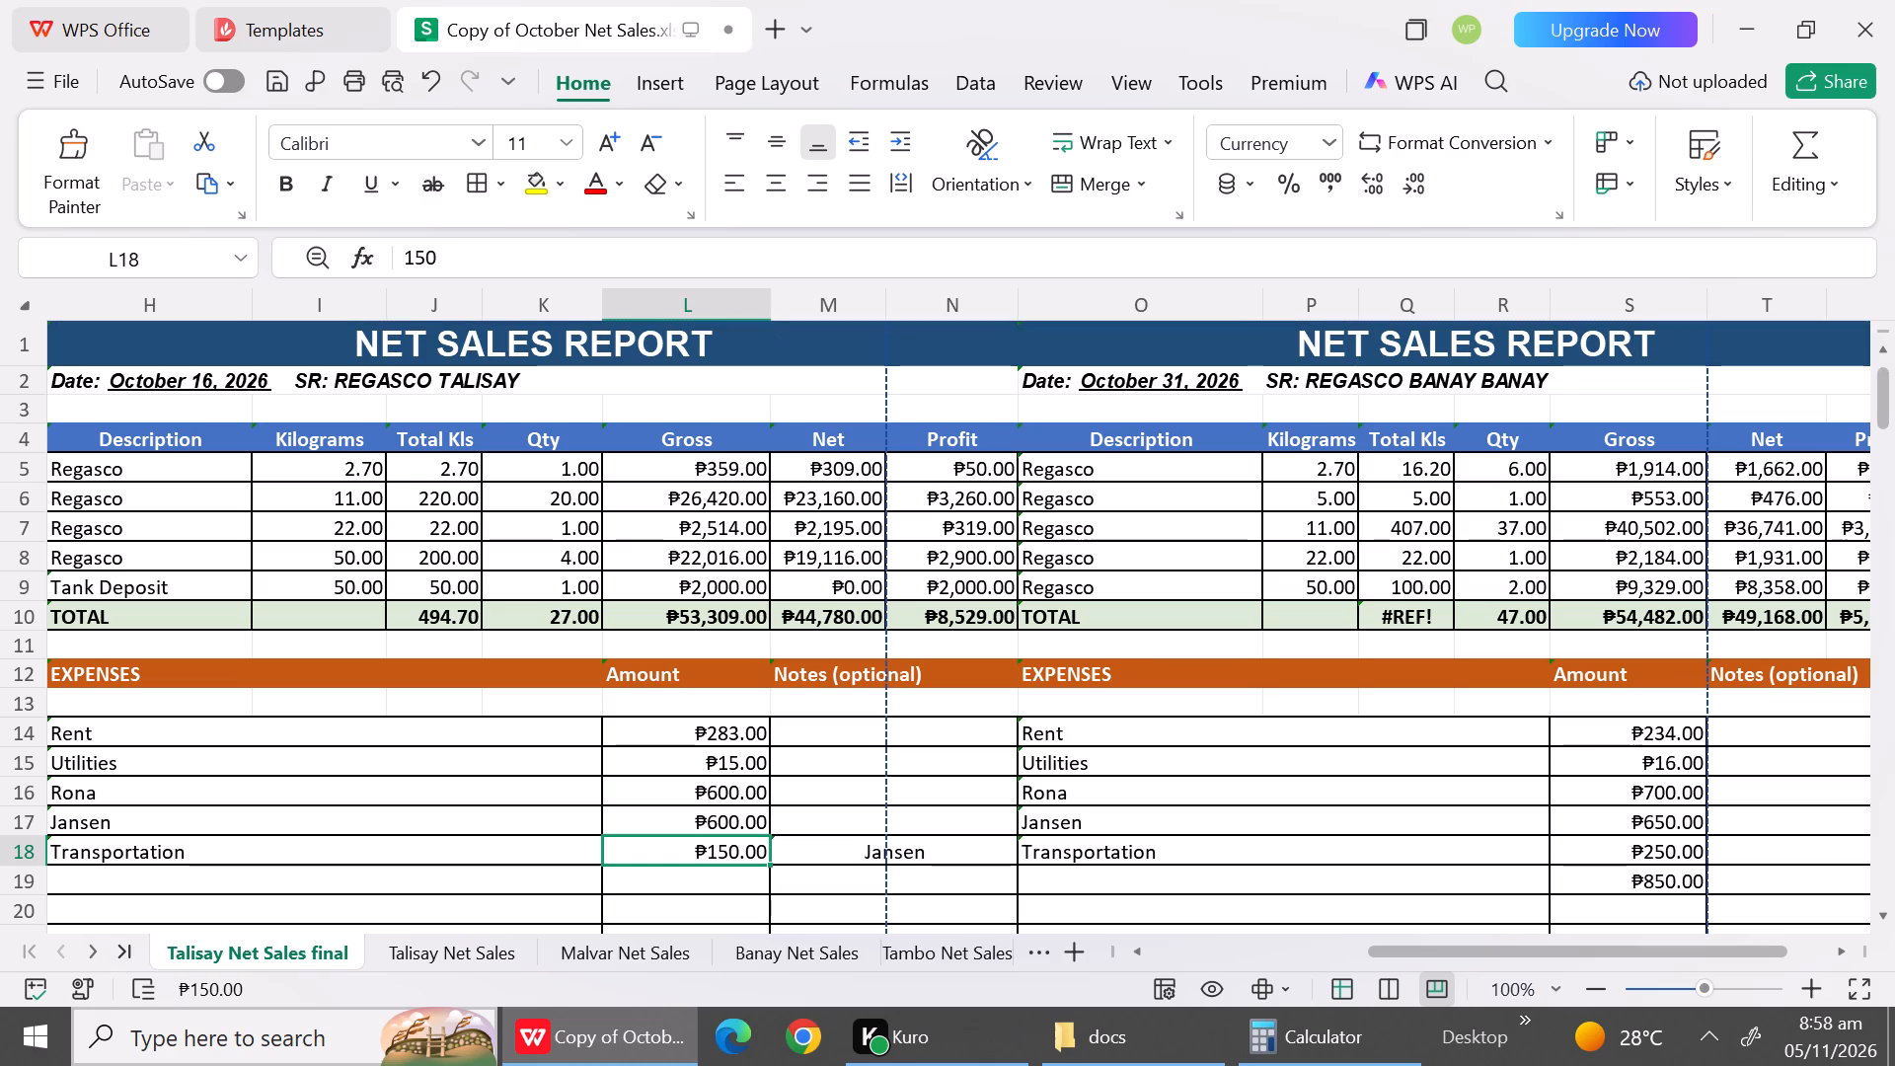
left_click_drag(767, 311, 746, 306)
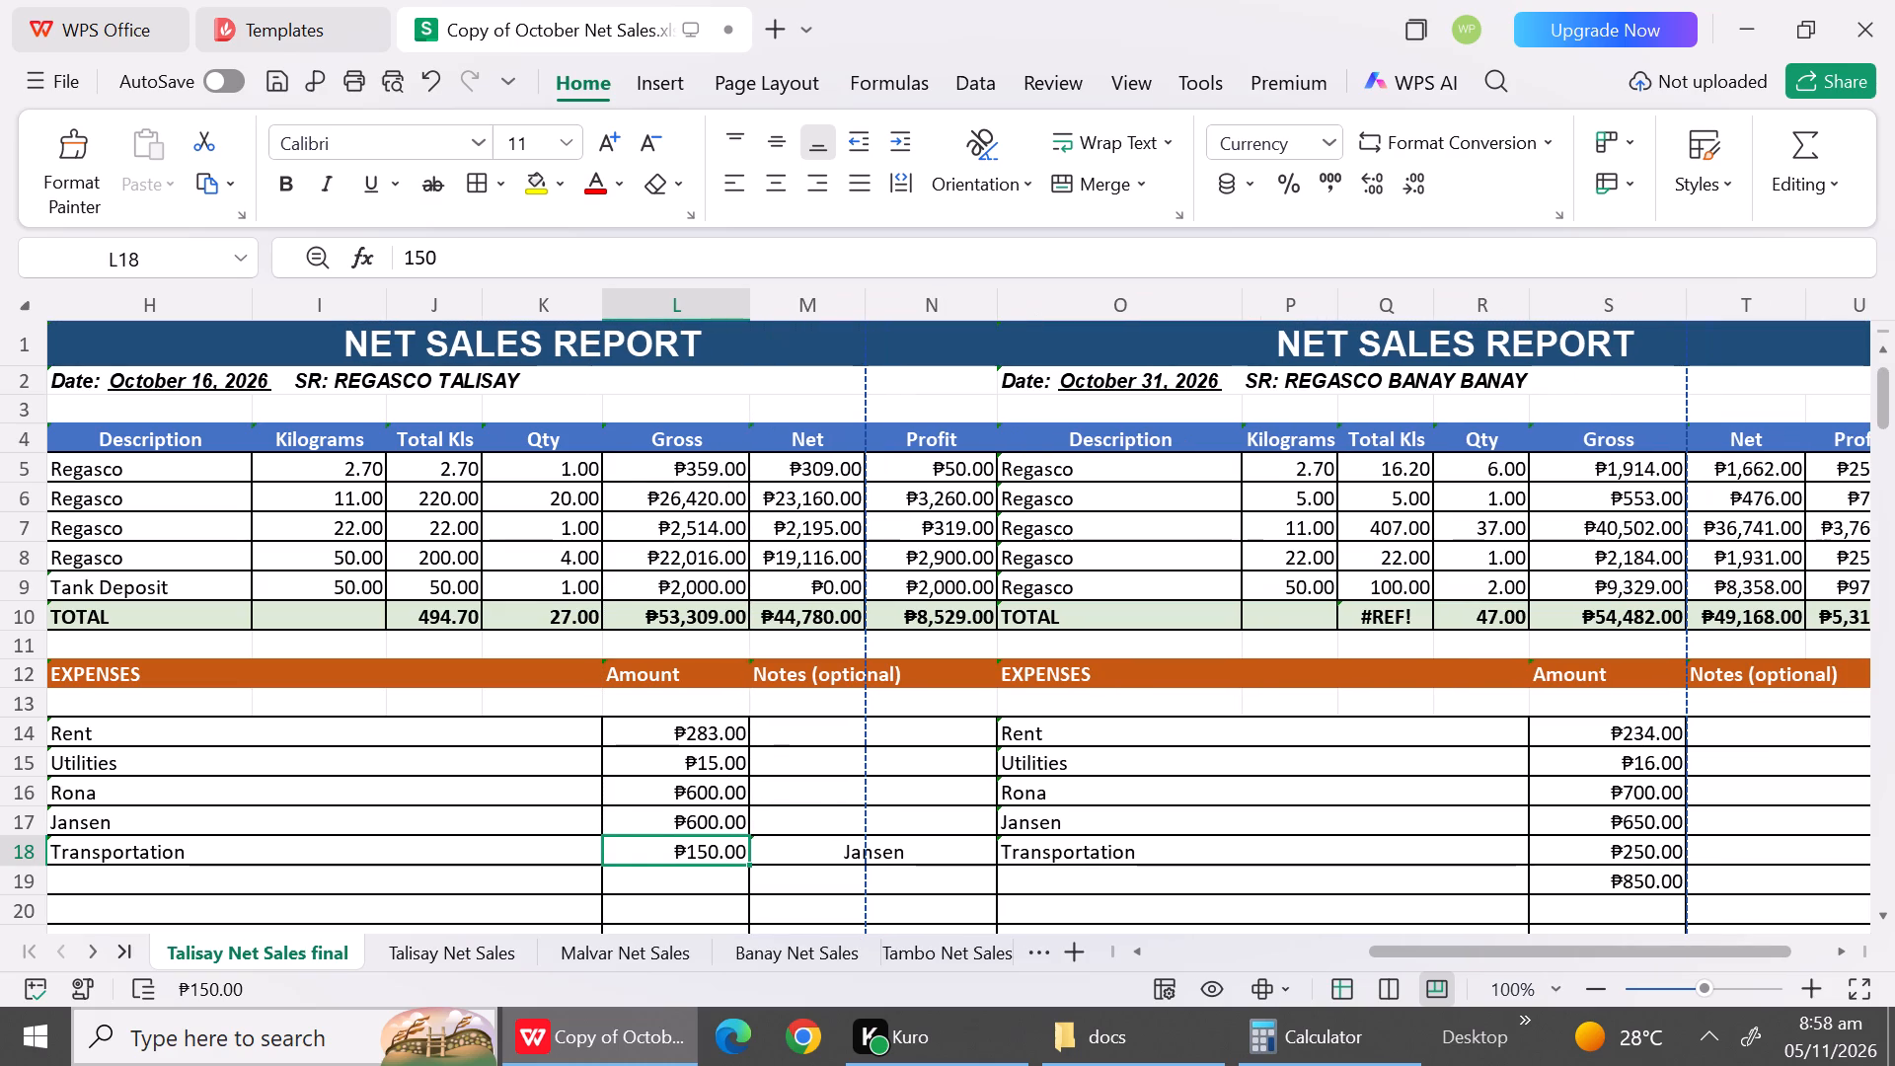
left_click_drag(601, 316, 587, 316)
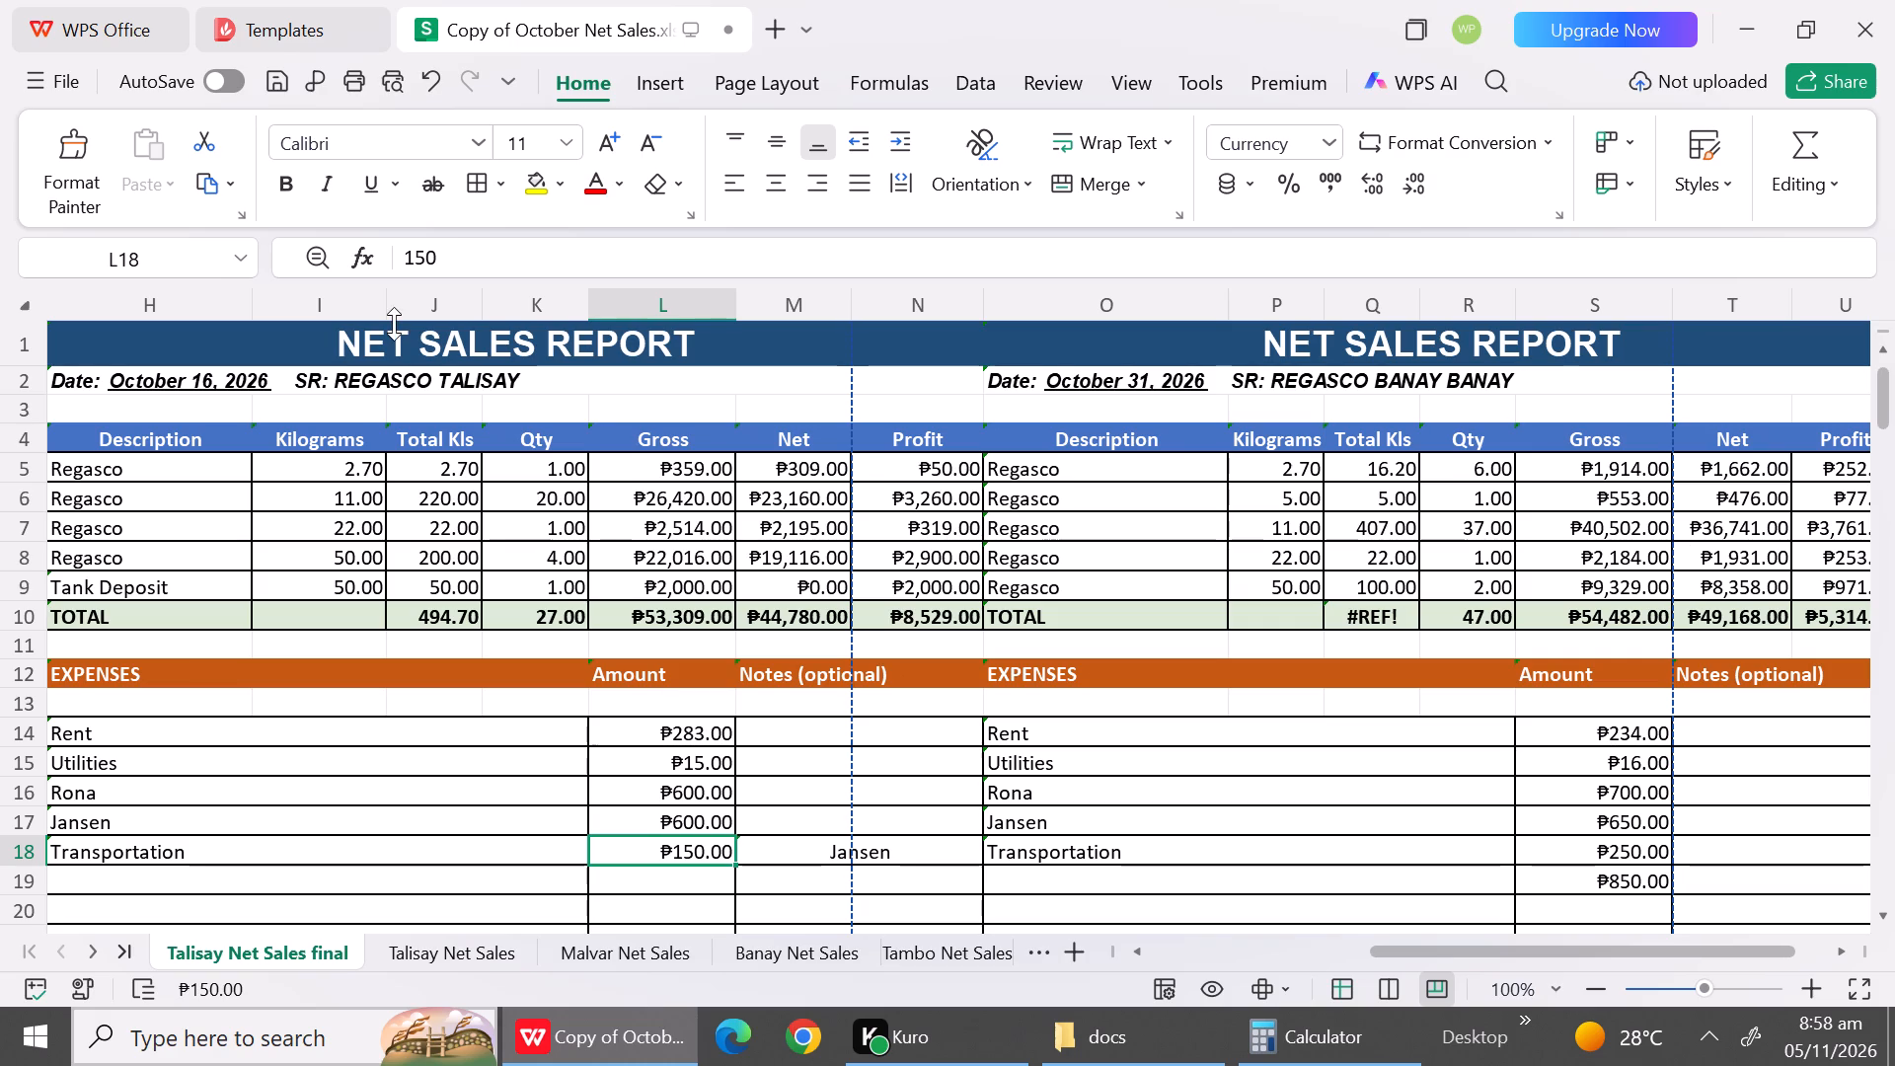
left_click_drag(391, 315, 345, 309)
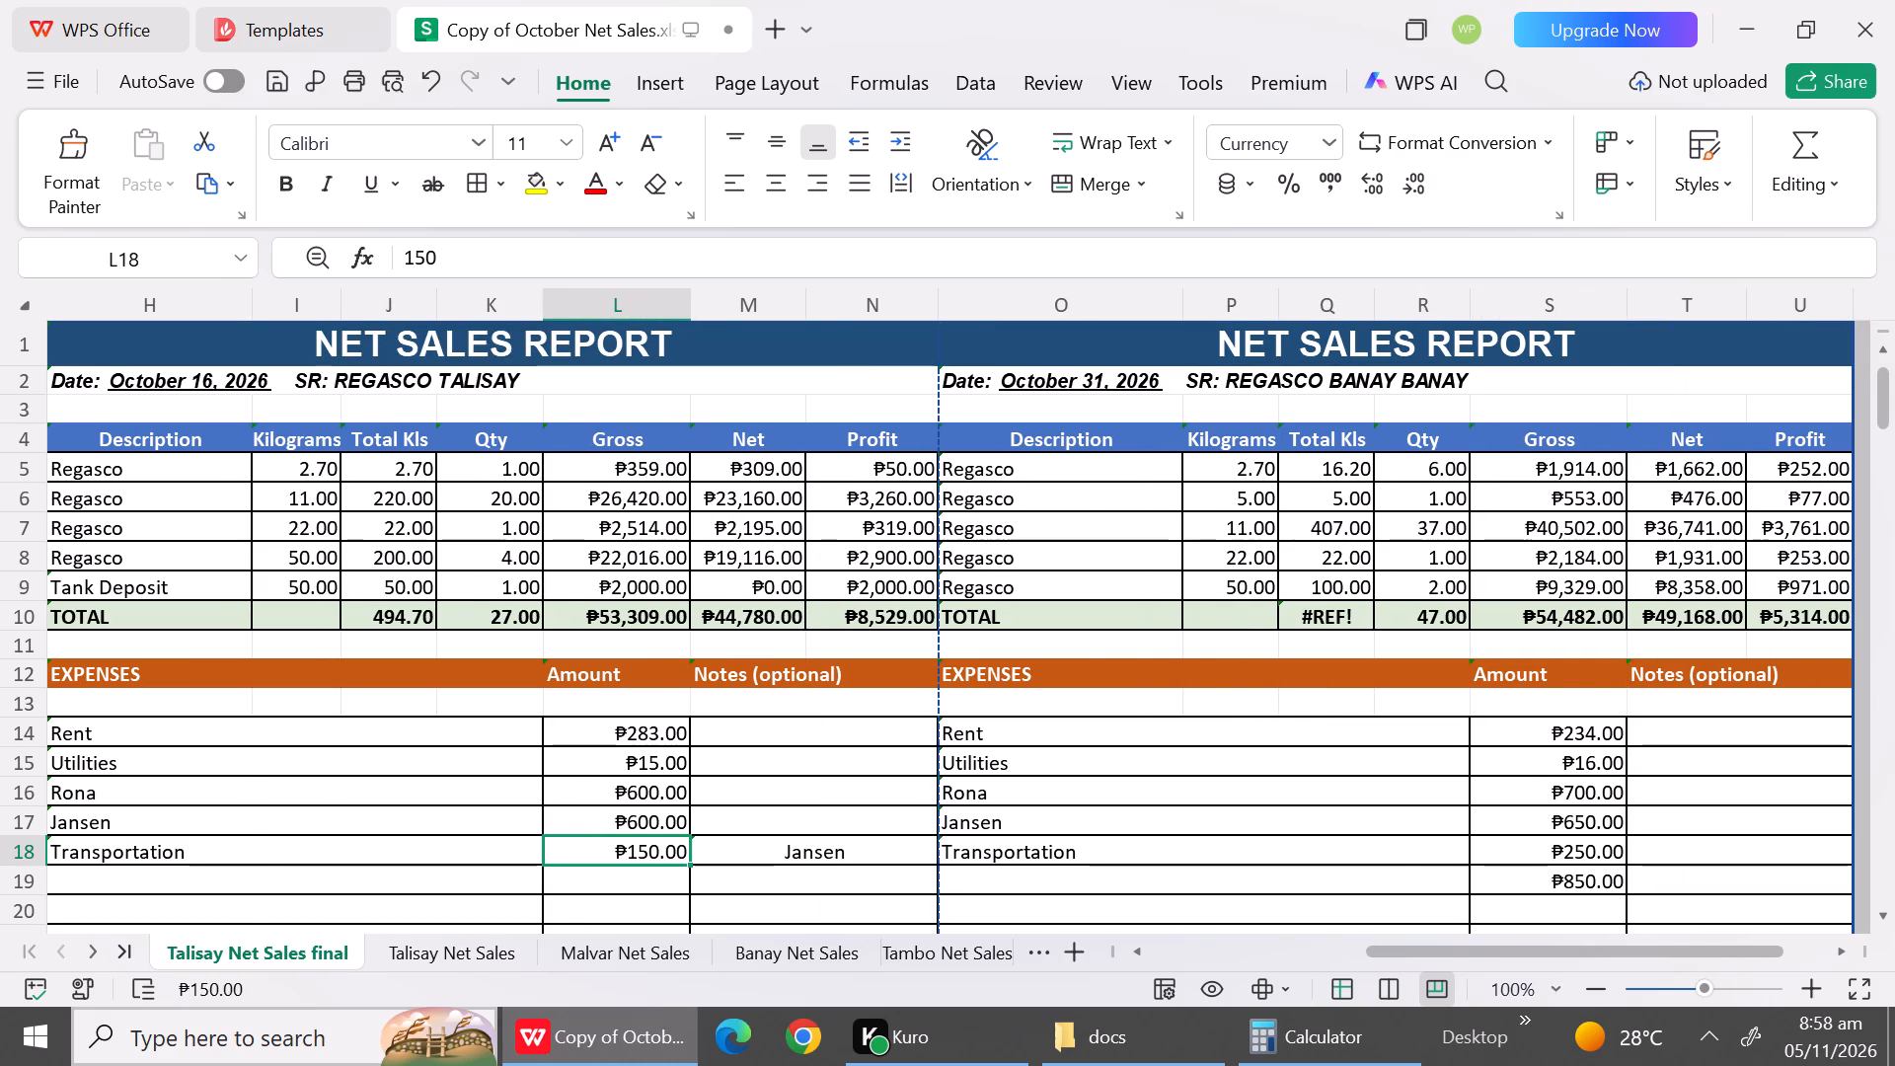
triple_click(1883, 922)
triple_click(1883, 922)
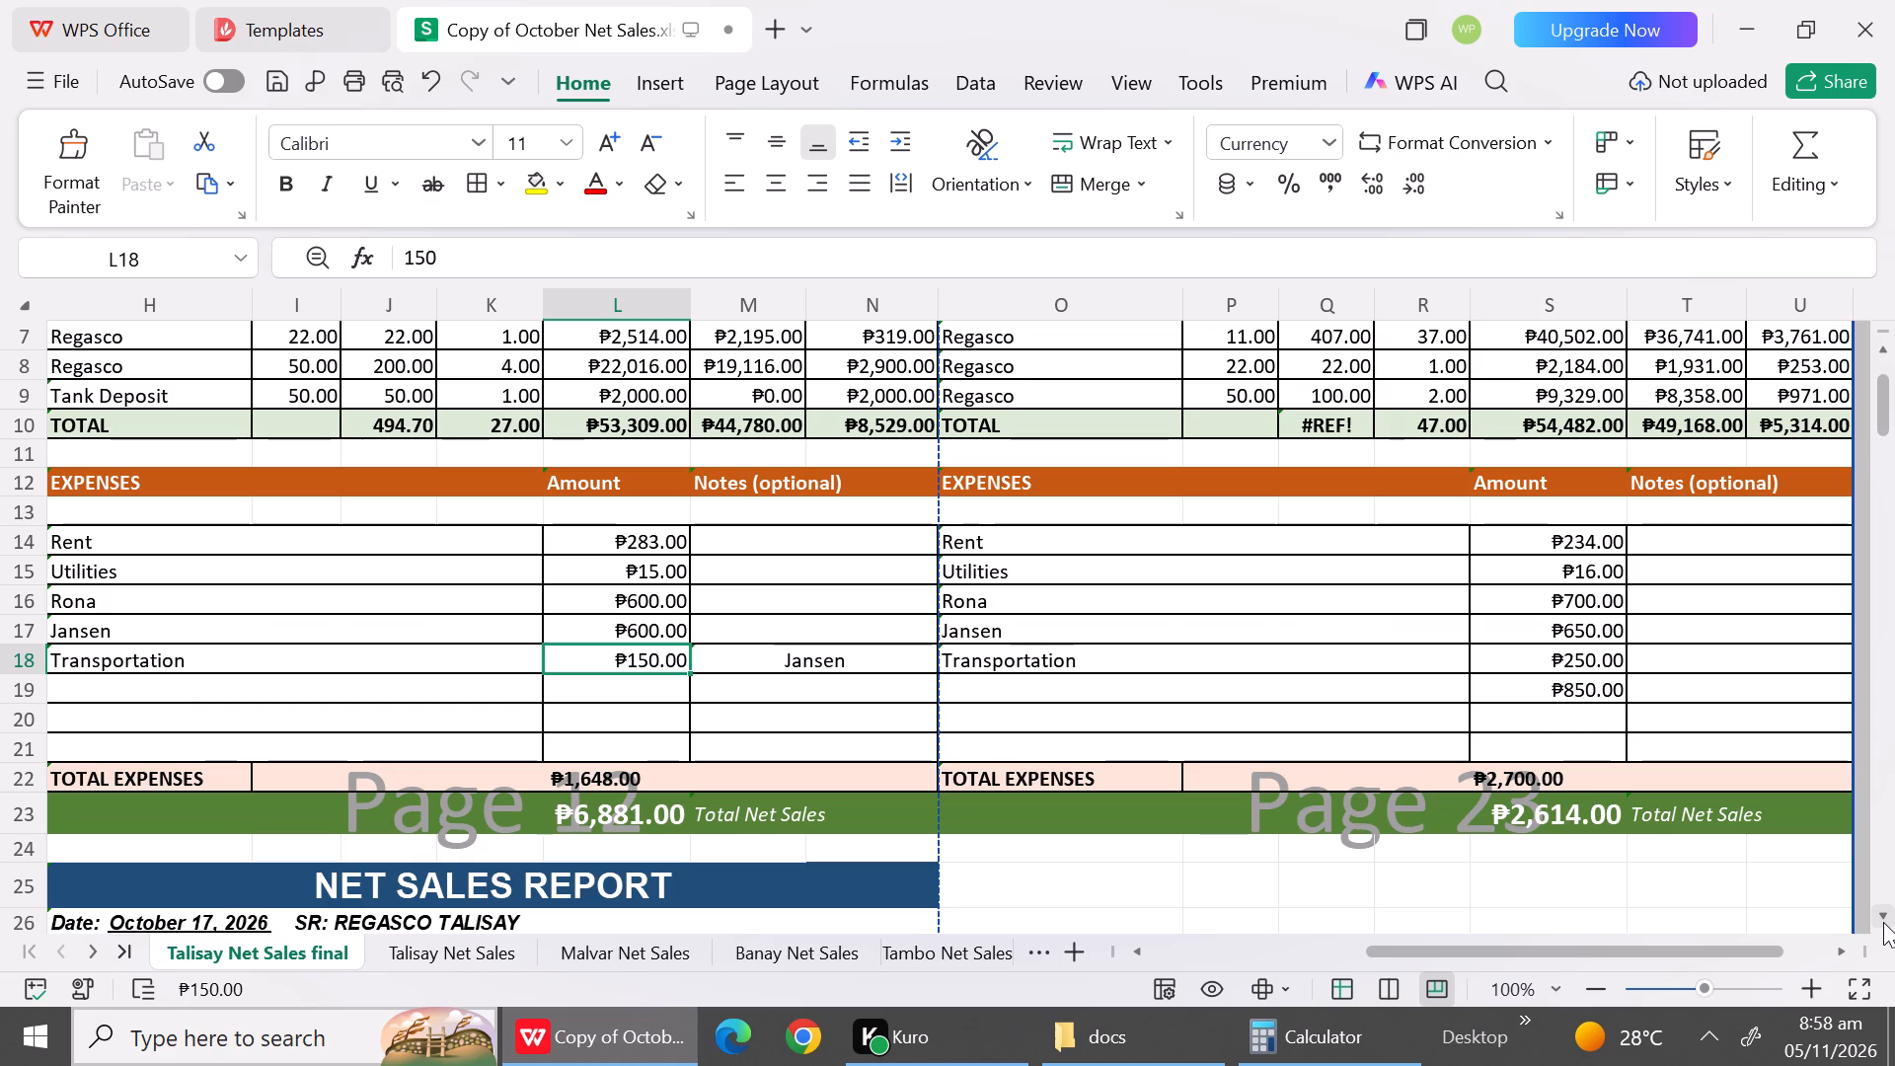
Copy the October 17 kilograms from W128:W129 of Talisay Net Sales into I29:I30 of Talisay Net Sales final.
triple_click(1883, 922)
double_click(1883, 922)
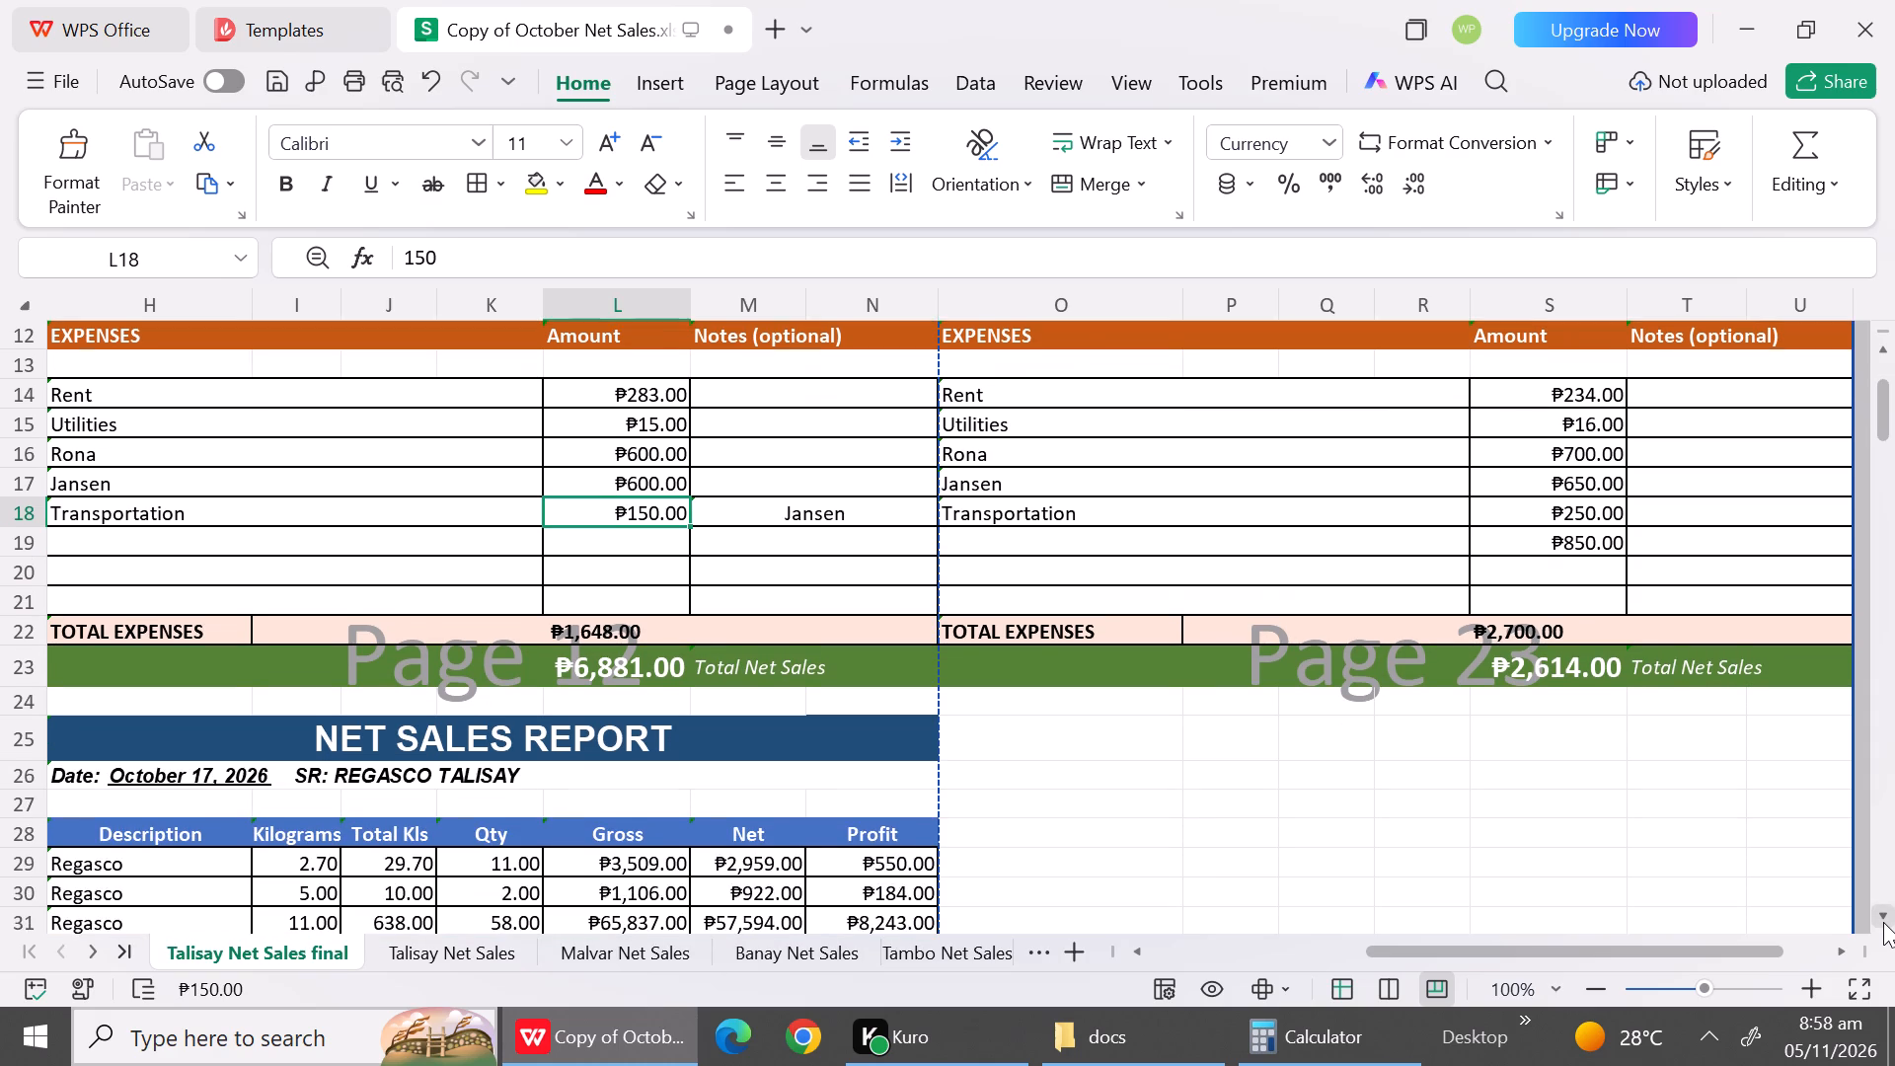
triple_click(1883, 922)
left_click(1883, 922)
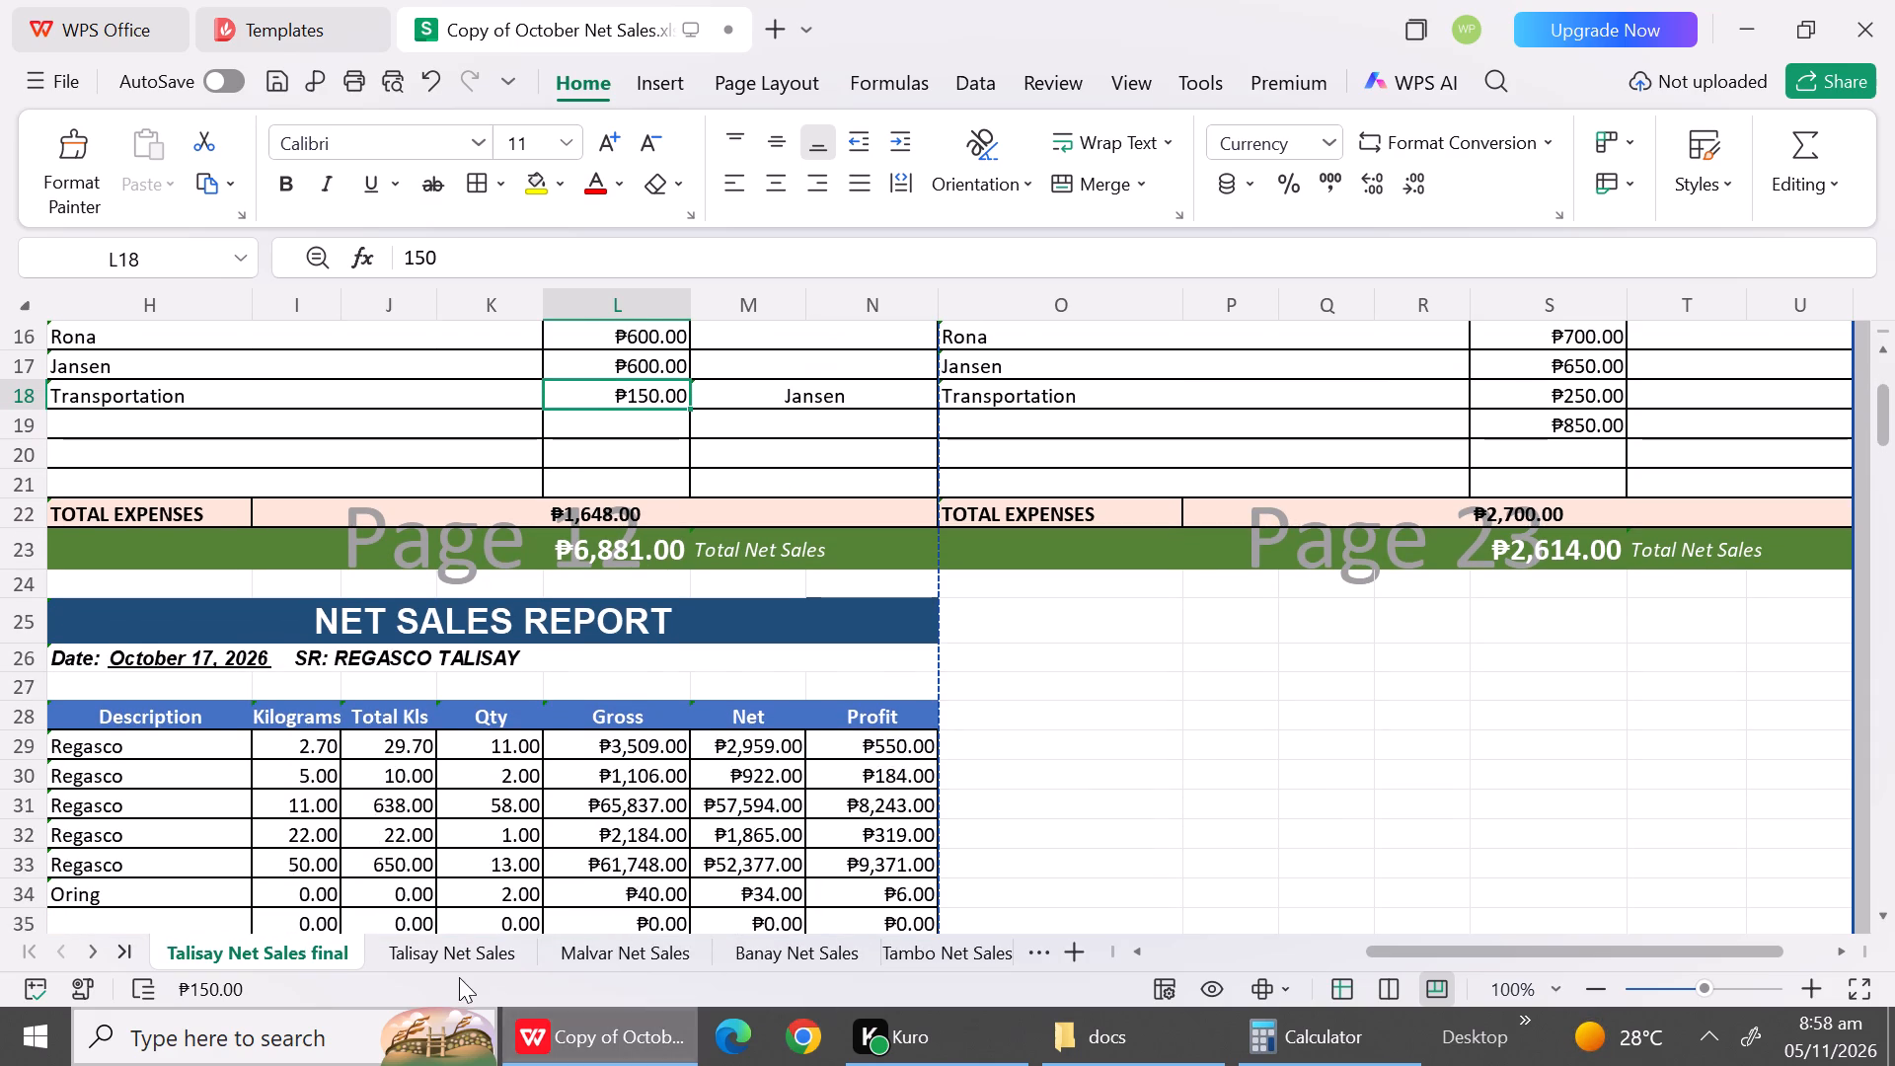
left_click(446, 960)
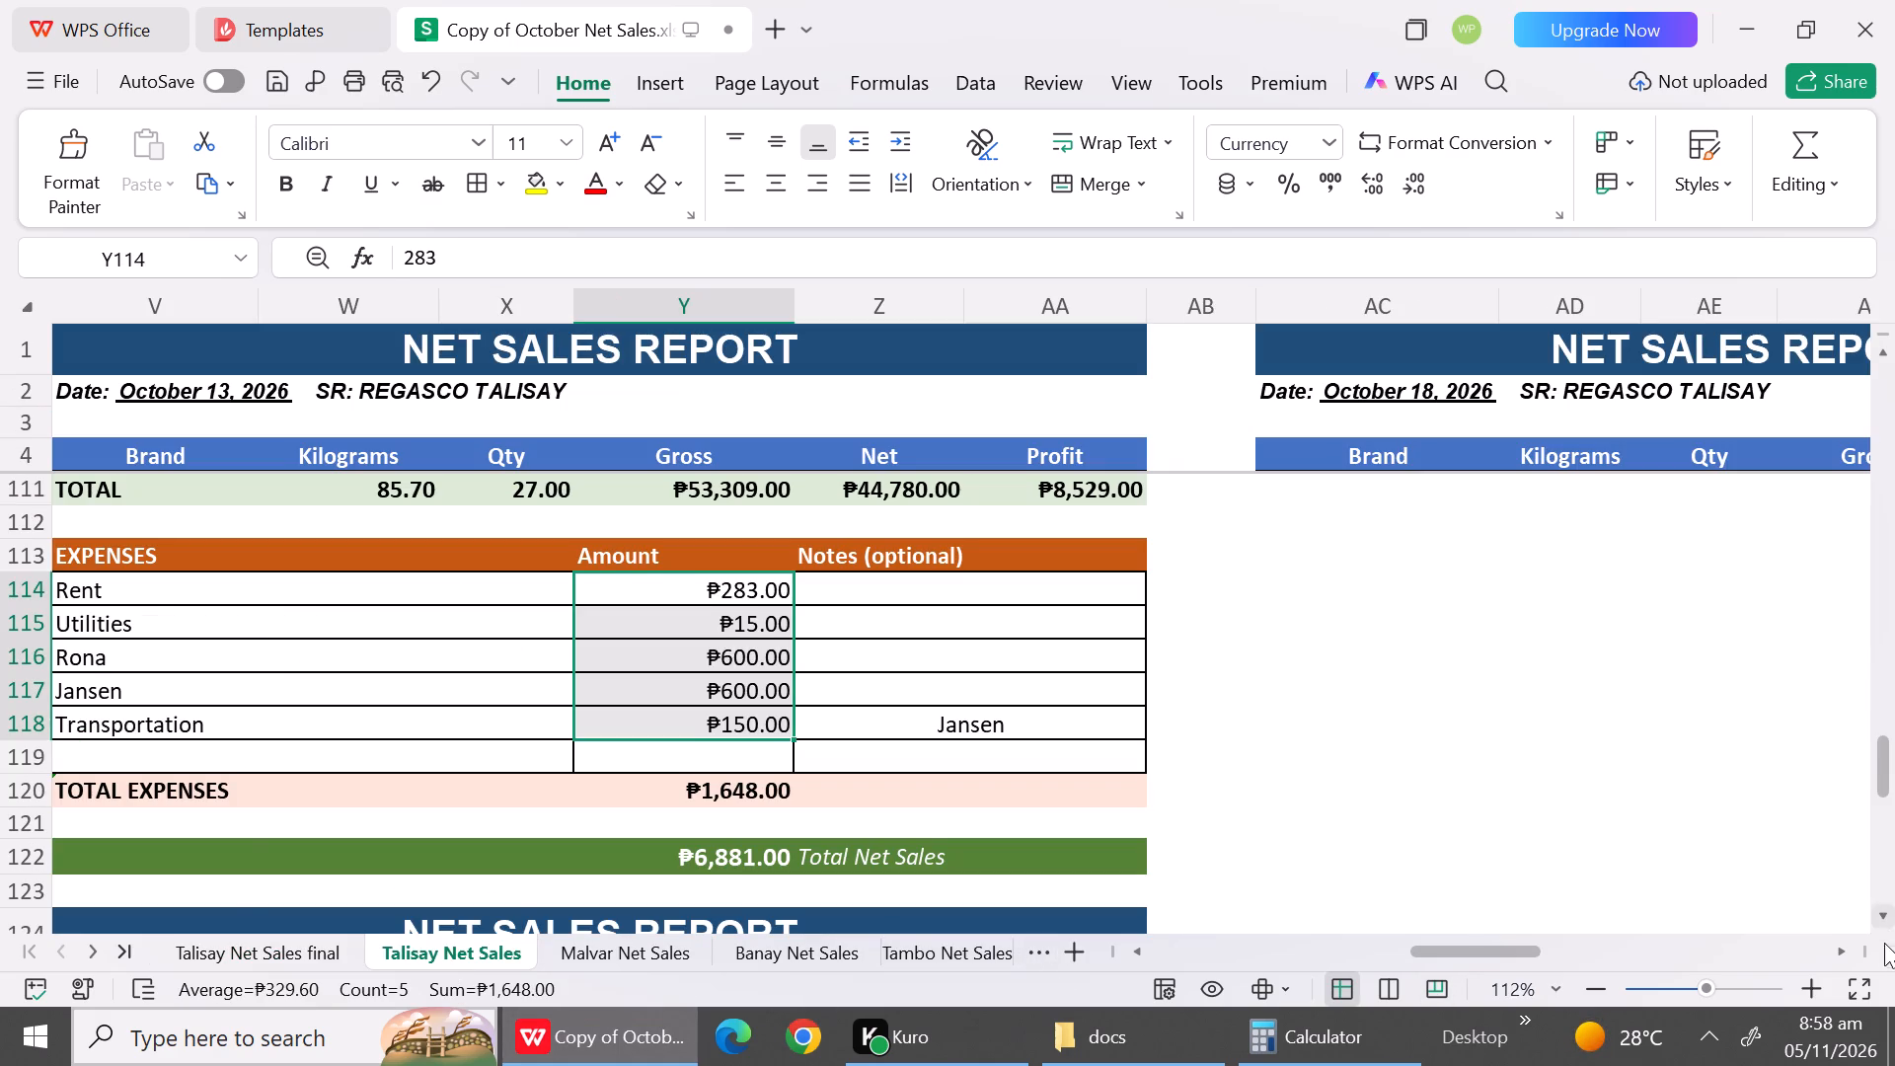
triple_click(1882, 924)
triple_click(1882, 924)
triple_click(1882, 924)
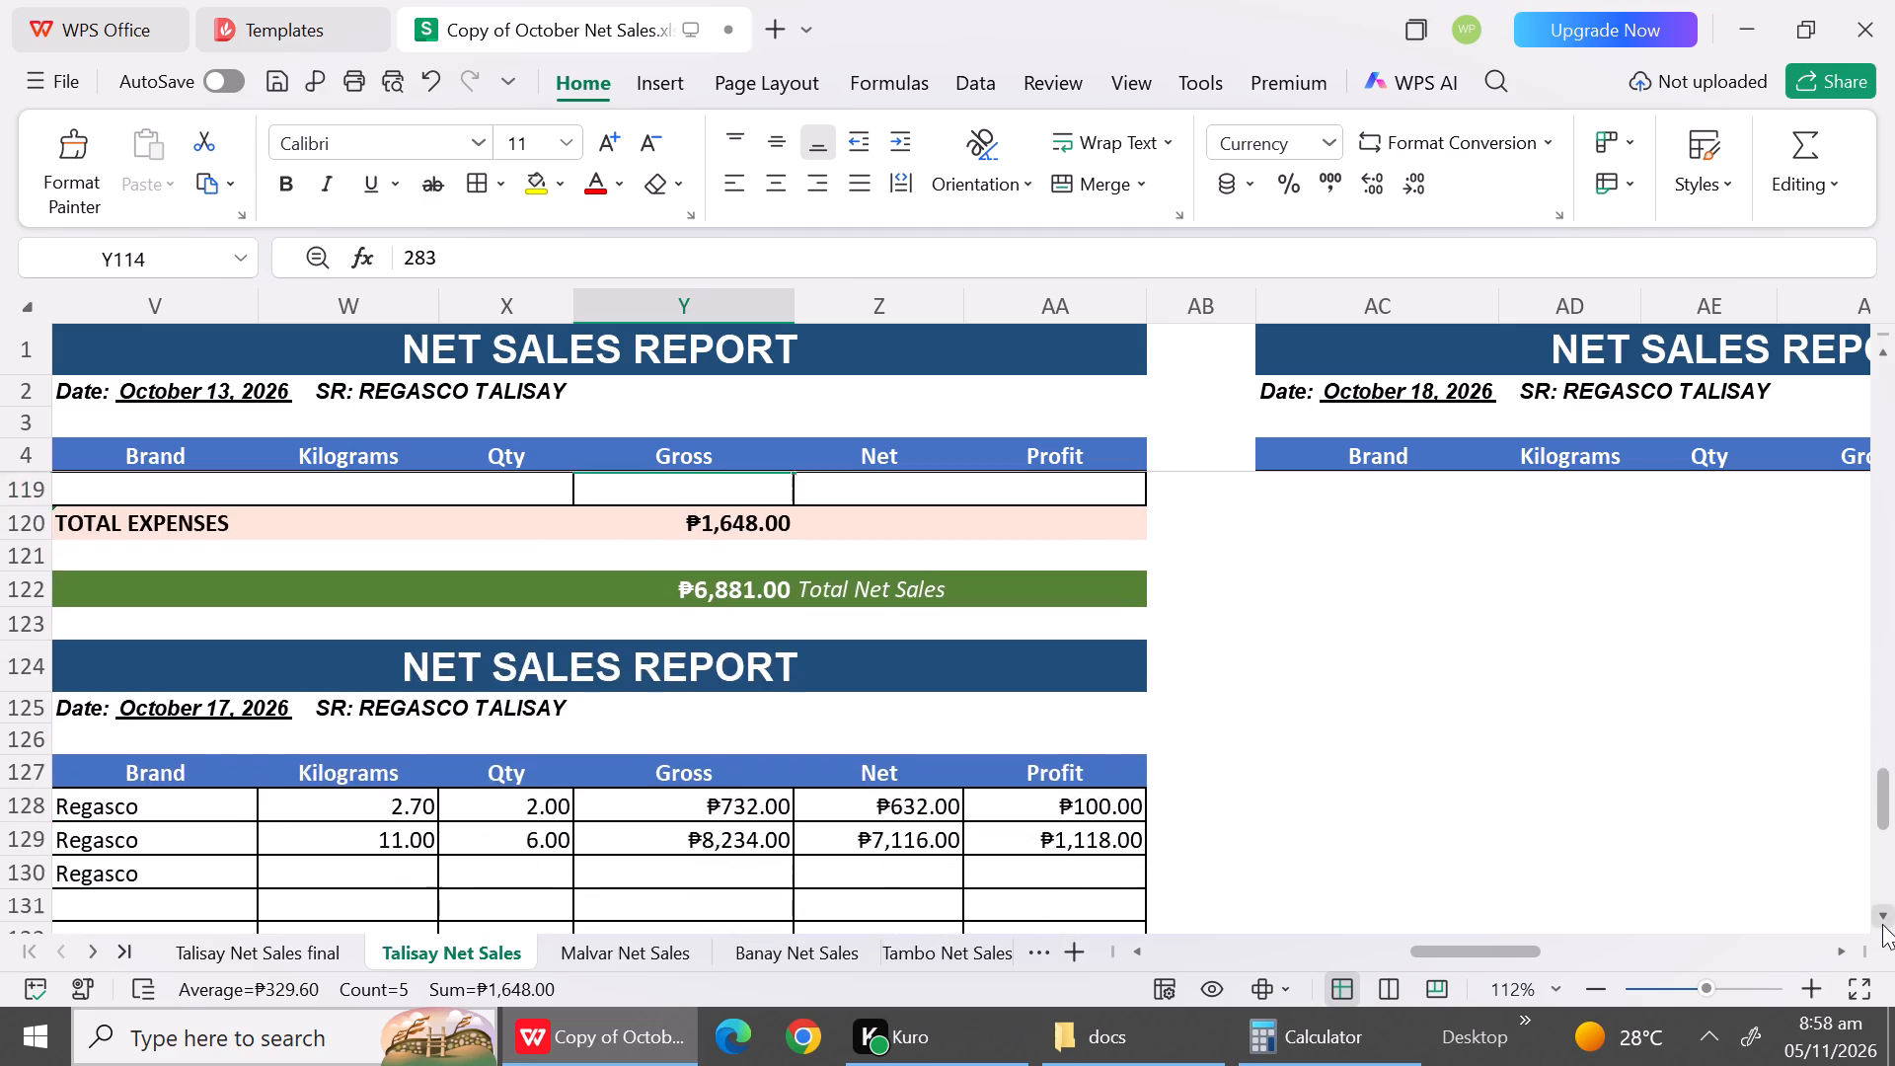
triple_click(1882, 924)
double_click(1882, 924)
left_click(1882, 924)
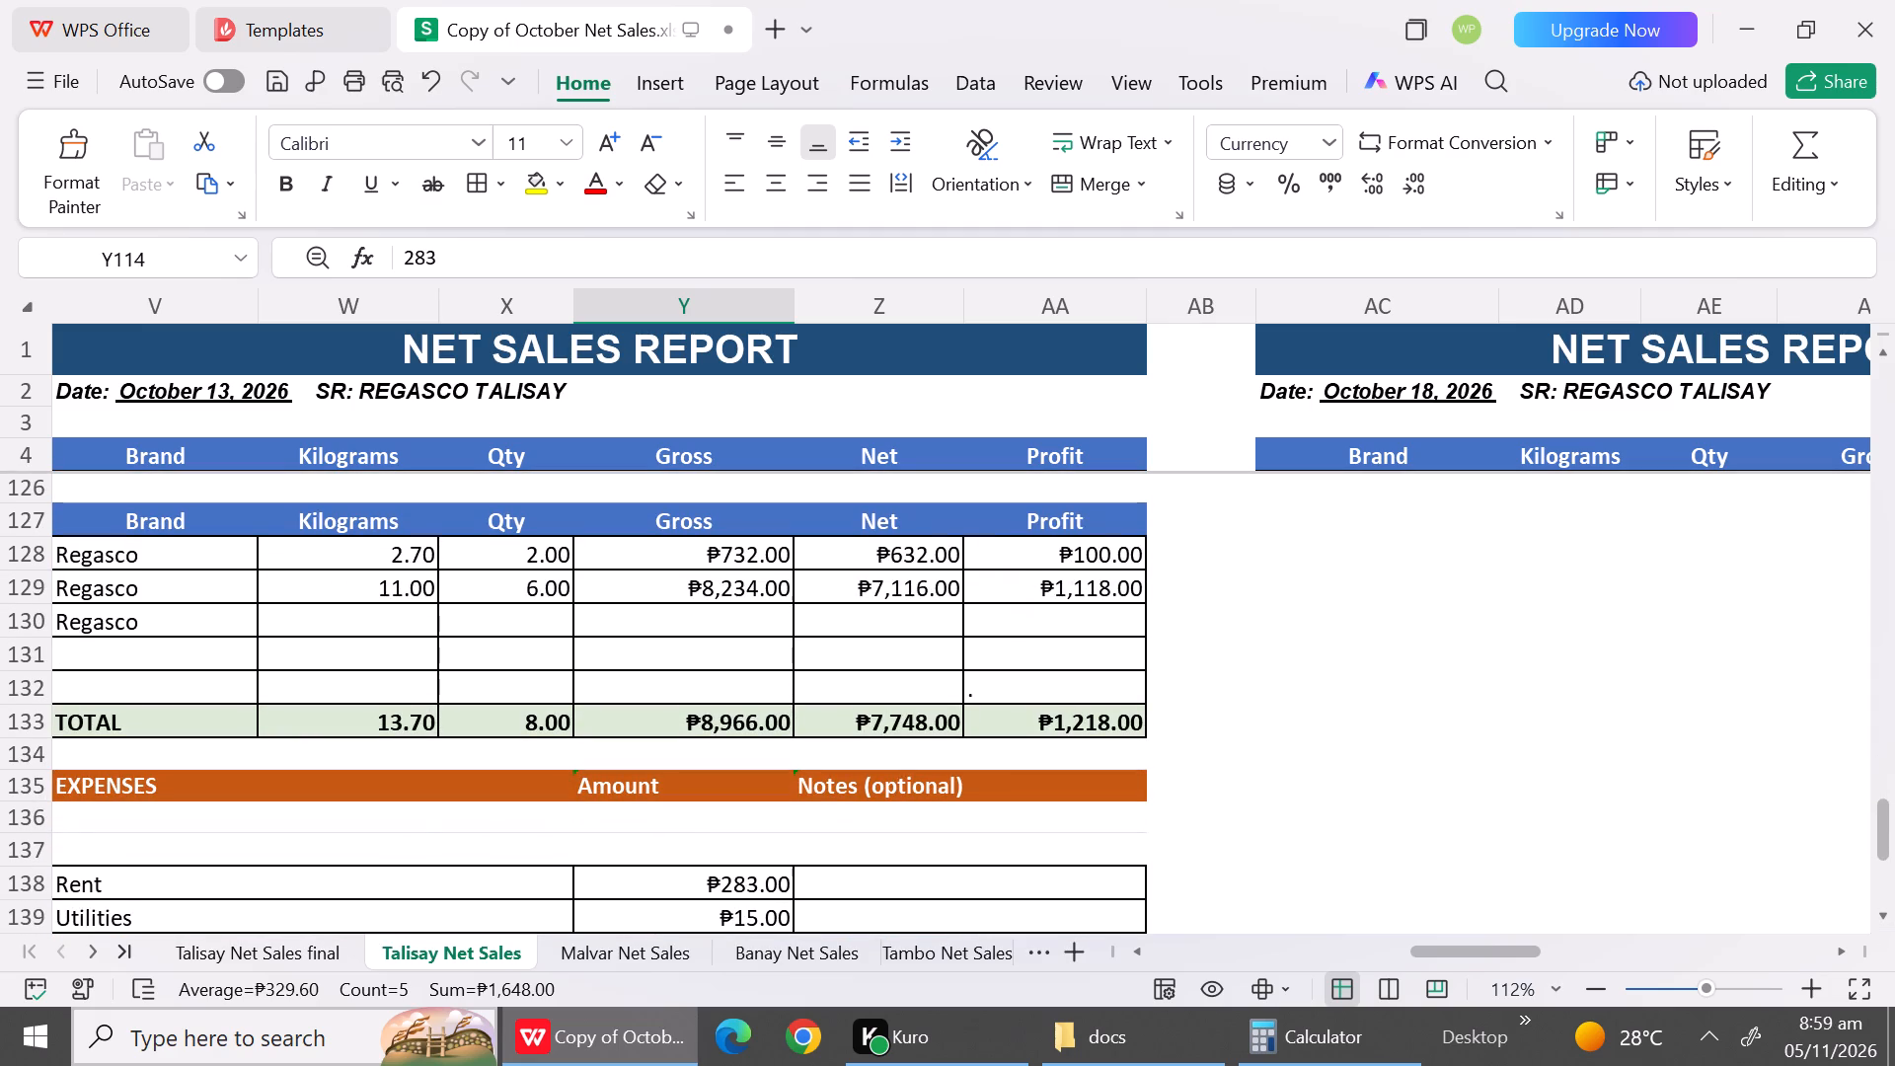
left_click_drag(396, 549, 398, 583)
key("ctrl+c")
scroll(190, 717, "up", 1)
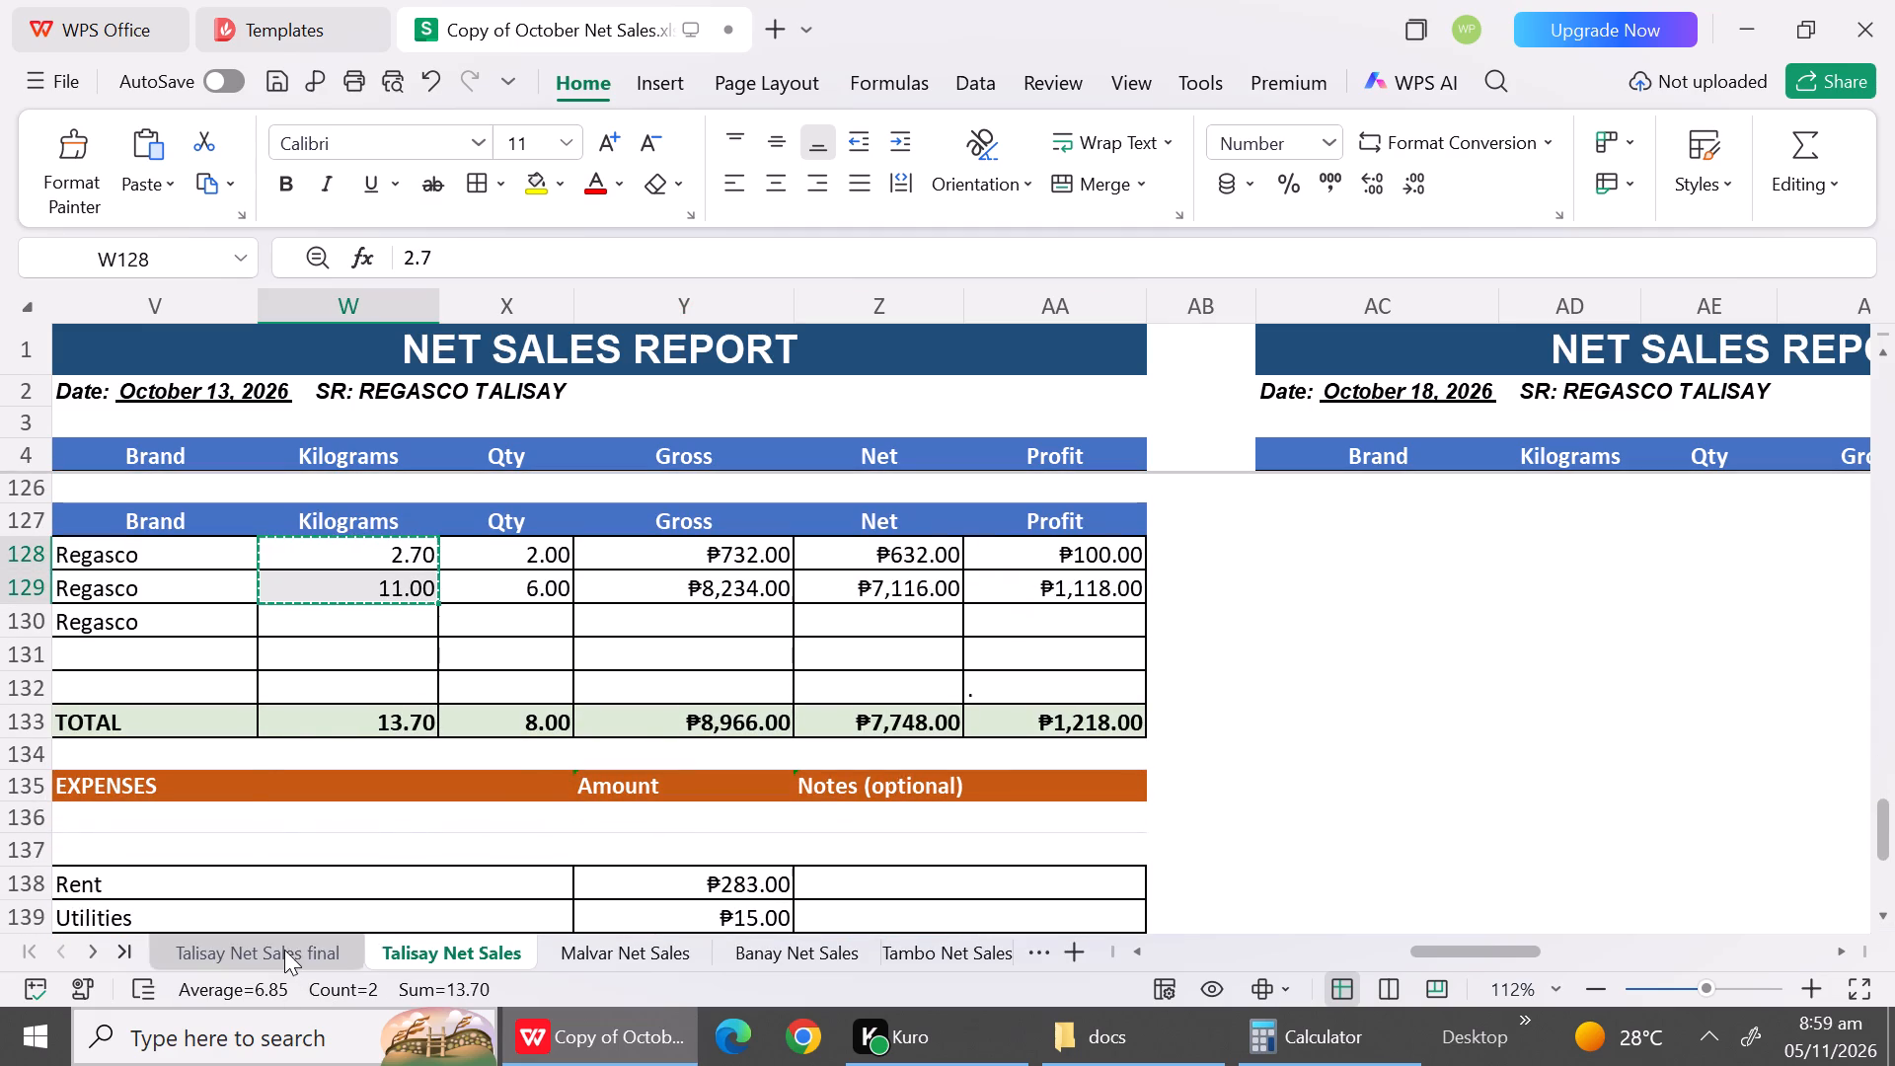
left_click(284, 949)
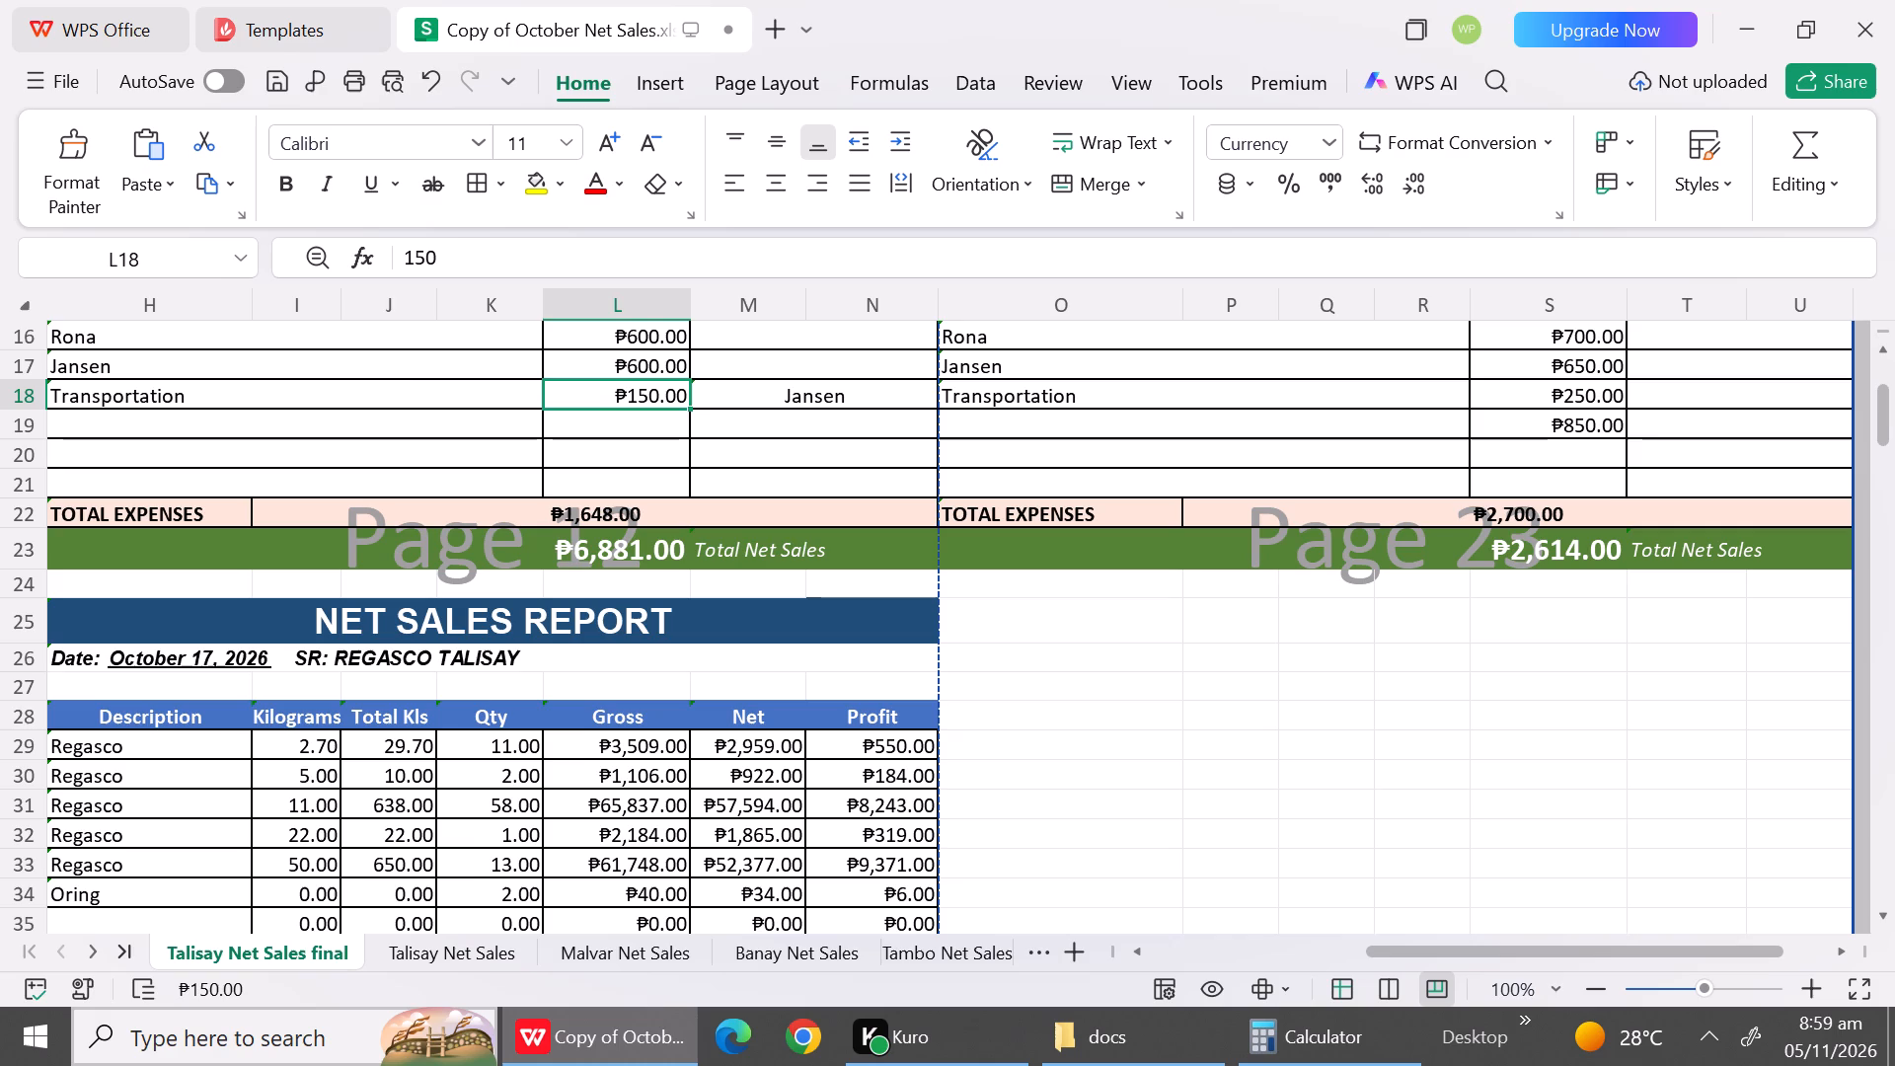
triple_click(1884, 911)
triple_click(1884, 911)
double_click(1884, 911)
left_click_drag(1884, 911, 1869, 909)
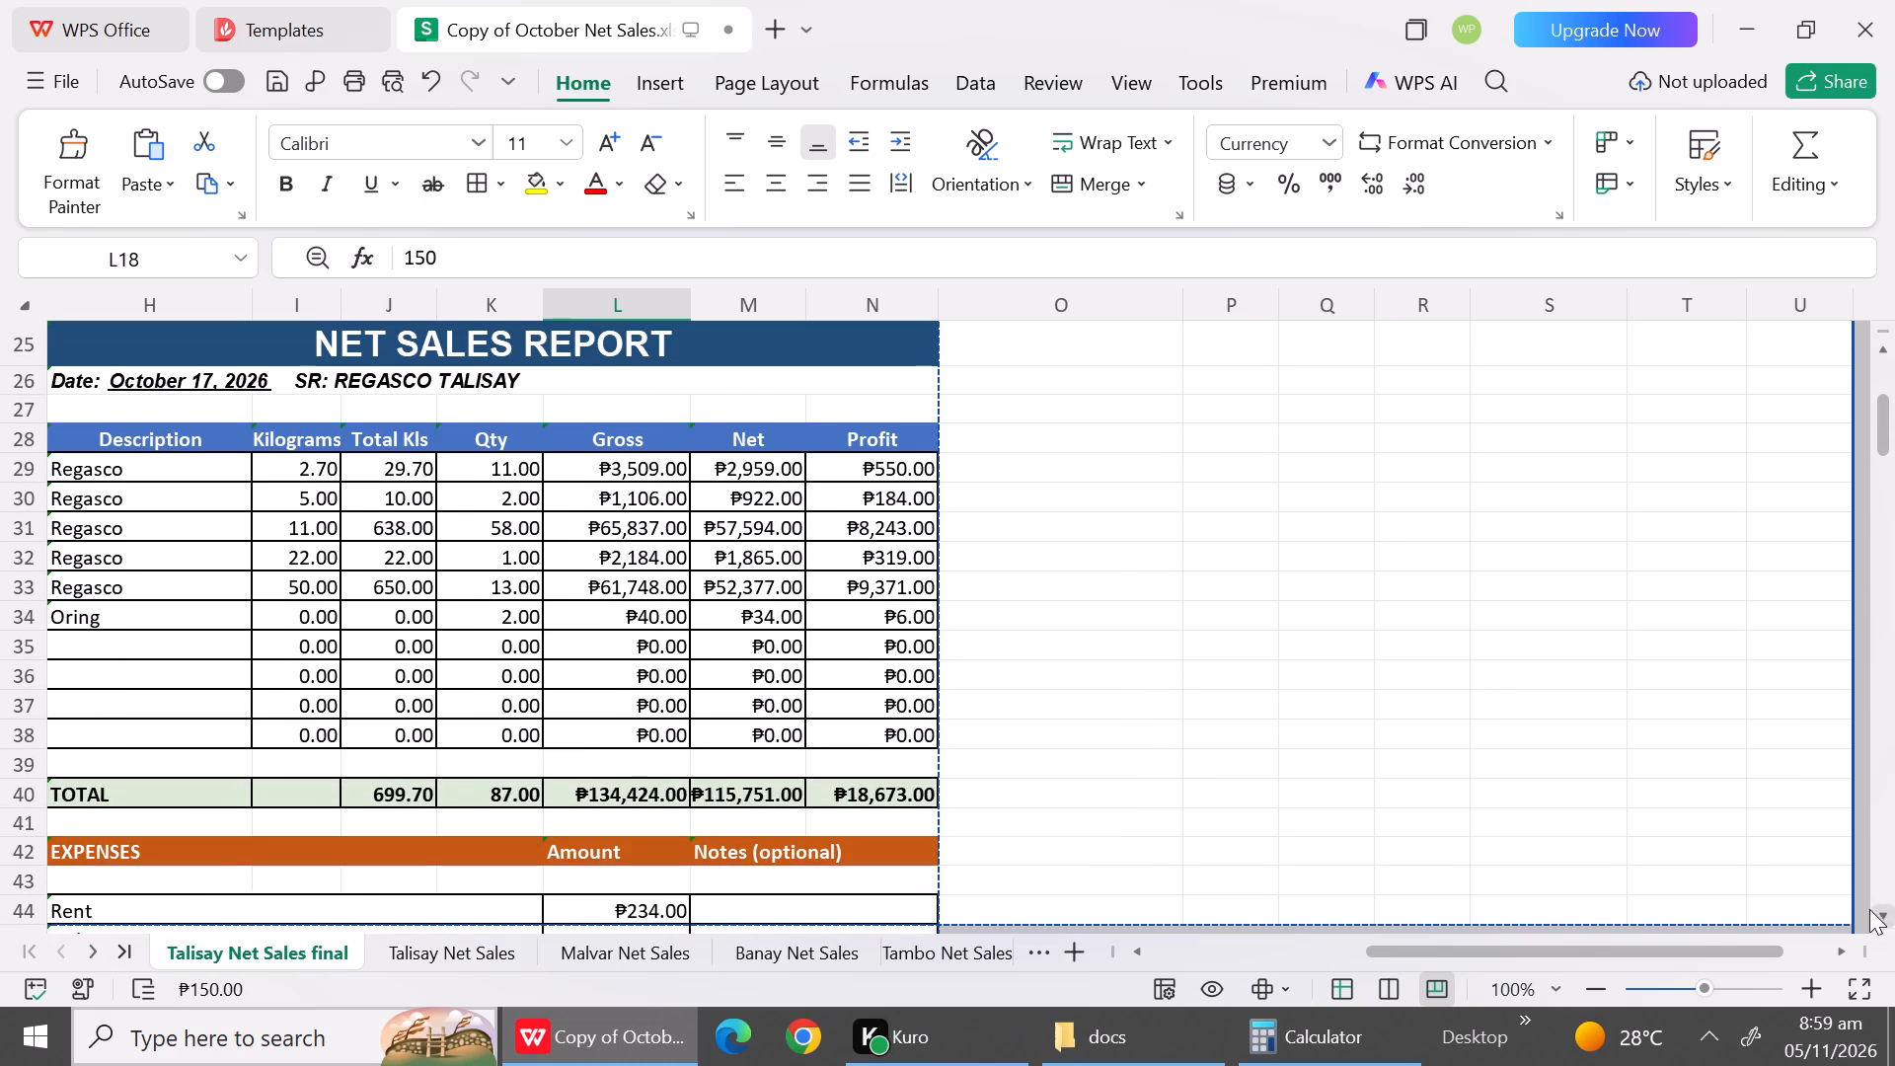
left_click_drag(1869, 909, 527, 741)
left_click(293, 473)
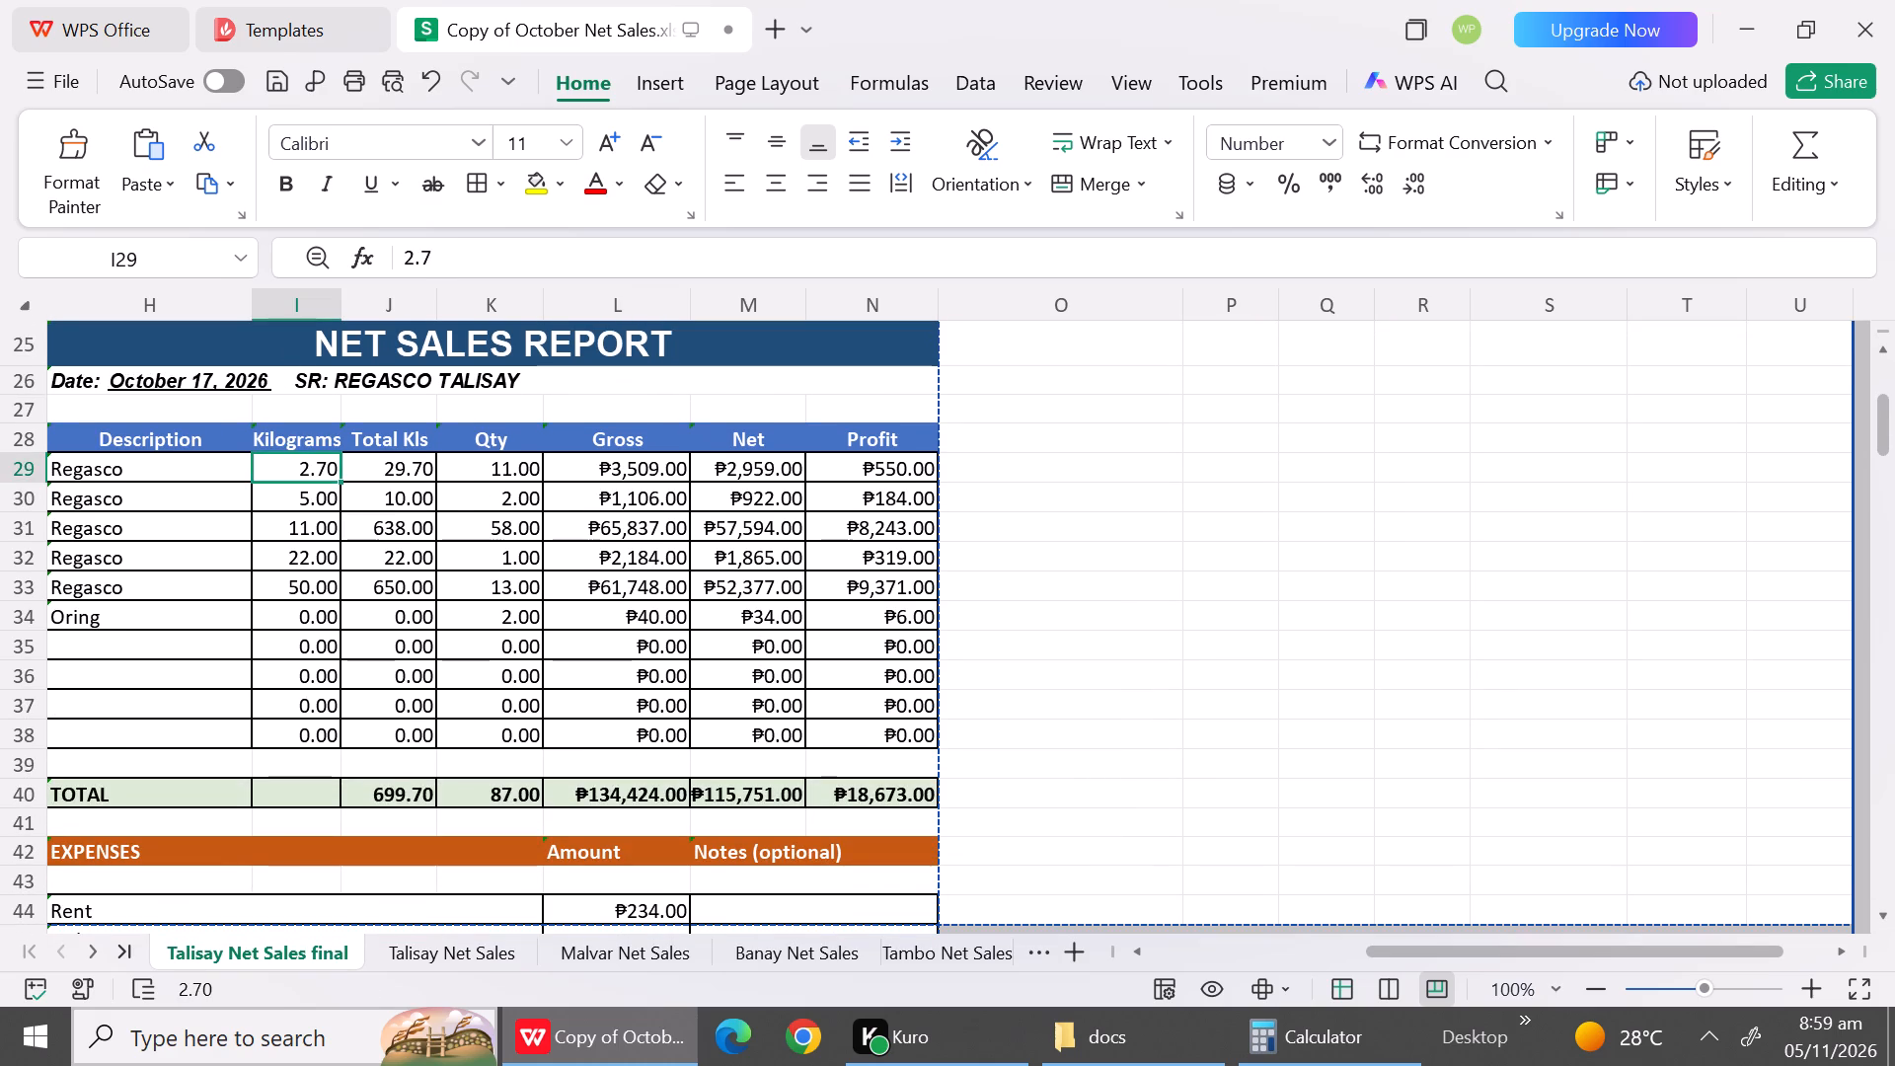
key("ctrl+v")
Set the kilograms in I31:I33 of the October 17 report to 0.
left_click(296, 537)
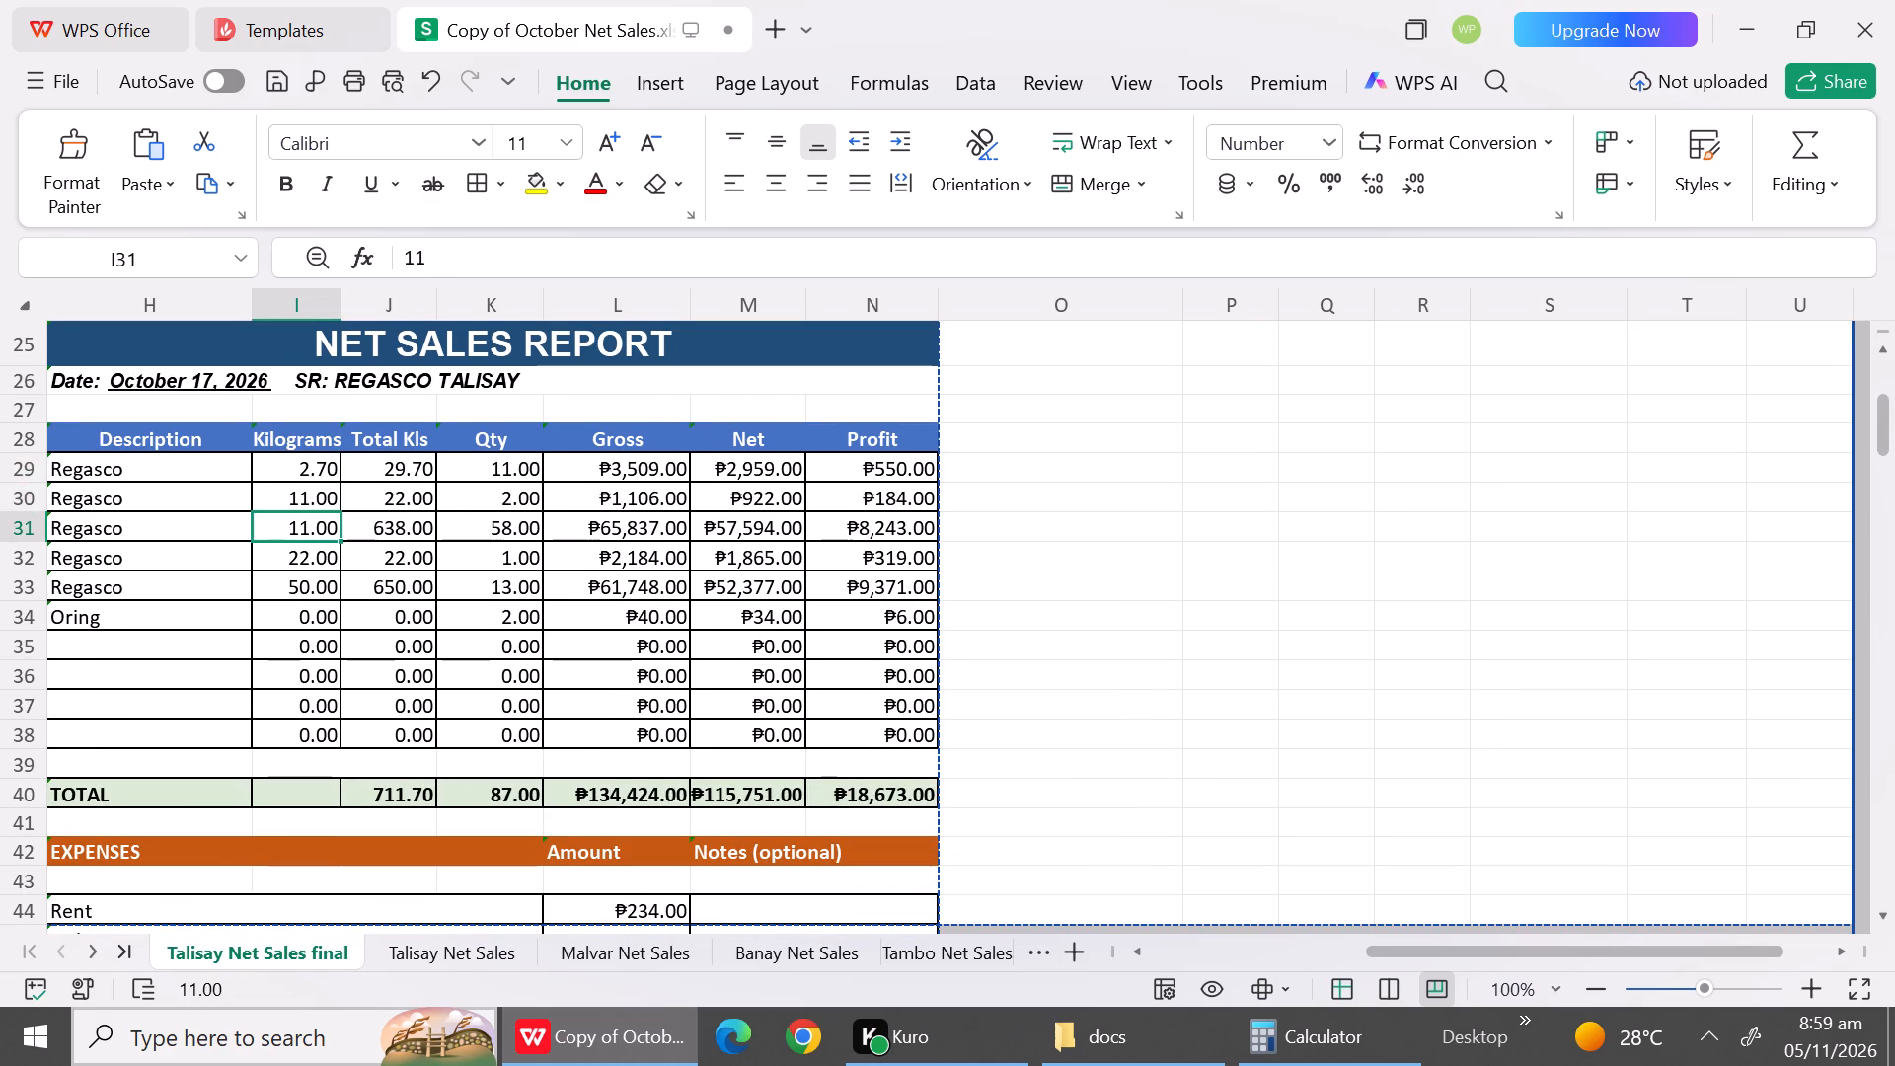
key("0")
key("Down")
key("Up")
key("0")
key("Down")
key("0")
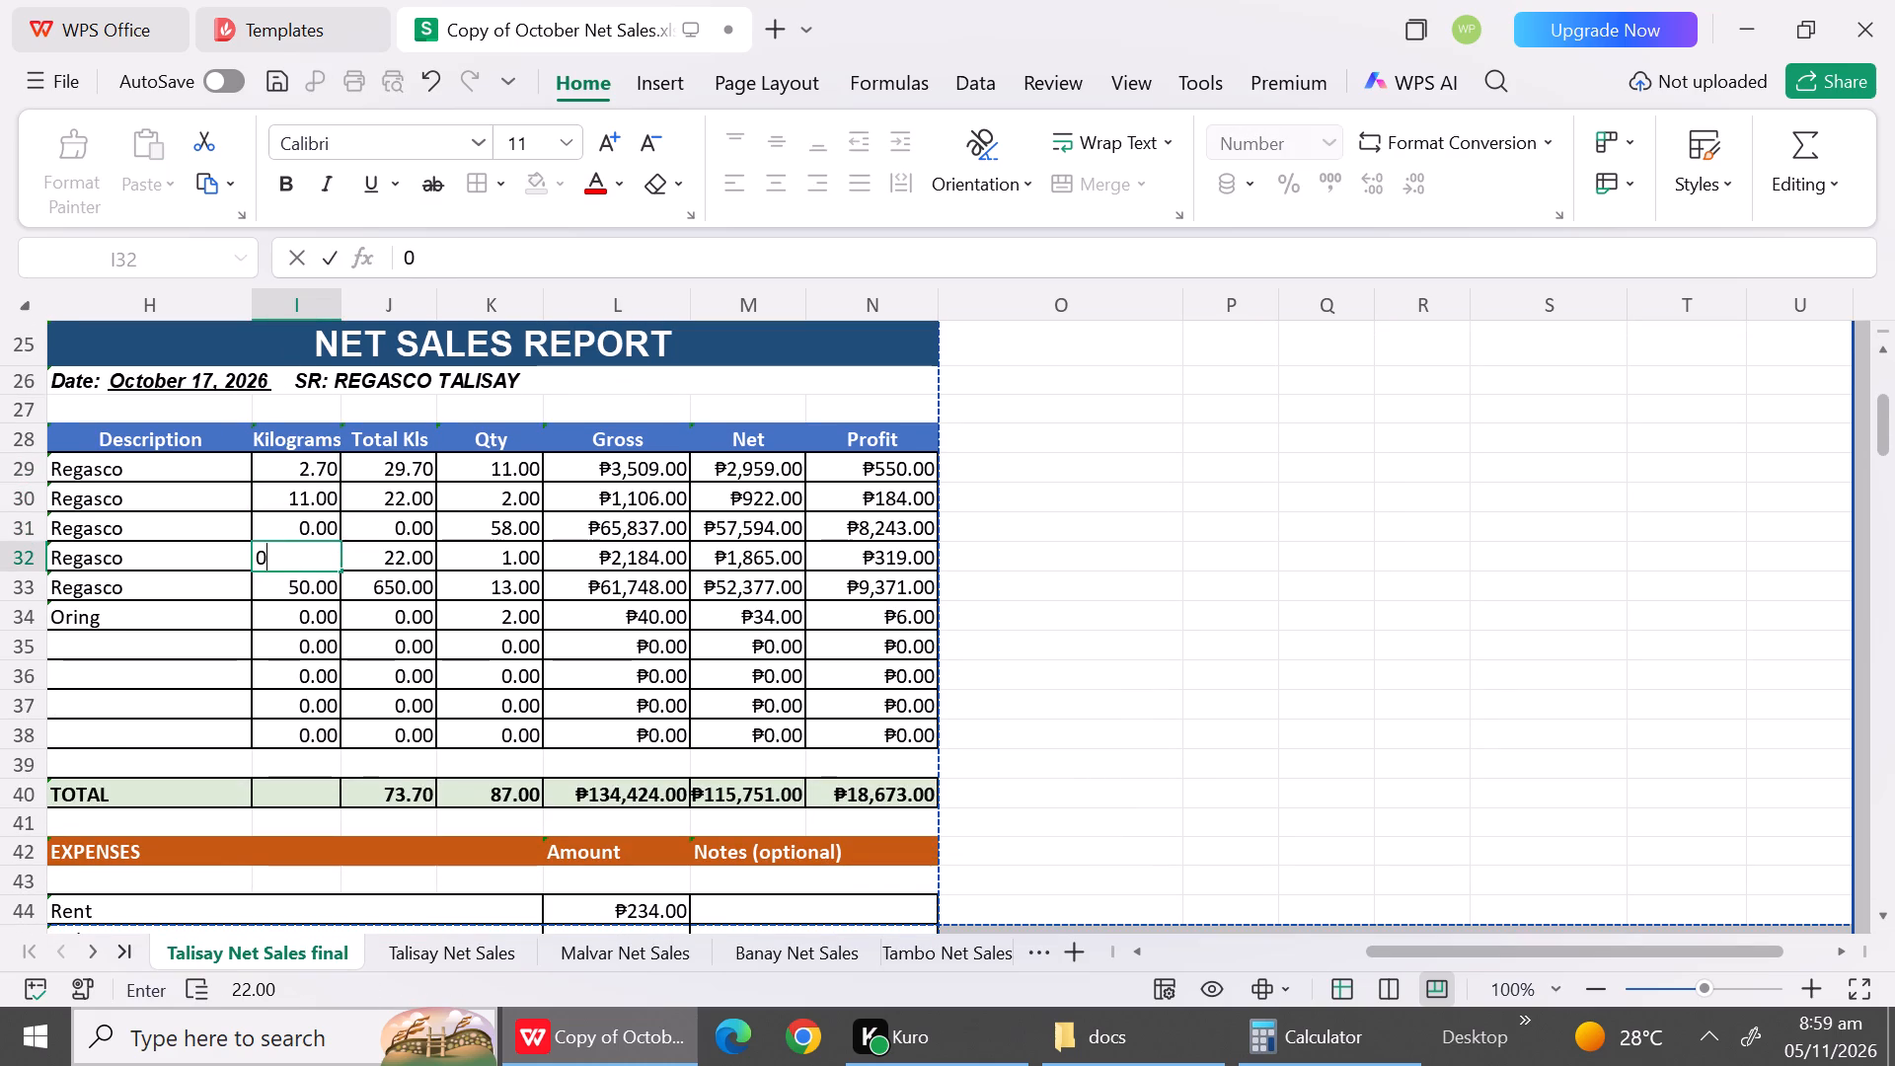
key("Down")
key("0")
key("Down")
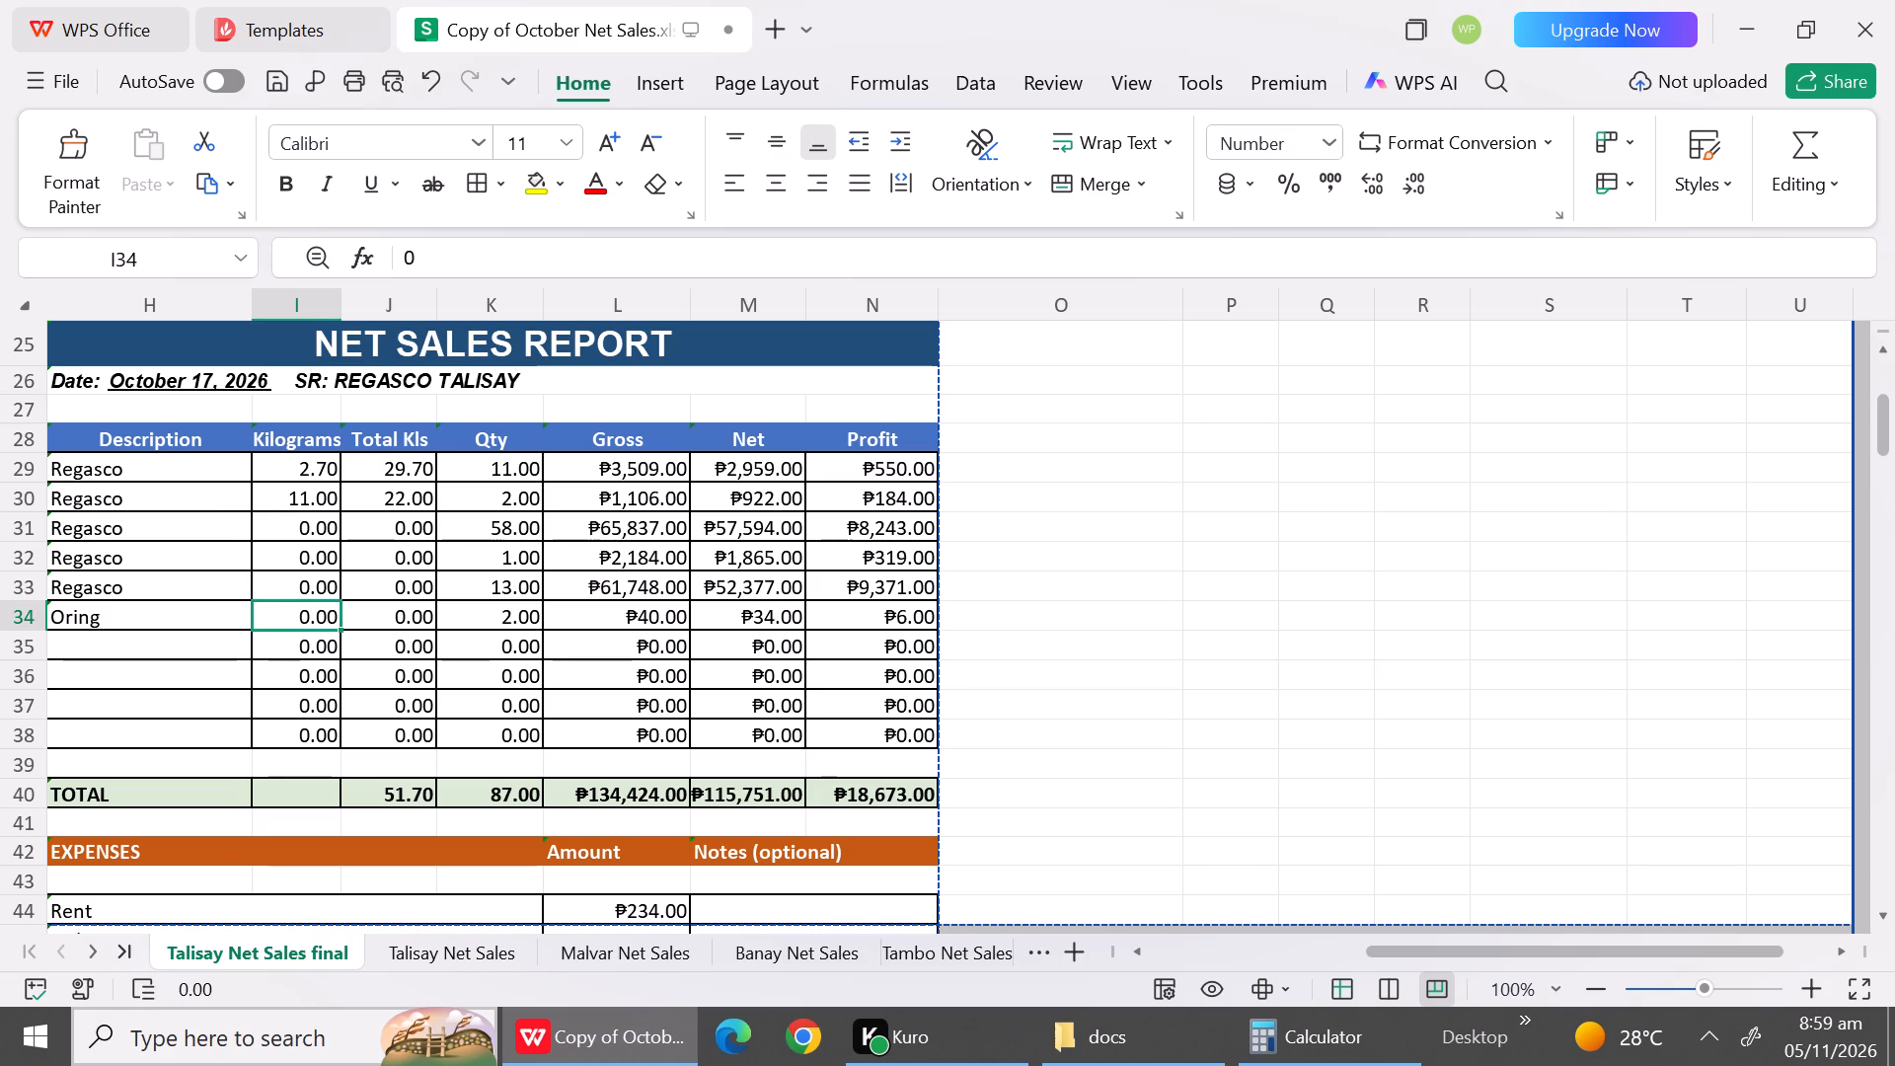
Clear the leftover Regasco and Oring descriptions from H31:H34 of the October 17 report.
left_click(232, 536)
key("BackSpace")
key("Down")
key("BackSpace")
key("Down")
key("BackSpace")
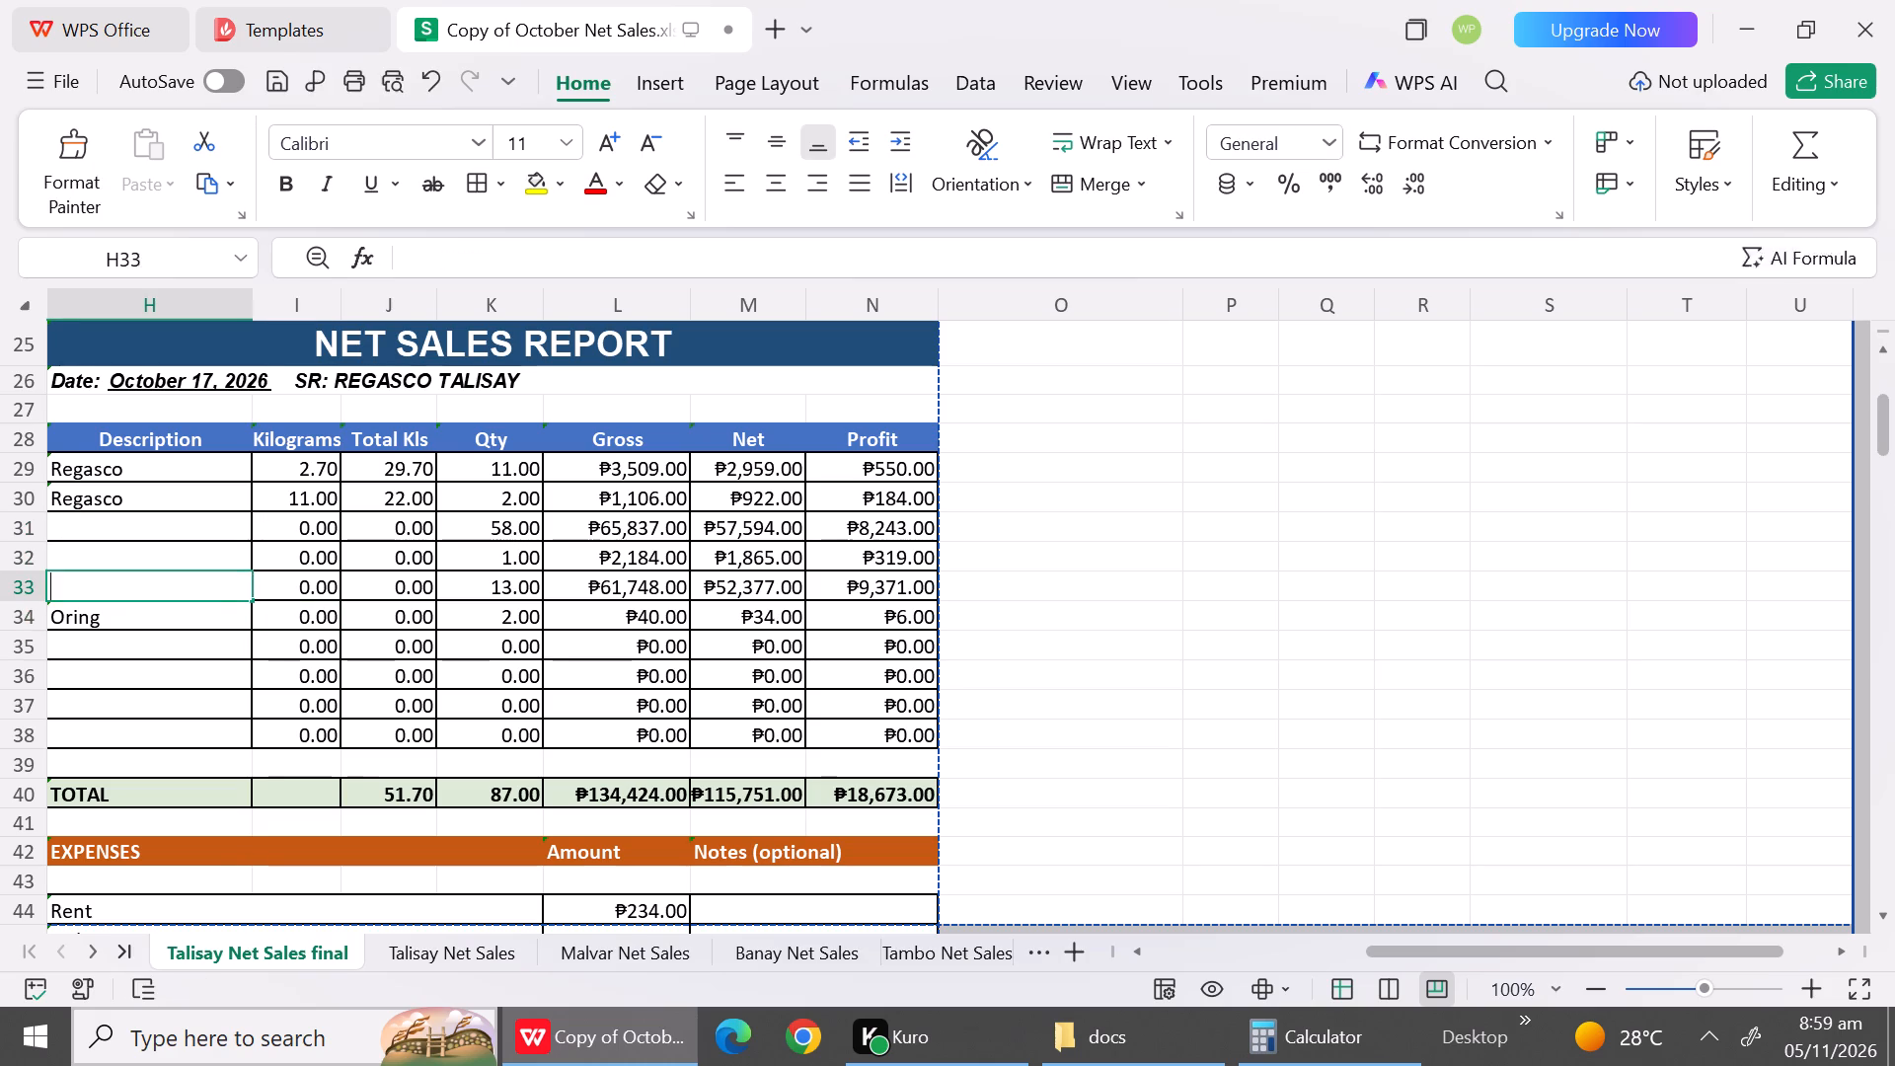
key("Down")
key("BackSpace")
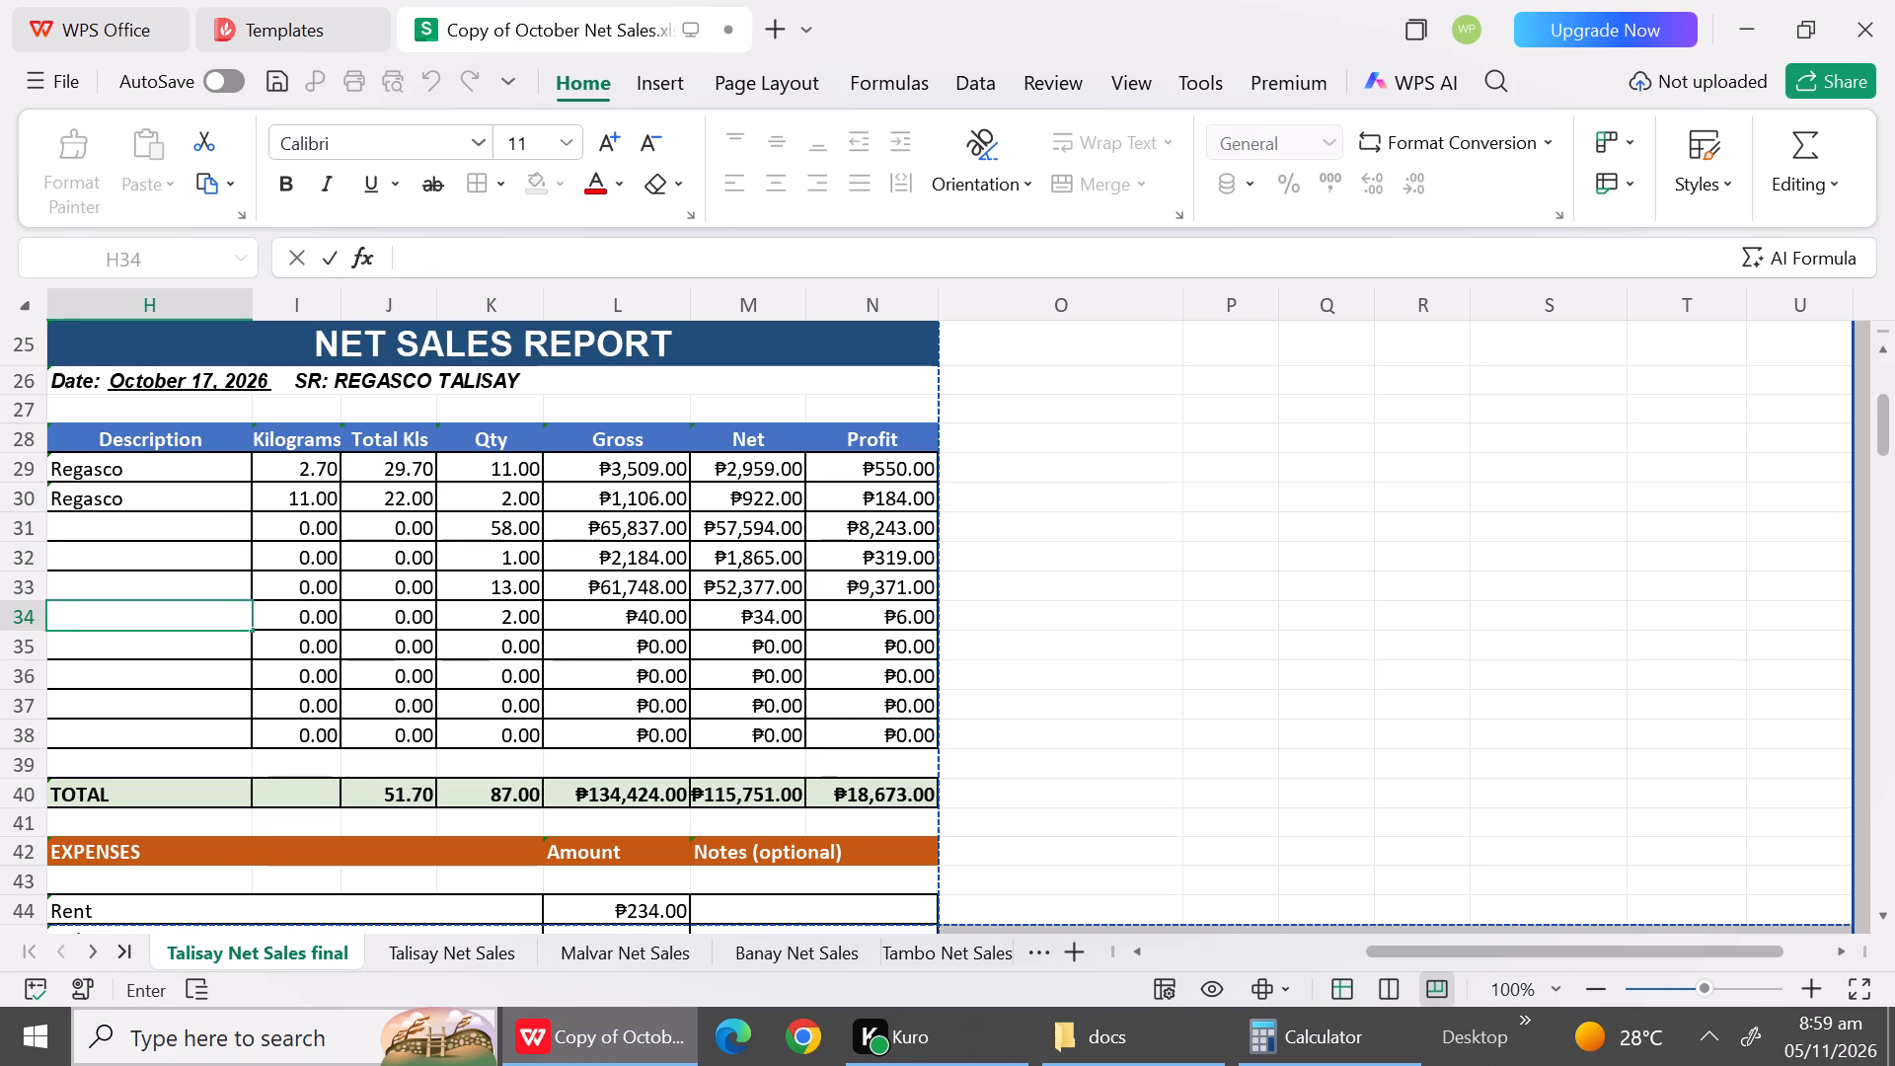
Set the quantities in K31:K34 of the October 17 report to 0.
left_click(504, 528)
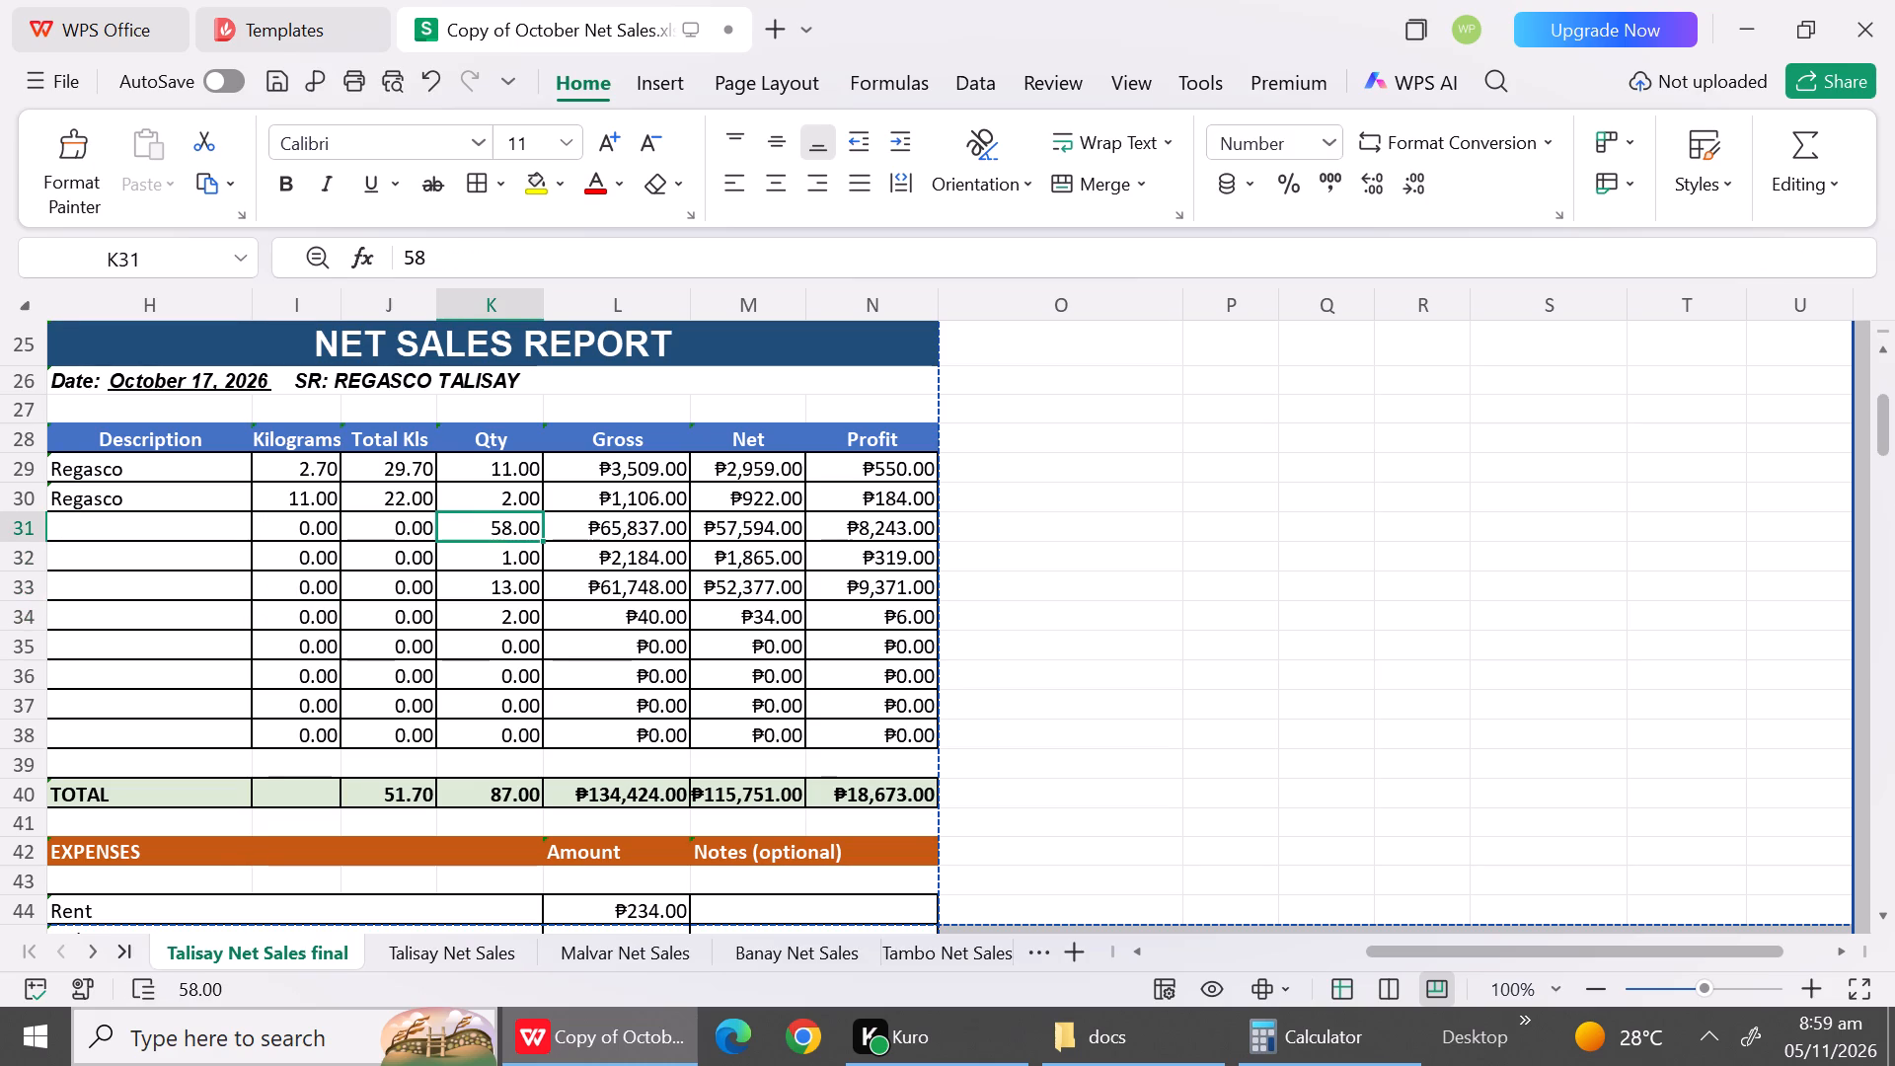
key("0")
key("Down")
key("0")
key("Down")
key("0")
key("Down")
key("0")
key("Down")
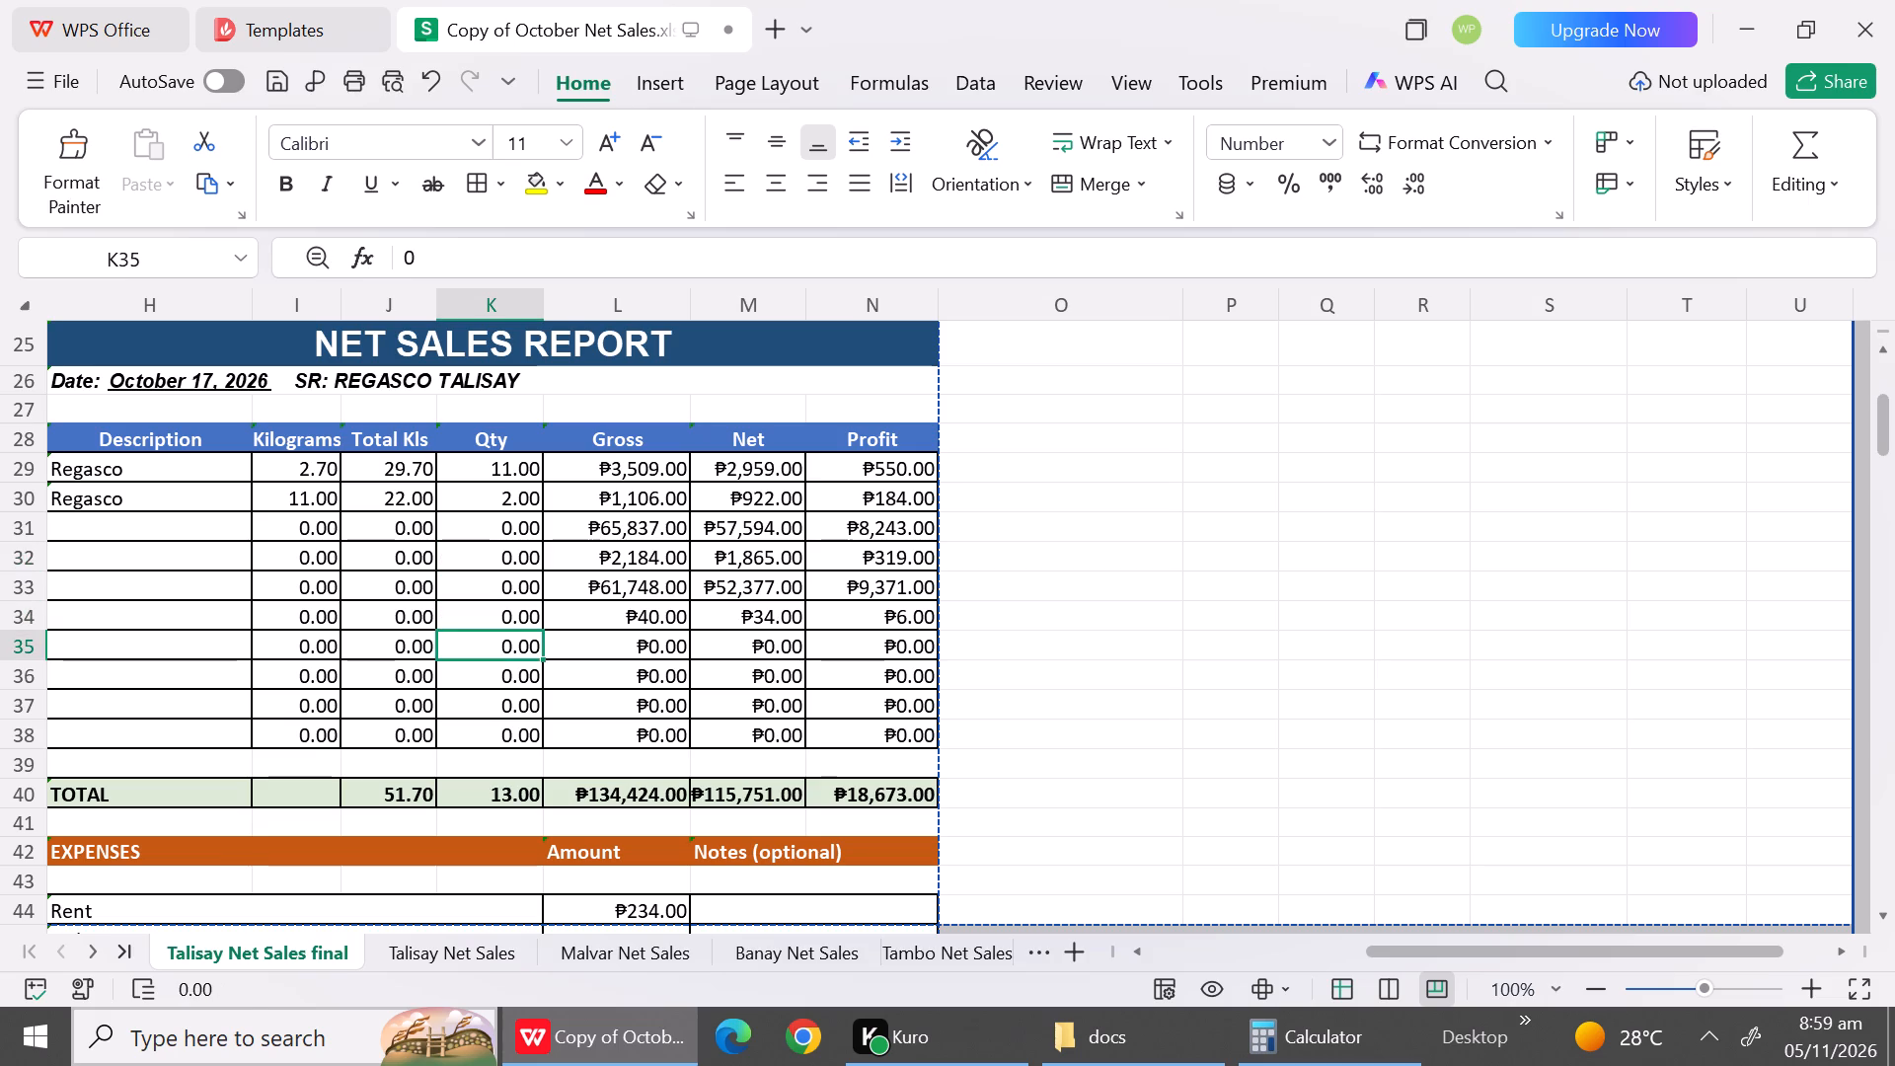
Set the gross amounts in L31:L34 of the October 17 report to 0.
left_click(638, 531)
key("0")
key("Down")
key("0")
key("Down")
key("0")
key("Down")
key("0")
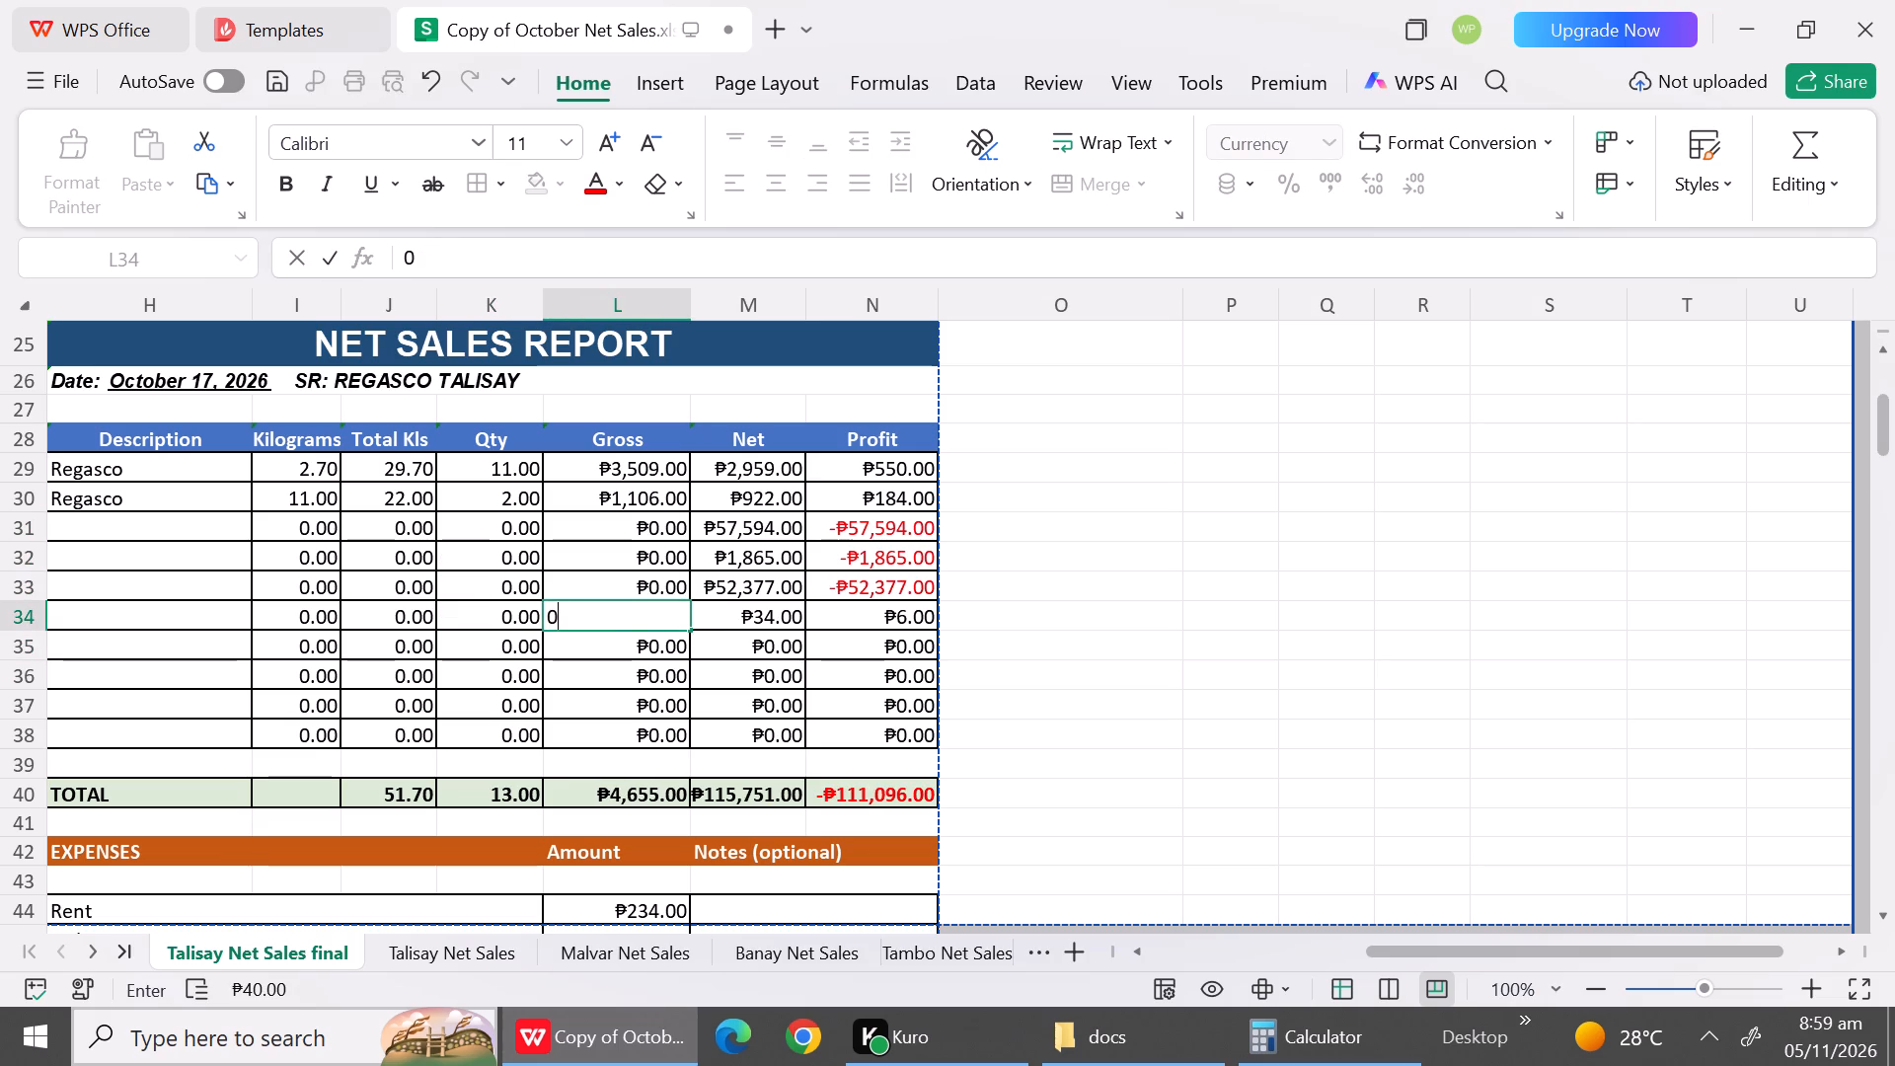
left_click(746, 662)
Set the net amounts in M31:M34 of the October 17 report to 0.
left_click(755, 527)
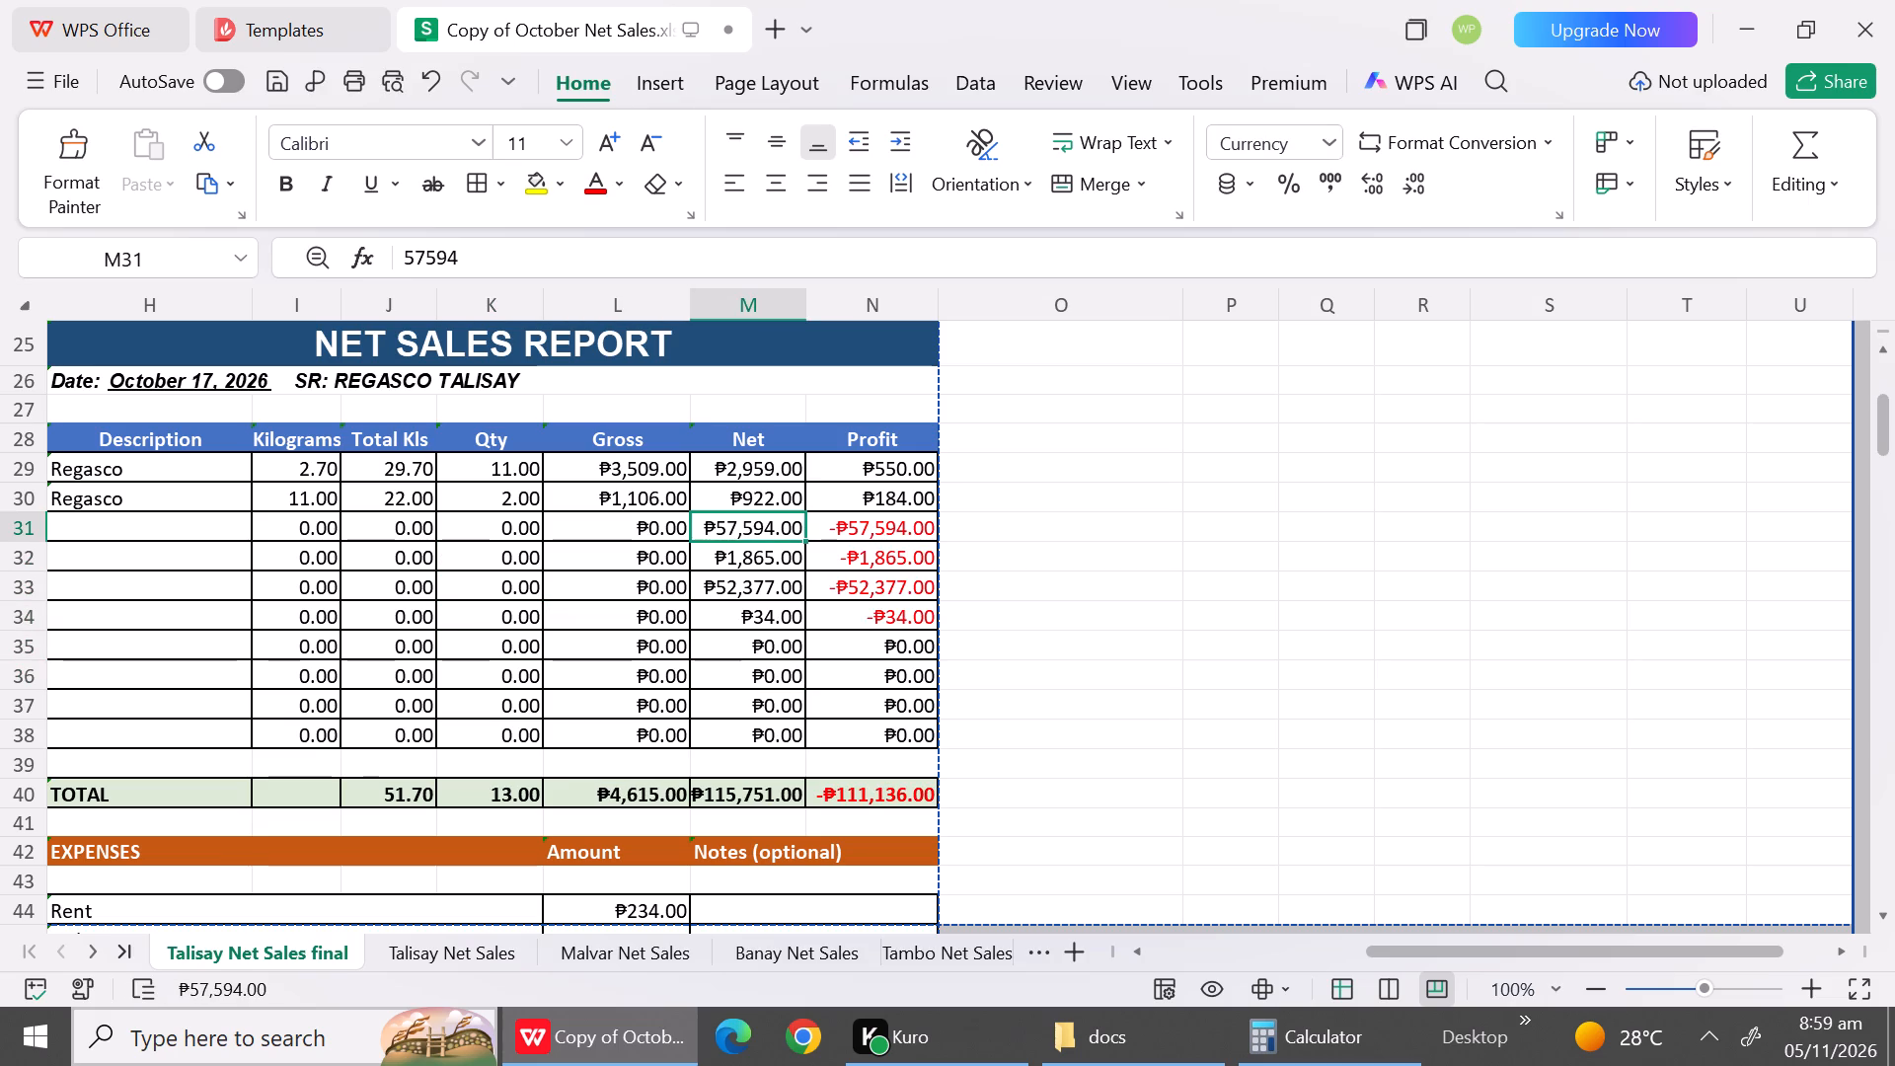
key("0")
key("Down")
key("0")
key("Down")
key("0")
key("Down")
key("0")
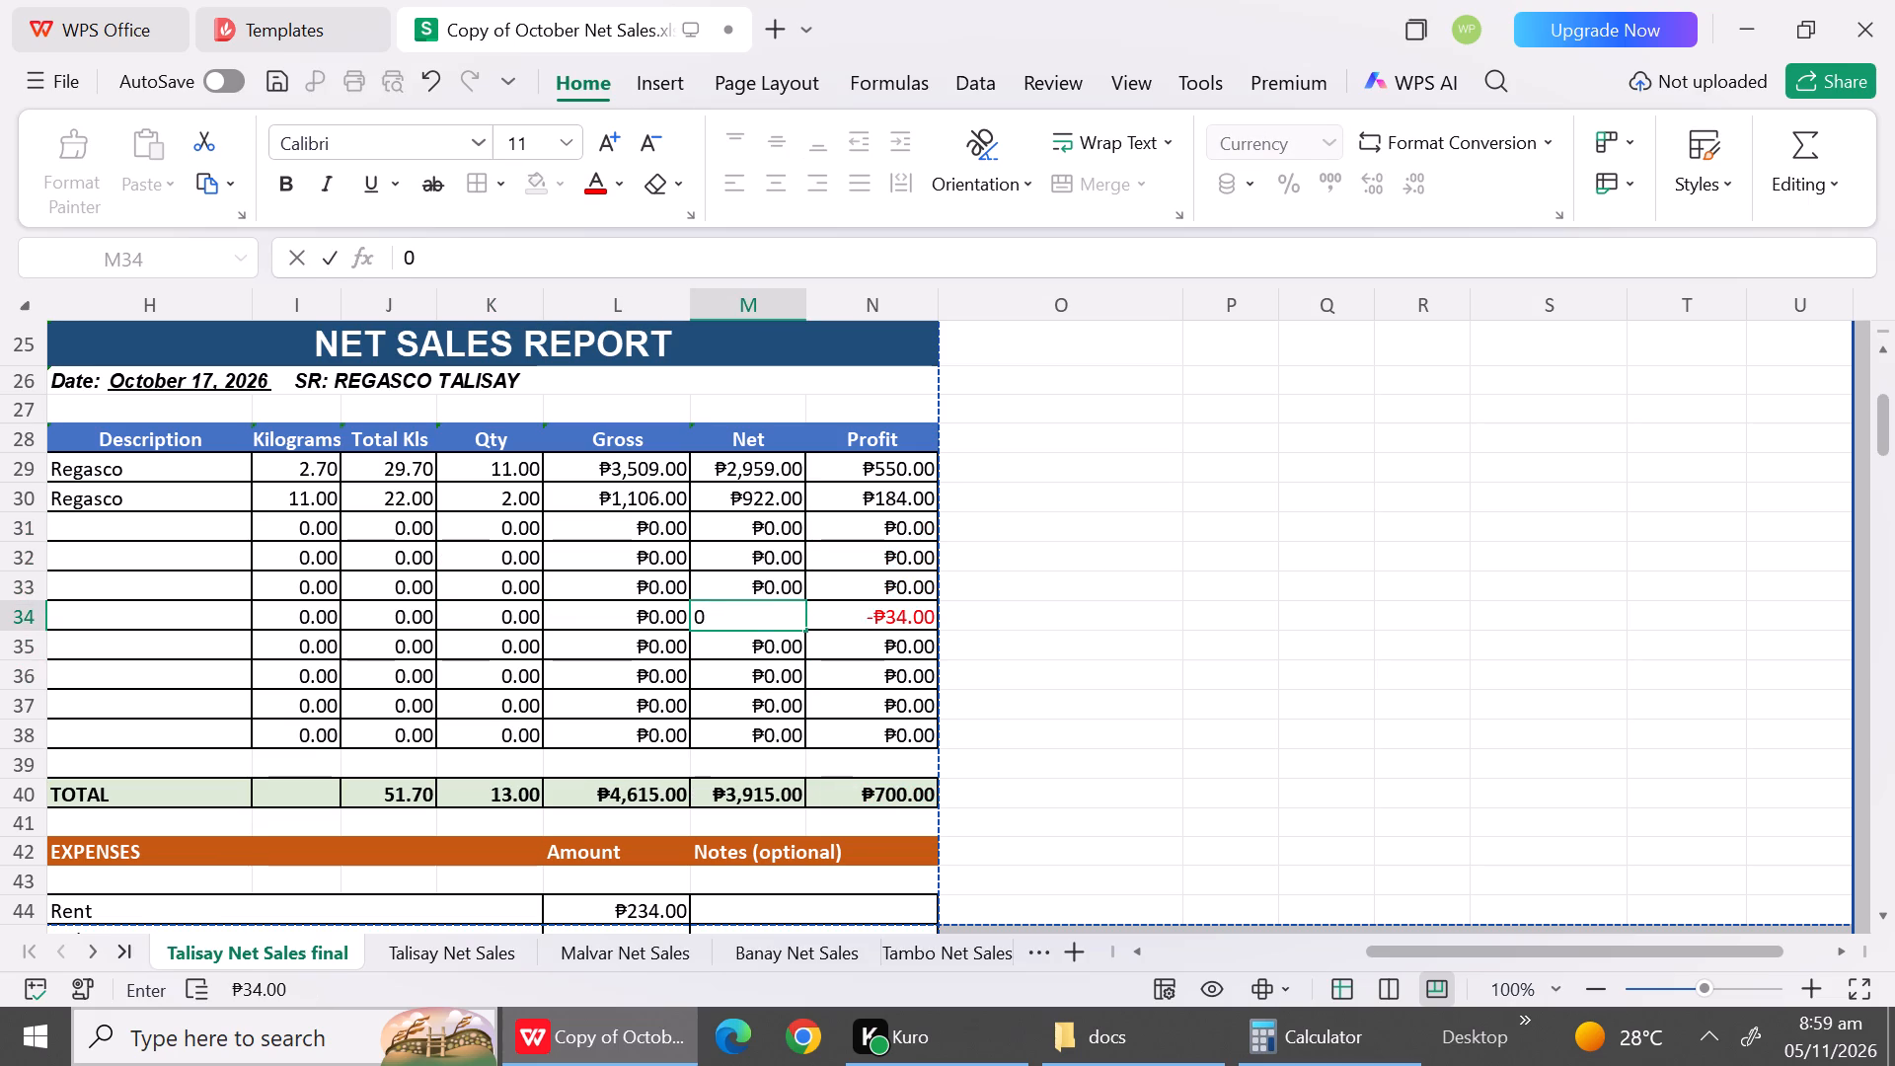
left_click(525, 651)
Copy the October 17 quantity, gross and net figures from X128:Z129 of Talisay Net Sales into K29:M30 of Talisay Net Sales final.
left_click(459, 945)
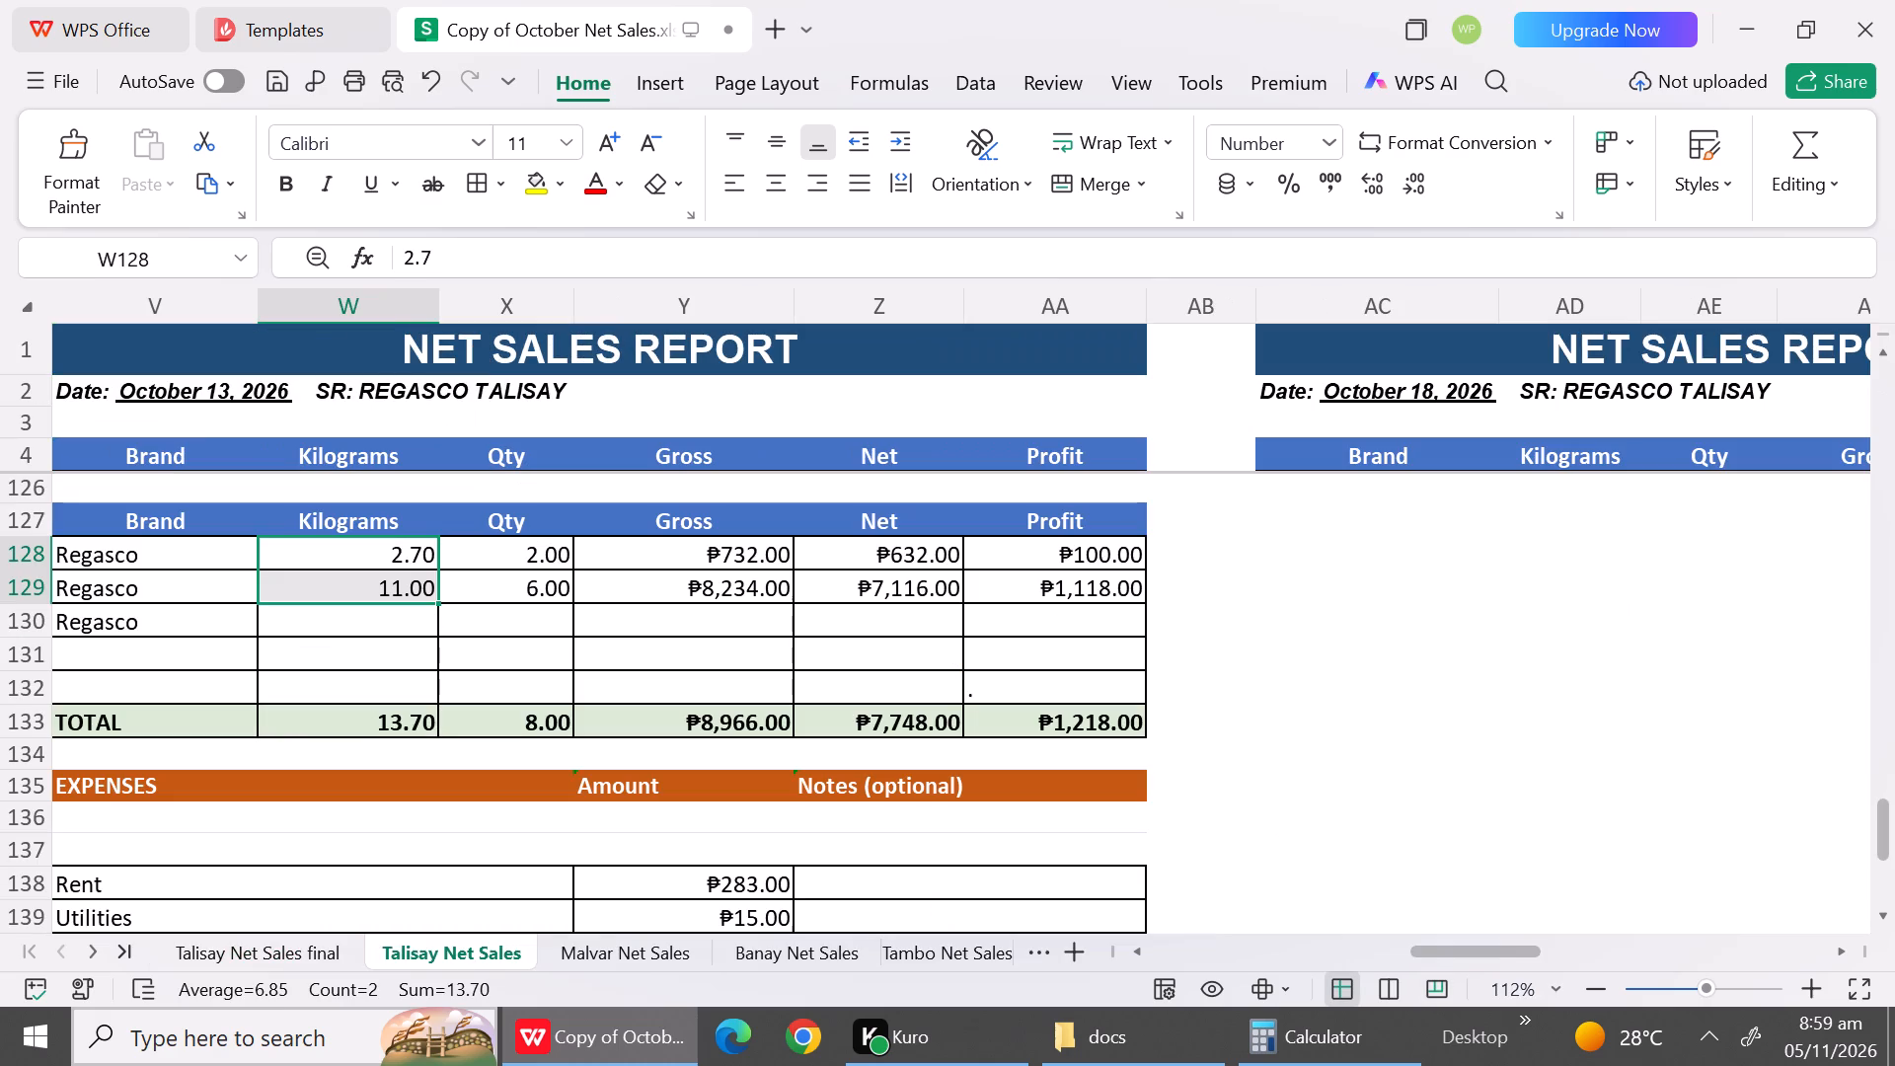
left_click_drag(519, 559, 905, 595)
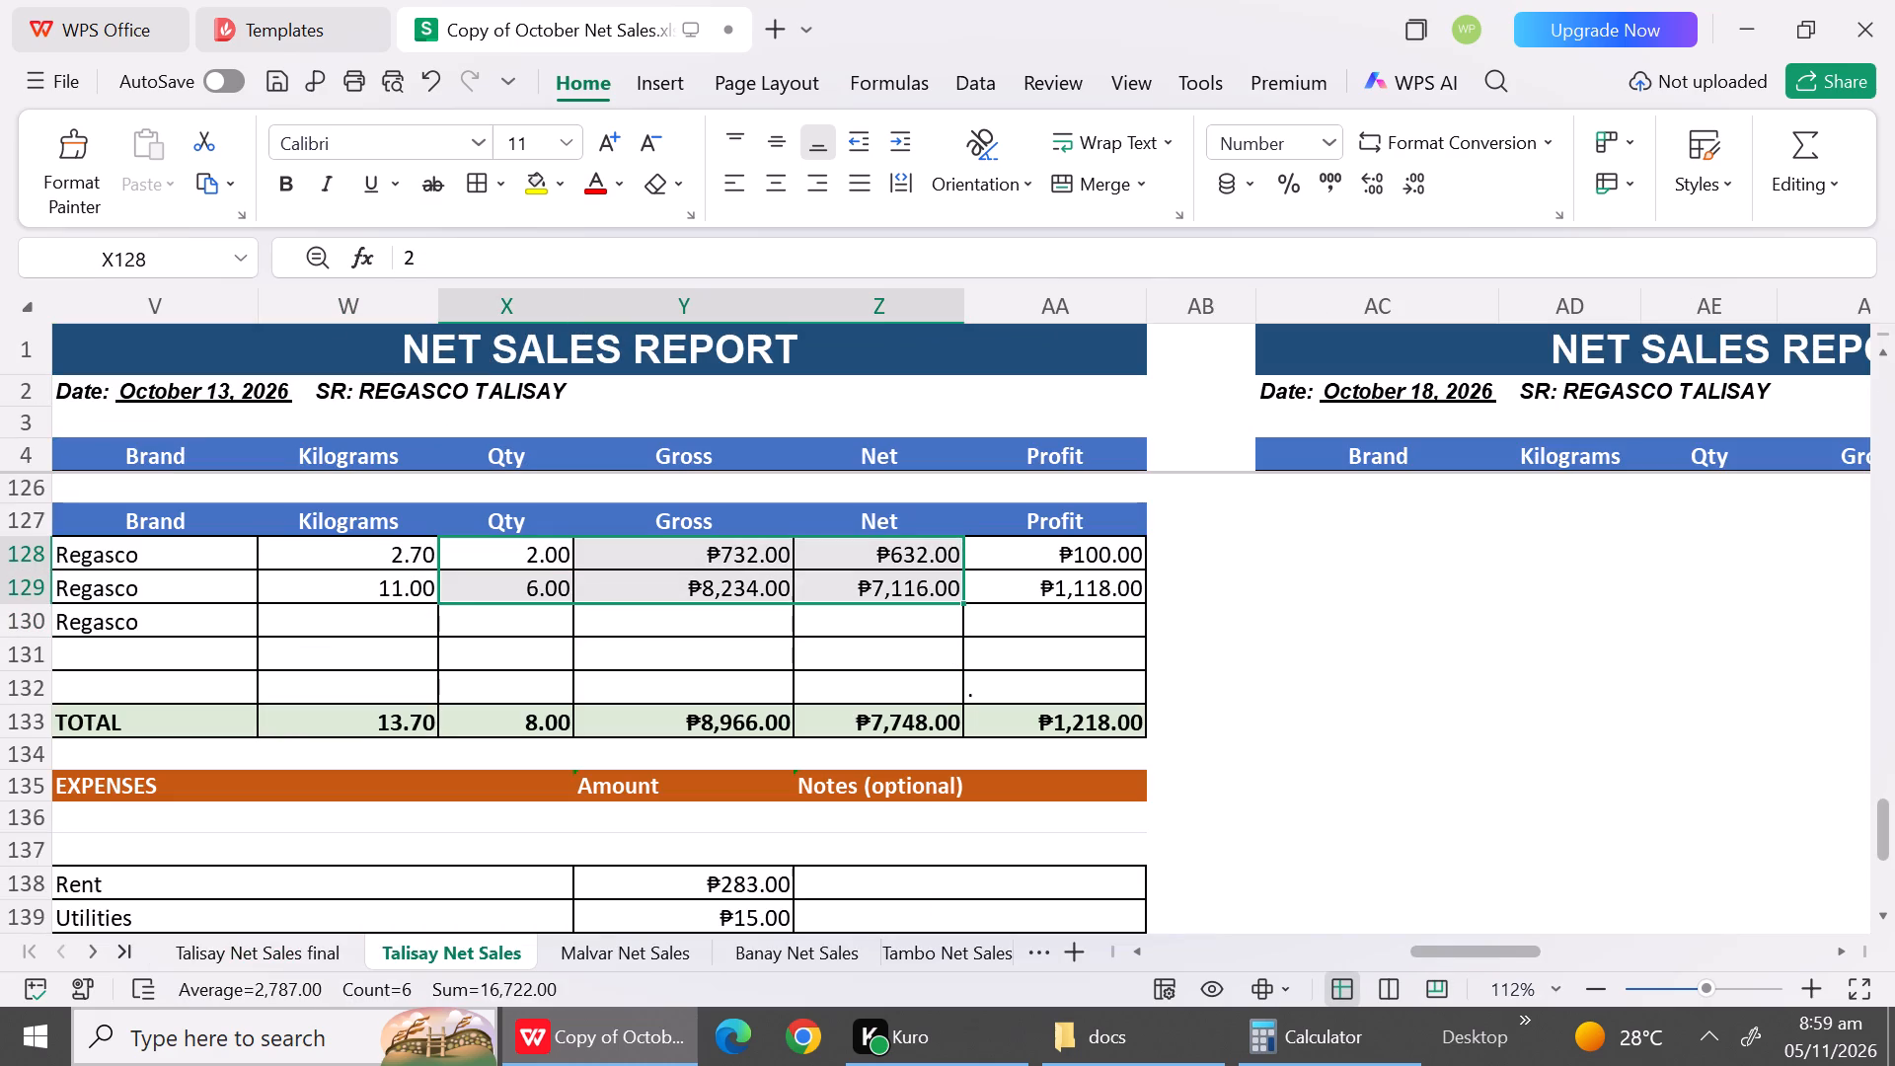
key("ctrl+c")
left_click(304, 948)
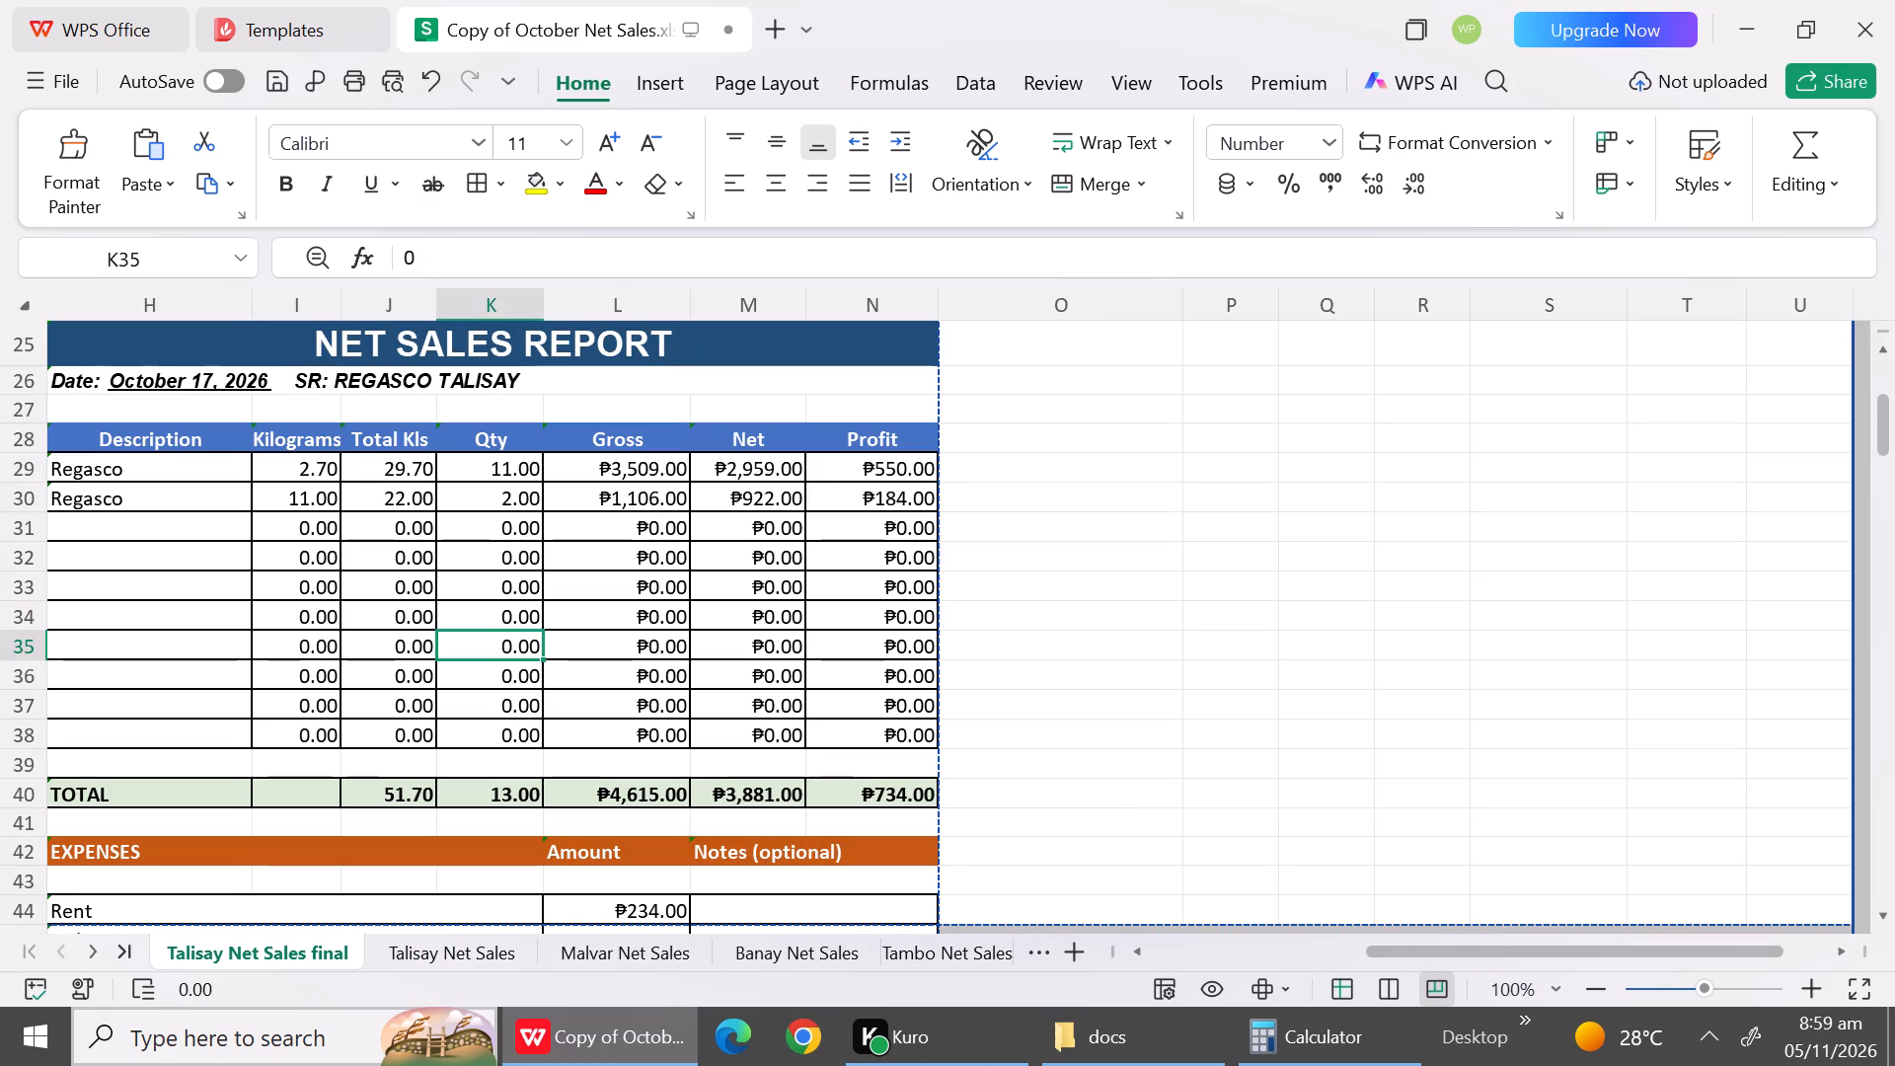
left_click(493, 467)
key("ctrl+v")
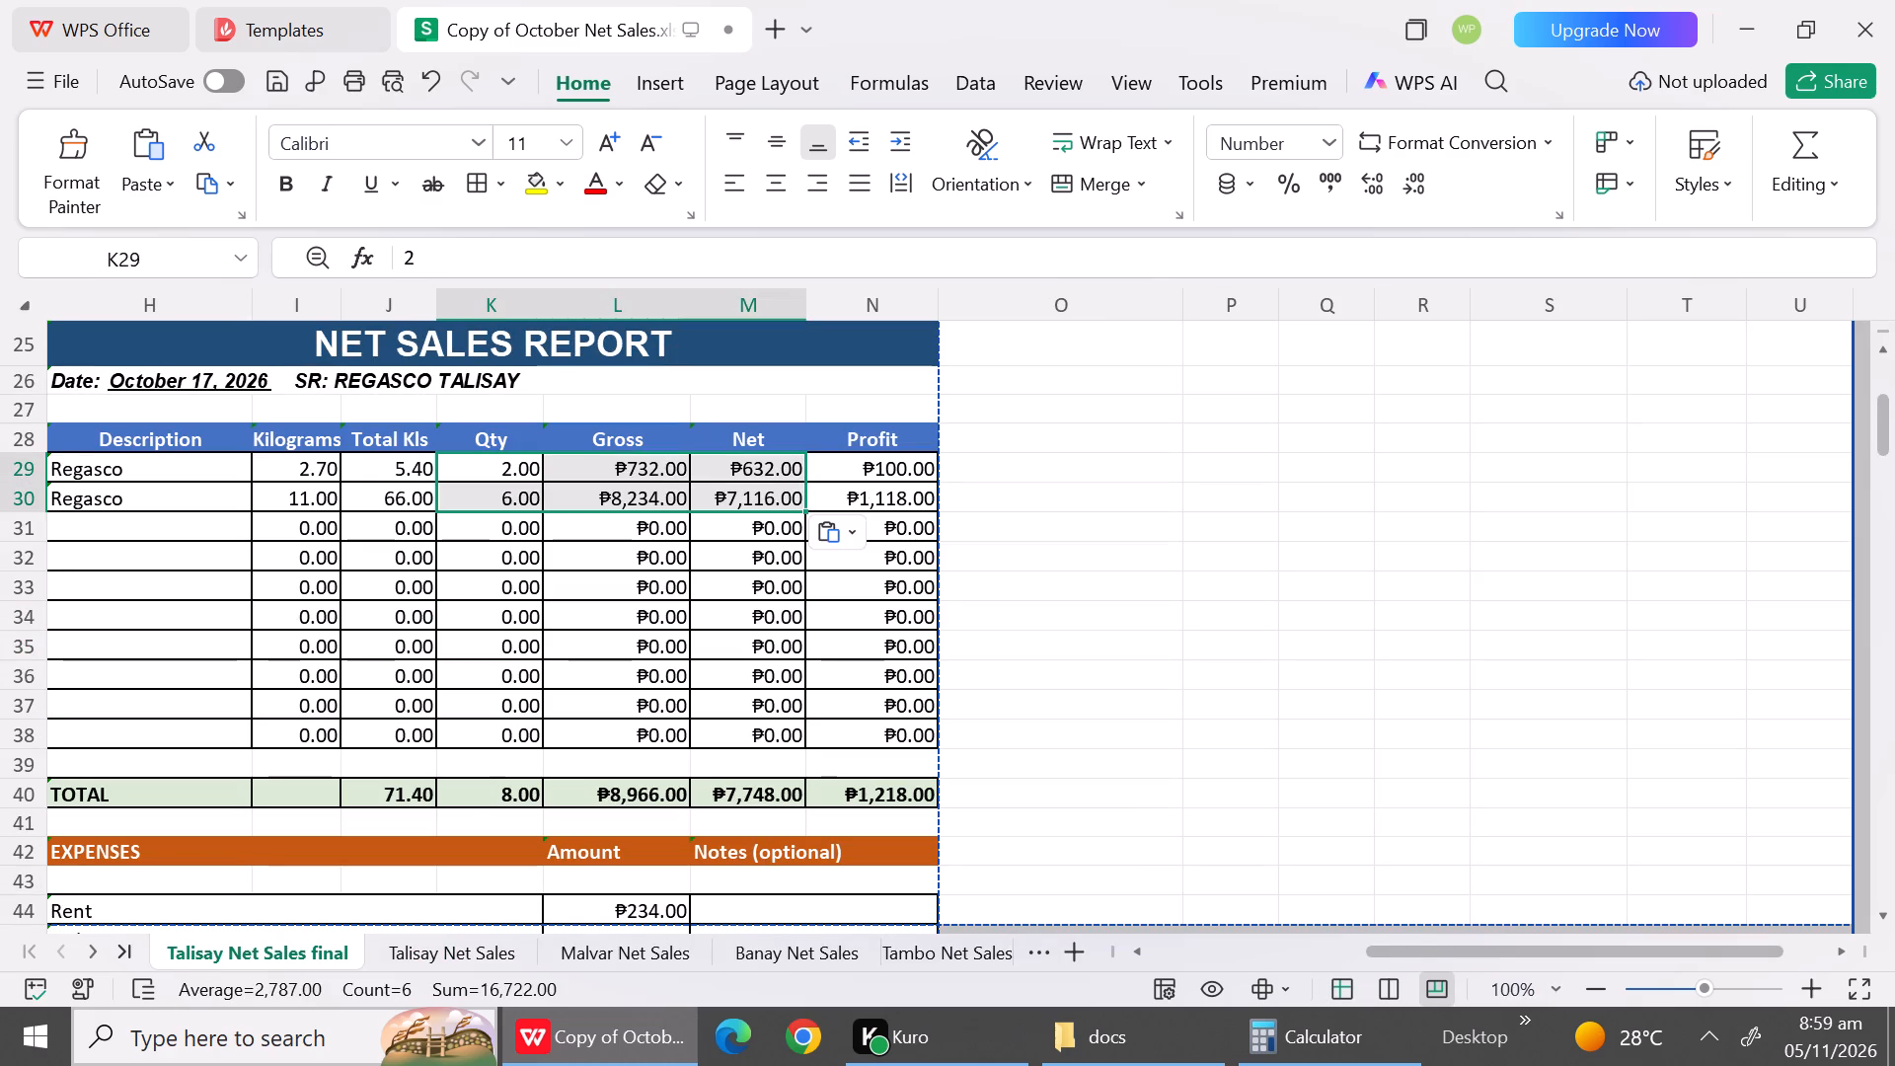
left_click(402, 647)
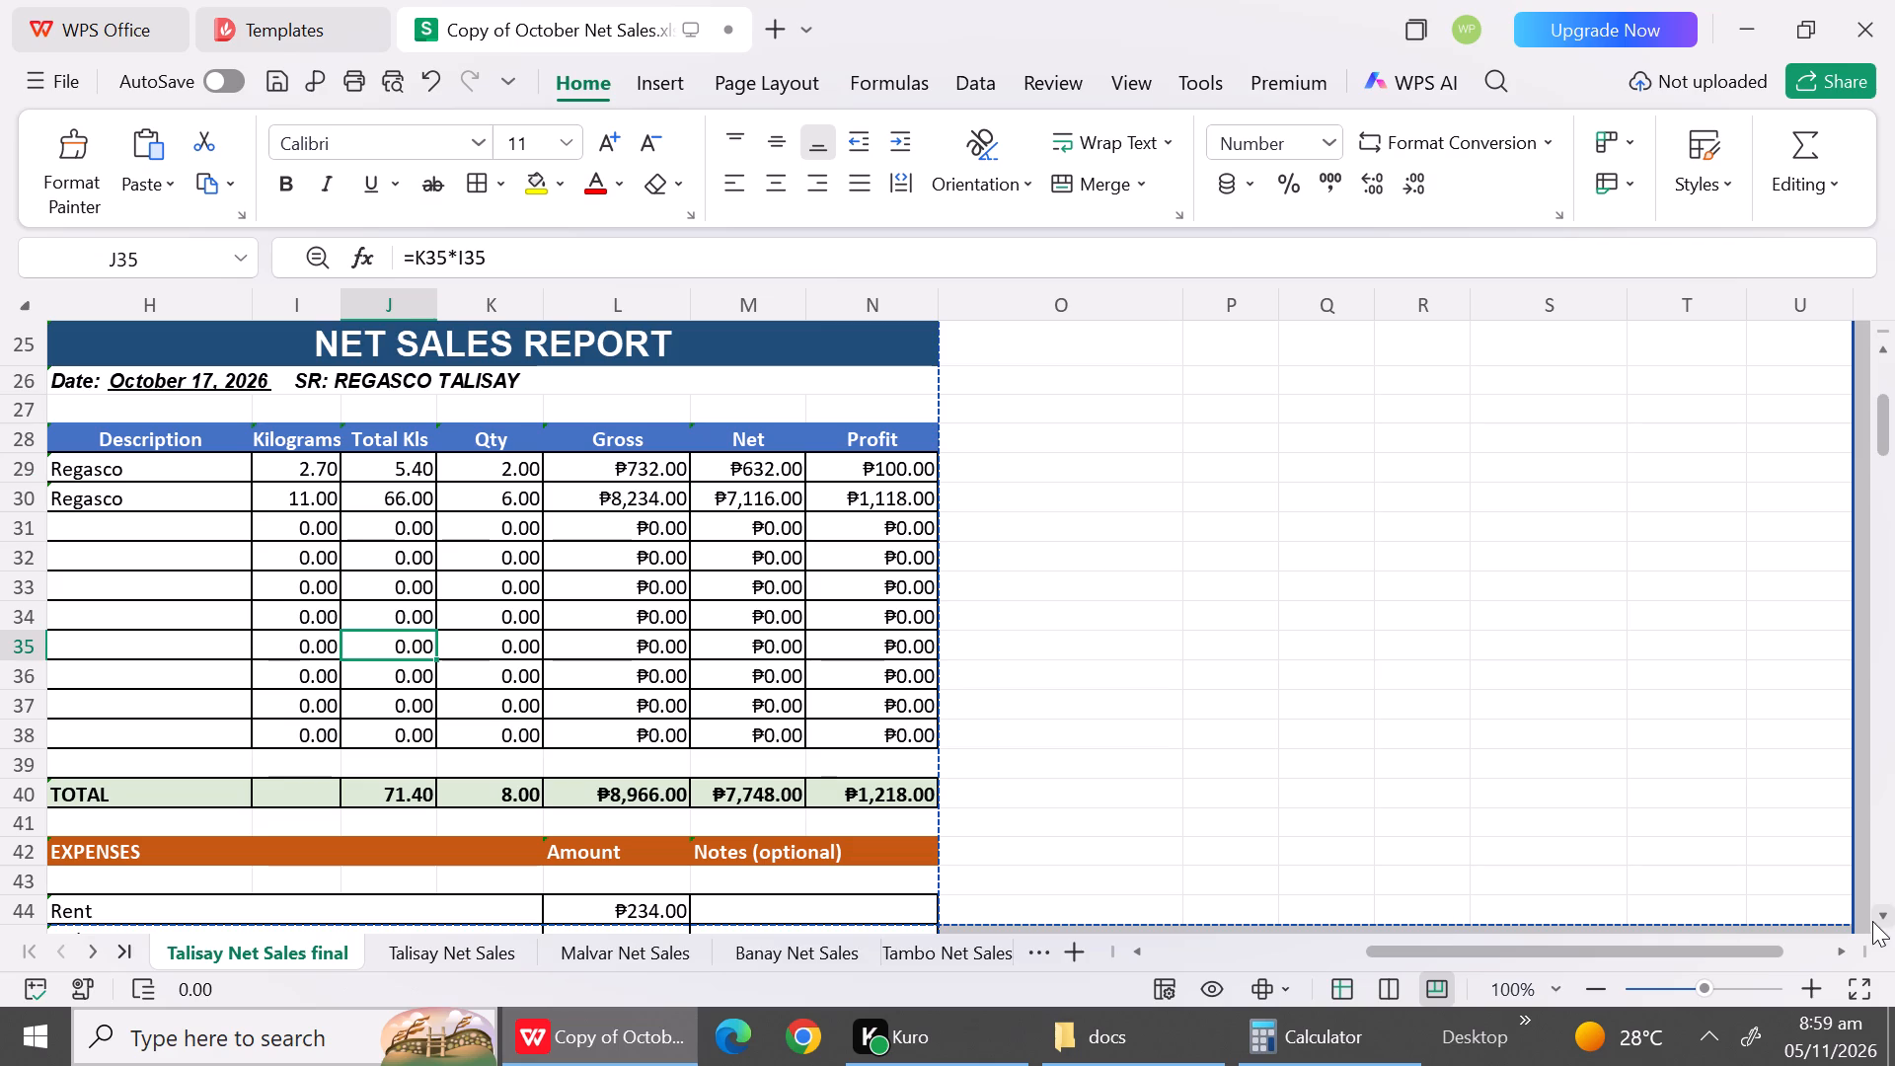
Set the October 17 expenses to 150 for Transportation in L48 and 600 for Jansen in L47.
triple_click(1886, 919)
triple_click(1886, 919)
double_click(1886, 919)
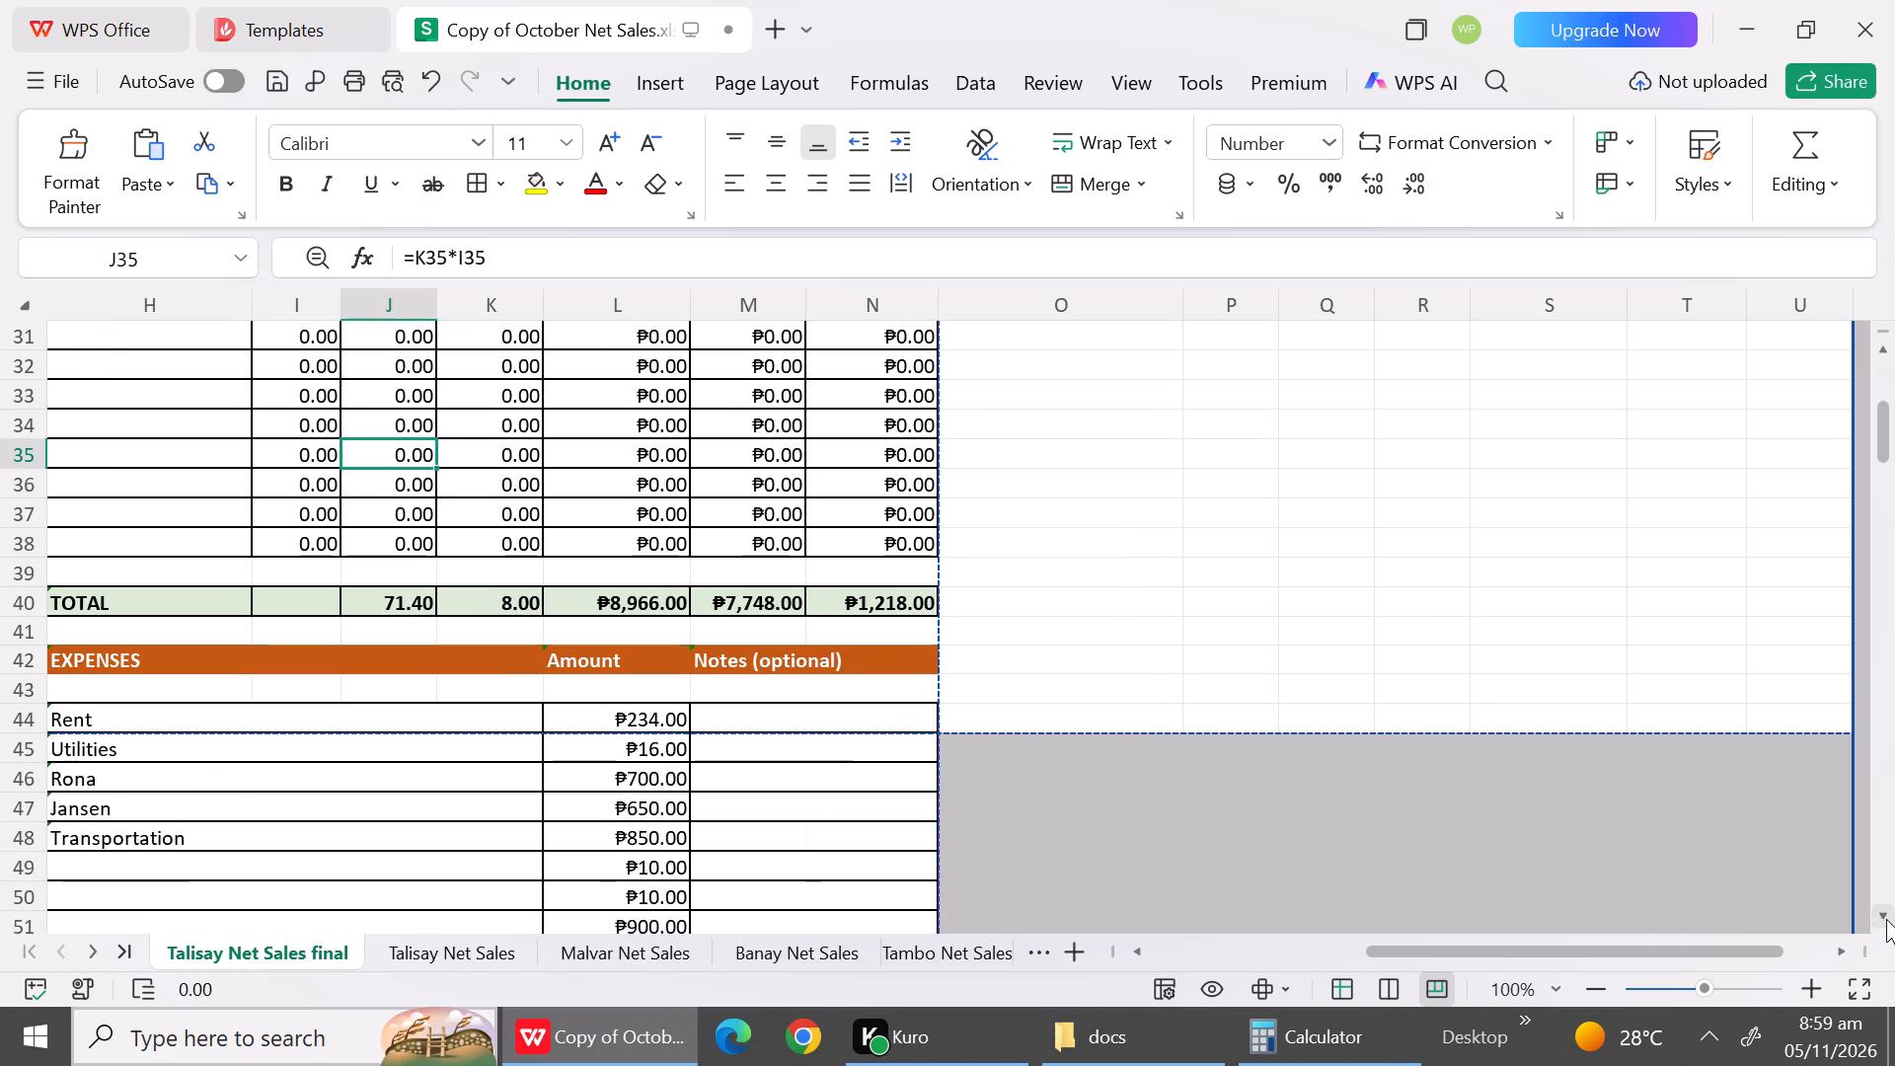
left_click(1886, 919)
triple_click(1886, 919)
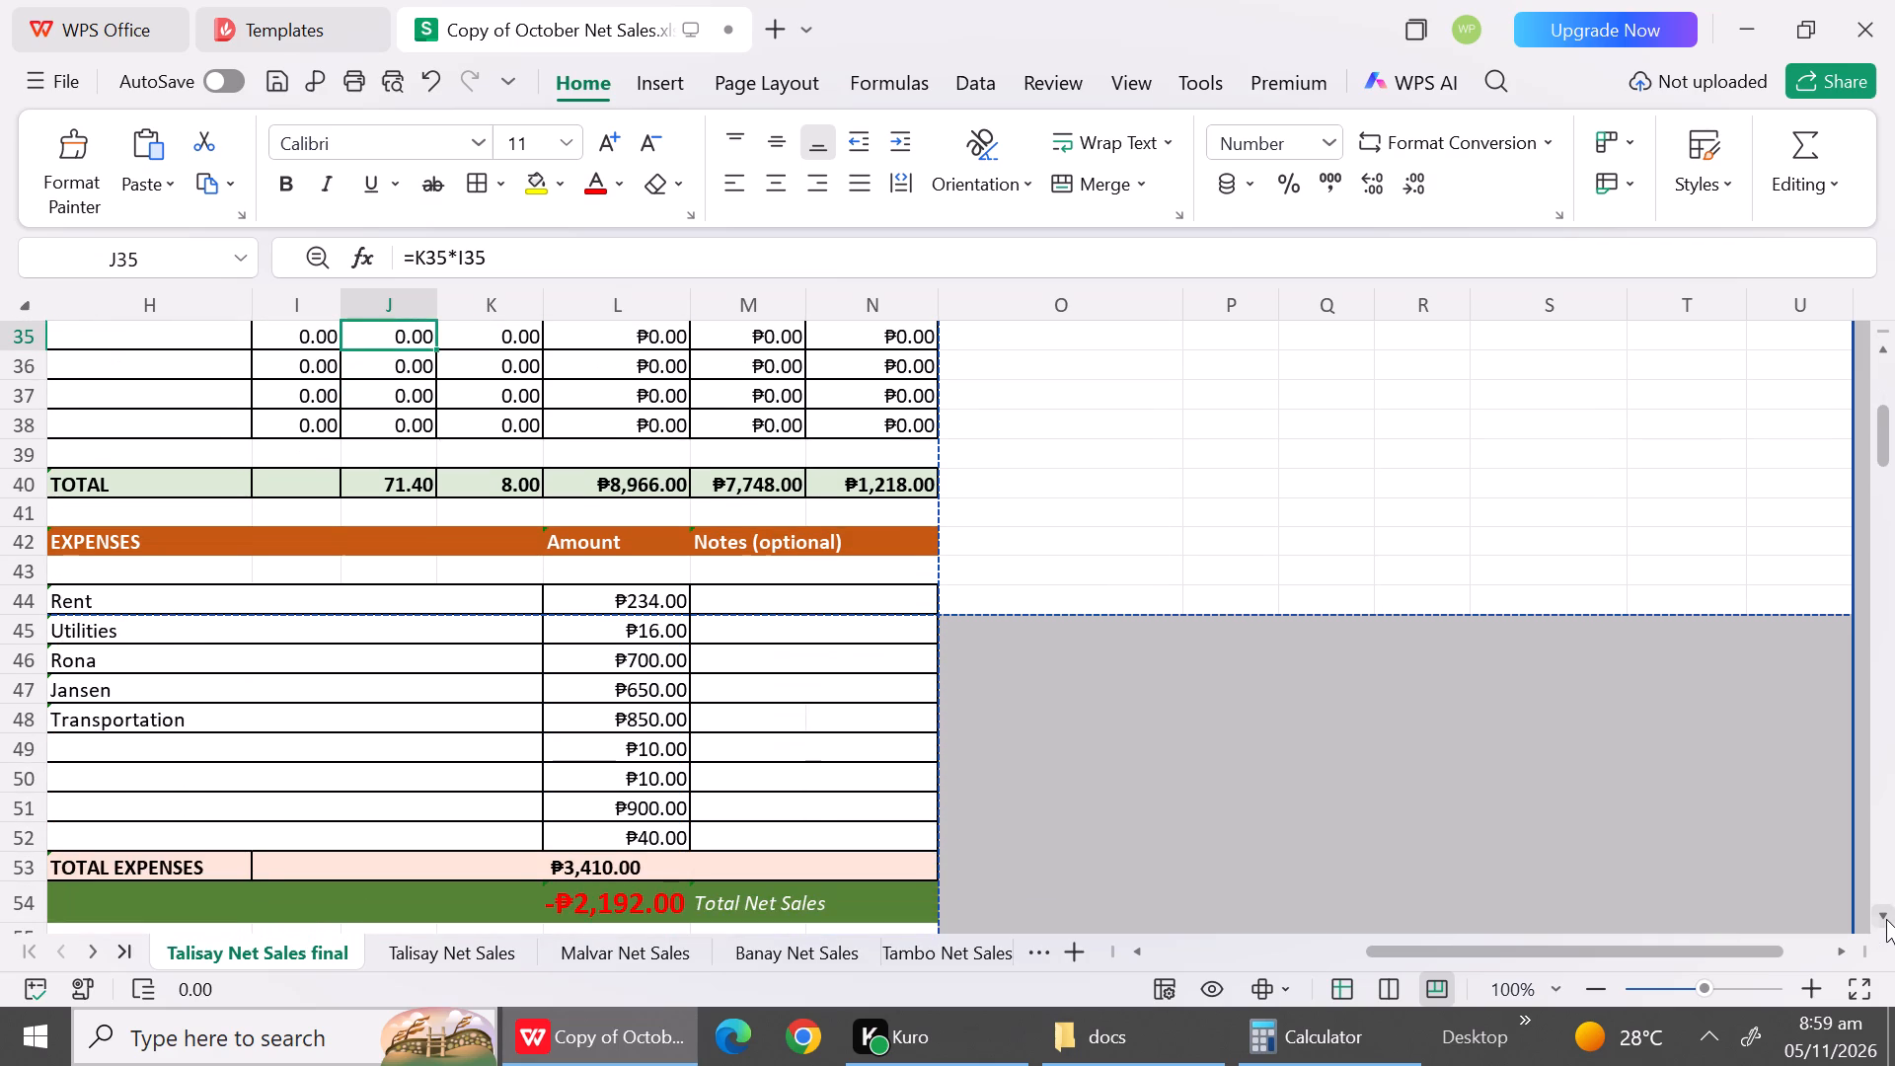
left_click(1886, 919)
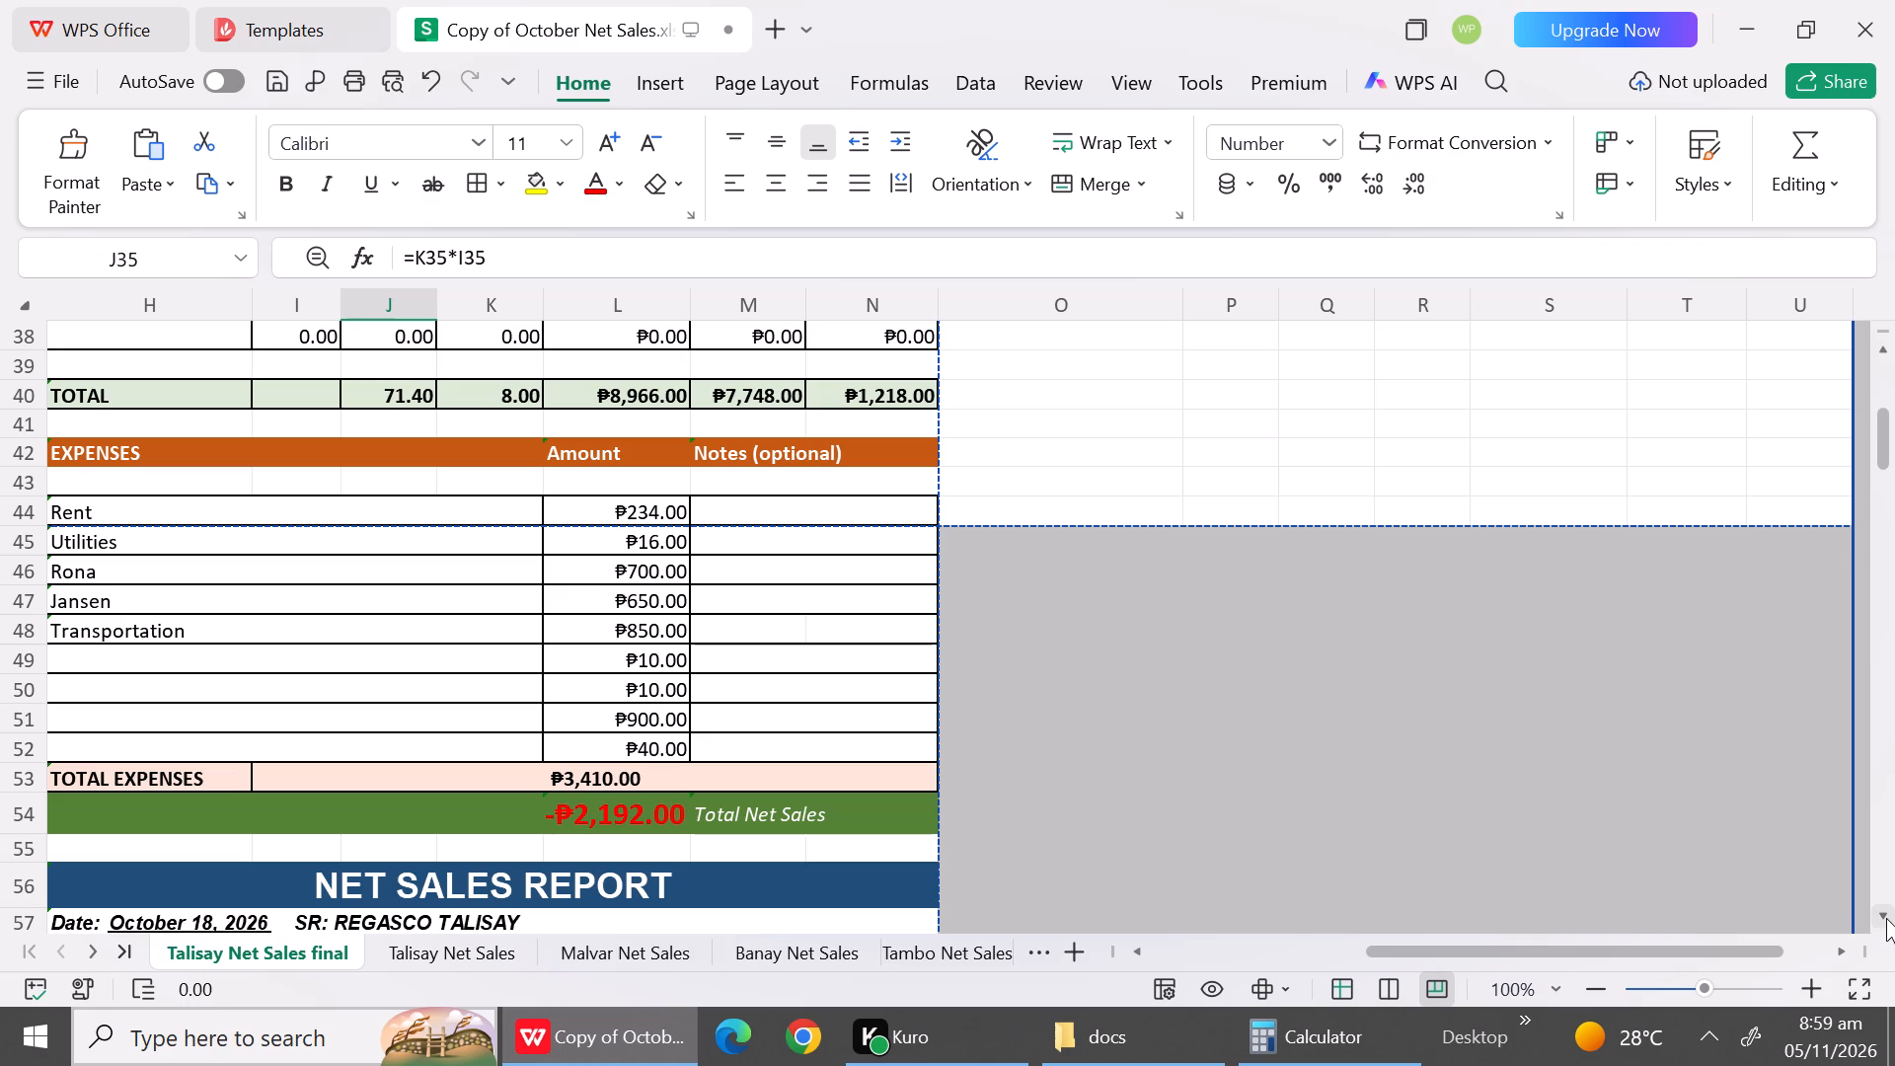
left_click(642, 627)
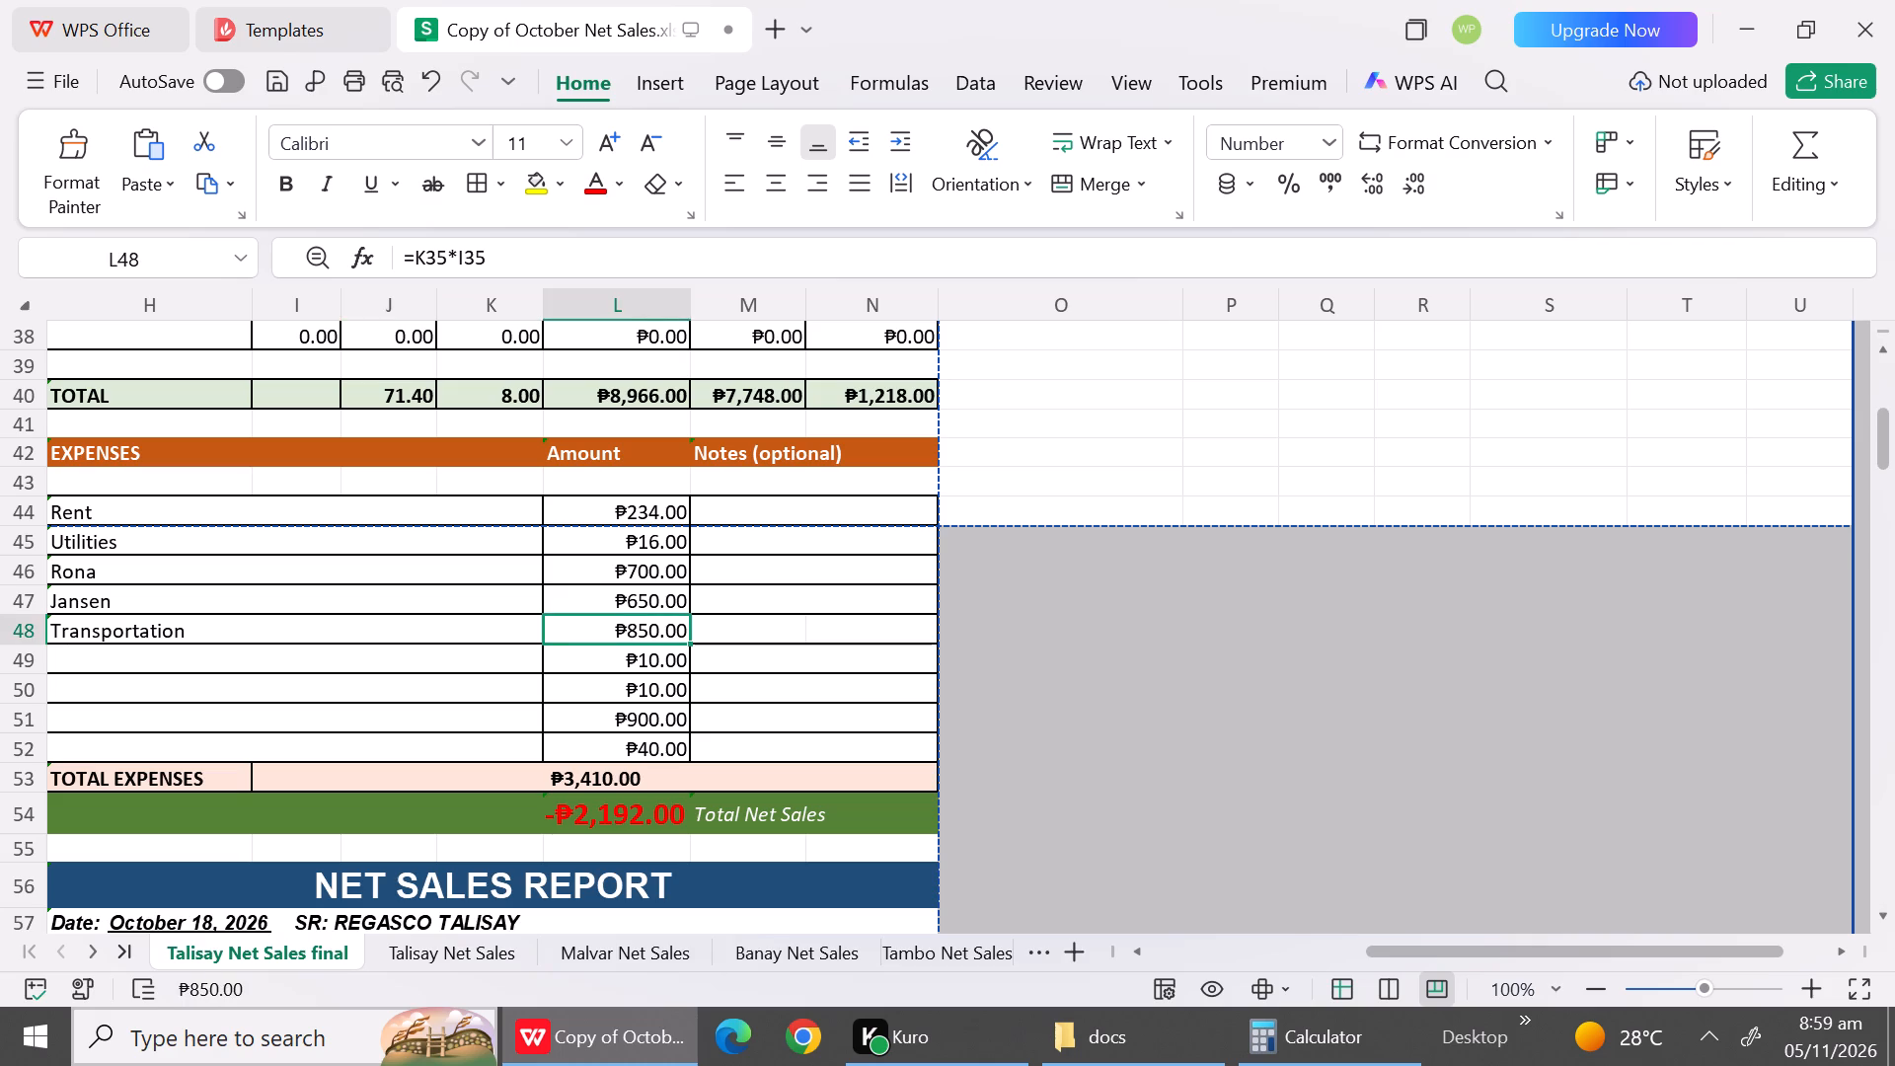
type("150")
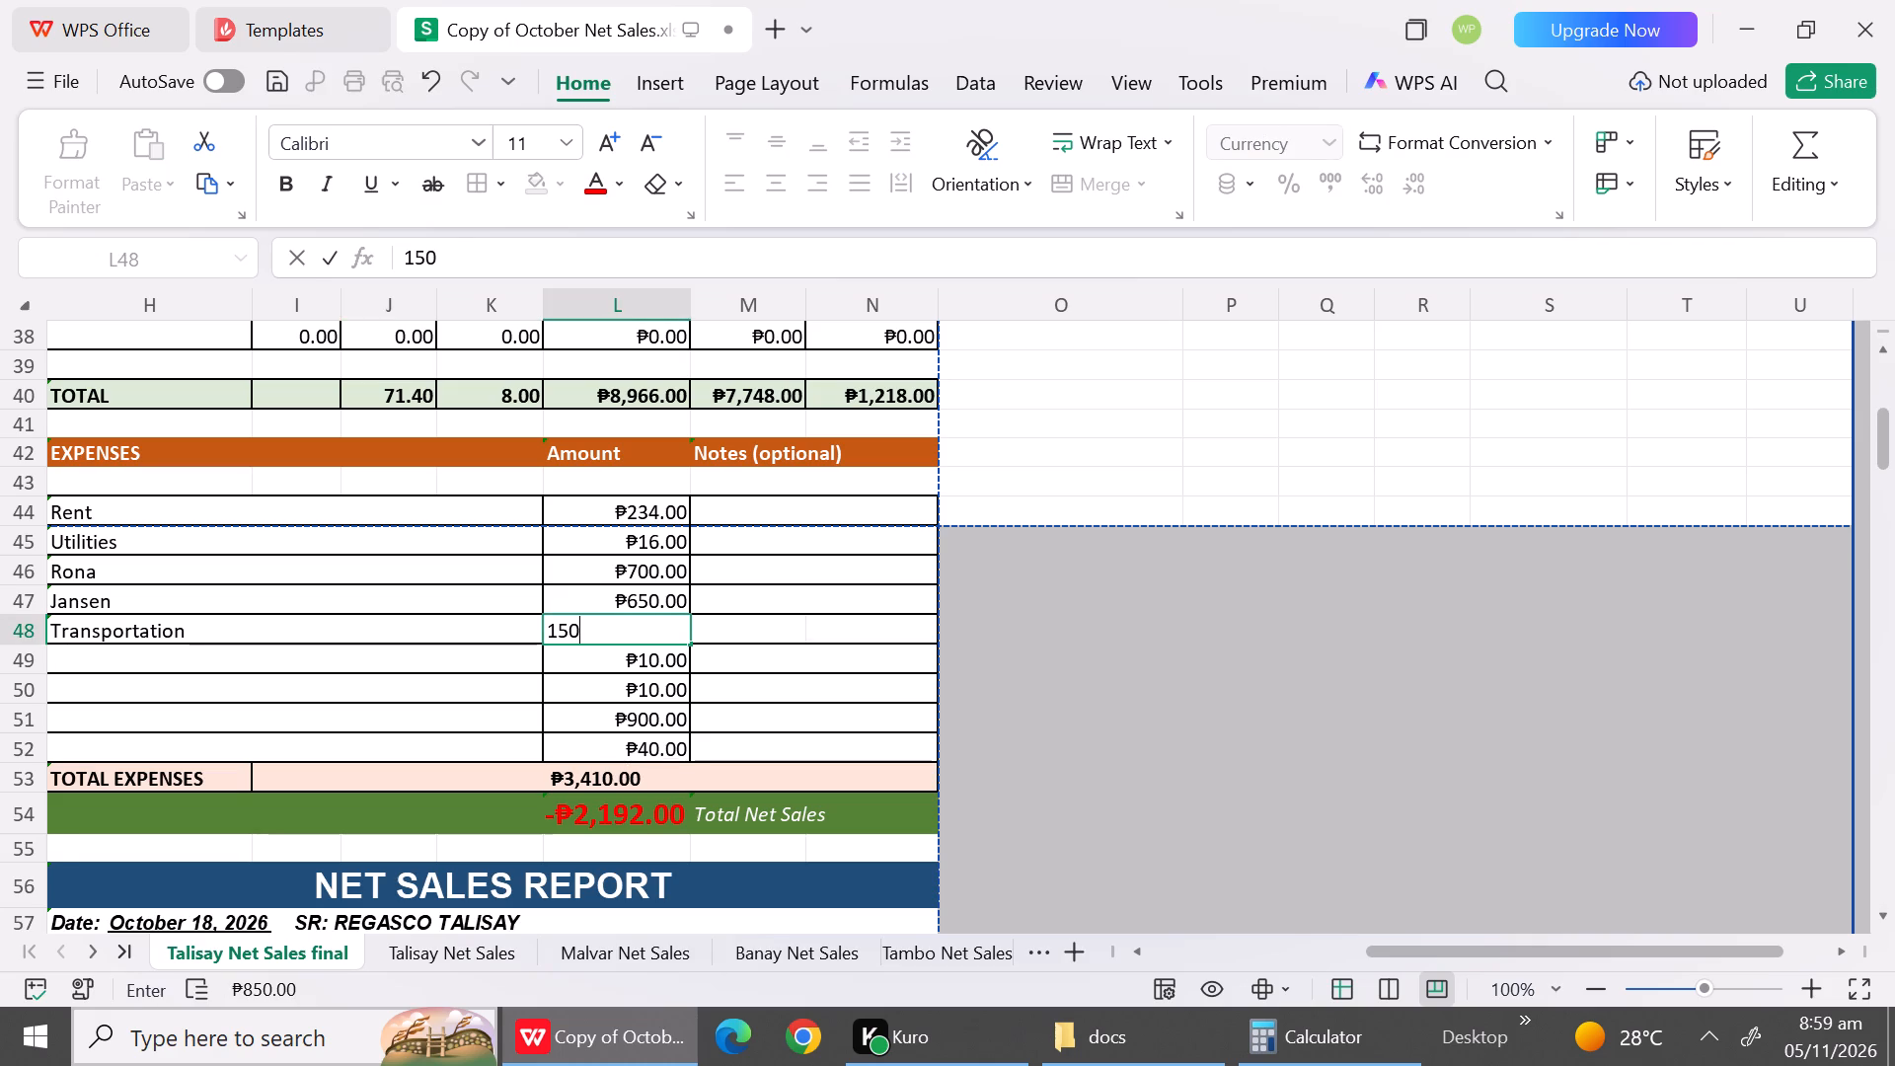
left_click(450, 649)
left_click(666, 600)
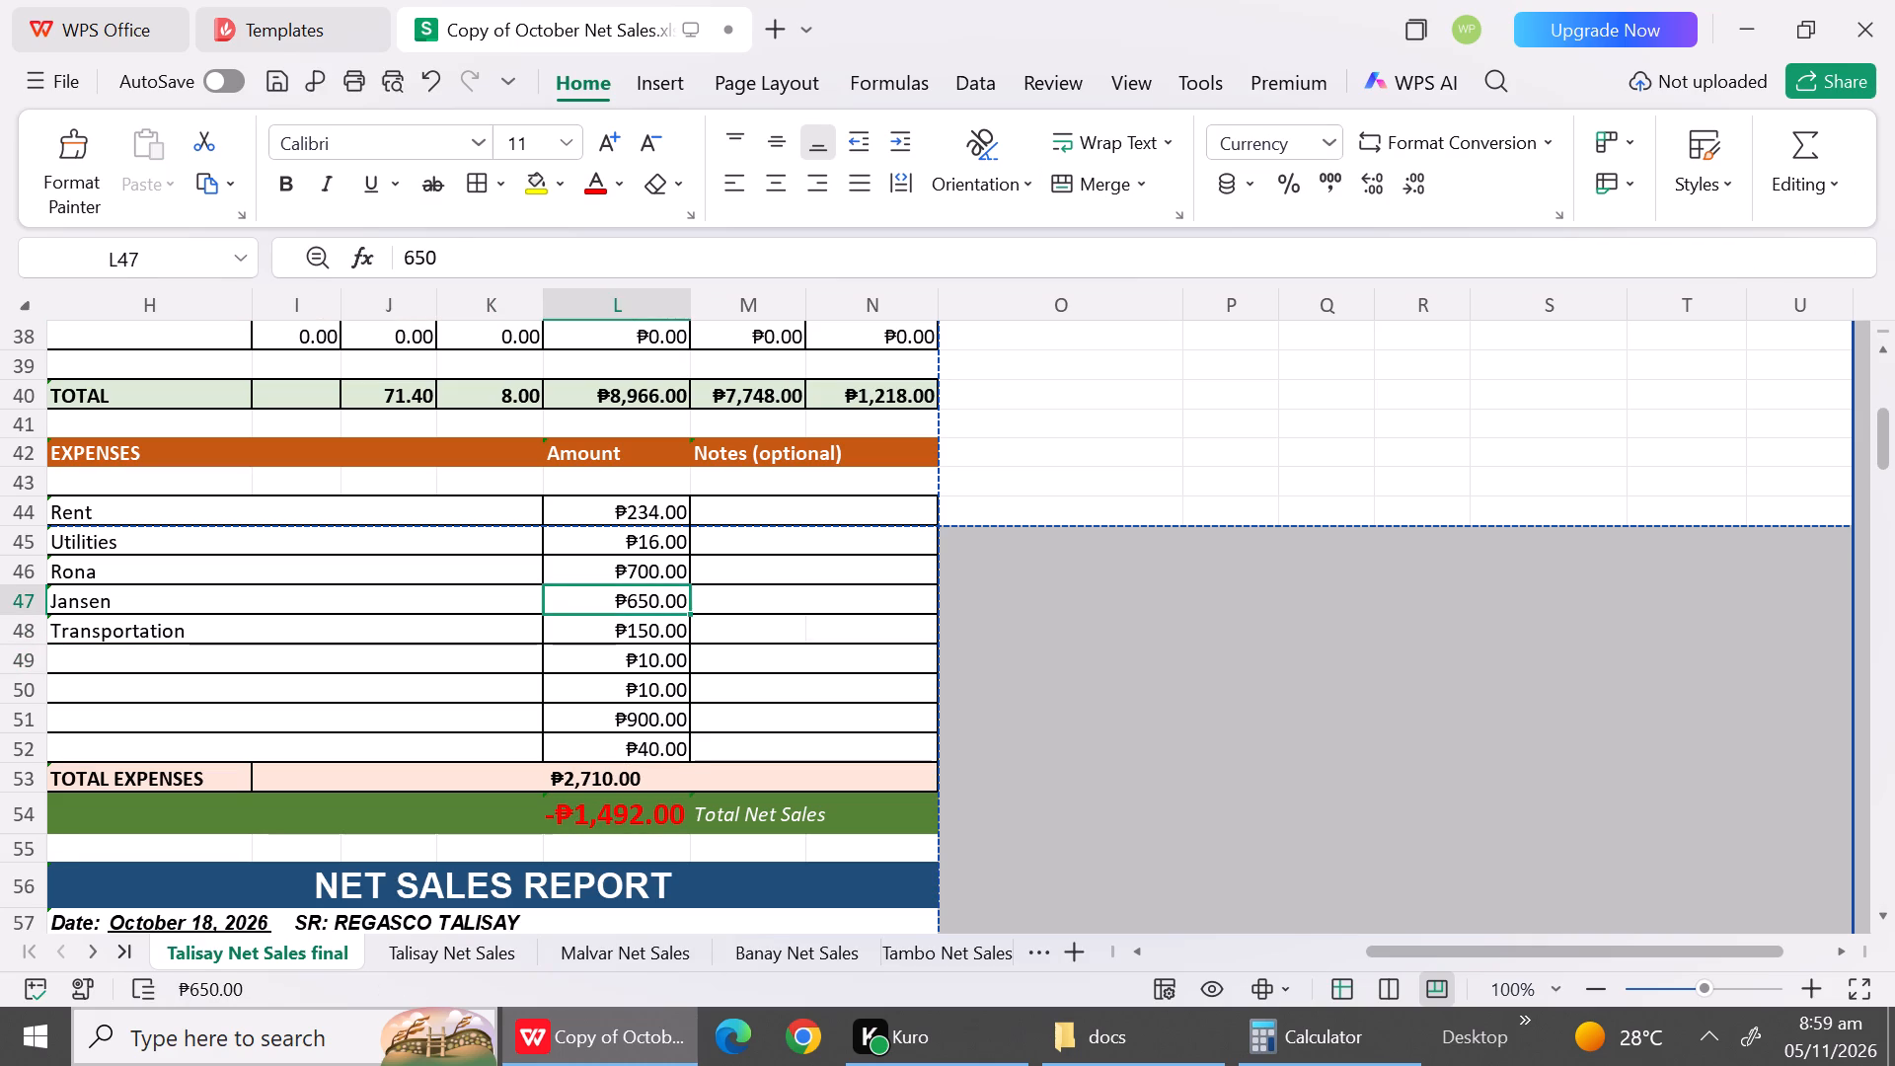
type("600")
left_click(645, 569)
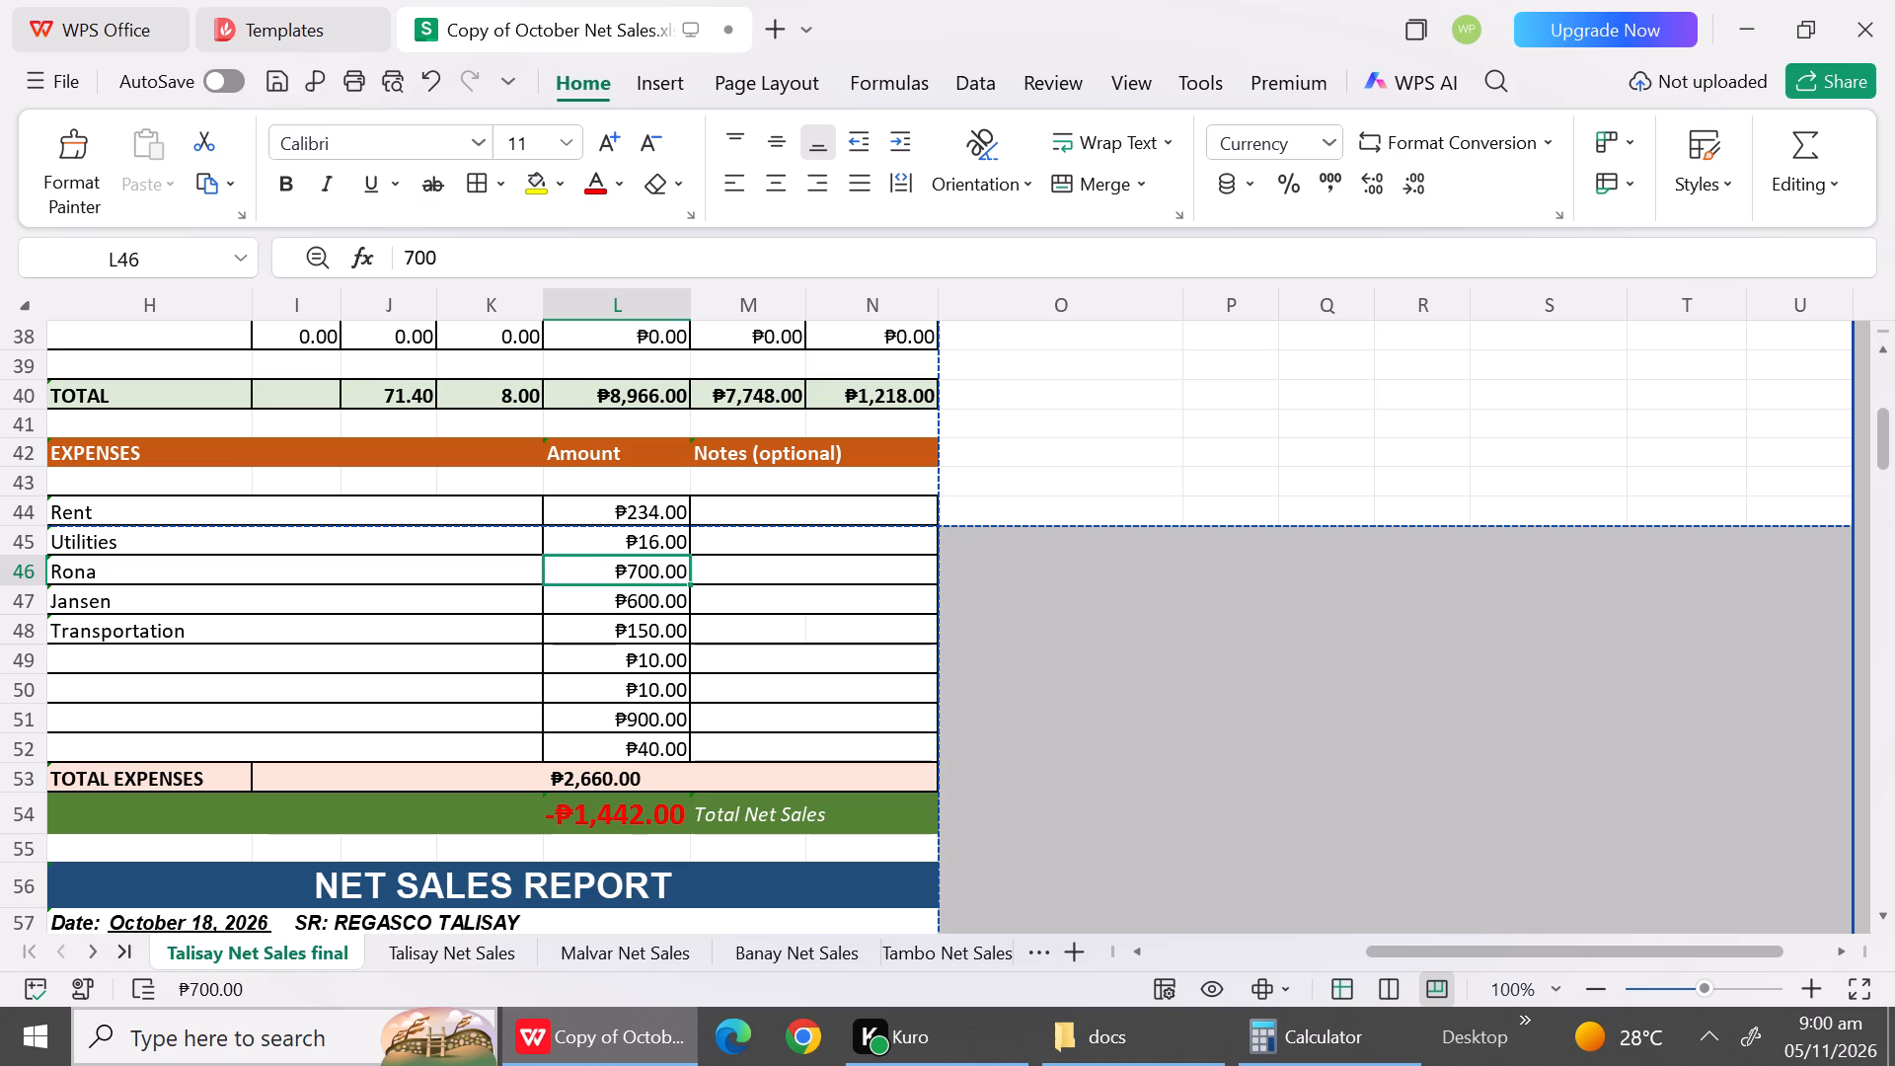
Replace the Rona expense label in A444, in the last report of columns A to G, with Lovely.
left_click(1888, 380)
left_click(1888, 380)
left_click(1888, 380)
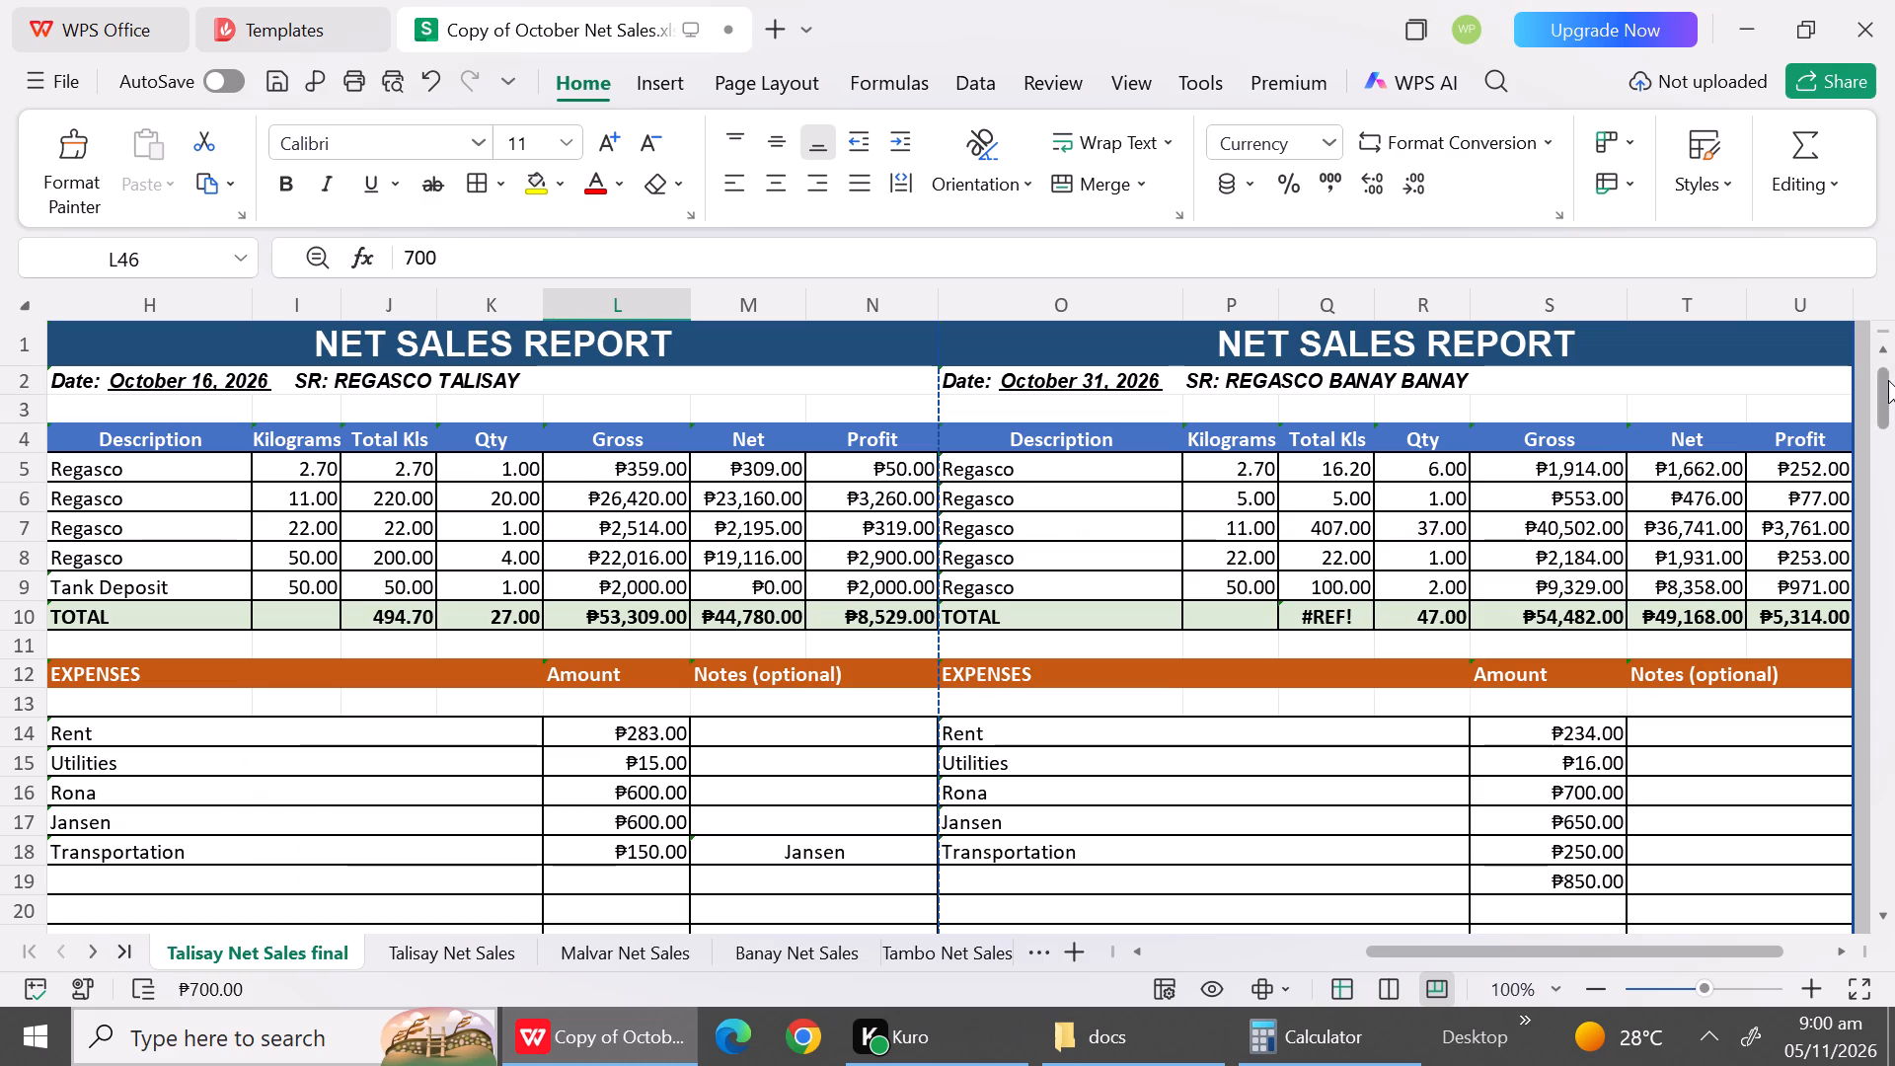
left_click(1139, 952)
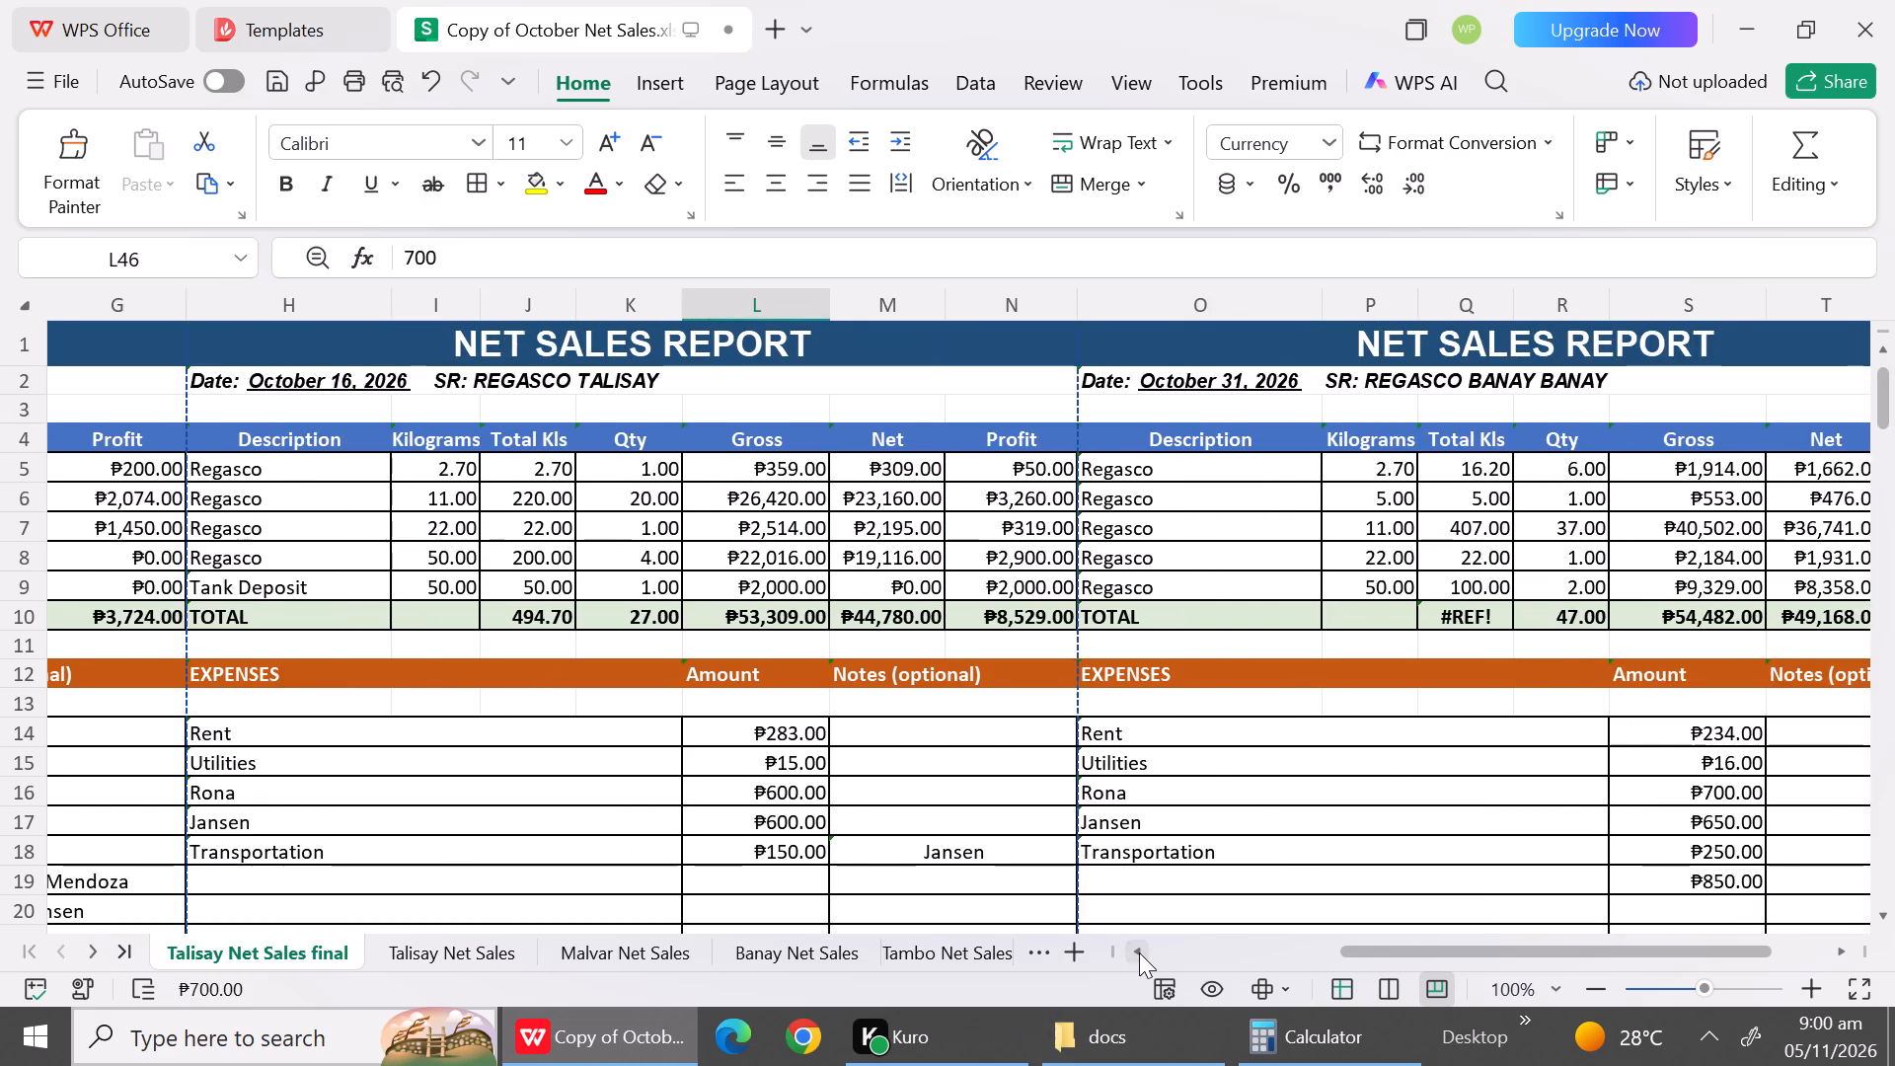
triple_click(1139, 952)
triple_click(1139, 952)
triple_click(1139, 952)
left_click(1139, 952)
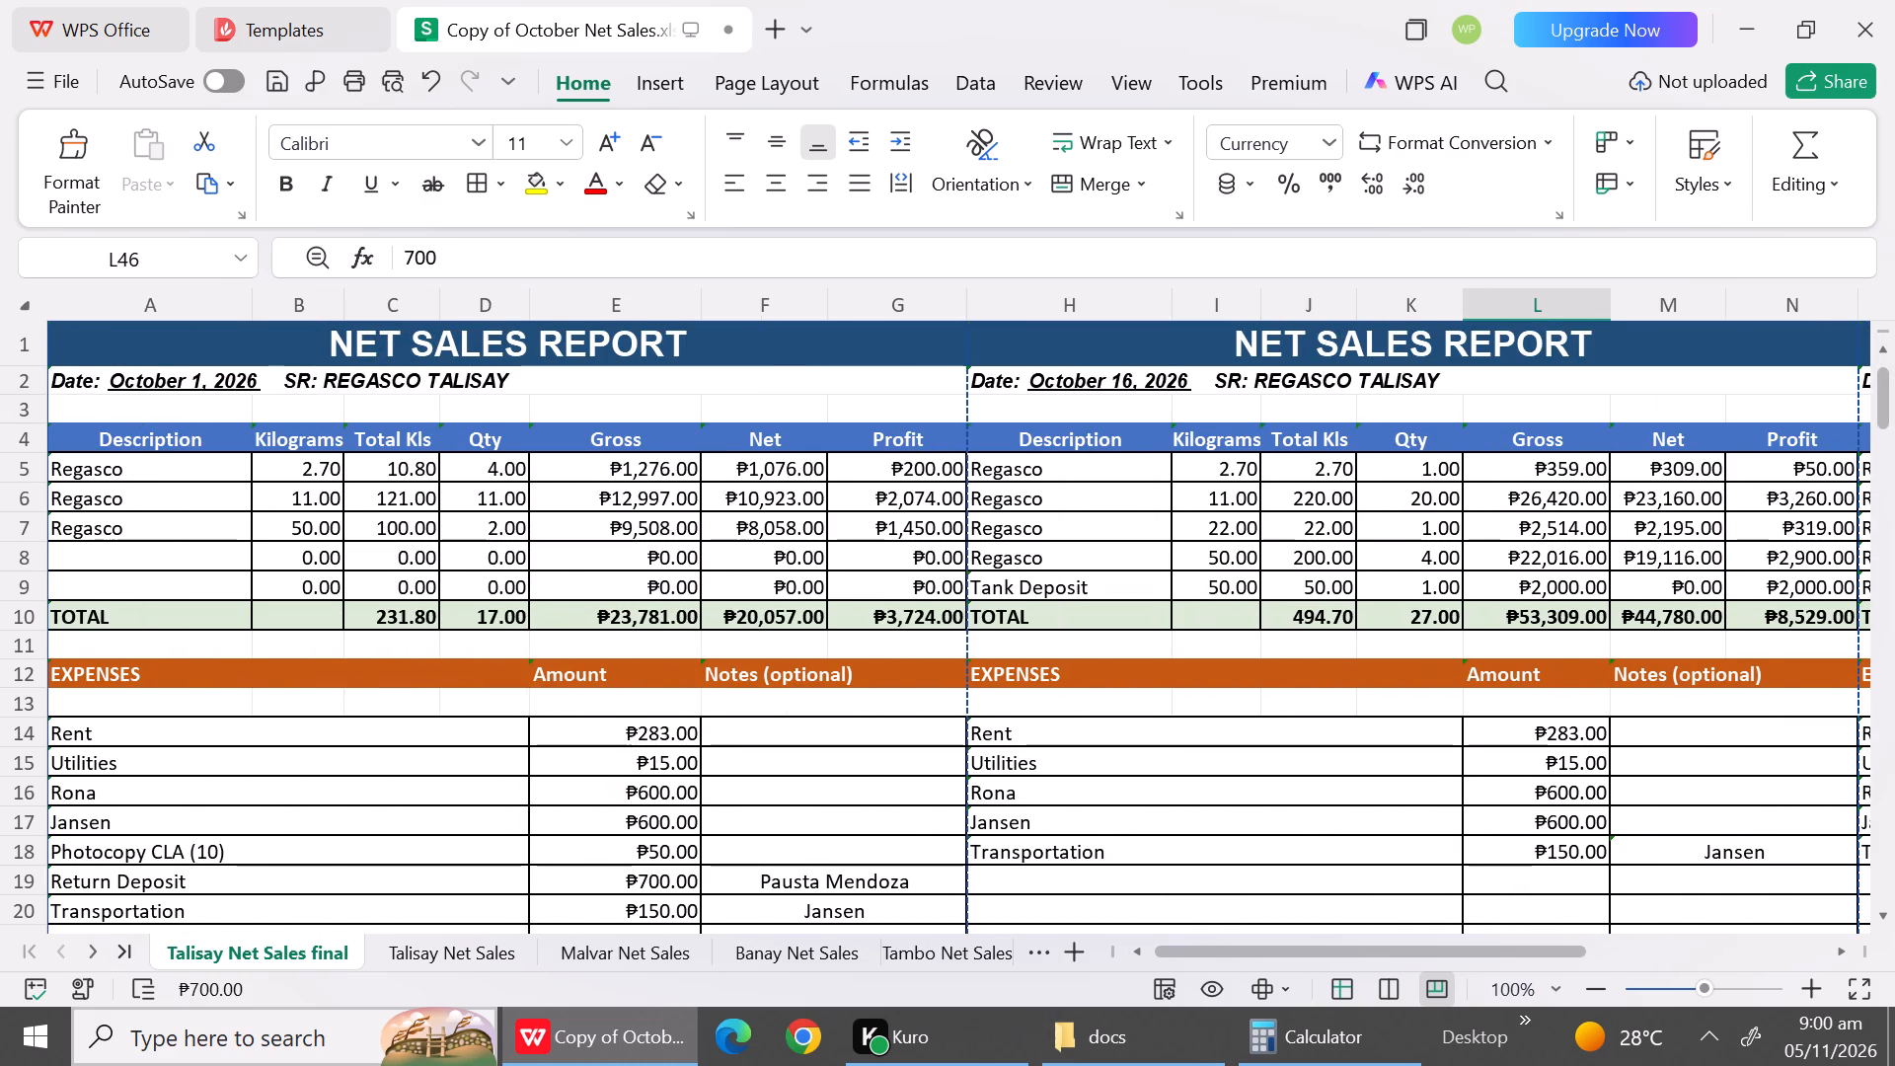
triple_click(1891, 890)
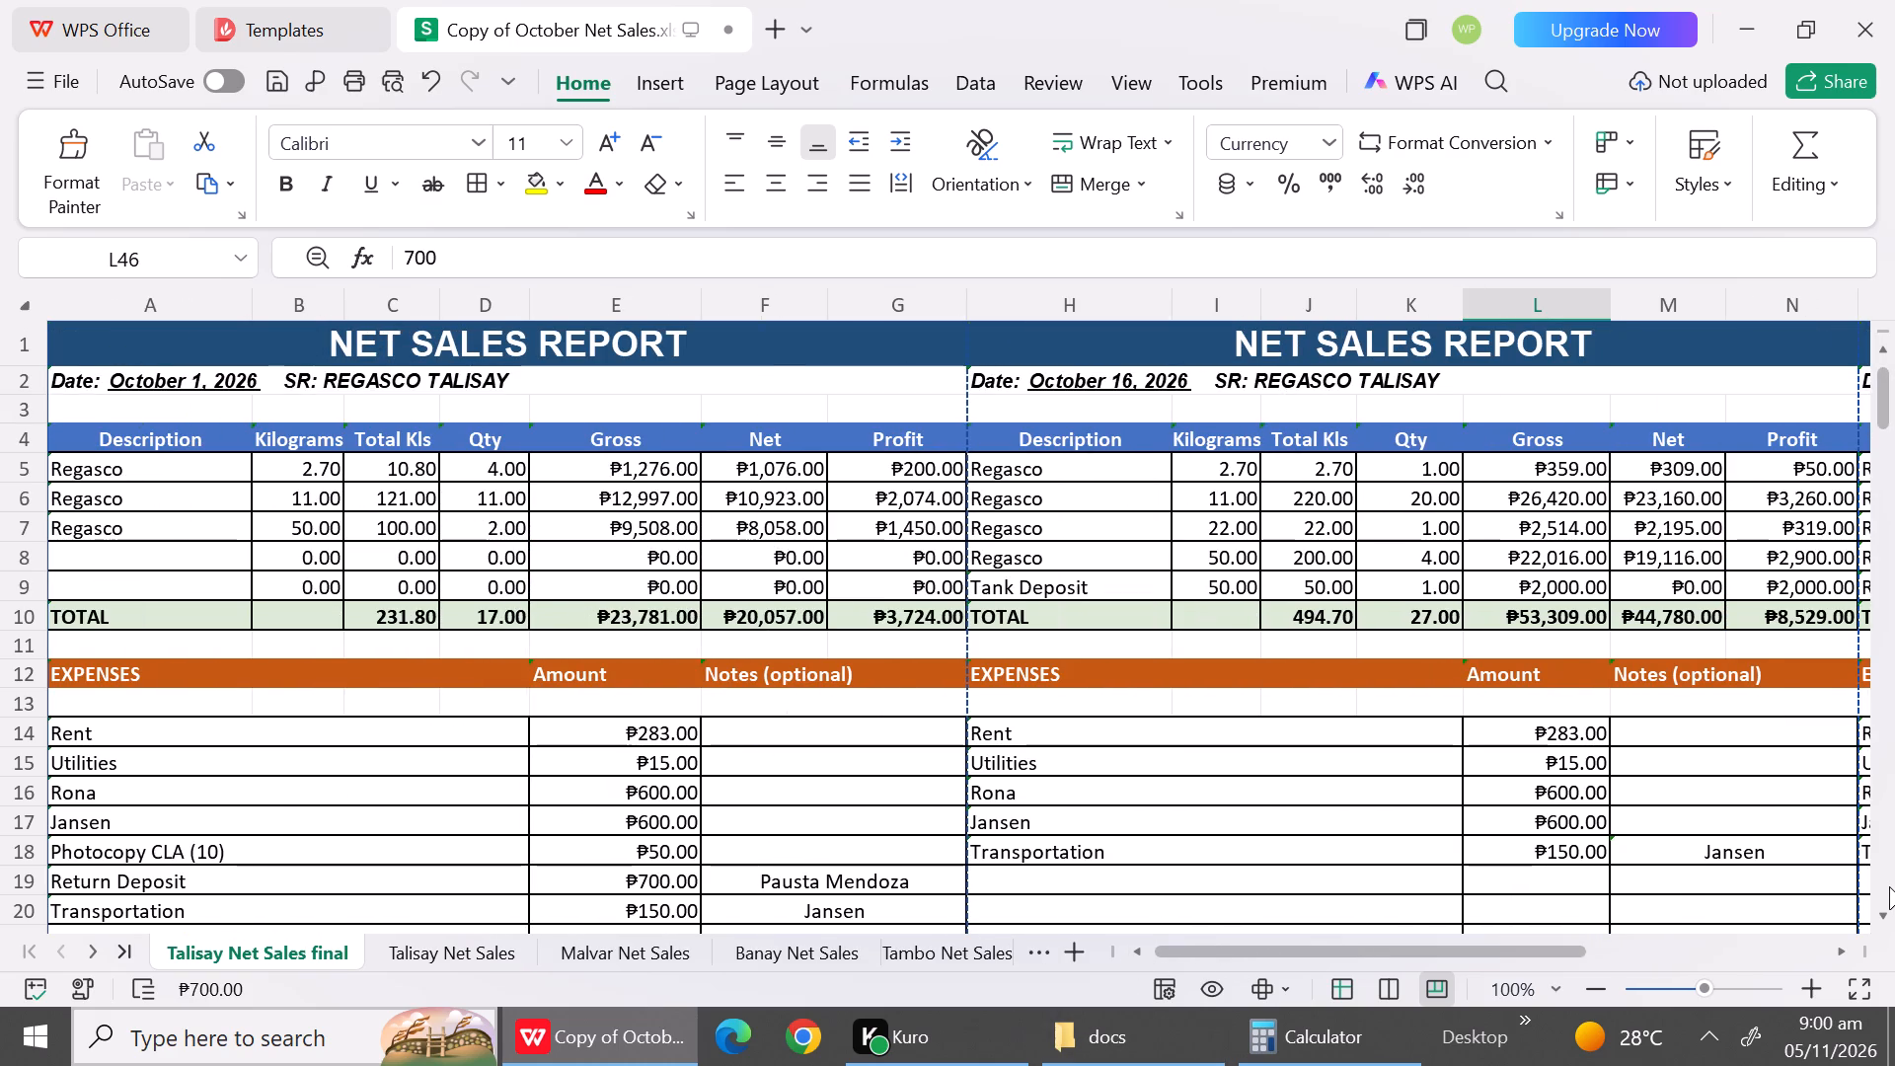
double_click(1889, 886)
left_click_drag(1889, 886, 1886, 918)
triple_click(1886, 918)
triple_click(1886, 918)
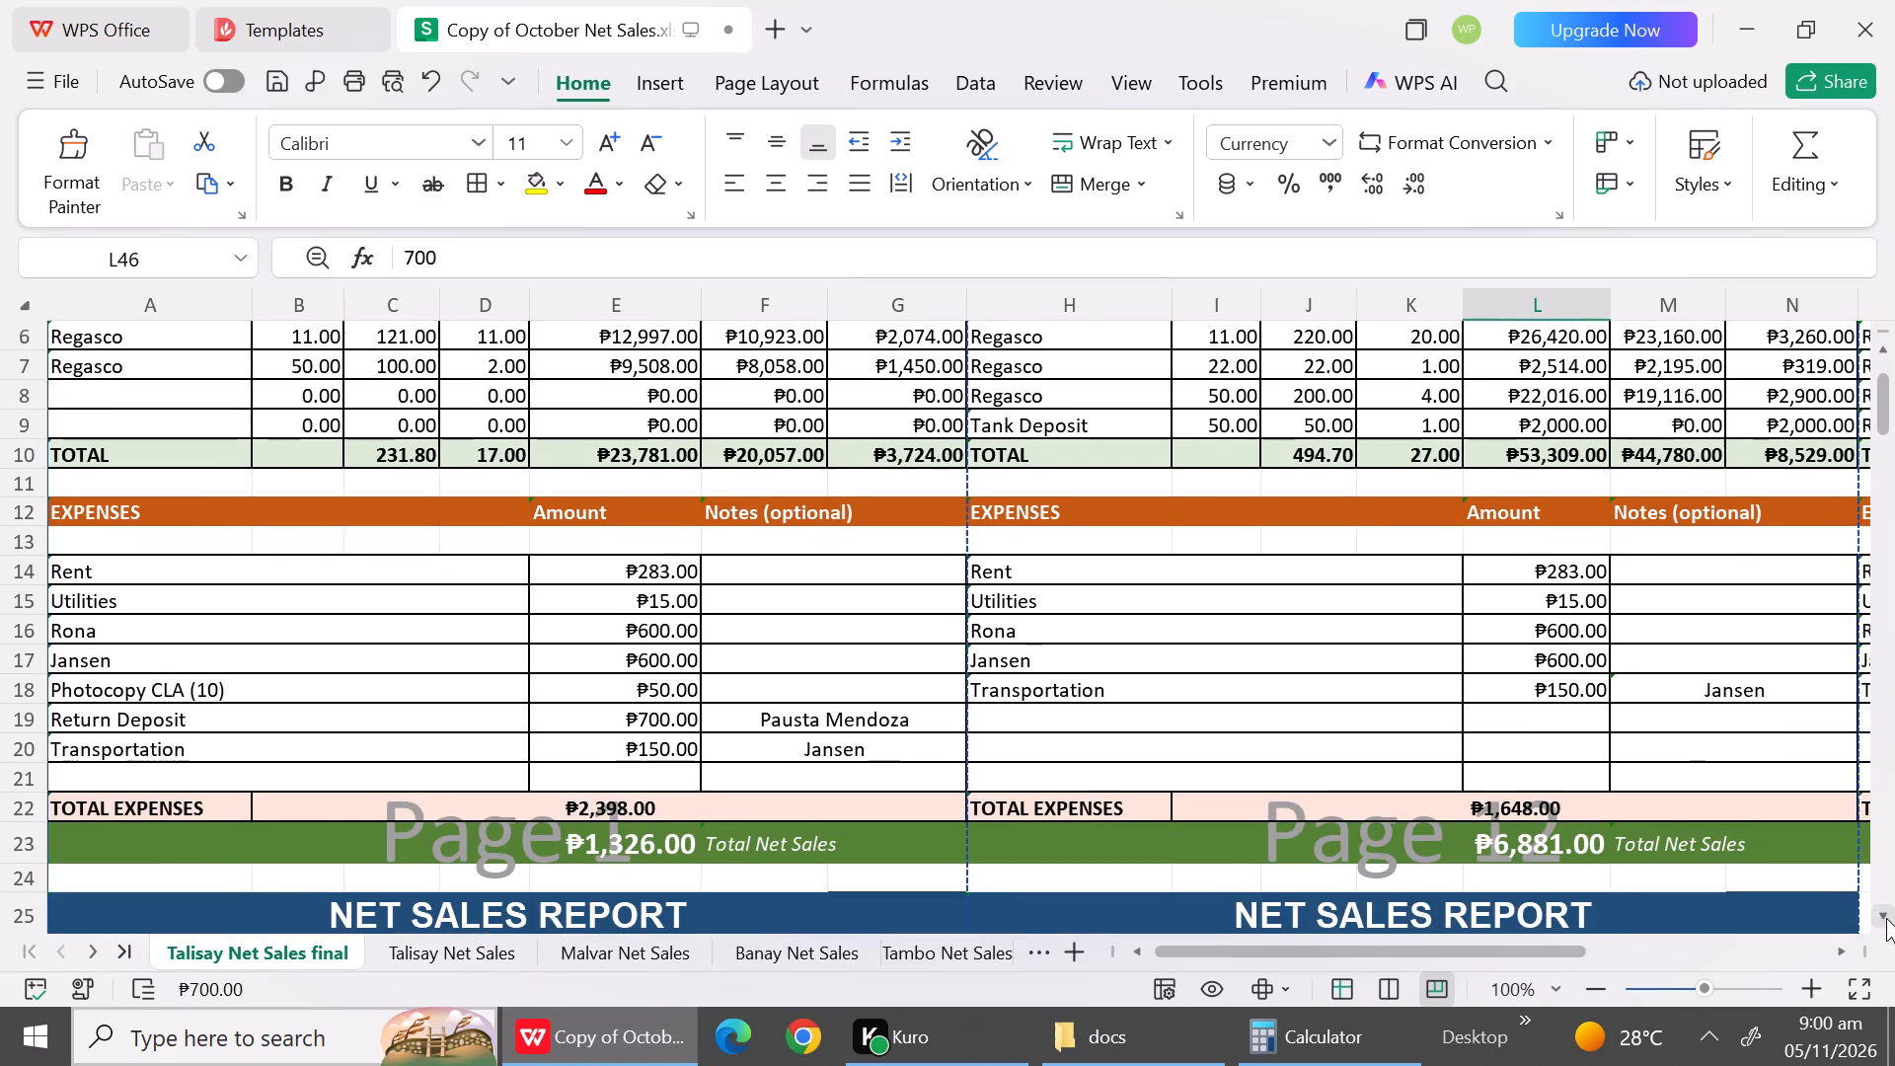
triple_click(1886, 918)
triple_click(1886, 918)
triple_click(1886, 918)
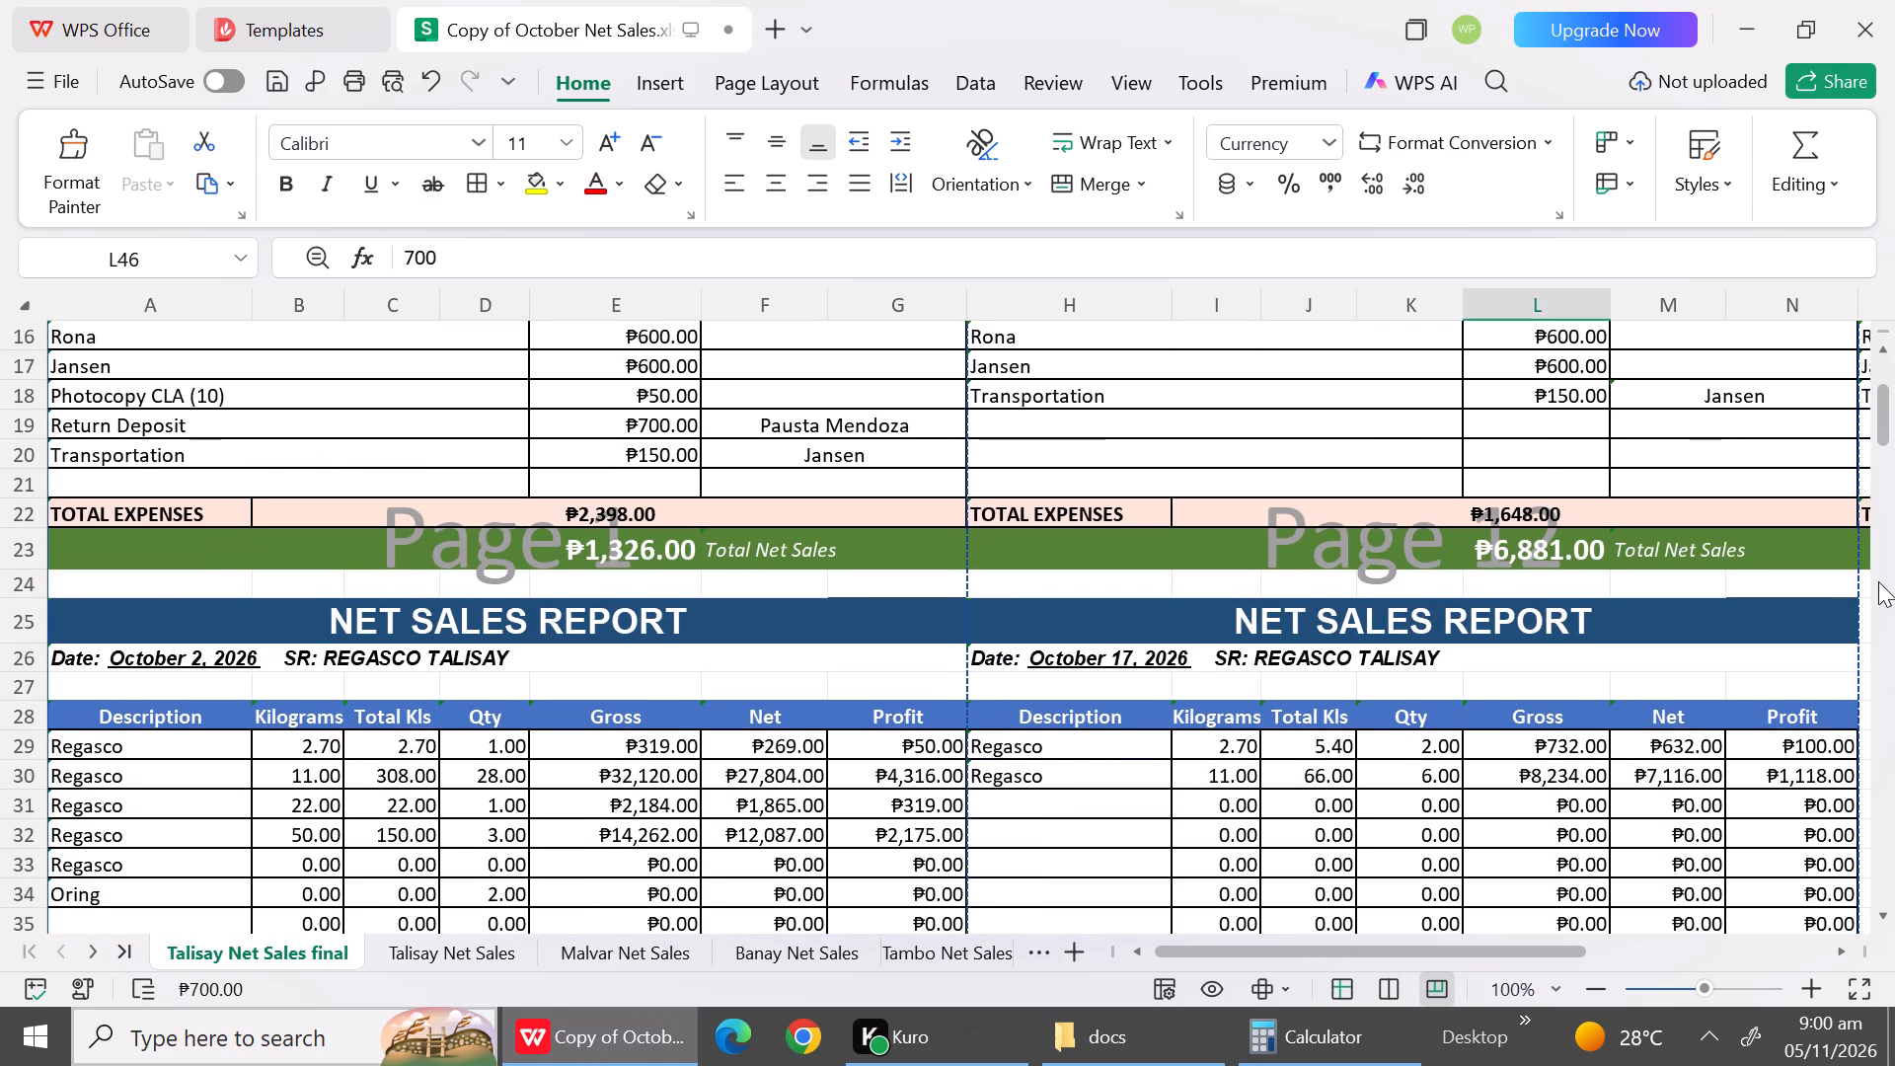
left_click_drag(1881, 415, 1862, 946)
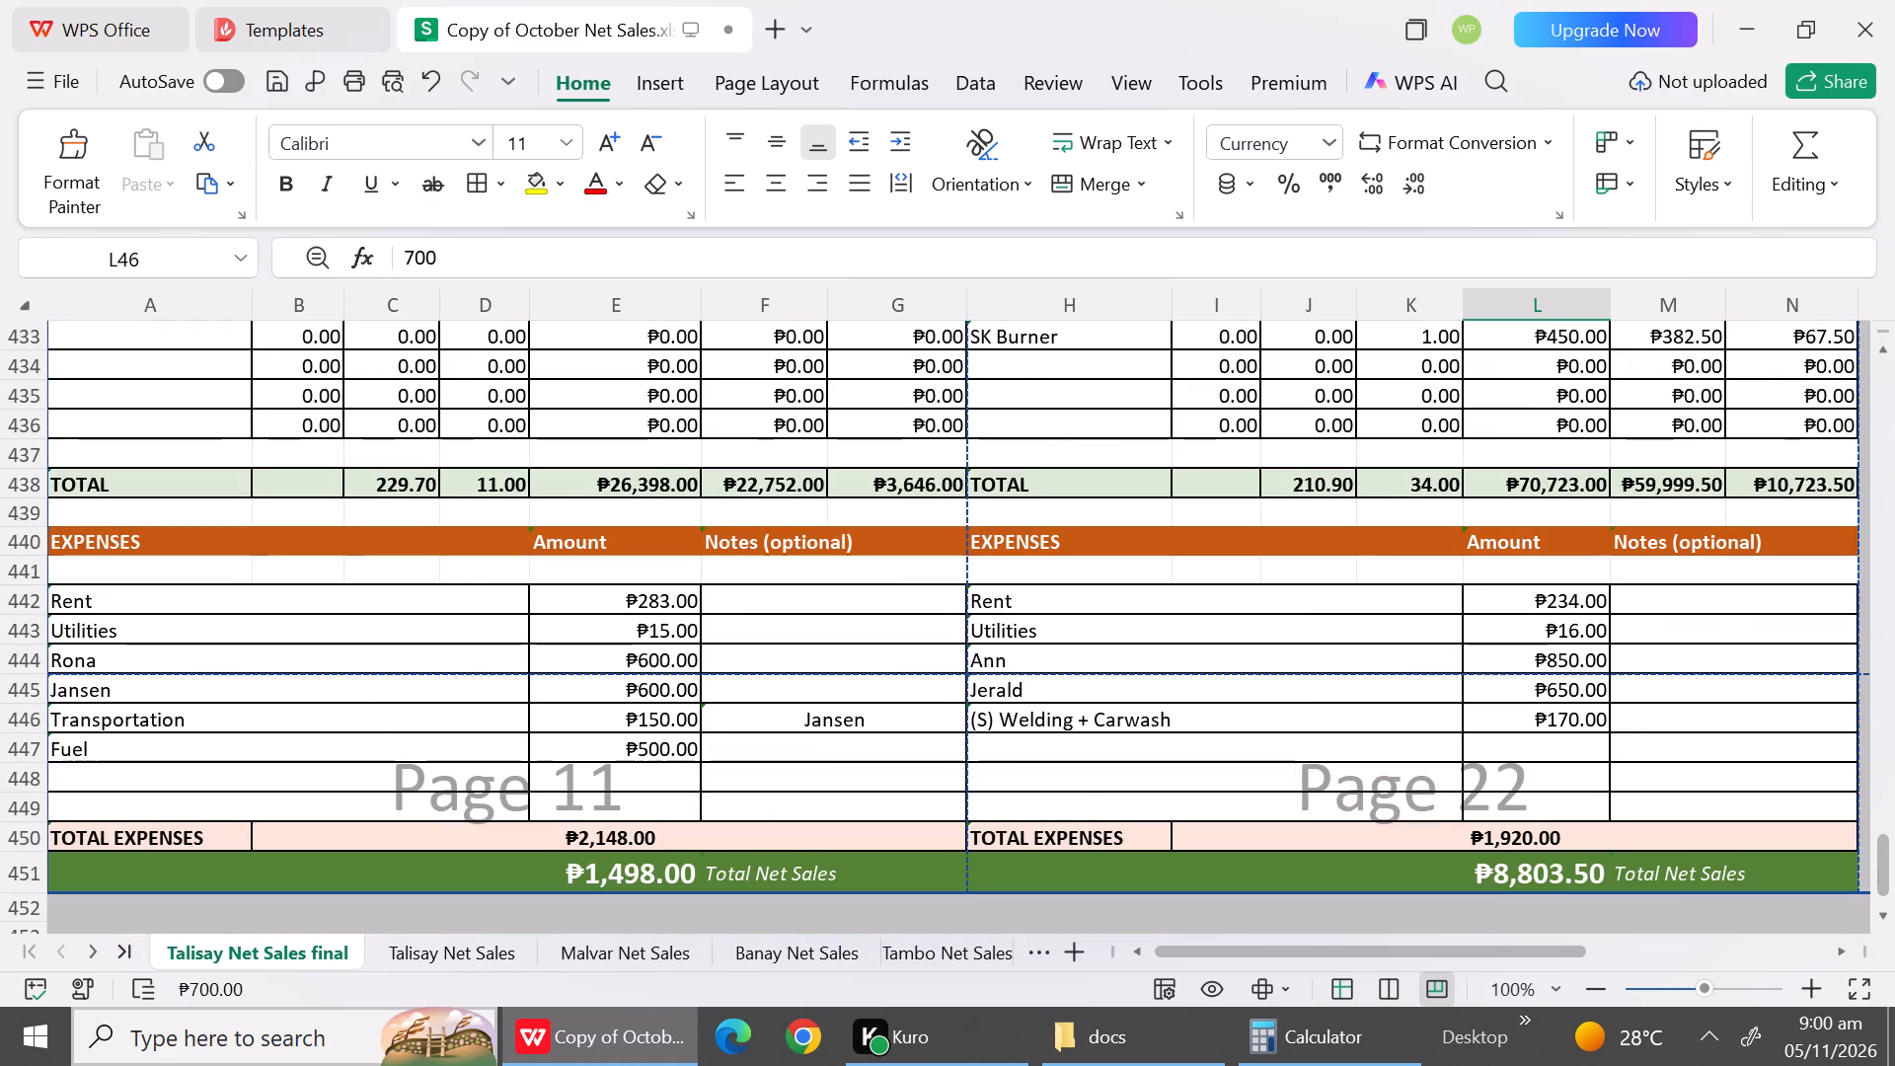
double_click(102, 665)
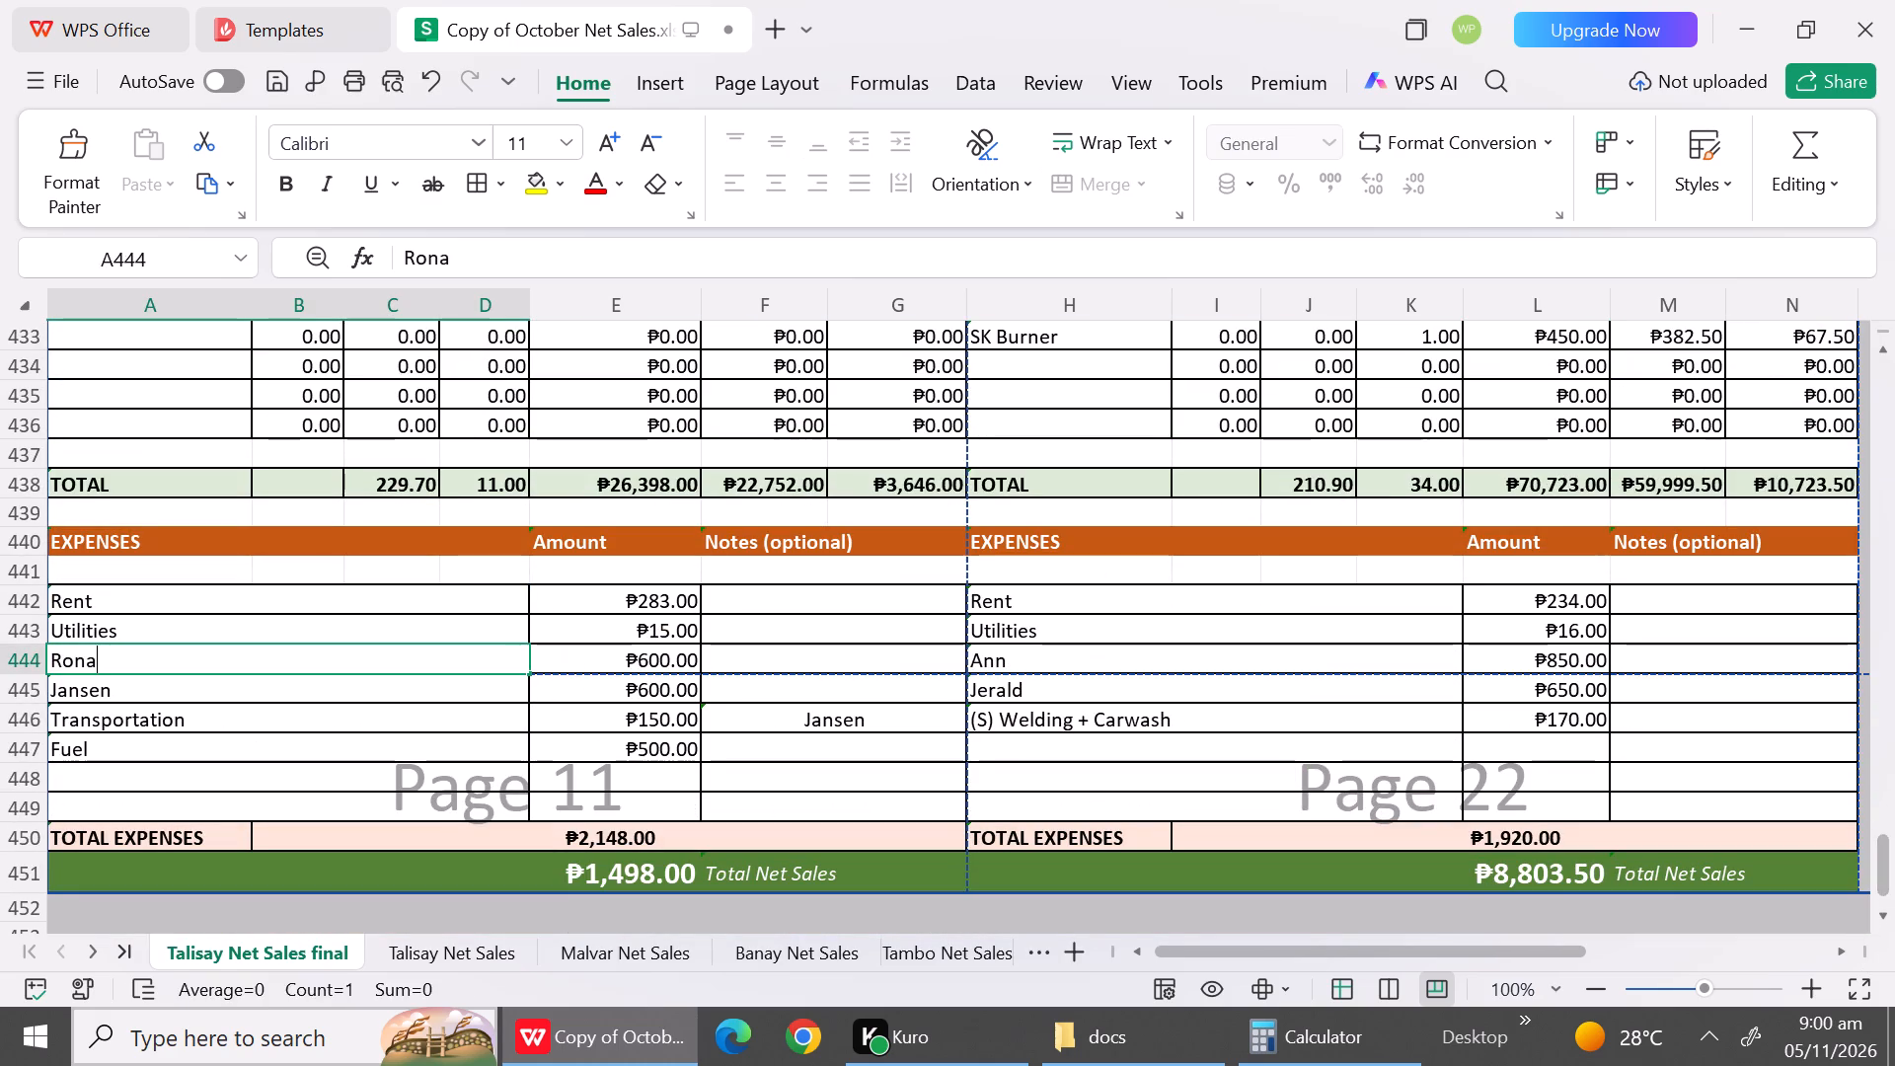
key("BackSpace")
key("BackSpace")
key("BackSpace")
key("BackSpace")
key("BackSpace")
type("Lo")
type("ve")
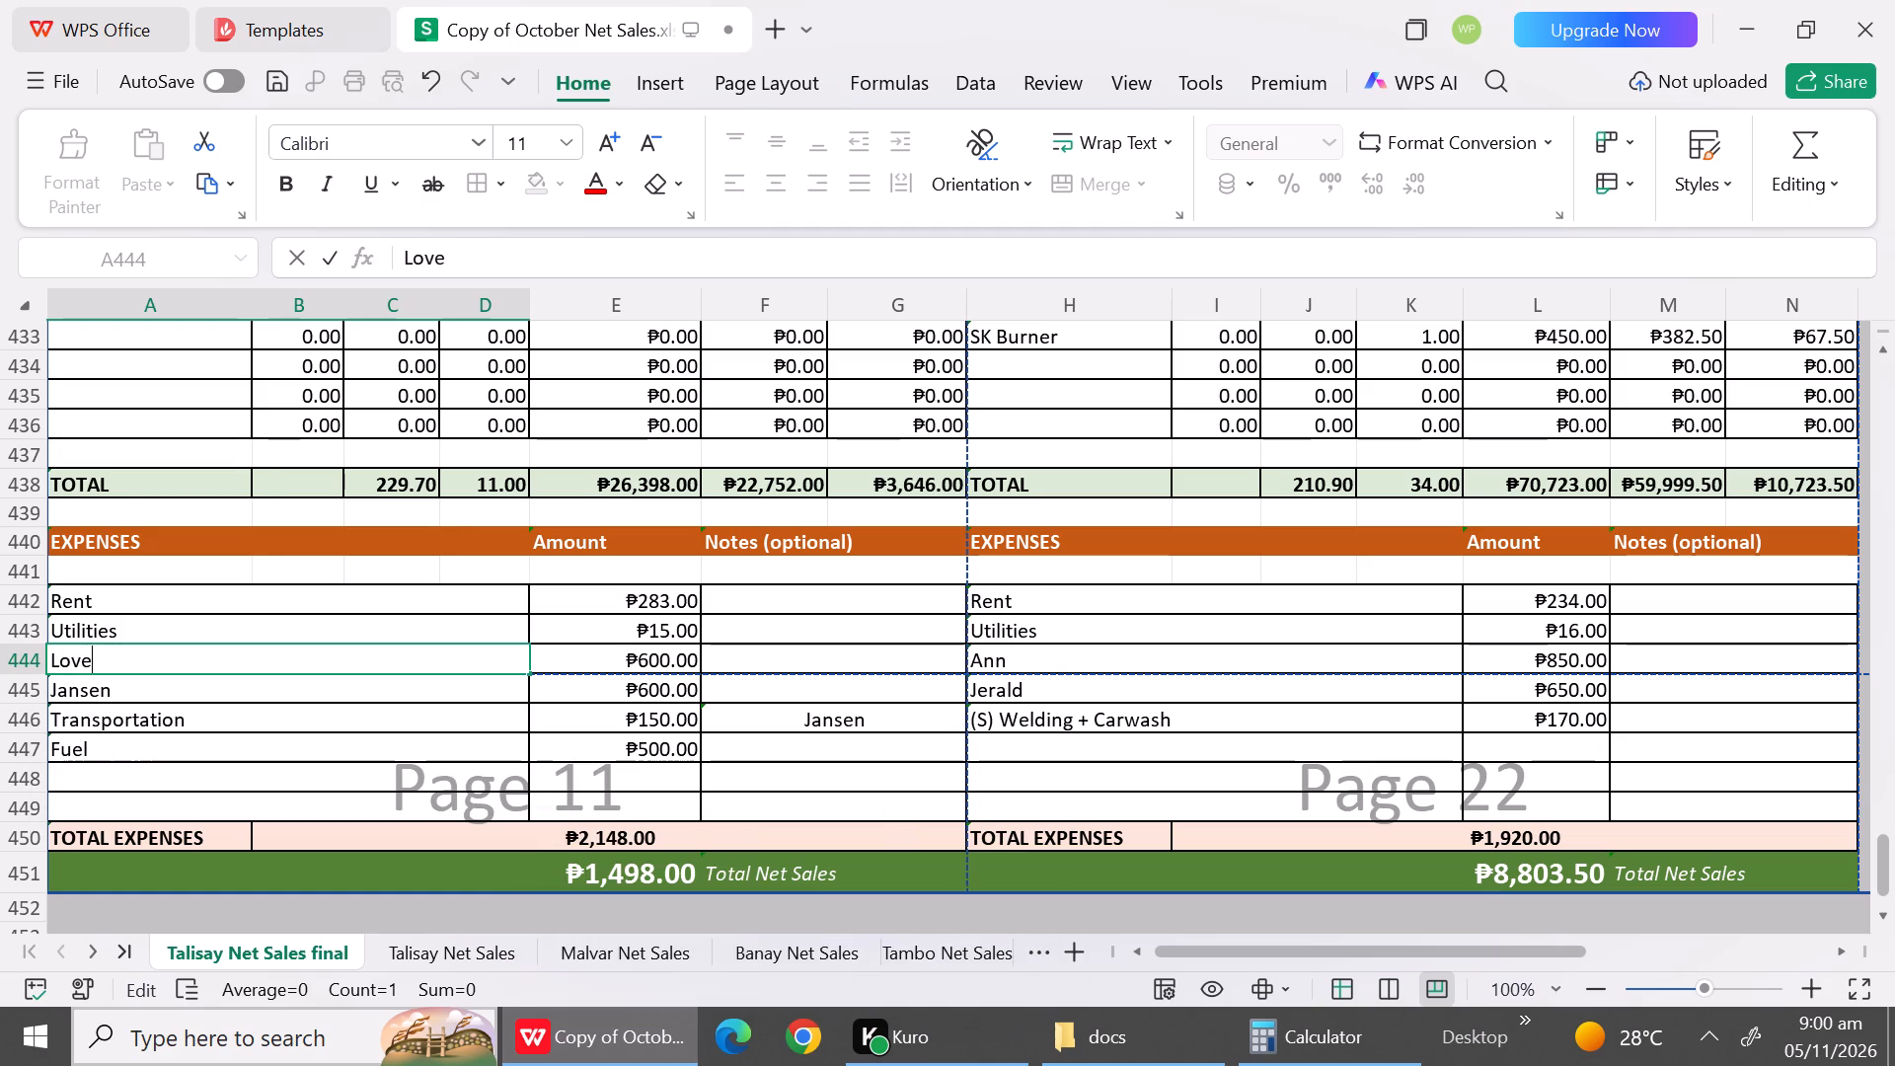
type("ly")
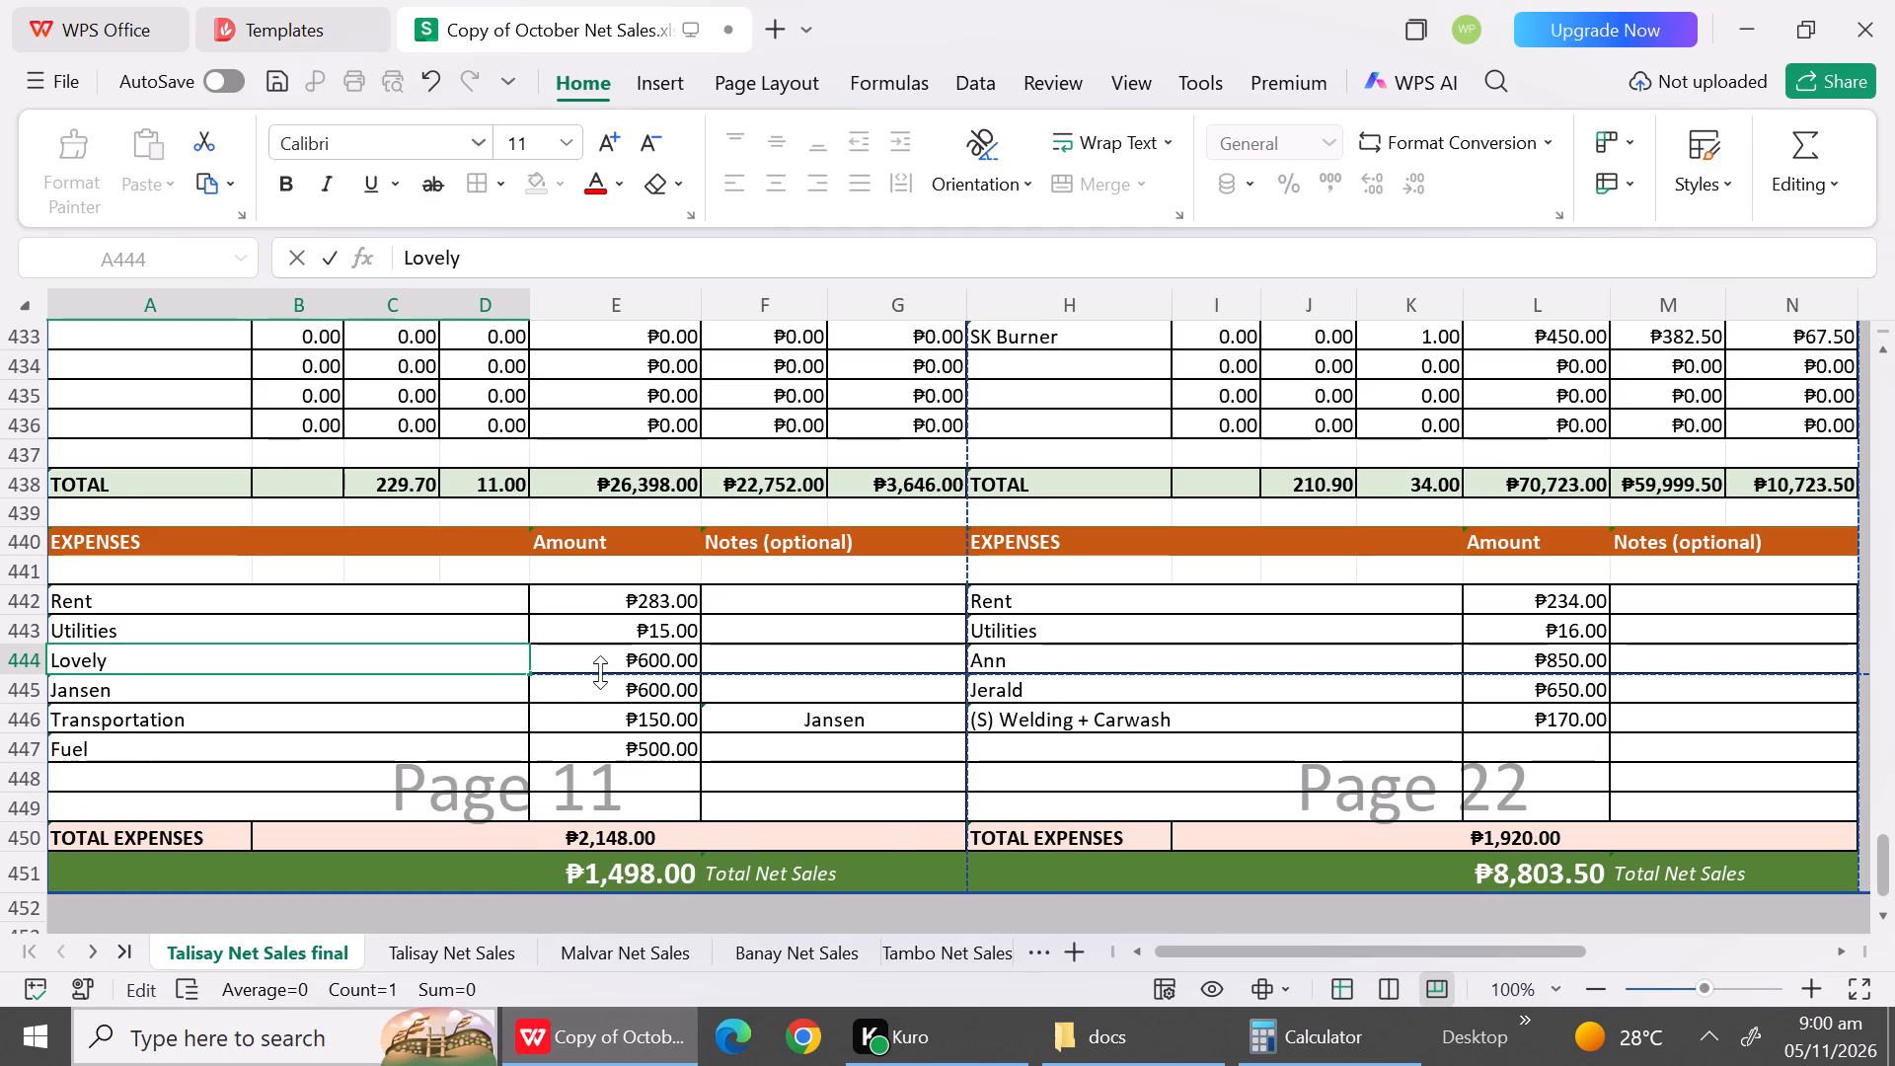
Set the Lovely expense amount in E444 to 550.
left_click(600, 672)
left_click(613, 667)
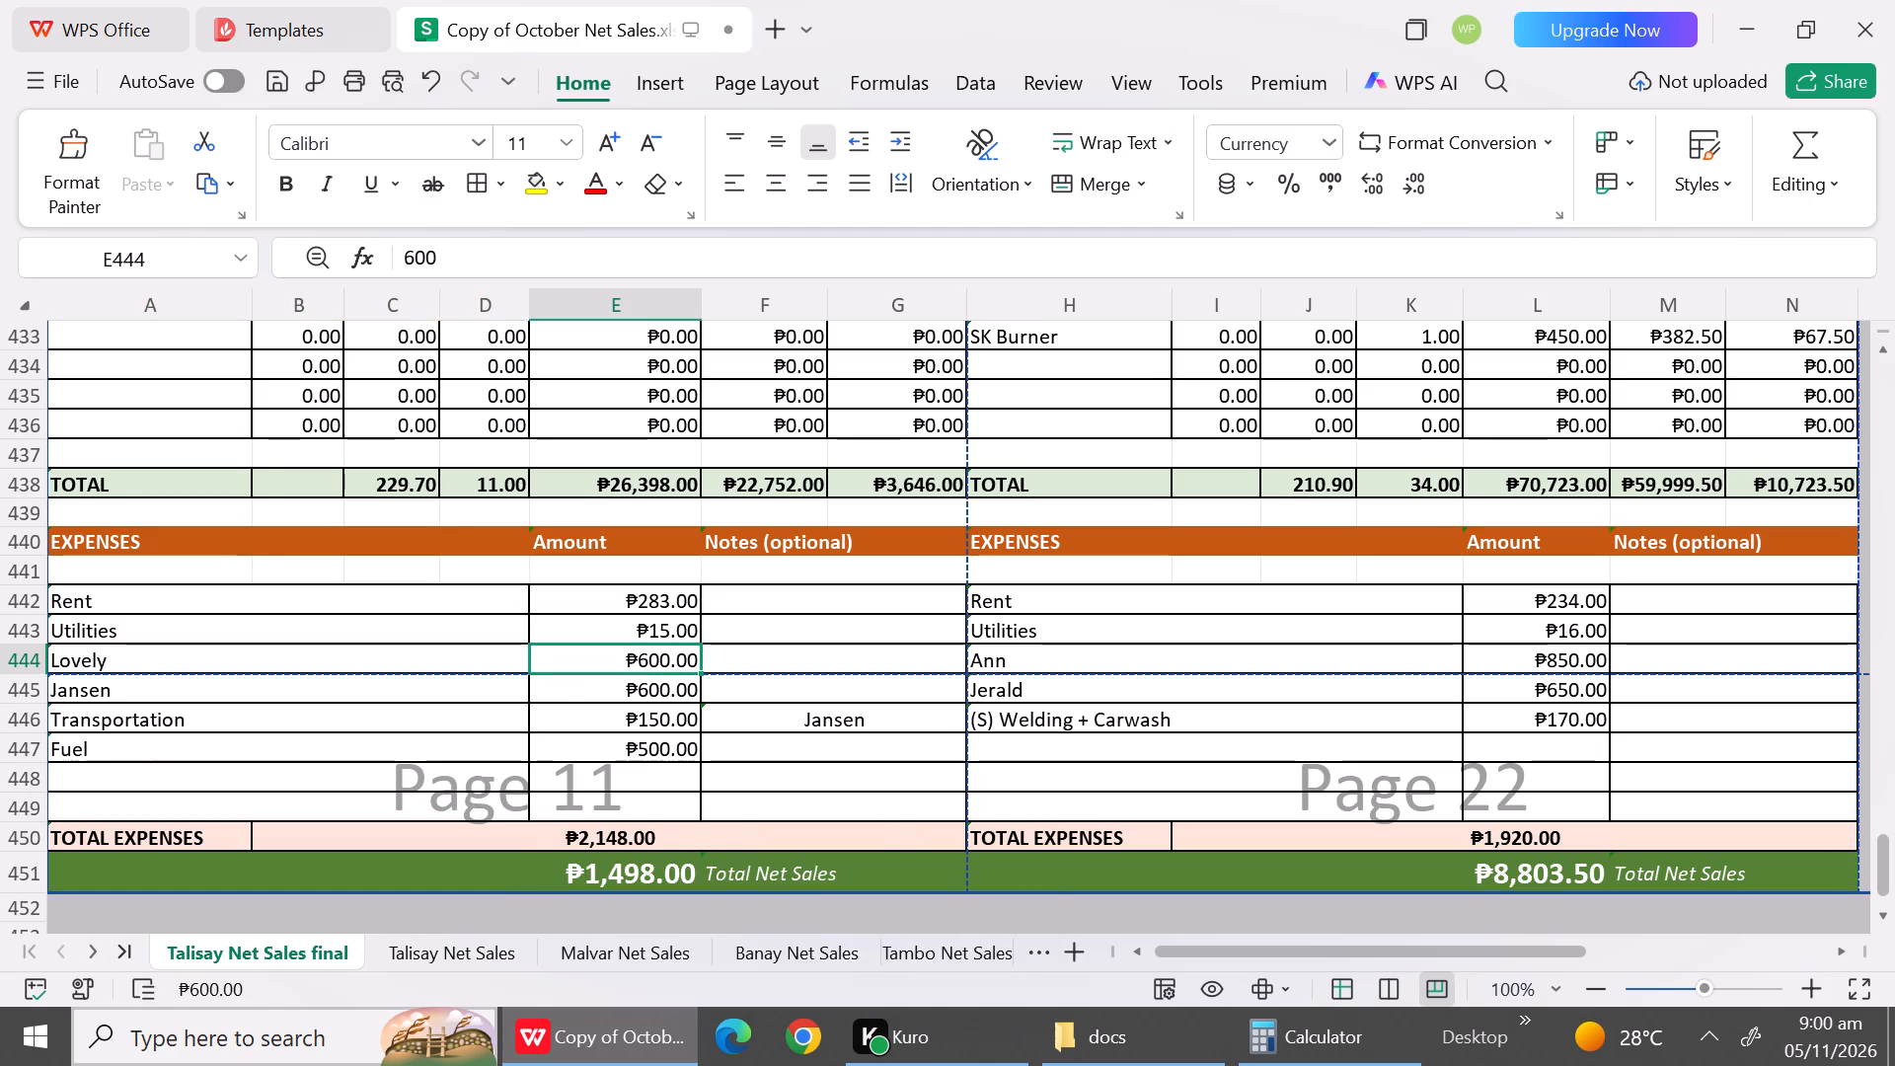
type("550")
left_click(459, 735)
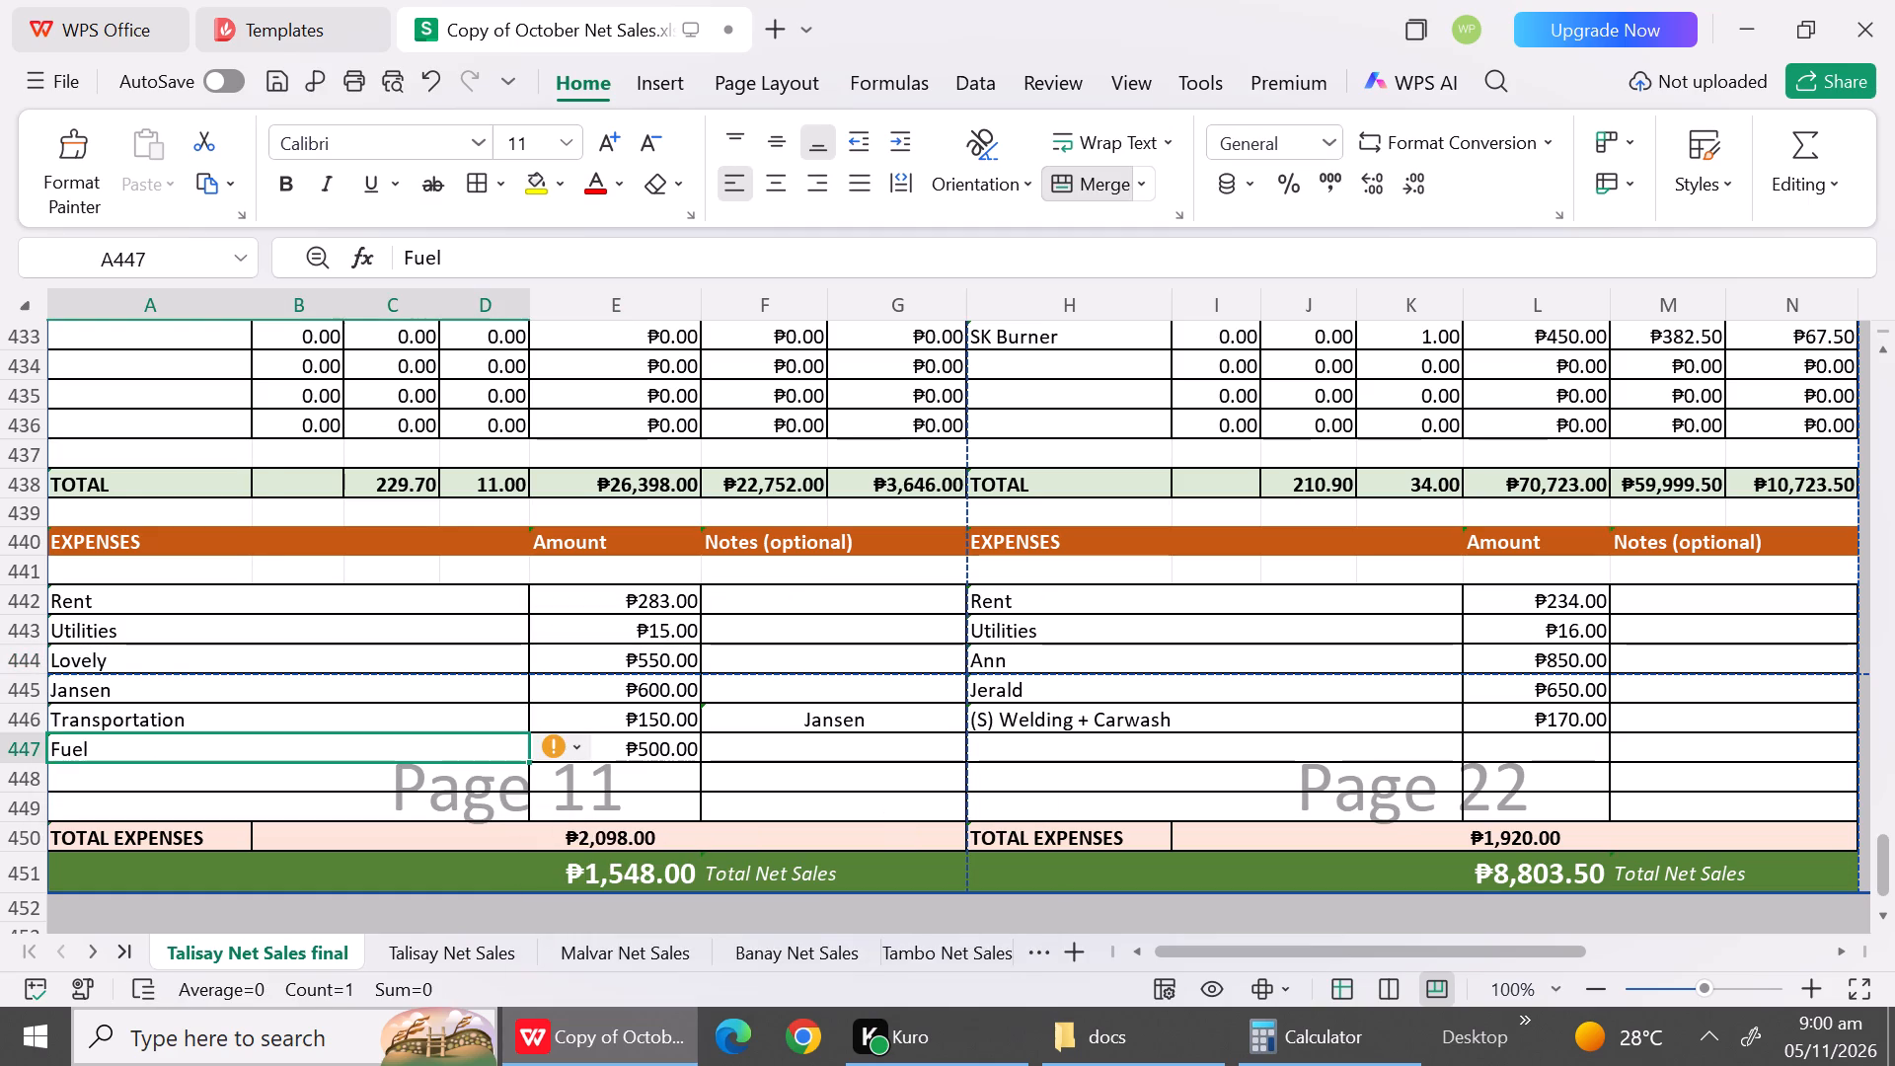
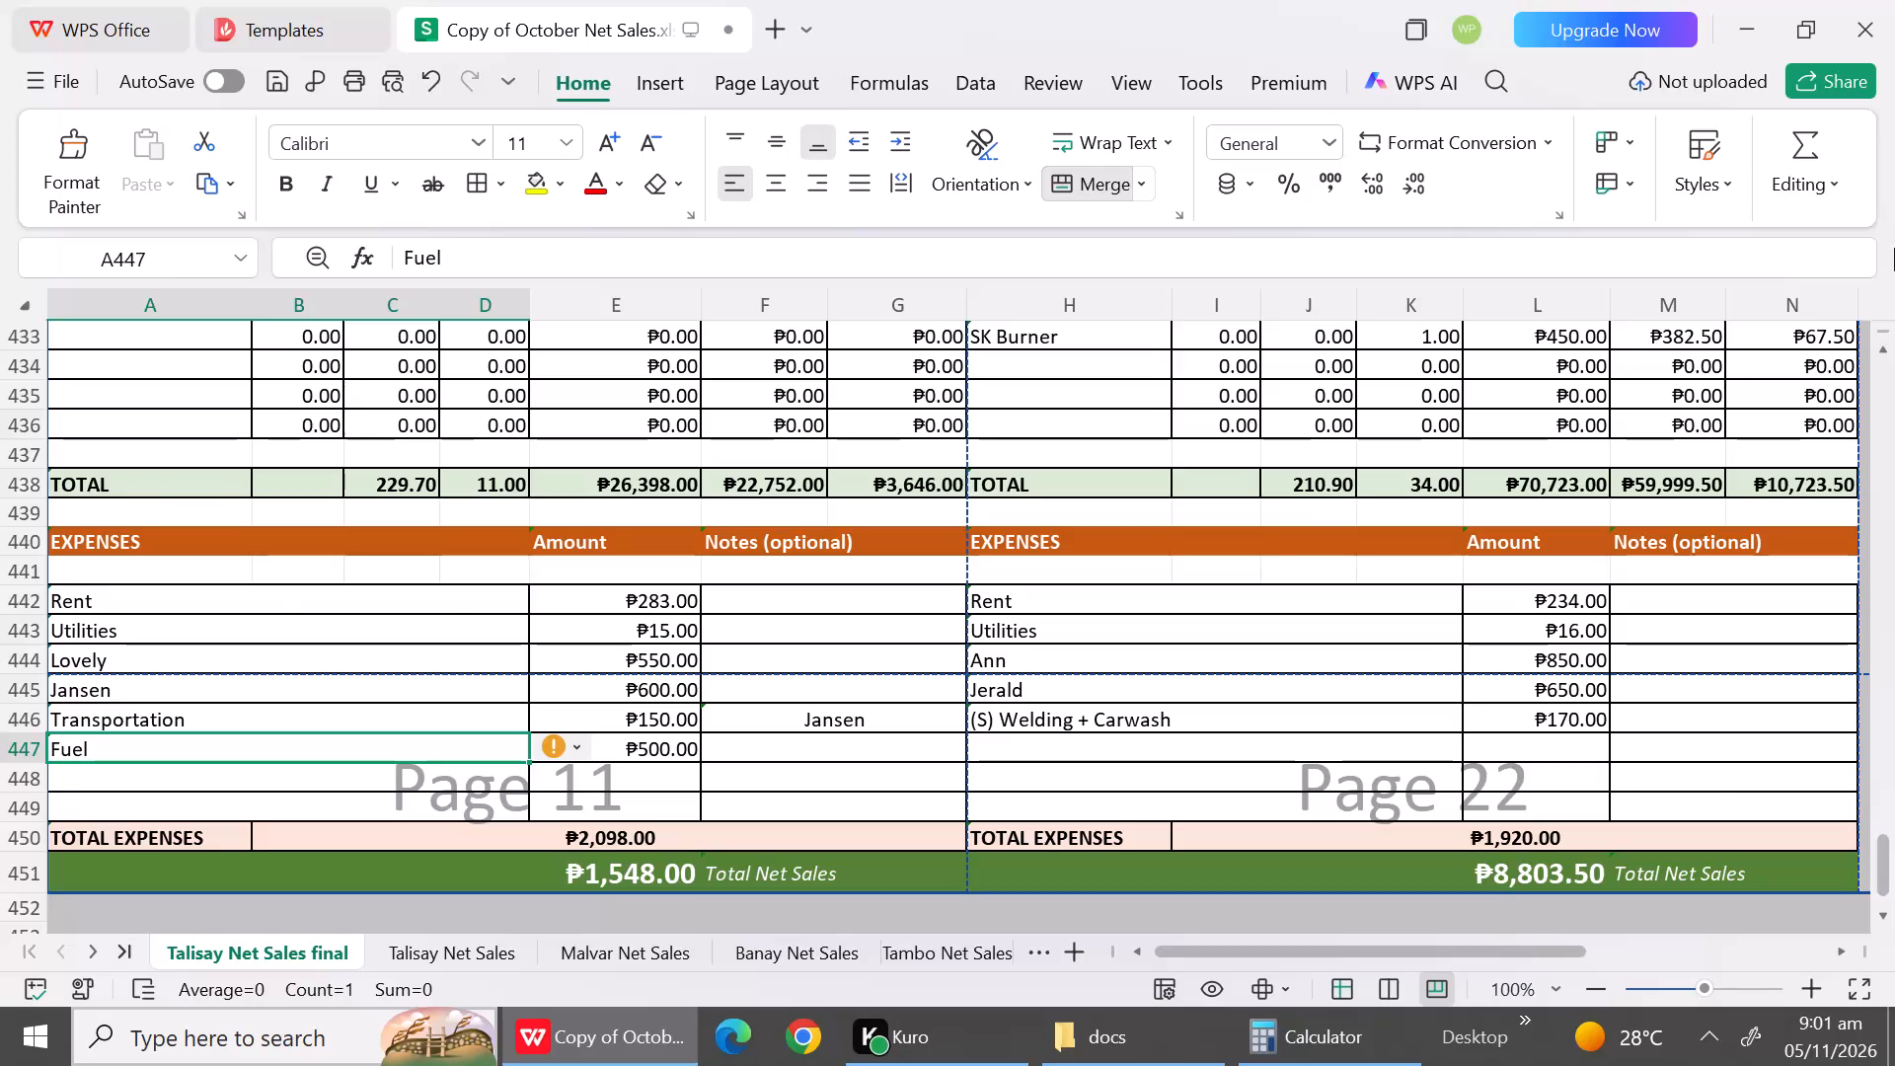
Replace the Rona expense in row 137 of the October 5 report with Lovely at an amount of 550.
triple_click(1880, 414)
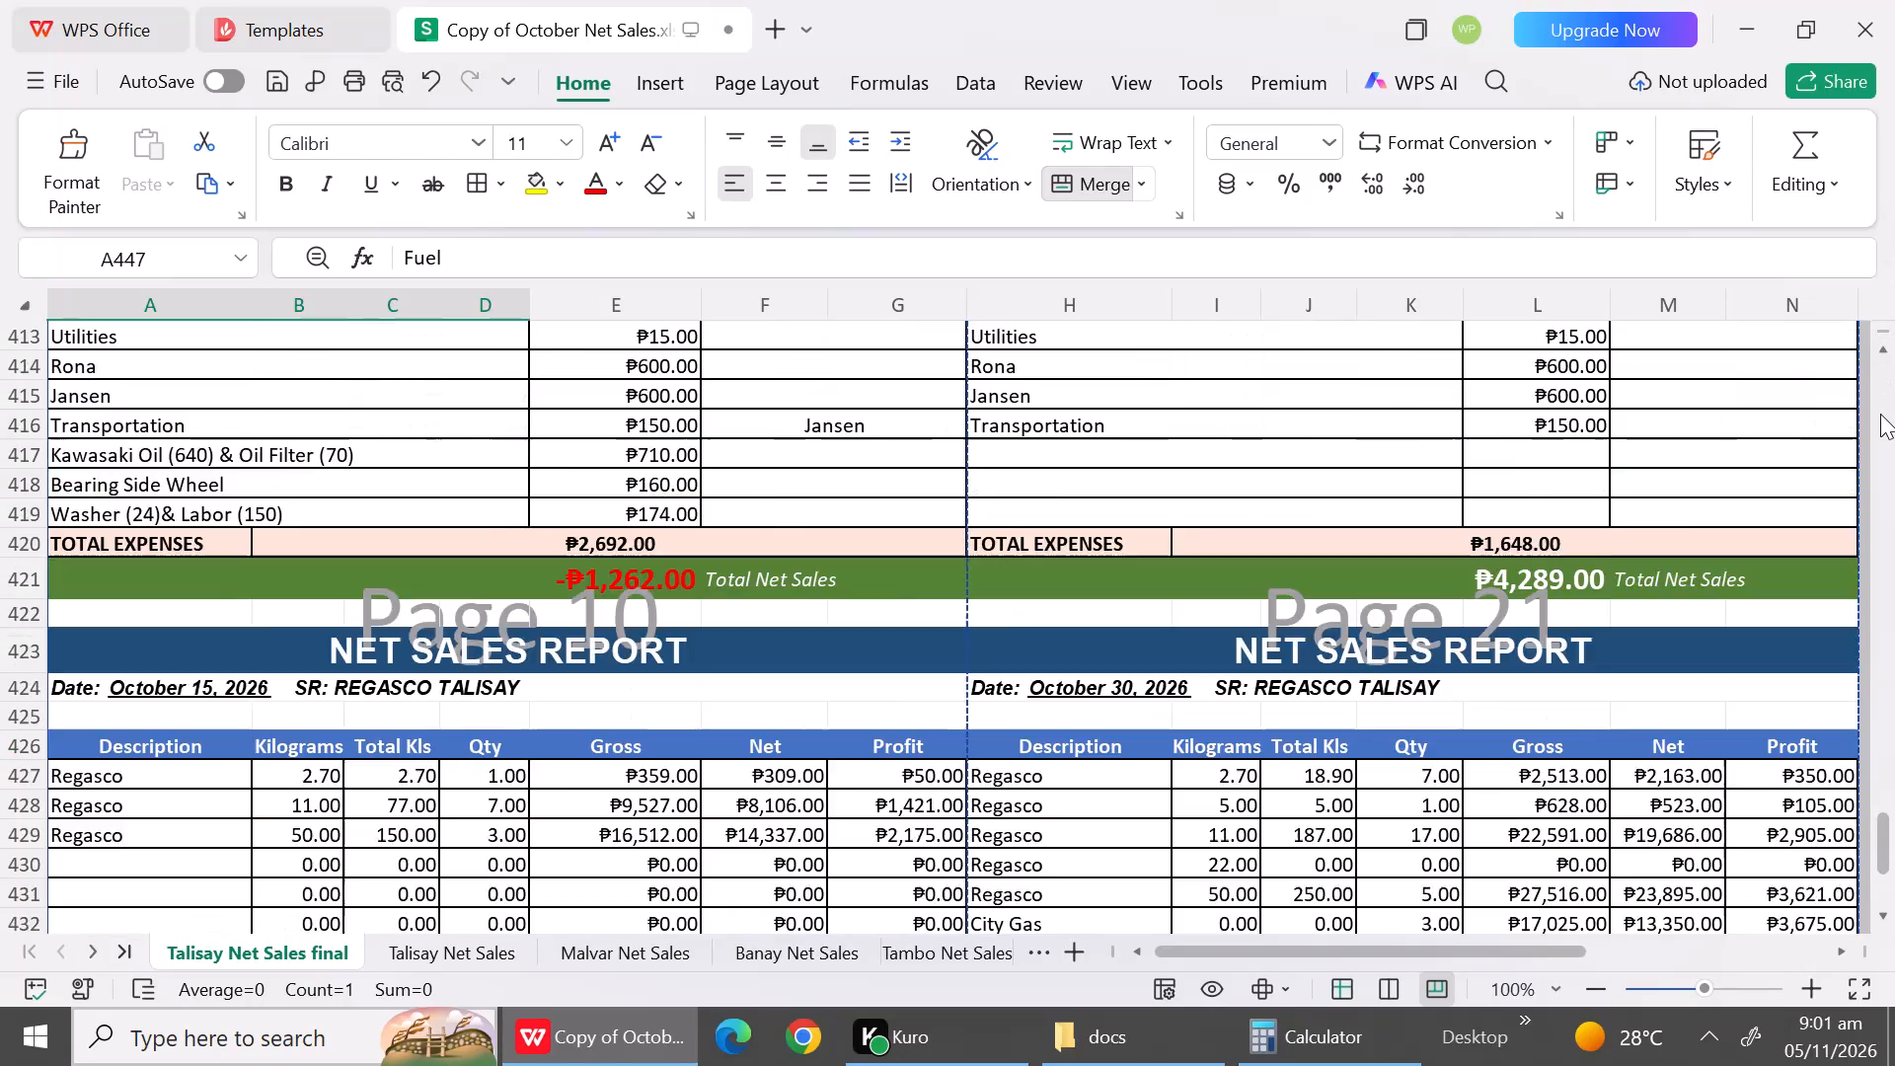
triple_click(1880, 414)
triple_click(1880, 414)
double_click(1880, 414)
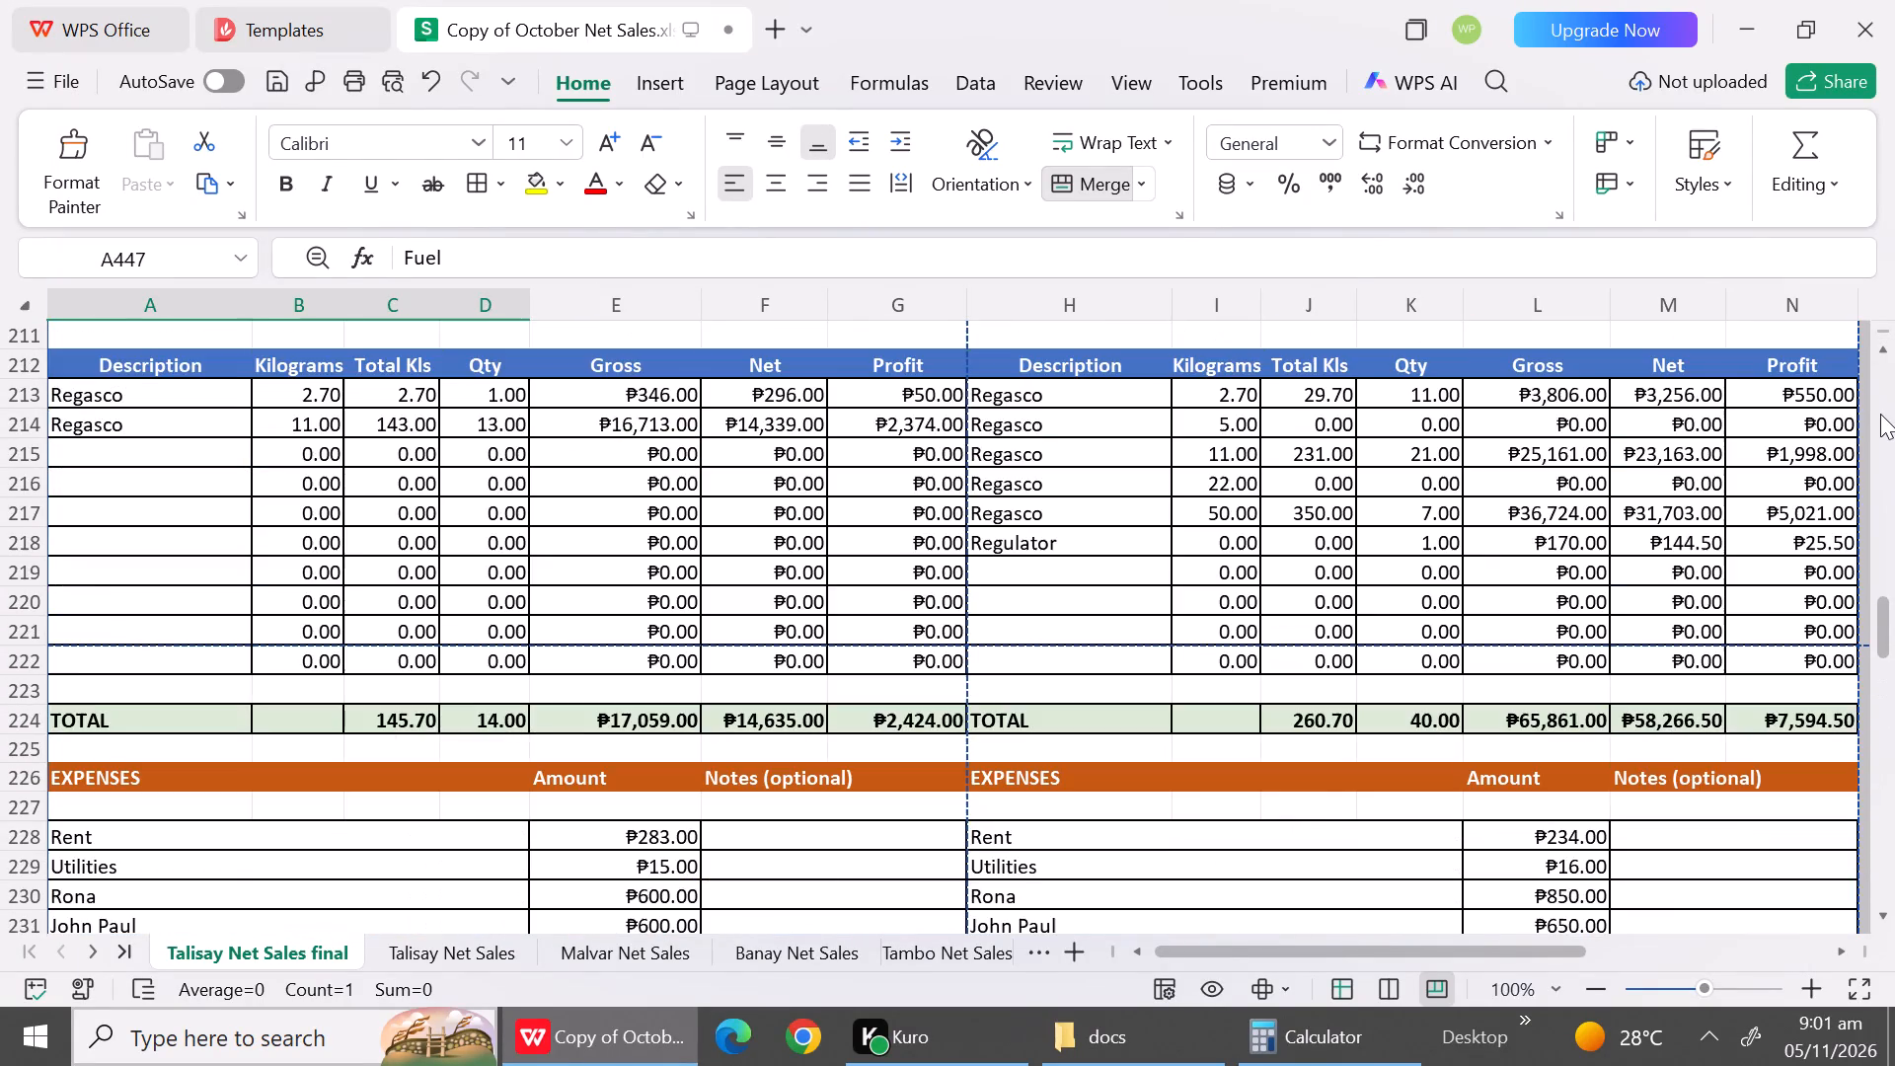
left_click(1880, 414)
triple_click(1880, 414)
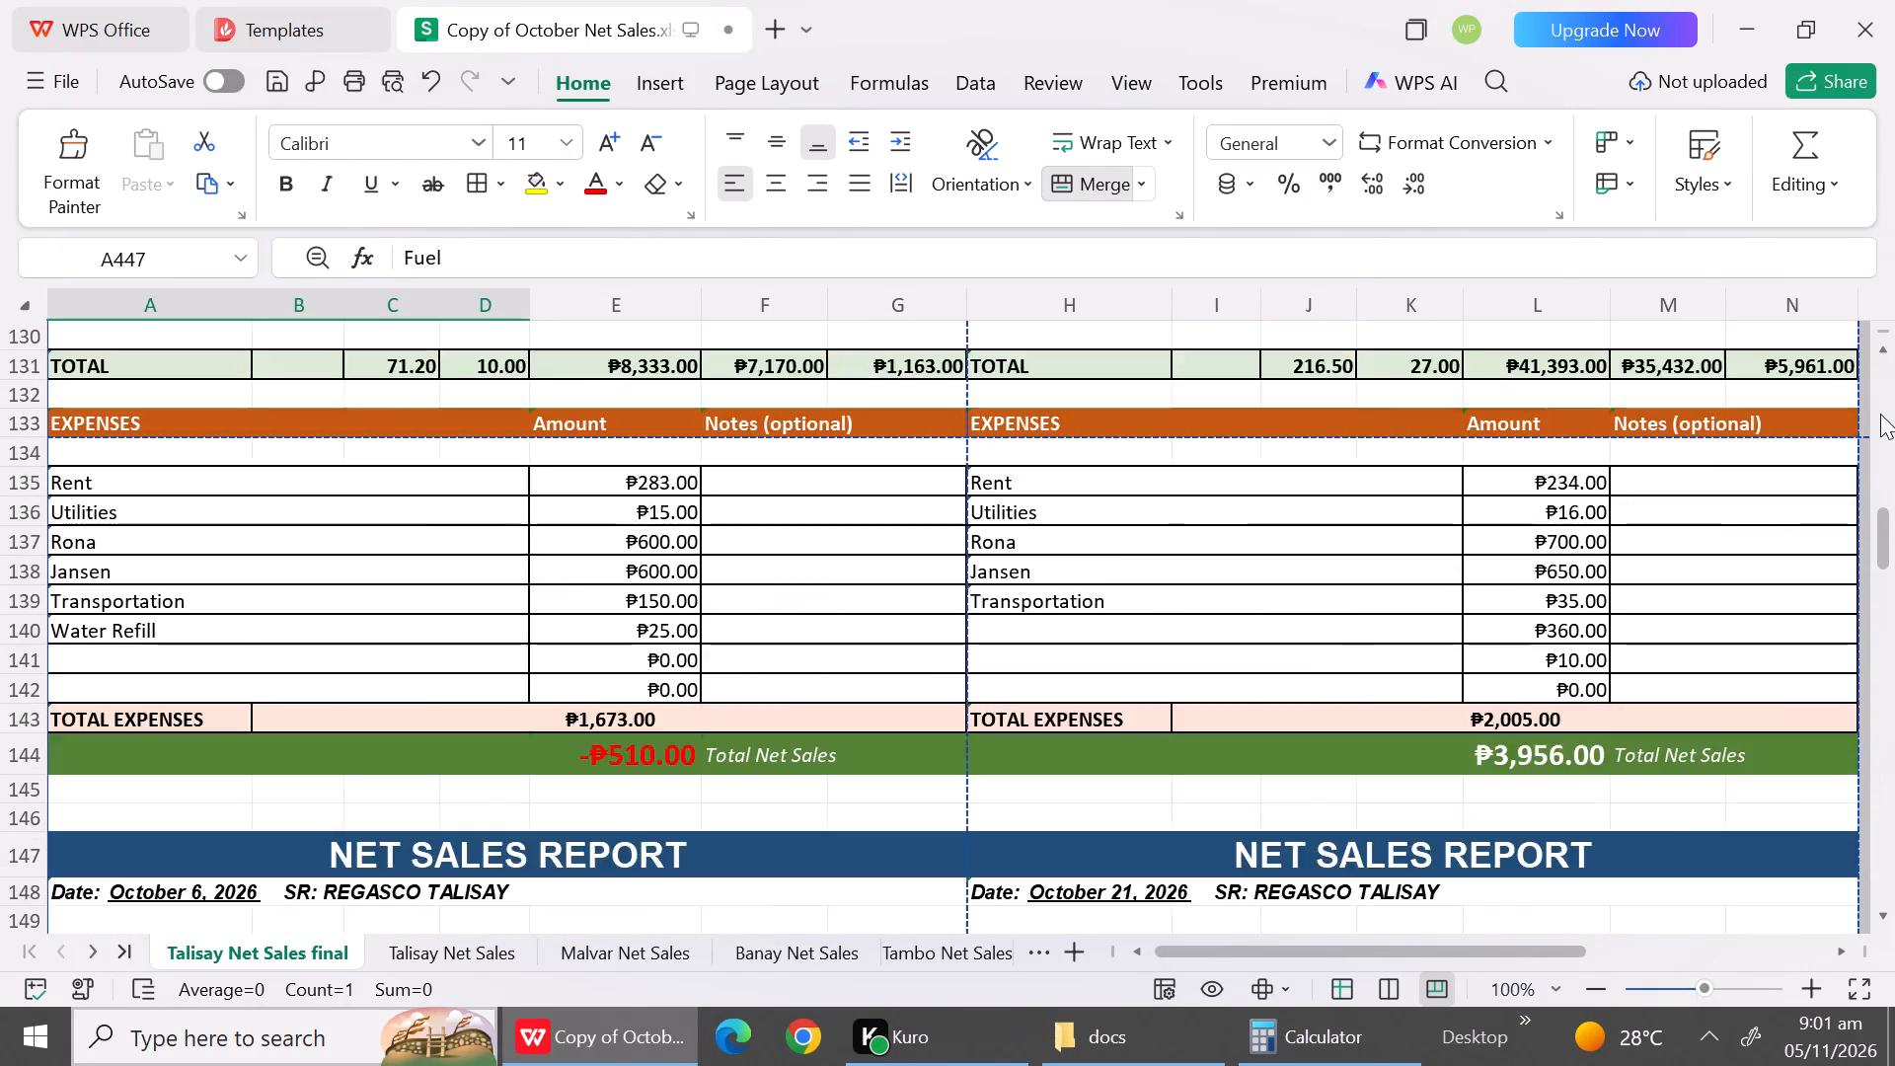
double_click(1880, 414)
triple_click(1880, 414)
double_click(1880, 414)
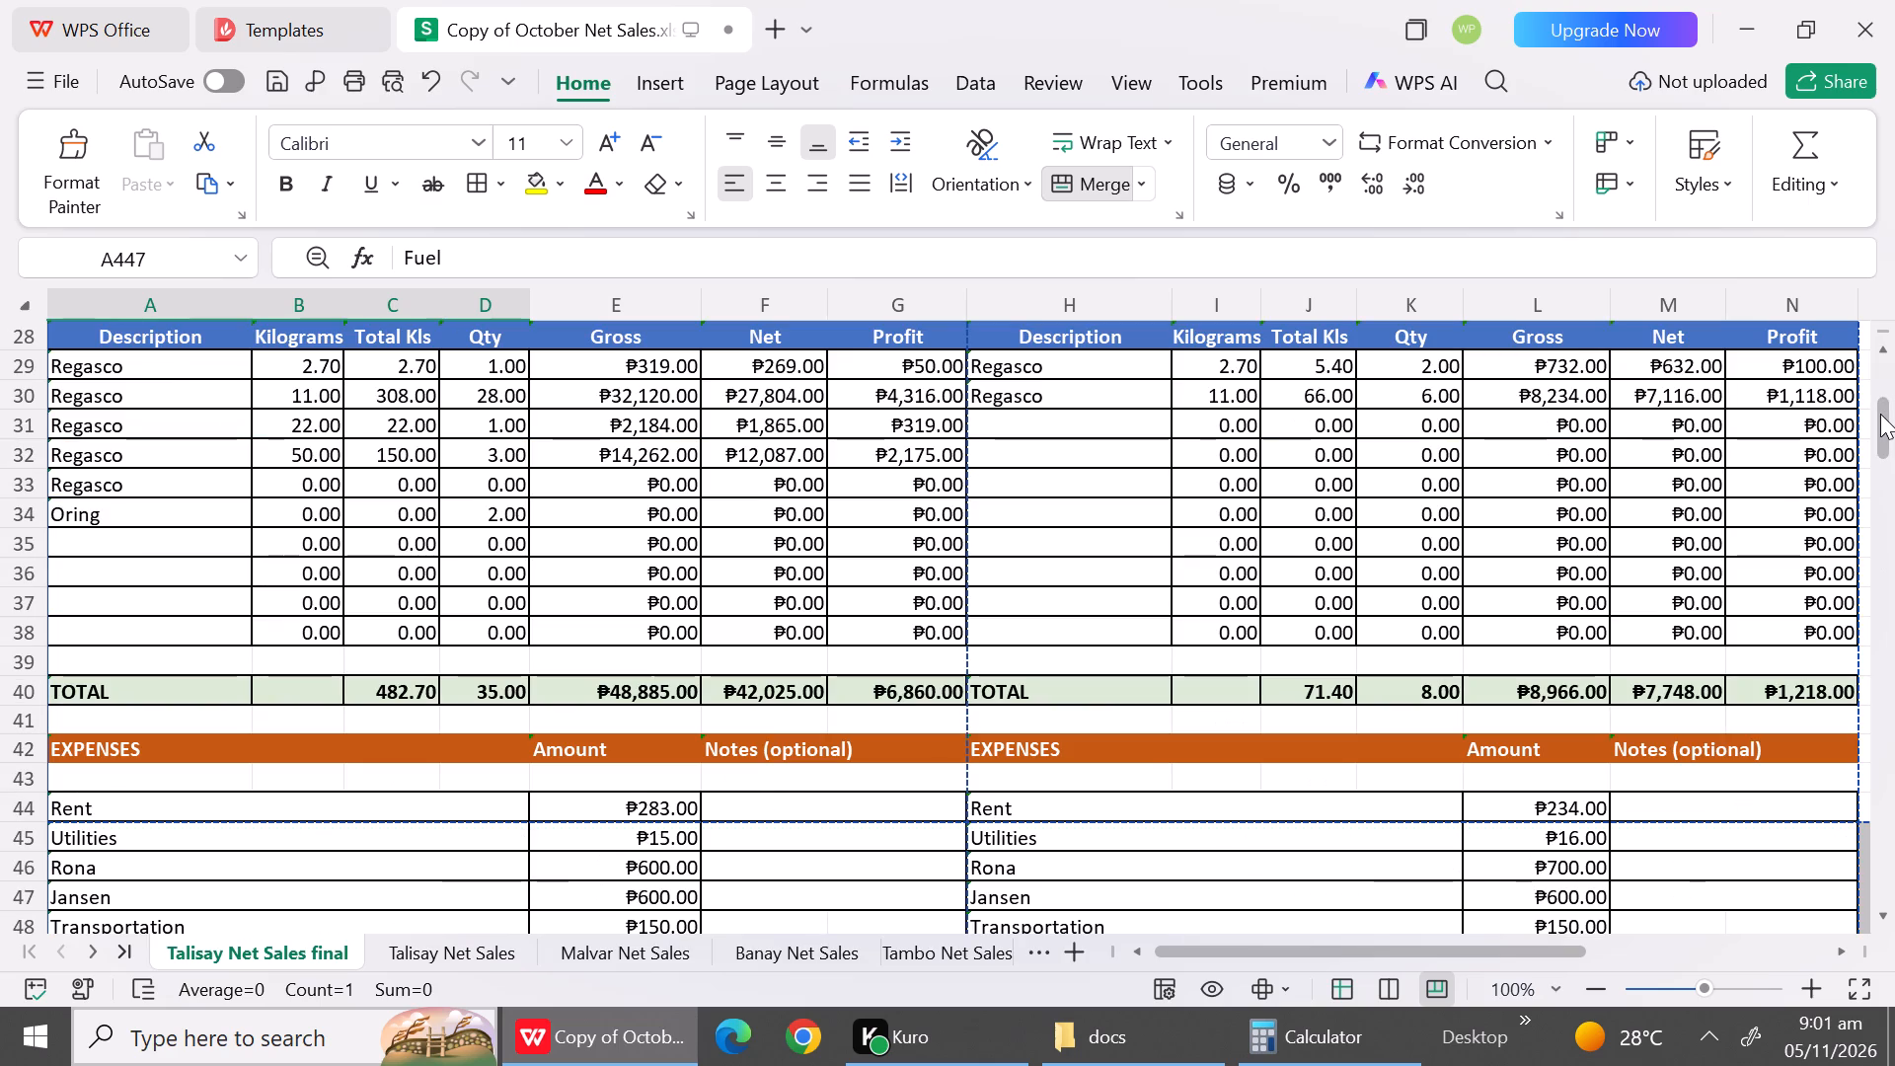
left_click(1888, 379)
left_click(1888, 379)
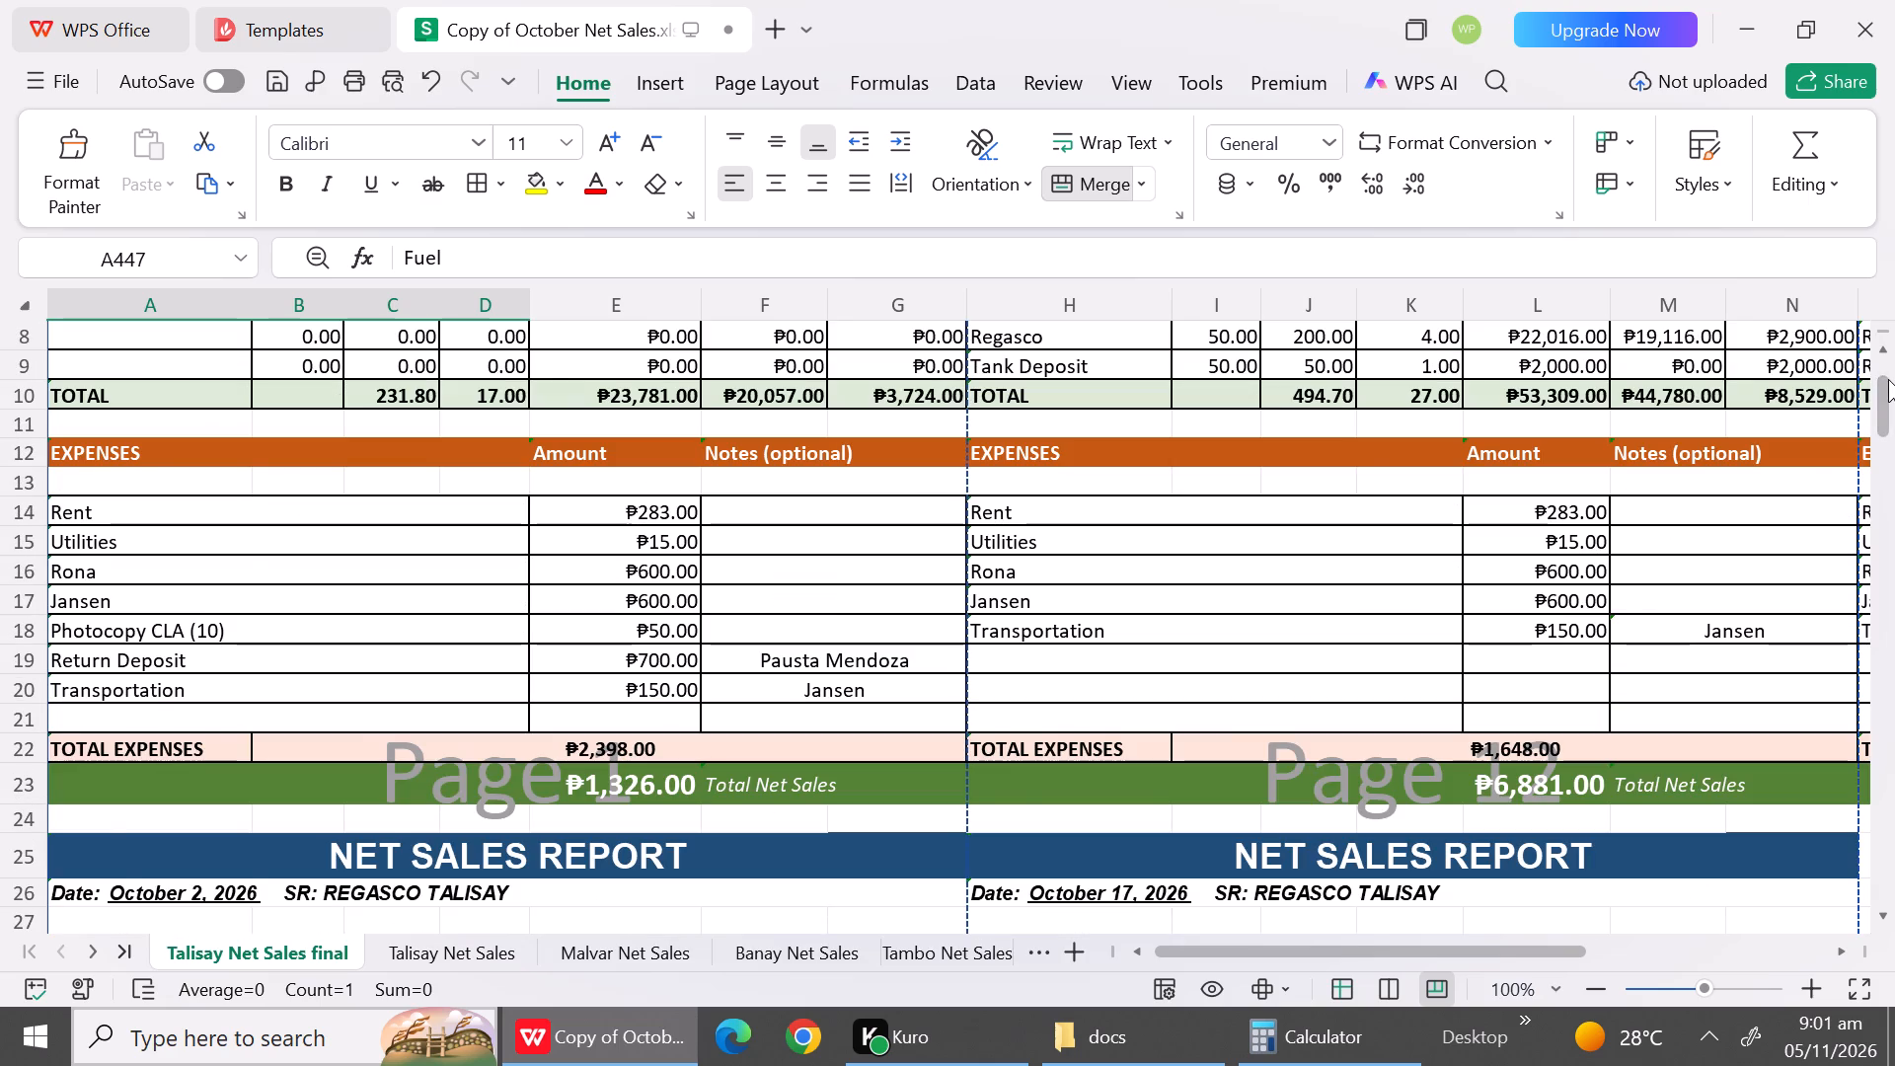
double_click(1885, 361)
left_click(1889, 566)
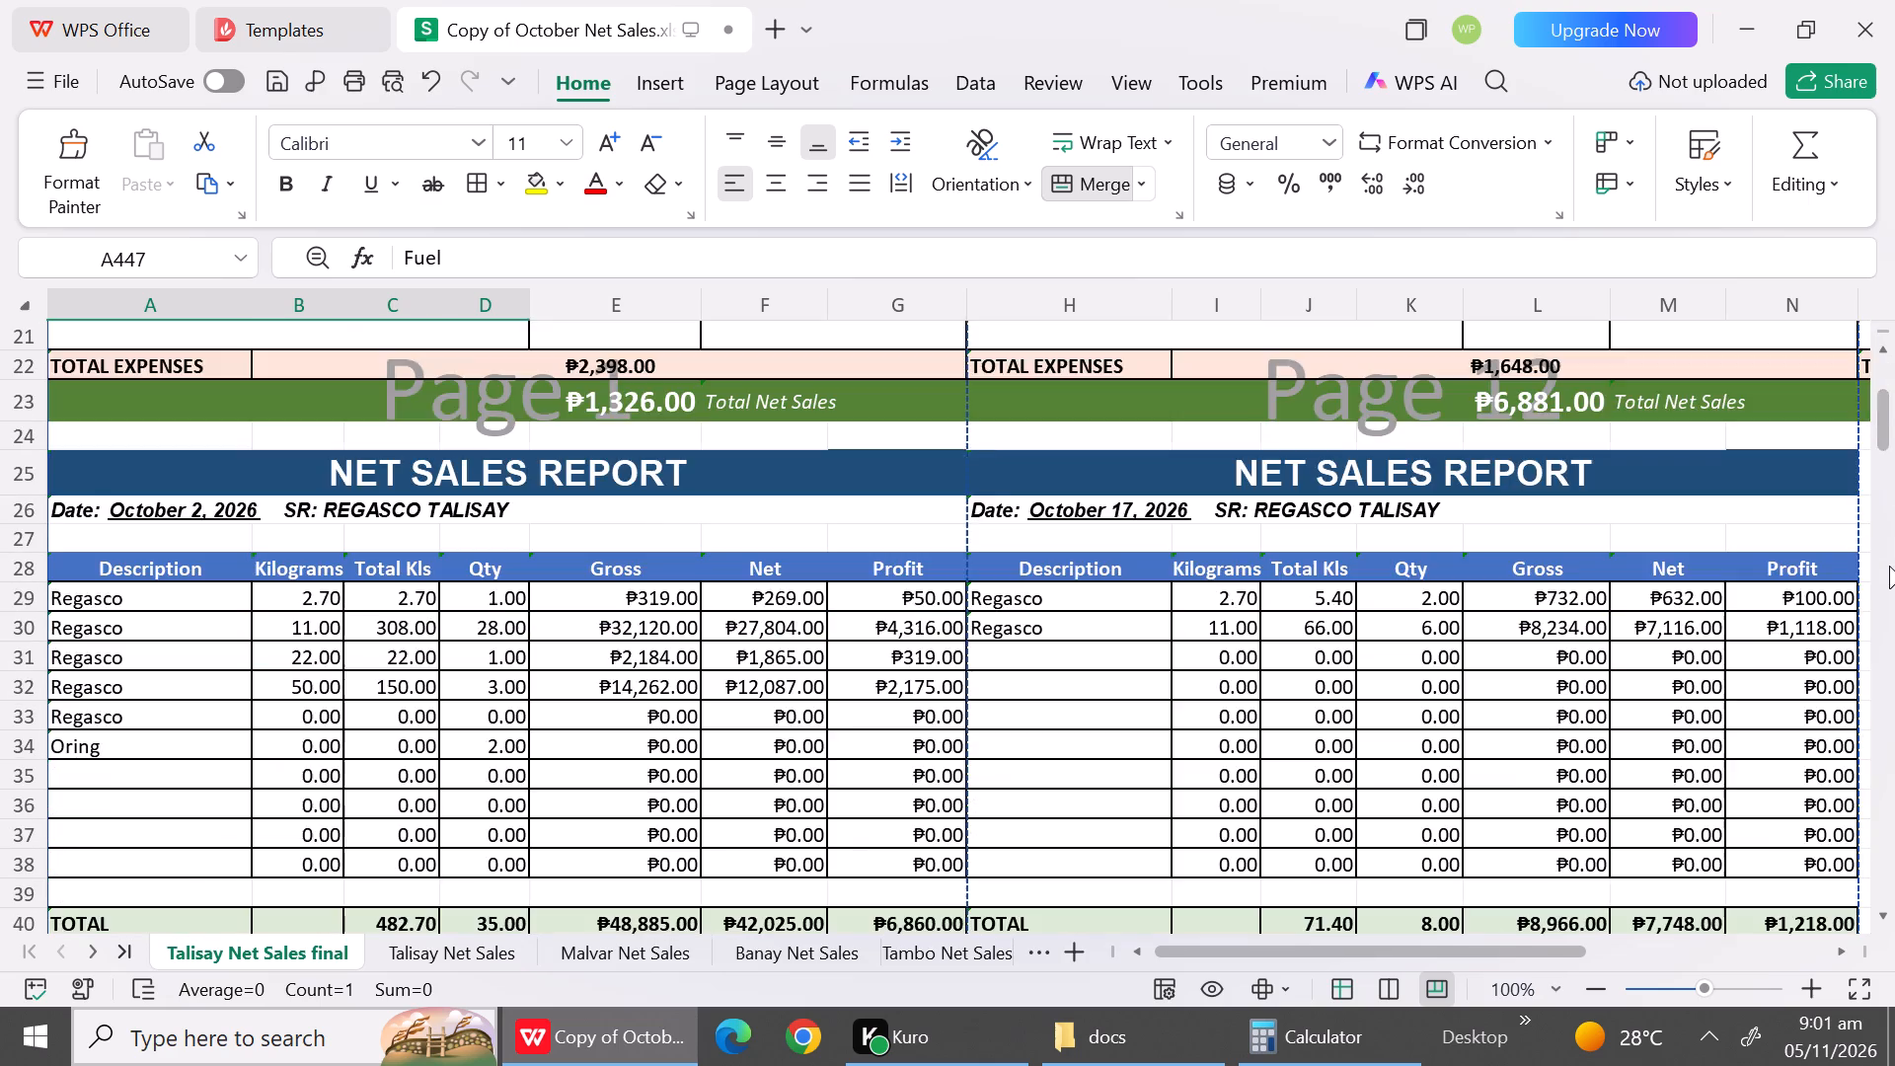
left_click(1889, 566)
left_click(1889, 566)
left_click(1884, 641)
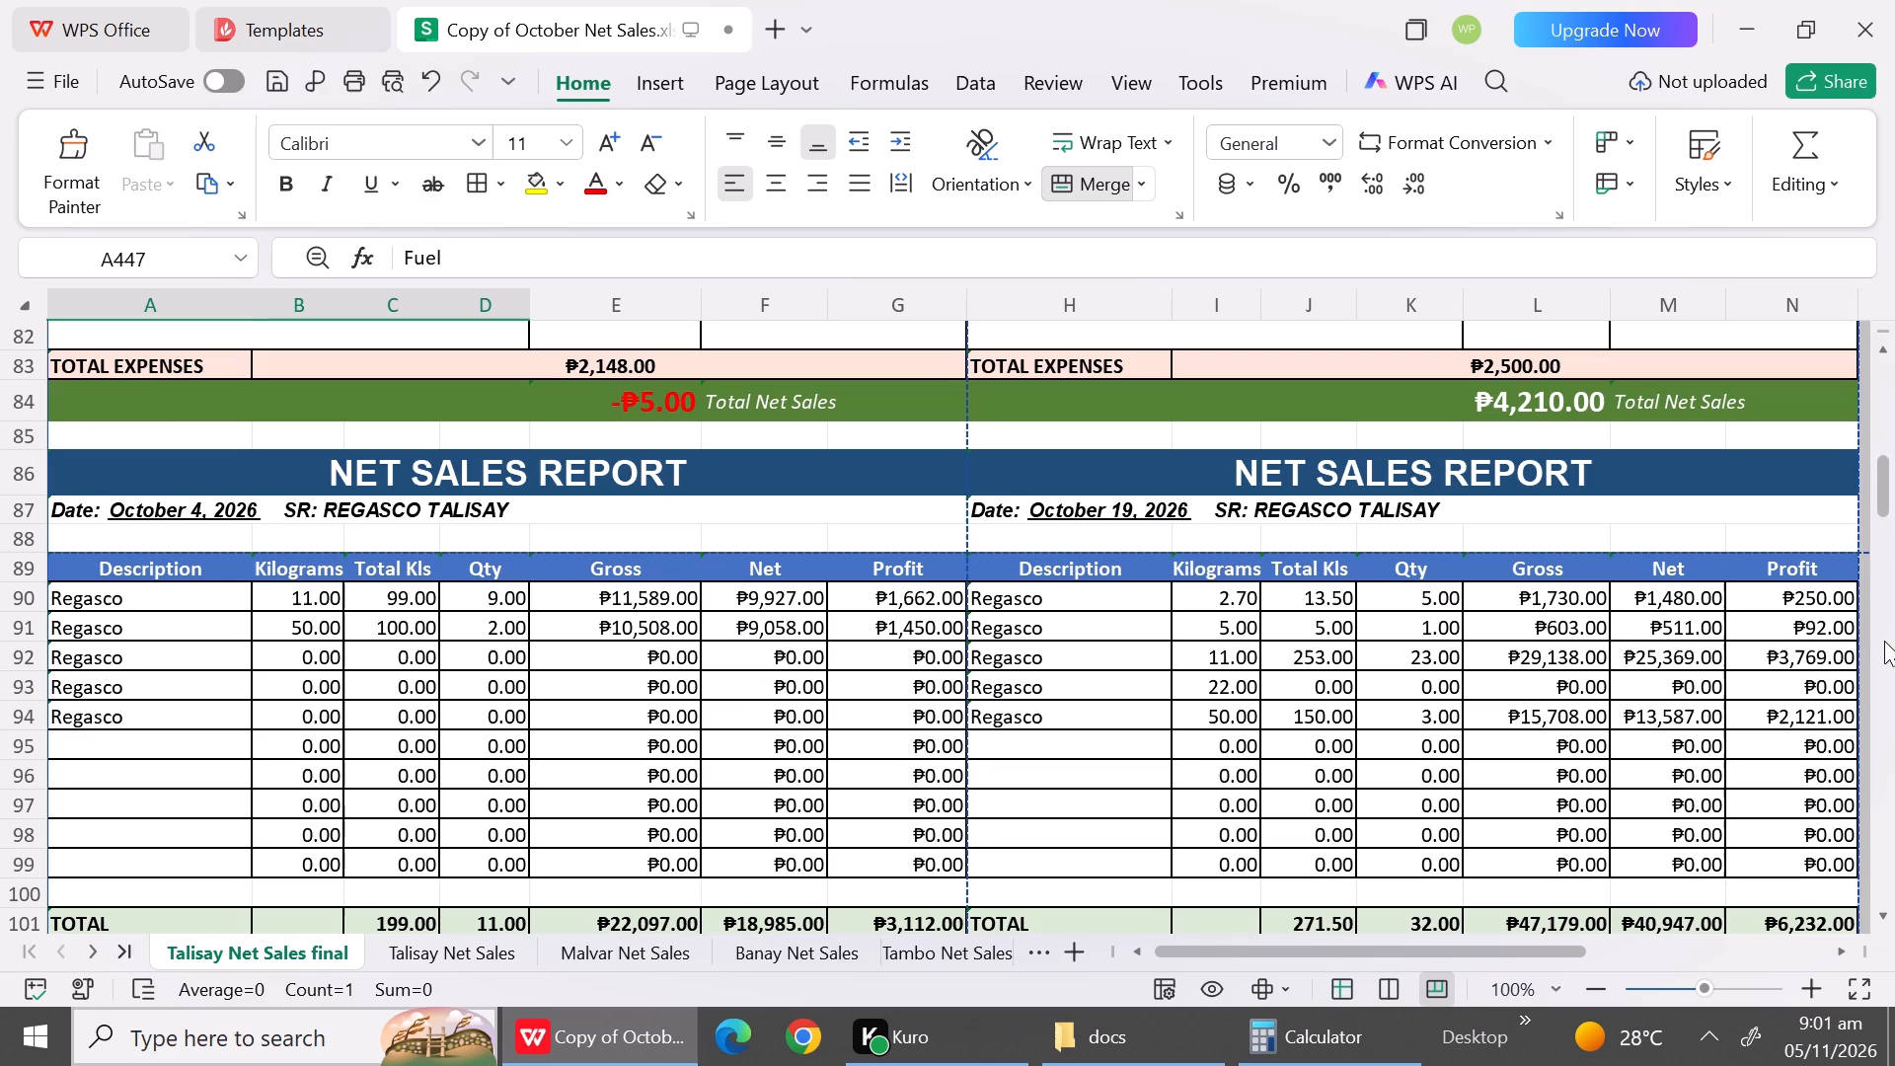
left_click(1884, 641)
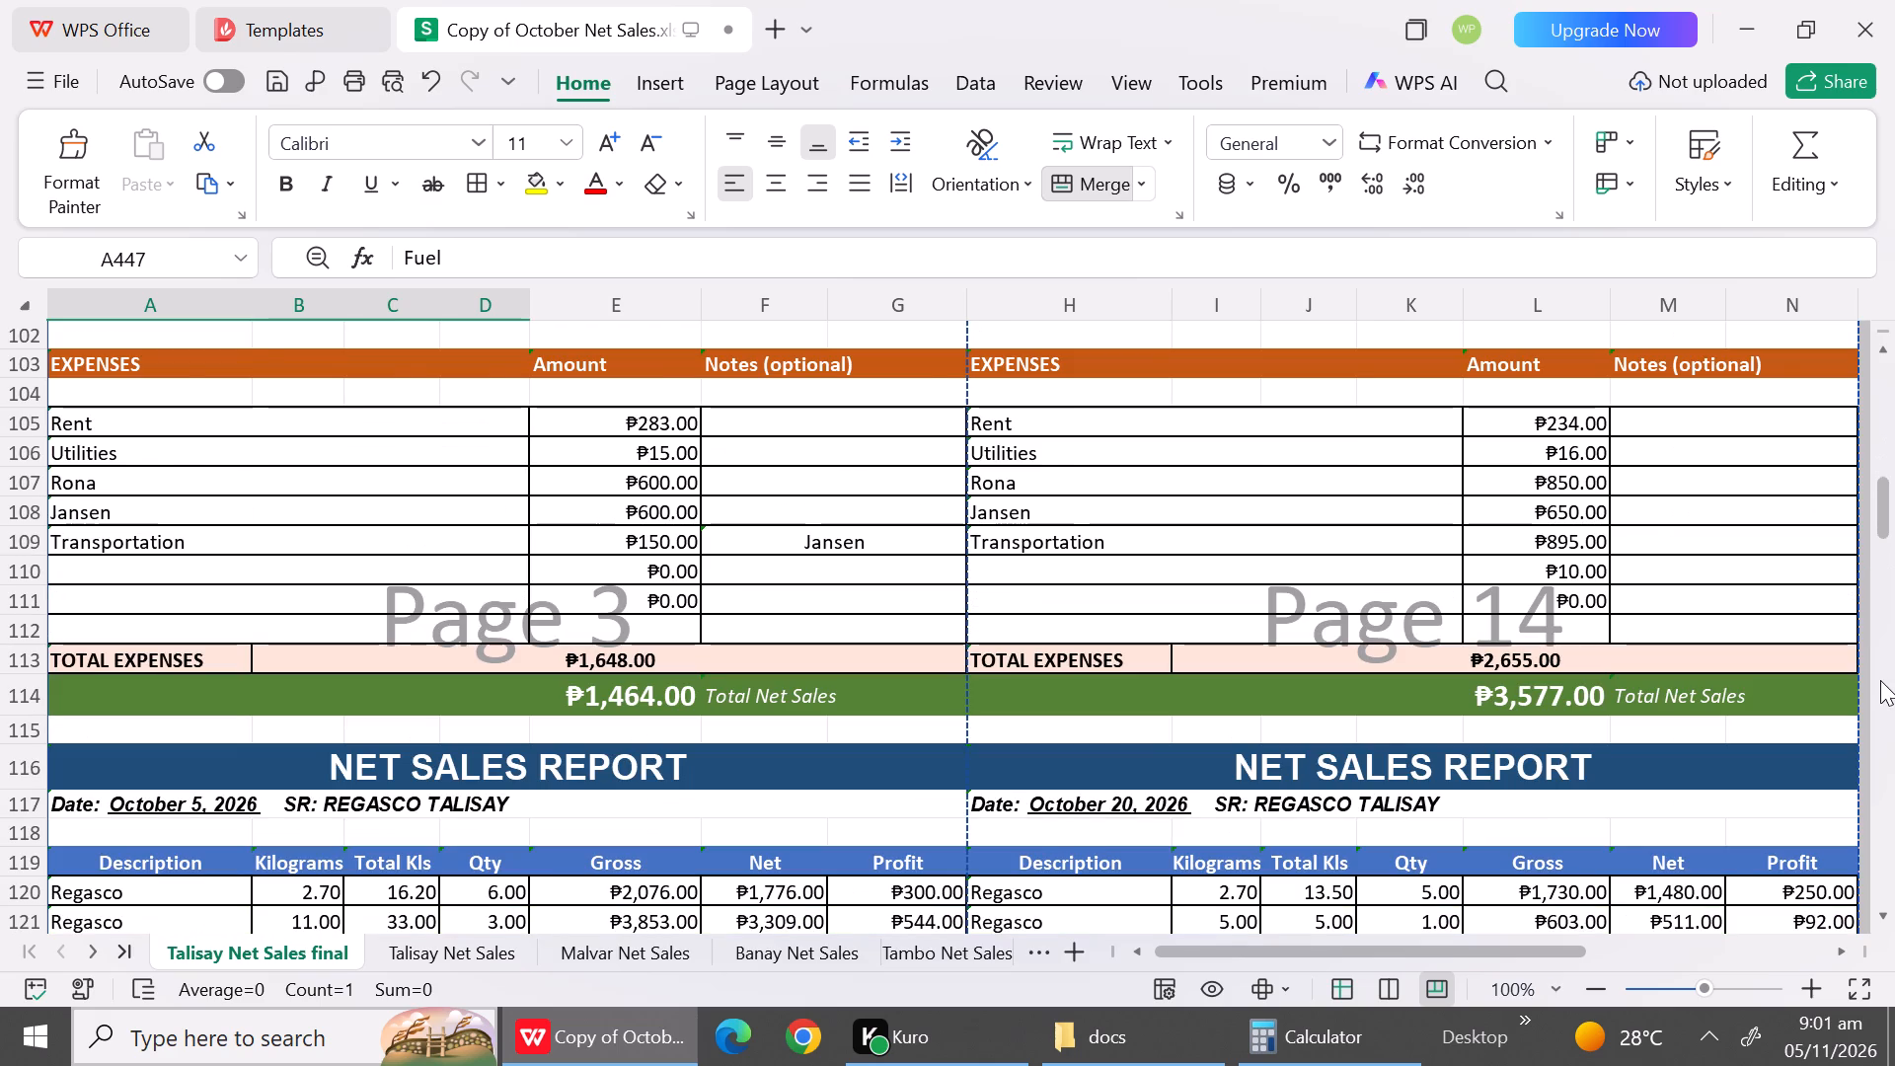
left_click(1880, 680)
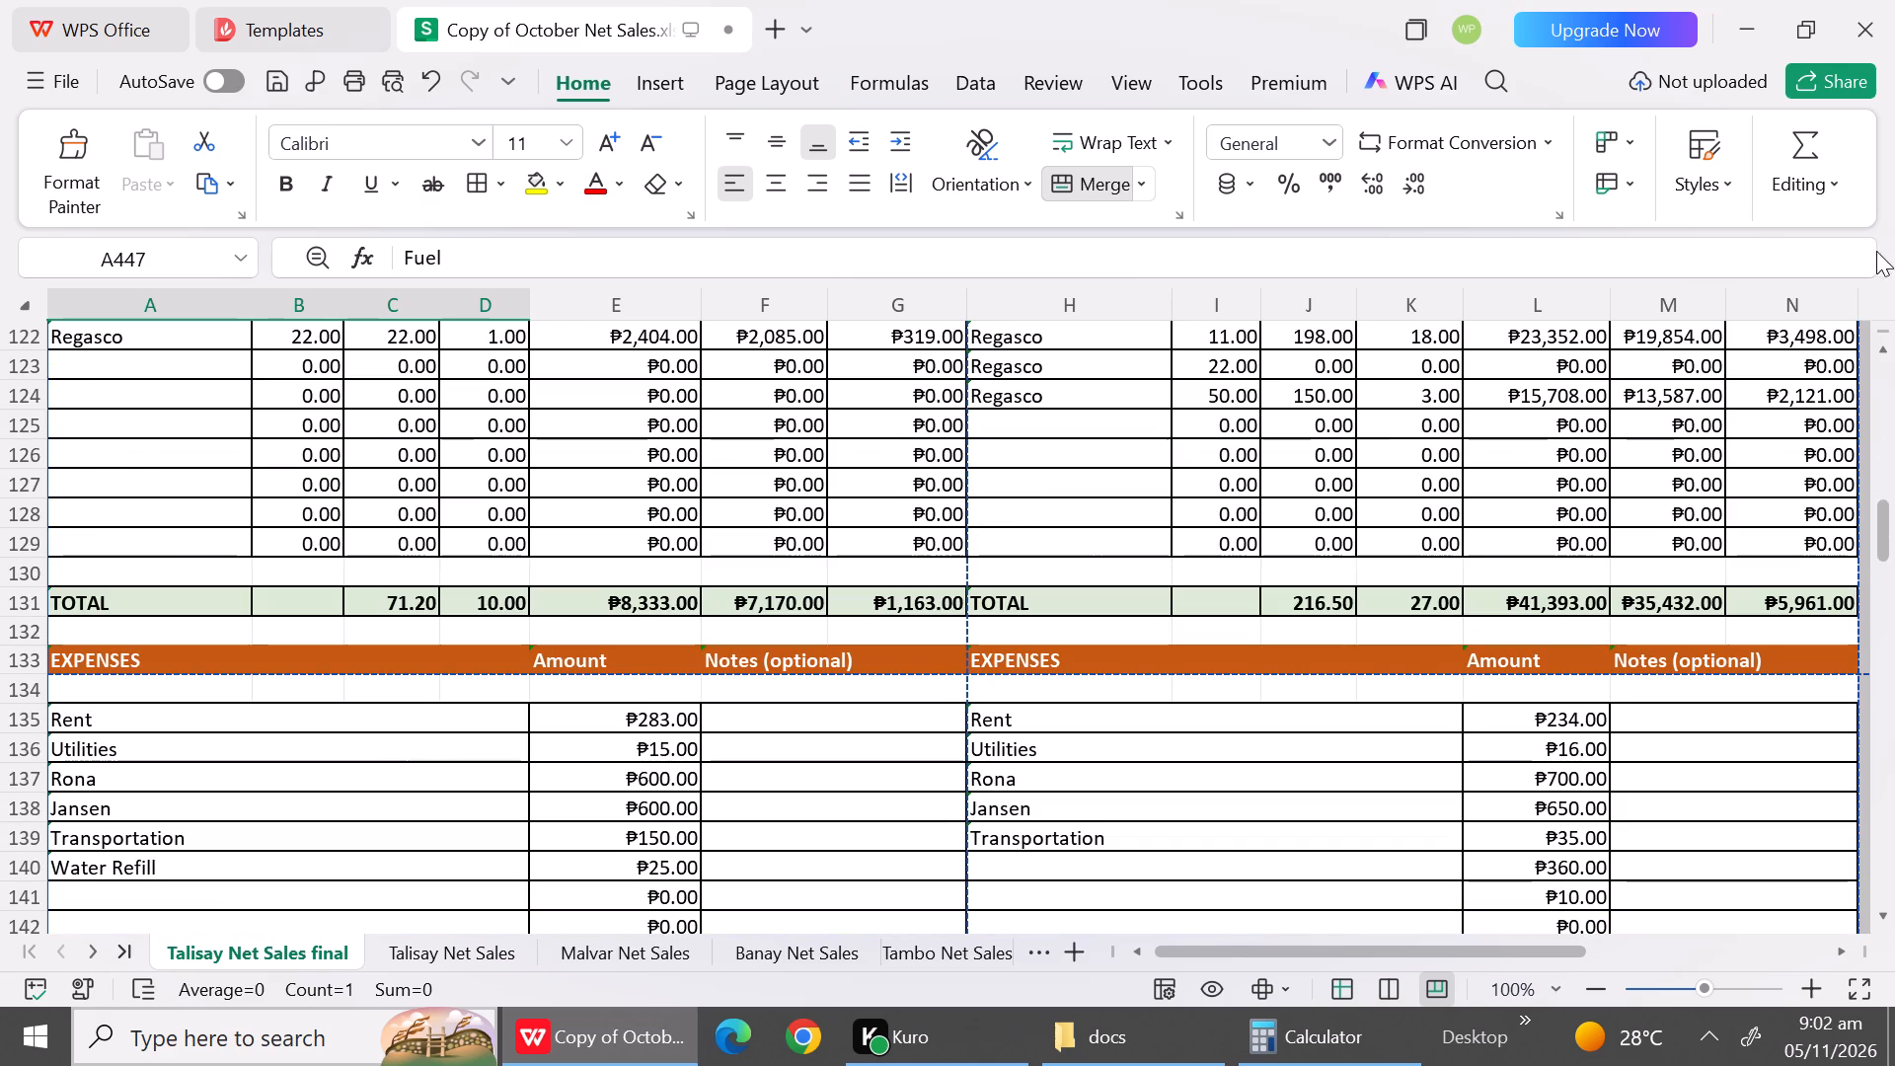
triple_click(1883, 358)
triple_click(1883, 358)
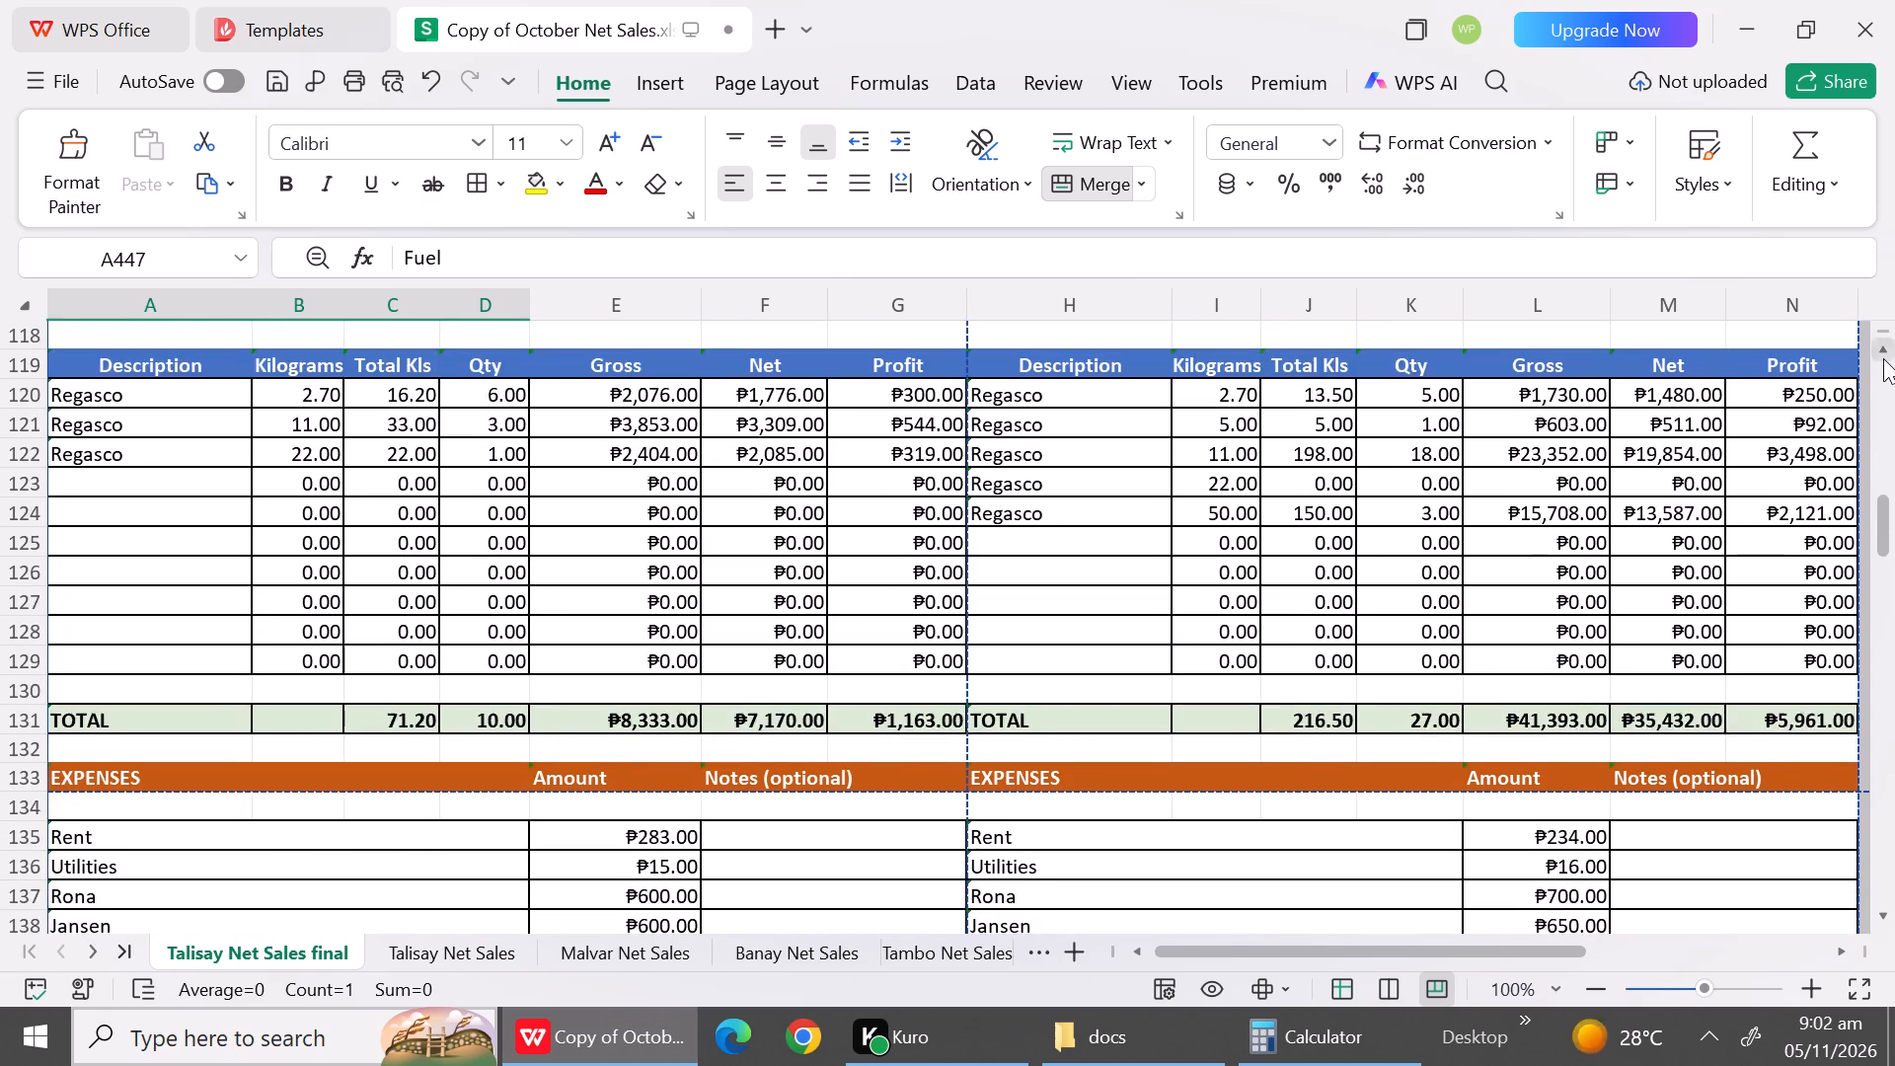
left_click_drag(1887, 915, 1881, 898)
triple_click(1881, 898)
double_click(1881, 898)
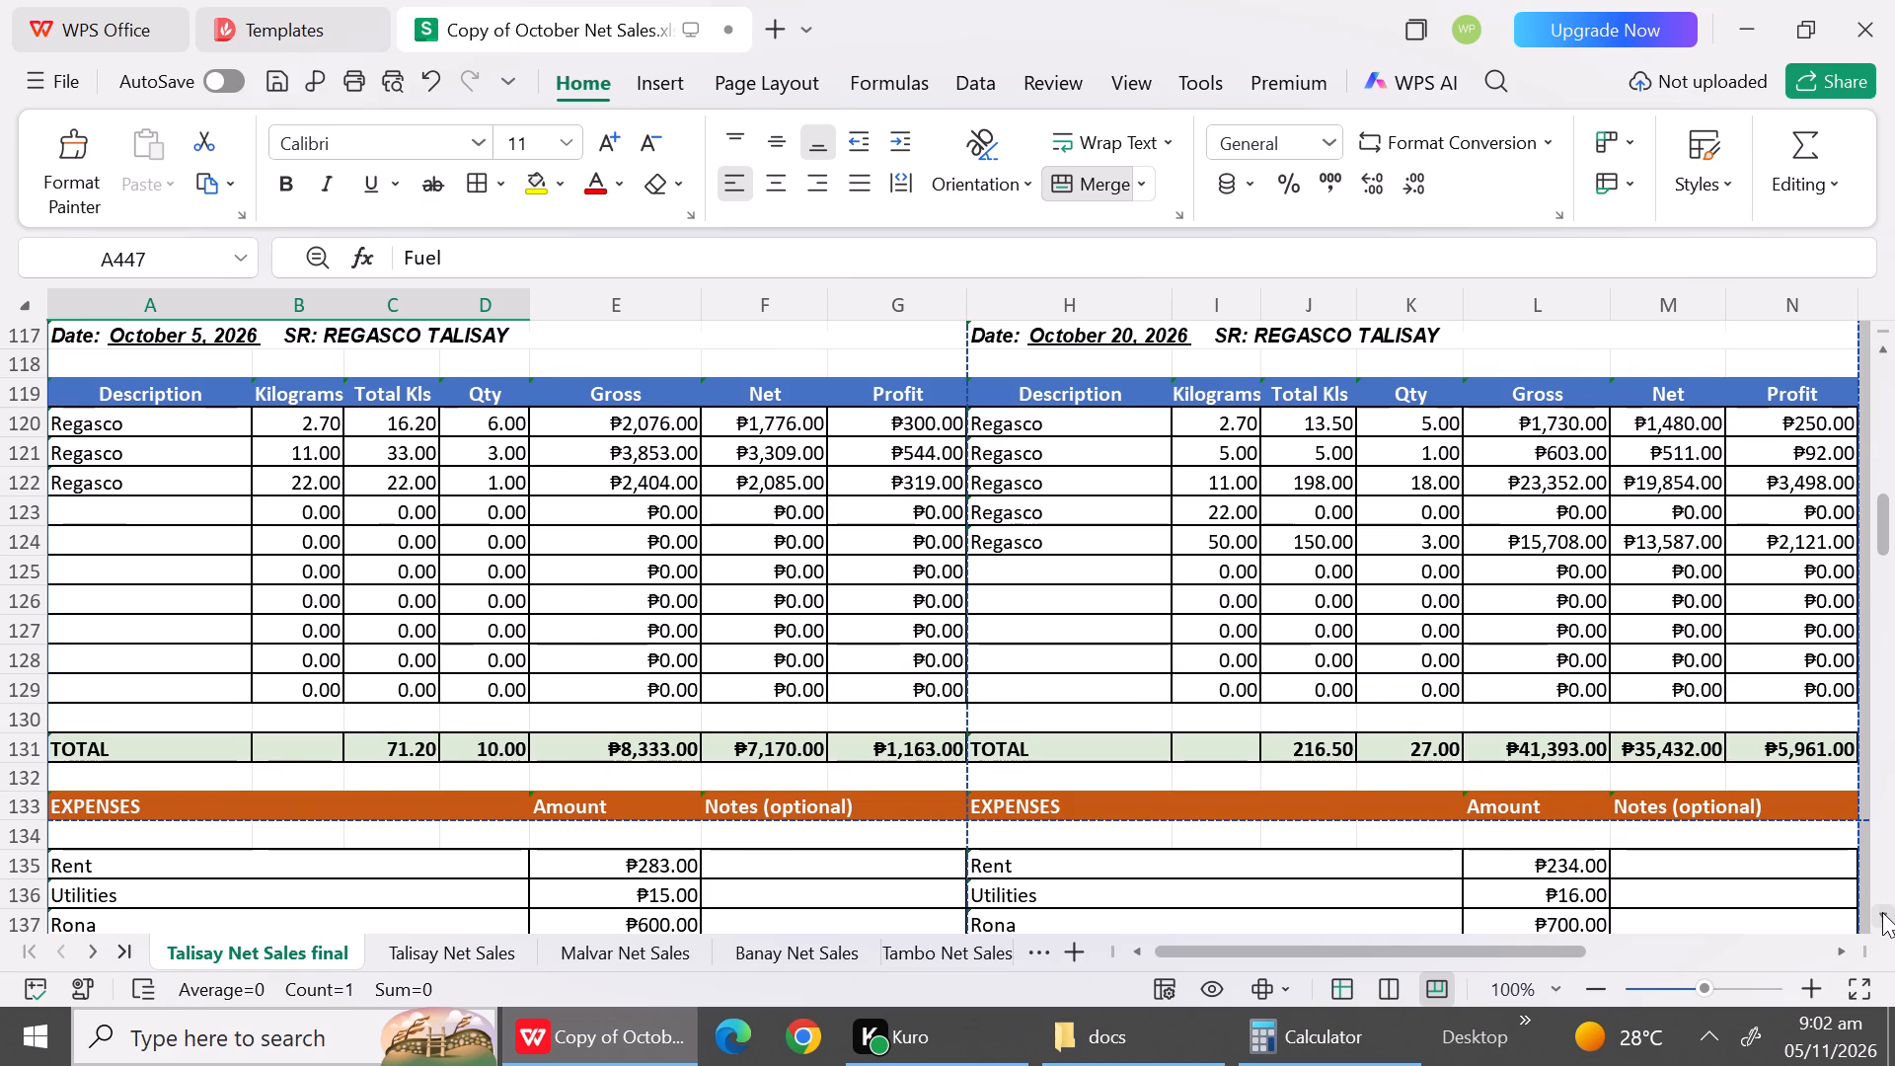
triple_click(1882, 912)
left_click_drag(1882, 912, 598, 652)
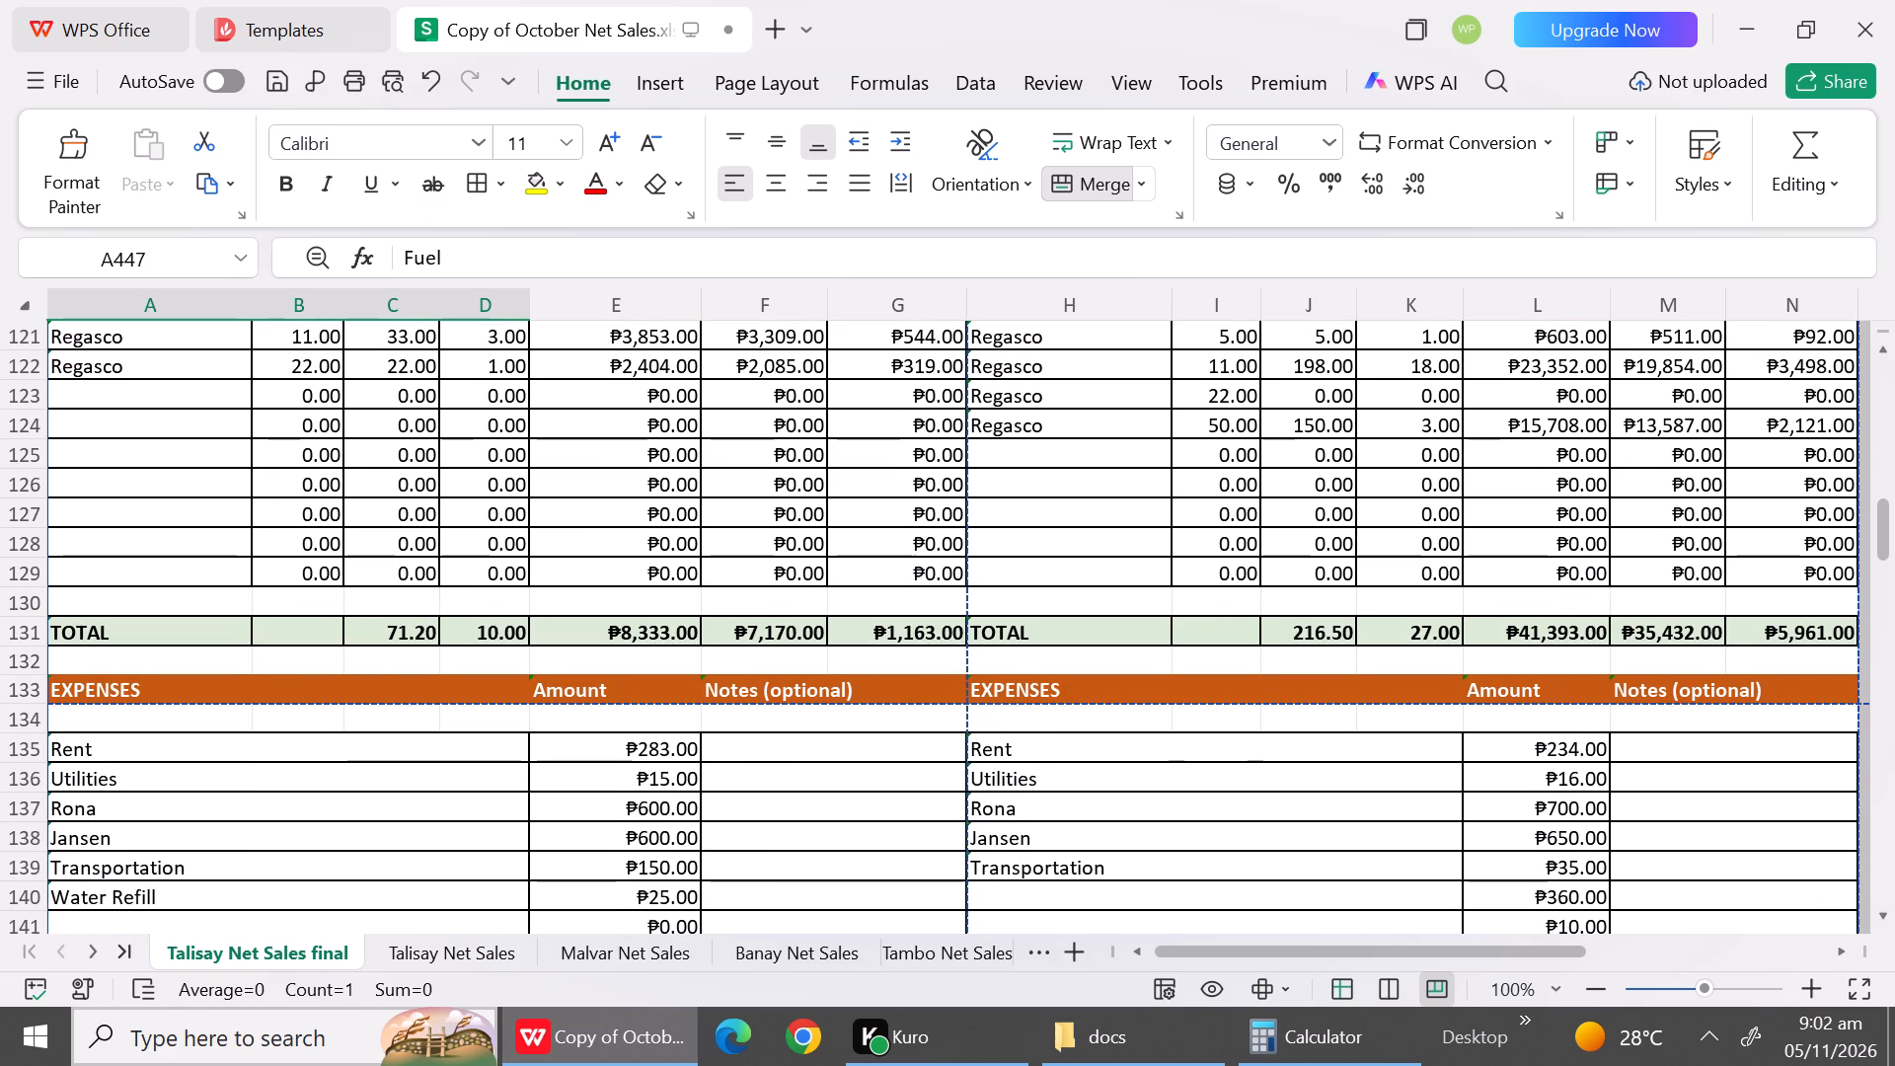
double_click(230, 815)
key("BackSpace")
key("BackSpace")
key("BackSpace")
key("BackSpace")
key("BackSpace")
key("BackSpace")
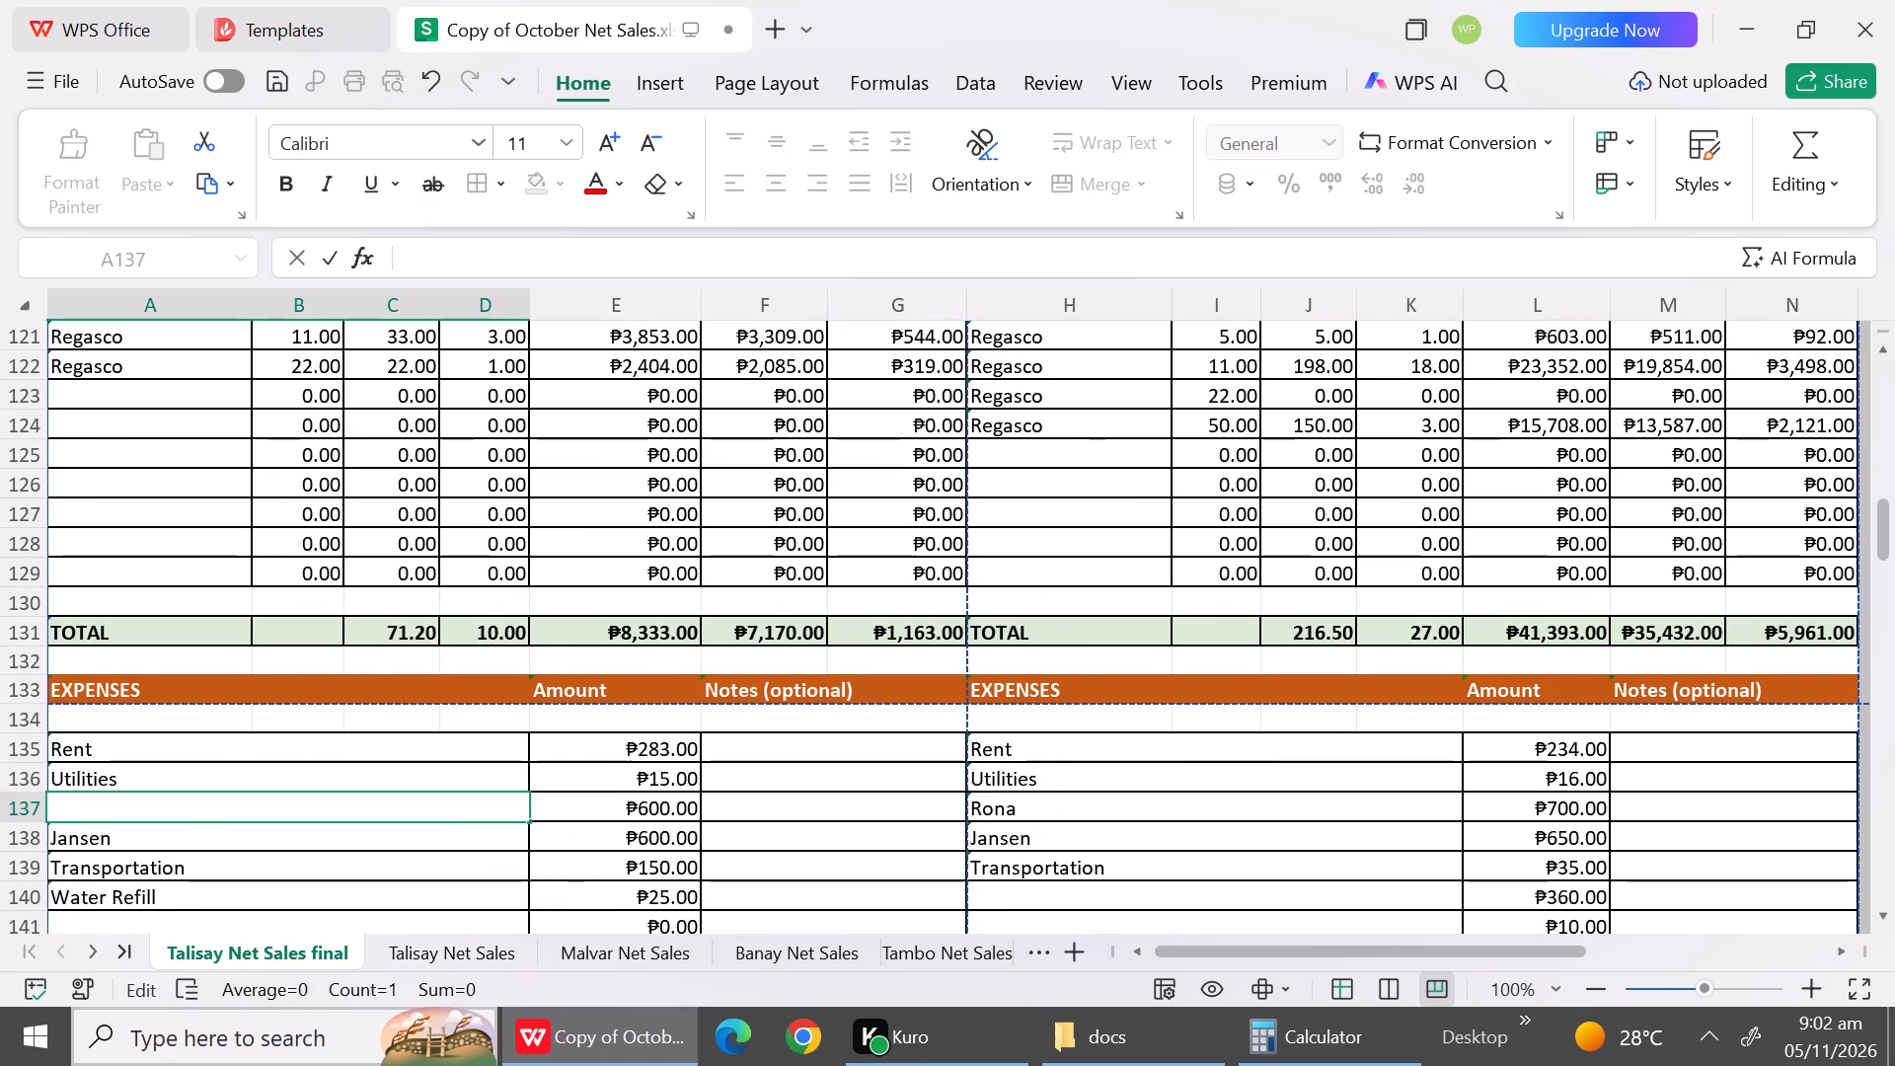
type("lo")
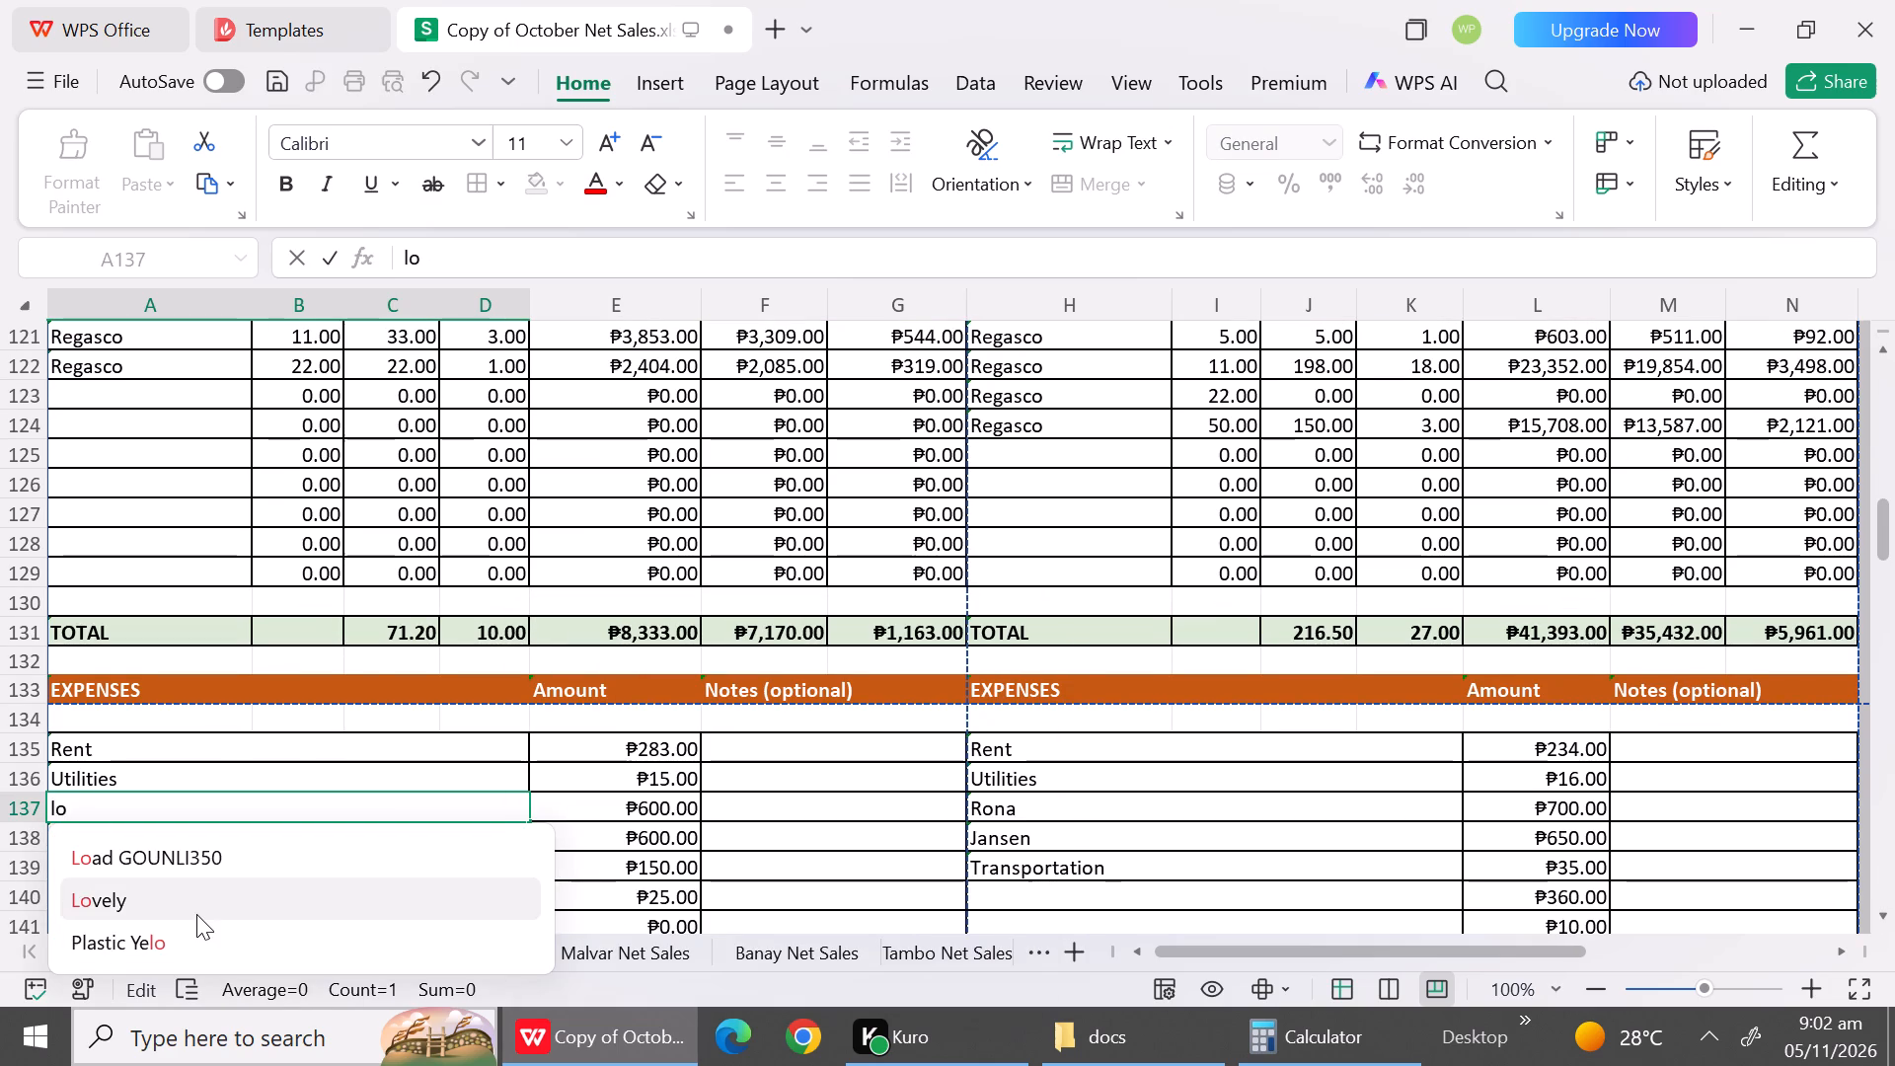
left_click(192, 900)
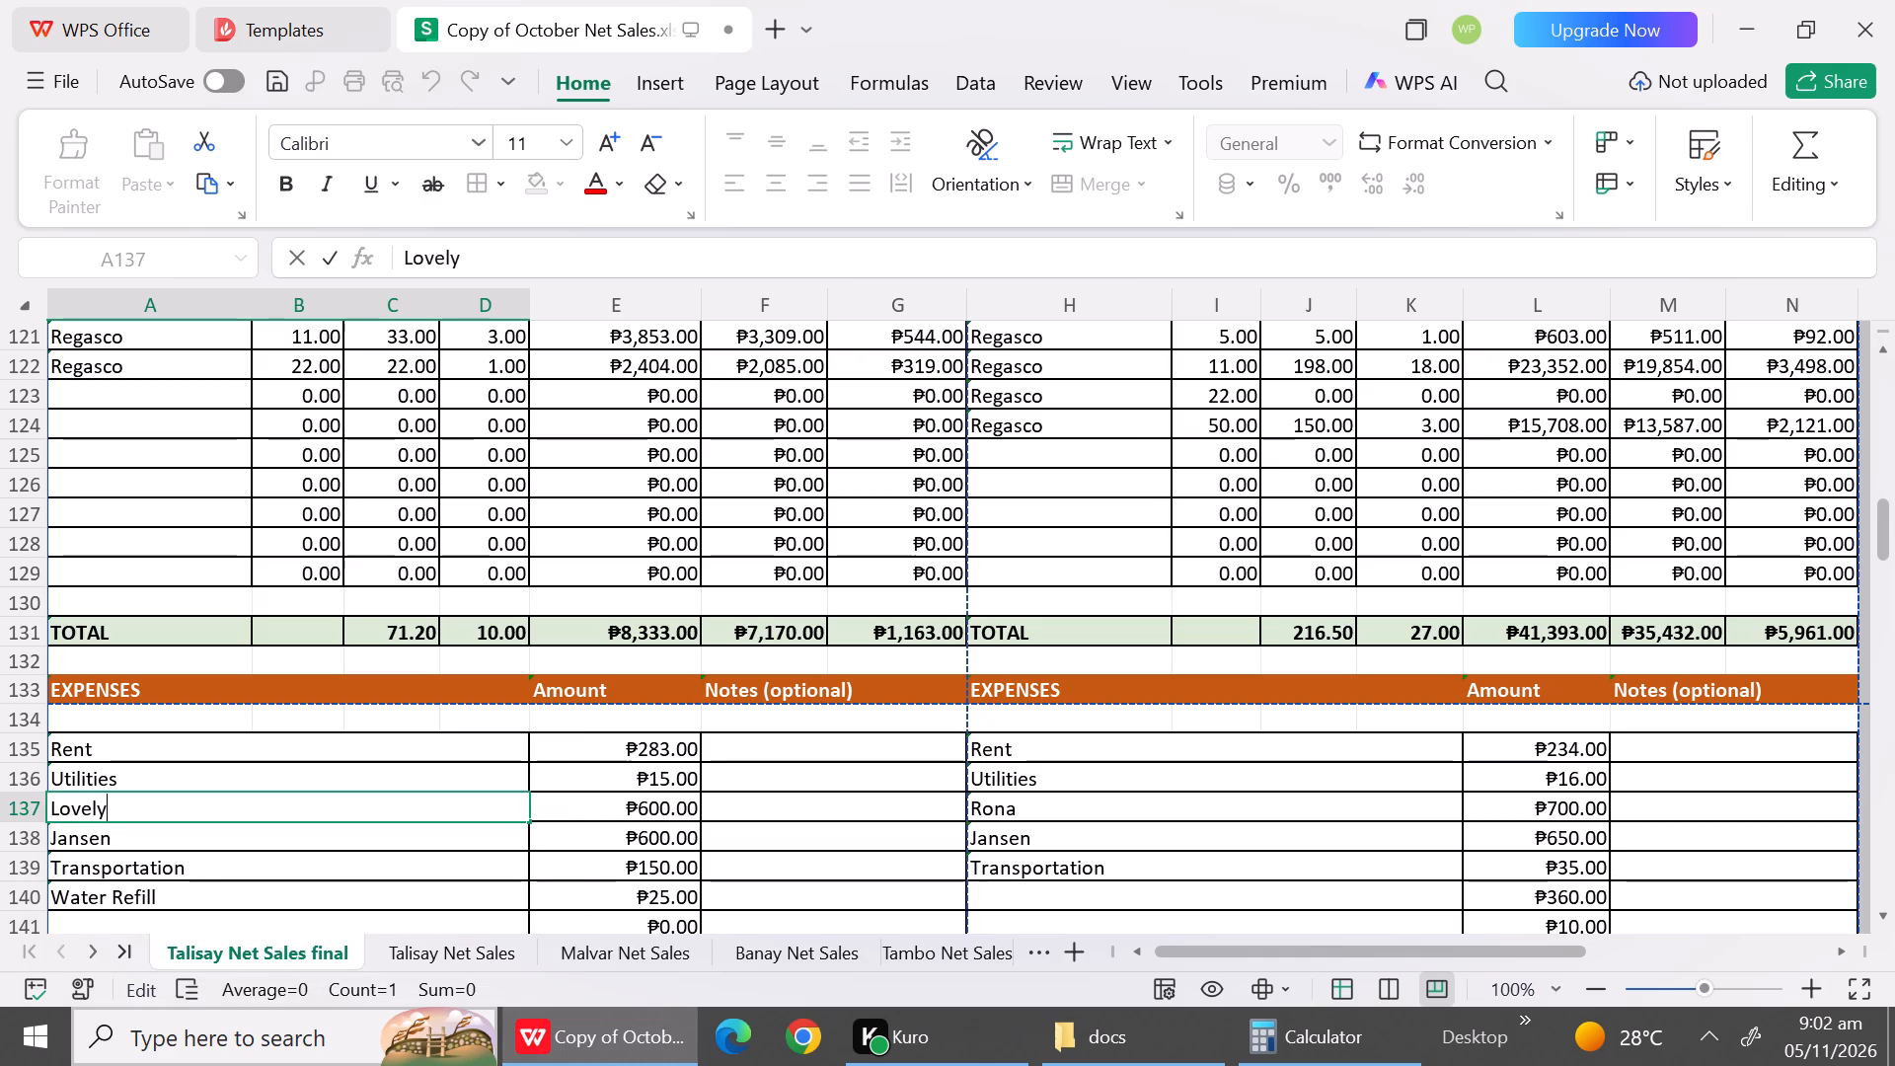
left_click(613, 813)
type("550")
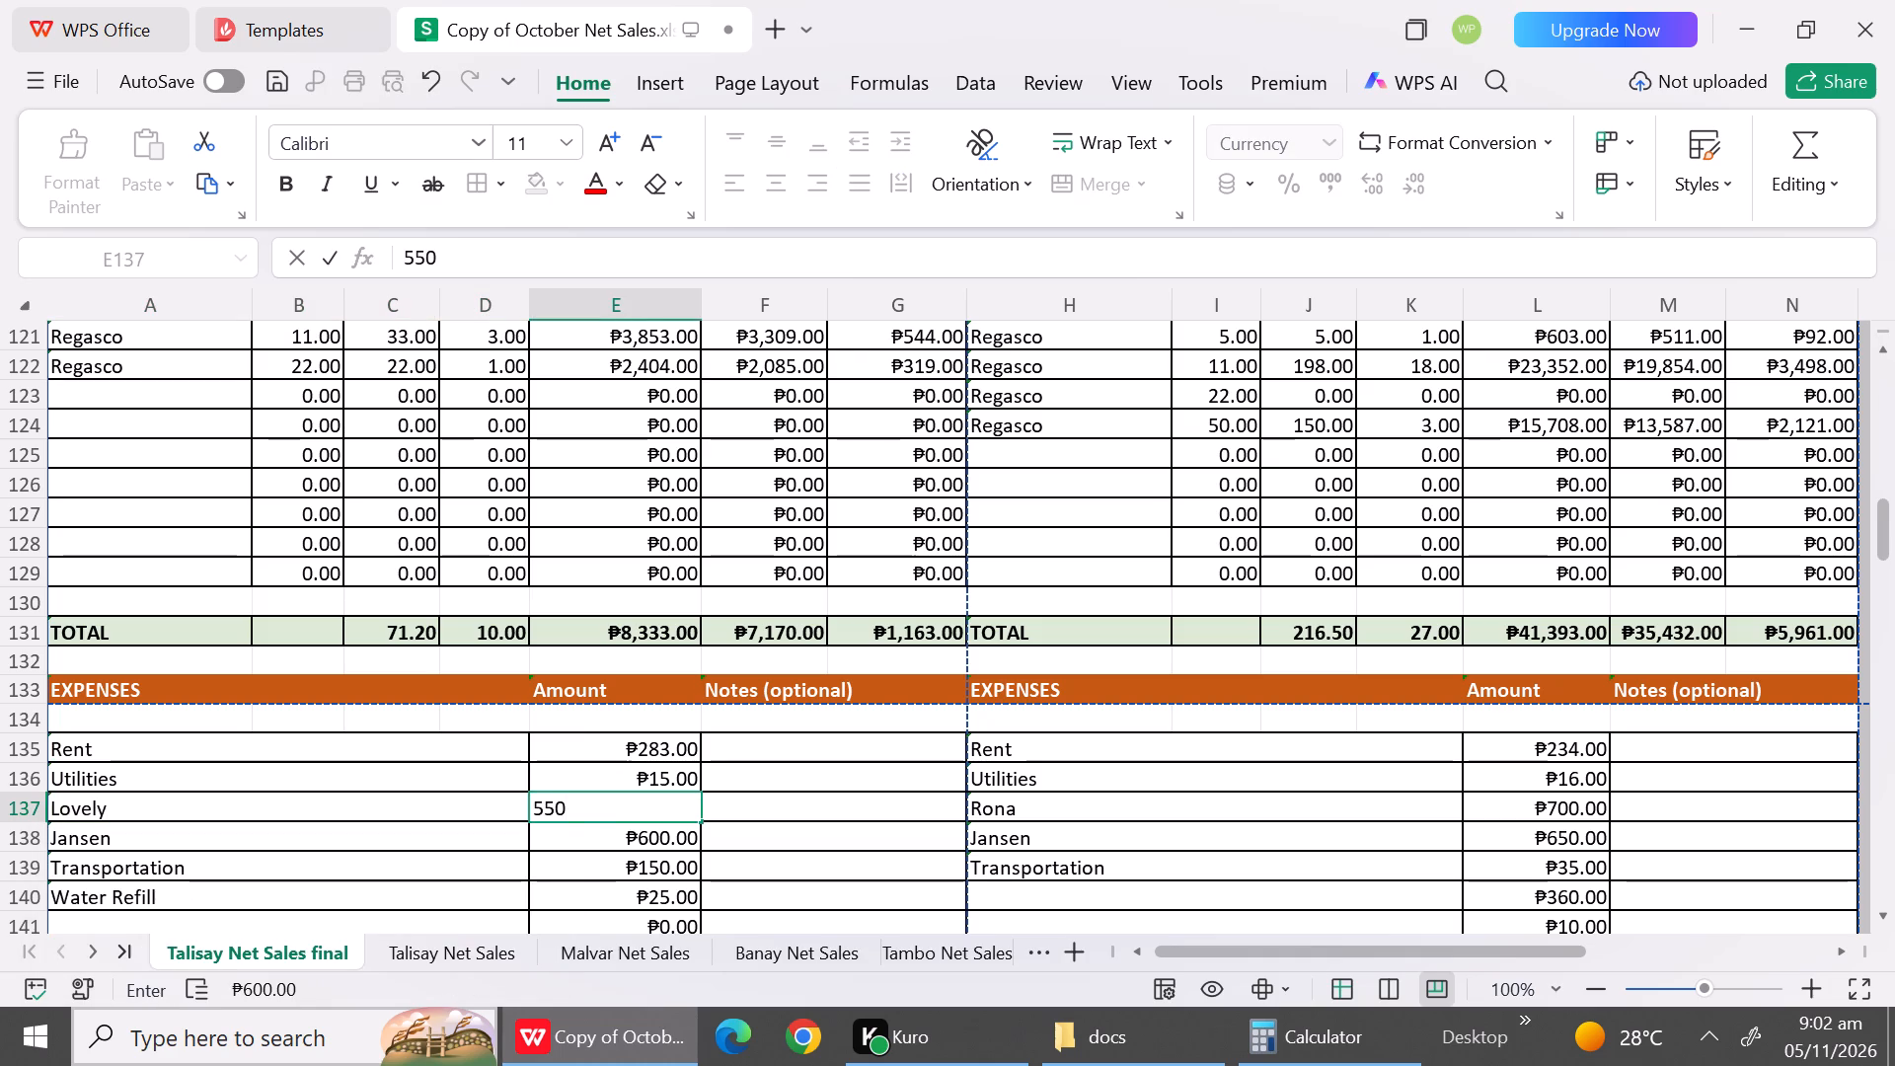
left_click(434, 868)
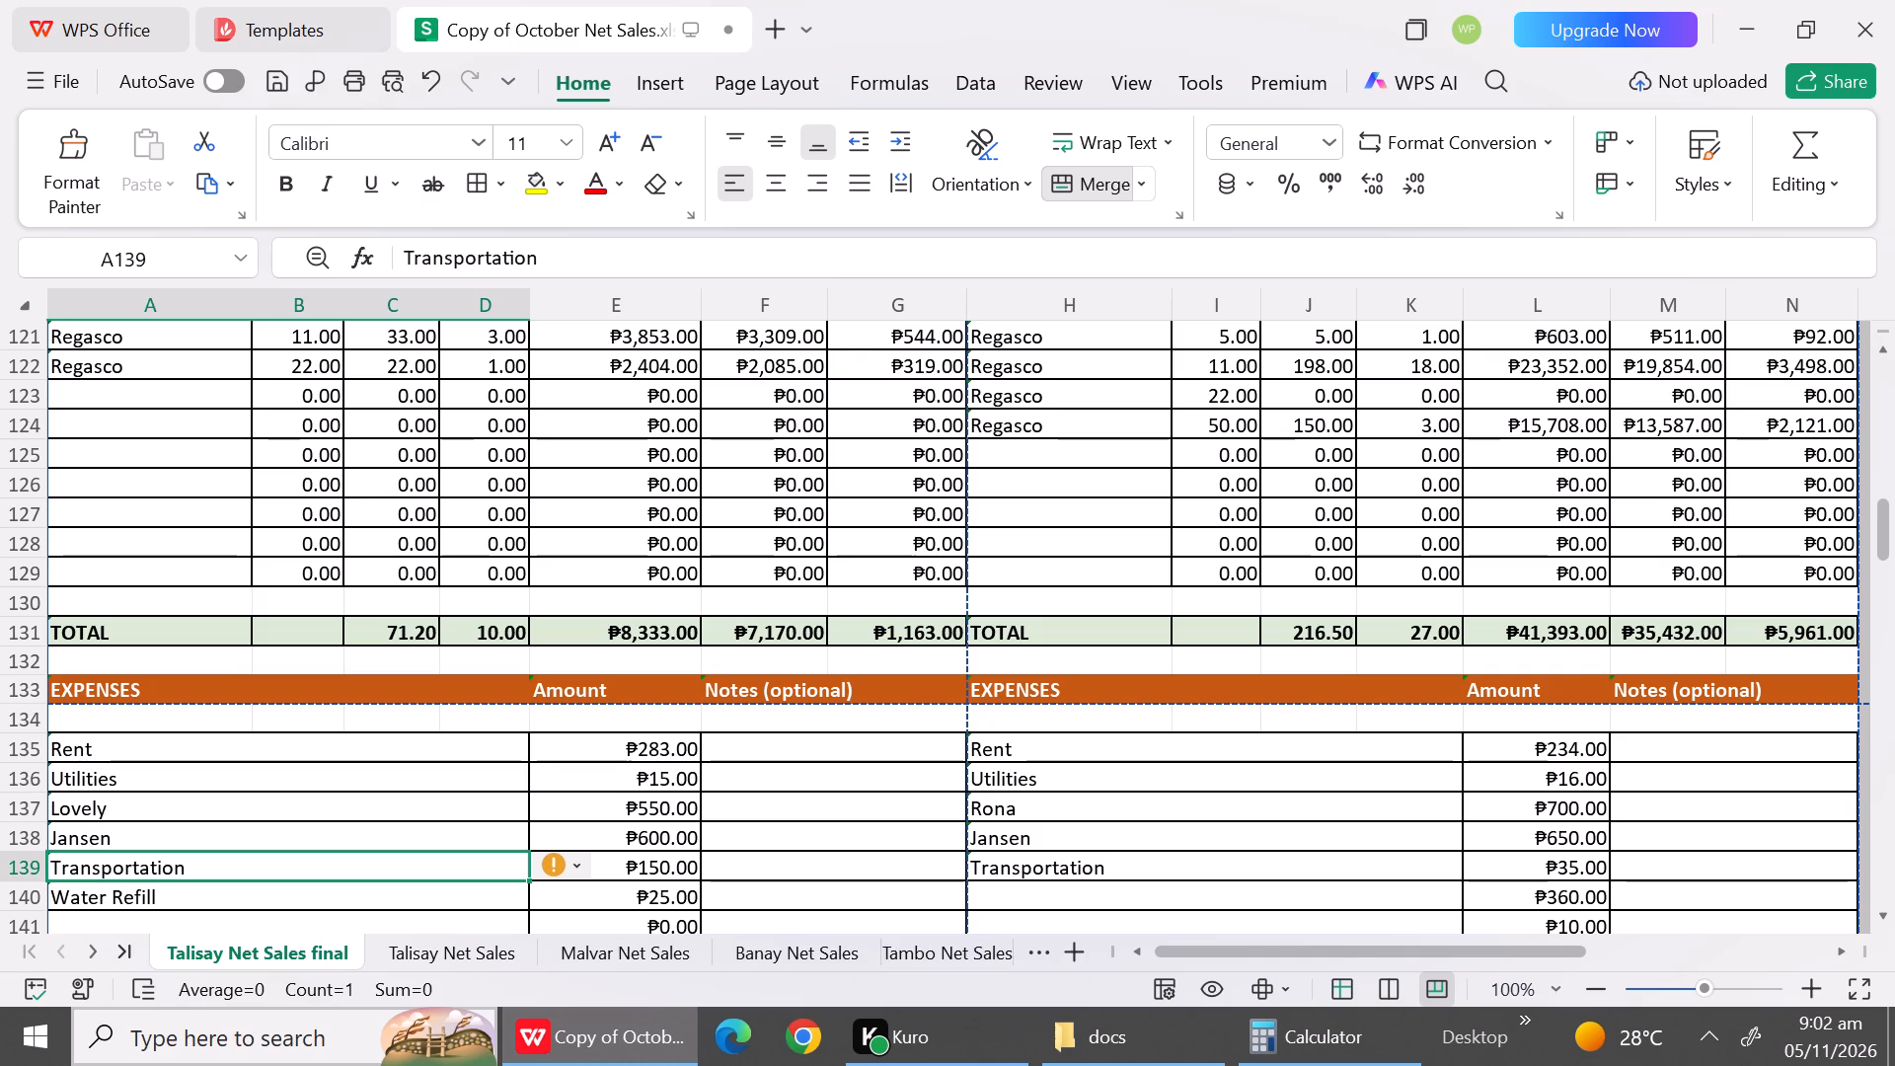
Add a Lovely expense of 550 in row 110 of the October 4 report, below Transportation.
triple_click(1885, 352)
triple_click(1885, 352)
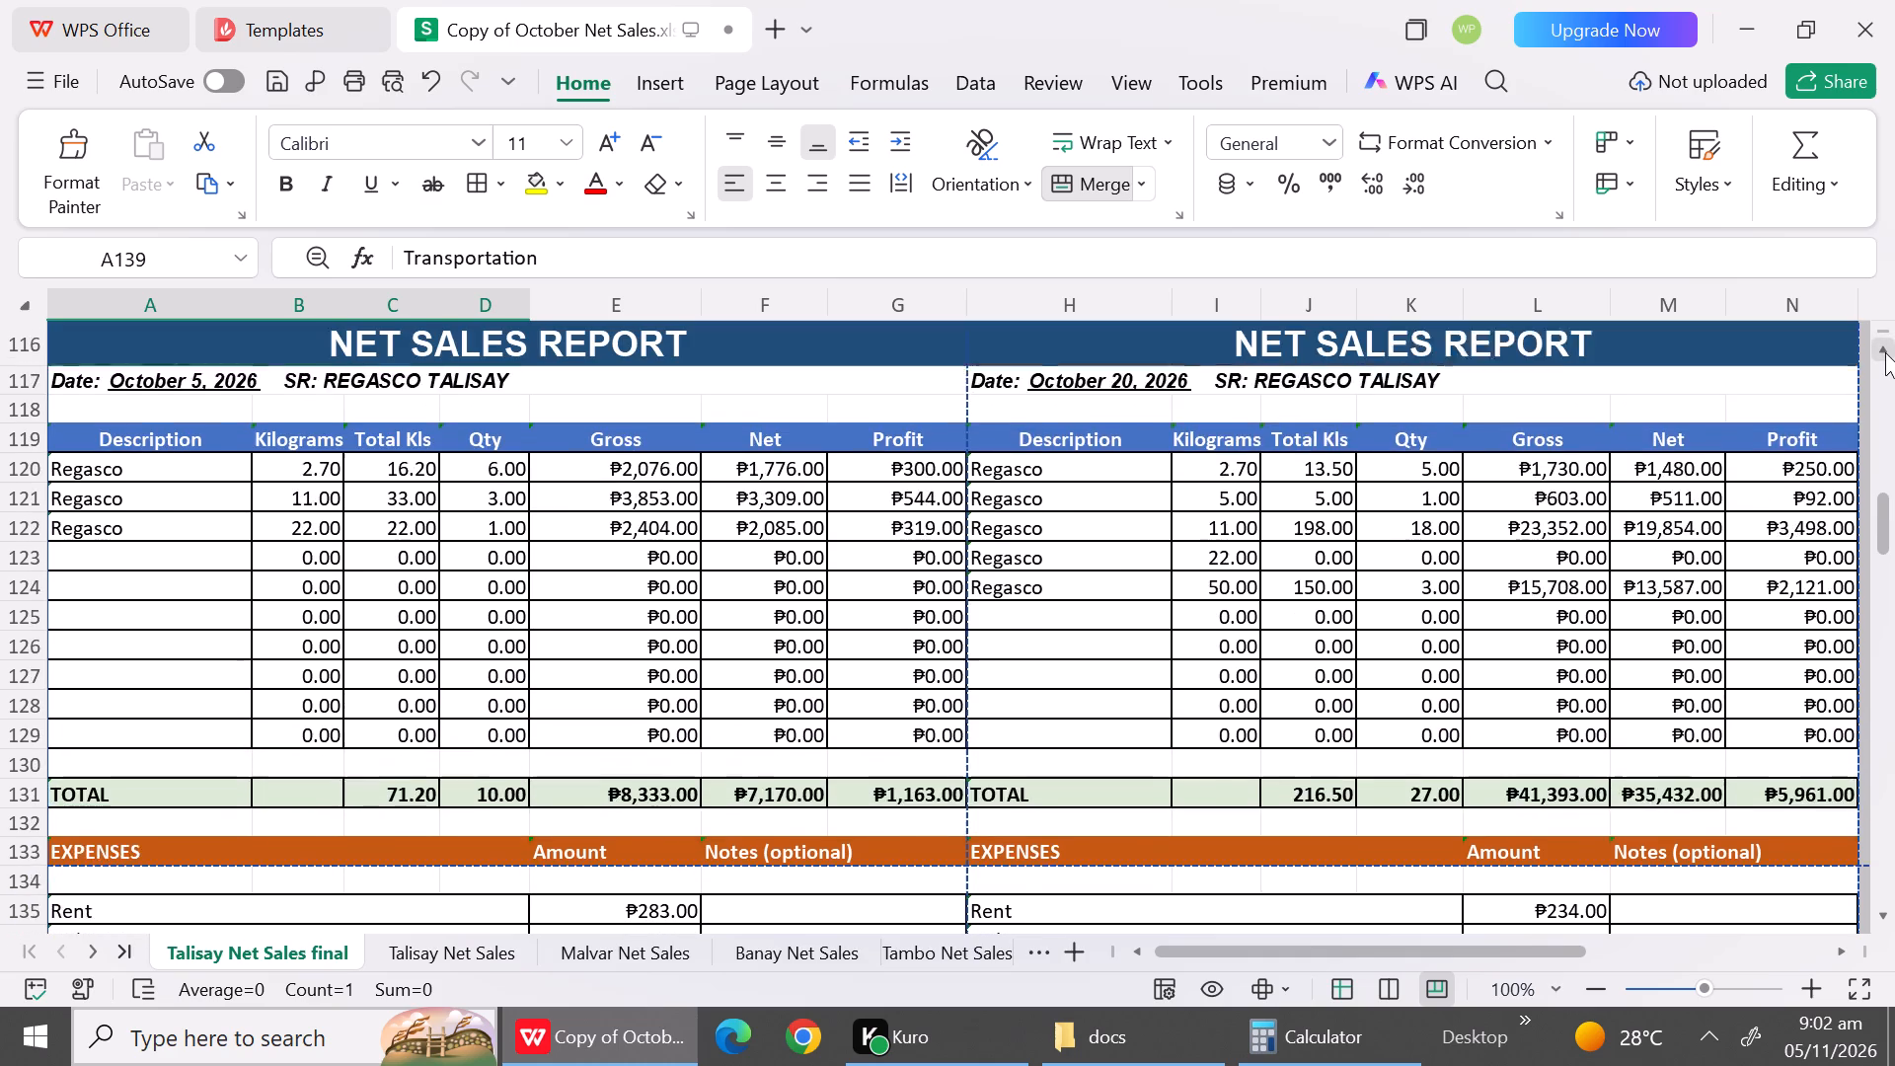
triple_click(1885, 352)
triple_click(1885, 352)
triple_click(1885, 352)
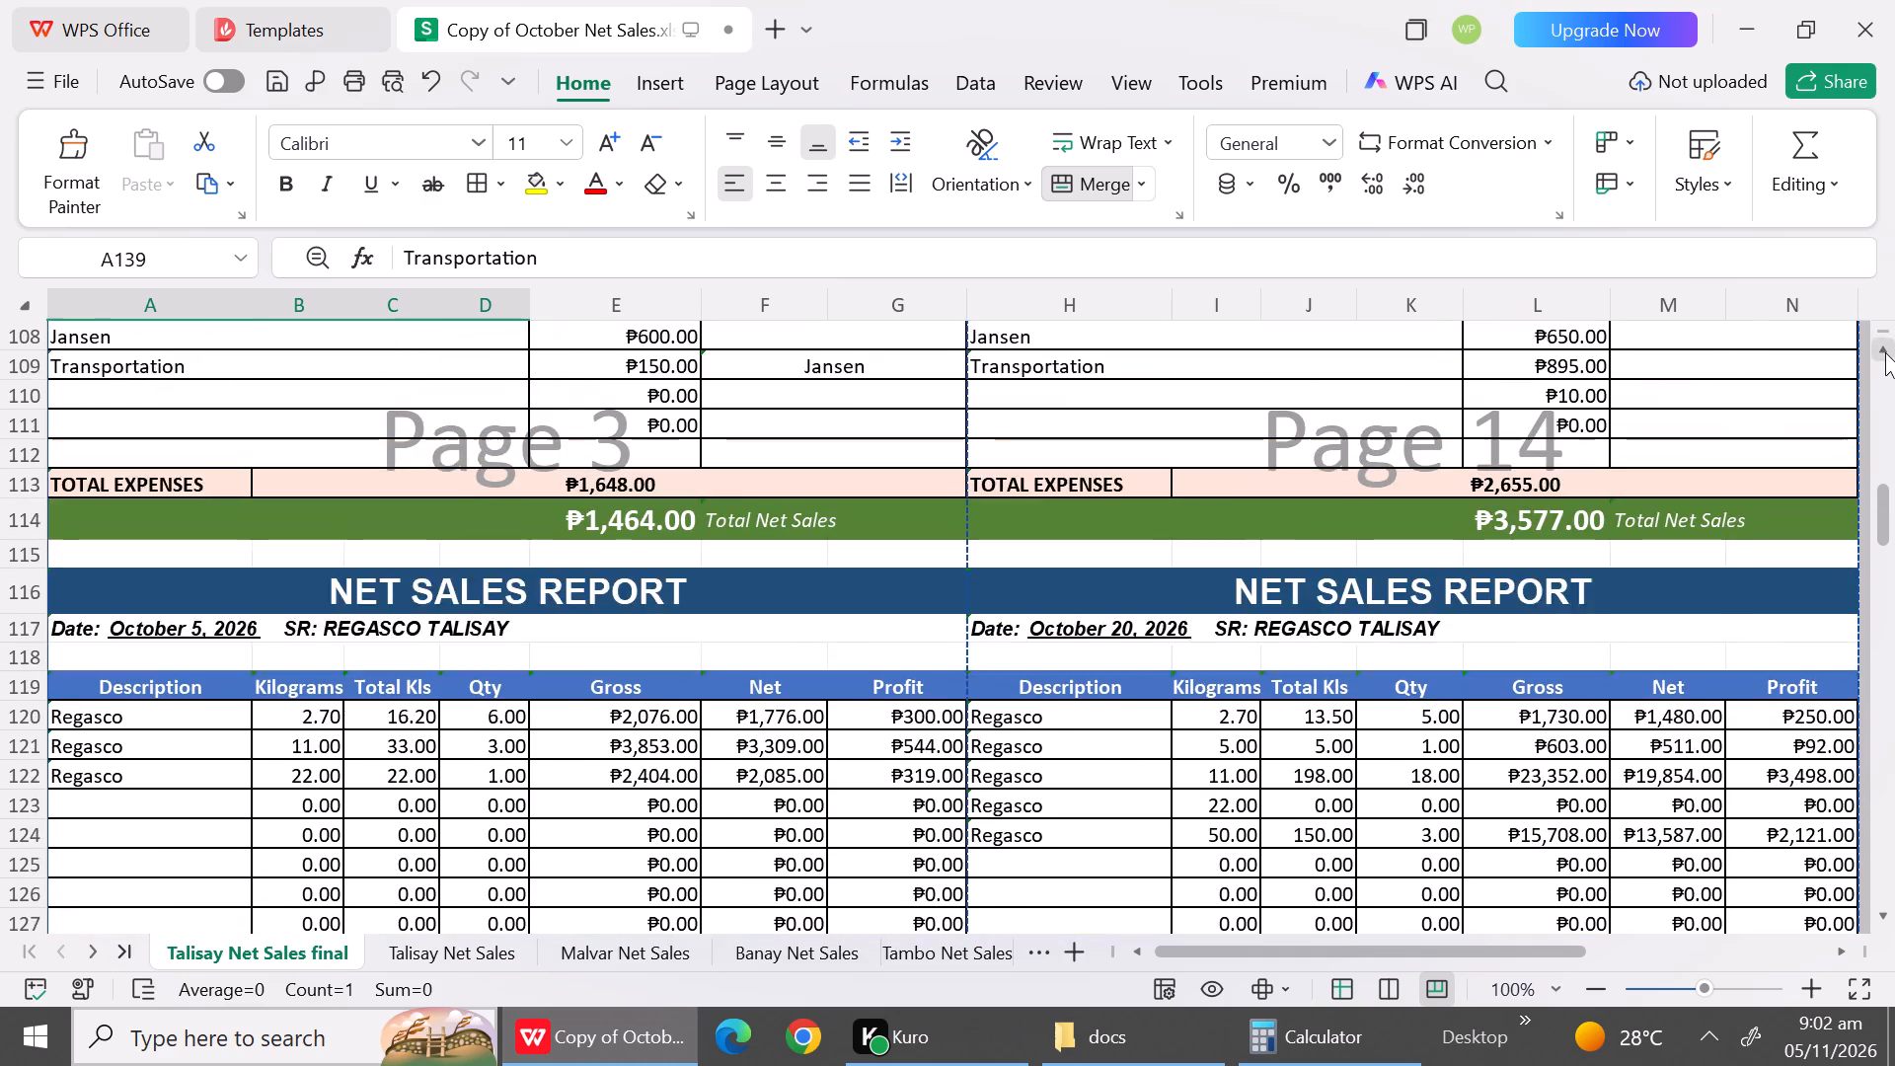
double_click(1885, 352)
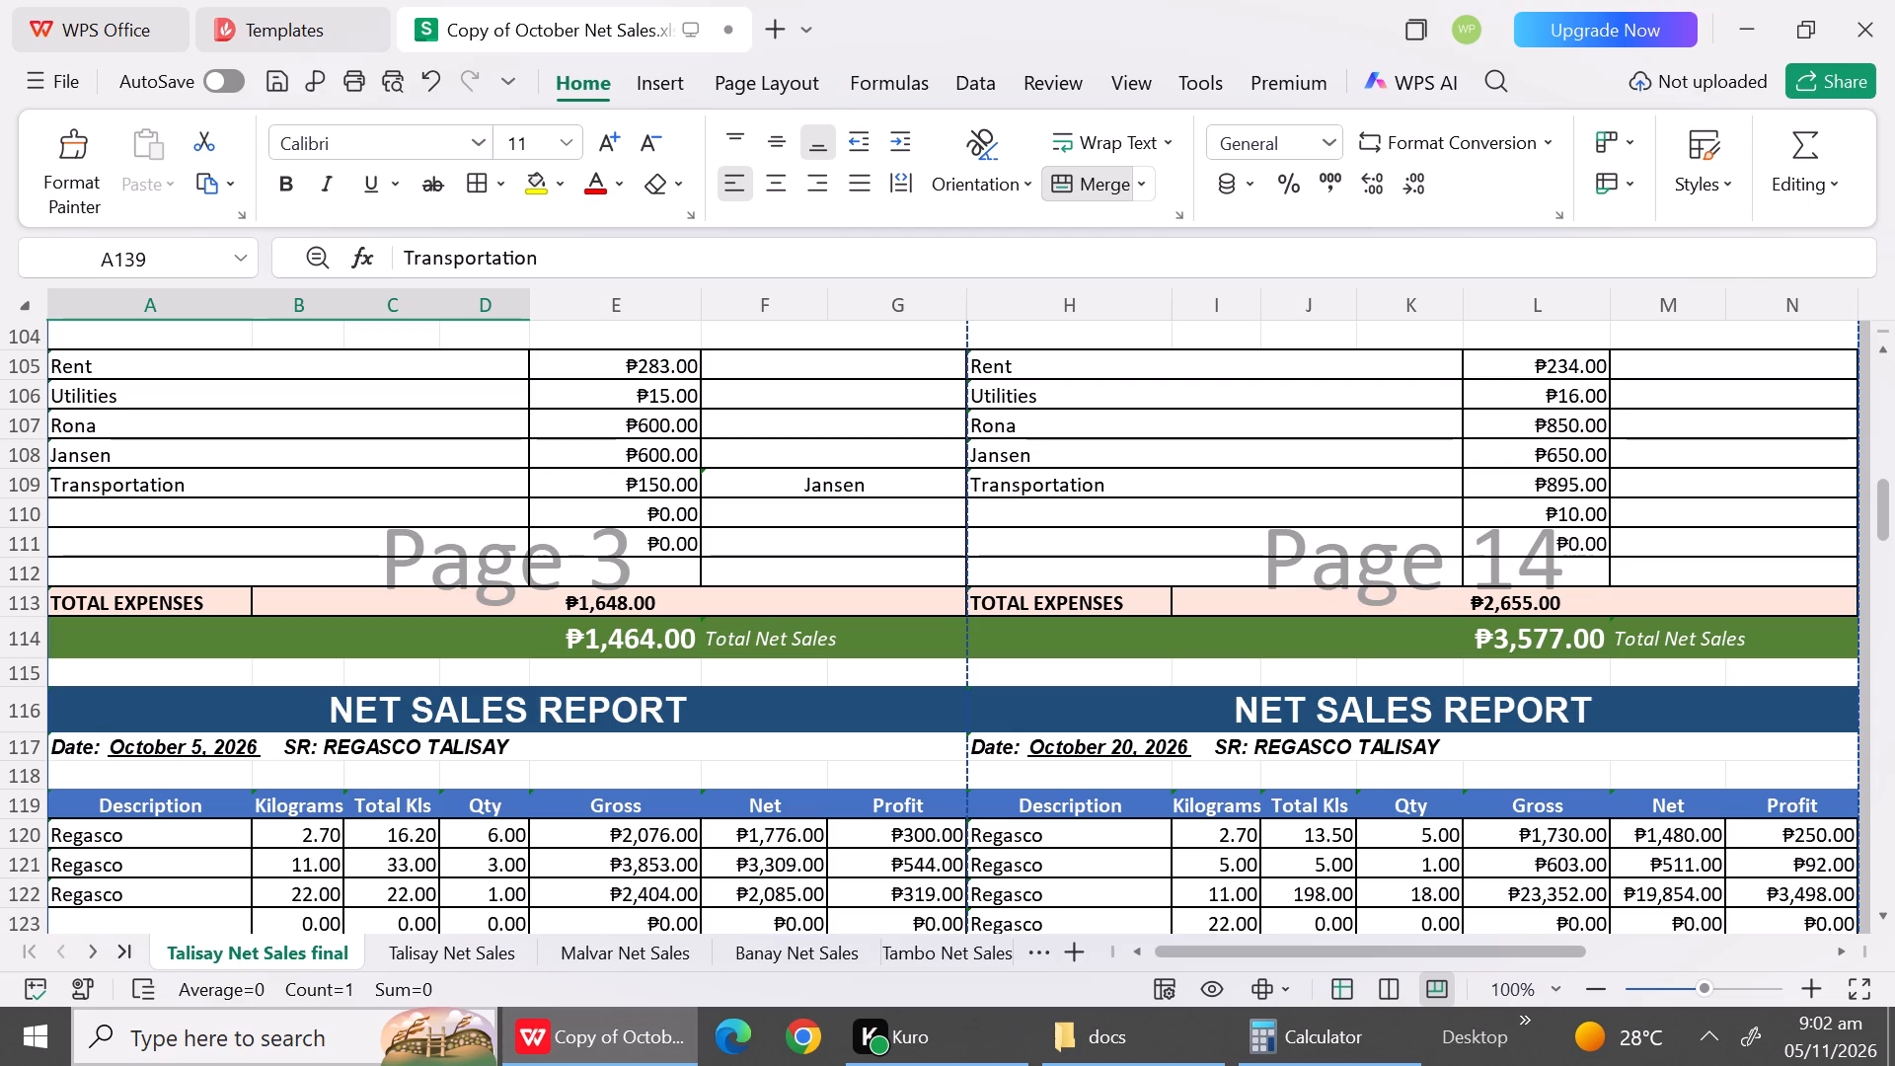
left_click(195, 514)
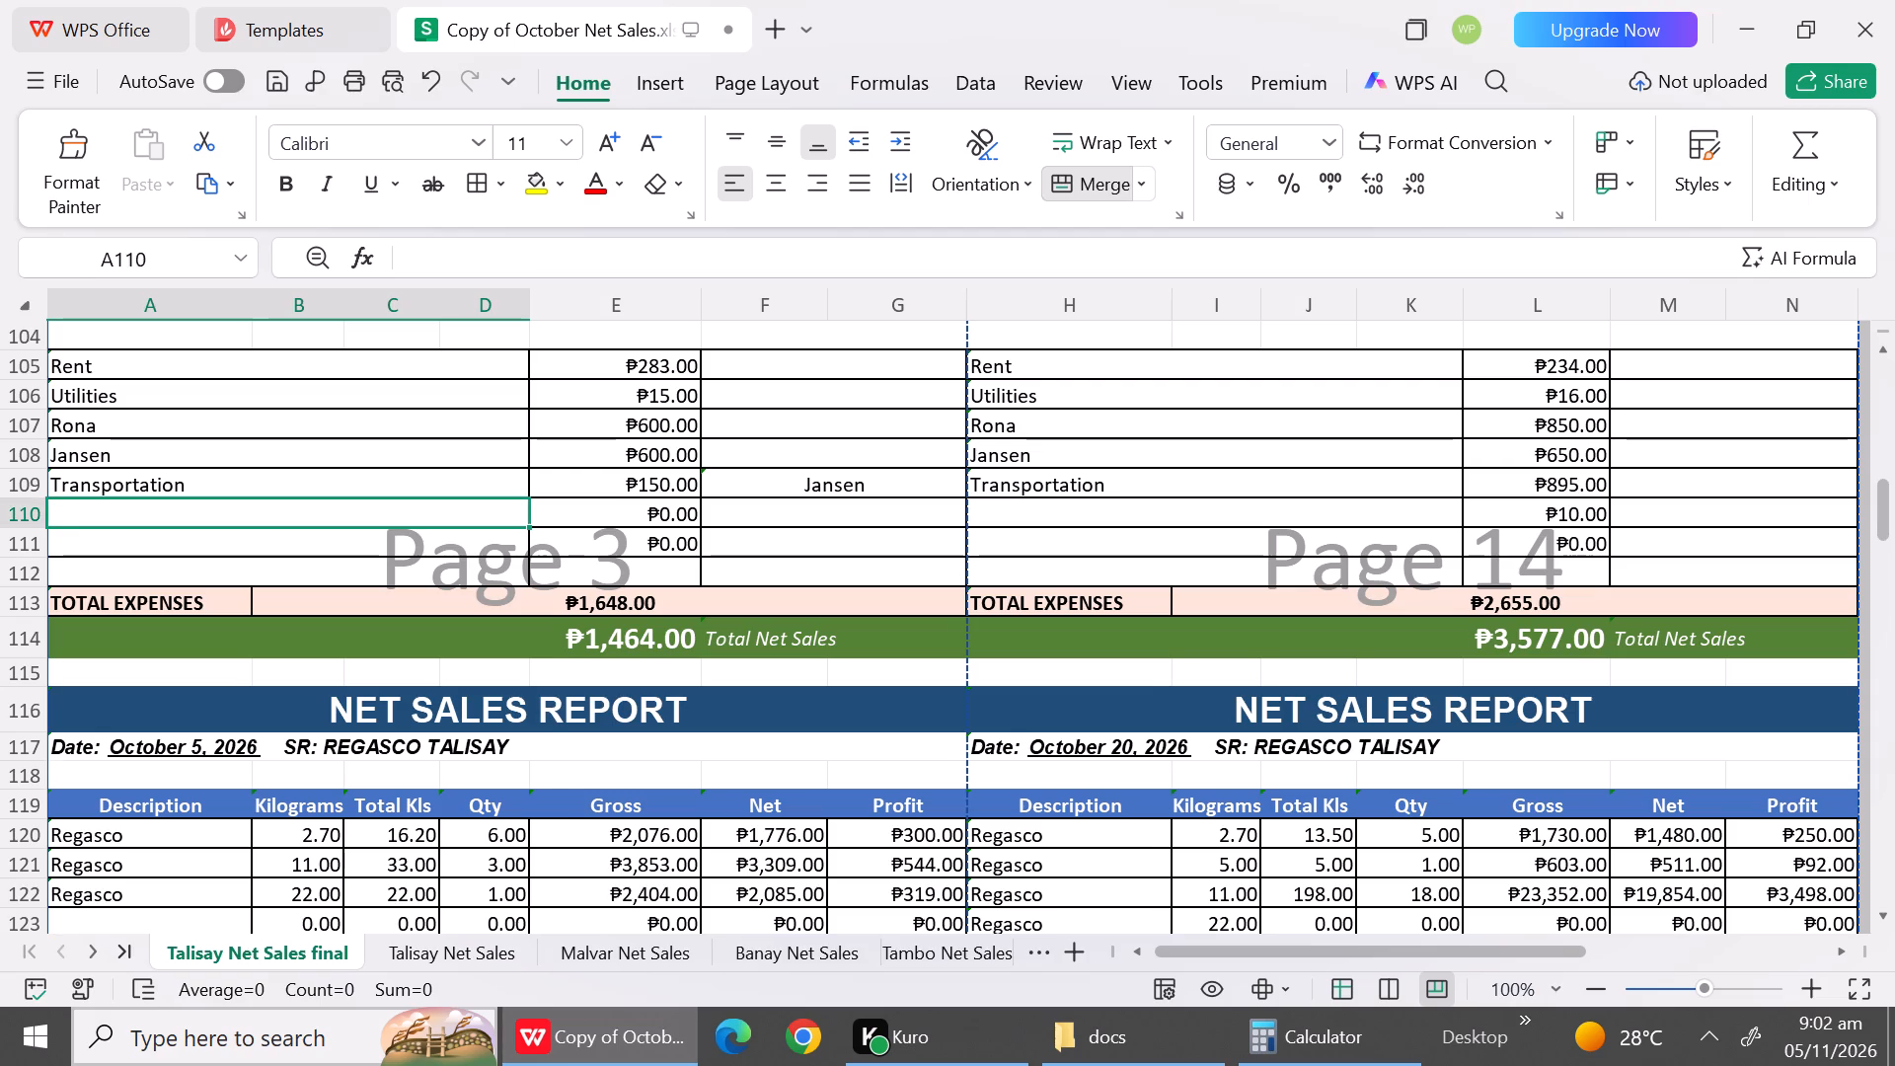
type("lo")
left_click(188, 601)
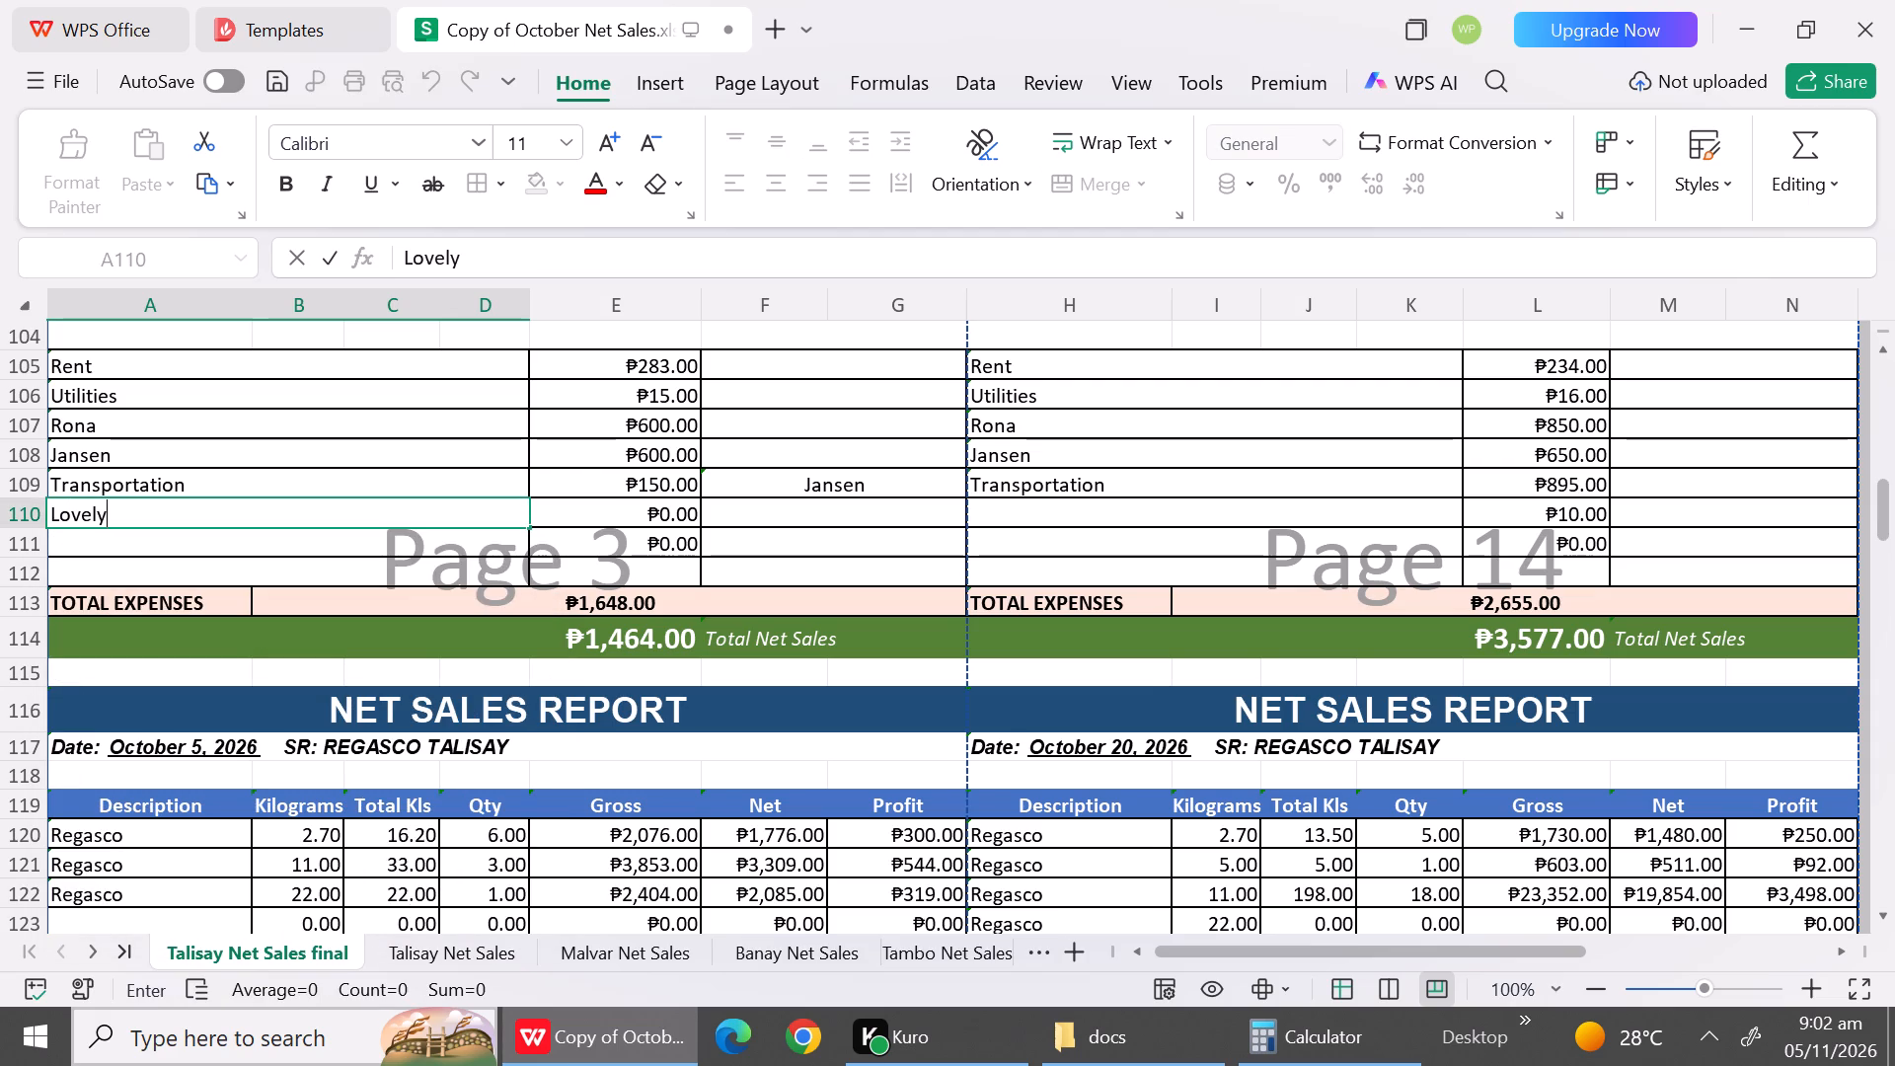
left_click(621, 520)
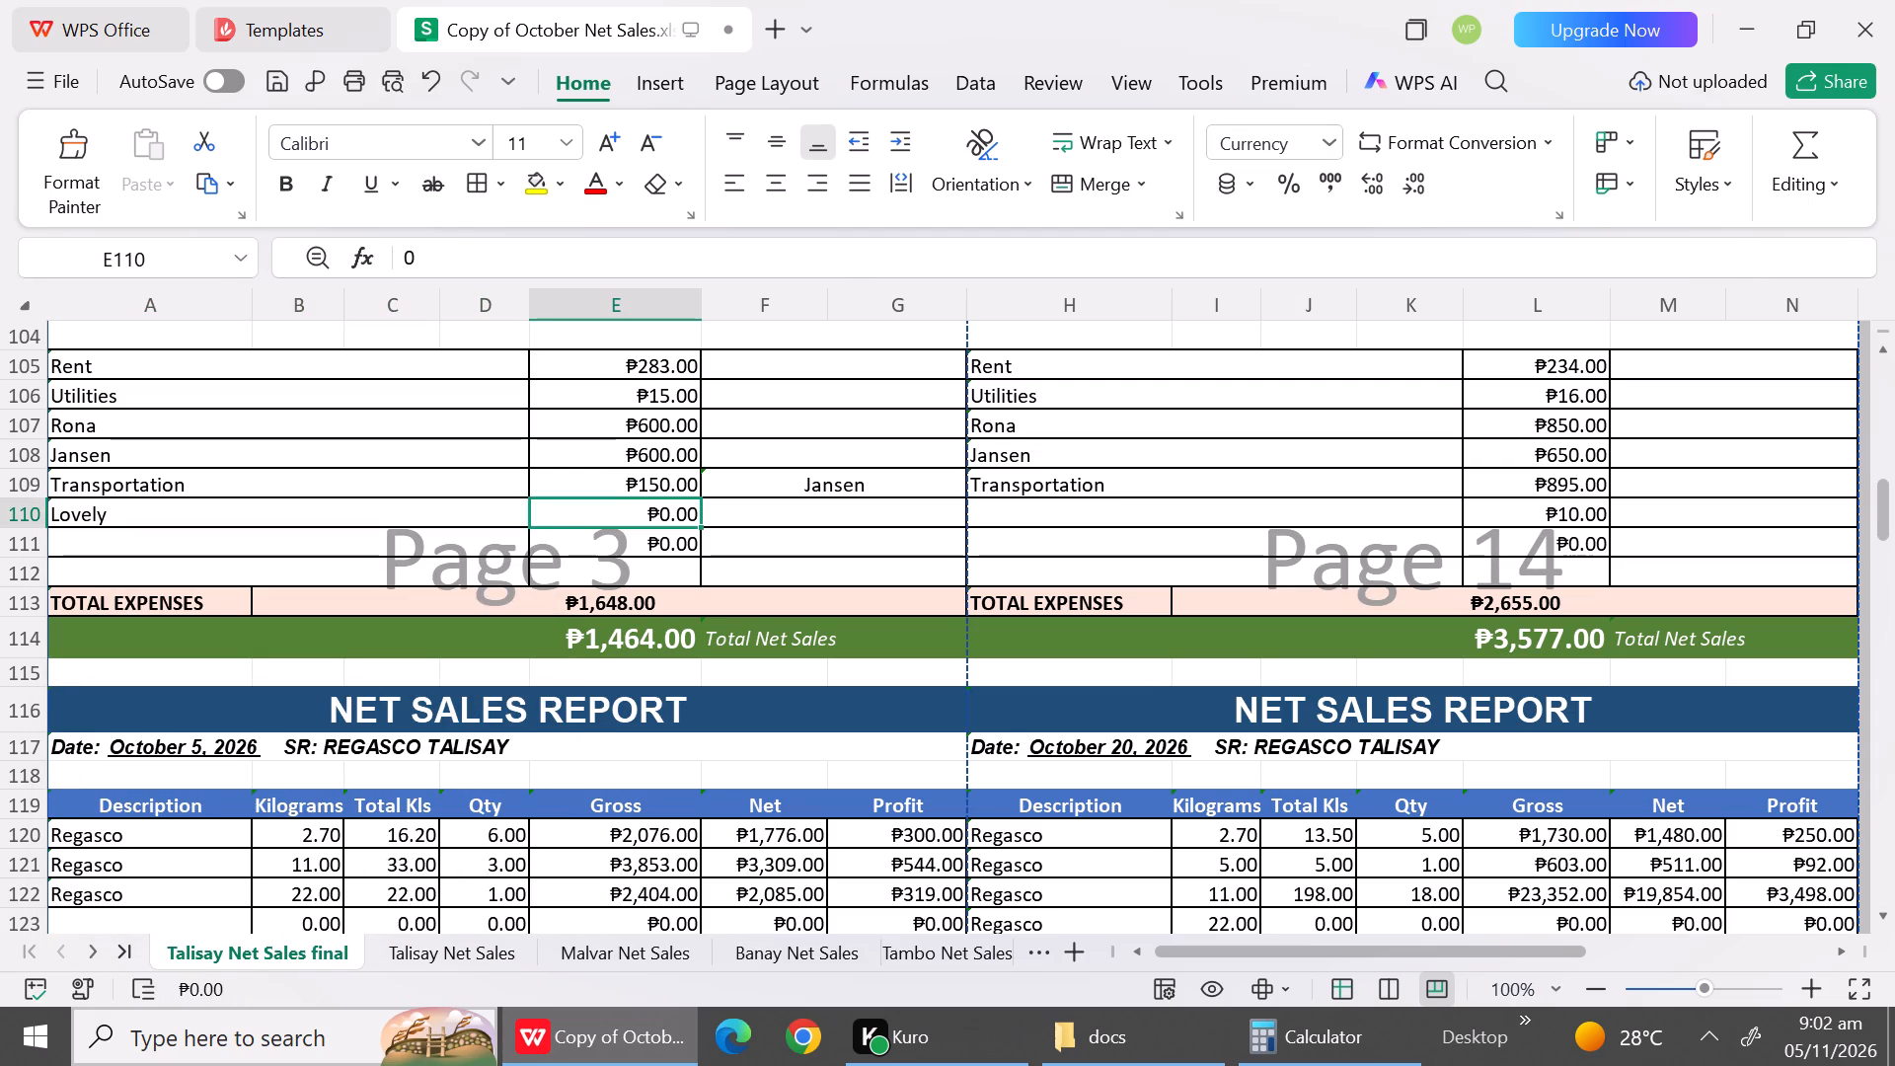
type("55")
key("0")
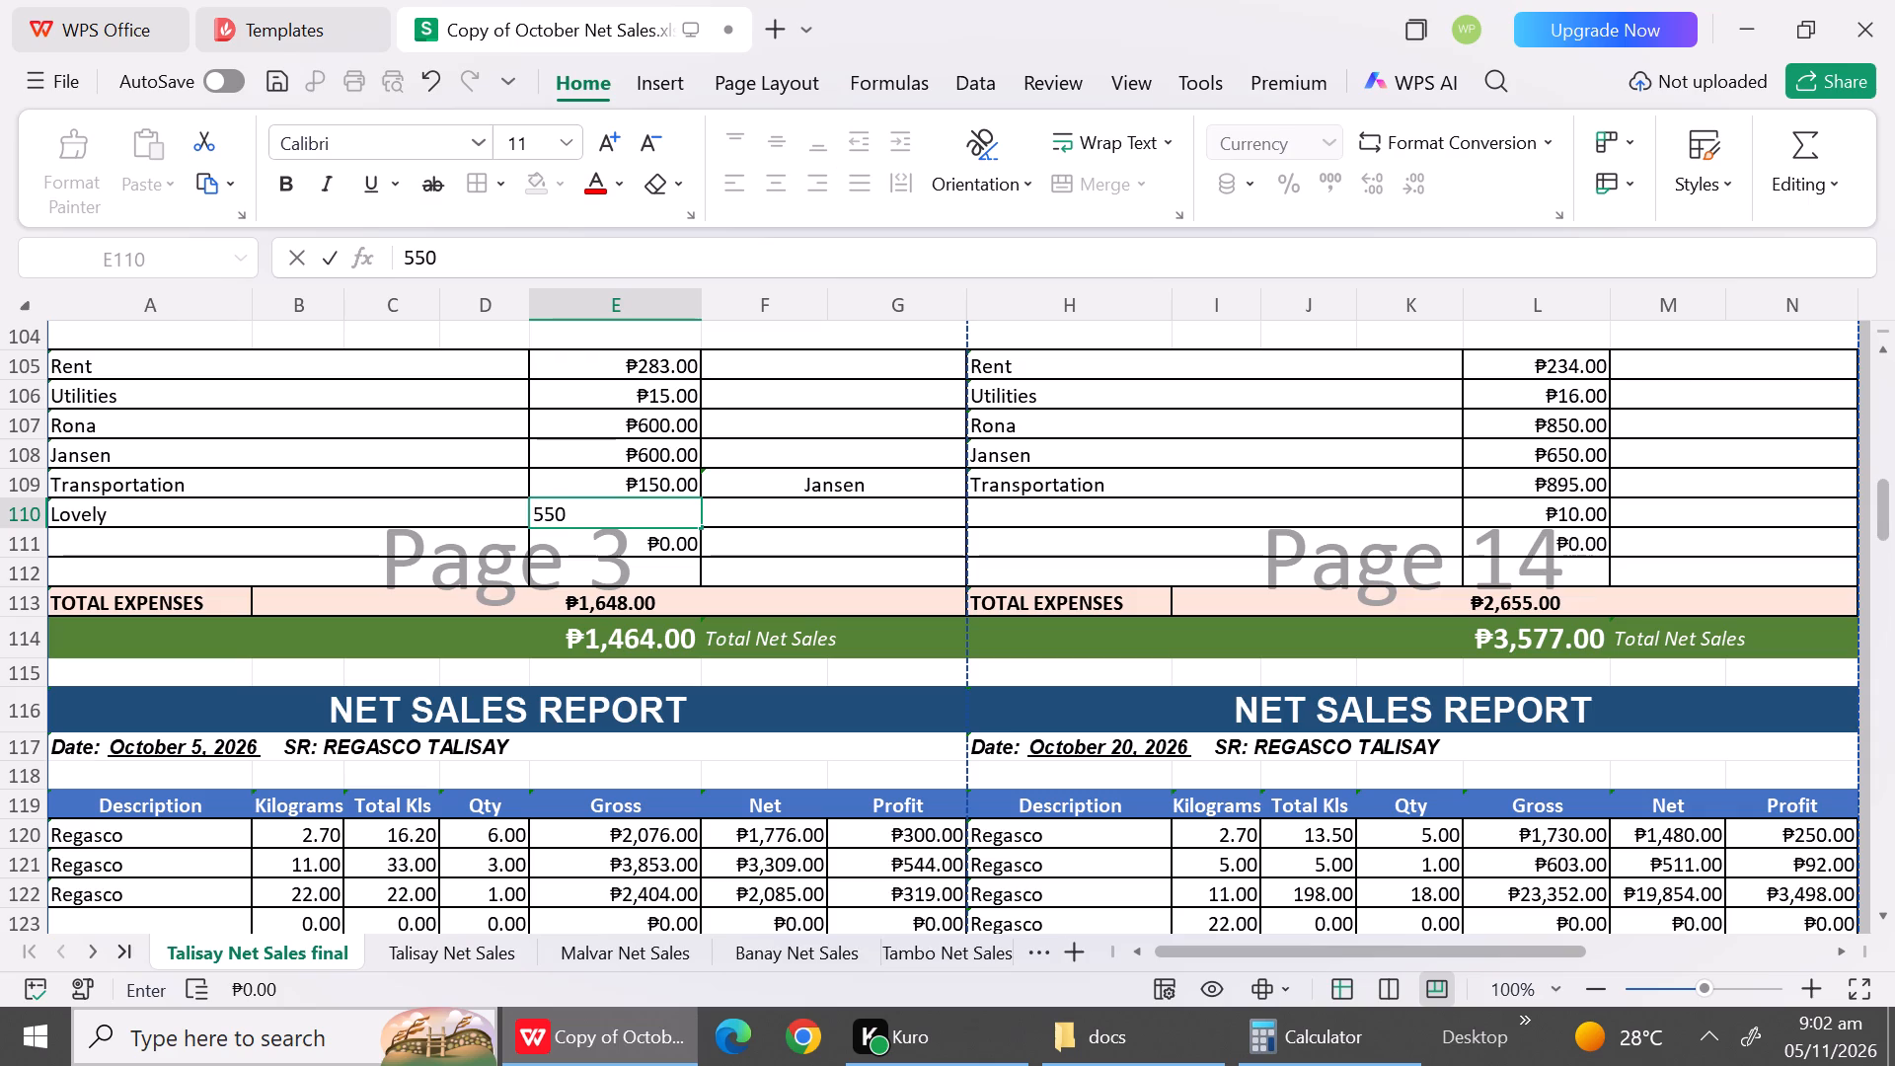
left_click(463, 555)
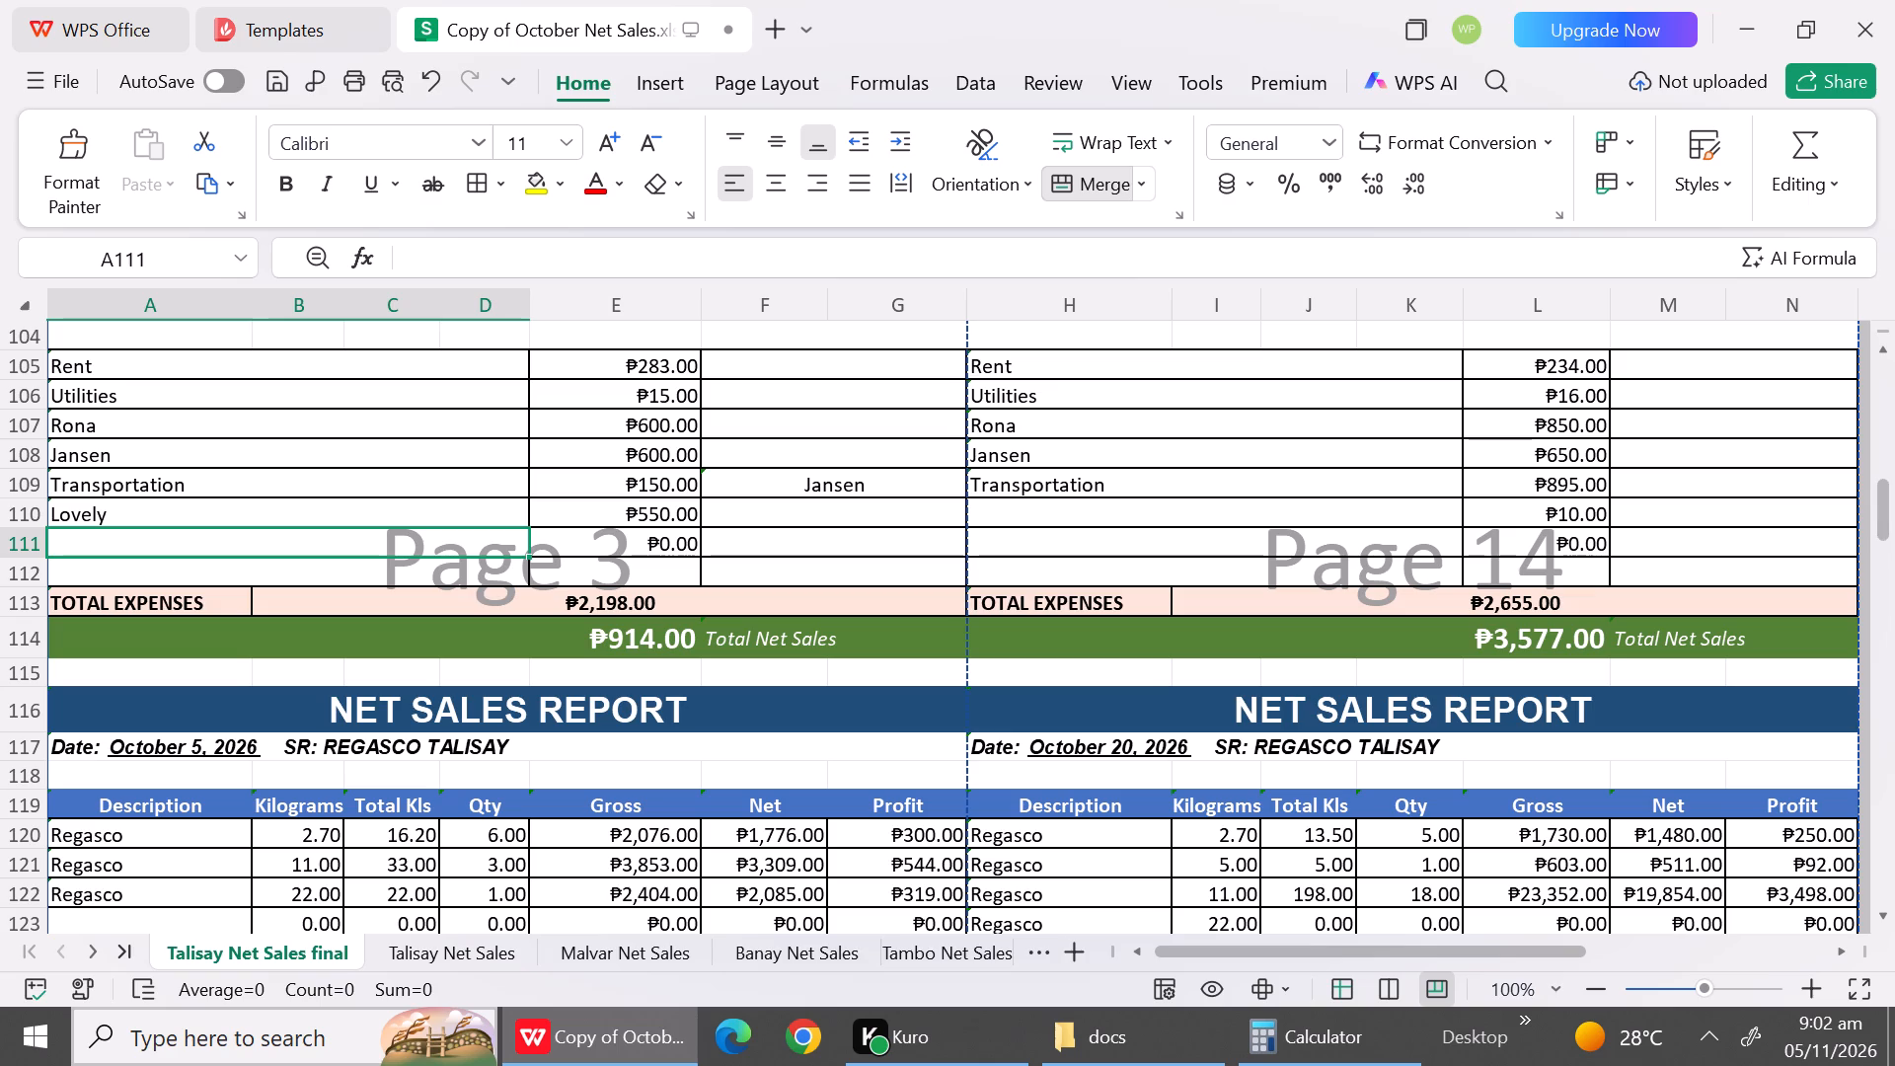
Save the workbook.
key("ctrl+s")
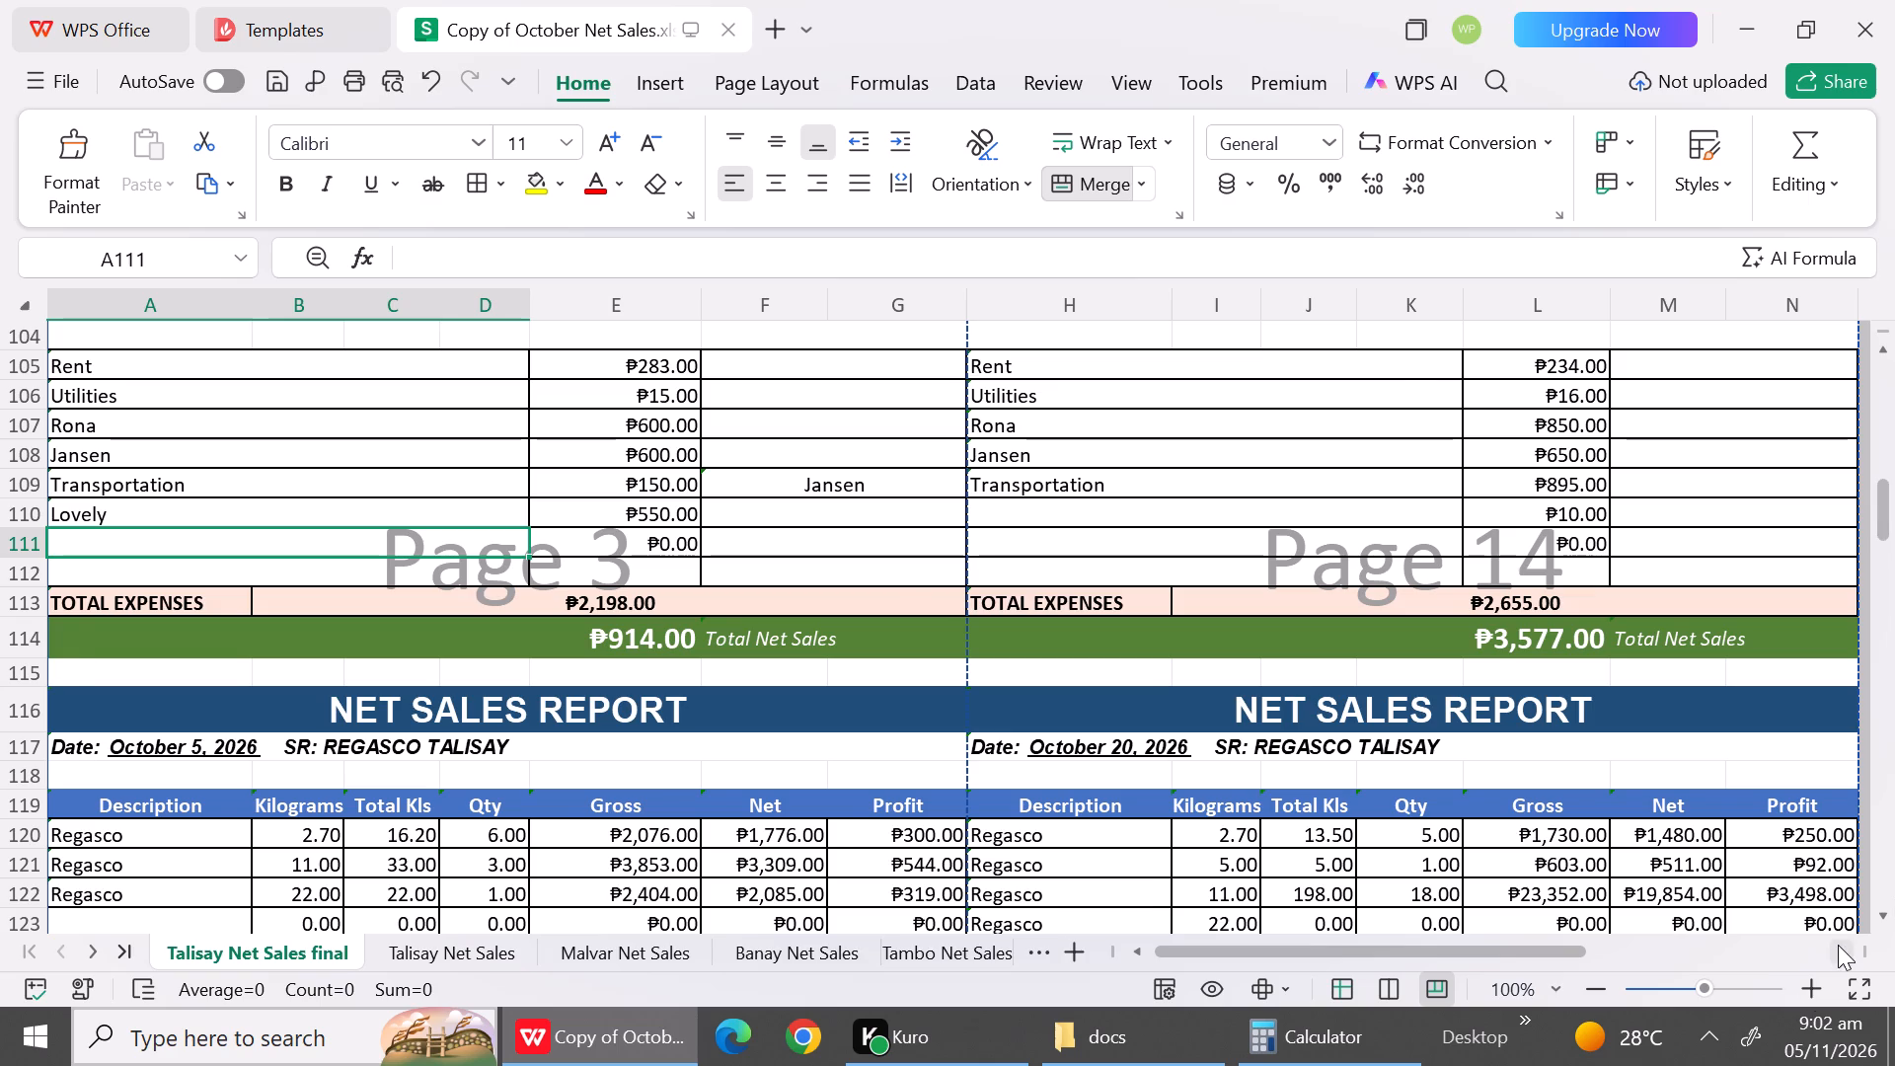
Compare the October 16 report in Talisay Net Sales final with its source report in the Talisay Net Sales sheet.
left_click(1833, 952)
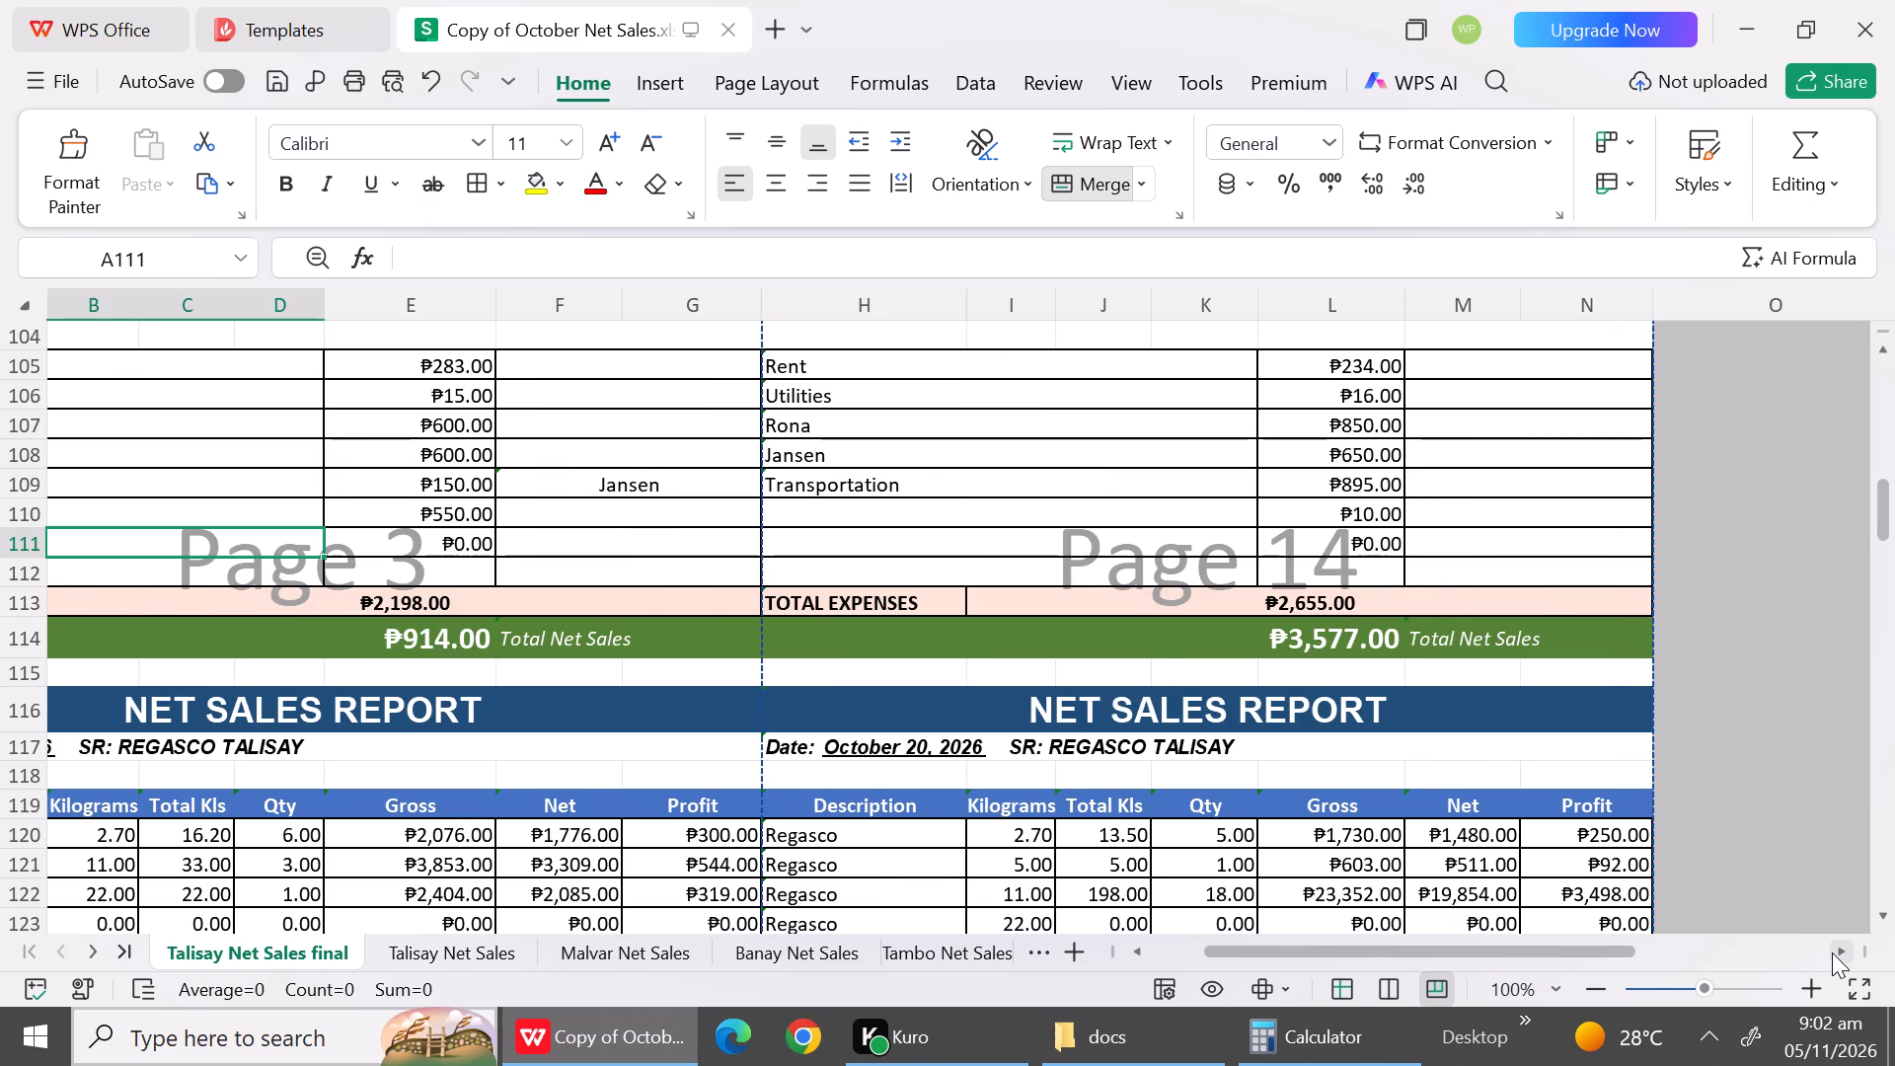
left_click(1832, 952)
left_click(1832, 952)
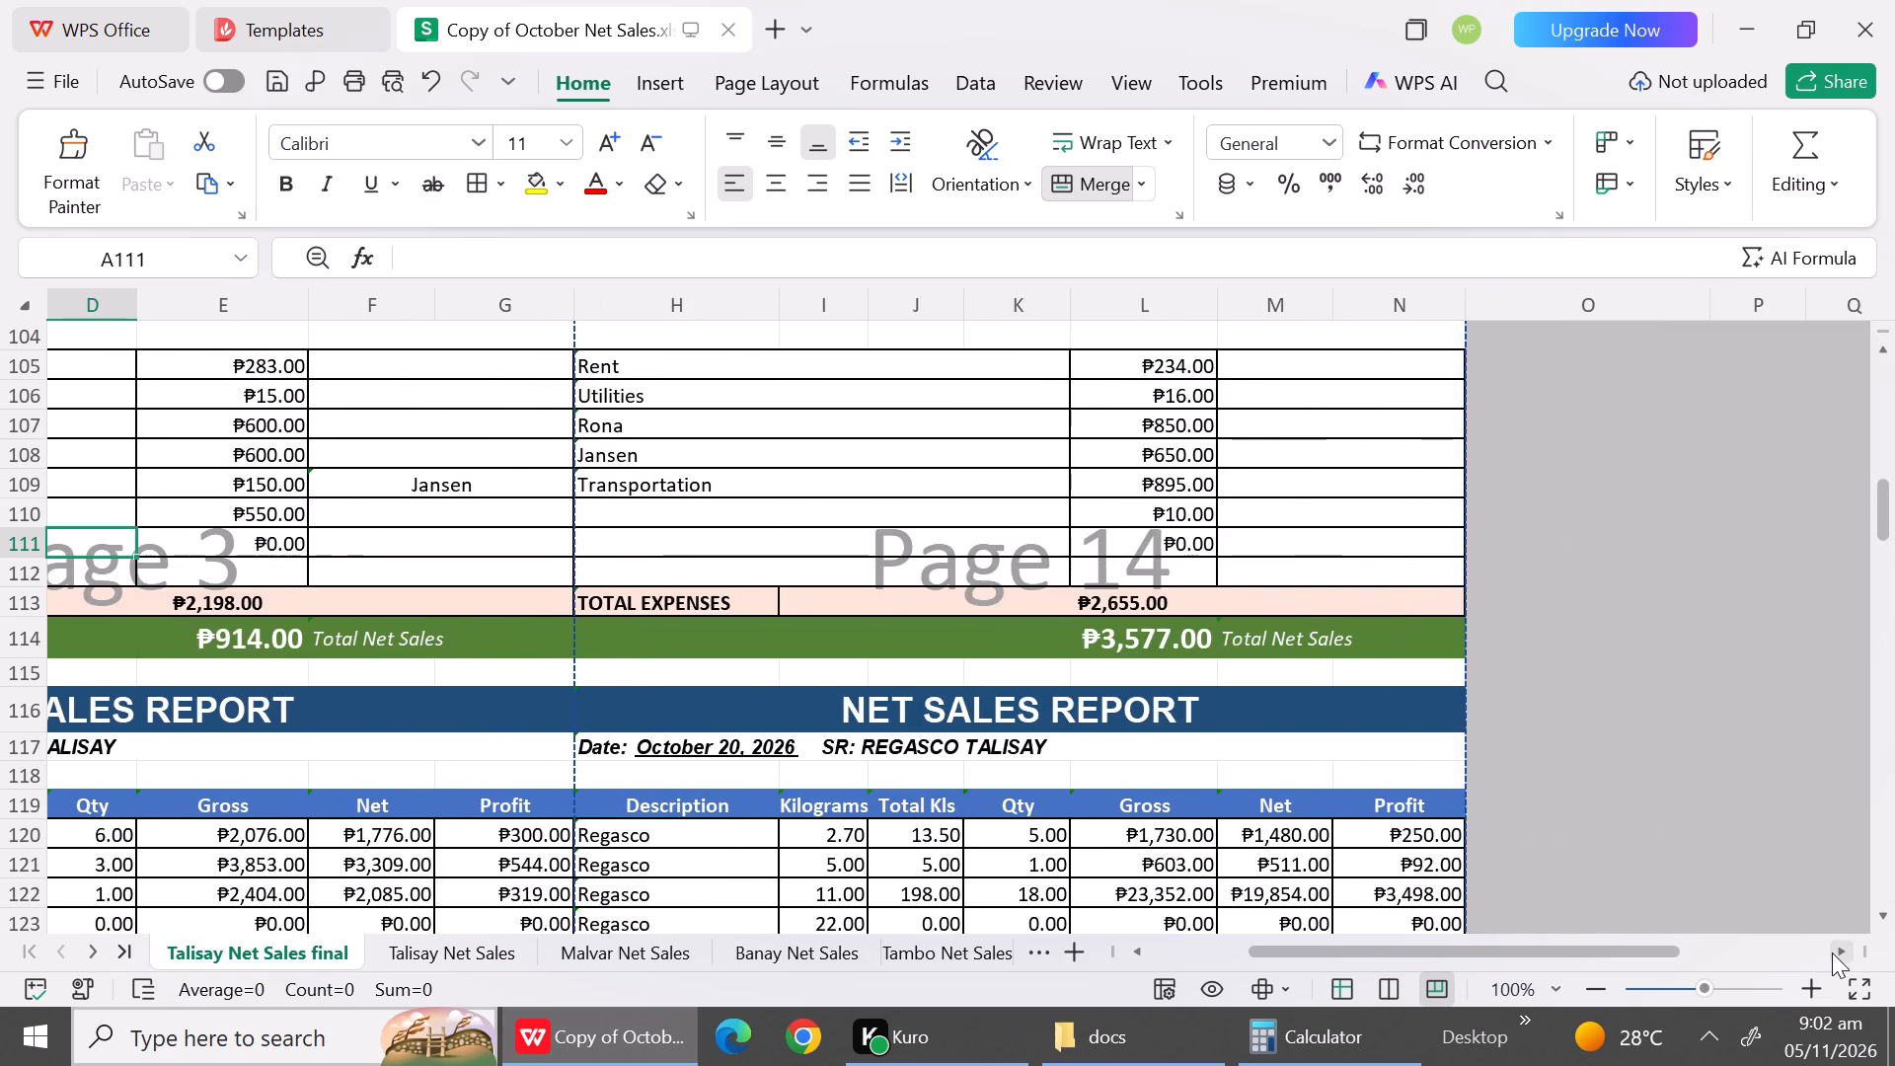
double_click(1832, 952)
double_click(1832, 952)
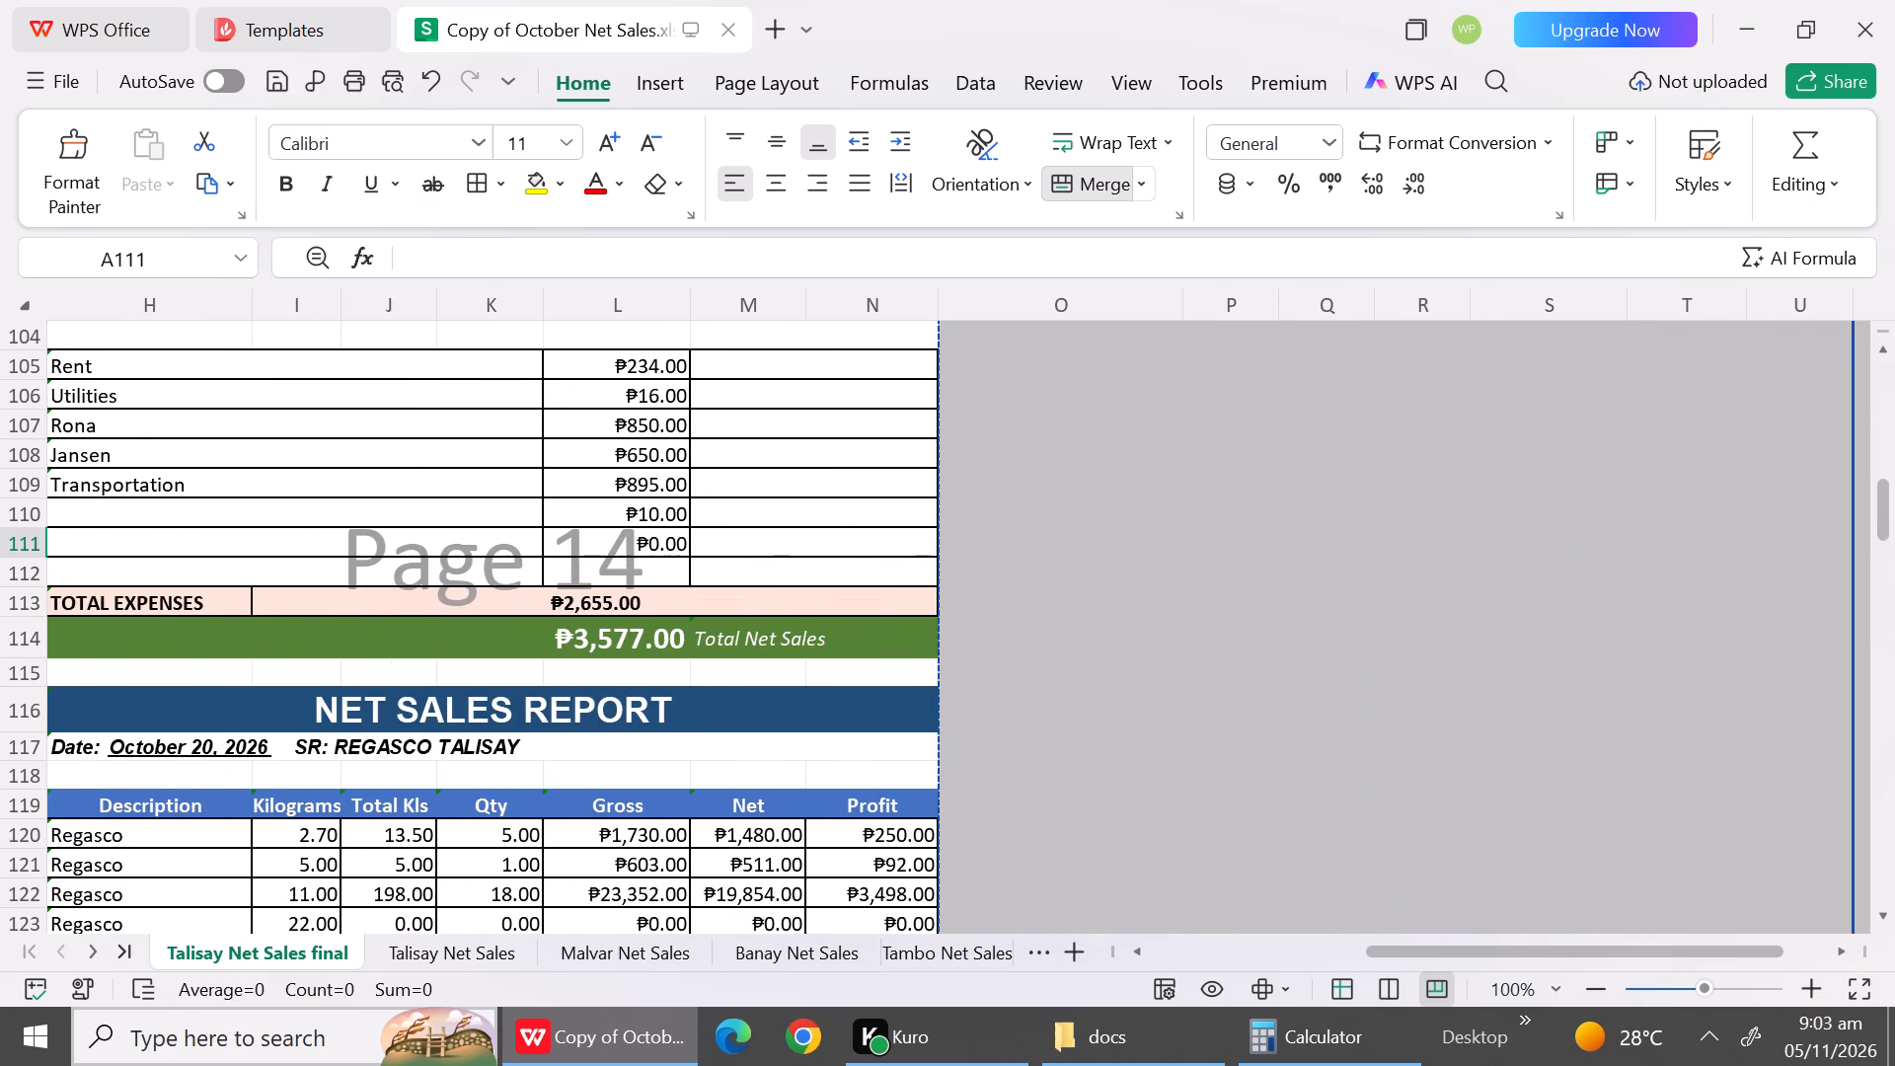
left_click(1877, 390)
left_click(1877, 390)
double_click(1877, 390)
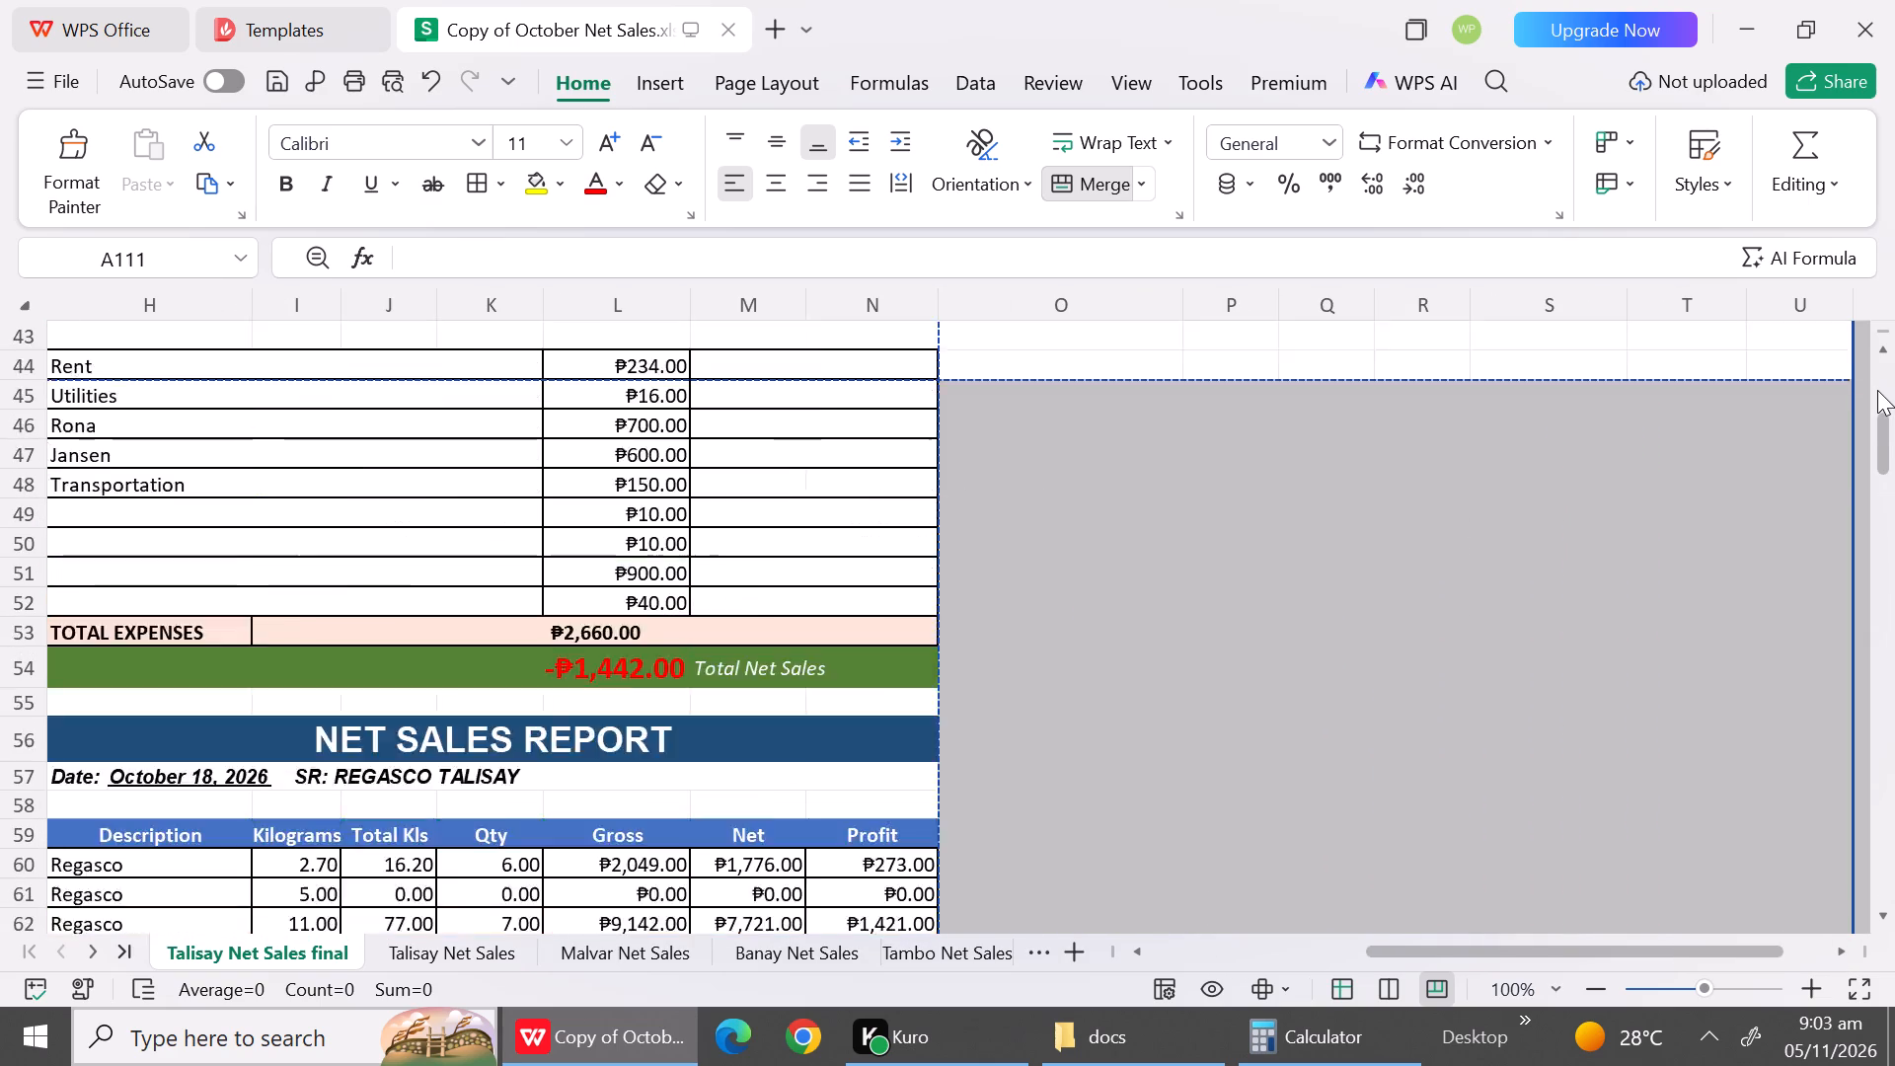
left_click(1877, 390)
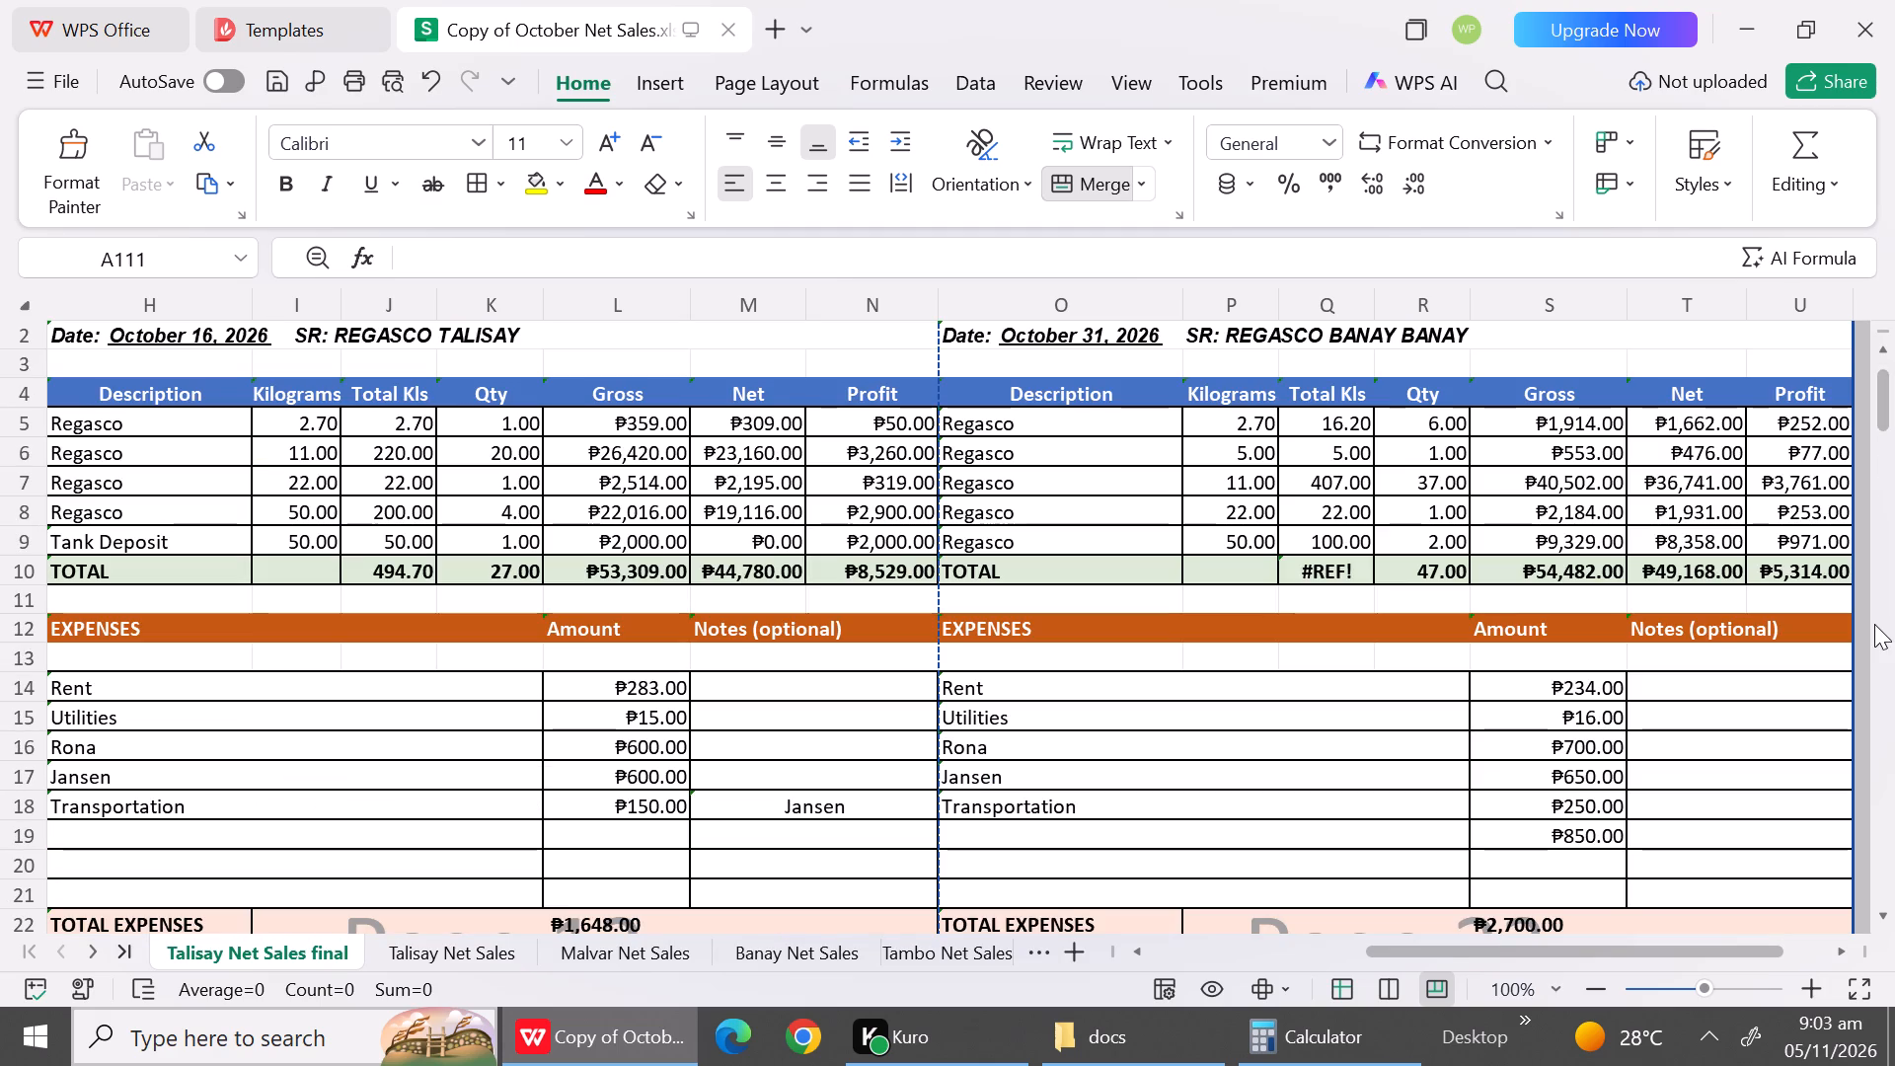
left_click(407, 946)
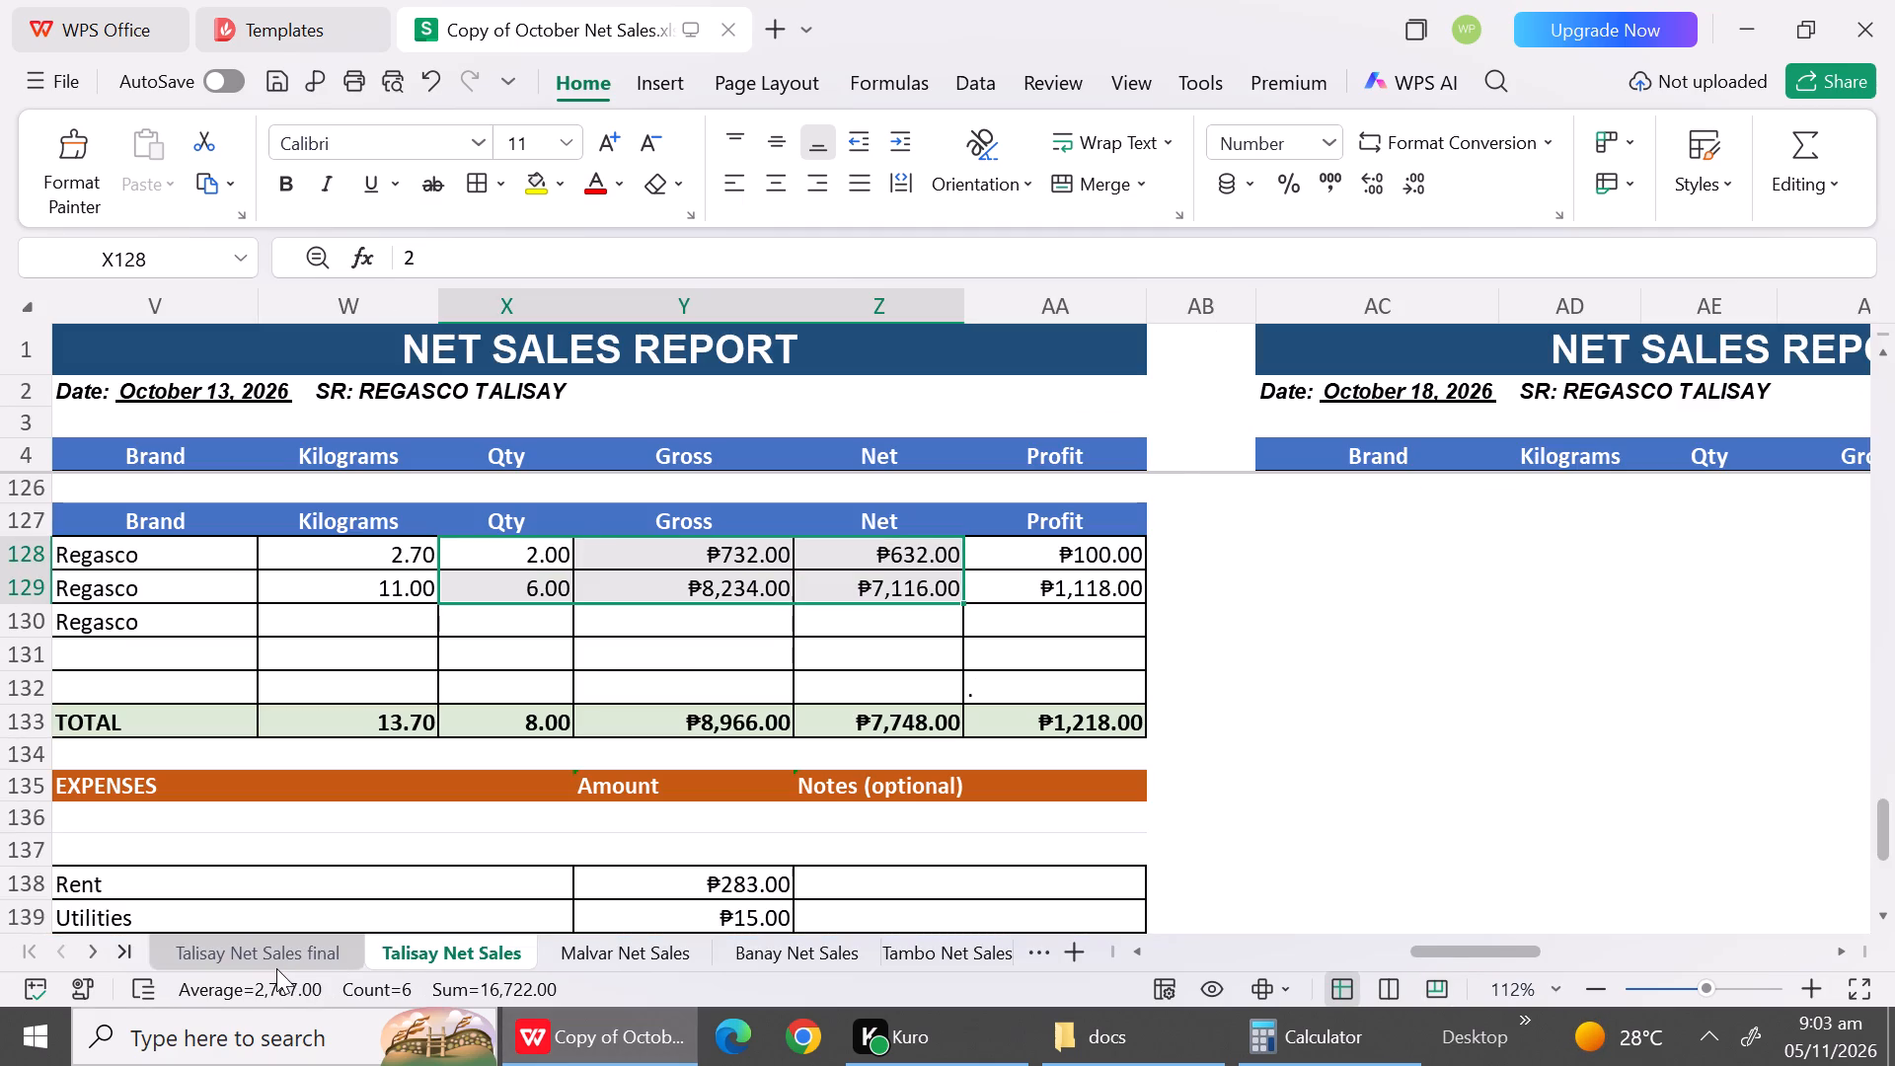
left_click(276, 968)
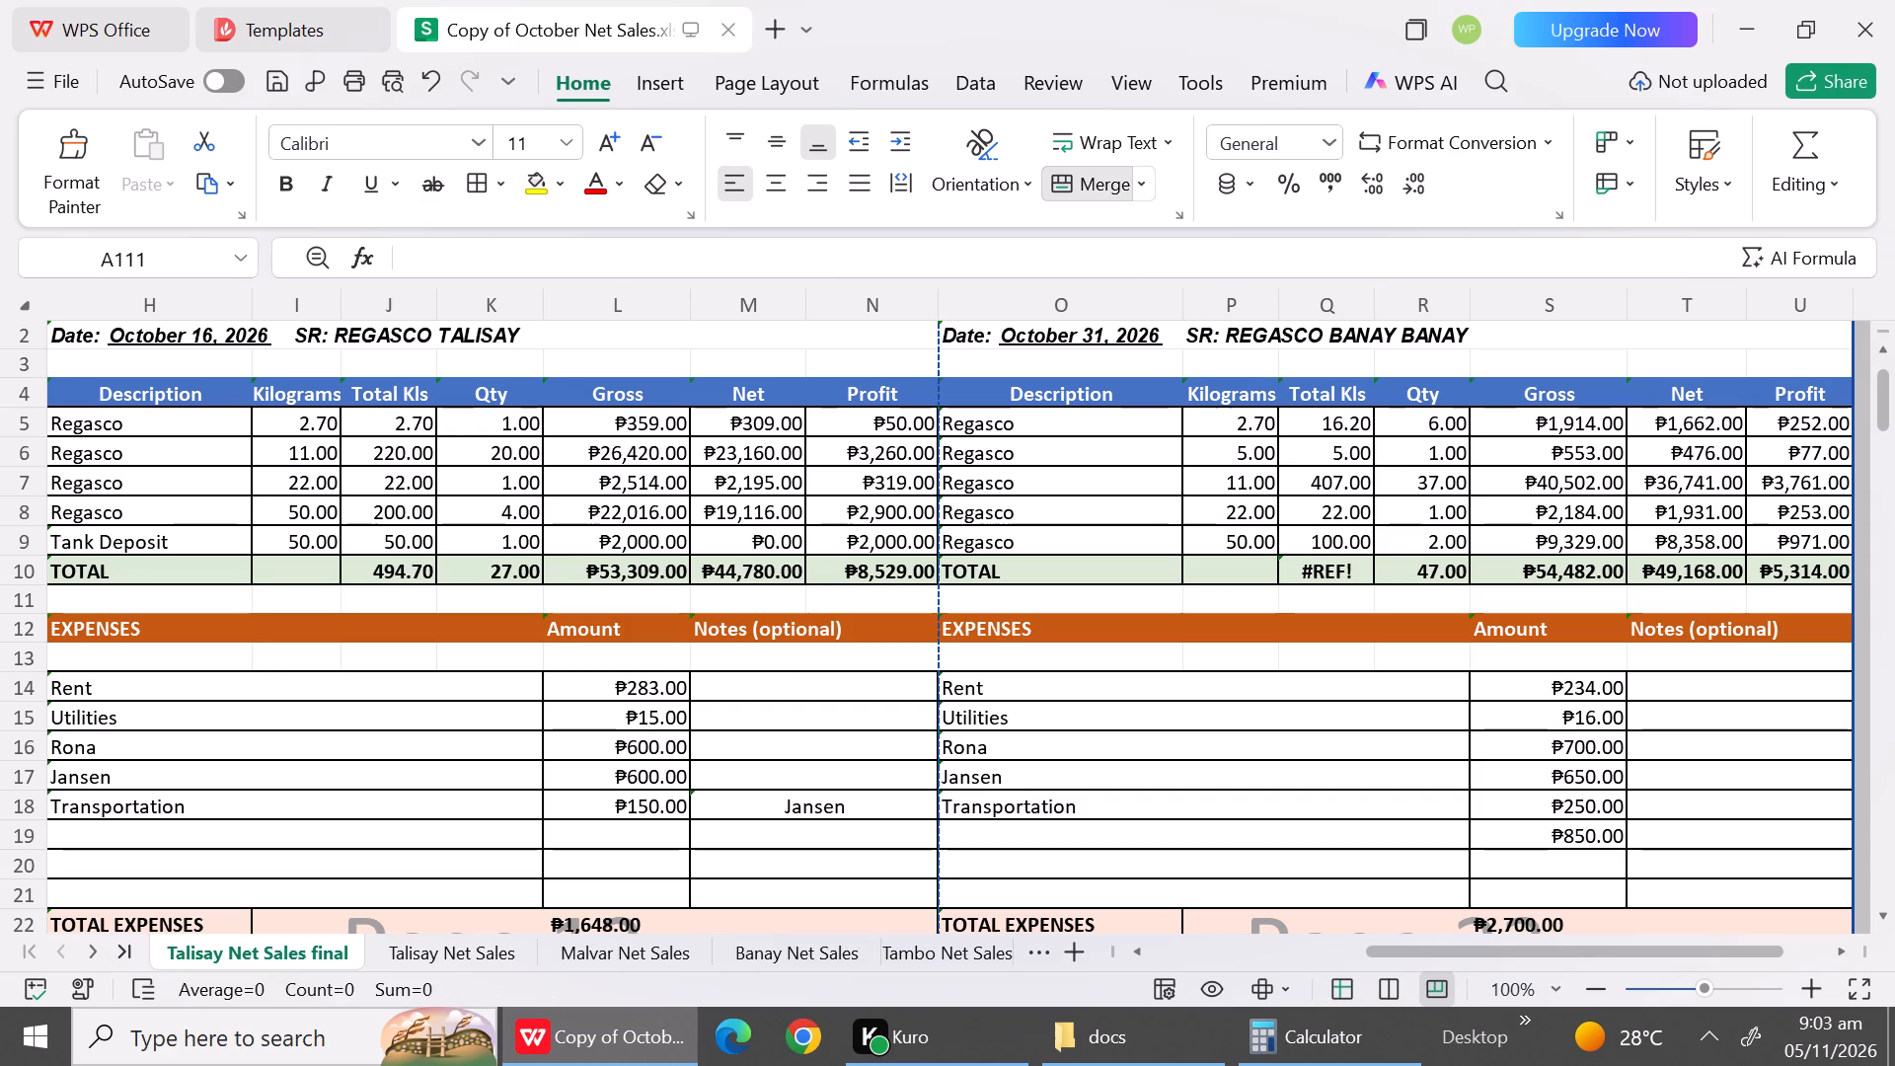
triple_click(1885, 358)
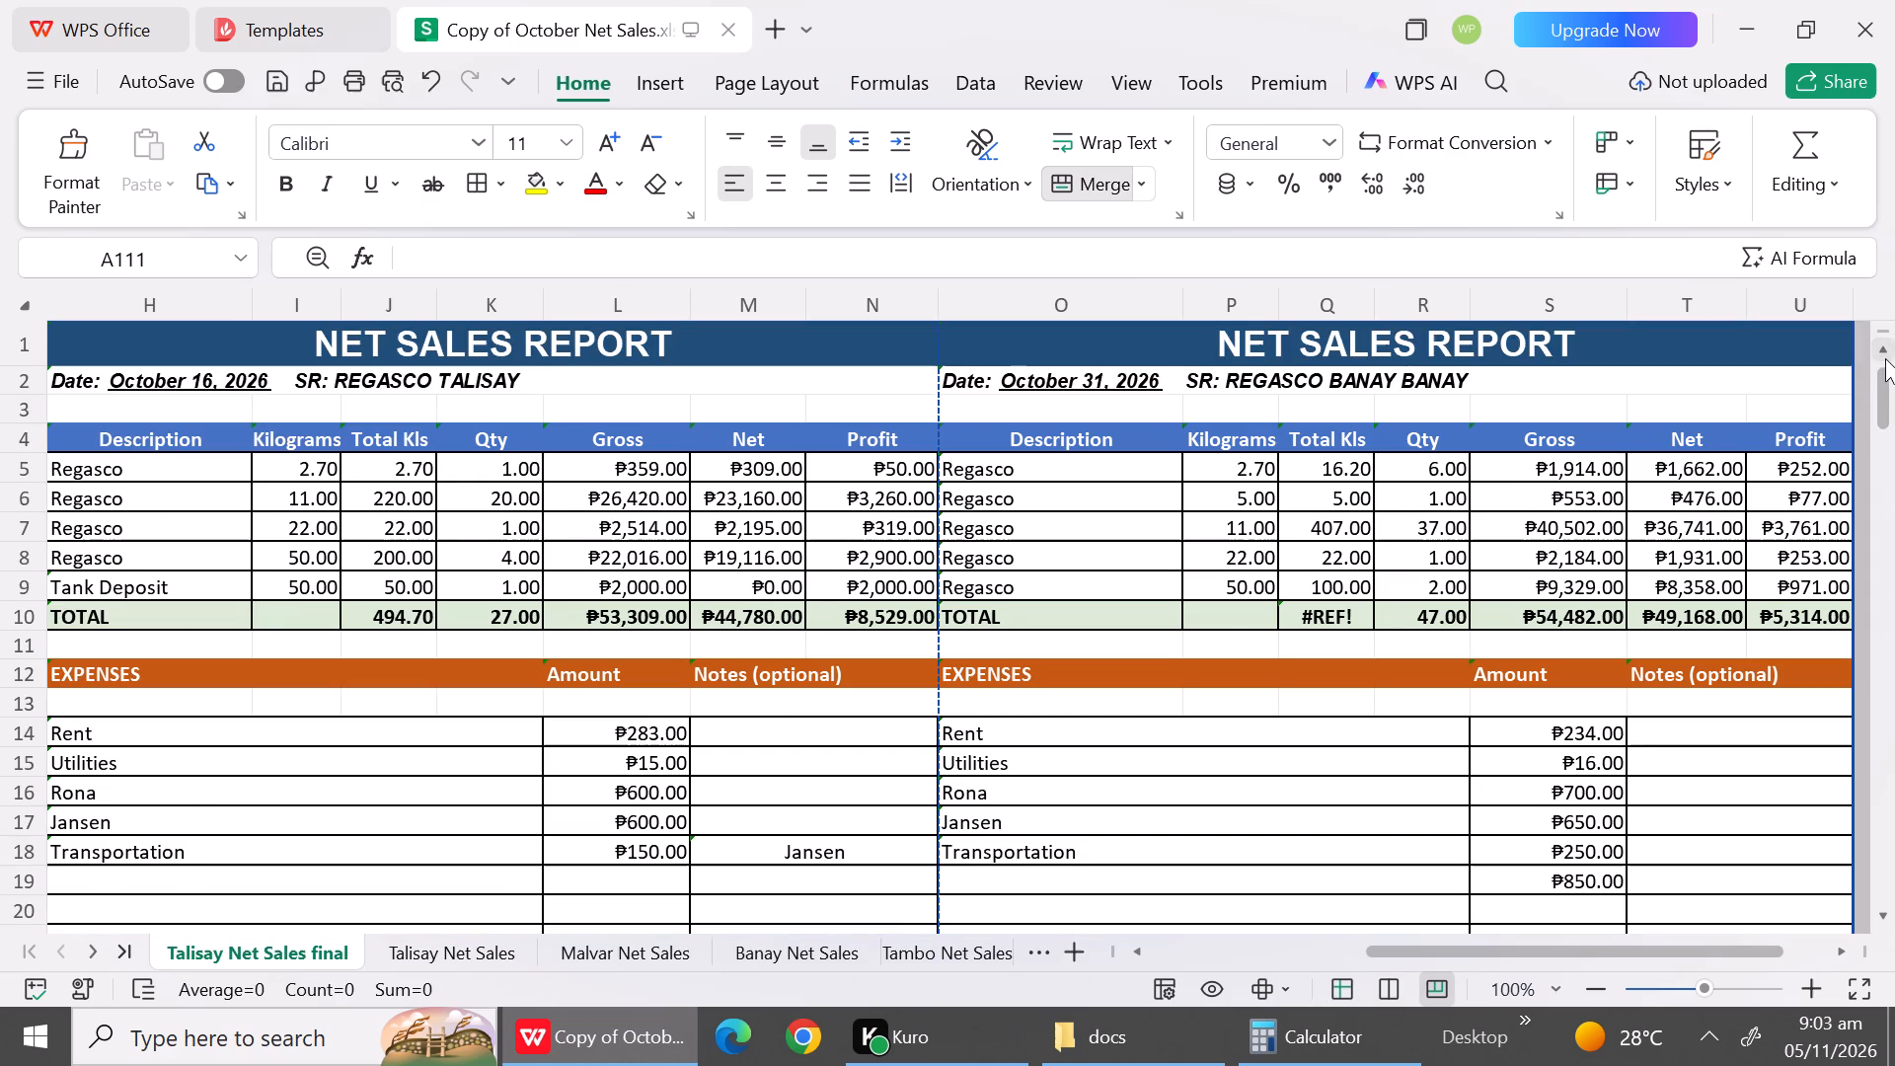
left_click(483, 956)
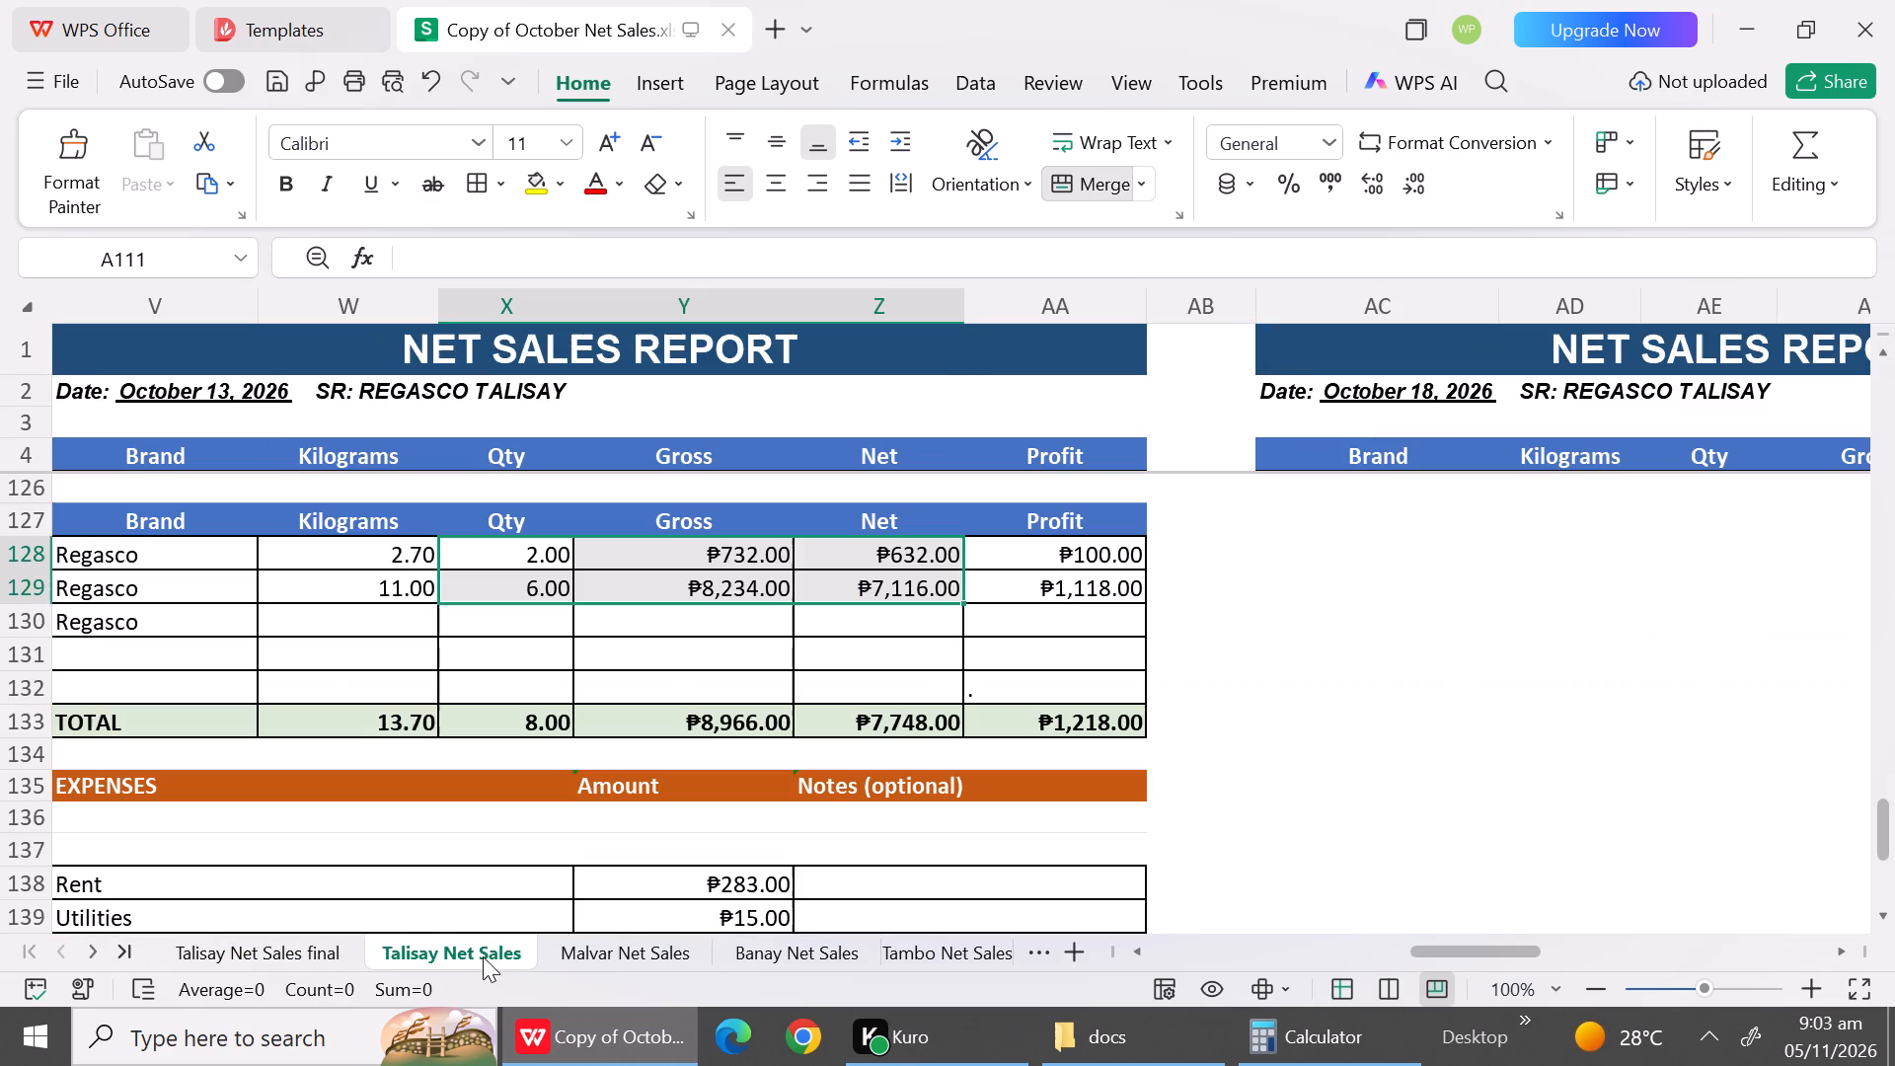
triple_click(1886, 363)
left_click(1886, 363)
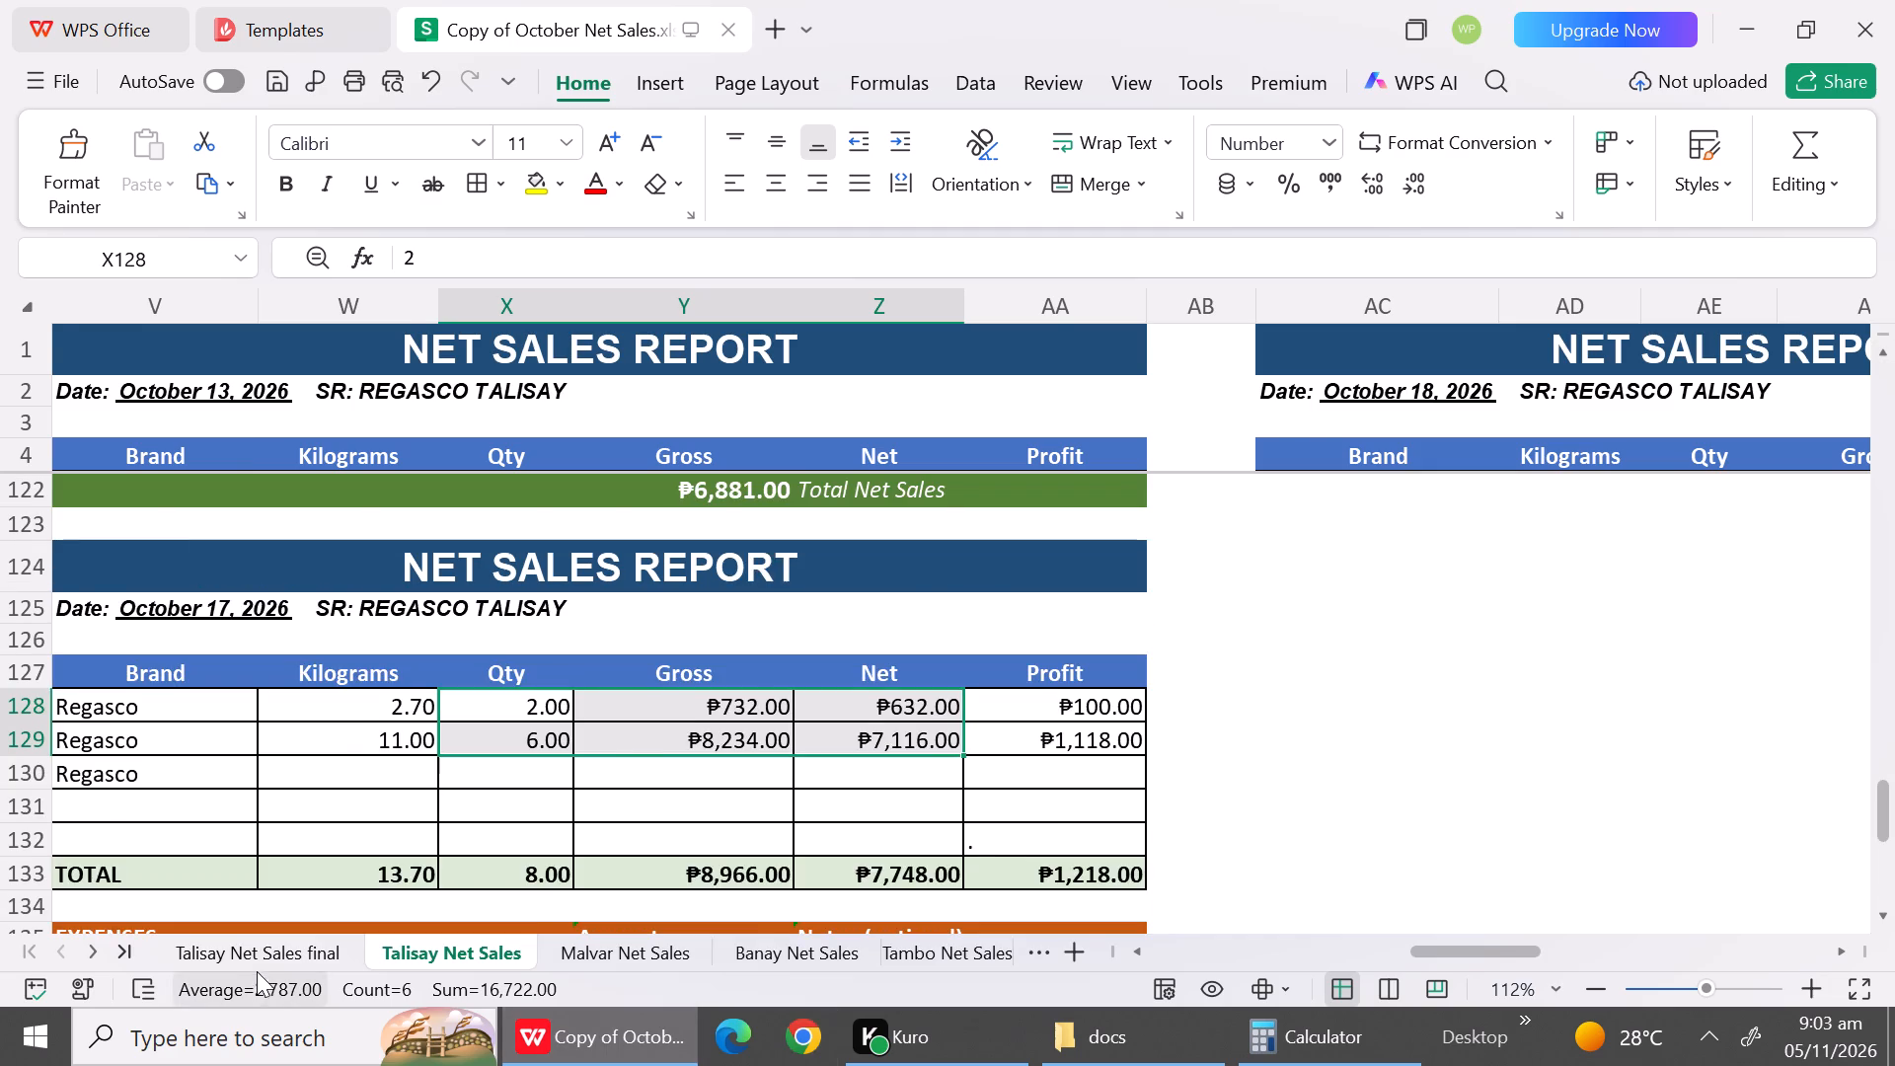
left_click(255, 959)
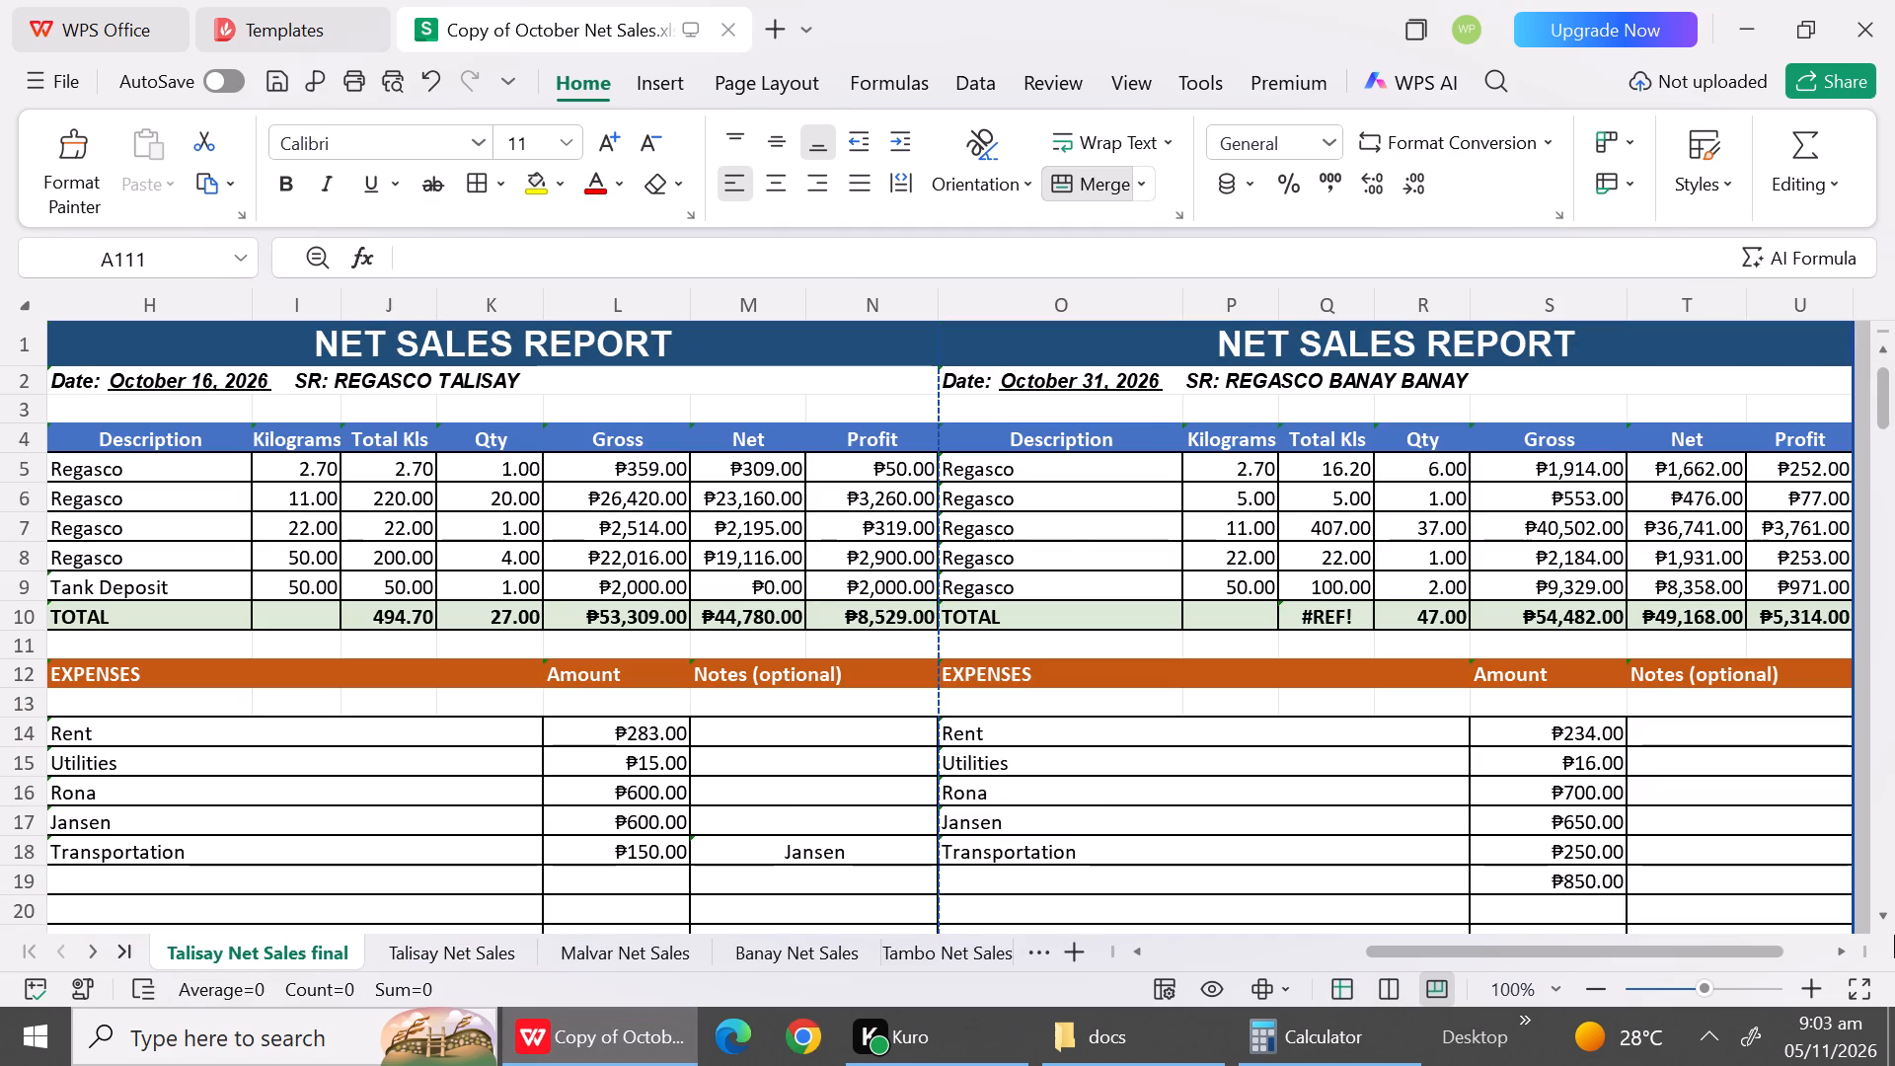
Compare the October 17 sales rows in Talisay Net Sales final with those in the Talisay Net Sales sheet.
triple_click(1883, 916)
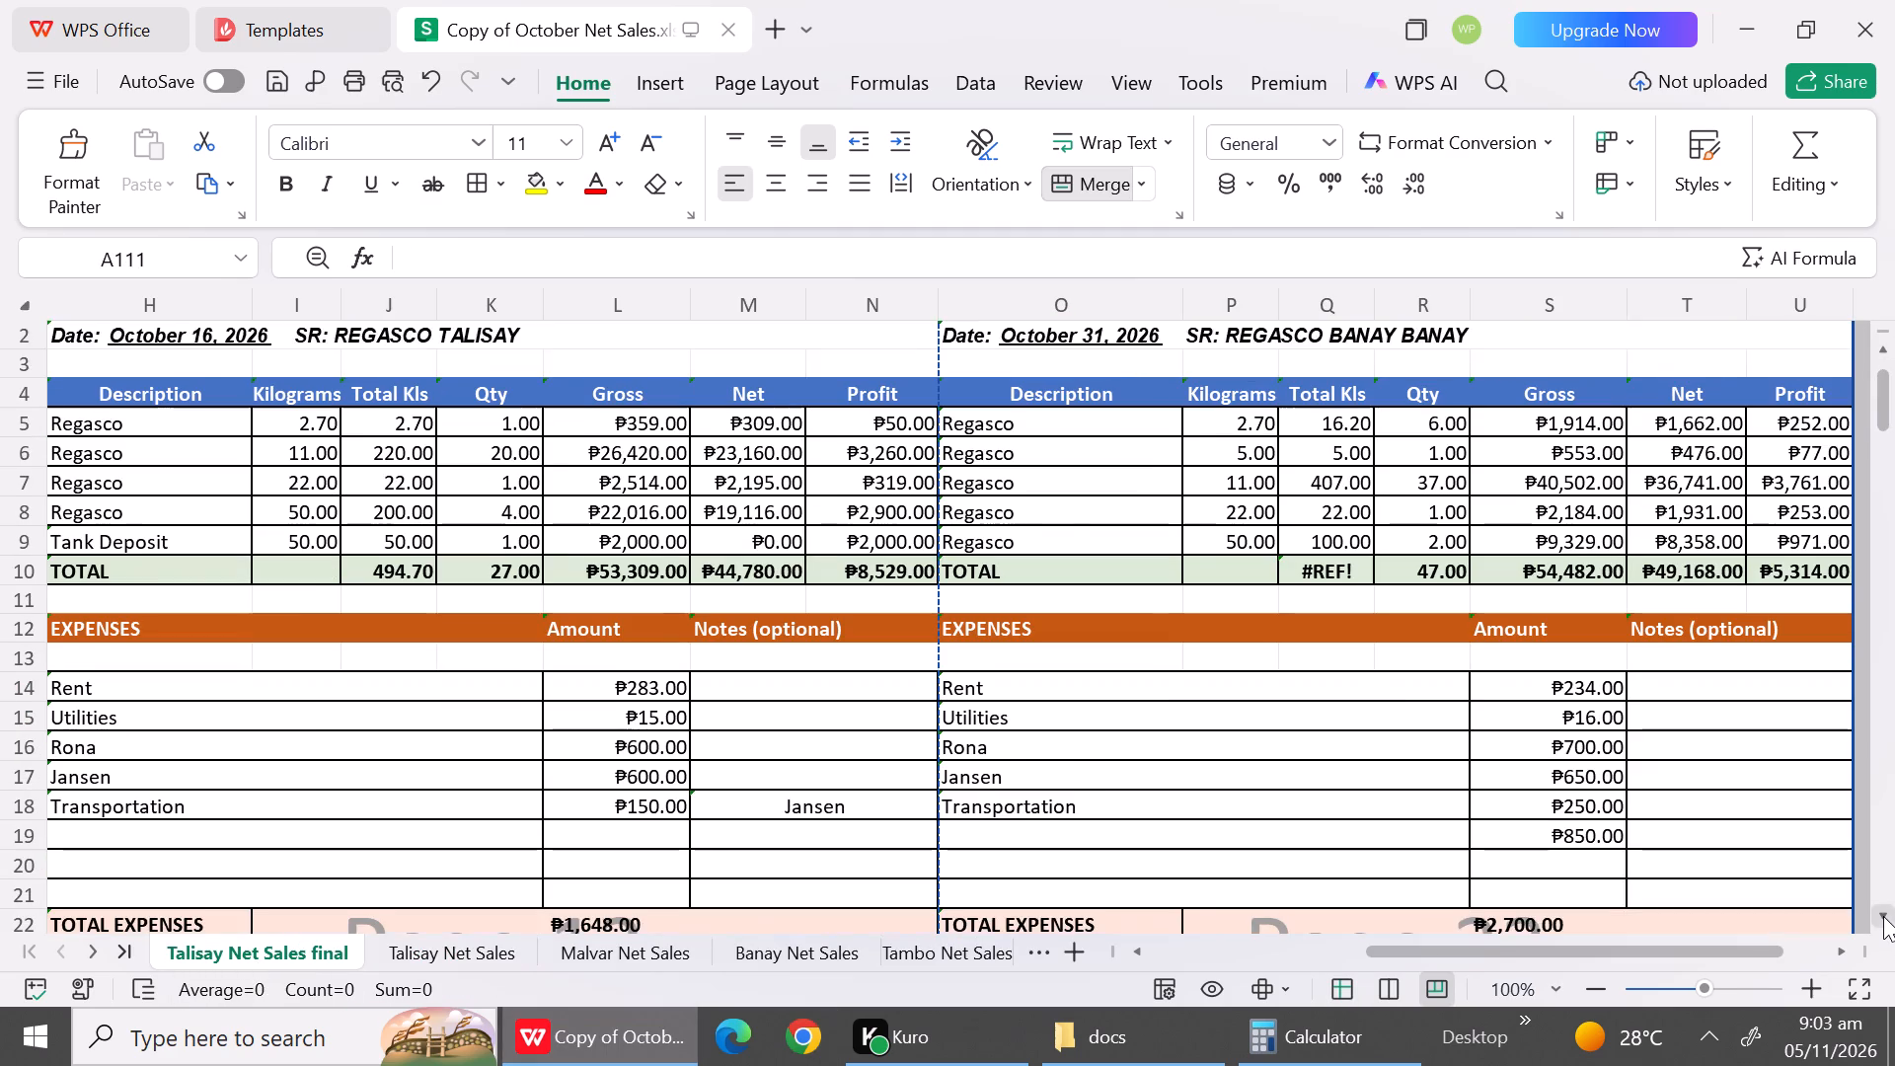
triple_click(1883, 916)
triple_click(1883, 916)
triple_click(1883, 916)
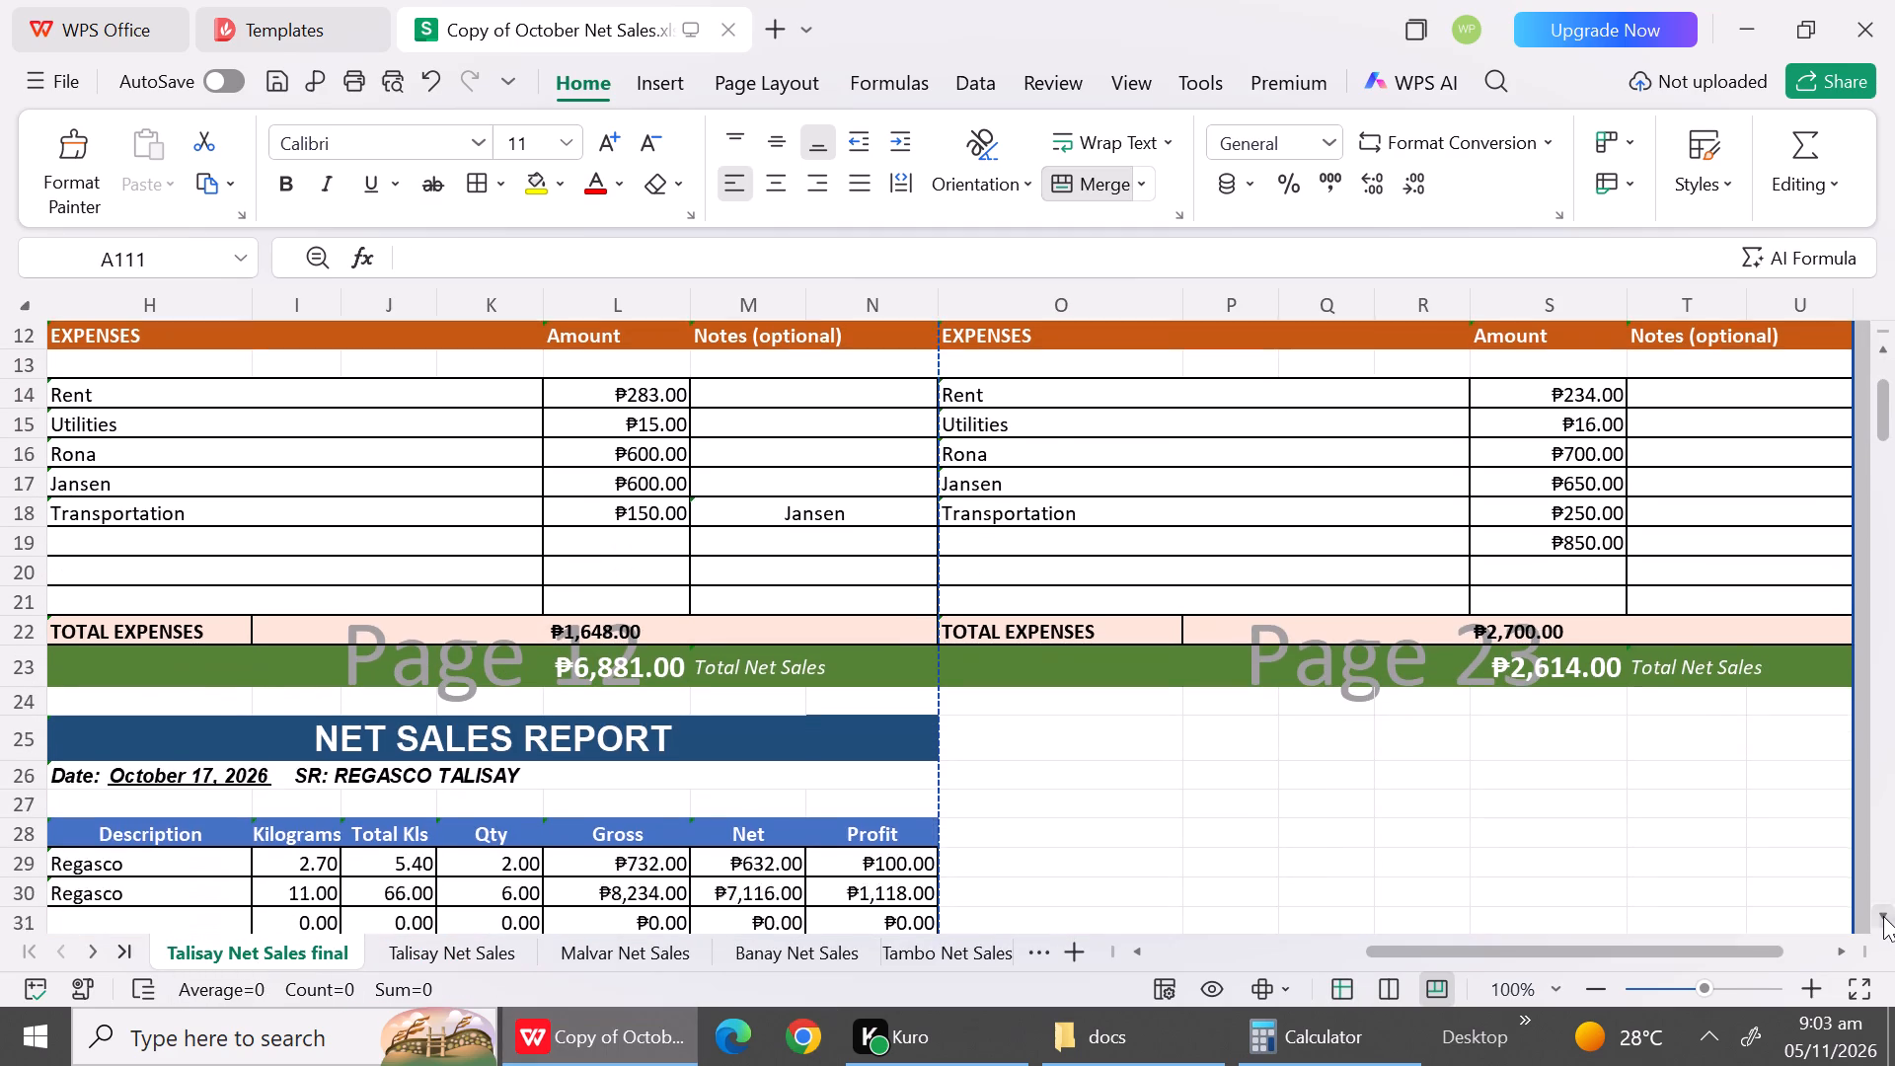
triple_click(1883, 916)
triple_click(1883, 916)
triple_click(1883, 916)
left_click(1883, 916)
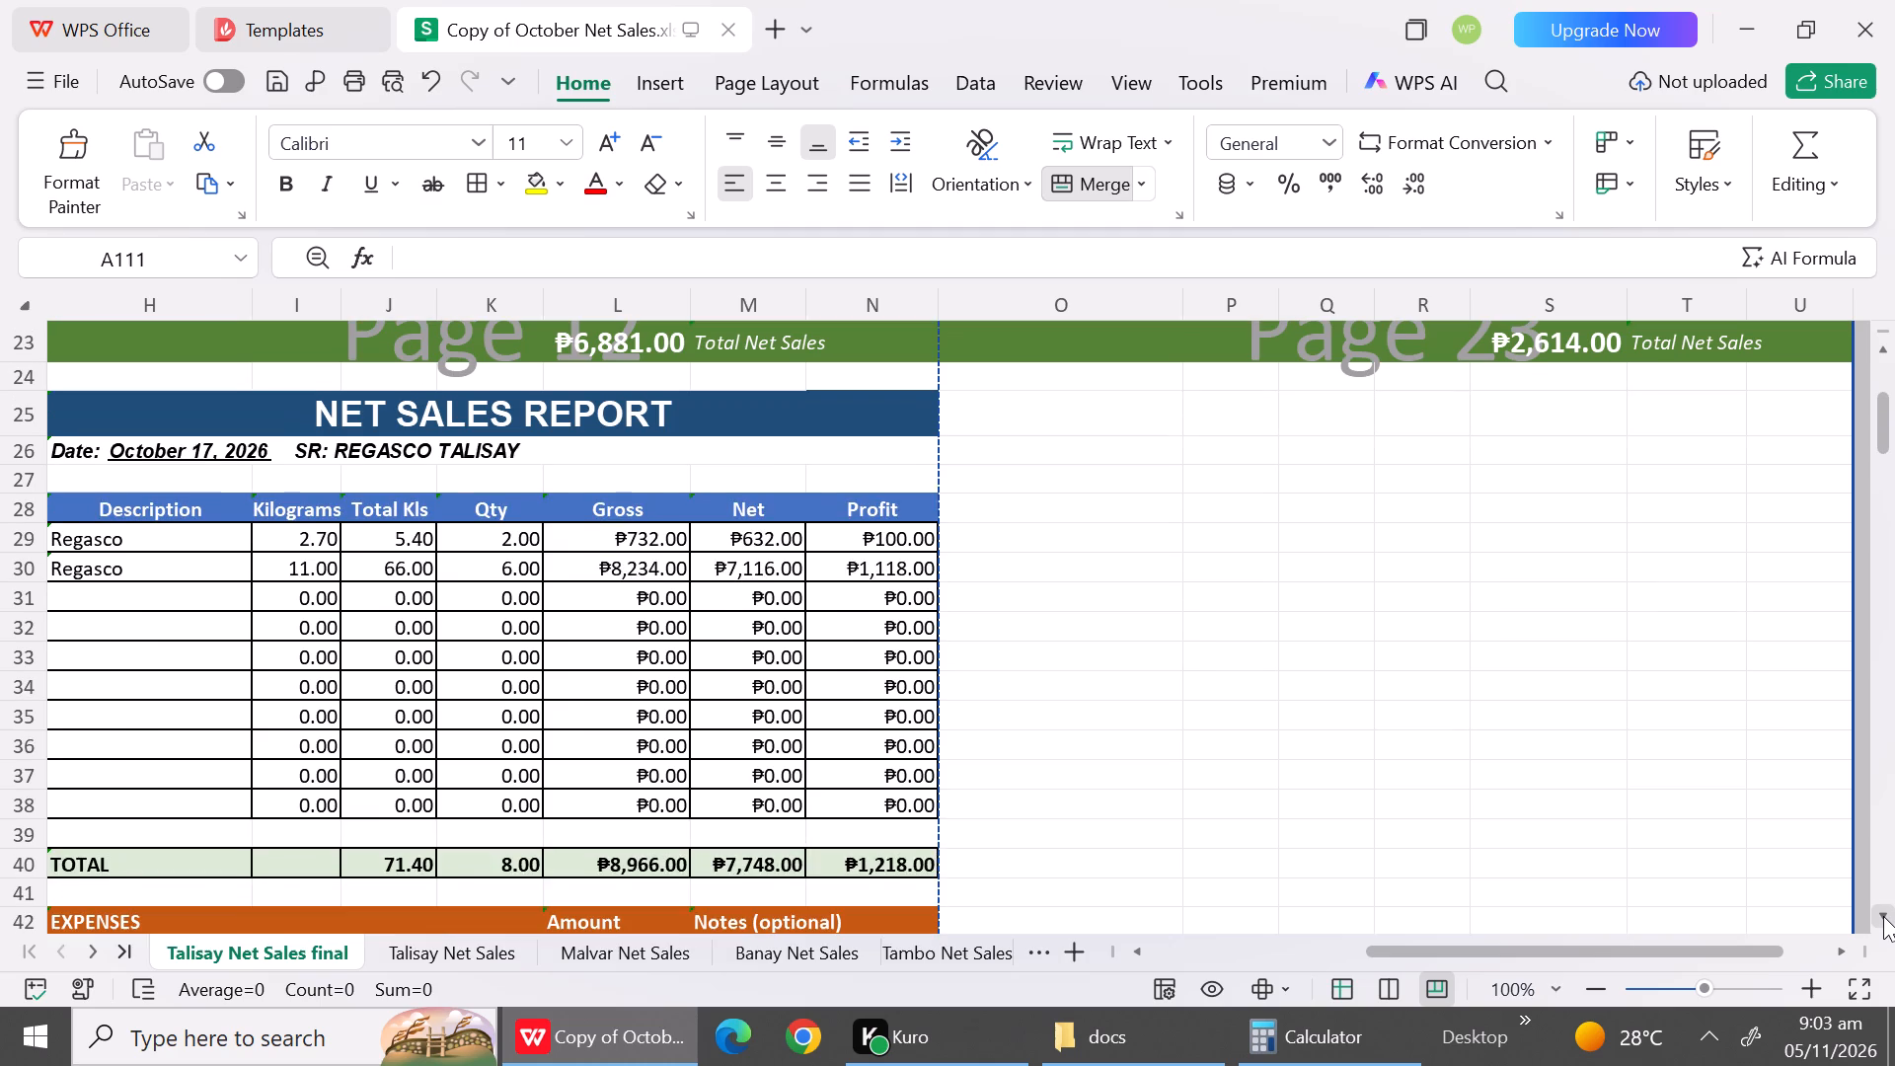
left_click(411, 946)
left_click(325, 956)
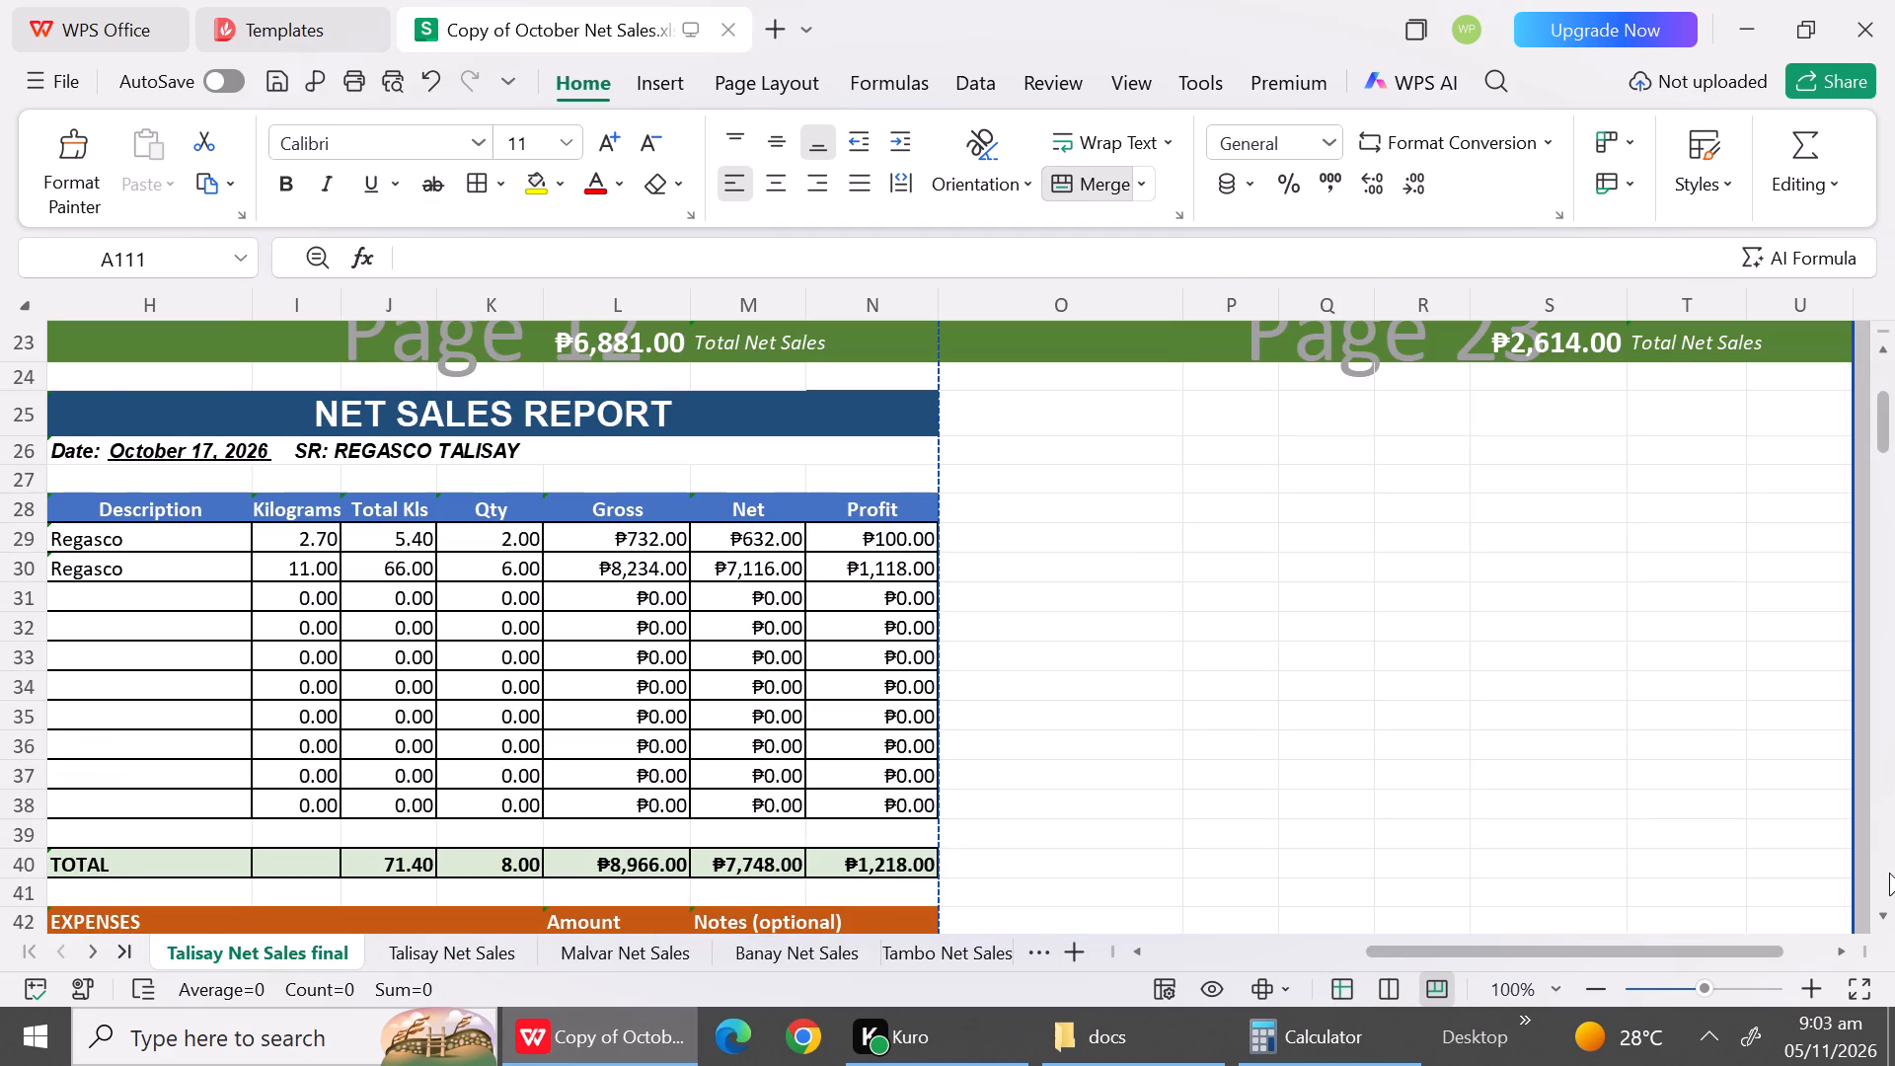
Compare the October 17 expense entries in Talisay Net Sales final with those in the Talisay Net Sales sheet.
triple_click(1892, 913)
triple_click(1892, 913)
left_click(1892, 913)
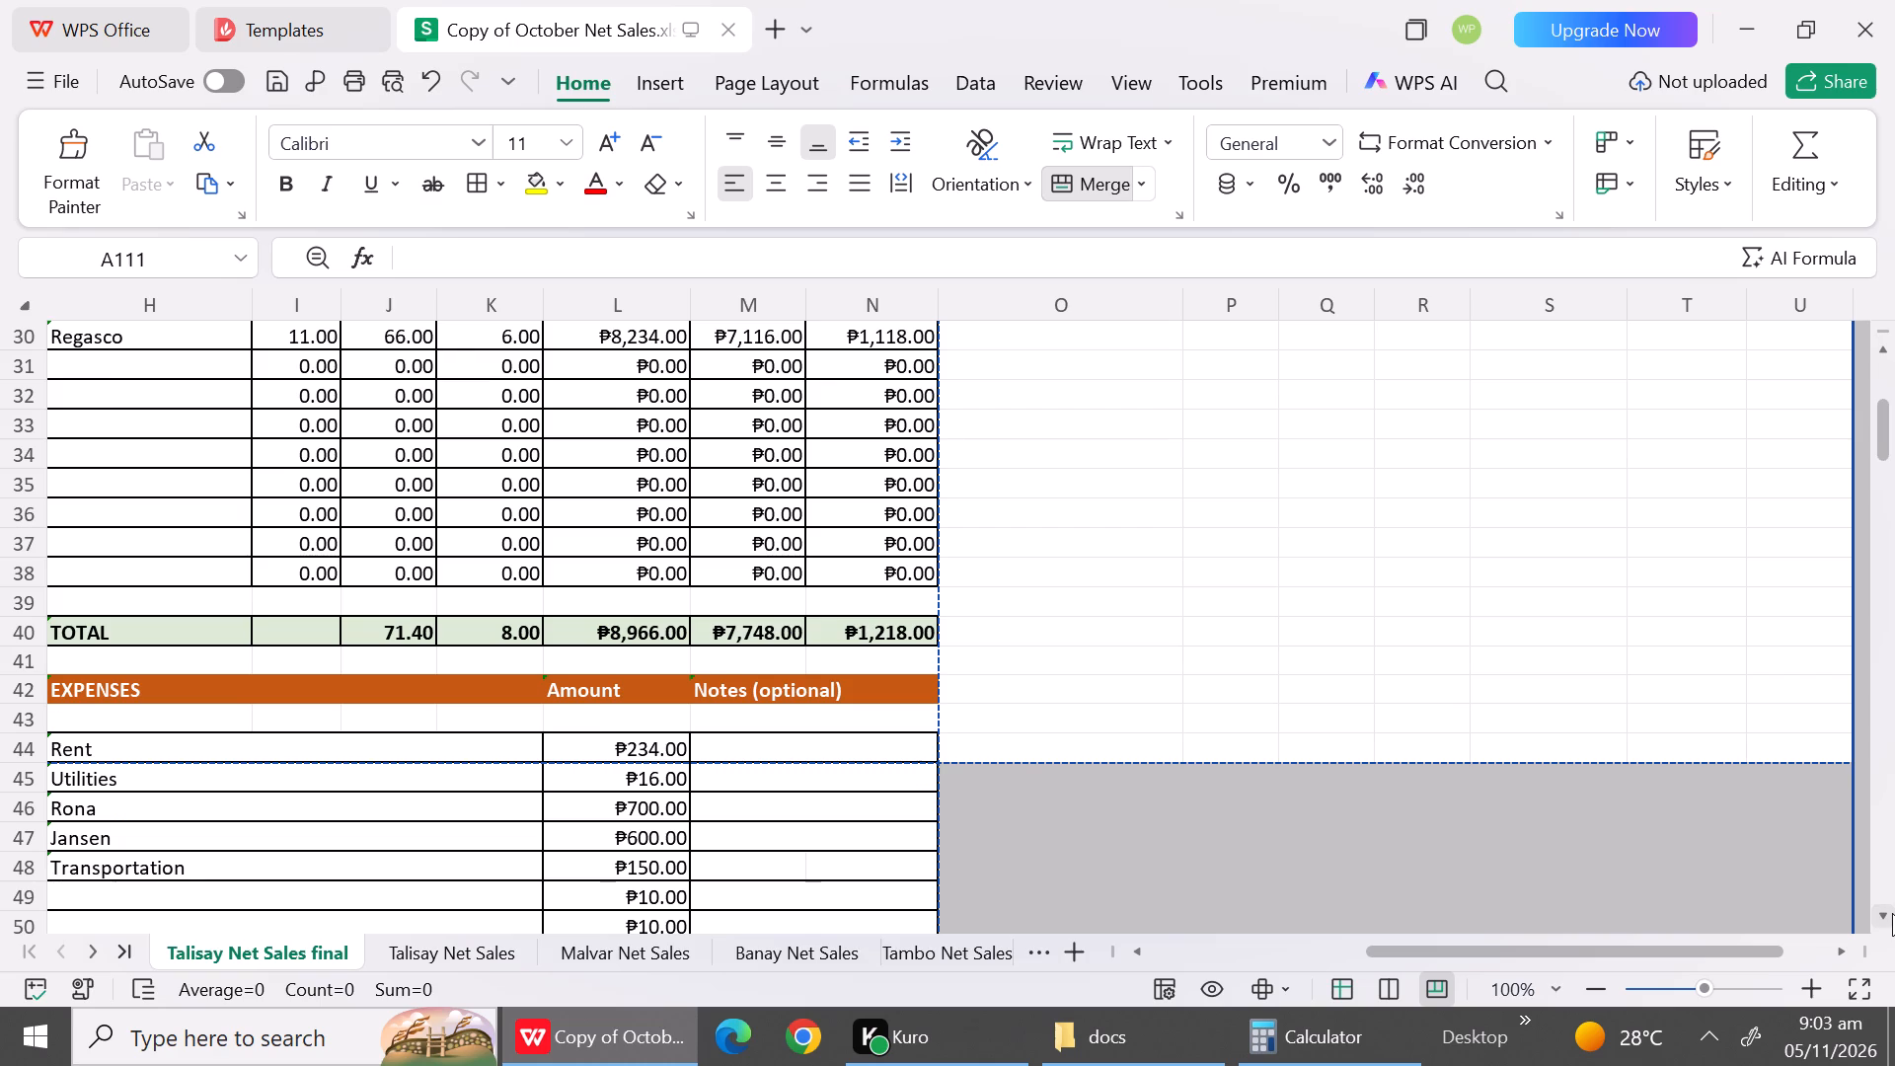
left_click(1892, 913)
left_click(464, 942)
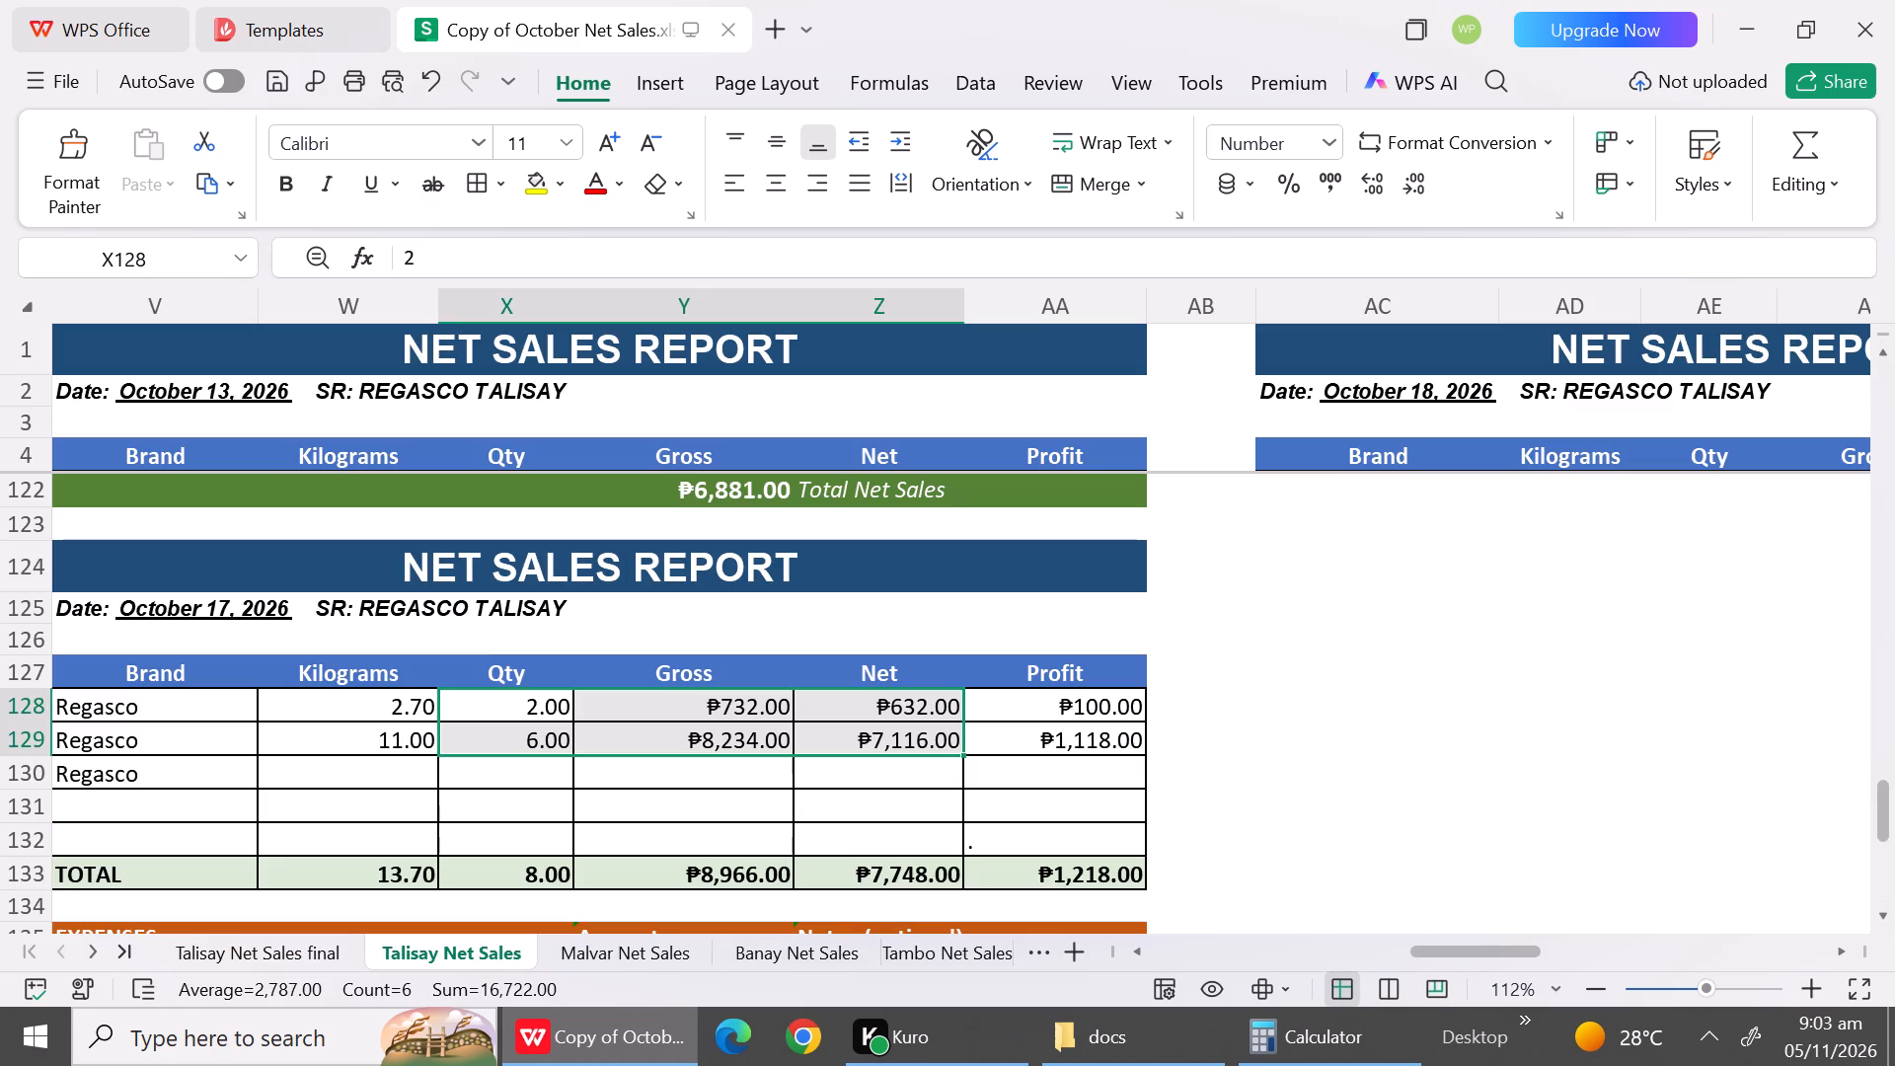
triple_click(1888, 919)
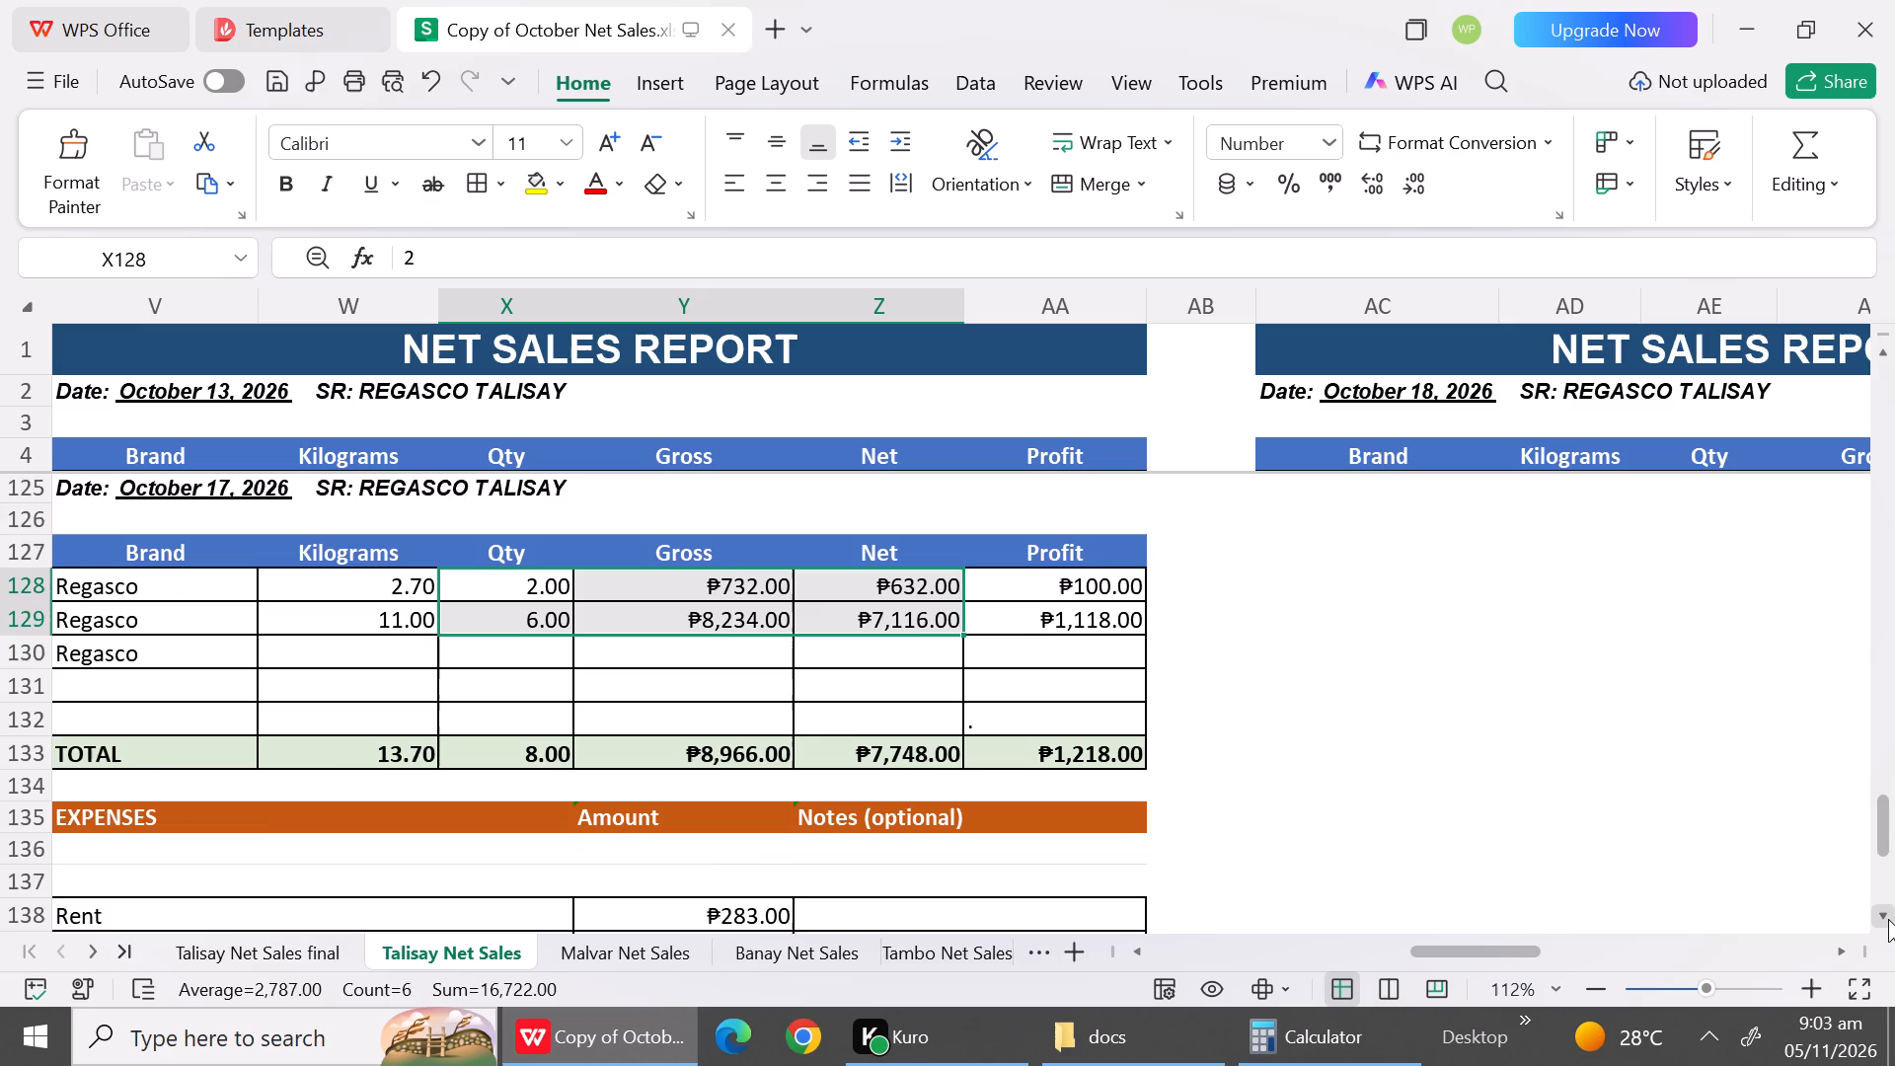
triple_click(1888, 919)
triple_click(1888, 919)
left_click(1888, 919)
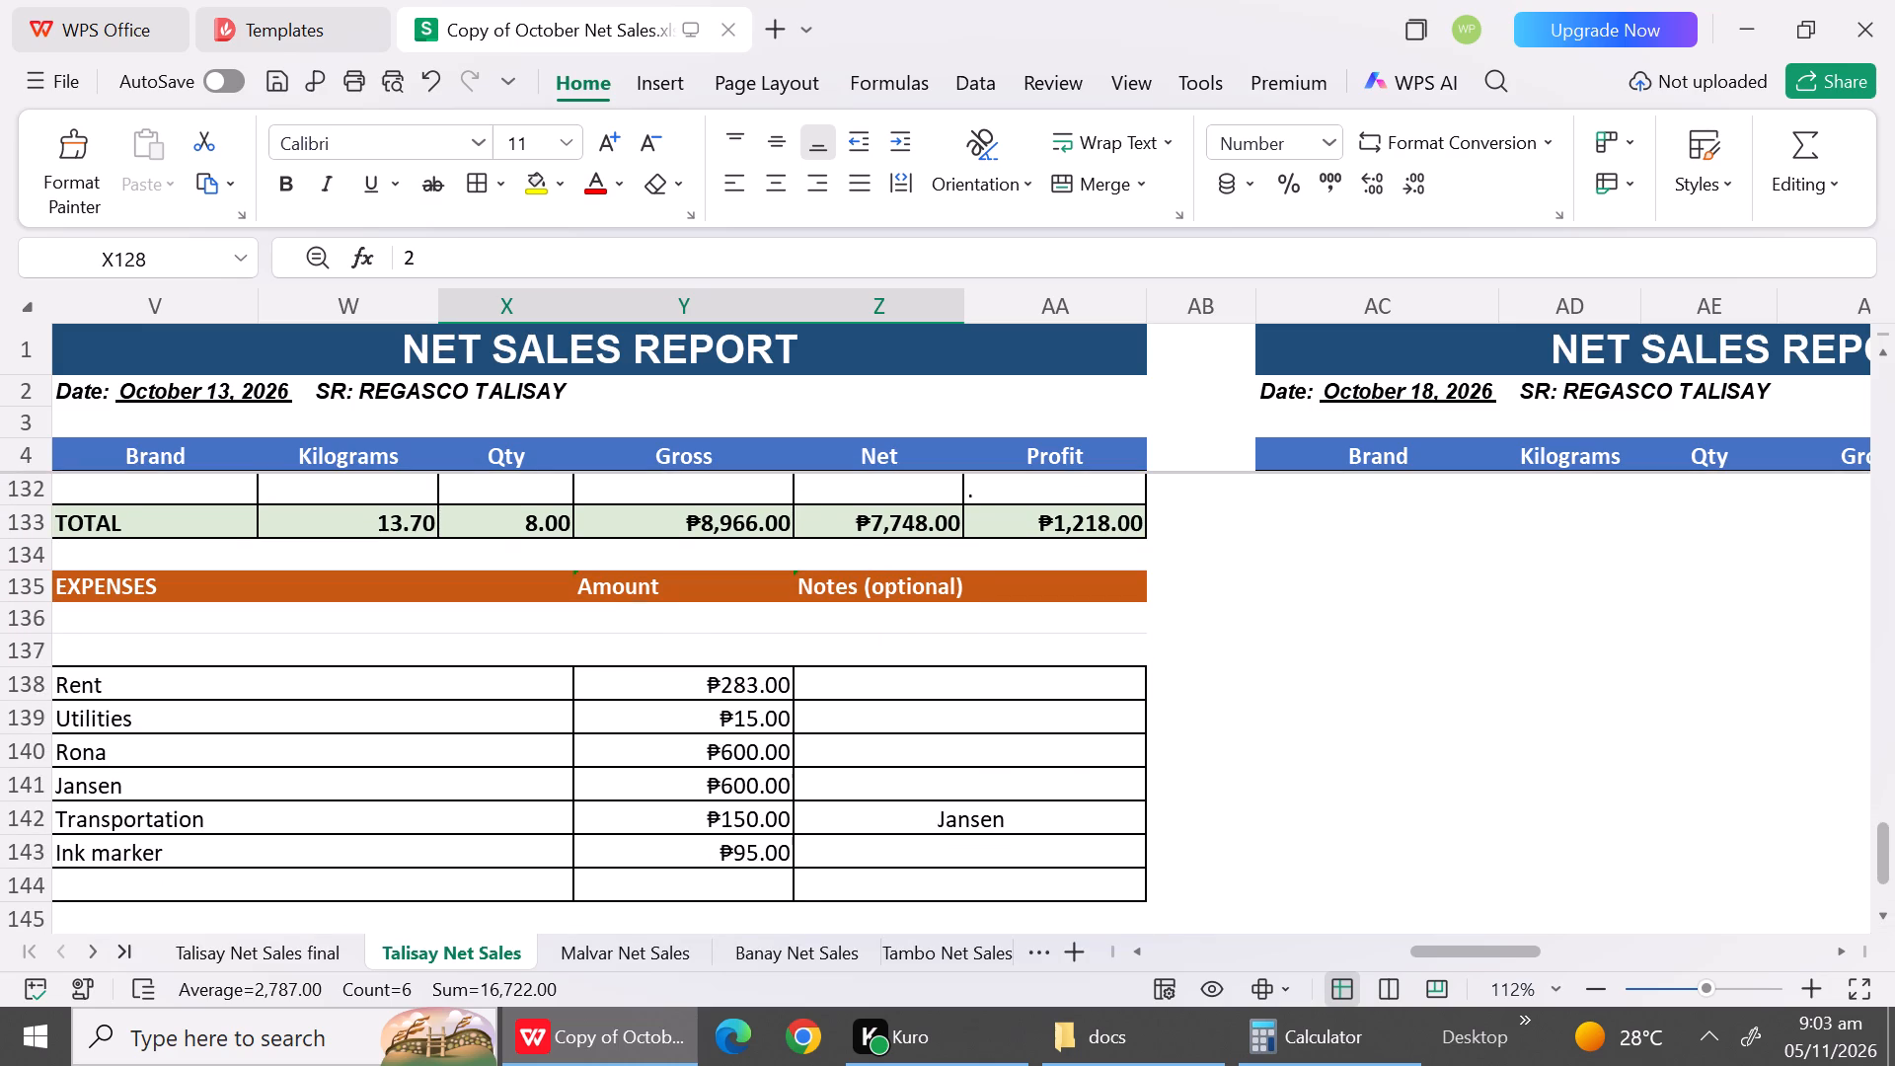
left_click(348, 944)
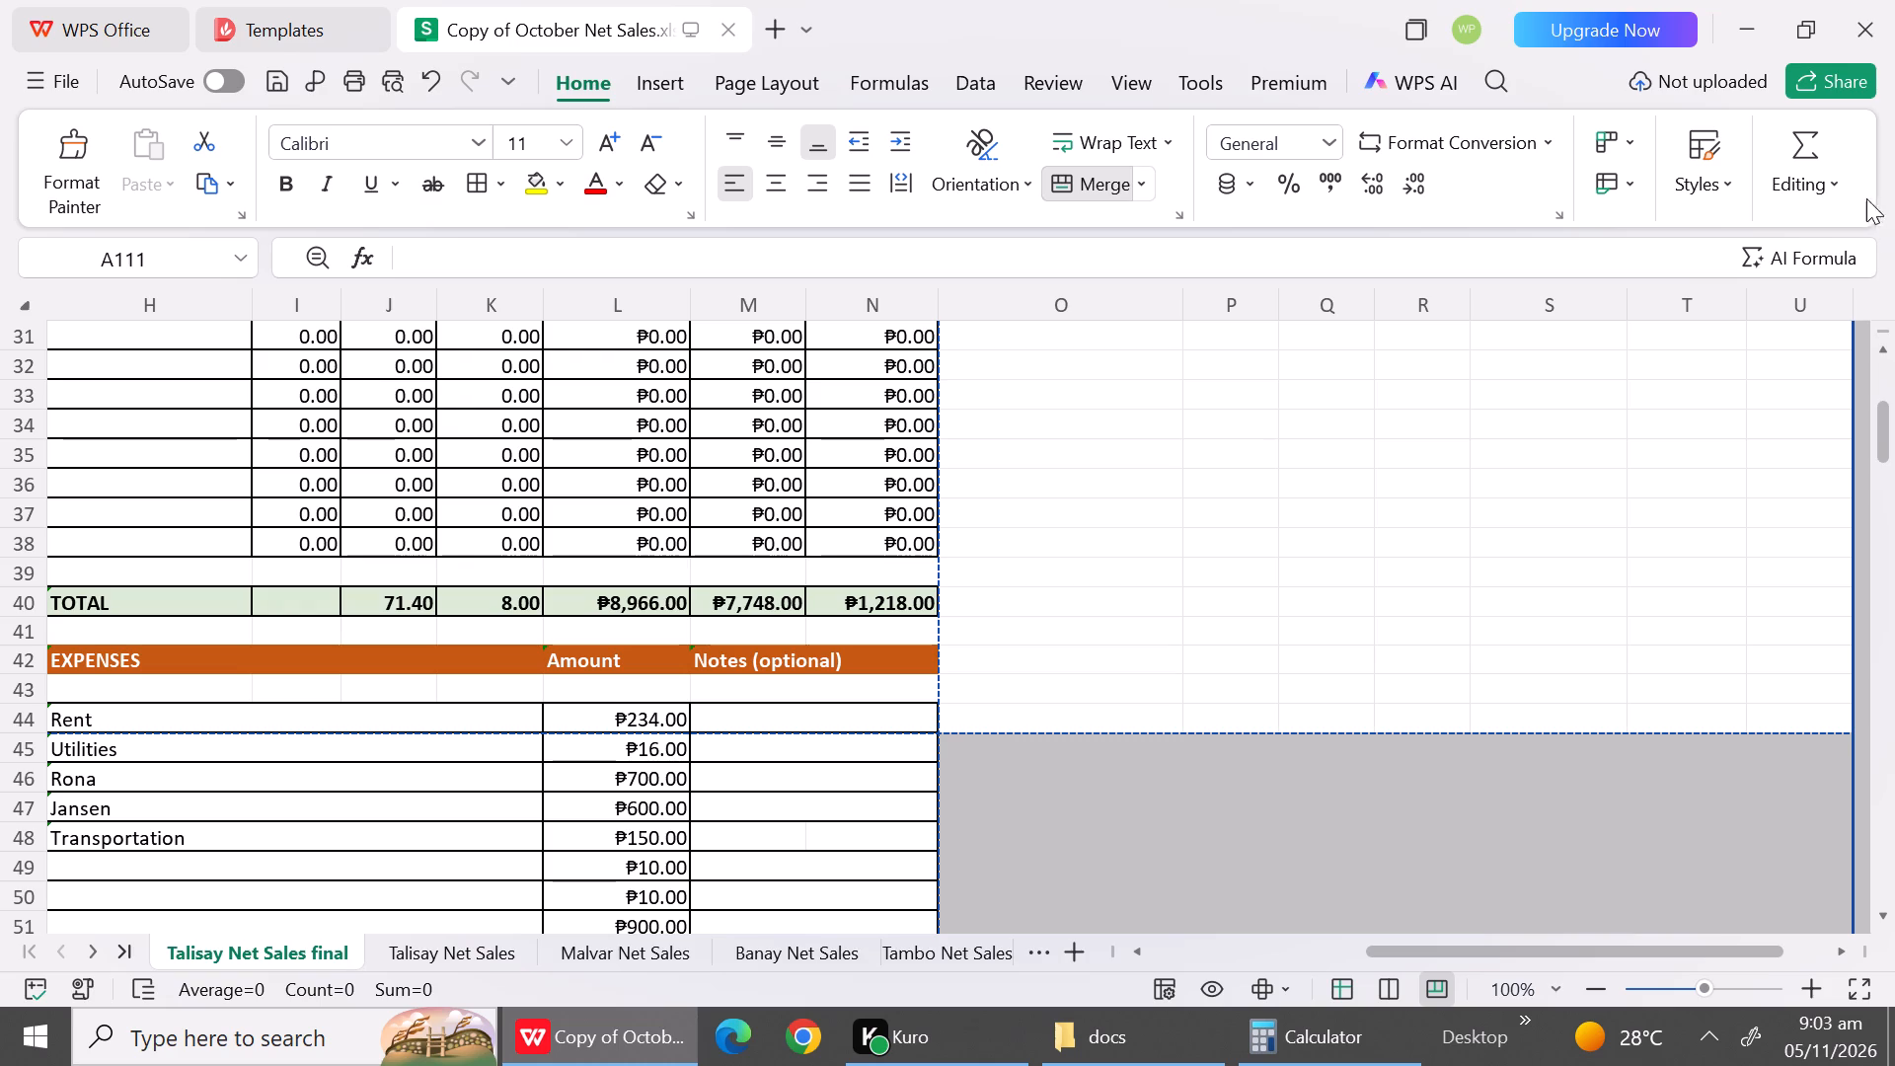
left_click(1890, 348)
triple_click(1890, 348)
double_click(1890, 348)
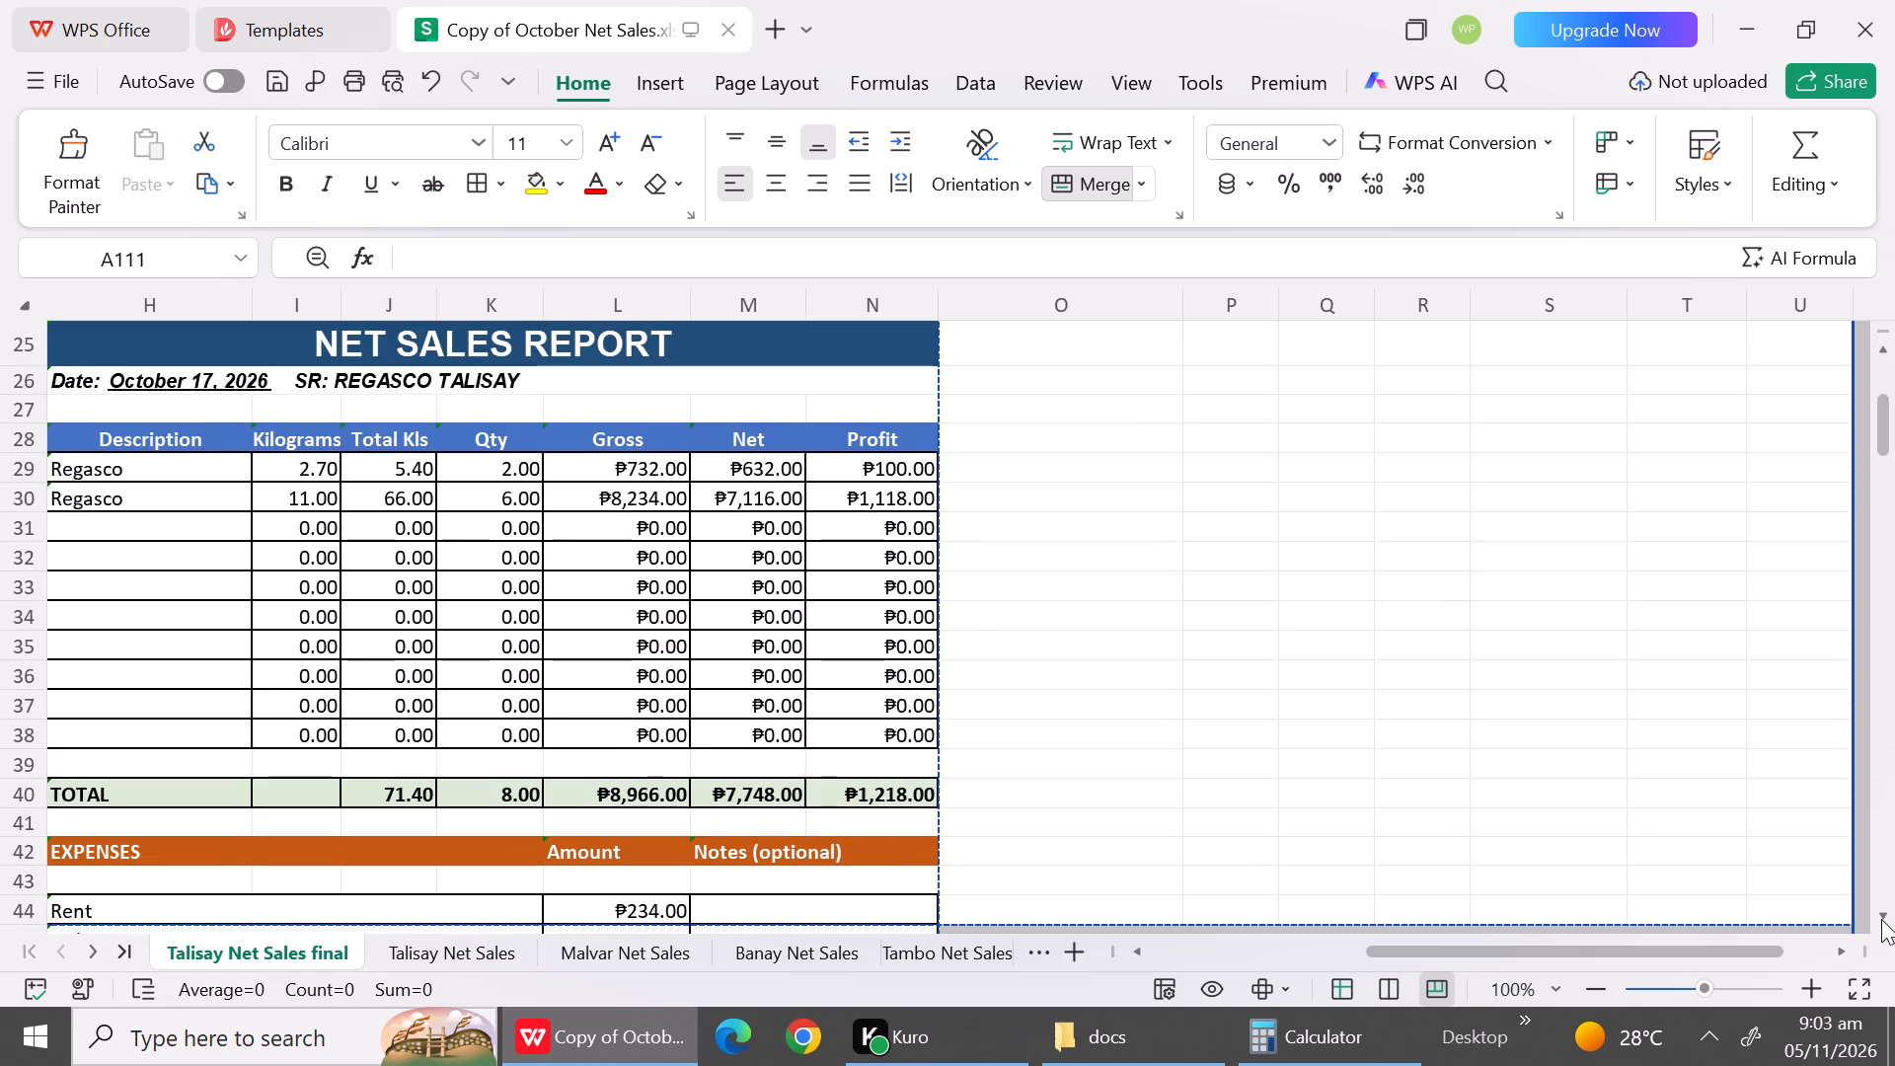
triple_click(1881, 919)
double_click(1881, 919)
left_click(1881, 919)
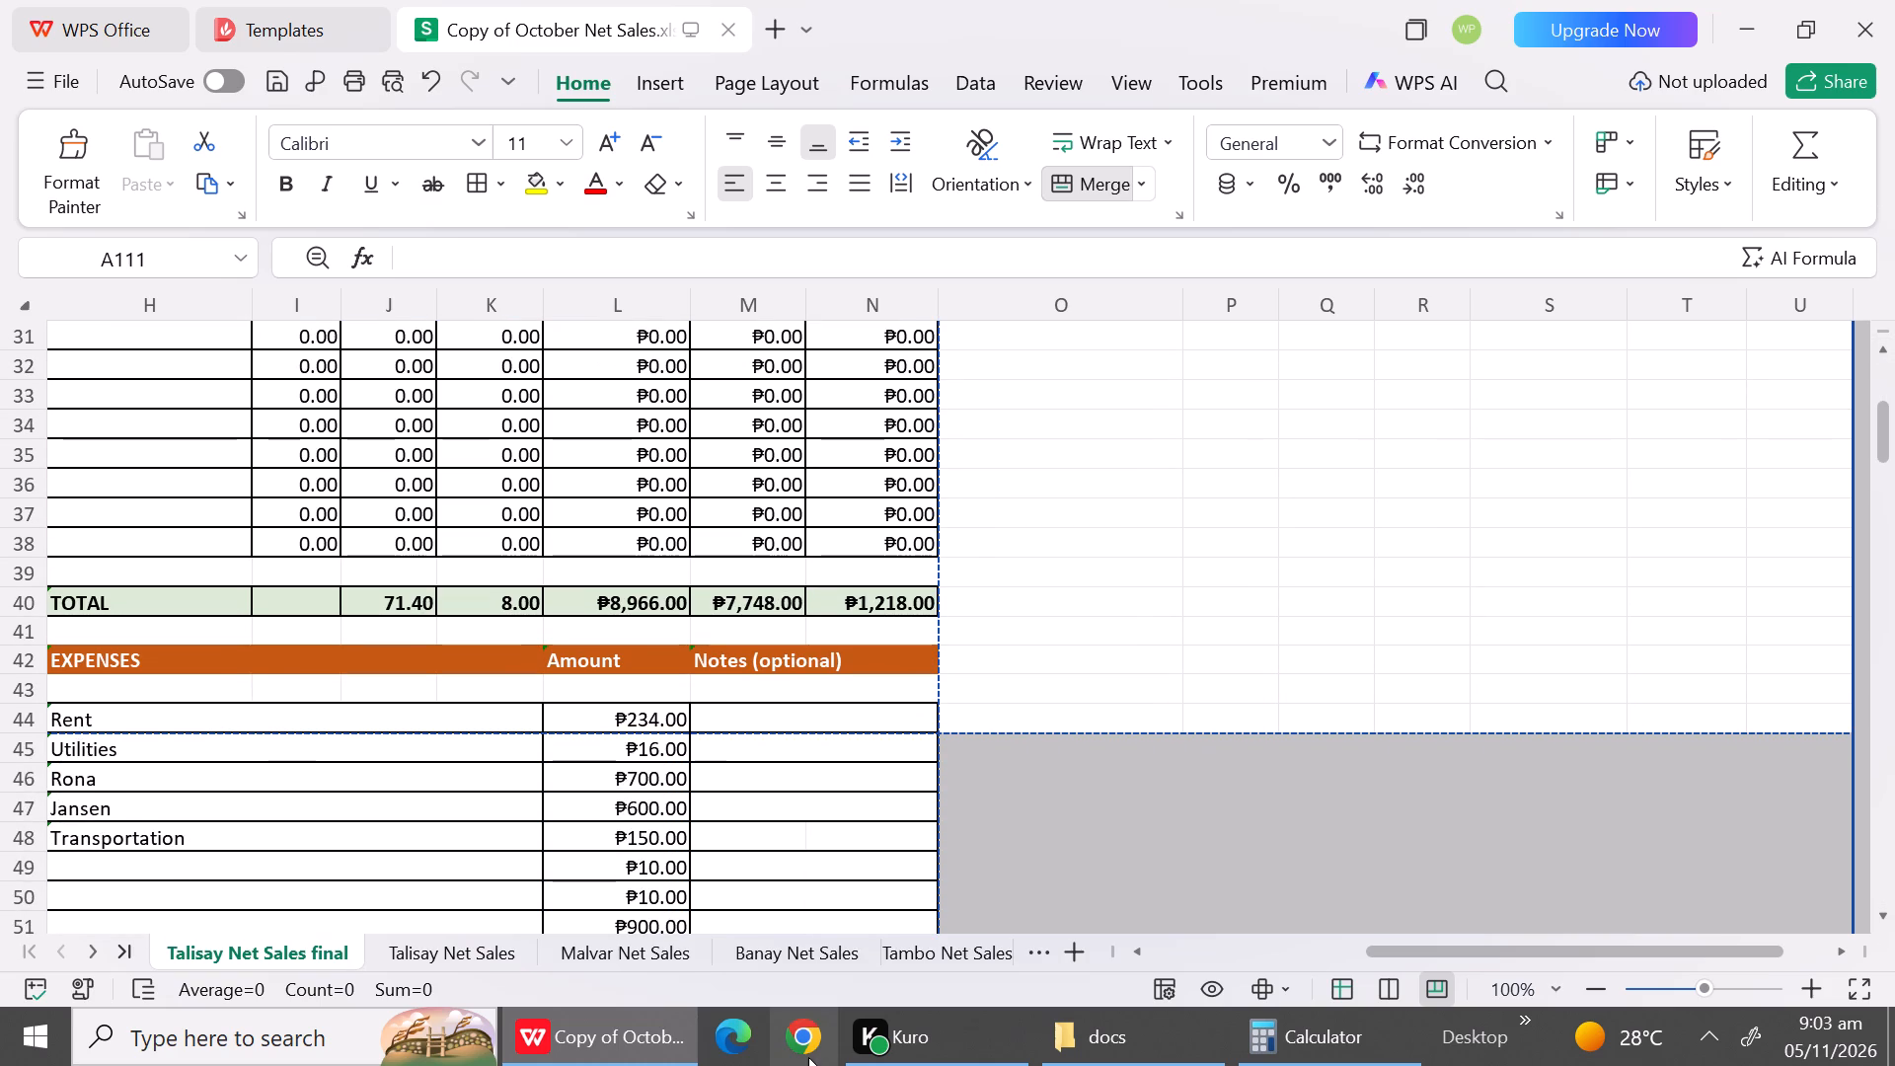
left_click(424, 935)
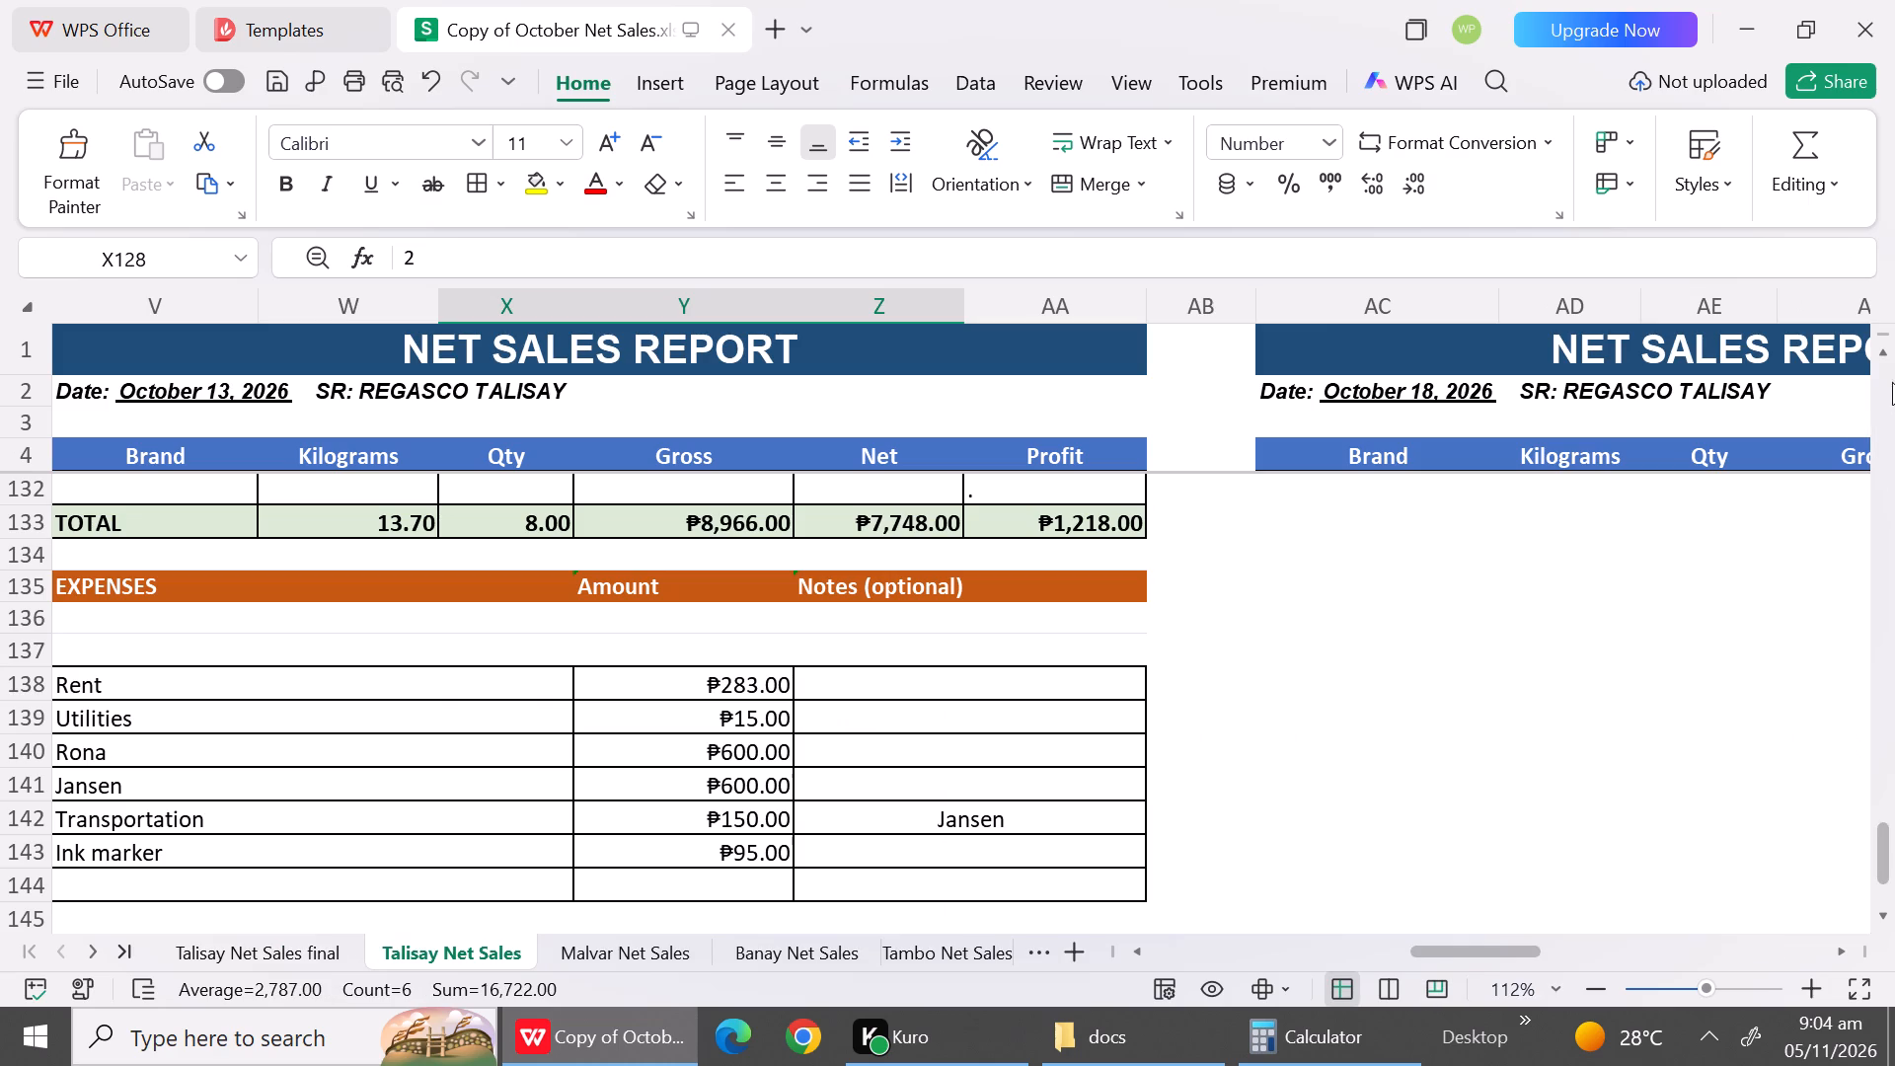
left_click(1884, 355)
left_click(1884, 355)
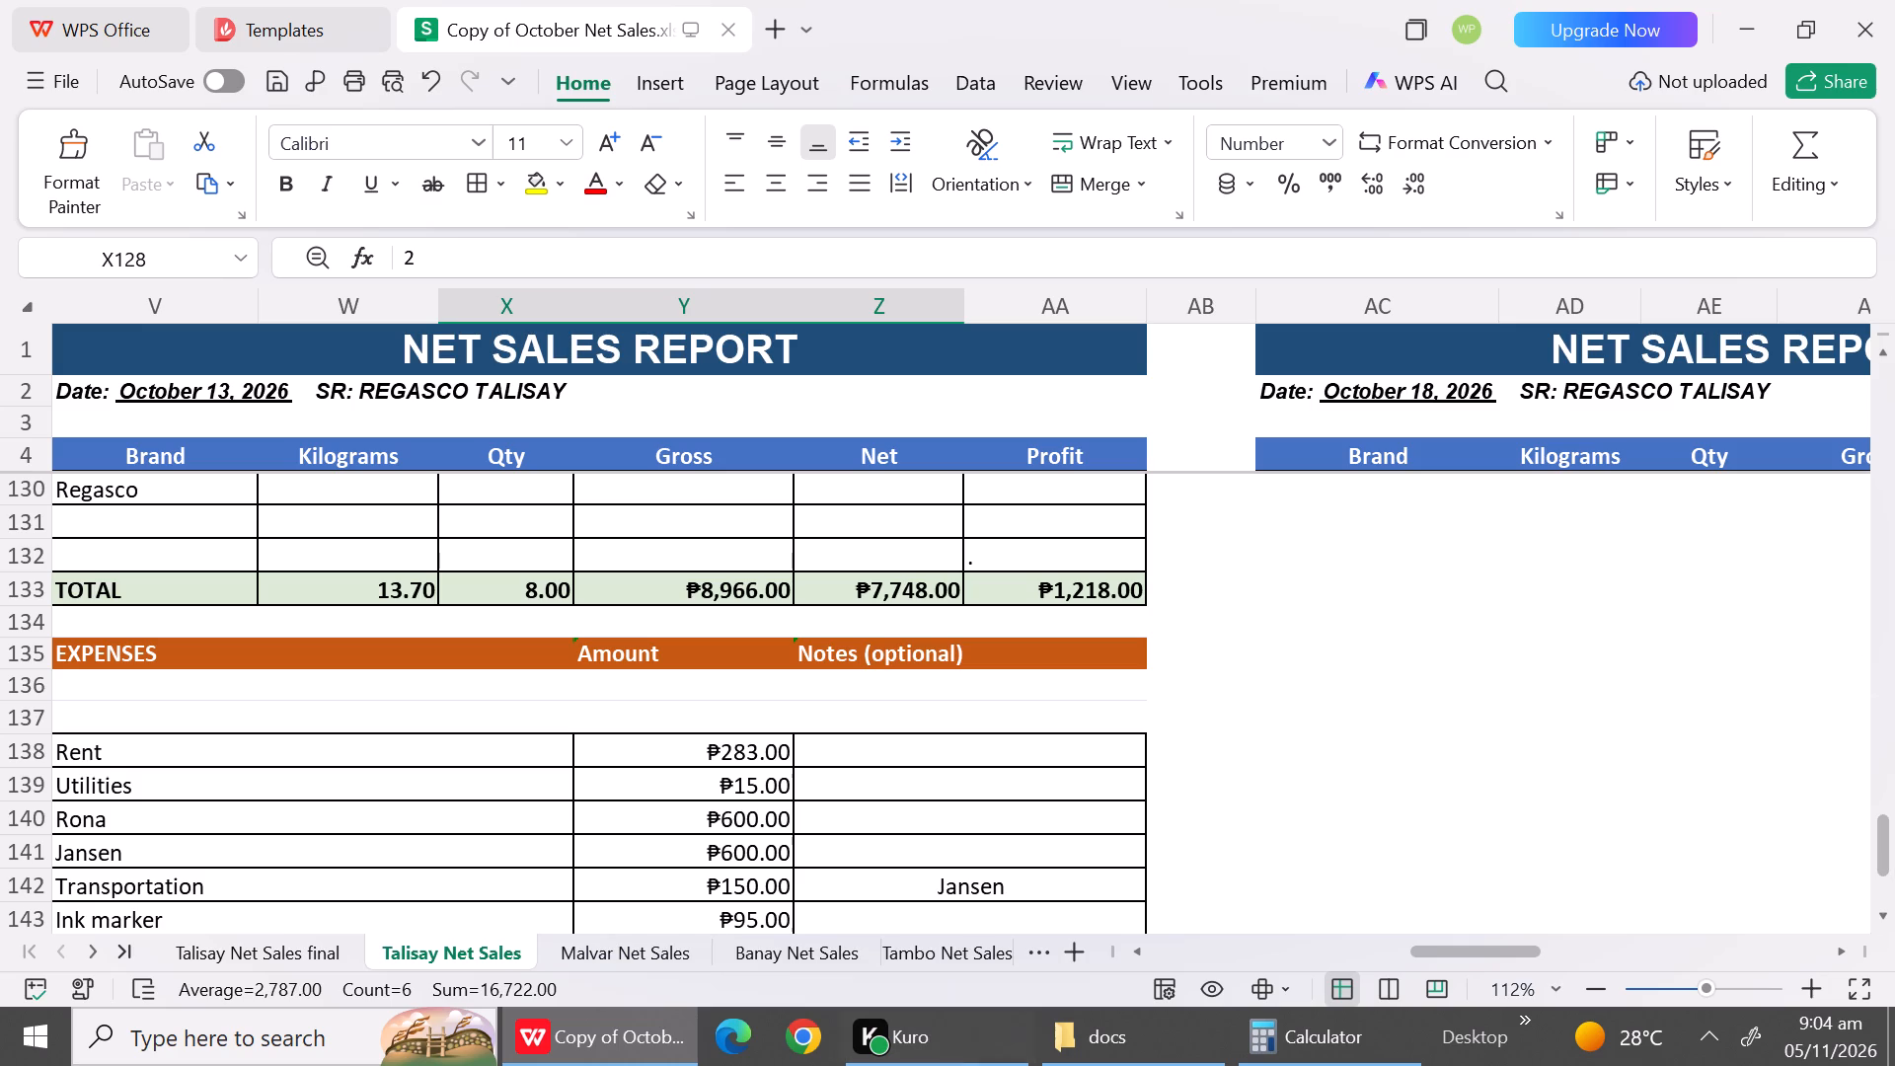
triple_click(1891, 926)
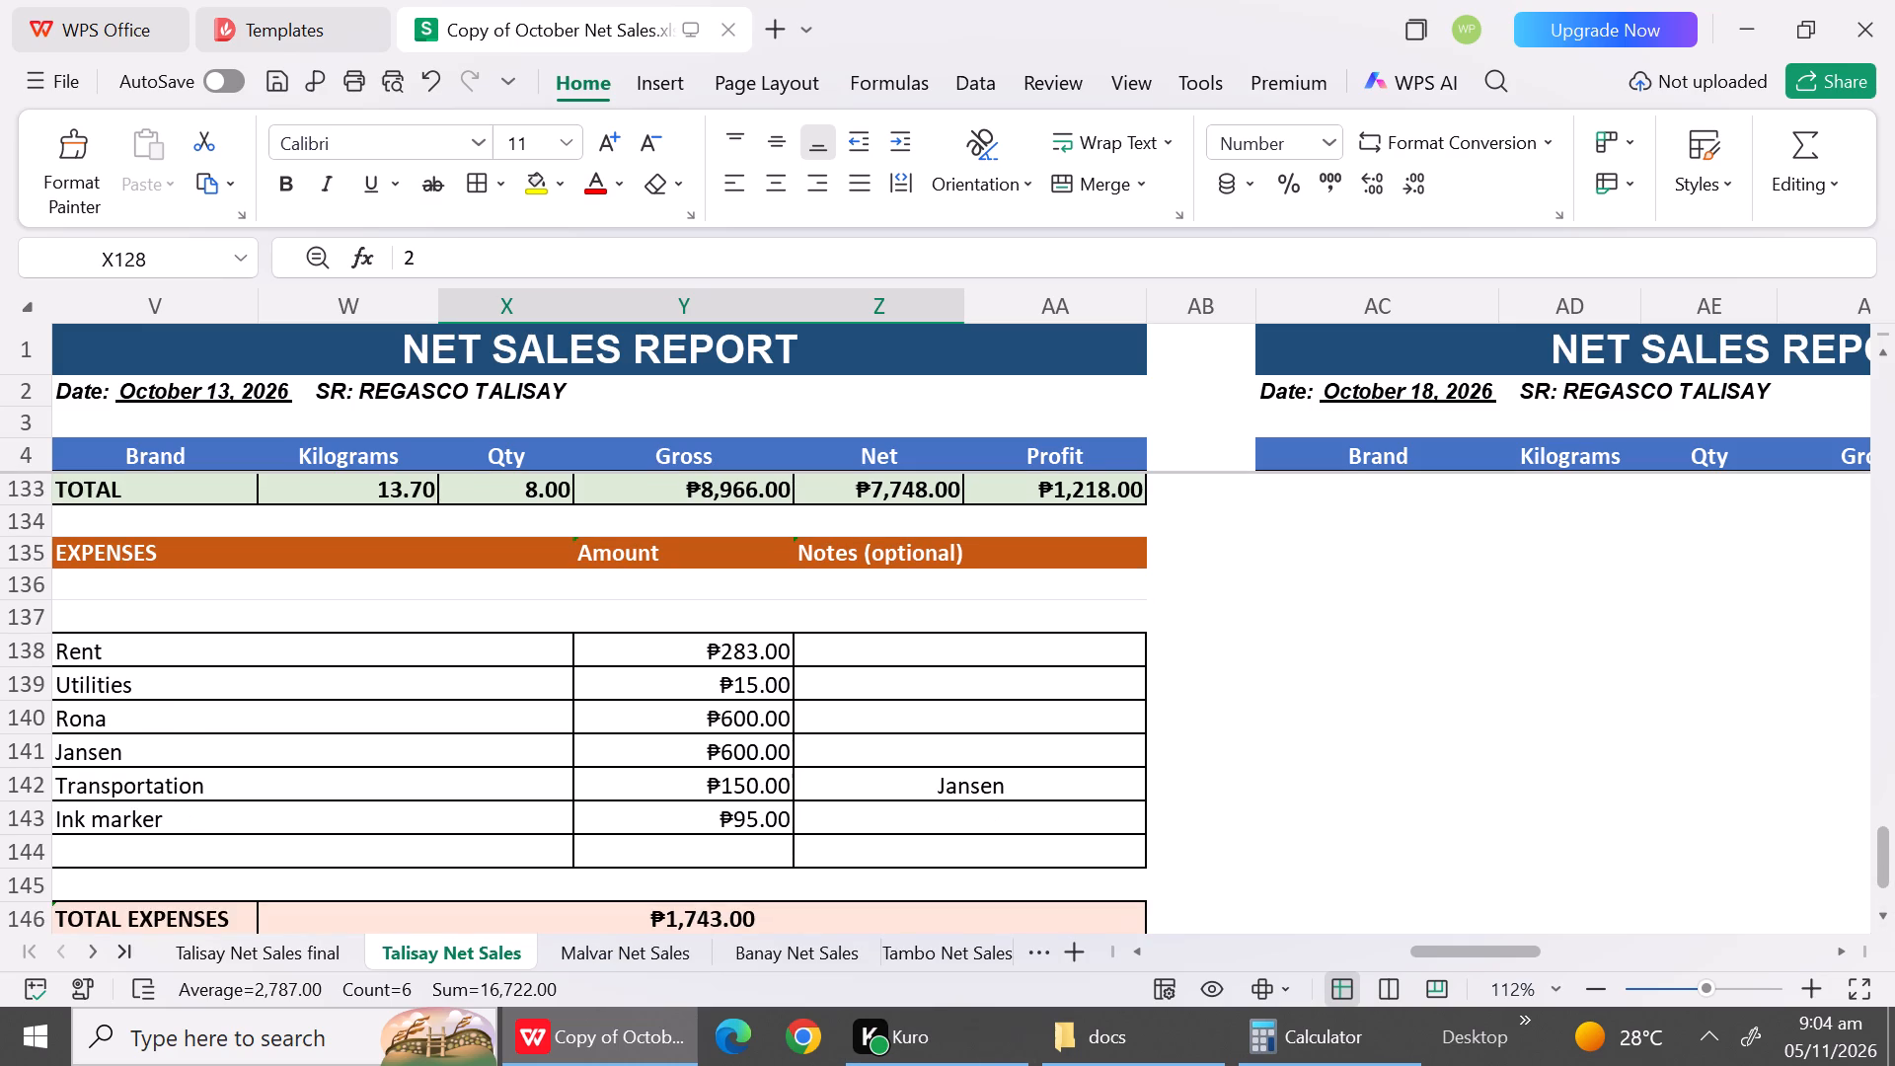
left_click(180, 947)
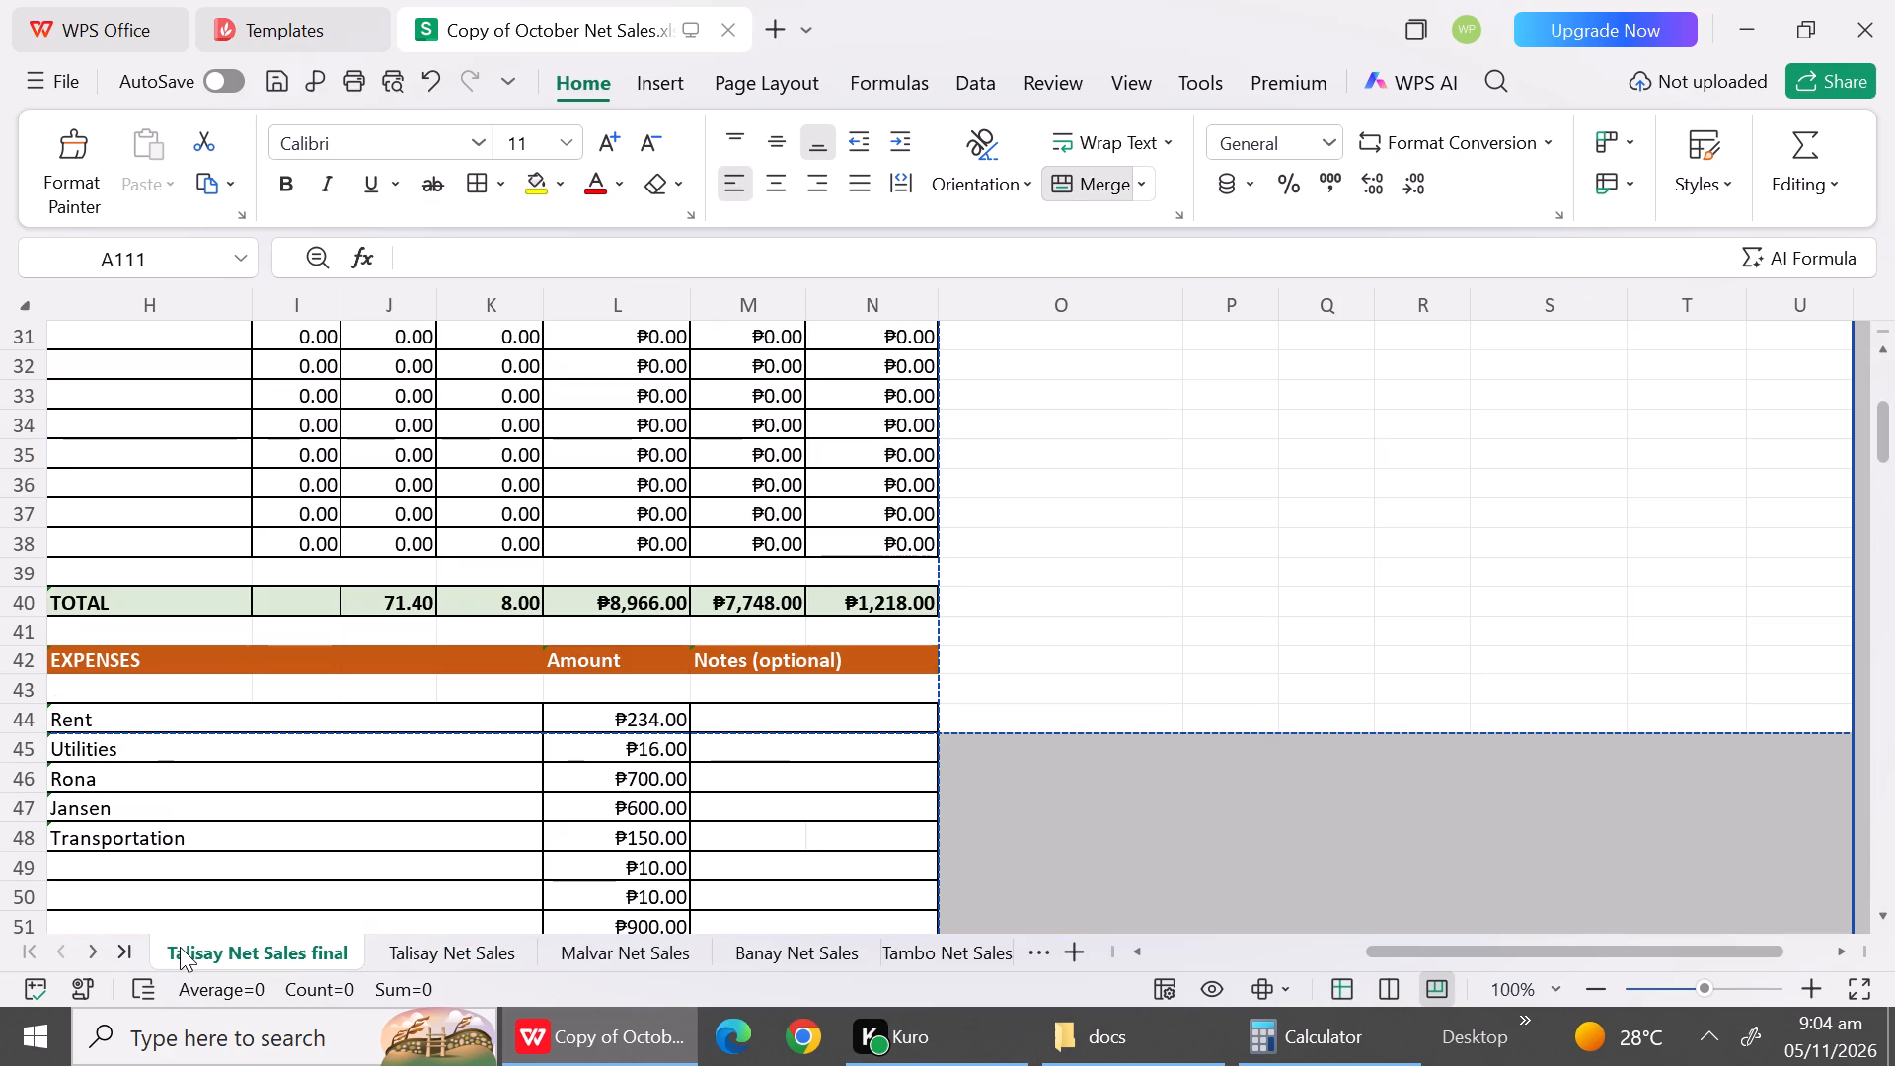
Label the expense in H49 of the October 17 report "Ink Refiull (Pentel Pen)", below Transportation.
left_click(119, 862)
type("In")
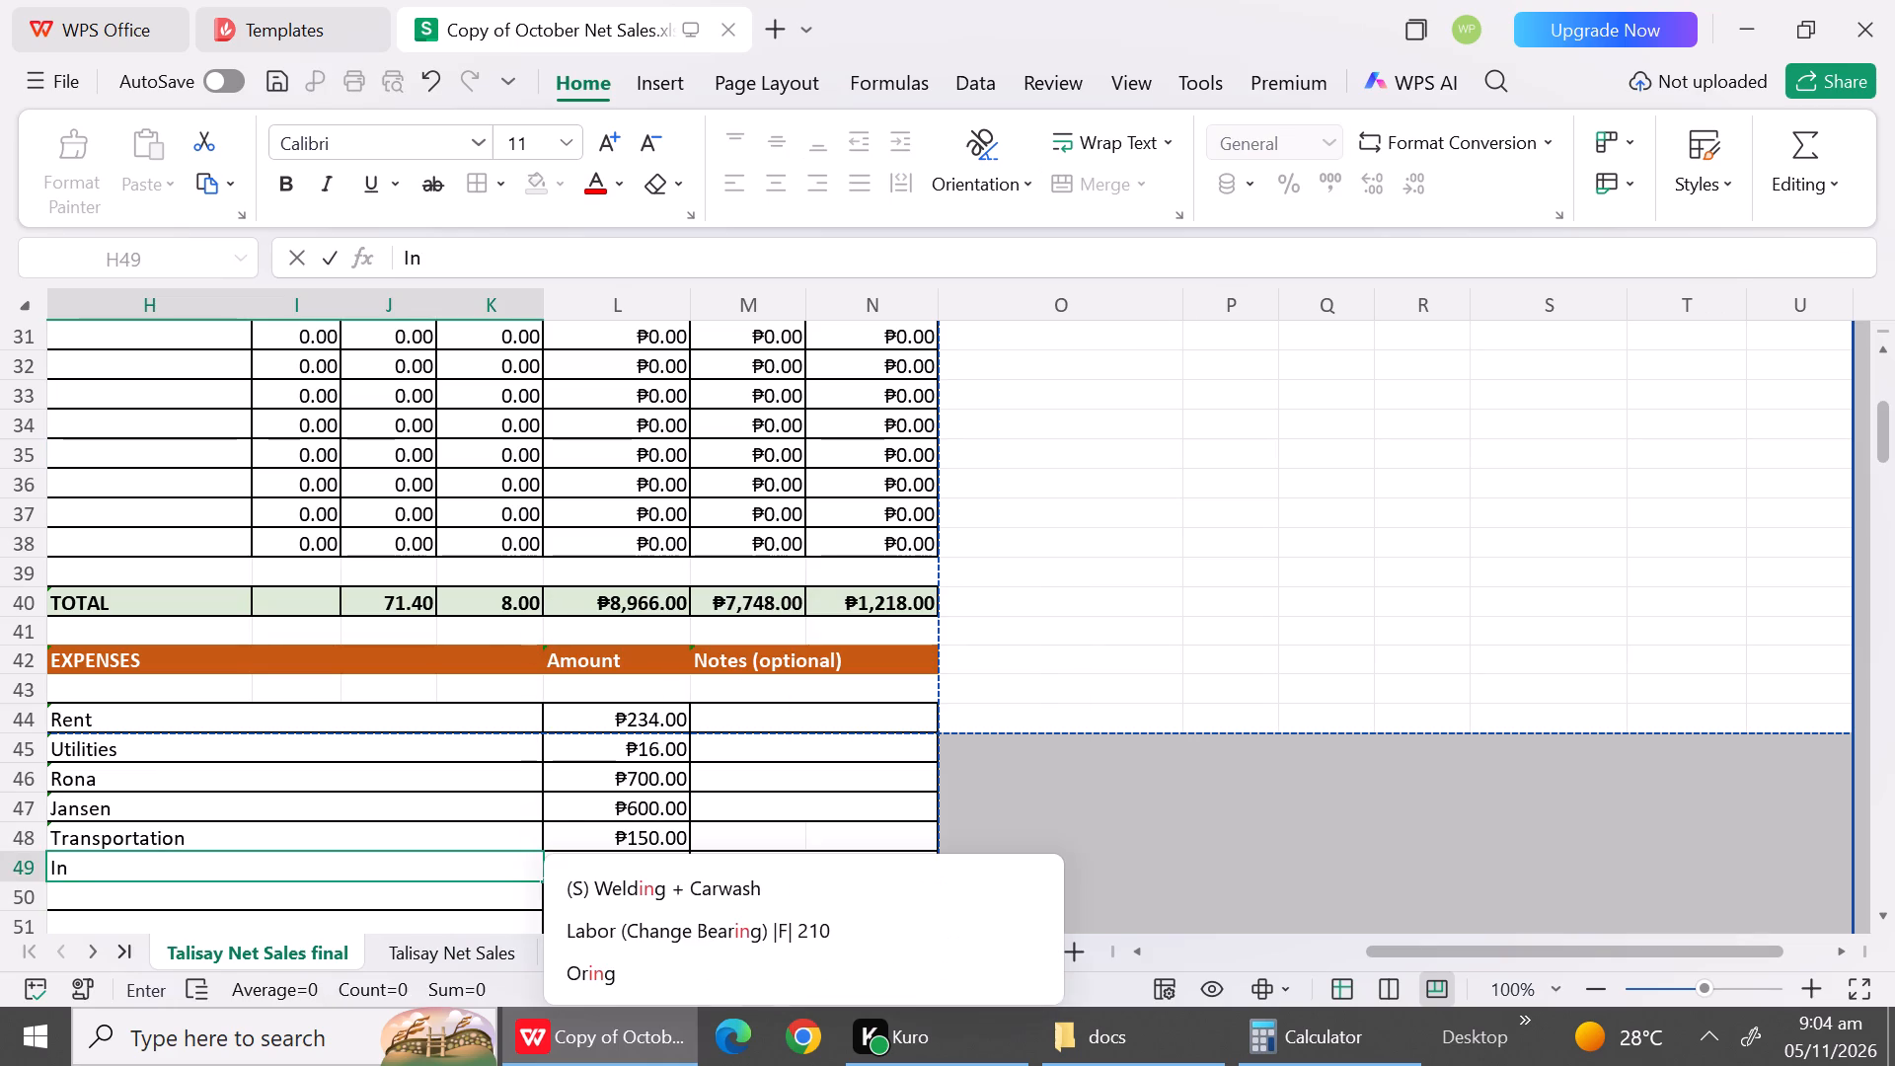
type("k Re")
type("fiull (")
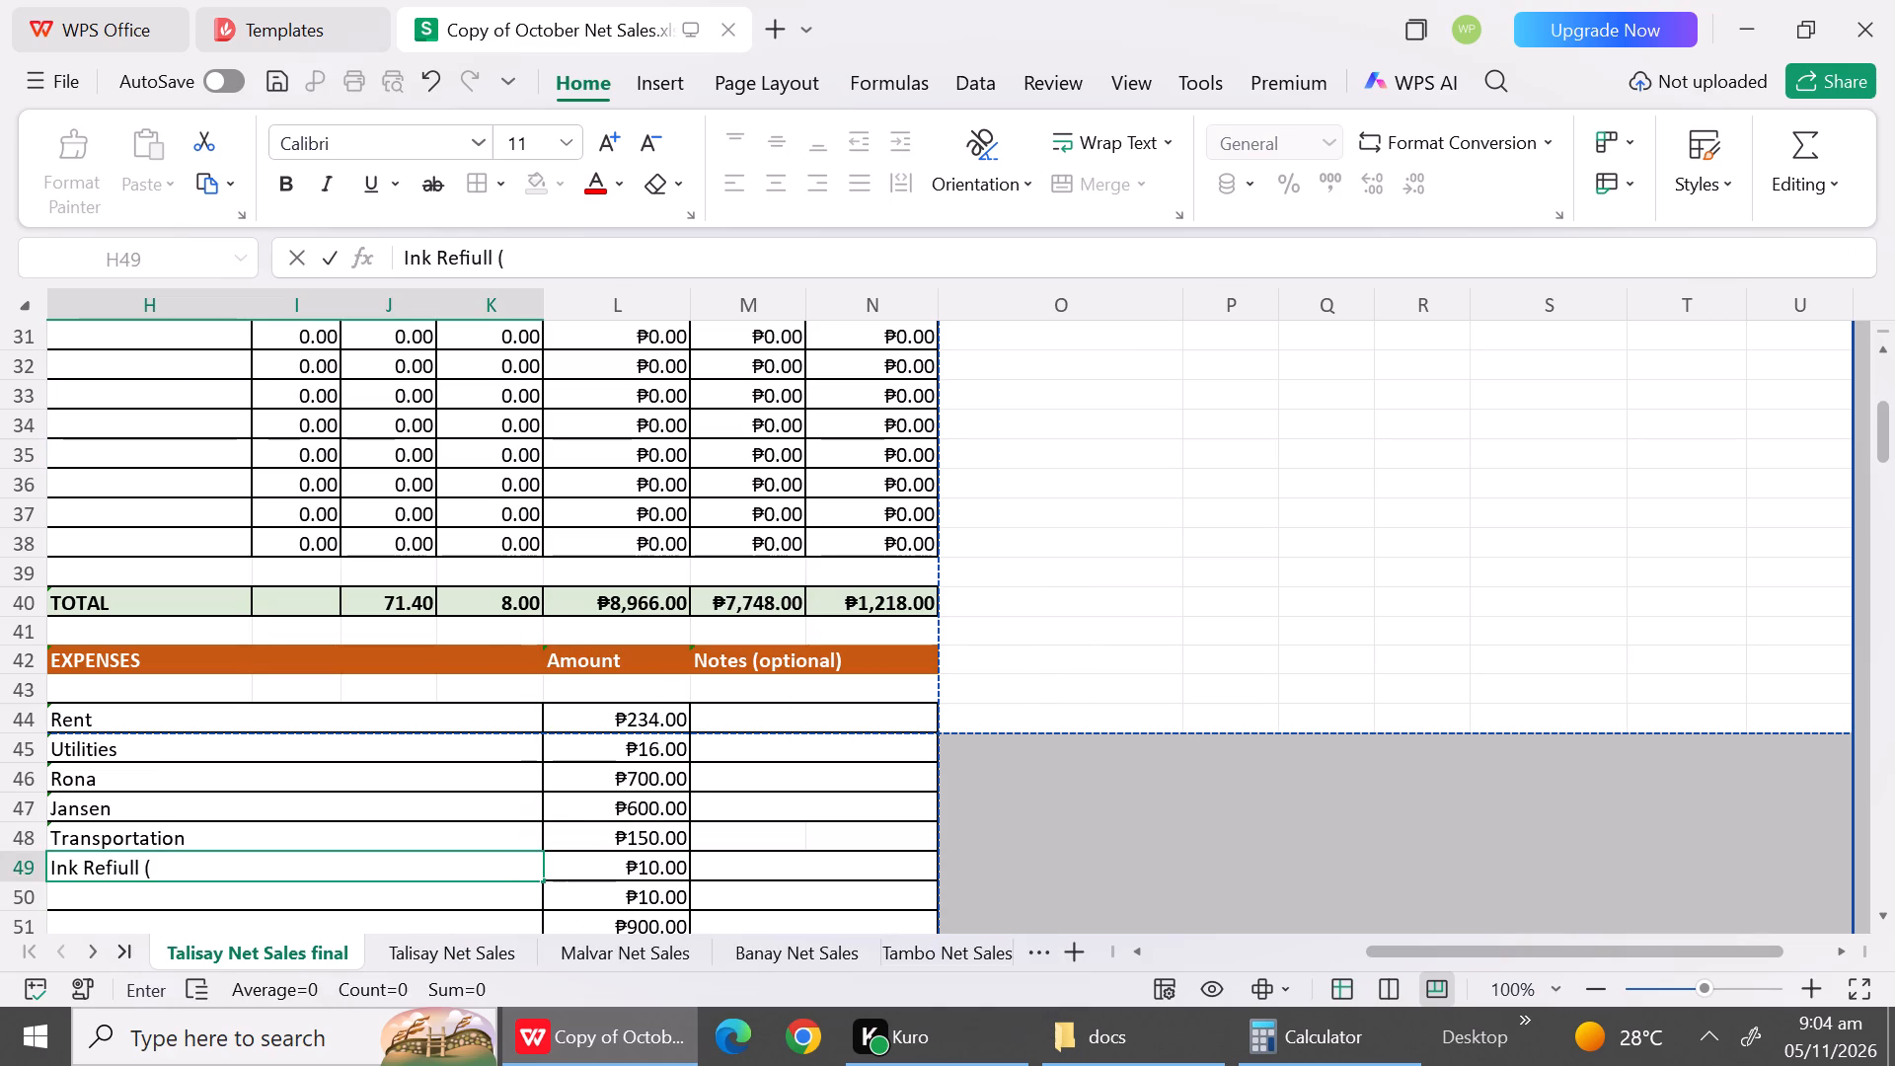
type("Mar")
key("BackSpace")
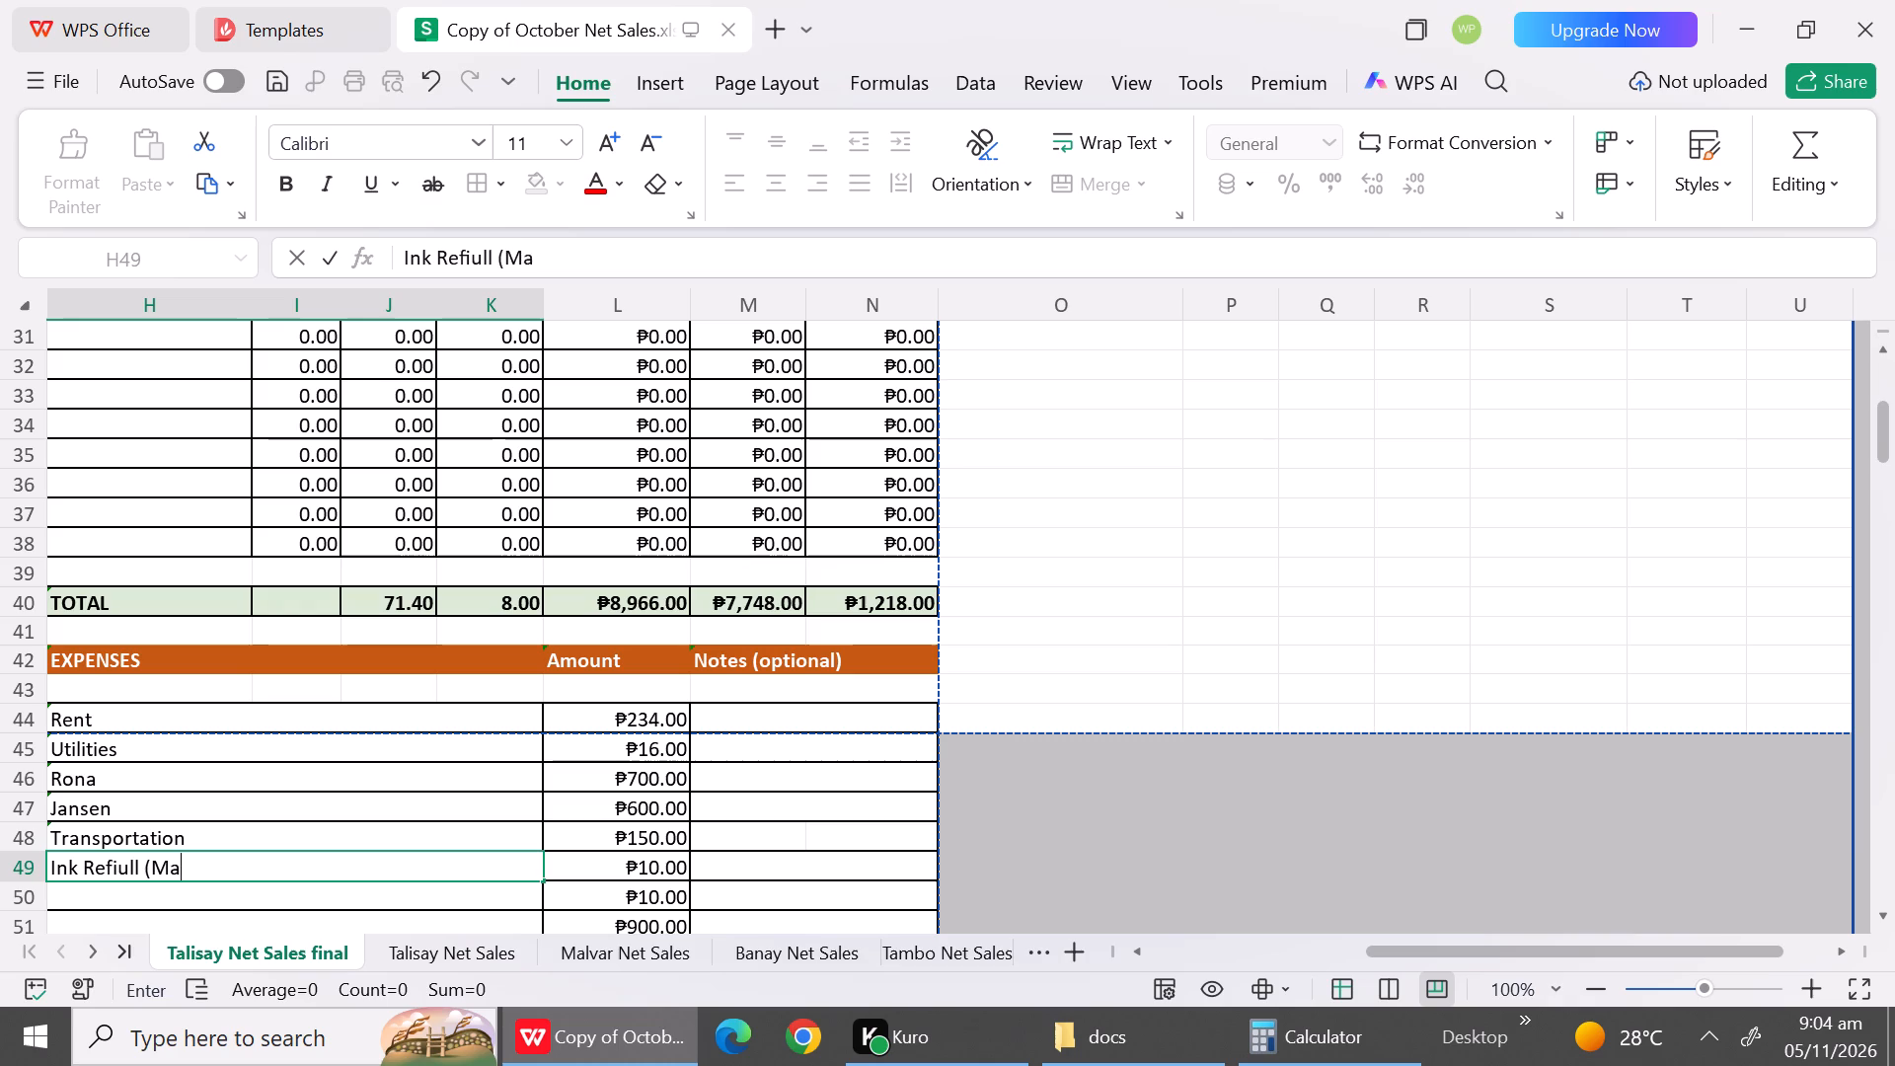
key("BackSpace")
key("BackSpace")
key("shift+less")
key("BackSpace")
type("Pe")
type("ntel")
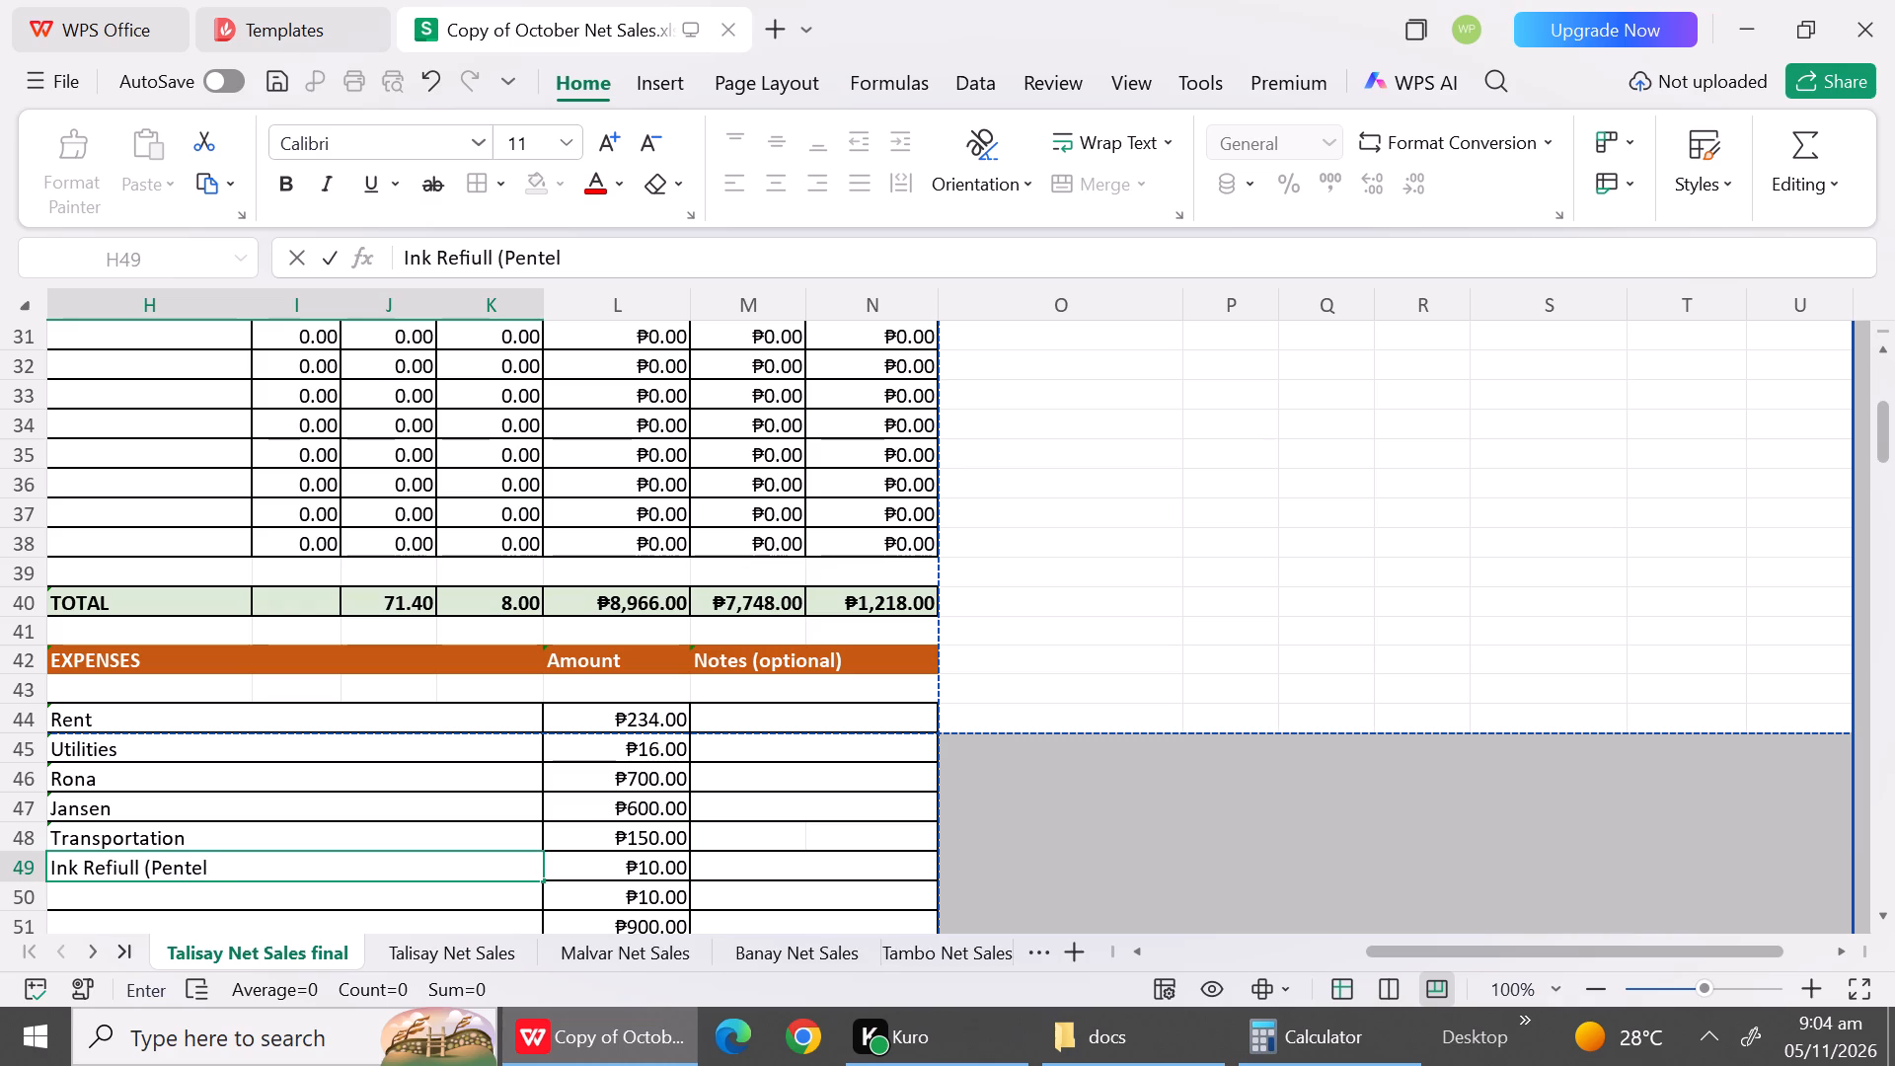
key("space")
type("Pen)")
Clear the leftover expense amounts in L50, L51 and L52 of the October 17 report.
left_click(682, 905)
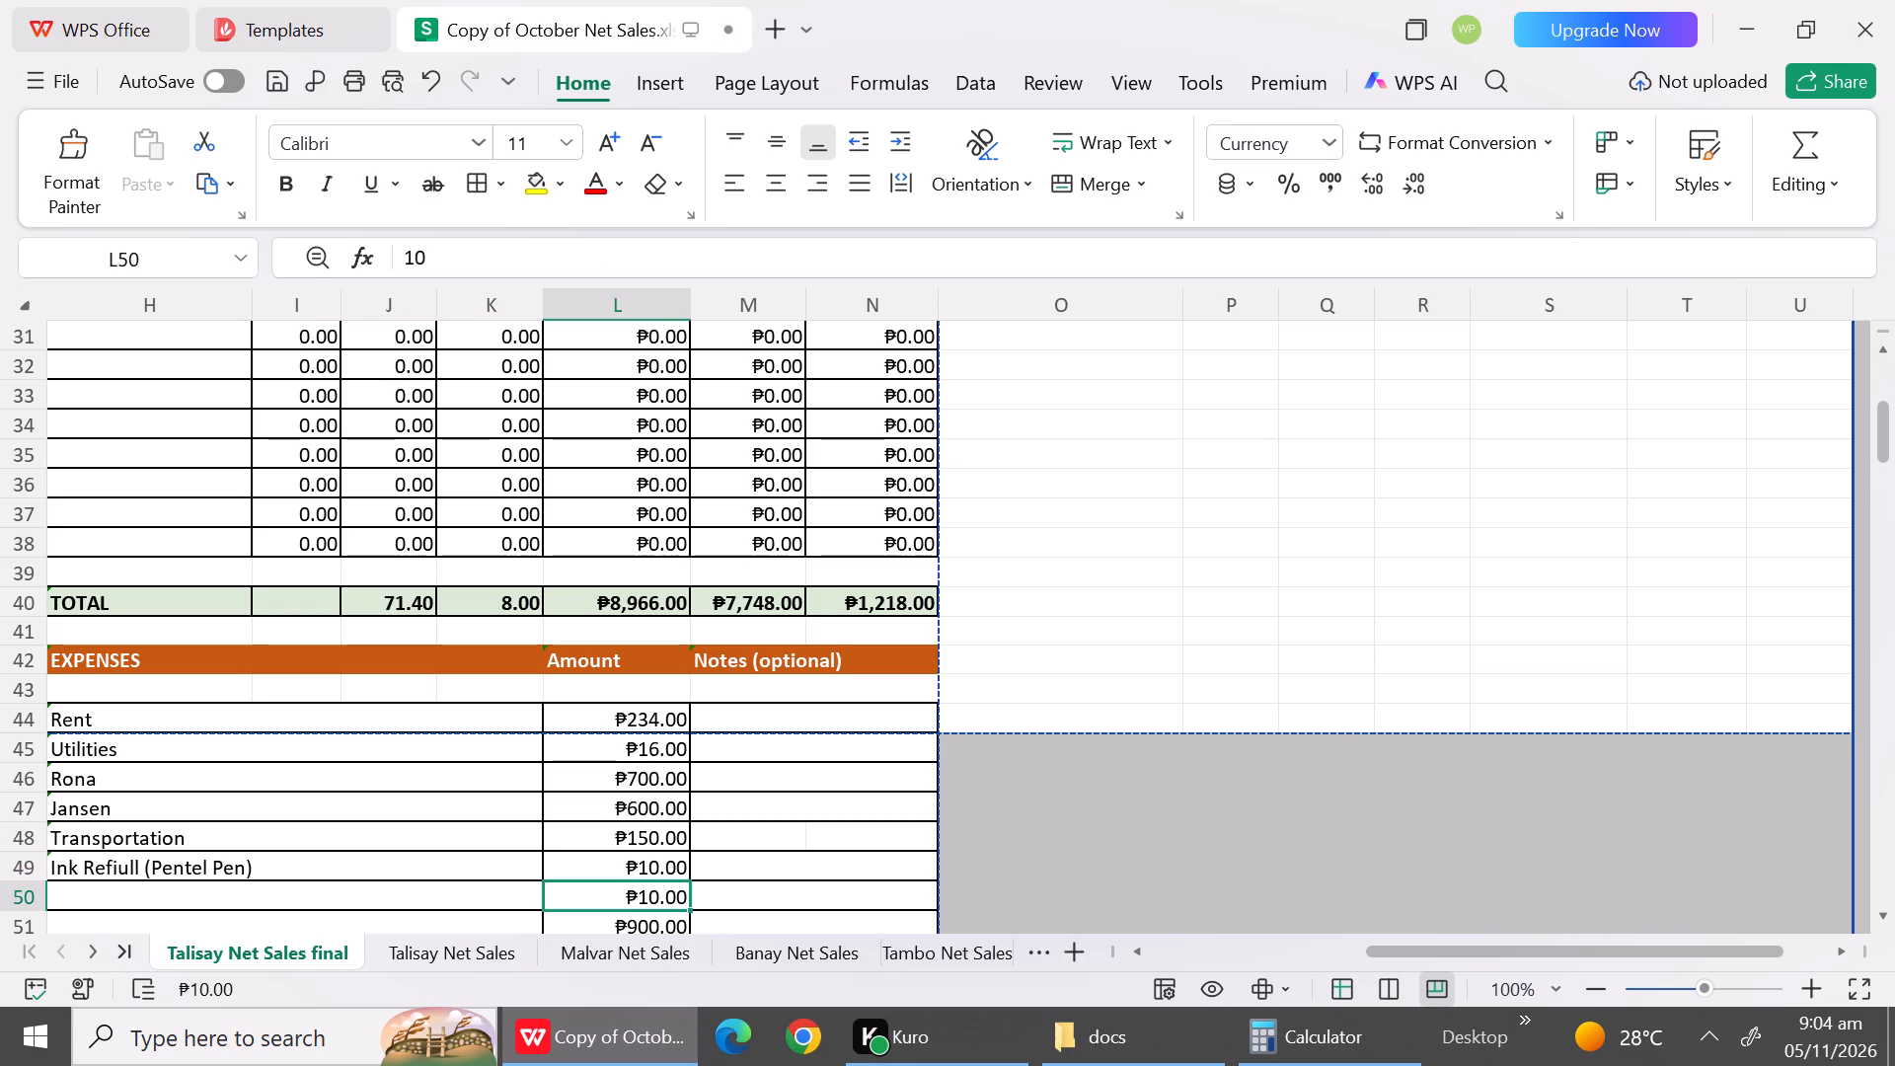
key("BackSpace")
double_click(1884, 916)
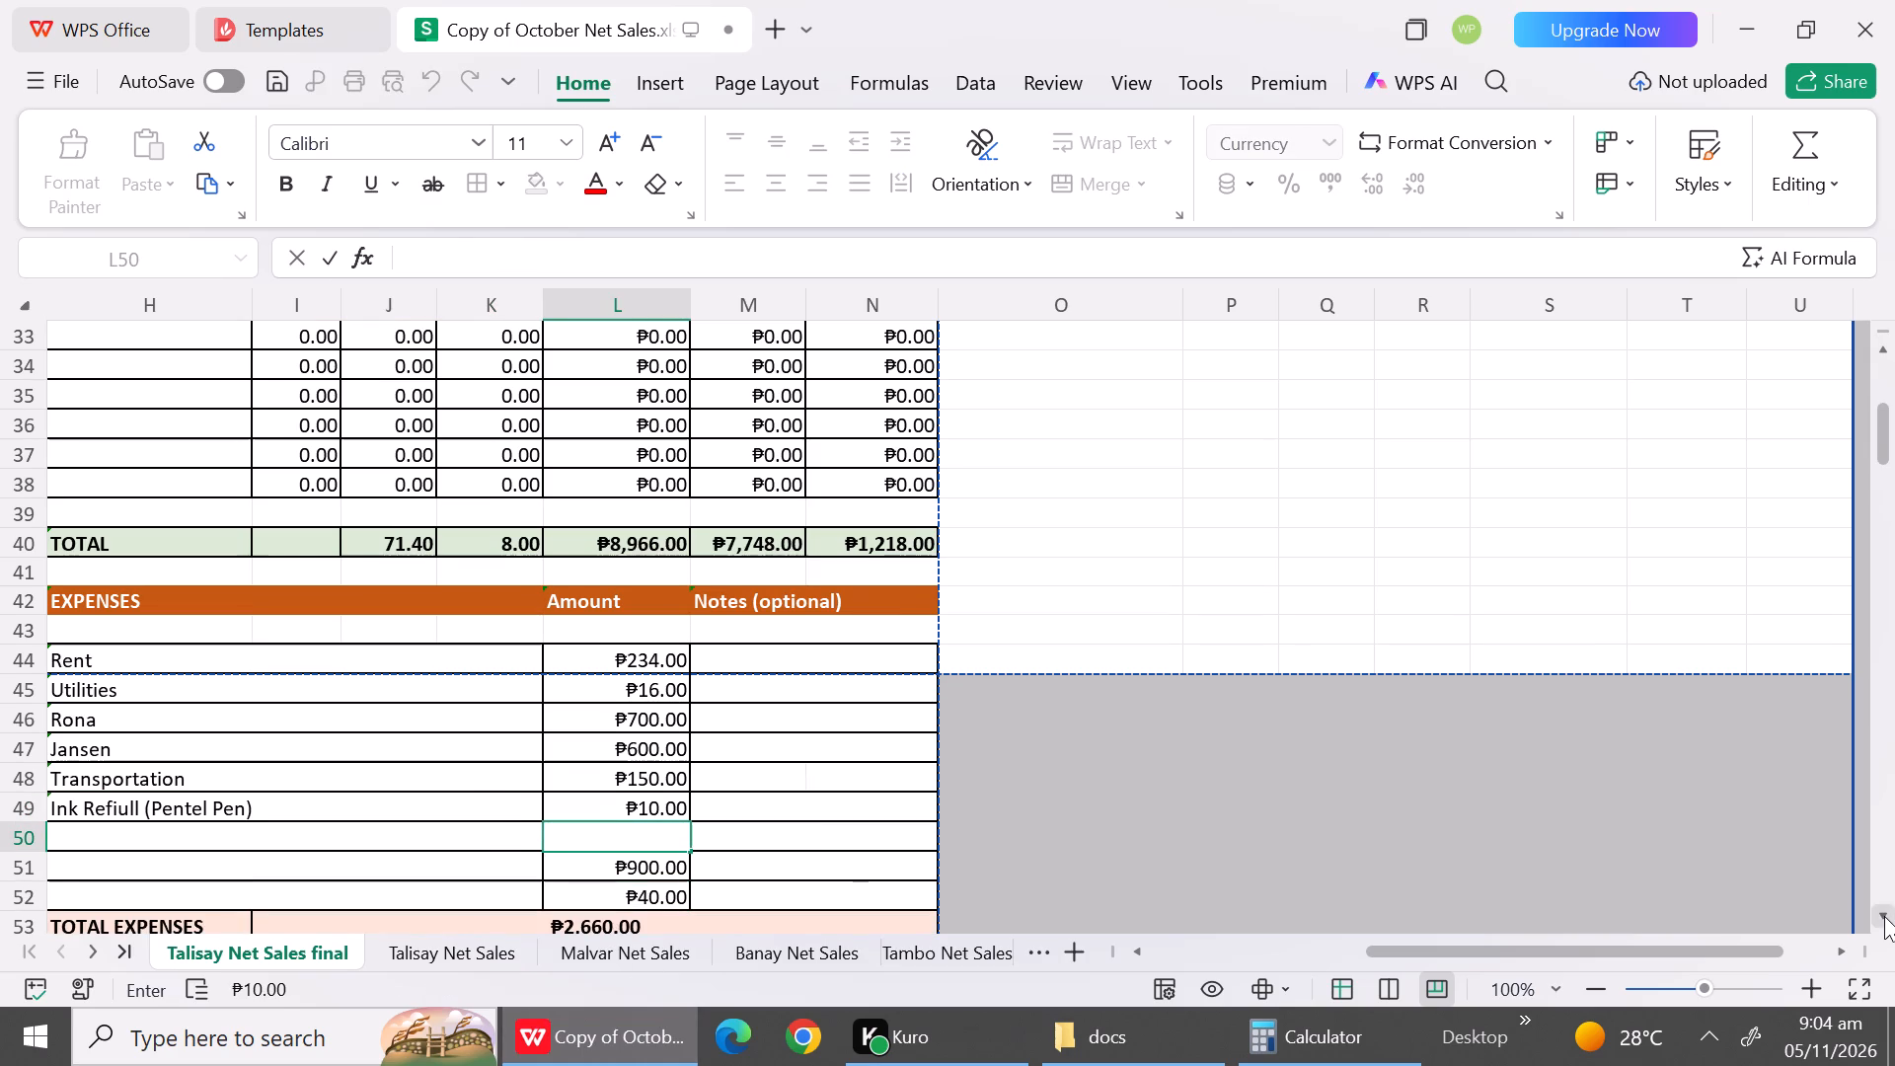
left_click(681, 867)
key("BackSpace")
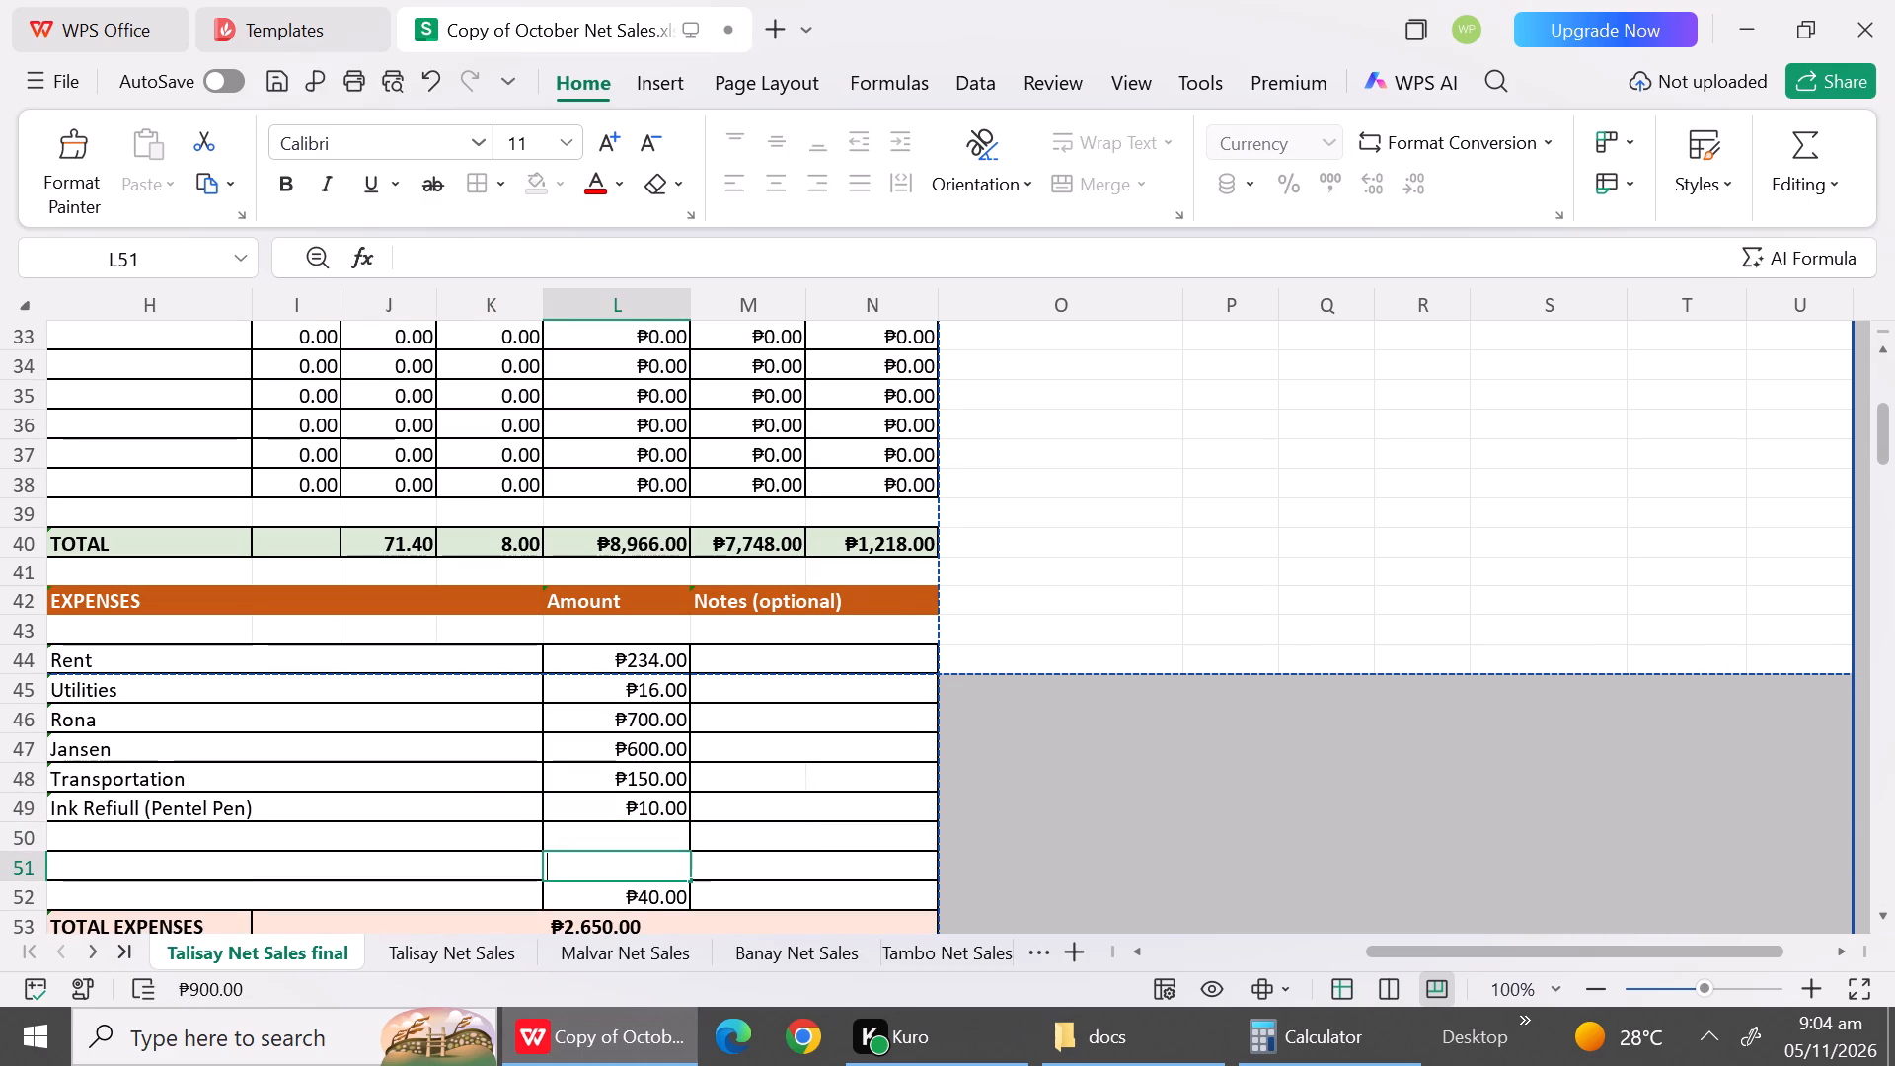
left_click(678, 889)
key("BackSpace")
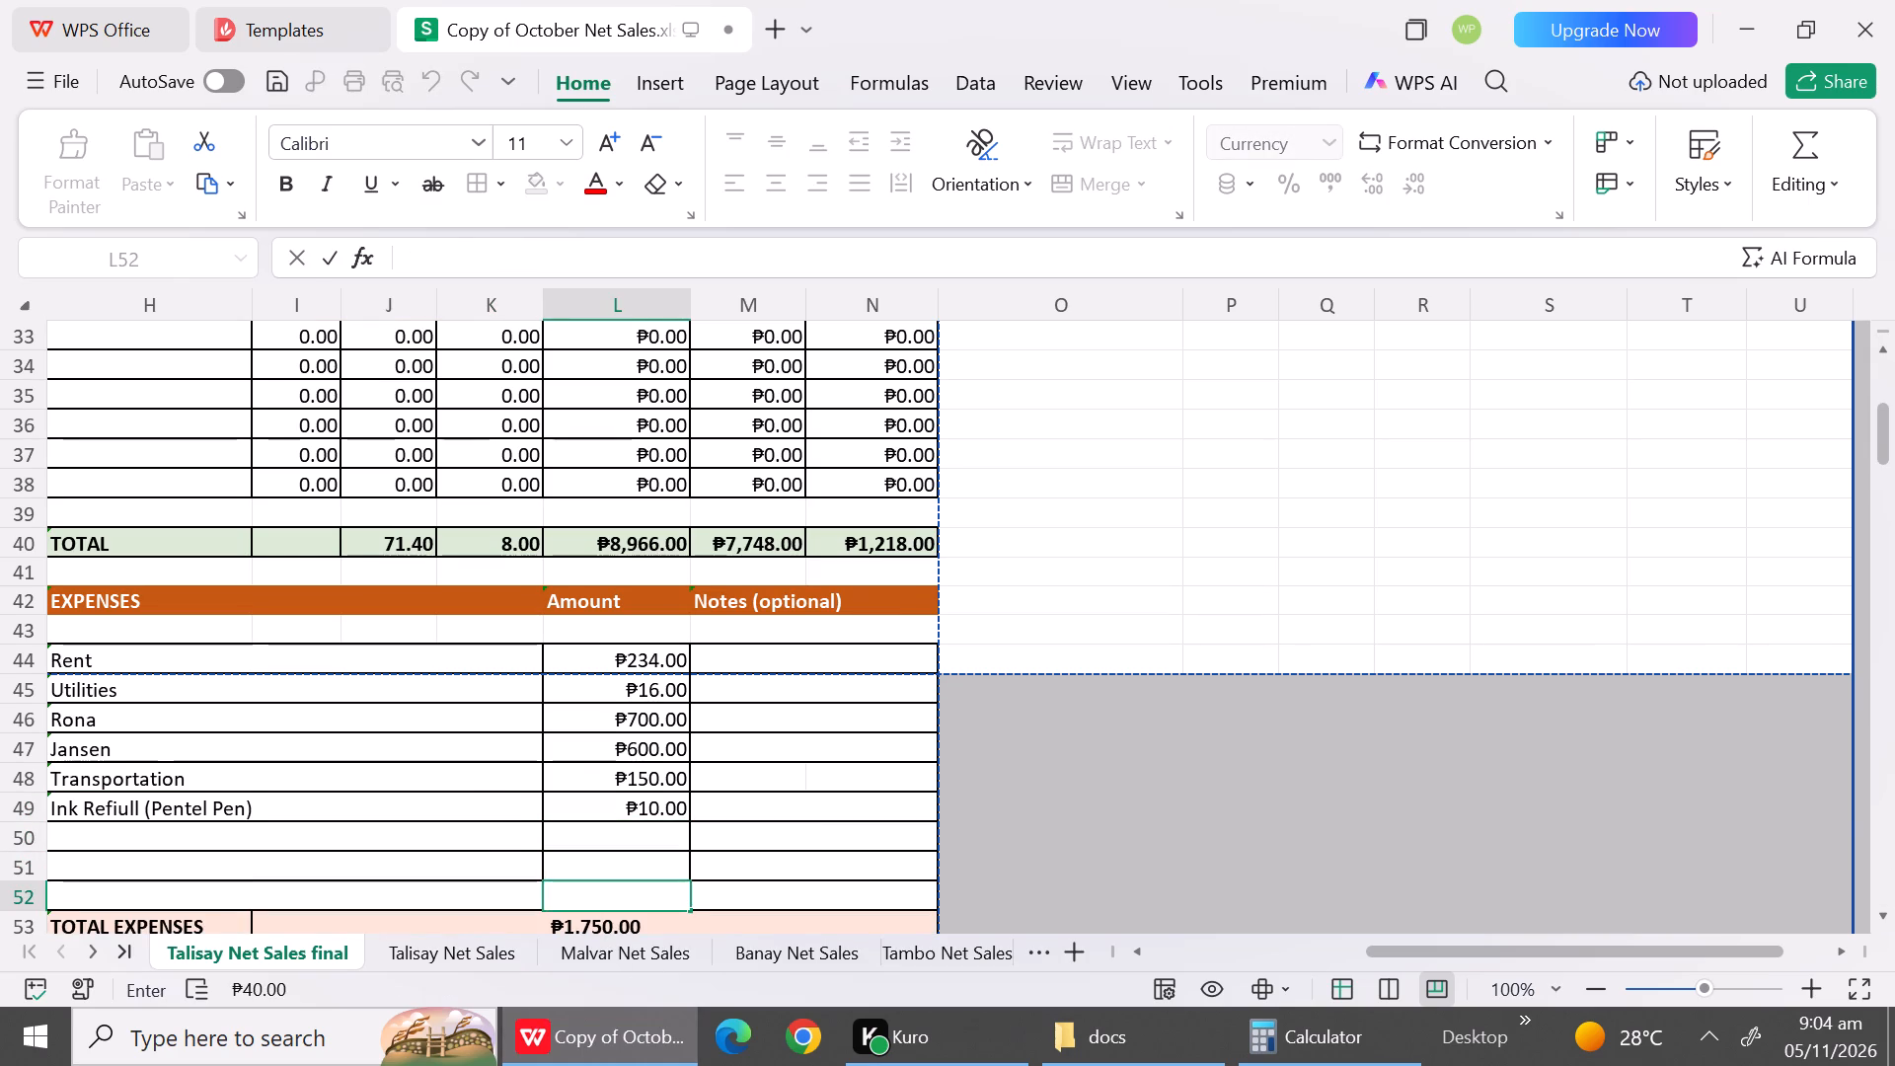
Copy the October 17 expense amounts 283, 15, 600, 600, 150 and 95 from Talisay Net Sales into L44:L49 of Talisay Net Sales final.
left_click(181, 866)
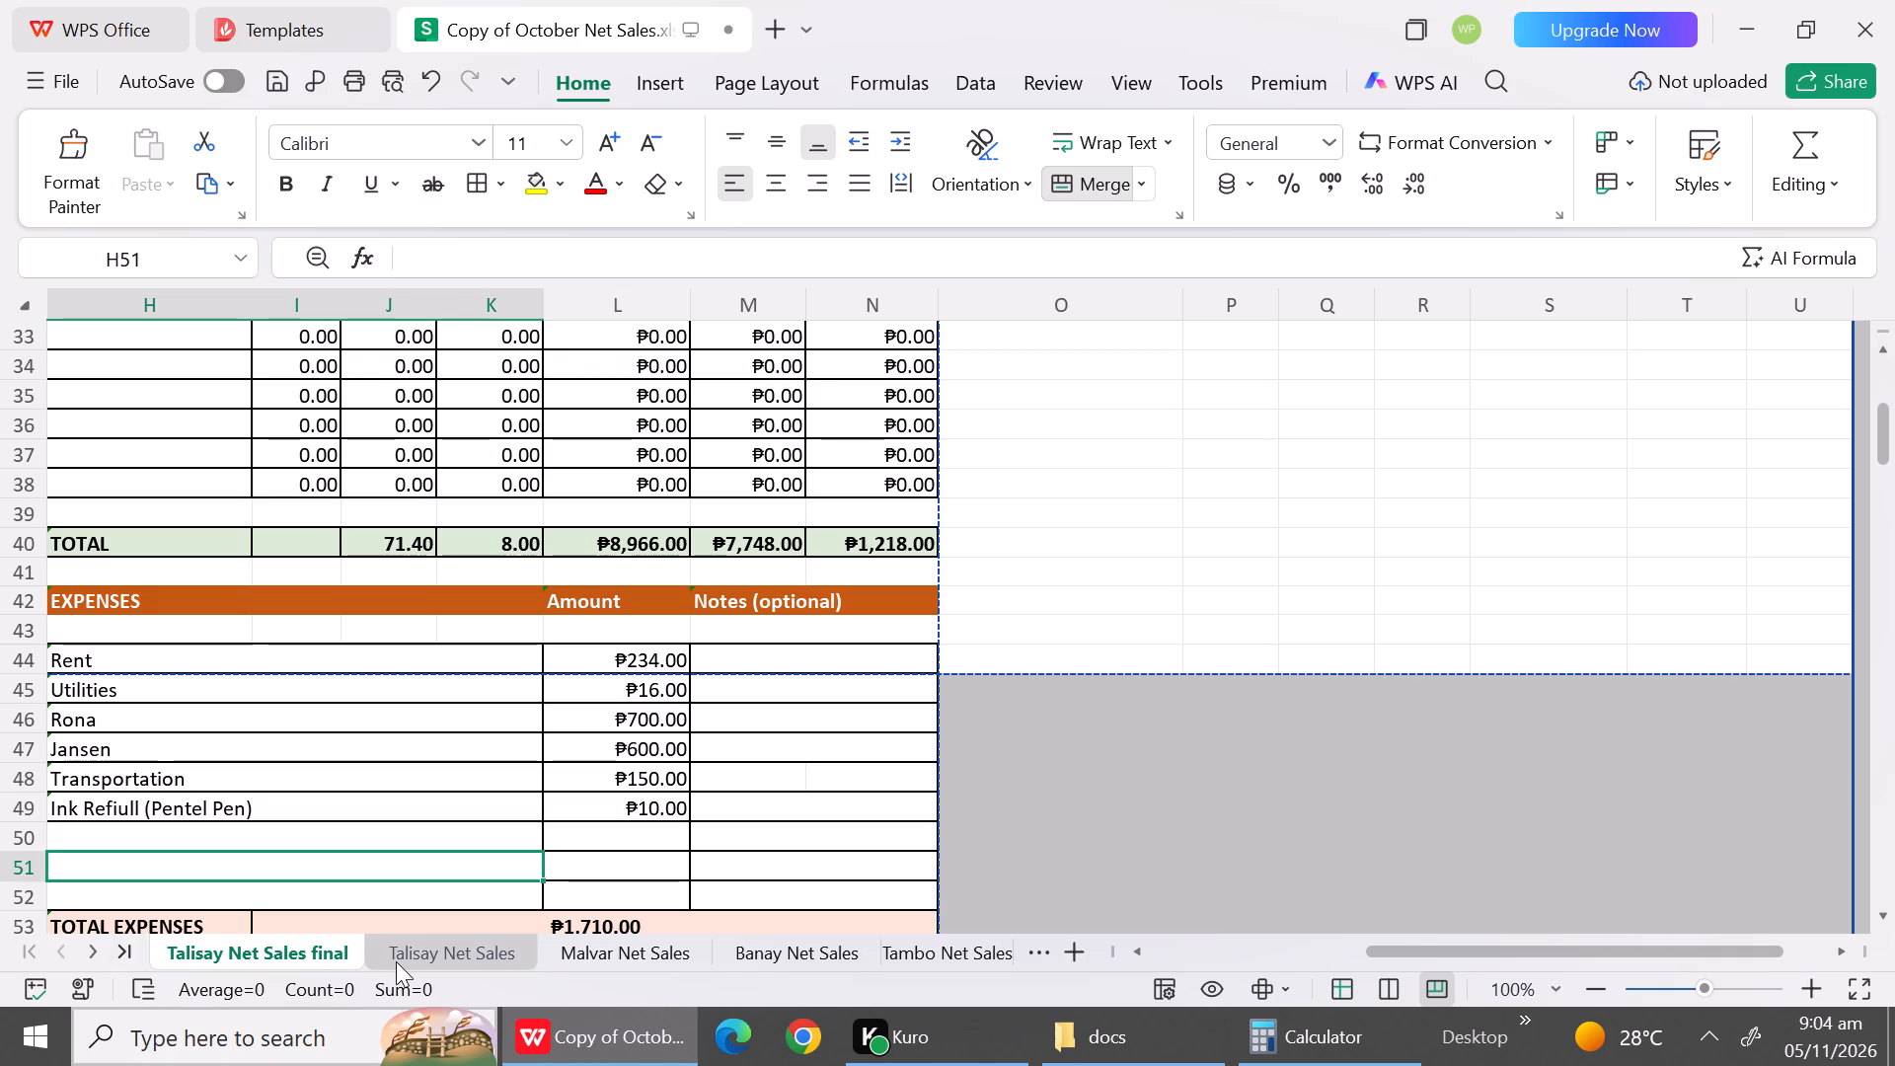
left_click(396, 961)
left_click_drag(735, 654, 715, 825)
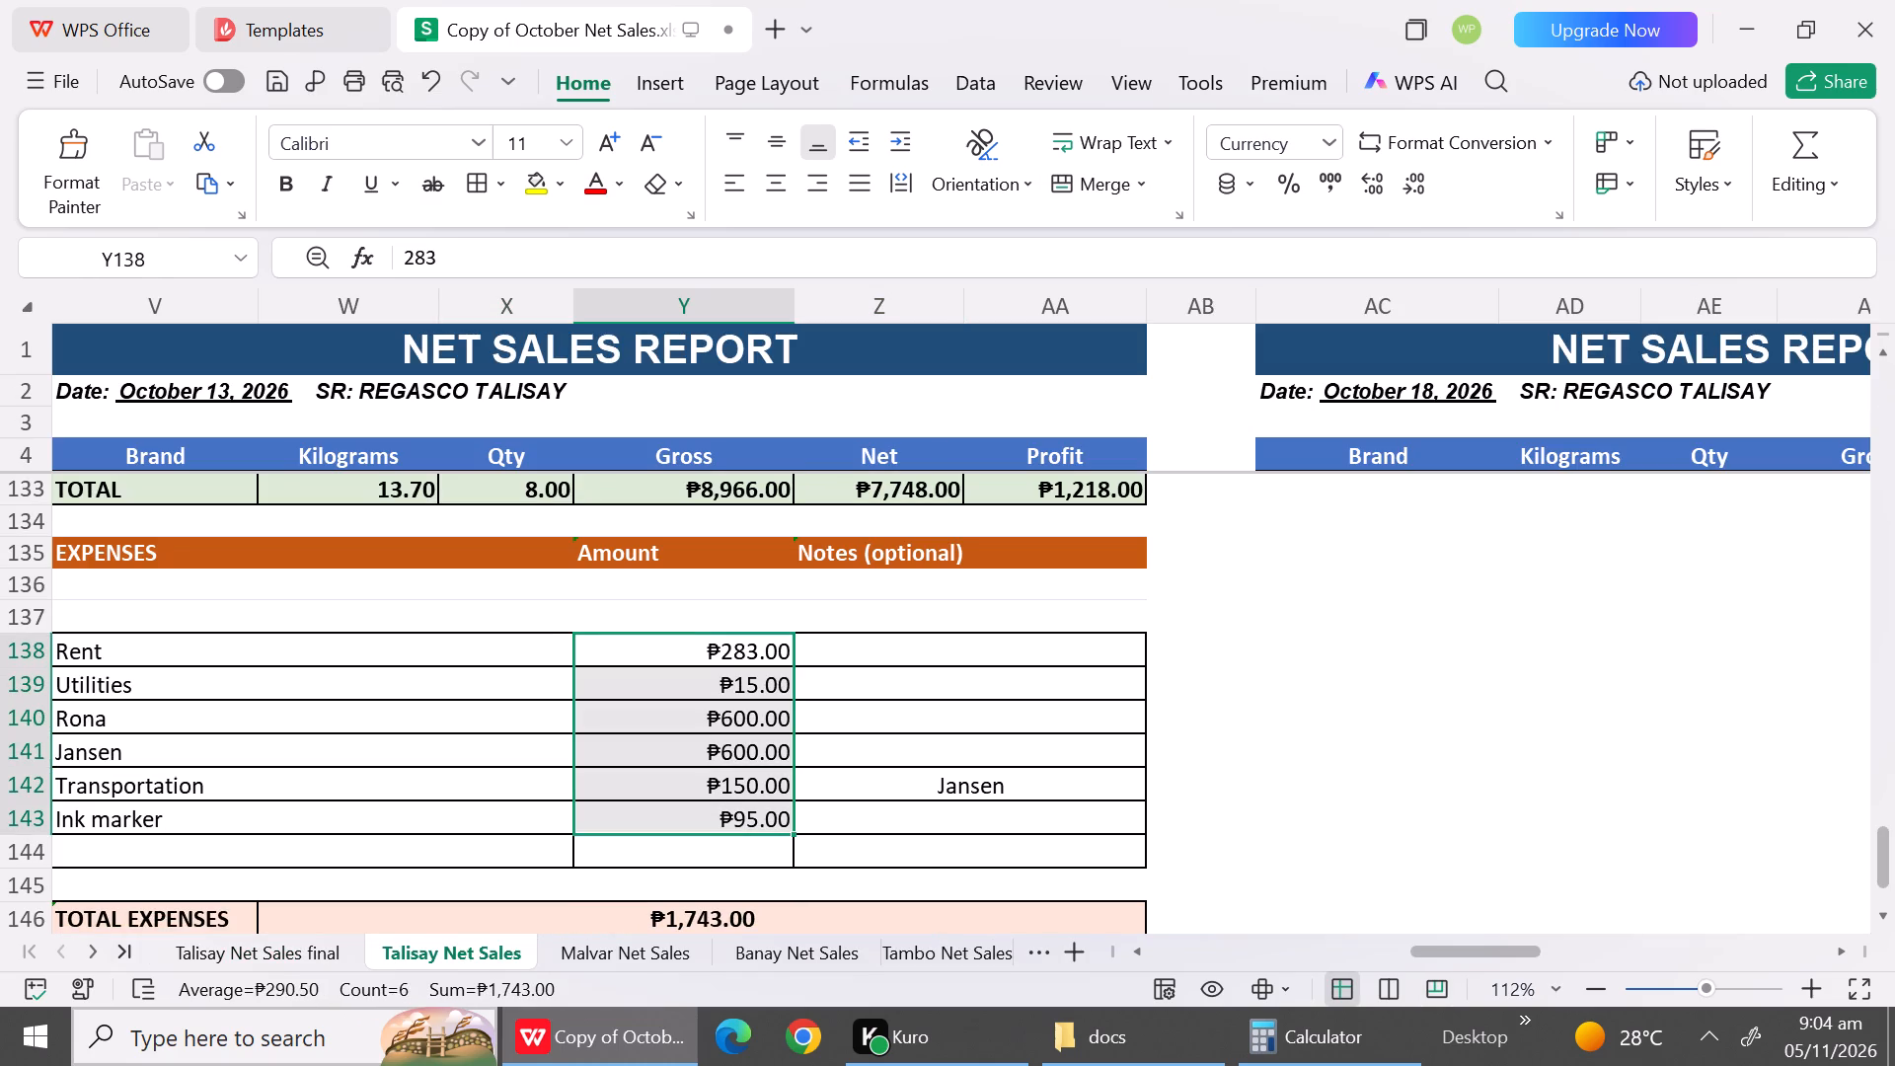
key("ctrl+c")
left_click(266, 952)
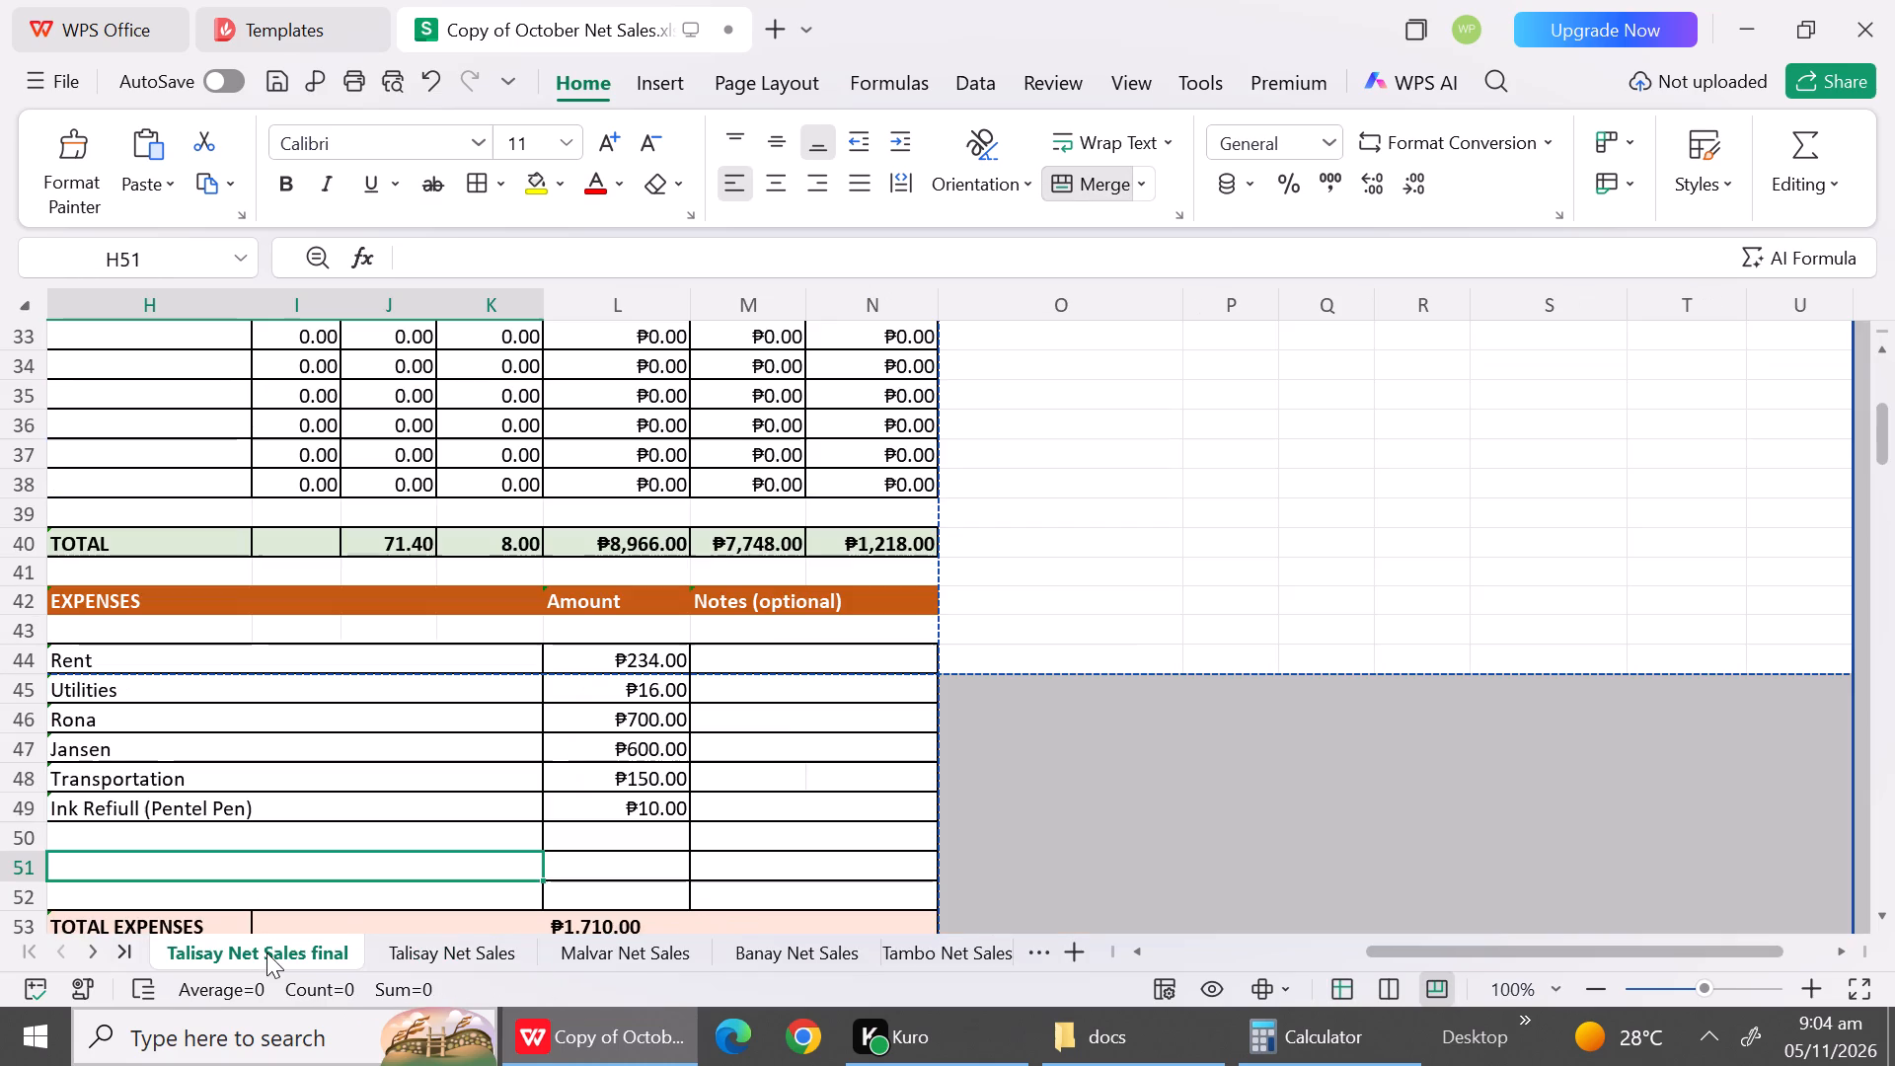
left_click(675, 664)
key("ctrl+v")
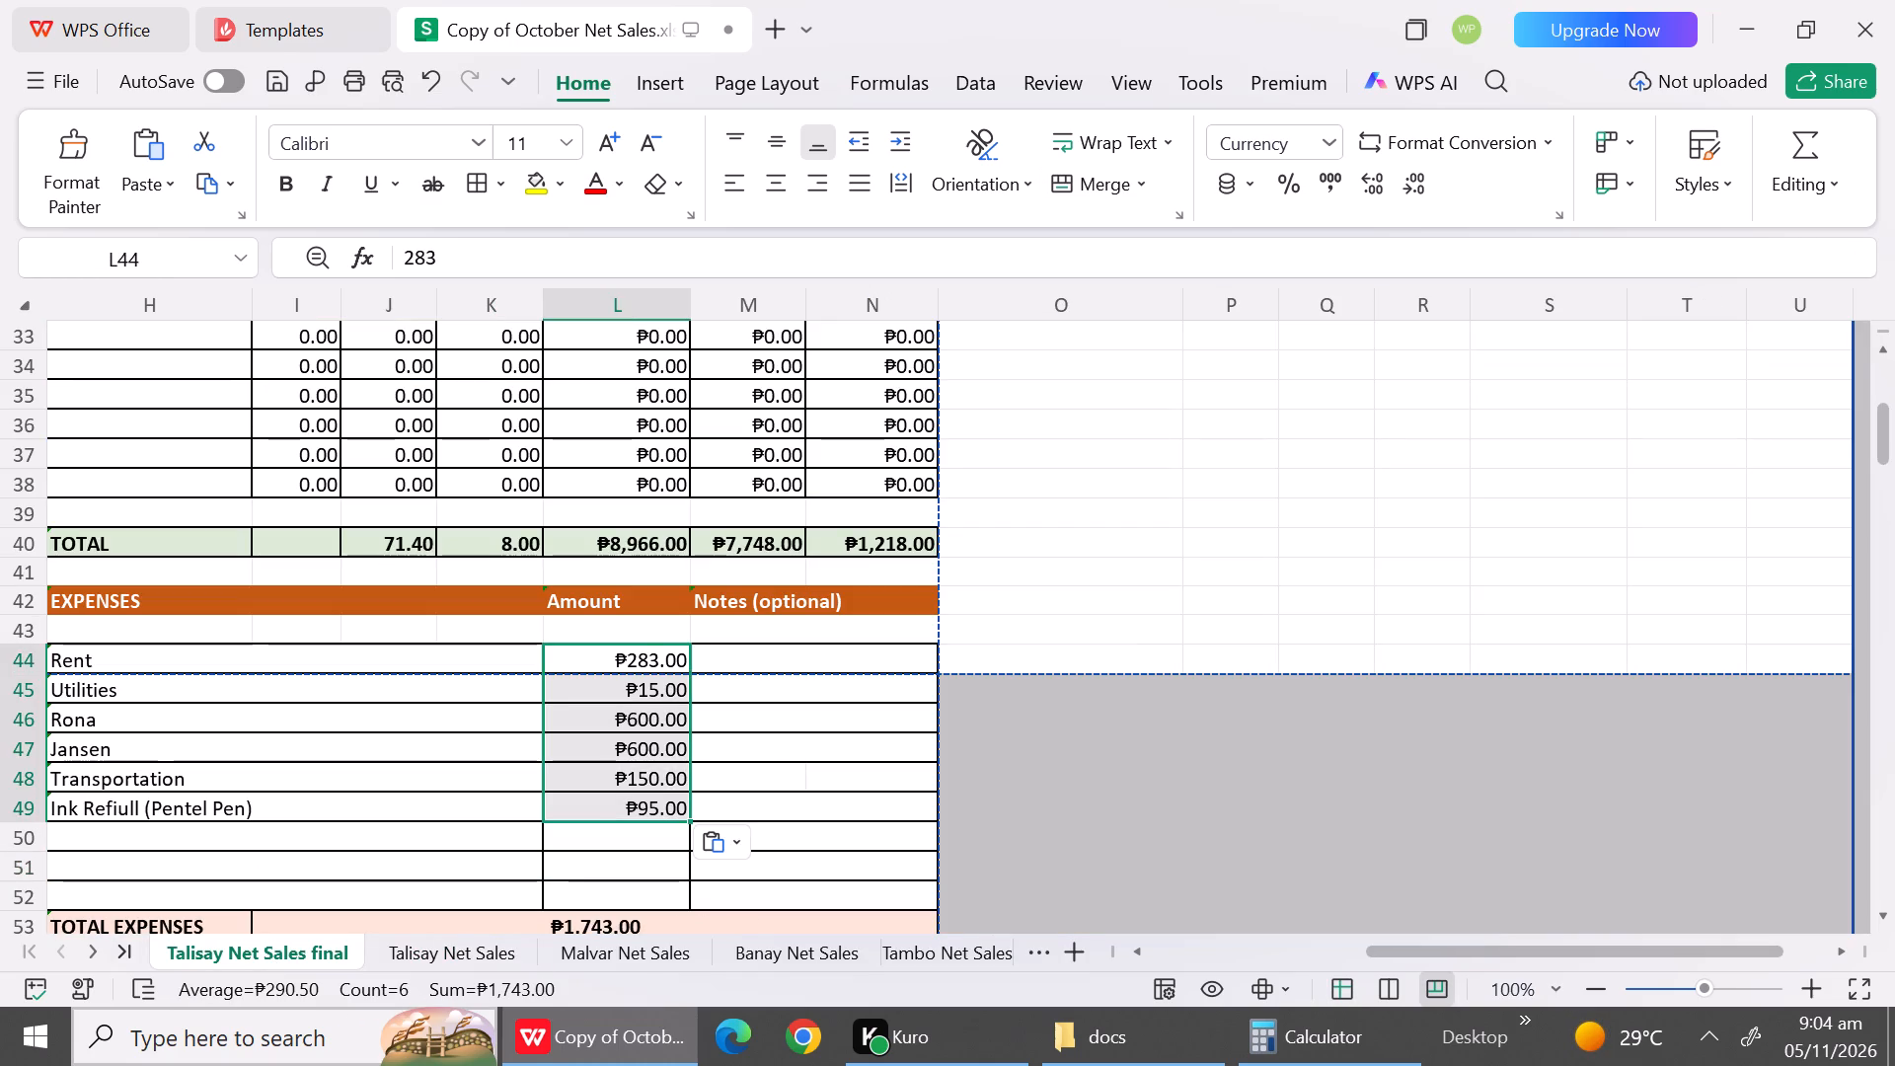
Add the note "Jansen" beside the Transportation expense in M48 of the October 17 report.
left_click(725, 786)
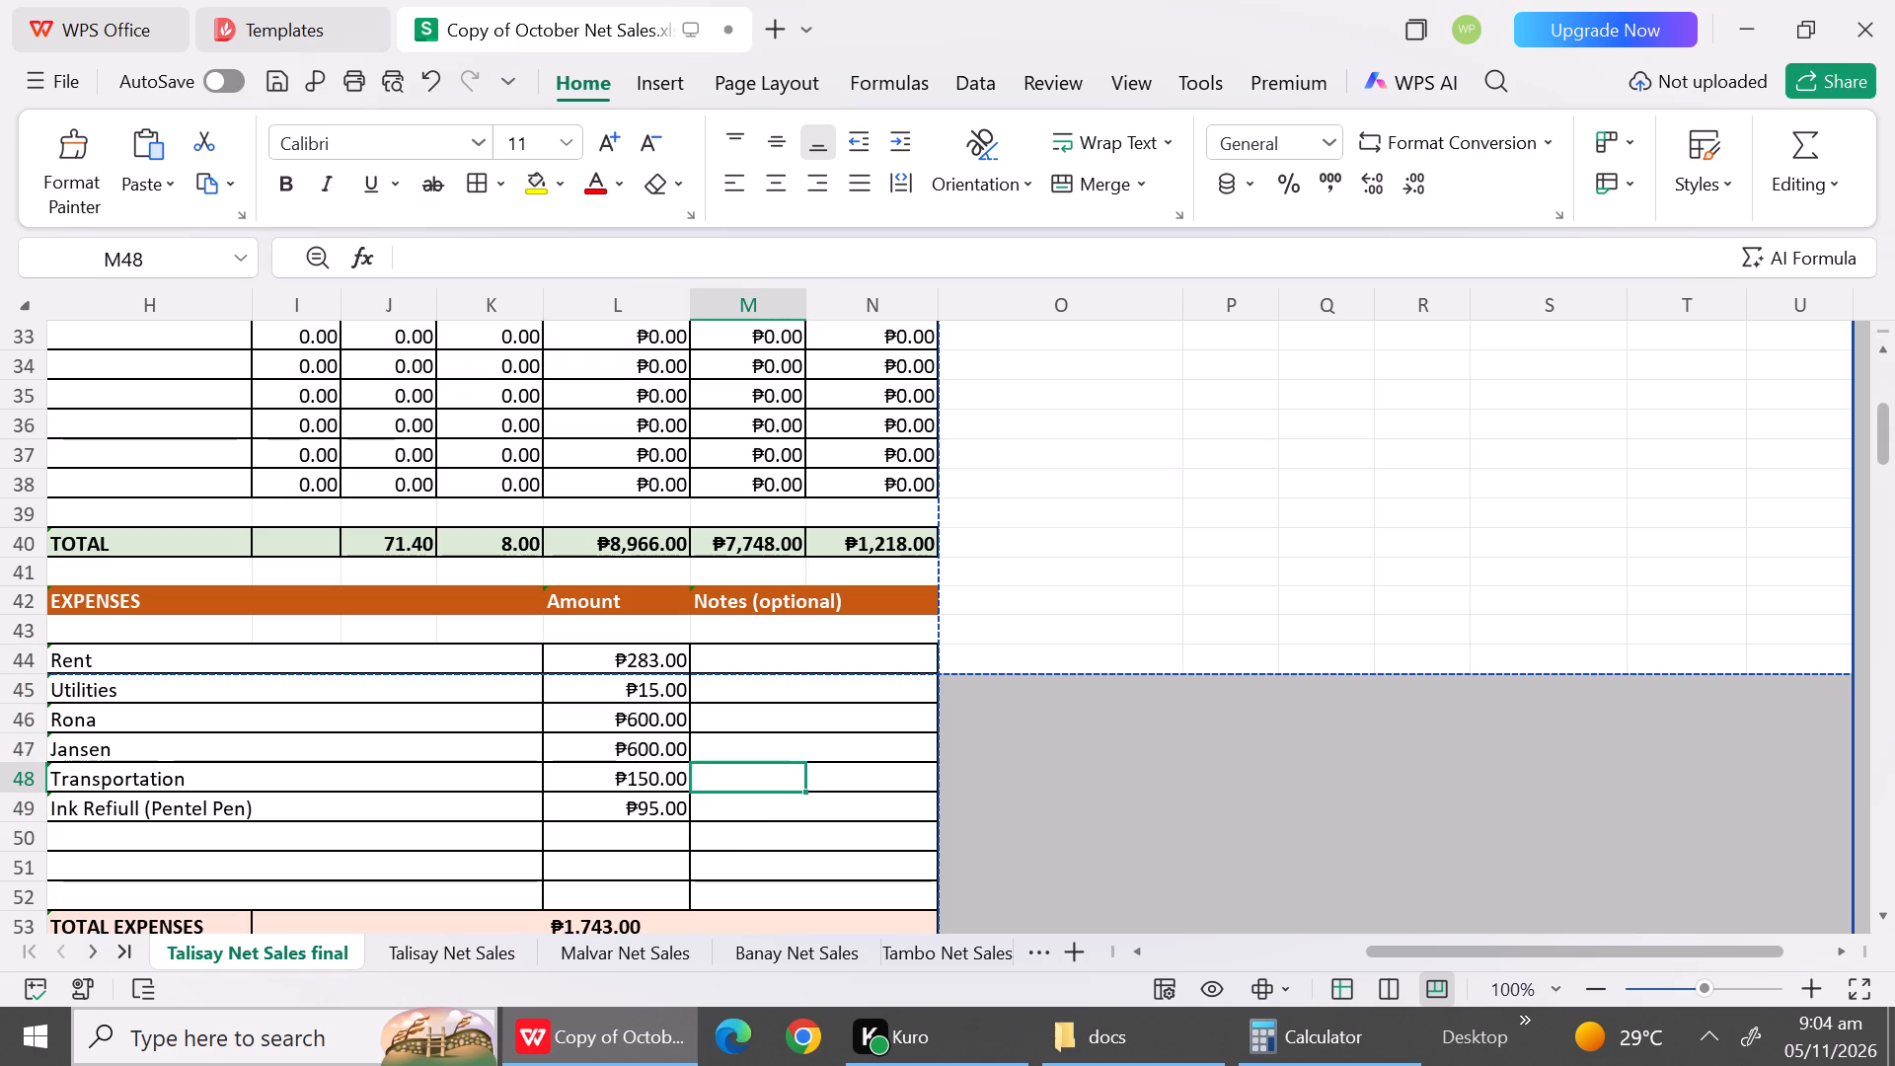
key("shift+j")
left_click(781, 836)
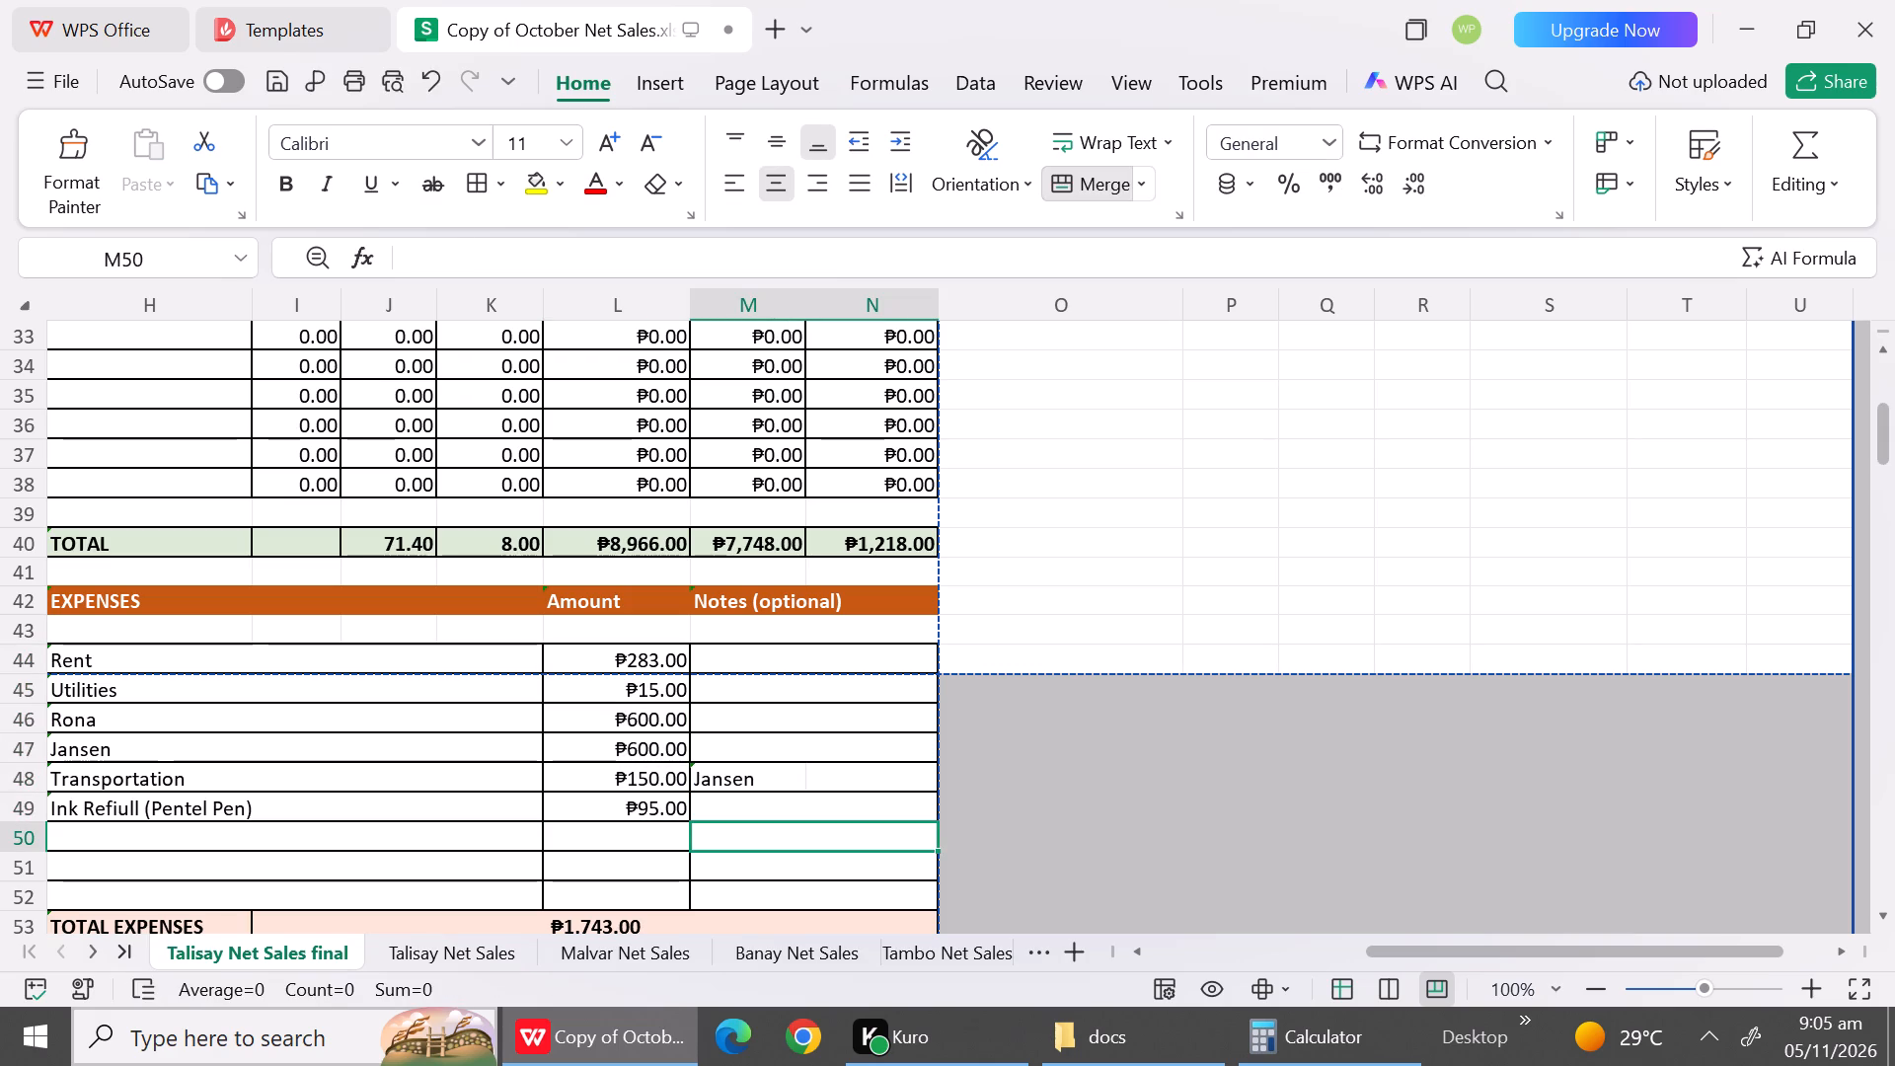
Copy the October 18 brands, Regasco twice, SK Gasket and Tank Deposit, from Talisay Net Sales into H60:H63 of the final sheet, and clear H64.
triple_click(1888, 923)
triple_click(1888, 923)
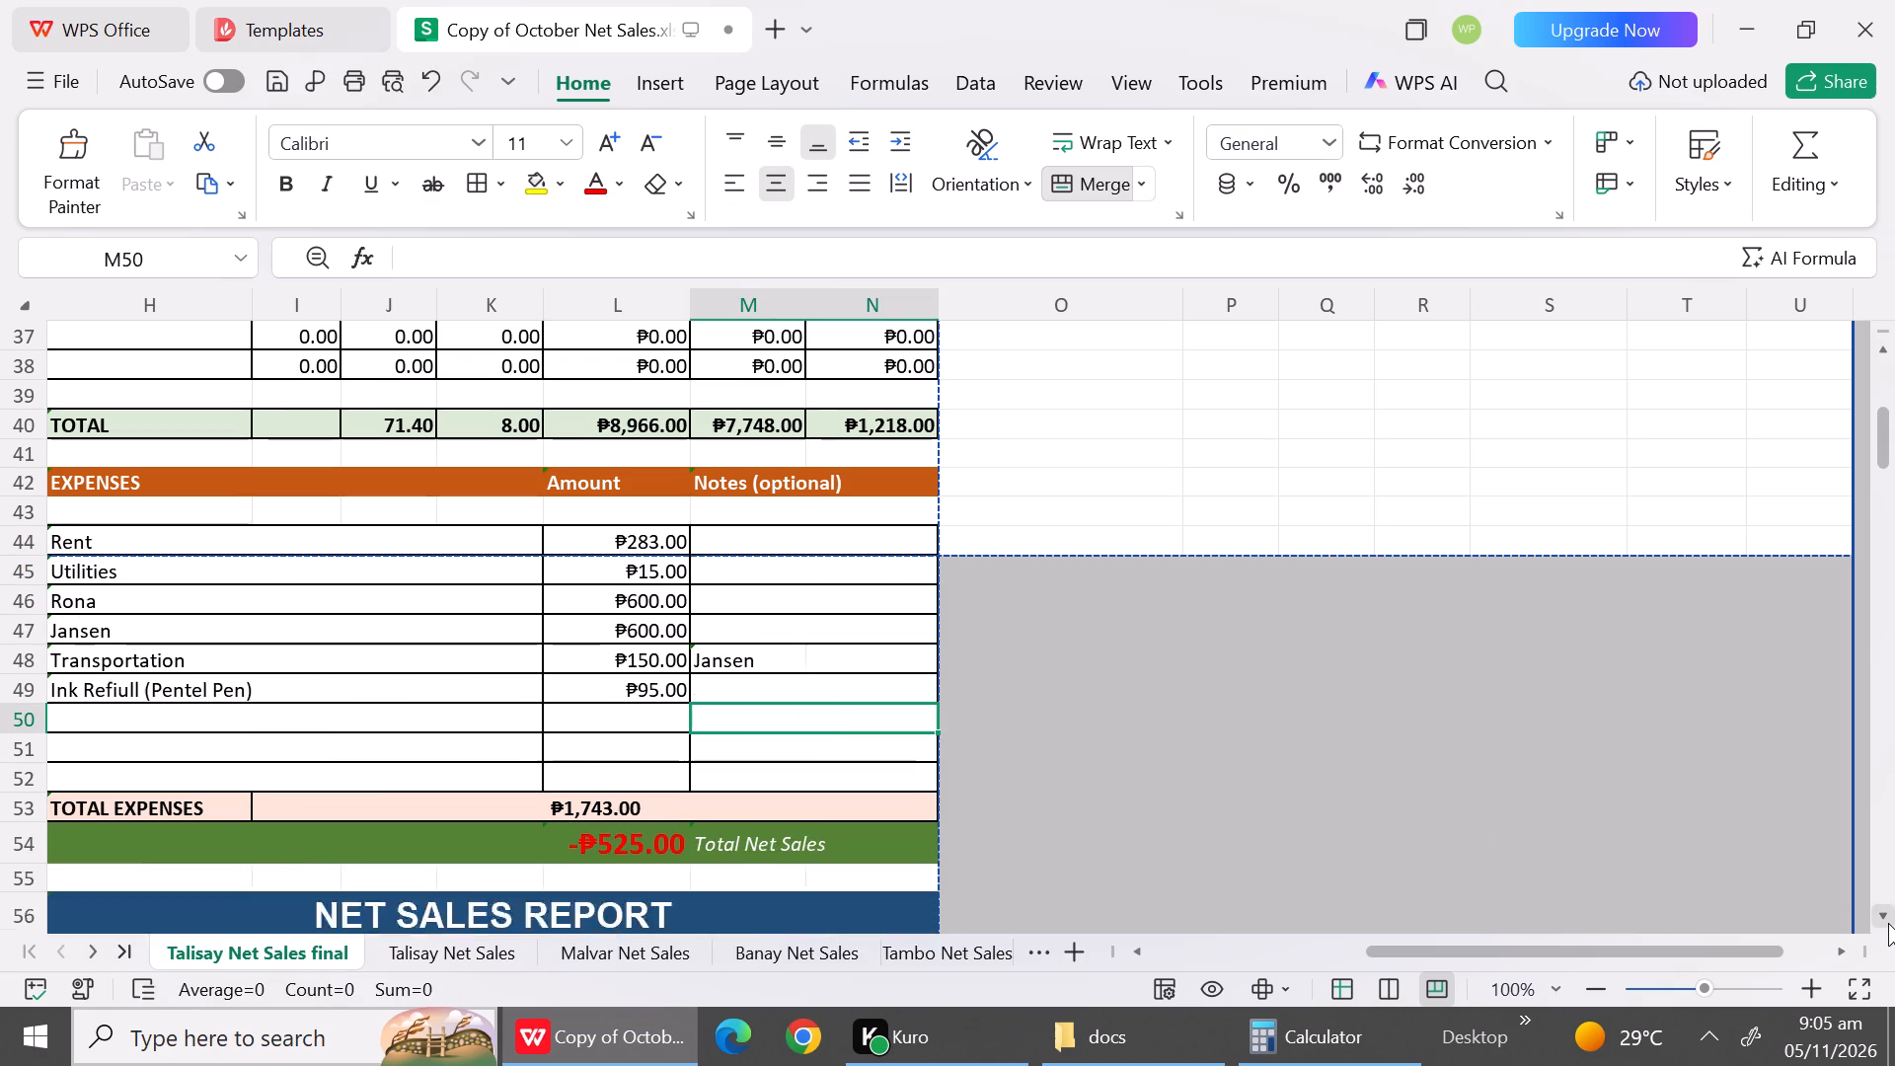
triple_click(1888, 923)
triple_click(1888, 923)
triple_click(1888, 923)
triple_click(1888, 923)
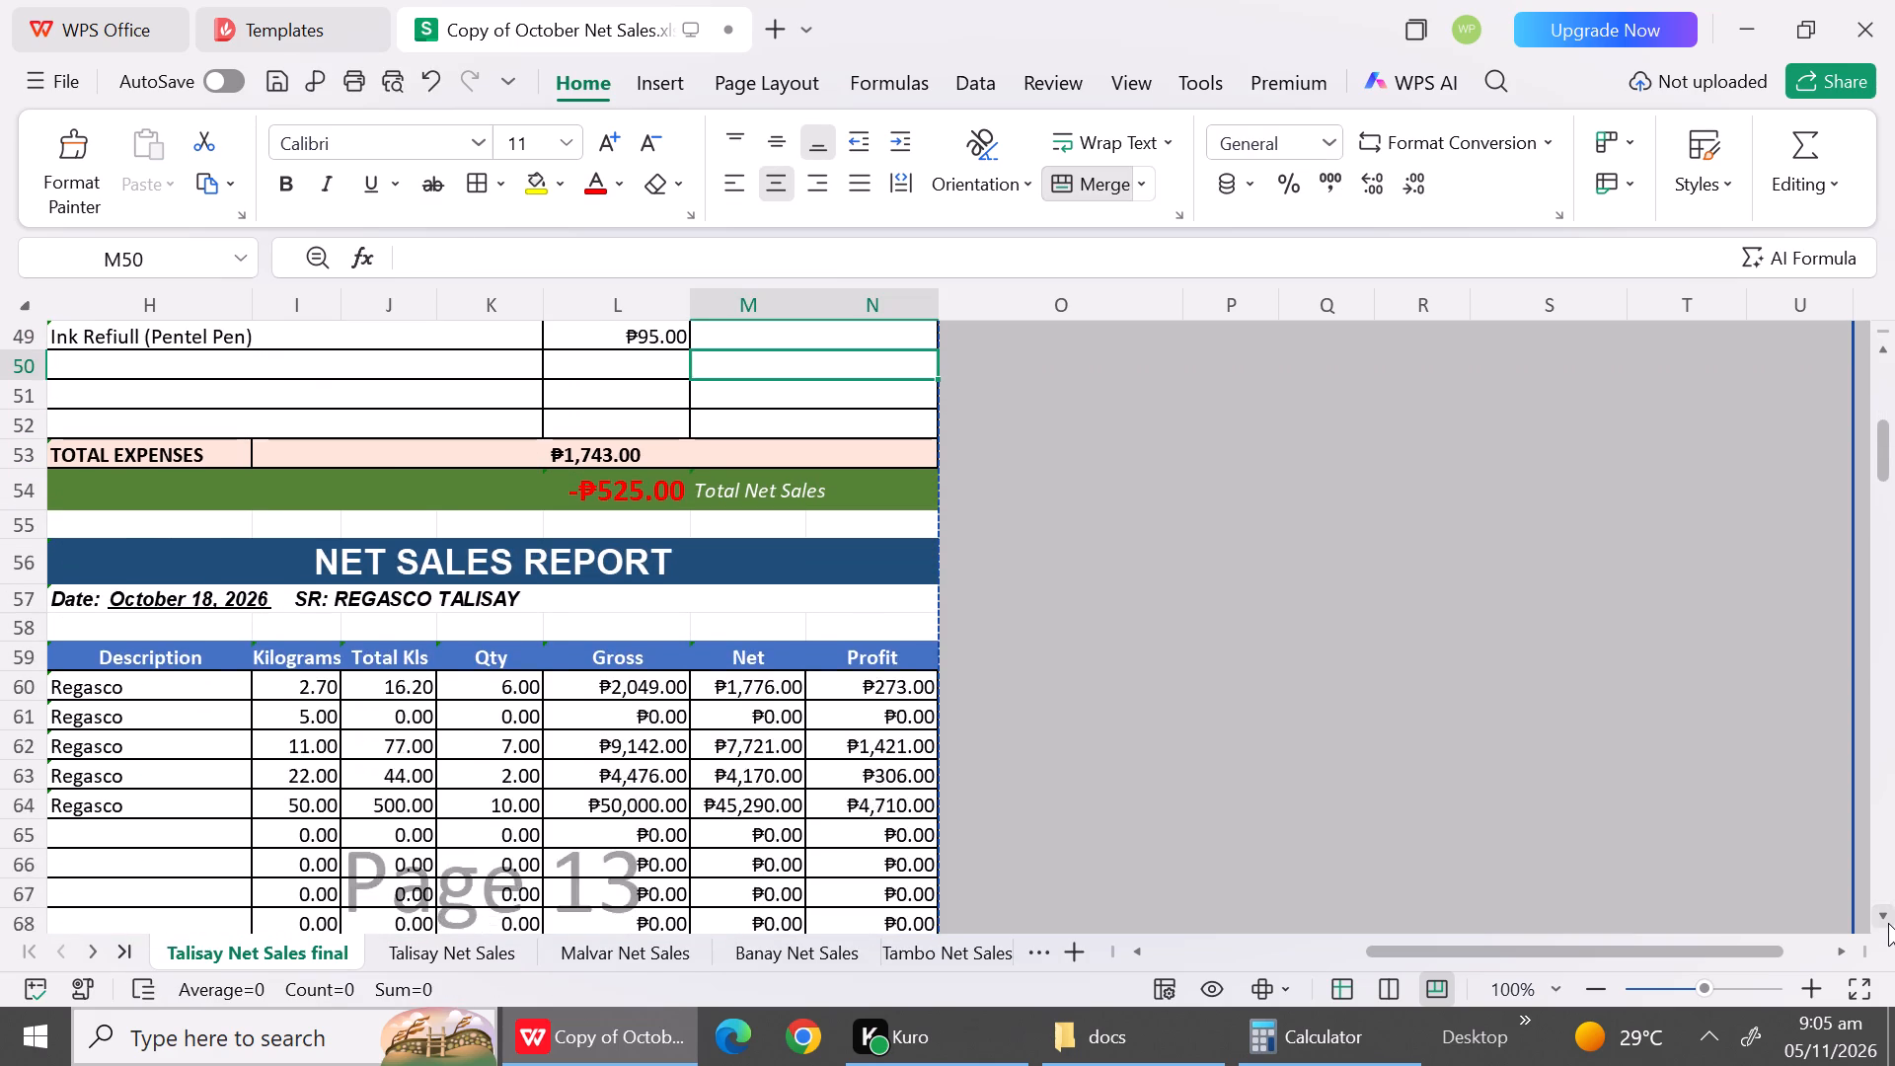
double_click(1888, 923)
left_click(1888, 923)
left_click(1888, 923)
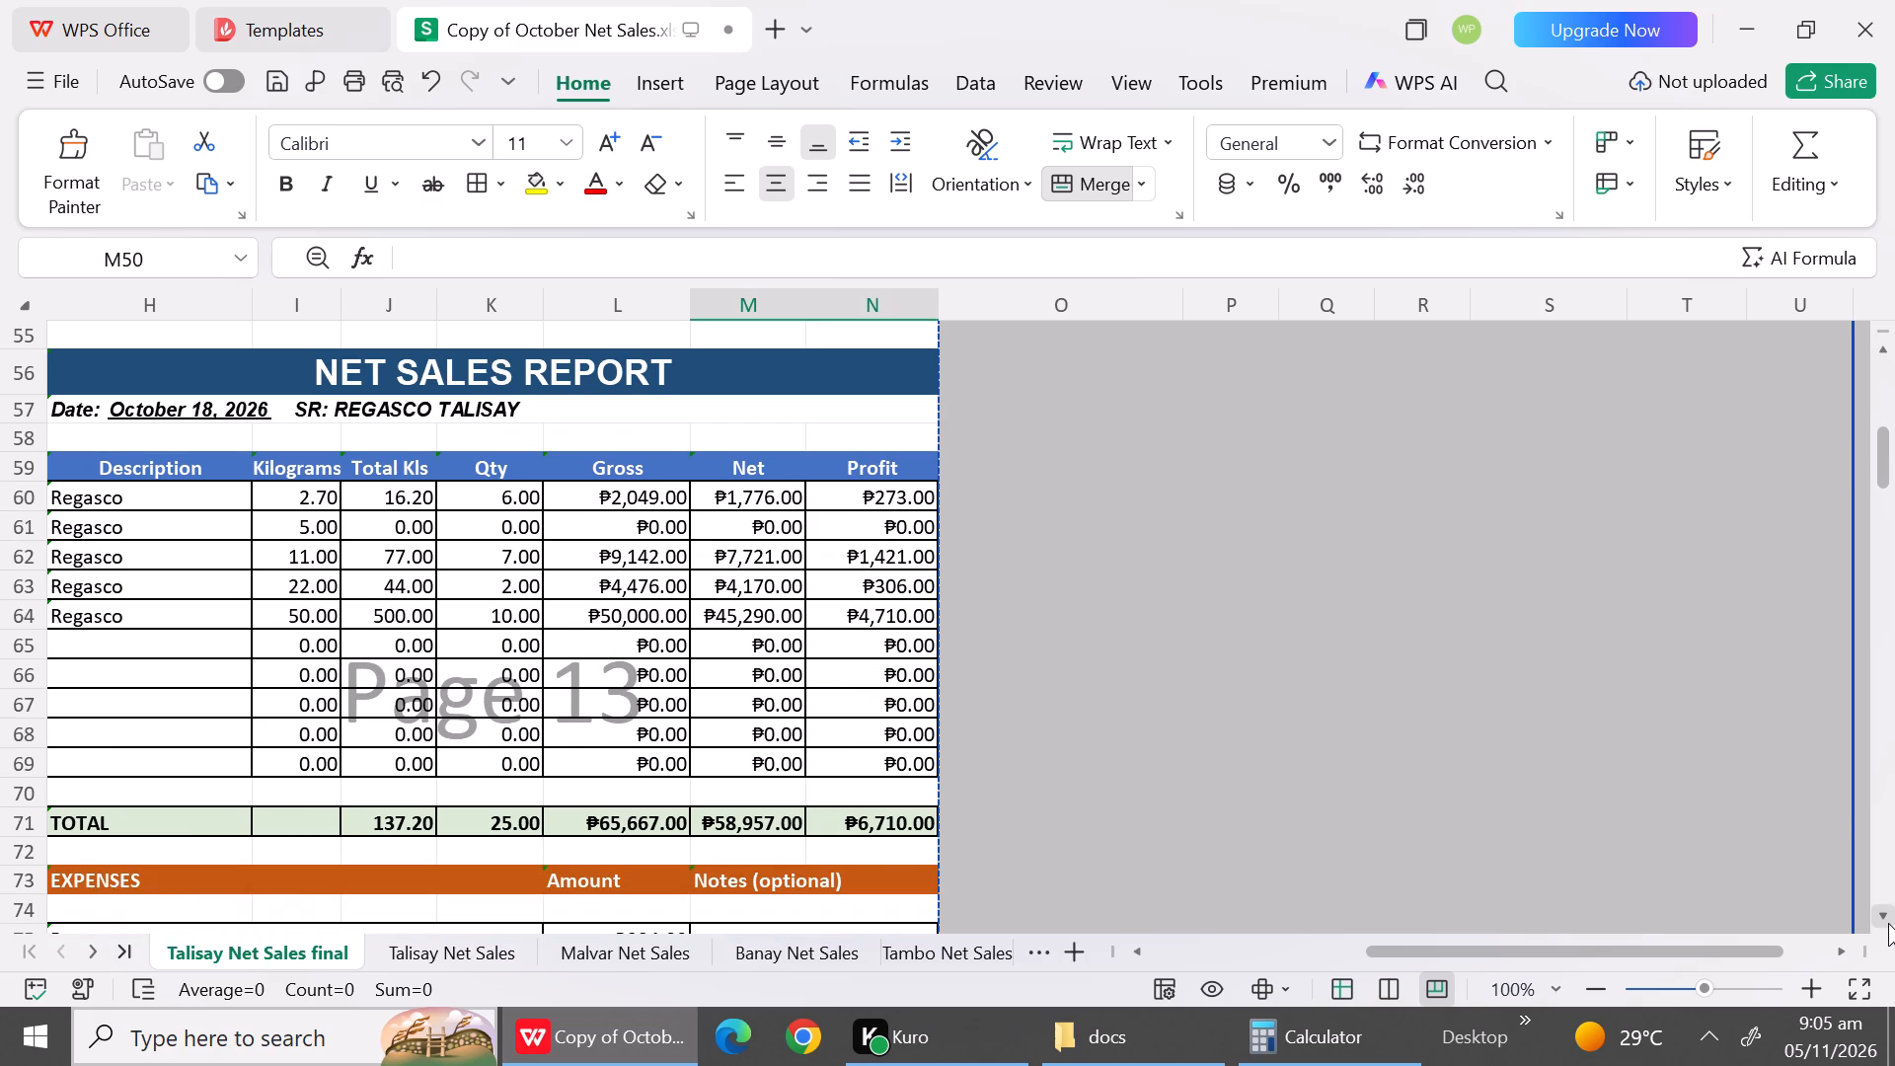
left_click(434, 947)
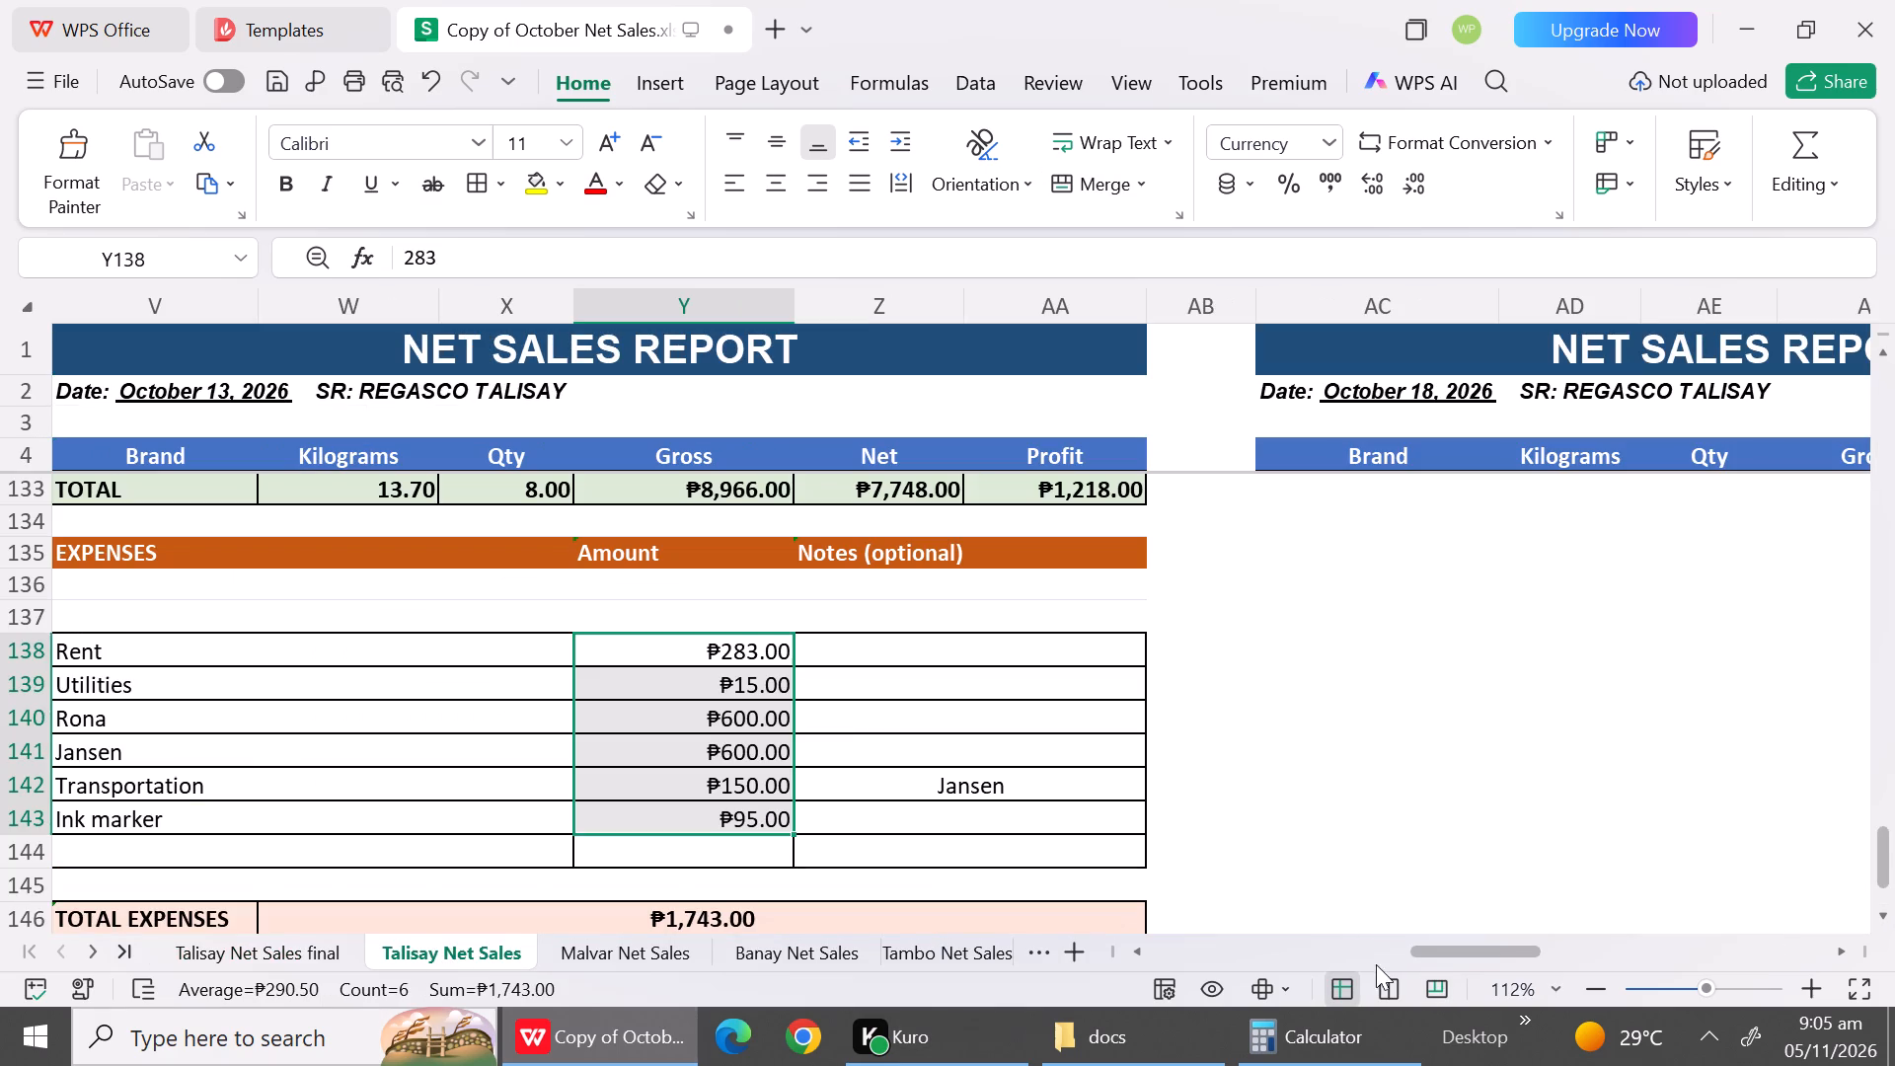
left_click_drag(1887, 856, 1890, 855)
left_click_drag(1890, 855, 1891, 230)
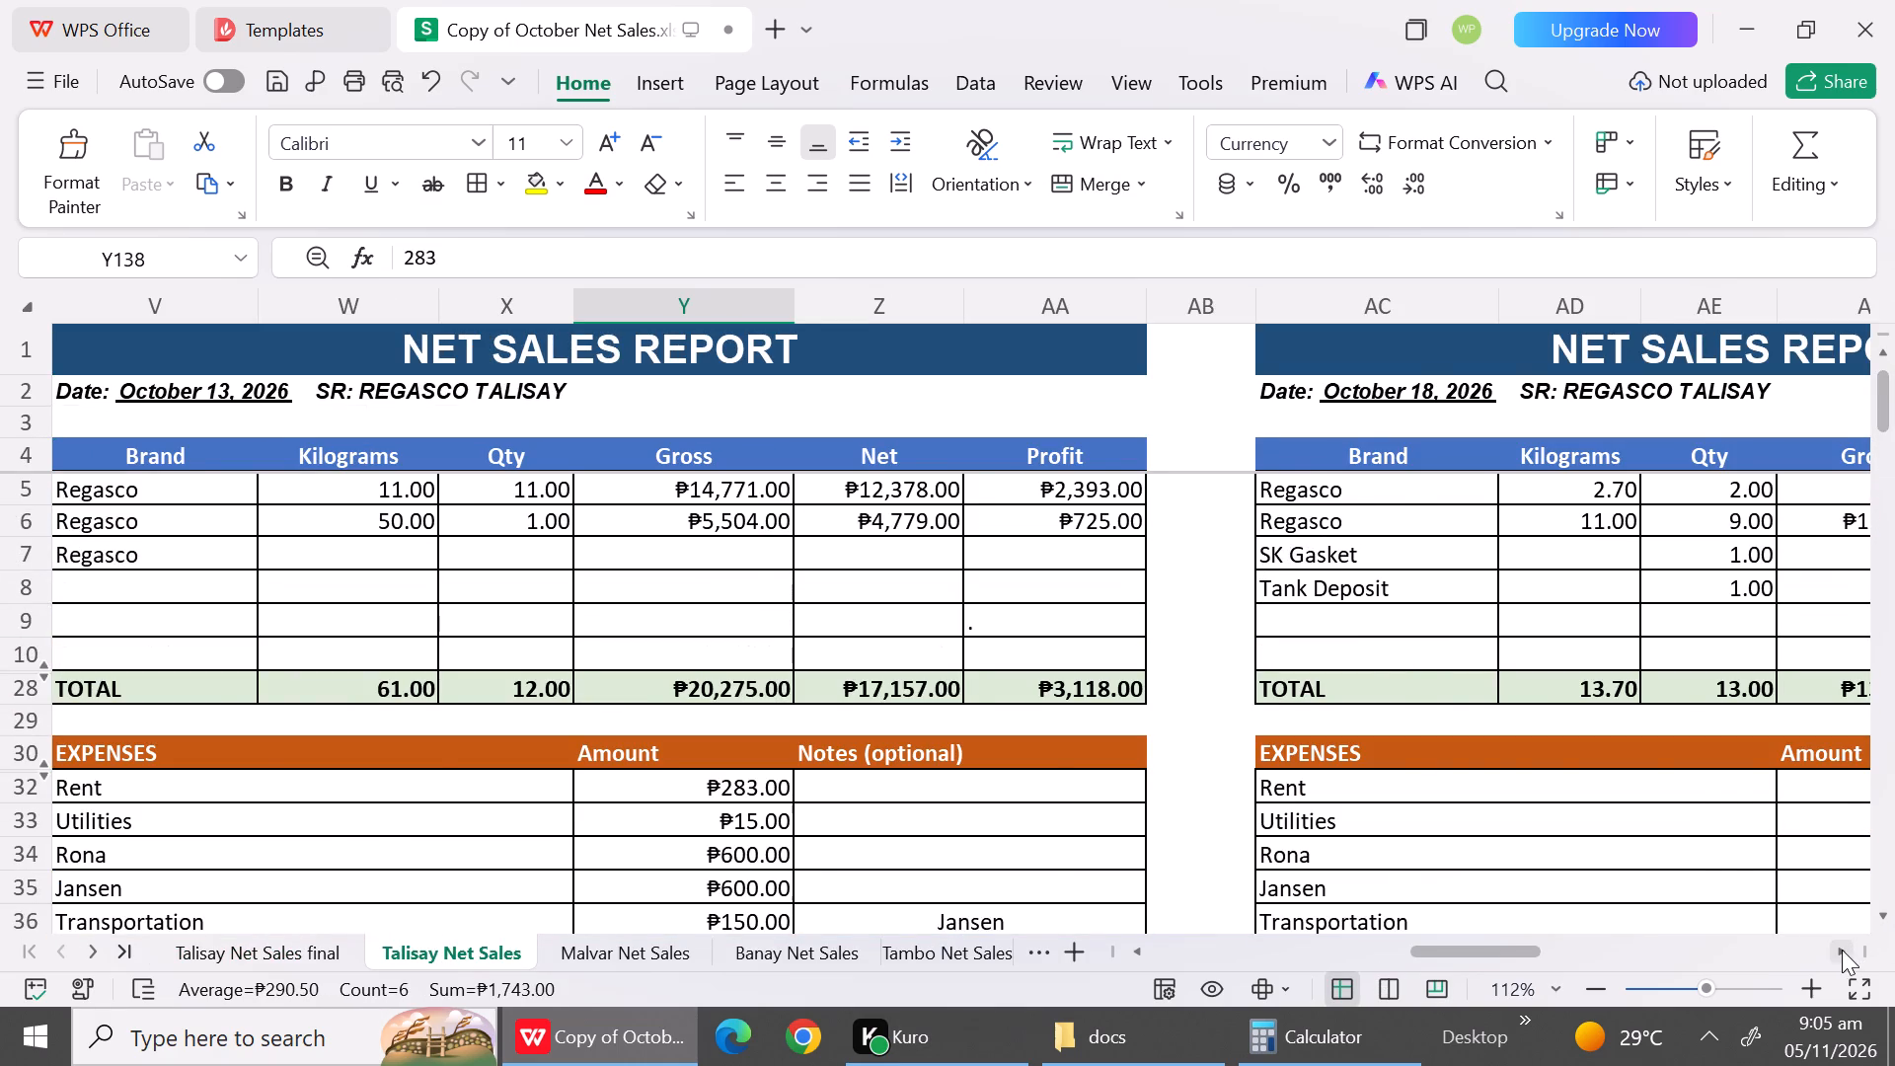
triple_click(1842, 950)
triple_click(1842, 950)
left_click(1842, 950)
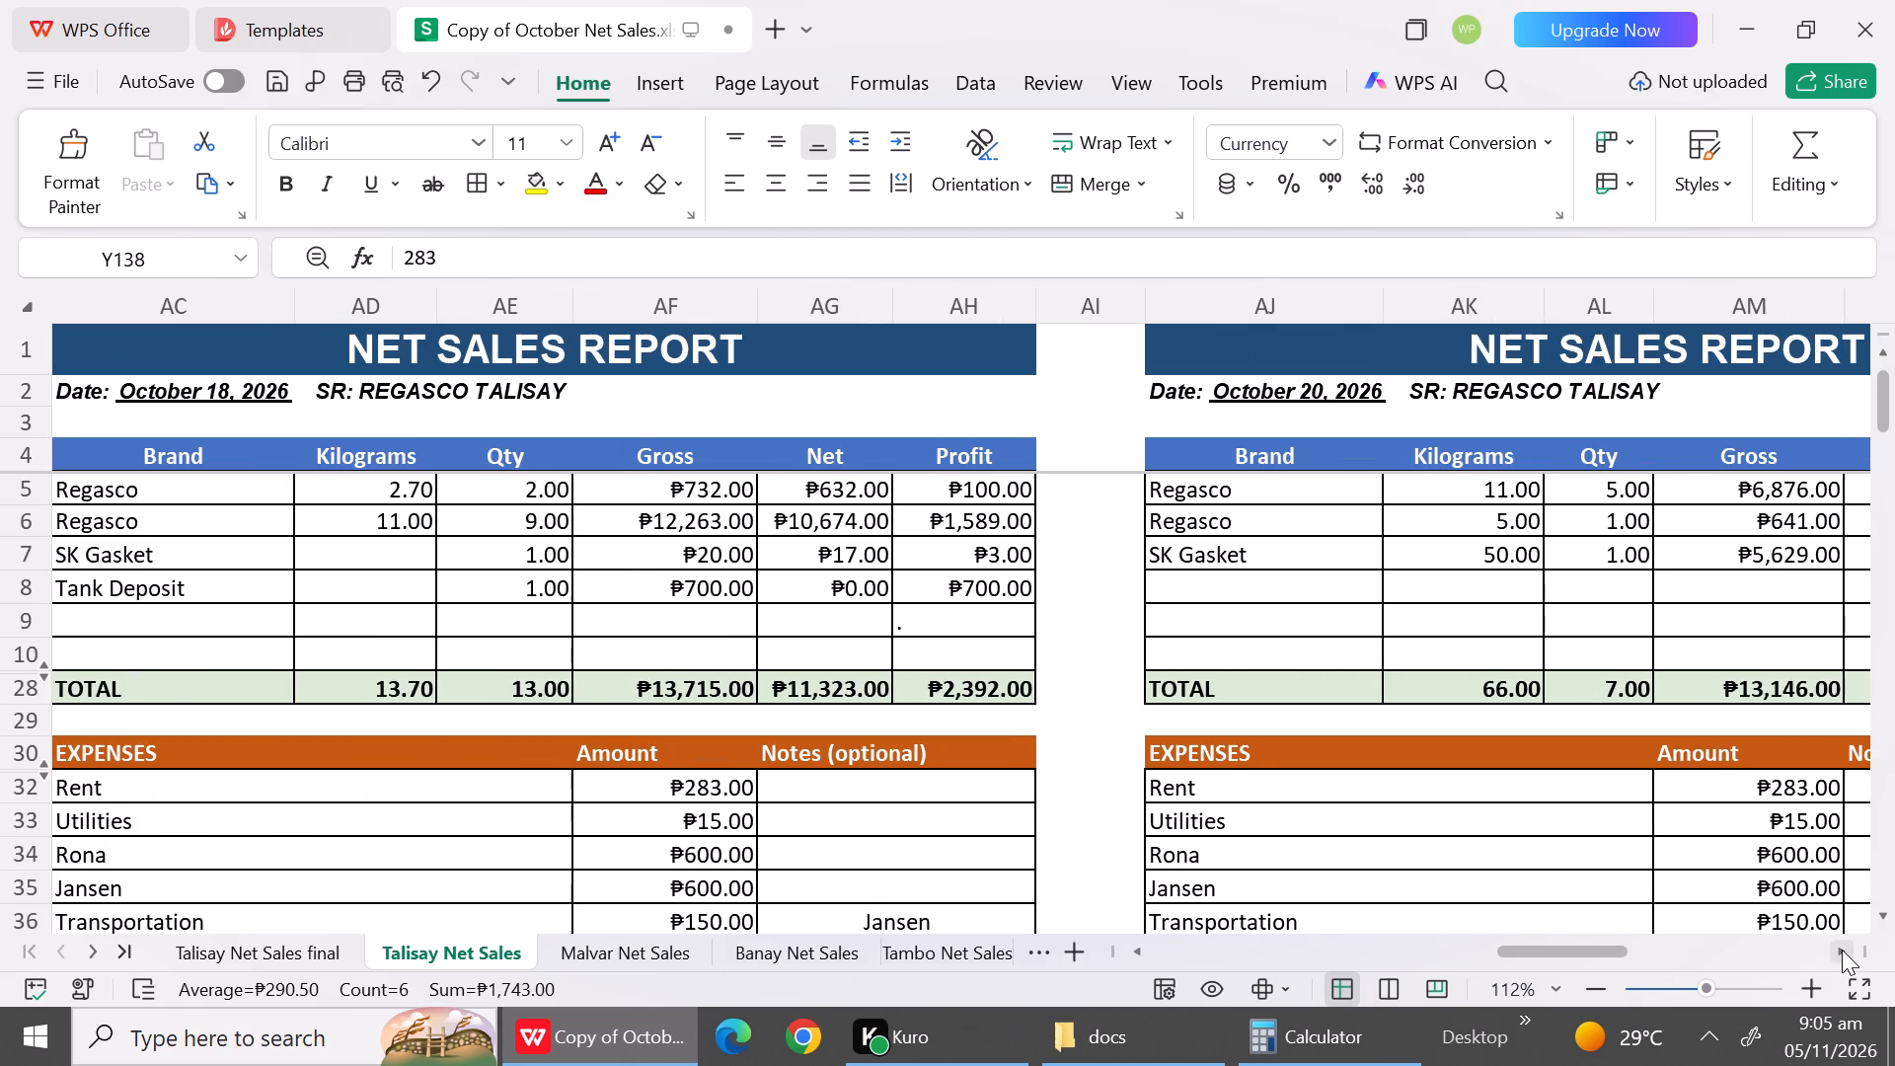
left_click_drag(145, 491, 147, 571)
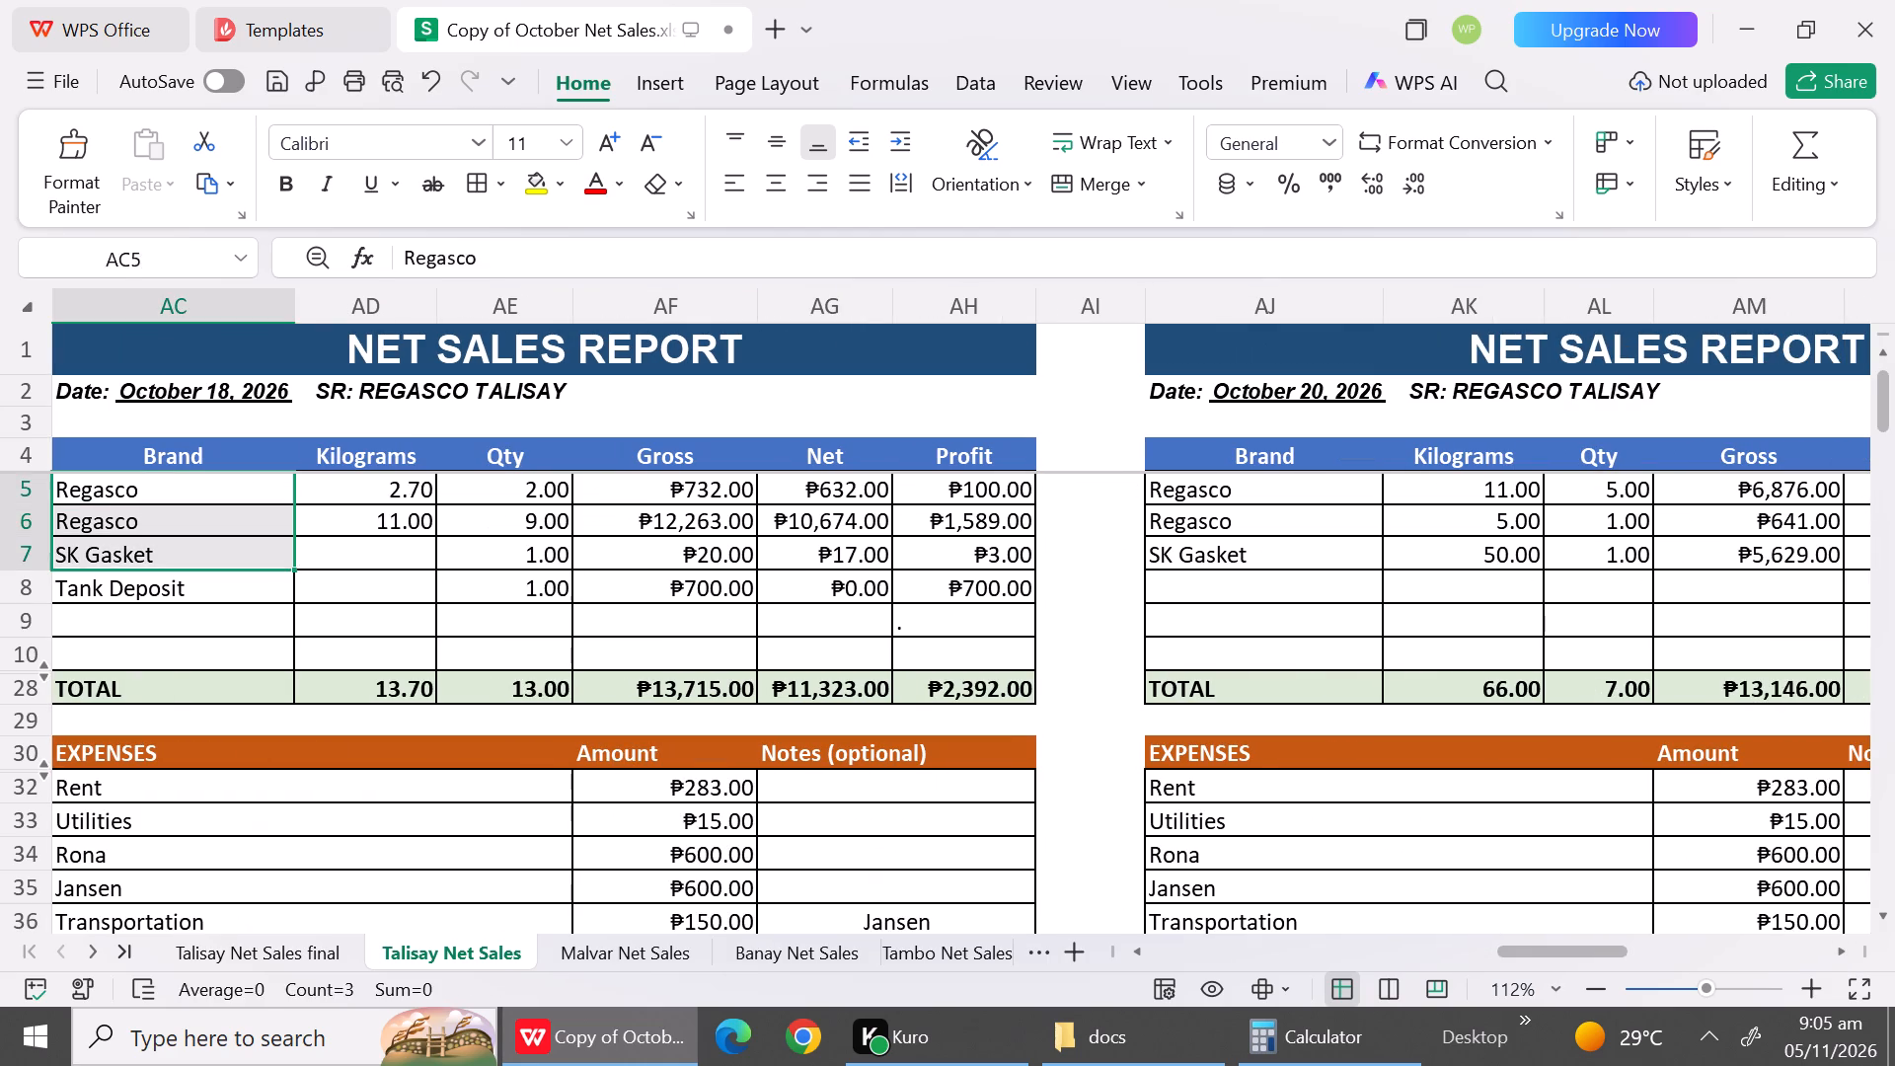
left_click_drag(147, 571, 149, 587)
key("ctrl+c")
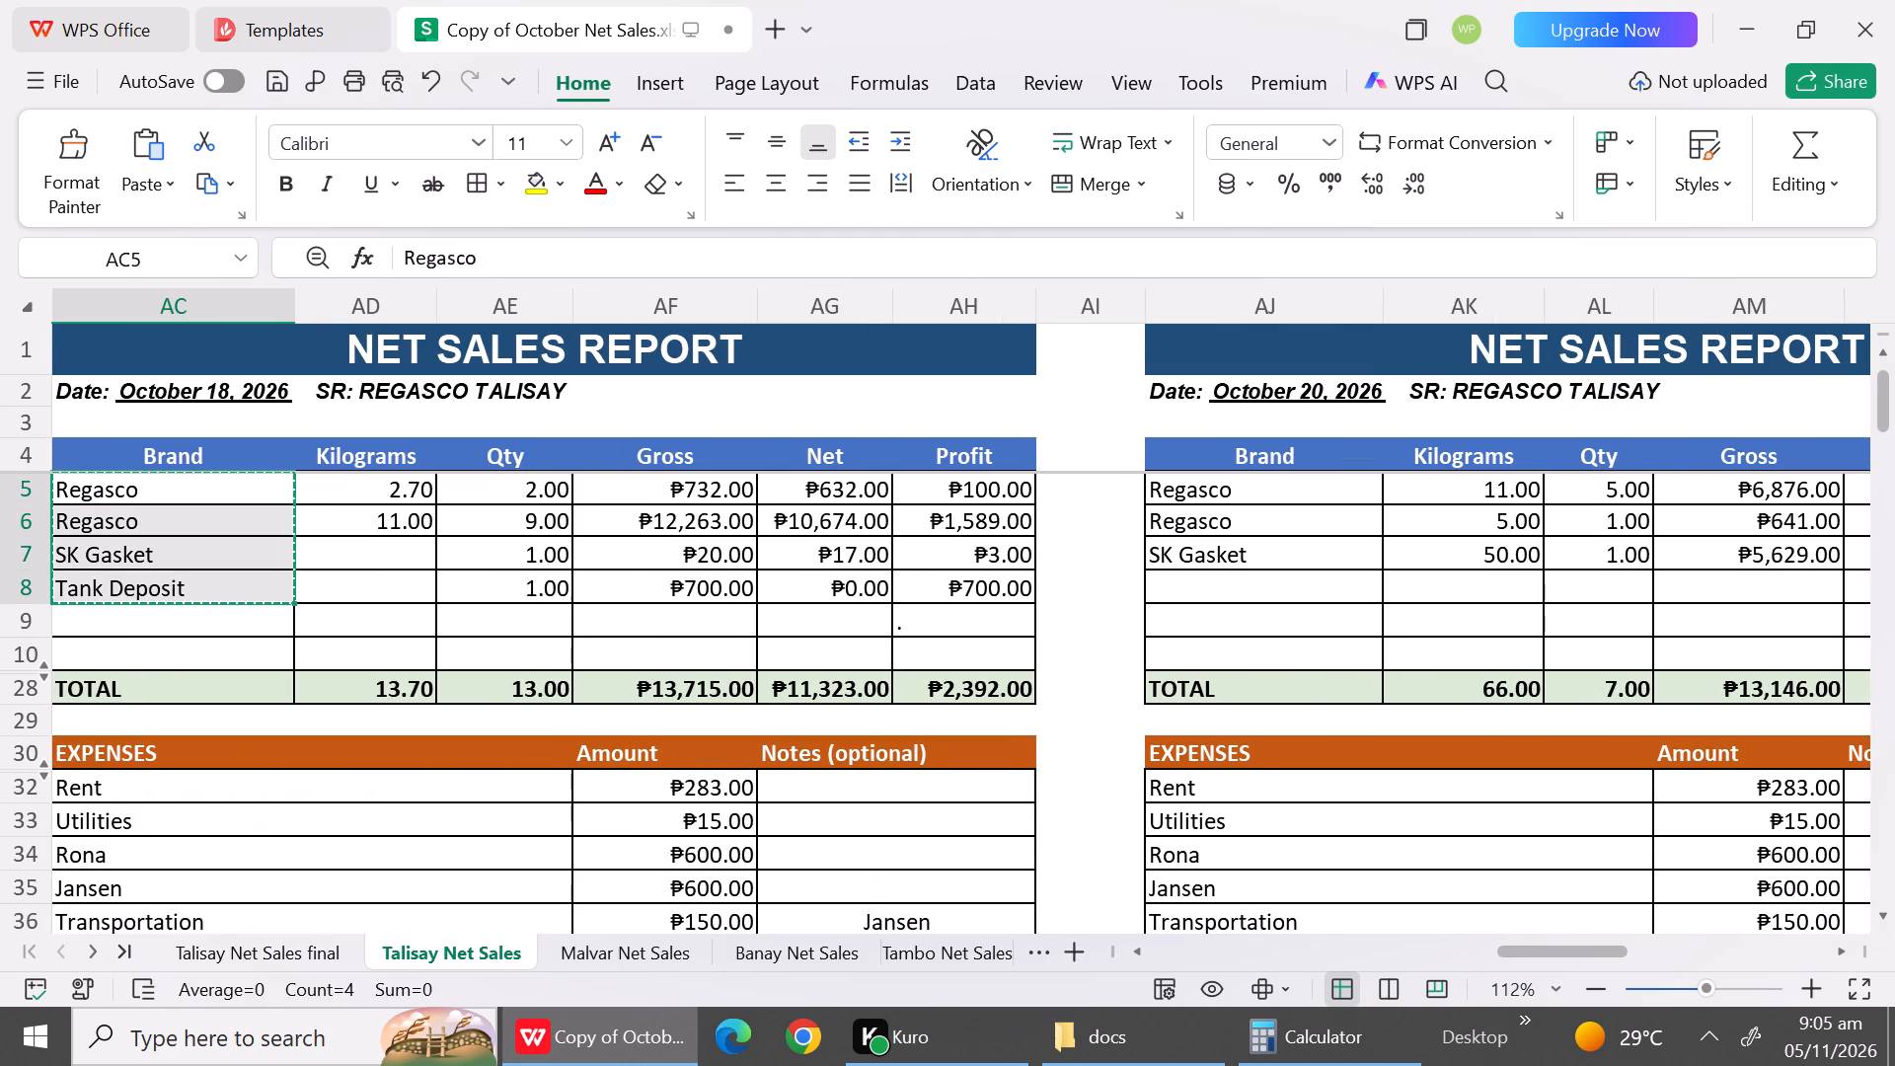
left_click(313, 956)
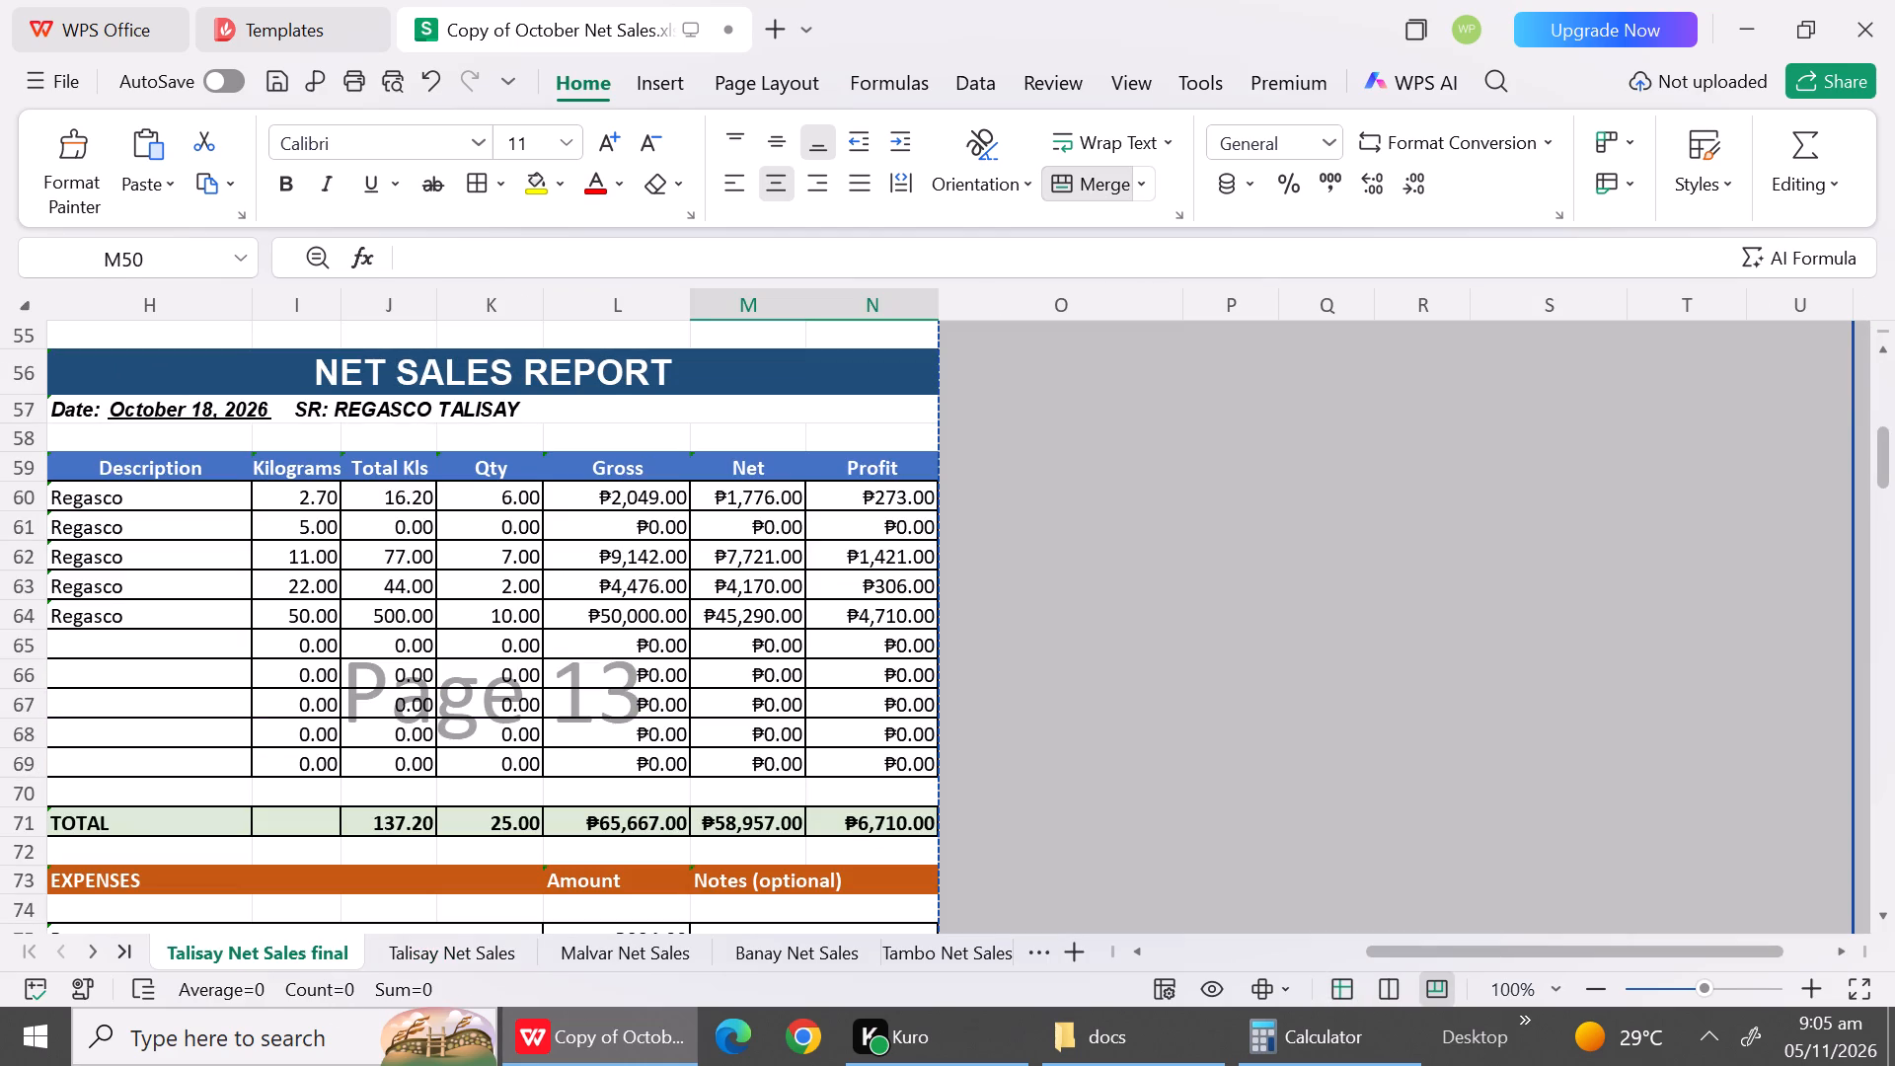
left_click(155, 502)
key("ctrl+v")
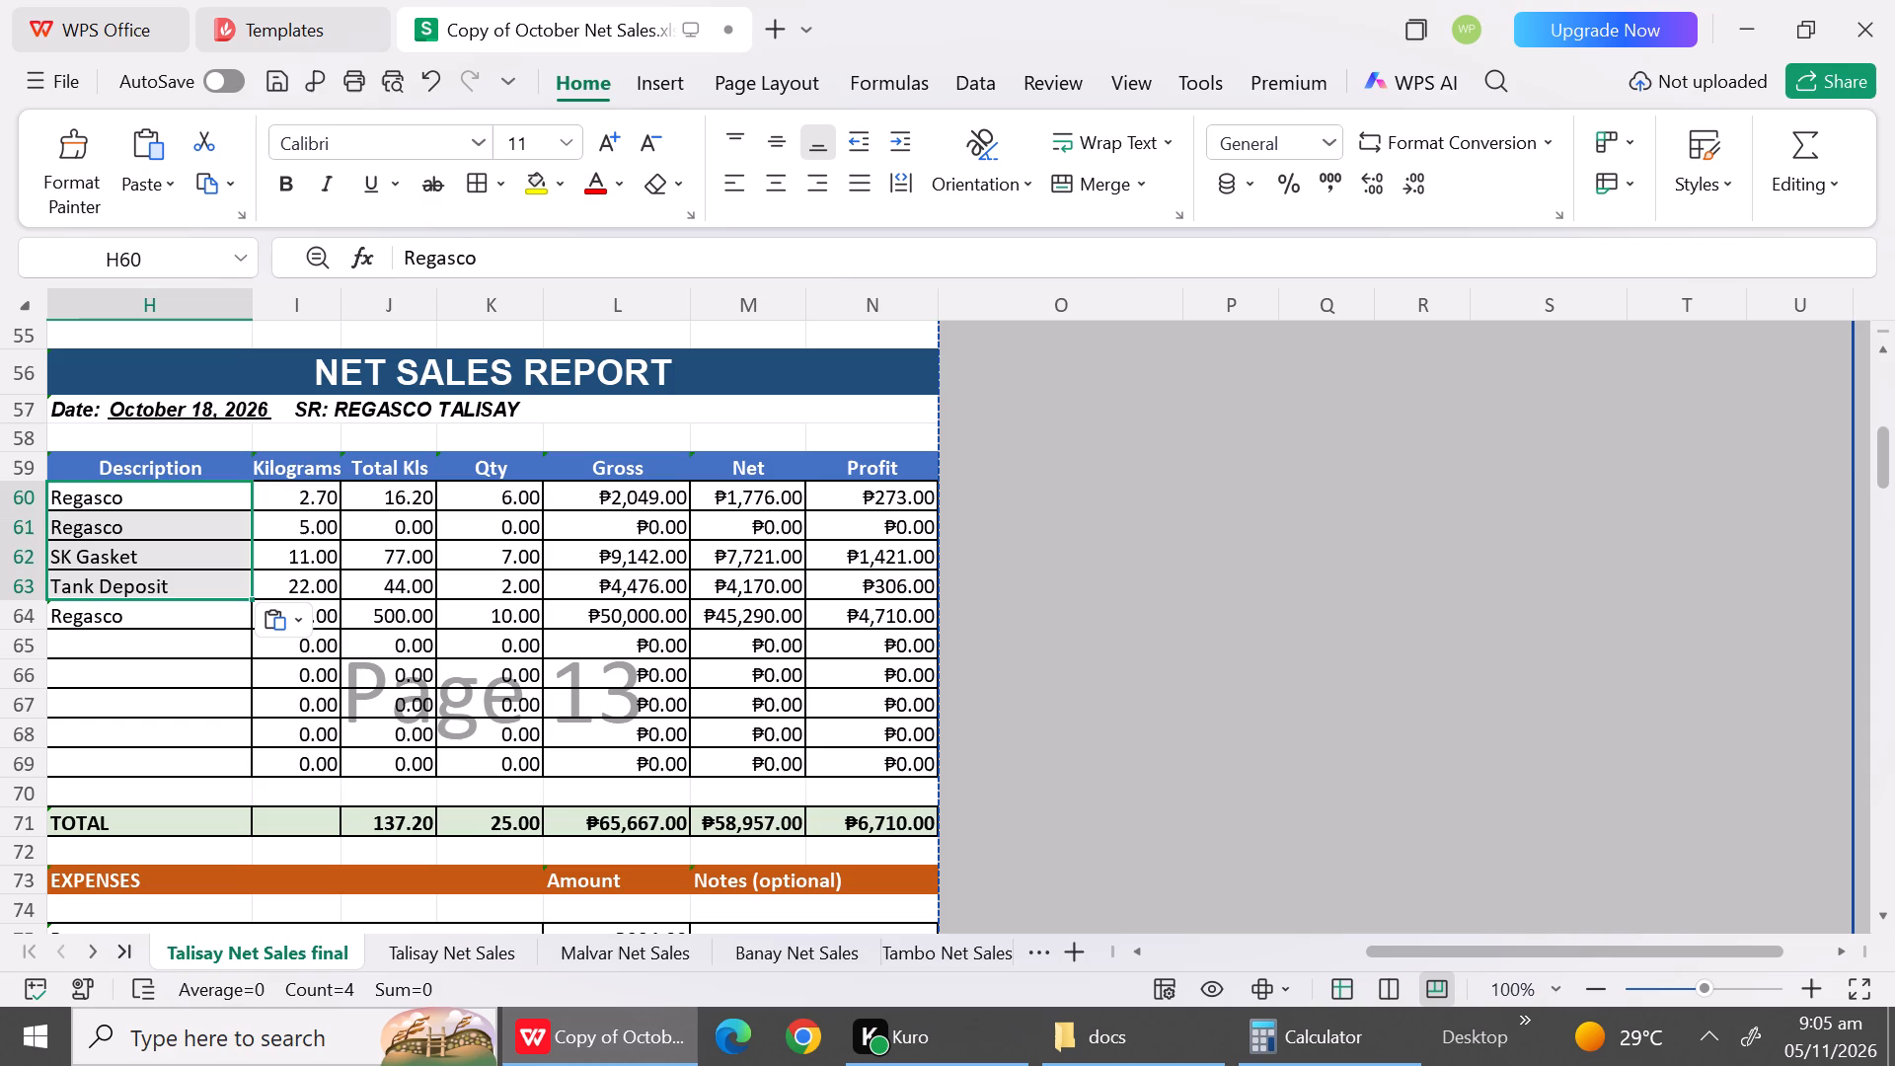
left_click(156, 610)
key("BackSpace")
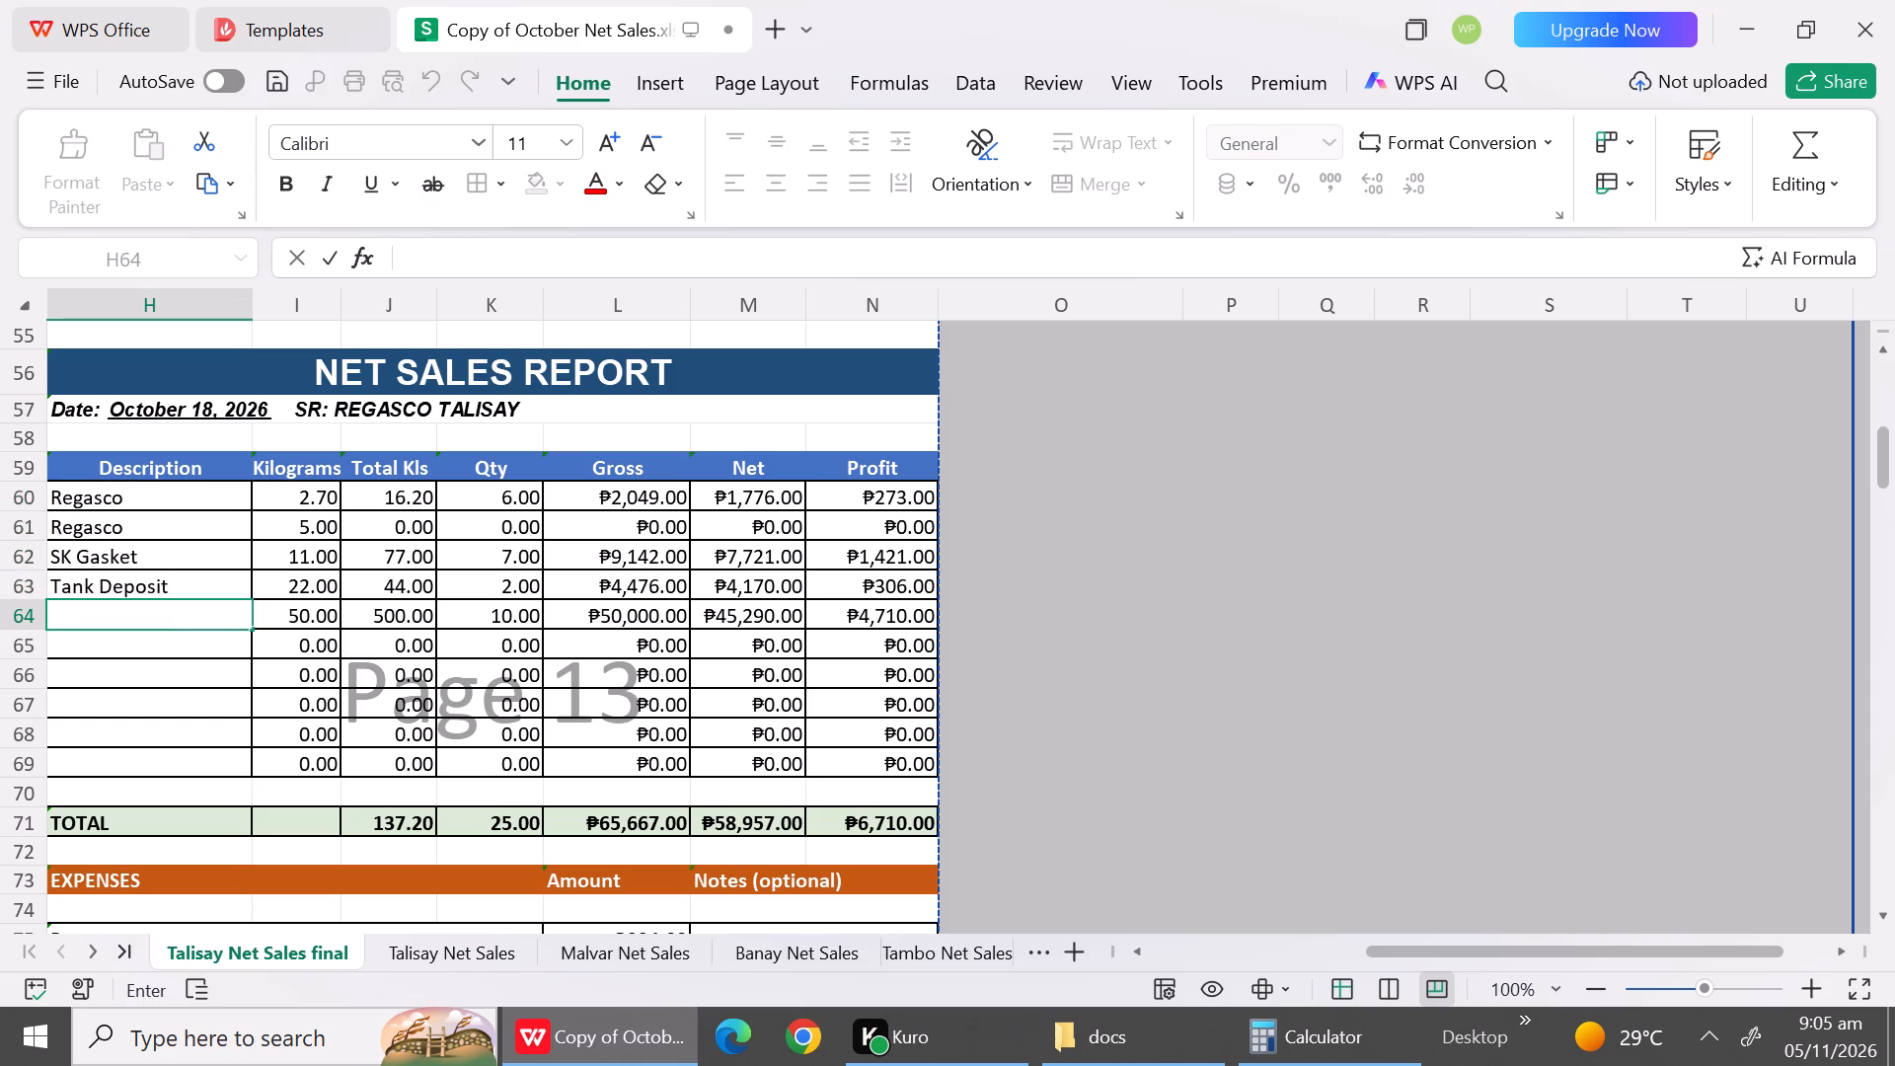
Copy the October 18 kilograms 2.70 and 11.00 from Talisay Net Sales into I60:I61 of Talisay Net Sales final.
left_click(329, 505)
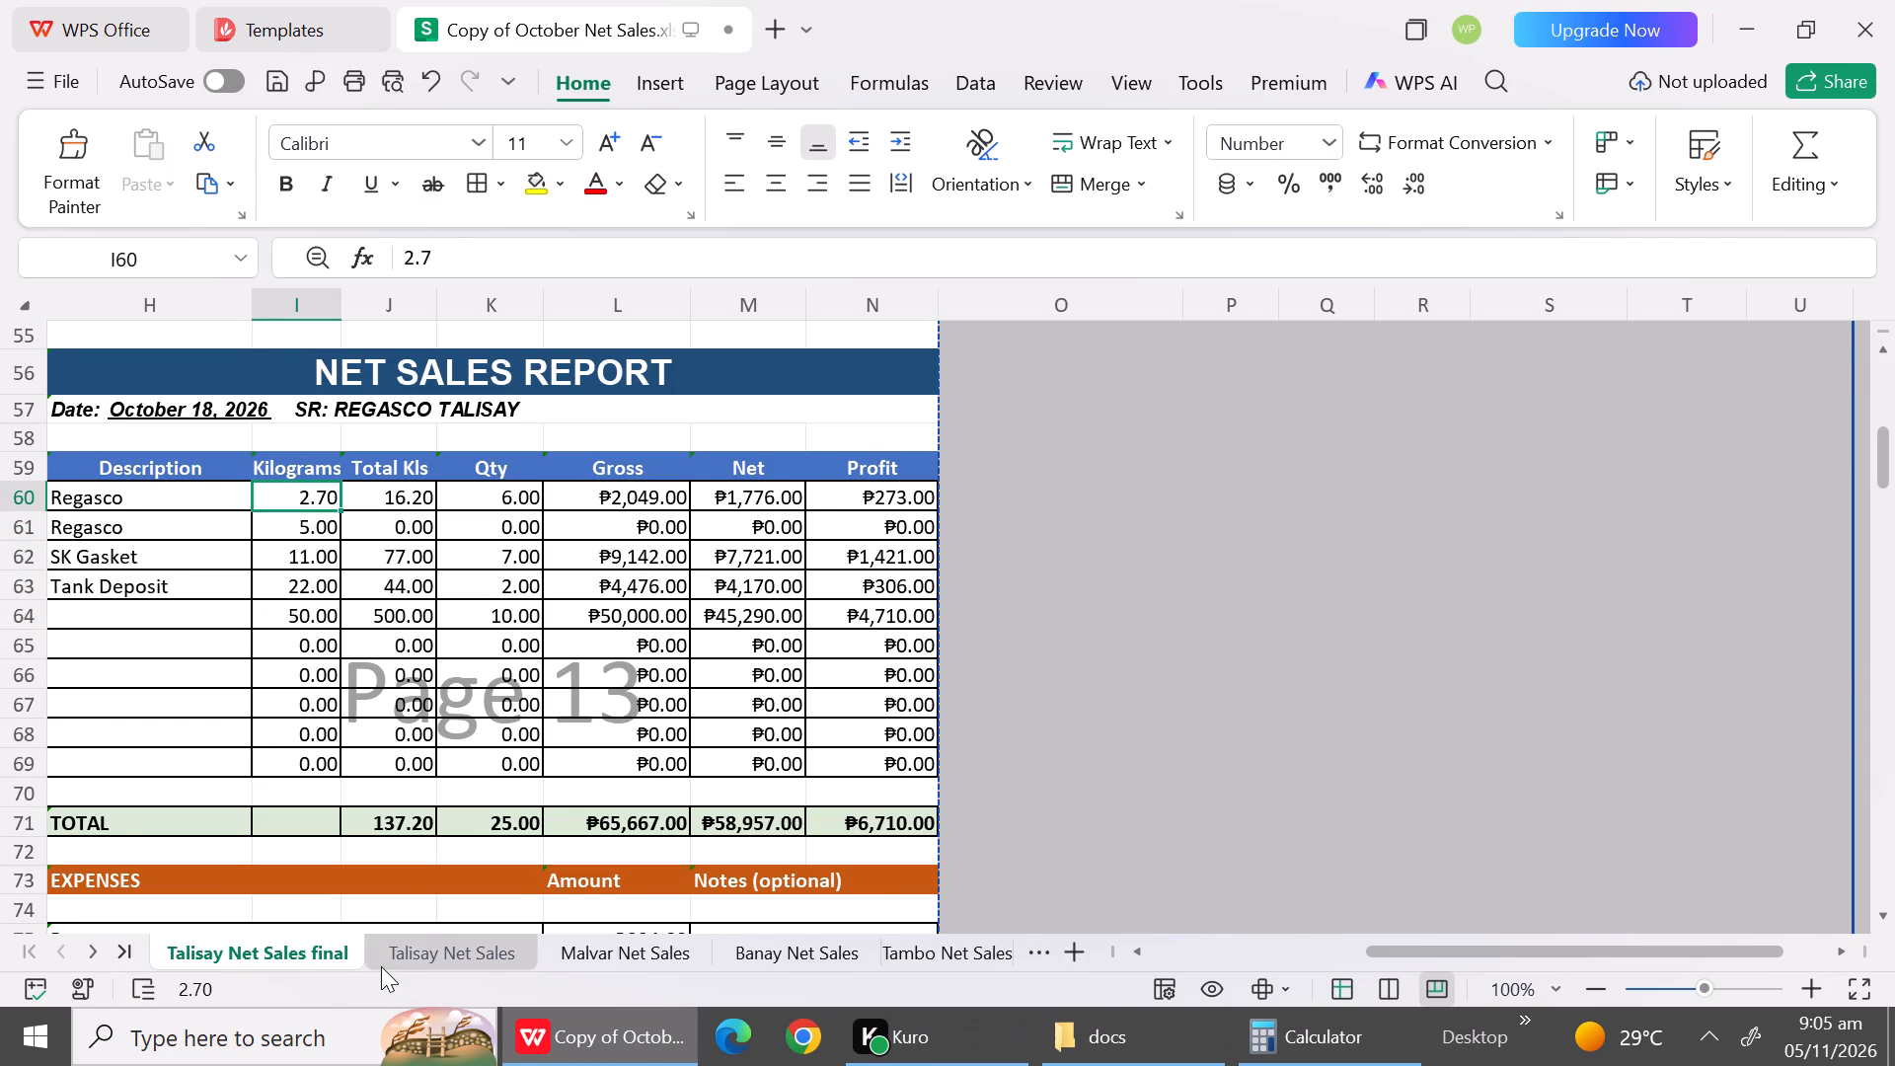
left_click(381, 966)
left_click_drag(416, 485, 408, 532)
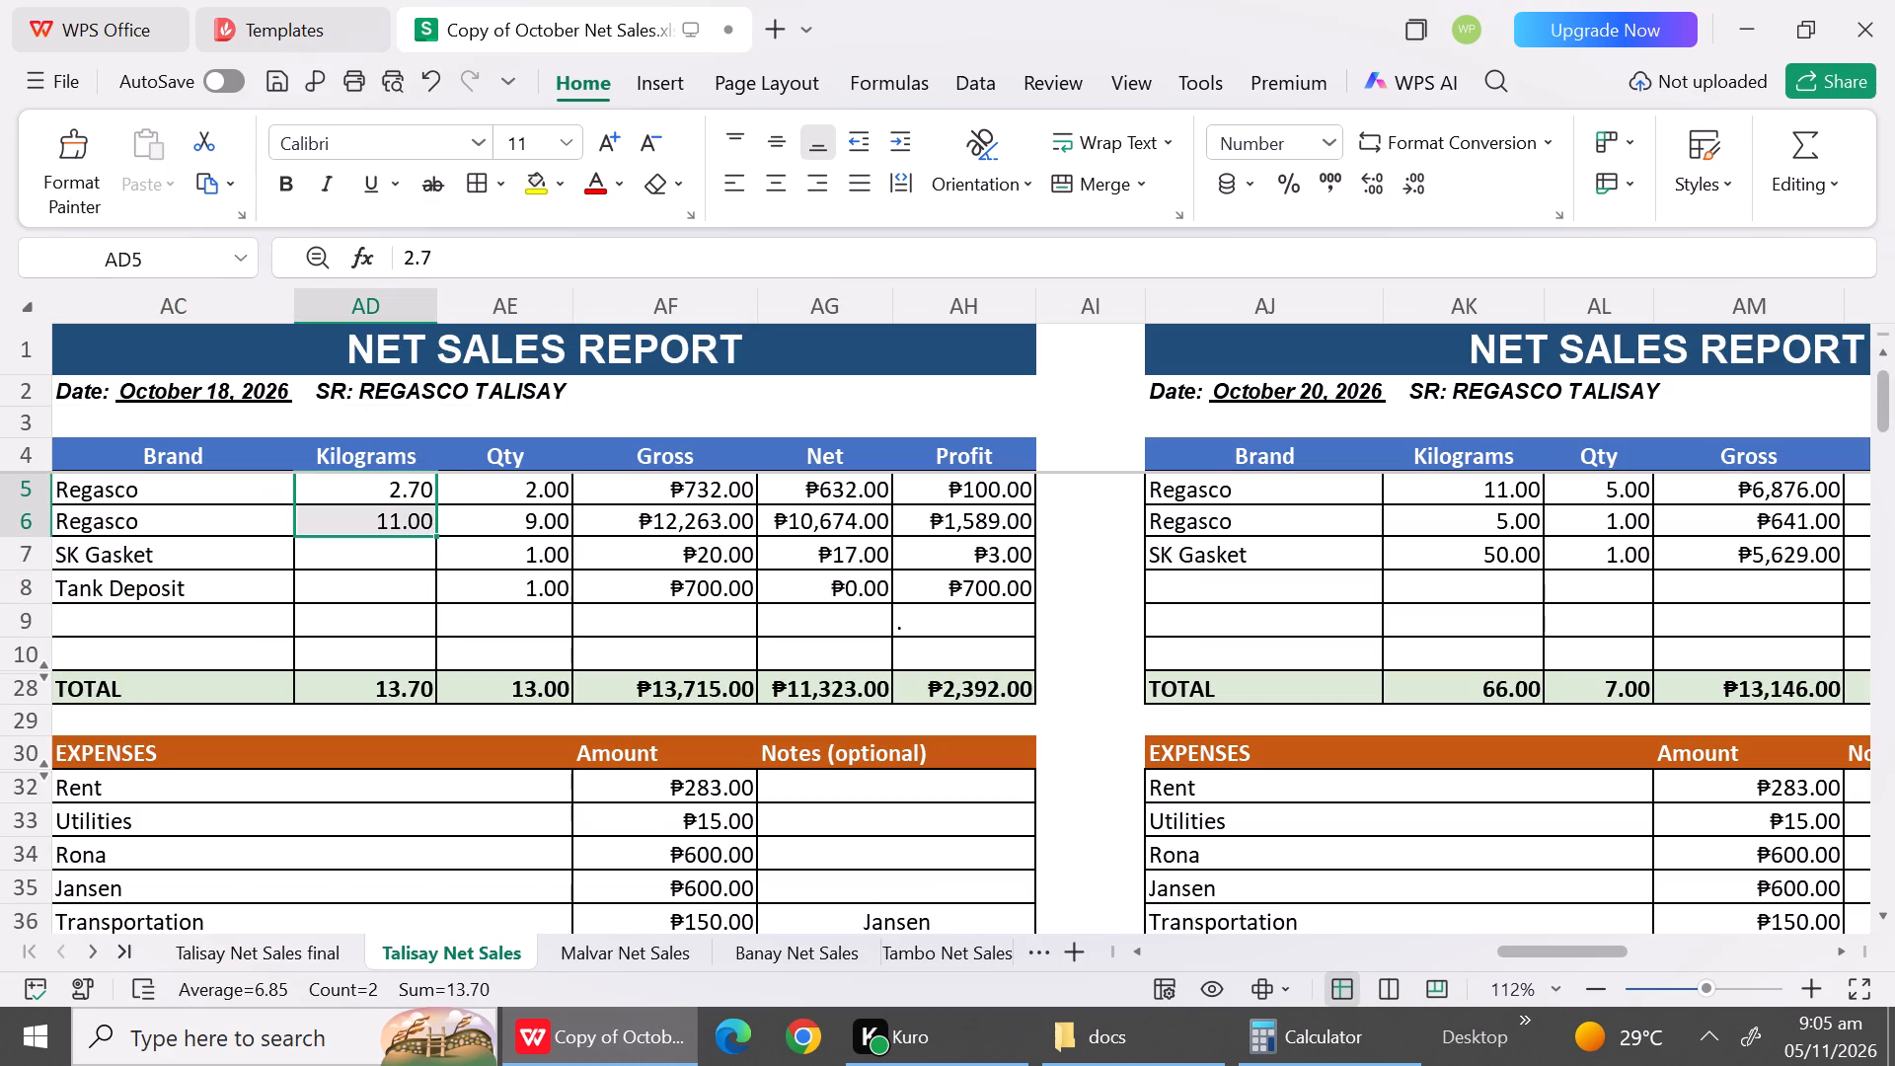
key("ctrl+c")
left_click(252, 960)
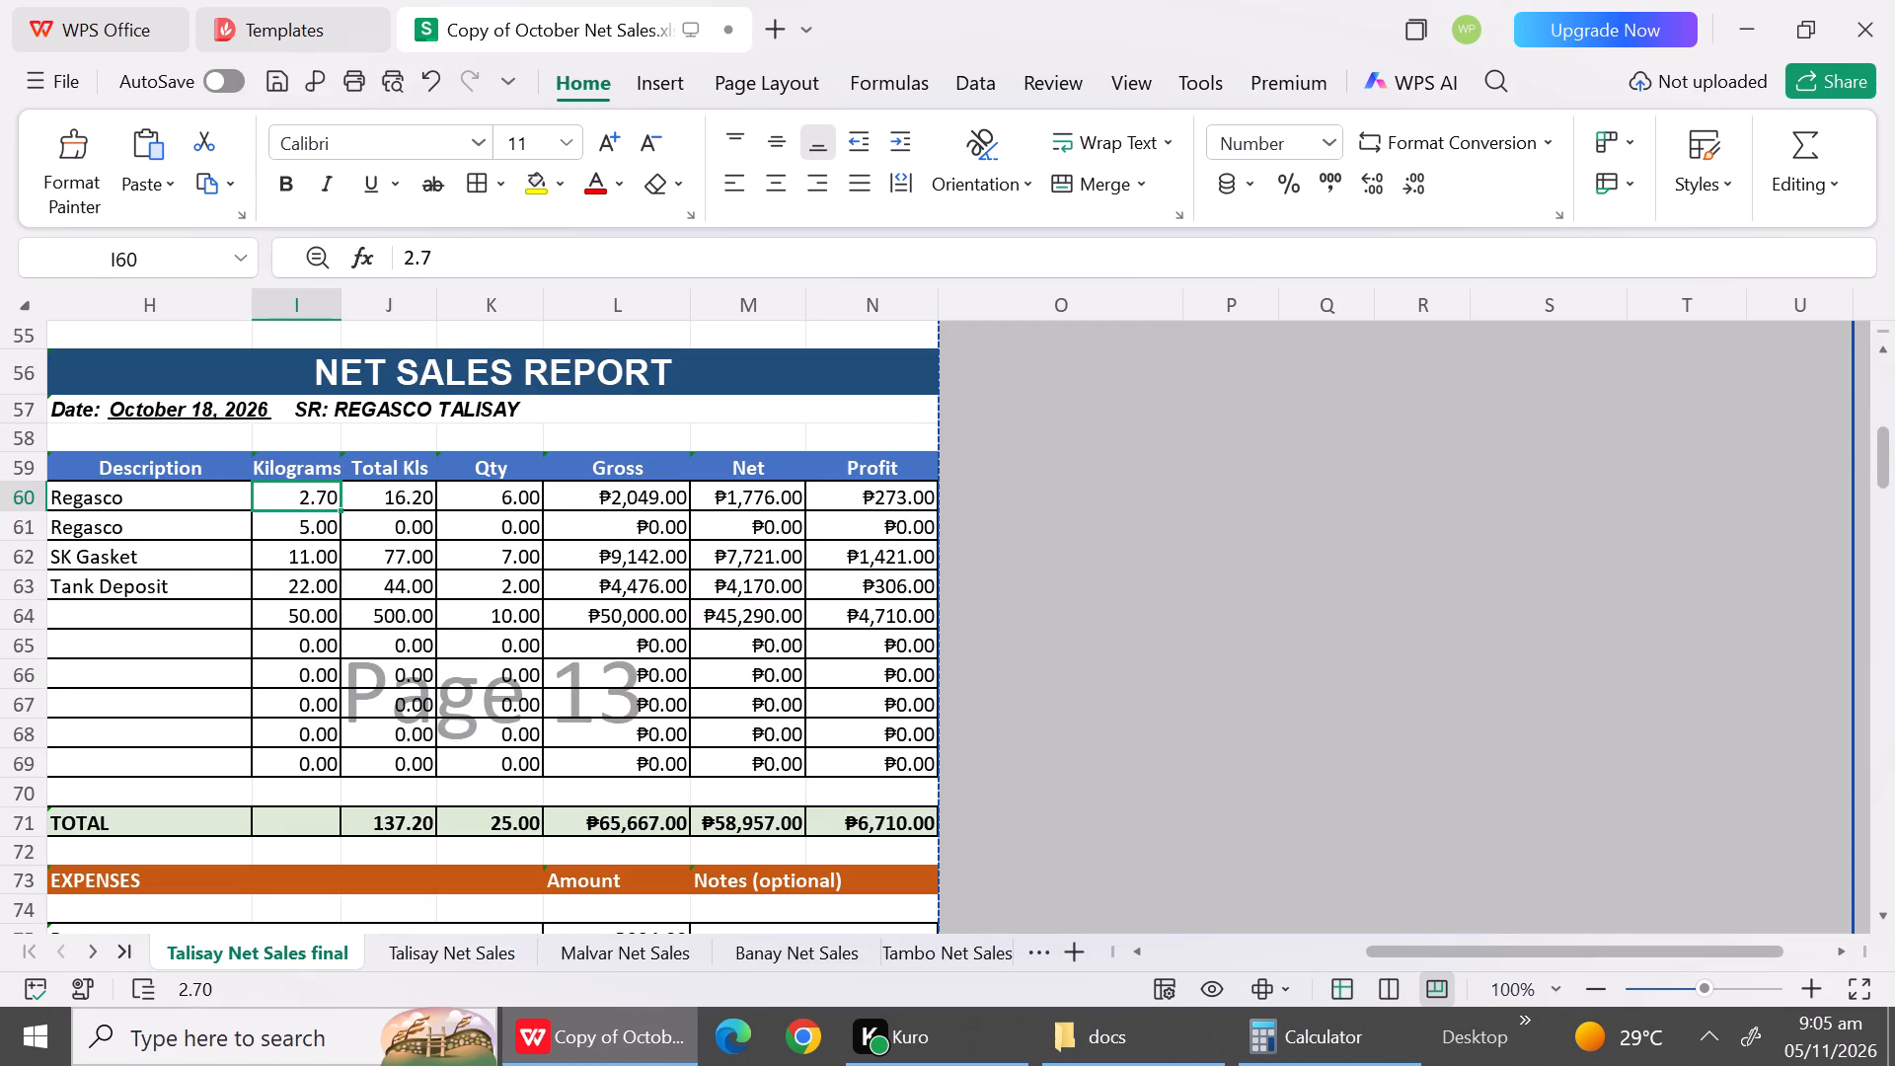
left_click(332, 506)
key("ctrl+v")
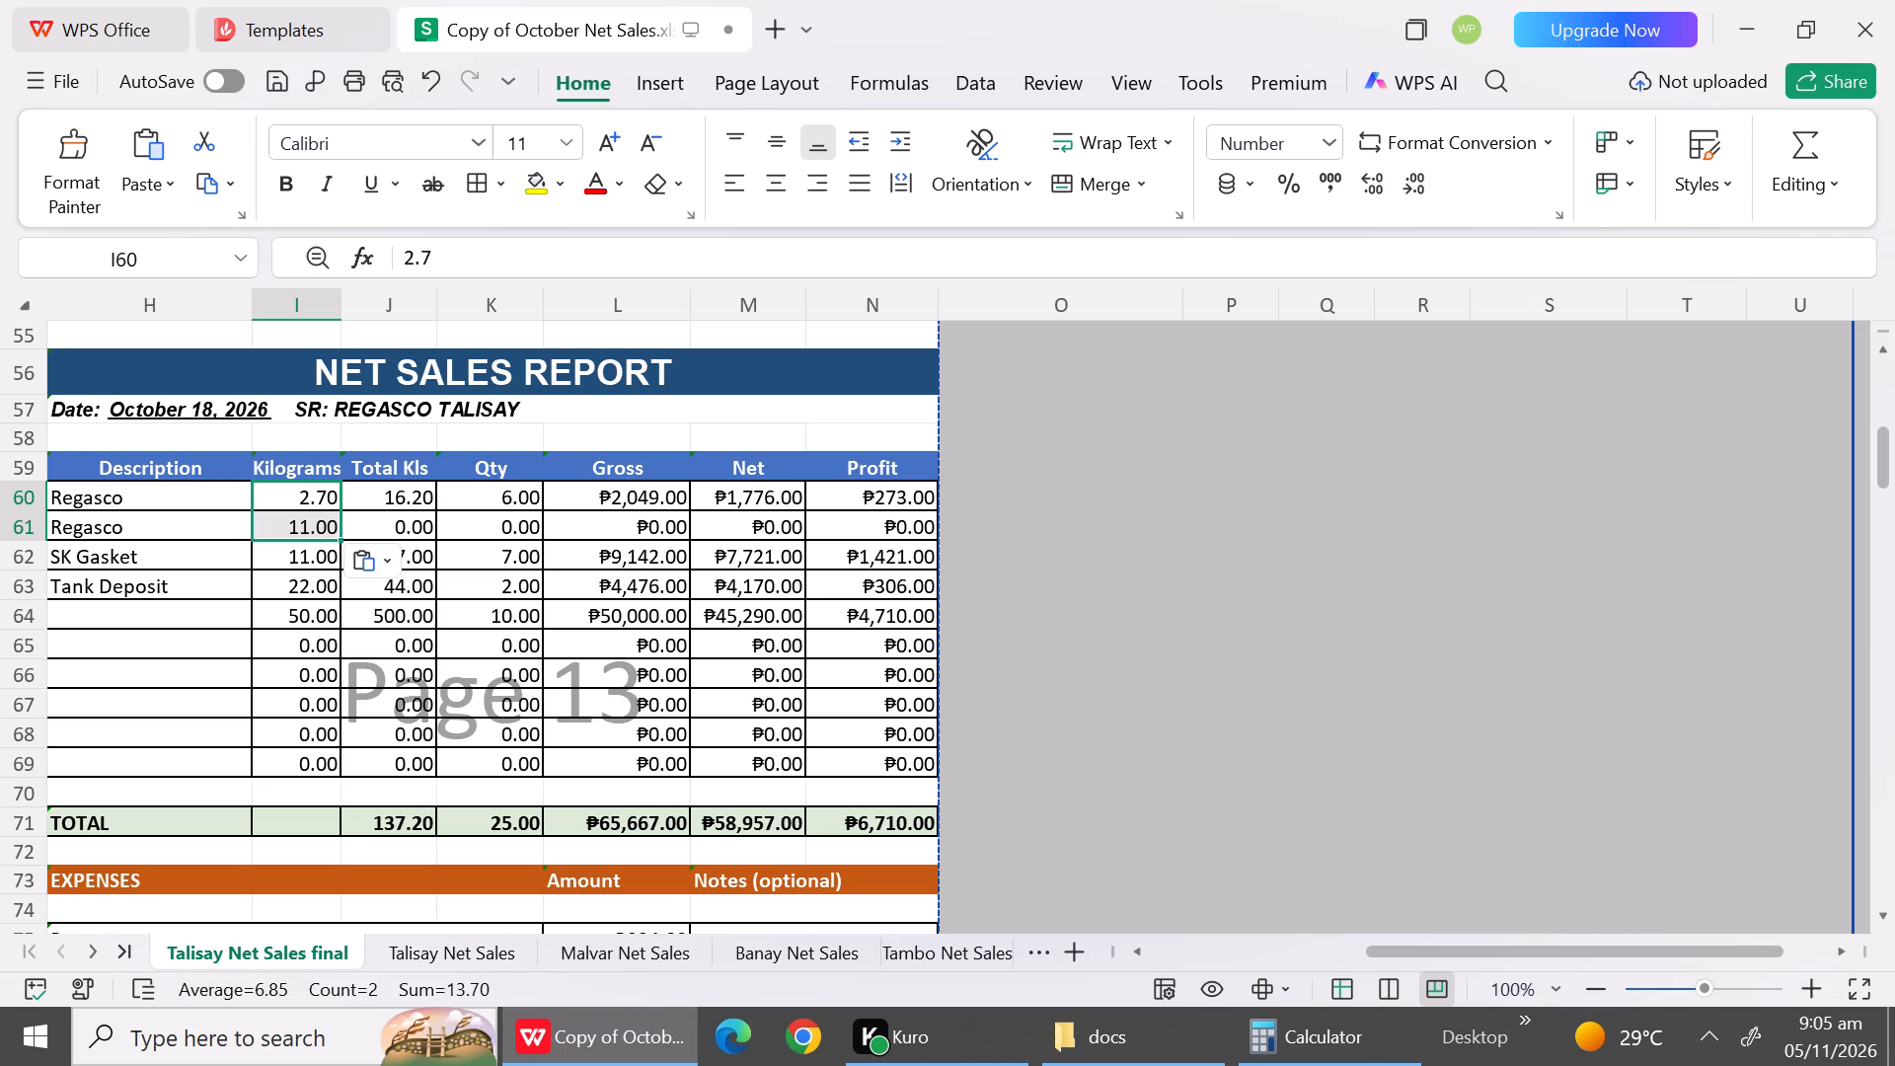
Set the kilograms in I62, I63 and I64 of the October 18 report to 0.
left_click(298, 565)
key("0")
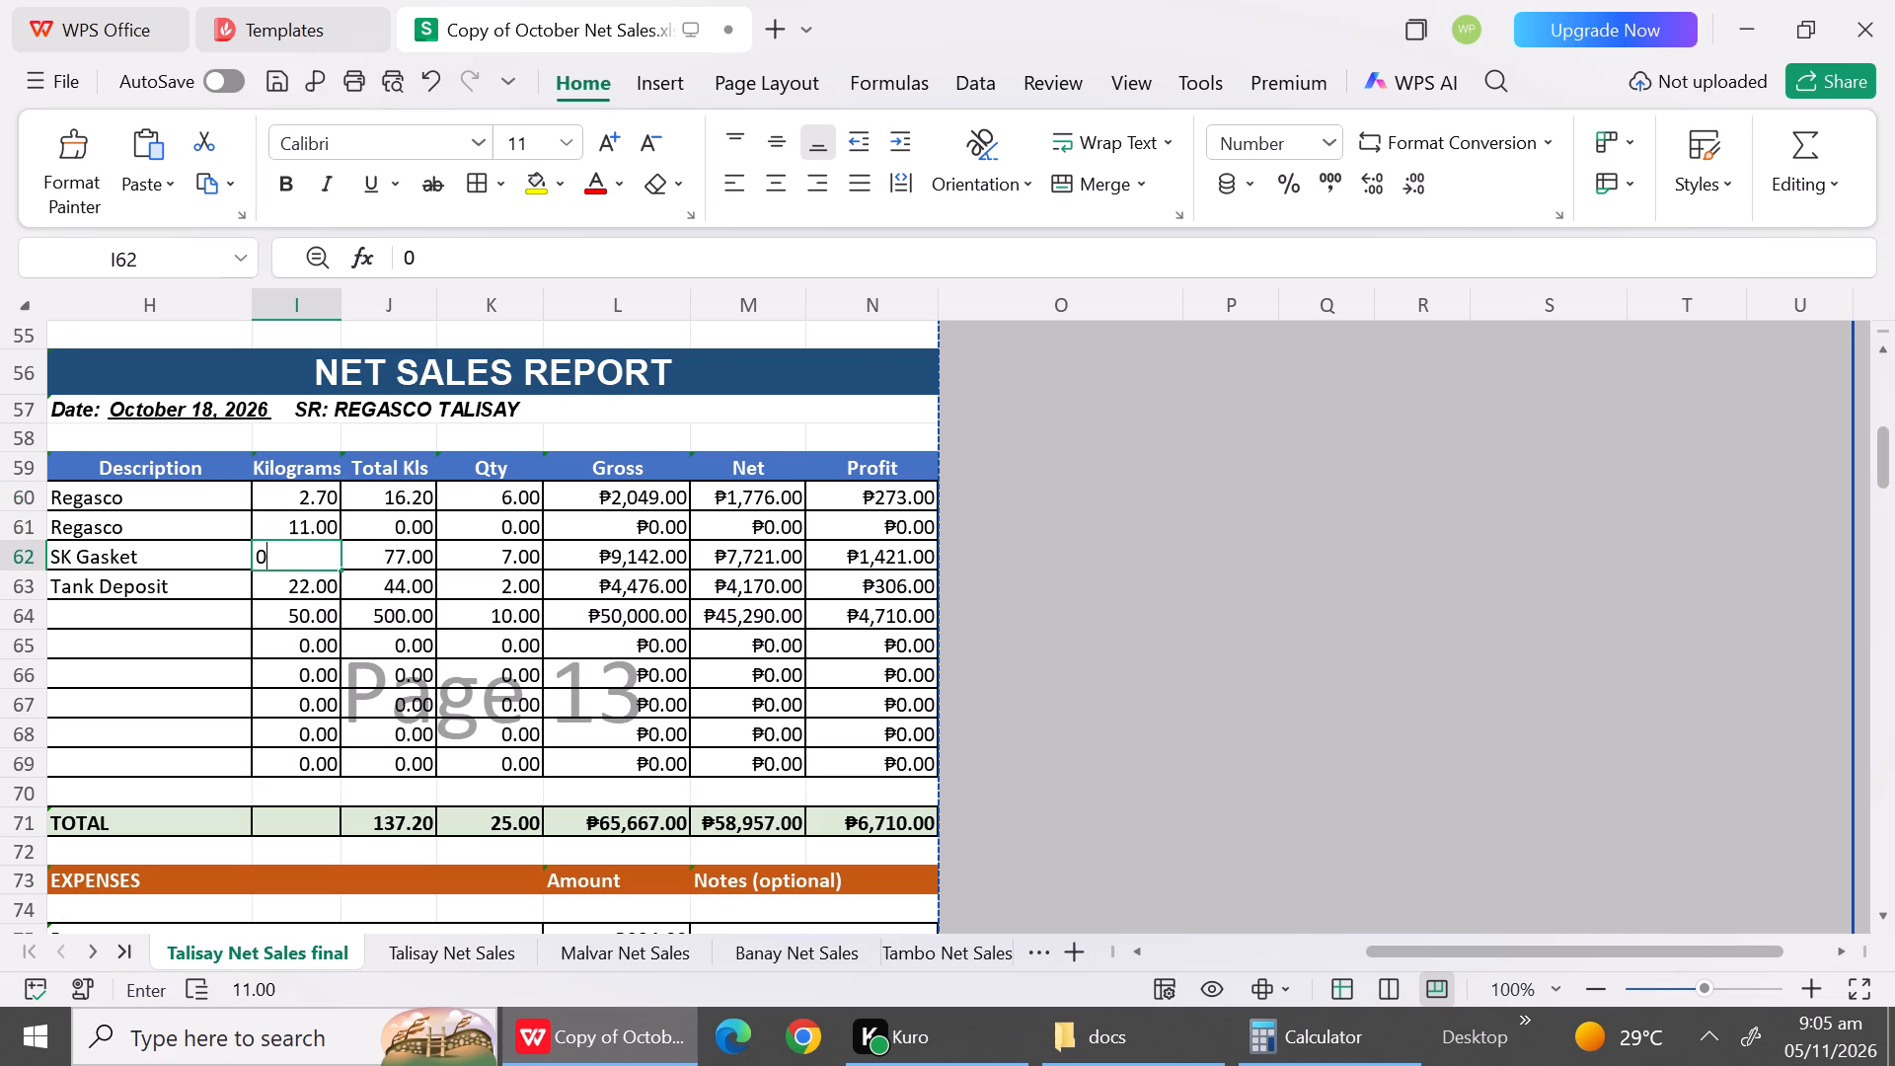
left_click(298, 586)
key("0")
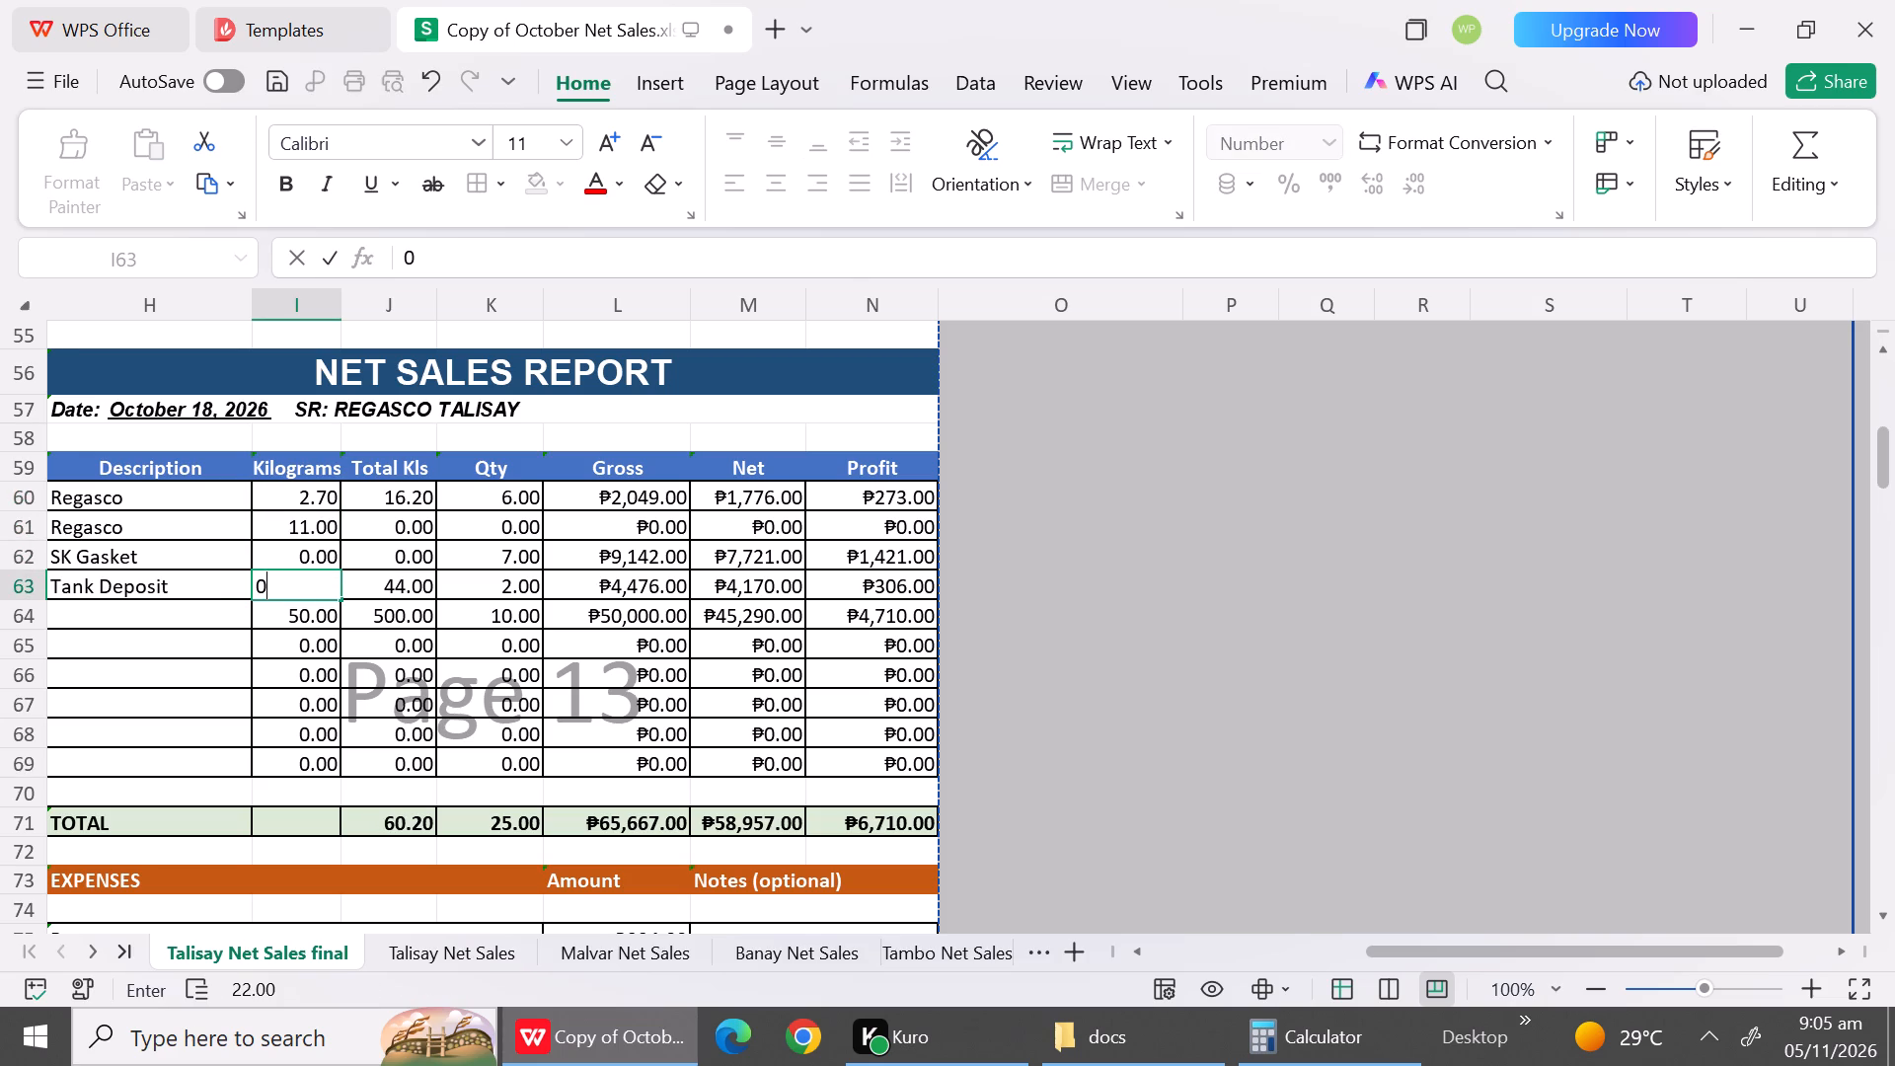
left_click(303, 620)
key("minus")
key("BackSpace")
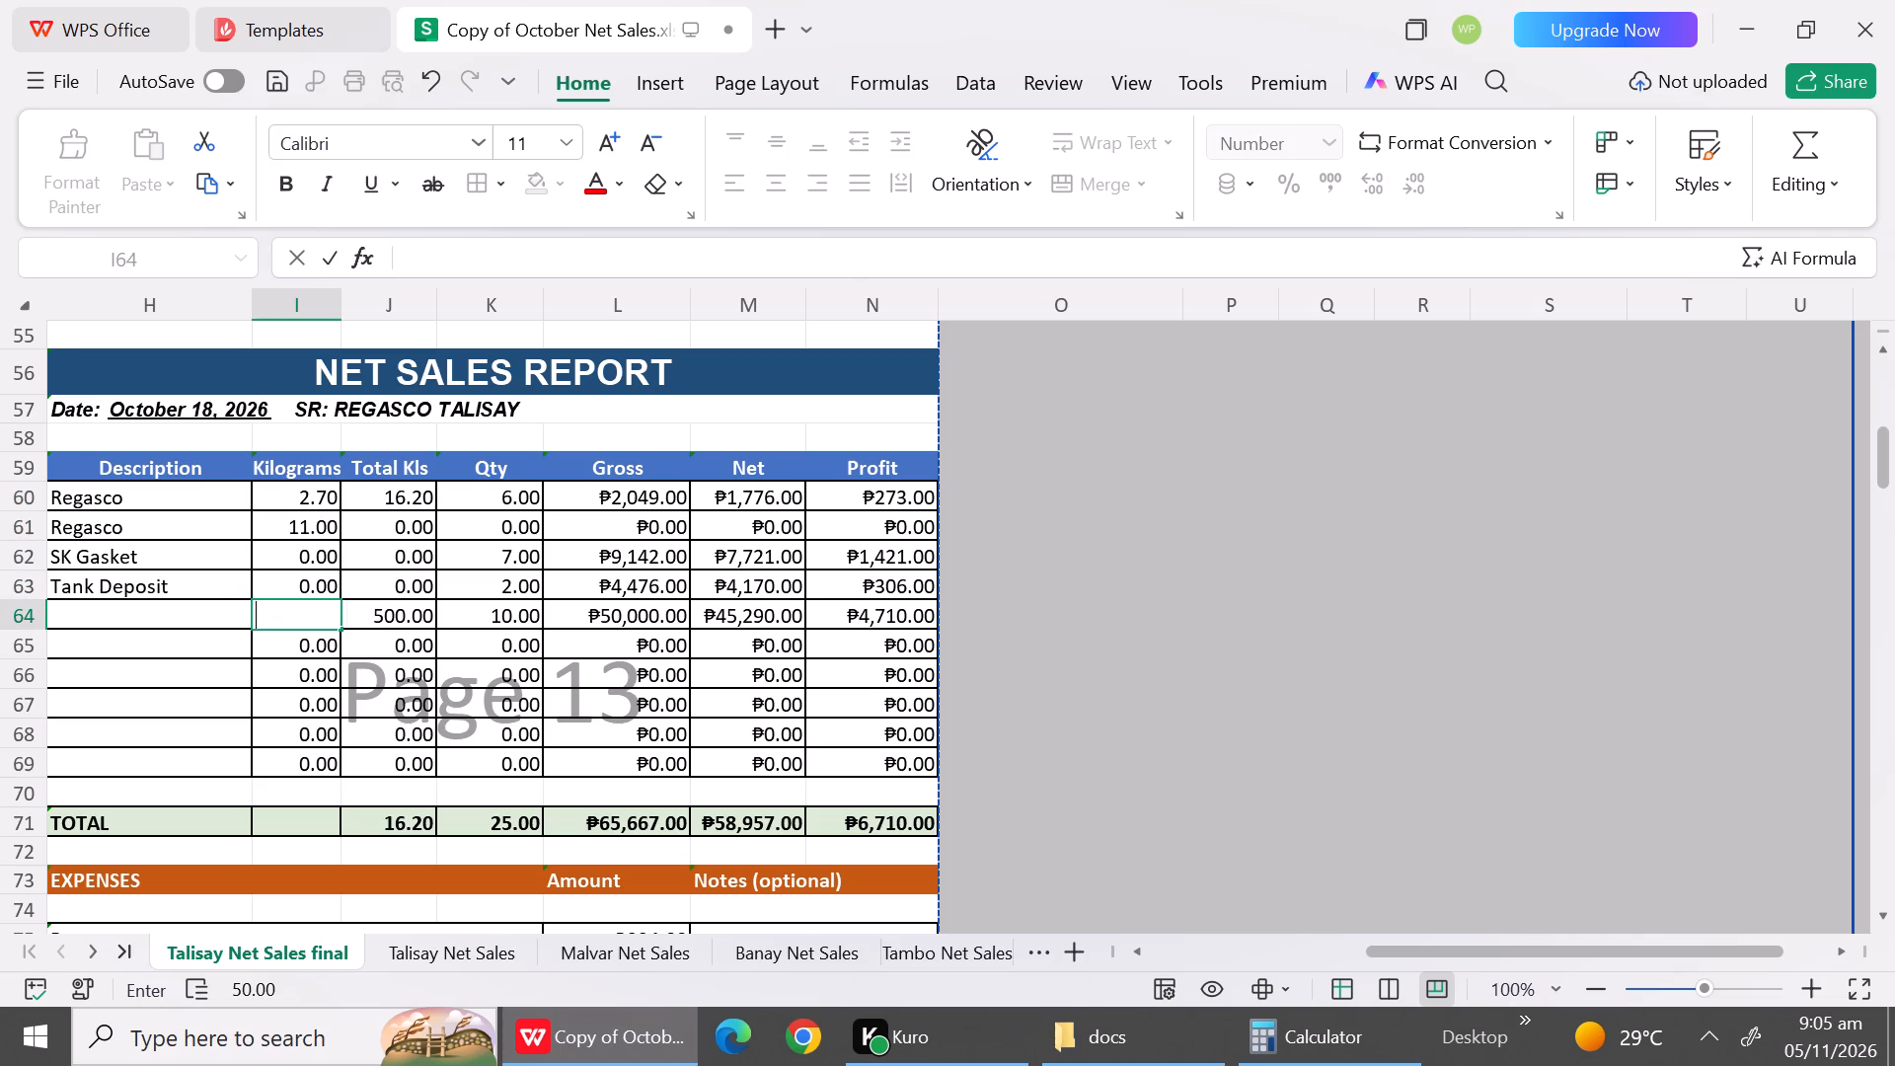
key("0")
left_click_drag(321, 675, 331, 669)
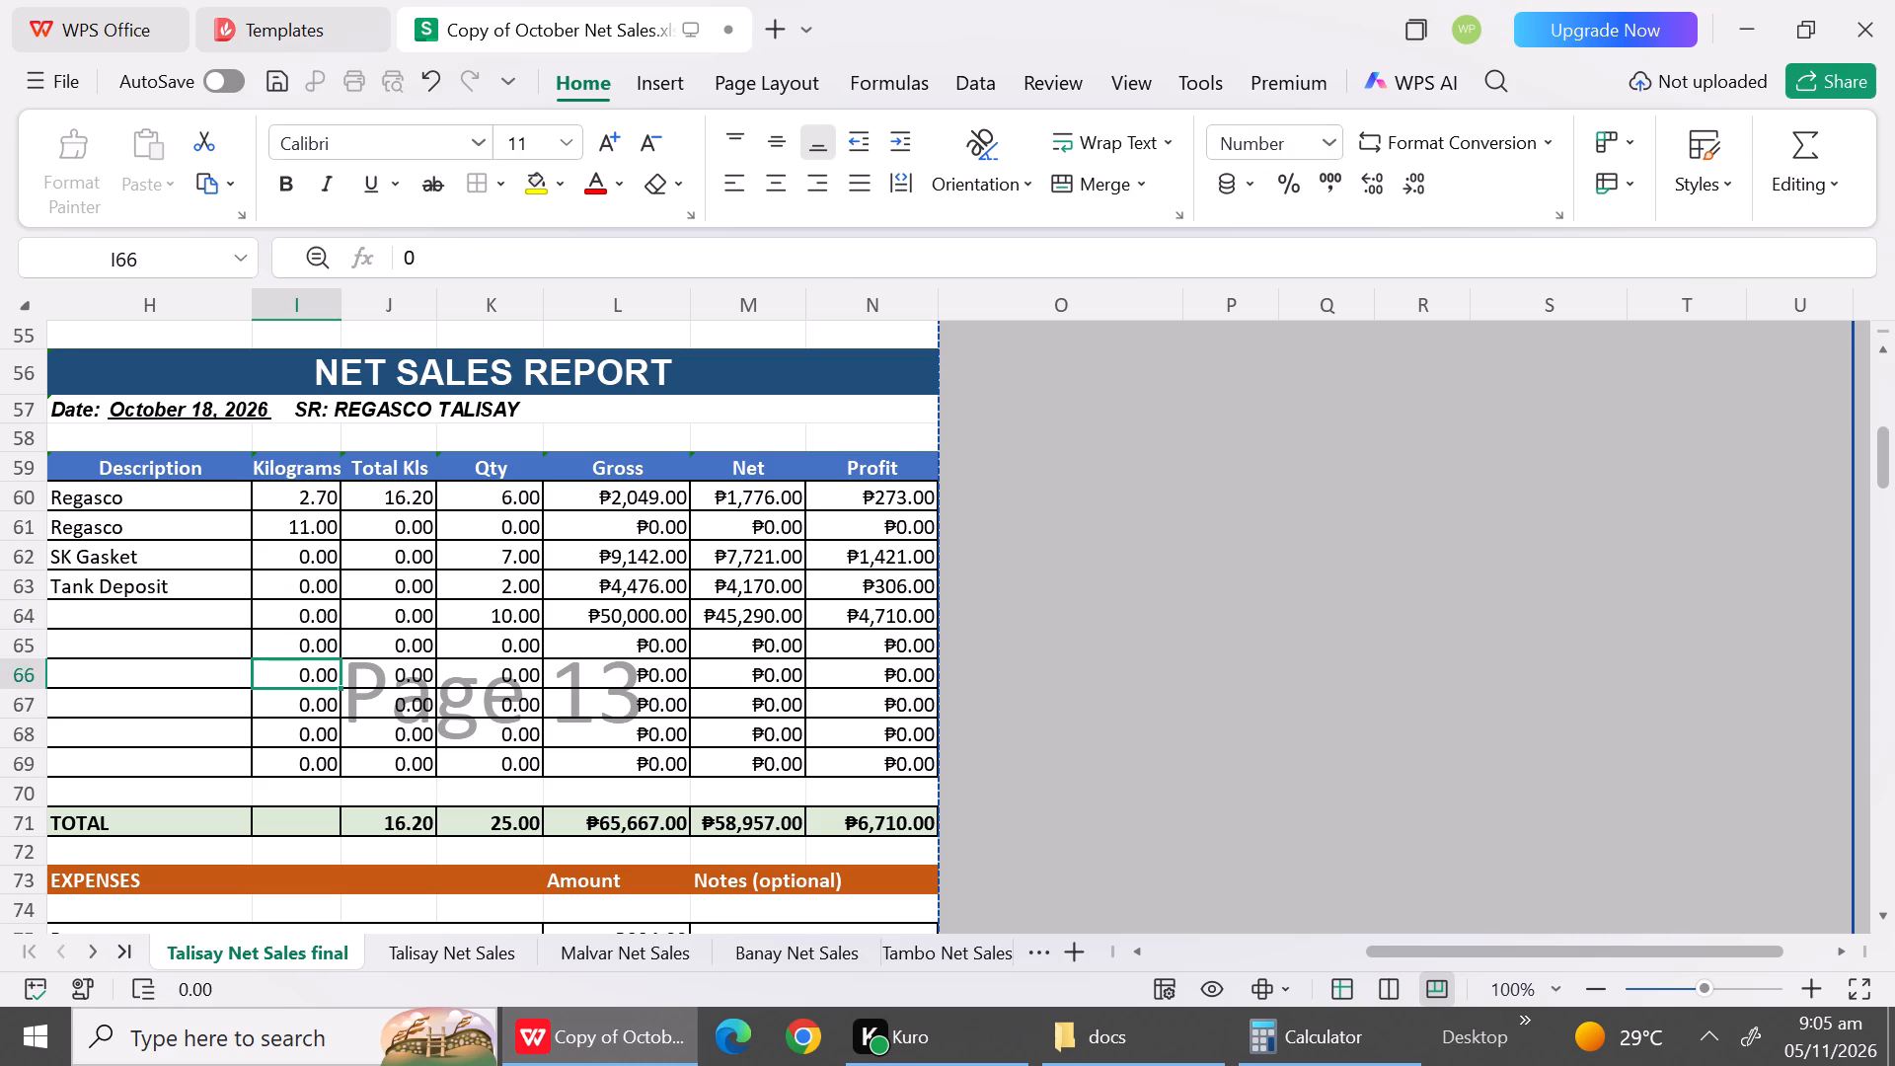
left_click_drag(331, 669, 412, 530)
left_click(412, 530)
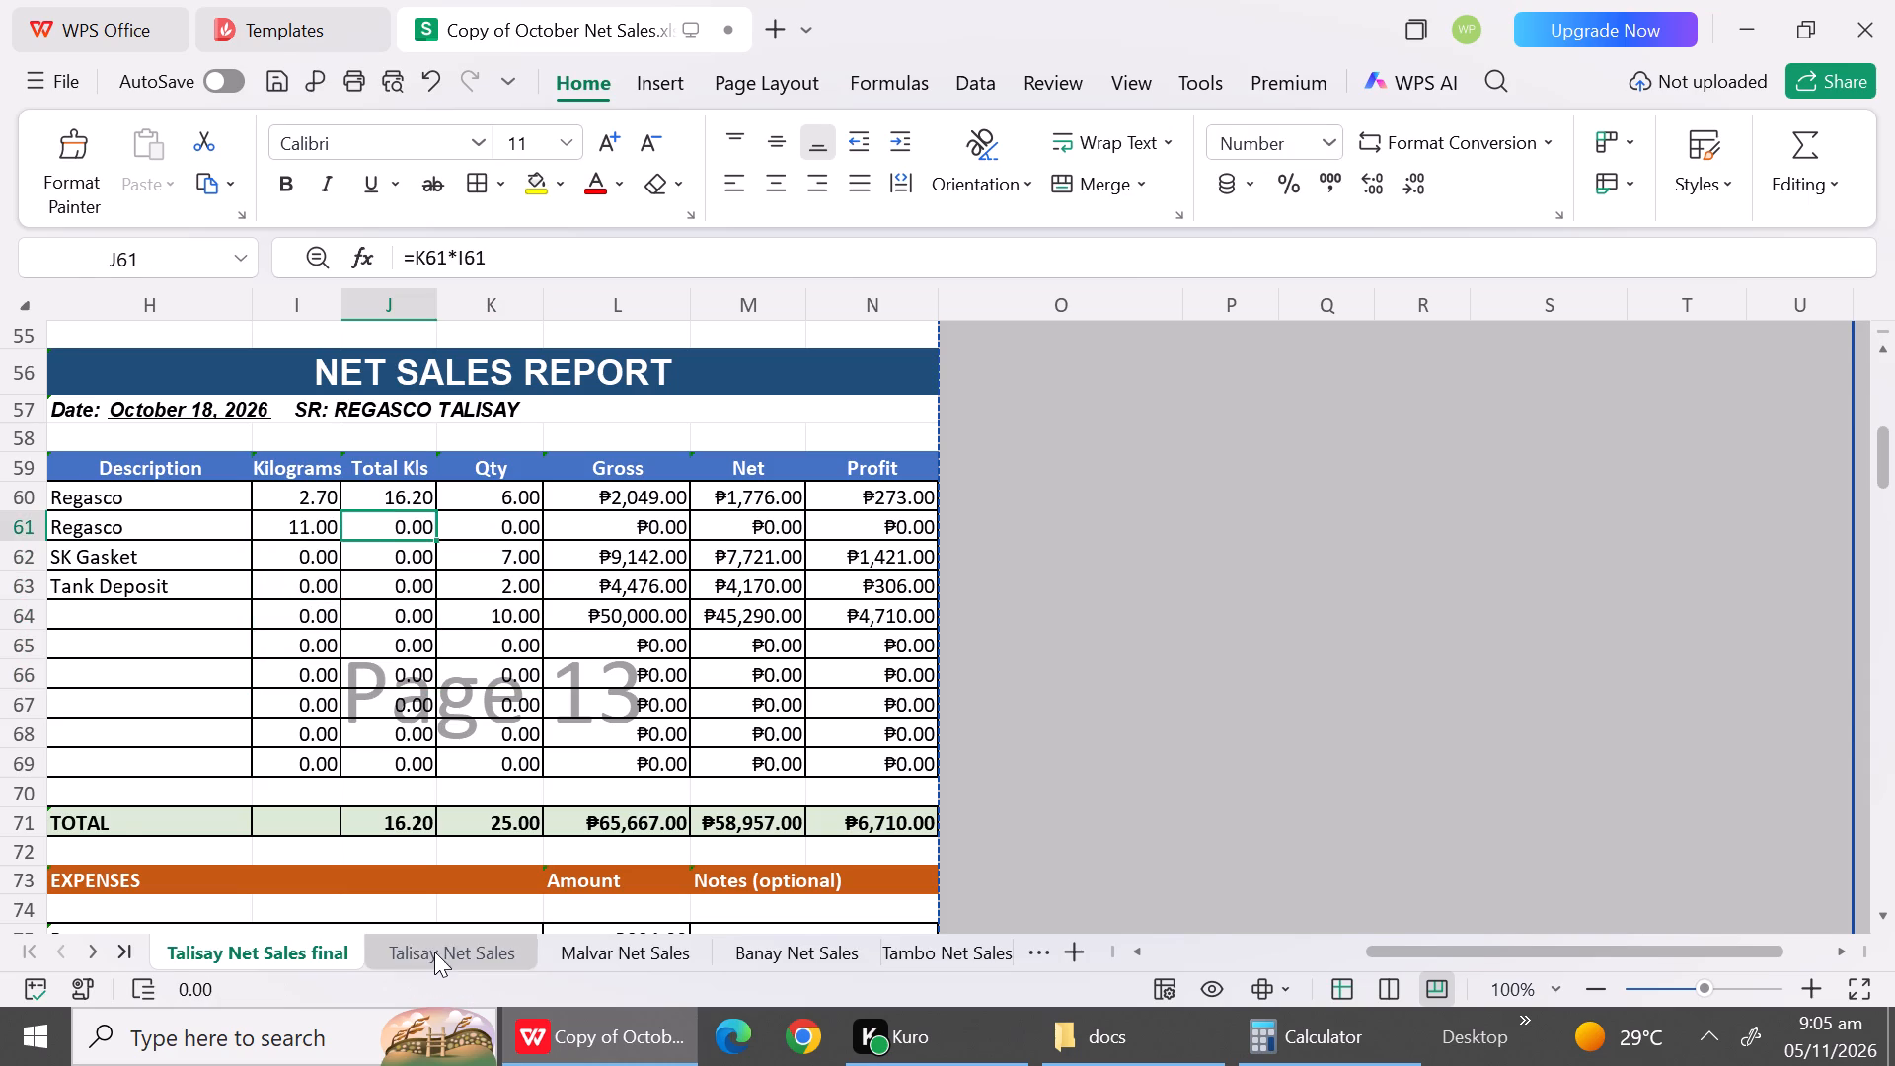
Copy the October 18 quantity, gross and net figures for all four items from Talisay Net Sales into K60:M63 of Talisay Net Sales final.
double_click(434, 952)
left_click_drag(531, 485, 803, 576)
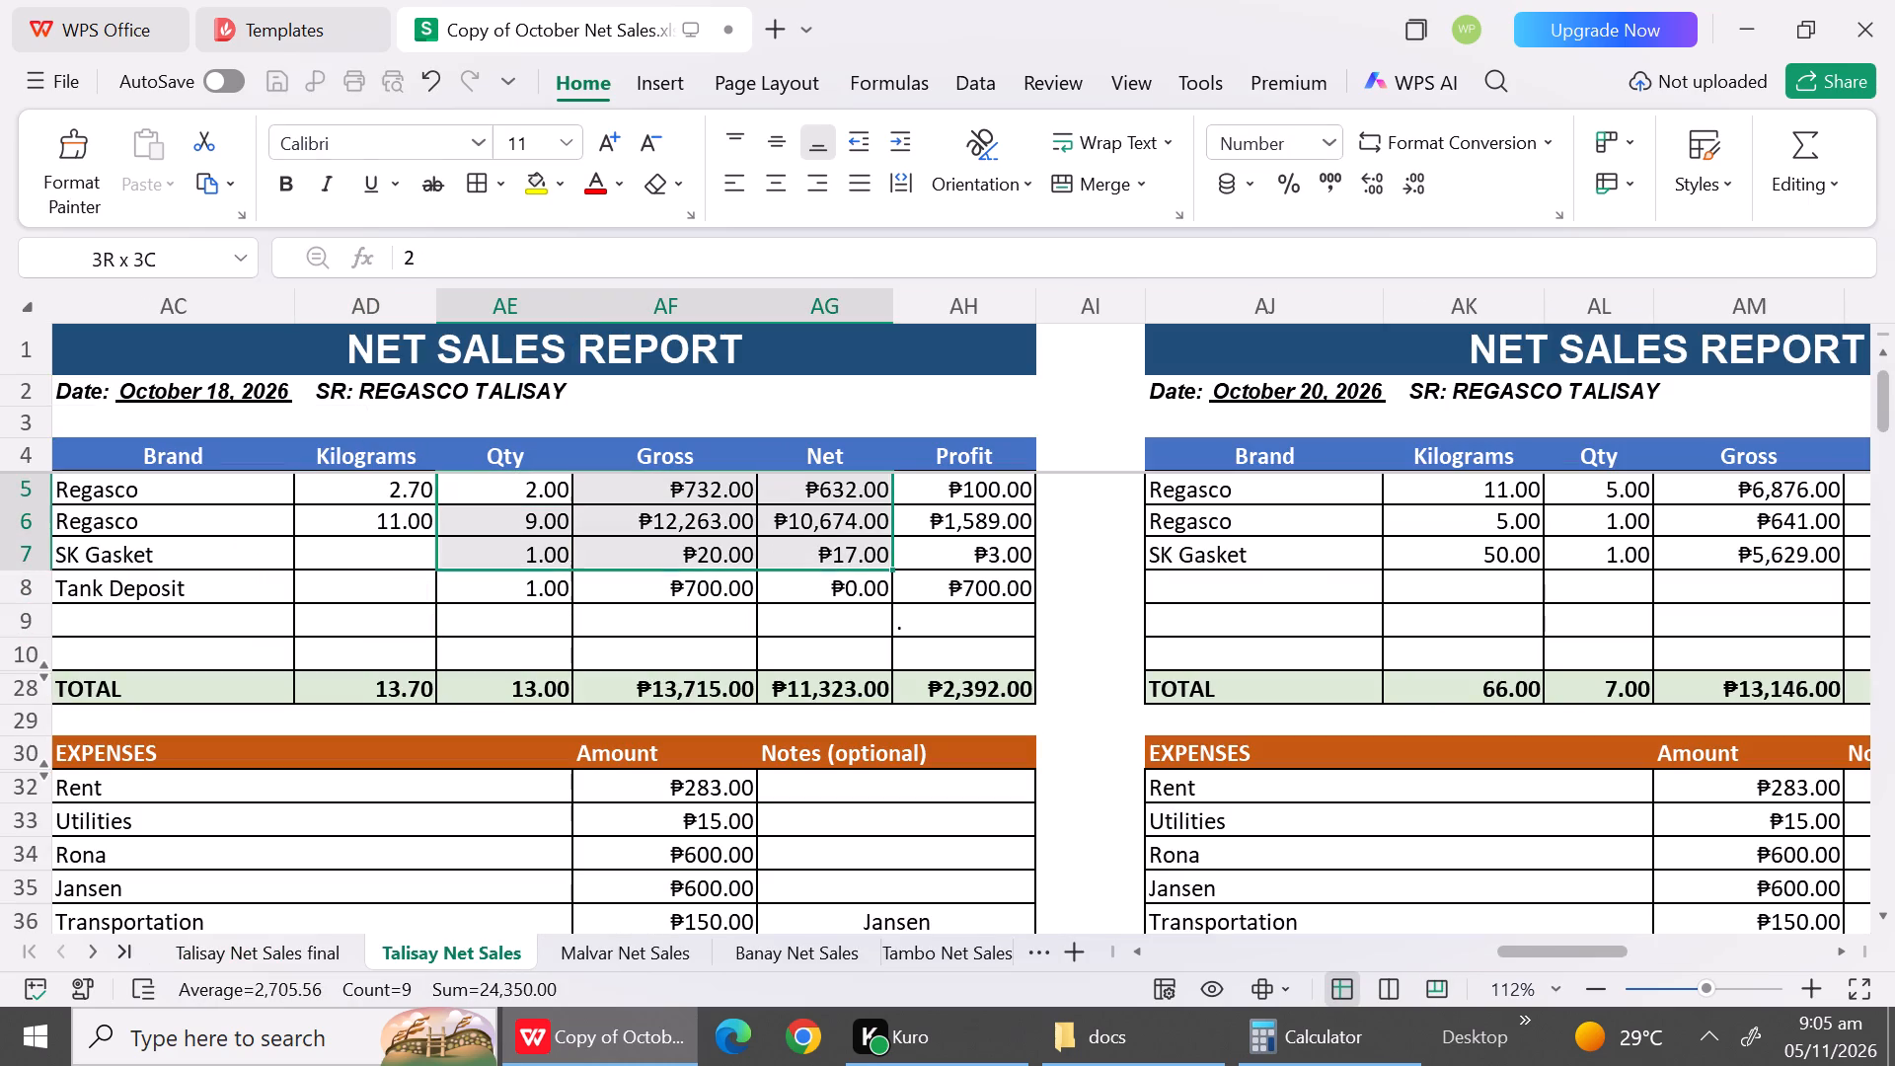
left_click_drag(803, 576, 818, 578)
key("ctrl+c")
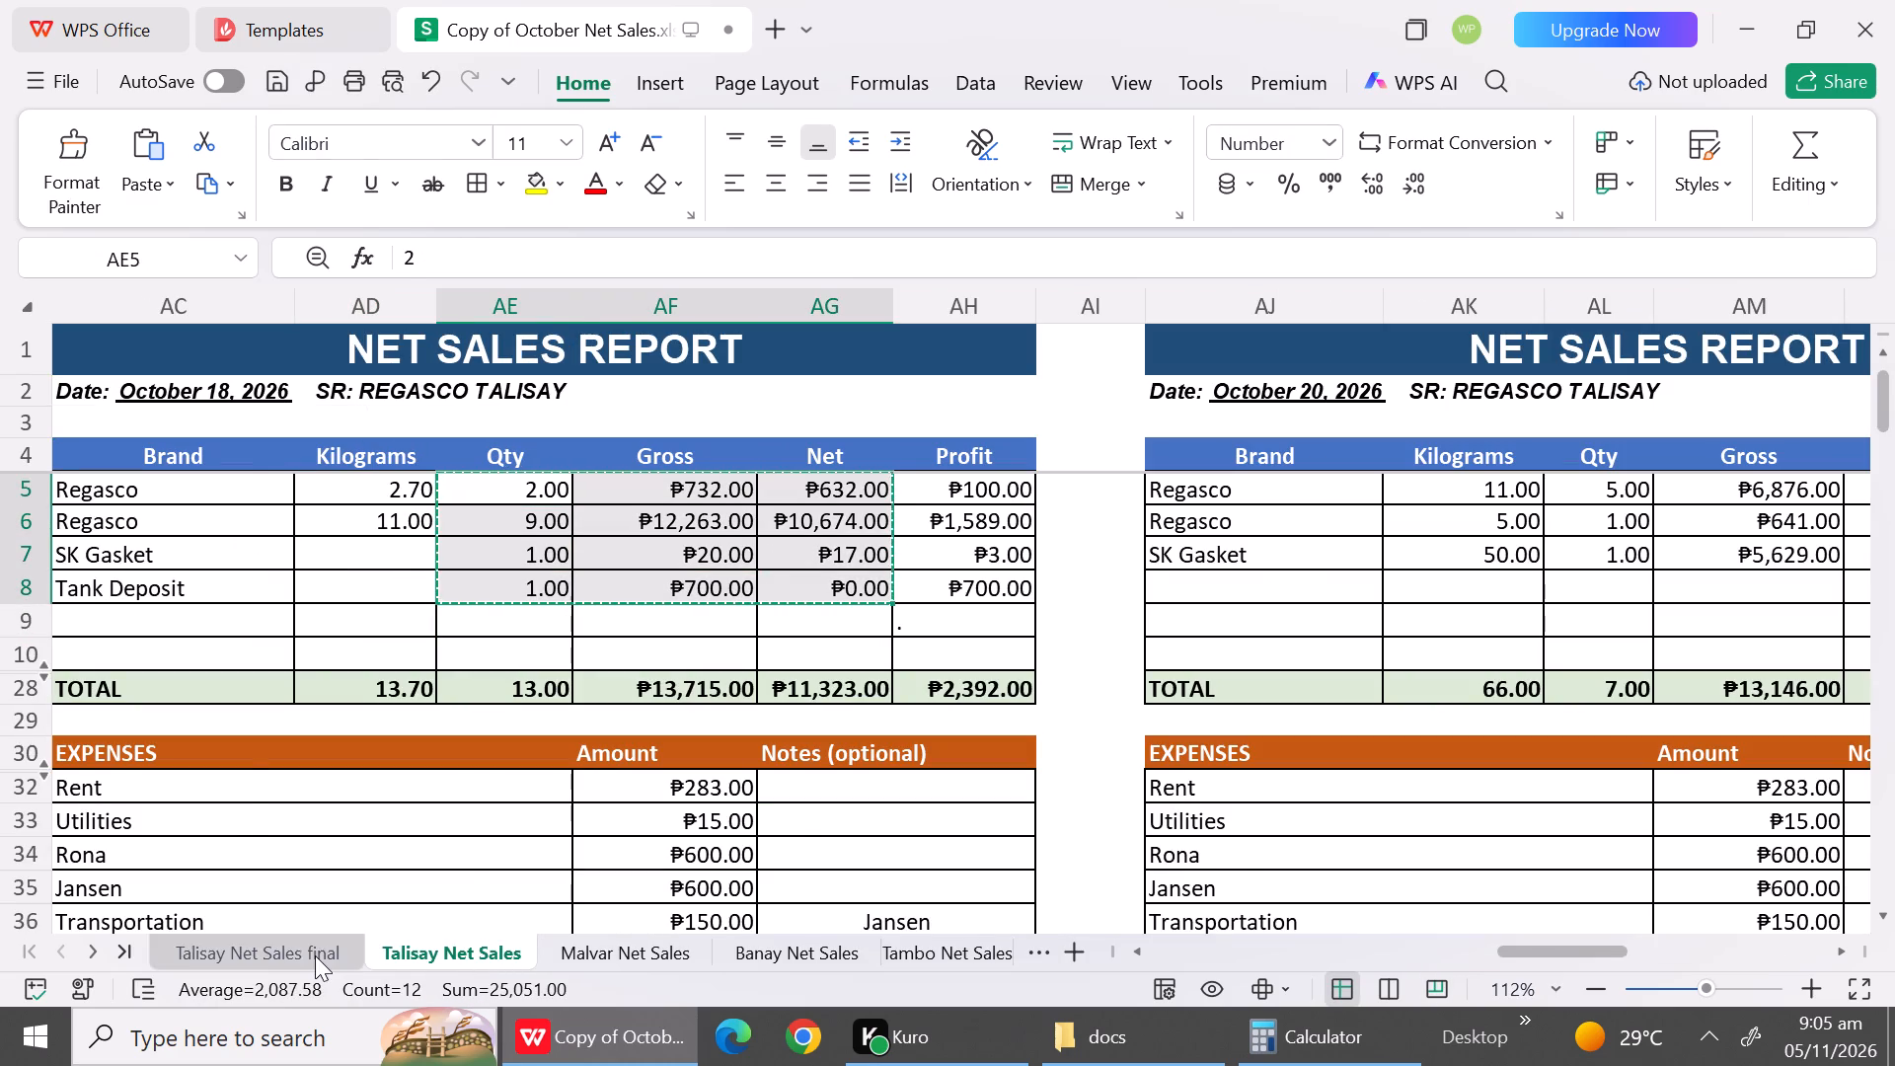
left_click(305, 952)
left_click(498, 495)
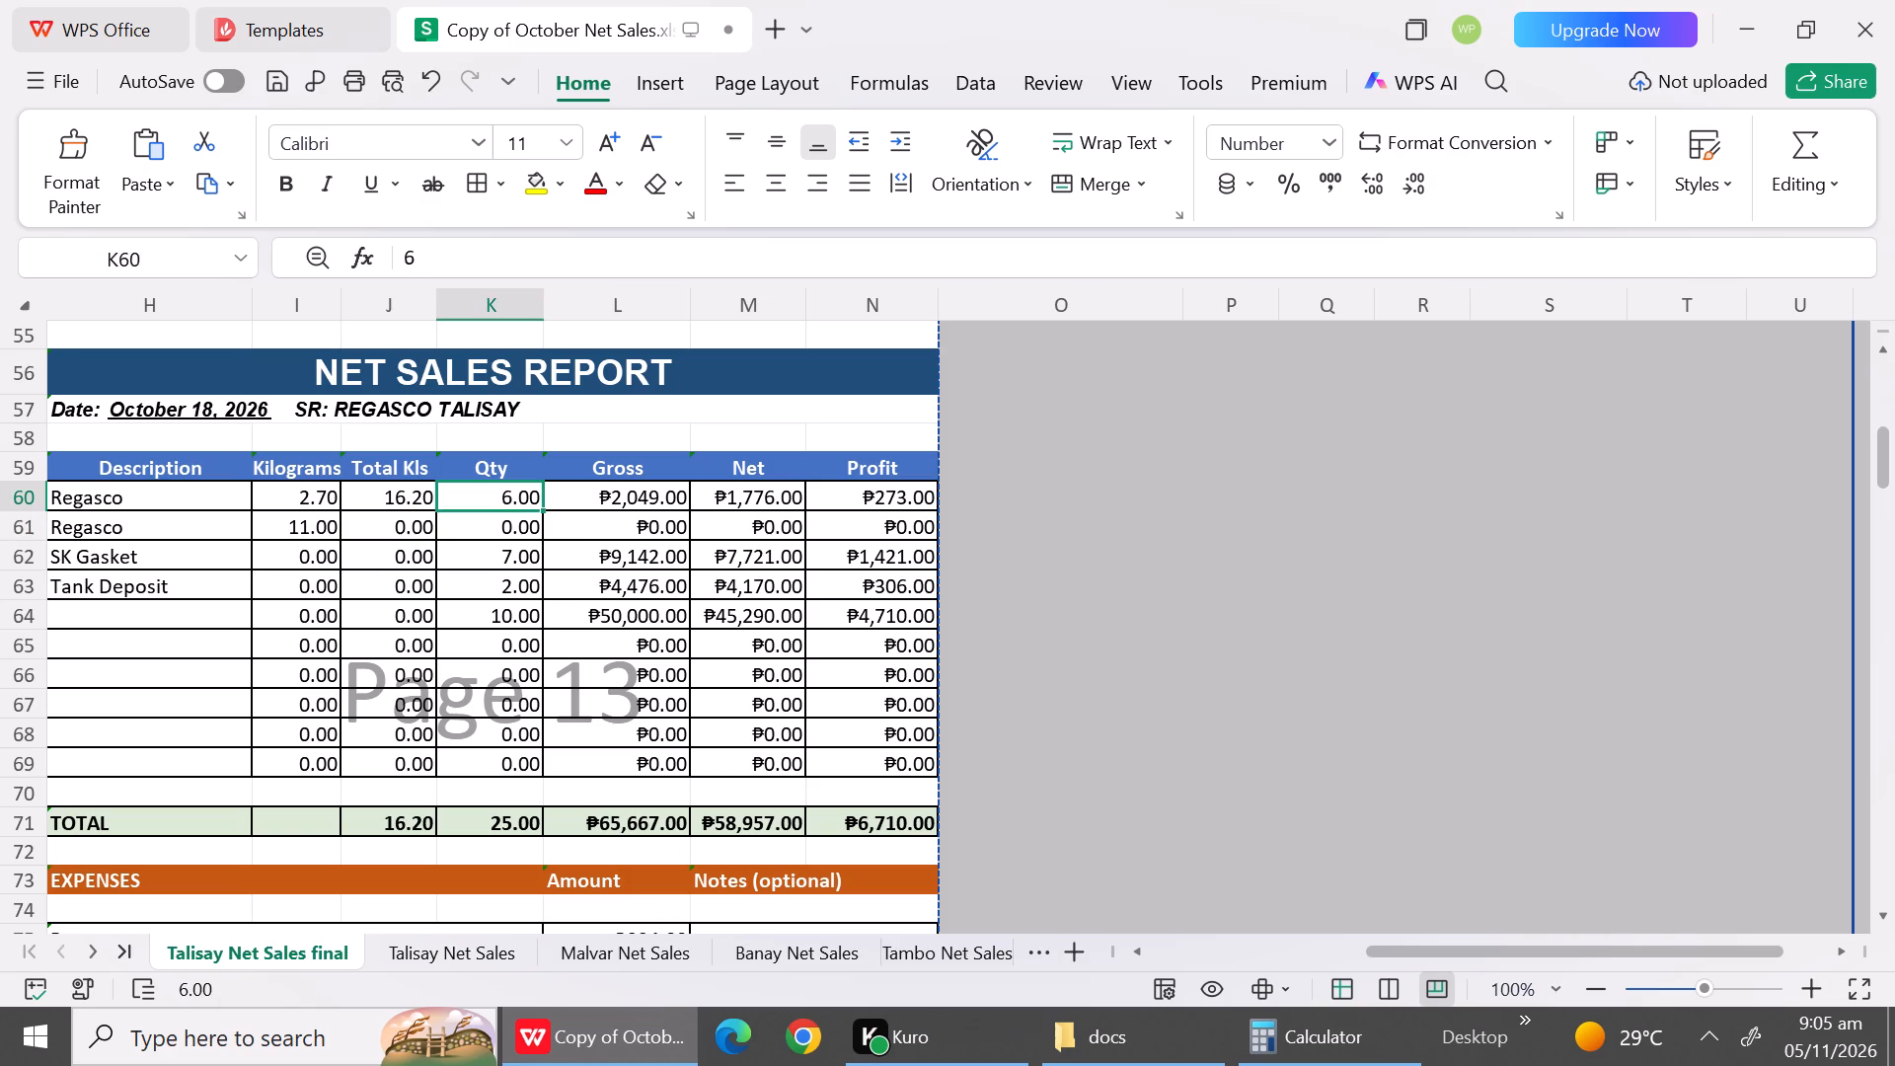
key("ctrl+v")
Set the leftover quantity, gross and net figures in K64, L64 and M64 of the October 18 report to 0.
left_click(530, 623)
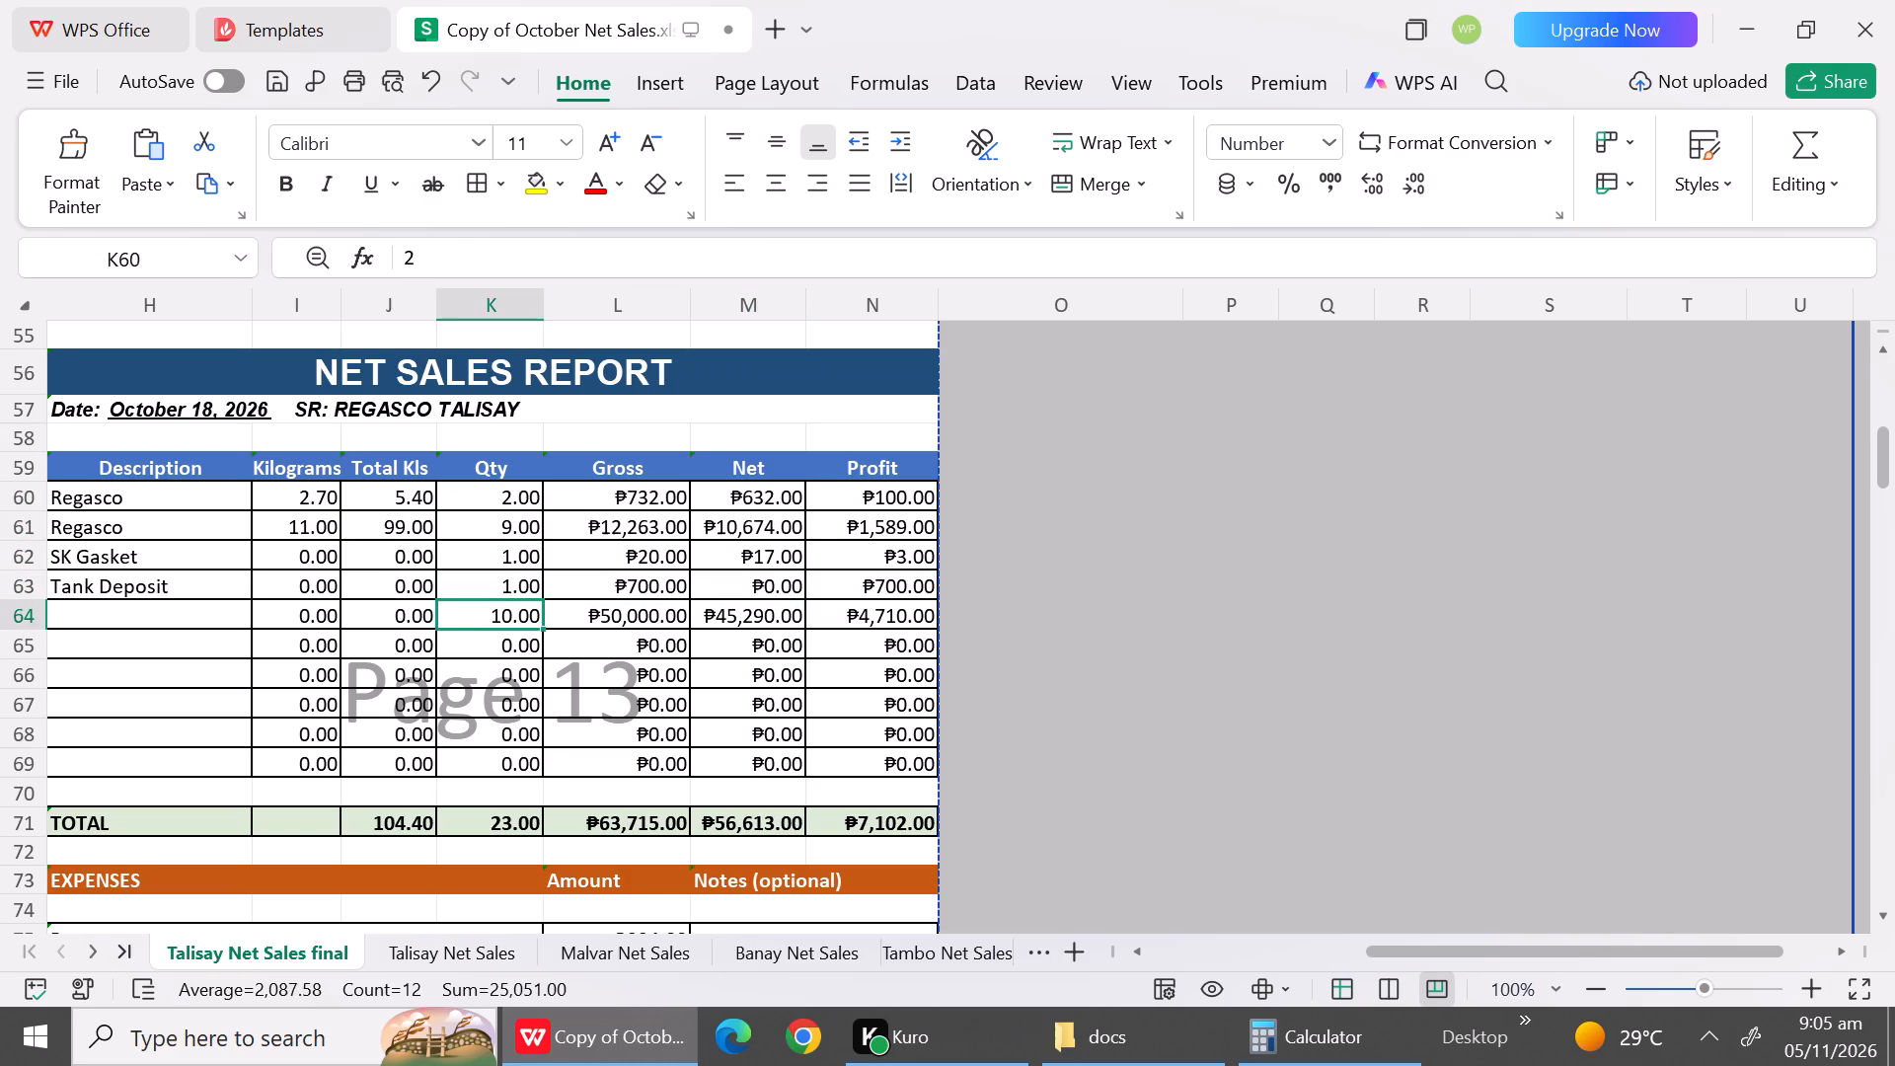
key("0")
left_click(617, 627)
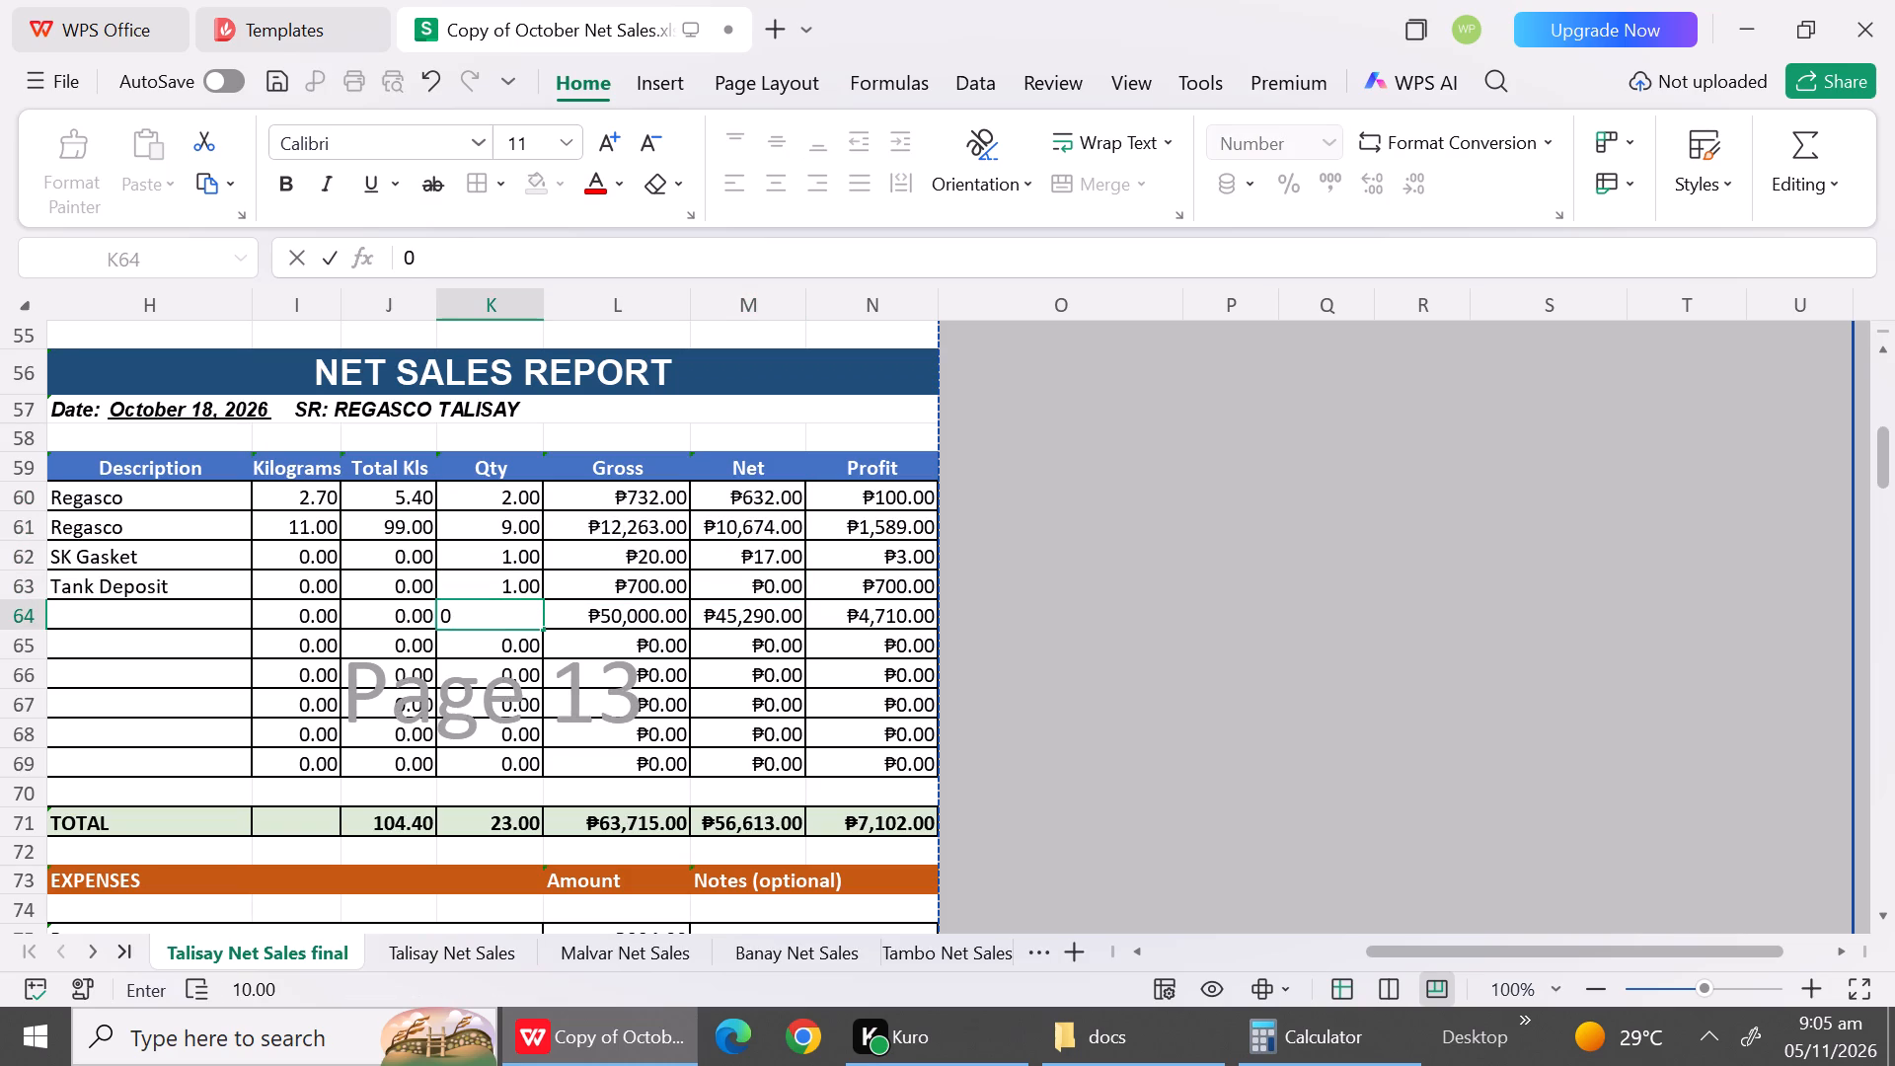
key("0")
left_click(625, 699)
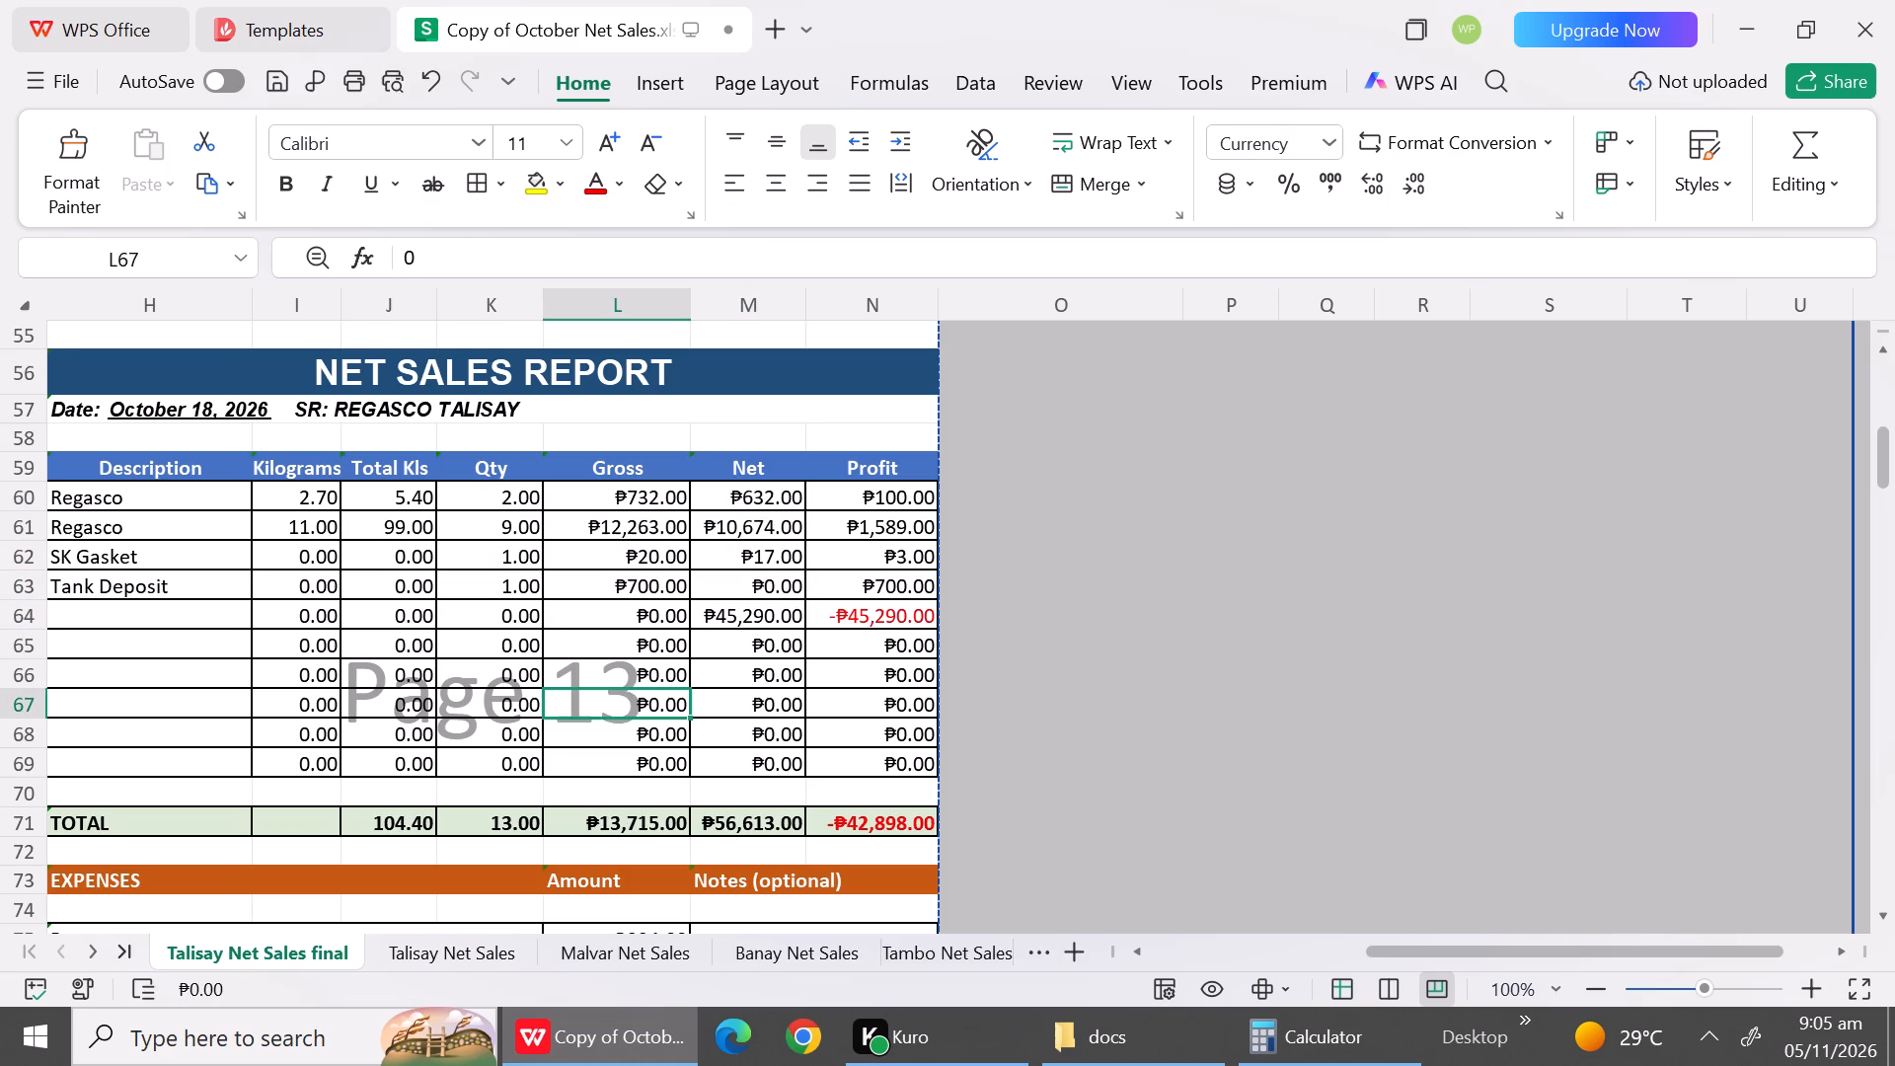
left_click(742, 620)
key("0")
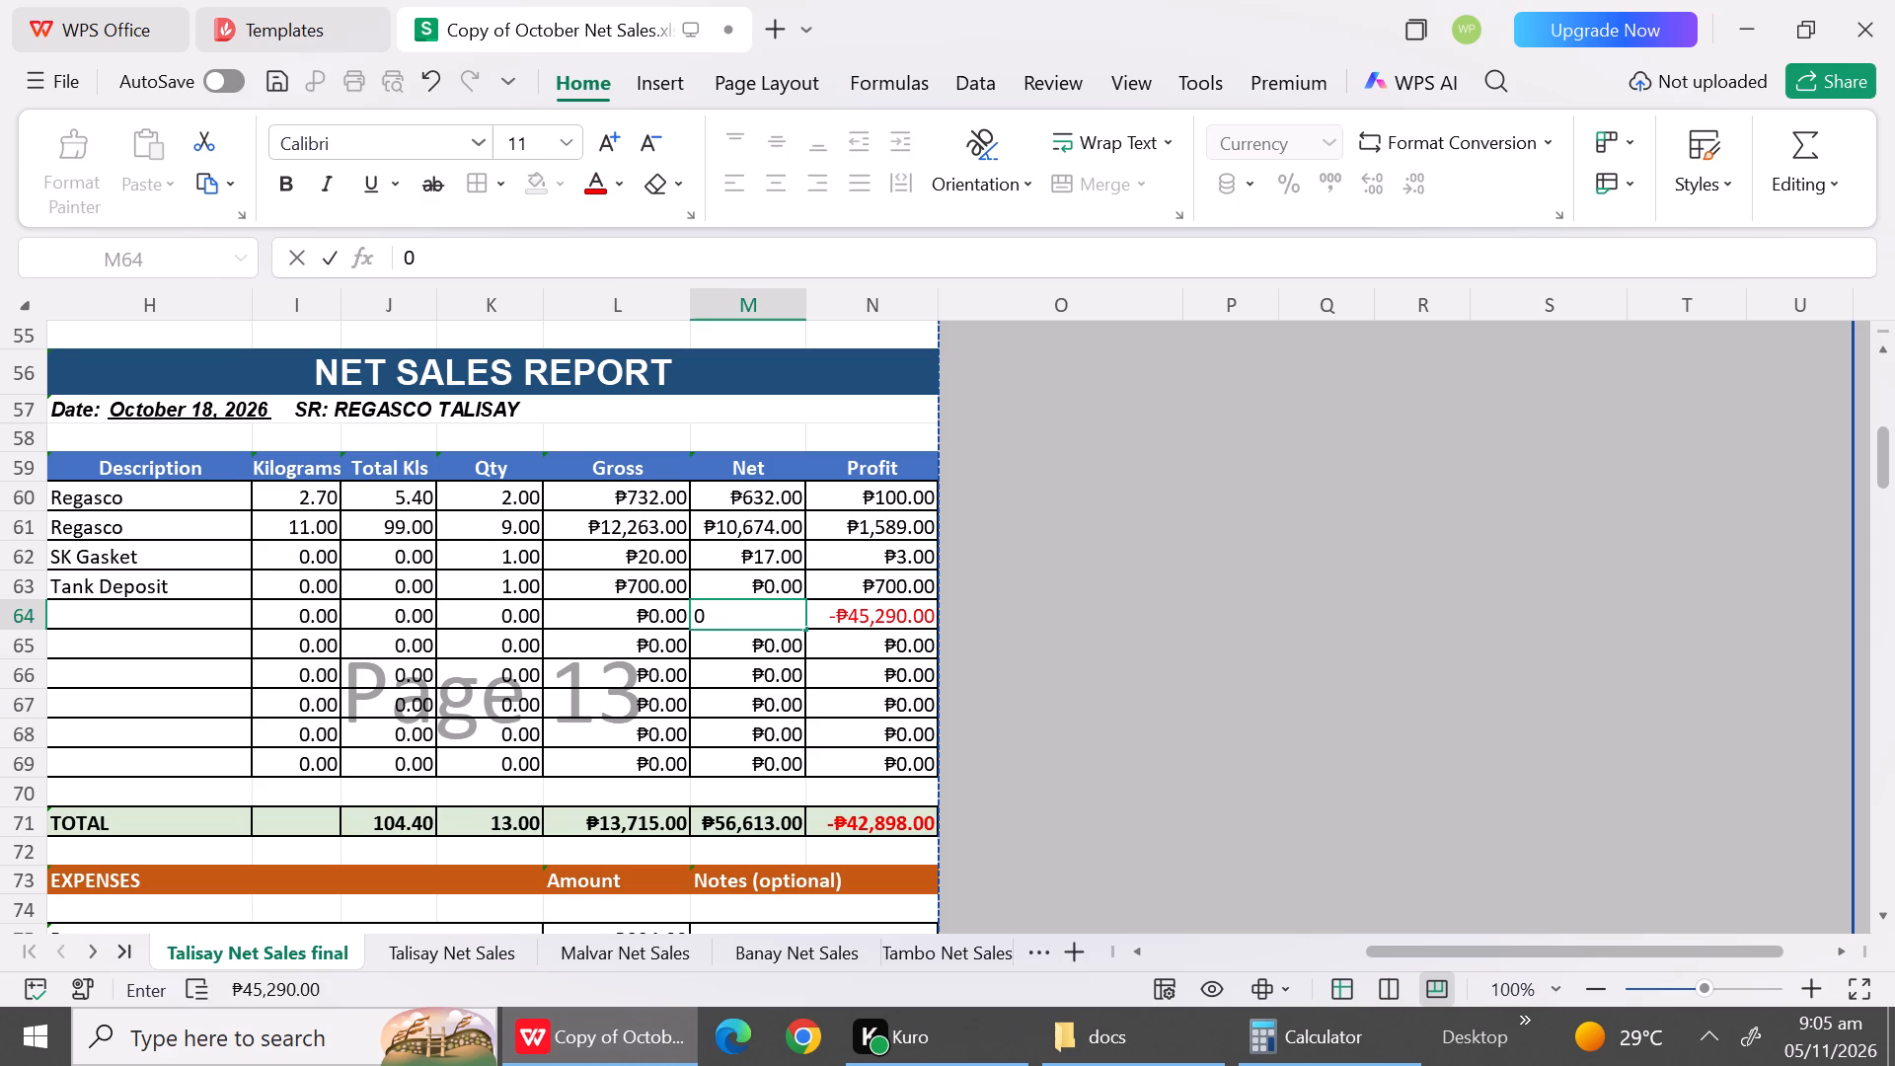
left_click(725, 751)
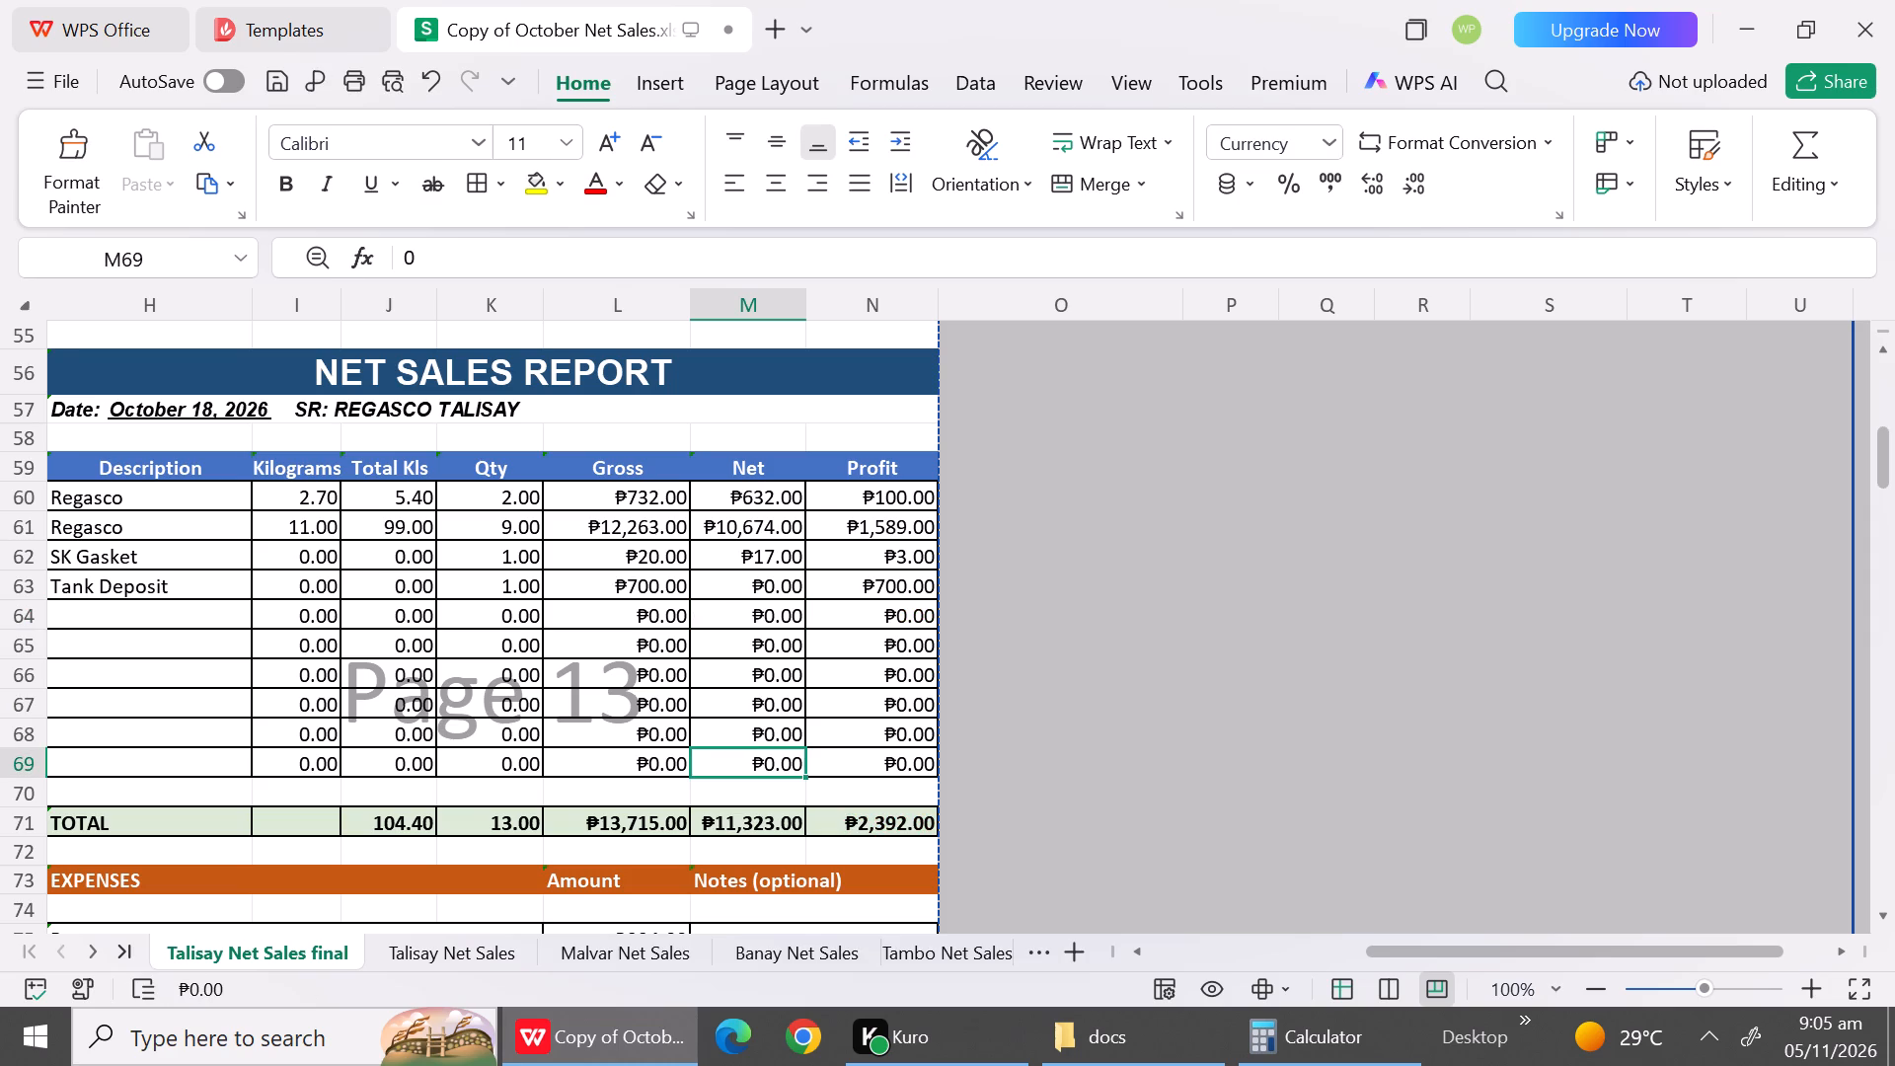
Examine the October 18 expense list in Talisay Net Sales against the one in Talisay Net Sales final.
triple_click(1878, 925)
triple_click(1878, 925)
triple_click(1878, 925)
left_click(1878, 925)
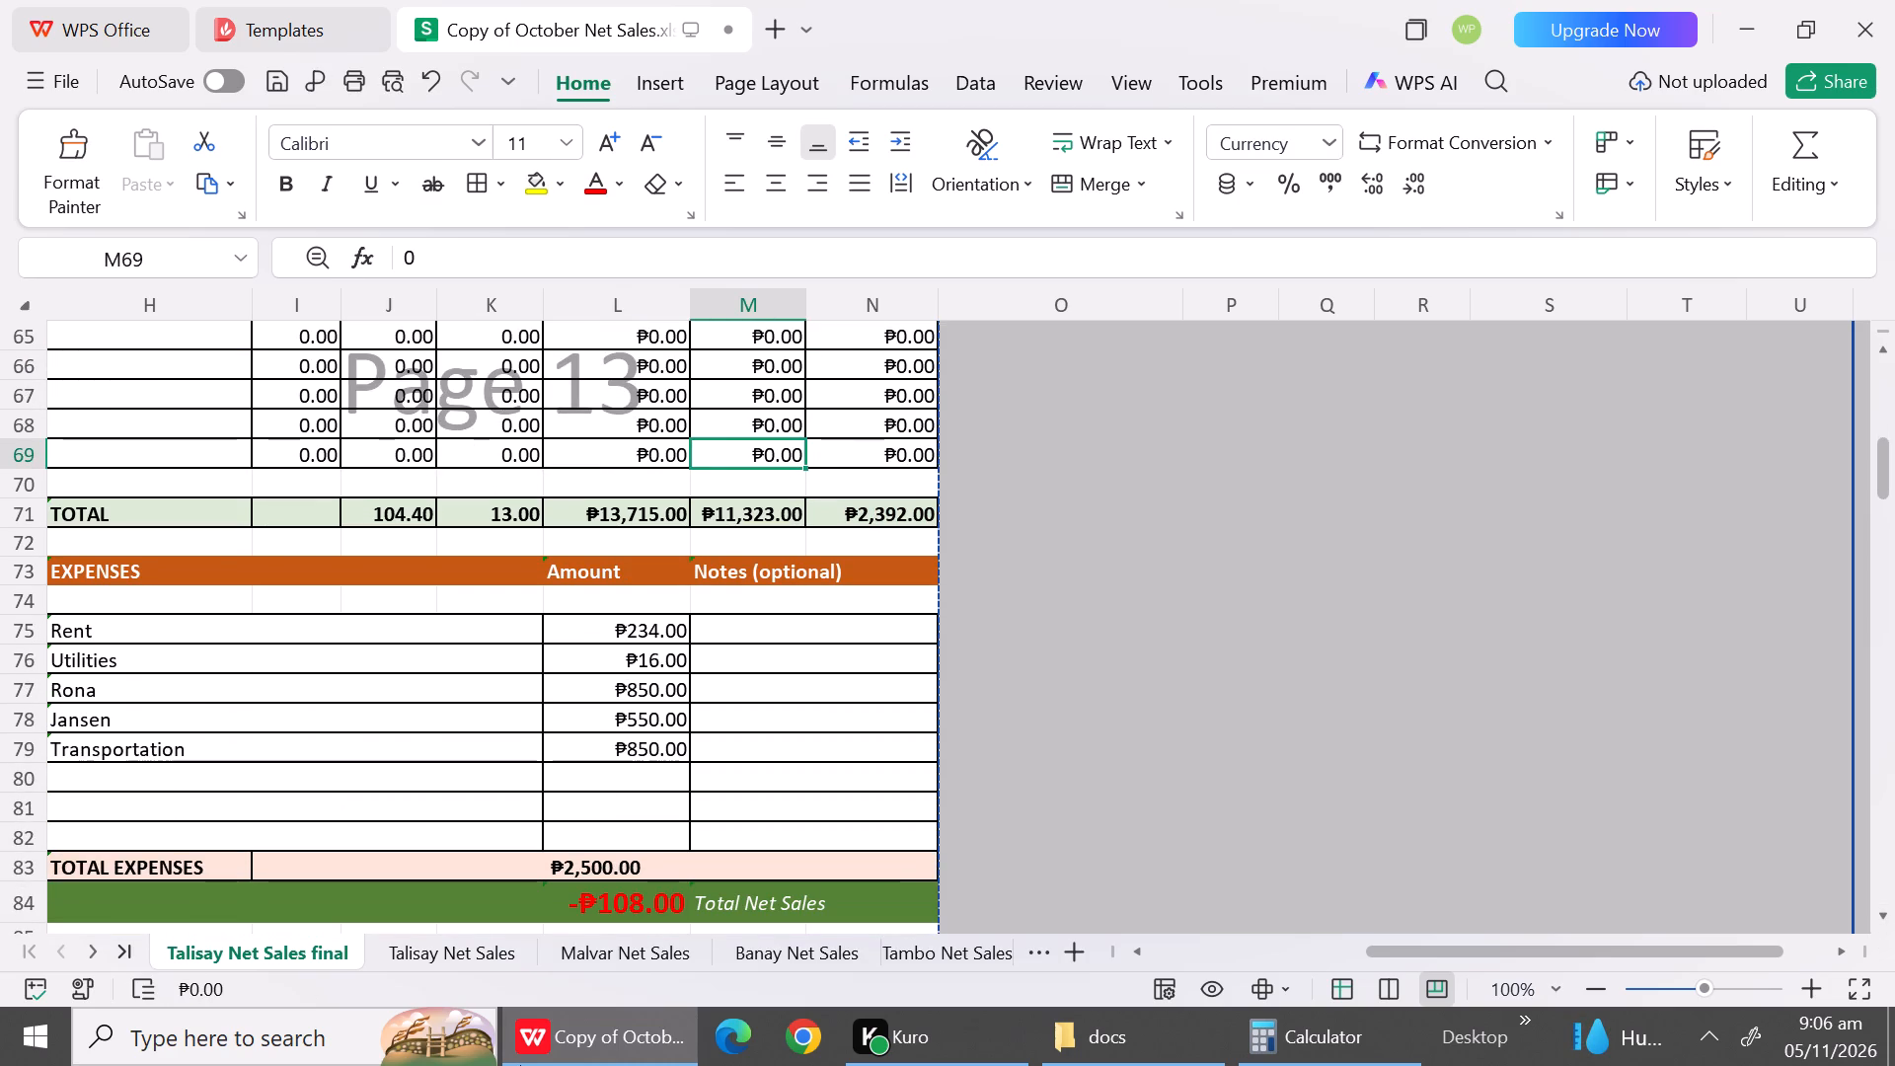
left_click(428, 944)
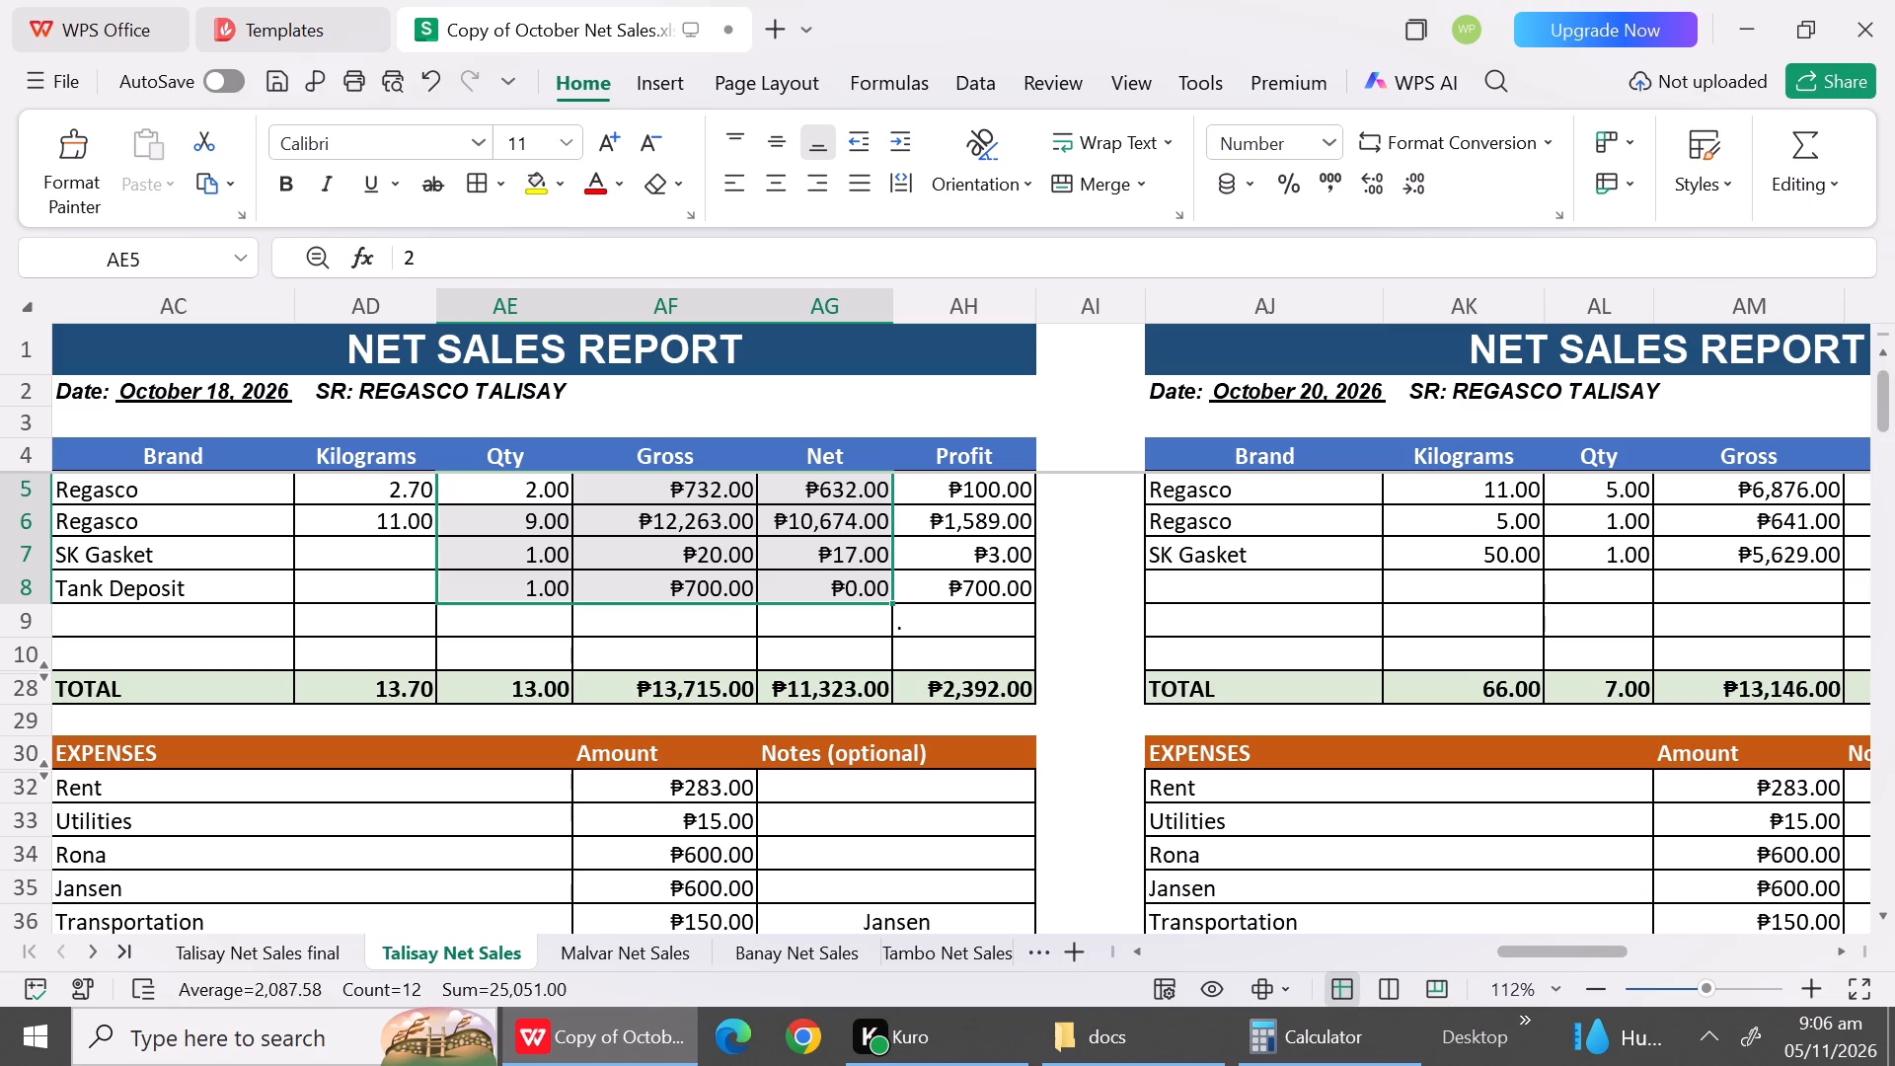
triple_click(1884, 924)
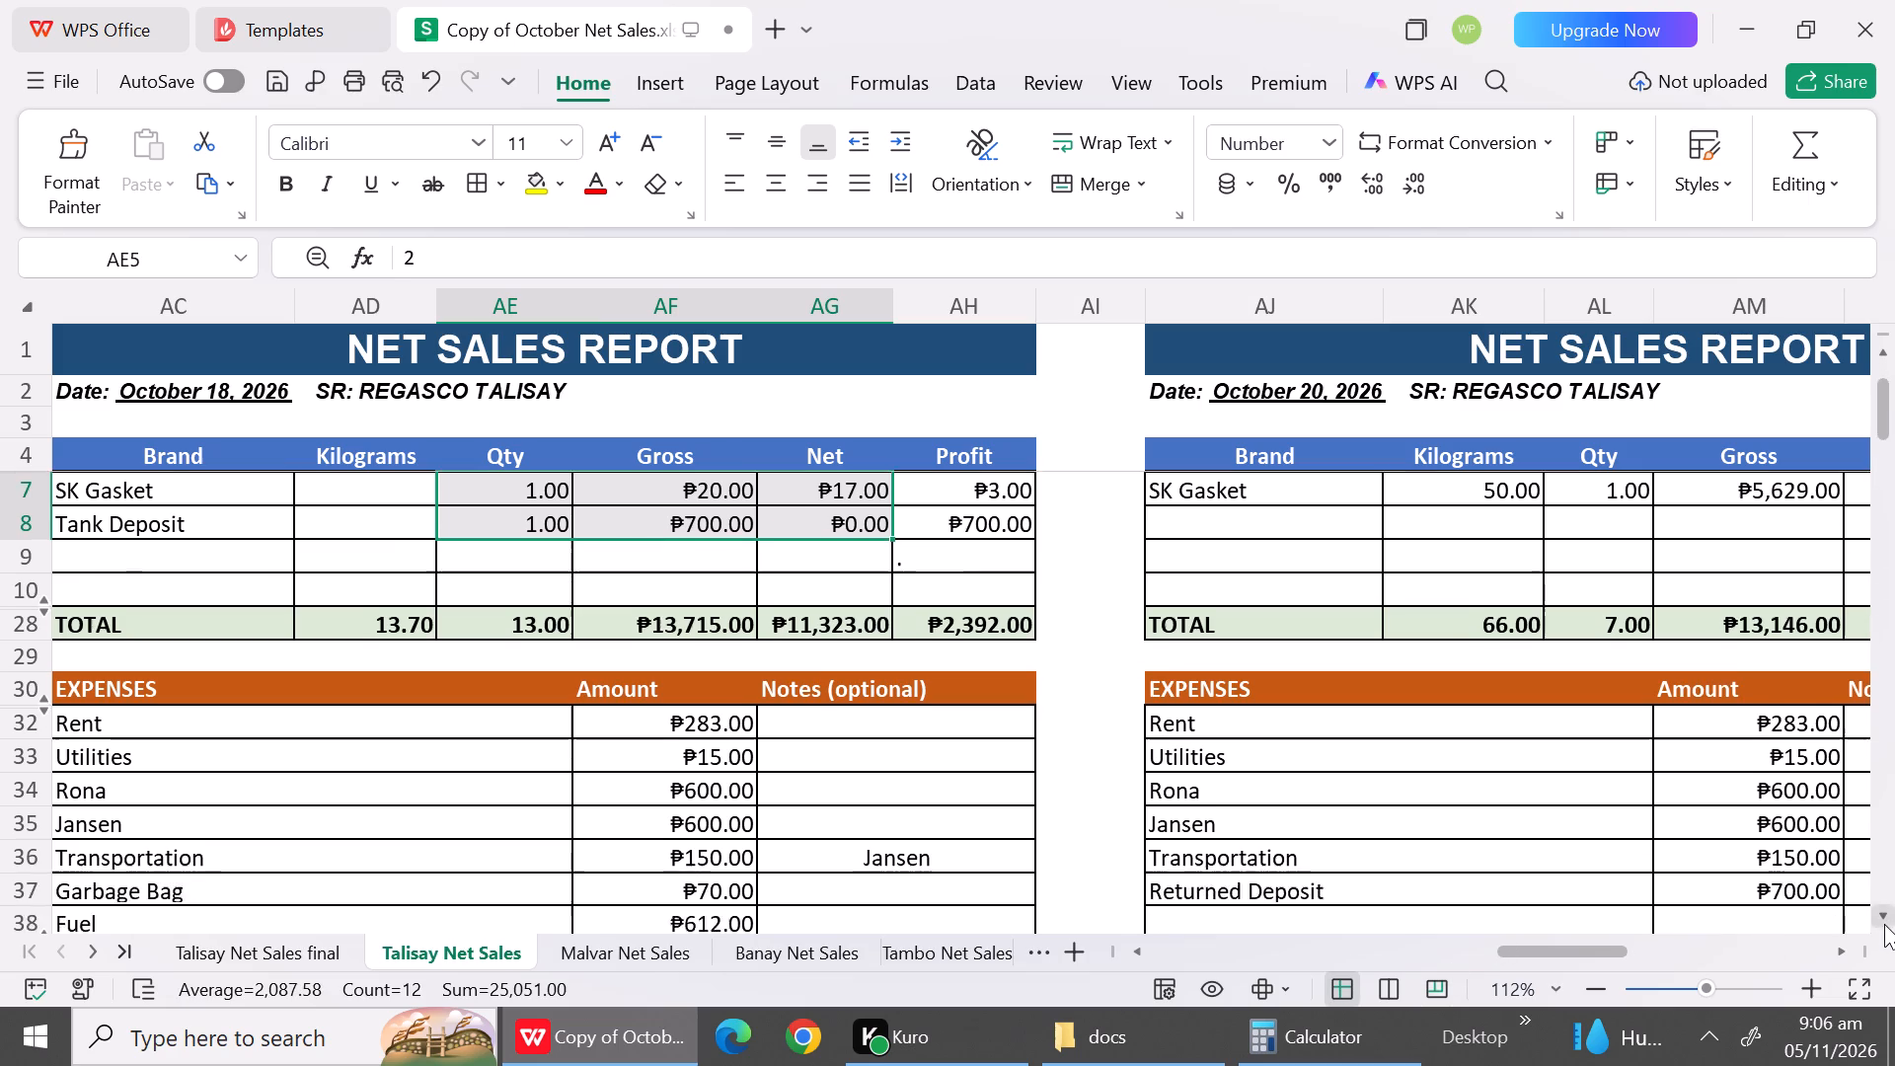
triple_click(1884, 924)
left_click(1884, 924)
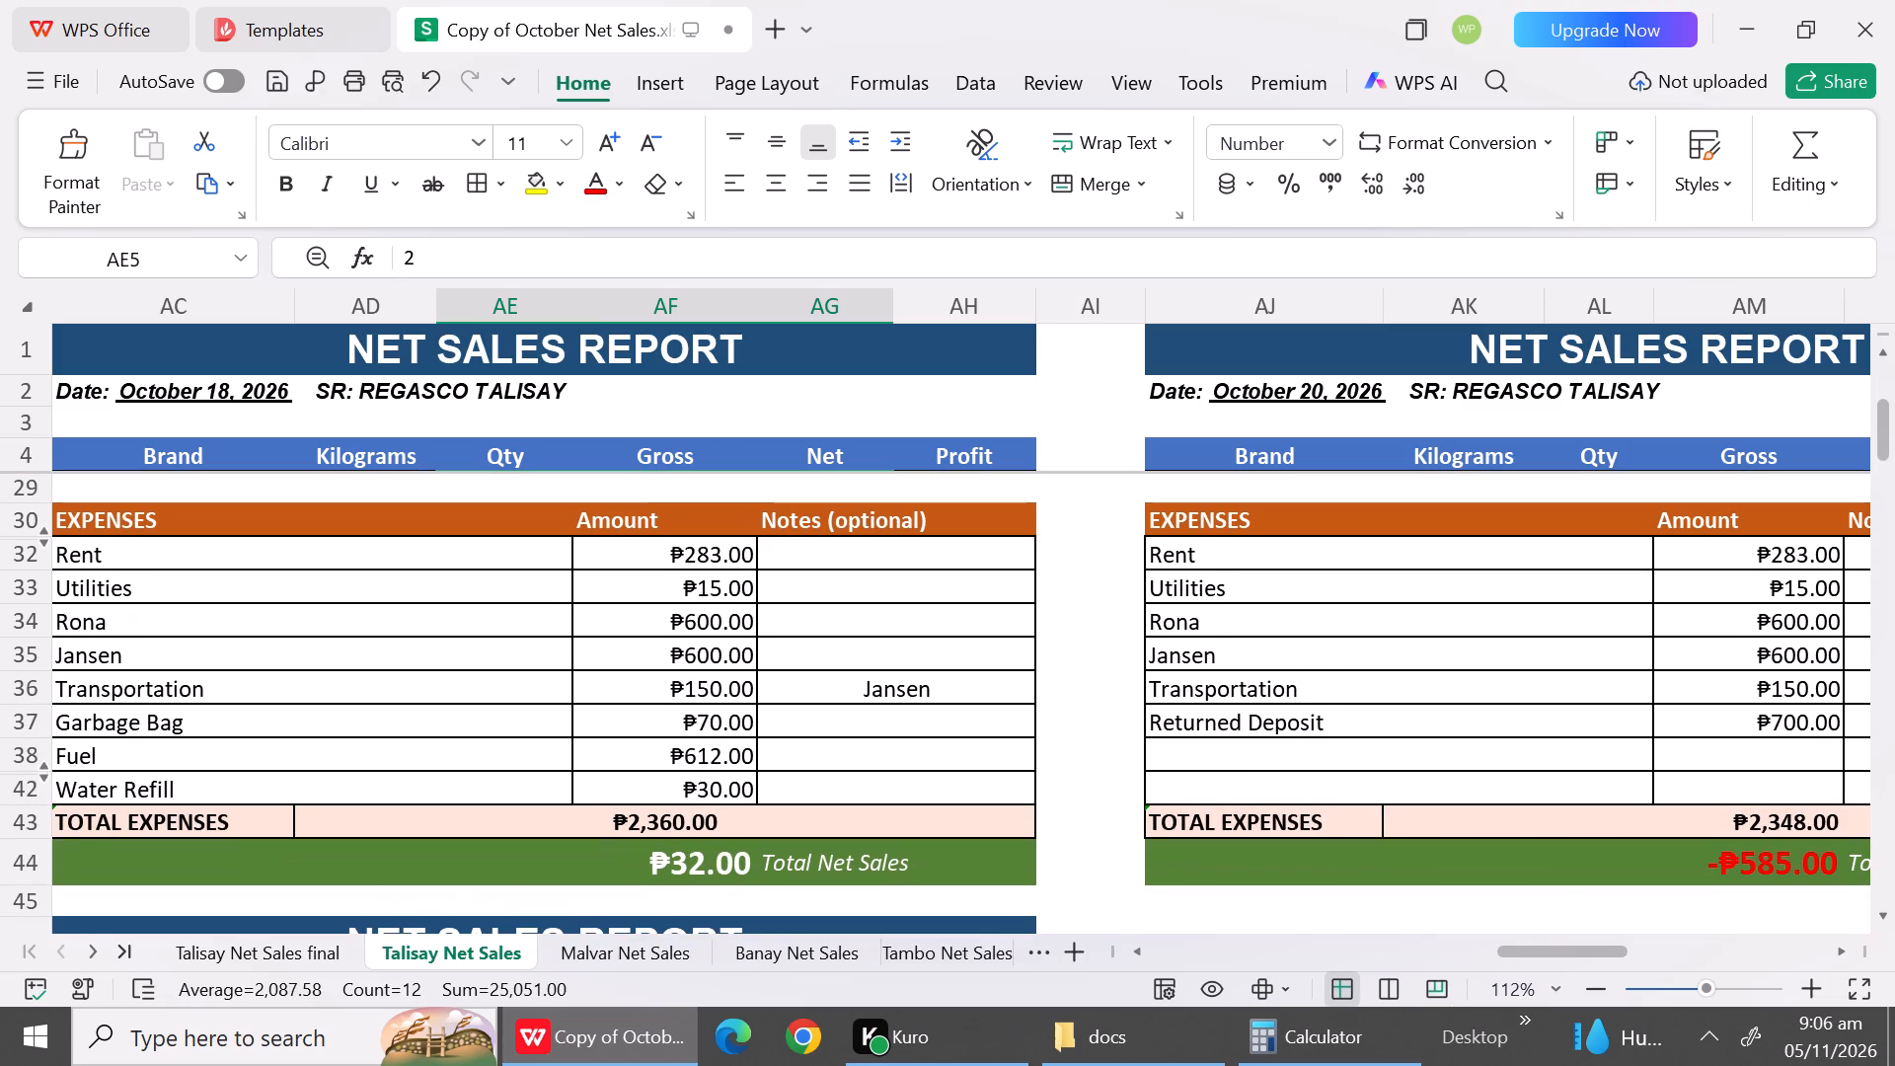
left_click(234, 953)
left_click(118, 793)
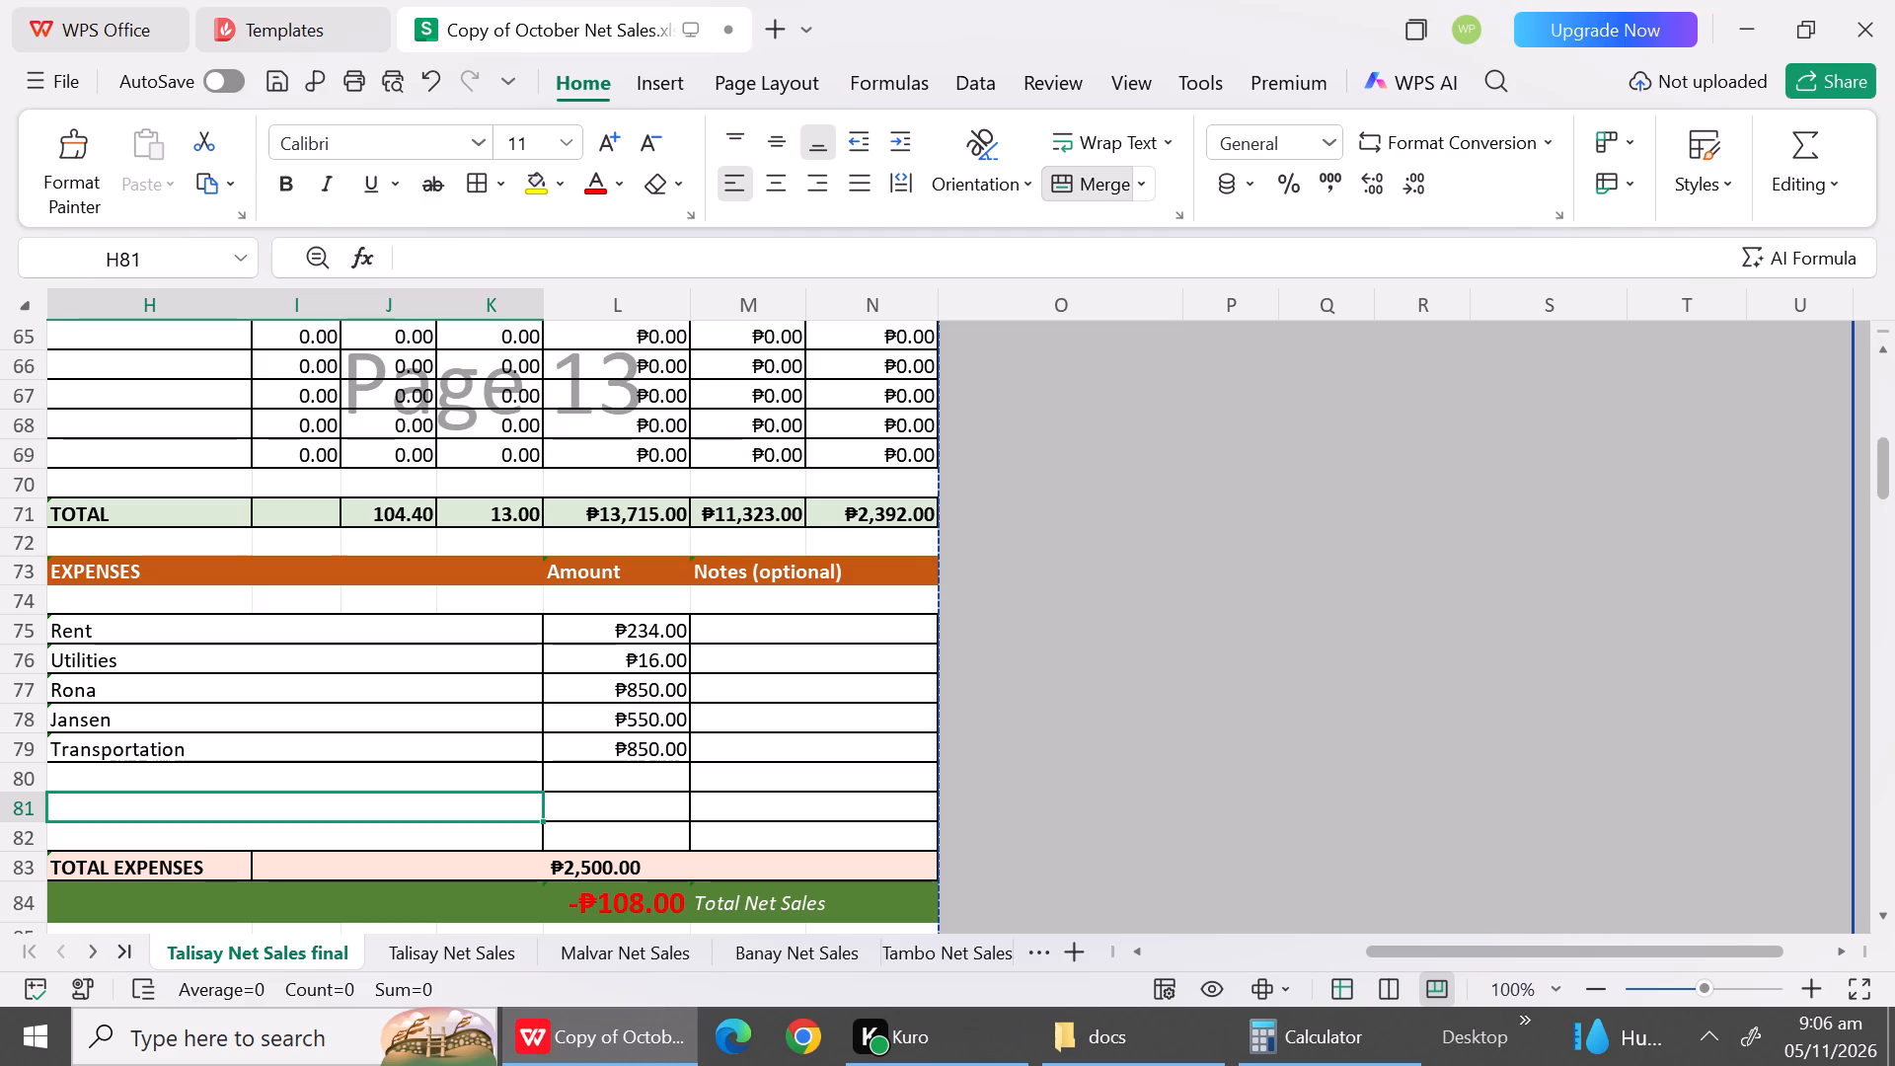
left_click(680, 759)
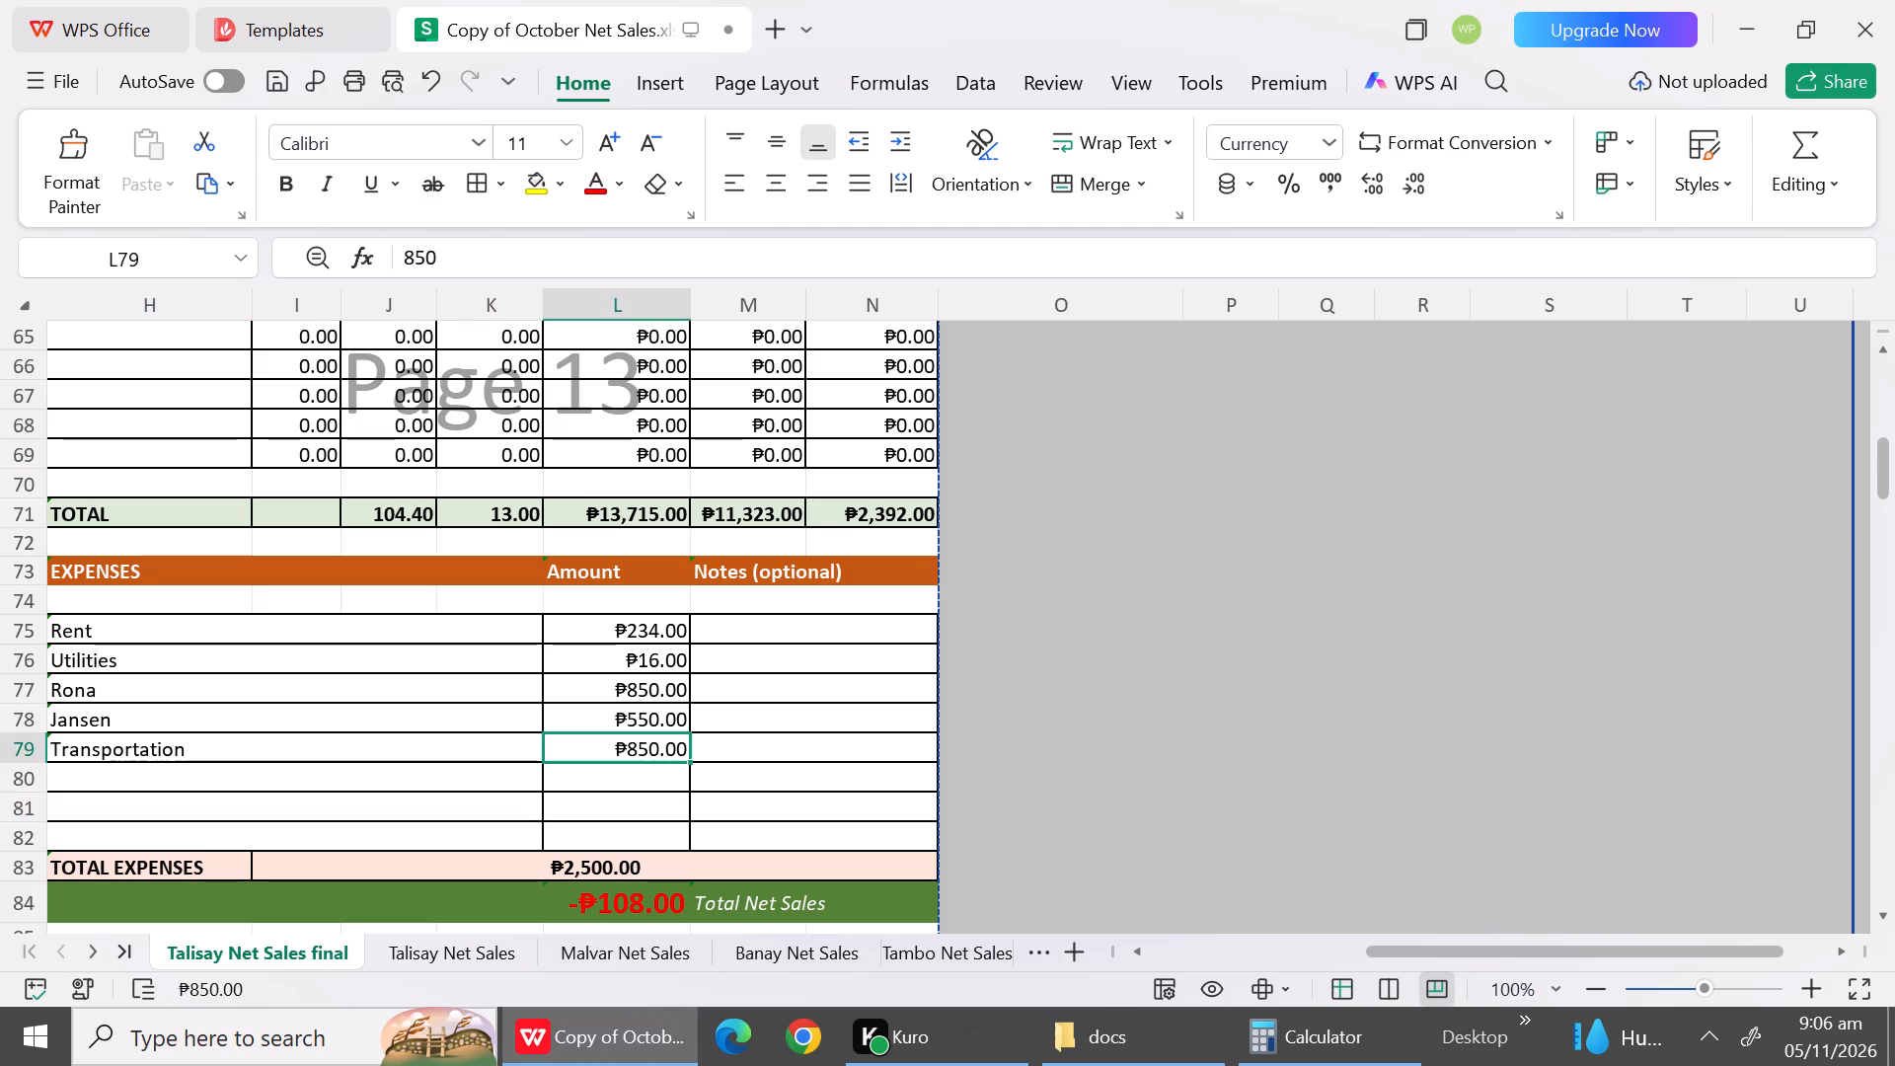
left_click(648, 690)
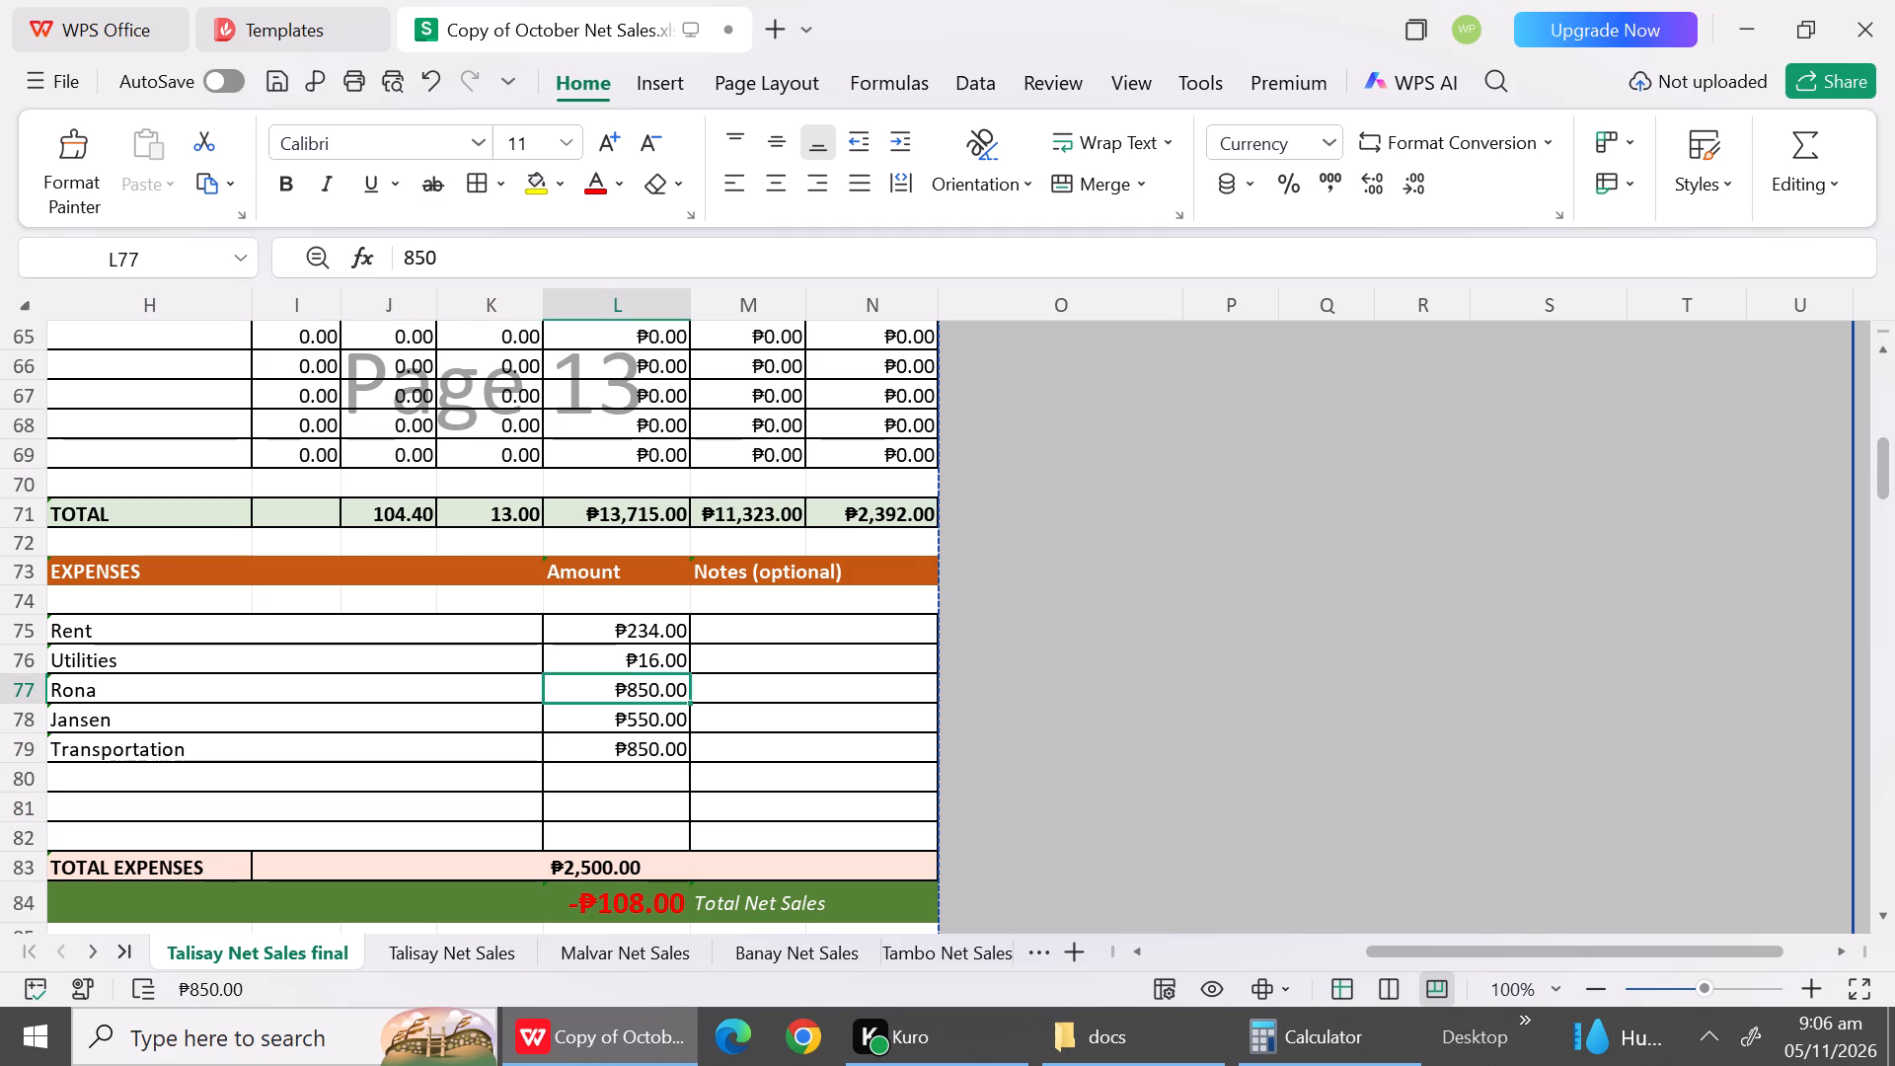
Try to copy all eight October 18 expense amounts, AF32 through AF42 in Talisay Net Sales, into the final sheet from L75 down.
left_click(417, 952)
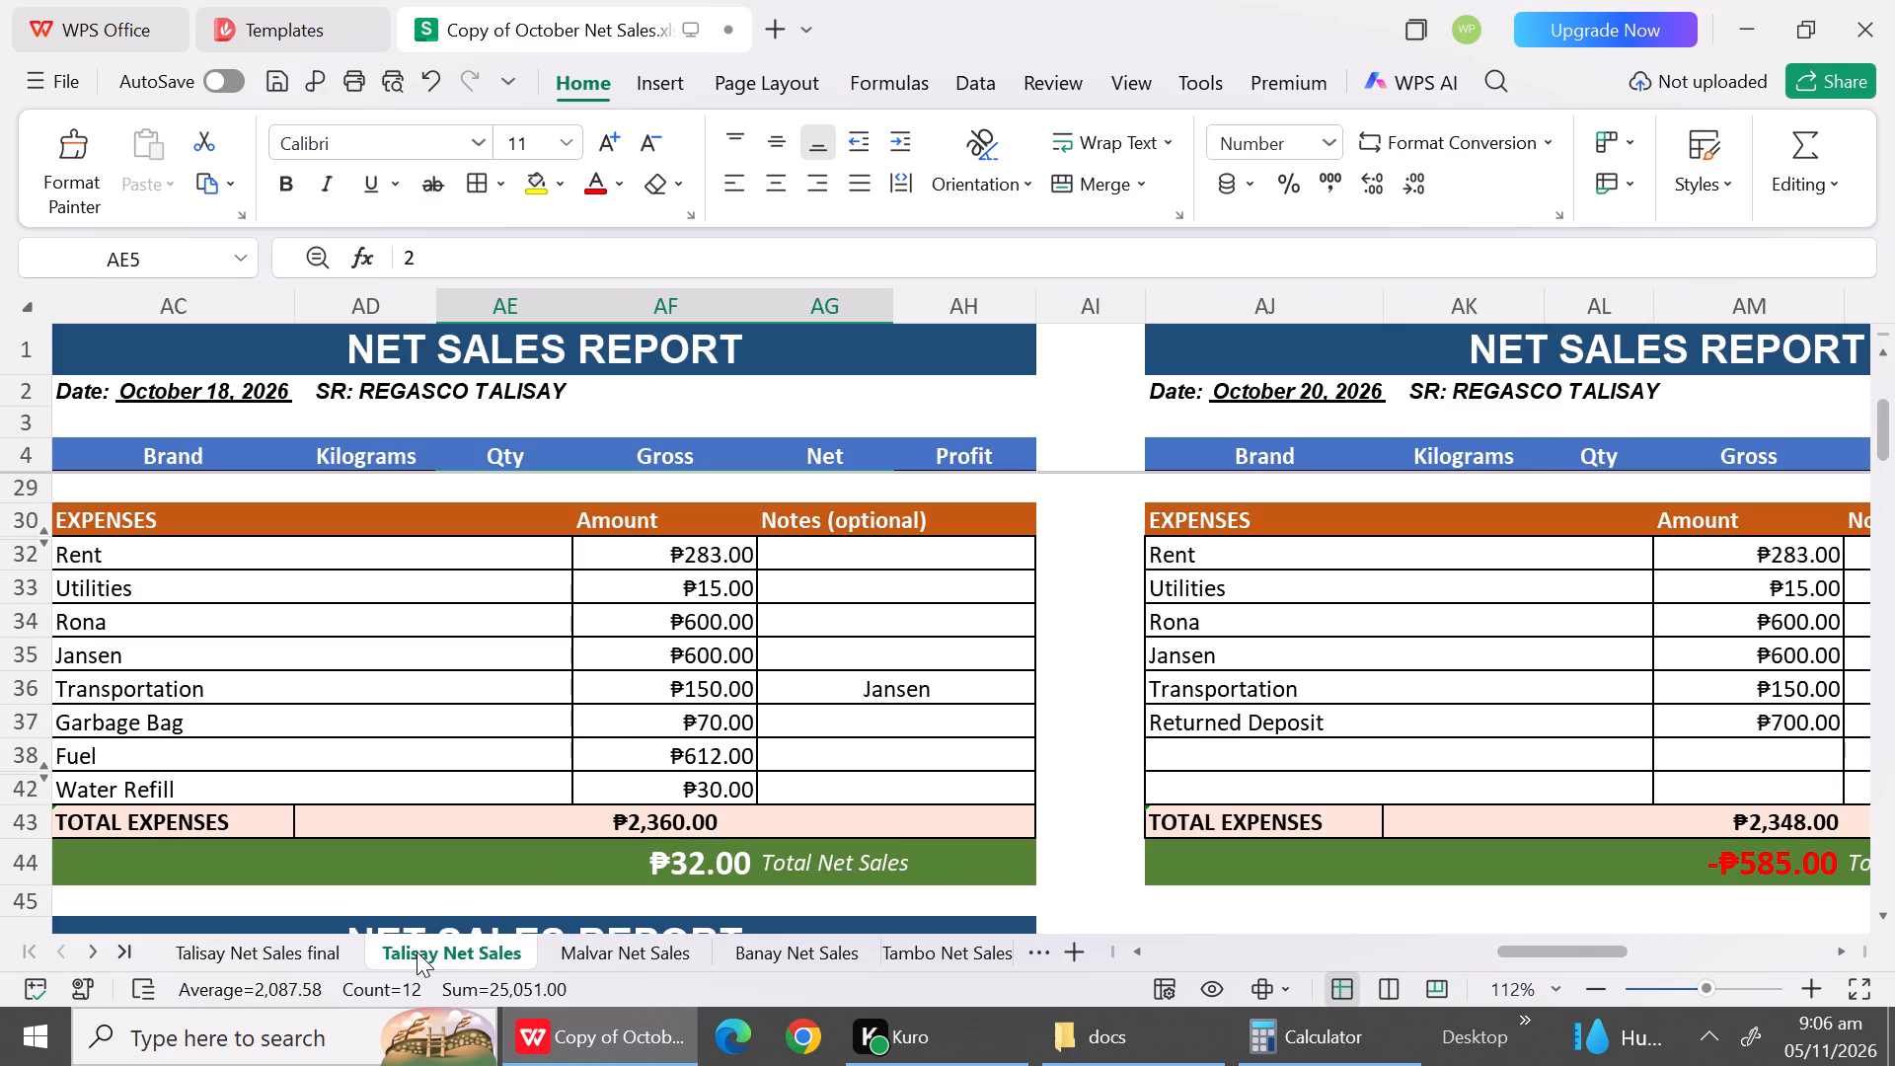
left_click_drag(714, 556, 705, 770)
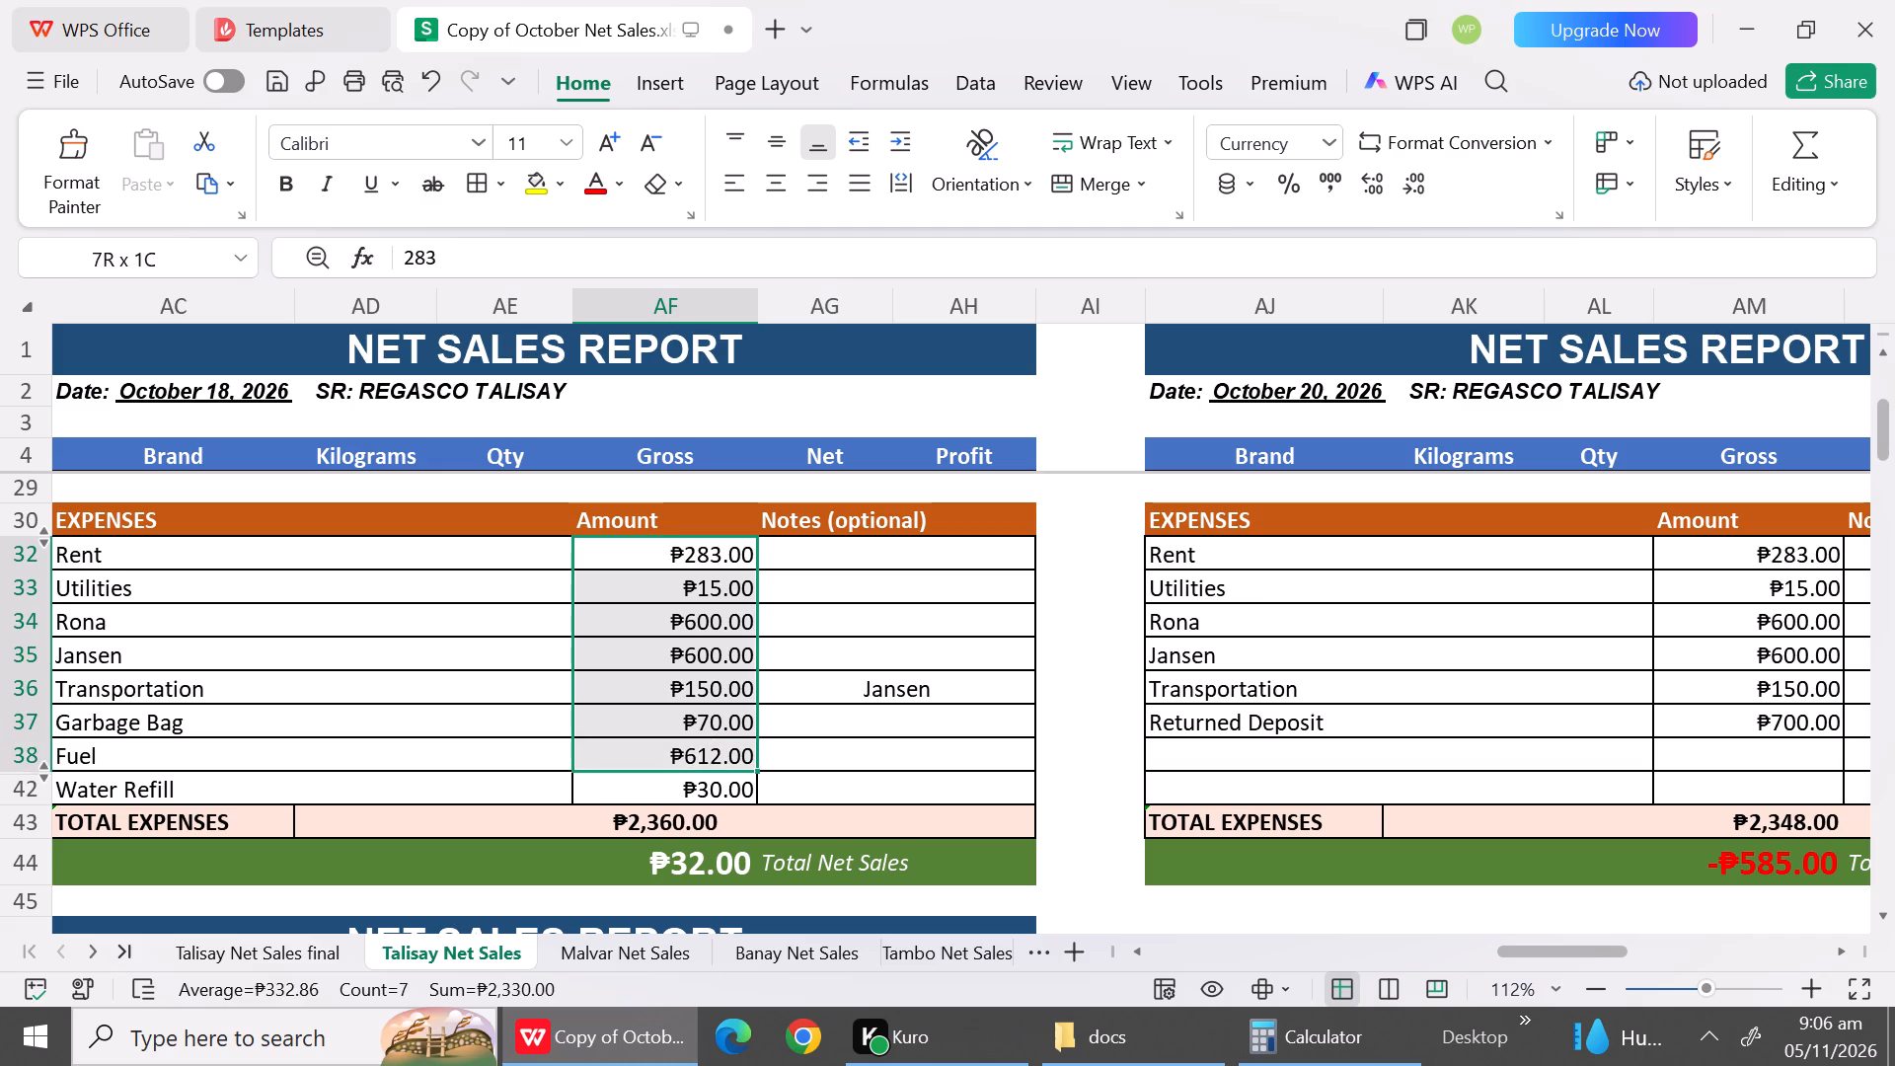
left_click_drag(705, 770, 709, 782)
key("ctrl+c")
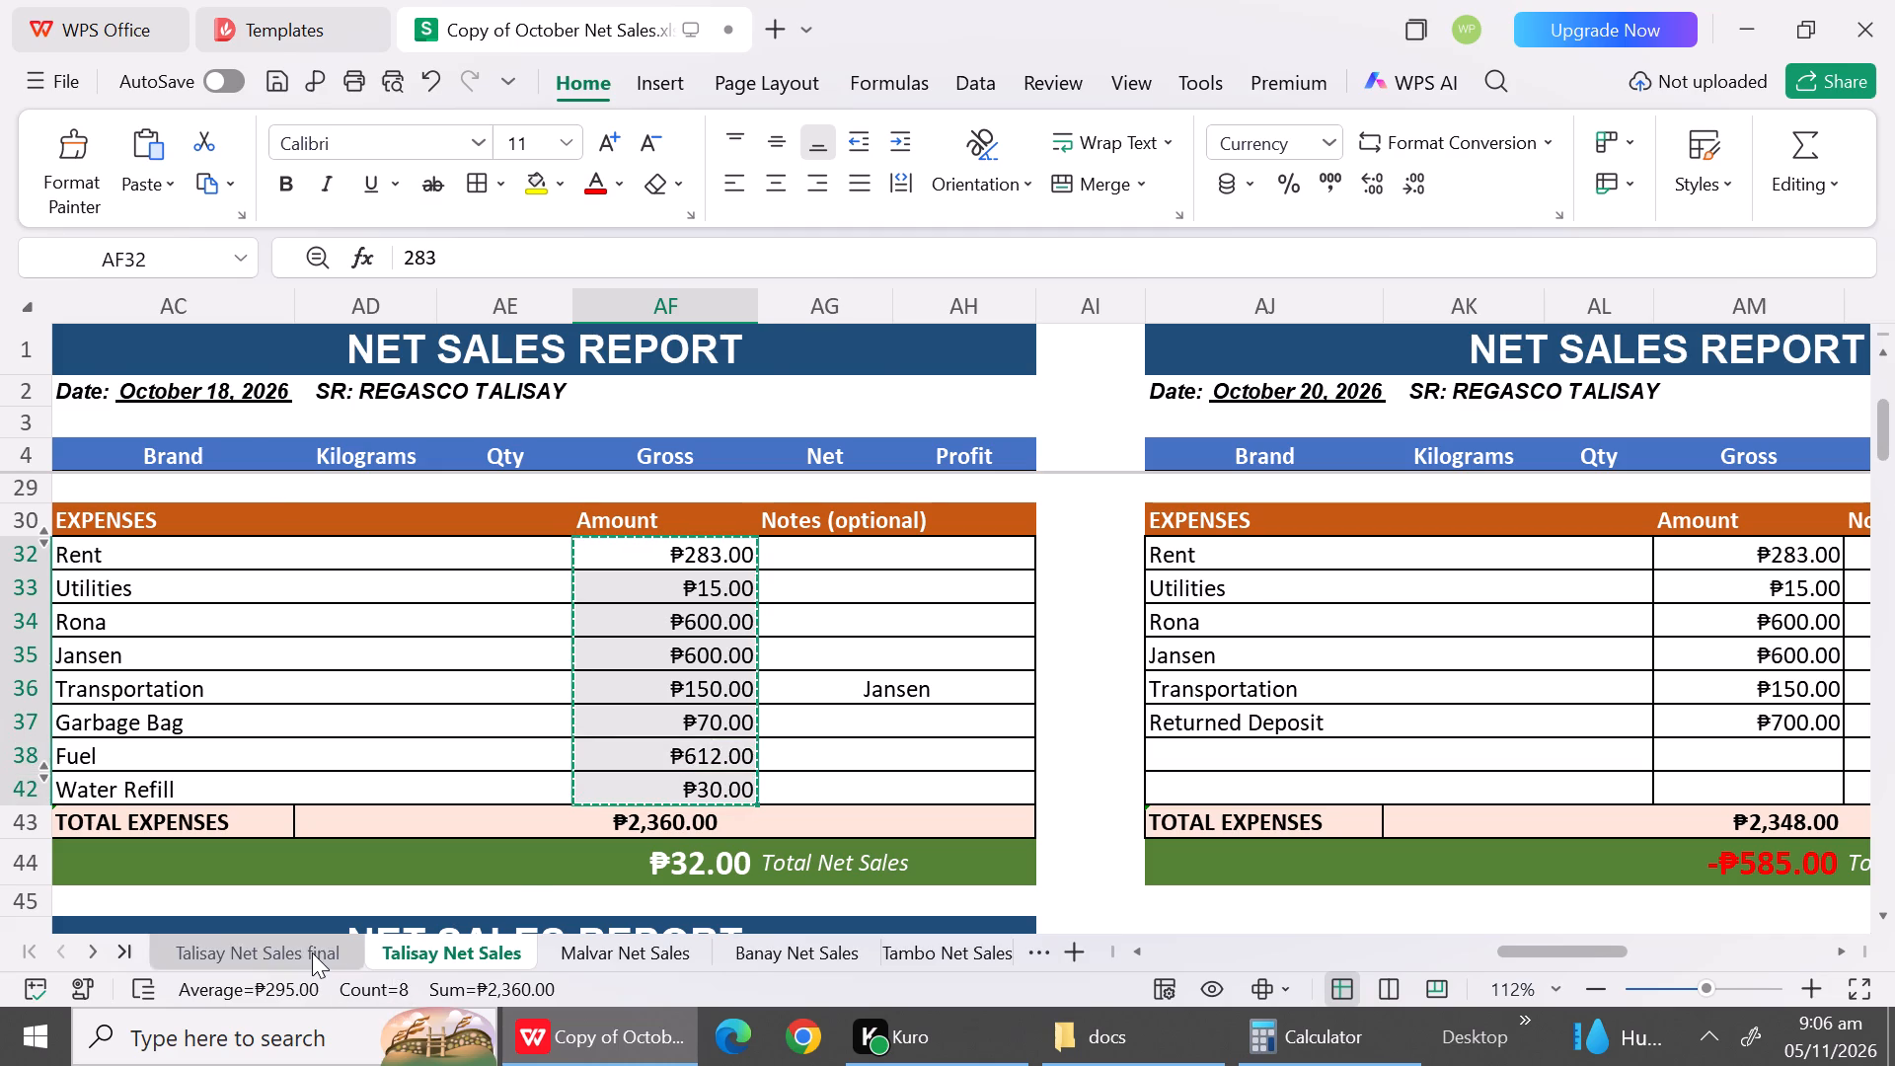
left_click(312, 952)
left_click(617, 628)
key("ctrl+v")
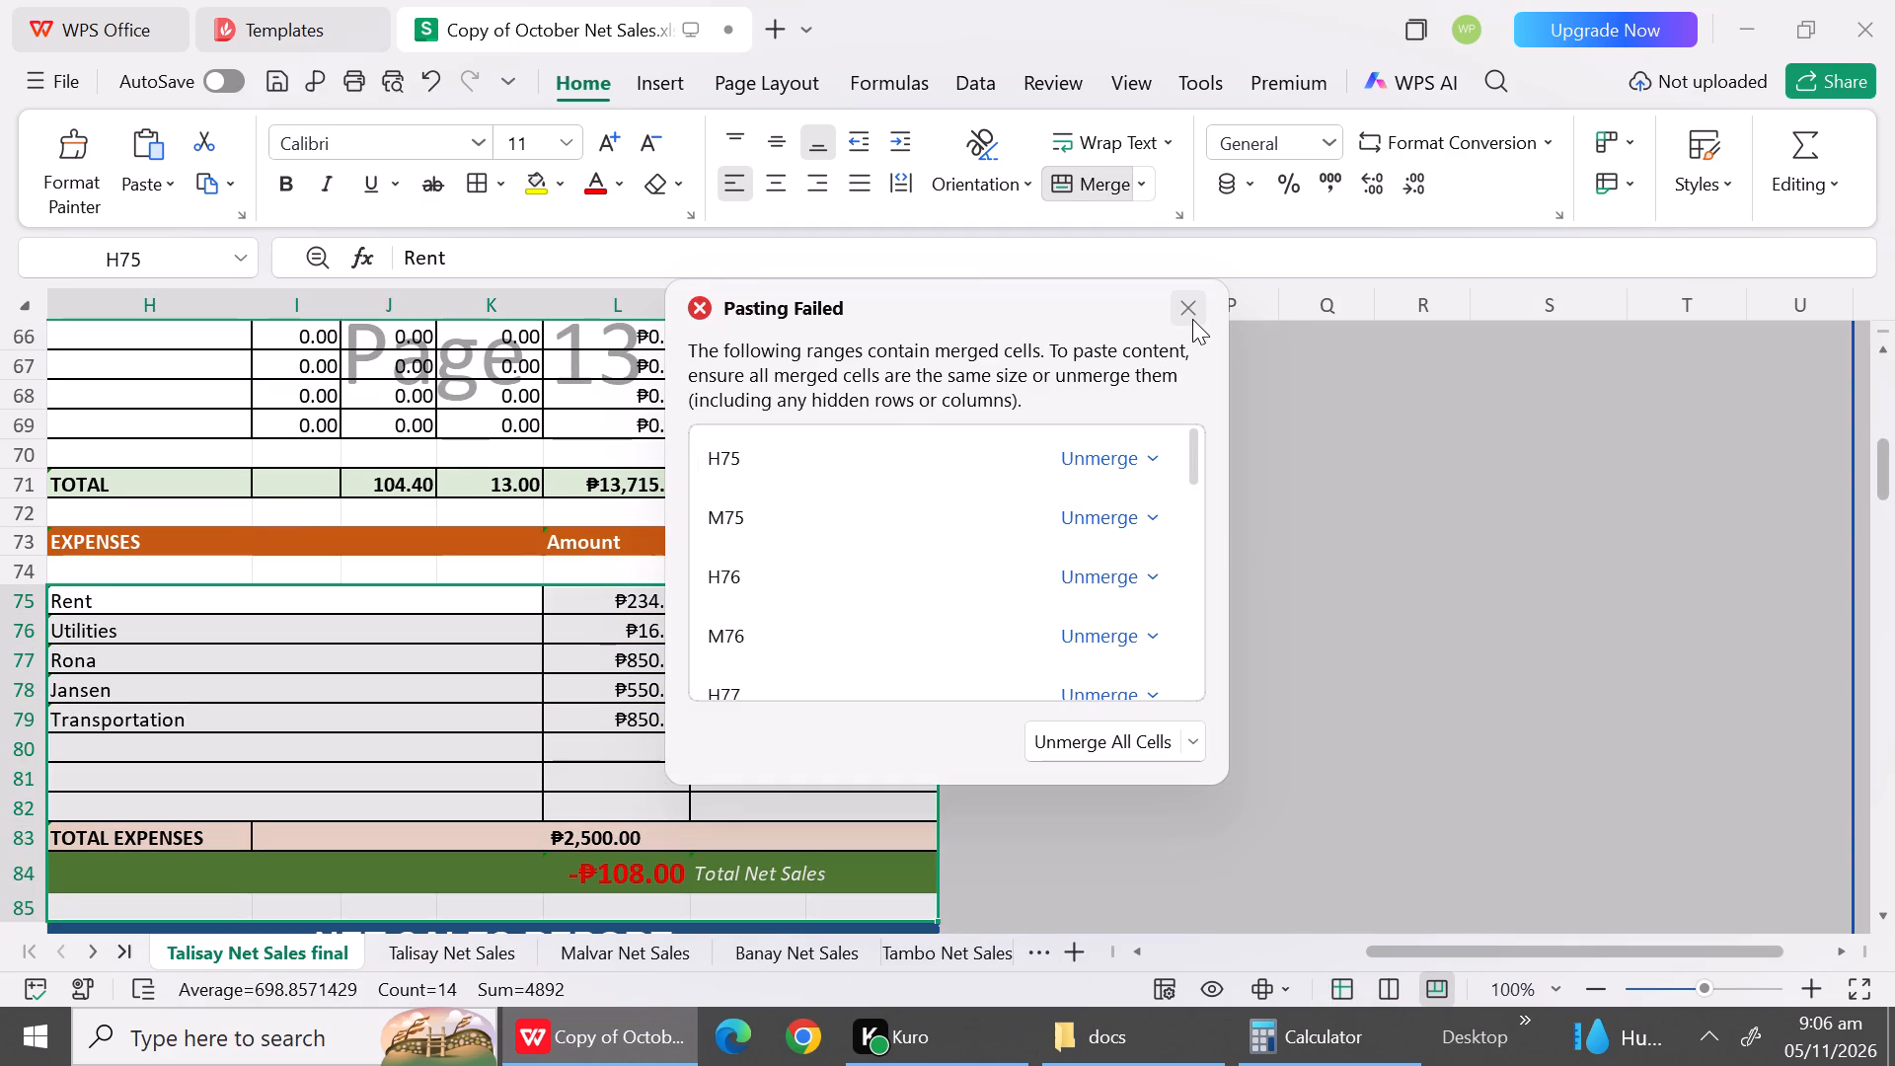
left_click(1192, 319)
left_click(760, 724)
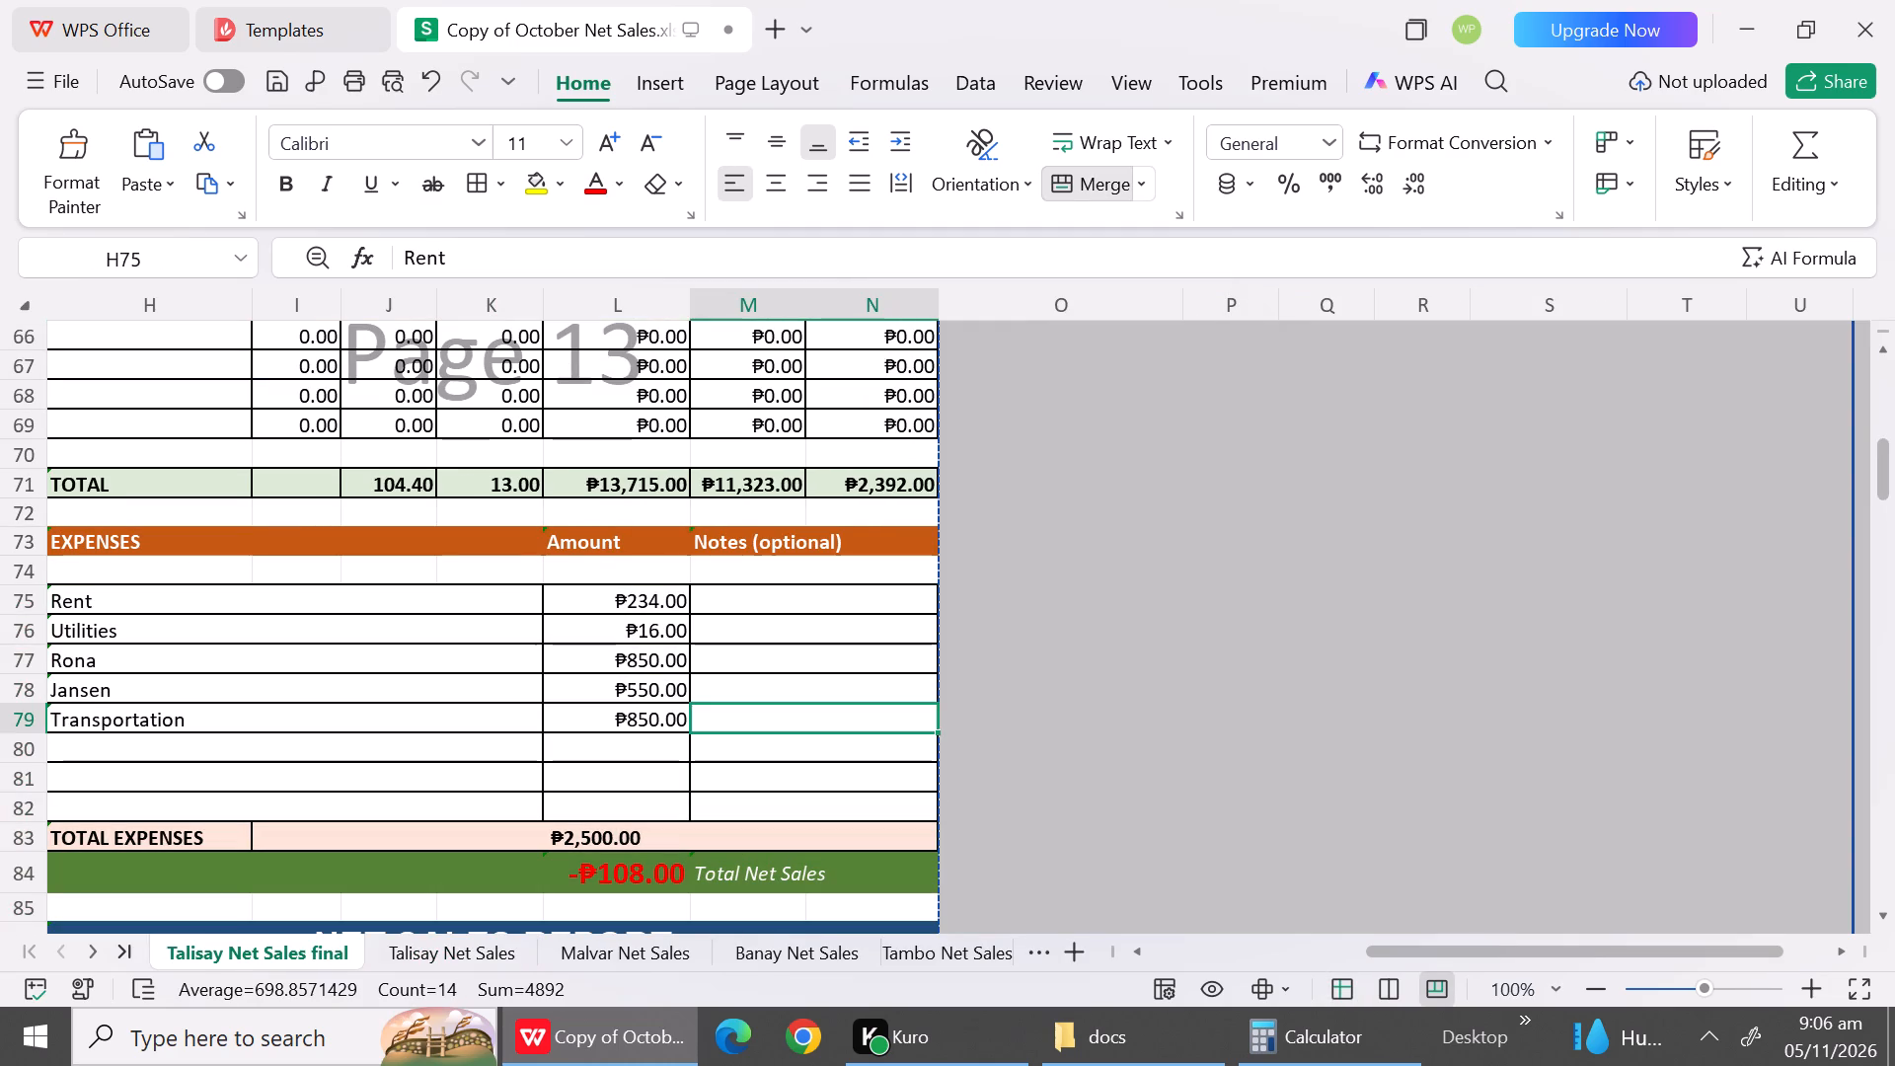
Copy the amounts 283, 15, 600, 600 and 150 from the October 20 report's AM32:AM36 in Talisay Net Sales into L75:L79 of the final sheet.
left_click(417, 949)
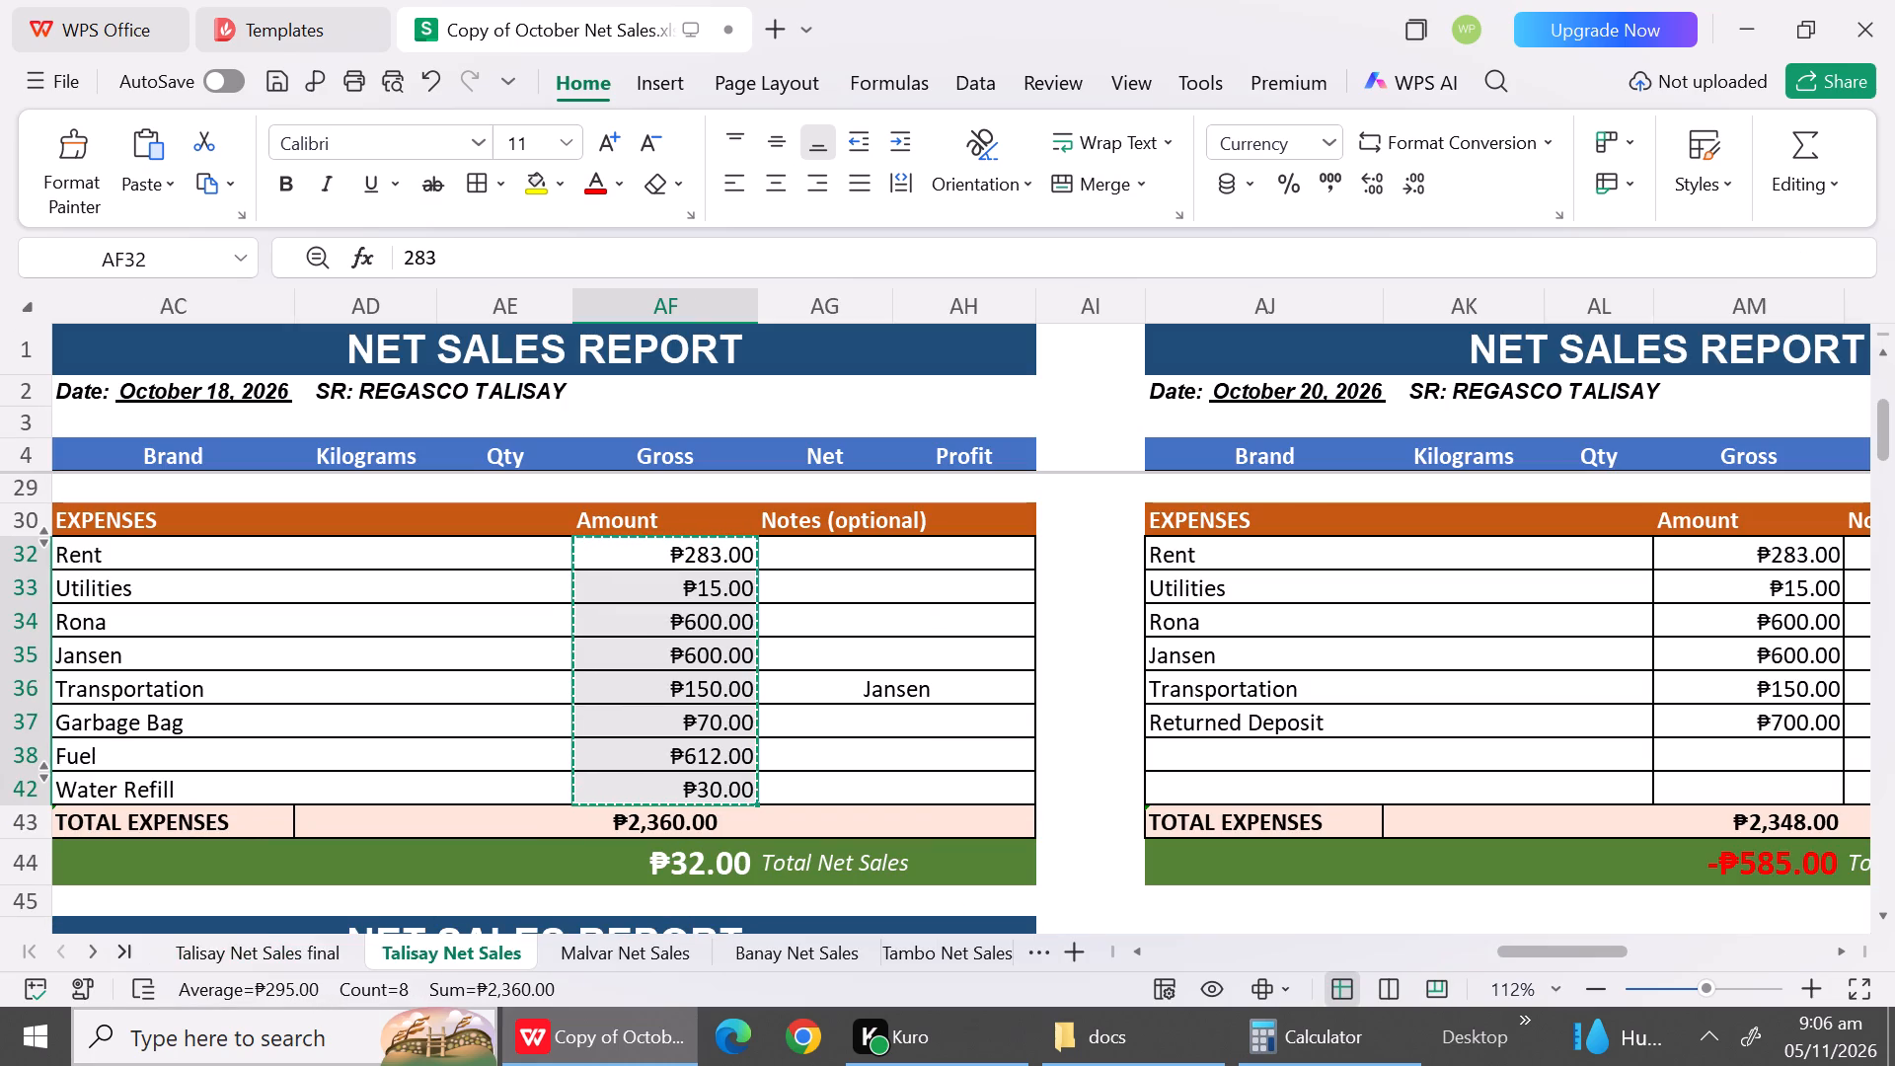
left_click(724, 563)
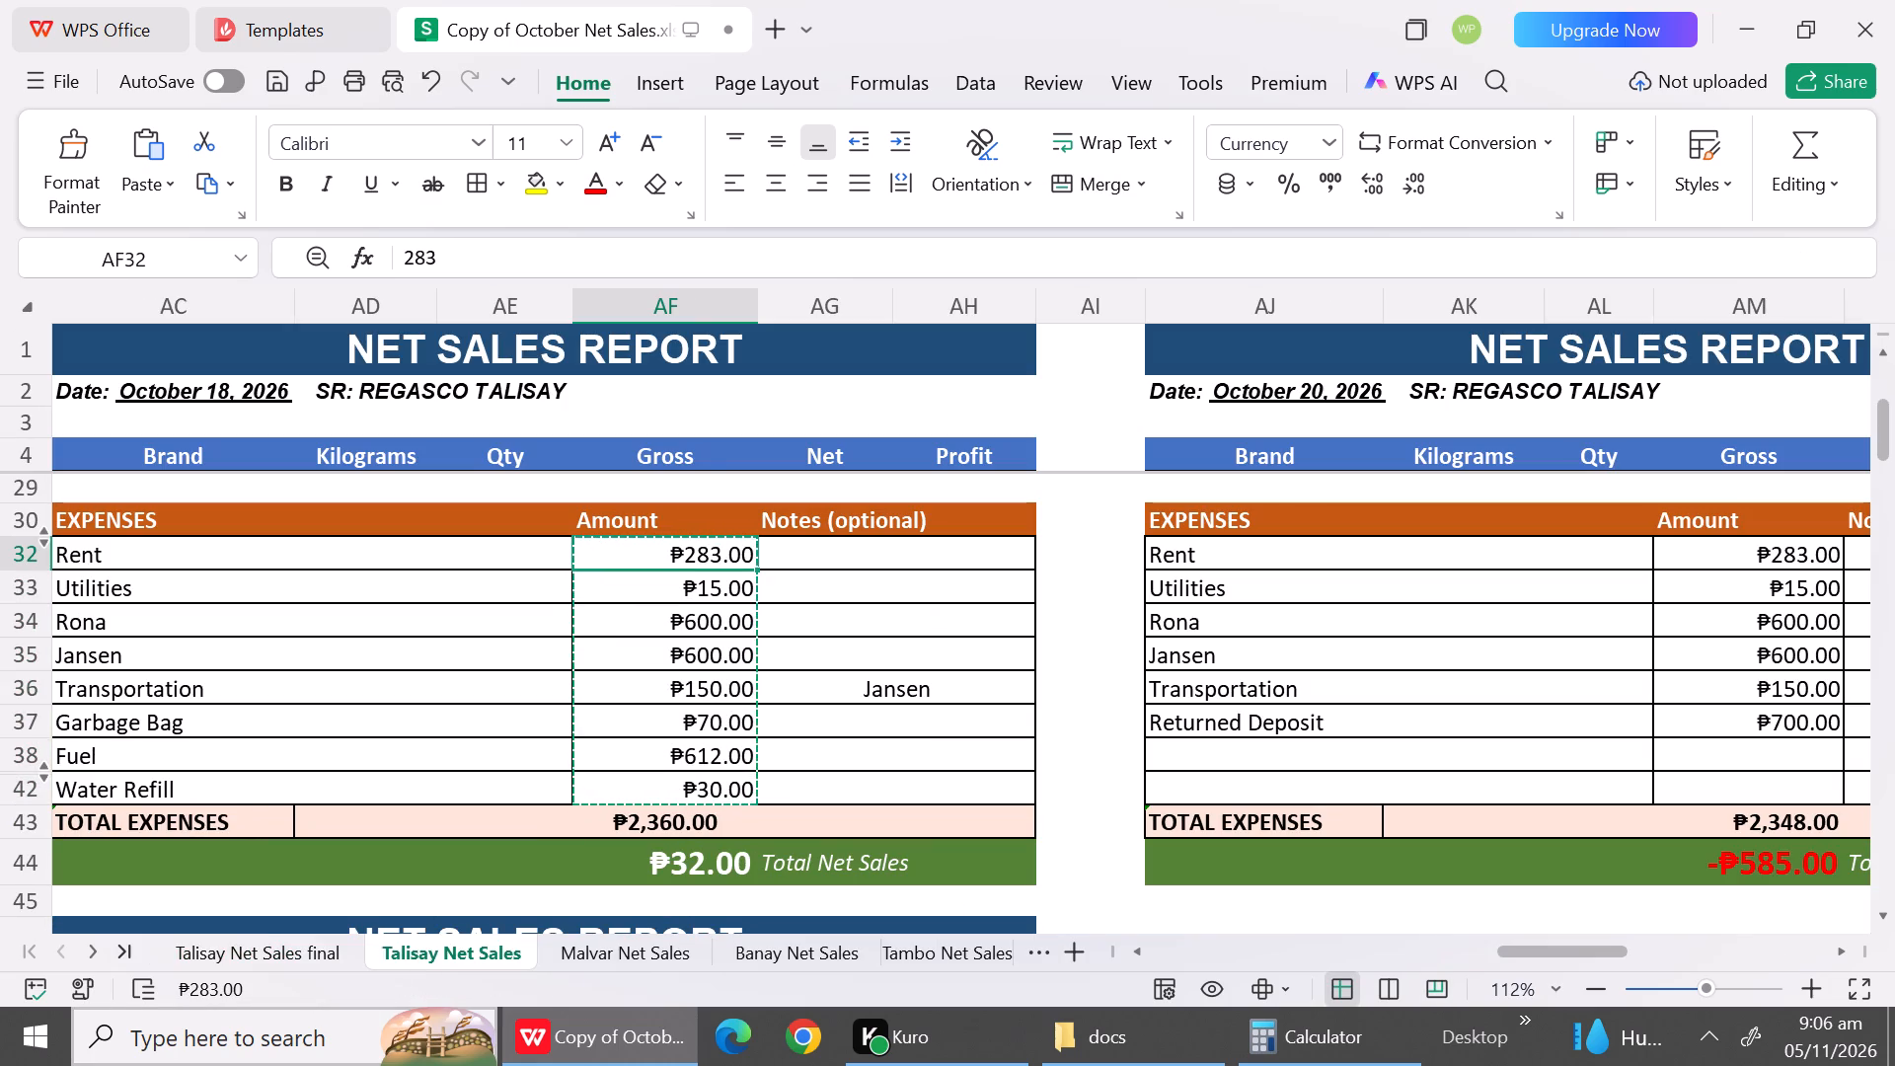
scroll(1811, 568, "right", 1)
left_click_drag(1794, 559, 1788, 571)
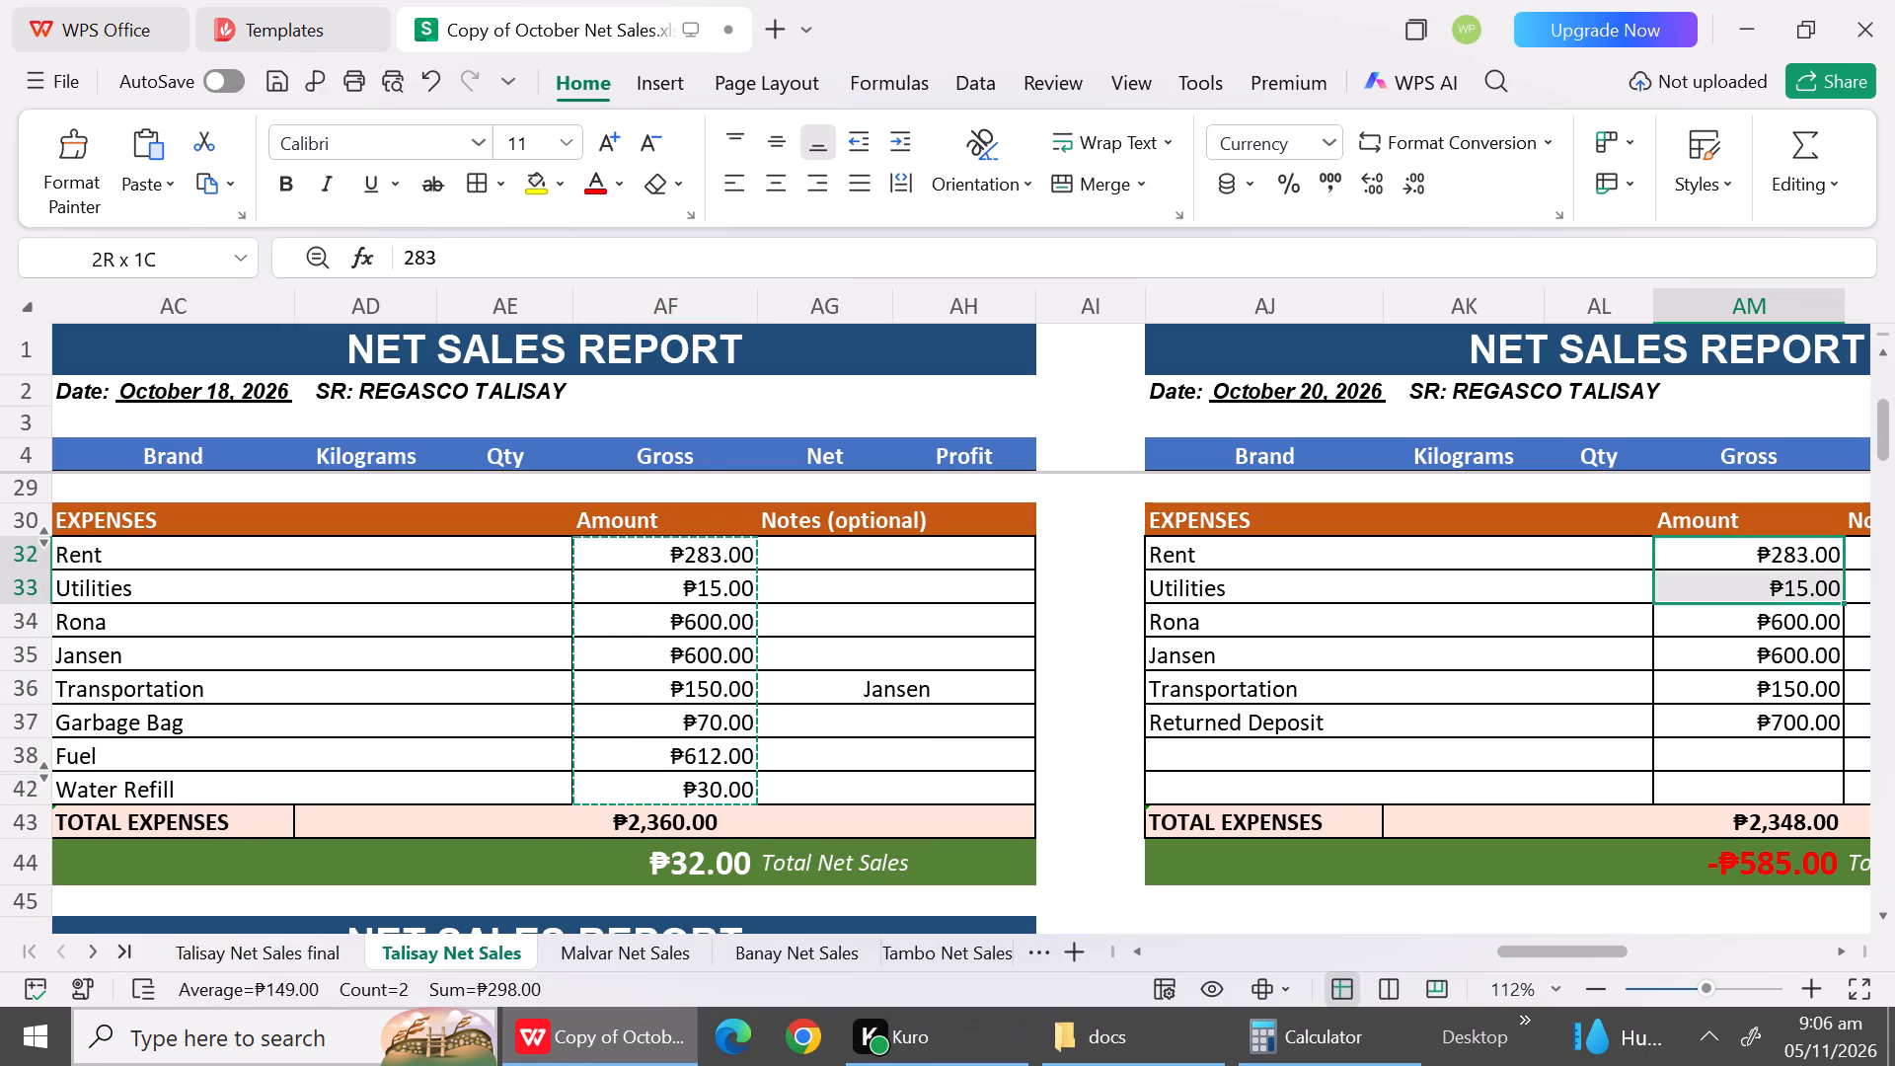
left_click_drag(1788, 571, 1789, 686)
key("ctrl+c")
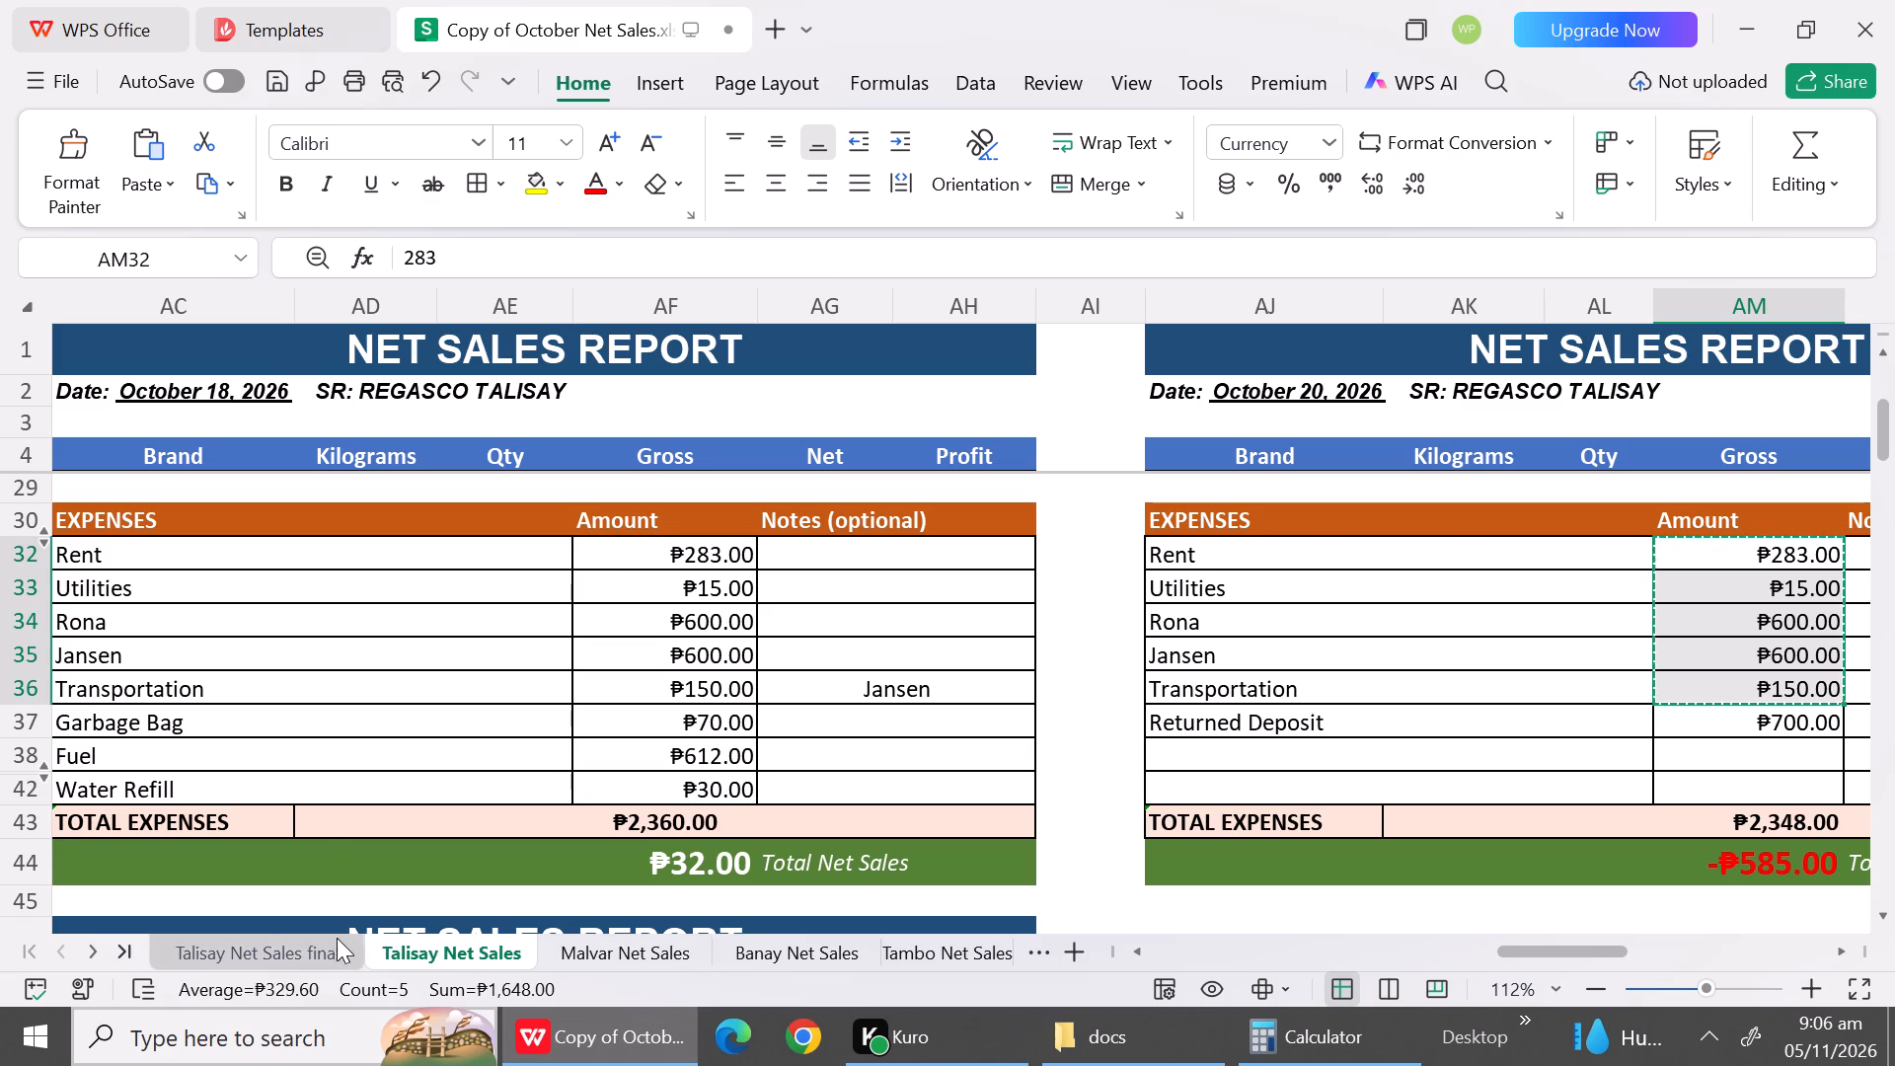
left_click(333, 937)
left_click(602, 609)
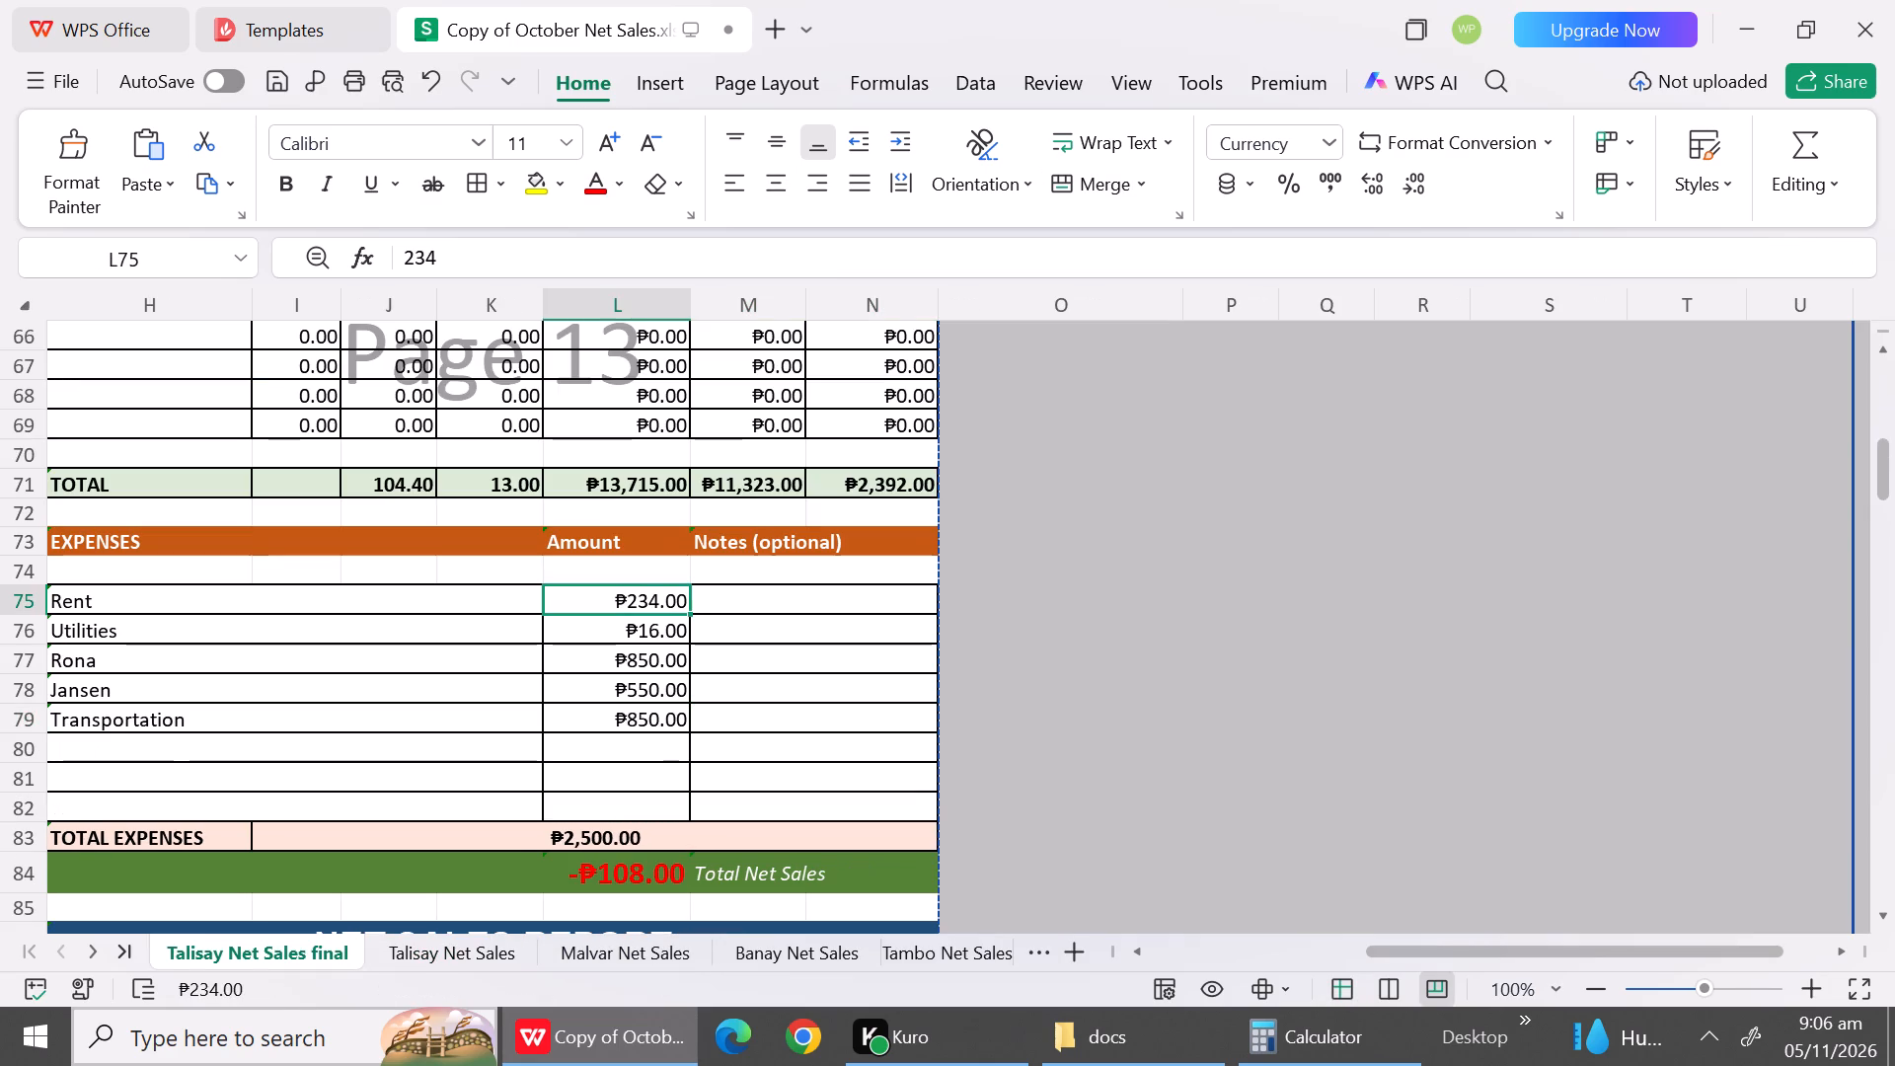
key("ctrl+v")
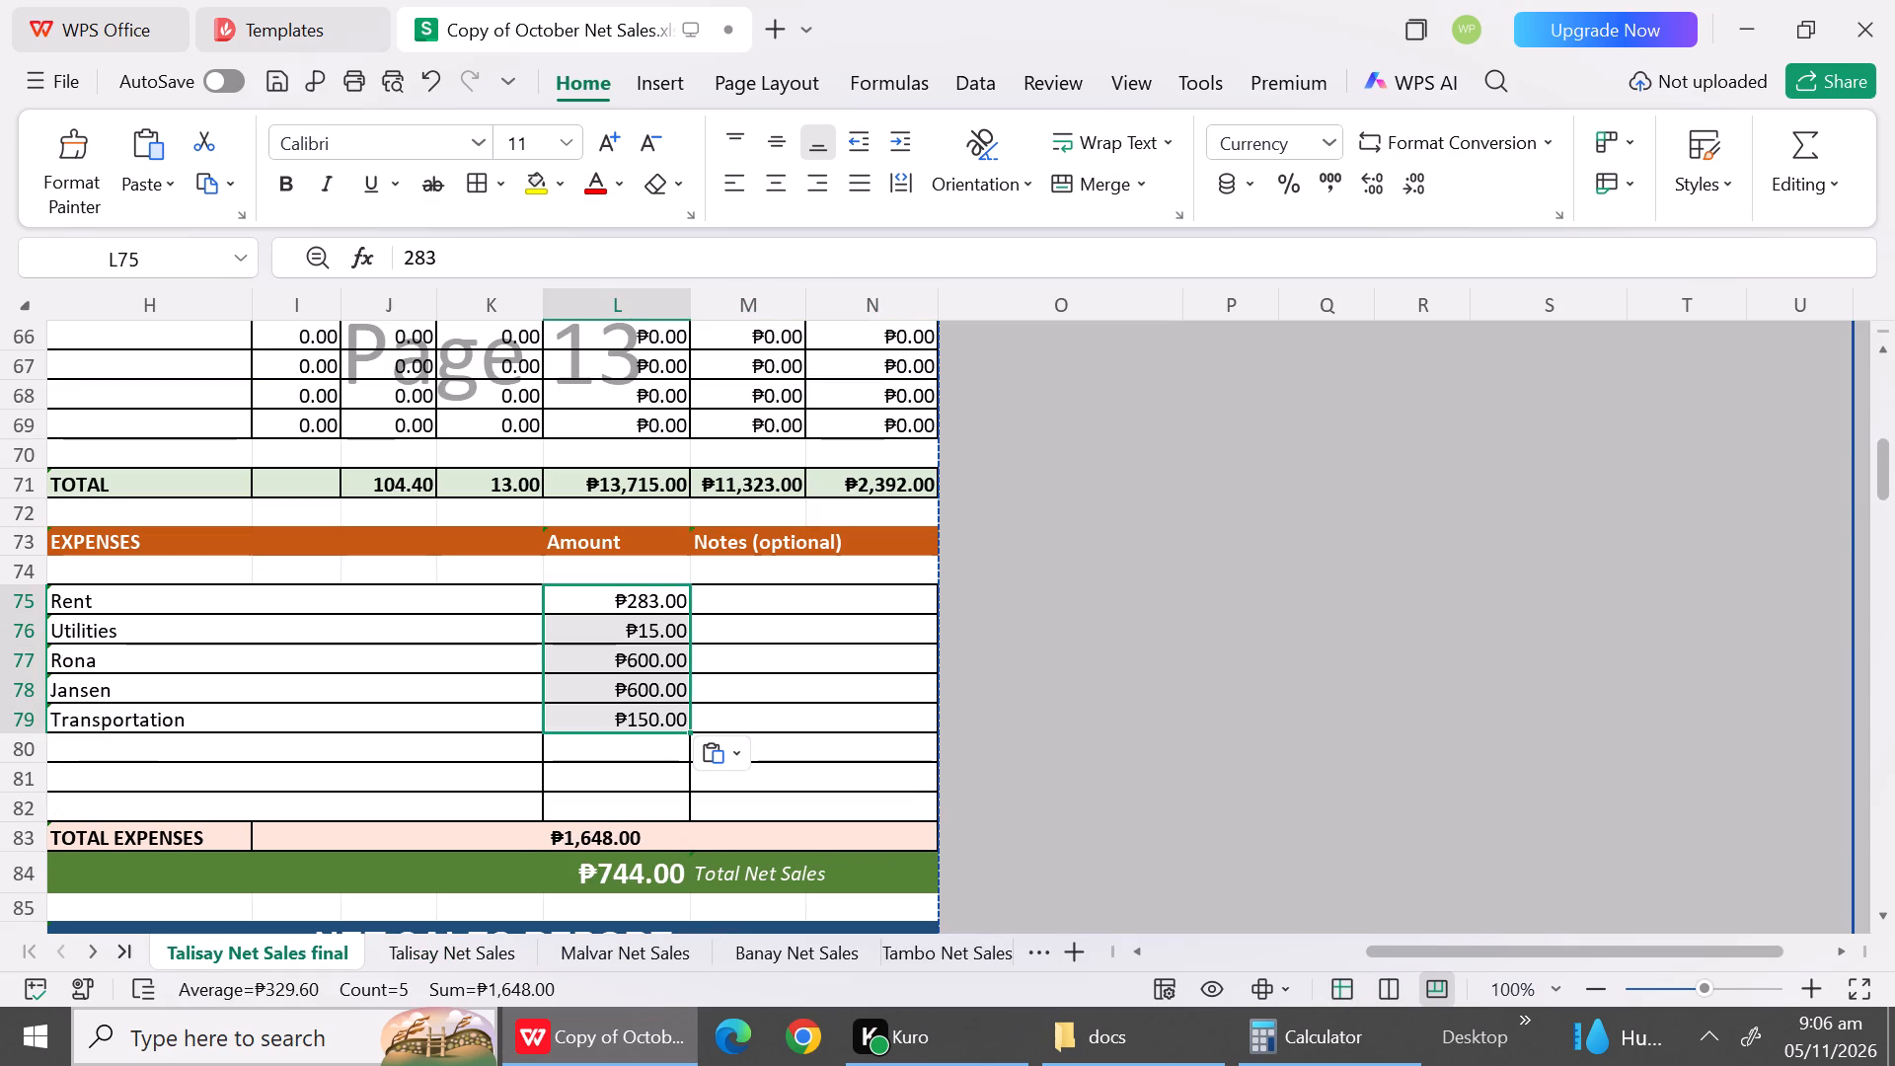
Enter Garbage bag as an expense in H80 of the October 18 report on Talisay Net Sales final.
left_click(317, 756)
left_click(425, 958)
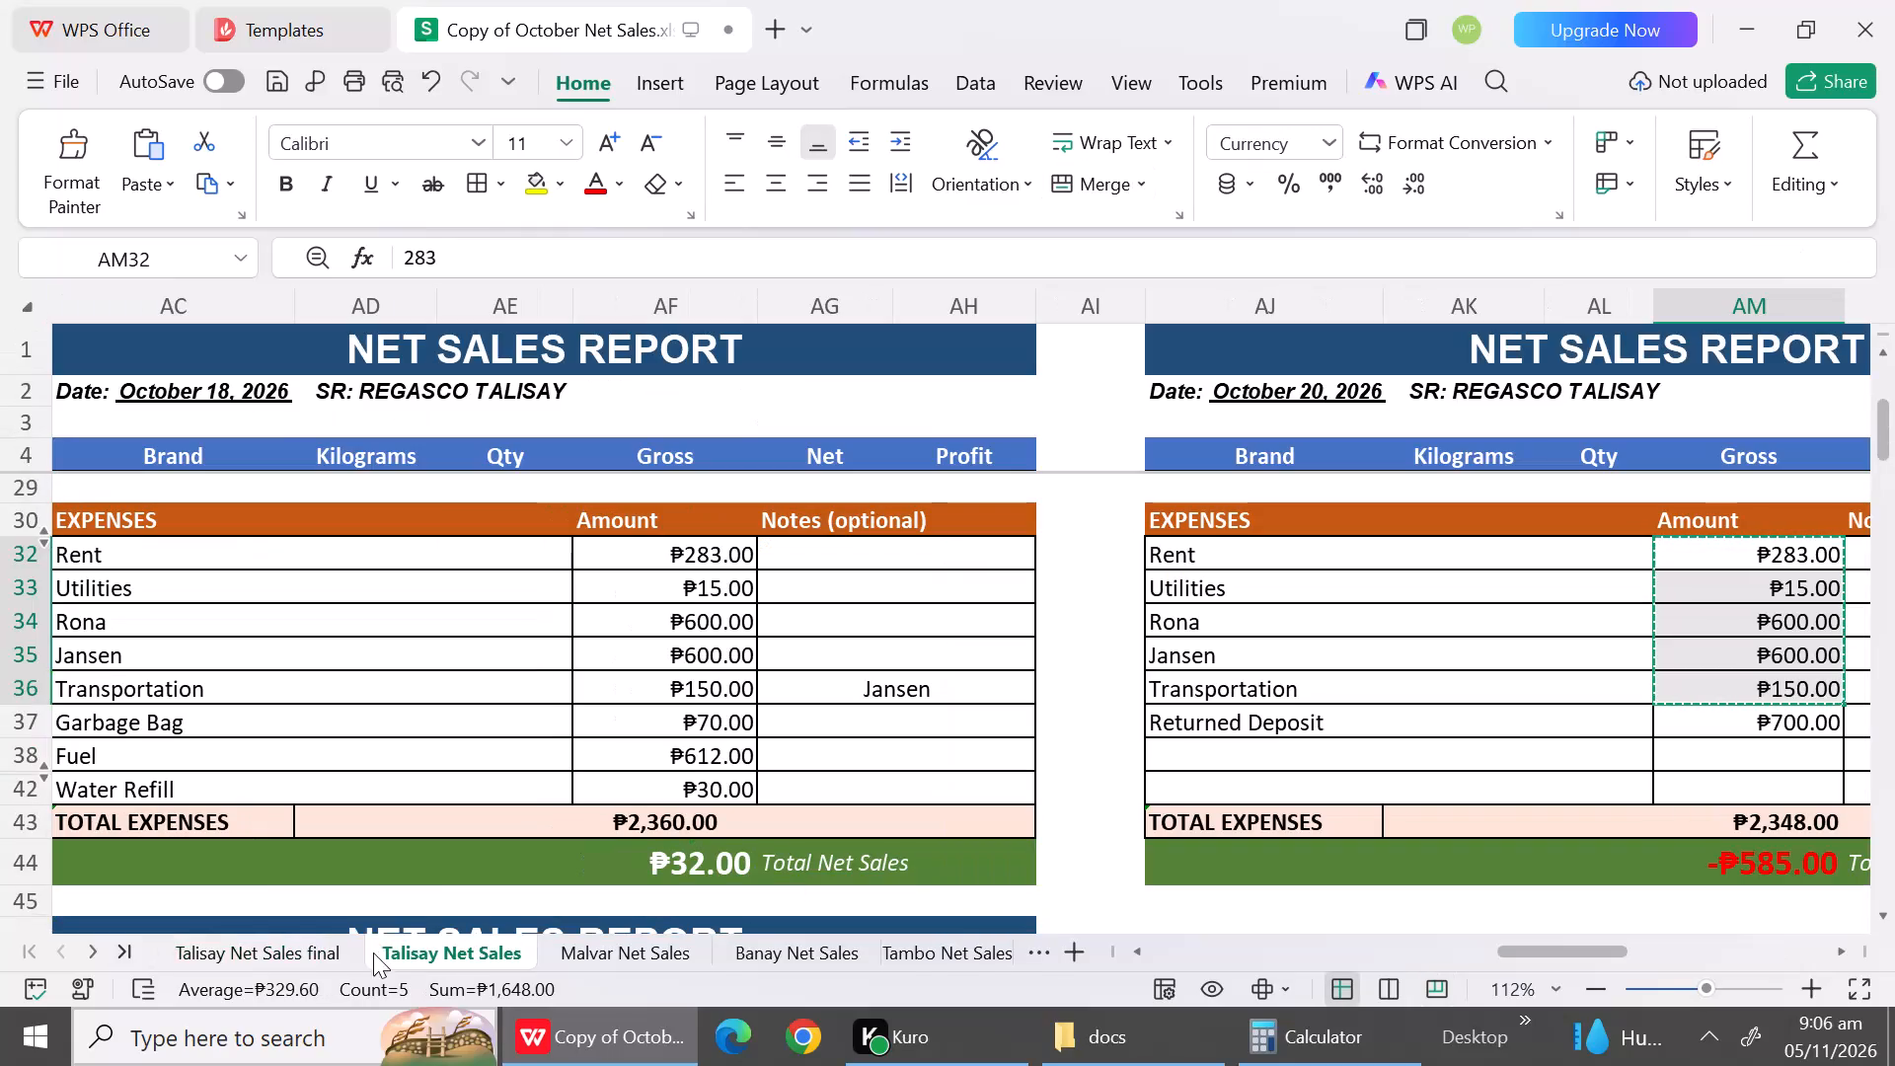
left_click_drag(287, 958, 194, 805)
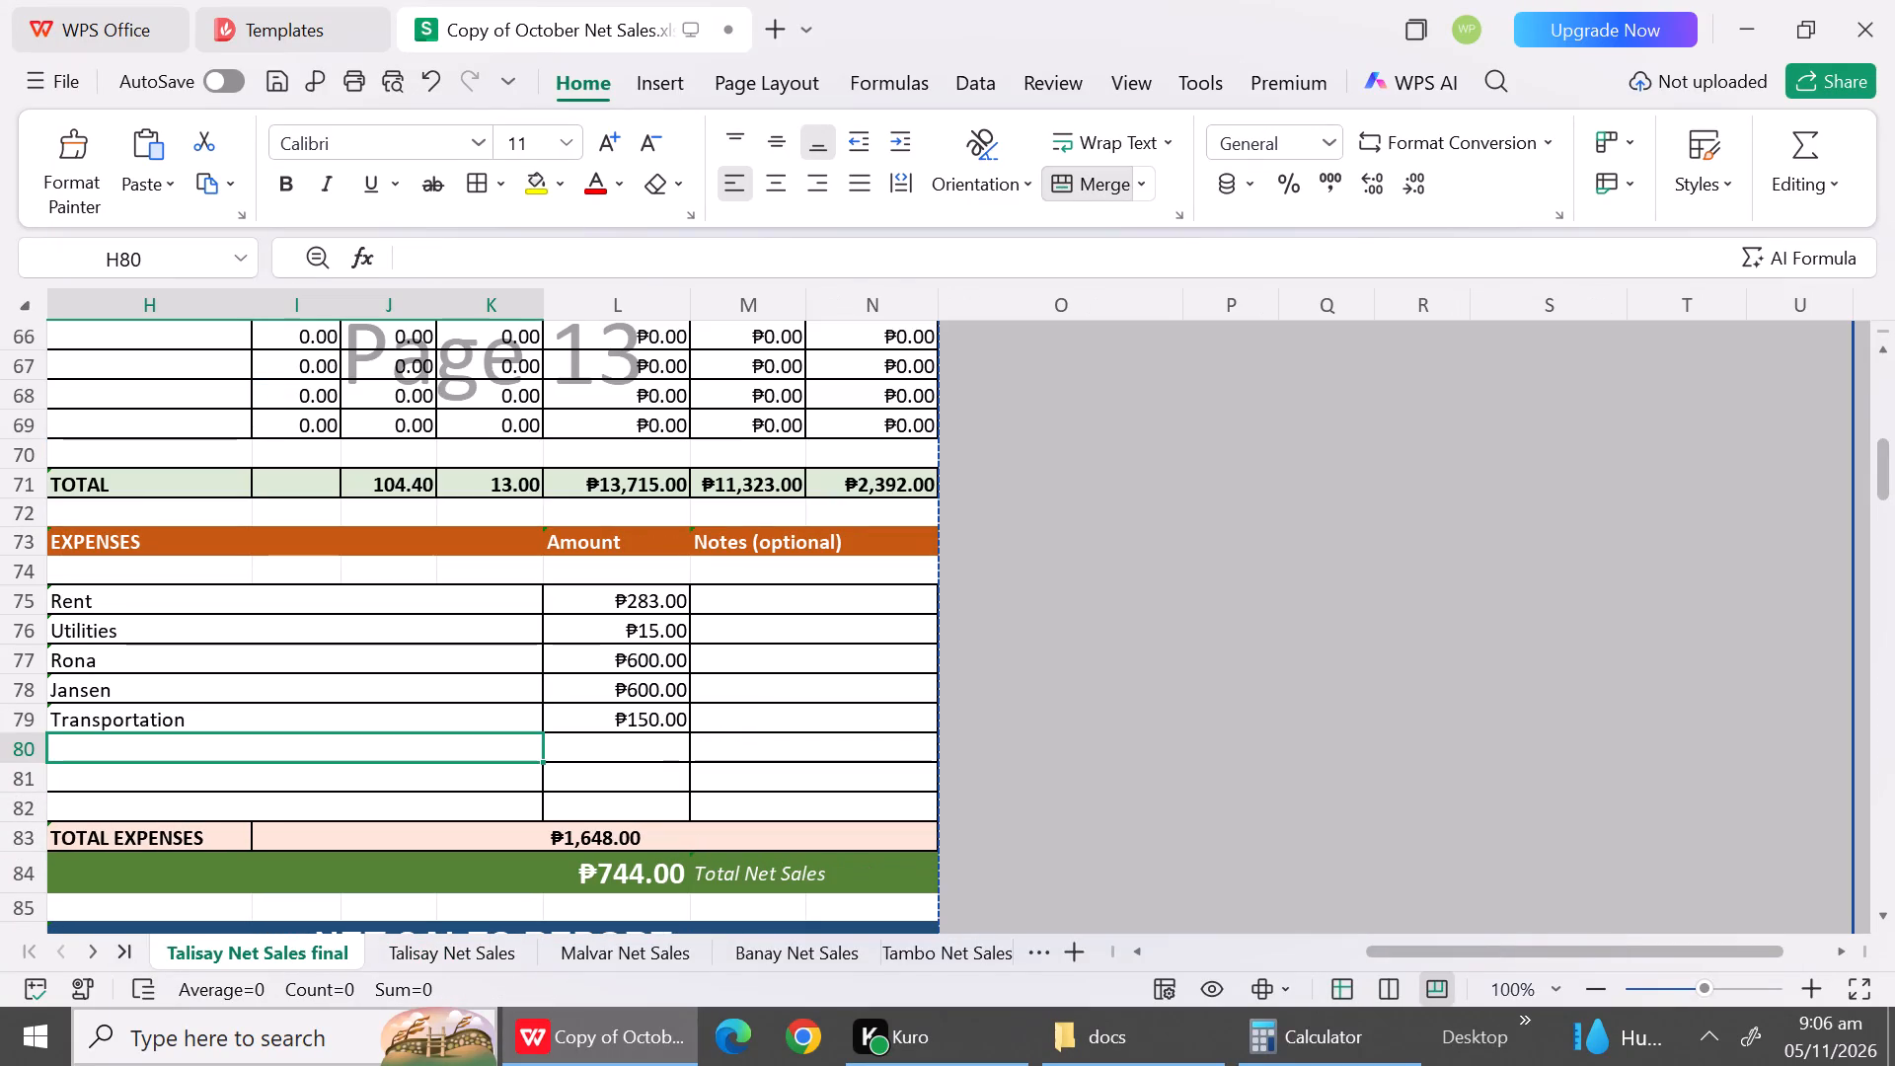
left_click_drag(194, 805, 167, 744)
left_click(167, 744)
type("Garbage bag")
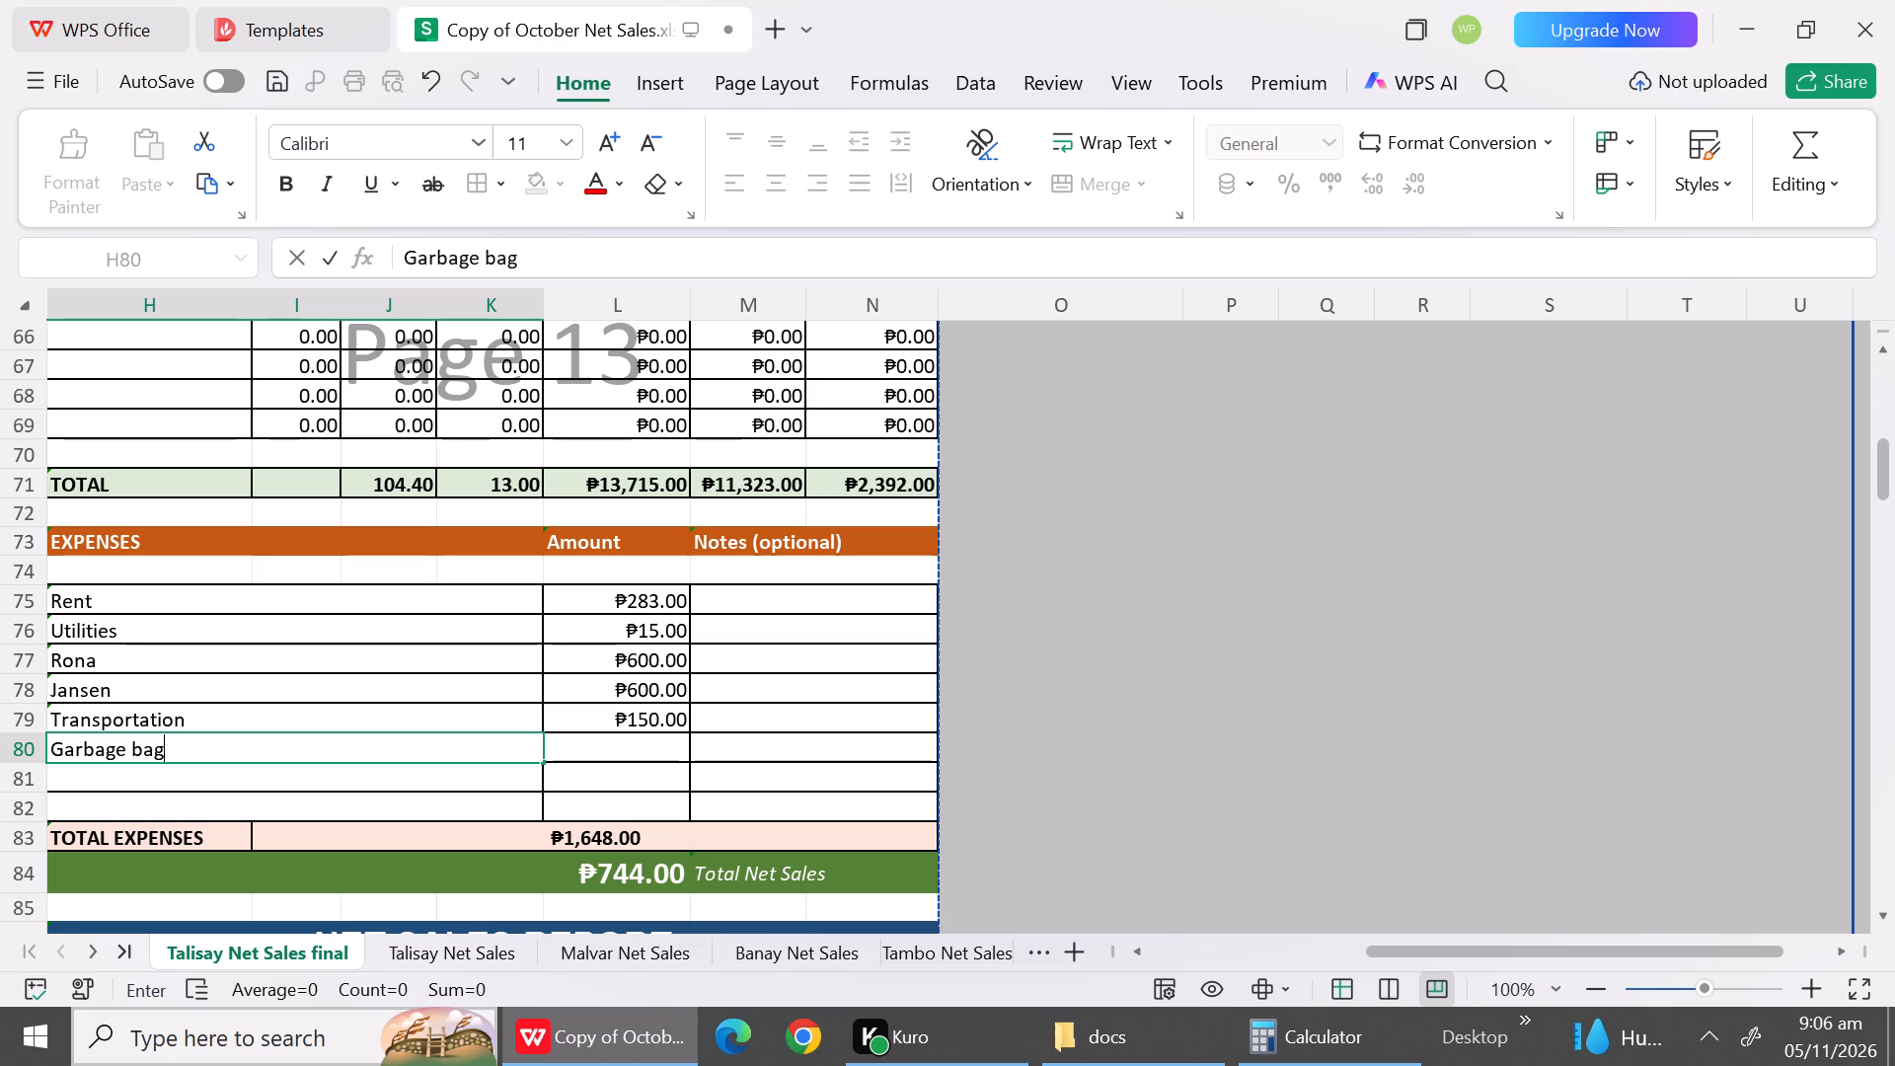
key("Down")
Enter Fuel as the expense in H81, without accepting the suggested Full Tank Fuel.
type("Fuel")
key("Down")
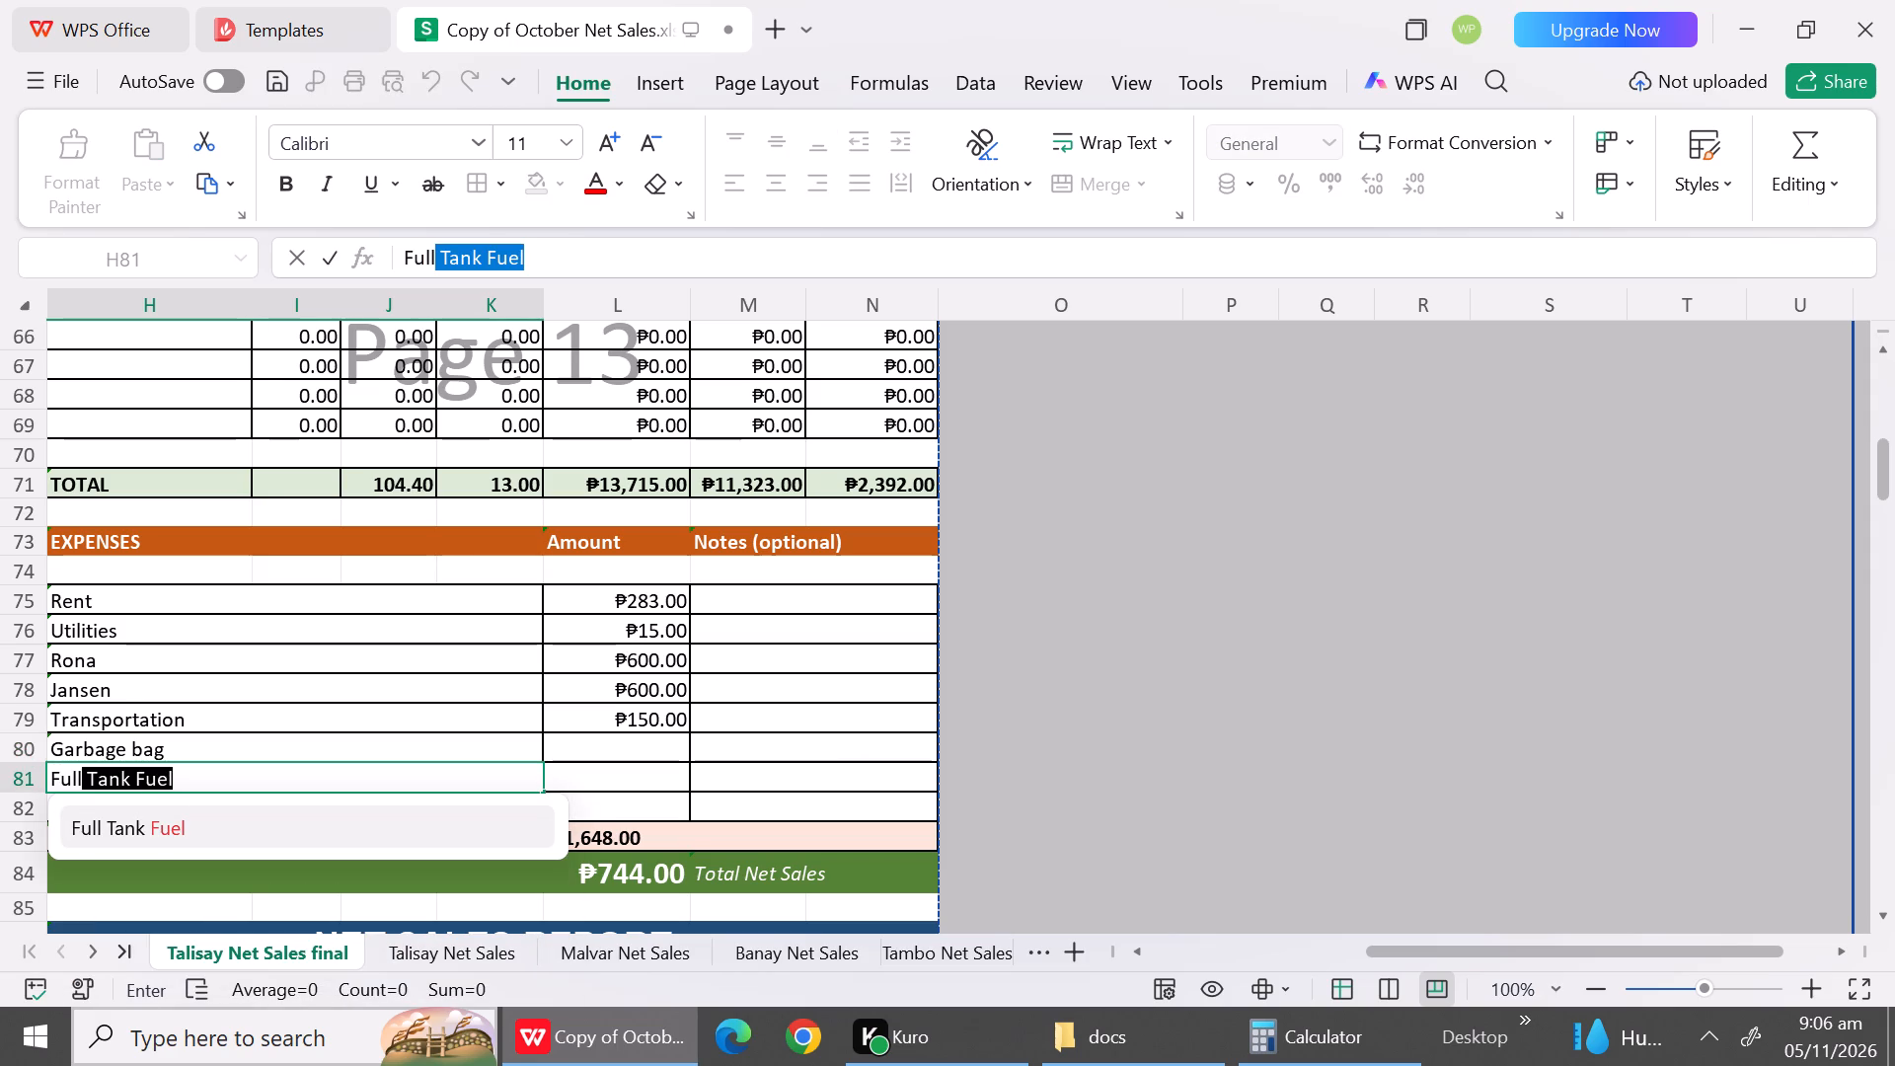
key("Down")
key("BackSpace")
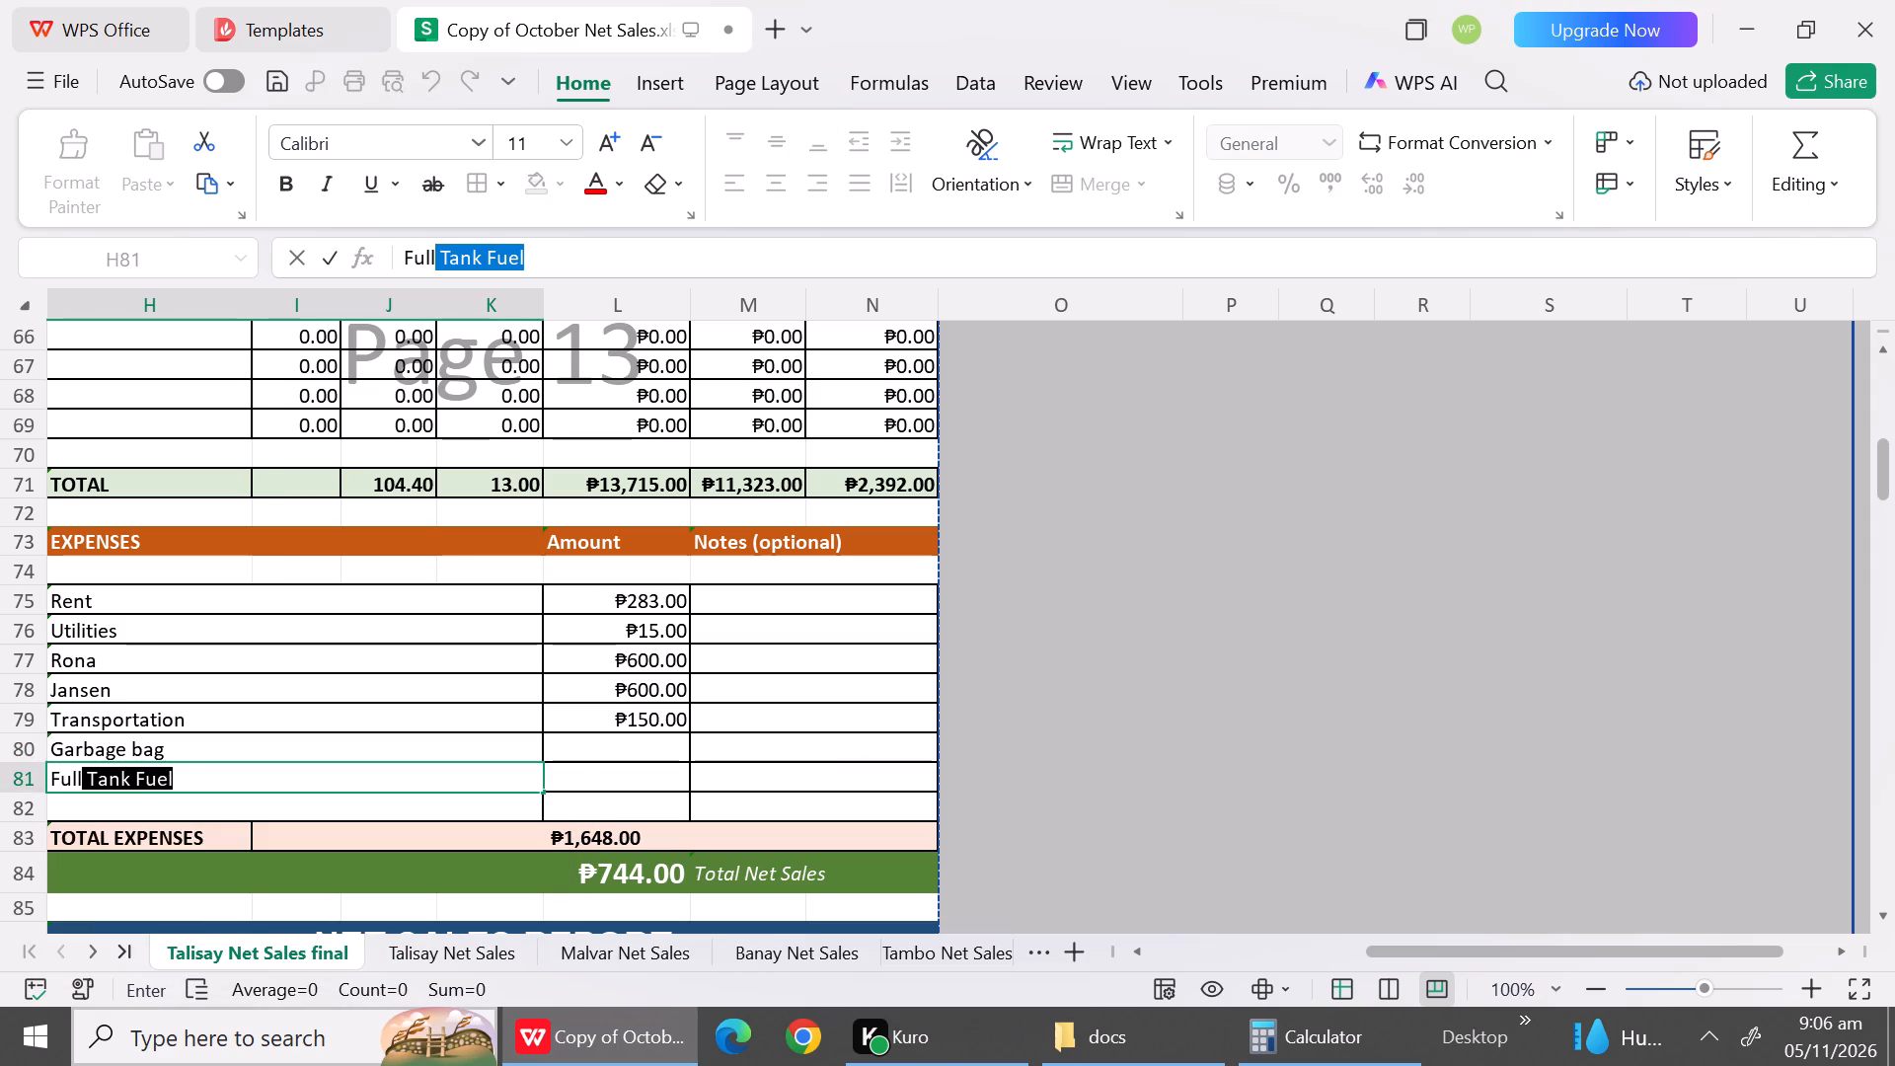
key("BackSpace")
key("BackSpace")
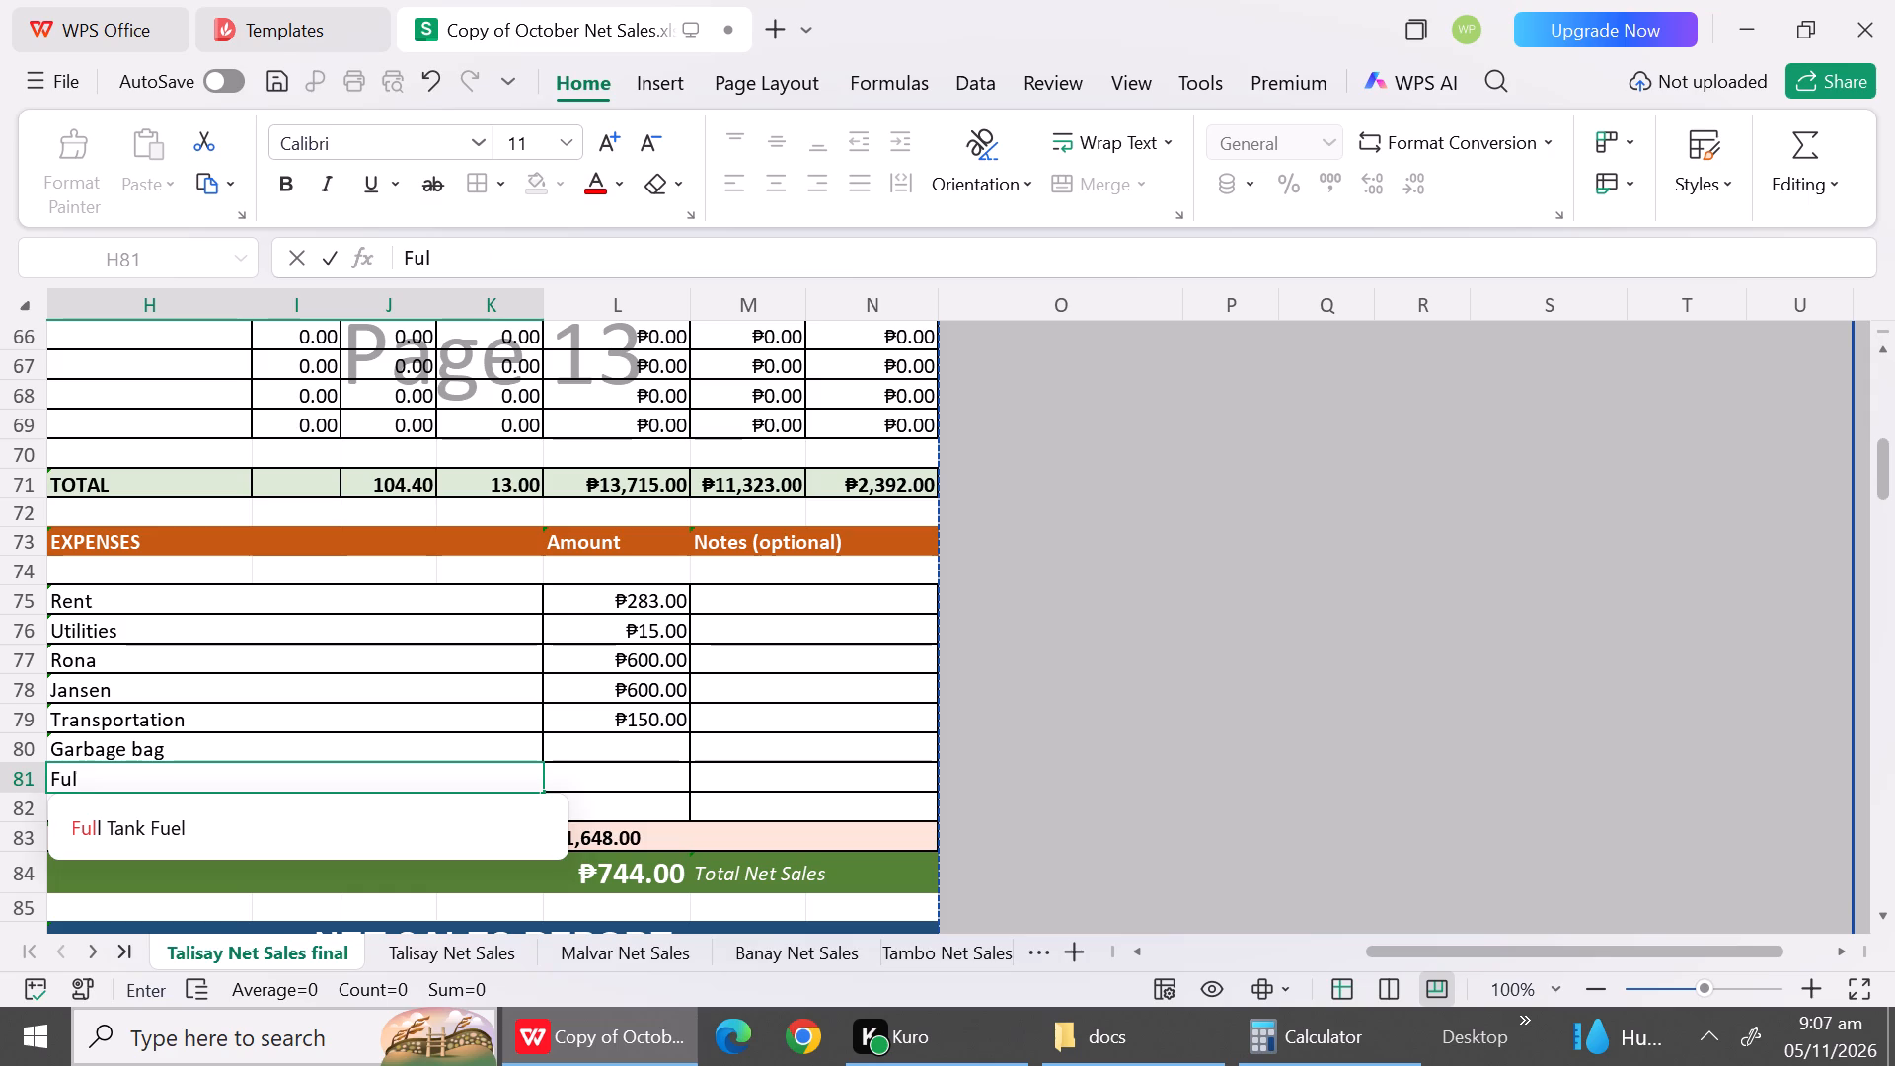
key("BackSpace")
type("el")
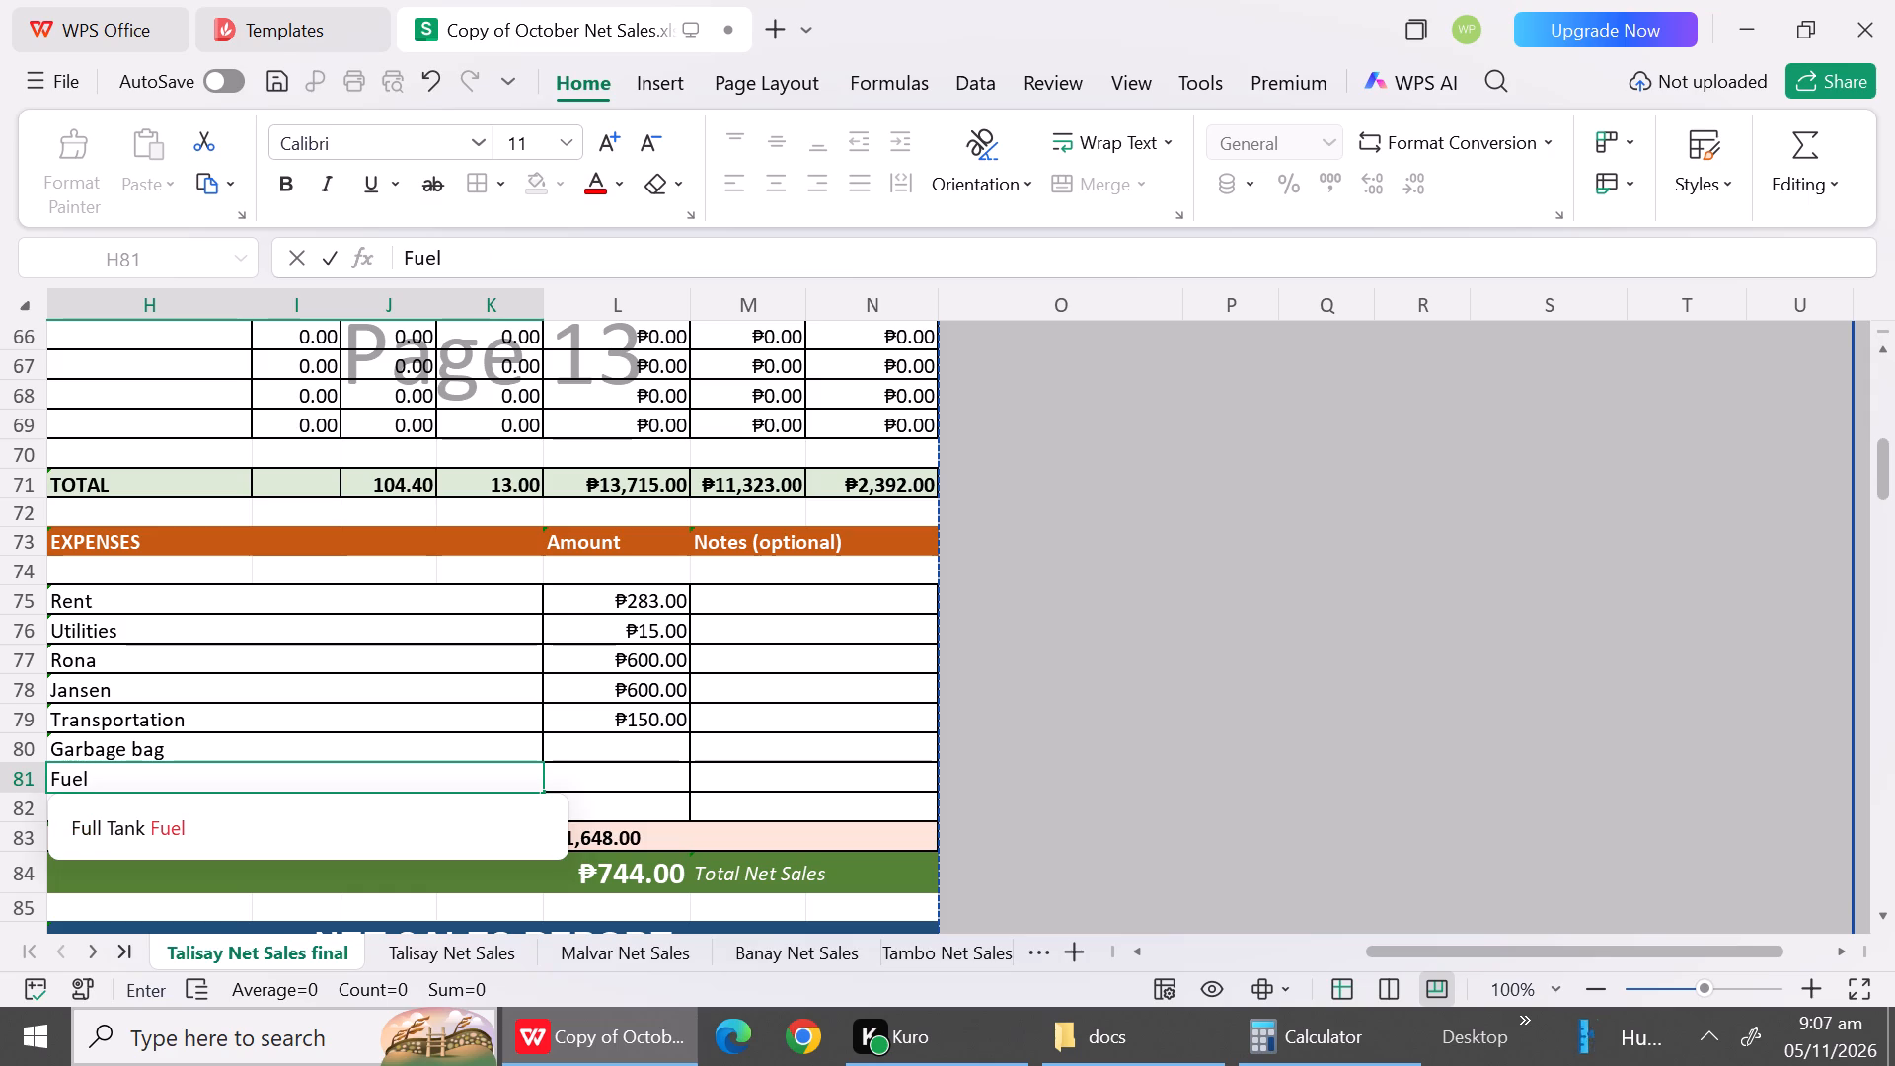
key("Down")
key("BackSpace")
key("BackSpace")
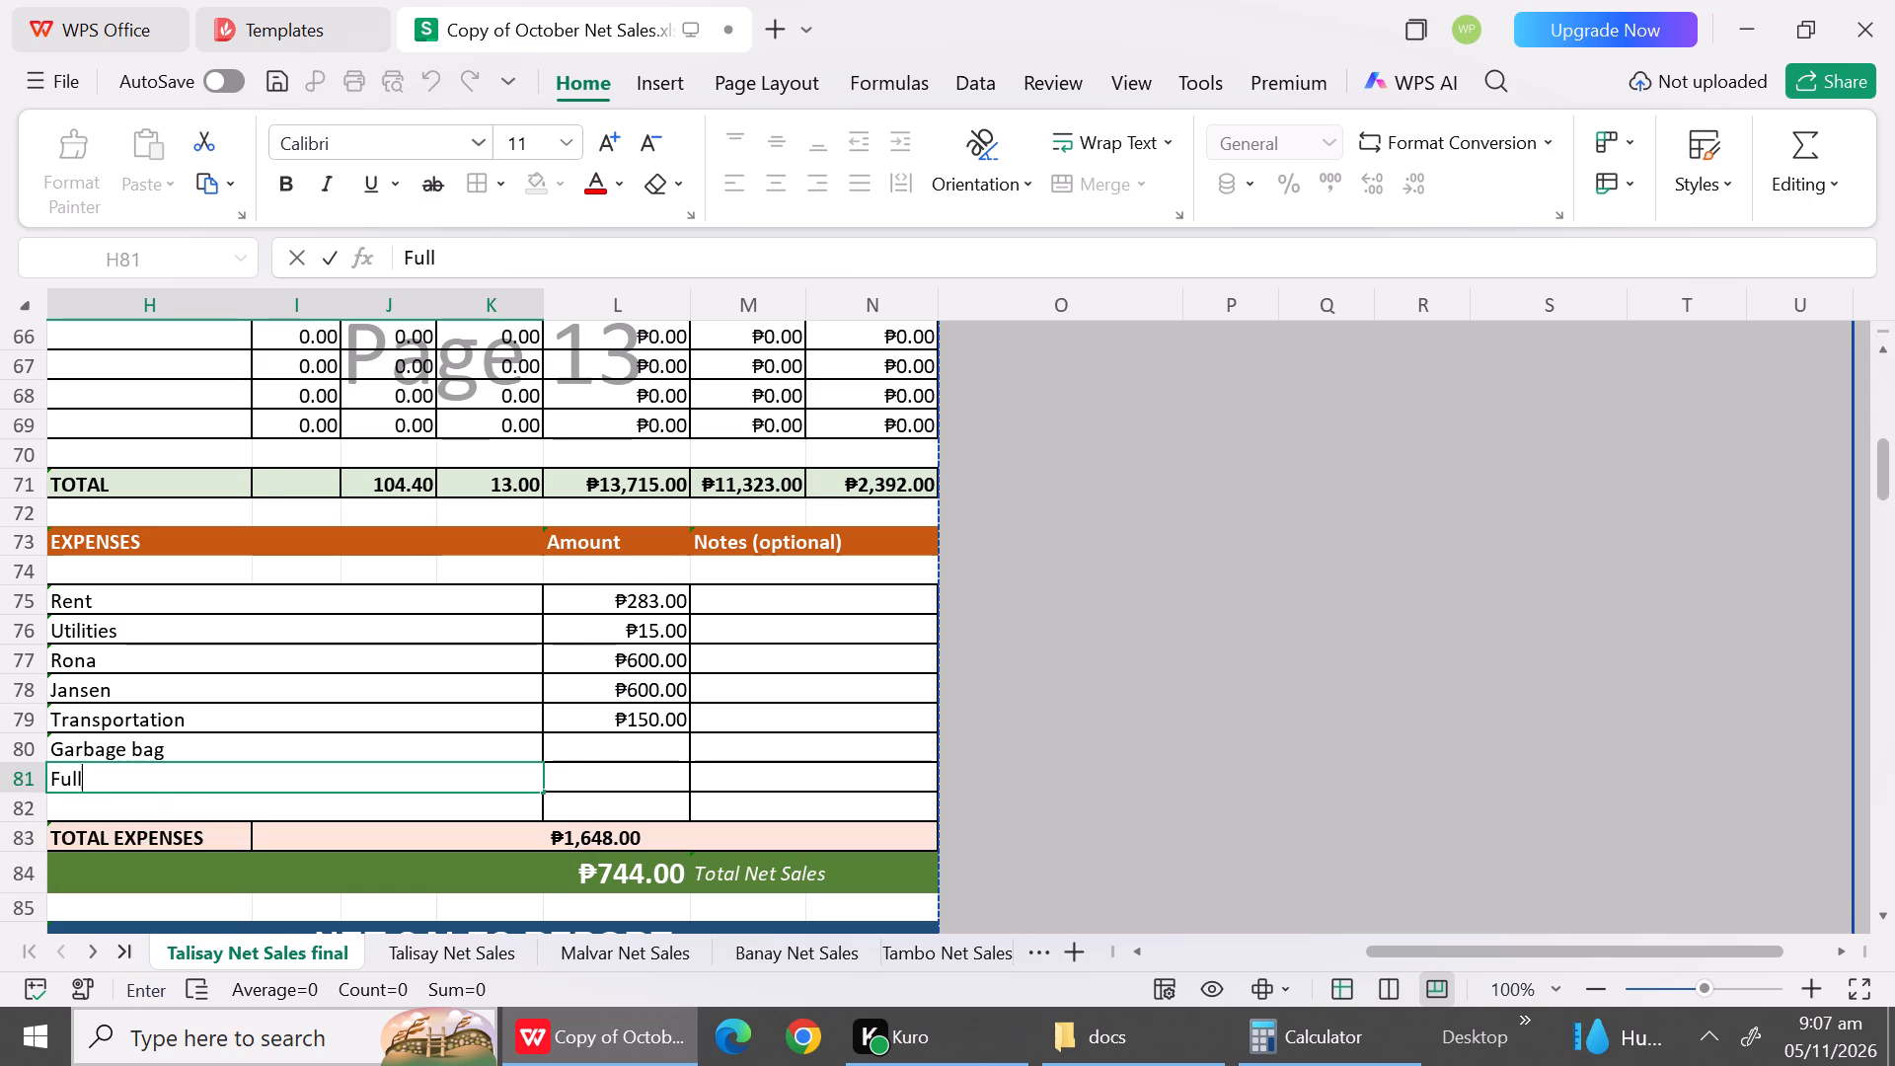
key("BackSpace")
key("BackSpace")
key("e")
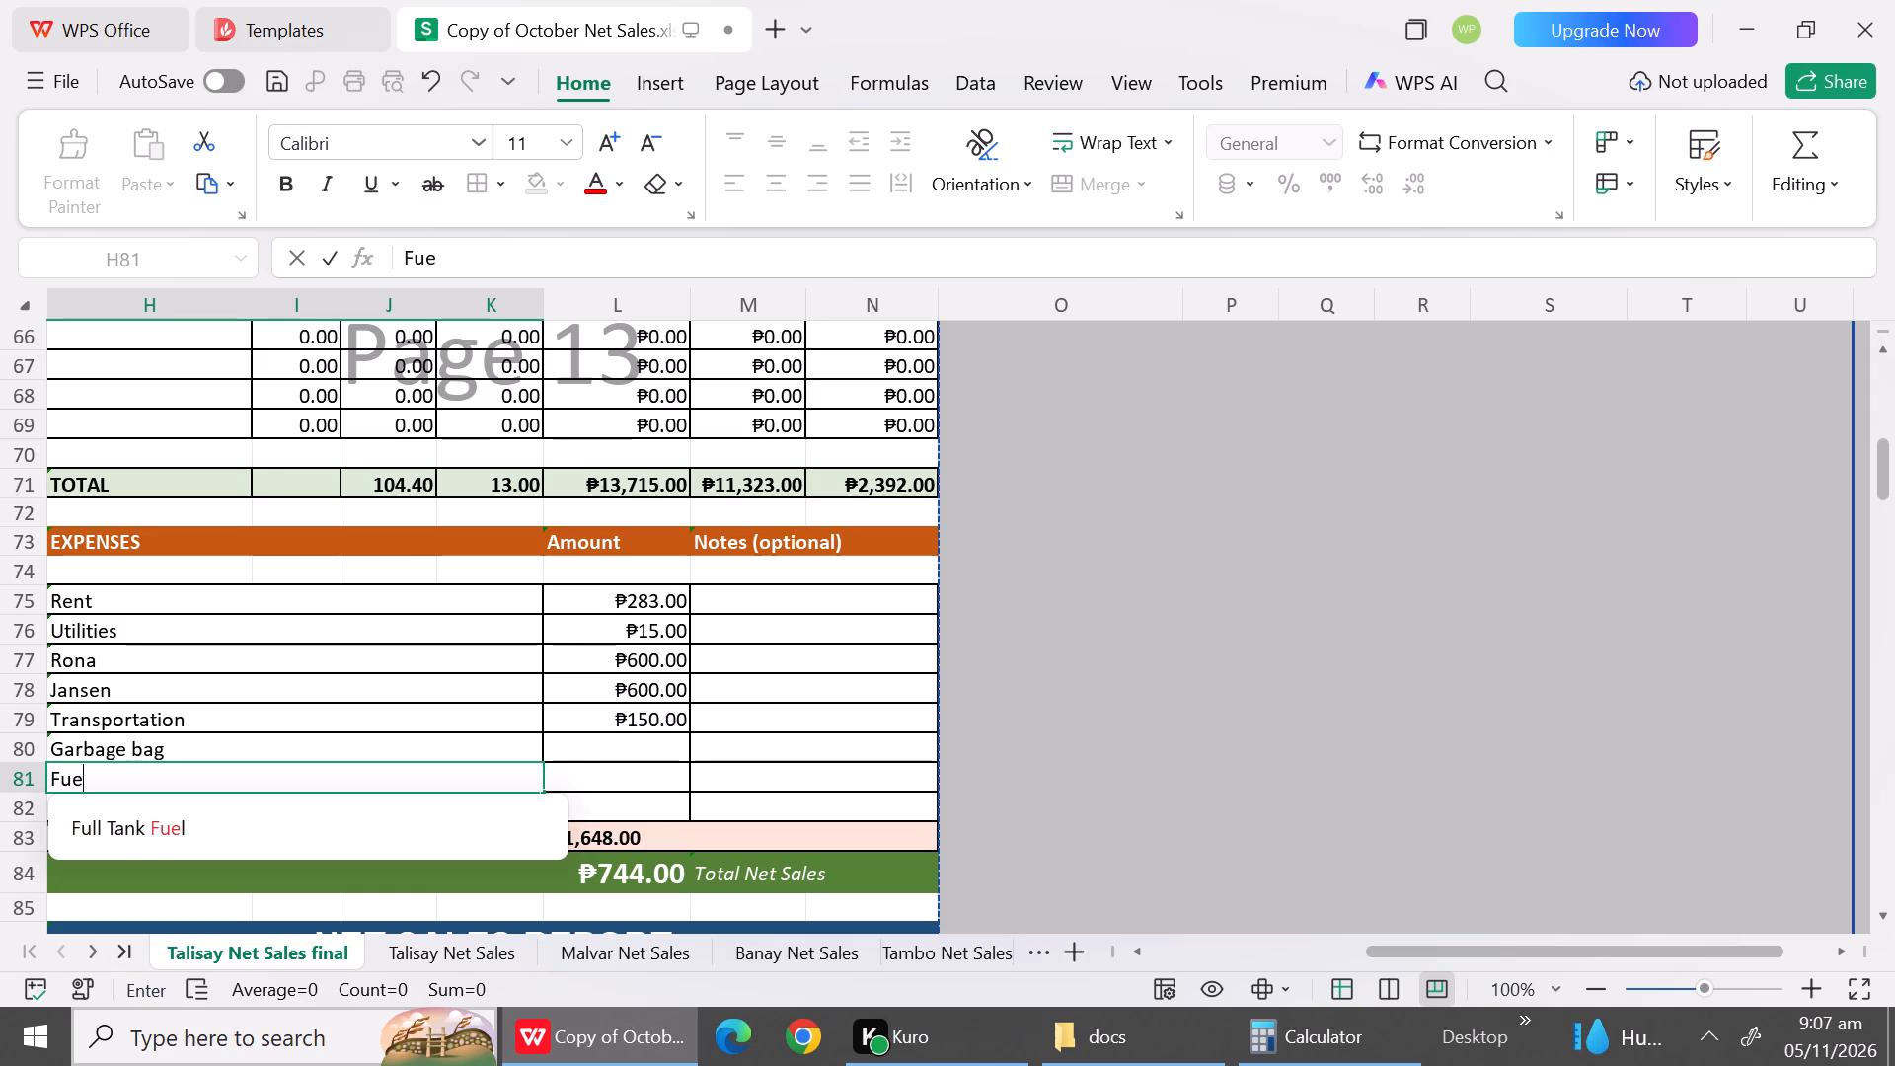
key("l")
key("space")
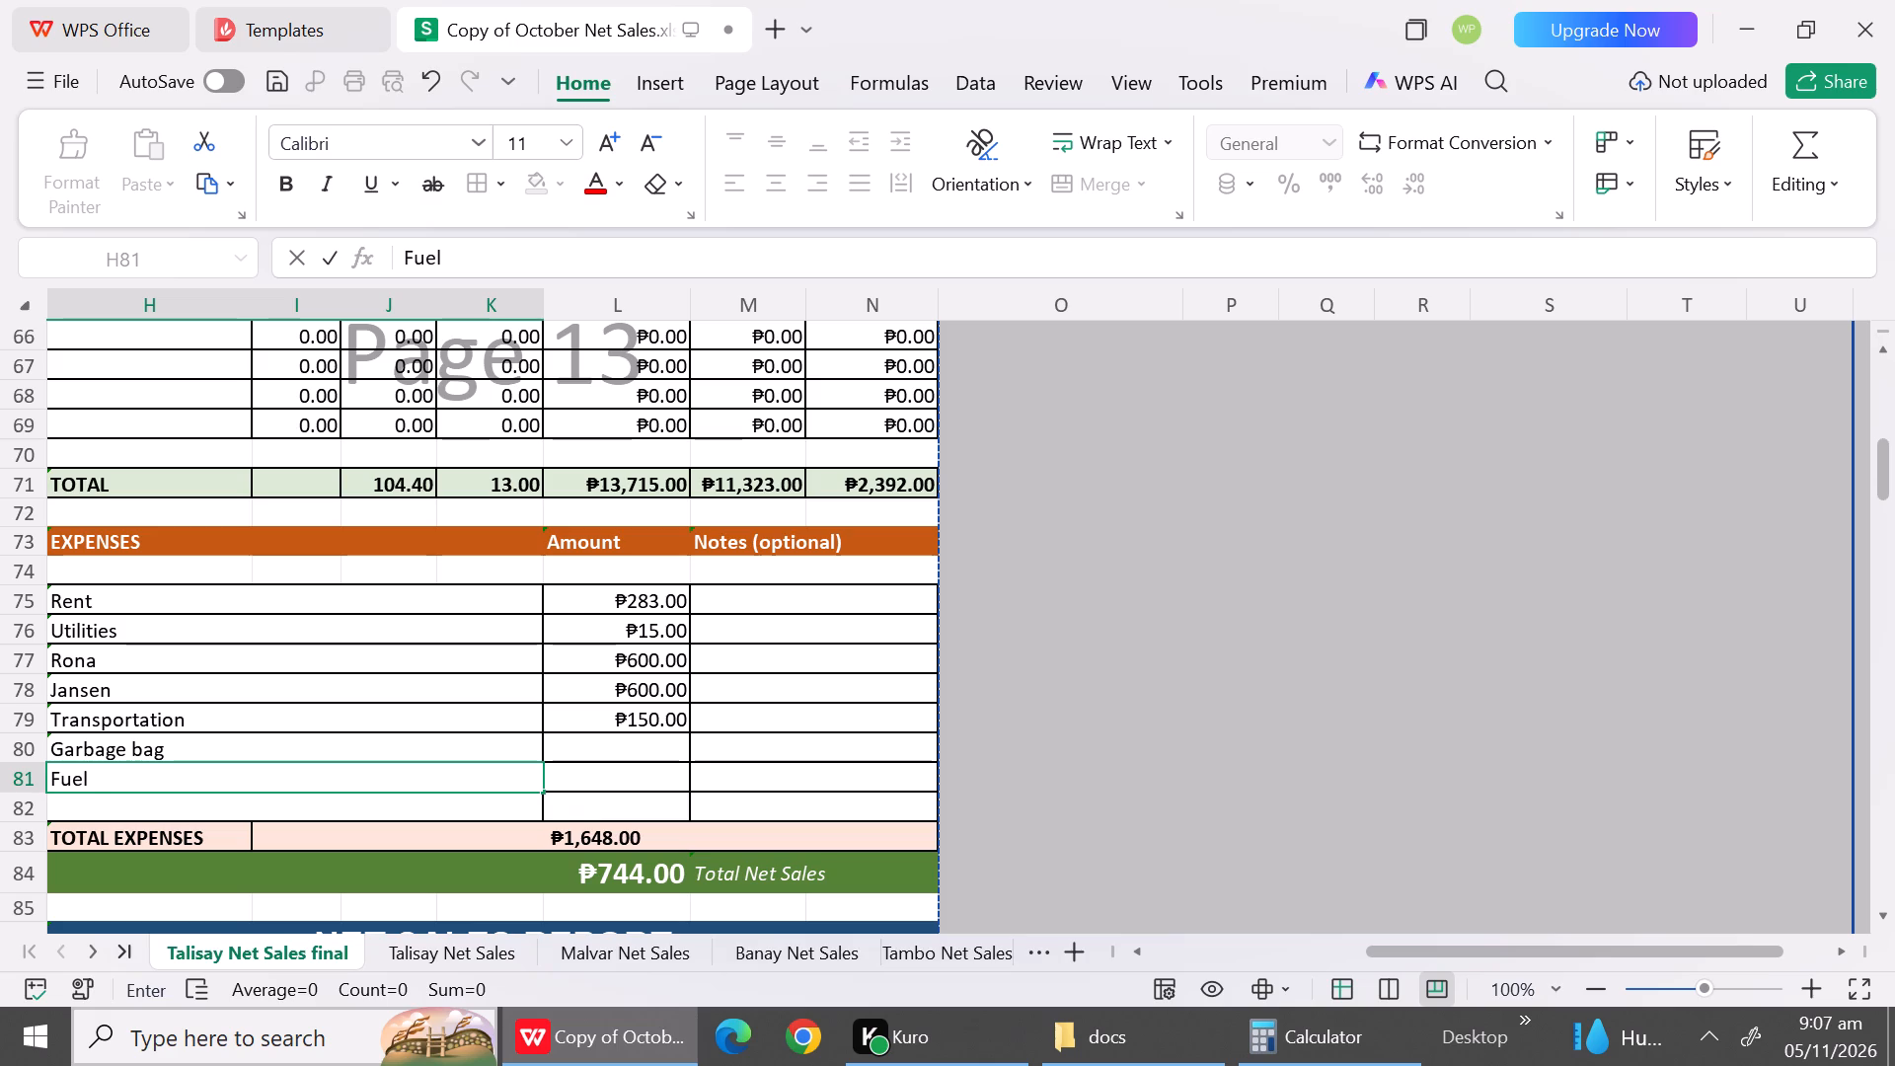
key("Down")
Enter Water Refill as the expense in H82 of the October 18 report and return to Talisay Net Sales.
type("Wa")
type("ter Refill")
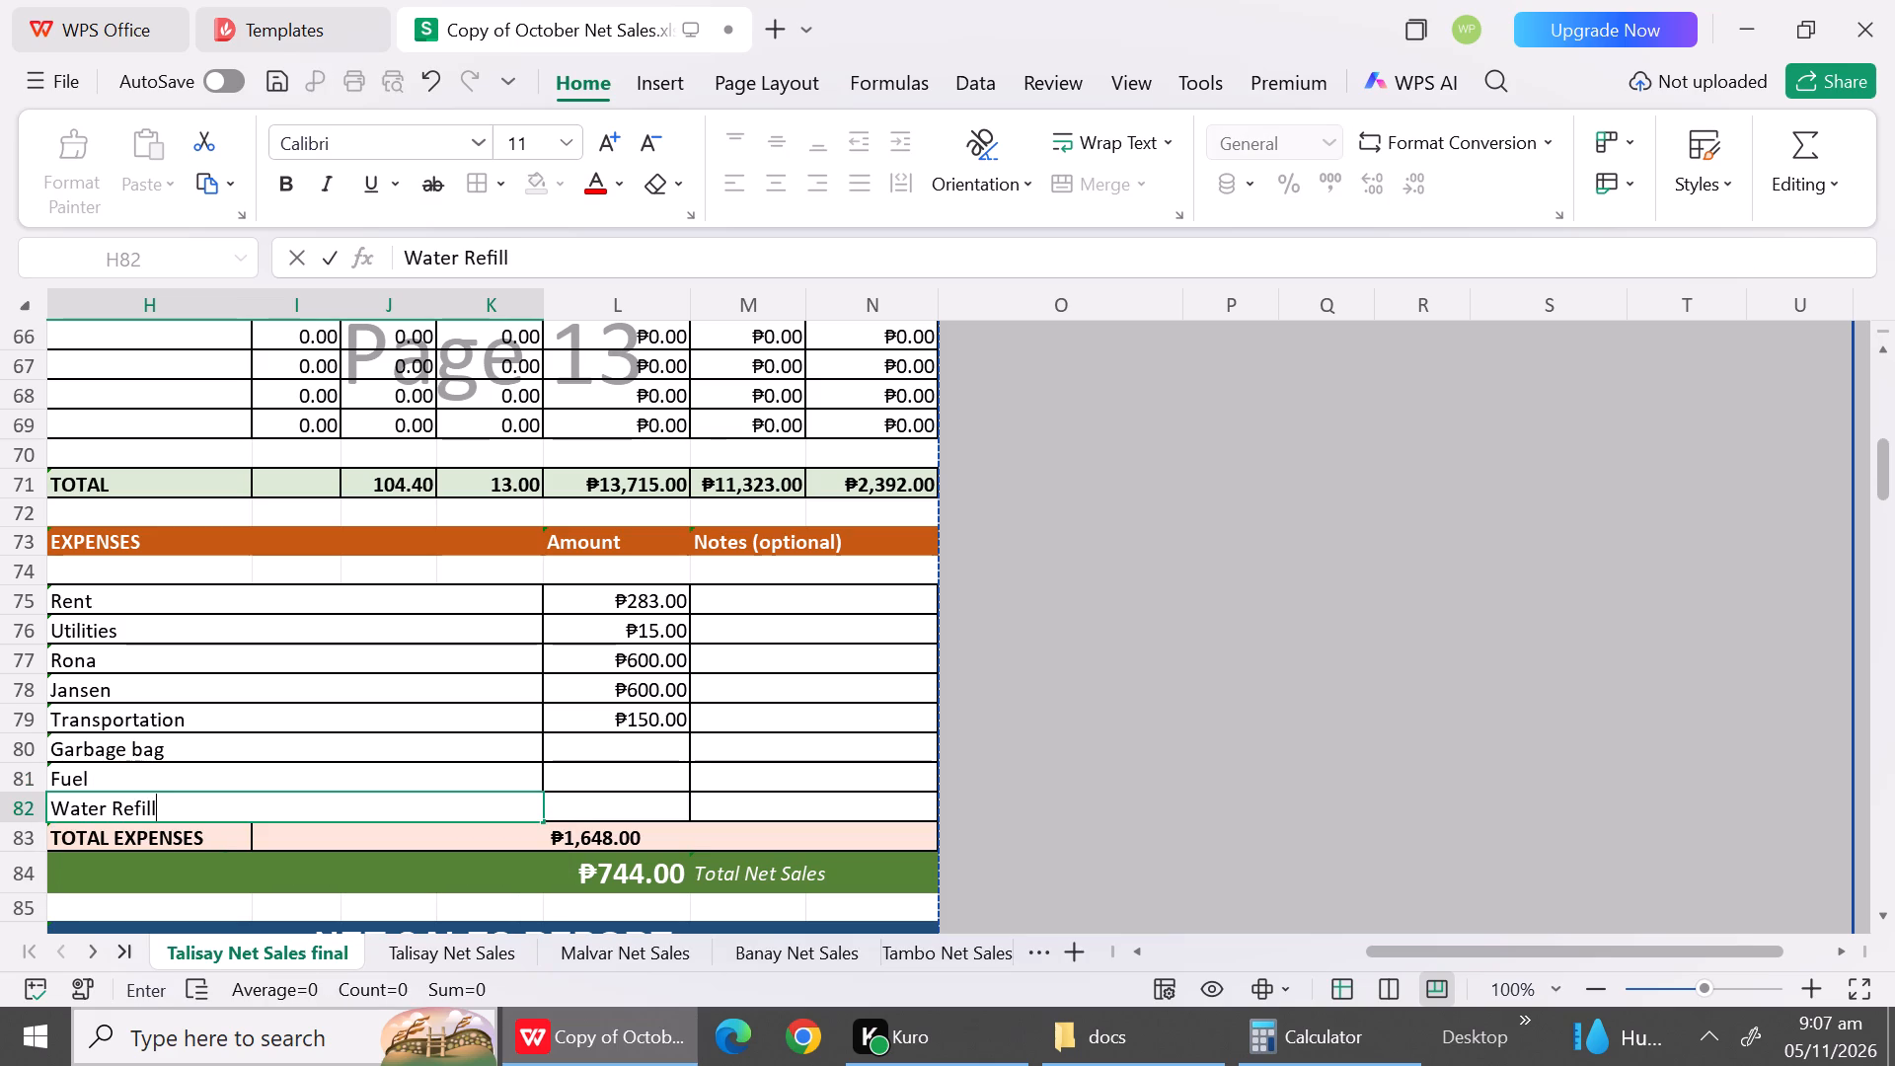
left_click(442, 941)
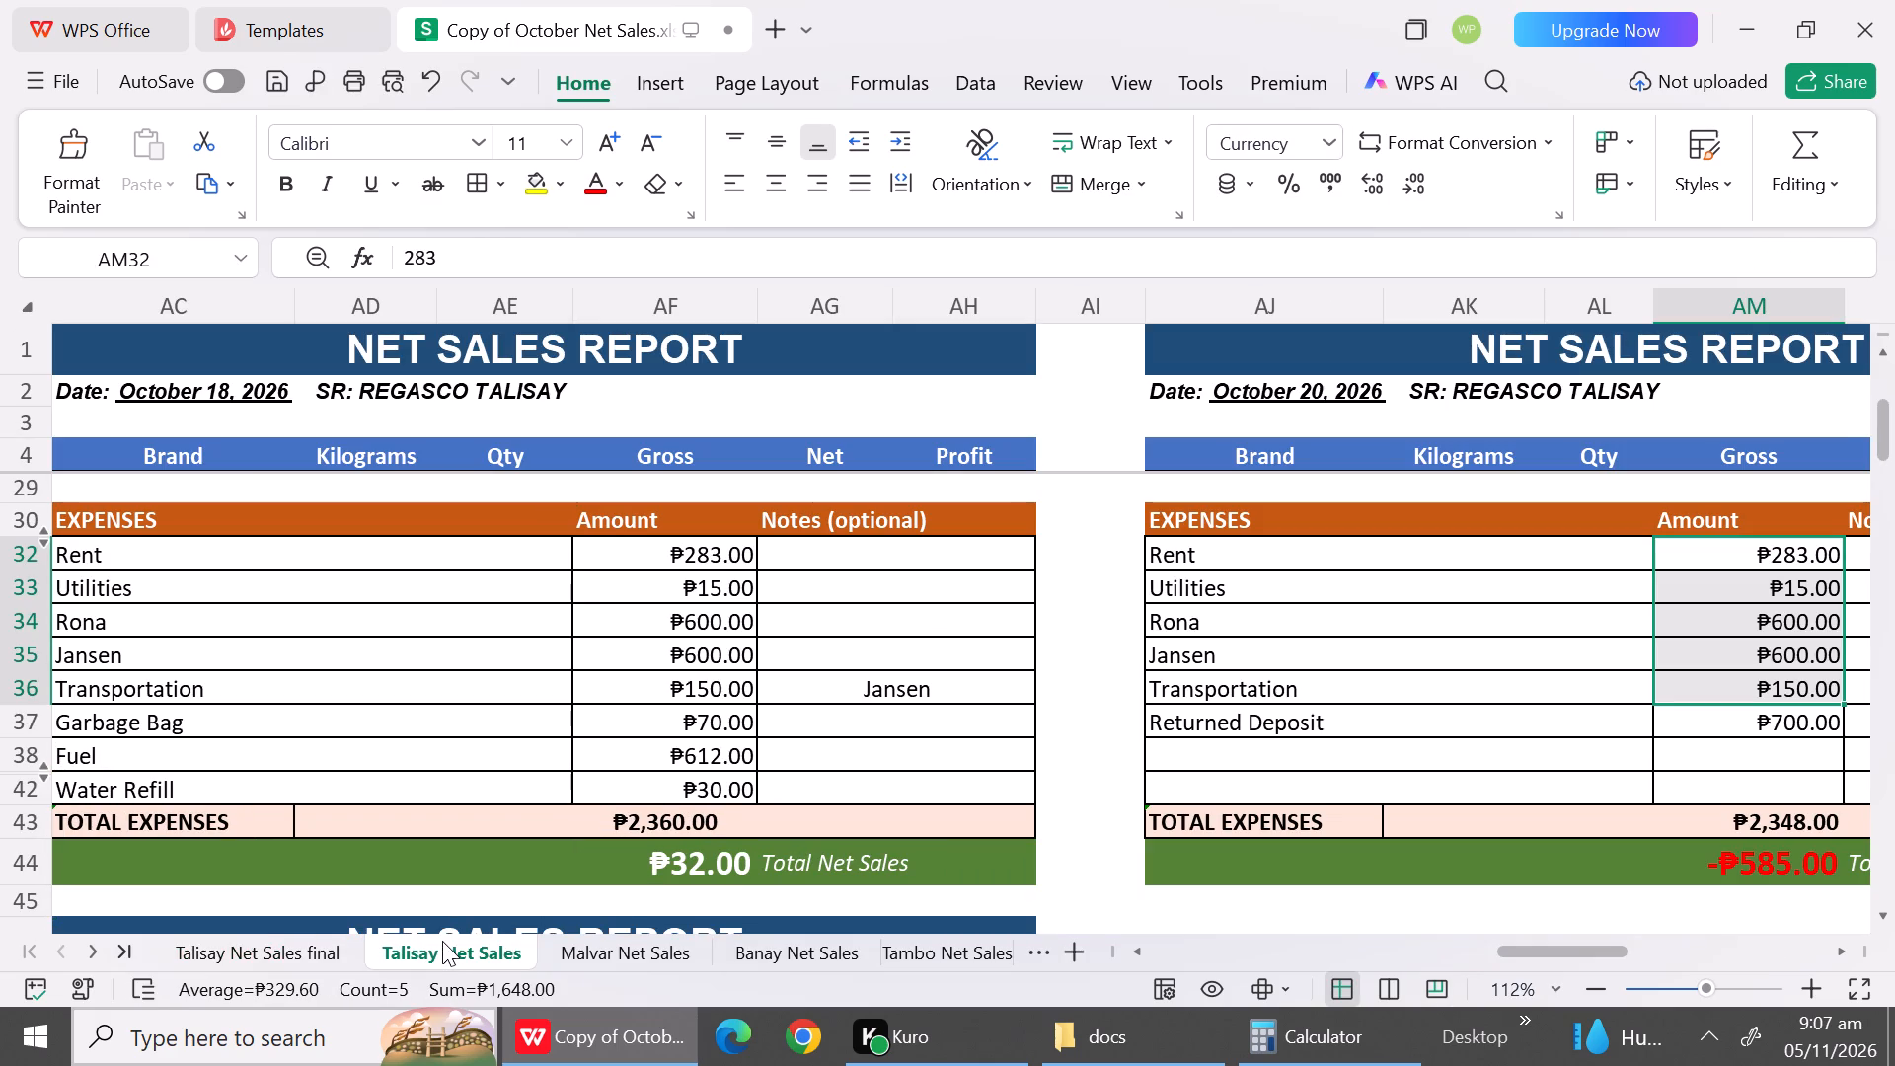
Enter the October 18 amounts 70 for Garbage bag, 612 for Fuel and 30 for Water Refill in L80:L82 of Talisay Net Sales final.
left_click(266, 955)
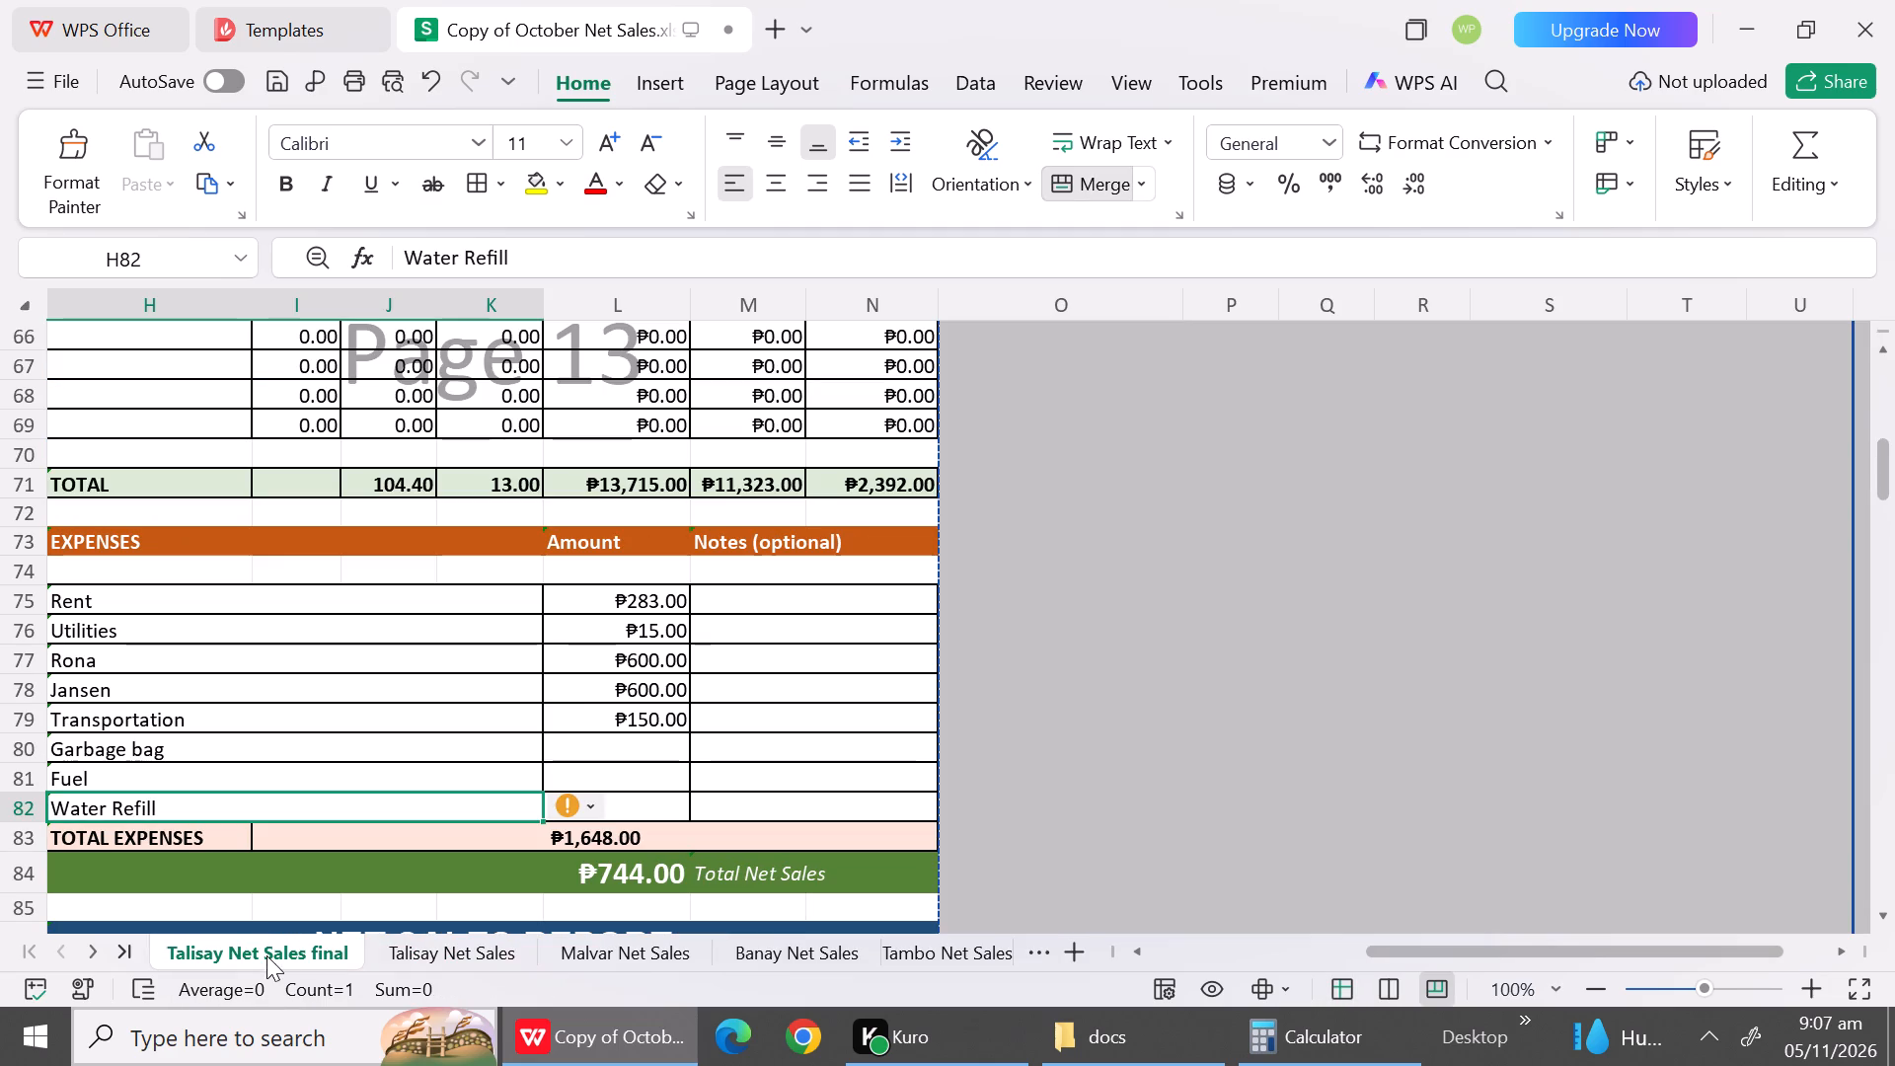
left_click(672, 743)
type("70")
key("Down")
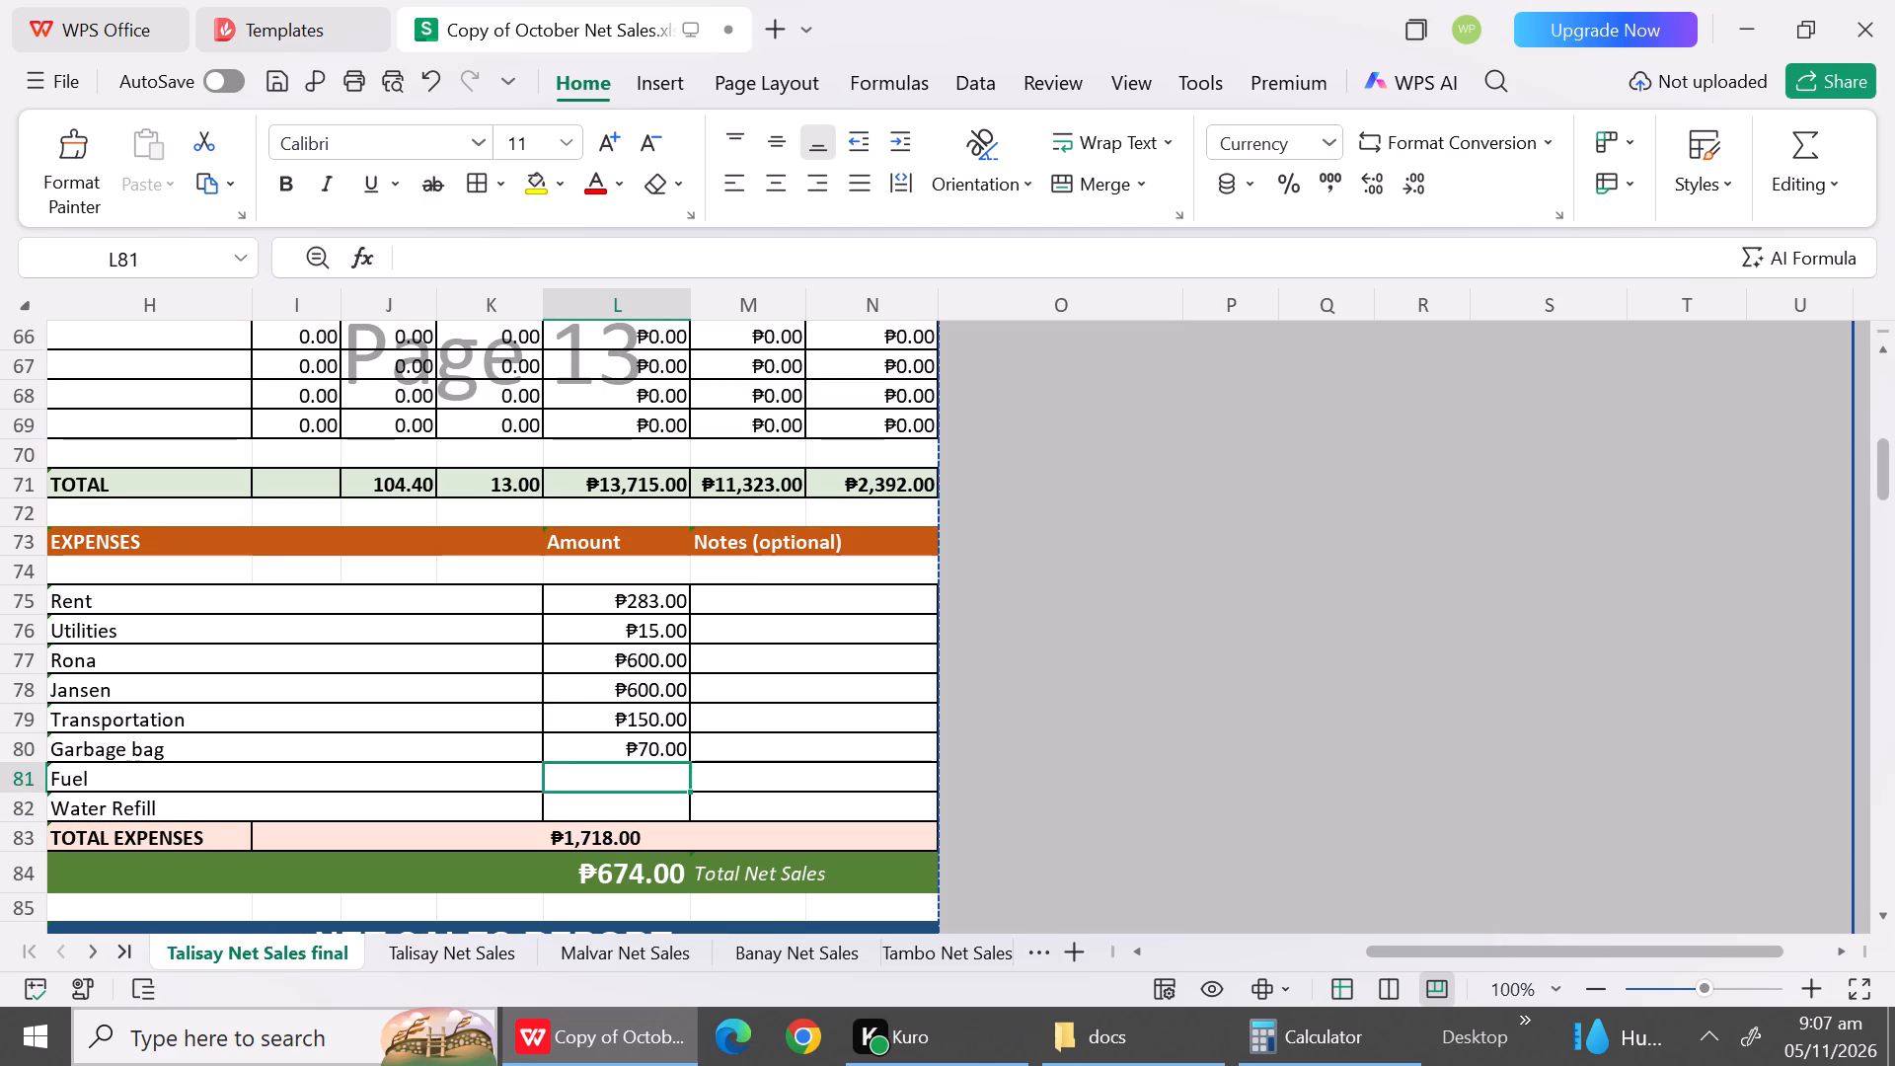
type("612")
key("Down")
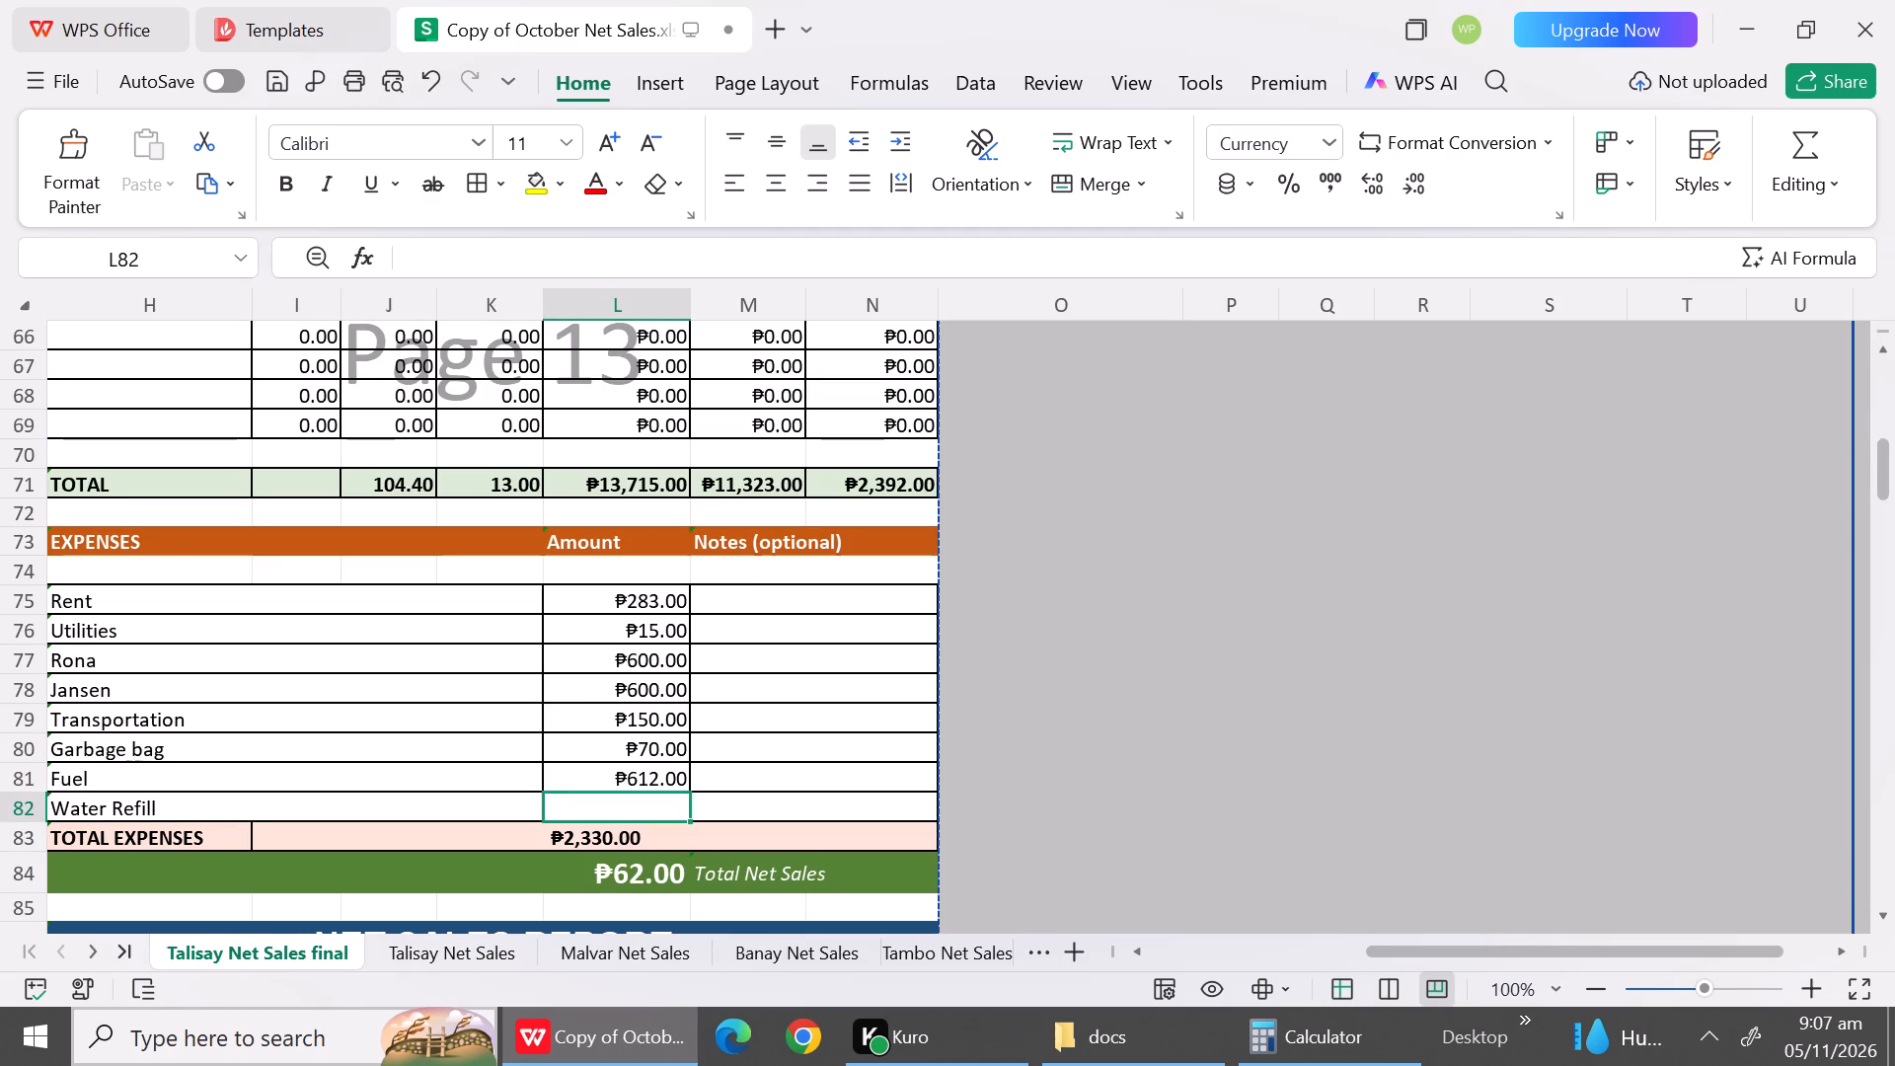
type("30")
left_click(998, 782)
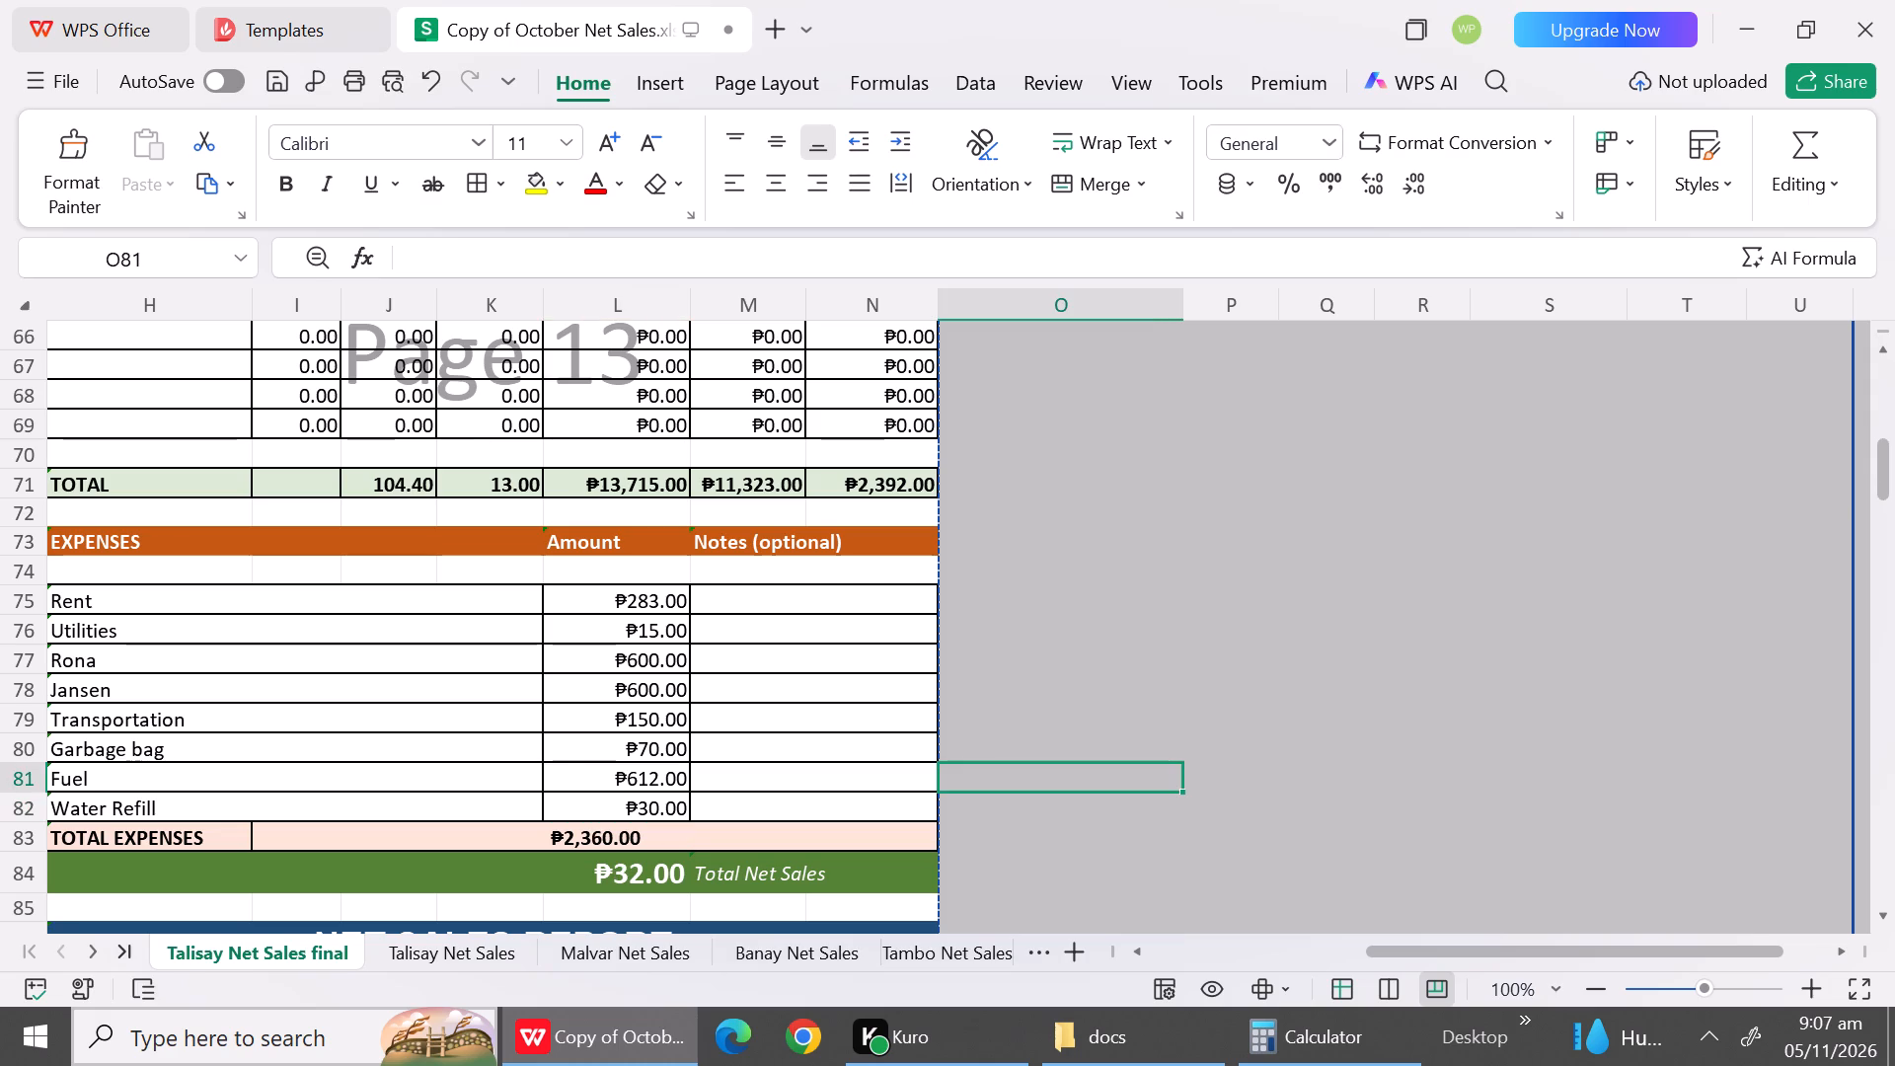
Copy the October 19 brand entries from AC50:AC54 in Talisay Net Sales into H90:H94 of the final sheet's October 19 report.
triple_click(1888, 926)
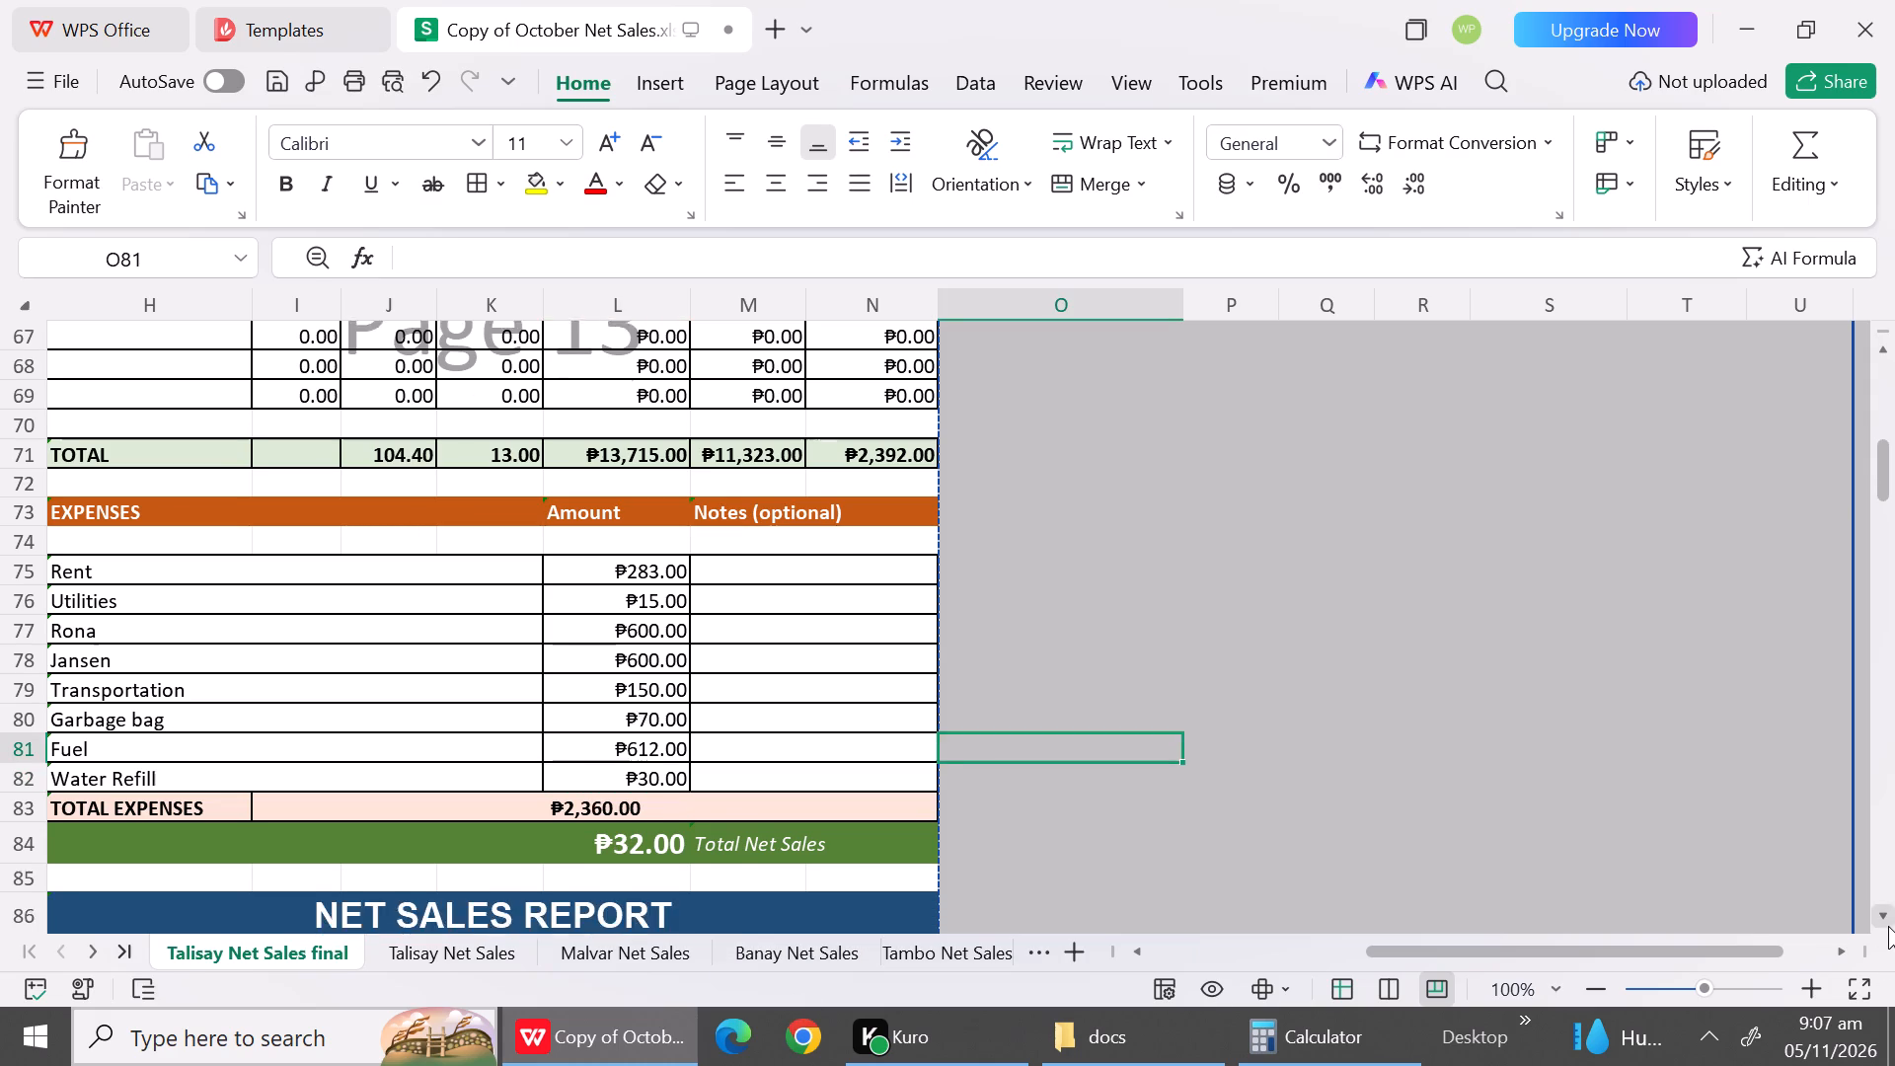
triple_click(1888, 926)
triple_click(1888, 926)
triple_click(1888, 926)
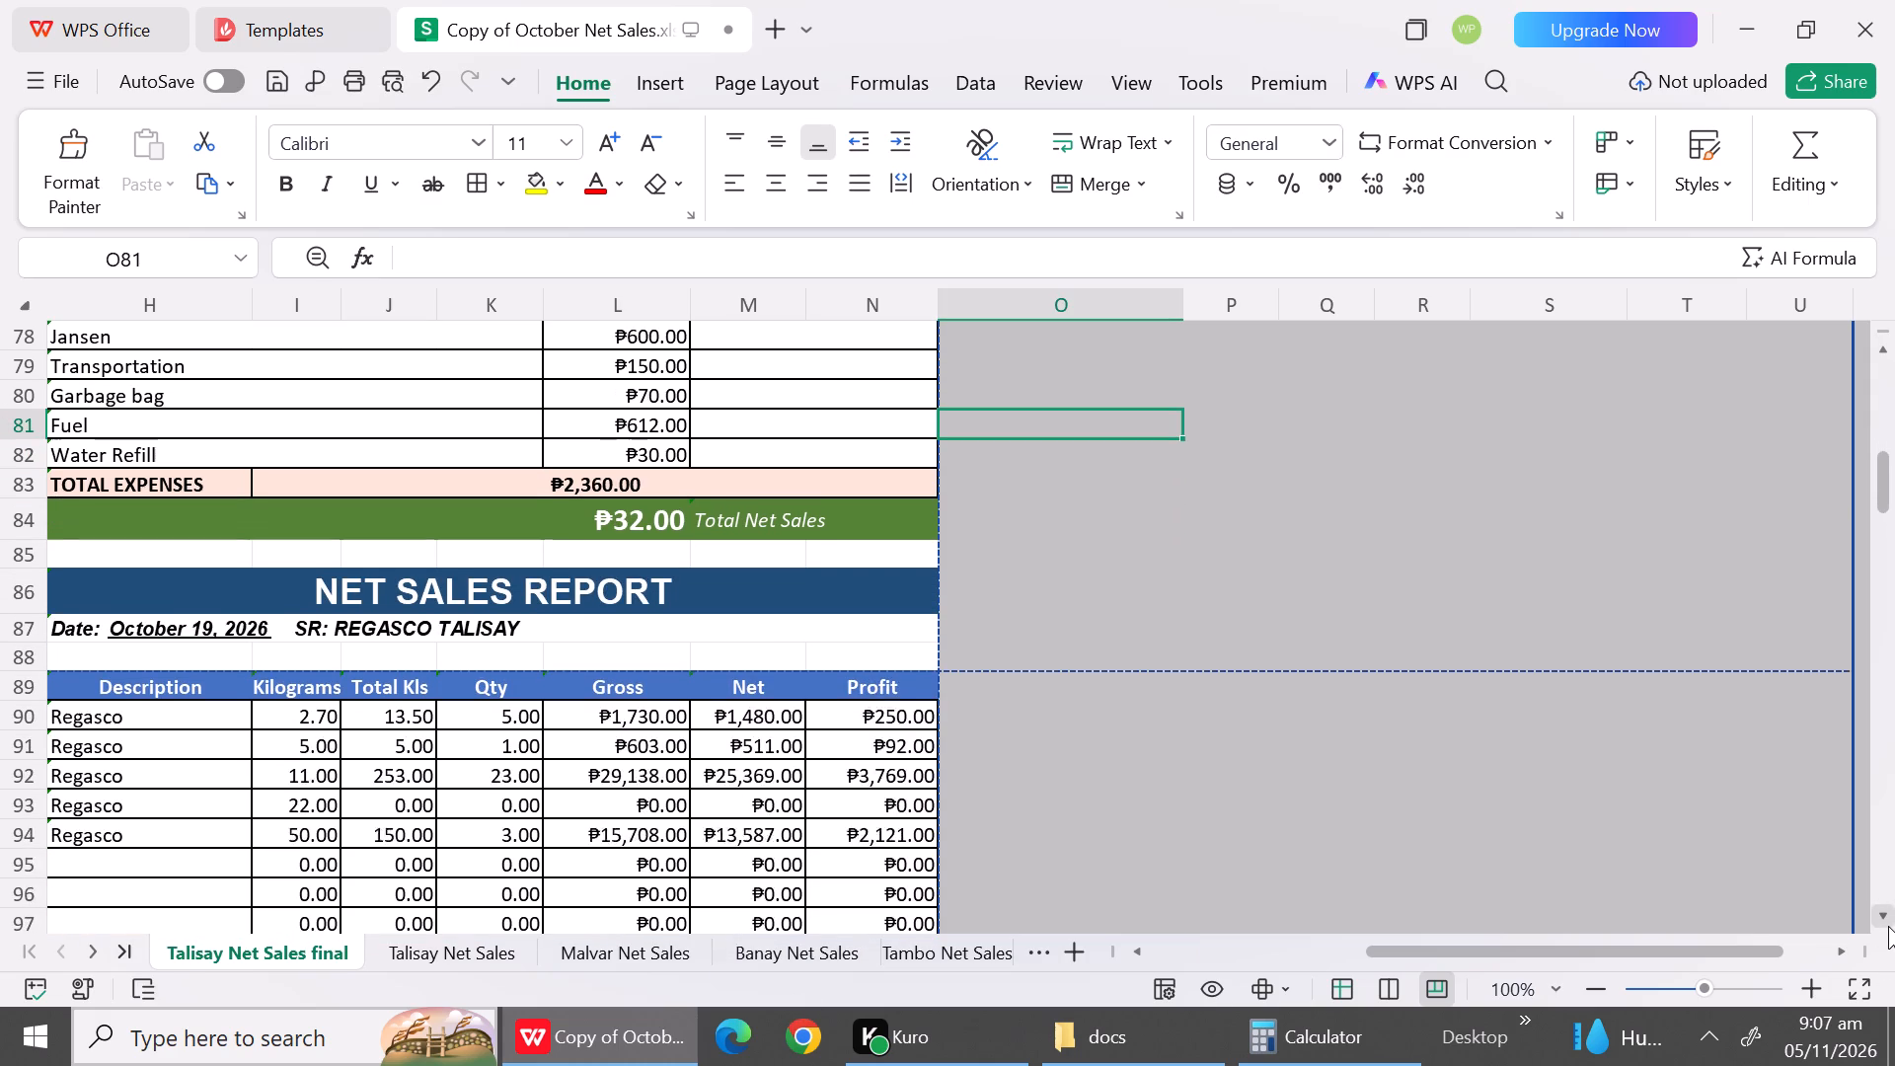
triple_click(1888, 926)
double_click(1888, 926)
left_click(1888, 926)
left_click(1888, 926)
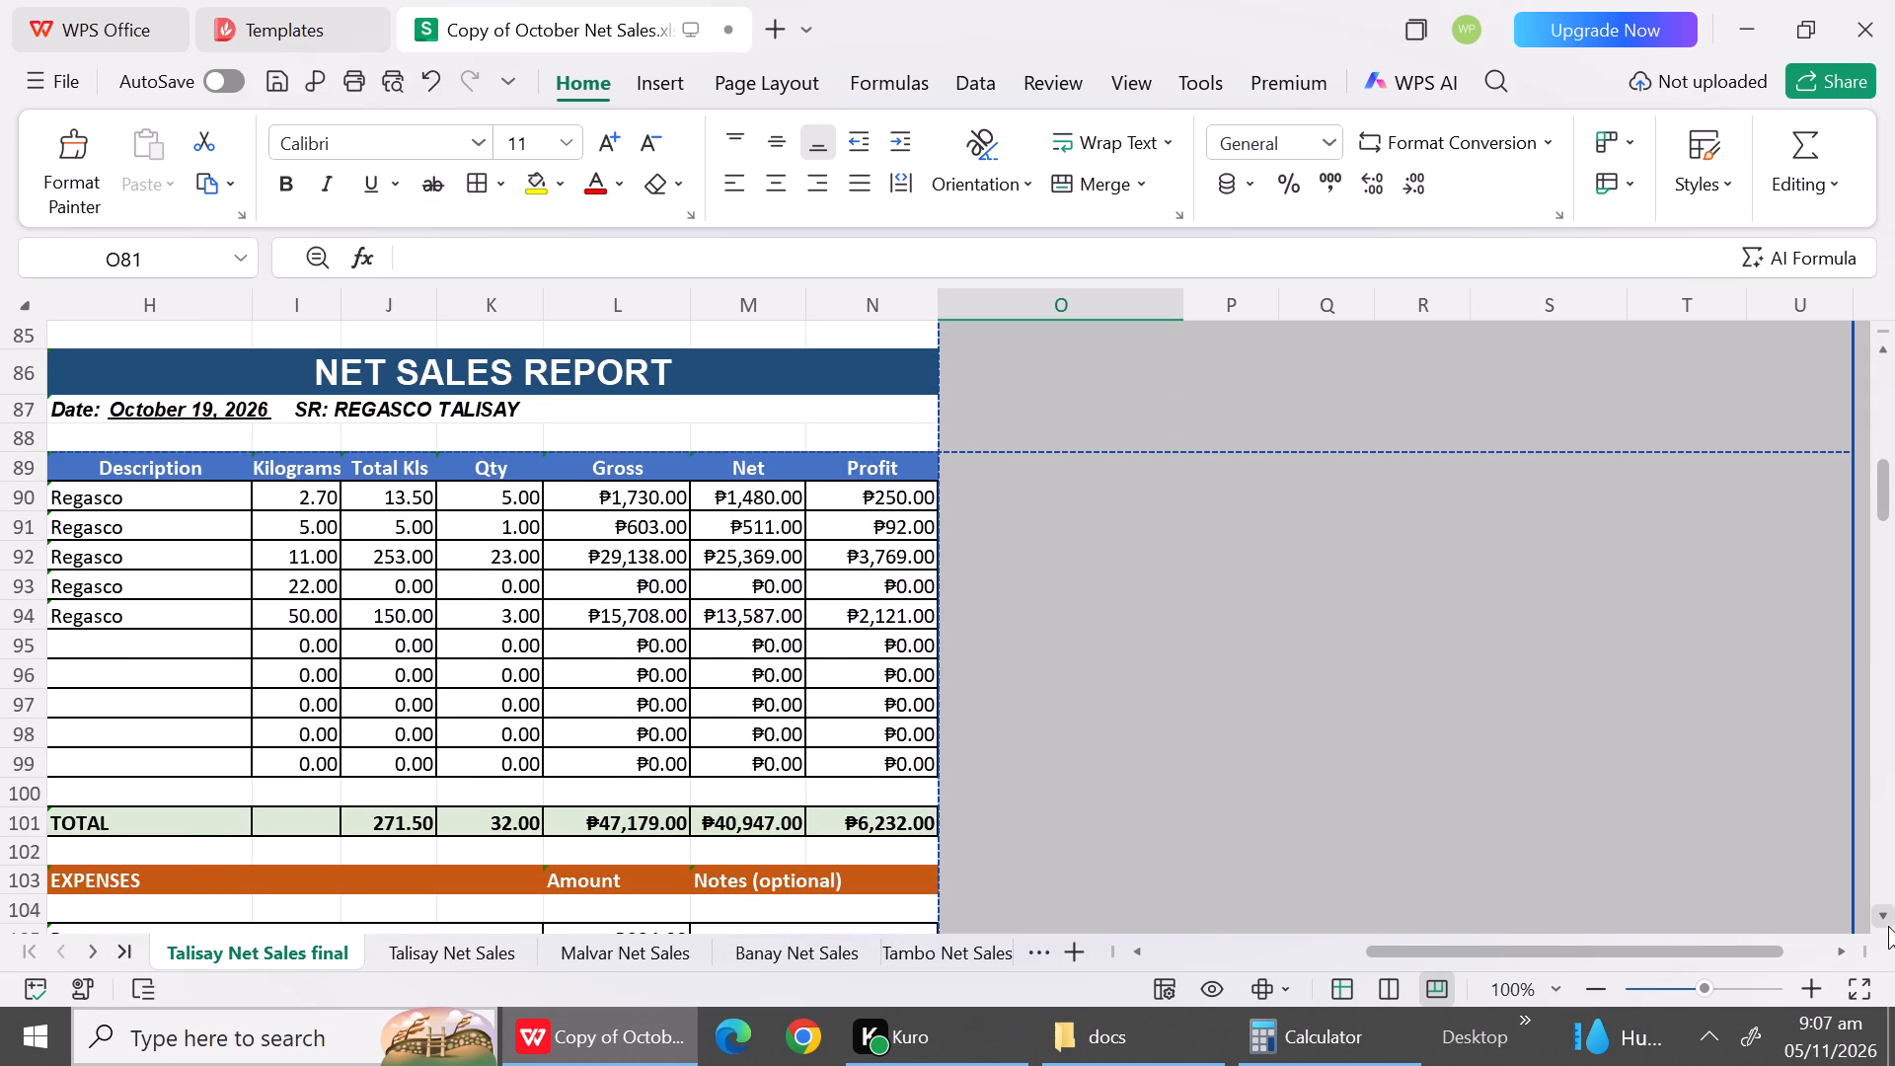
left_click(411, 952)
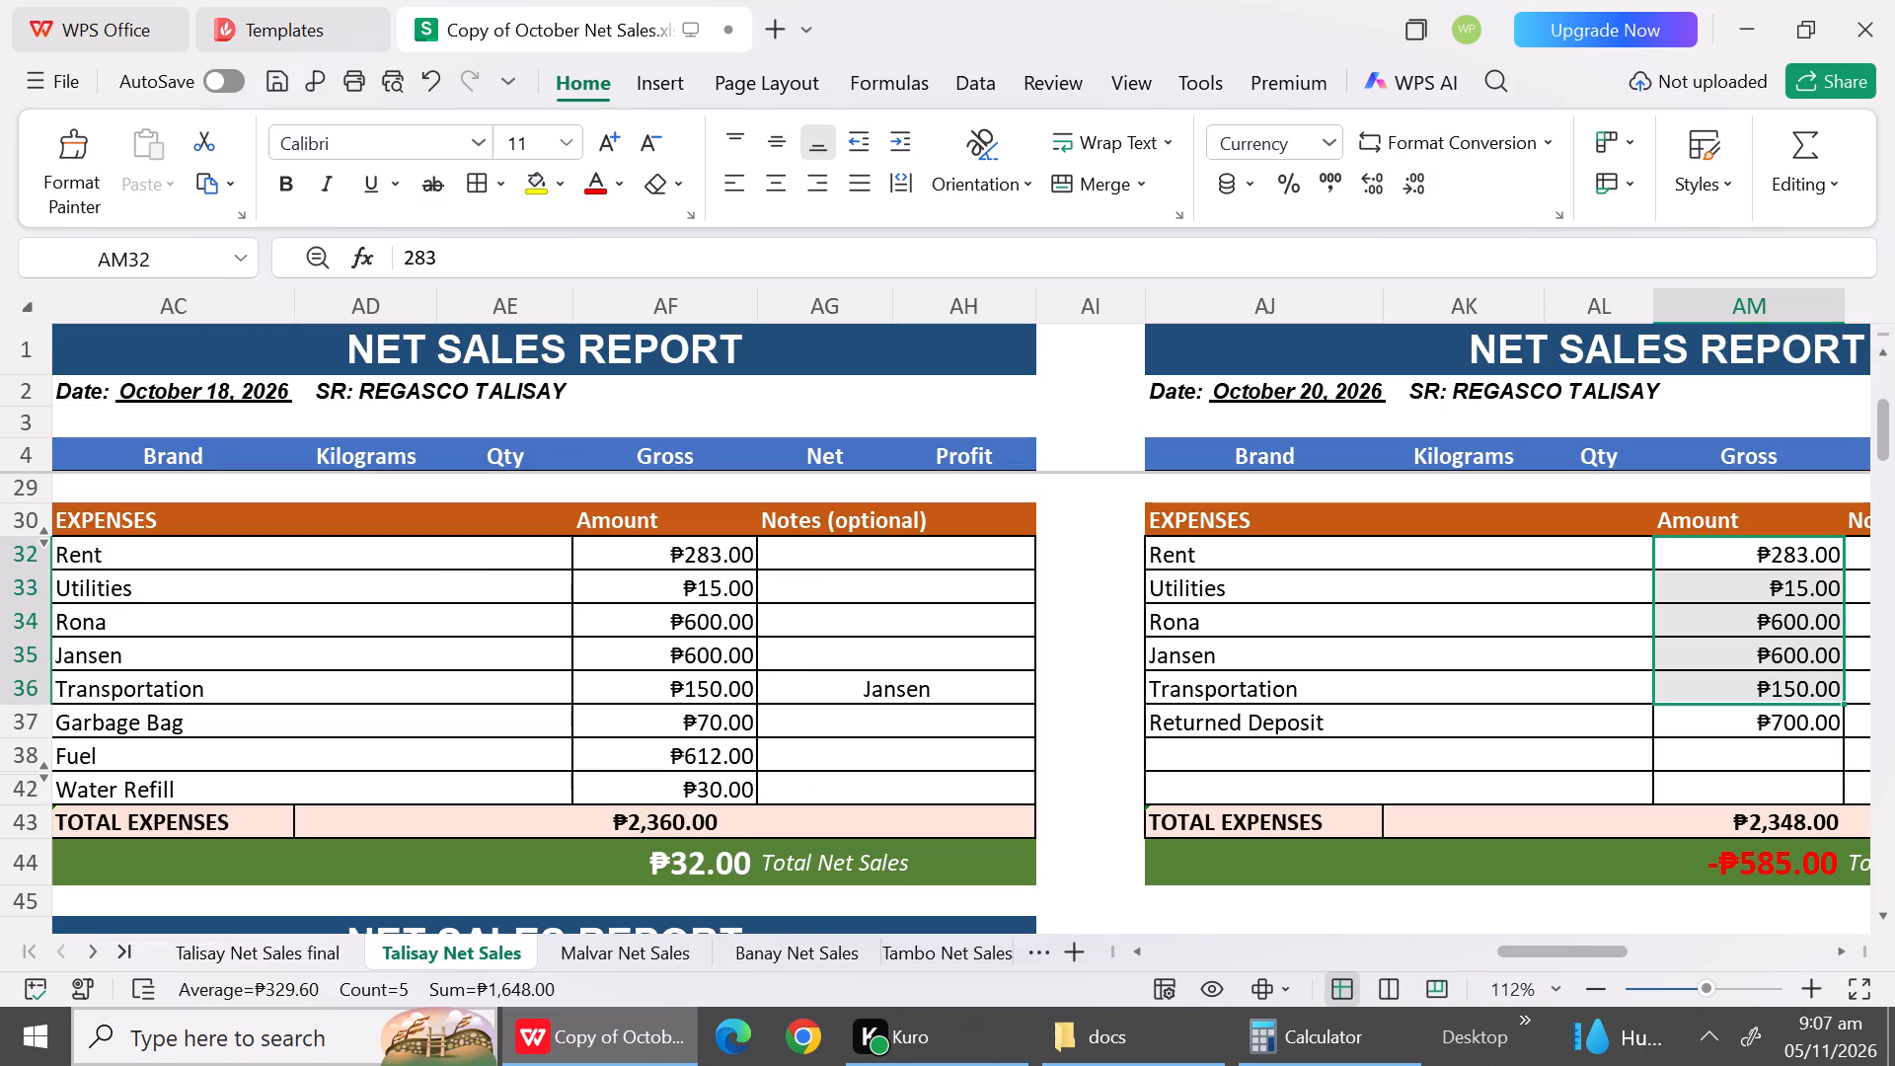
left_click(1888, 897)
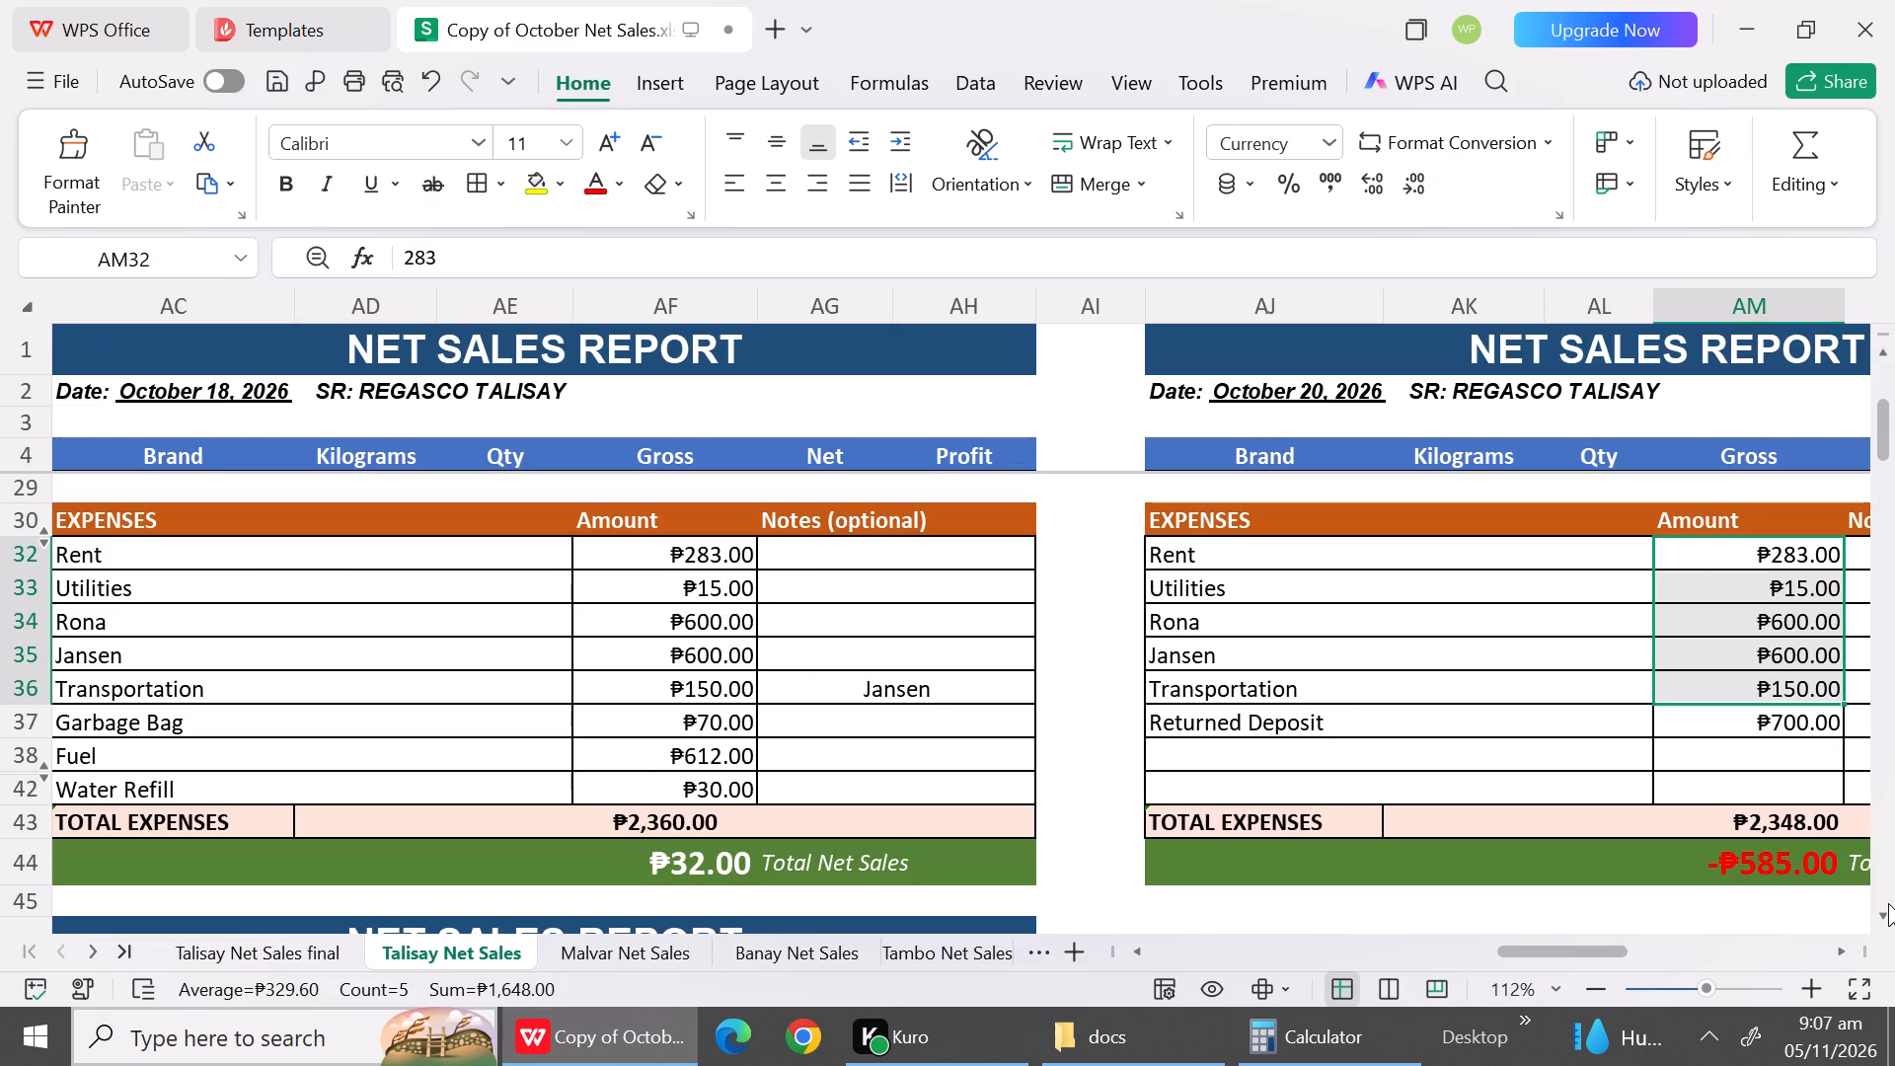
triple_click(1888, 922)
triple_click(1888, 922)
triple_click(1888, 922)
triple_click(1888, 922)
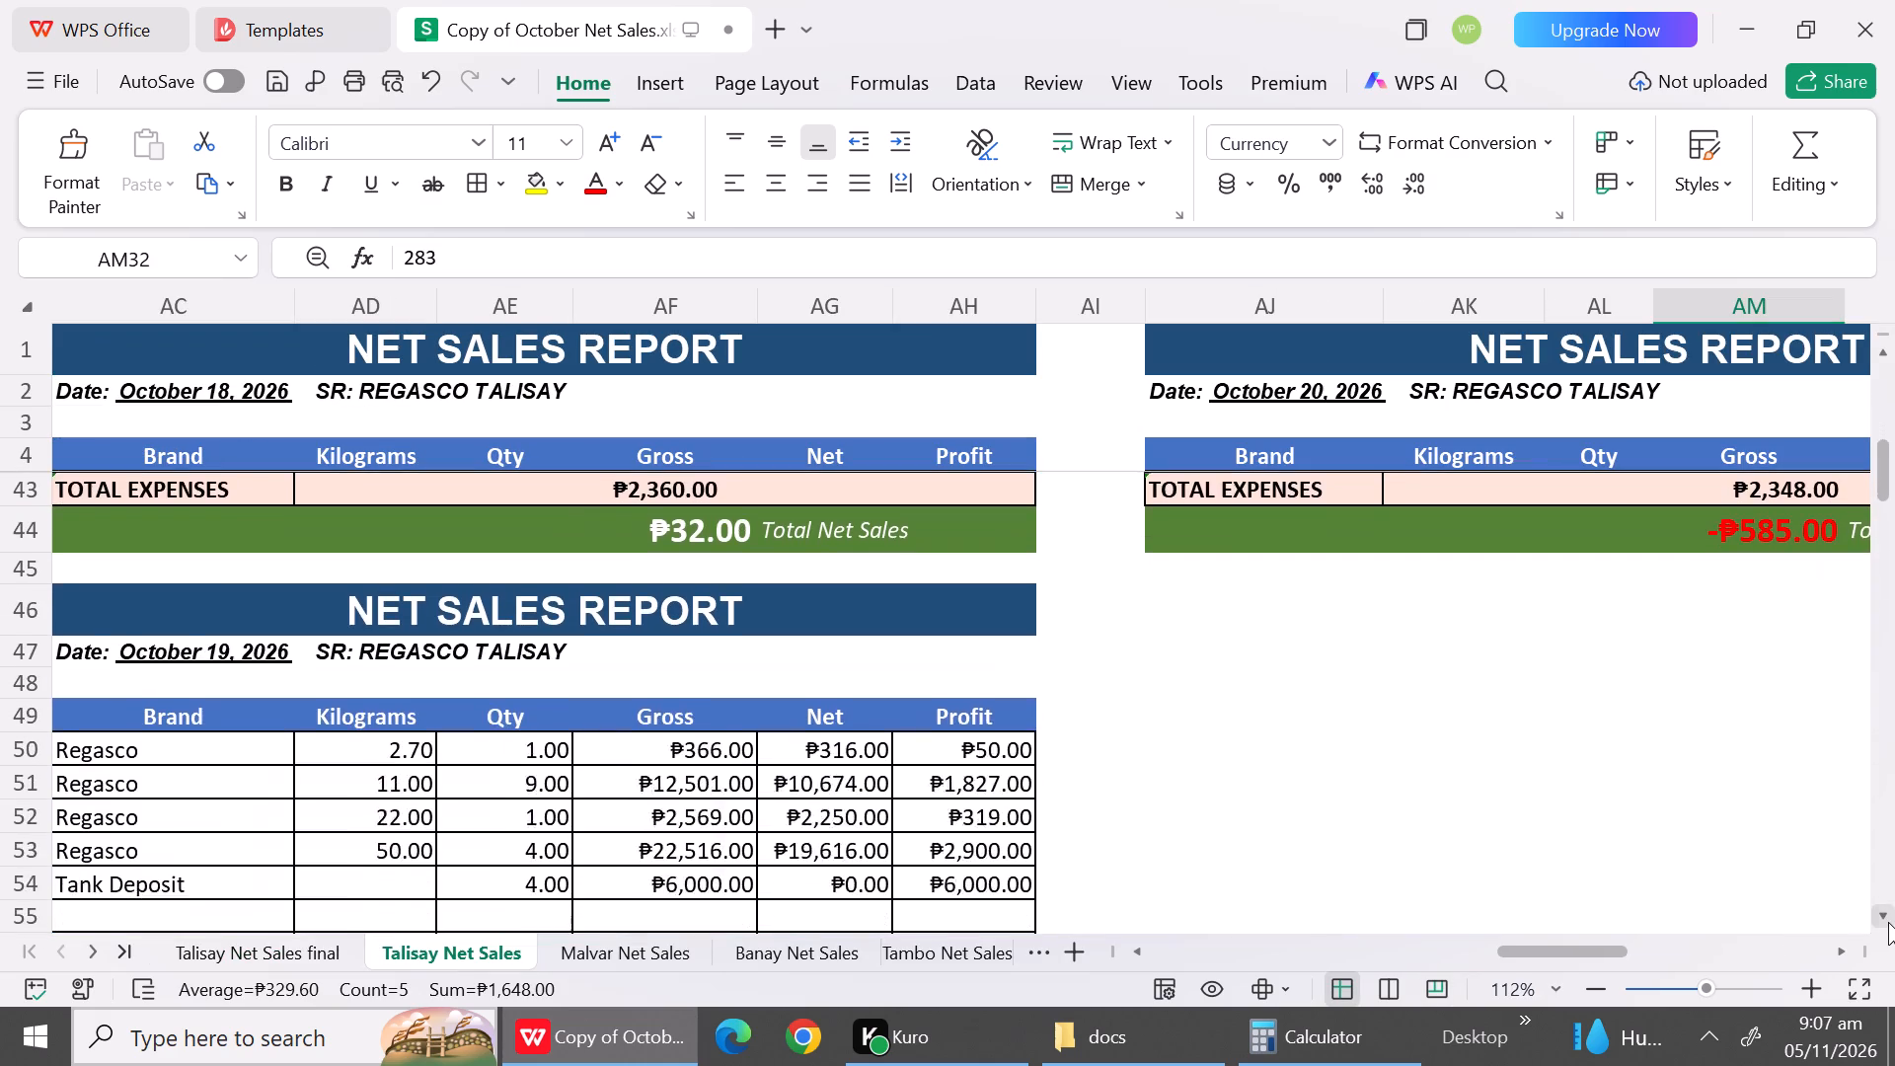
triple_click(1888, 922)
triple_click(1888, 922)
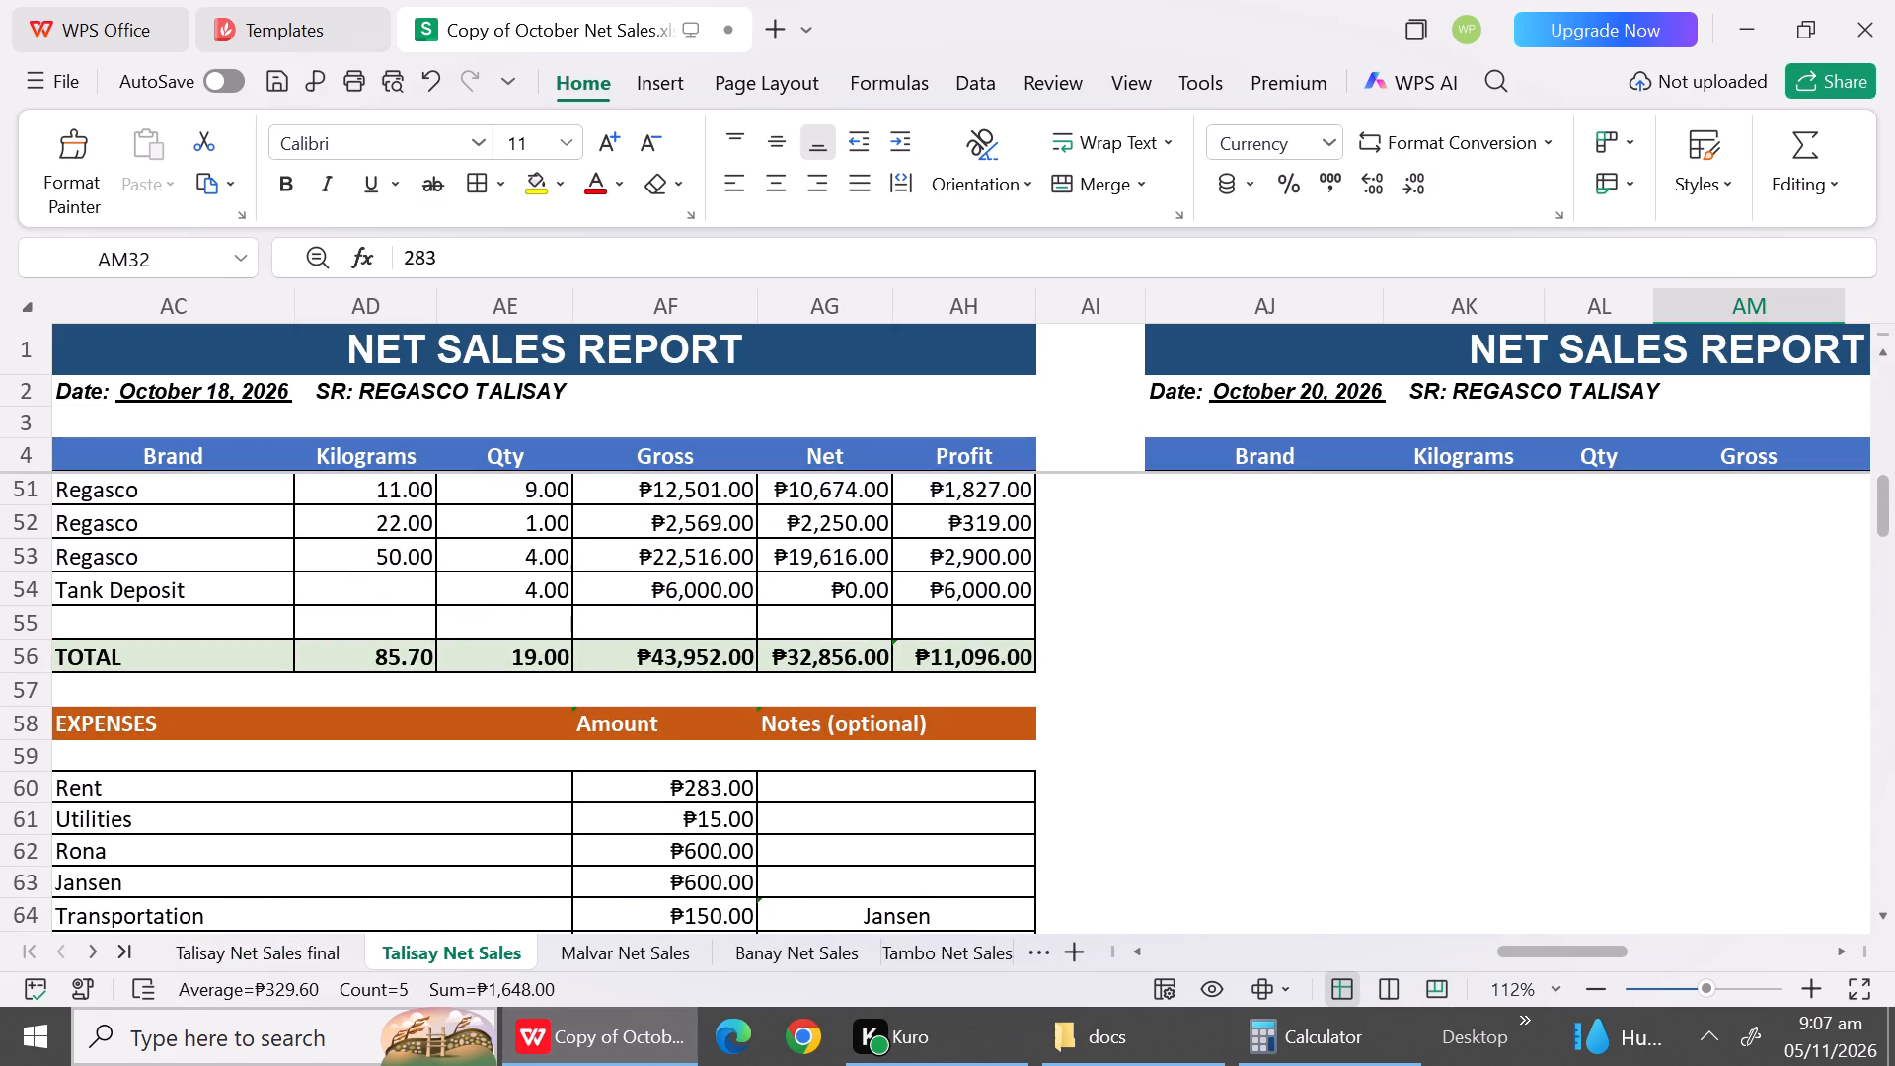
triple_click(1882, 362)
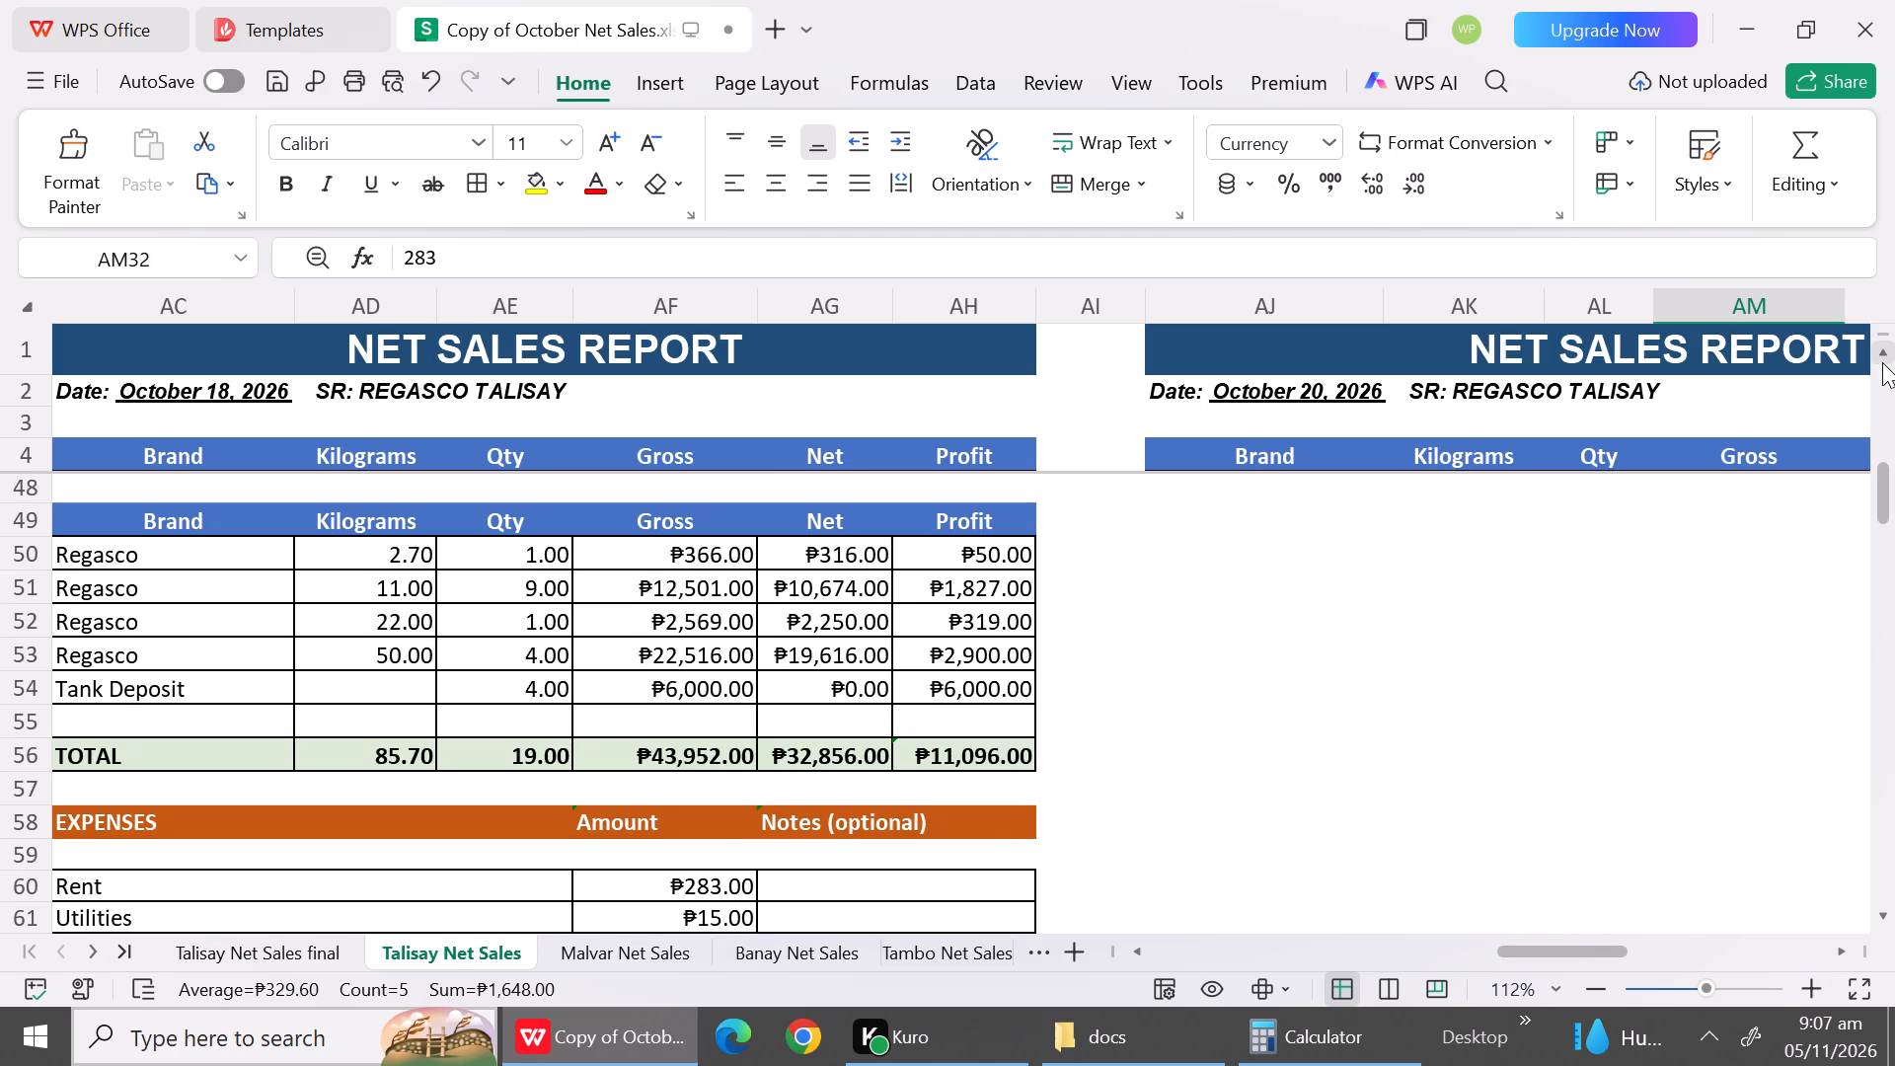
left_click_drag(221, 562, 225, 681)
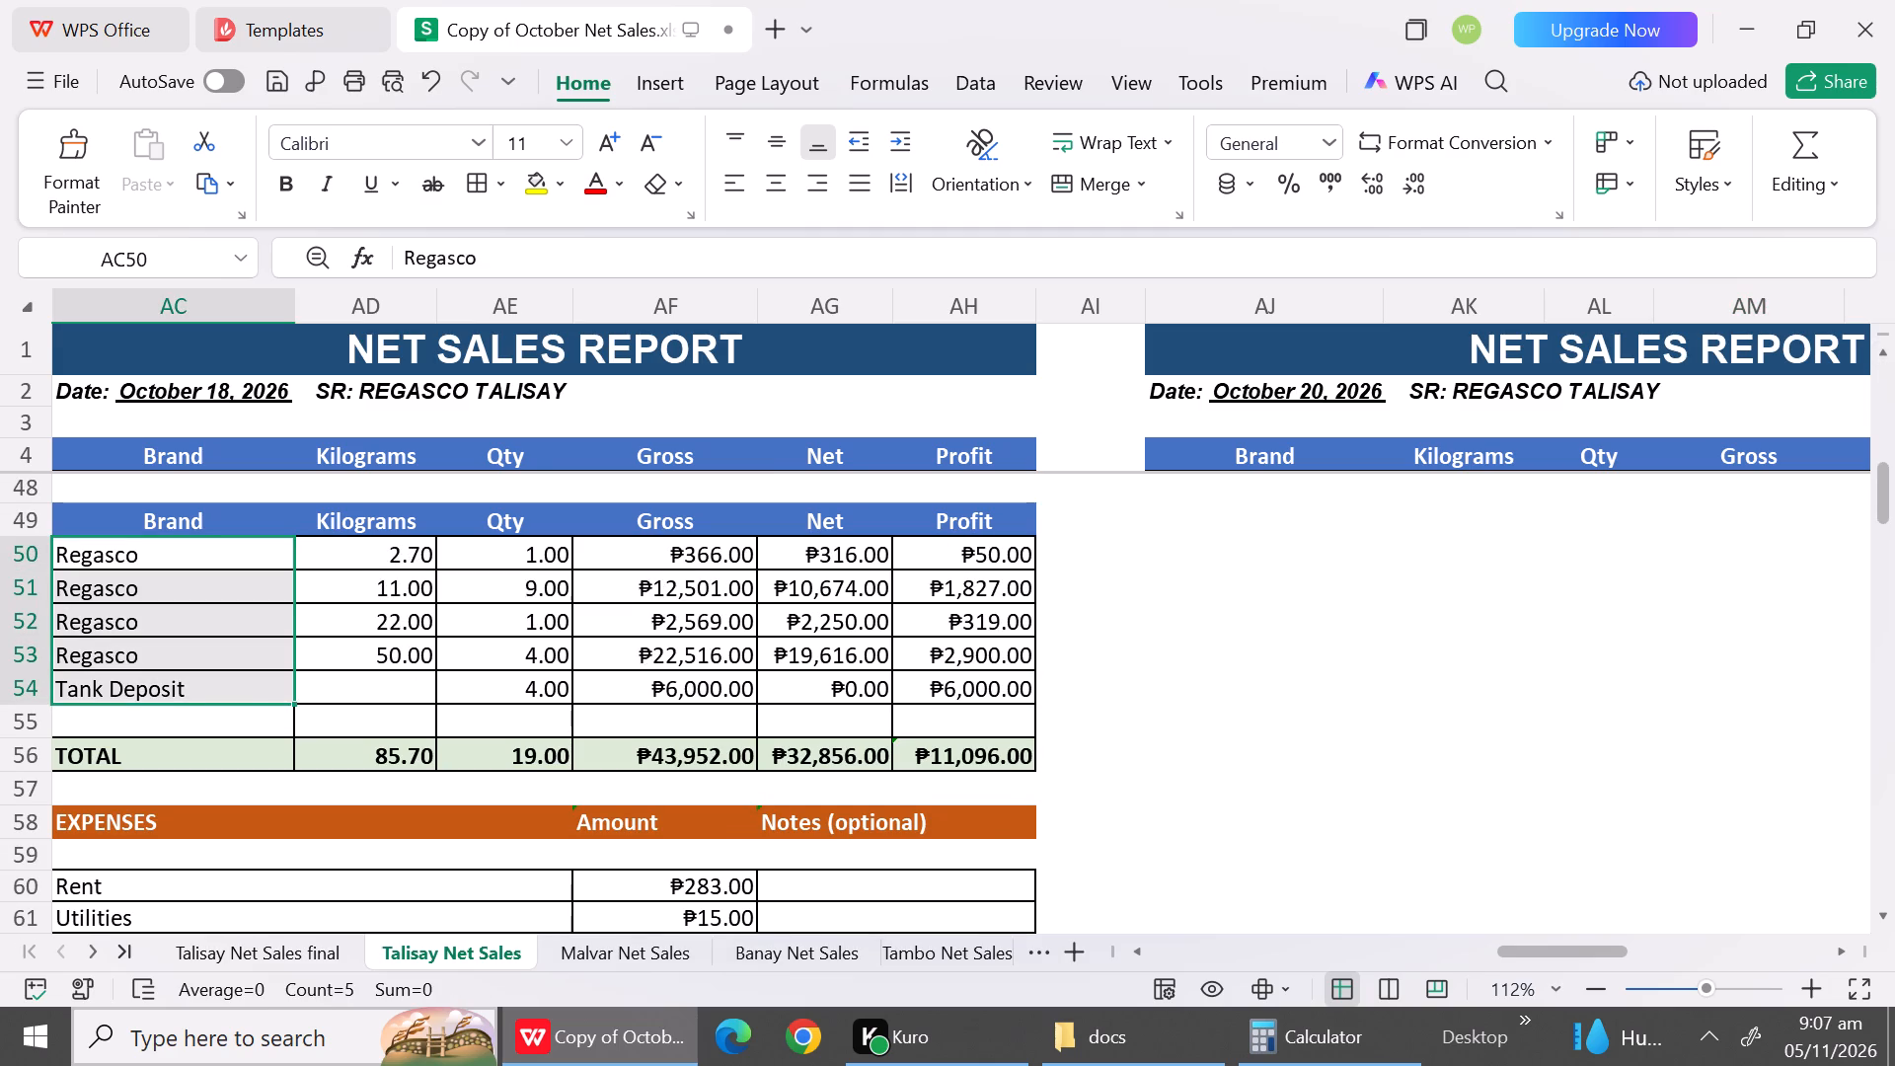
key("ctrl+c")
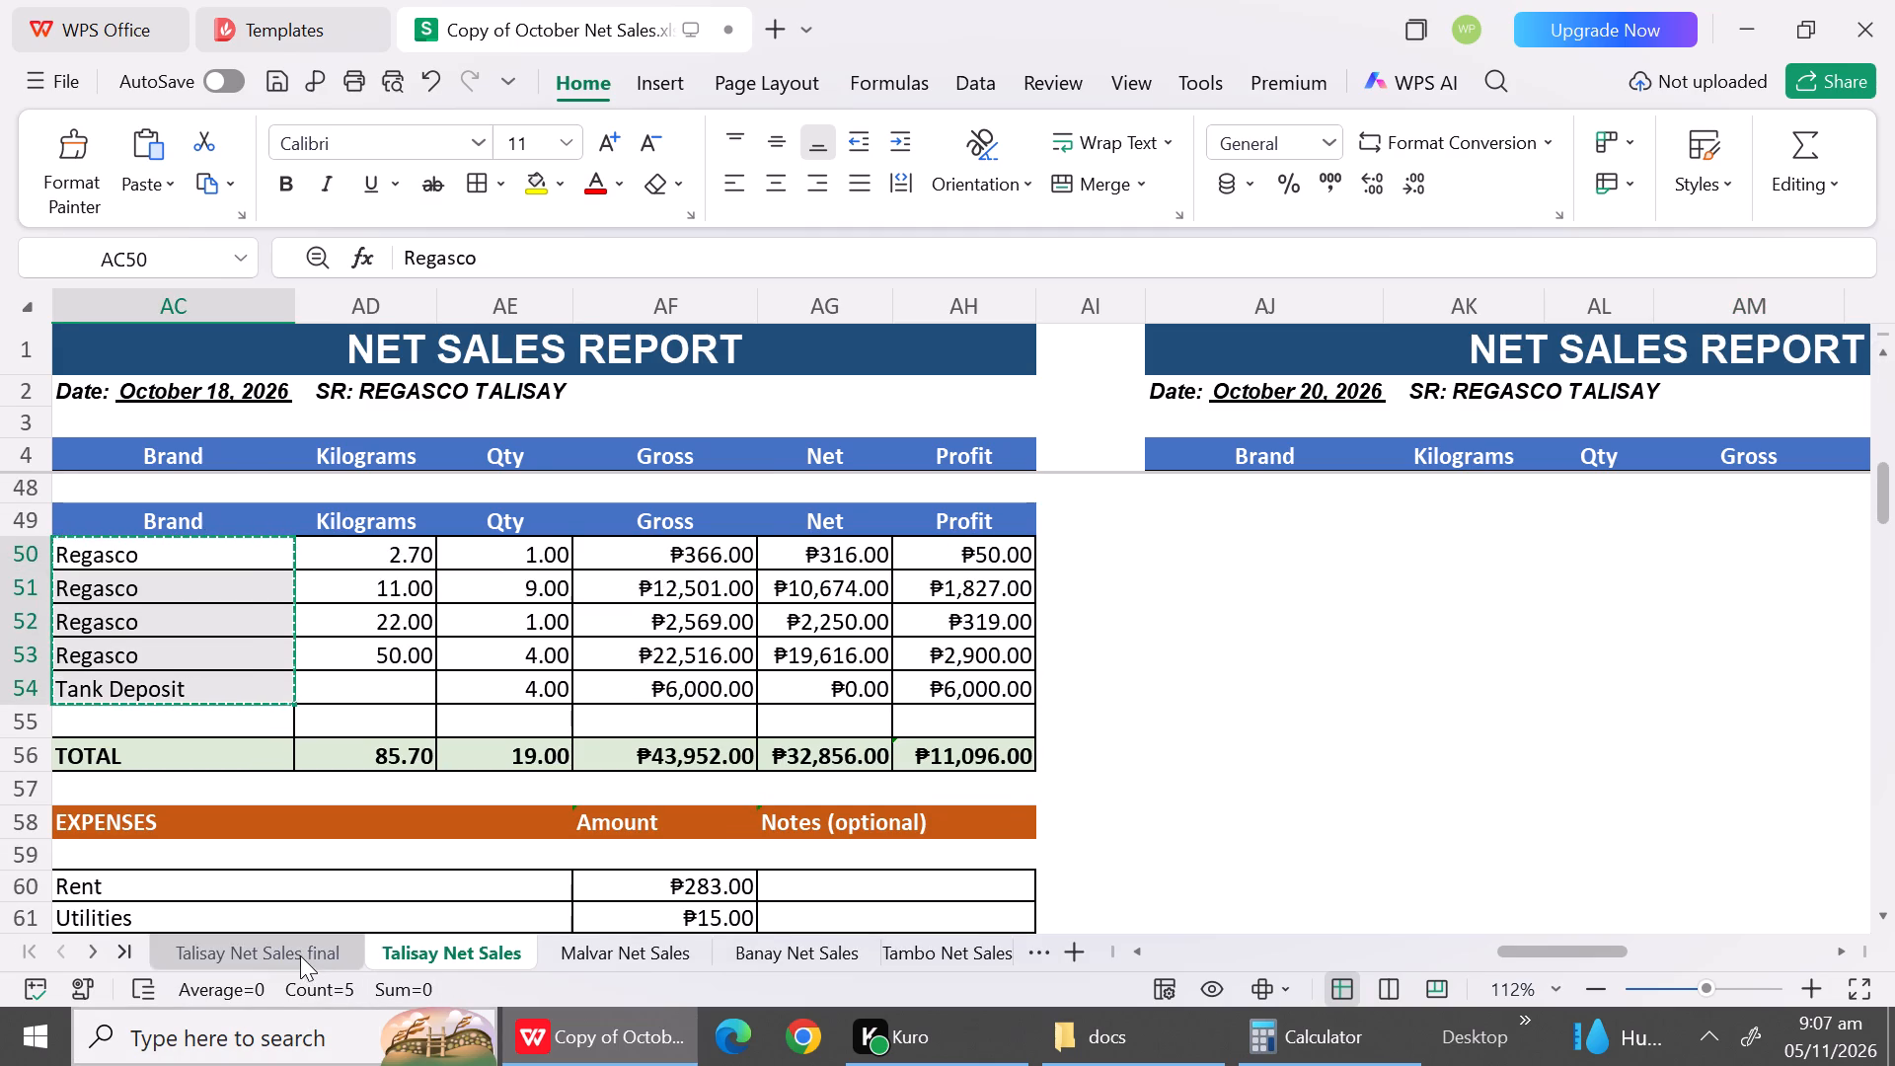
left_click(300, 955)
left_click(172, 494)
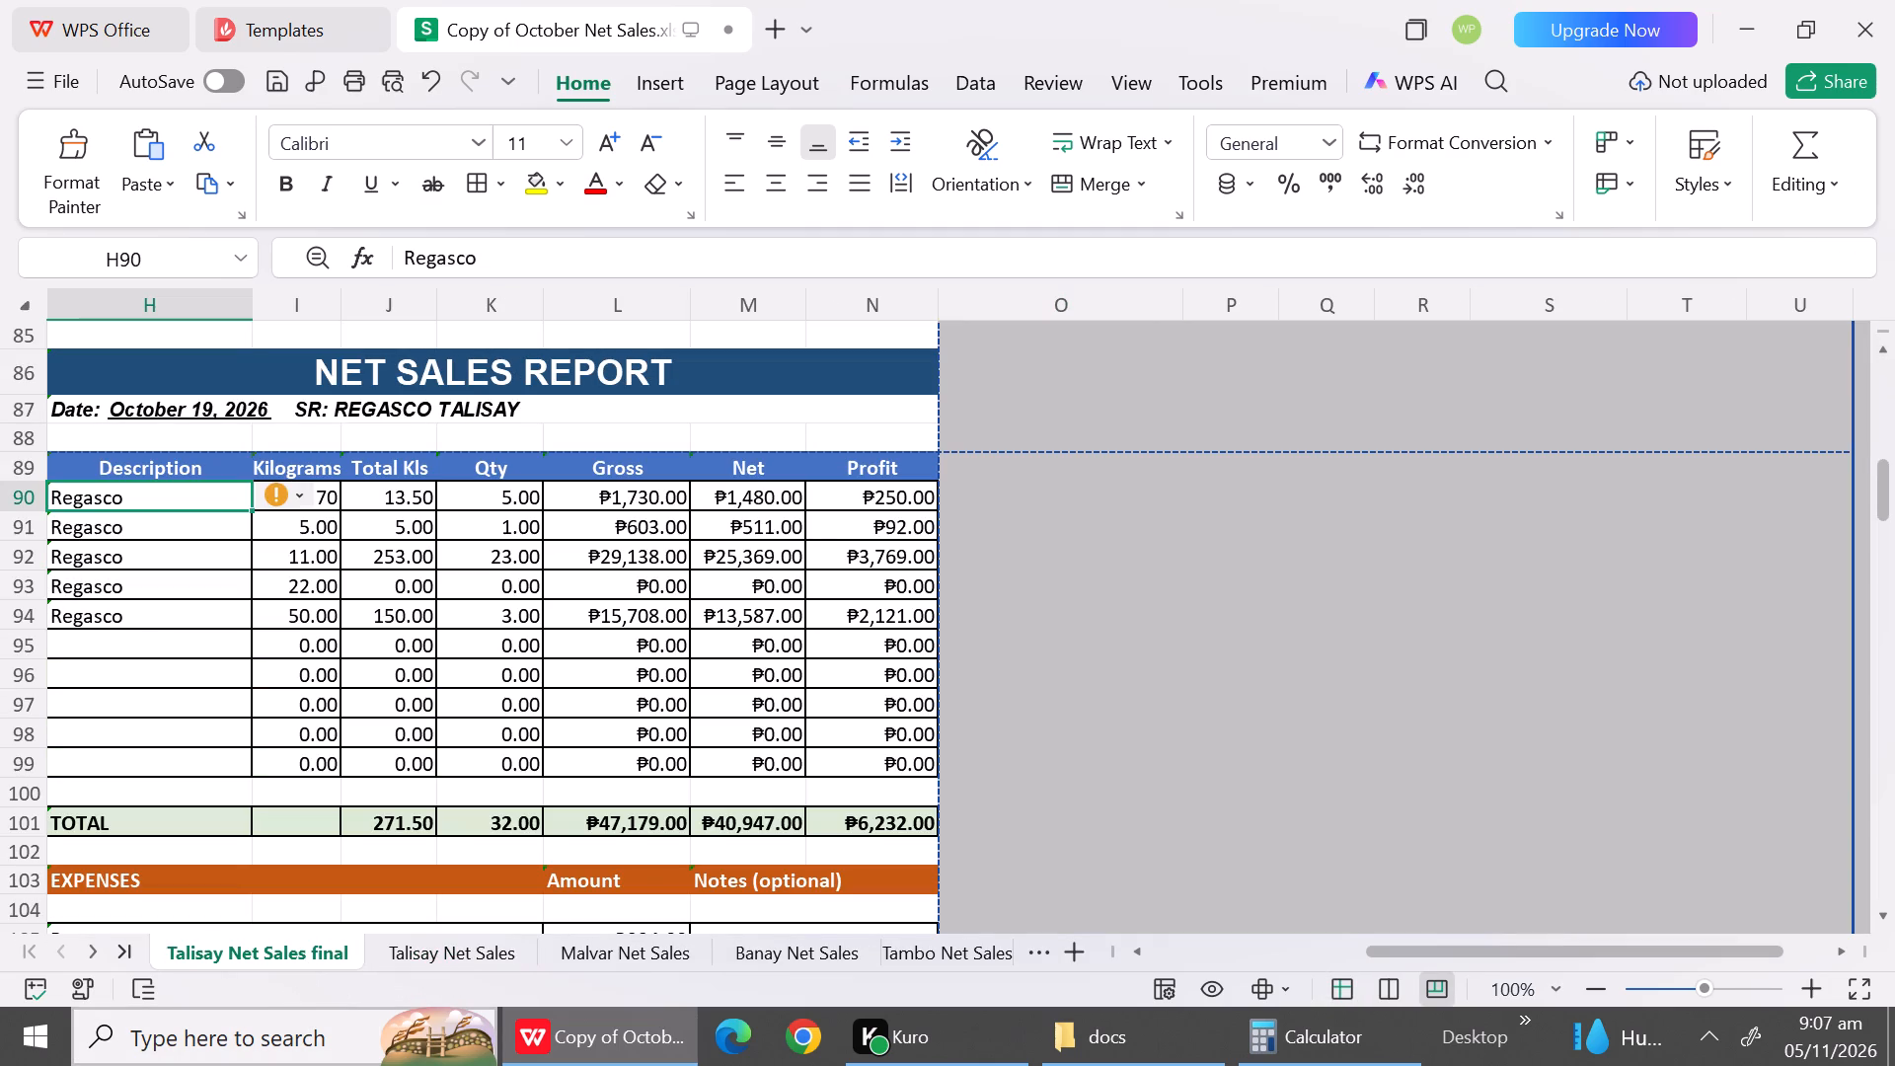
key("ctrl+v")
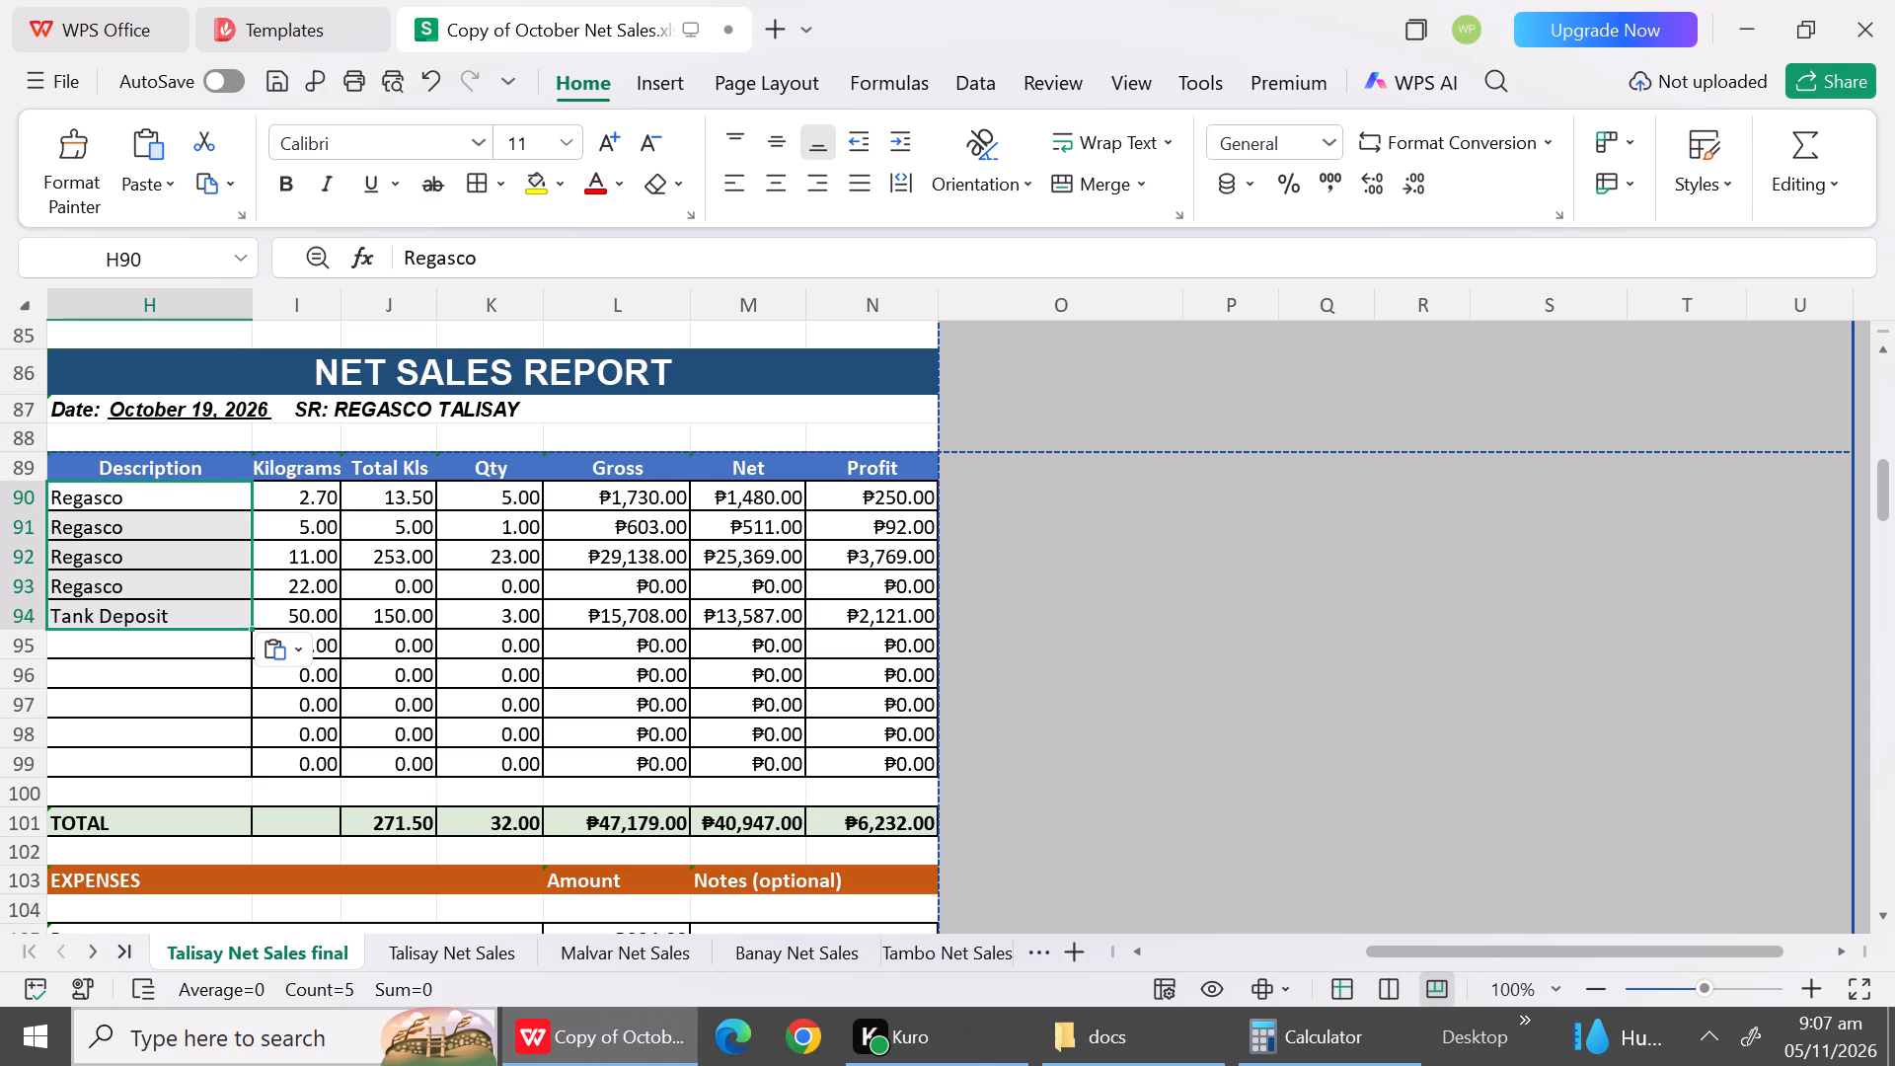
Copy the October 19 kilogram values 2.70, 11, 22 and 50 from AD50:AD53 in Talisay Net Sales into I90:I93 of the final sheet.
left_click(397, 956)
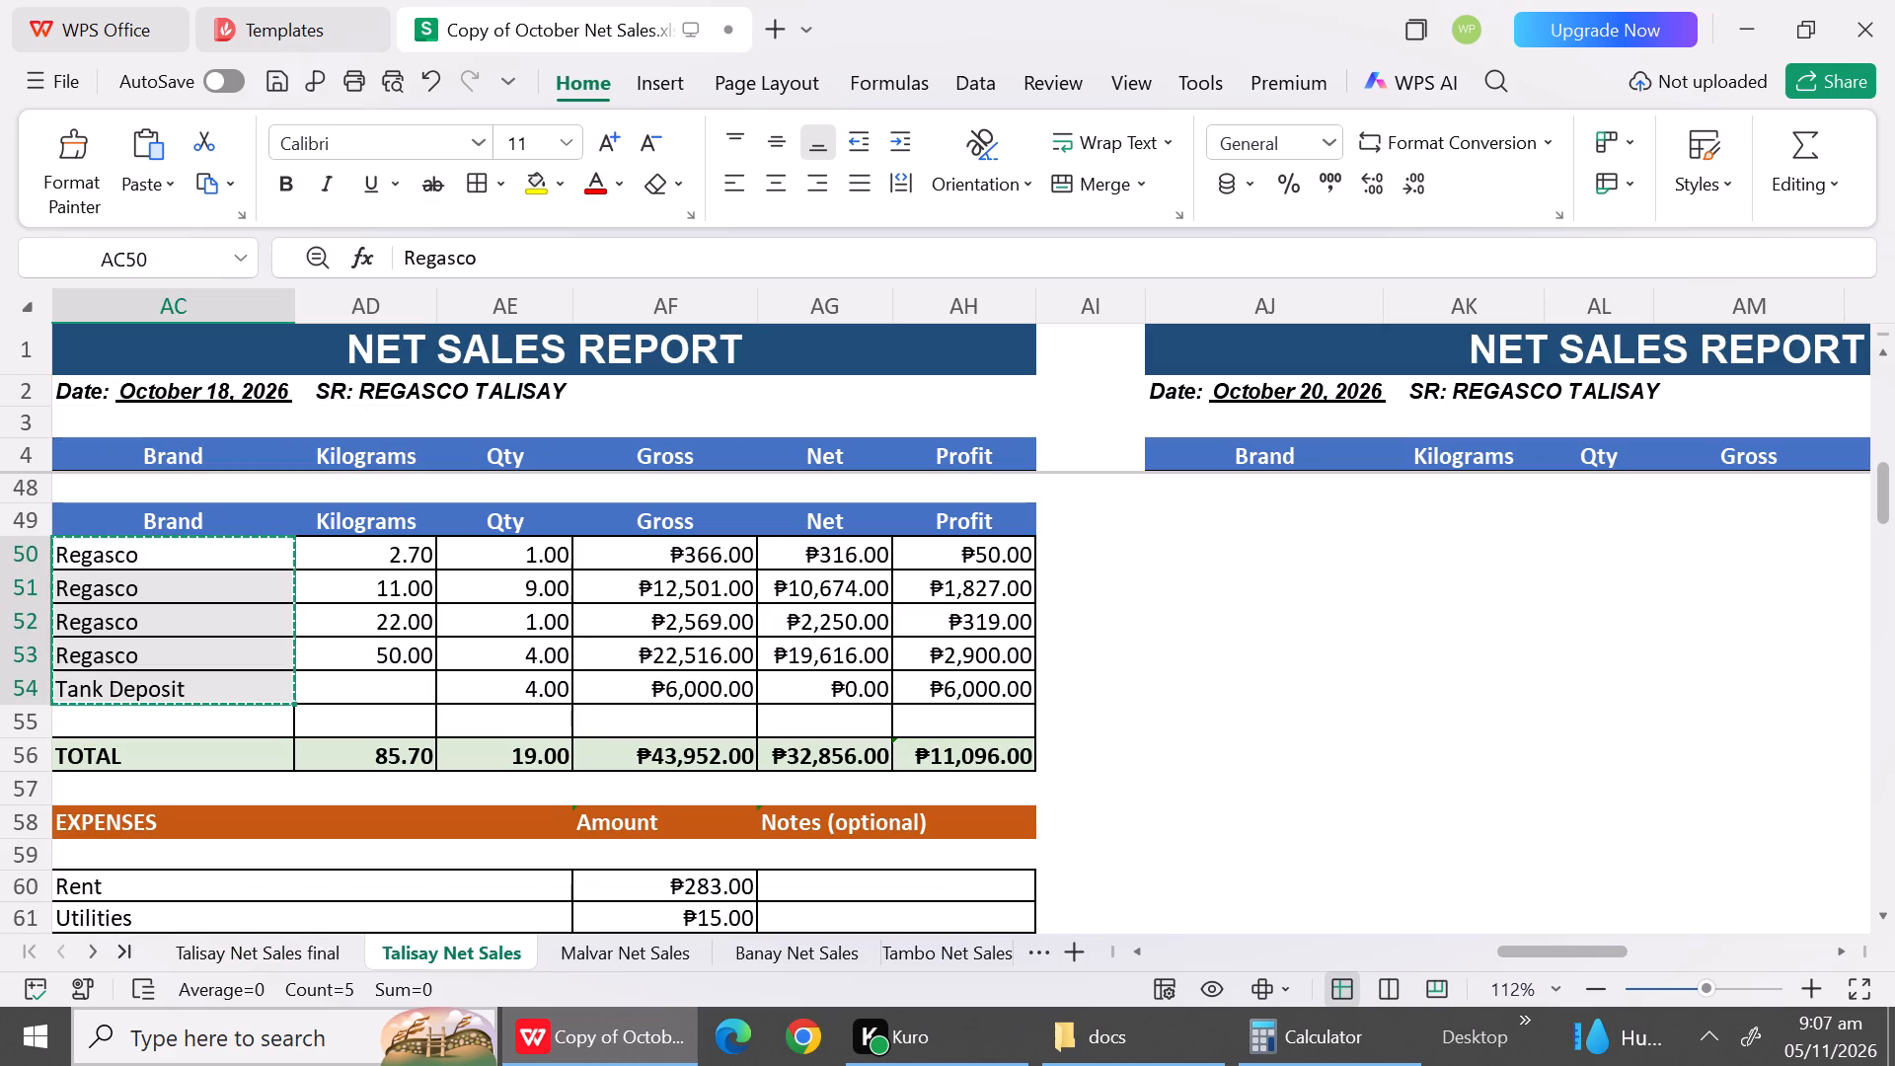
left_click_drag(417, 547, 409, 652)
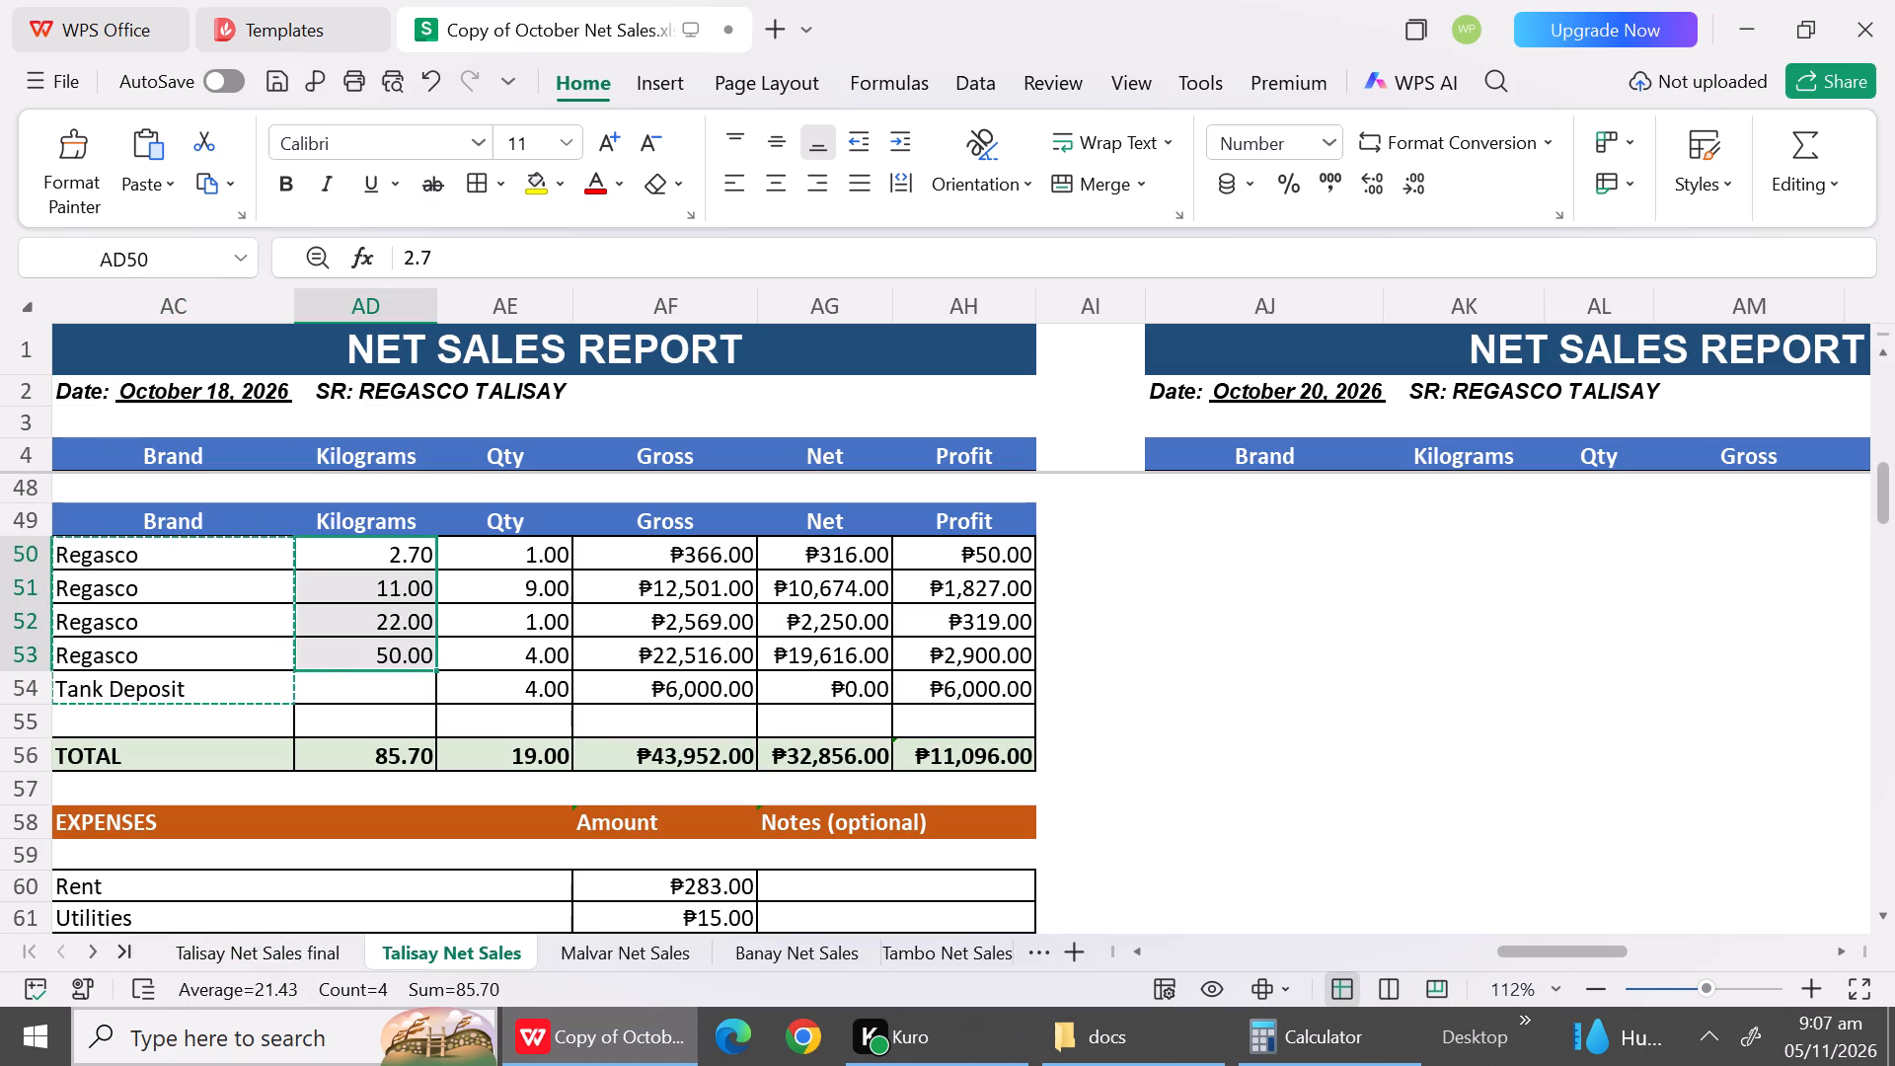
key("ctrl+c")
left_click(328, 966)
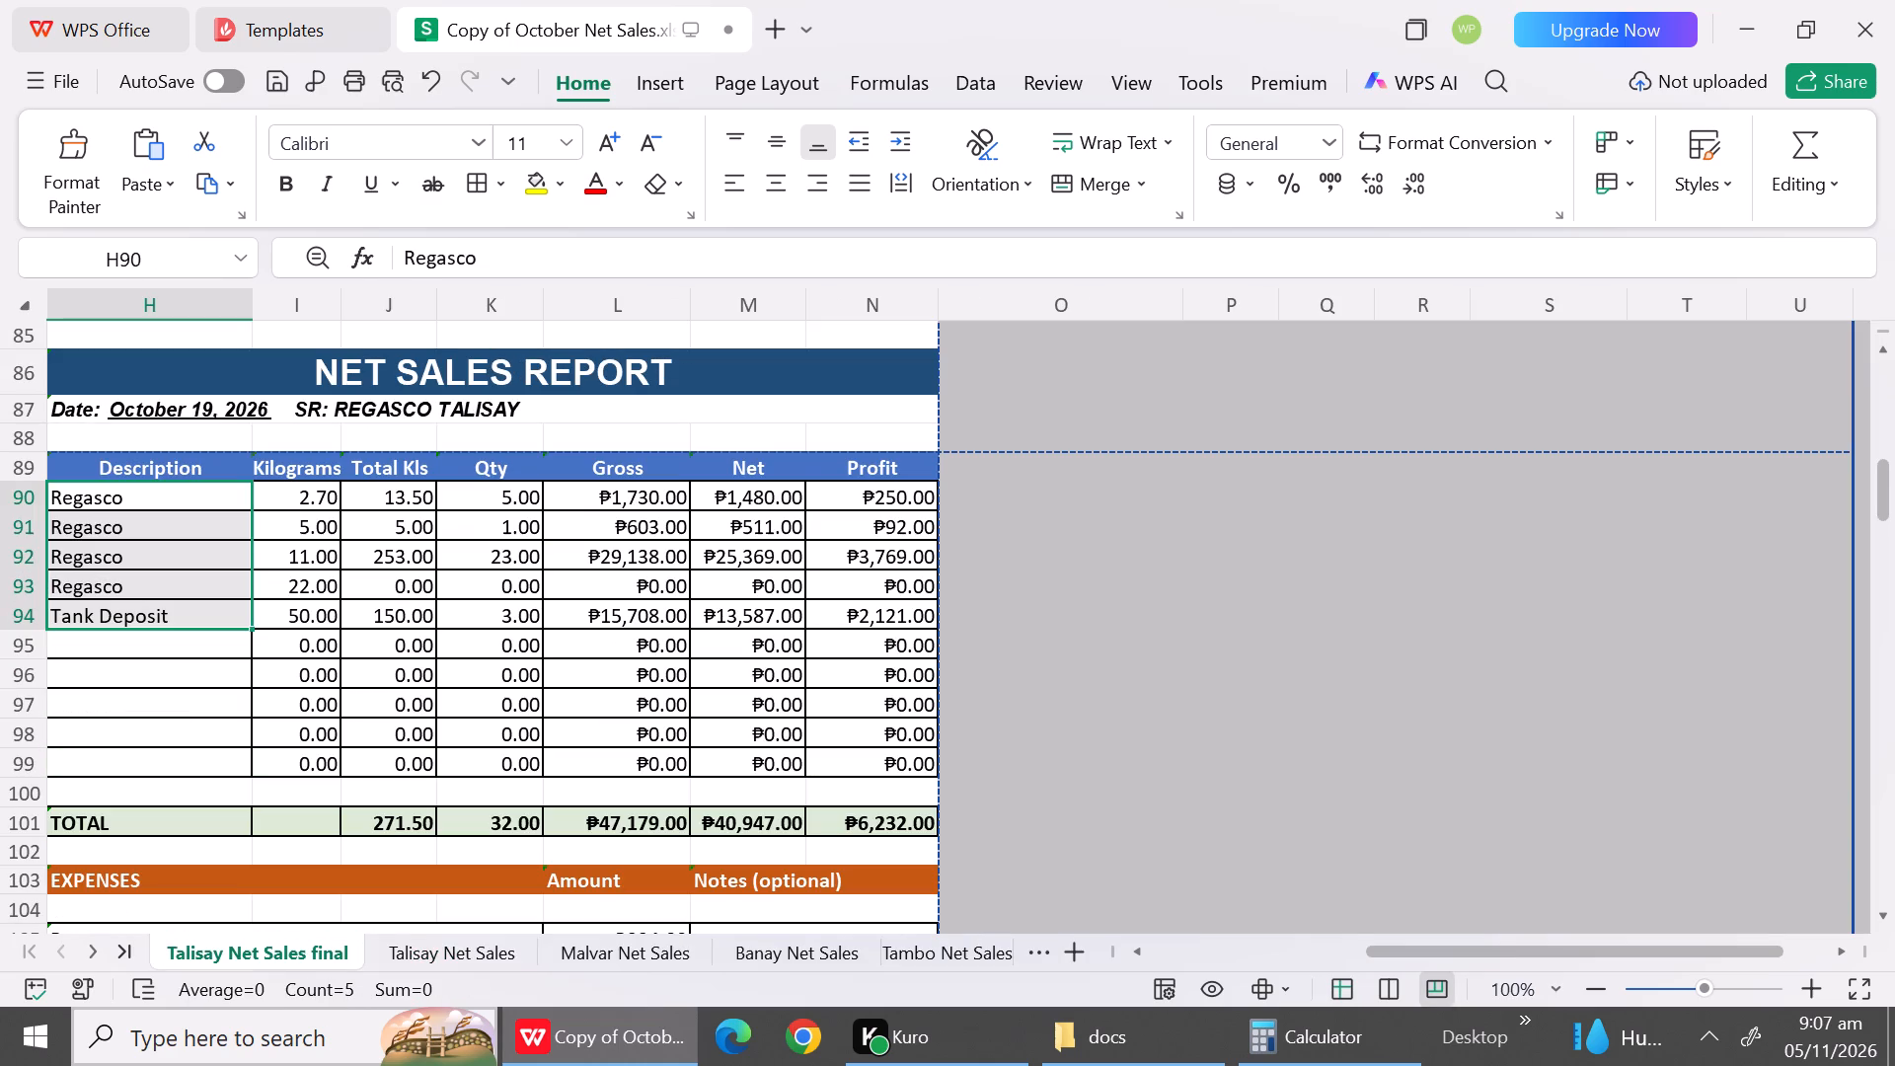
left_click(327, 503)
key("ctrl+v")
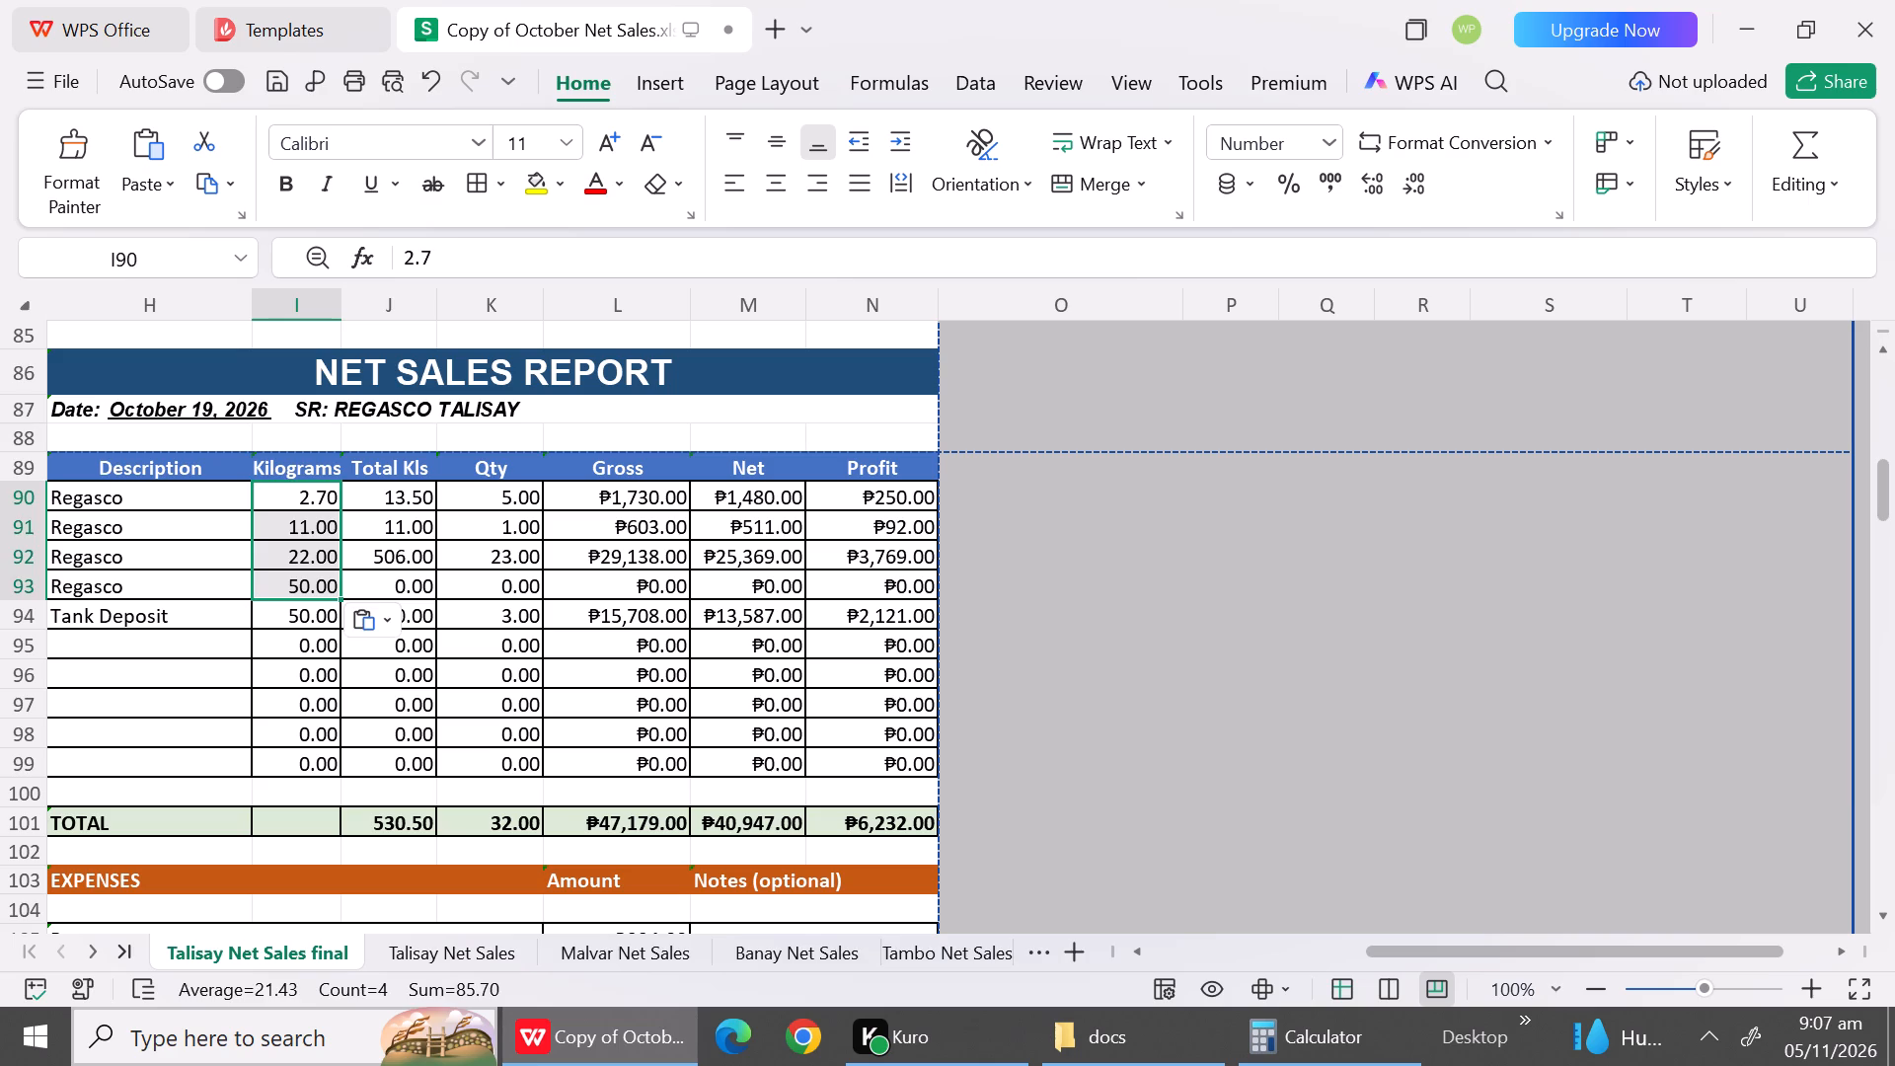
Set the Tank Deposit row's kilograms in I94 to 0.
left_click(313, 623)
key("0")
left_click(339, 677)
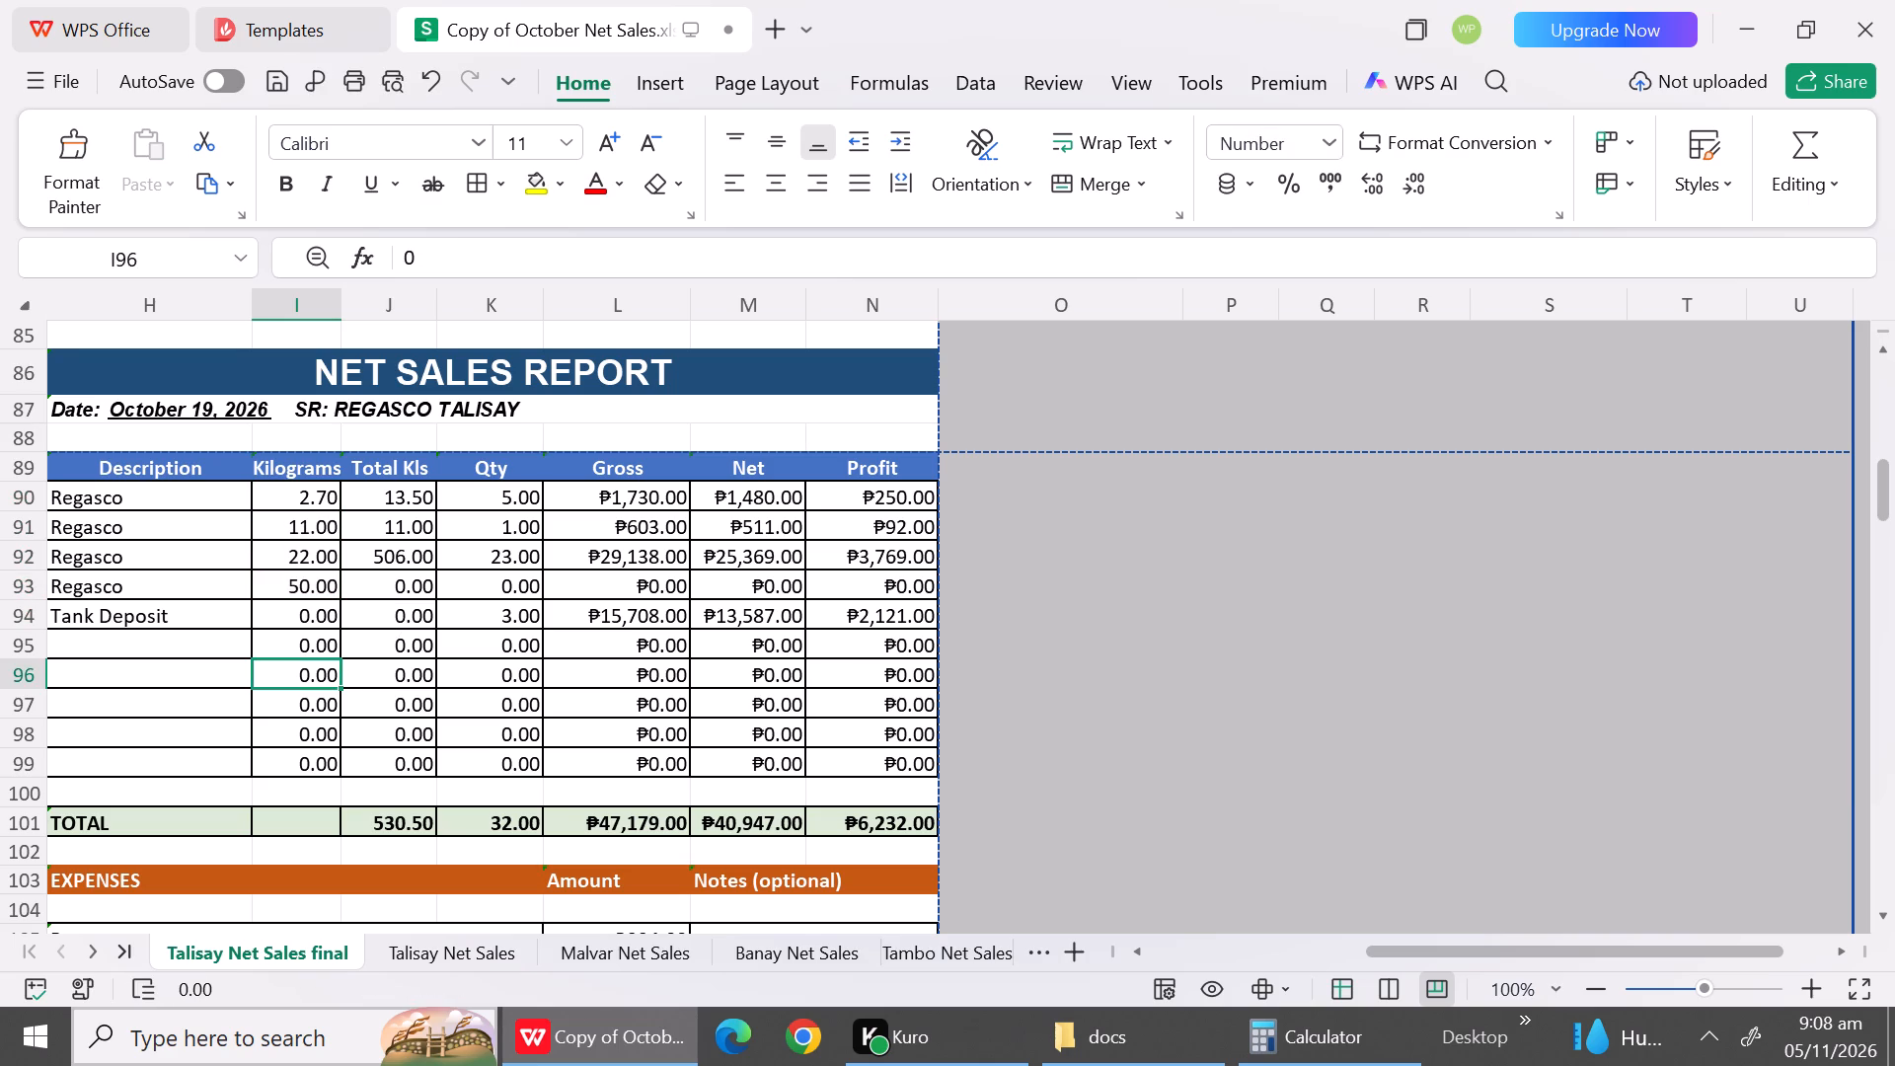
Copy the October 19 quantity, gross and net figures from AE50:AG54 in Talisay Net Sales into K90:M94 of the final sheet.
left_click(435, 949)
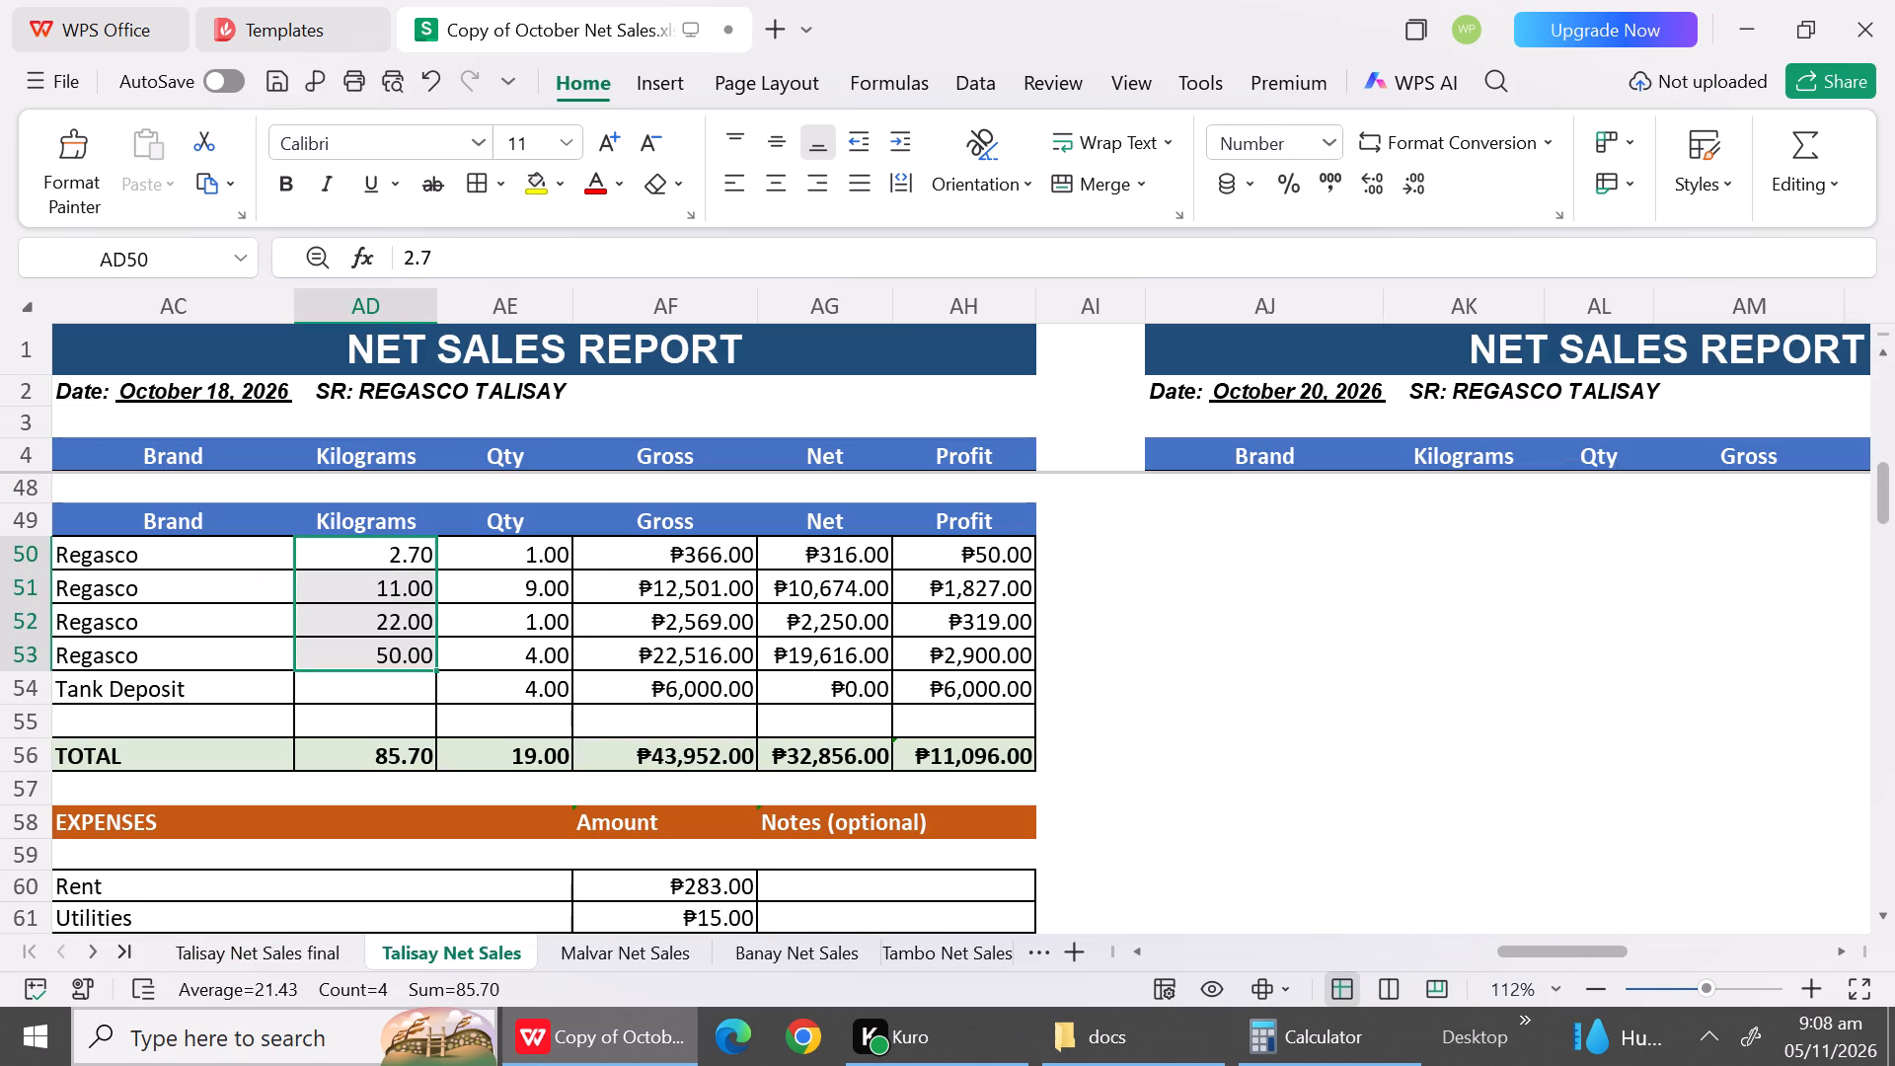
left_click_drag(545, 555, 855, 682)
key("ctrl+c")
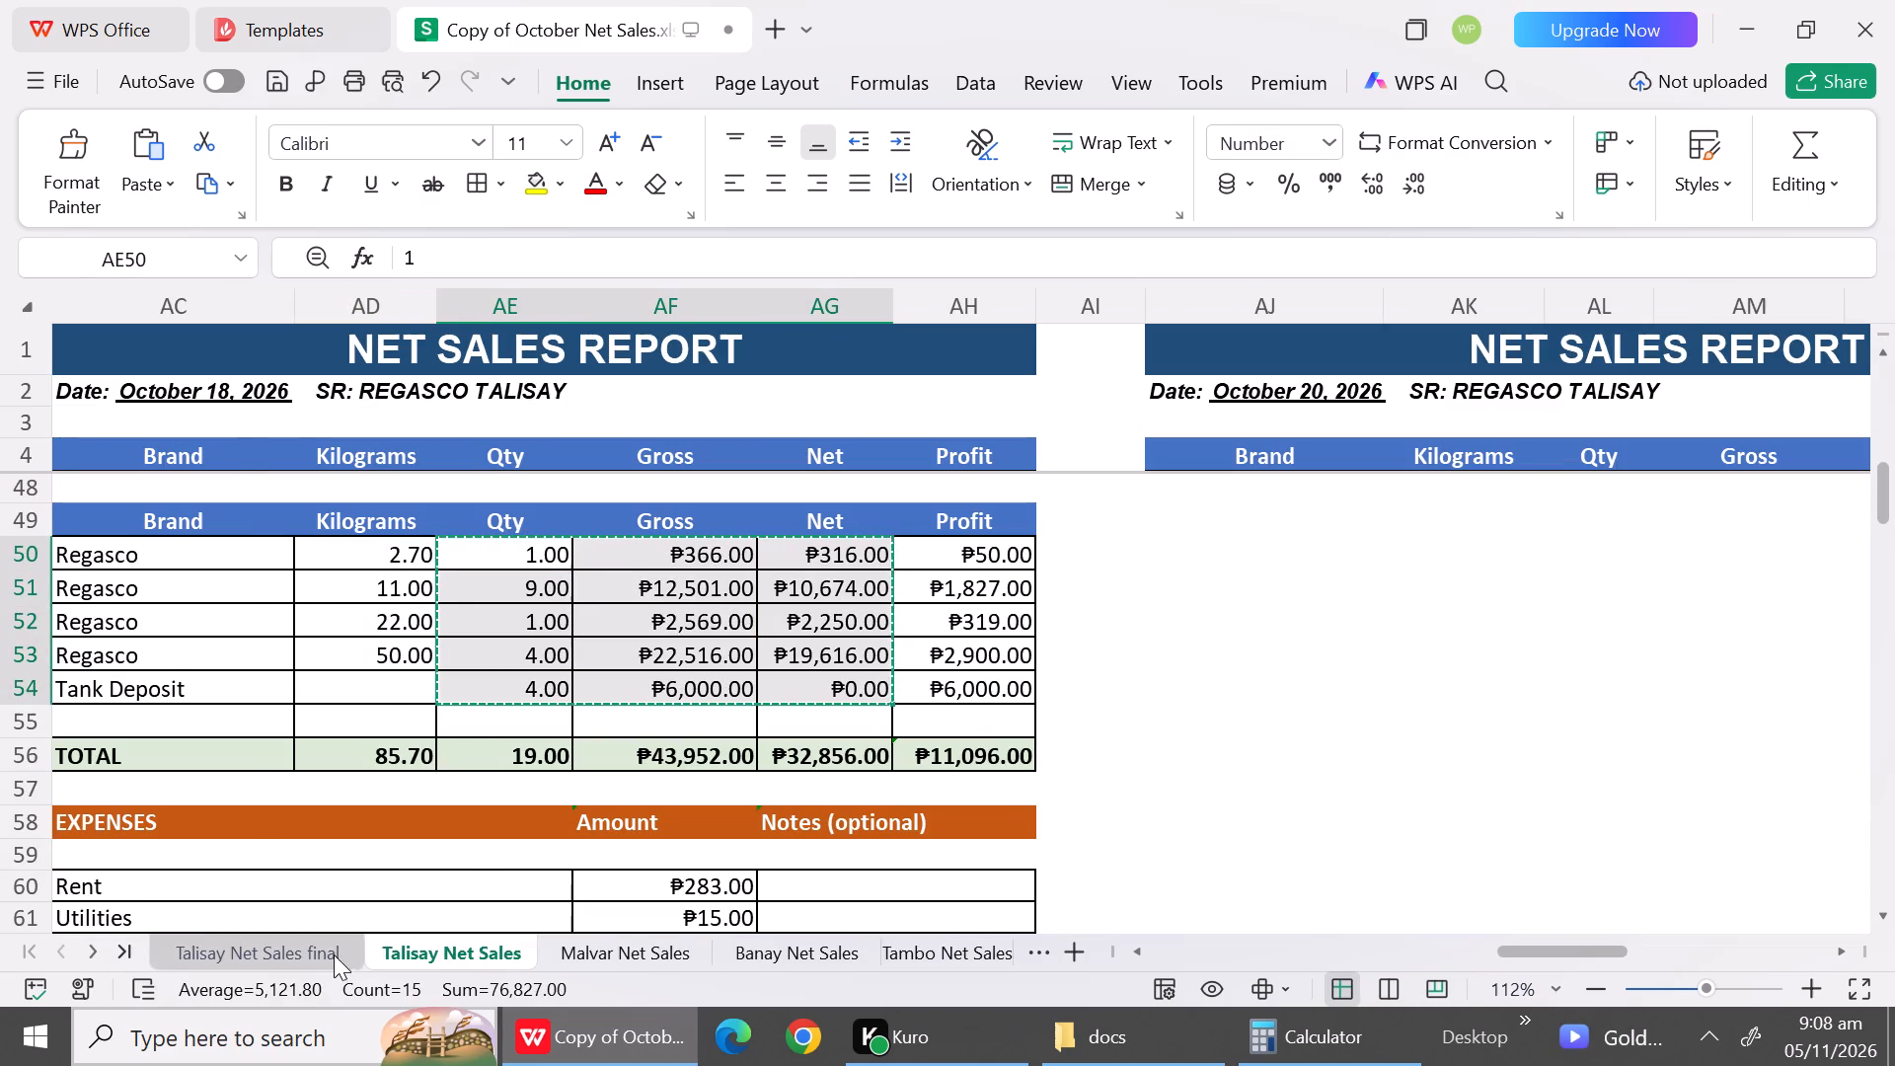
left_click(328, 954)
left_click(478, 501)
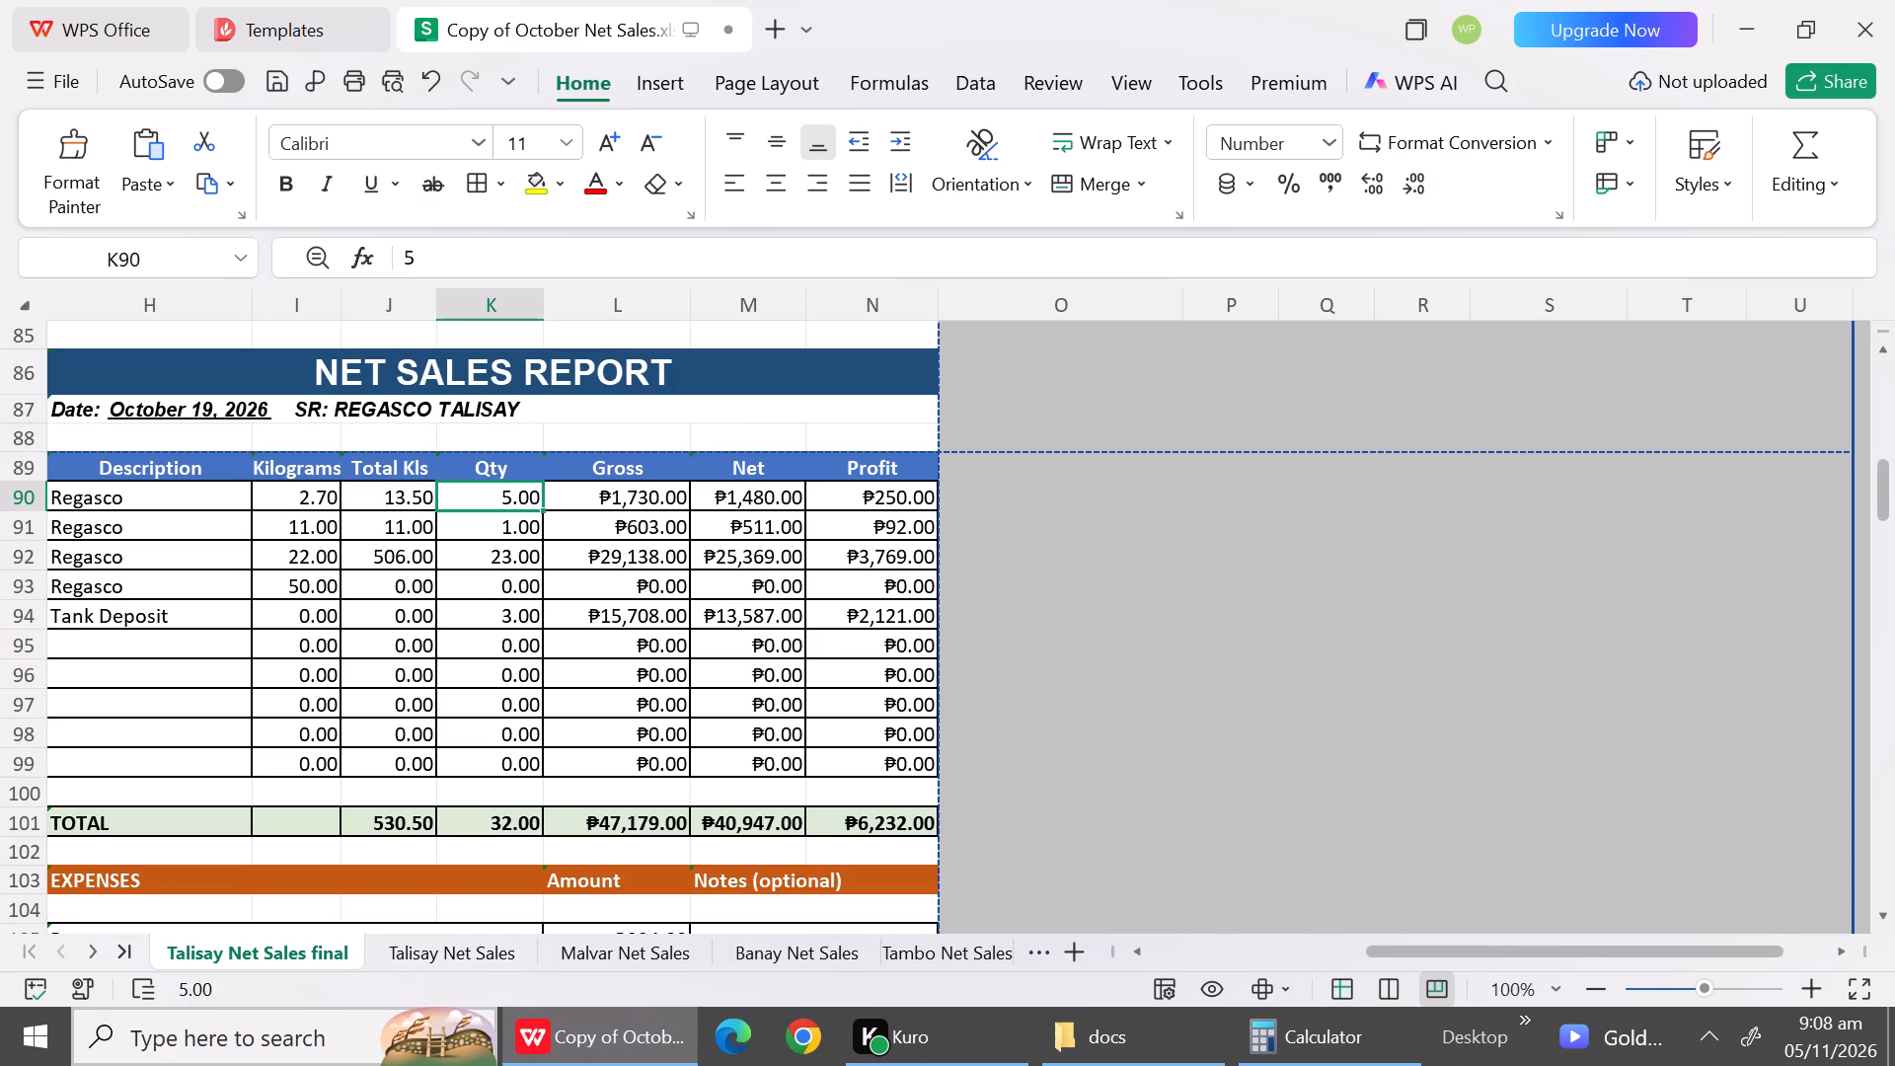
key("ctrl+v")
left_click(478, 501, "ctrl")
left_click(660, 696)
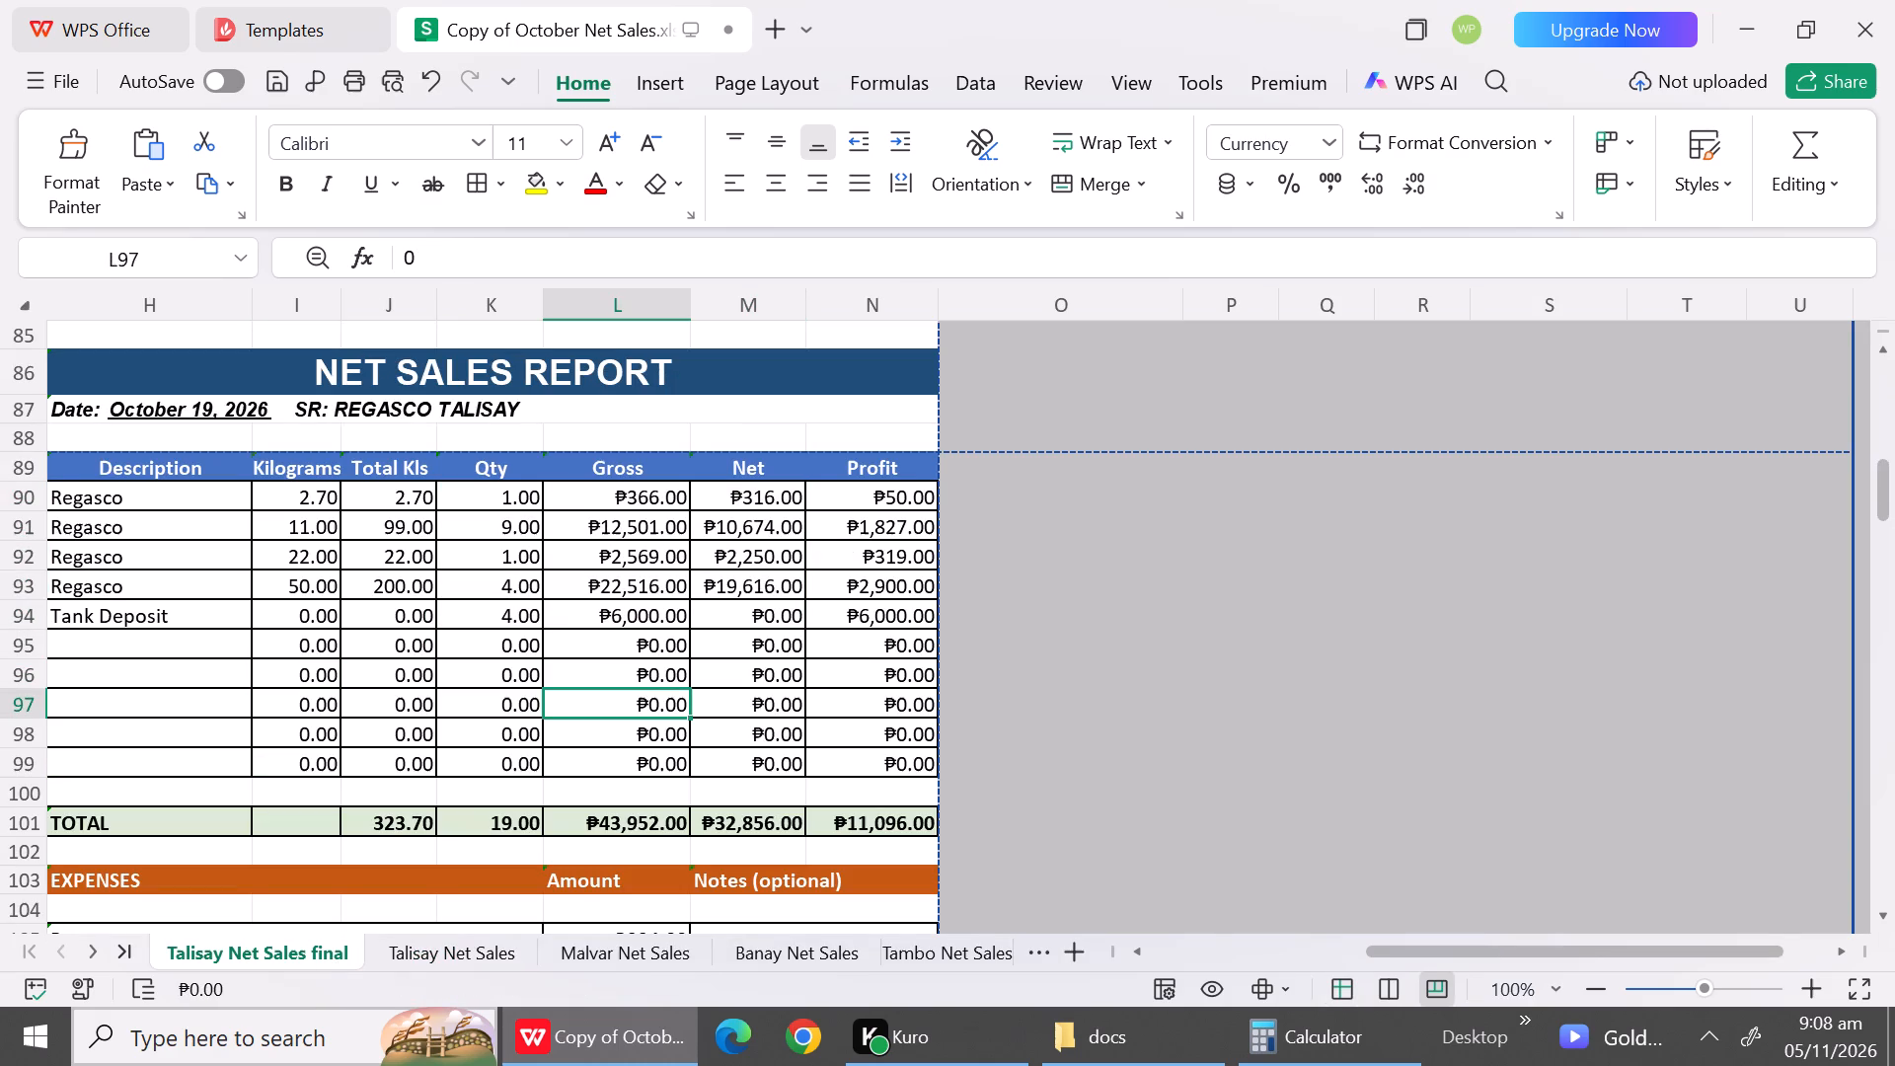
Compare the October 19 expense entries in Talisay Net Sales with the October 19 expenses section on Talisay Net Sales final.
triple_click(1884, 912)
double_click(1884, 912)
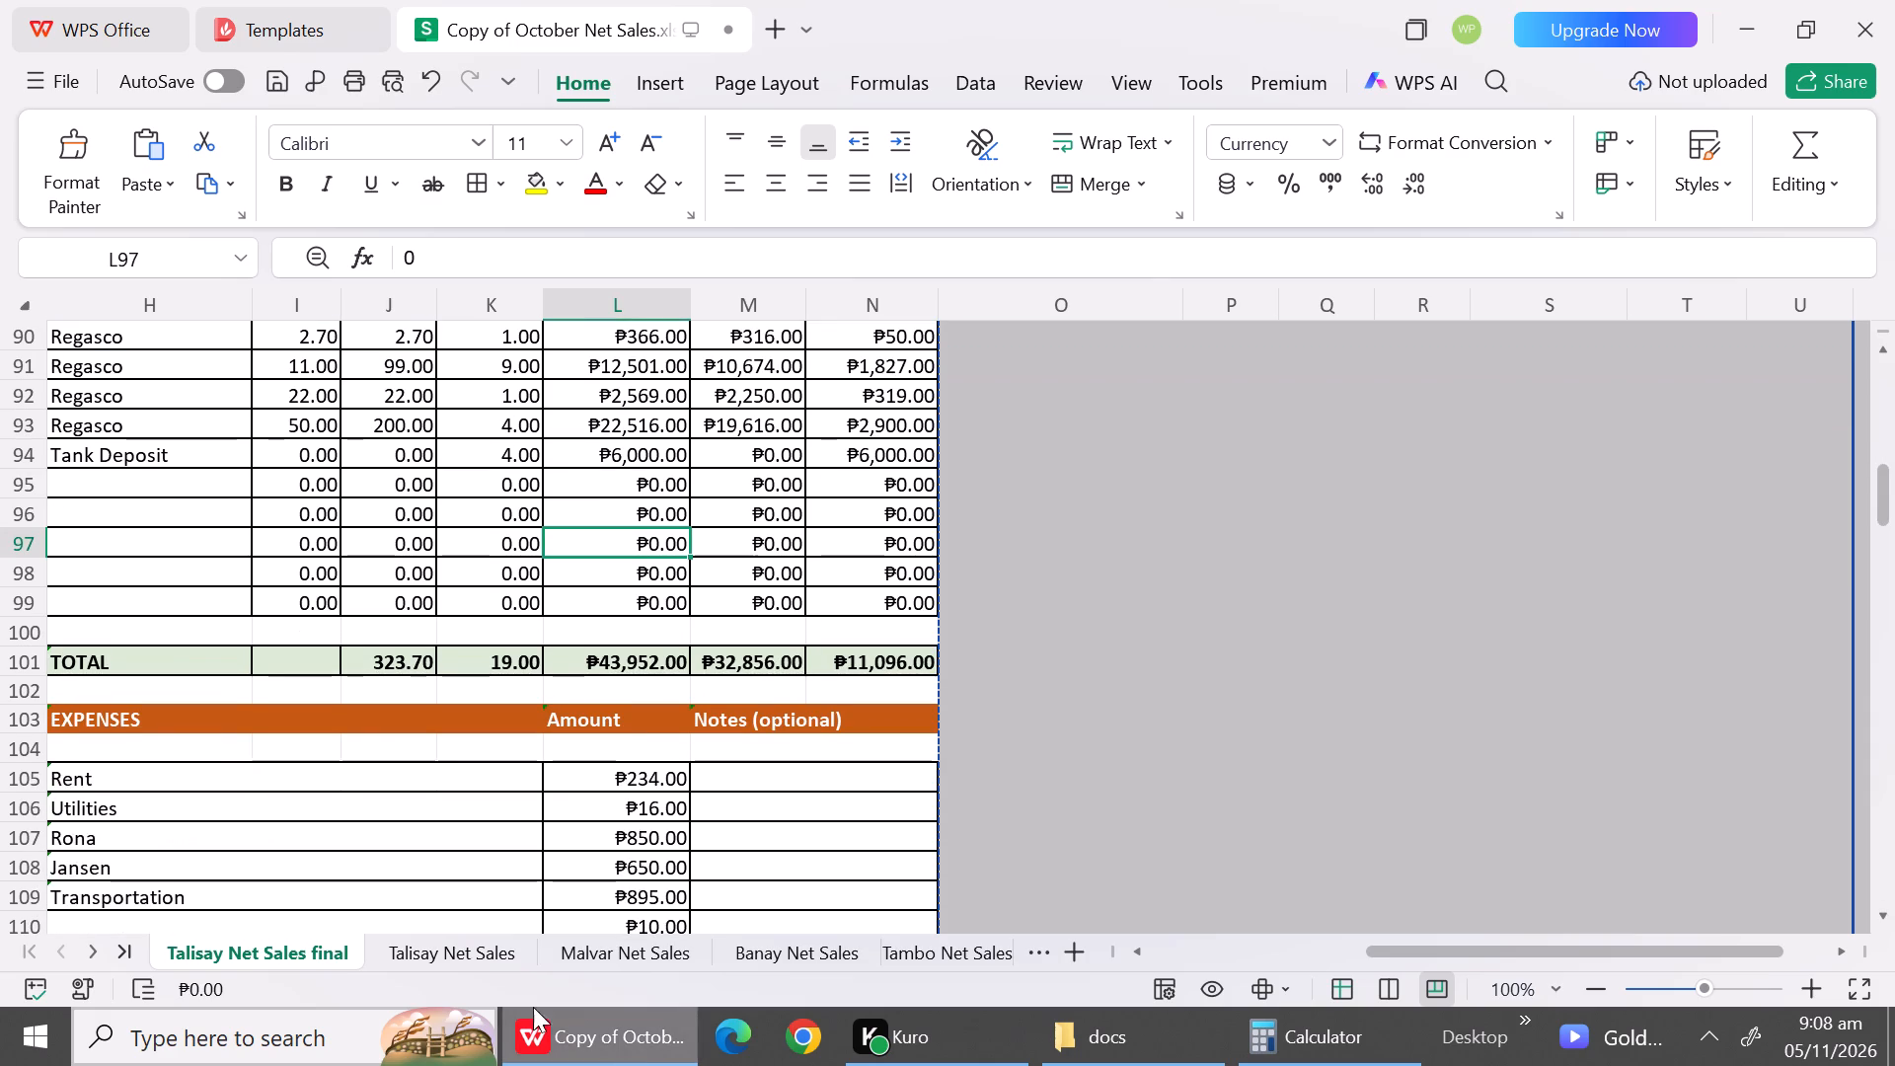
left_click(440, 948)
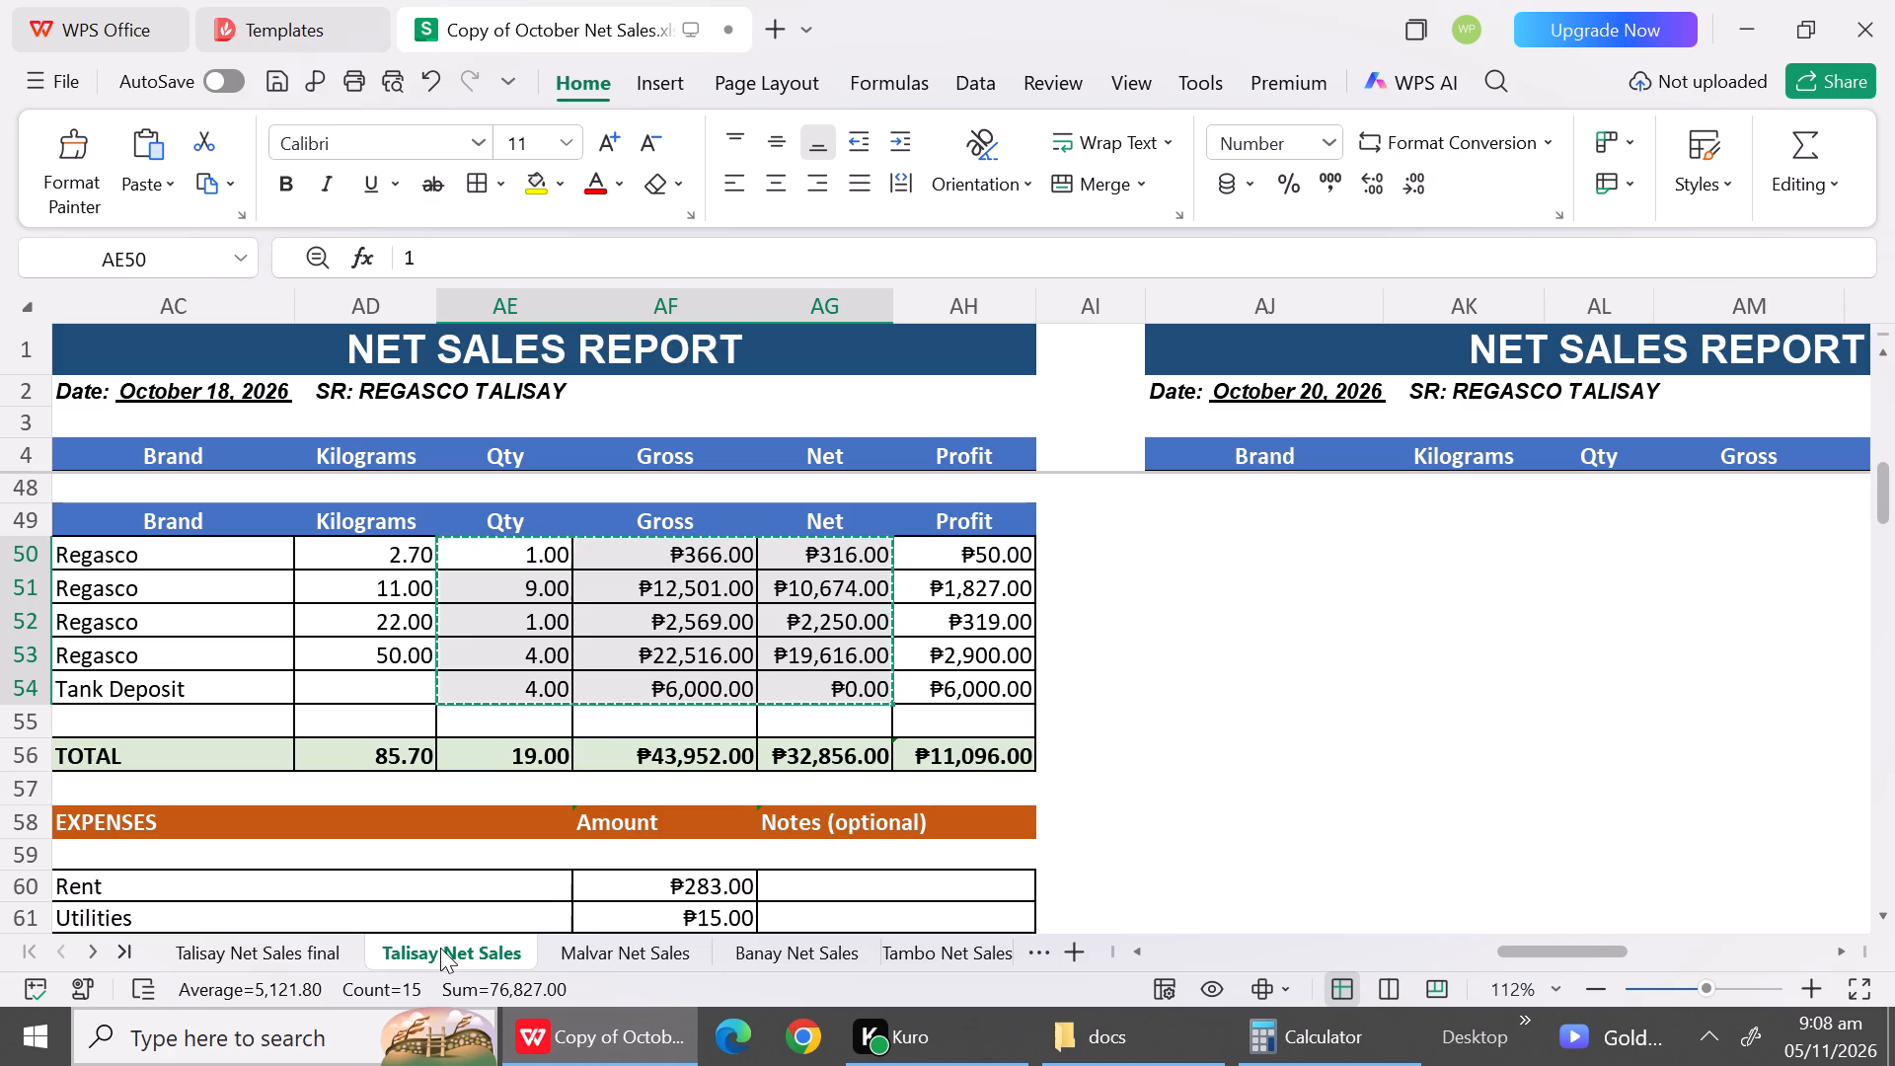
left_click(296, 958)
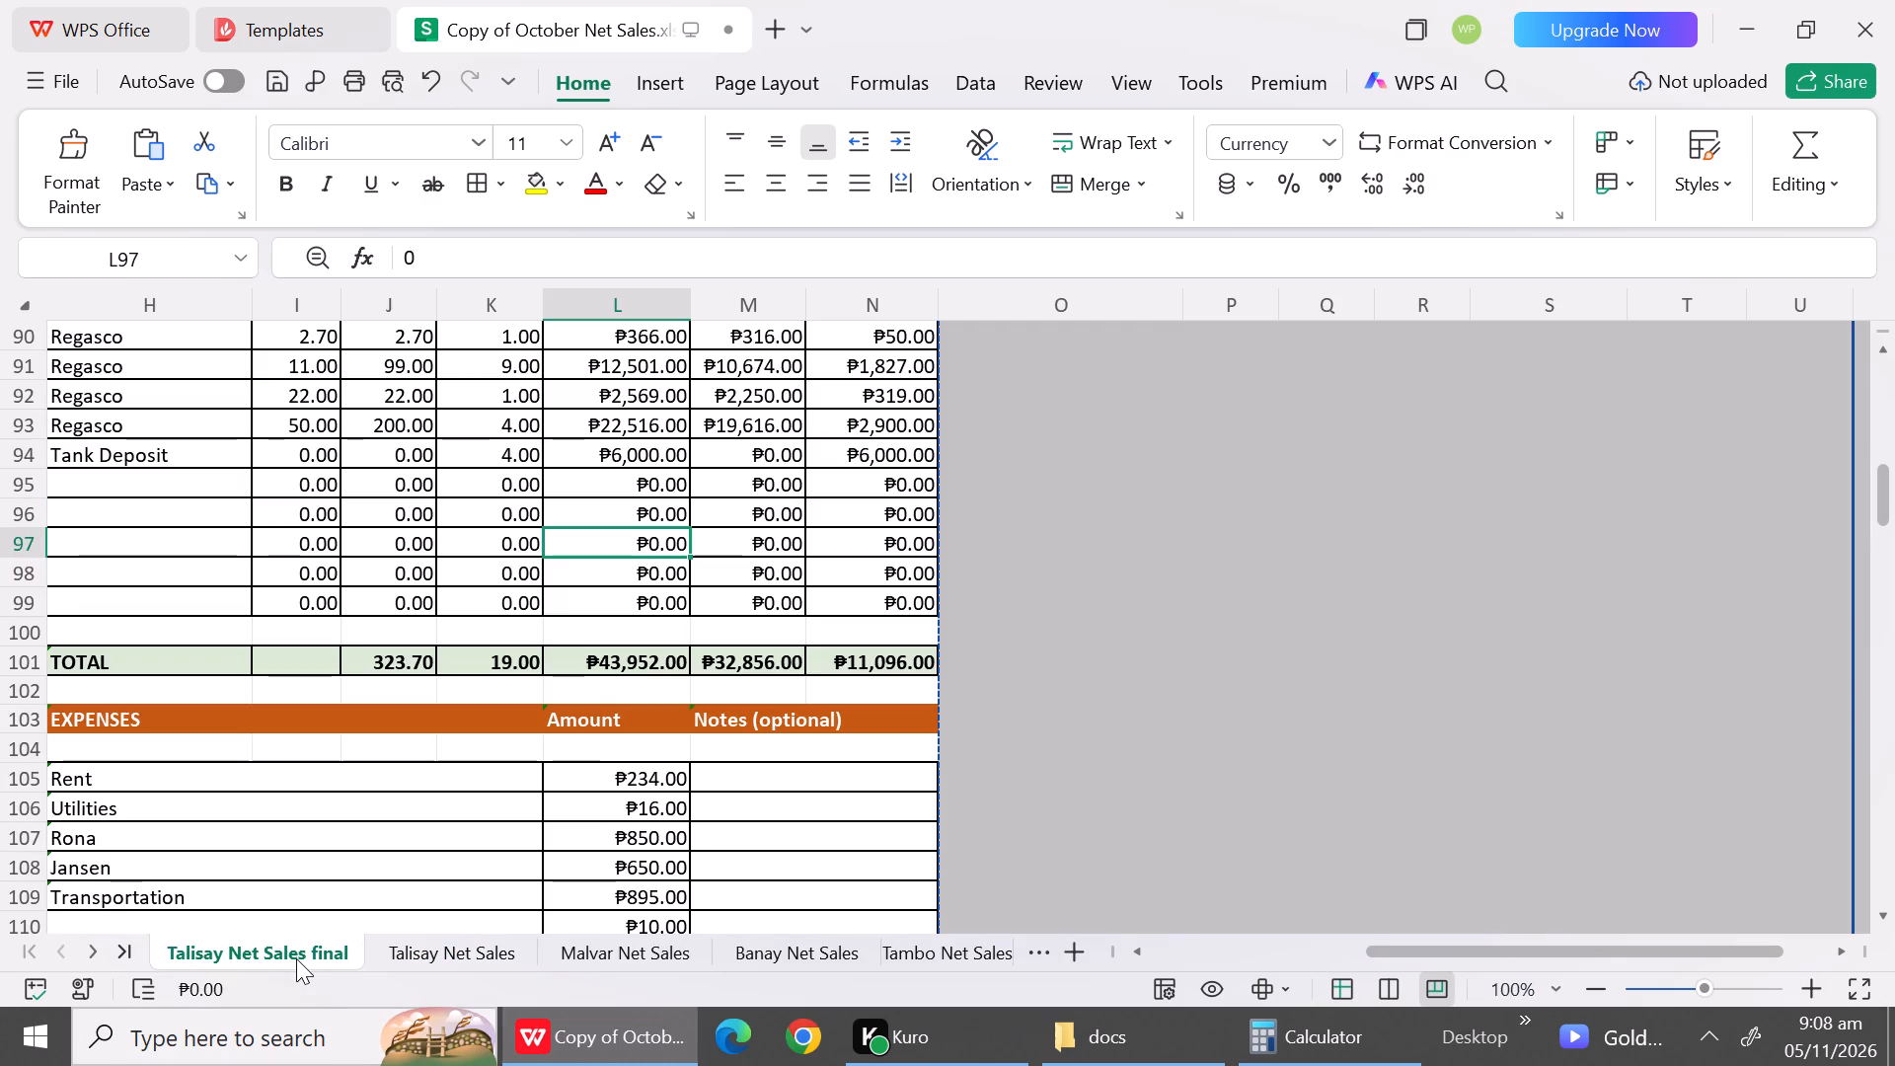
left_click(402, 966)
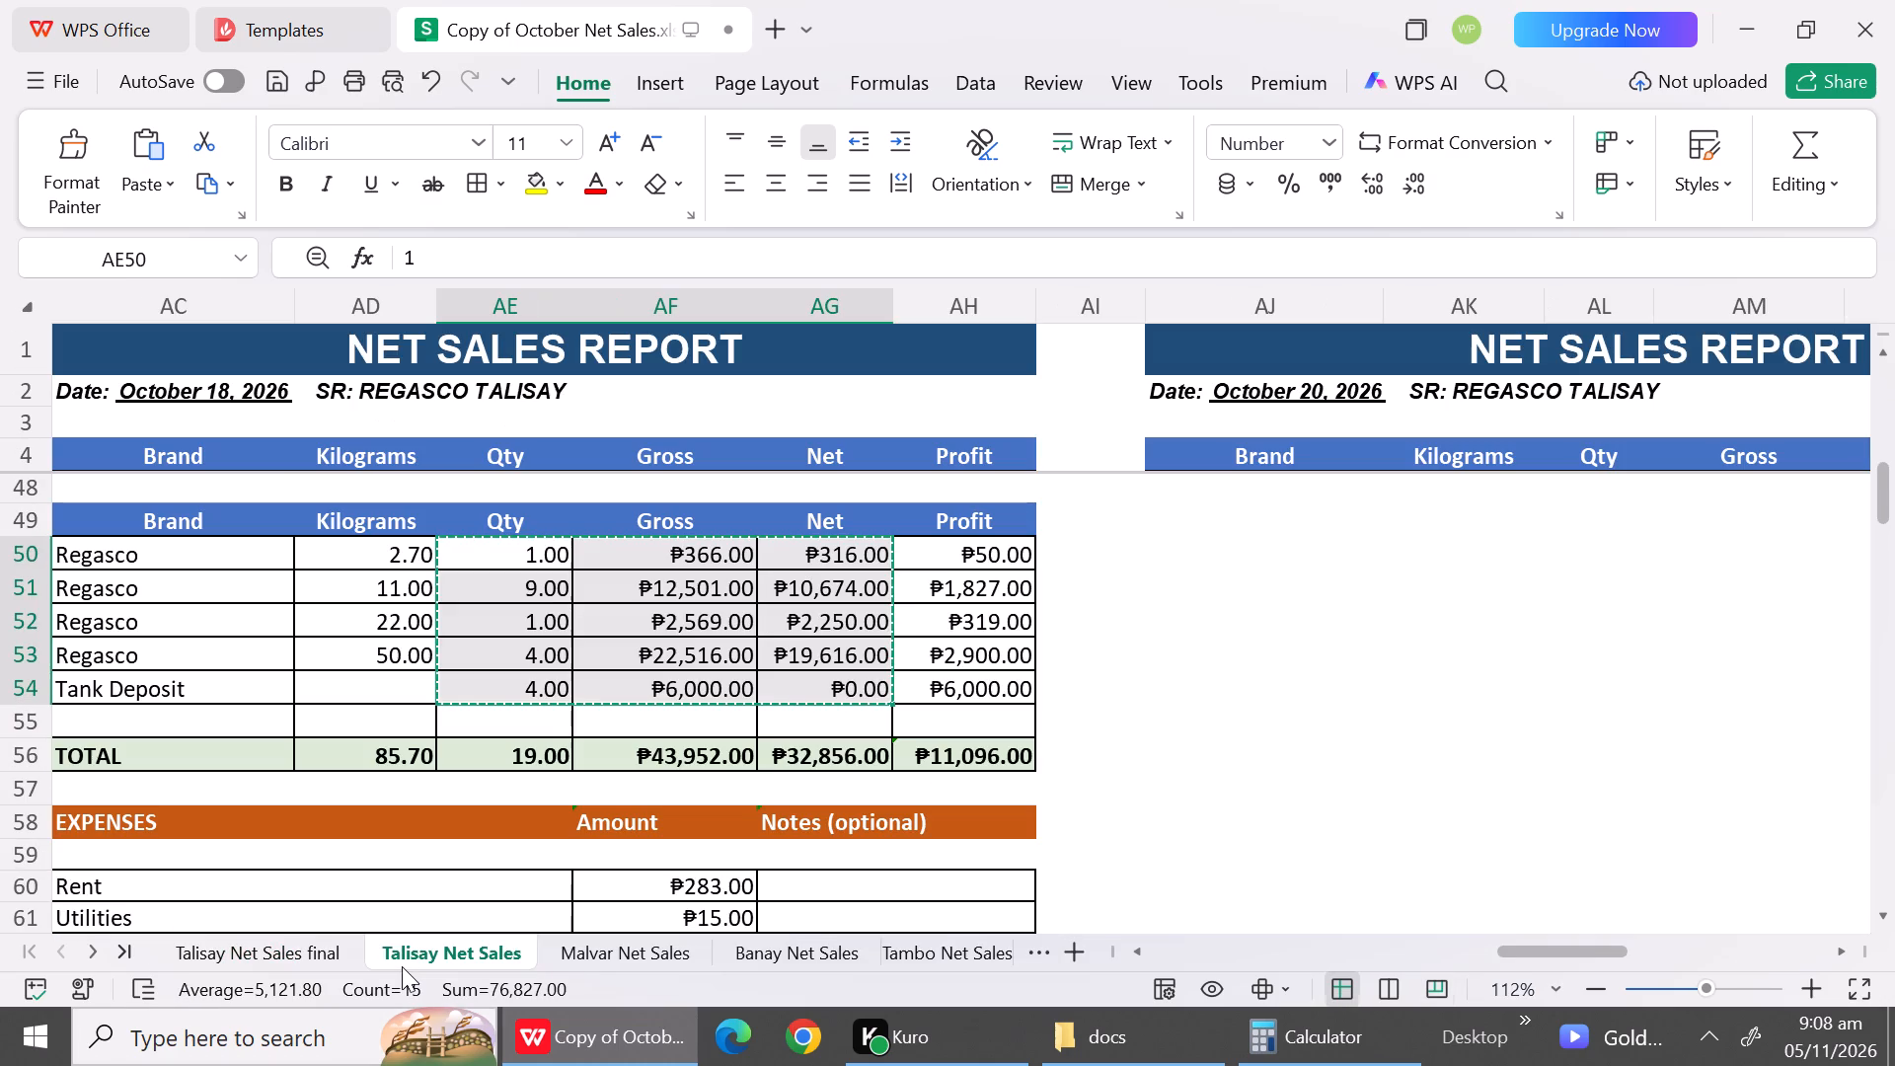
left_click(339, 955)
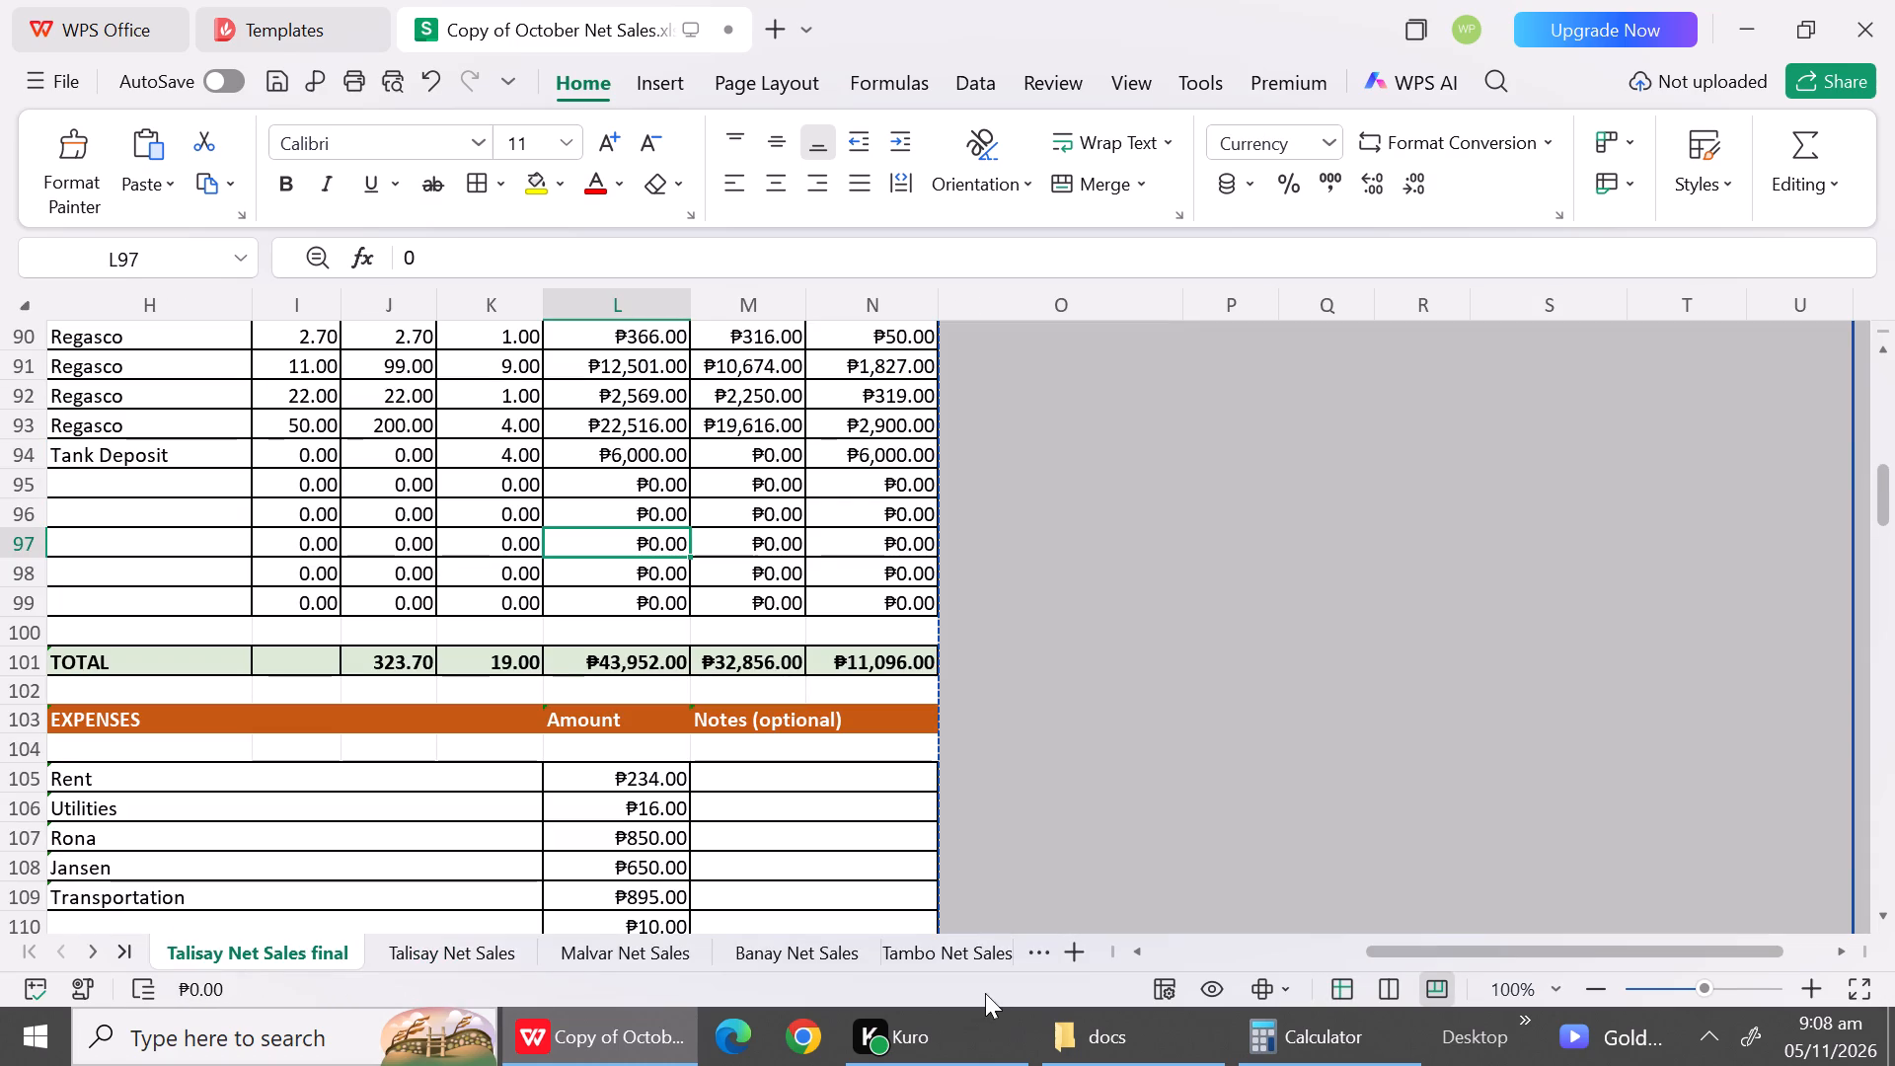
triple_click(1884, 920)
triple_click(1884, 920)
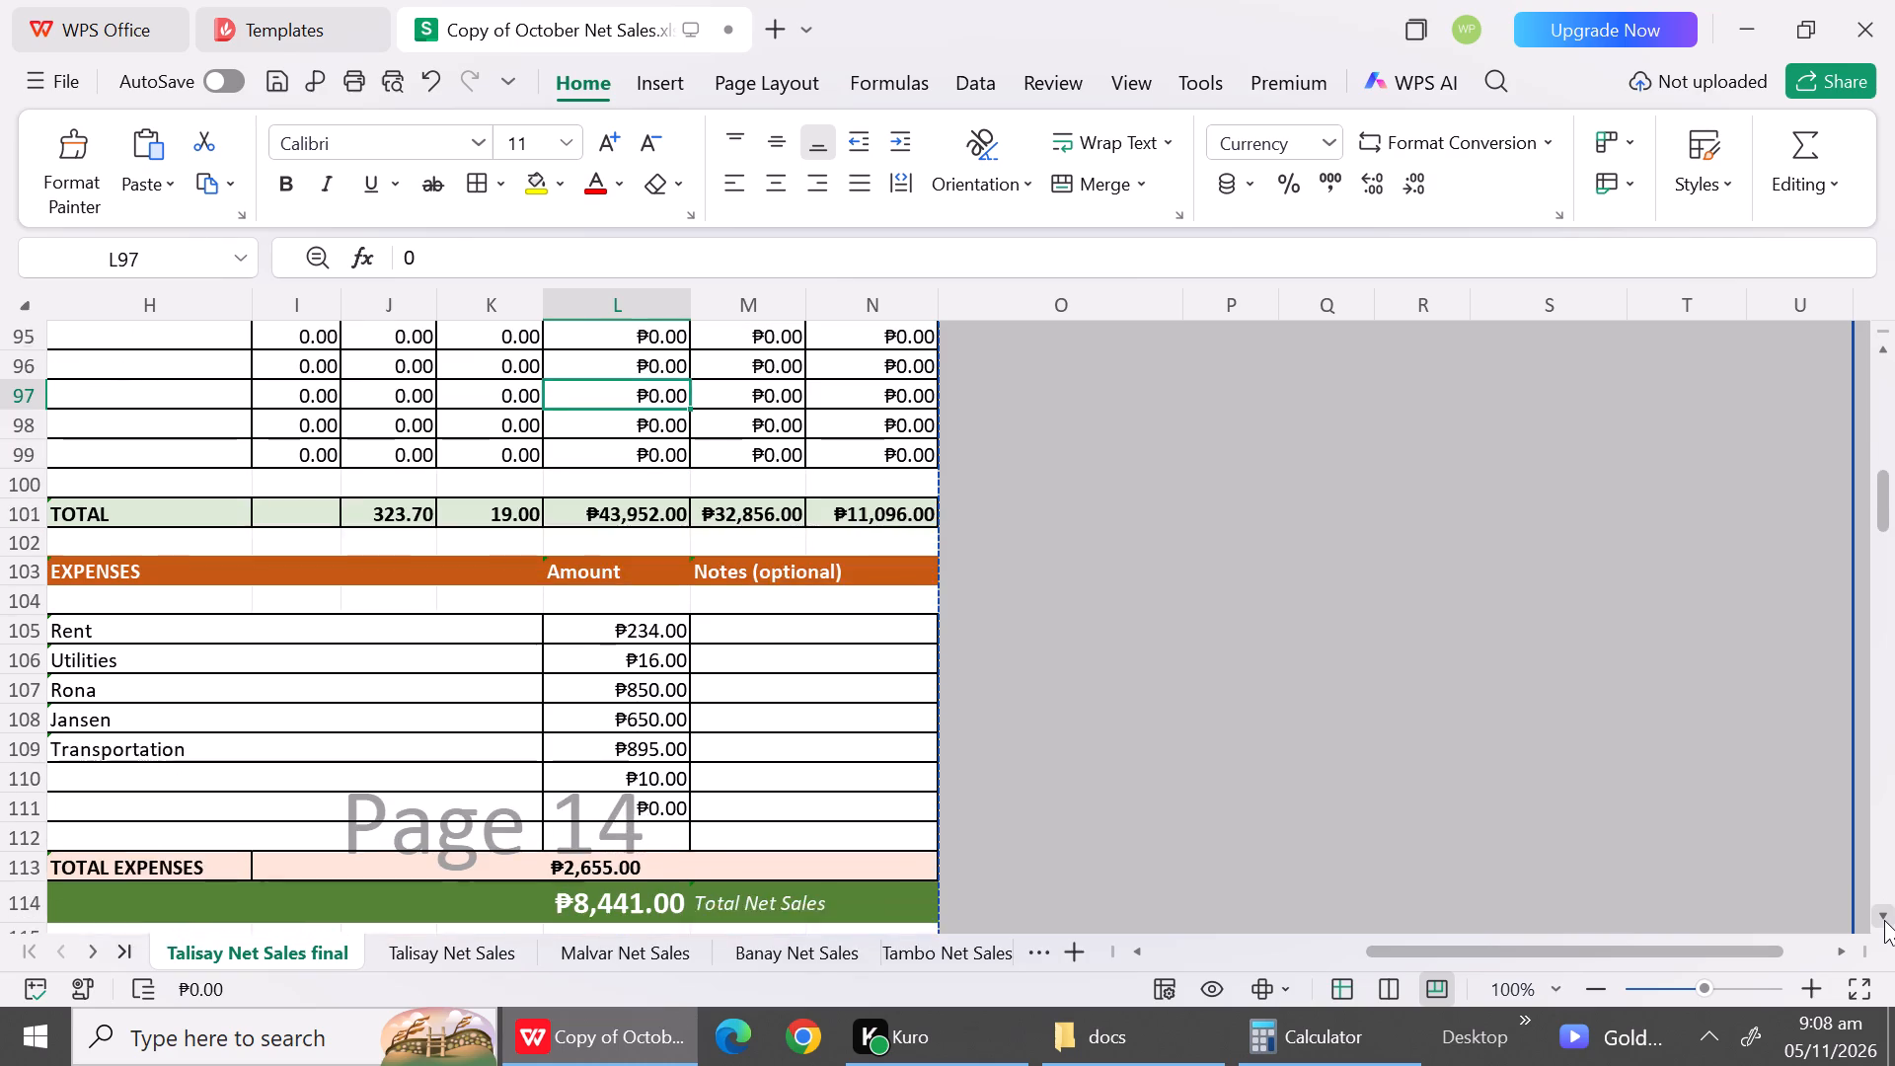
left_click(1884, 920)
left_click(496, 951)
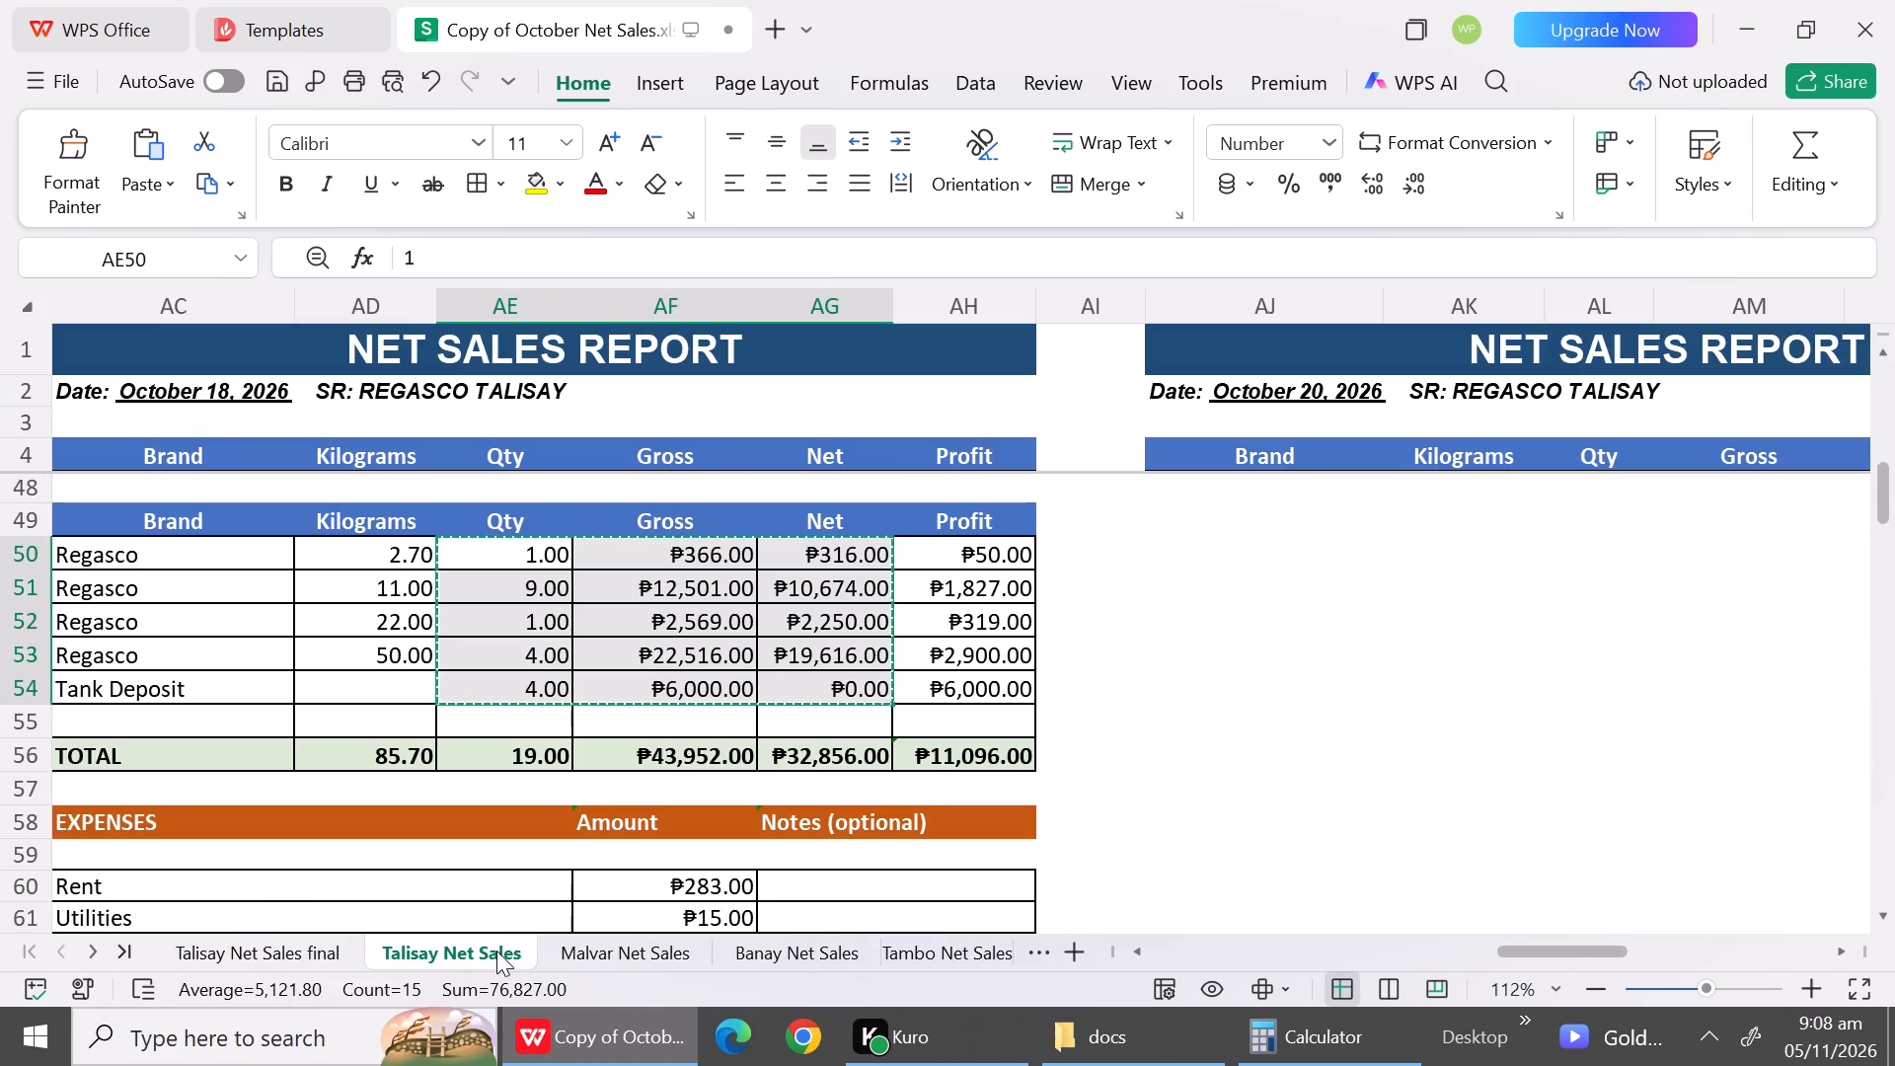
triple_click(1878, 923)
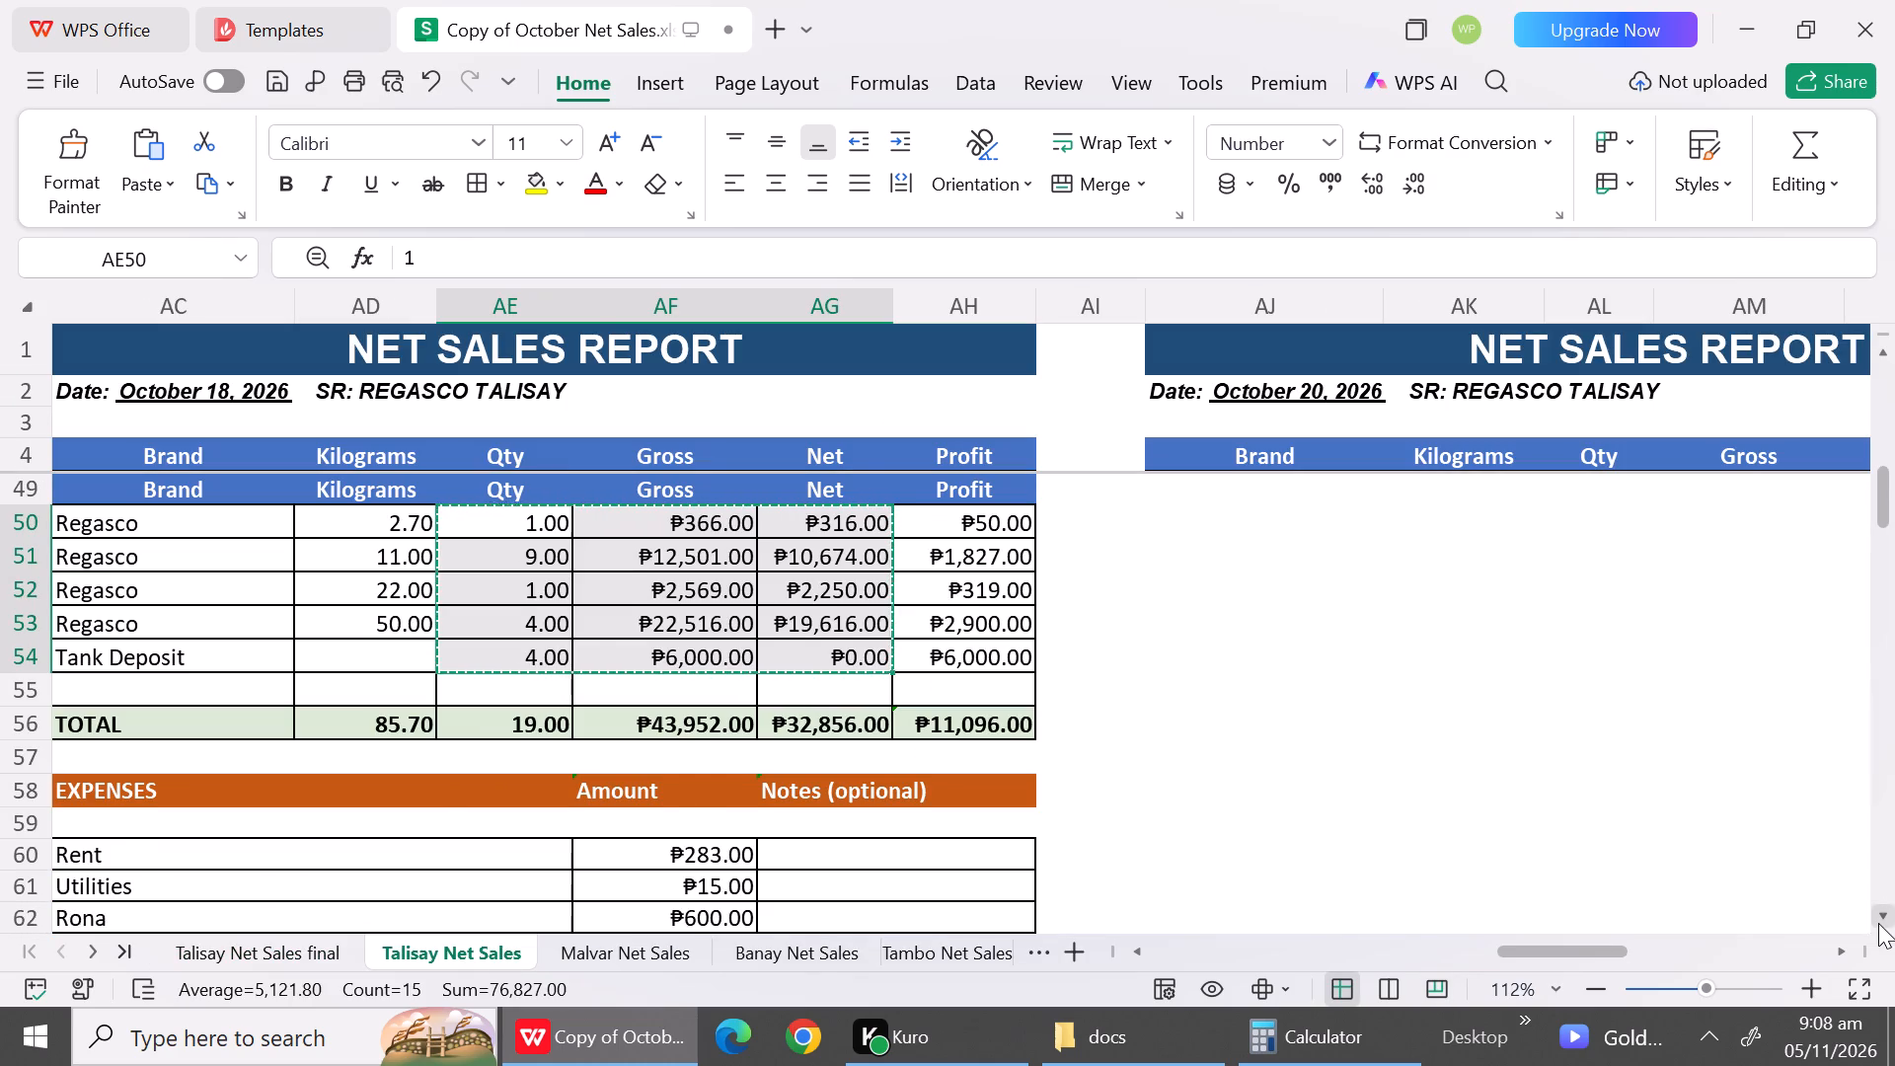
triple_click(1878, 923)
left_click(1878, 923)
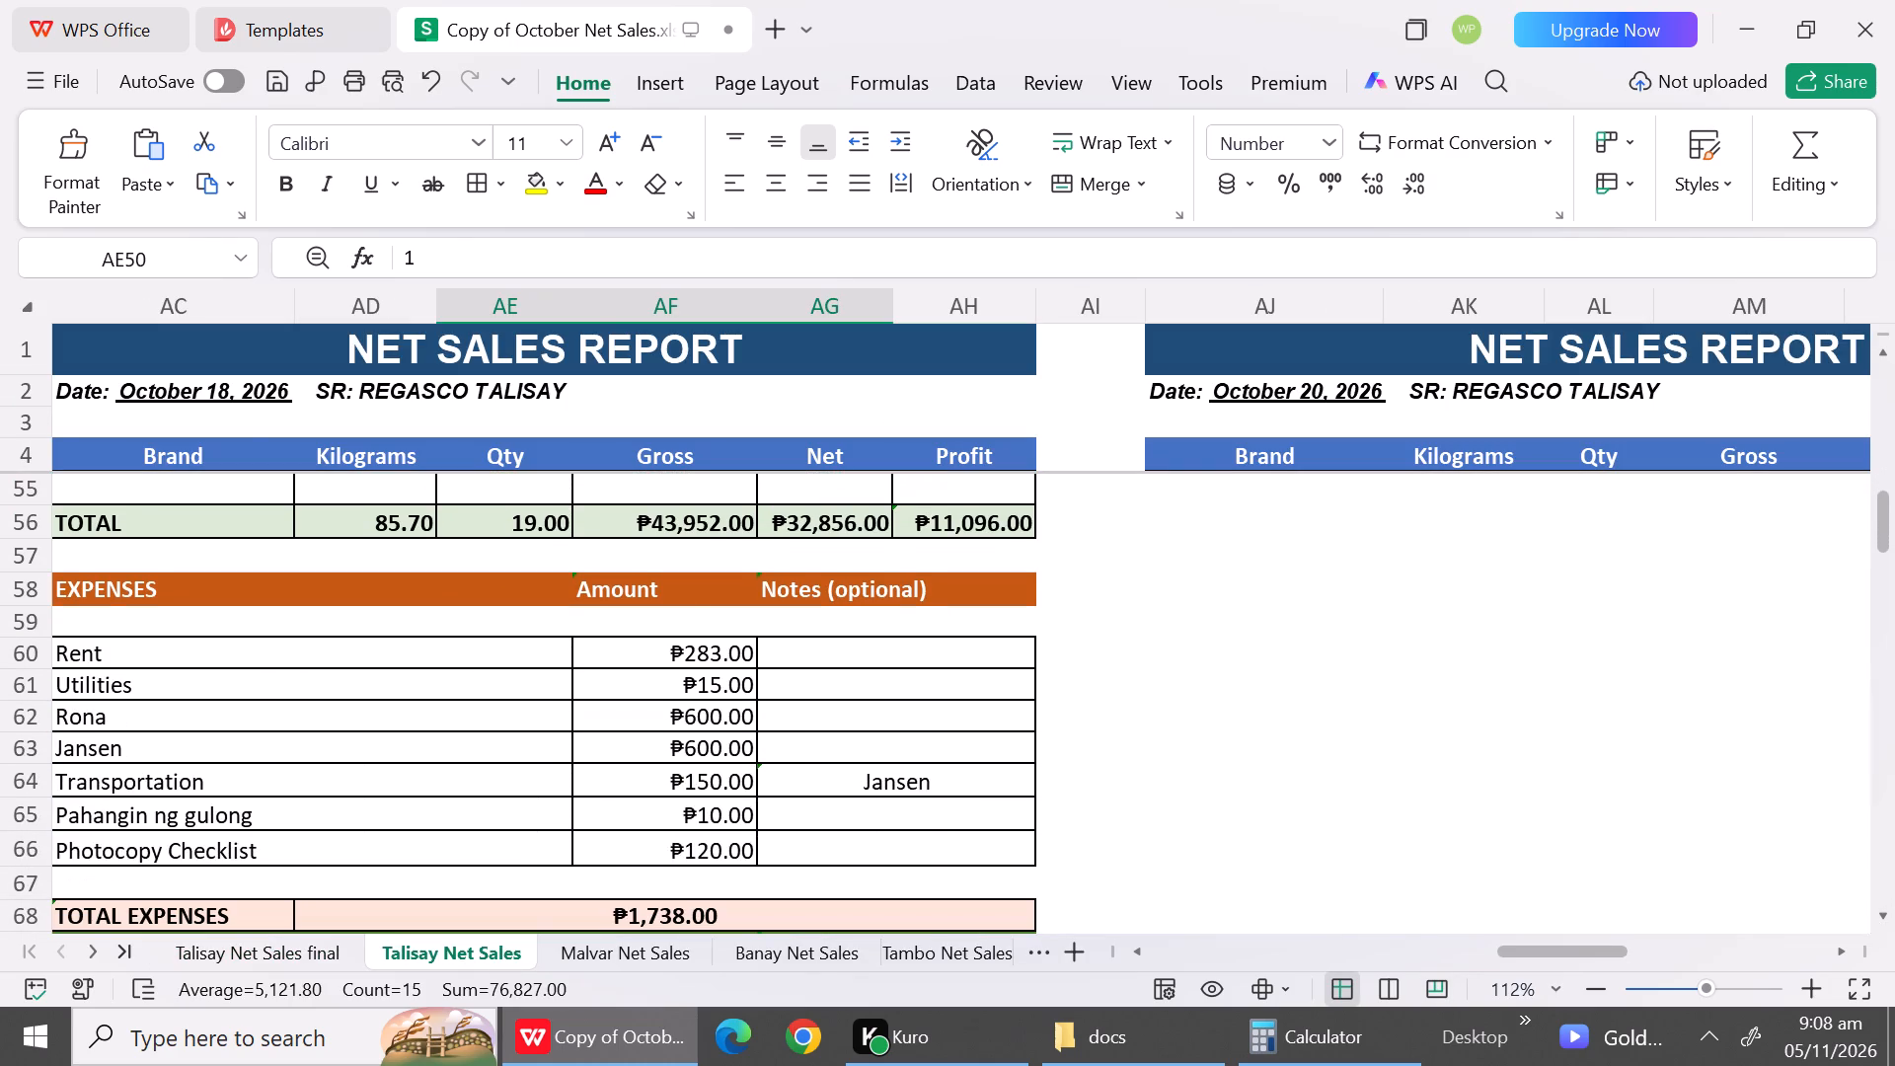
left_click(334, 946)
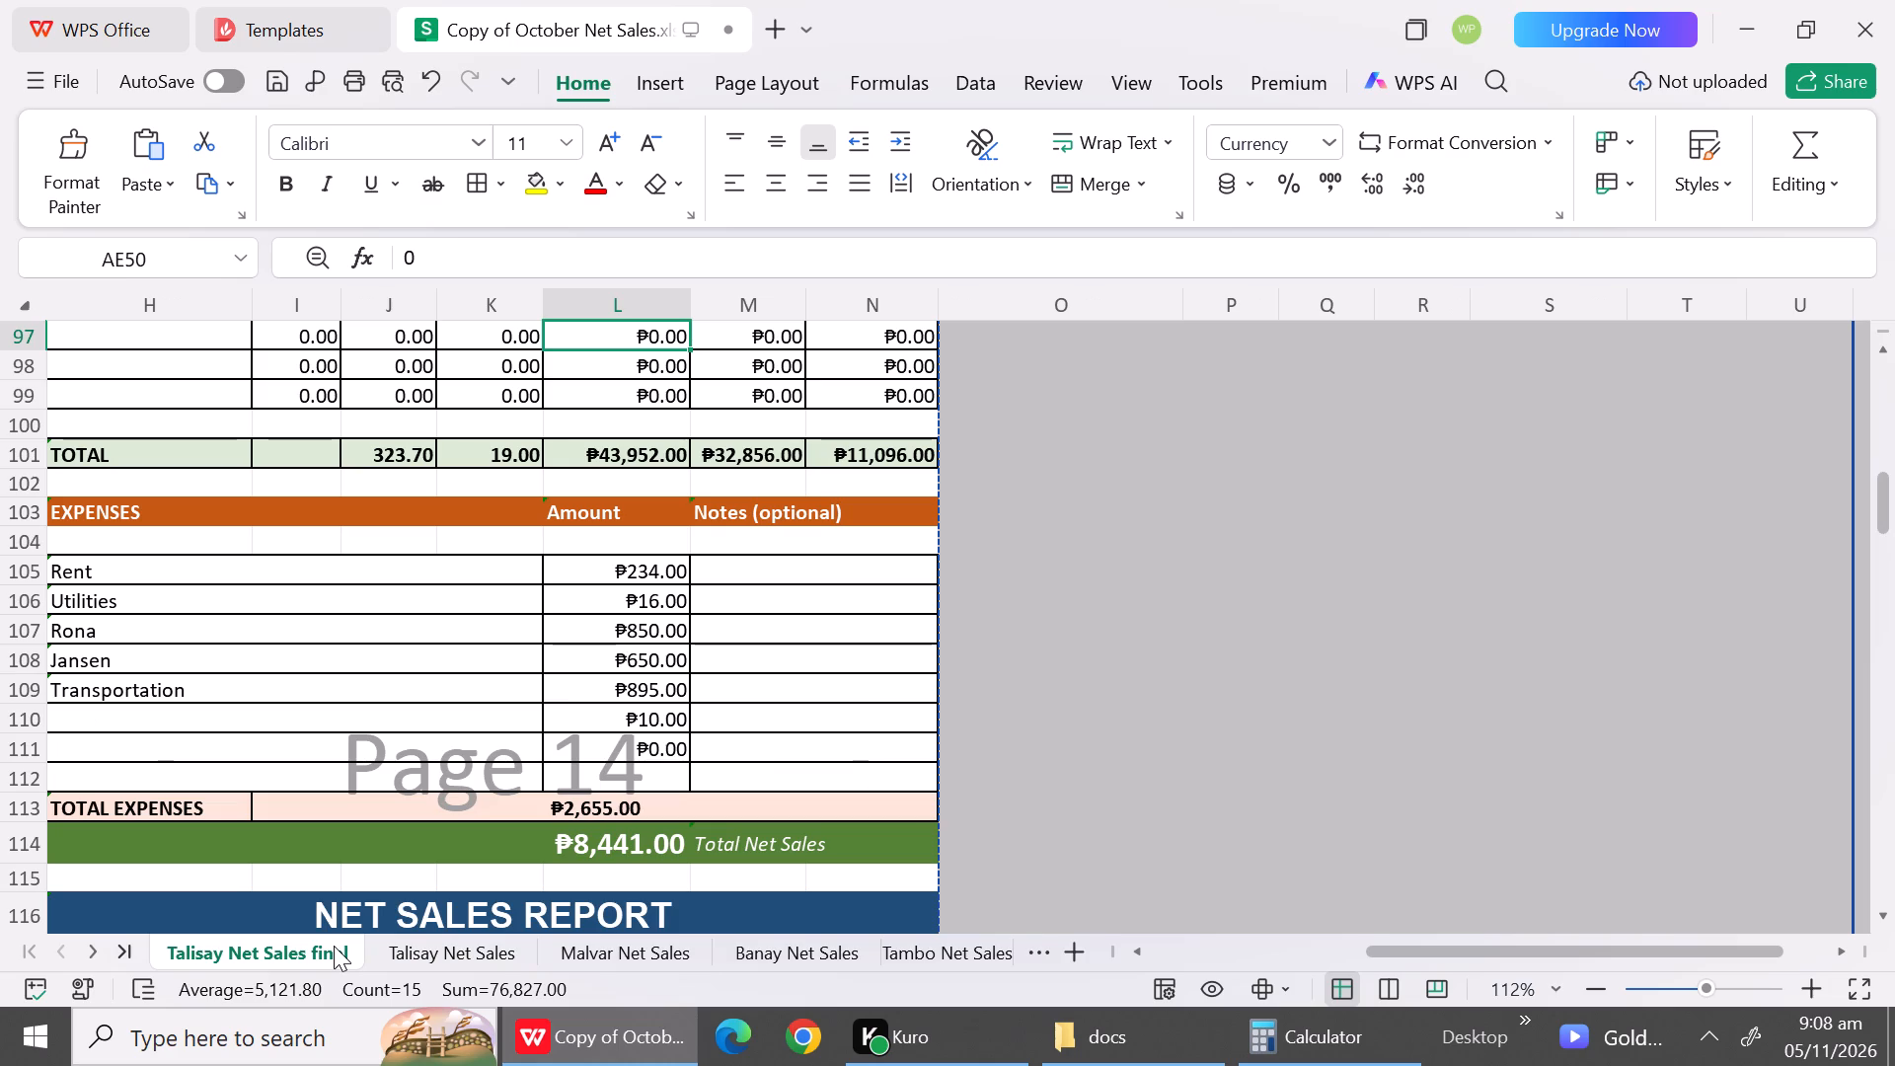
Label the October 19 expense rows 110 and 111 on Talisay Net Sales final as Pahangin and Photocopy Checklist.
left_click(477, 955)
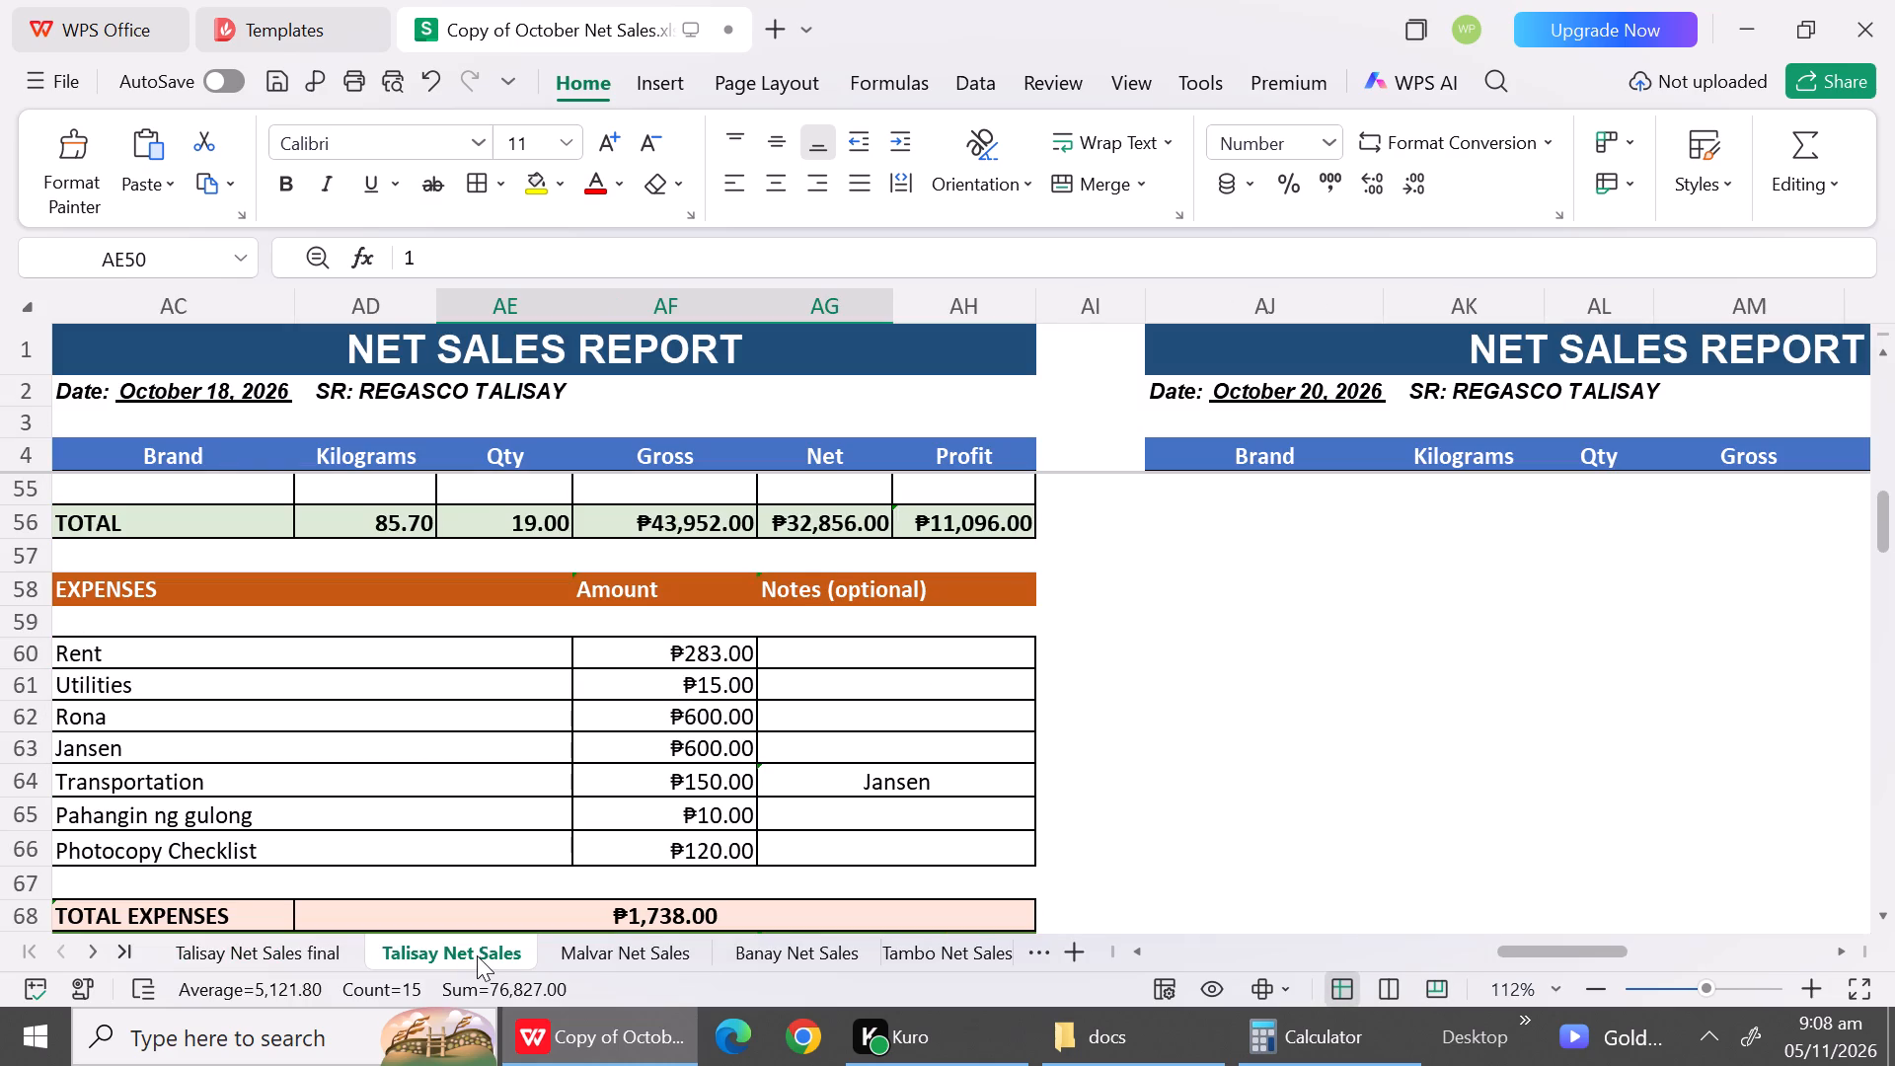
left_click(228, 949)
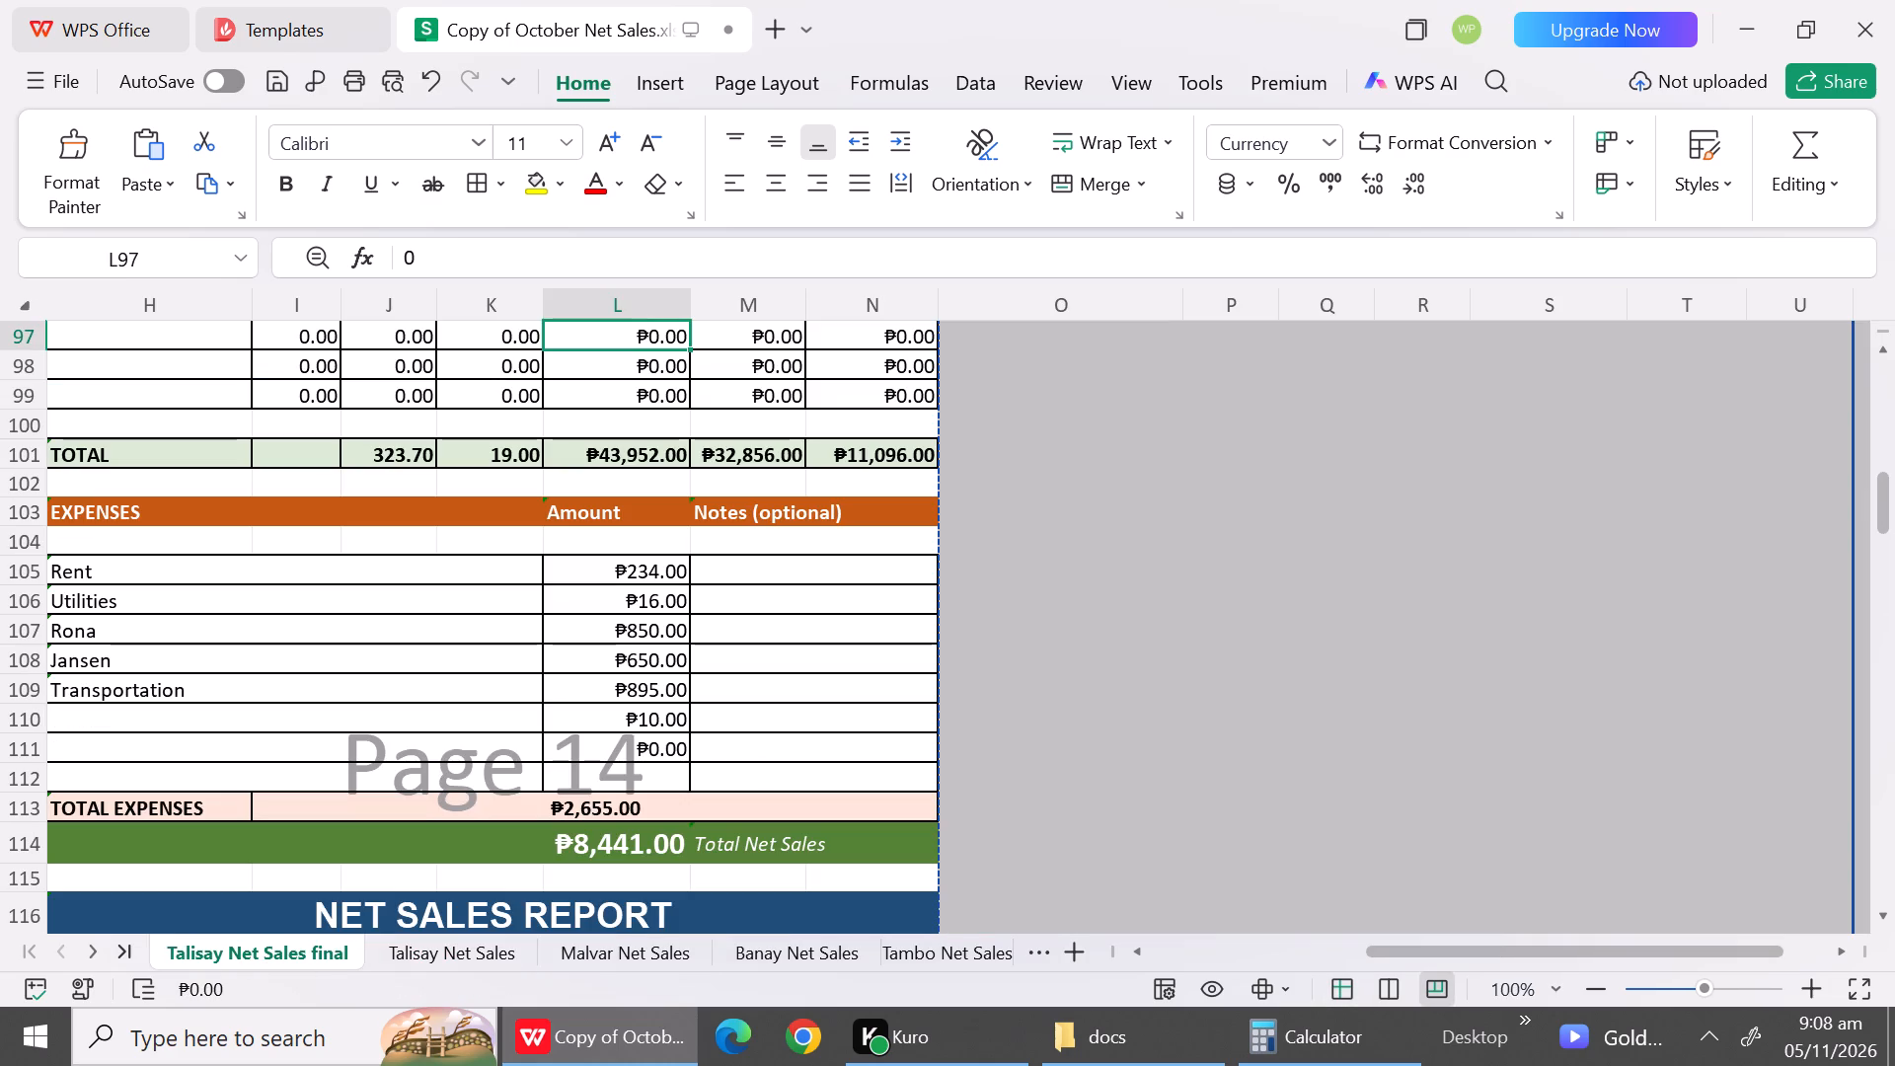
left_click(140, 718)
type("Paha")
type("ngin")
key("Down")
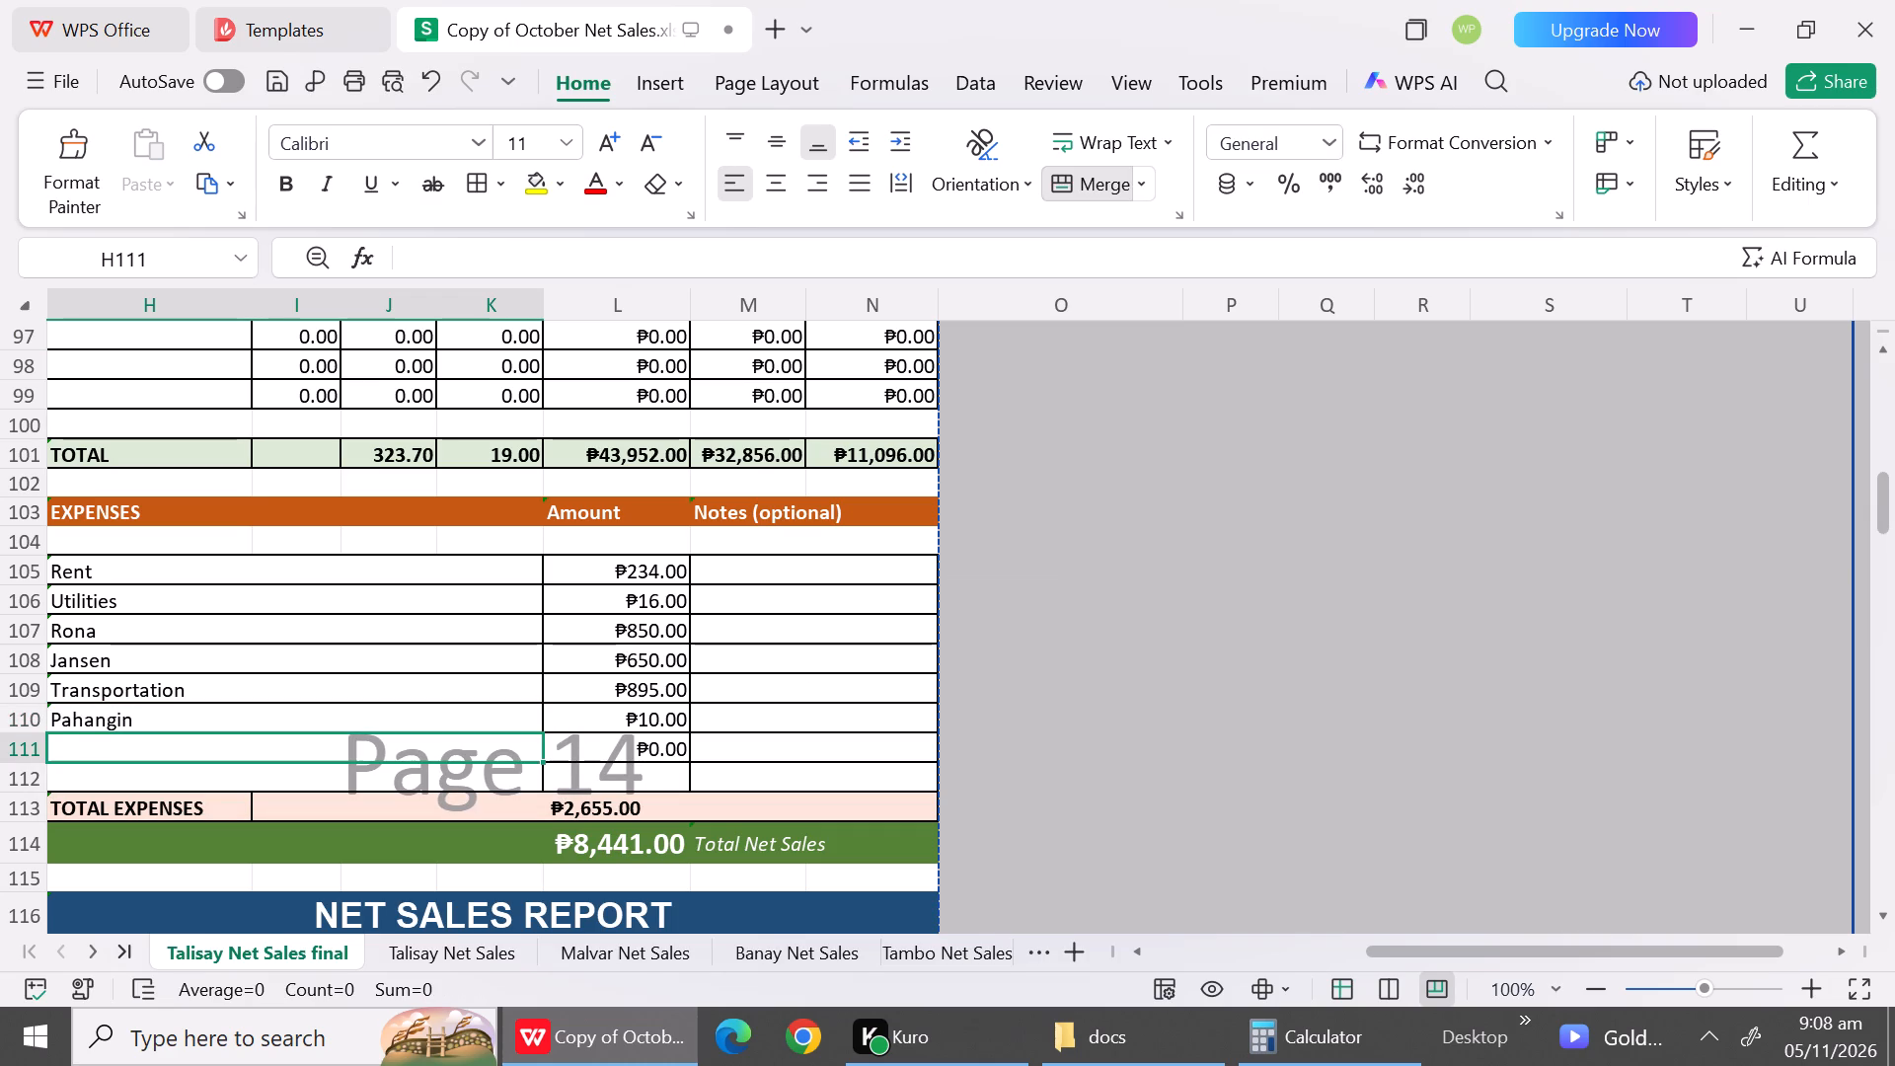
type("Photoc")
type("optuy")
key("BackSpace")
key("BackSpace")
key("BackSpace")
type("y Checklist")
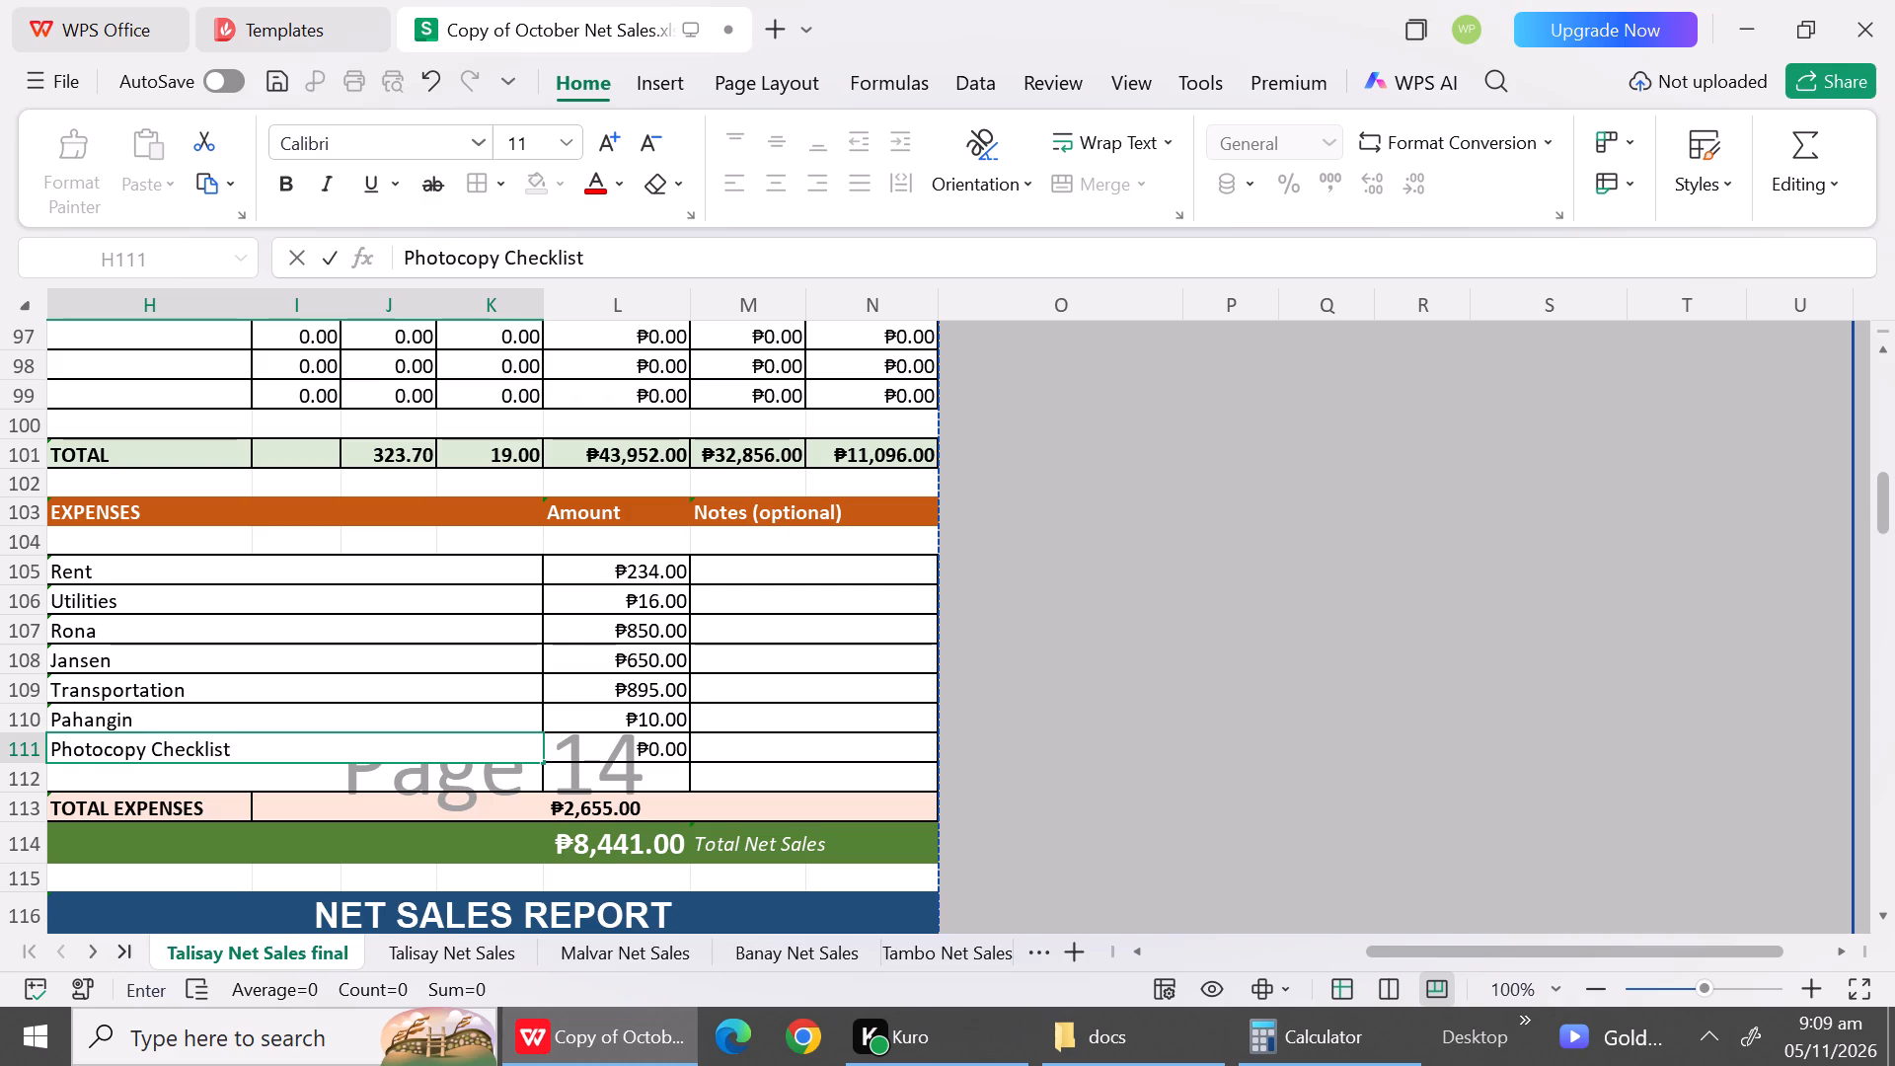
left_click(583, 722)
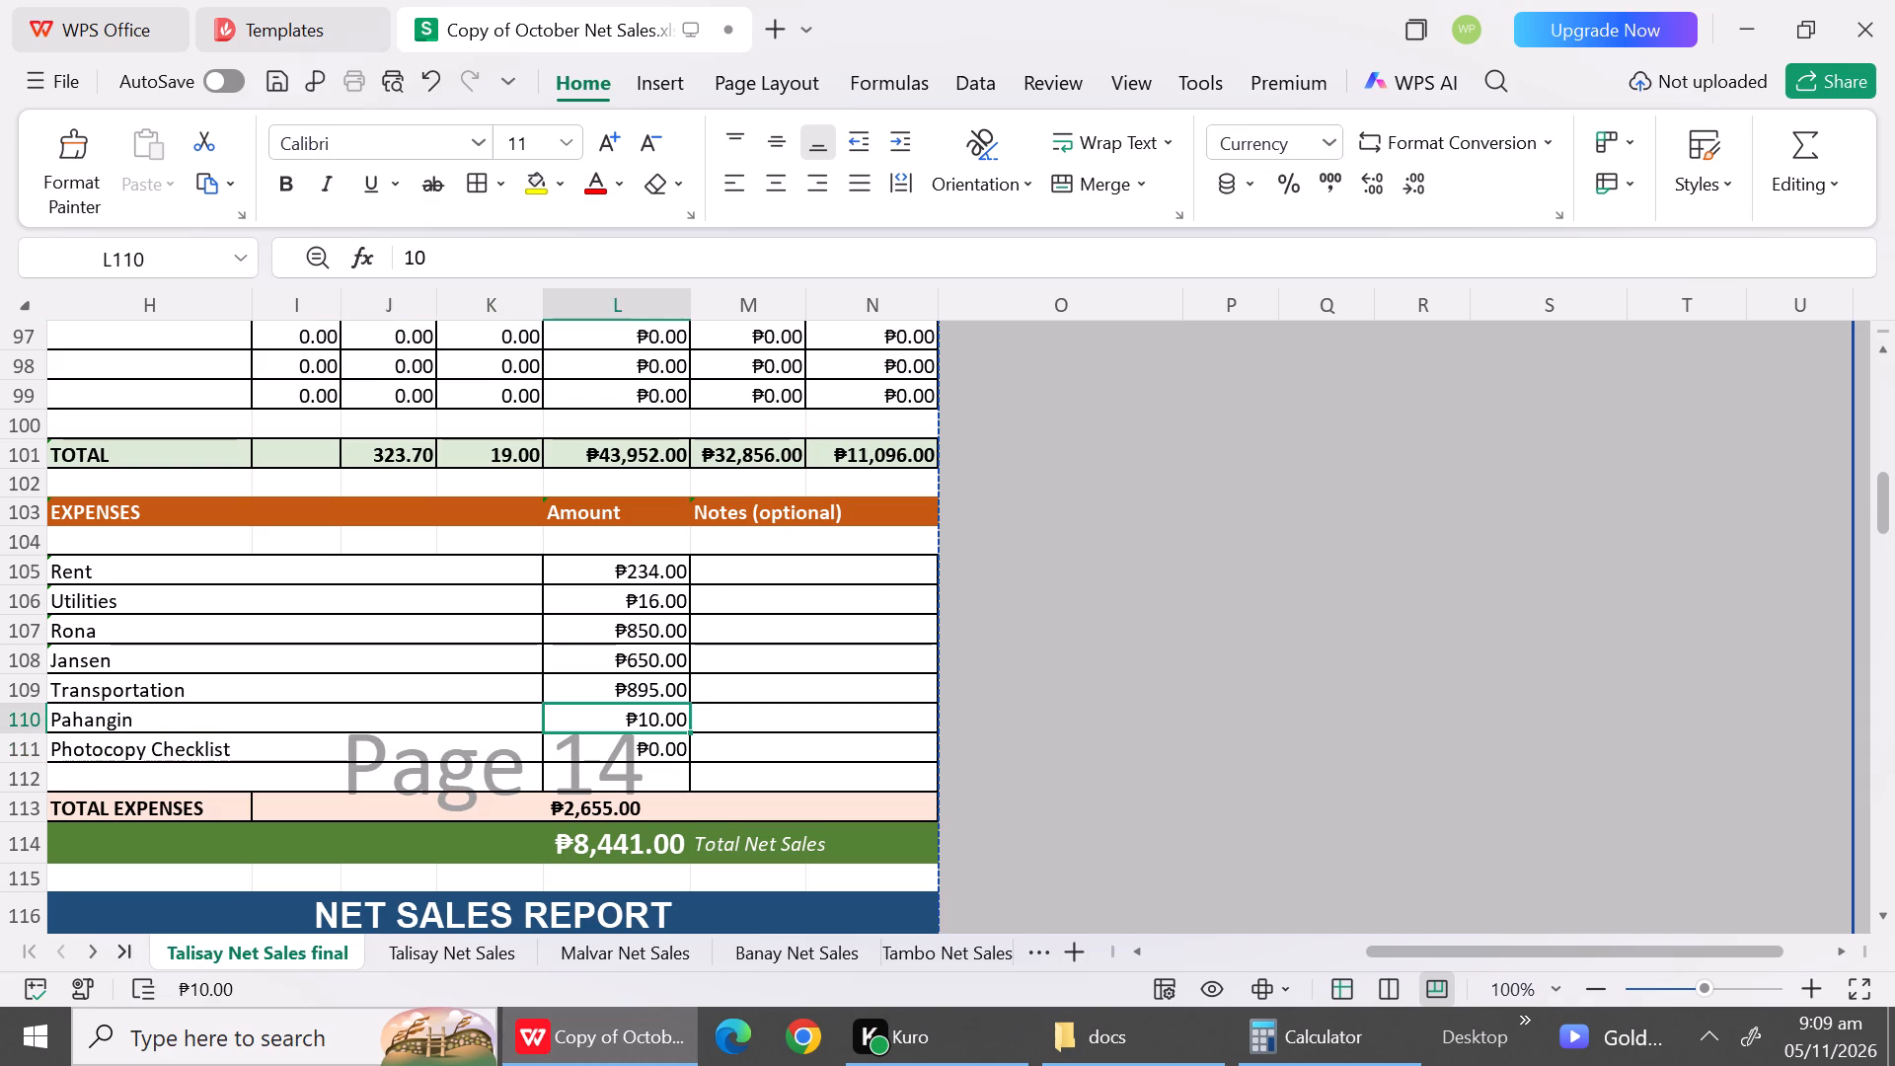
Copy the October 19 expense amounts from AF60:AF66 in Talisay Net Sales into L105:L111 of the final sheet.
left_click(439, 952)
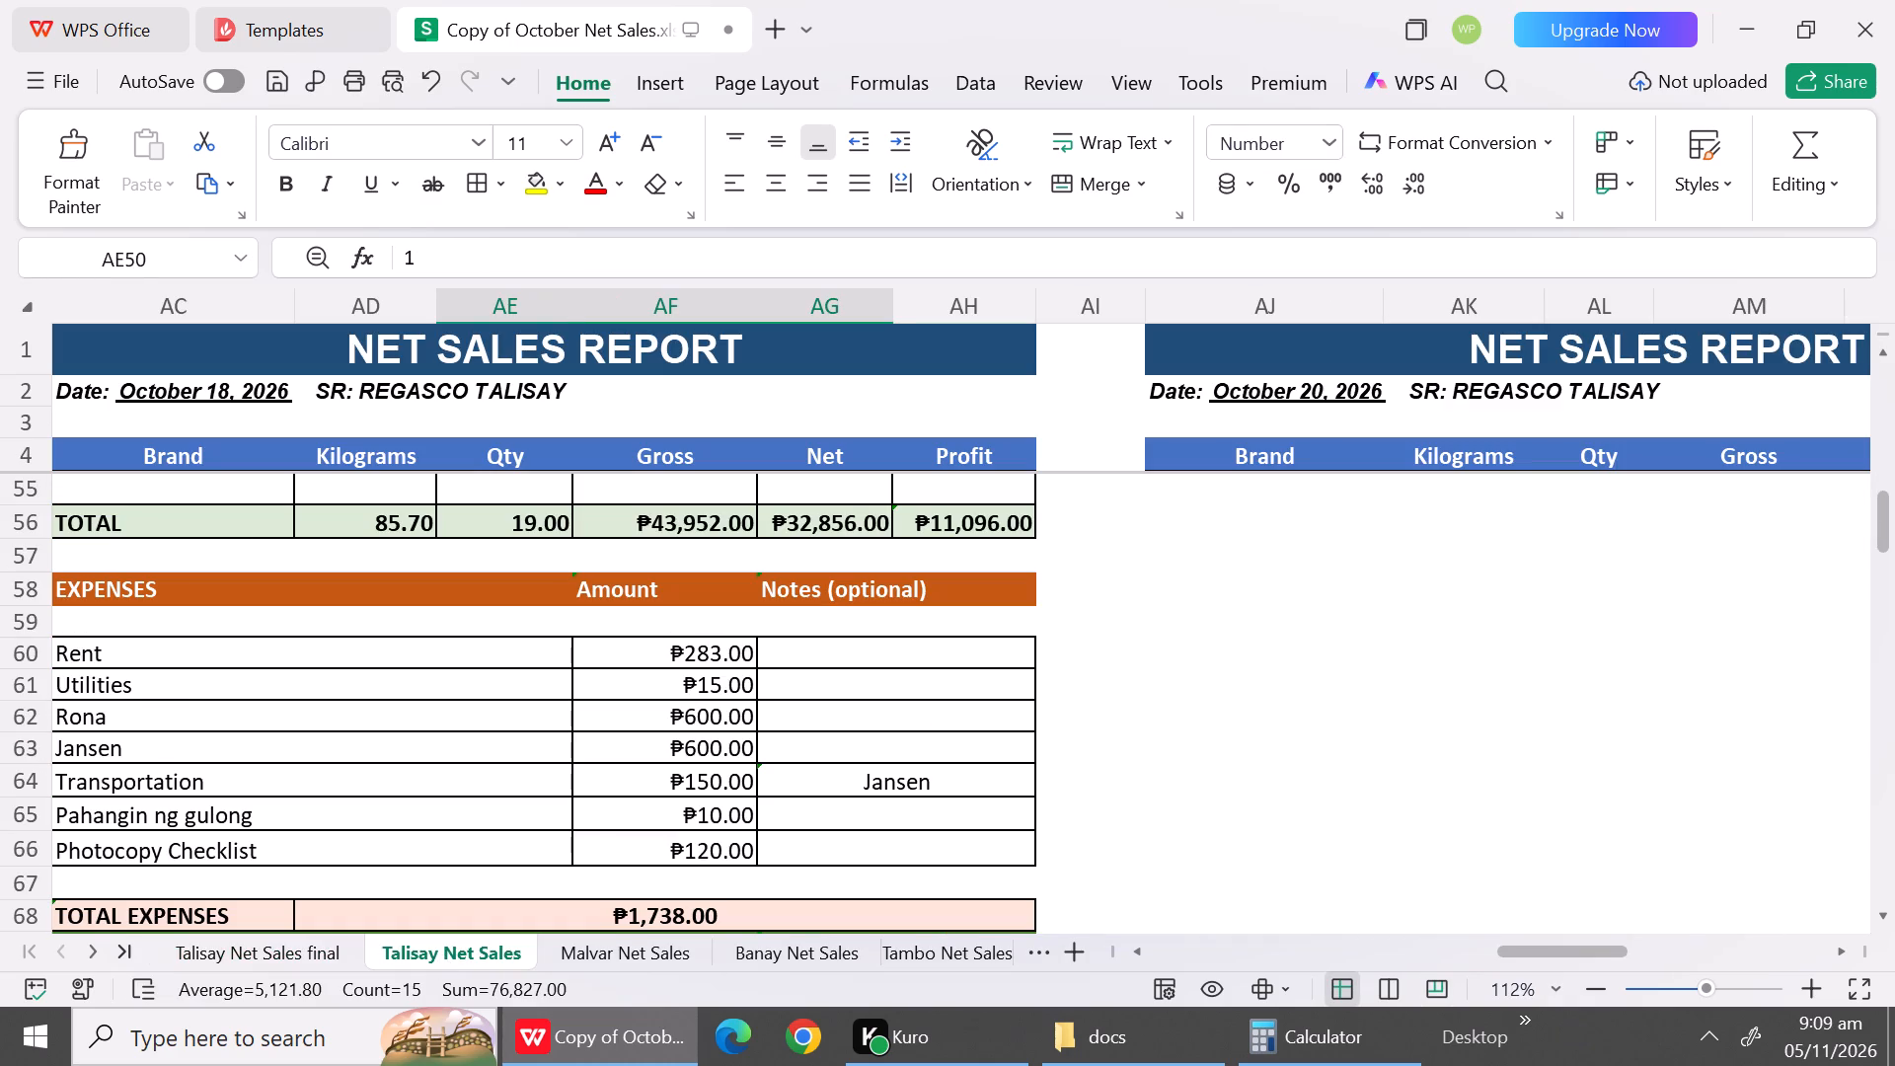
left_click_drag(693, 646, 689, 854)
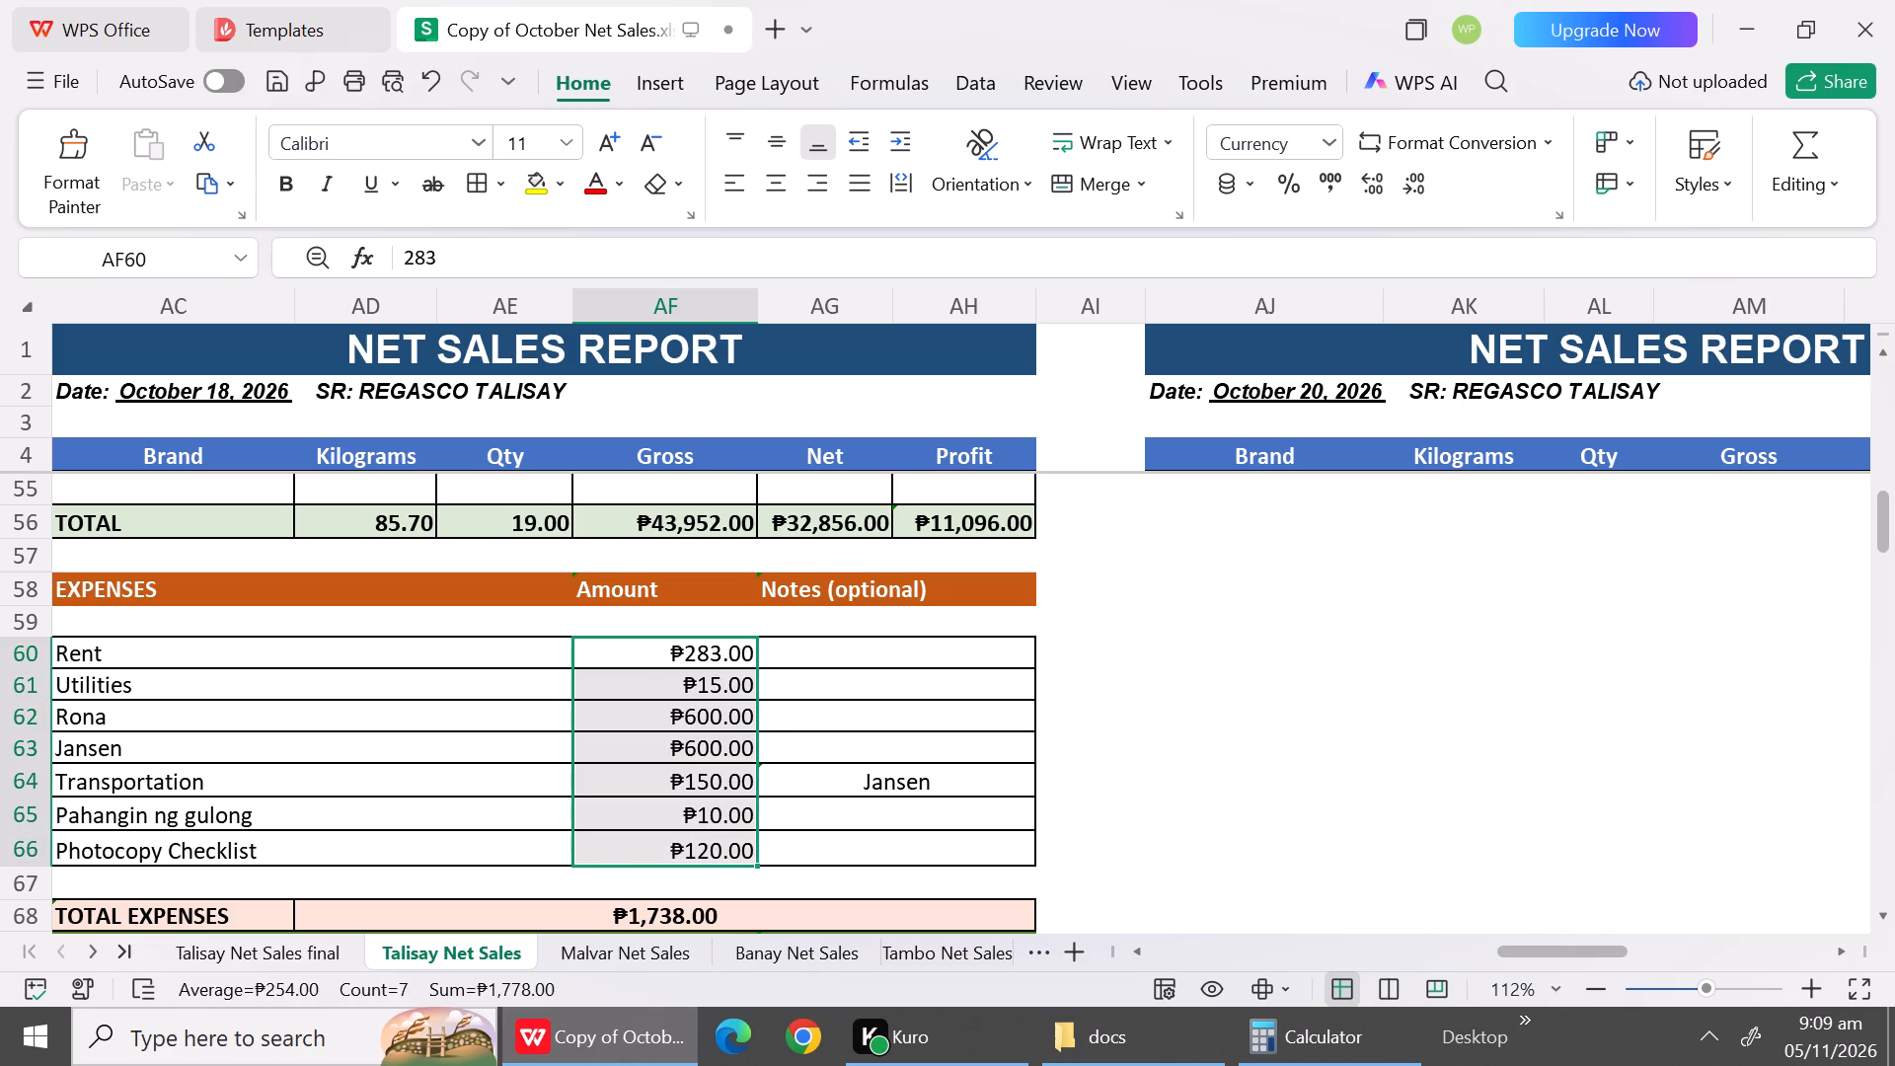
key("ctrl+c")
left_click_drag(305, 963, 665, 577)
left_click(665, 577)
key("ctrl+v")
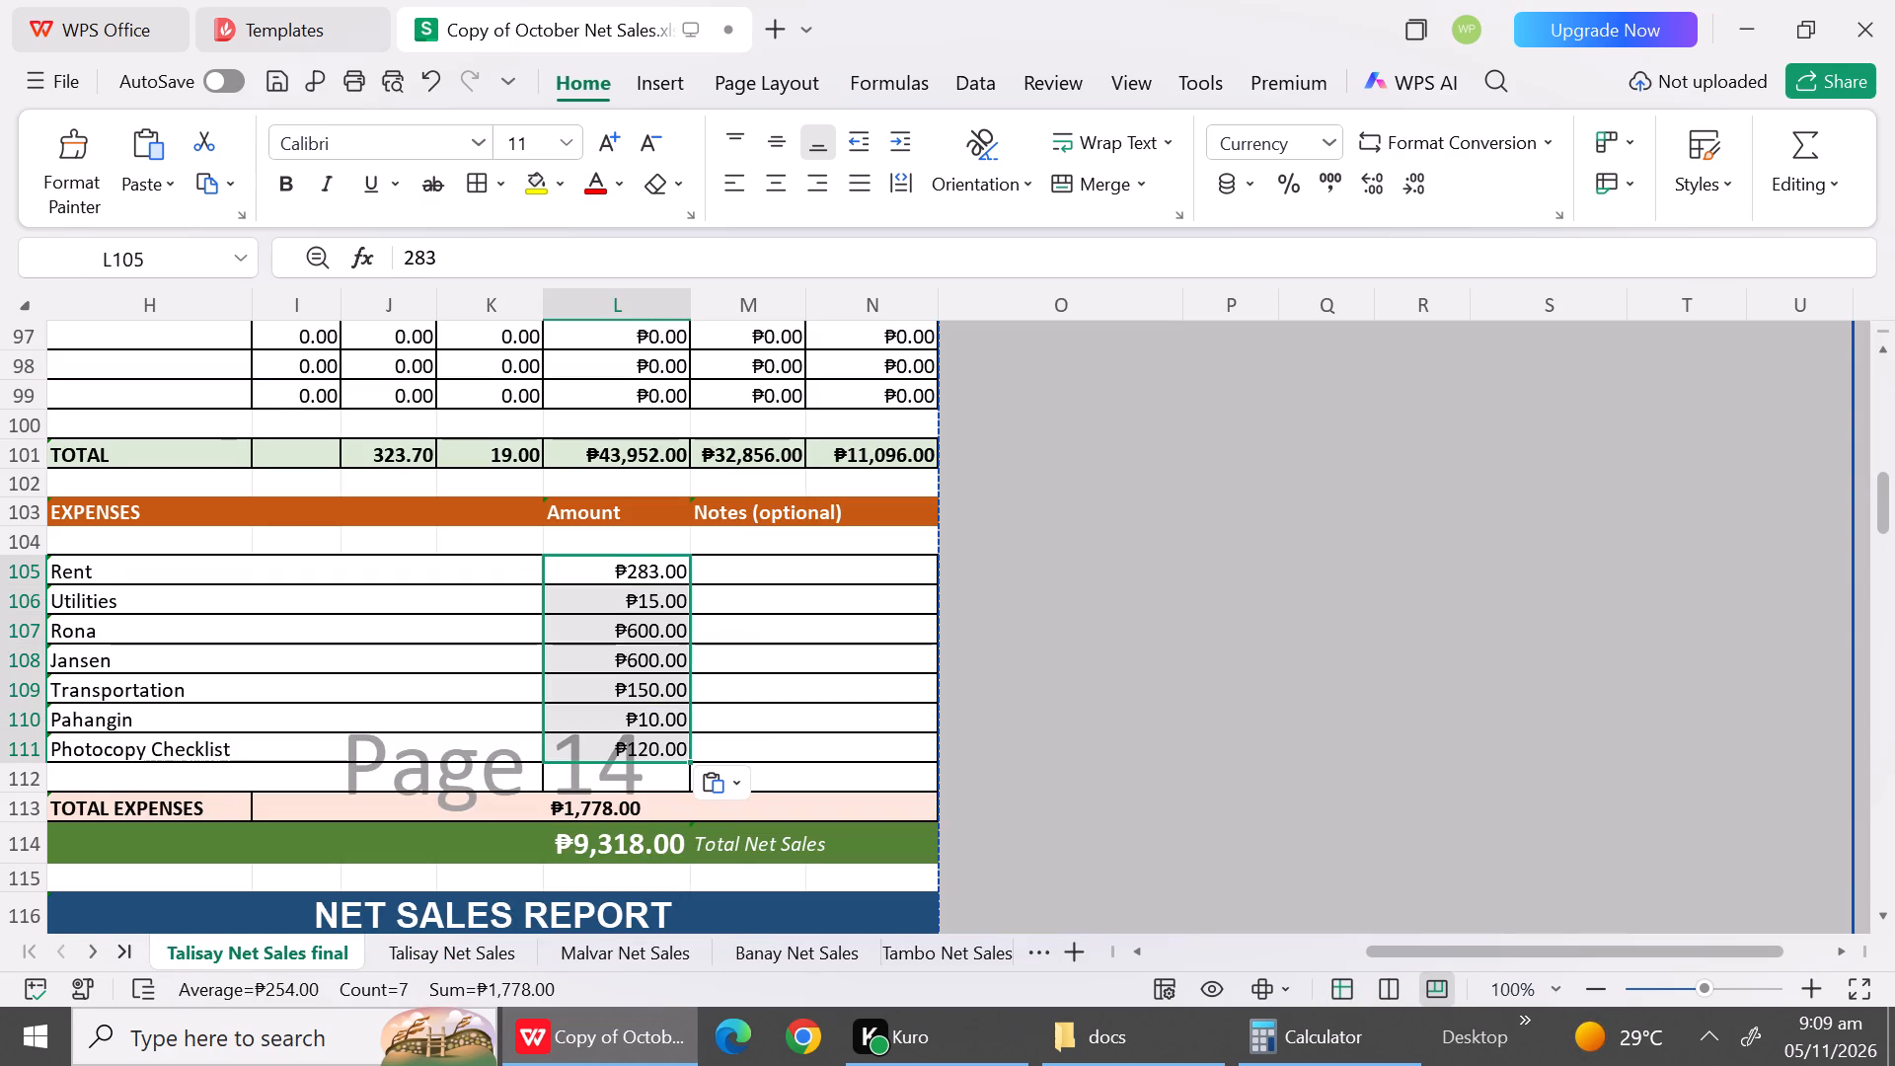
left_click(794, 676)
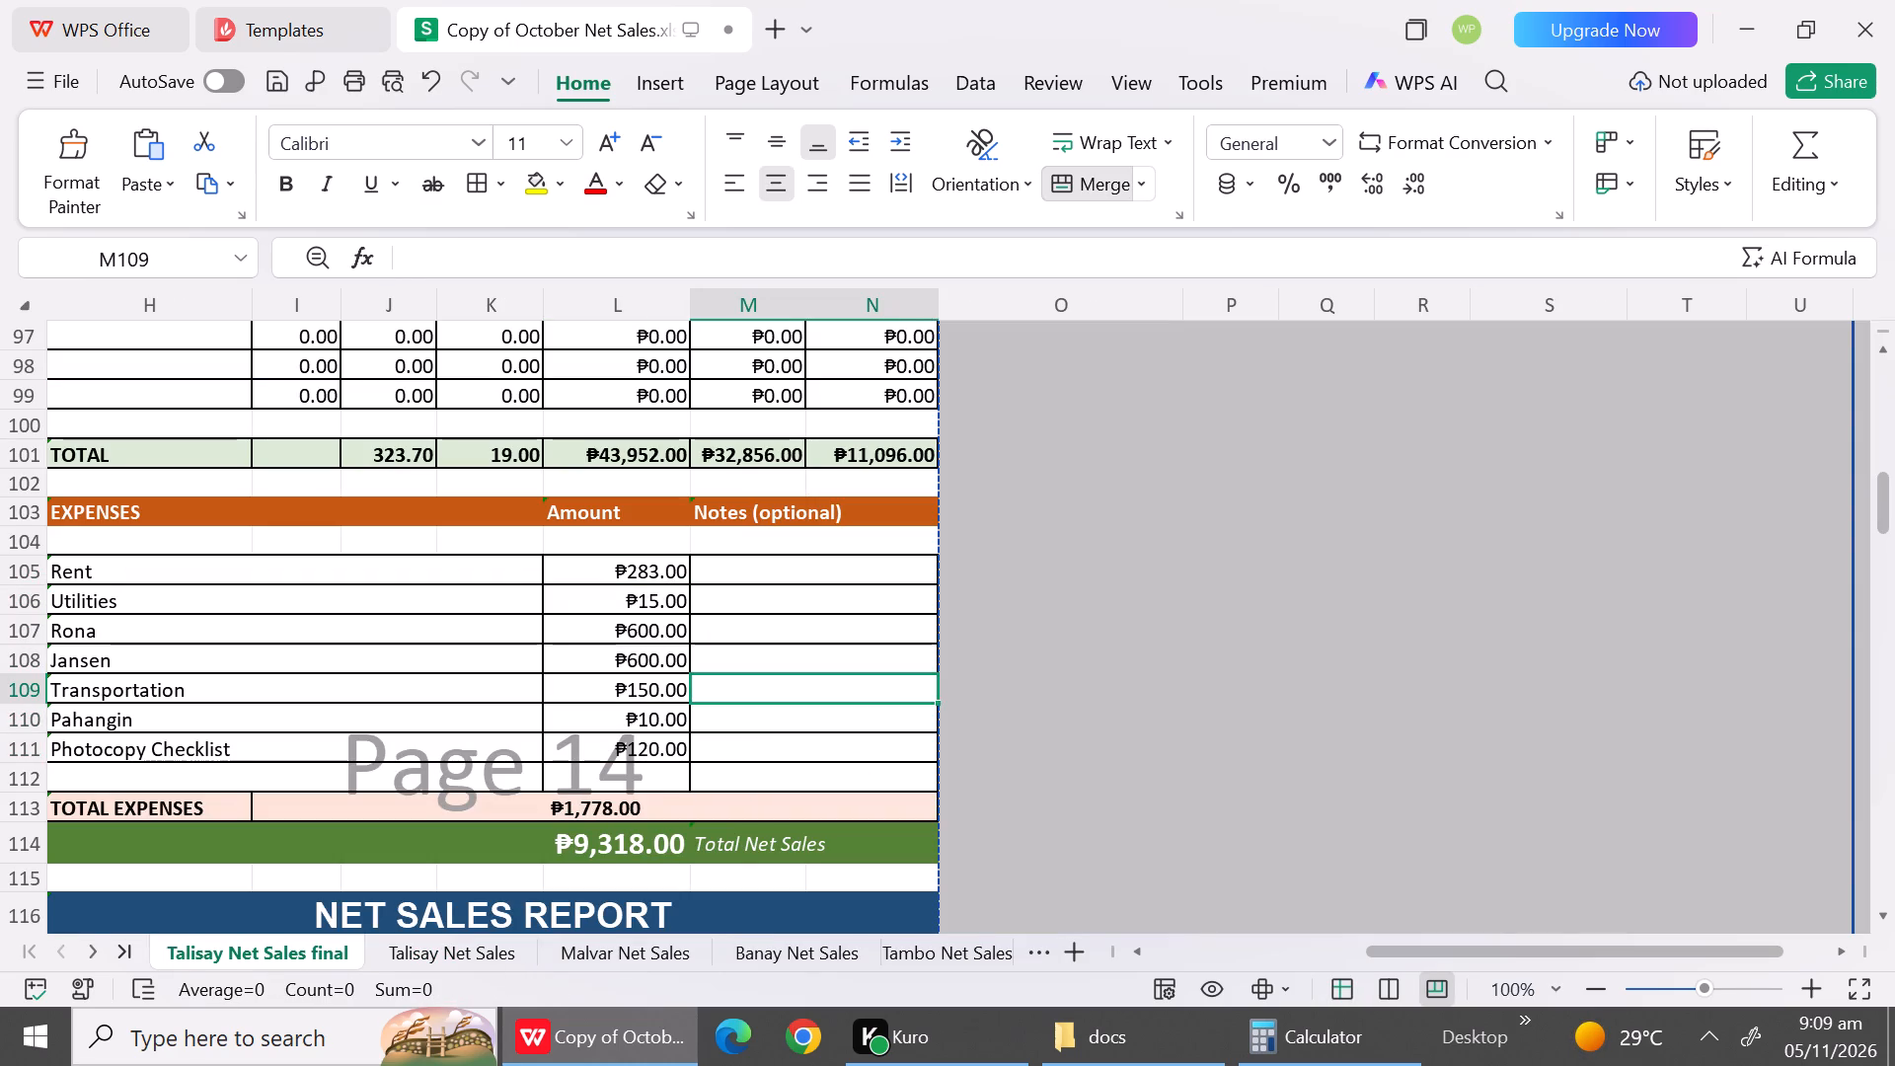
Copy the October 20 brand names Regasco, Regasco and SK Gasket from AJ5:AJ7 in Talisay Net Sales into H120:H122 of the final sheet.
triple_click(1888, 353)
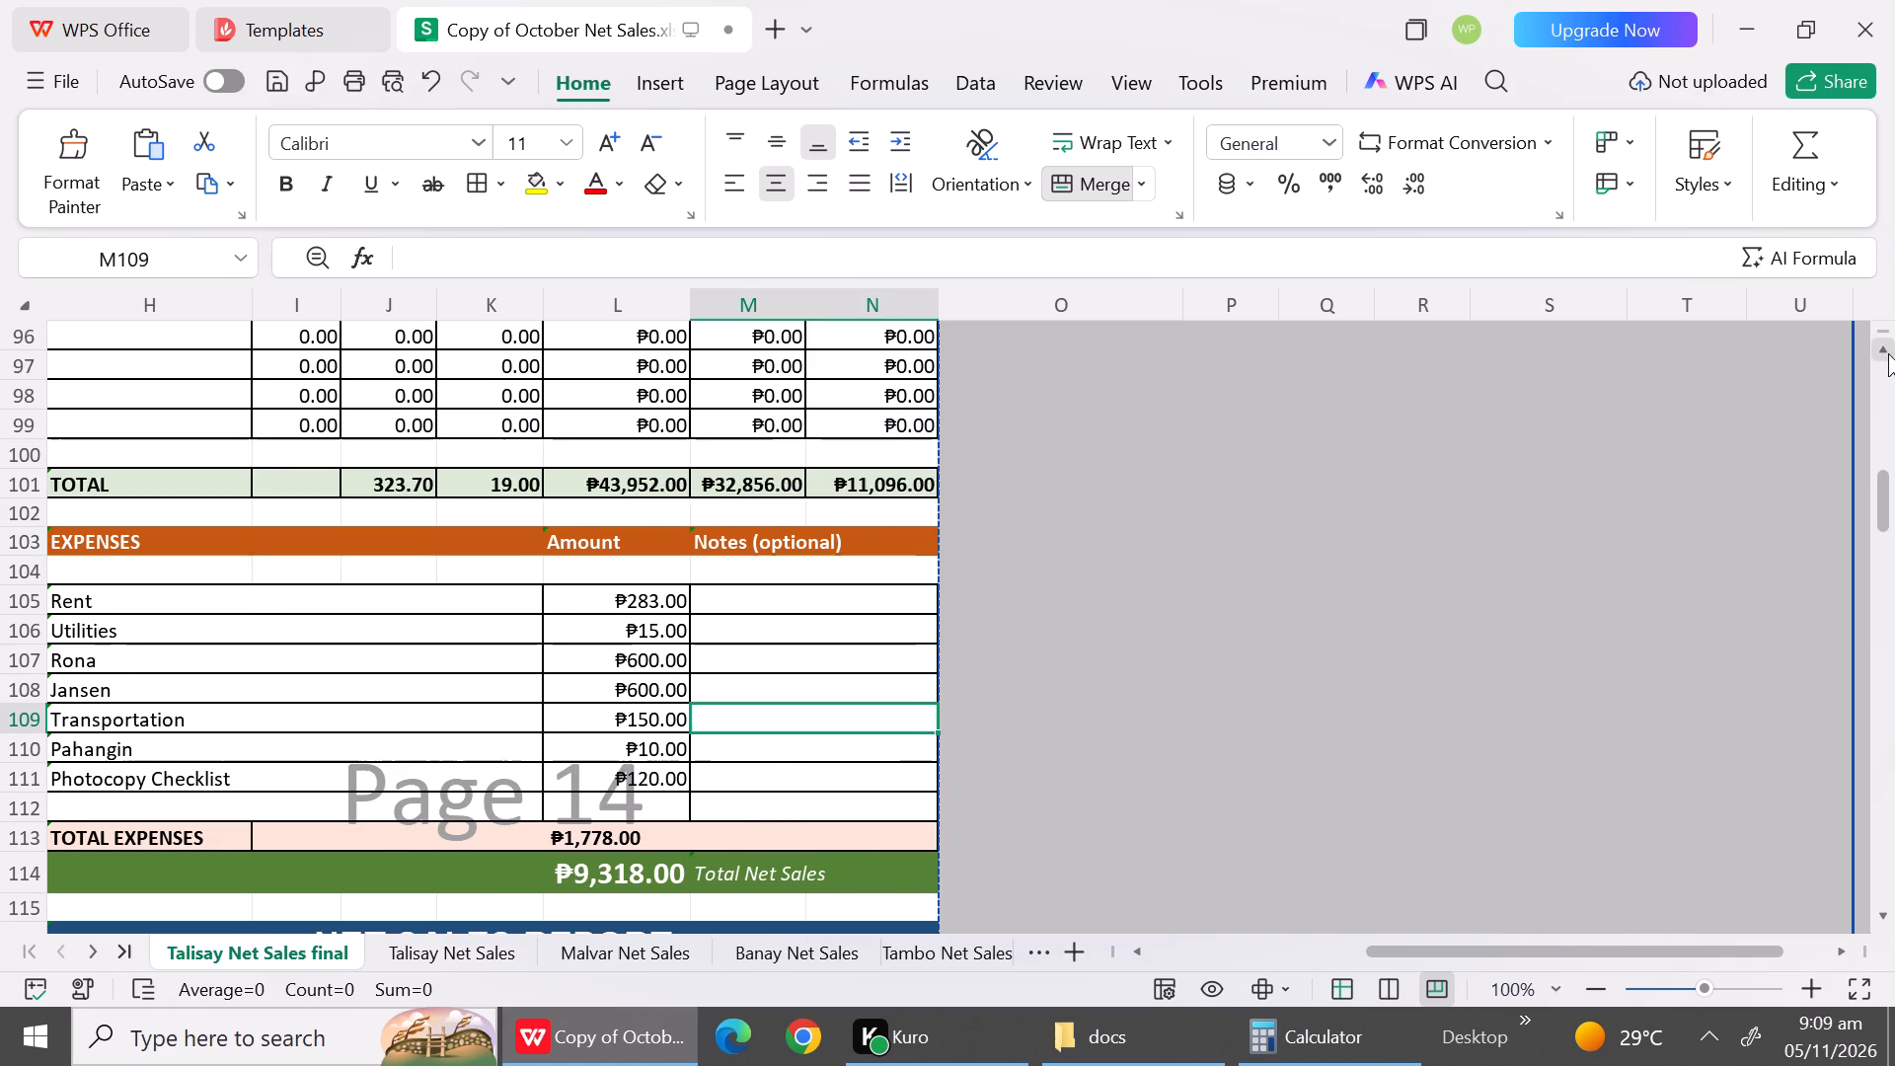
double_click(1888, 353)
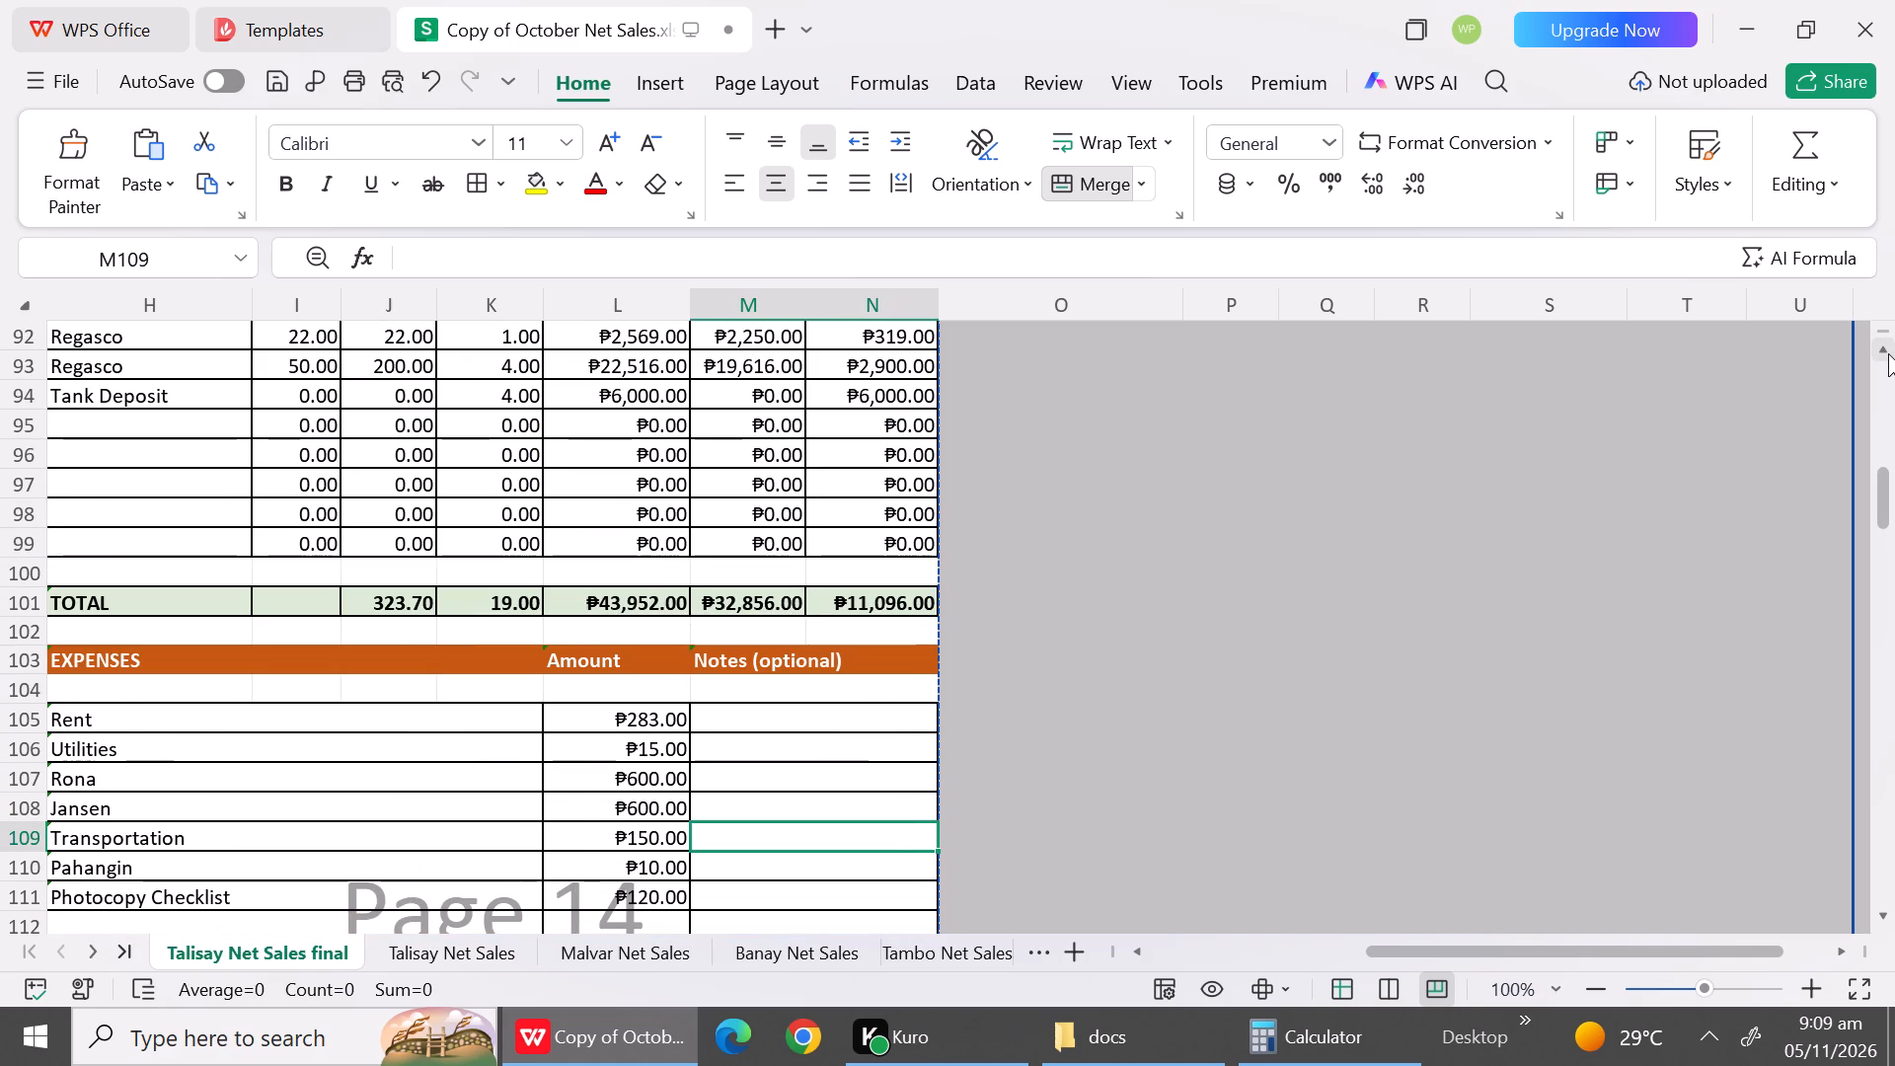
triple_click(1882, 913)
triple_click(1882, 913)
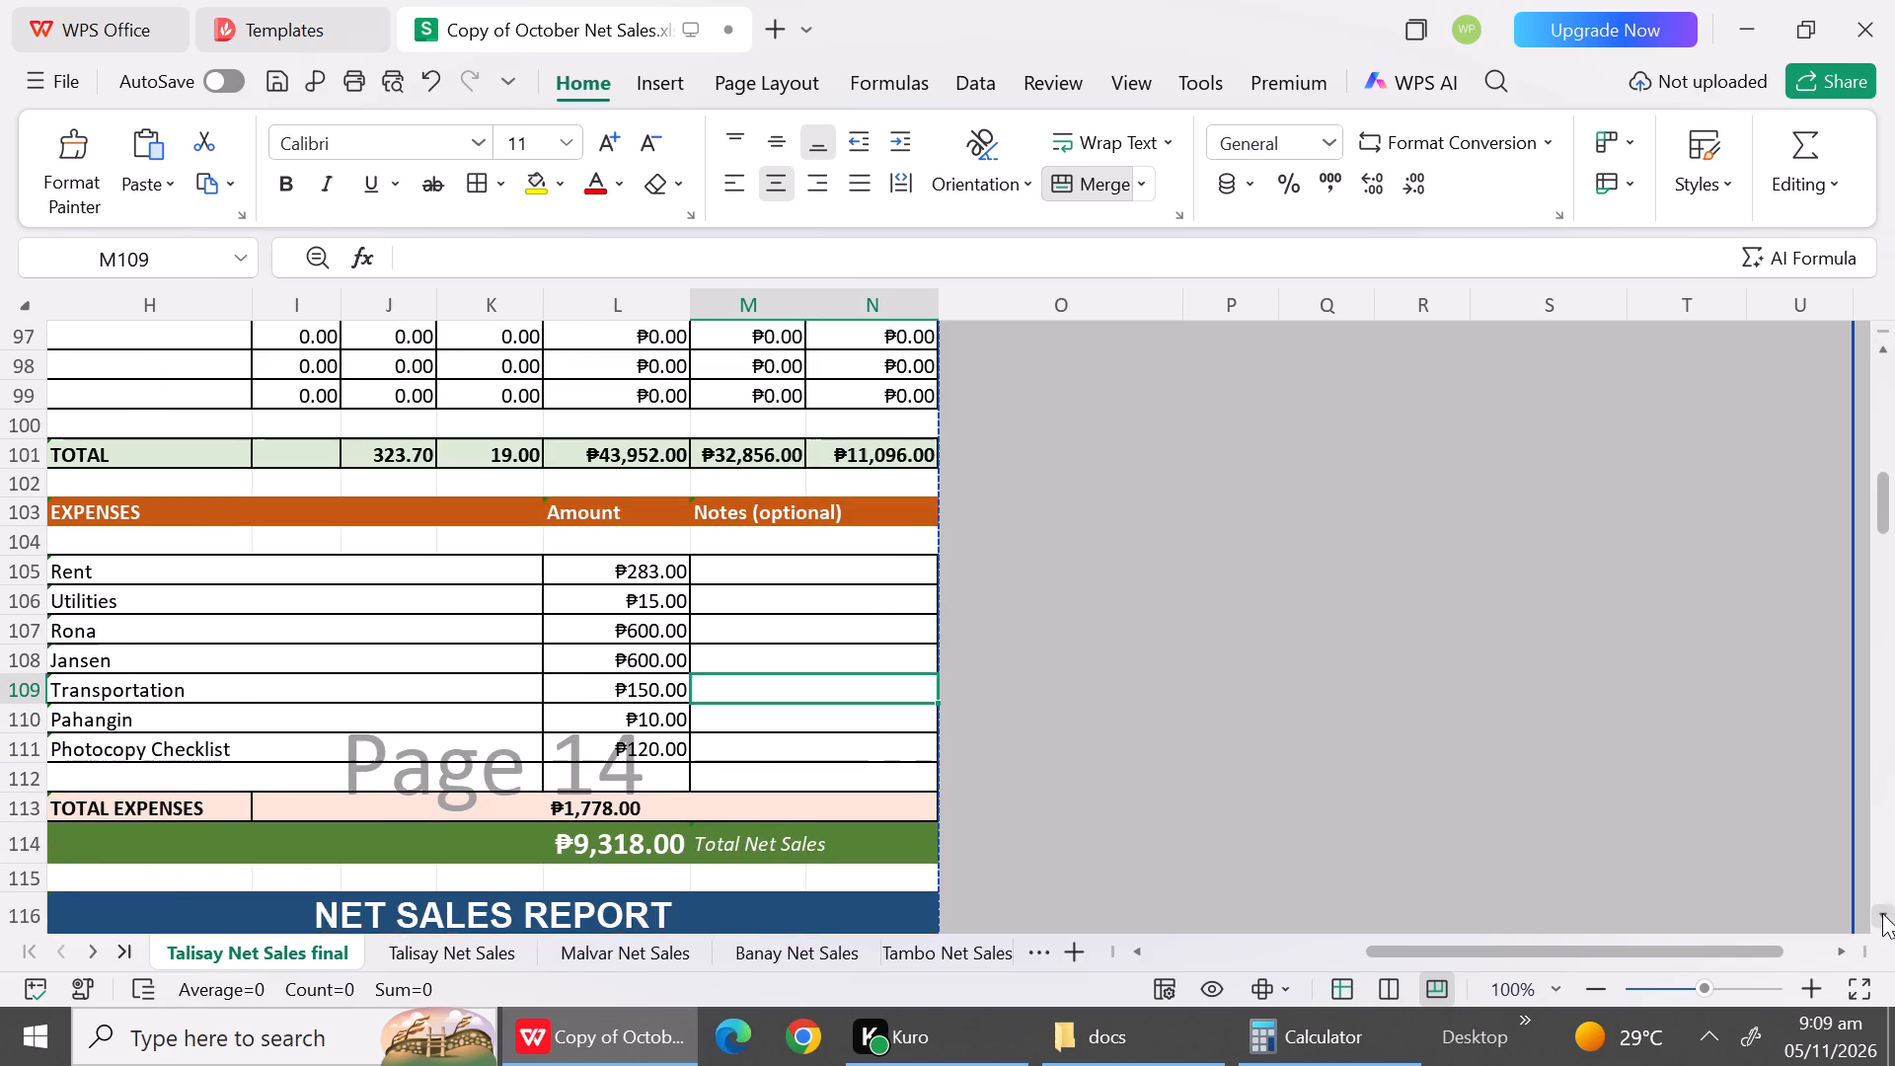
triple_click(1882, 913)
triple_click(1882, 913)
triple_click(1882, 913)
triple_click(1882, 913)
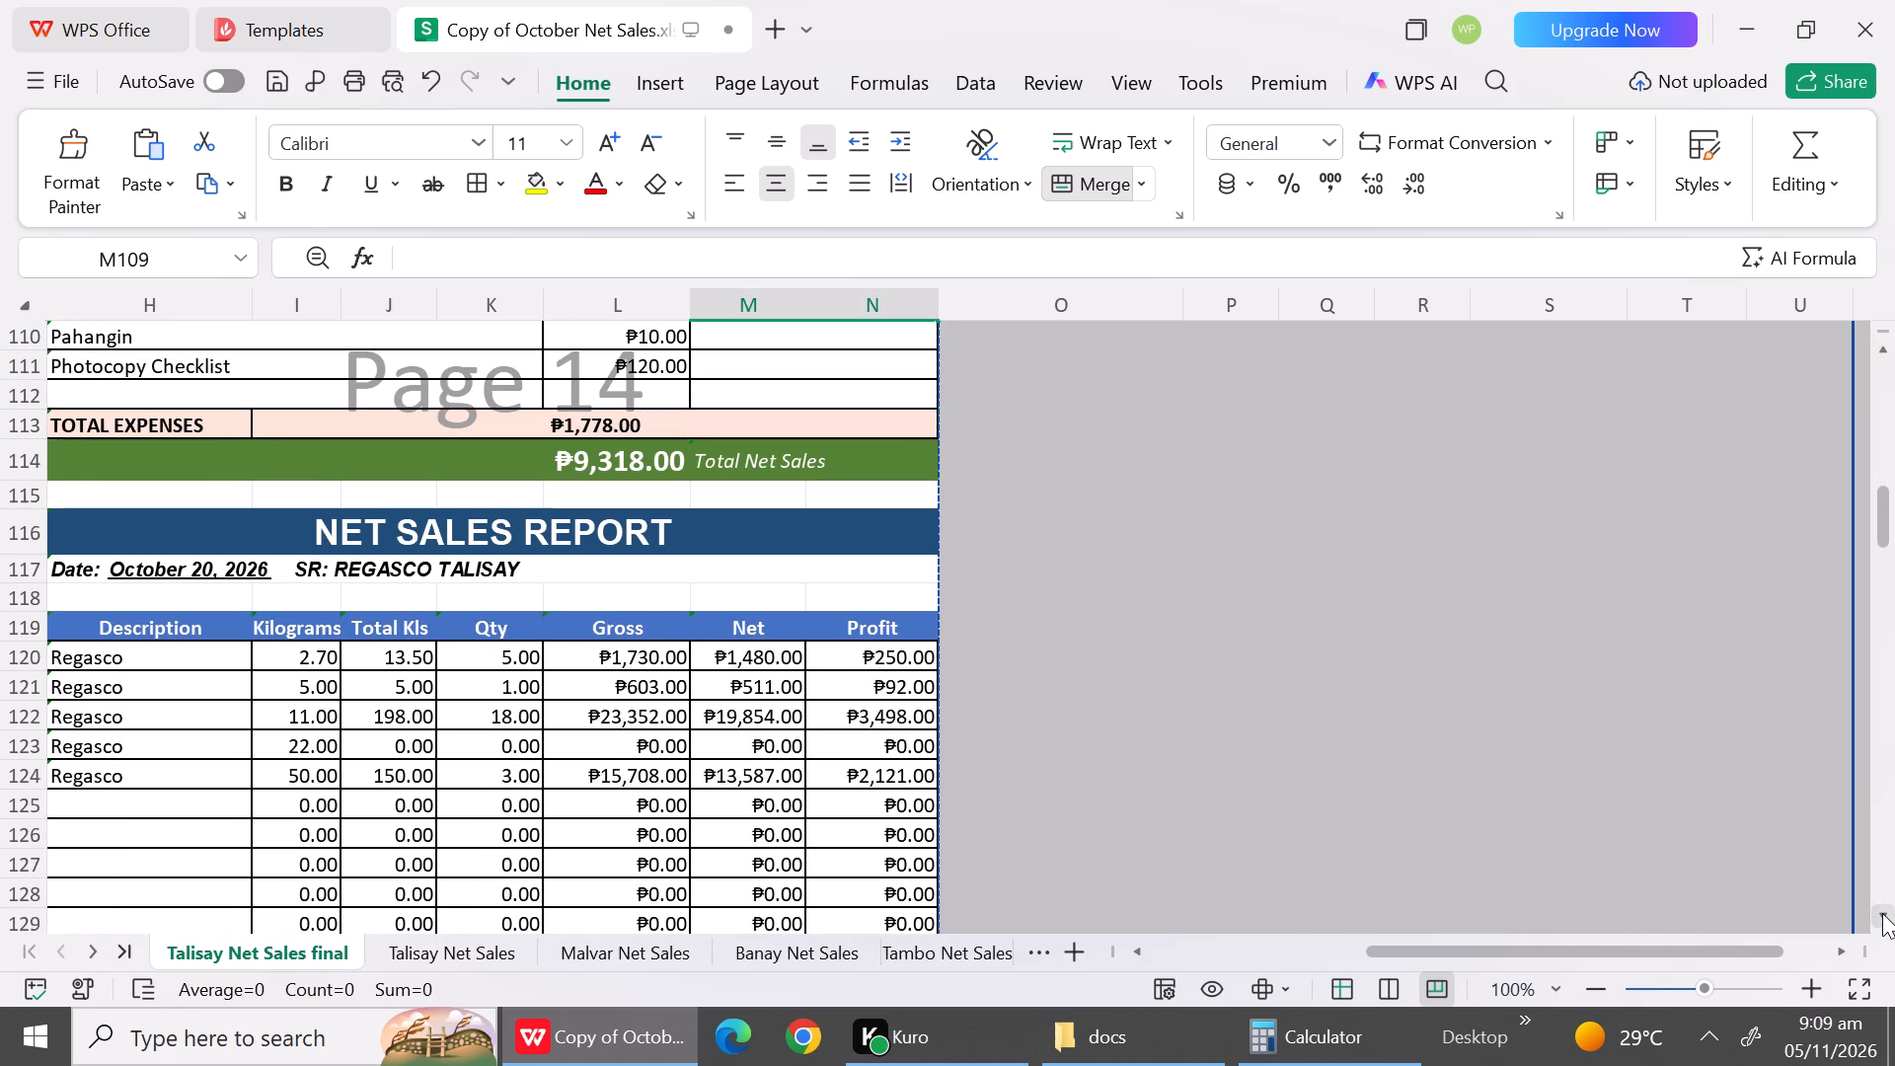
left_click(1882, 913)
double_click(1882, 913)
left_click(1882, 913)
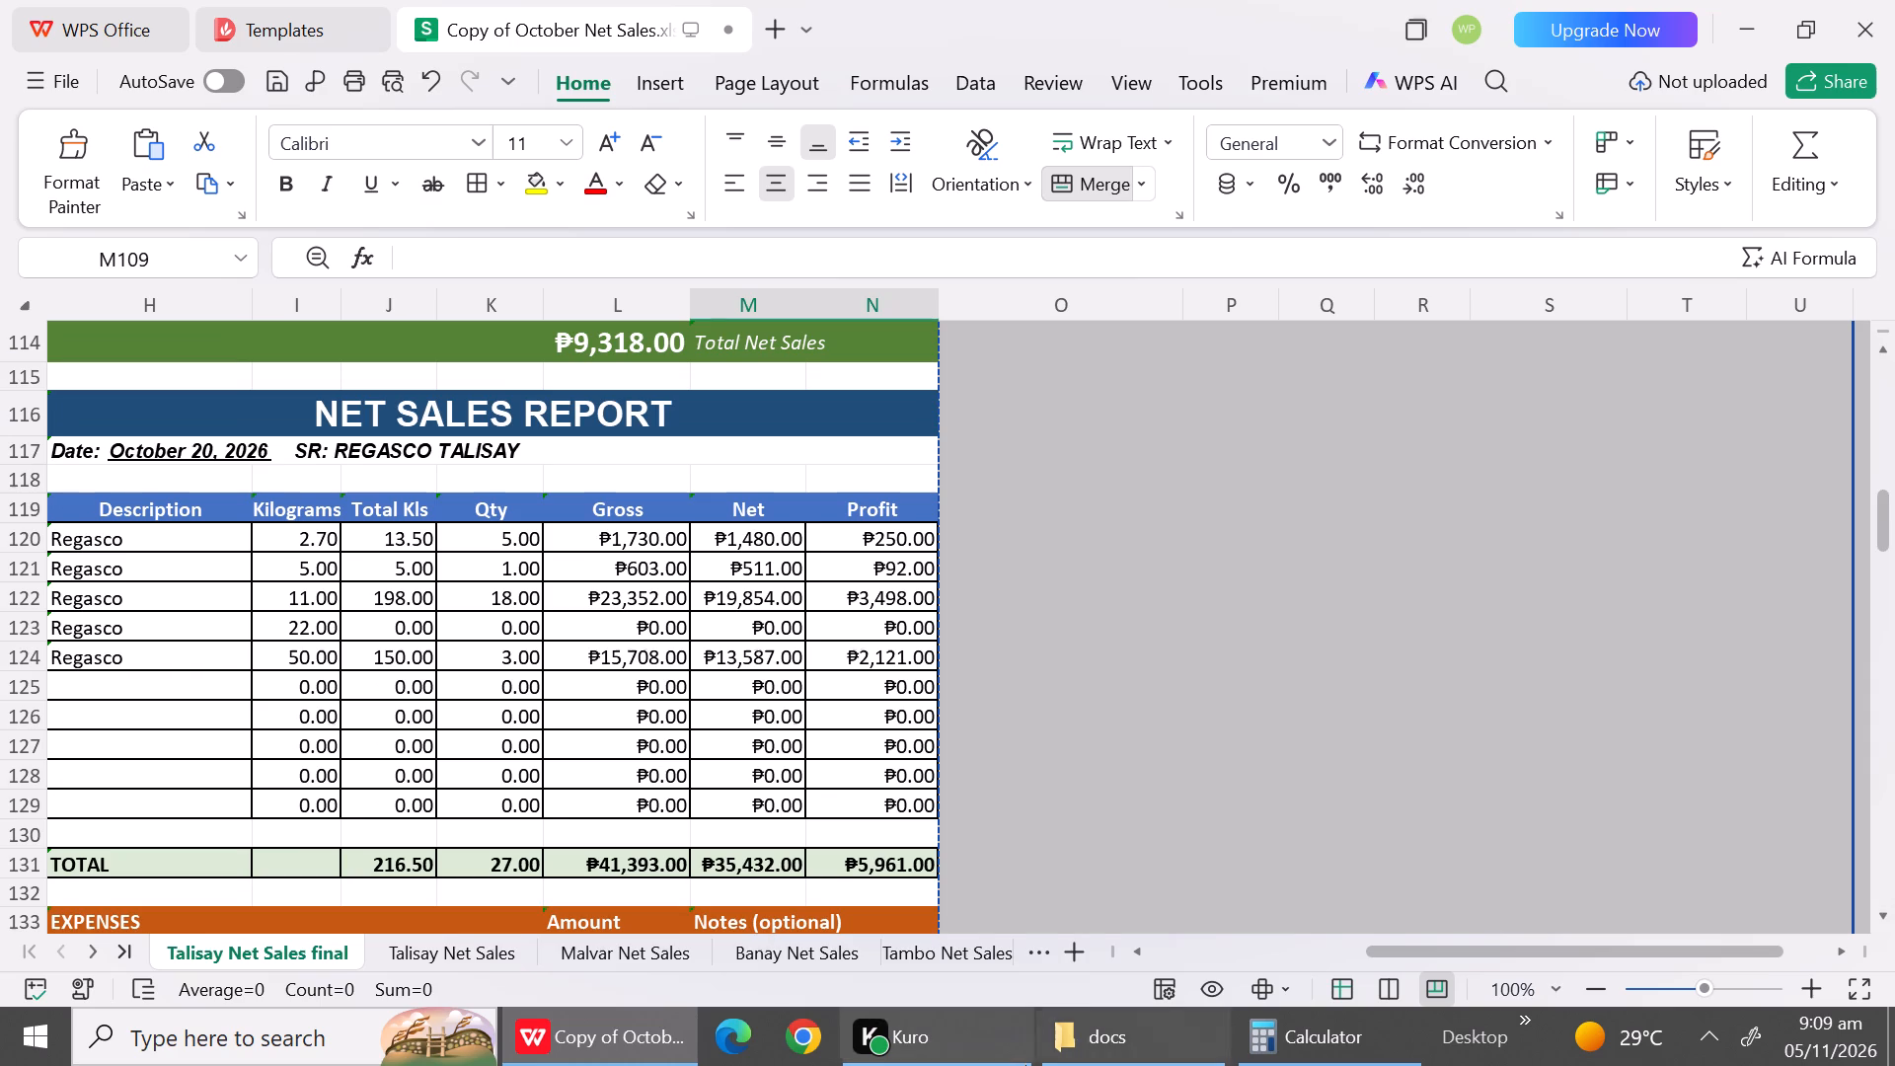
left_click(480, 947)
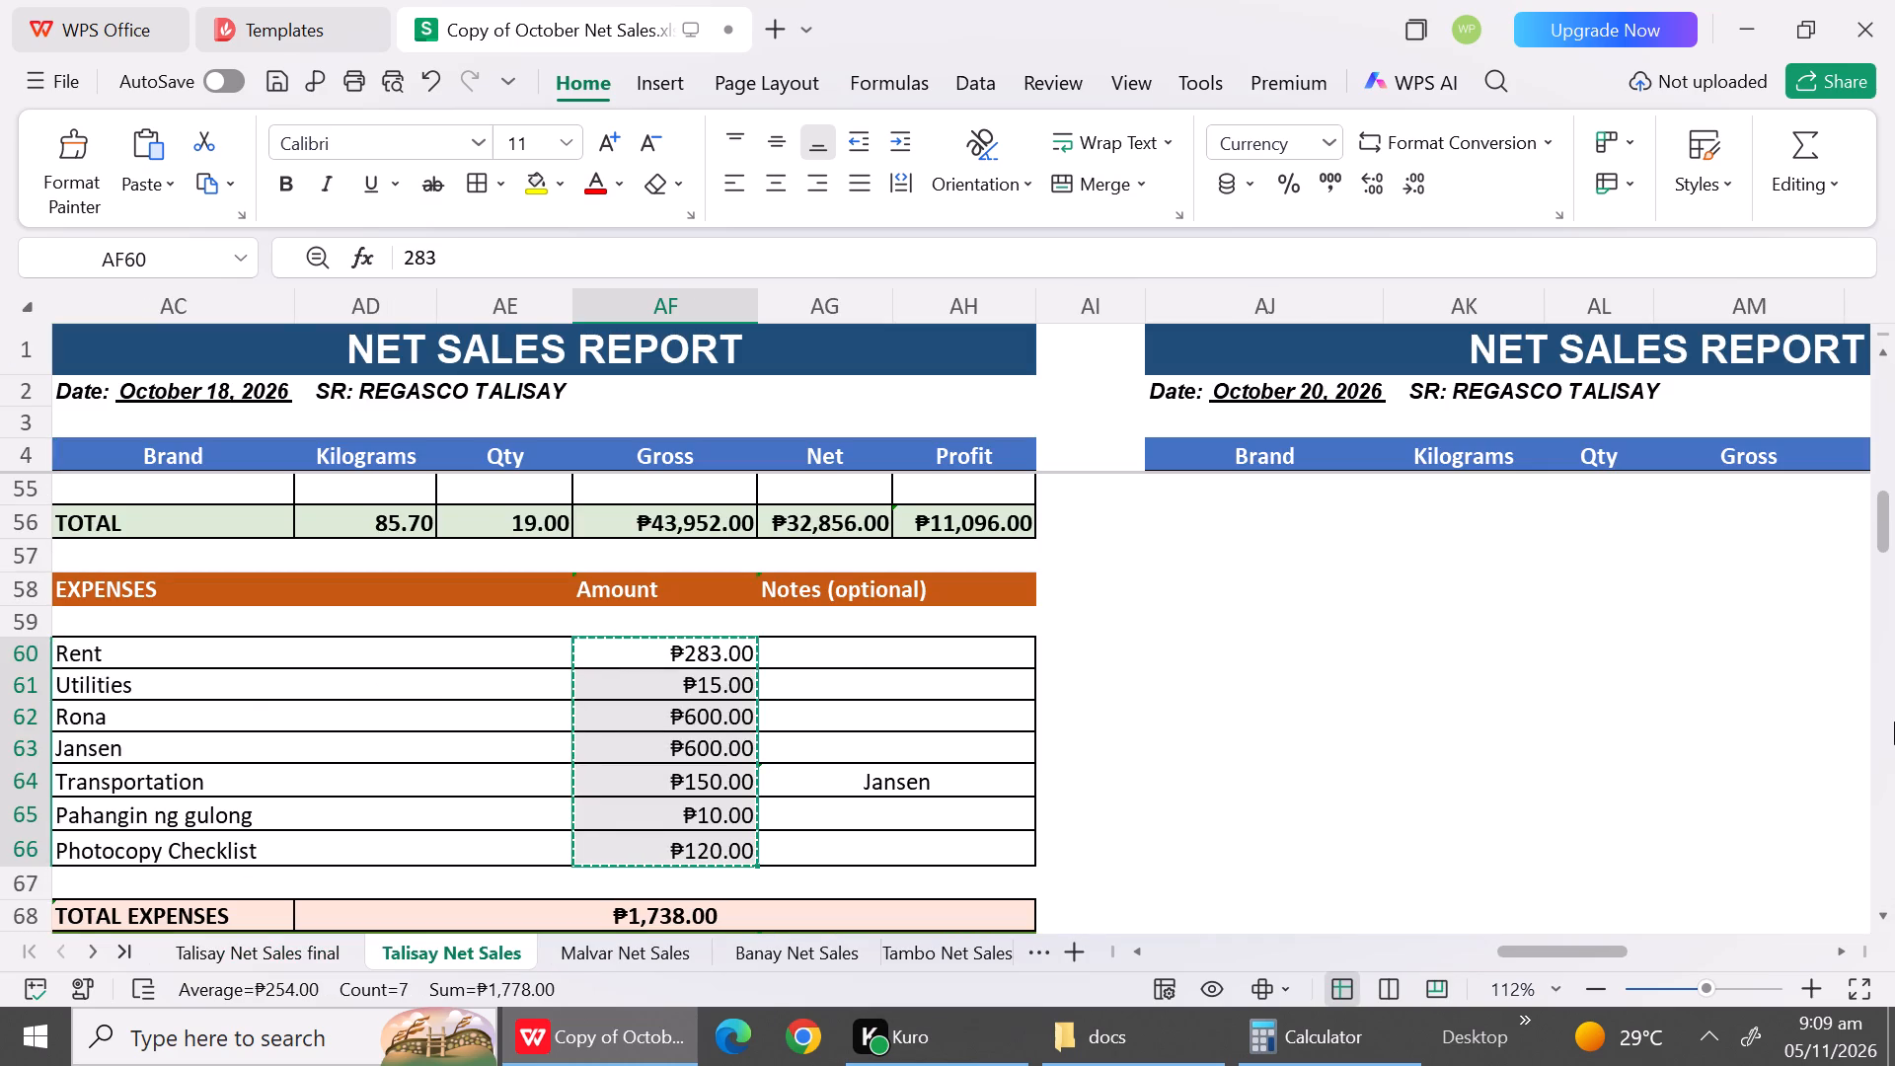
triple_click(1849, 946)
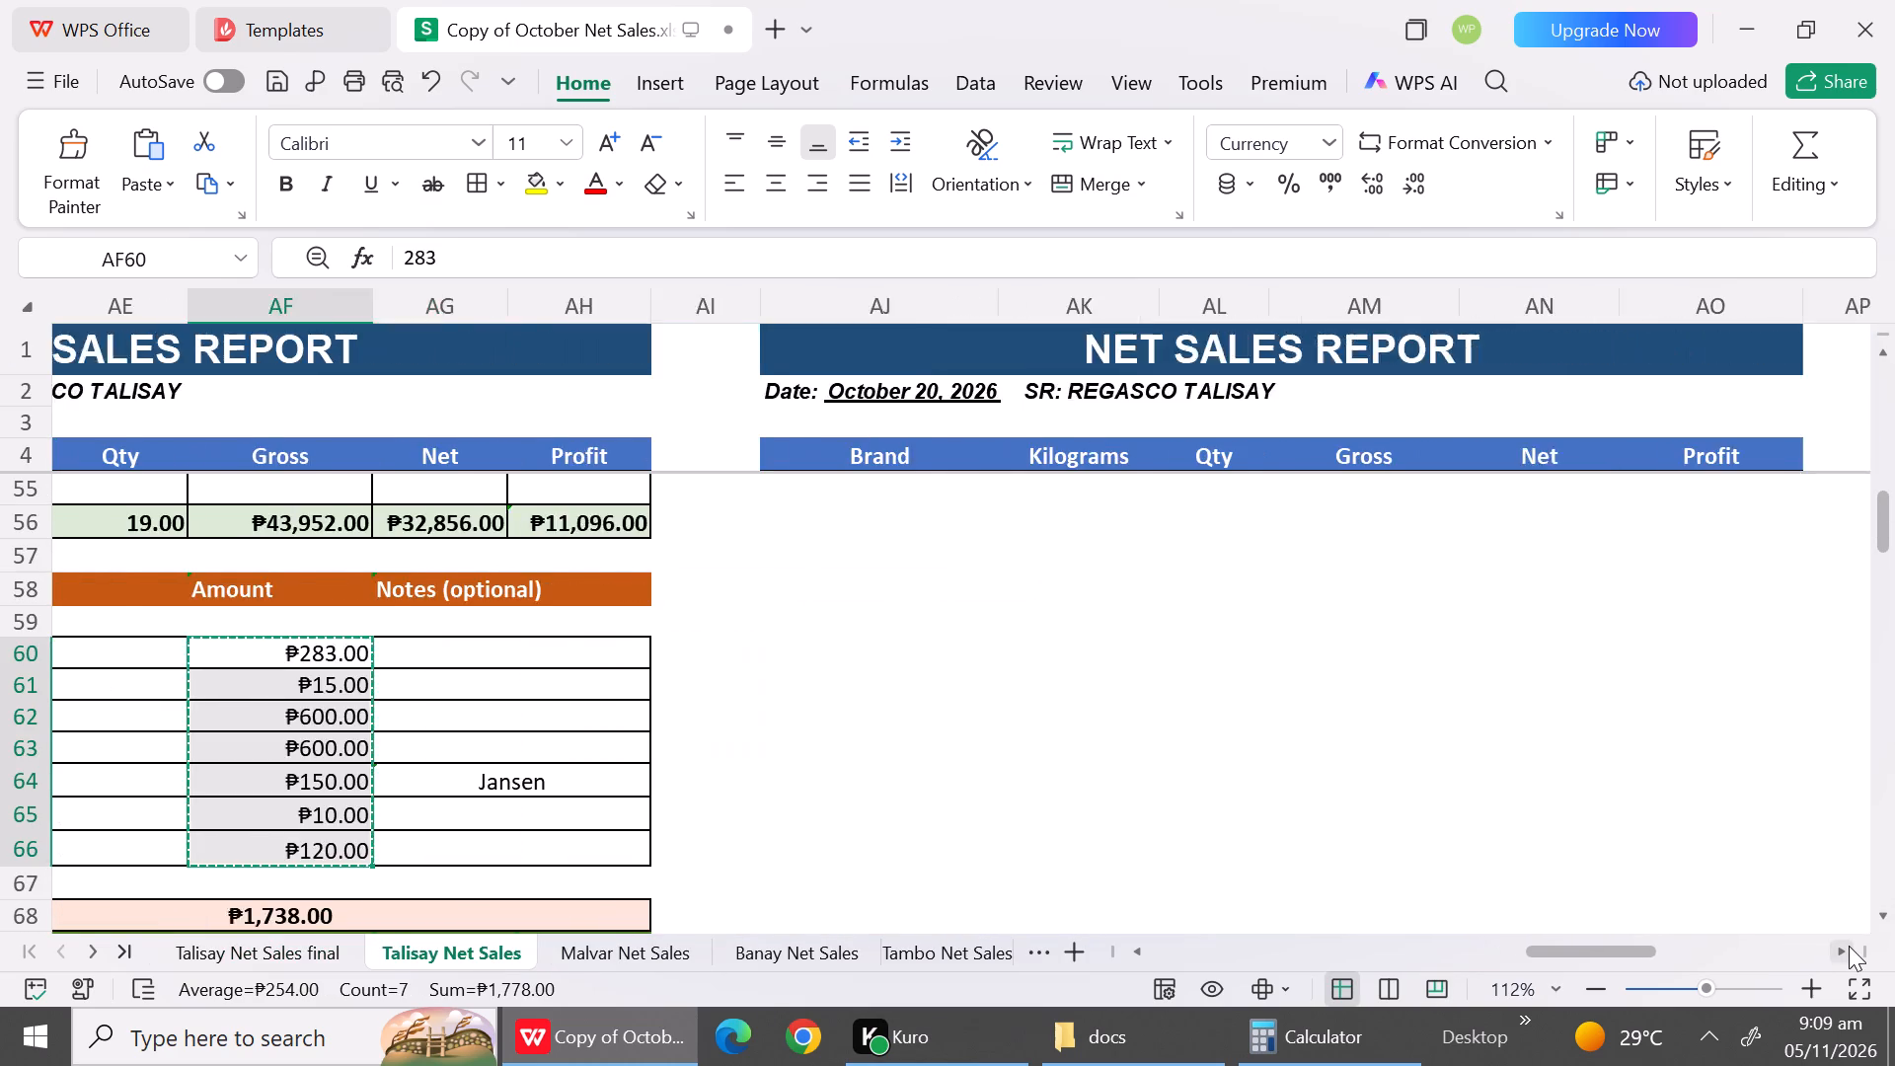
left_click(1849, 946)
left_click(1849, 946)
left_click(1849, 946)
left_click(1849, 946)
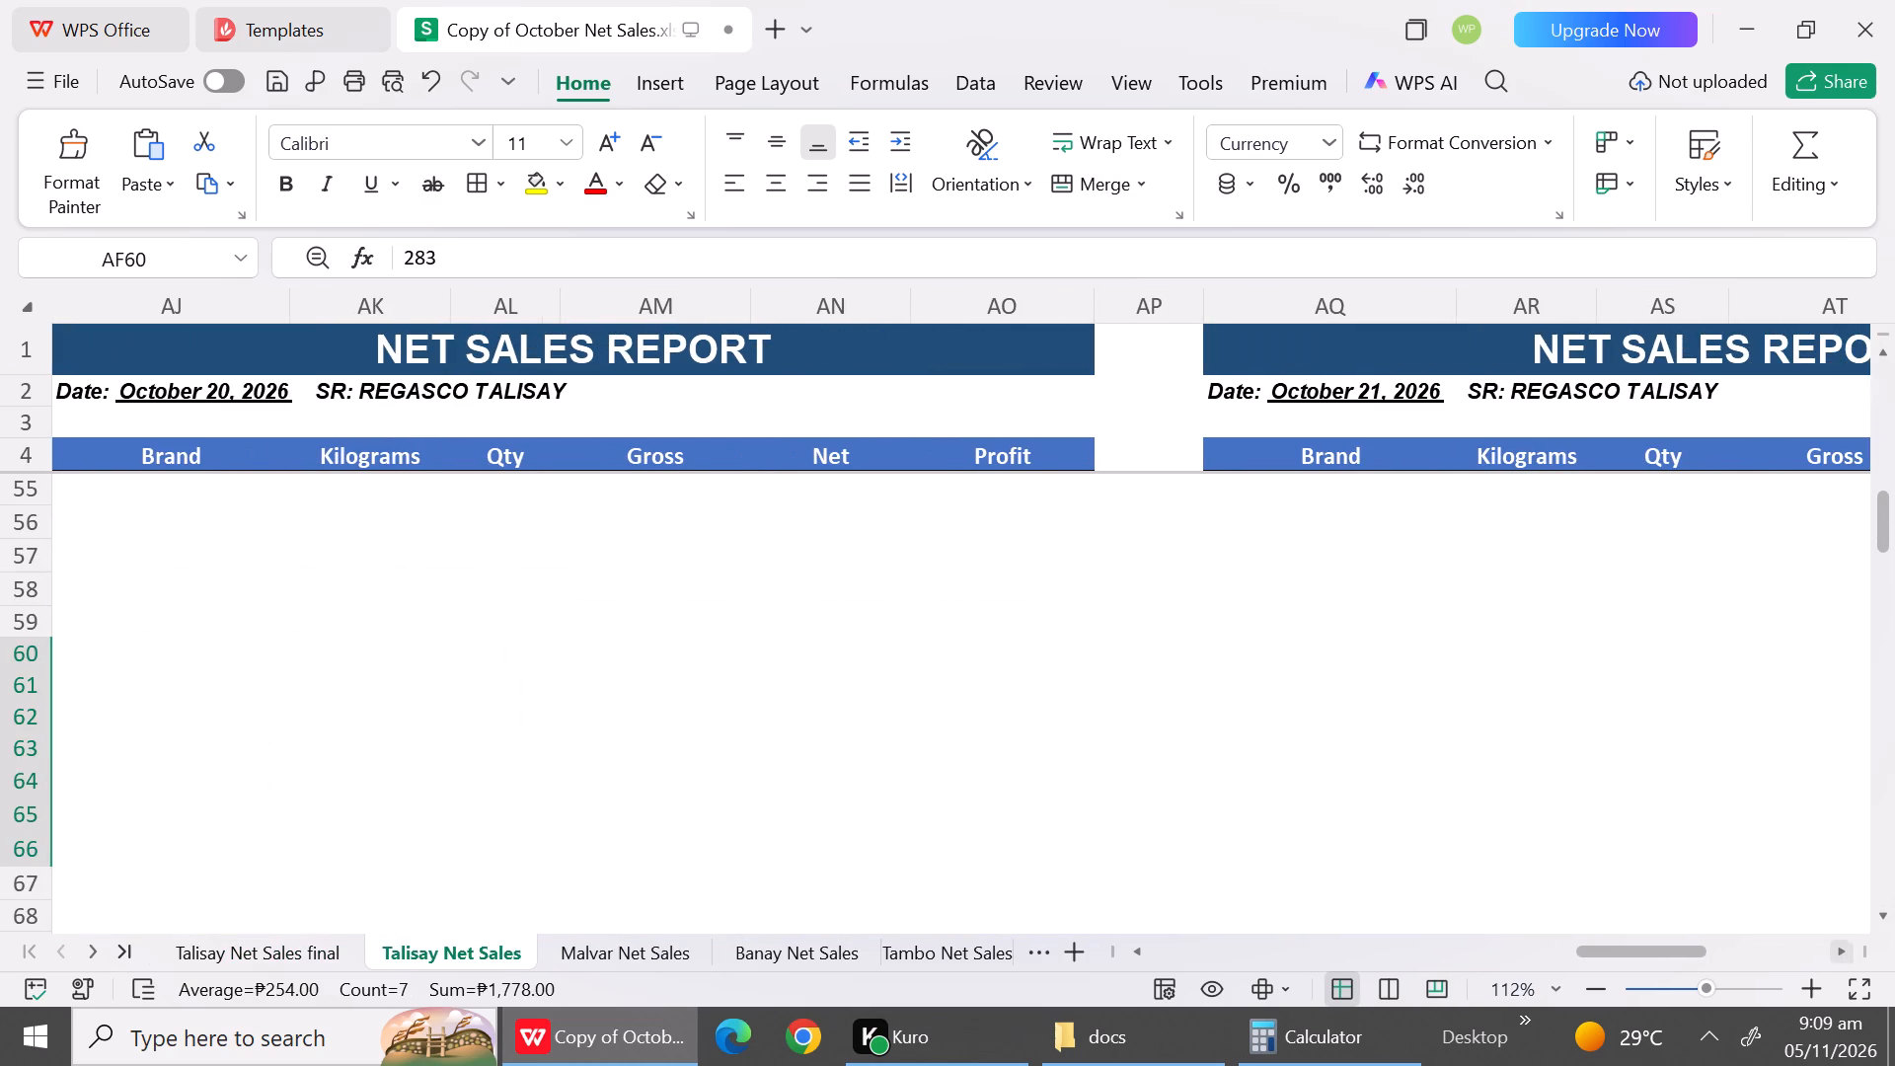
triple_click(1889, 354)
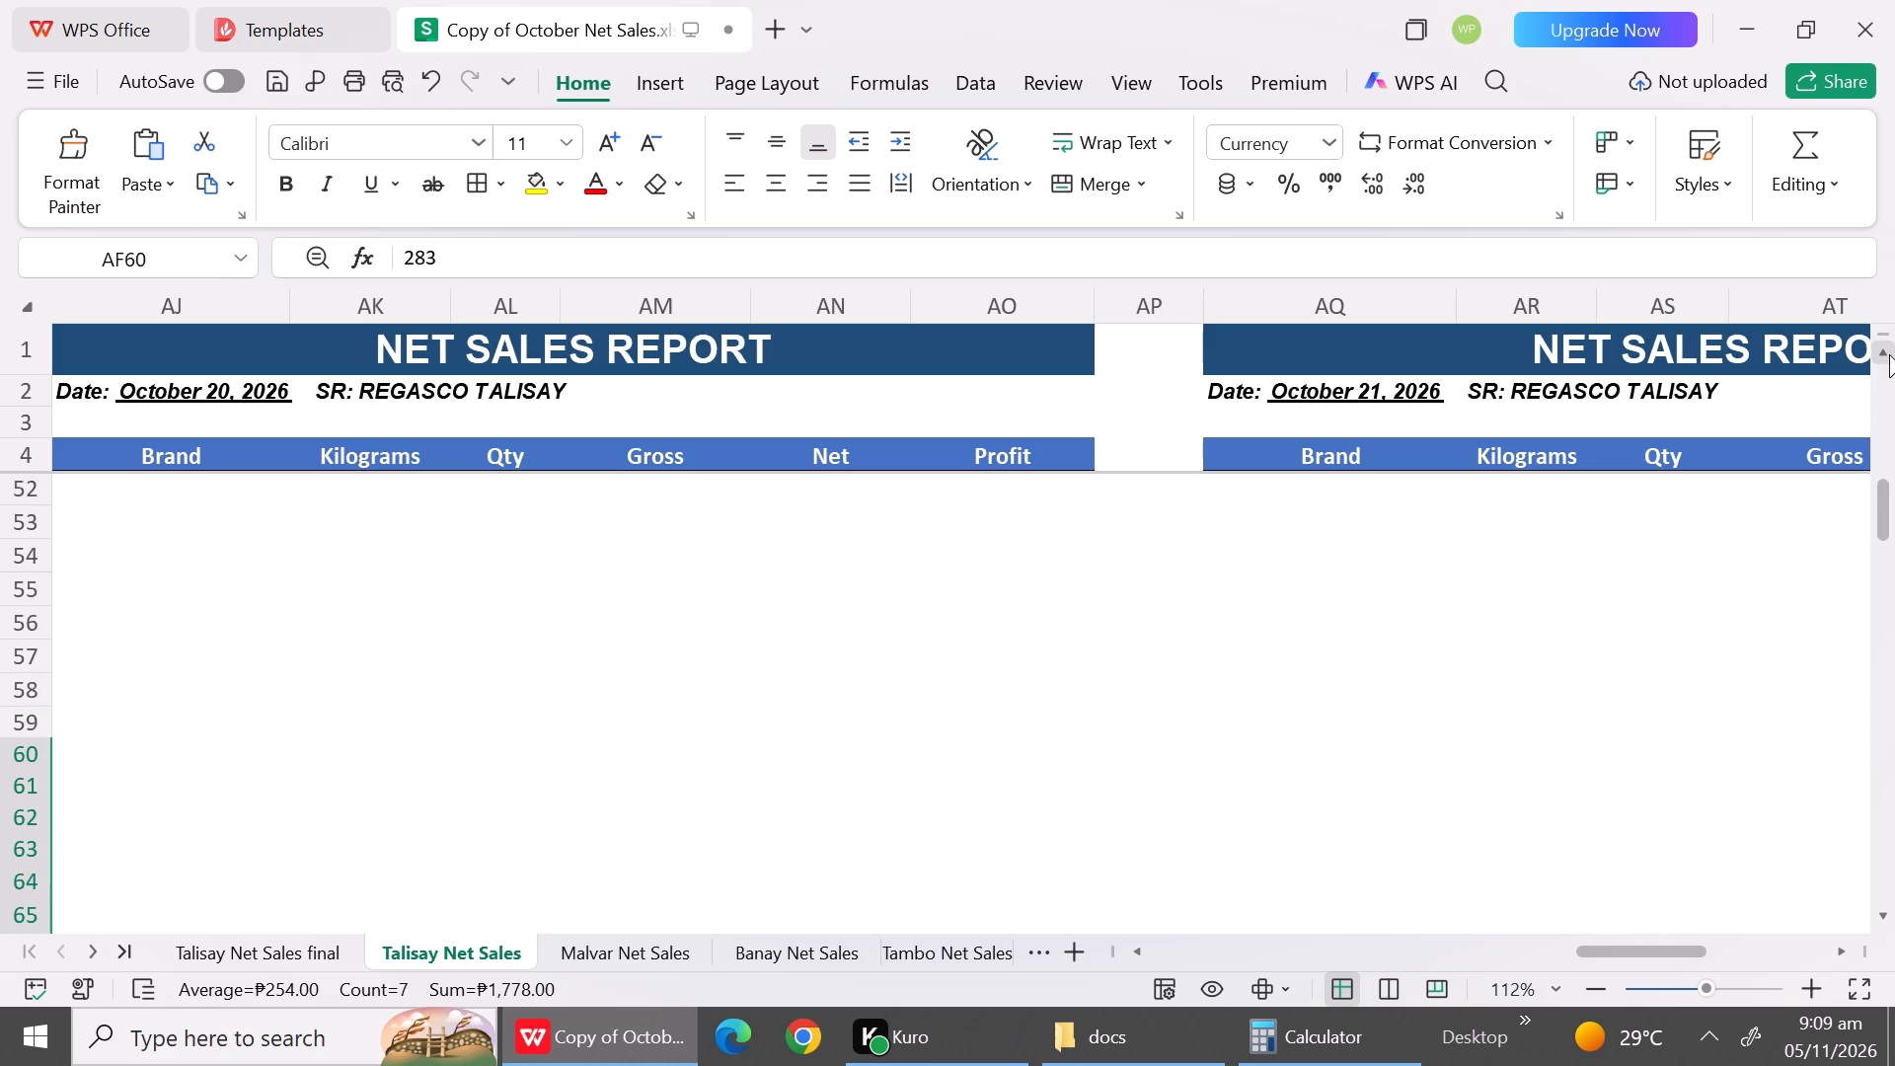
double_click(1889, 357)
left_click_drag(1889, 357, 1889, 372)
triple_click(1889, 372)
double_click(1889, 372)
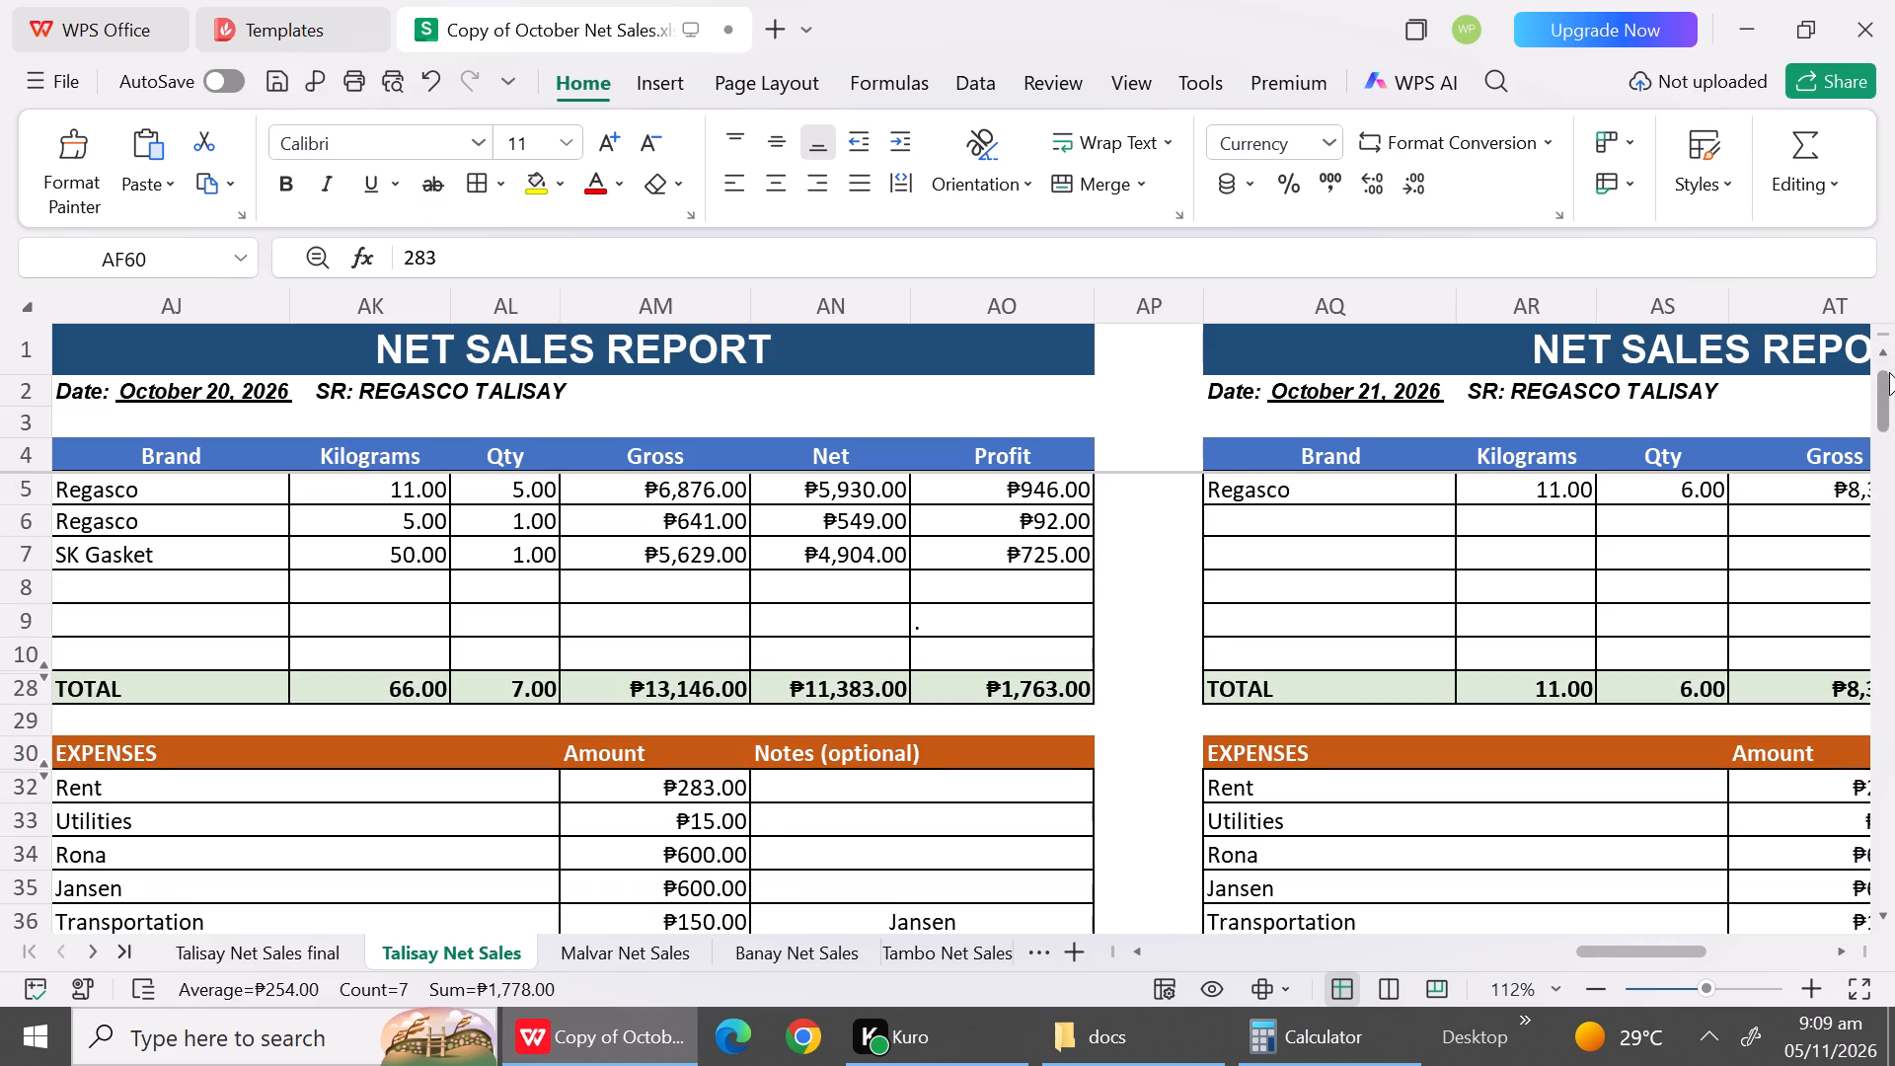
left_click_drag(1889, 372, 543, 561)
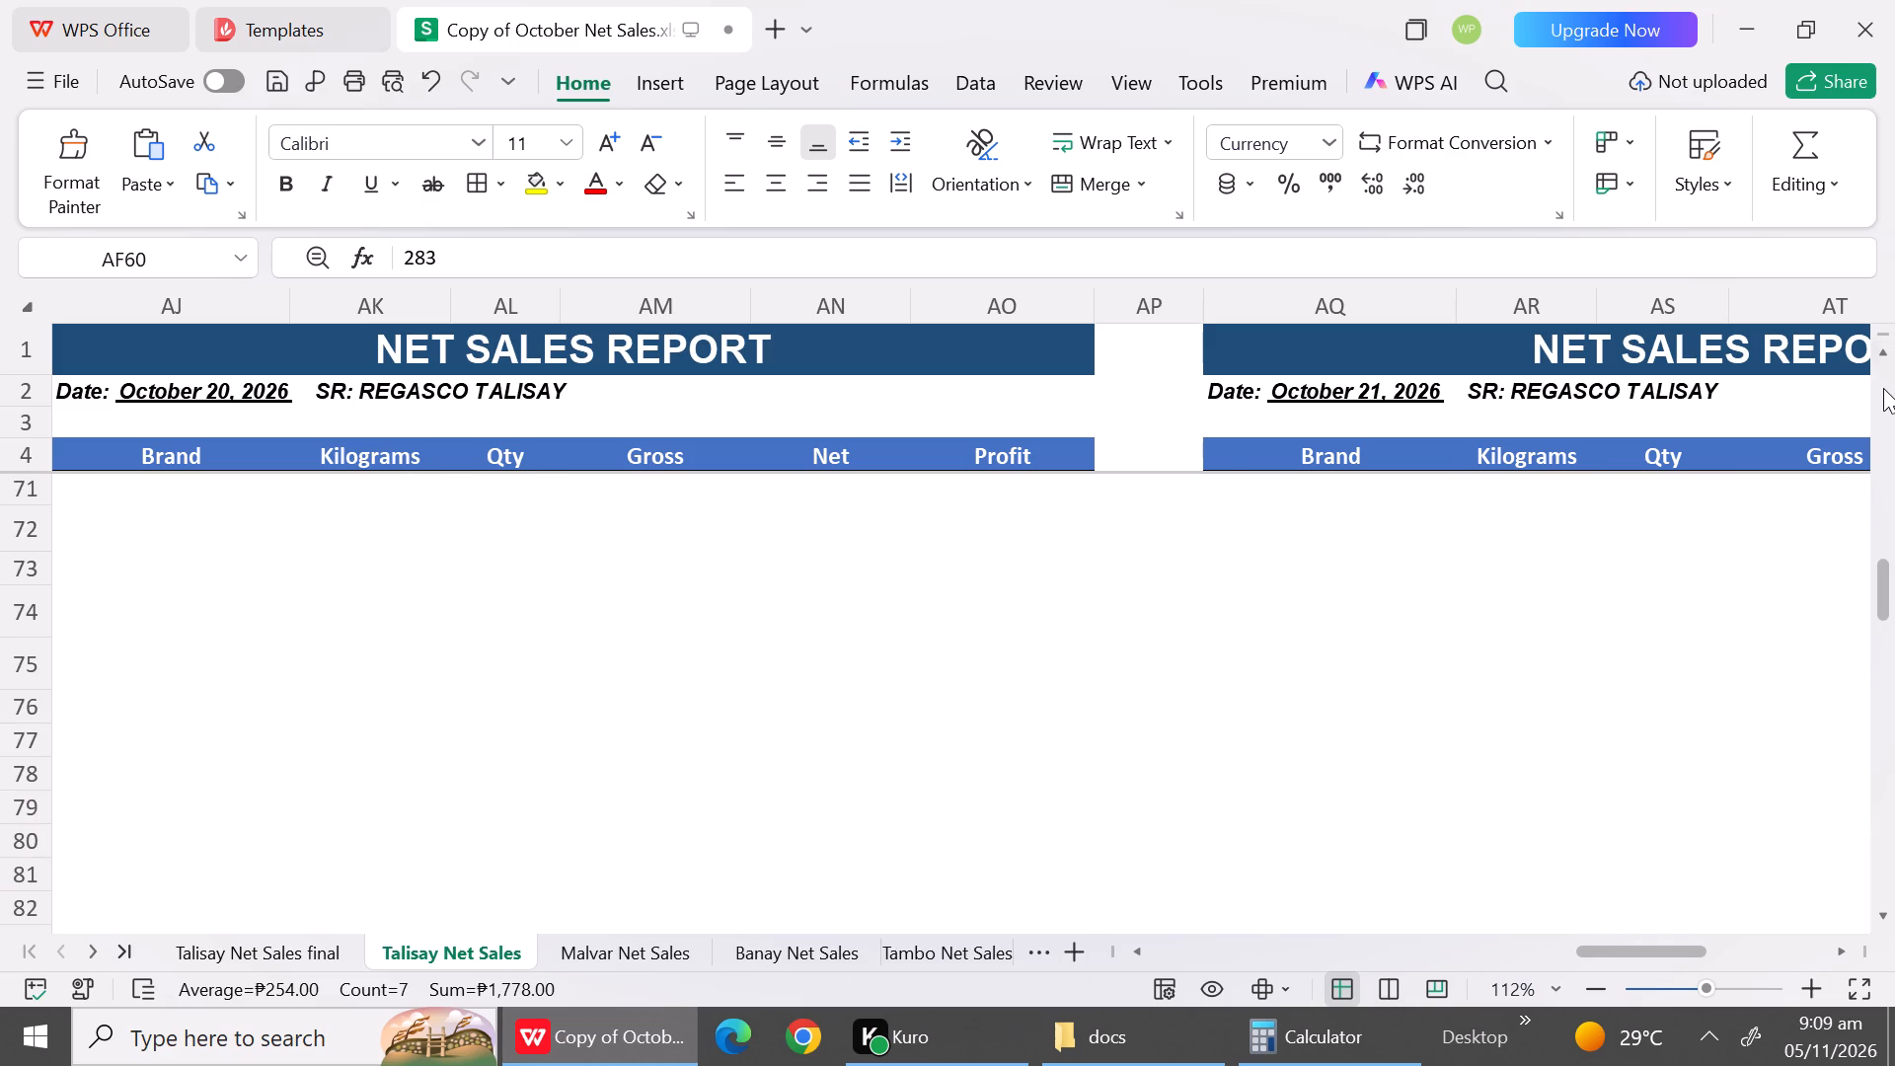
triple_click(1883, 391)
triple_click(1883, 391)
left_click(1883, 391)
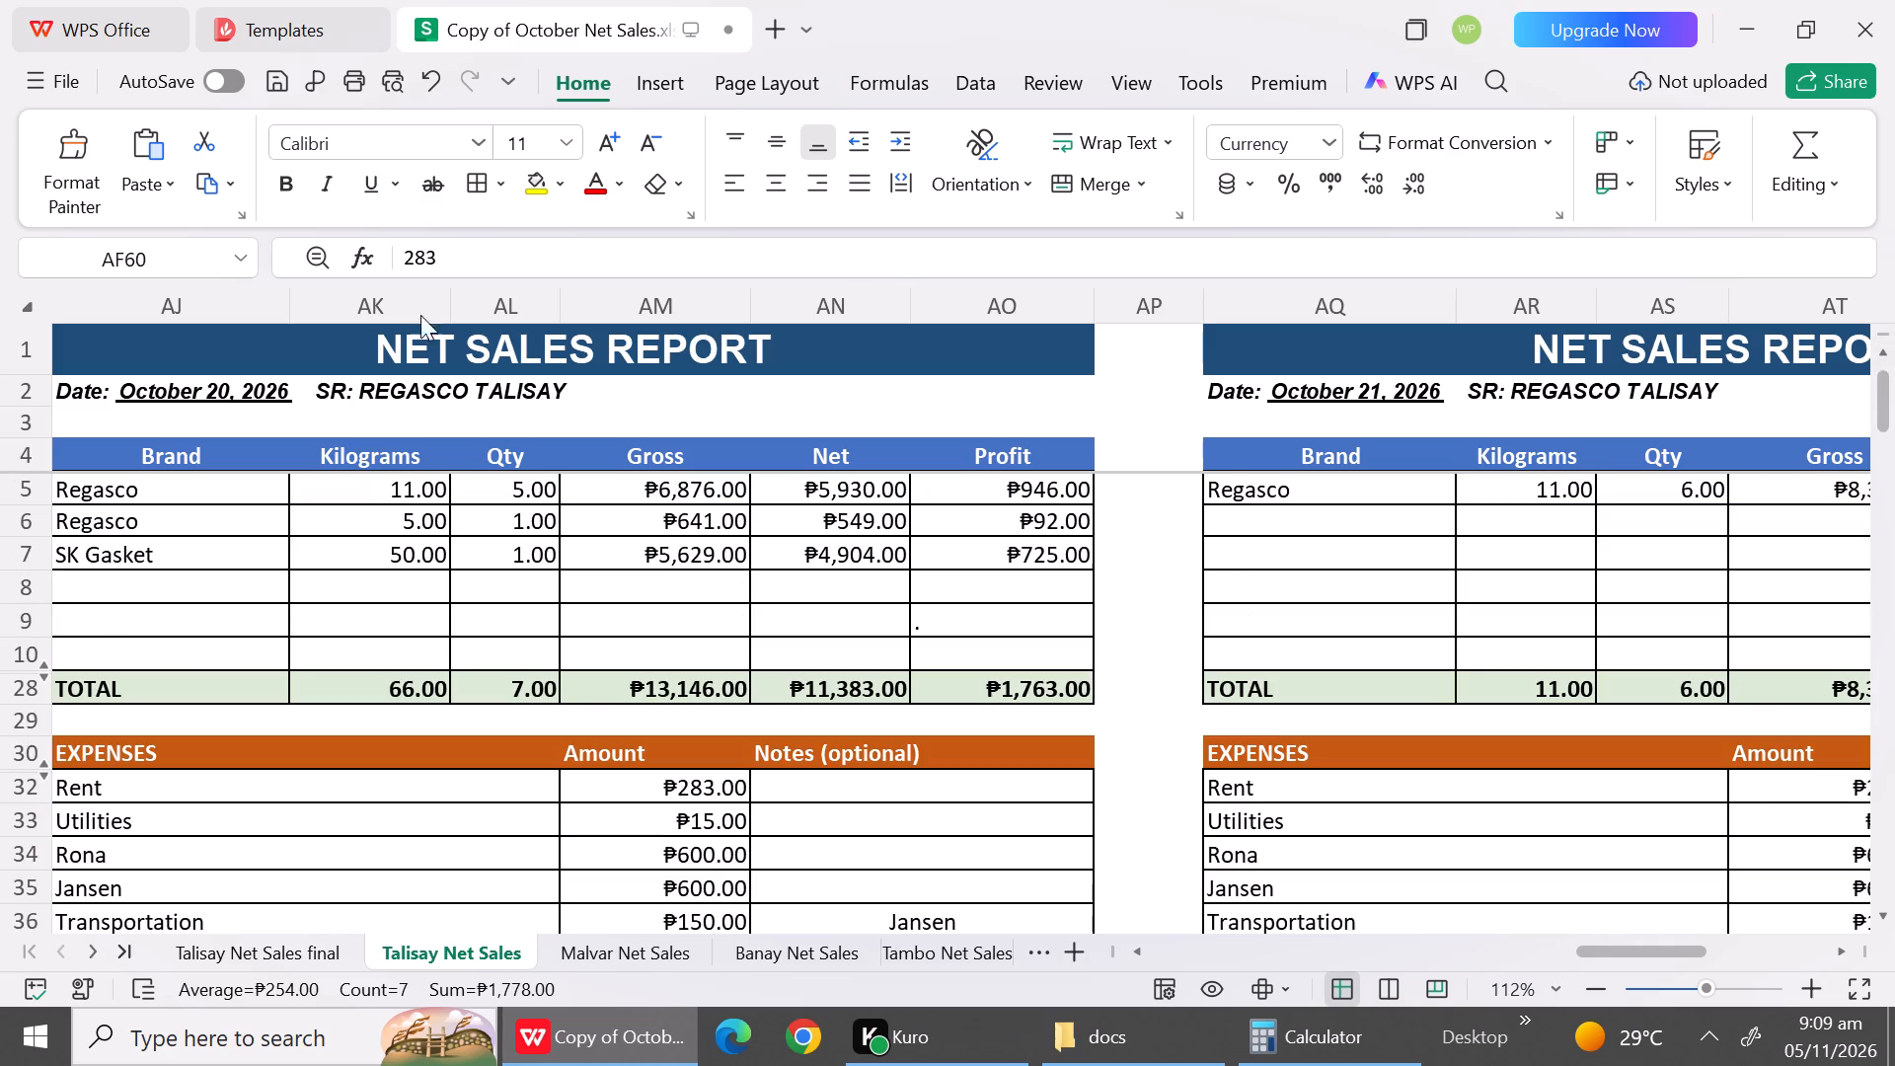
left_click_drag(132, 494, 149, 565)
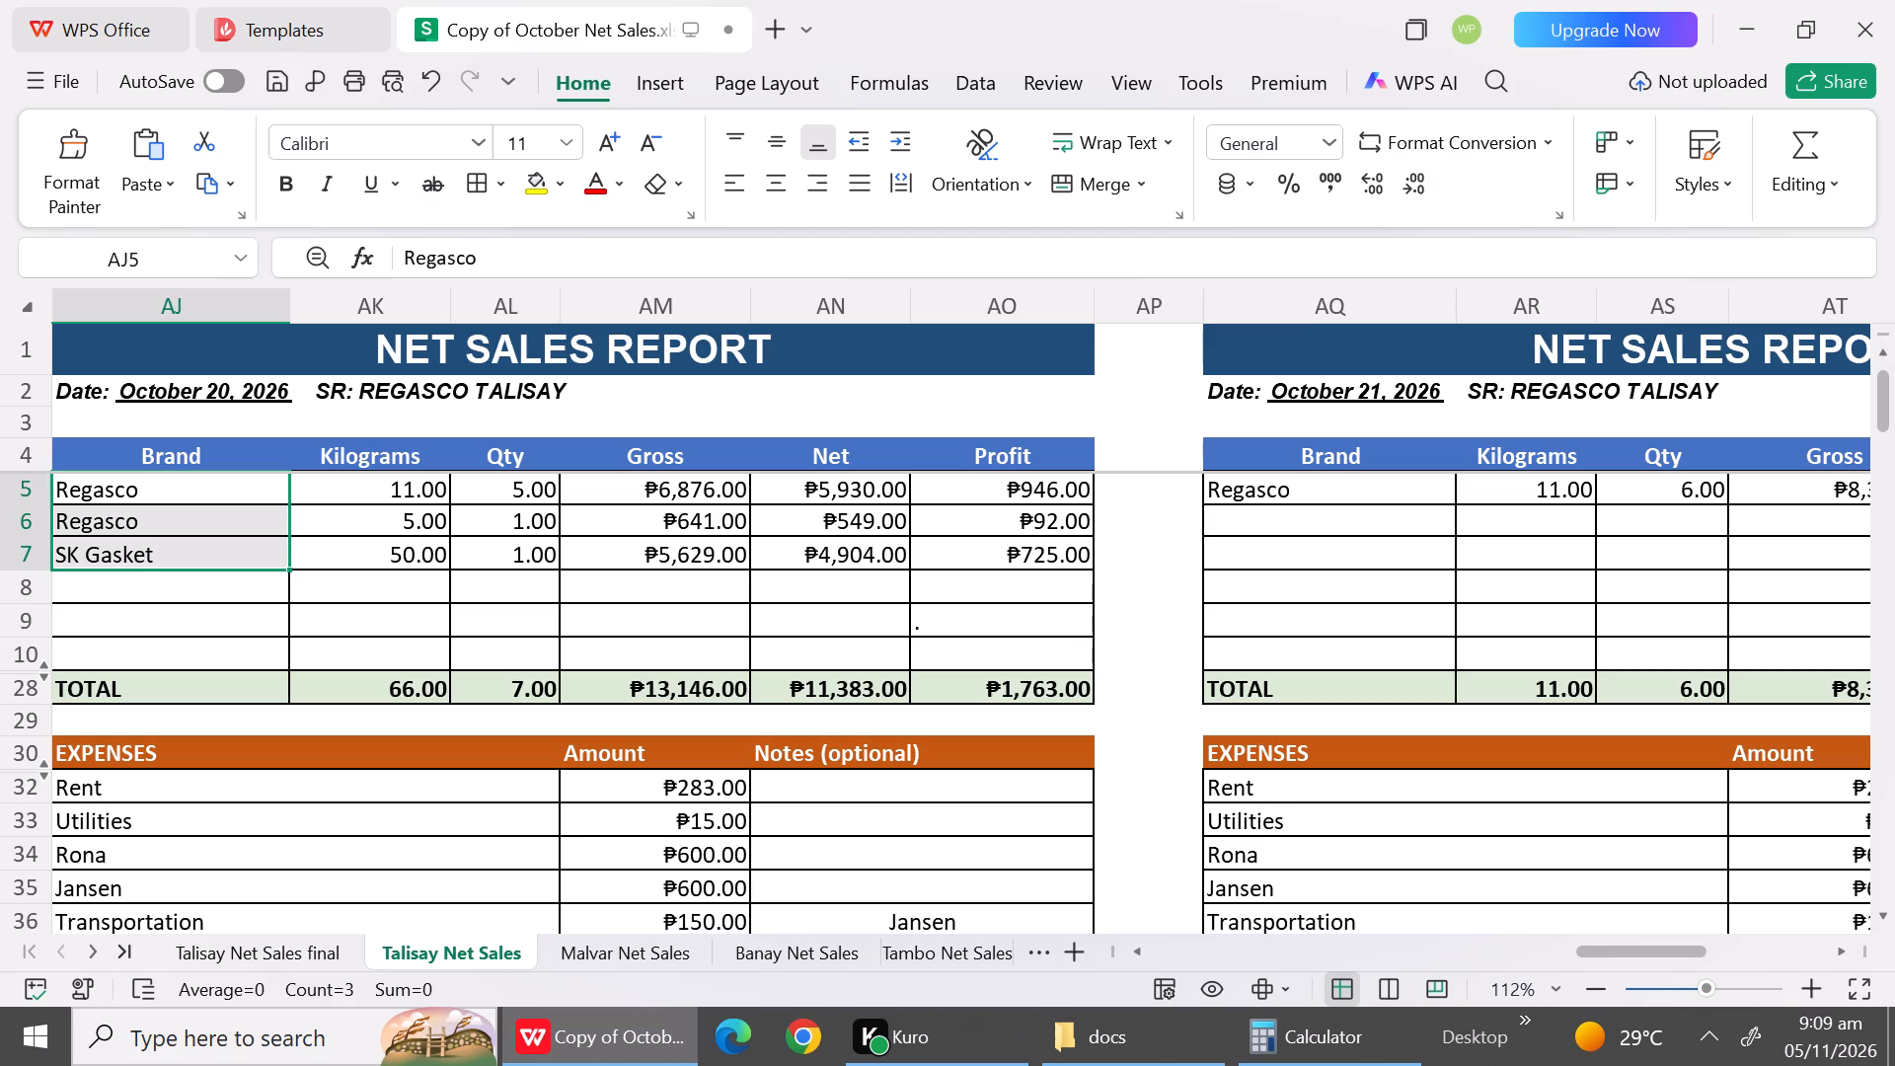
key("ctrl+c")
left_click(233, 958)
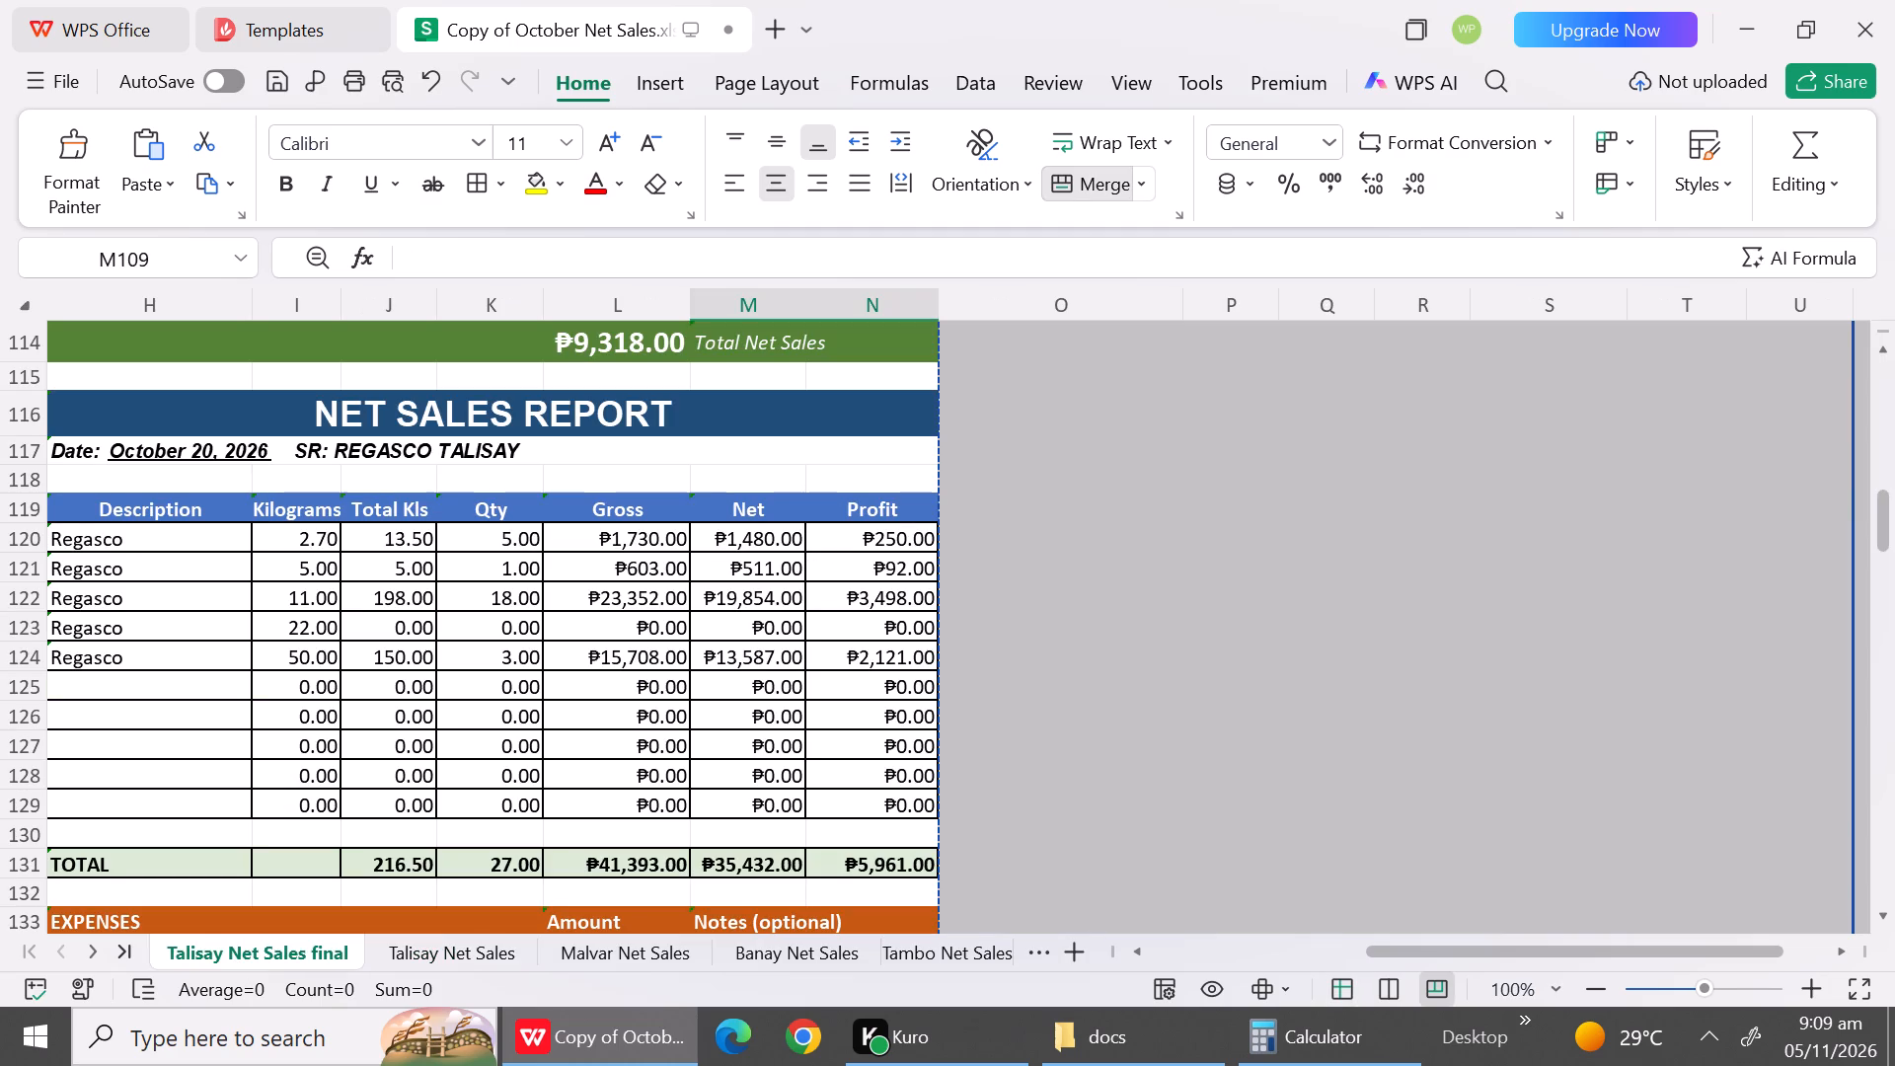
left_click(149, 533)
key("ctrl+v")
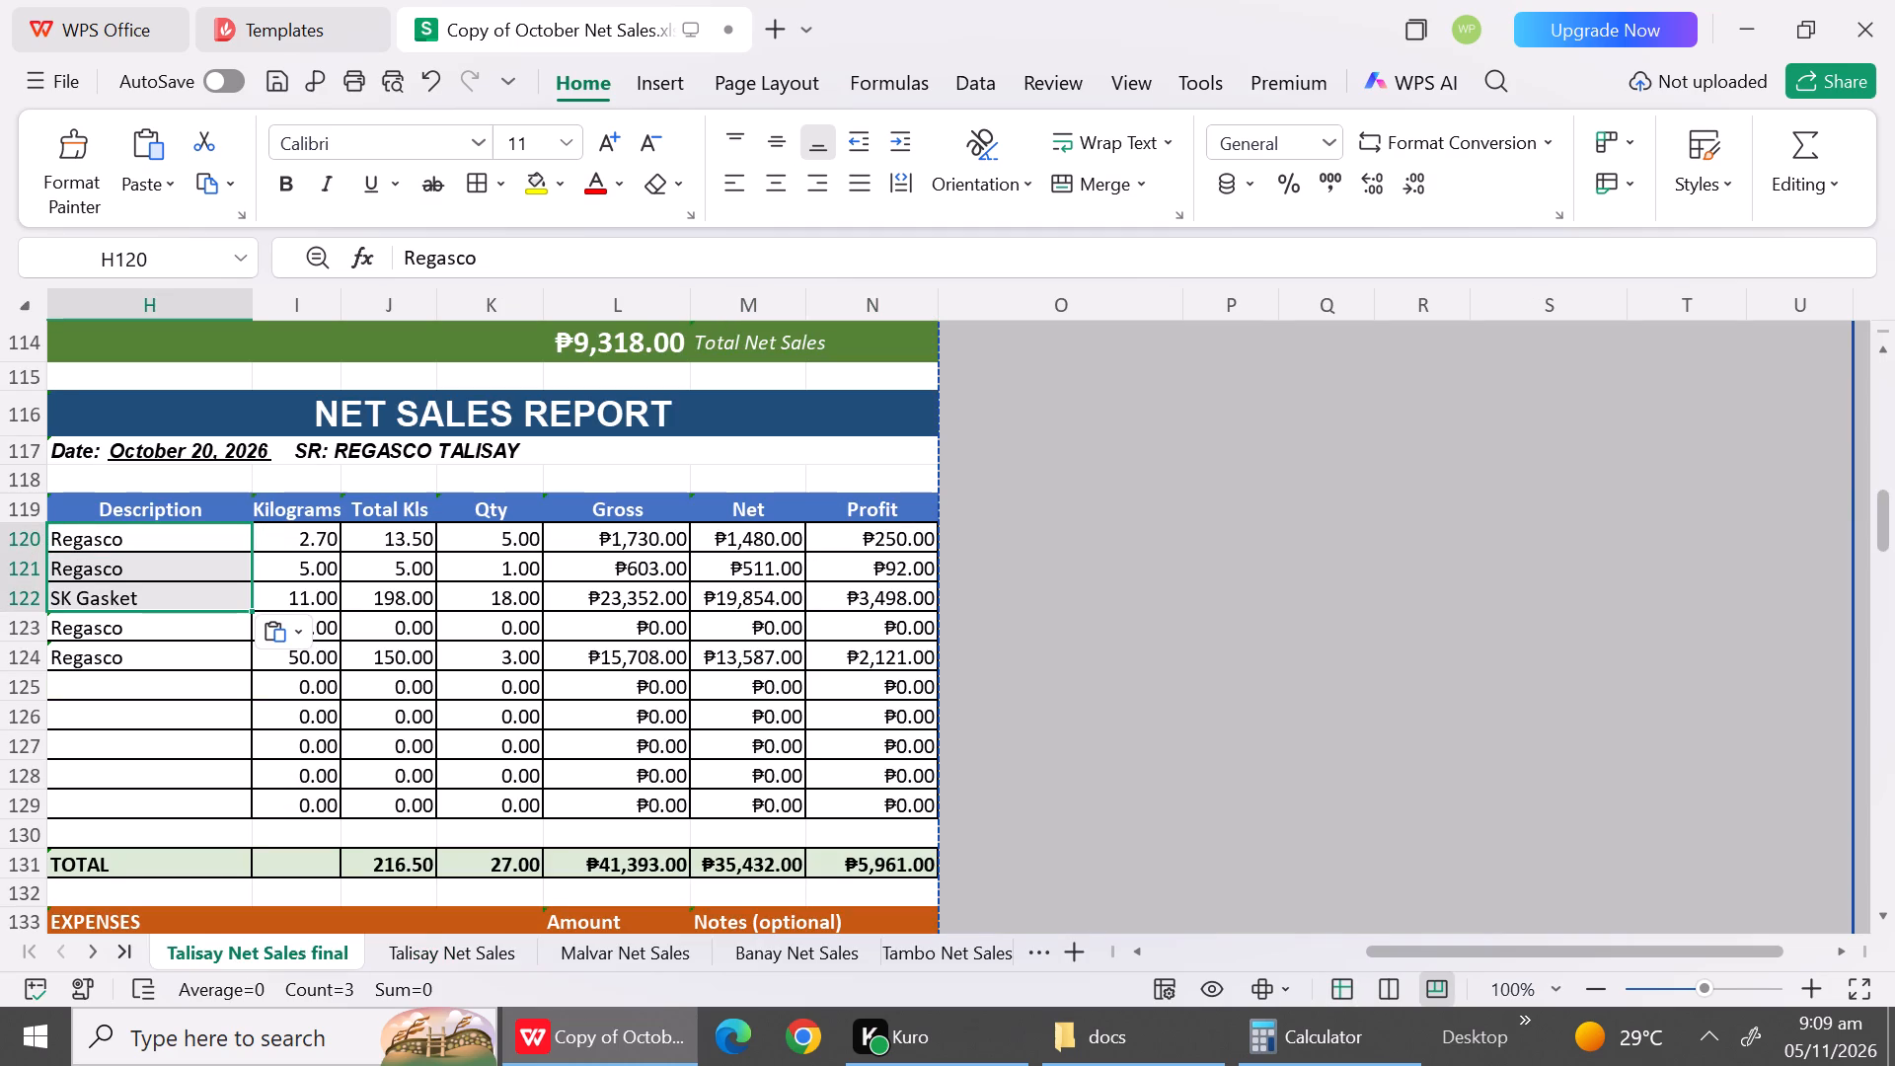
Clear the leftover Regasco descriptions in H123 and H124 of the October 20 report.
left_click(142, 633)
key("BackSpace")
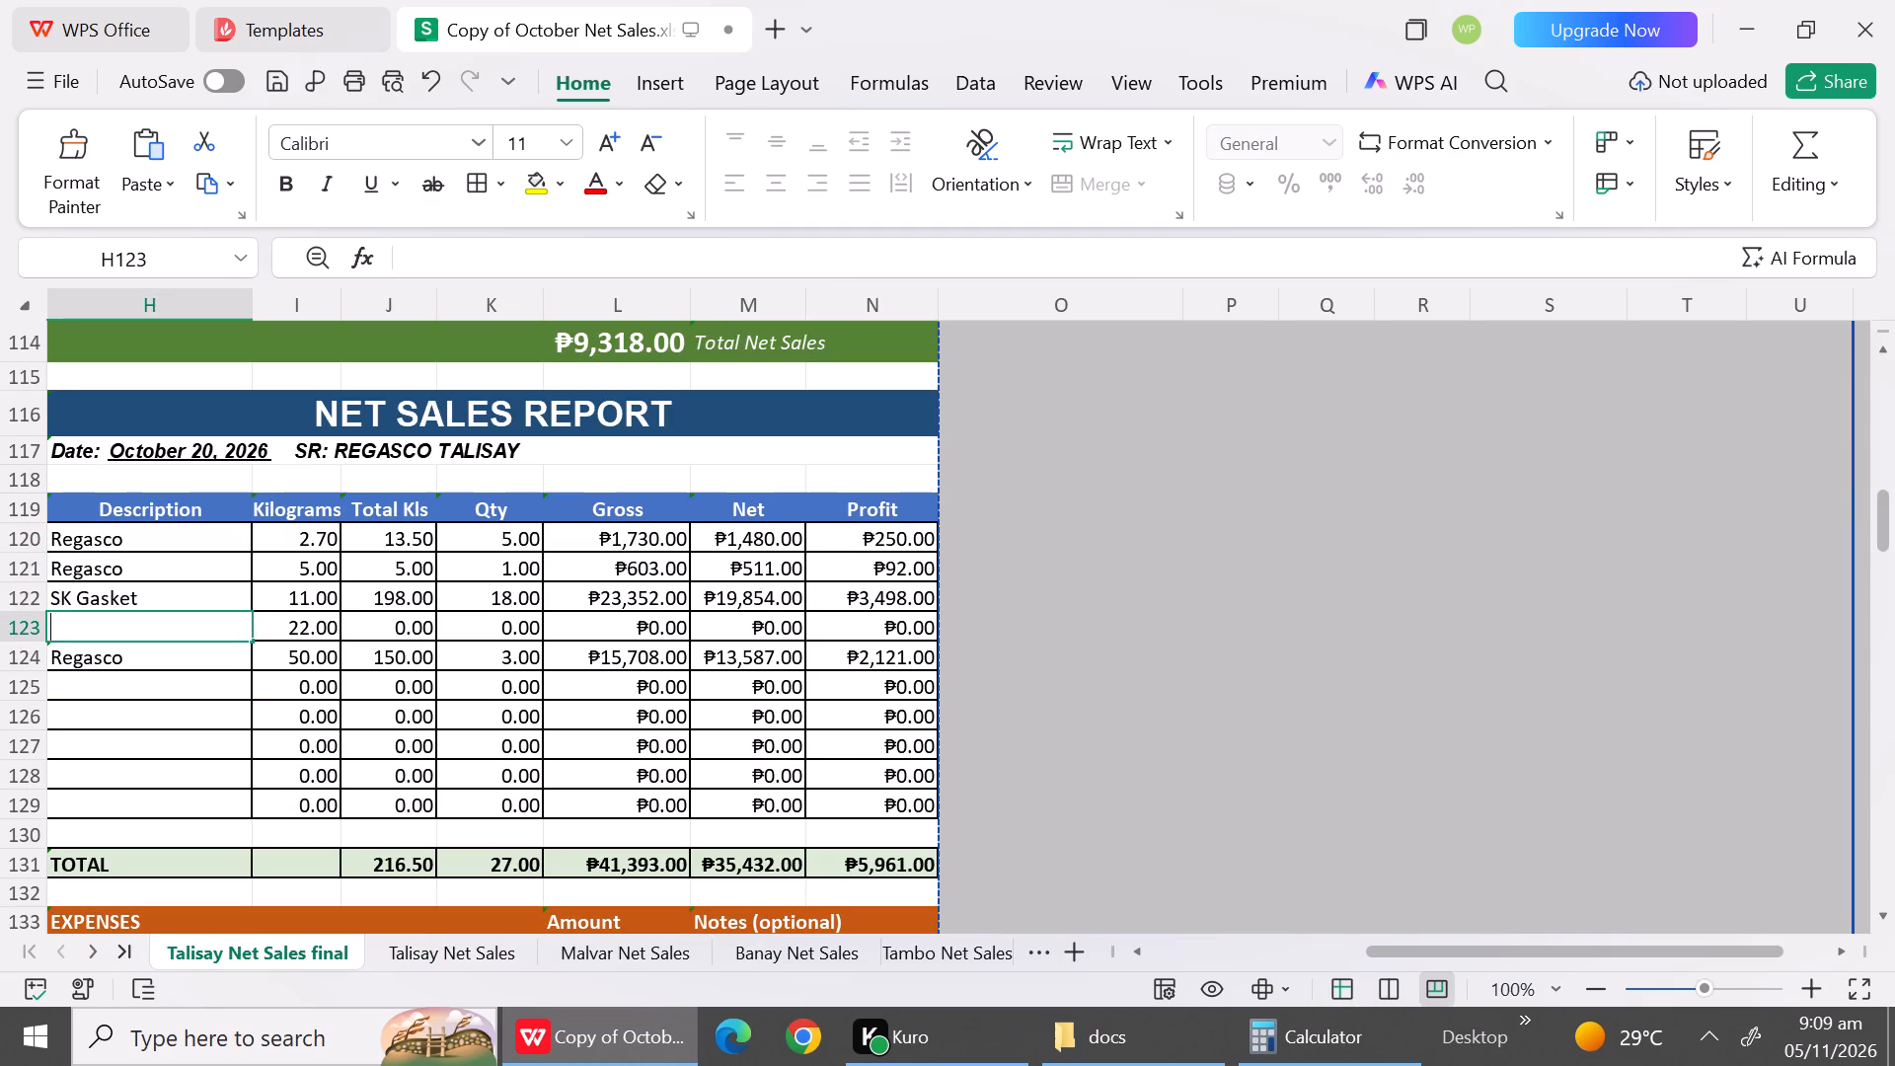
key("Down")
key("BackSpace")
left_click(190, 737)
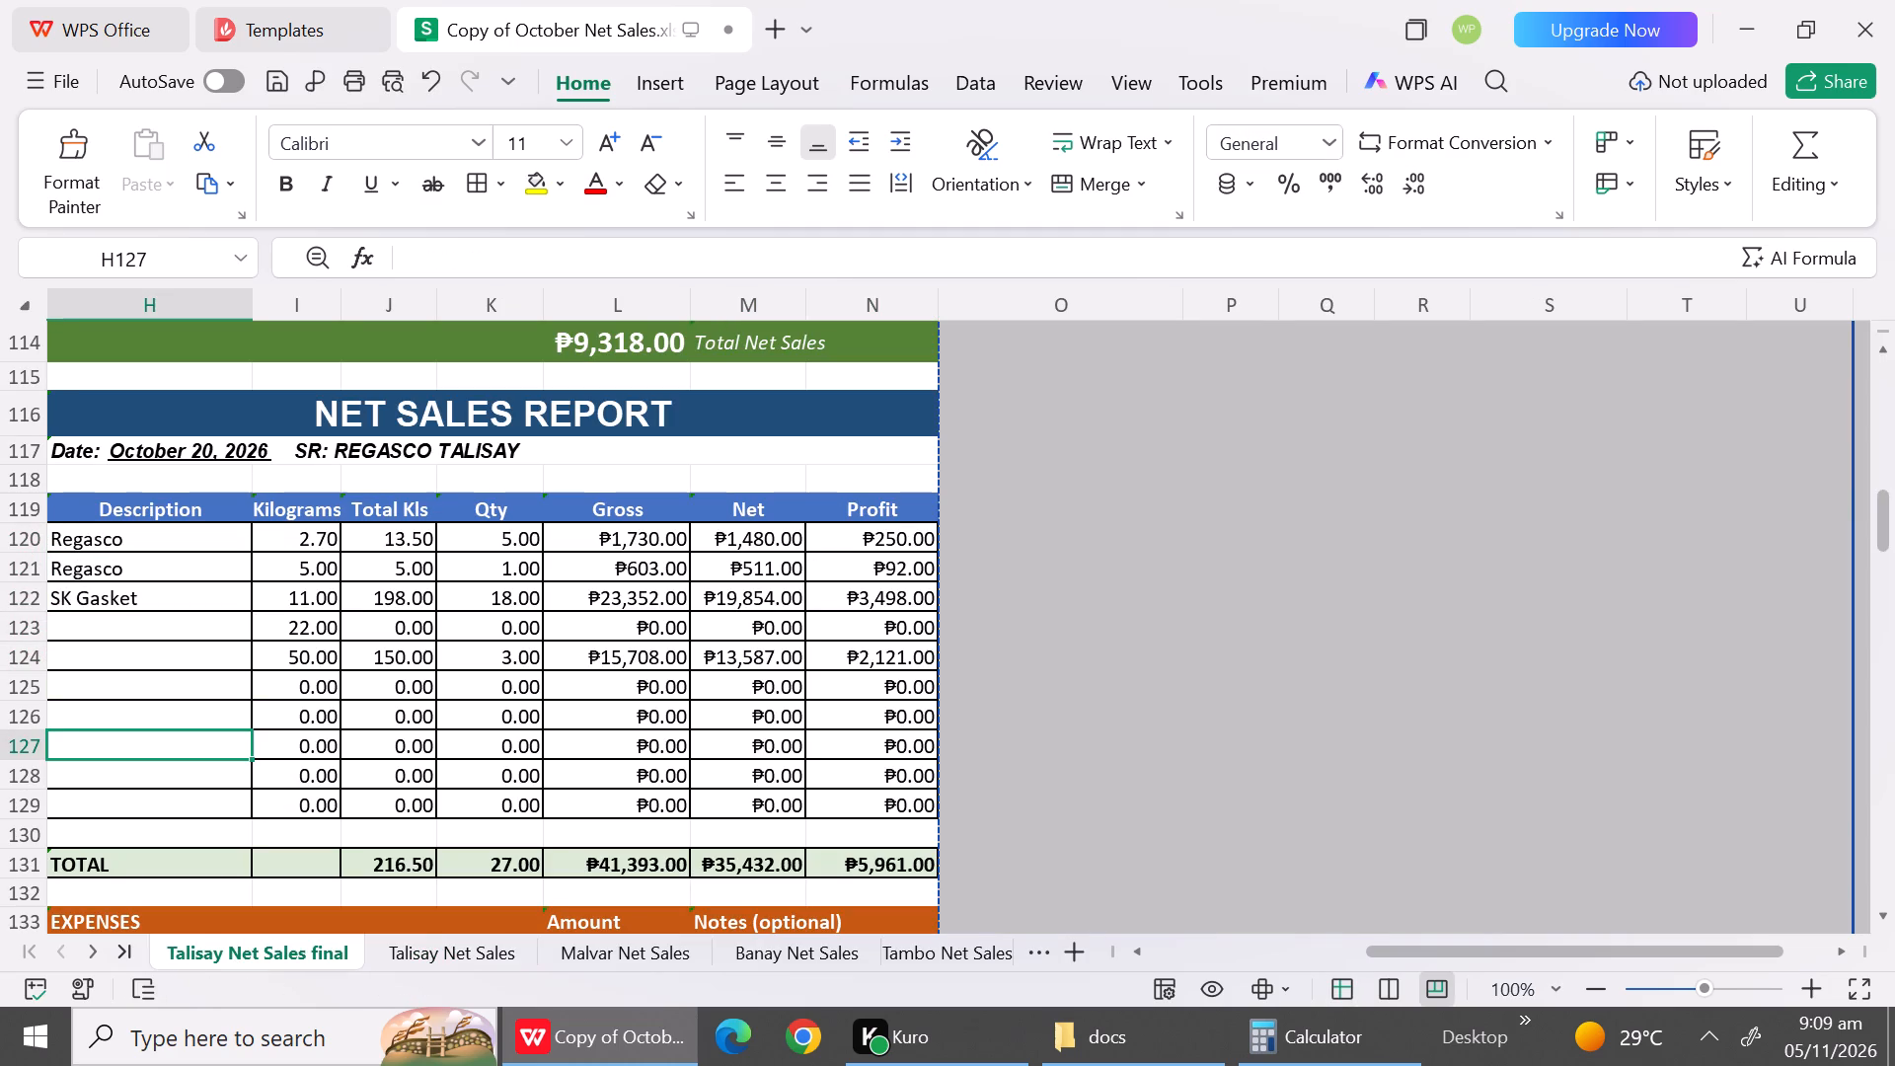
Set the leftover kilogram values in I123 and I124 of the October 20 report to 0.
left_click(300, 628)
key("0")
key("Down")
key("0")
key("Down")
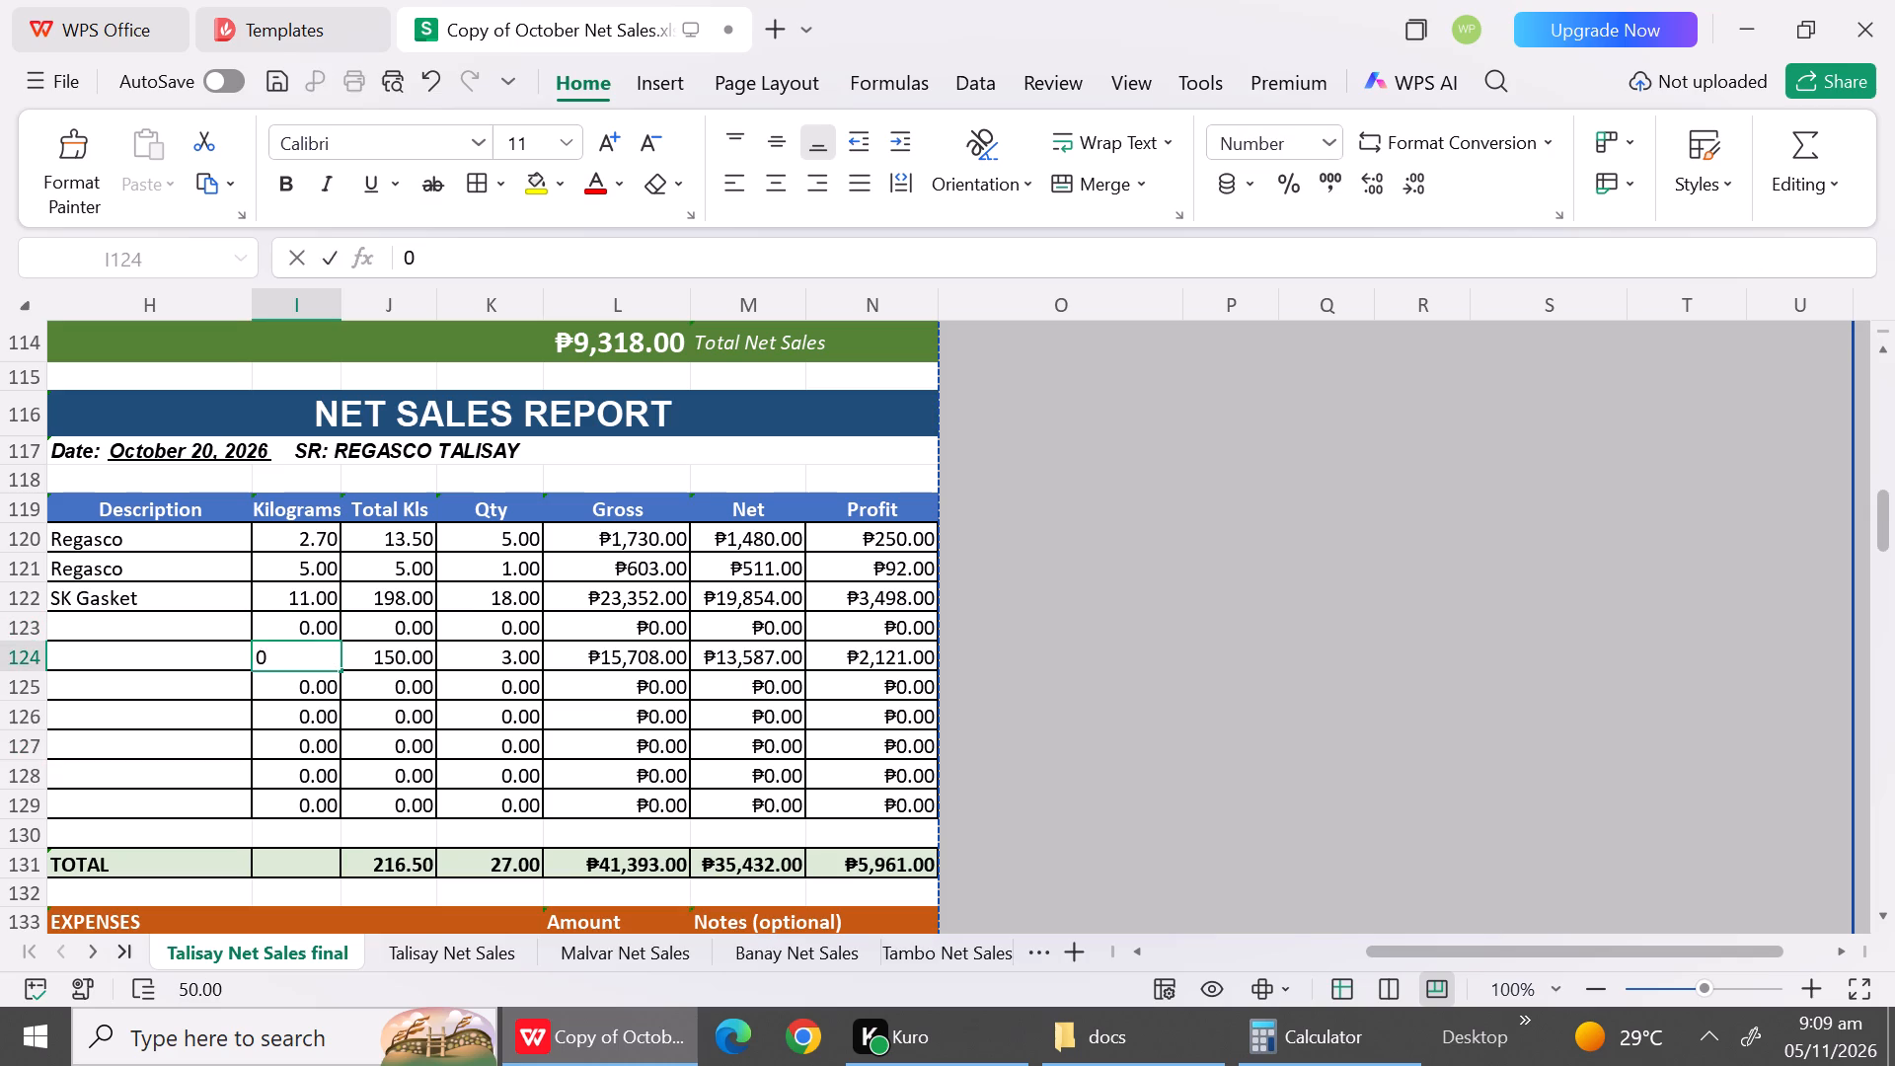
Set the SK Gasket row's total kilograms, quantity, gross and net in J122:M122 and the leftover gross and net in L124:M124 to 0.
left_click(300, 596)
key("0")
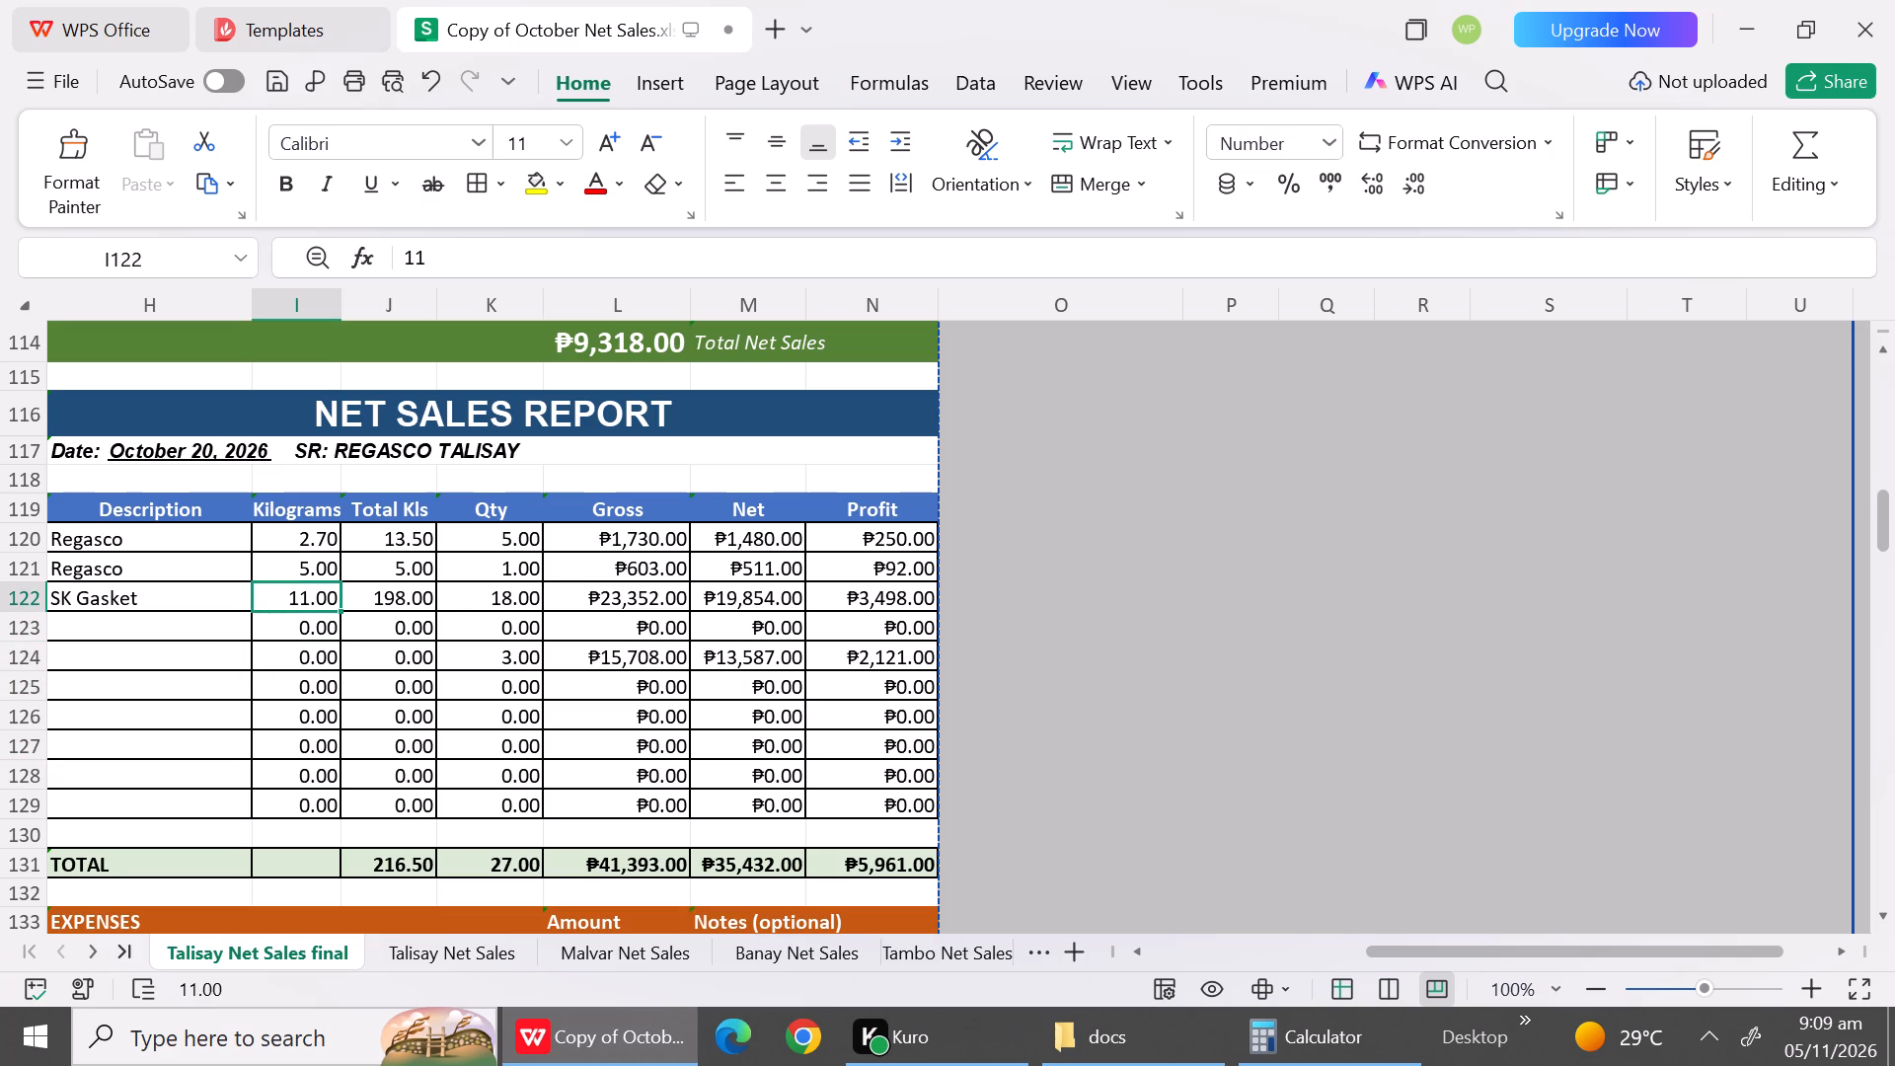
key("Right")
key("0")
key("Down")
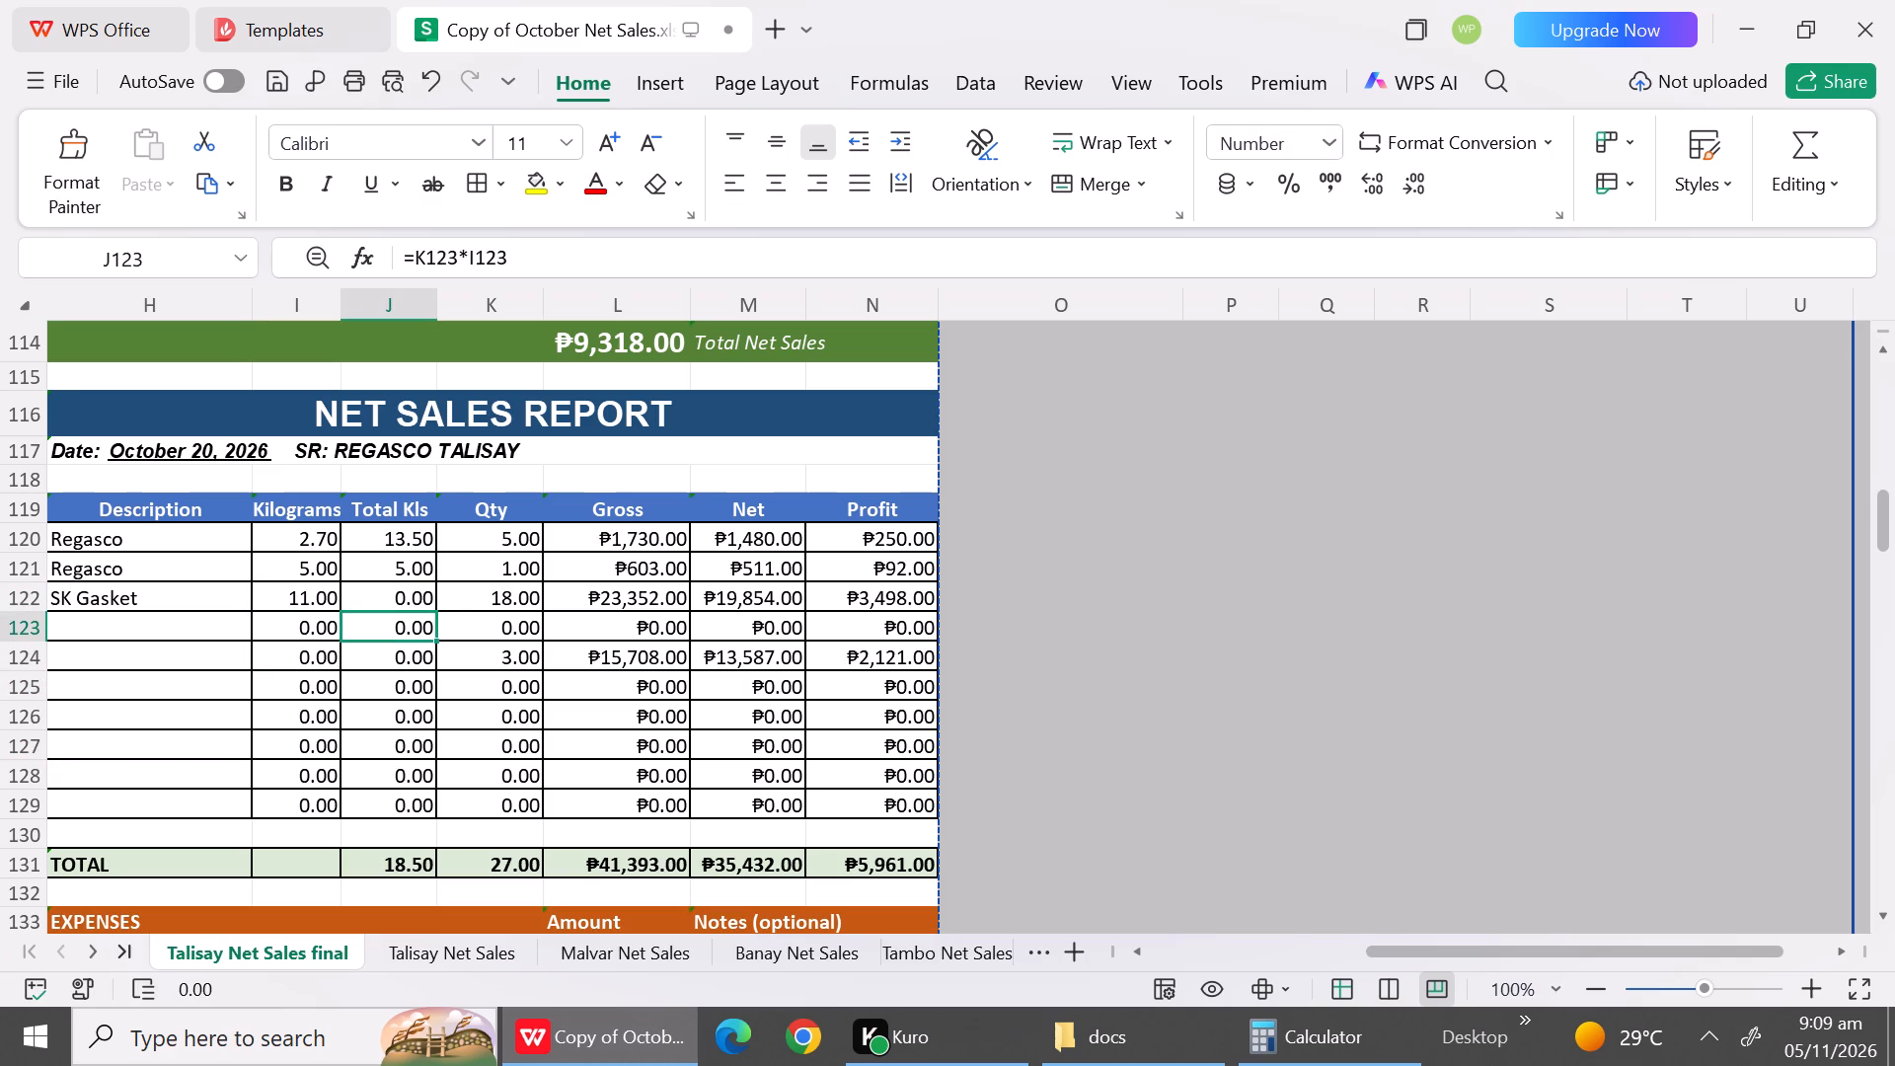
key("Right")
key("Up")
key("0")
key("Right")
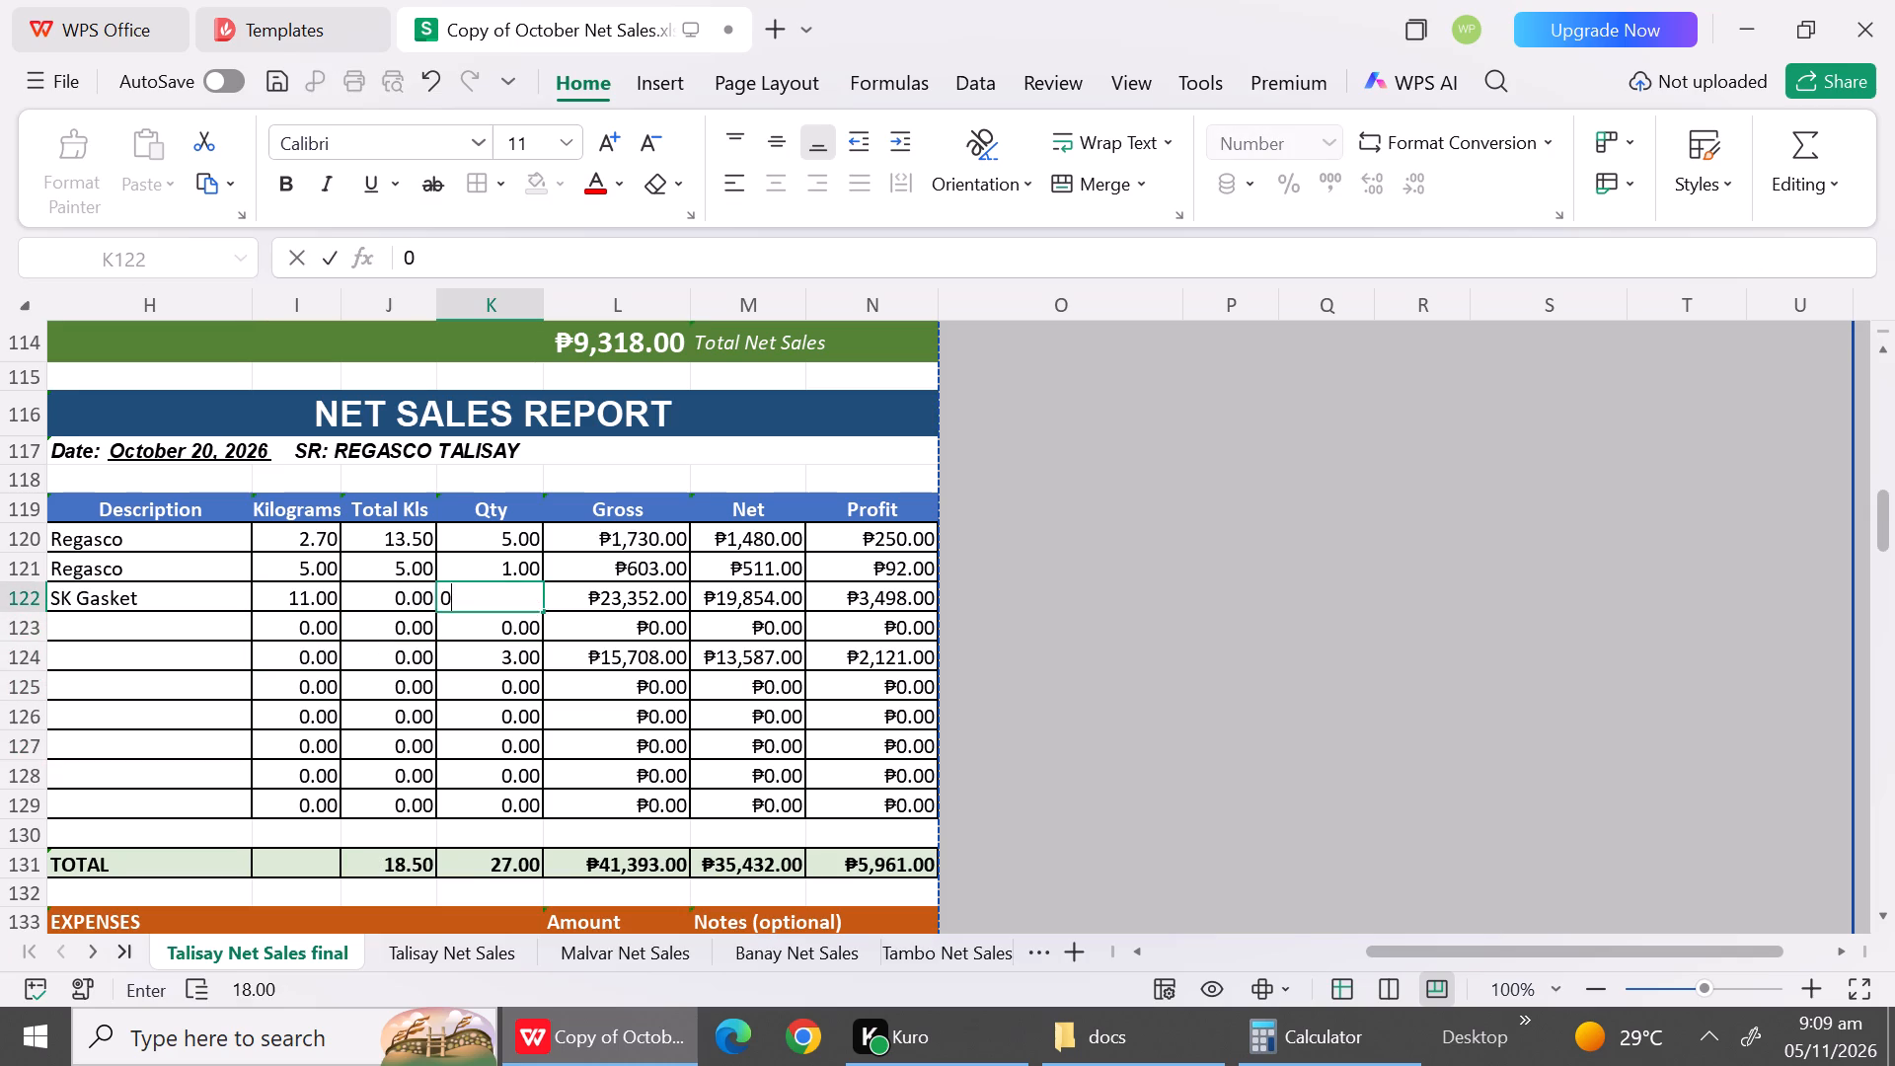
key("0")
key("Down")
key("Down")
key("0")
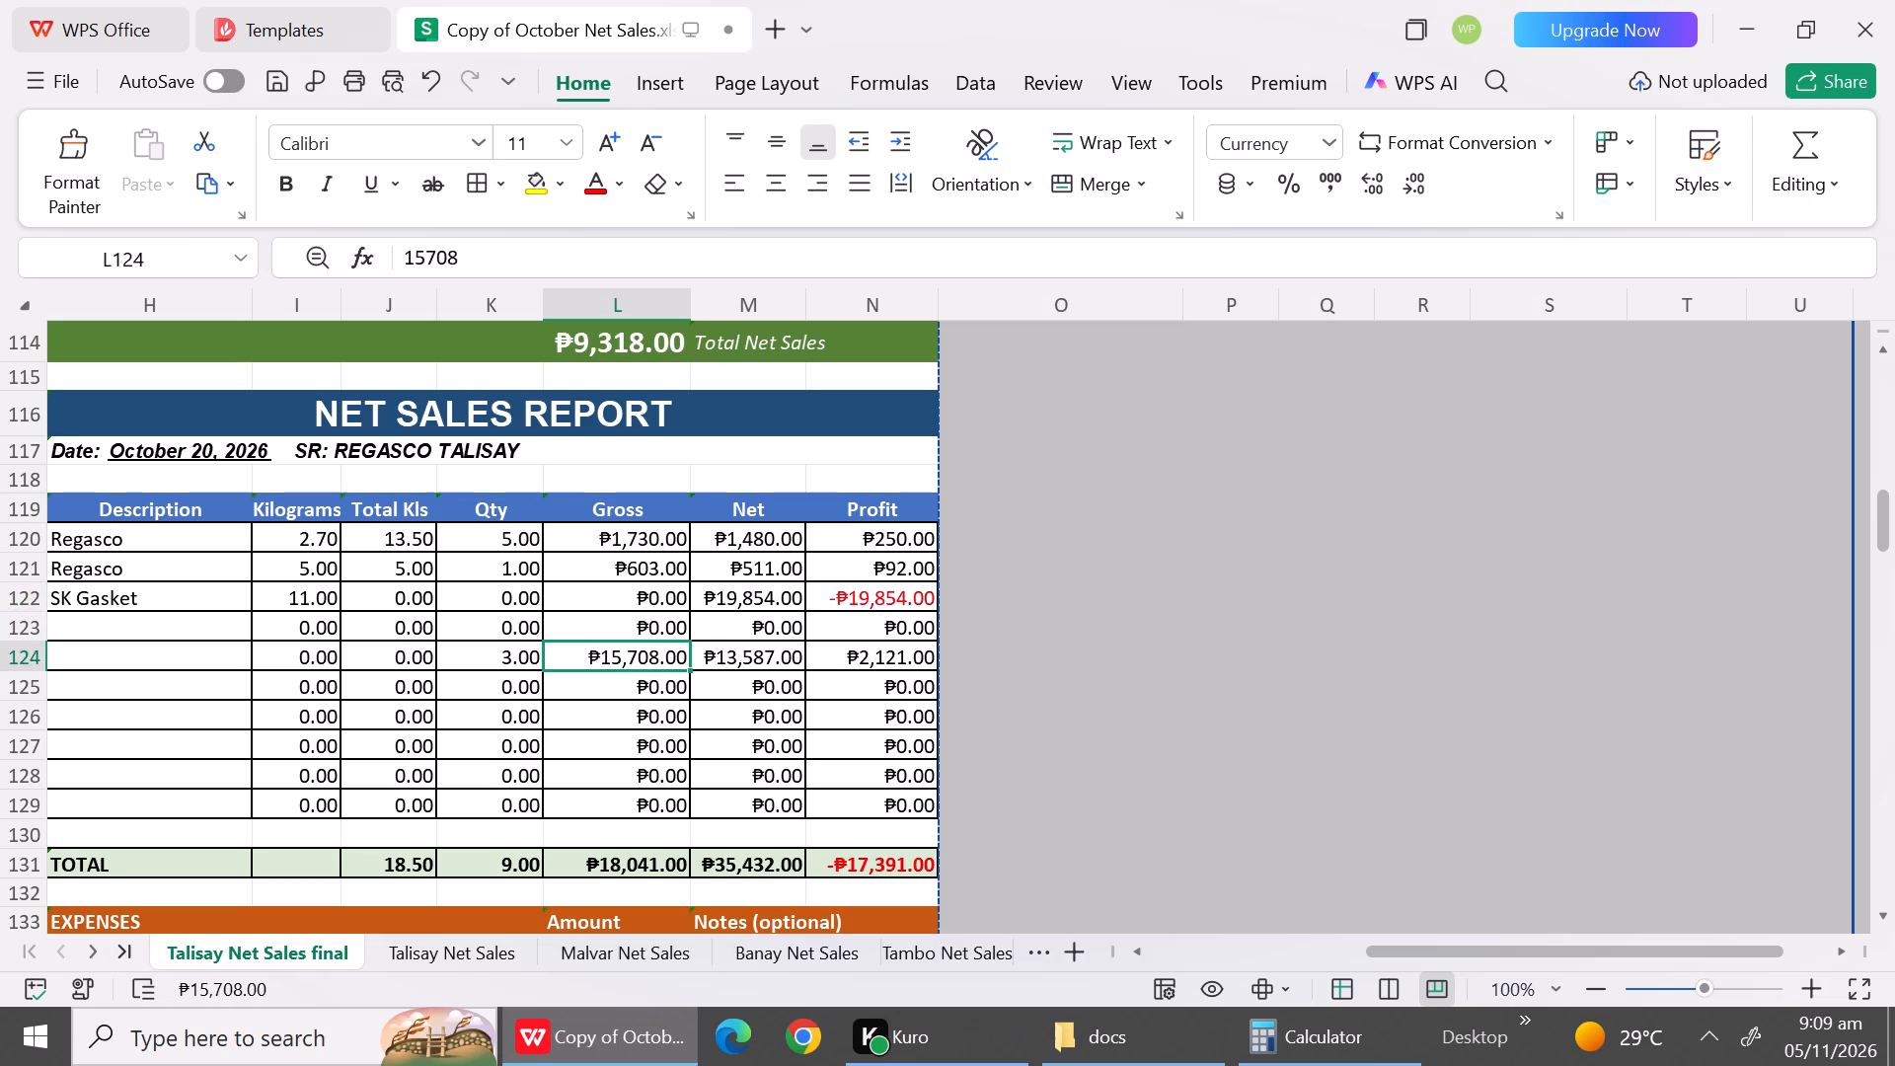
key("Right")
key("0")
key("Up")
key("Up")
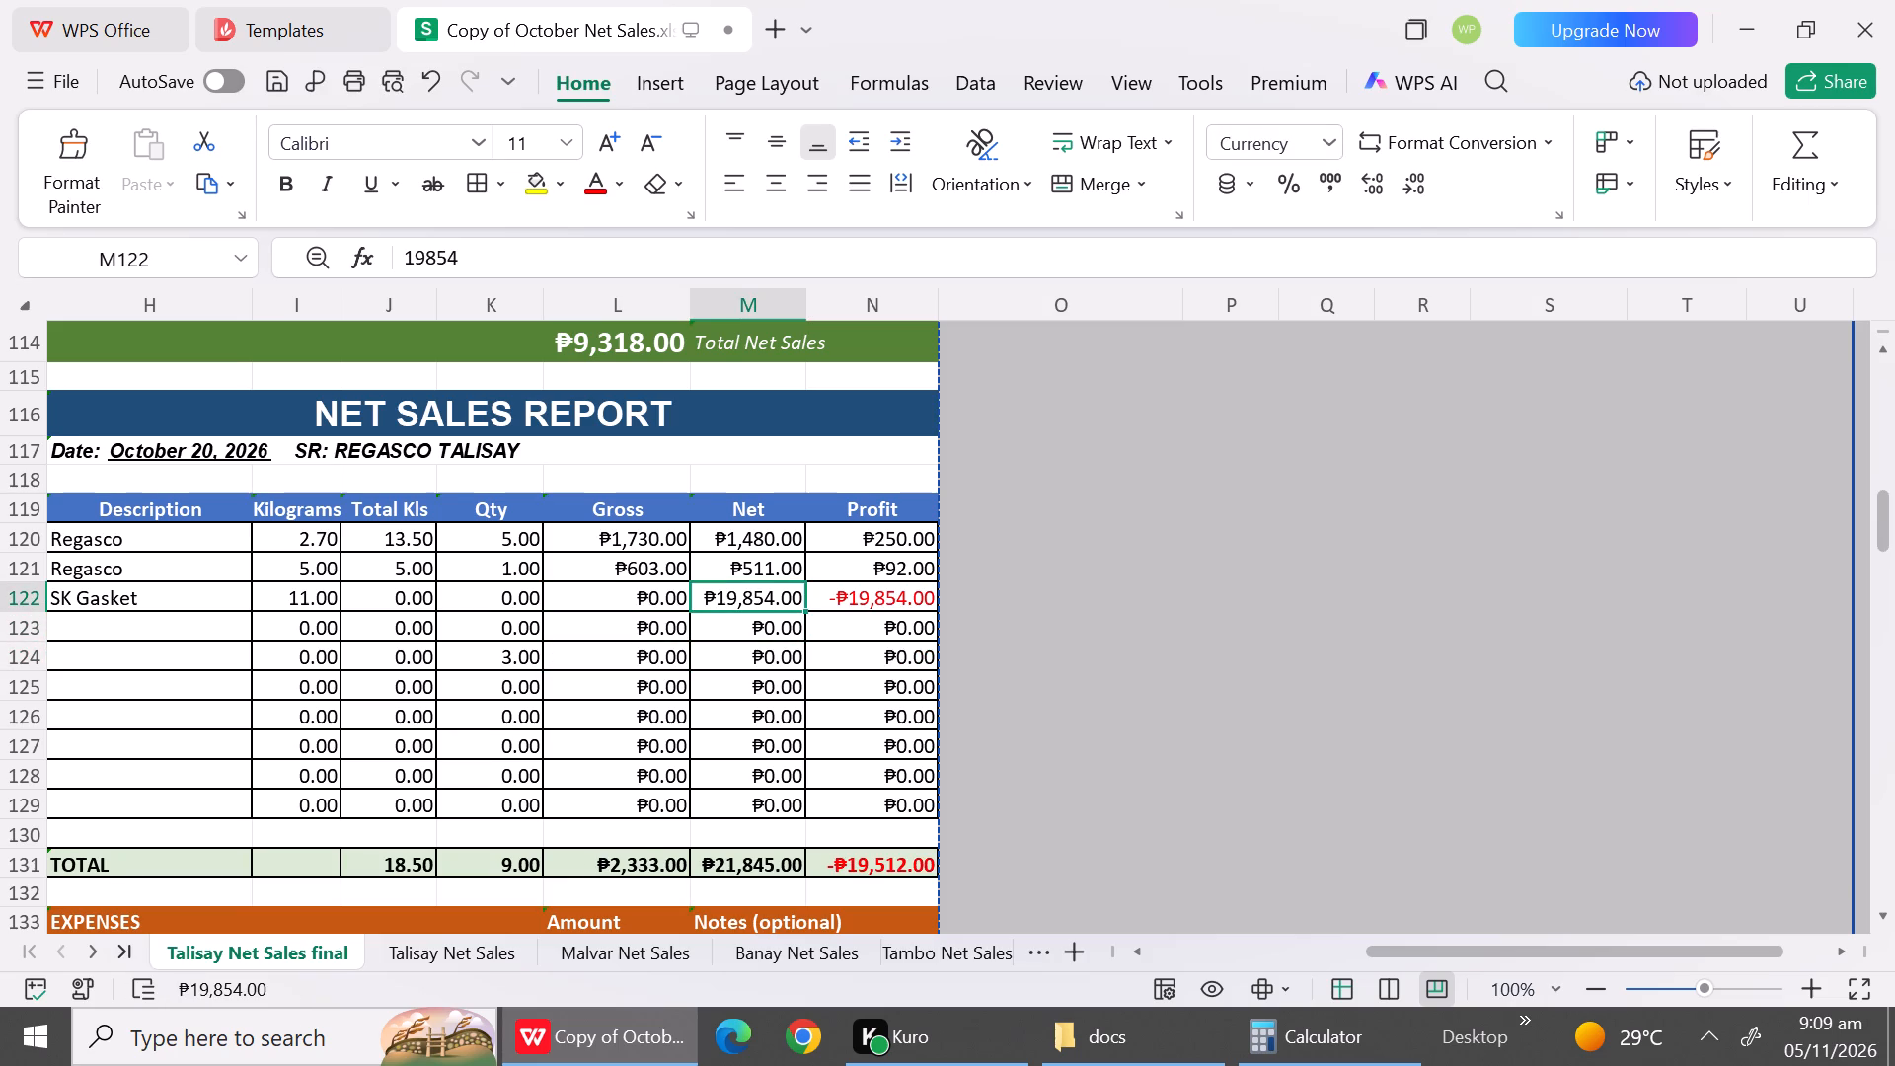
key("0")
left_click(188, 737)
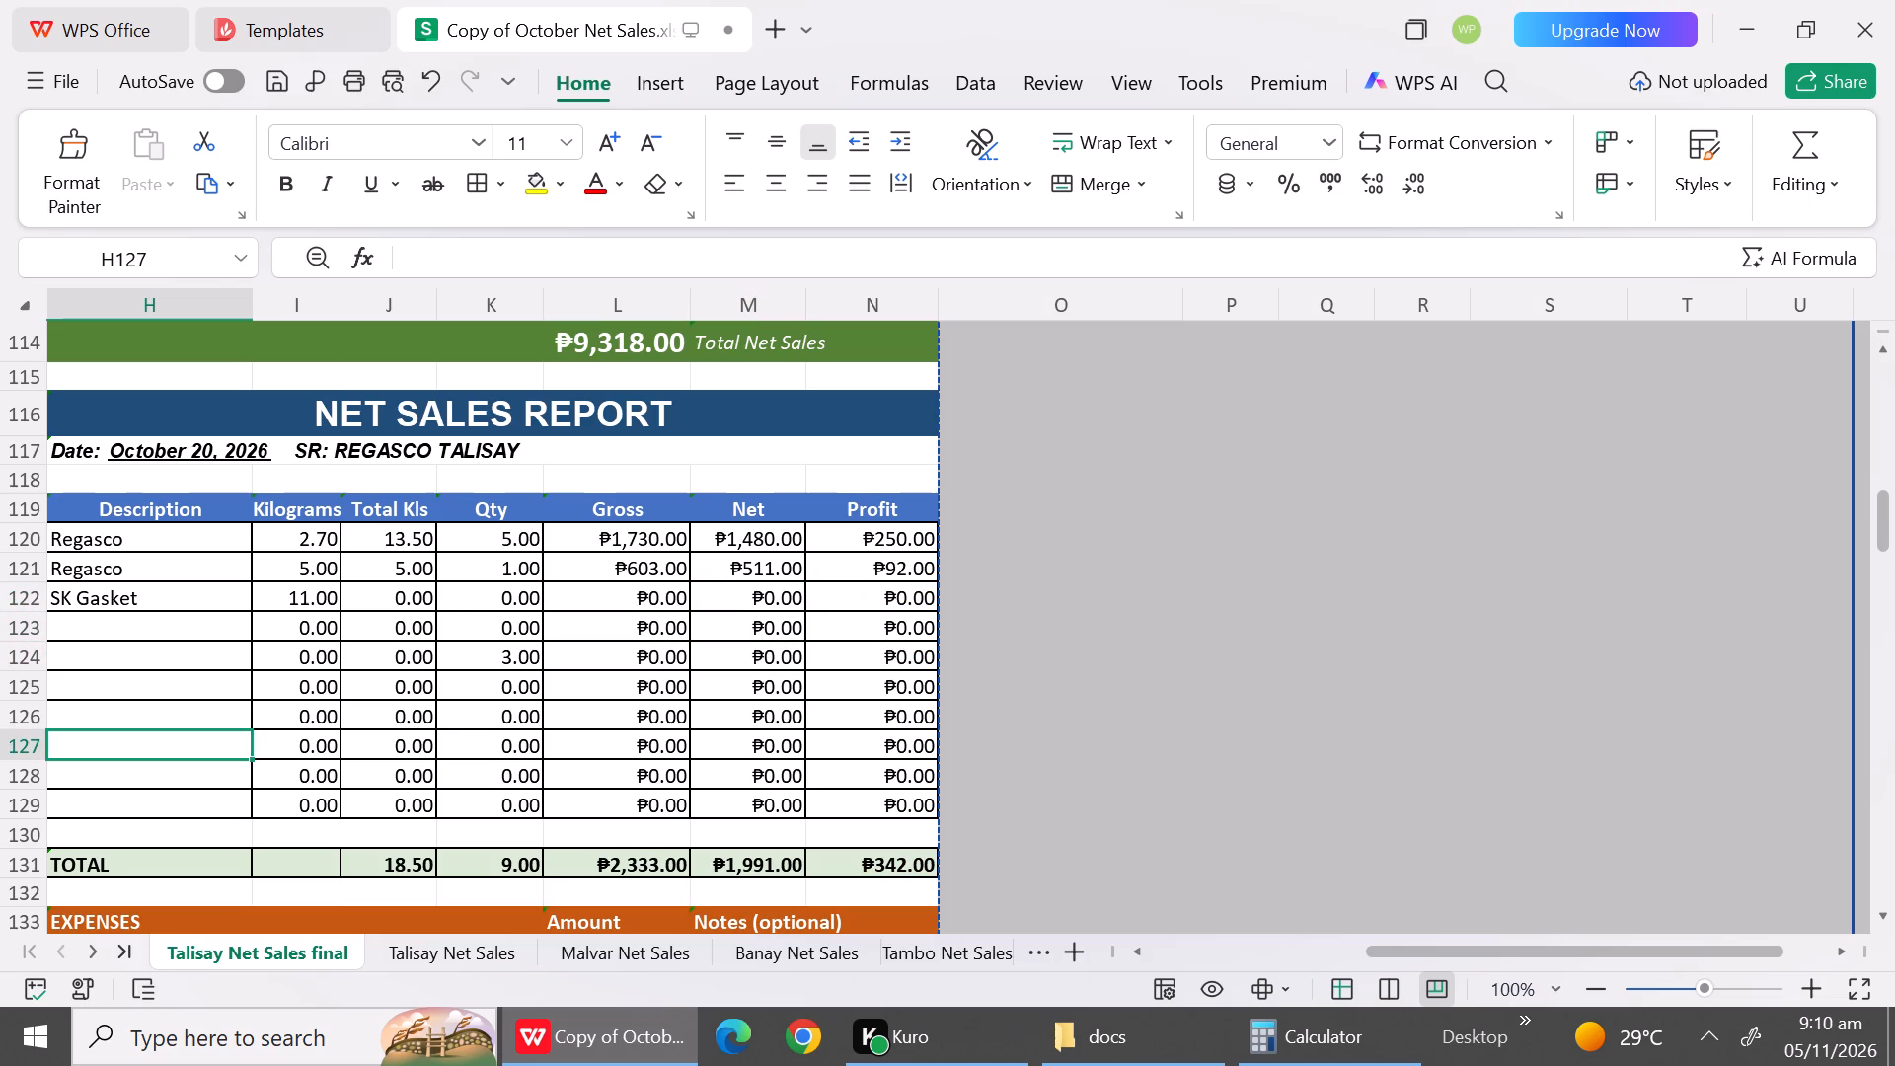
Change the third brand, SK Gasket in AJ7 of the October 20 report in Talisay Net Sales, to Regasco.
left_click(423, 956)
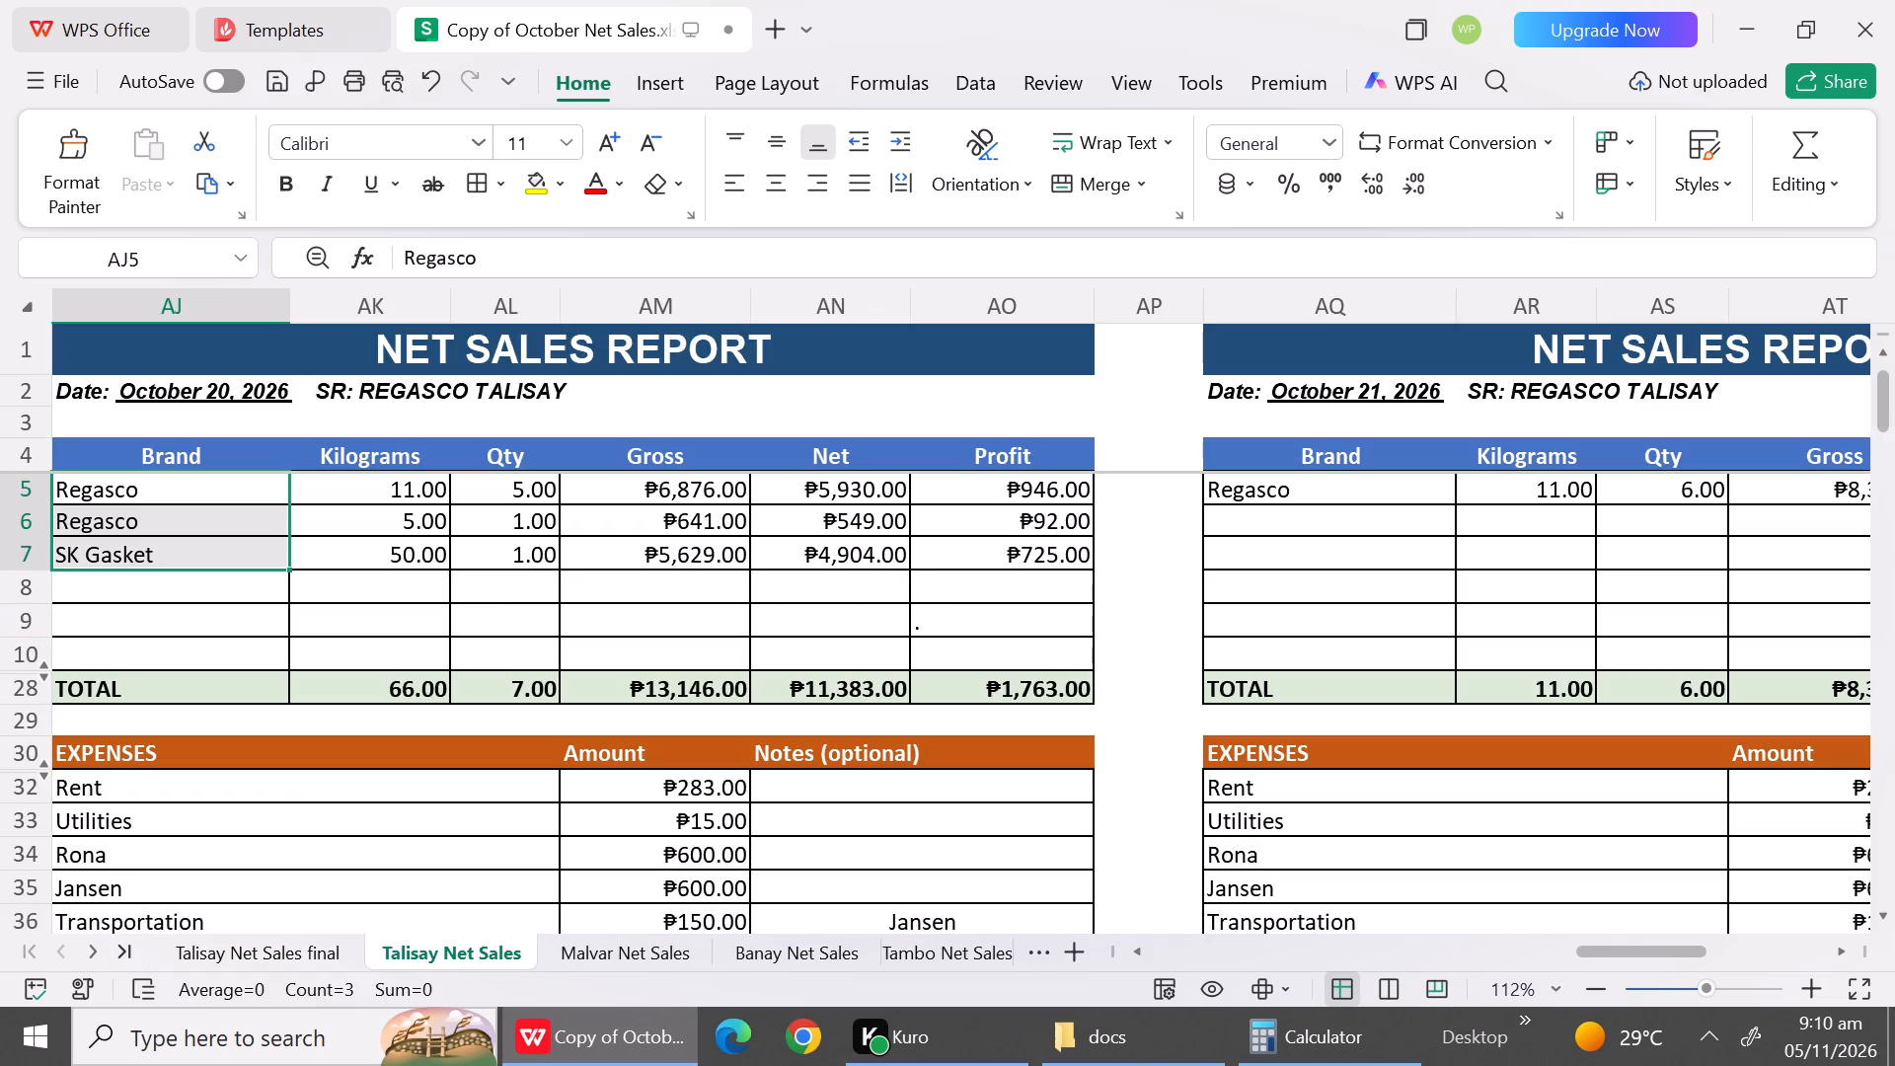
left_click_drag(422, 489, 410, 565)
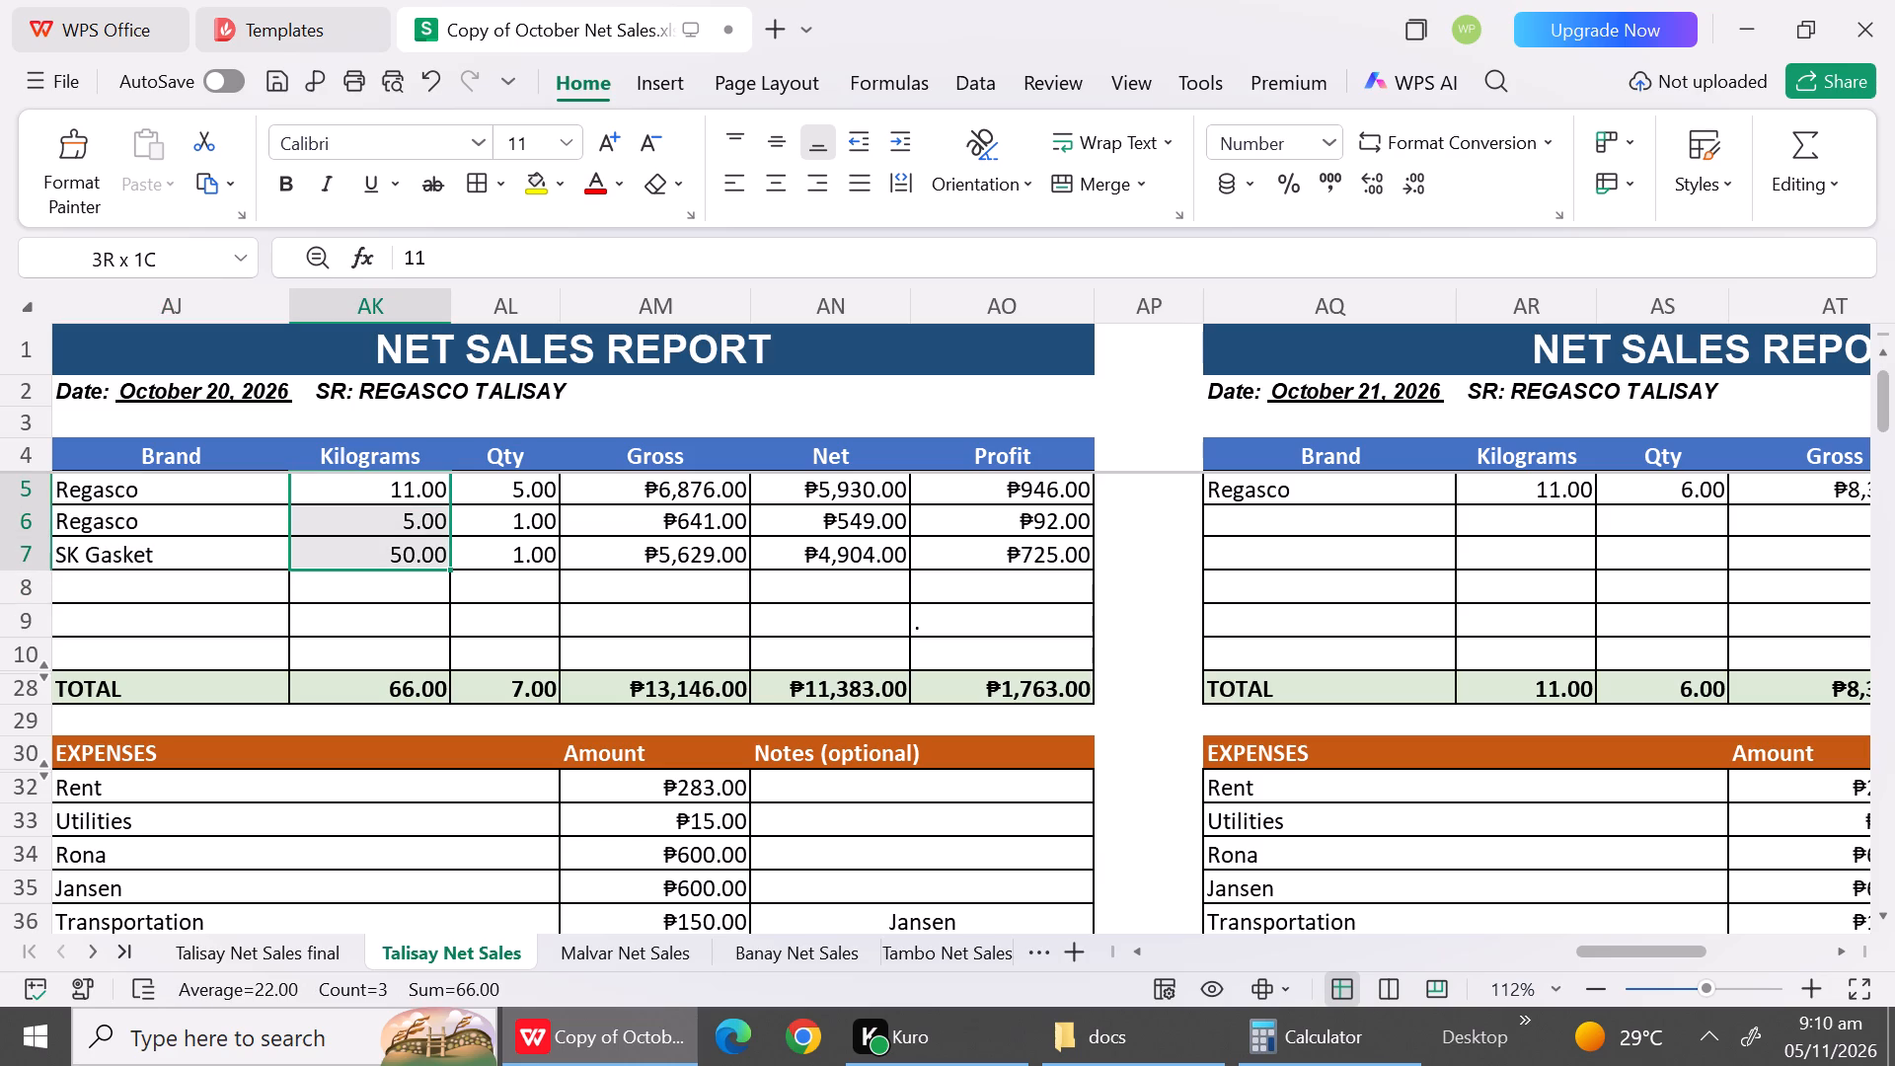
left_click_drag(410, 565, 417, 533)
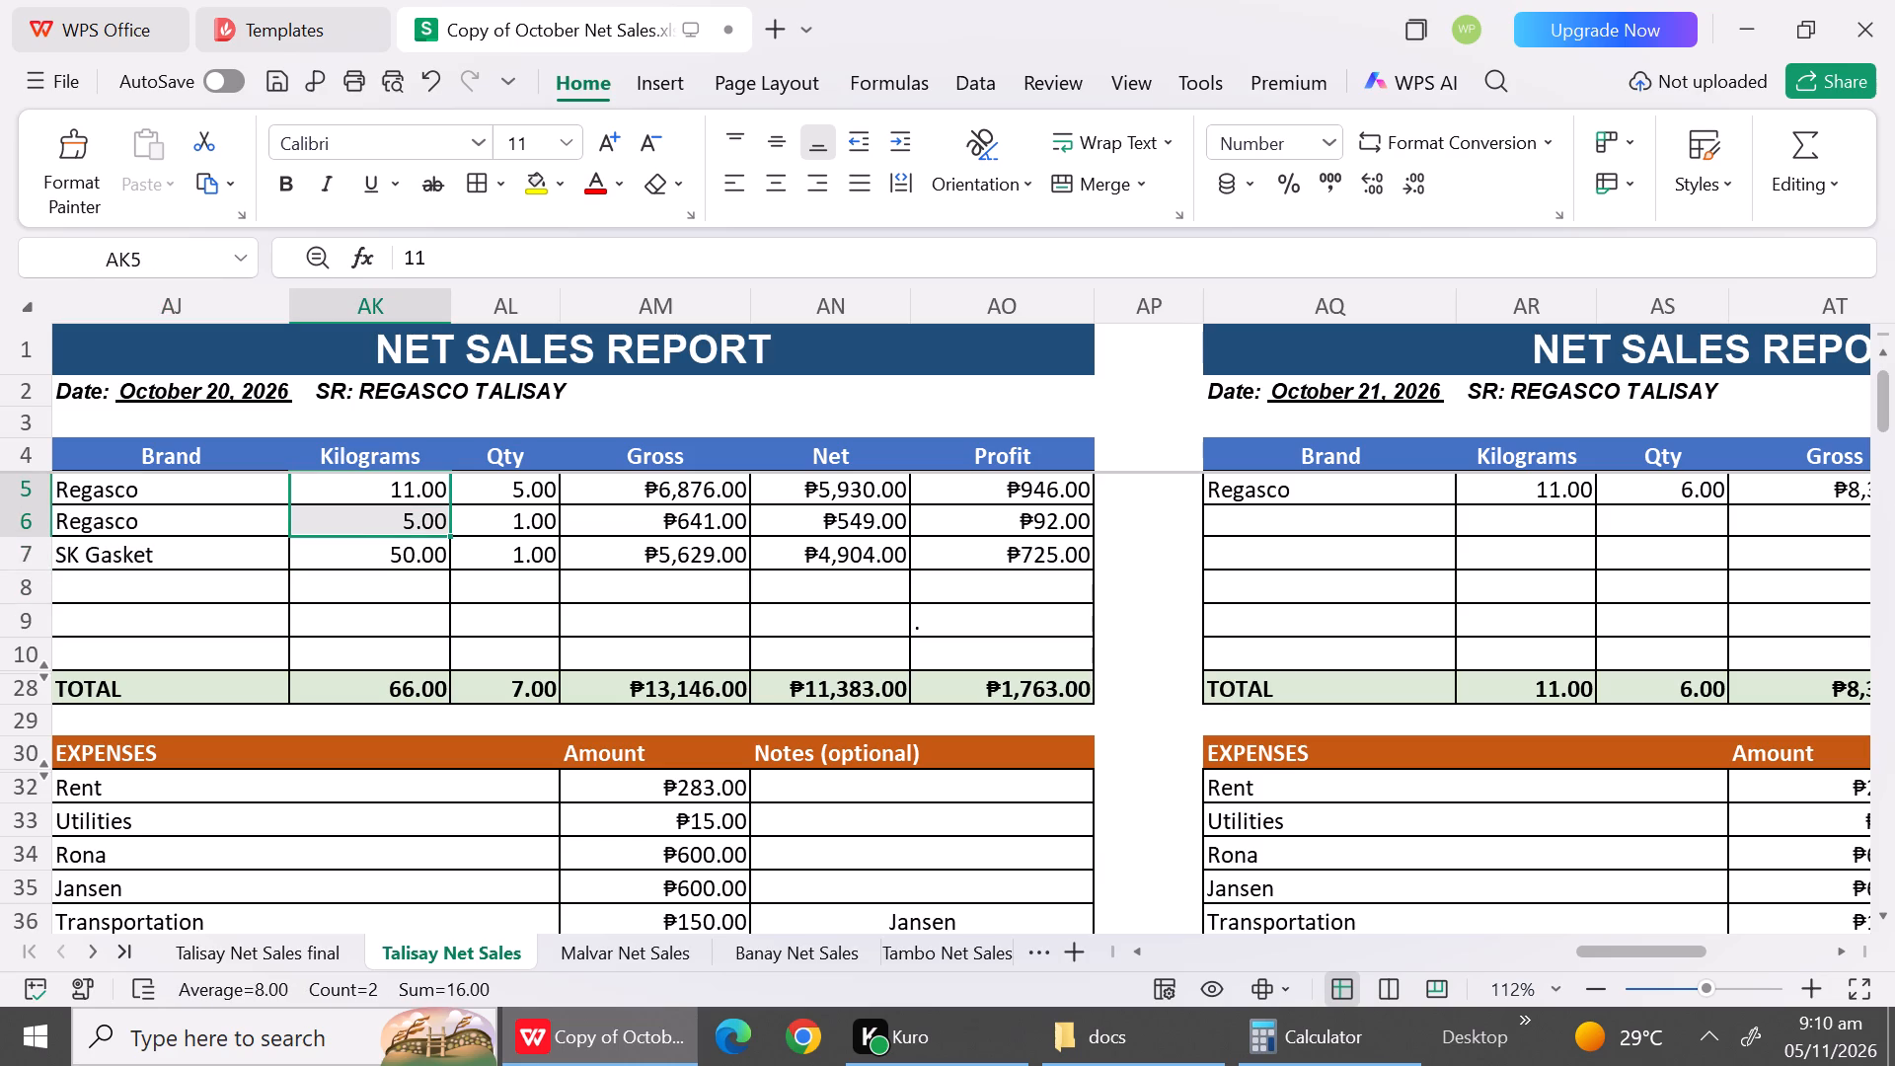
key("ctrl+c")
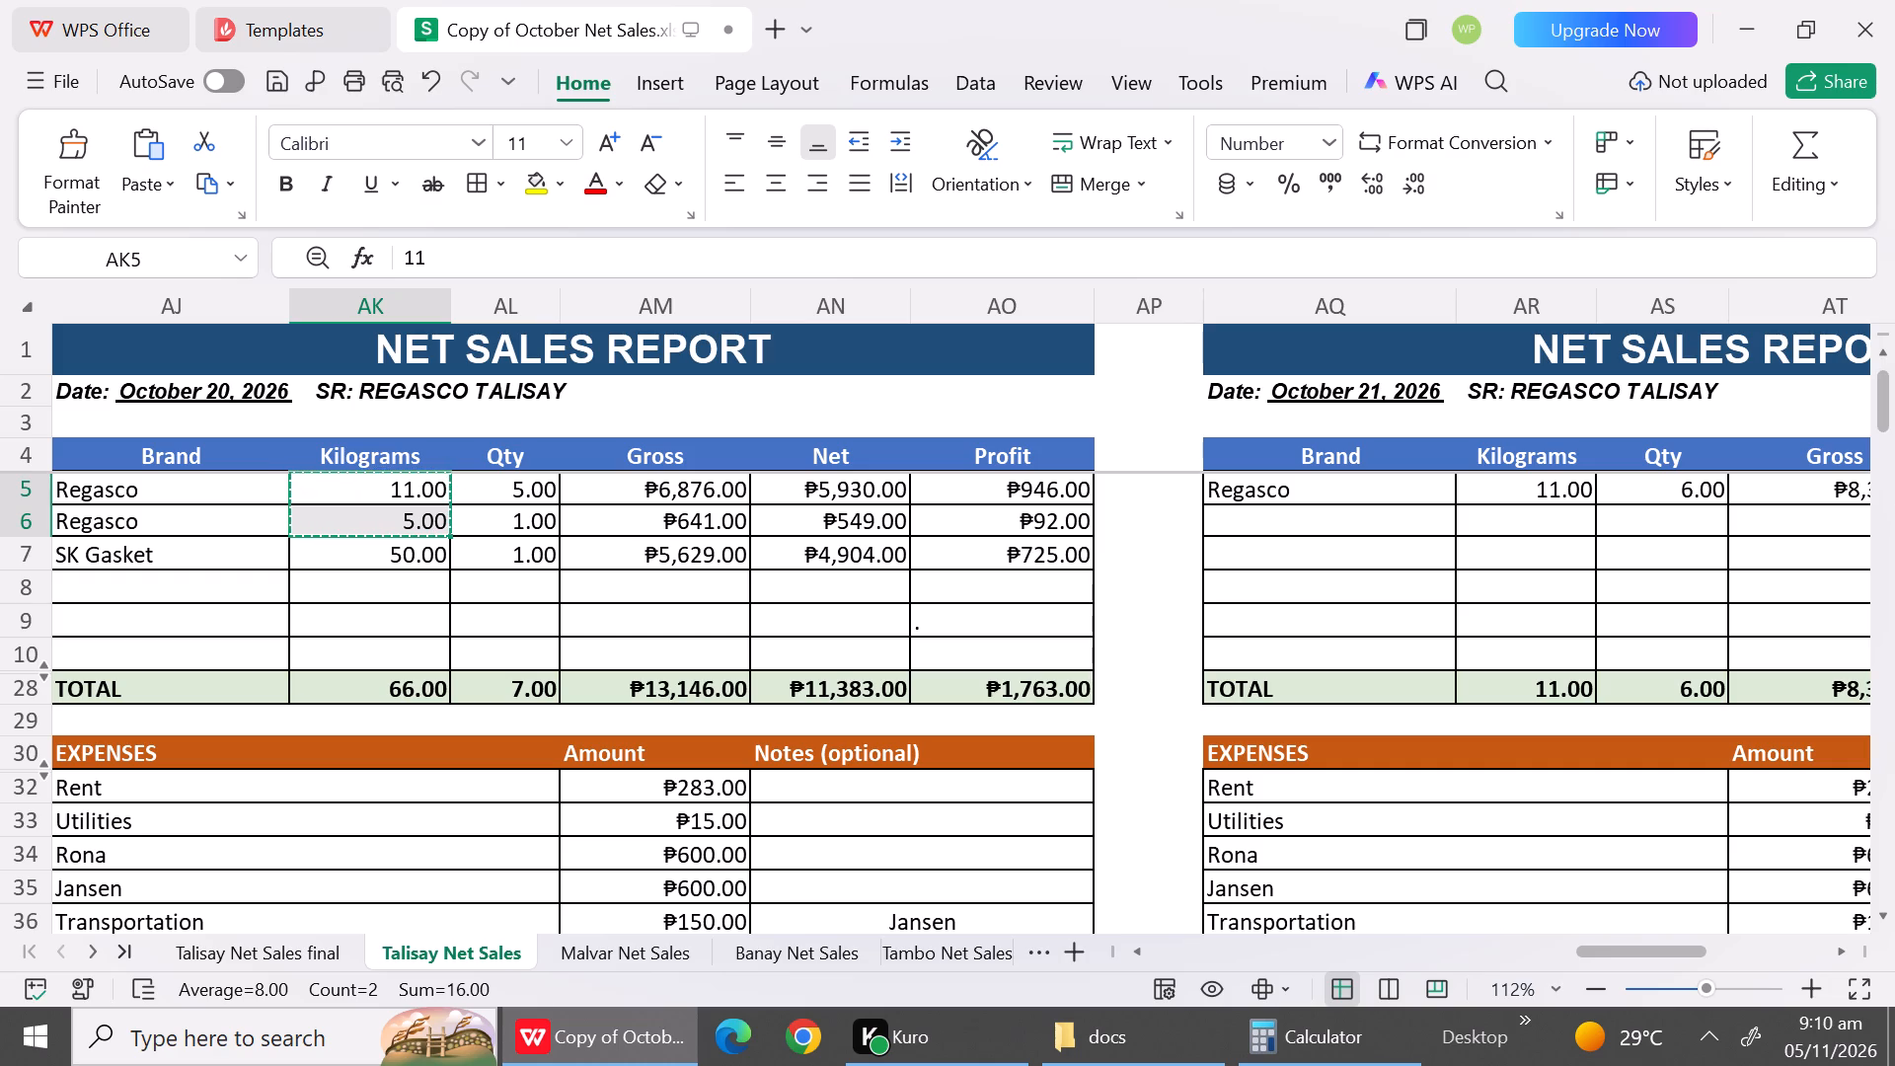
left_click(135, 566)
type("Re")
left_click(143, 611)
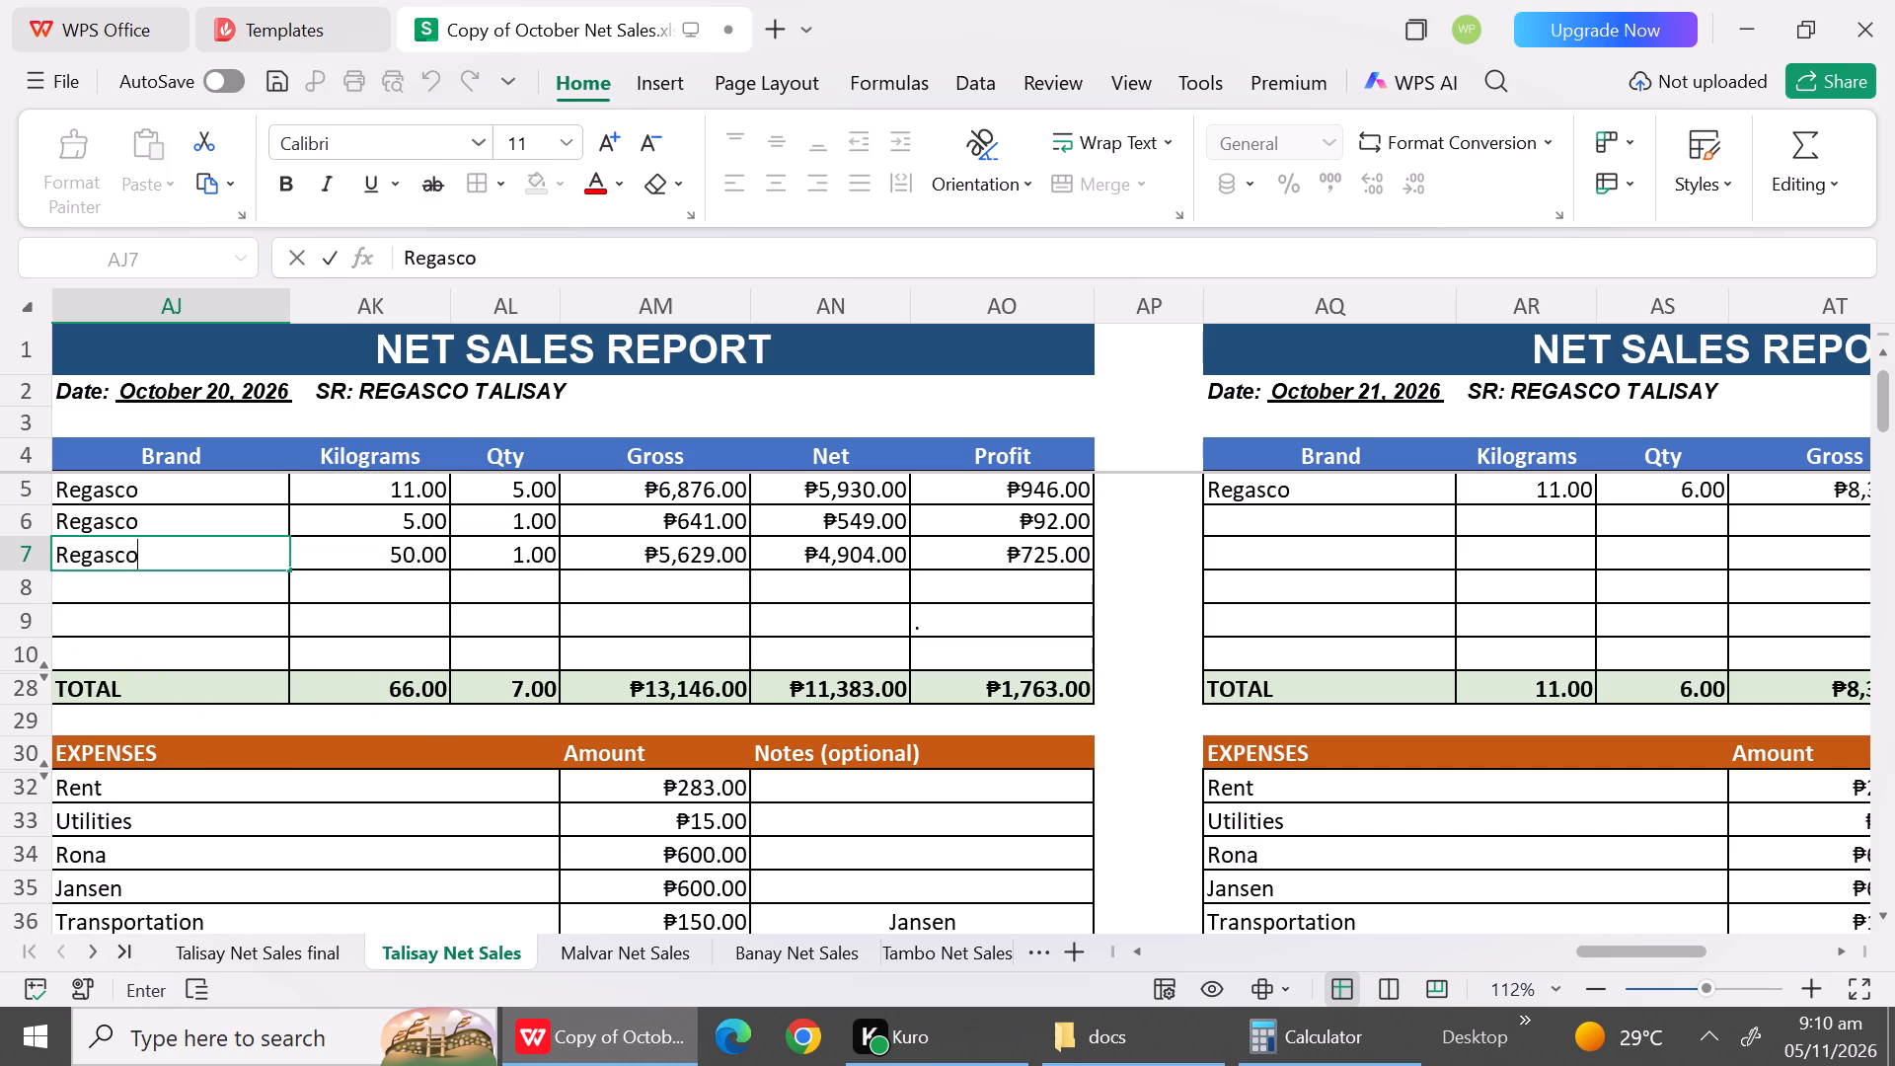
Copy the brand names in AJ5:AJ6 into H120:H121 of Talisay Net Sales final and enter Regasco in H122.
left_click_drag(203, 493, 187, 519)
key("ctrl+c")
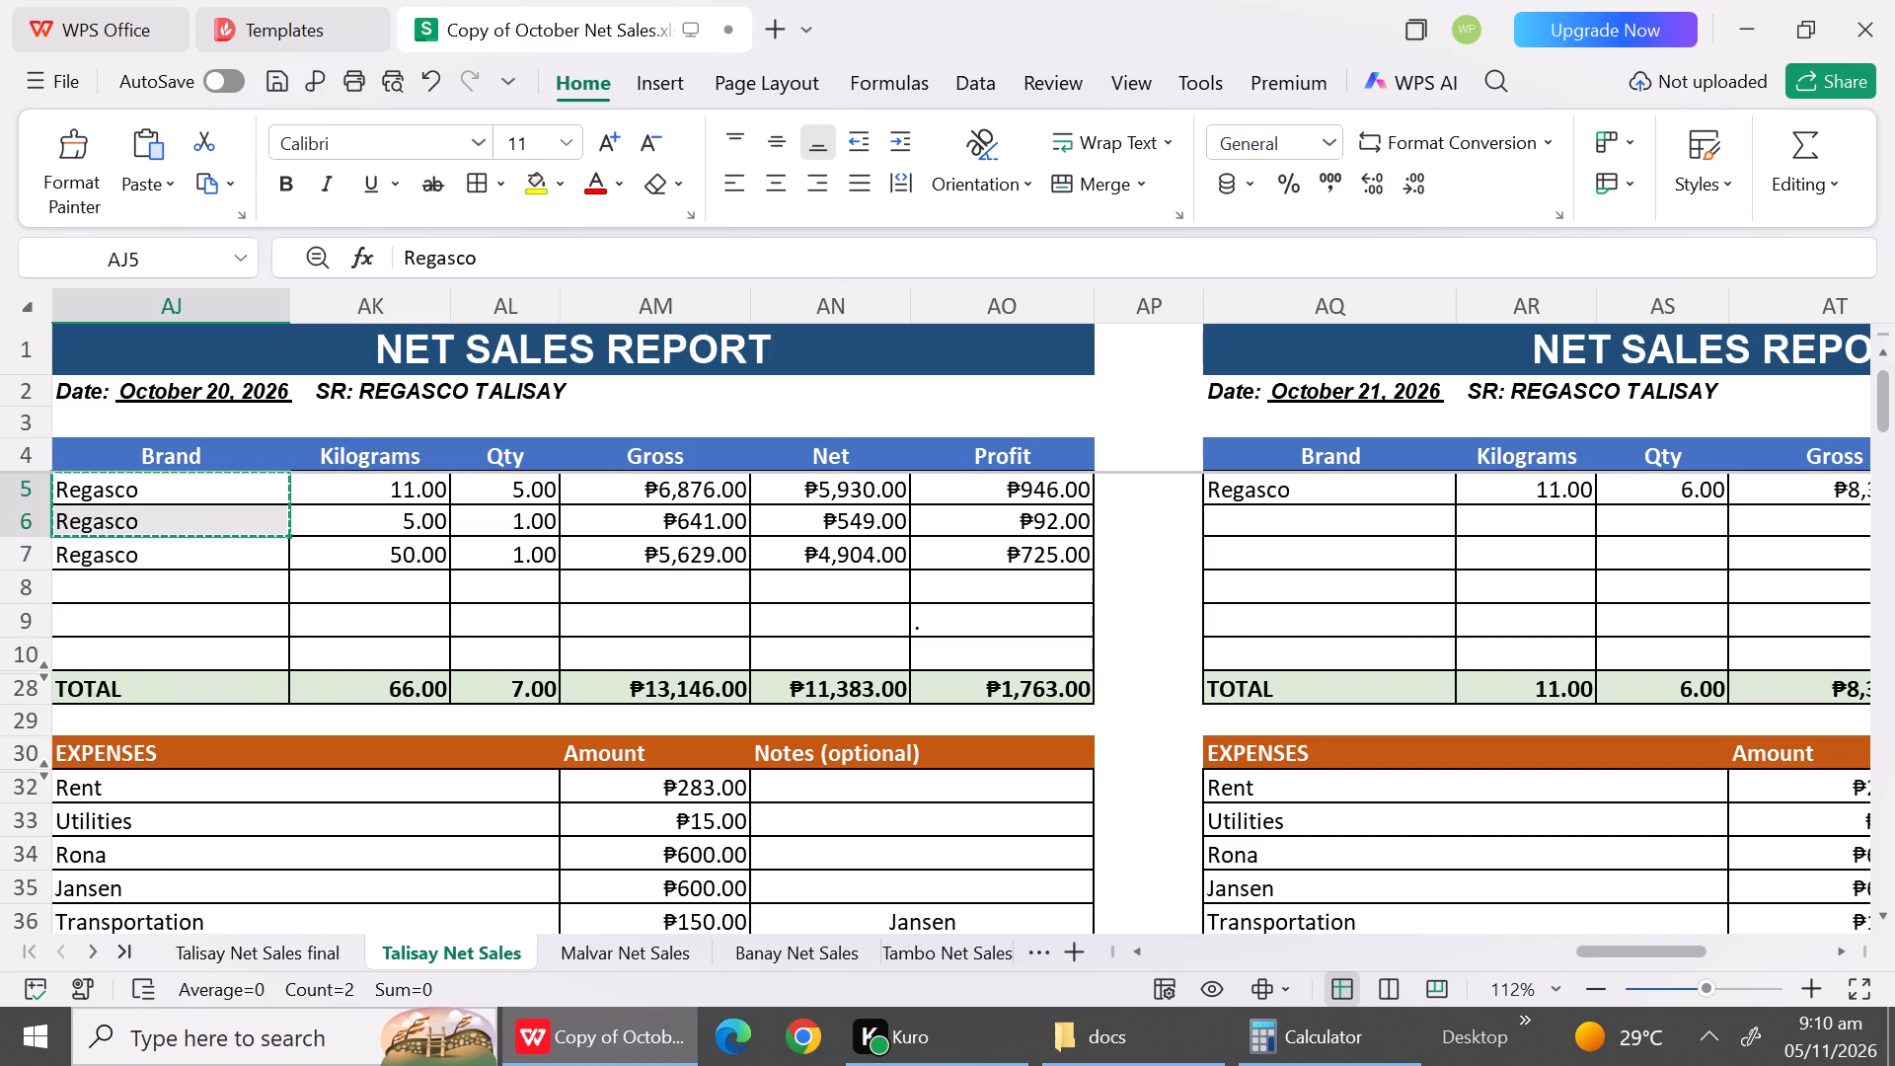
left_click(271, 956)
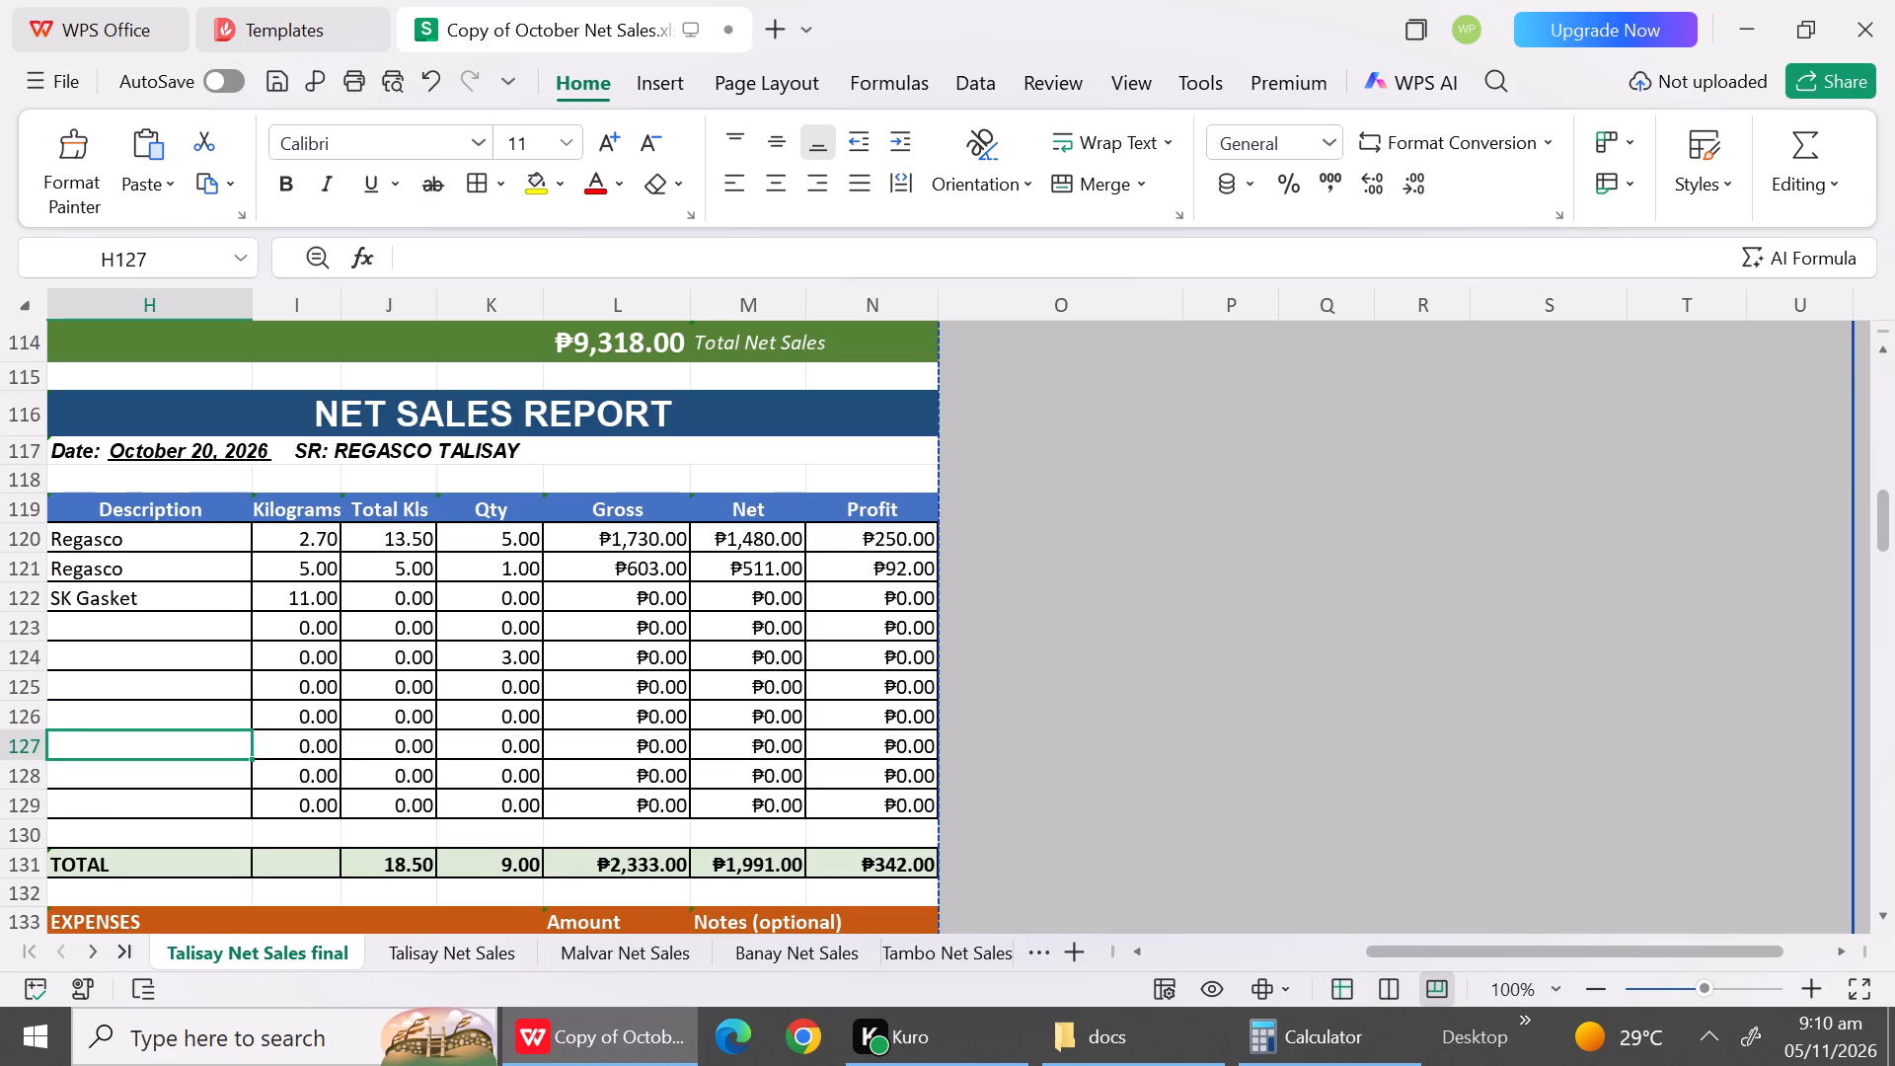
left_click_drag(170, 530, 174, 595)
key("ctrl+v")
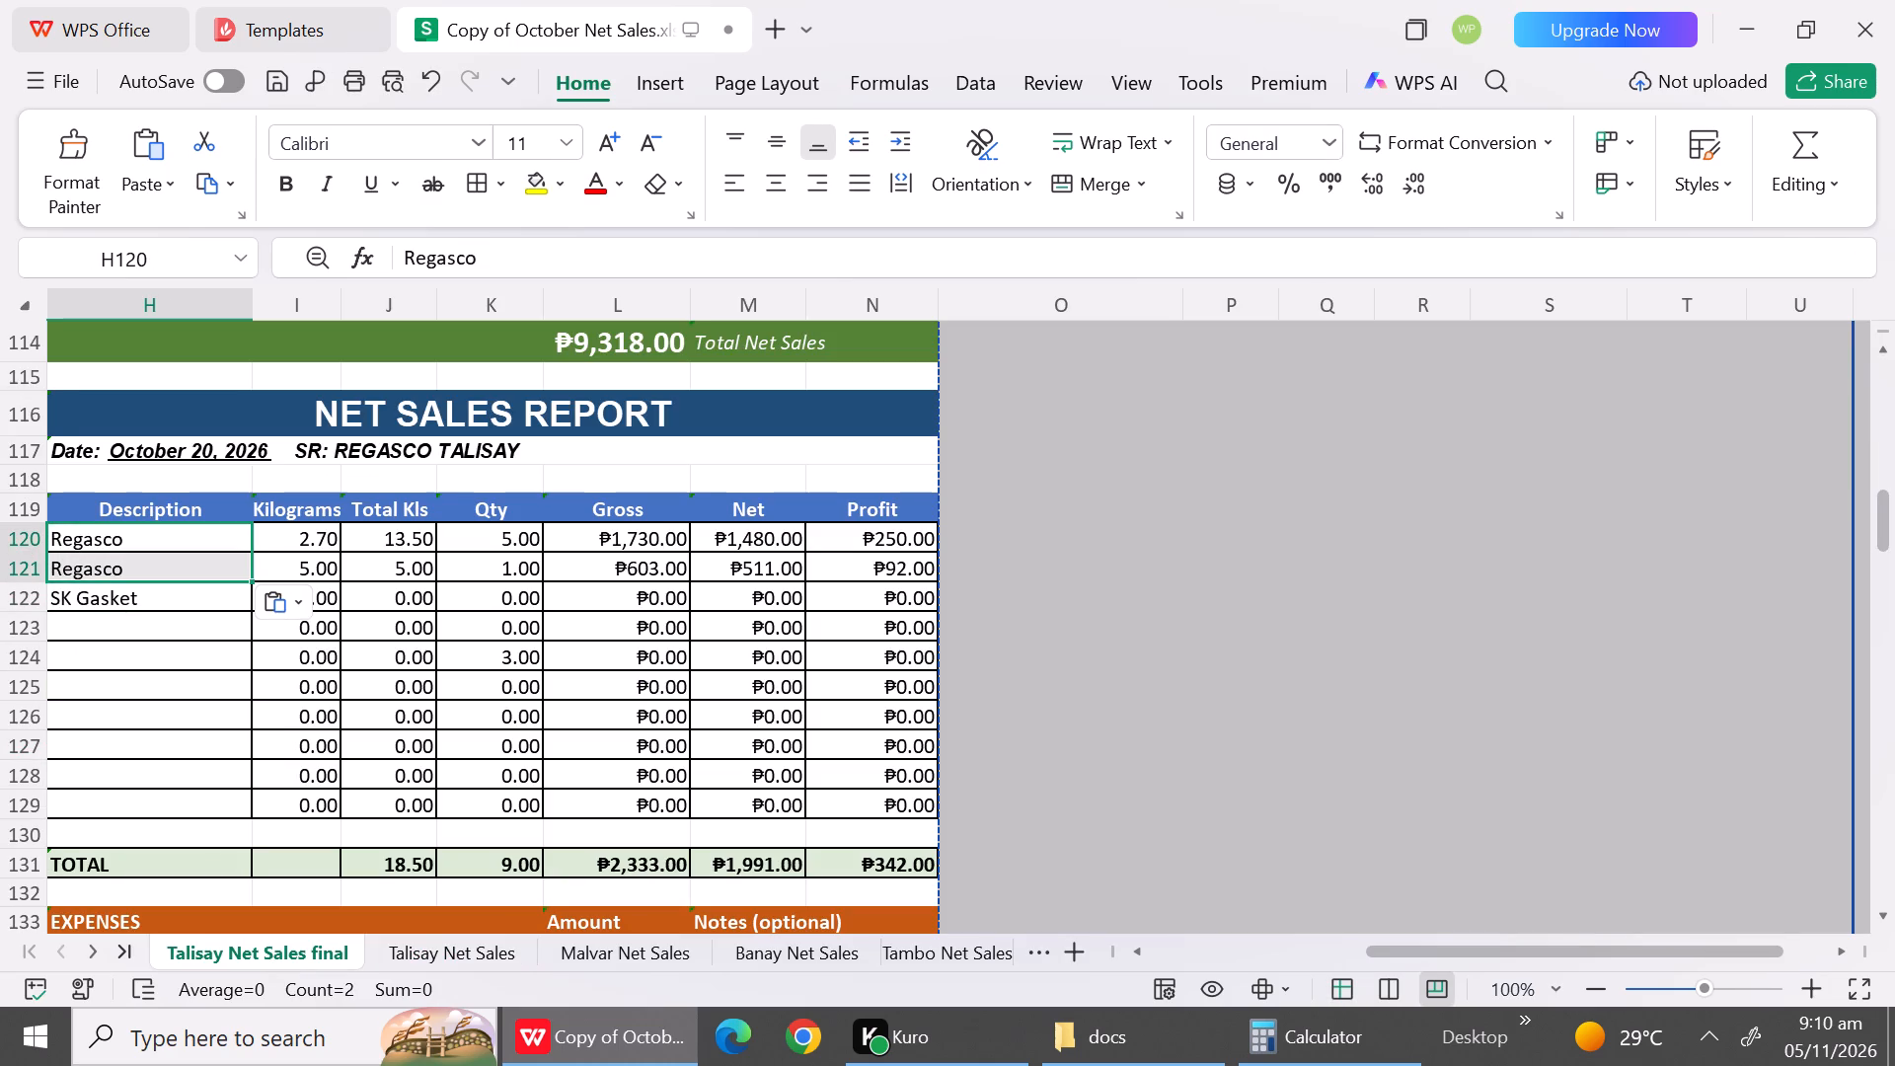
left_click(203, 604)
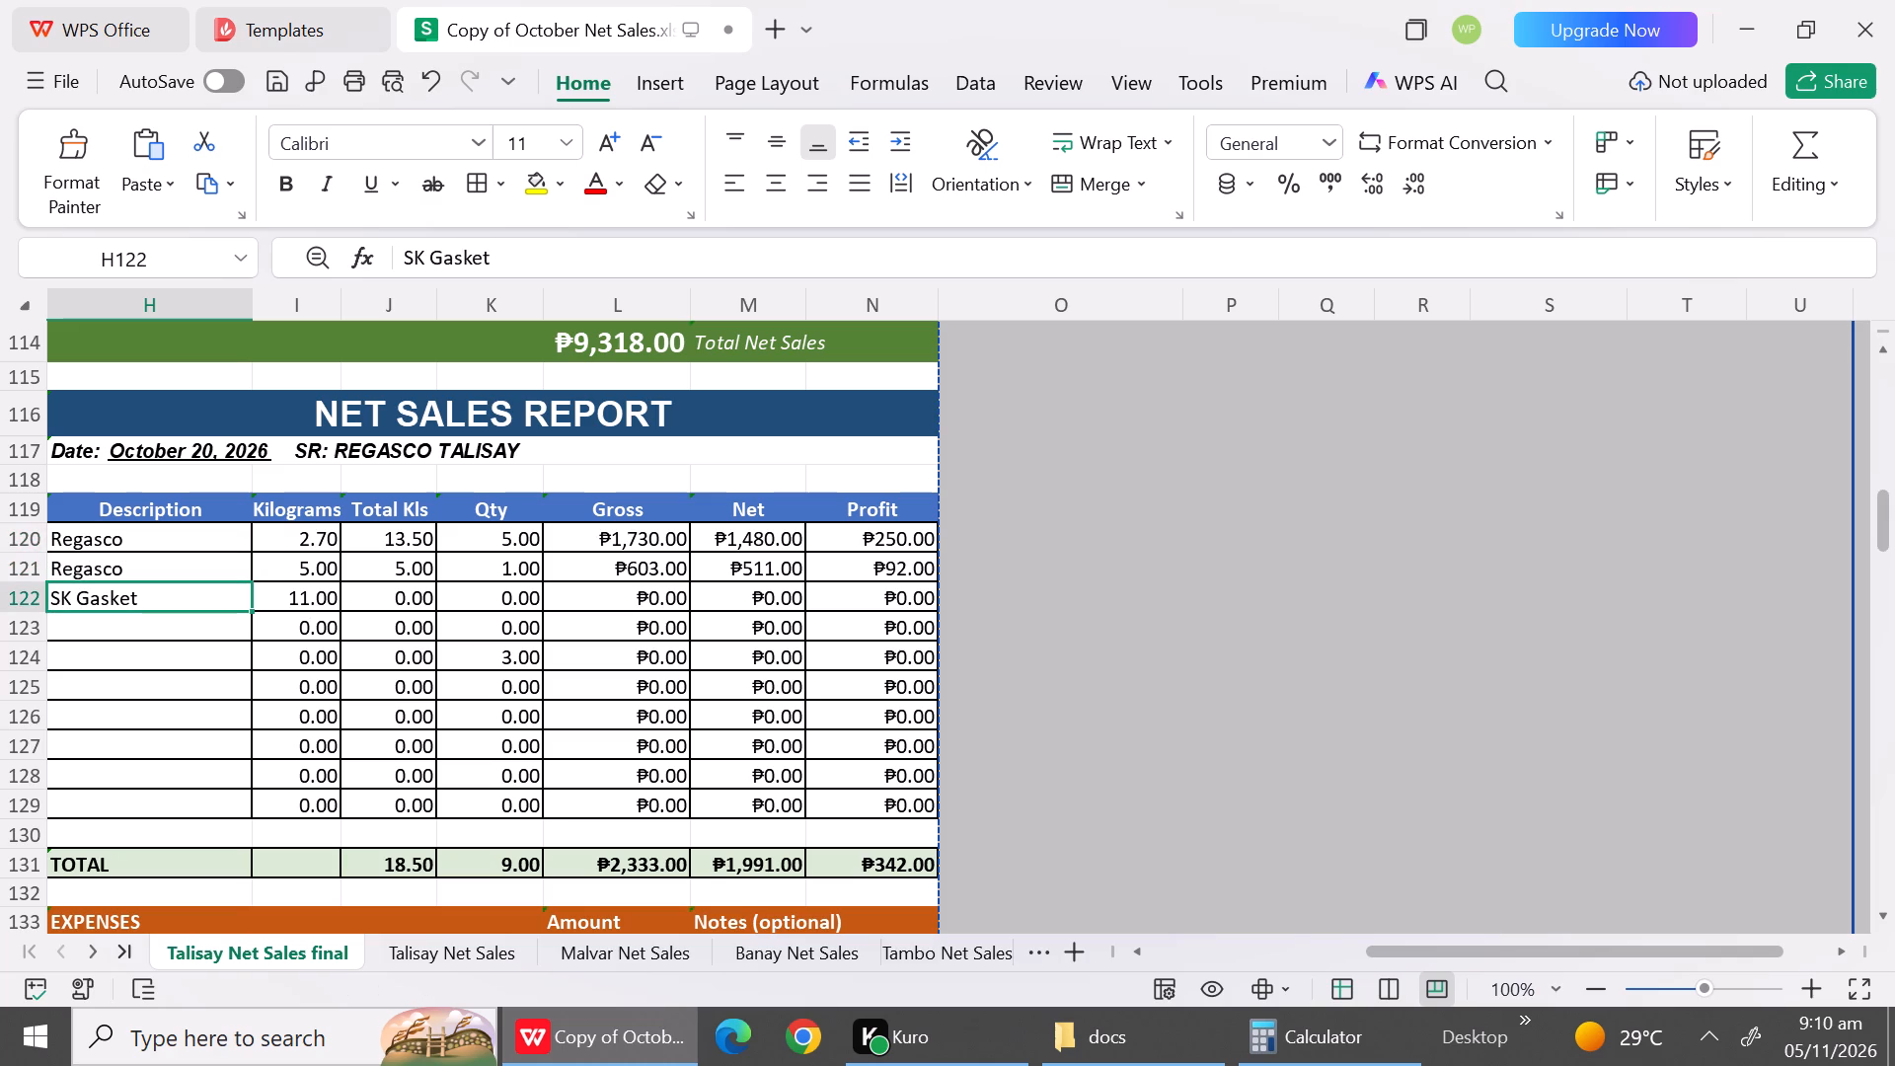
key("shift+r")
left_click(299, 639)
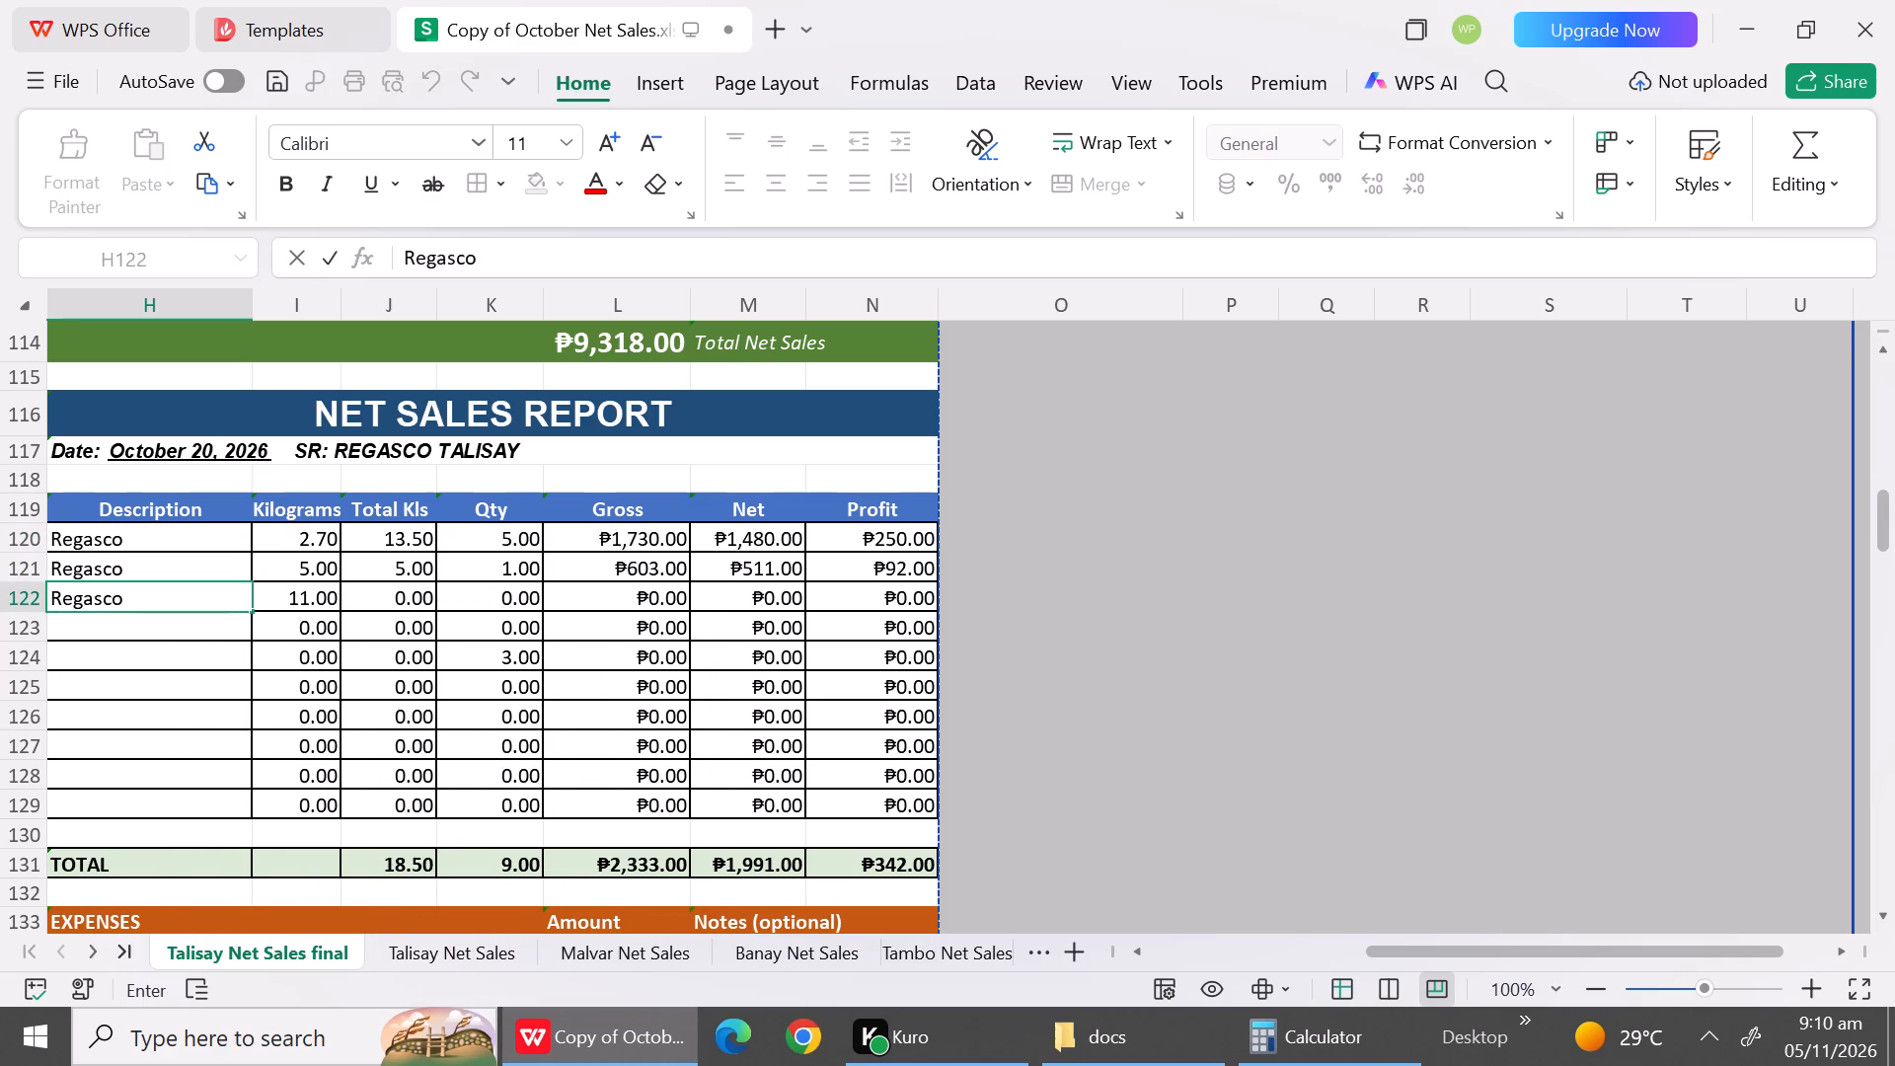
Copy the October 20 kilograms 11, 5 and 50 from AK5:AK7 in Talisay Net Sales into I120:I122 of the final sheet.
left_click(416, 961)
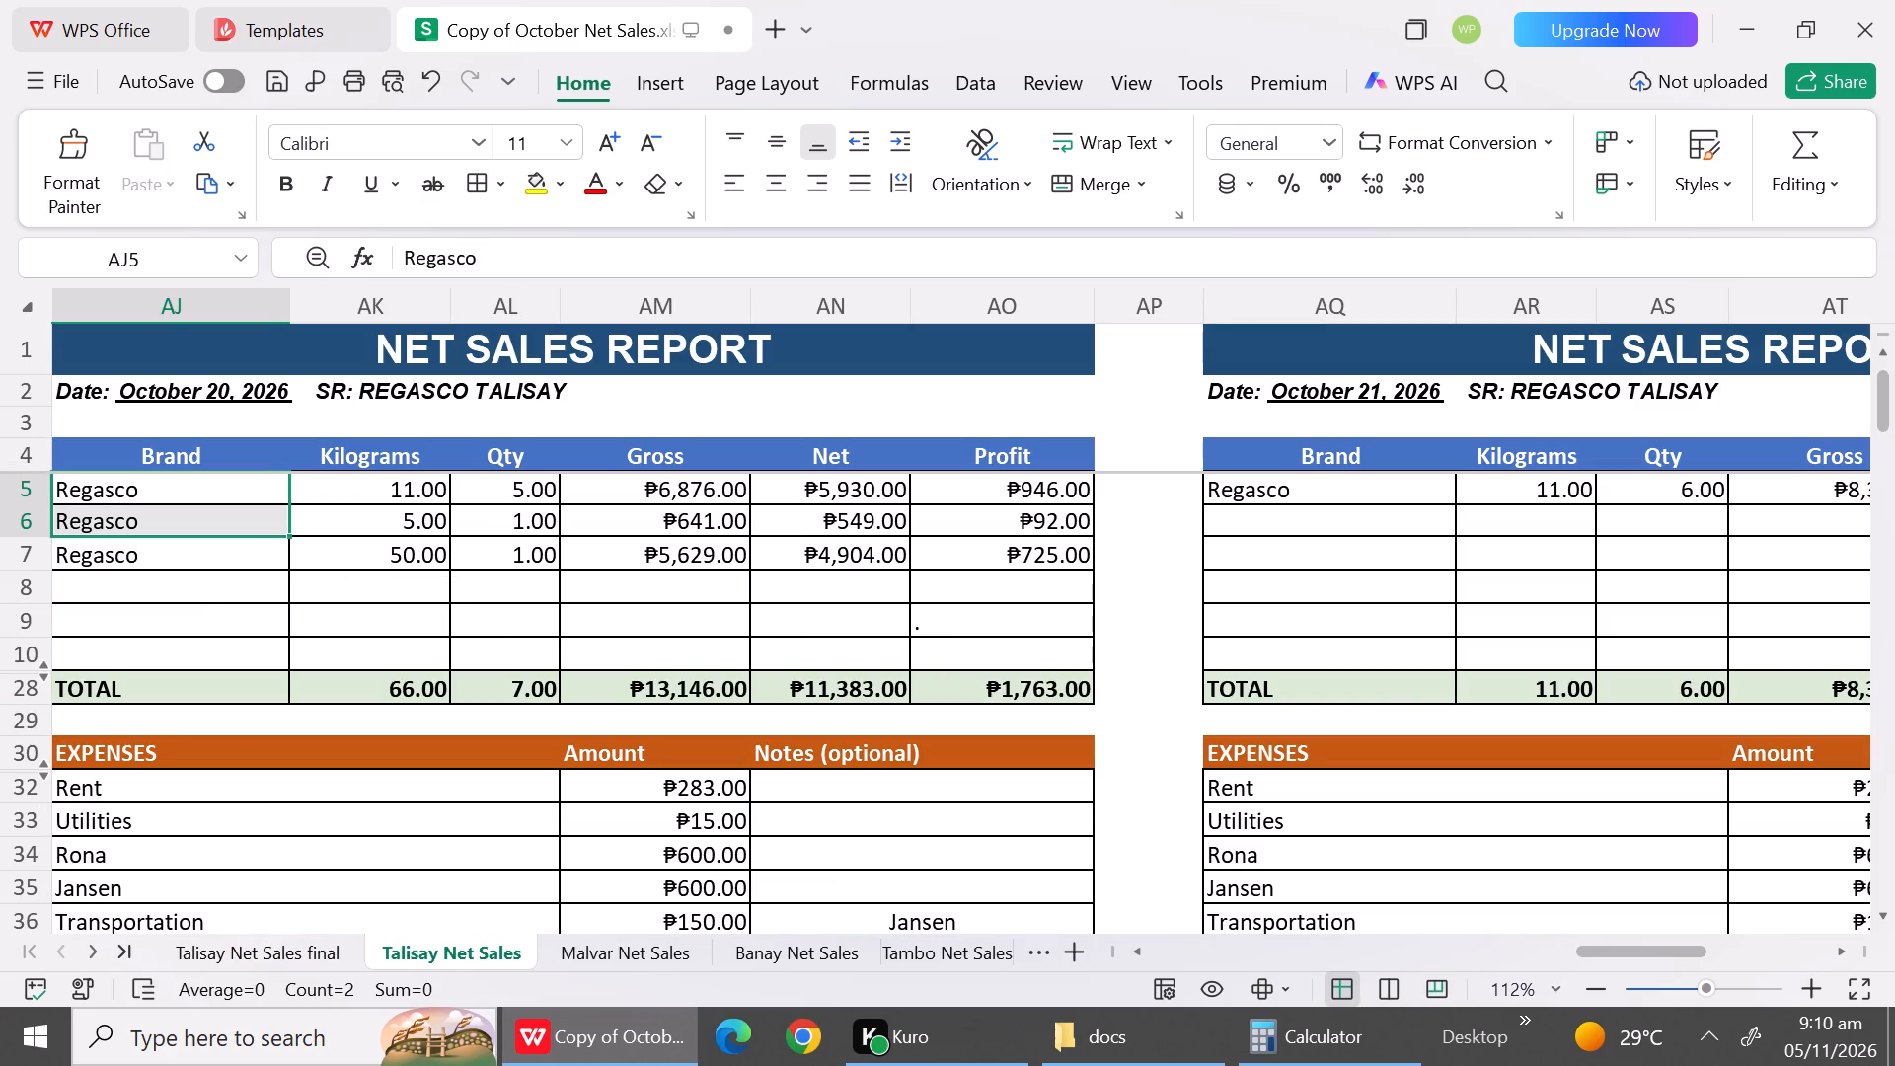
left_click_drag(417, 492, 420, 464)
key("ctrl+c")
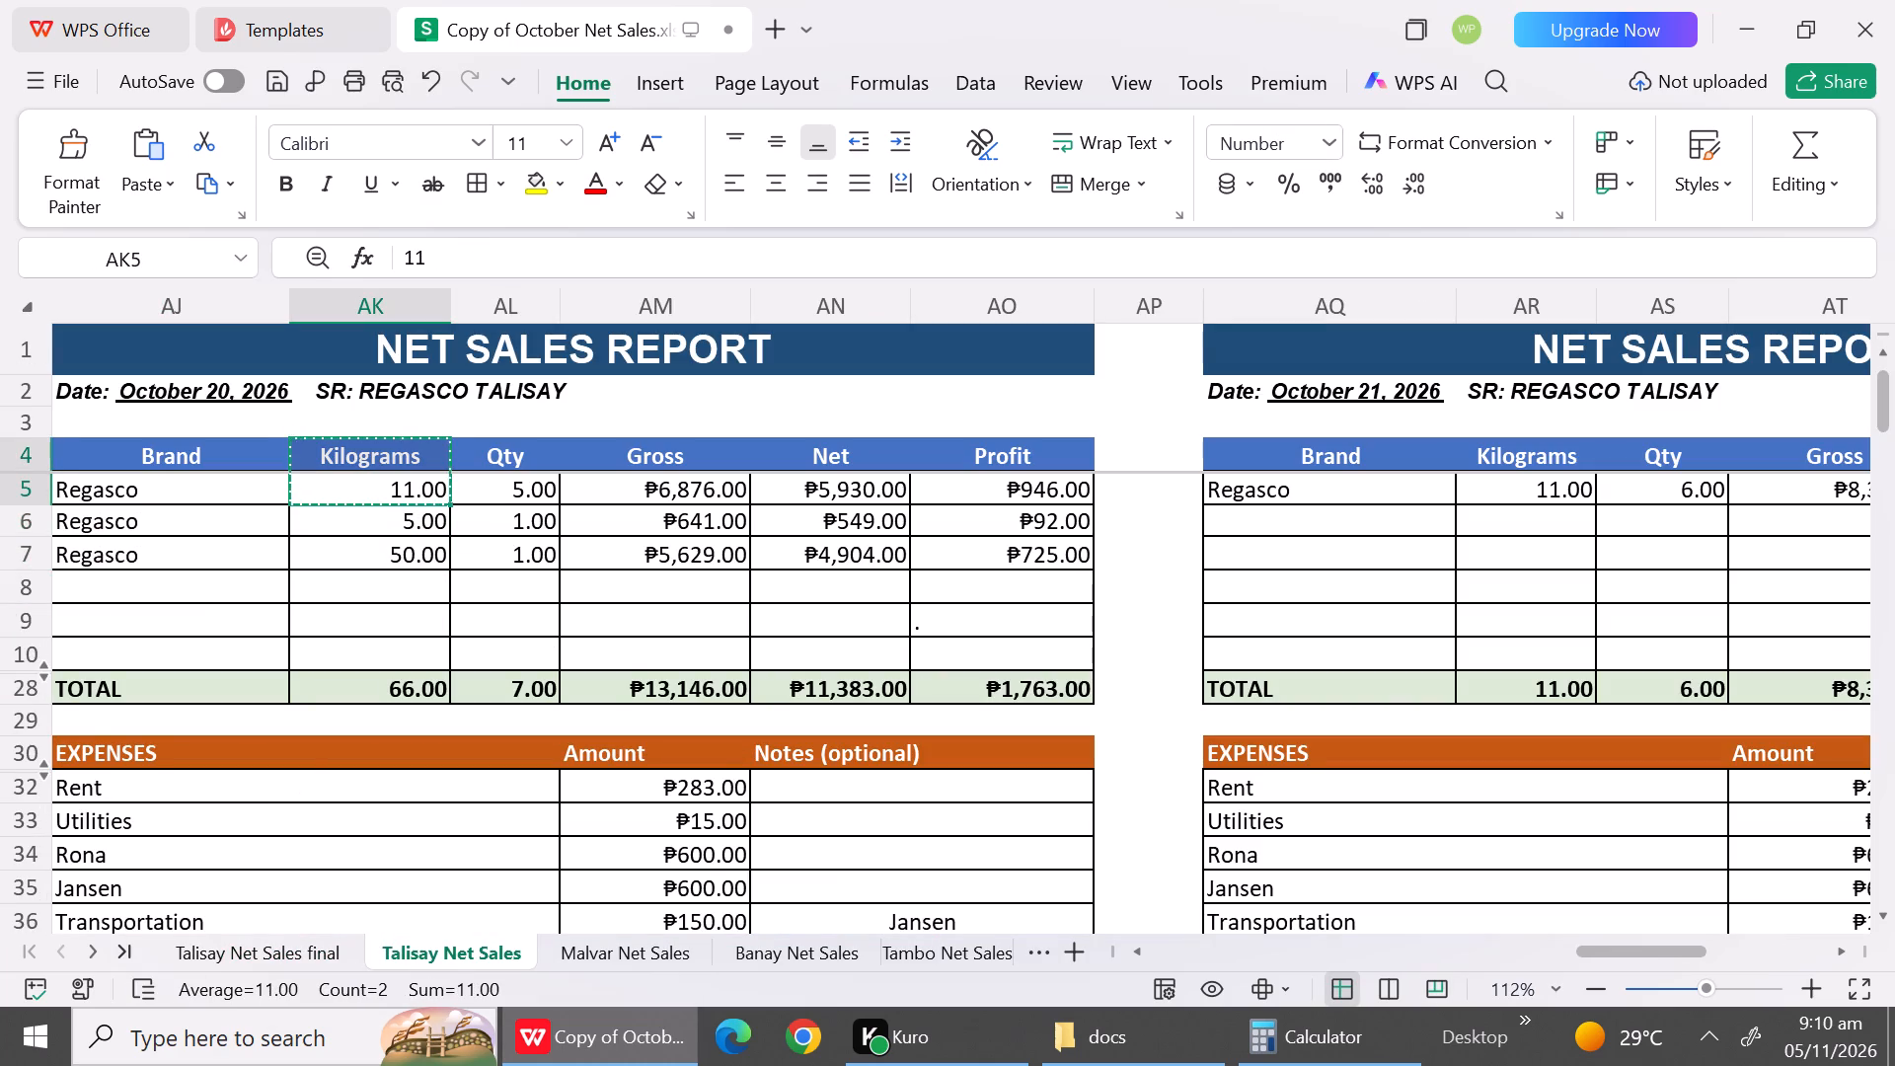
left_click(420, 589)
left_click_drag(410, 488, 408, 559)
key("ctrl+c")
left_click(333, 948)
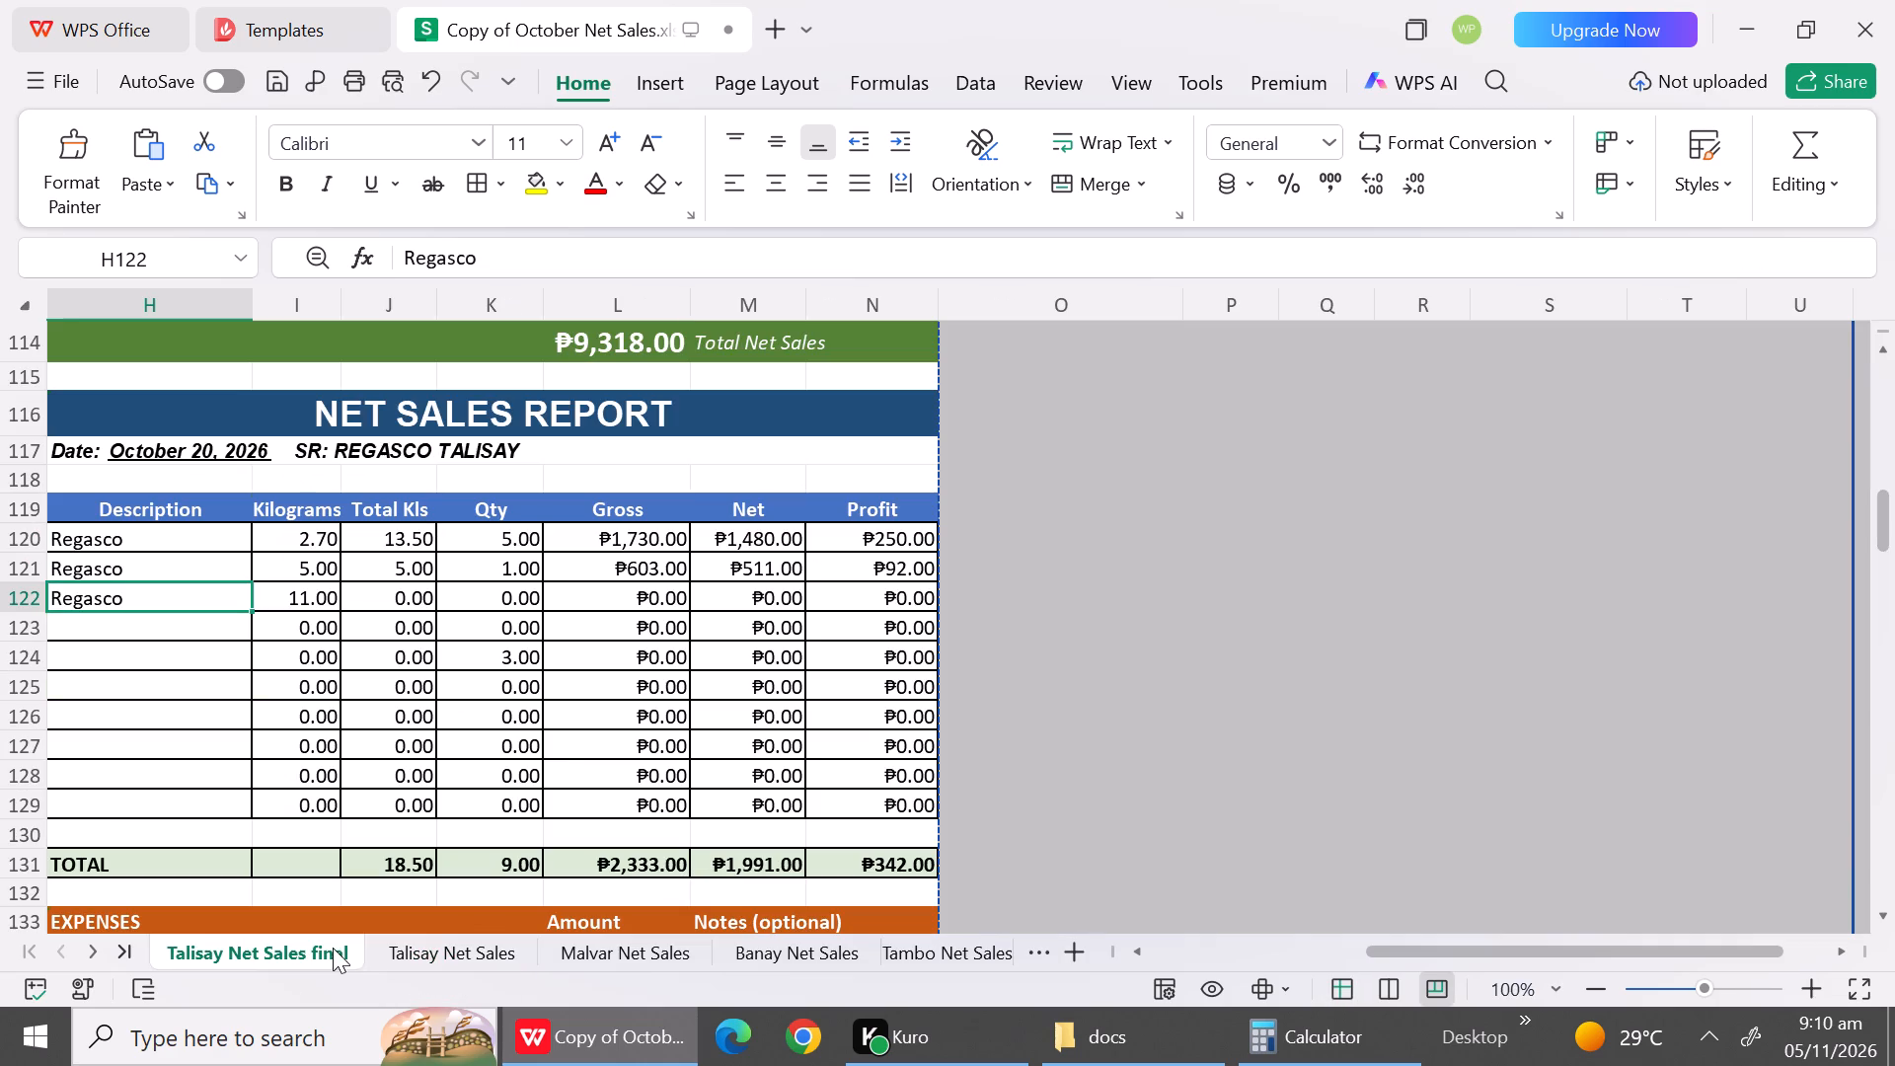
left_click(334, 540)
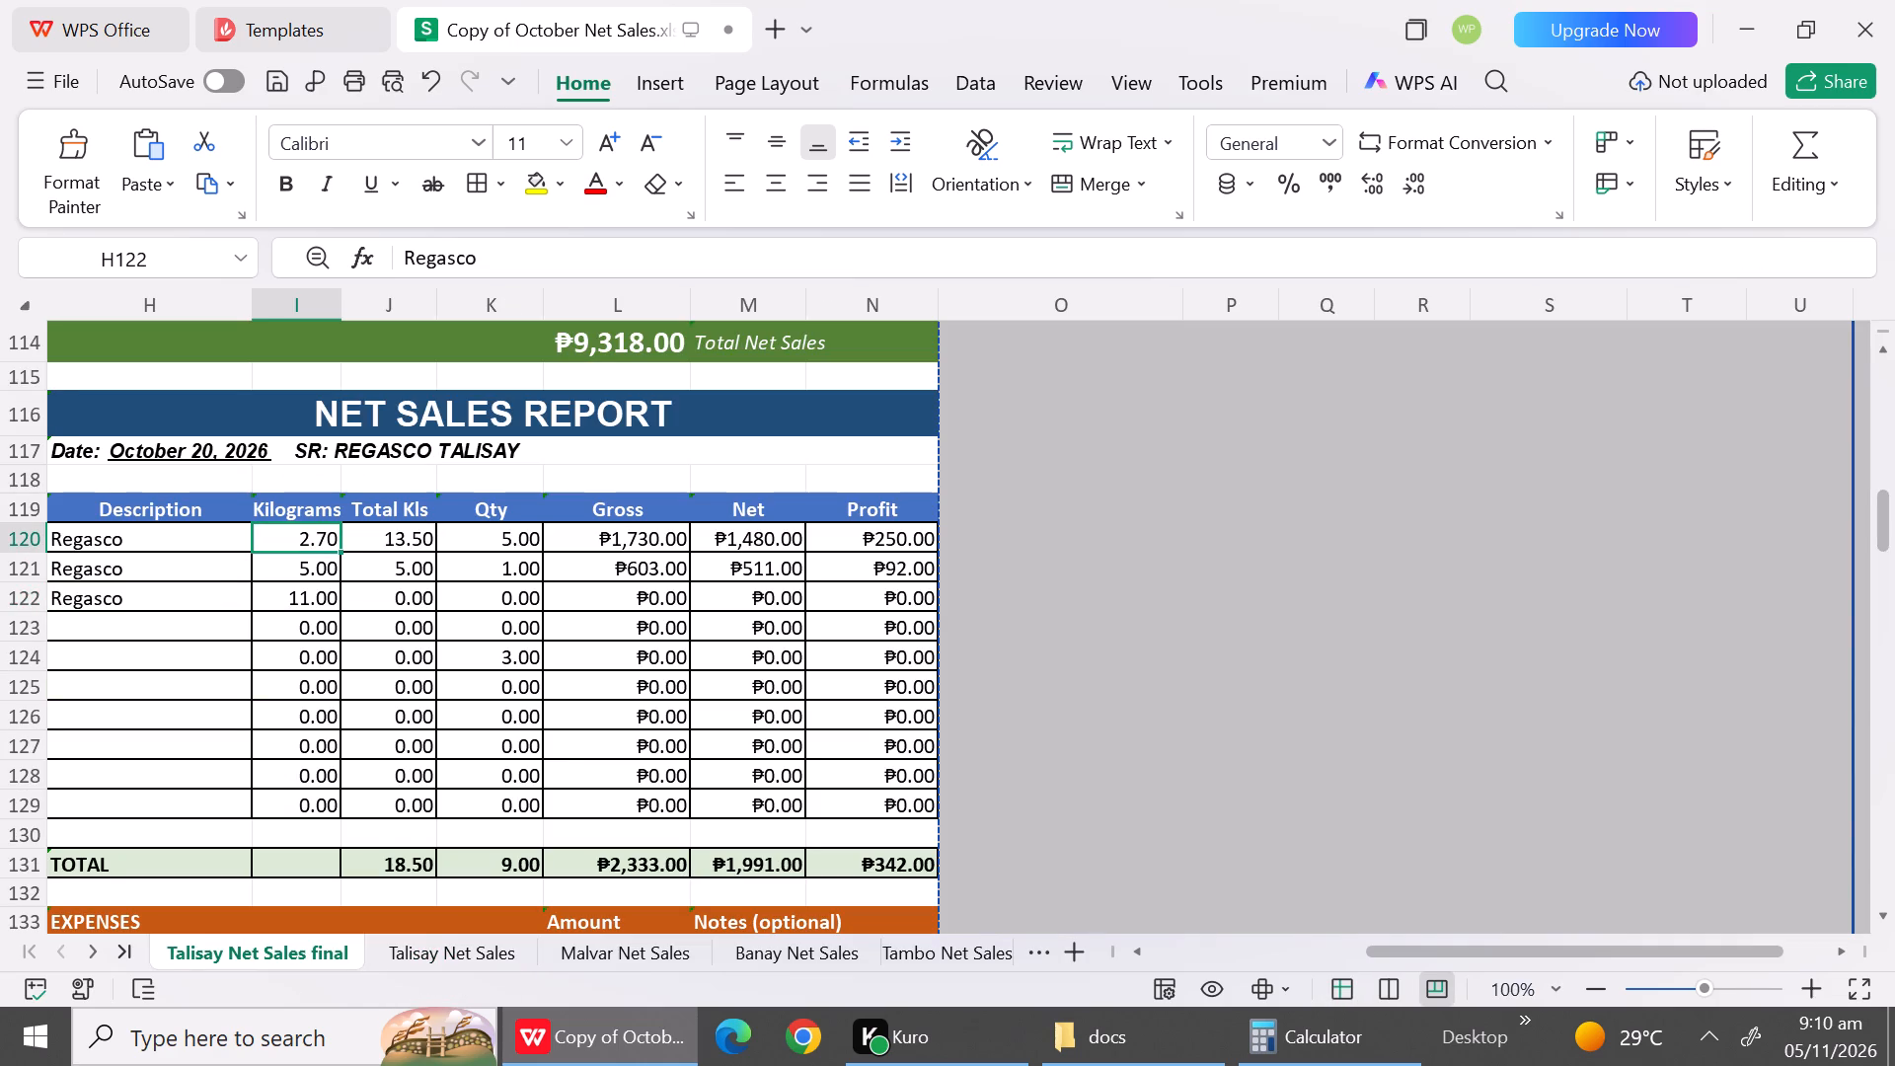
key("ctrl+v")
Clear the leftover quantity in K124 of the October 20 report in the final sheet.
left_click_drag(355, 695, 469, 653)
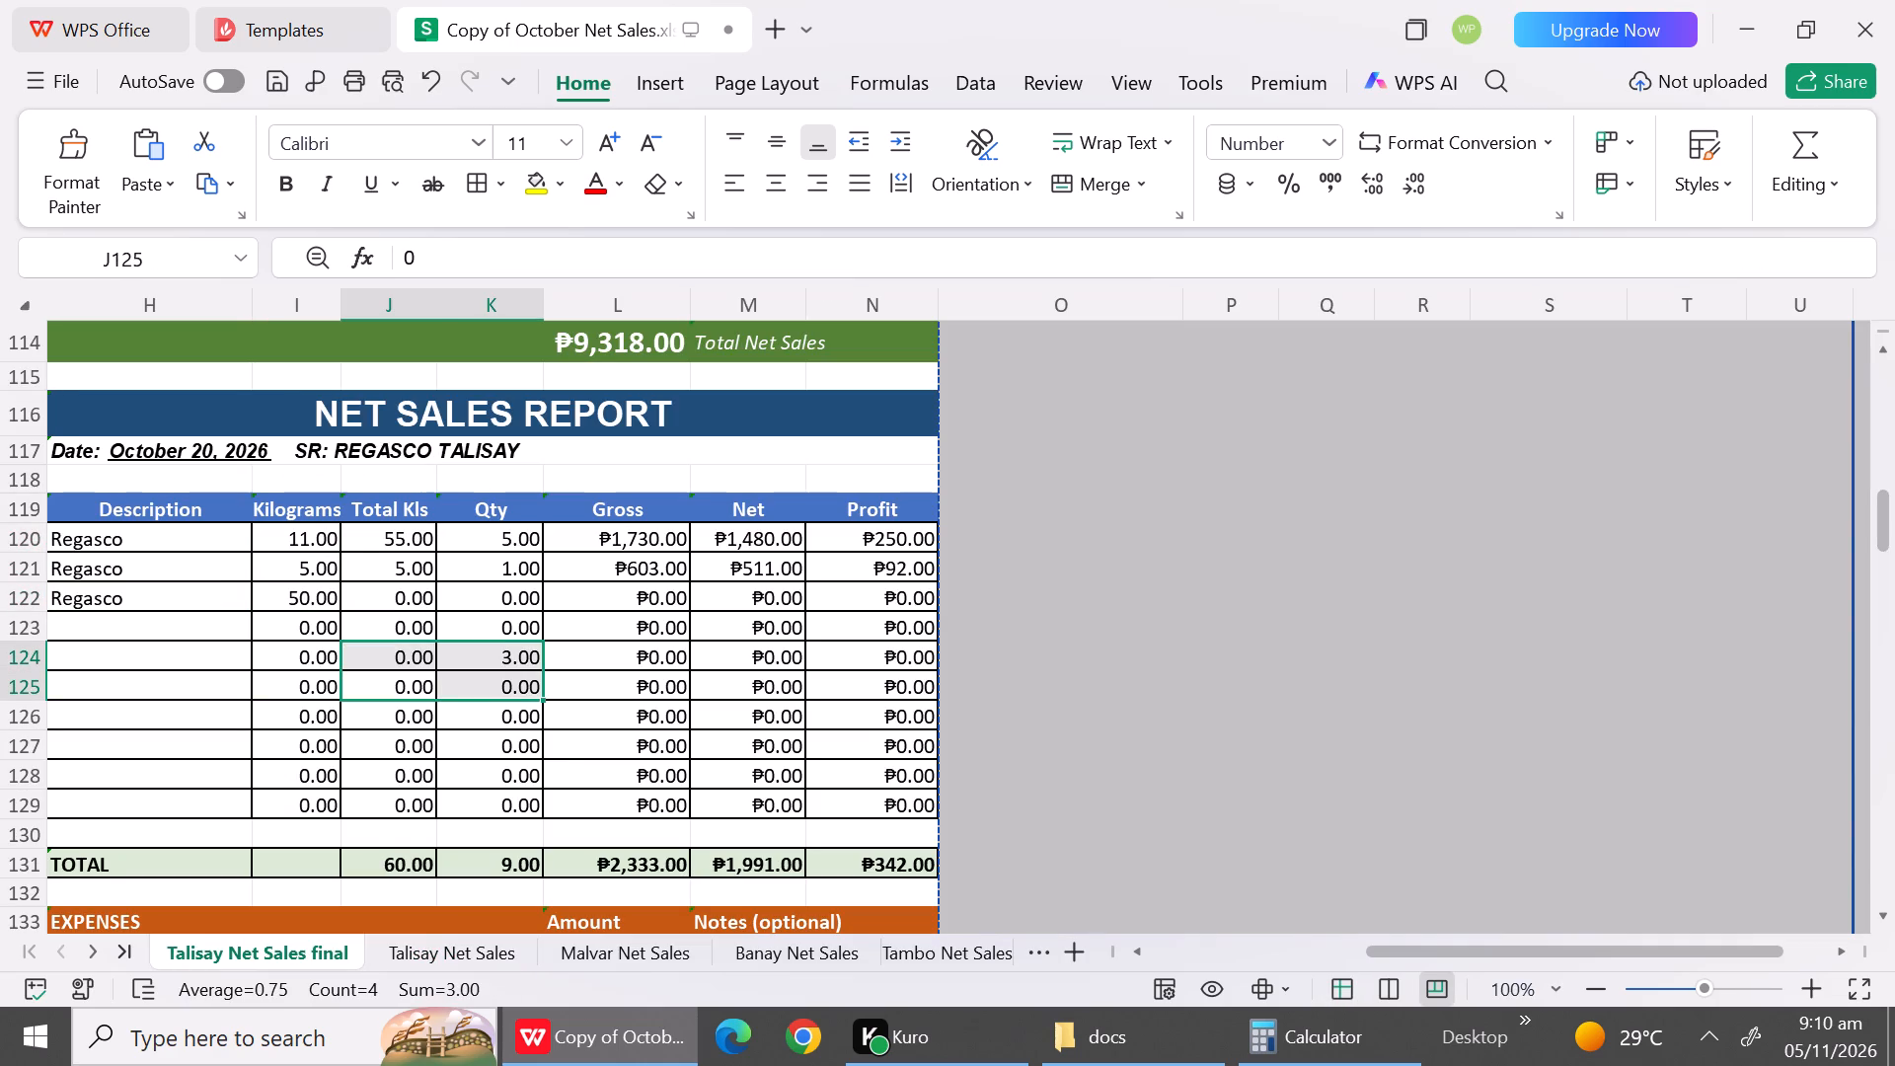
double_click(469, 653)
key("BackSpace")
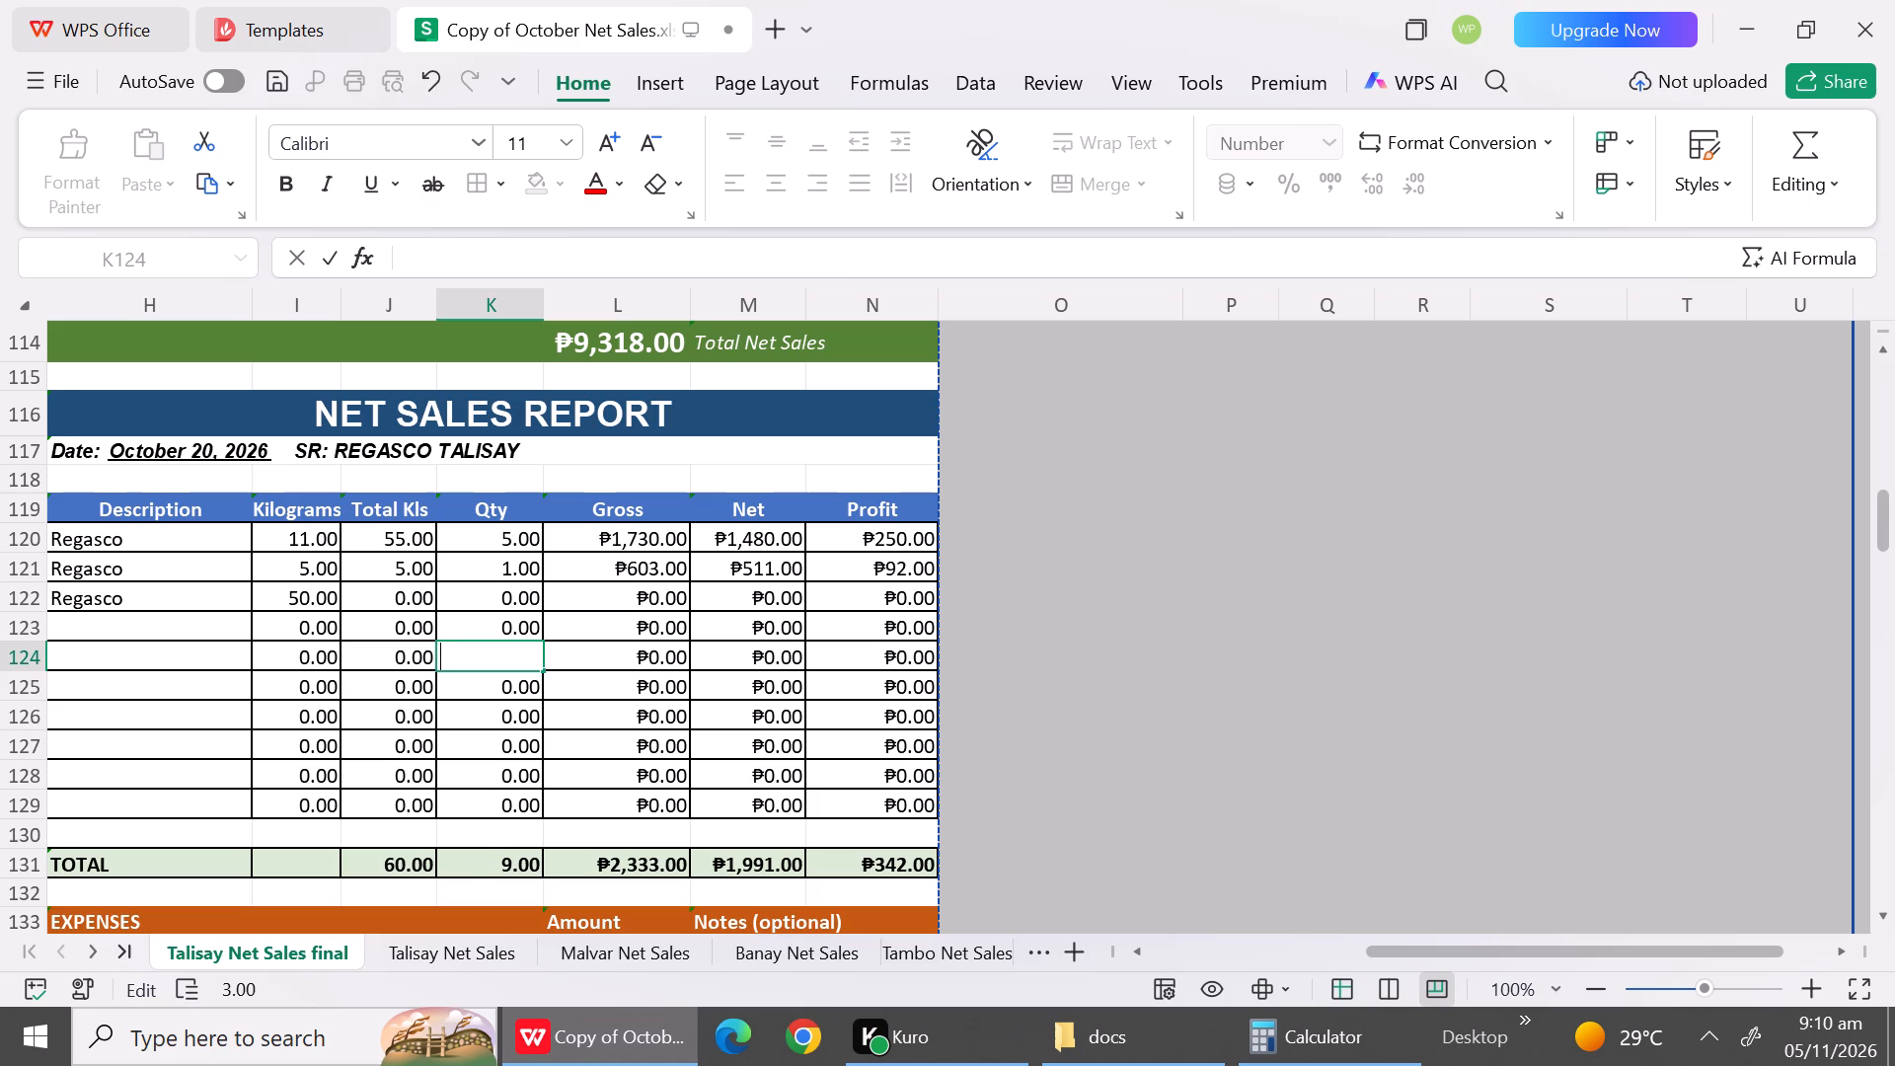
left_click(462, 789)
Copy the October 20 quantity, gross and net figures from AL5:AN7 in Talisay Net Sales into K120:M122 of the final sheet.
left_click(415, 947)
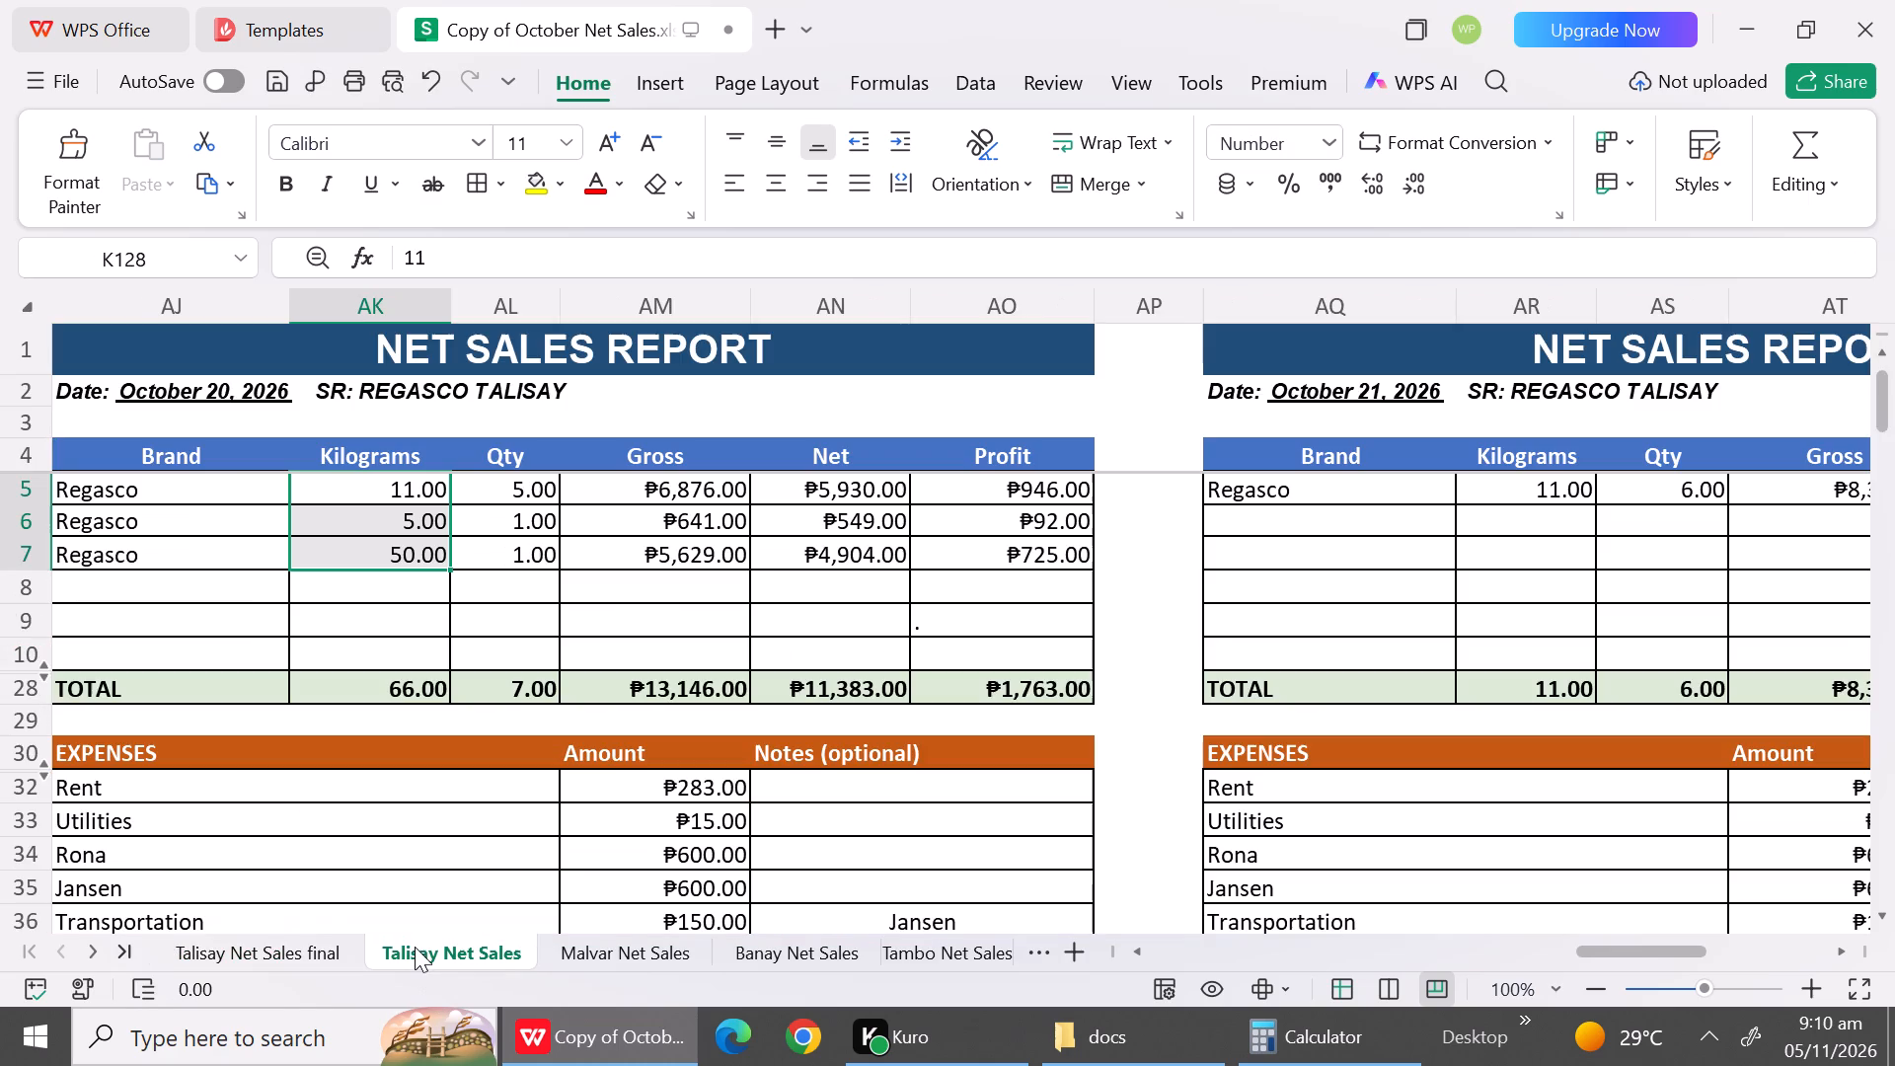
left_click_drag(509, 495, 711, 450)
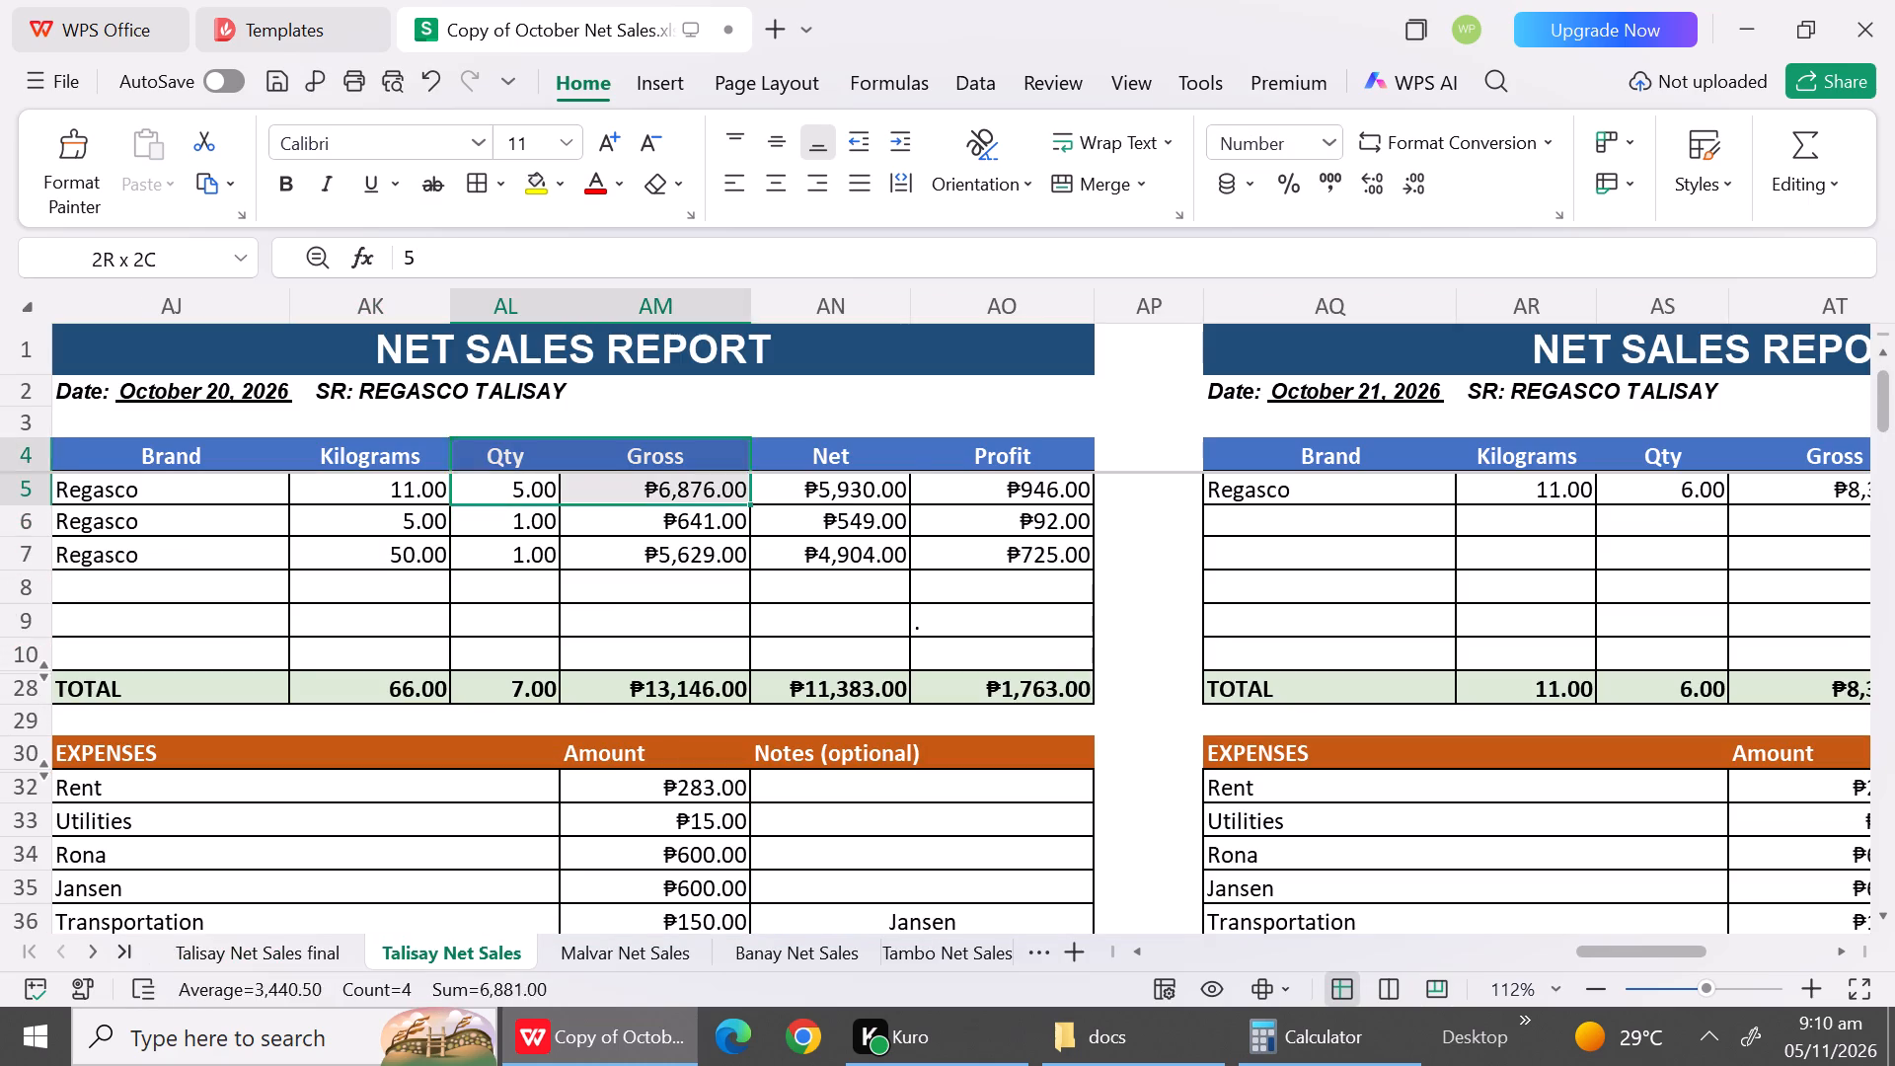
left_click_drag(711, 450, 846, 545)
key("ctrl+c")
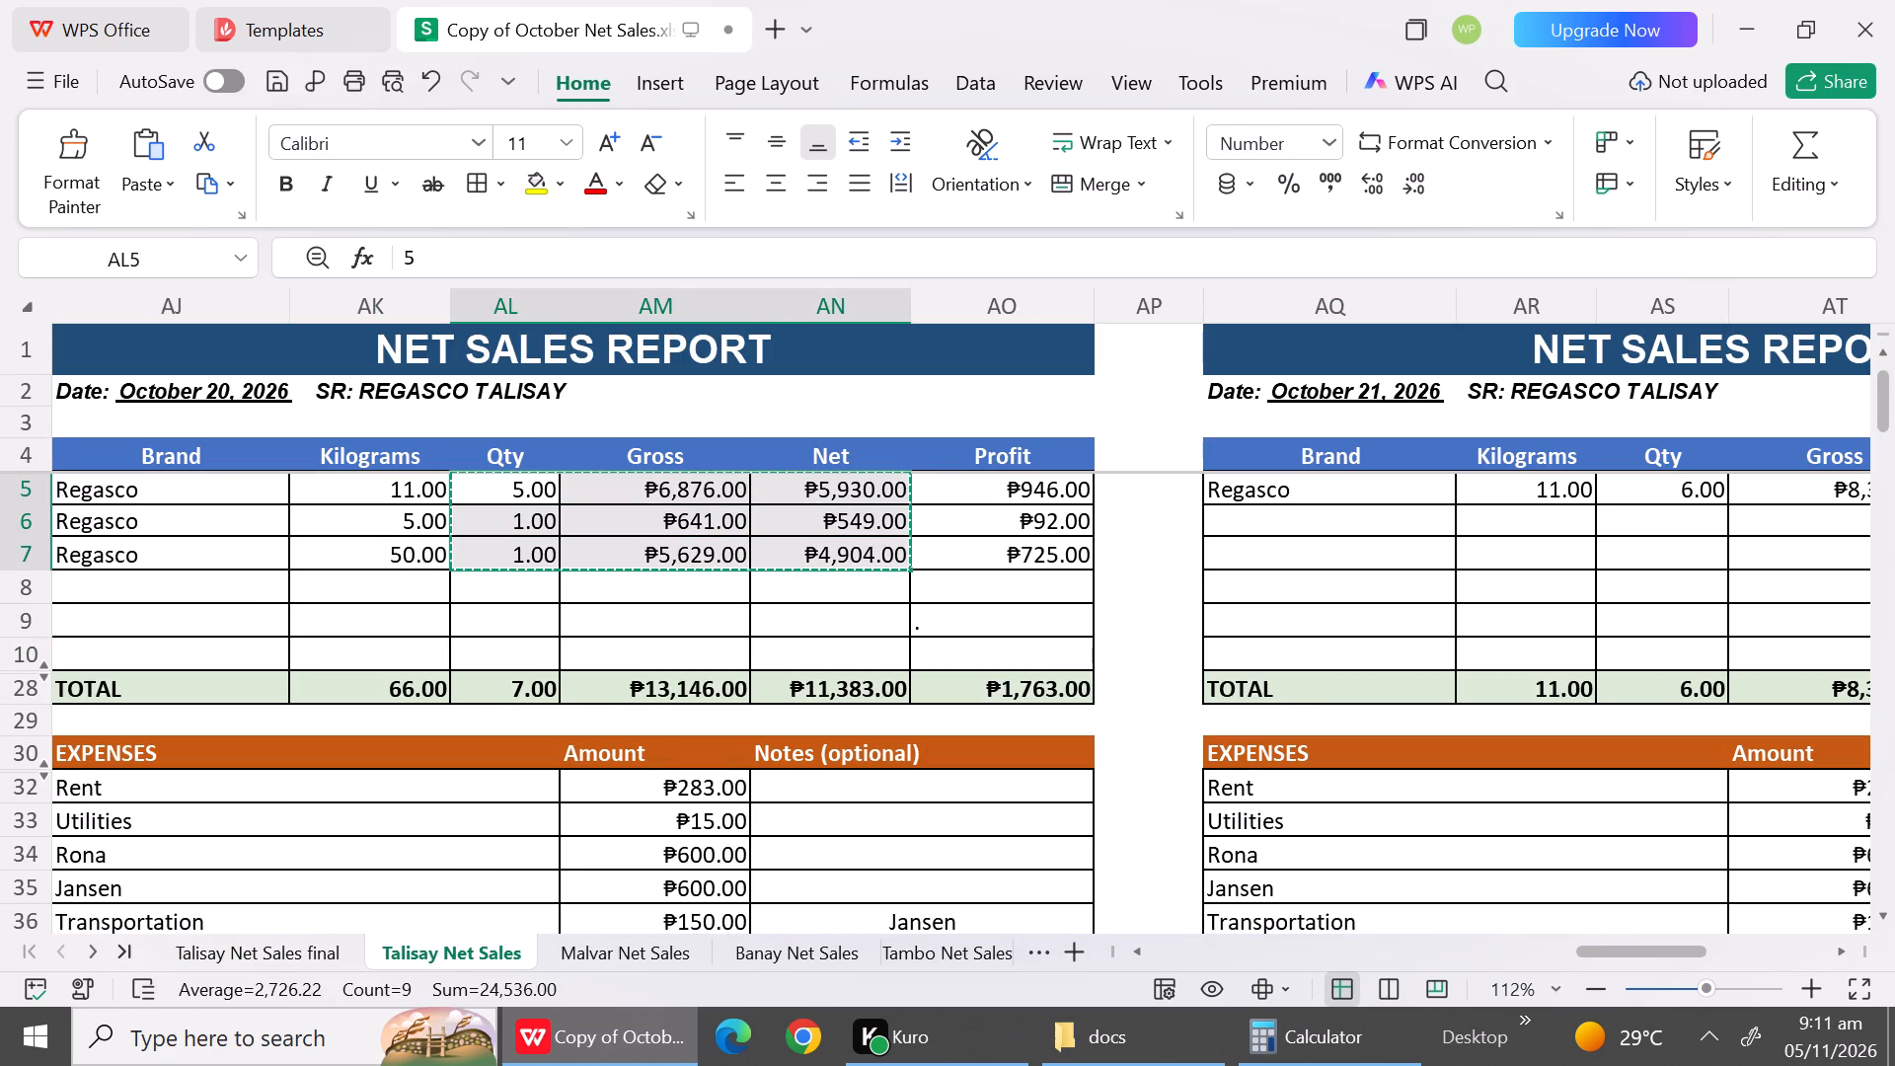
left_click(308, 955)
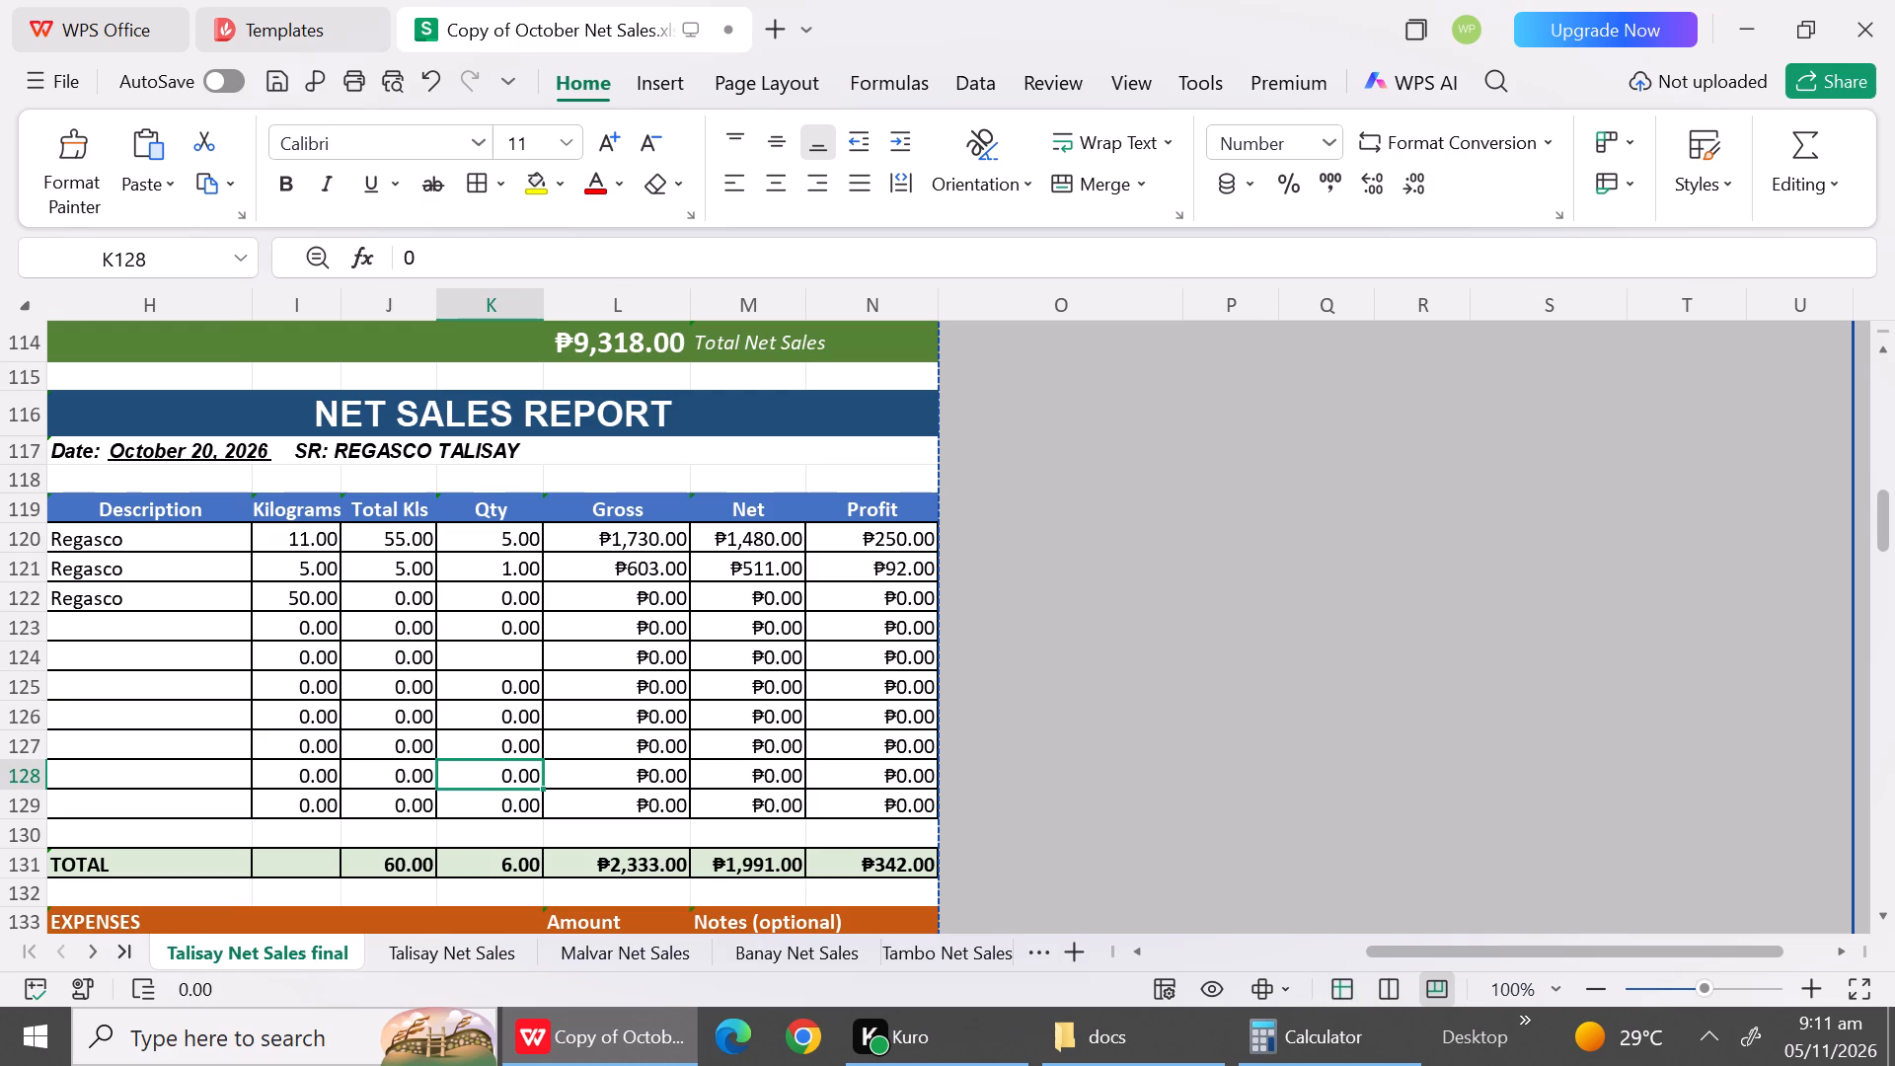
left_click(512, 536)
key("ctrl+v")
Set the blank quantity in K124 of the October 20 report to 0.
left_click(515, 655)
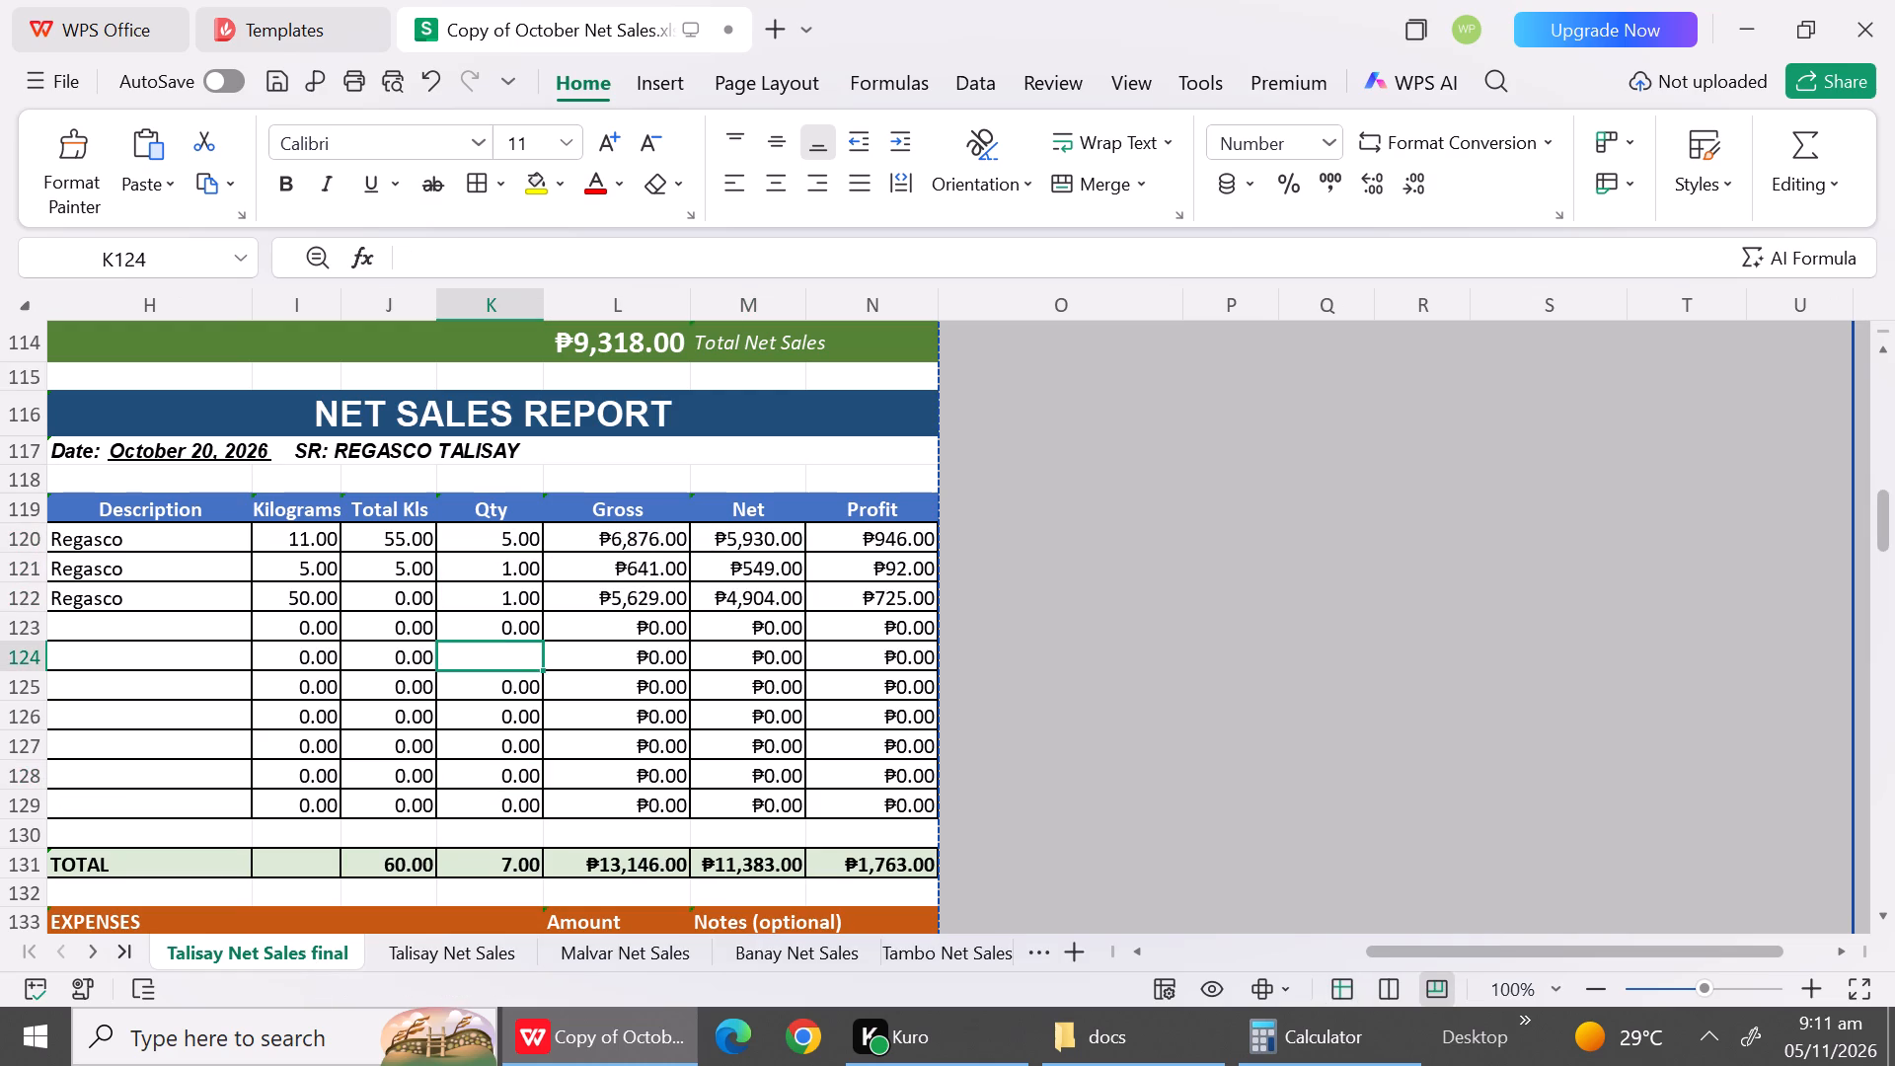
key("0")
left_click(570, 737)
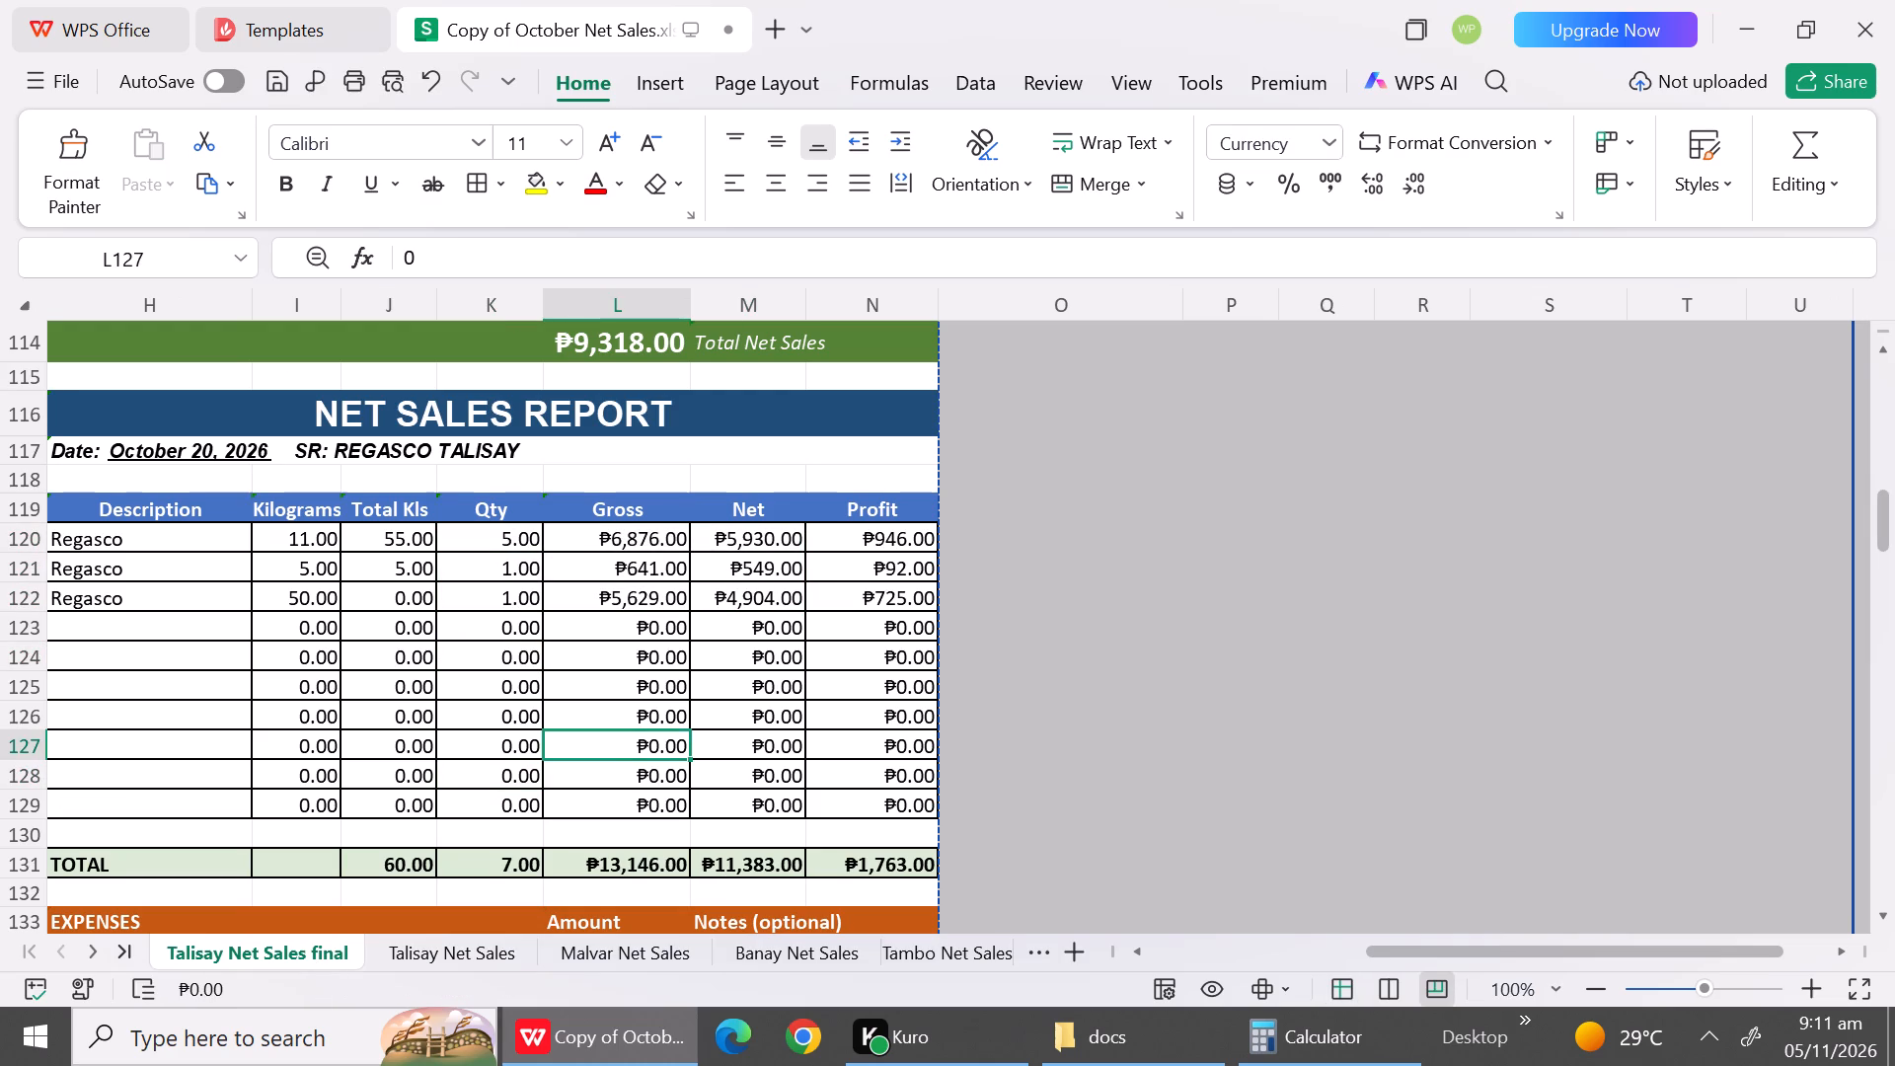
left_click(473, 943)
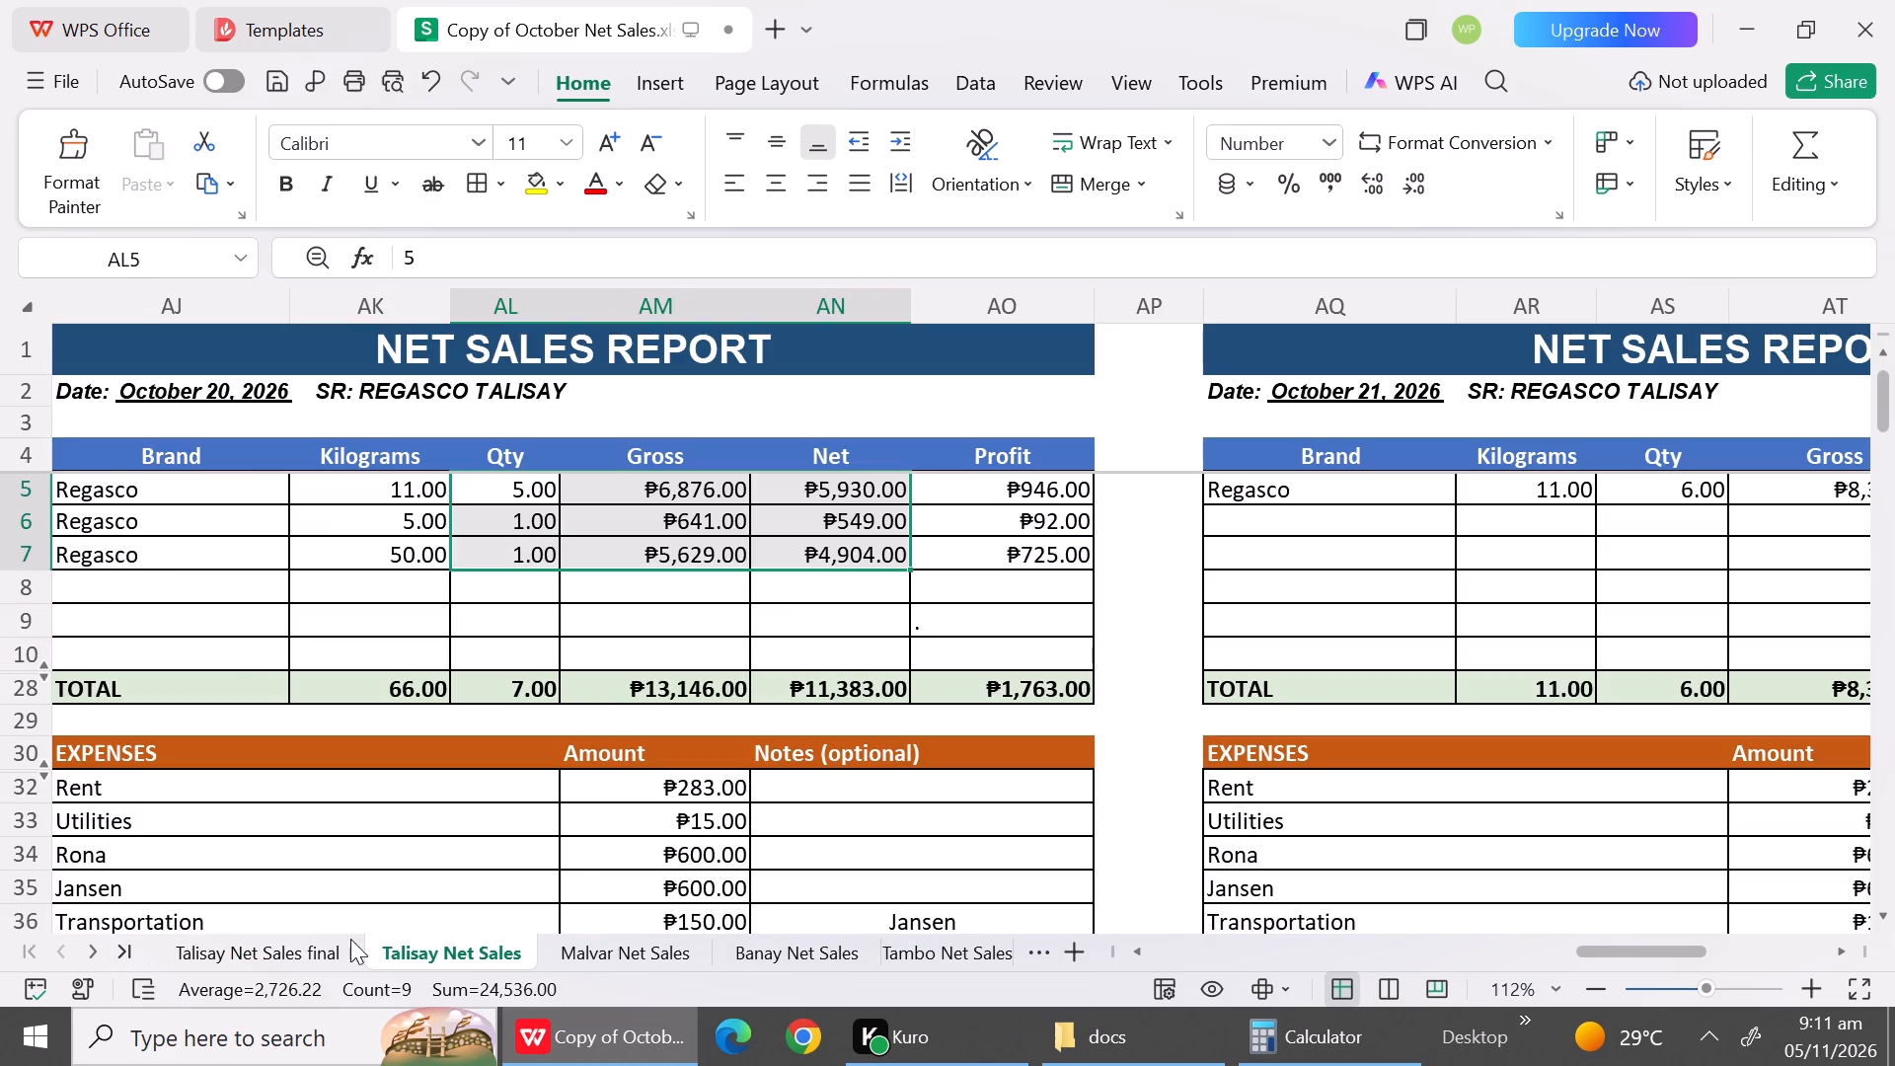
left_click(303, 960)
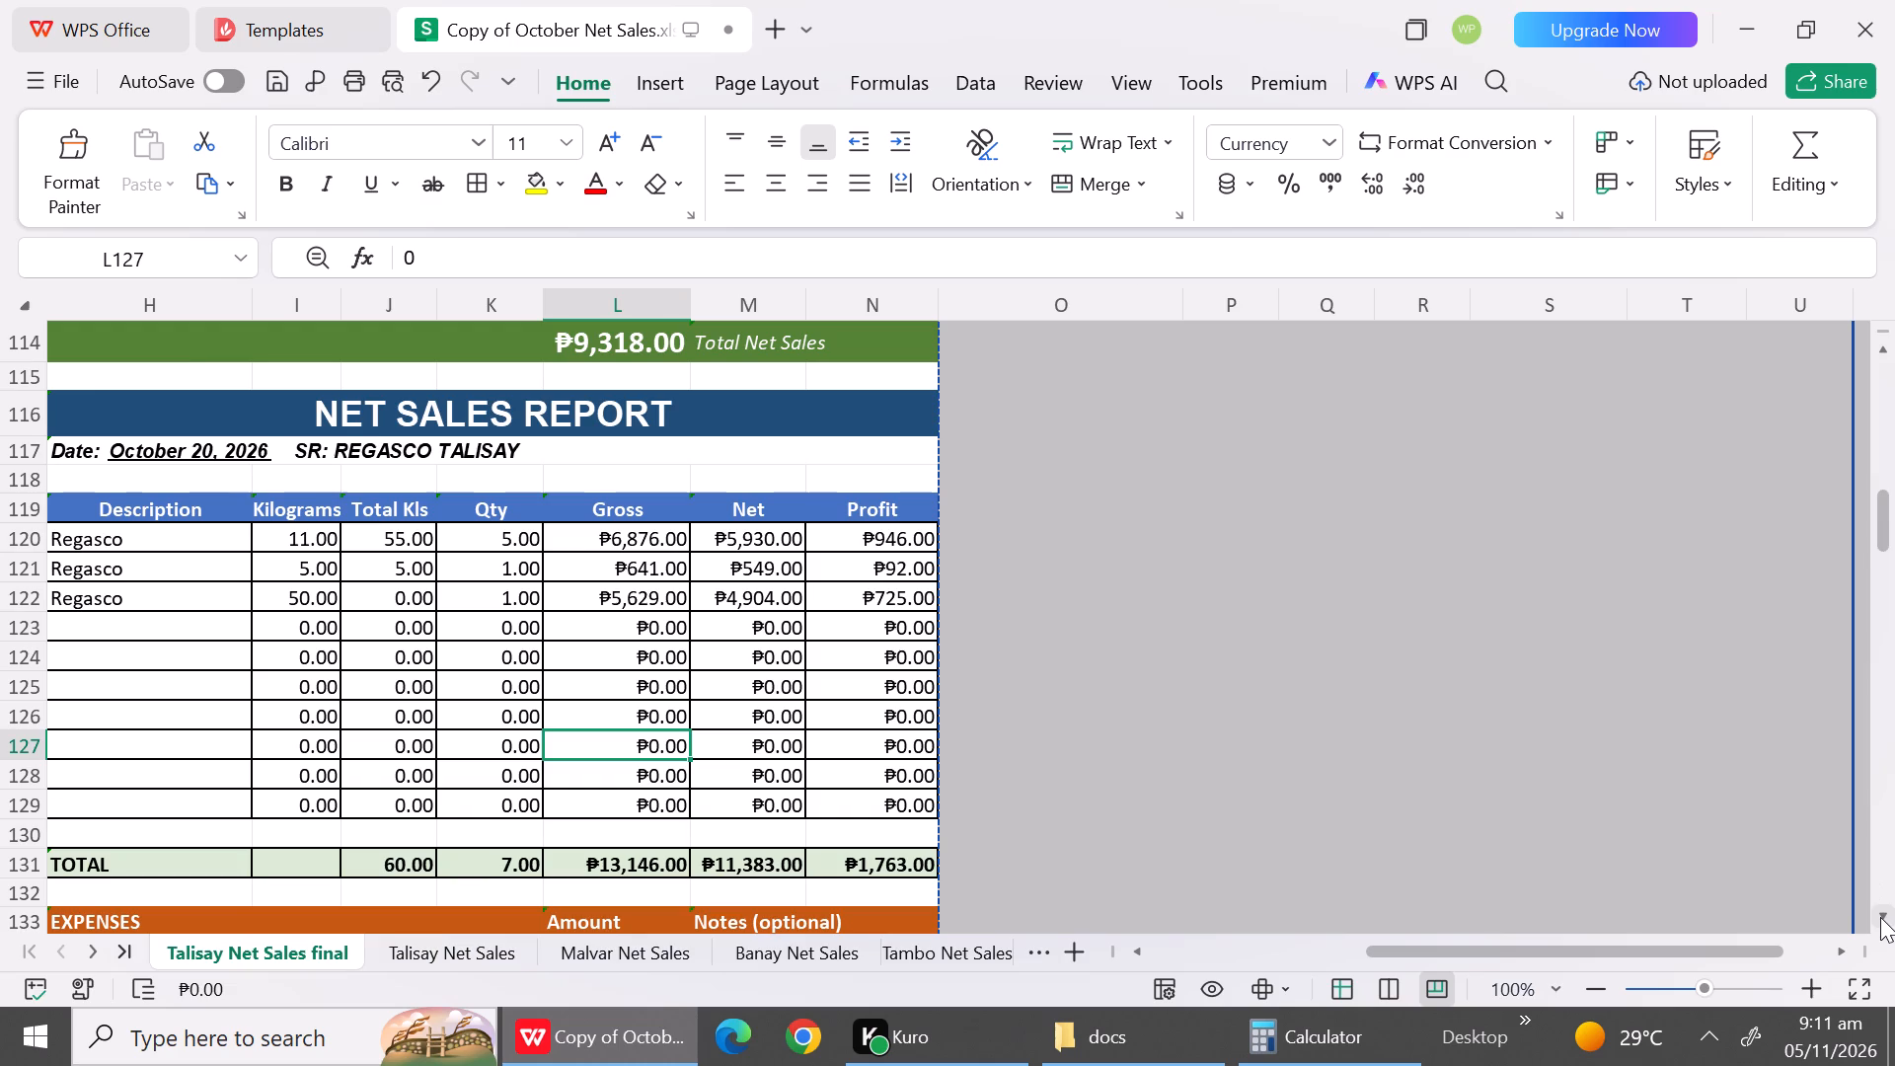
Transfer the Returned Deposit expense name from AJ37 in Talisay Net Sales to H140 of the October 20 final report.
triple_click(1880, 917)
triple_click(1880, 917)
triple_click(1880, 917)
triple_click(1880, 917)
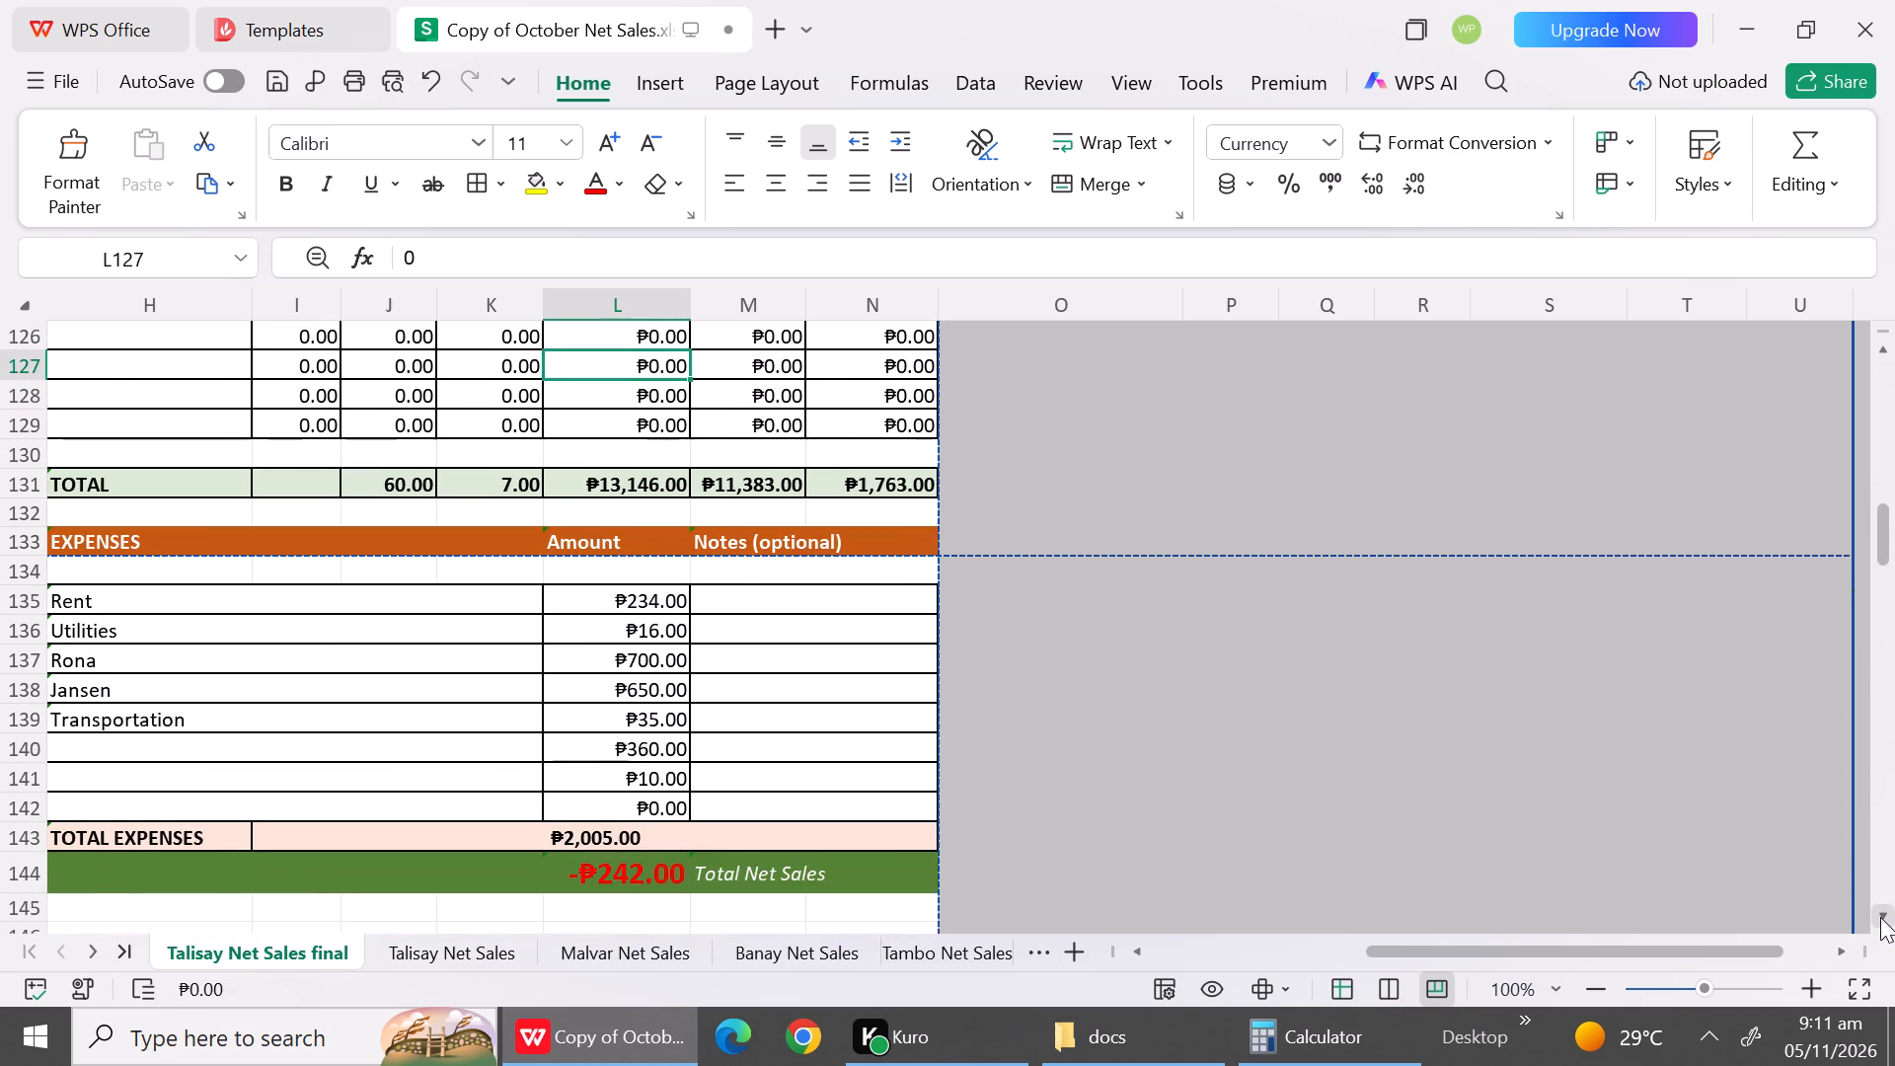
triple_click(1880, 917)
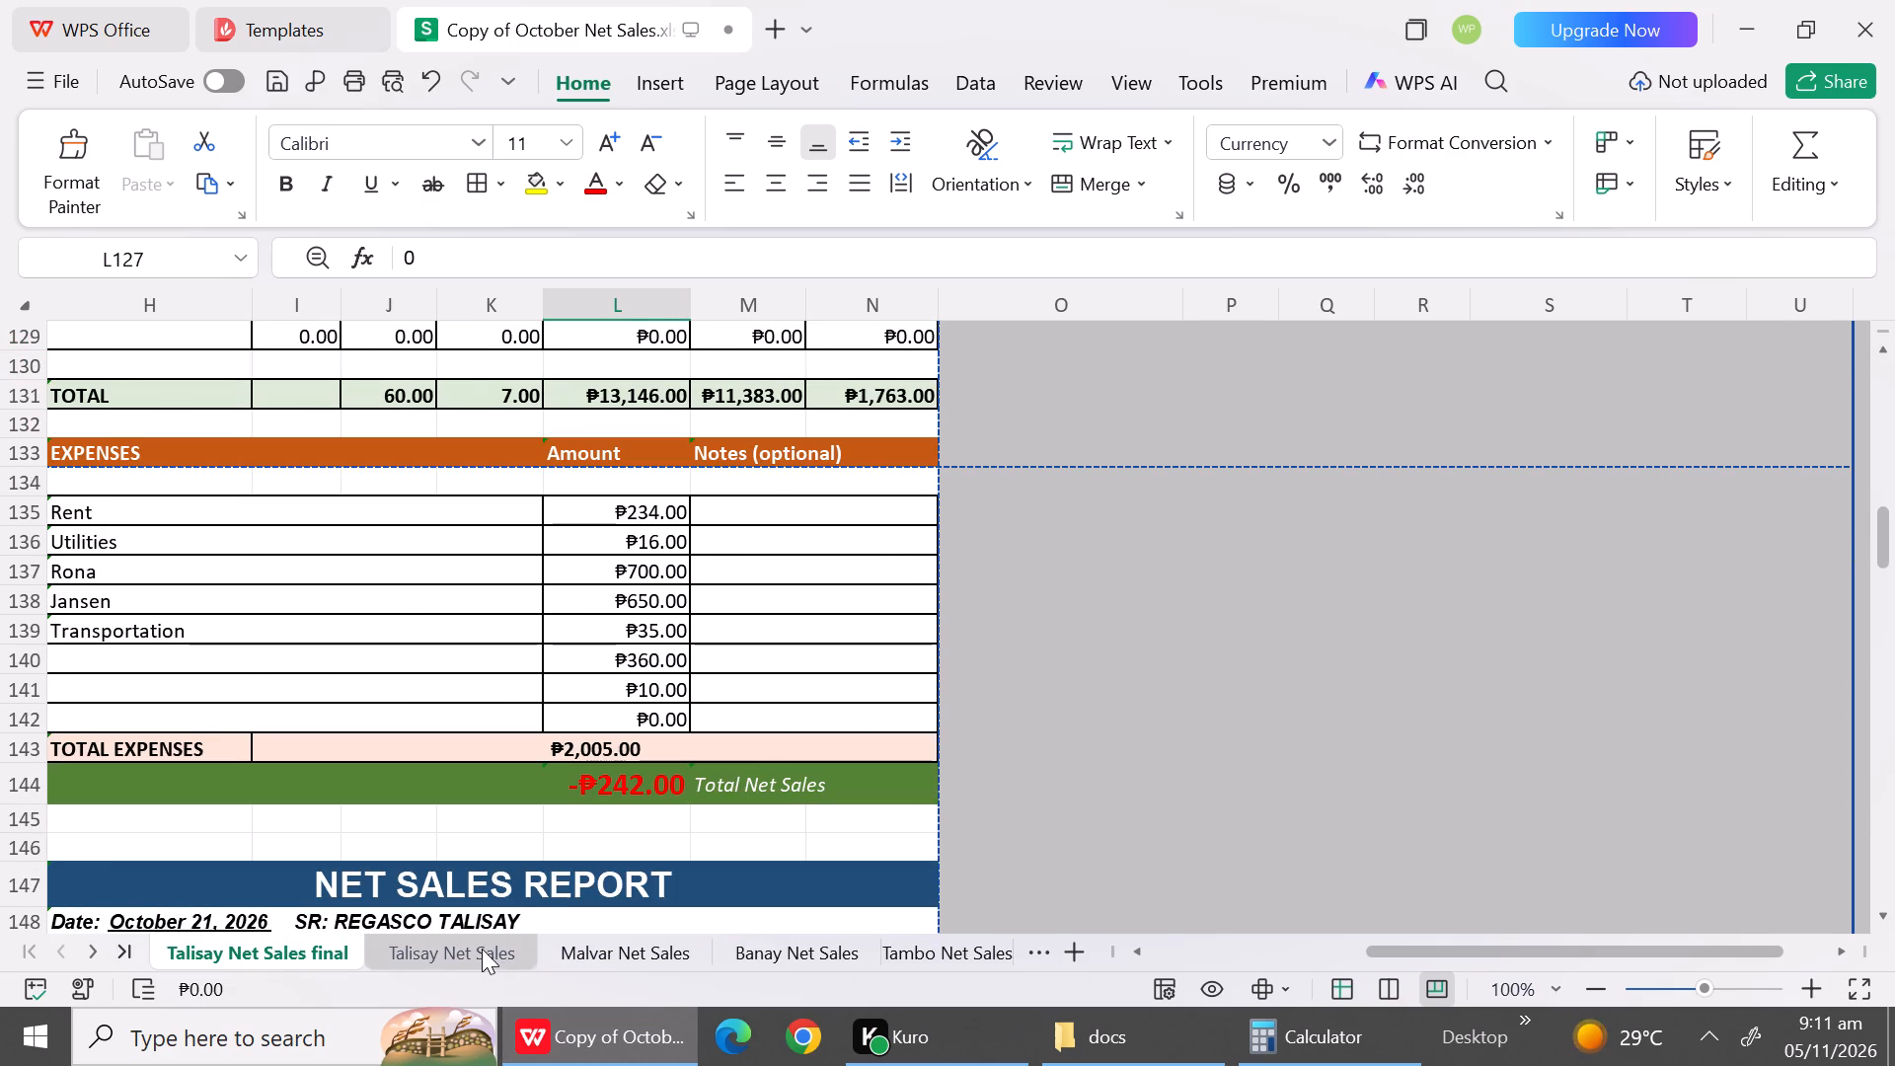
left_click(482, 949)
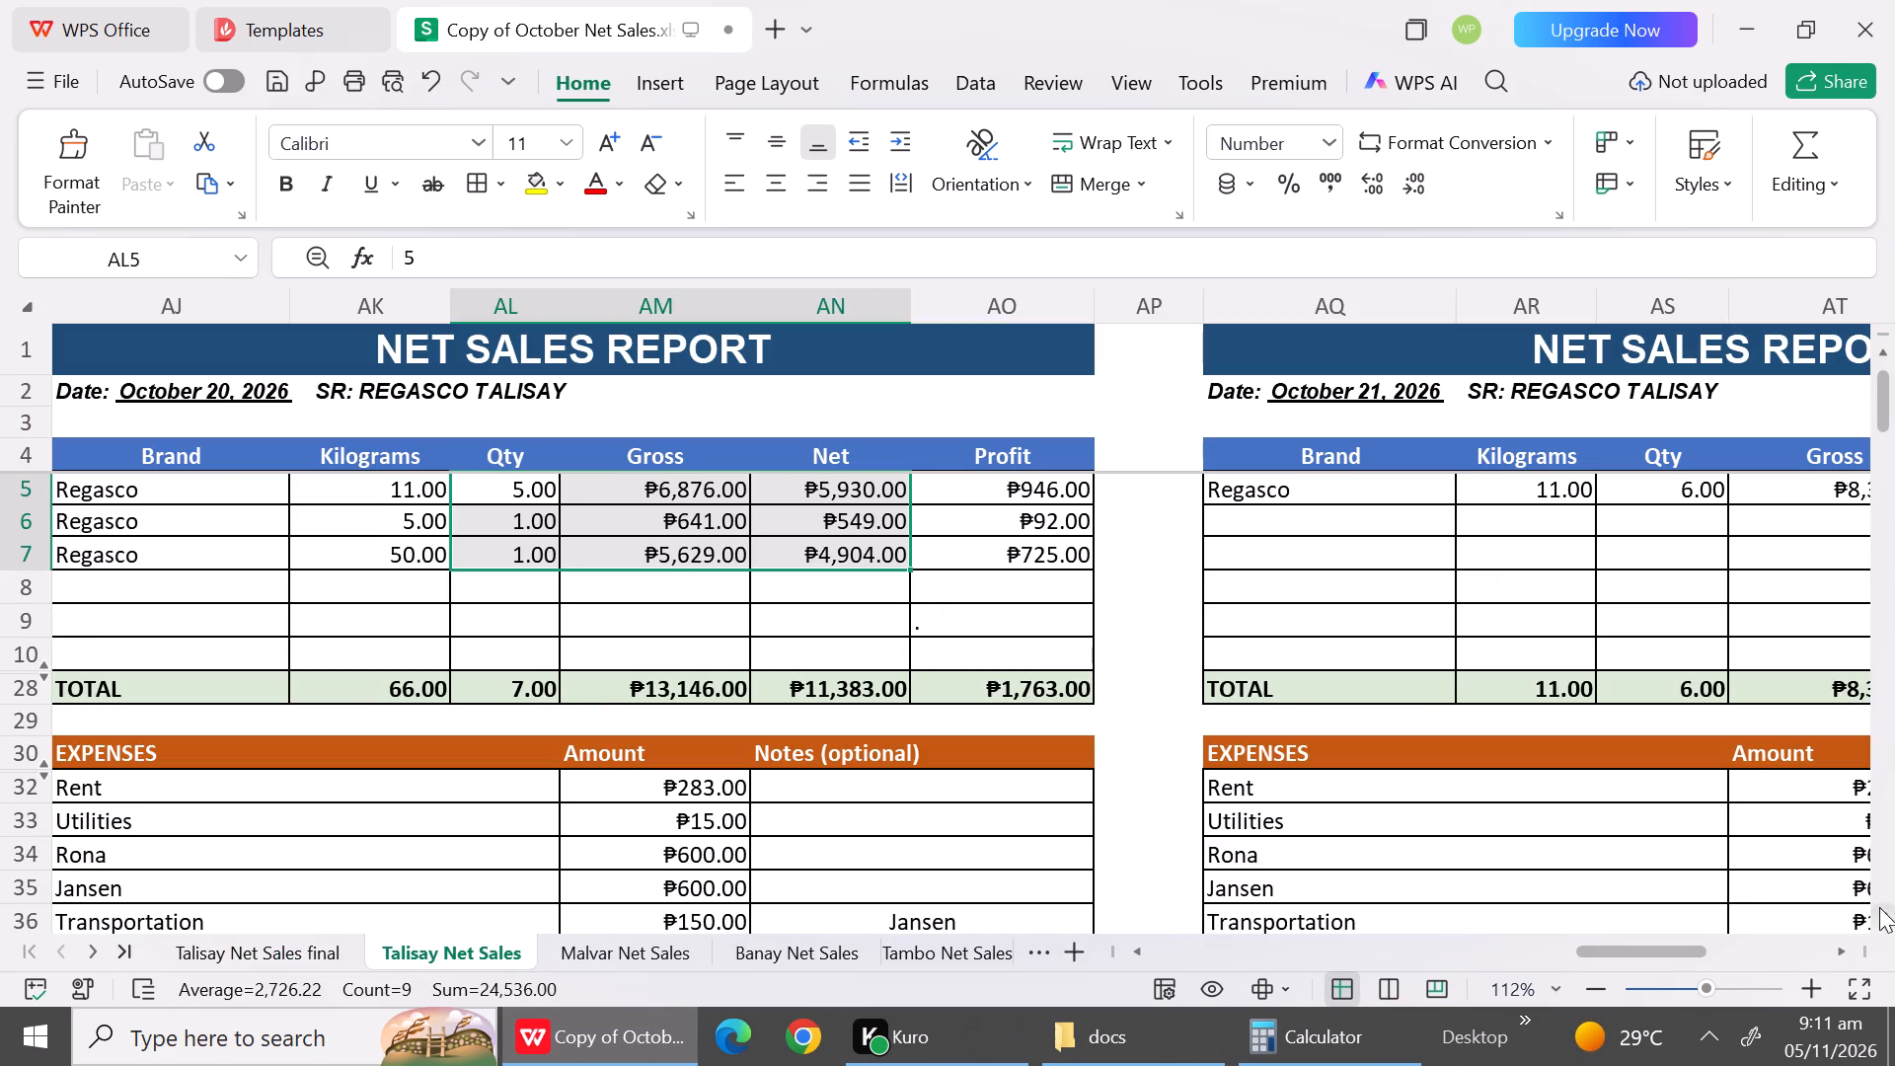
triple_click(1881, 920)
triple_click(1881, 920)
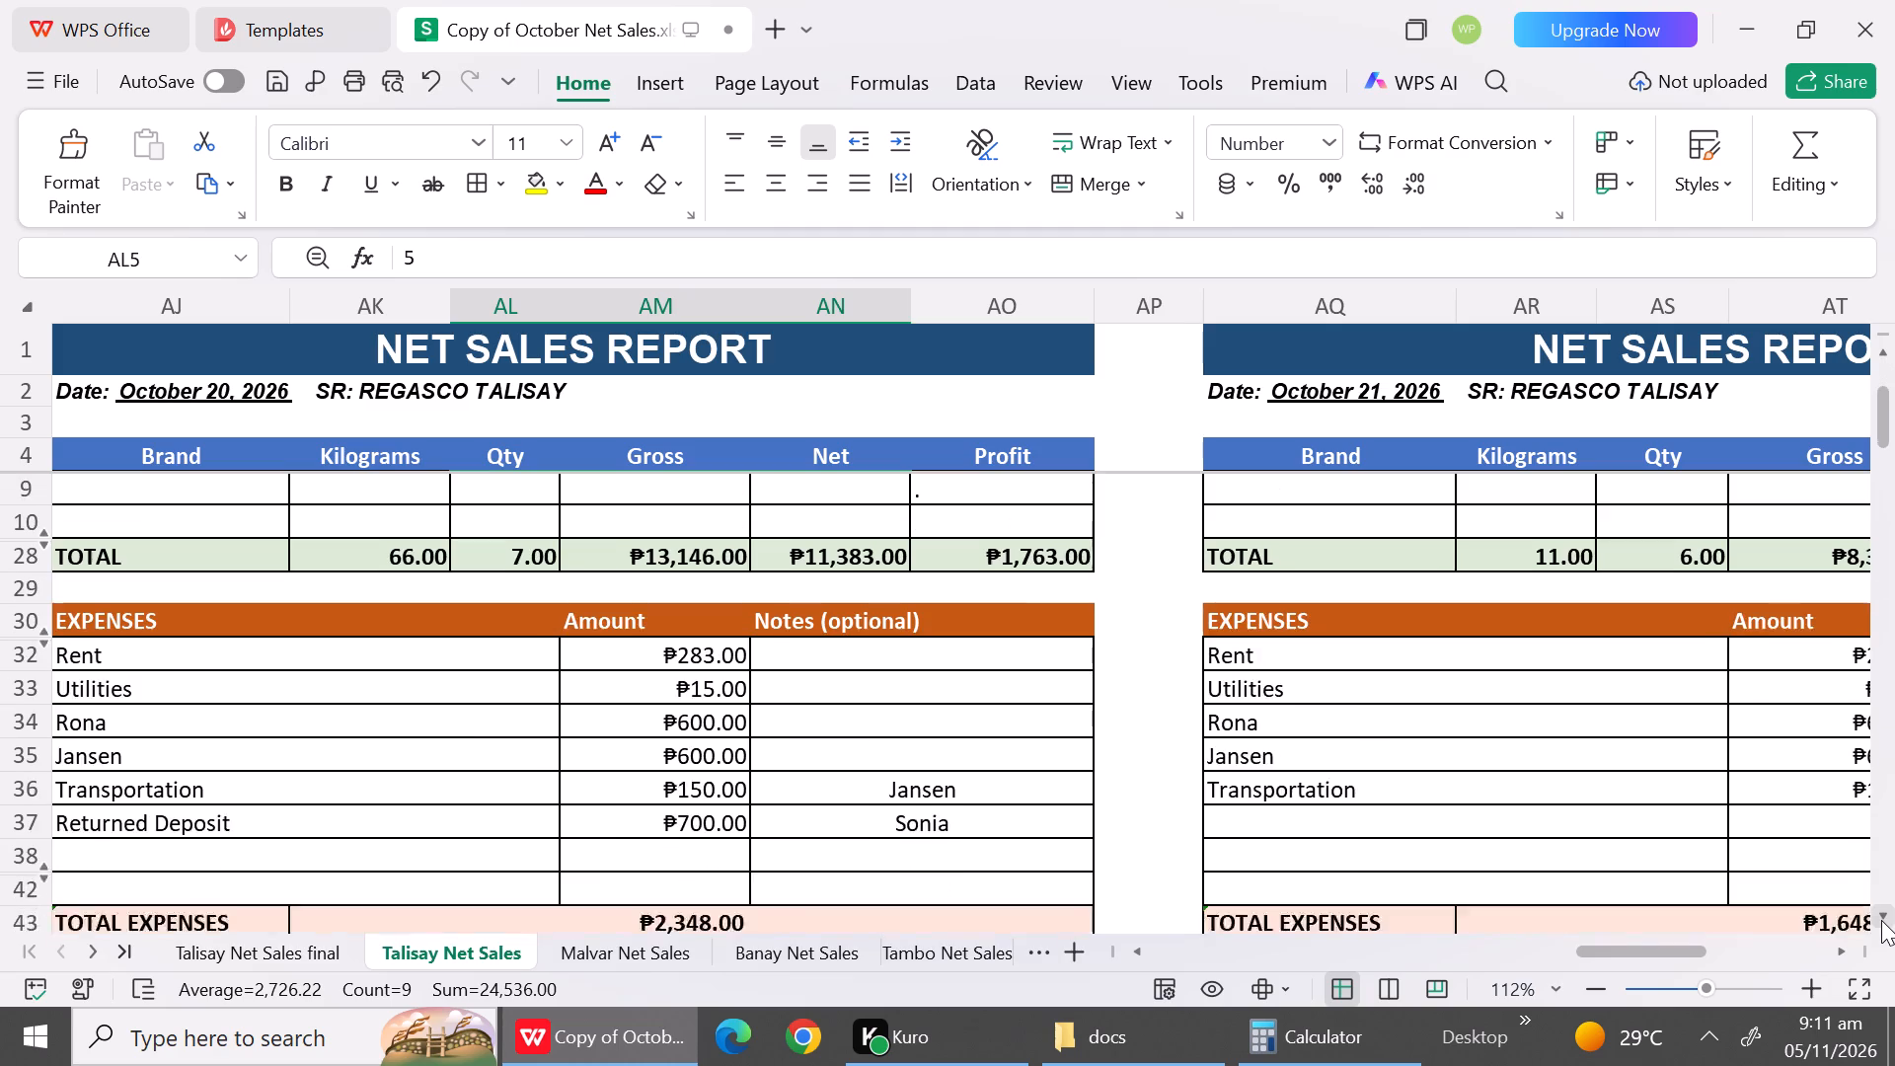
double_click(1881, 920)
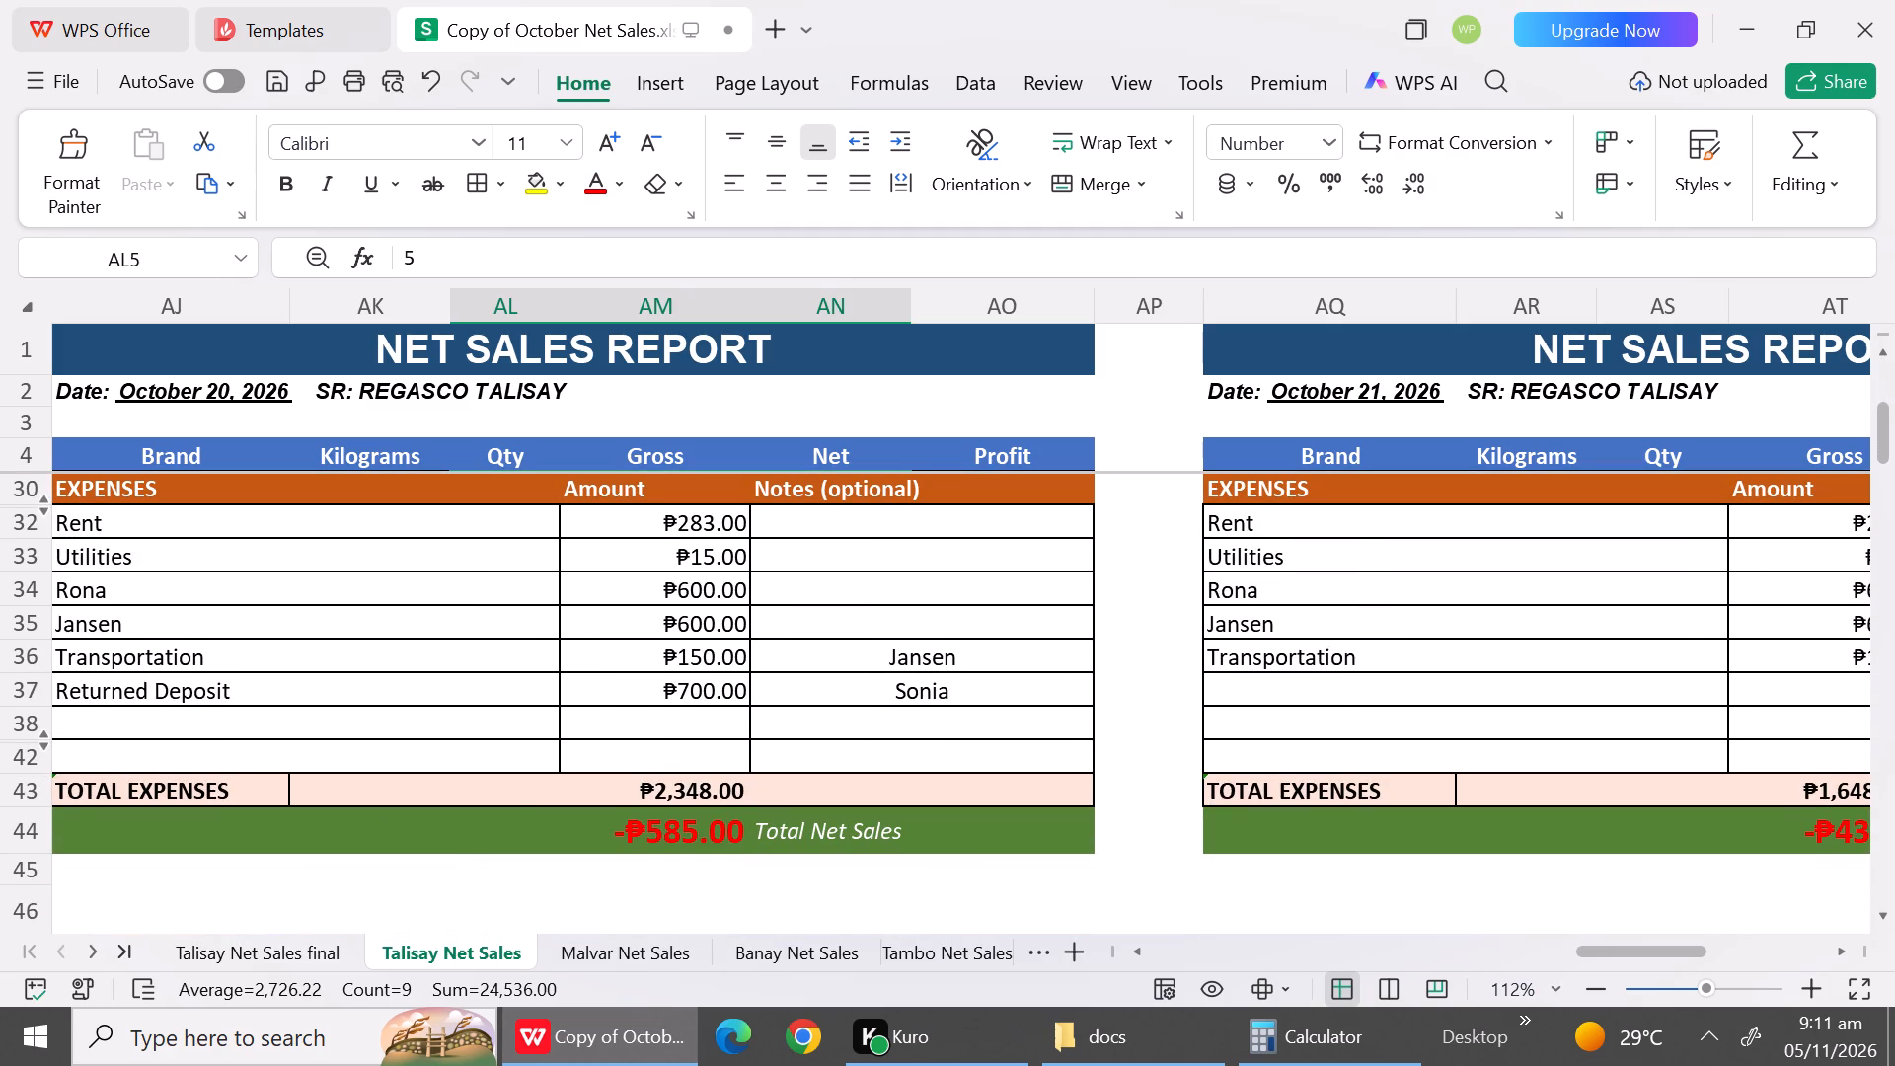
left_click(196, 700)
key("ctrl+c")
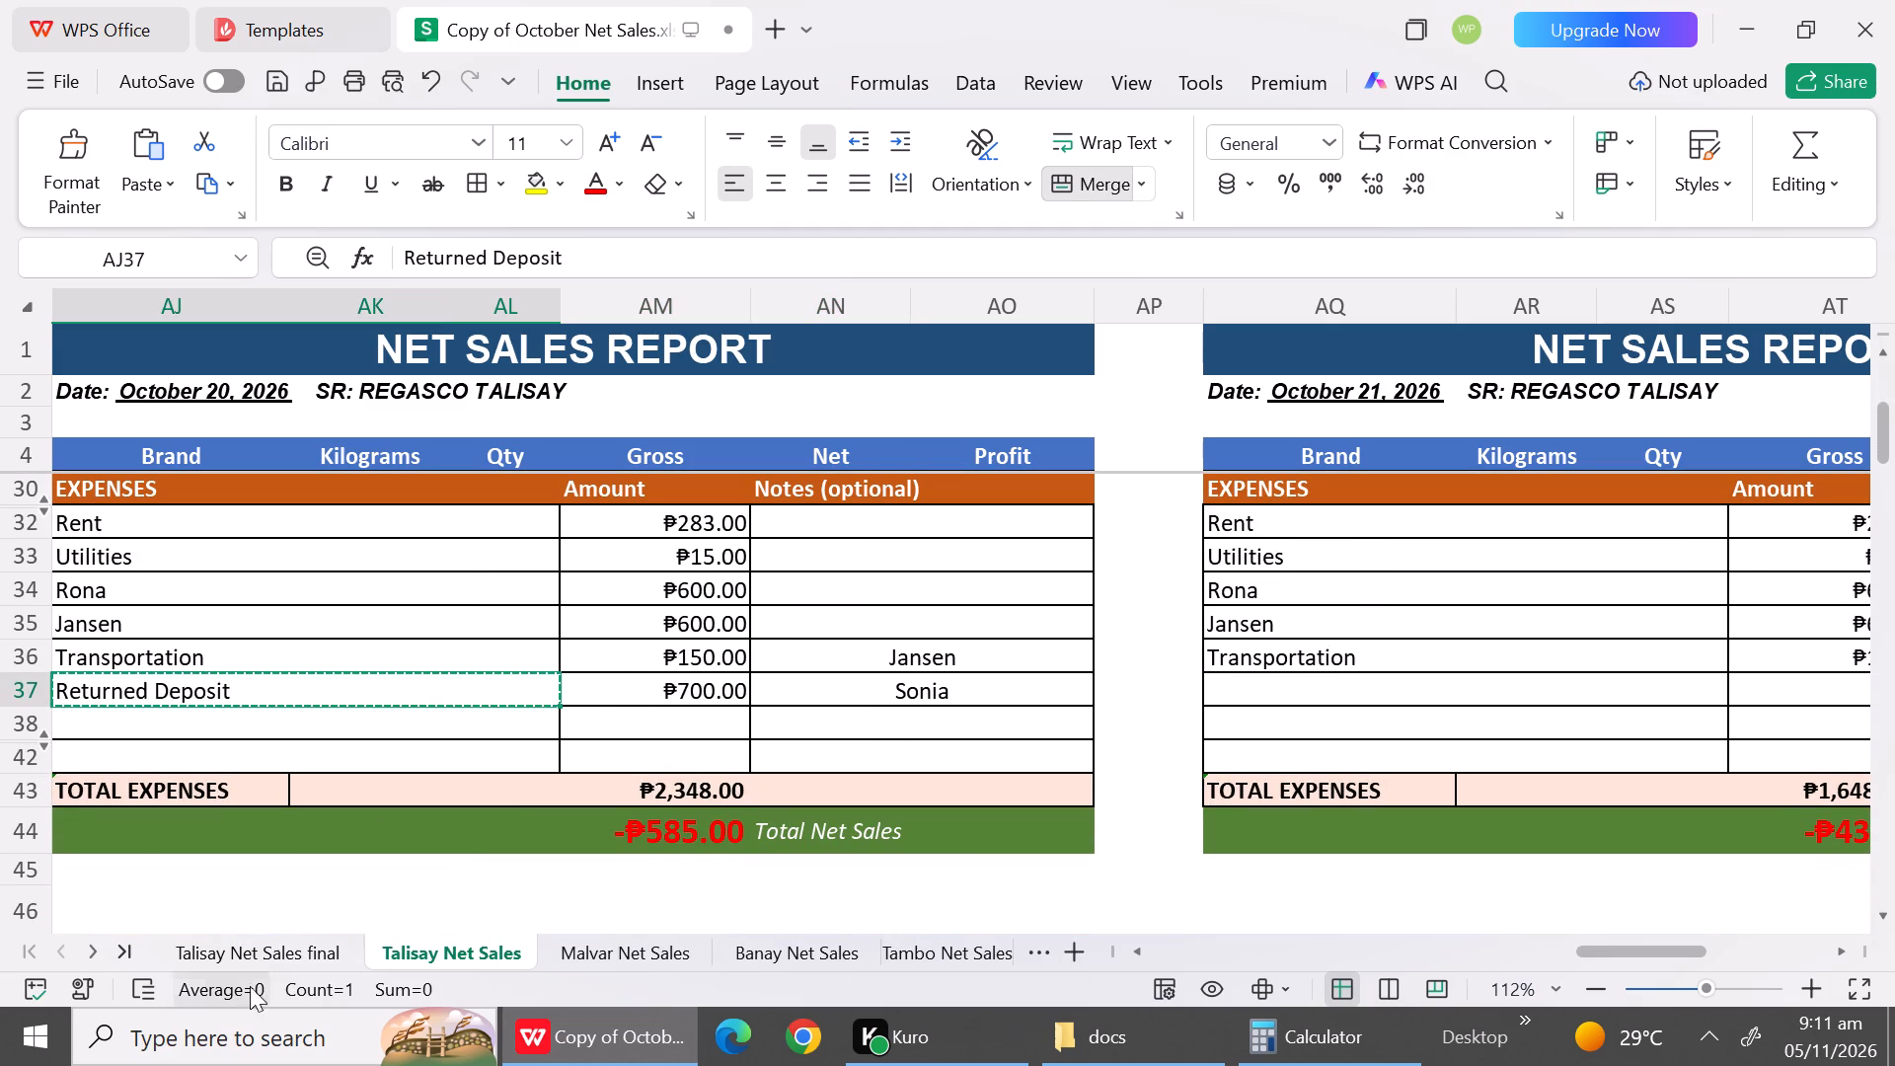
left_click(255, 952)
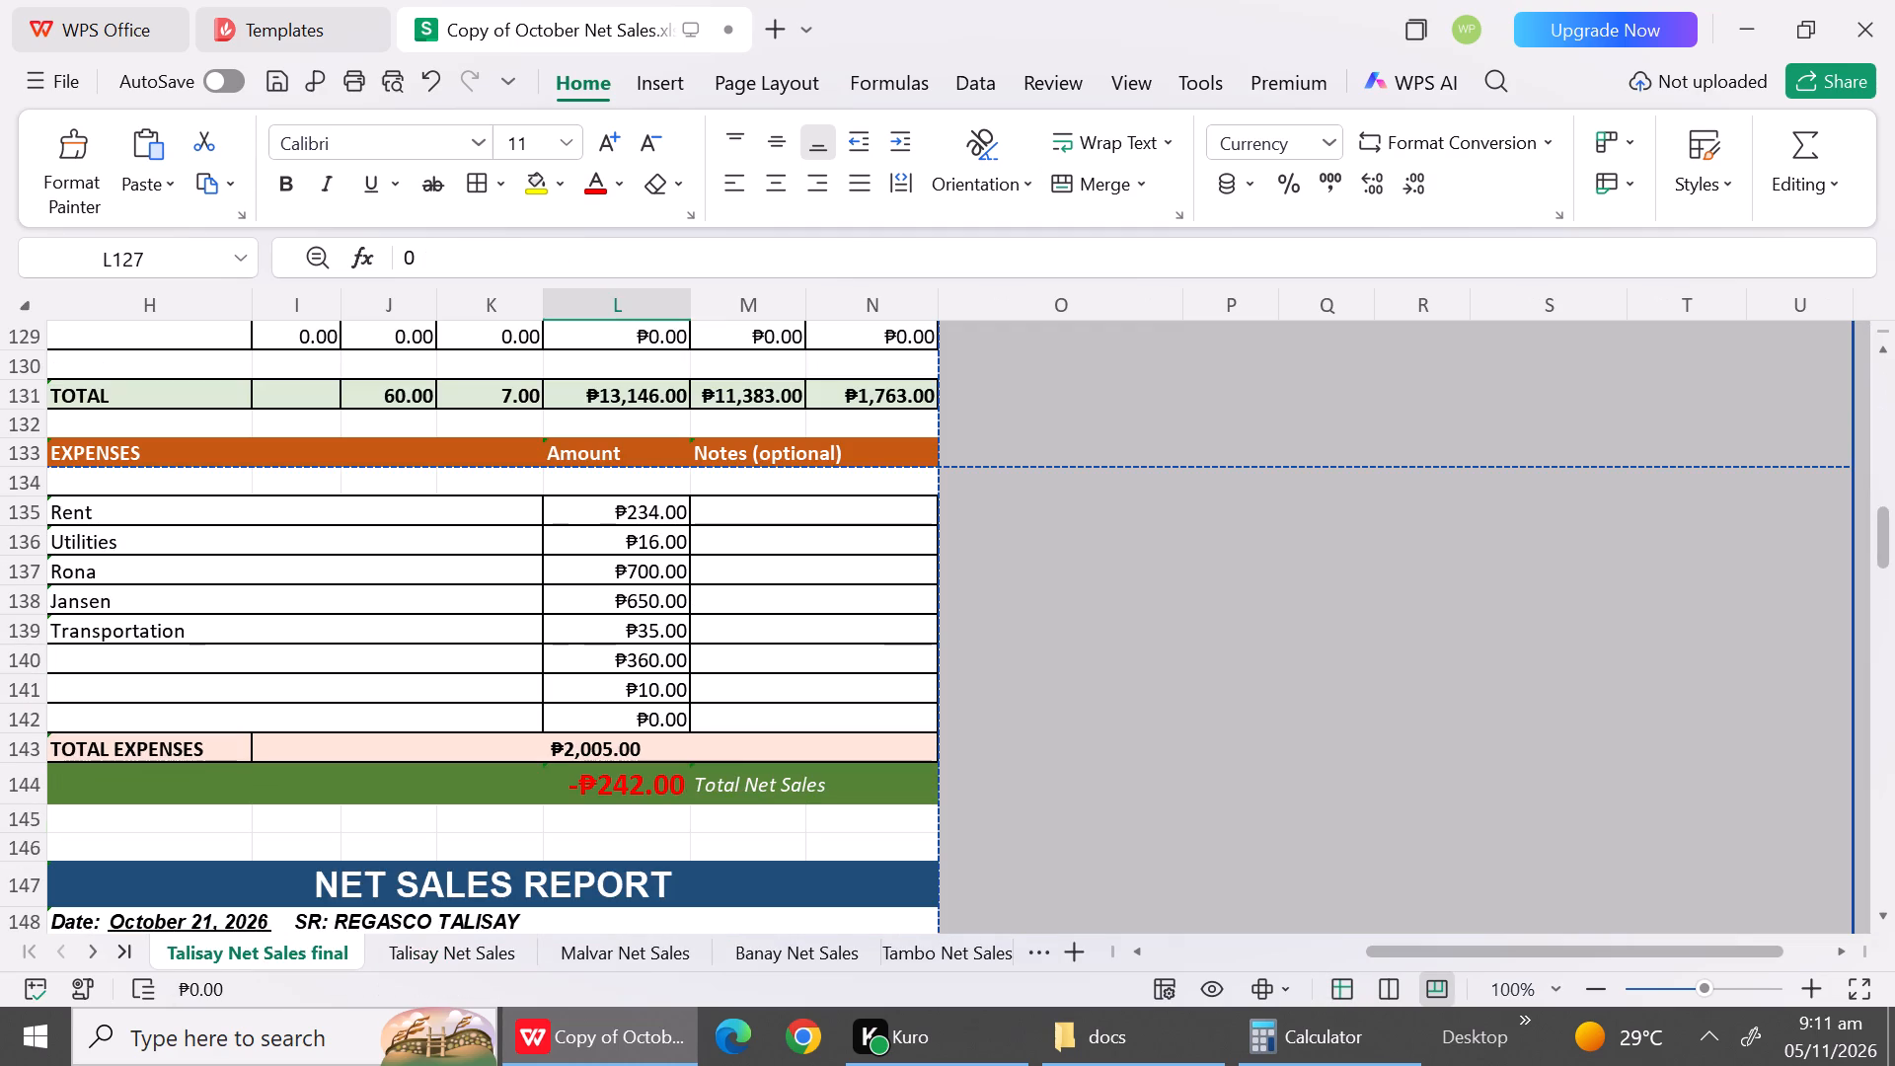
double_click(179, 668)
key("ctrl+v")
left_click(180, 667)
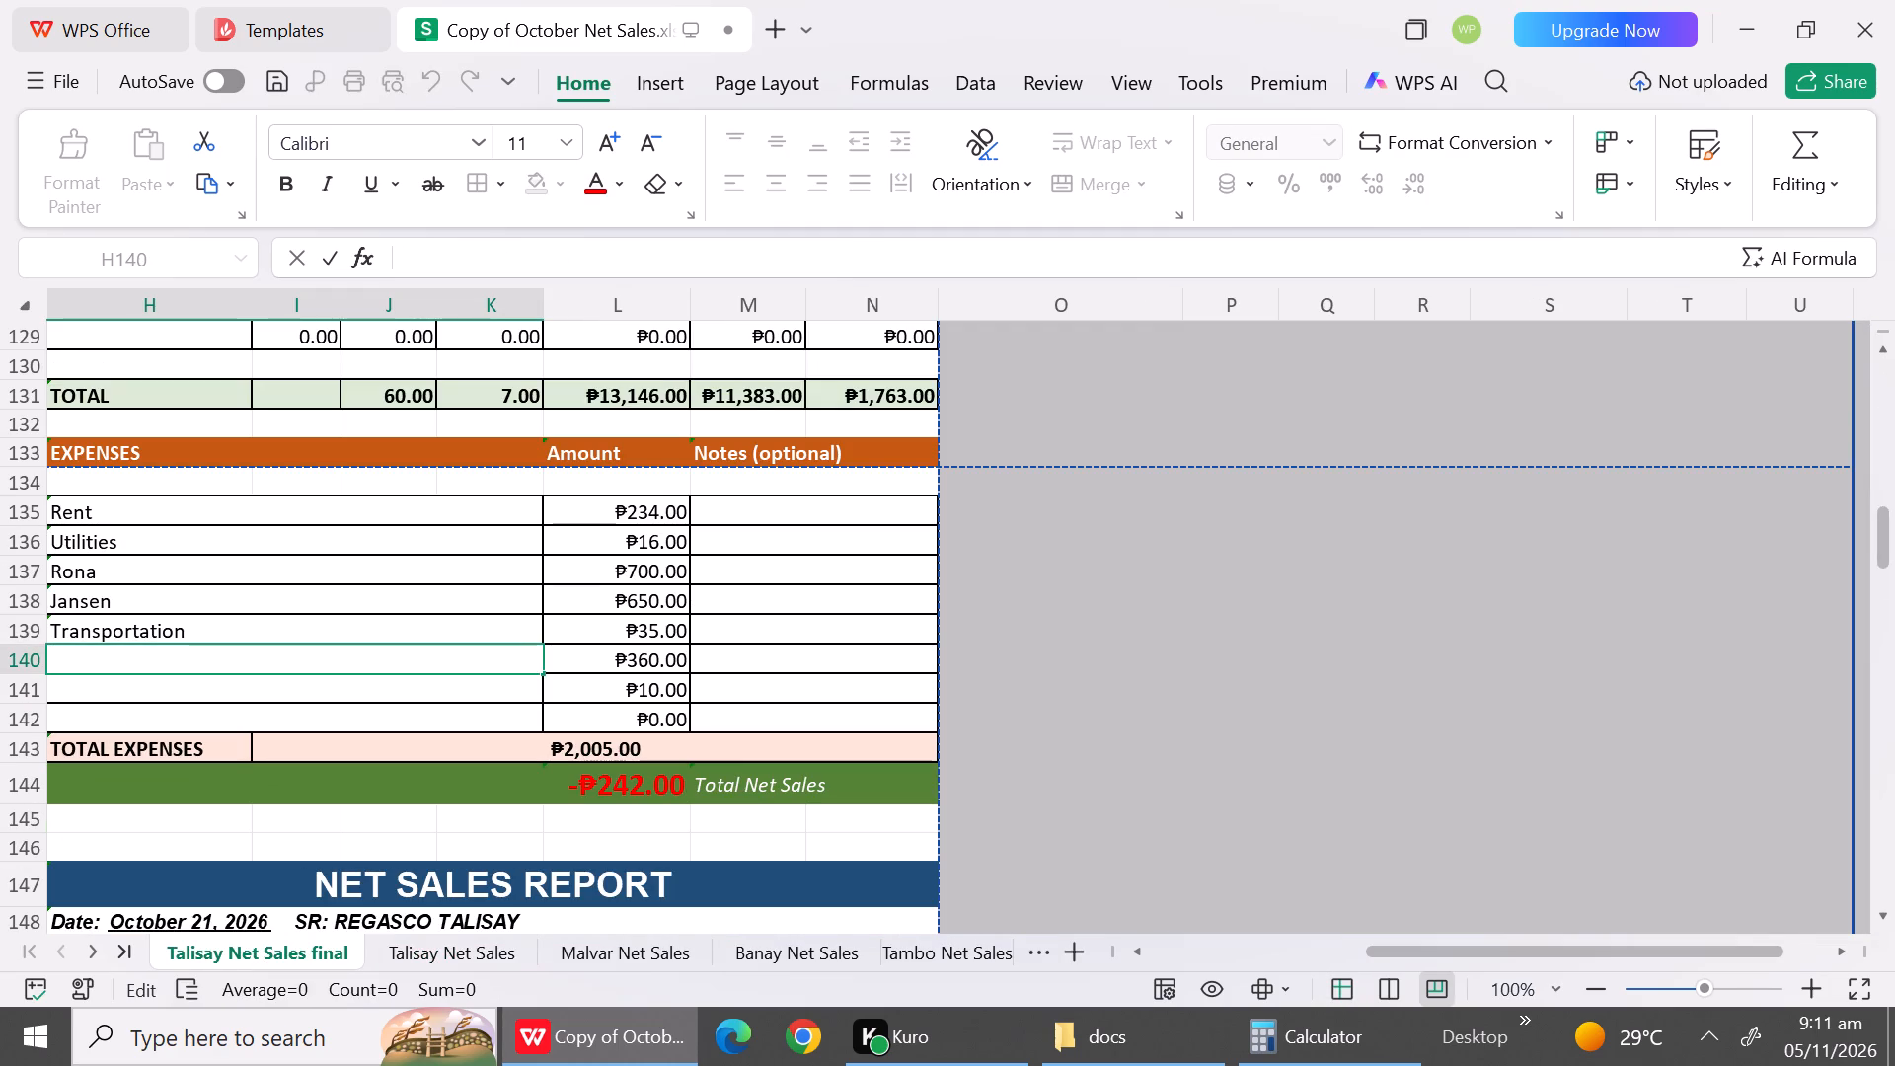
key("shift+r")
type("eturned Deposit")
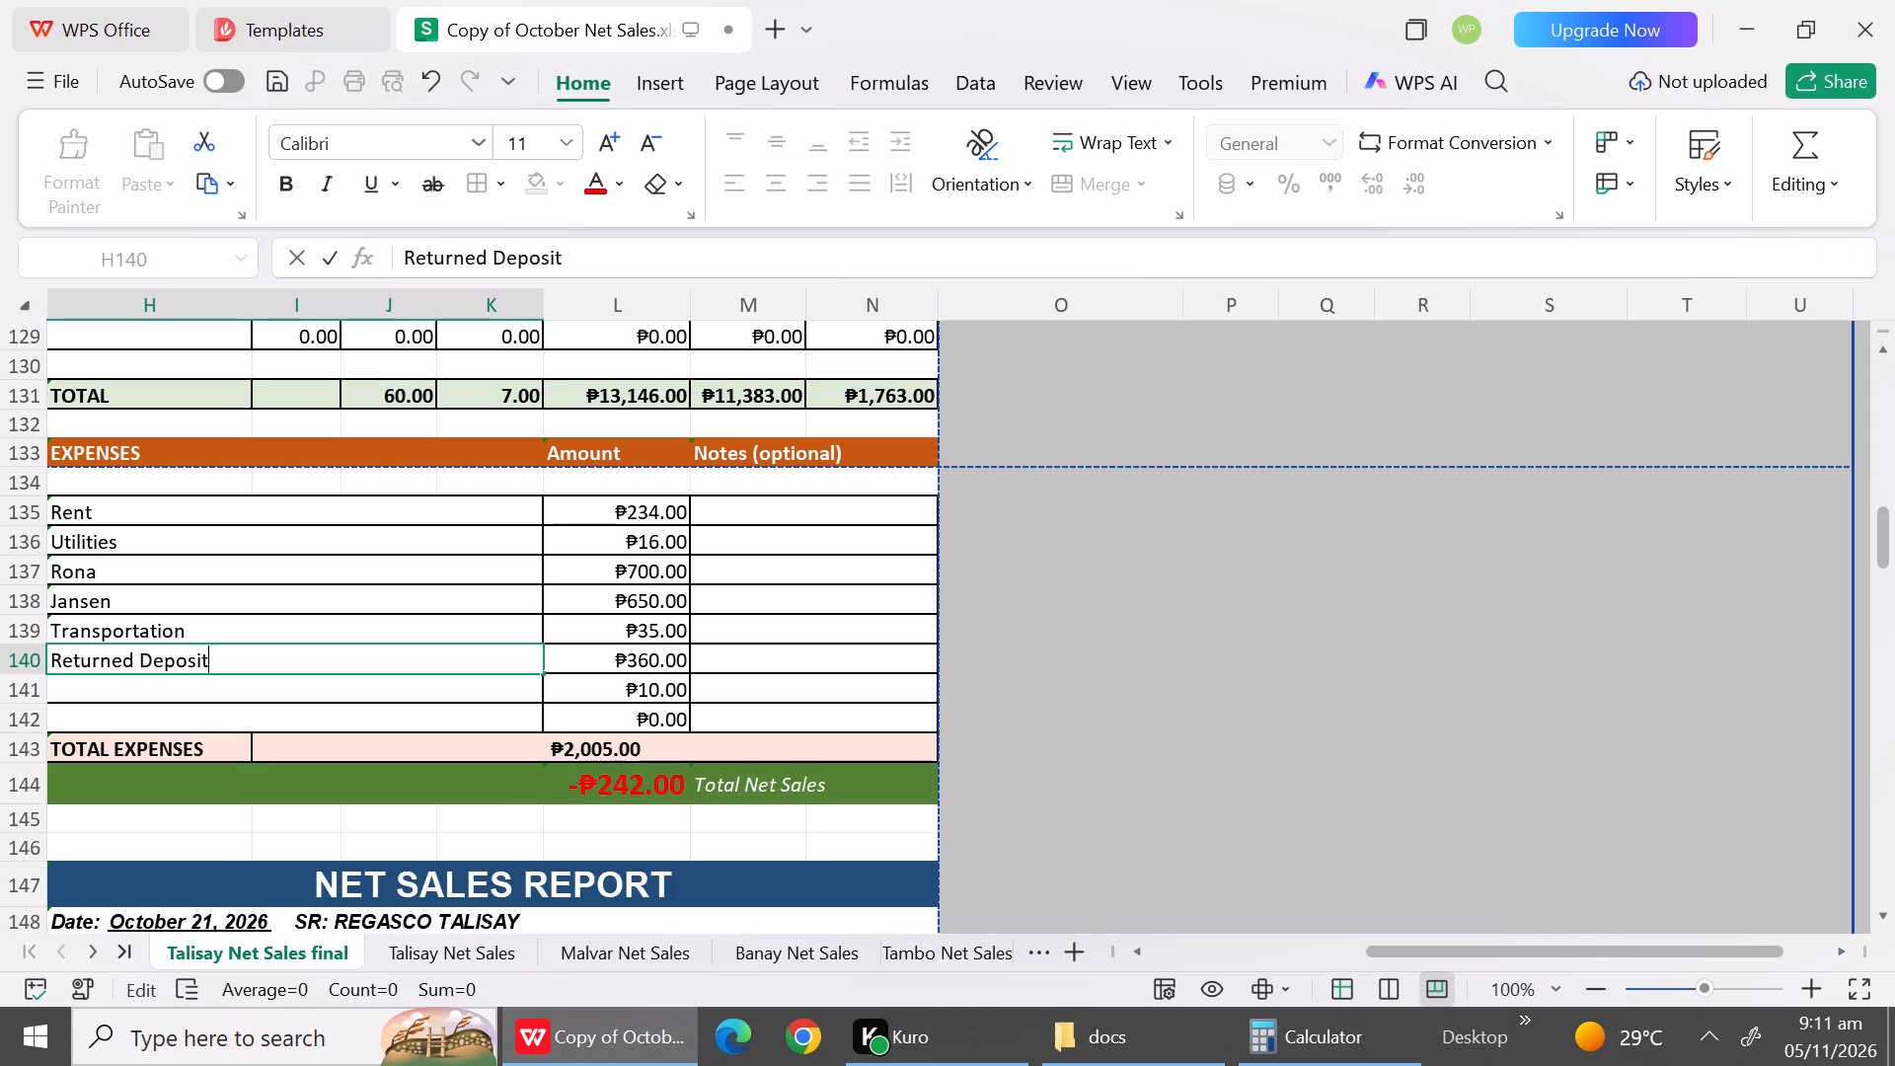
left_click(410, 667)
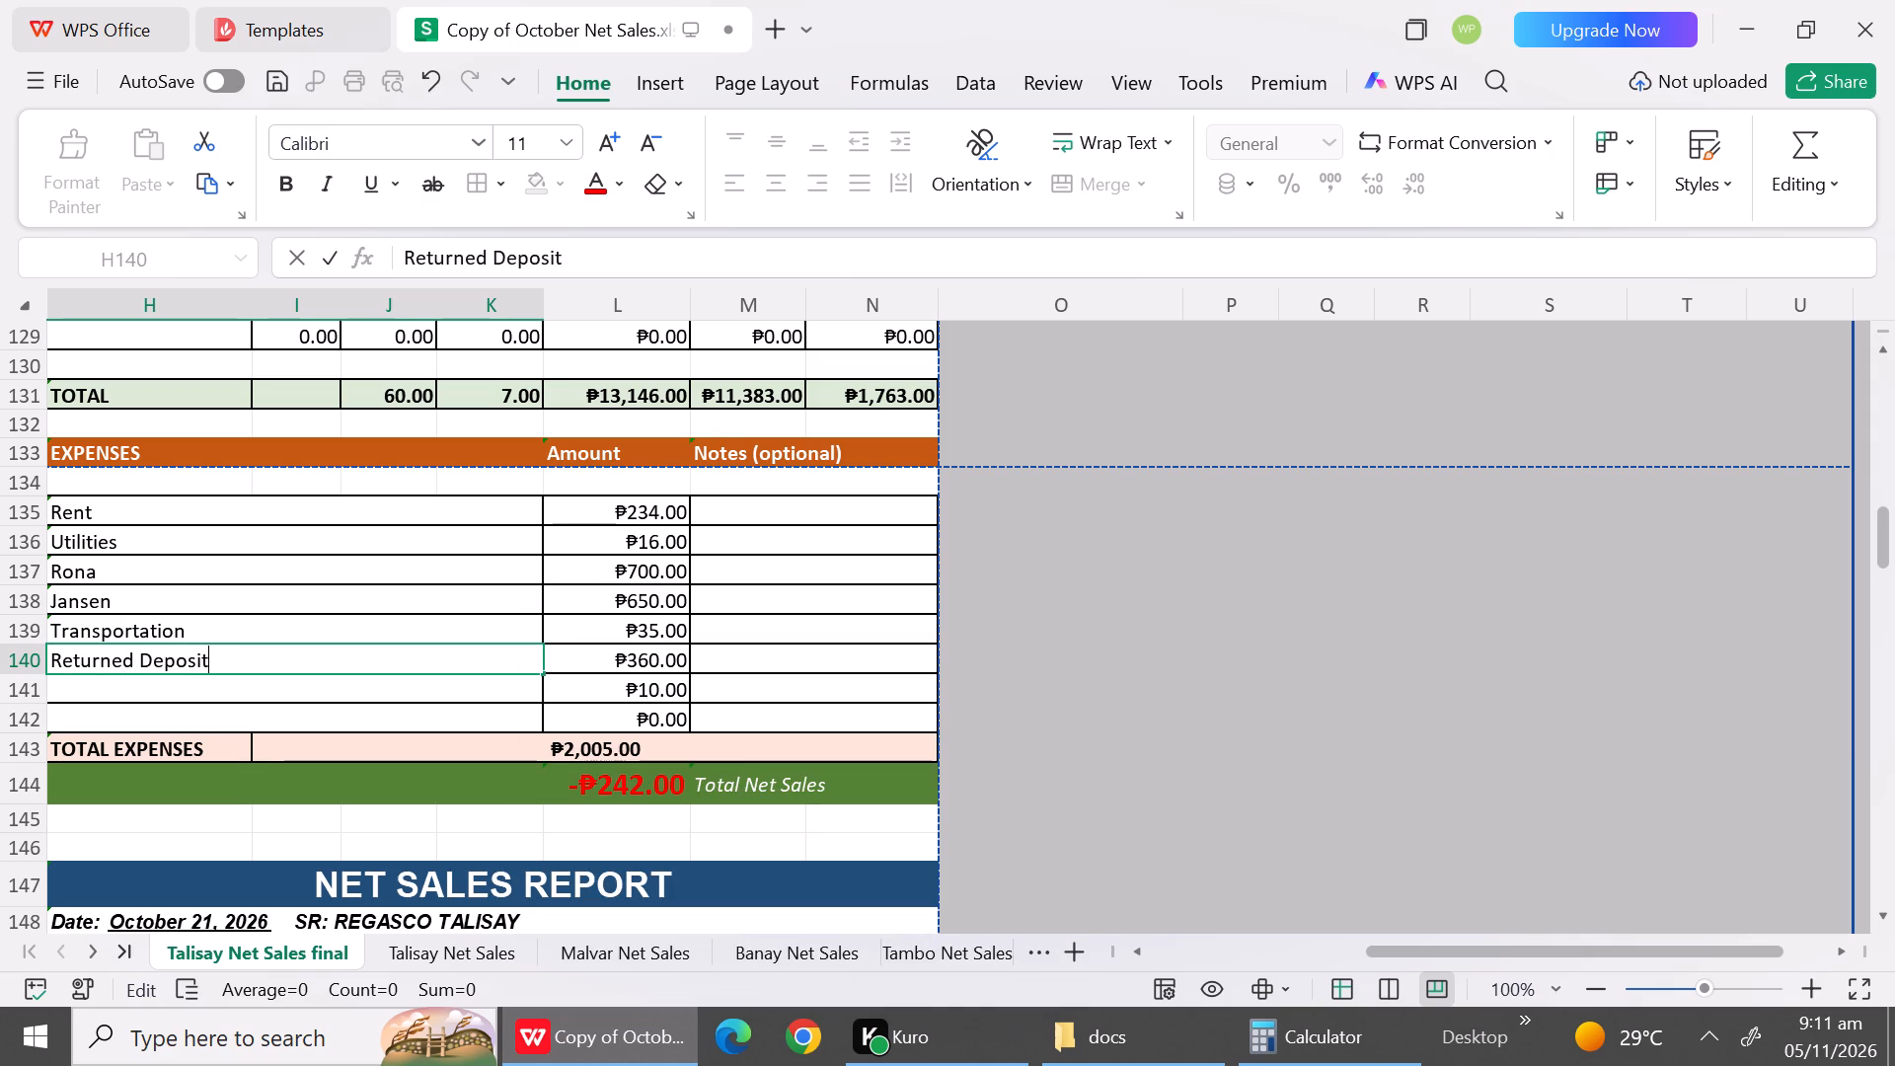
Set the leftover expense amount in L141 of the October 20 final report to 0.
left_click(597, 689)
key("0")
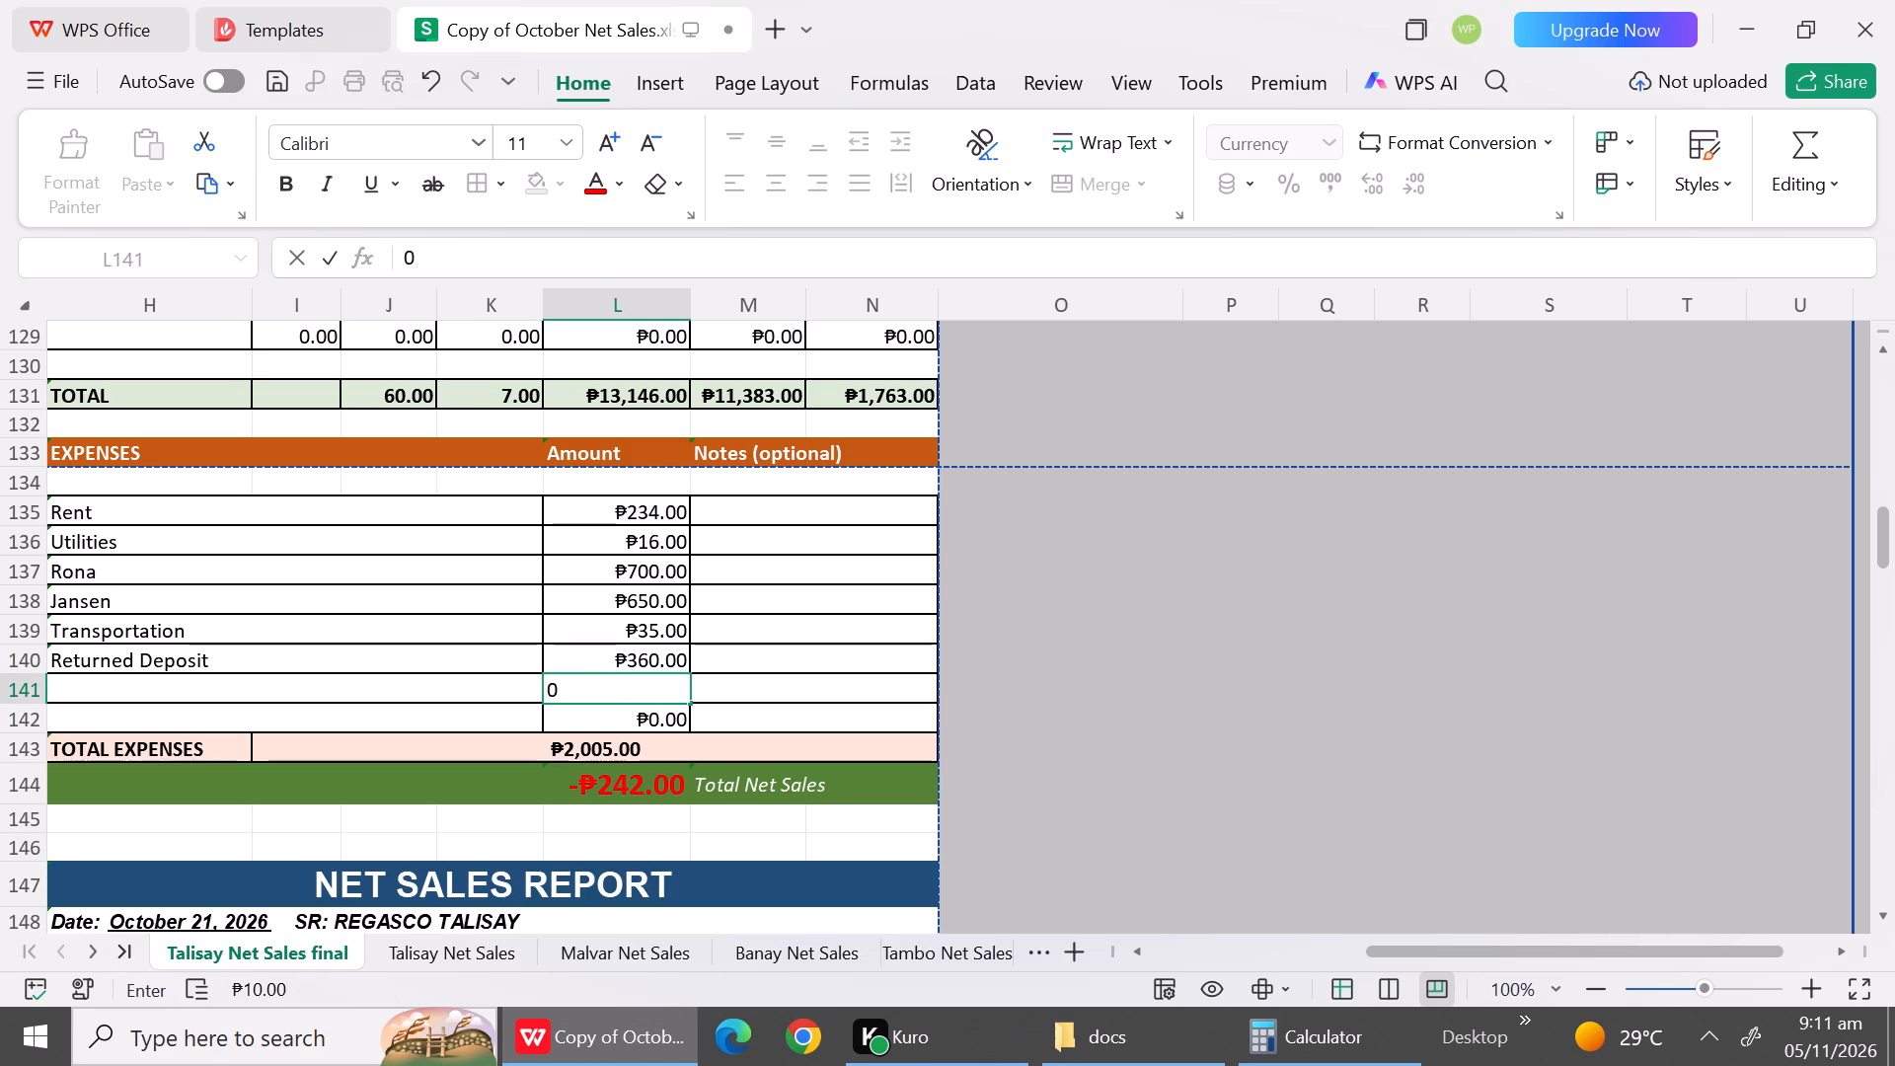
Copy the October 20 expense amounts from AM32:AM37 in Talisay Net Sales into L135:L140 of the final sheet.
left_click(431, 968)
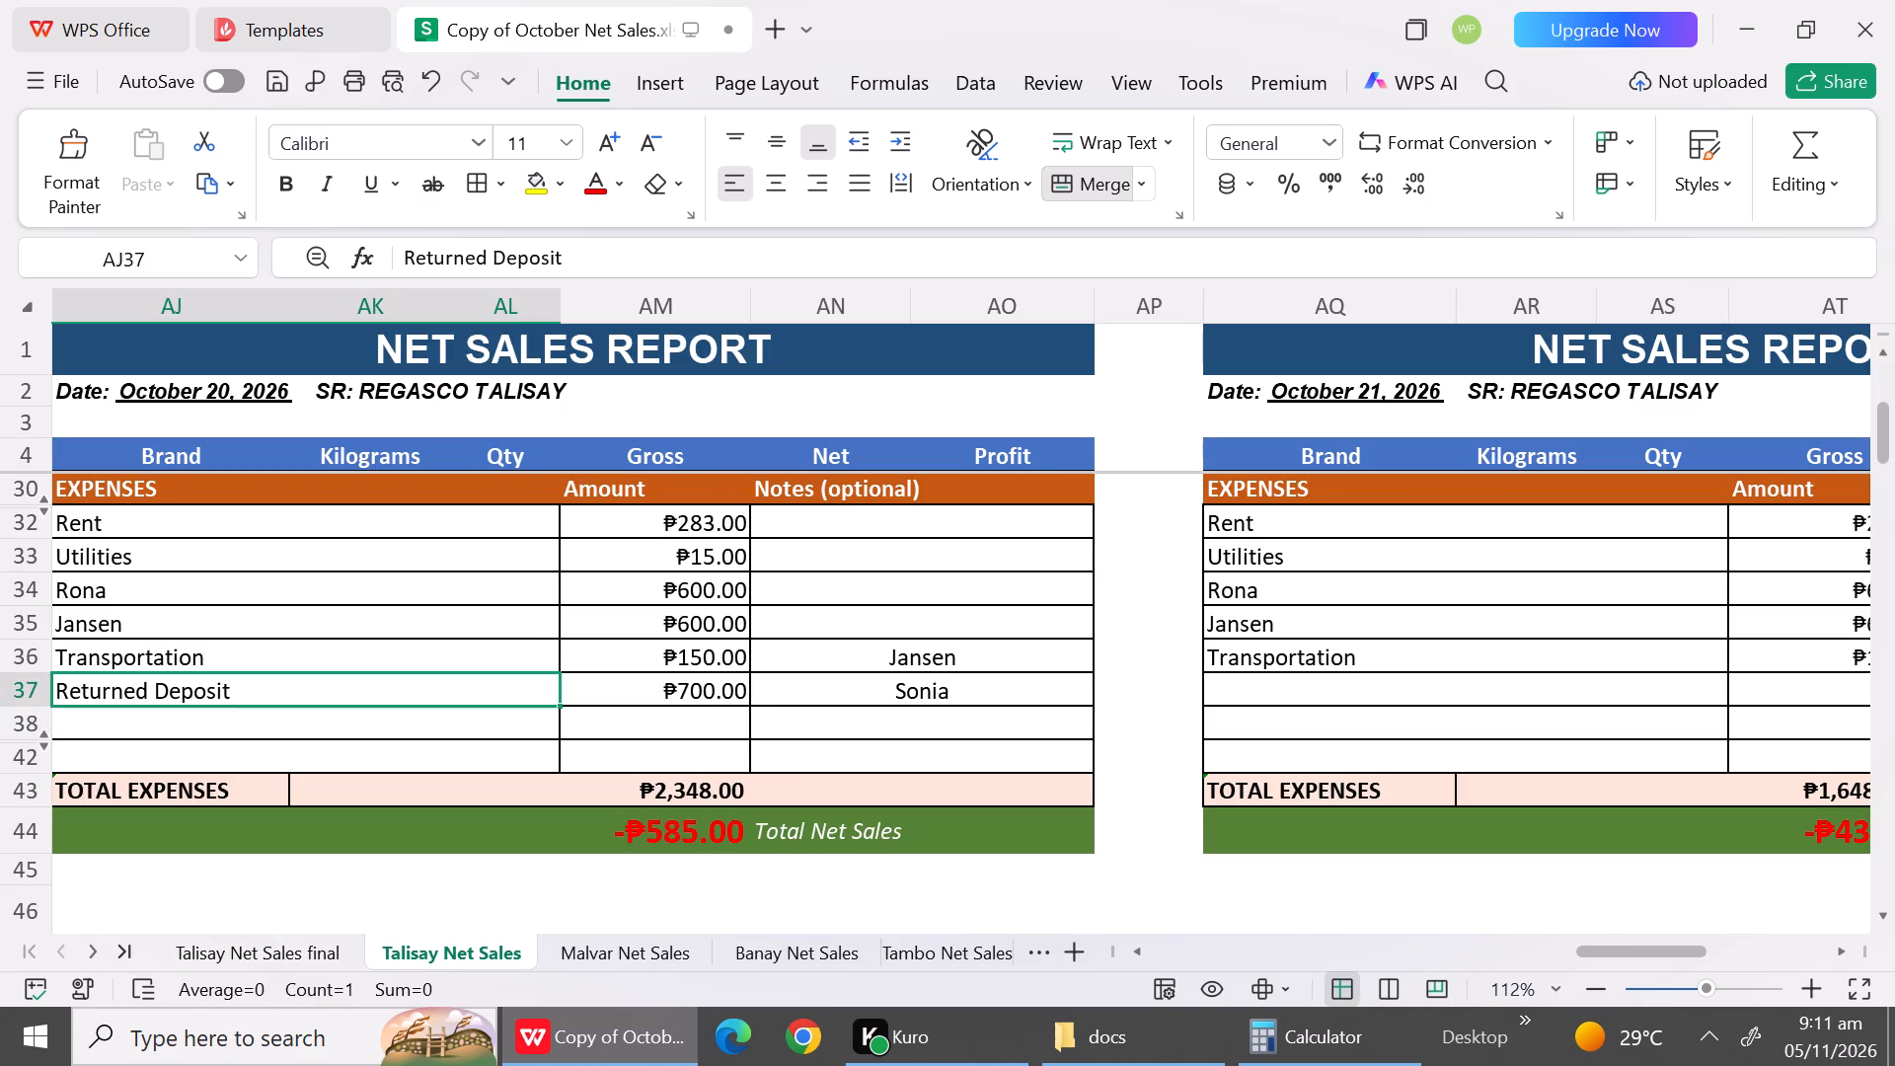
left_click_drag(704, 519, 712, 697)
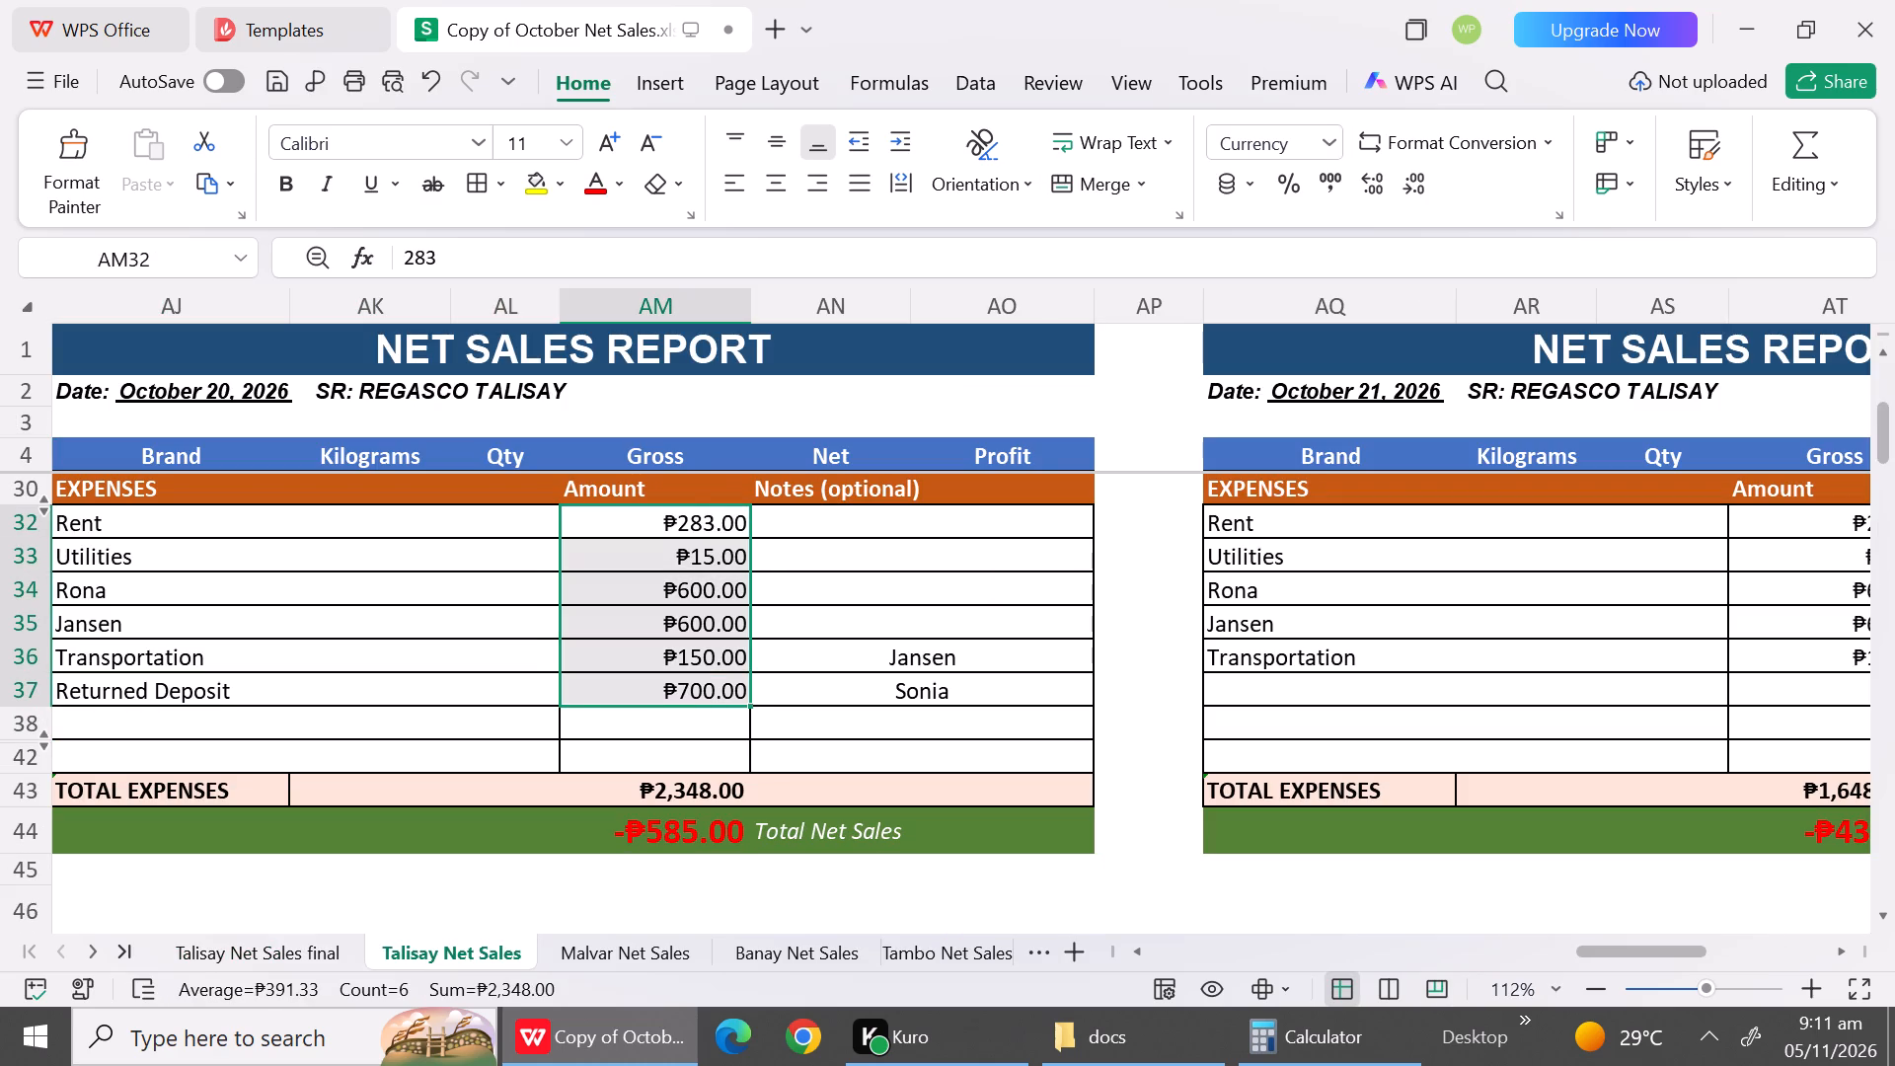
key("ctrl+c")
left_click(330, 936)
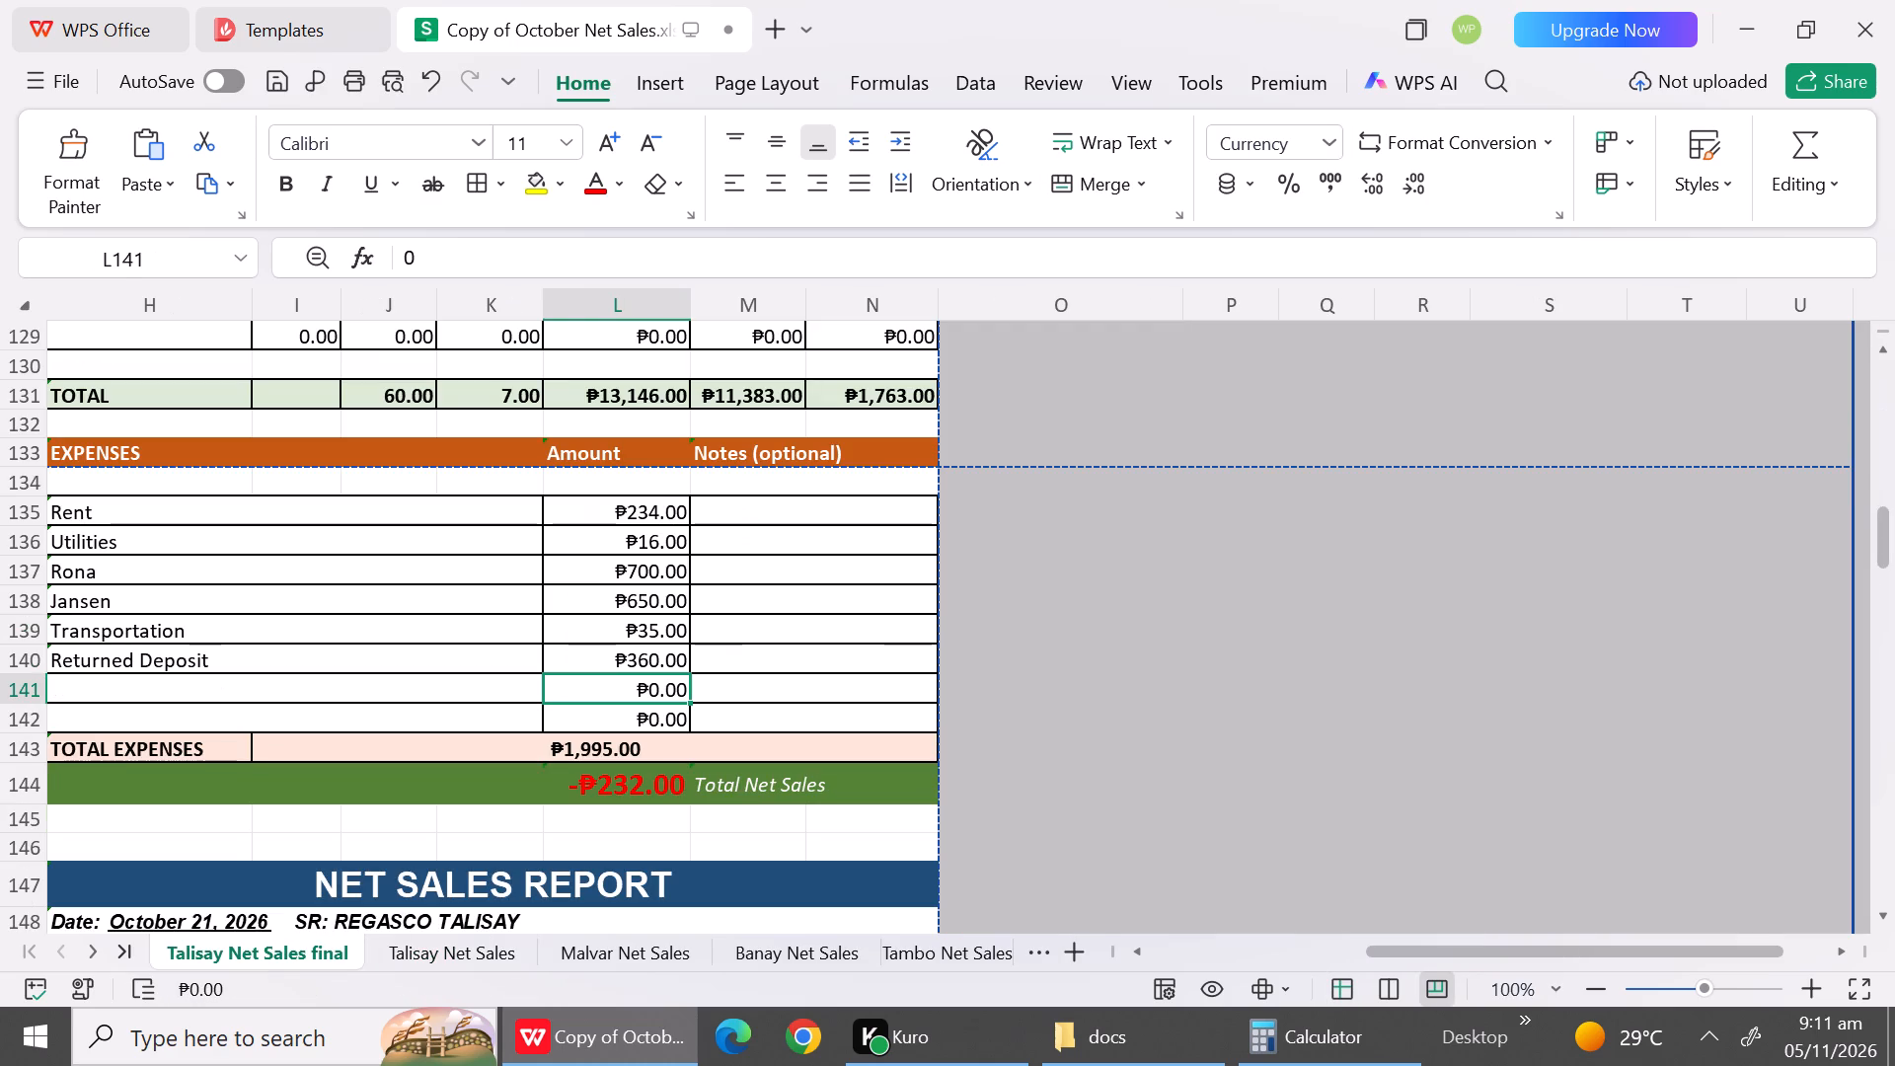
left_click(651, 515)
key("ctrl+v")
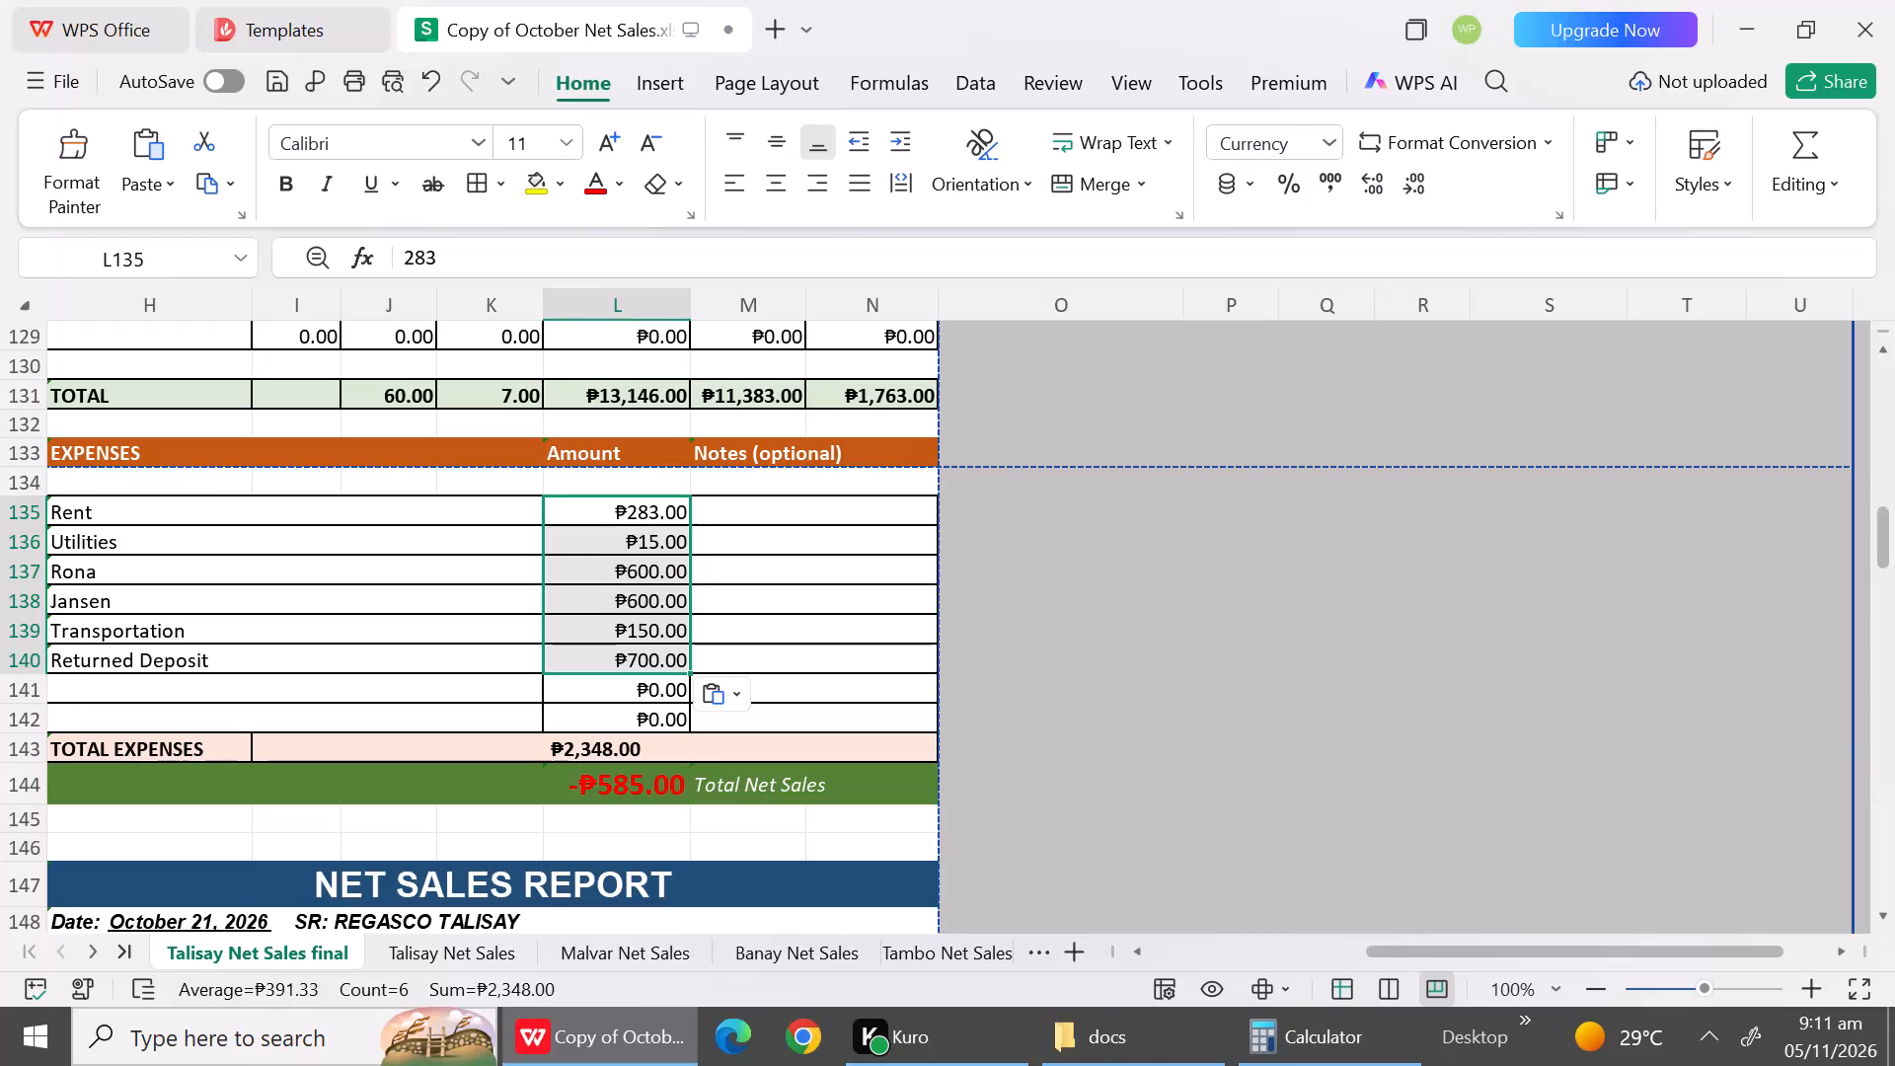
Enter the note Jansen beside the Transportation expense in M139 of the October 20 final report.
double_click(797, 600)
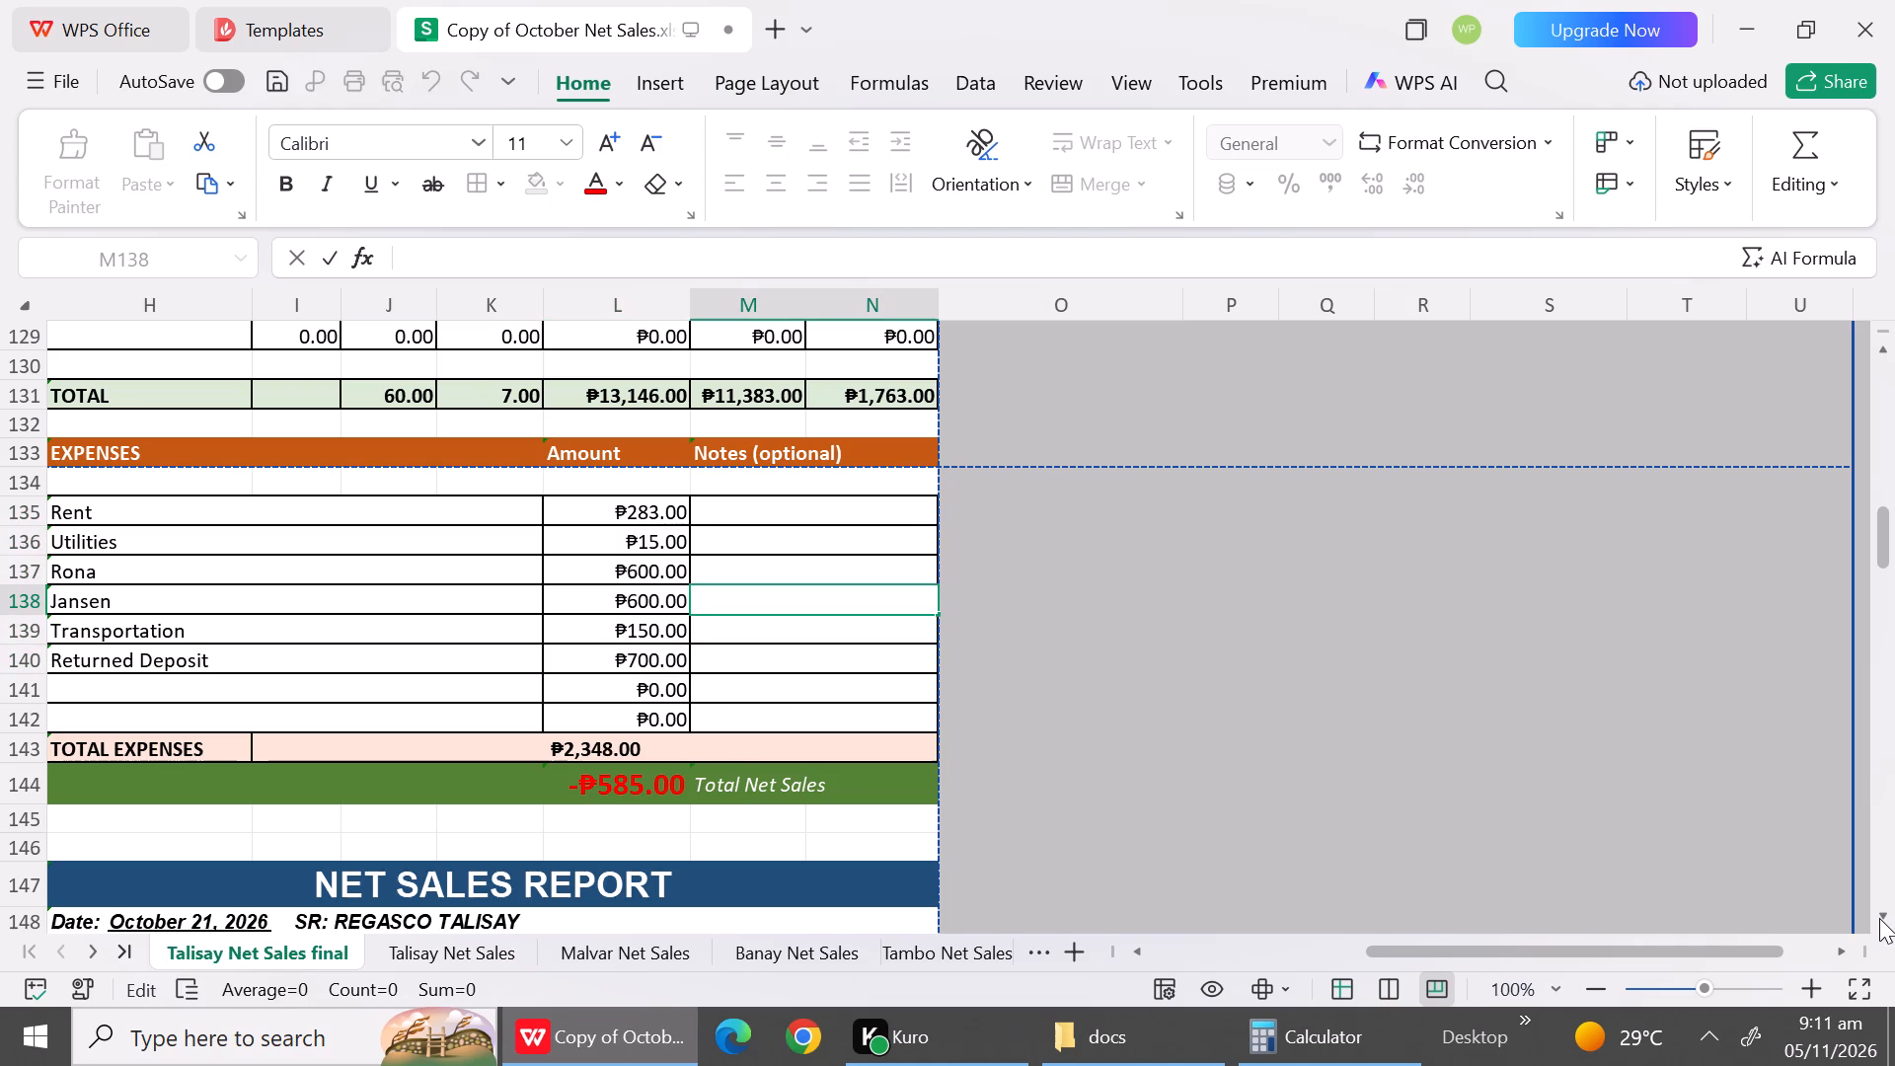
left_click(788, 629)
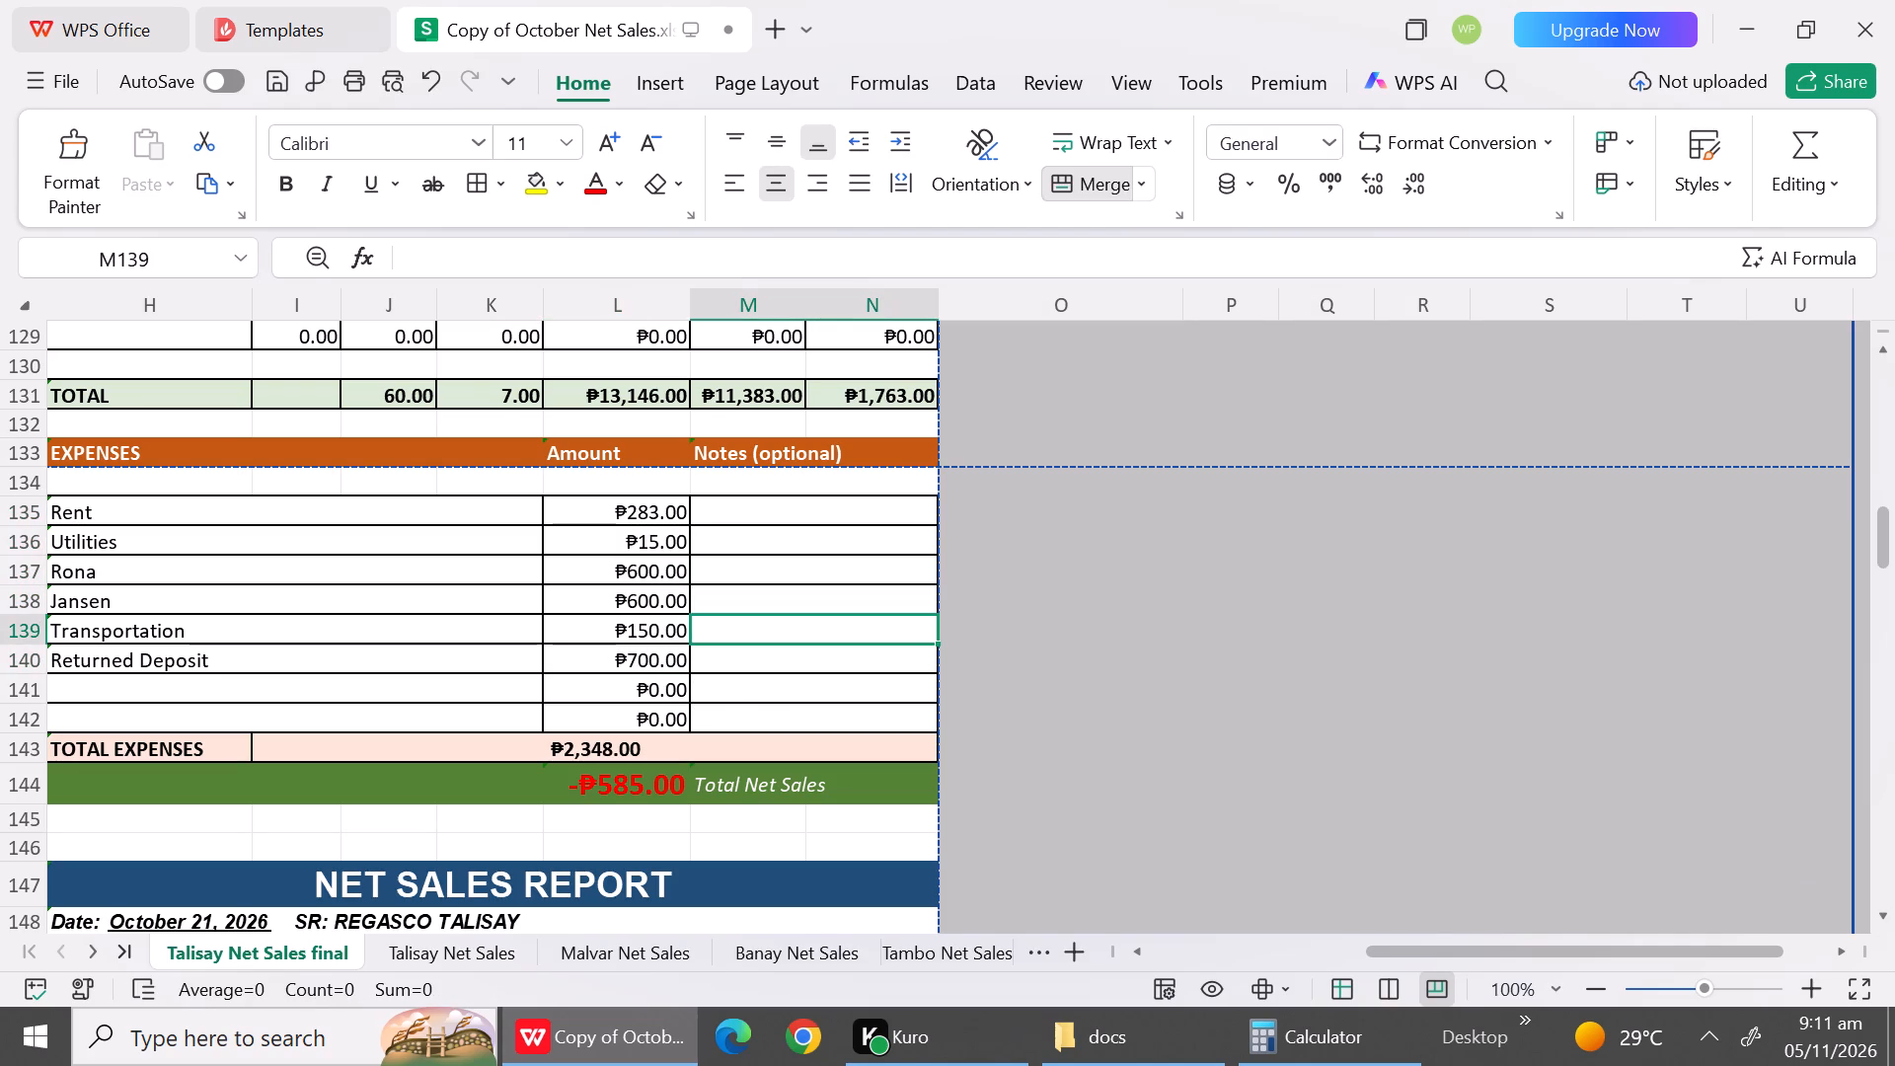
key("shift+j")
left_click(796, 704)
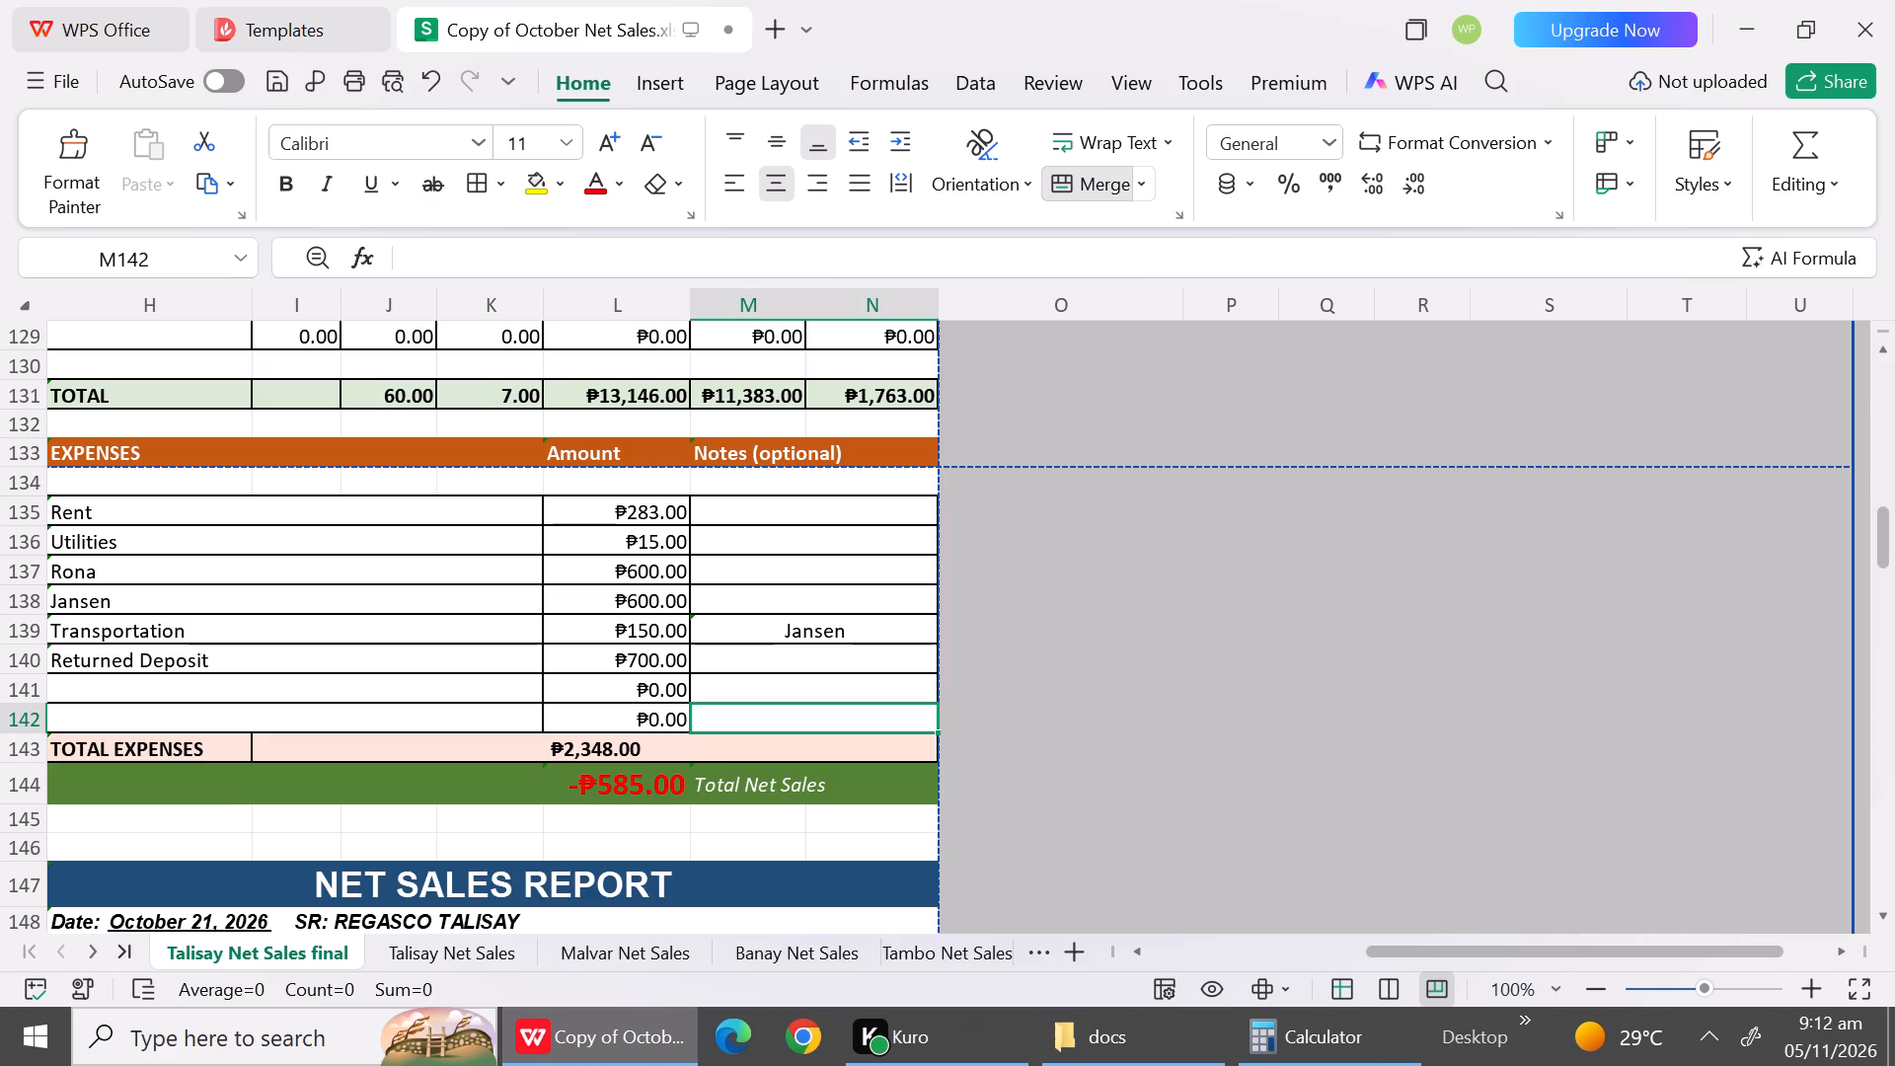
Copy the October 21 Regasco kilograms value from AR5 in Talisay Net Sales into I151 of the final sheet.
triple_click(1884, 913)
triple_click(1884, 913)
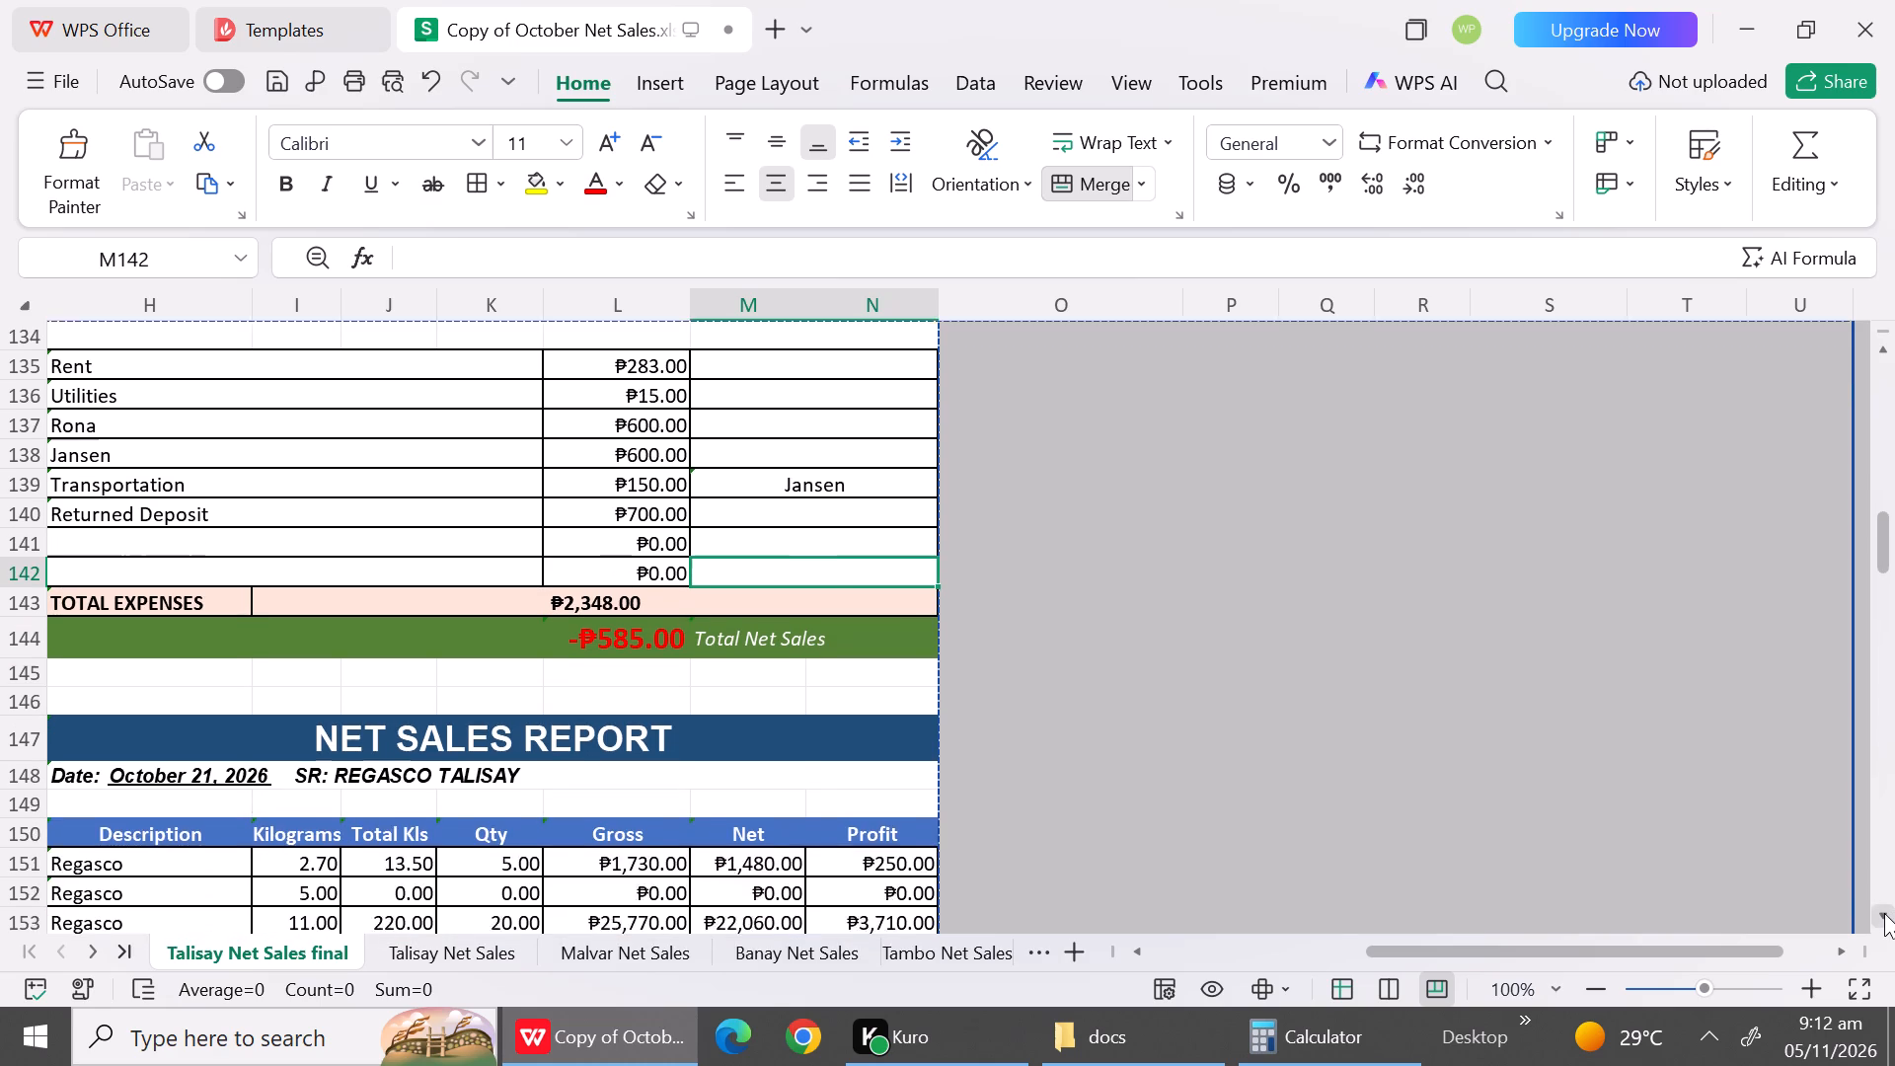
triple_click(1884, 913)
triple_click(1884, 913)
triple_click(1884, 913)
double_click(1884, 913)
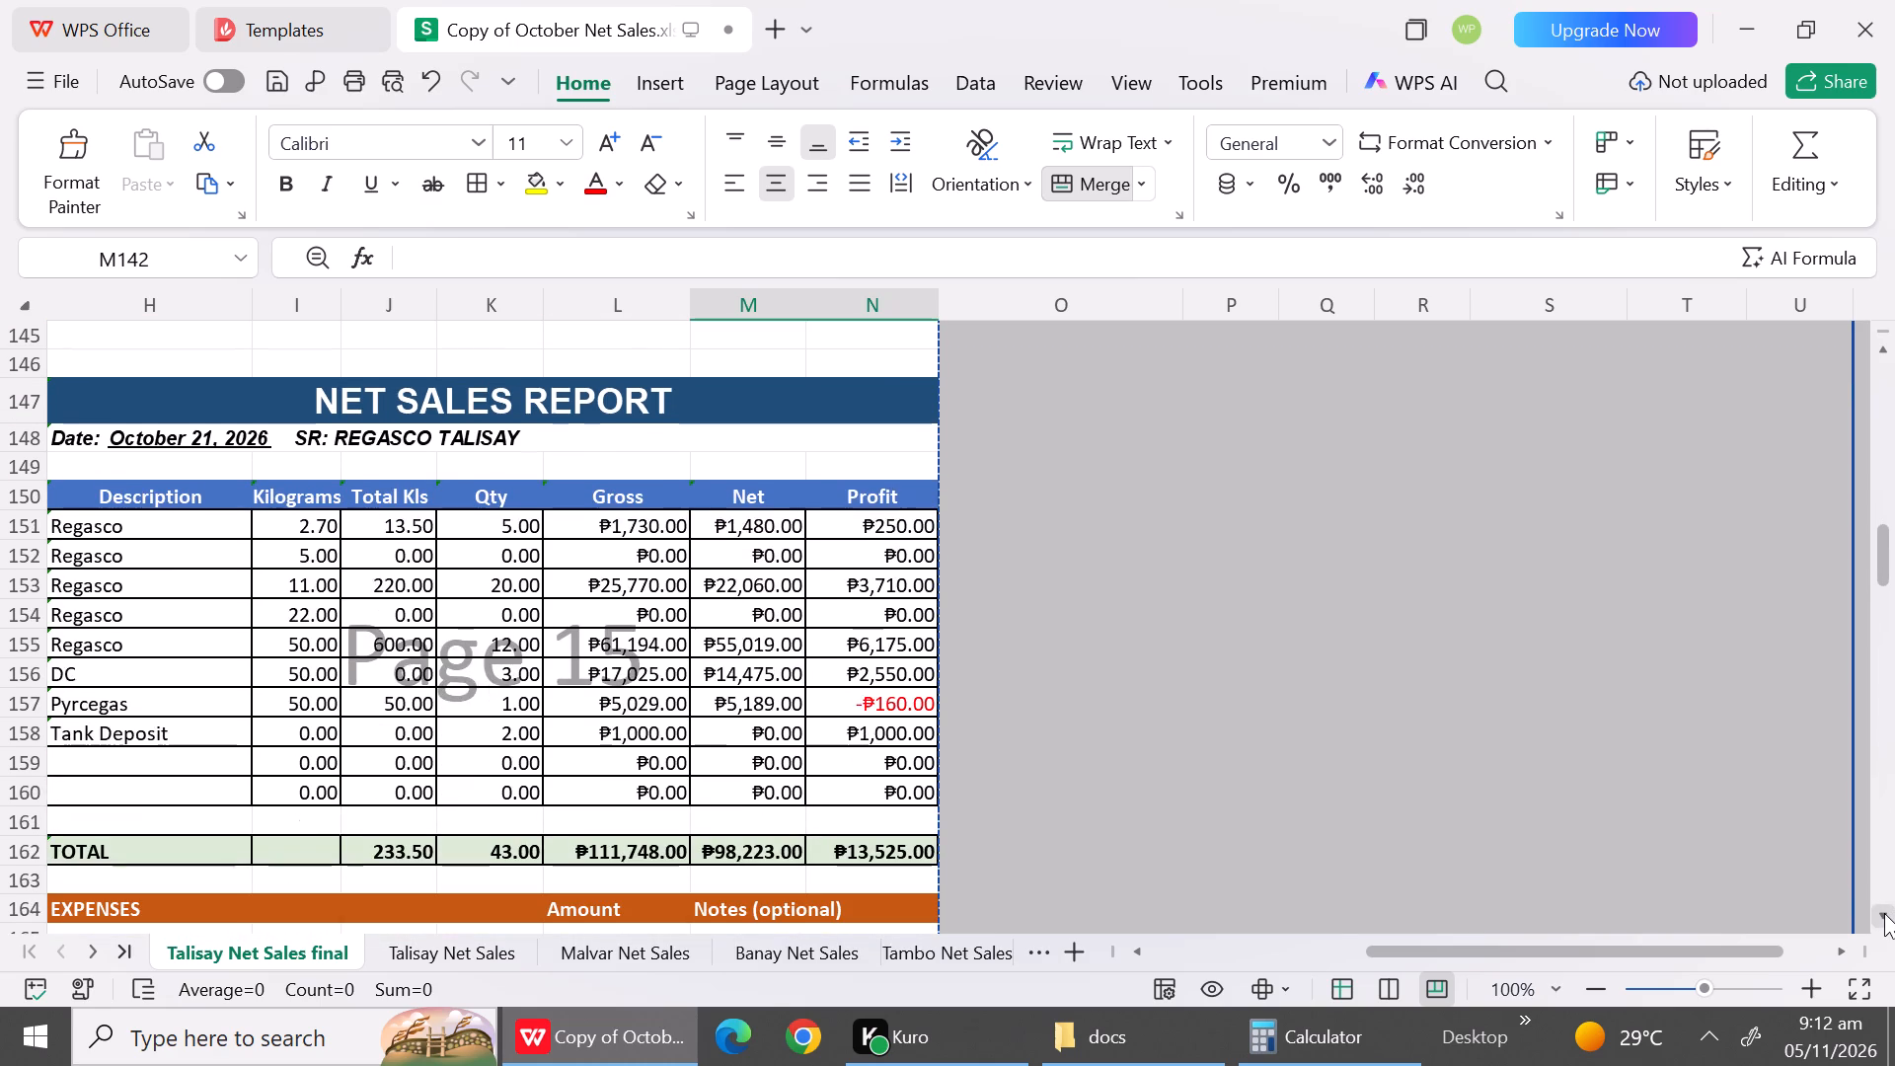
left_click(419, 959)
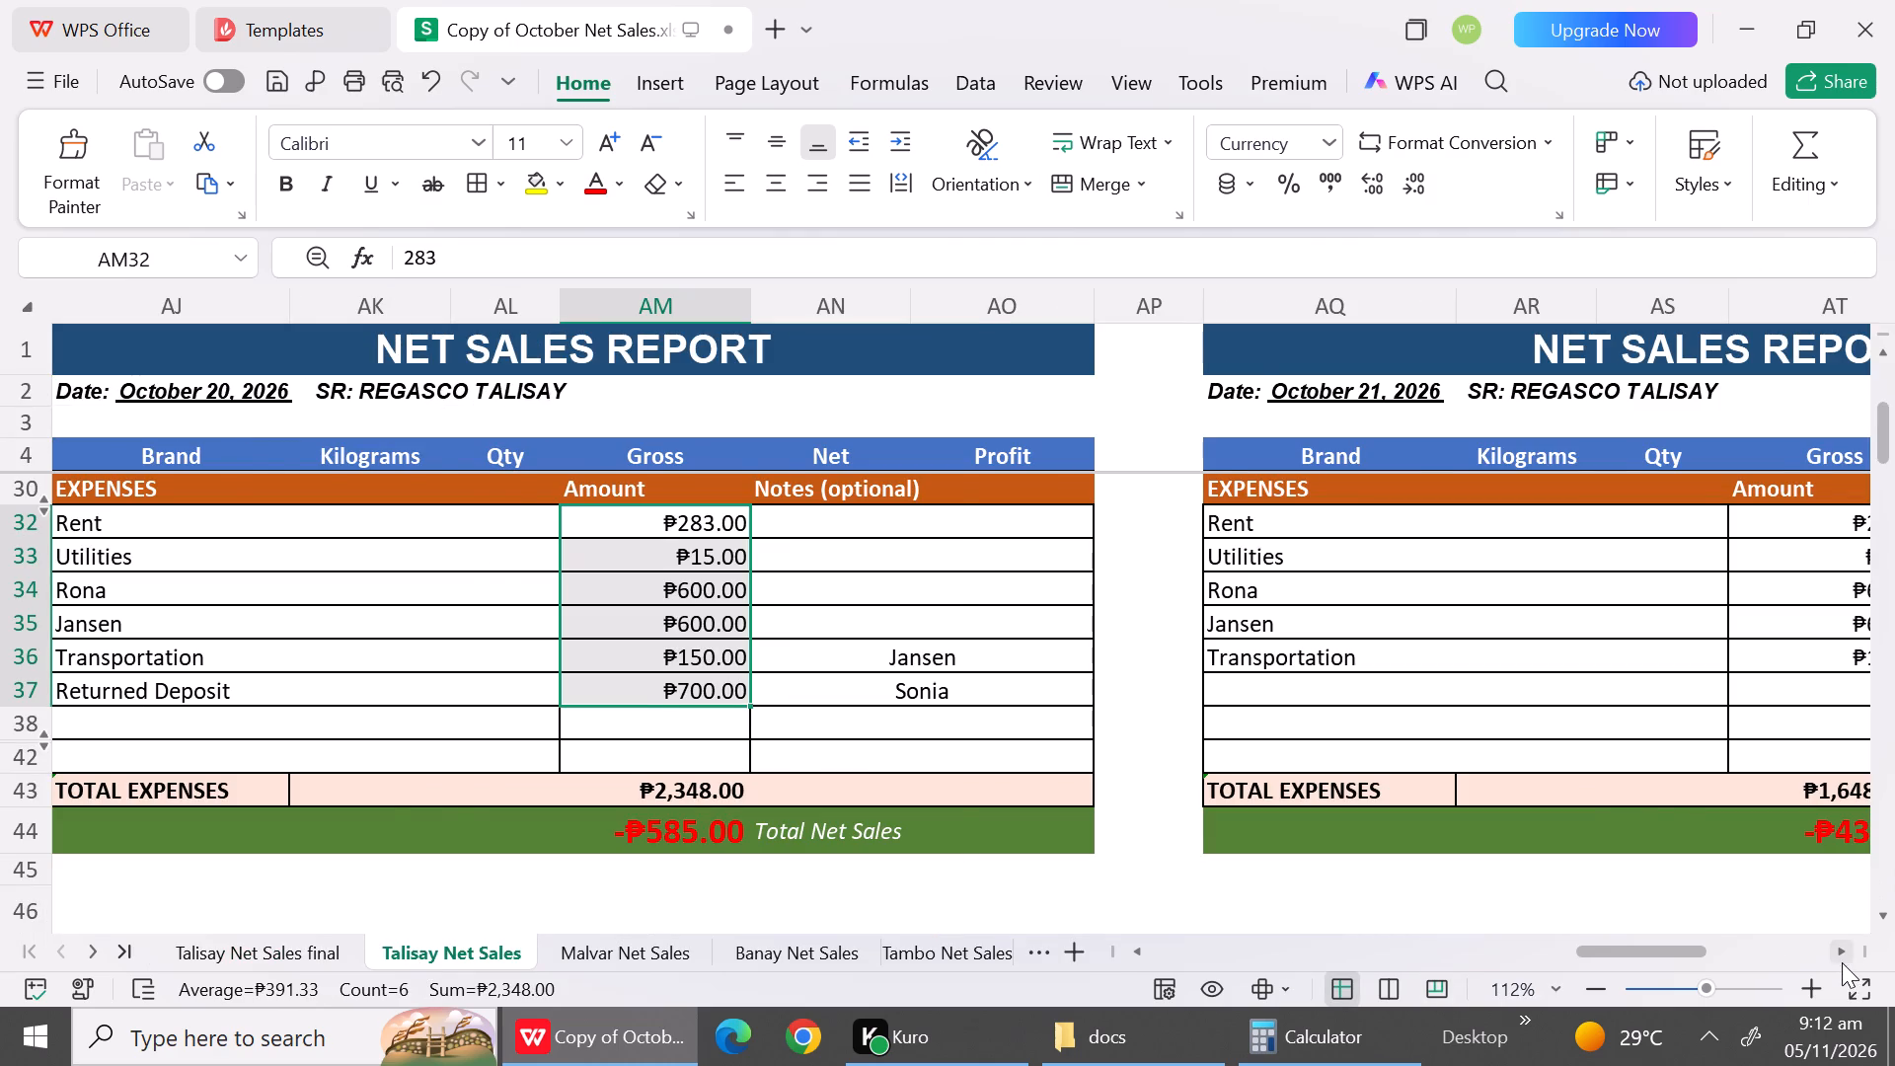
left_click(1842, 954)
left_click(1842, 954)
left_click(1842, 954)
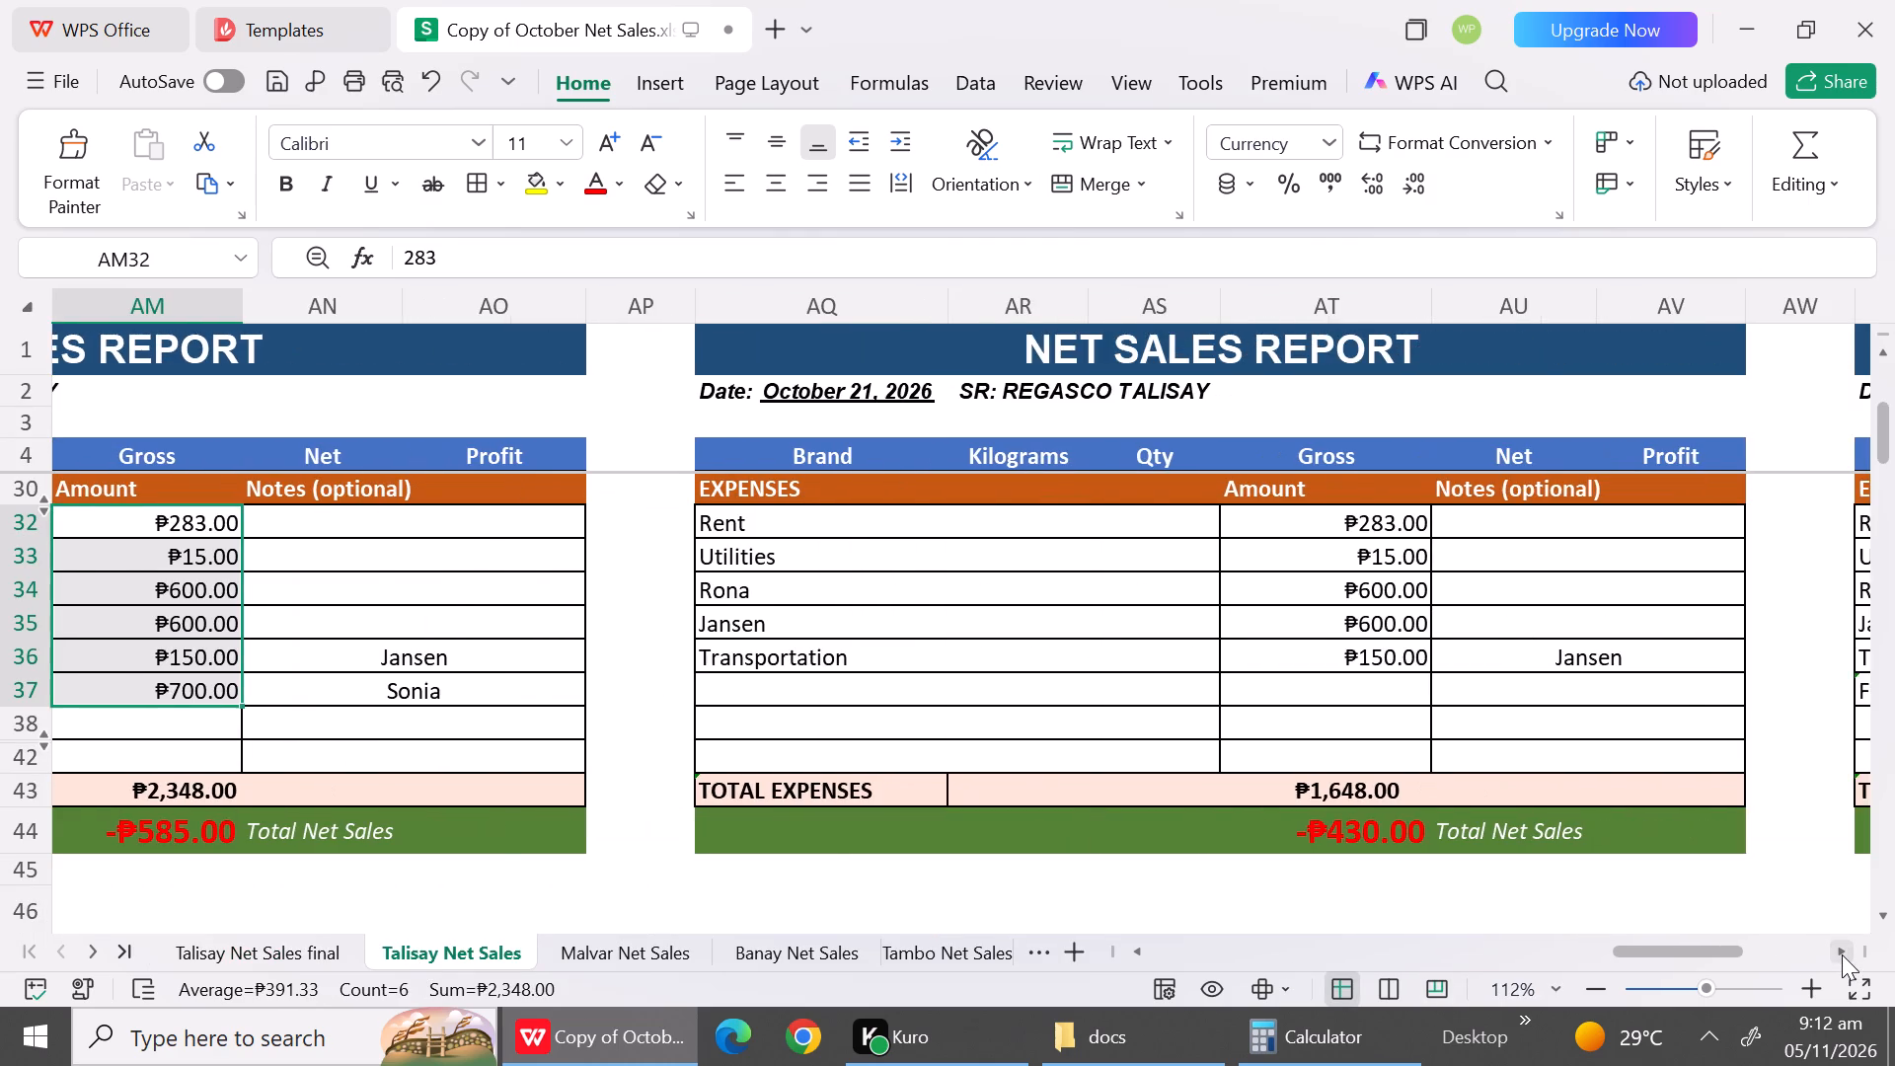
left_click(1842, 954)
left_click(1842, 954)
double_click(1842, 954)
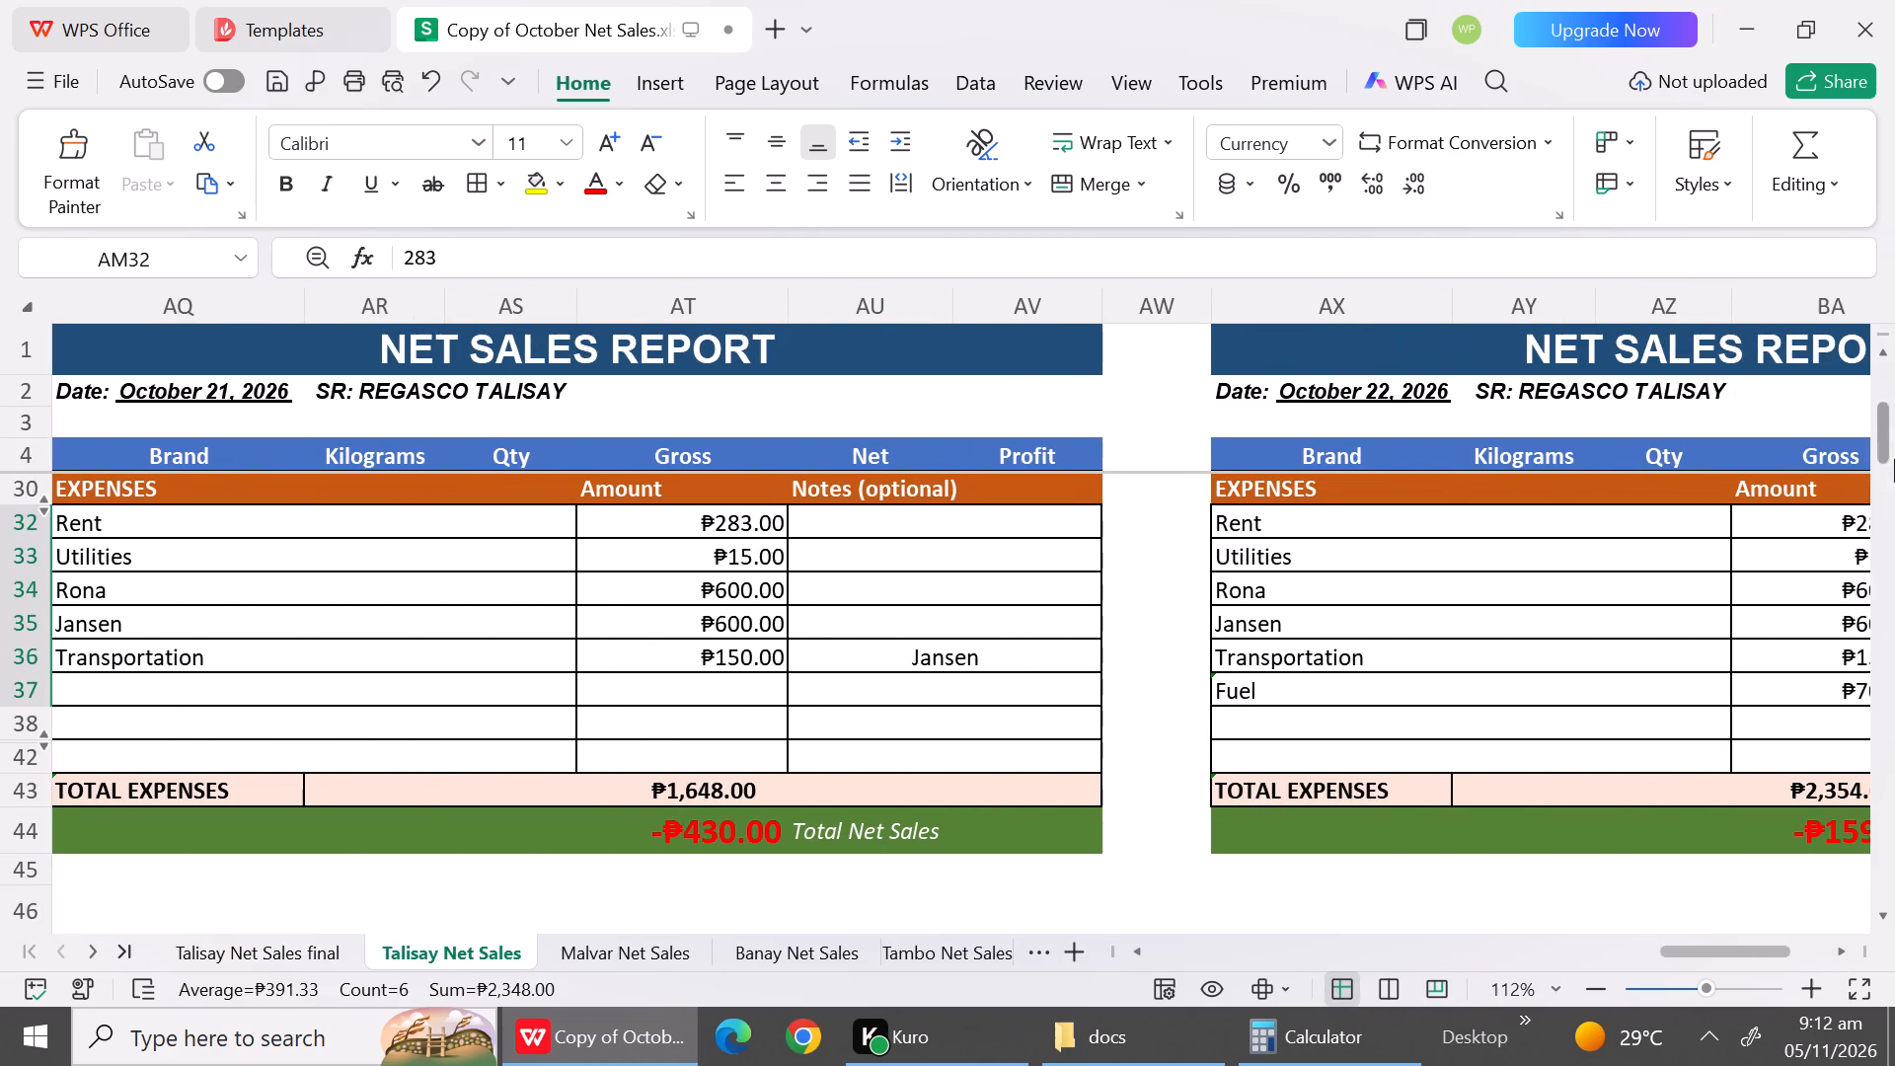
left_click(1892, 384)
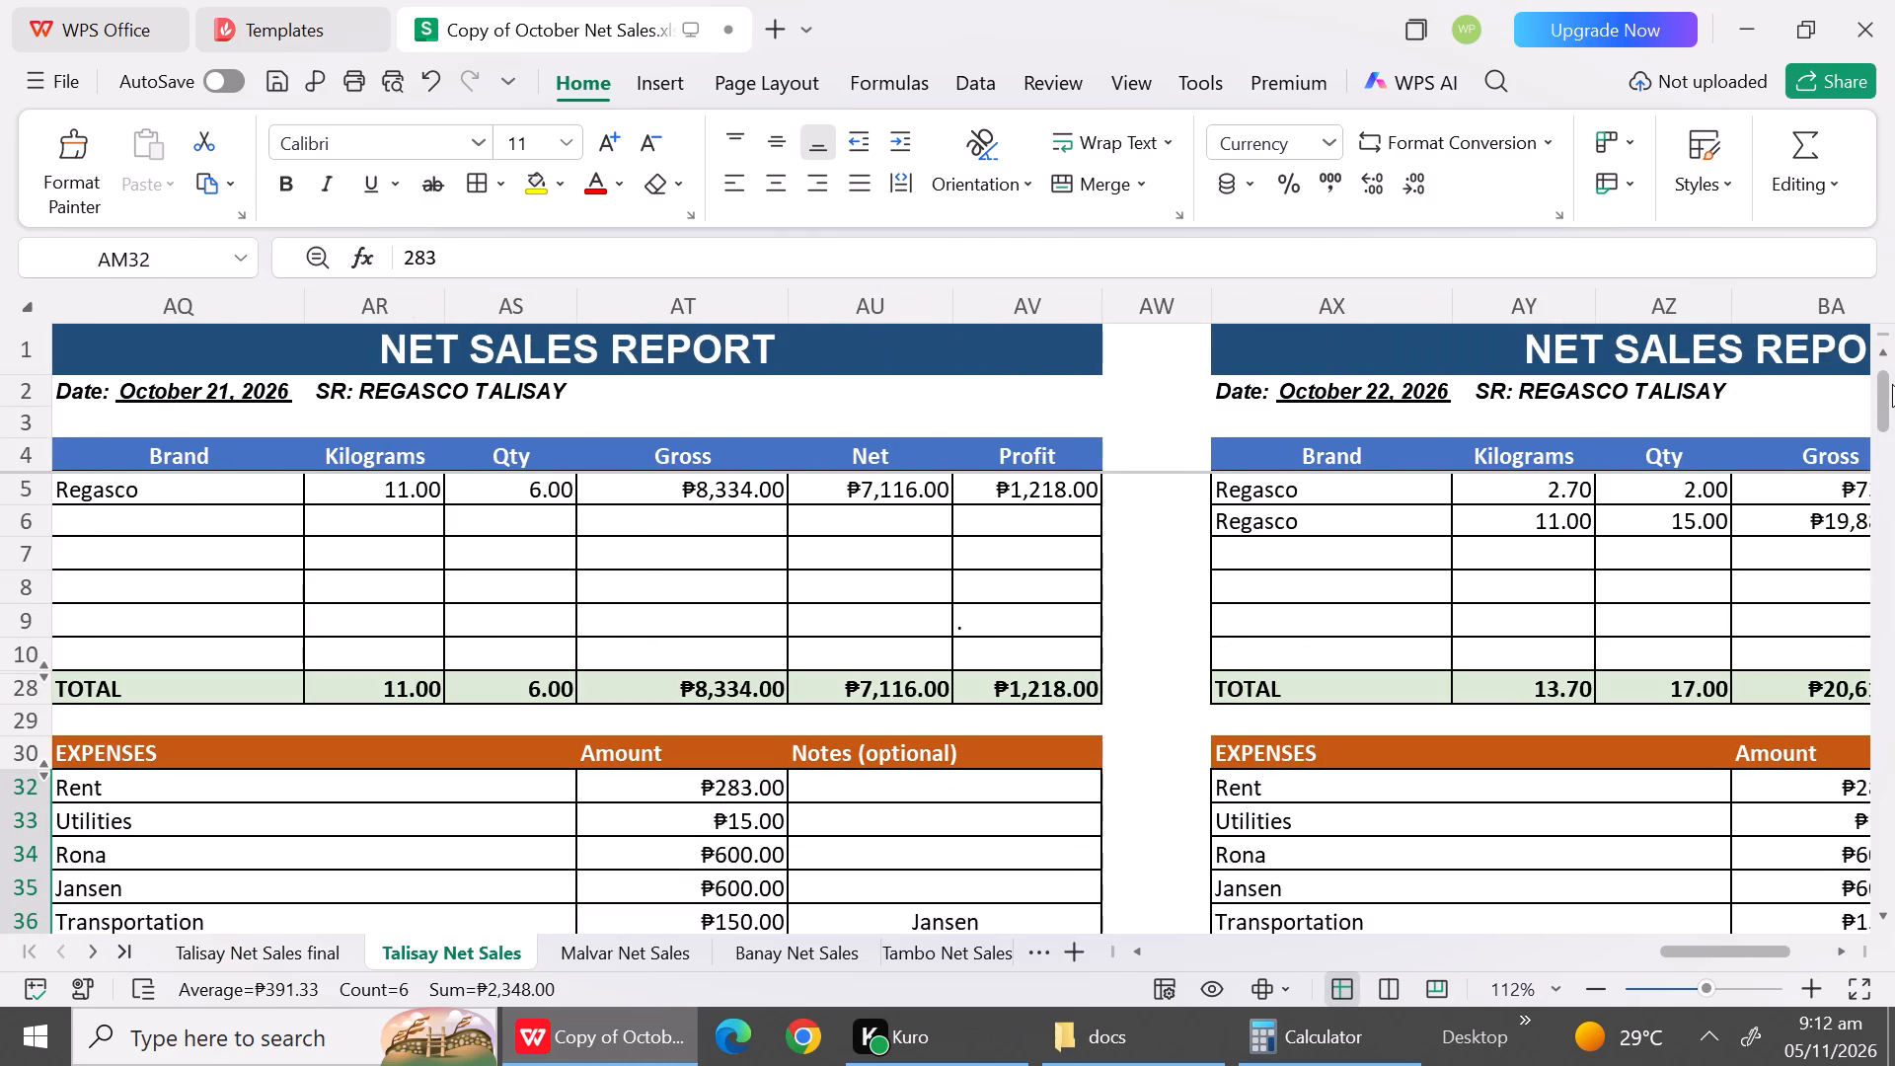
left_click(252, 499)
left_click(384, 493)
key("ctrl+c")
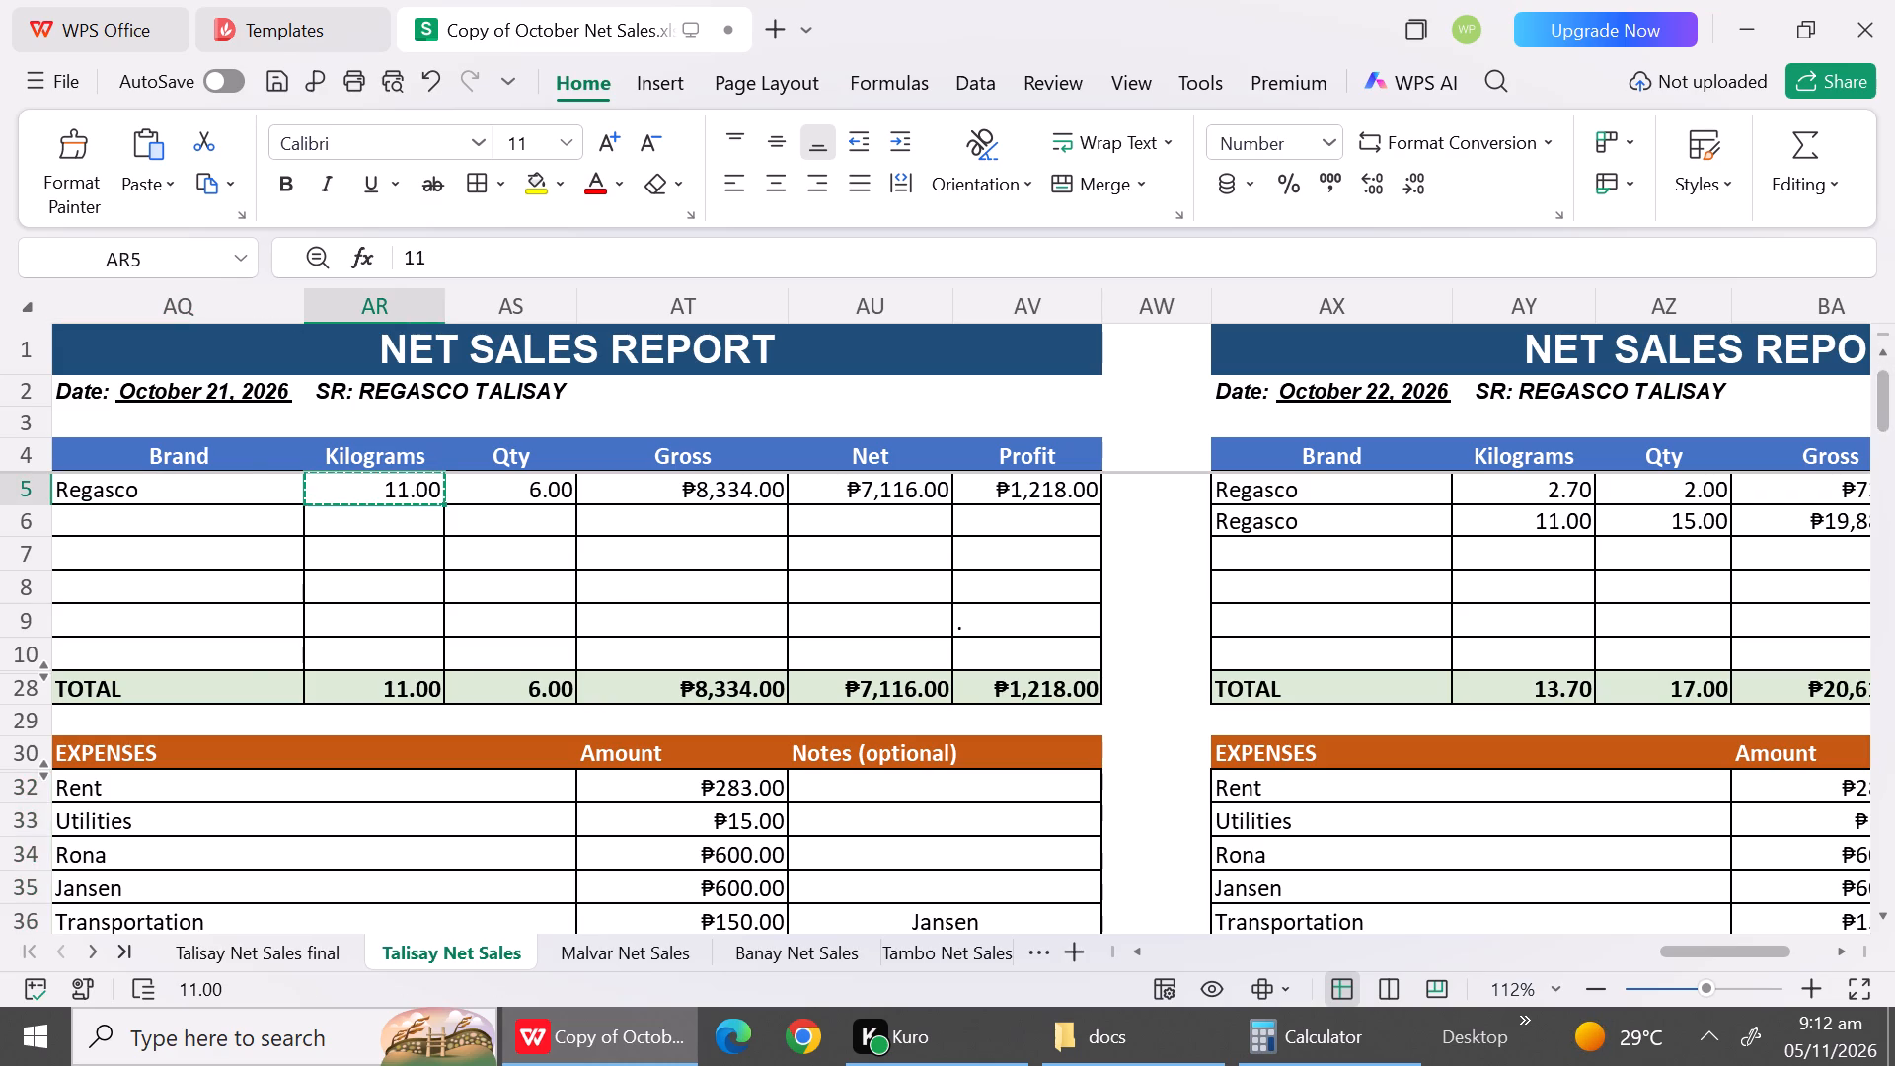
left_click(295, 947)
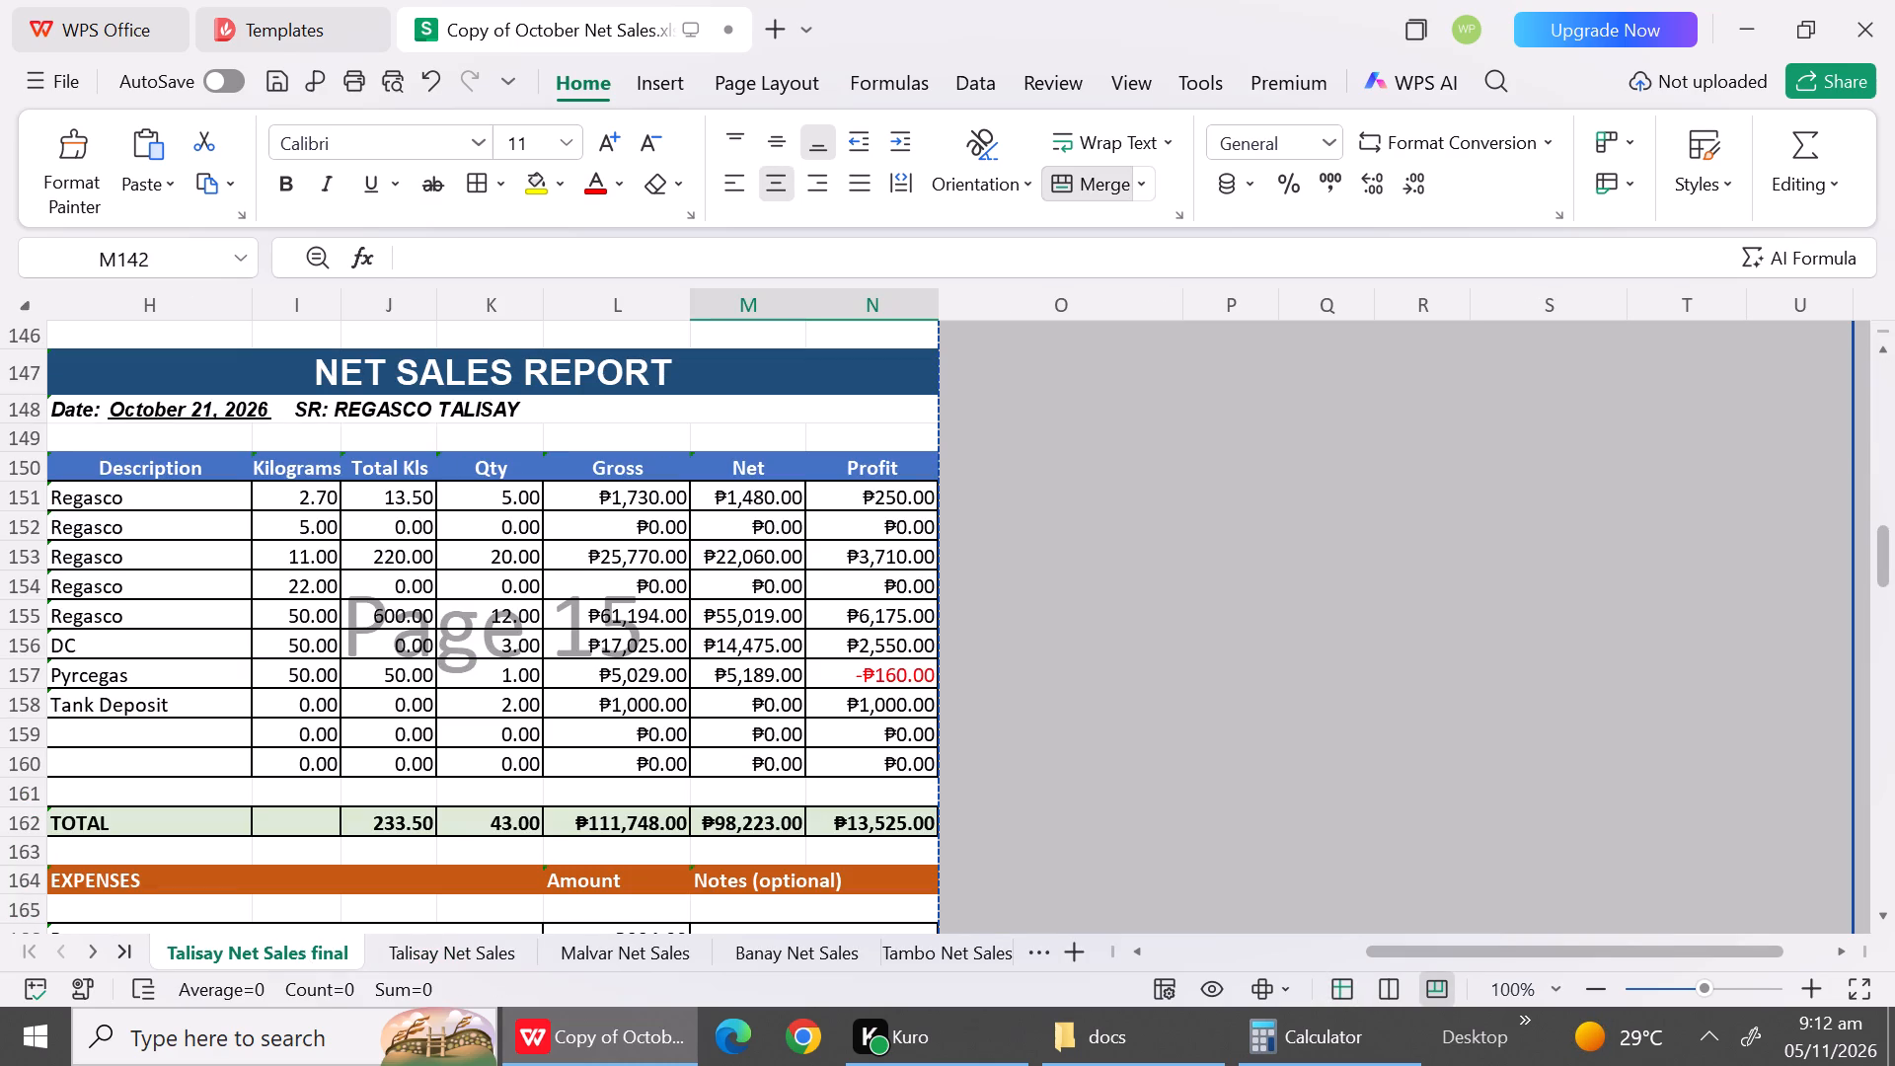
left_click(325, 511)
left_click(318, 503)
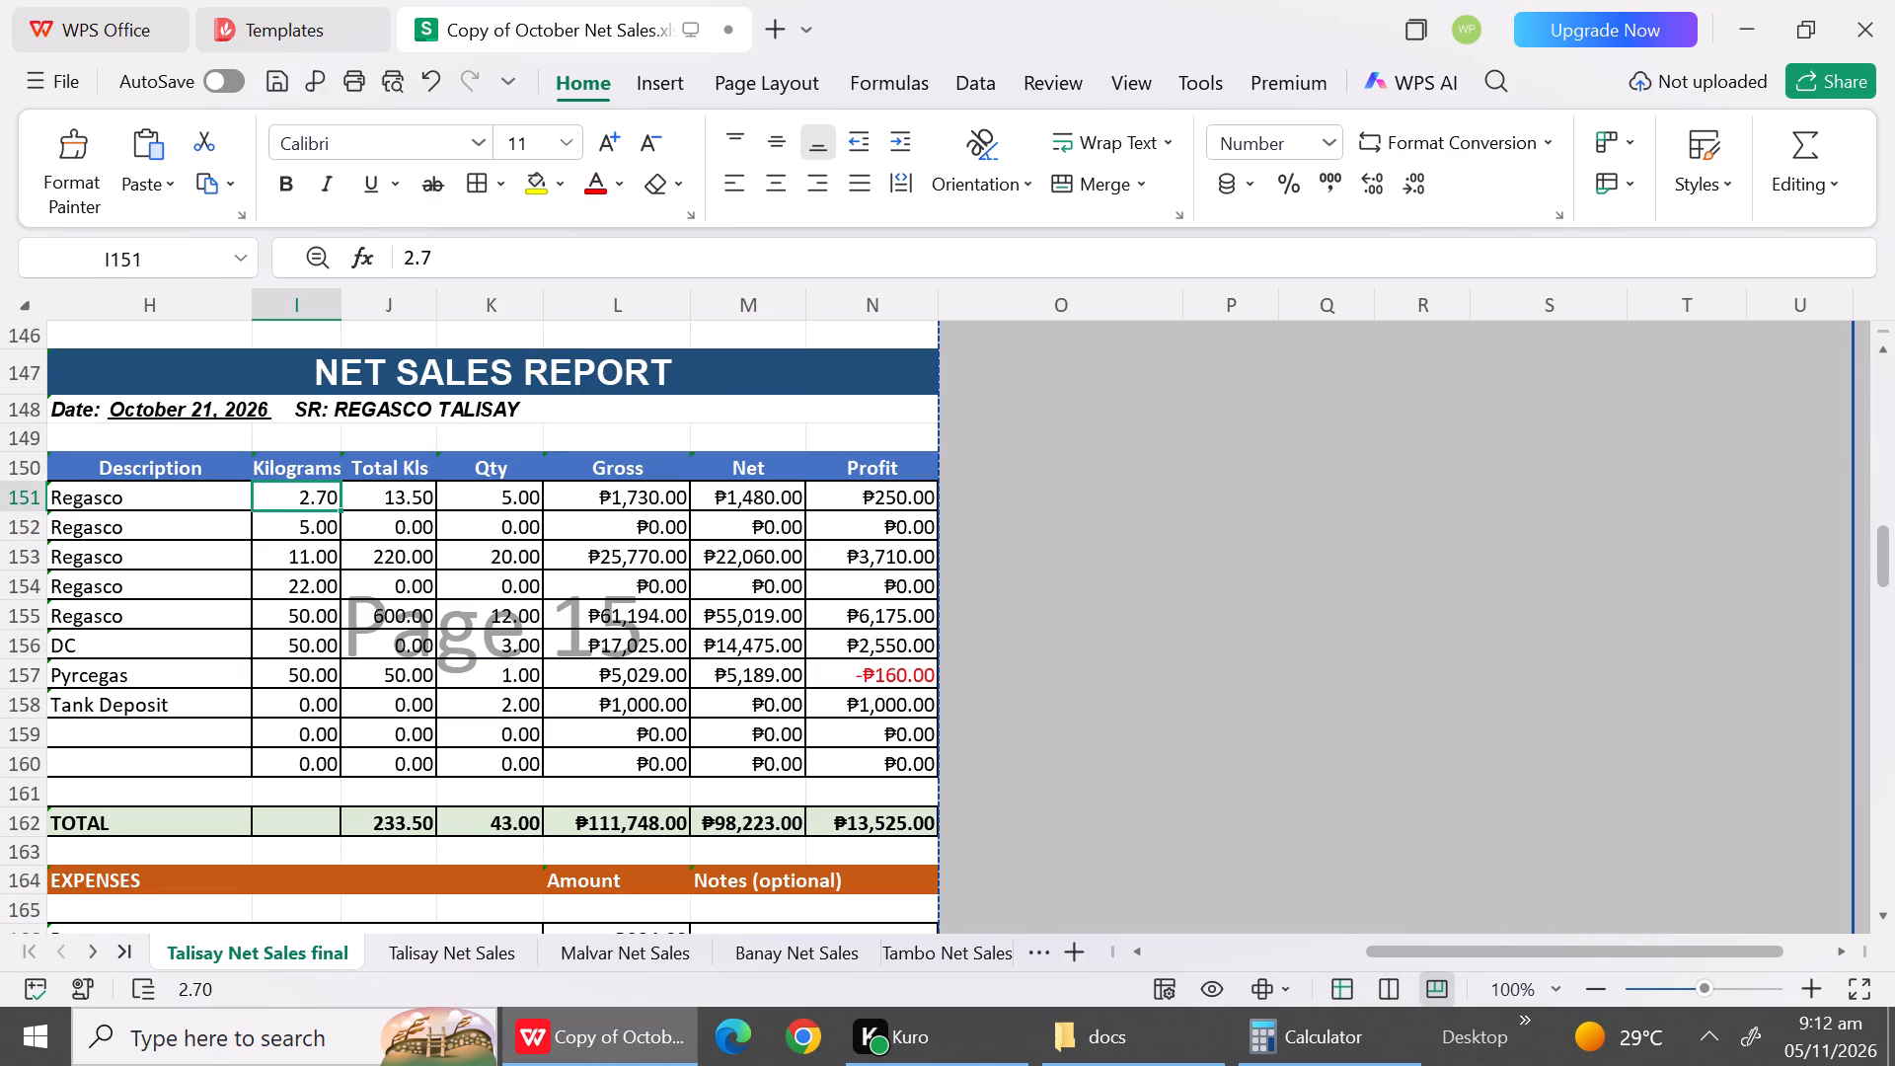
key("ctrl+v")
Clear the leftover descriptions in H152:H158 of the October 21 final report.
left_click(193, 529)
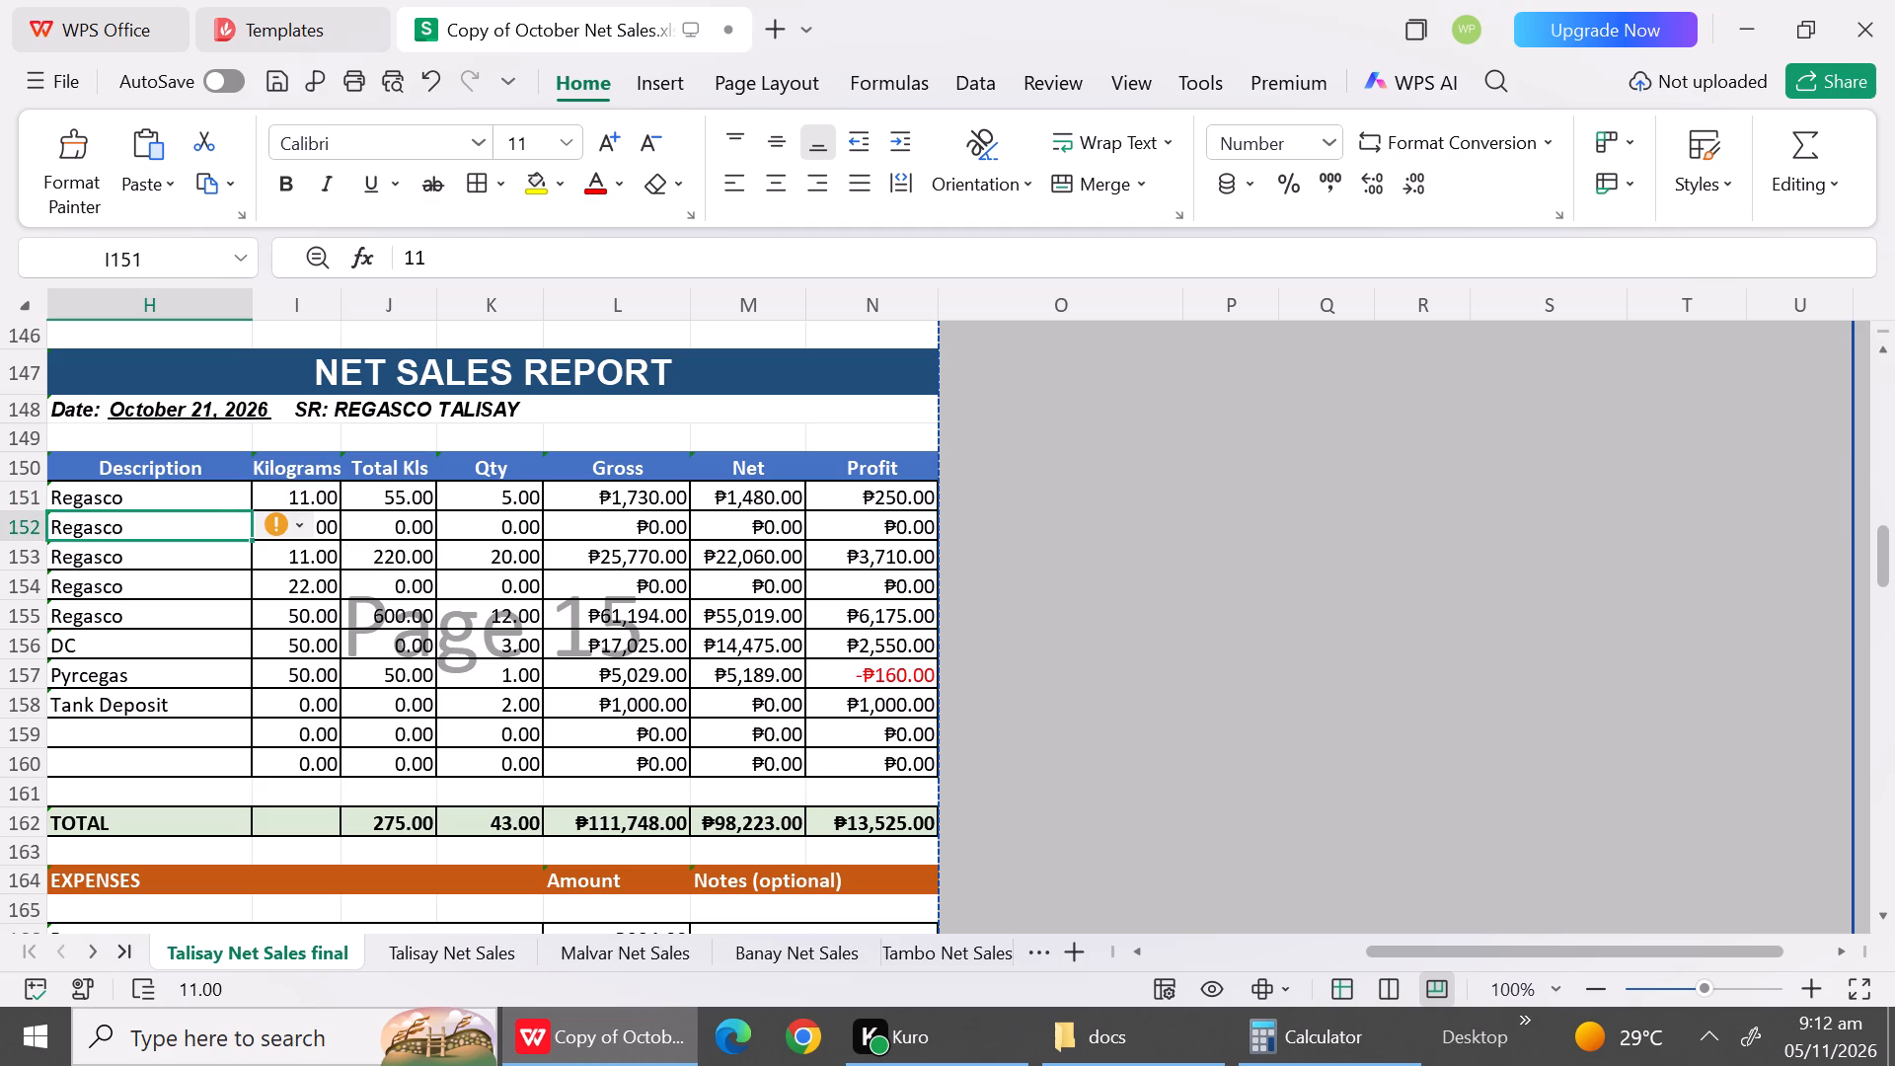
key("BackSpace")
key("Down")
key("BackSpace")
key("Down")
key("BackSpace")
key("Down")
key("BackSpace")
key("Down")
key("BackSpace")
key("Down")
key("BackSpace")
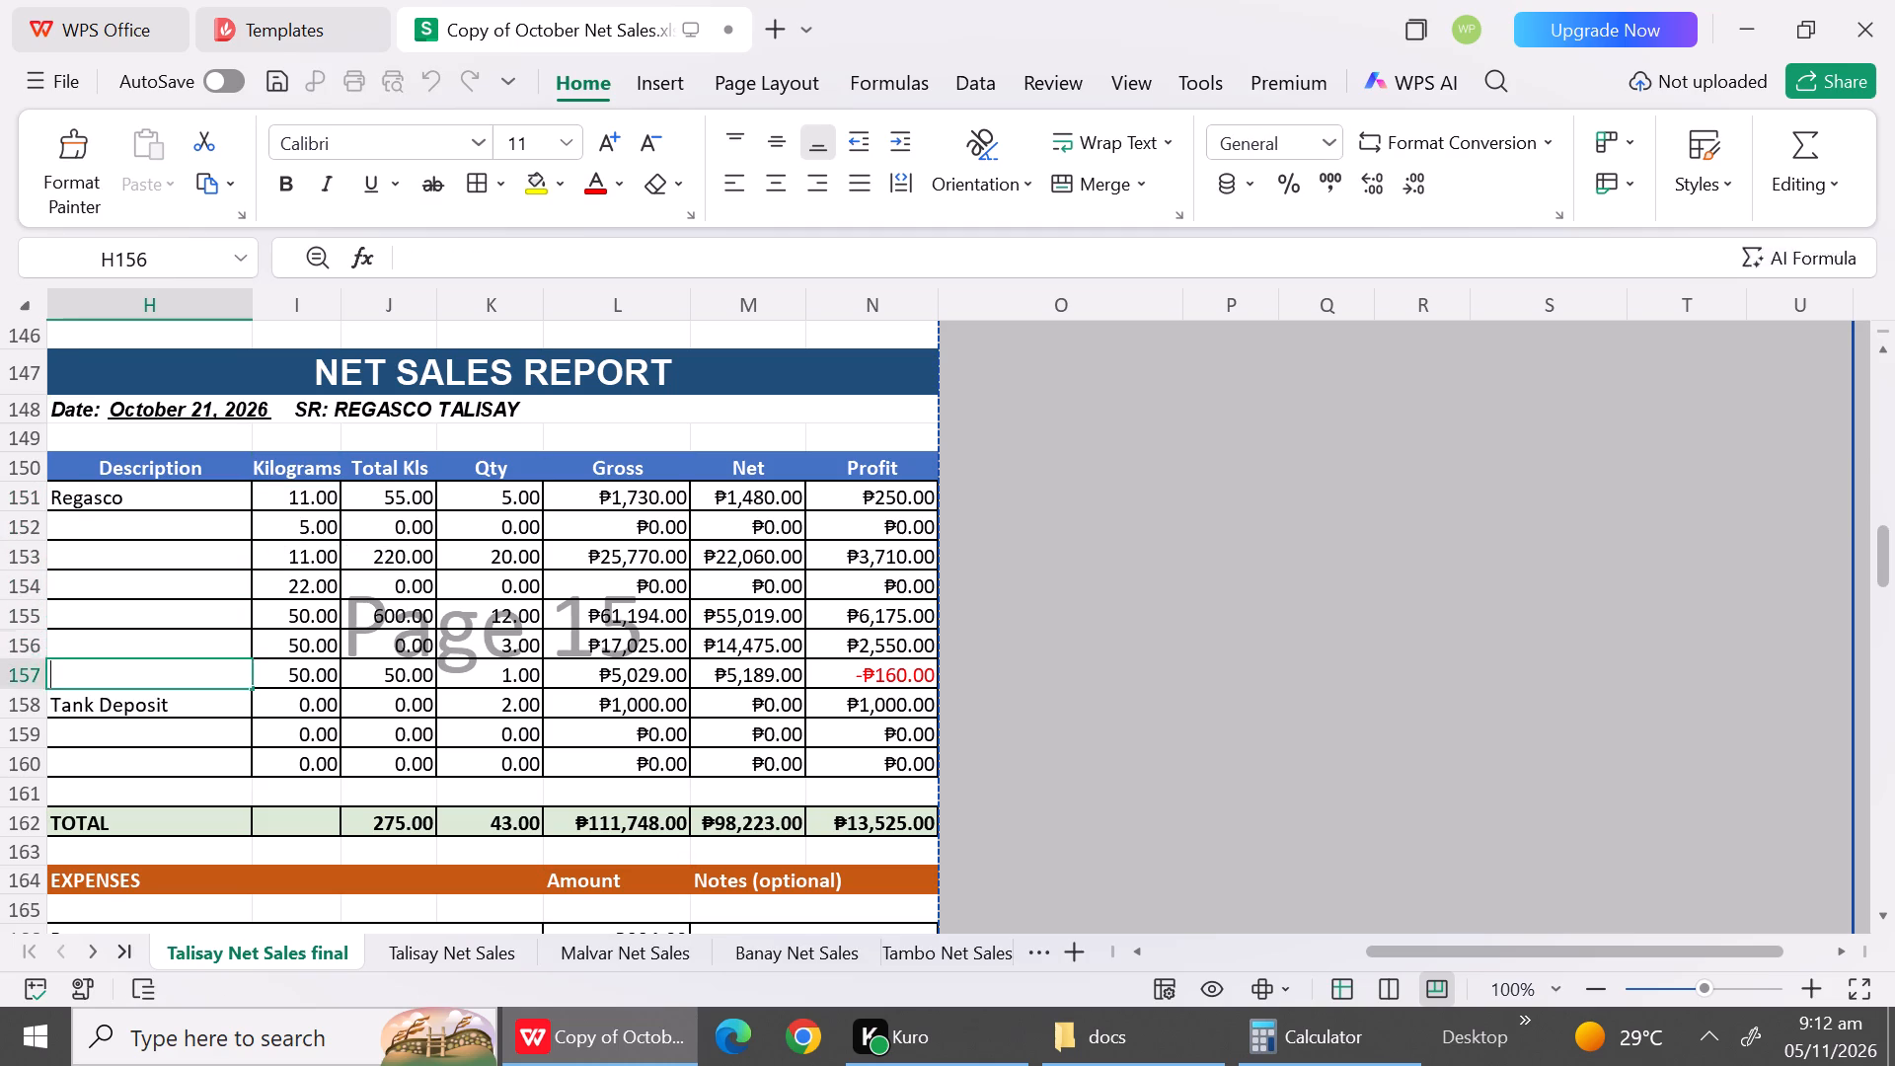
key("Down")
key("BackSpace")
Set the leftover kilograms in I152:I157 of the October 21 final report to 0.
left_click(282, 525)
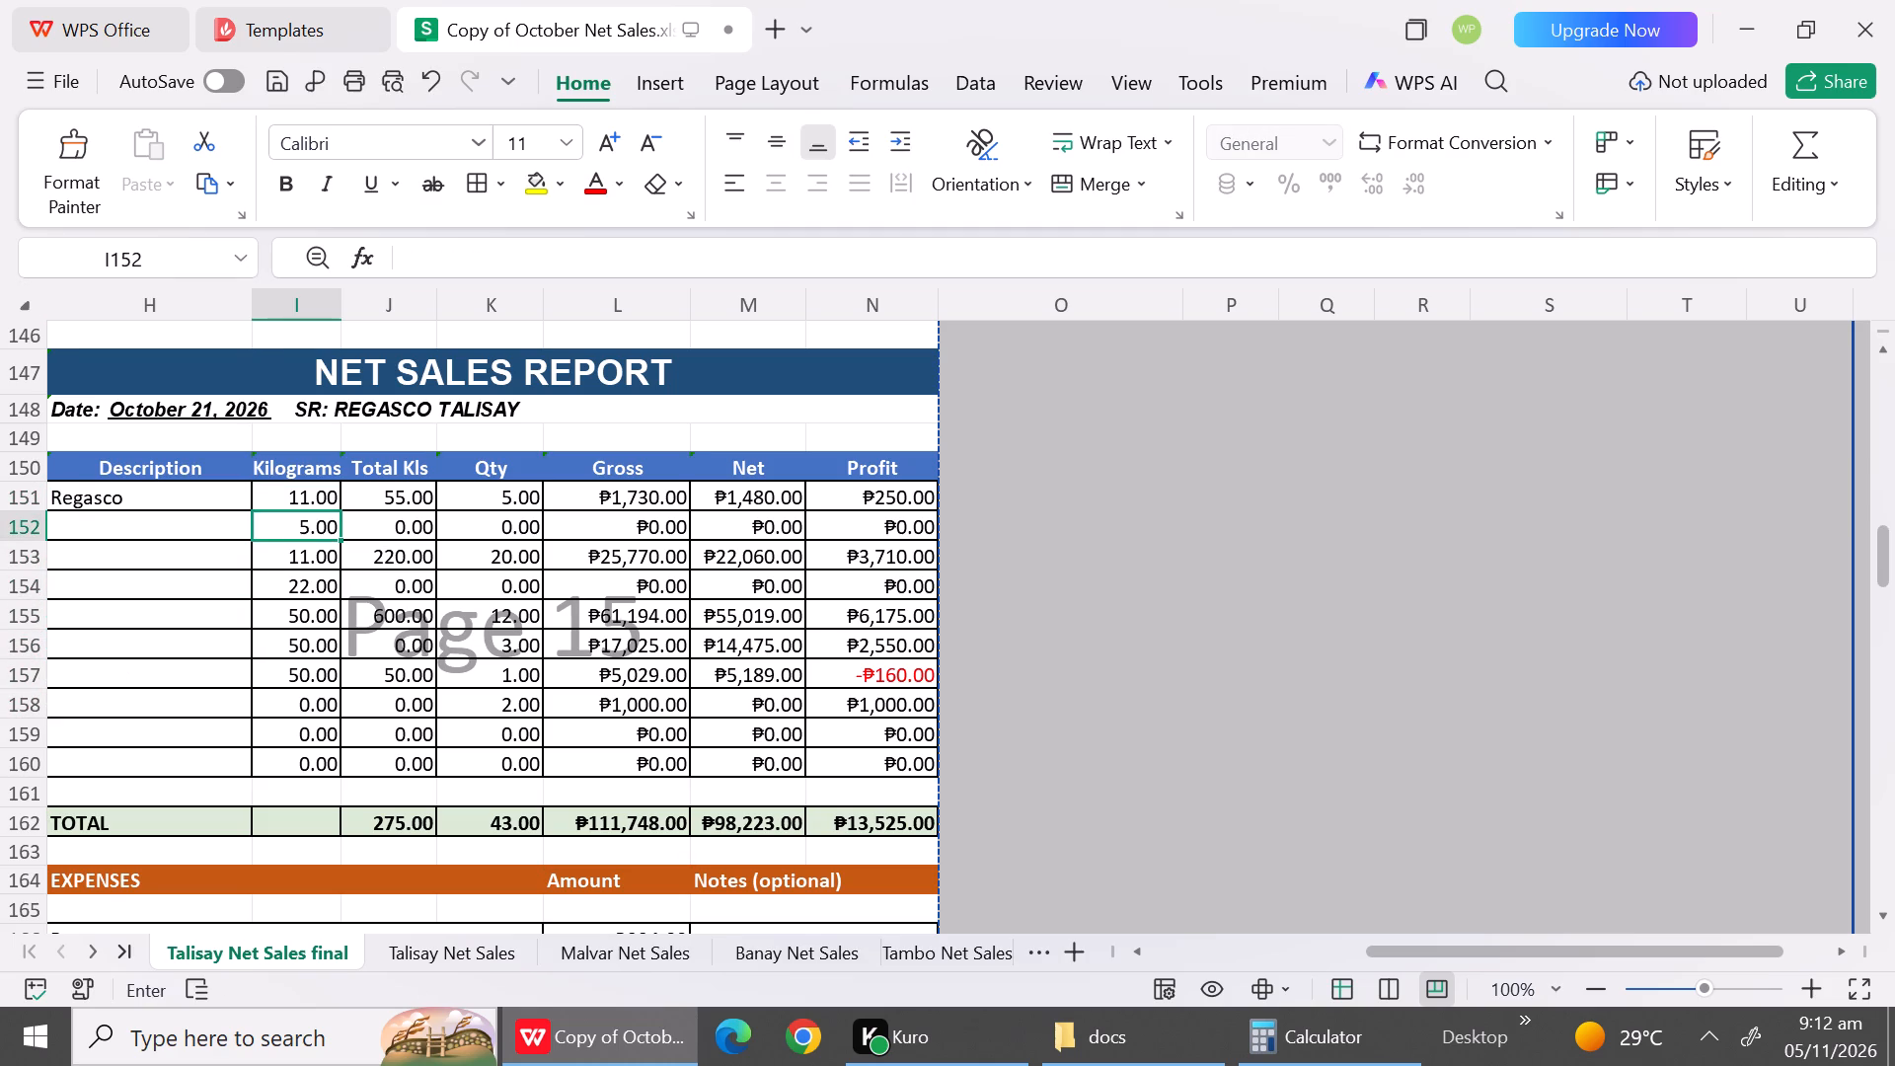
key("0")
key("Down")
key("0")
key("Down")
key("0")
key("Down")
key("0")
key("Down")
key("0")
key("Down")
key("0")
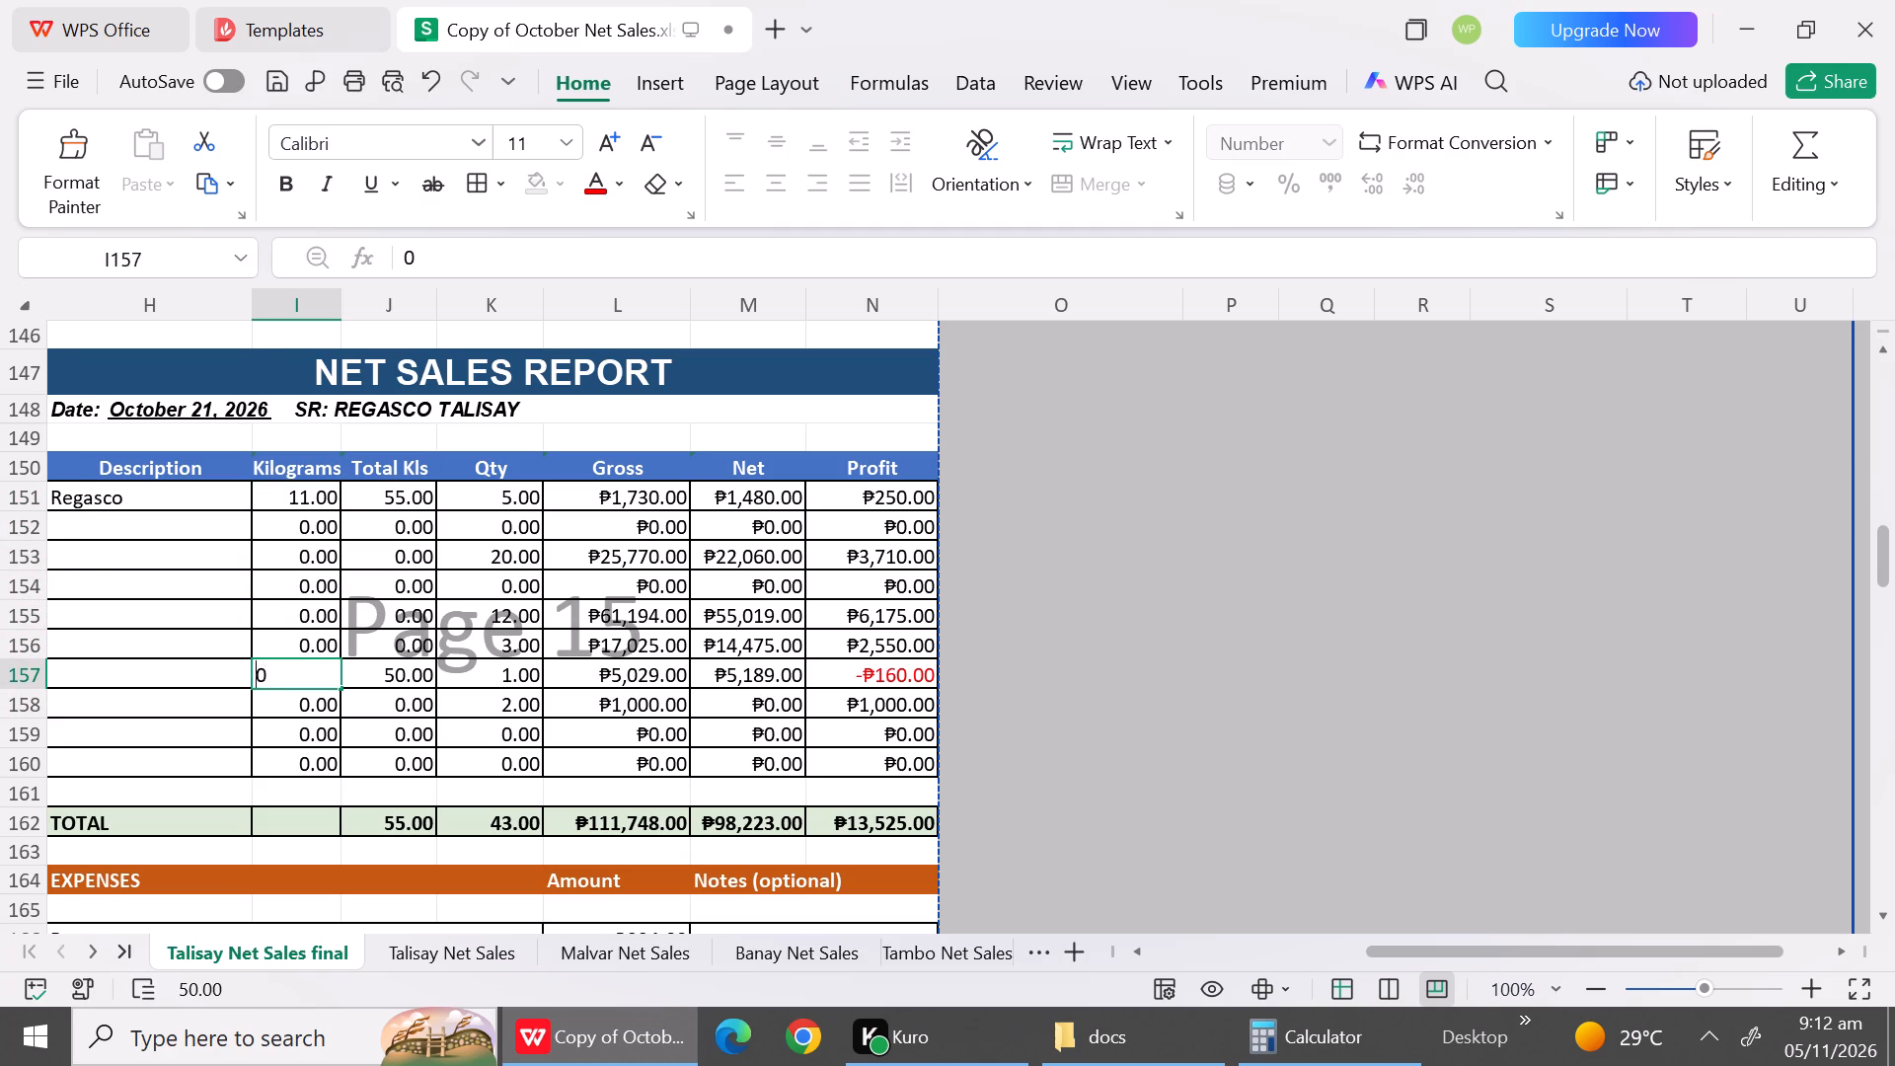
Replace the total kilos formula in J157 of the October 21 final report with 0.
left_click(395, 678)
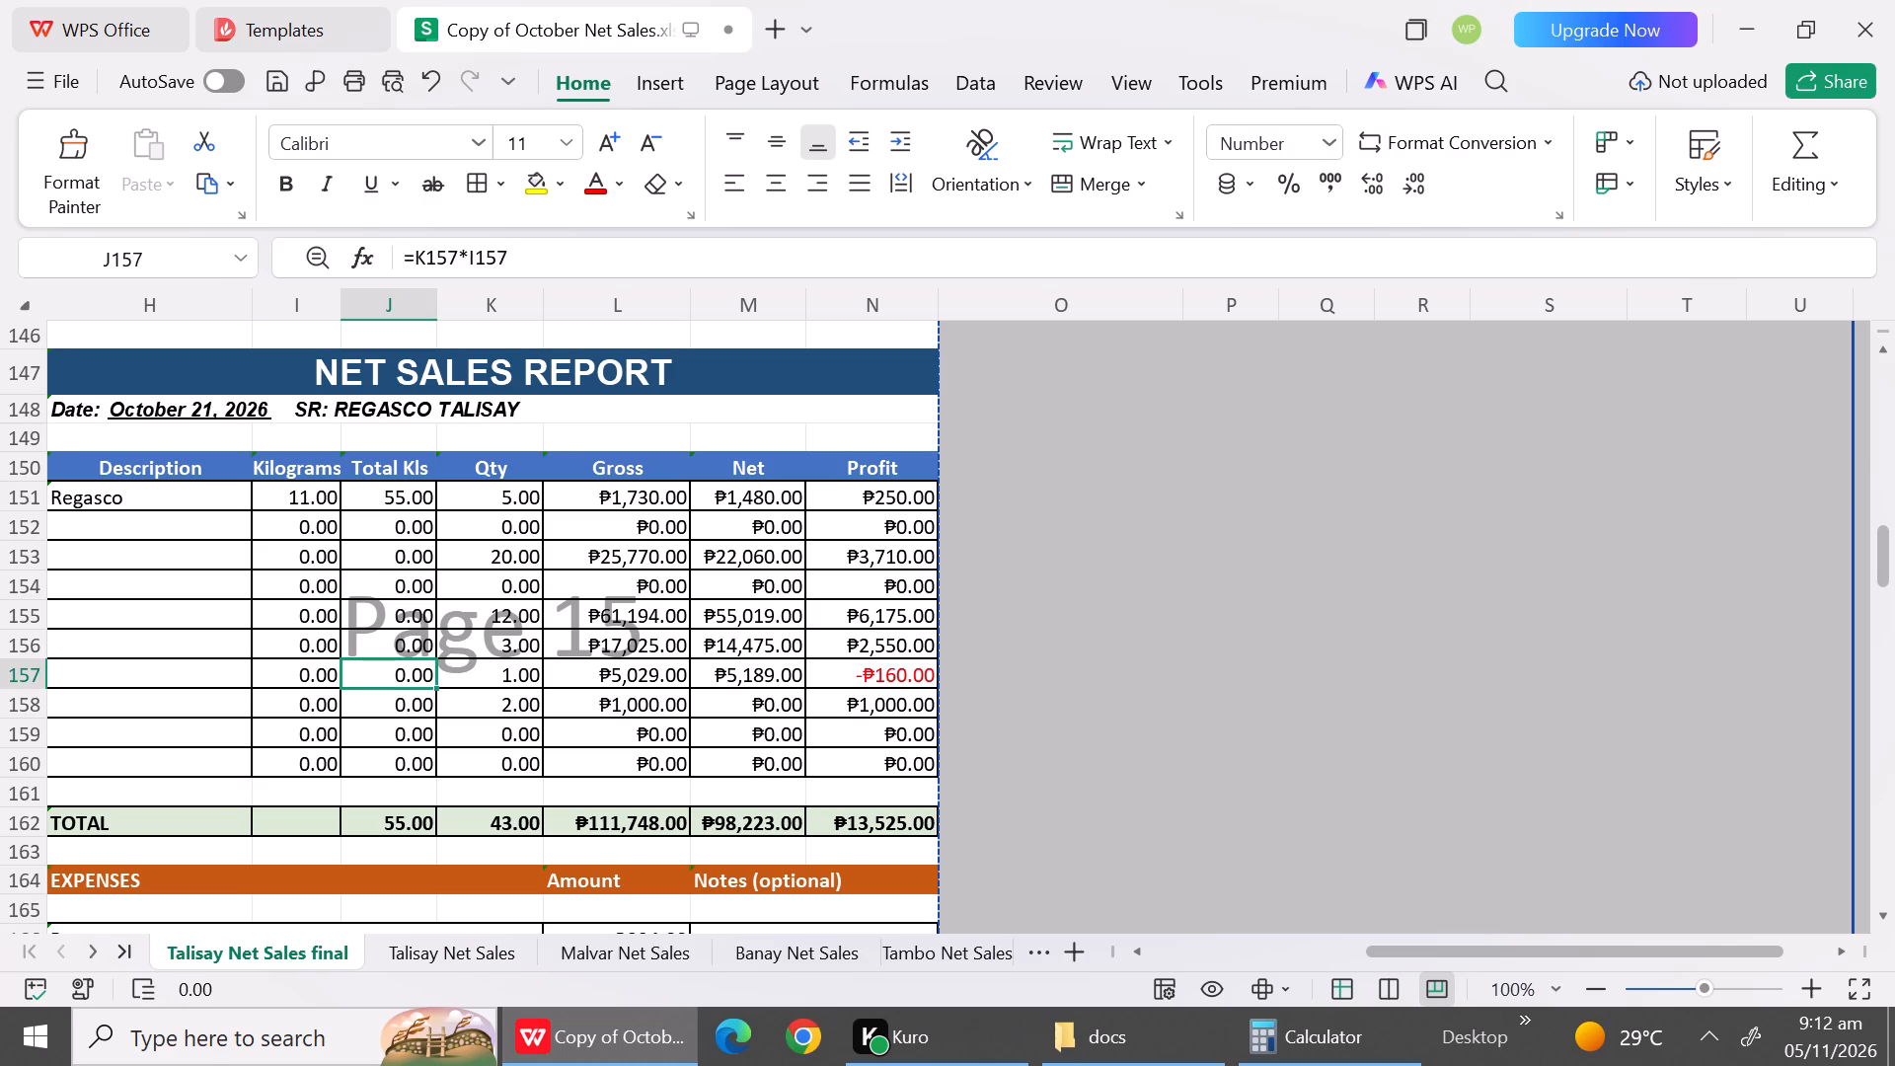
key("0")
key("Down")
Set the leftover quantities in K153:K158 of the October 21 final report to 0.
left_click(514, 552)
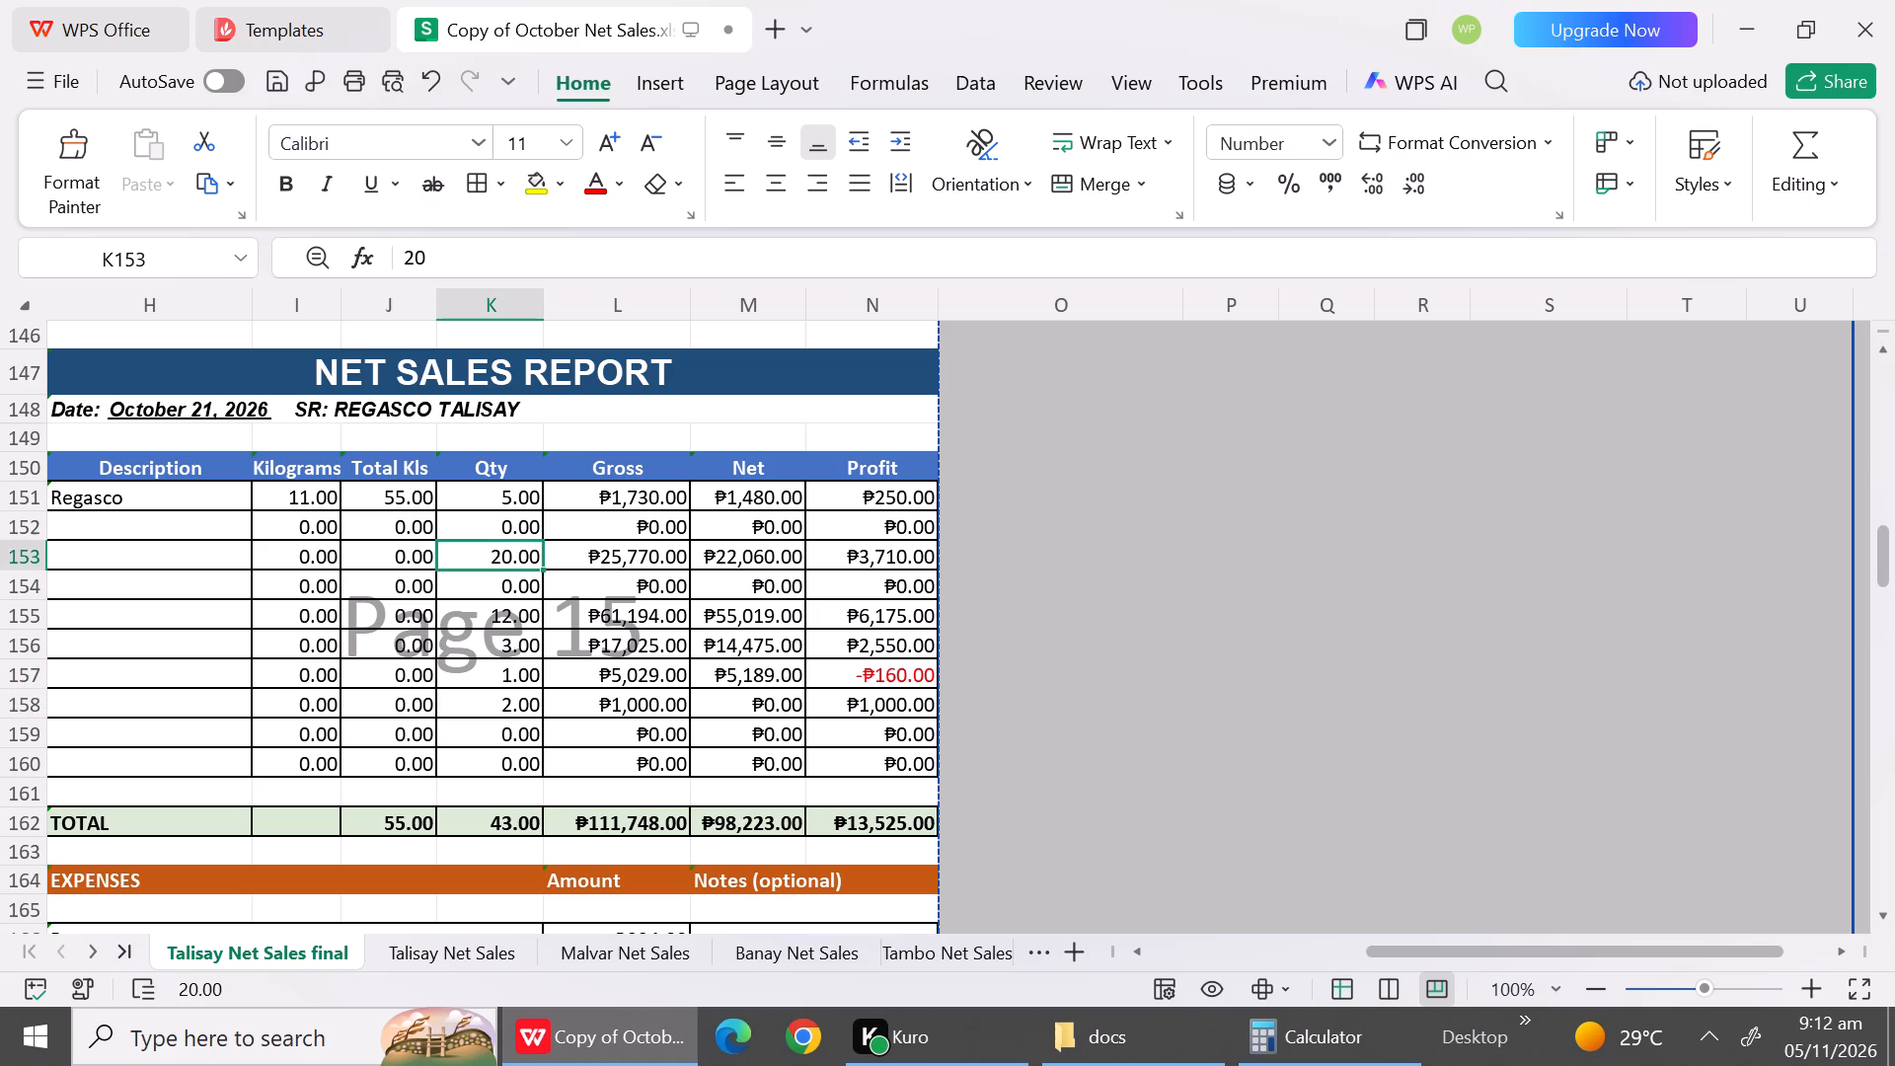
key("0")
key("Down")
key("0")
key("Down")
key("0")
key("Down")
key("0")
key("Down")
key("0")
key("Down")
key("0")
key("Down")
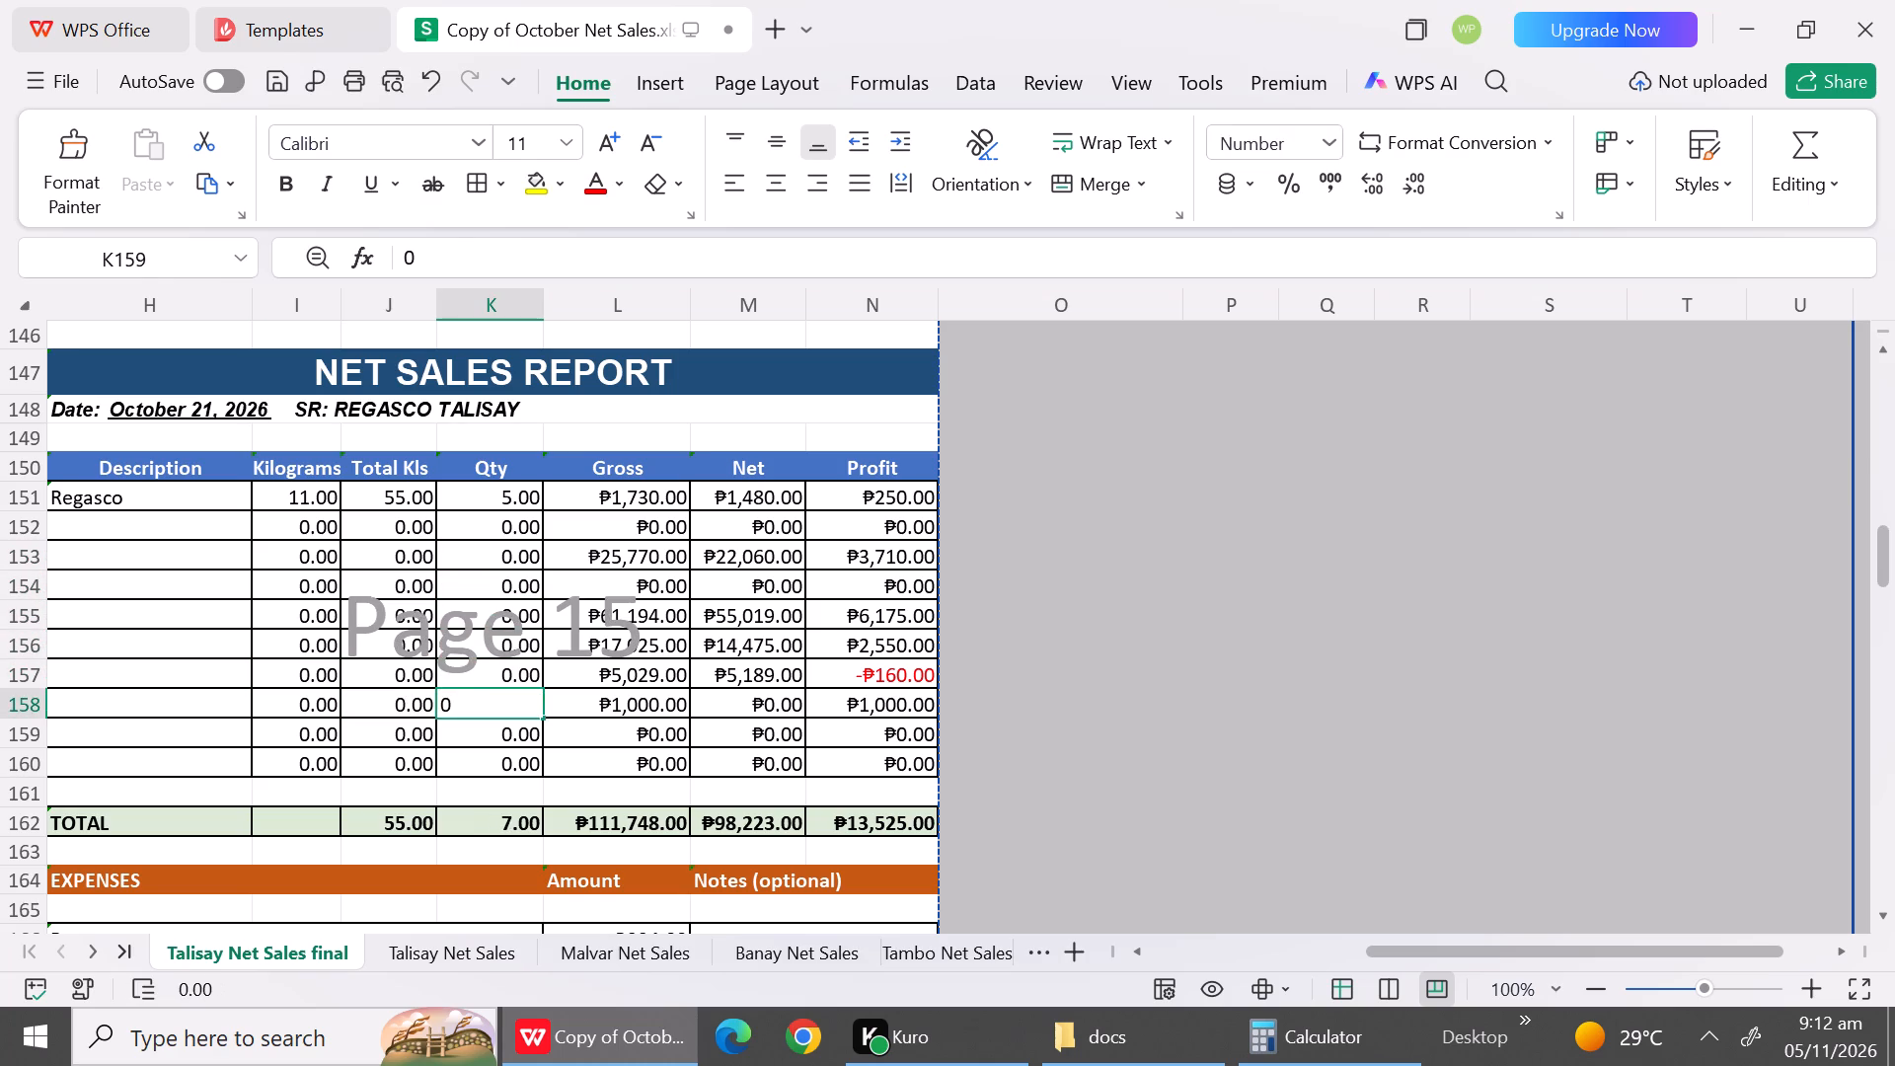
Set the gross amounts in L153:L159 of the October 21 final report to 0.
left_click(657, 570)
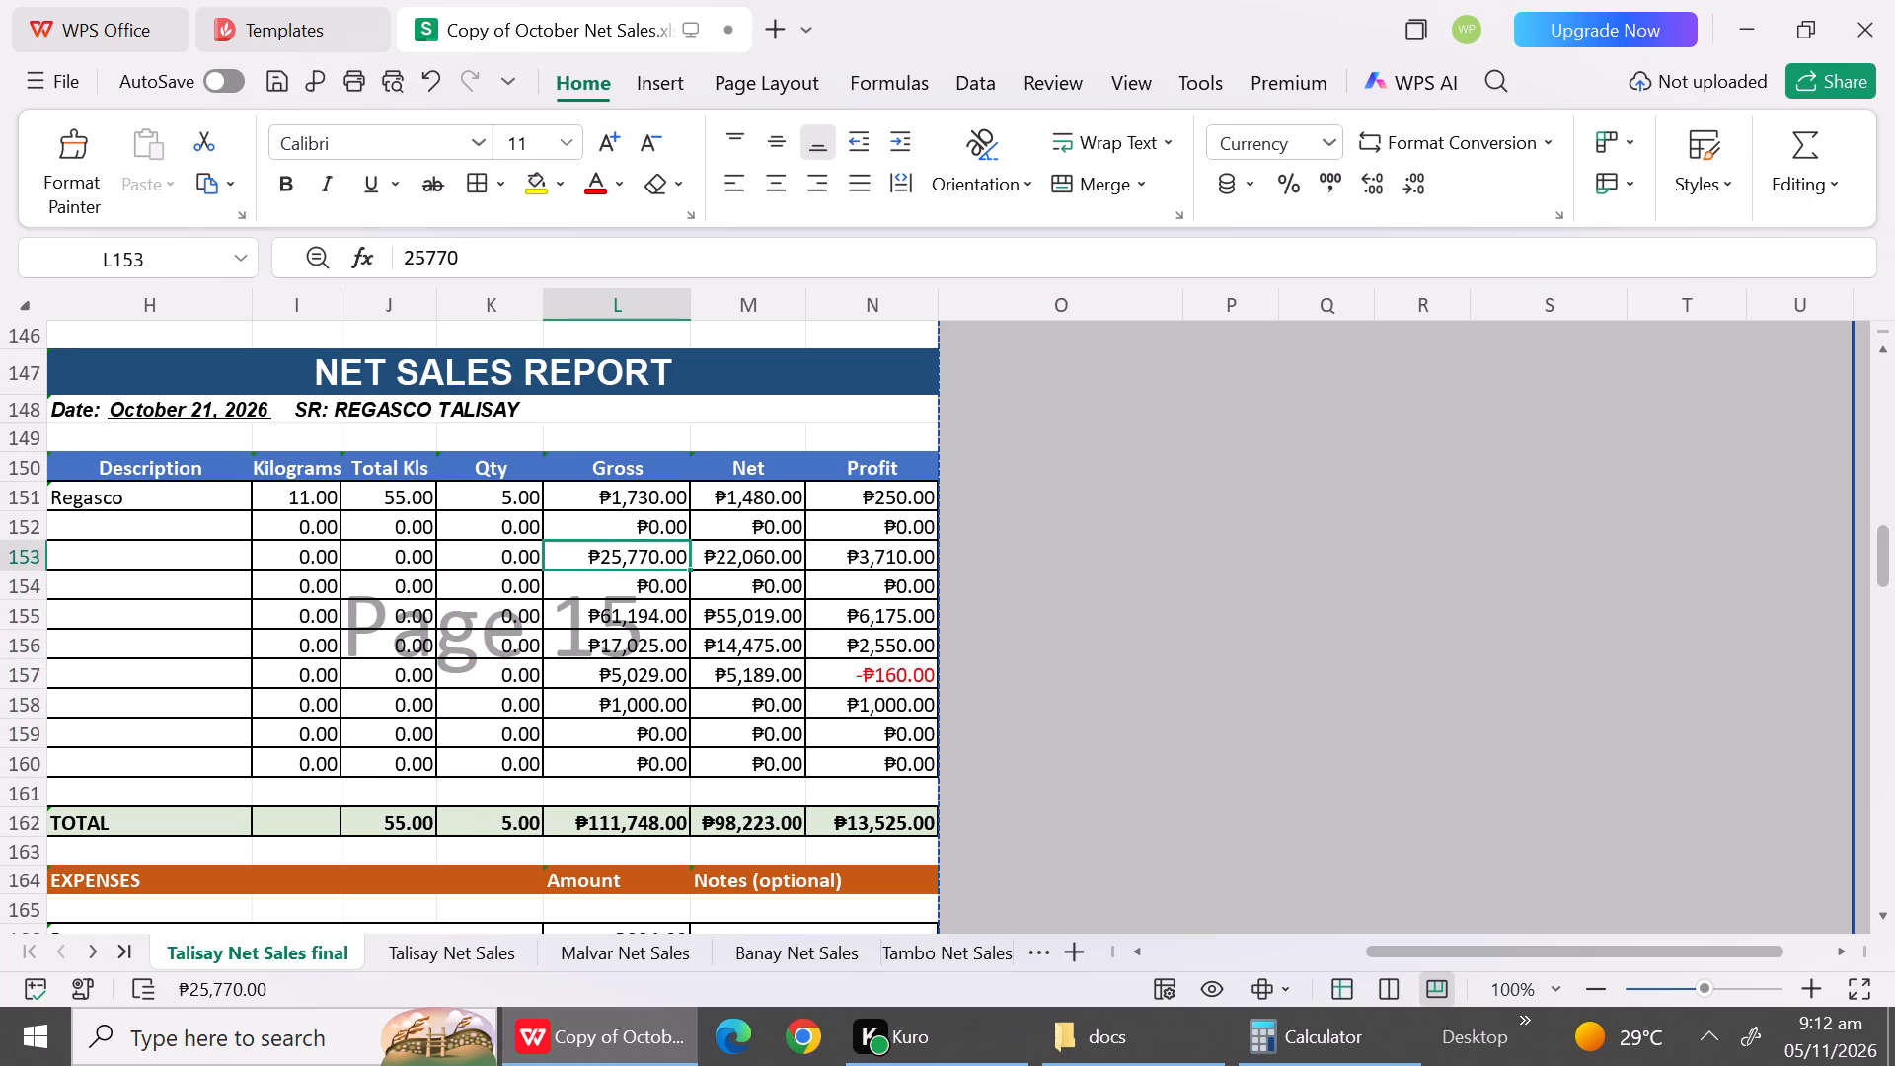
key("0")
key("Down")
key("0")
key("Down")
key("0")
key("Down")
key("0")
key("Down")
key("0")
key("Down")
key("0")
key("Down")
key("0")
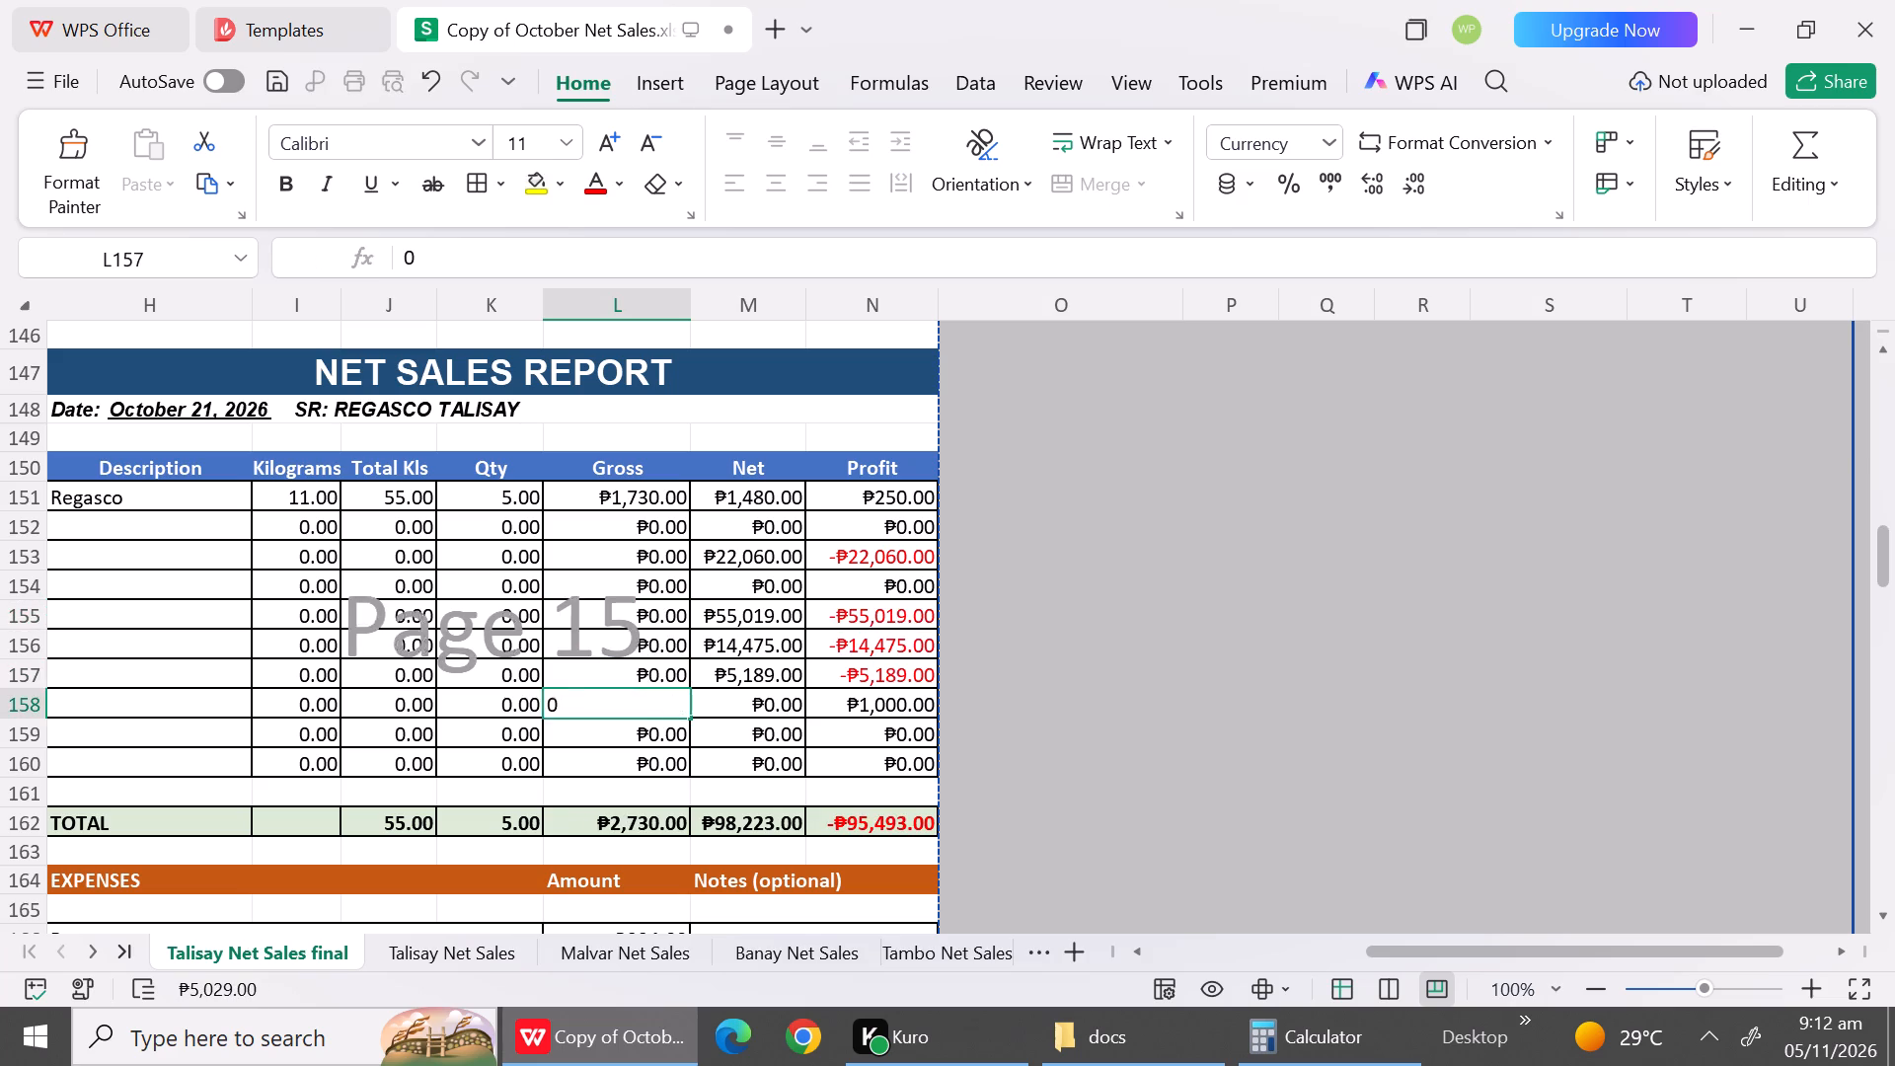
Set the net amounts in M153:M158 of the October 21 final report to 0.
left_click(766, 555)
key("0")
key("Down")
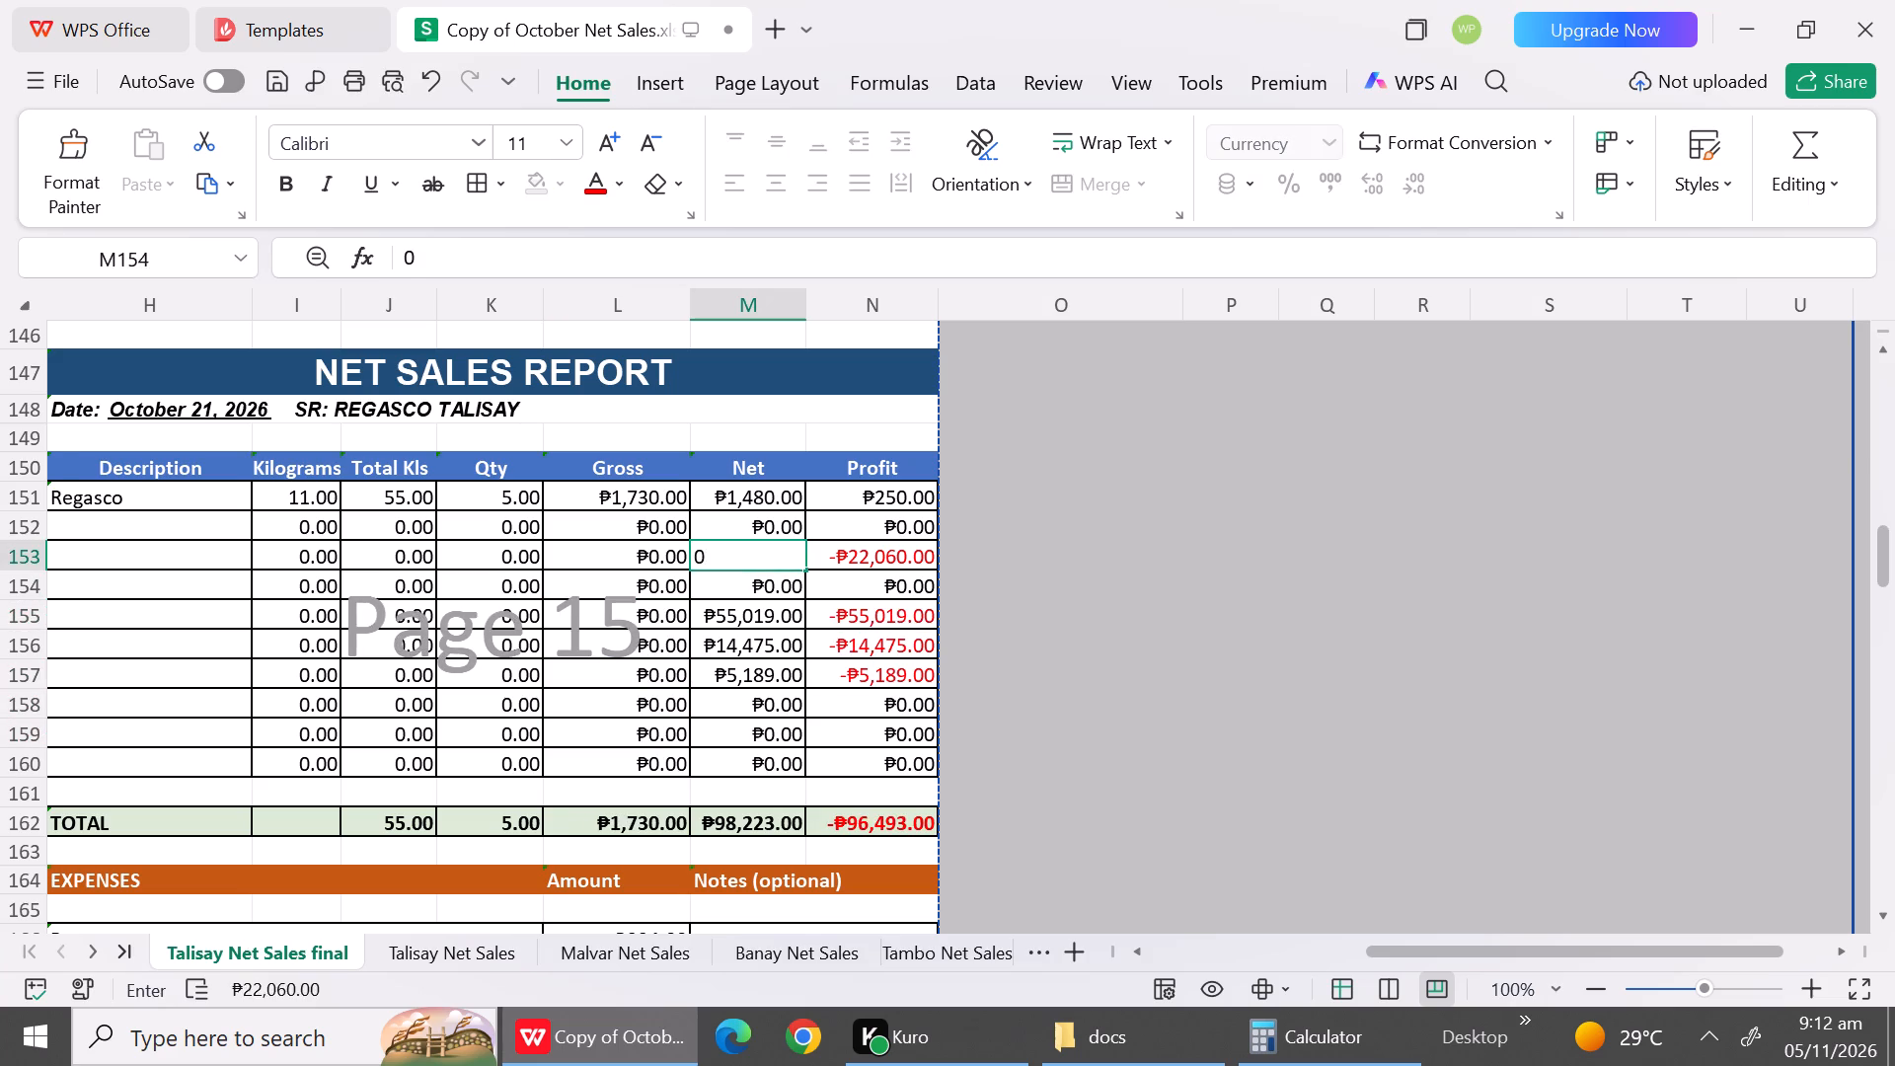
key("0")
key("Down")
key("0")
key("Down")
key("0")
key("Down")
key("0")
key("Down")
key("0")
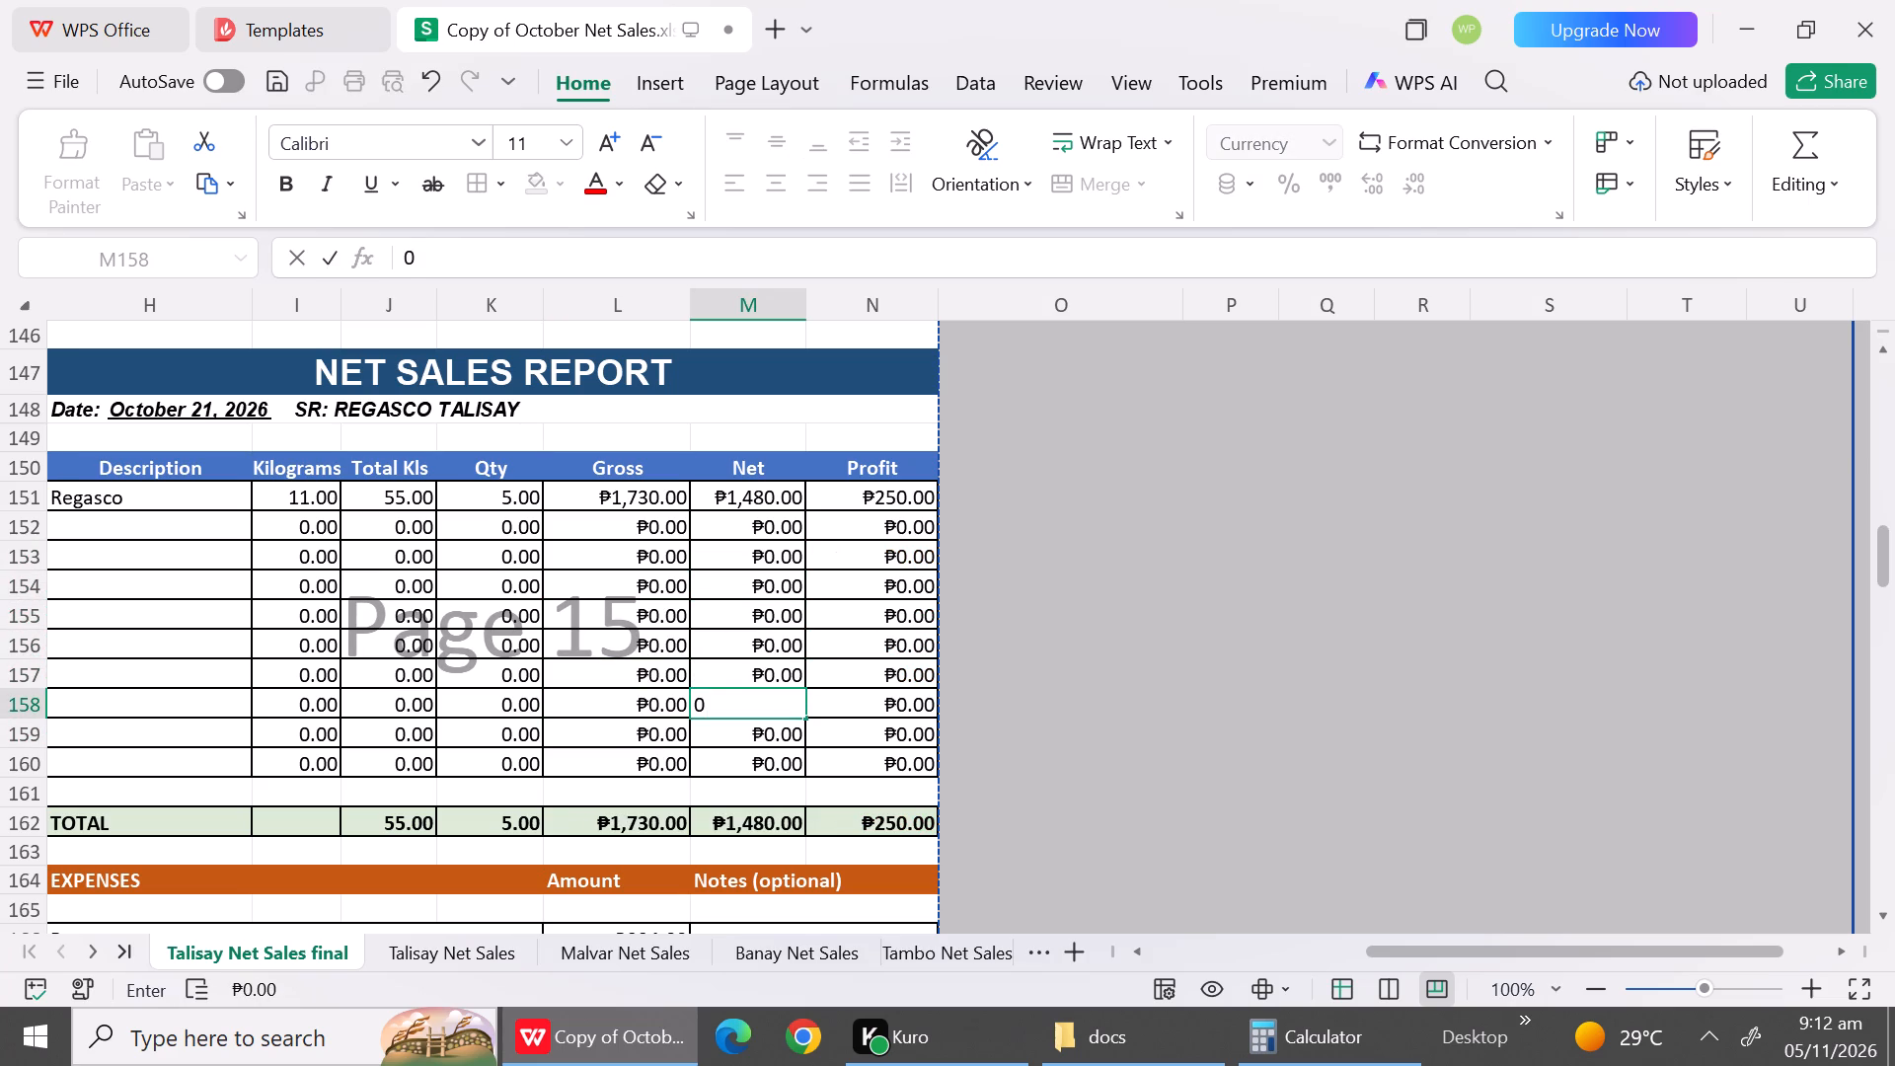
left_click(439, 644)
Copy the October 21 quantity, gross and net figures from AS5:AU5 in Talisay Net Sales into K151:M151 of the final sheet.
left_click(433, 947)
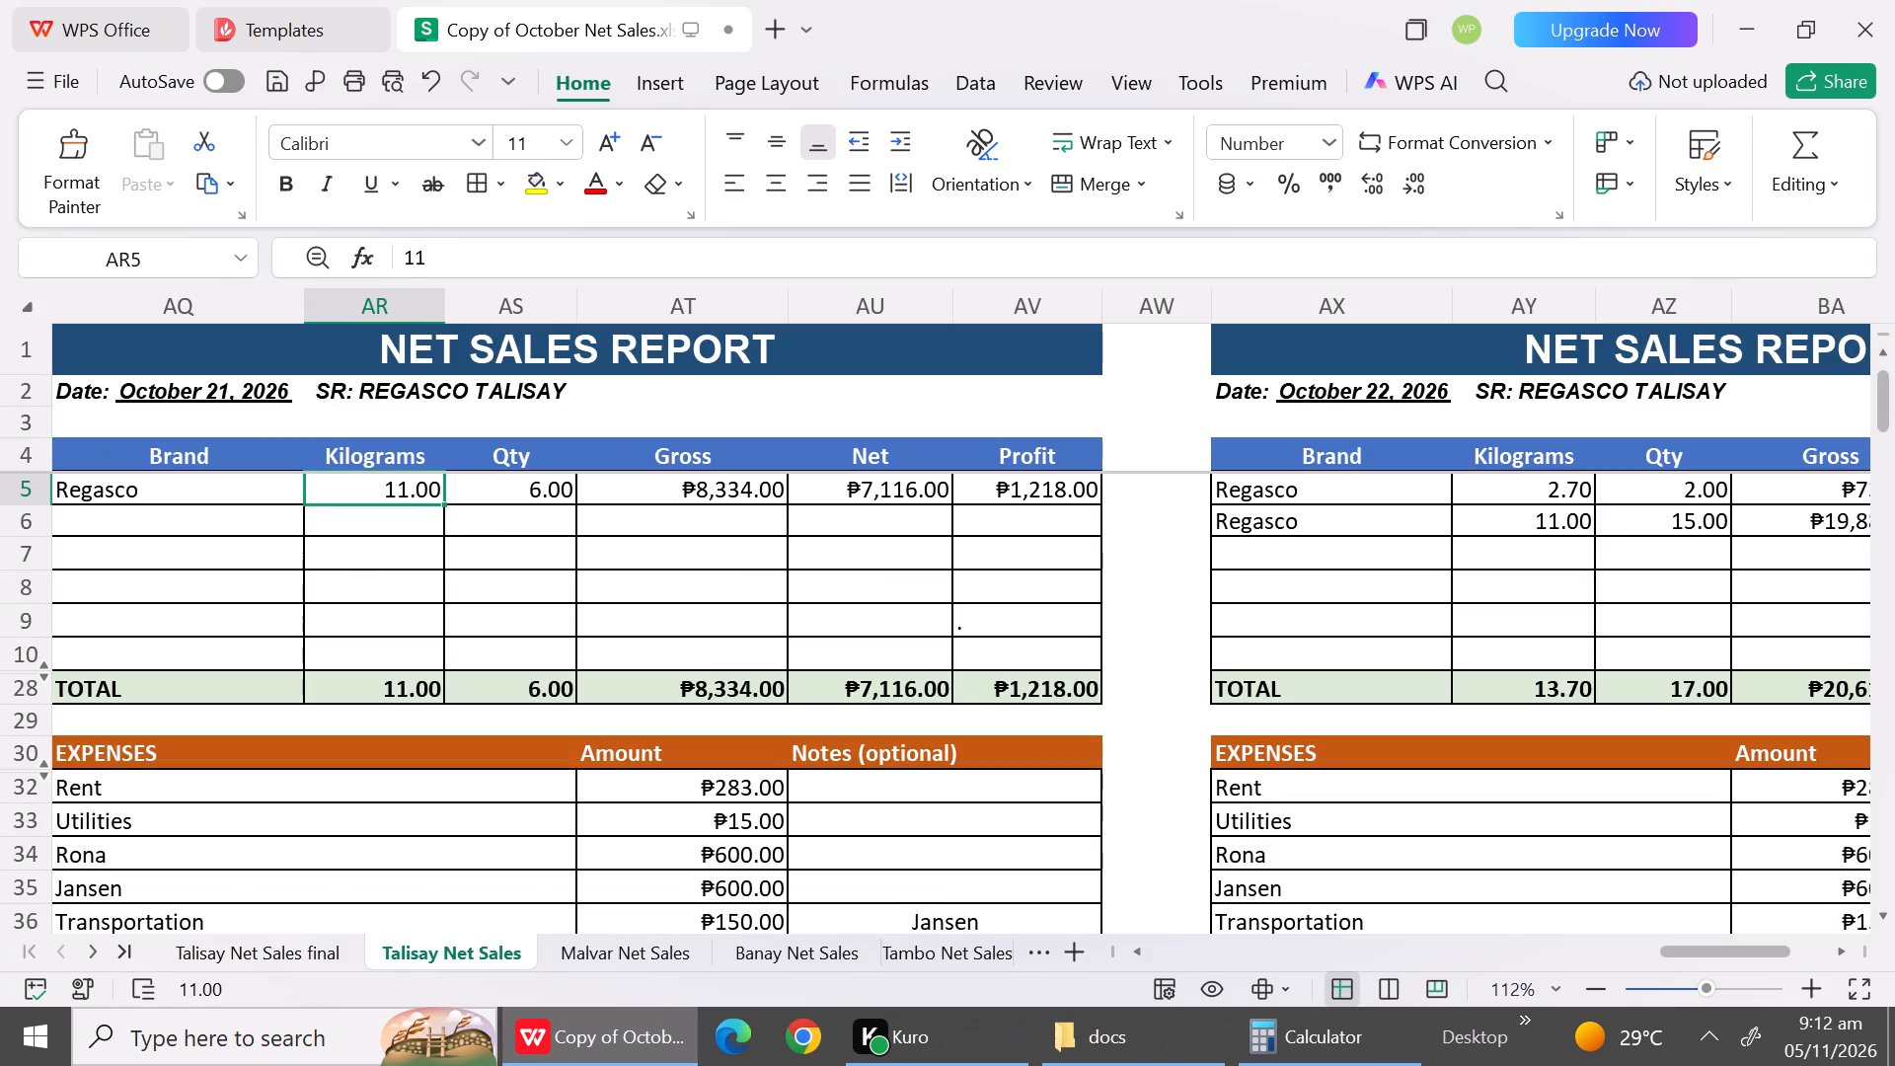
left_click_drag(550, 491, 894, 504)
key("ctrl+c")
left_click(307, 957)
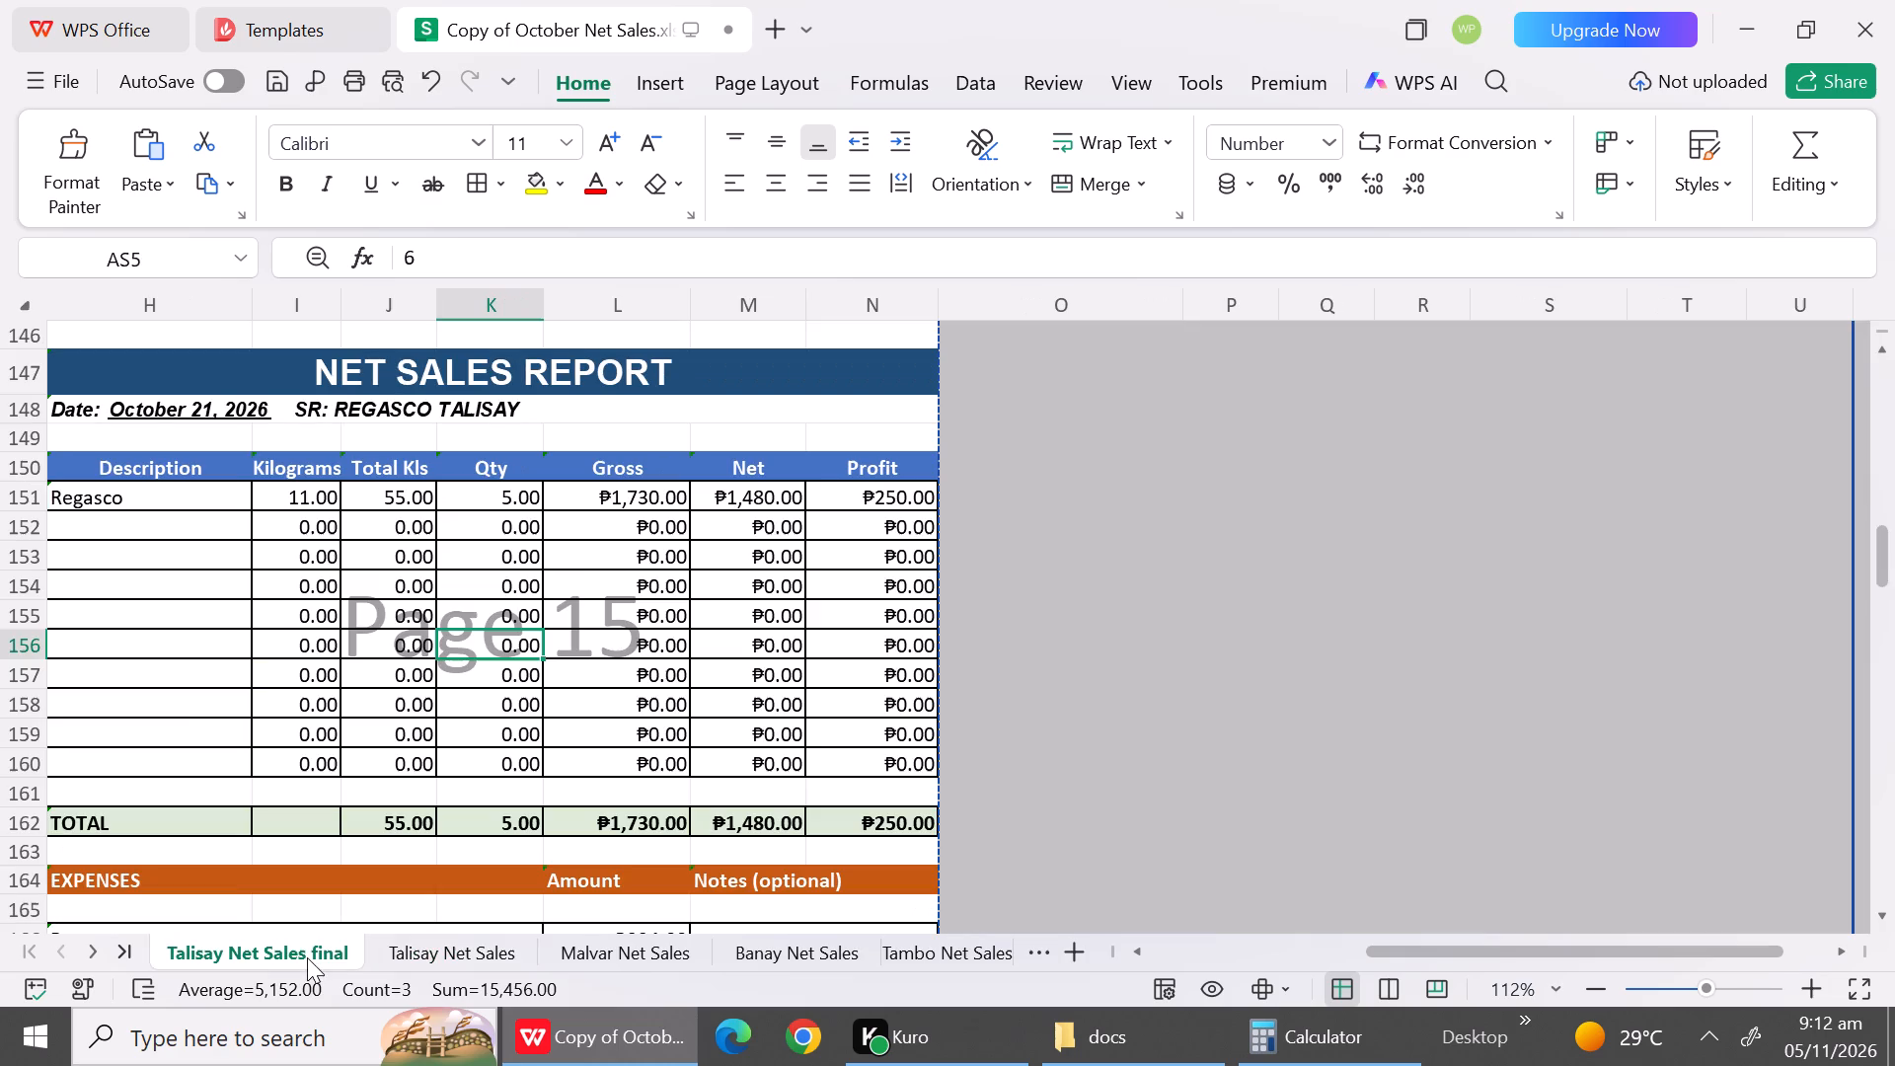
left_click(539, 491)
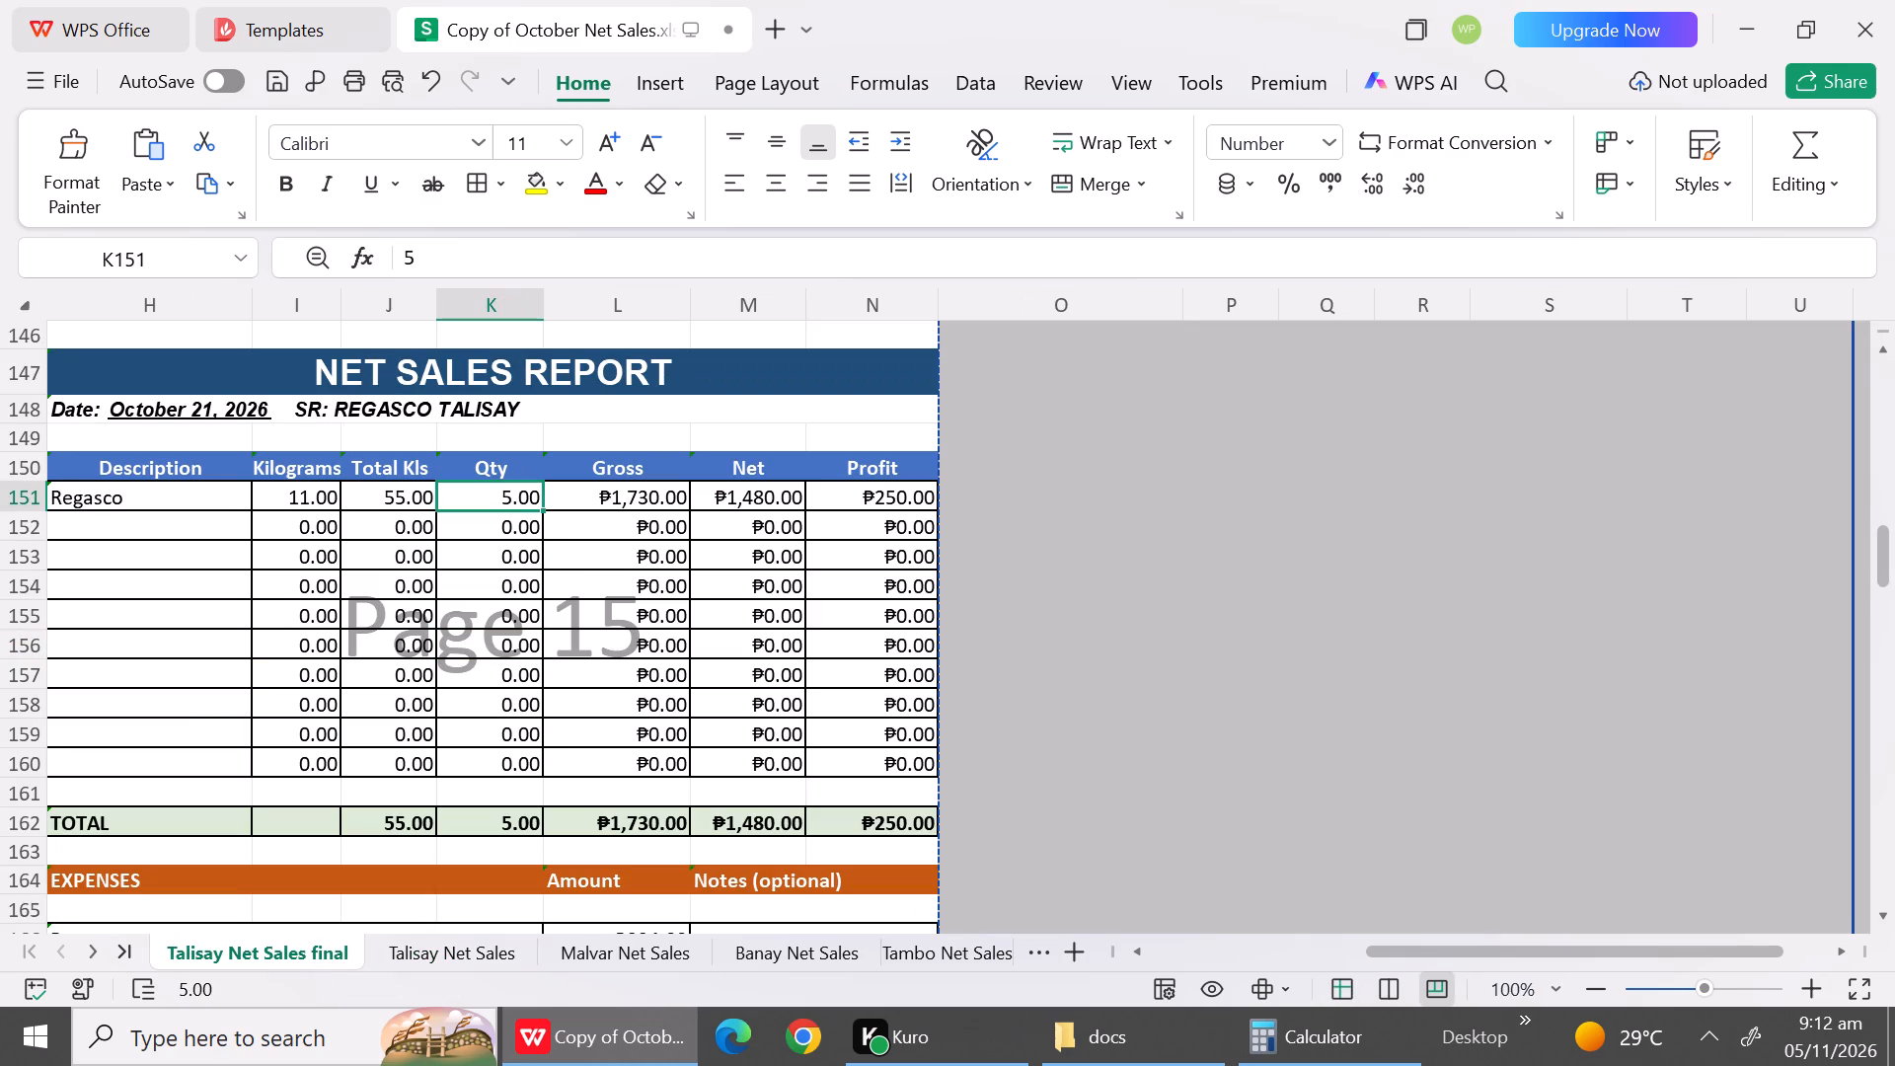
key("ctrl+v")
left_click(555, 635)
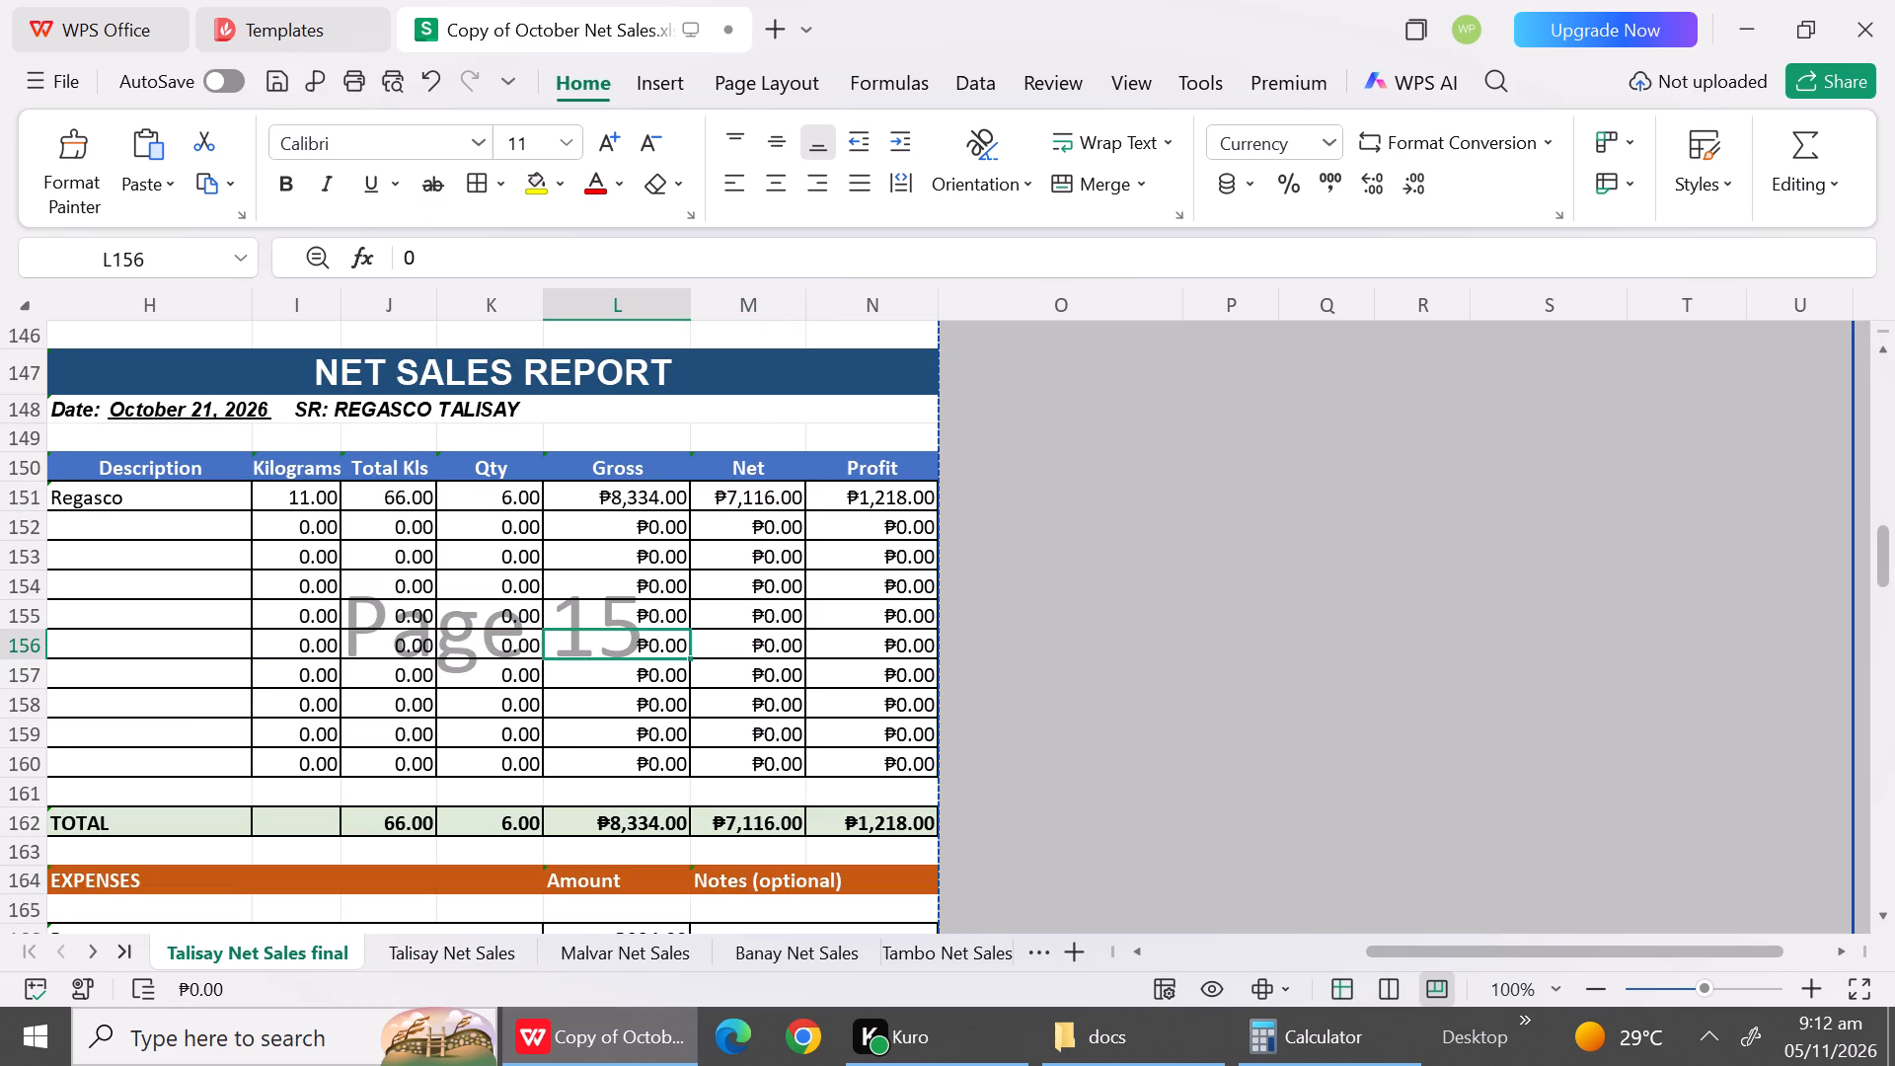
Enter the October 21 expense descriptions Rona, Jansen and Transportation in H168:H170 of the final report, matching Talisay Net Sales.
left_click(1881, 924)
triple_click(1881, 924)
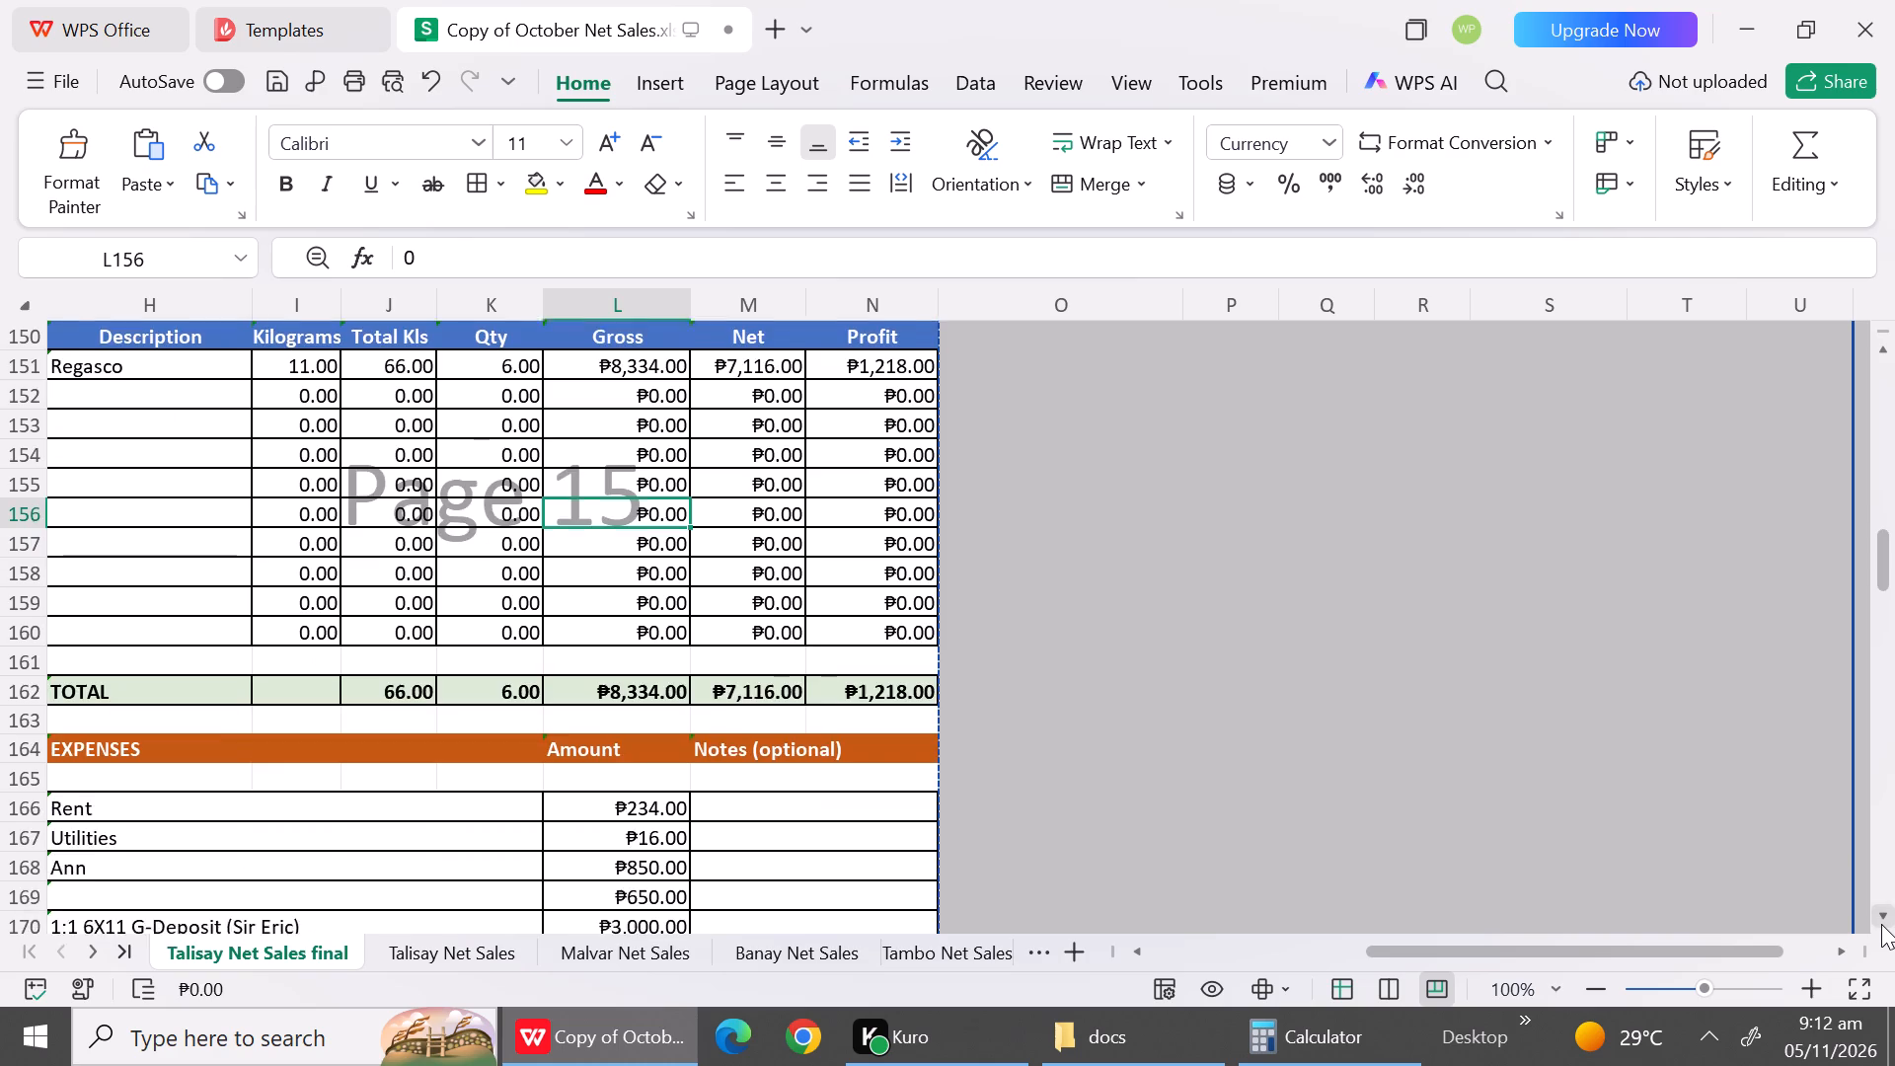
triple_click(1881, 924)
triple_click(1881, 924)
triple_click(1881, 924)
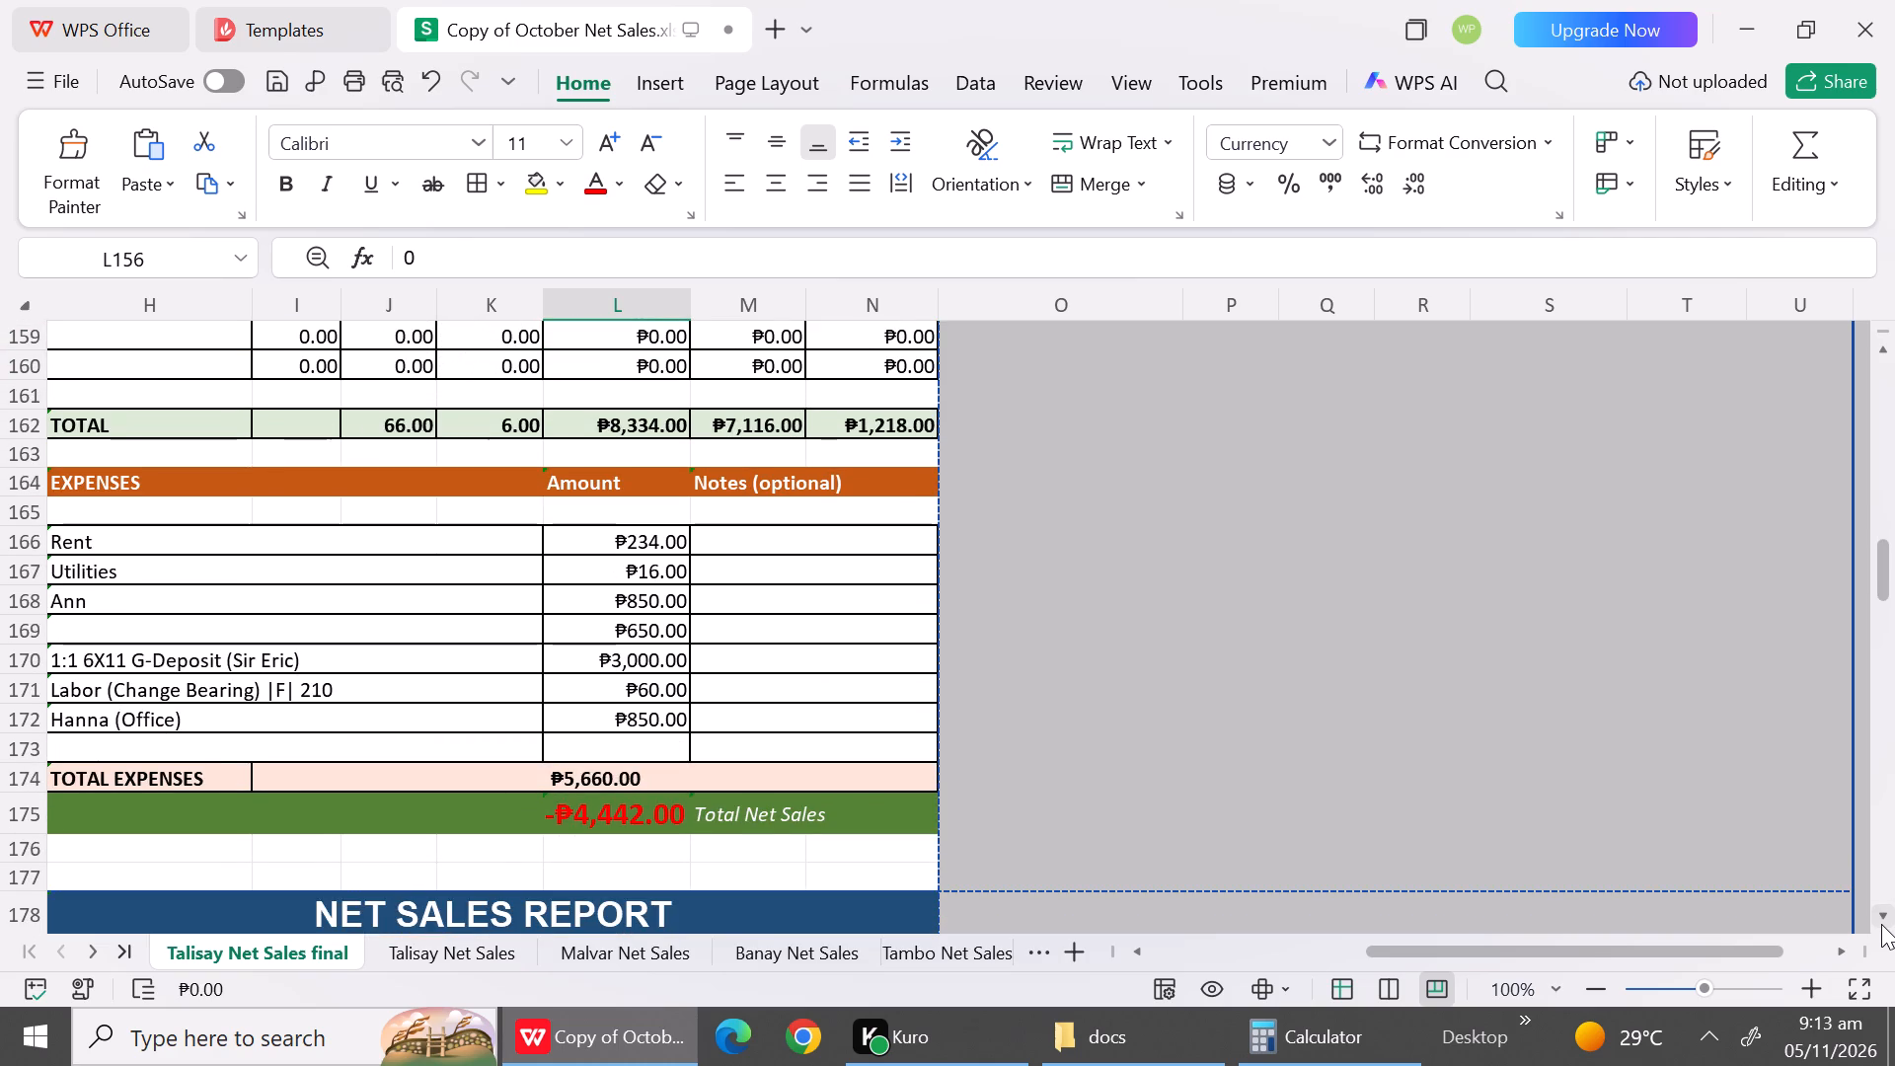
left_click(399, 950)
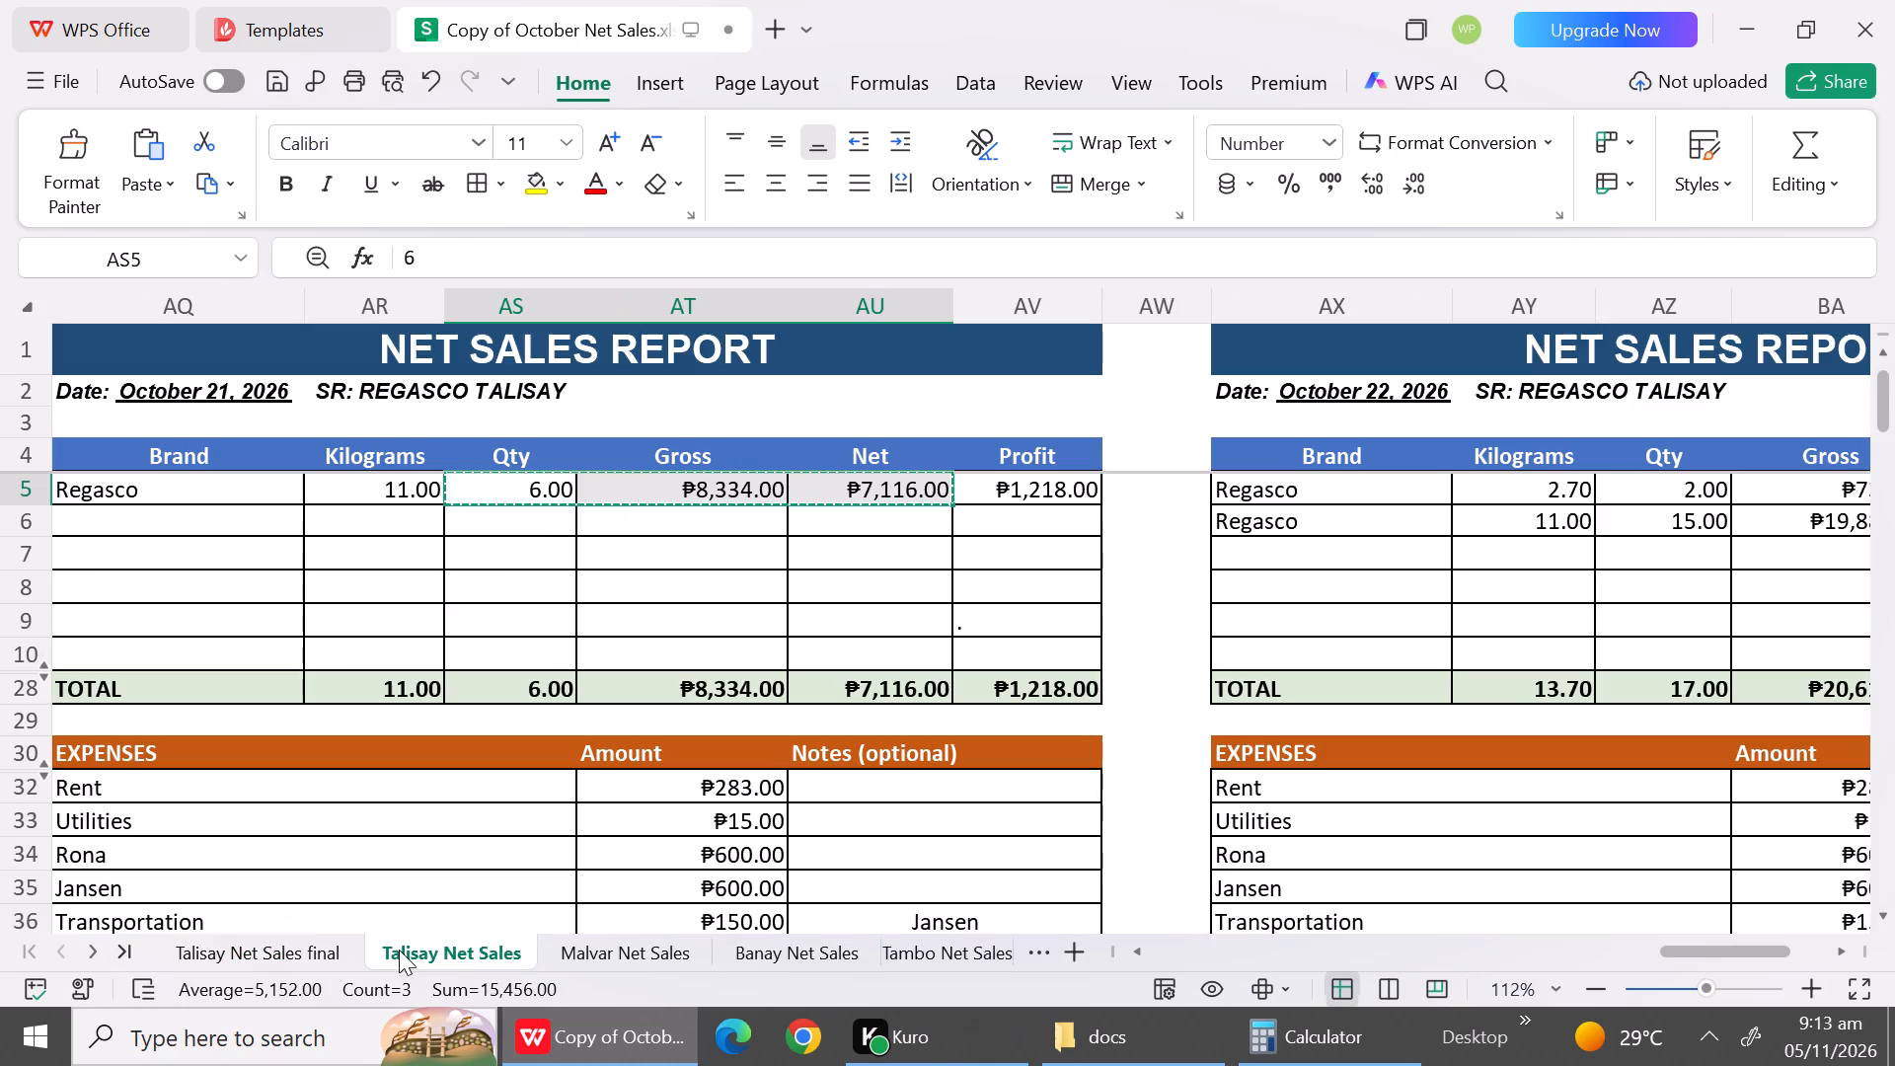
left_click(1889, 922)
left_click(1889, 922)
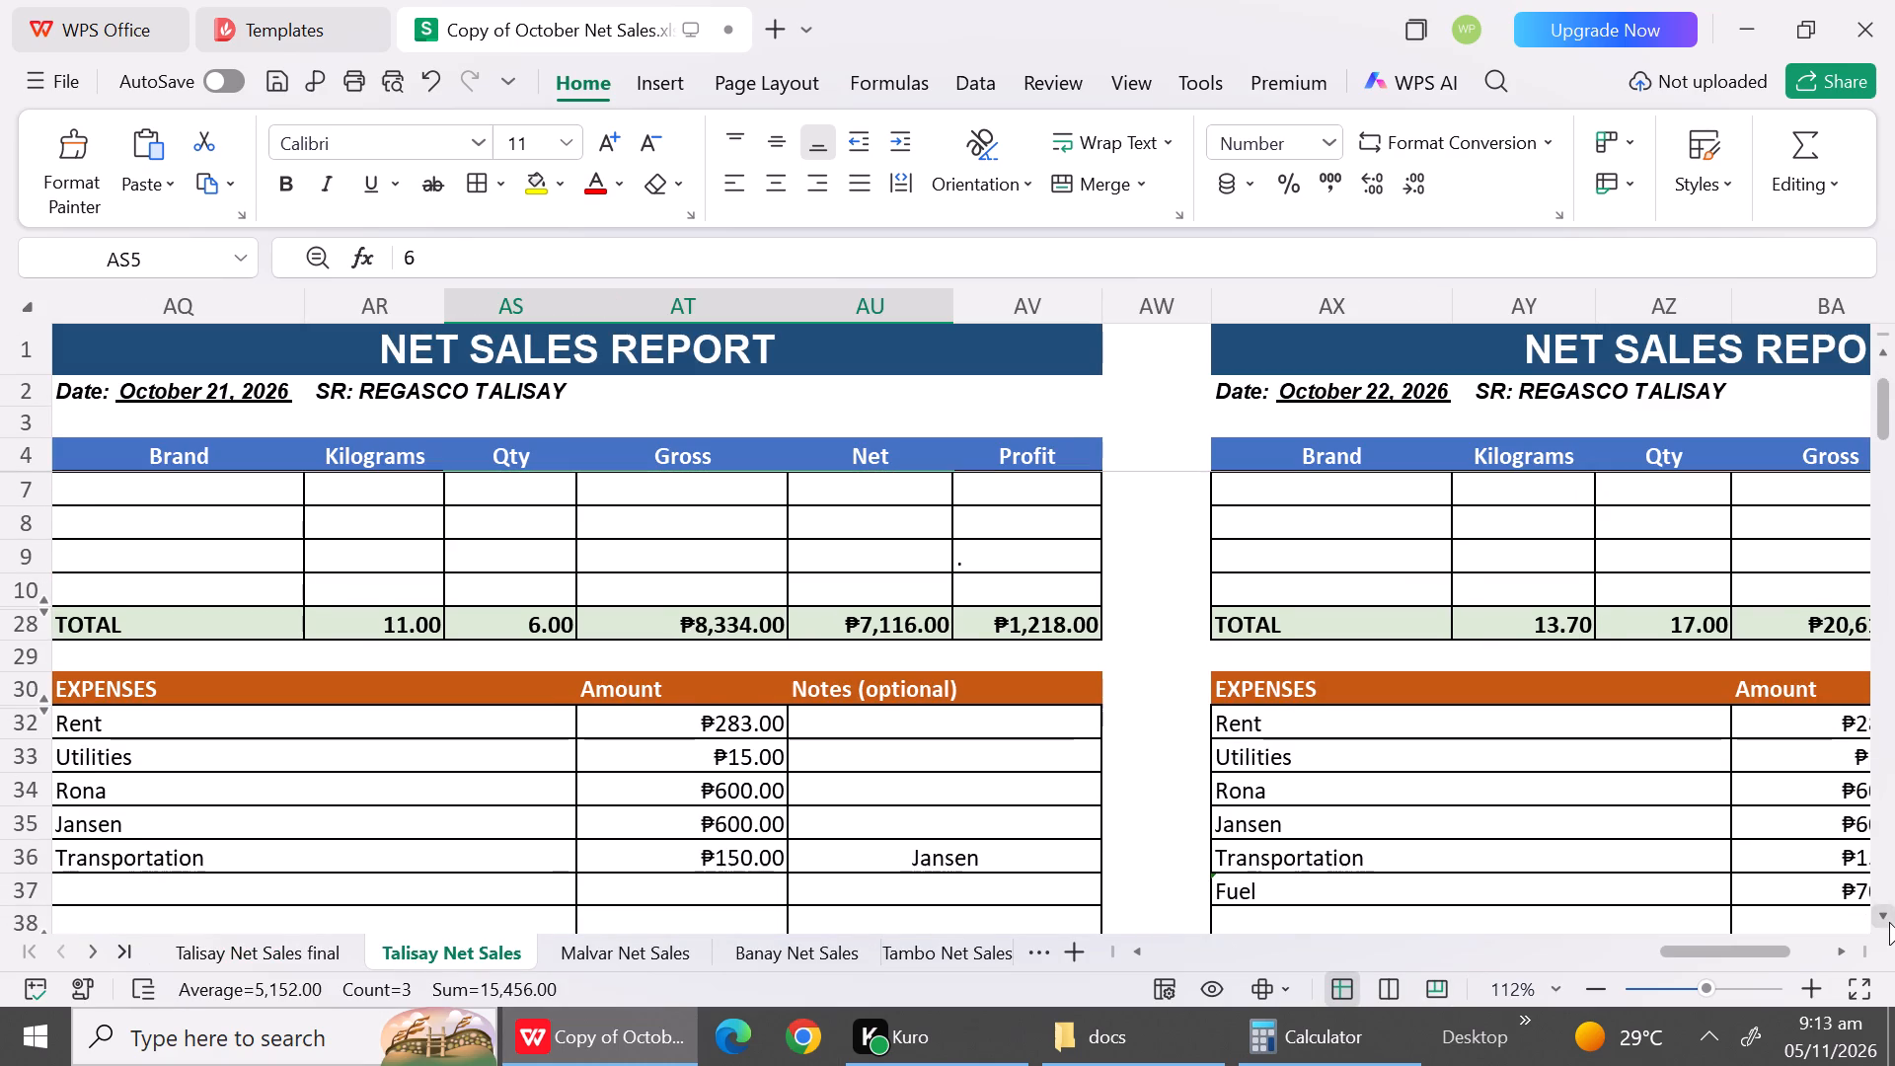
left_click(1889, 922)
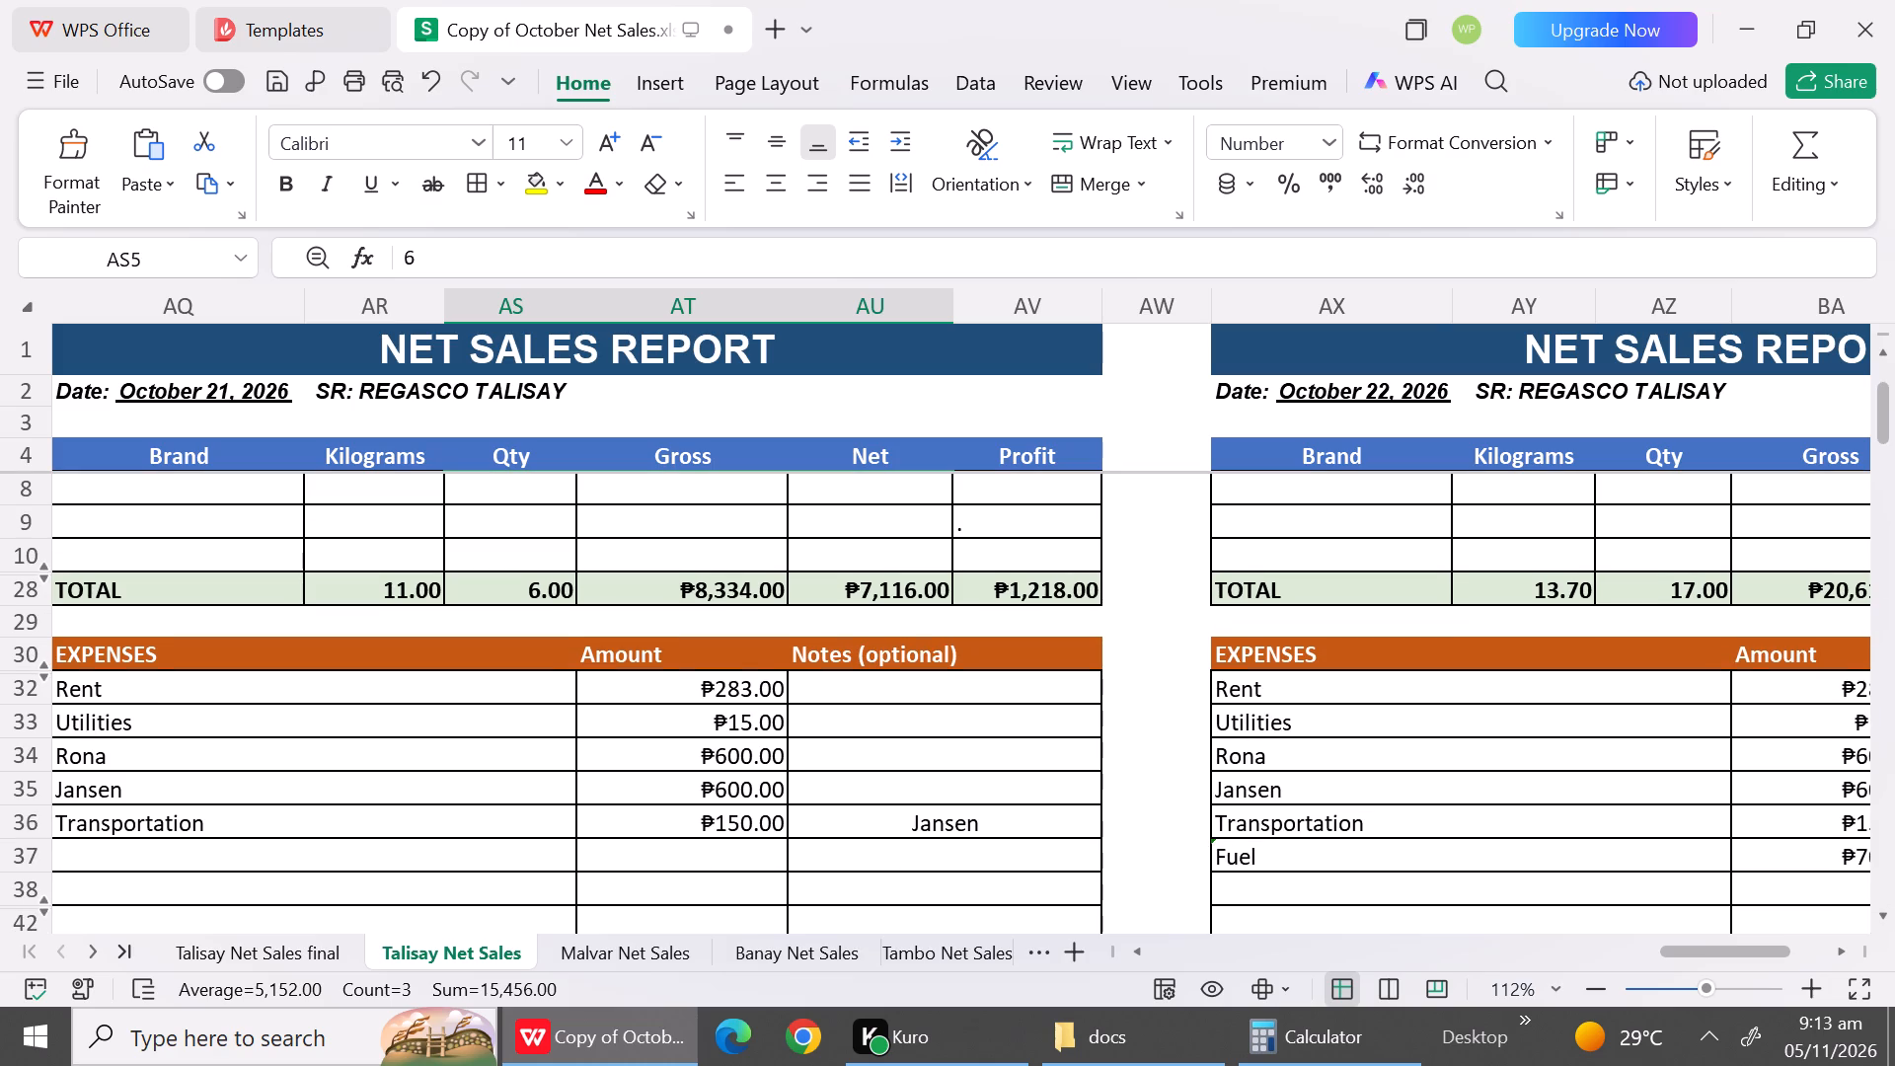
left_click(318, 946)
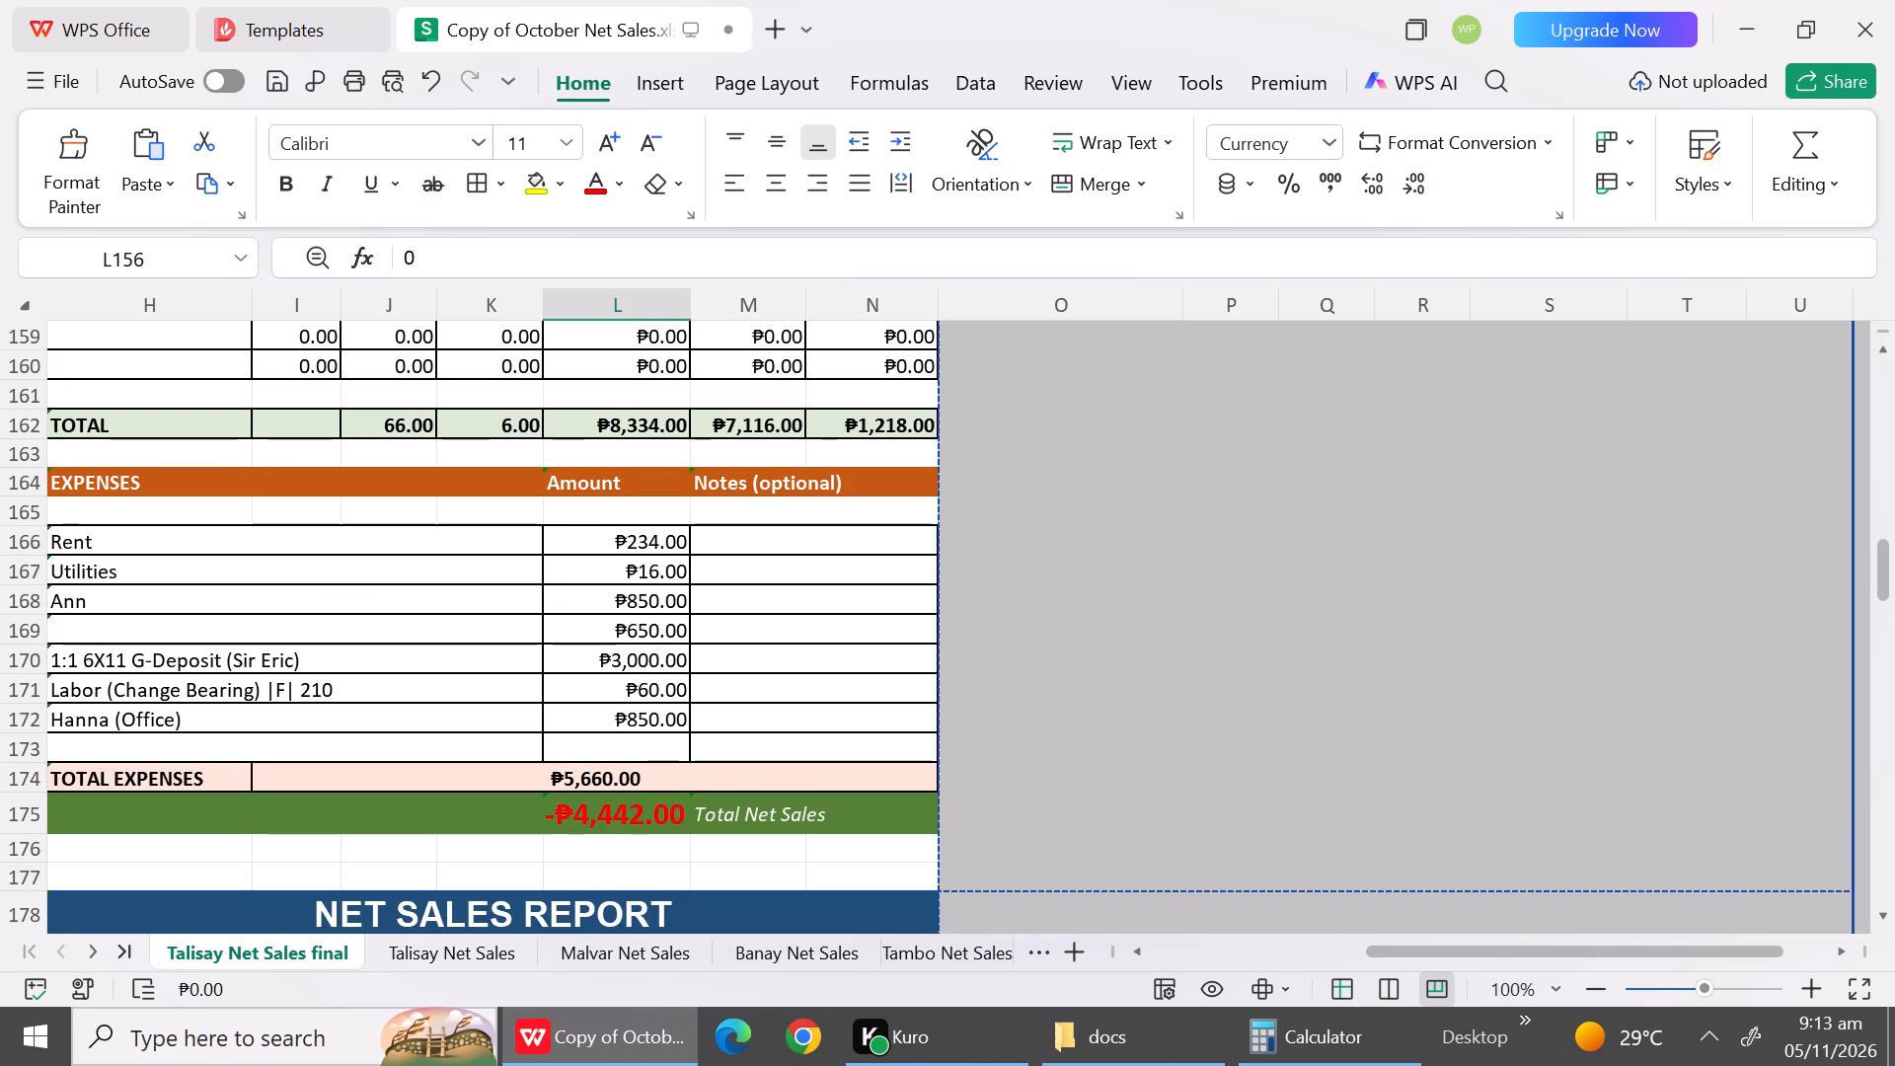
left_click(148, 598)
key("shift+r")
key("o")
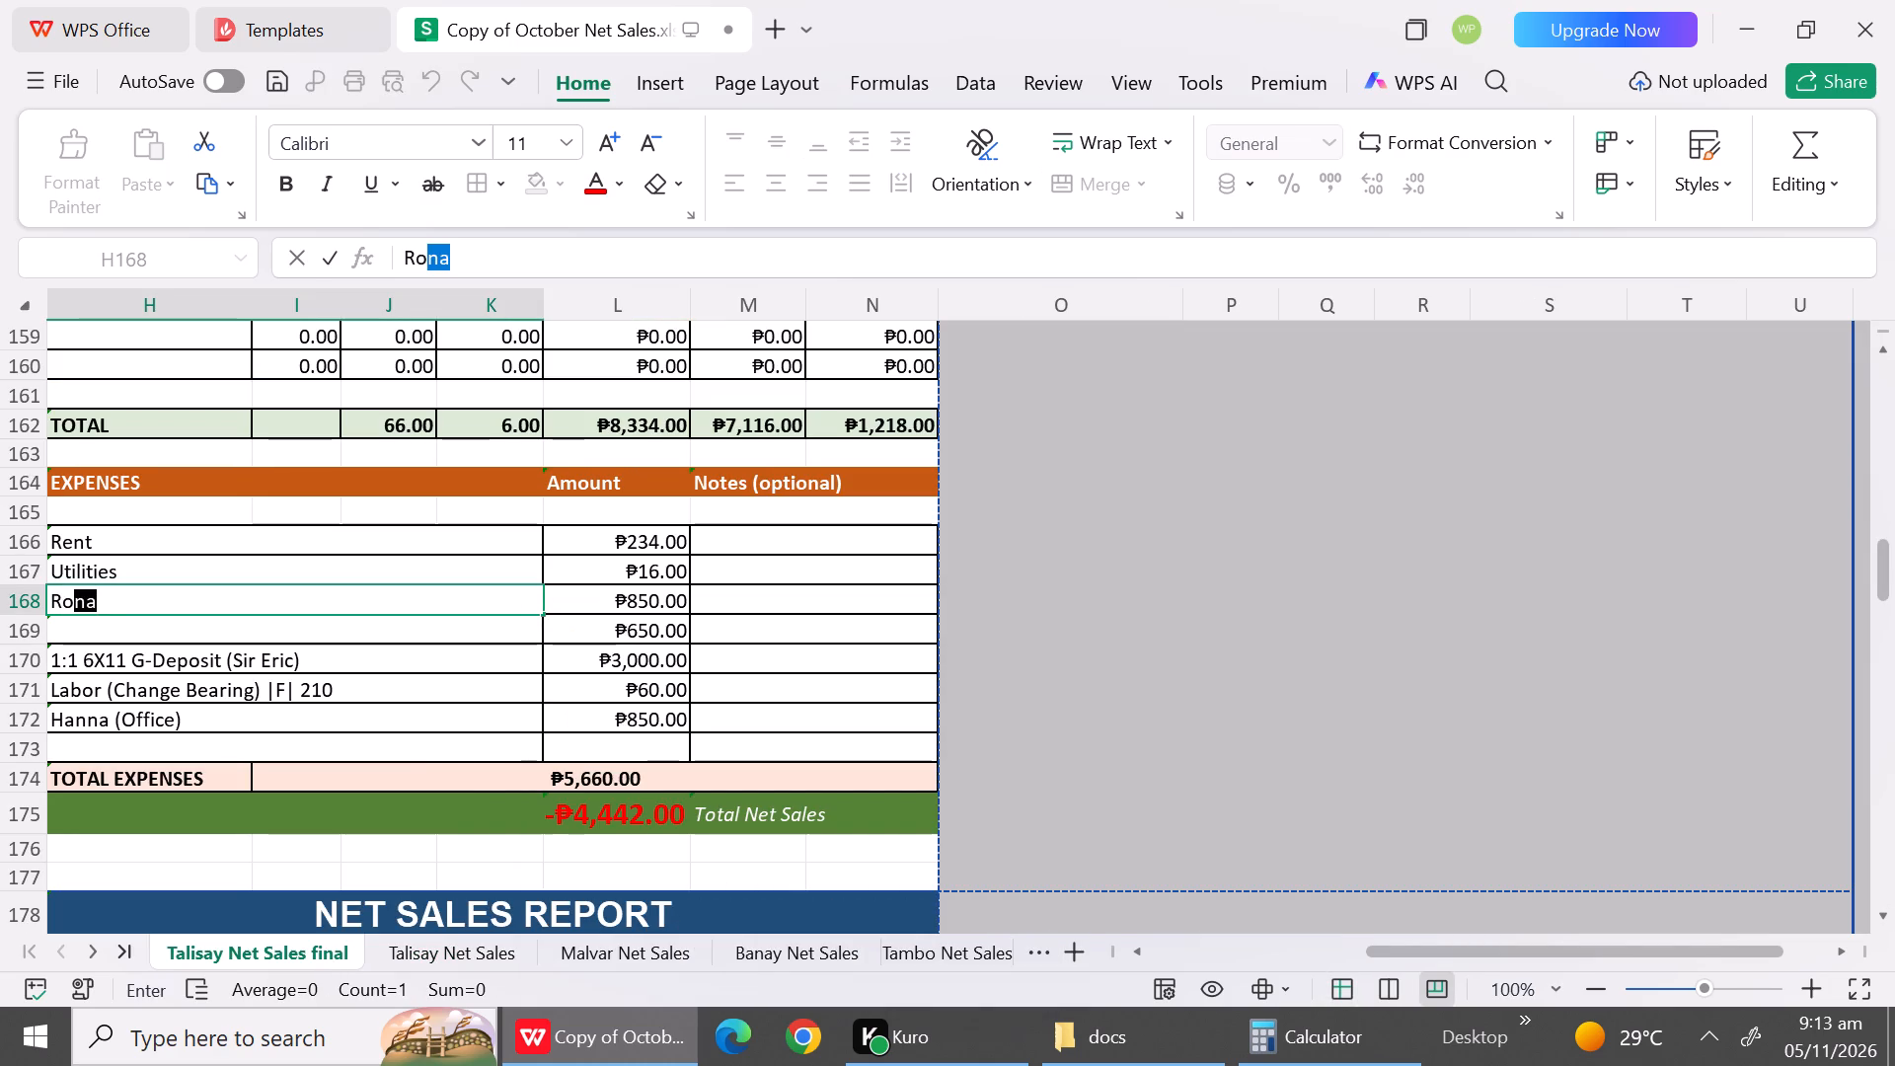
key("Down")
key("shift+j")
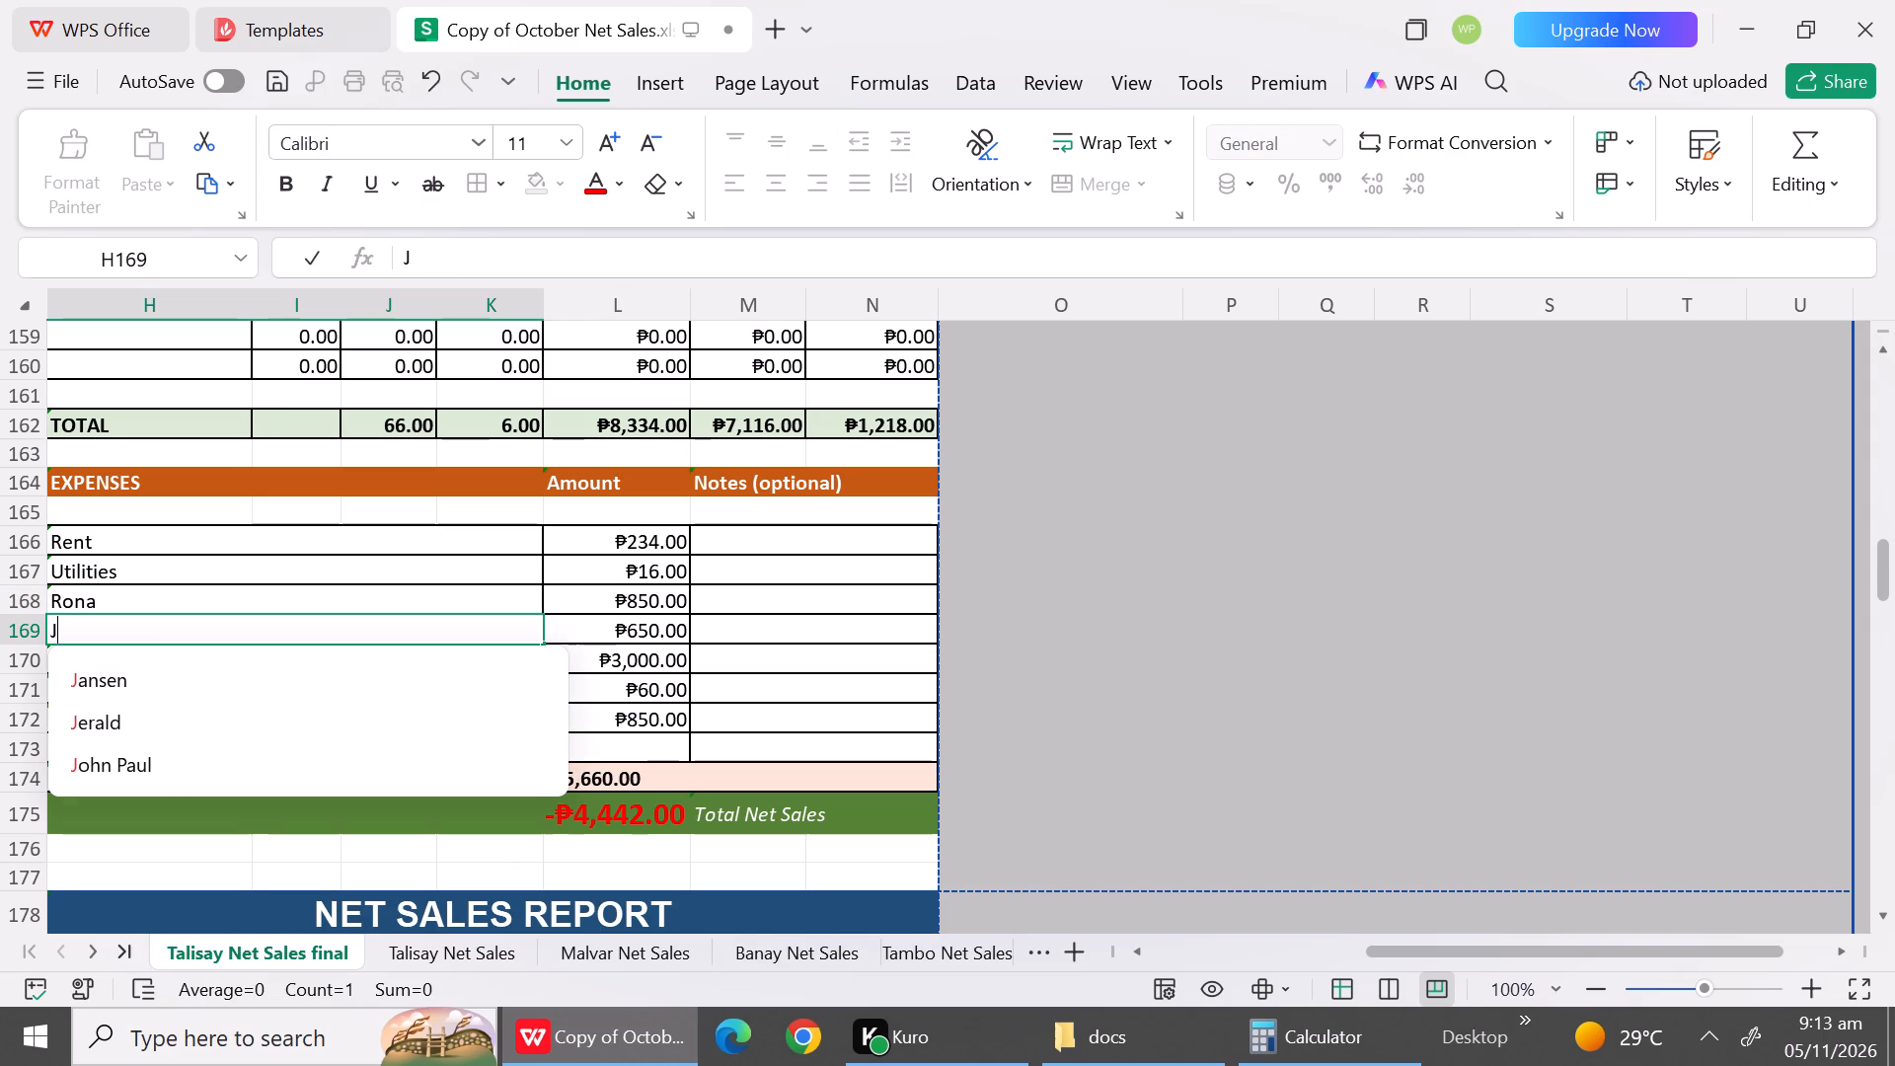
left_click(155, 689)
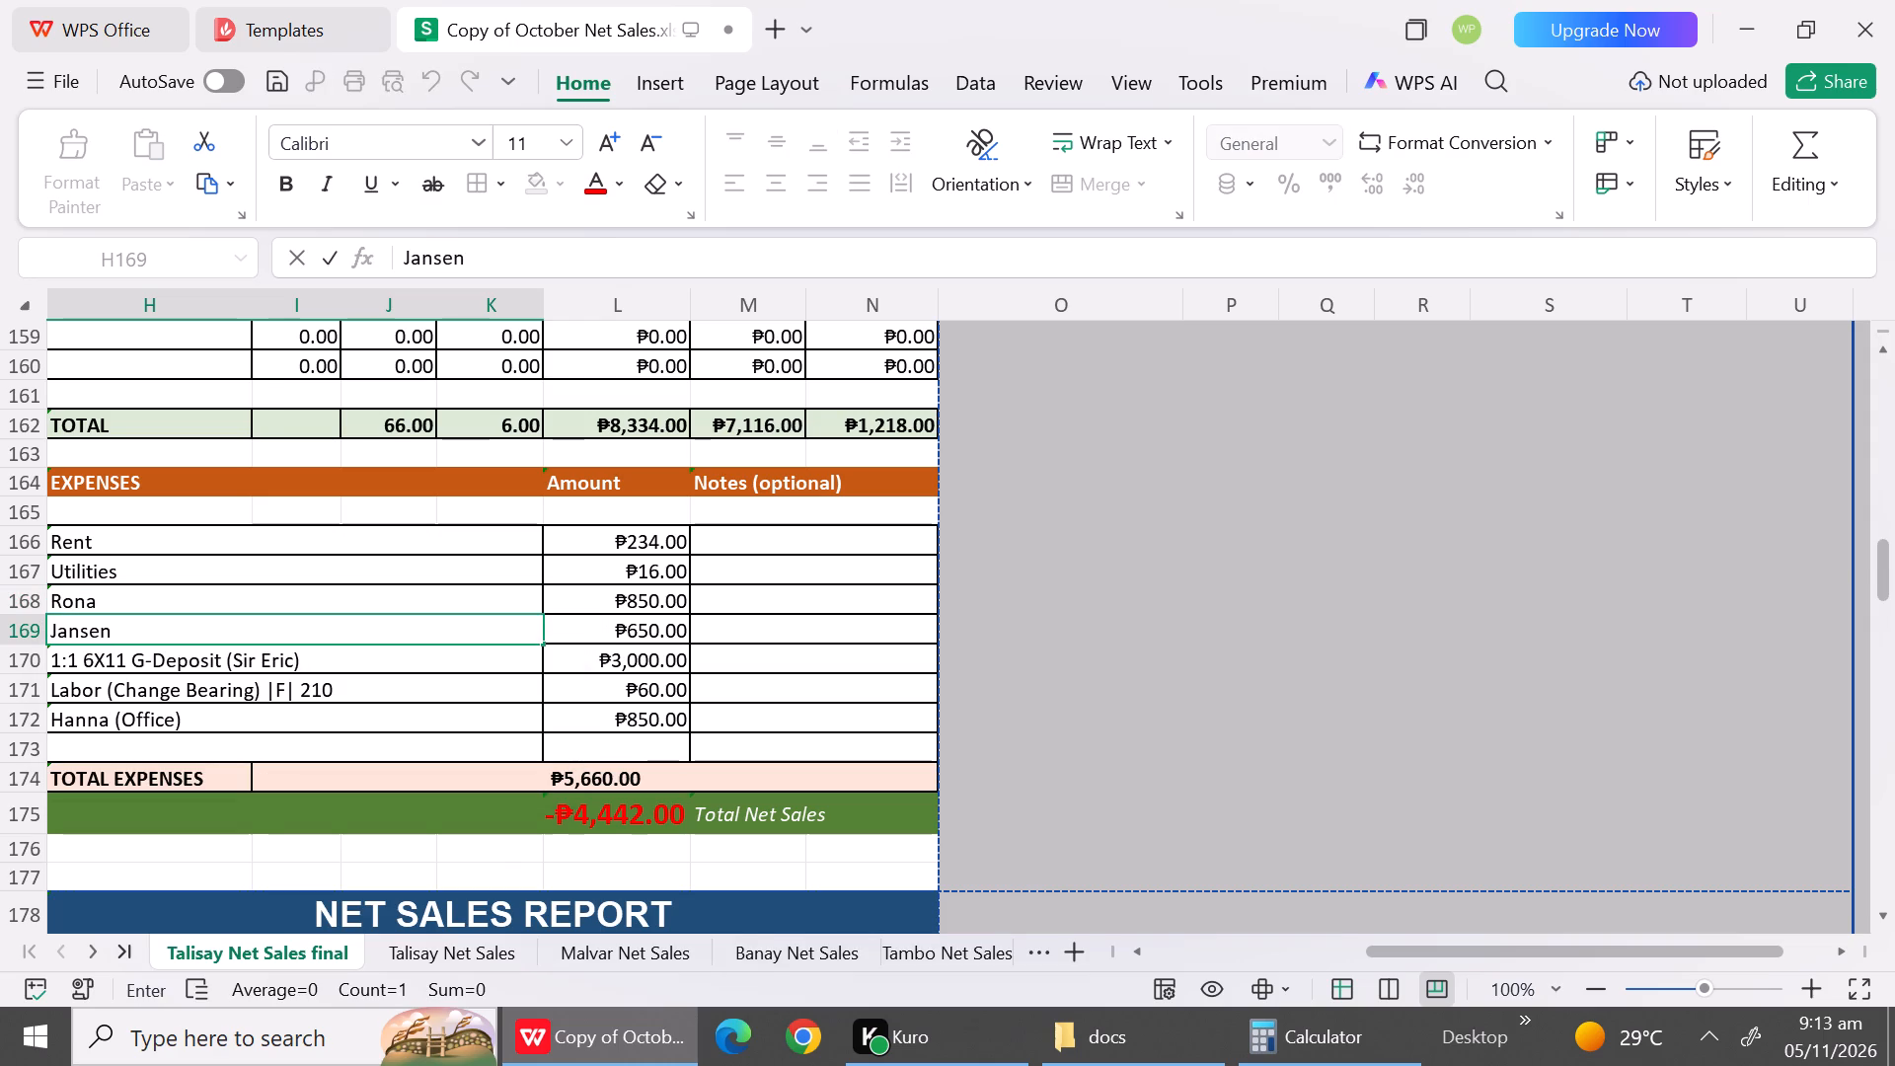
left_click(146, 662)
type("Tr")
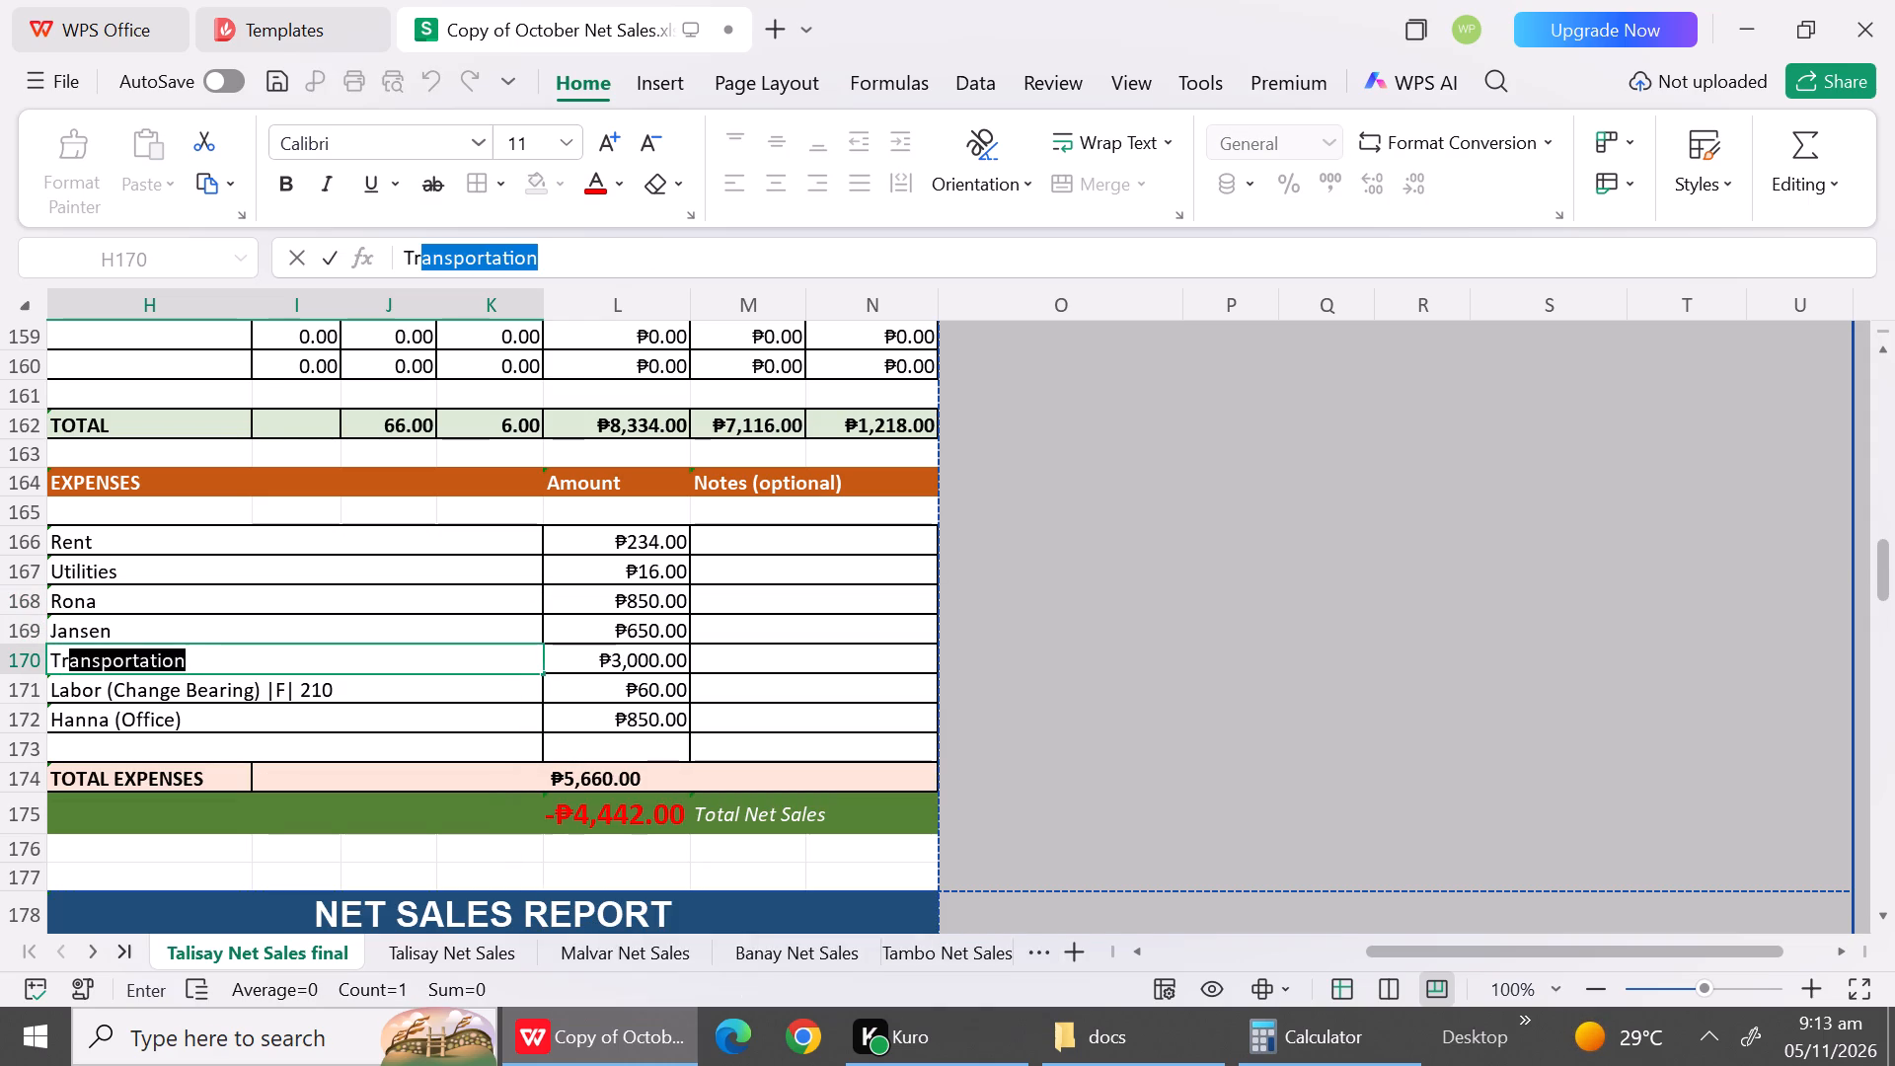
Clear the leftover expense descriptions and amounts in rows 171 and 172 of the October 21 final report.
left_click(153, 703)
key("BackSpace")
key("Down")
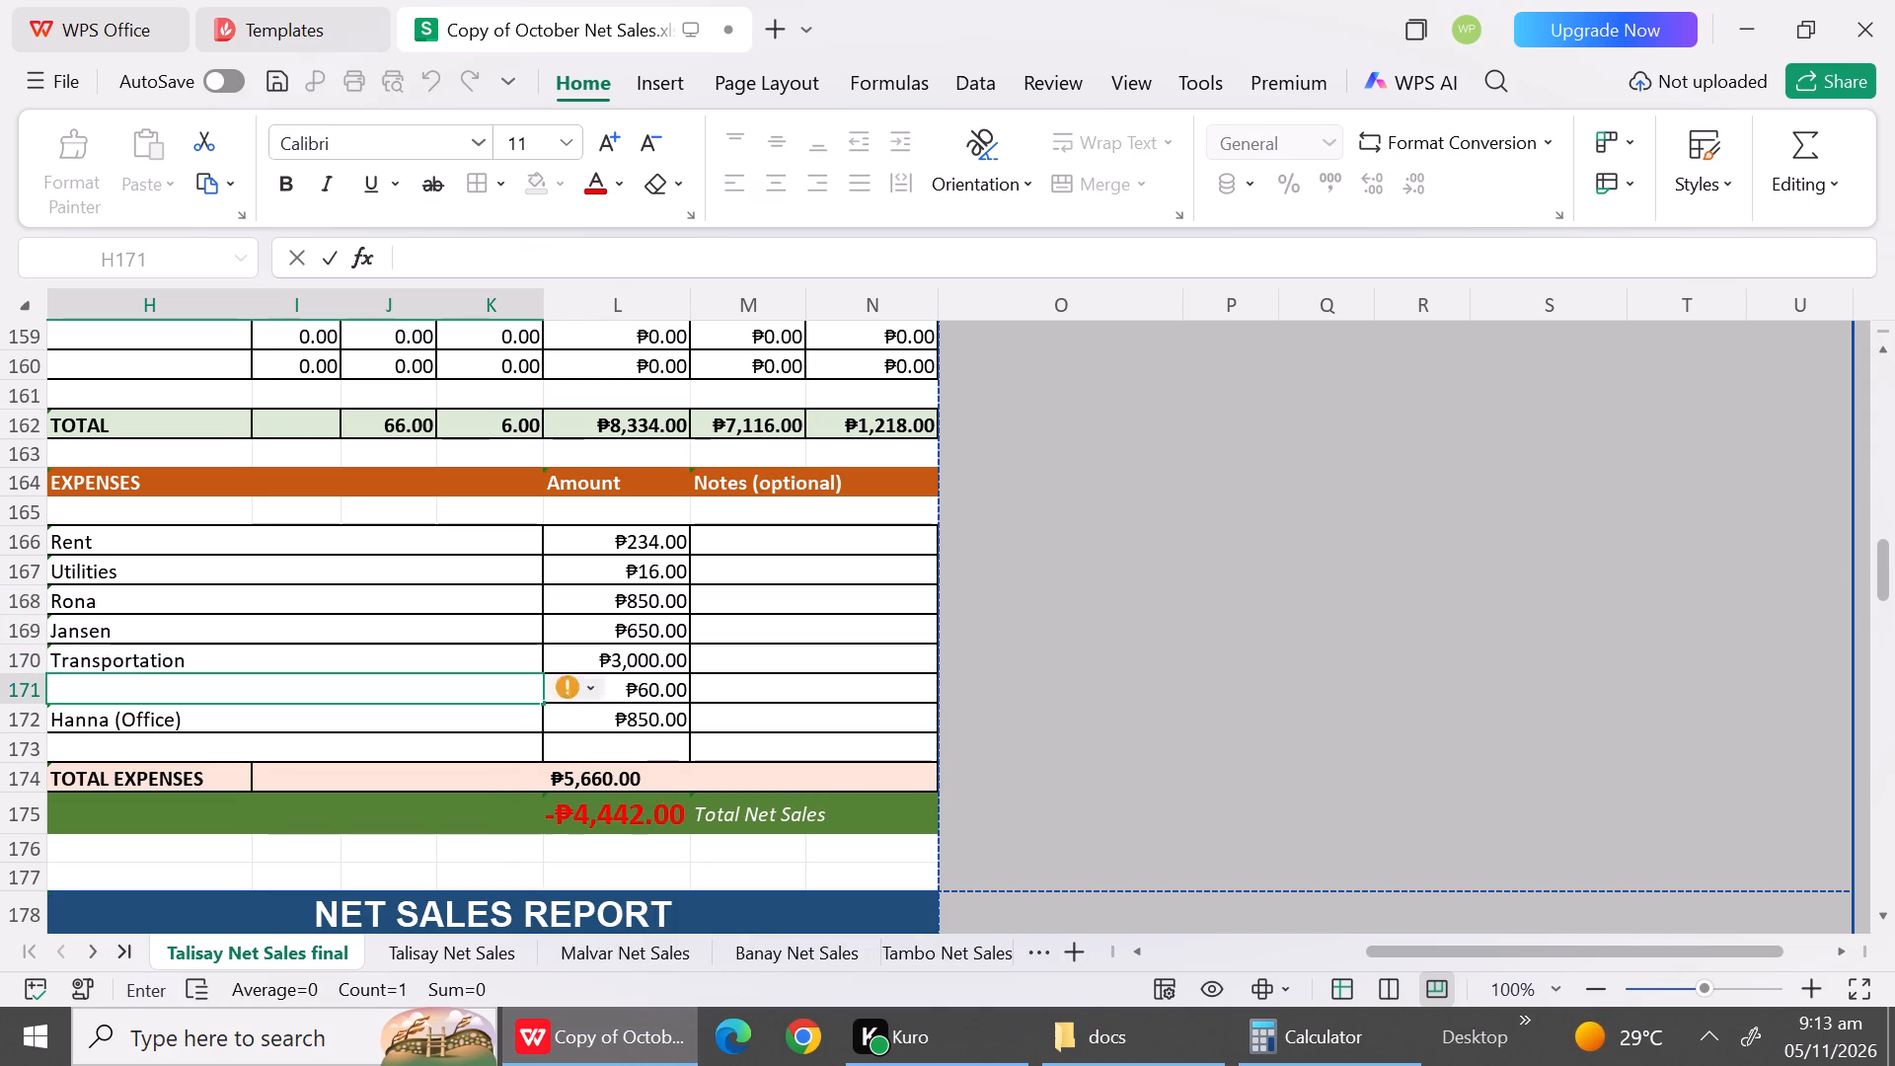
key("BackSpace")
left_click(632, 692)
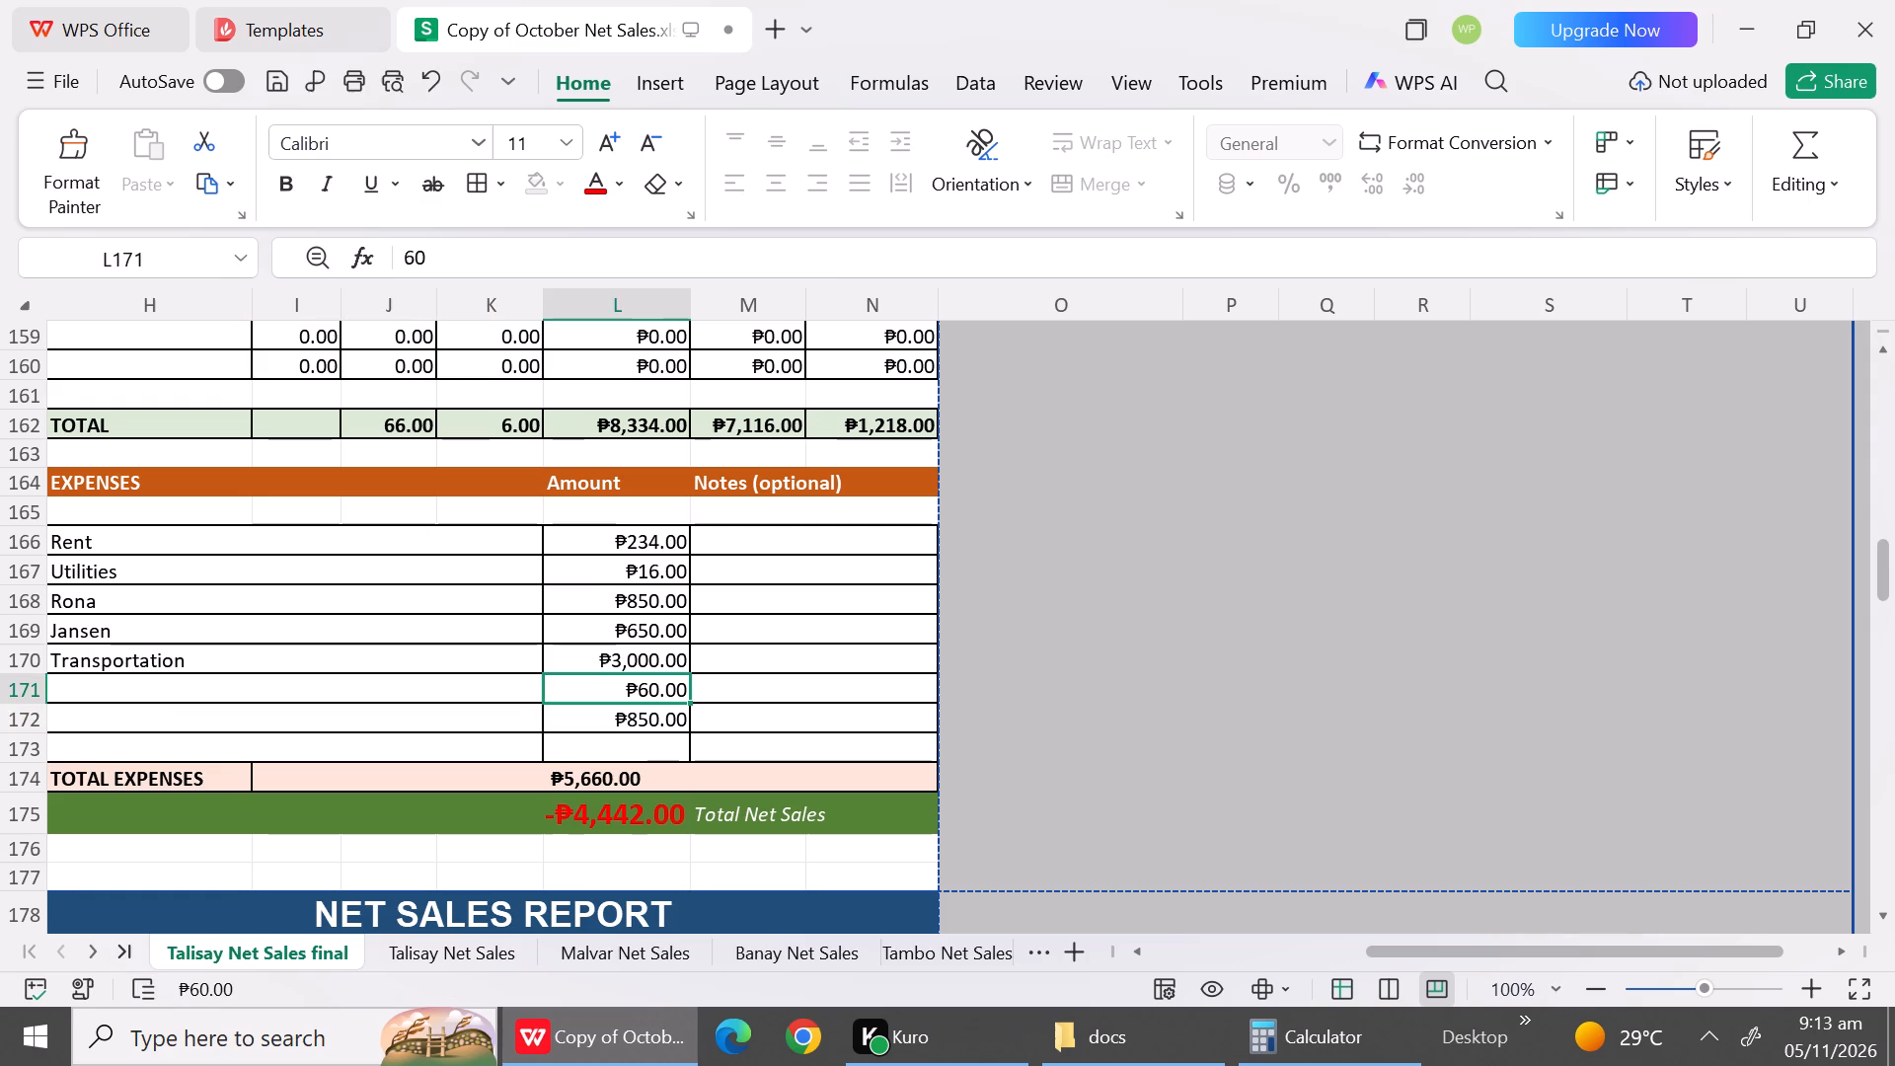
left_click(632, 692)
key("BackSpace")
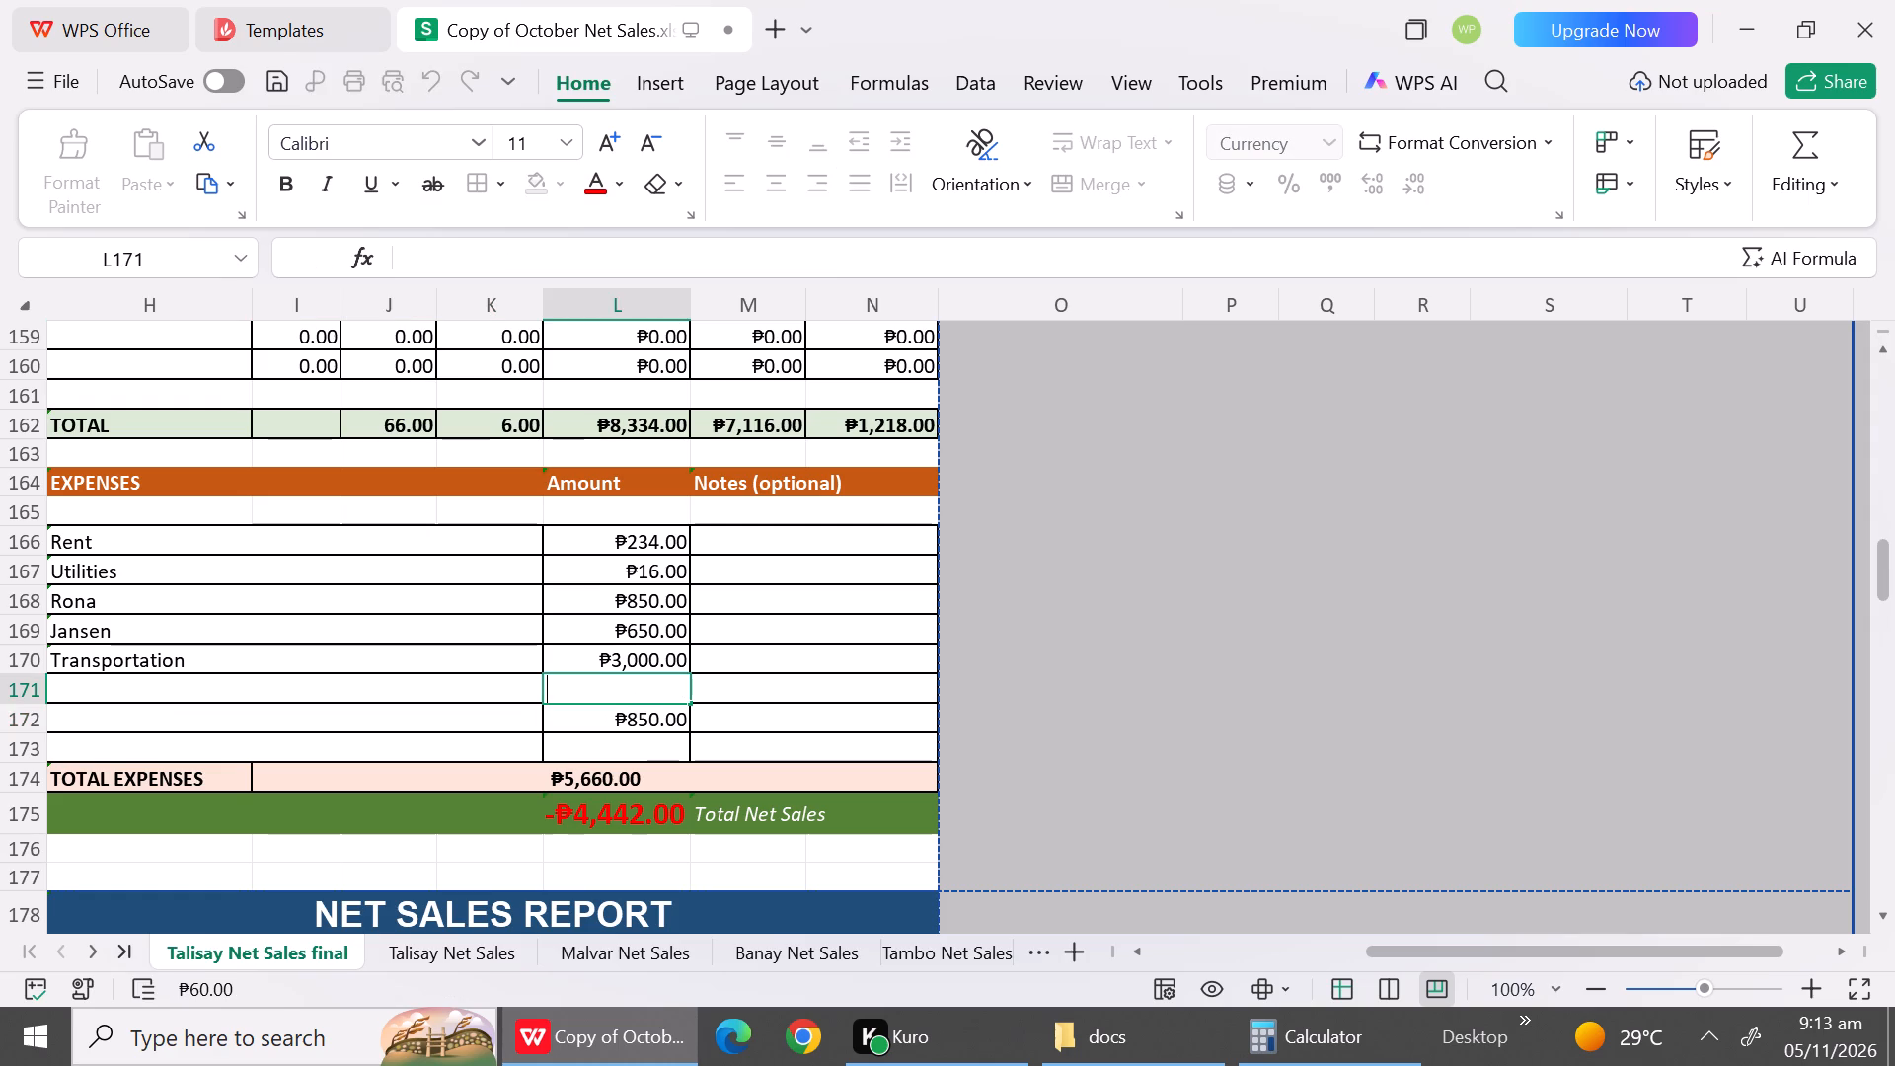
left_click(639, 716)
key("BackSpace")
key("BackSpace")
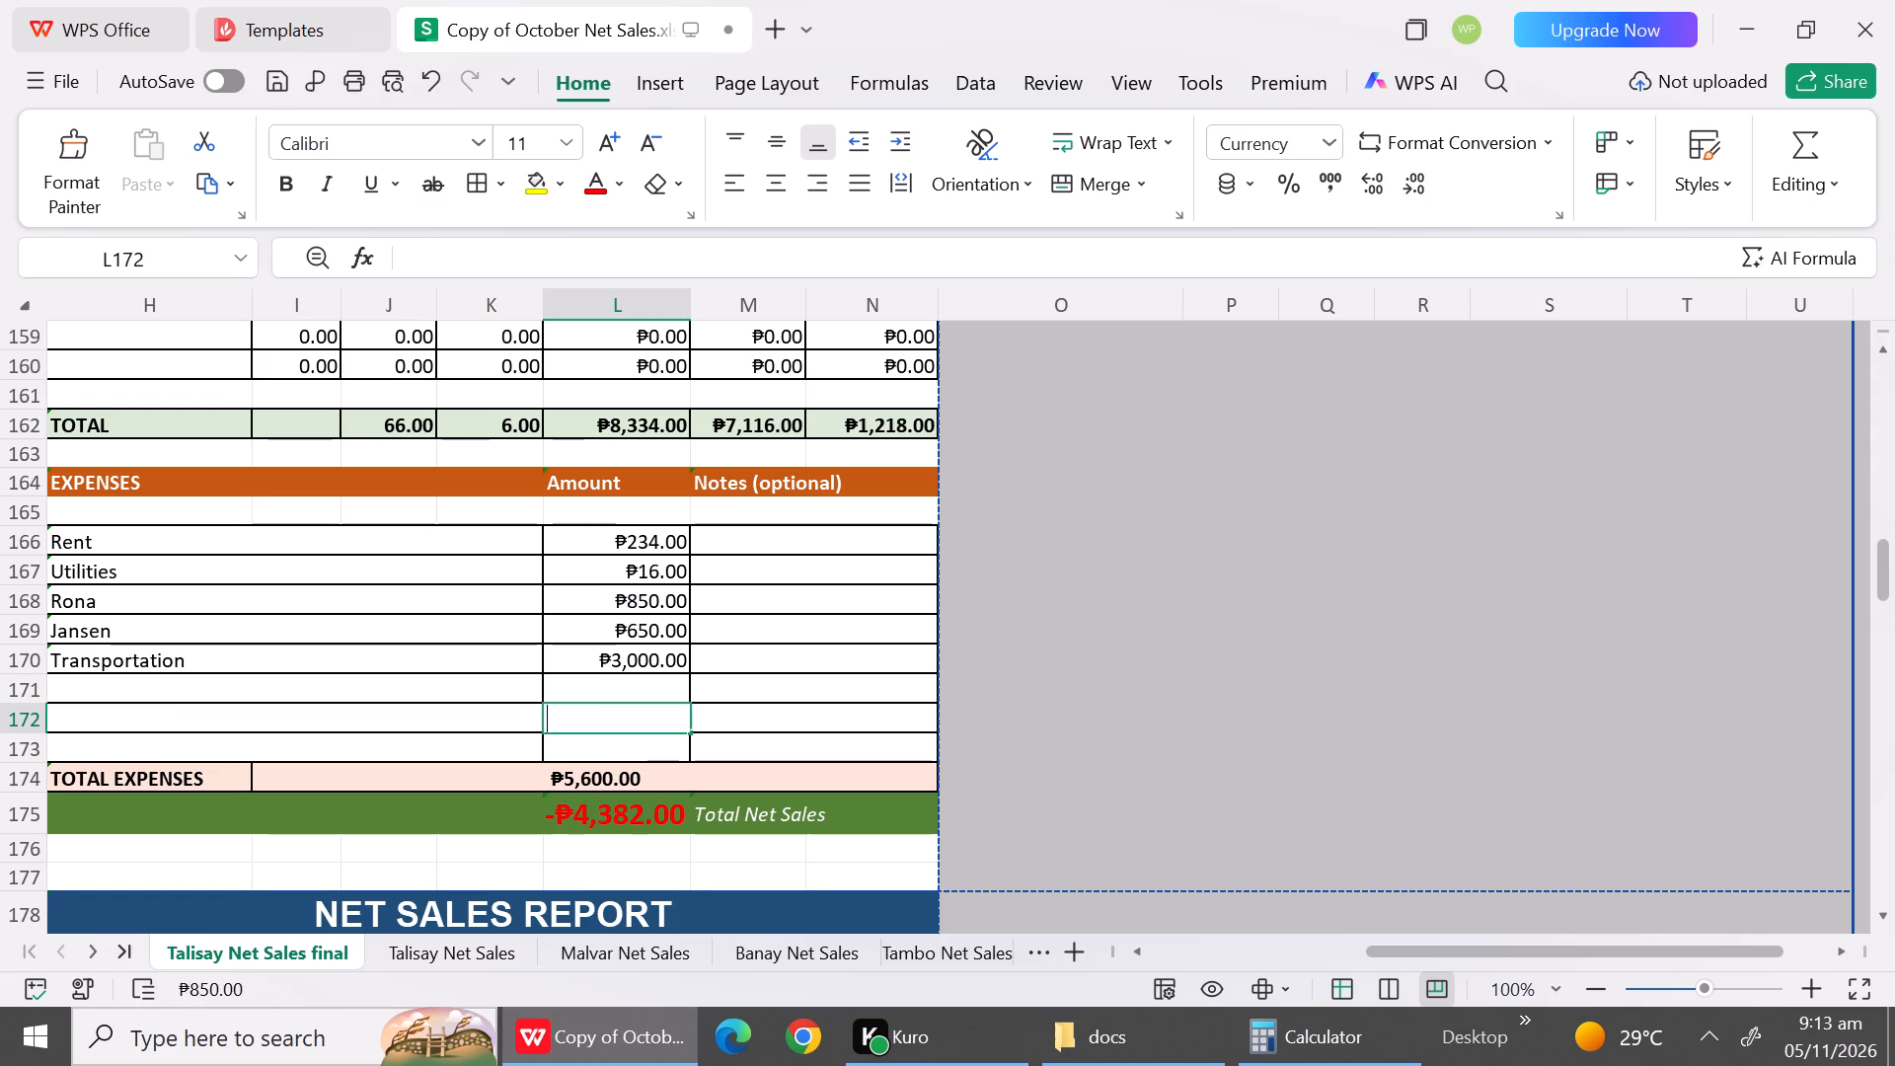
left_click(364, 706)
Copy the October 21 expense amounts from AT32:AT36 in Talisay Net Sales into L166:L170 of the final sheet.
left_click(443, 953)
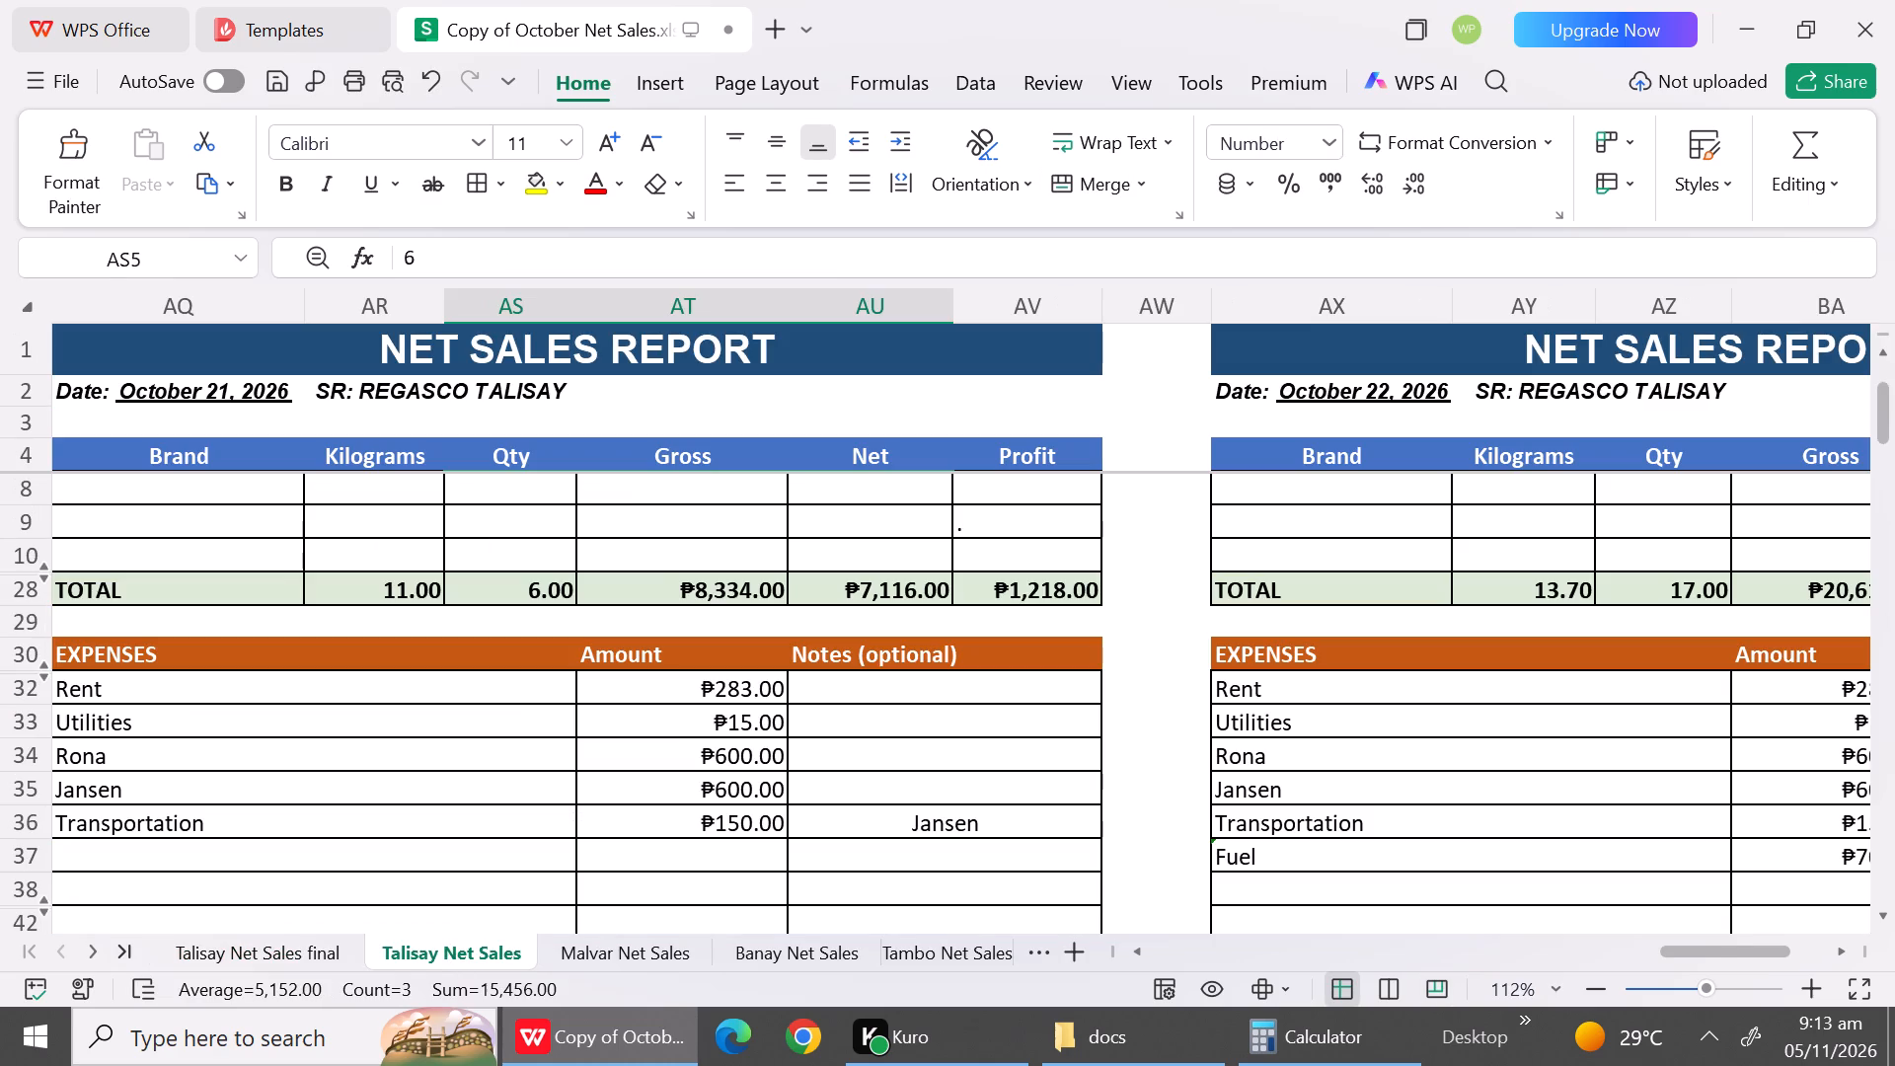
left_click_drag(740, 686, 737, 824)
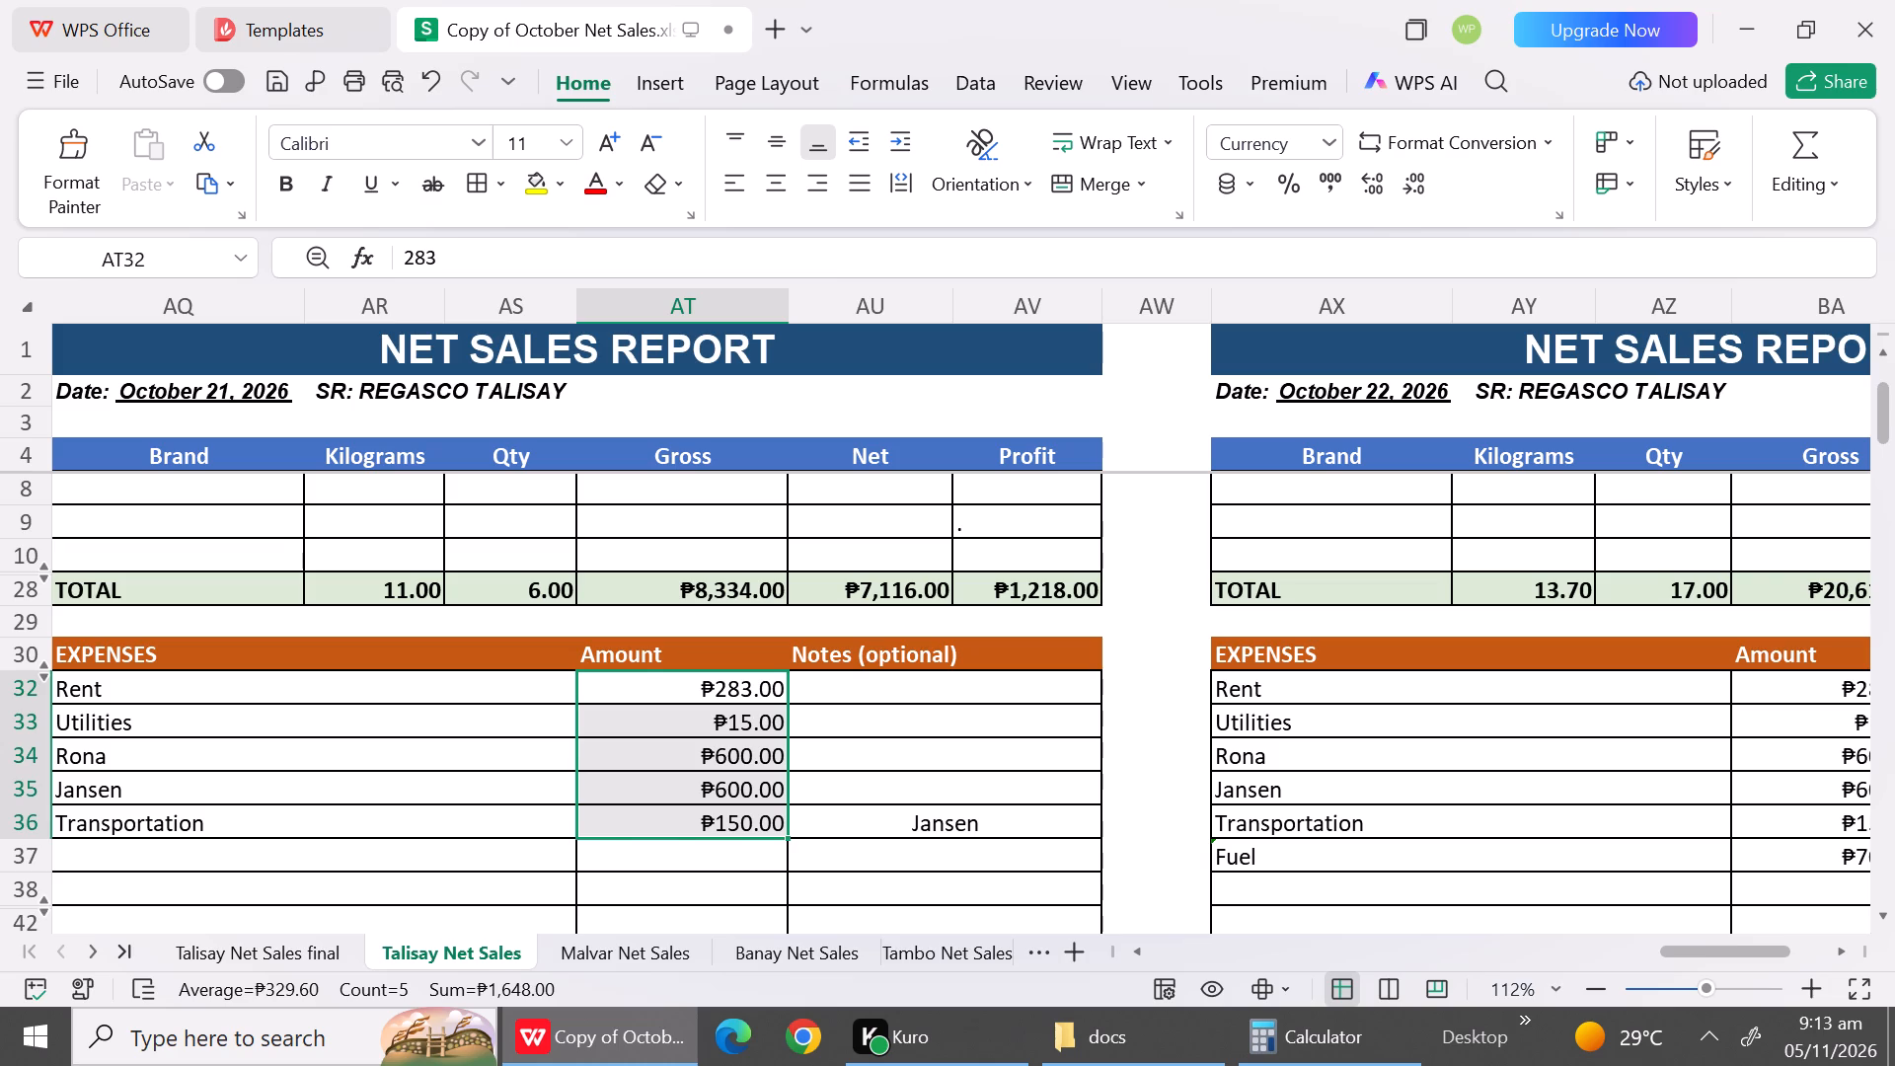
key("ctrl+c")
left_click(285, 948)
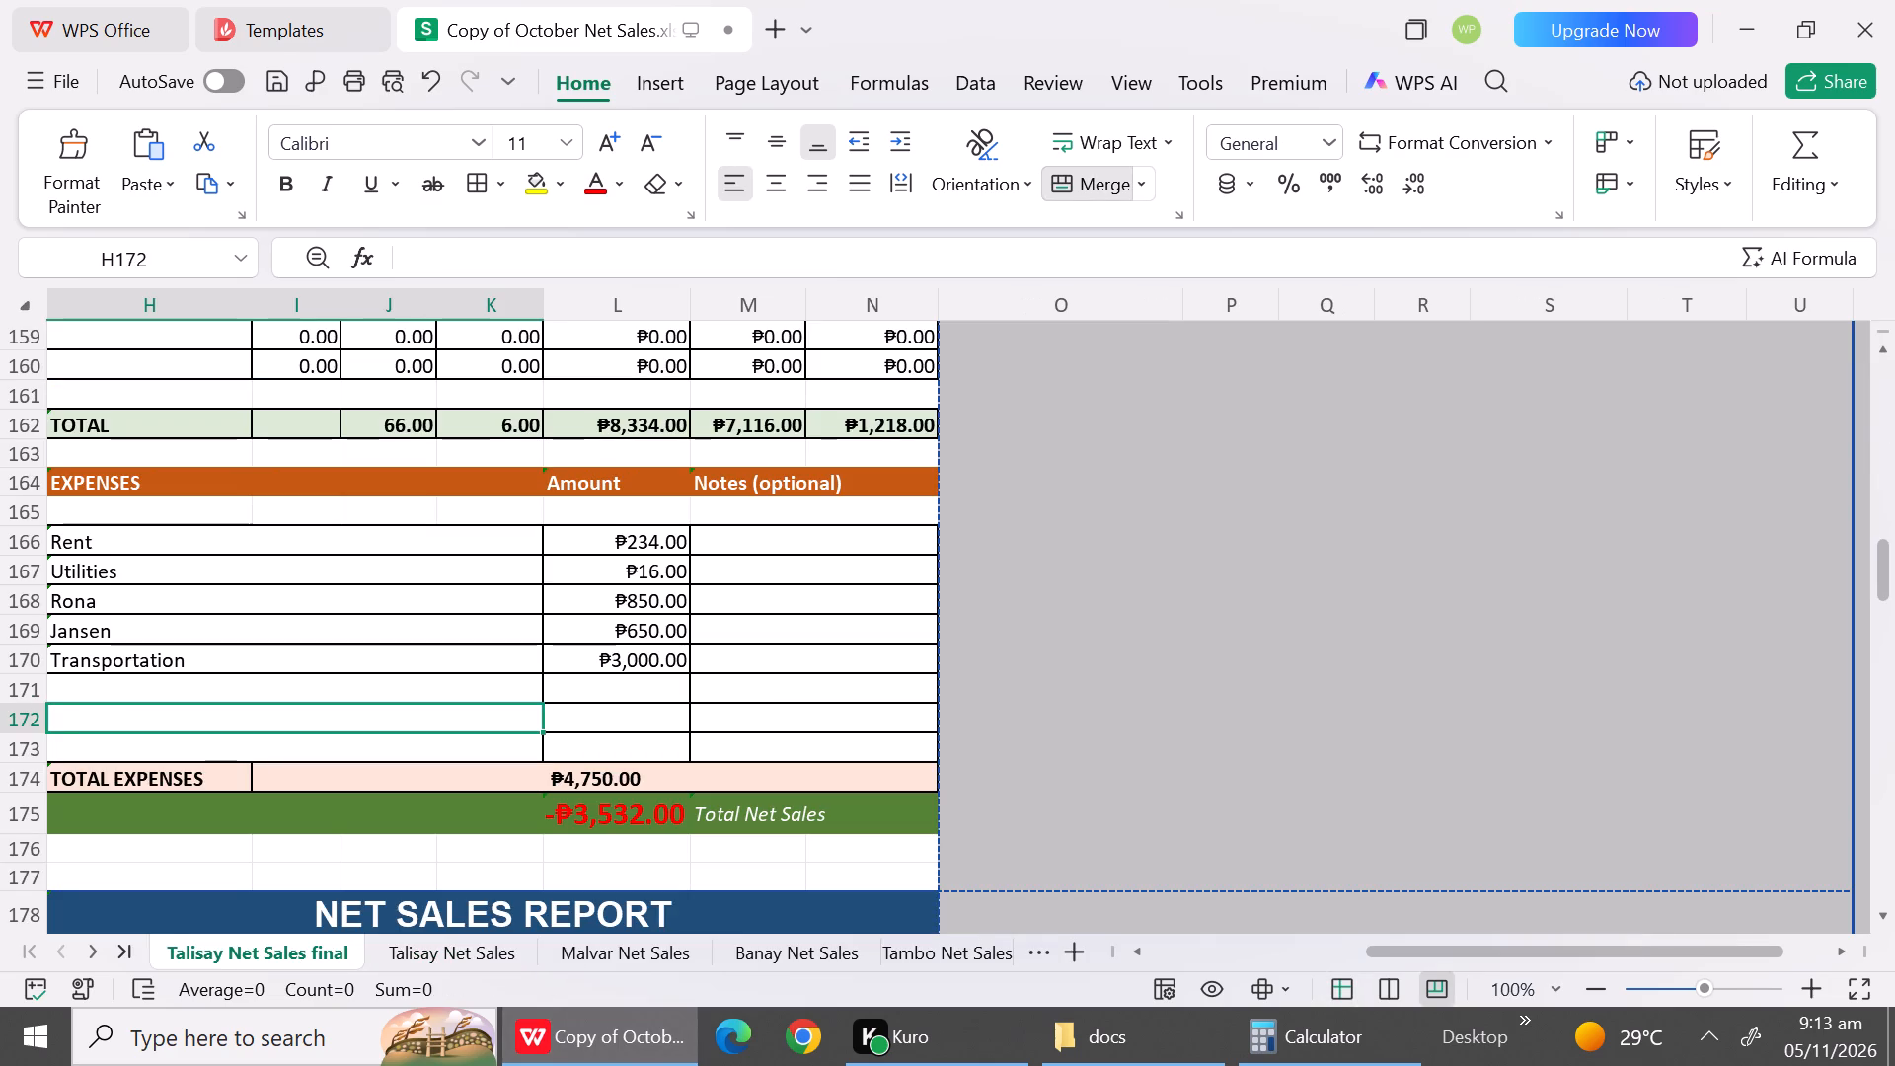
left_click(601, 550)
key("ctrl+v")
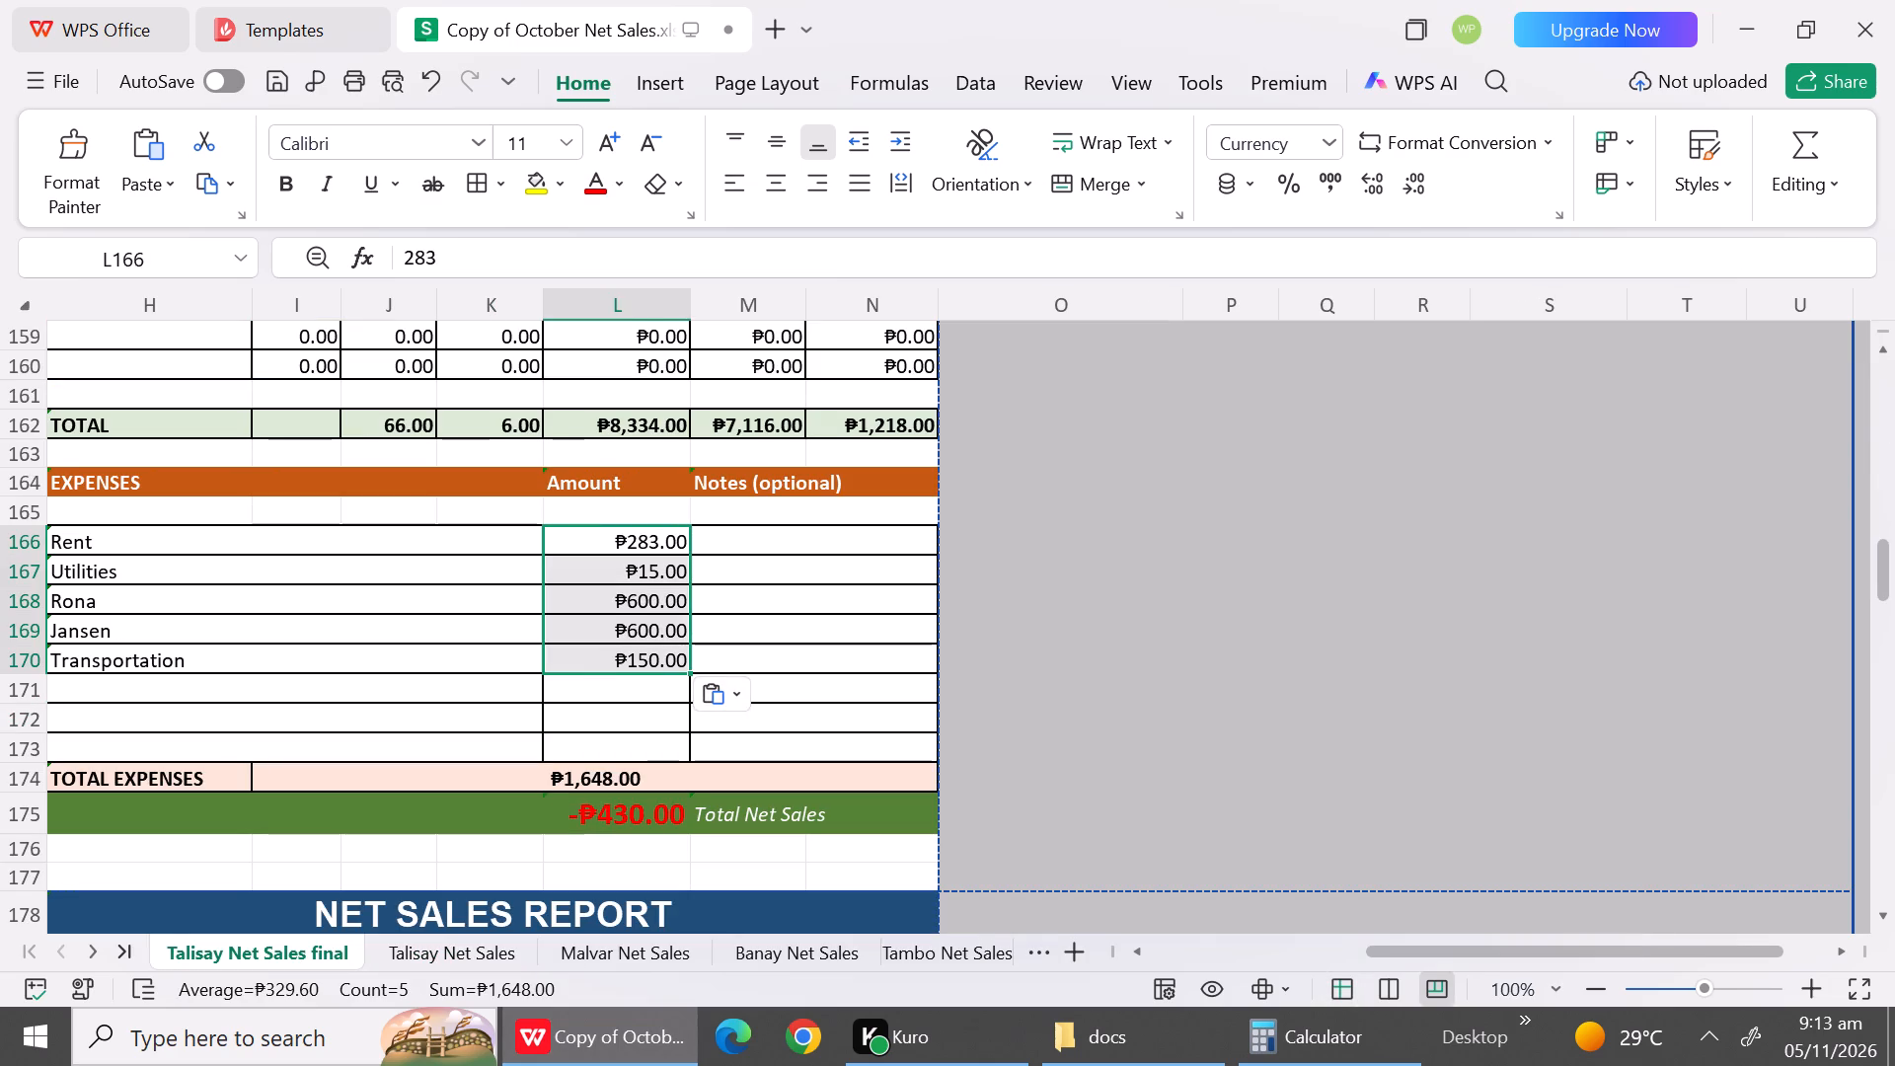
Enter the note Jansen for the October 21 Transportation expense in row 170.
left_click(793, 665)
key("shift+j")
left_click(791, 742)
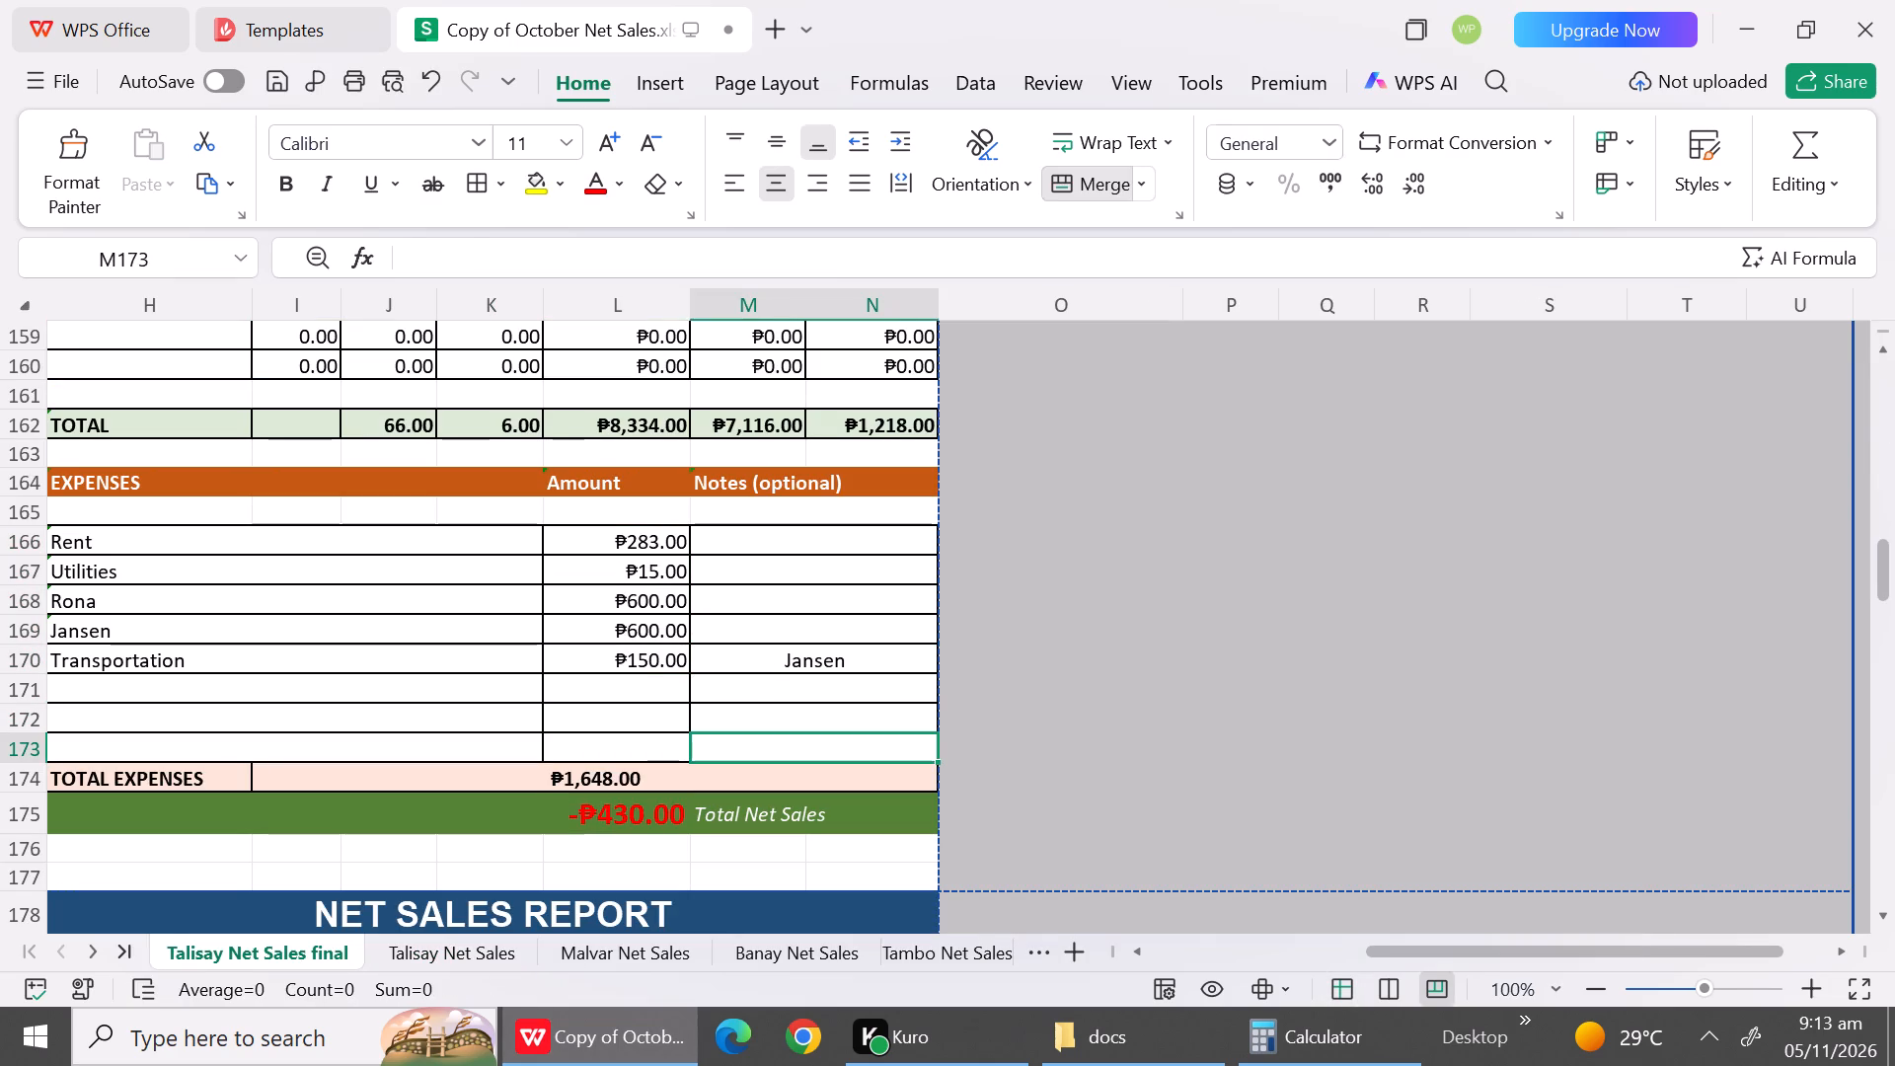
Copy the October 22 kilogram values from AY5:AY6 in Talisay Net Sales into I182:I183 of the final sheet.
triple_click(1884, 910)
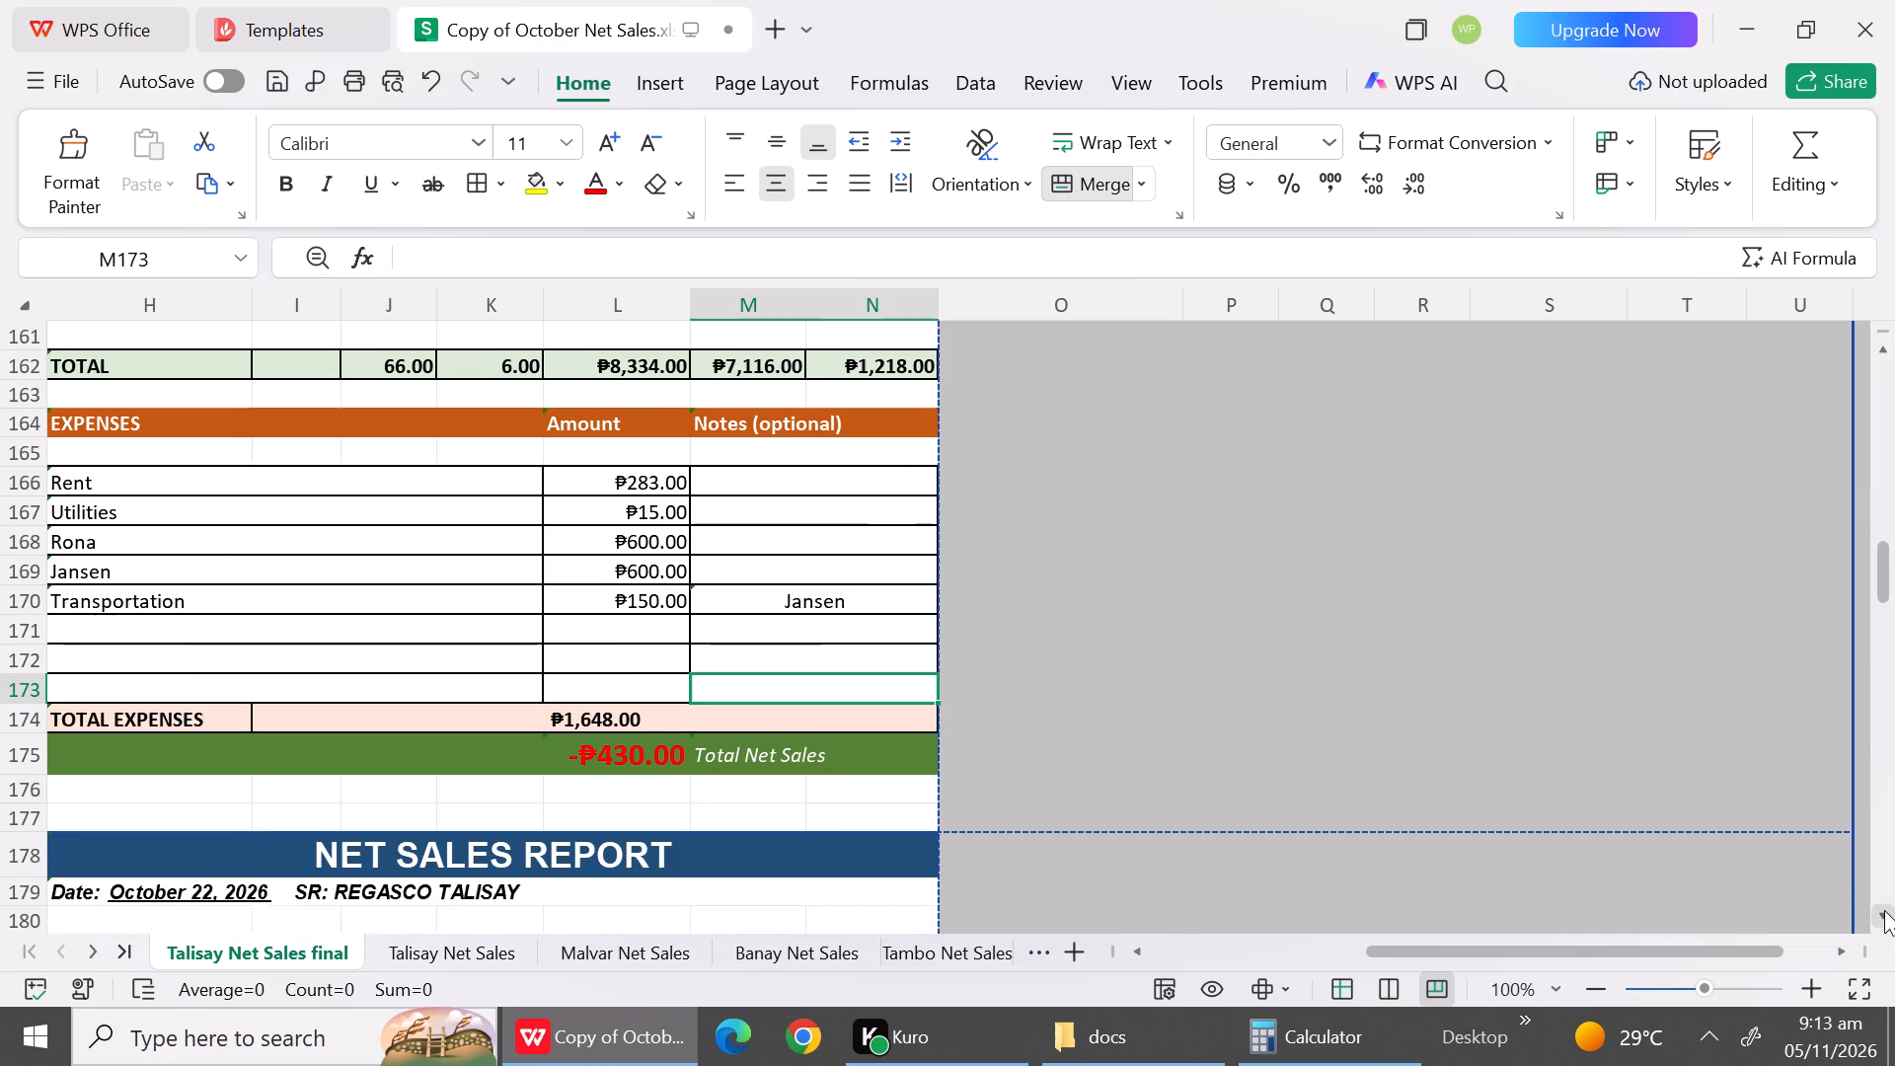
triple_click(1884, 910)
triple_click(1884, 910)
triple_click(1884, 910)
triple_click(1884, 910)
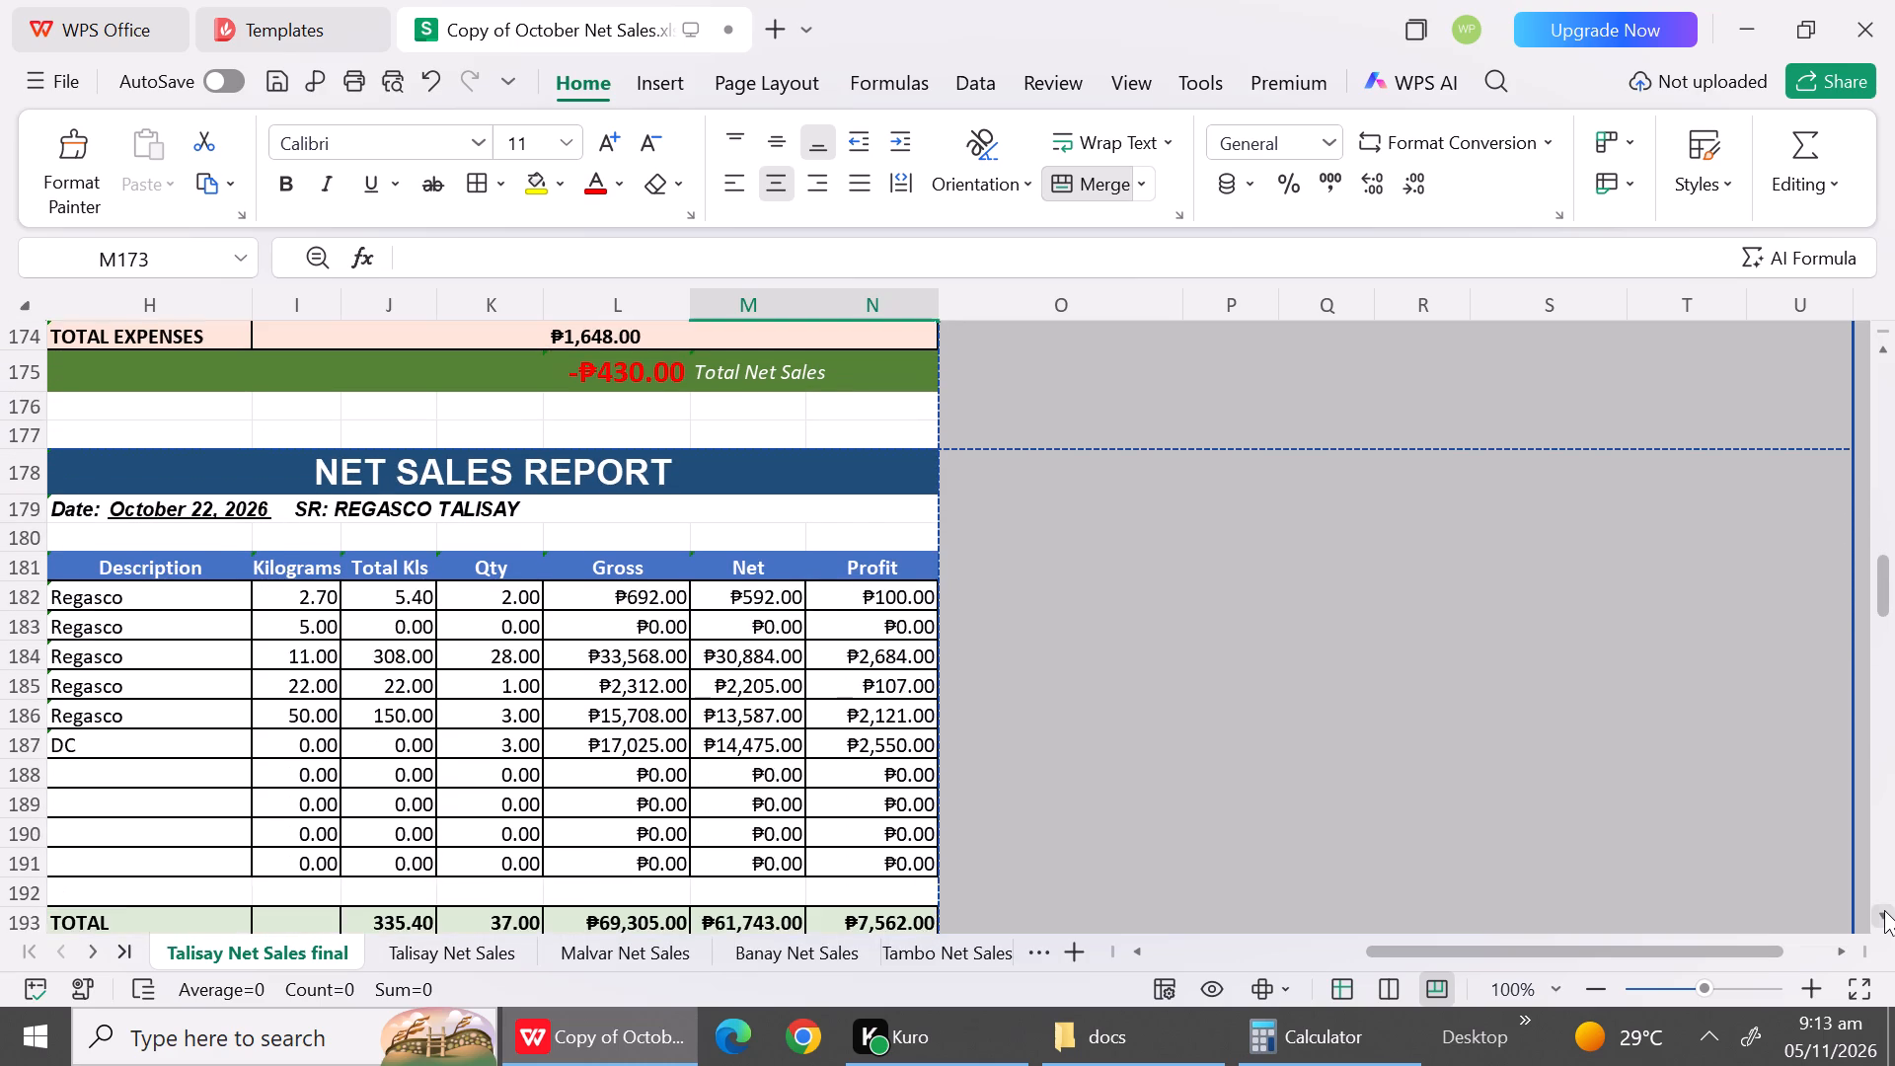
left_click(1884, 910)
left_click(1884, 910)
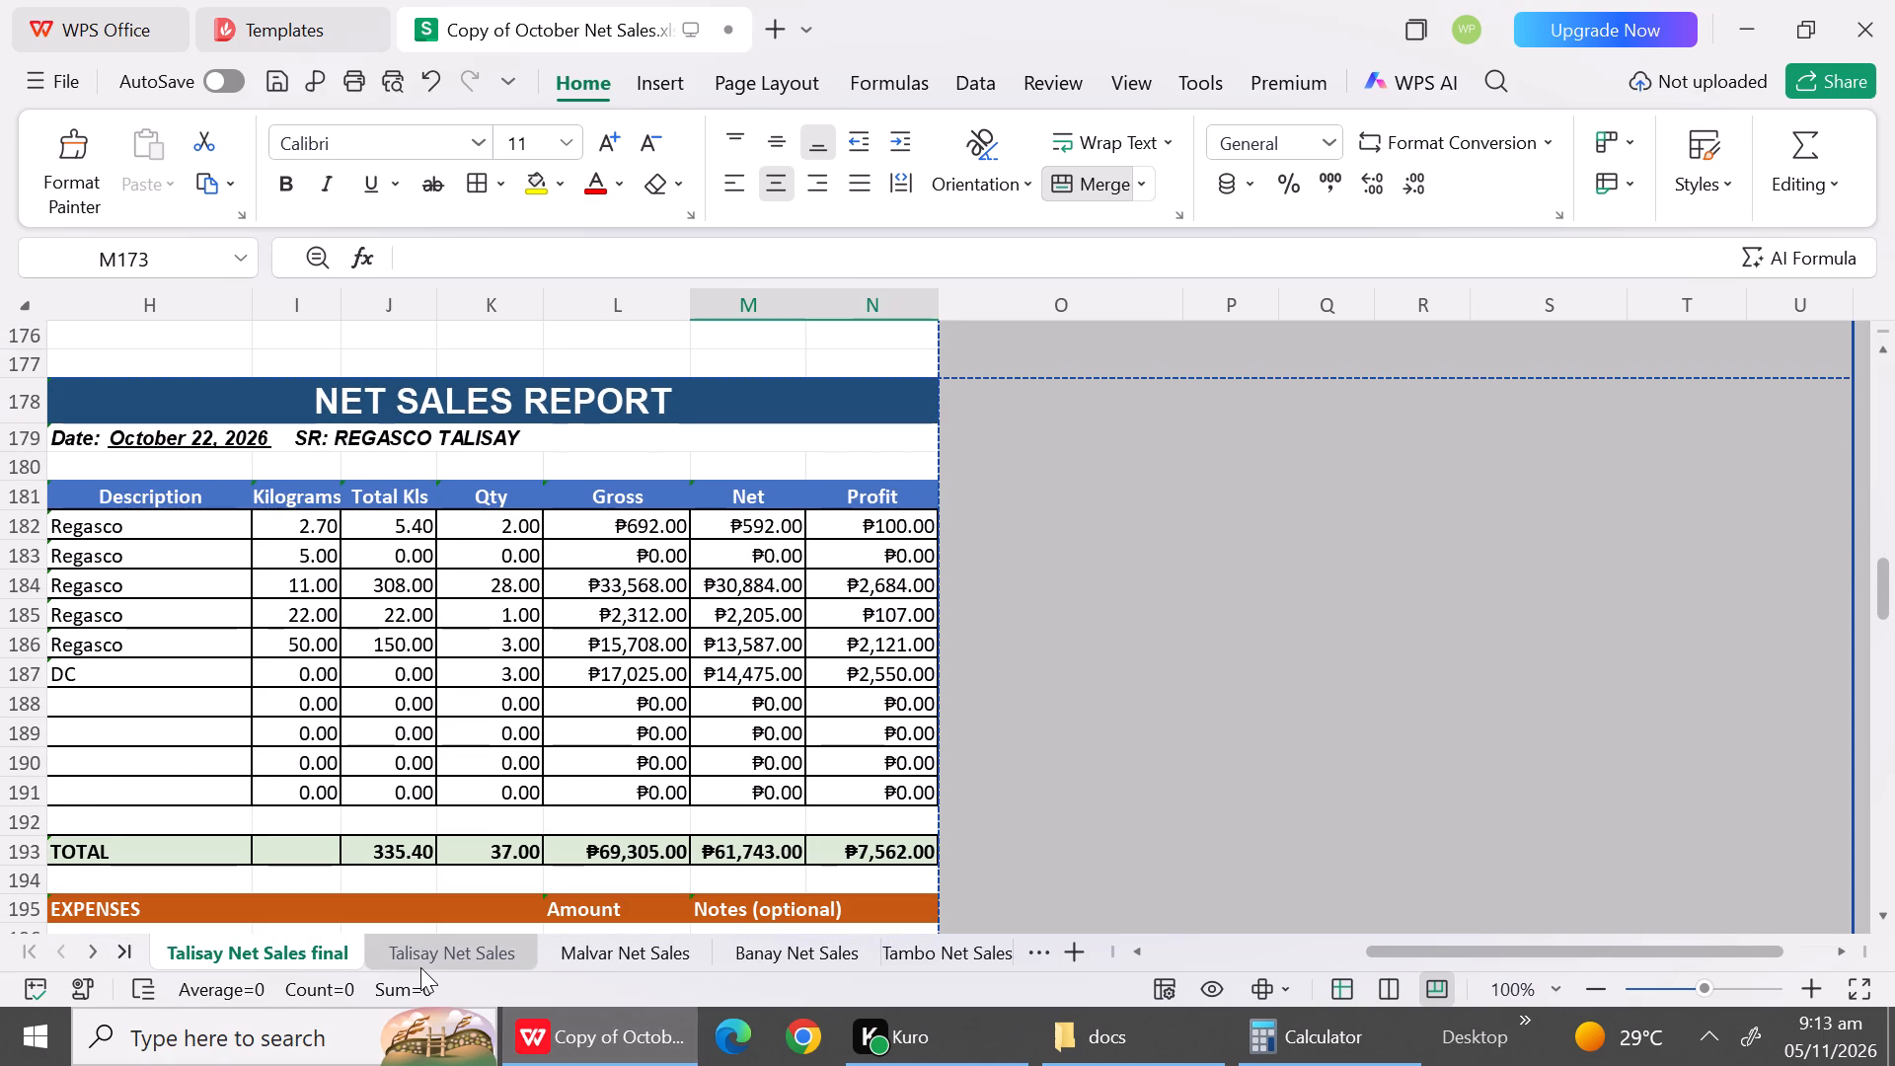
left_click(421, 966)
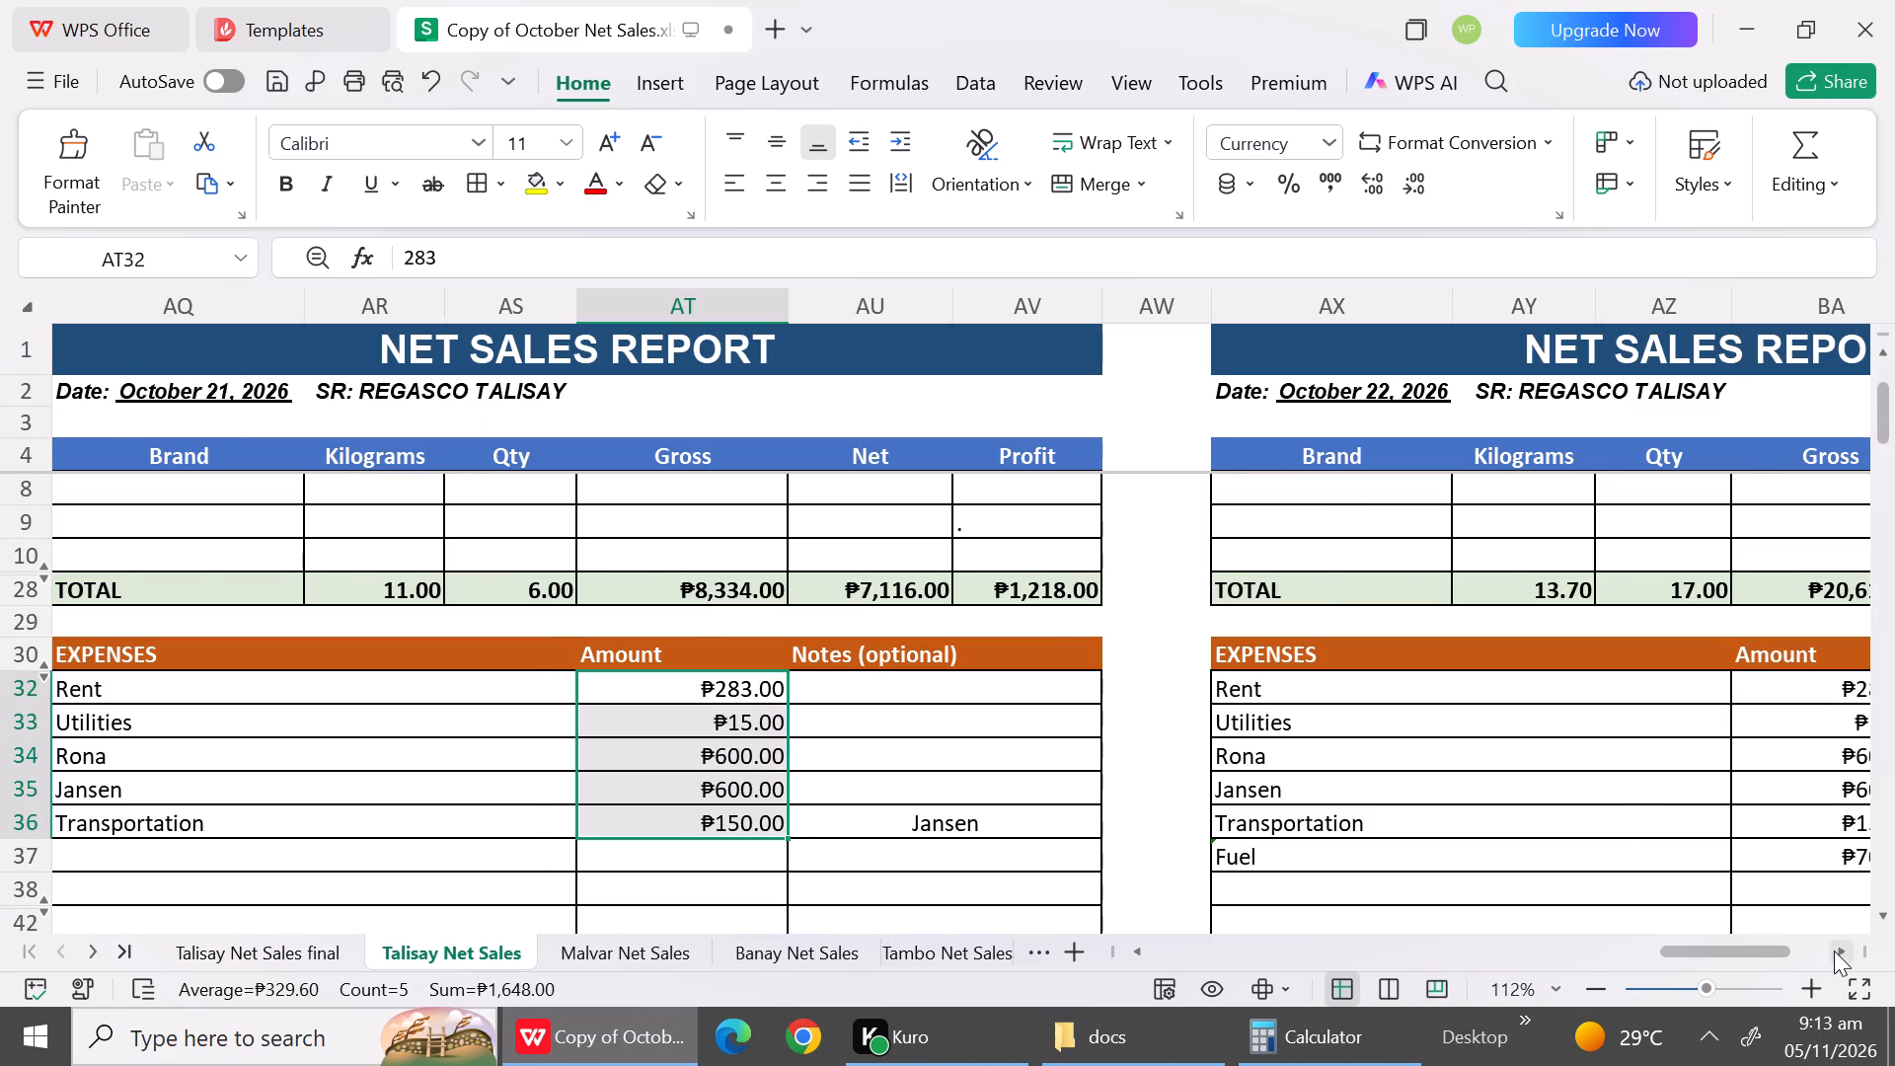
left_click(1834, 951)
triple_click(1834, 951)
left_click(1834, 951)
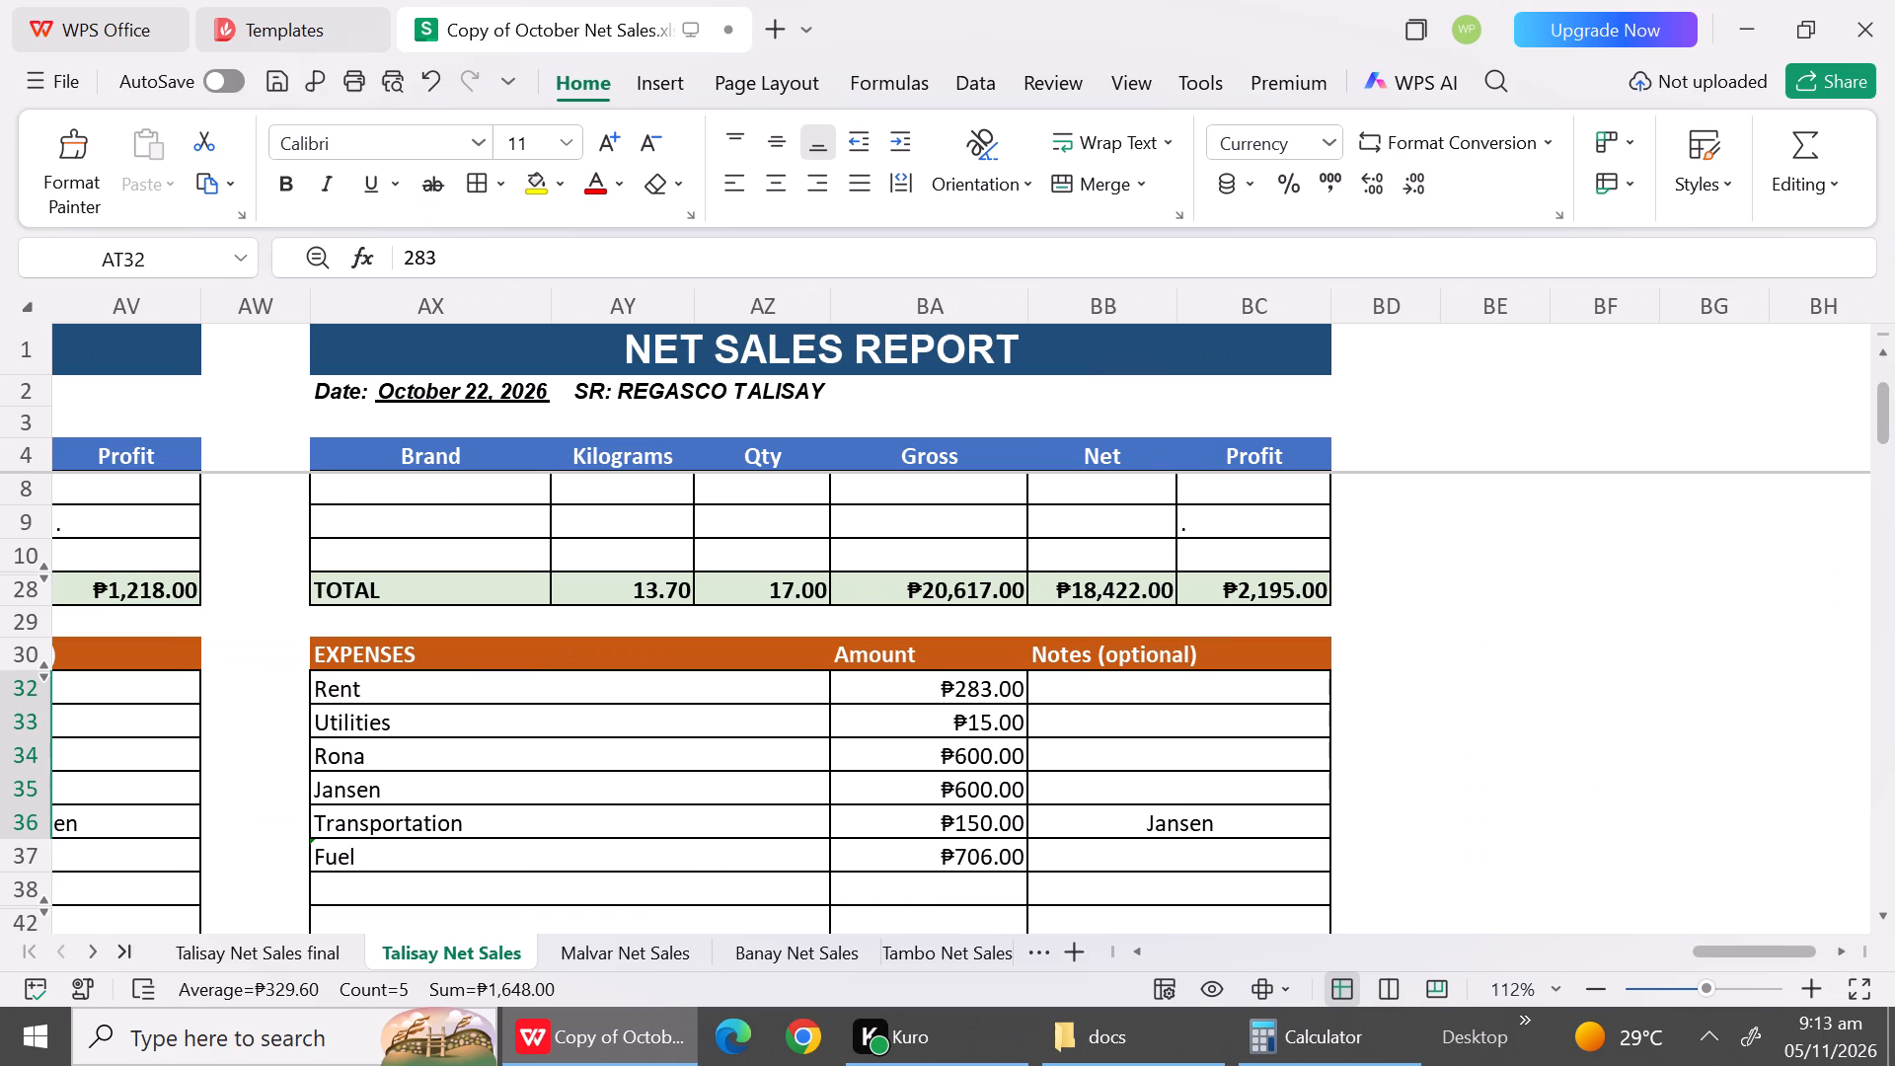
double_click(1892, 370)
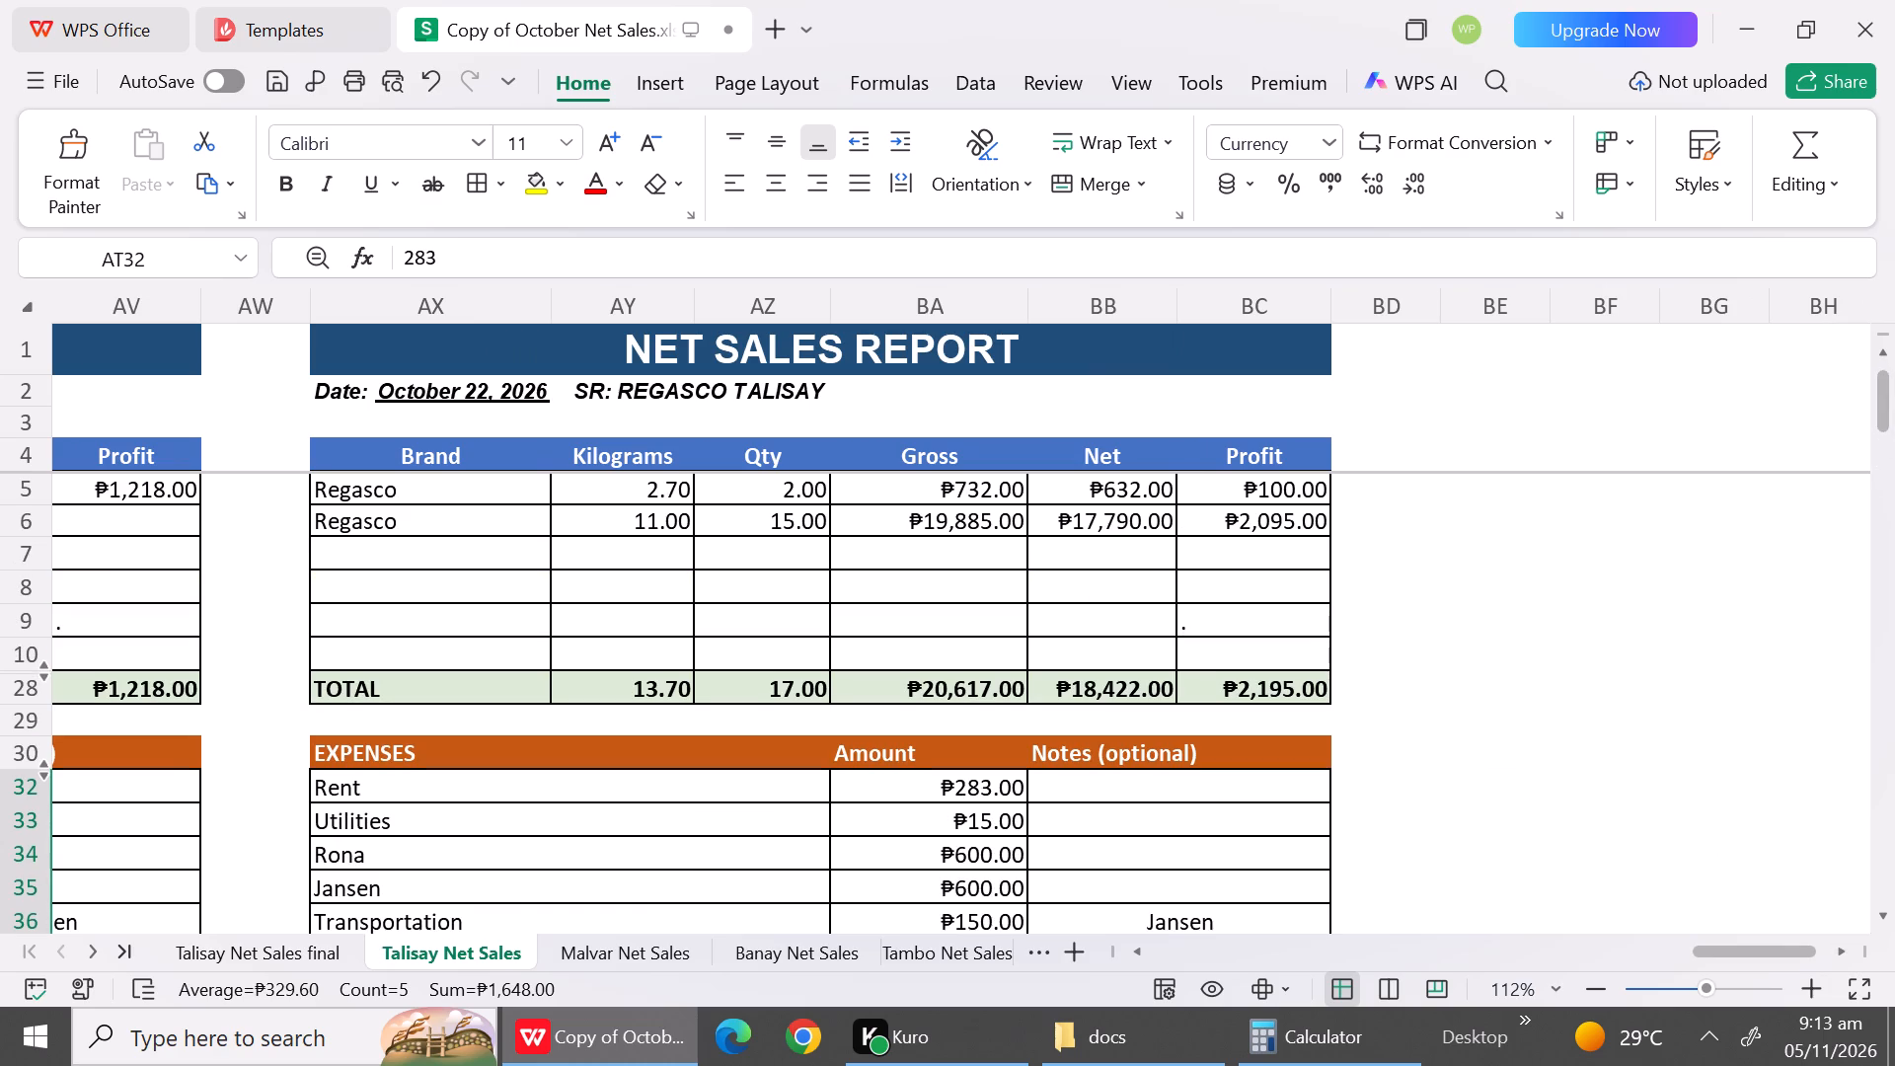
left_click_drag(664, 491, 664, 524)
key("ctrl+c")
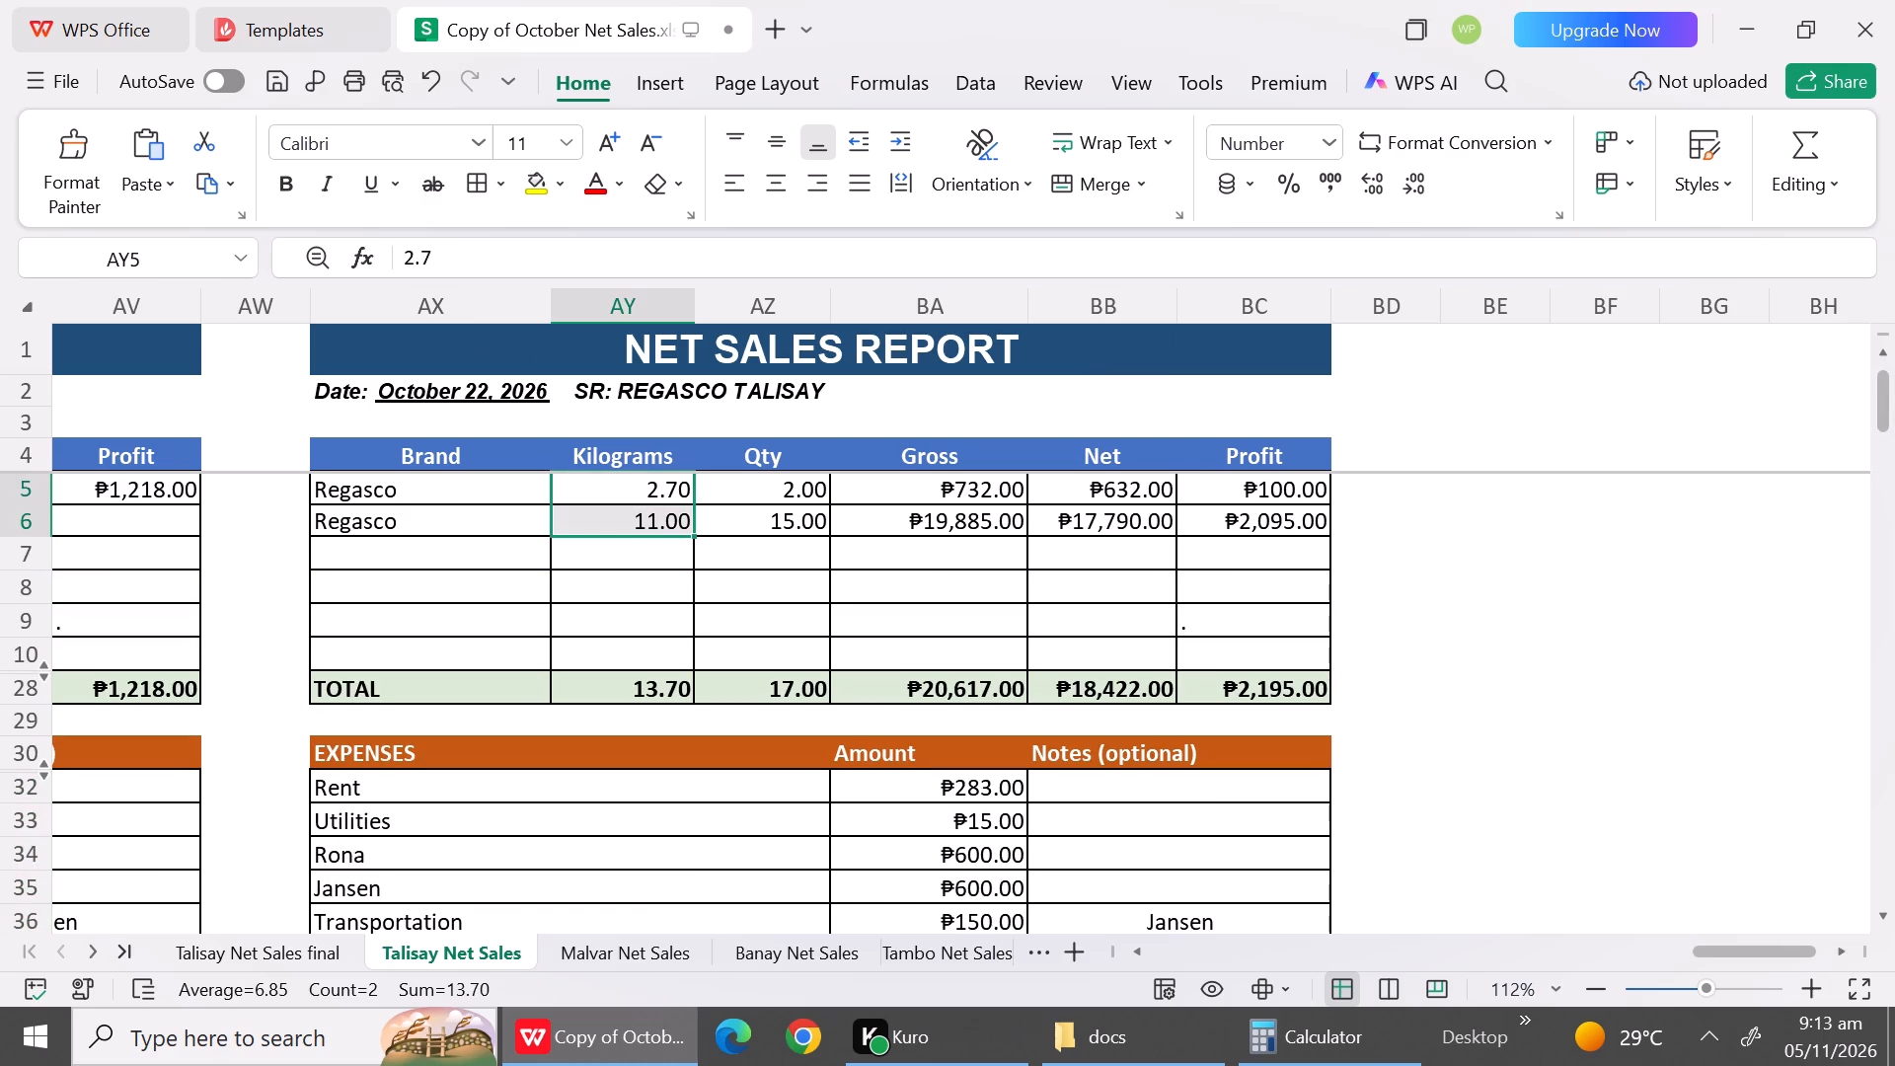
left_click(232, 950)
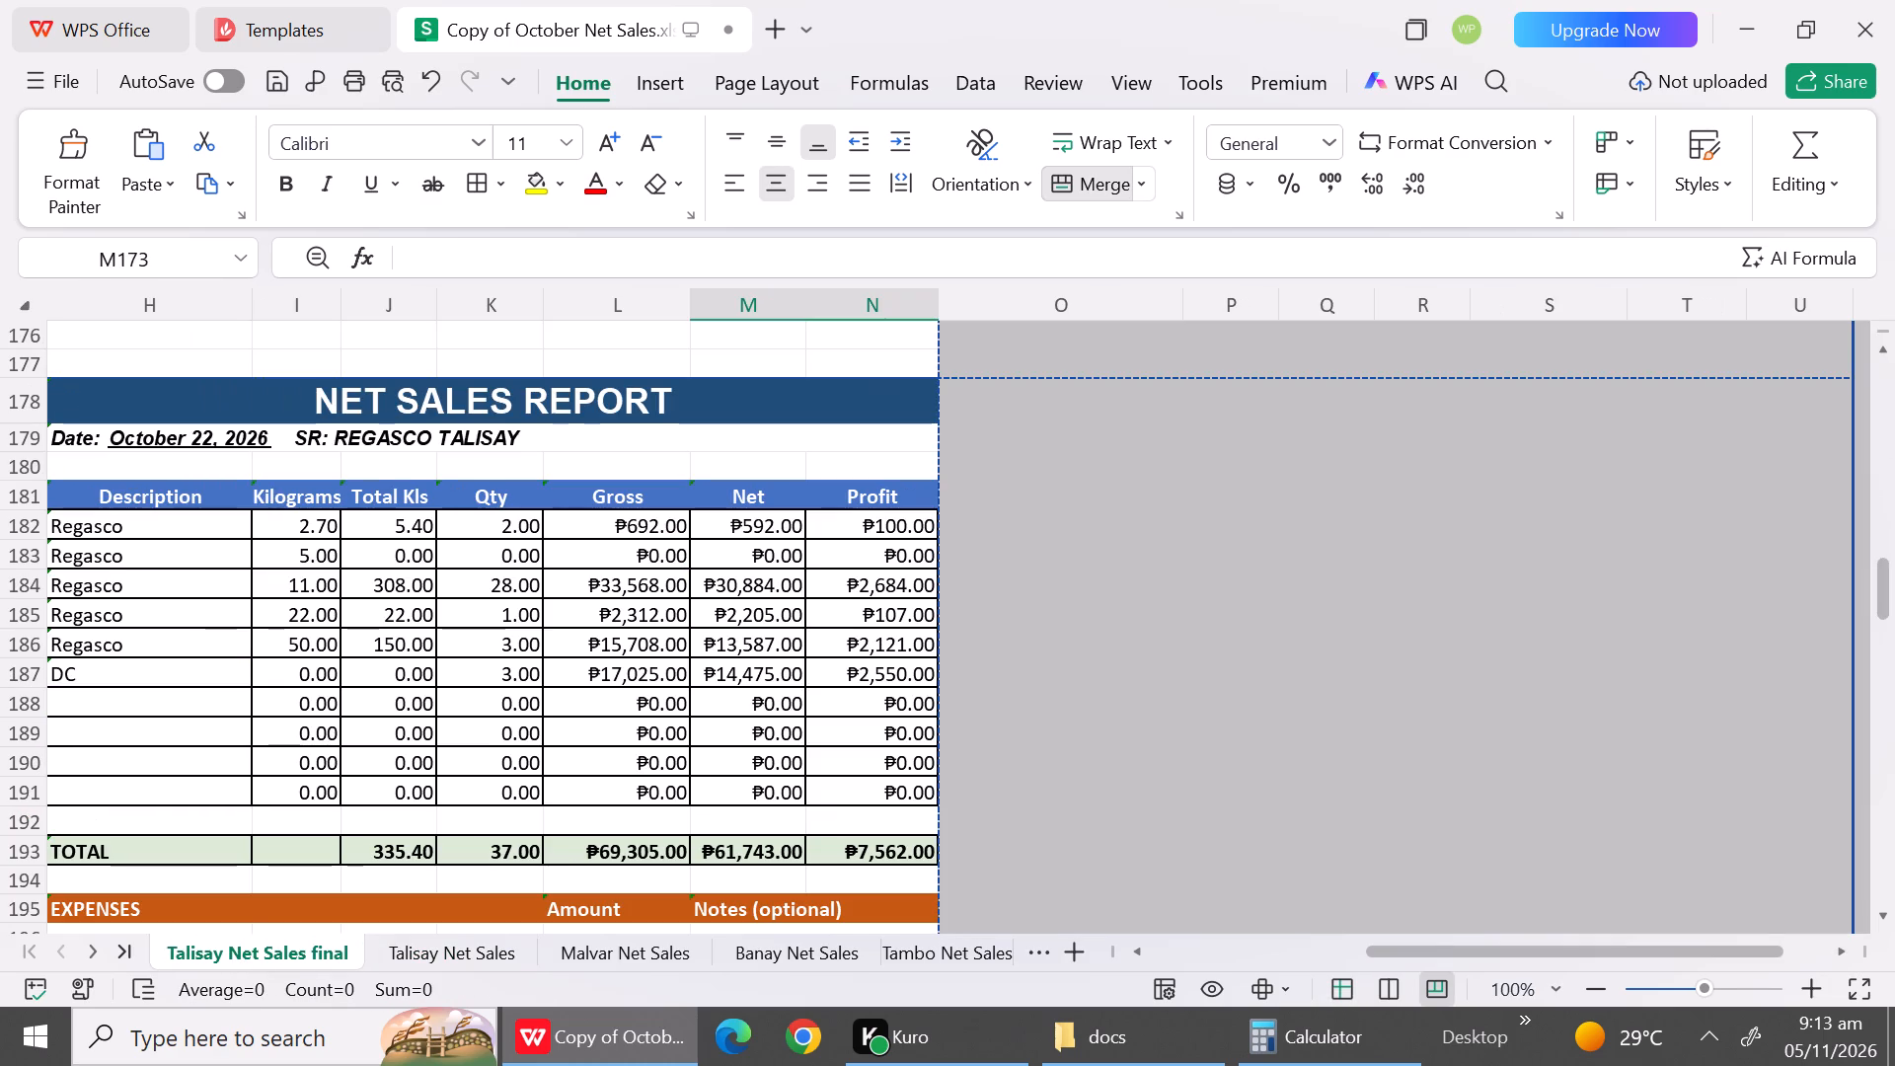
left_click(310, 525)
key("ctrl+v")
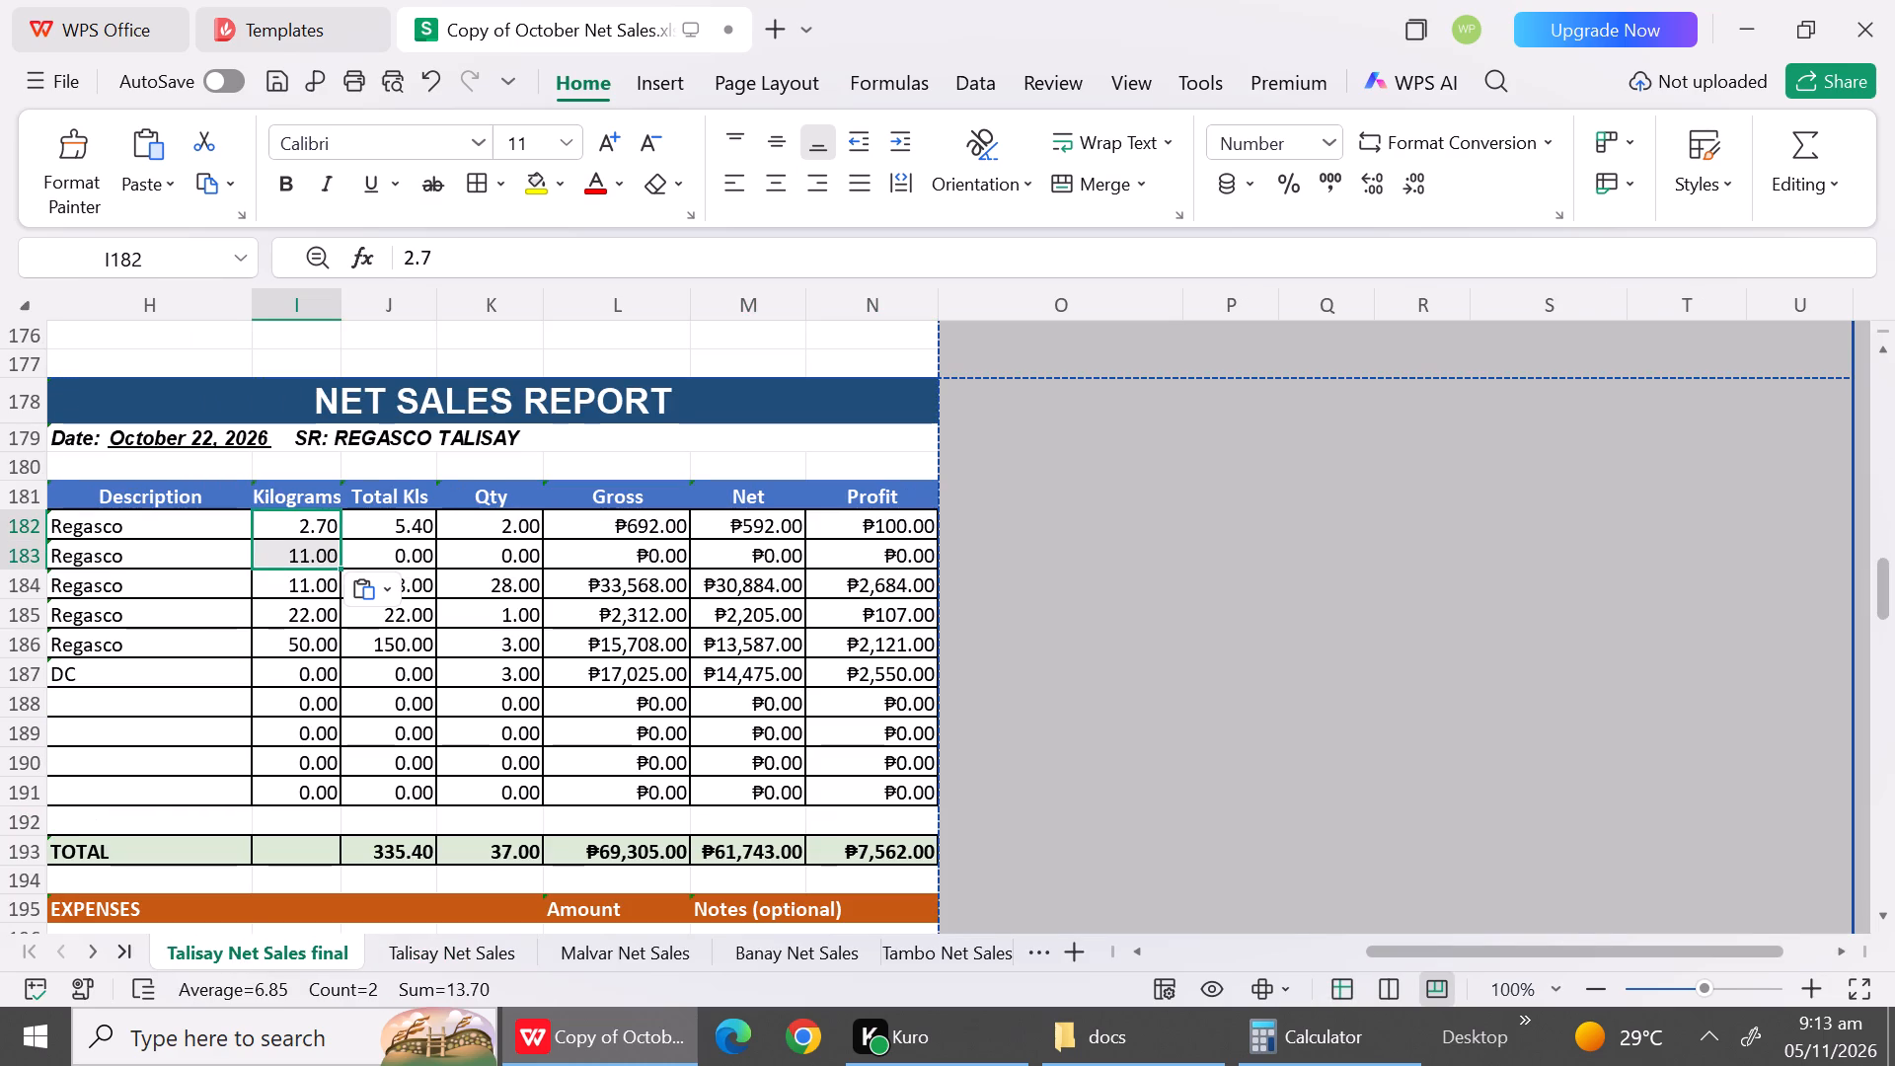
Clear the leftover product descriptions in H184:H187 of the October 22 final report.
left_click(213, 584)
key("BackSpace")
key("Down")
key("BackSpace")
key("Down")
key("BackSpace")
key("Down")
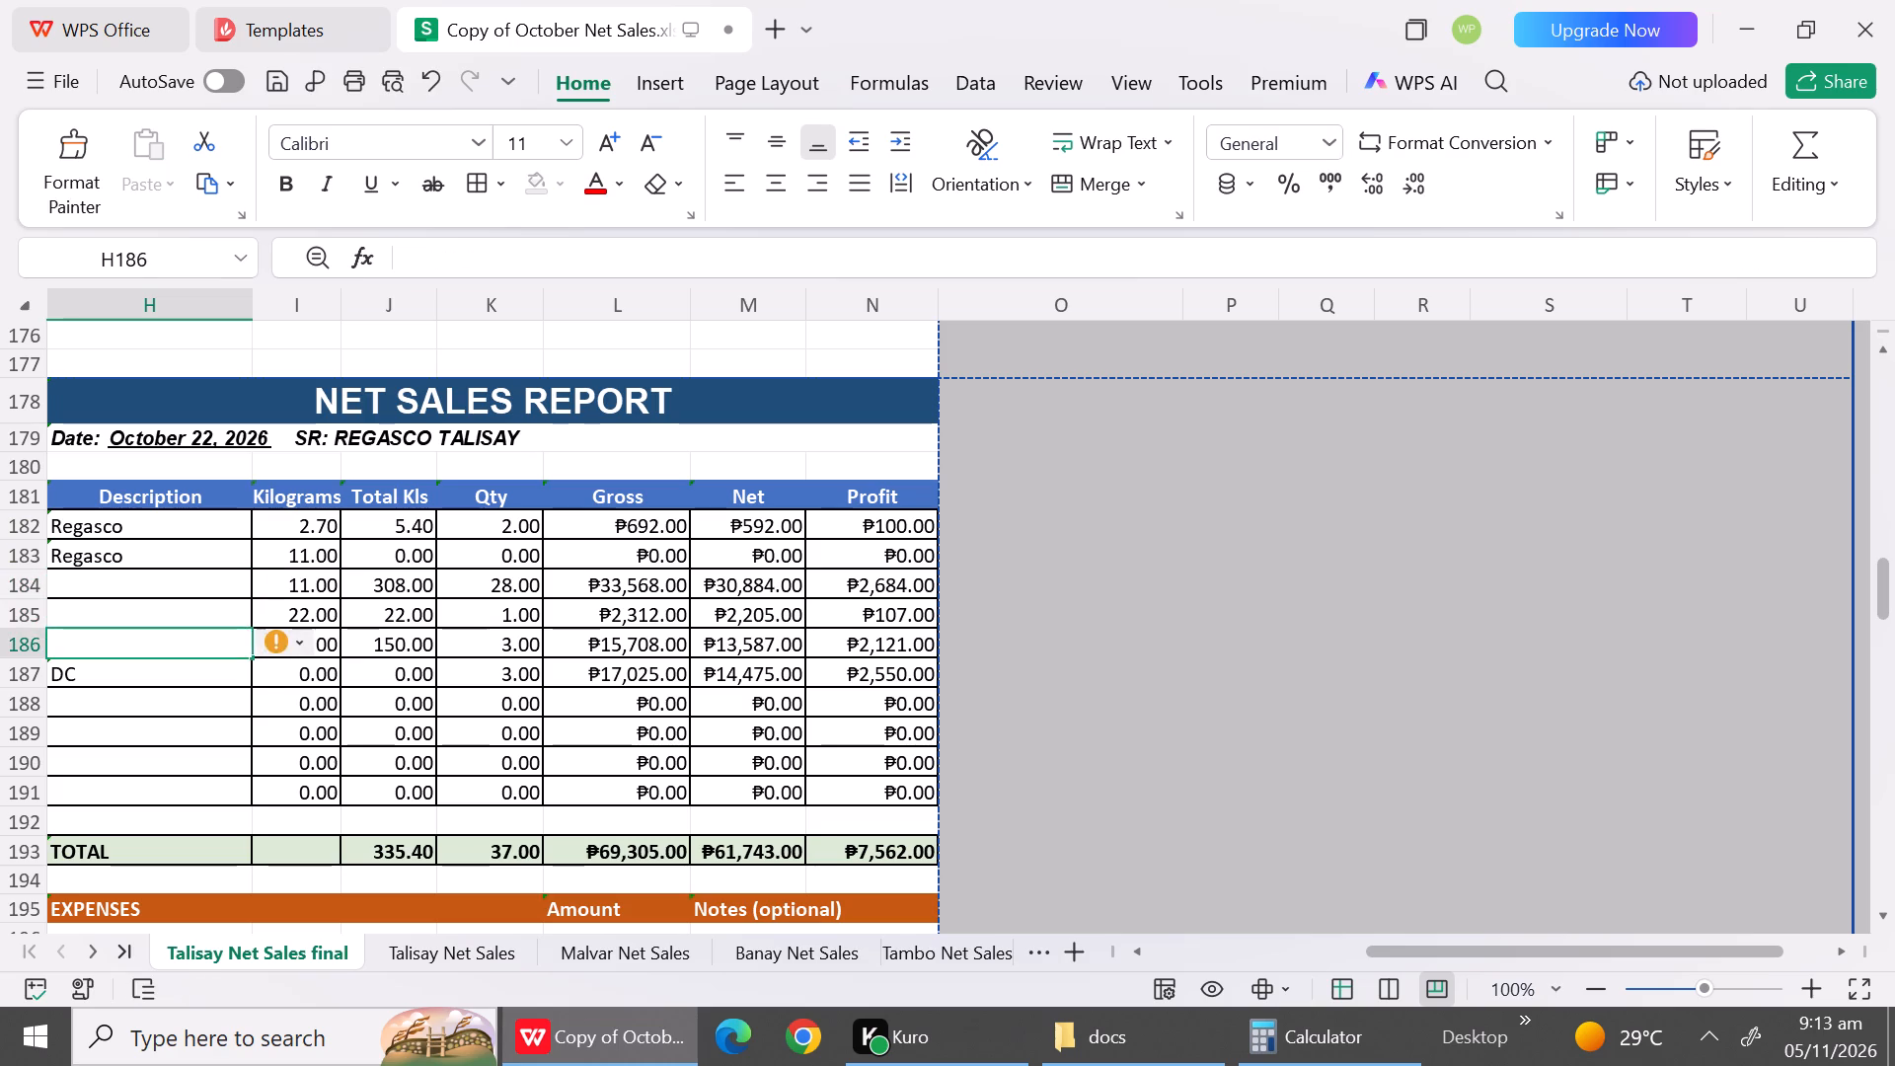
key("BackSpace")
key("Down")
Set the leftover kilogram values in I184:I186 of the October 22 final report to 0.
left_click(322, 577)
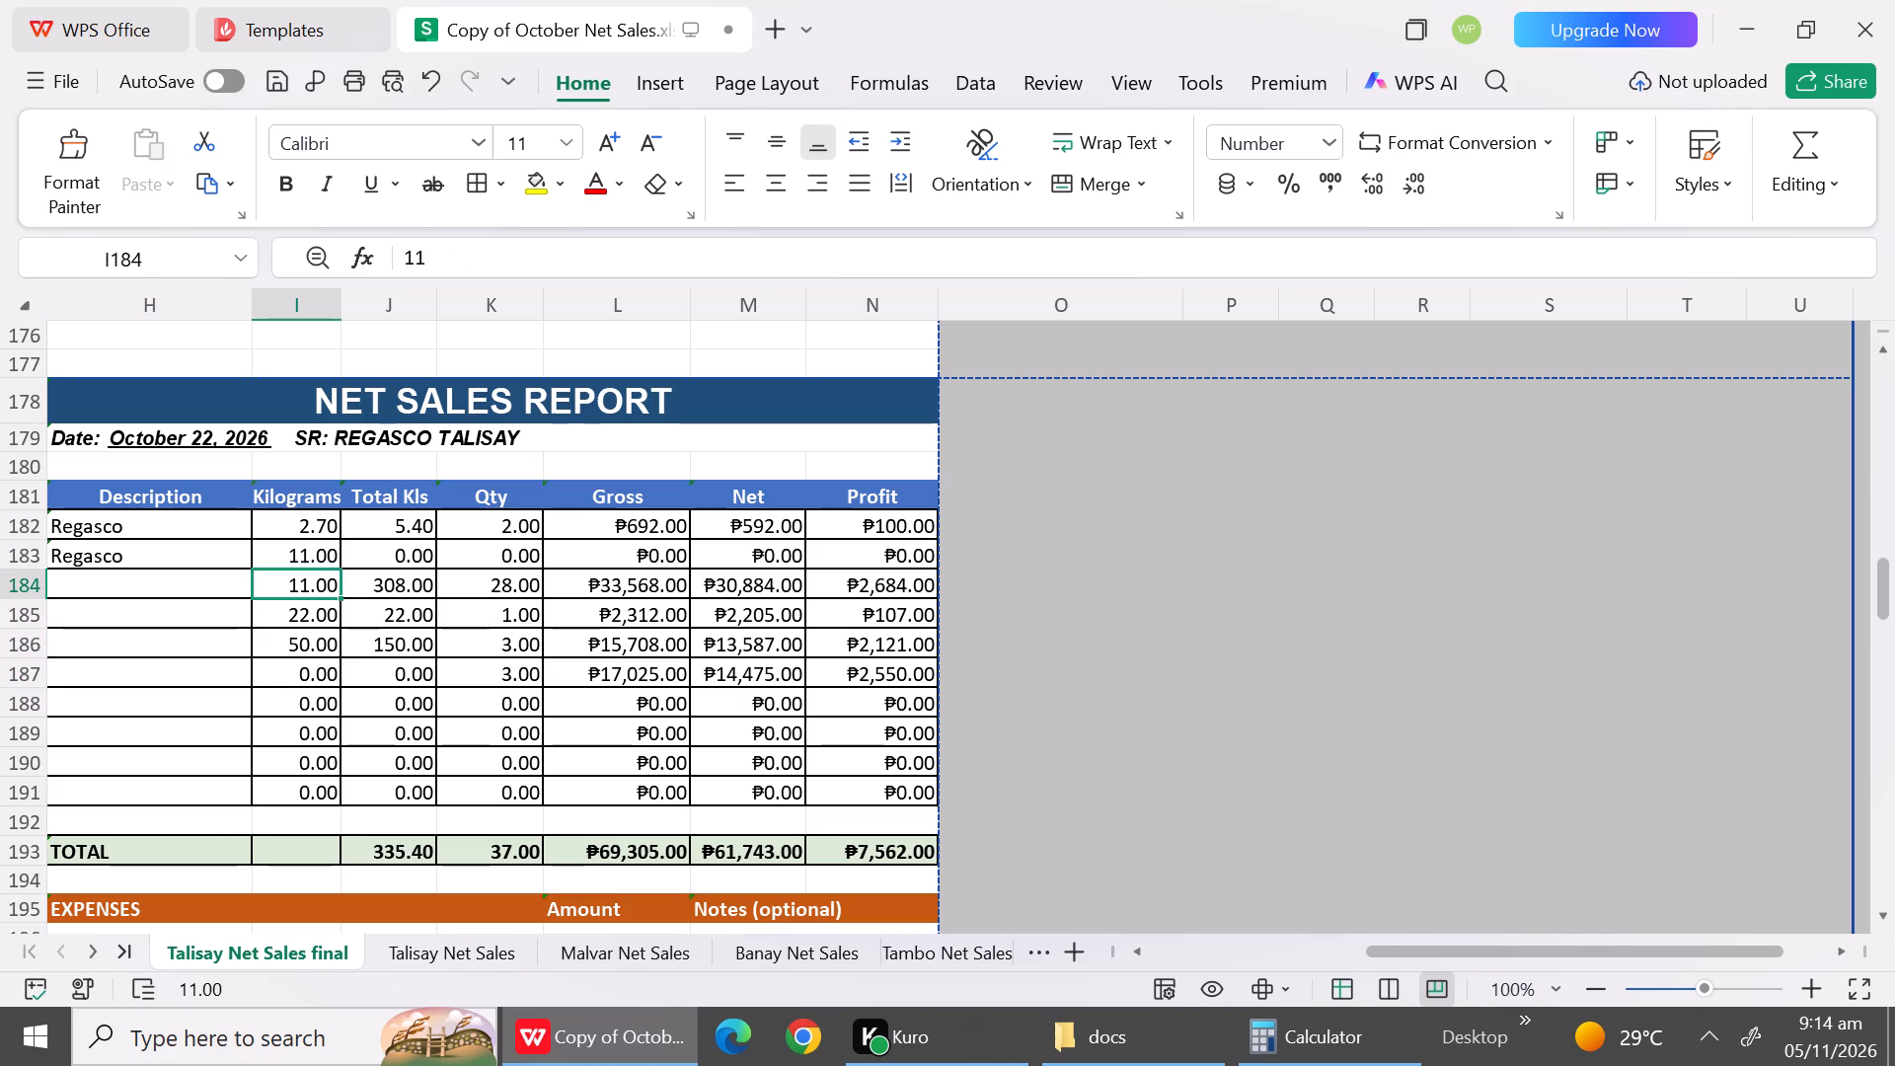
key("0")
key("Down")
key("0")
key("Down")
key("0")
key("Down")
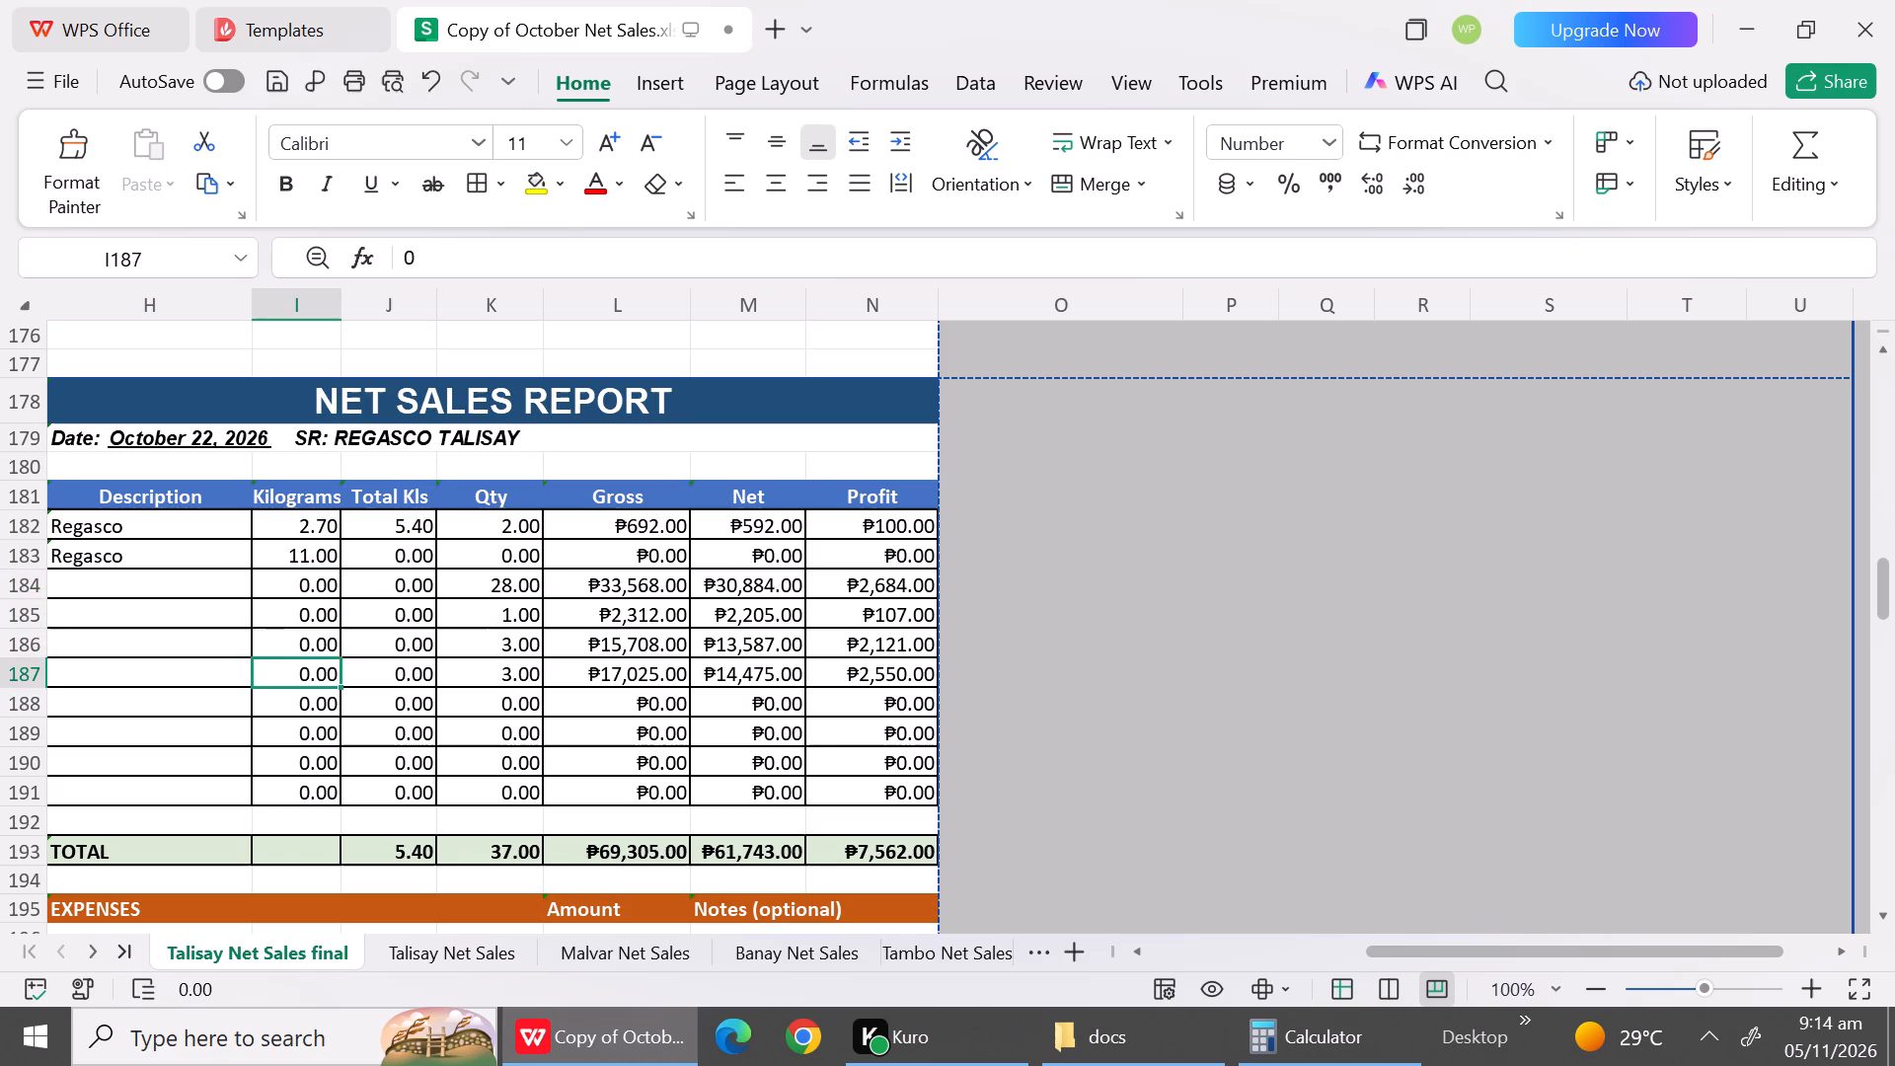
Set the leftover quantities in K184:K187 of the October 22 final report to 0.
left_click(511, 594)
key("0")
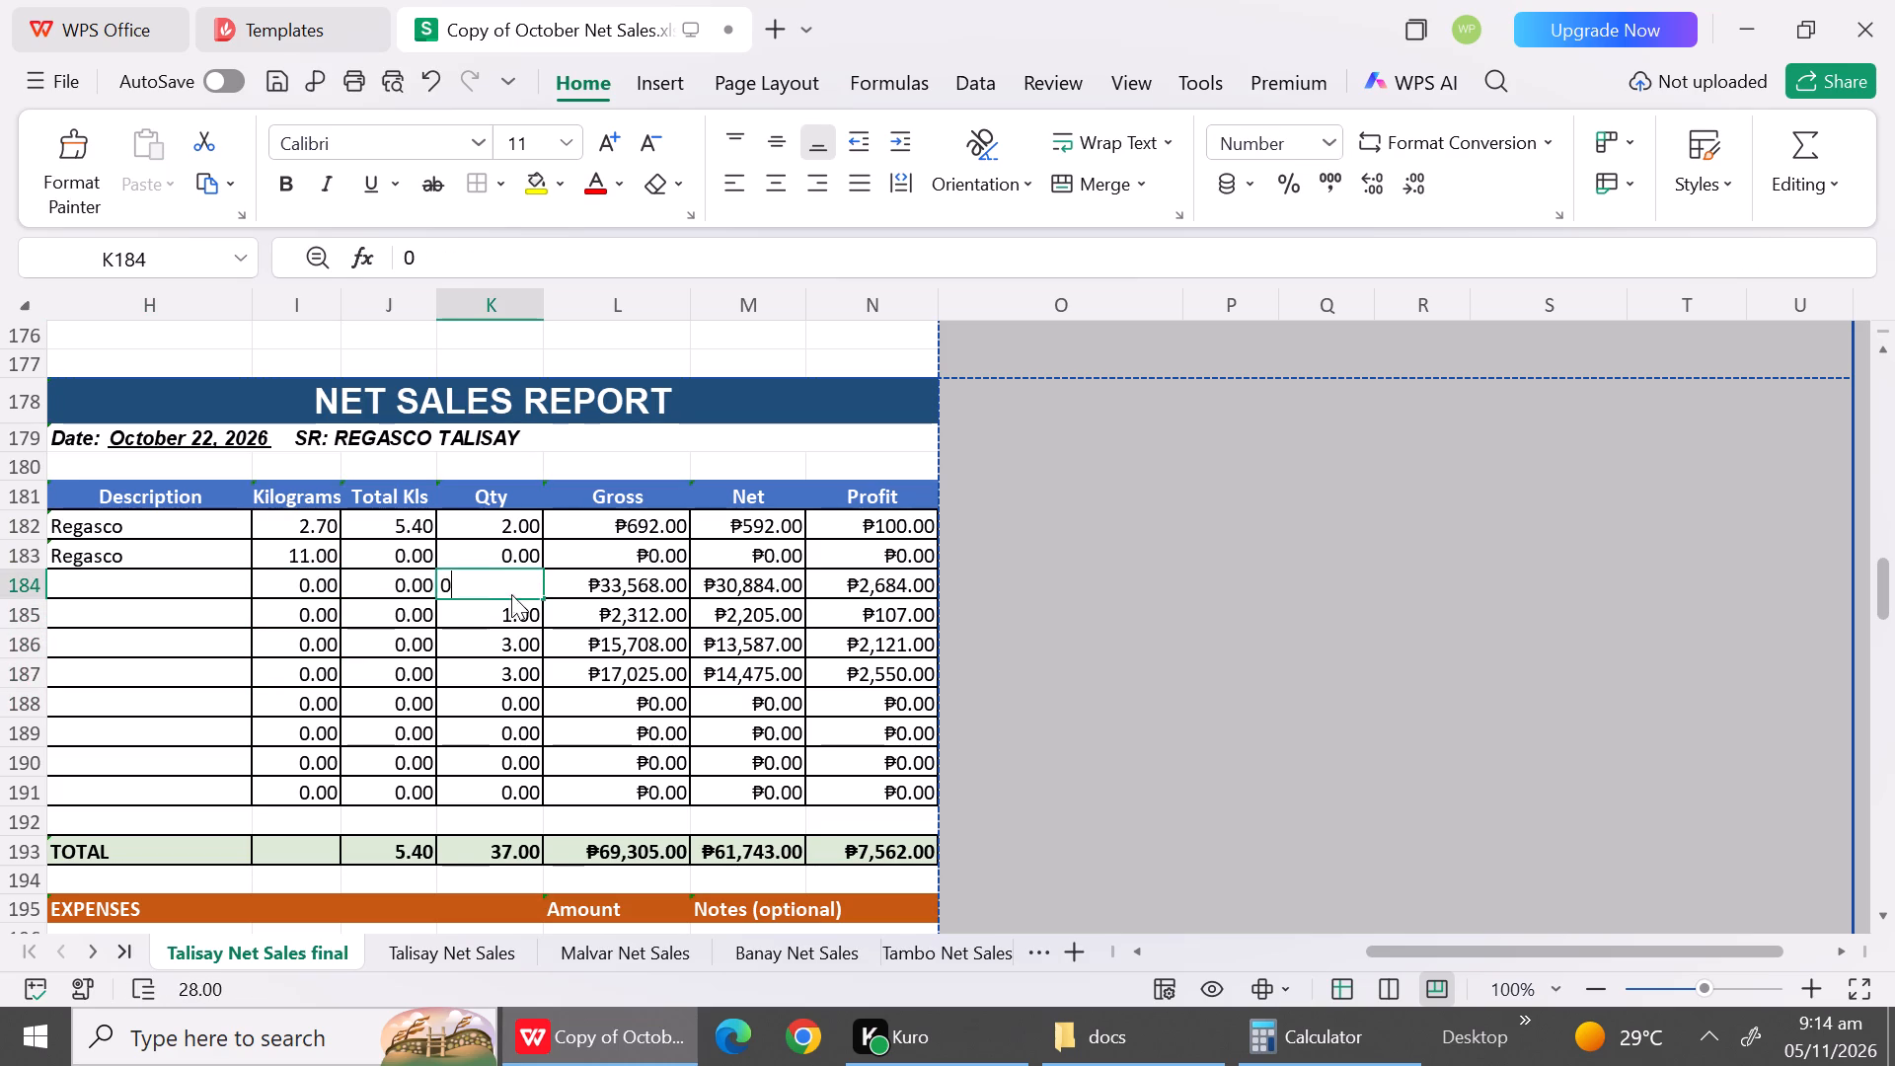
key("Down")
key("0")
key("Down")
key("0")
key("Down")
key("0")
key("Down")
Set the leftover gross amounts in L184:L187 of the October 22 final report to 0.
left_click(652, 578)
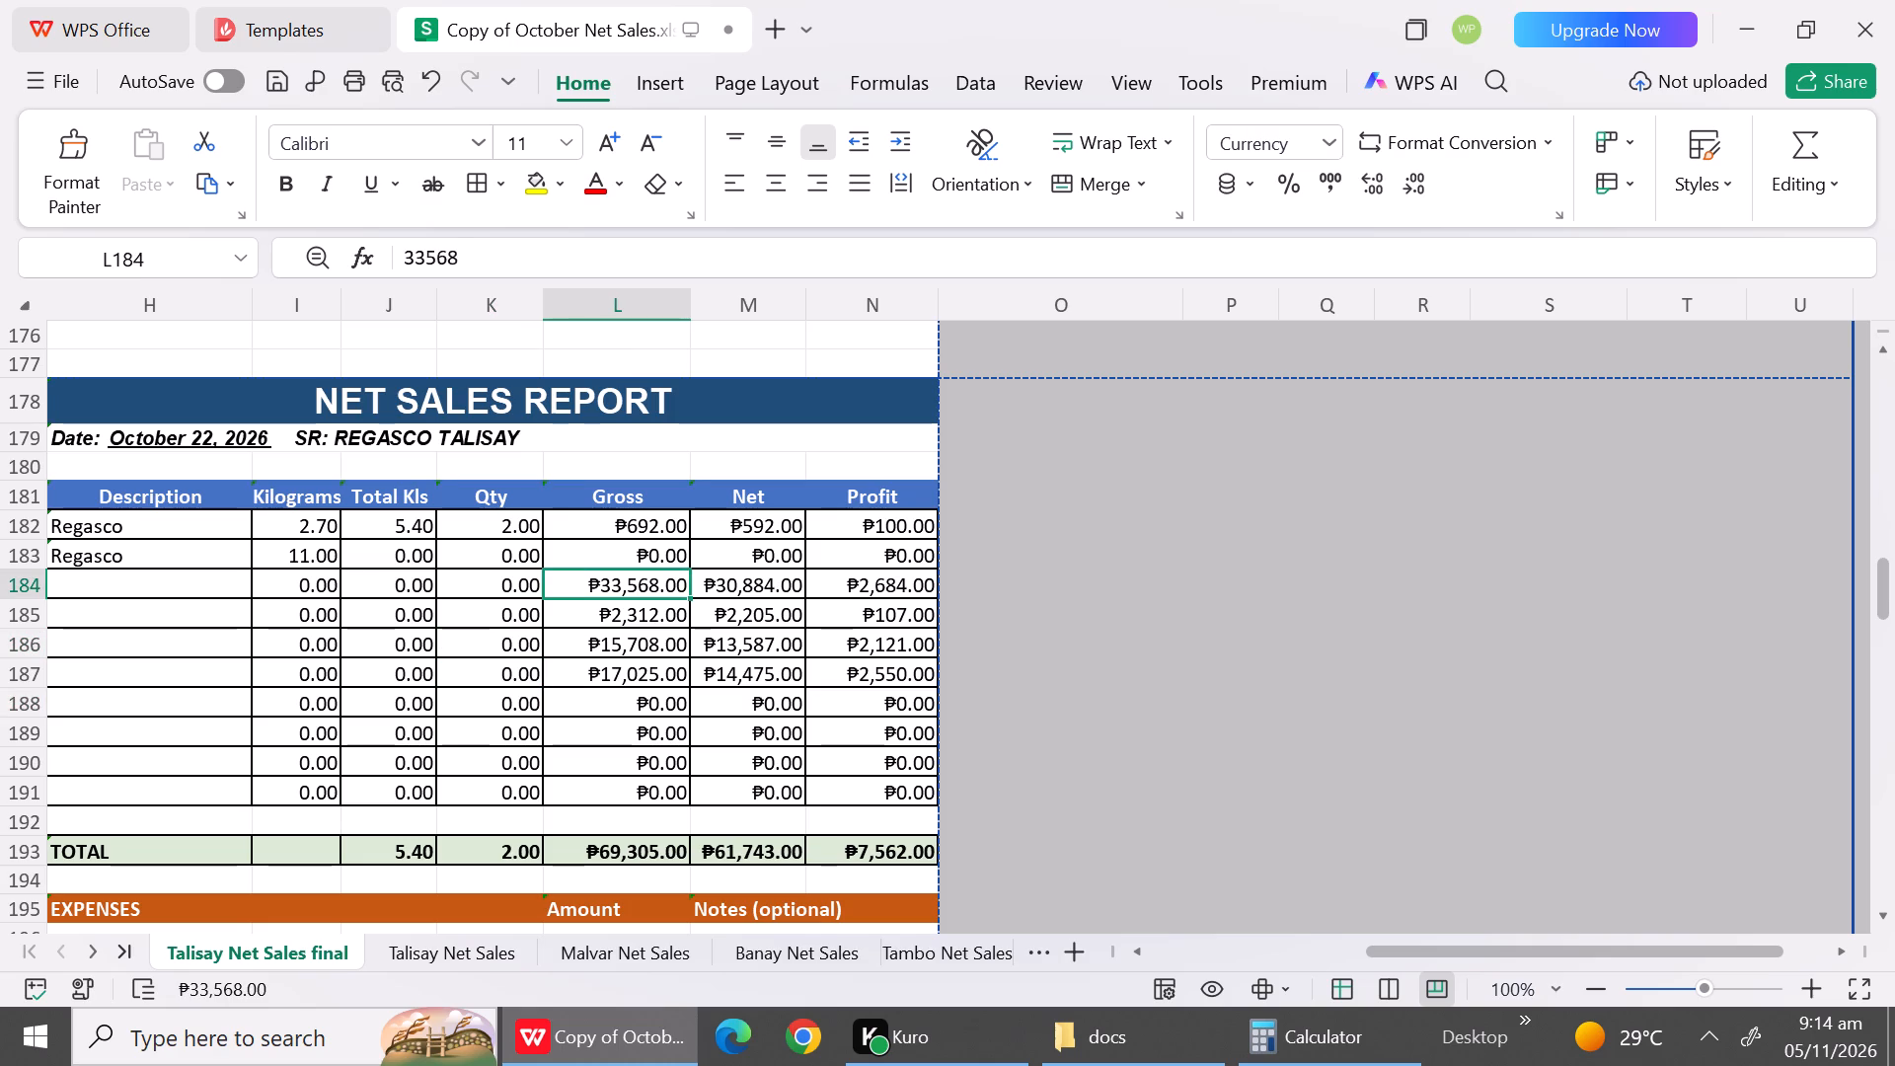
key("0")
key("Down")
key("0")
key("Down")
key("0")
key("Down")
key("0")
key("Down")
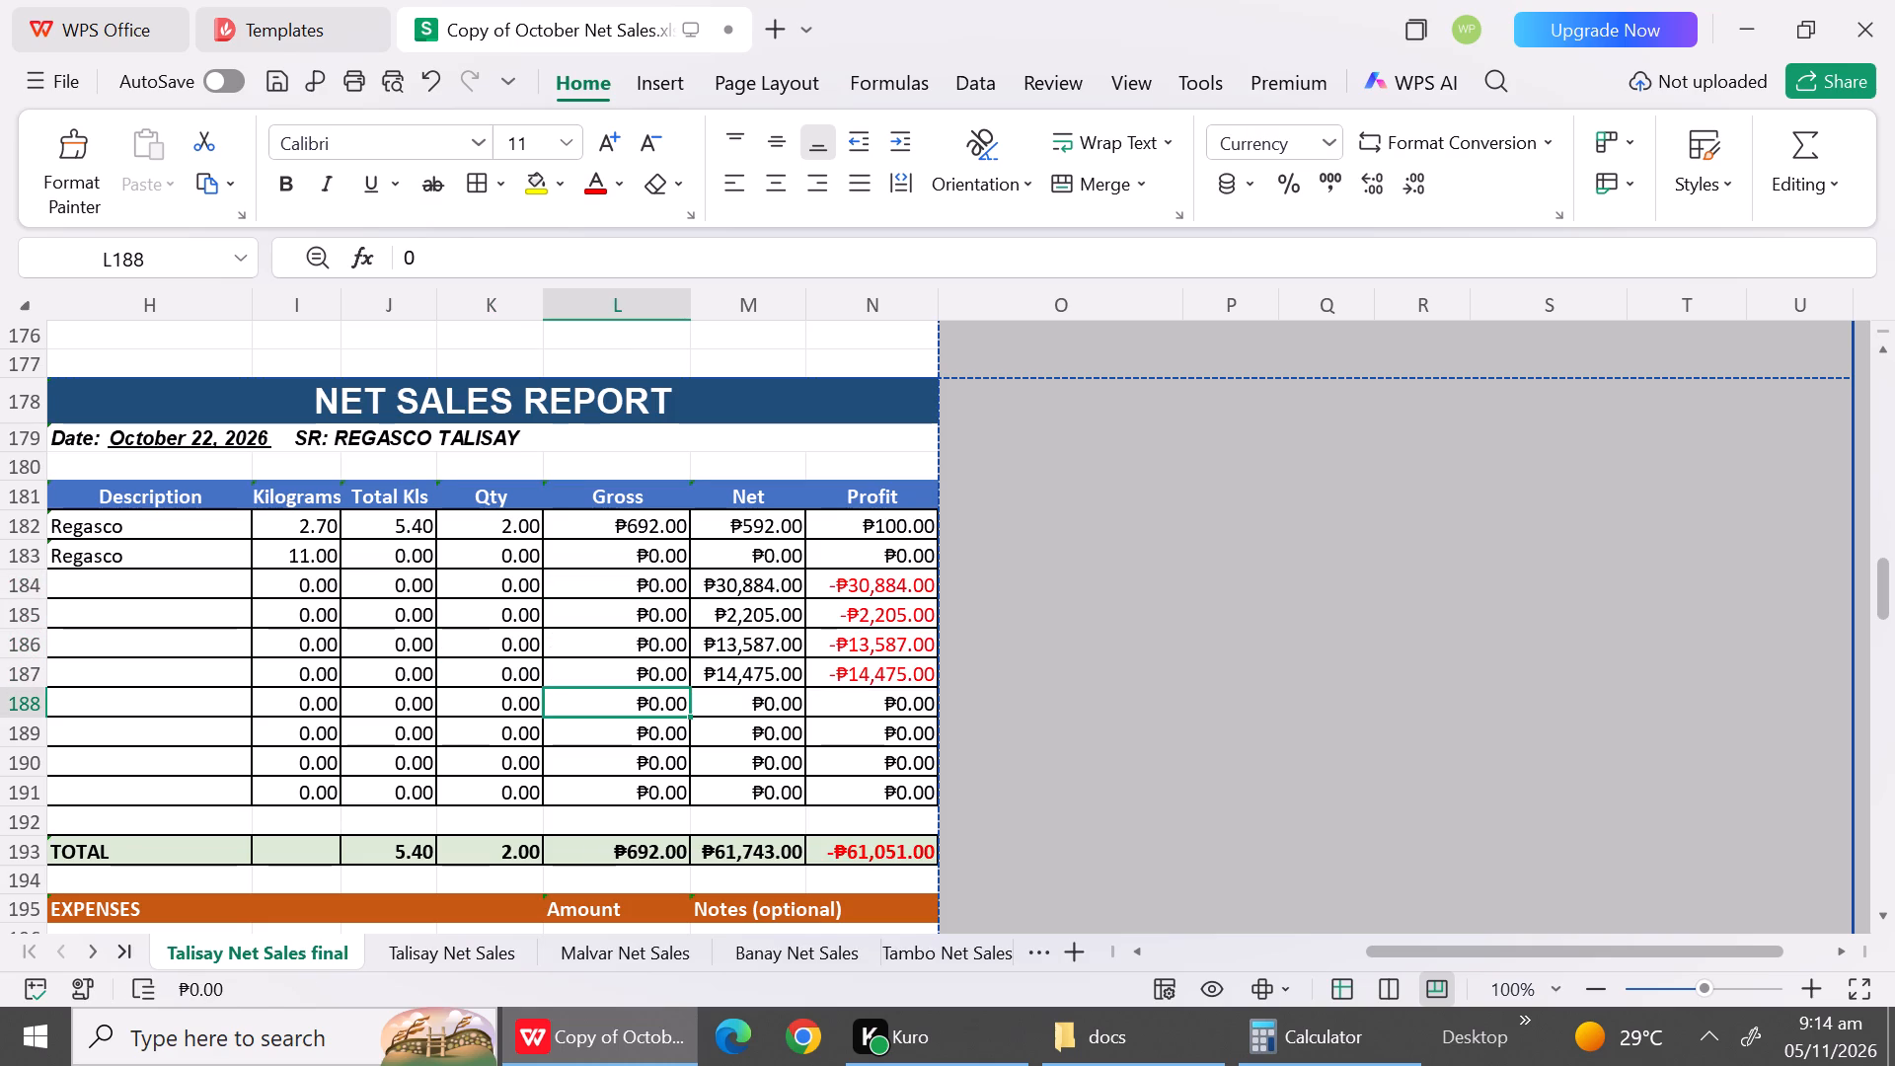
Set the leftover net amounts in M184:M187 of the October 22 final report to 0.
left_click(729, 591)
key("0")
key("Down")
key("0")
key("Down")
key("0")
key("Down")
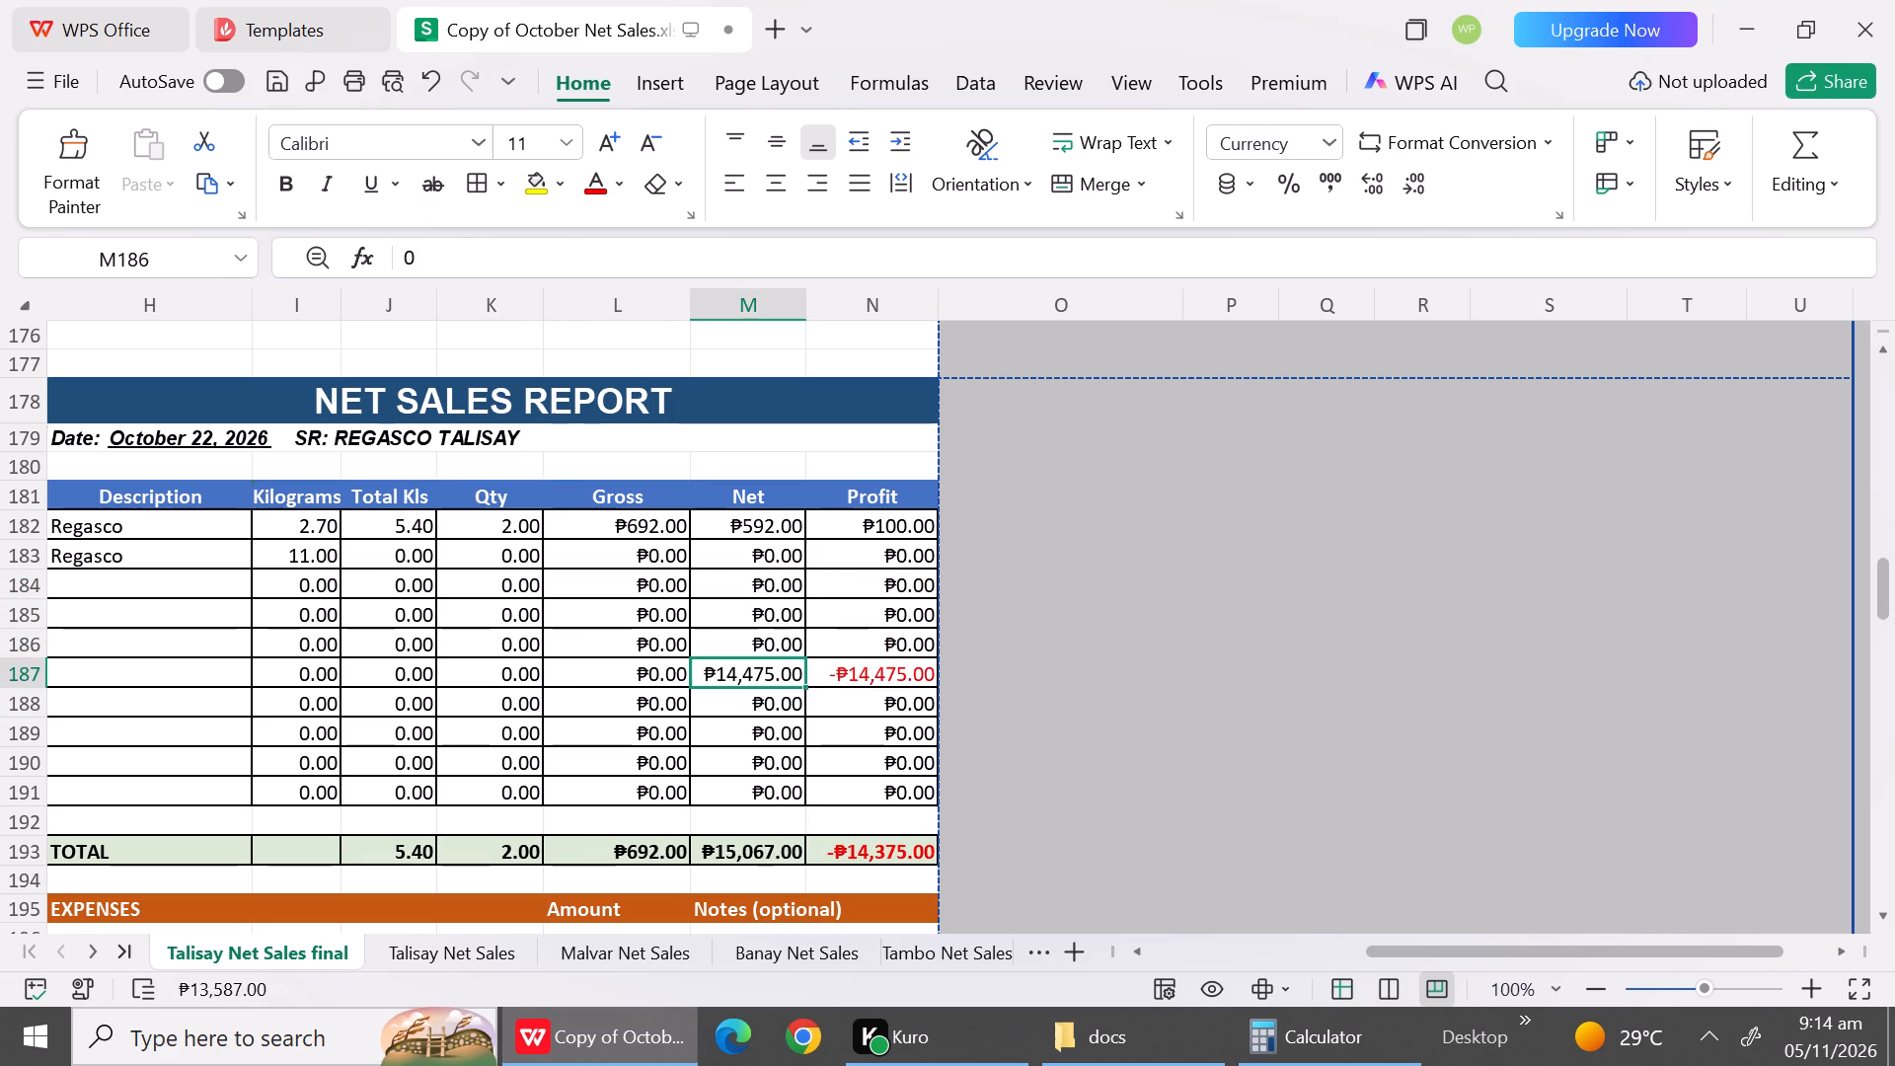
key("0")
key("Down")
left_click(528, 721)
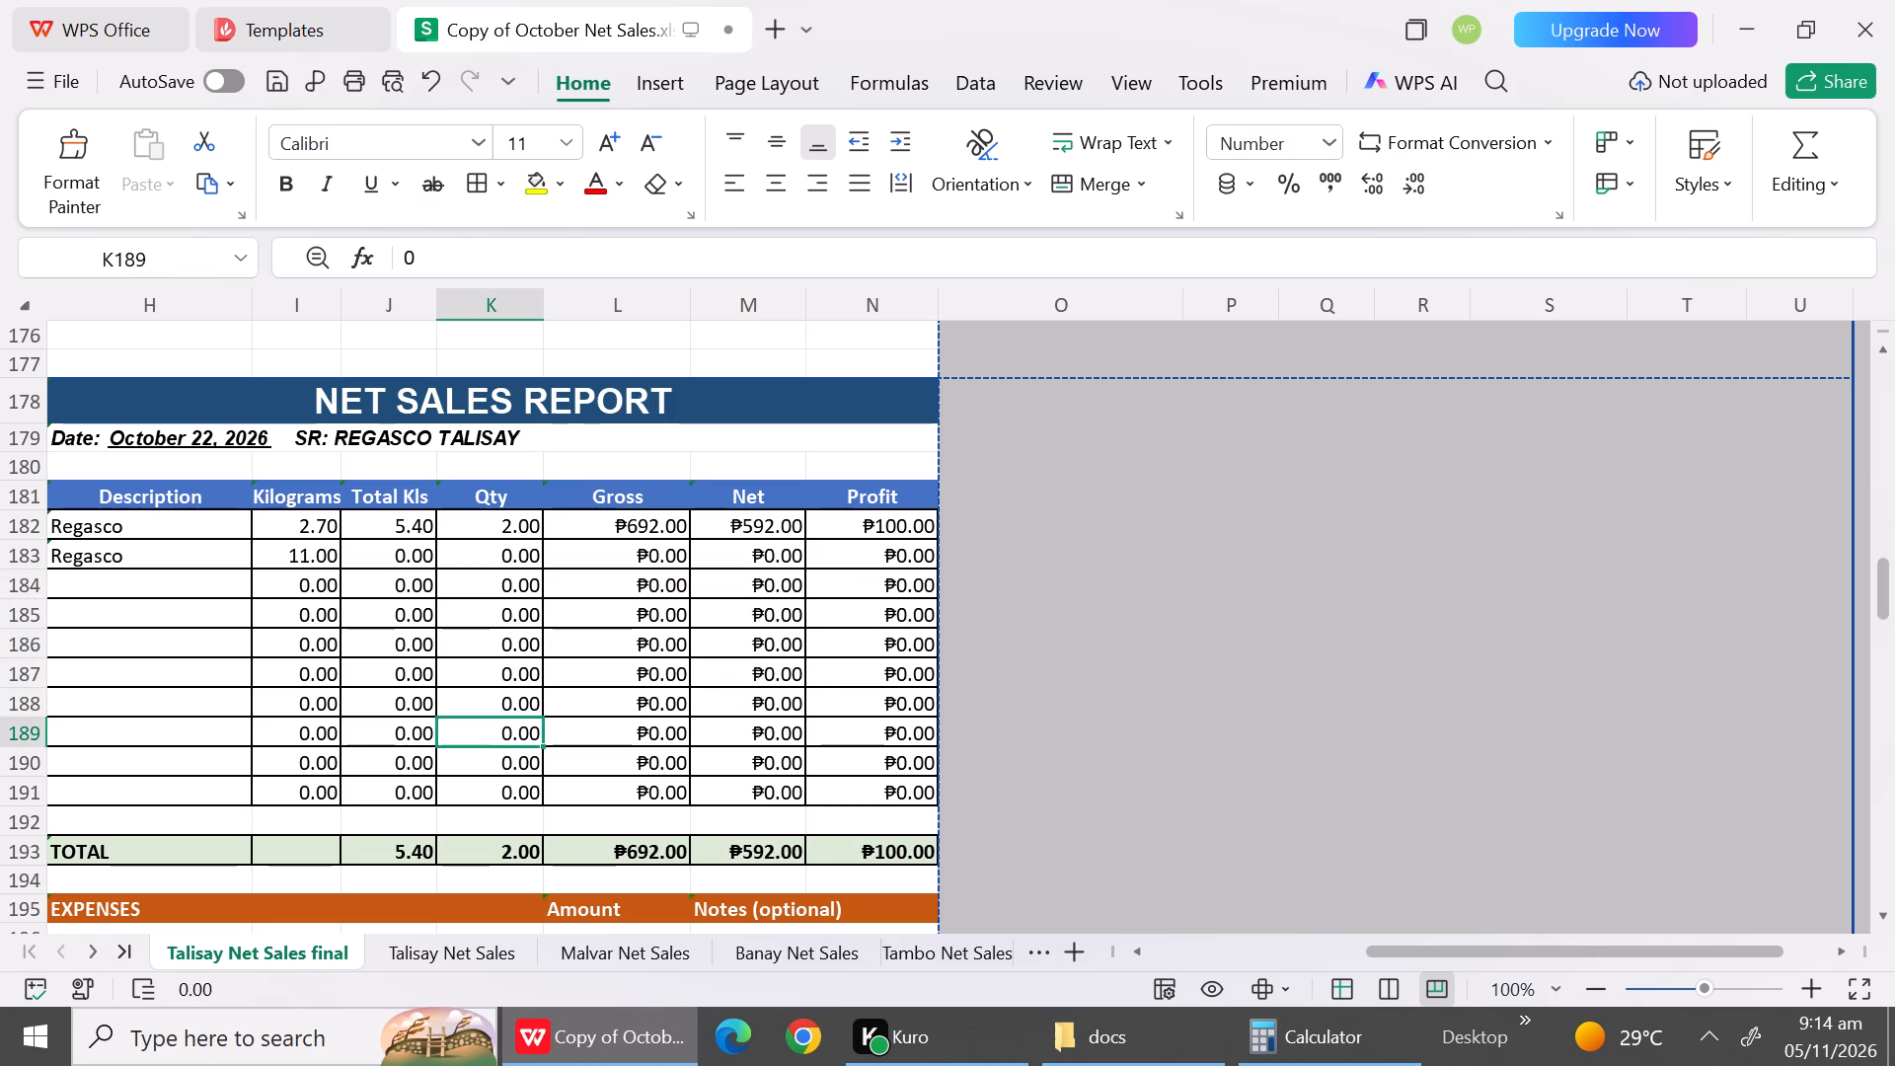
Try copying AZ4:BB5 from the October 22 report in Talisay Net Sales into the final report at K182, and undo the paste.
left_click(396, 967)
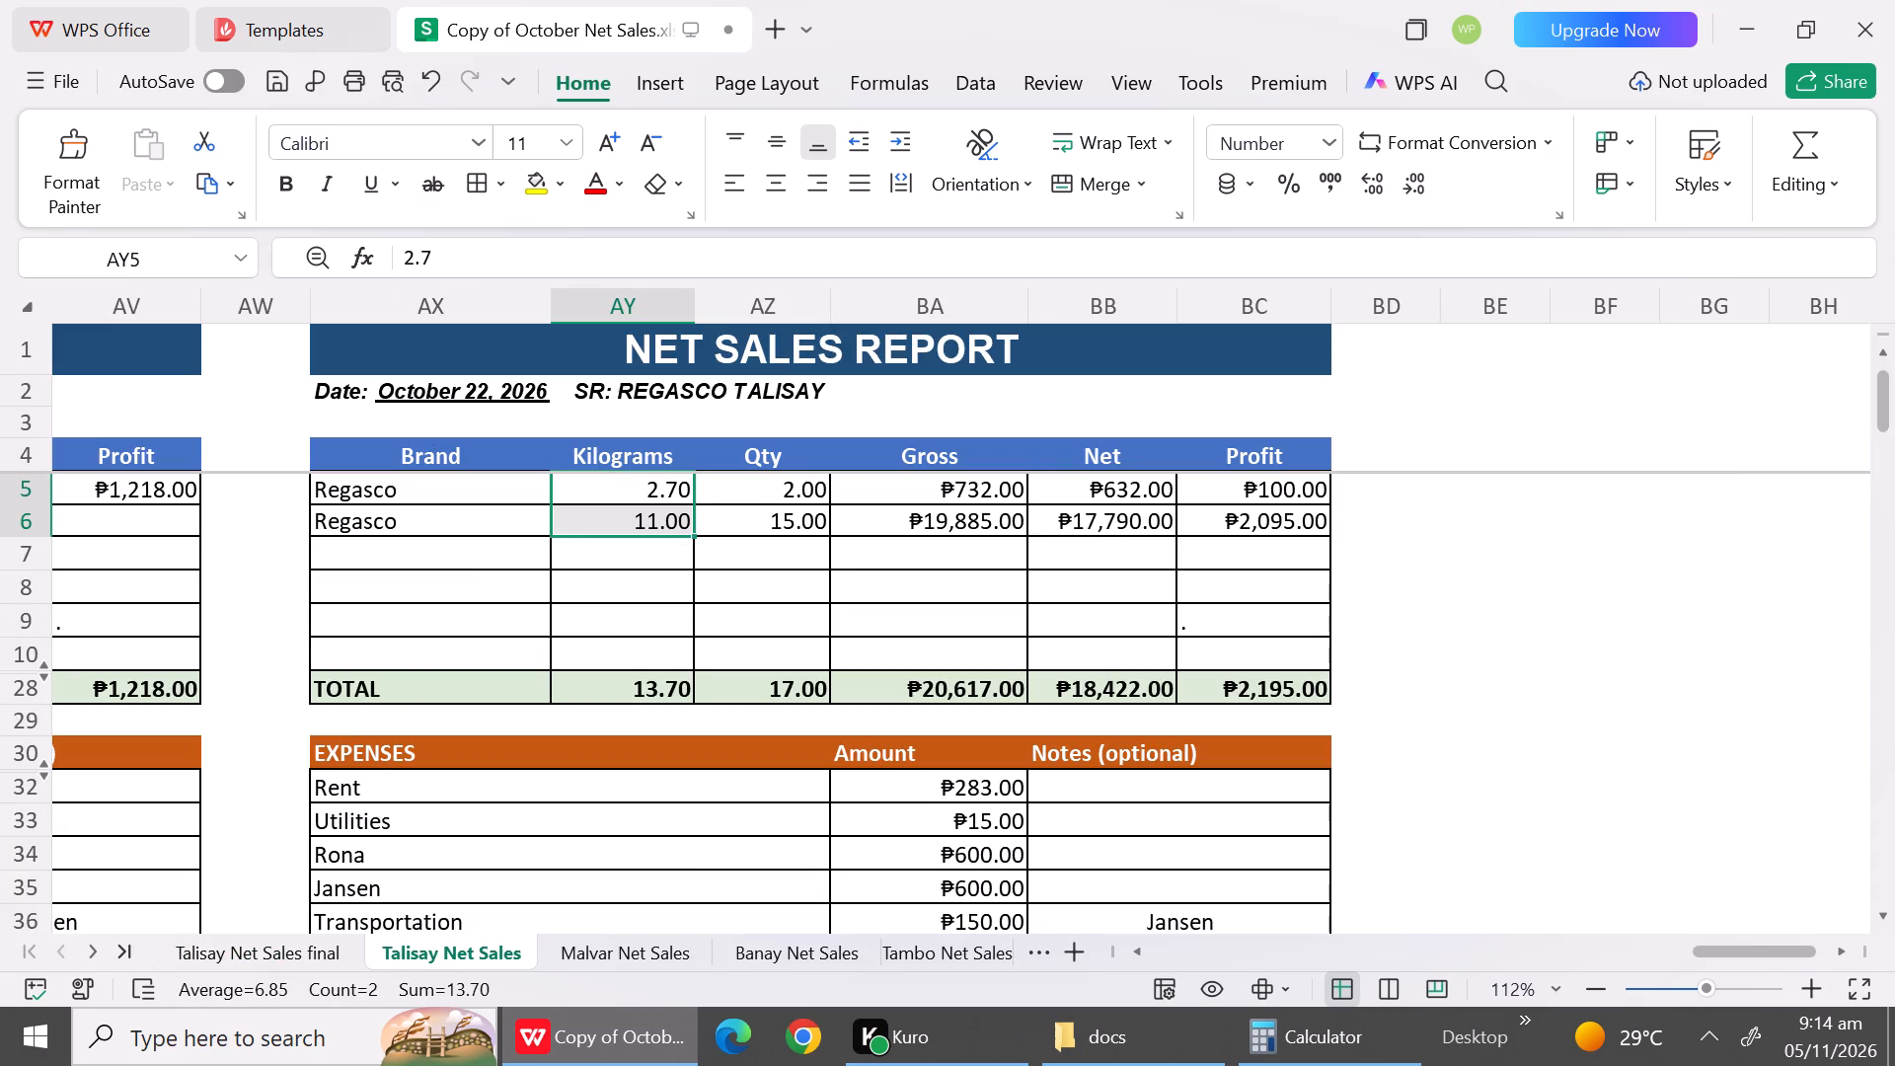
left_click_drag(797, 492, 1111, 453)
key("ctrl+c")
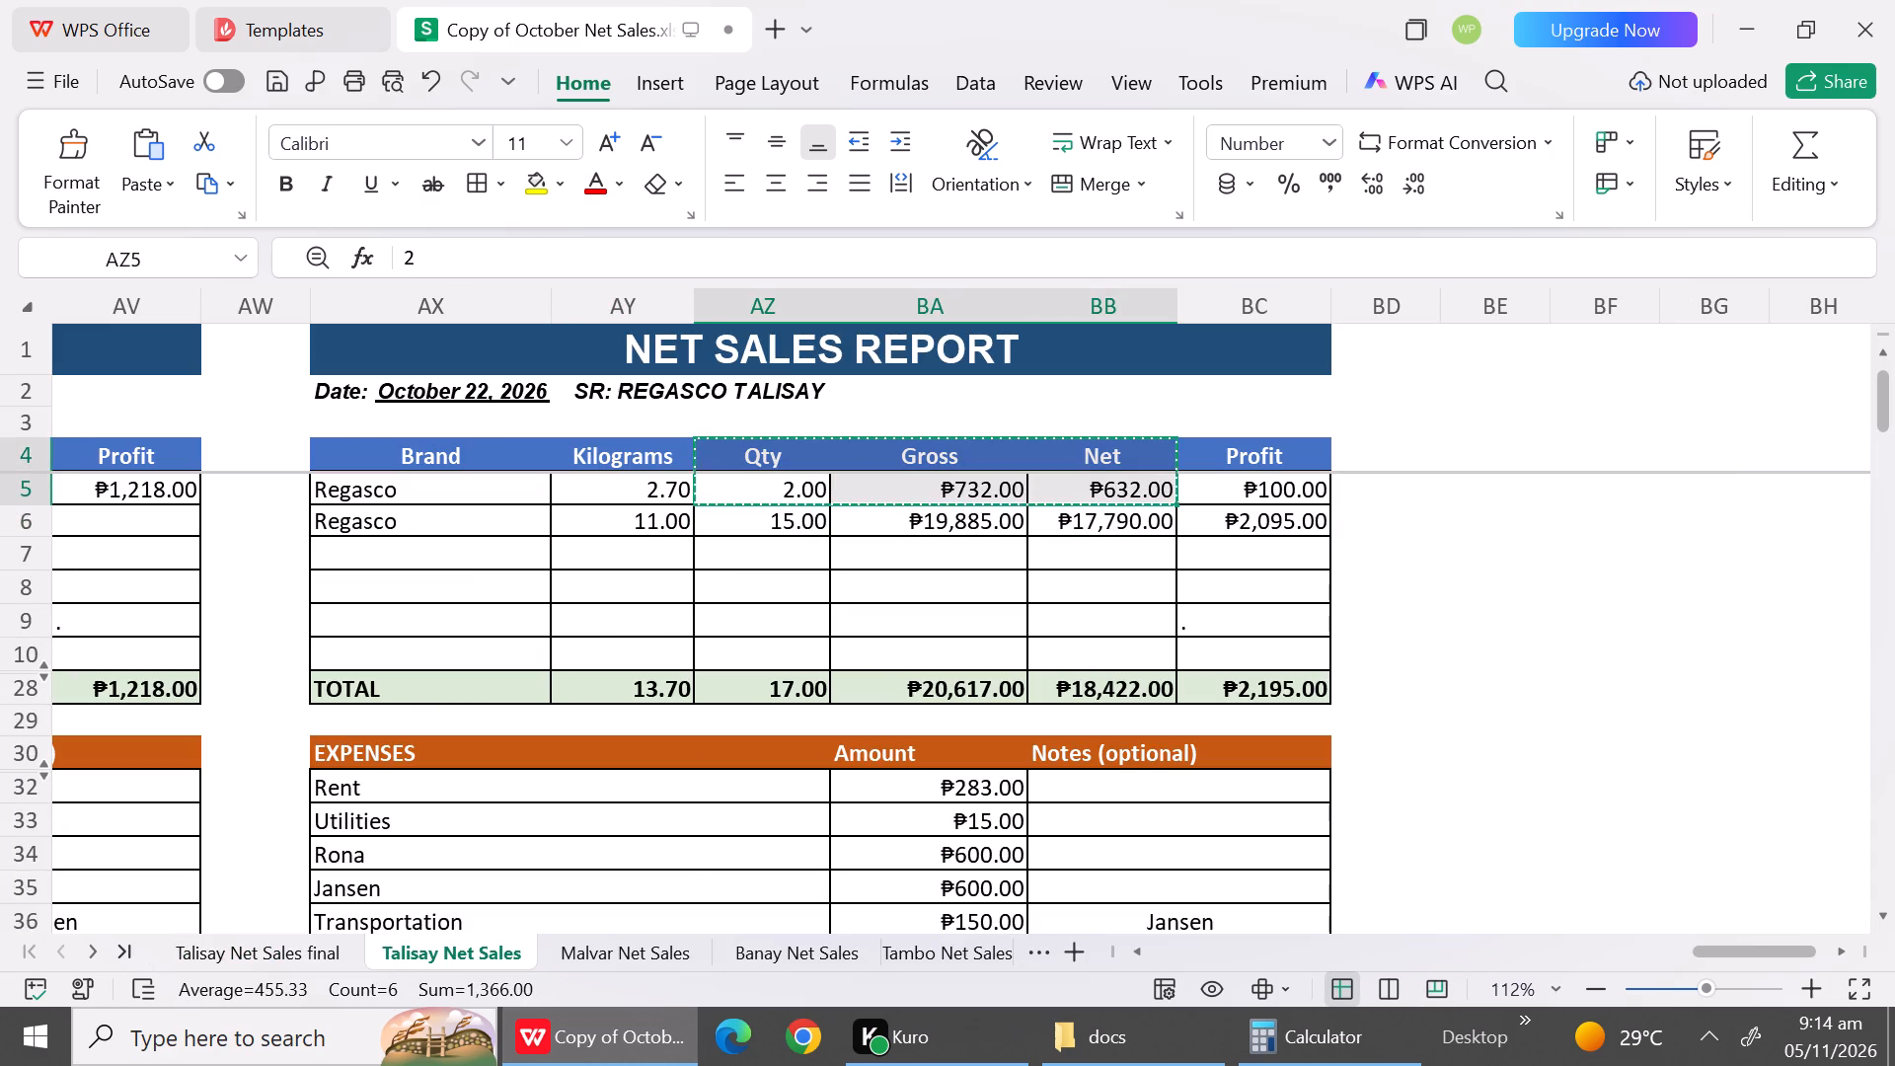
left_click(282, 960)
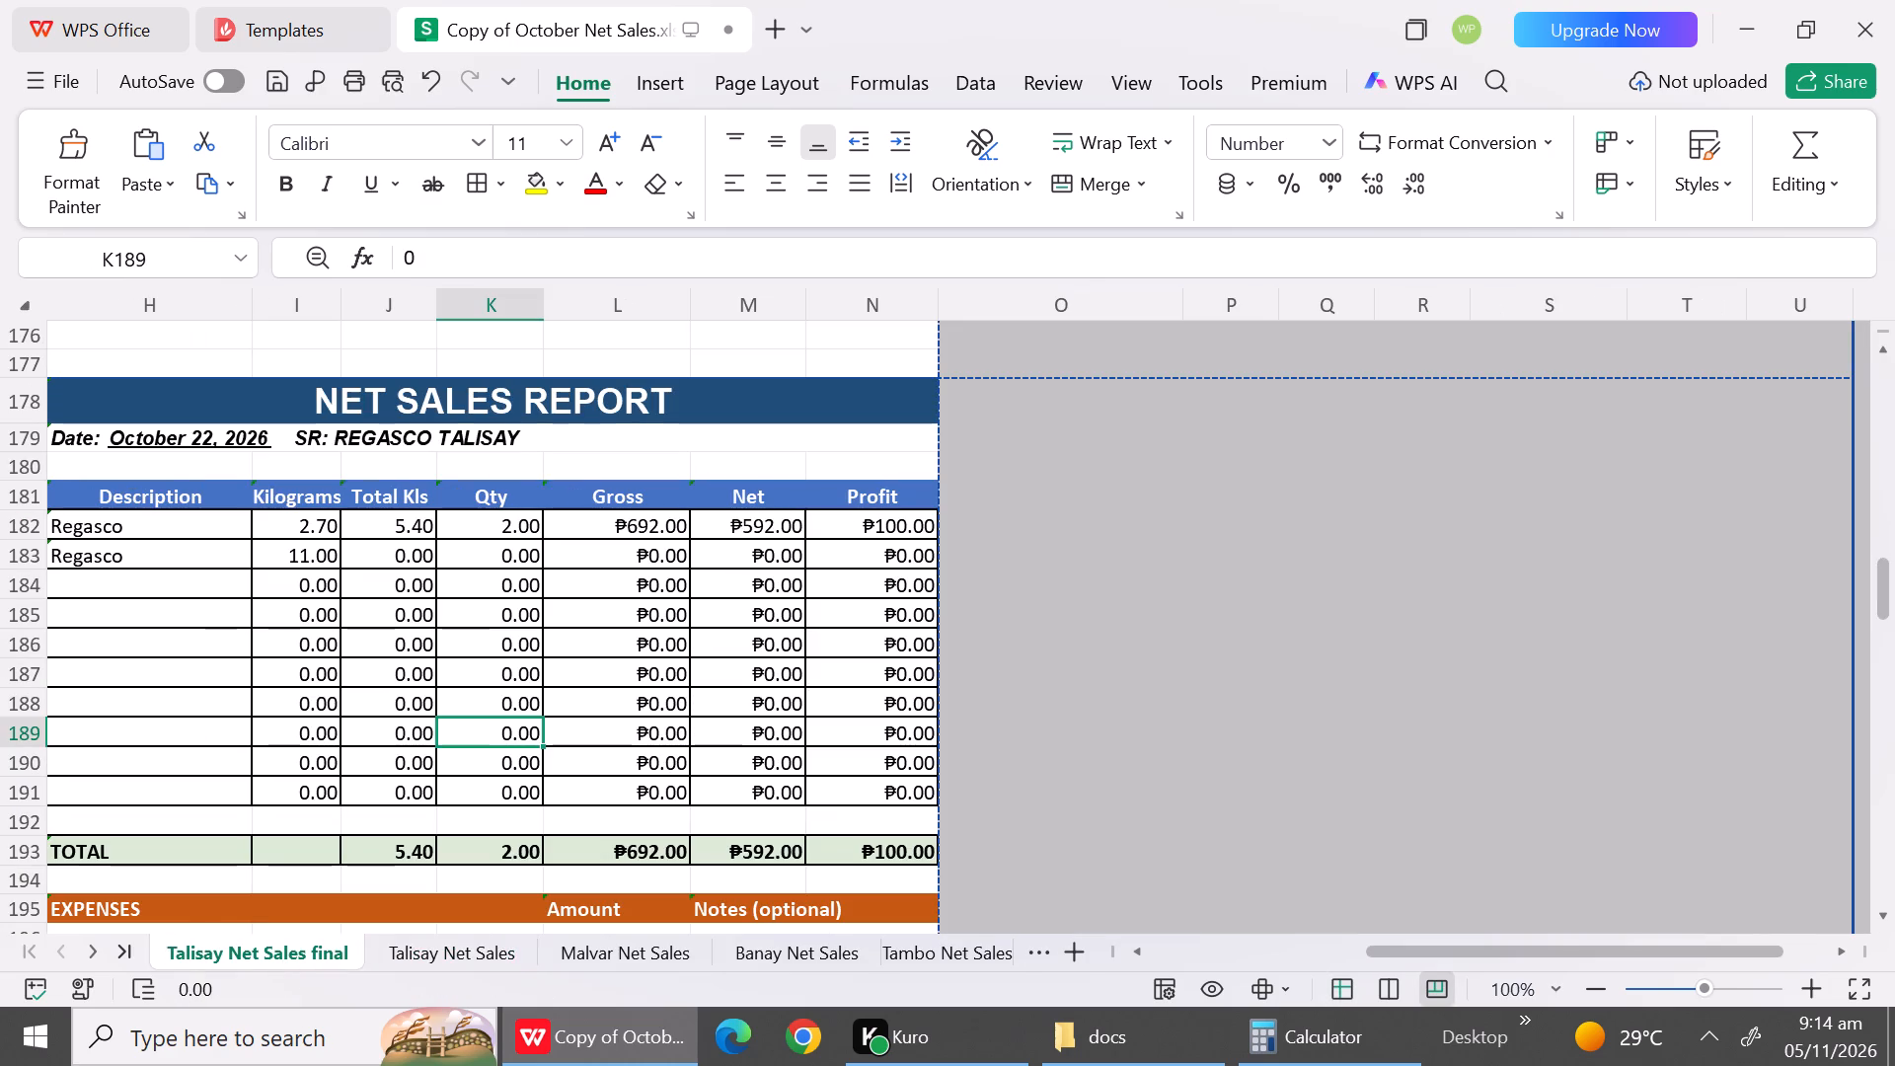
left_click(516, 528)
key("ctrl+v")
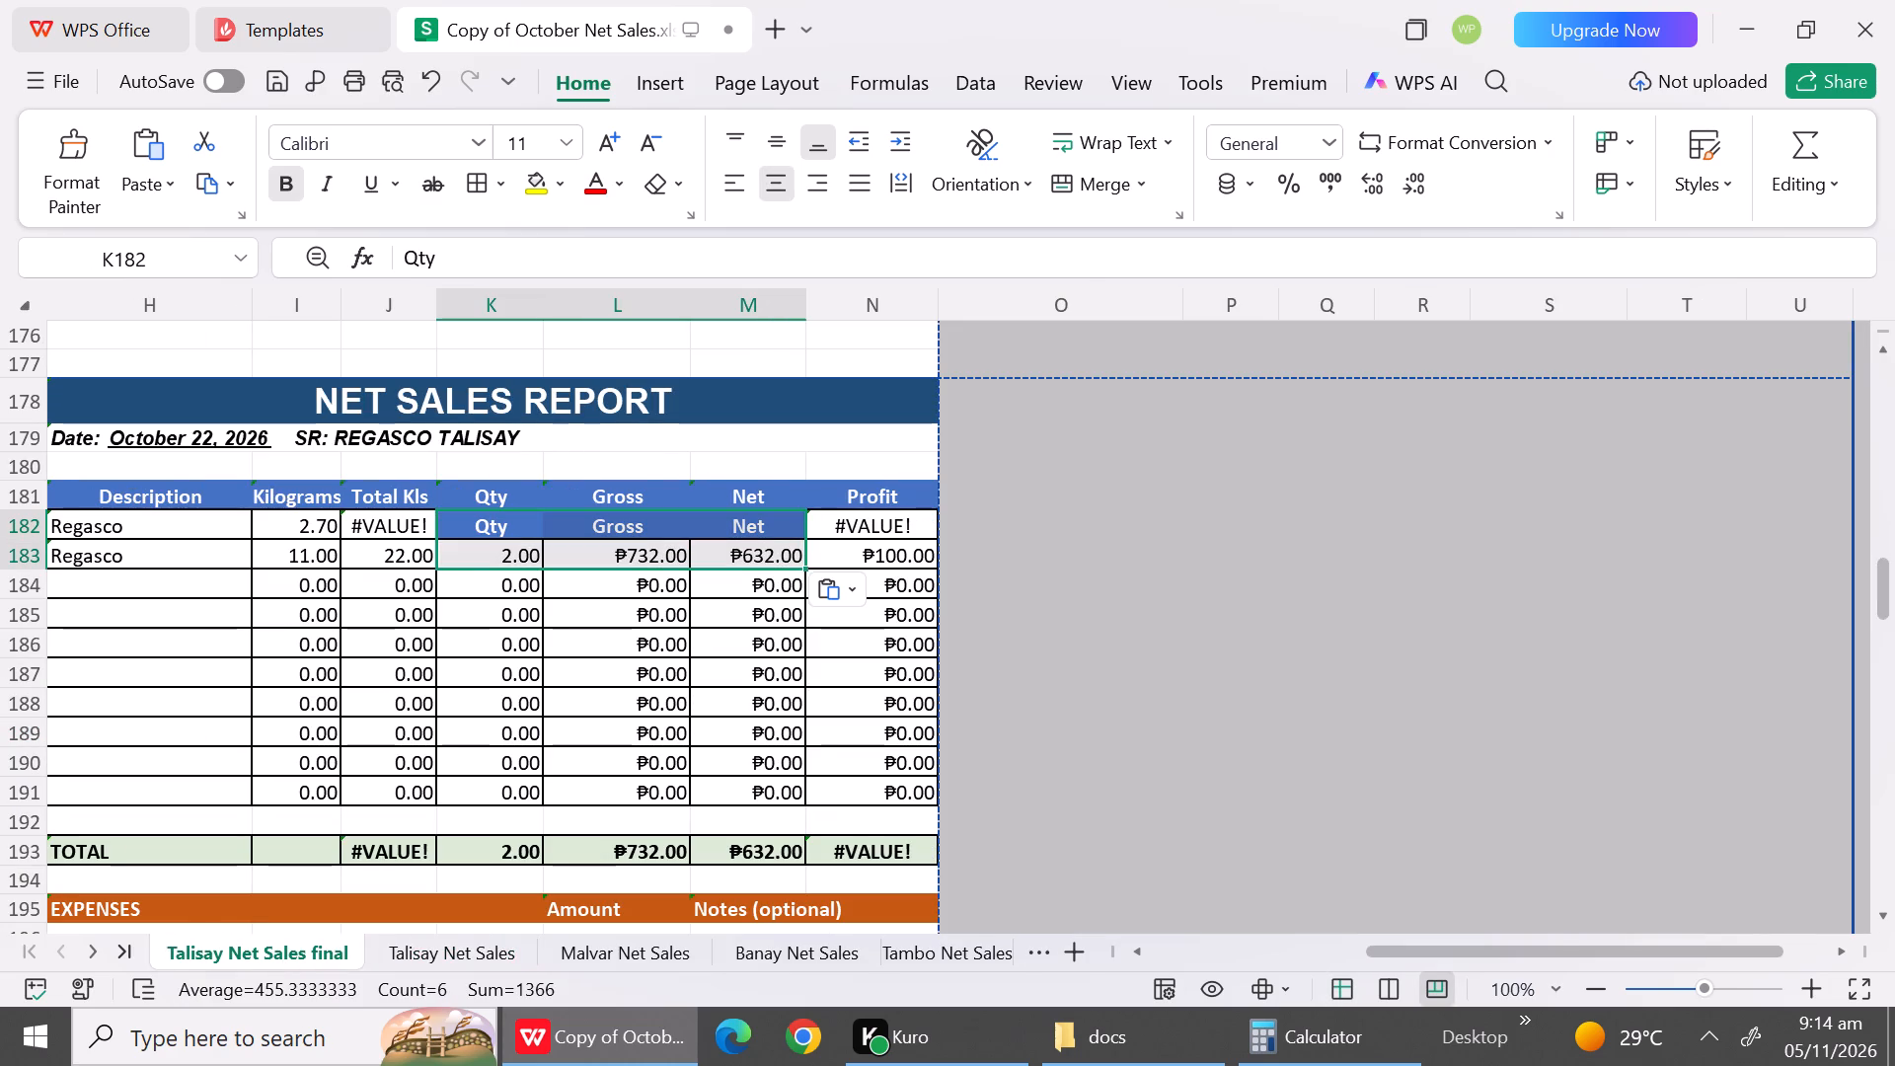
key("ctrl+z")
Copy the October 22 Qty, Gross and Net values for both Regasco rows (AZ5:BB6) from Talisay Net Sales into K182:M183 of the final report.
left_click(392, 956)
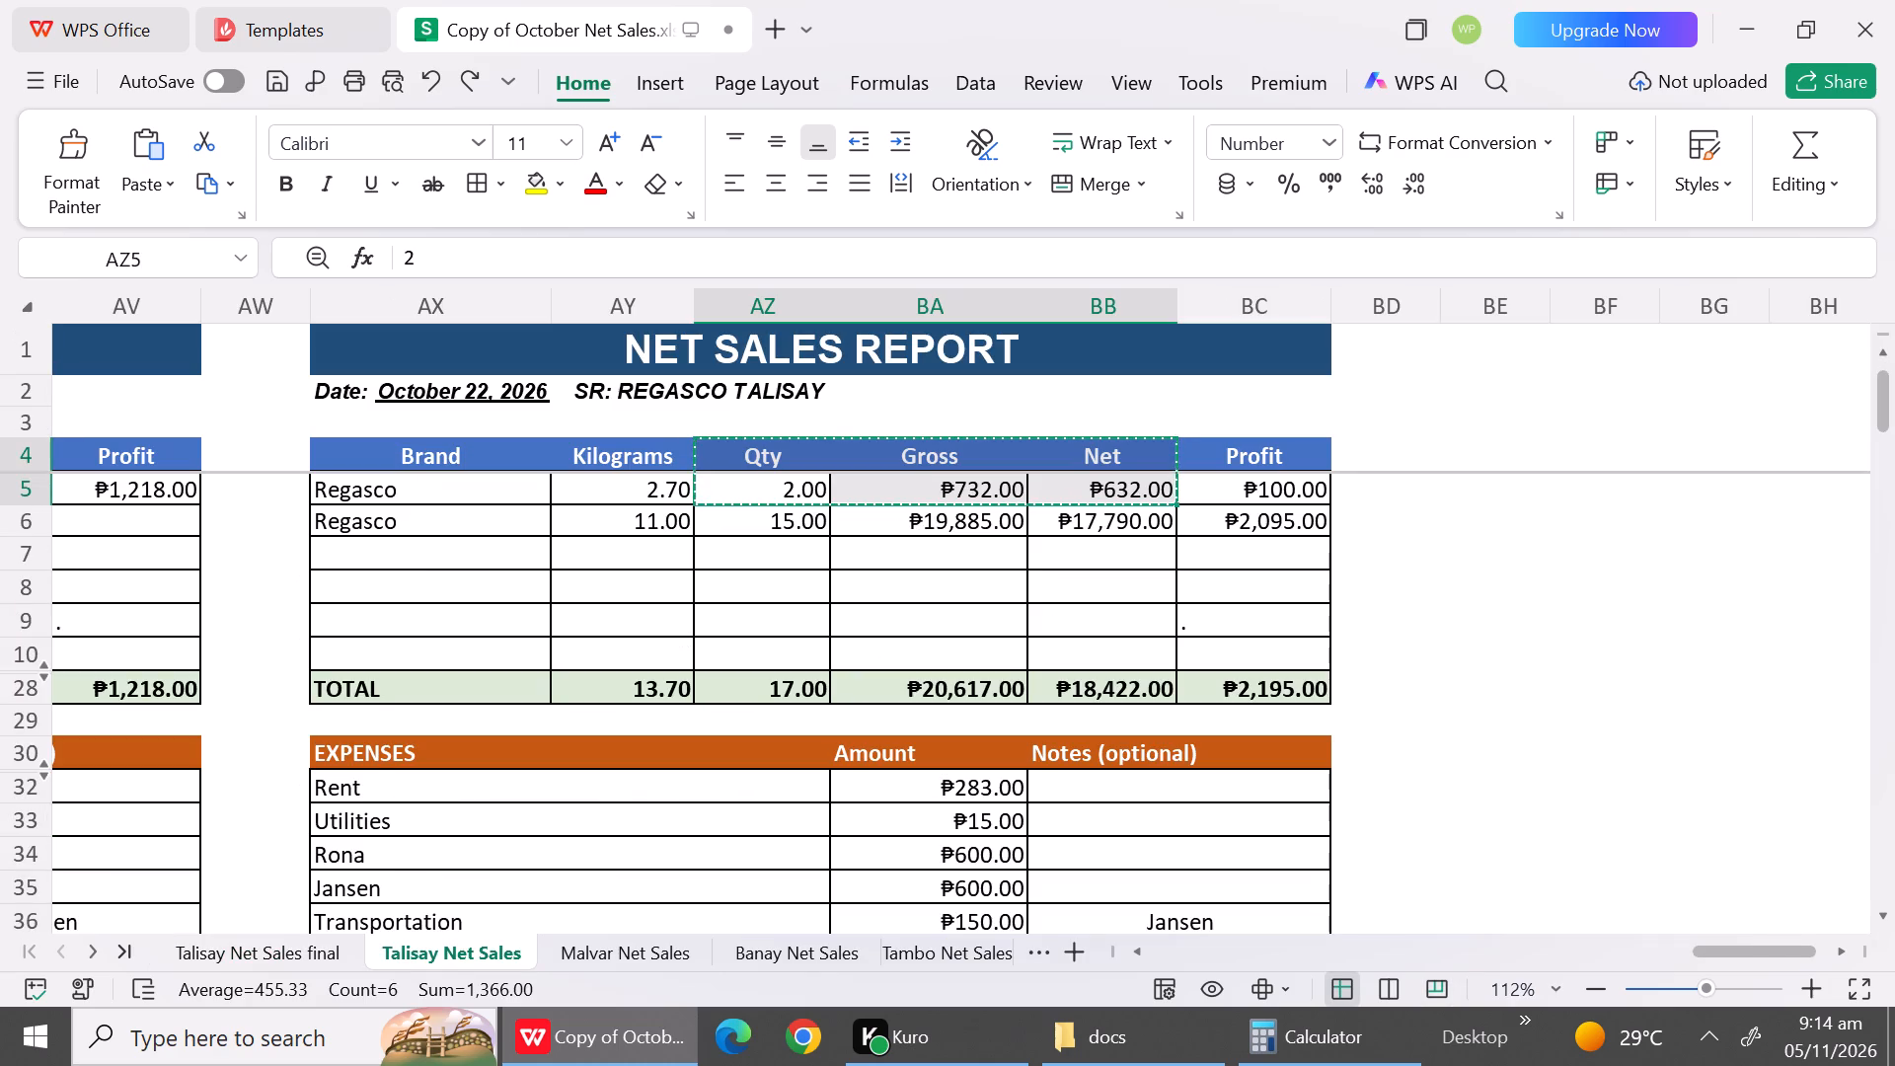
left_click(780, 540)
left_click_drag(769, 491, 1077, 521)
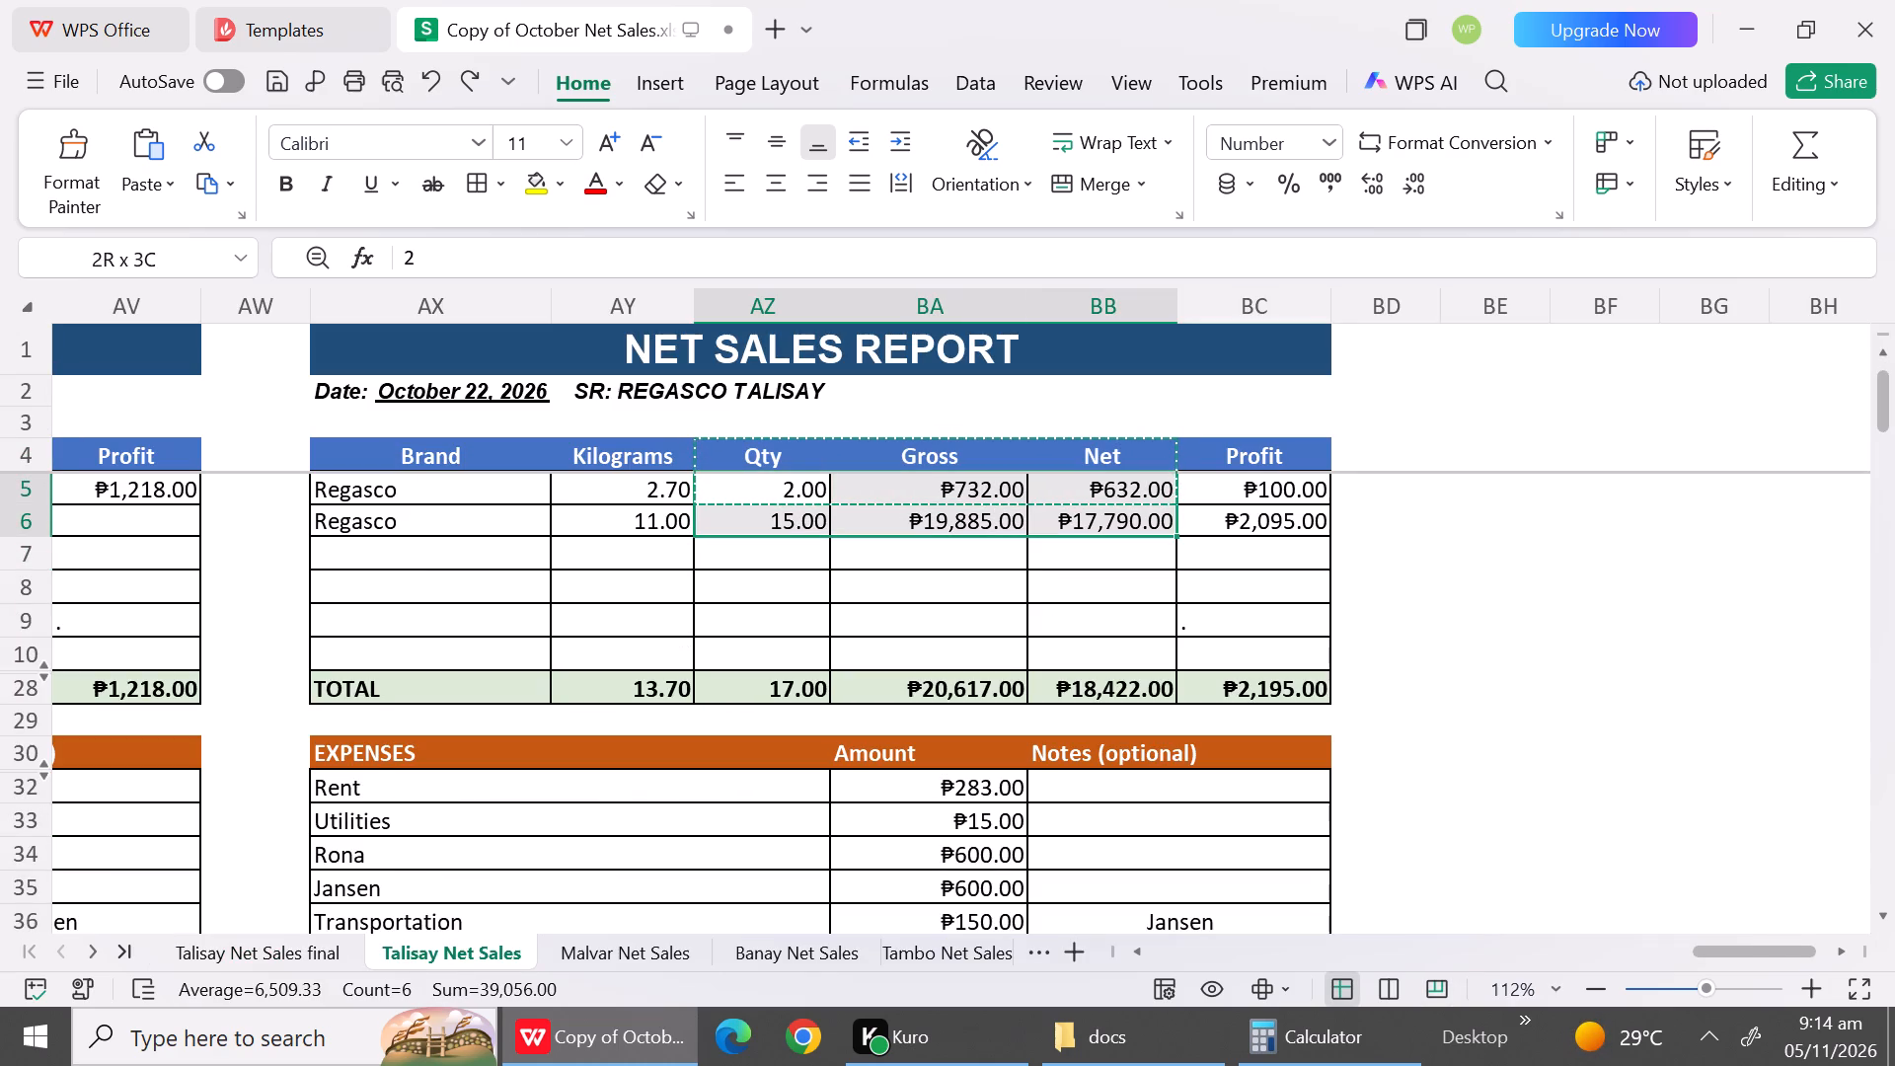
left_click_drag(1077, 521, 1082, 523)
left_click_drag(894, 576, 769, 505)
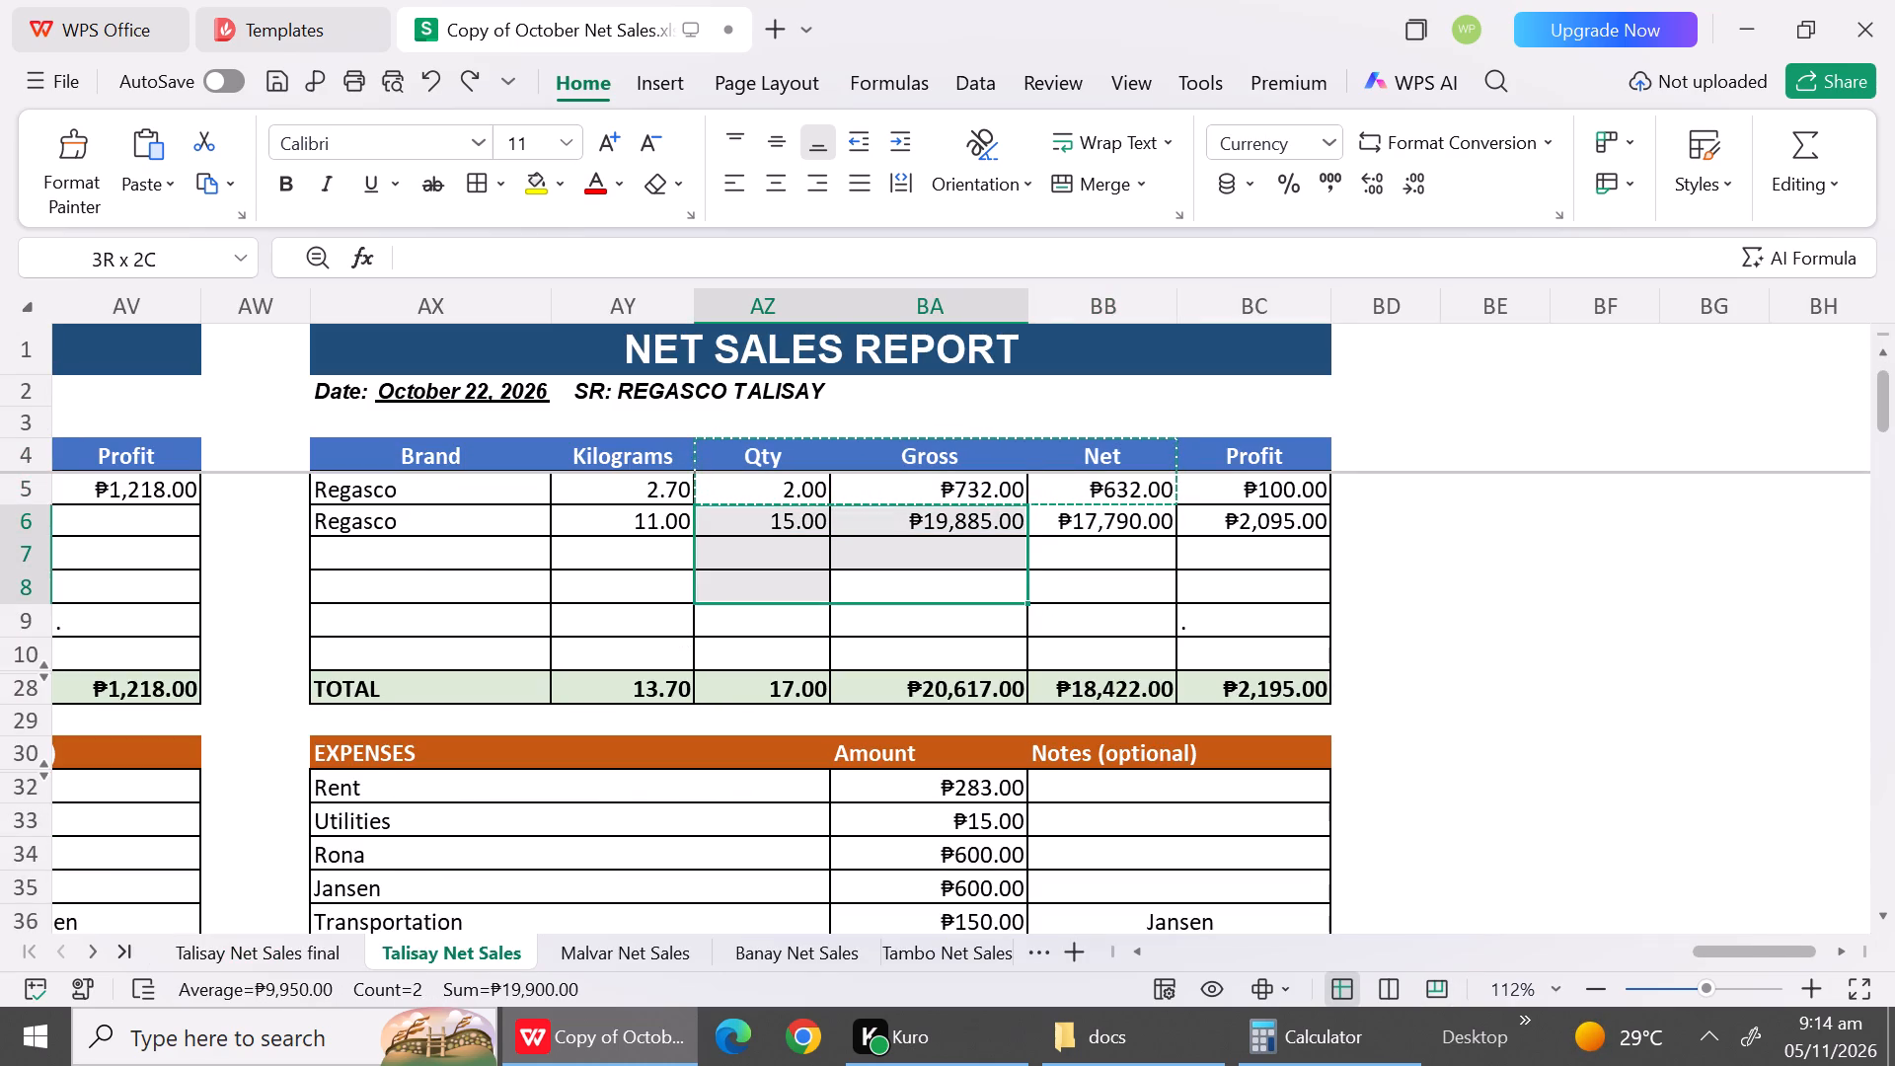
left_click_drag(769, 505, 775, 512)
left_click(775, 512)
left_click_drag(764, 484, 965, 535)
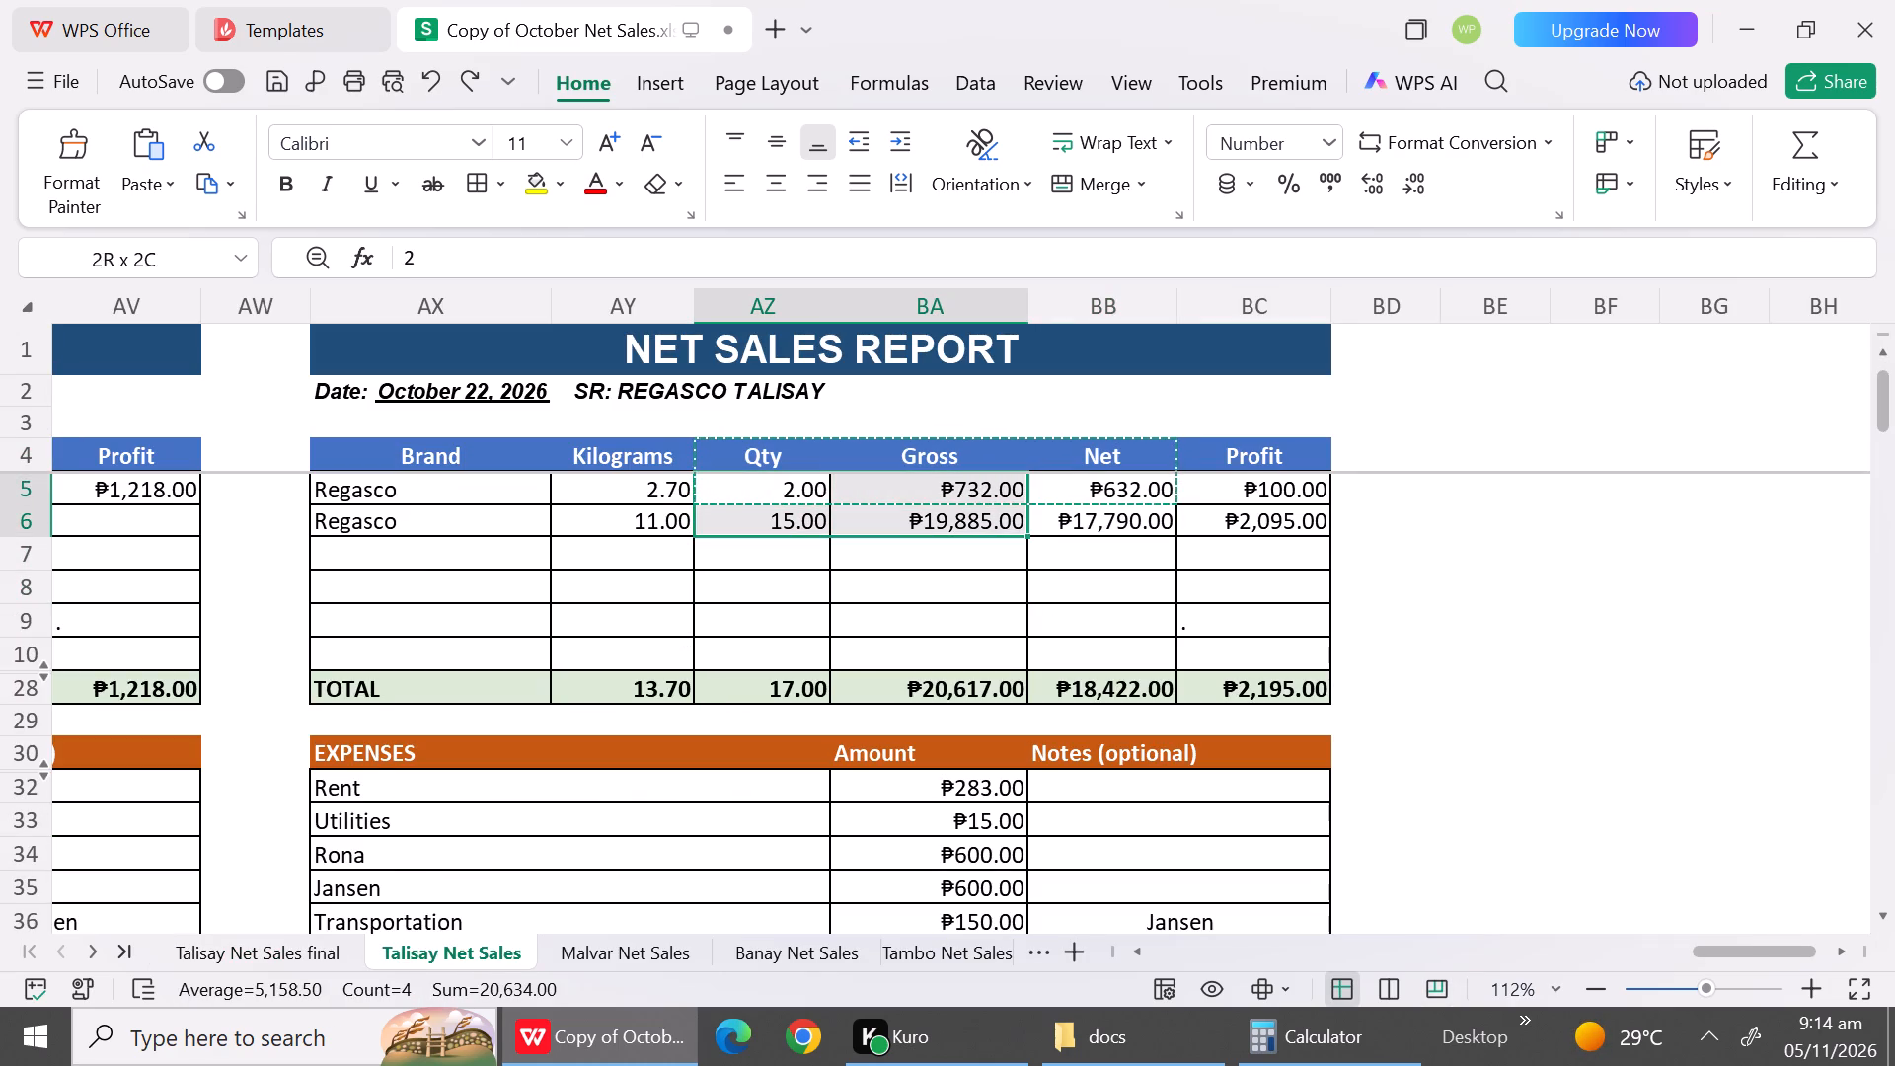
left_click_drag(965, 535, 968, 535)
key("ctrl+c")
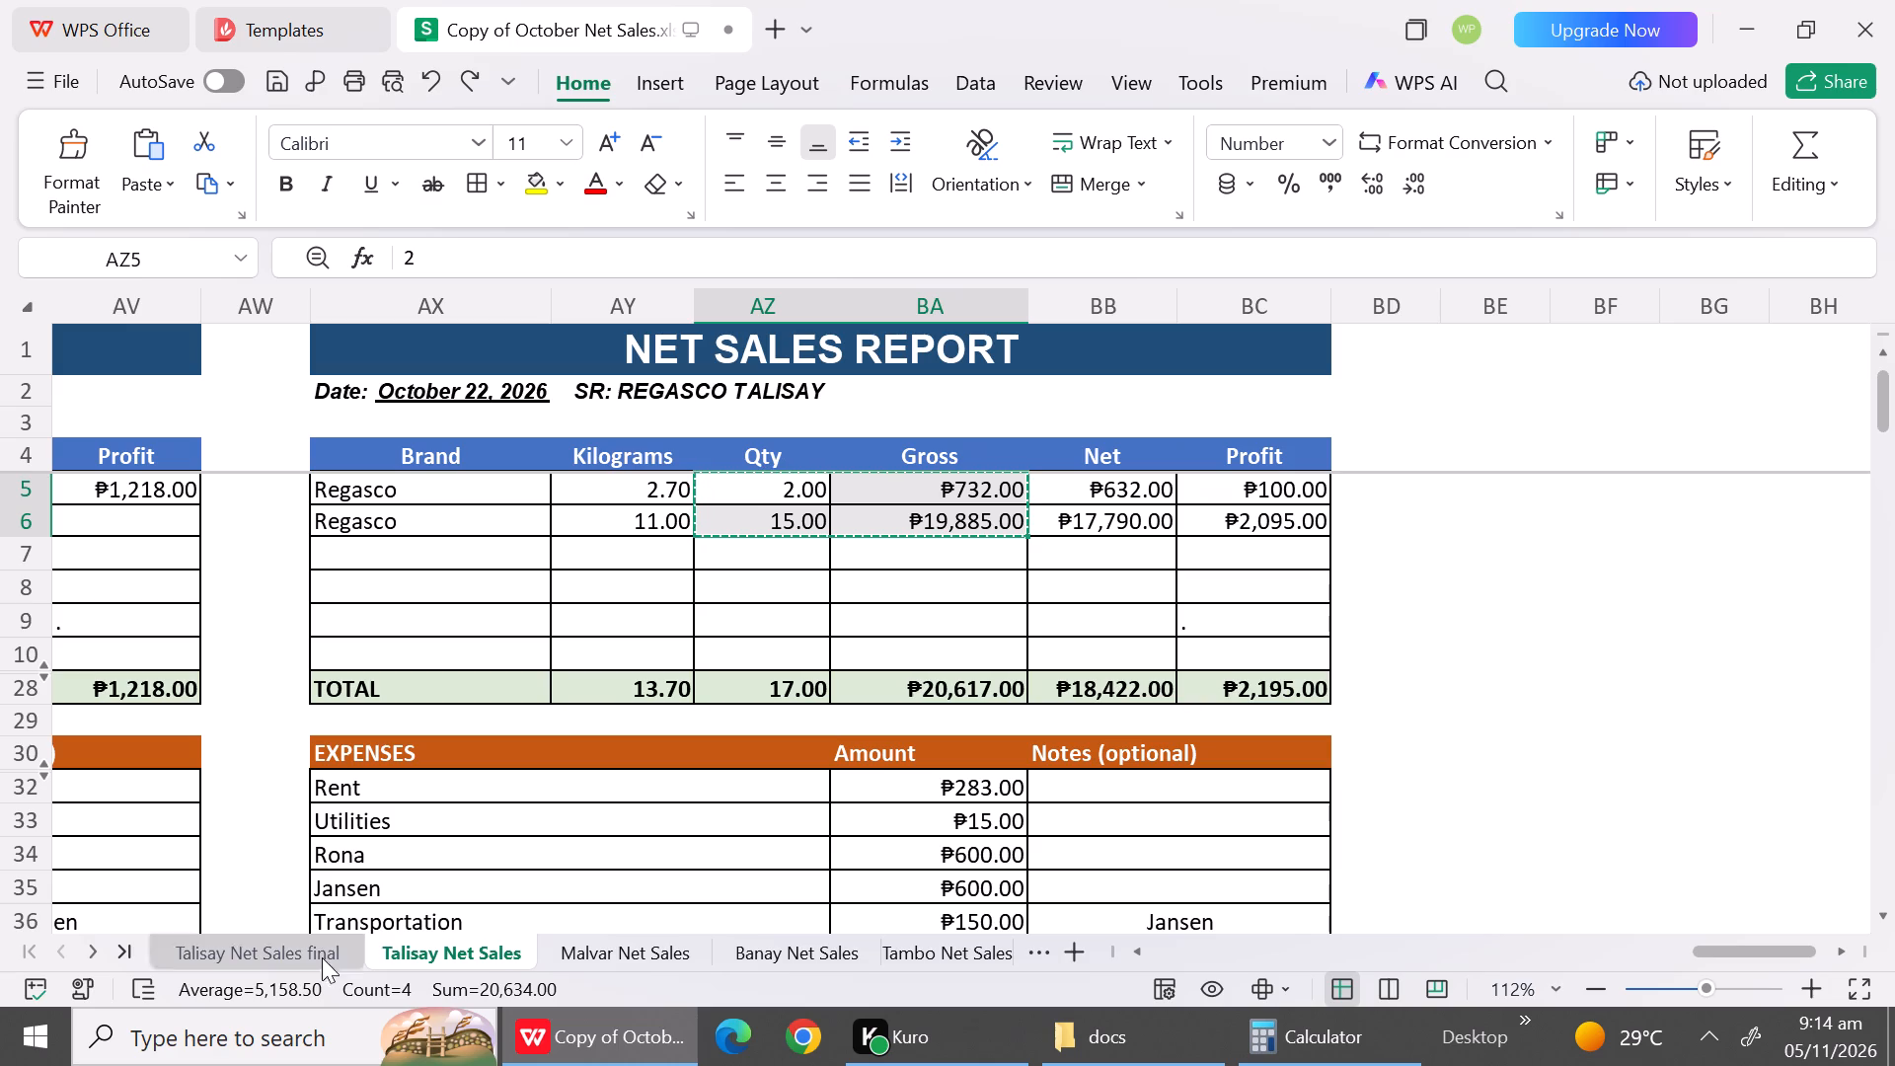
left_click(846, 535)
left_click_drag(792, 492, 1100, 528)
key("ctrl+c")
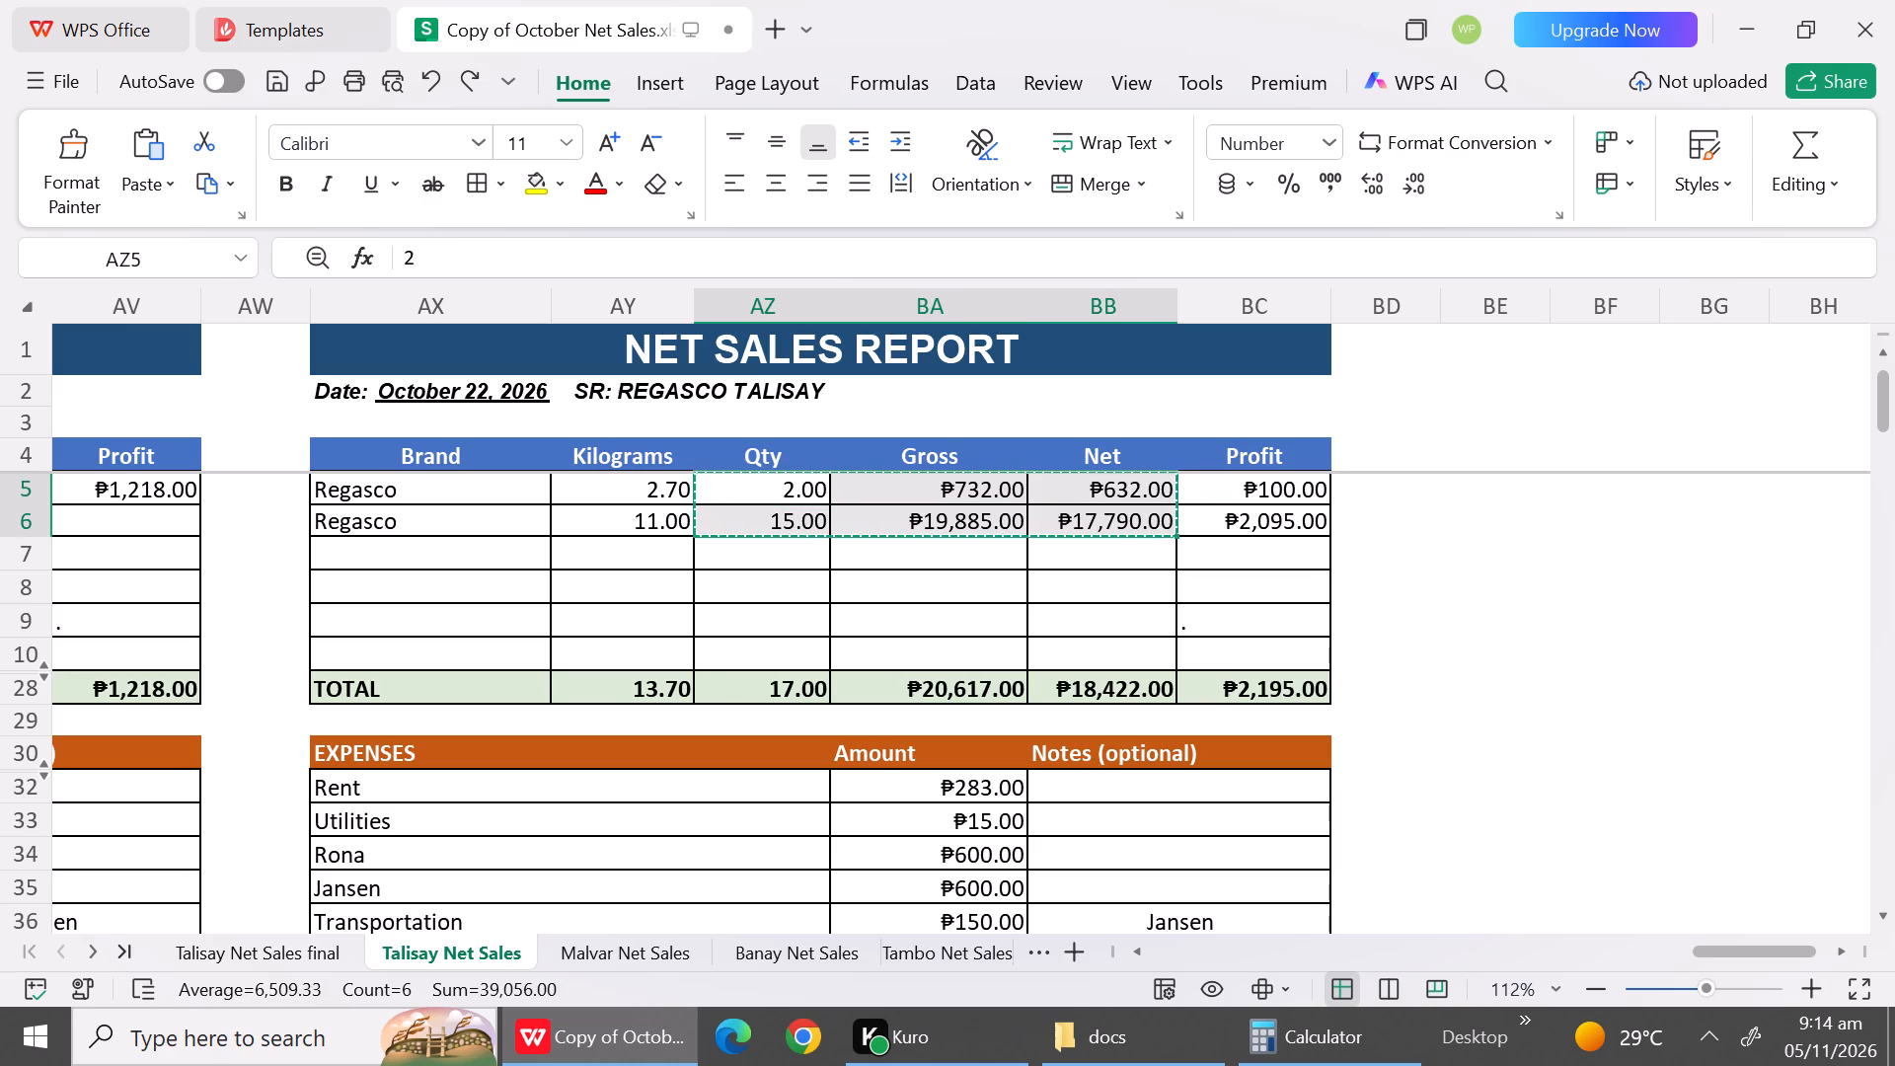
left_click_drag(305, 961, 467, 536)
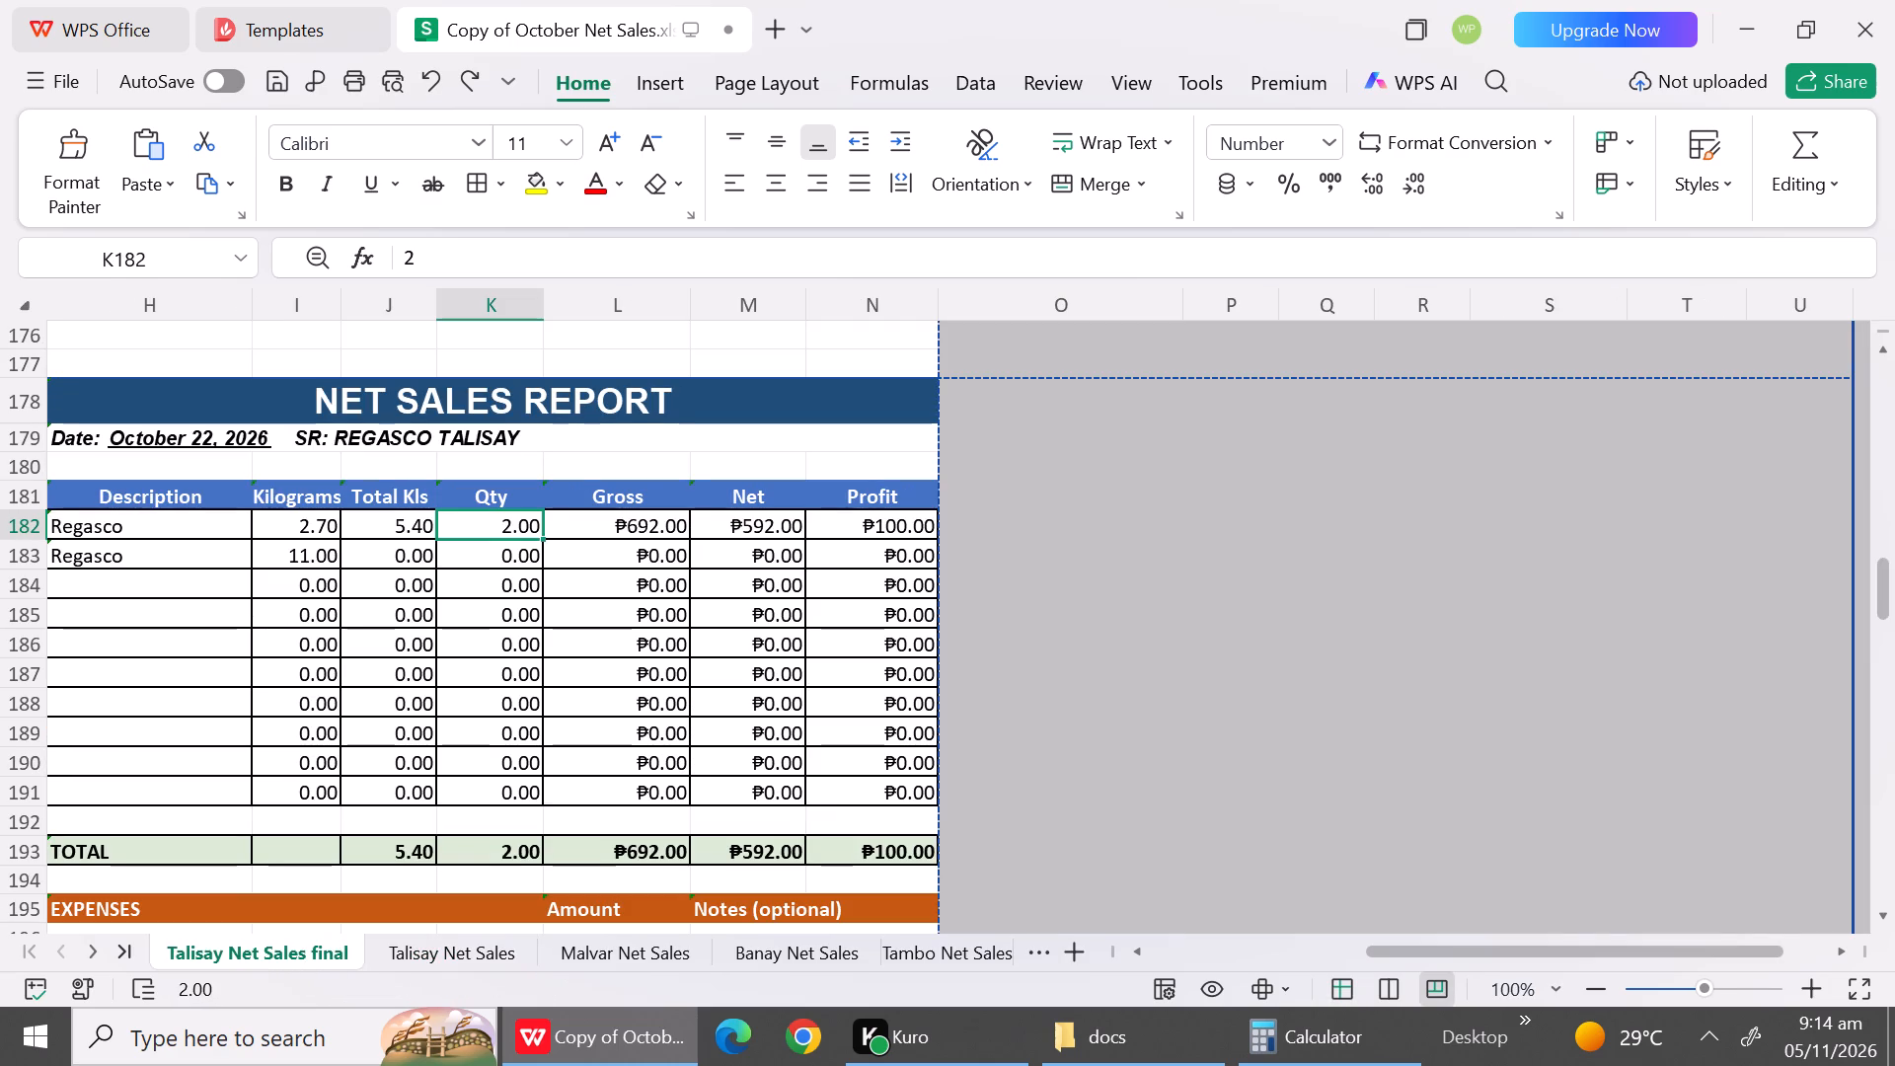
left_click_drag(467, 536, 479, 521)
left_click(479, 521)
key("ctrl+v")
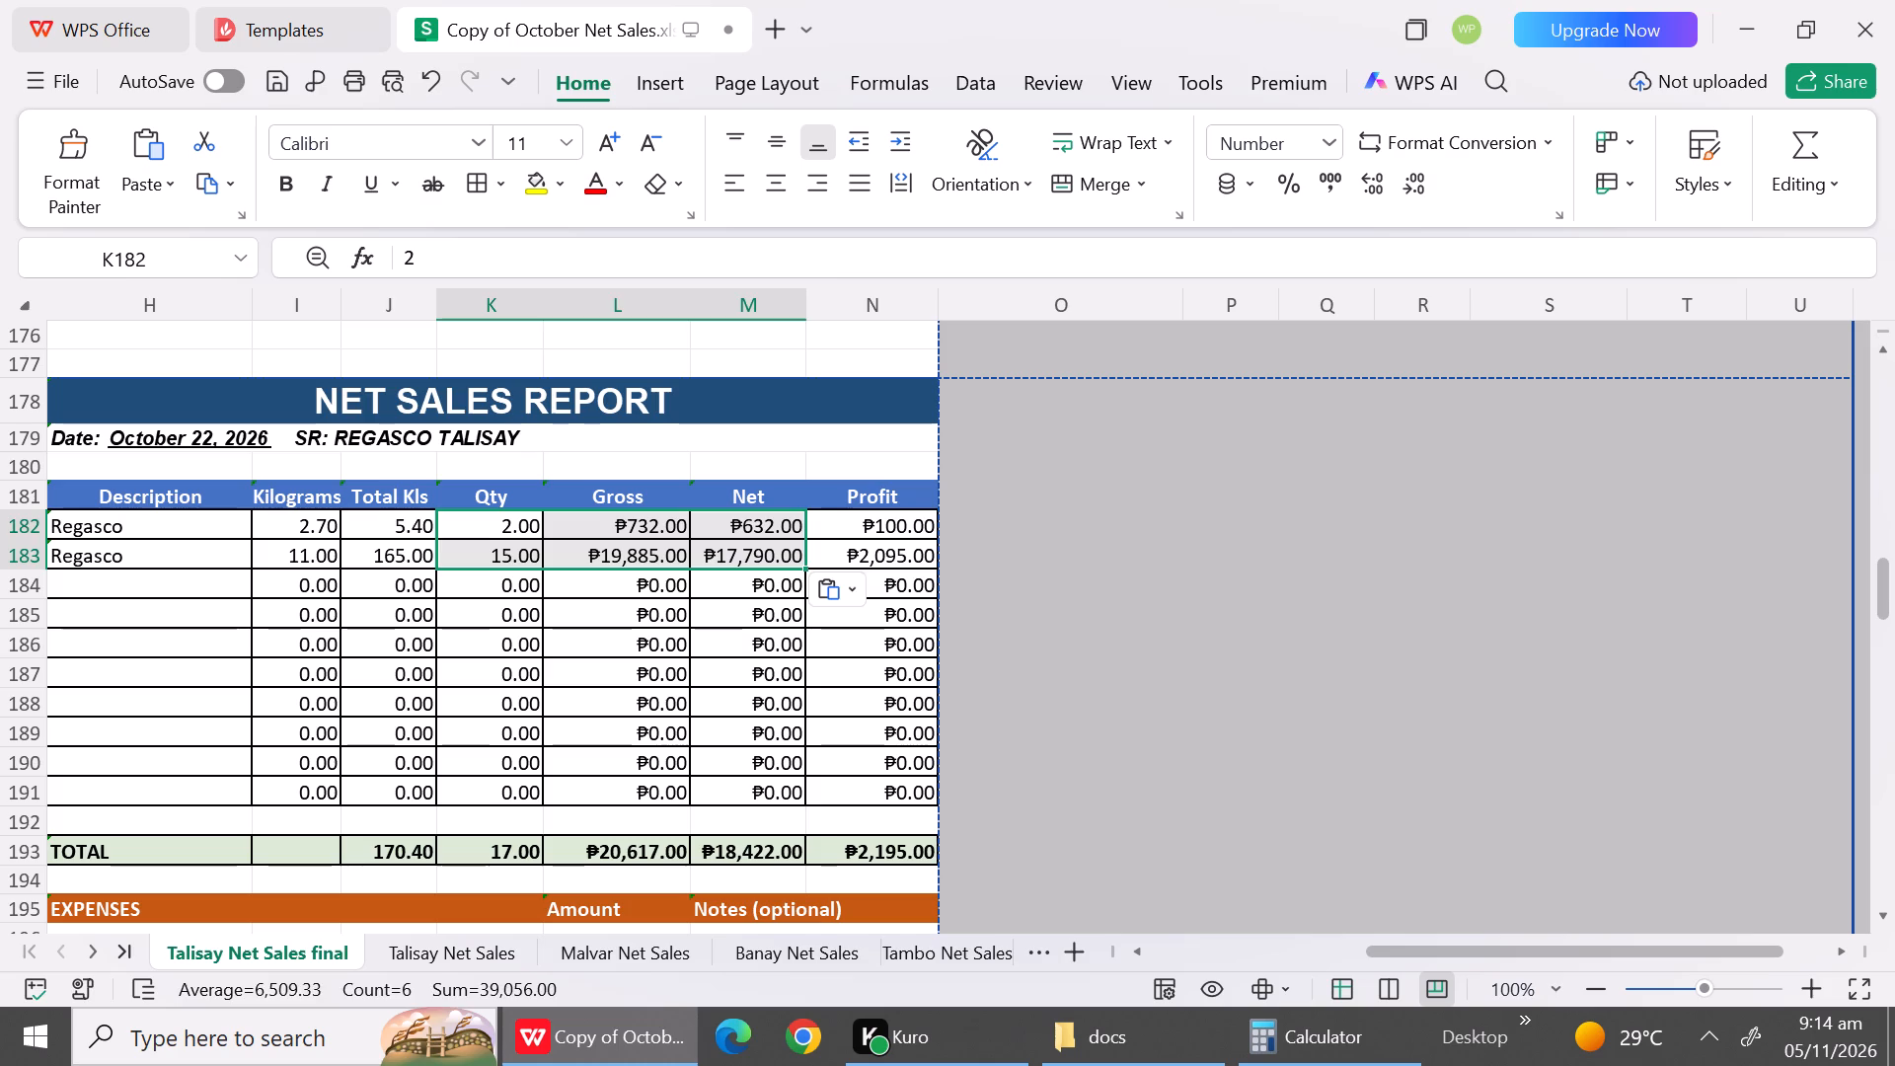
left_click(501, 655)
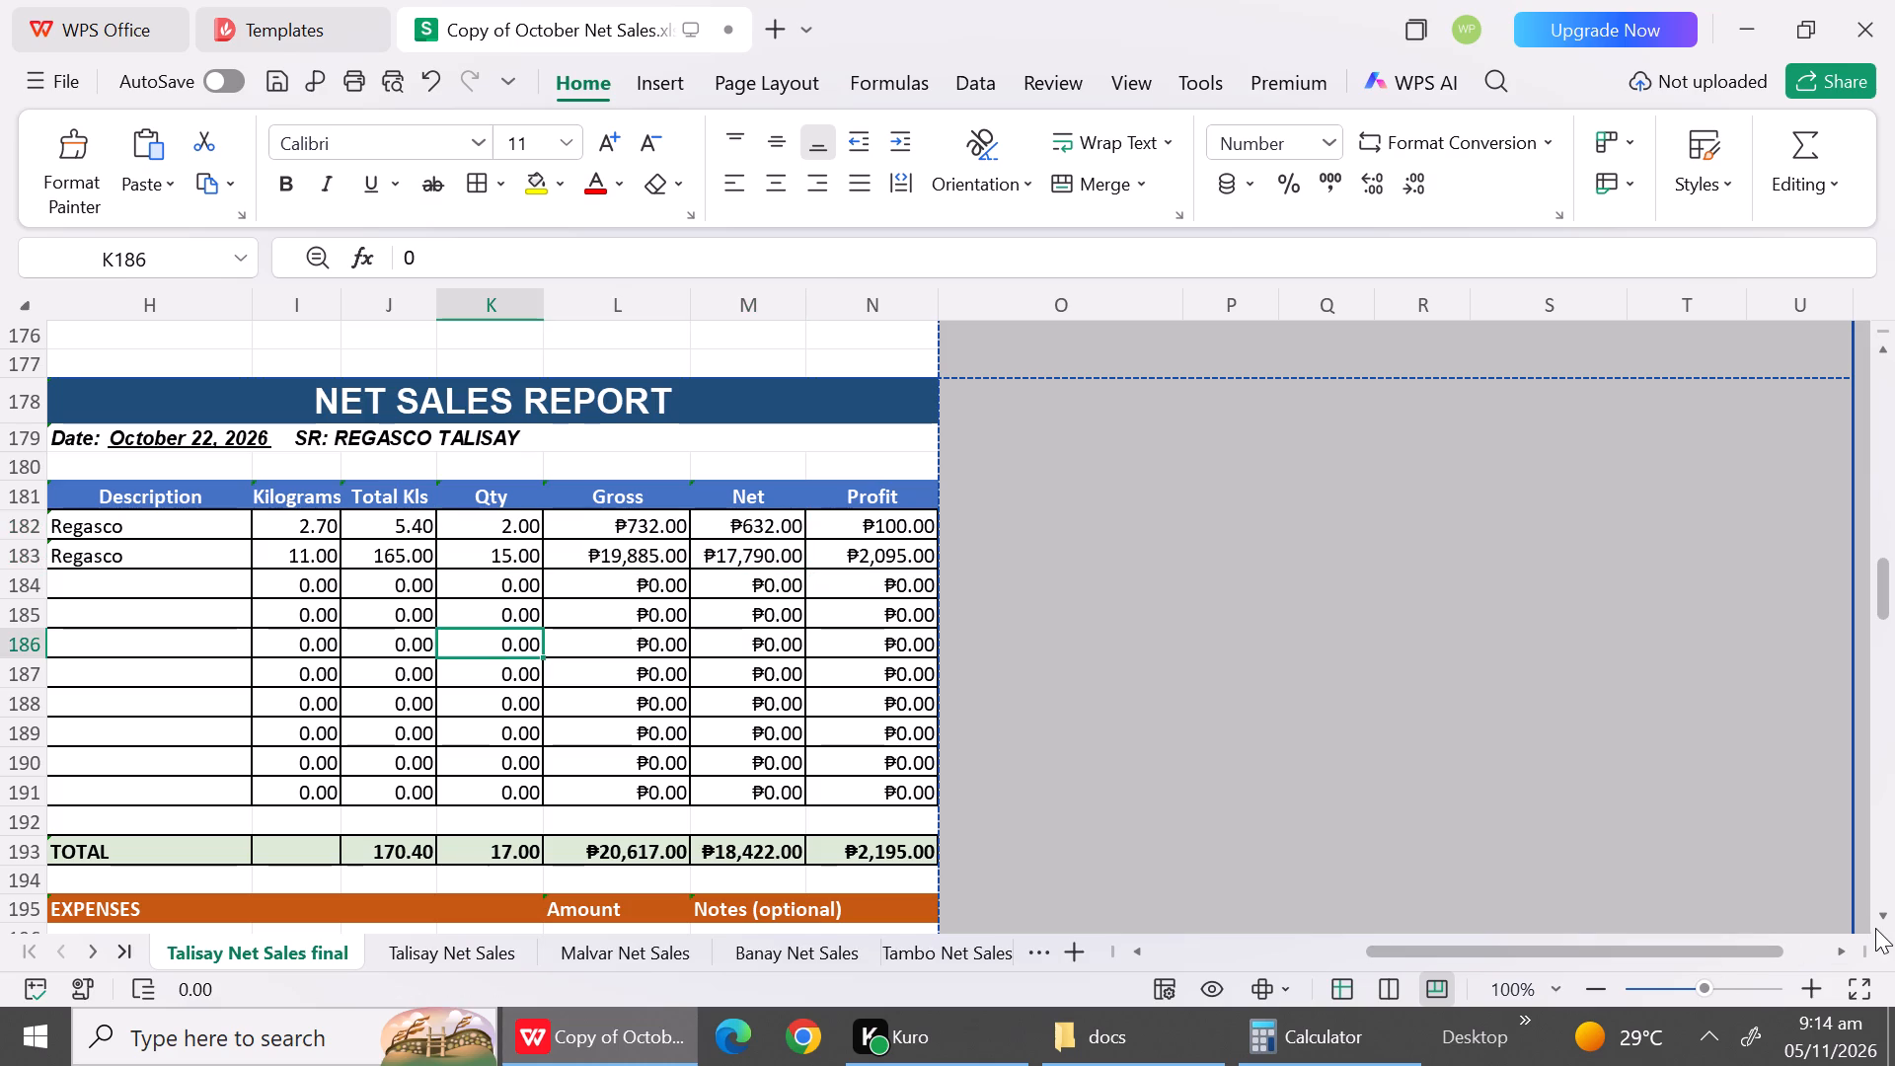
Replace the expense names in H199 and H200 of the October 22 final report with Rona and Jansen, matching Talisay Net Sales.
double_click(1875, 928)
left_click_drag(1875, 928, 1884, 917)
triple_click(1884, 917)
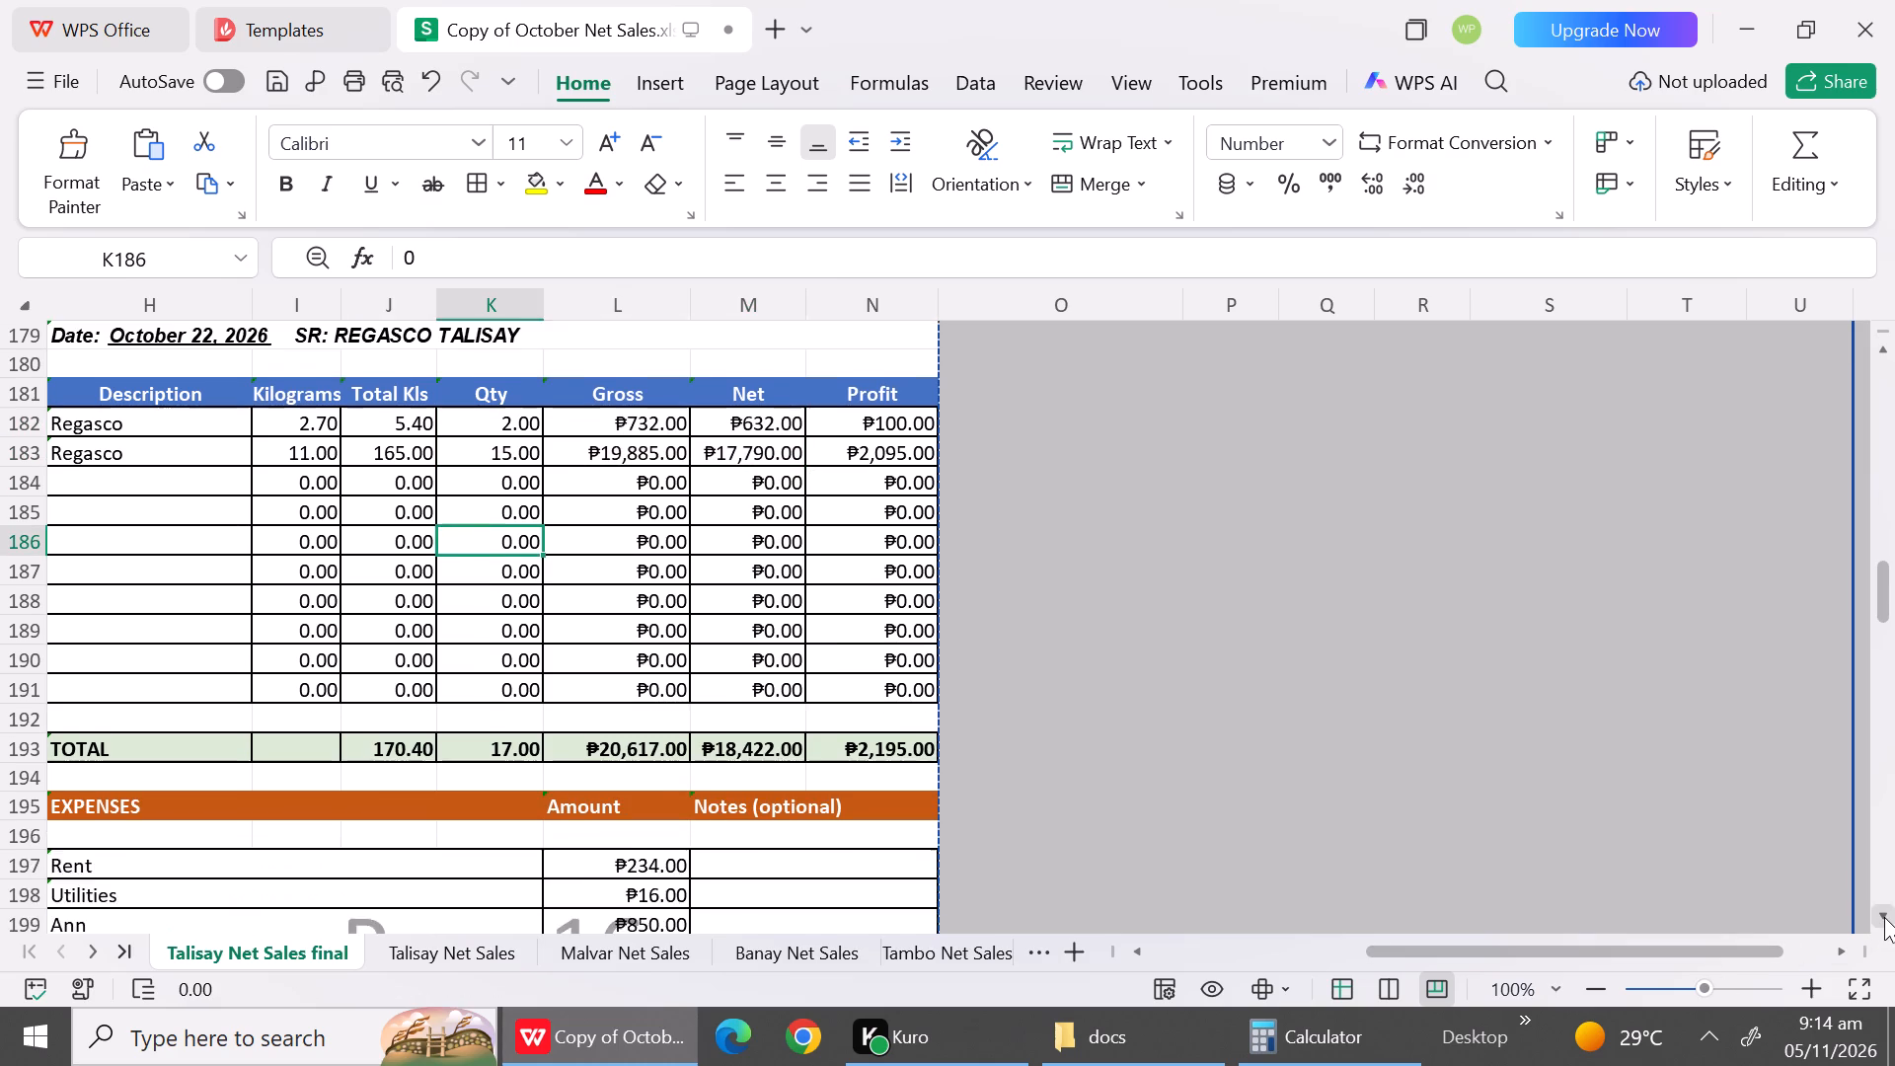
triple_click(1884, 917)
triple_click(1884, 917)
triple_click(1884, 917)
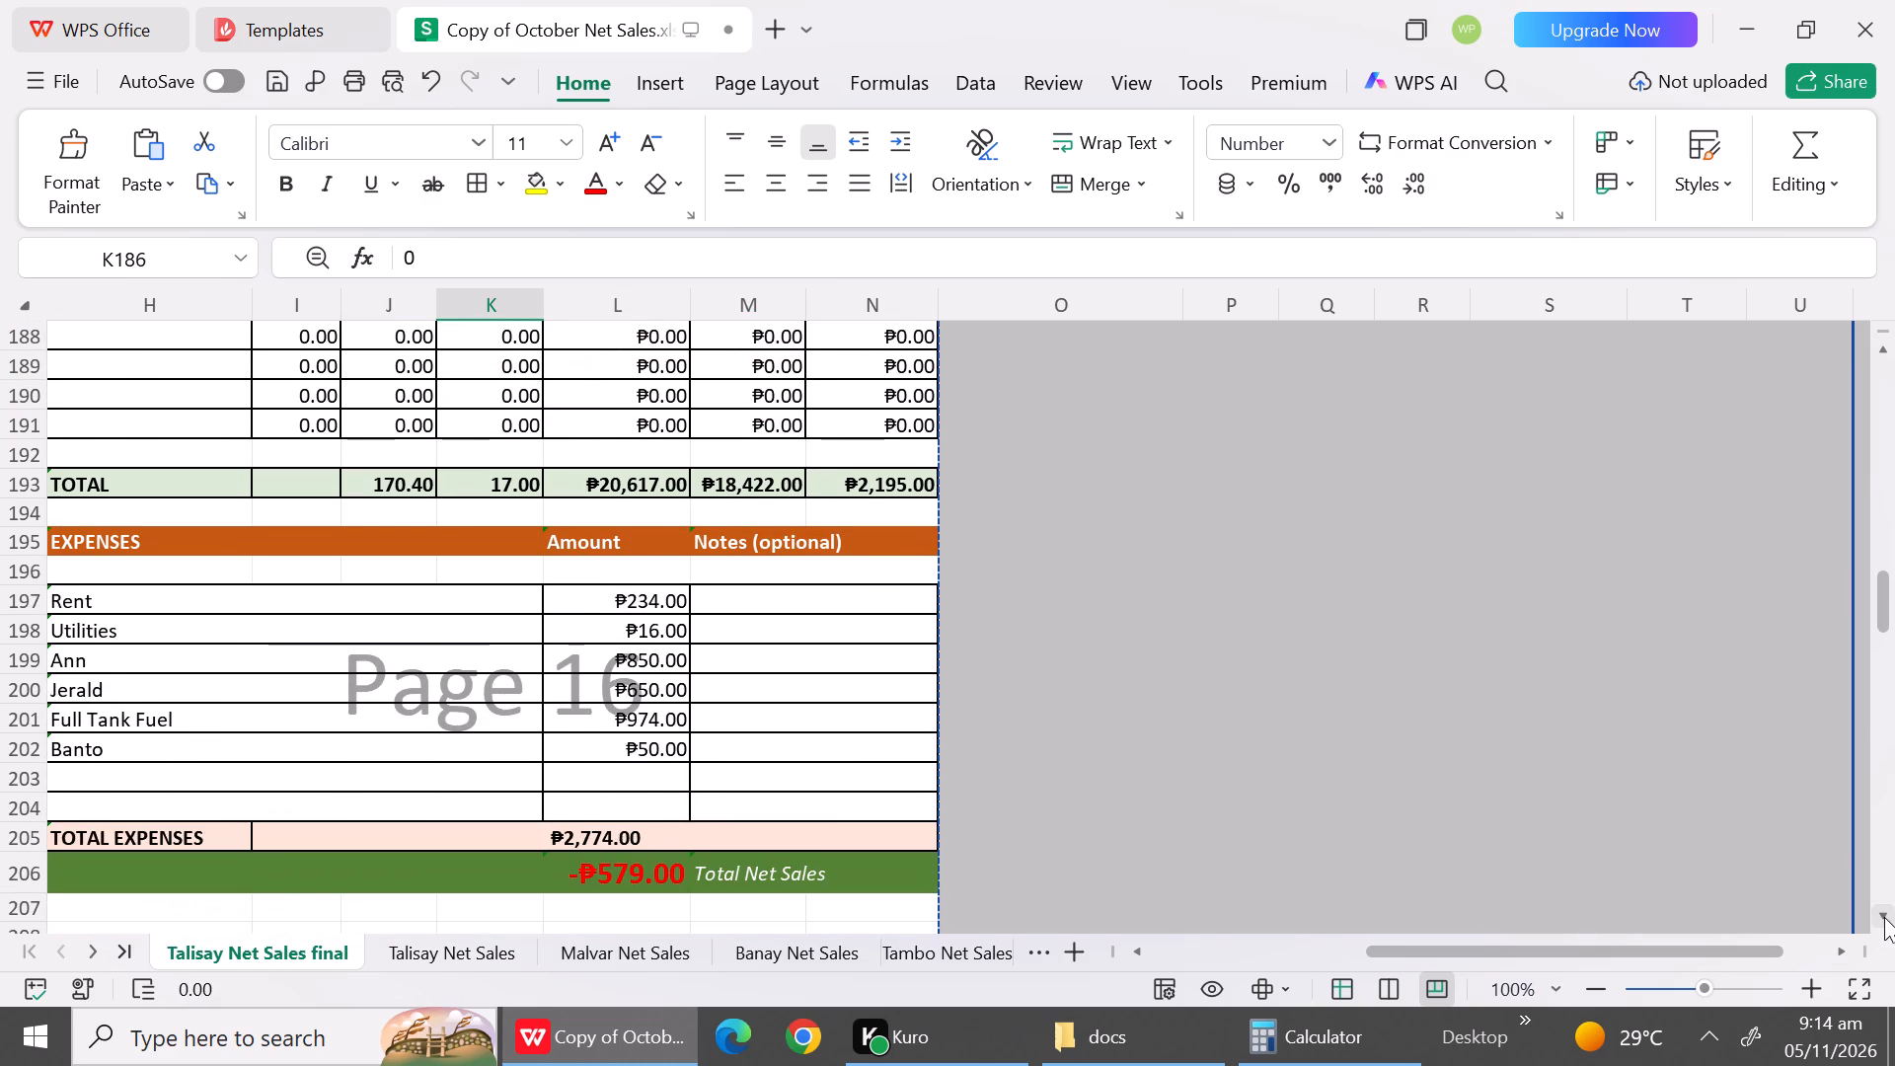
left_click(441, 970)
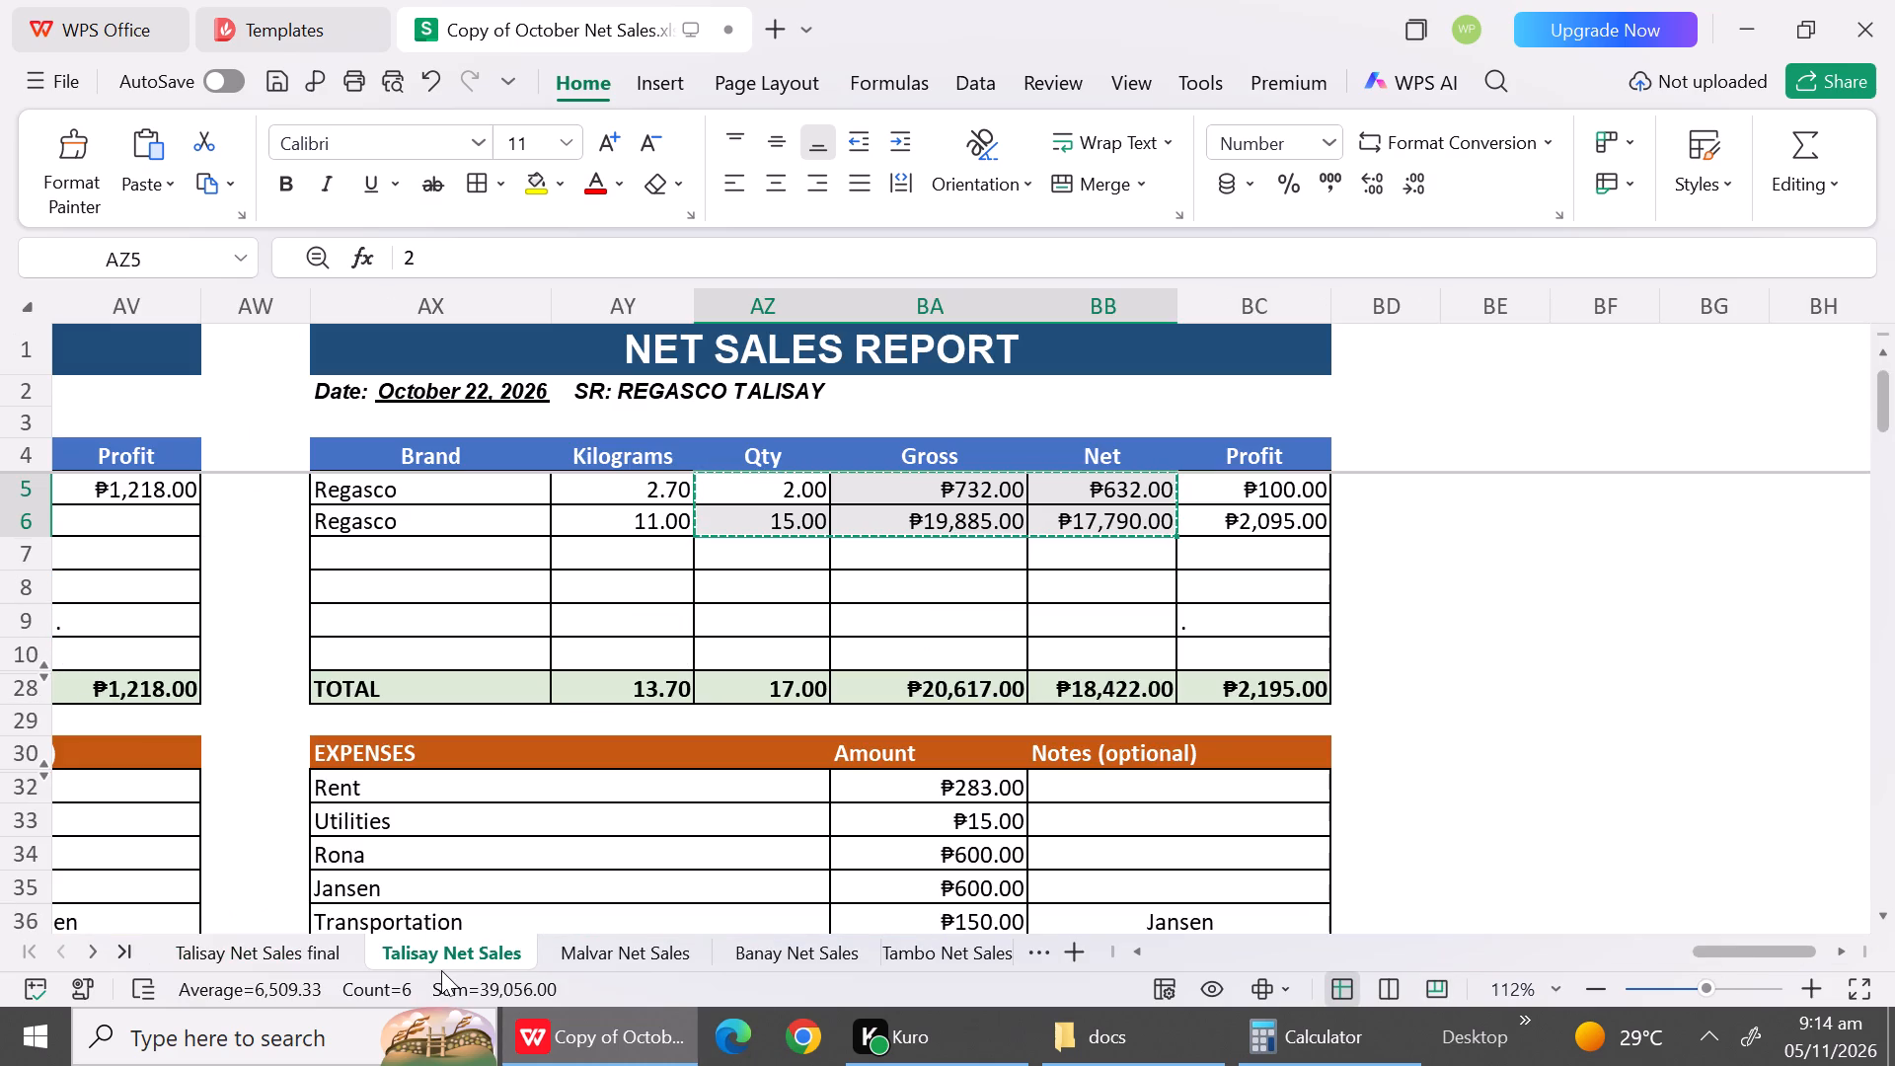
triple_click(1876, 918)
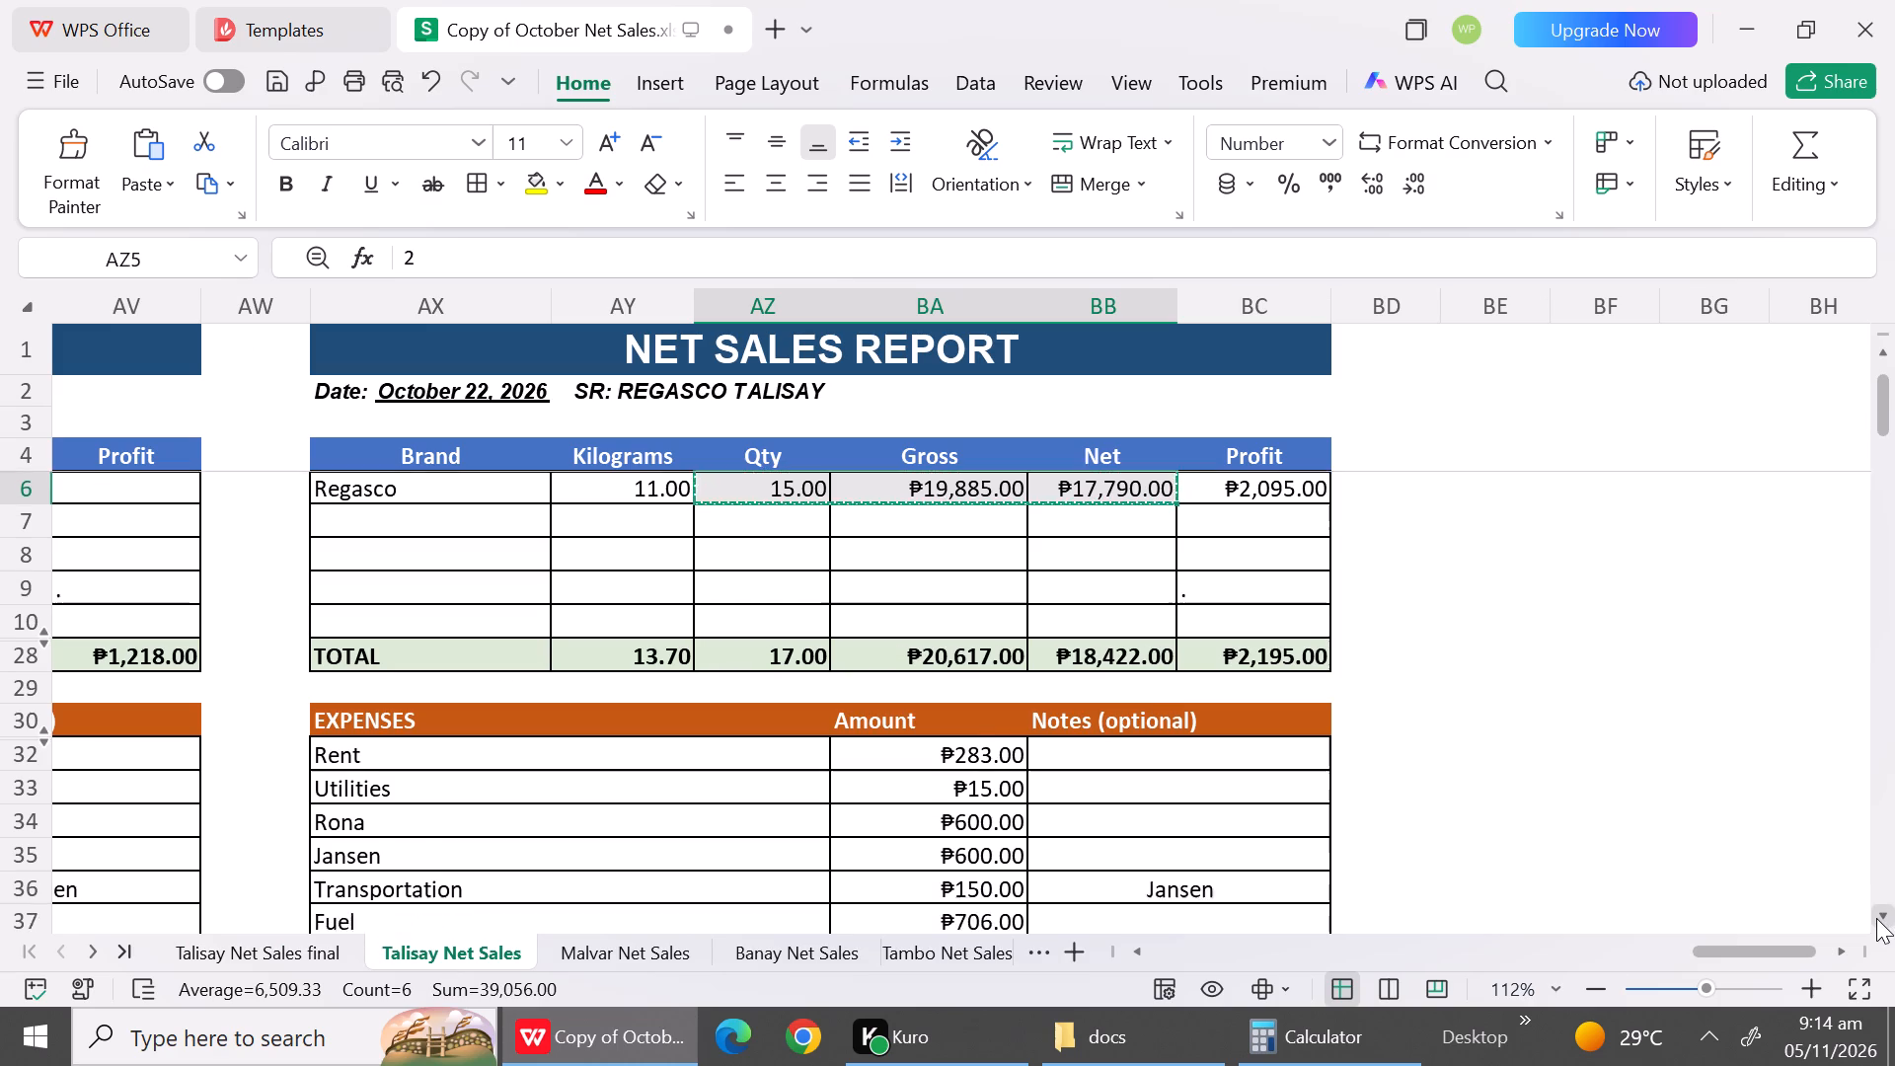
left_click(1876, 918)
left_click_drag(1876, 918, 367, 1065)
left_click(218, 958)
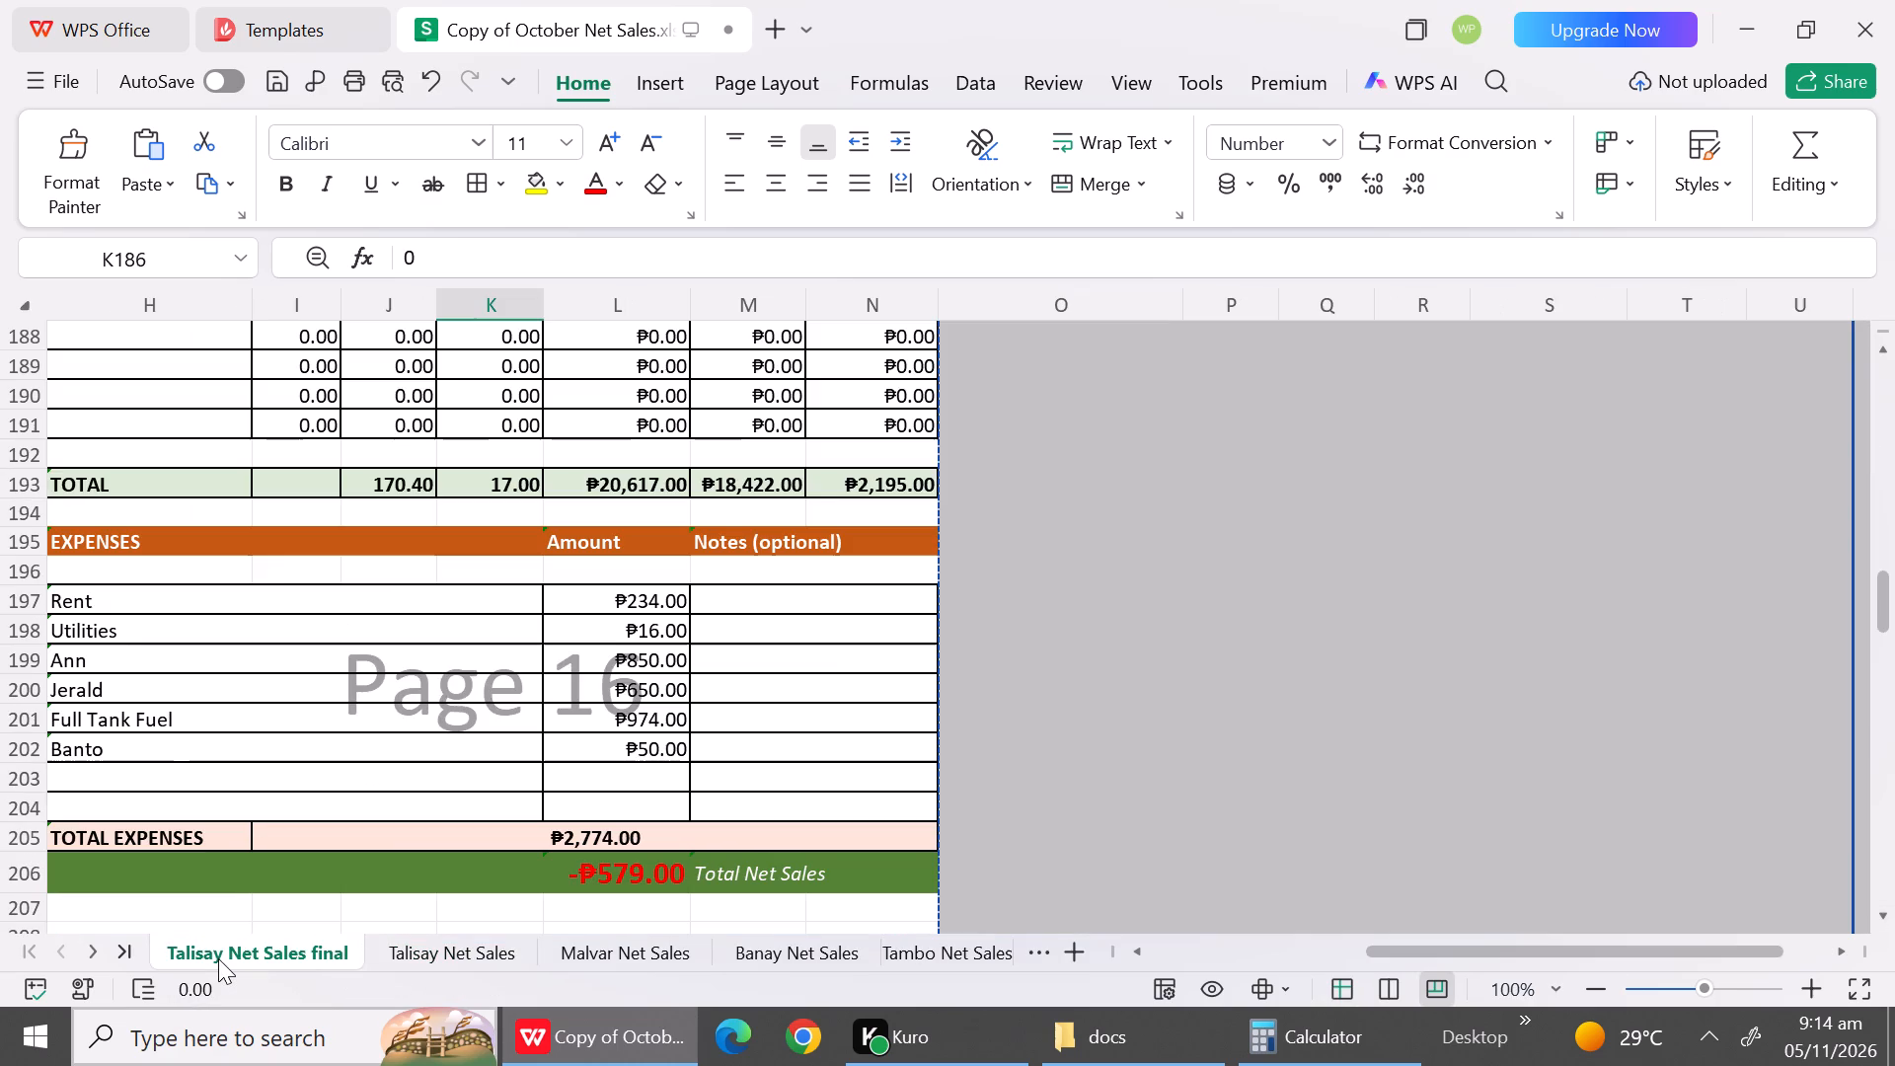
left_click(125, 656)
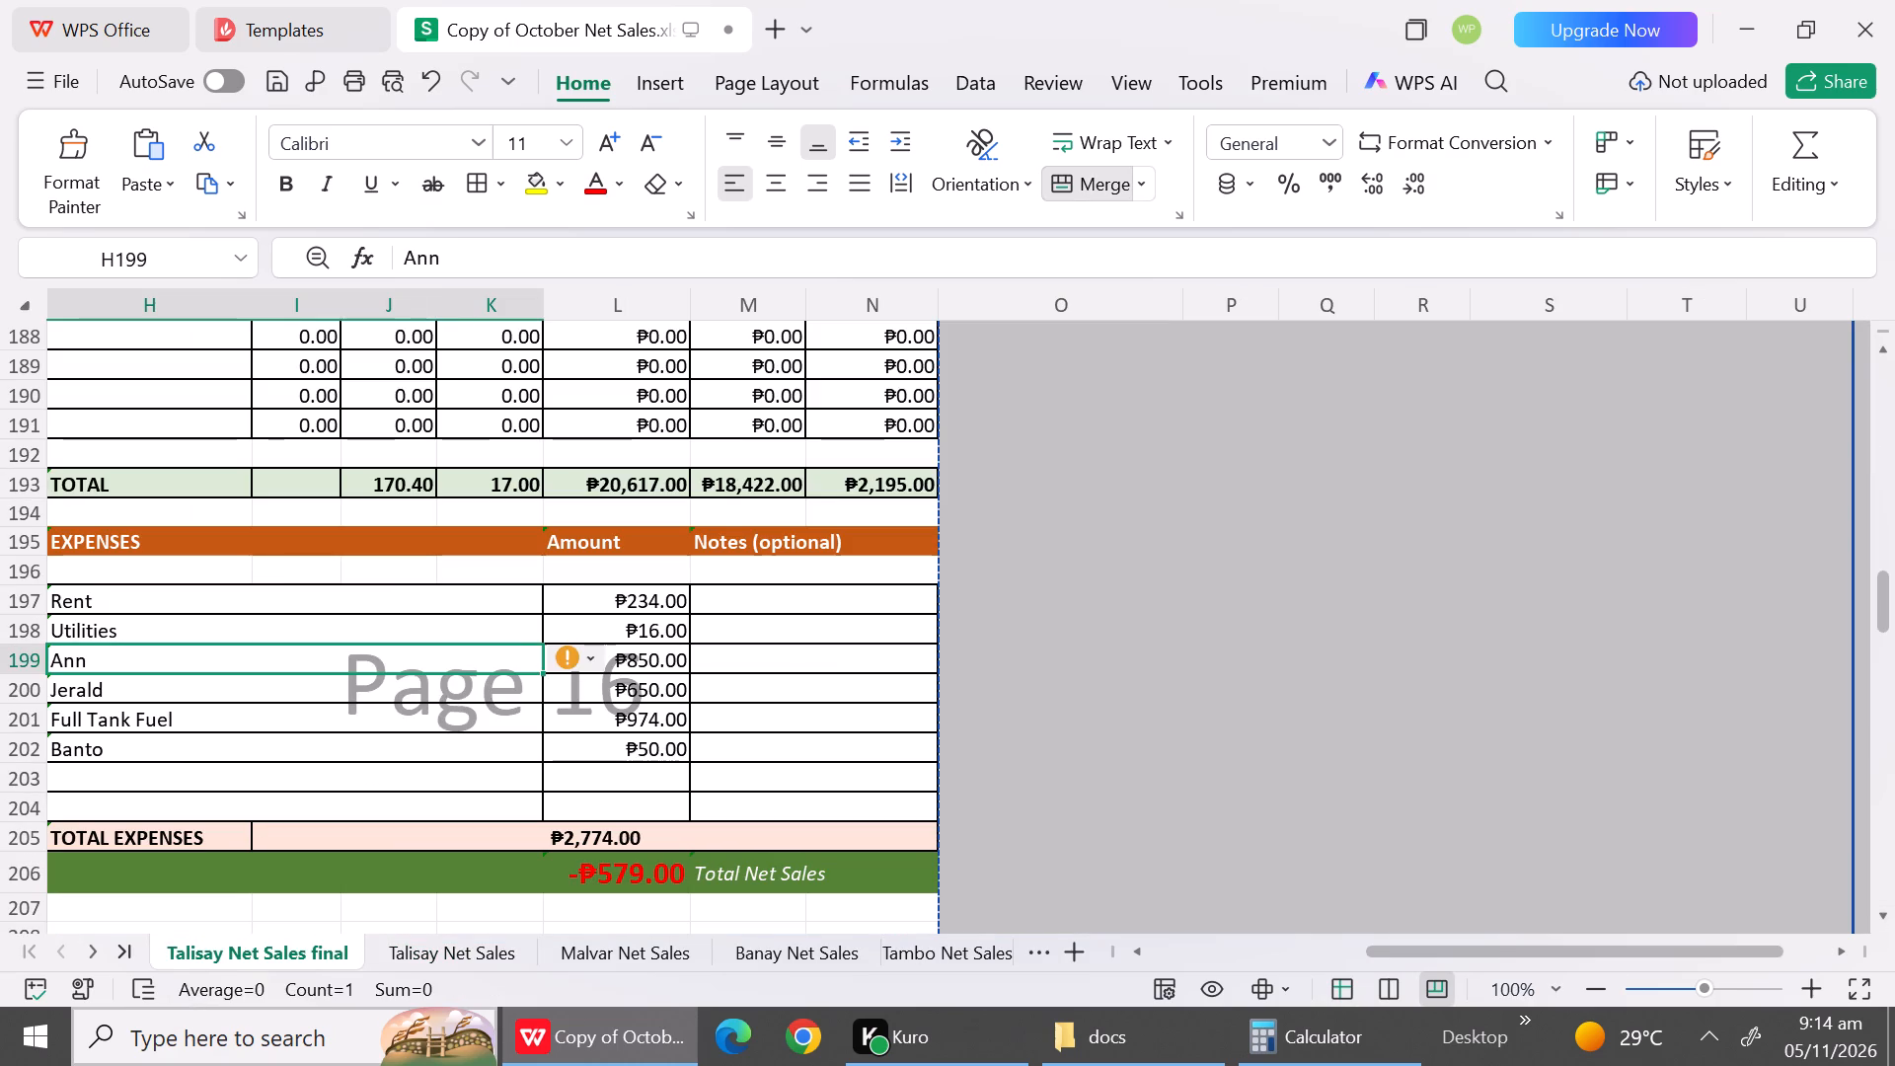
key("shift+r")
key("o")
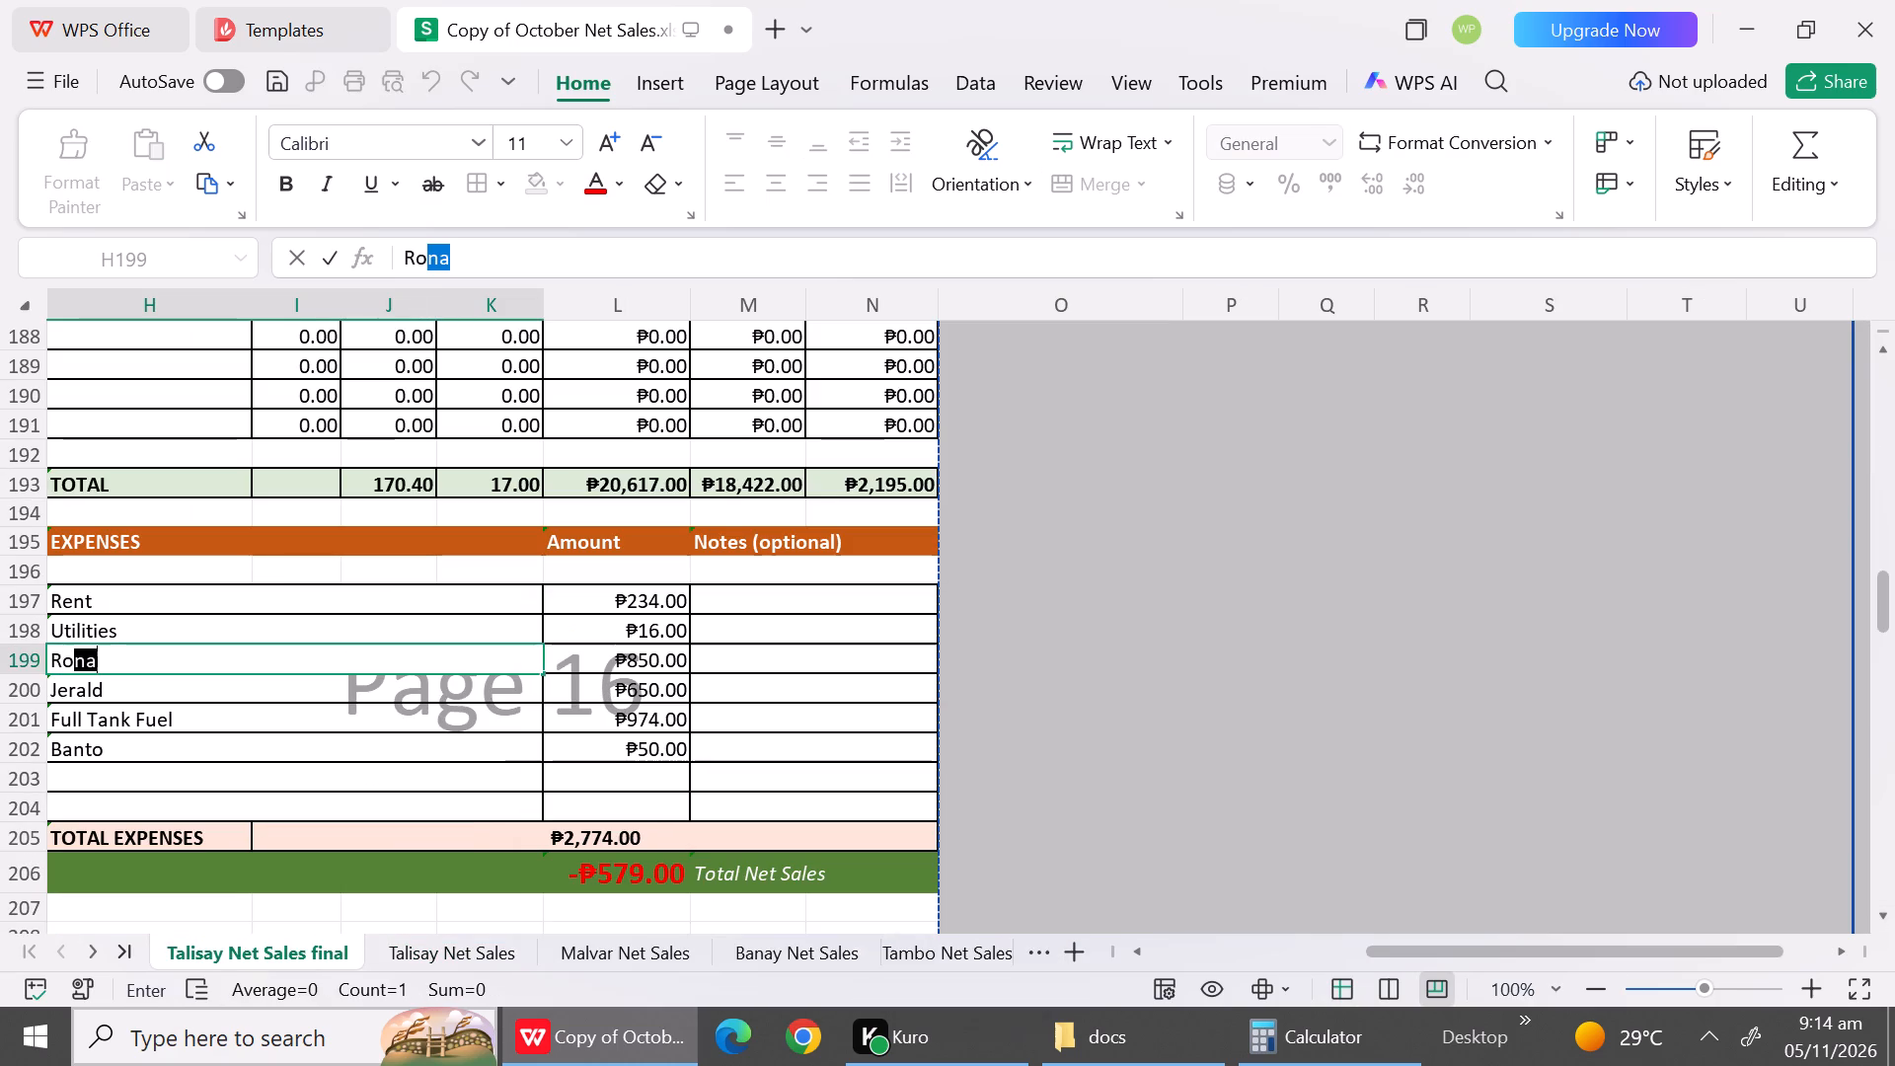
key("Down")
type("Ja")
key("Down")
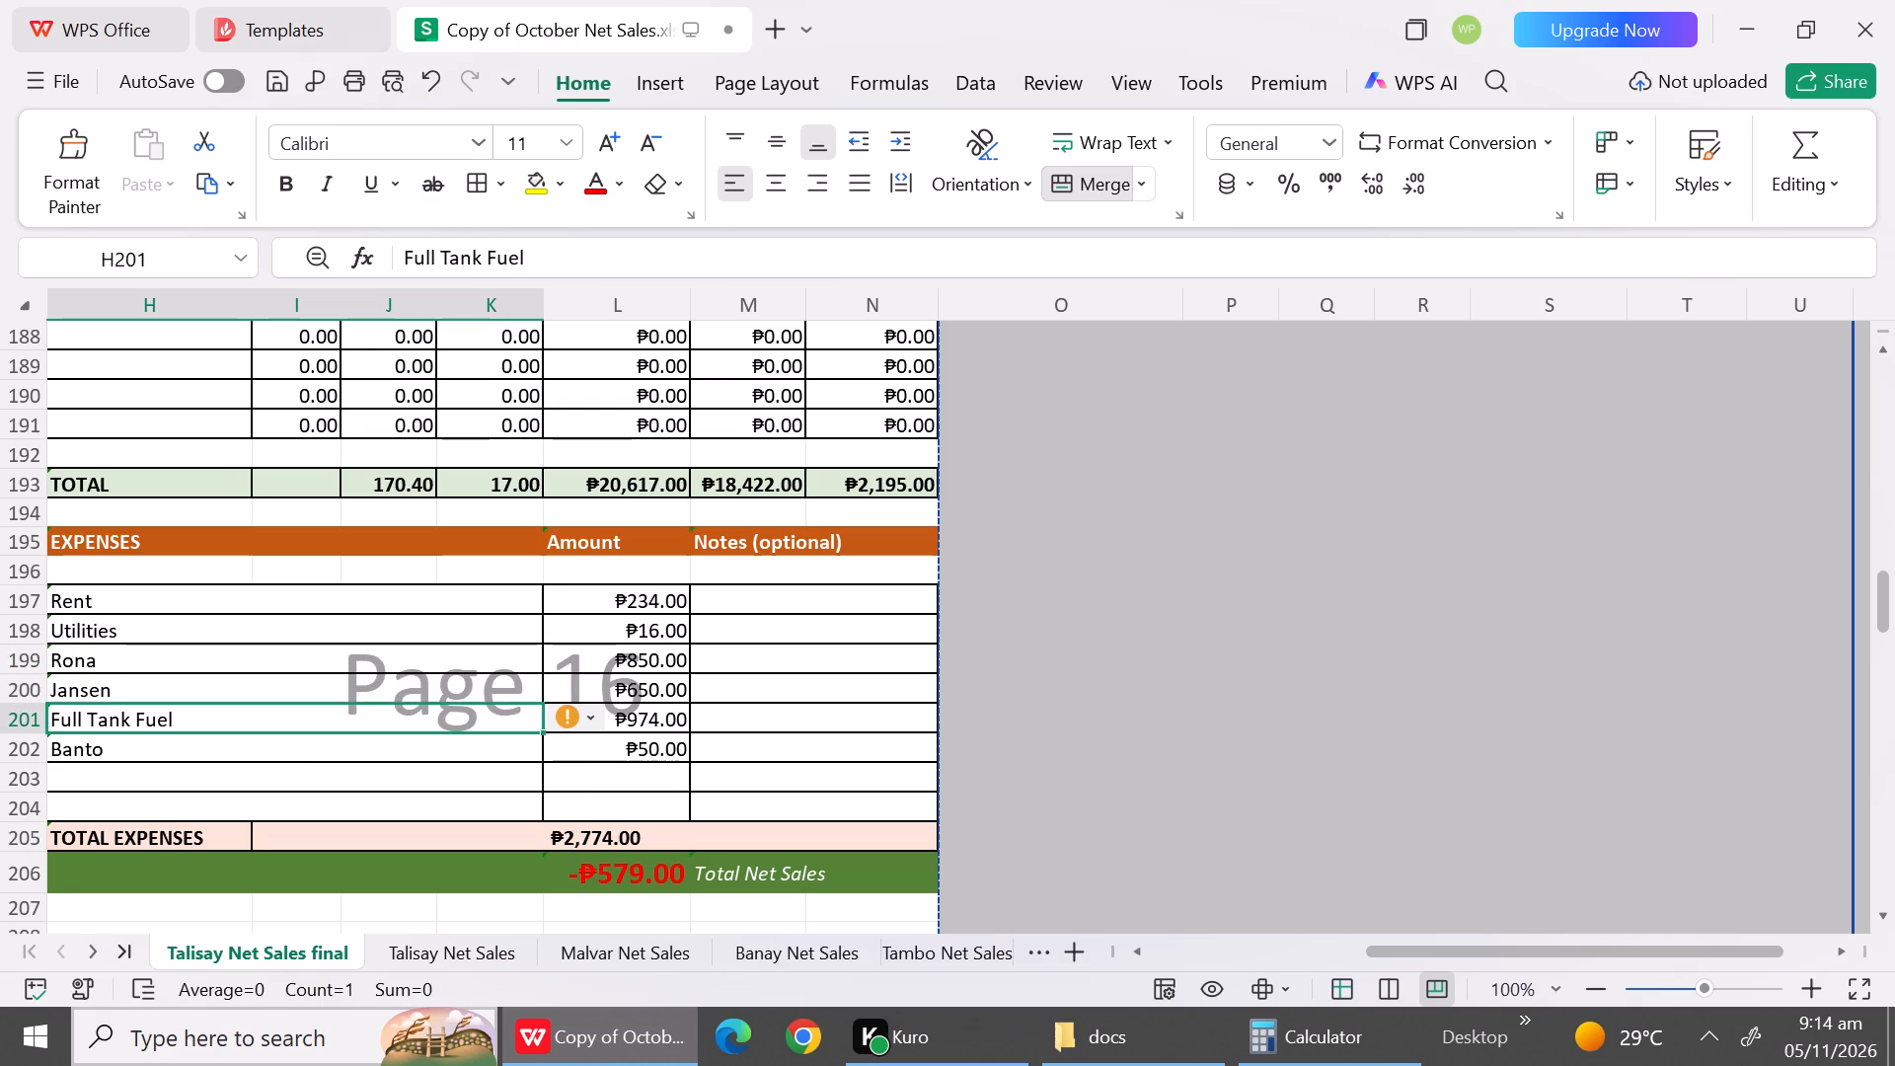
Replace the expense names in H201 and H202 of the October 22 final report with Transportation and Fuel, matching Talisay Net Sales.
left_click(437, 949)
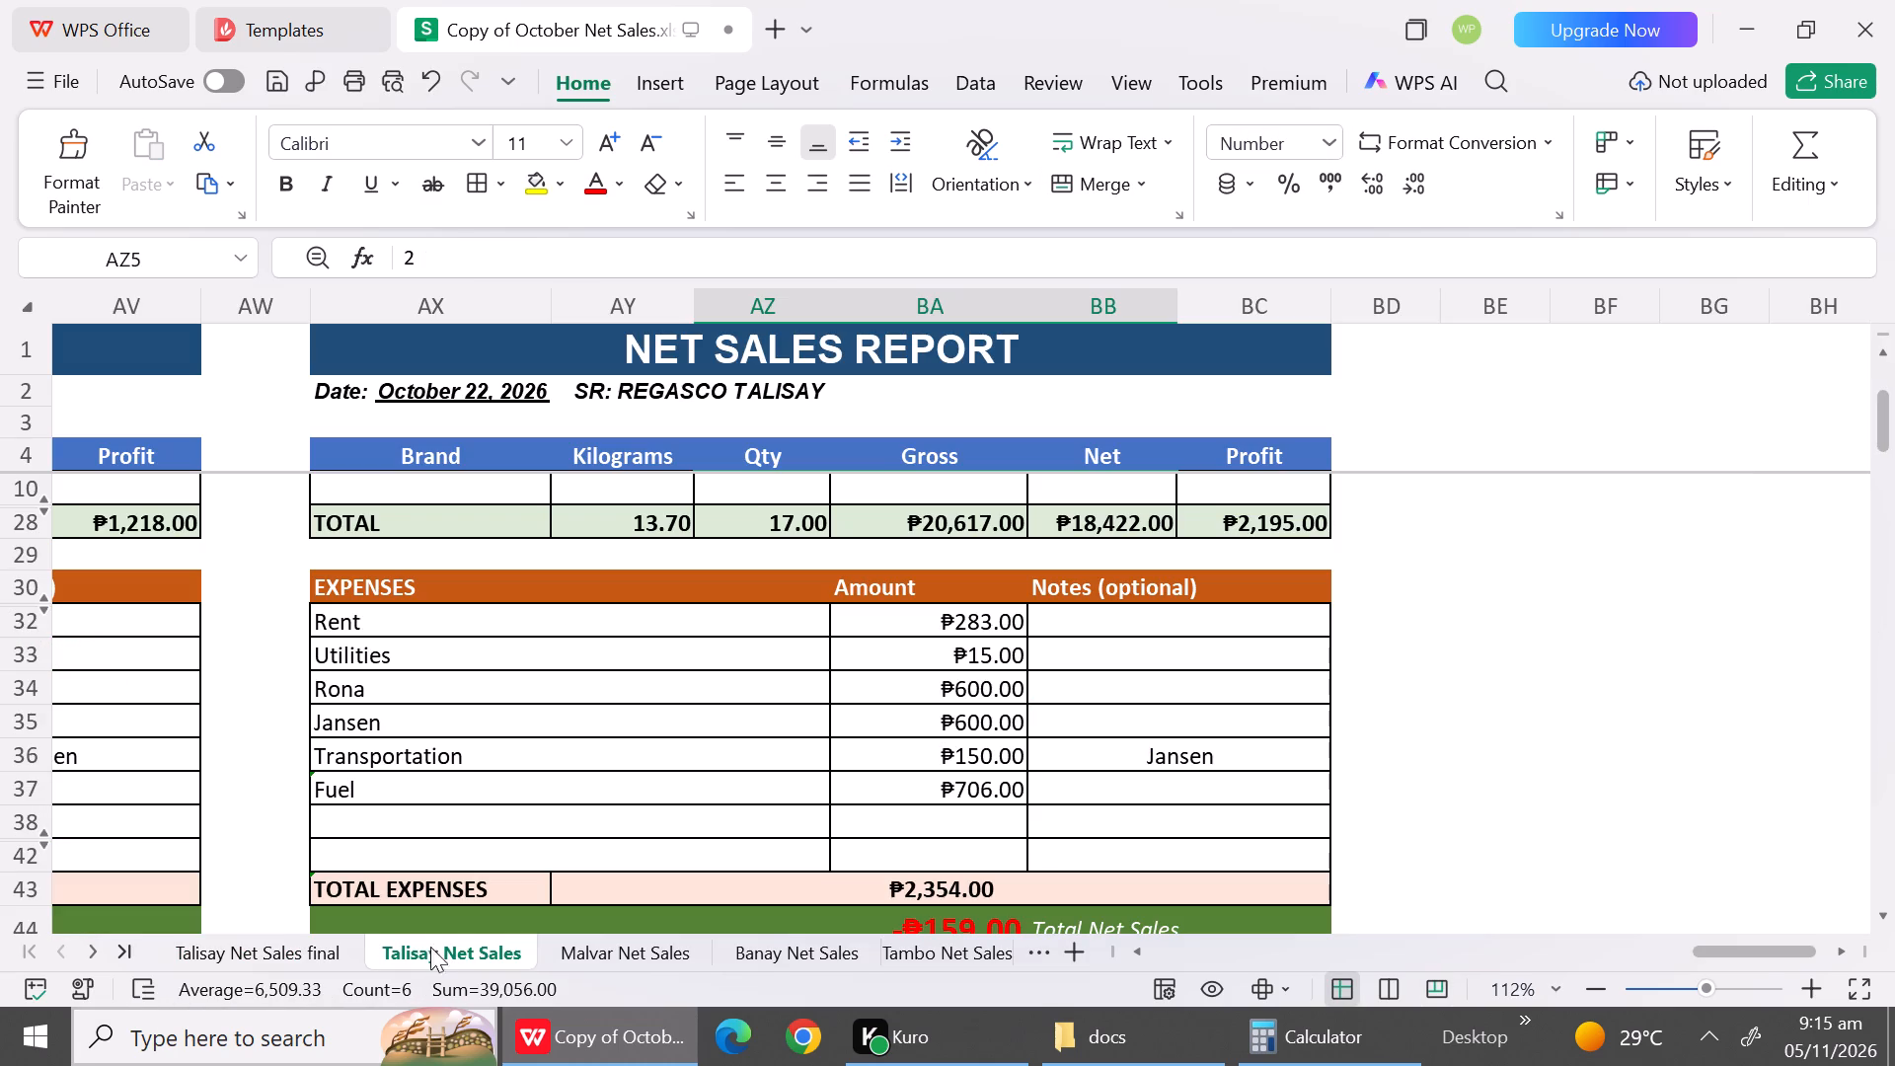
left_click(252, 946)
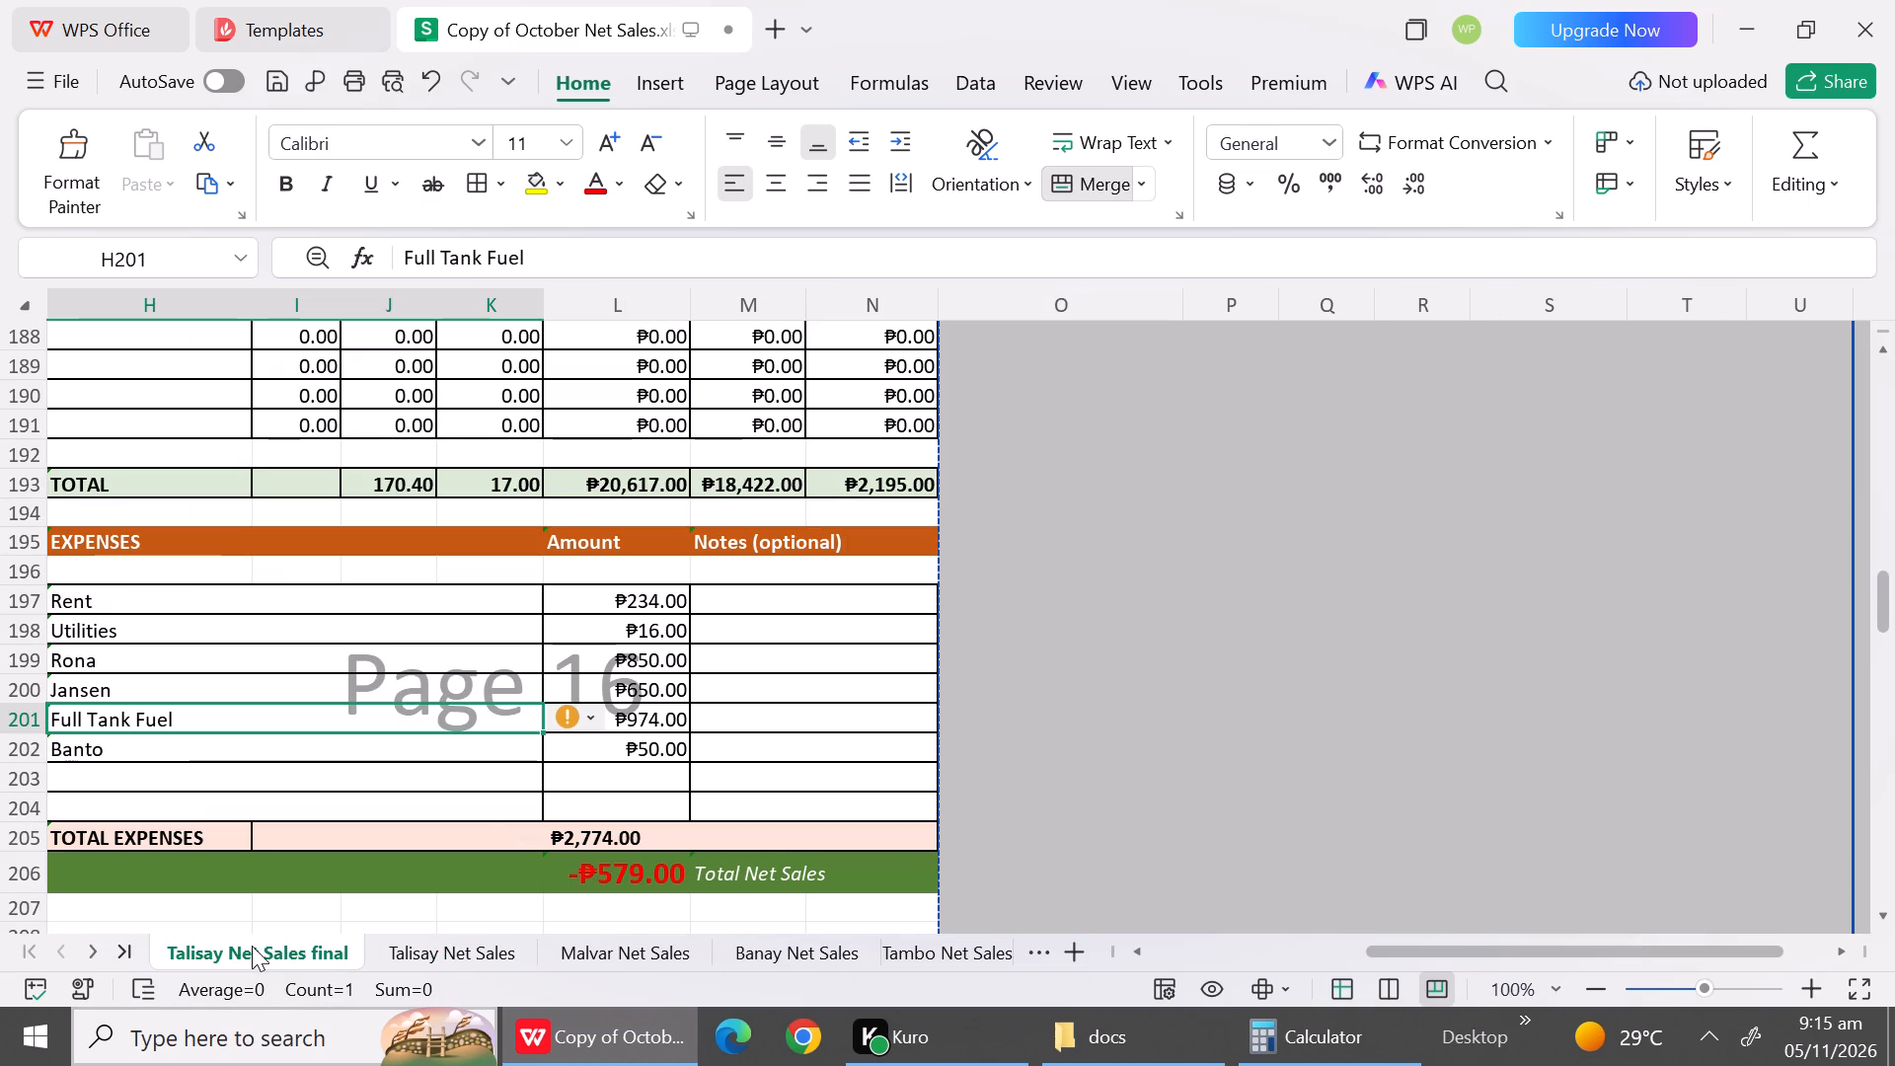
type("Tr")
key("Down")
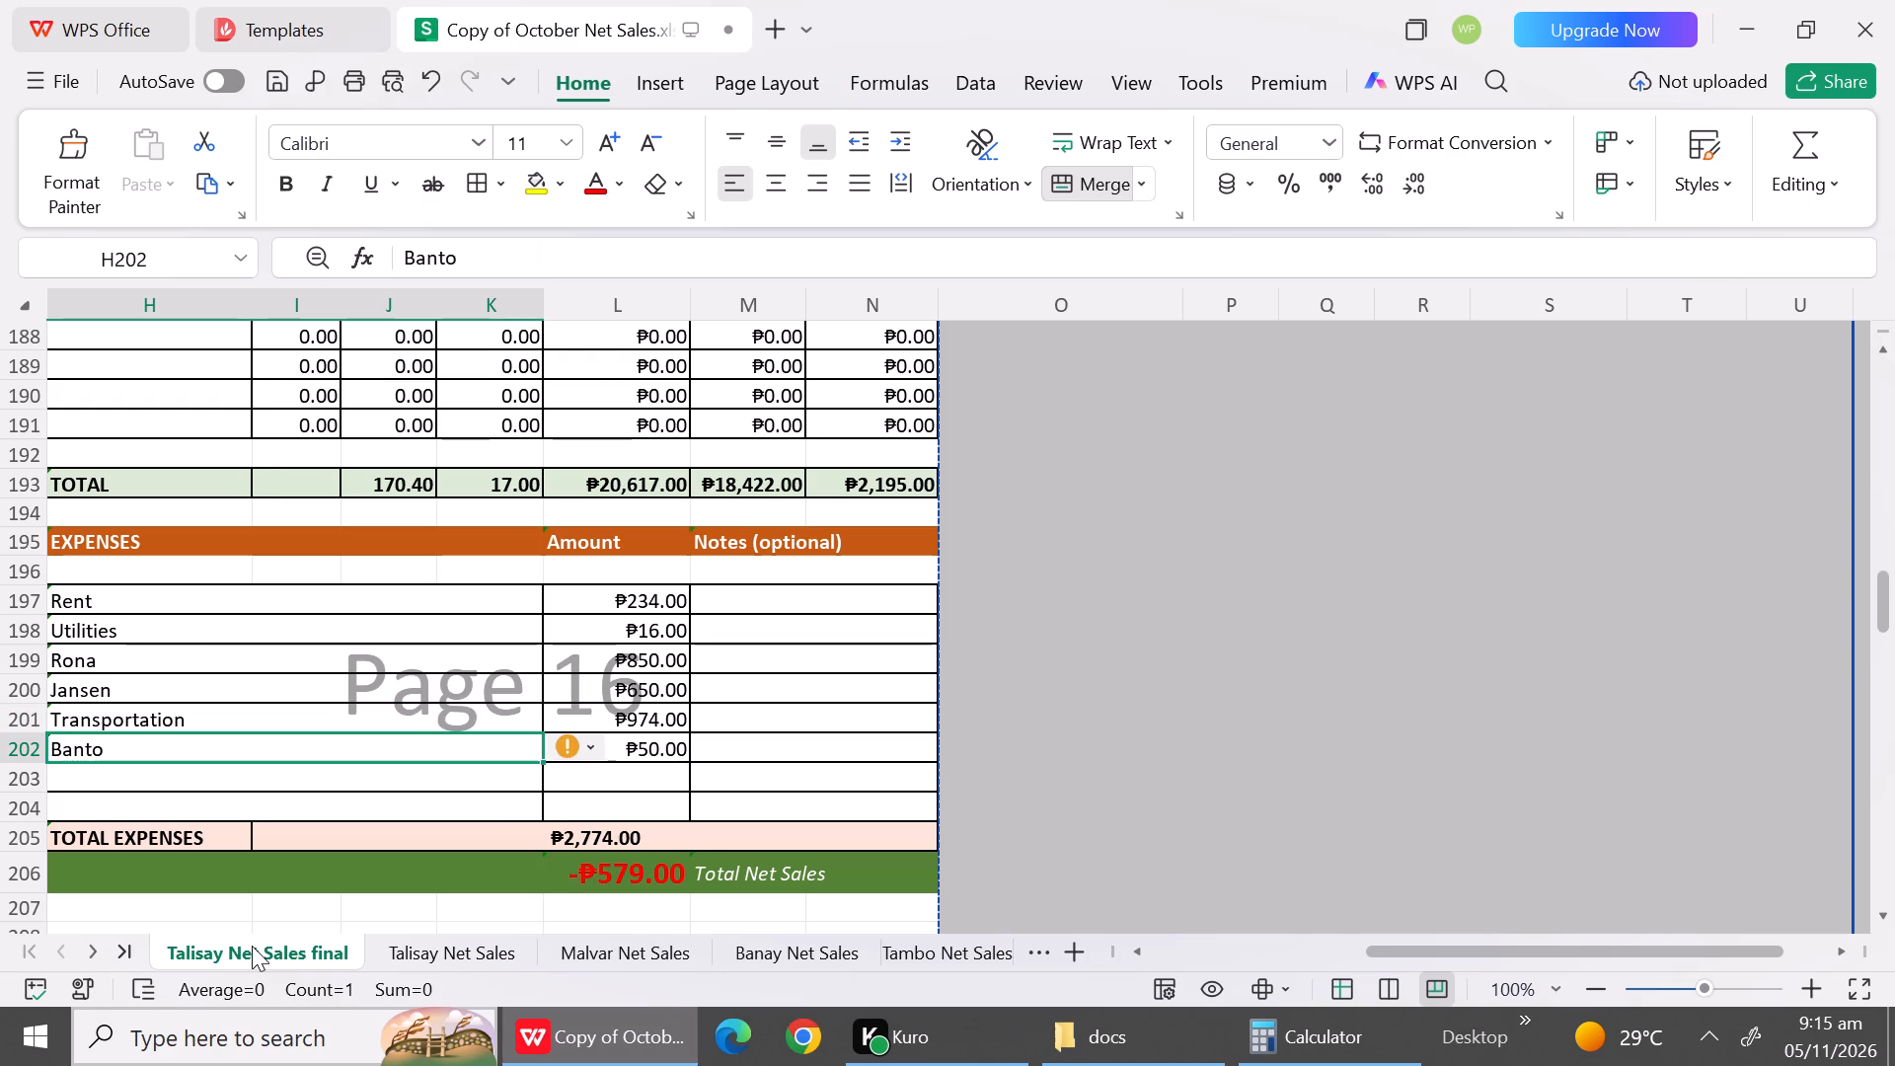
type("Fue")
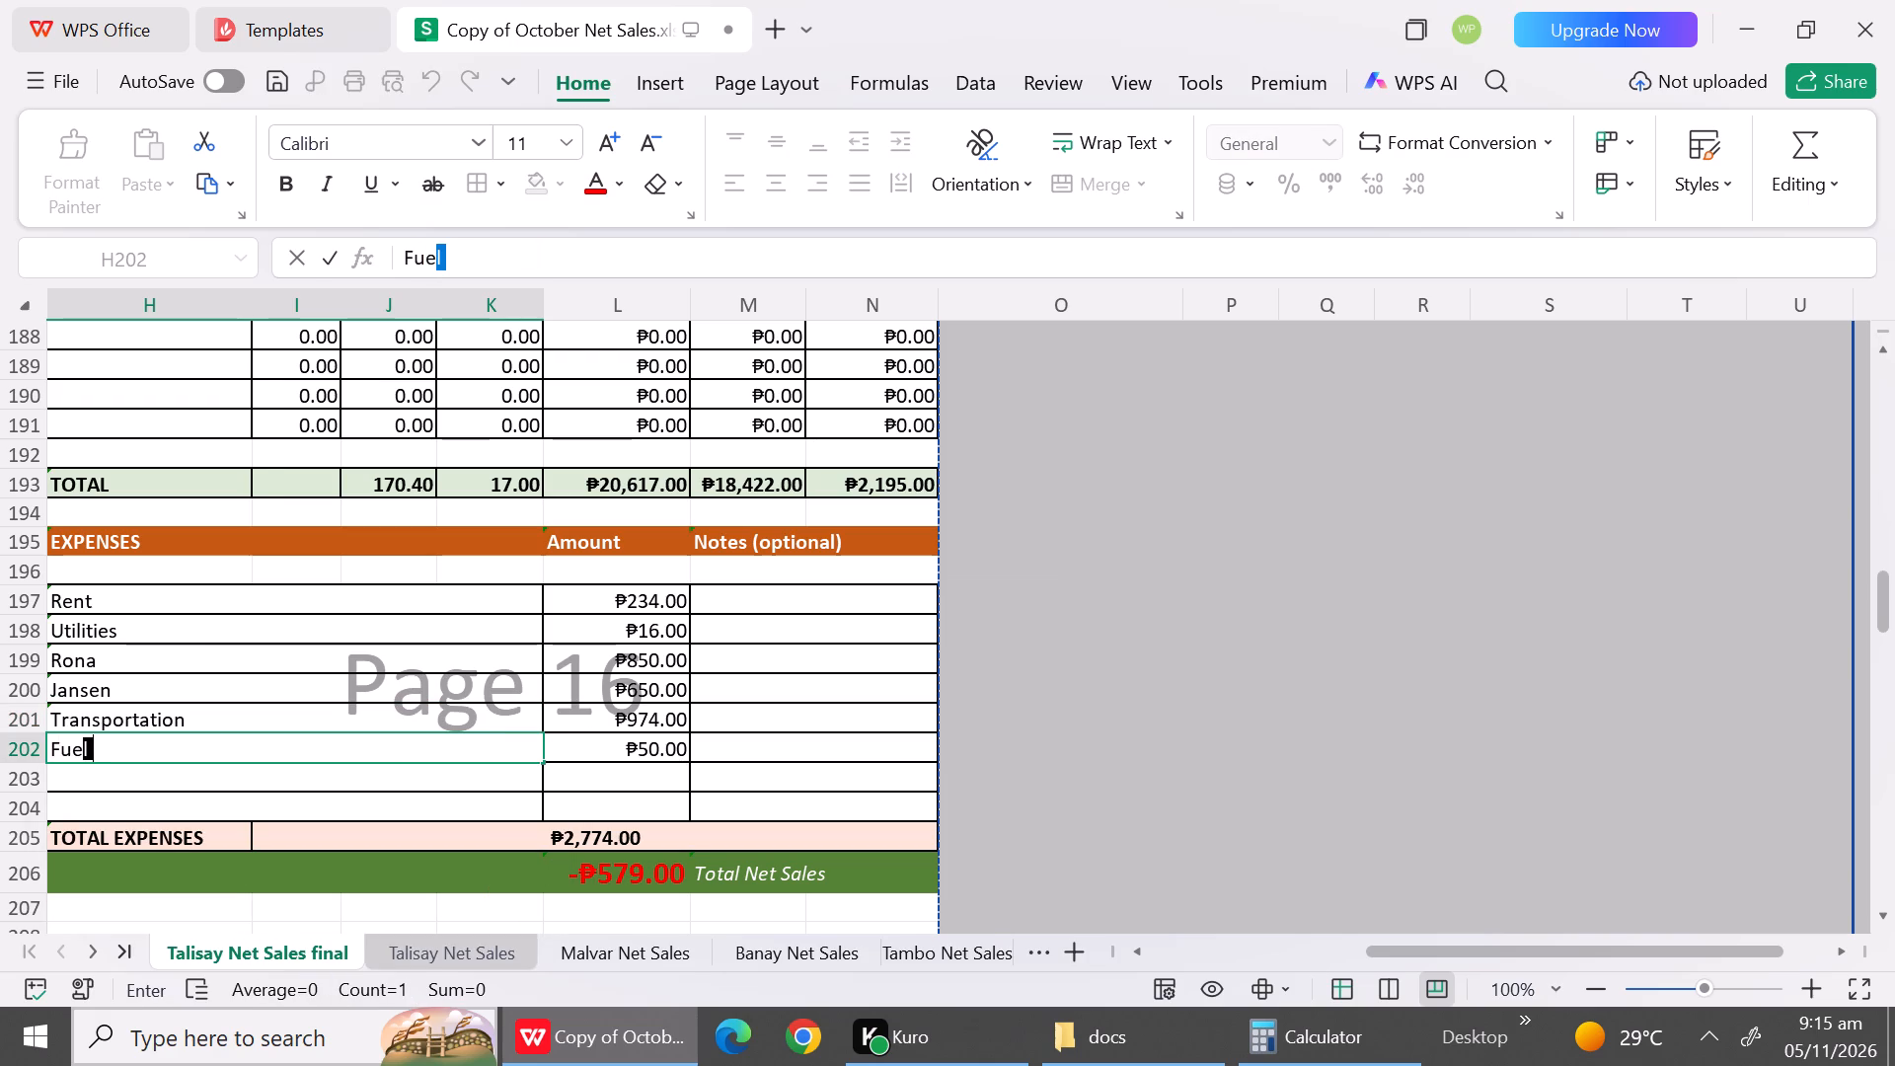
left_click(334, 757)
Copy the October 22 expense amounts from Rent through Fuel (BA32:BA37) in Talisay Net Sales into L197:L202 of the final report.
left_click(416, 954)
left_click(942, 647)
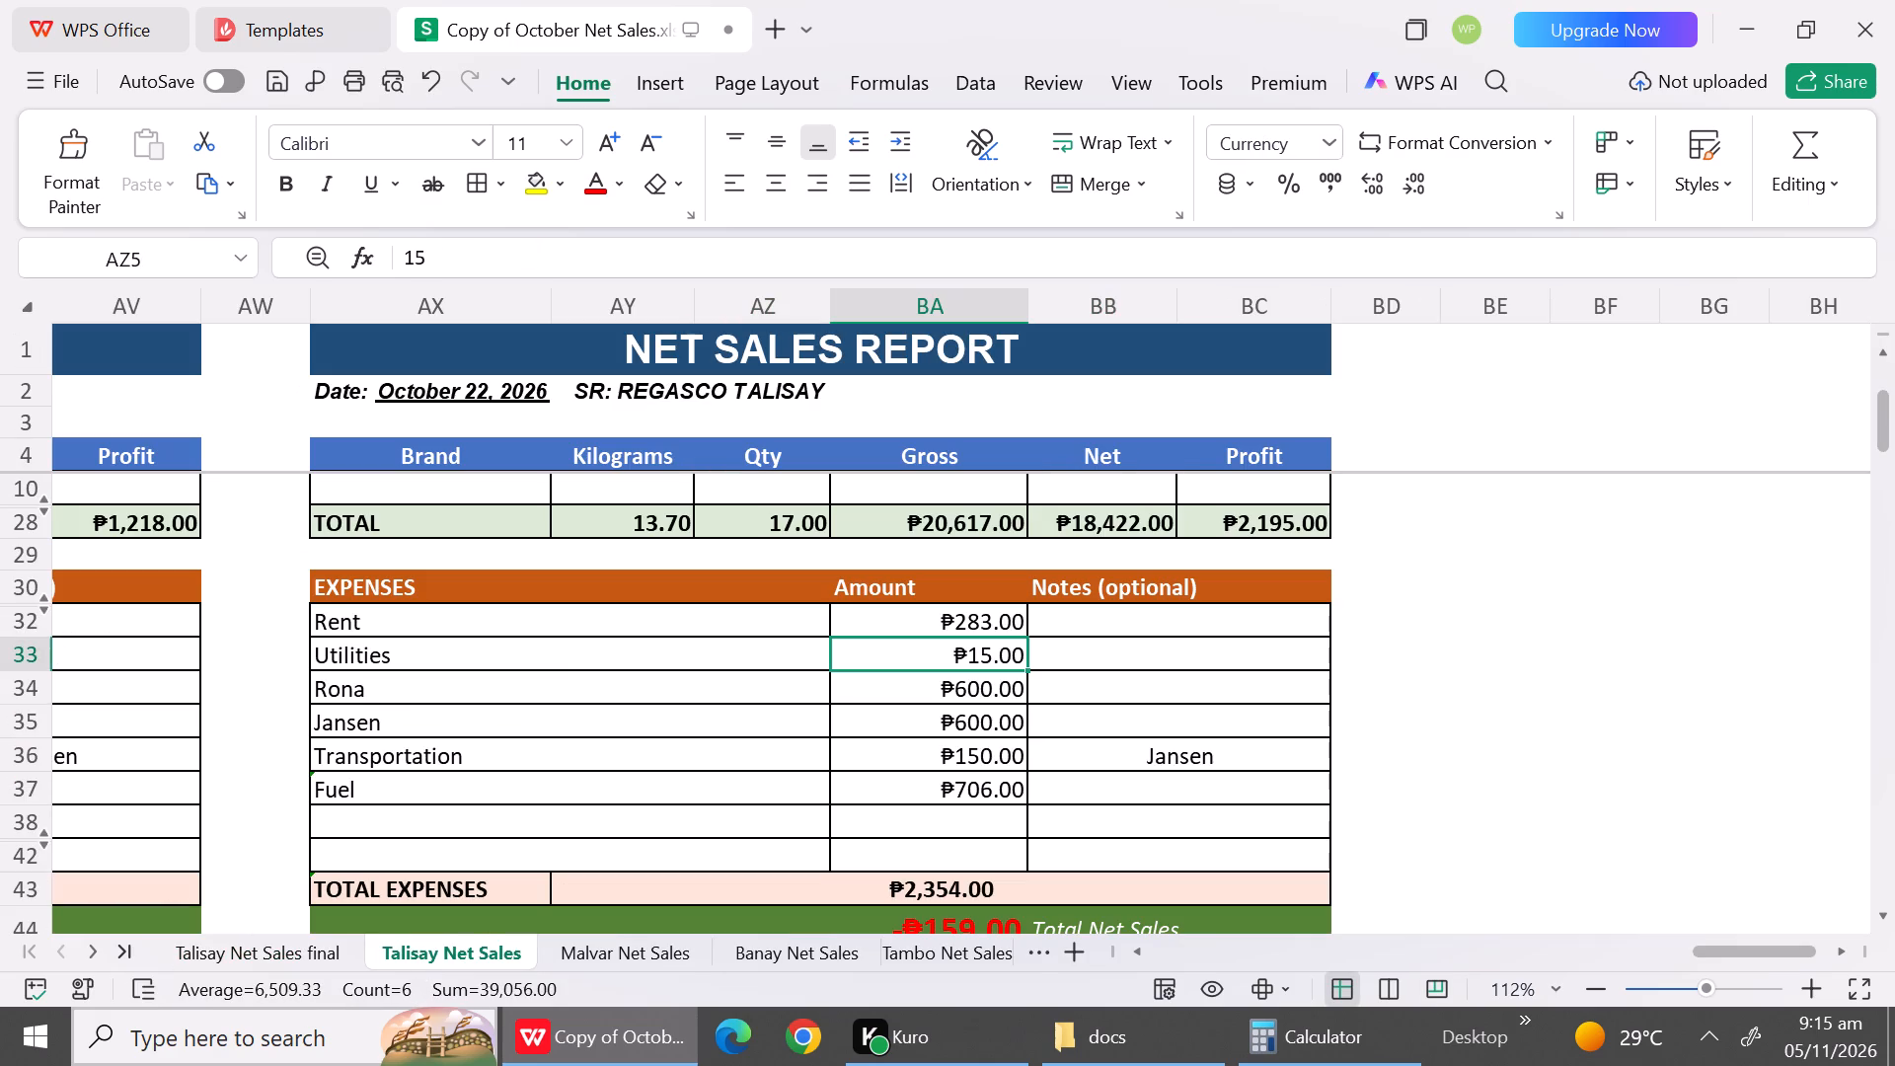
left_click_drag(931, 625, 928, 707)
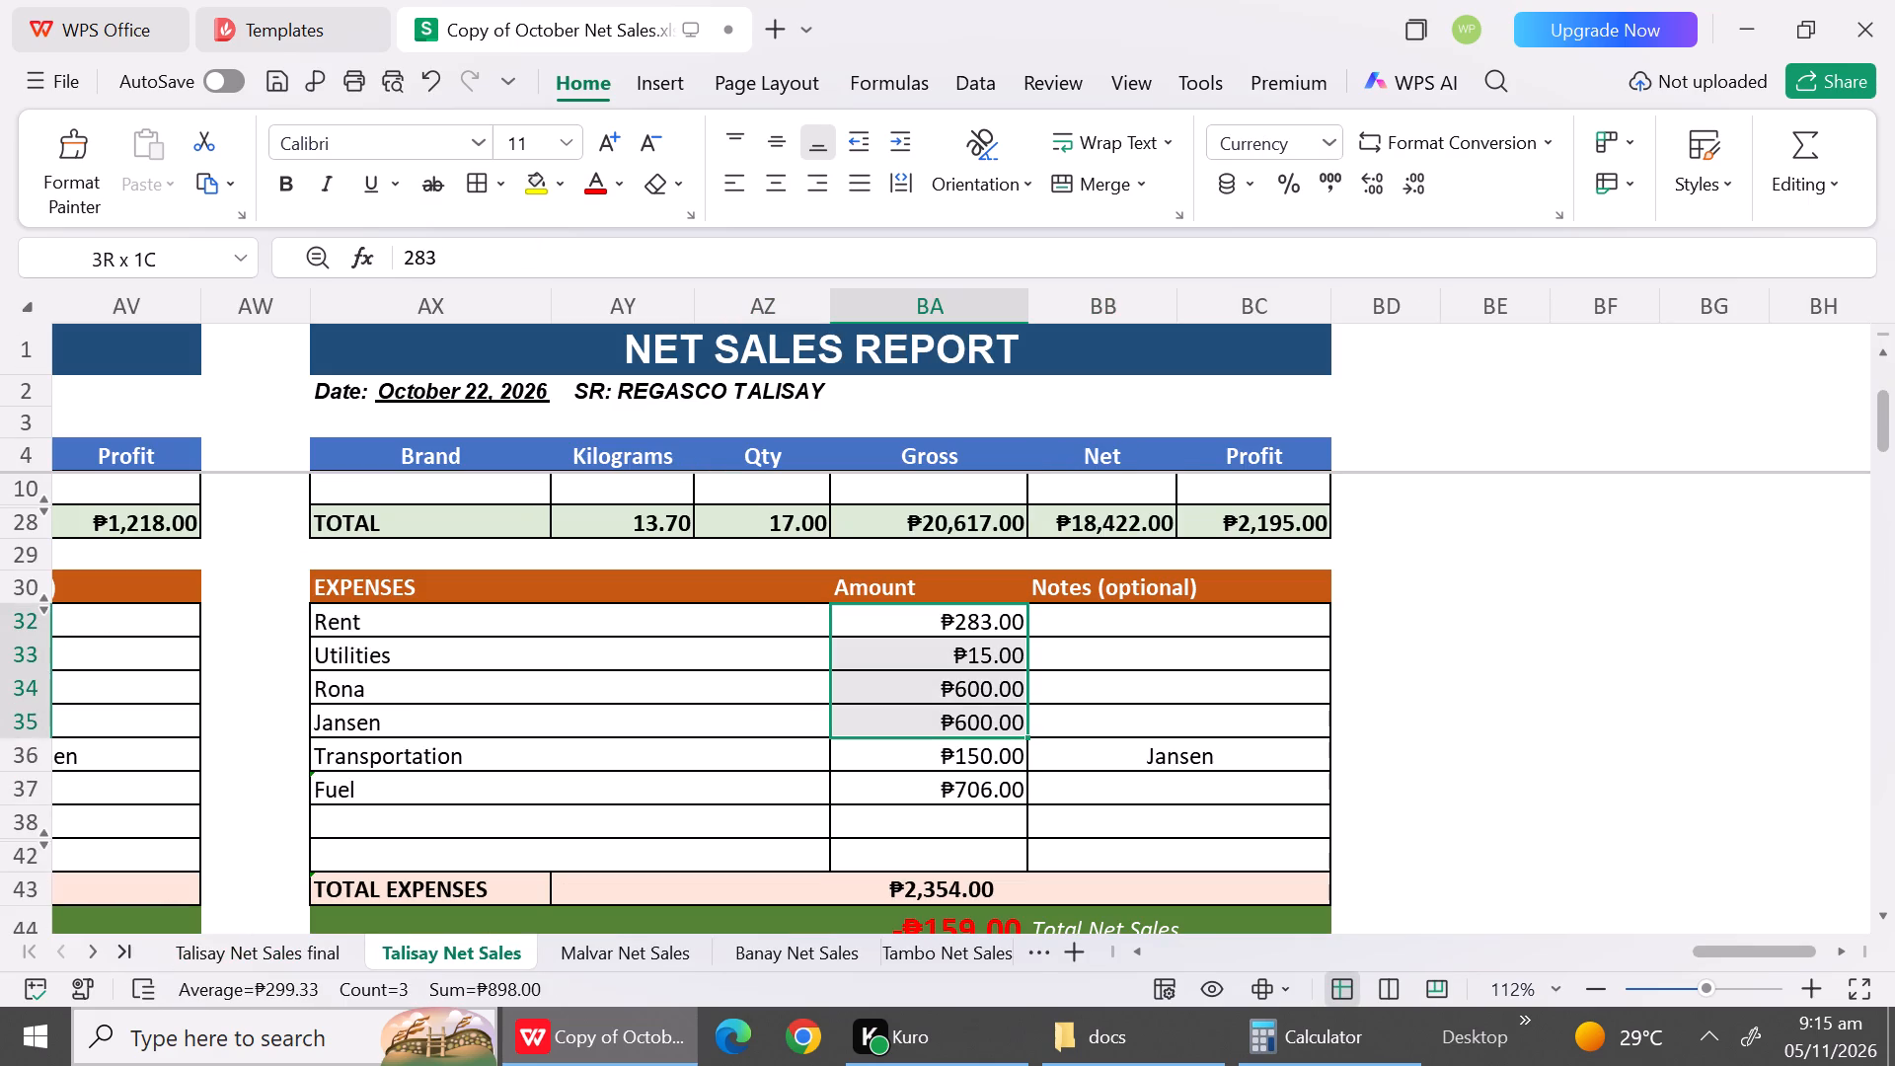
left_click_drag(928, 707, 928, 791)
key("ctrl+c")
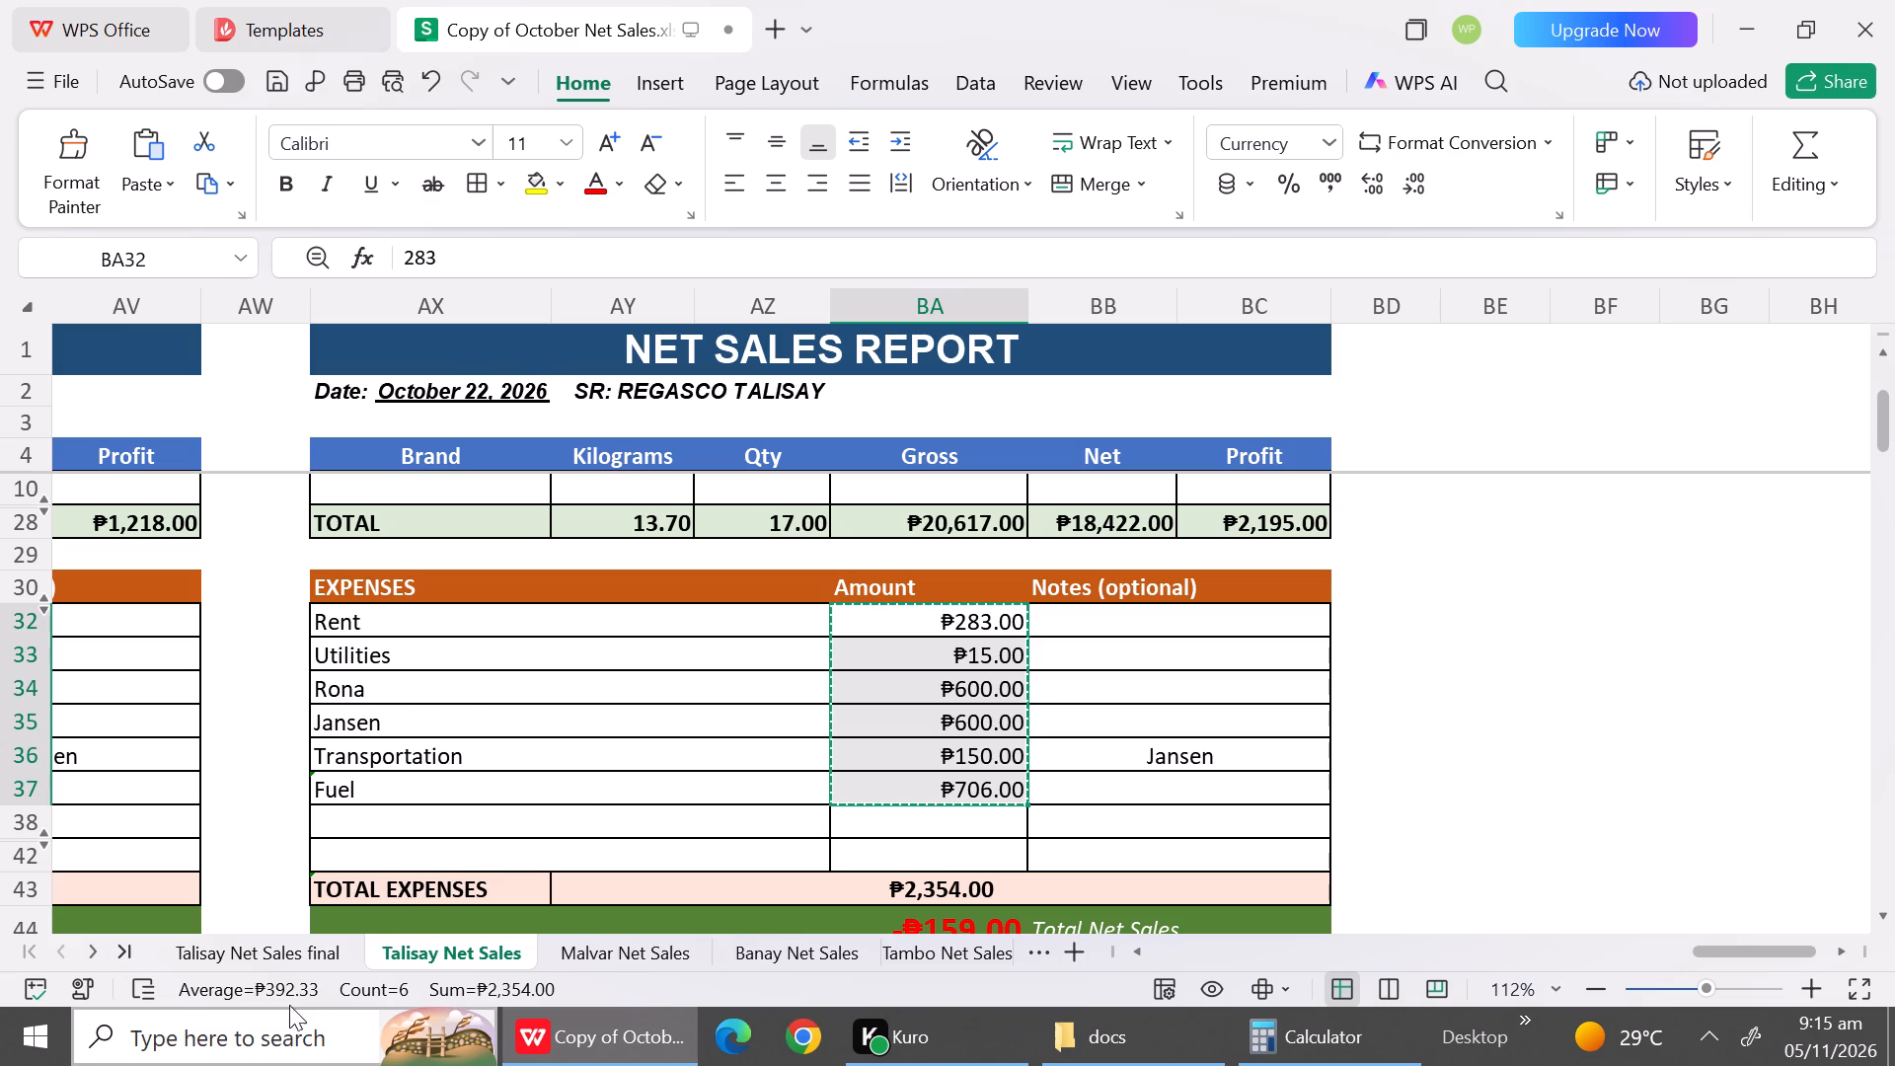
left_click(257, 968)
left_click(662, 606)
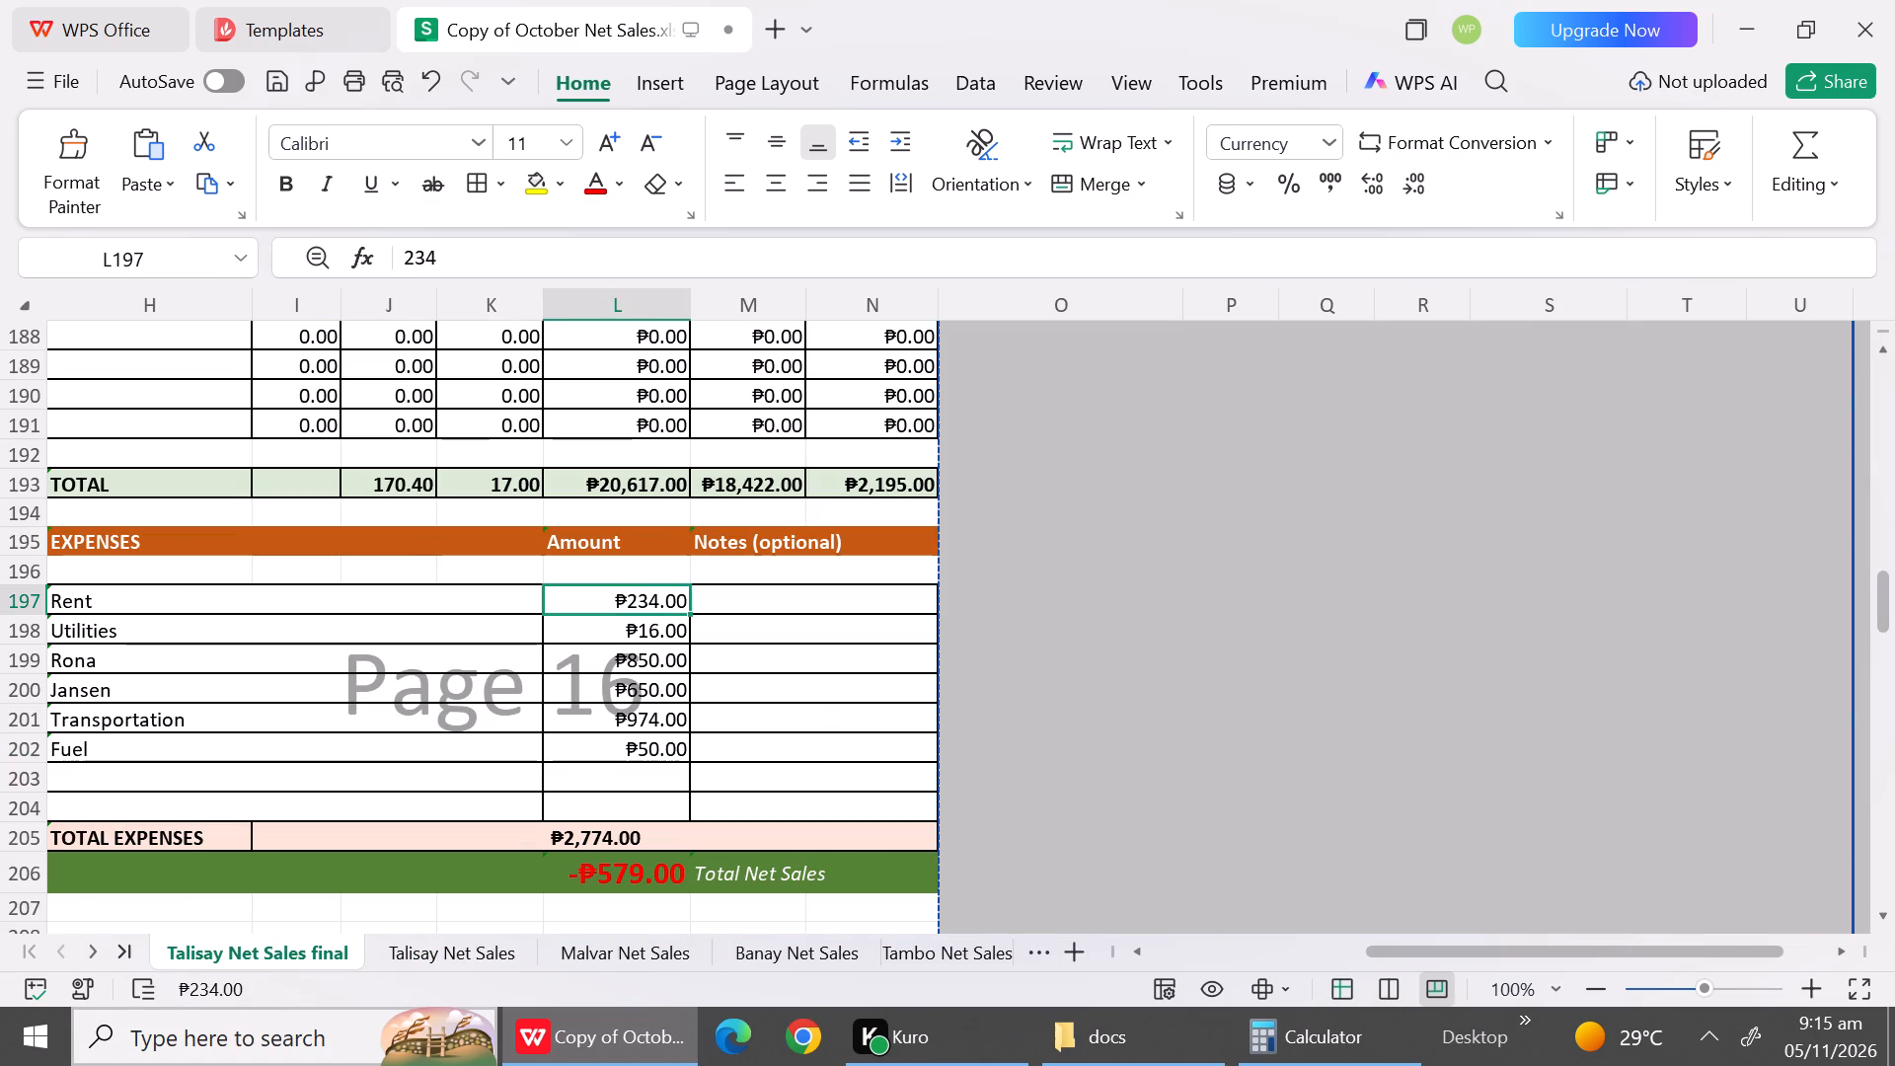
key("ctrl+v")
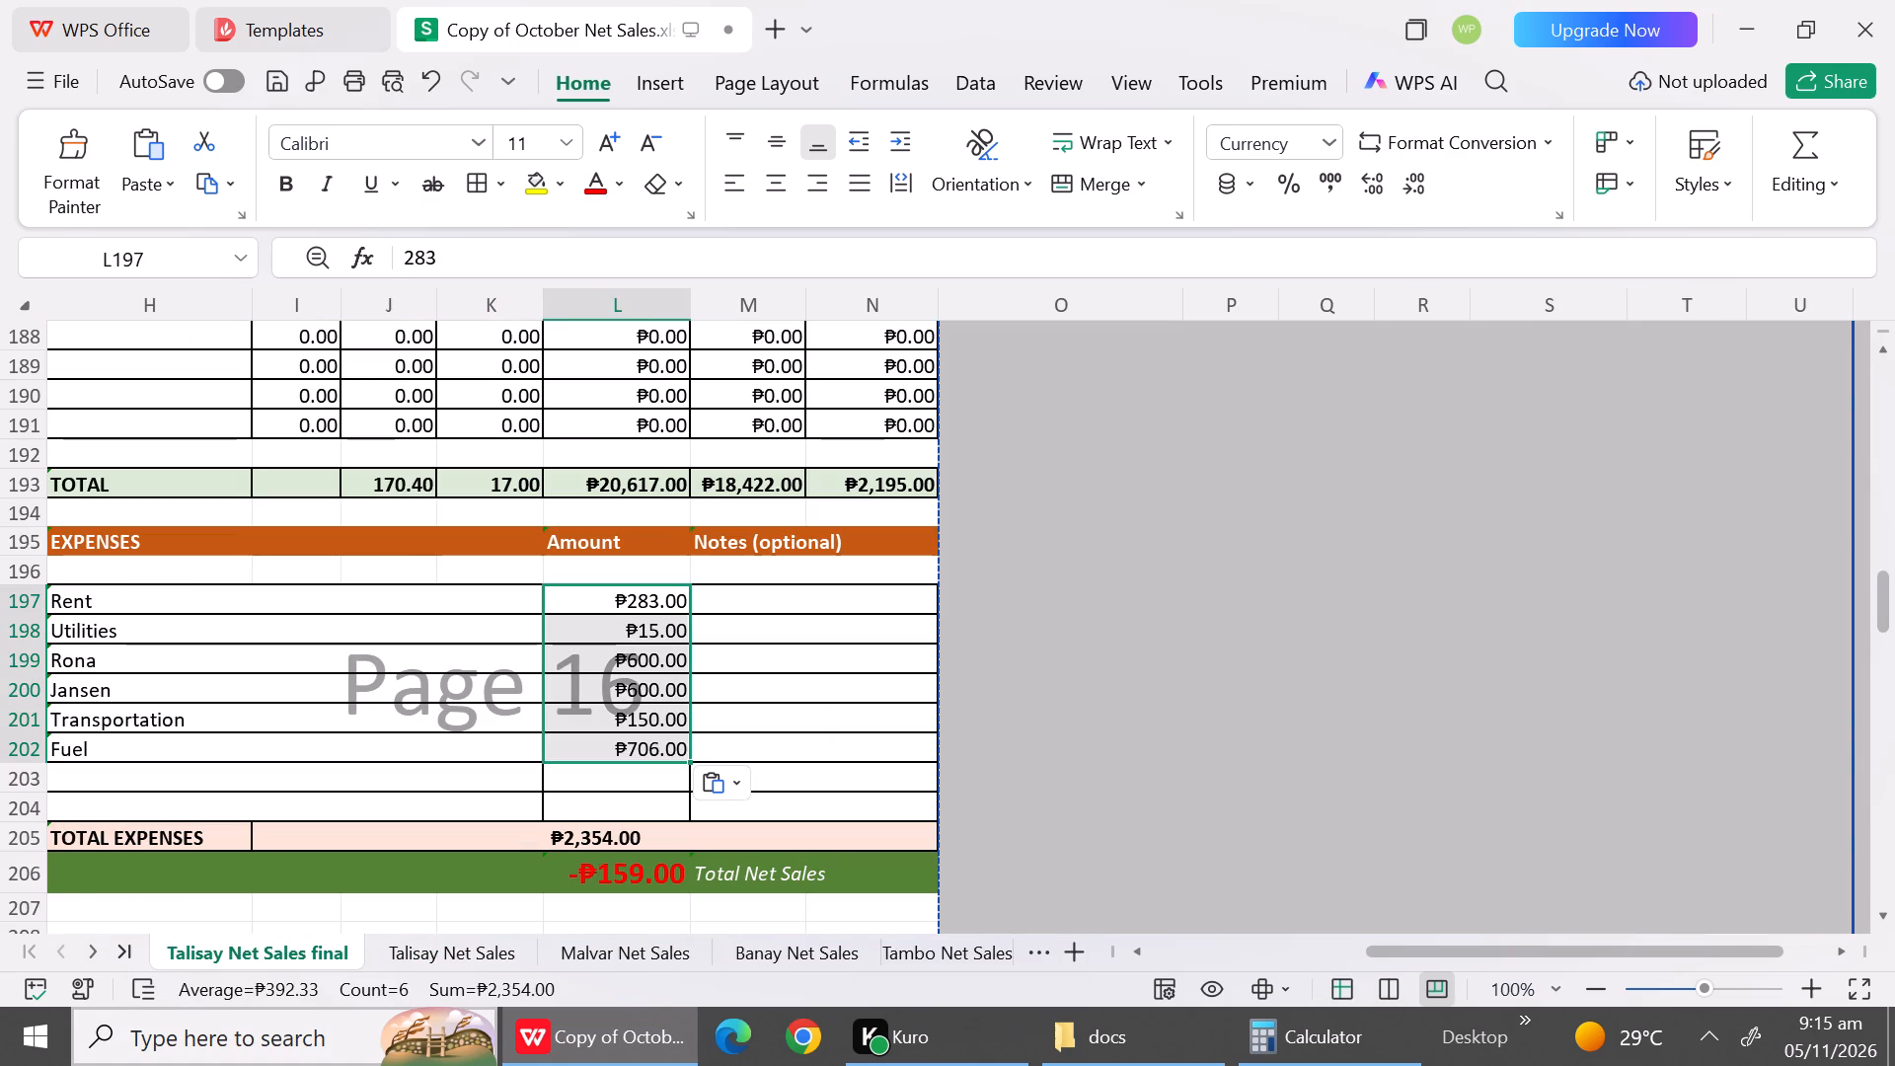
Enter Jansen as the note for the Transportation expense in M201 of the October 22 final report.
left_click(746, 721)
type("Ja")
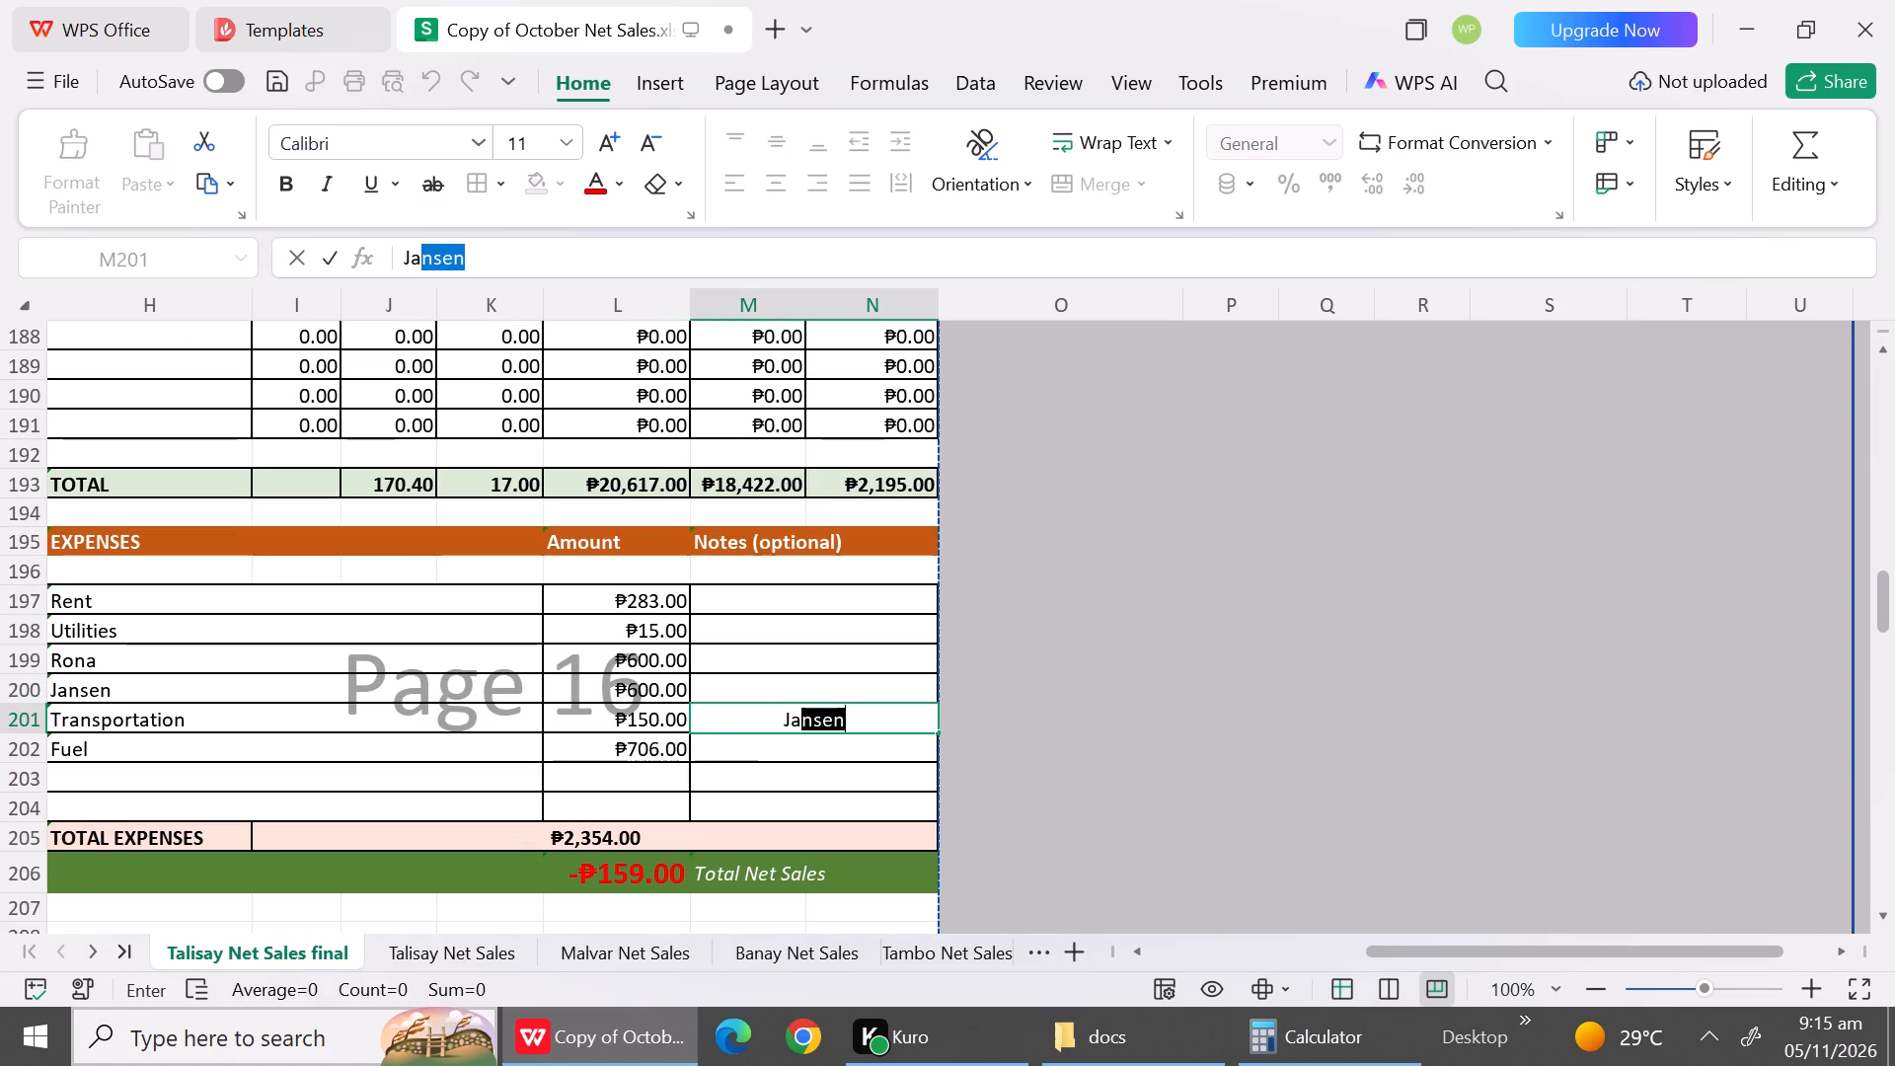
left_click(888, 662)
Set the quantity of the 2.70 kg Regasco row (K213) in the October 23 final report to 1.
left_click(1891, 913)
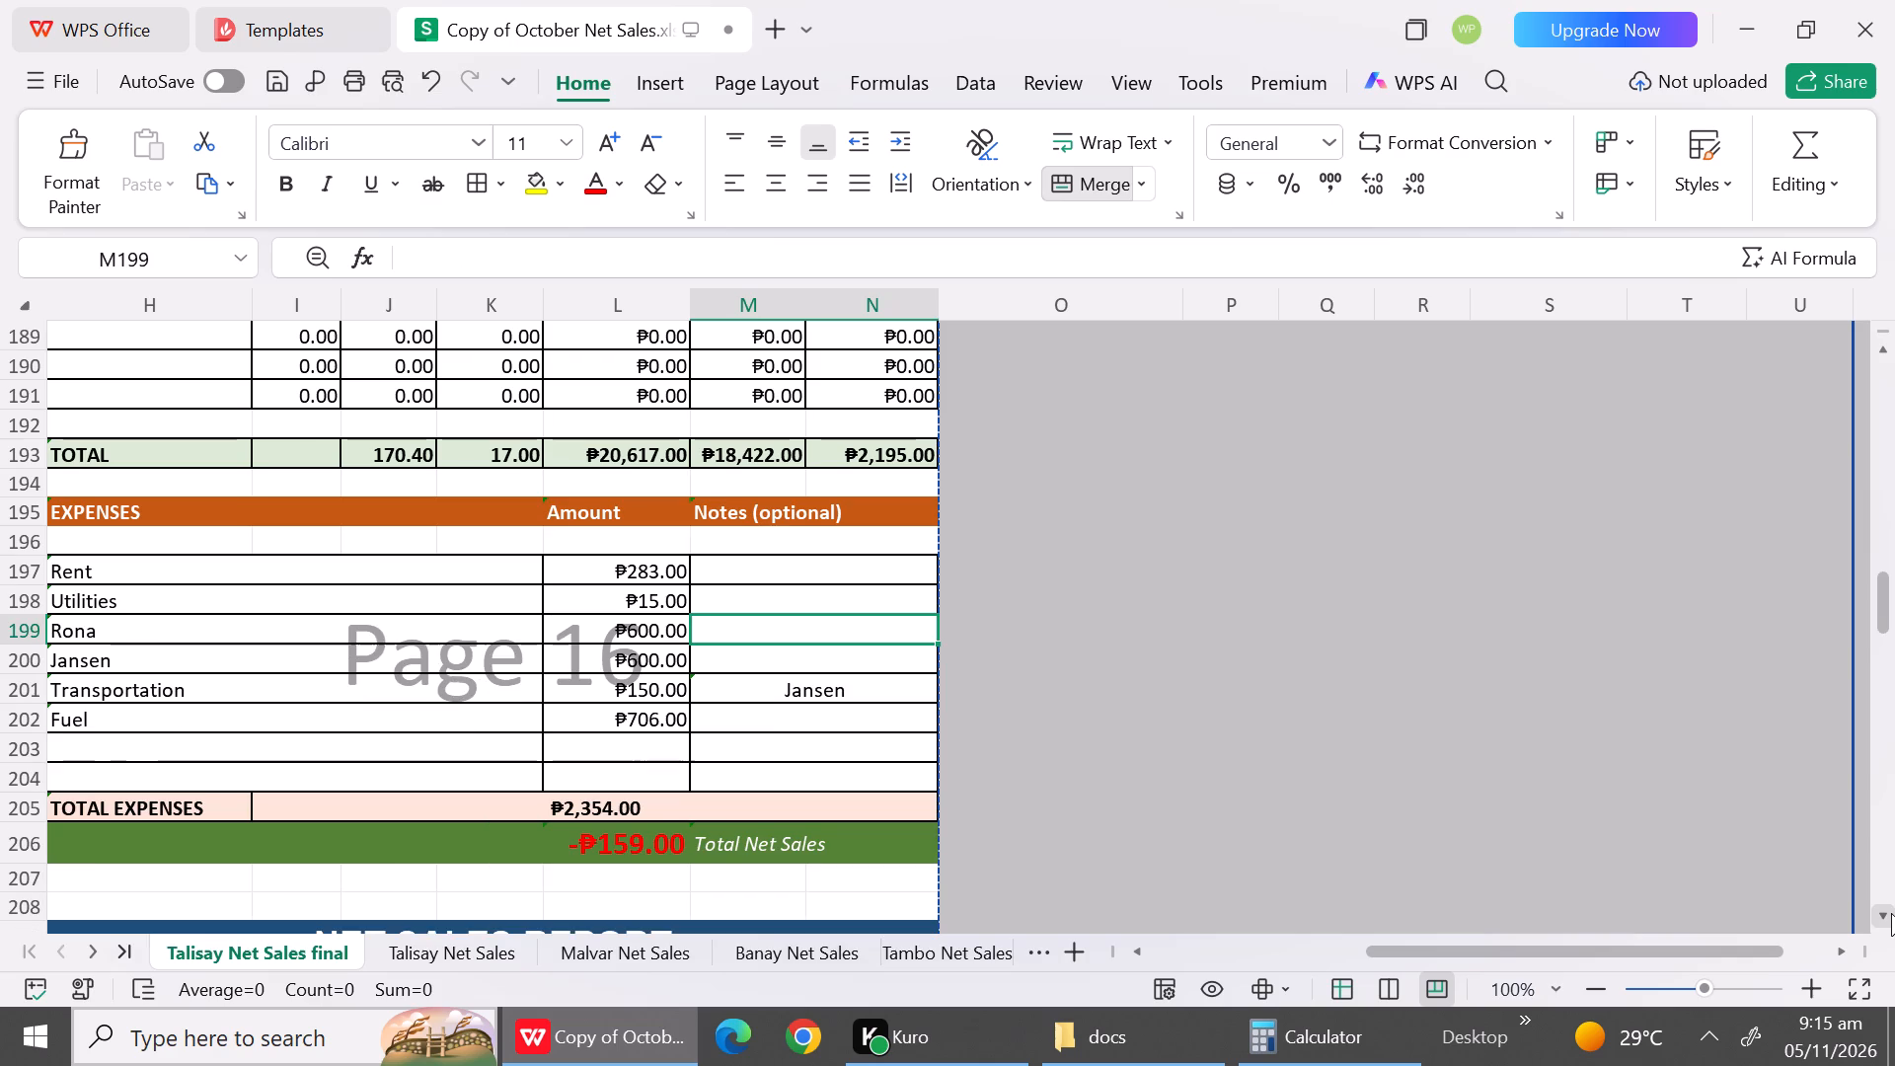
triple_click(1891, 913)
triple_click(1891, 913)
triple_click(1891, 913)
left_click(1891, 913)
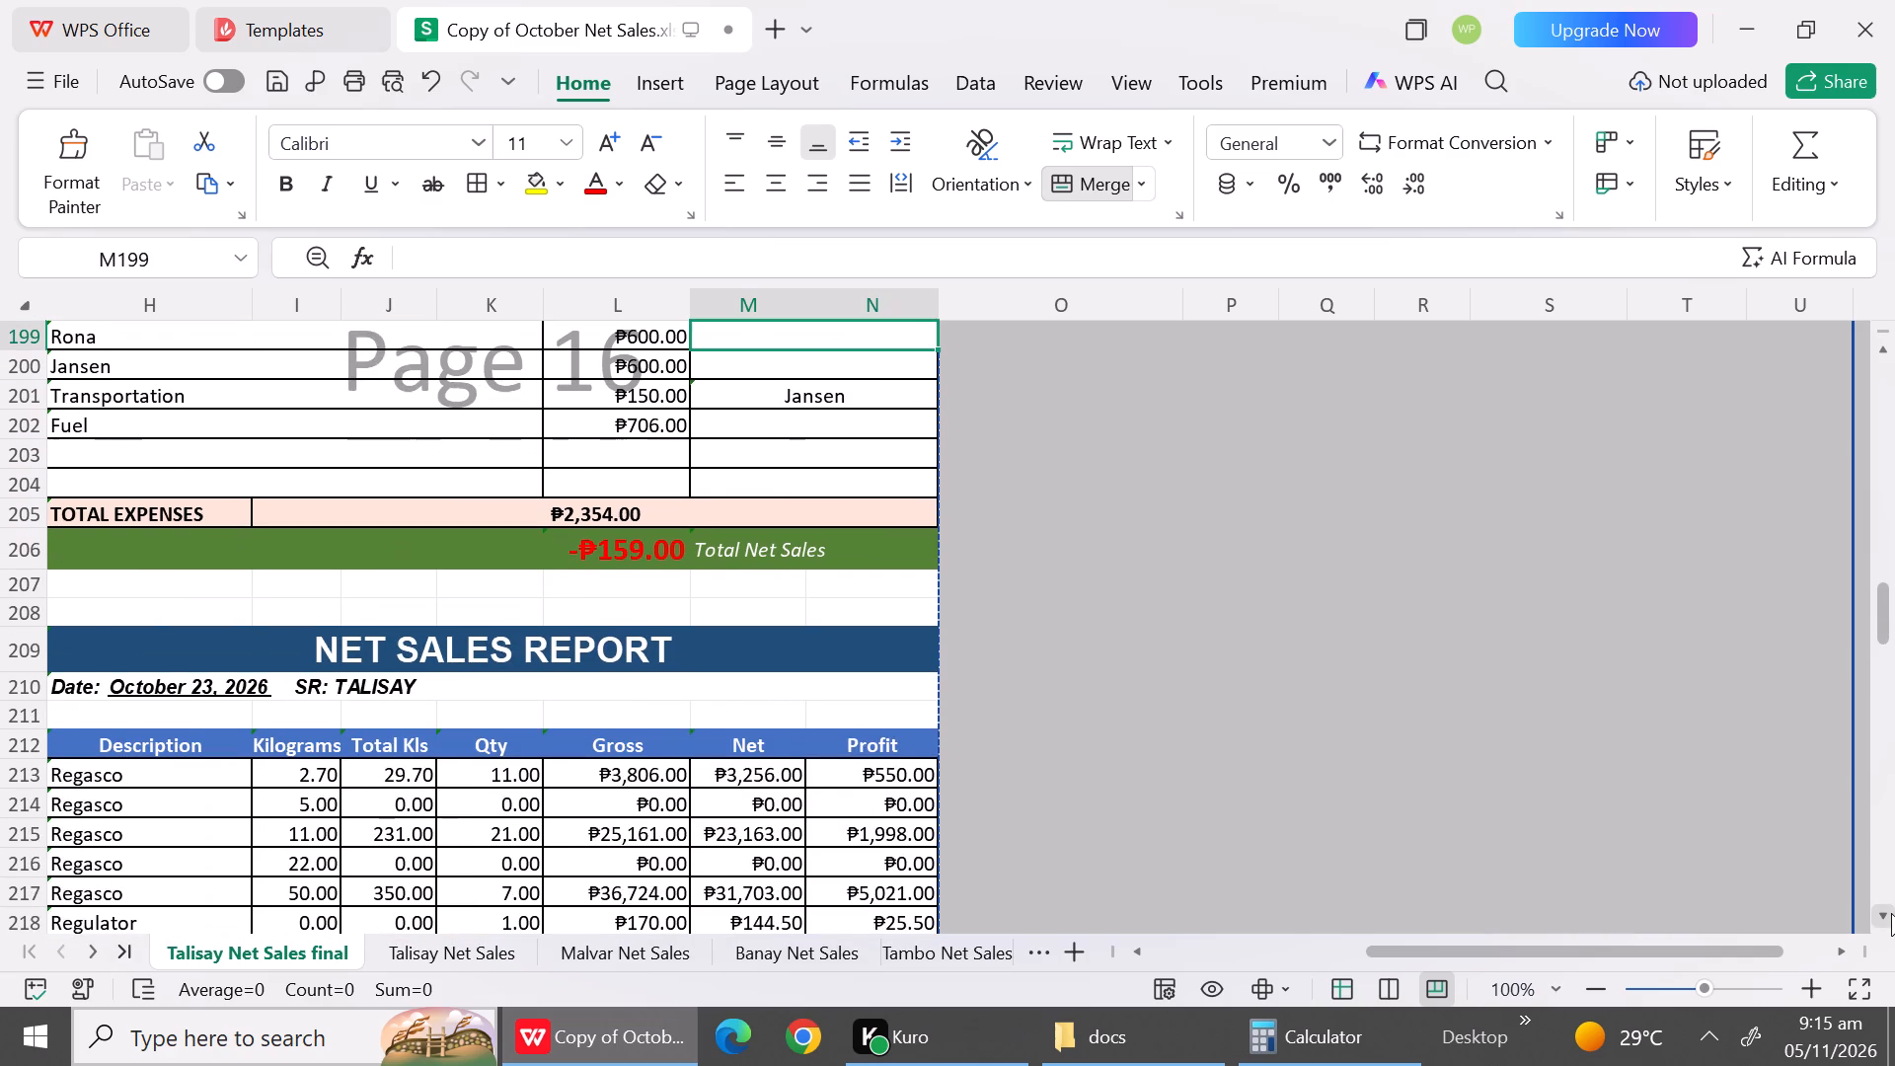
left_click(1891, 913)
double_click(1891, 913)
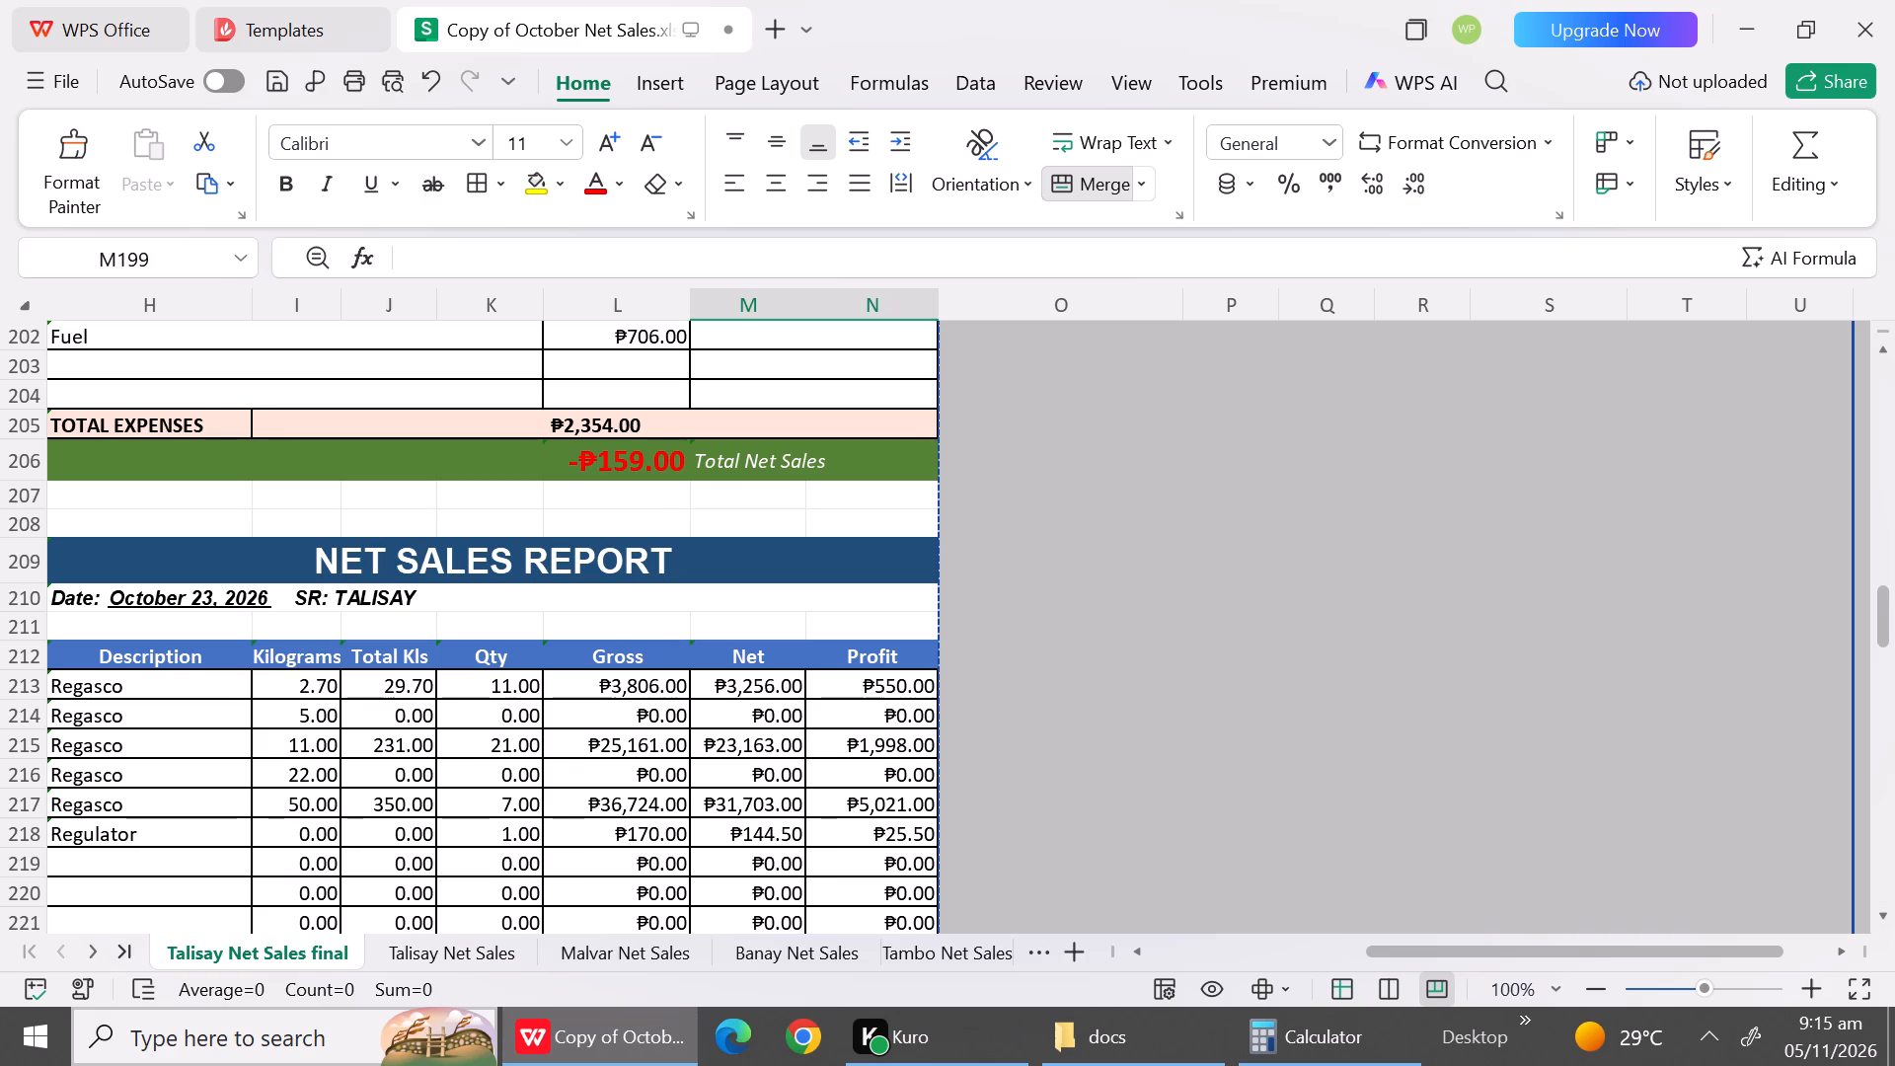
left_click(498, 686)
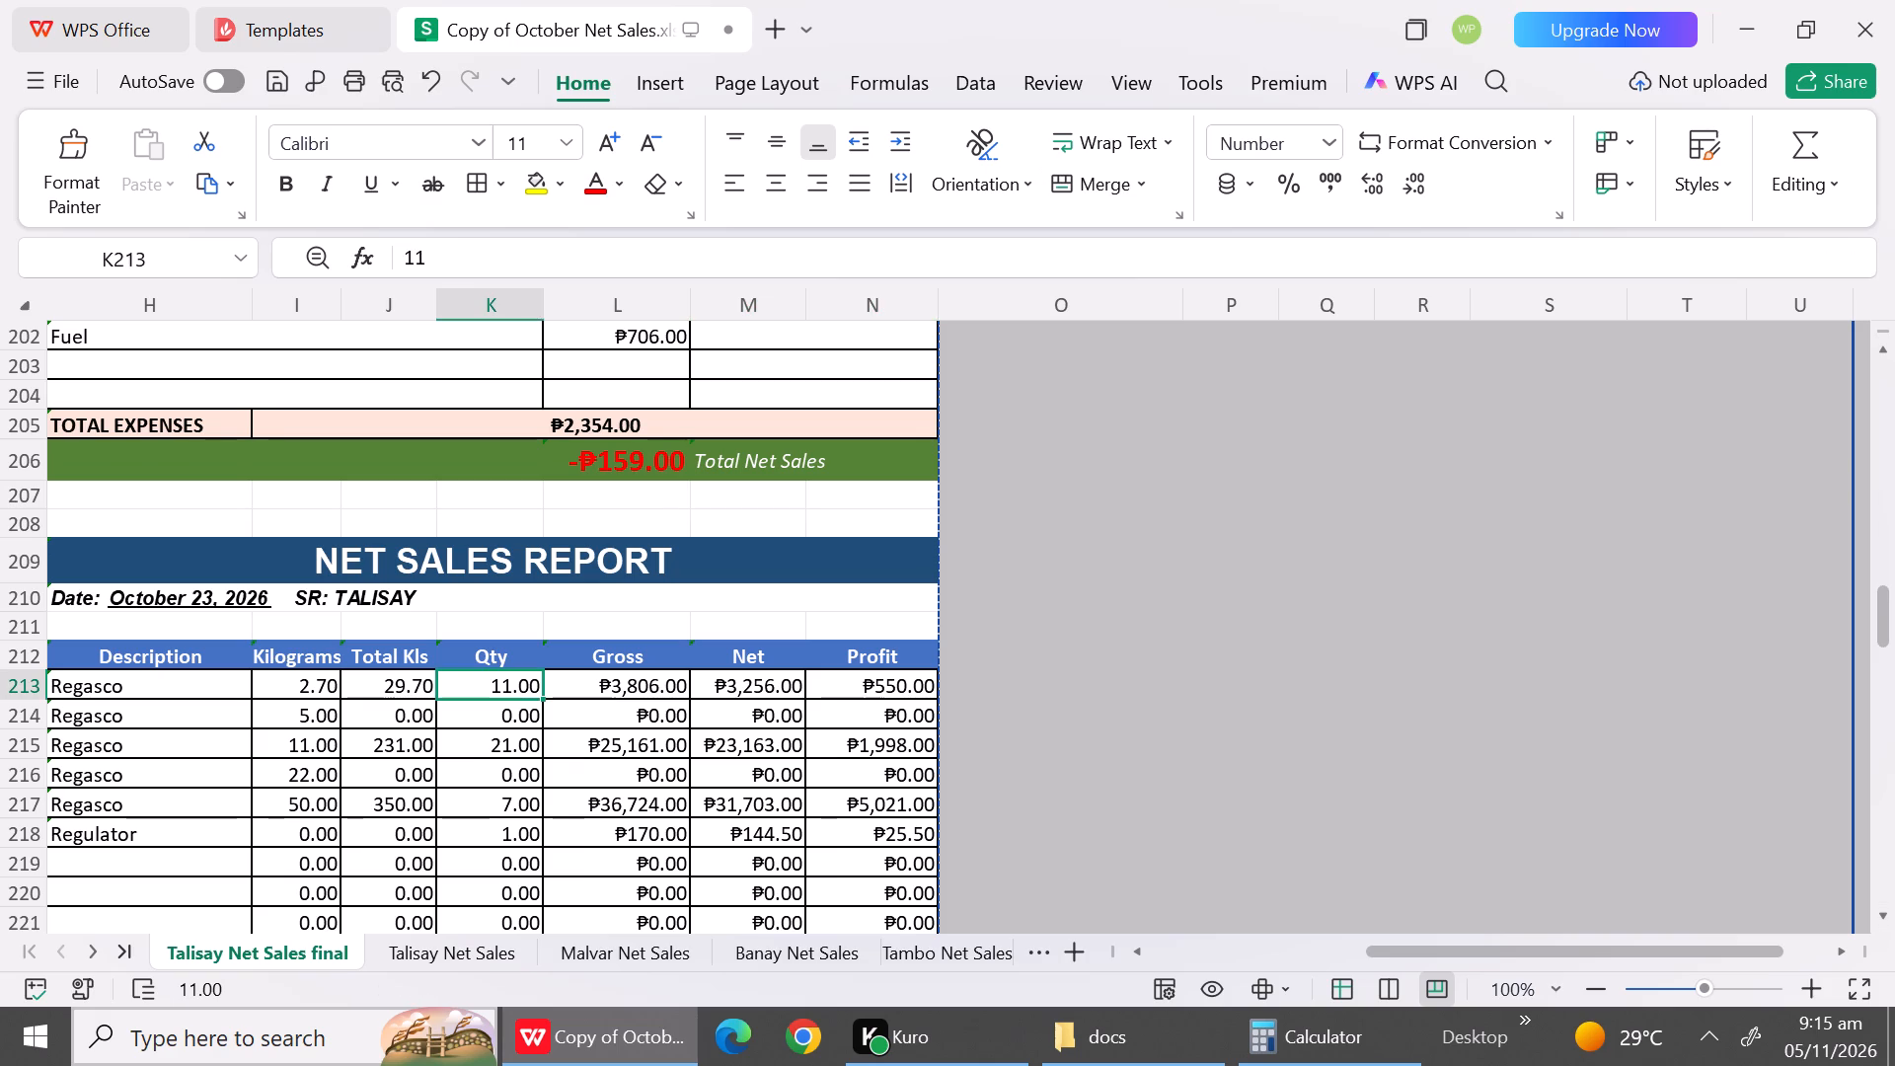
key("1")
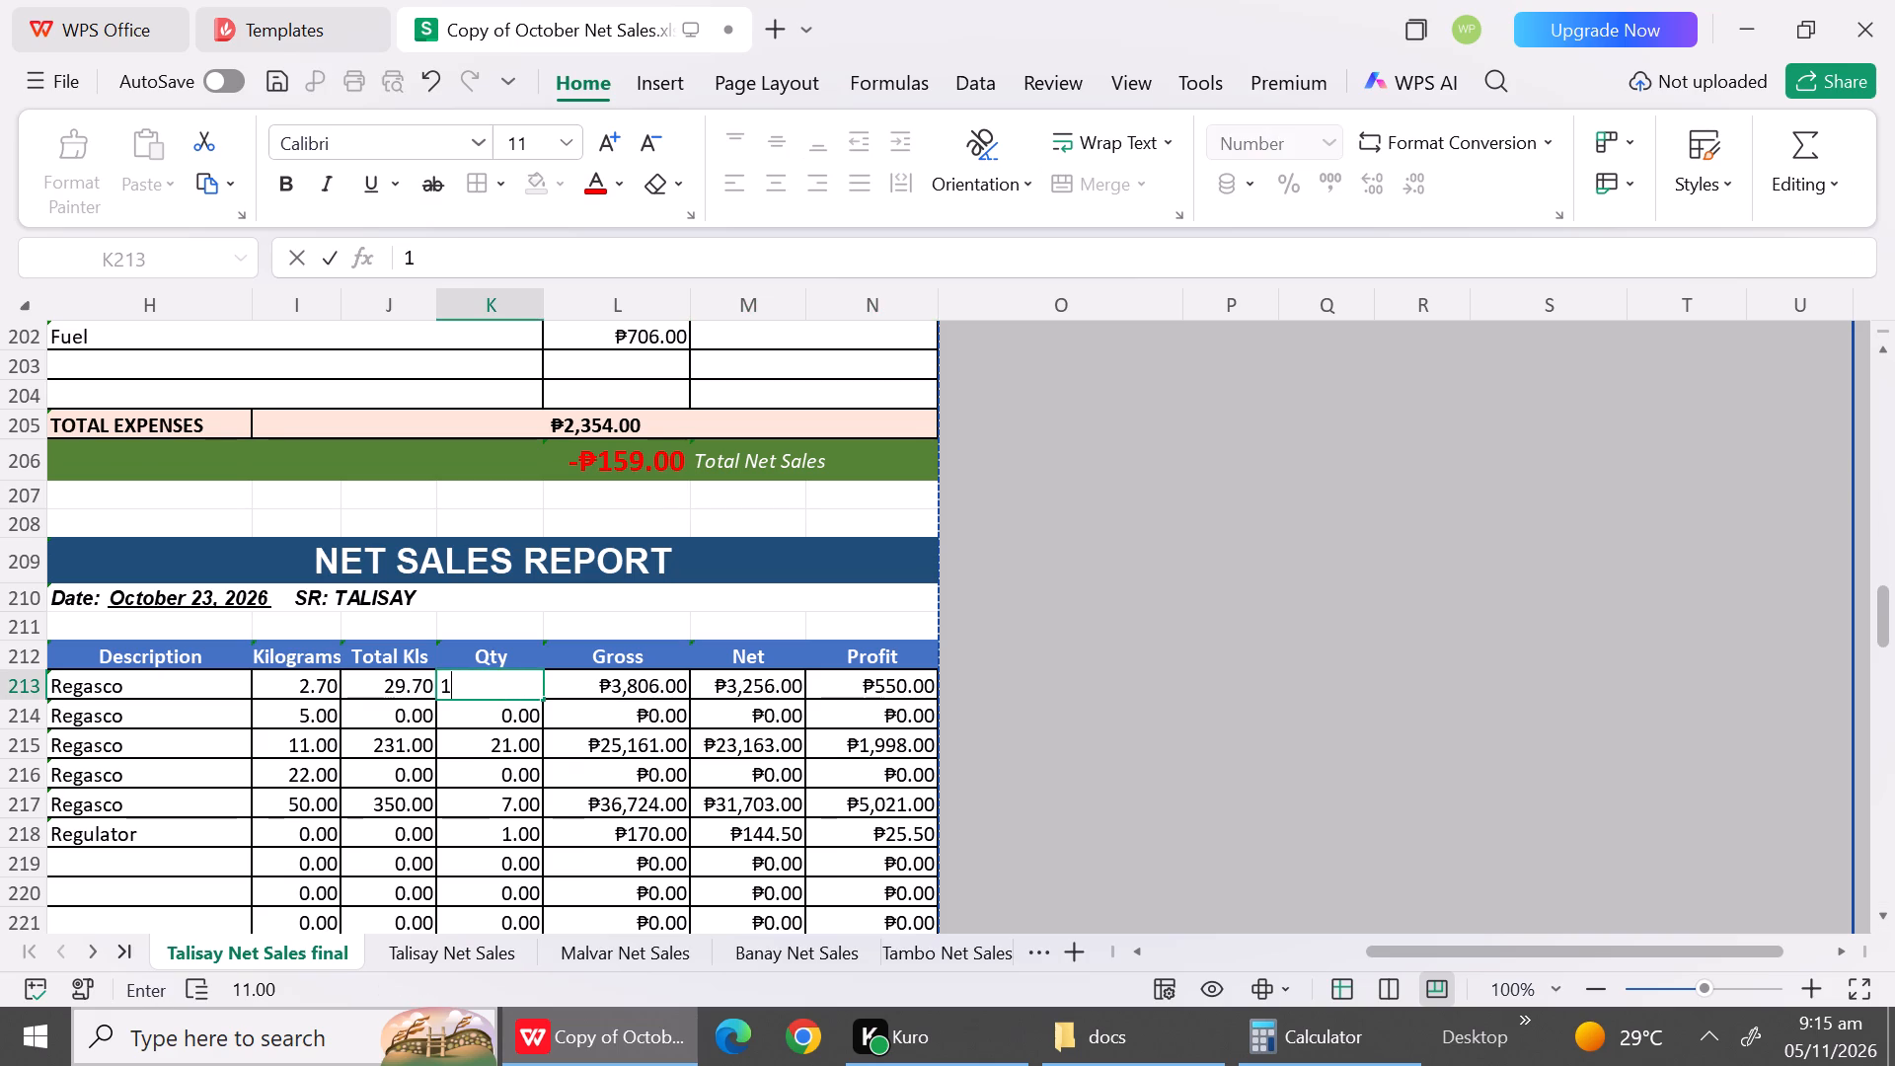
key("Down")
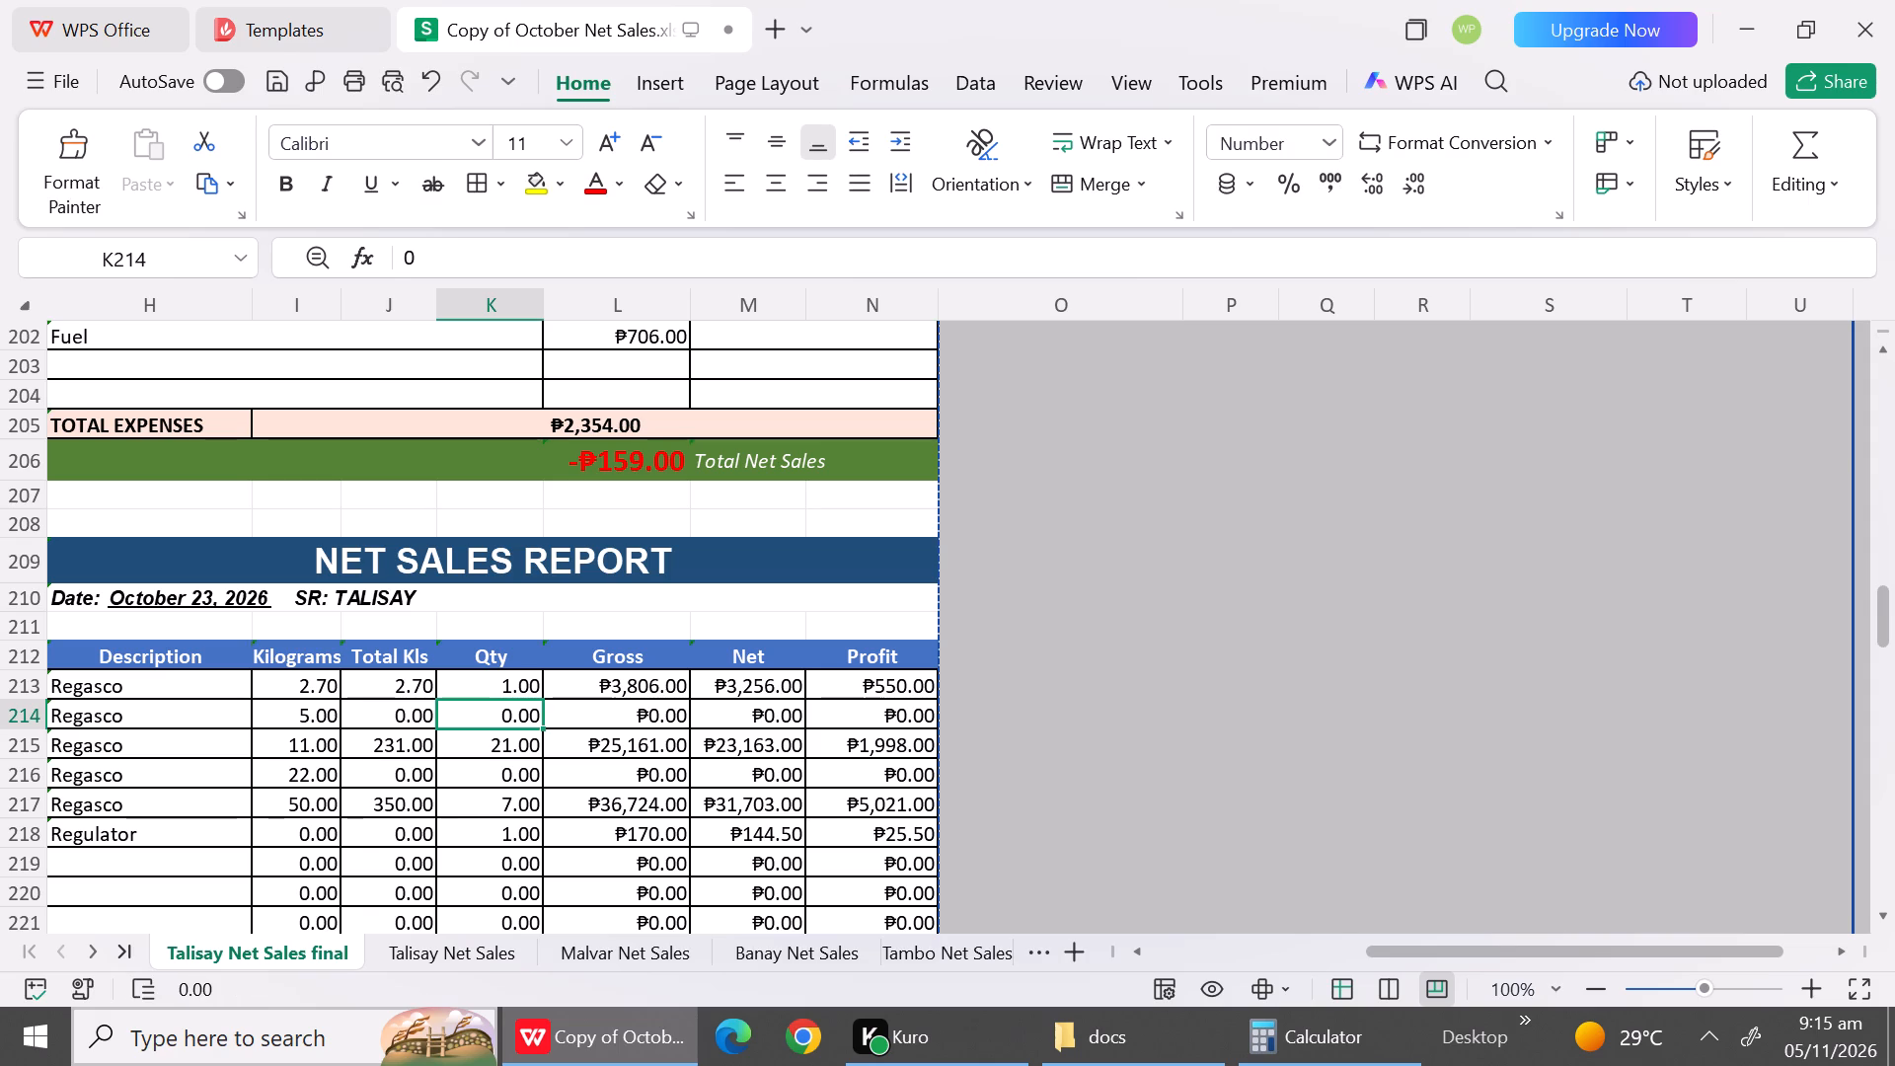
Change the kilograms of the Regasco rows in I214 and I215 of the October 23 report to 11 and 50.
key("Left")
key("Left")
type("11")
key("Right")
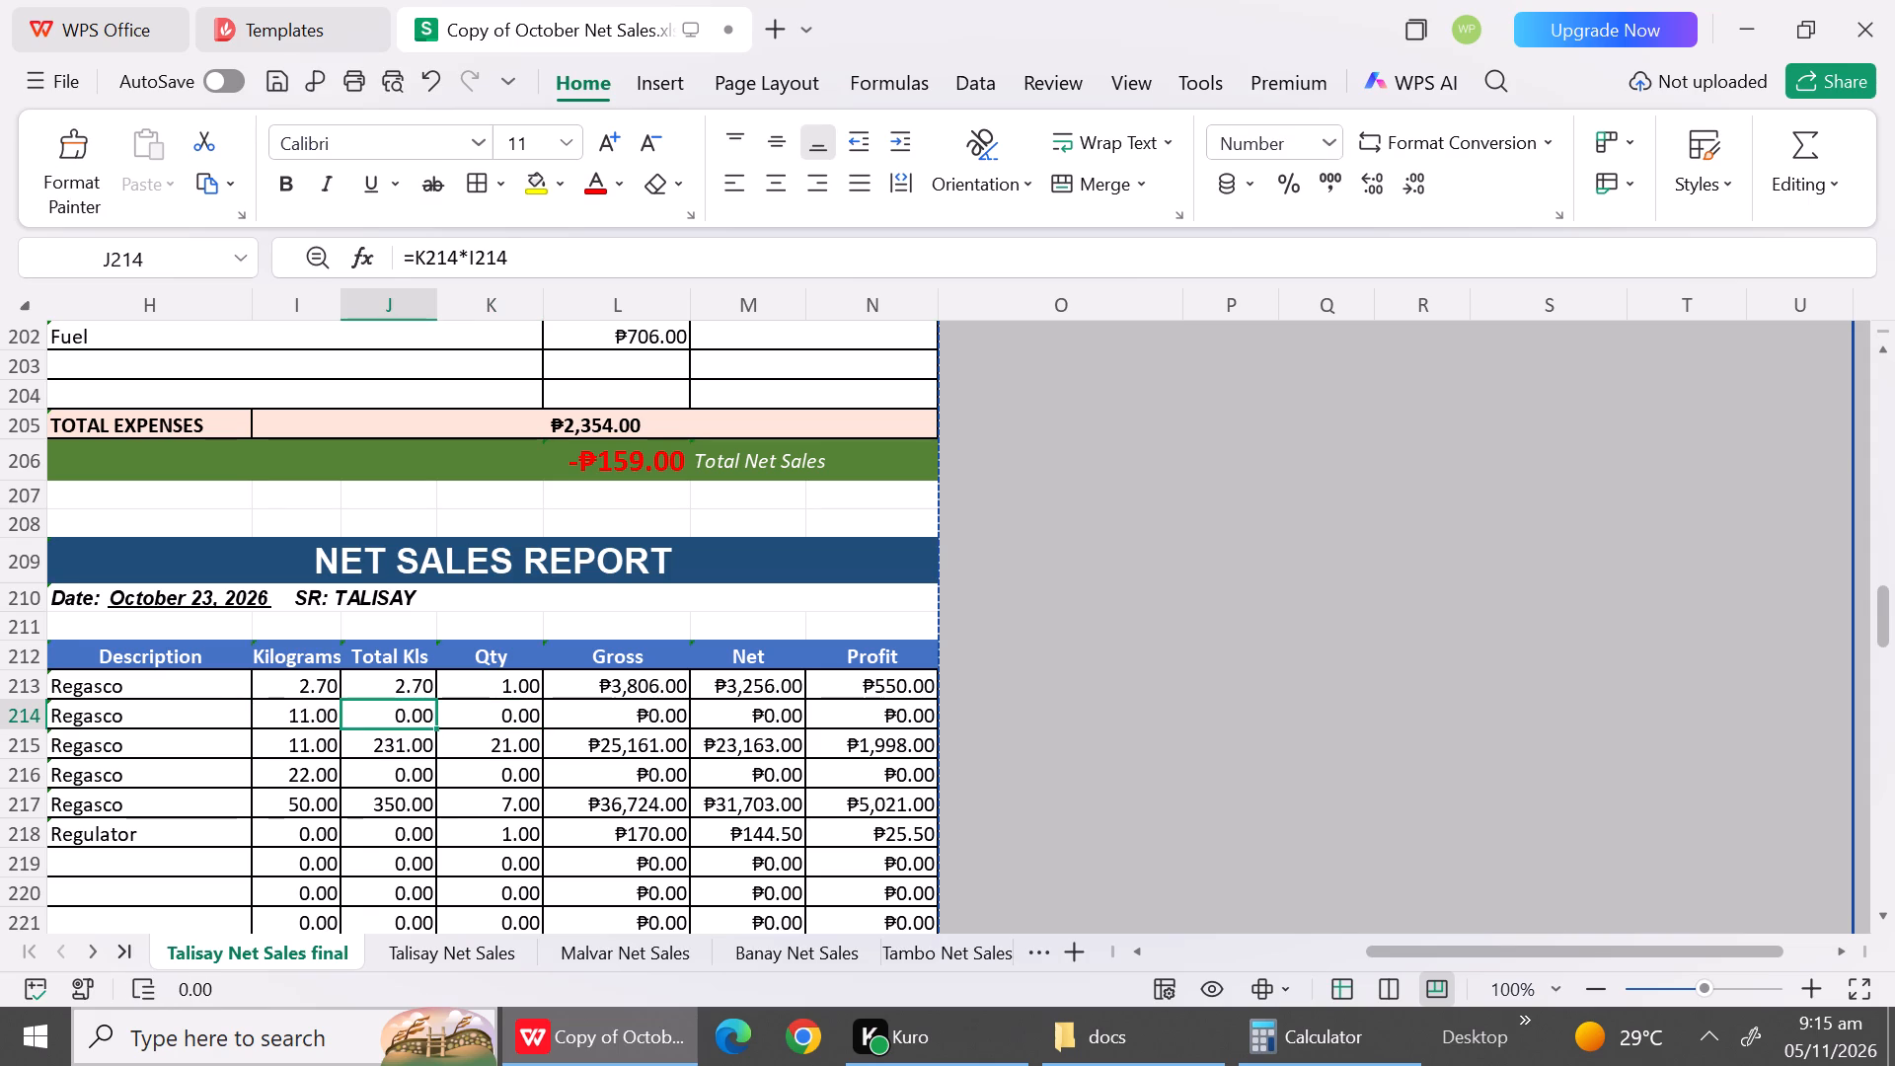
key("Down")
key("Left")
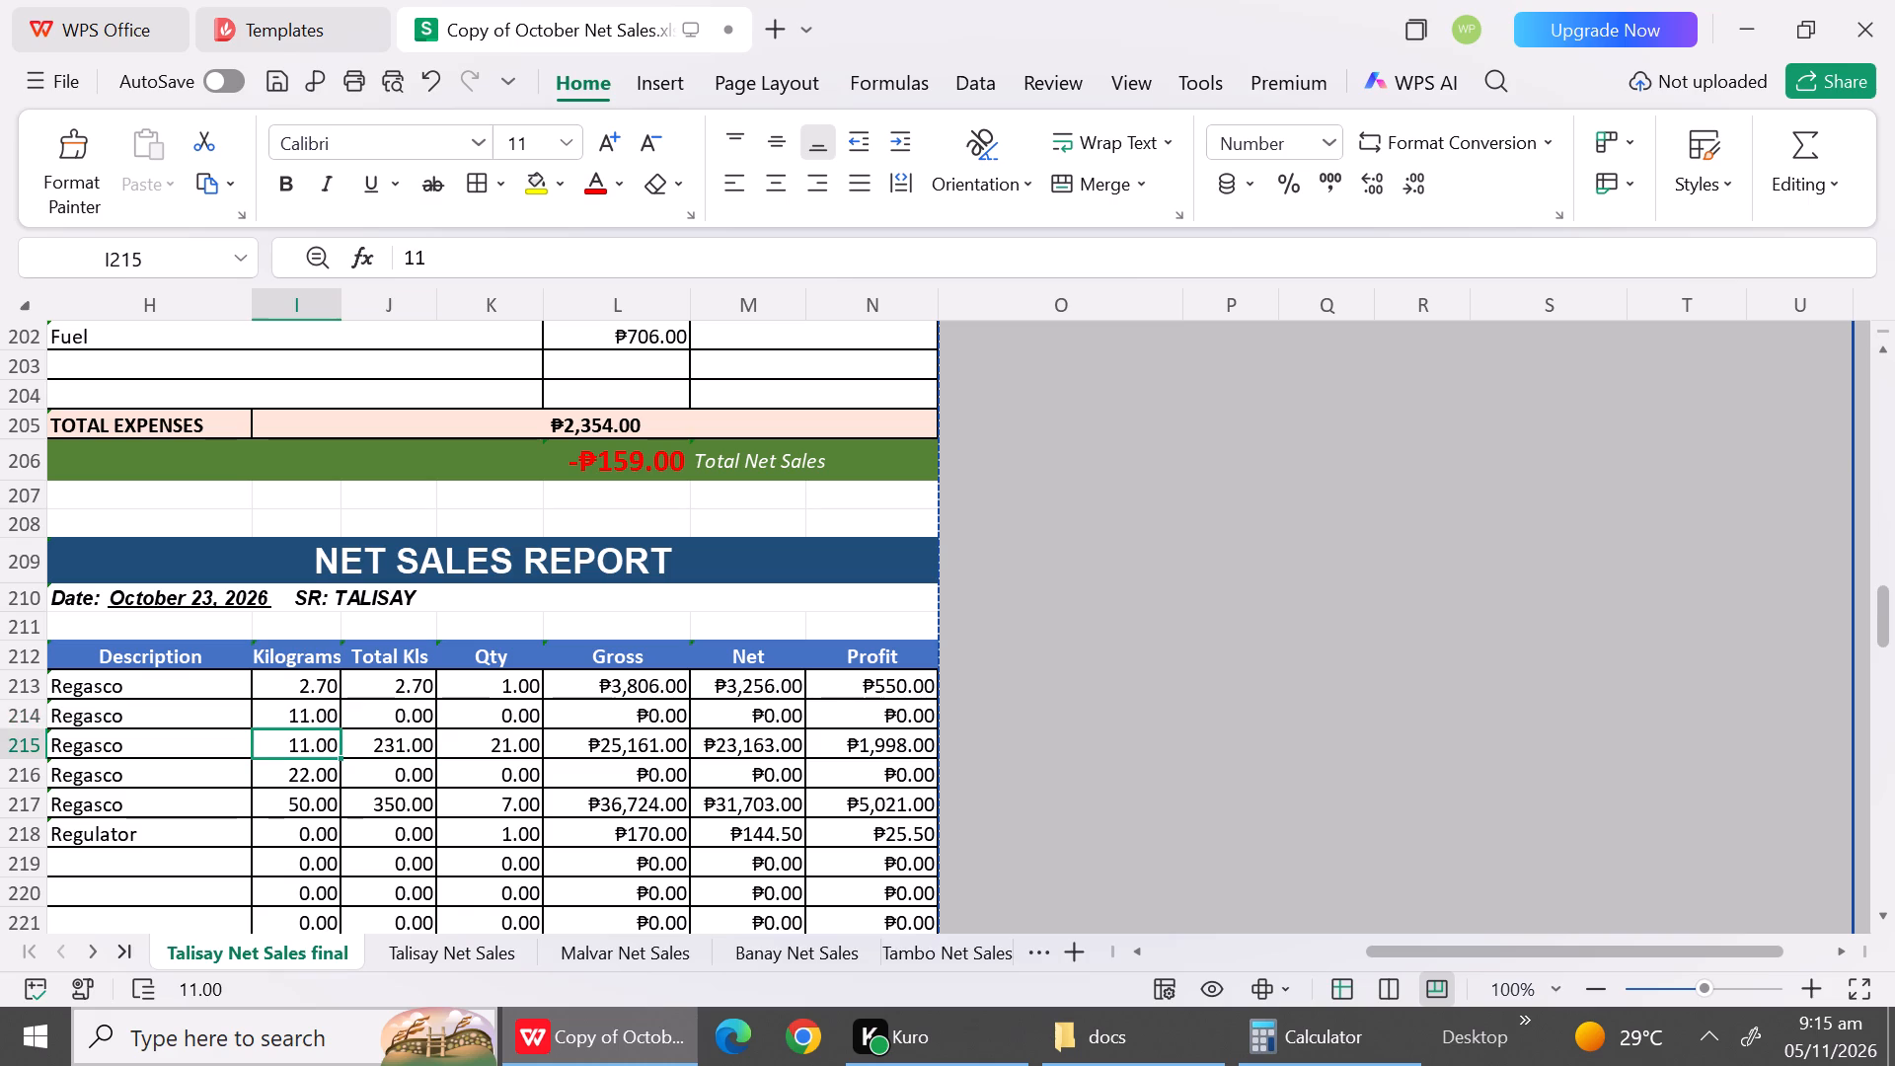
type("50")
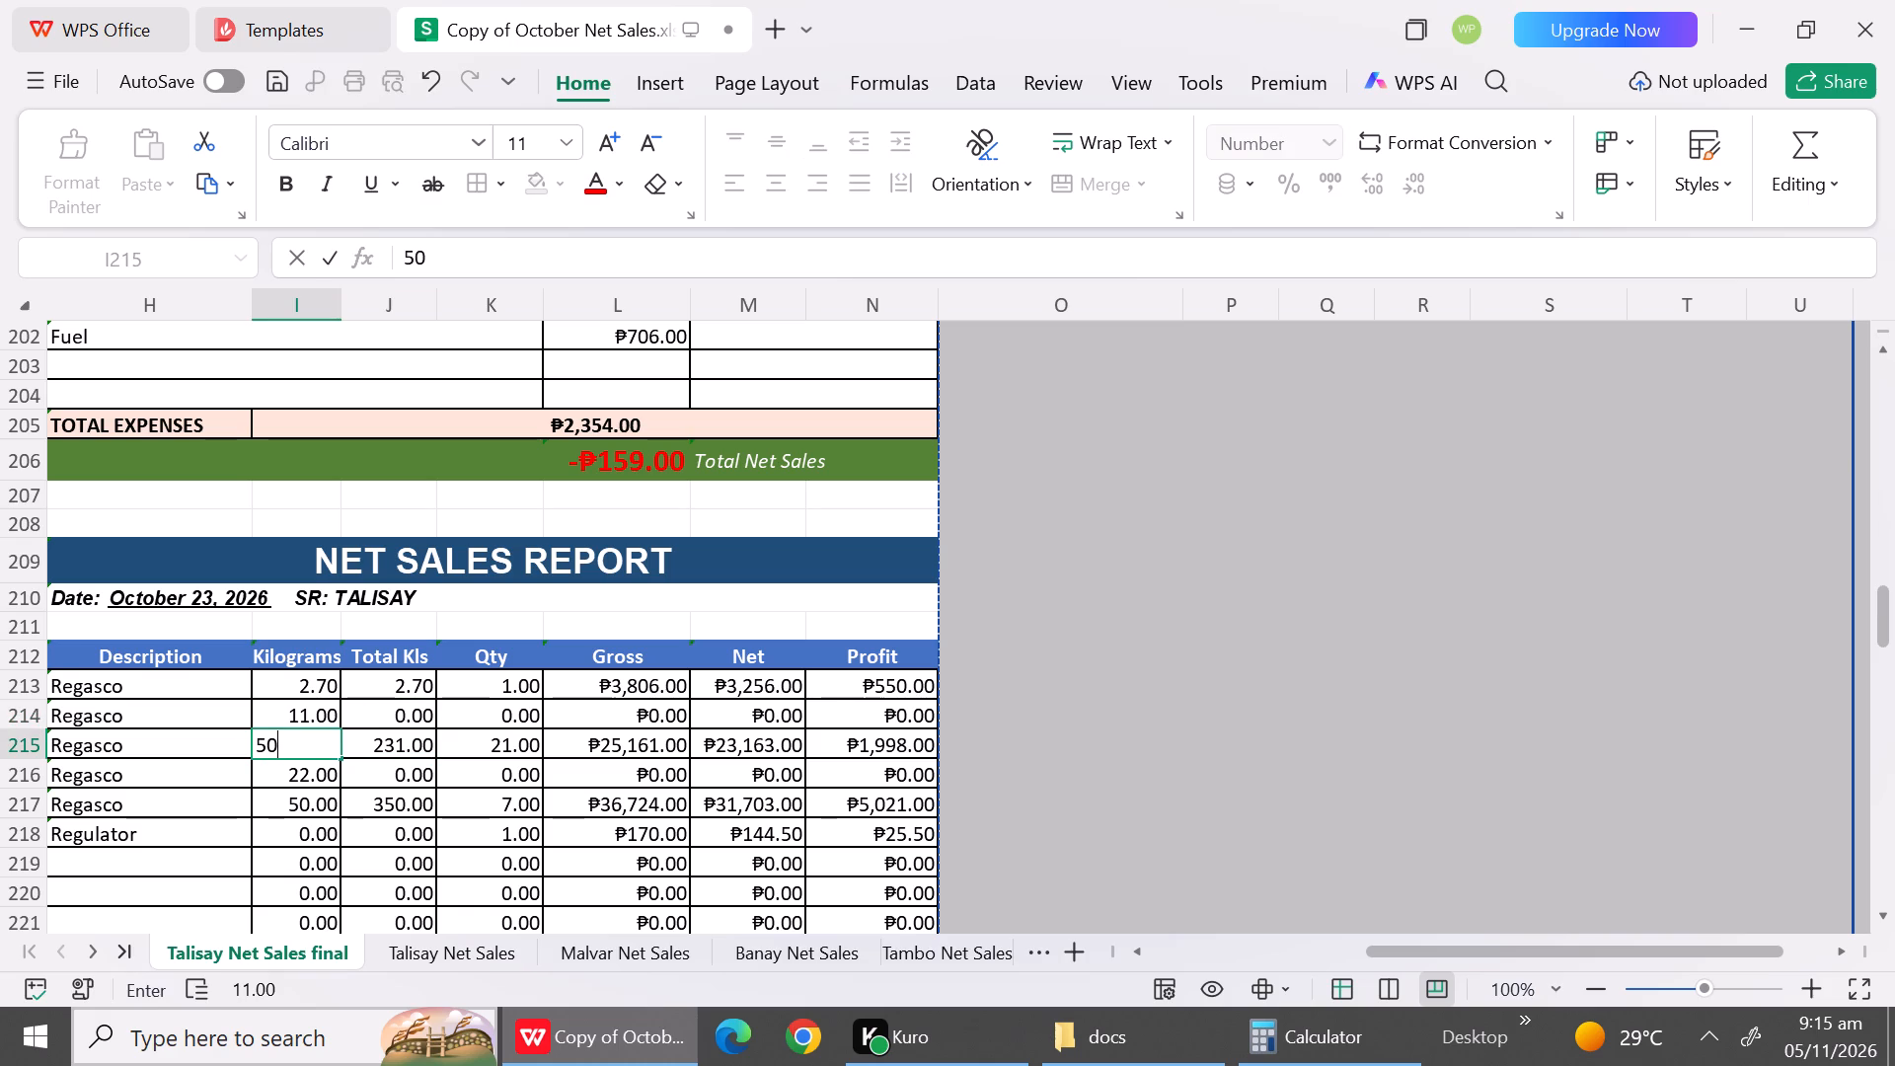
key("Right")
Set the October 23 quantities to 1 for the 50 kg Regasco row (K215) and 4 for the 11 kg row (K214).
key("Right")
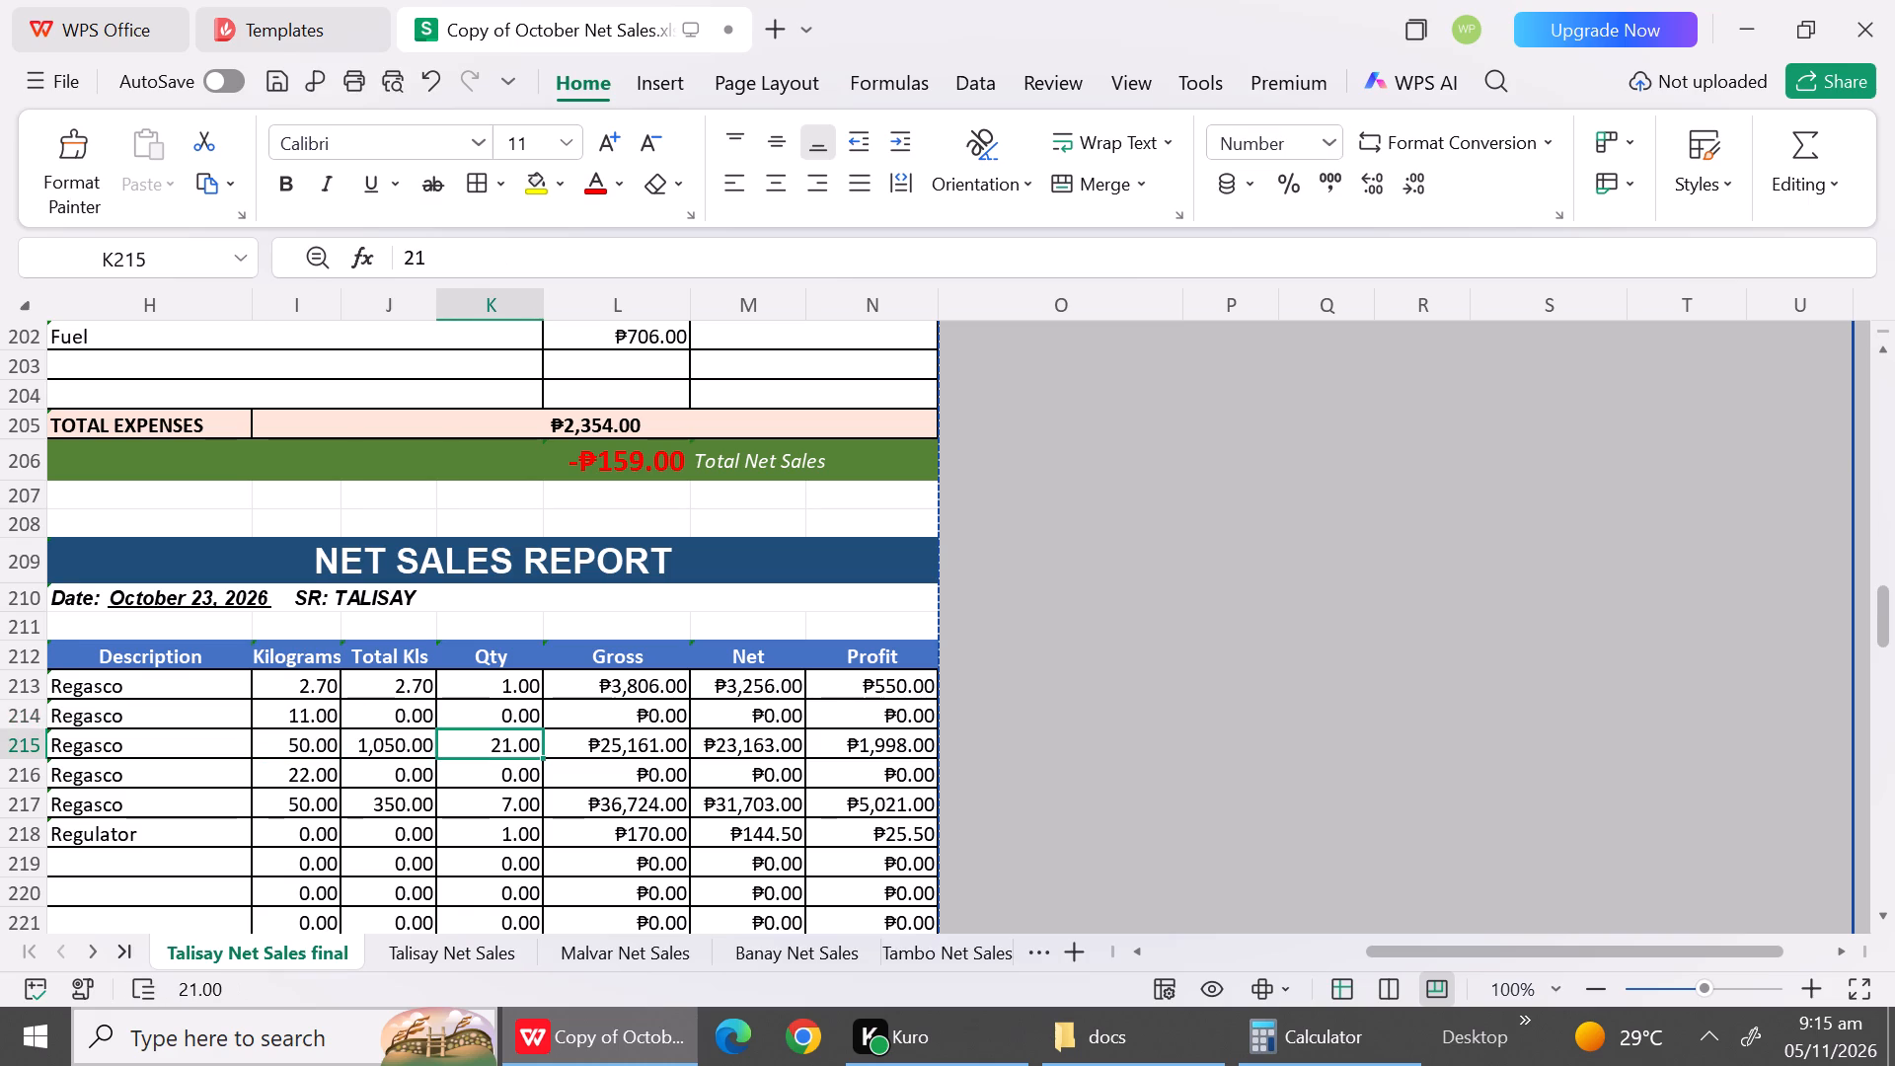
key("1")
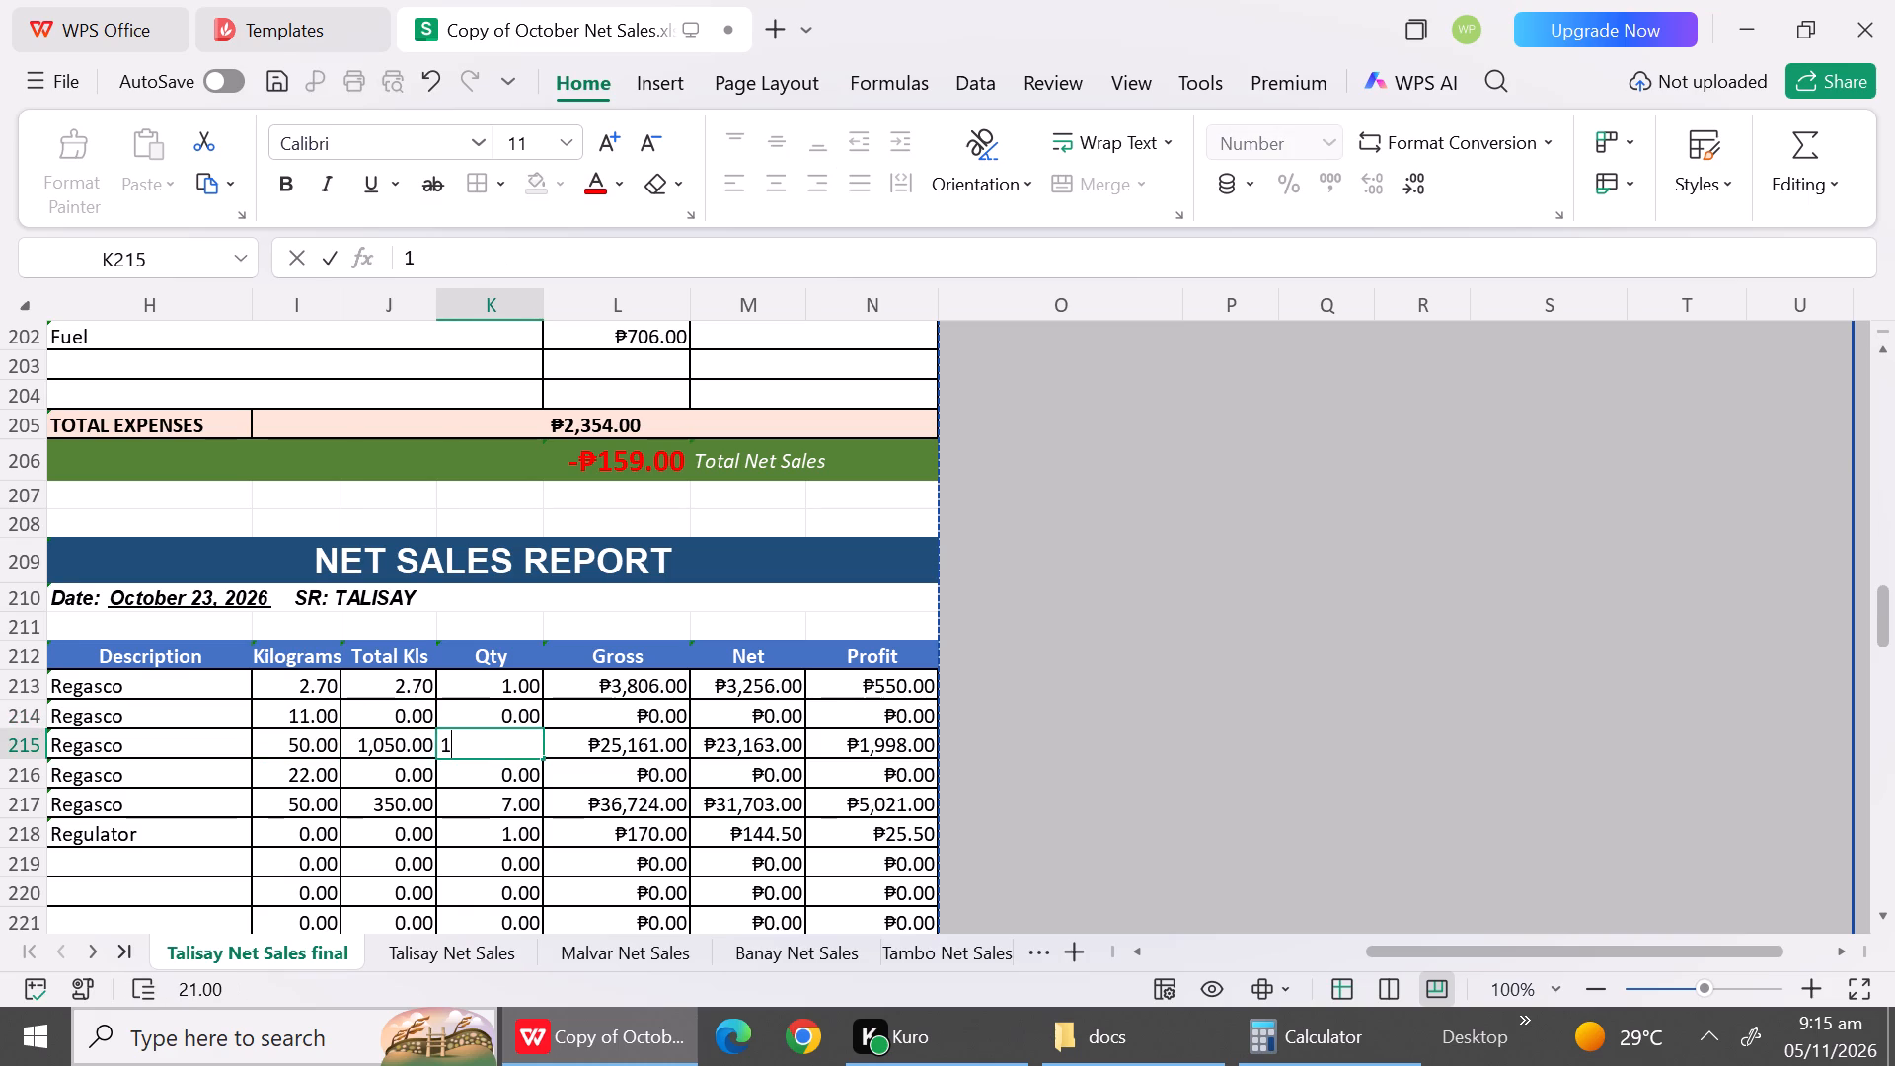
key("Up")
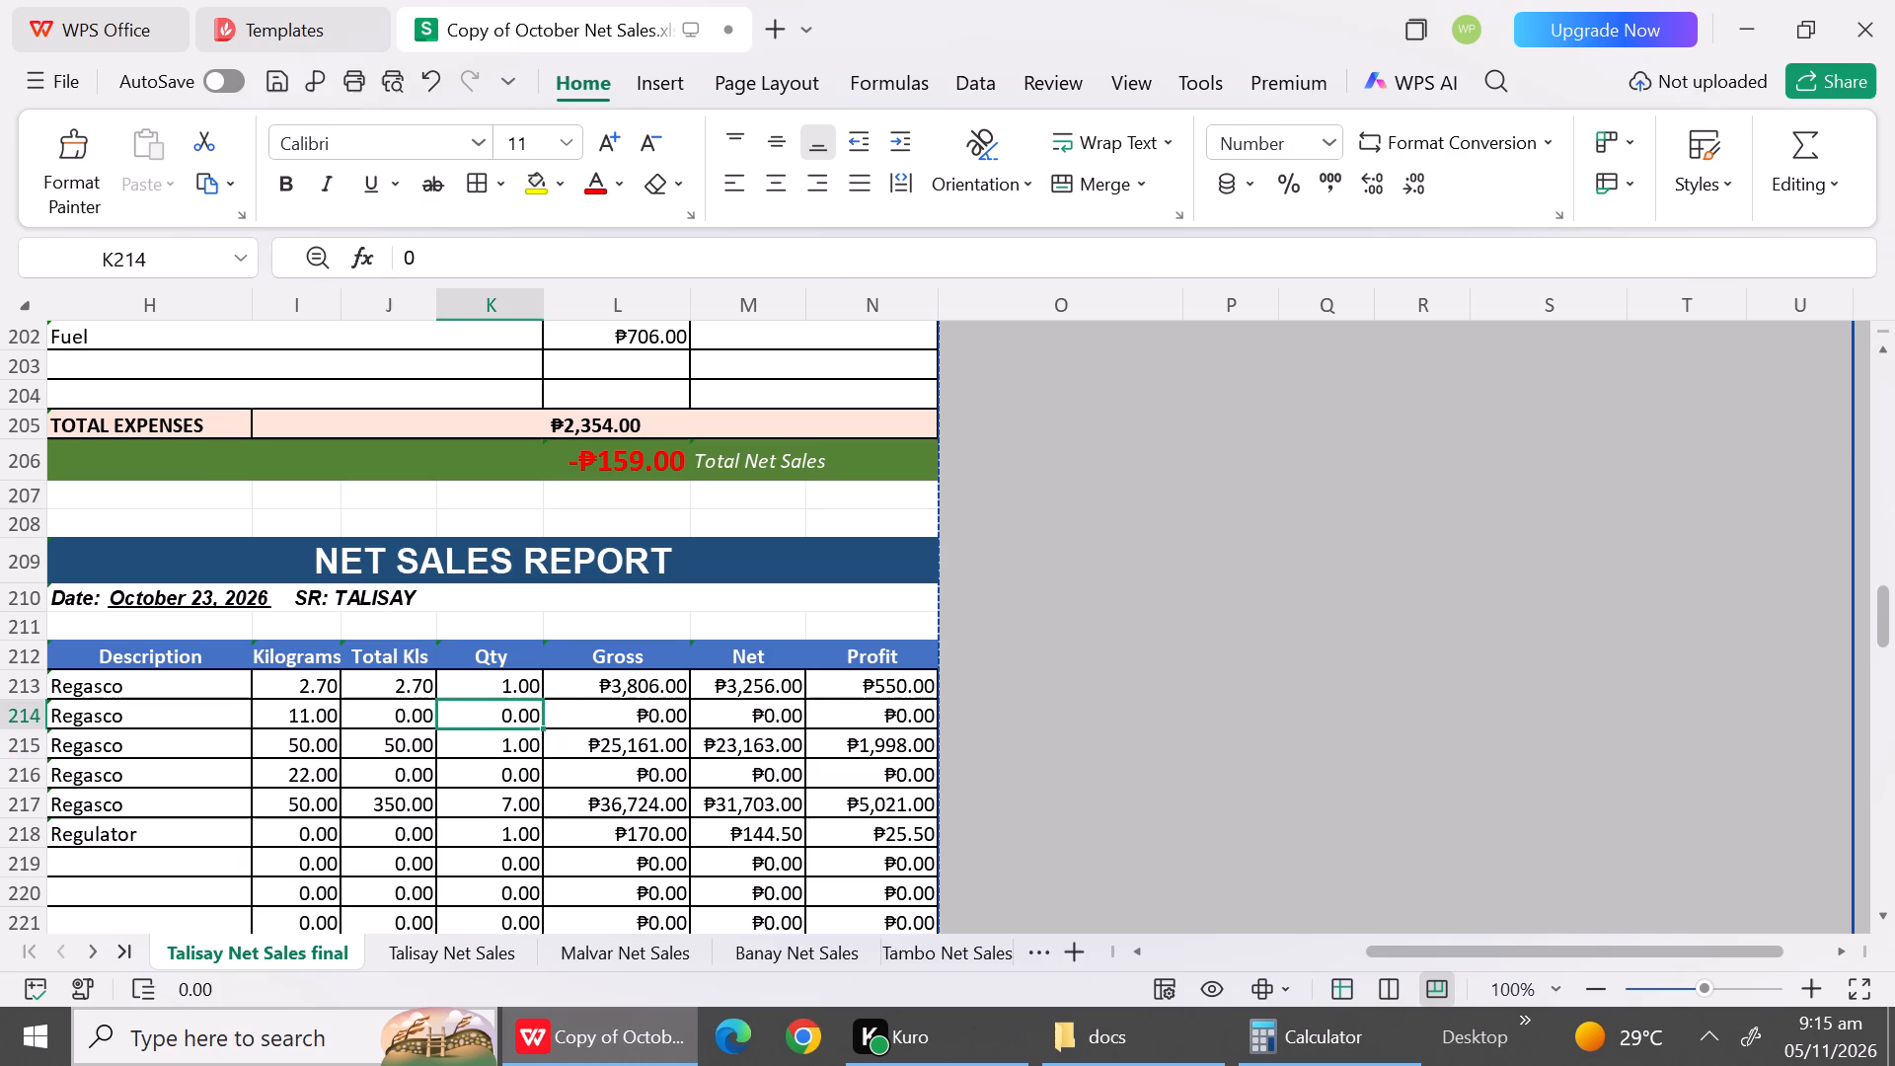
key("4")
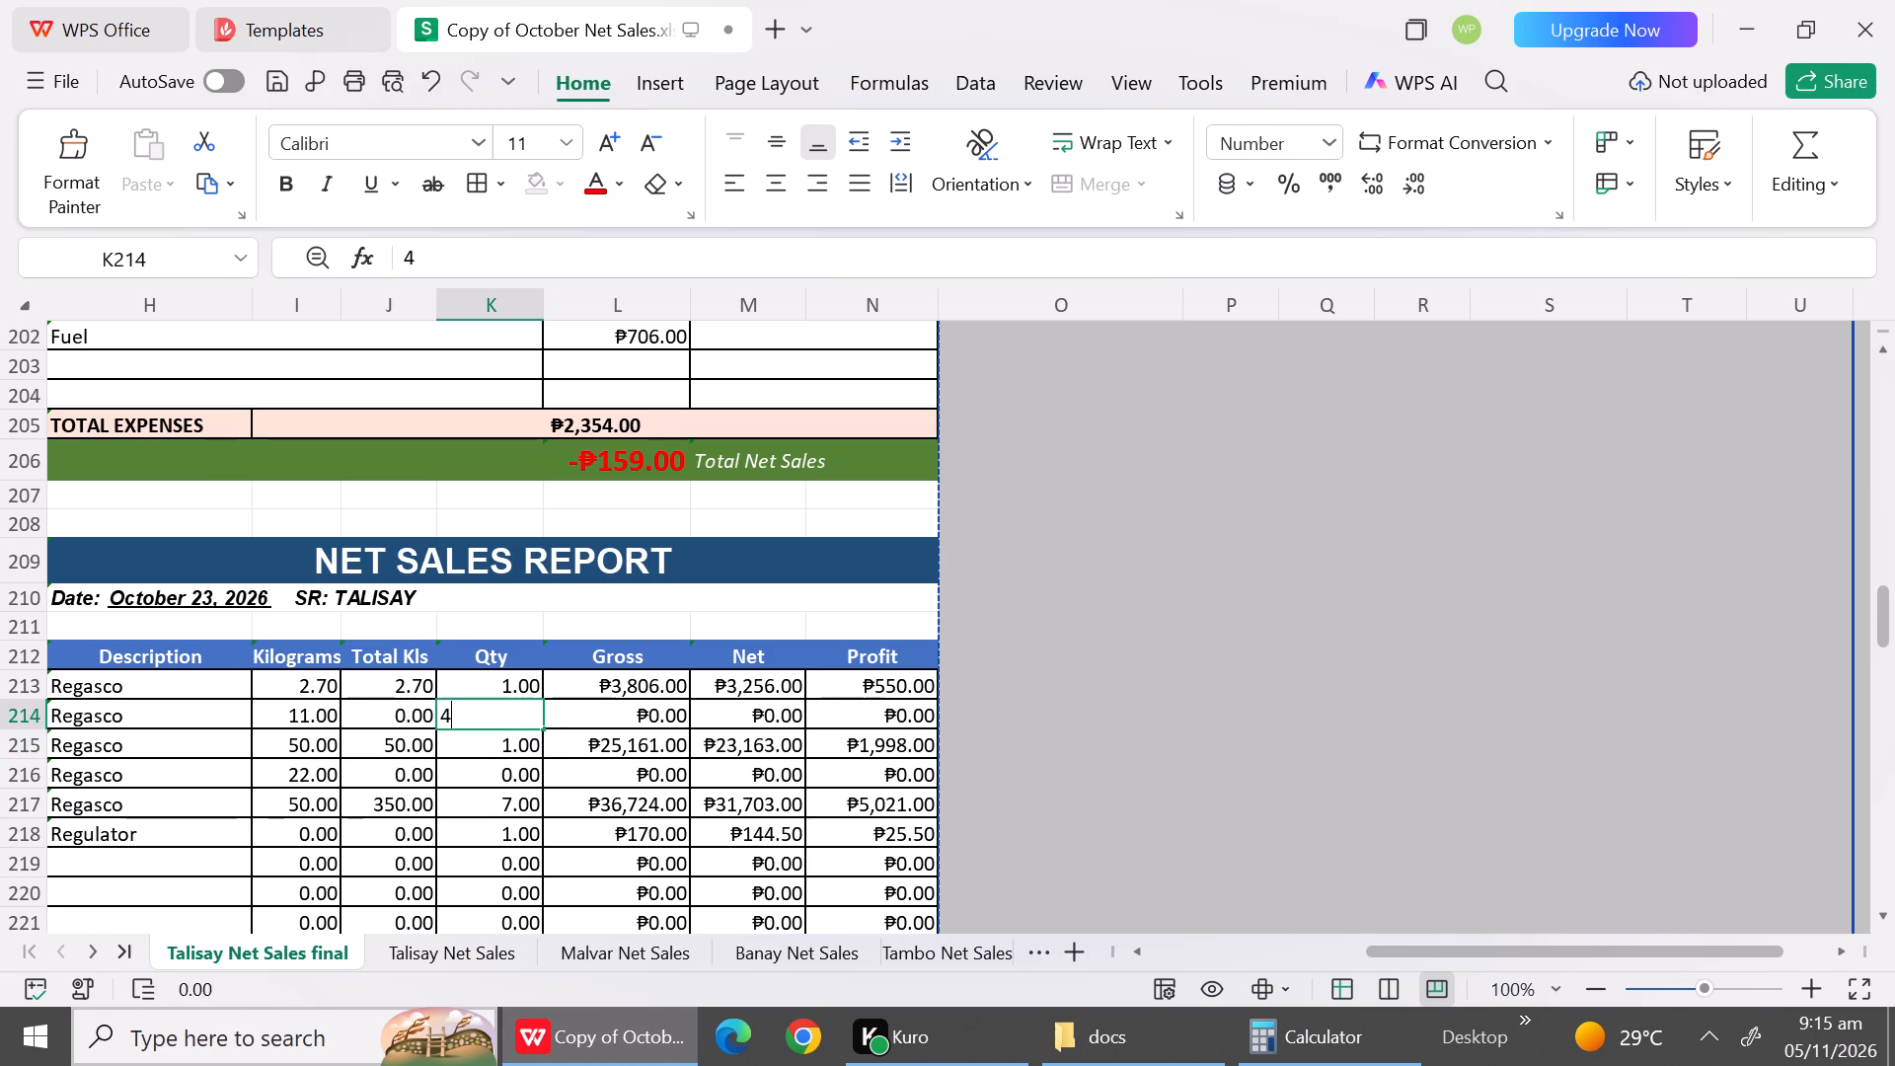
key("Up")
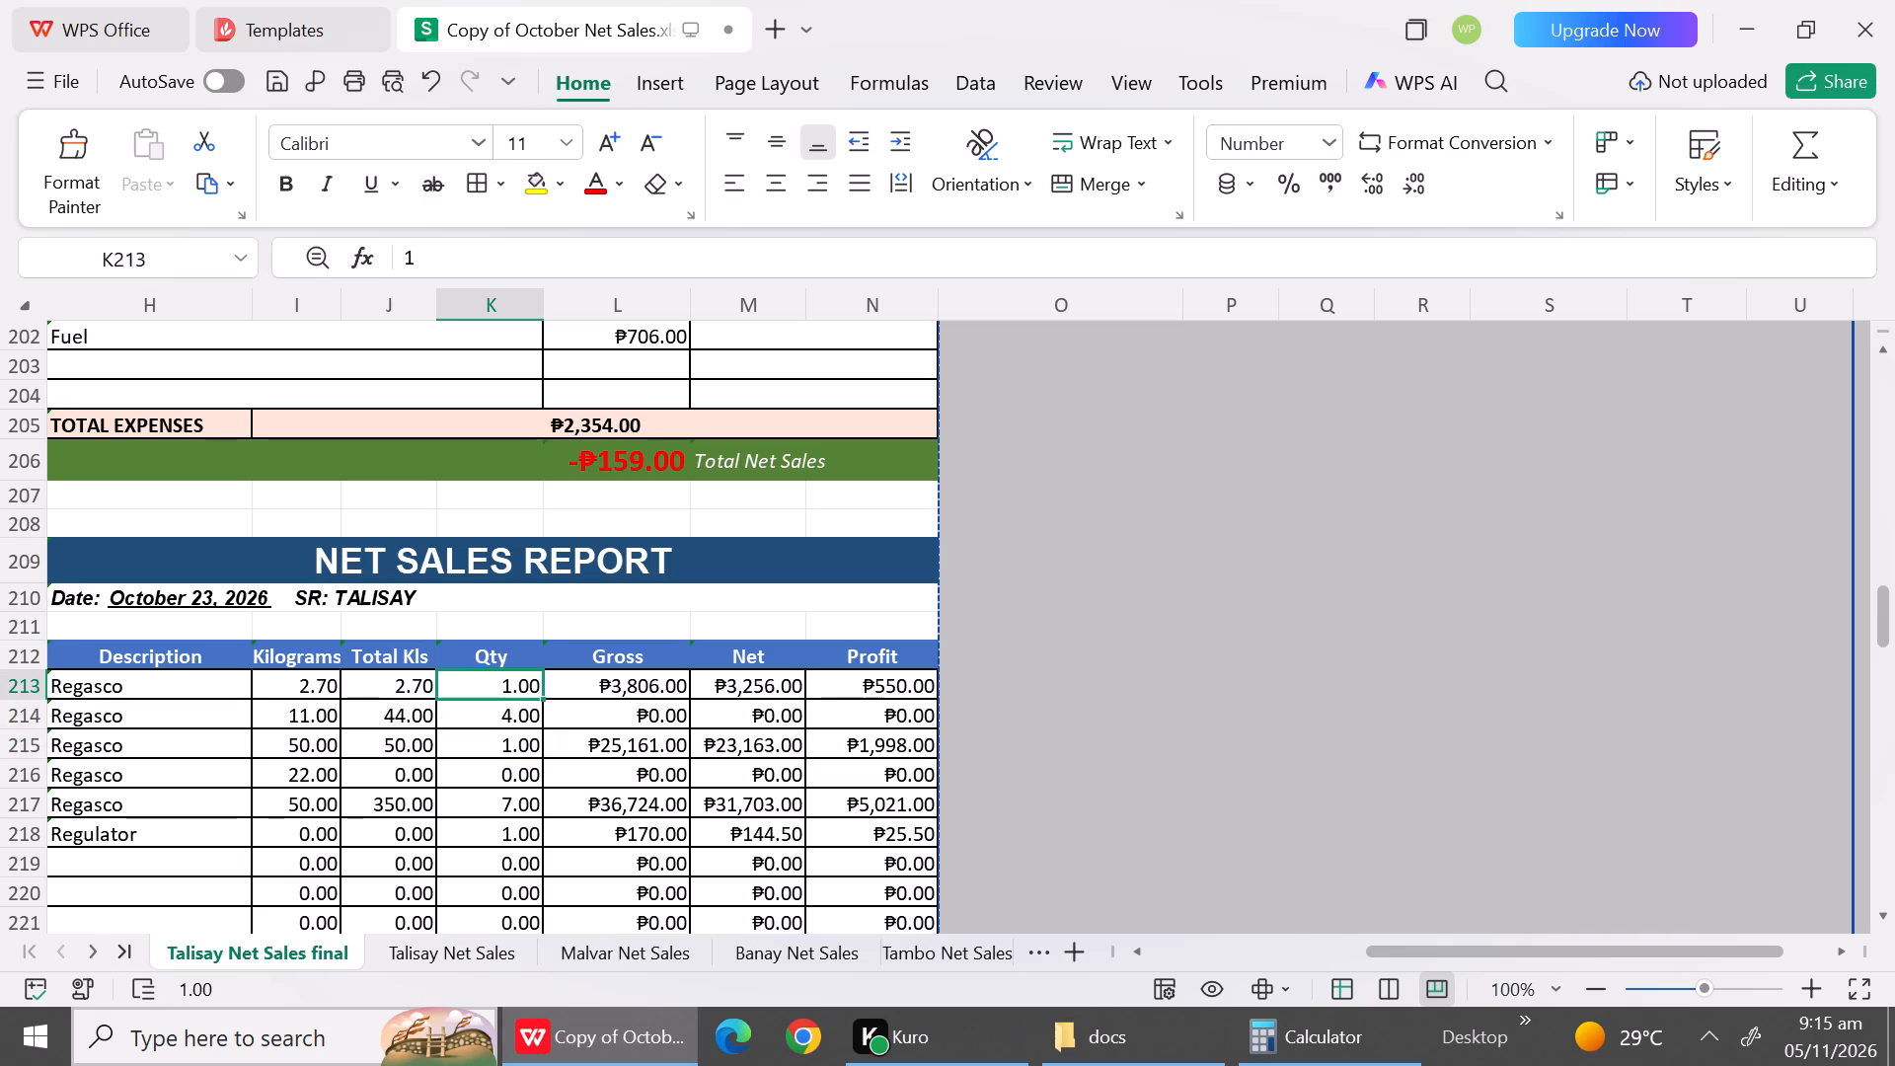
Enter the October 23 gross amounts 366, 5556 and 5629 for the Regasco rows in L213, L214 and L215.
left_click(652, 691)
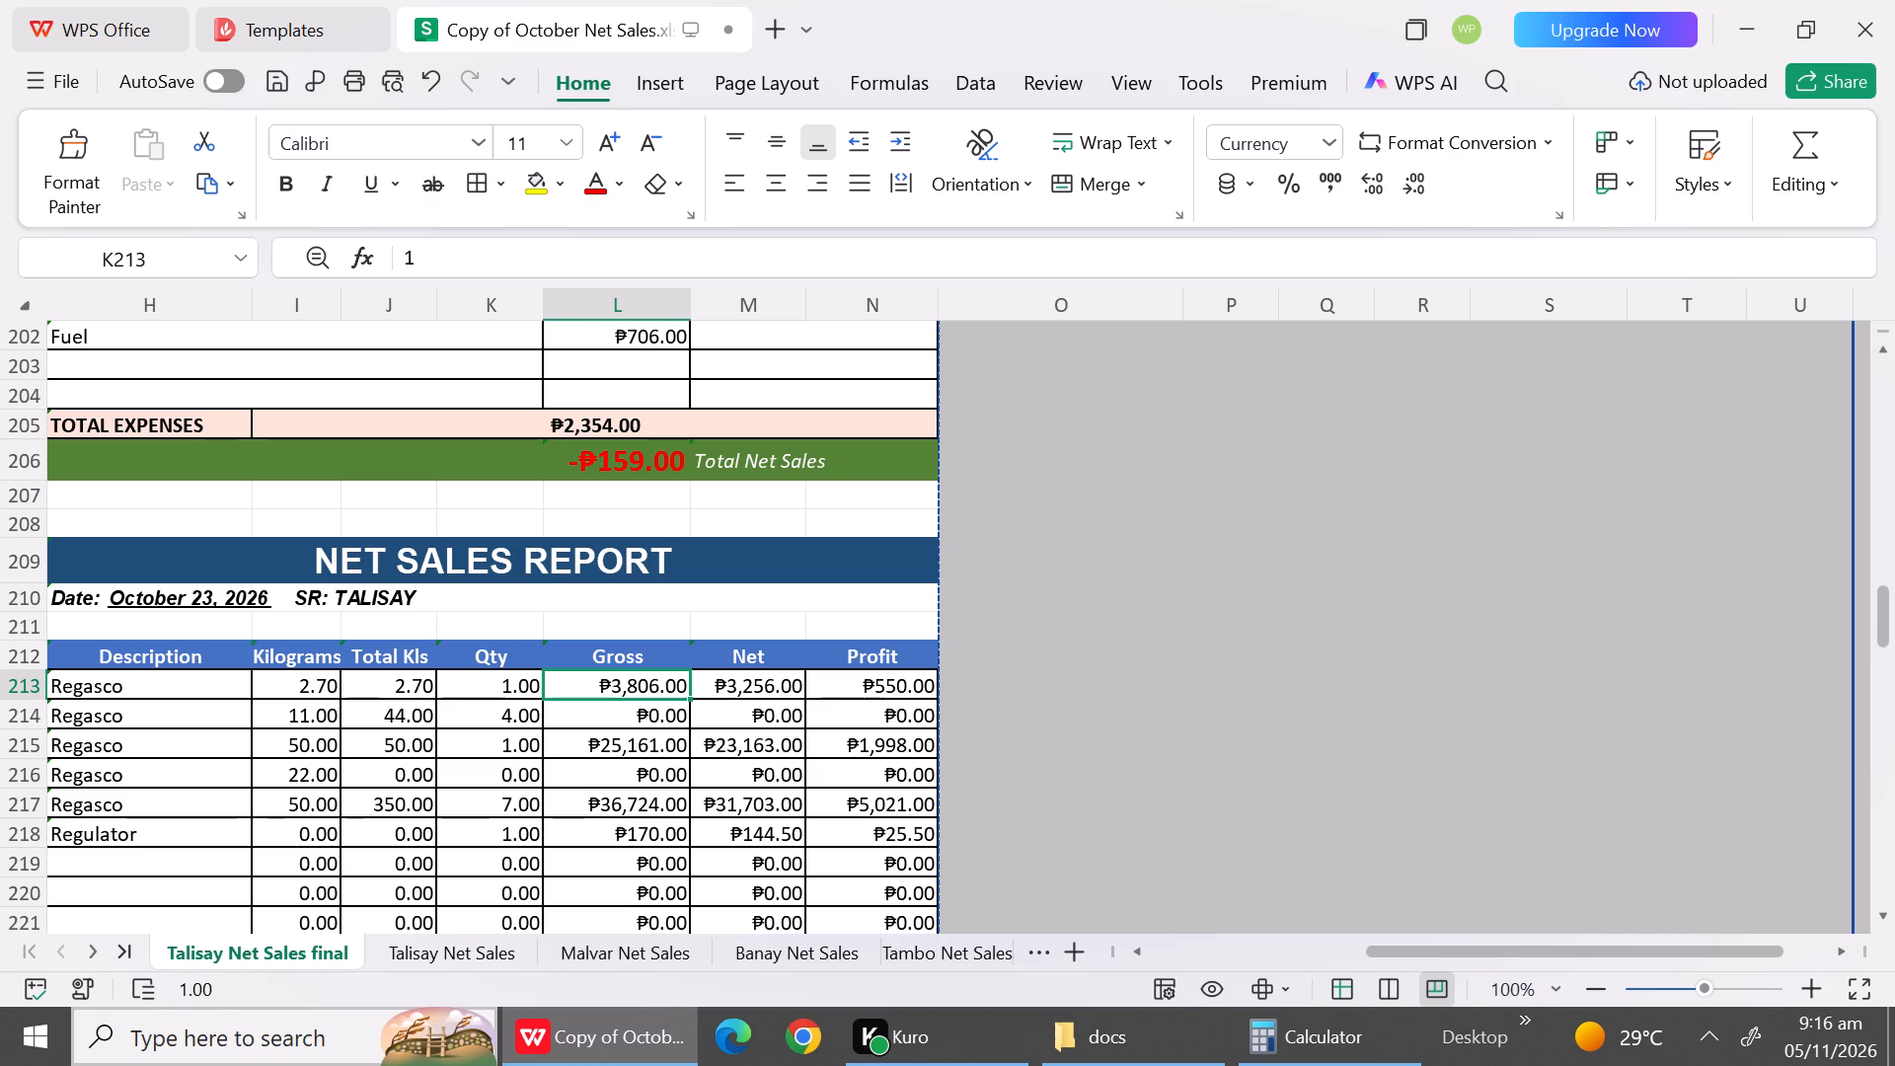
type("366")
key("Down")
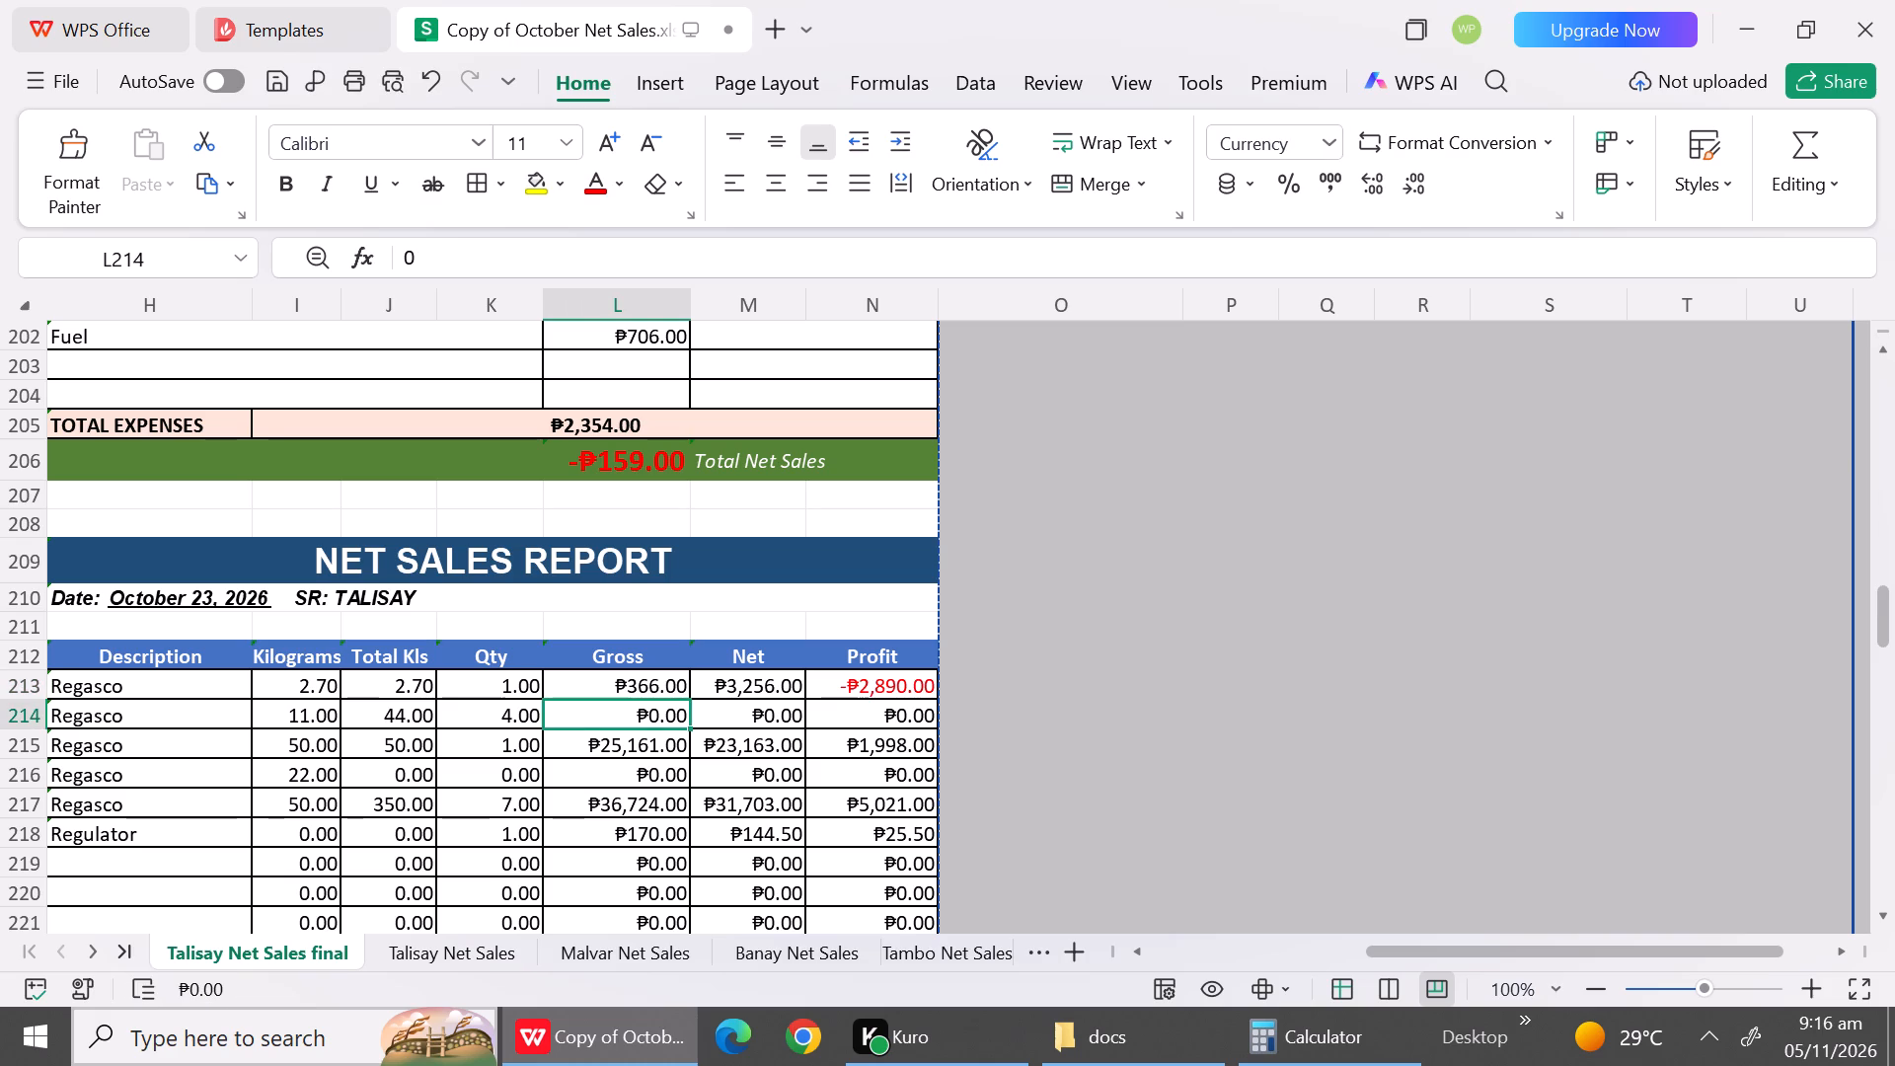
type("555")
key("6")
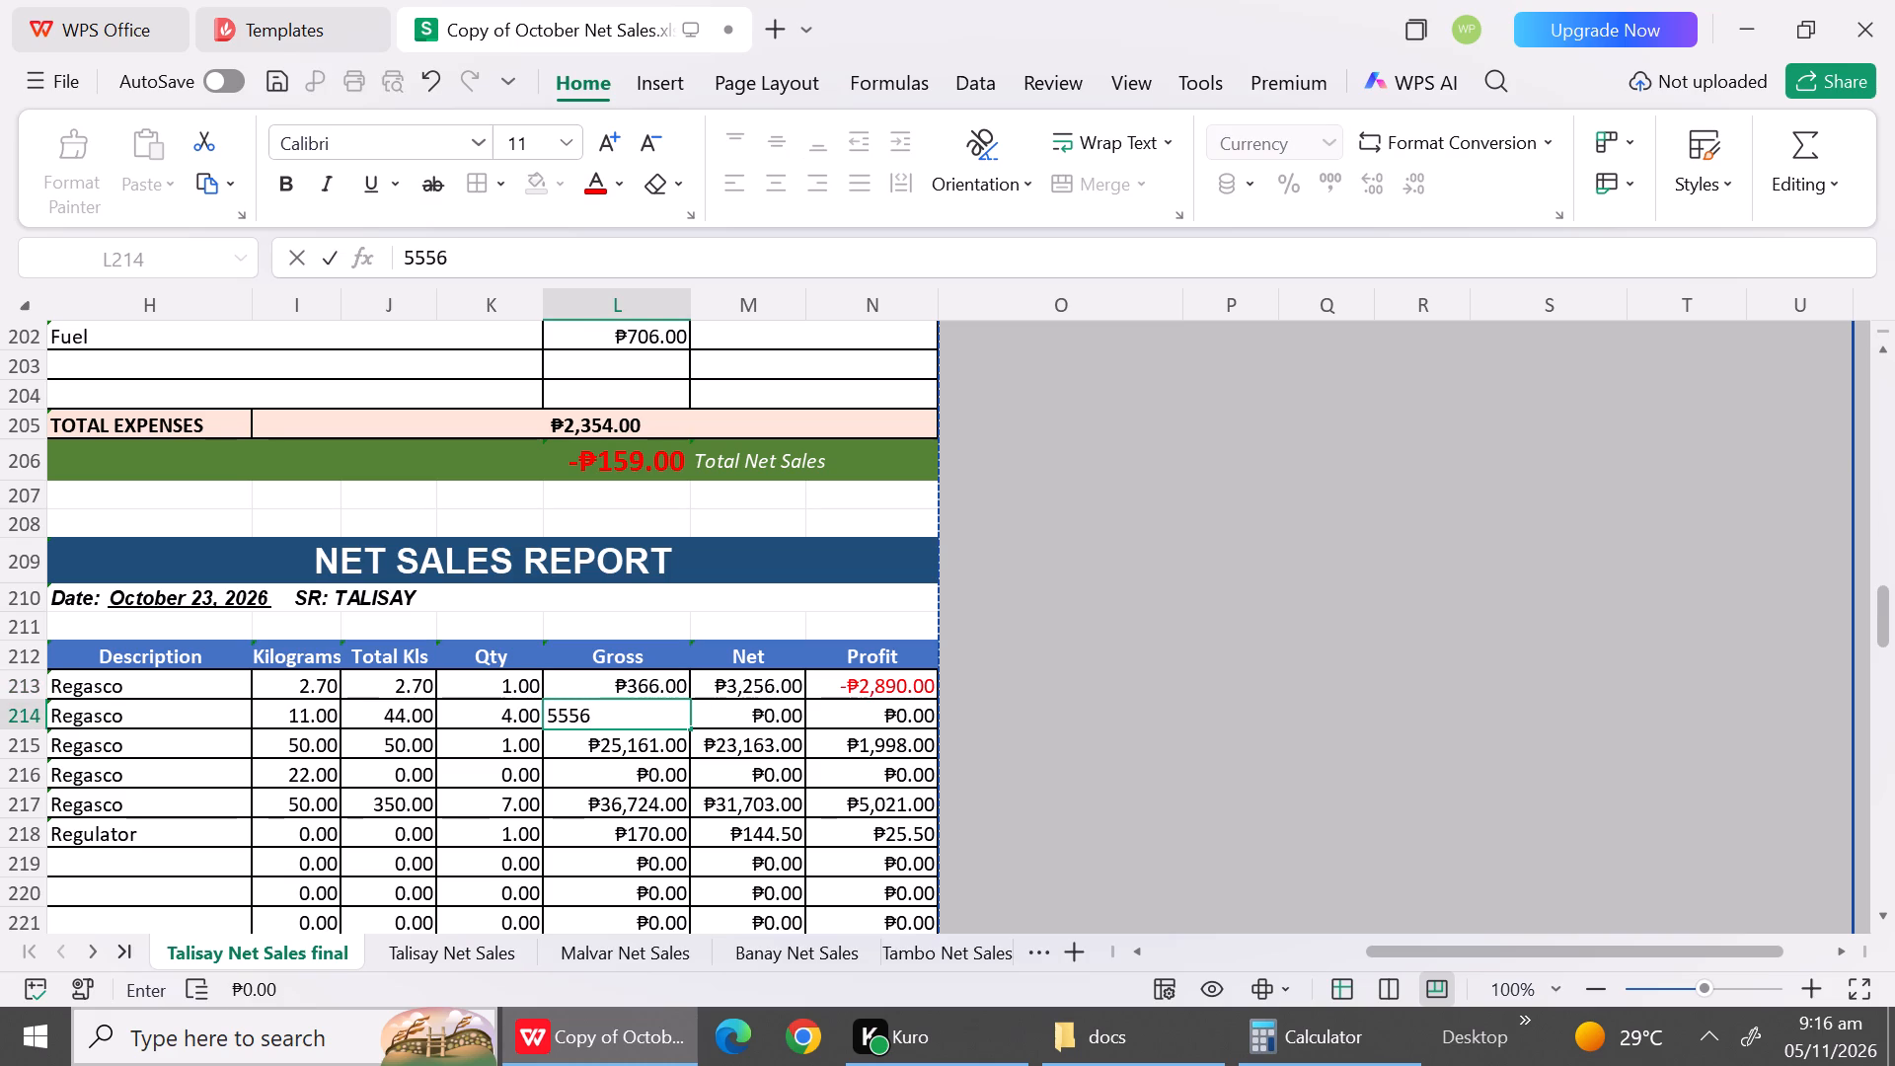
key("Down")
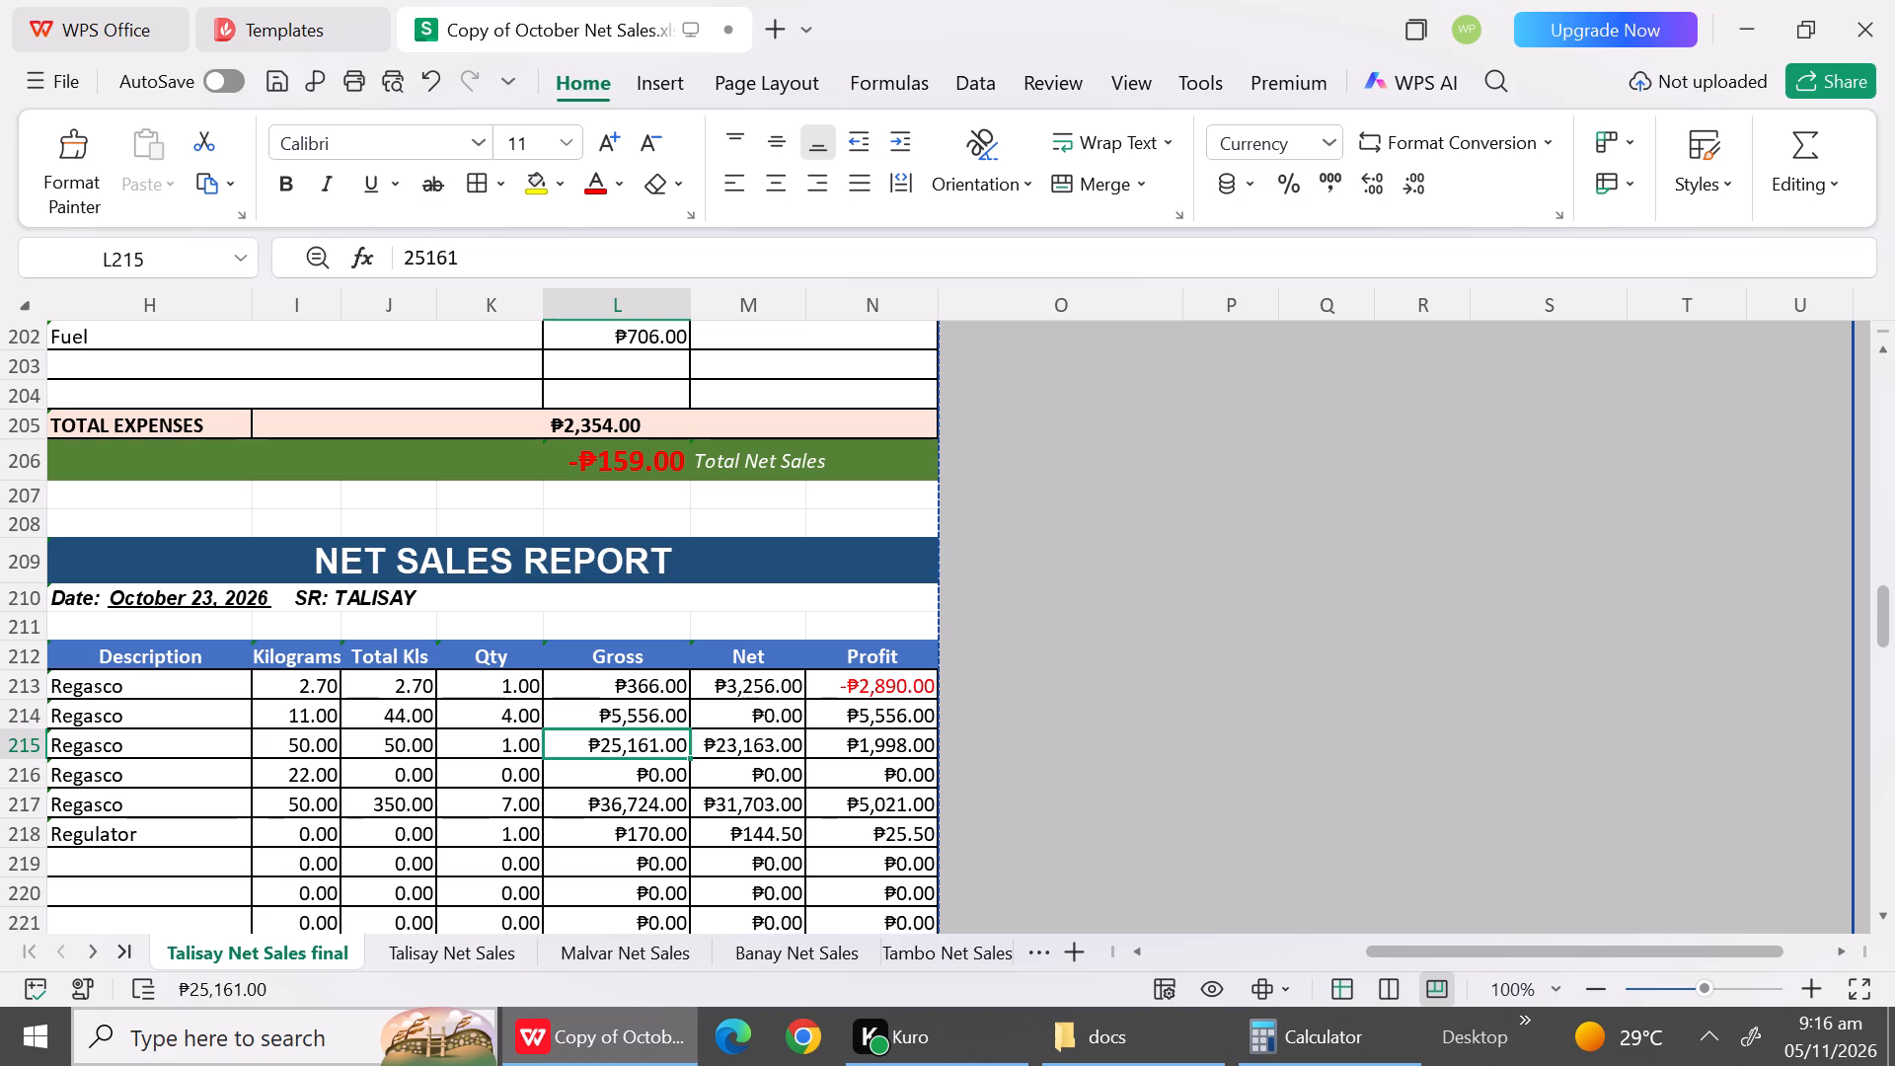
type("5629")
left_click(648, 788)
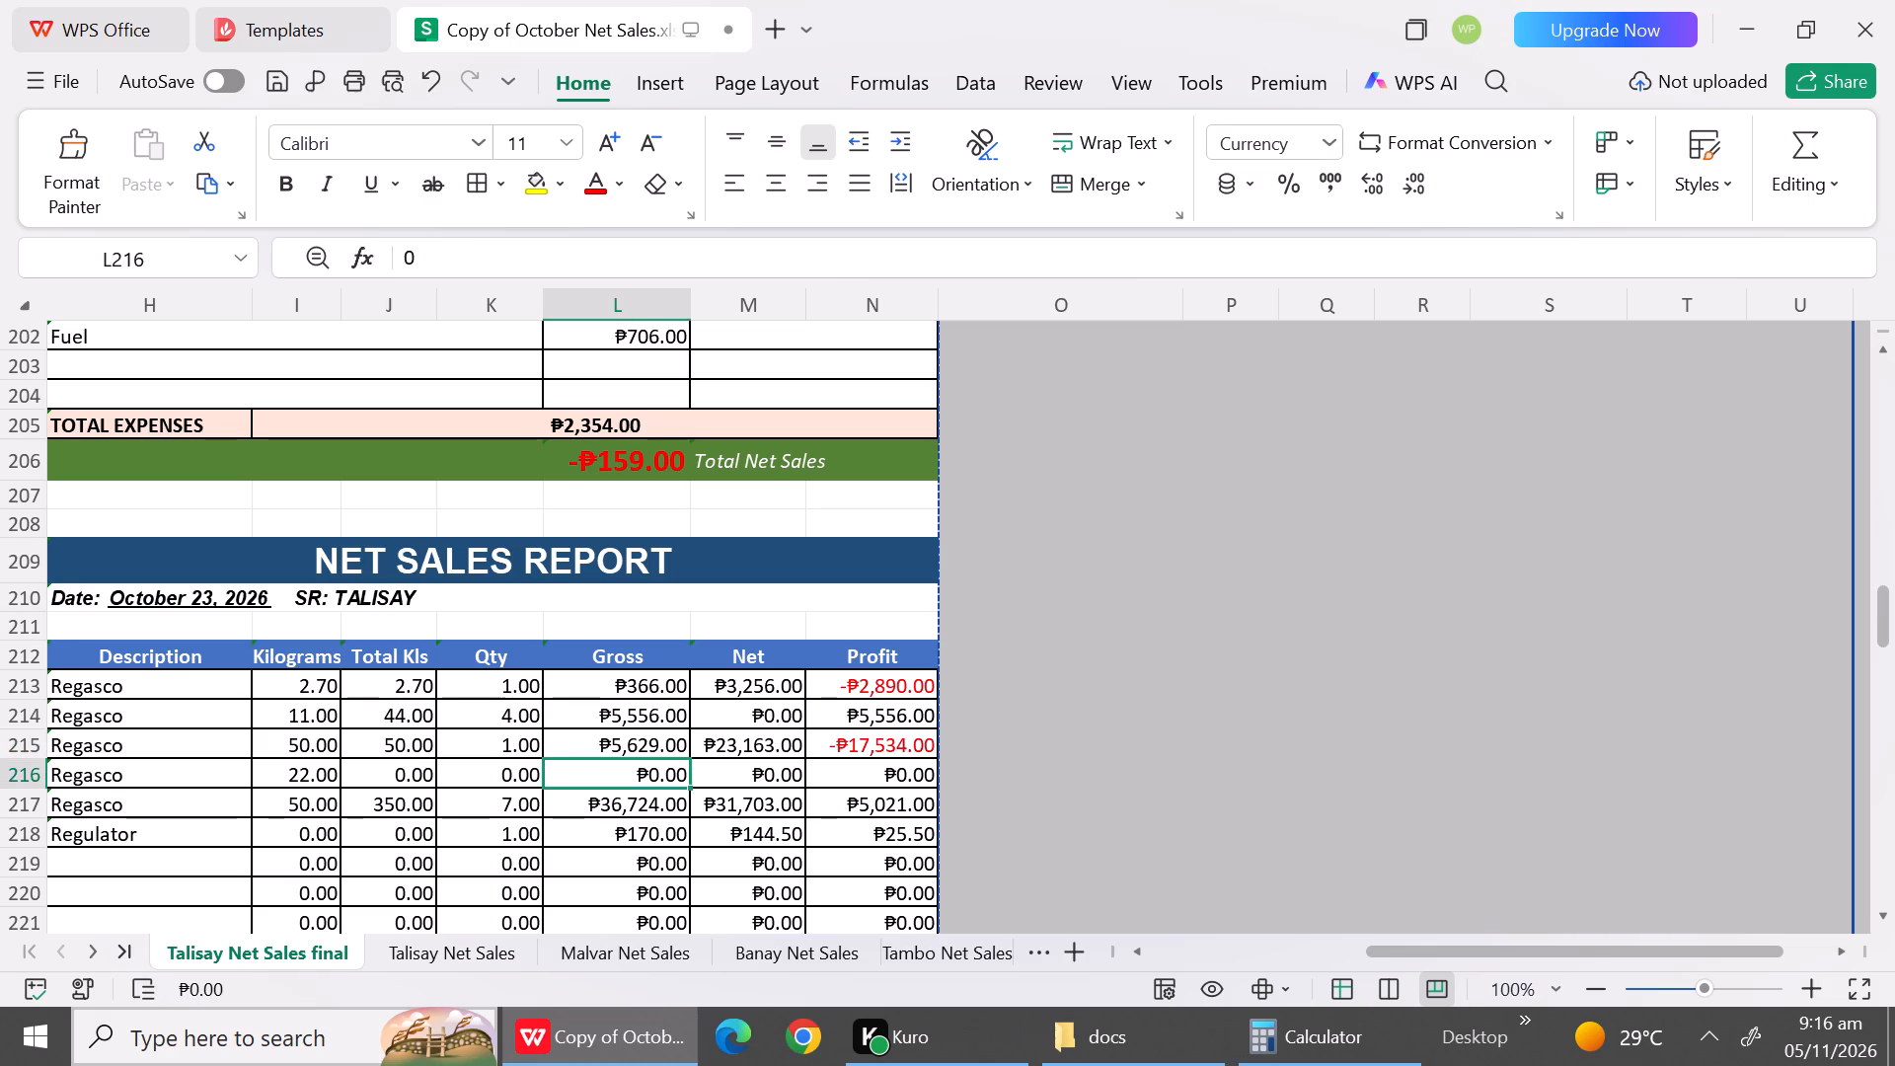
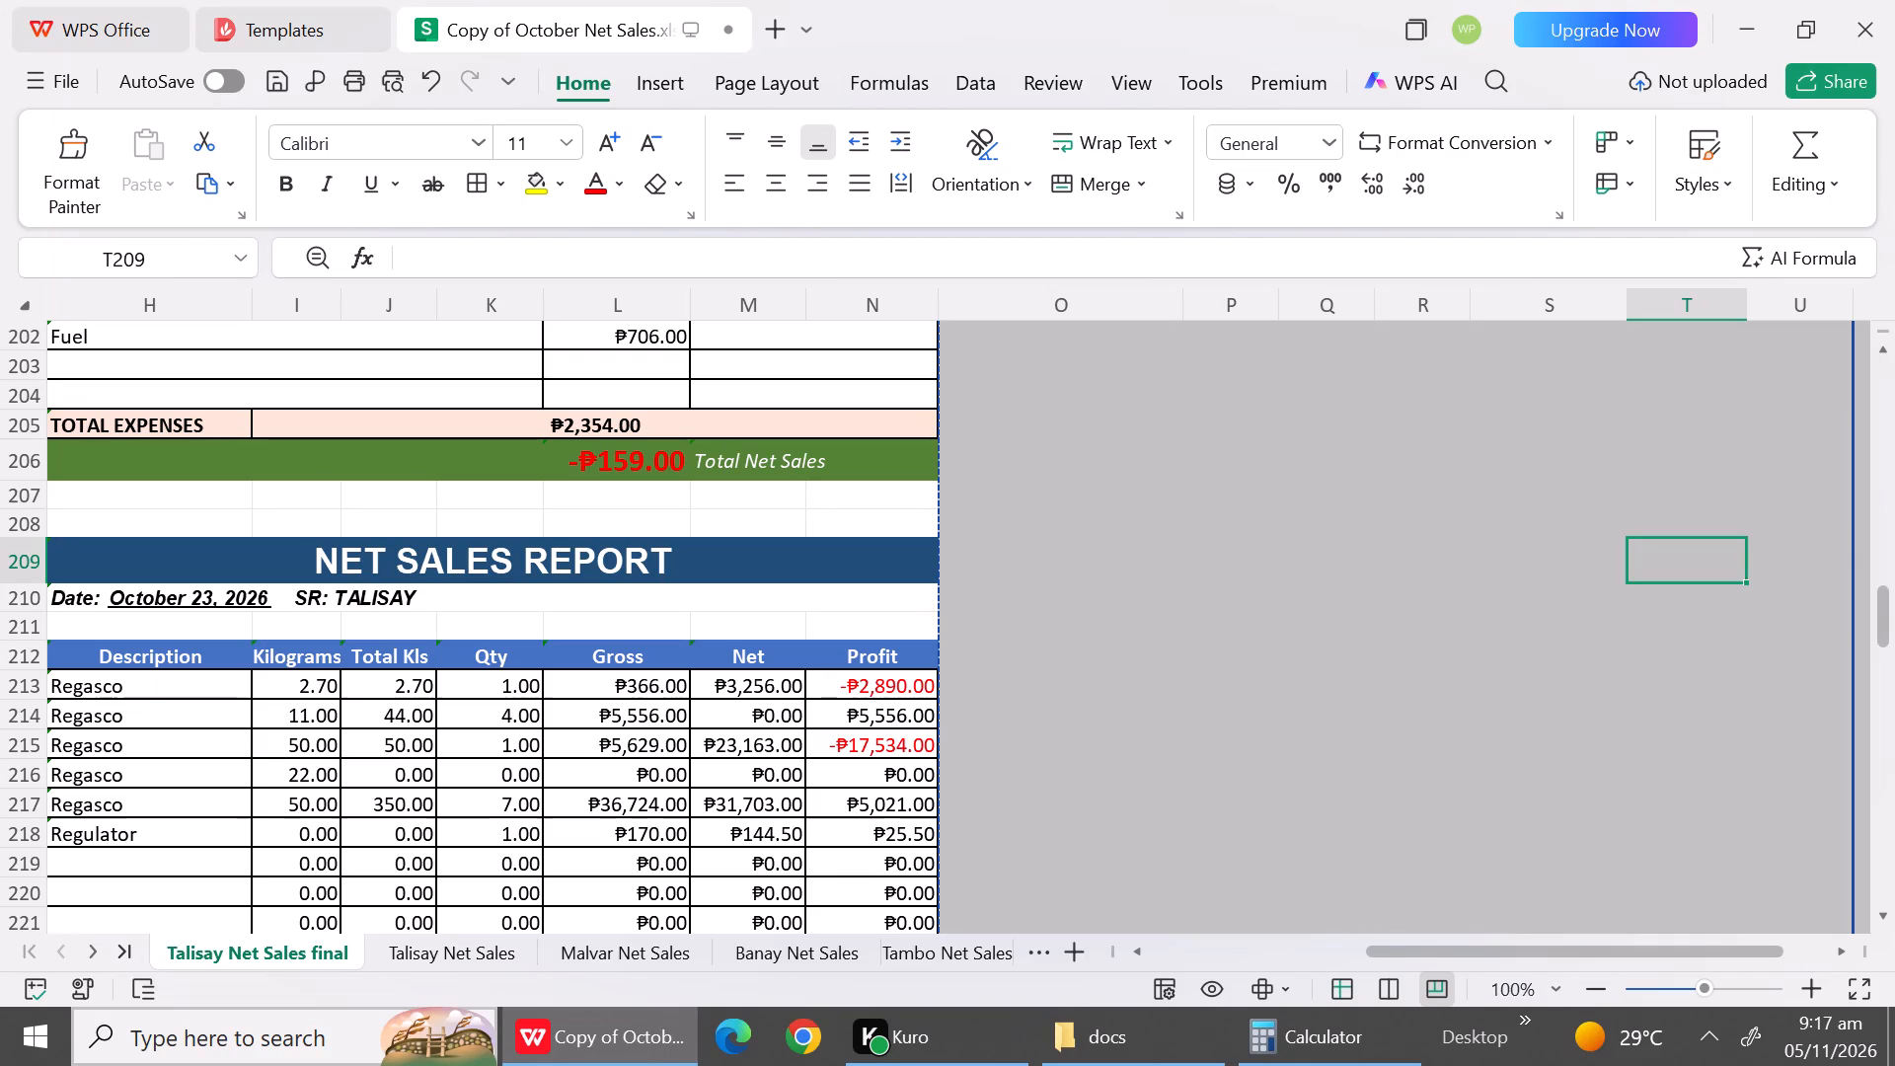
Set the Gross and Net amounts to 0 in rows 217 and 218 of the October 23, 2026 Talisay report.
left_click(1878, 915)
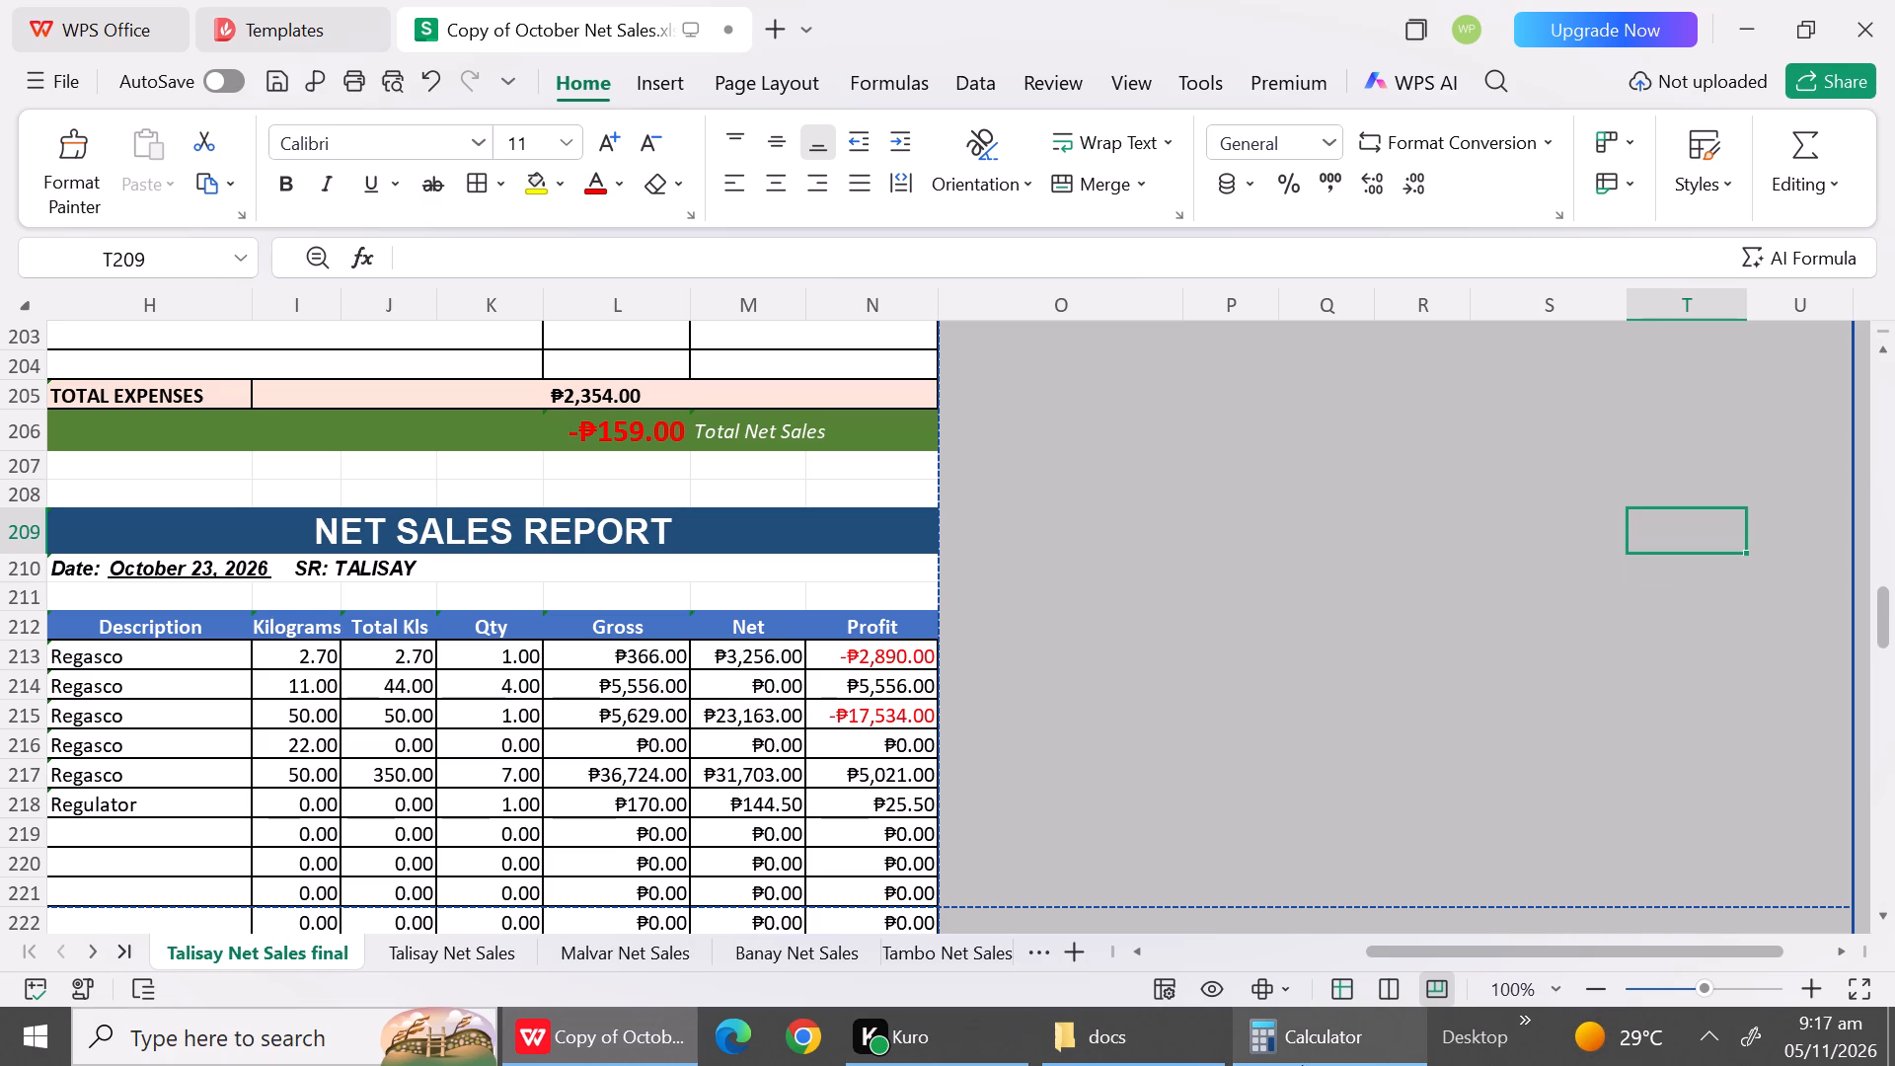
left_click(1347, 1057)
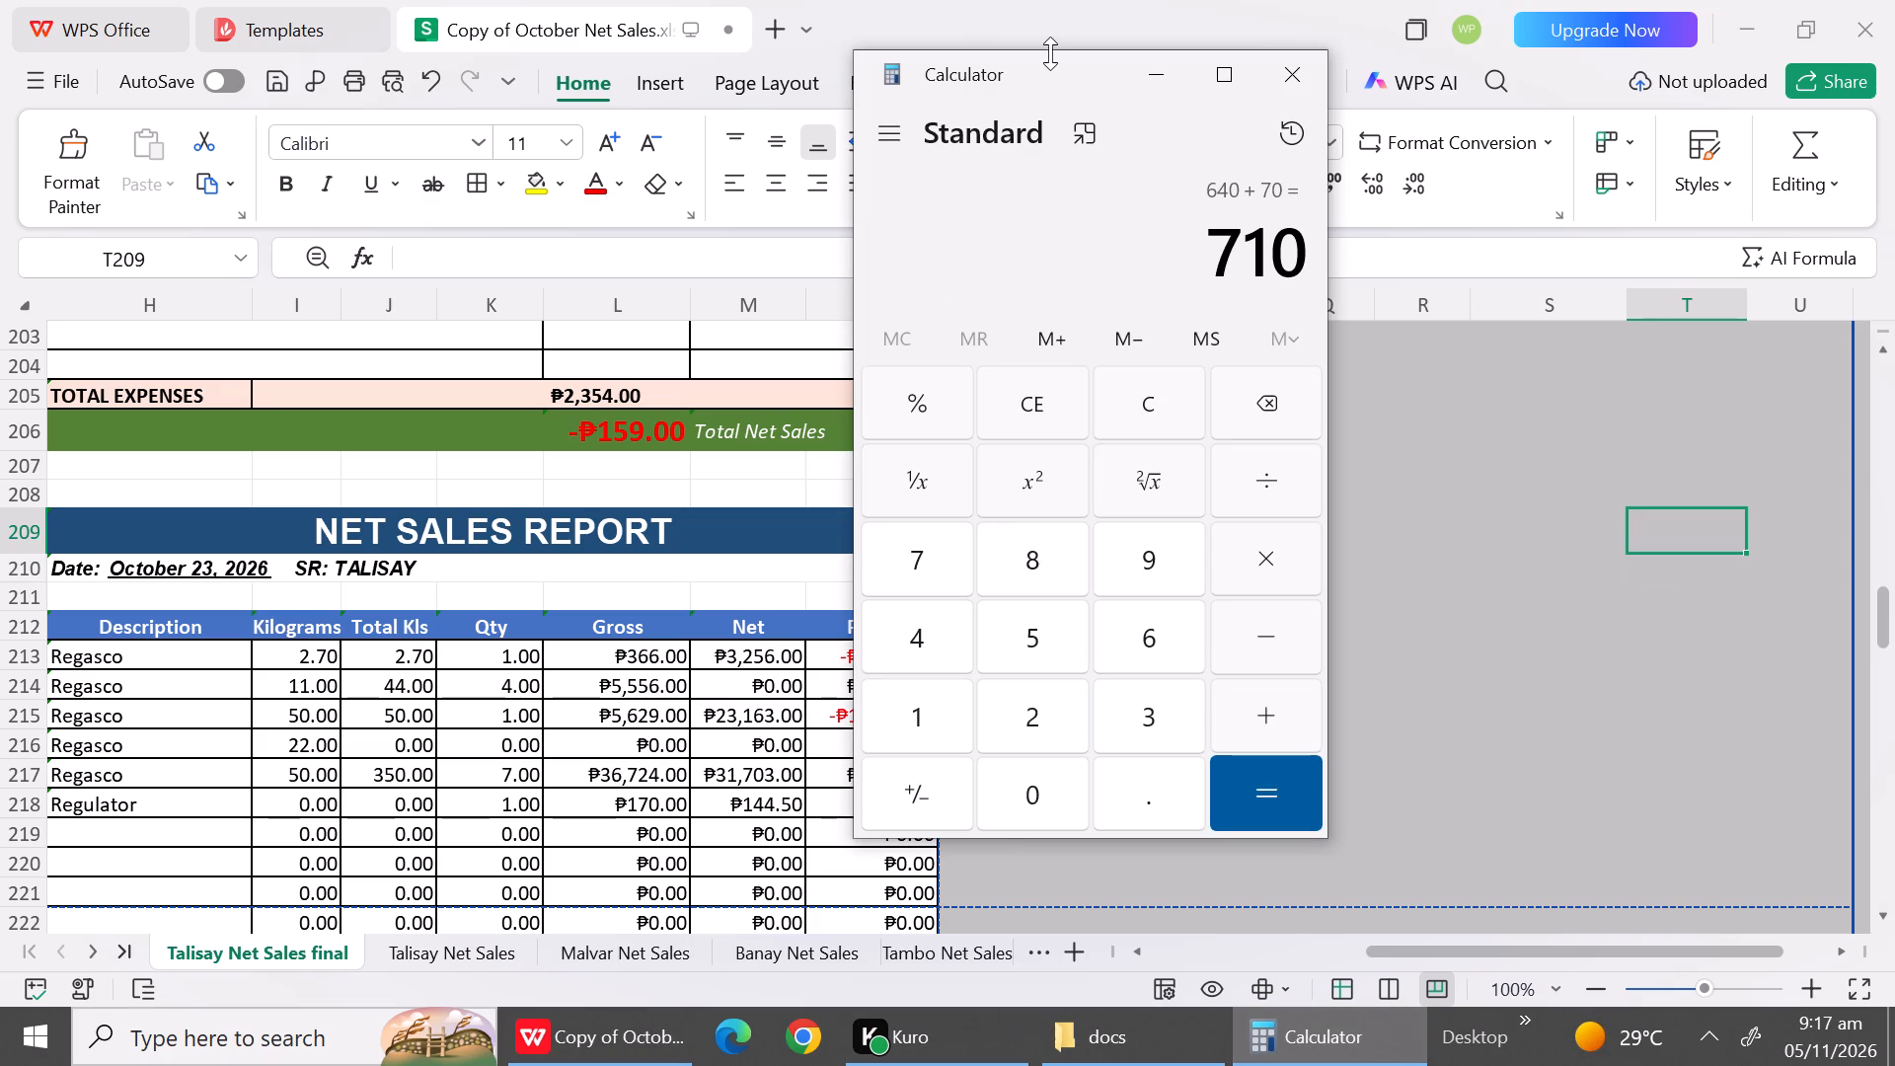
left_click_drag(1050, 70, 1310, 47)
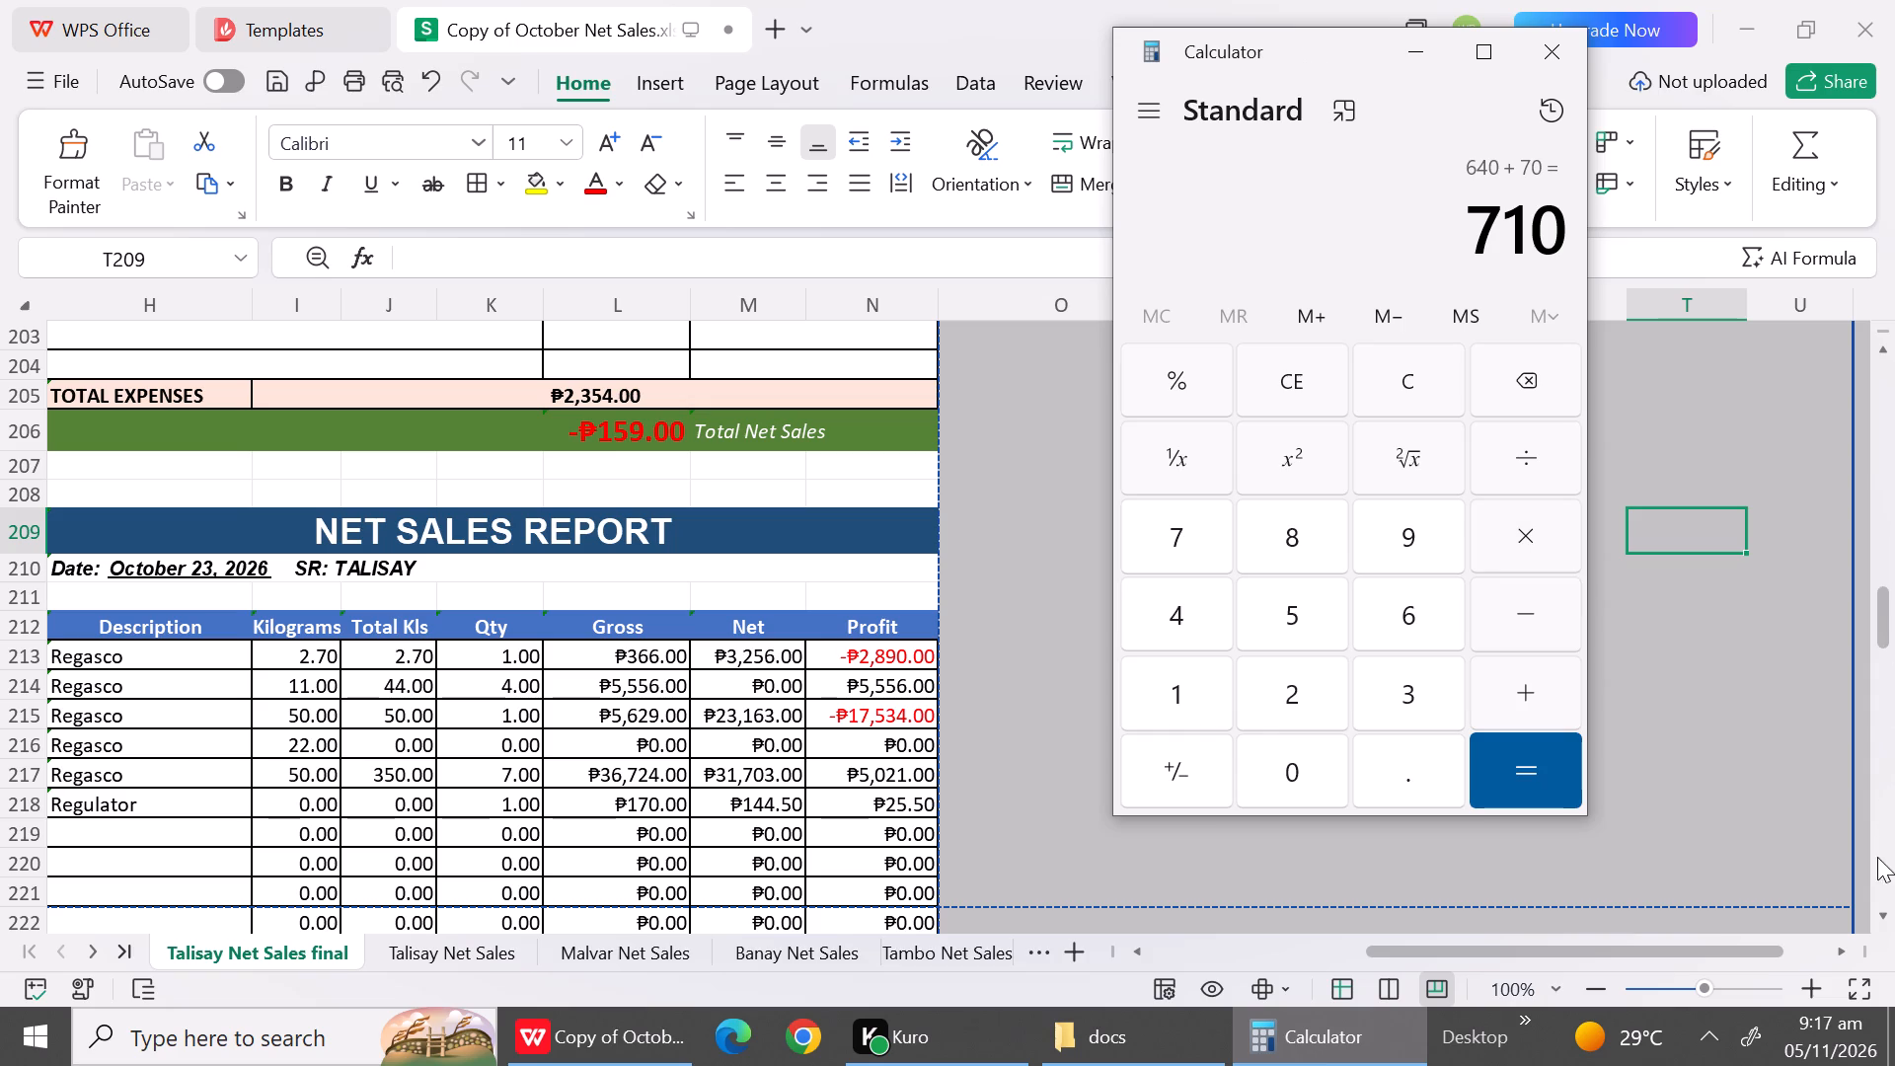
left_click(1876, 914)
left_click(1876, 914)
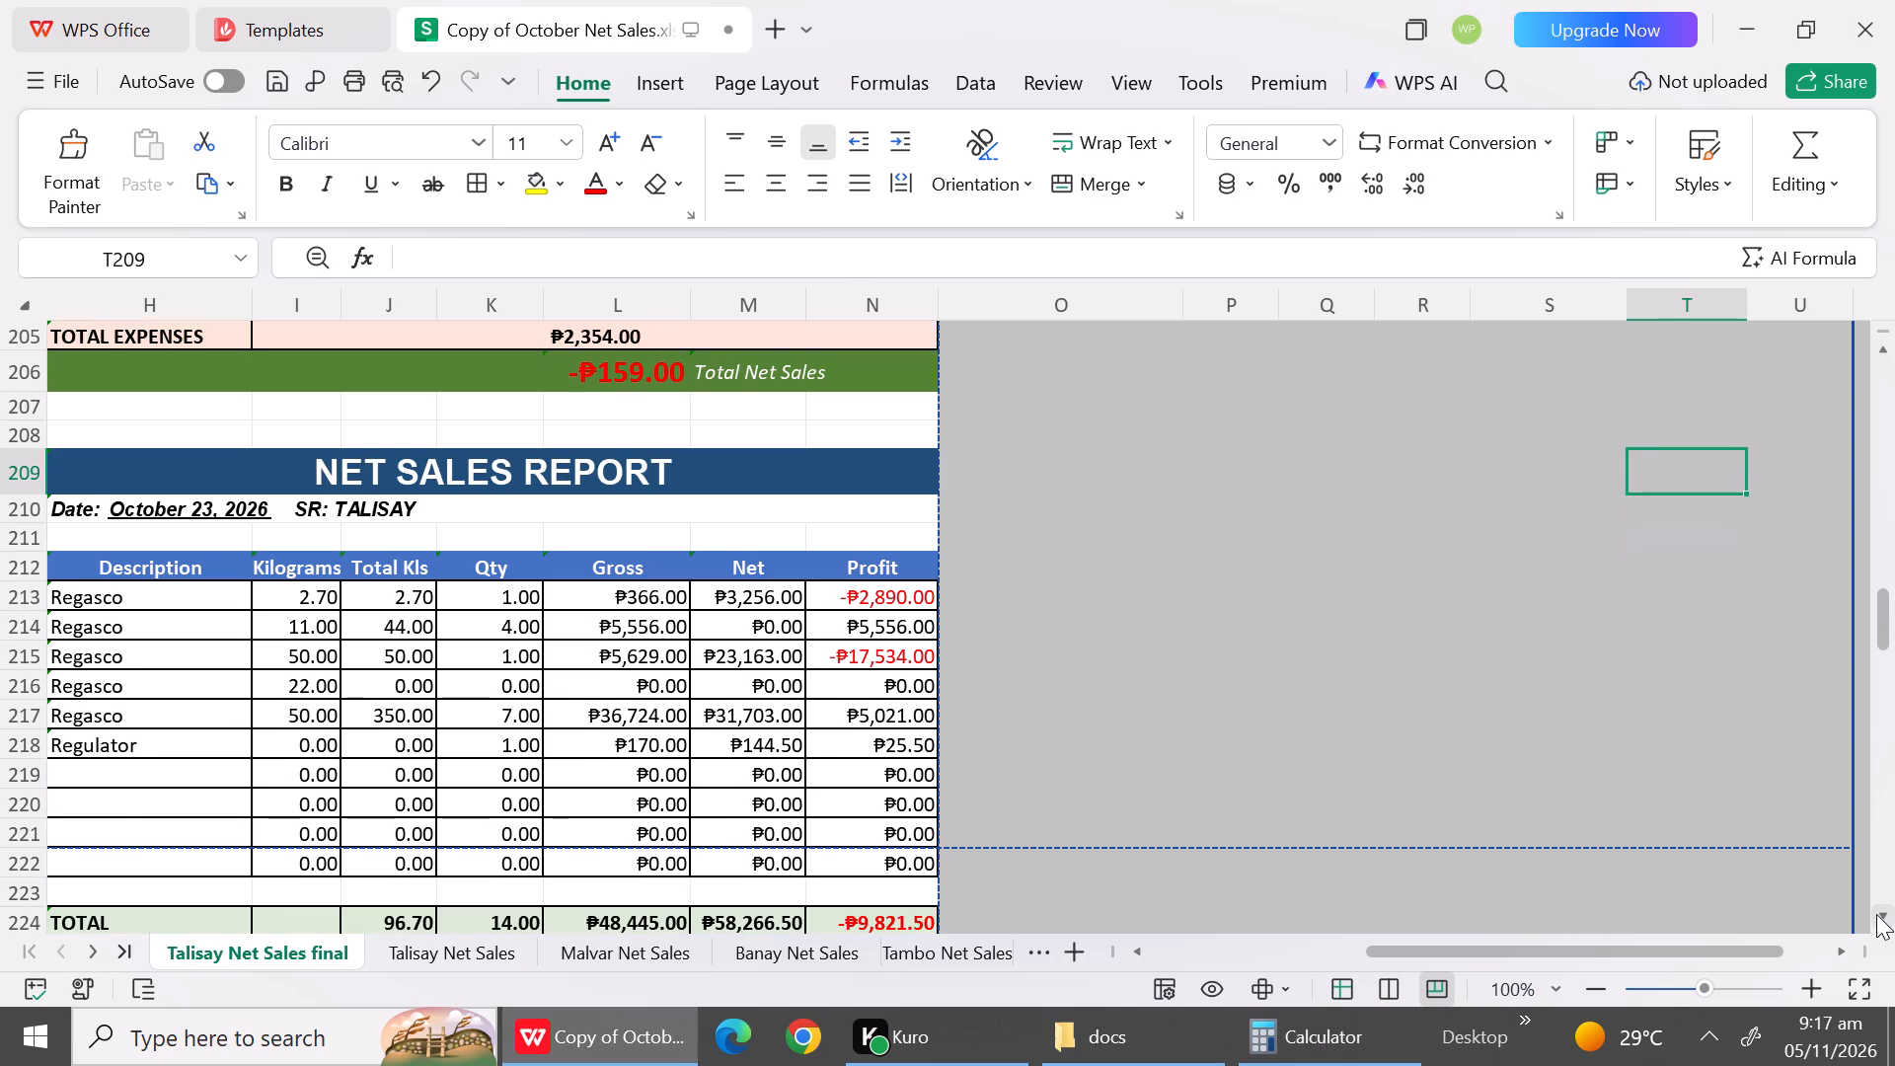
left_click(1876, 914)
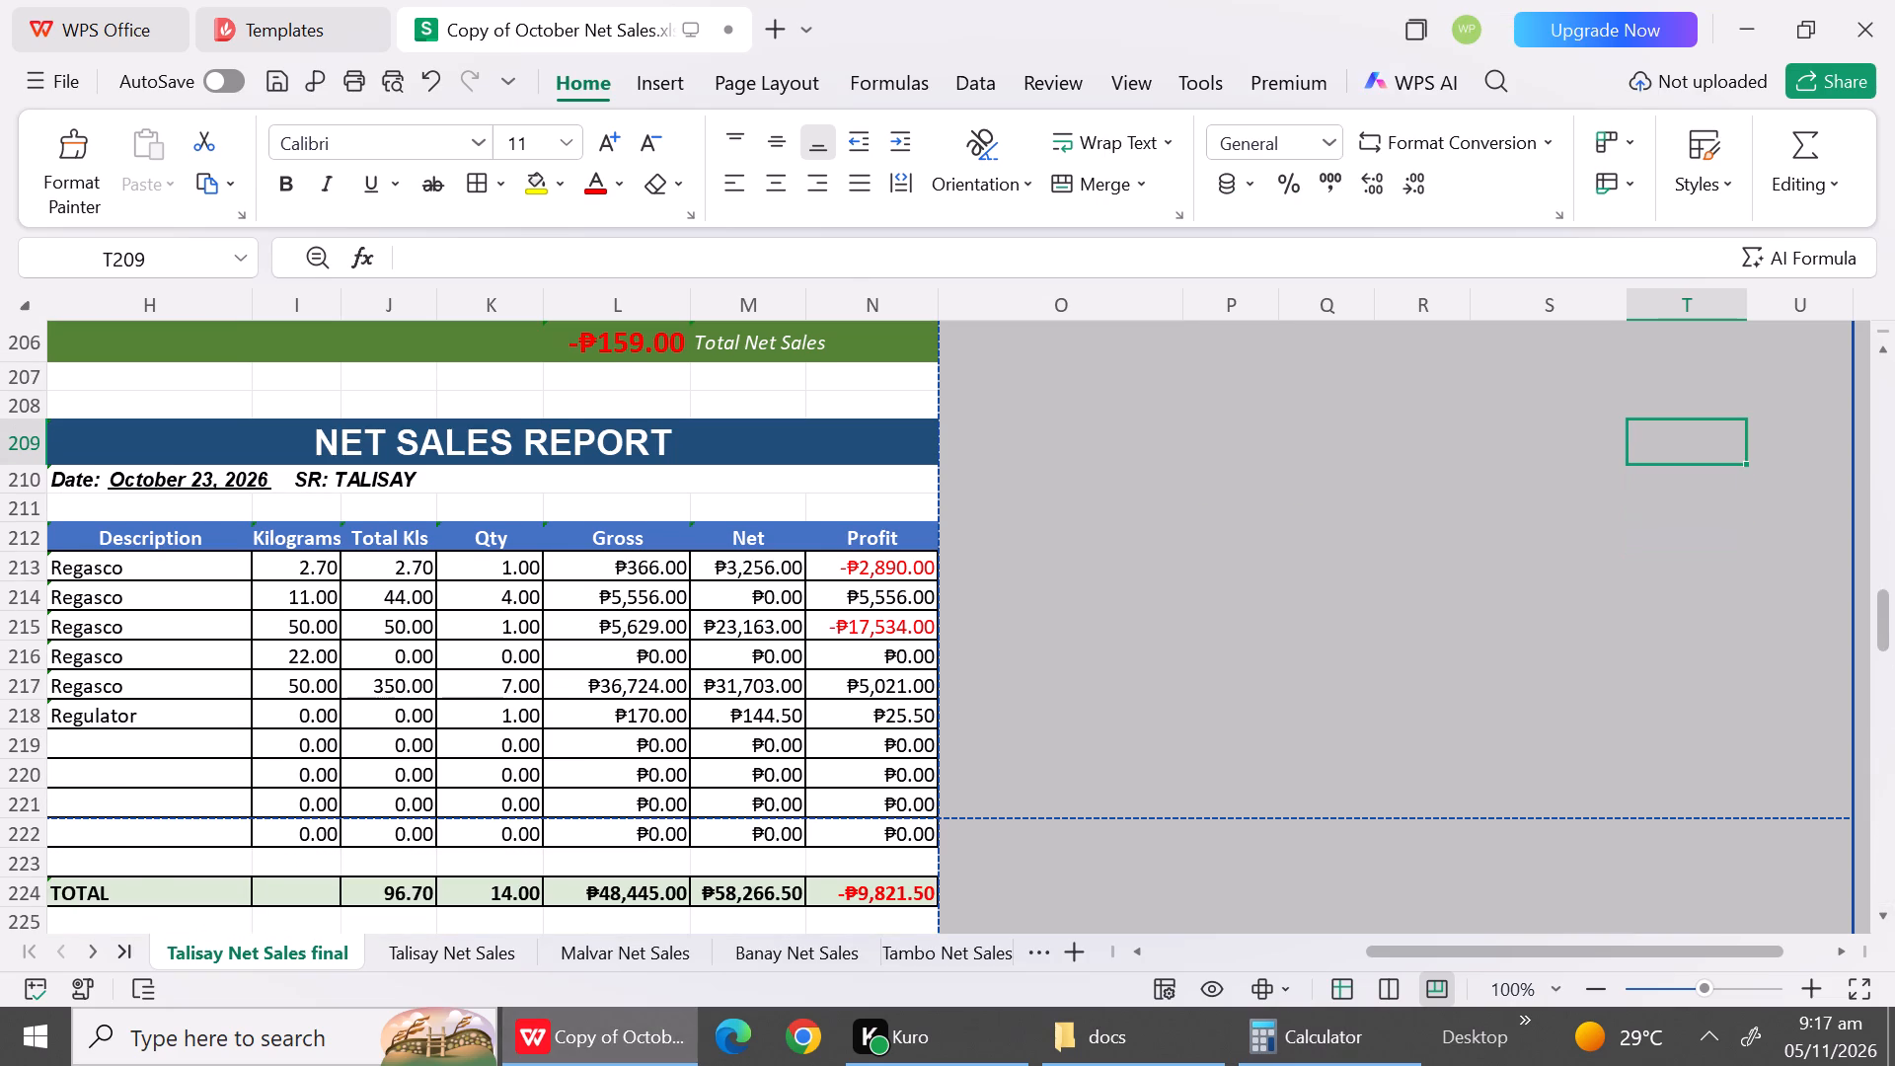
left_click(606, 692)
key("0")
key("Down")
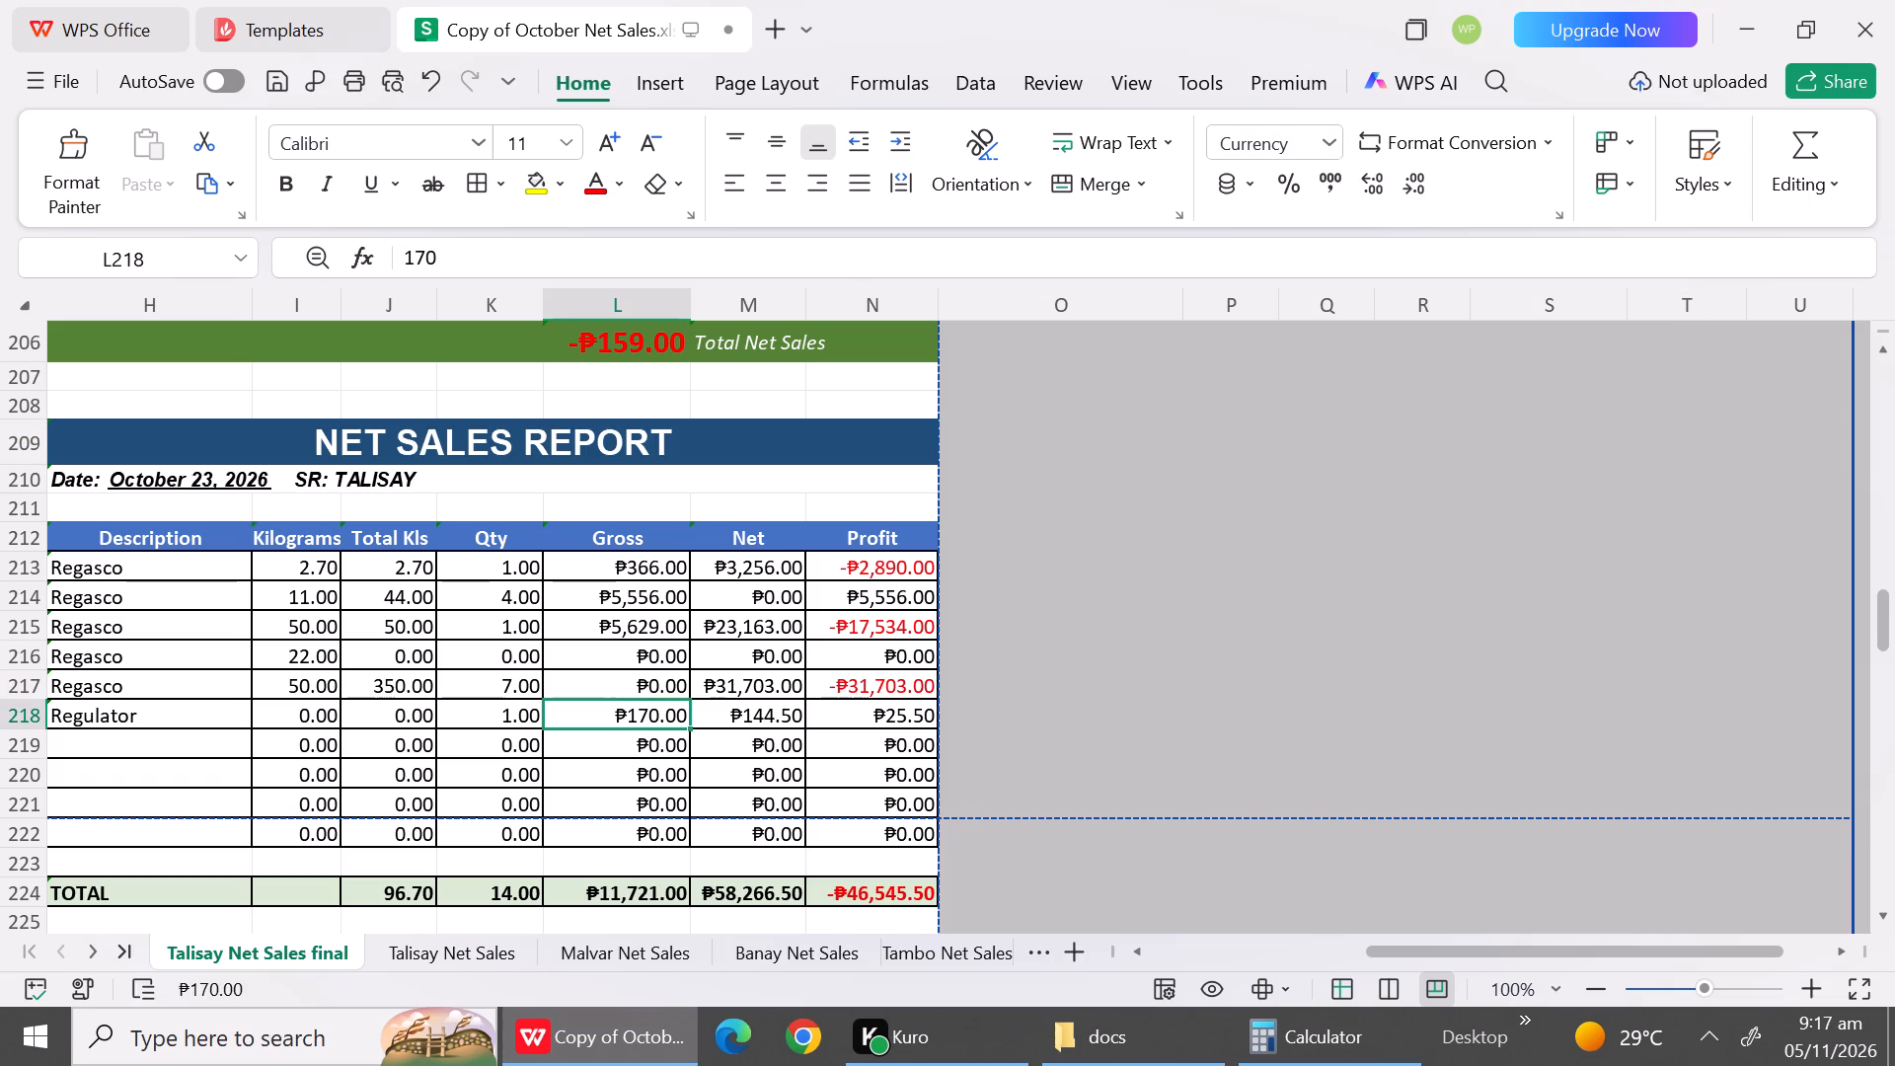
key("0")
key("Right")
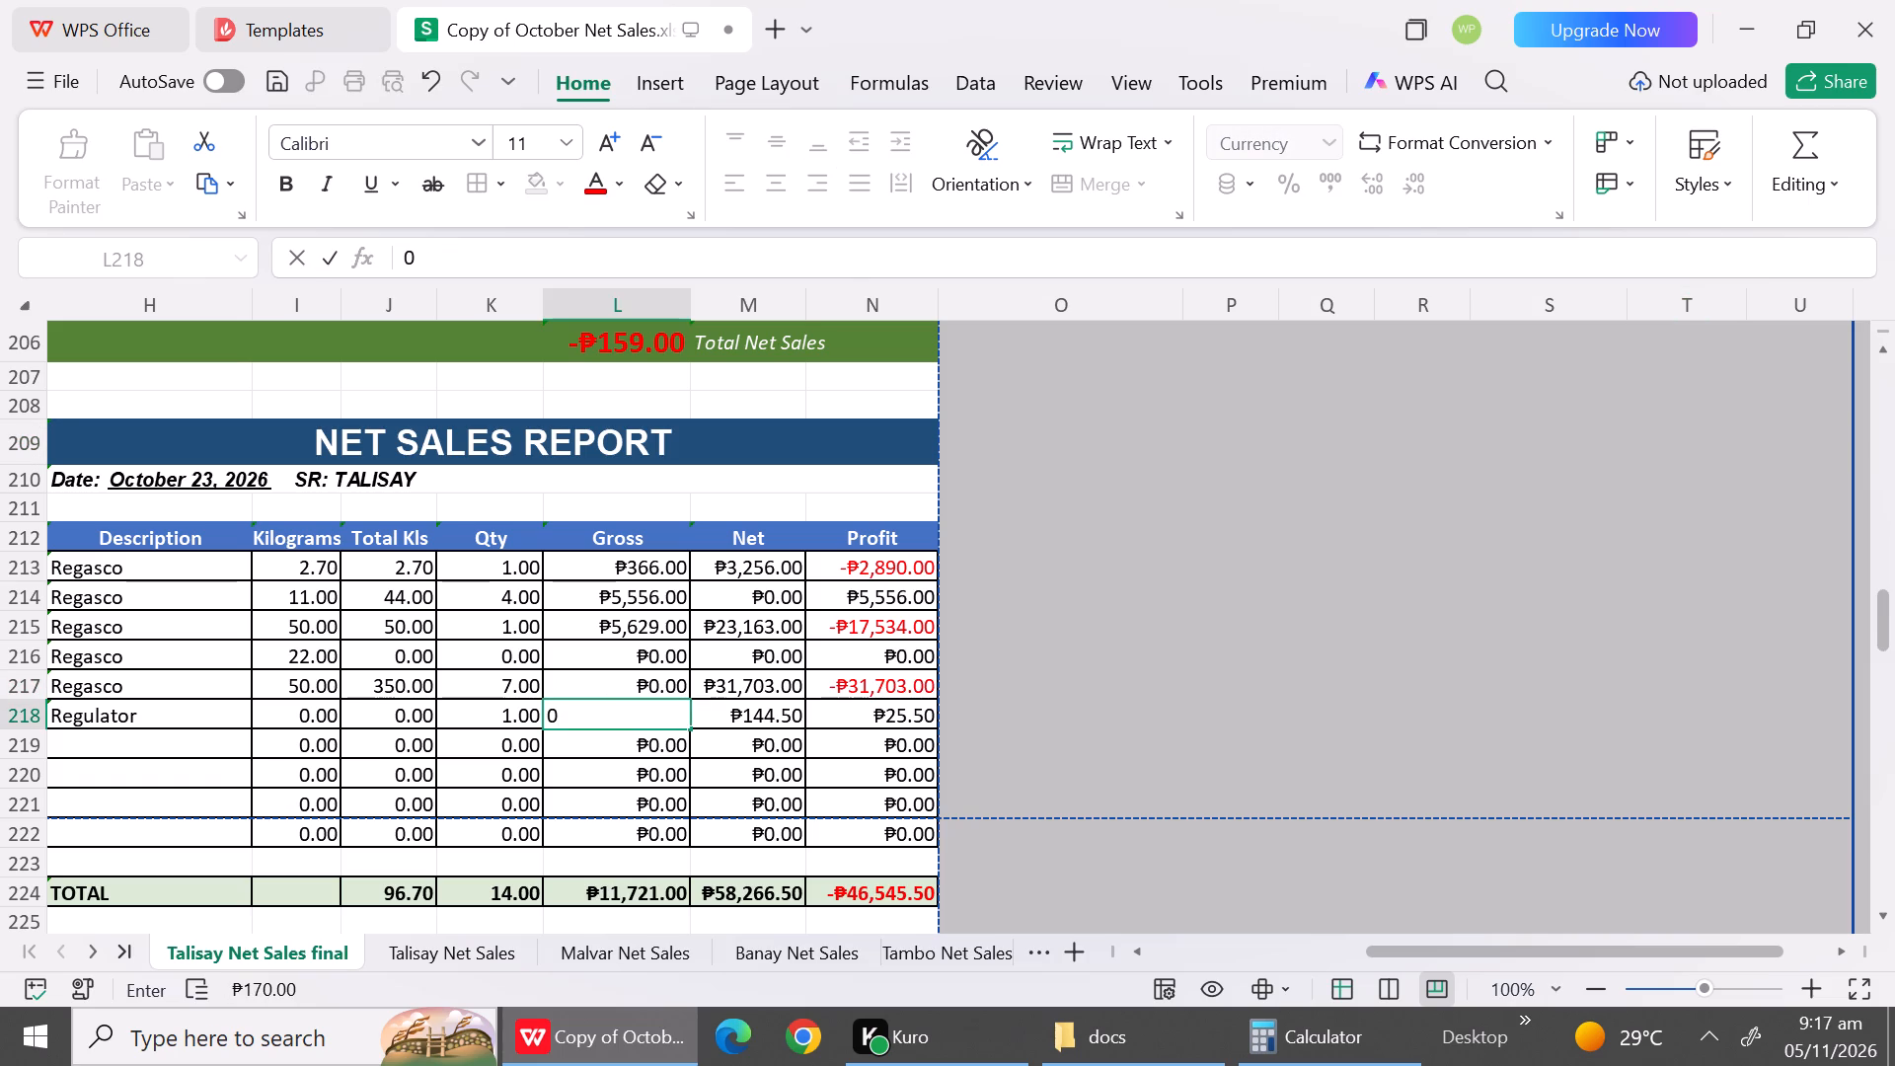
key("0")
key("Up")
key("0")
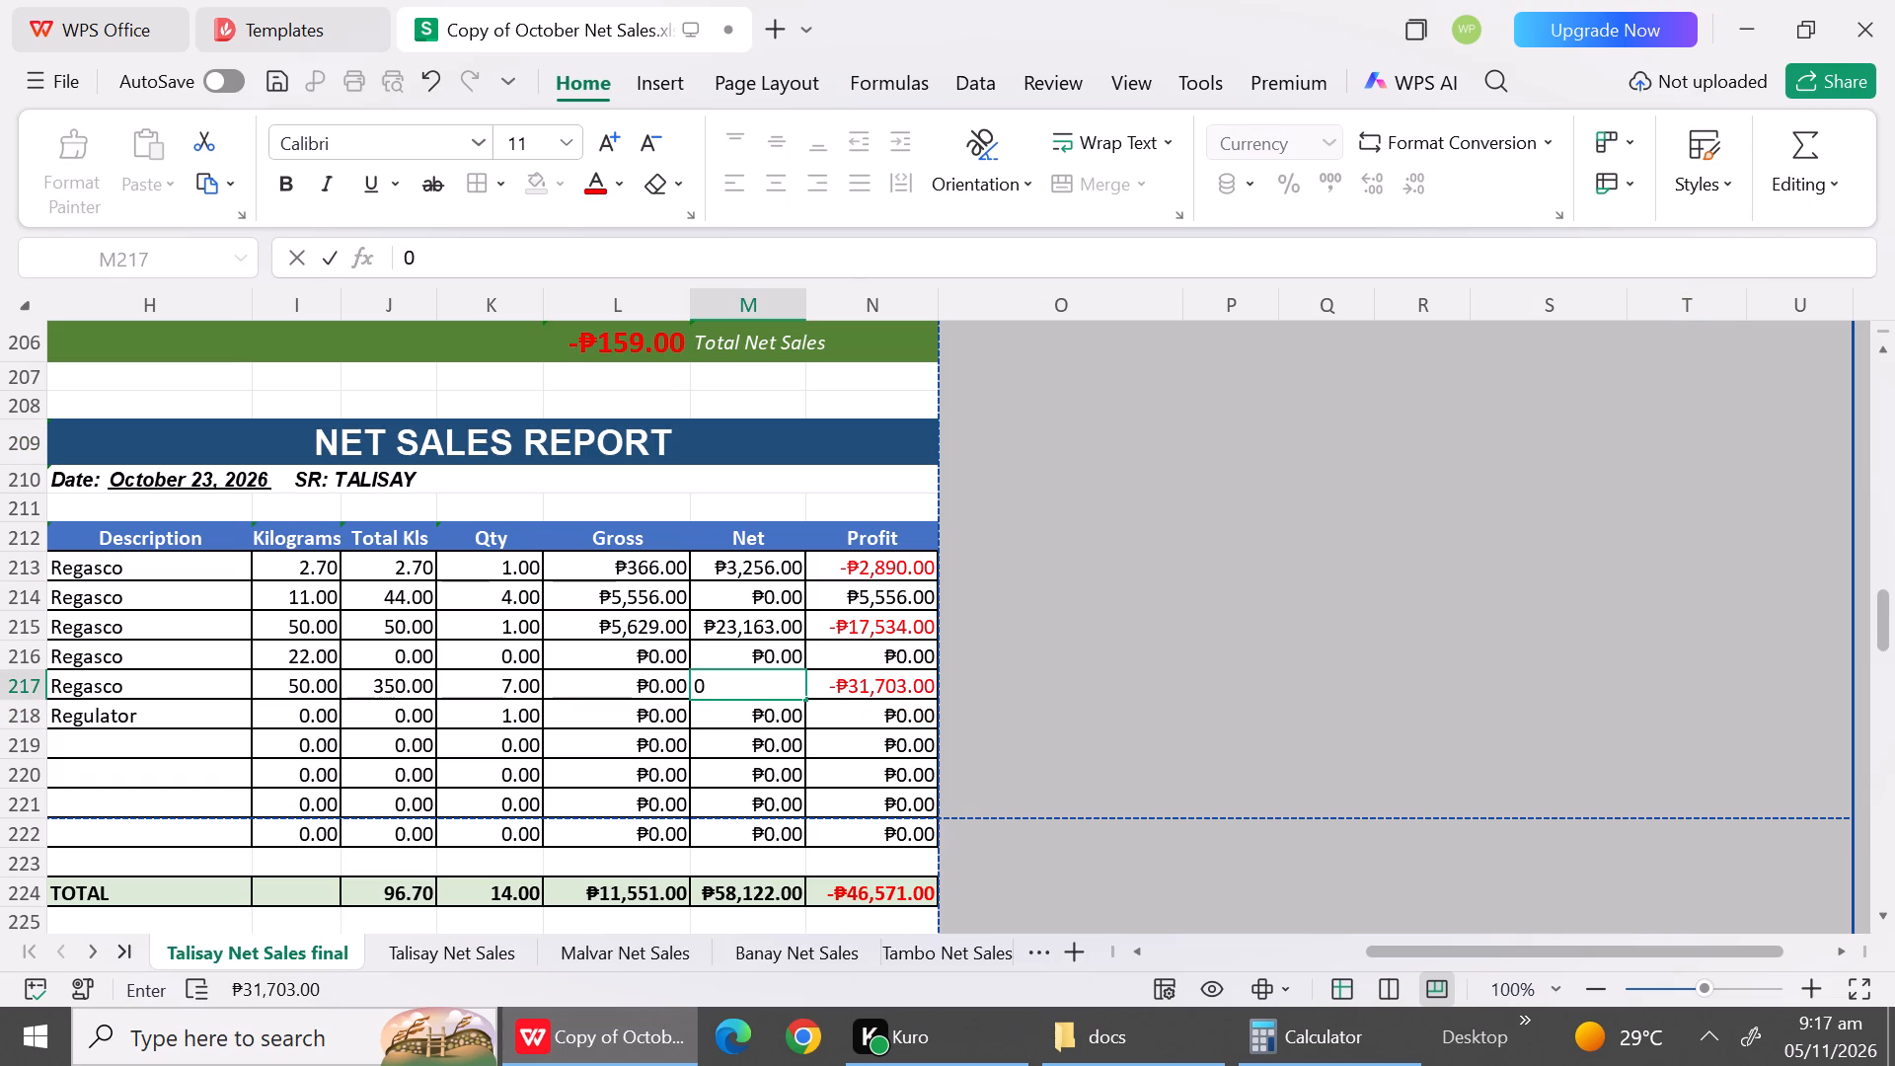
Zero the Qty in rows 217 and 218 and the Kilograms in rows 216 and 217 of the same report.
left_click(508, 697)
key("0")
key("Down")
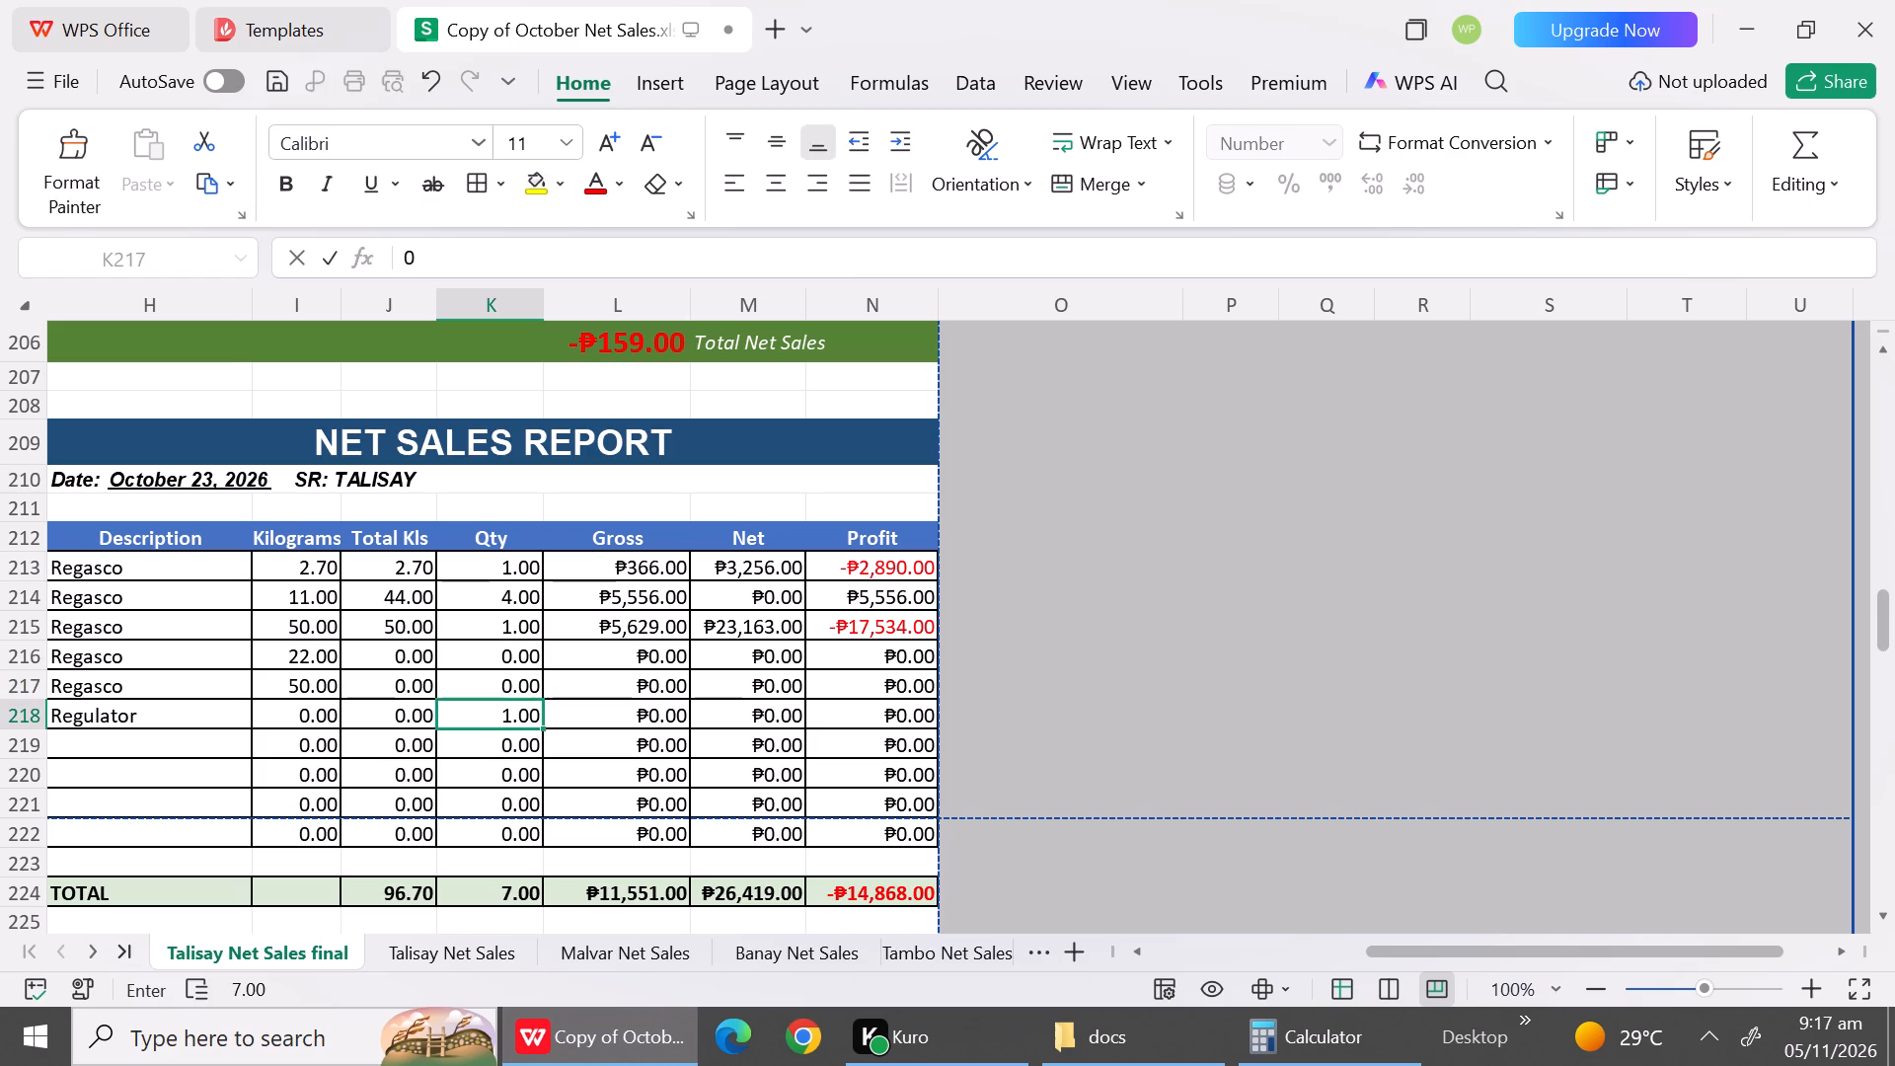
key("0")
left_click(302, 662)
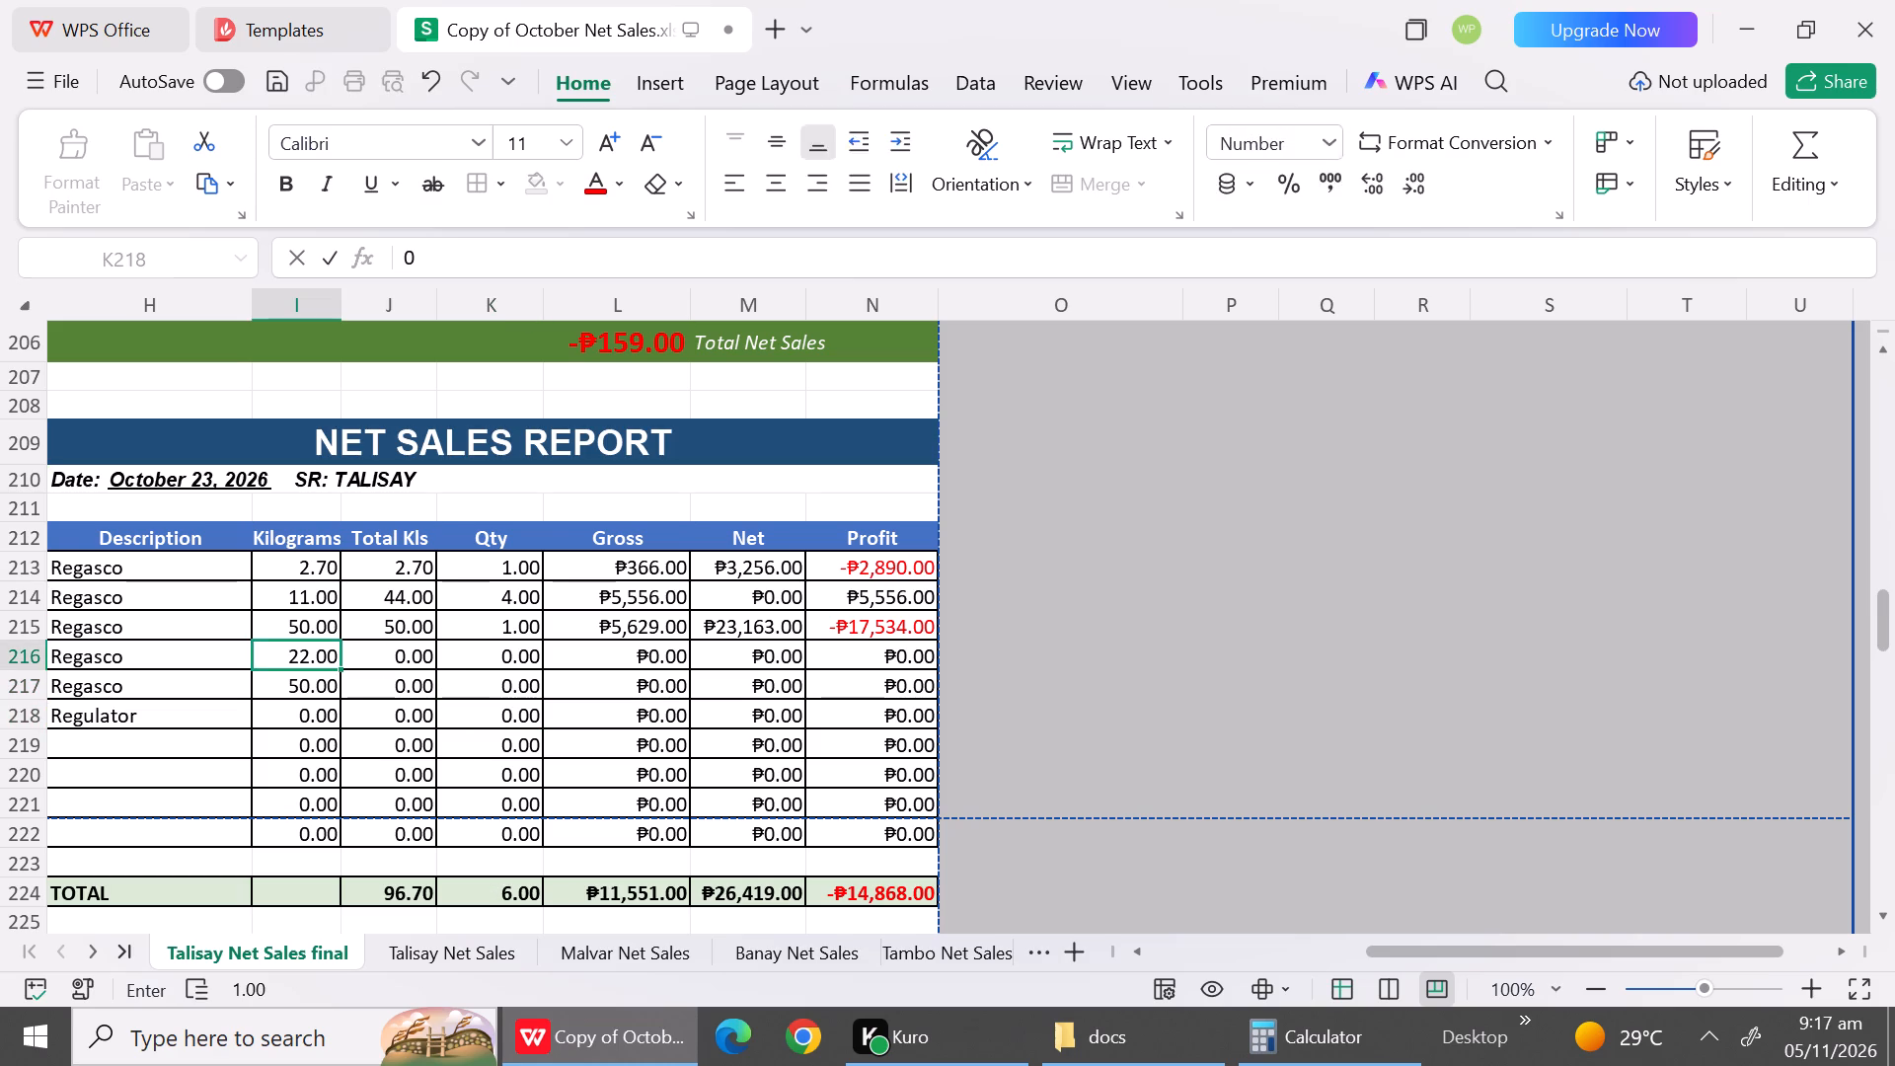
key("0")
key("Down")
key("0")
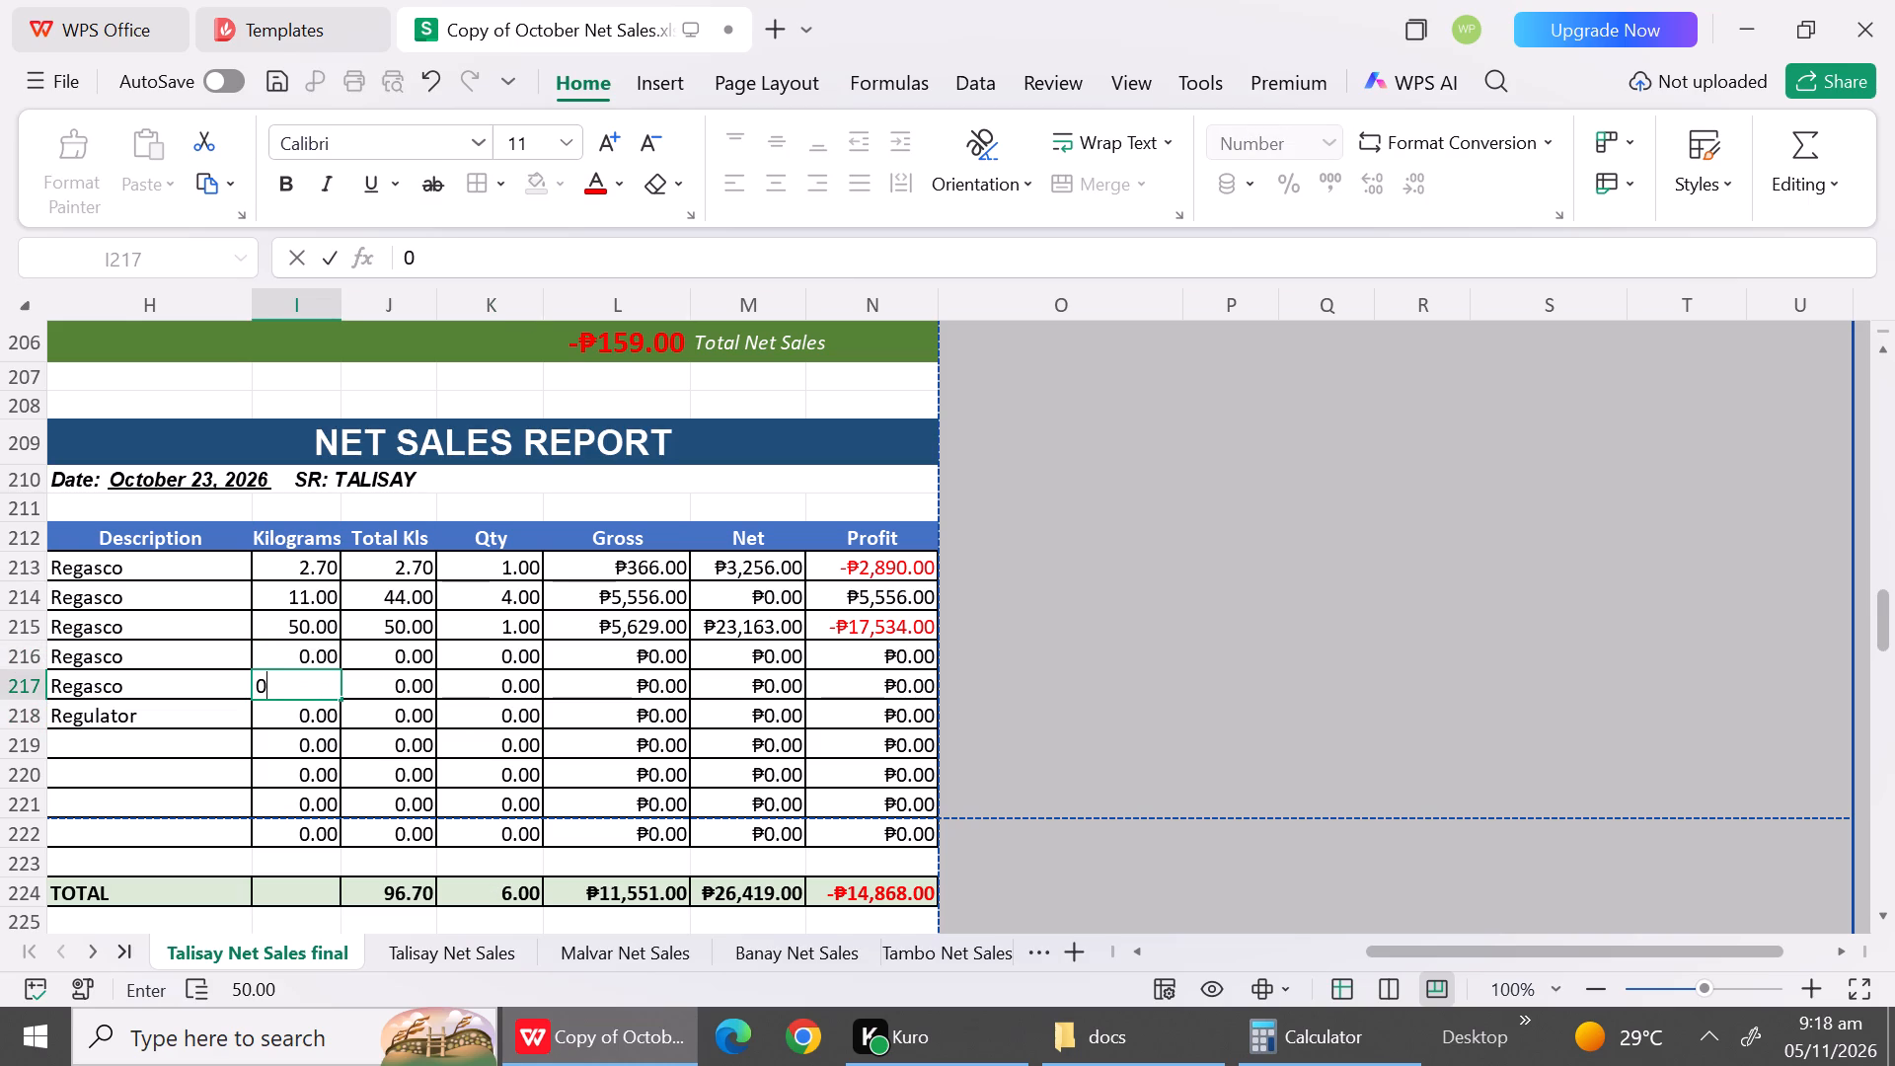
Clear the descriptions in H216 to H218, the two Regasco entries and the Regulator entry.
left_click(133, 661)
key("BackSpace")
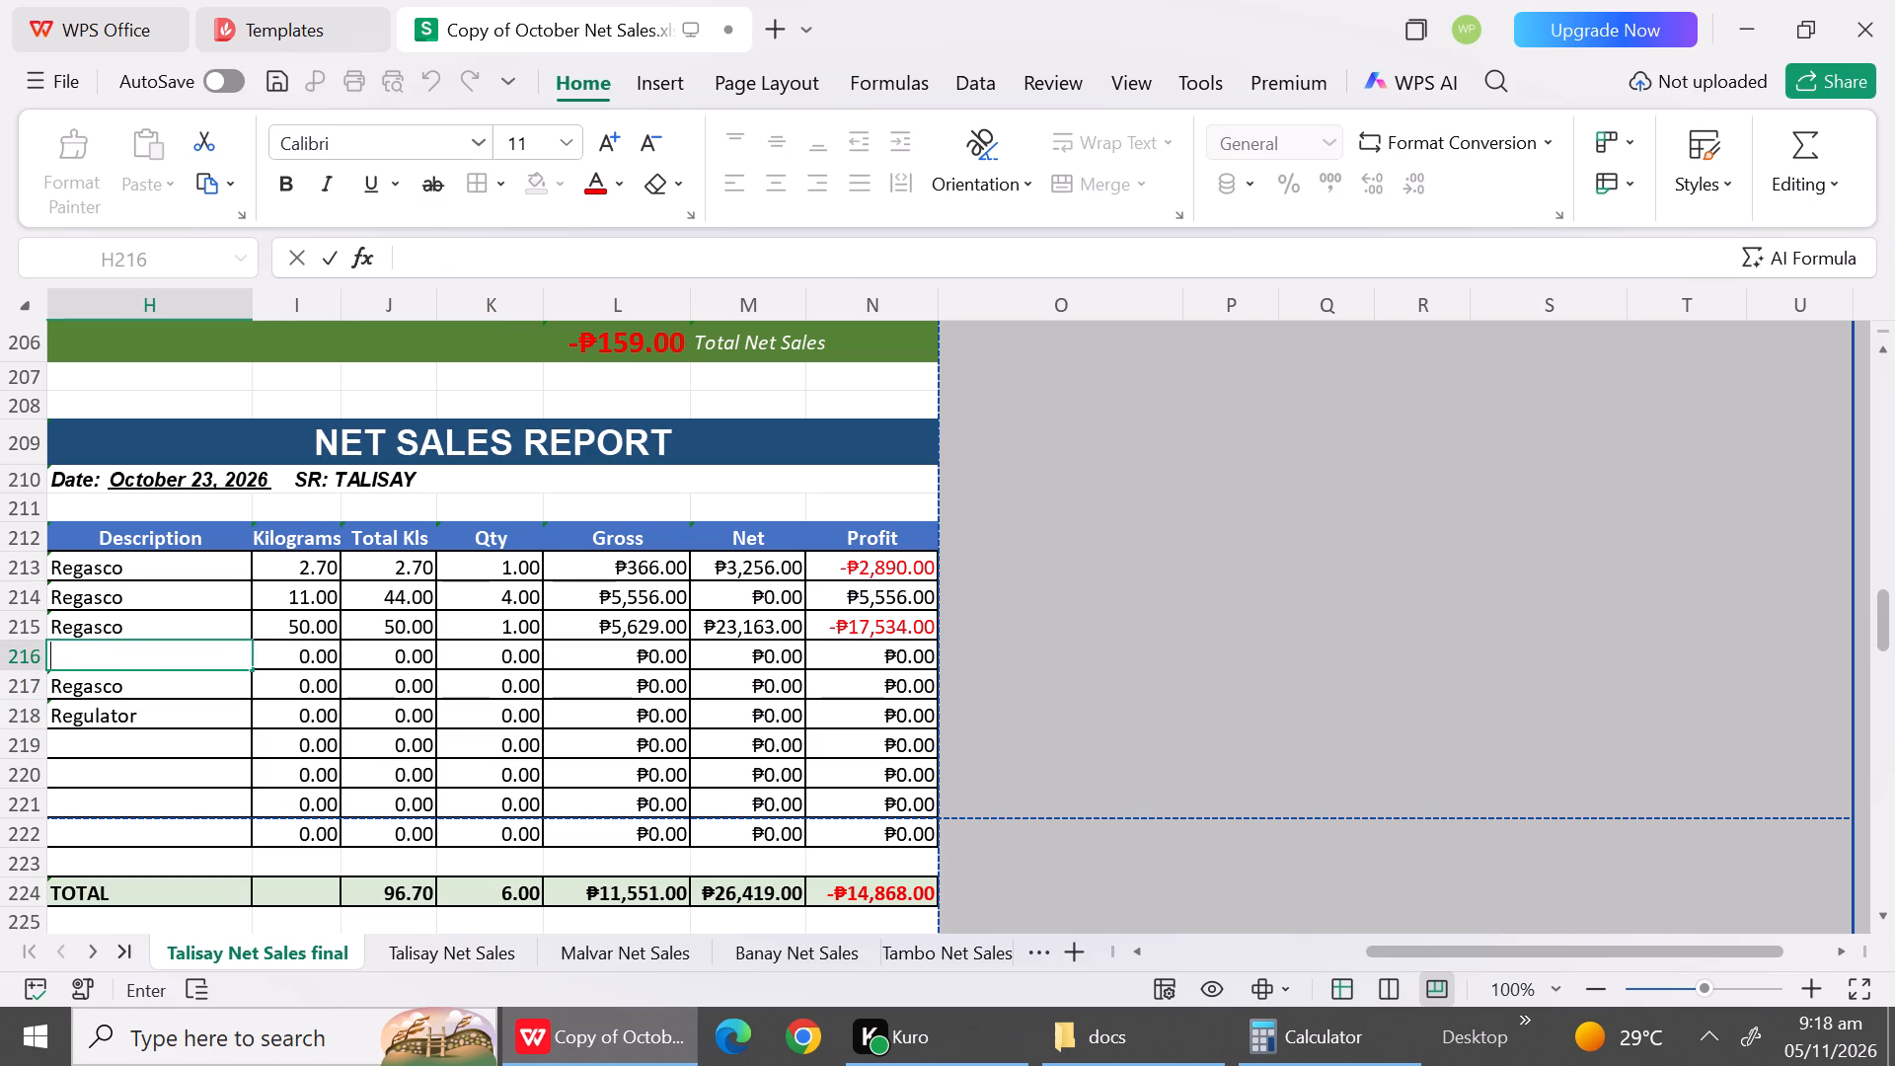
key("Down")
key("BackSpace")
key("Down")
key("BackSpace")
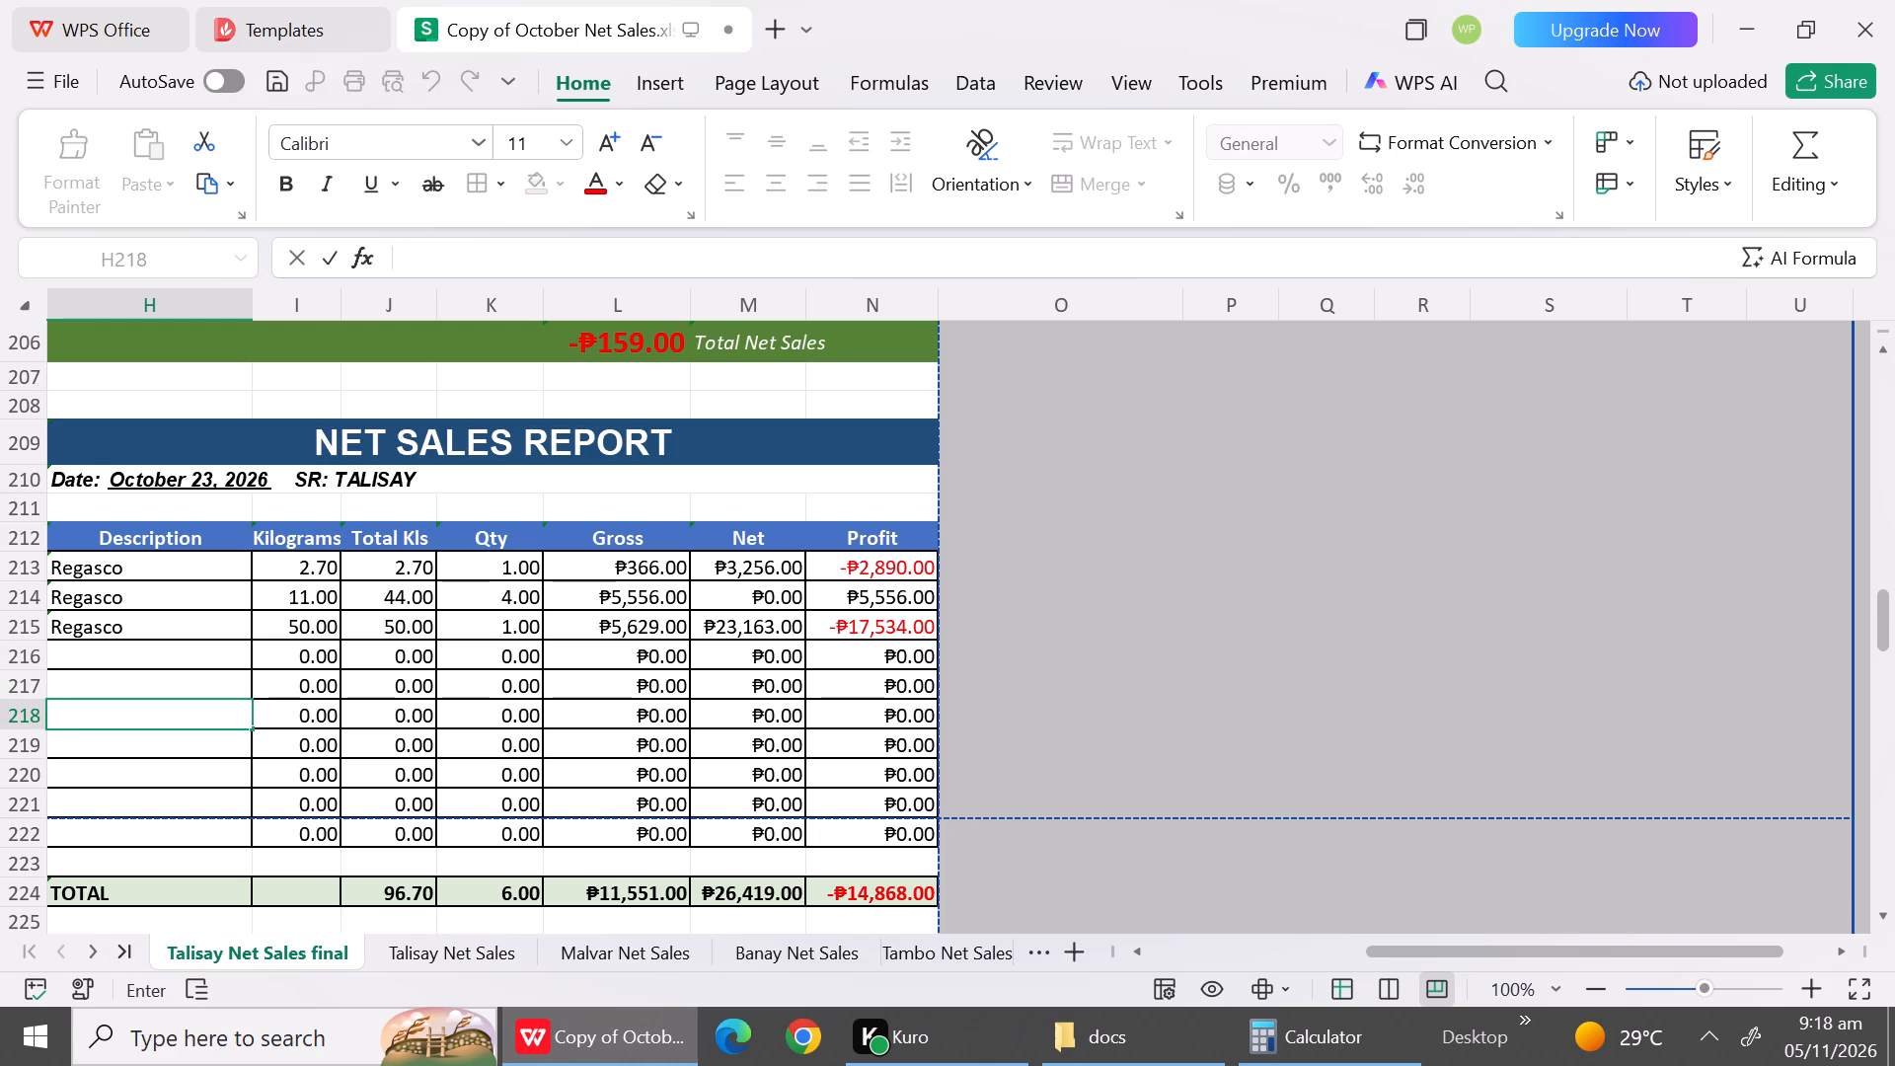
left_click(243, 731)
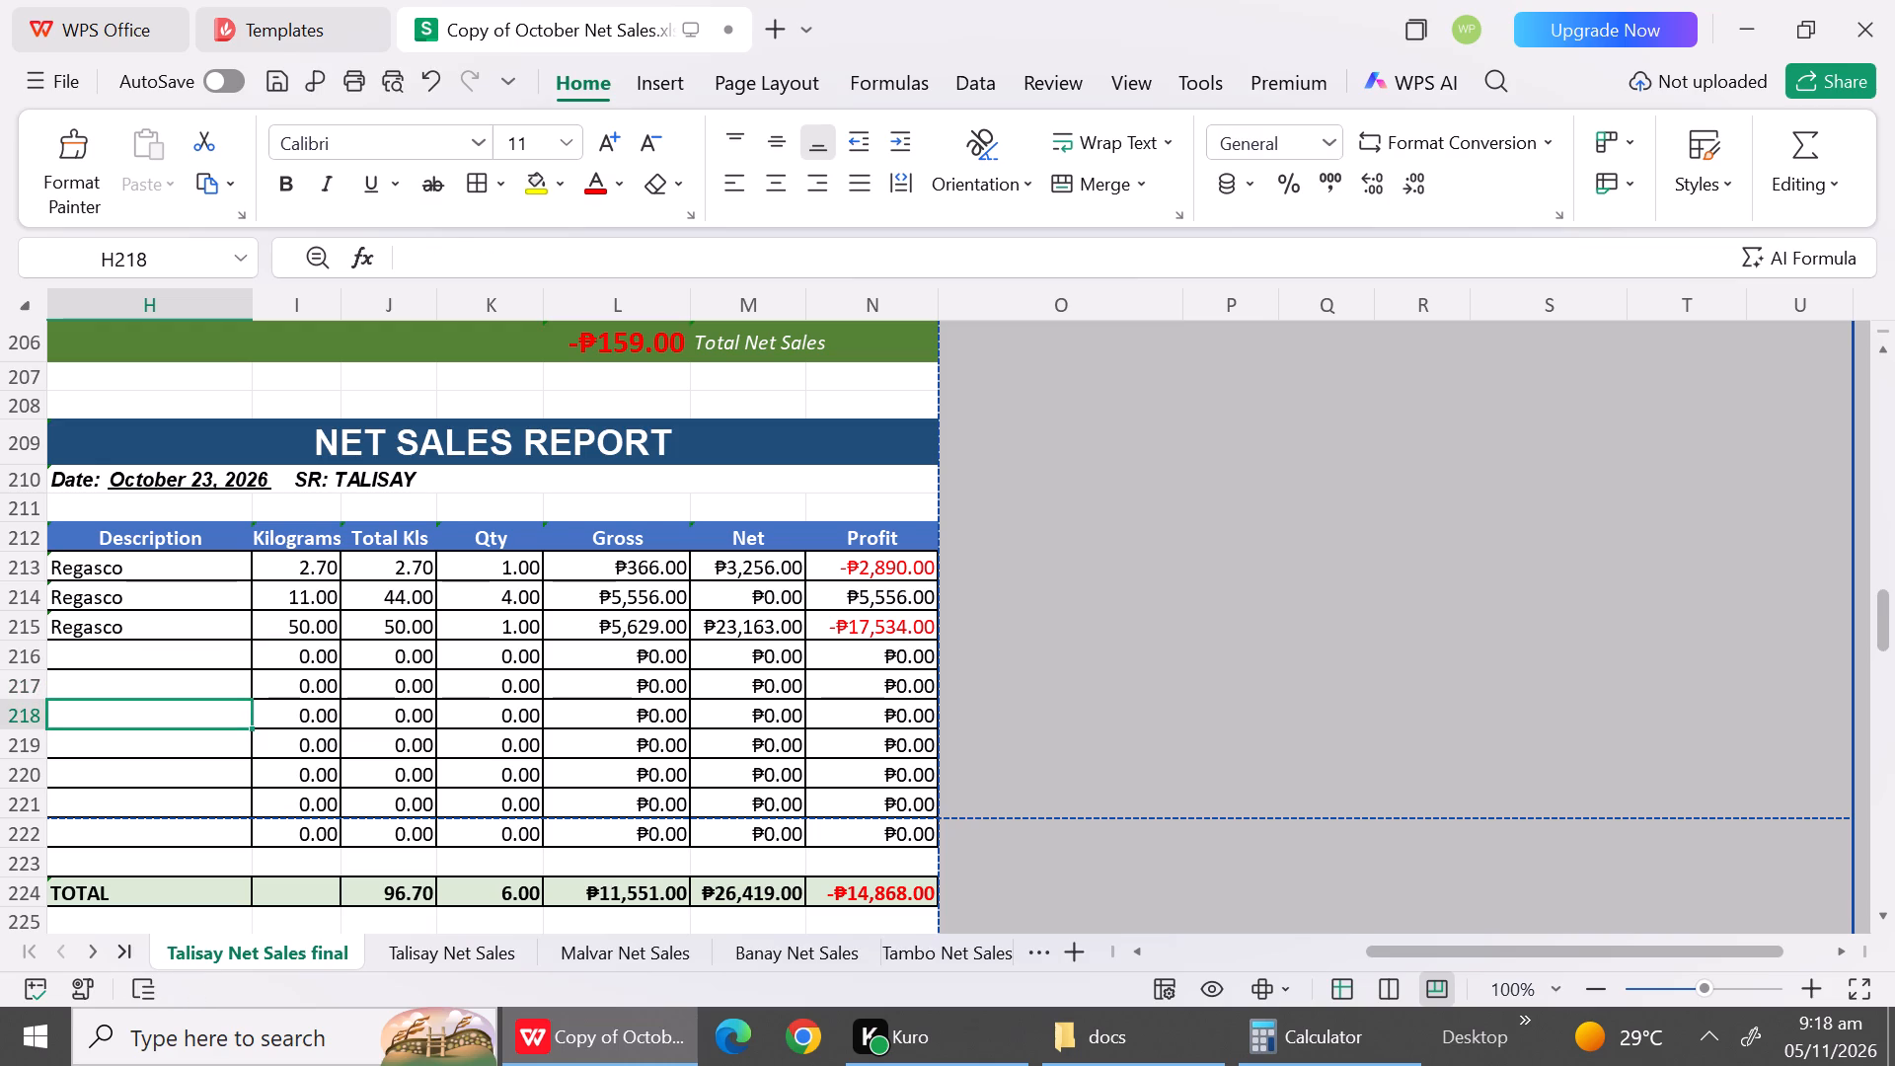
Open the PRICELIST OCTOBER sheet and move it directly after the Talisay Net Sales final sheet.
left_click(766, 570)
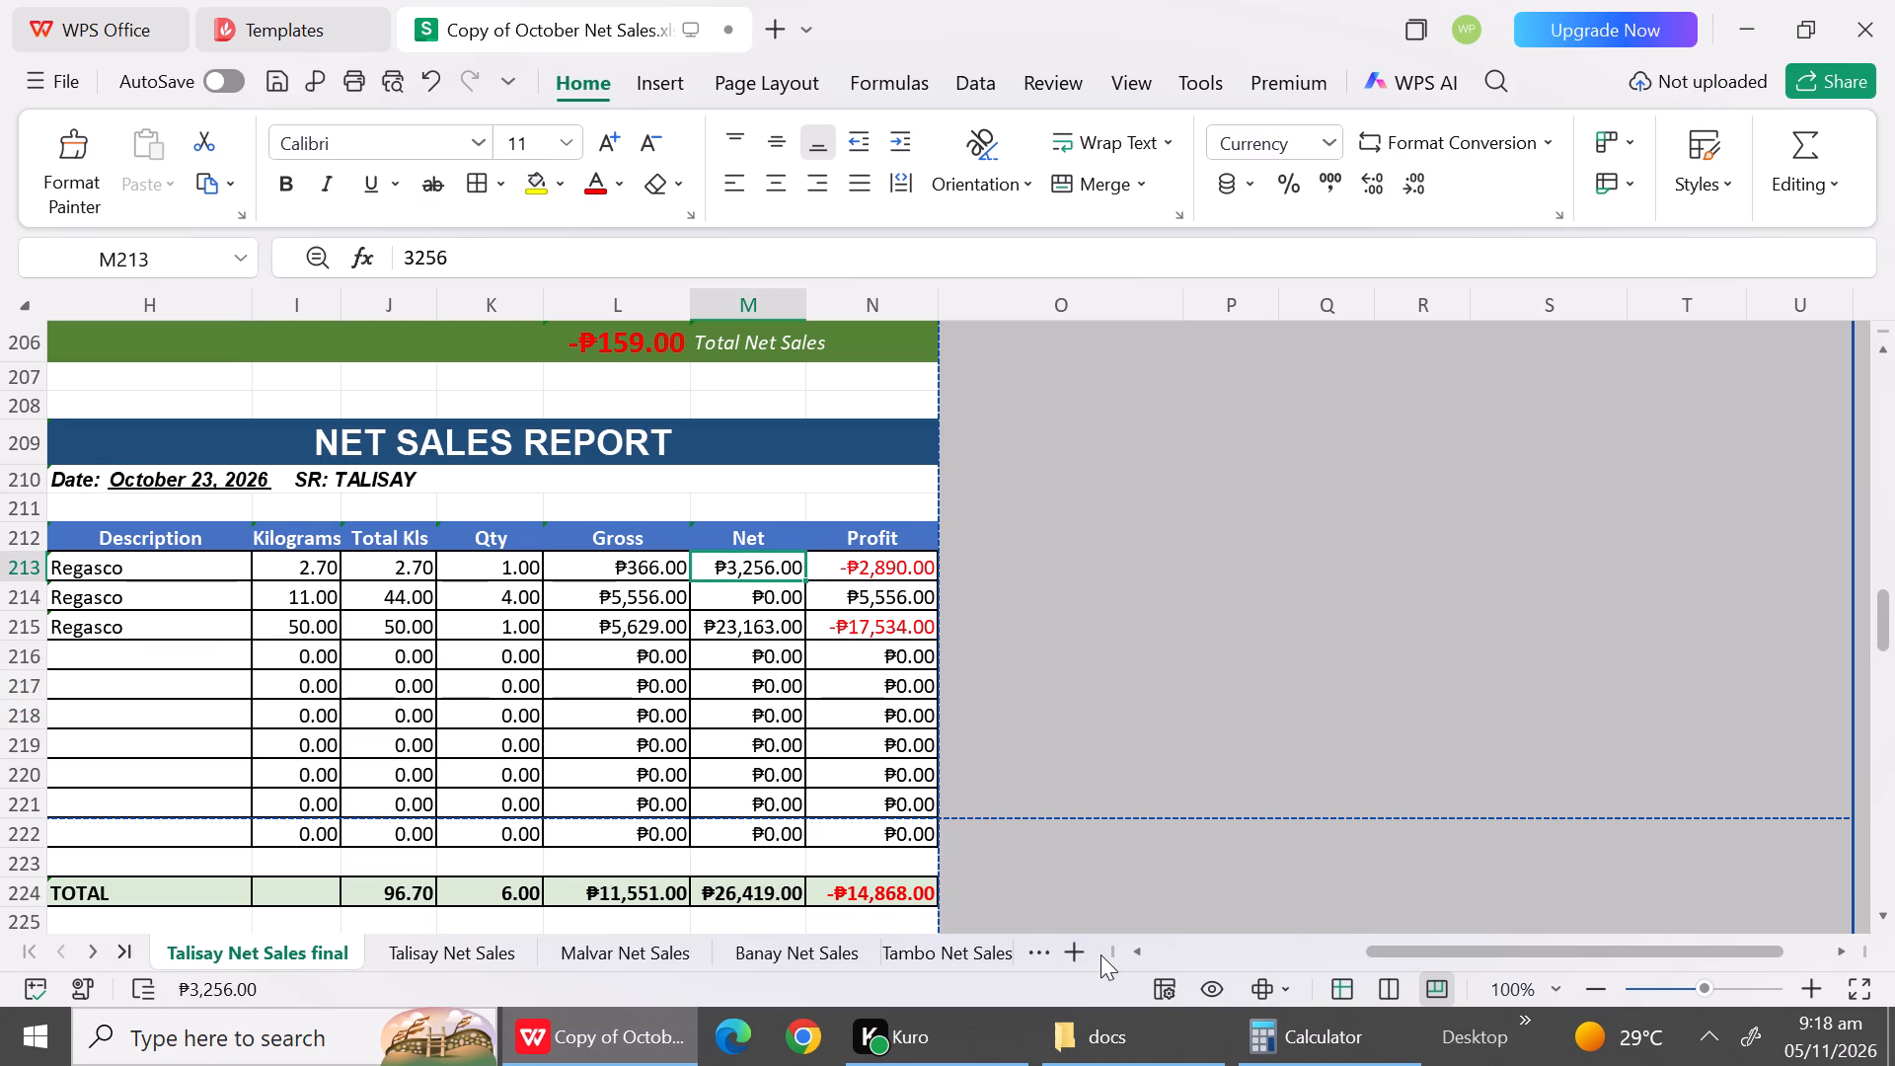
left_click(1835, 952)
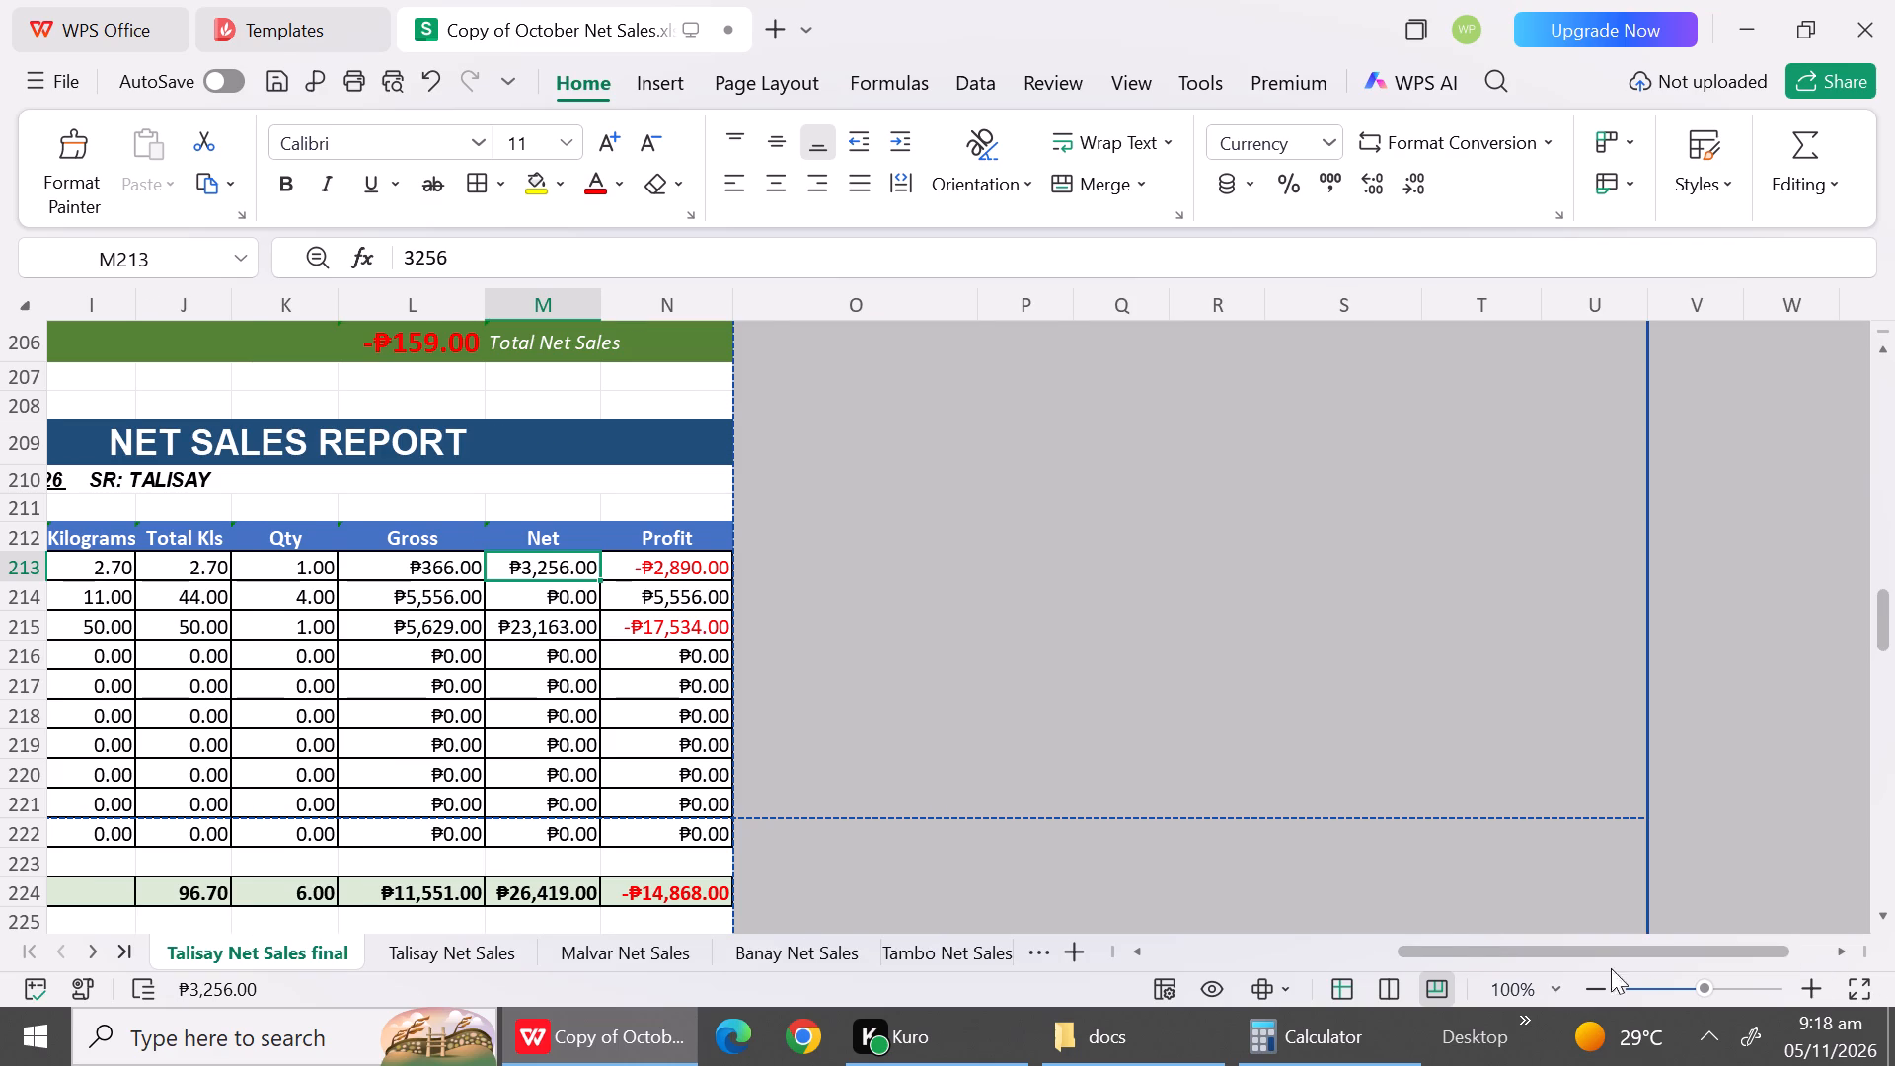
left_click(1144, 952)
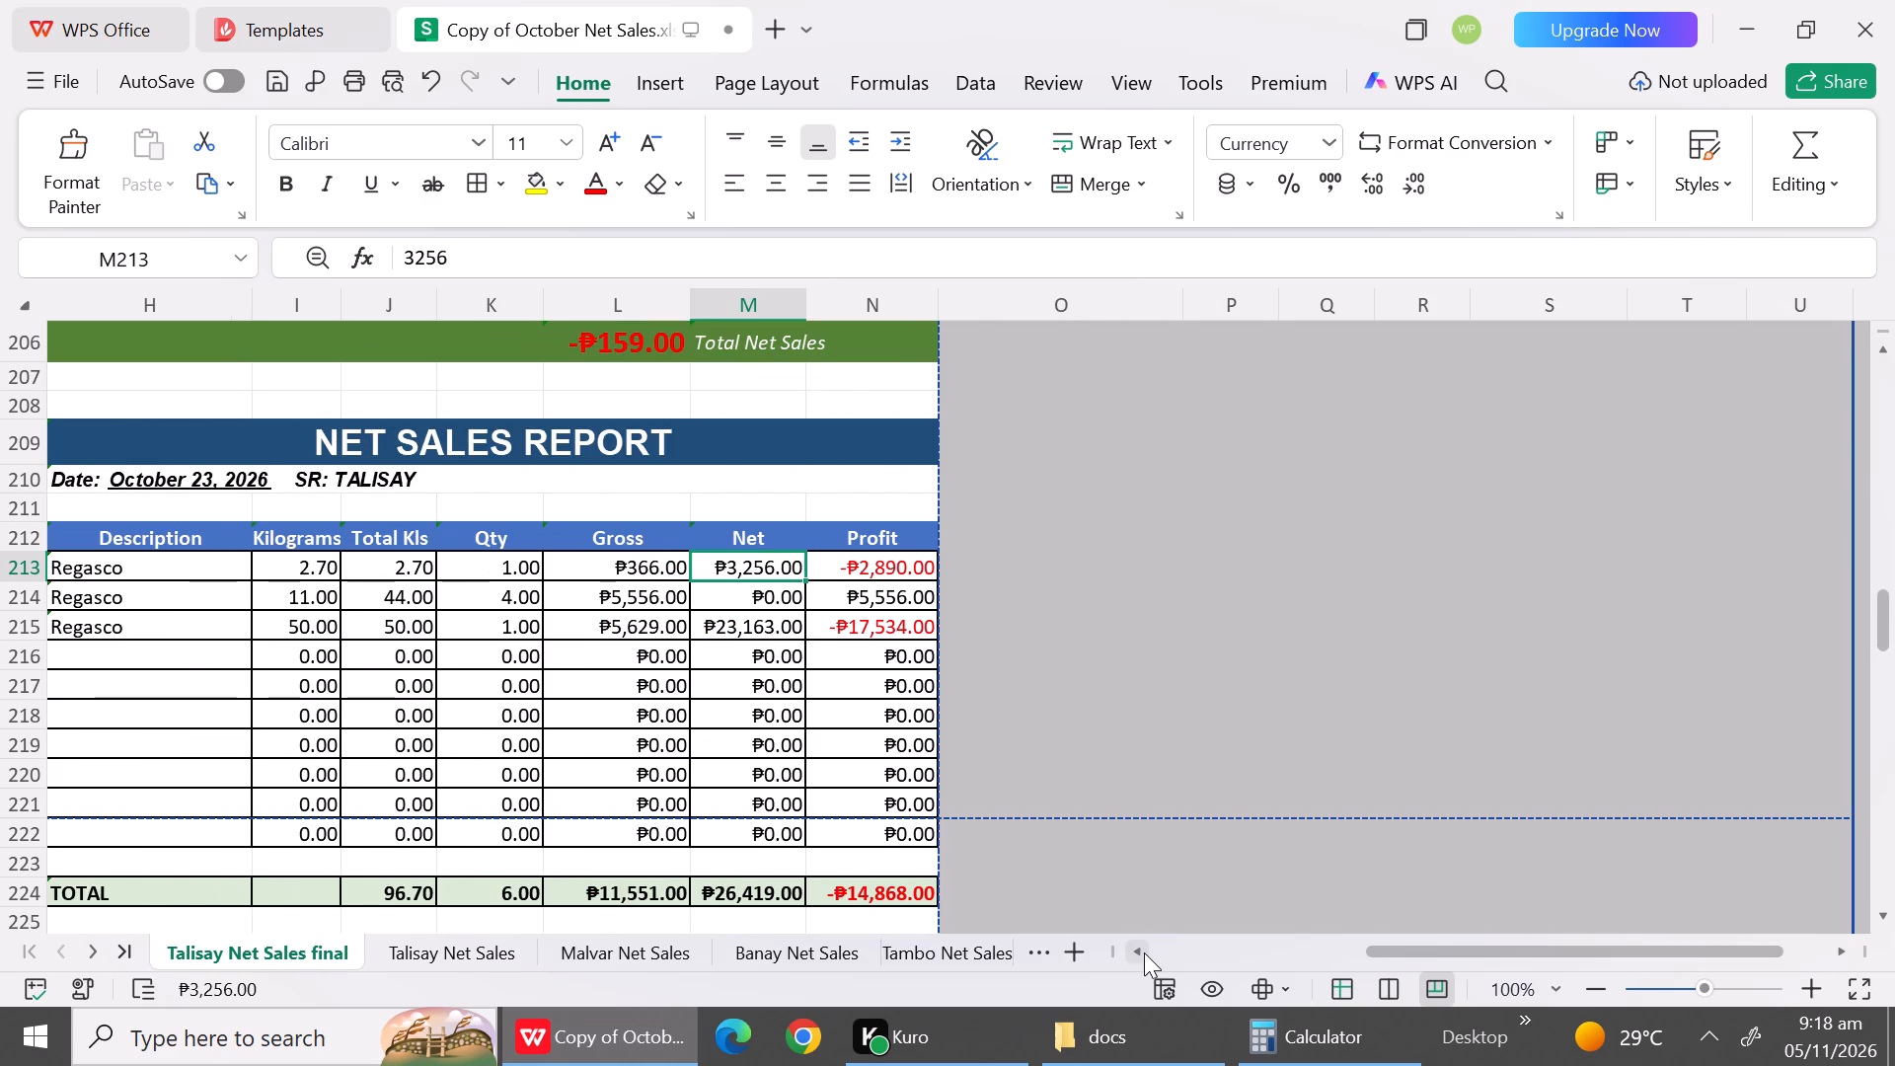
left_click(1033, 945)
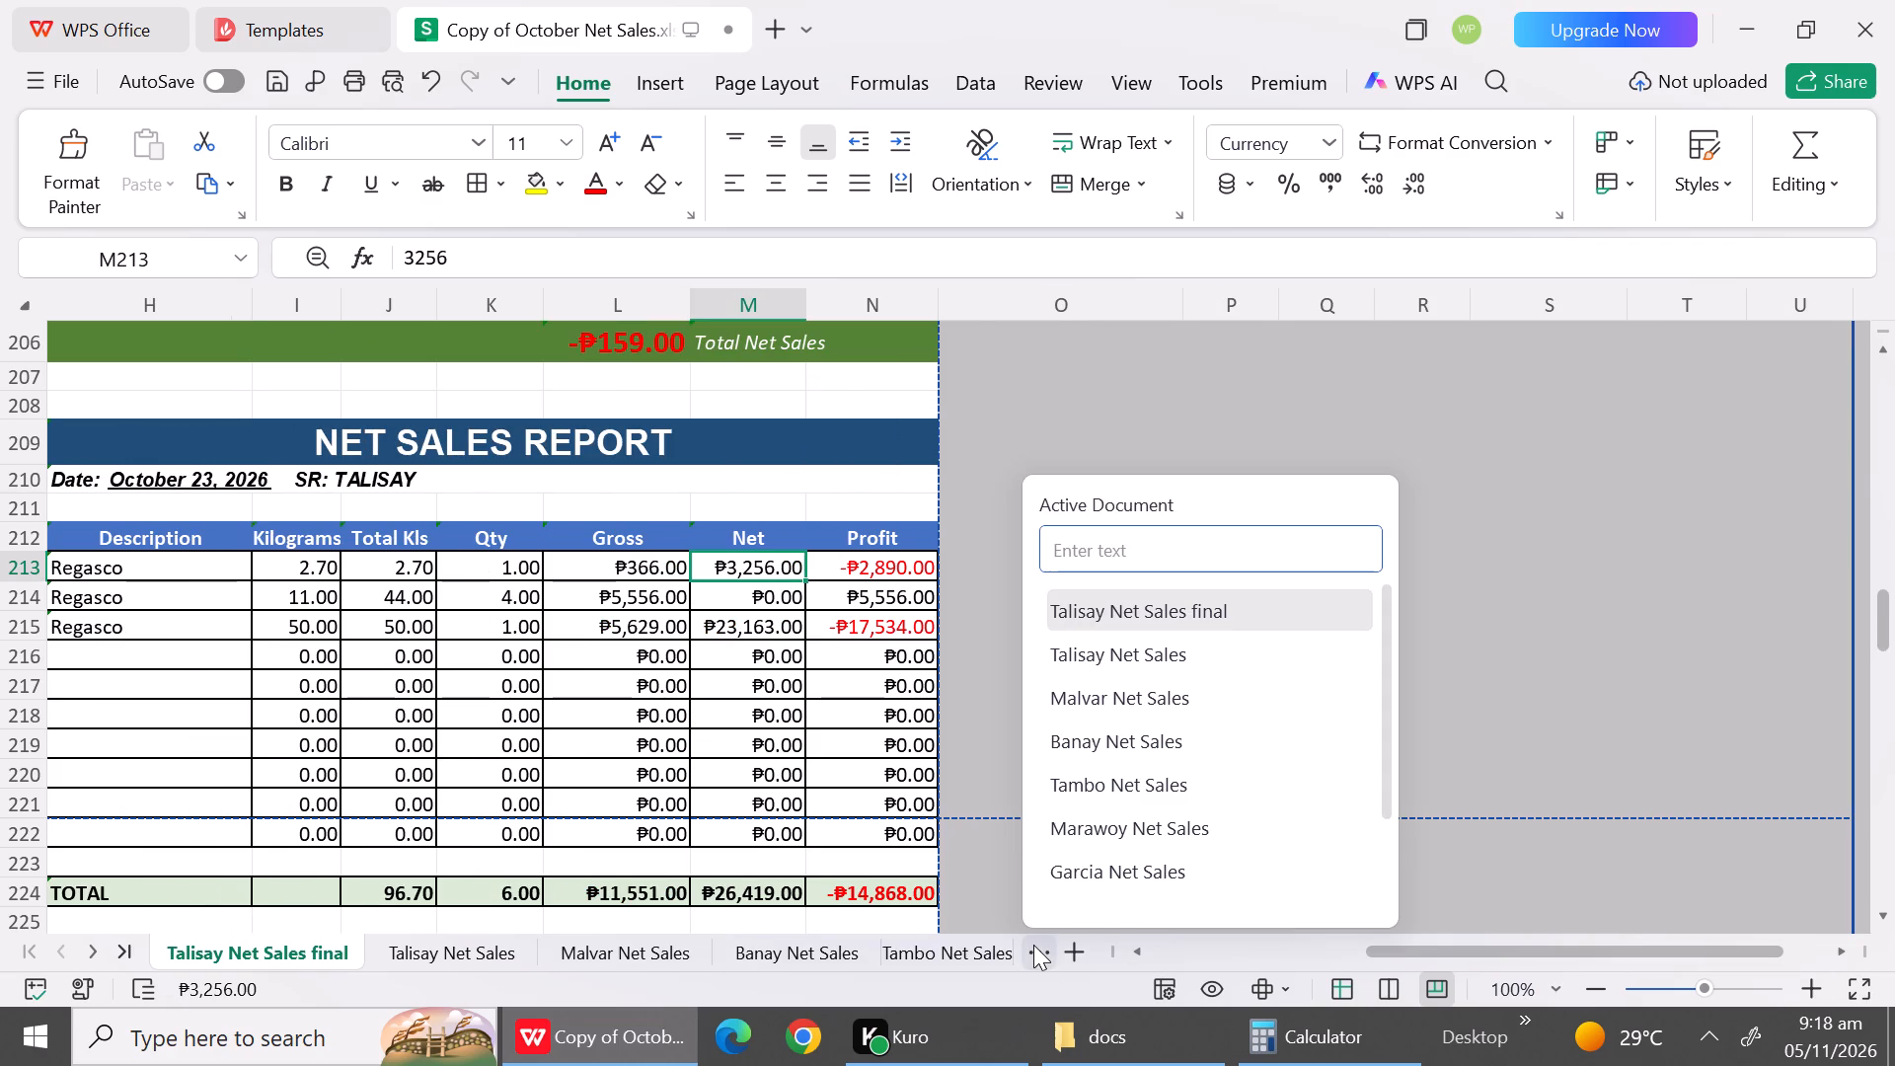
left_click_drag(1385, 766, 1383, 789)
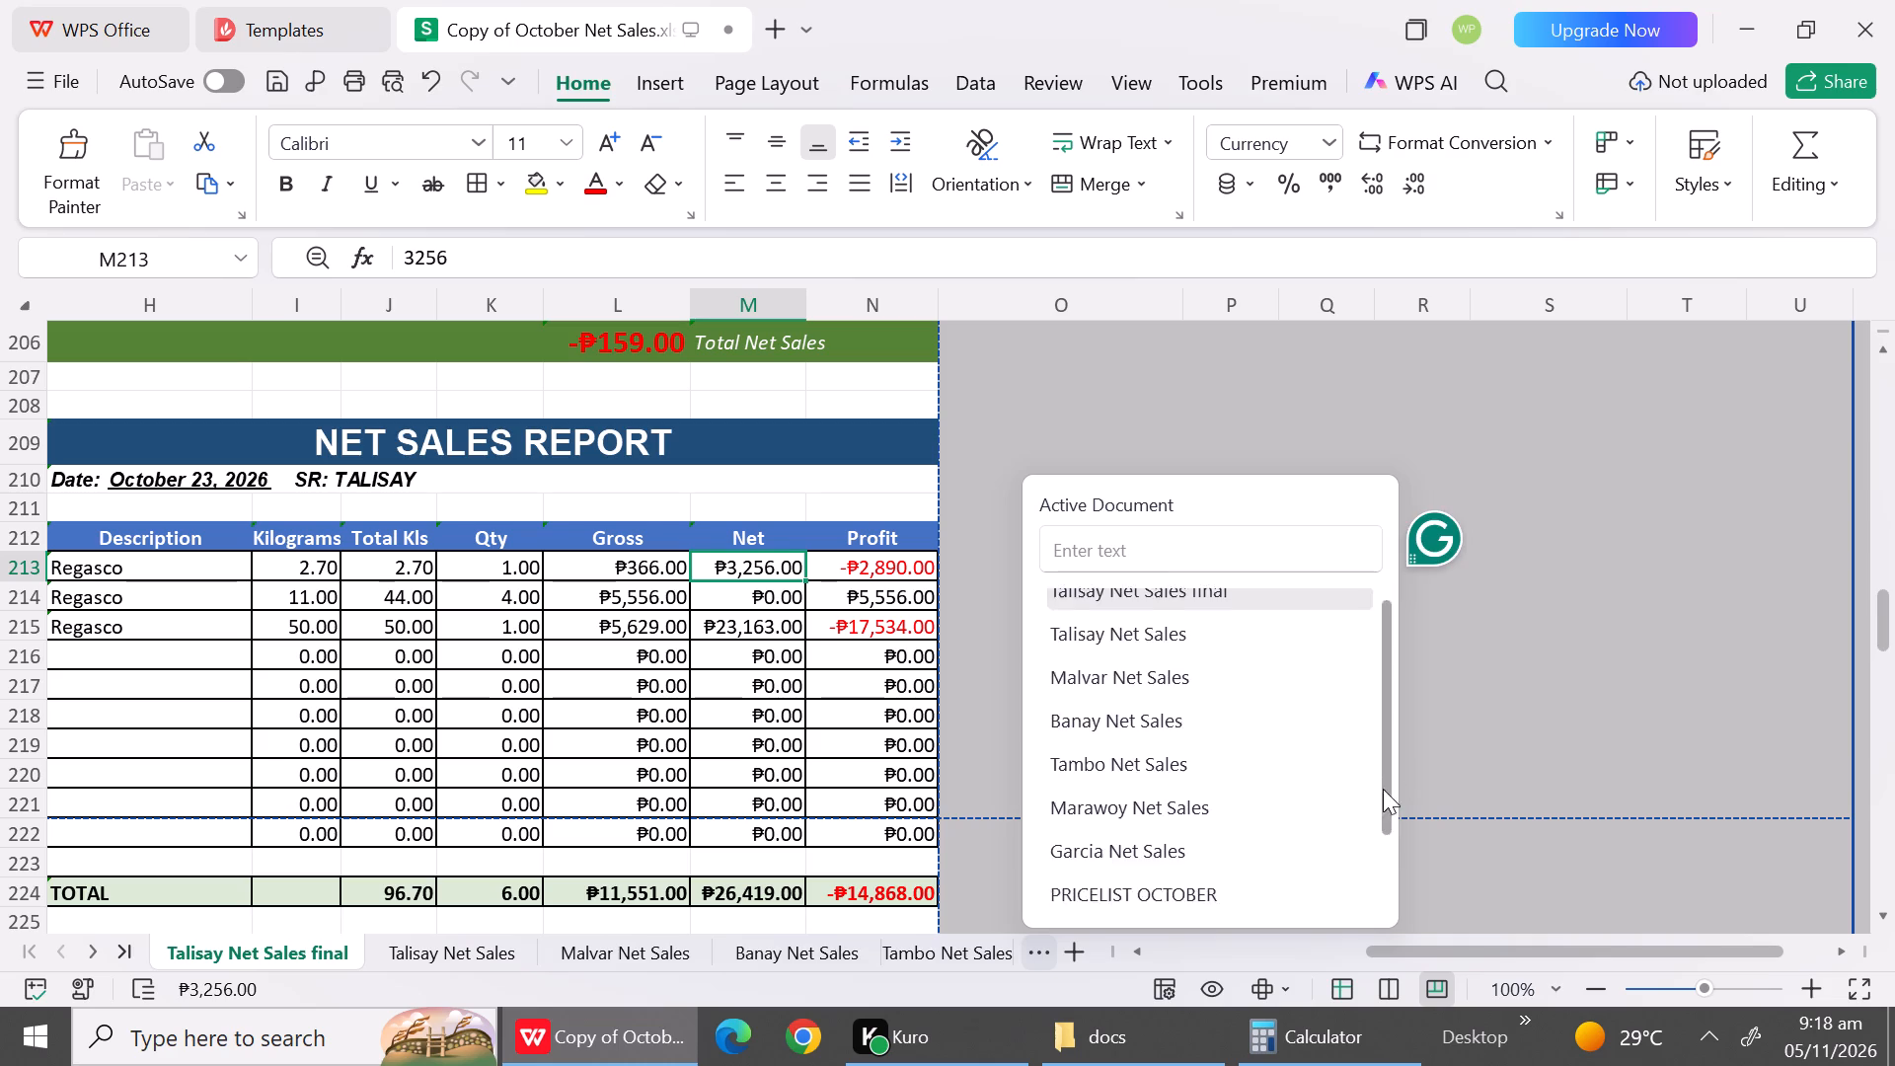
left_click_drag(1383, 789, 1389, 880)
left_click(1163, 785)
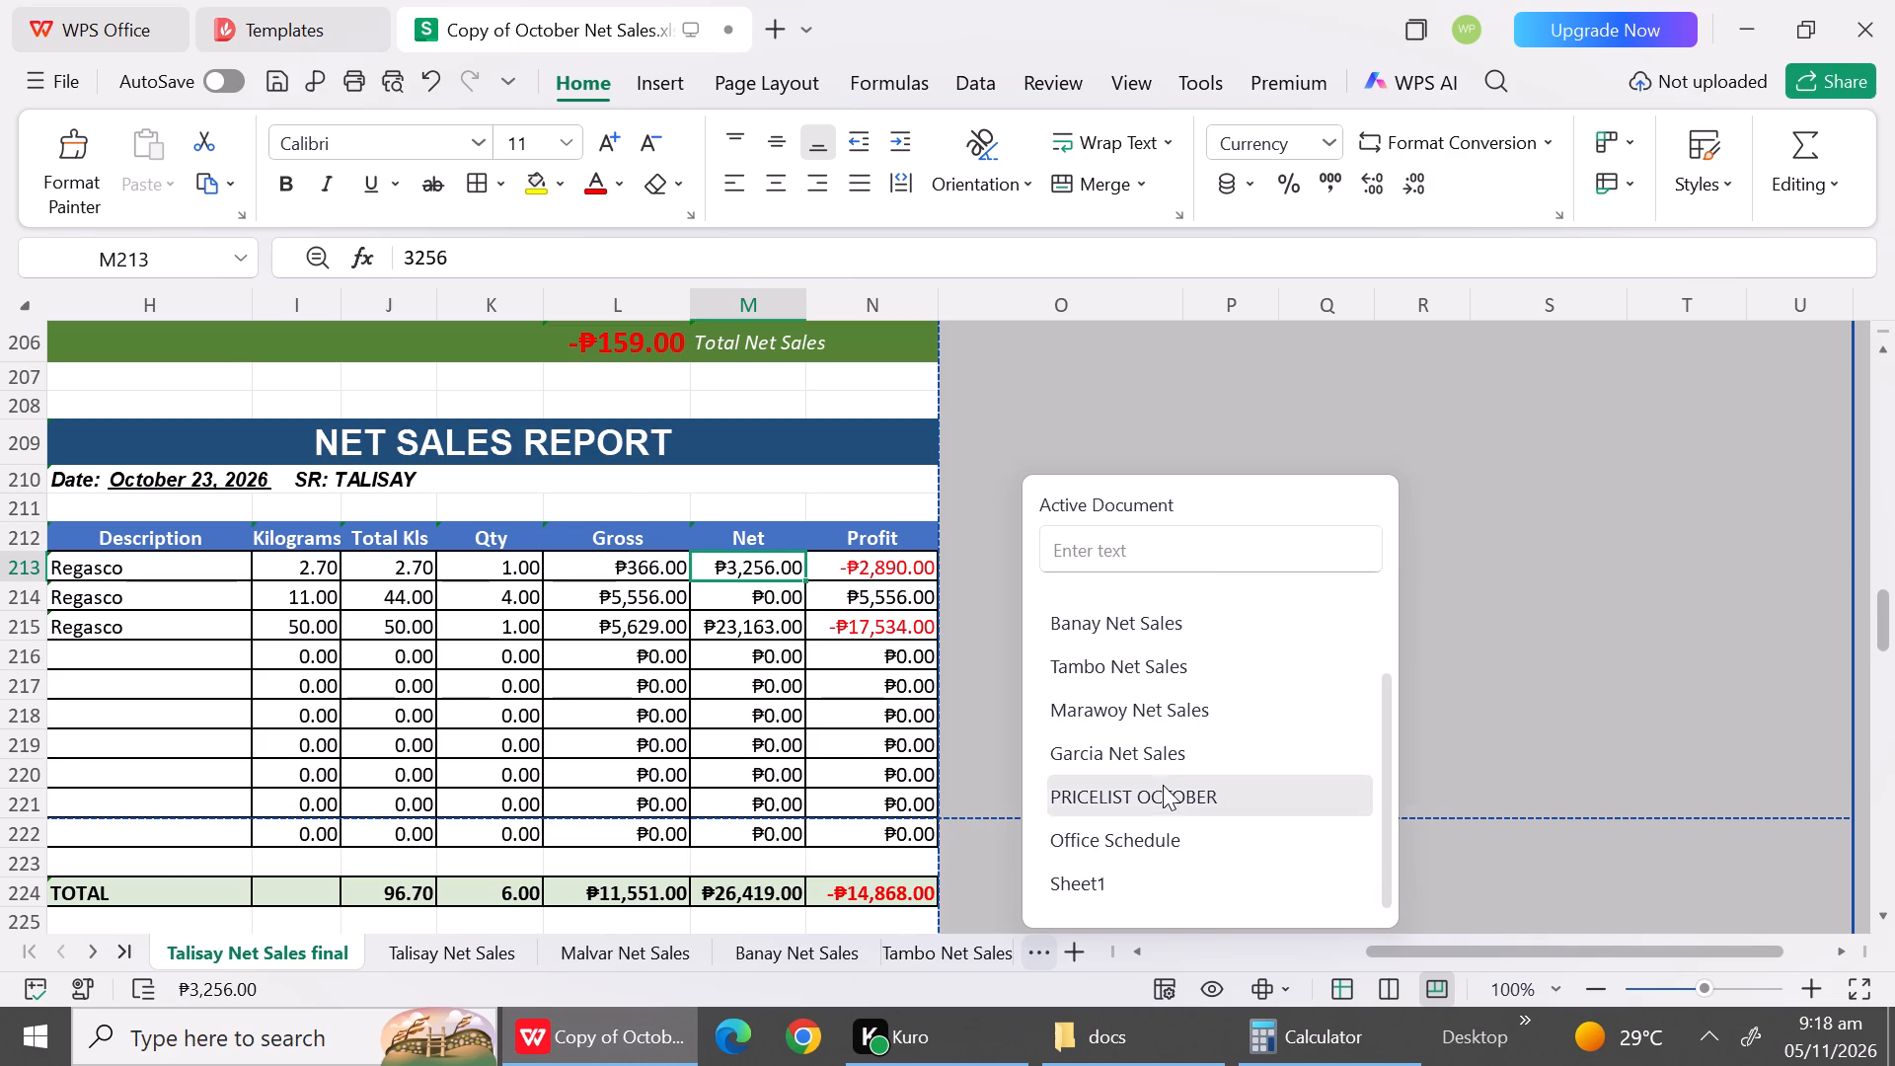
left_click_drag(784, 942, 249, 949)
double_click(249, 949)
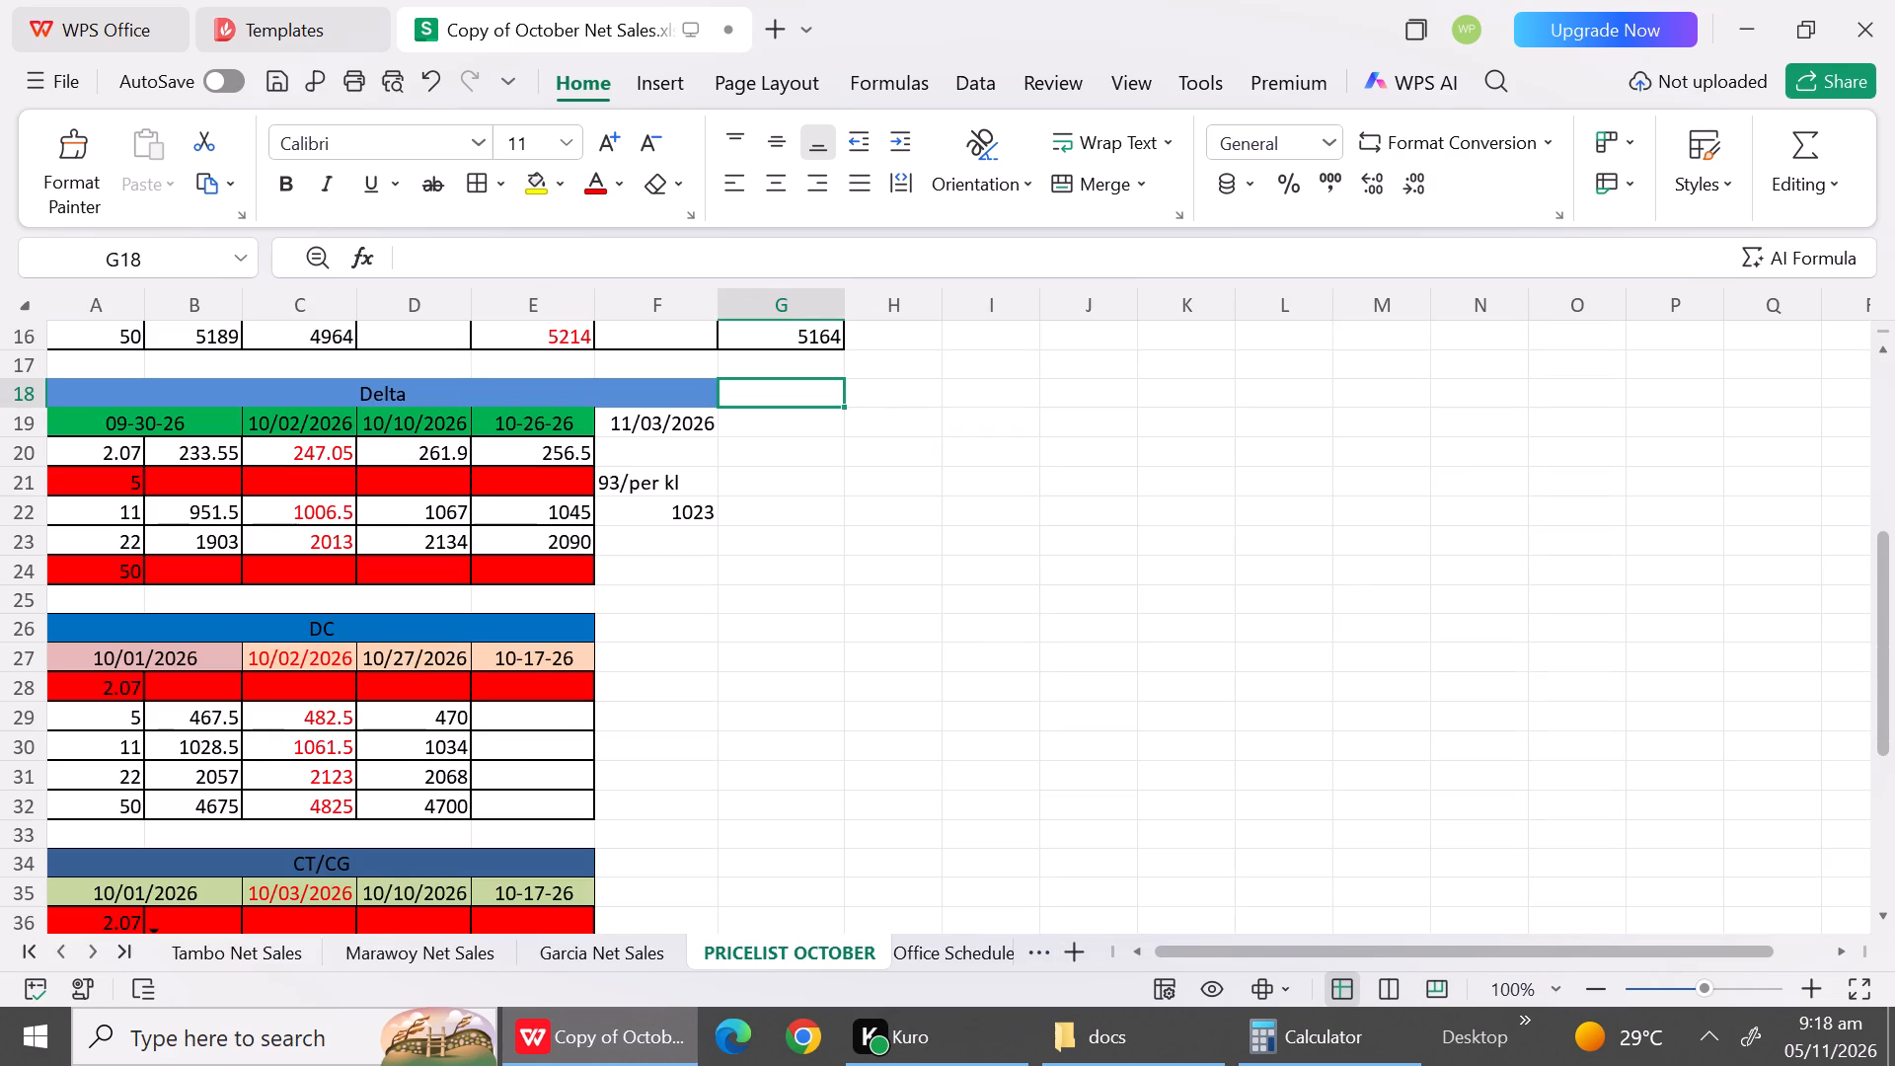
left_click(60, 952)
left_click_drag(619, 940, 272, 957)
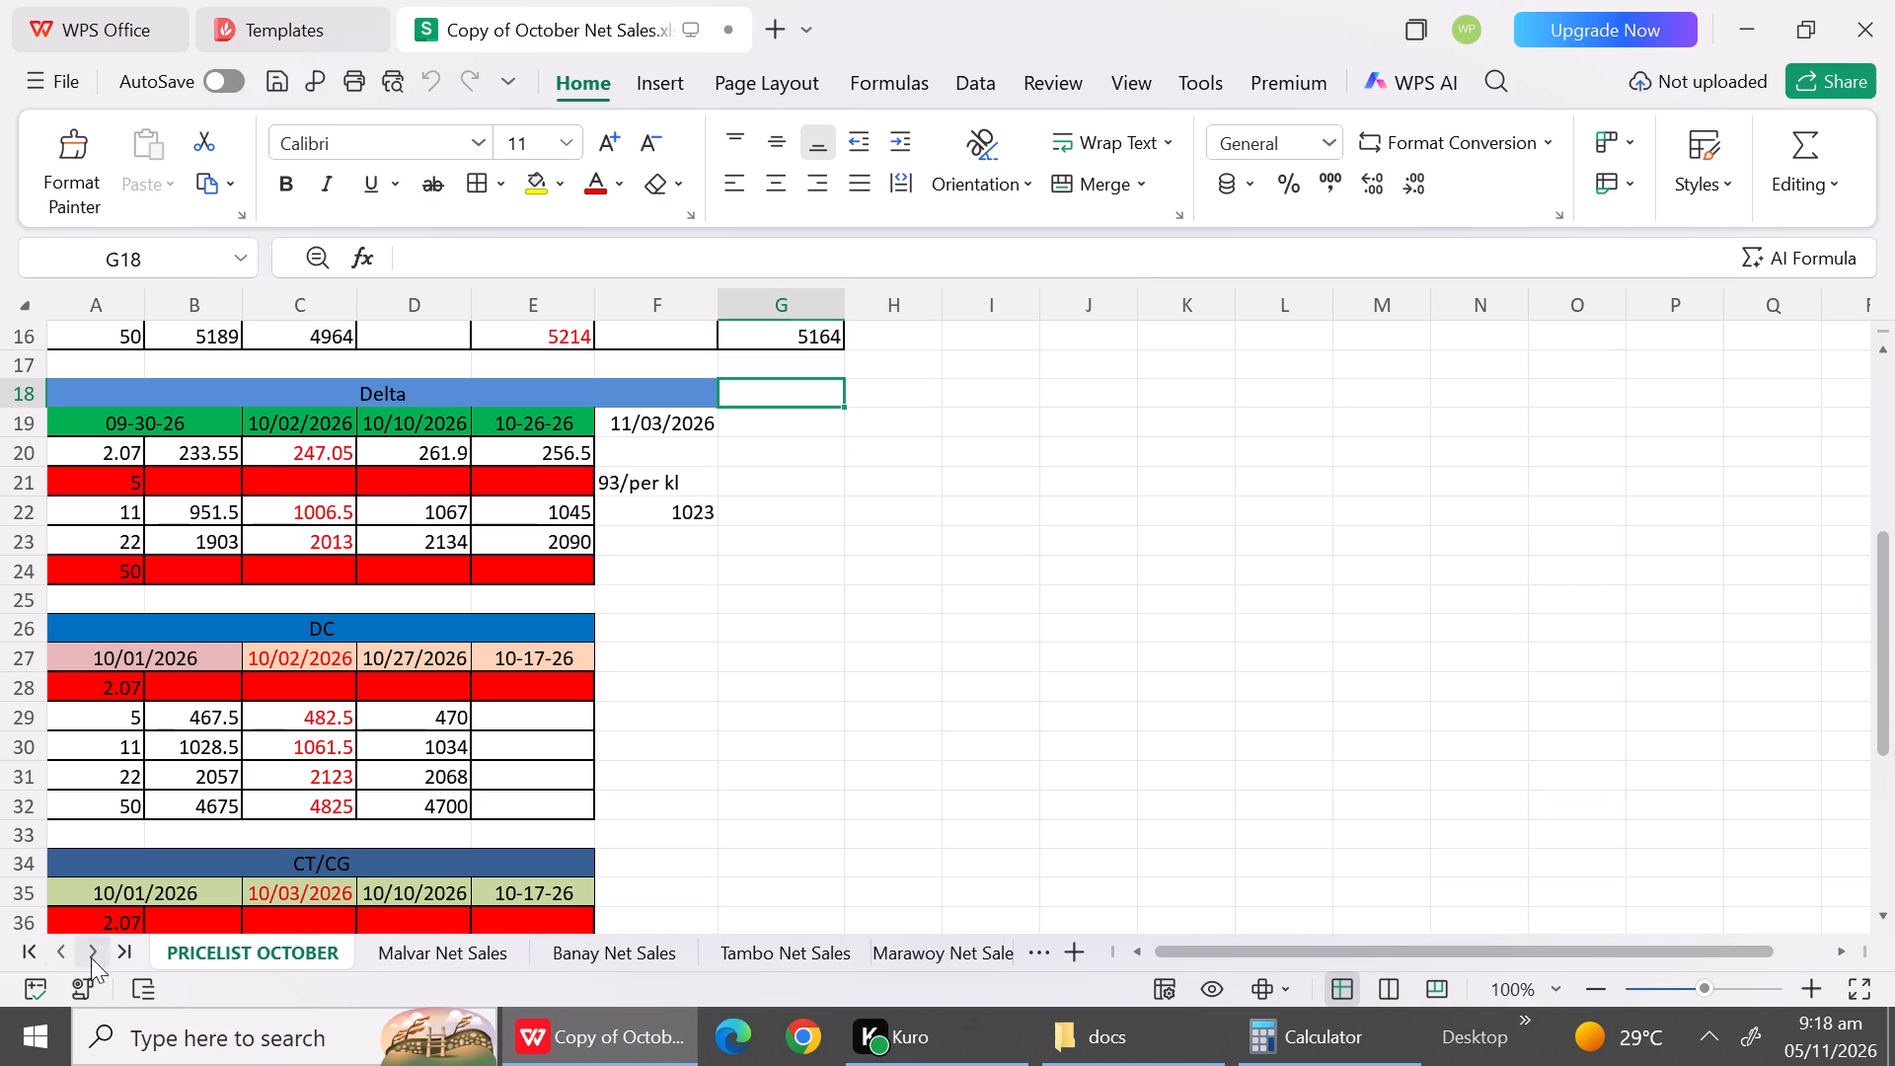
left_click(28, 948)
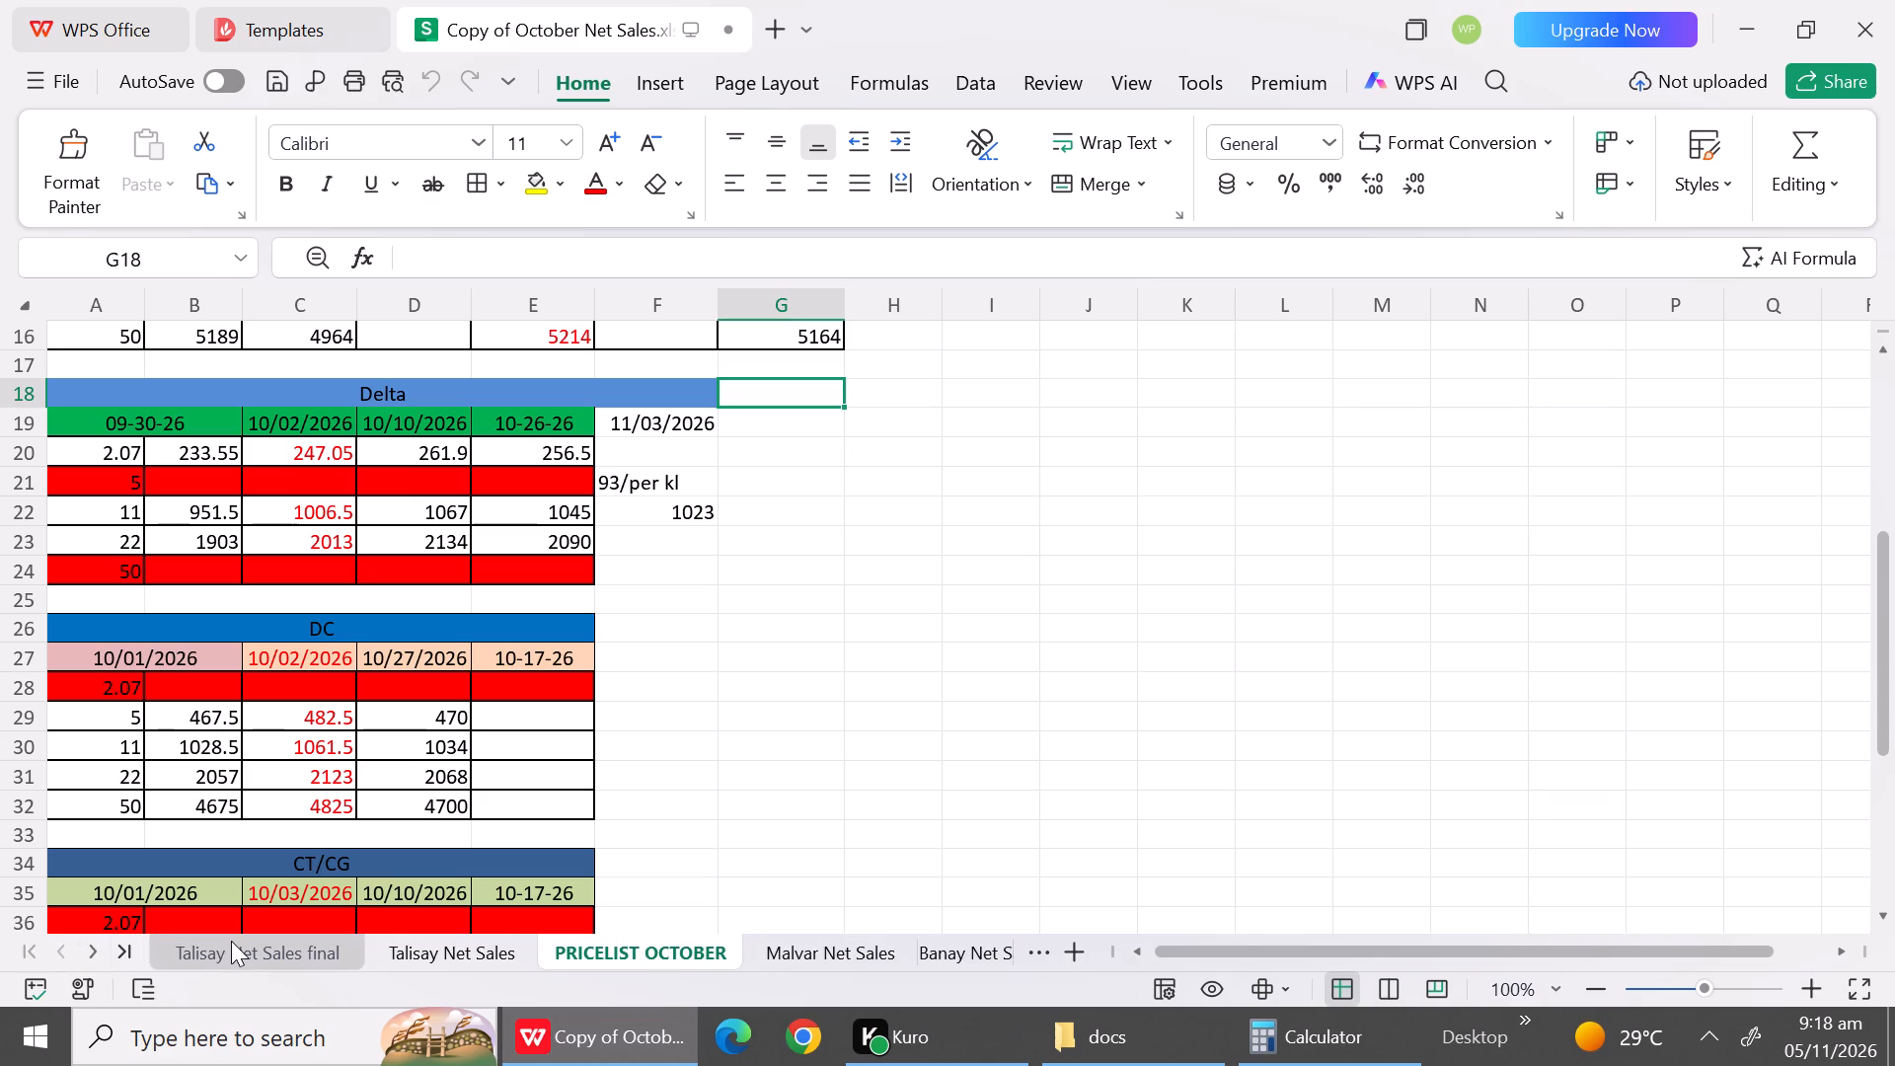
left_click_drag(650, 956, 564, 951)
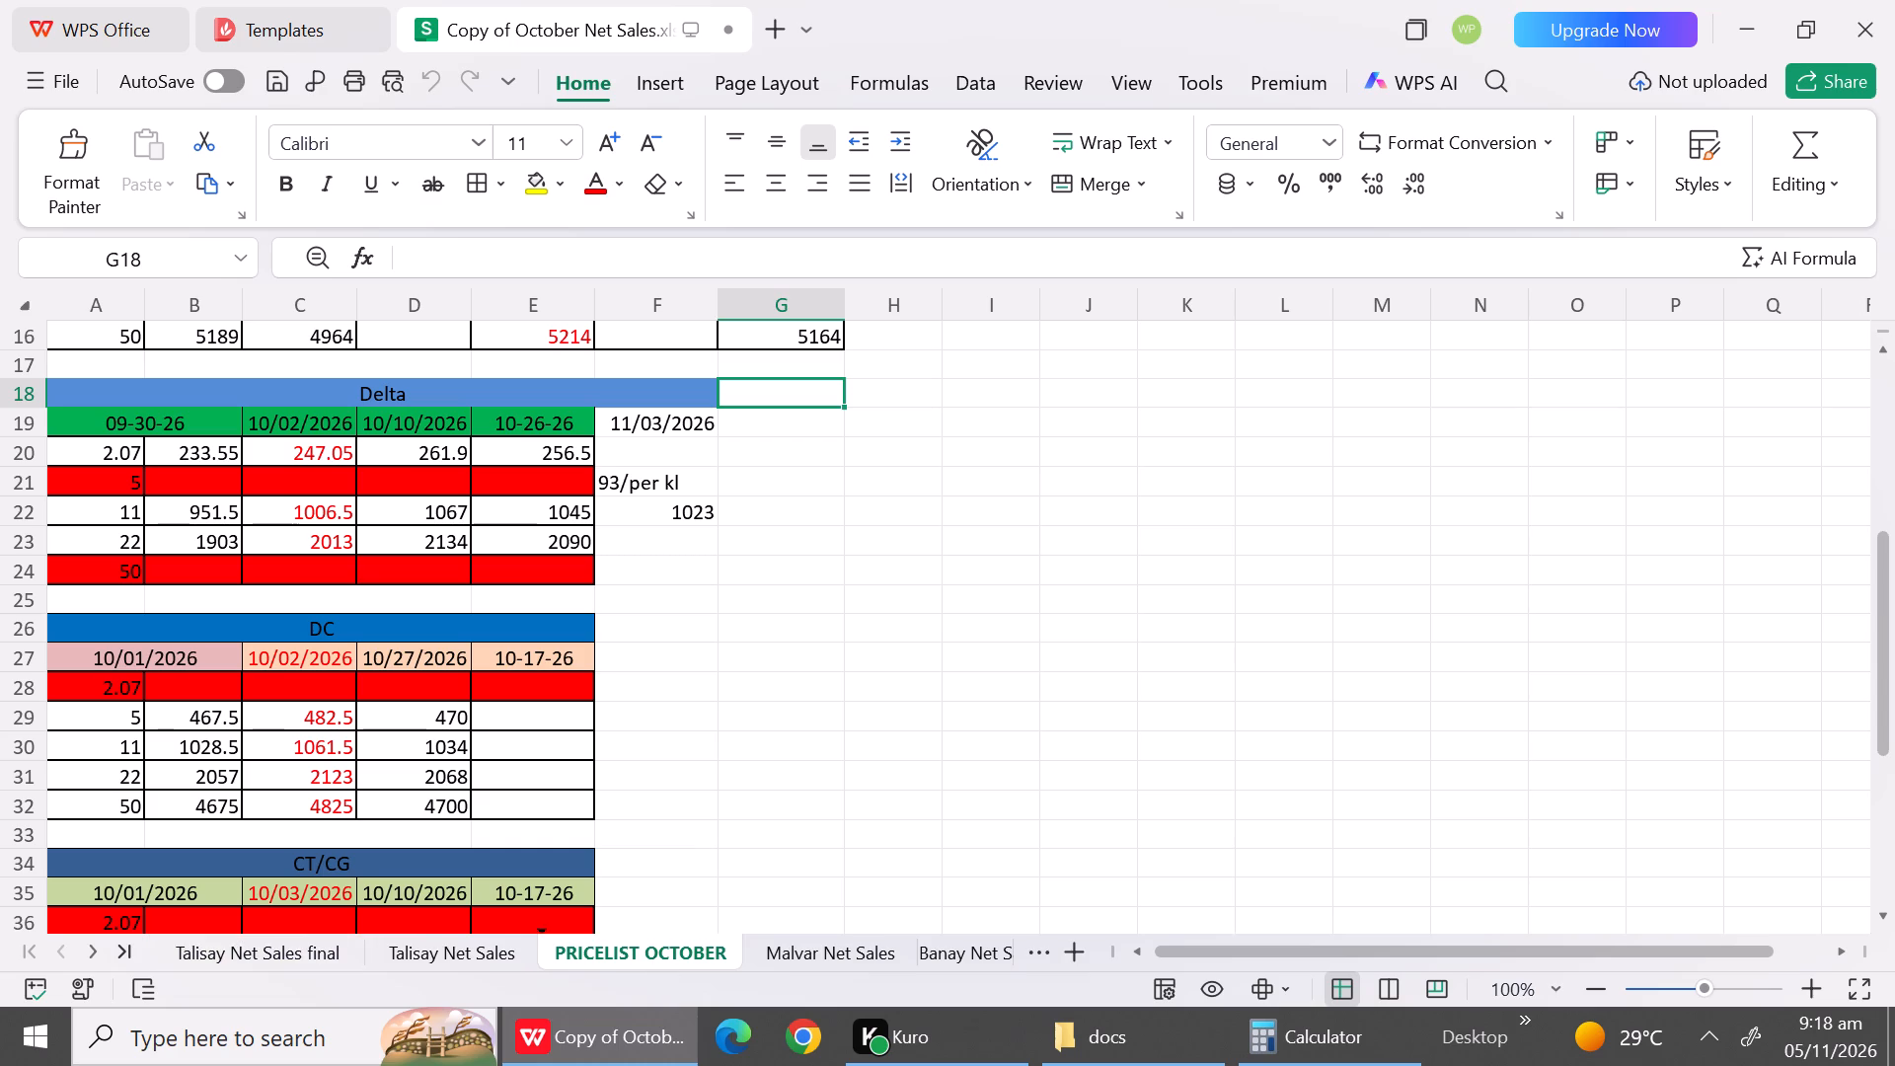
left_click_drag(564, 951, 467, 952)
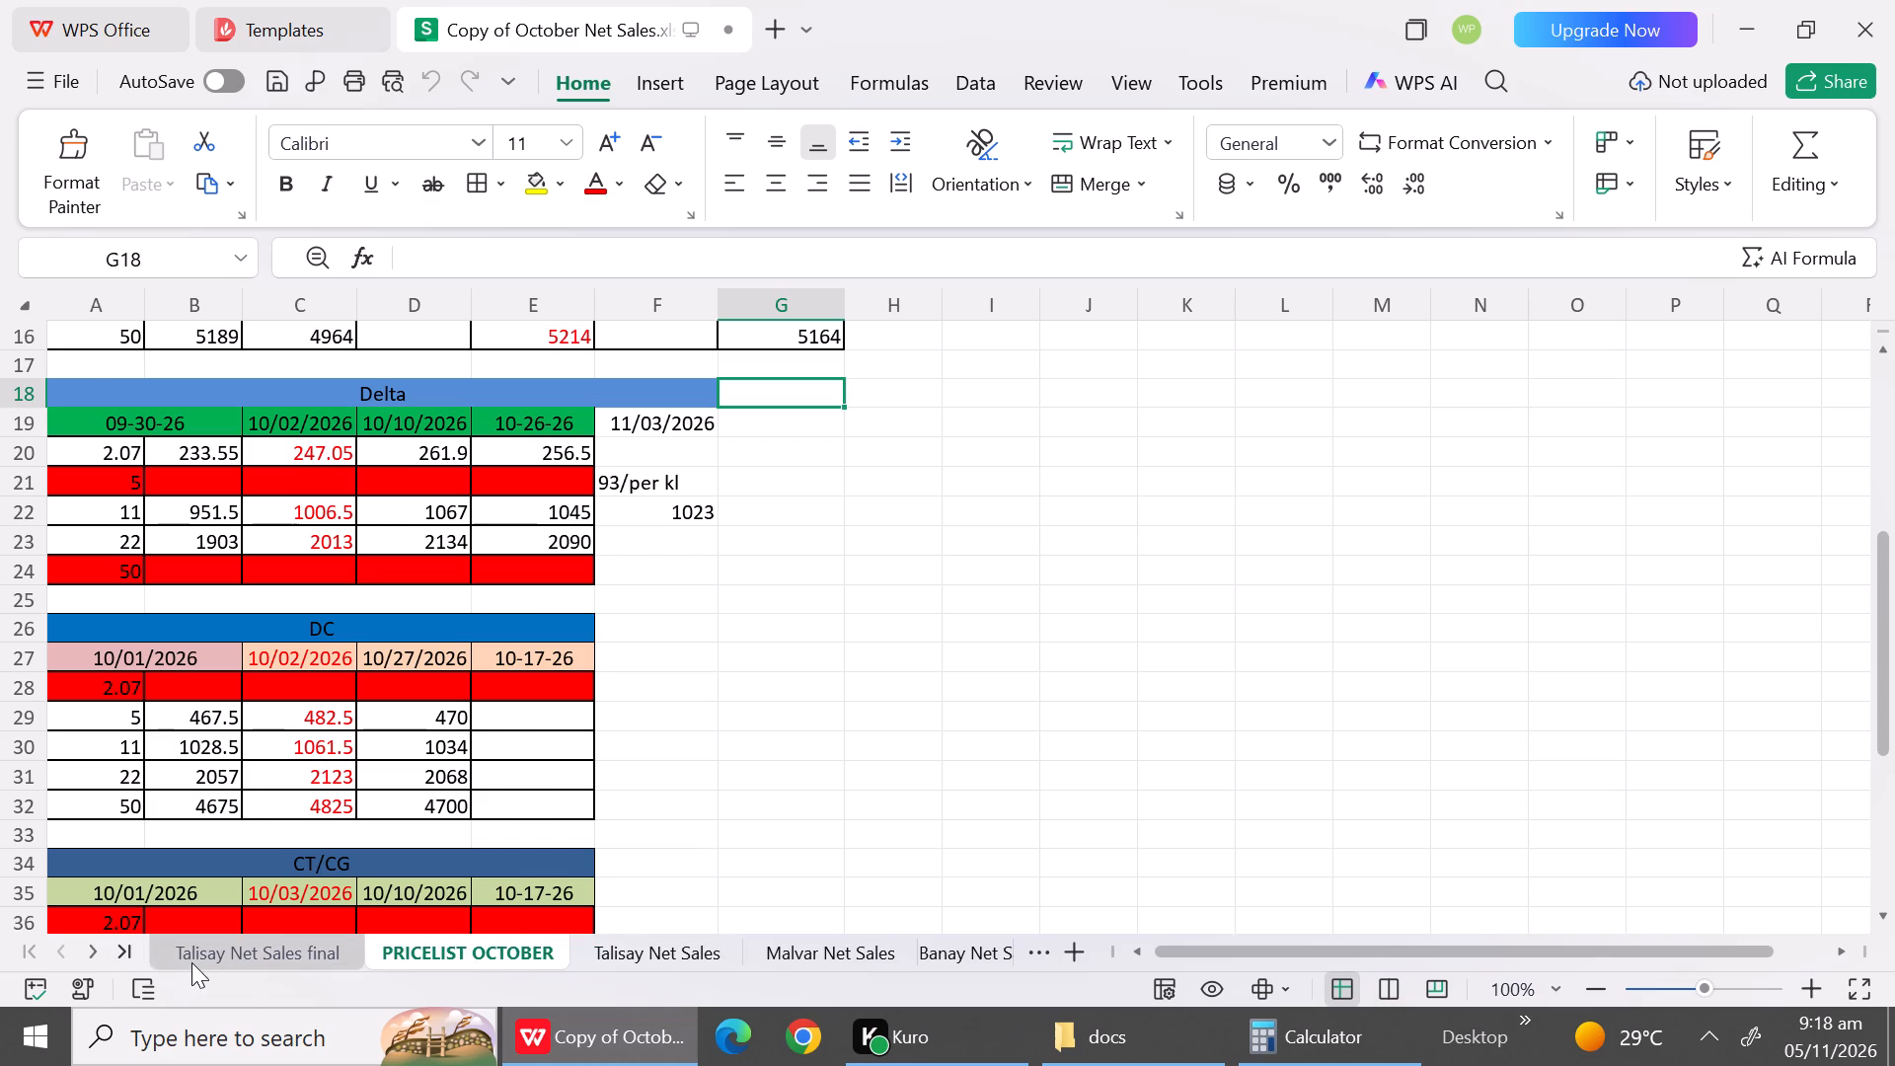
Consult the REGASCO prices in PRICELIST OCTOBER and set the 2.70 kg row's Net (M213) in Talisay Net Sales final to 309.
left_click(191, 962)
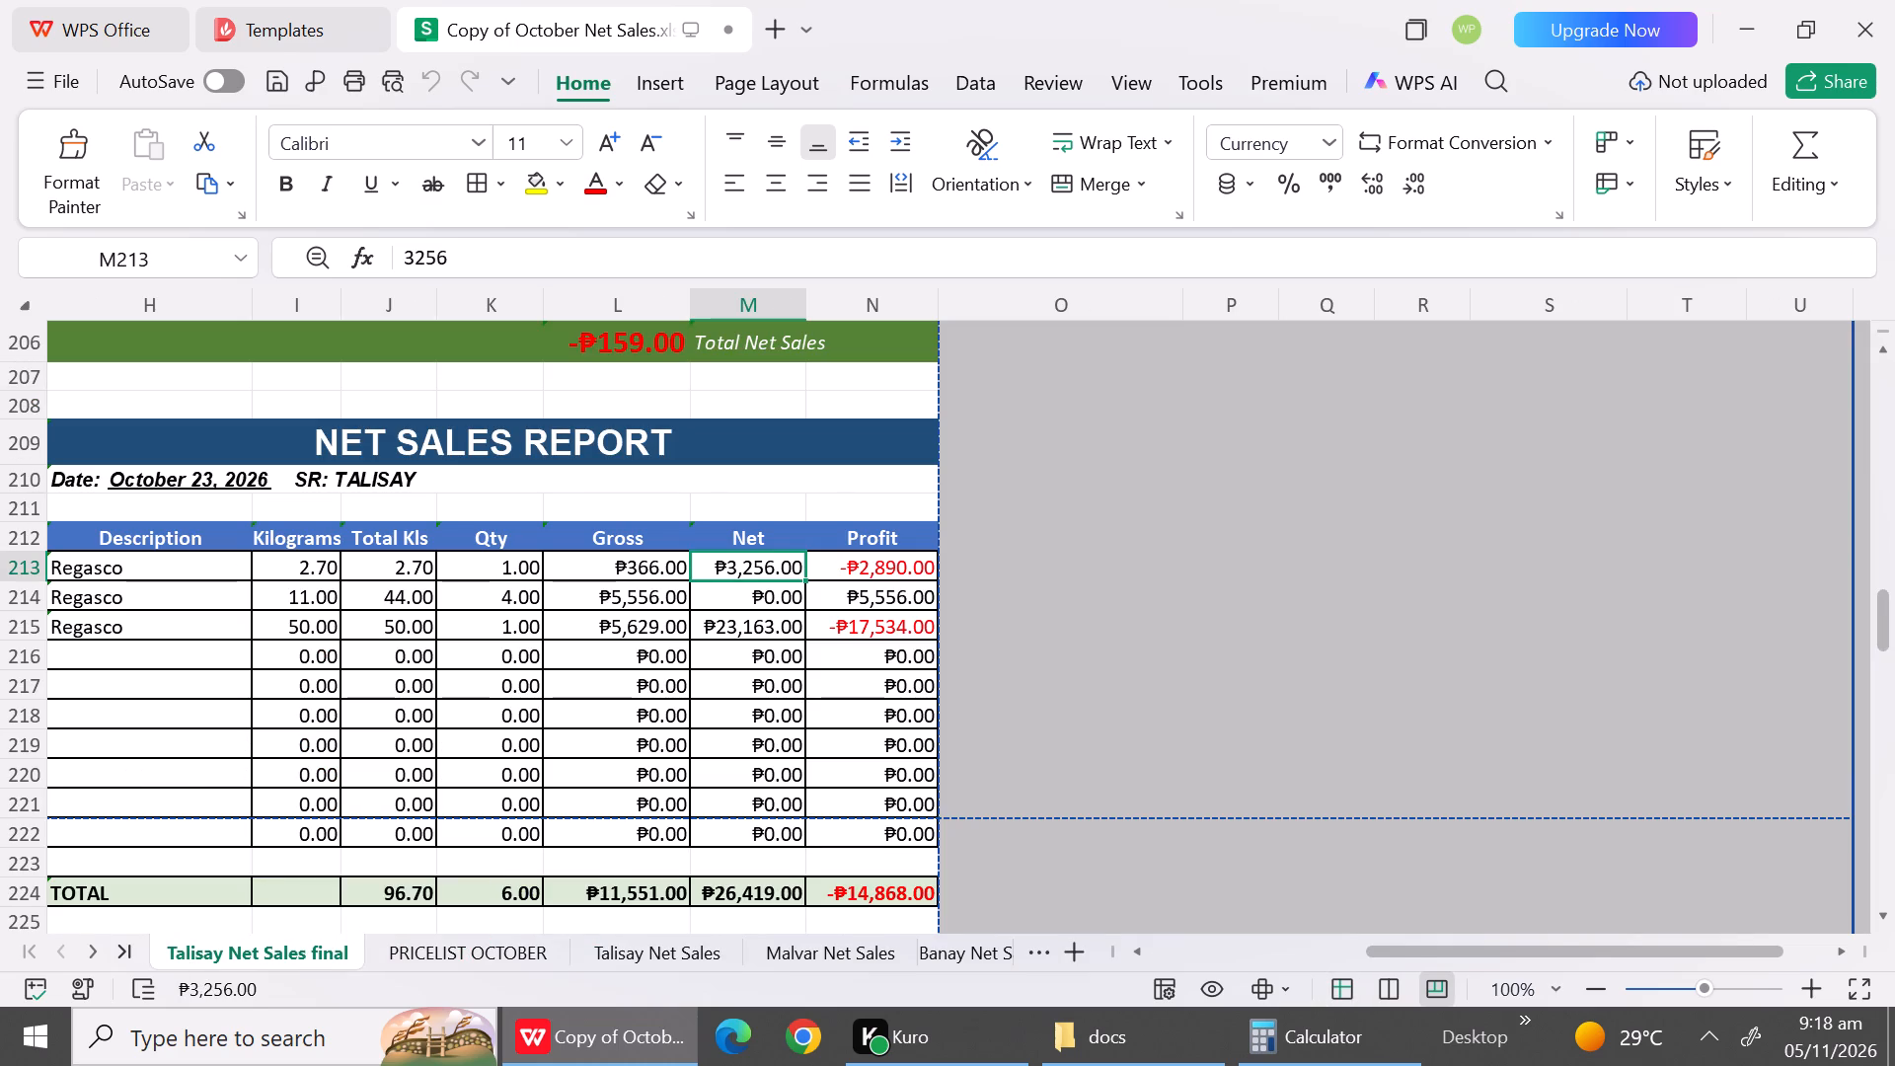
left_click(493, 958)
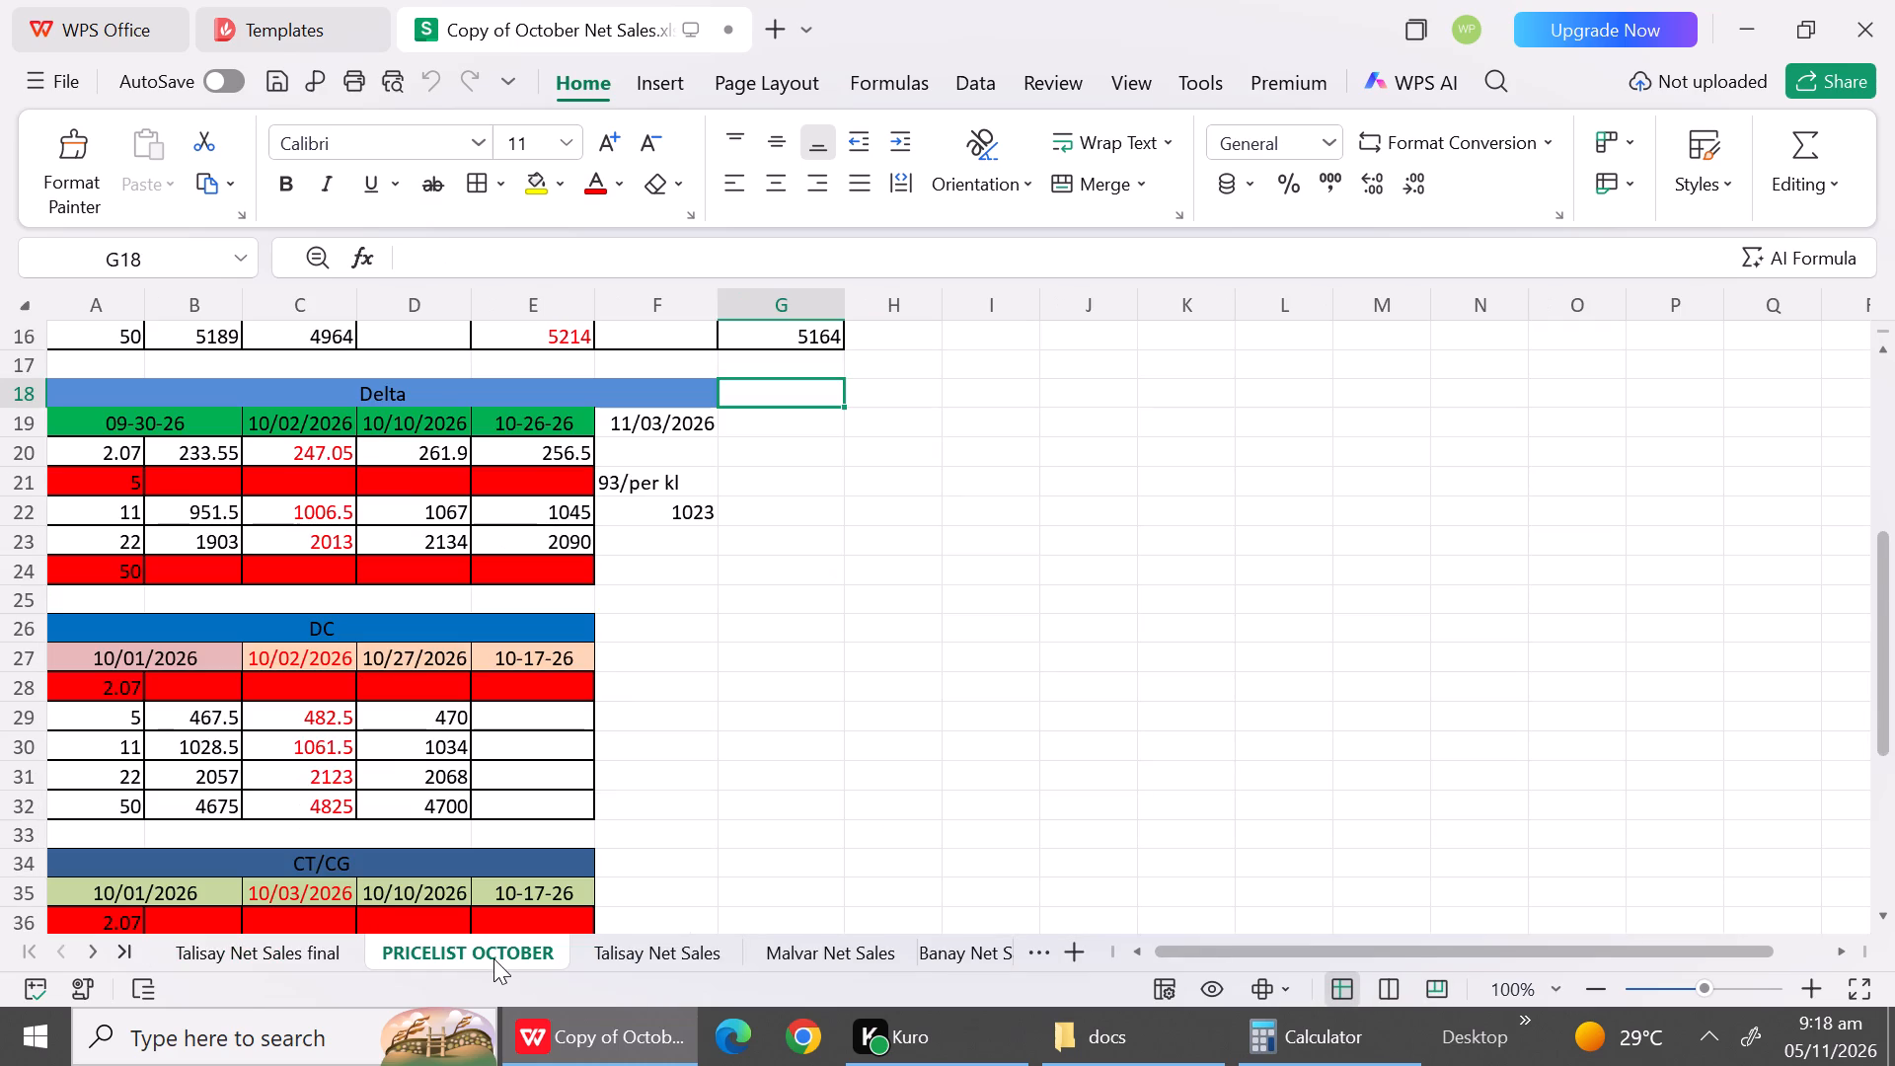
triple_click(1878, 420)
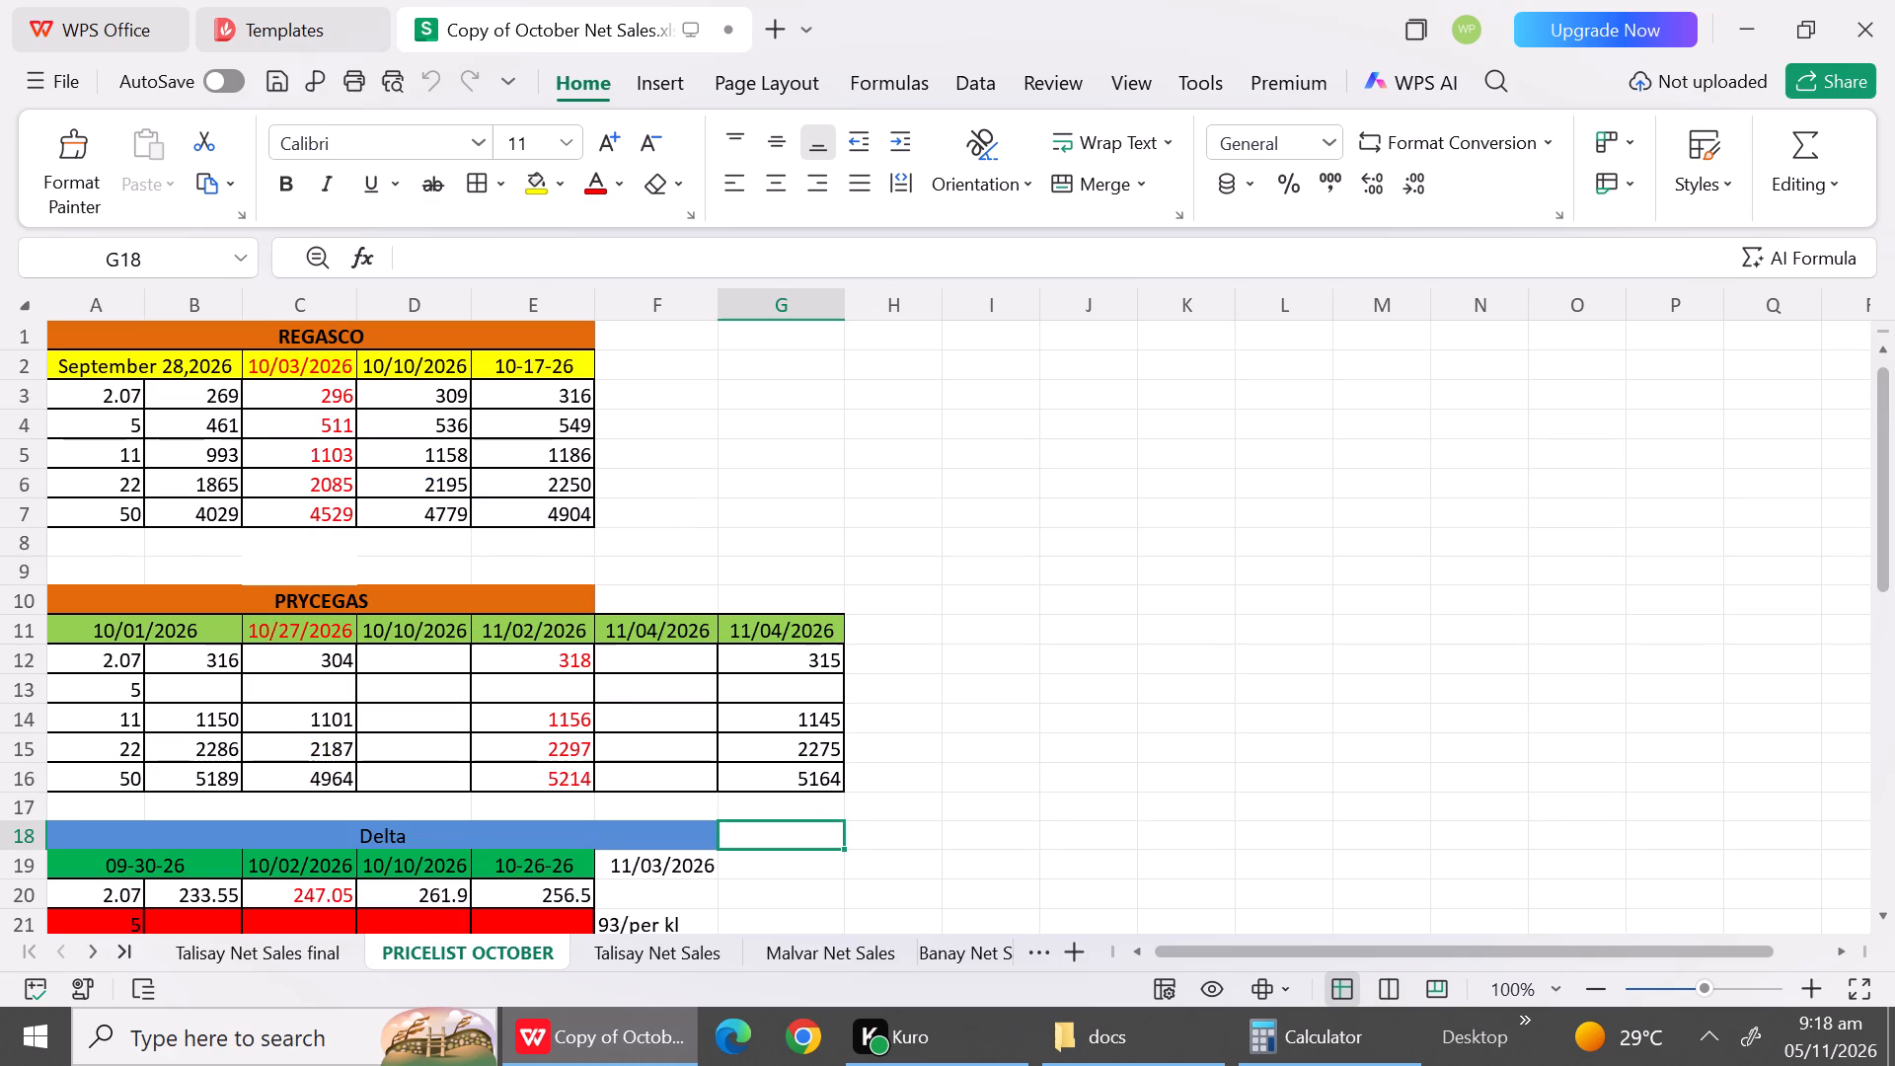
left_click(1362, 1036)
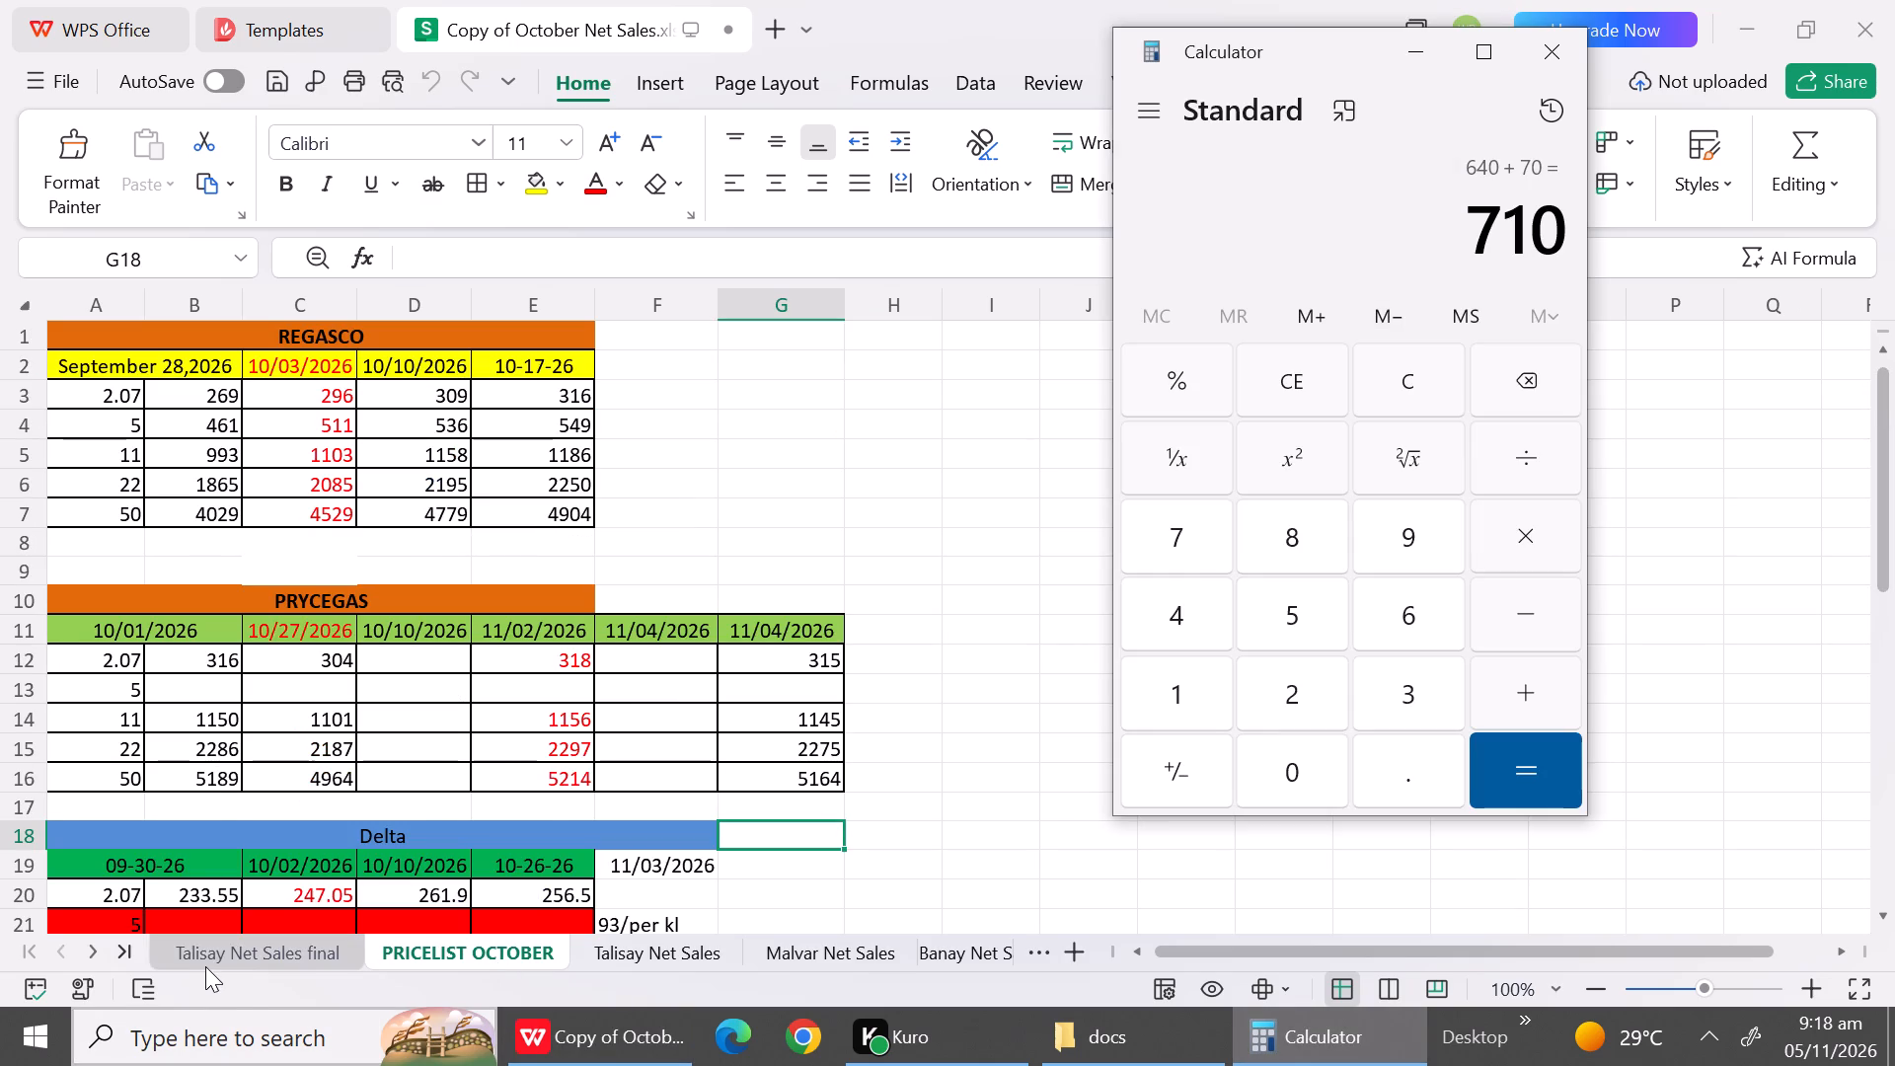
left_click(204, 966)
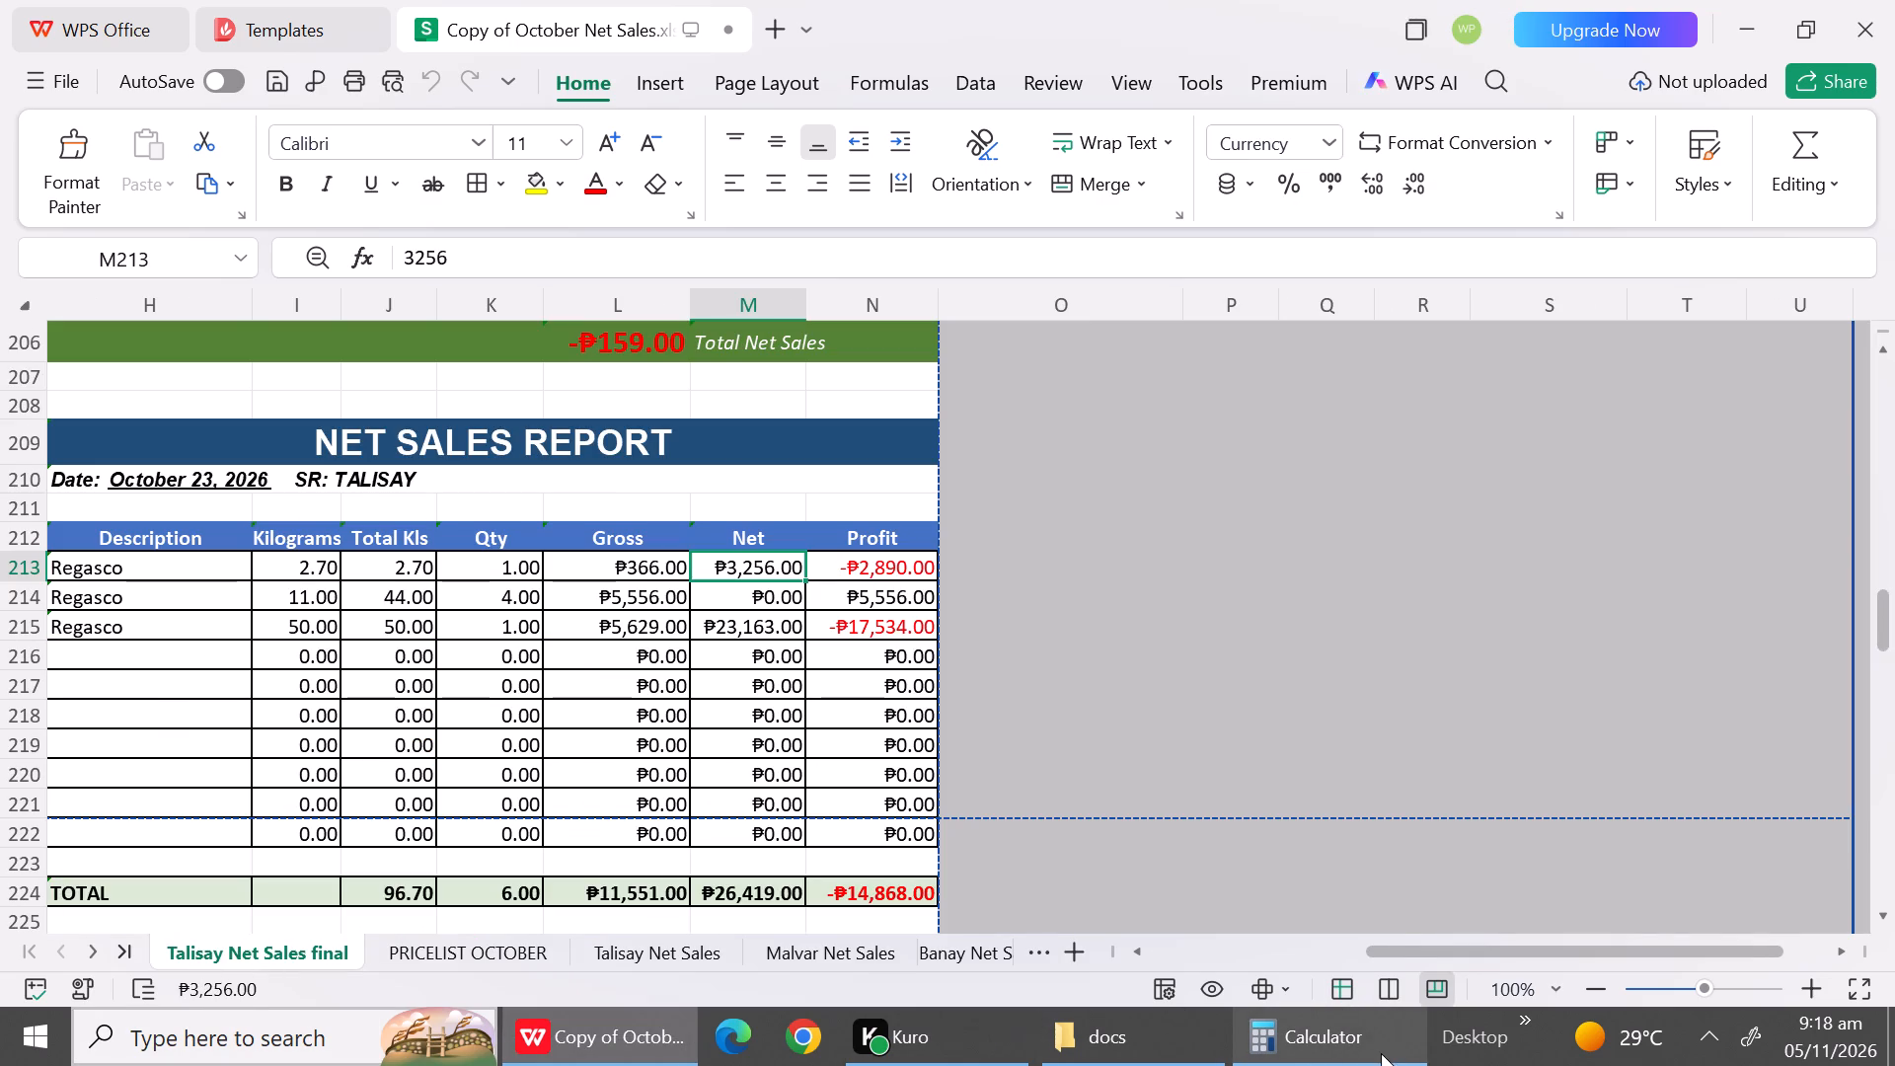
left_click(754, 569)
type("309")
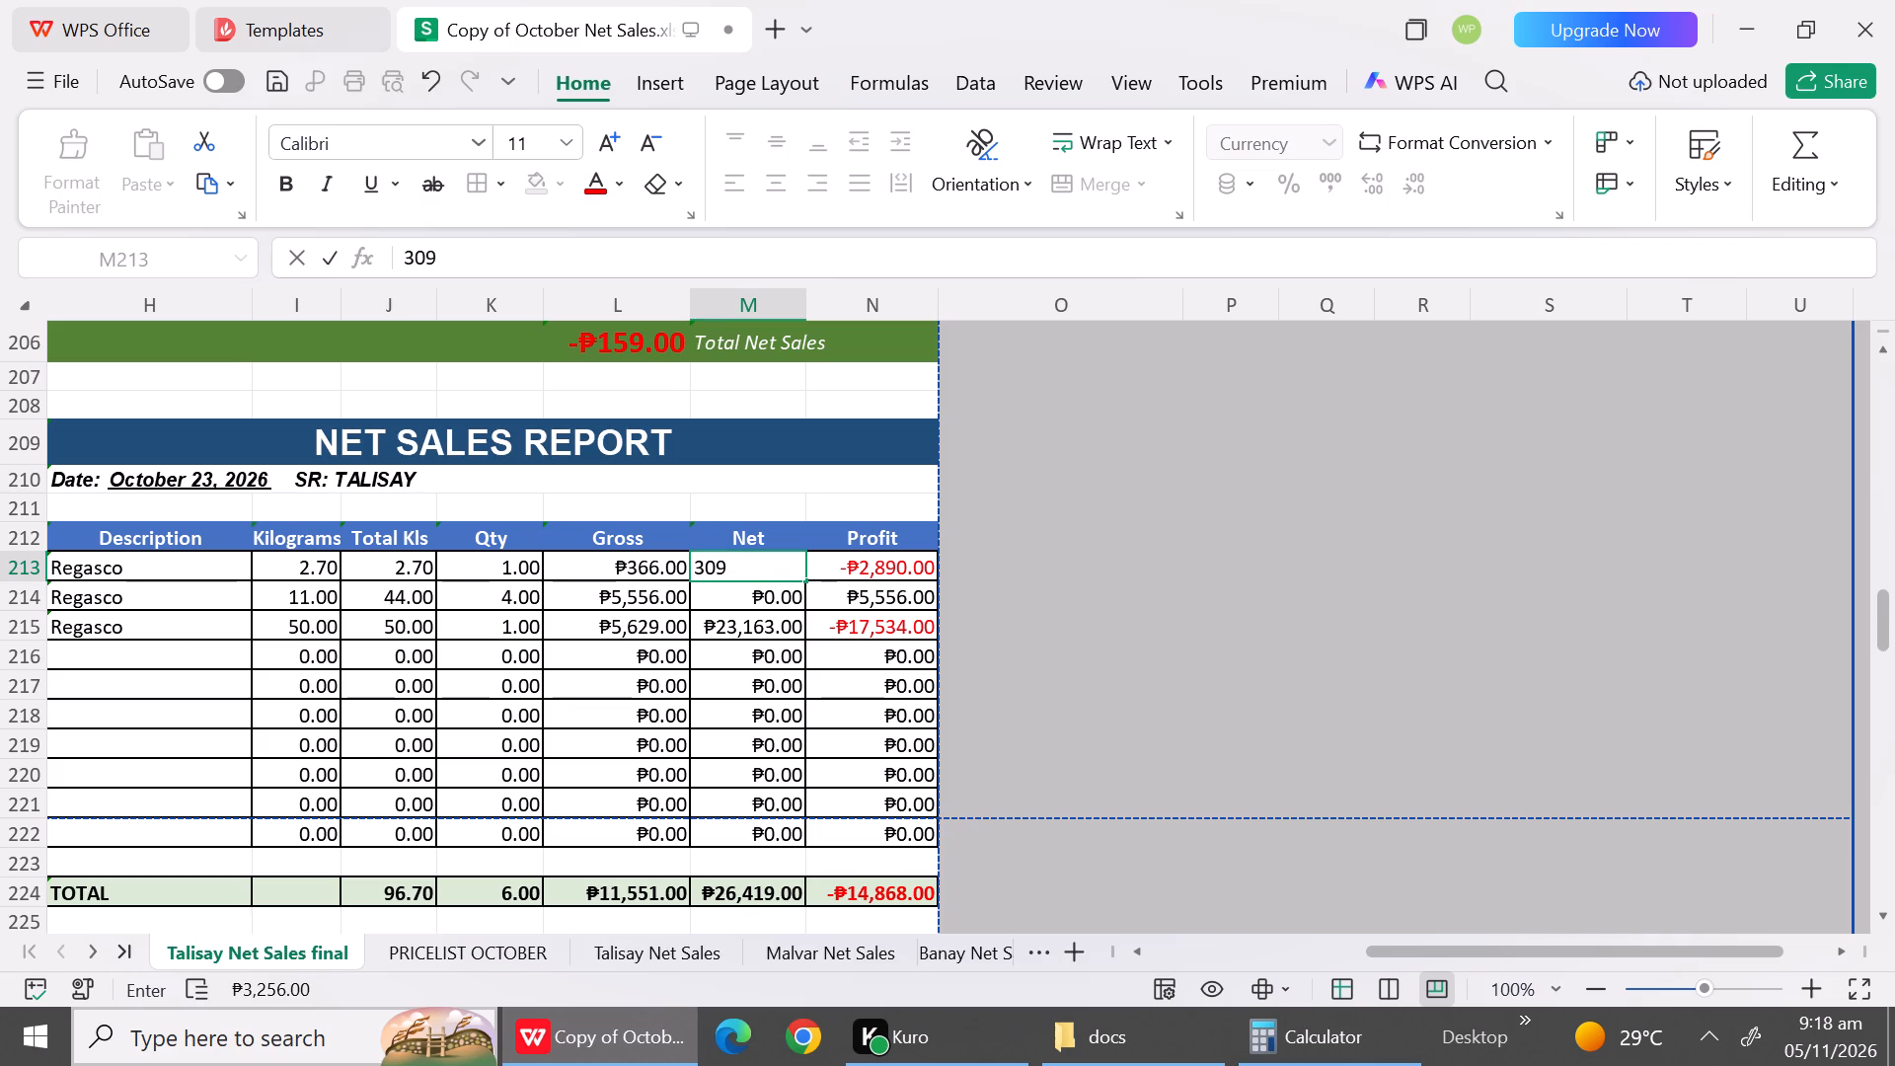
Recheck the REGASCO prices in PRICELIST OCTOBER and set the 2.70 kg row's Net (M213) in Talisay Net Sales final to 316.
left_click(748, 593)
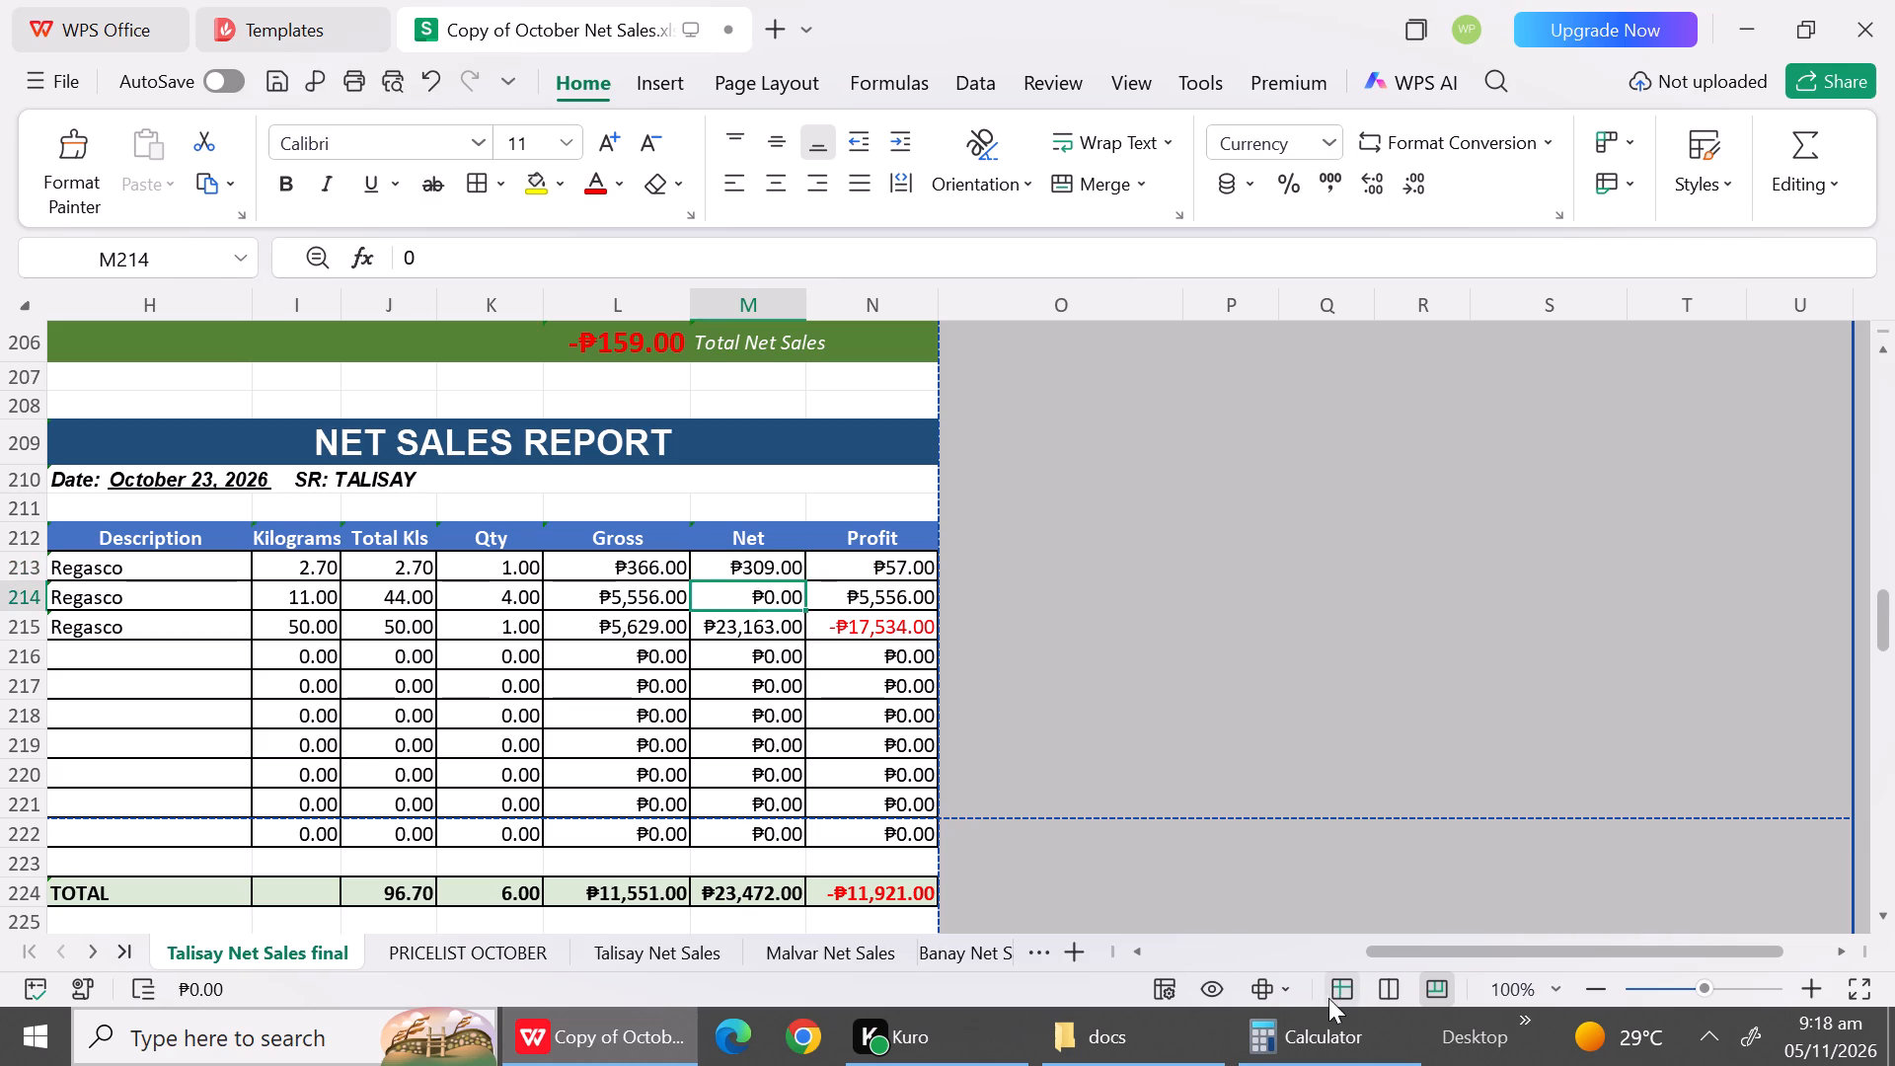
left_click(1327, 1037)
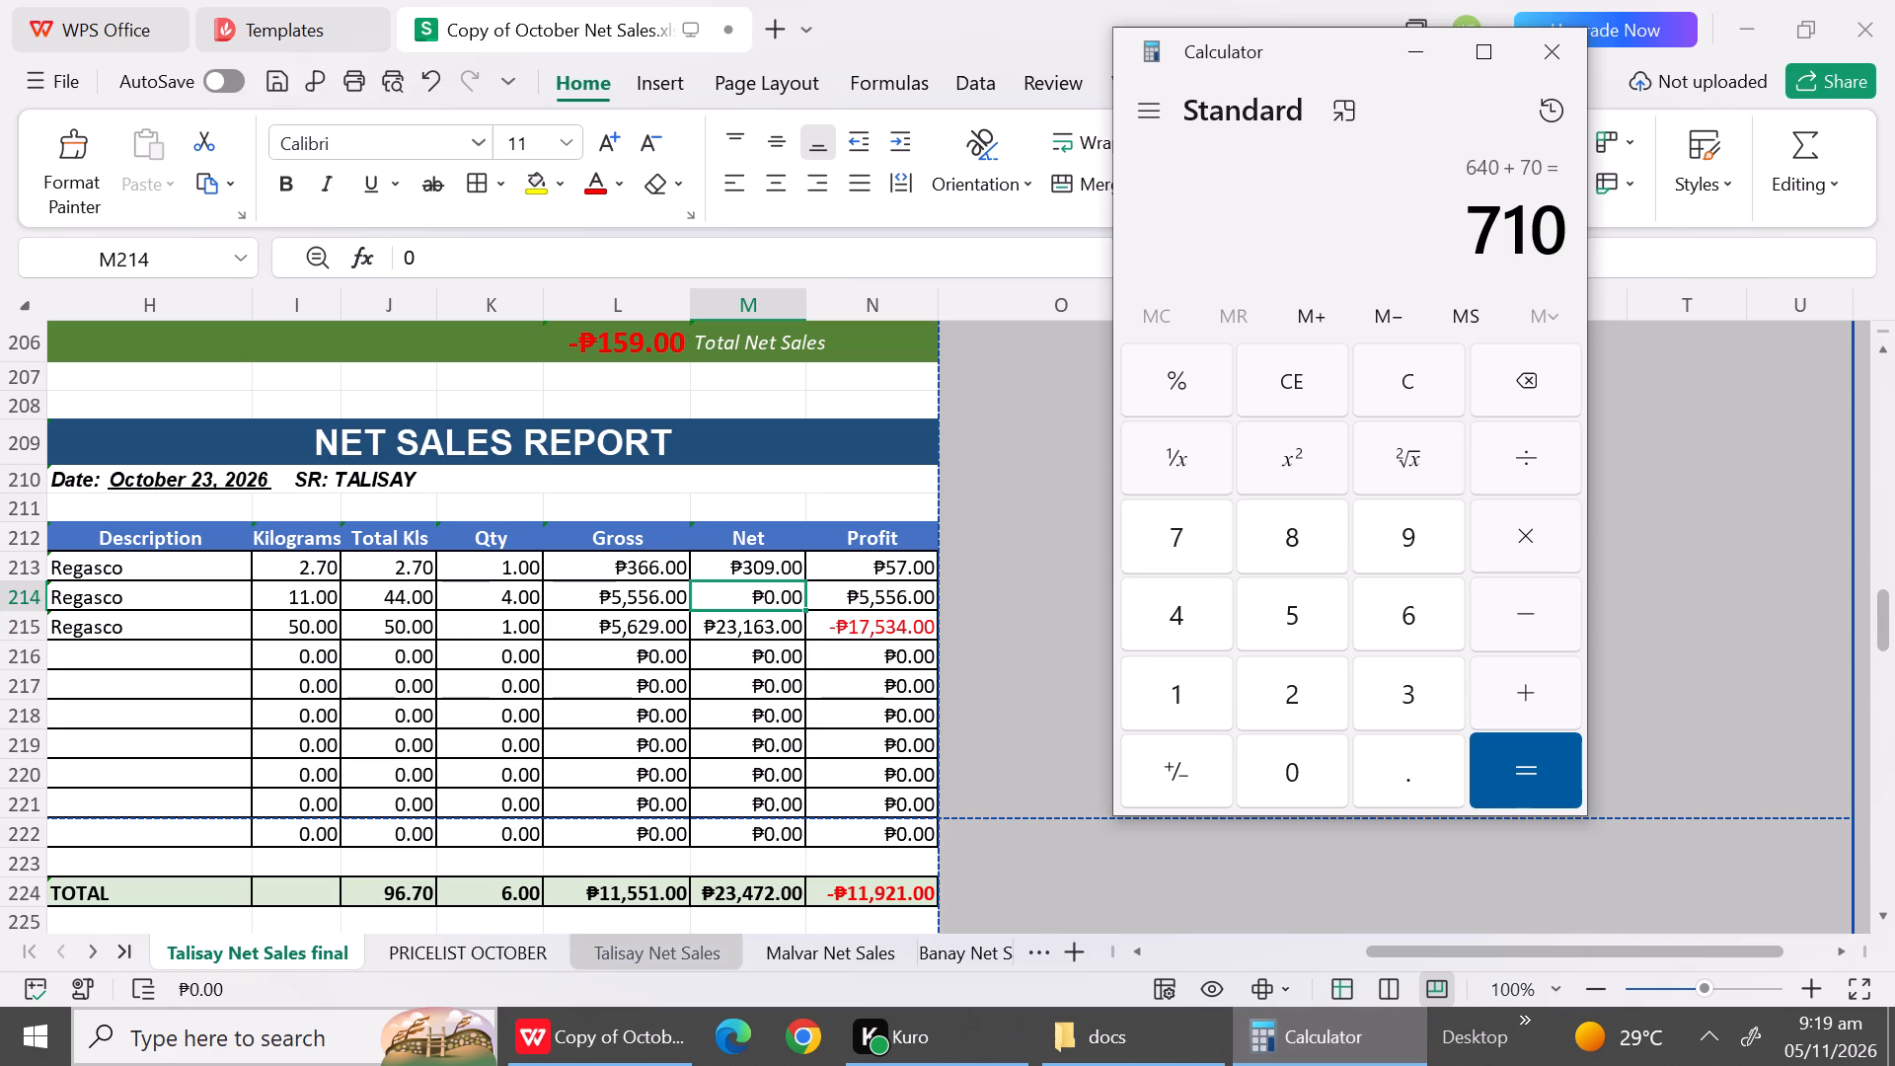
left_click(457, 946)
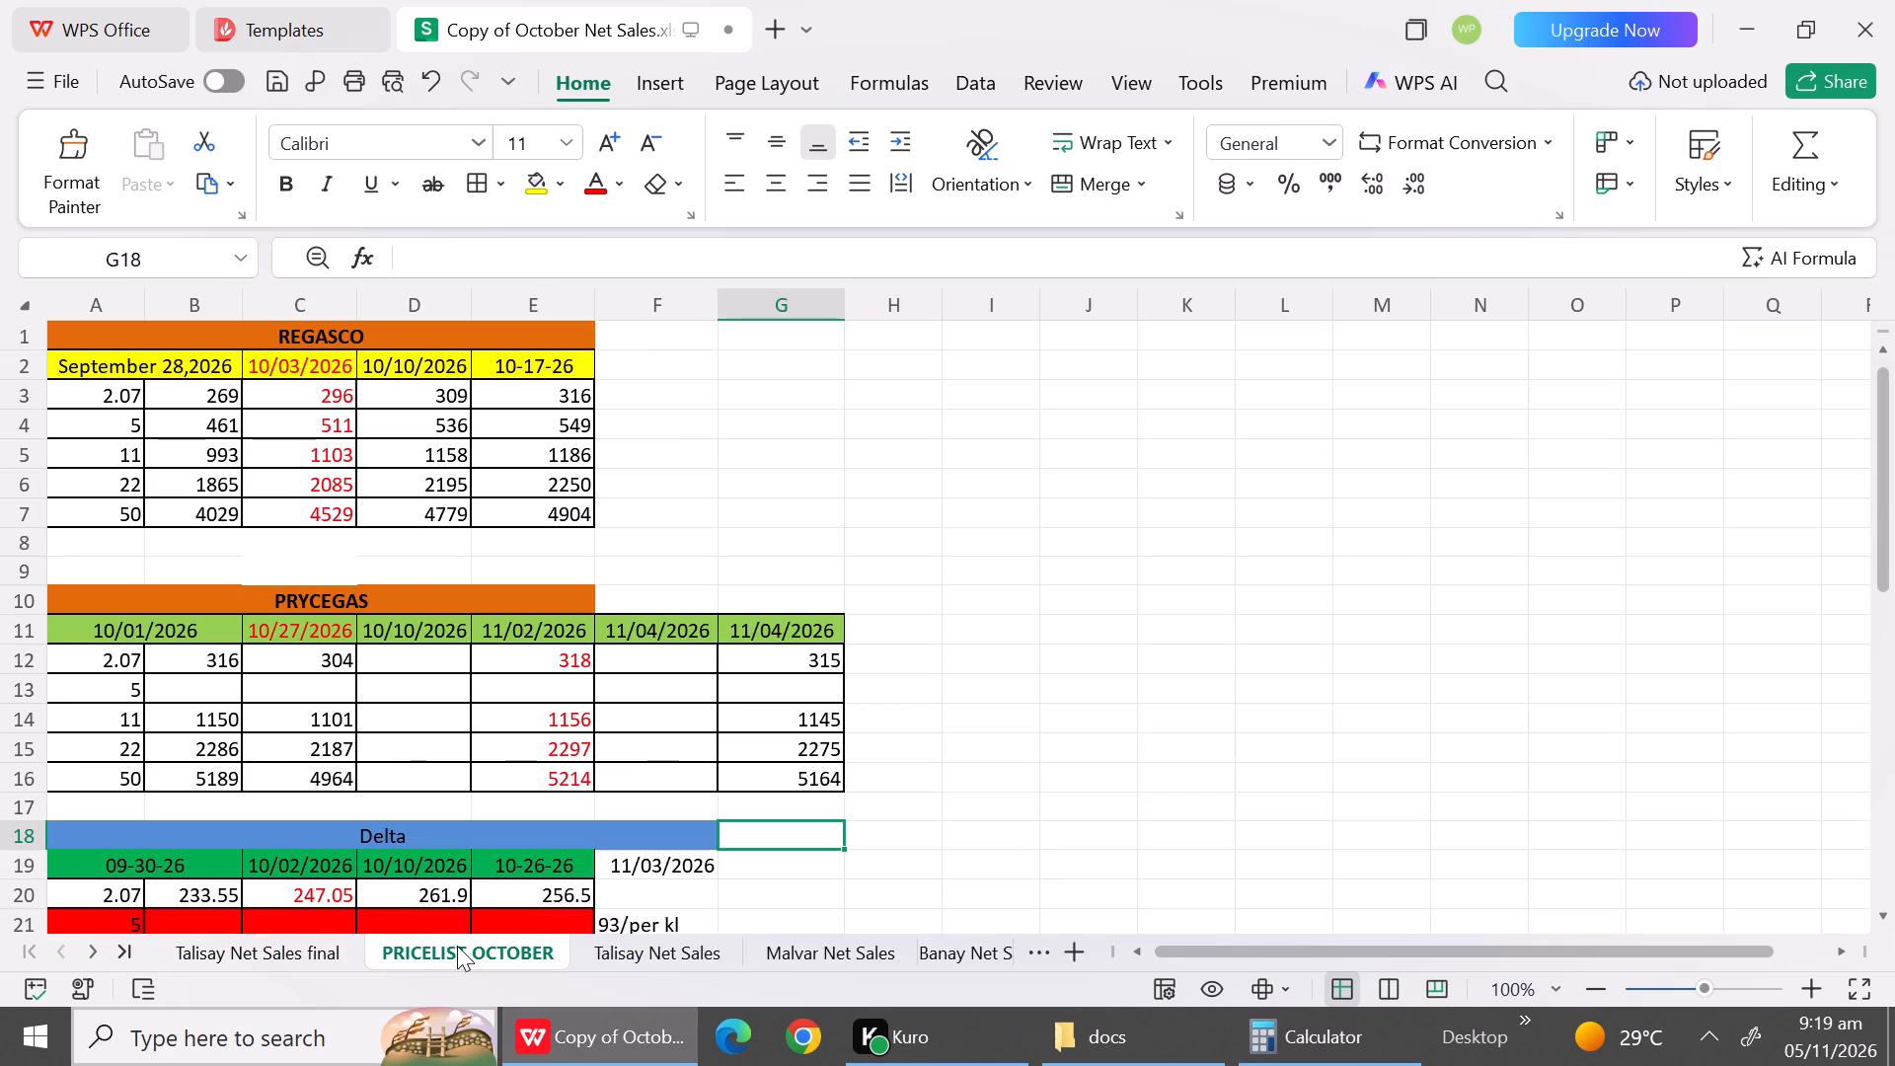
left_click(1323, 1035)
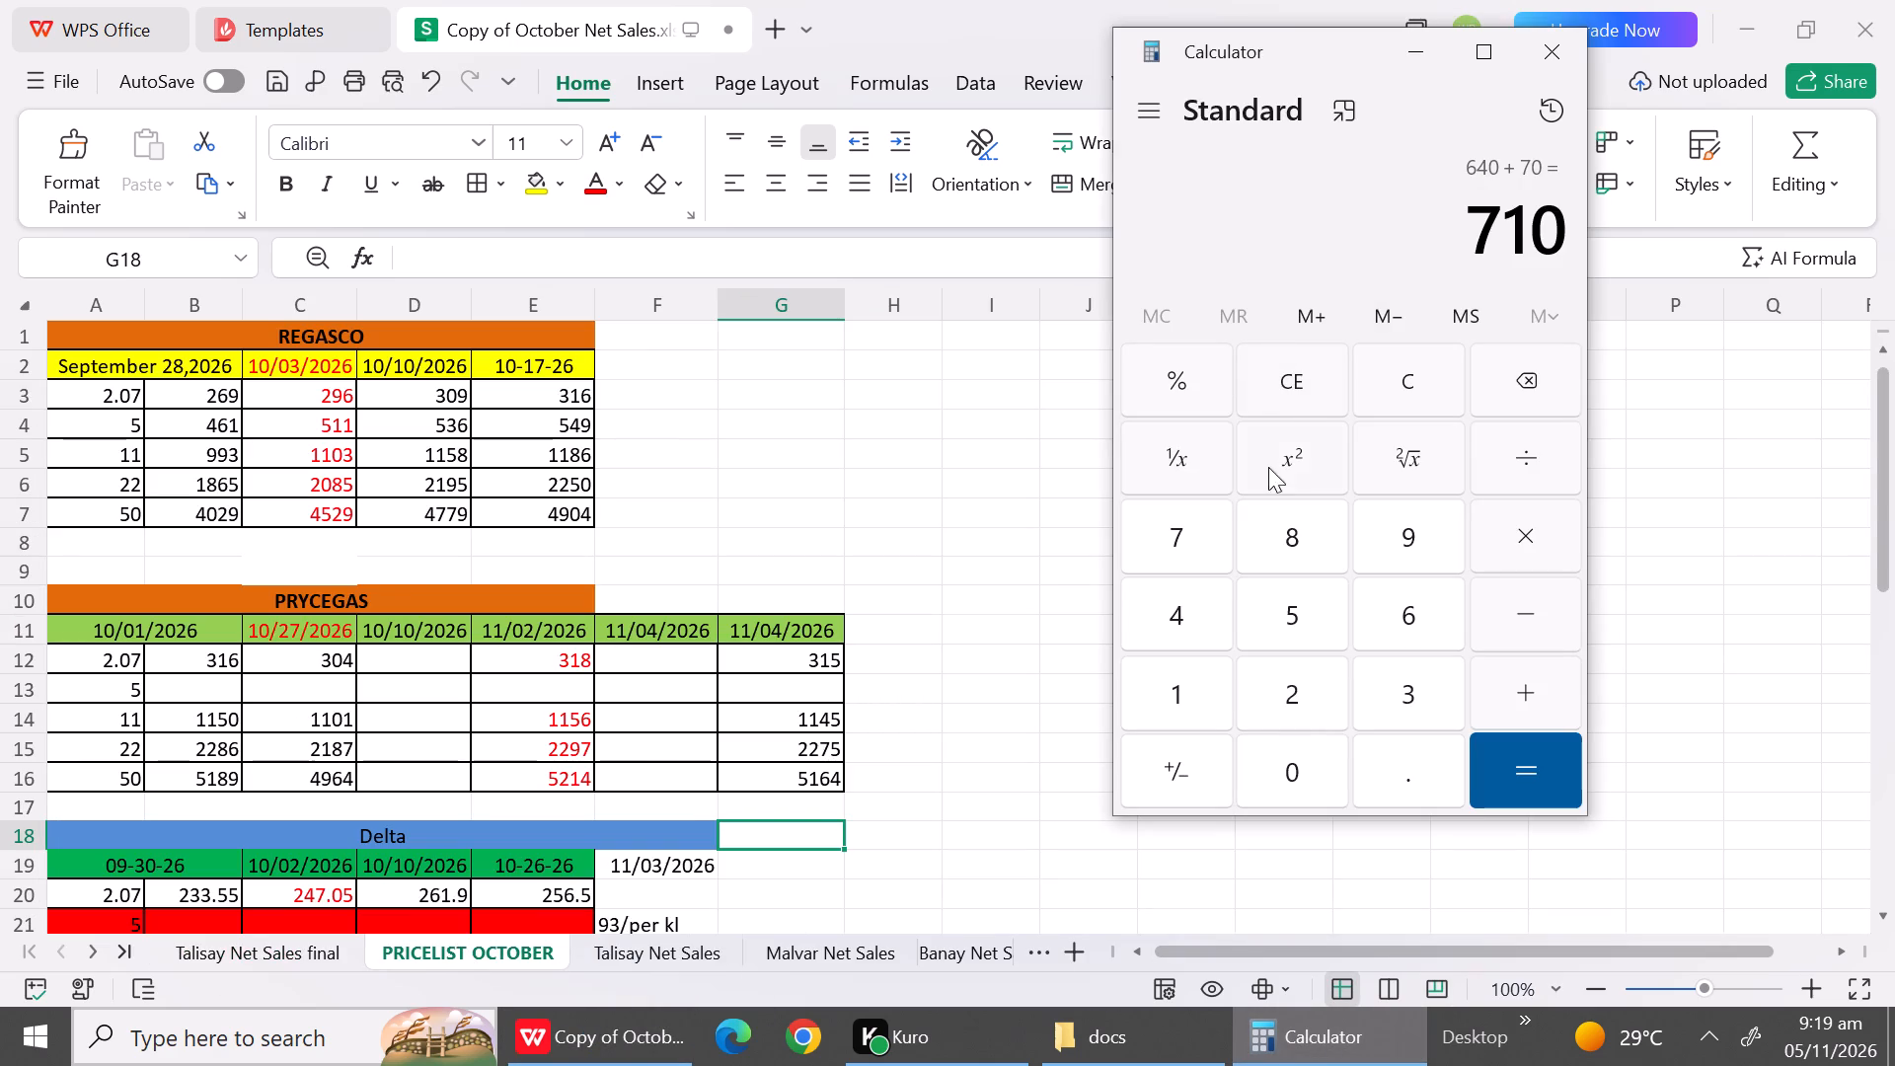
left_click(307, 942)
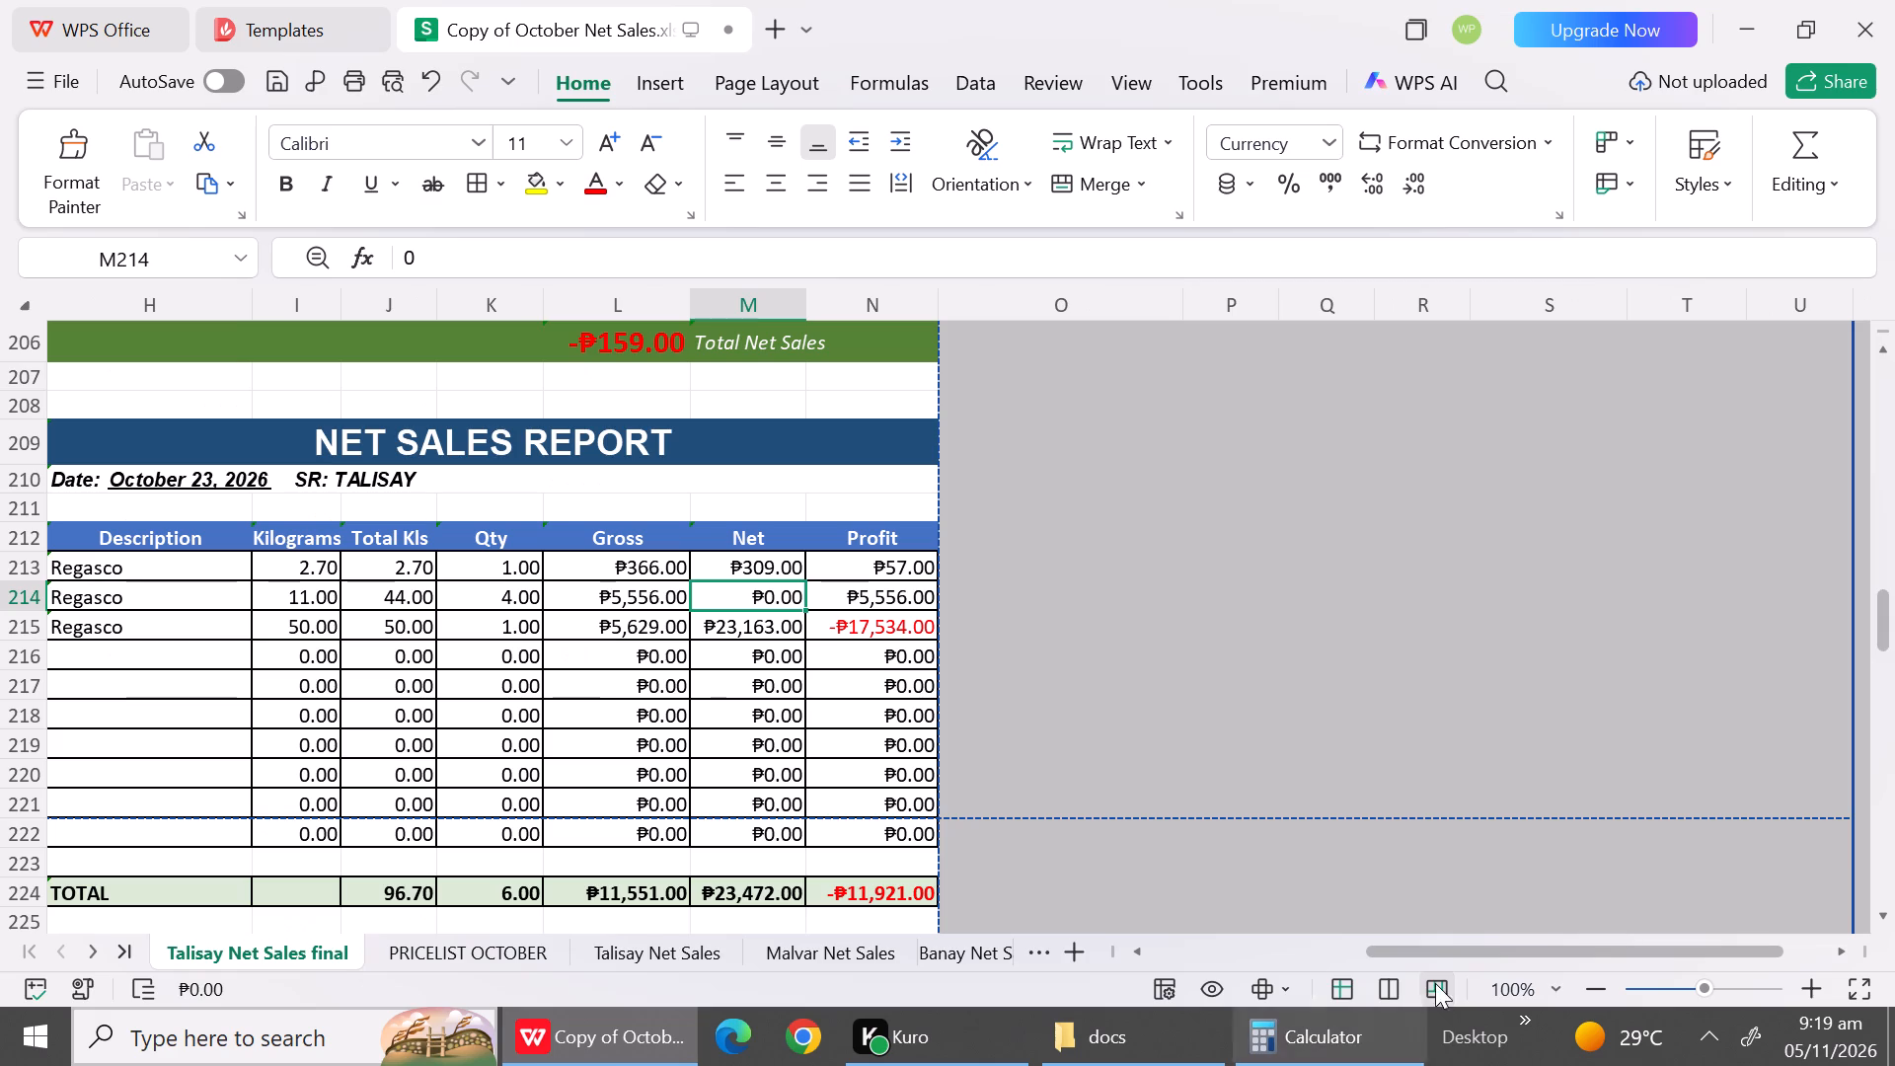
left_click(1373, 1034)
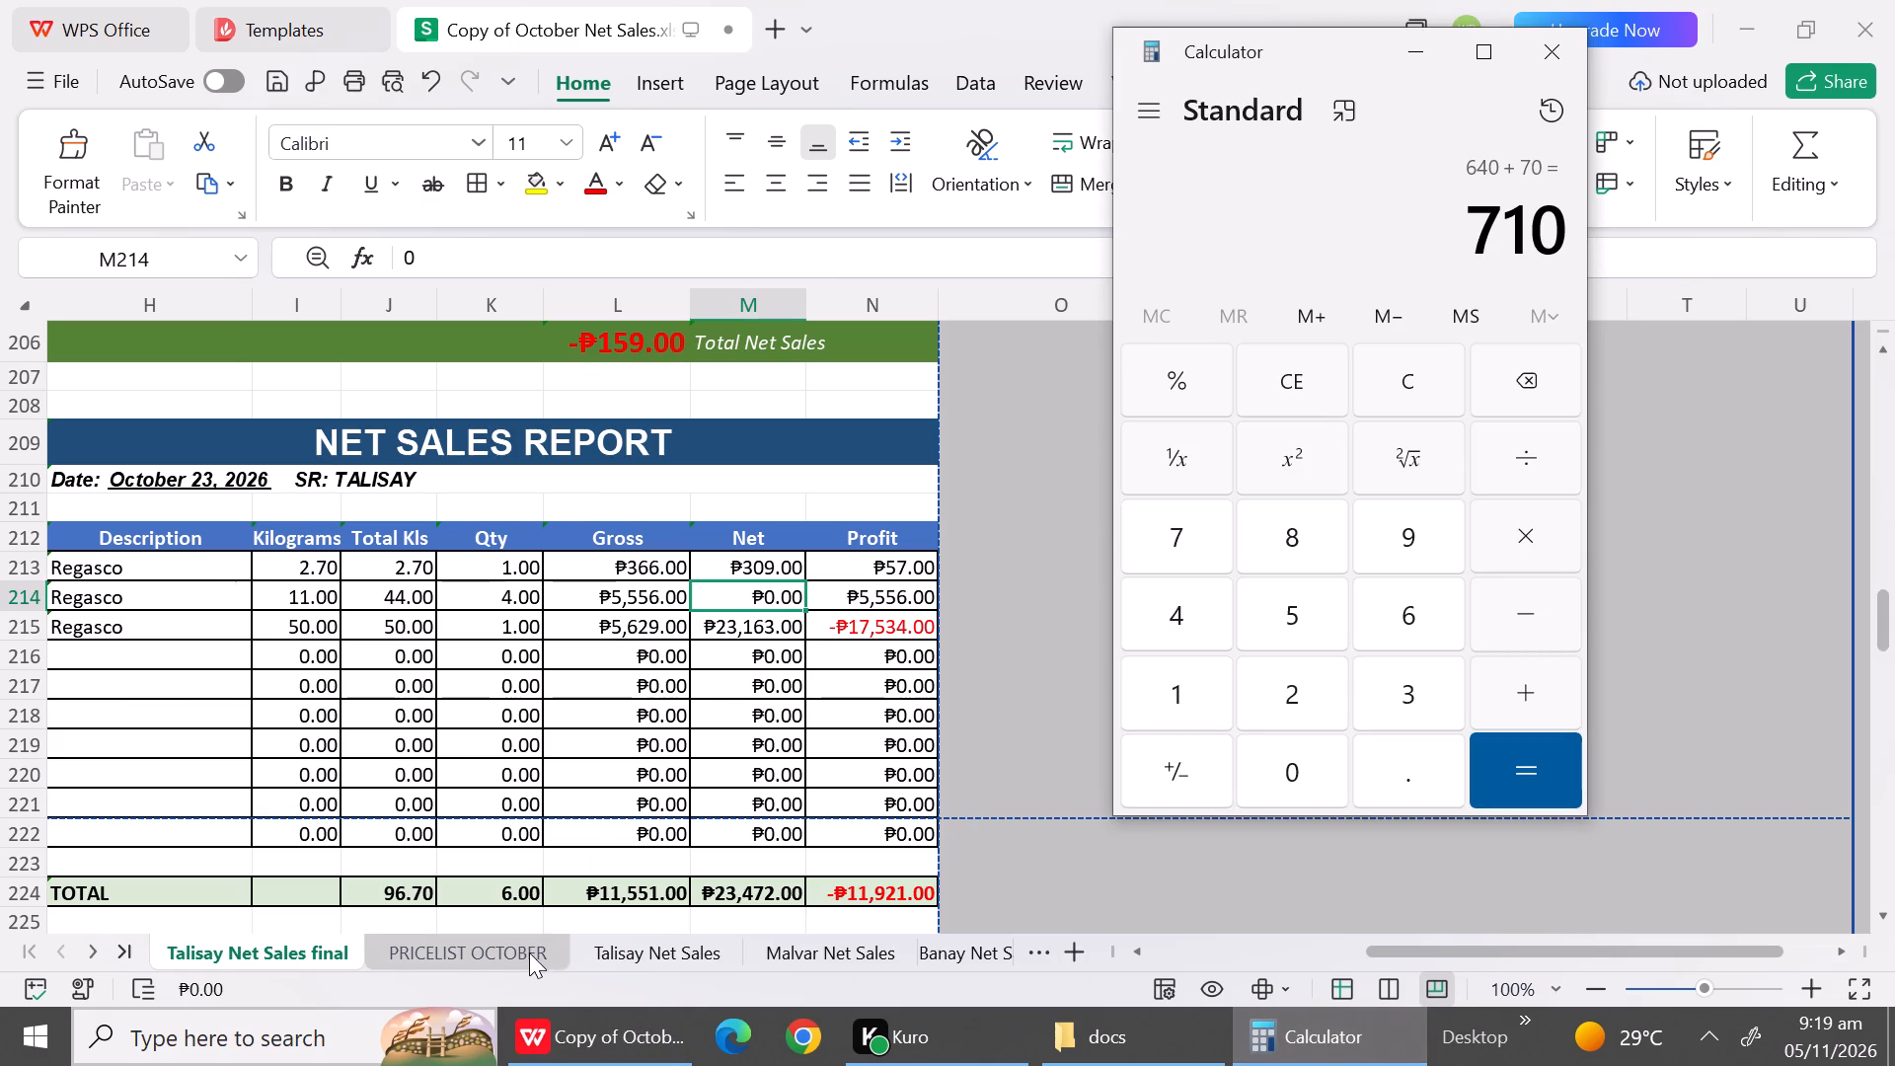
left_click(524, 952)
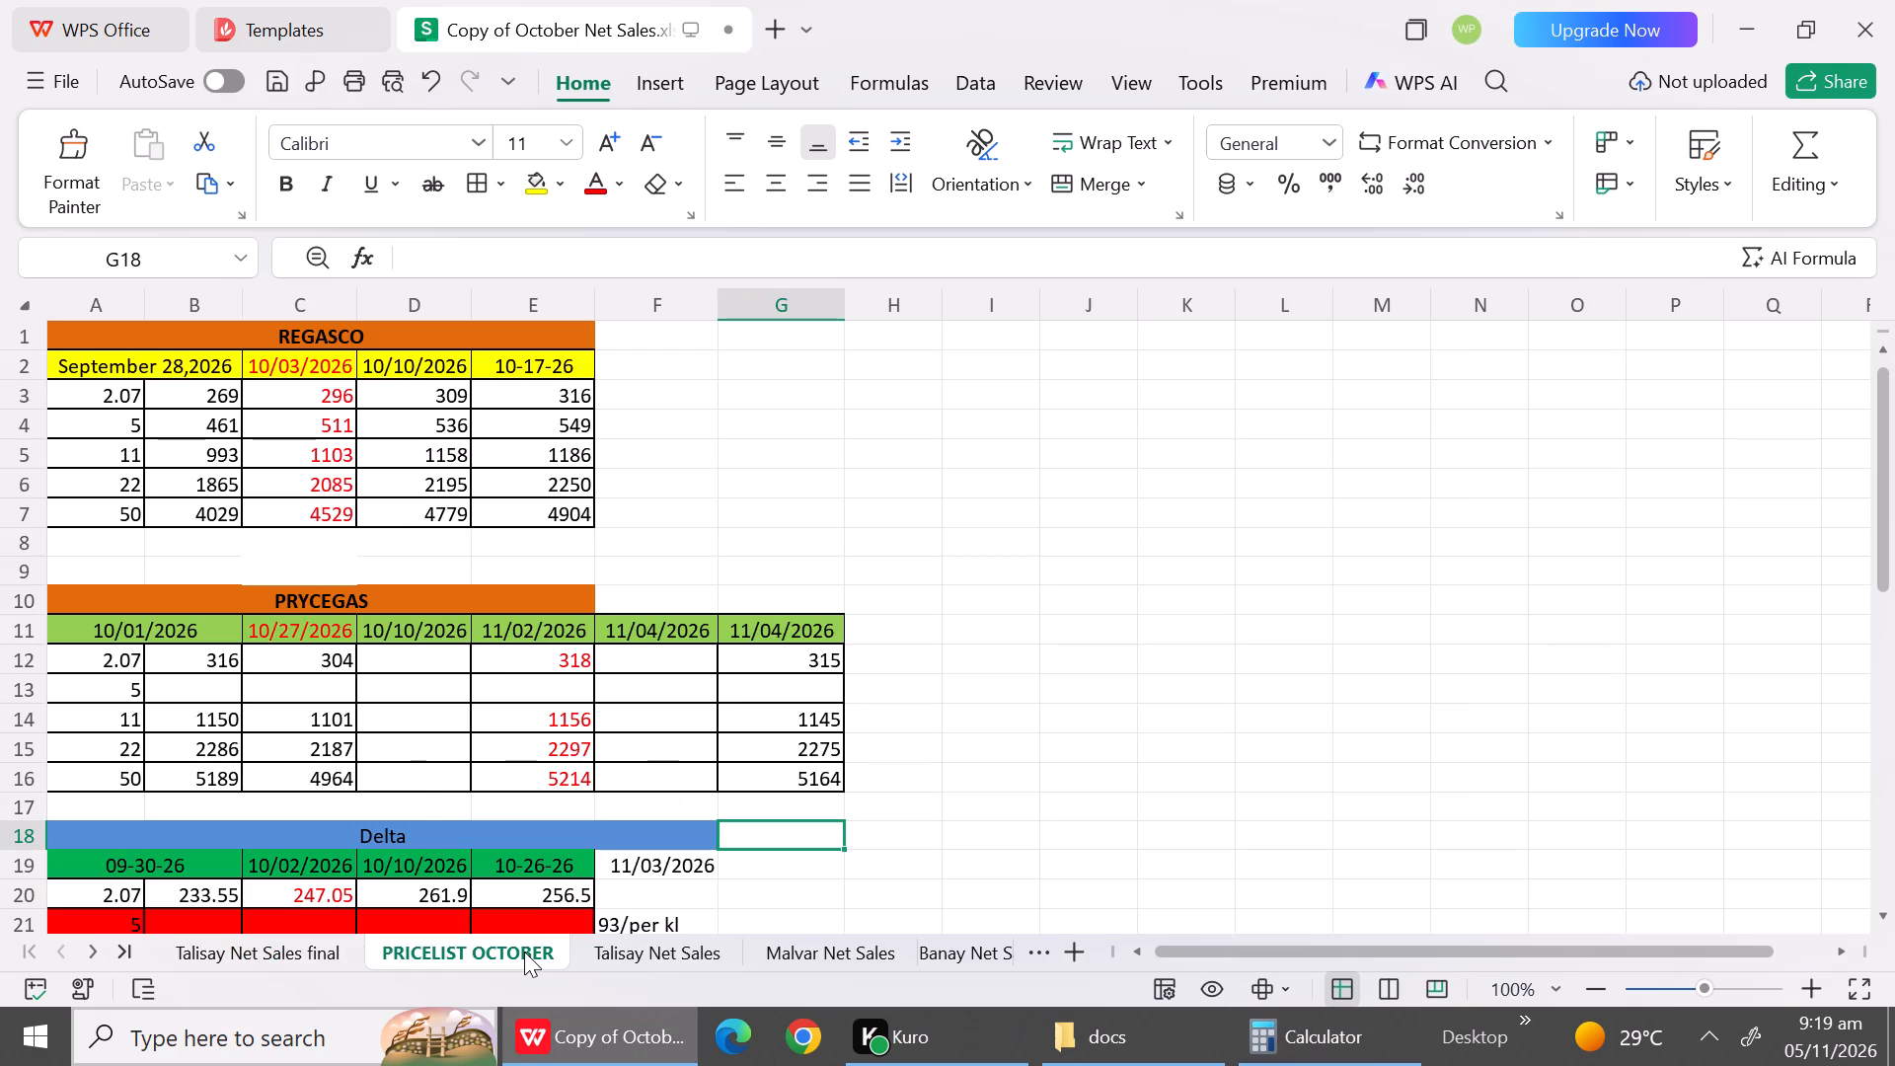
left_click(282, 956)
left_click(755, 567)
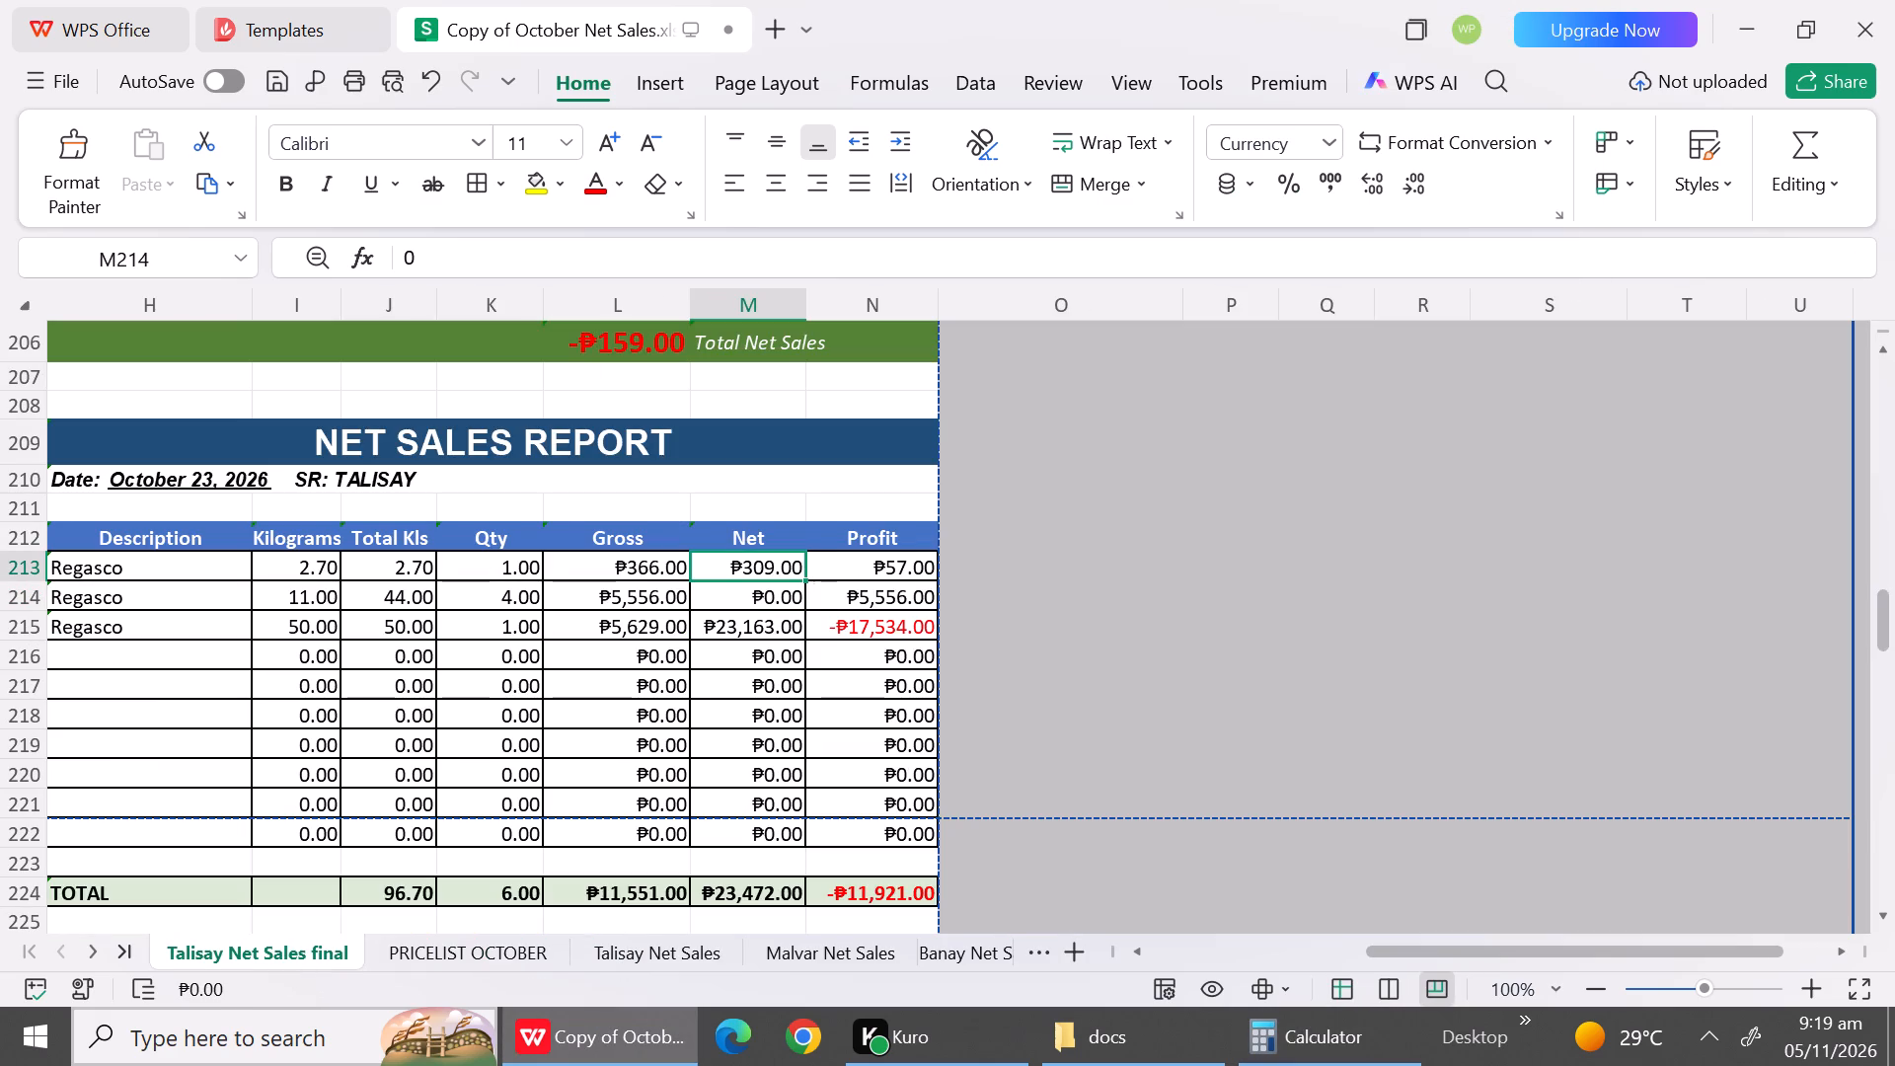
type("316")
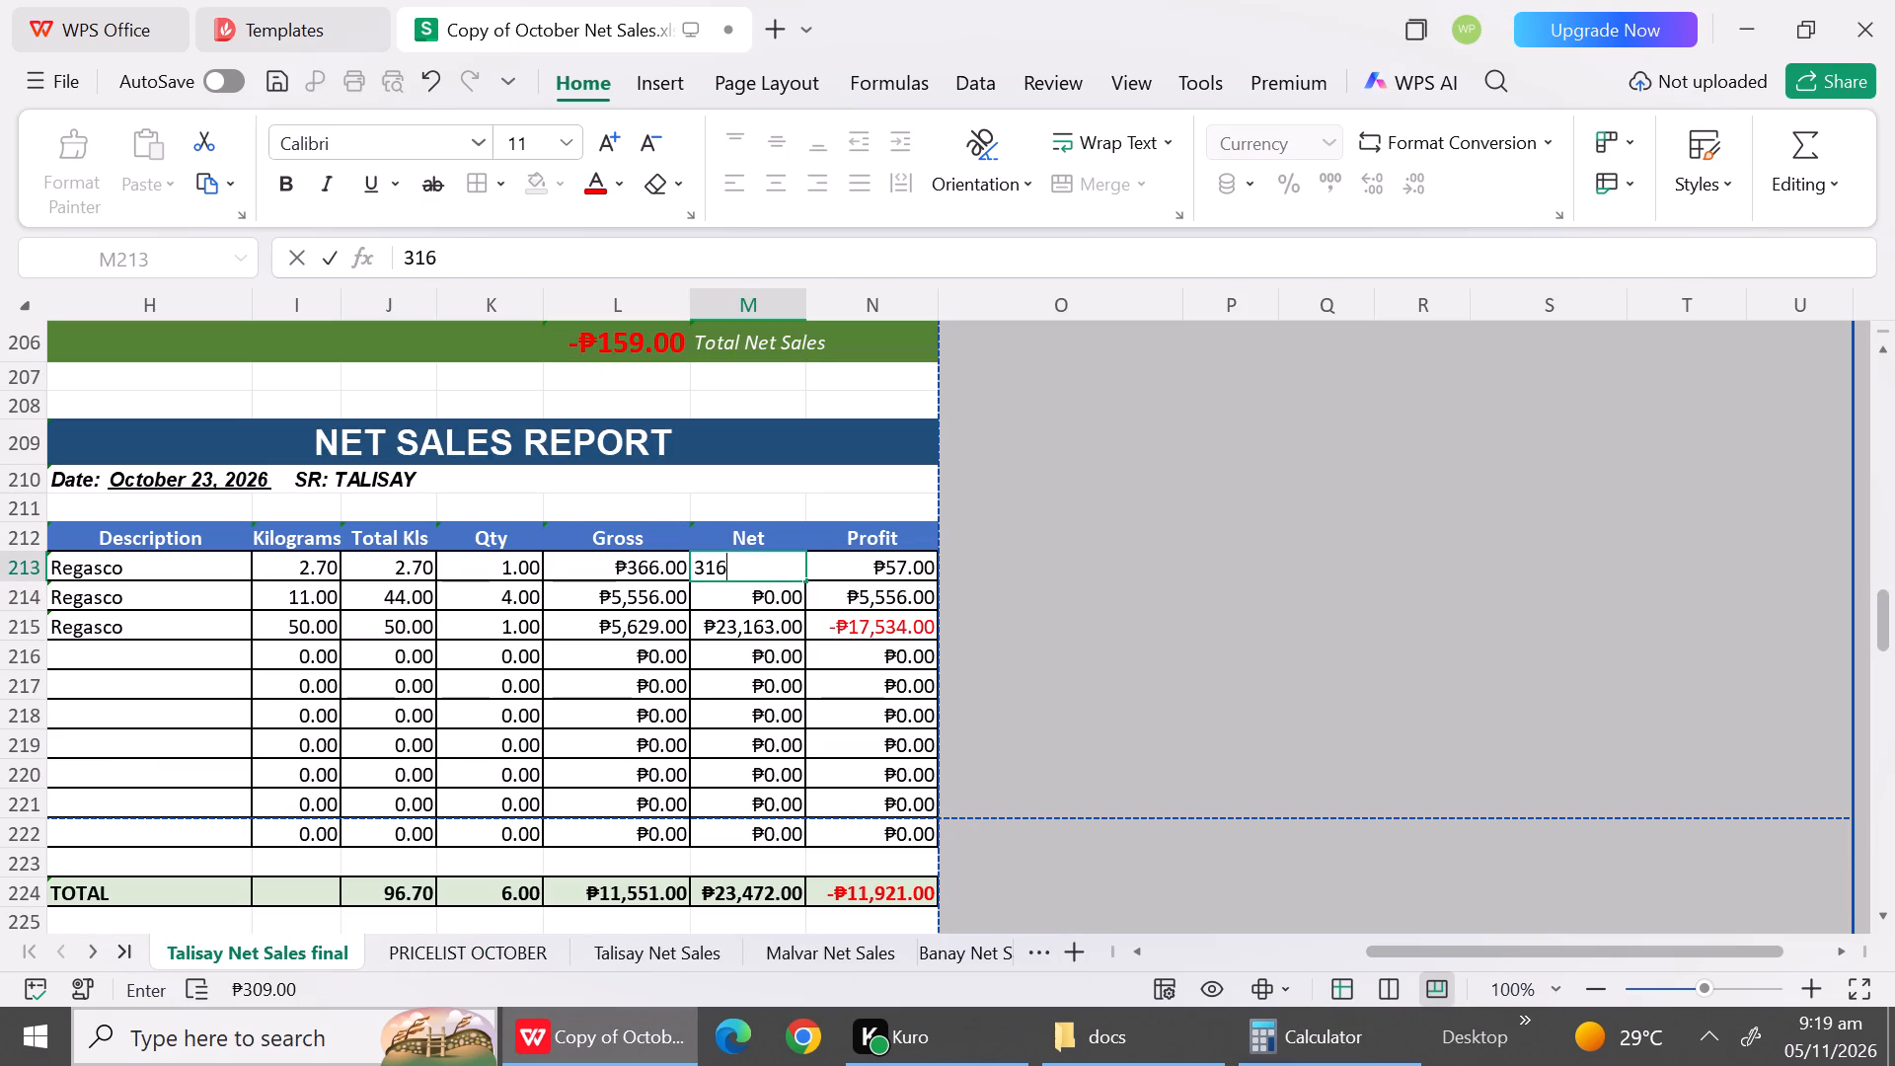
left_click(767, 629)
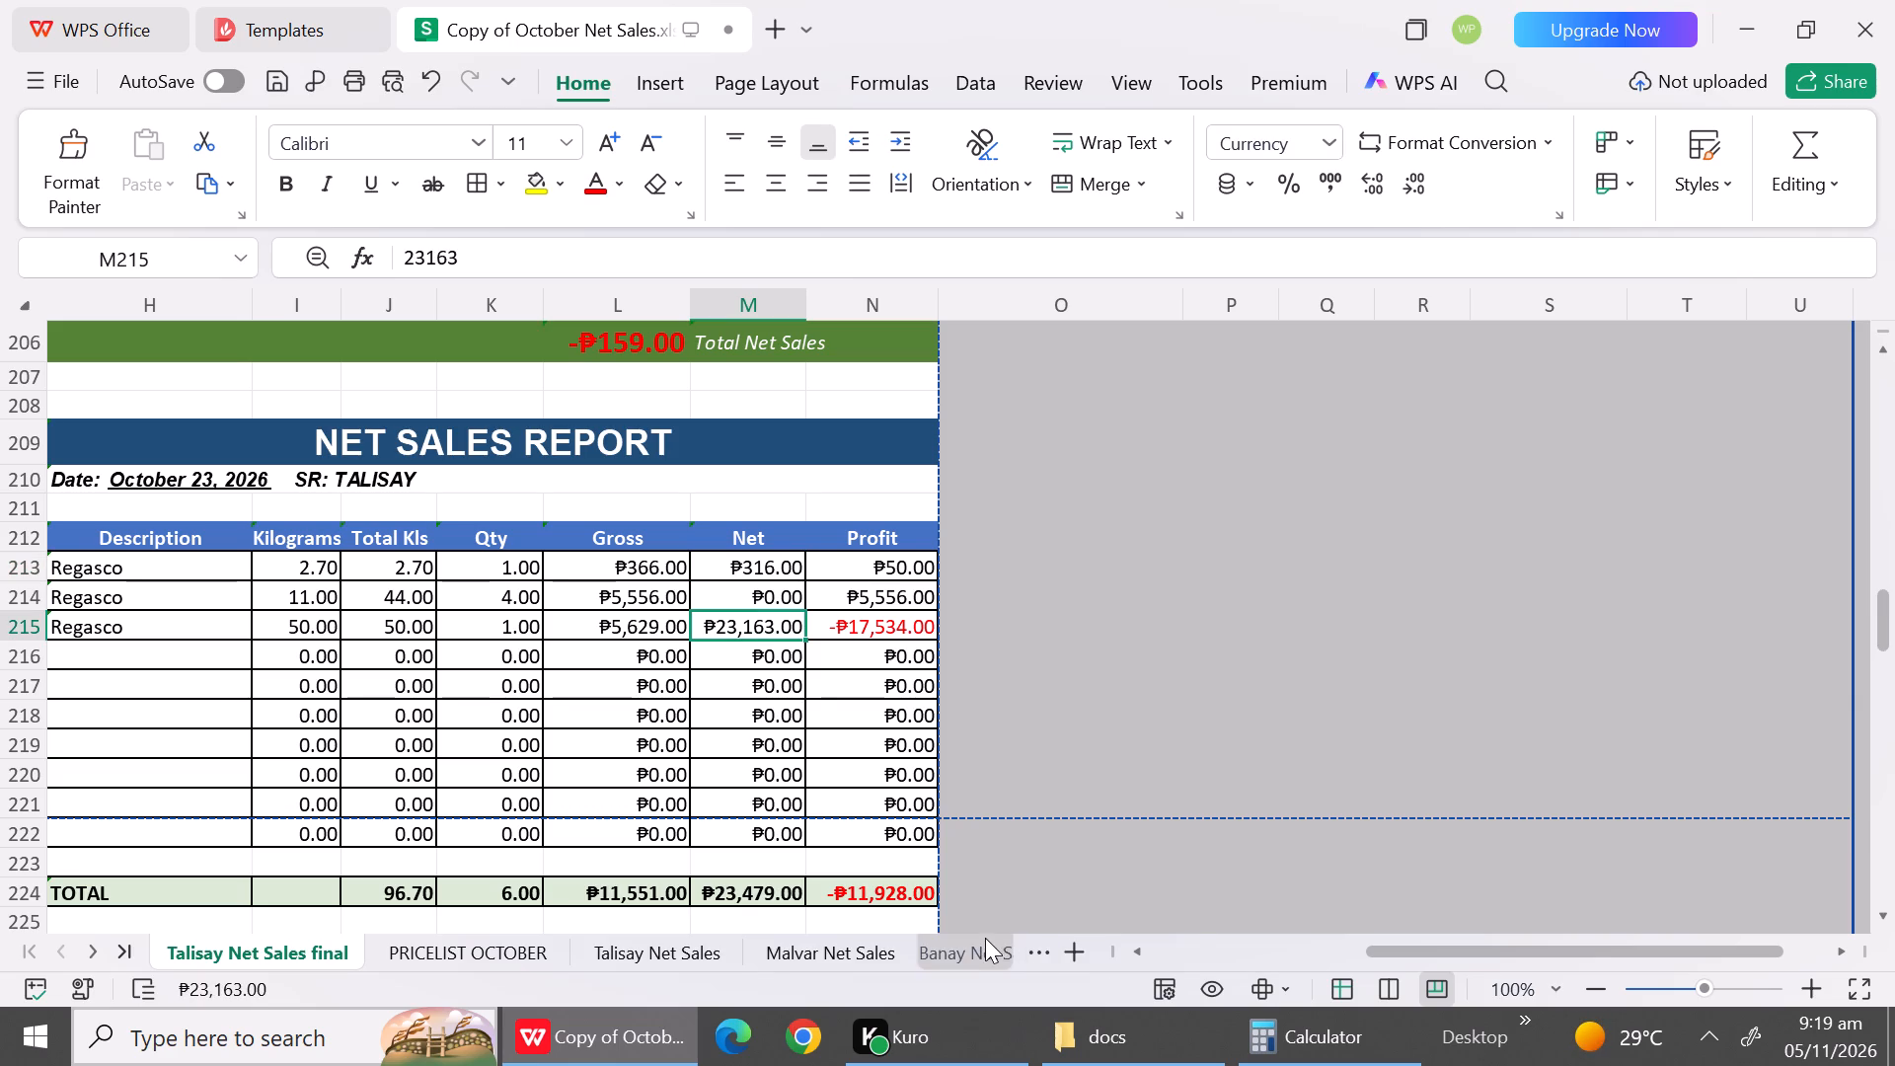
Consult the 11 kg REGASCO price, multiply 1158 by 4 in Calculator, and enter 4632 as the 11.00 kg row's Net (M214).
left_click(421, 936)
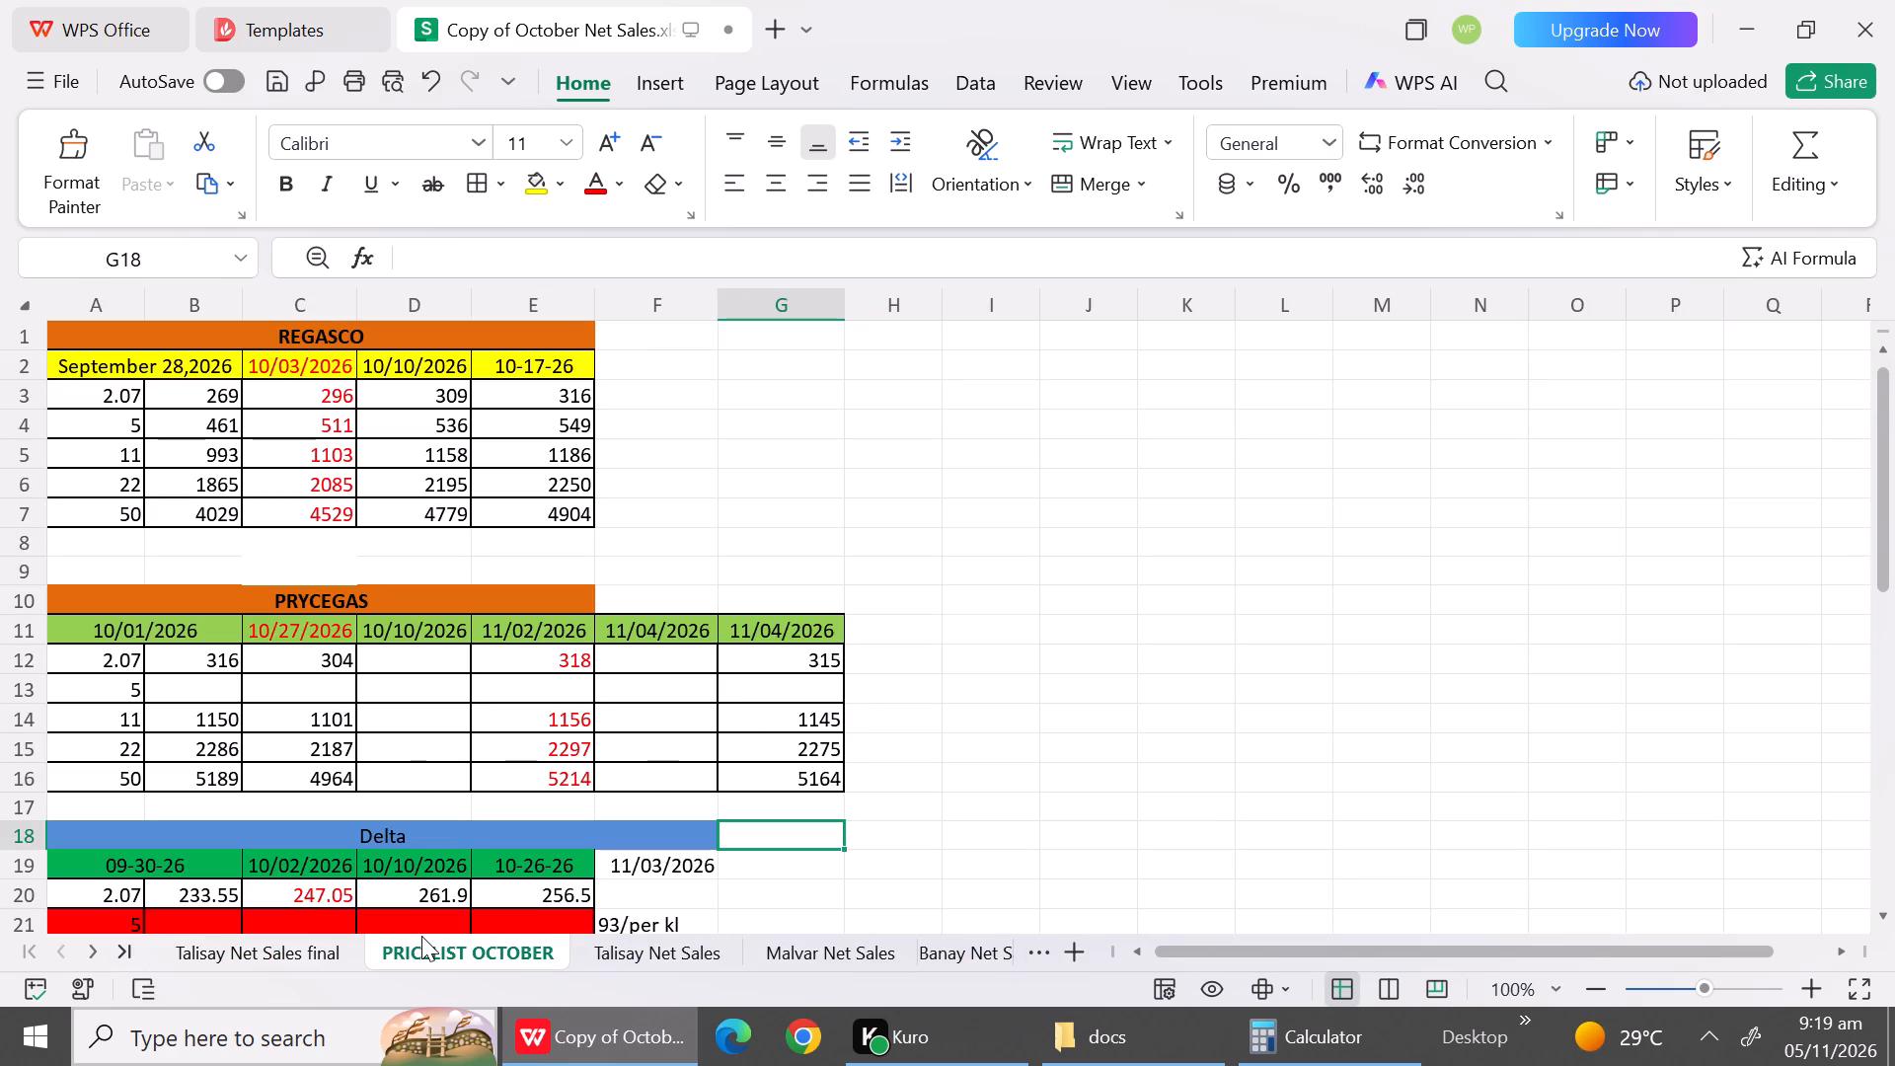
left_click(269, 947)
left_click(1365, 1065)
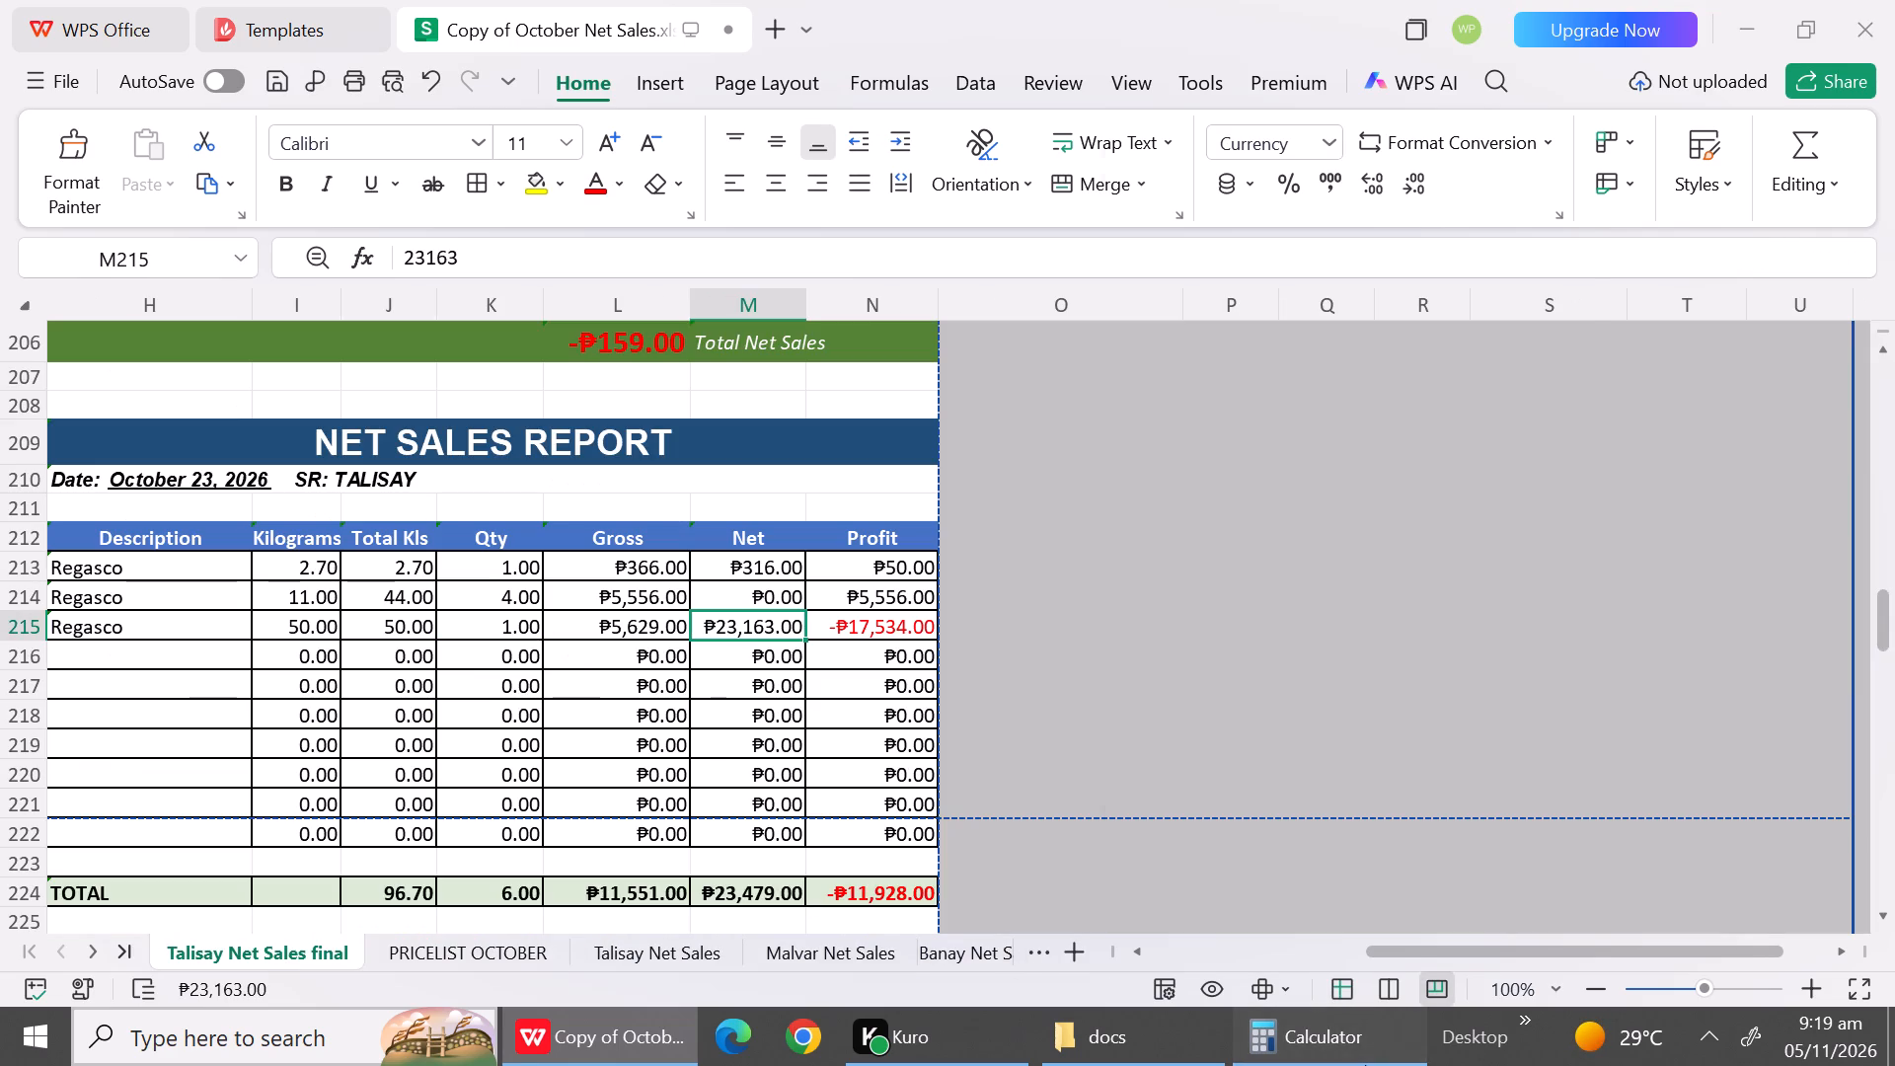
double_click(1283, 381)
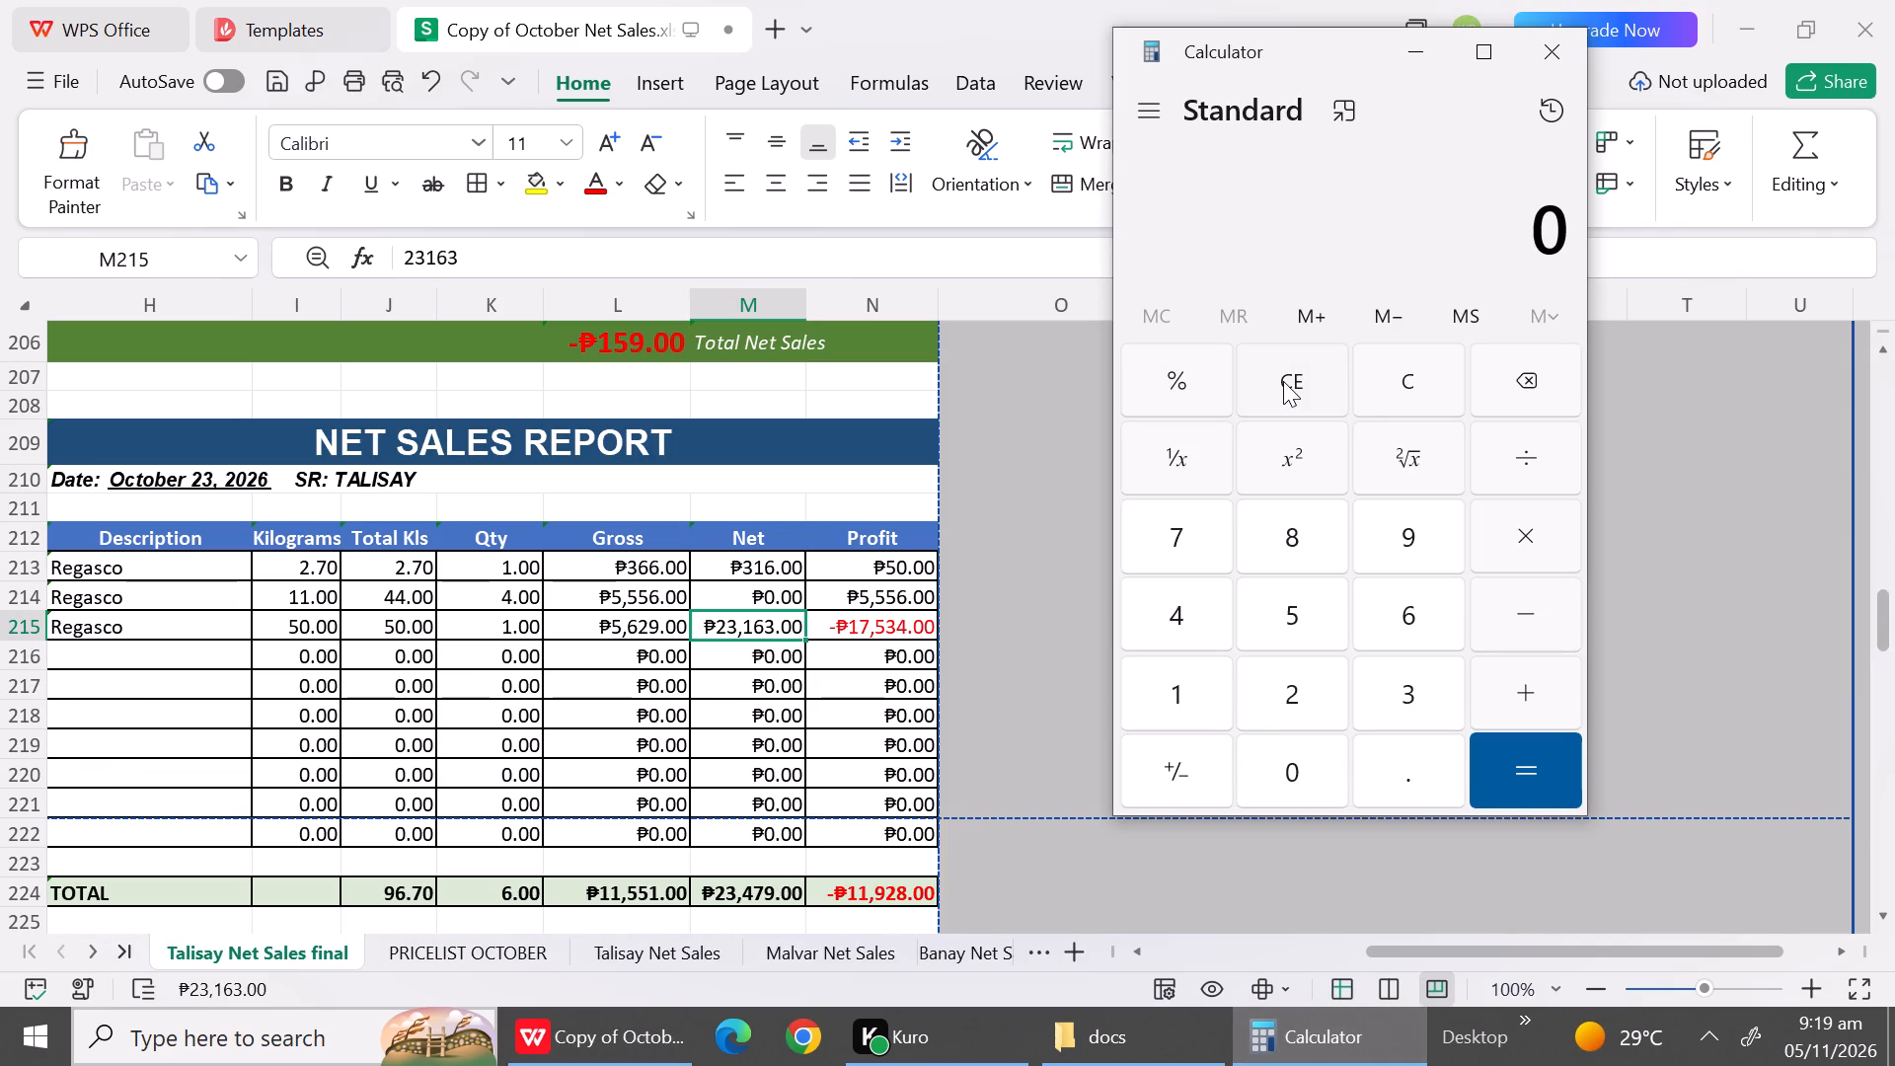
type("115")
key("9")
key("BackSpace")
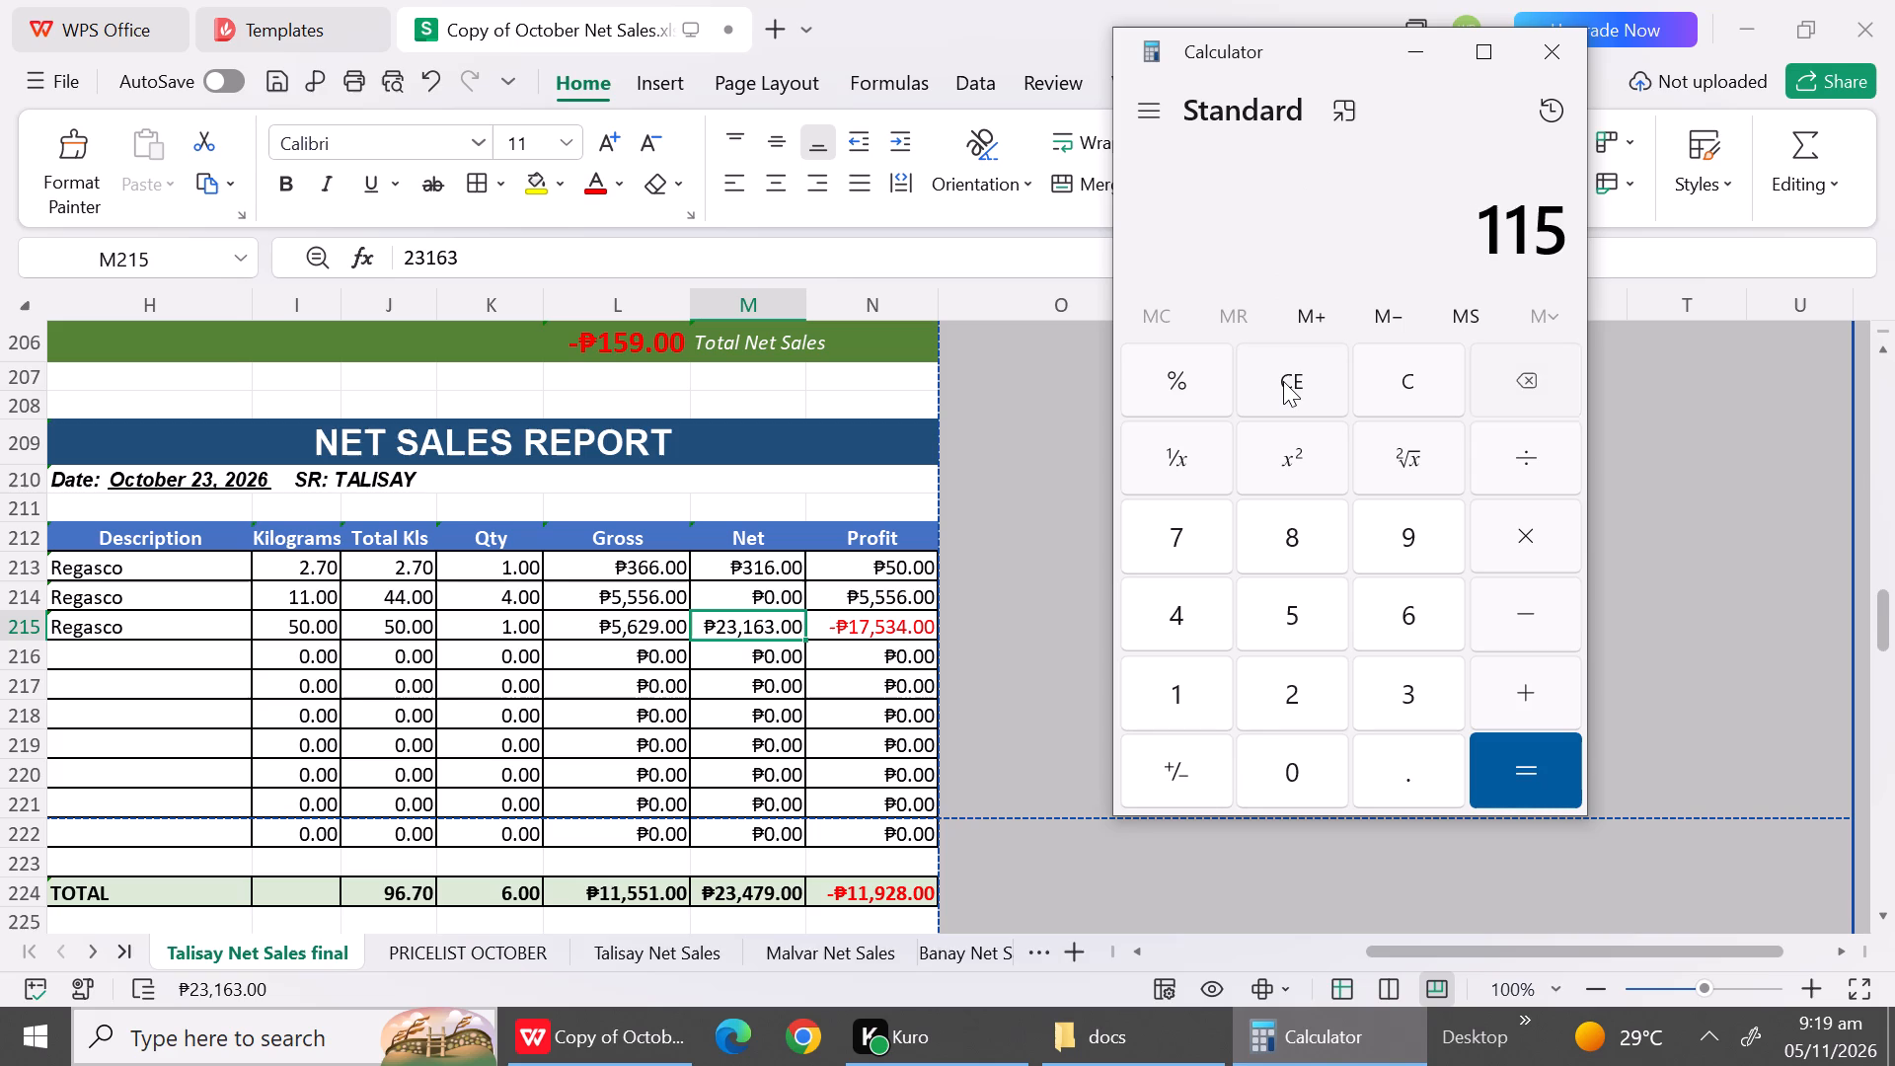
key("8")
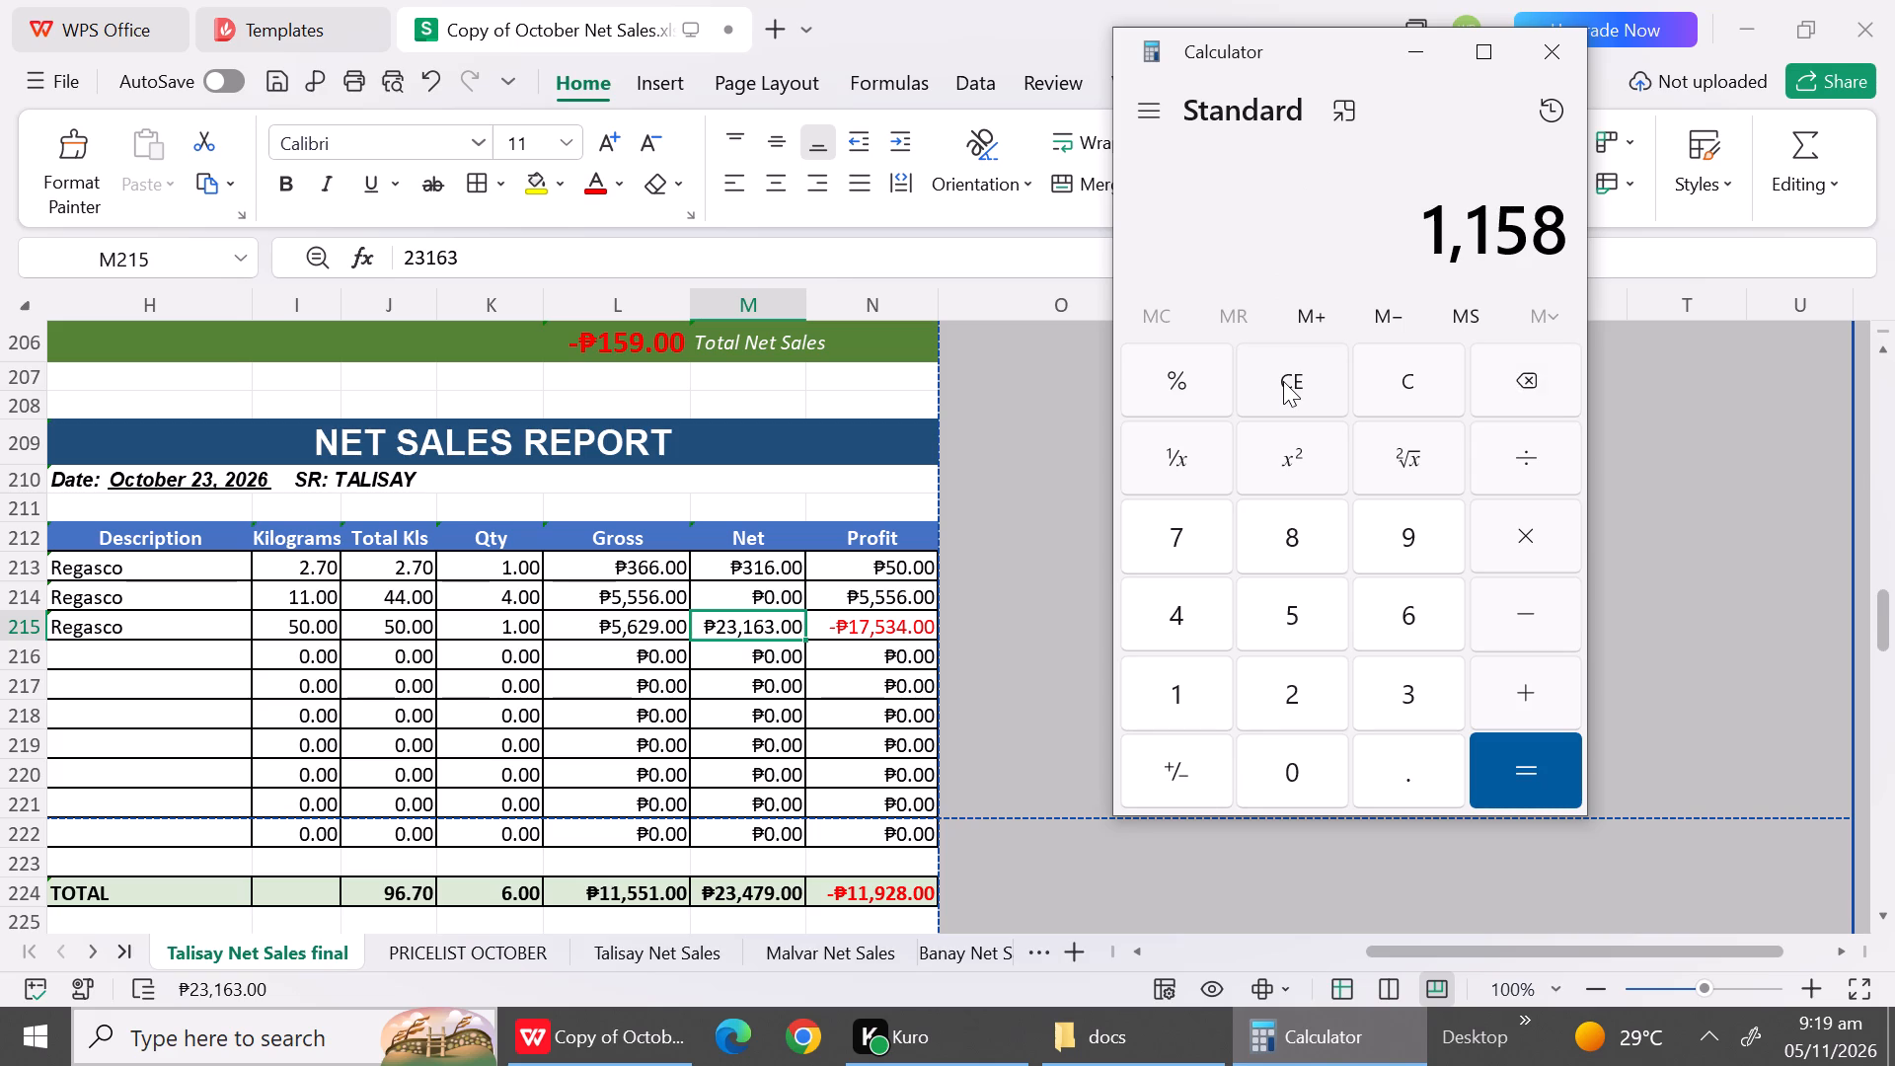
key("shift+asterisk")
key("4")
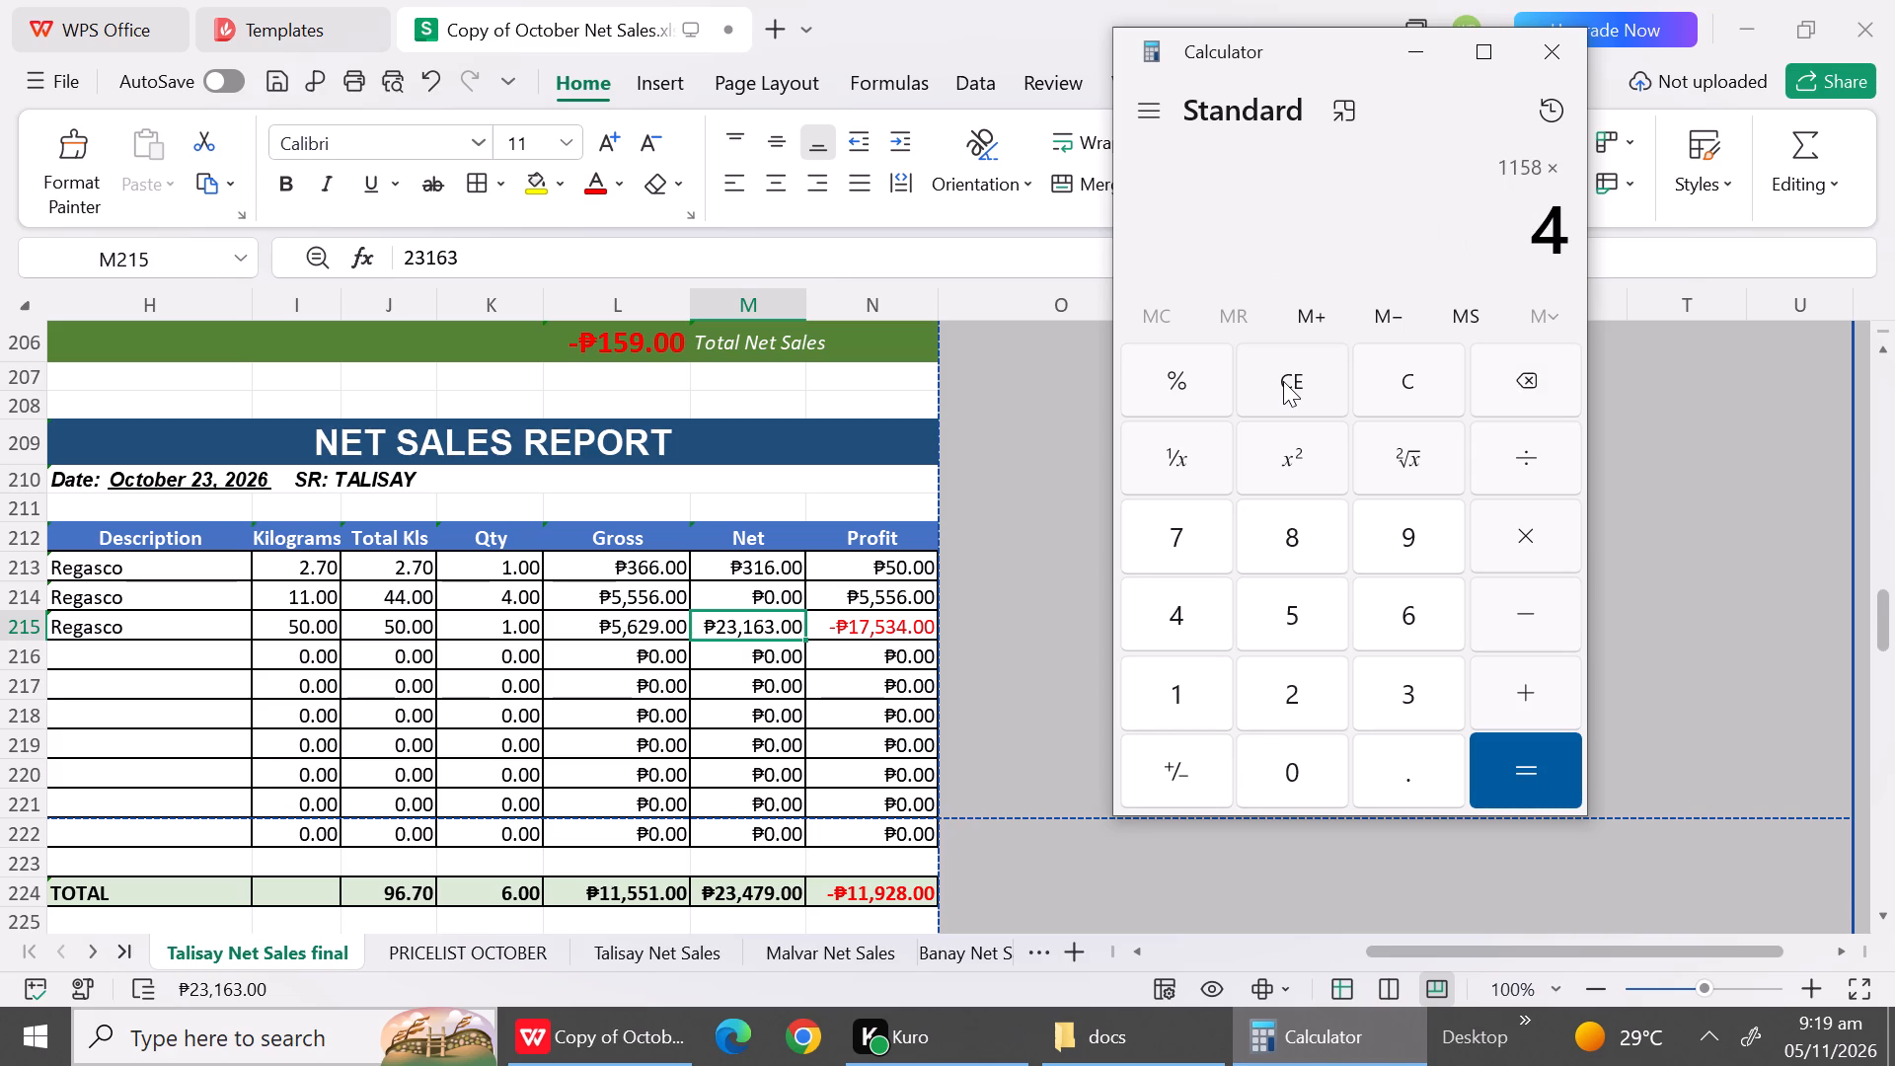
key("Return")
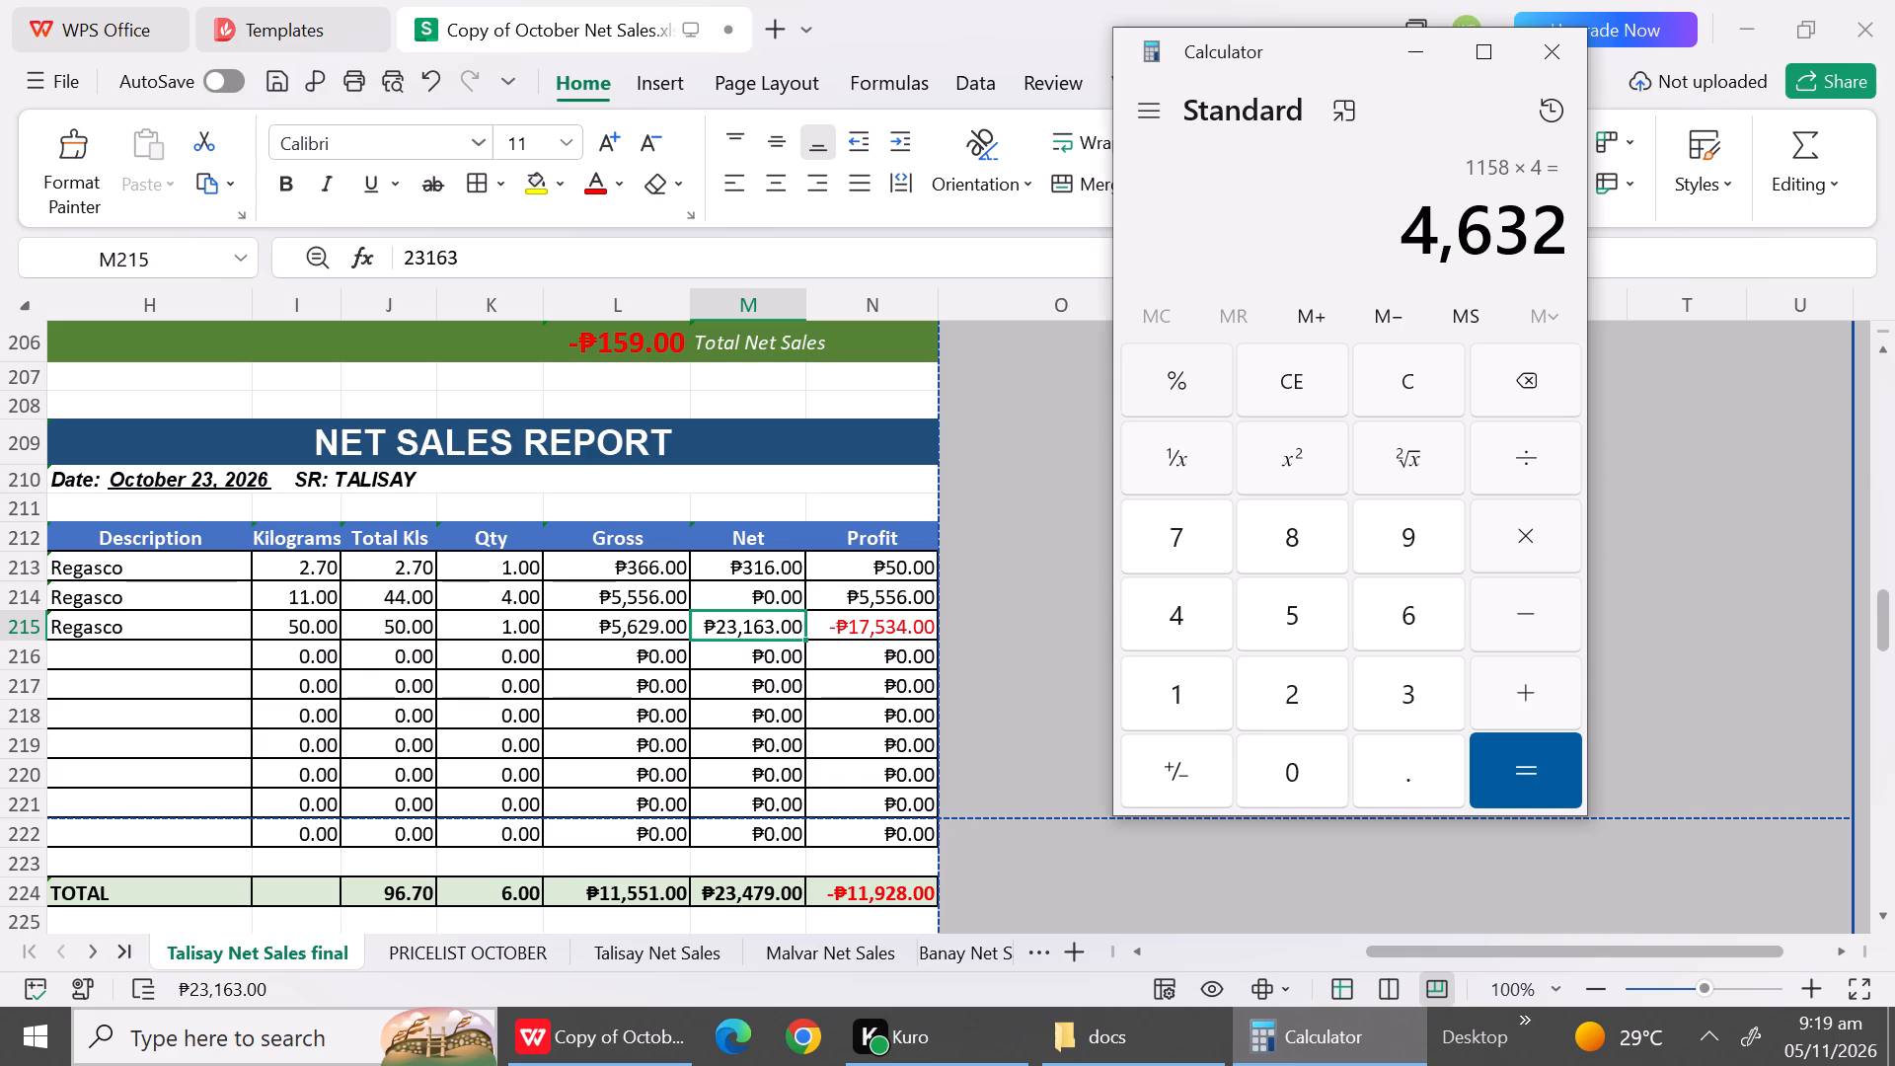
left_click(735, 597)
type("4632")
left_click(753, 632)
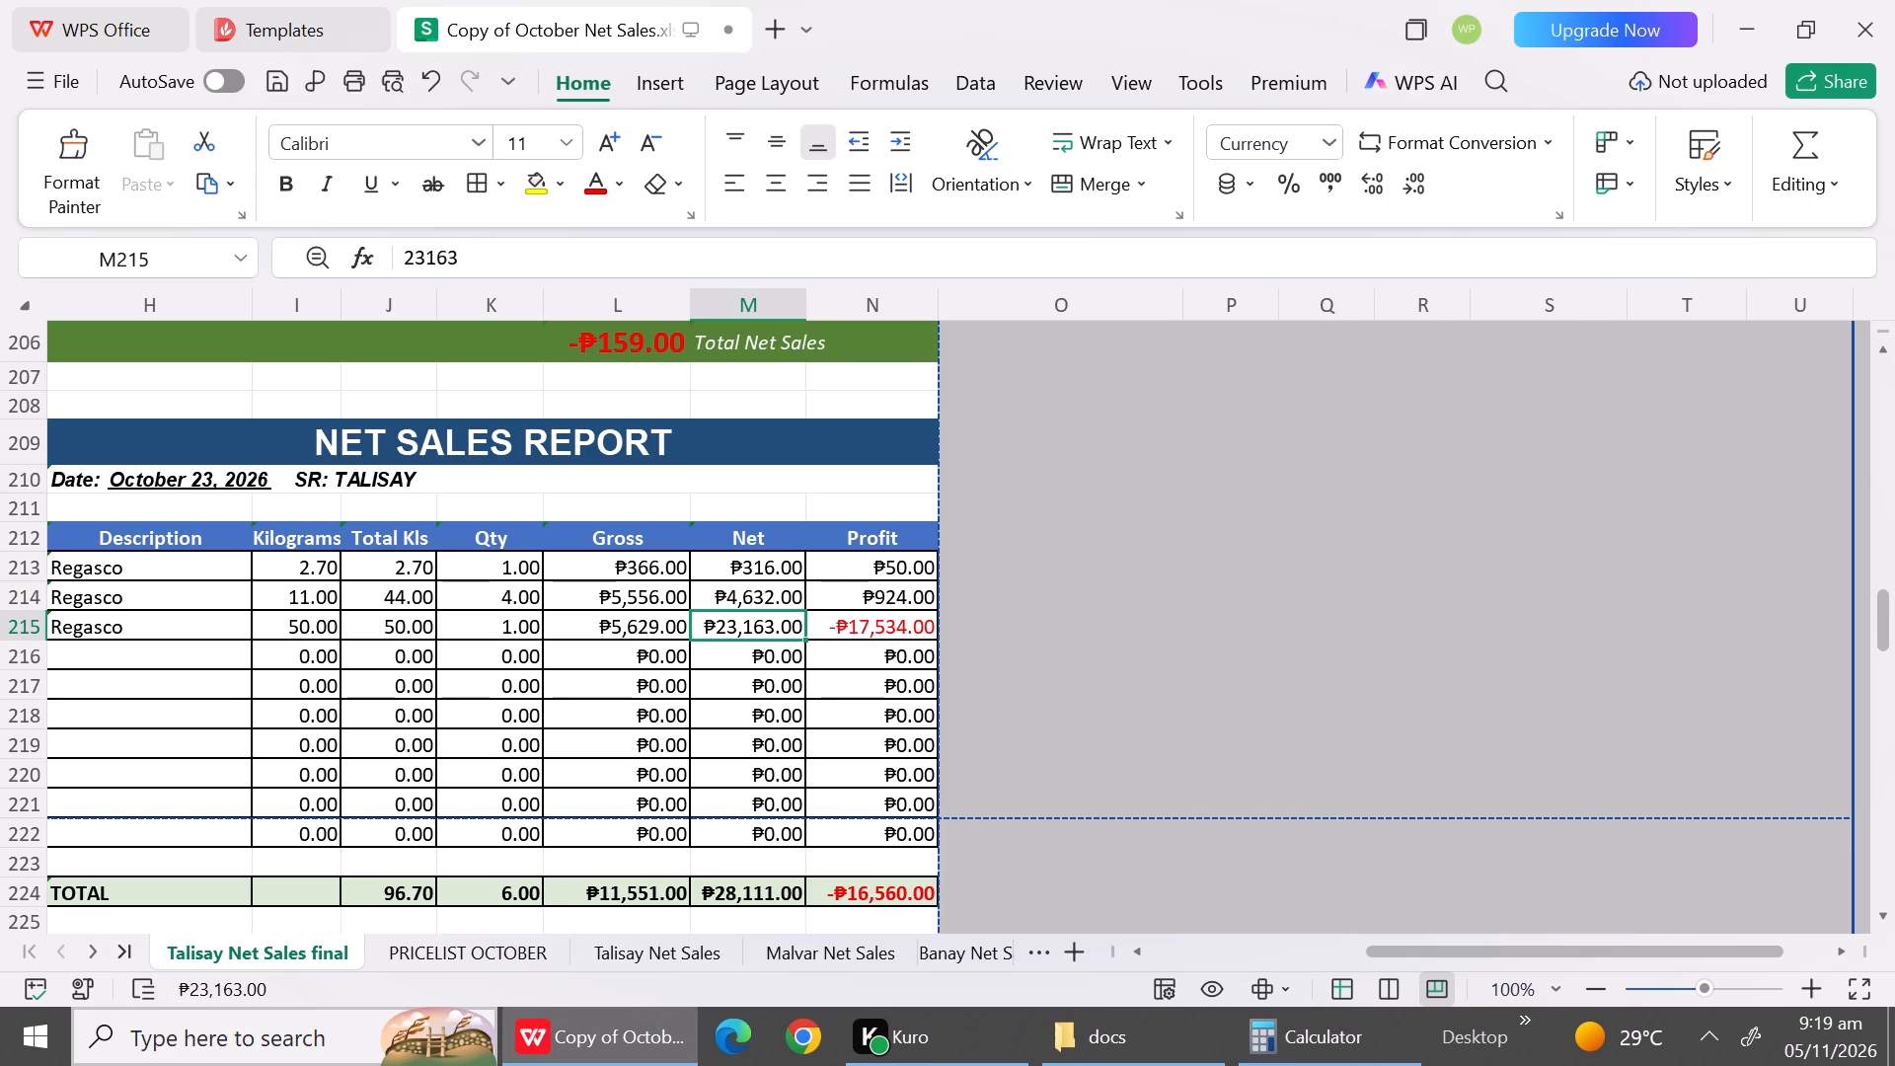
Consult the 50 kg REGASCO price in PRICELIST OCTOBER and set the 50.00 kg row's Net (M215) to 4904.
left_click(440, 958)
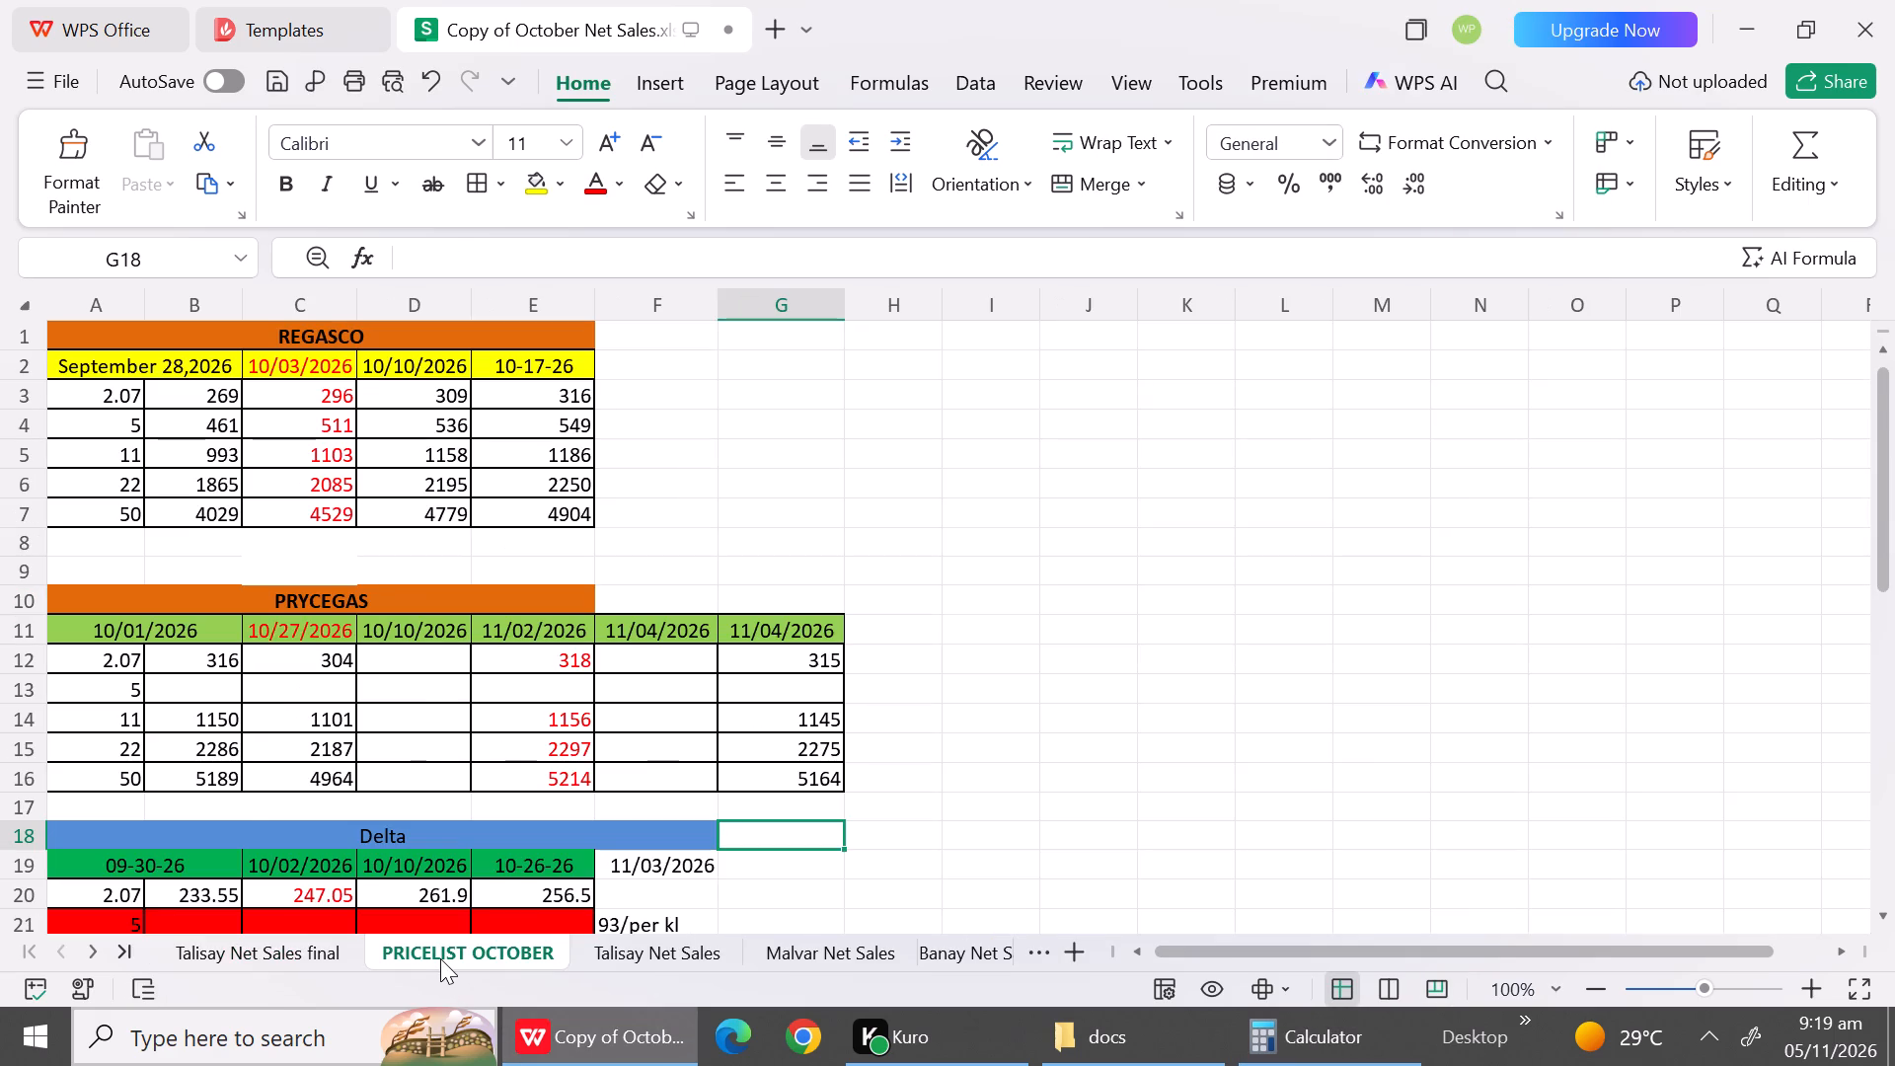
left_click(329, 964)
left_click(800, 635)
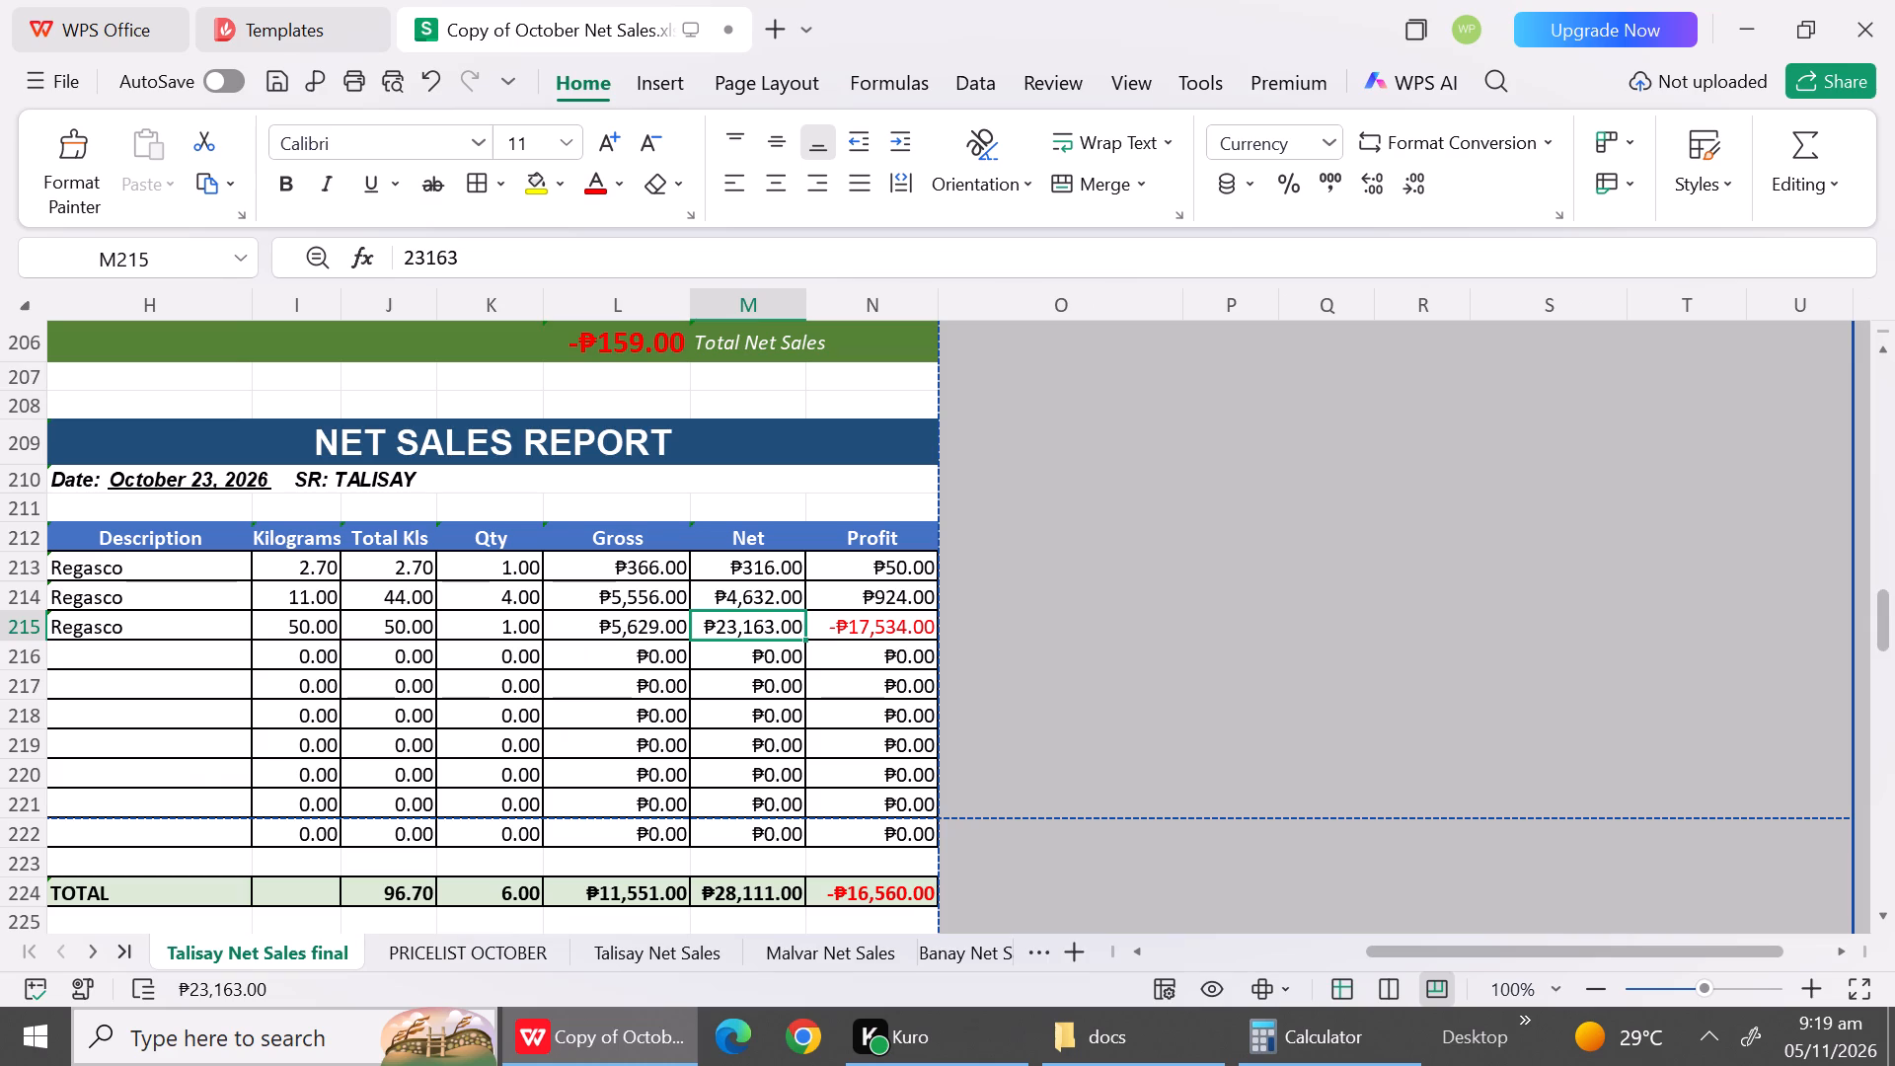
type("490")
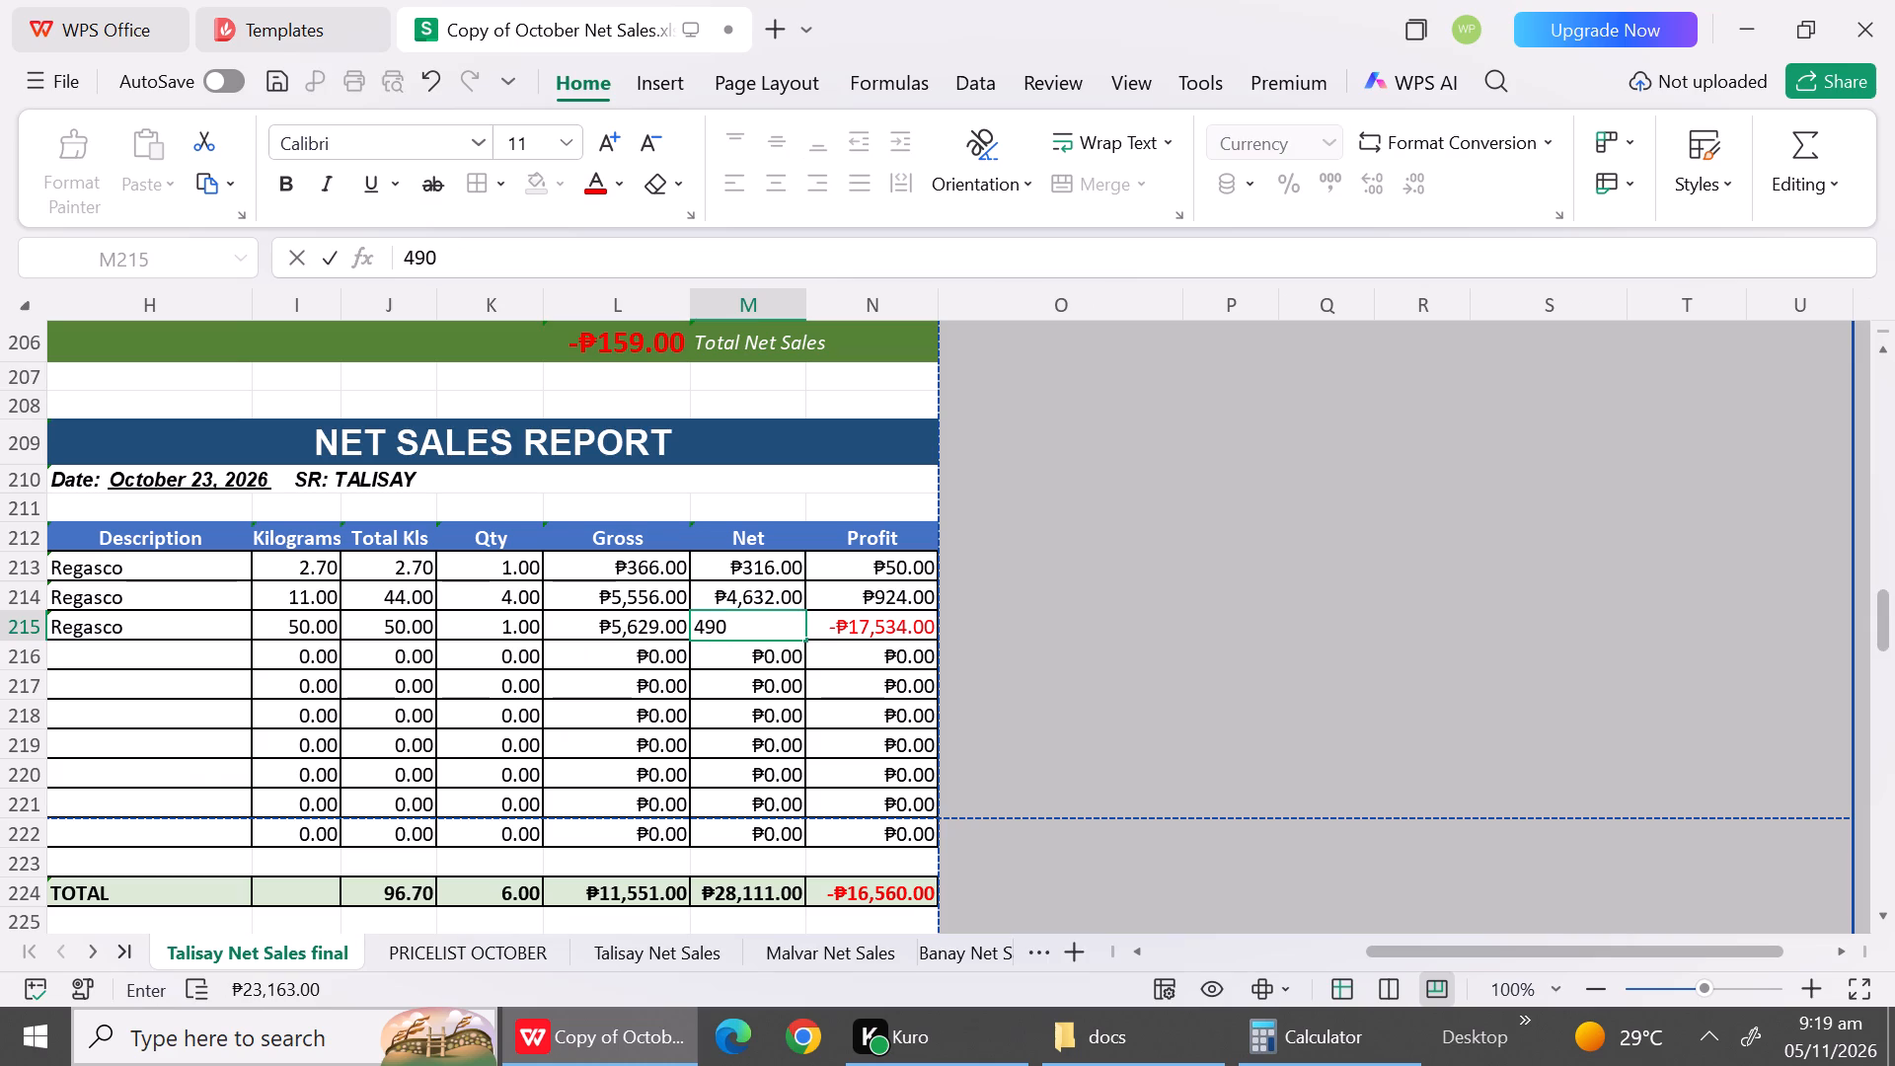
key("4")
left_click(795, 704)
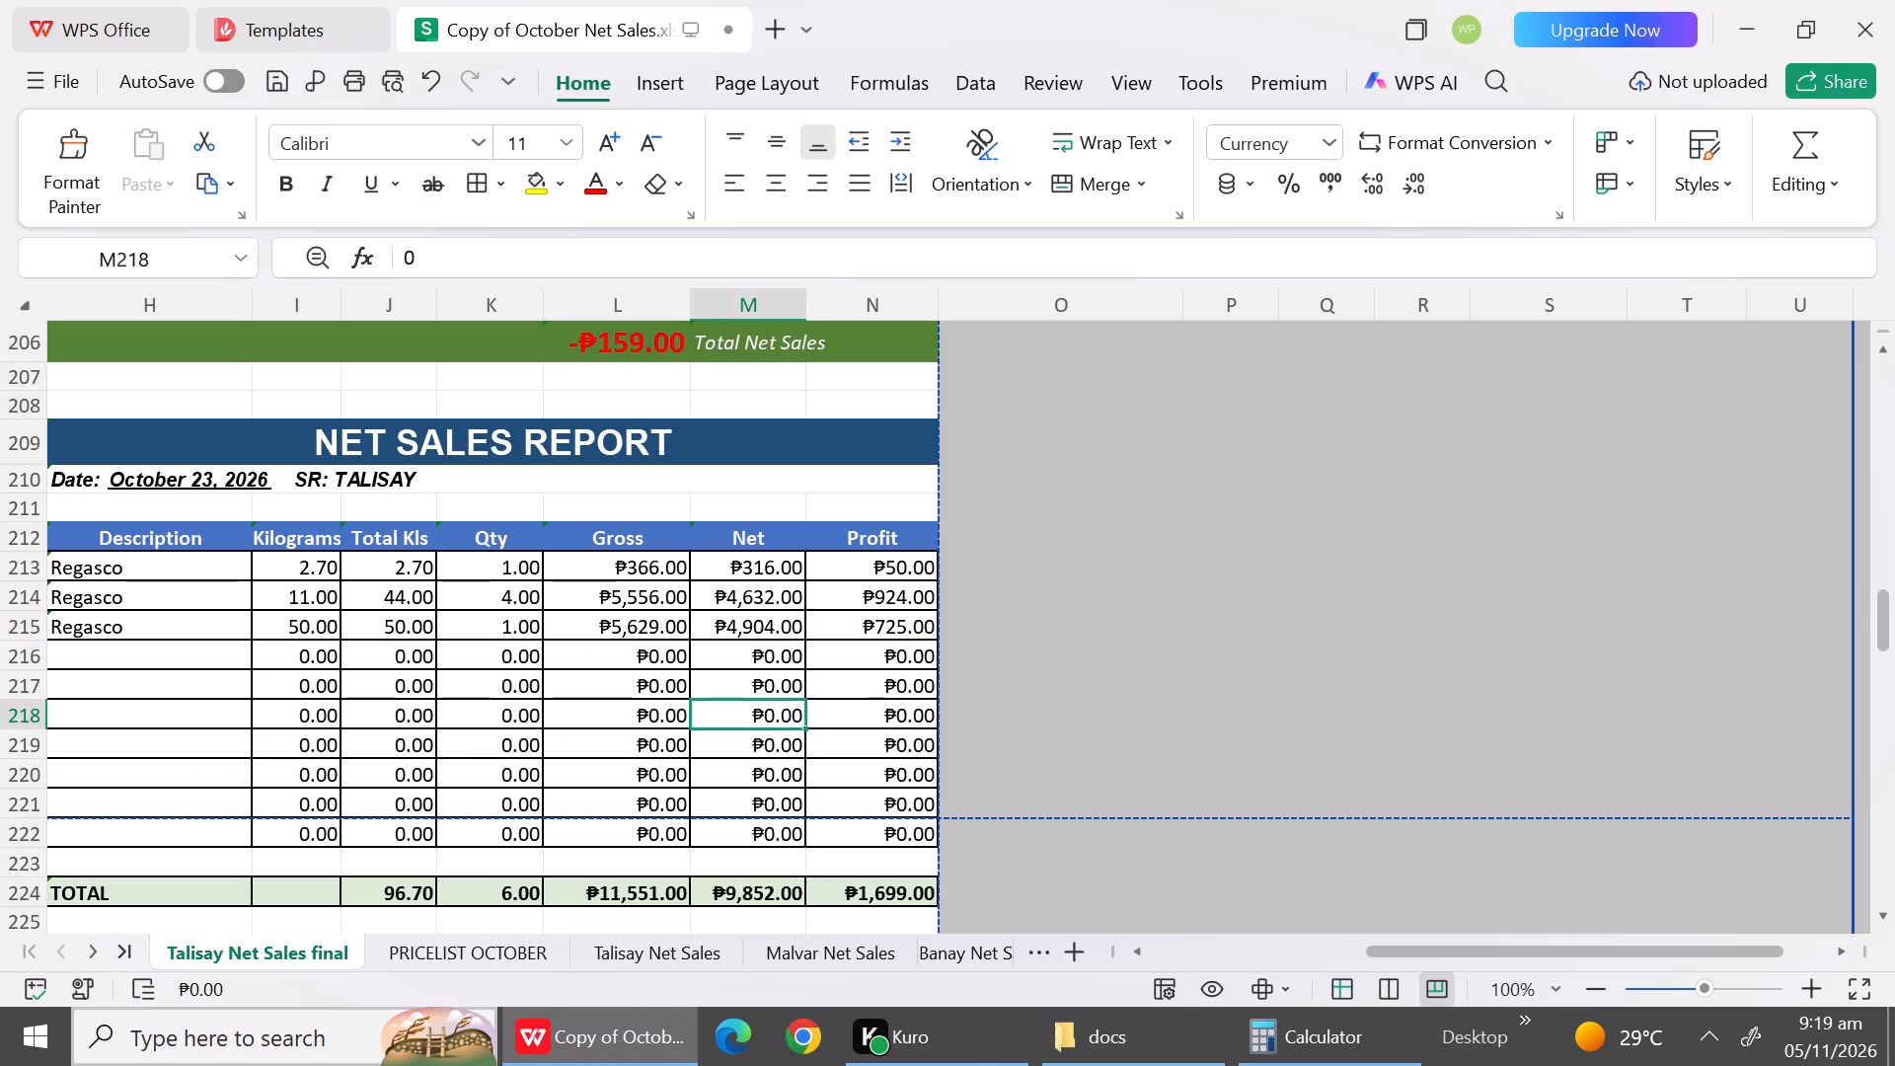
Set the Transportation amount (L232) in the October 23 report's EXPENSES section to 150.
triple_click(1878, 919)
triple_click(1878, 919)
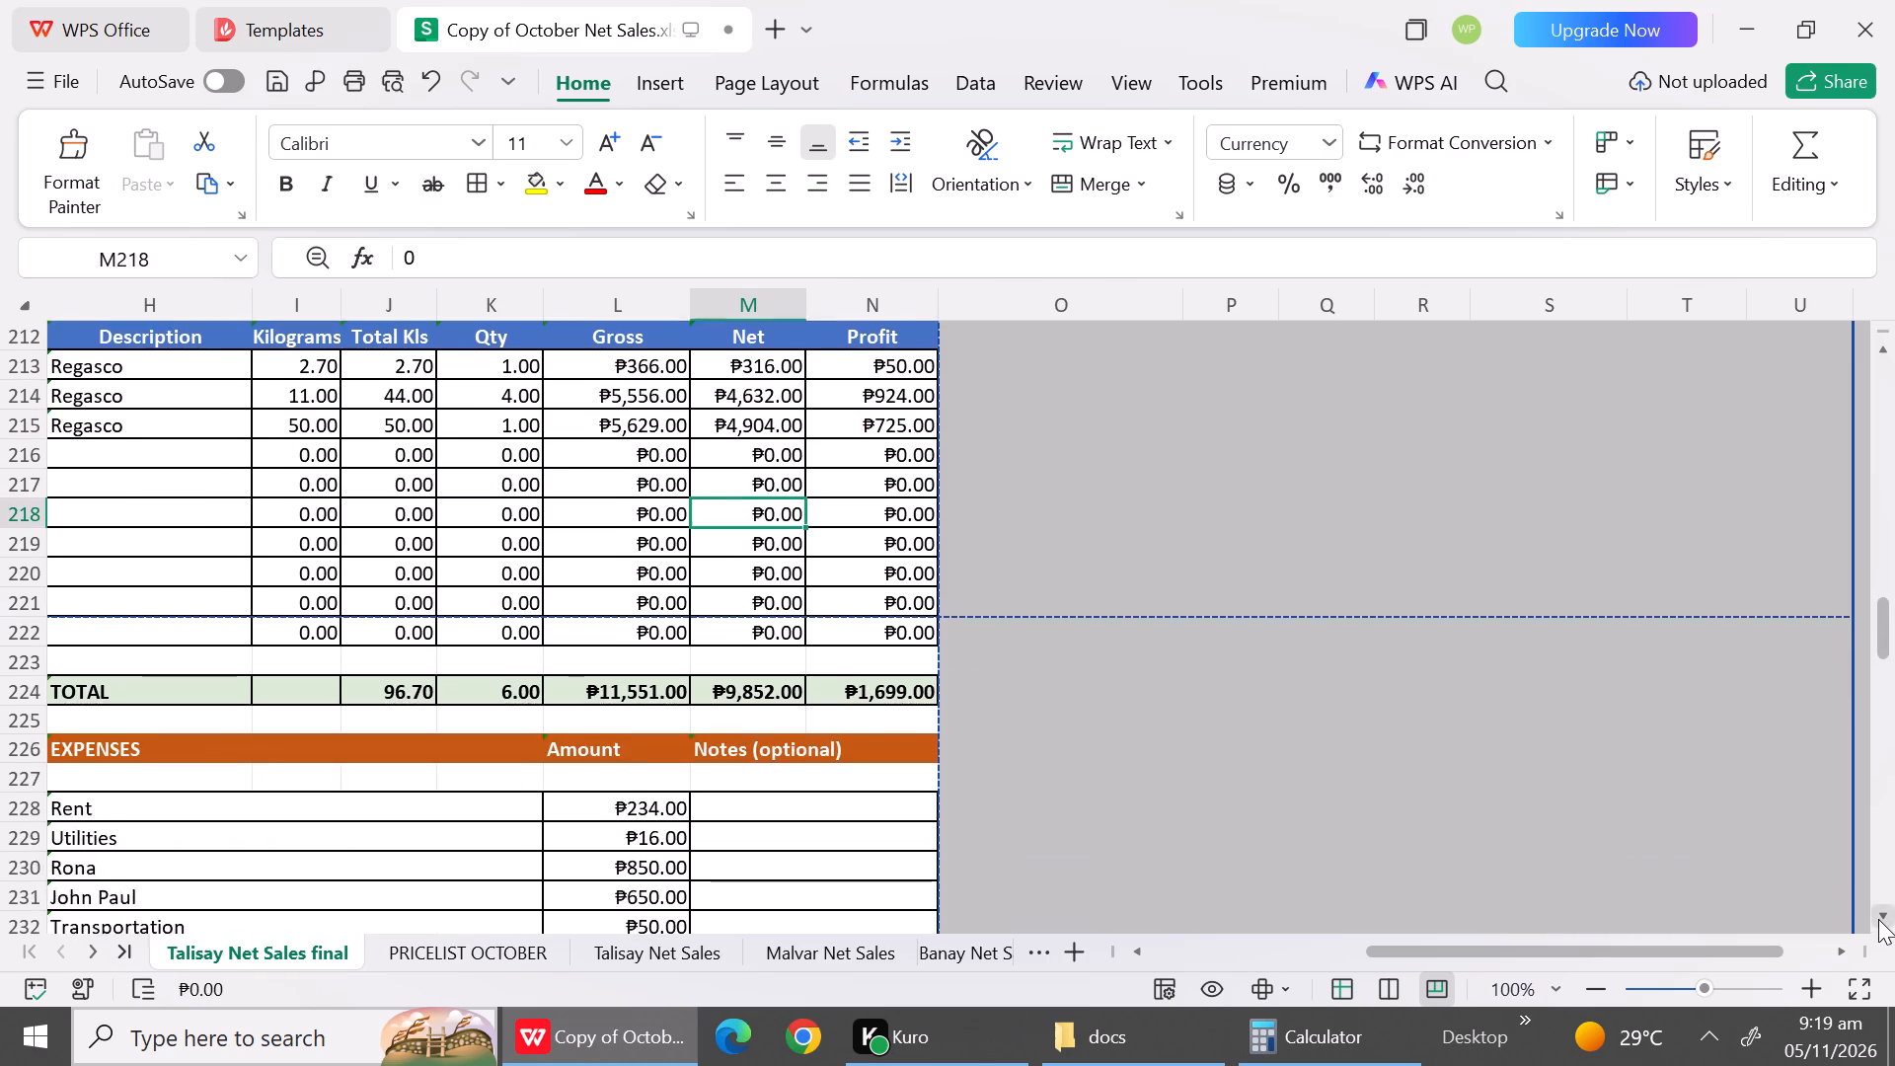
triple_click(1878, 919)
left_click(1878, 919)
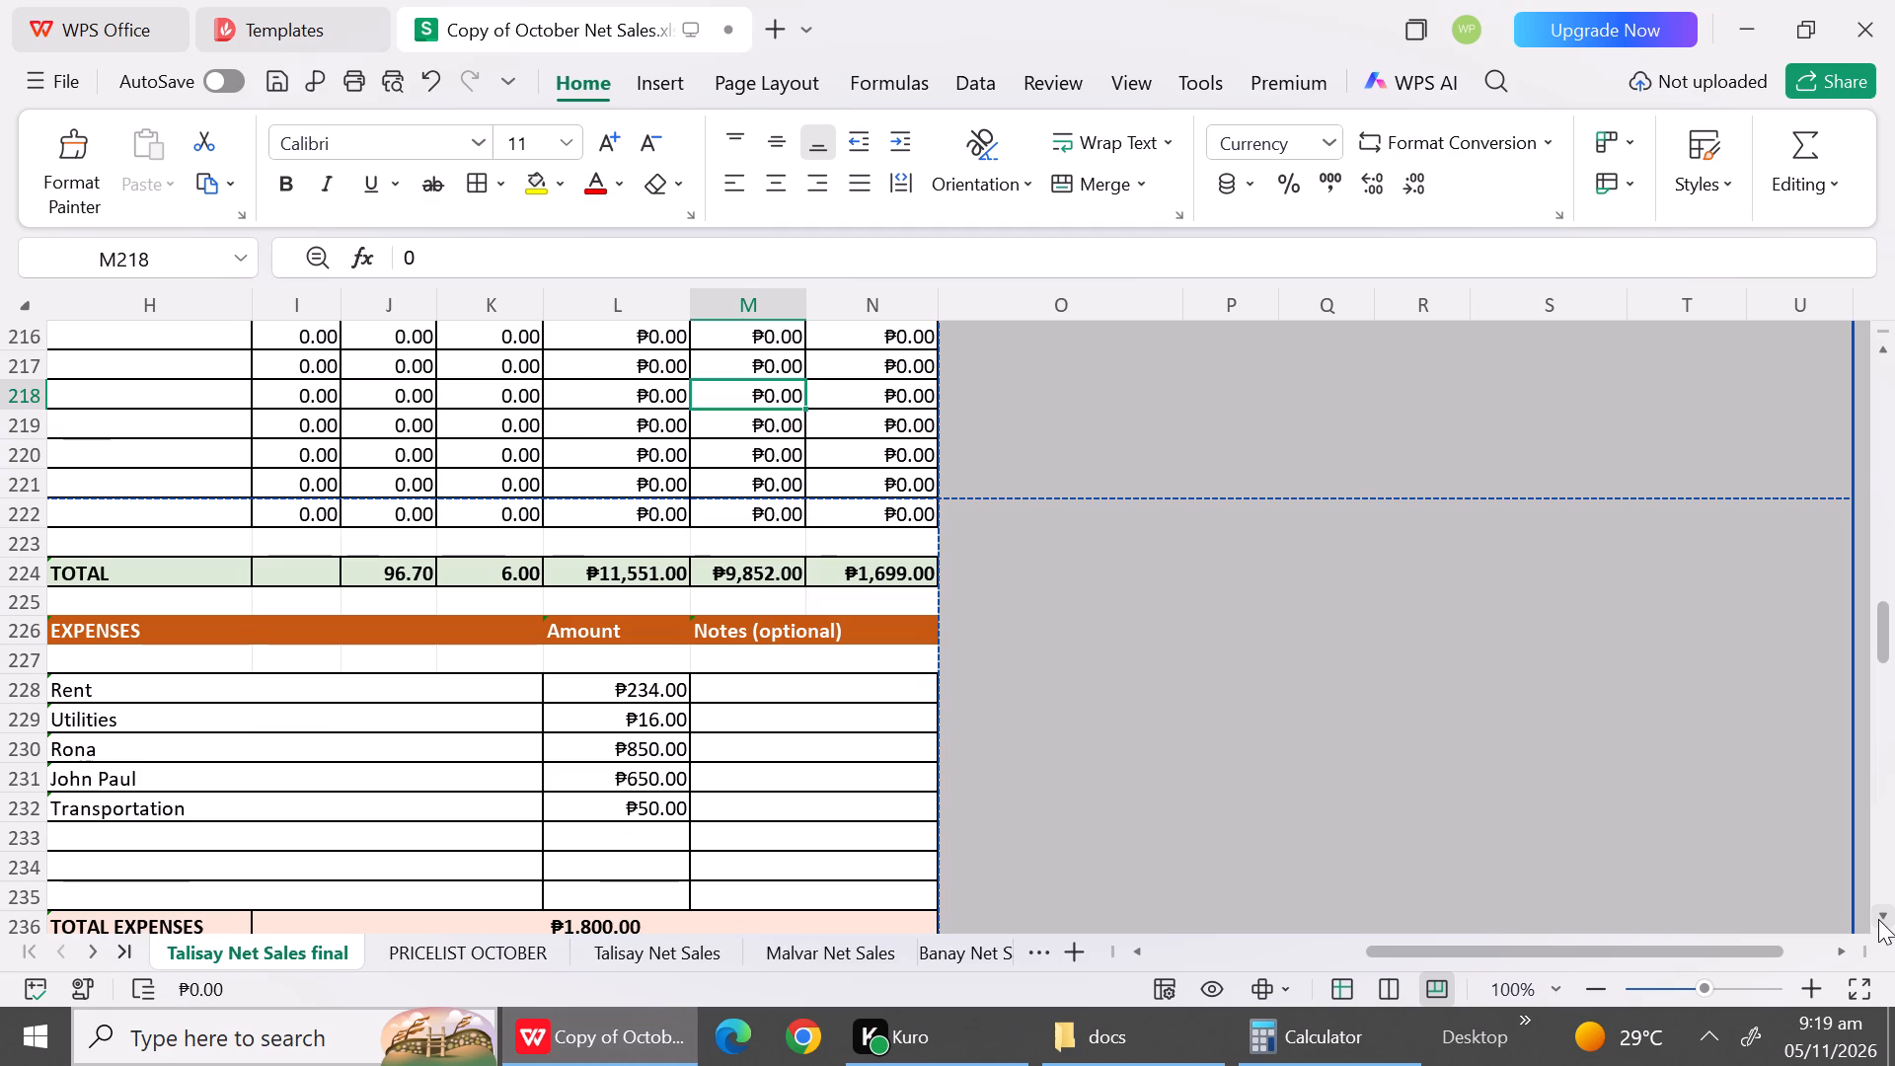
left_click(620, 814)
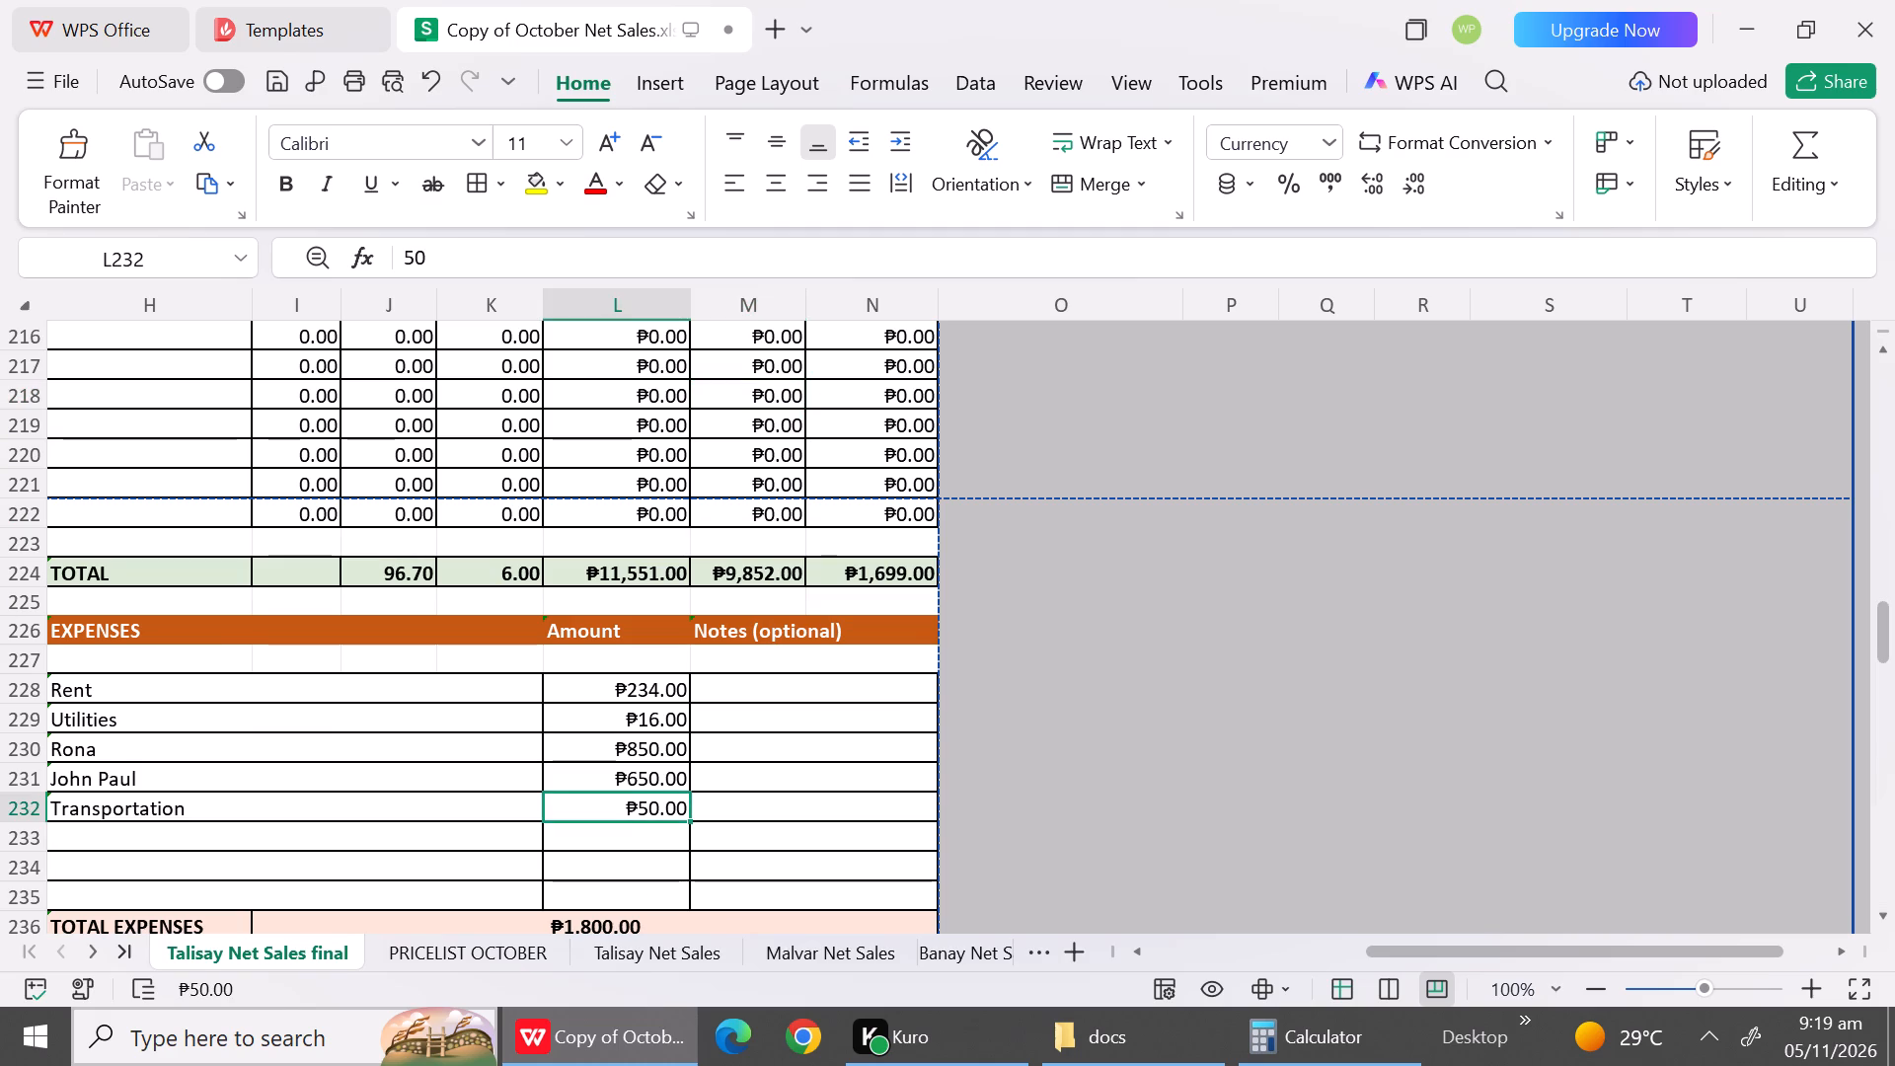
type("150")
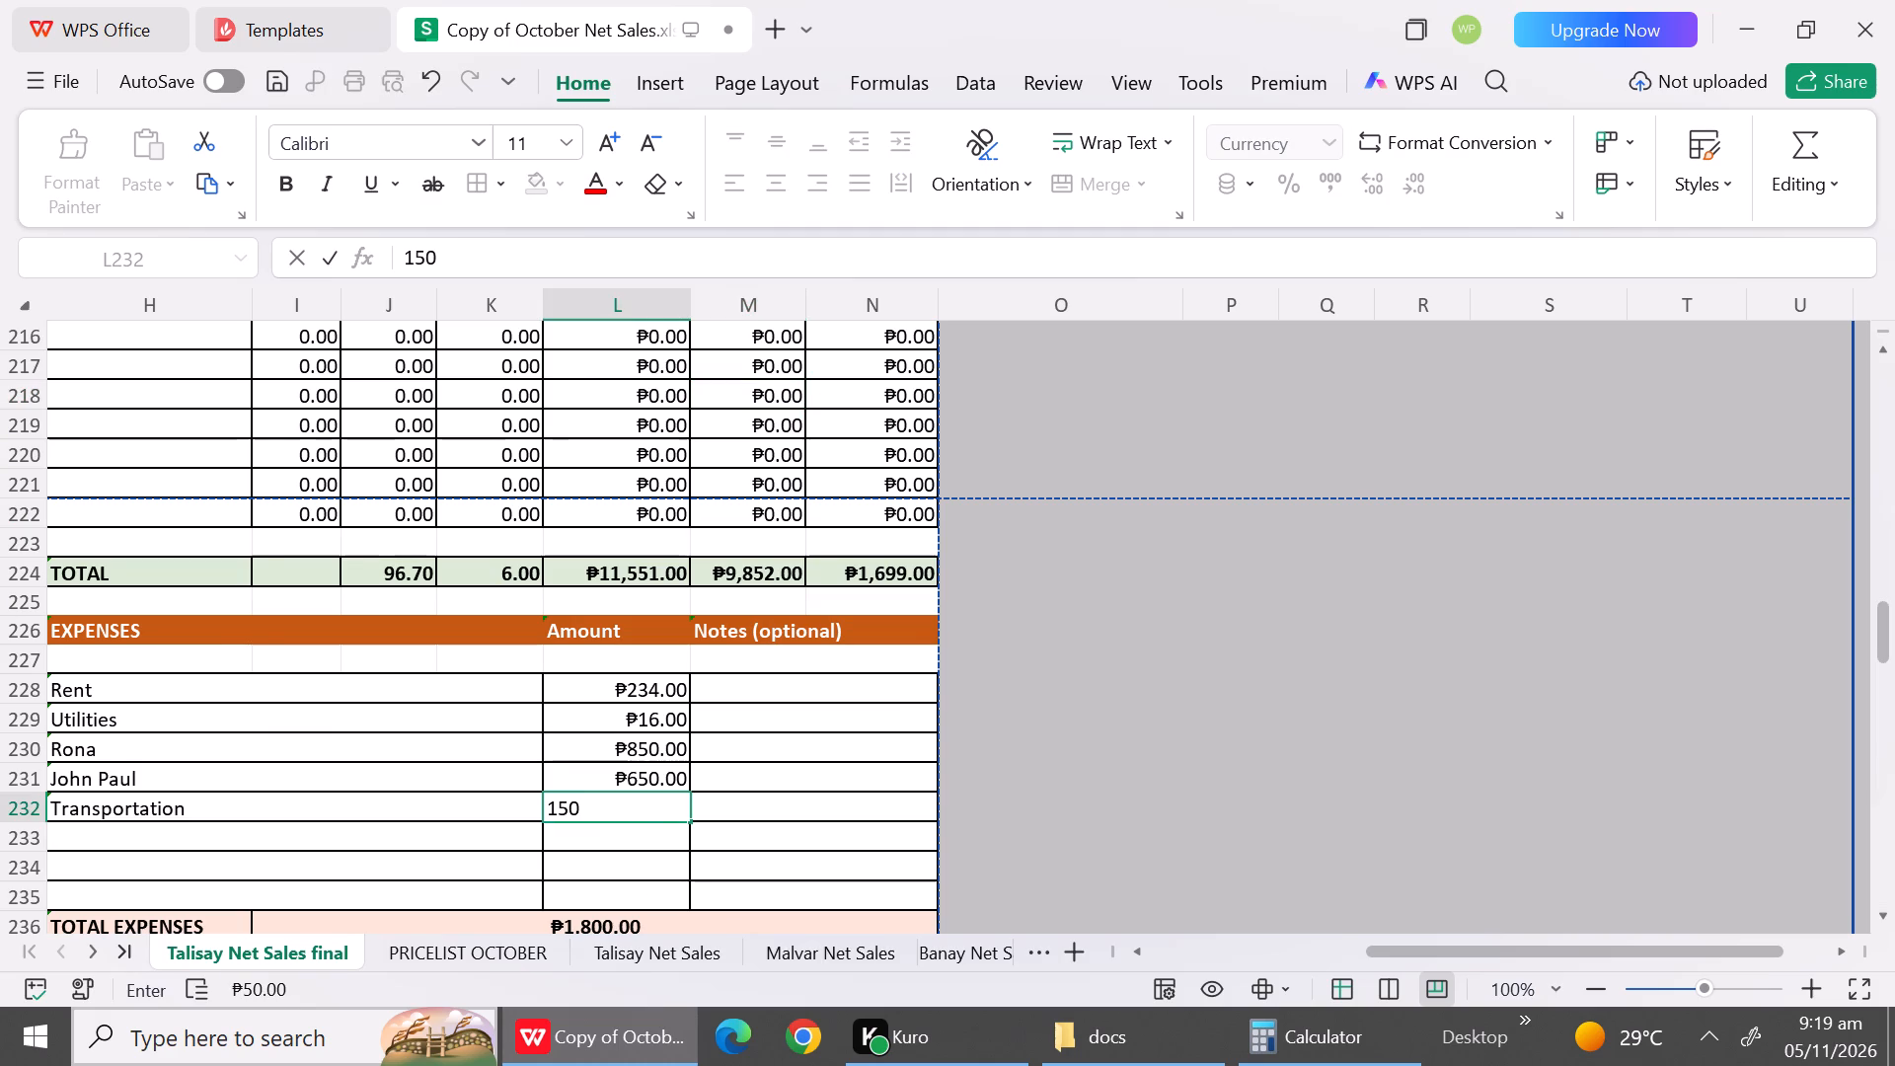
left_click(652, 778)
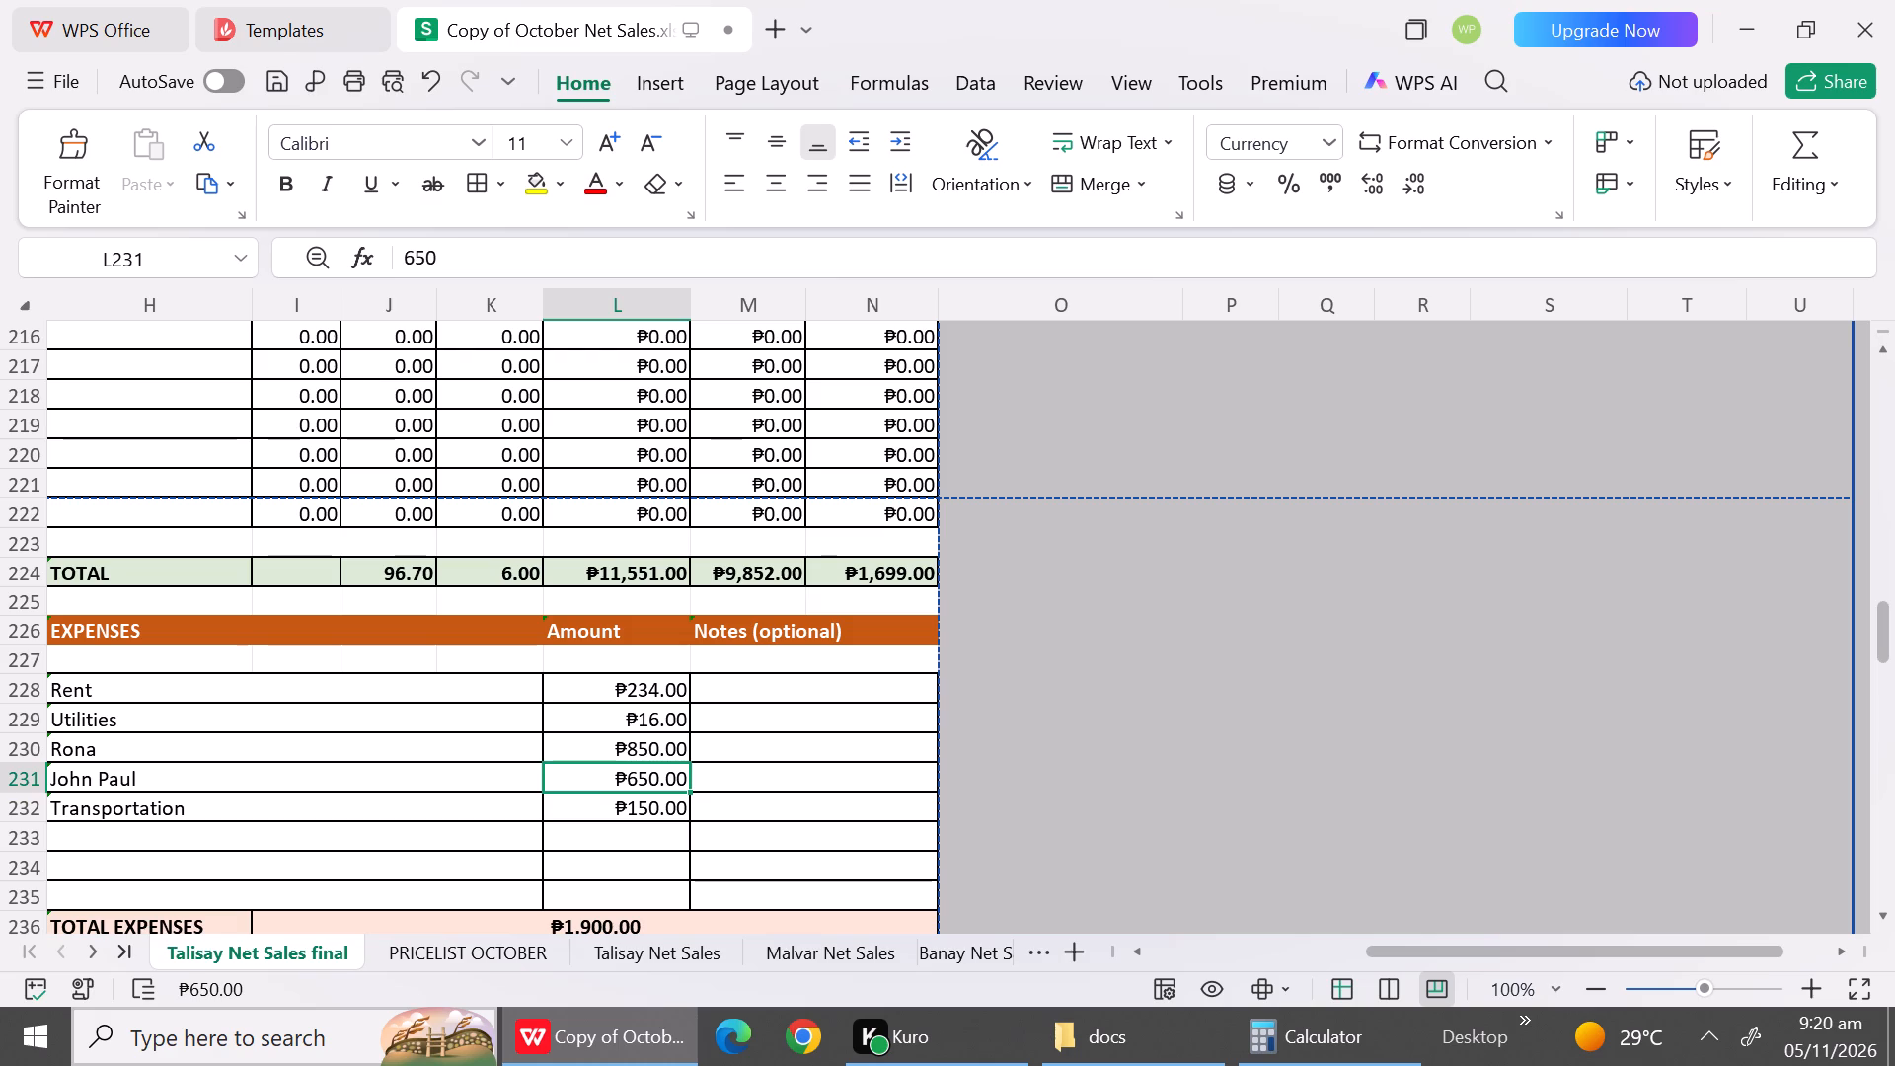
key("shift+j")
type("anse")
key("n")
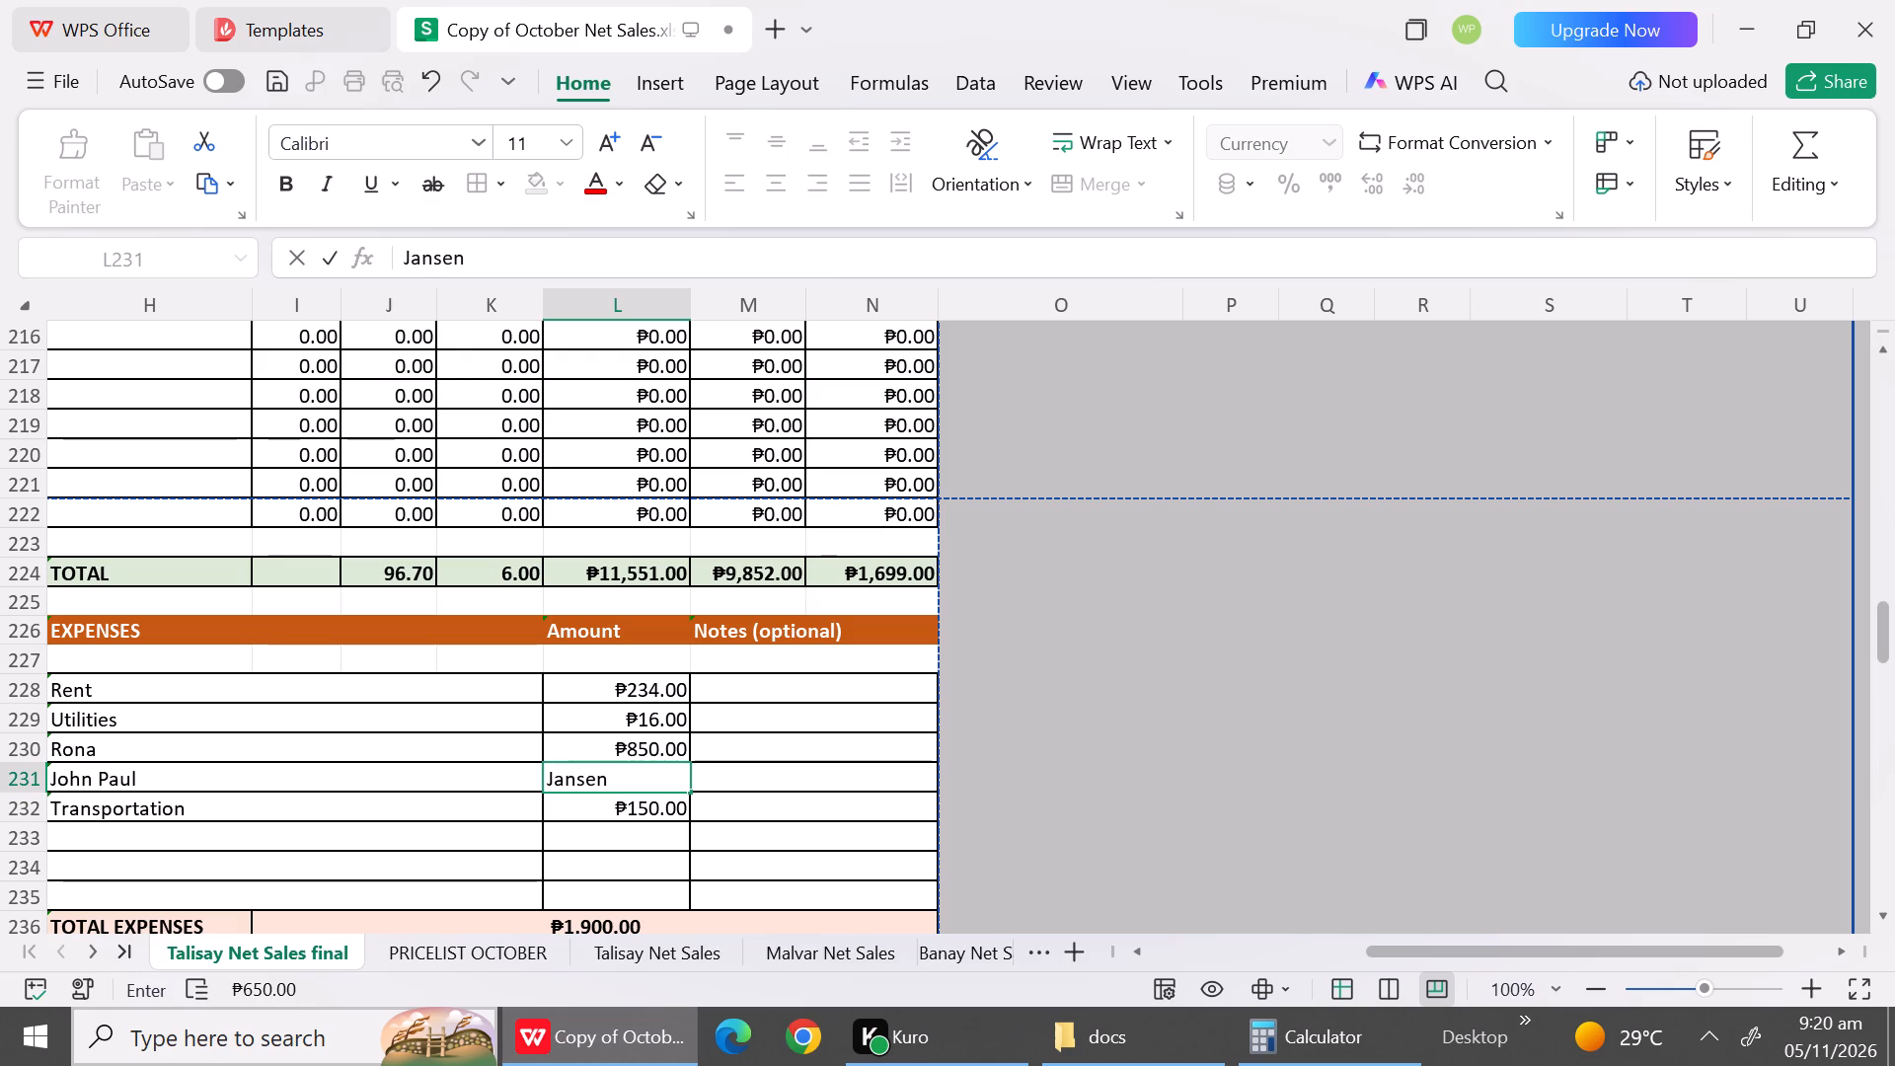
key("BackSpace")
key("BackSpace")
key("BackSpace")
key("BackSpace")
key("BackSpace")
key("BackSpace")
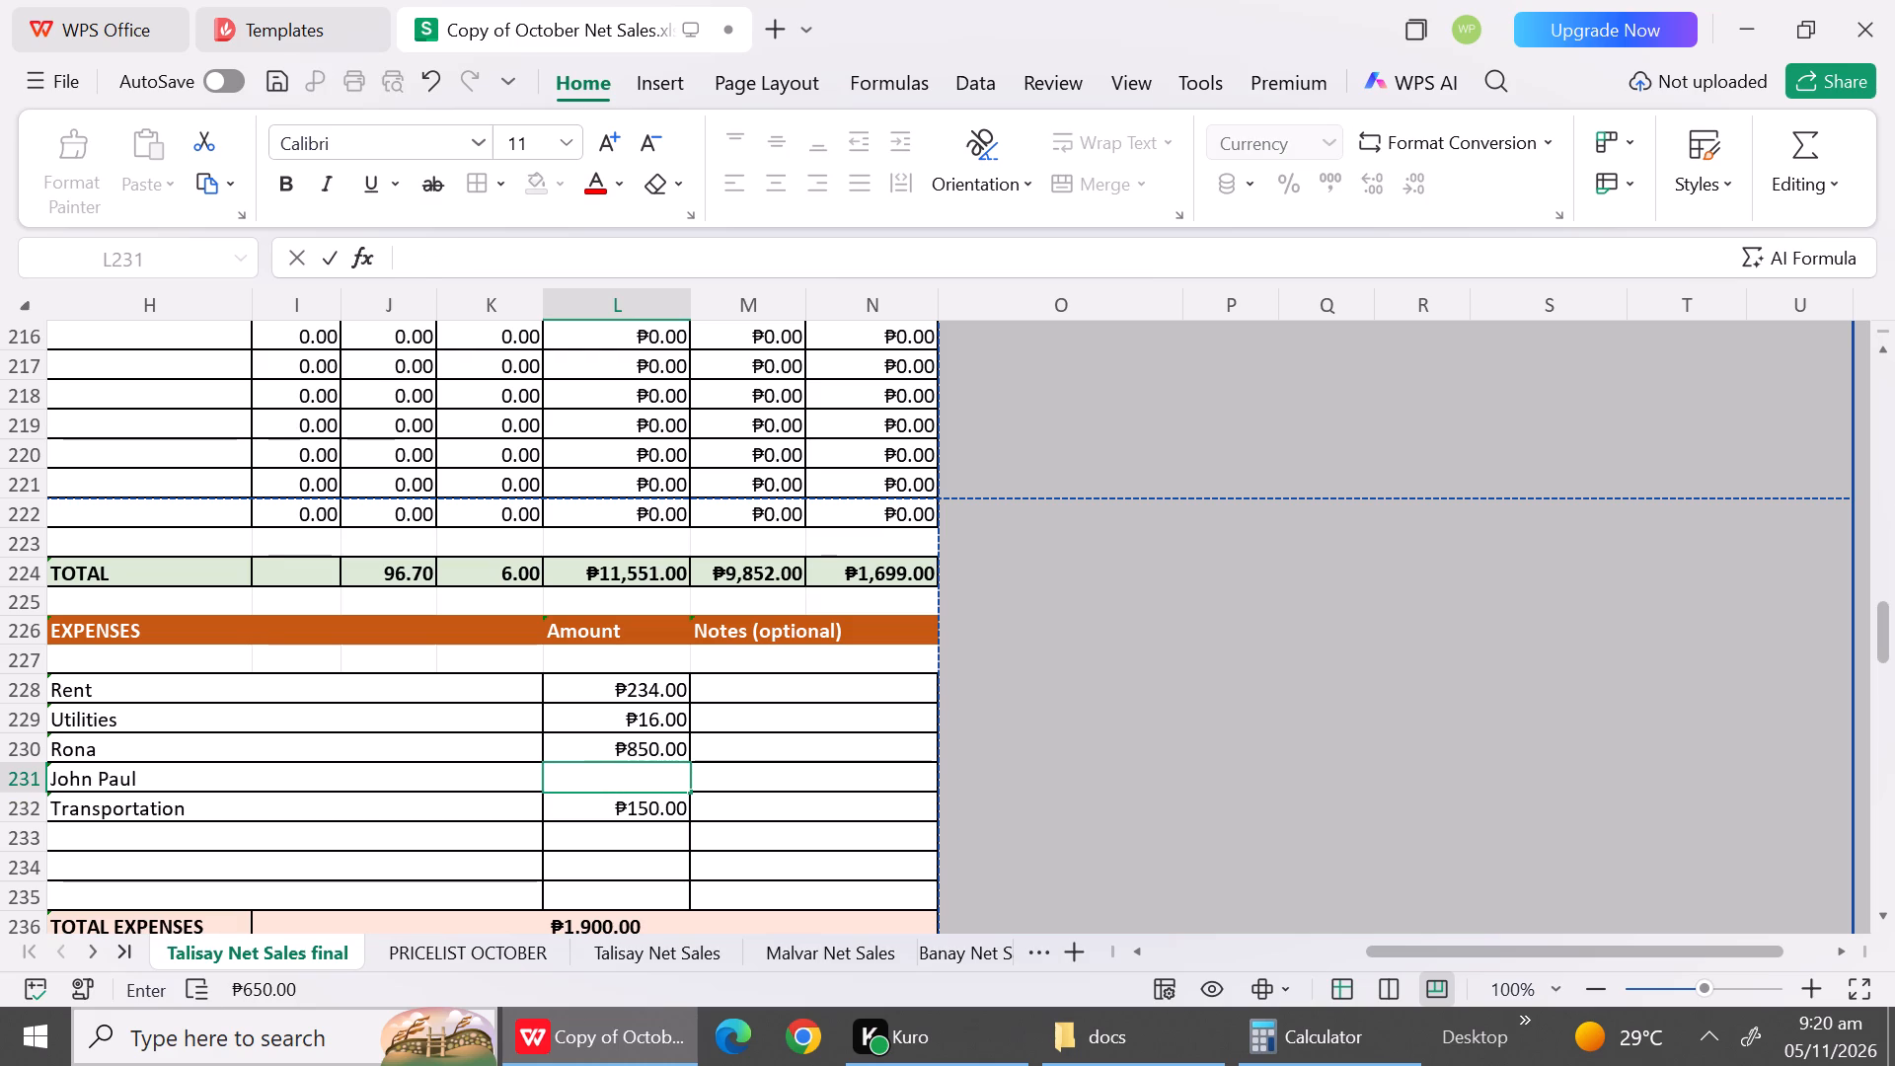
Set the row 231 expense's amount to 600 and change its description to Jansen.
key("6")
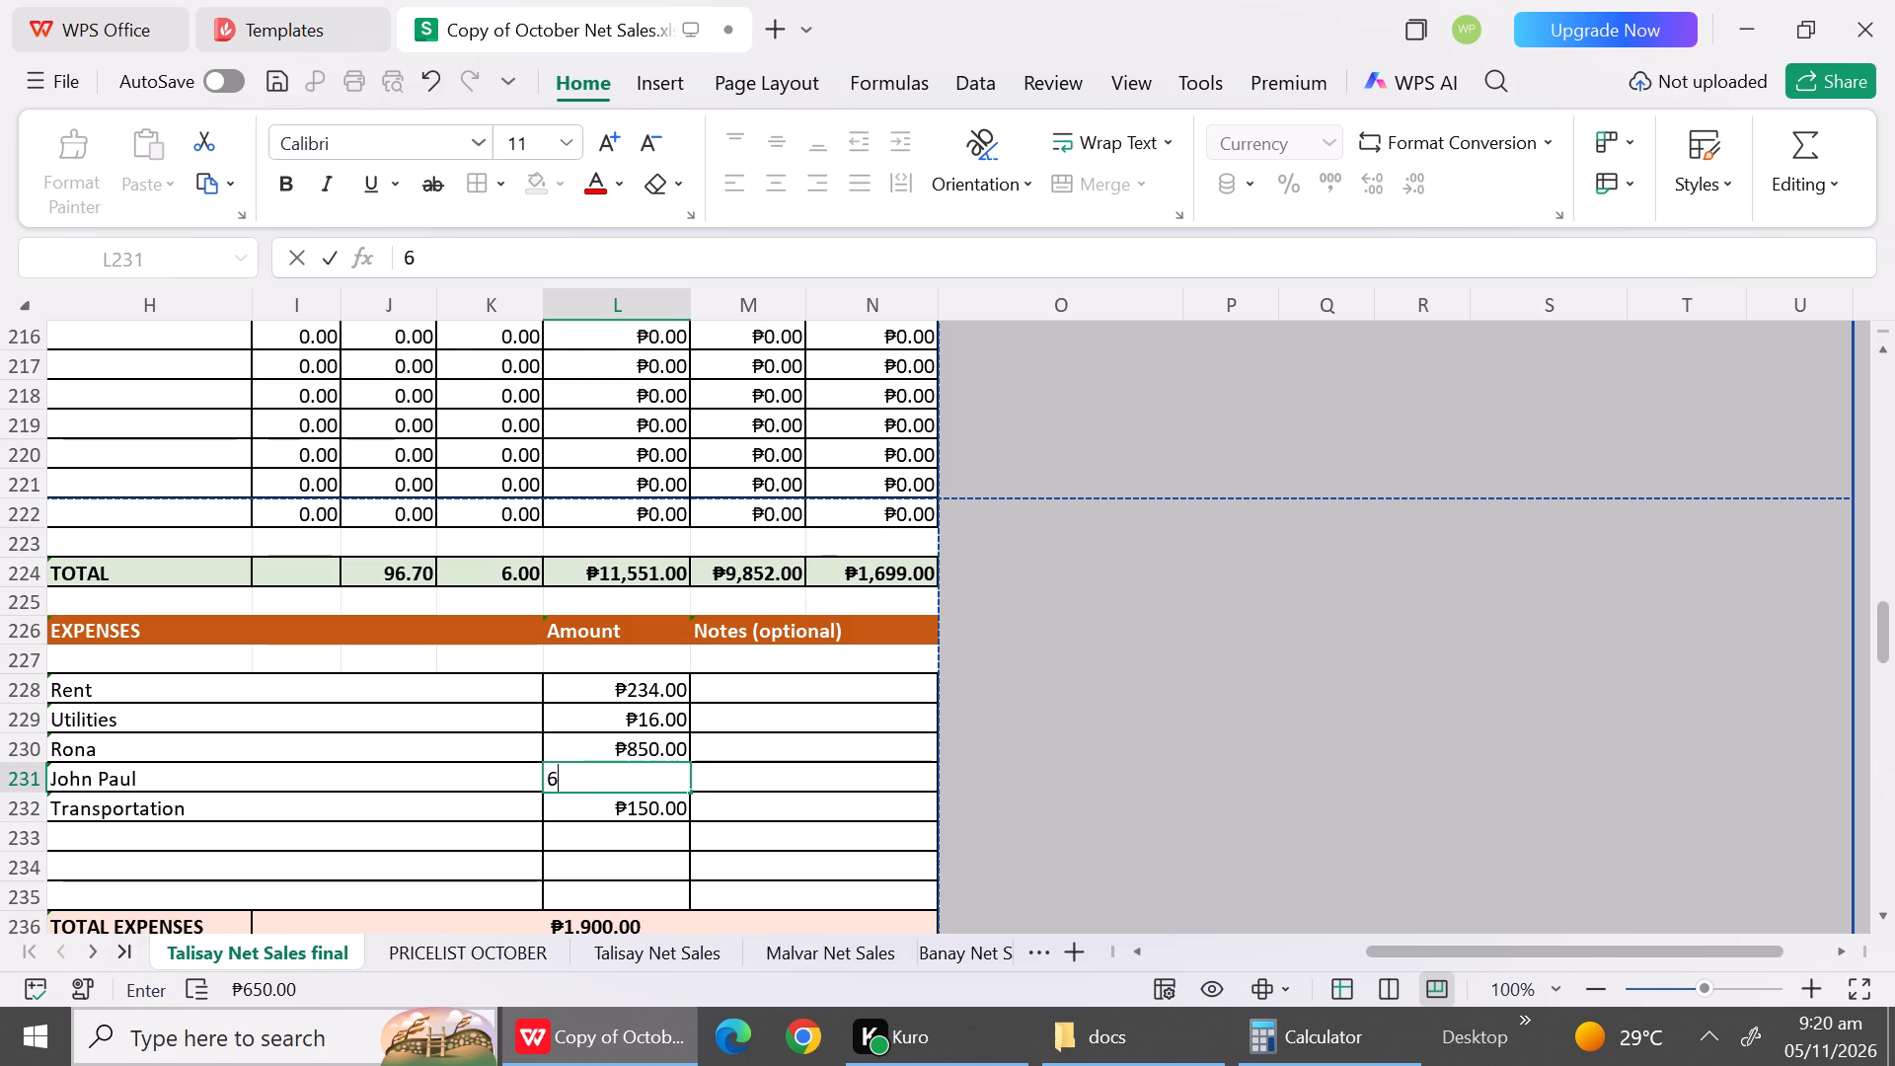
type("00")
left_click(498, 784)
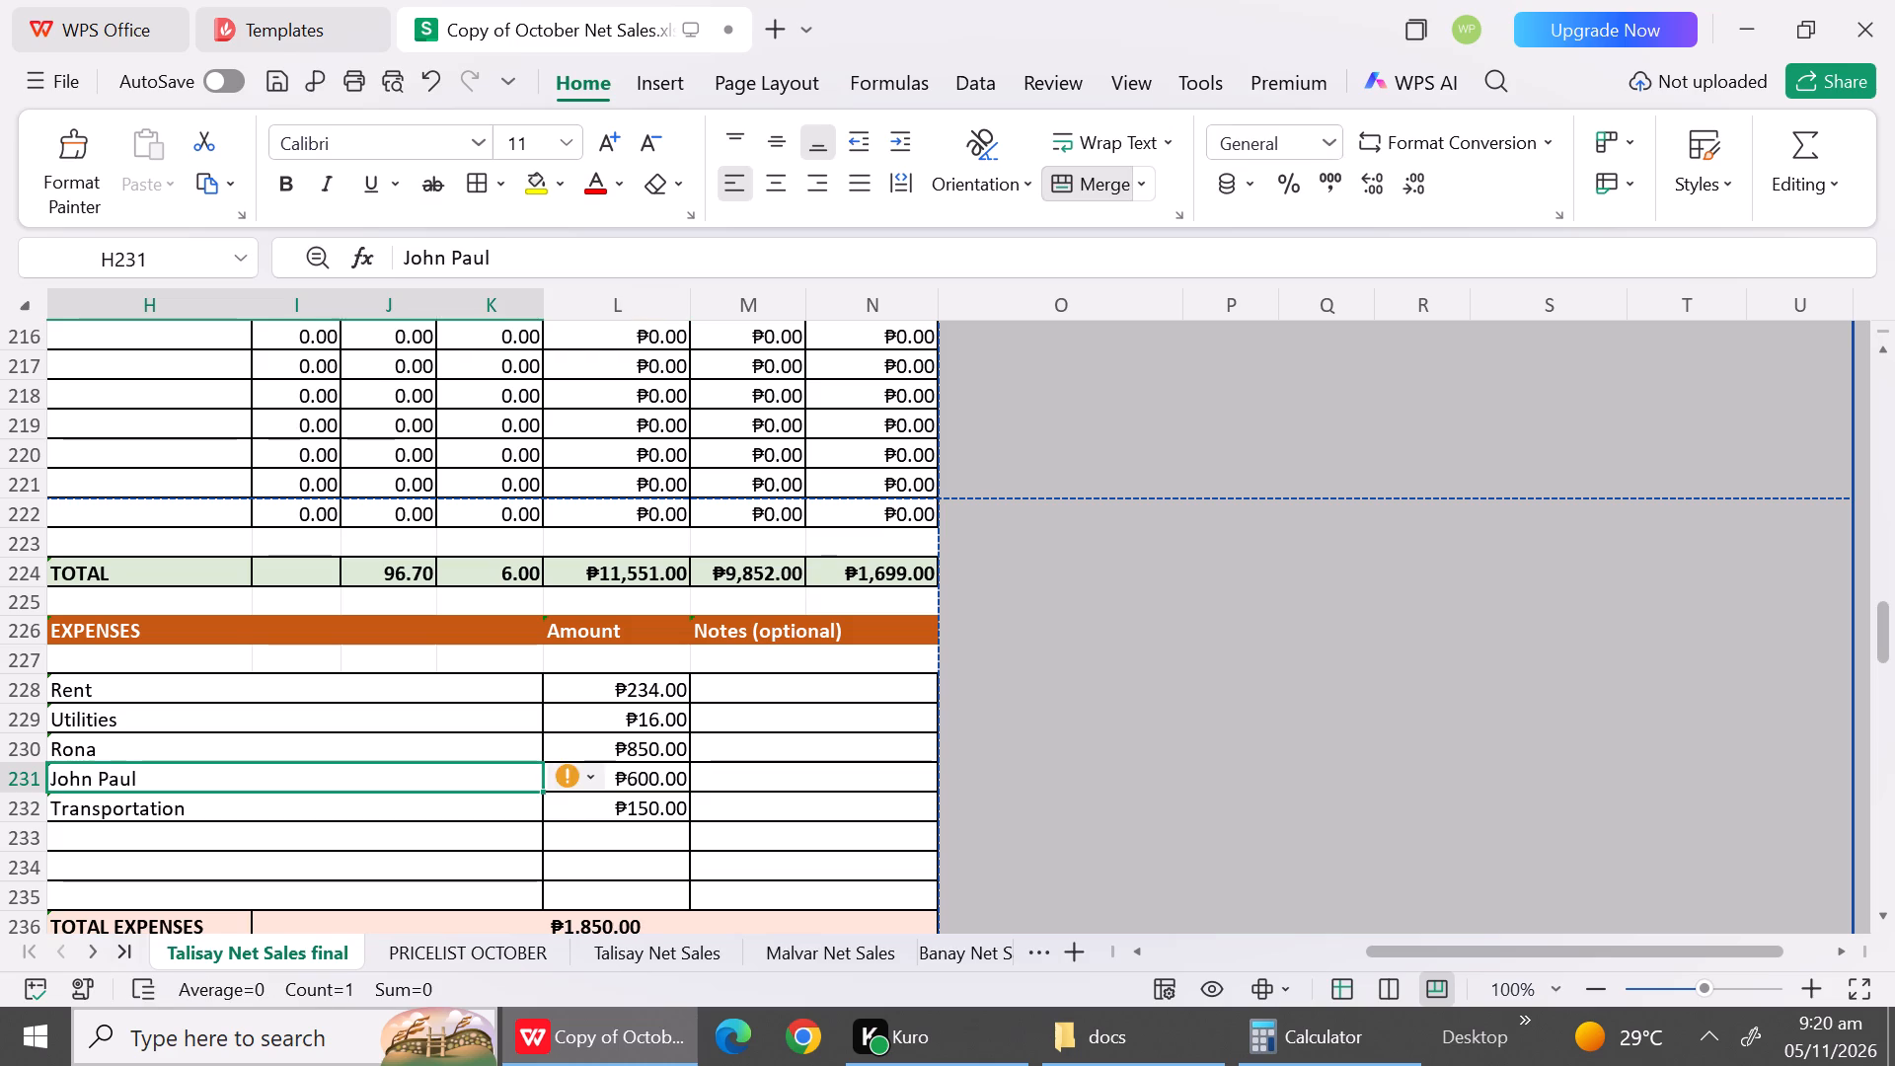
type("Ja")
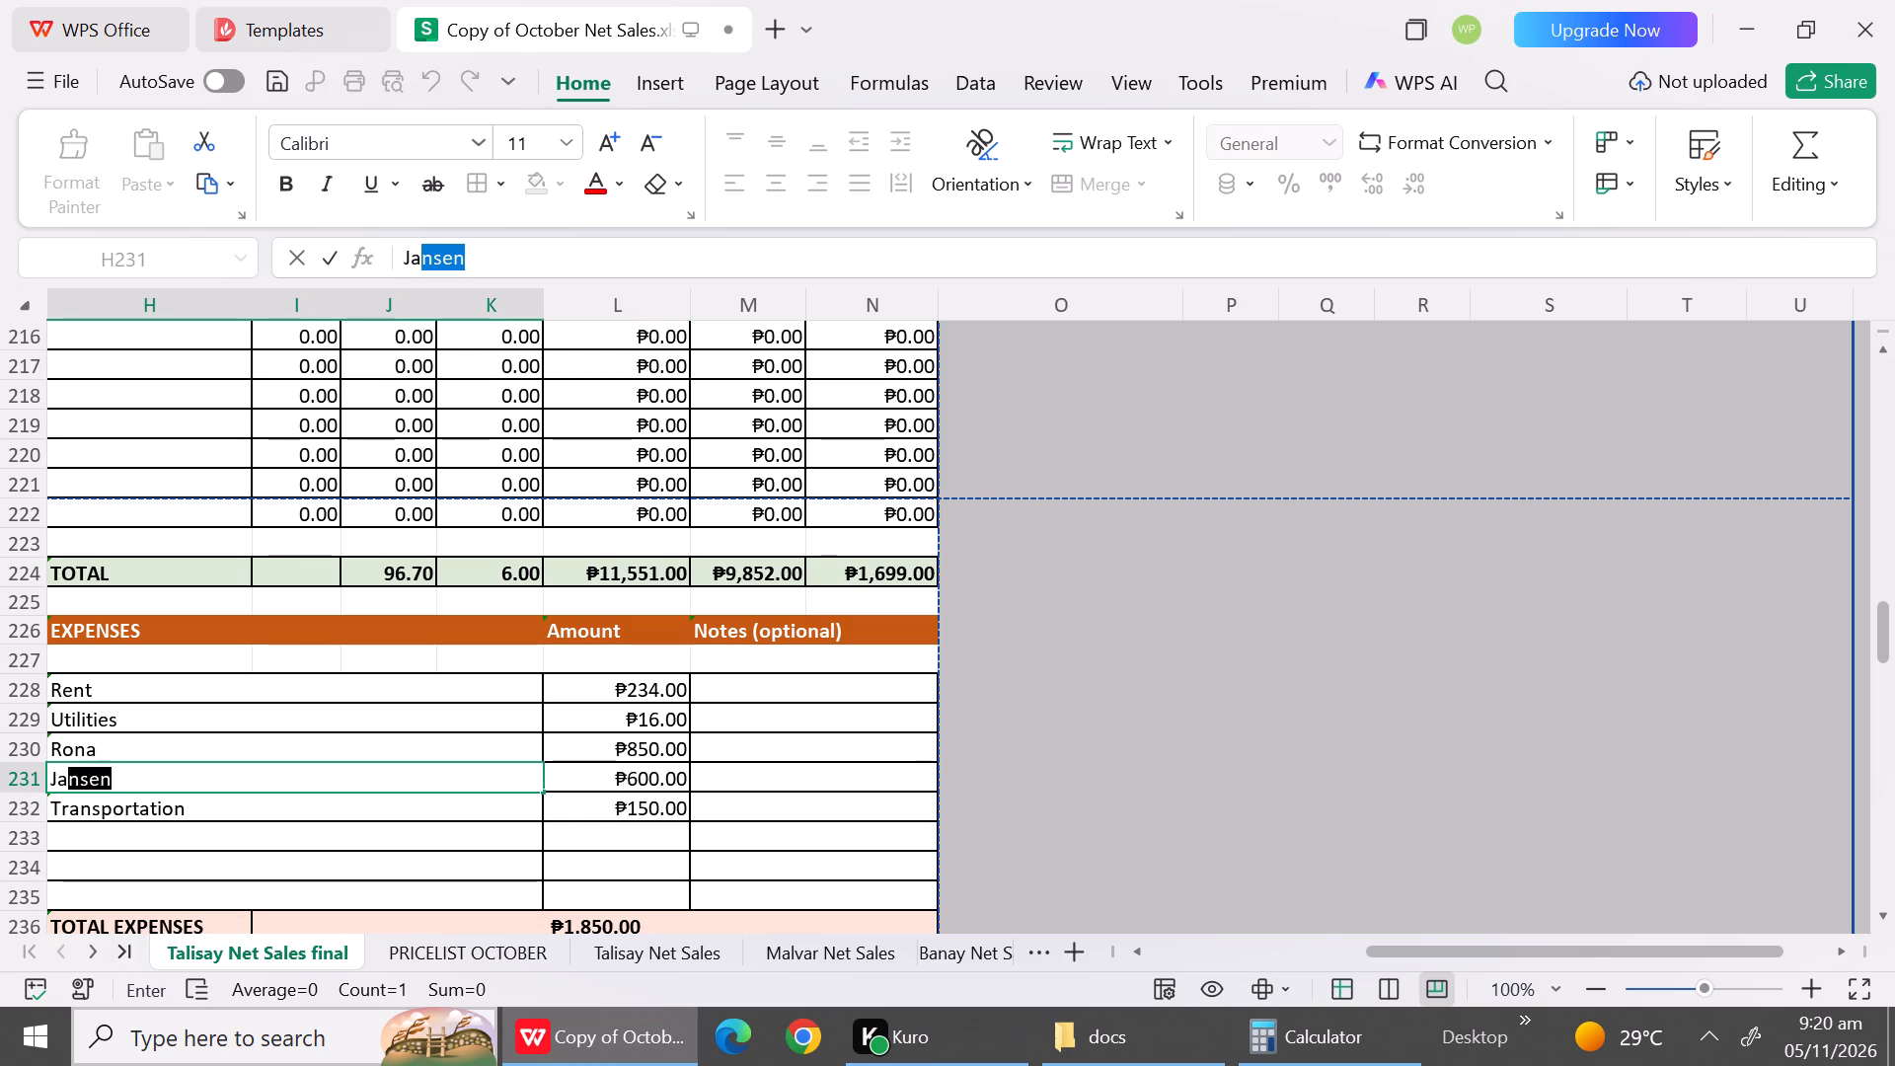
left_click(644, 743)
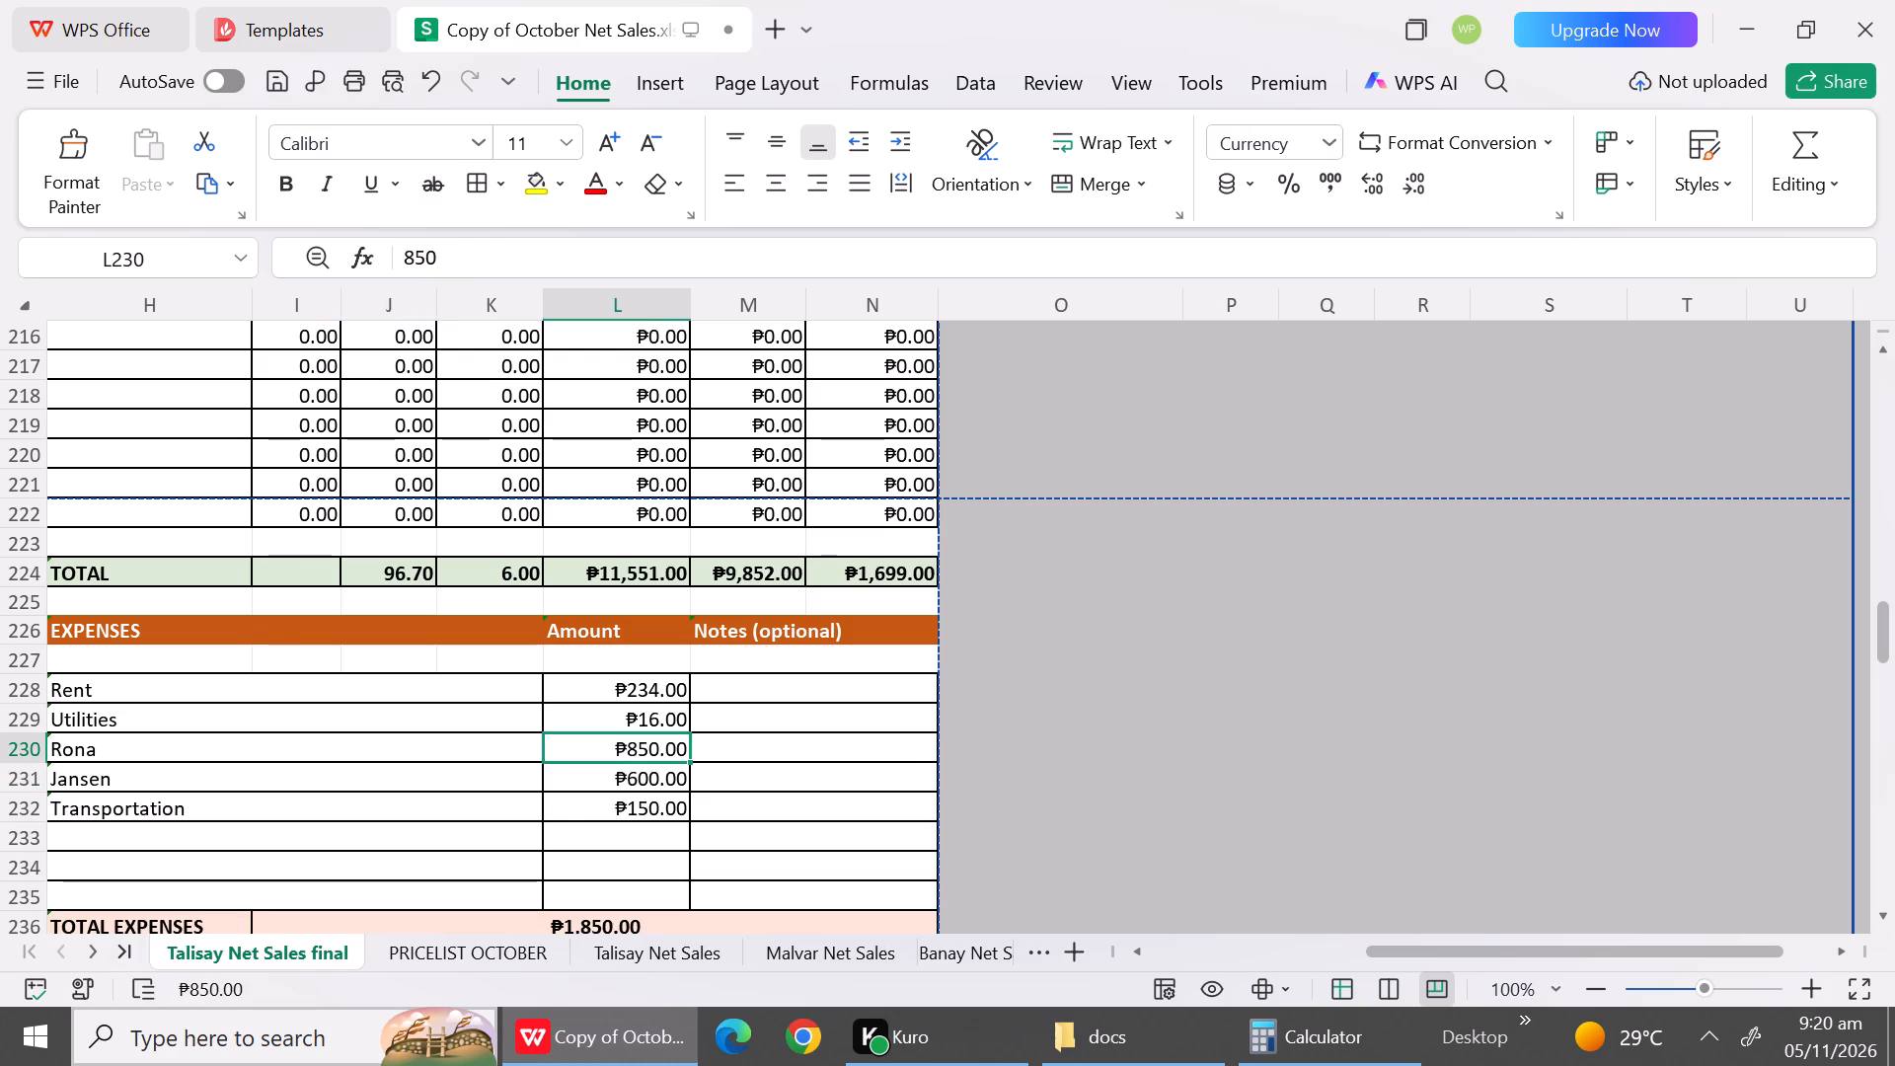
Set the Rona expense amount in the October 23 report's EXPENSES section to 600.
type("600")
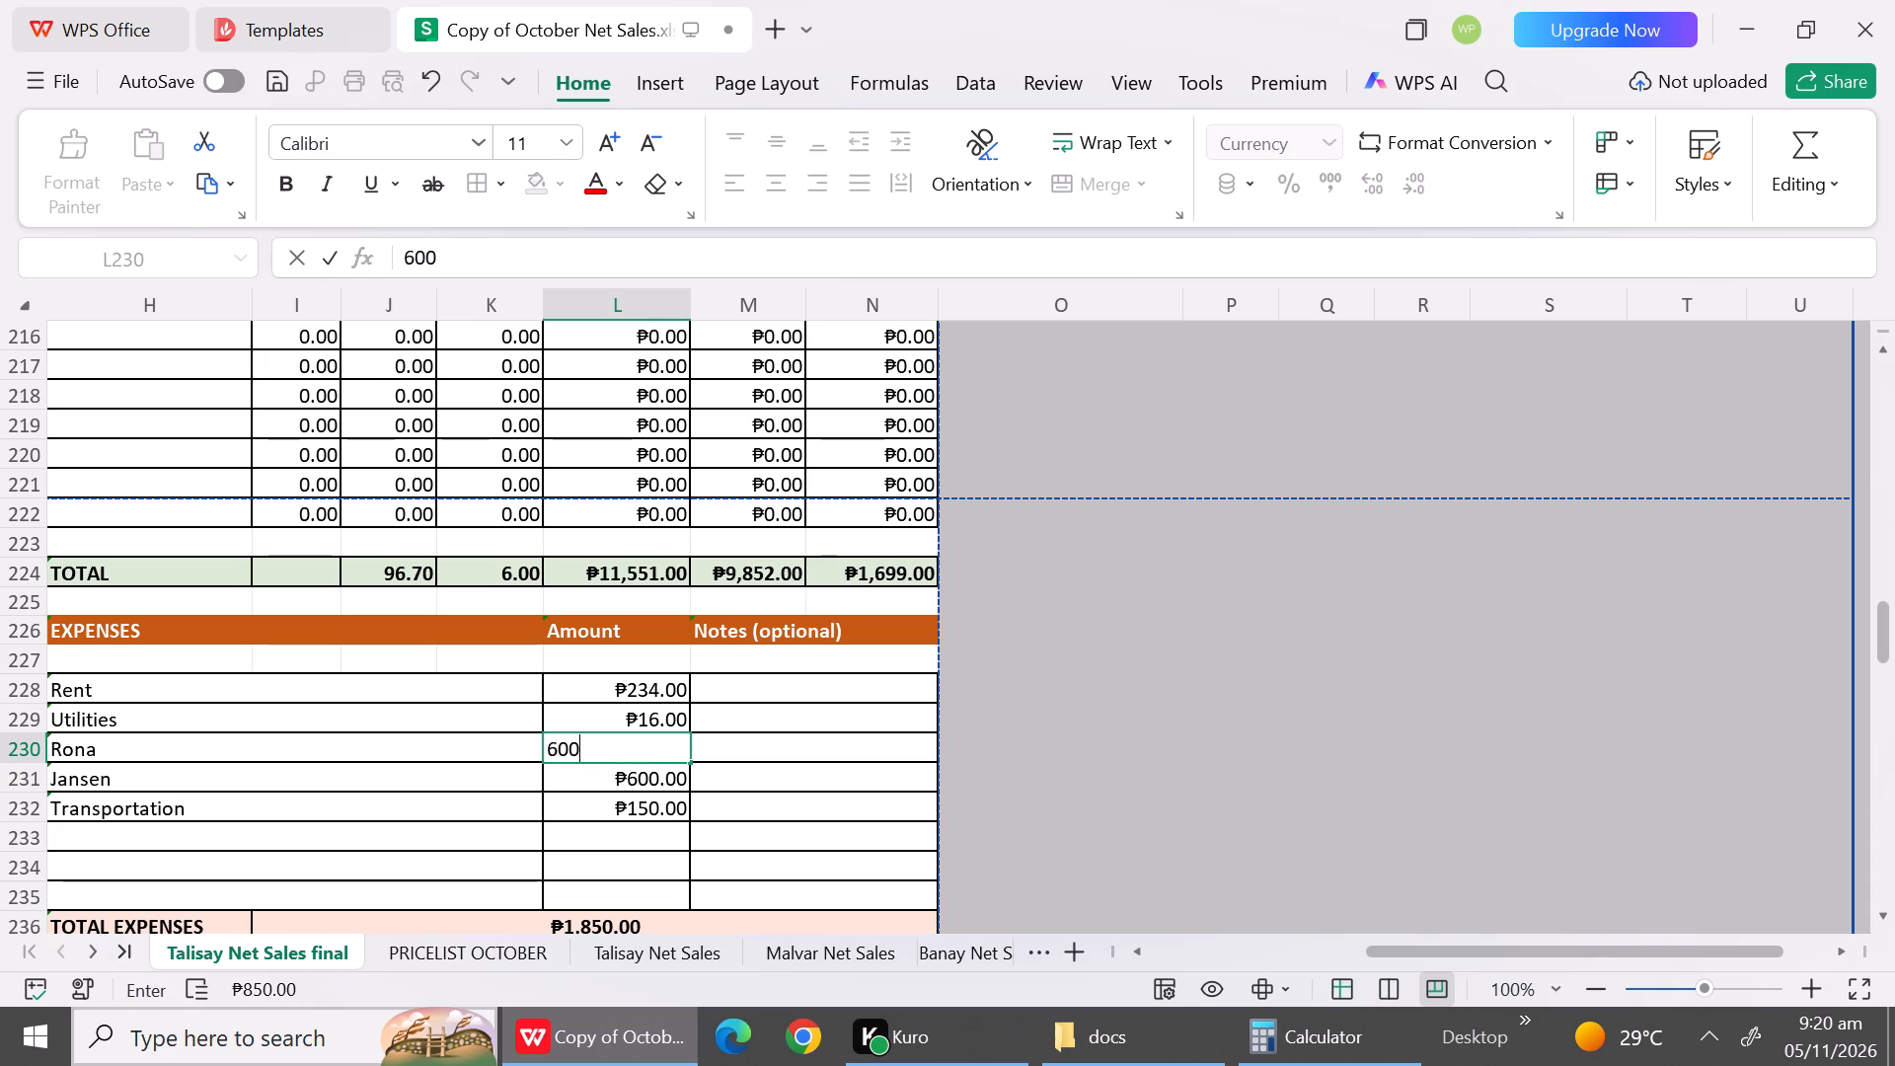
left_click(626, 828)
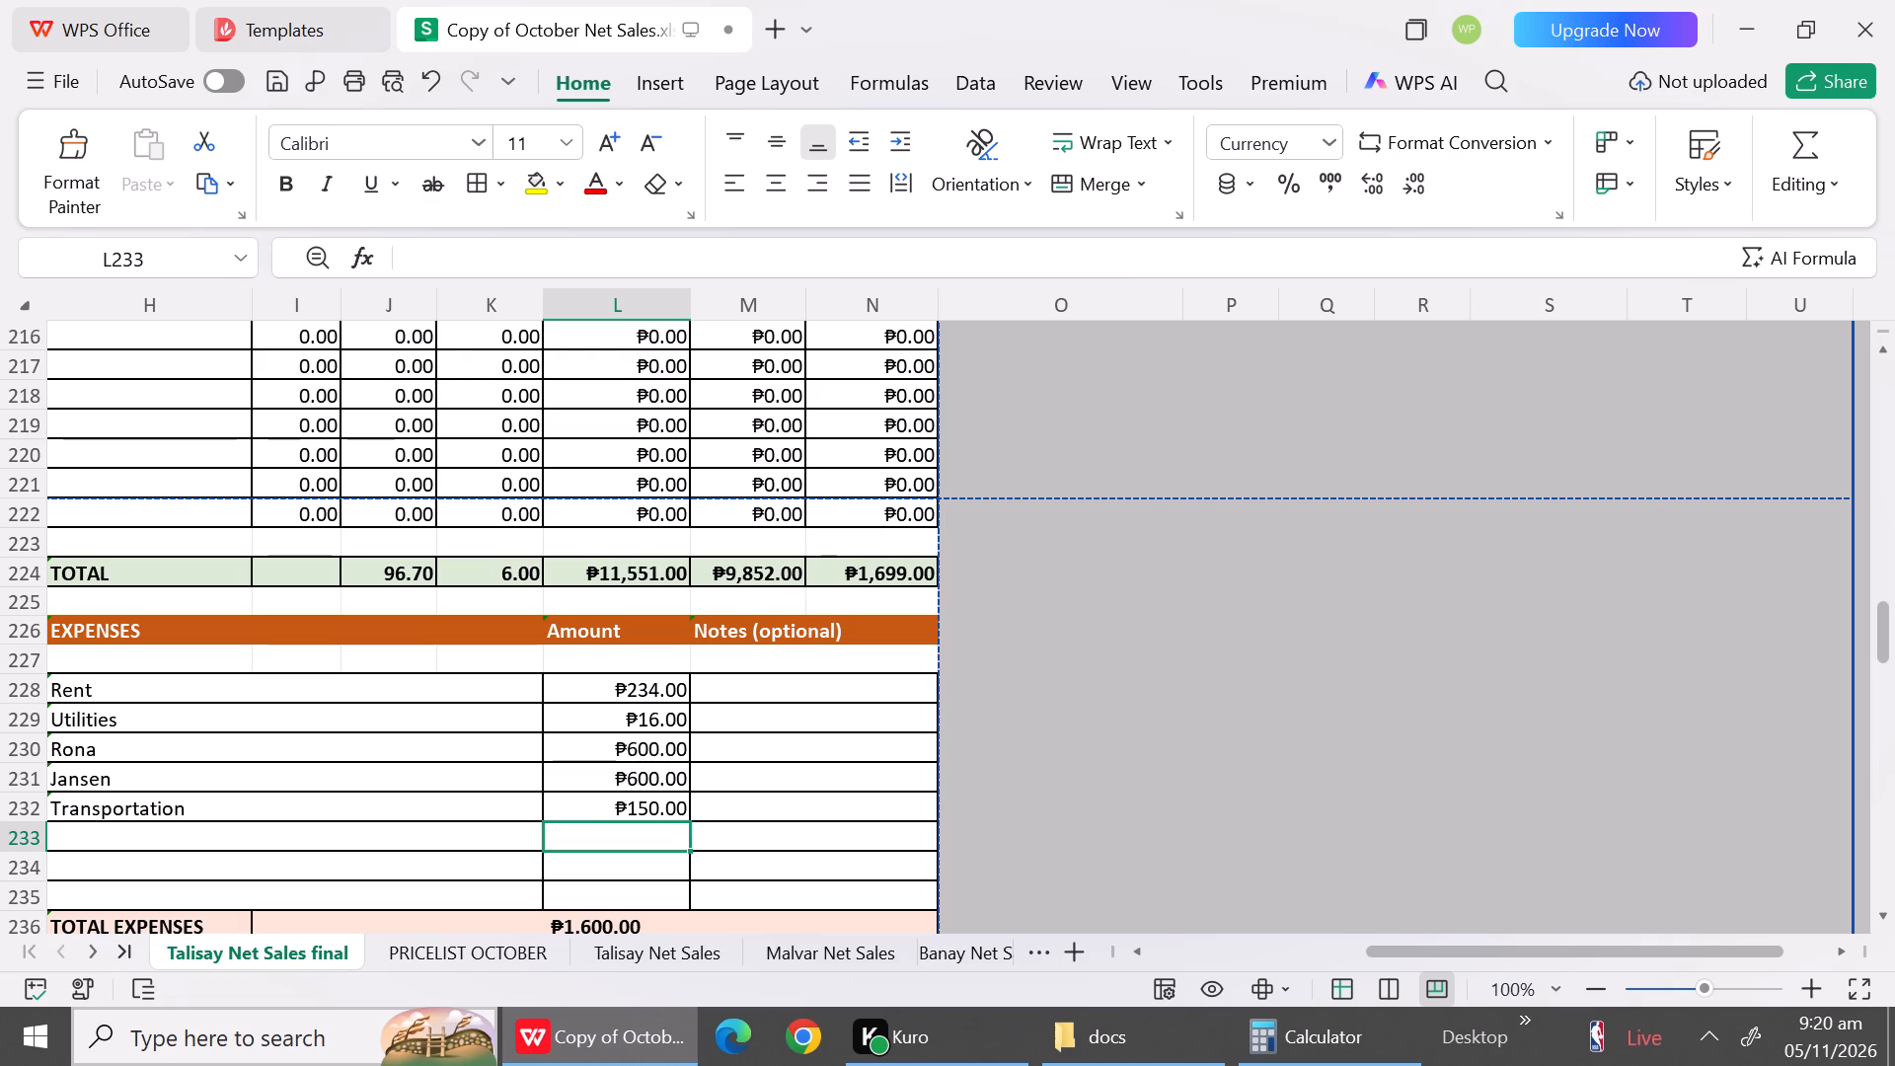
key("2")
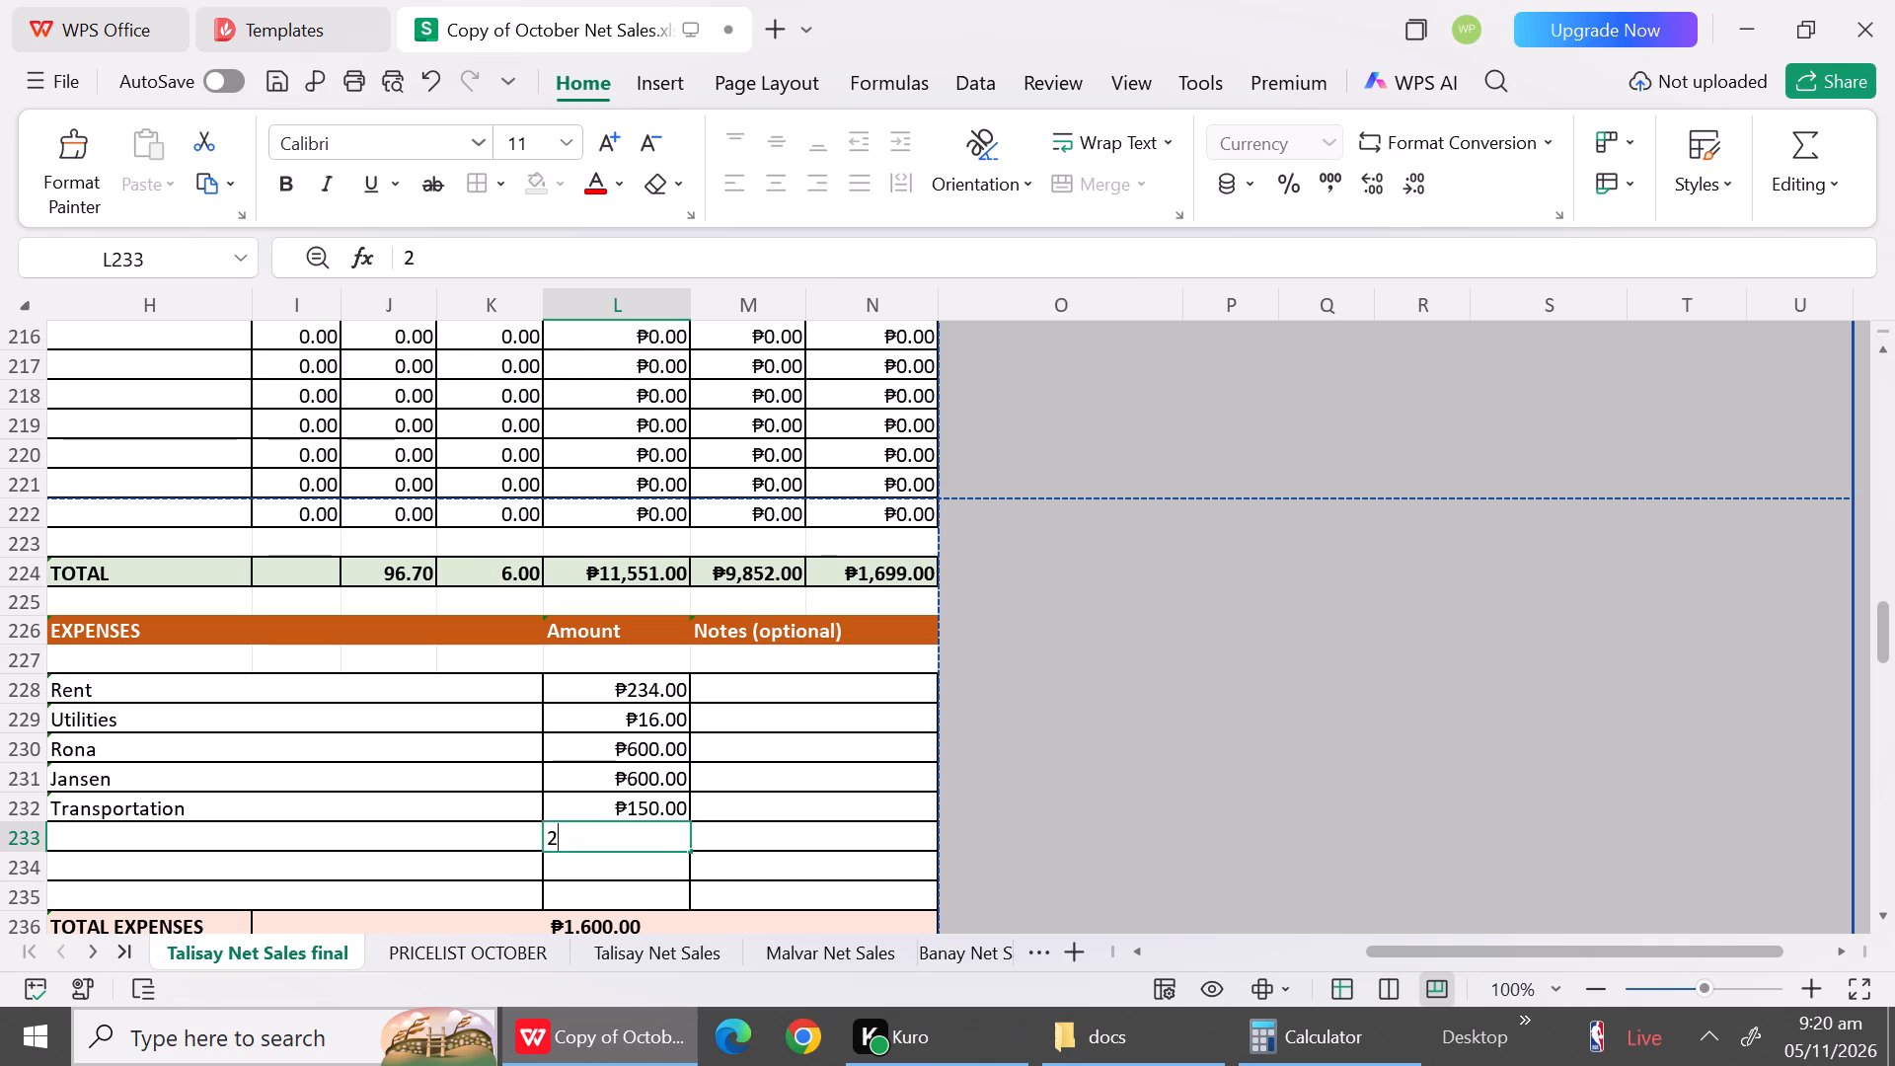
key("BackSpace")
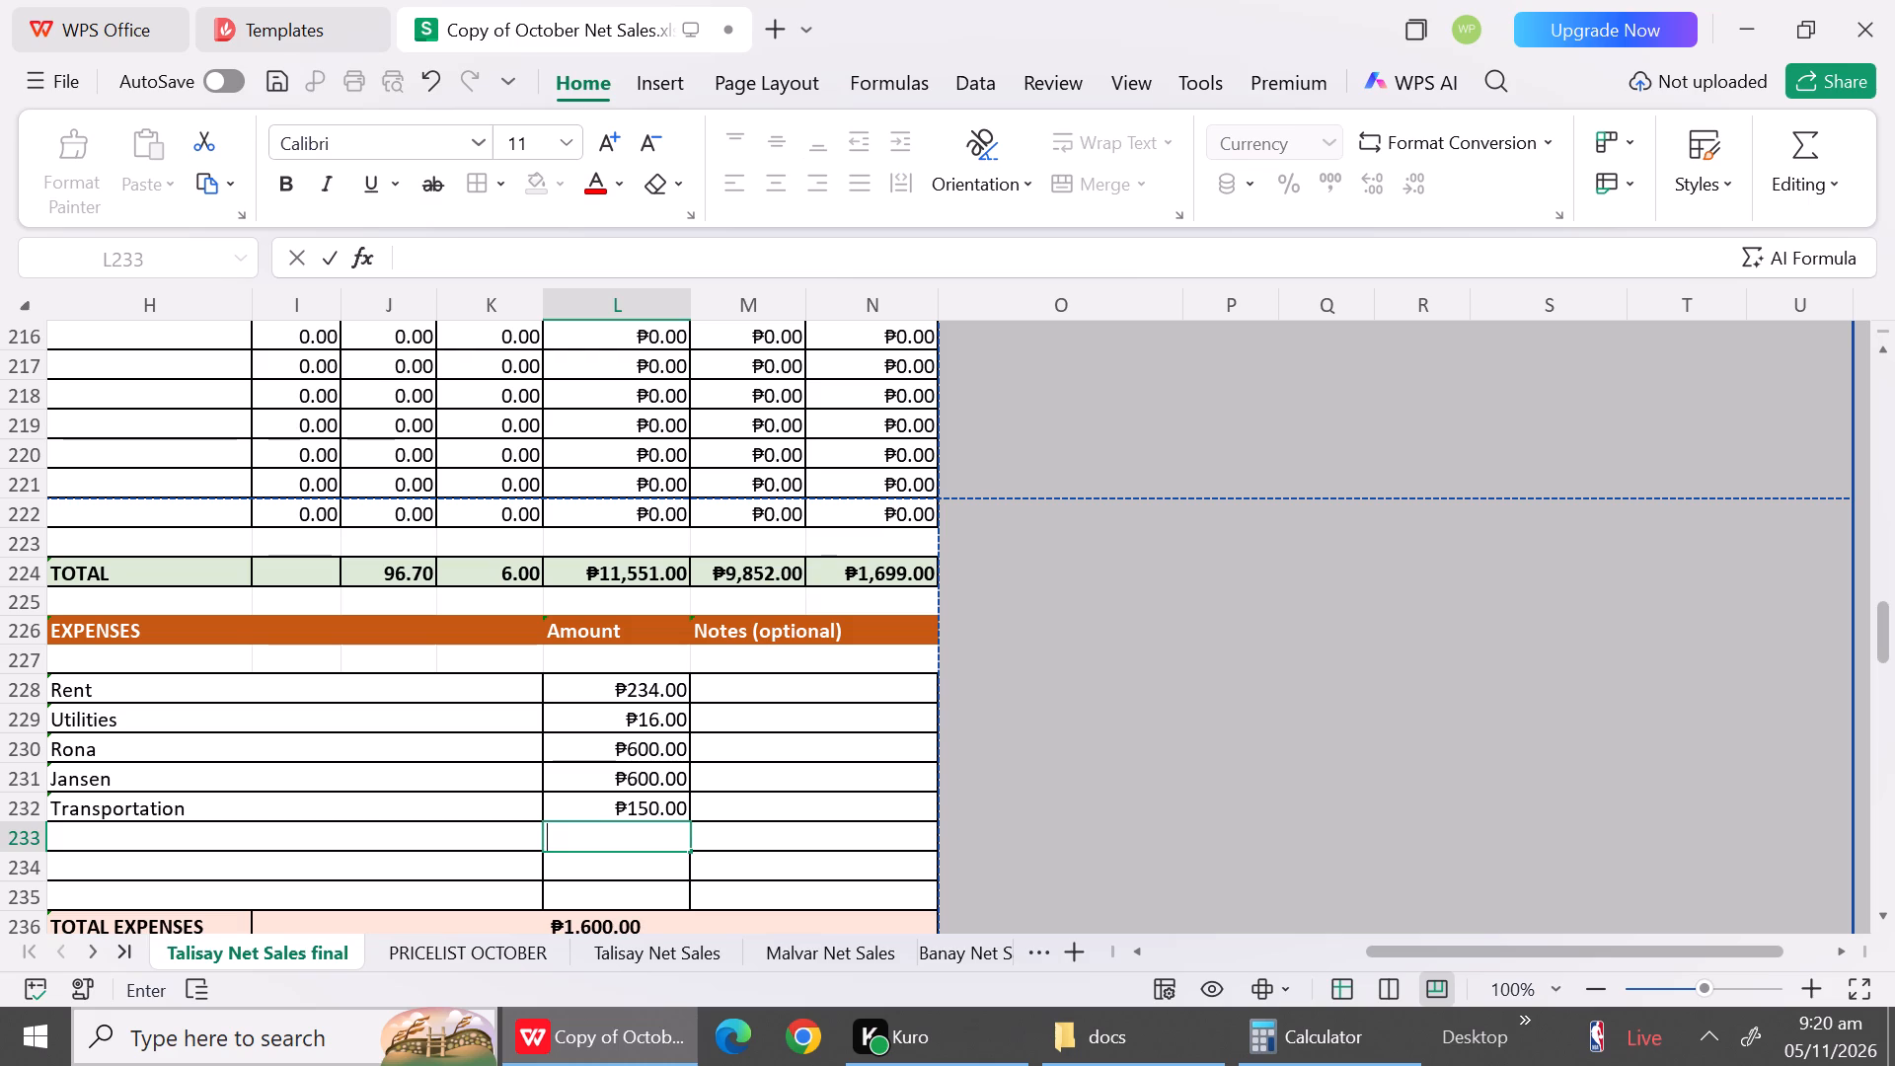
Set the October 23 report's Rent amount to 283 and its Utilities amount to 15.
left_click(647, 689)
type("283")
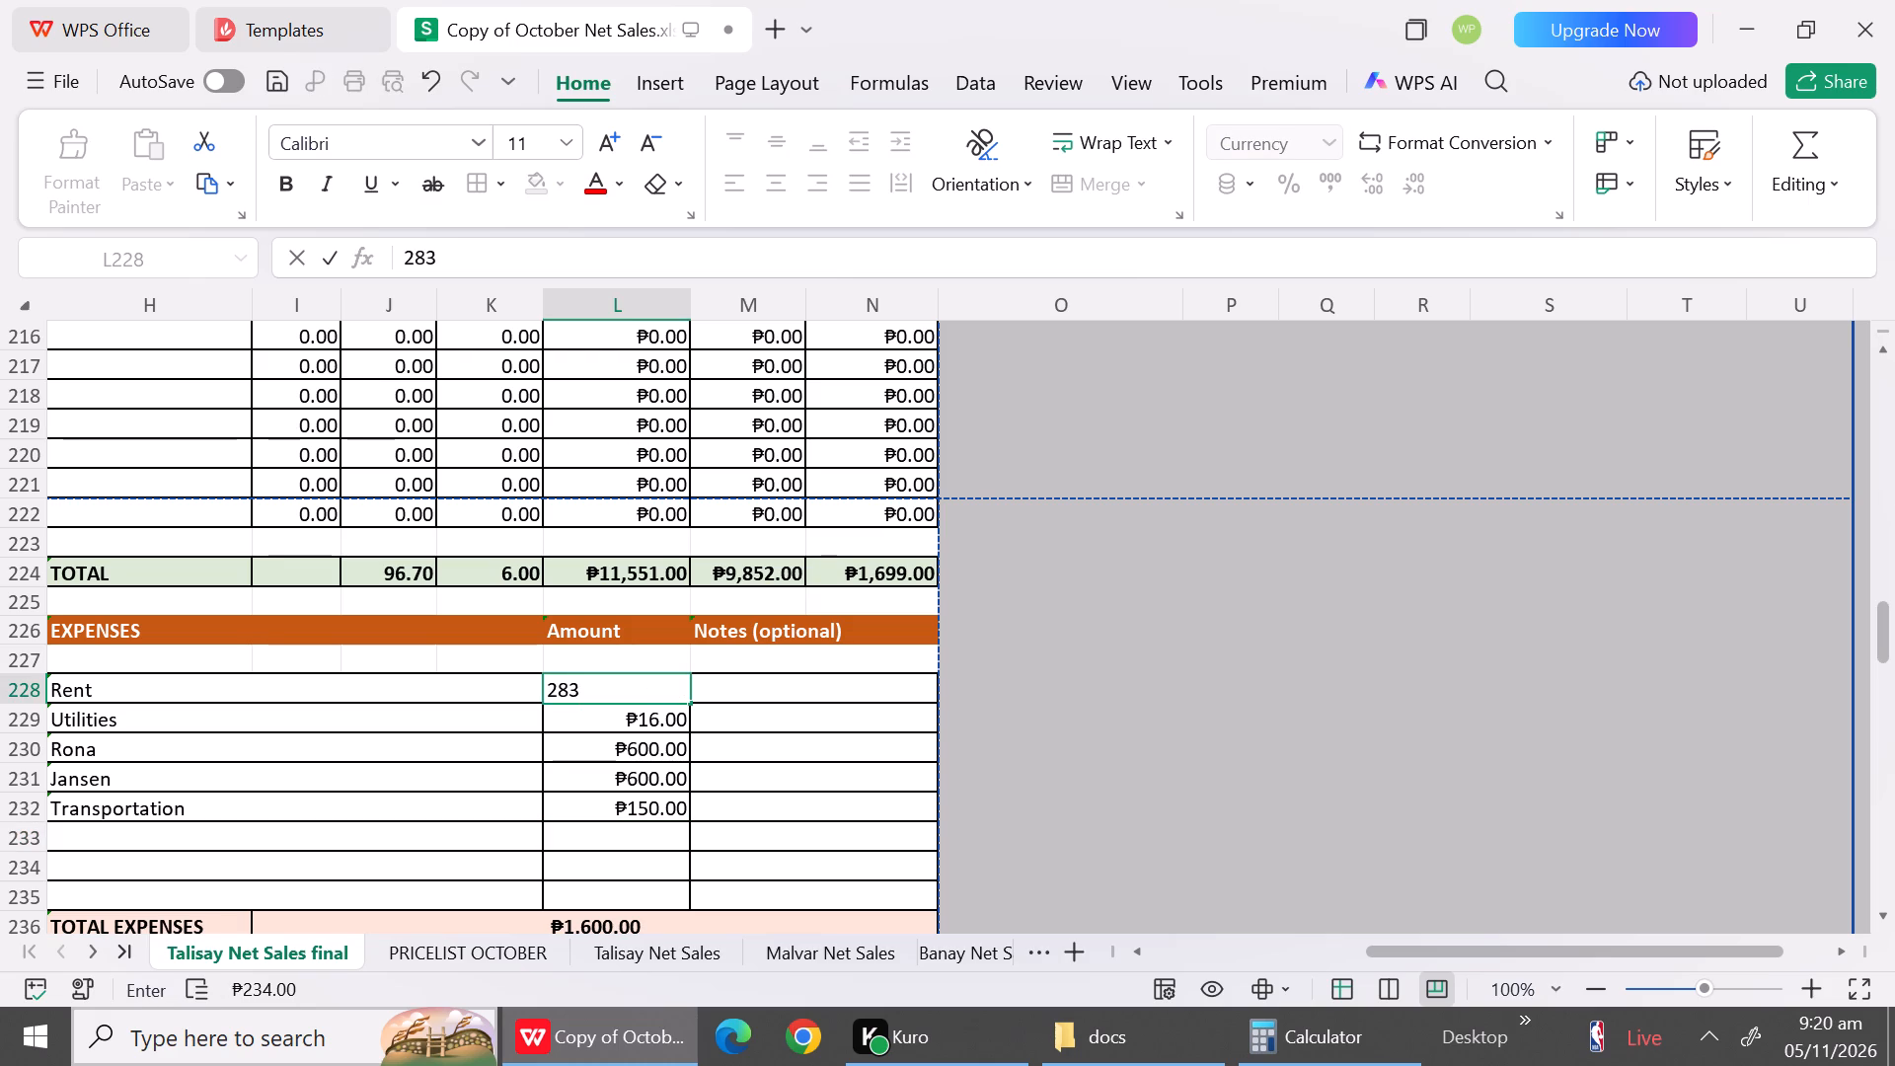
left_click(634, 727)
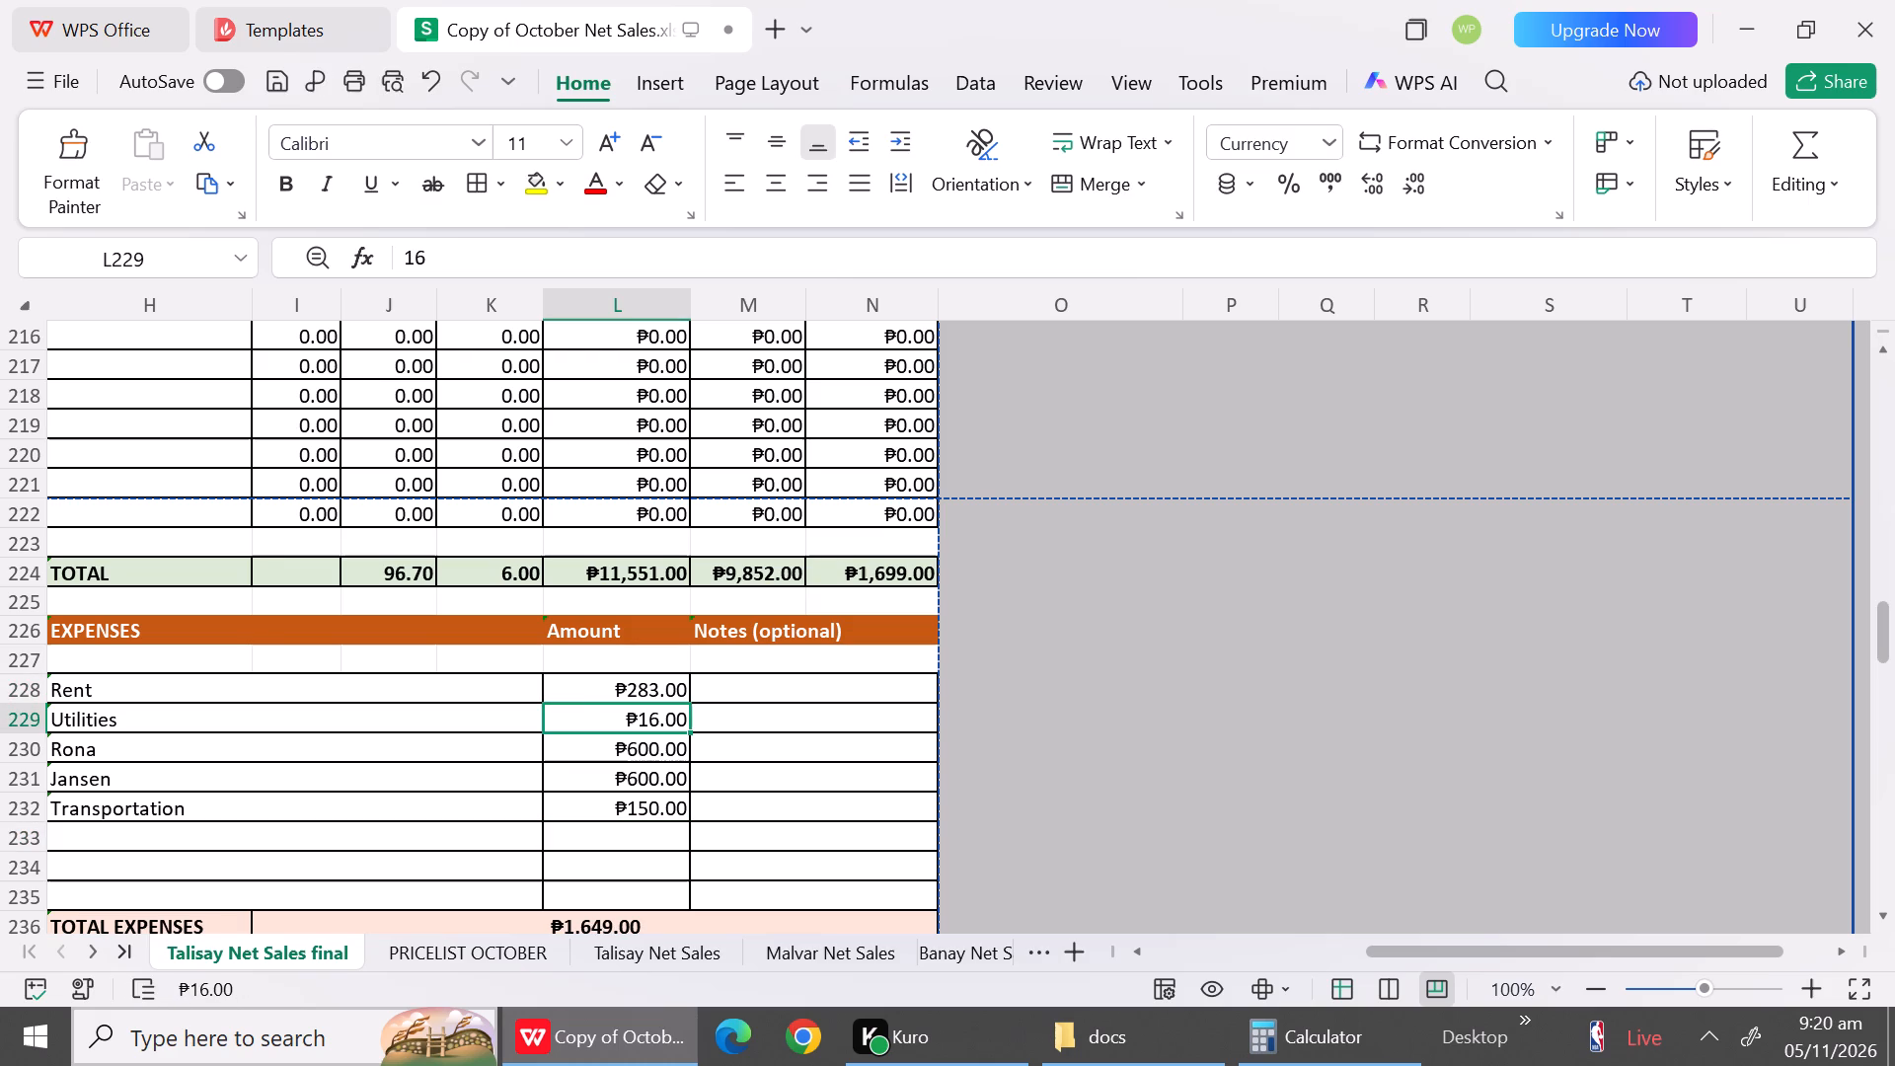
type("16")
key("BackSpace")
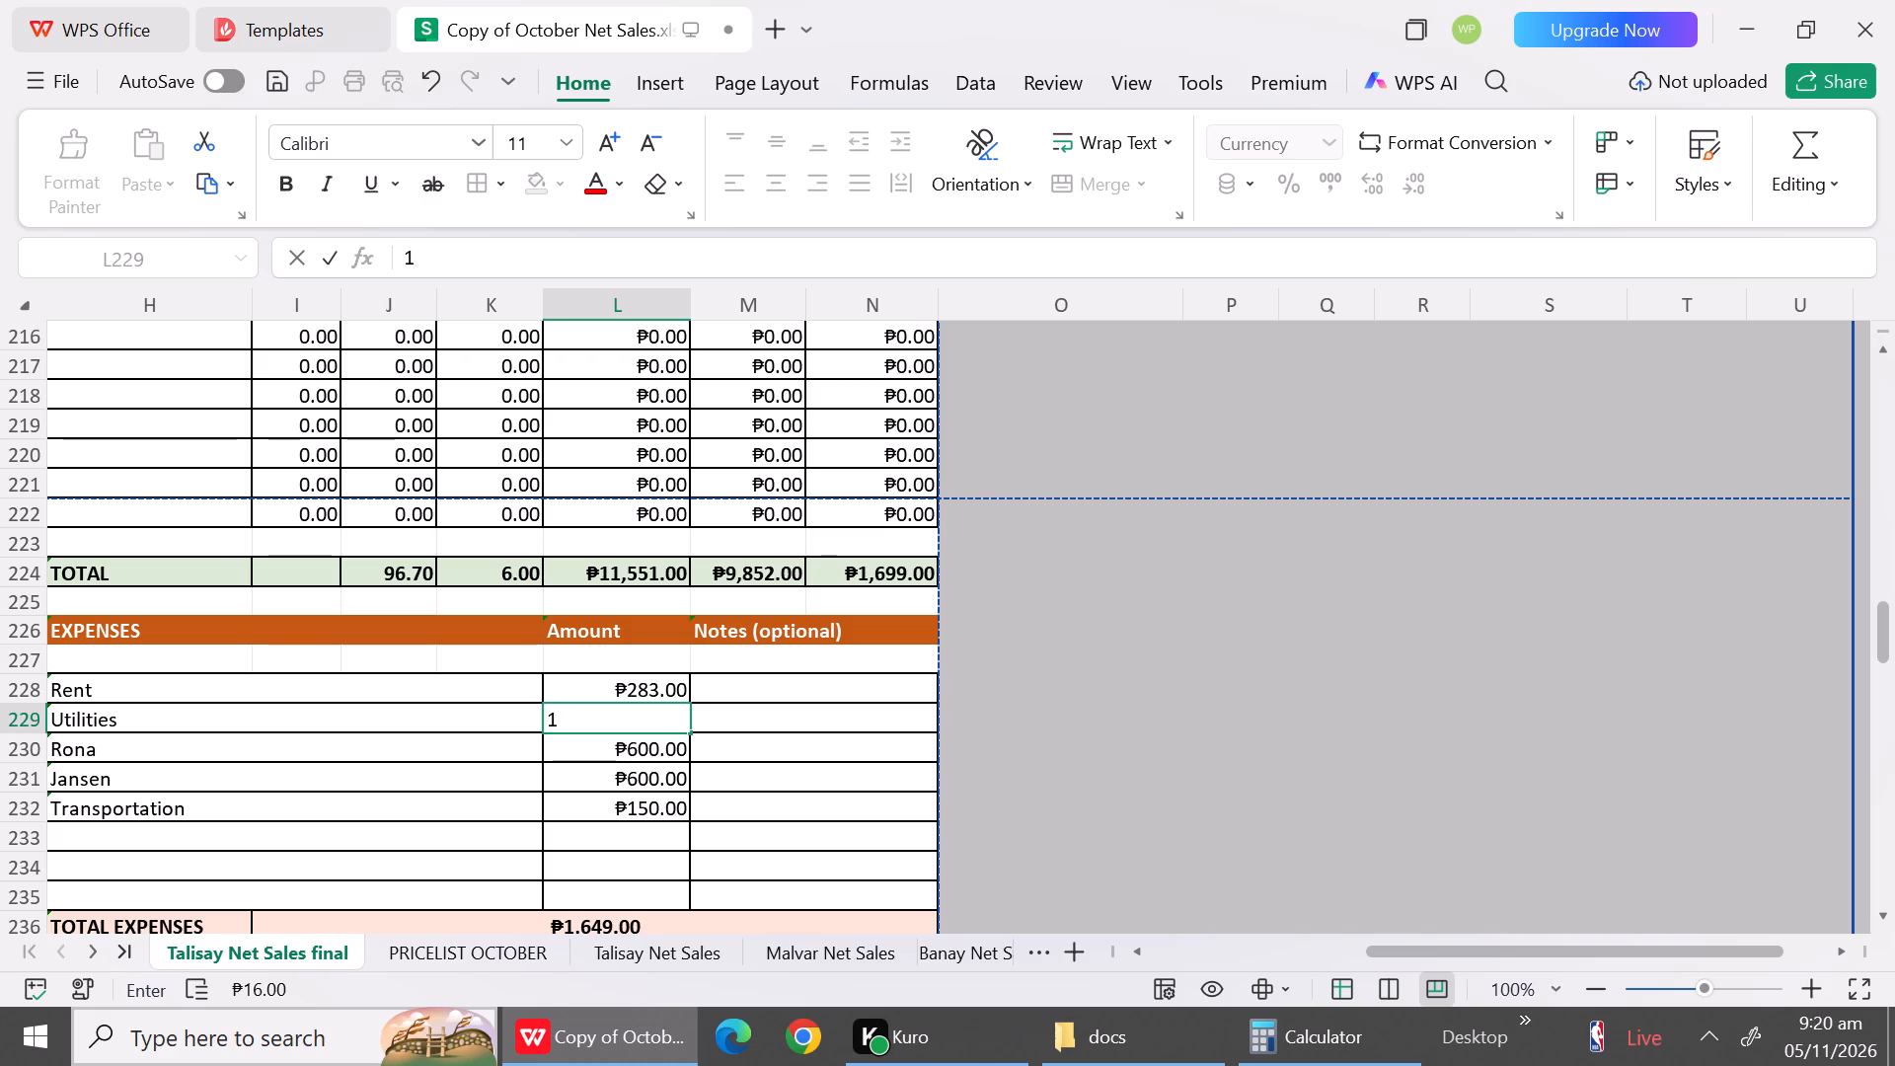
key("5")
left_click(642, 779)
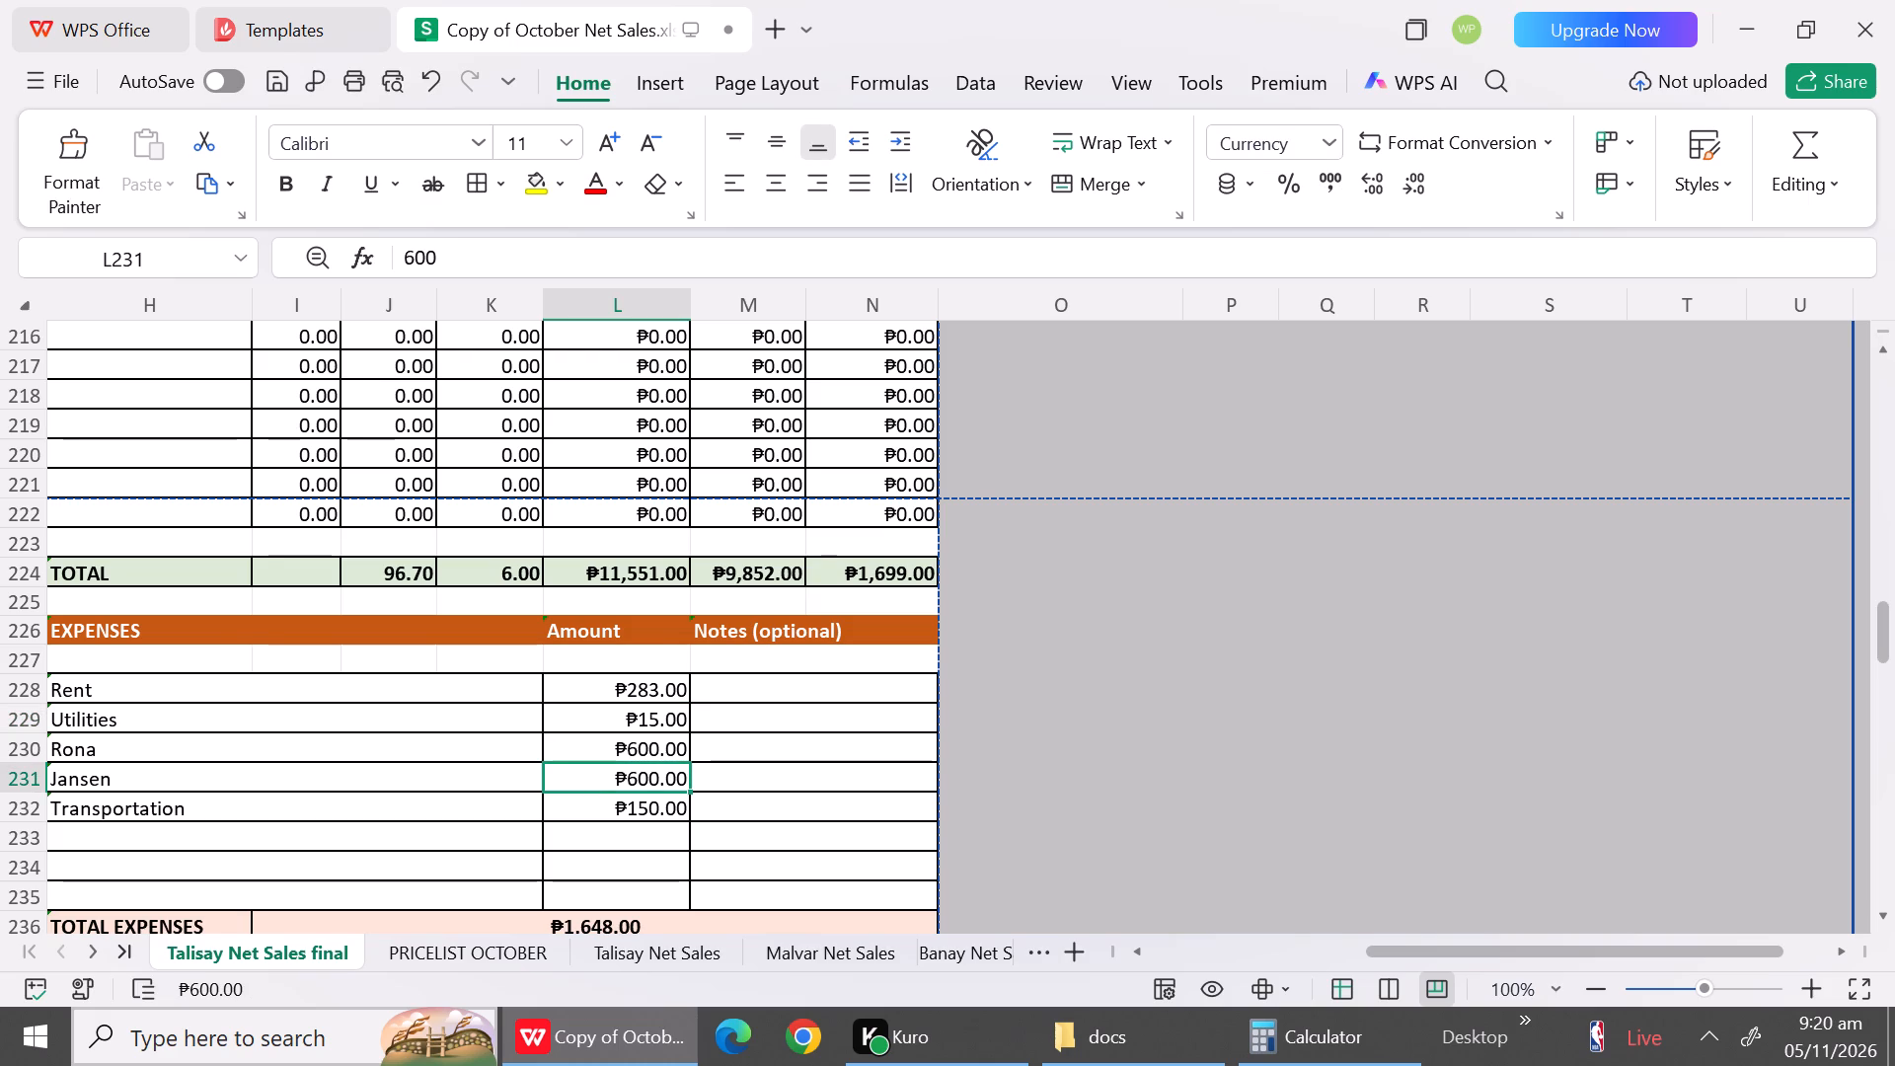
Copy the October 23 expense rows from Rent through Transportation, with amounts, over the October 24 report's expense rows starting at H259.
left_click(1886, 916)
left_click(1886, 916)
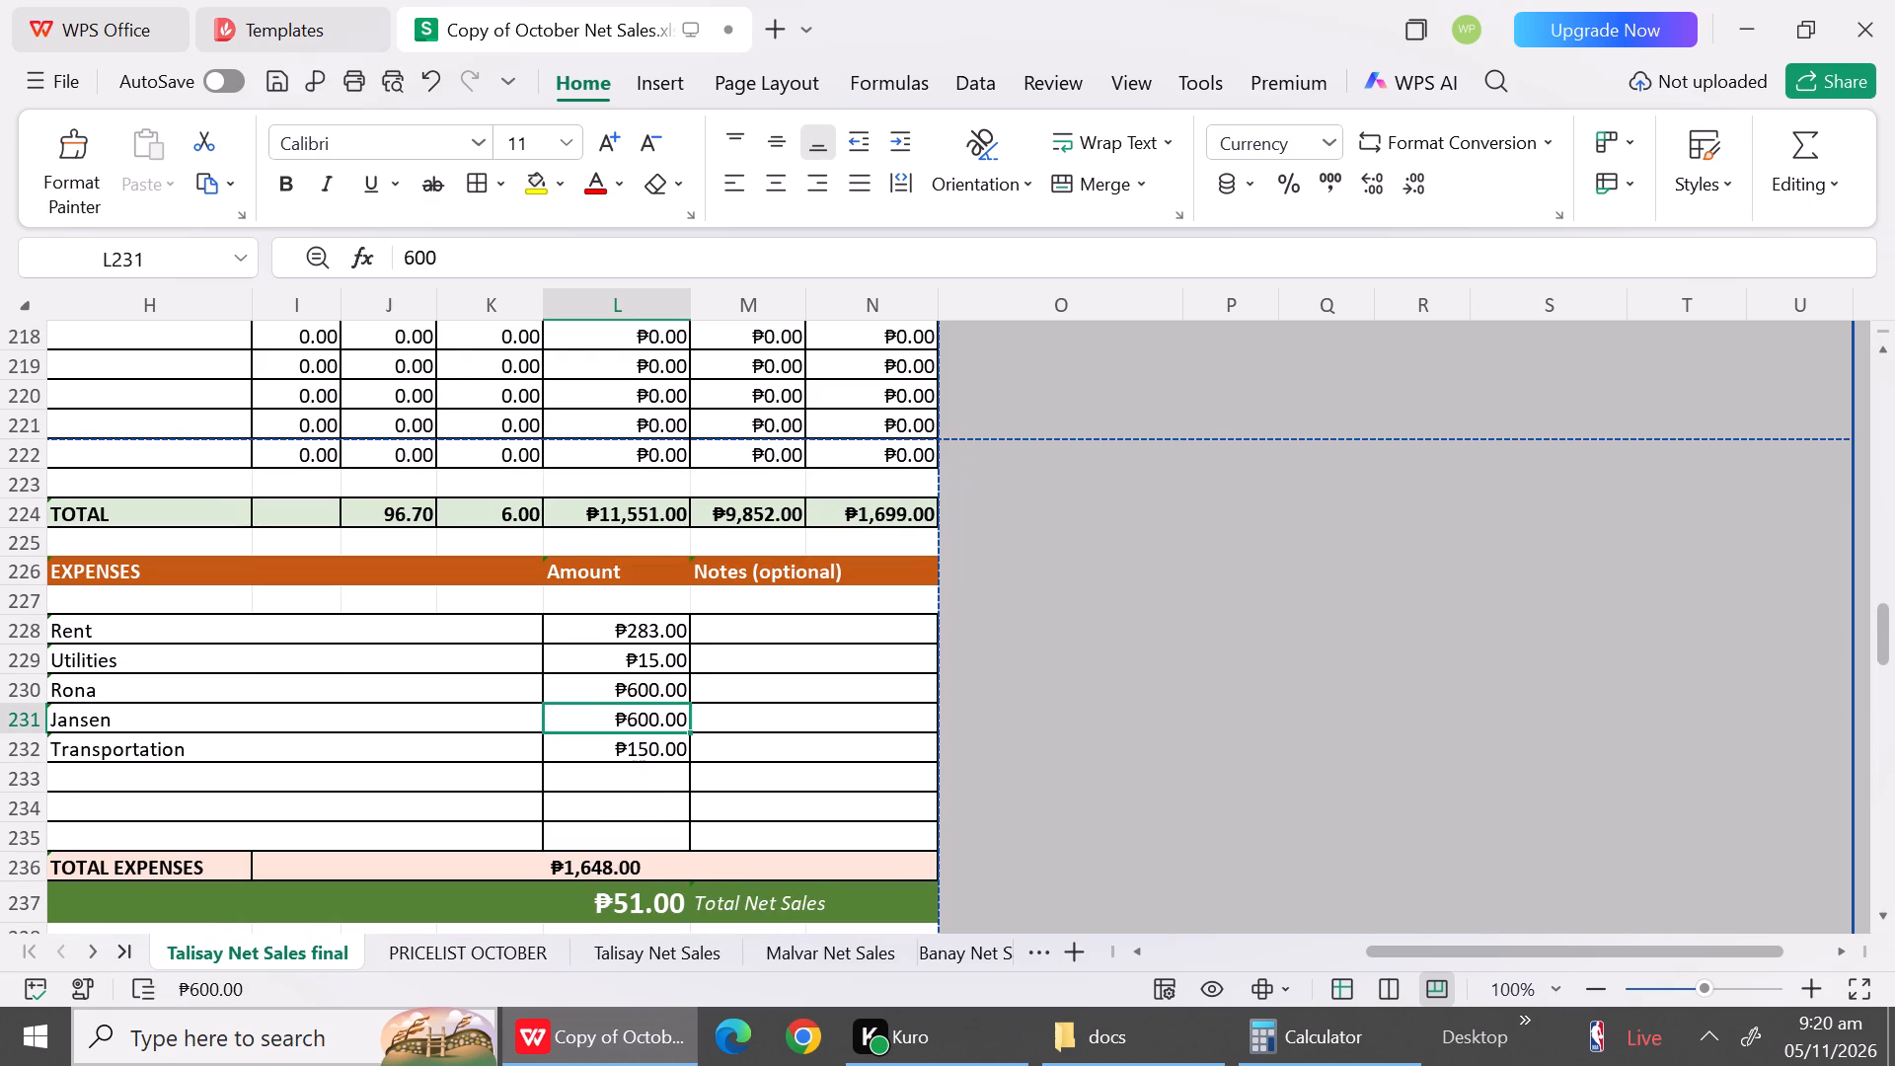
left_click_drag(282, 633, 651, 729)
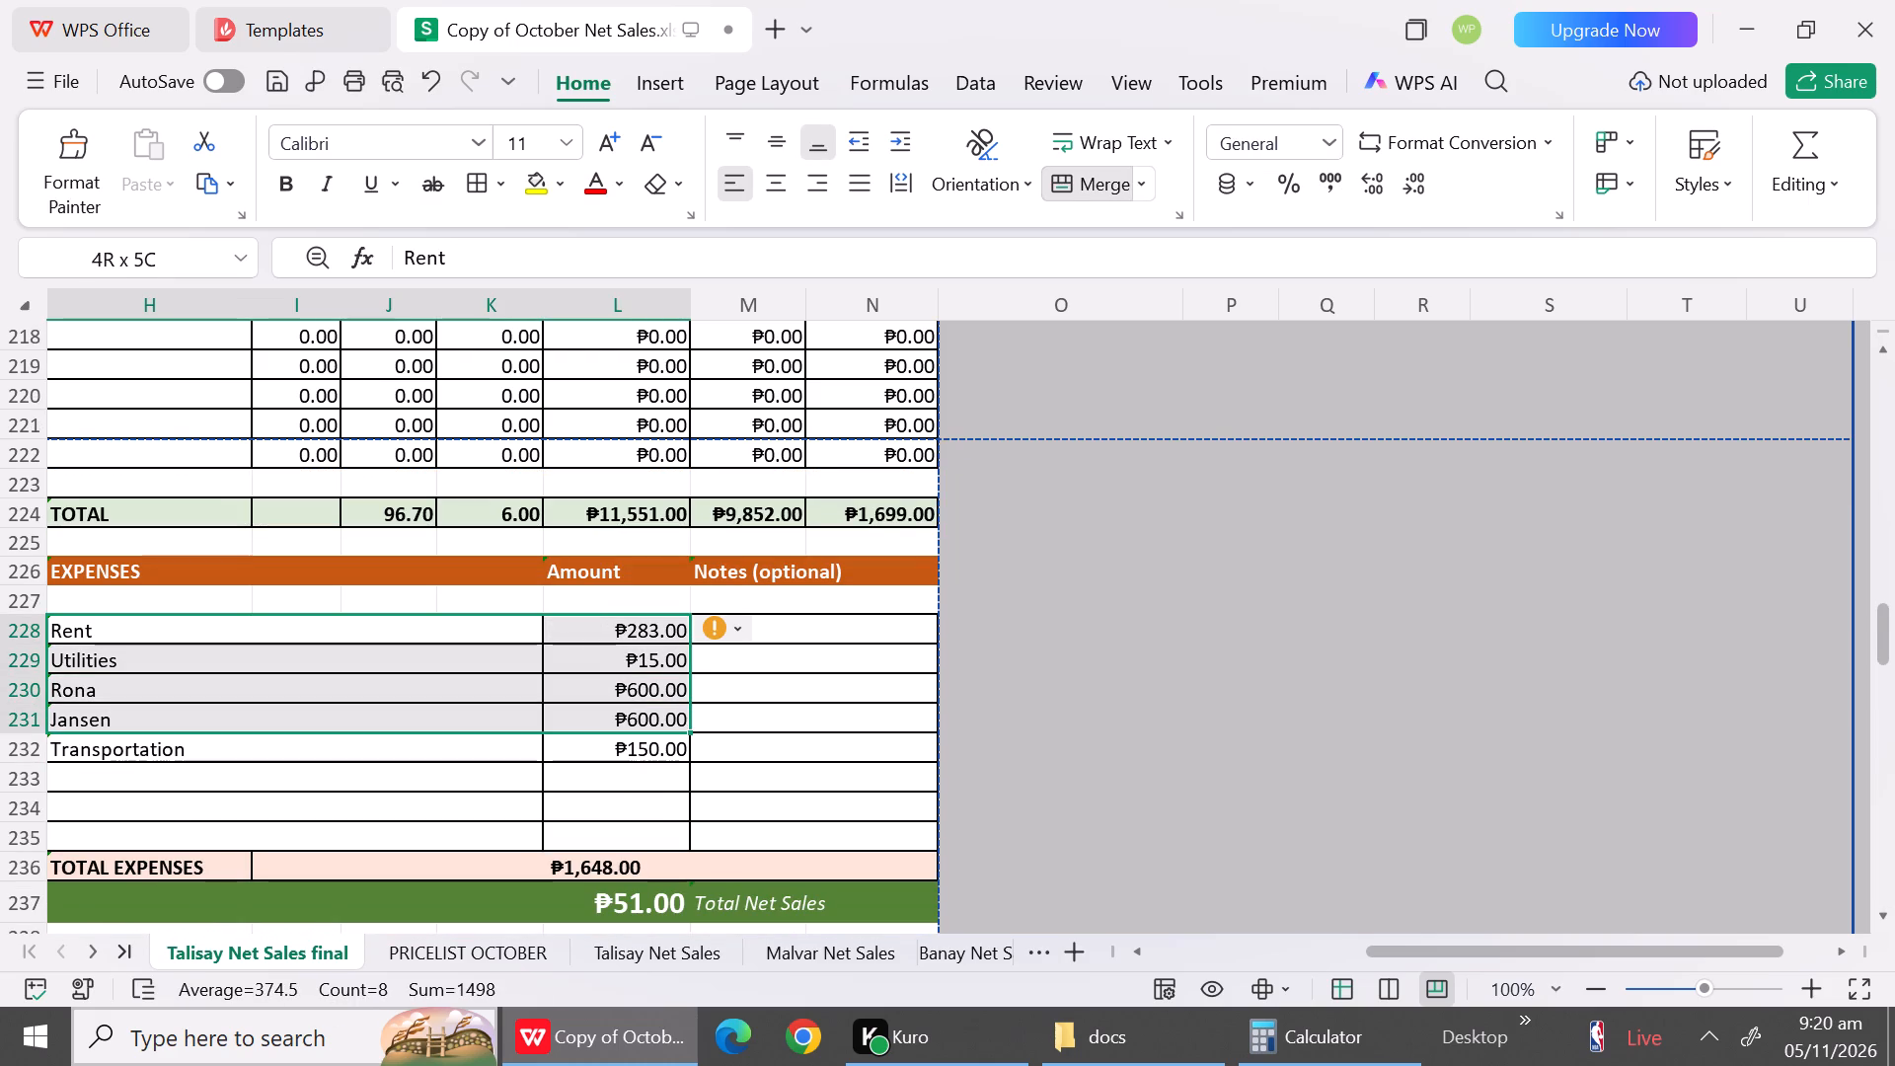
left_click_drag(651, 729, 657, 739)
key("ctrl+c")
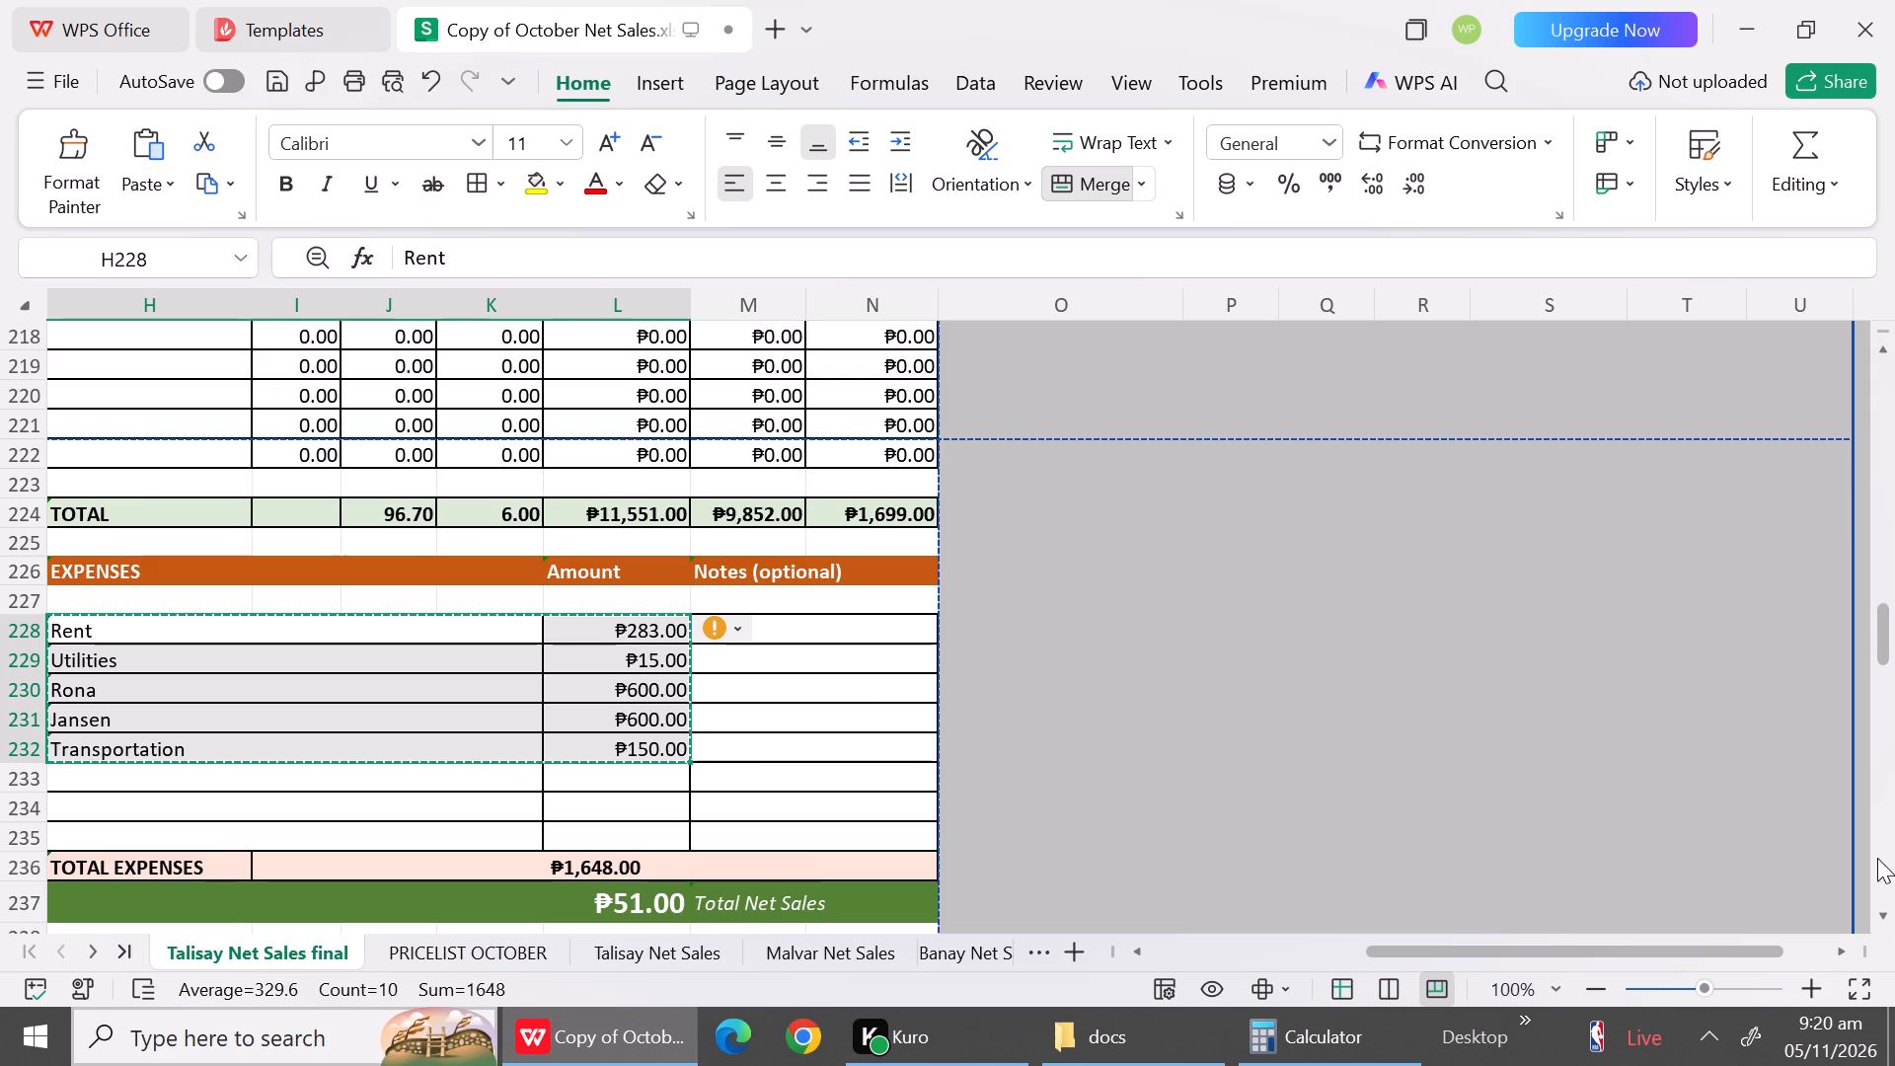
left_click(1892, 863)
left_click(1892, 863)
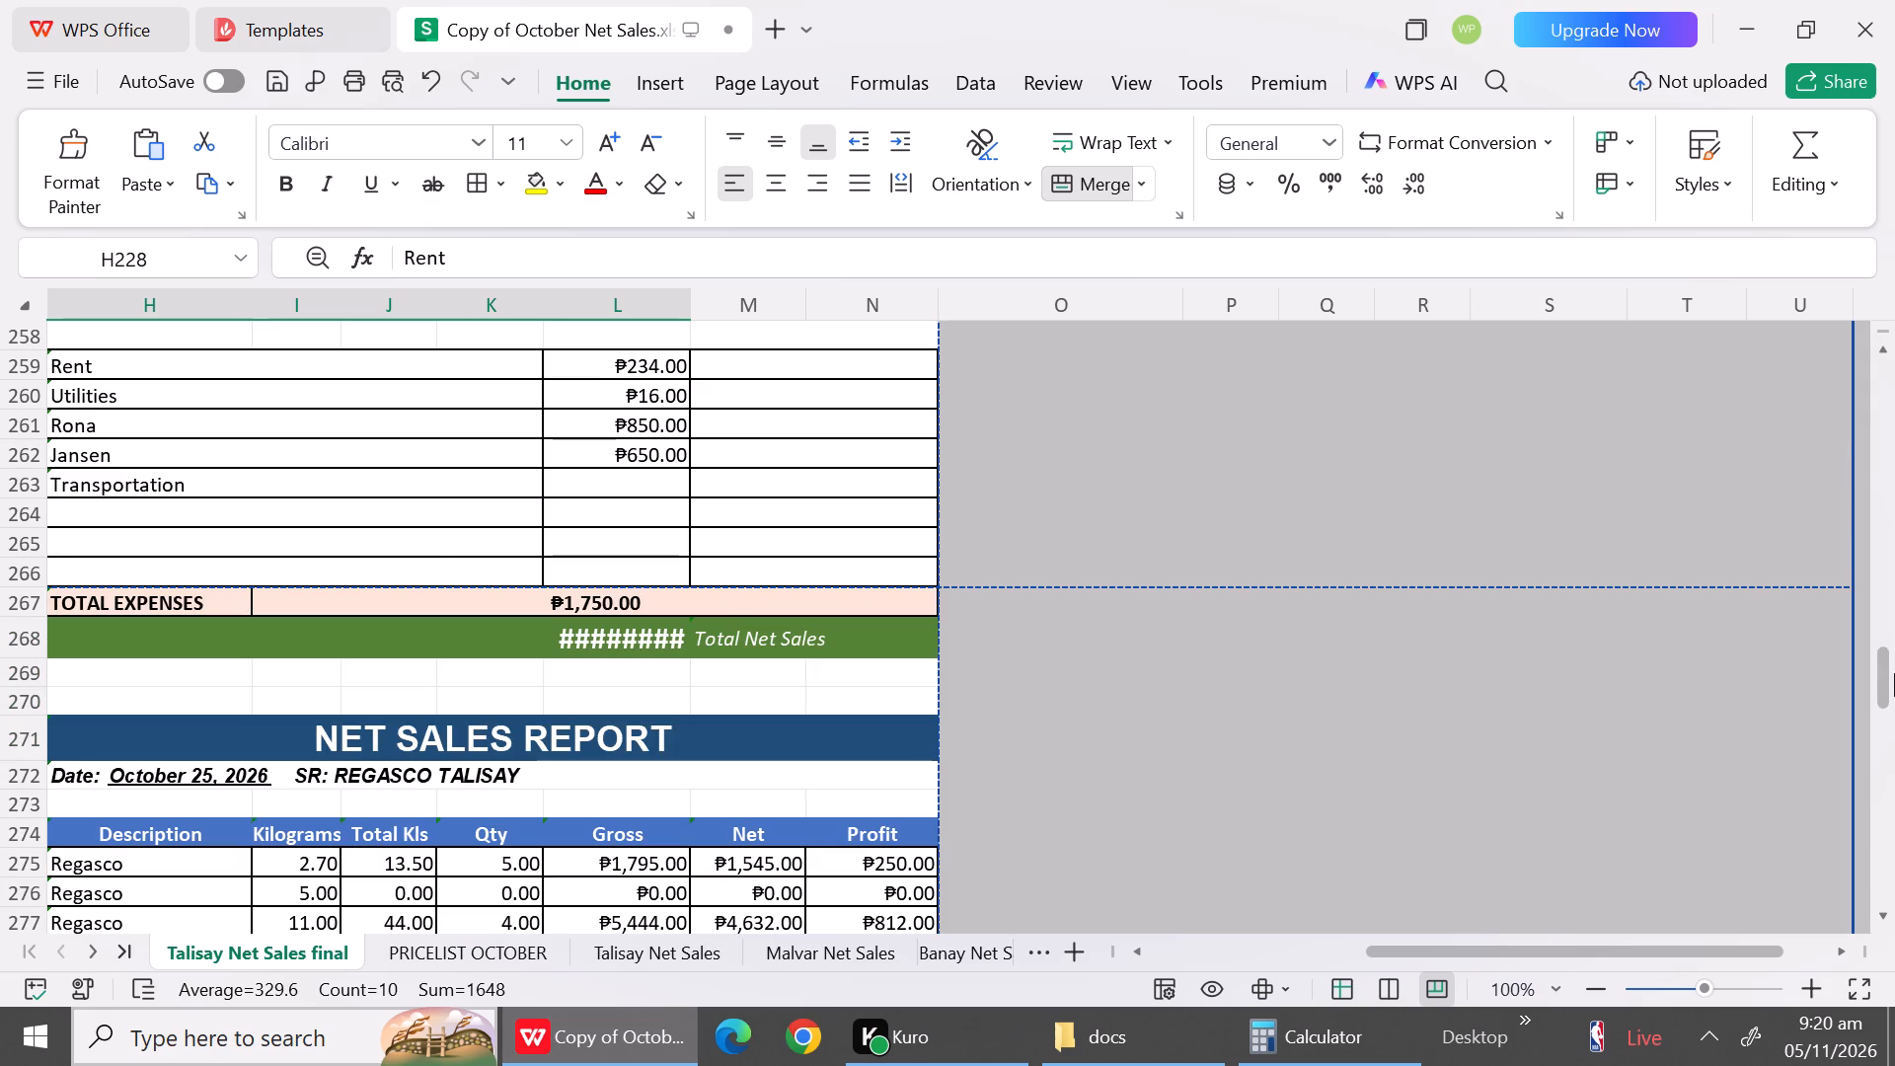
left_click(1894, 380)
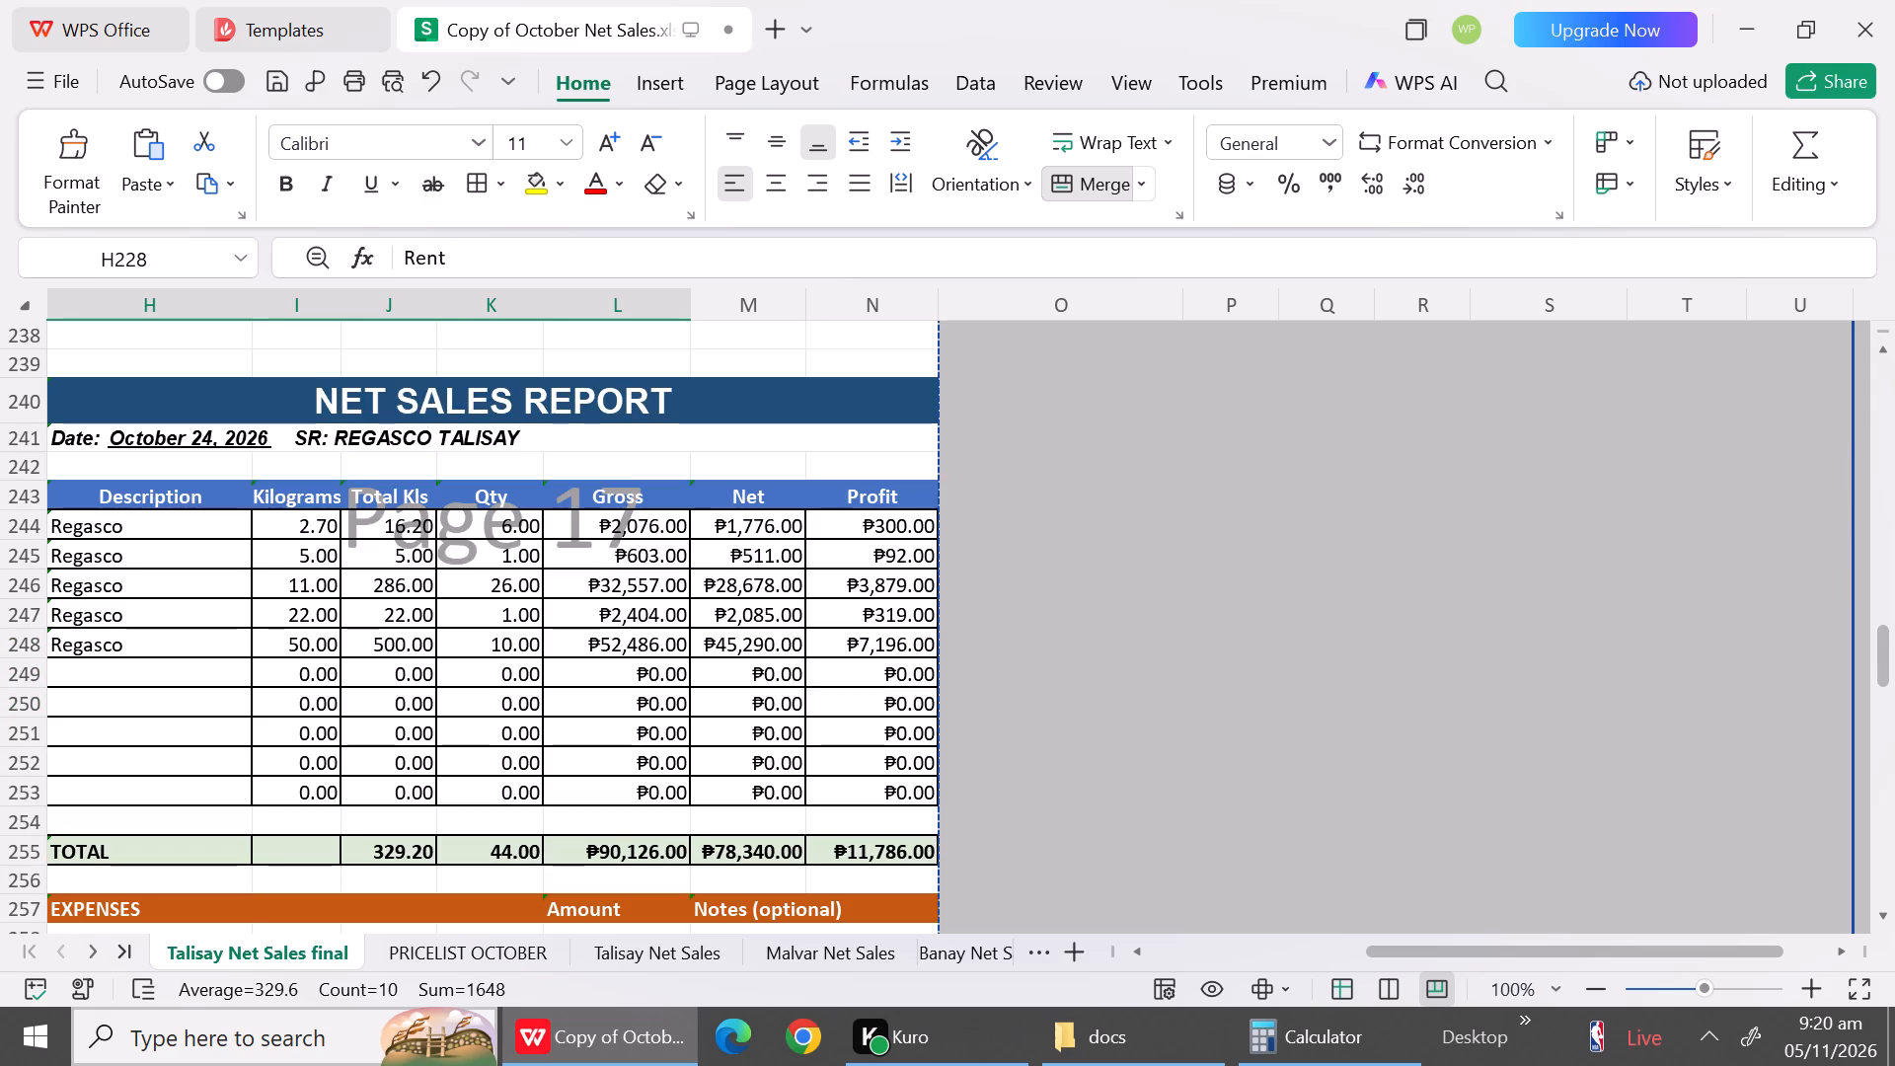
triple_click(1879, 917)
triple_click(1879, 917)
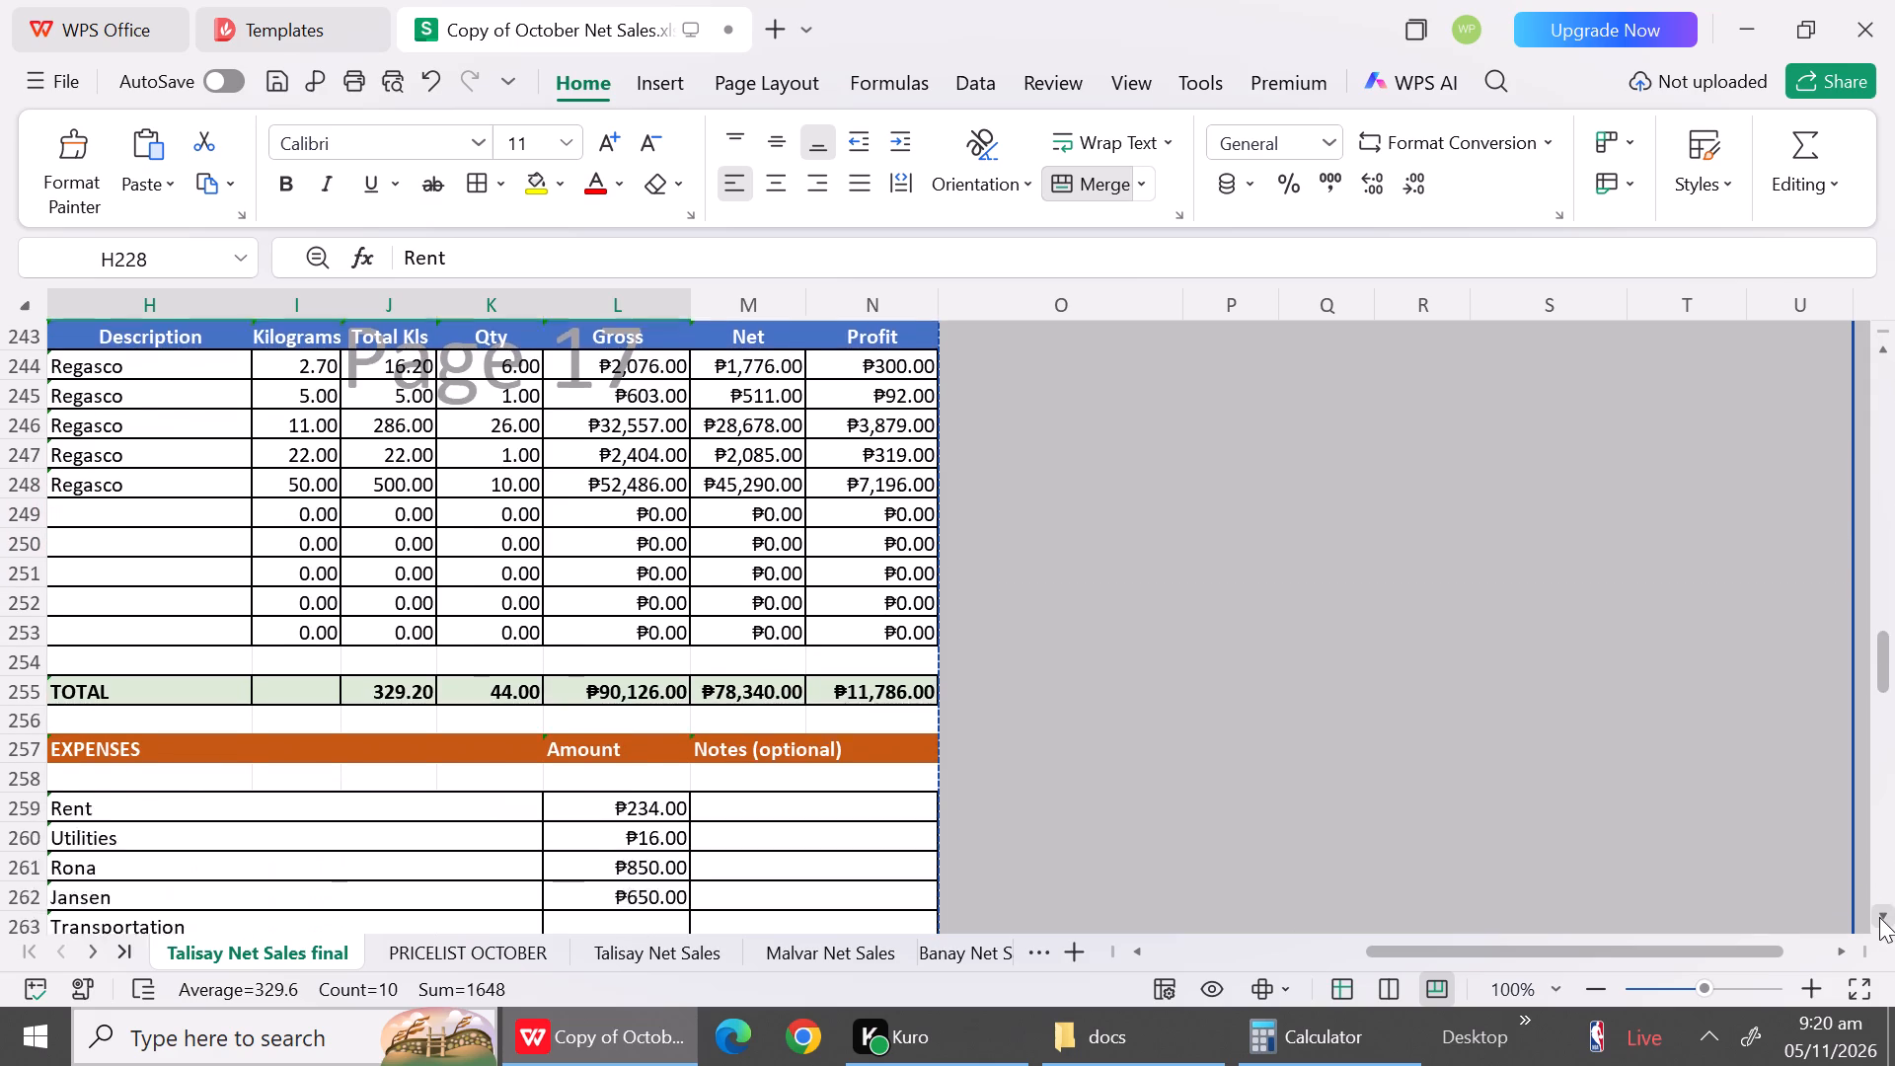
left_click(1879, 917)
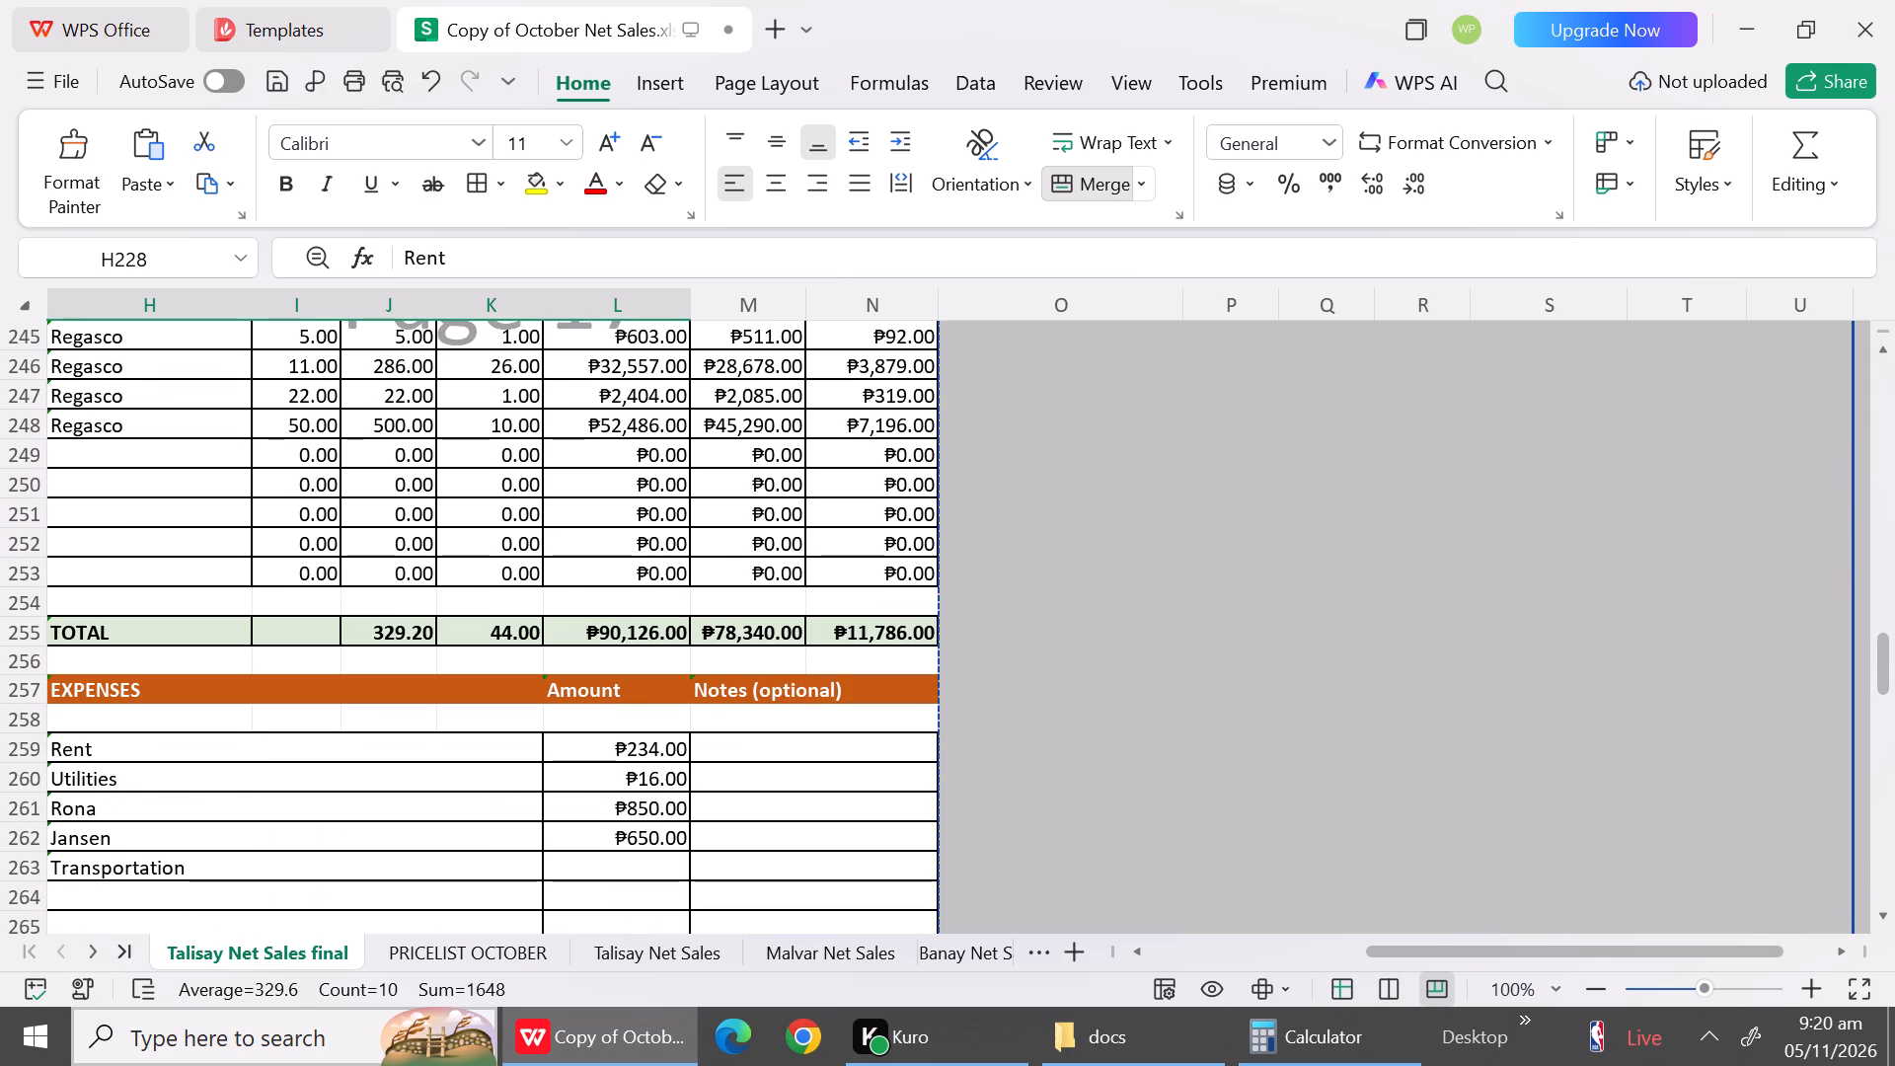
left_click(221, 750)
key("ctrl+v")
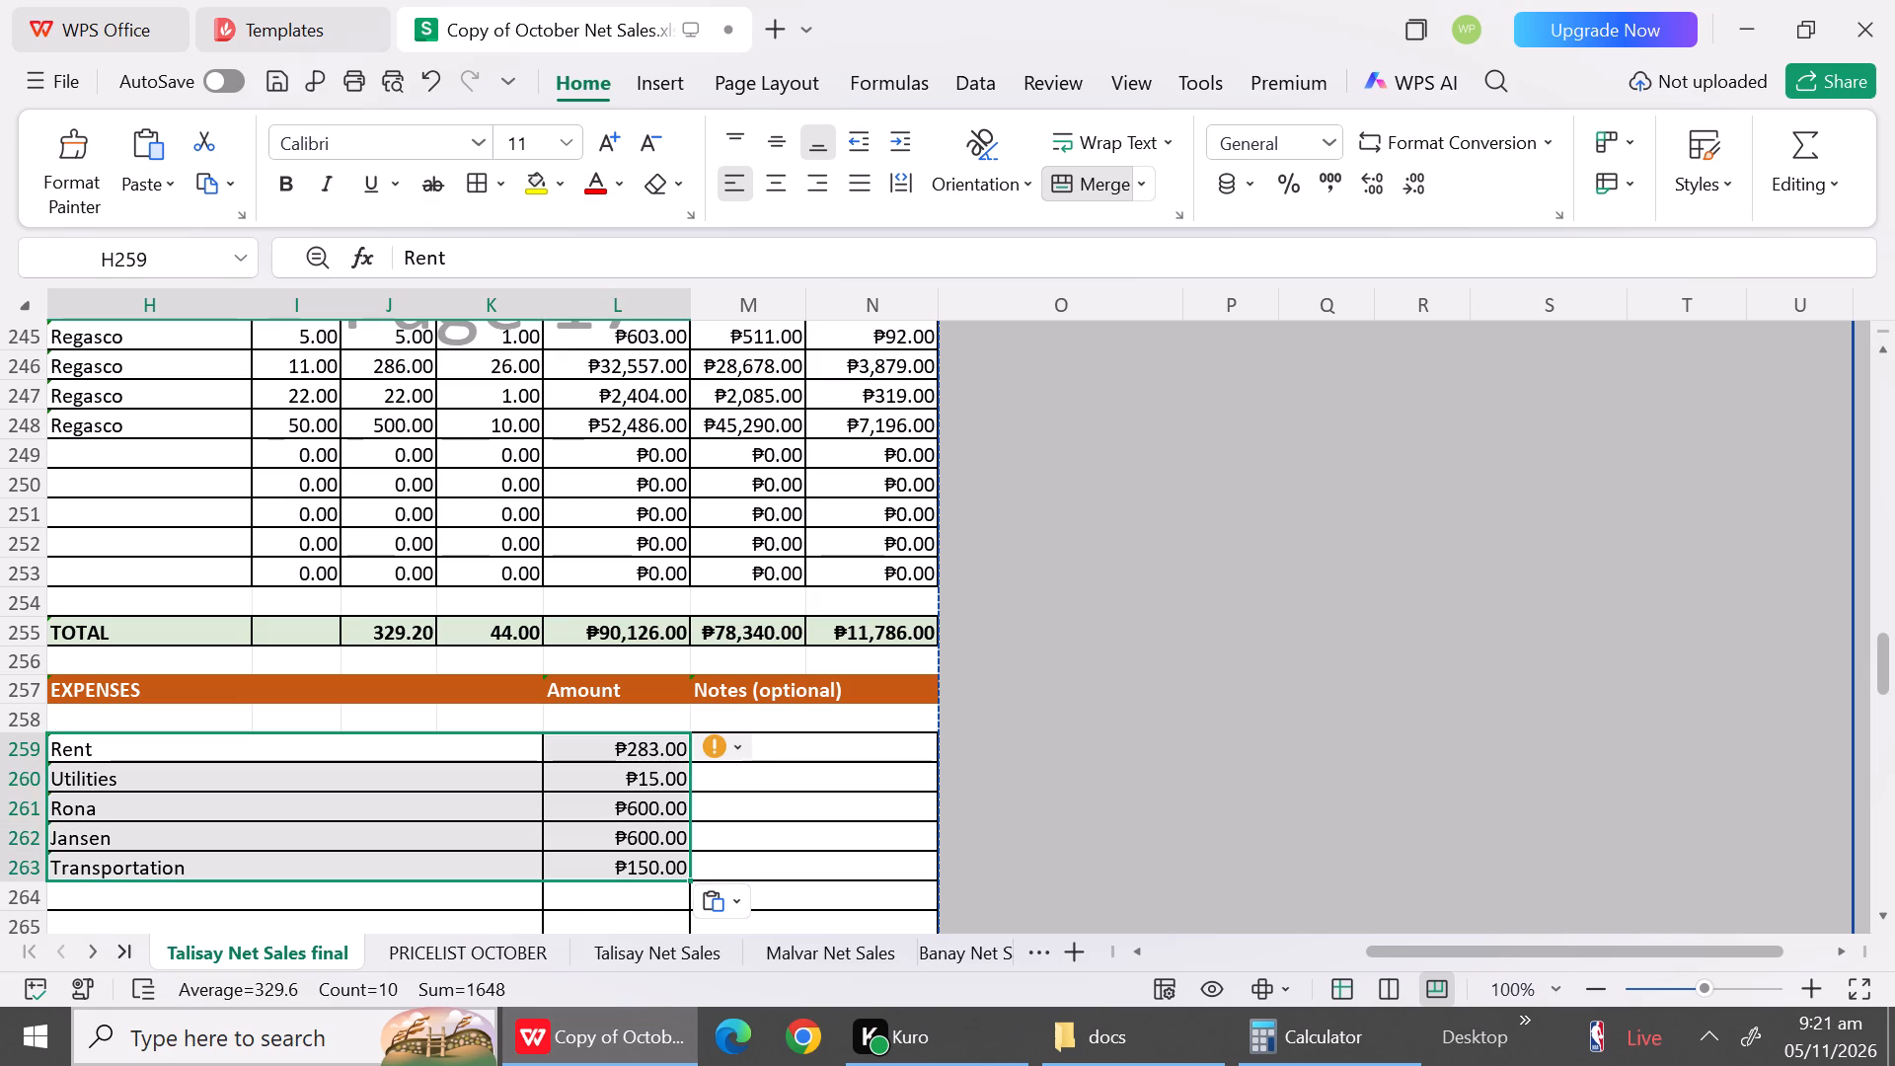
left_click(829, 798)
Set the October 24 report's 2.70 kg row (244) to a Qty of 2 and a Gross of 732.
left_click(1888, 366)
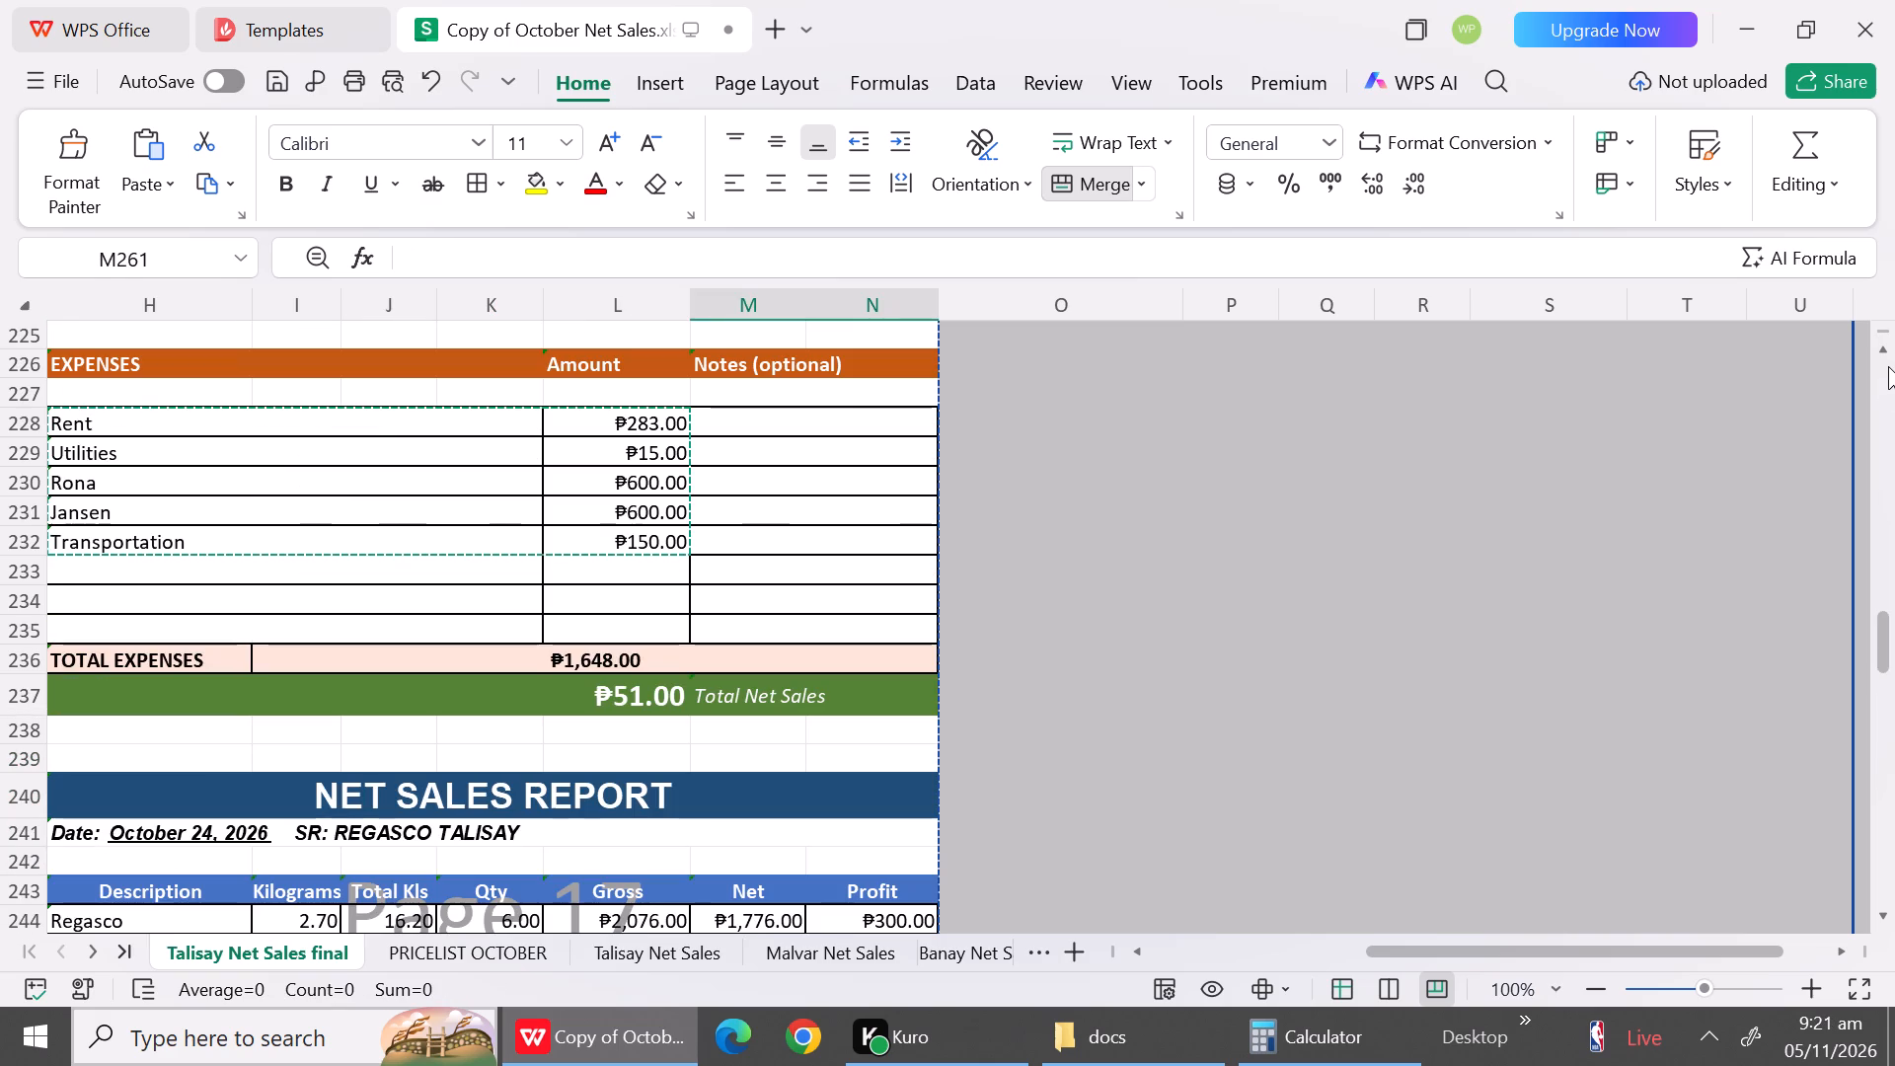
triple_click(1881, 914)
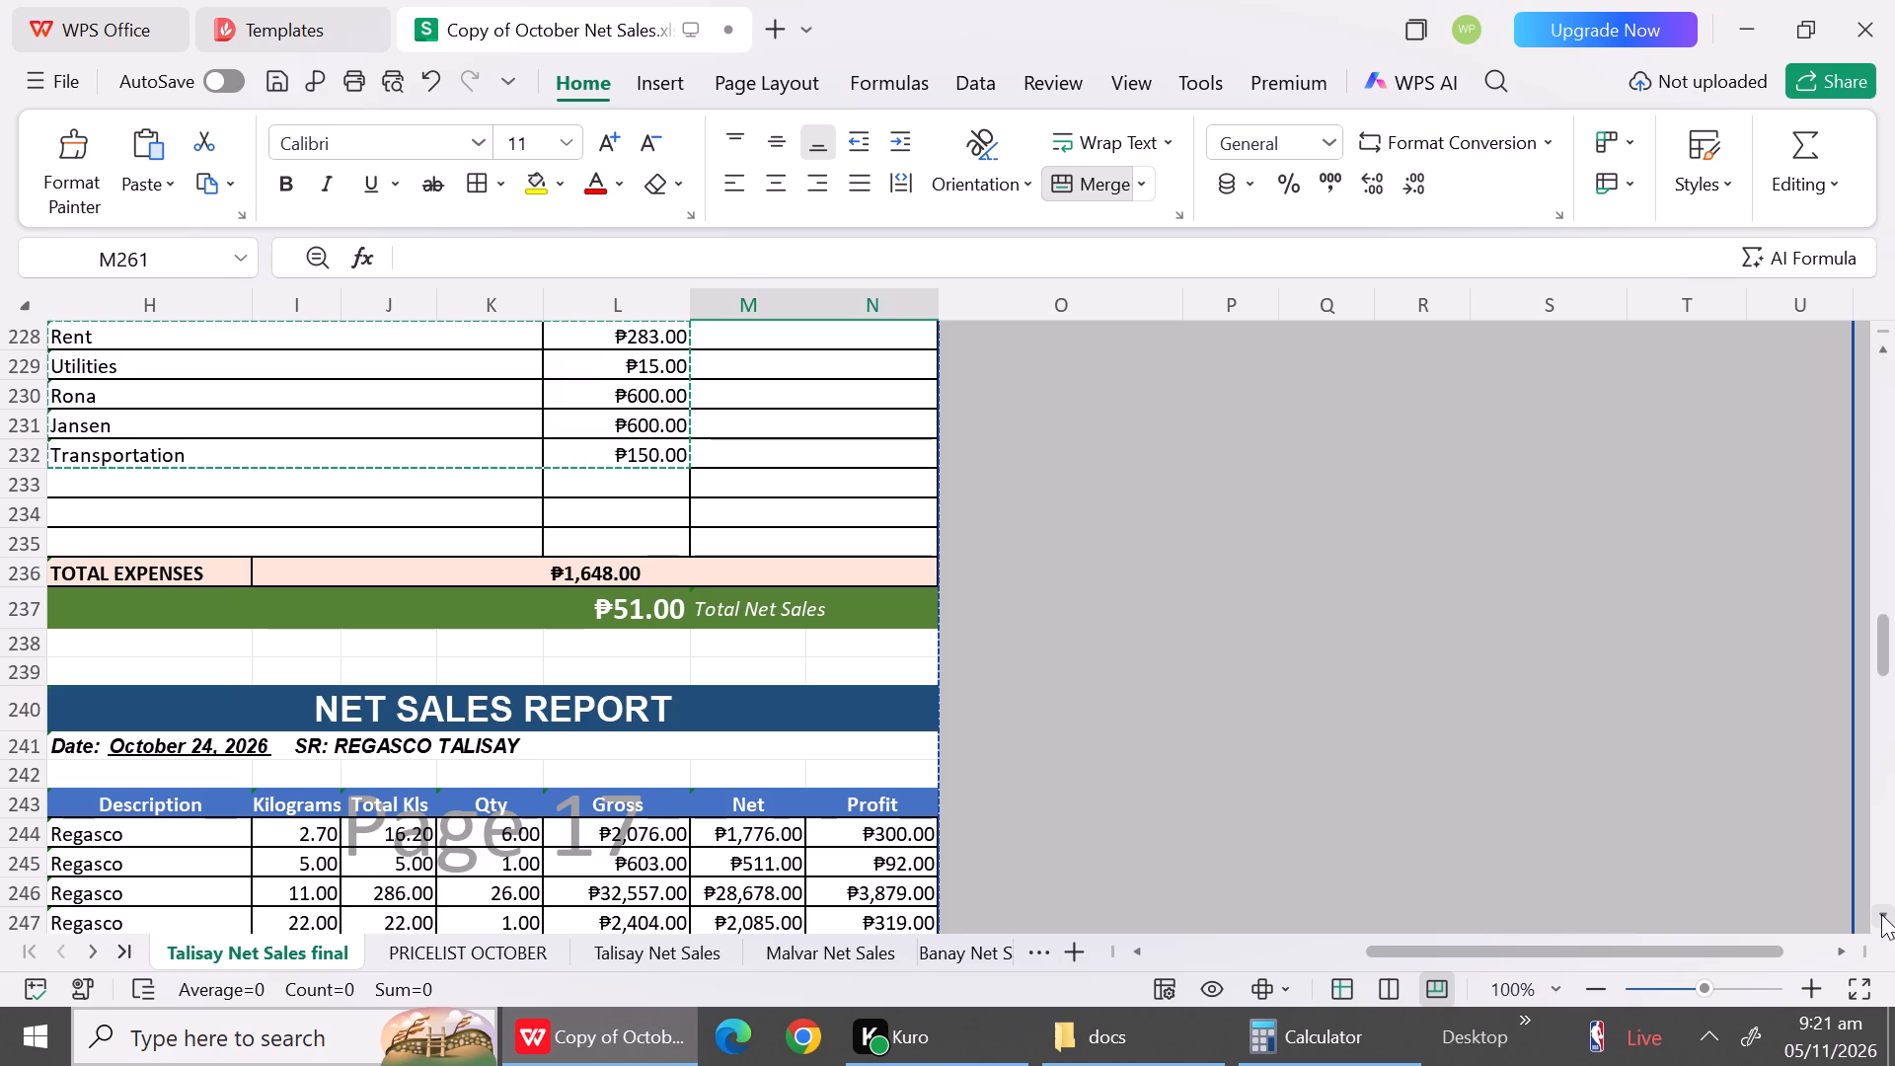
left_click(1881, 914)
triple_click(1881, 914)
double_click(1881, 914)
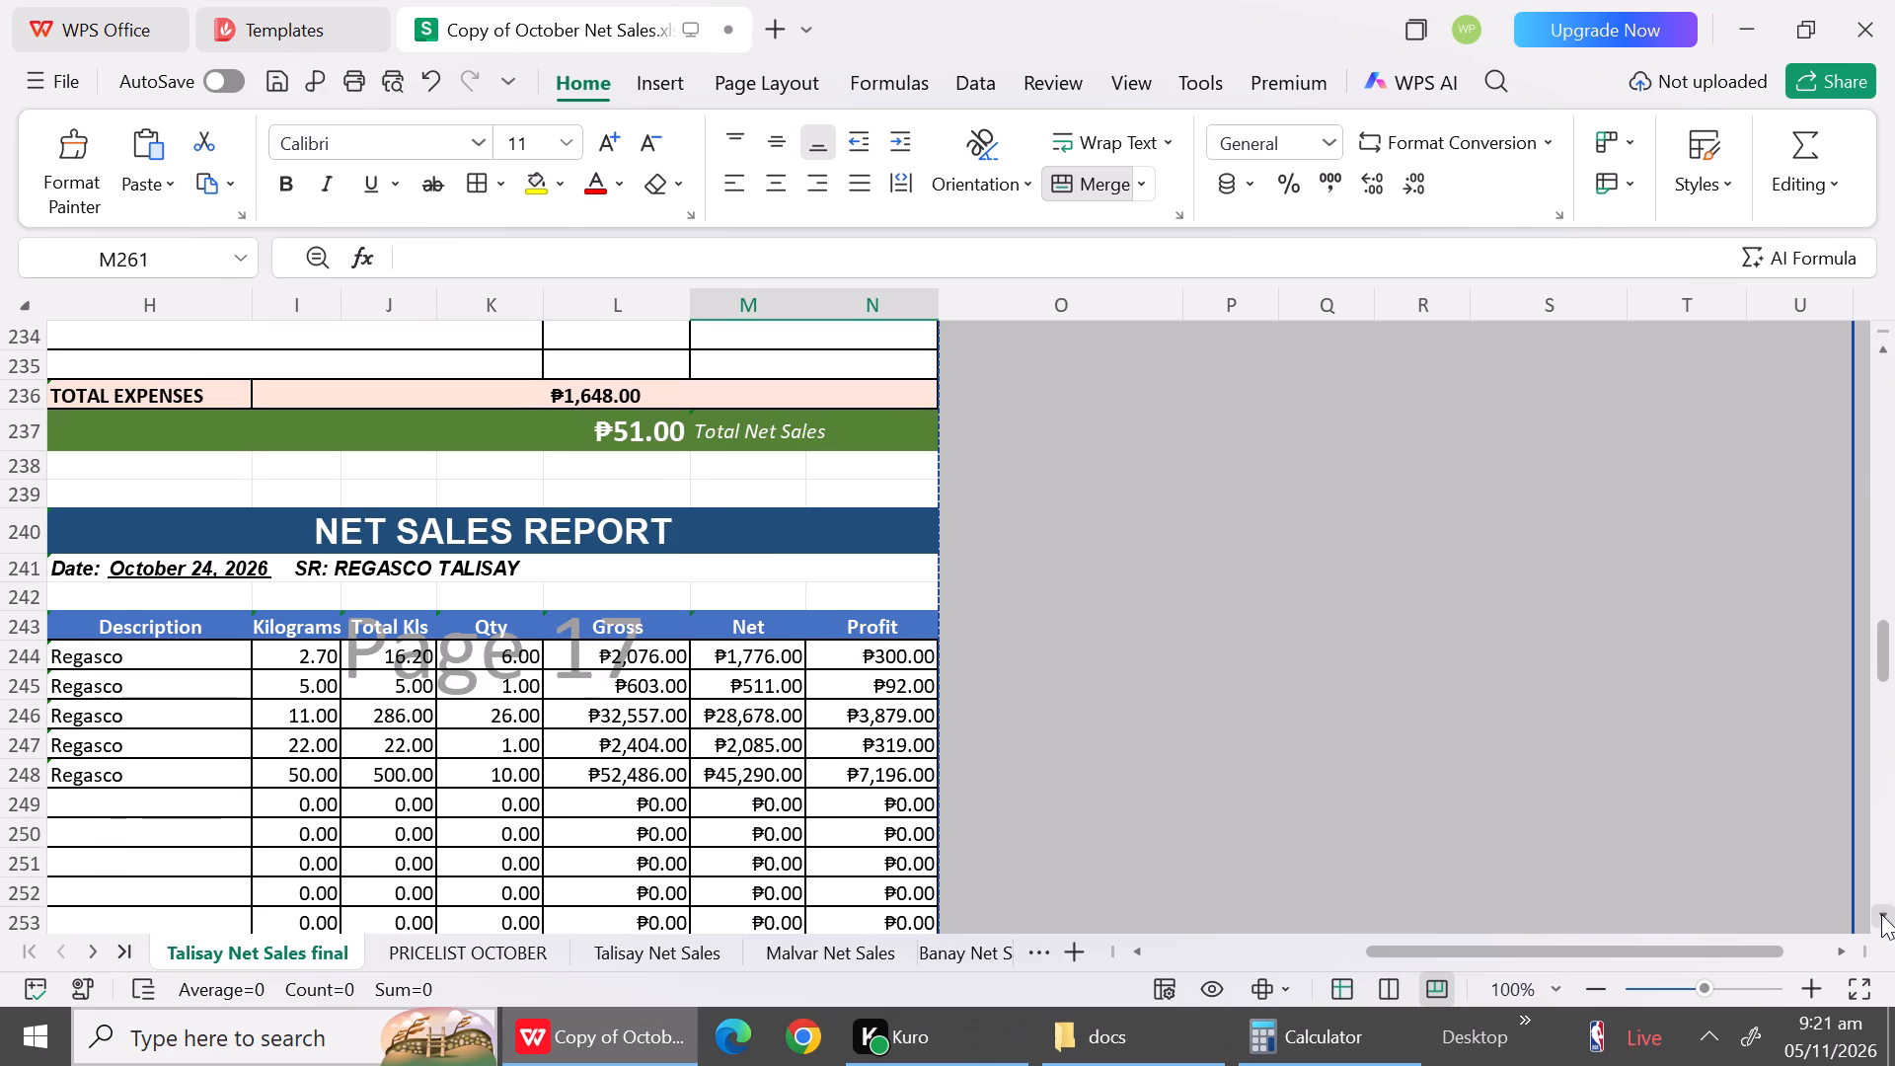
left_click(1881, 914)
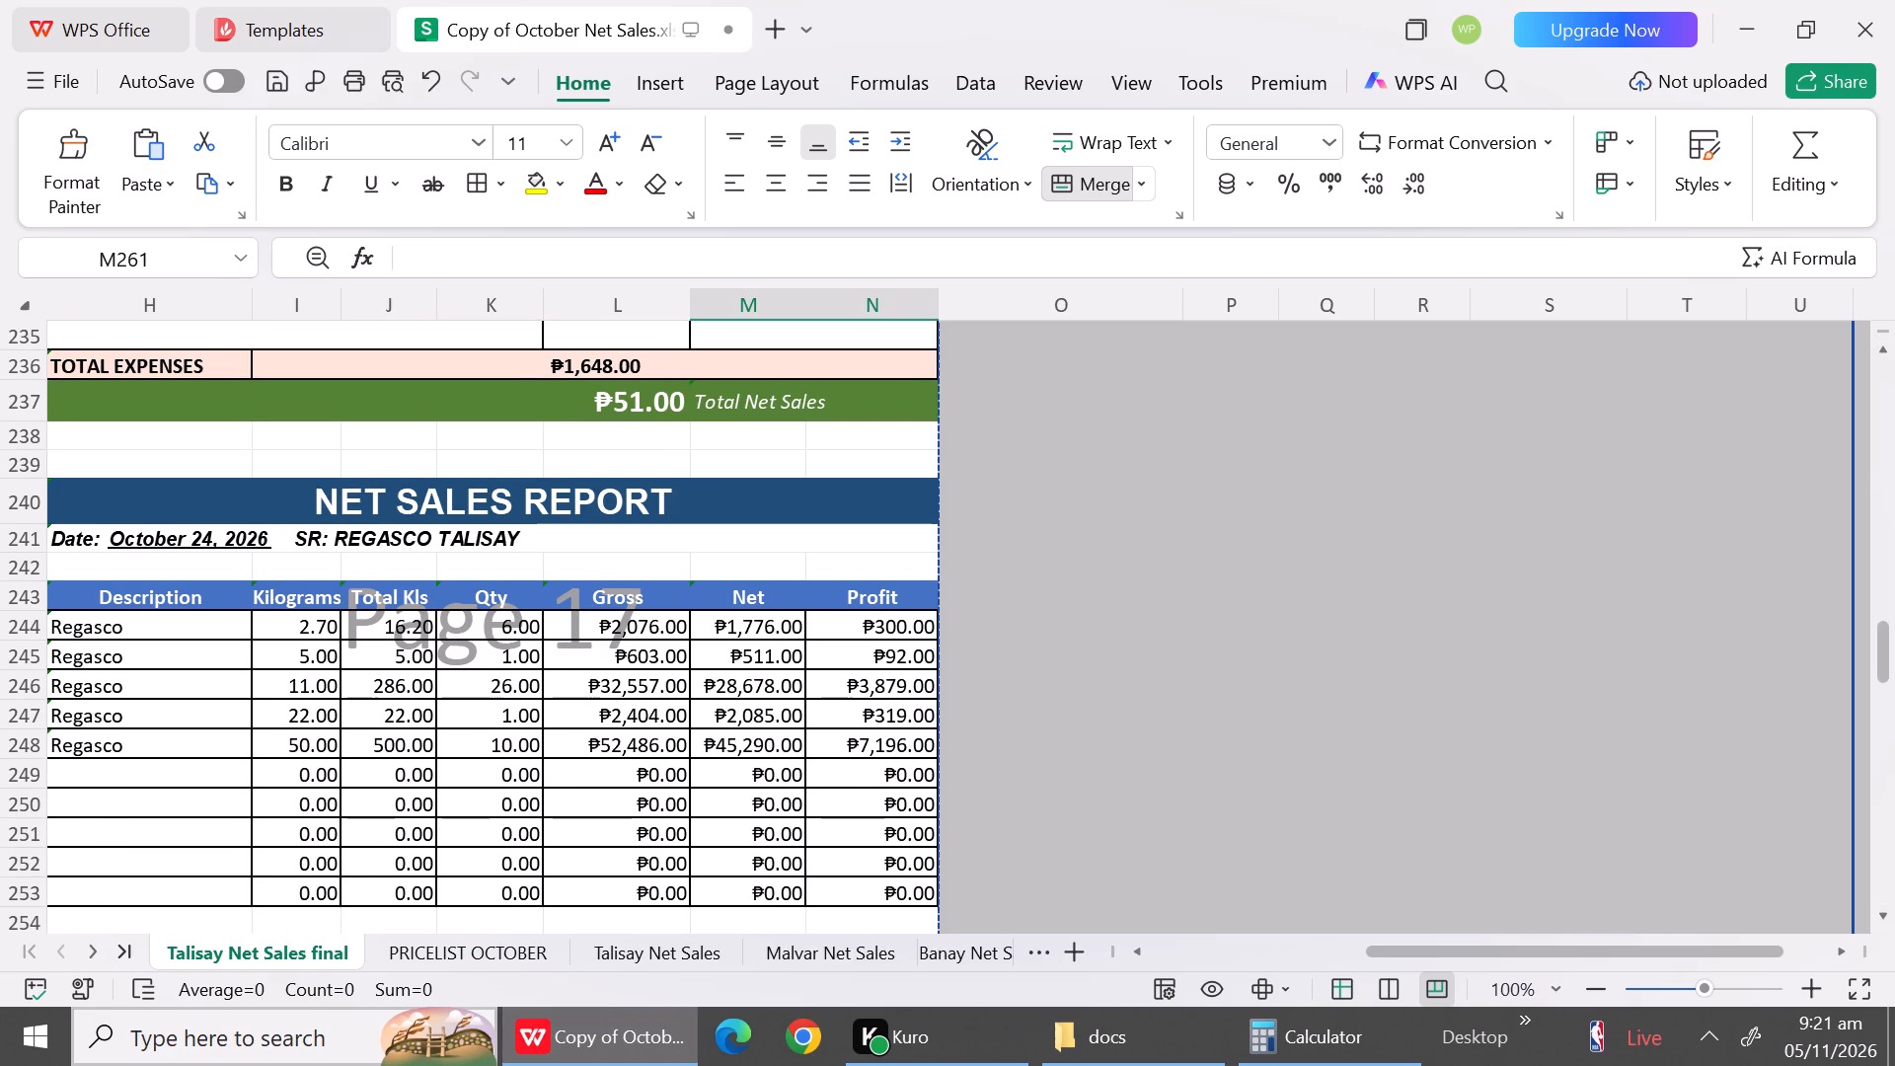
left_click(518, 636)
key("2")
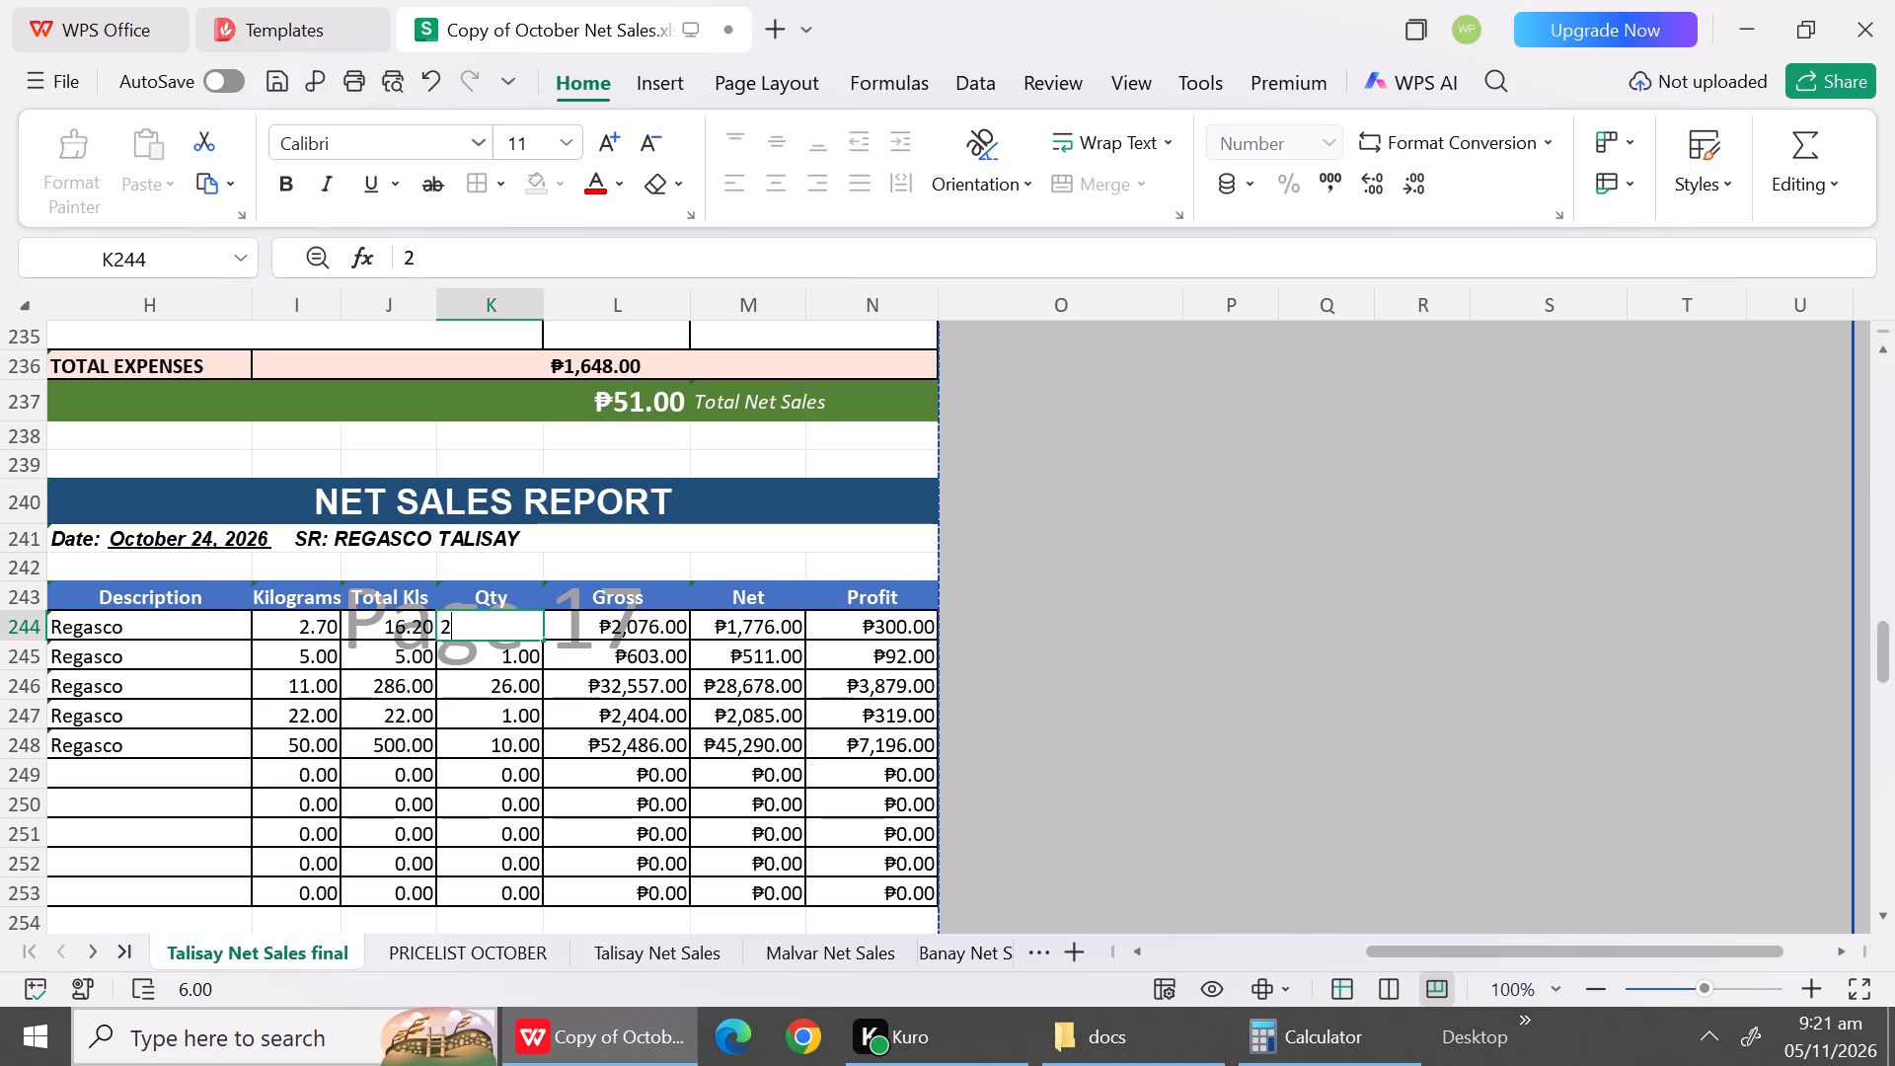
left_click(610, 638)
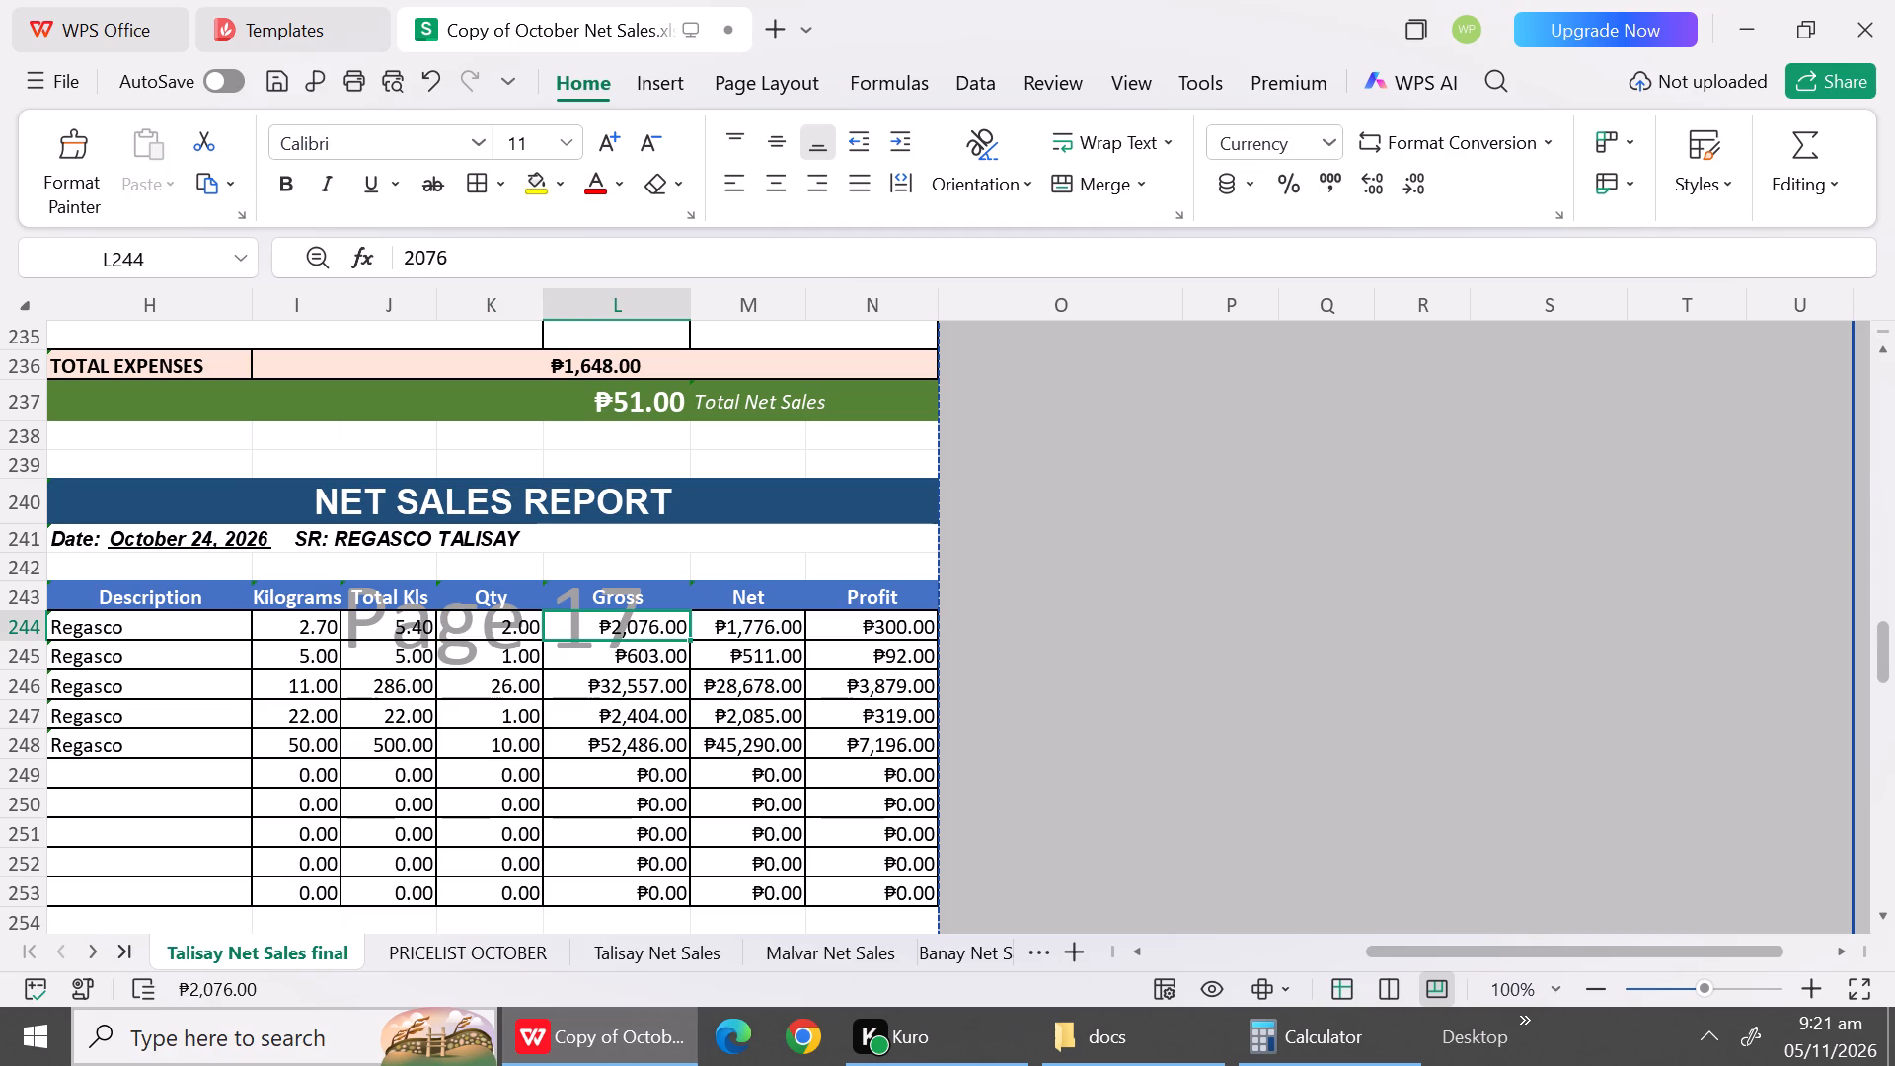
type("732")
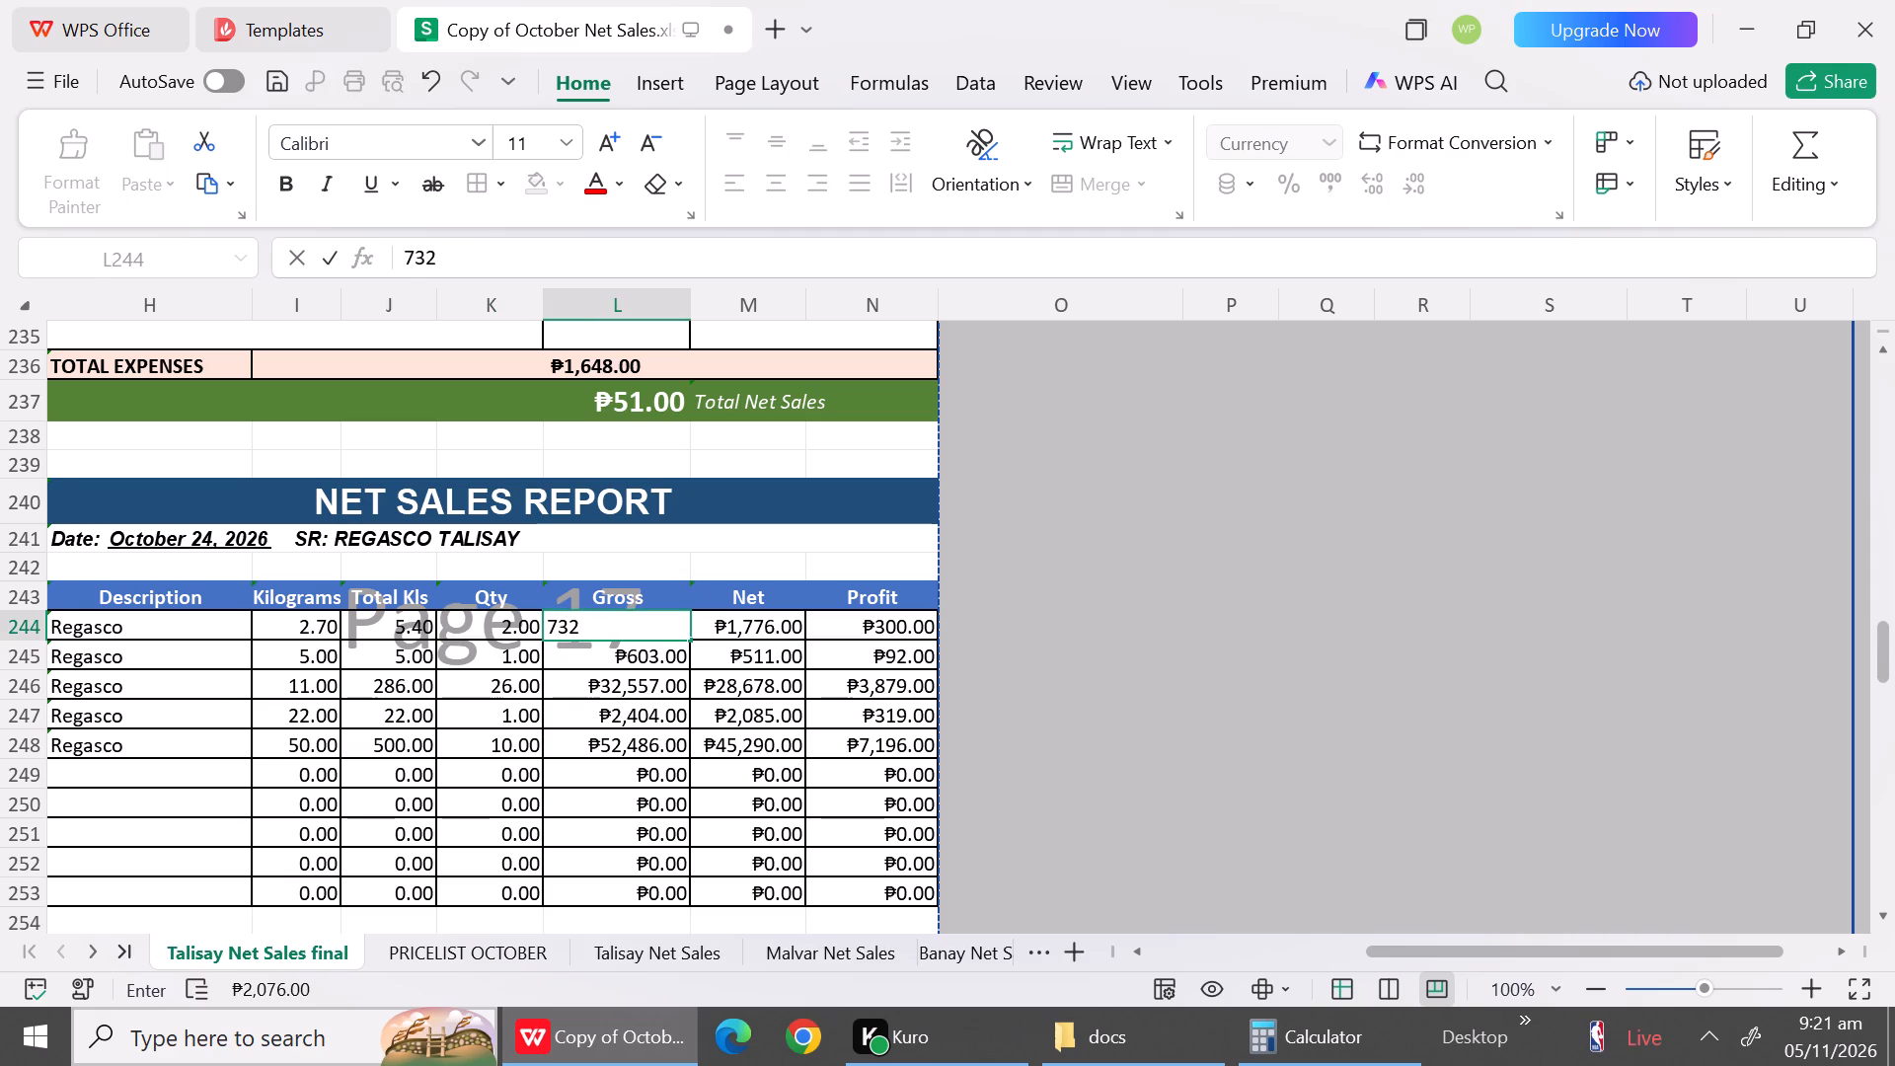
Multiply 316 by 2 in Calculator and enter 632 as the October 24 report's 2.70 kg row Net (M244).
left_click(741, 636)
left_click(1366, 1058)
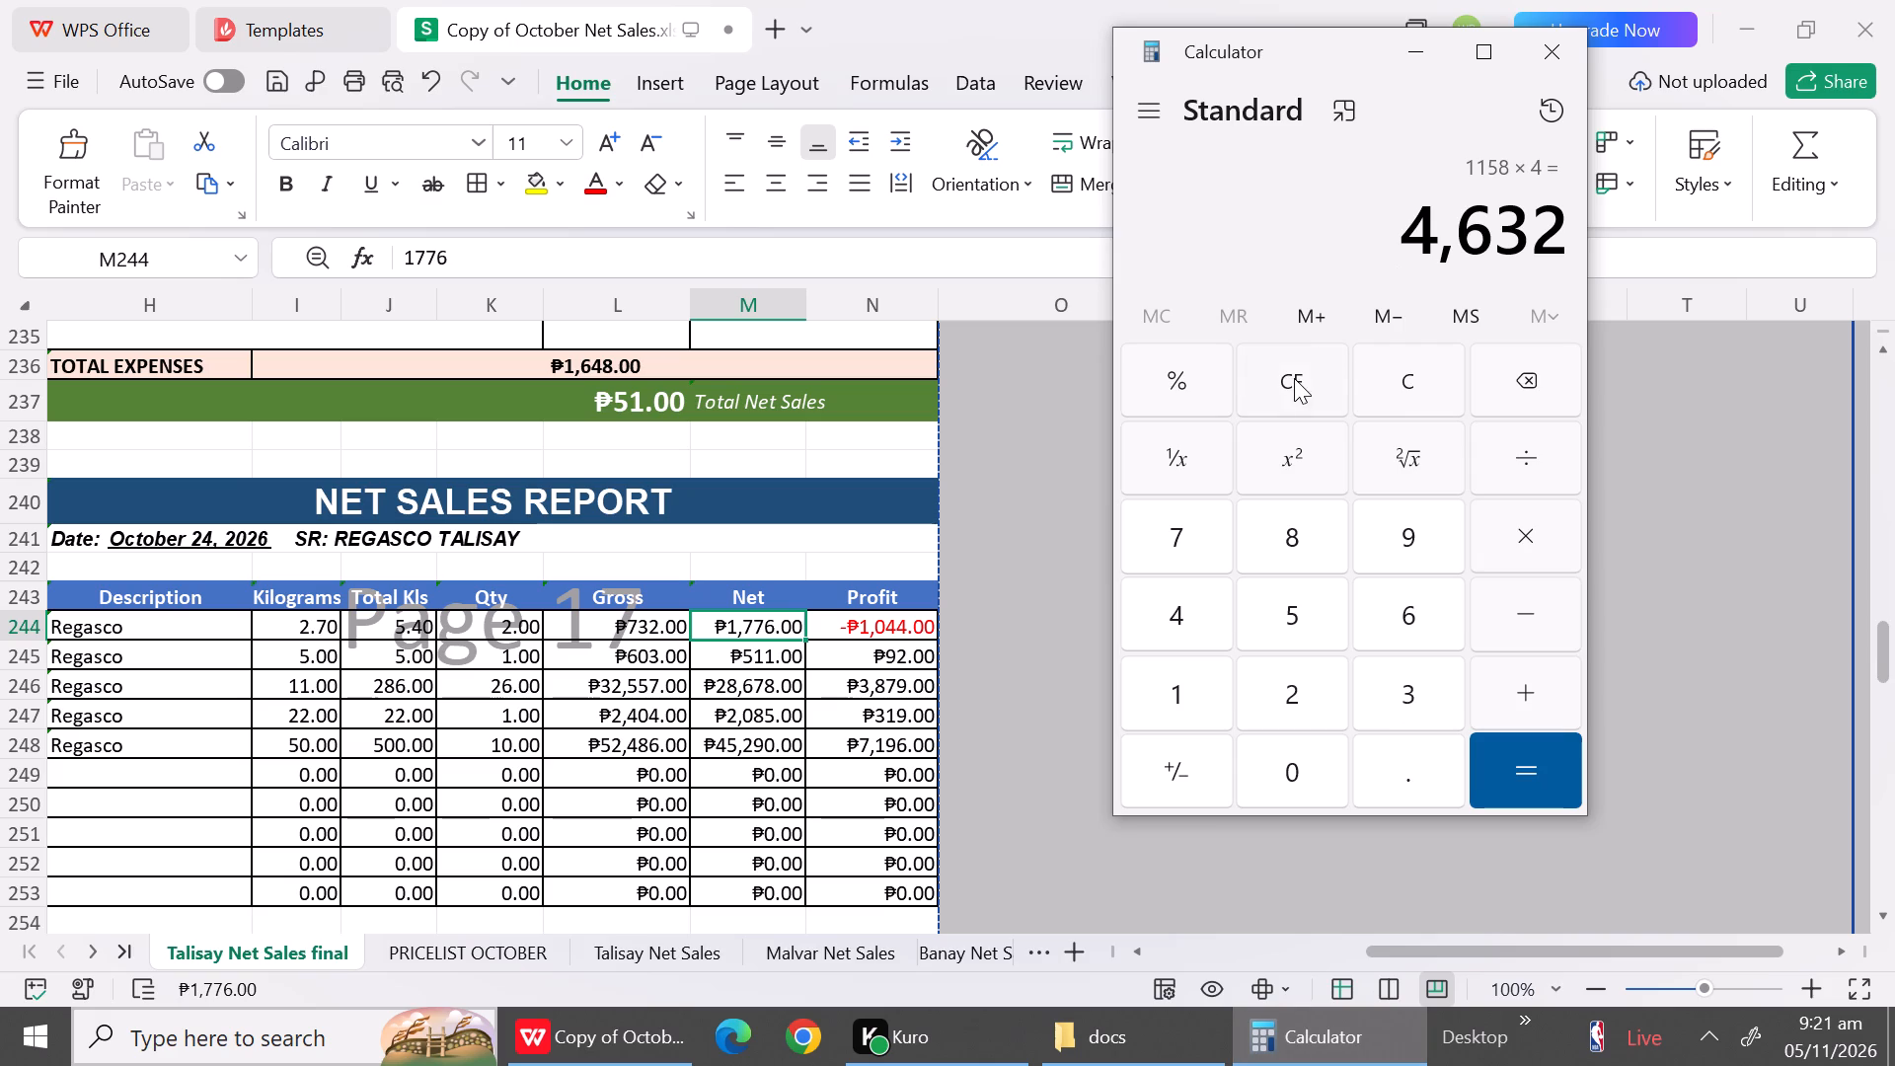
left_click(1408, 394)
type("316")
type("*2")
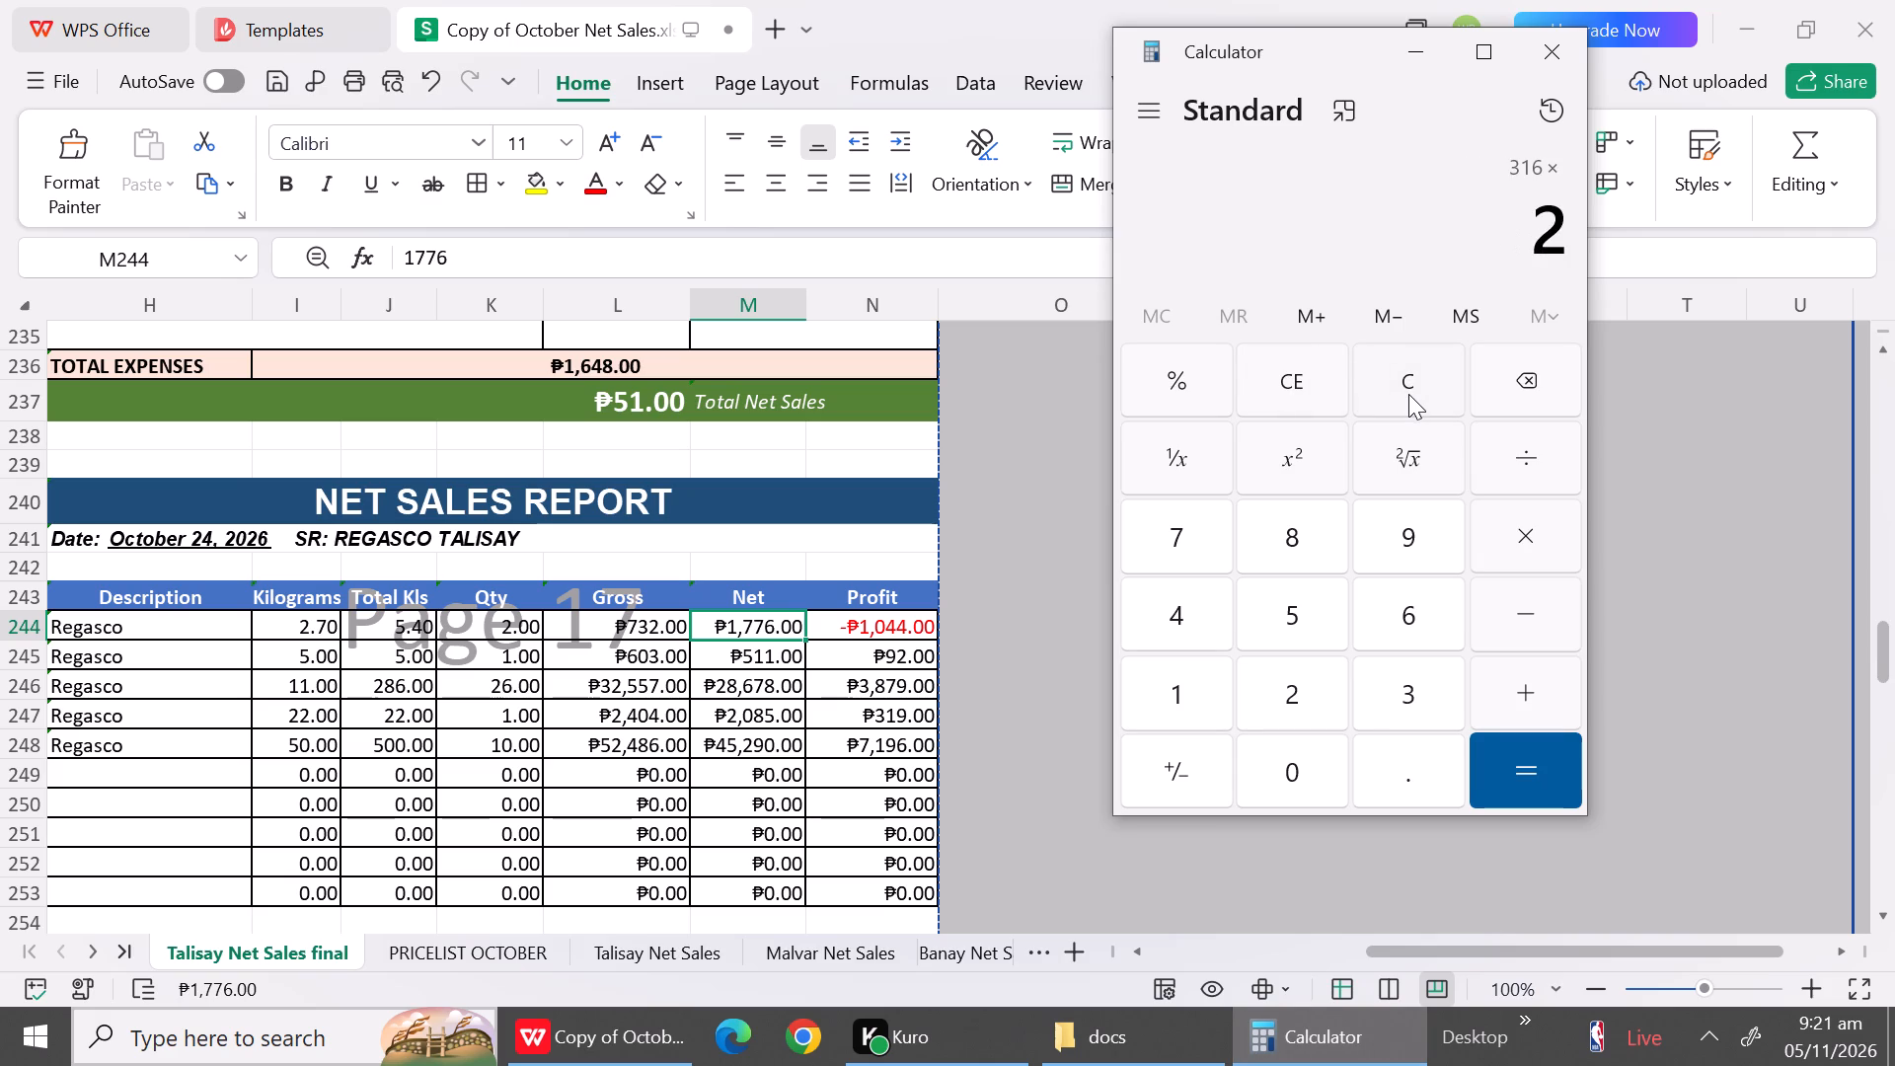
key("Return")
left_click(773, 631)
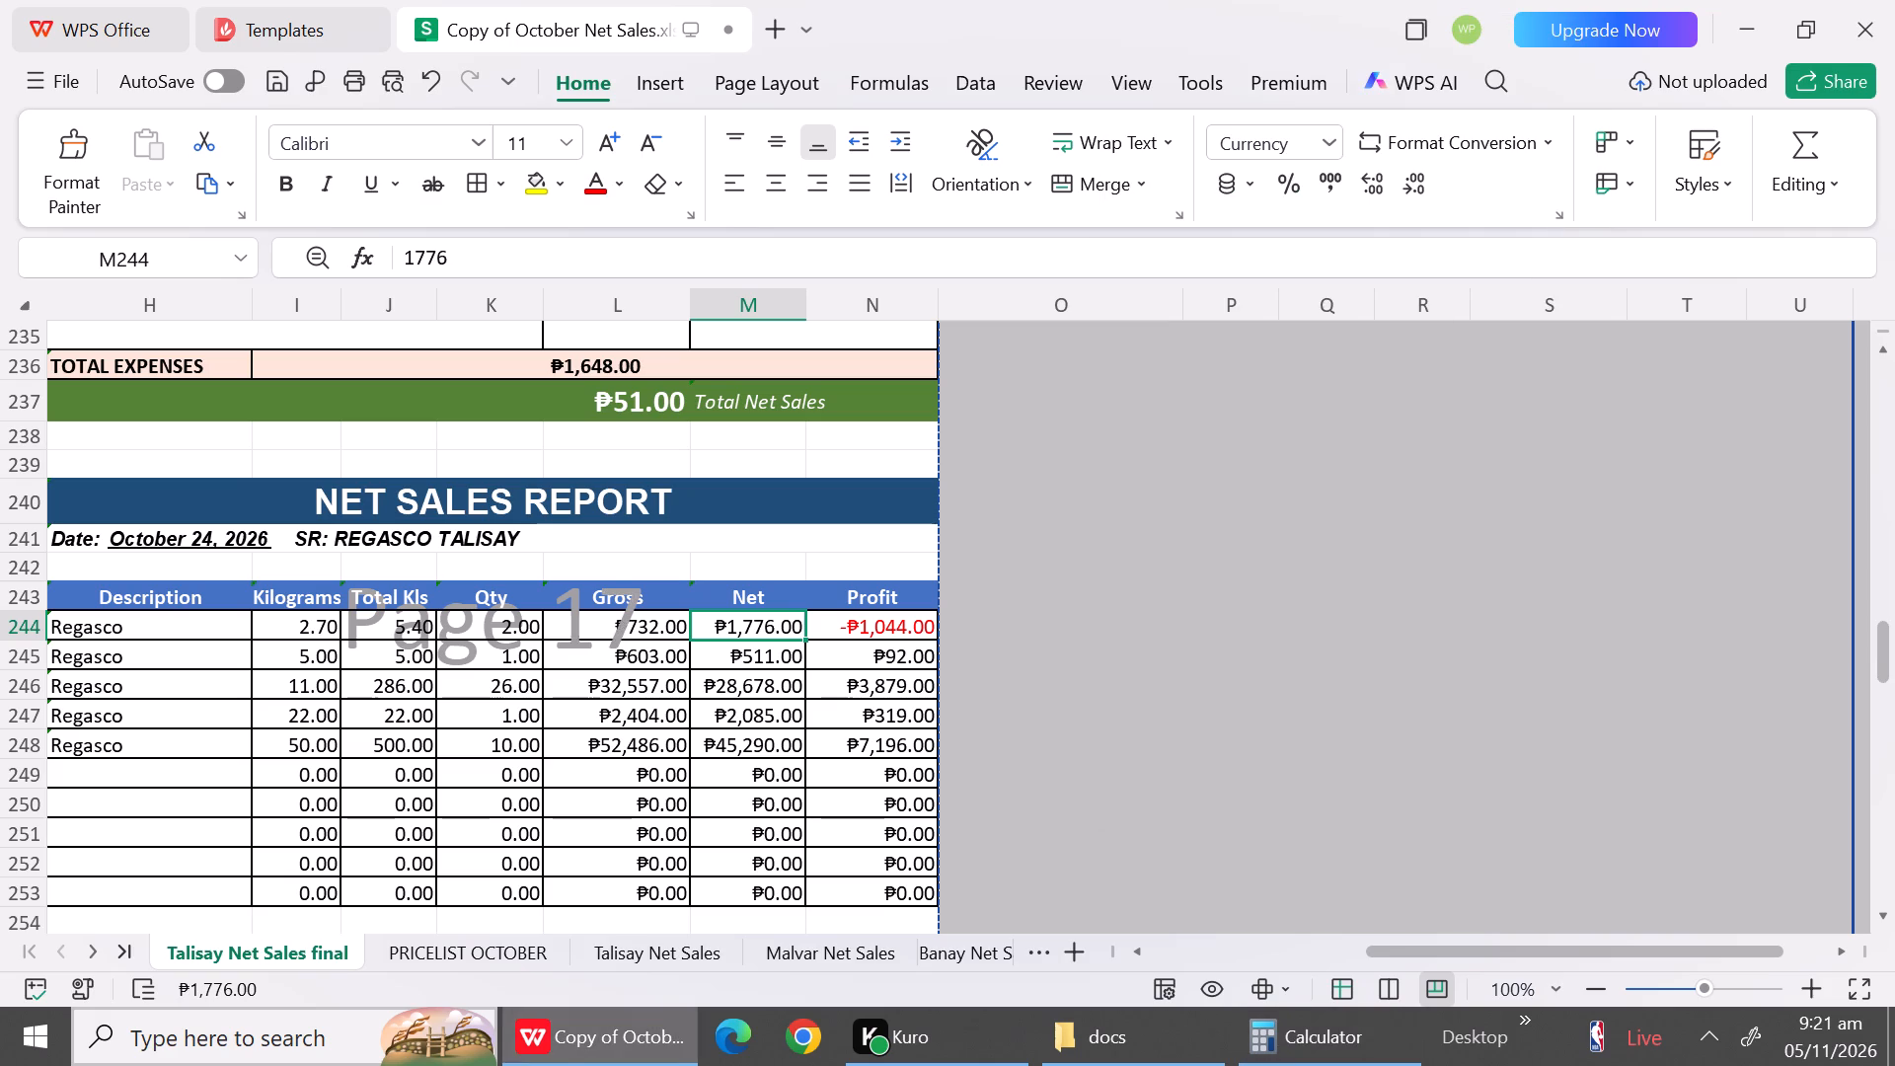
type("632")
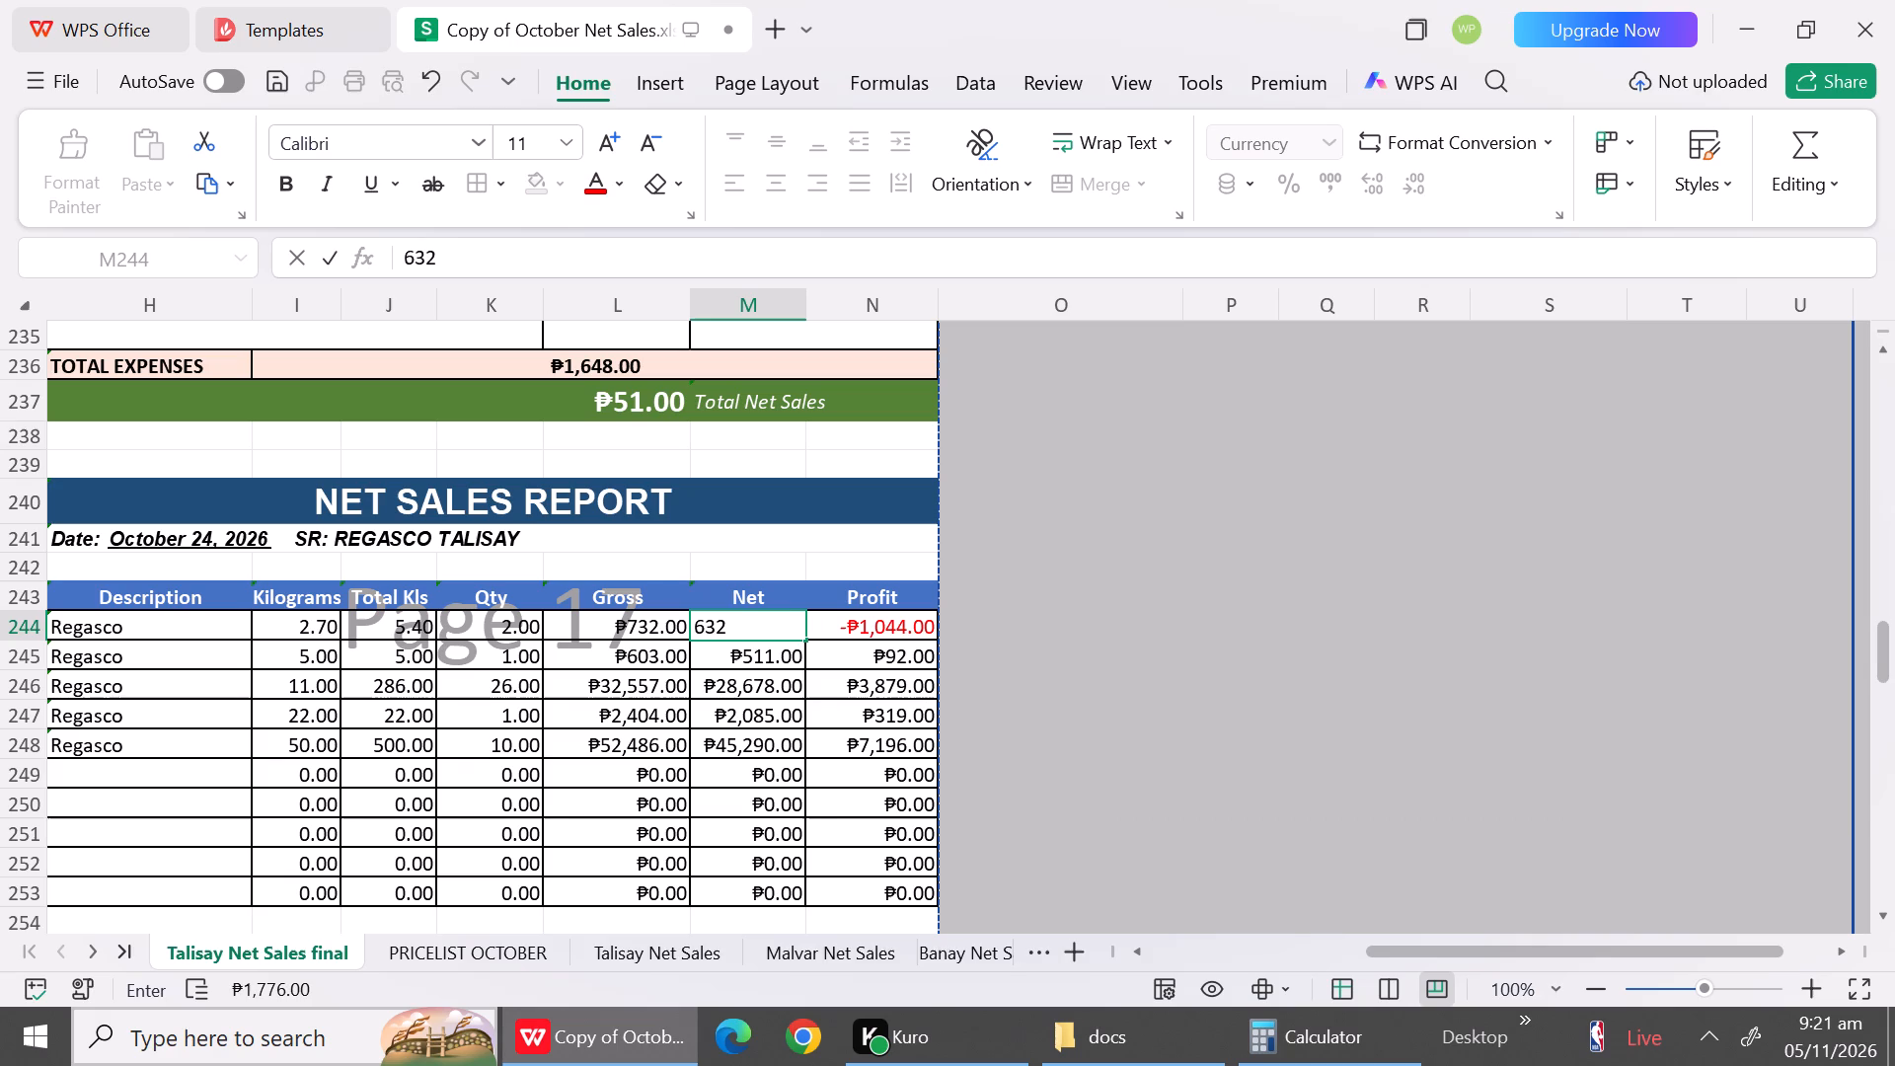
left_click(758, 679)
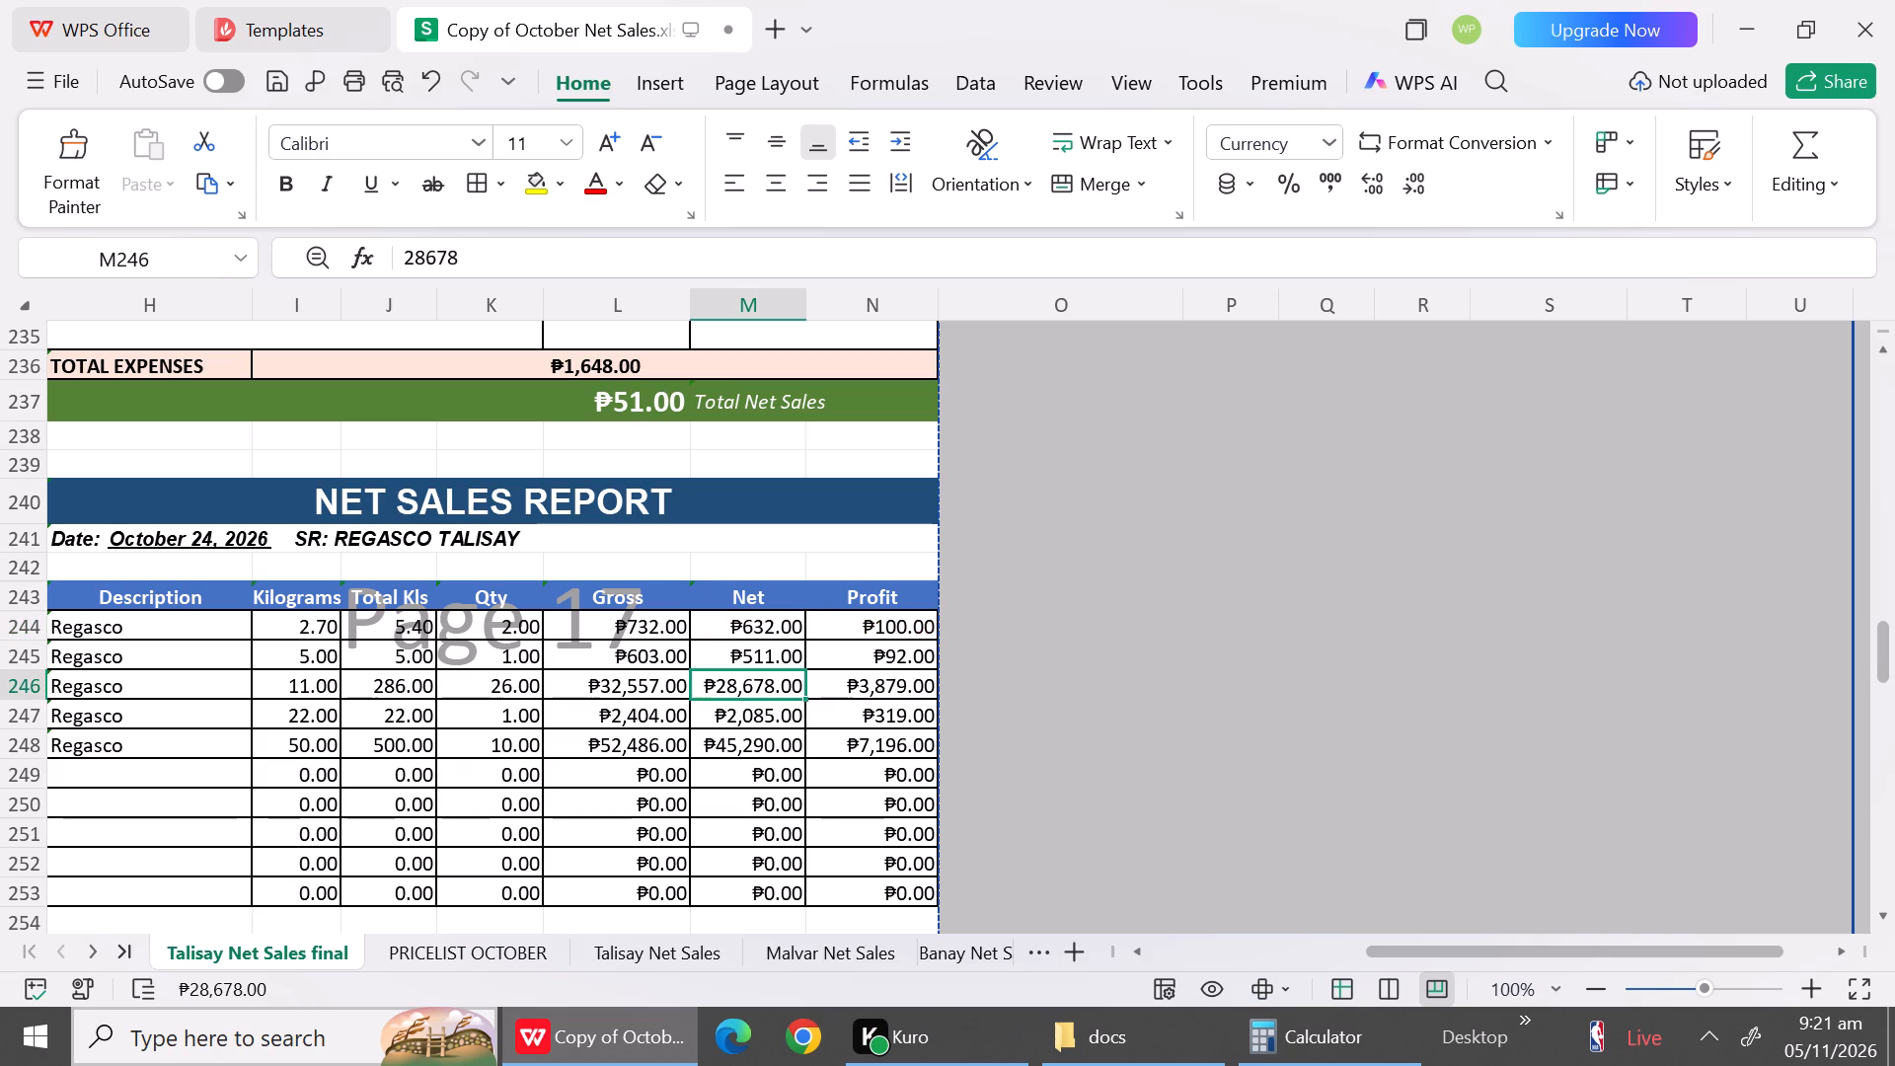
Change row 245 of the October 24 report to 11 kilograms with a Qty of 17.
left_click(282, 663)
type("11")
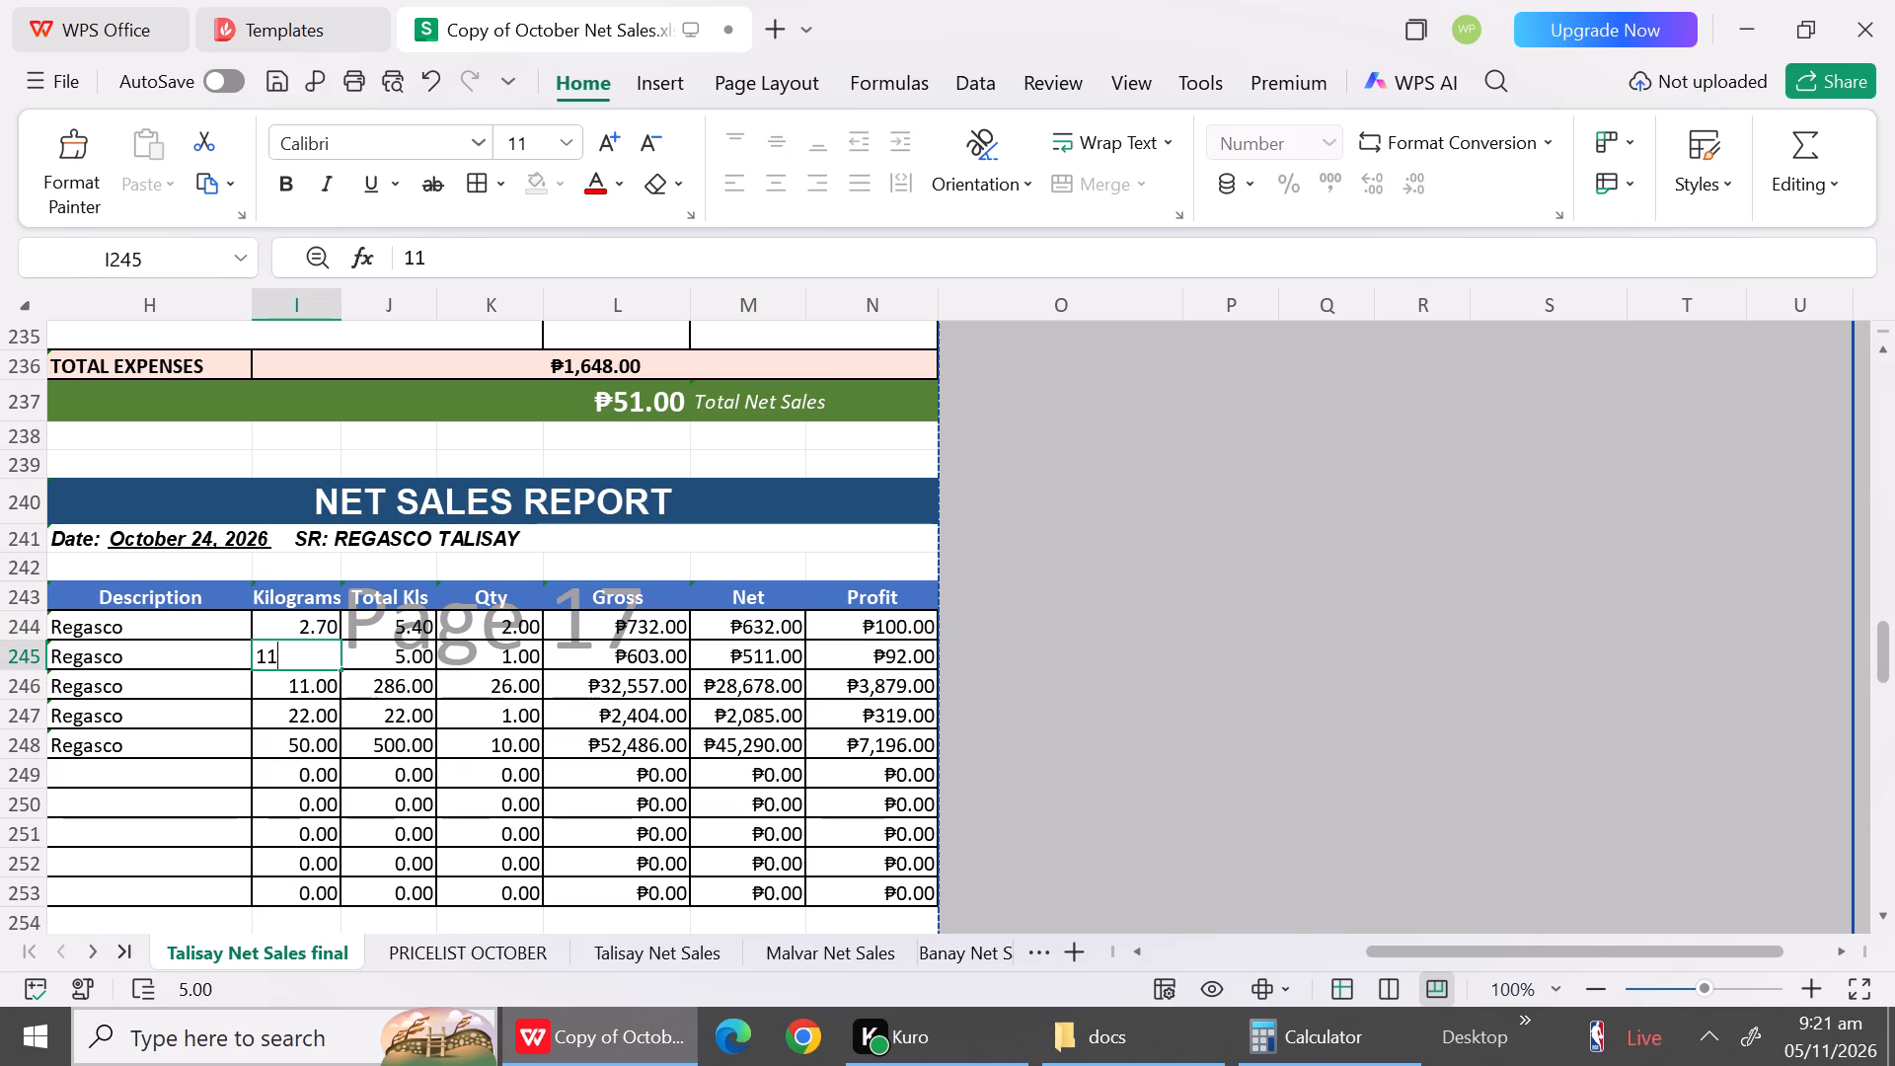
left_click(483, 660)
key("1")
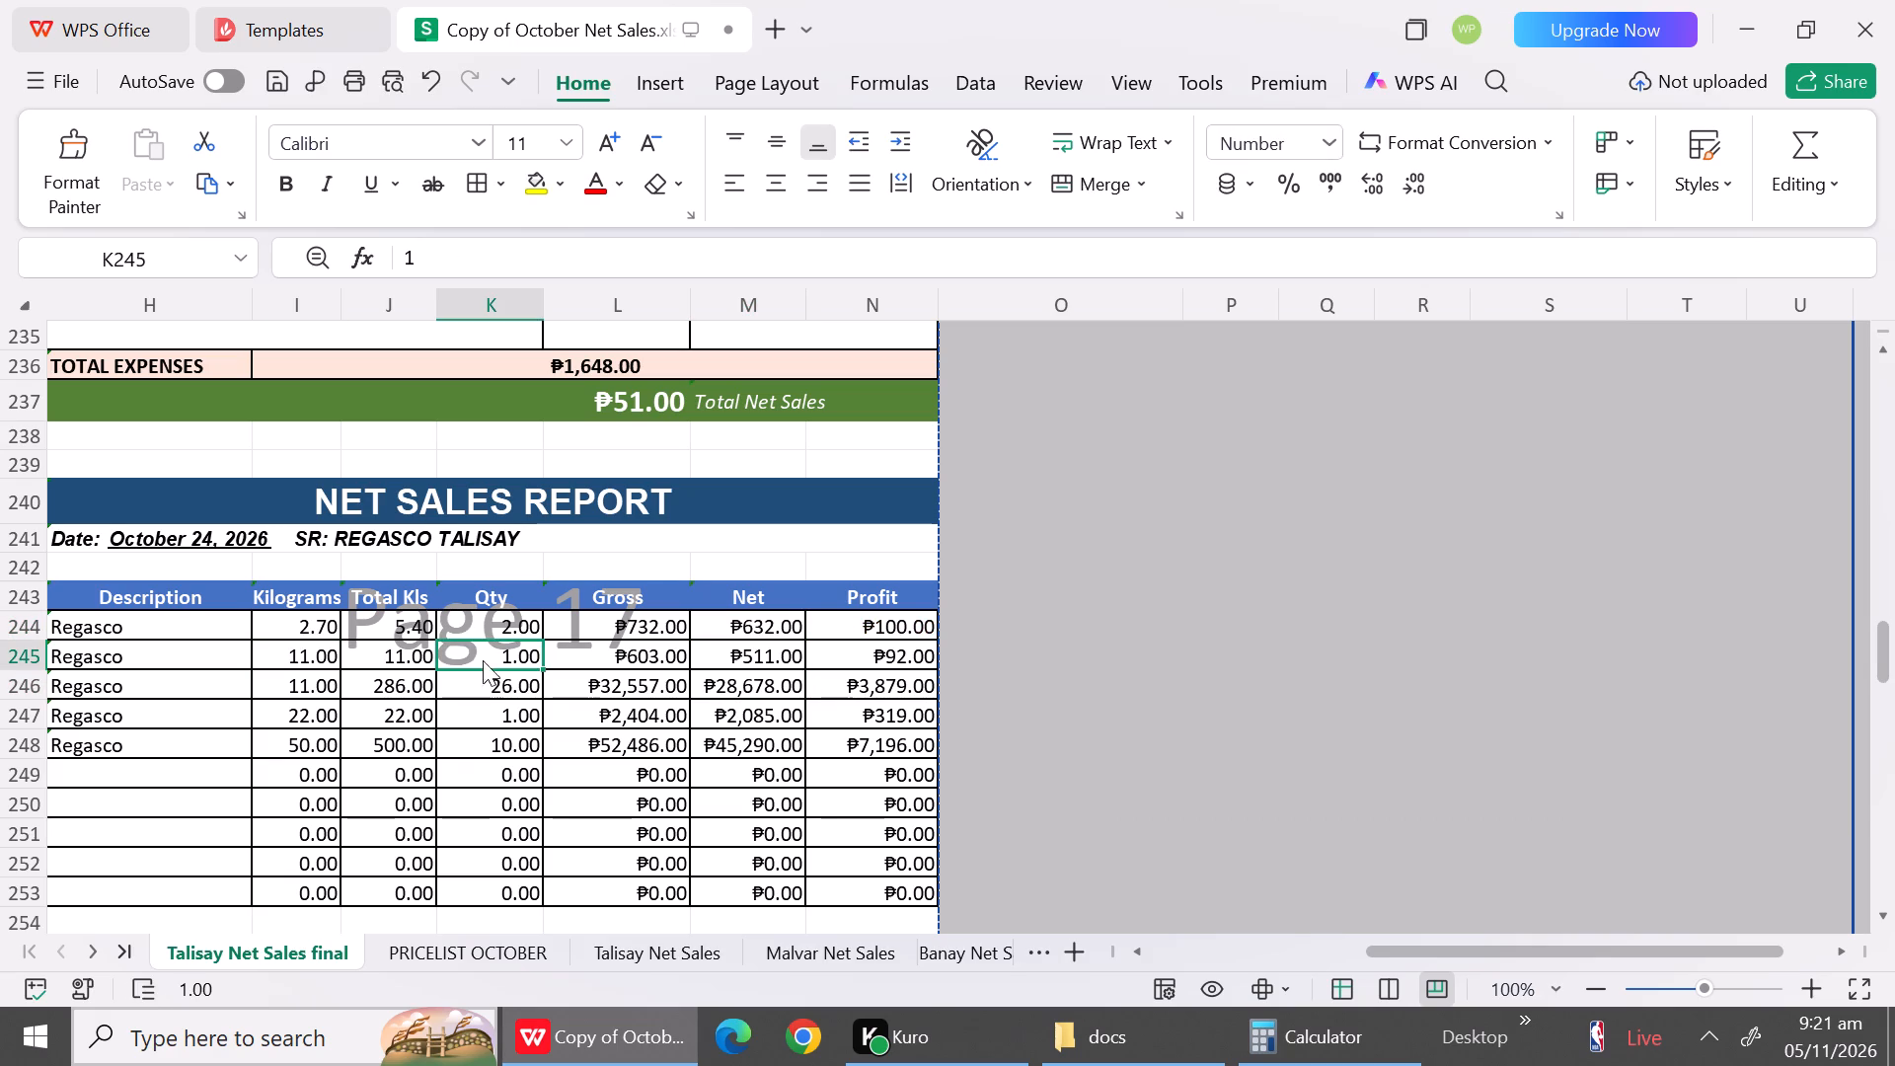
key("7")
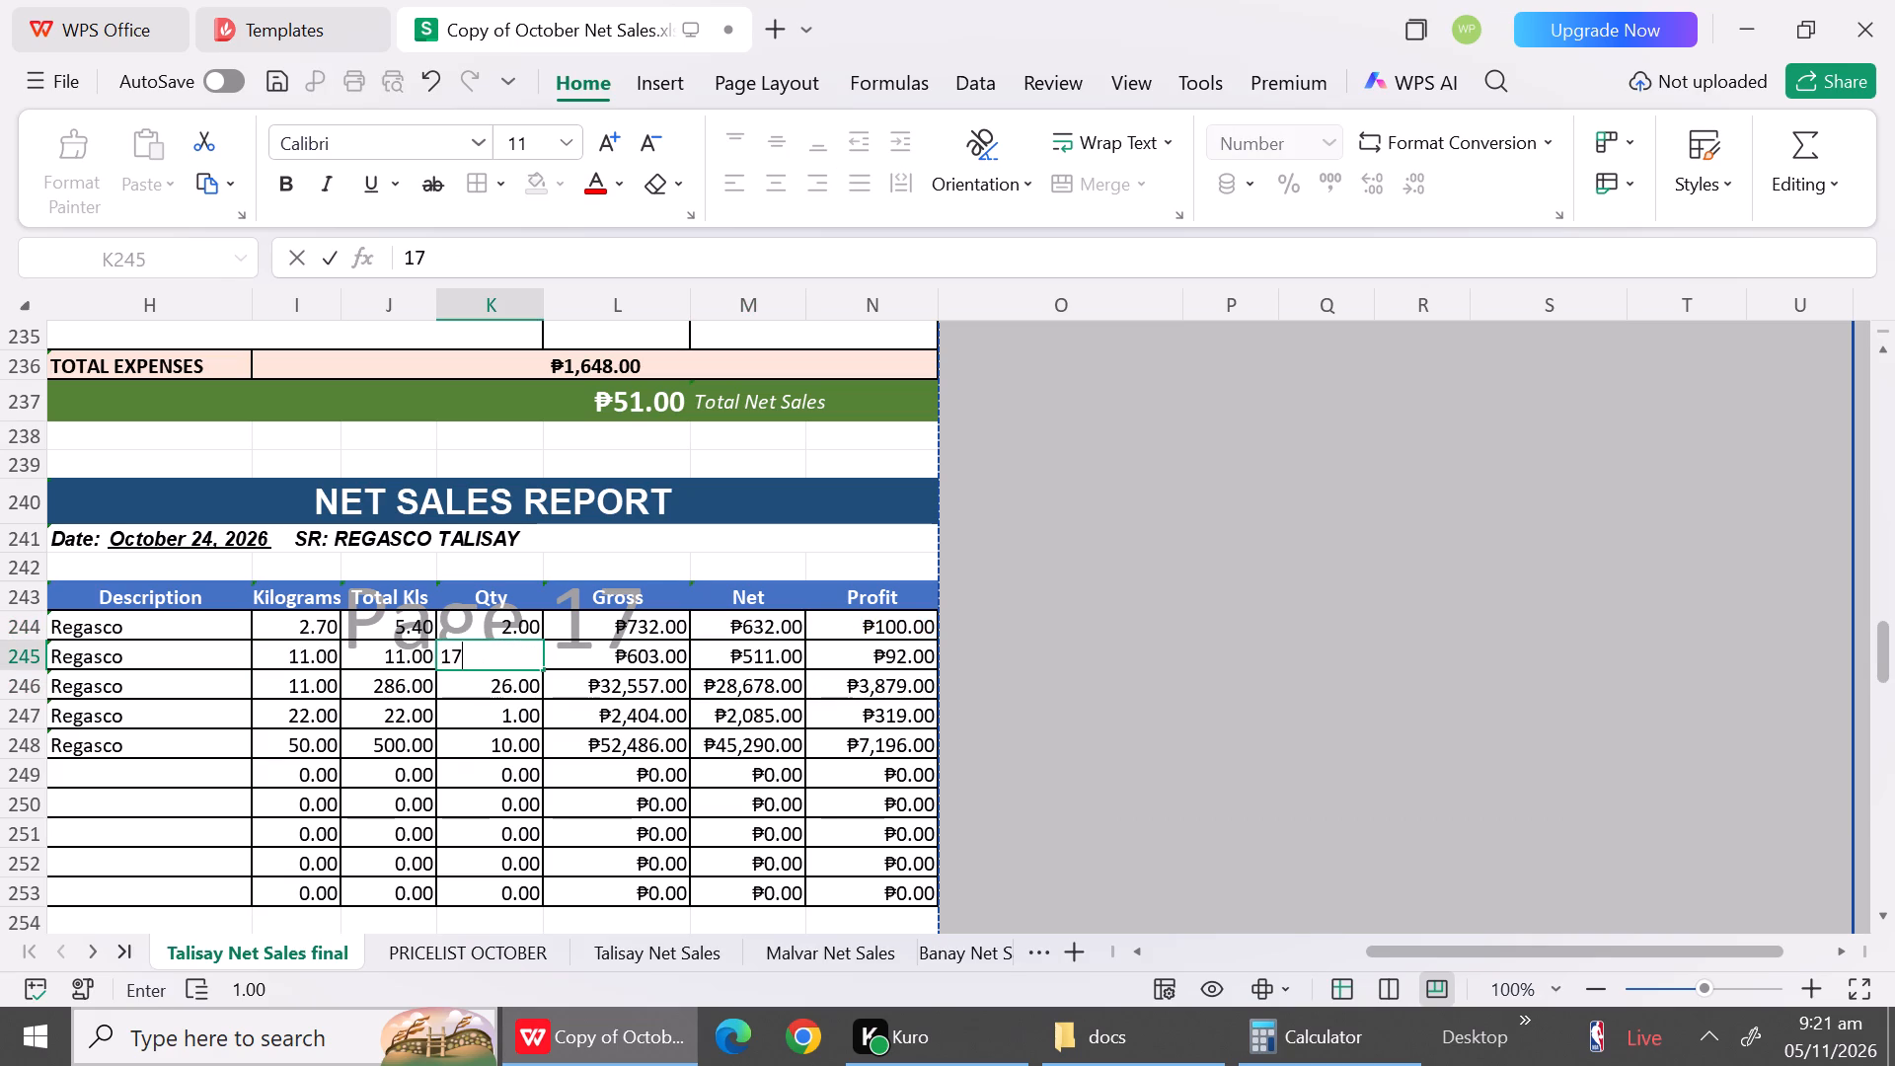
Enter 22213 as the Gross amount of row 245 (L245) in the October 24 report.
left_click(608, 666)
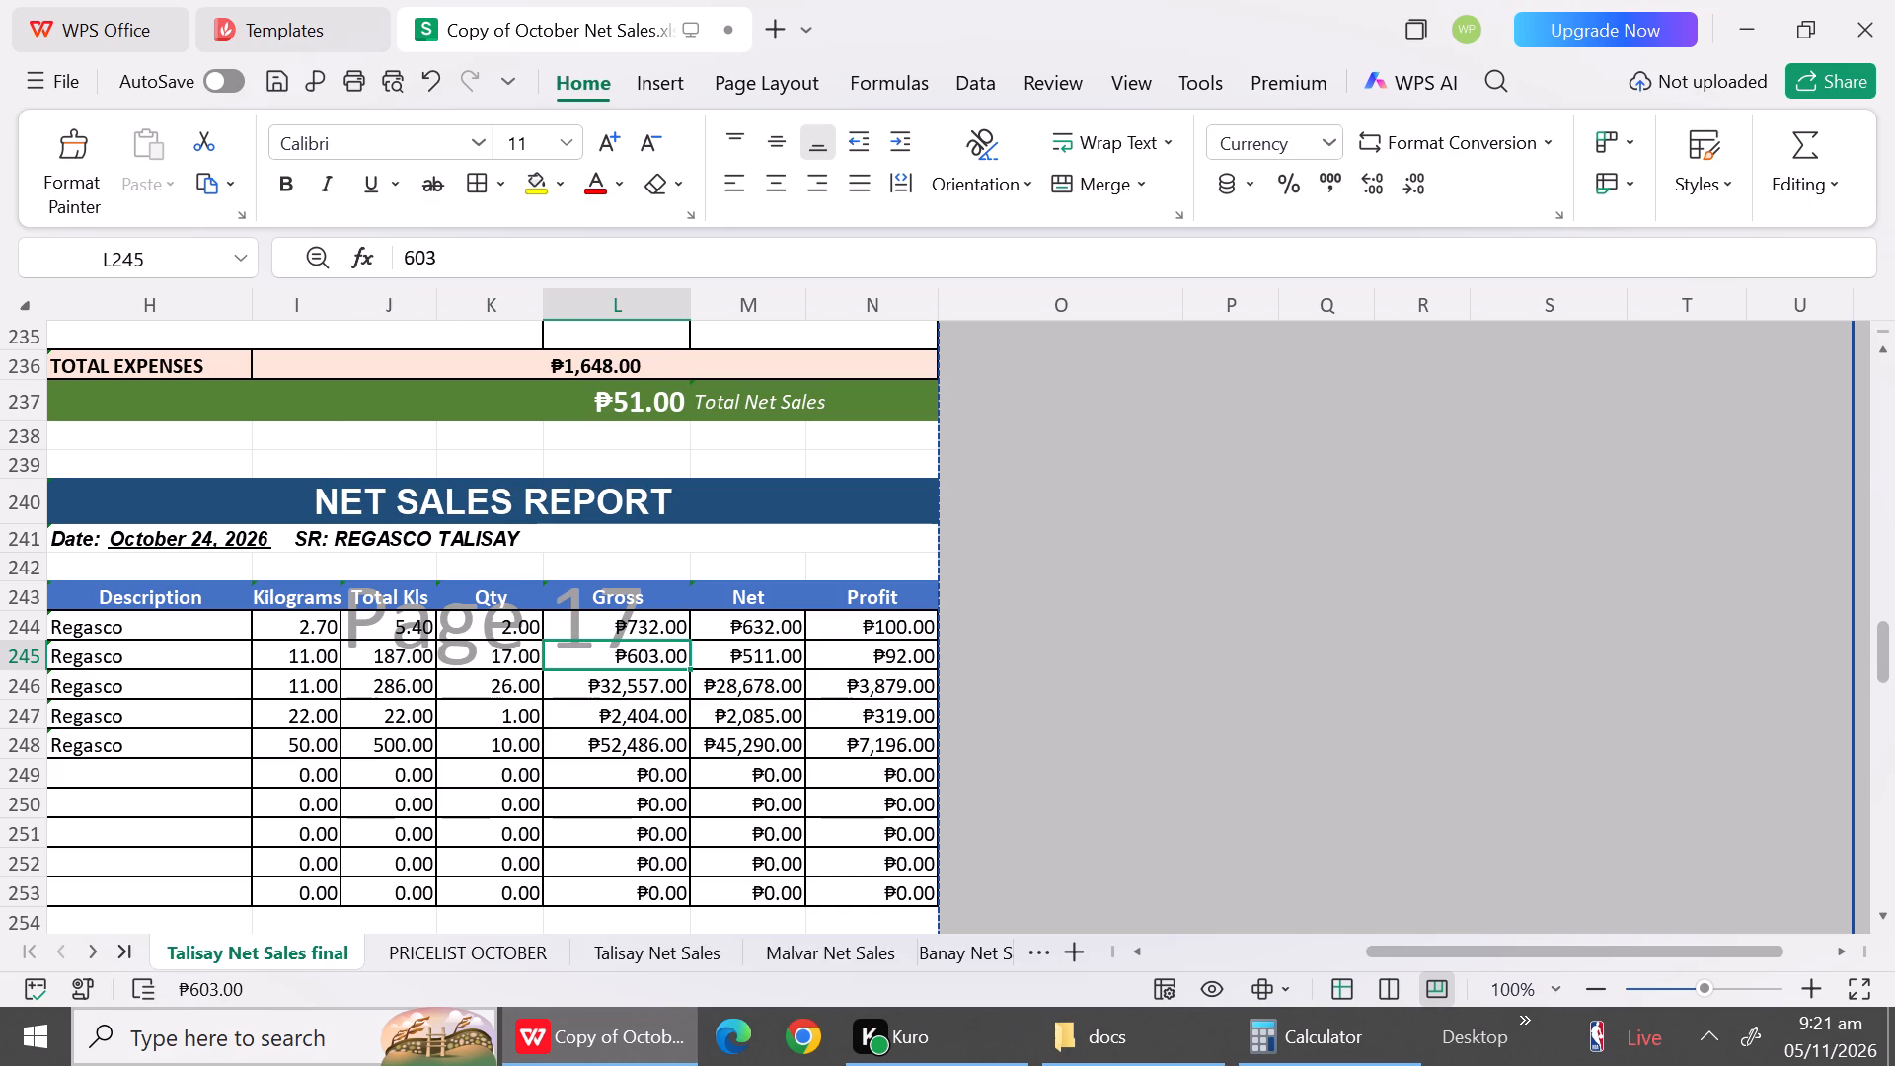
type("221")
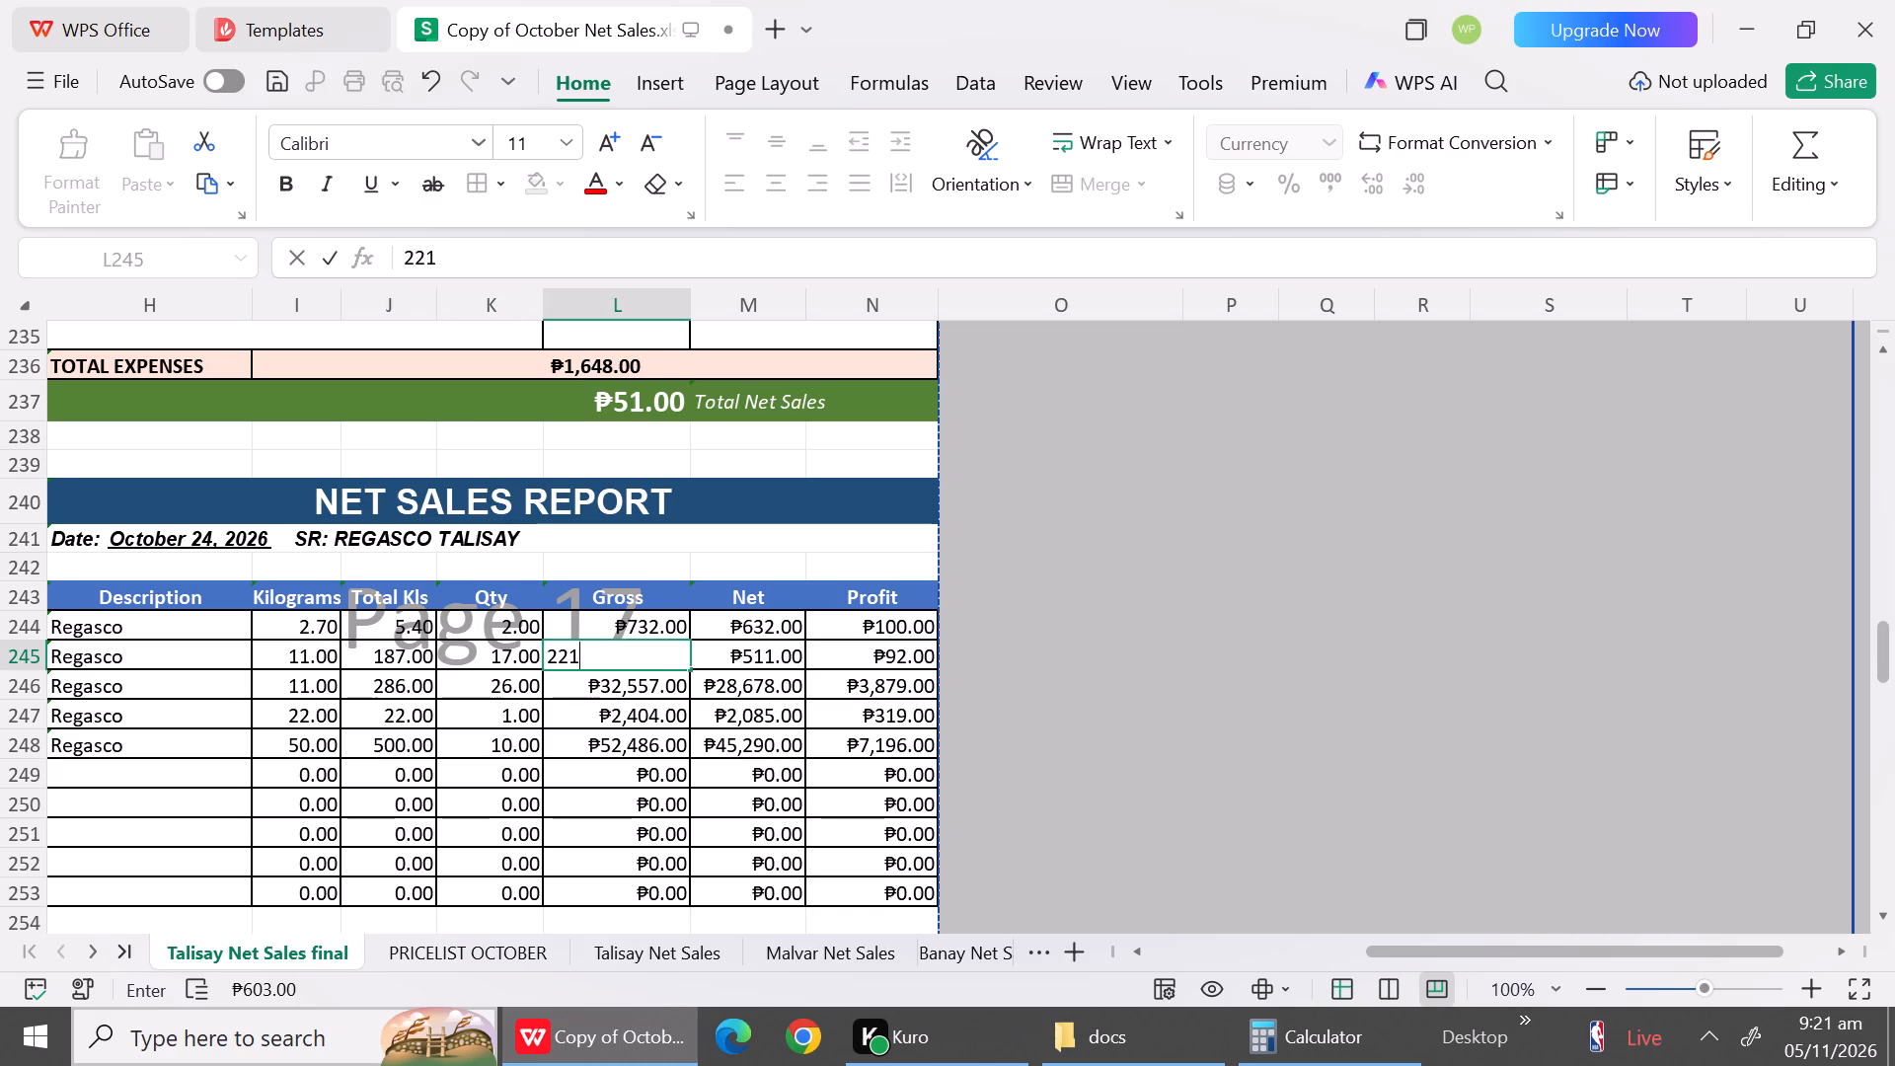
key("3")
left_click(569, 651)
key("2")
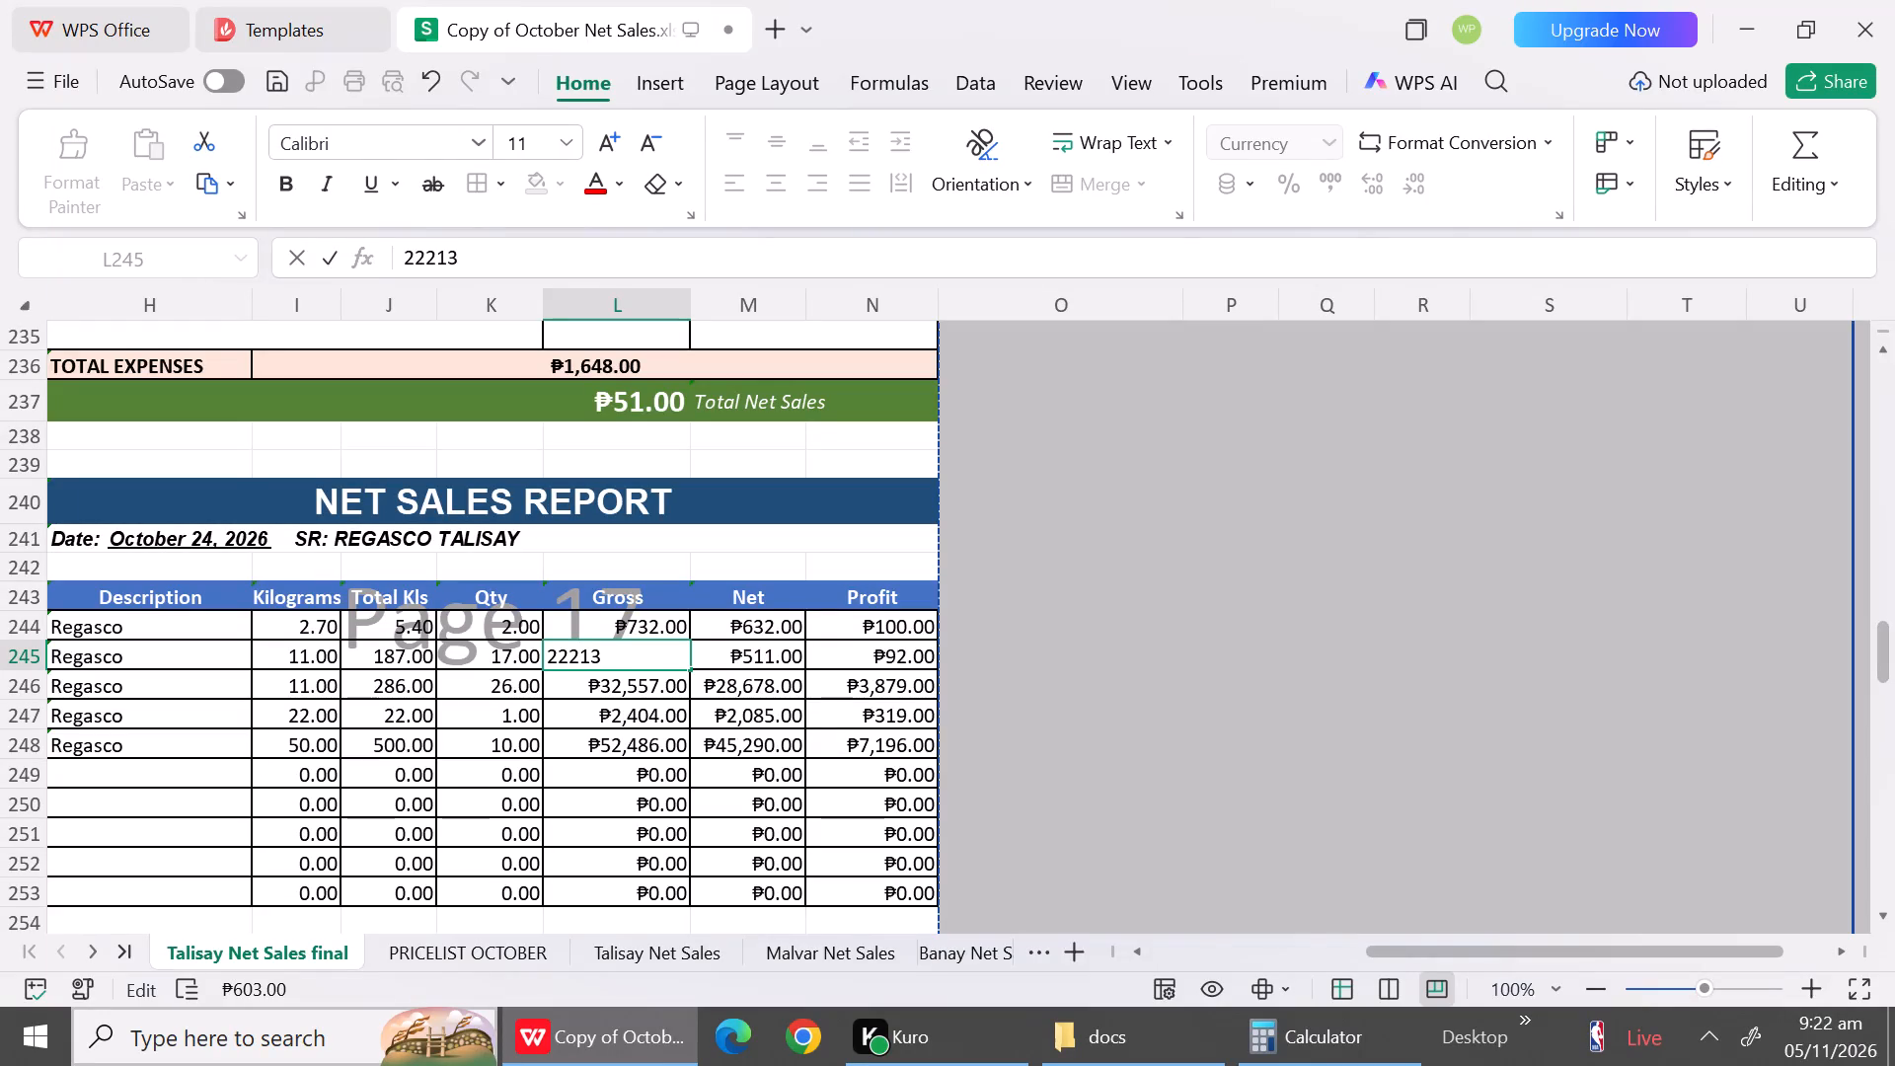
Multiply 17 by 1158 in Calculator and enter 19686 as the Net amount of row 245 (M245) in the October 24 report.
left_click(628, 776)
left_click(1282, 1057)
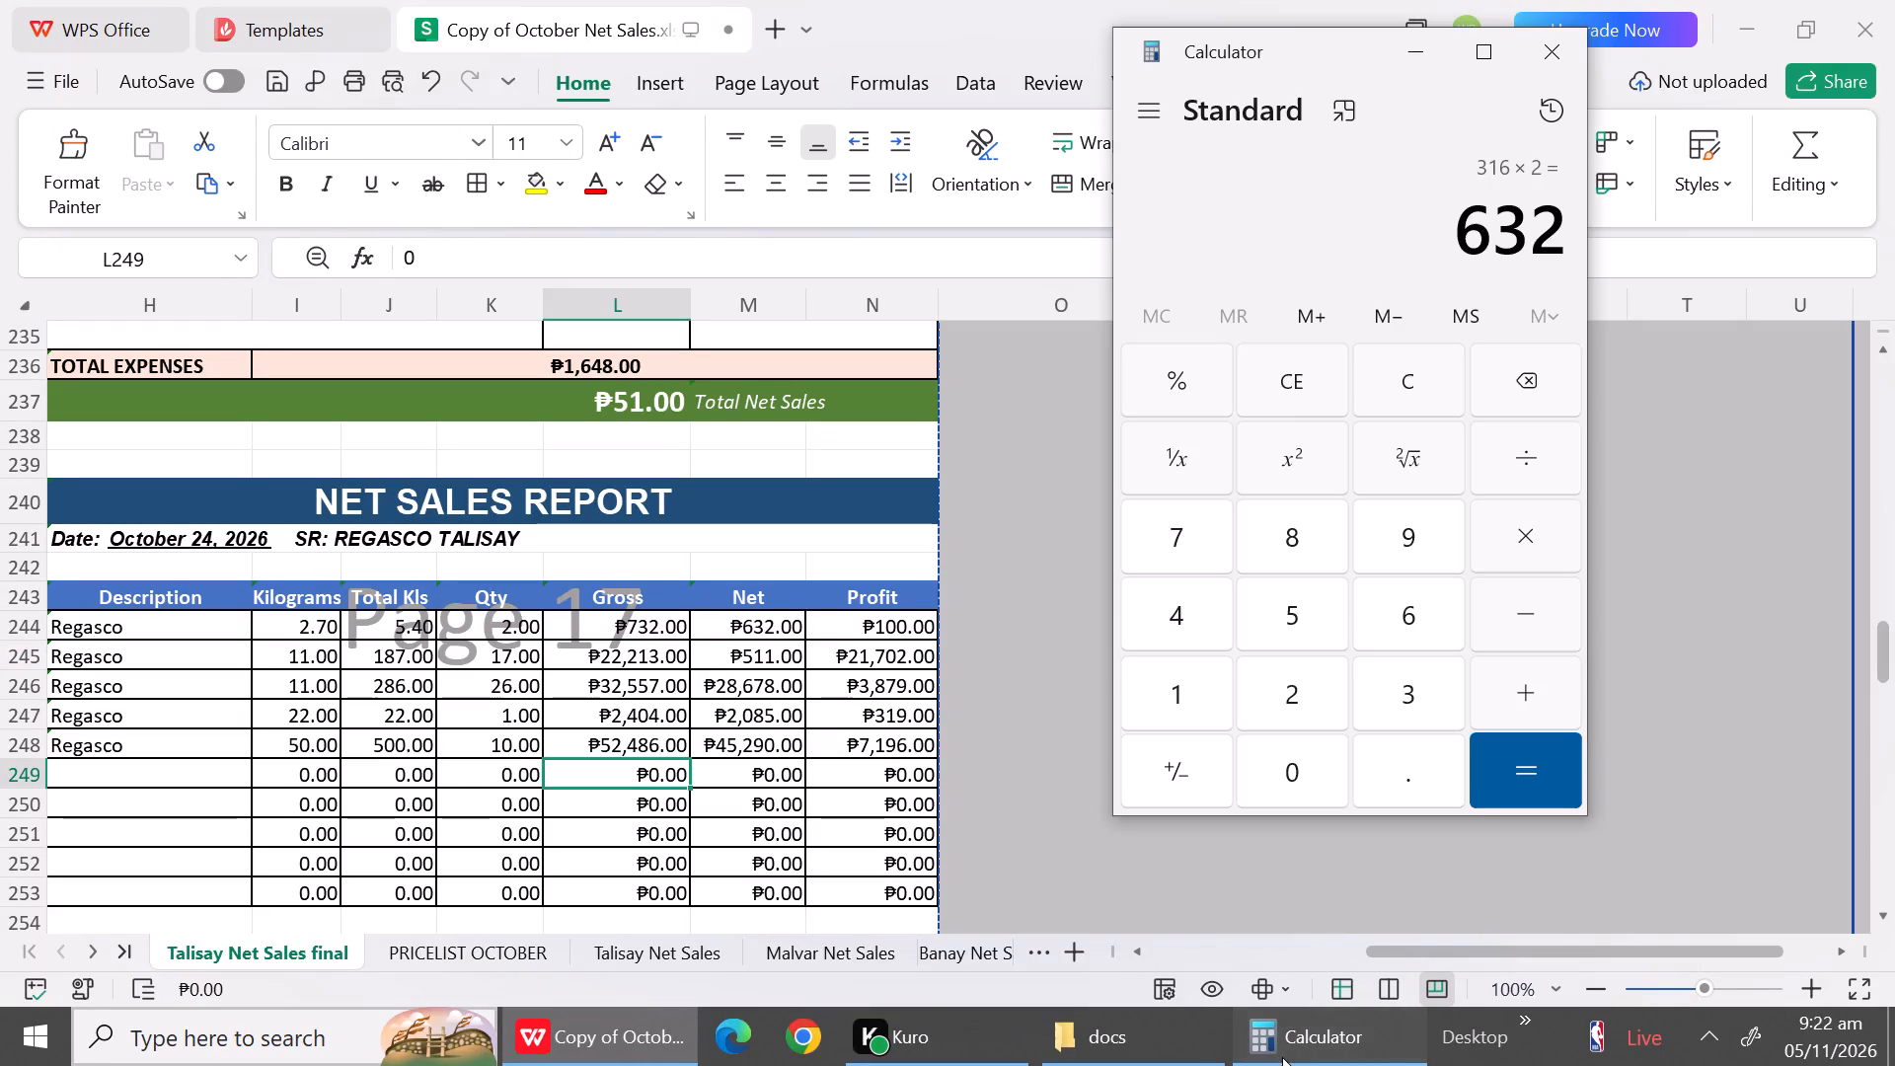
left_click(1281, 394)
type("17")
key("shift+asterisk")
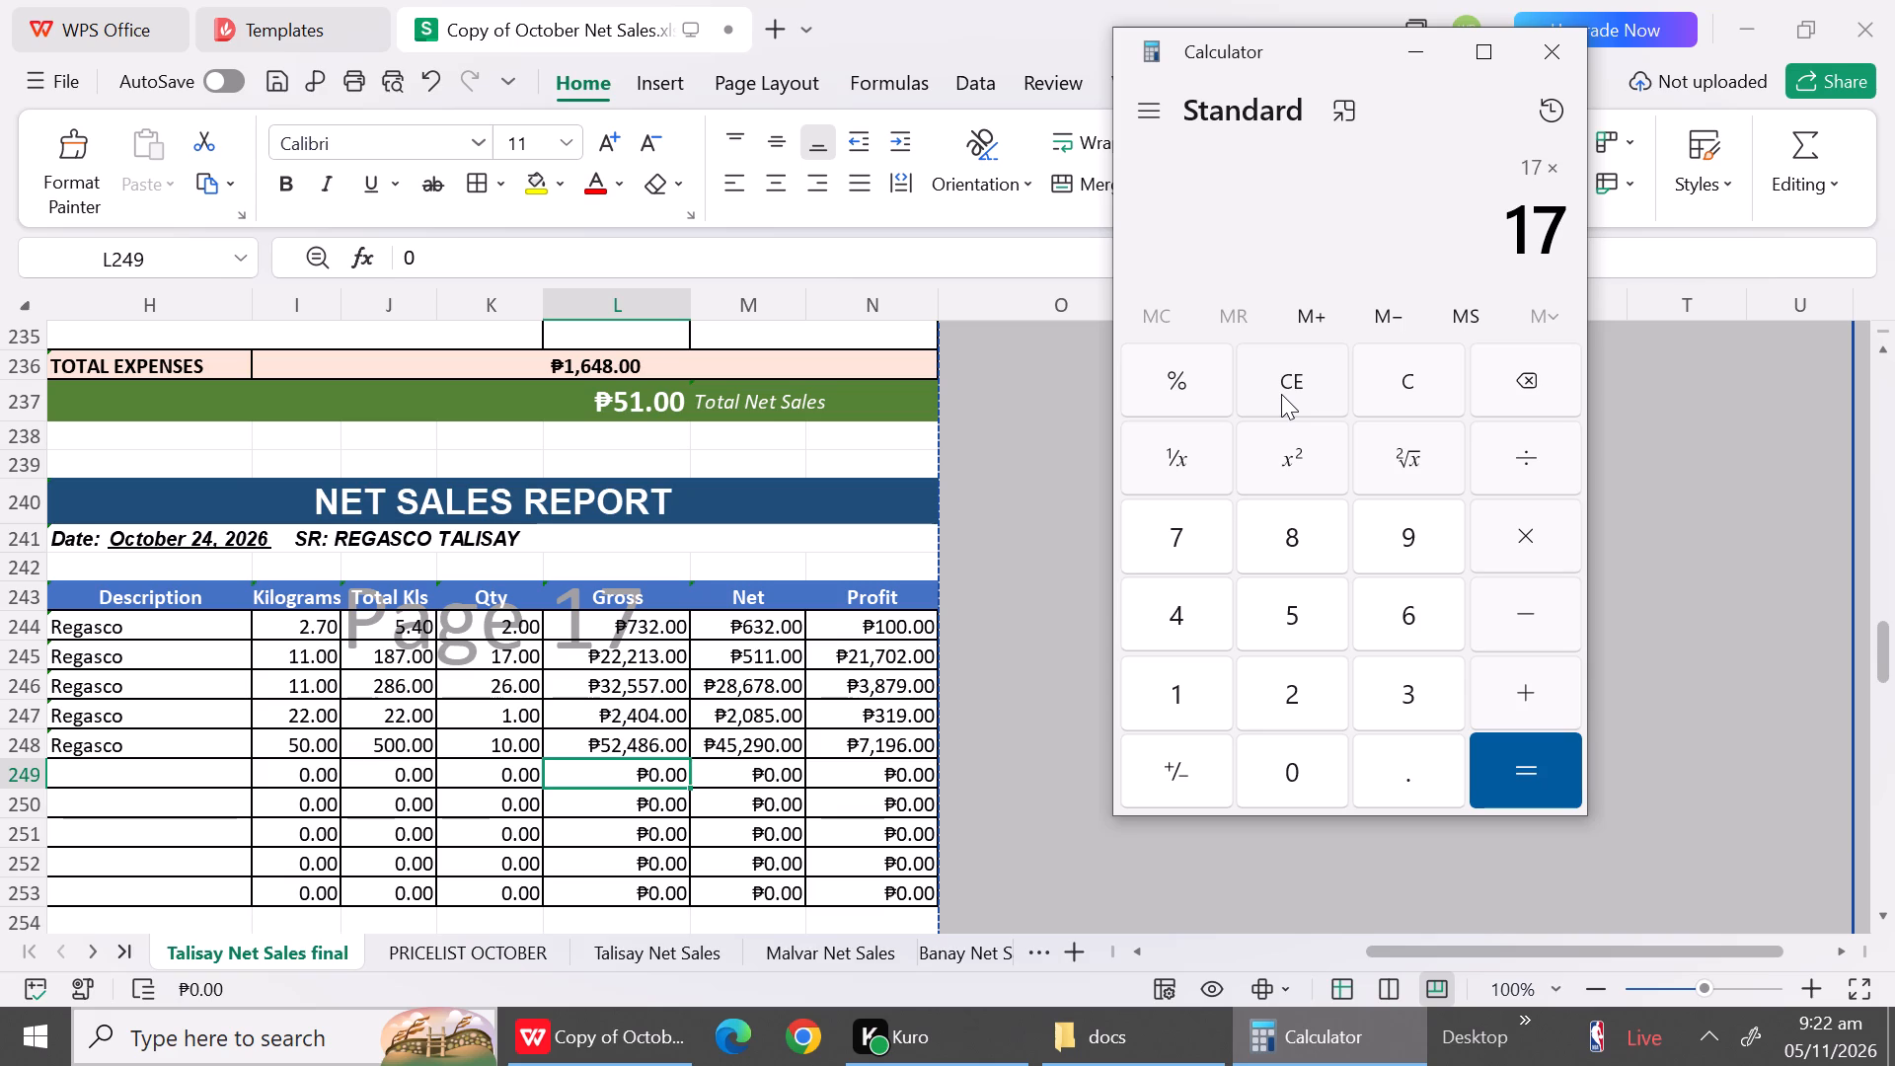
type("1158")
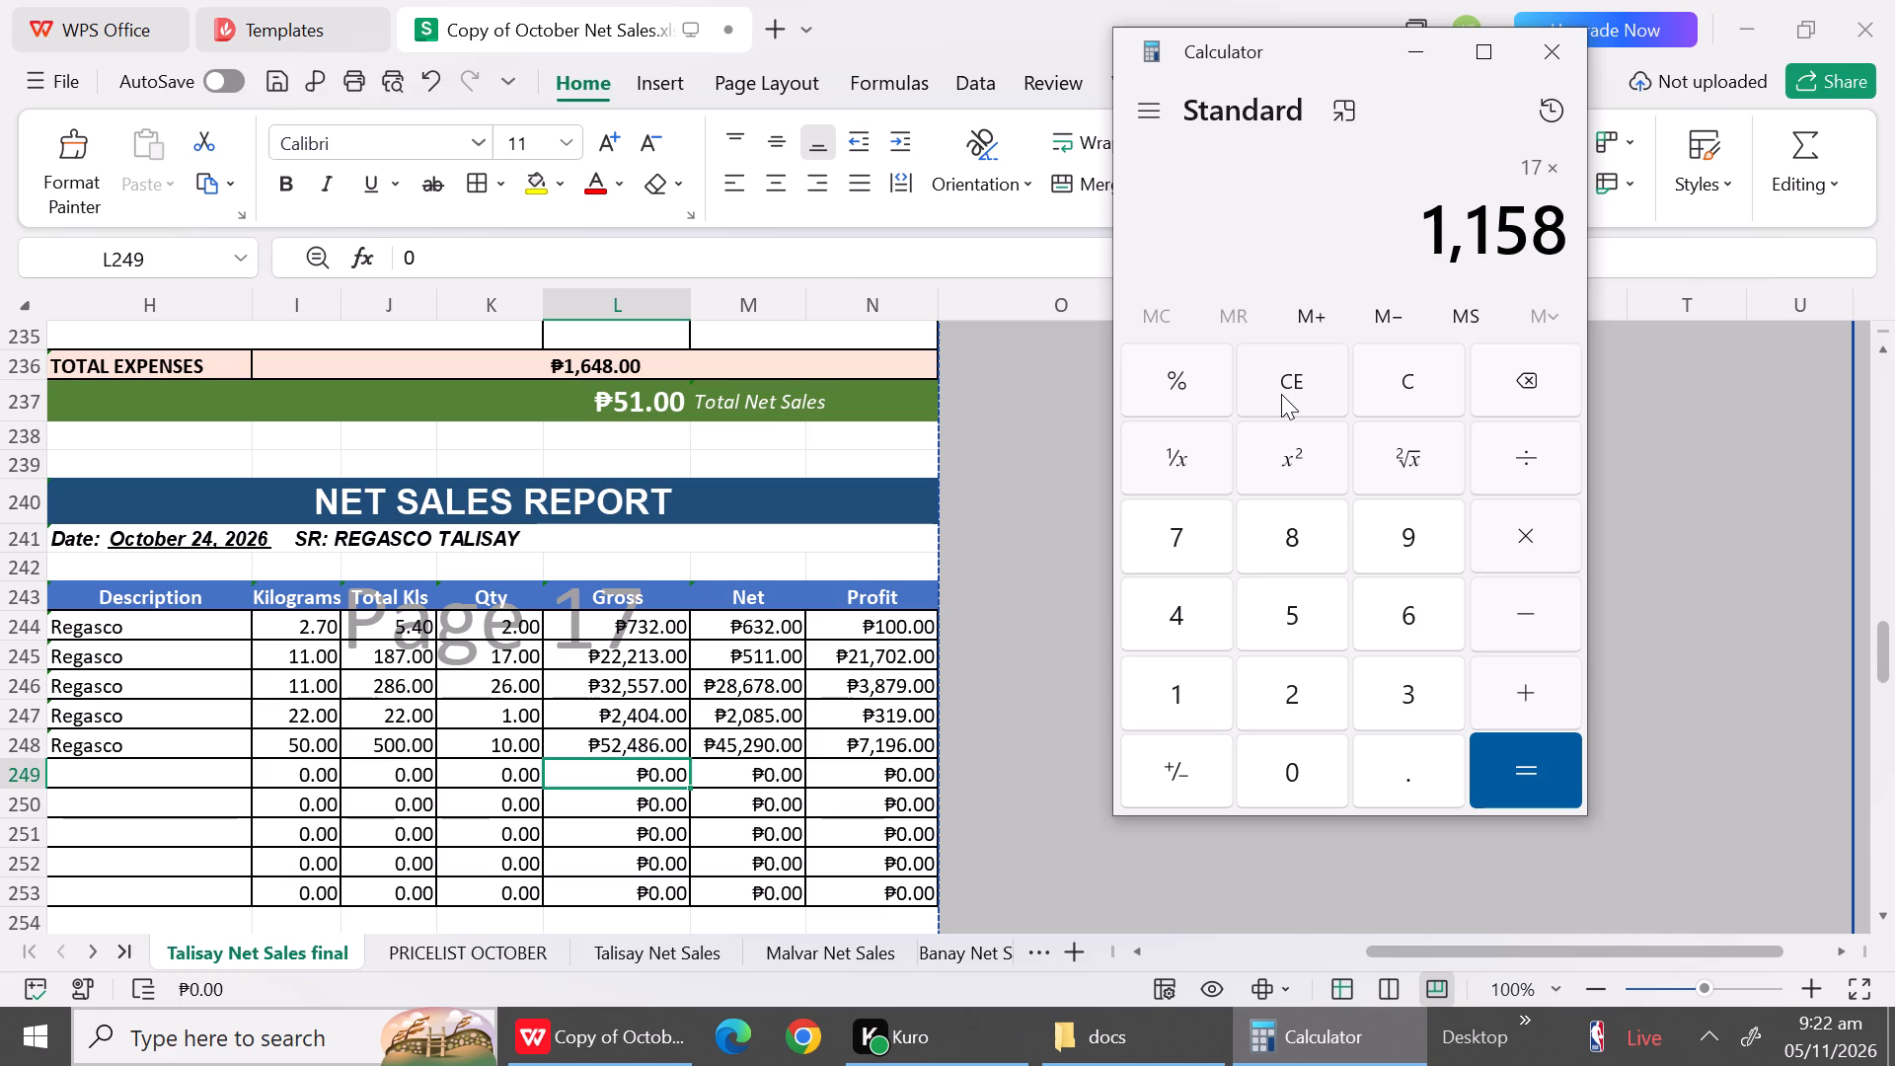
key("Return")
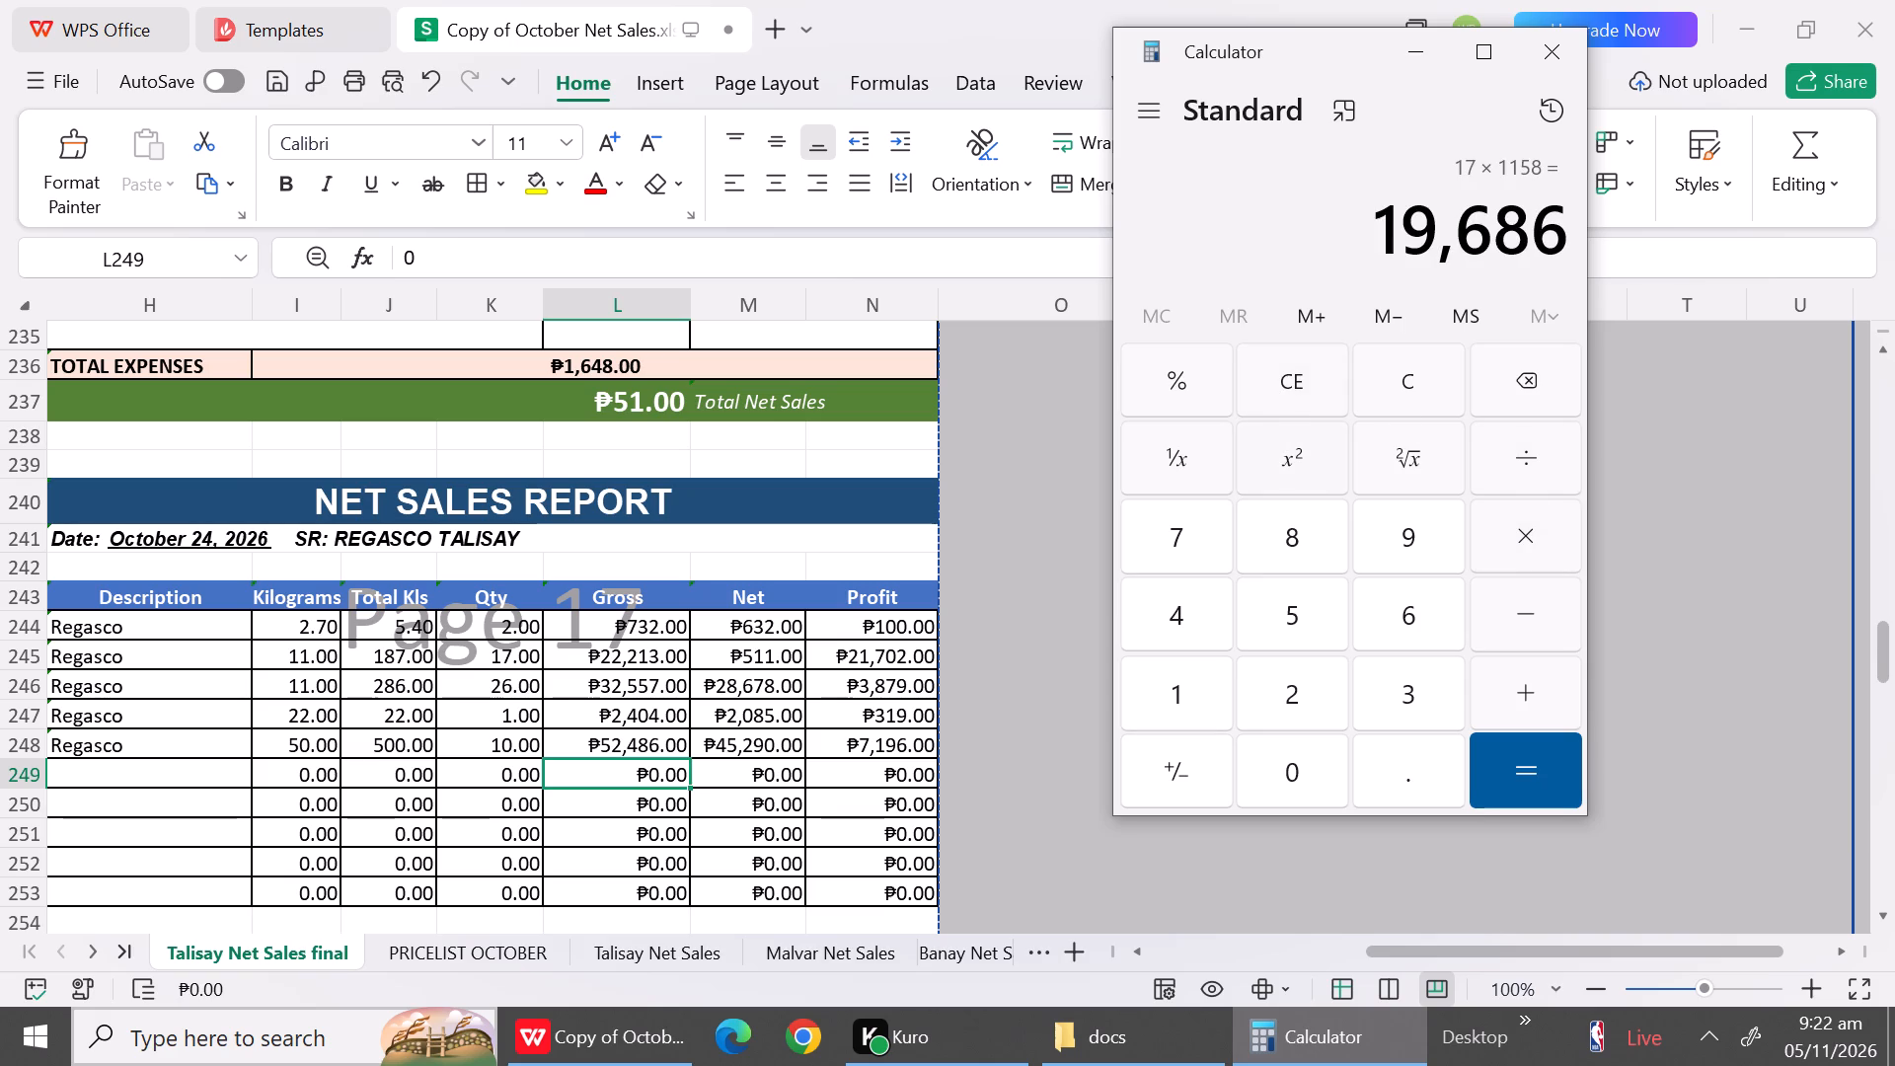
left_click(720, 665)
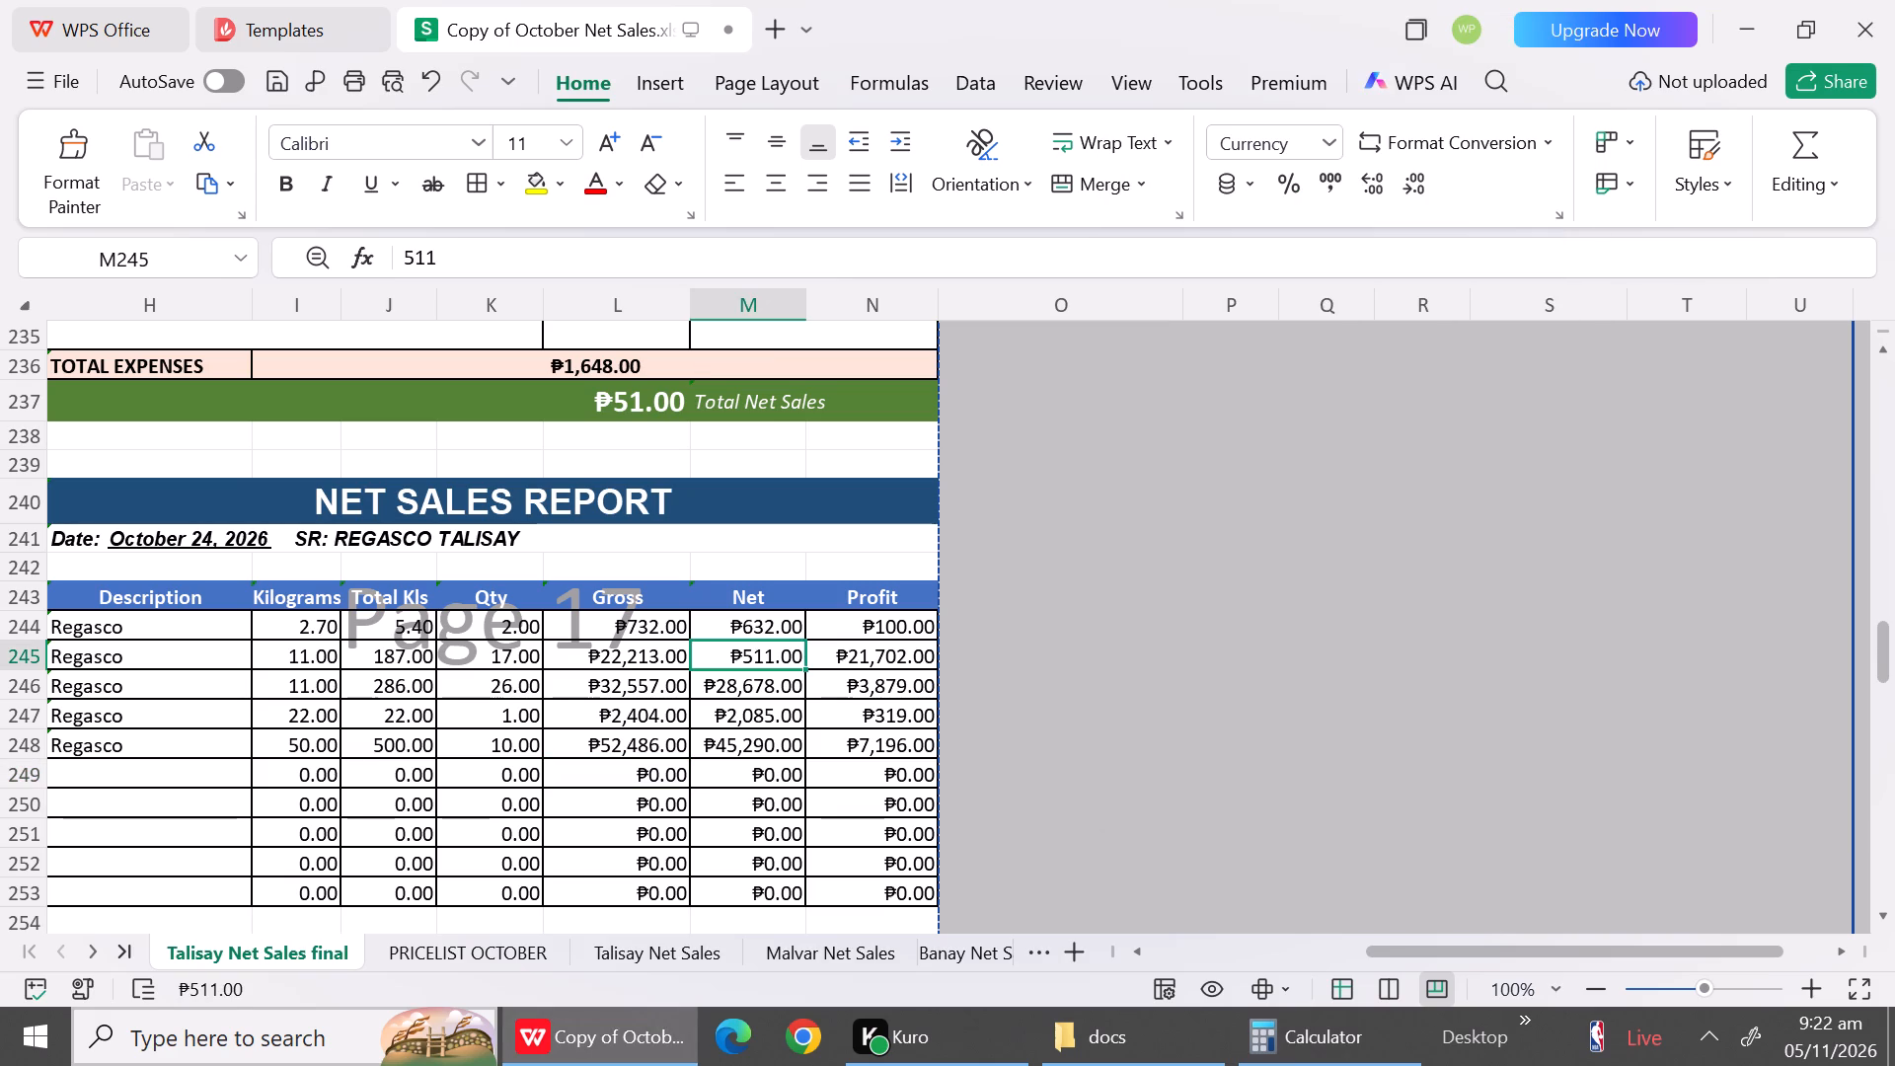
type("19")
left_click(1330, 1064)
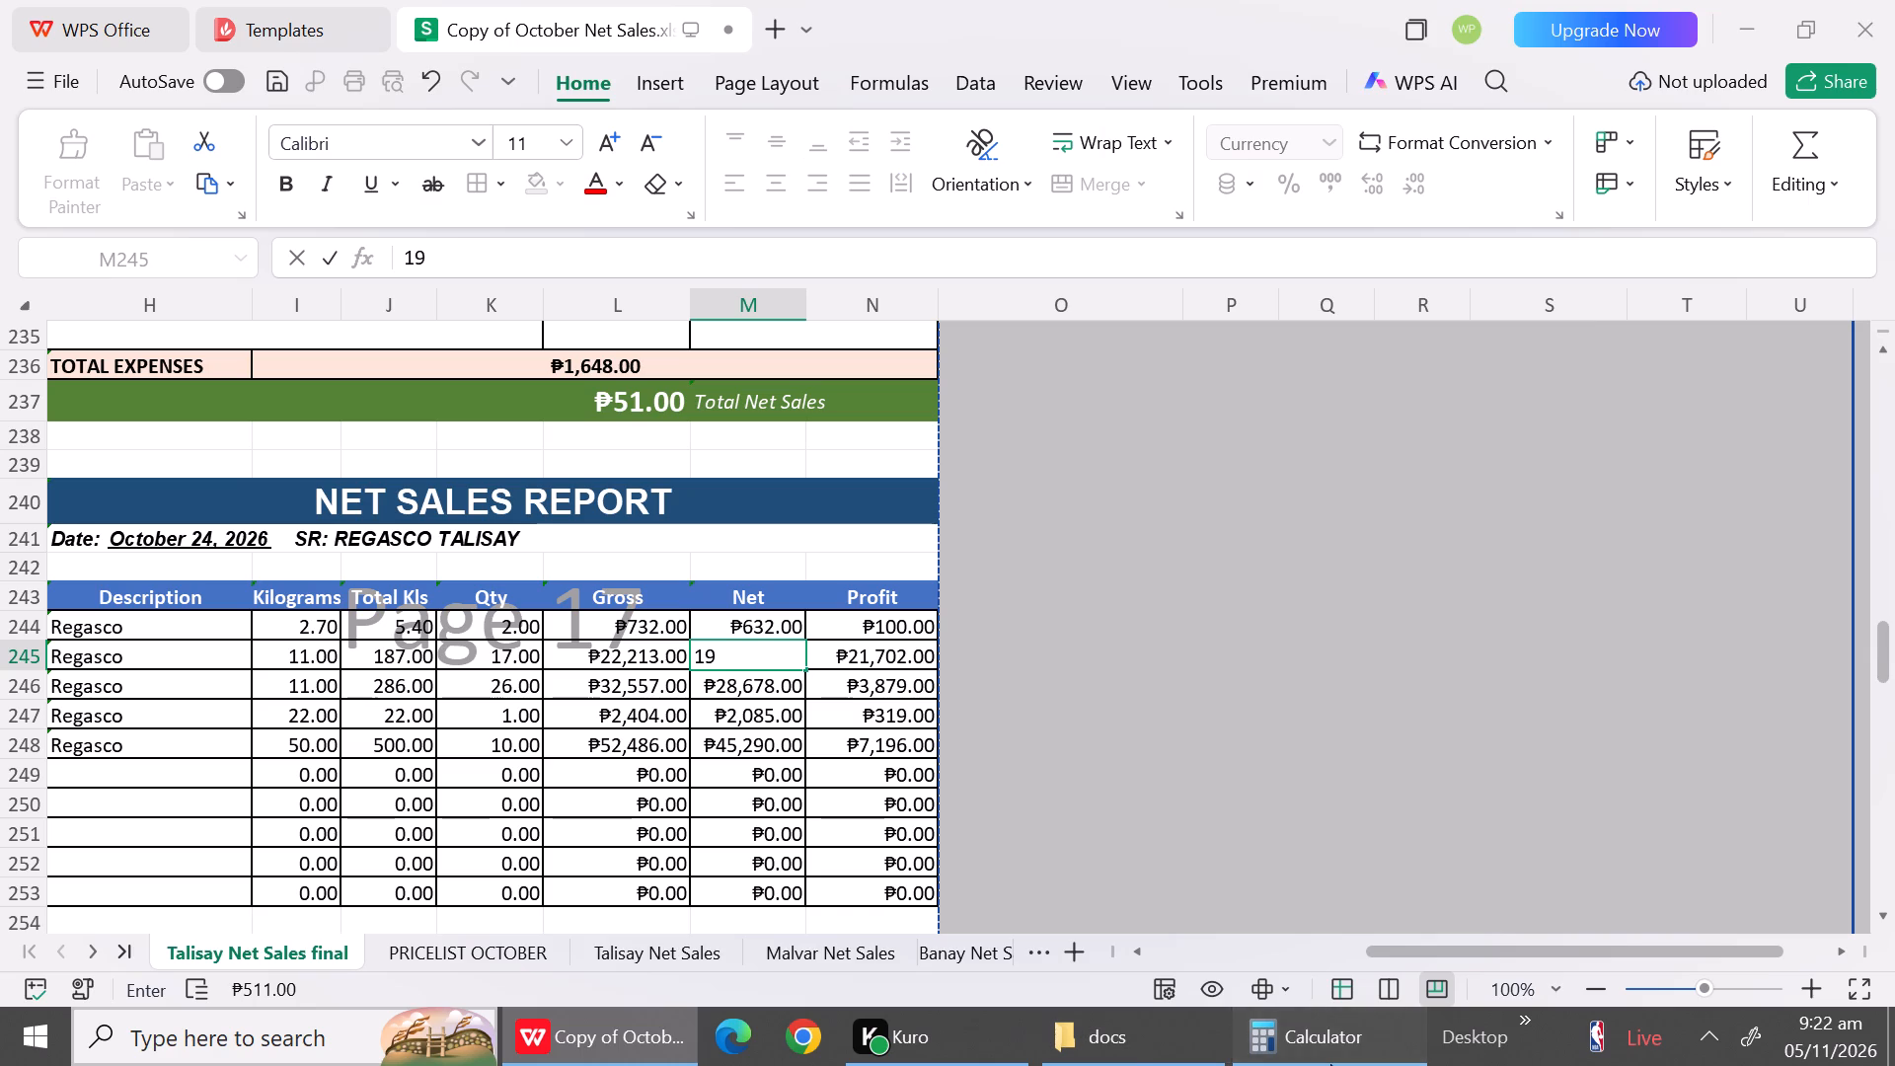
left_click(1330, 1064)
type("686")
left_click(759, 730)
Set the Net and Gross amounts of rows 246 to 248 in the October 24 report to 0.
left_click(749, 696)
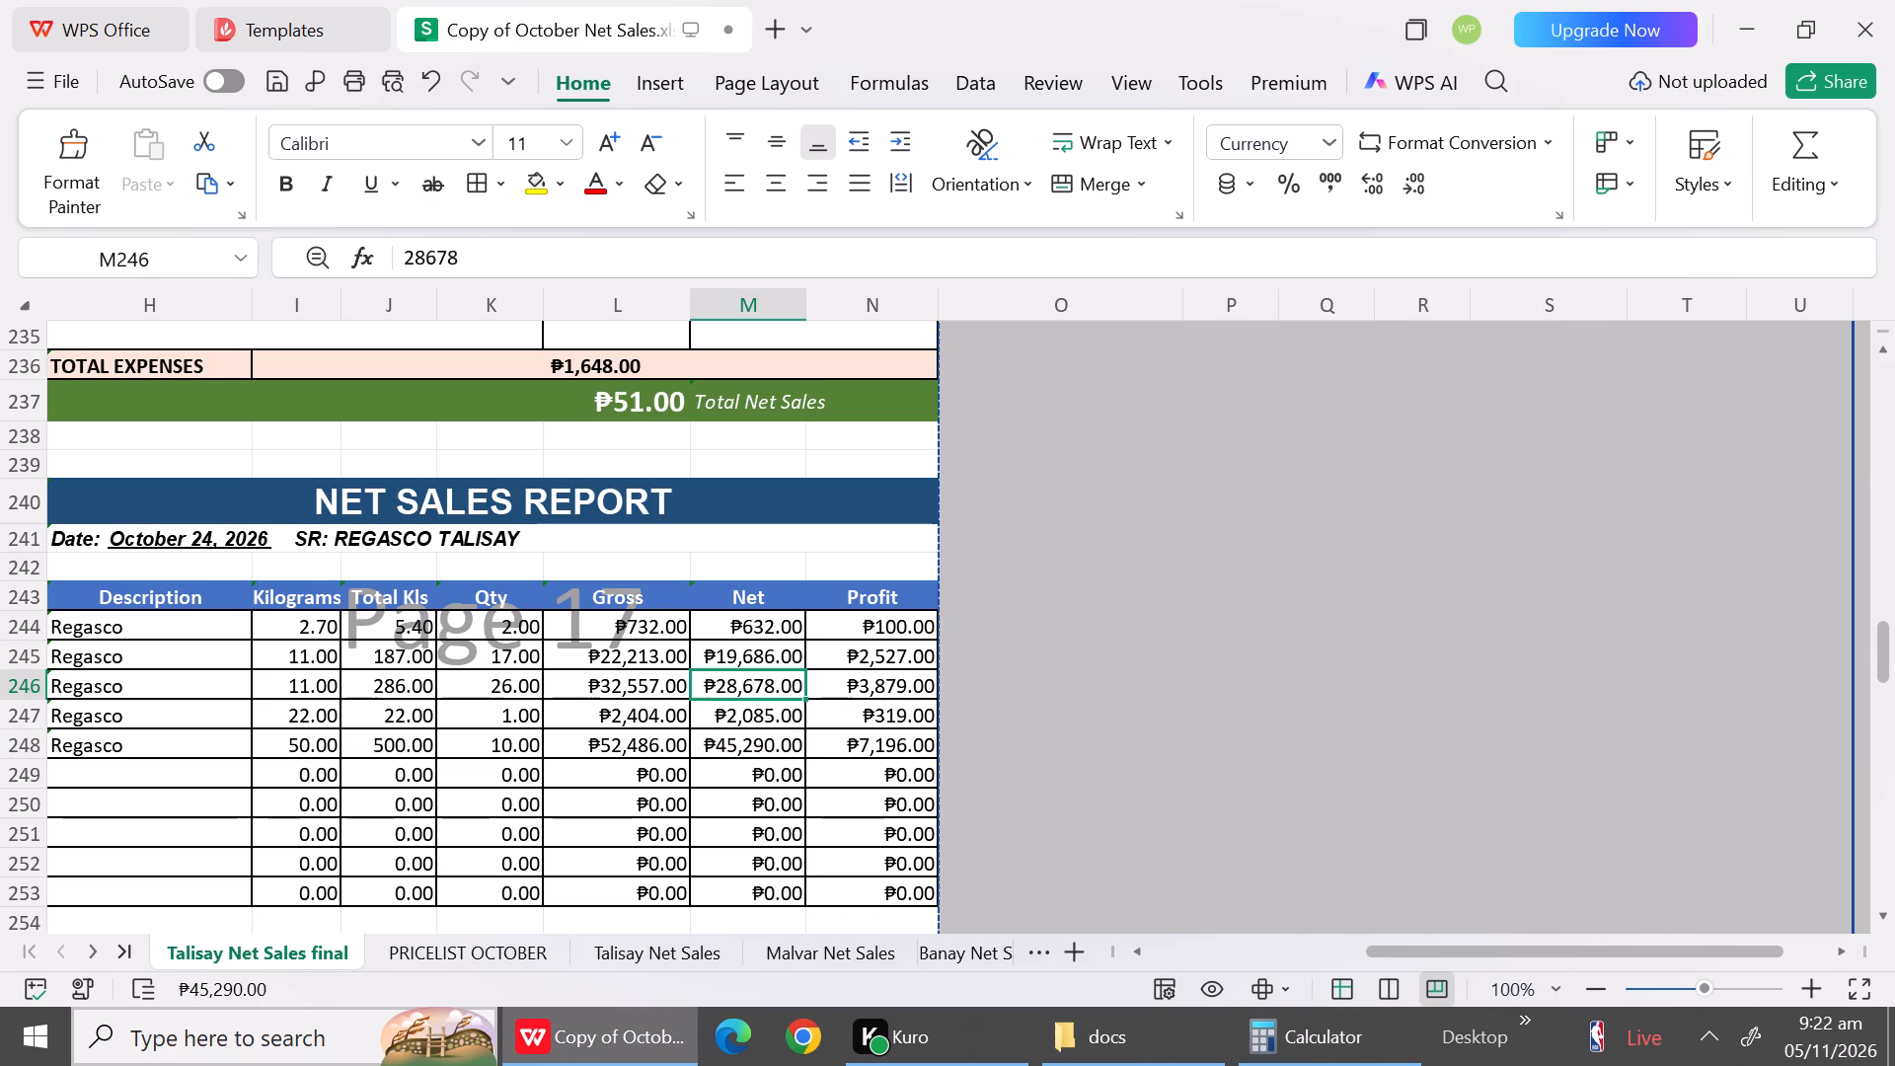
key("0")
key("Down")
key("0")
key("Down")
key("0")
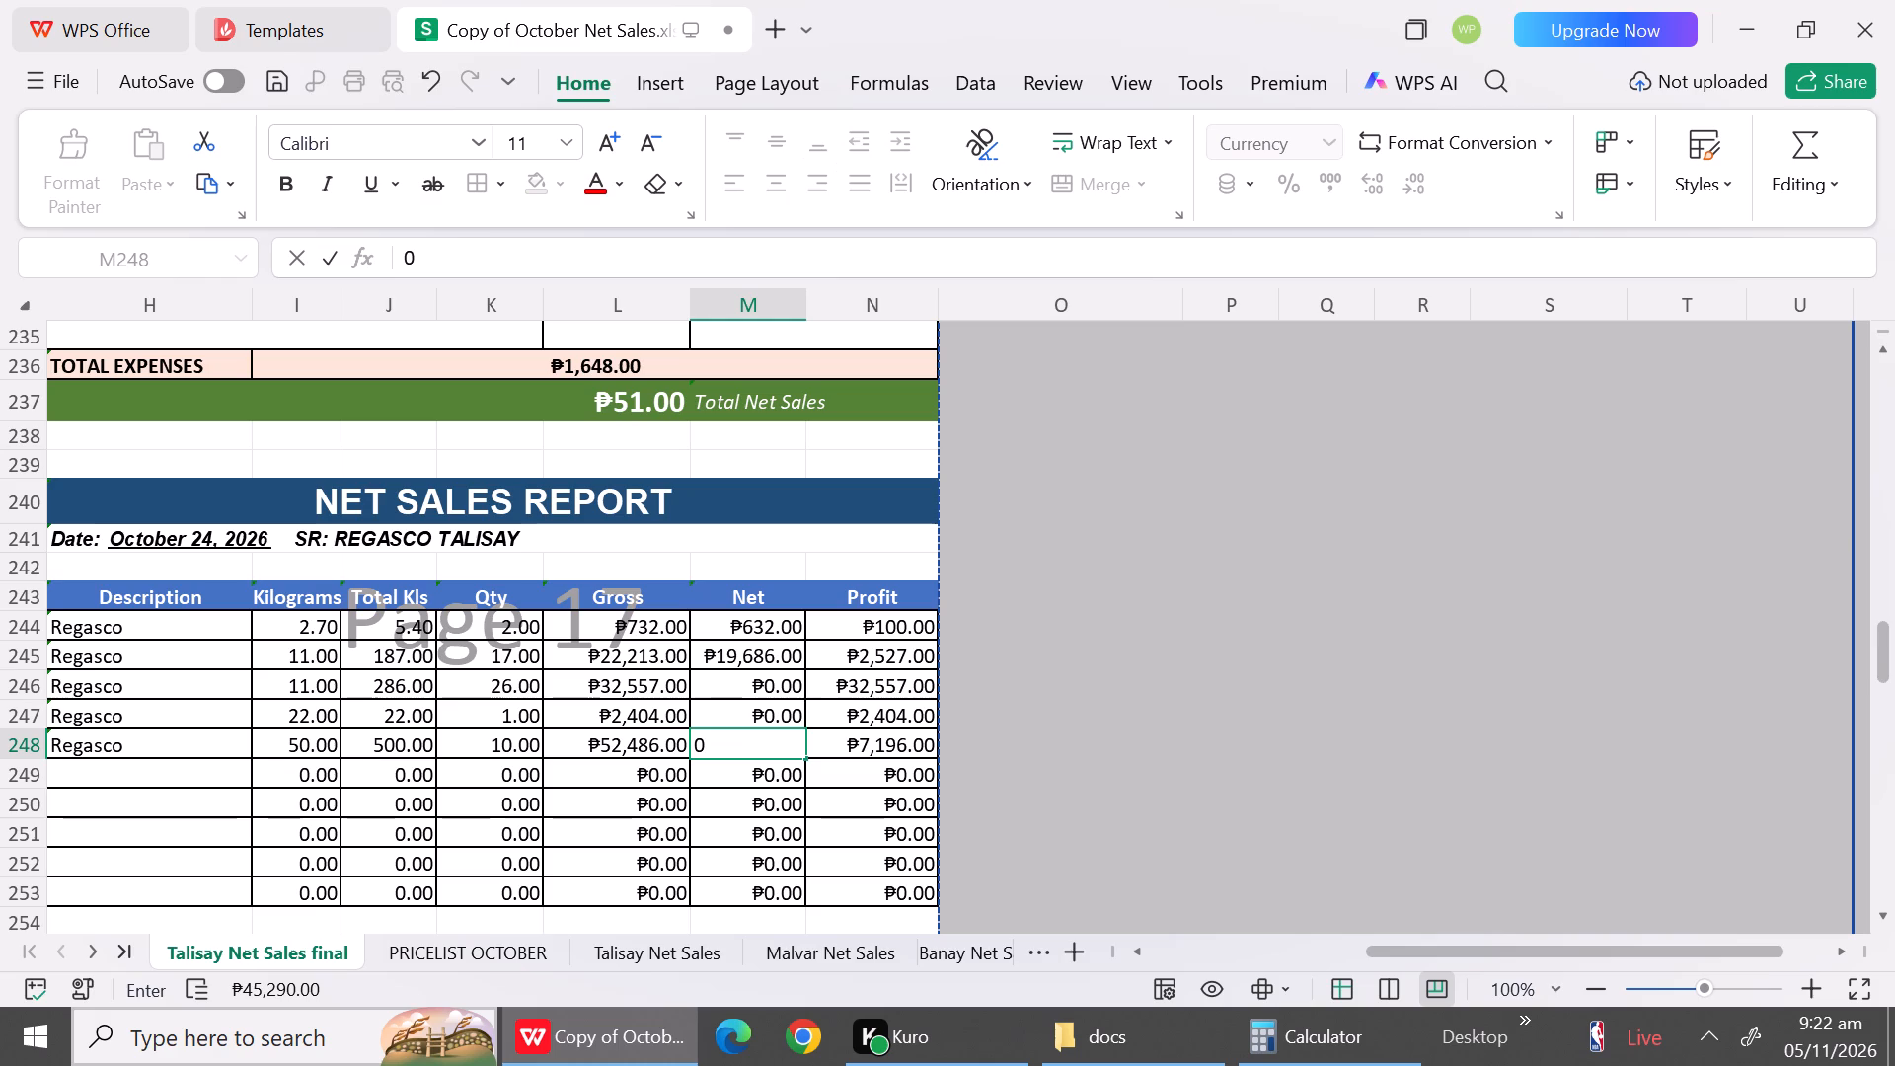
key("Left")
key("0")
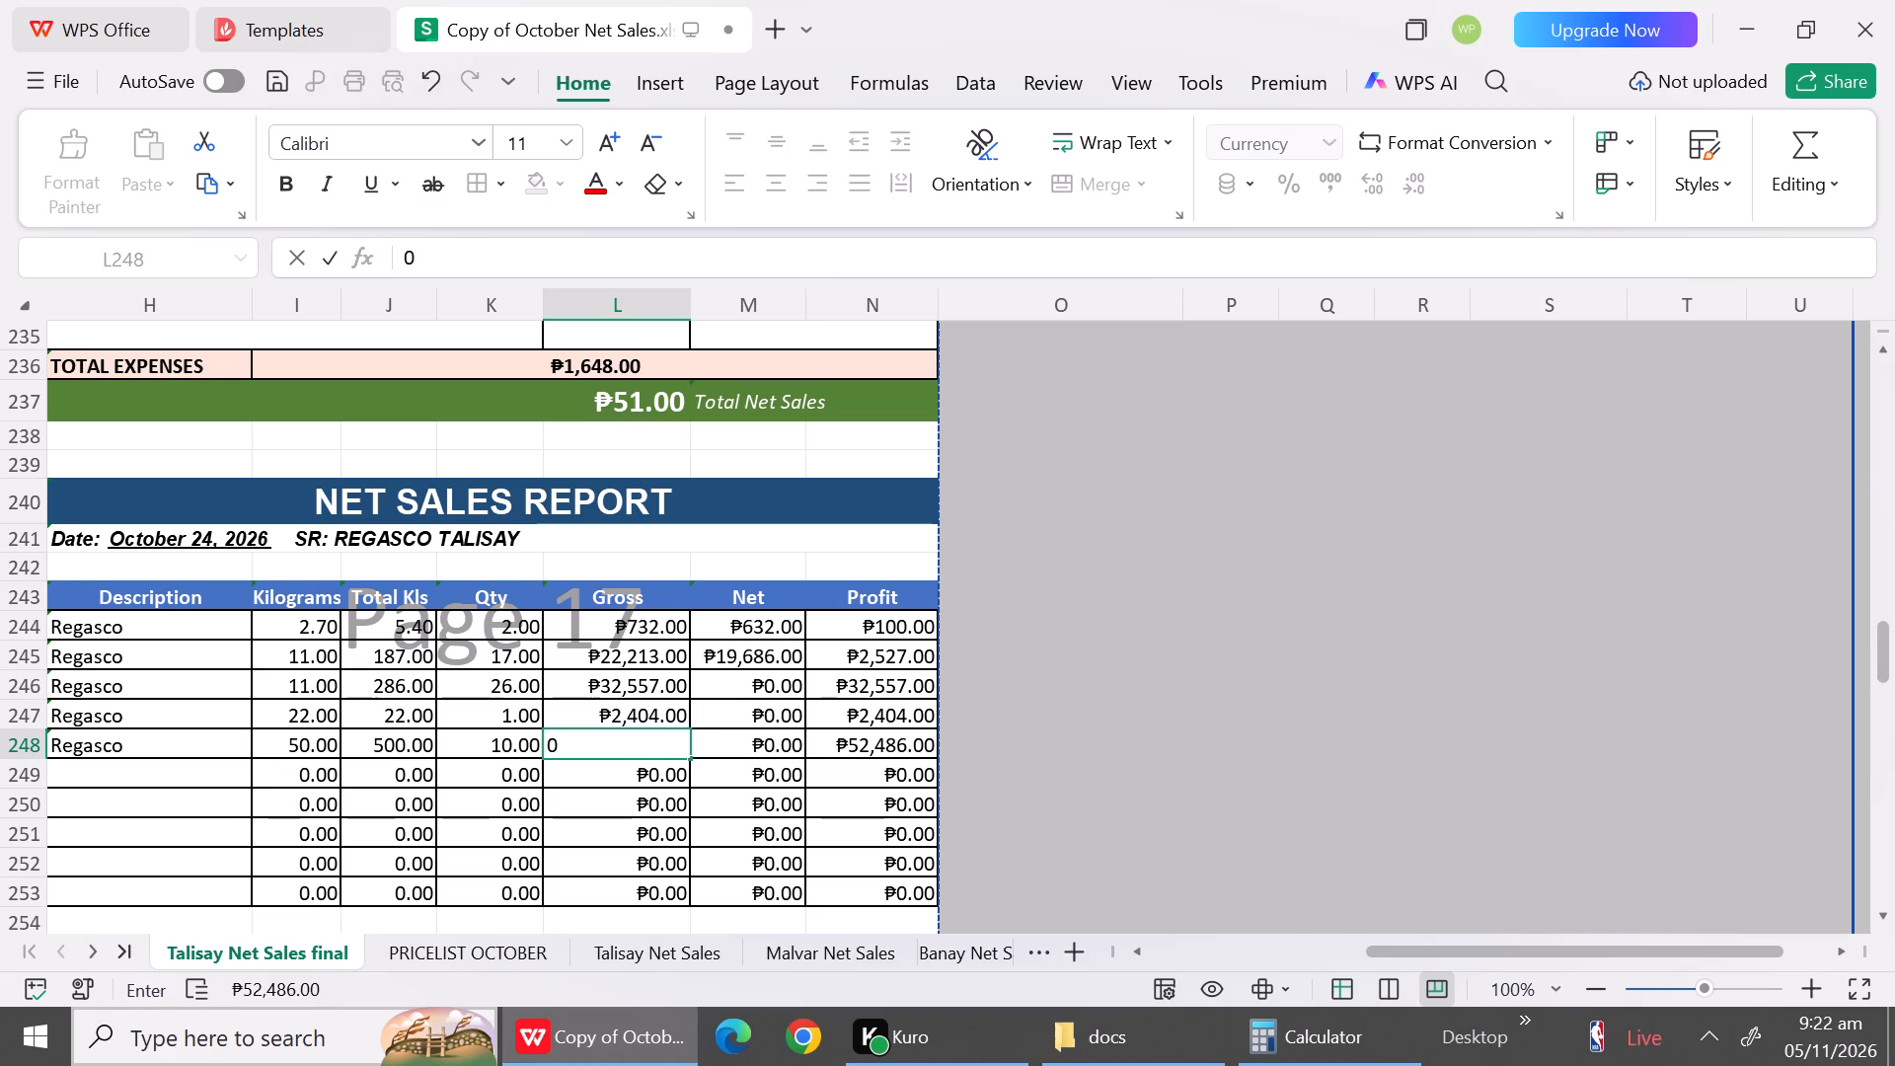
key("Up")
key("0")
key("Up")
key("0")
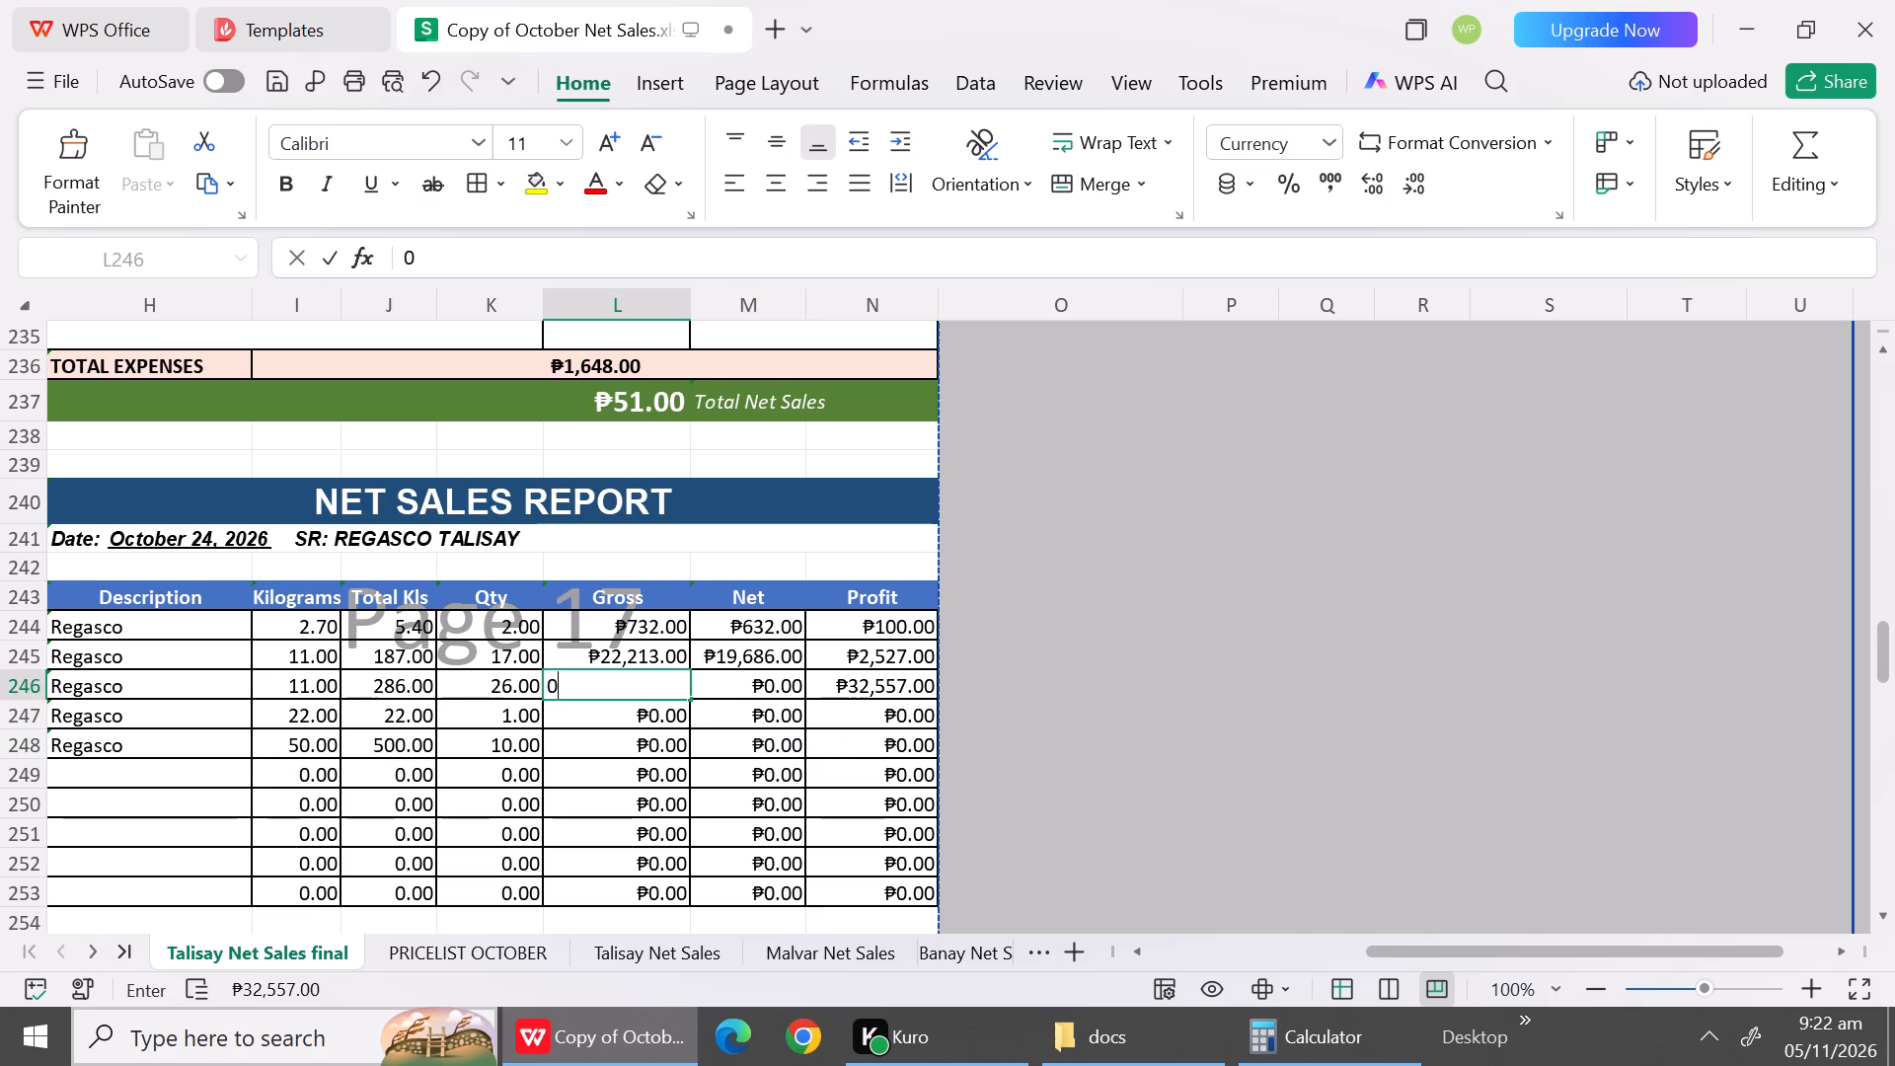
Set the Qty and Kilograms of rows 246 to 248 in the October 24 report to 0.
key("Left")
key("0")
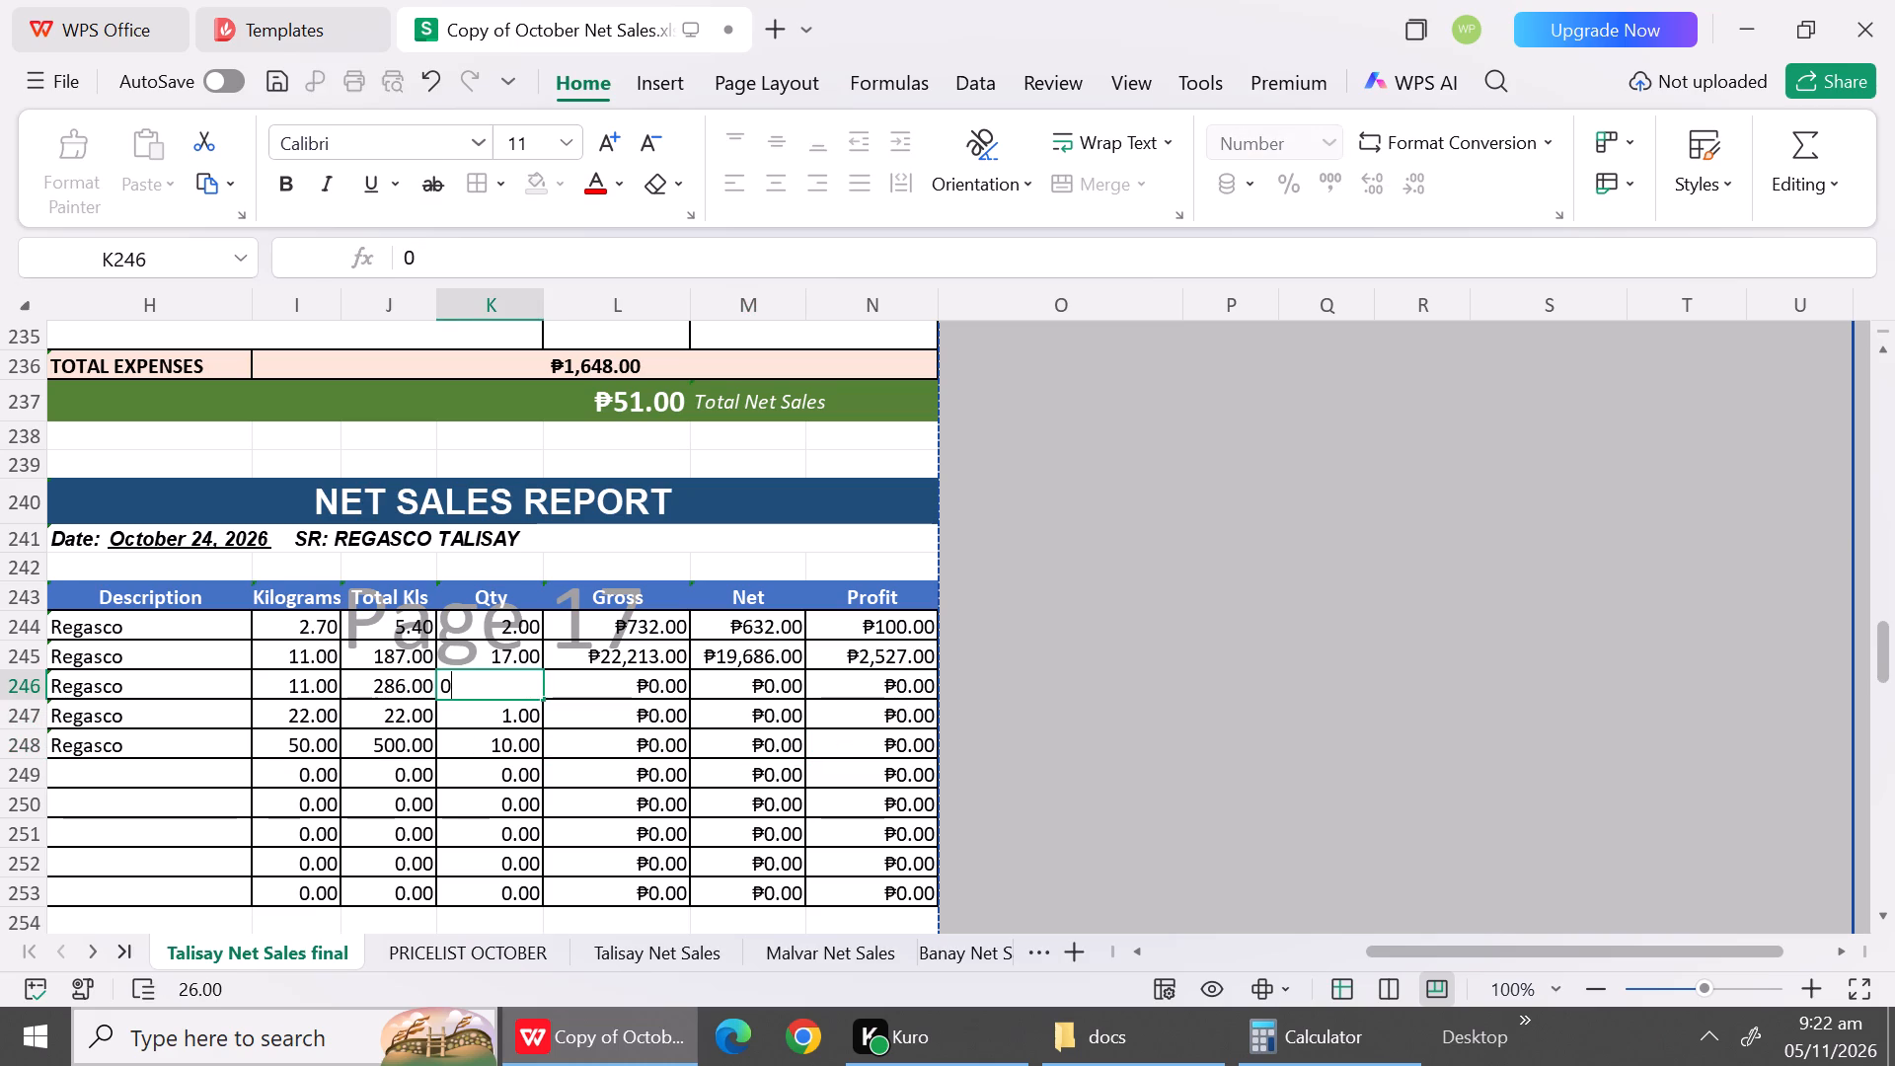
key("Down")
key("0")
key("Down")
key("0")
key("Left")
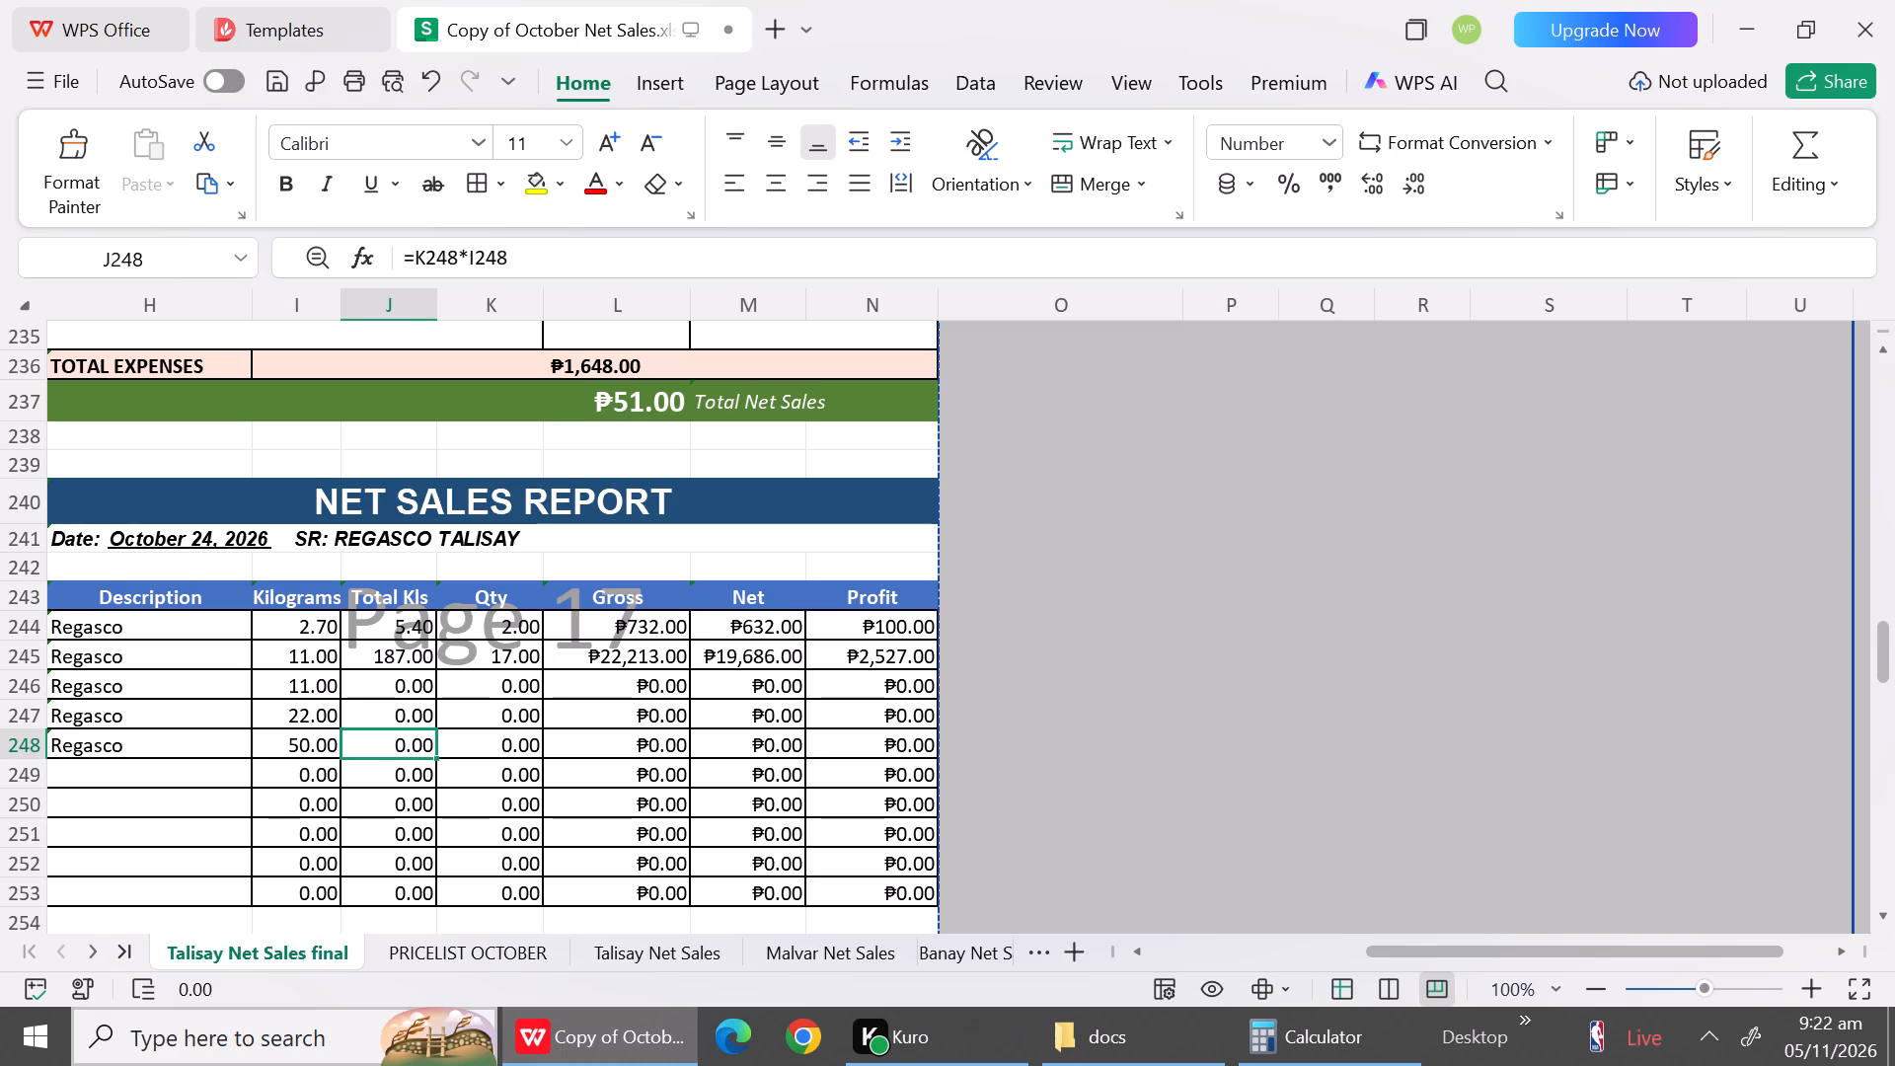
key("Left")
key("0")
key("Up")
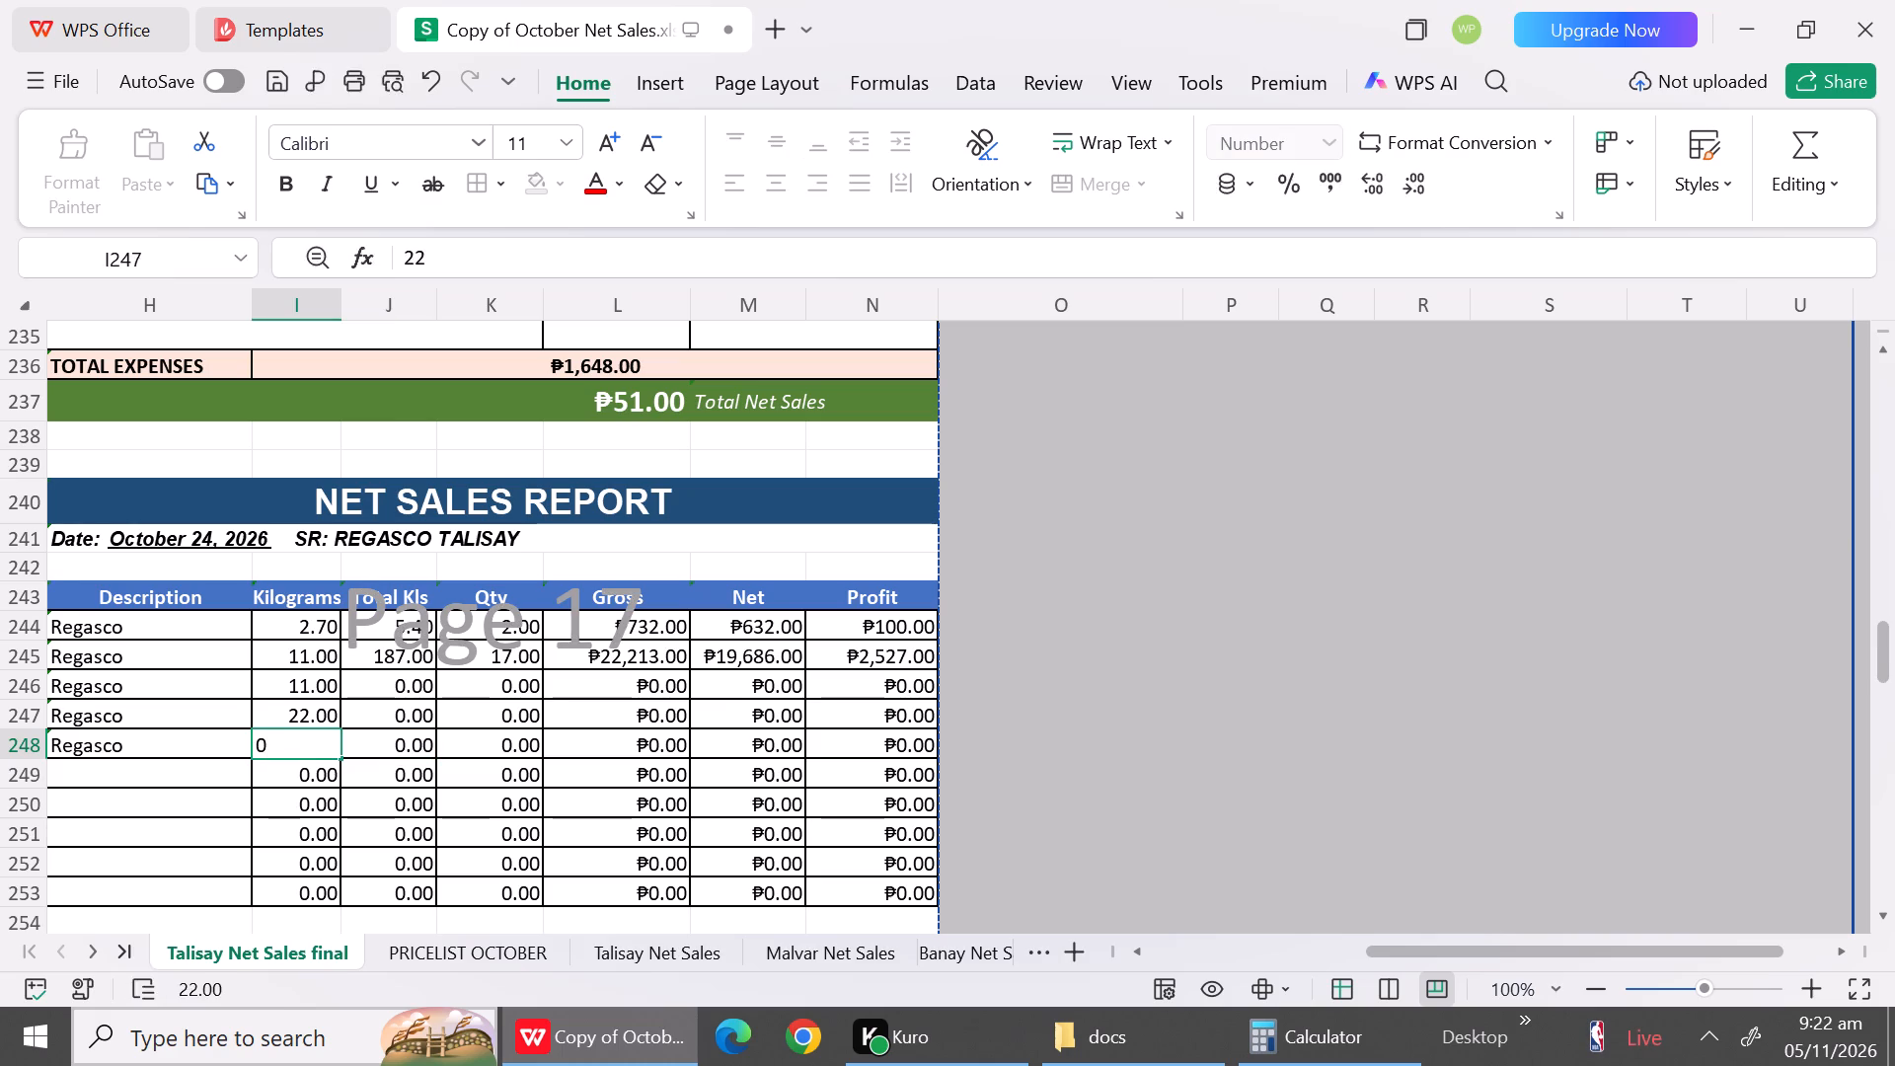
key("0")
key("Up")
key("0")
Clear the Regasco descriptions from rows 246 to 248 (H246 to H248) of the October 24 report.
key("Left")
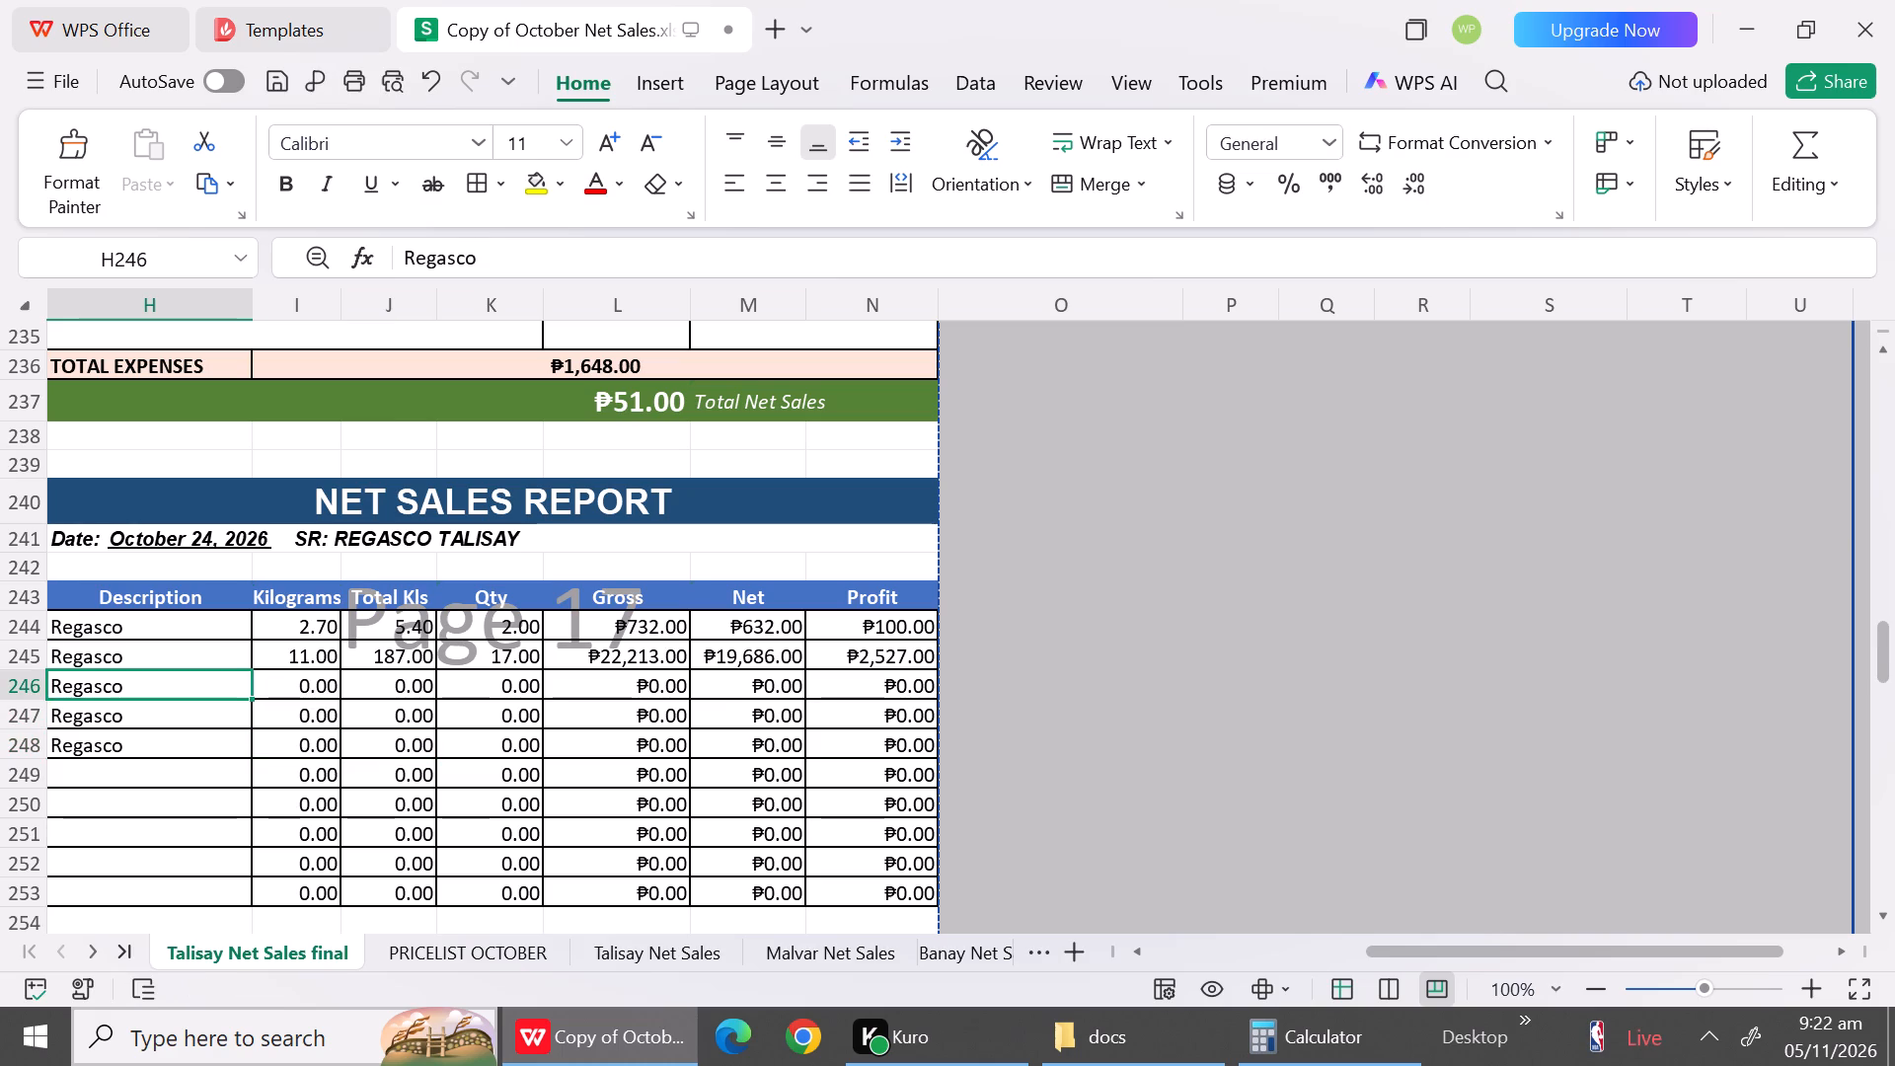
key("BackSpace")
key("Down")
key("BackSpace")
key("Down")
key("BackSpace")
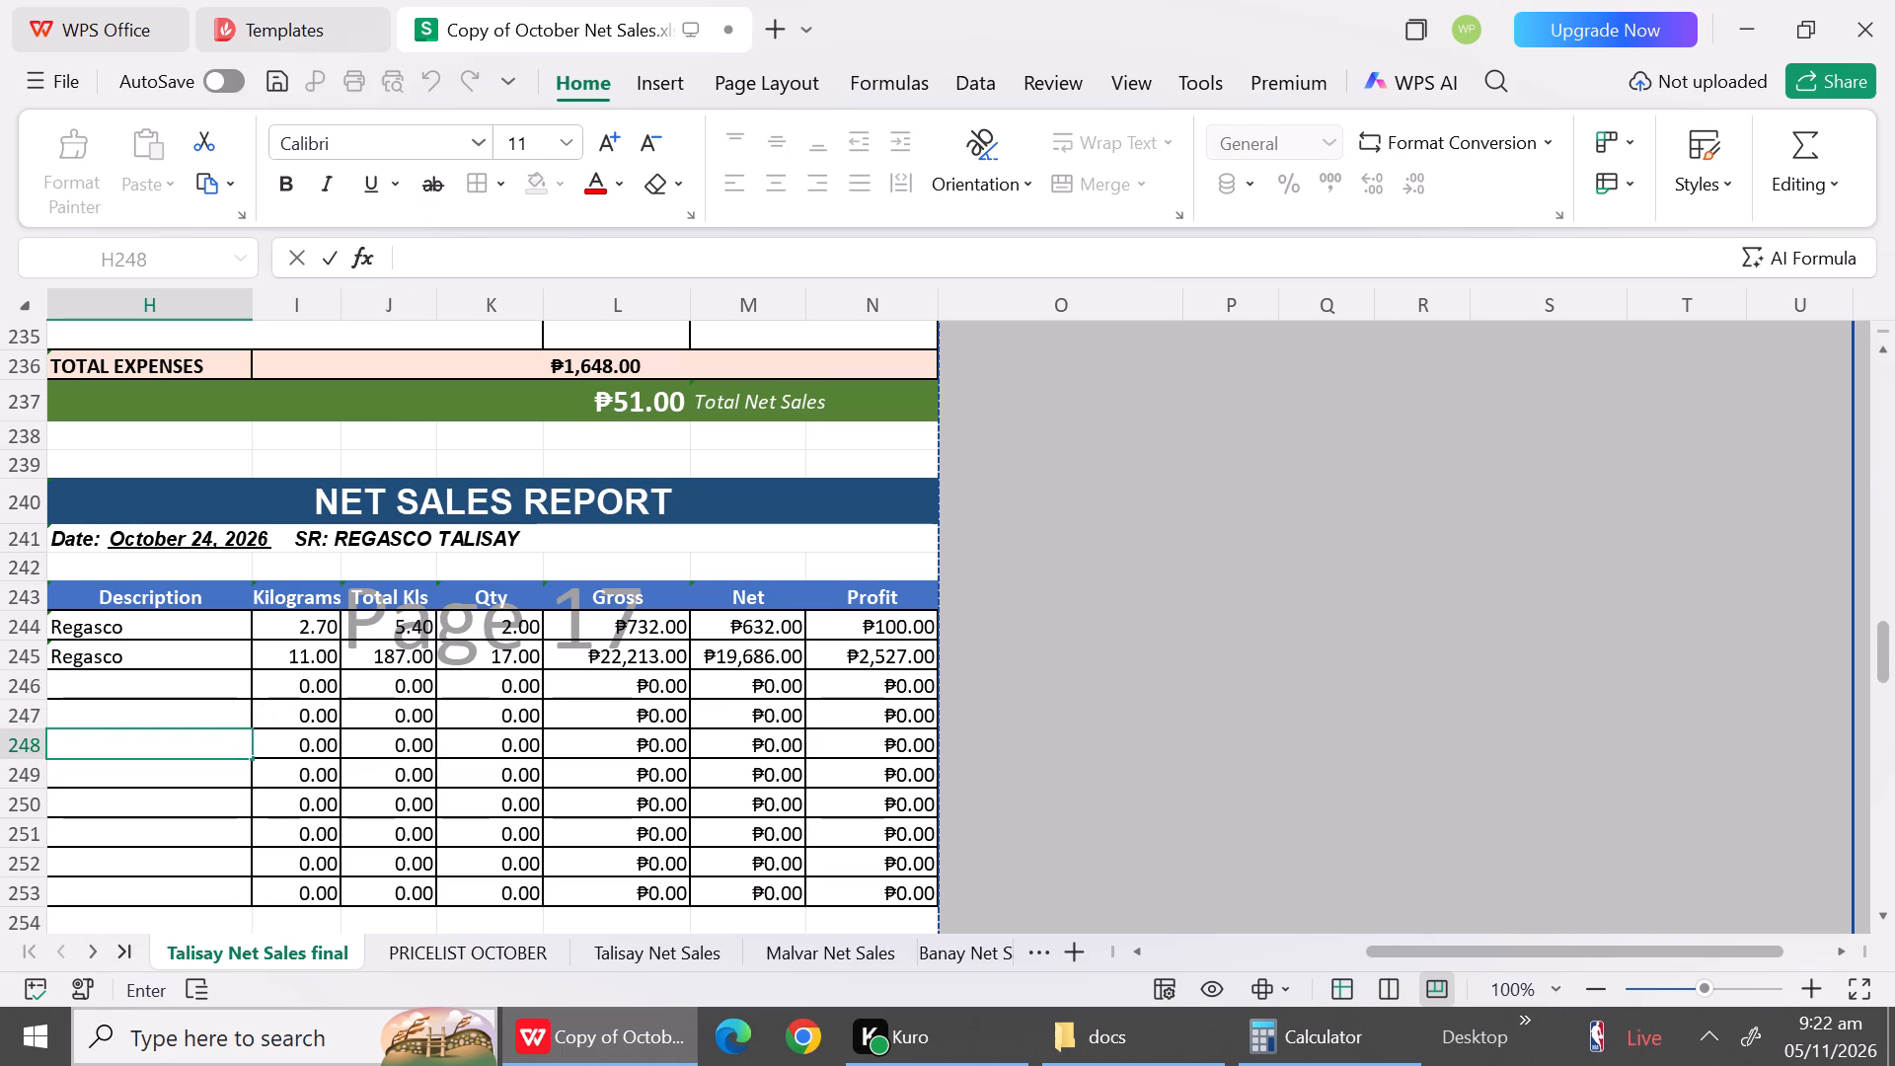
left_click(772, 775)
Add a Dave expense of 550 in row 264, below Transportation, in the October 24 report.
triple_click(1887, 912)
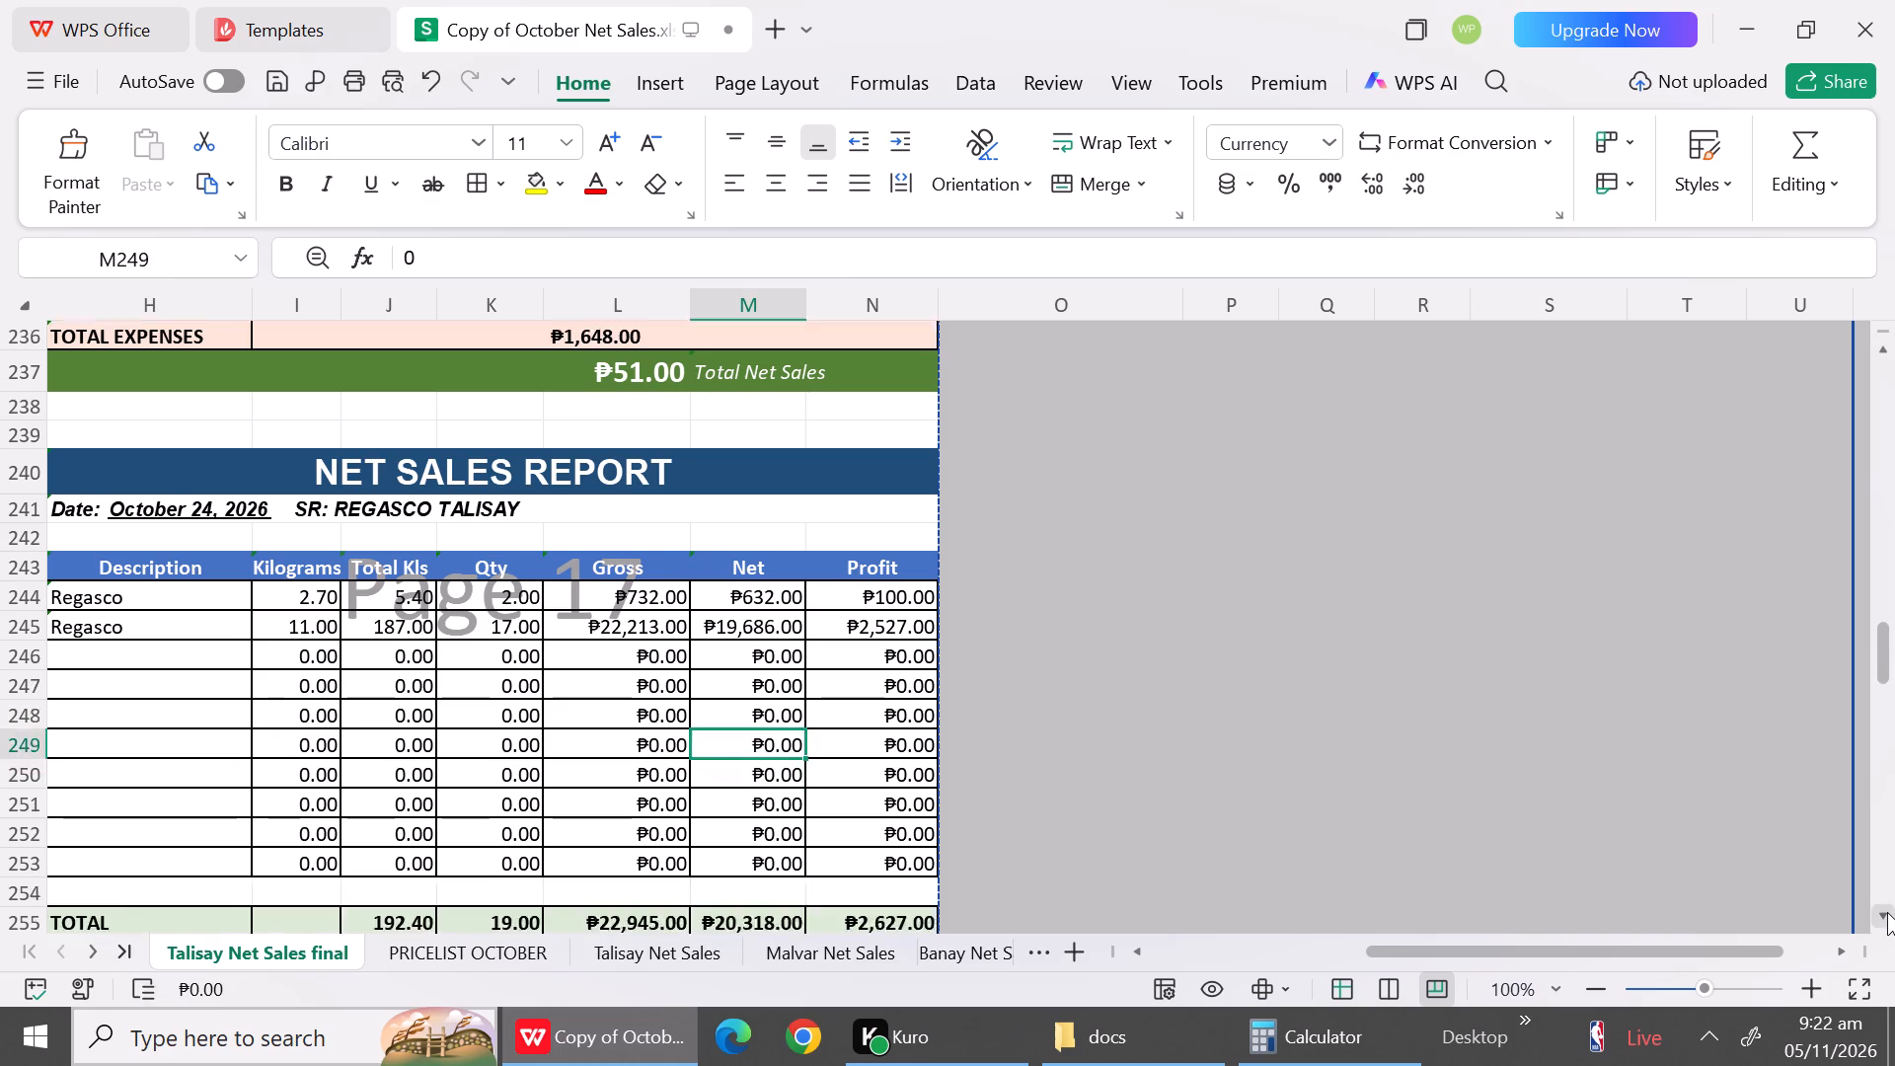
left_click(1887, 912)
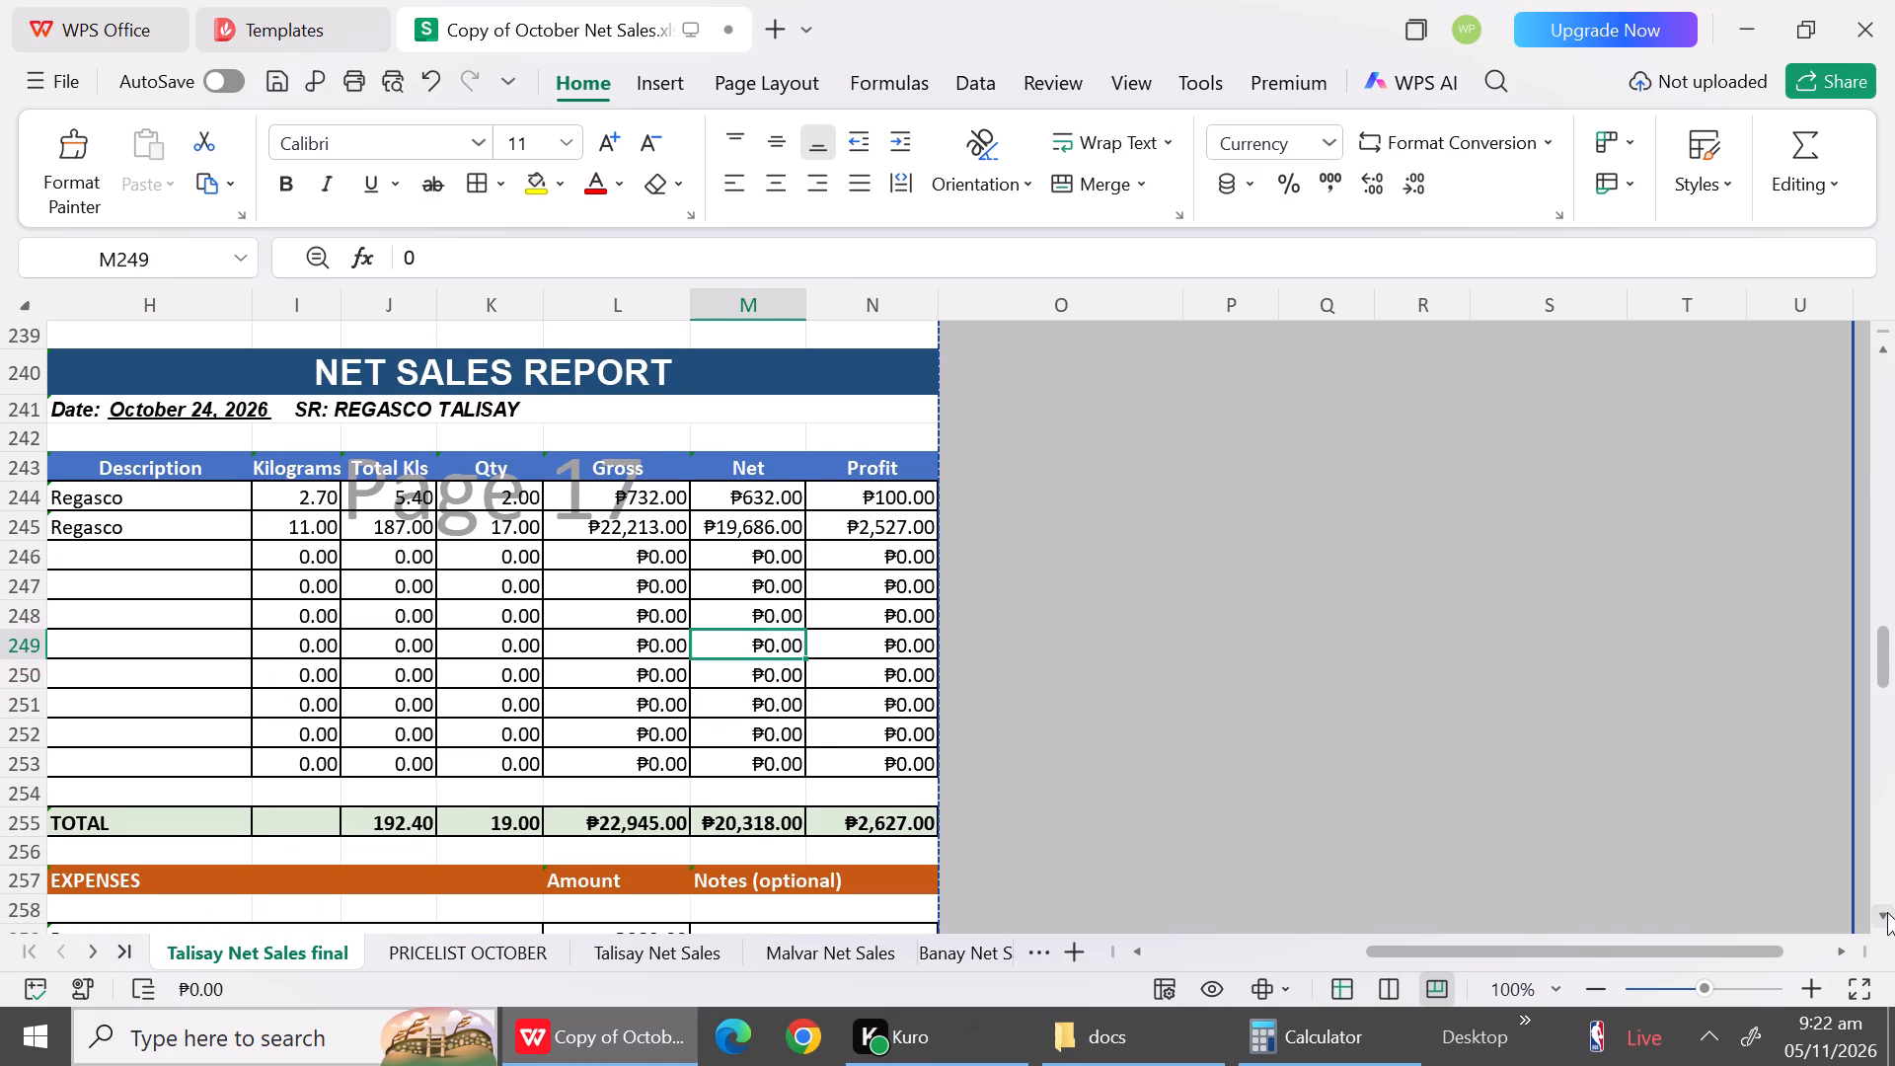
triple_click(1887, 912)
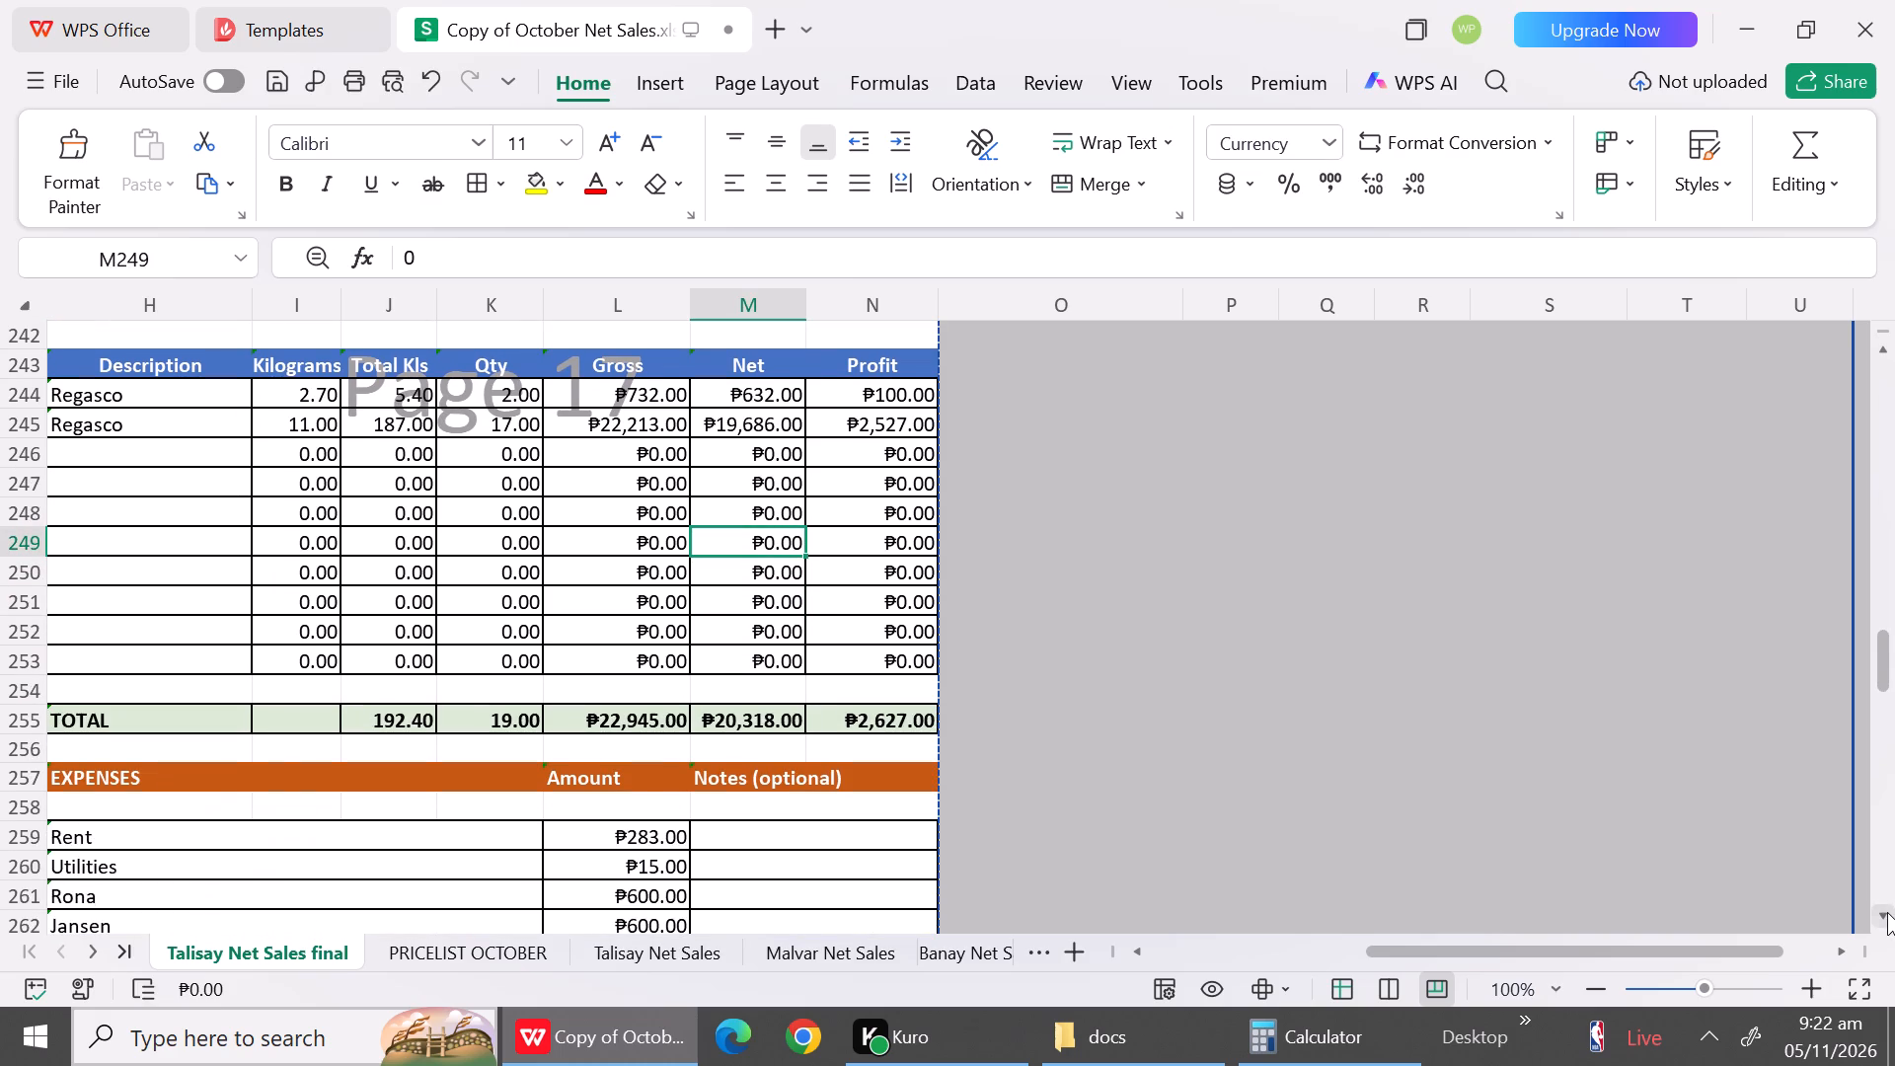
left_click(1887, 912)
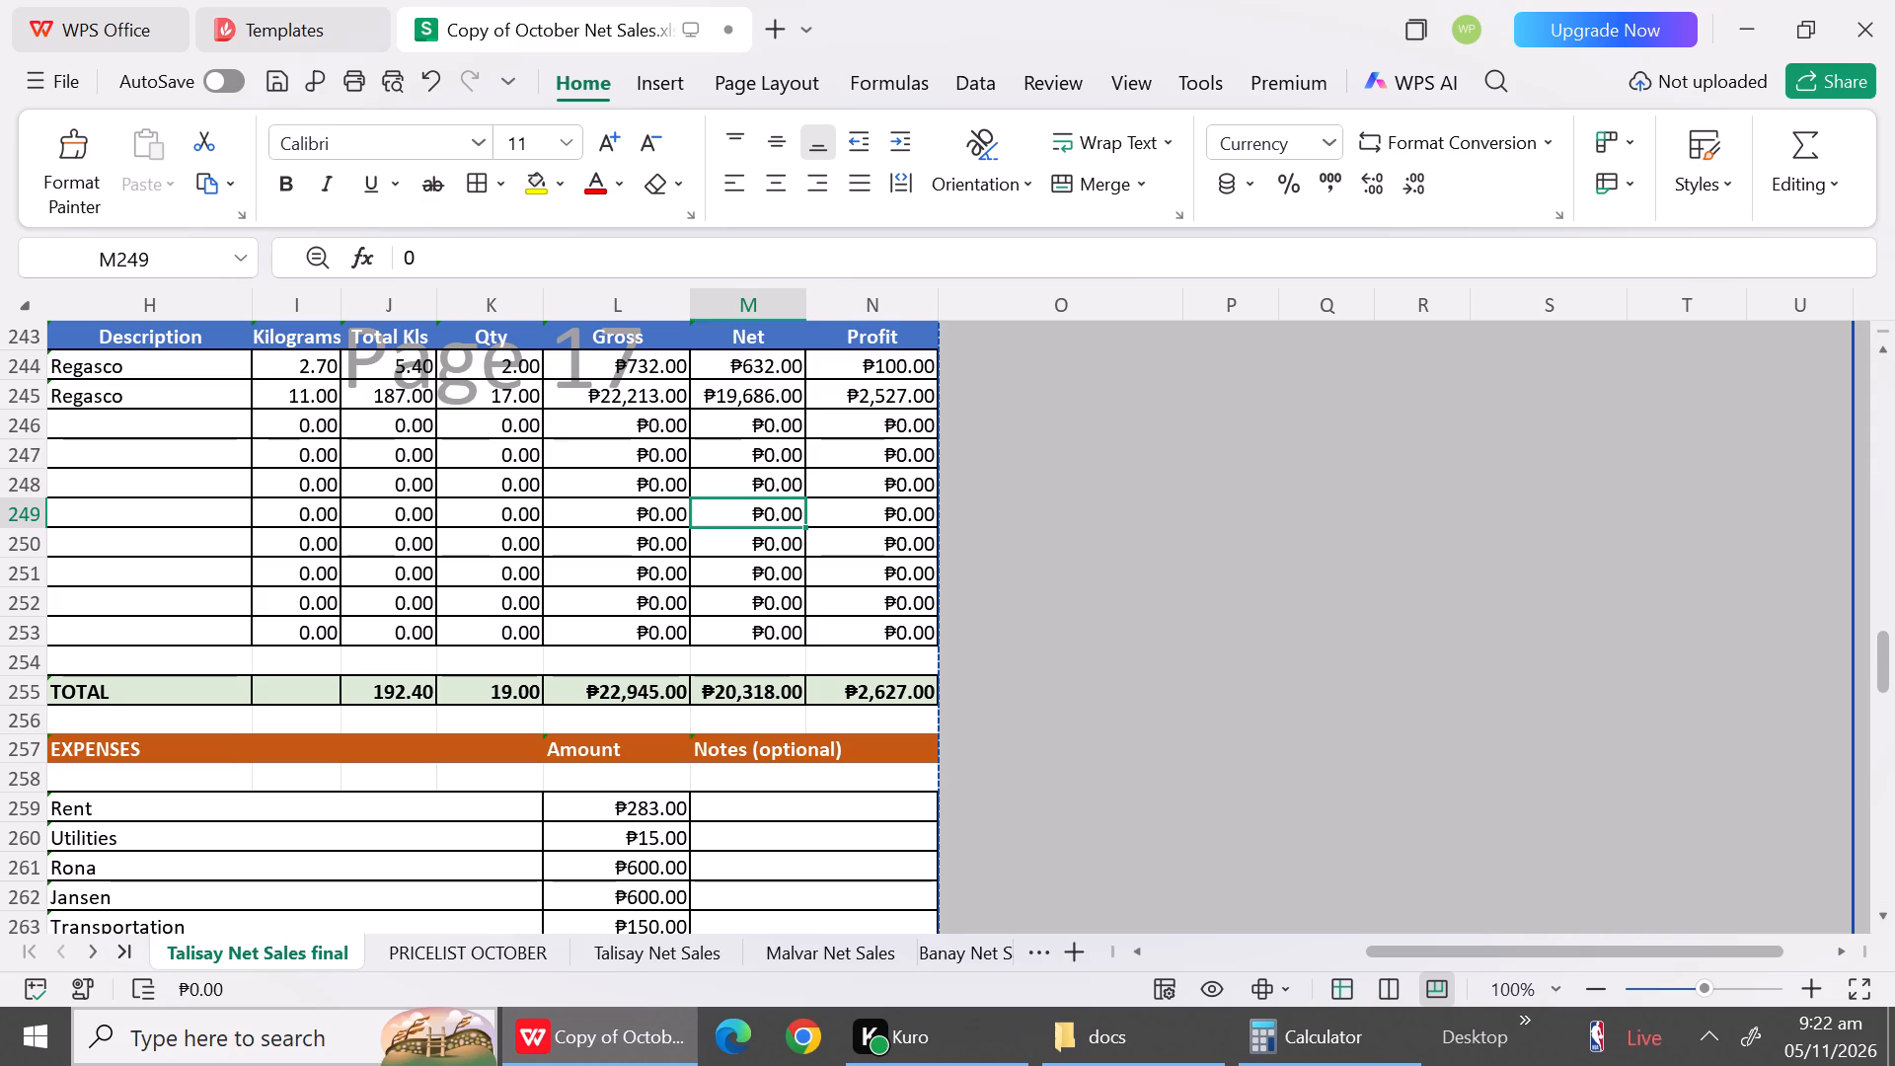
left_click(1891, 920)
left_click(1891, 920)
left_click_drag(1891, 920, 96, 802)
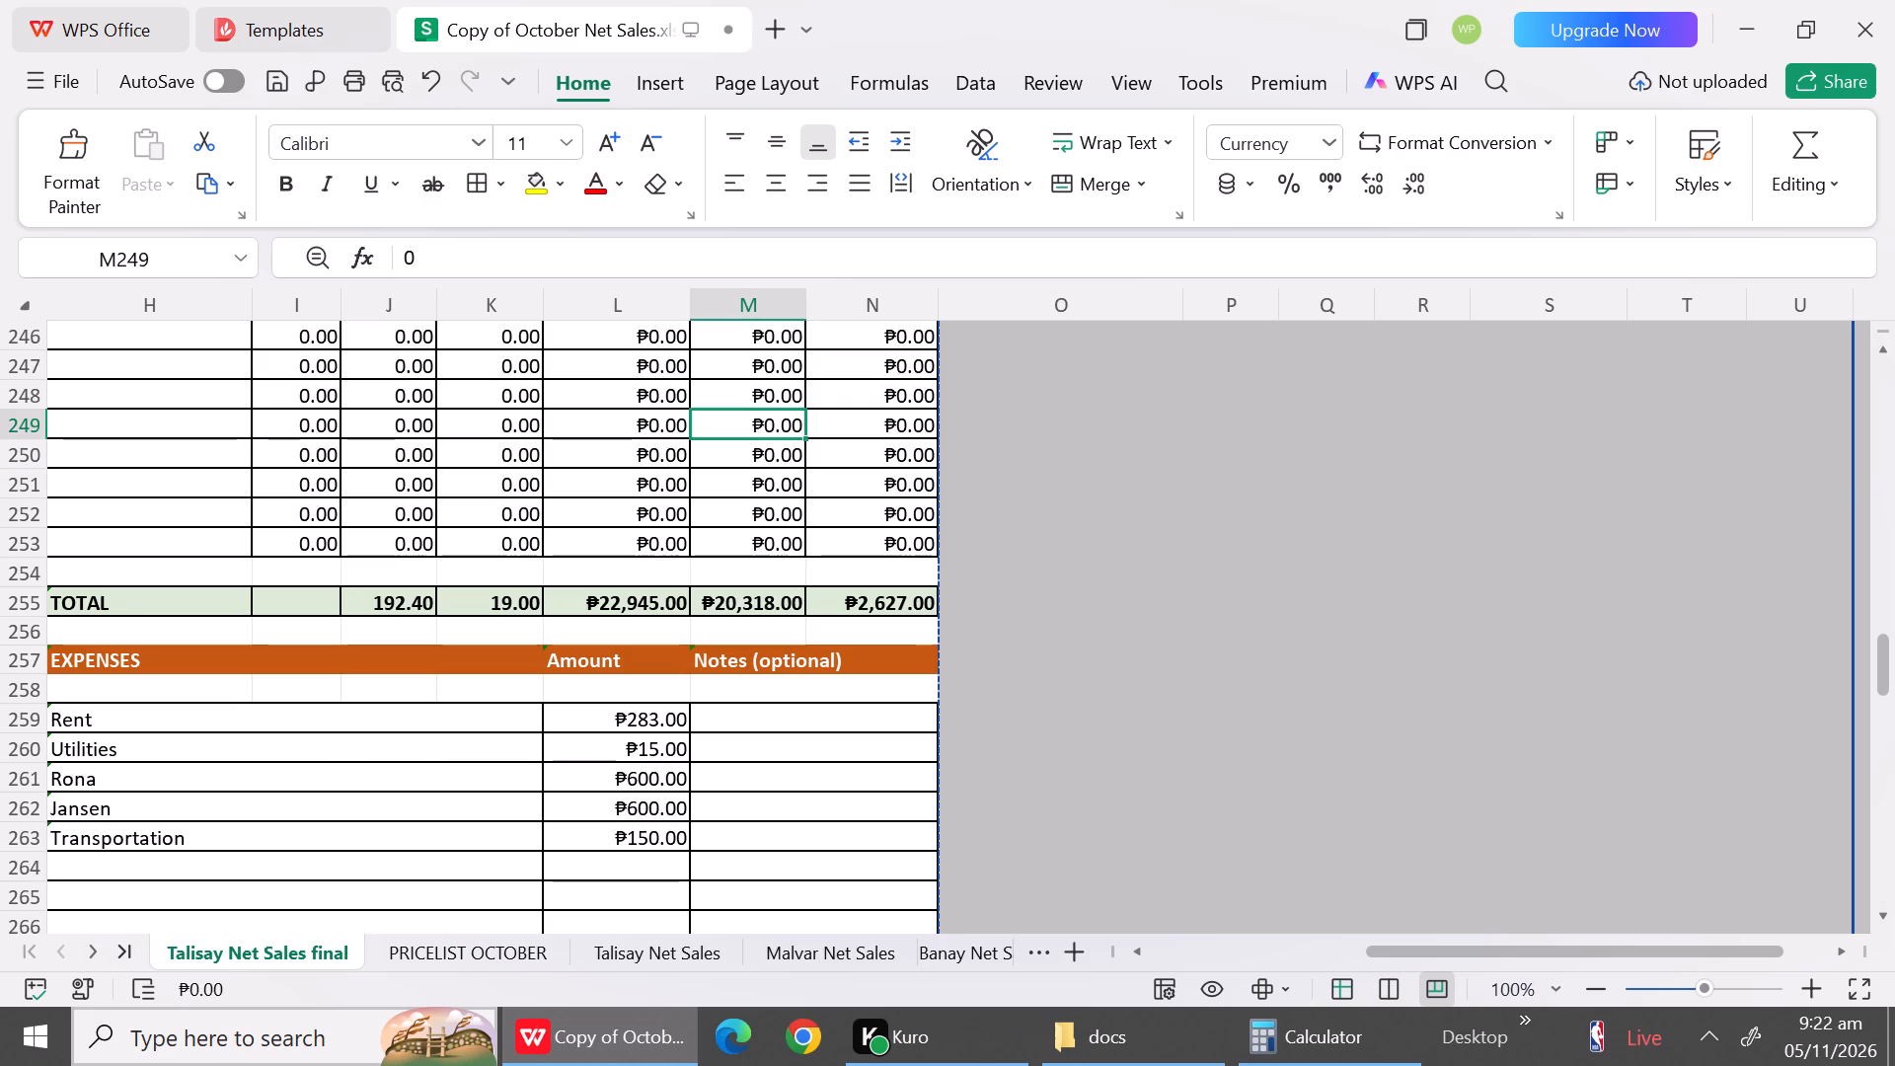
left_click(120, 872)
type("Da")
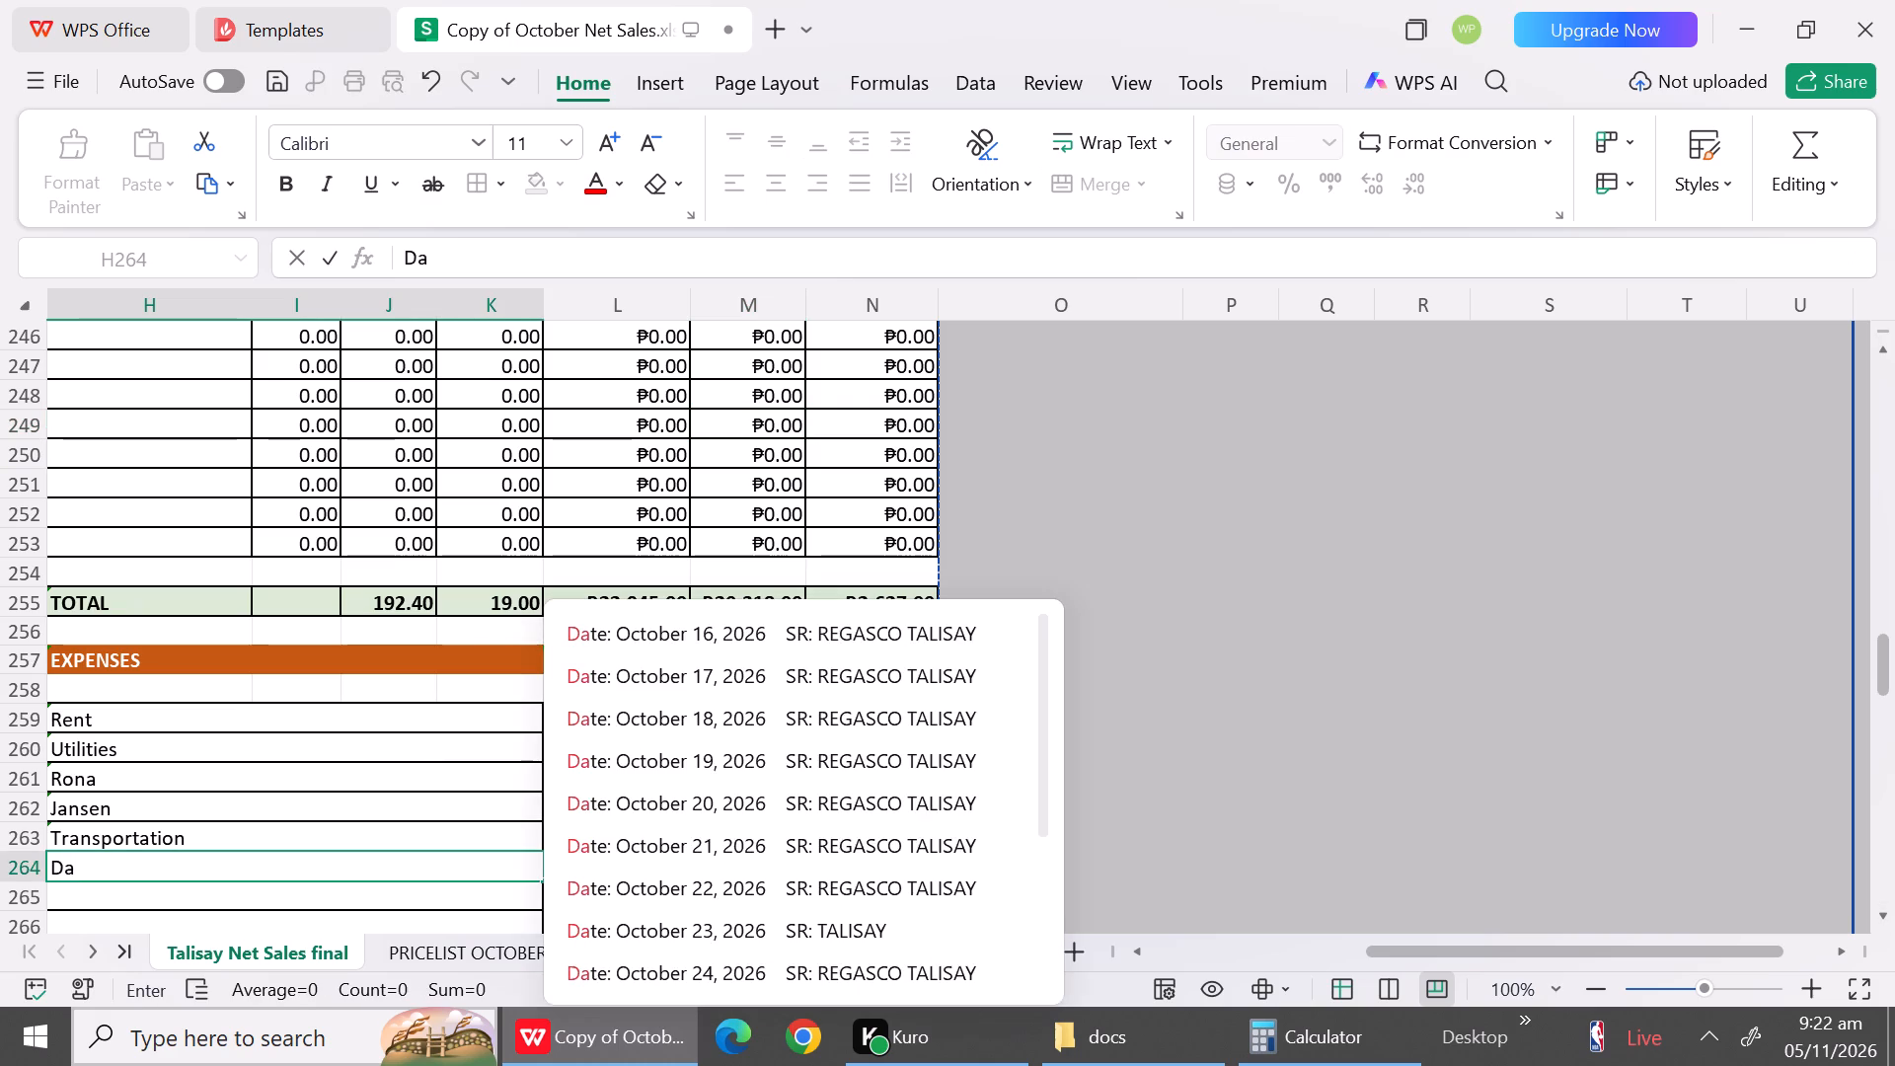
type("ve (Trainee")
key("BackSpace")
key("BackSpace")
key("BackSpace")
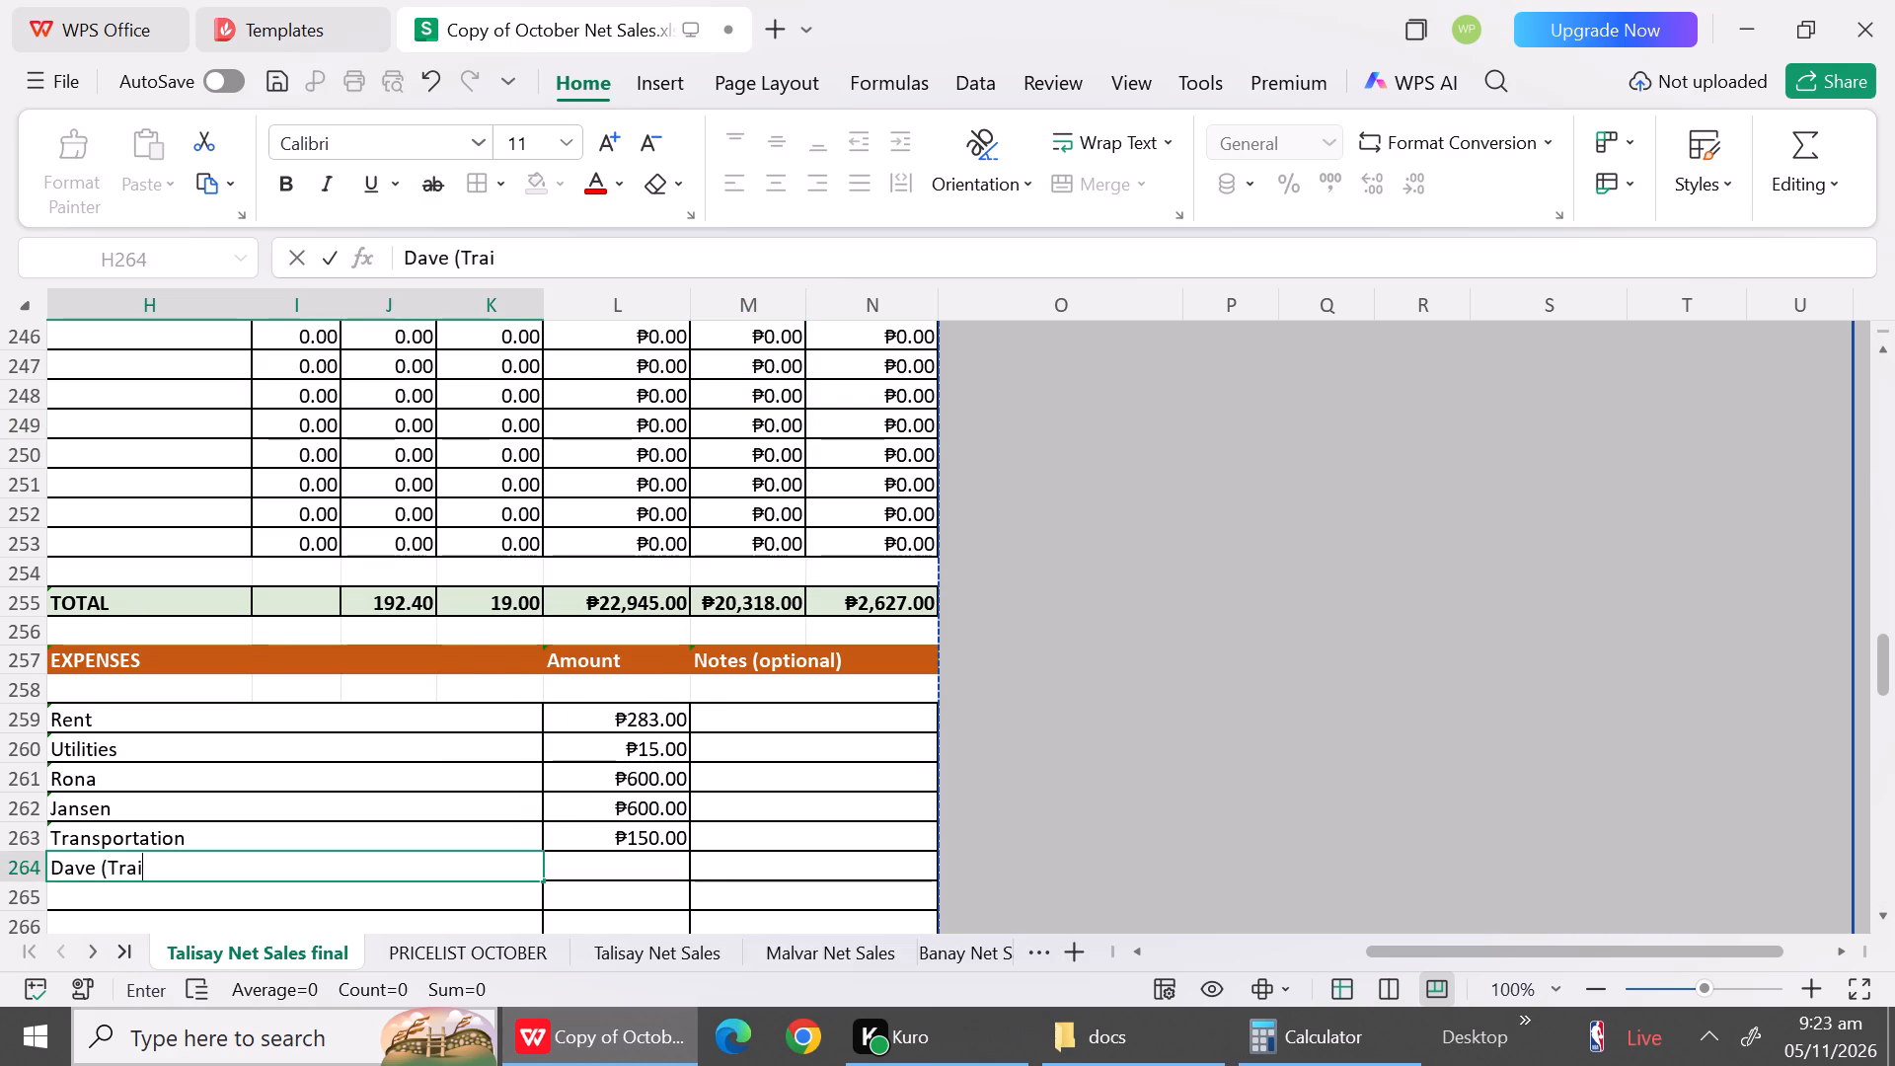
key("BackSpace")
key("BackSpace")
key("BackSpace")
key("BackSpace")
key("BackSpace")
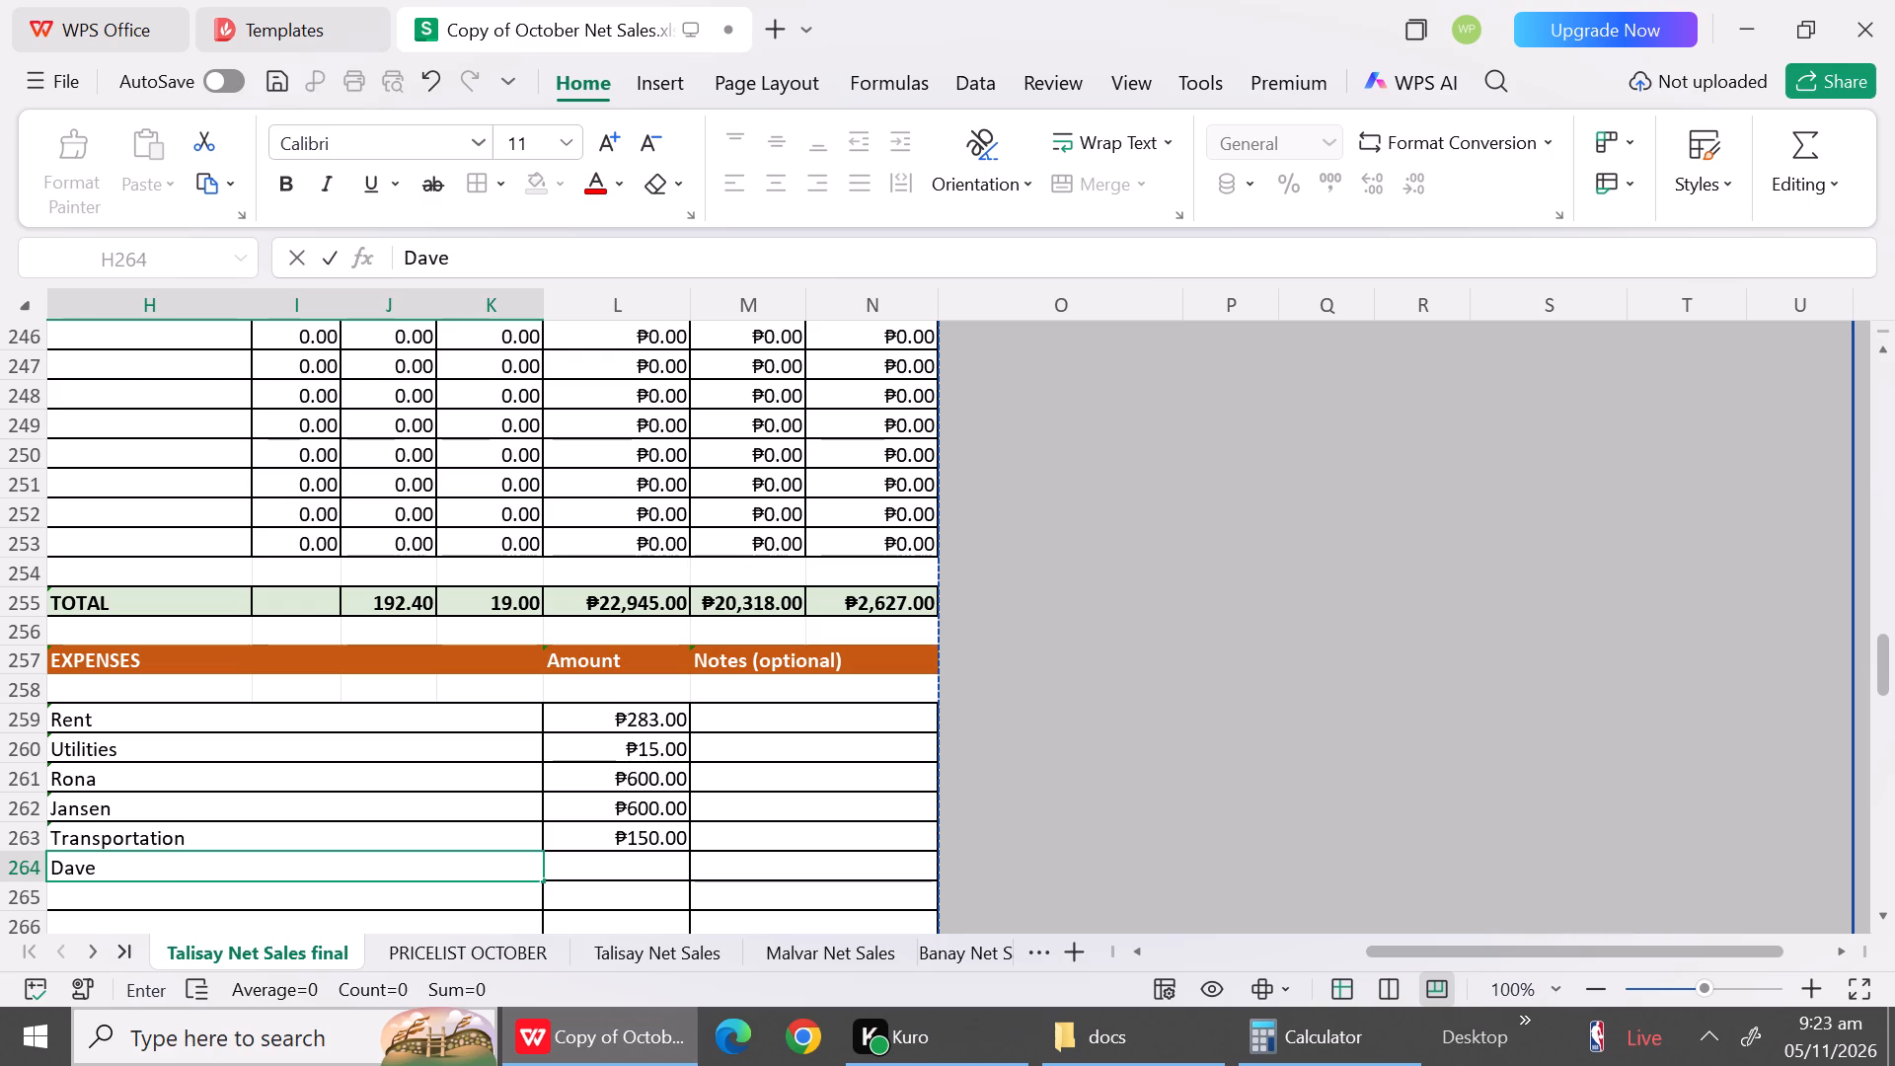
left_click(635, 876)
type("550")
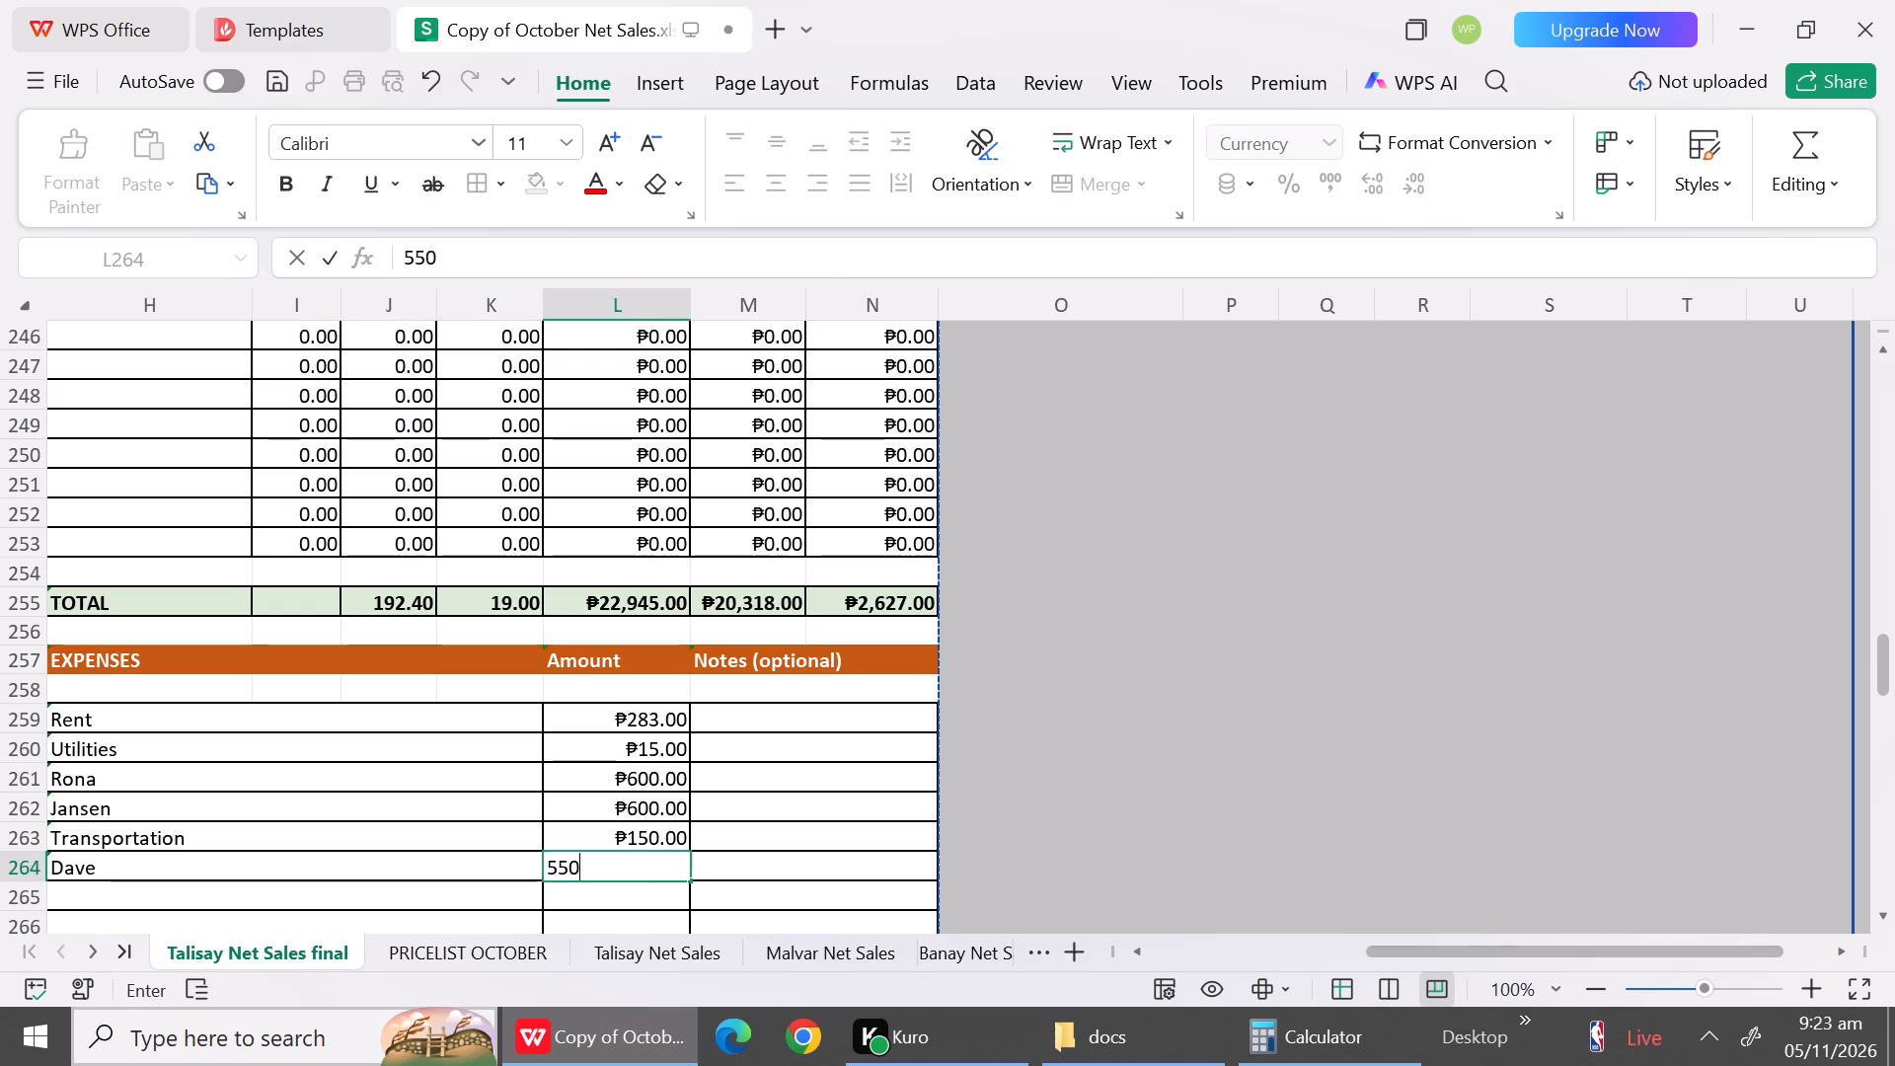
triple_click(1889, 908)
left_click_drag(1889, 908, 1129, 741)
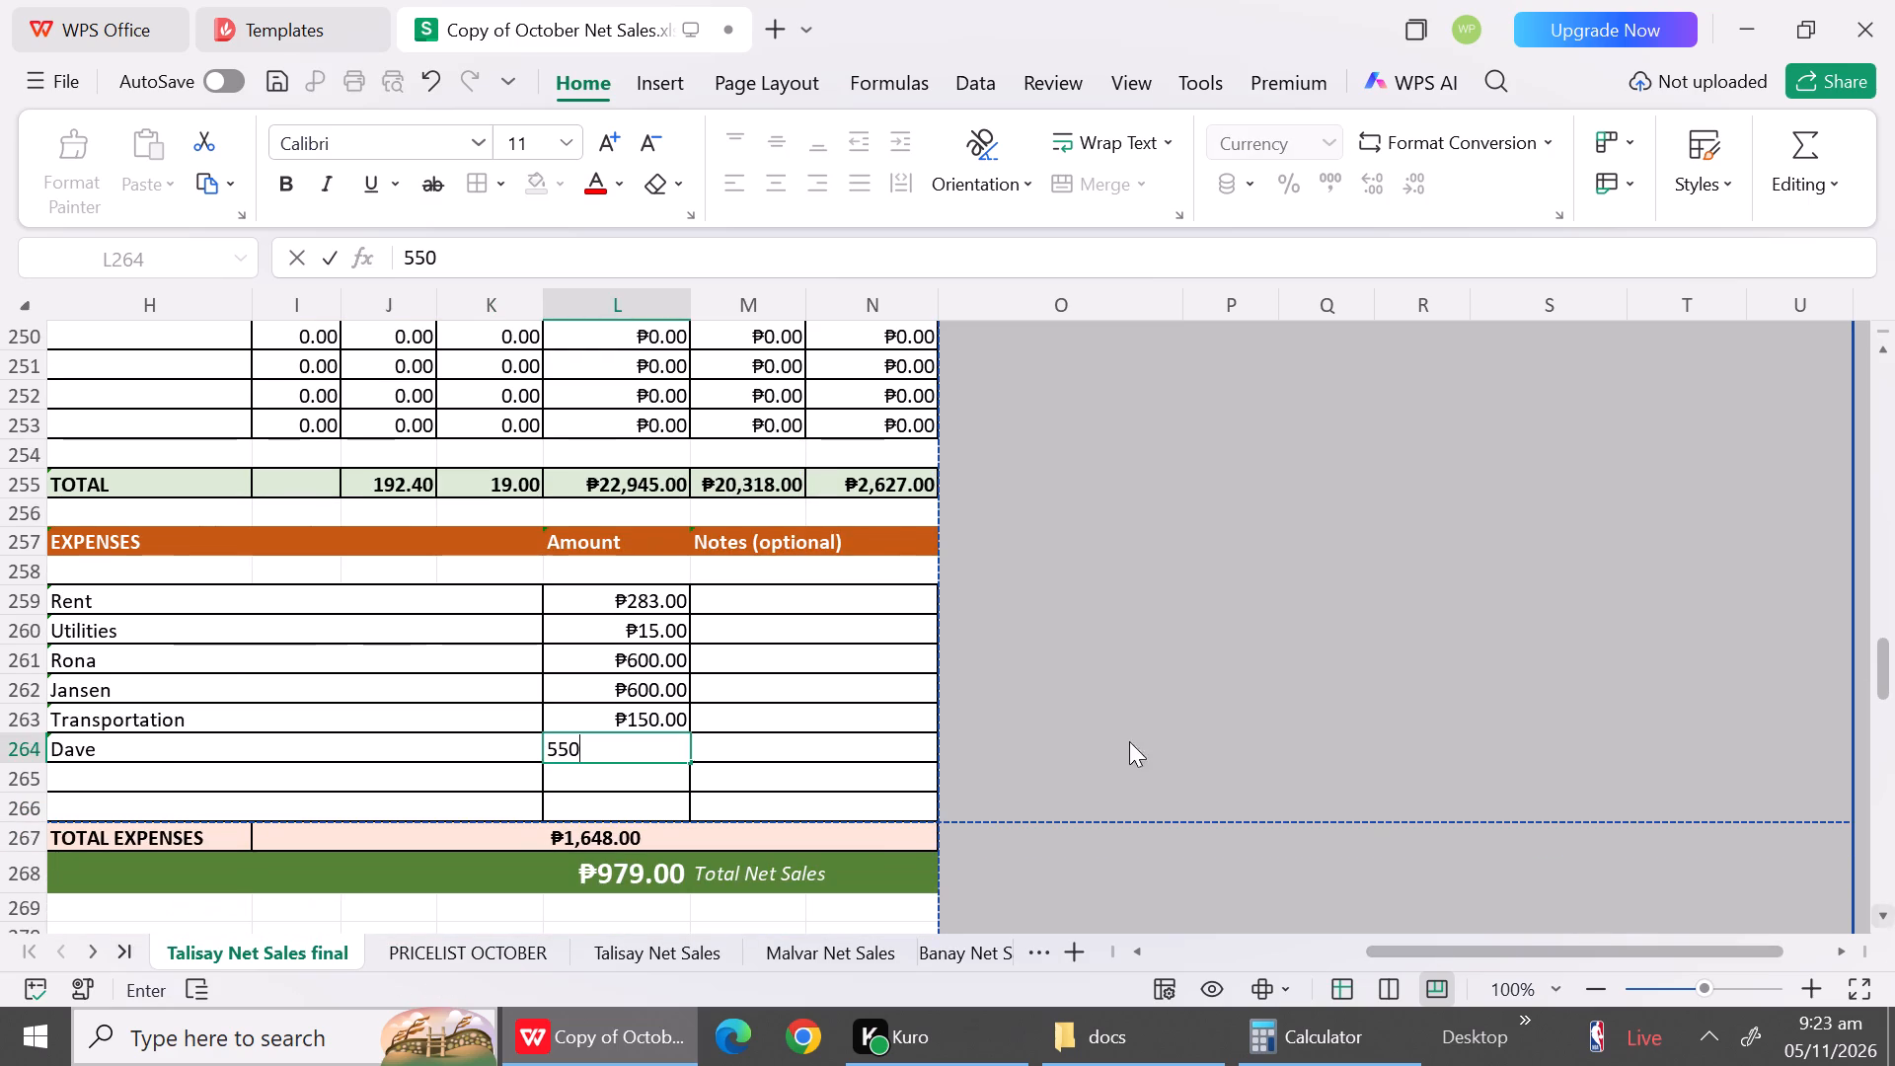
left_click_drag(1129, 741, 688, 764)
Add a Nylon 9mm expense of 100 in row 265 of the October 24 report.
left_click(111, 786)
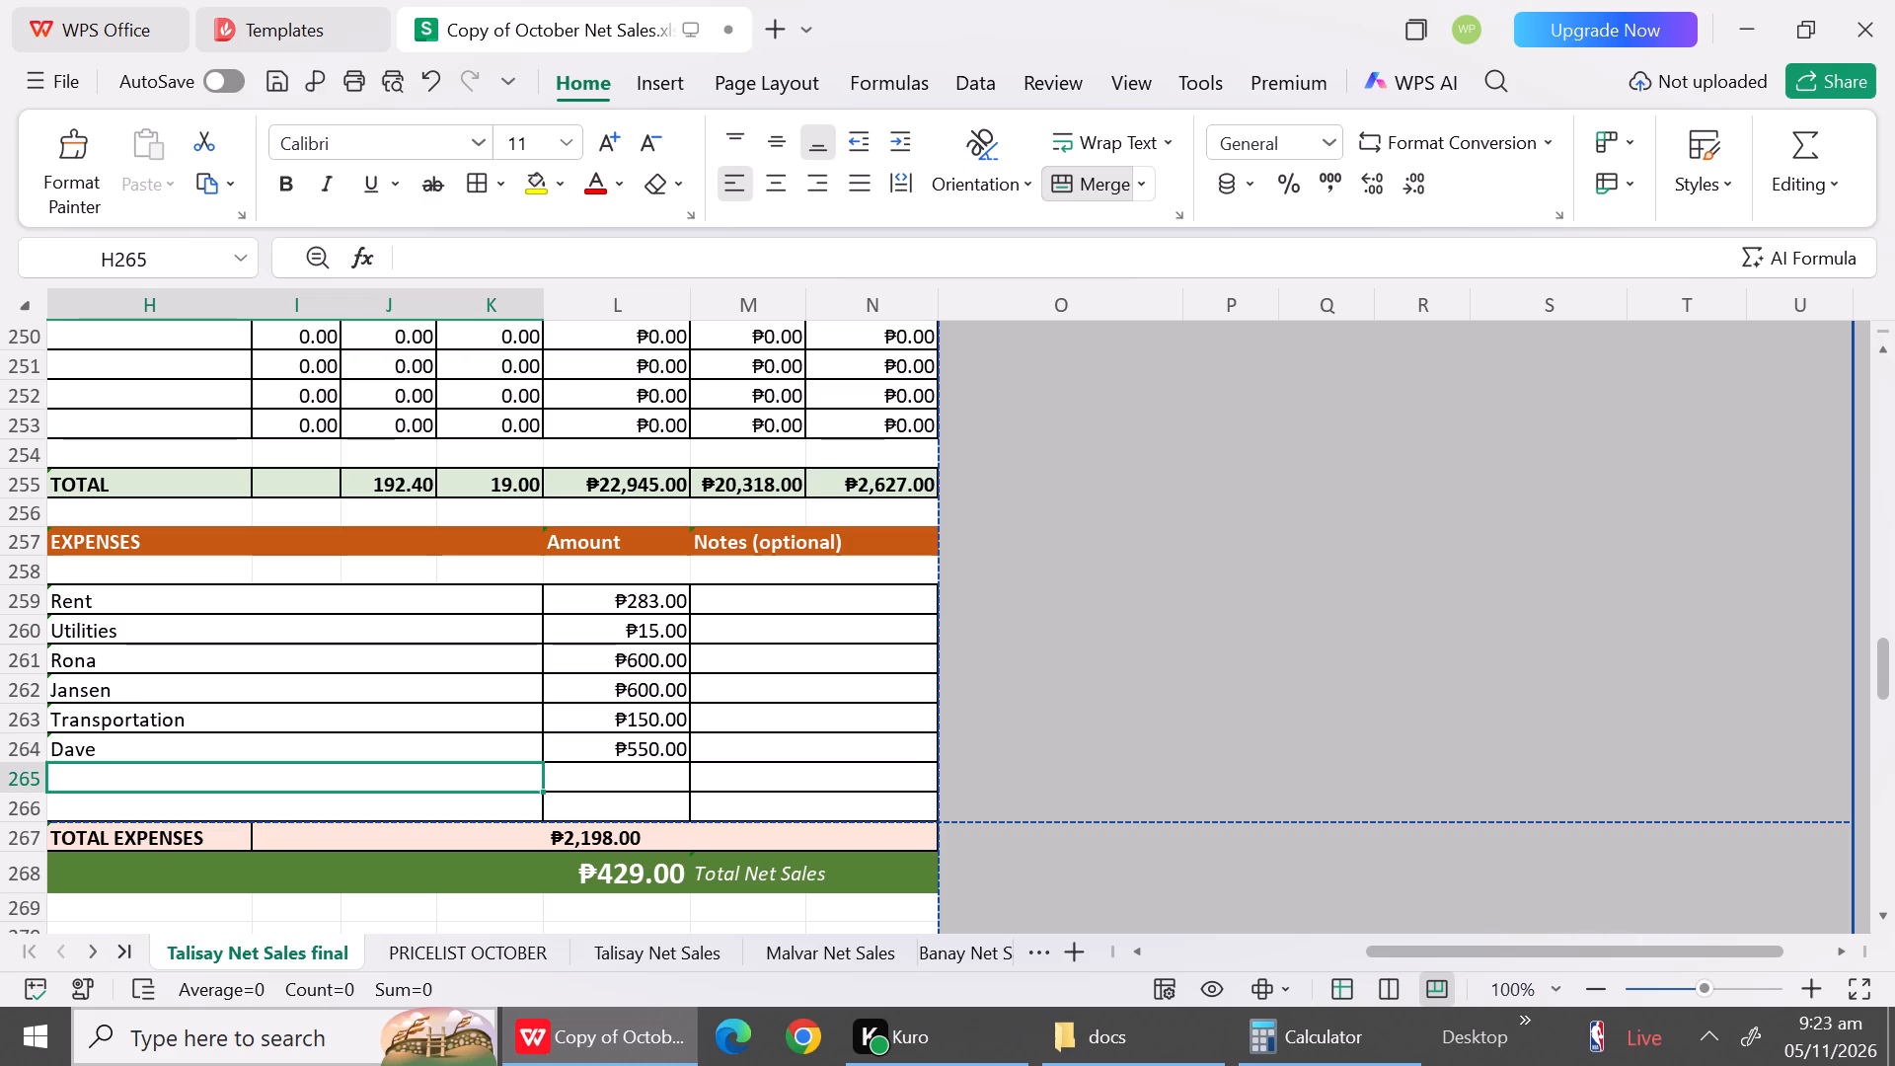
type("Ny")
type("lon")
key("space")
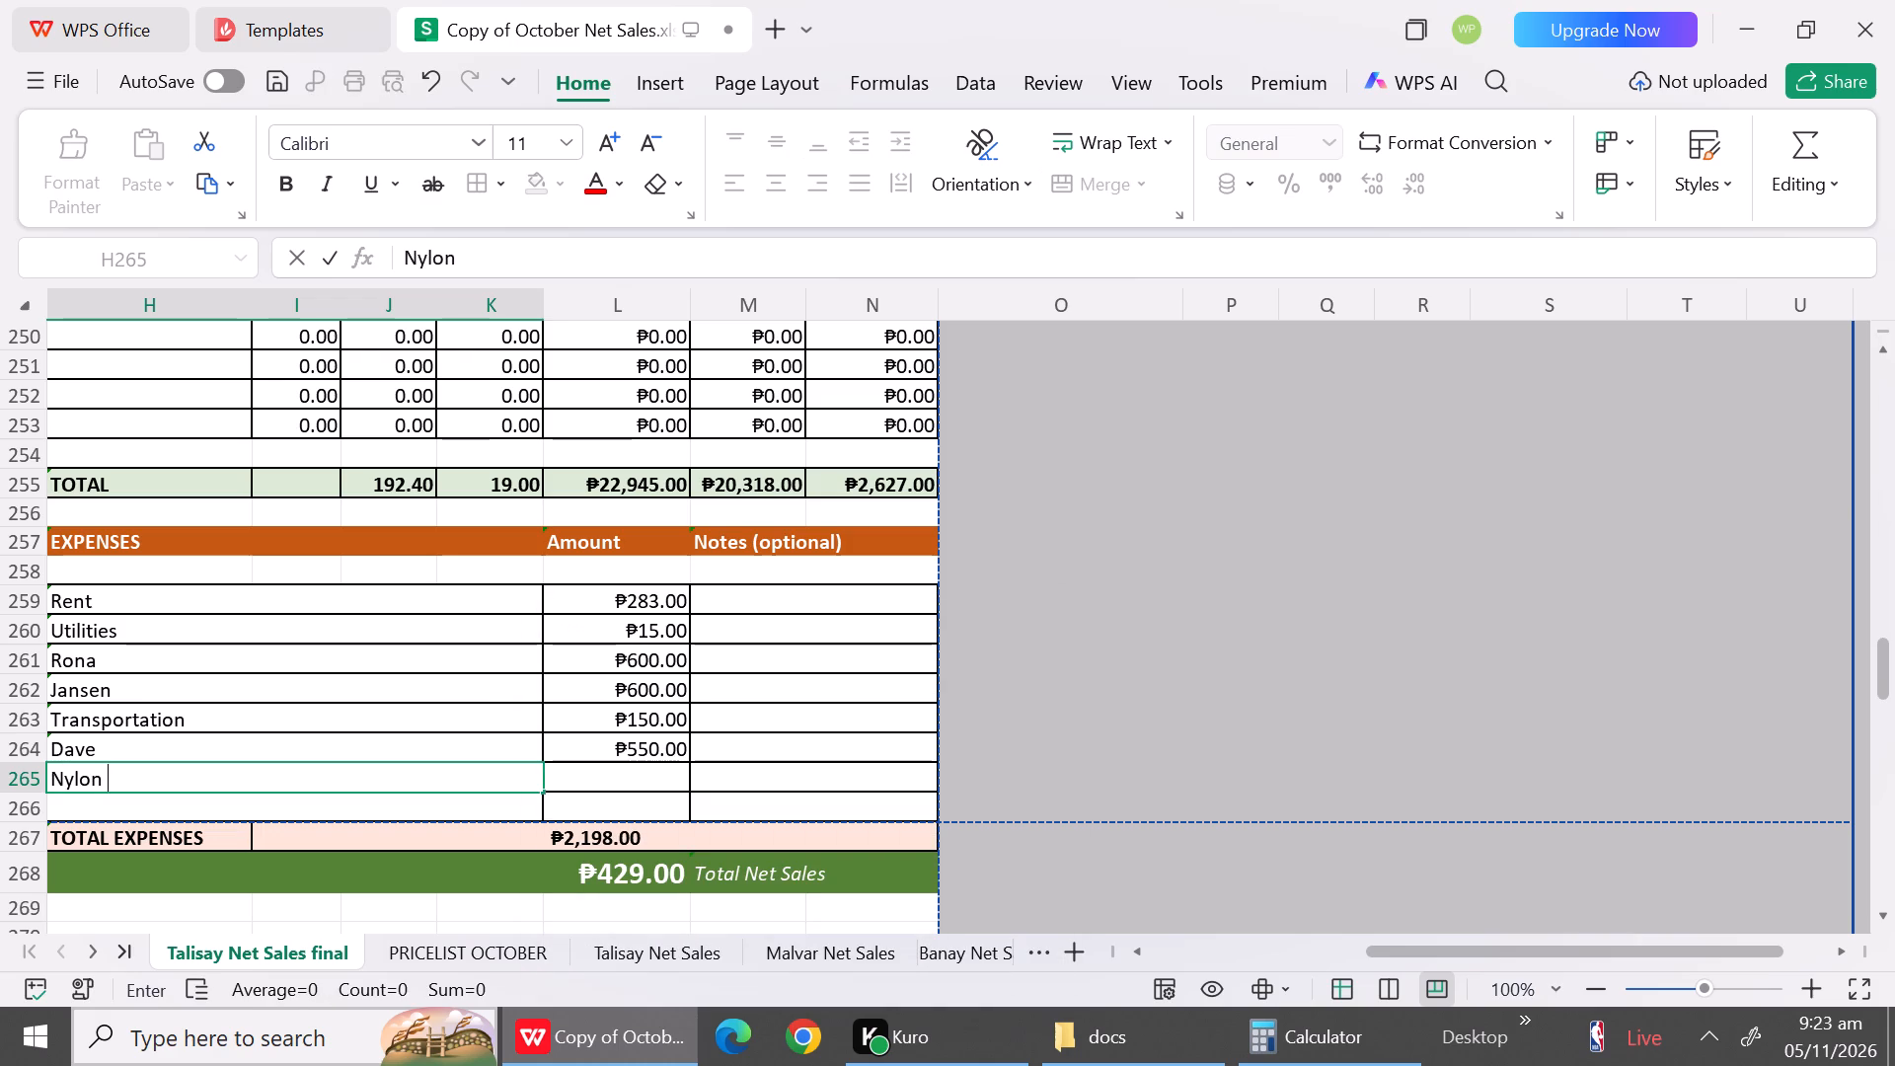
type("9mm")
left_click(651, 788)
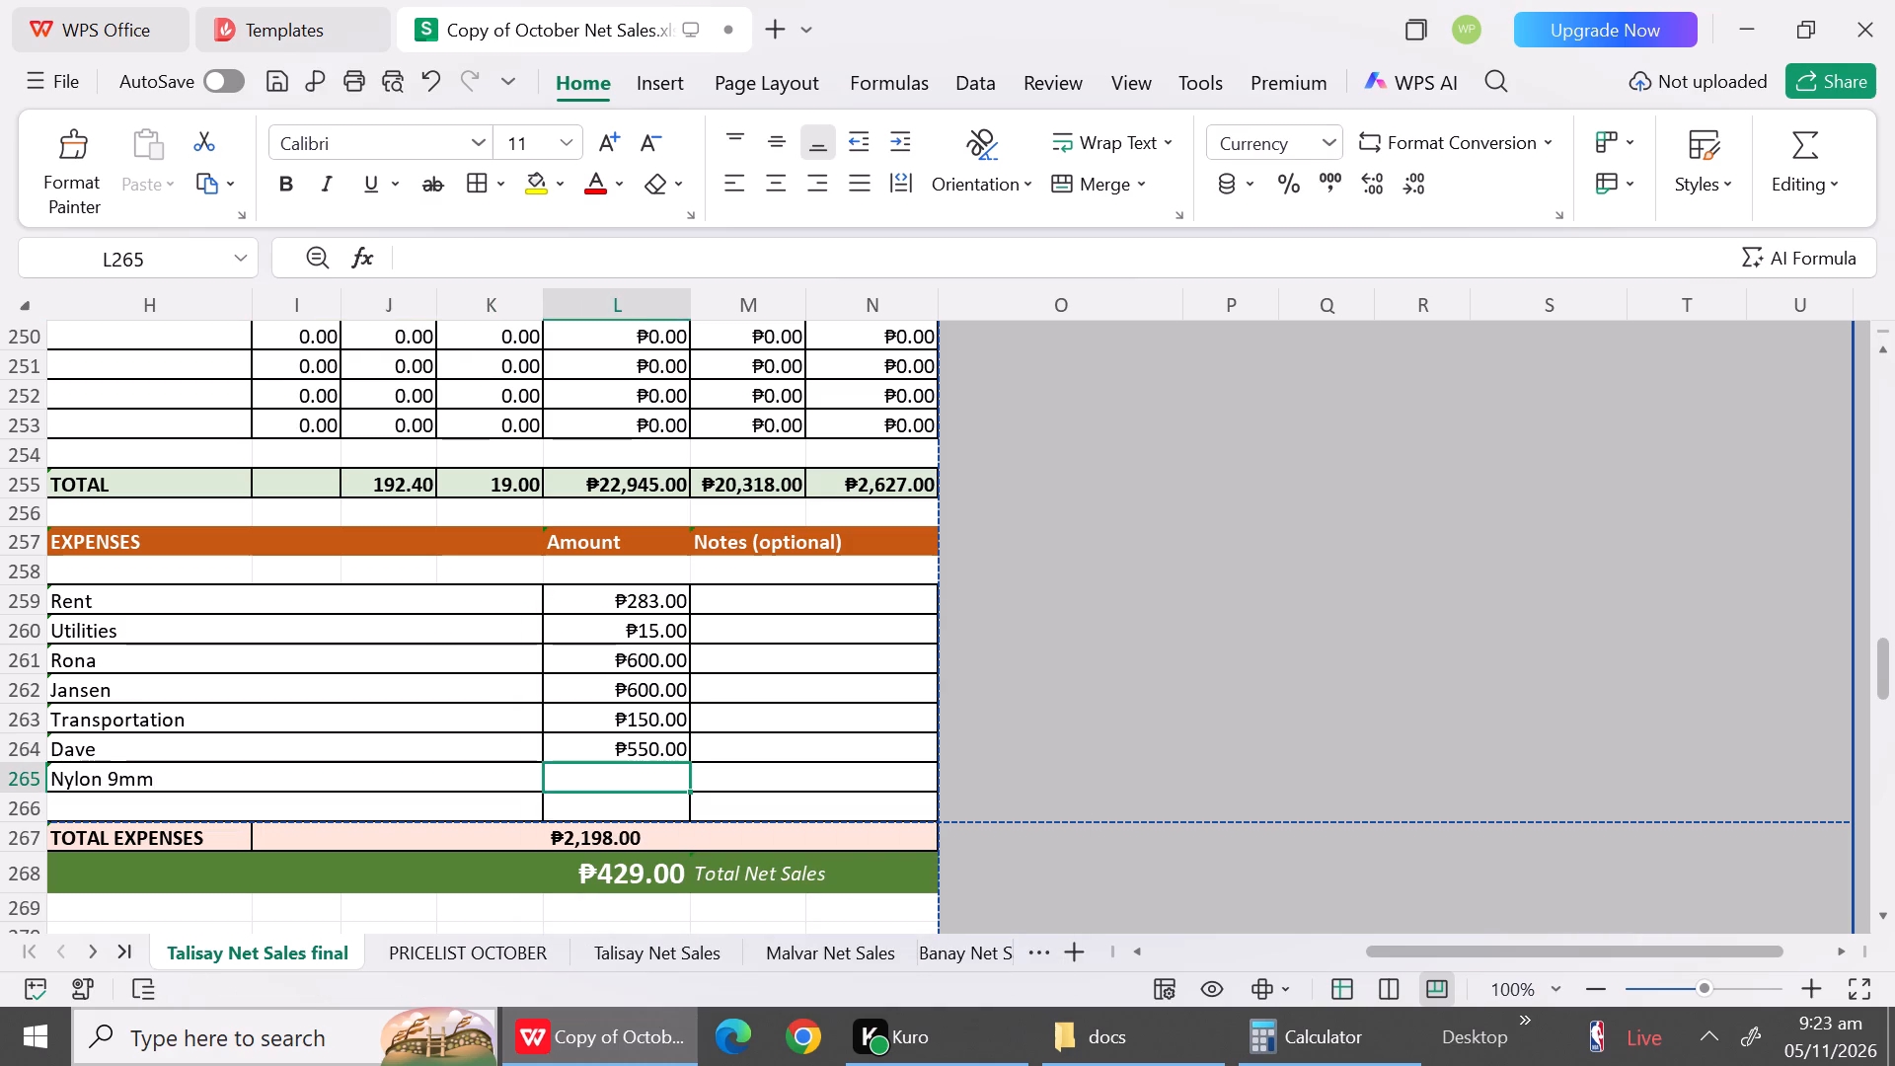
type("100")
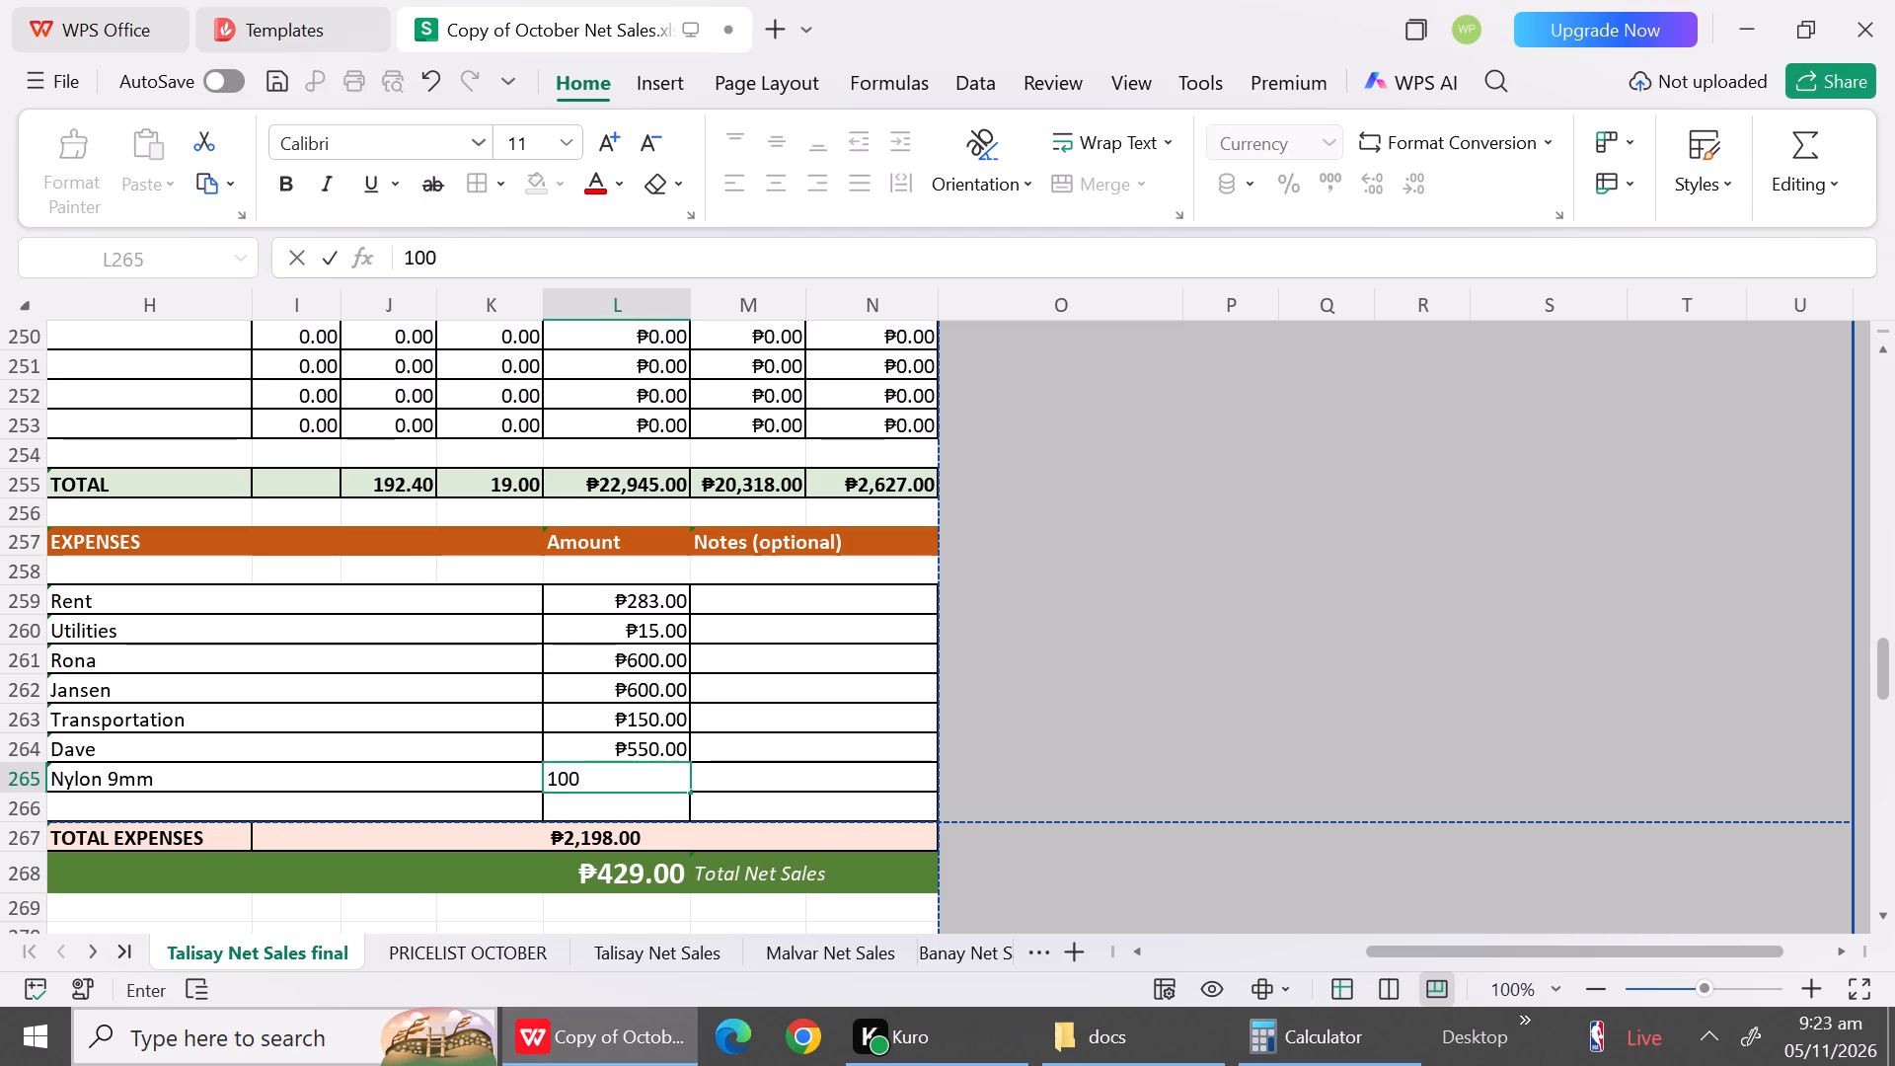
Add a Returned Deposit Matthews expense of 2000 in row 266 of the October 24 report.
left_click(500, 812)
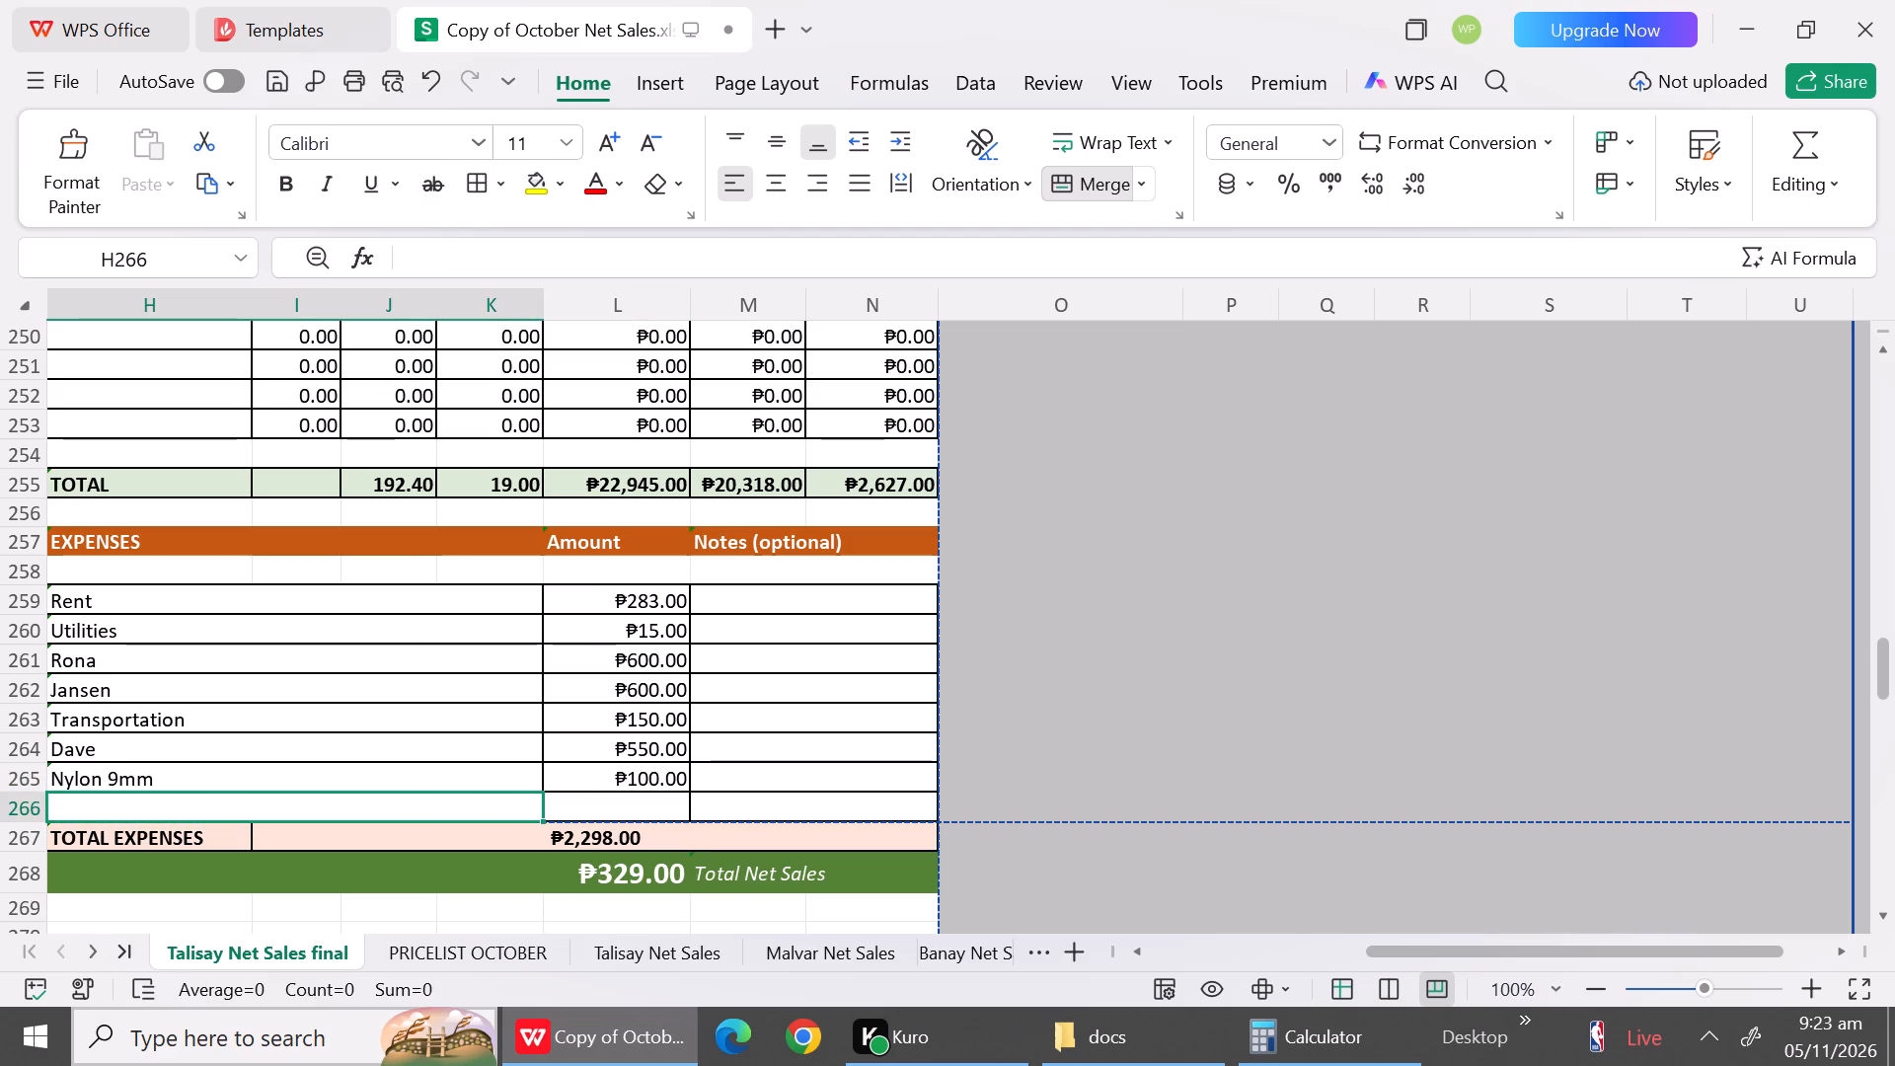
type("Return")
key("space")
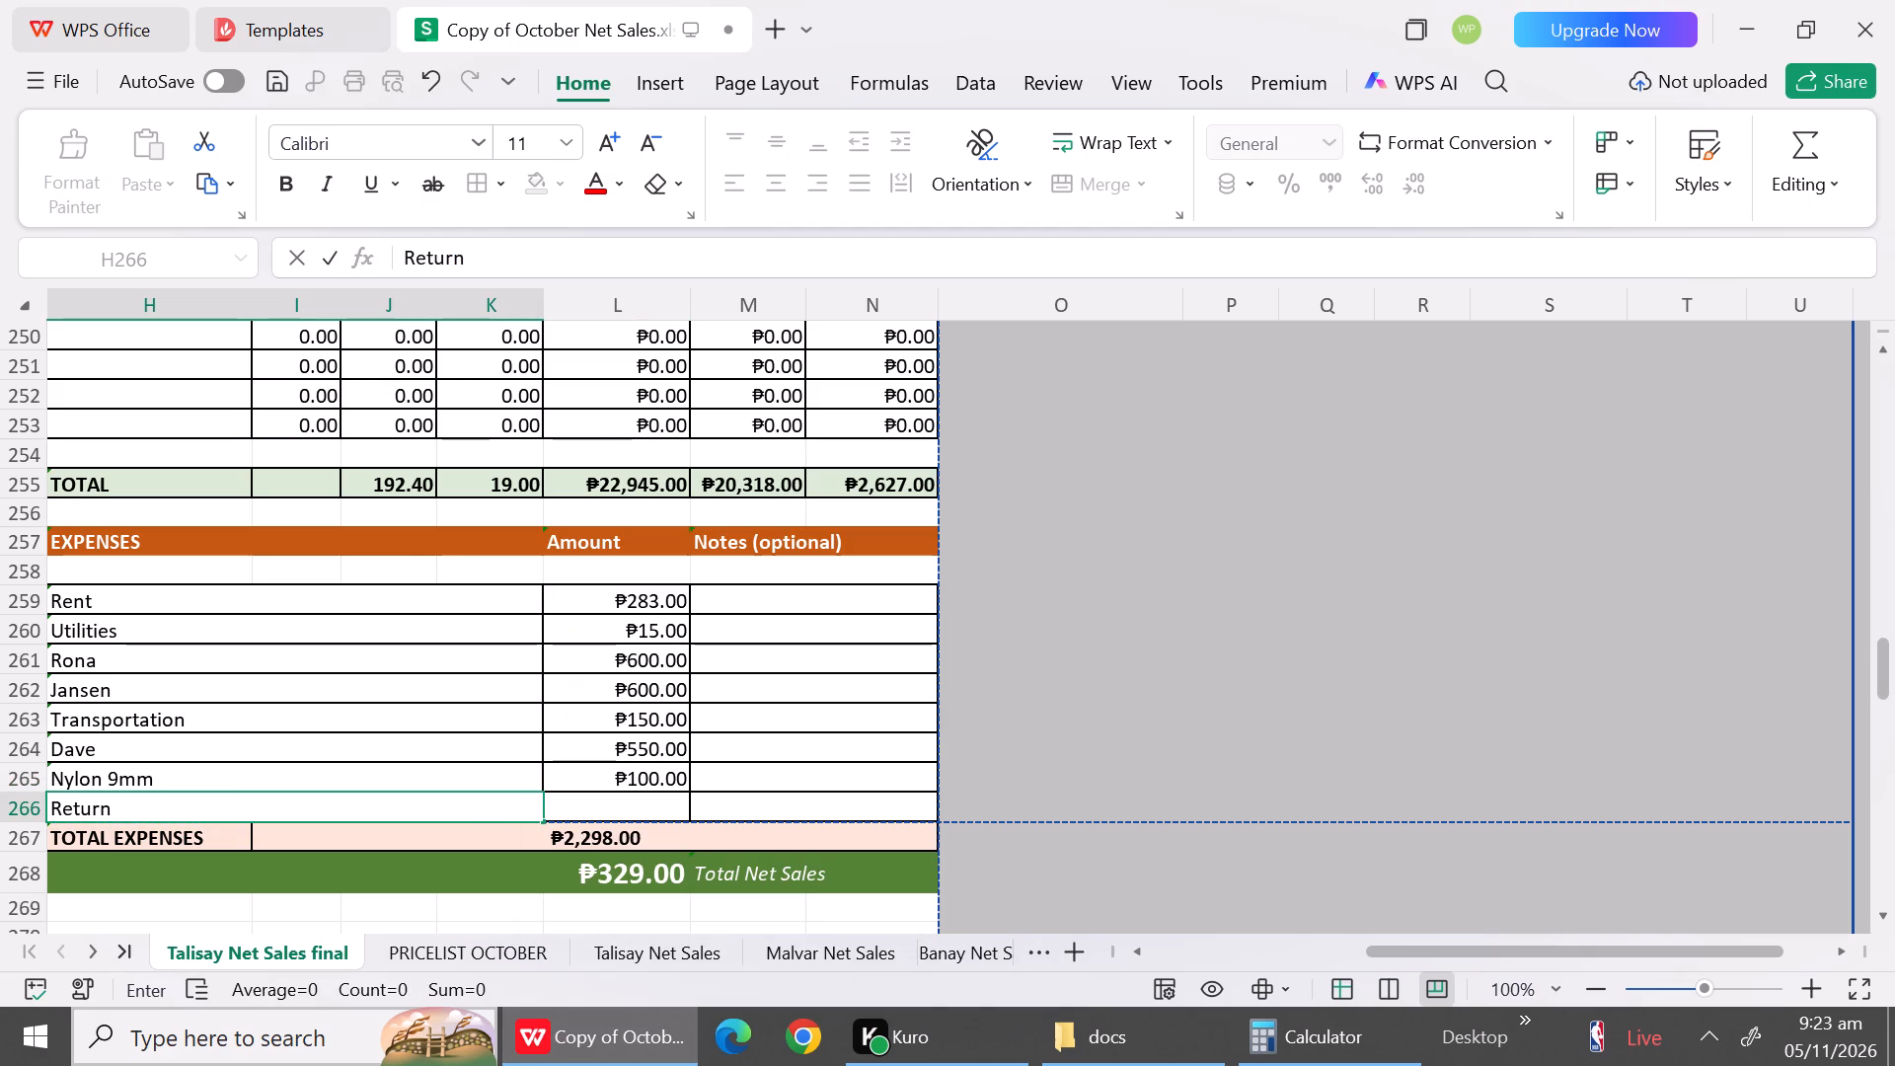
key("BackSpace")
left_click(450, 854)
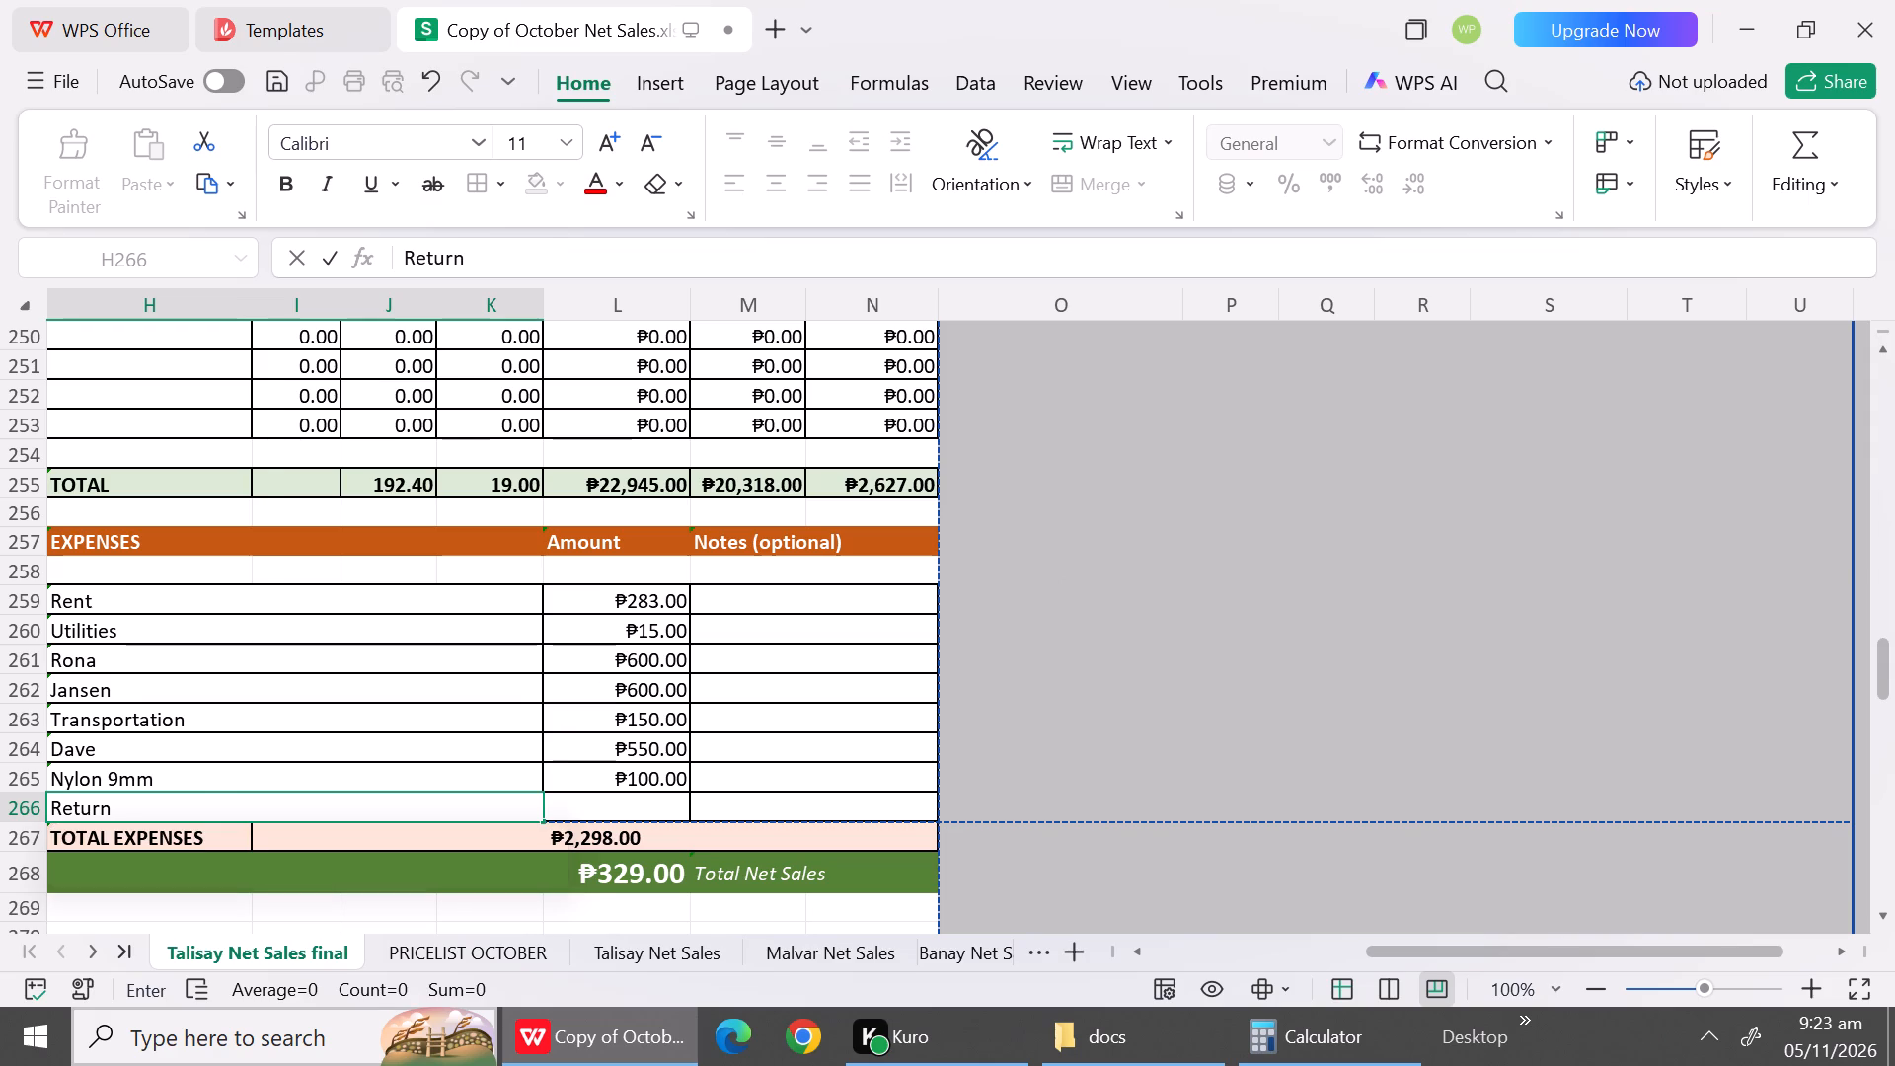
key("space")
type("Mayt")
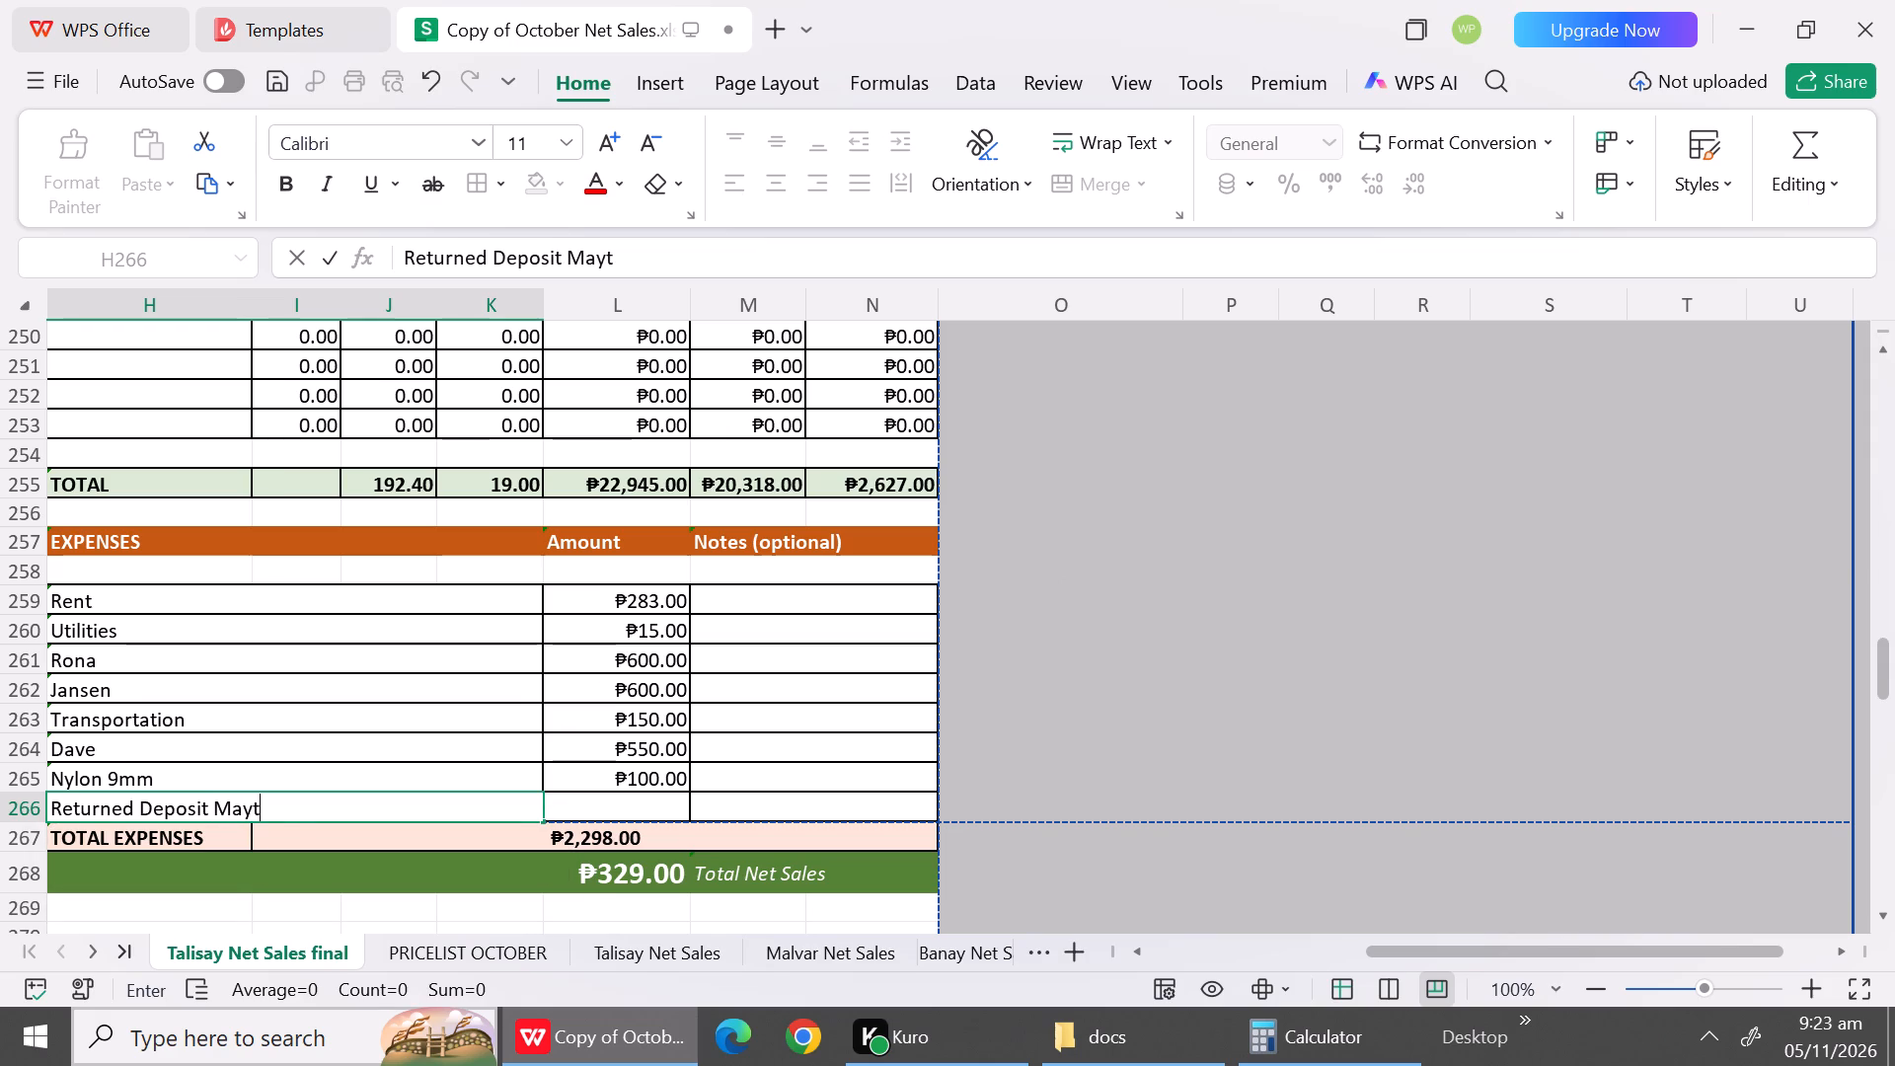
key("BackSpace")
key("BackSpace")
type("tthews")
left_click(594, 813)
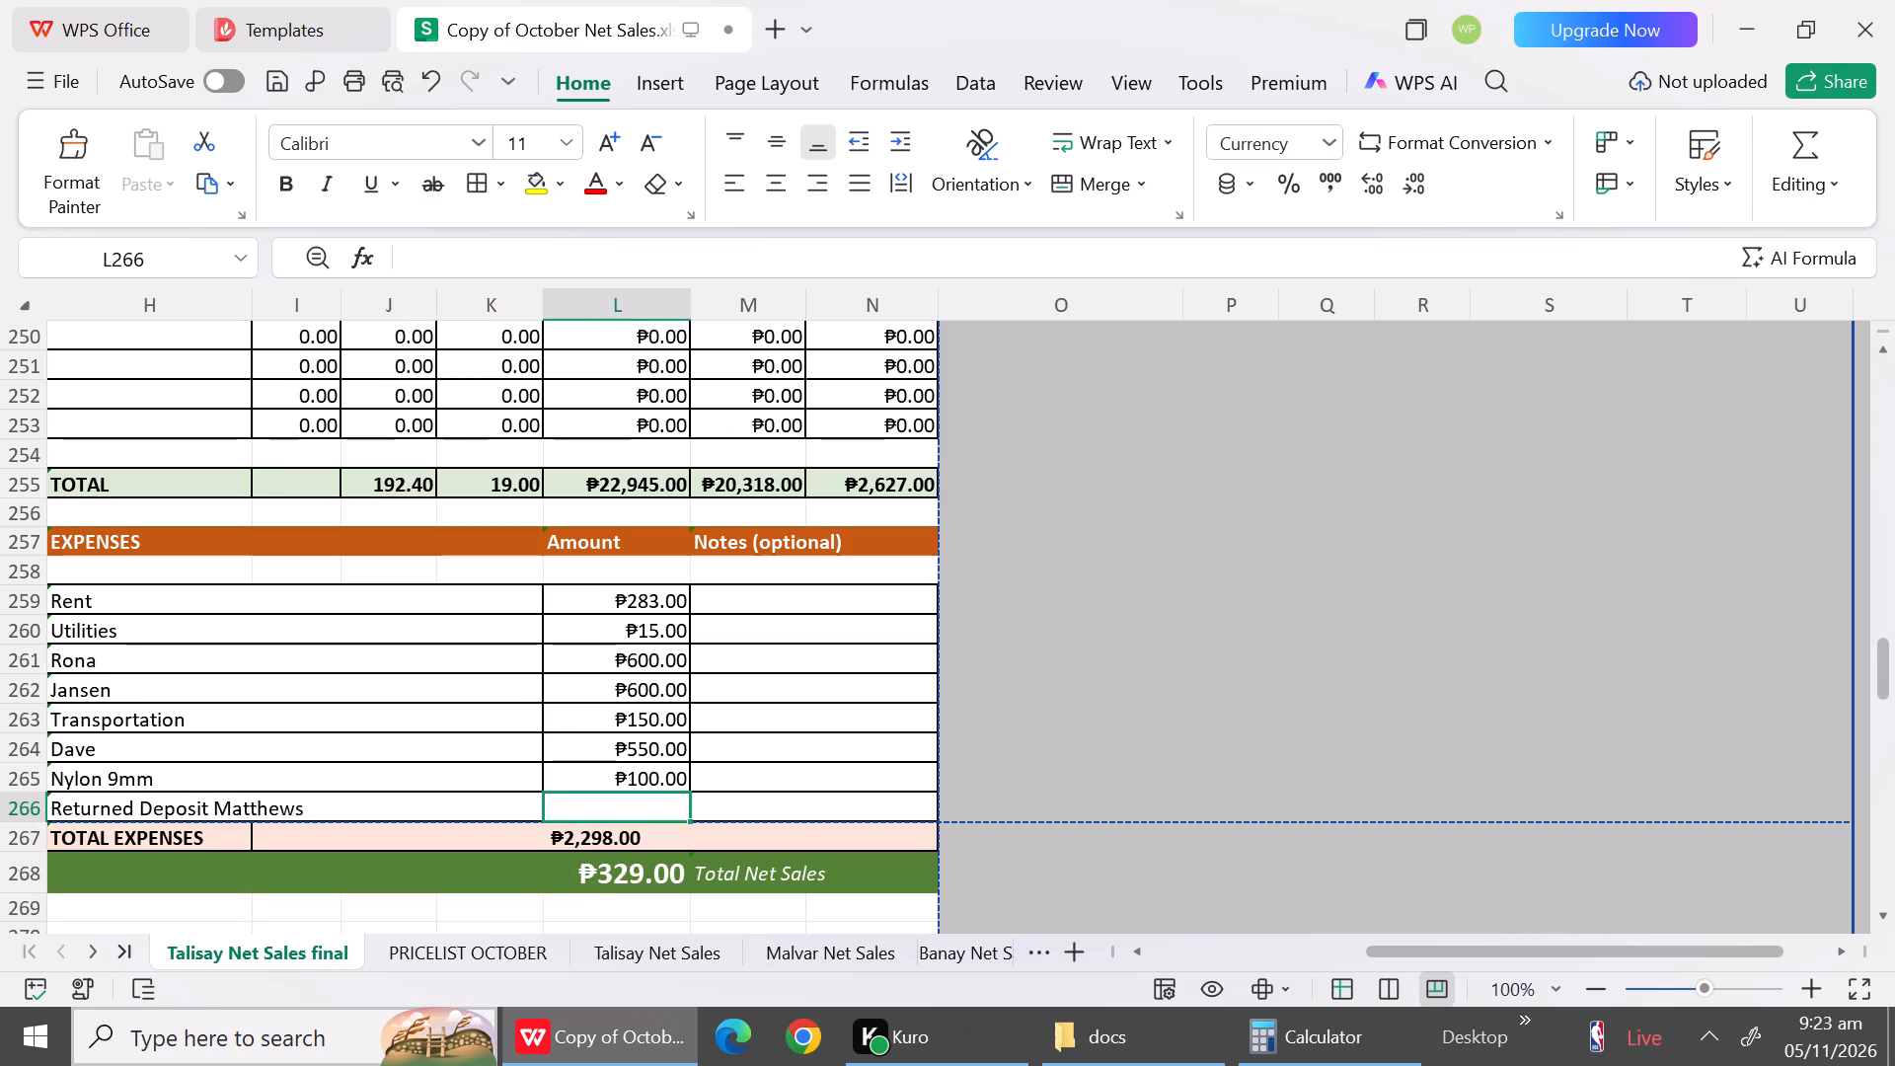
type("2000")
left_click(828, 743)
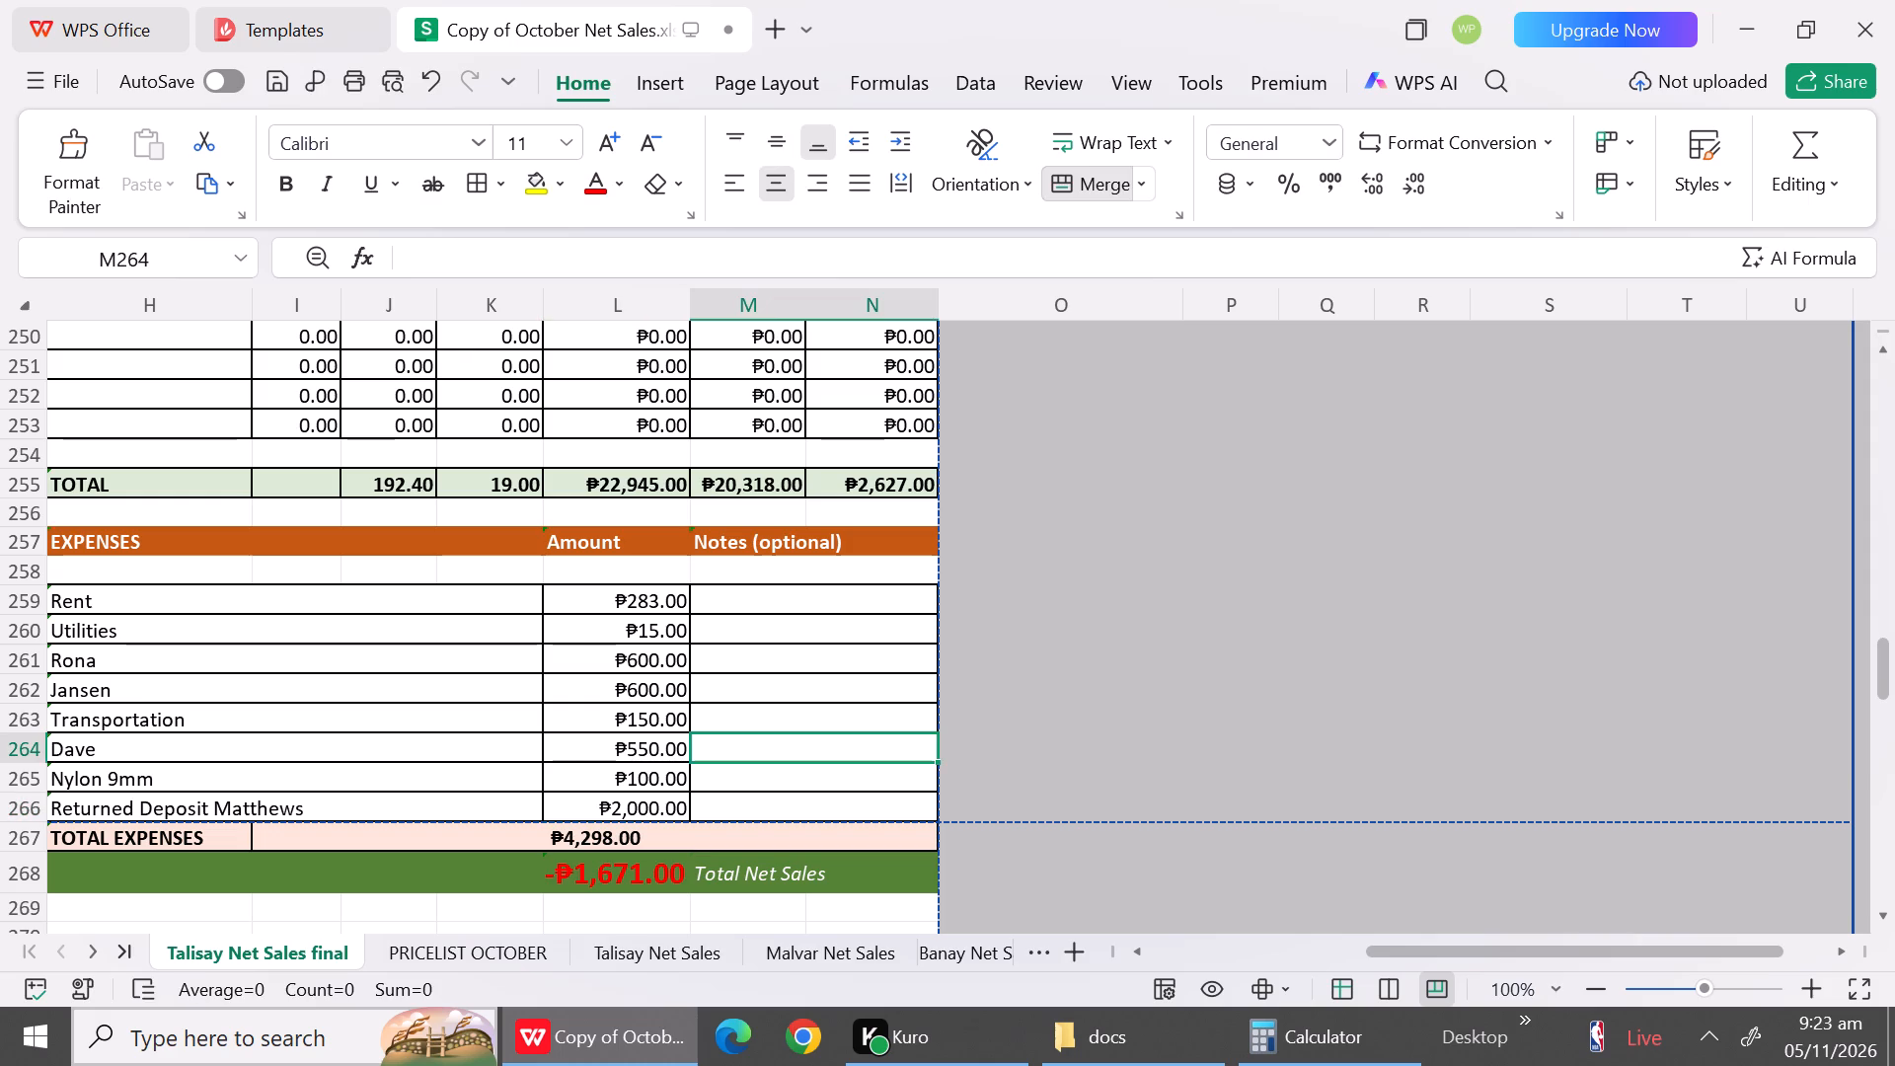
In the October 25 report, set row 275's Kilograms to 11 and Qty to 13.
triple_click(1887, 919)
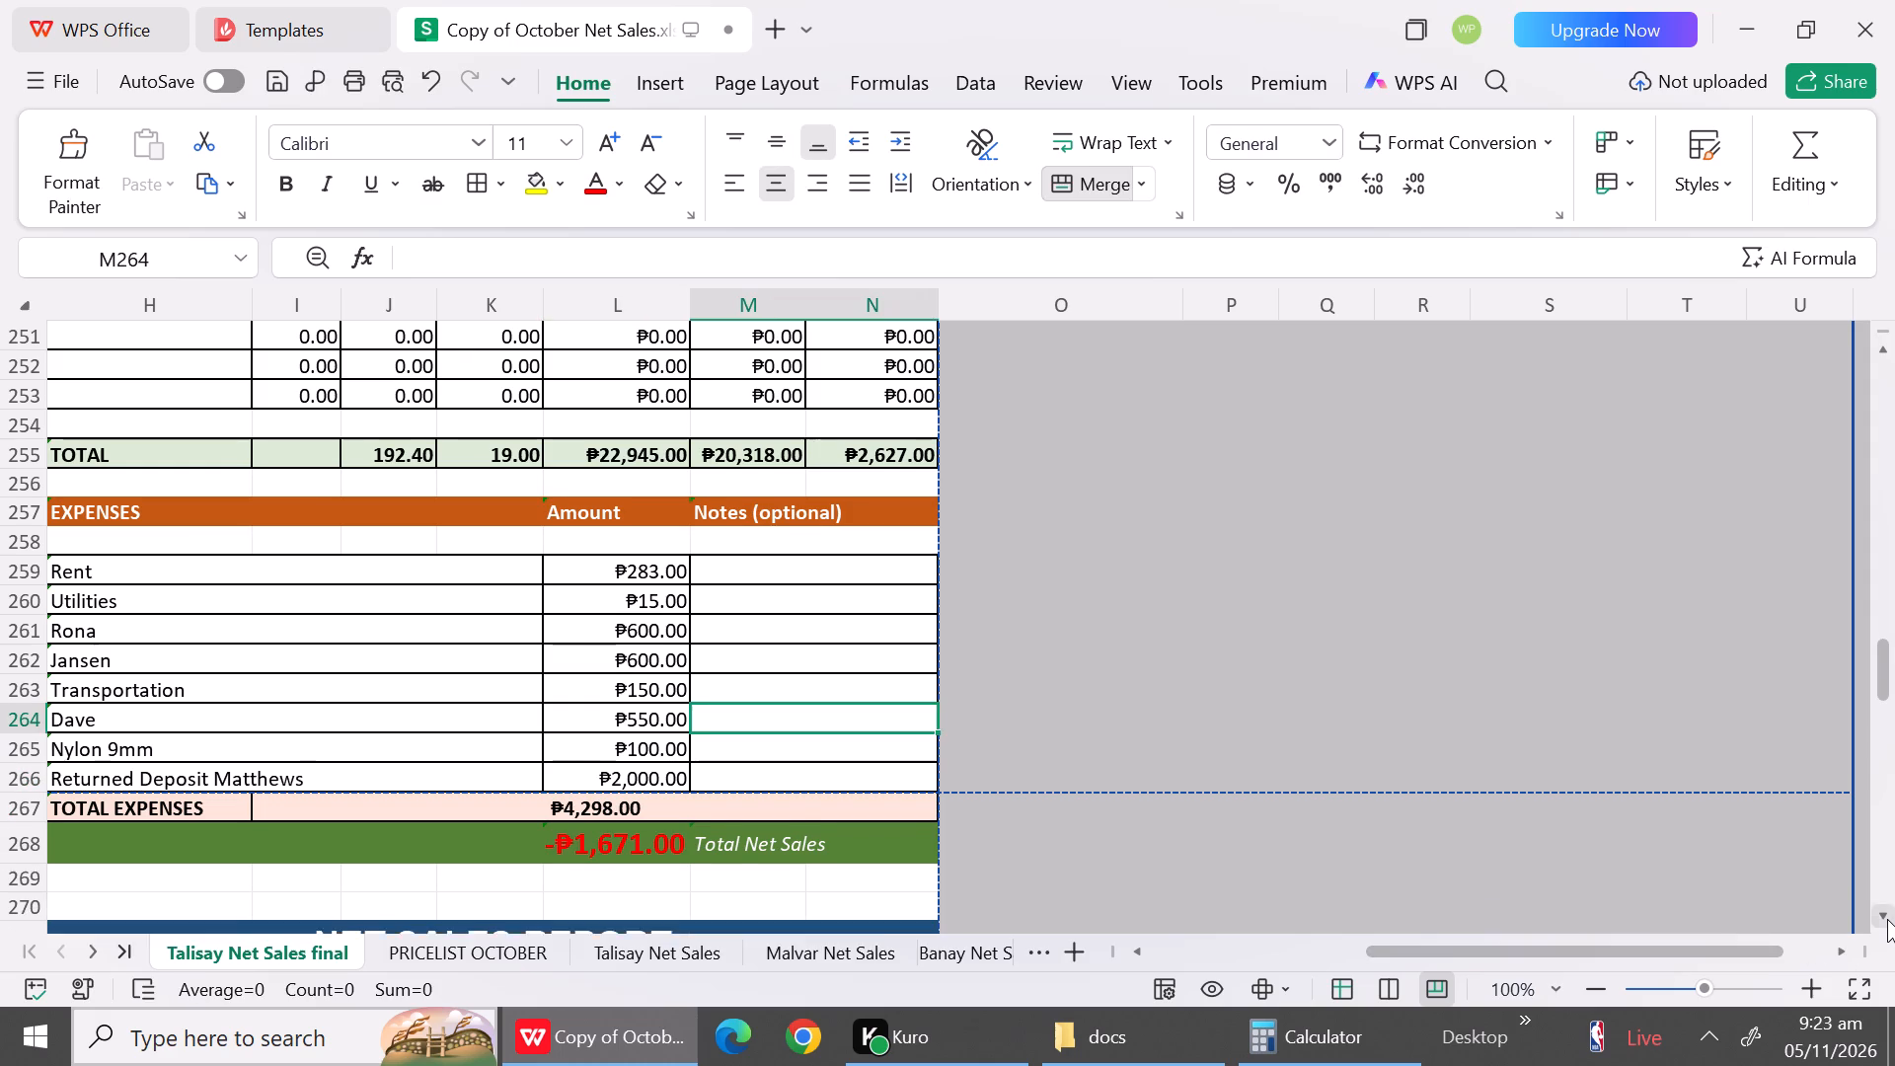
triple_click(1887, 919)
triple_click(1887, 919)
triple_click(1887, 919)
double_click(1887, 919)
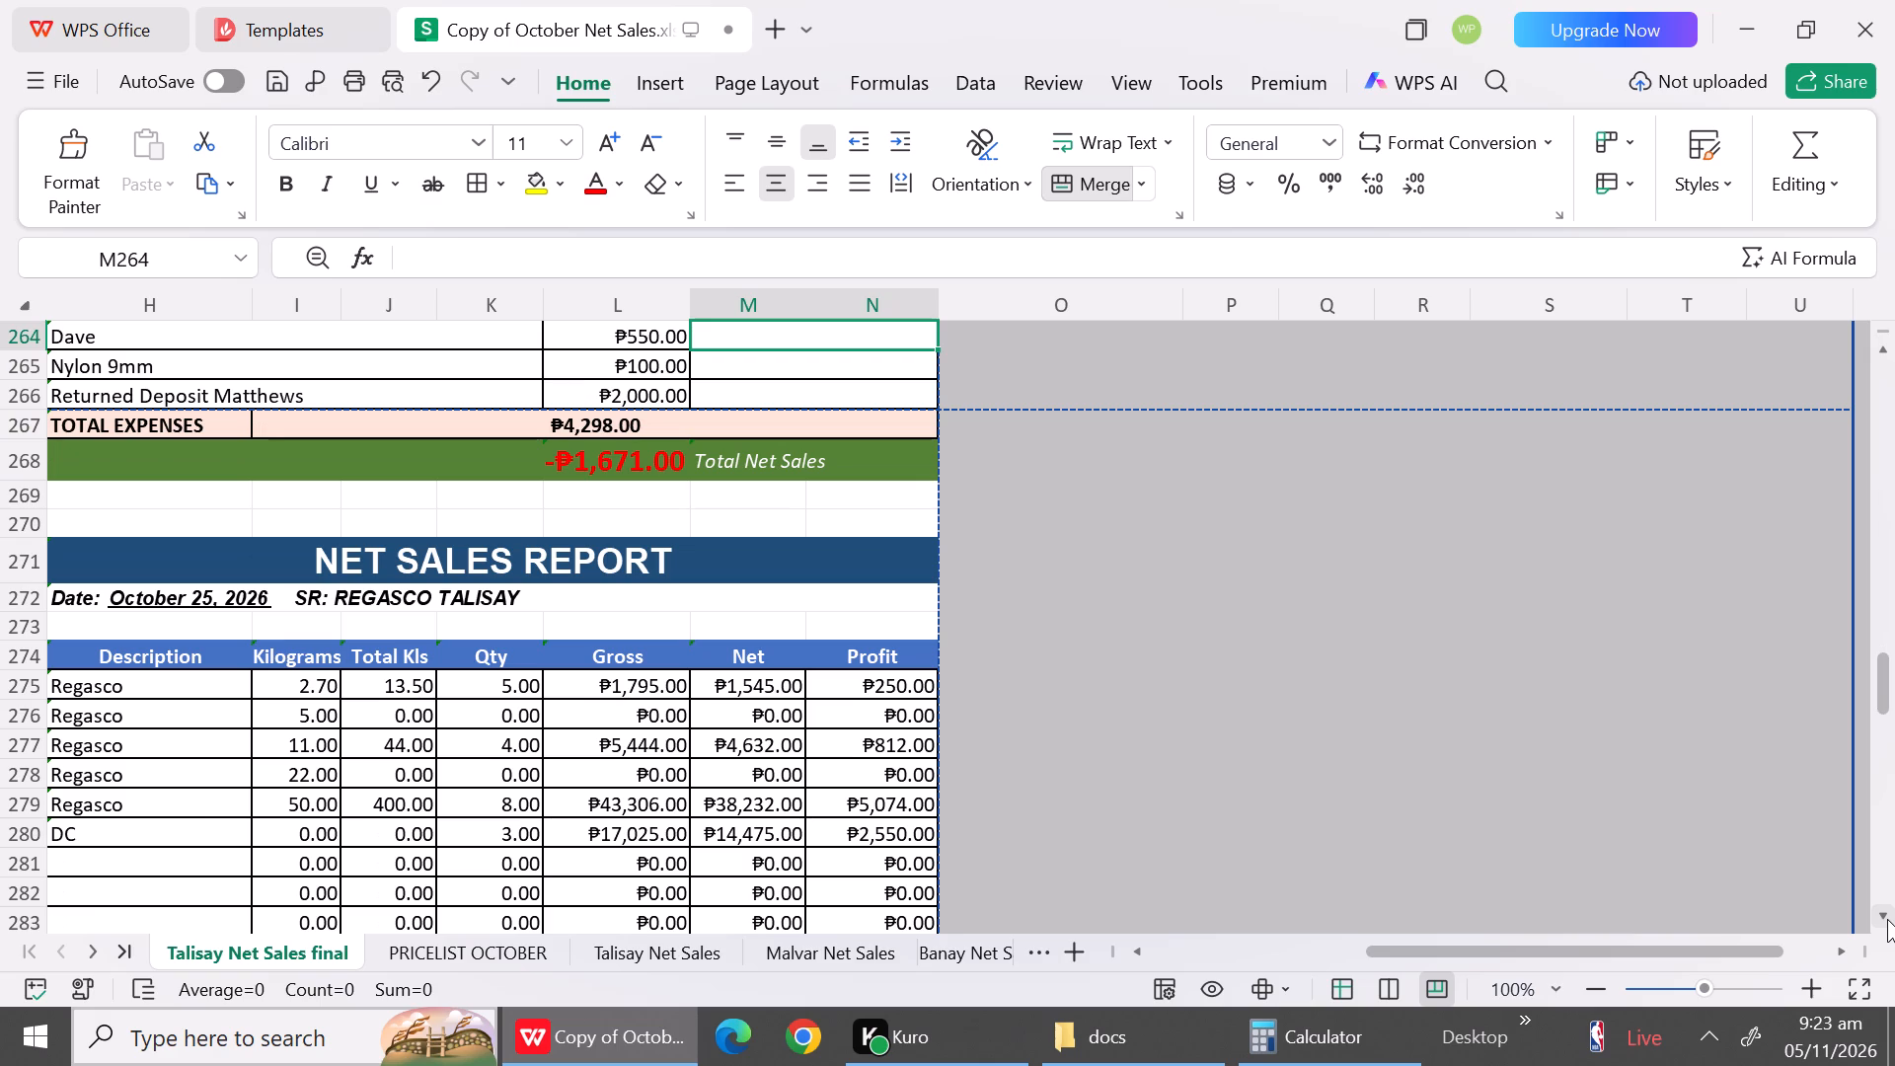
left_click(299, 685)
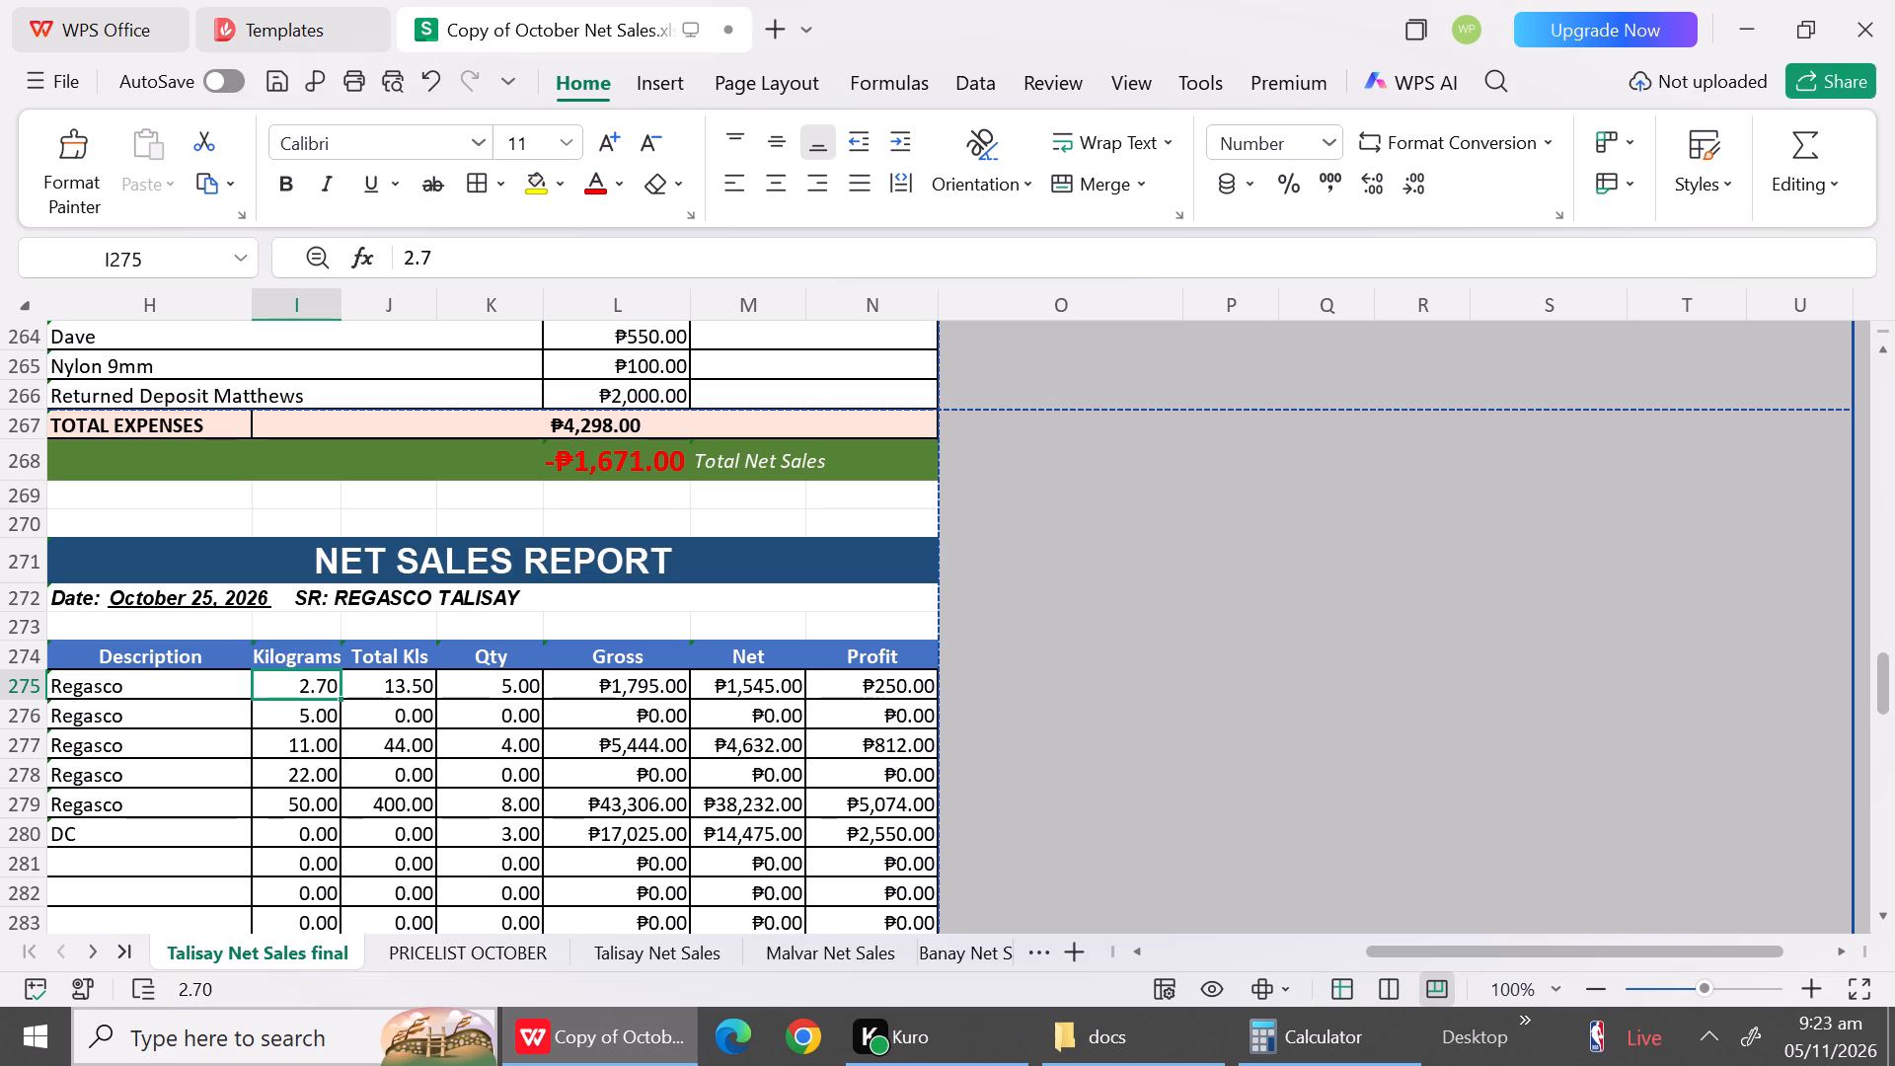
type("11")
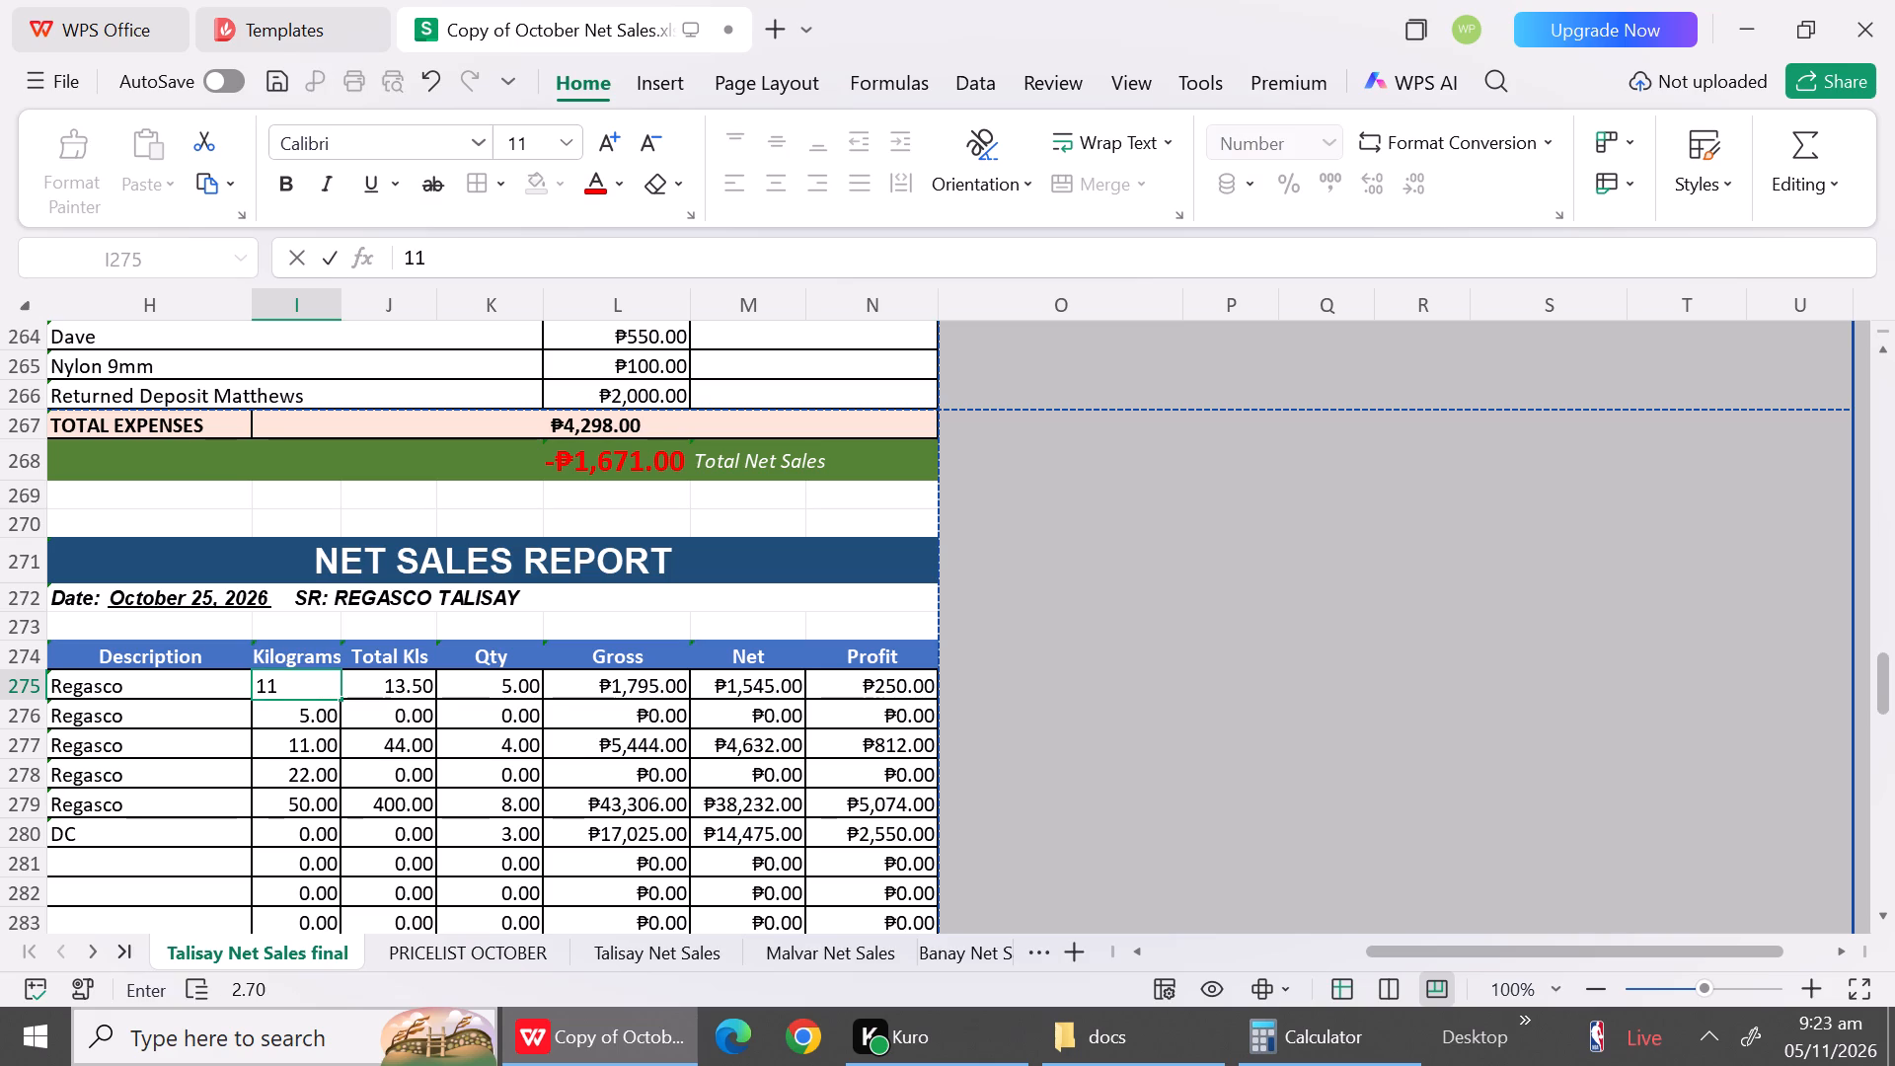
left_click(521, 685)
type("14")
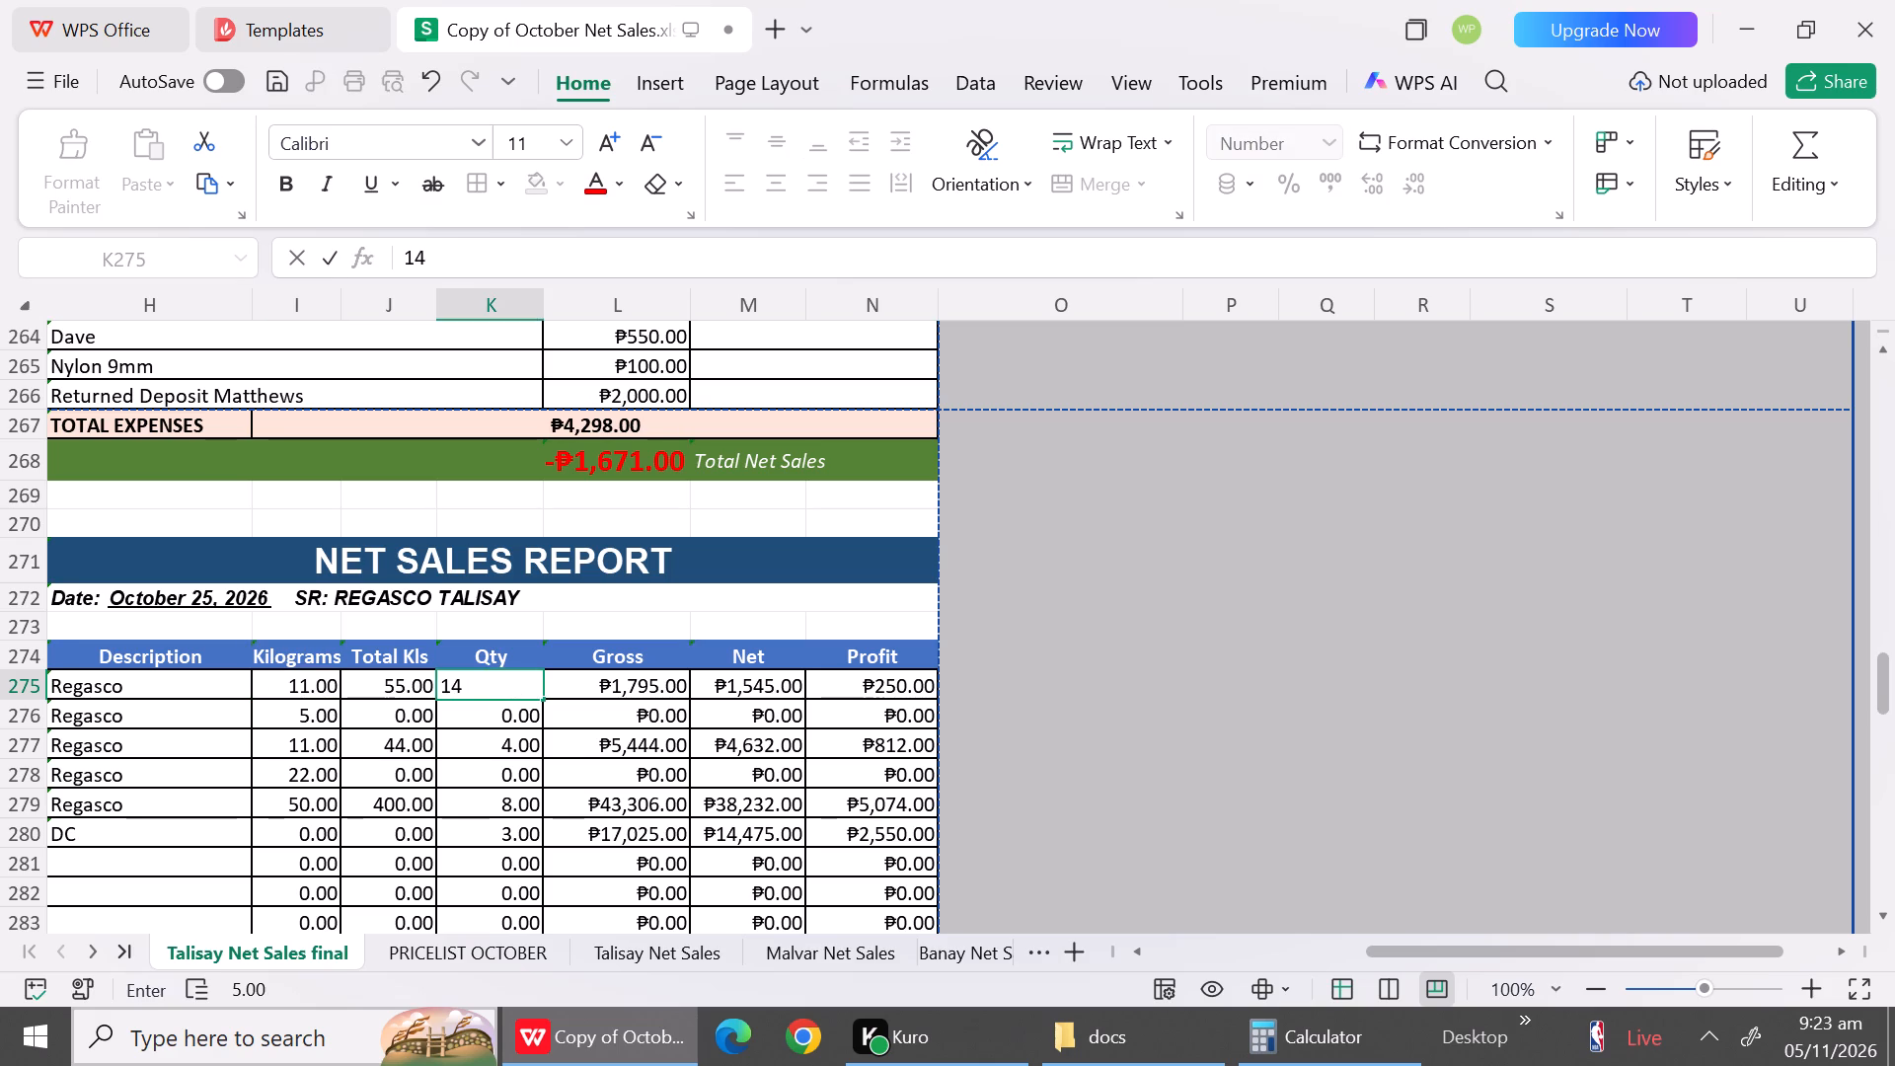
key("BackSpace")
key("3")
Set row 276's Kilograms to 50 in the October 25 report.
left_click(319, 710)
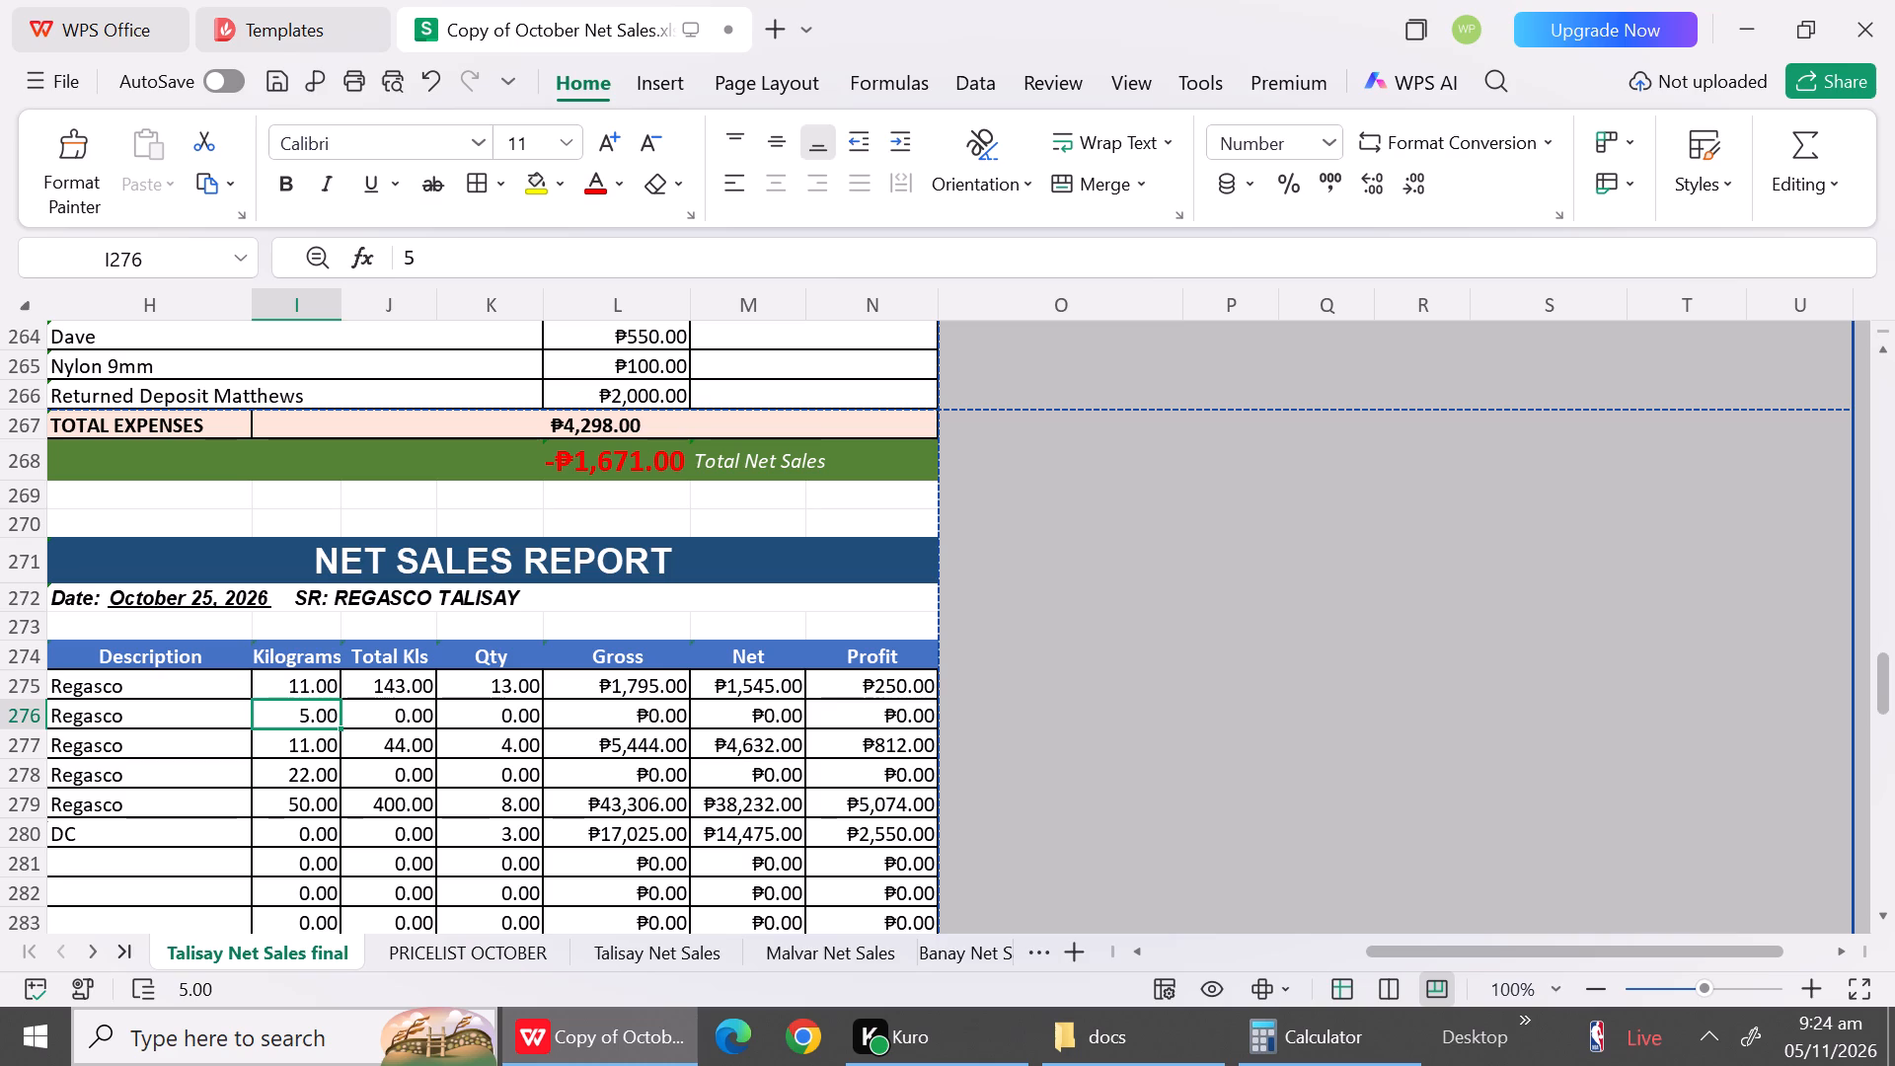
type("50")
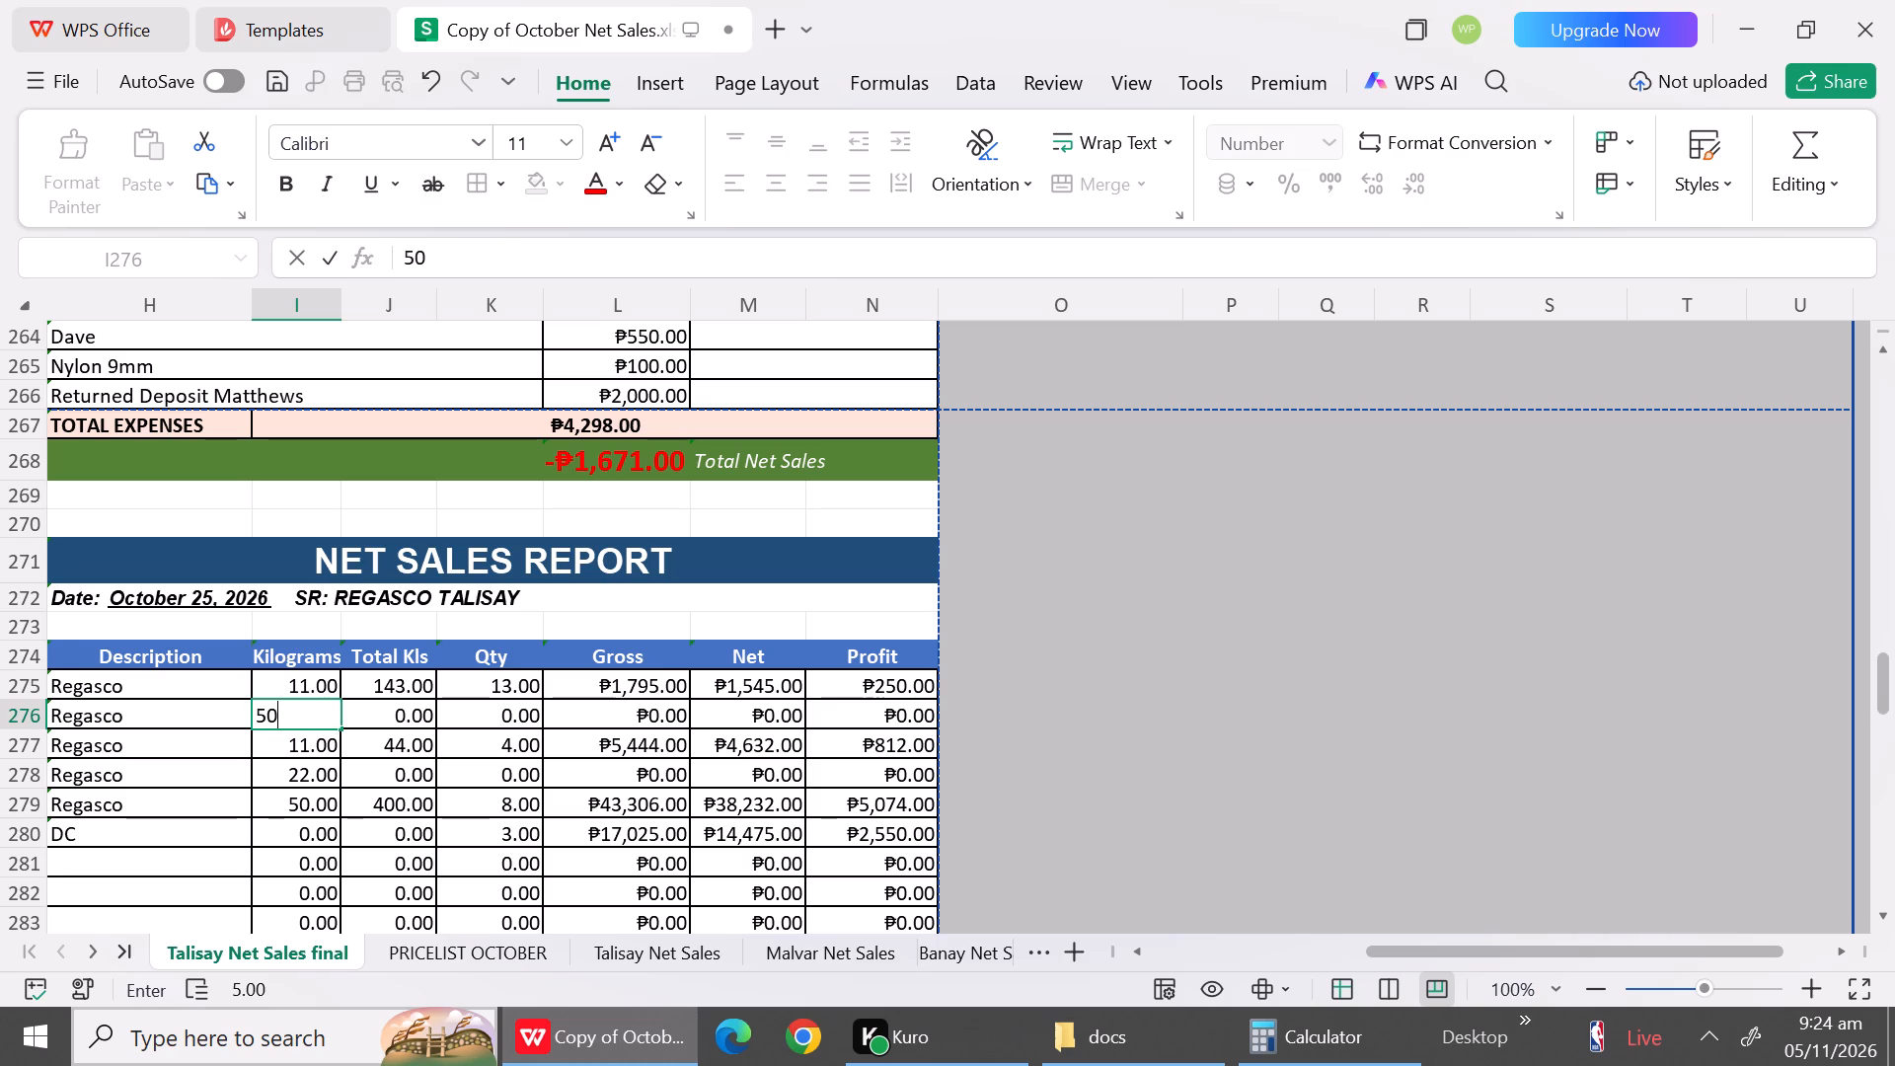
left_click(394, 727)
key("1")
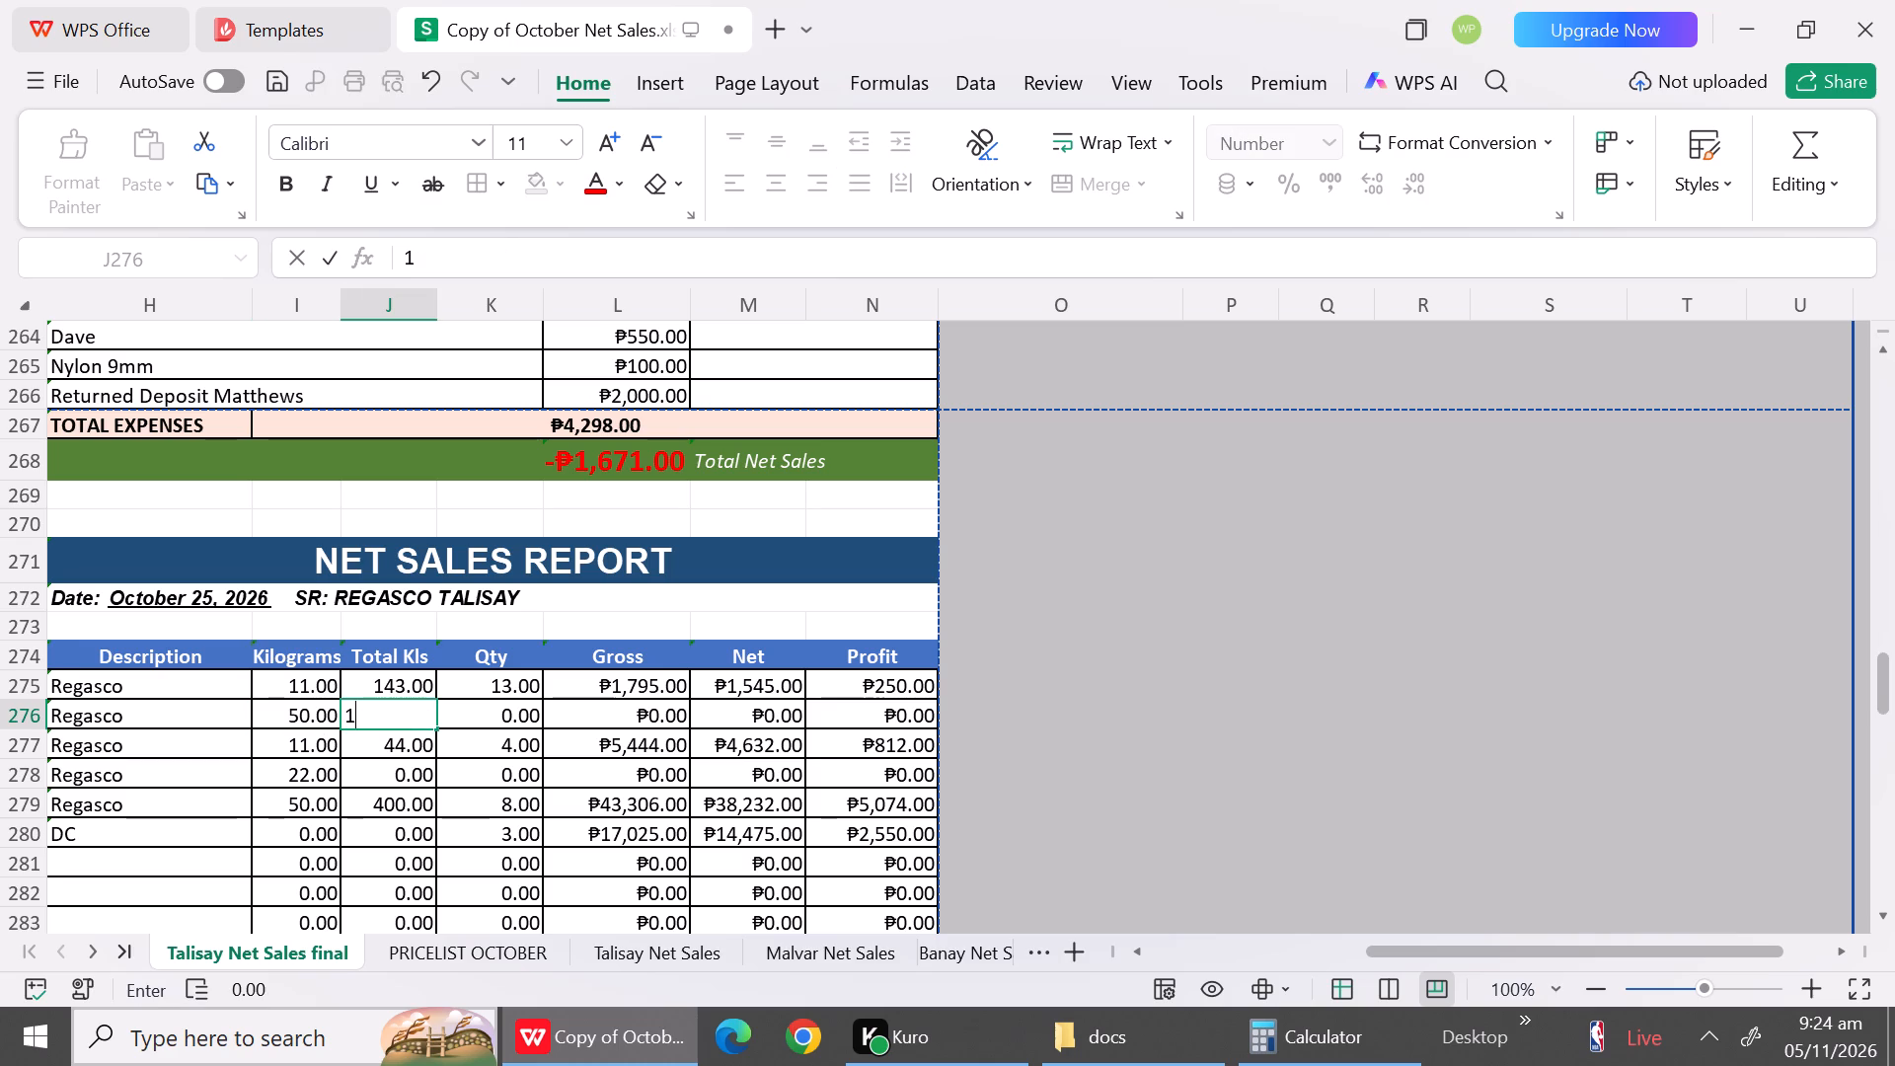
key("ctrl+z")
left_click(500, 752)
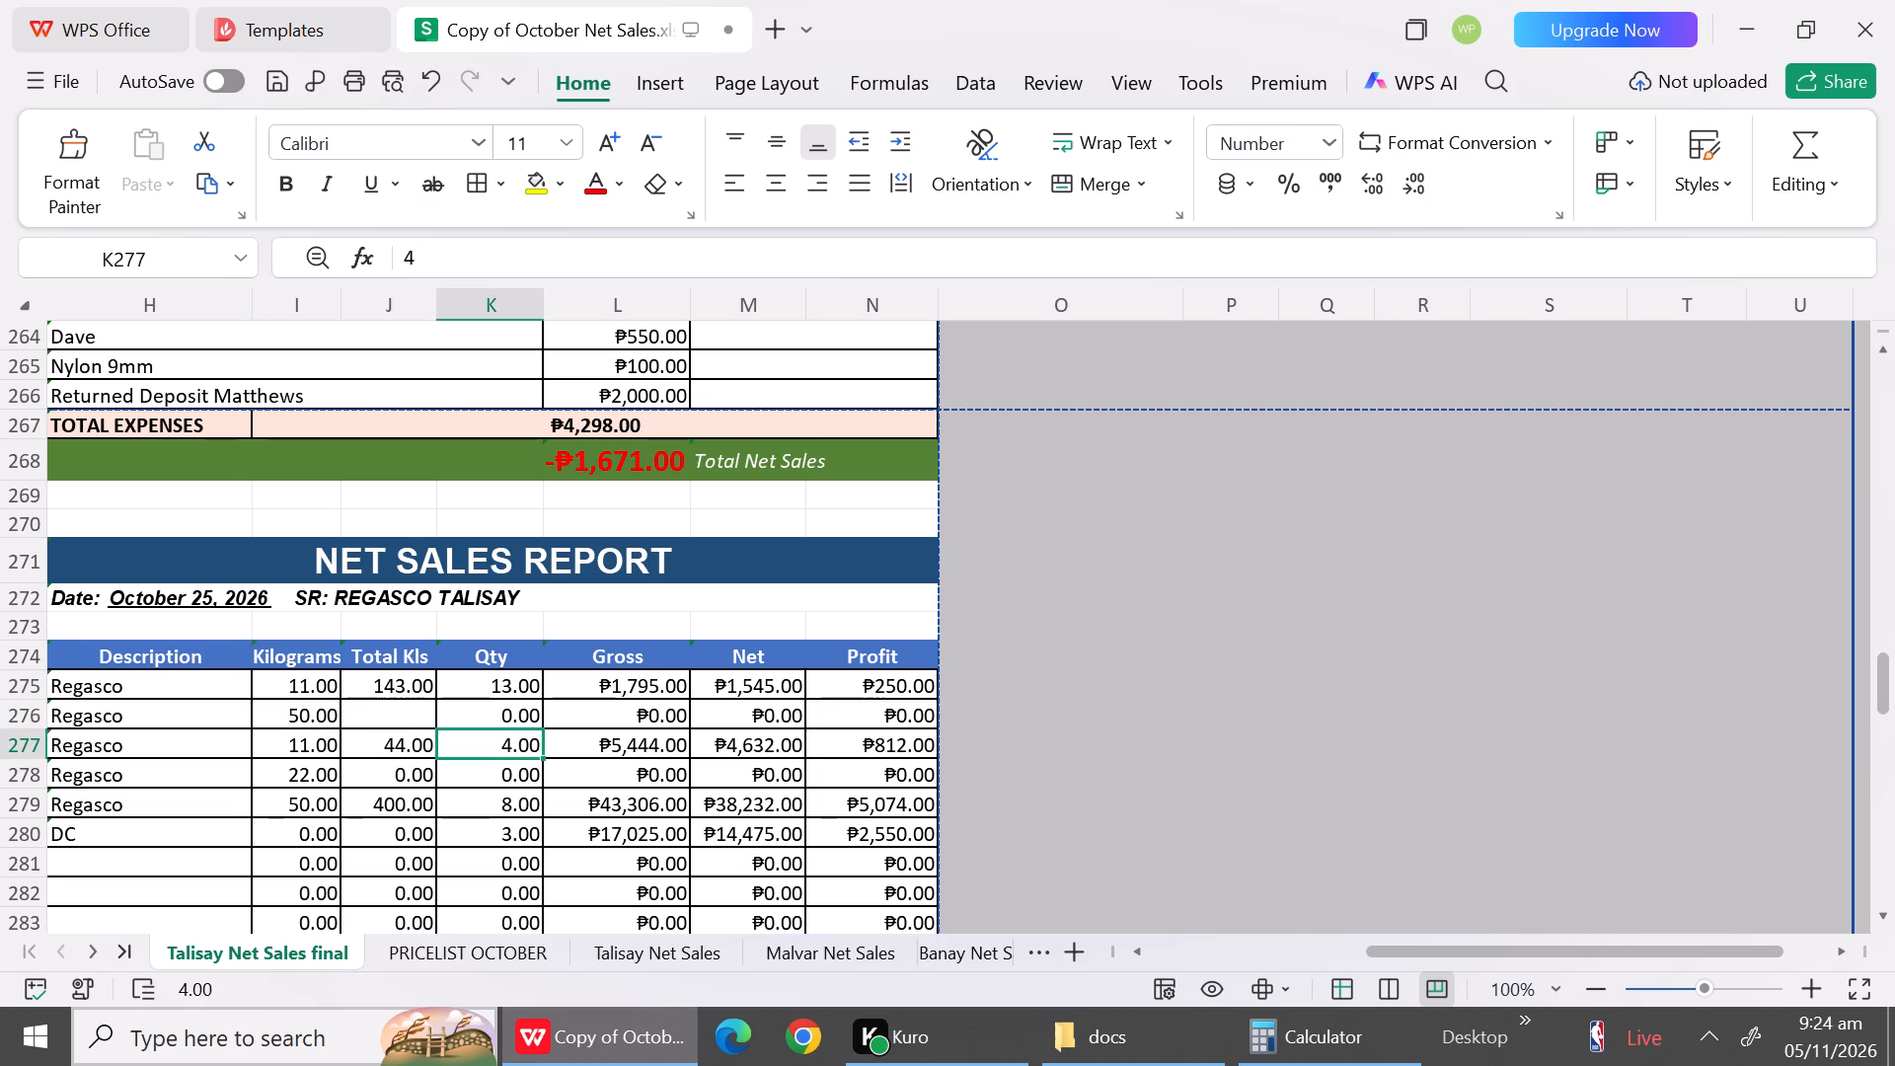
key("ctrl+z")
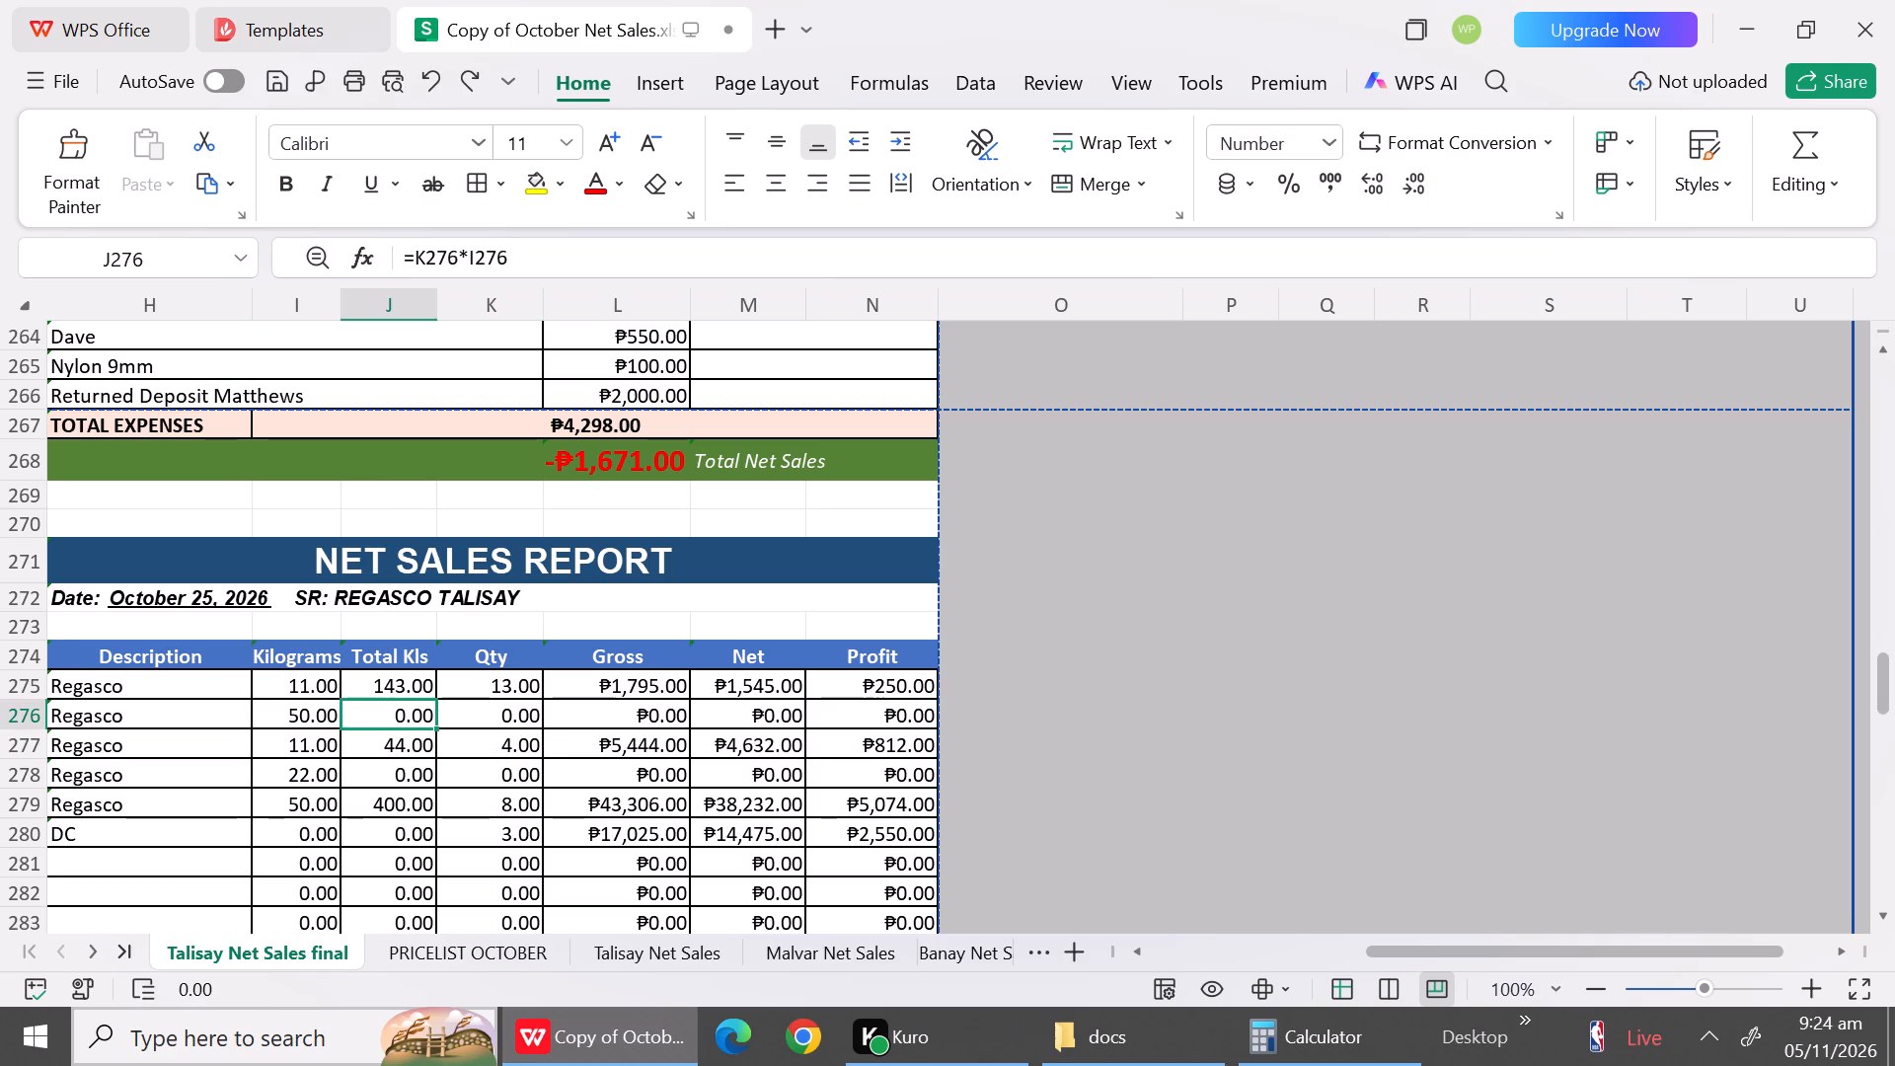
Set row 276's Qty to 1 in the October 25 report.
left_click(519, 717)
key("1")
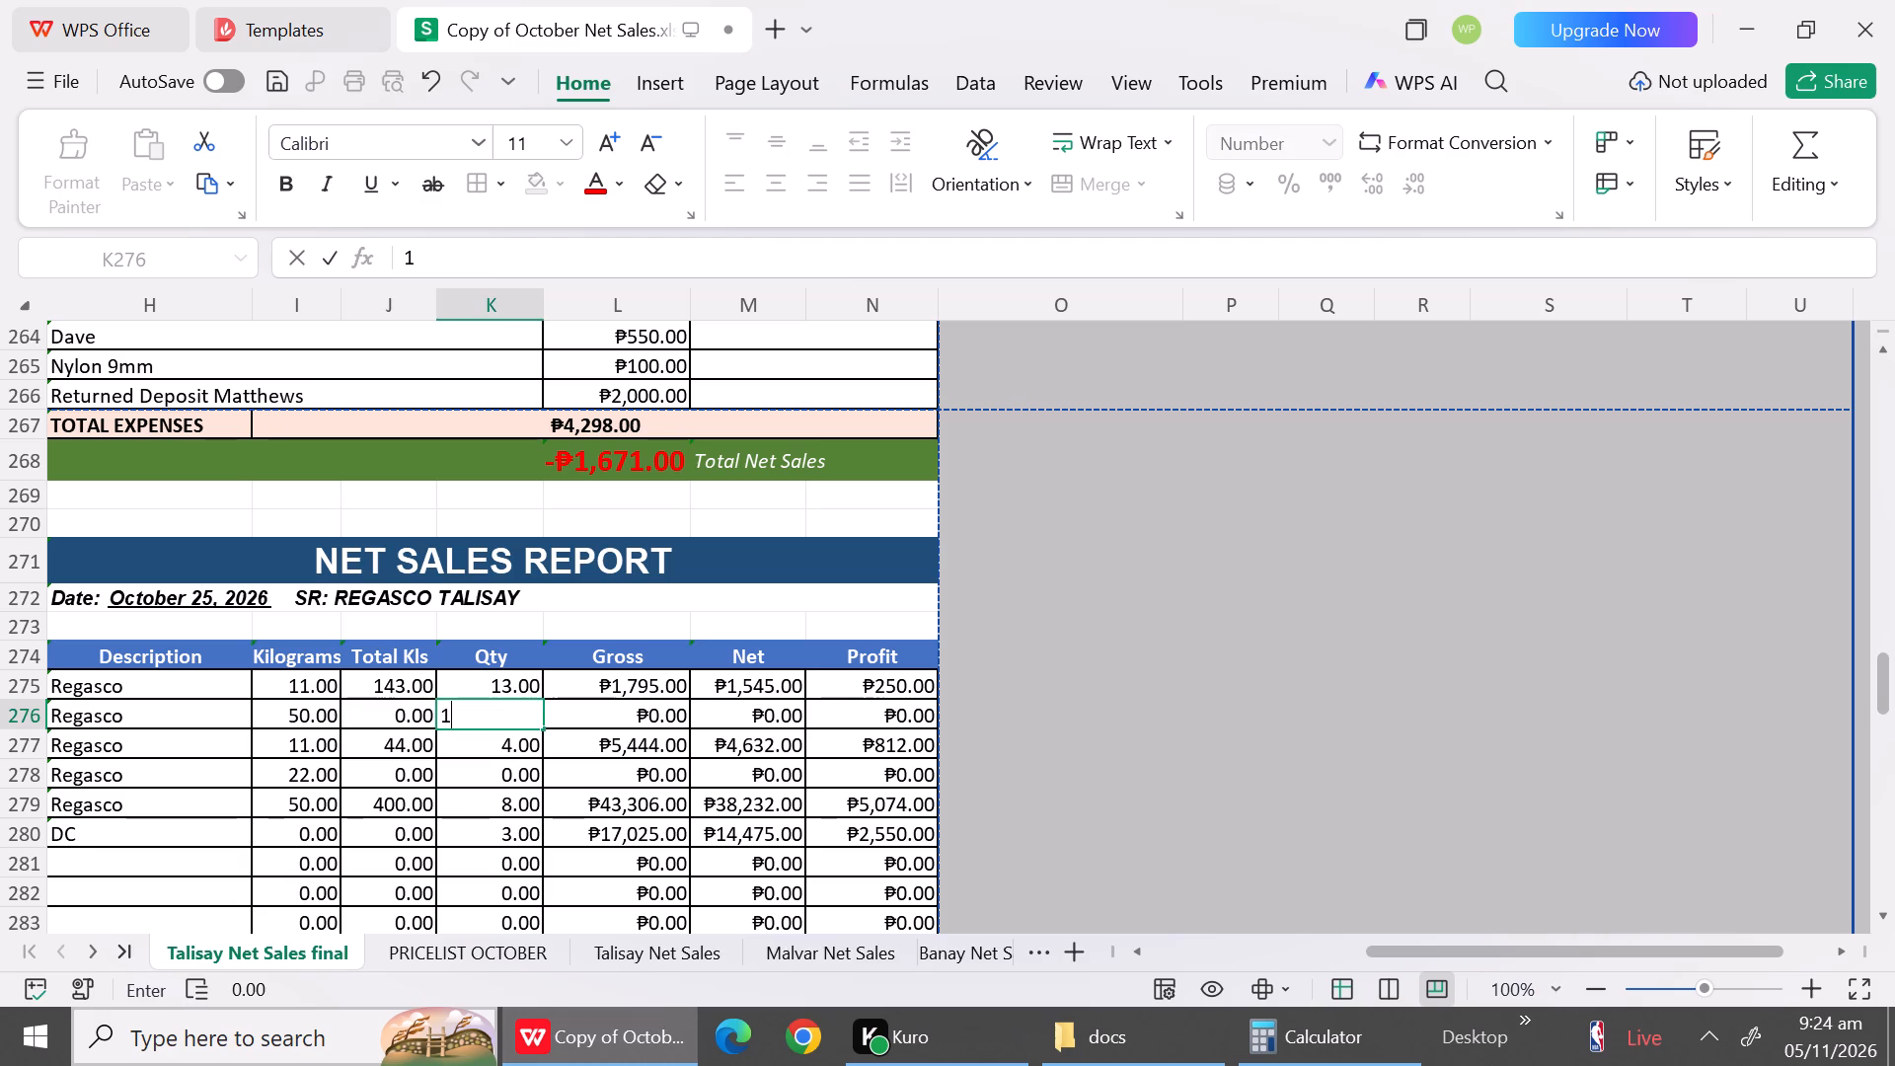
Set the Kilograms of rows 277 to 279 in the October 25 report to 0.
left_click(319, 749)
key("0")
key("Down")
key("0")
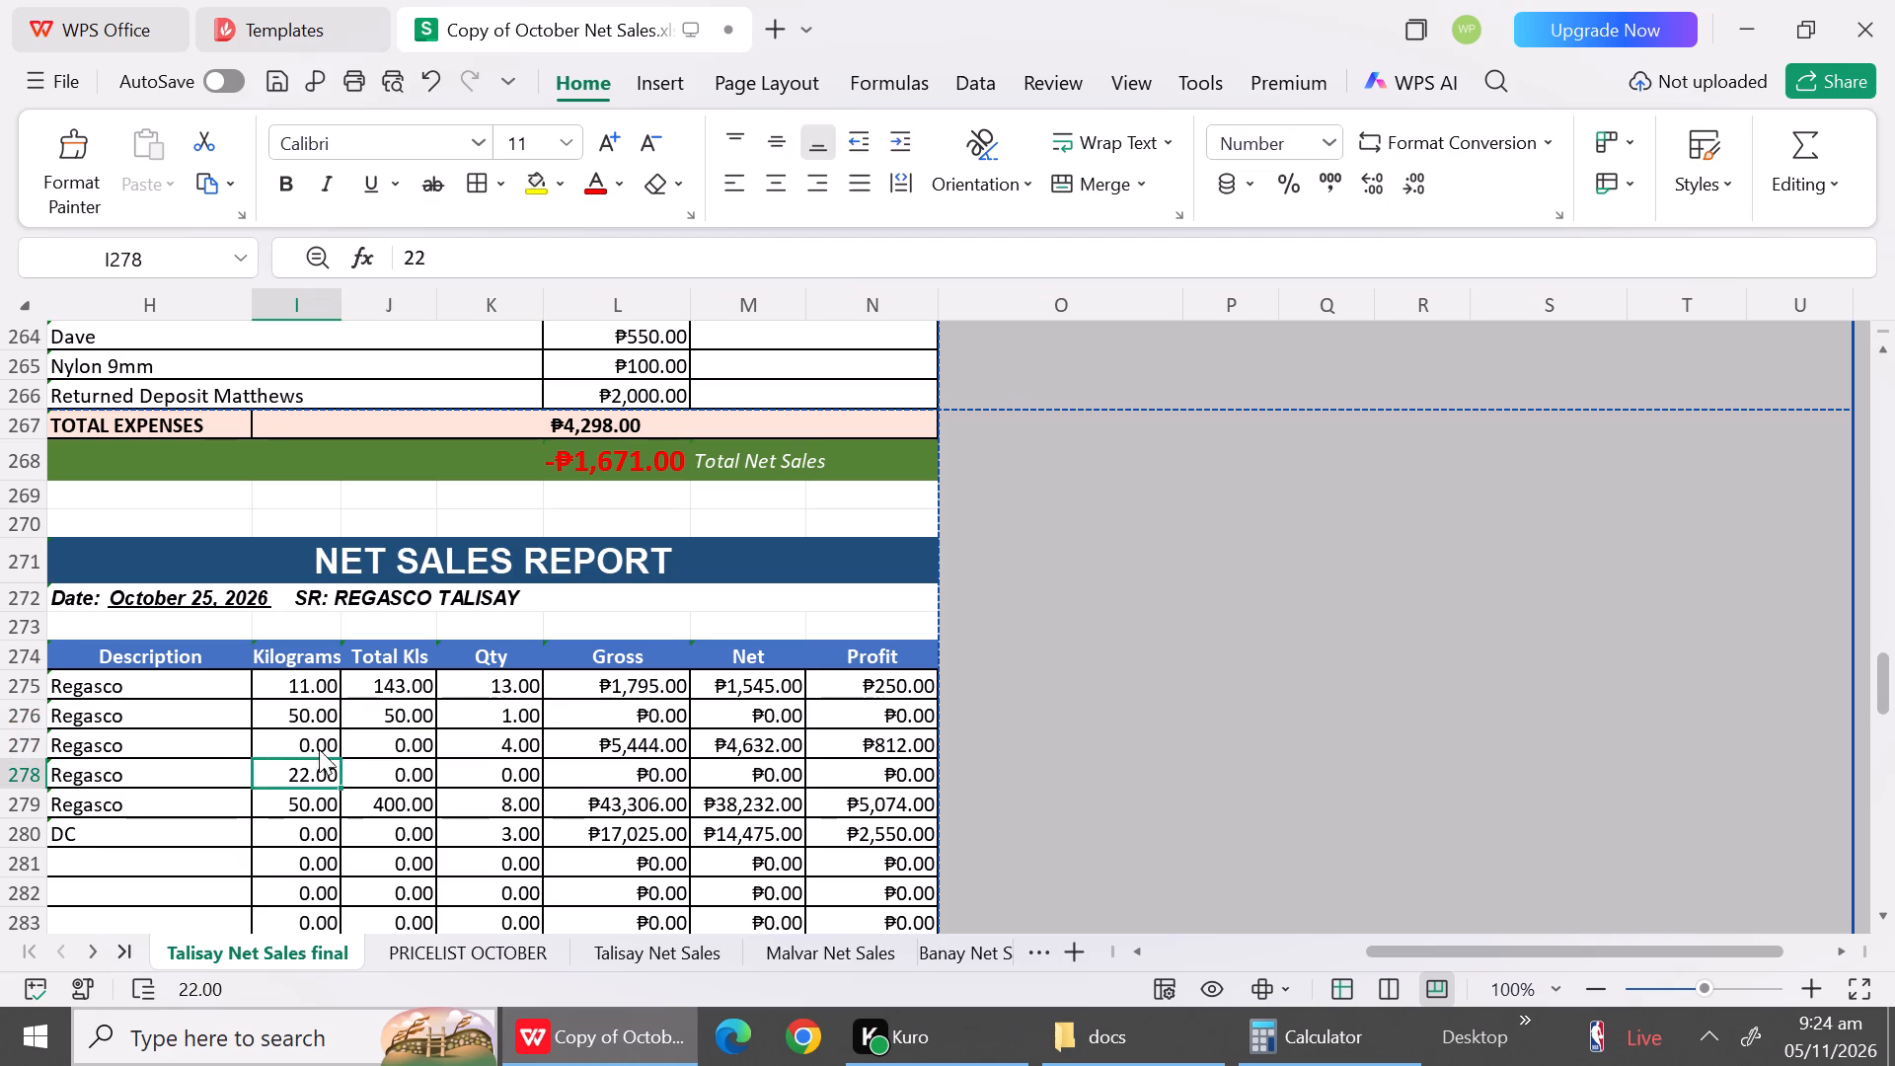
key("Down")
key("0")
key("Down")
Clear the Regasco and DC descriptions from rows 277 to 280 (H277 to H280) of the October 25 report.
left_click(207, 761)
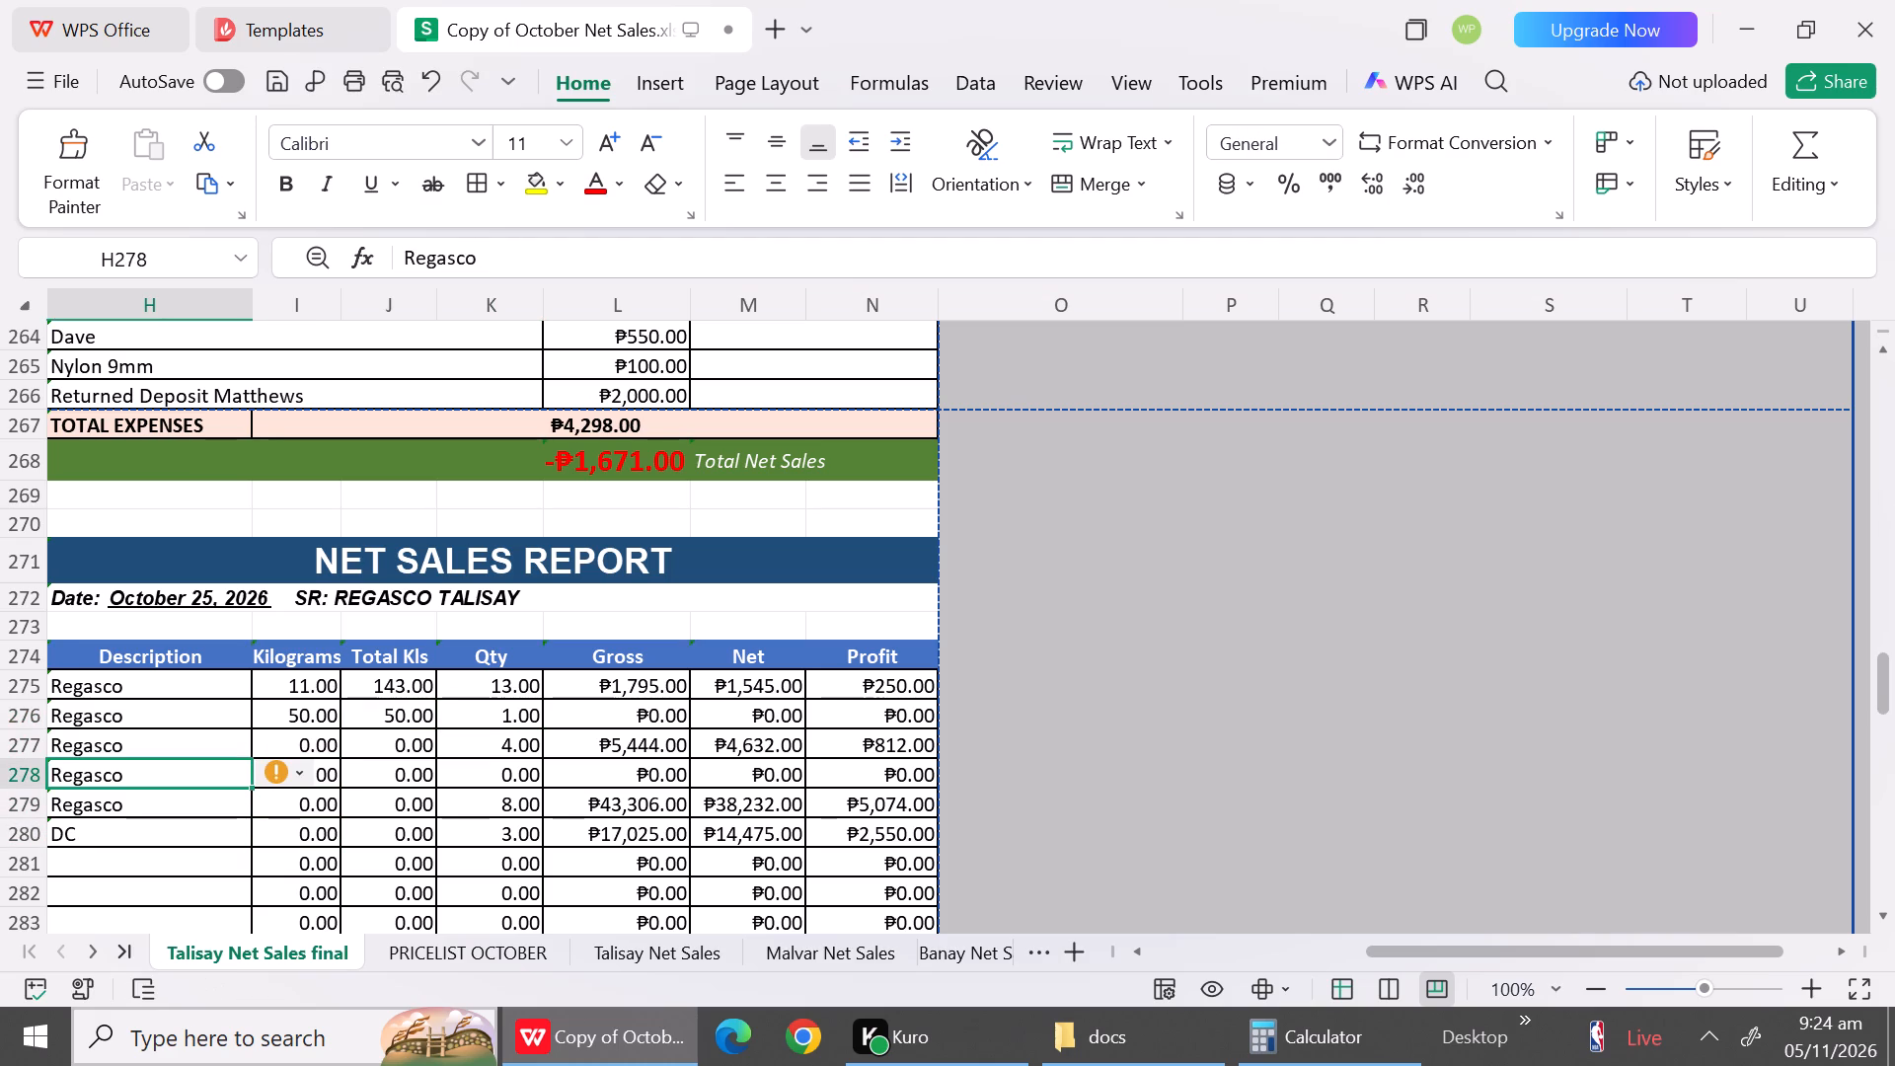
left_click(199, 746)
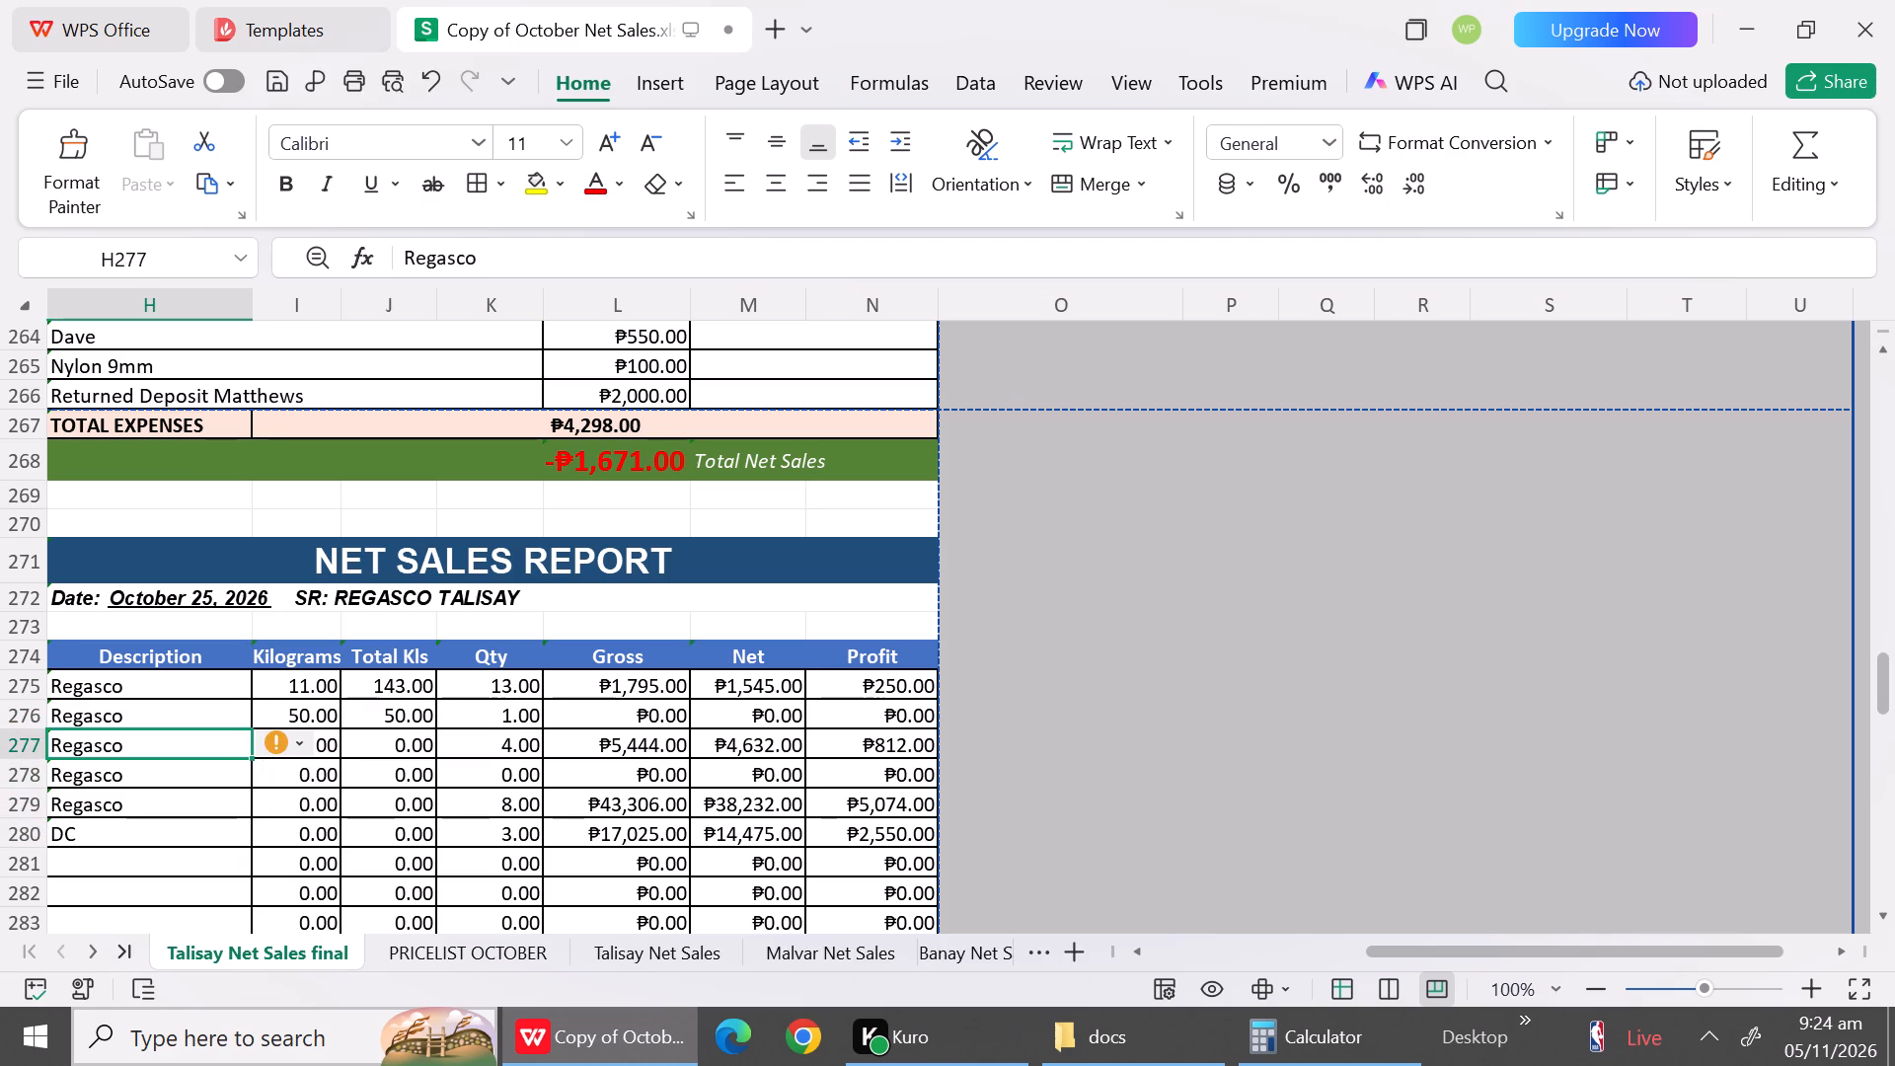
key("BackSpace")
key("Down")
key("BackSpace")
key("Down")
key("BackSpace")
key("Down")
key("BackSpace")
key("Down")
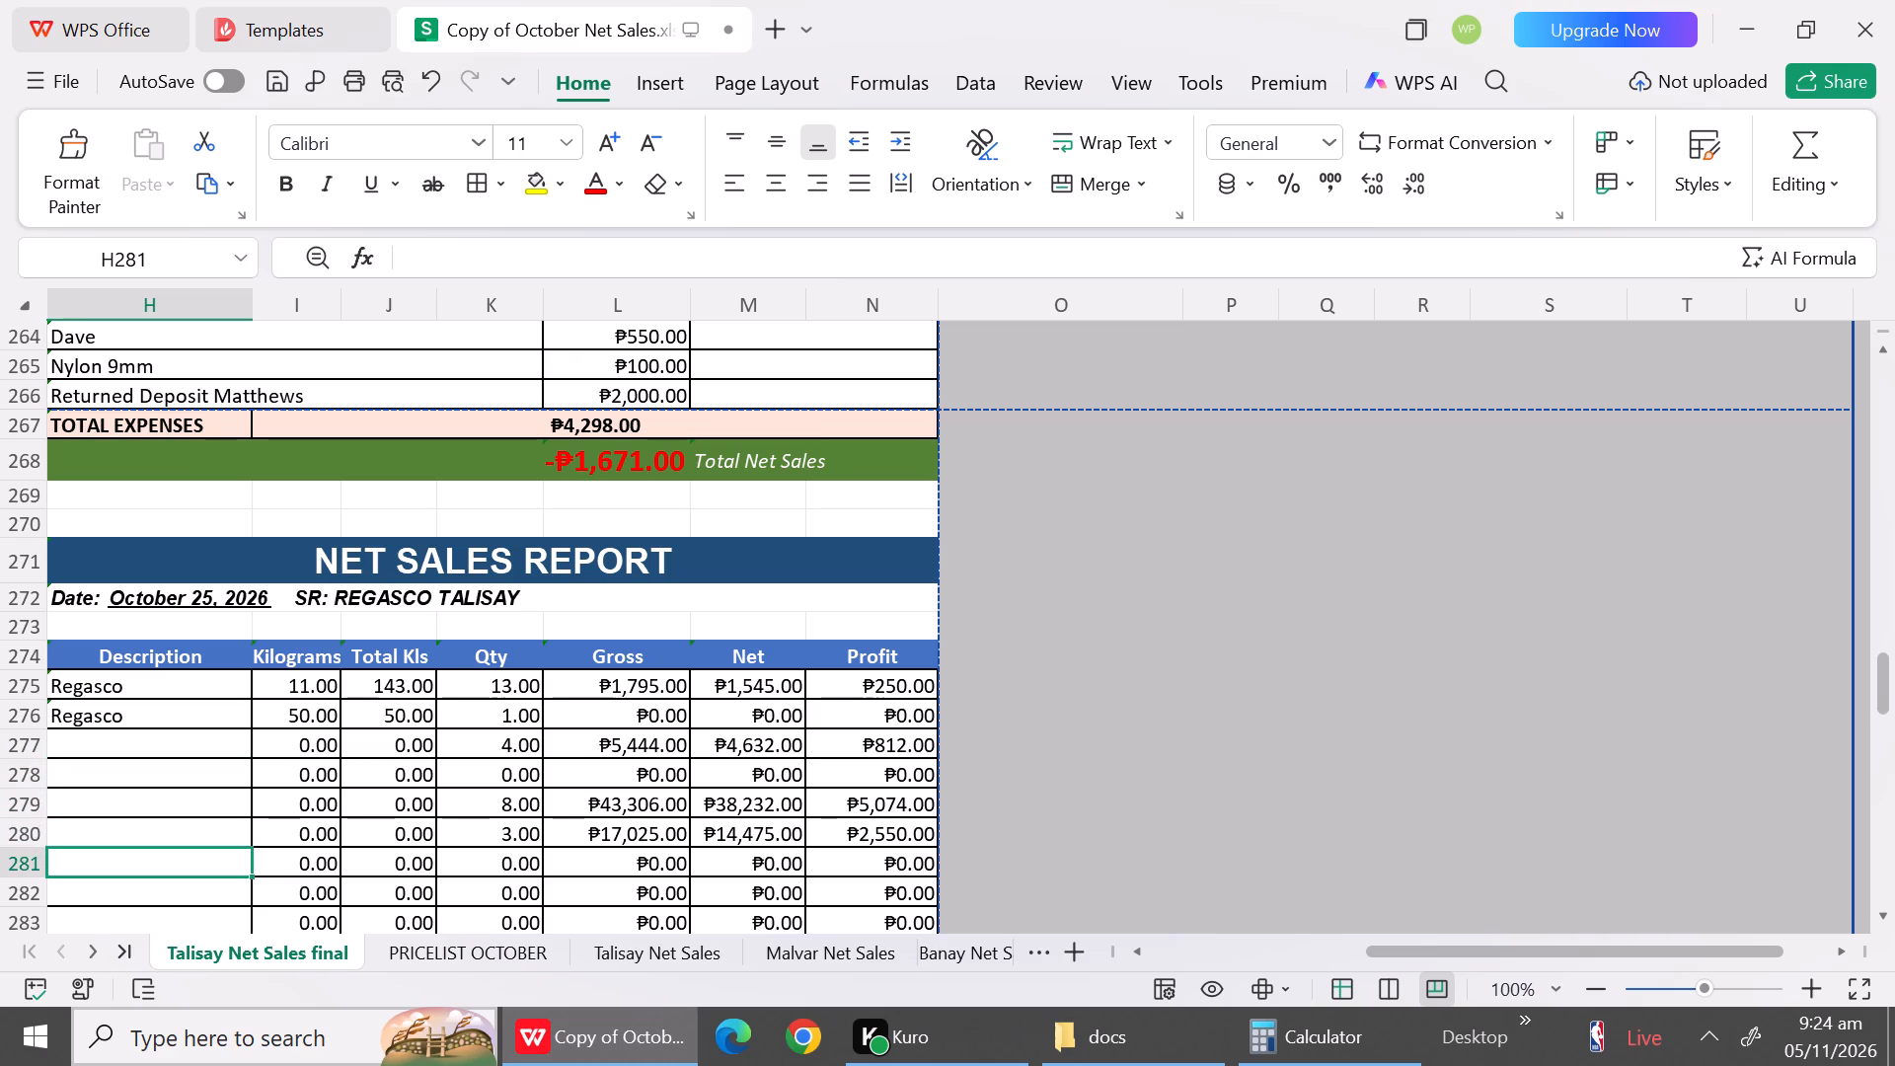
Set the Qty of rows 277 to 280 in the October 25 report to 0.
left_click(506, 754)
key("0")
key("Down")
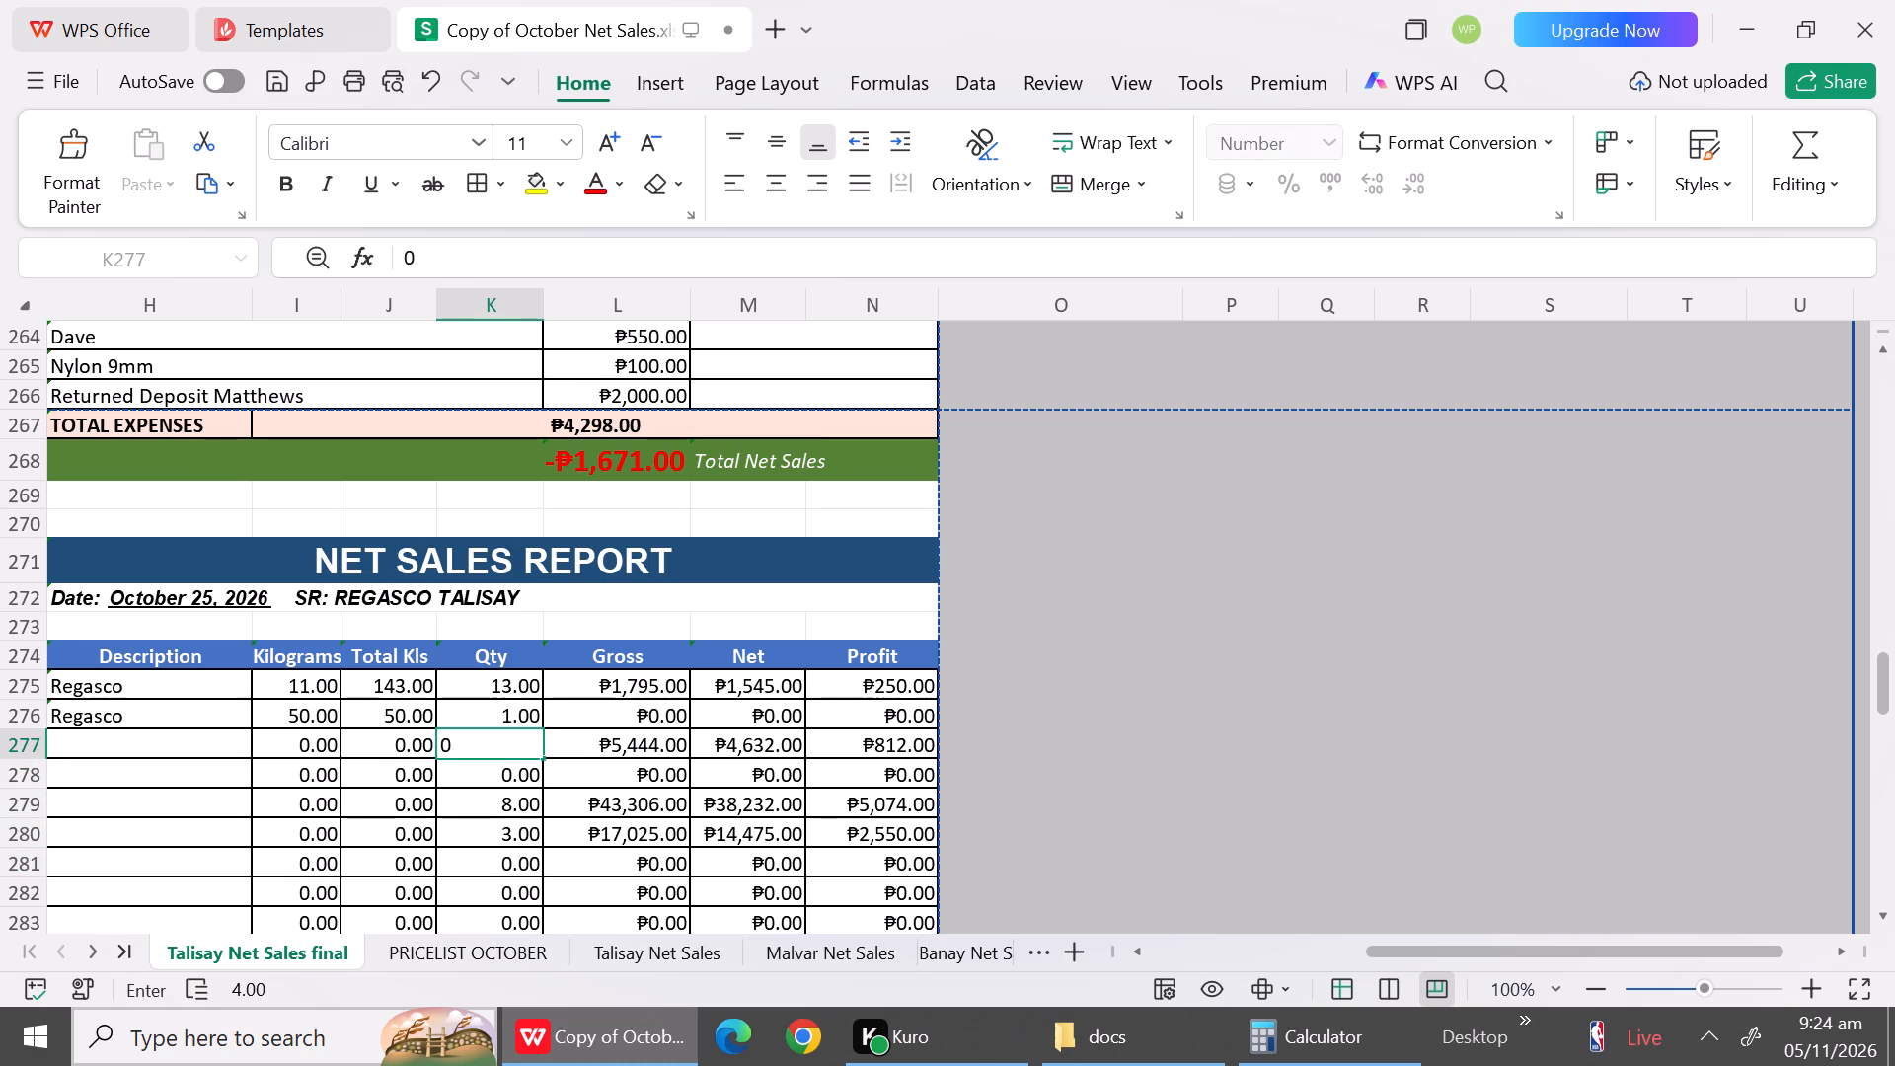
key("0")
key("Down")
key("0")
key("Down")
key("0")
Set the Gross amounts of rows 277 to 280 in the October 25 report to 0.
left_click(627, 734)
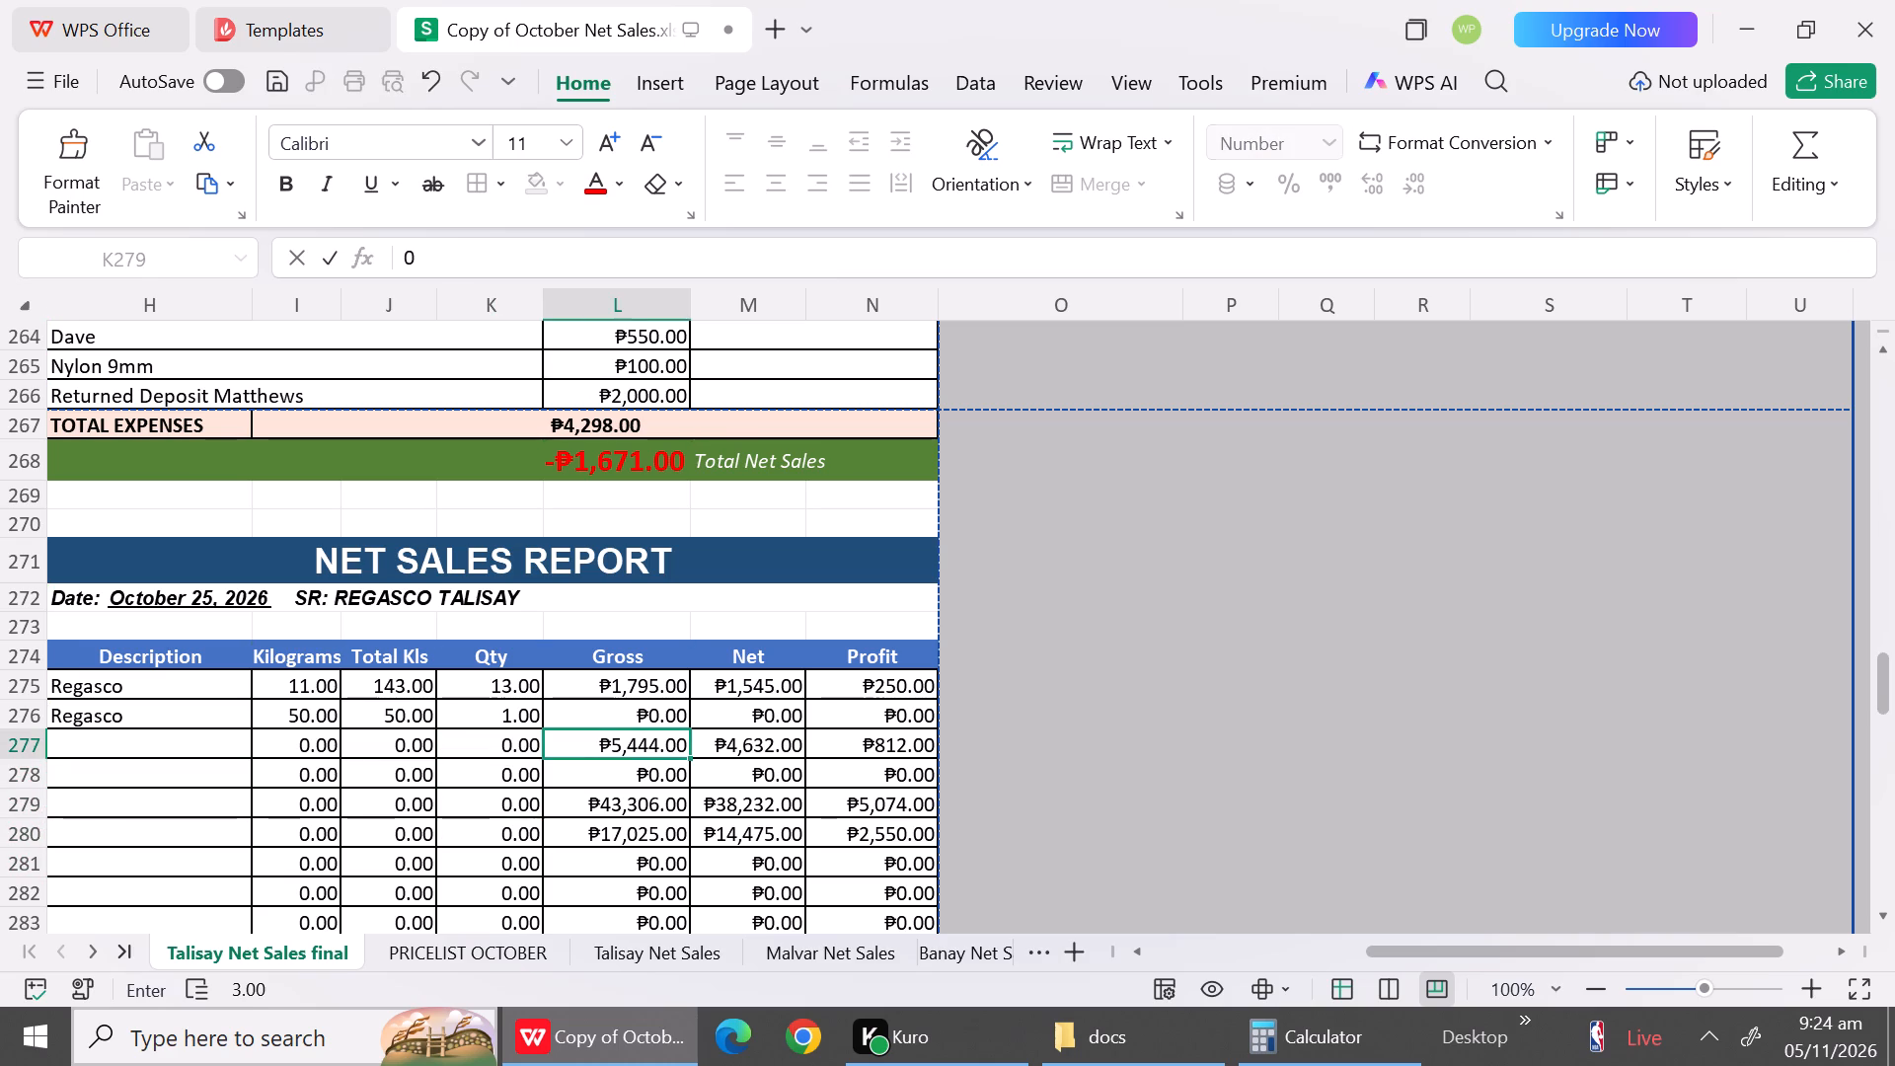
key("0")
key("Up")
key("Down")
key("0")
key("Down")
key("0")
key("Down")
key("Down")
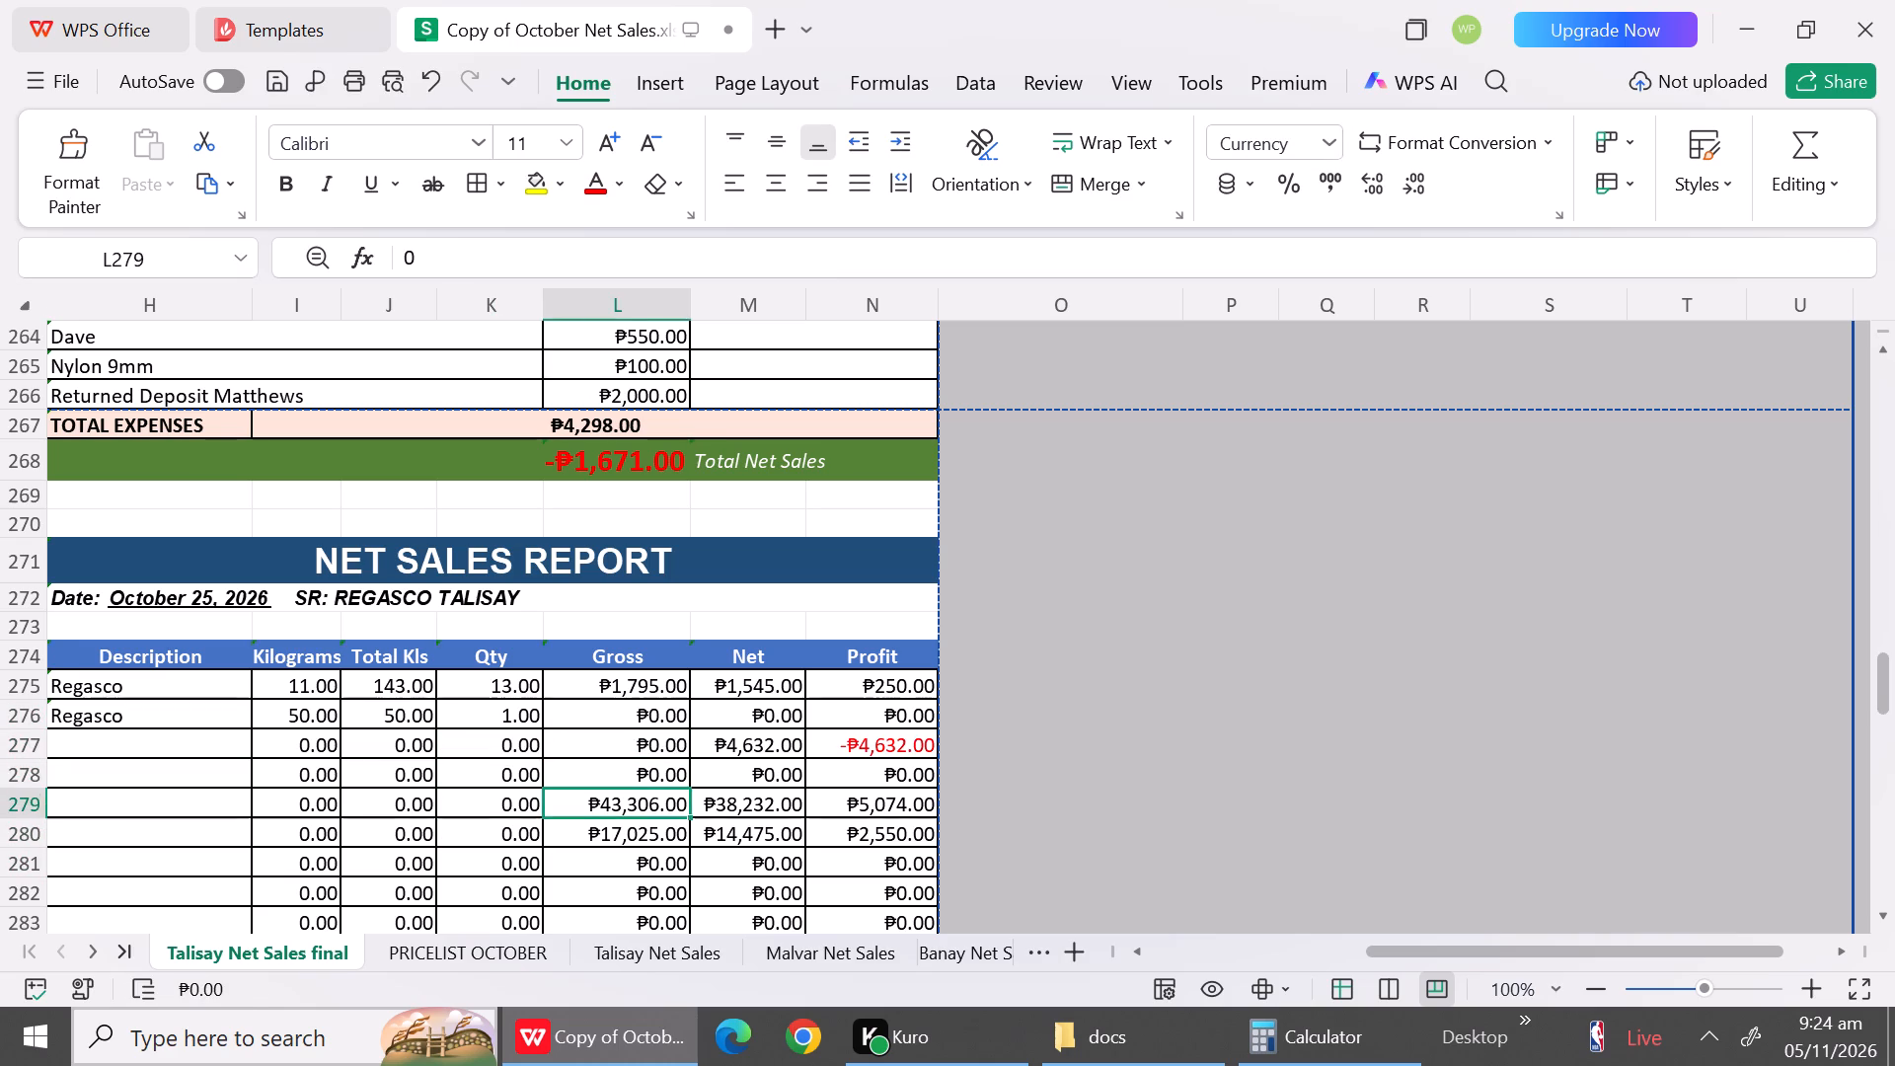
key("0")
key("Down")
key("0")
Set the Net amounts of rows 277 to 280 in the October 25 report to 0.
left_click(751, 740)
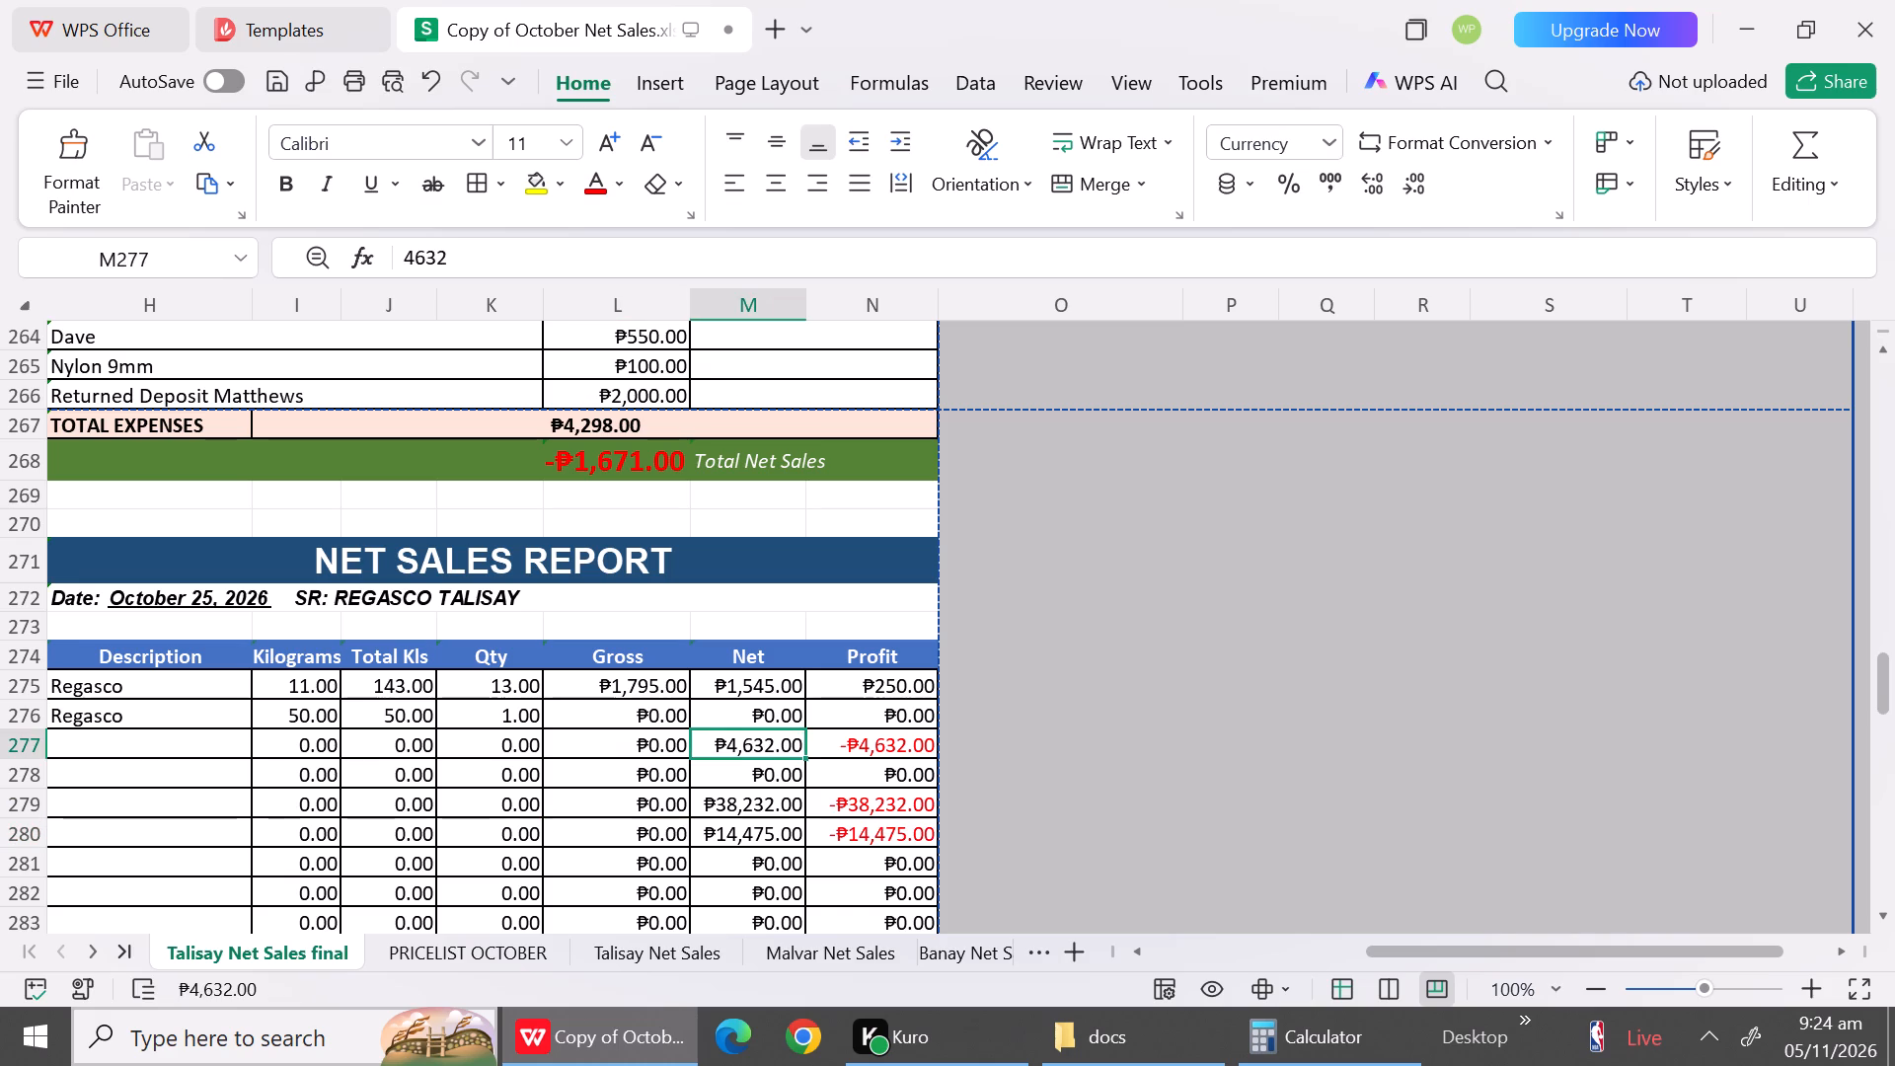
key("0")
key("Down")
key("0")
key("Down")
key("0")
key("Down")
key("0")
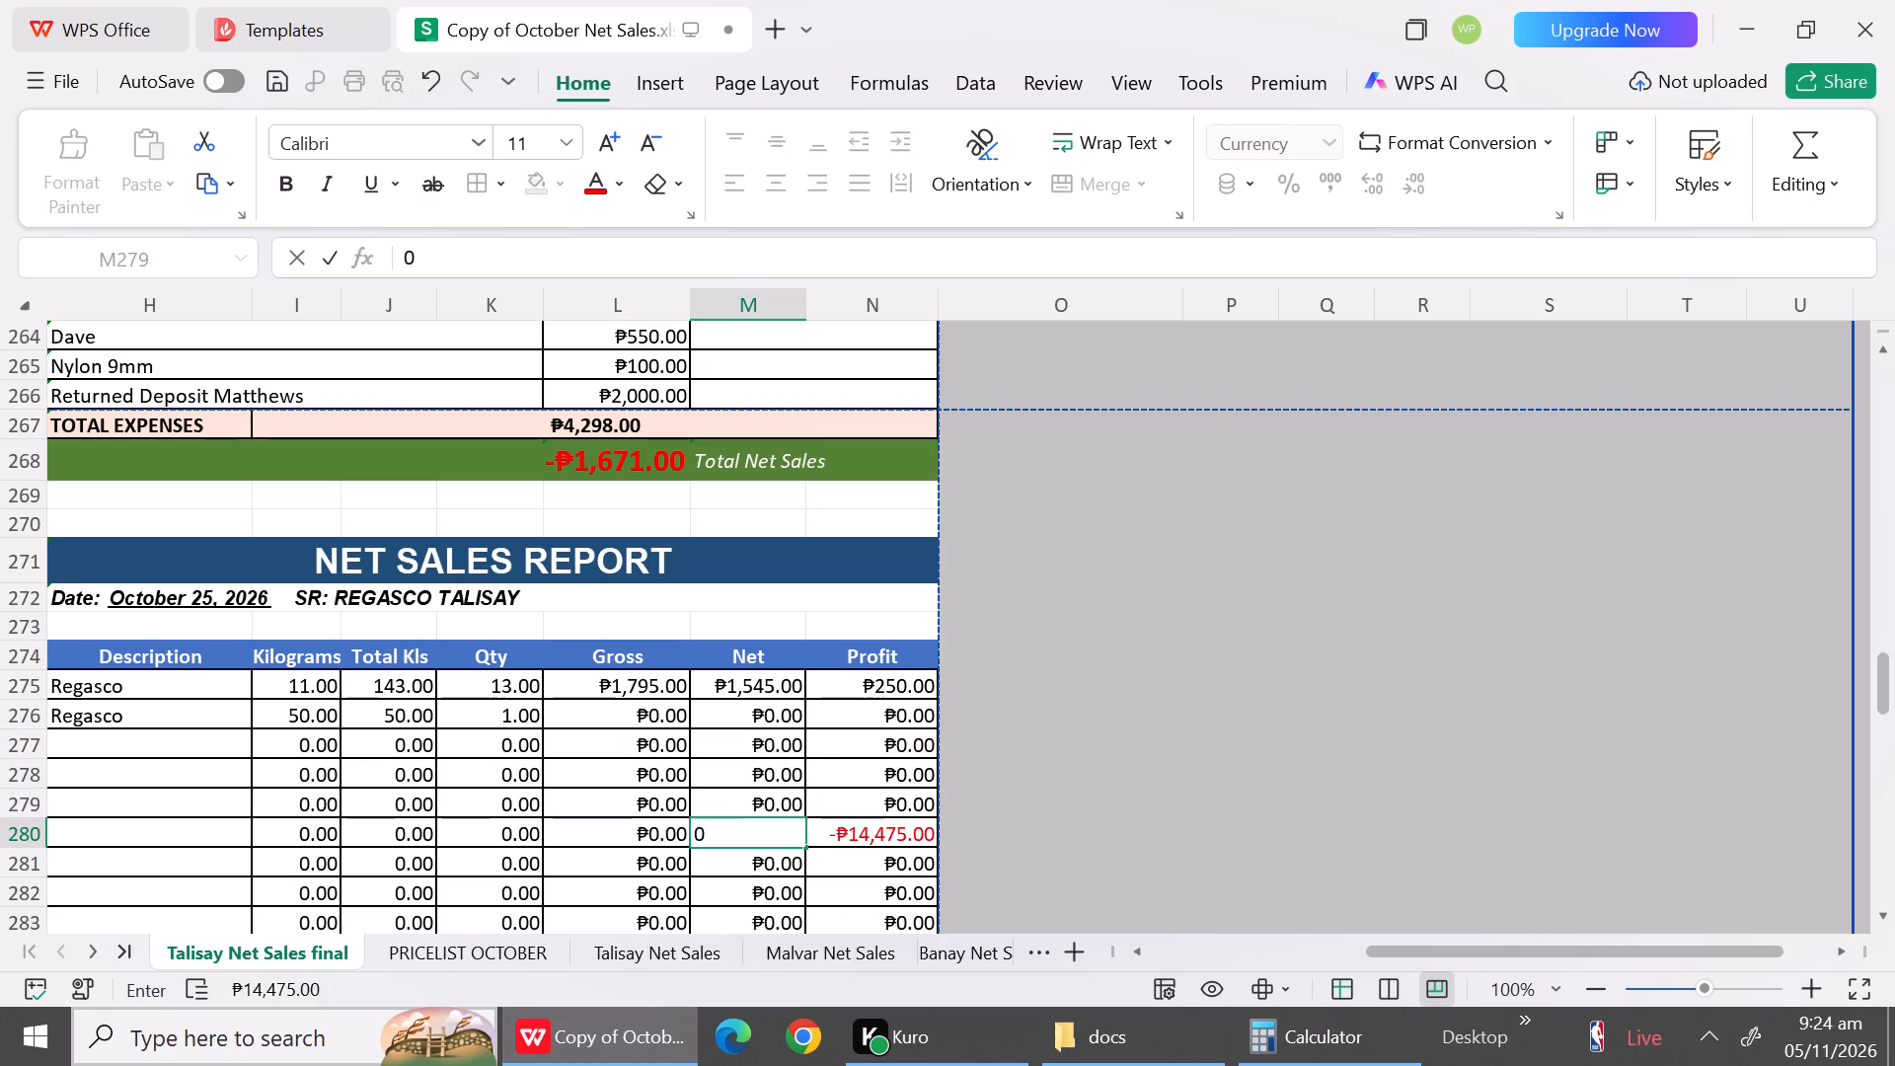
left_click(627, 749)
Enter Gross amounts of 17957 for row 275 and 5629 for row 276 in the October 25 report.
left_click(626, 694)
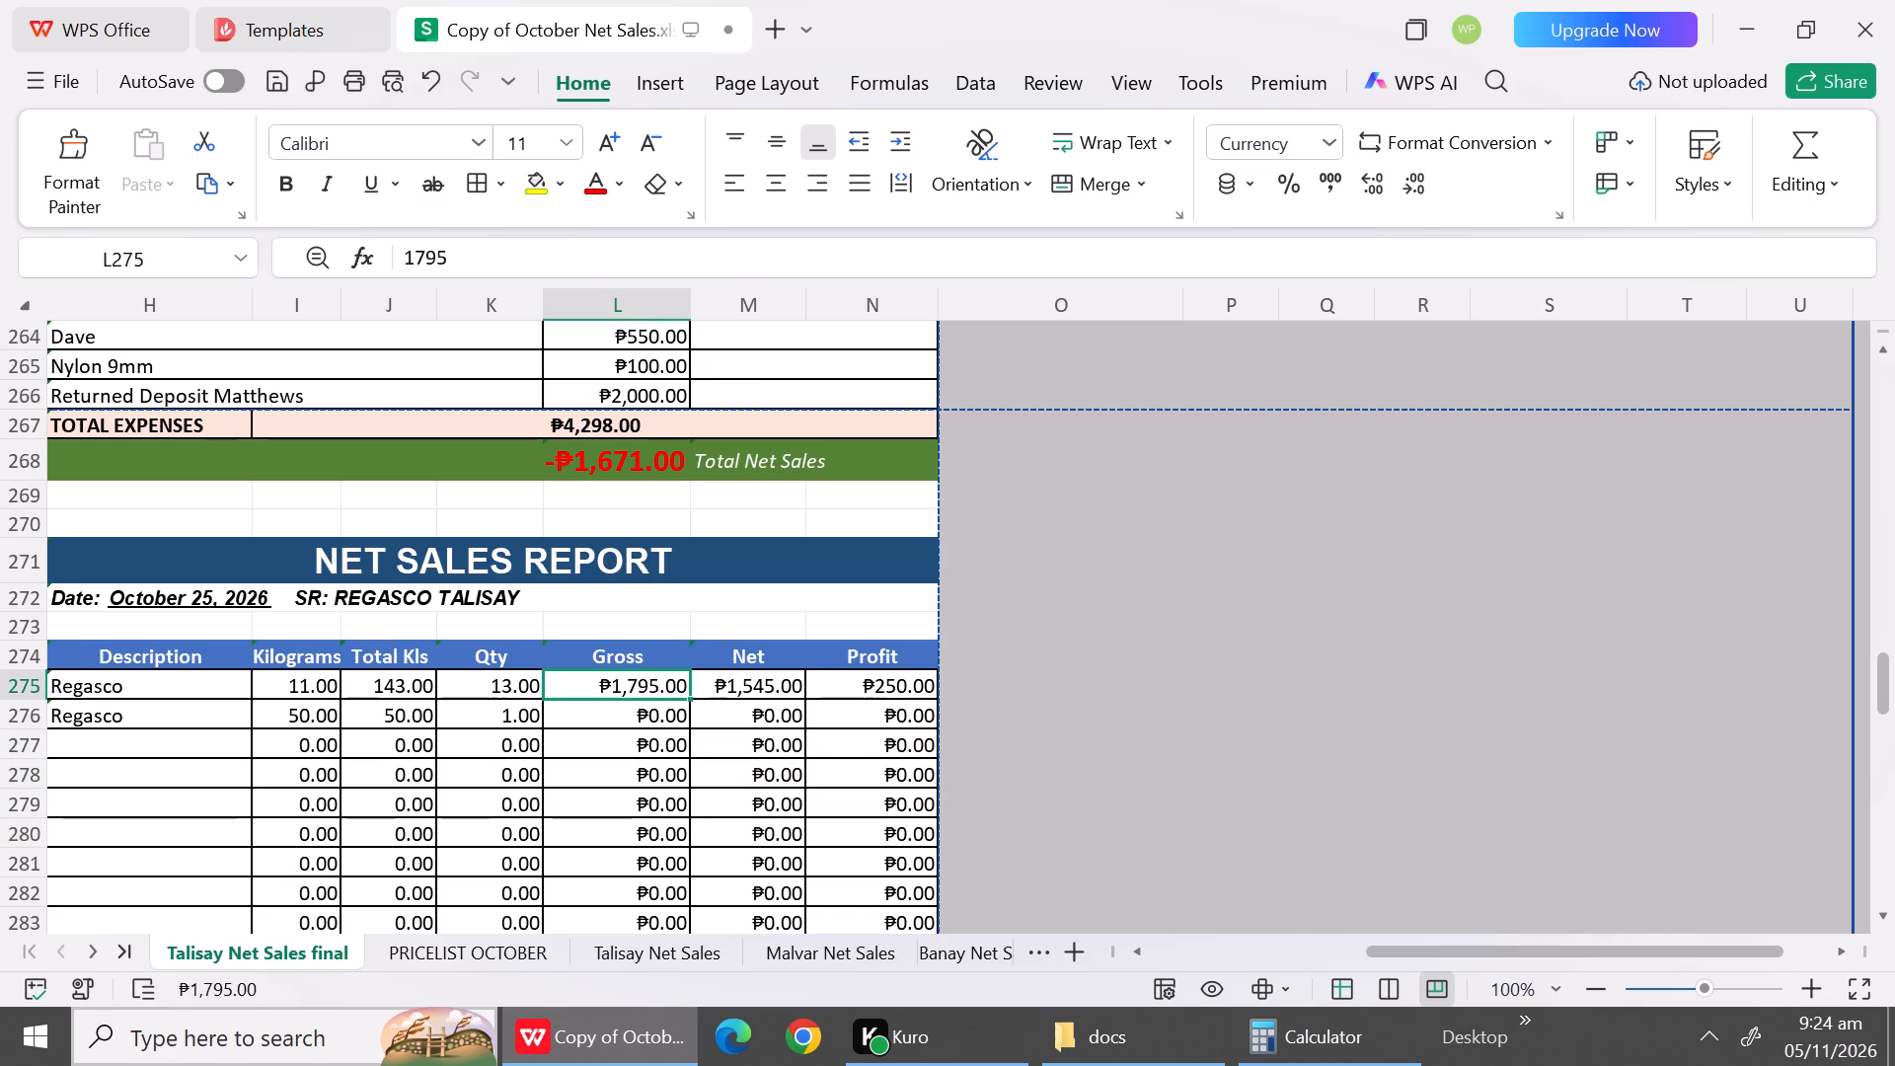
type("17")
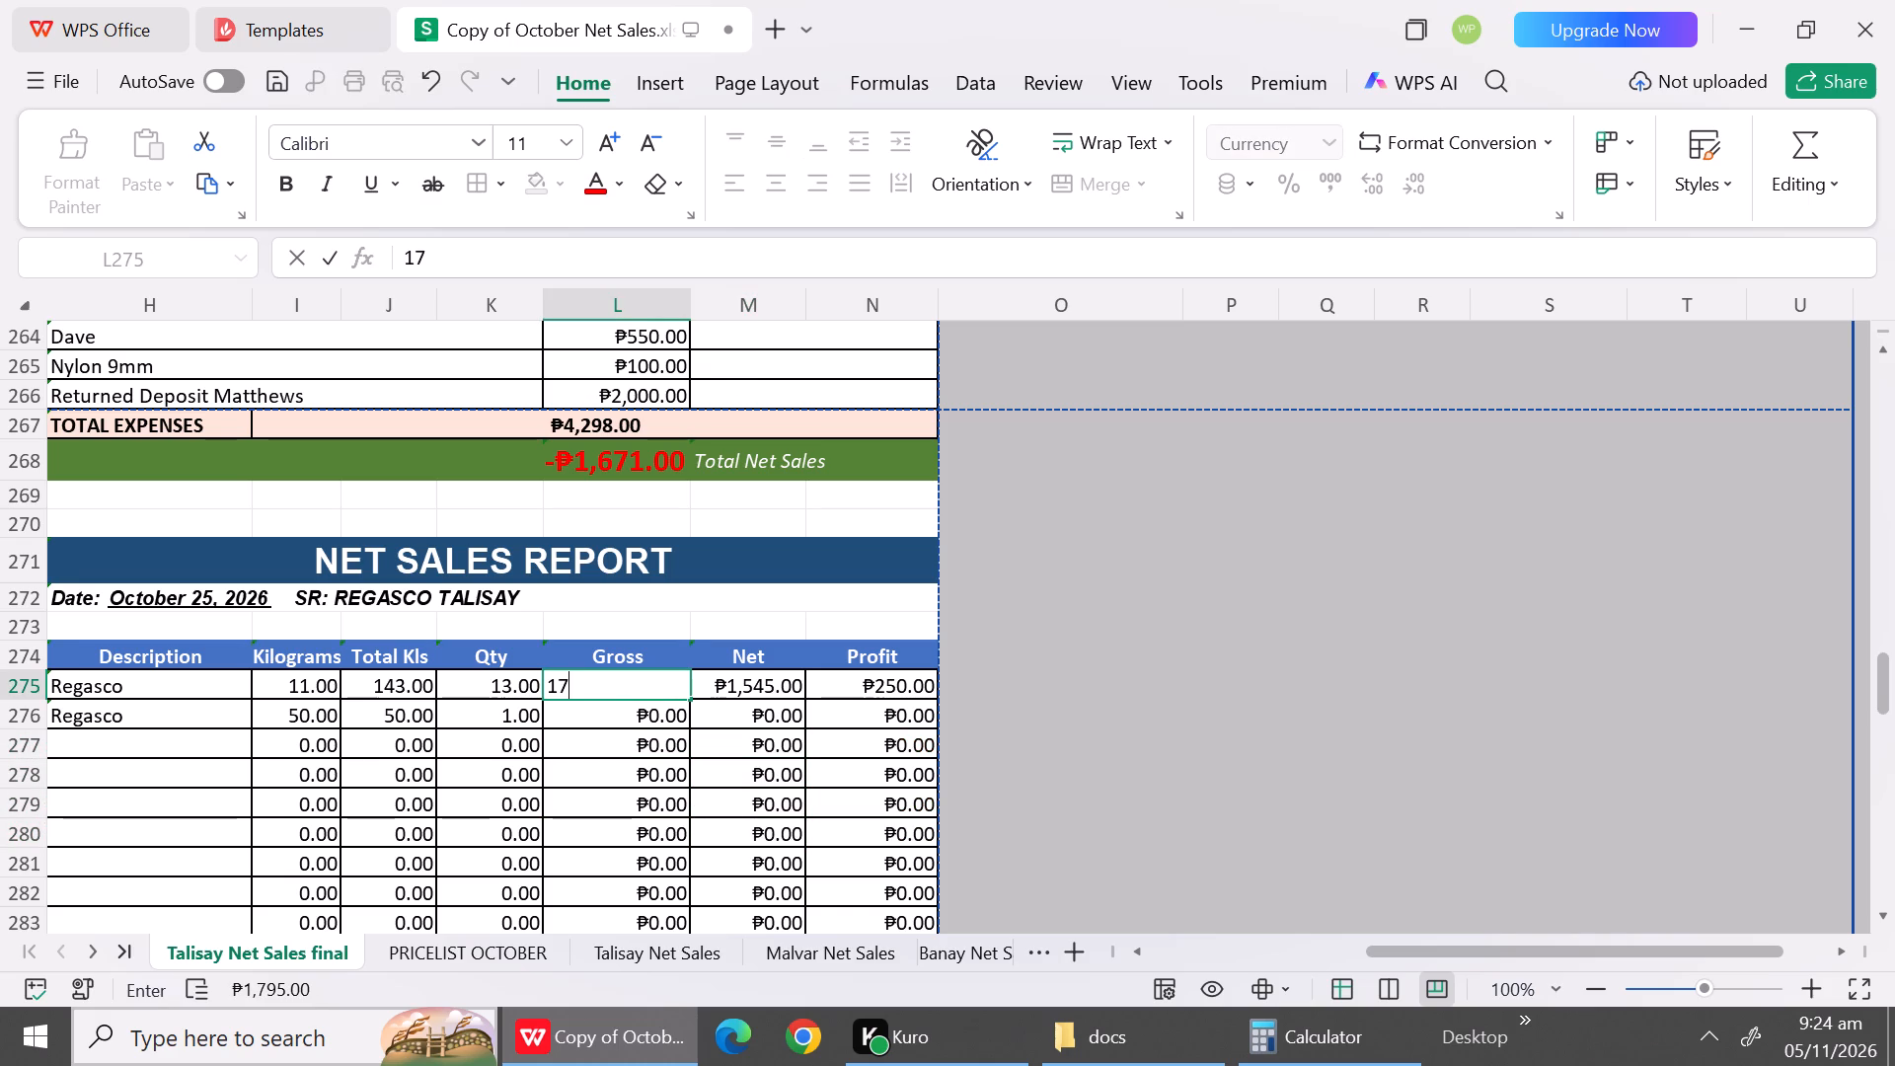
type("957")
key("Down")
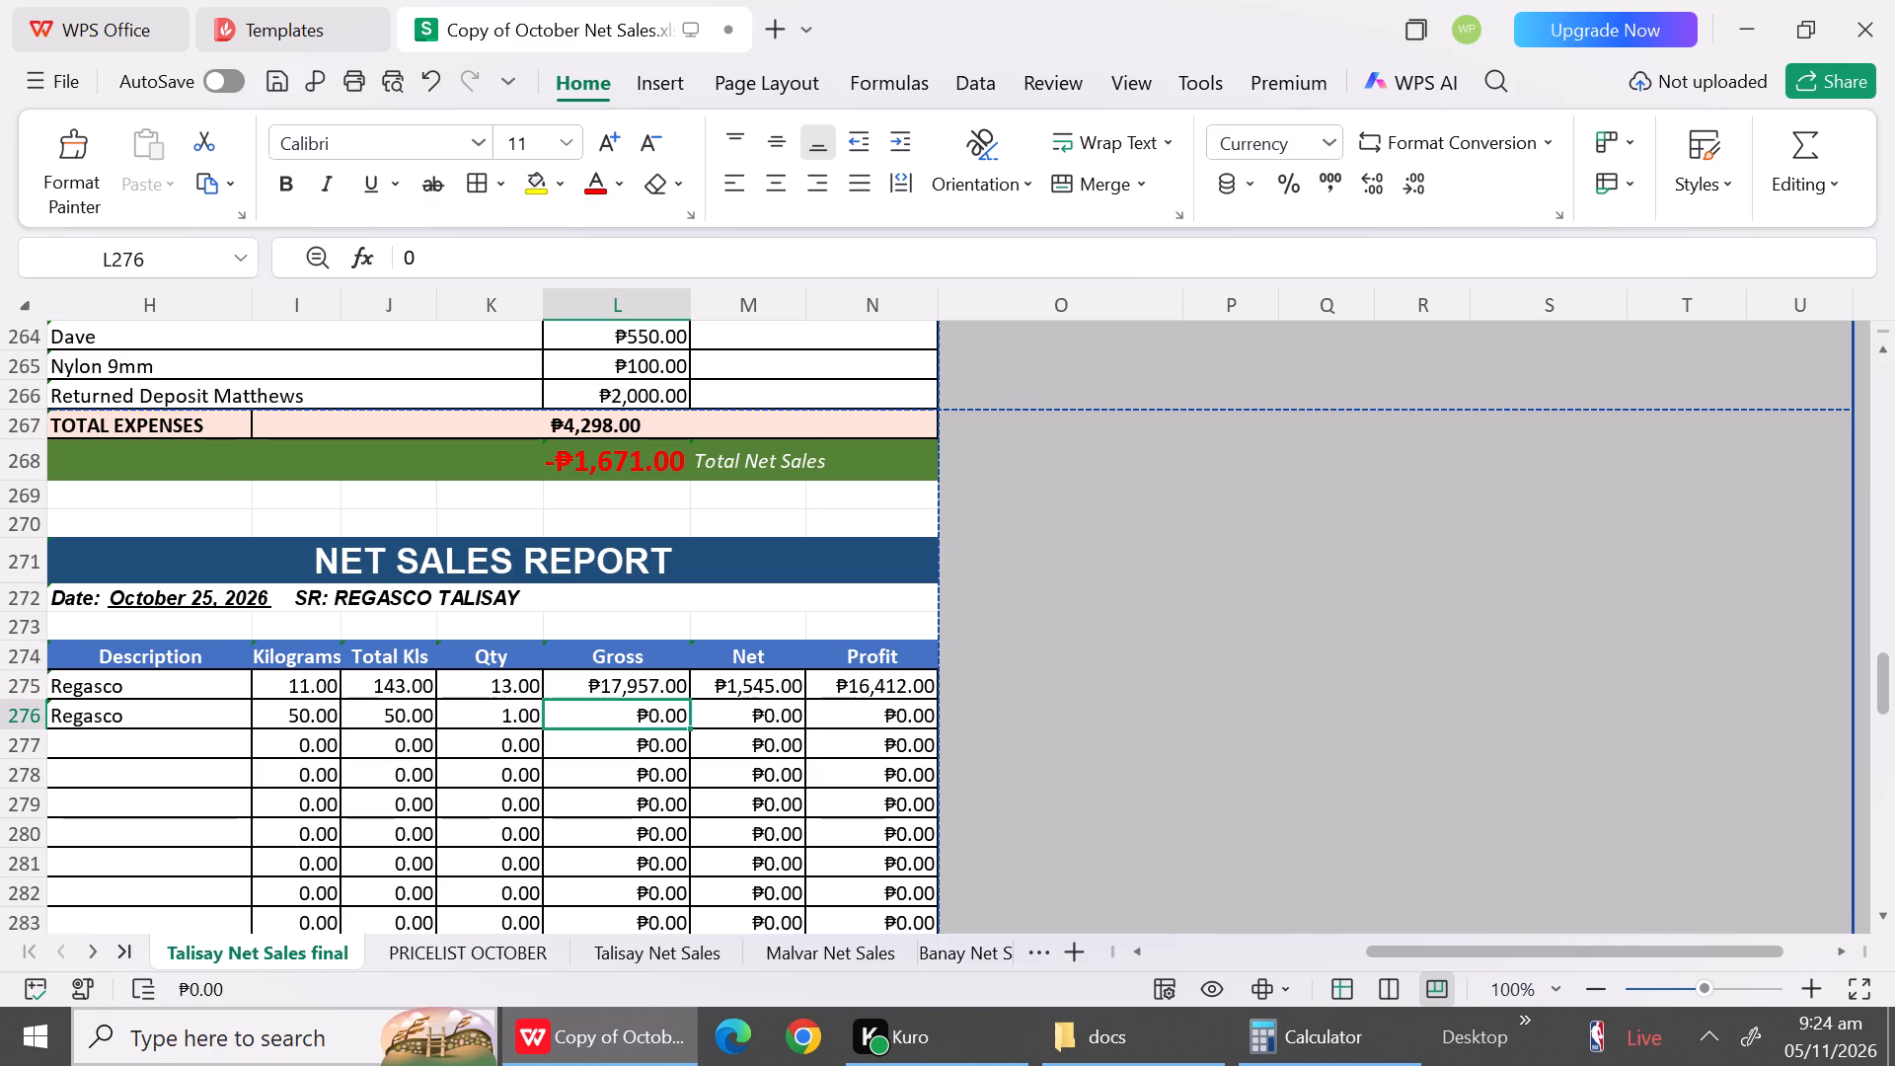
type("5629")
left_click(684, 825)
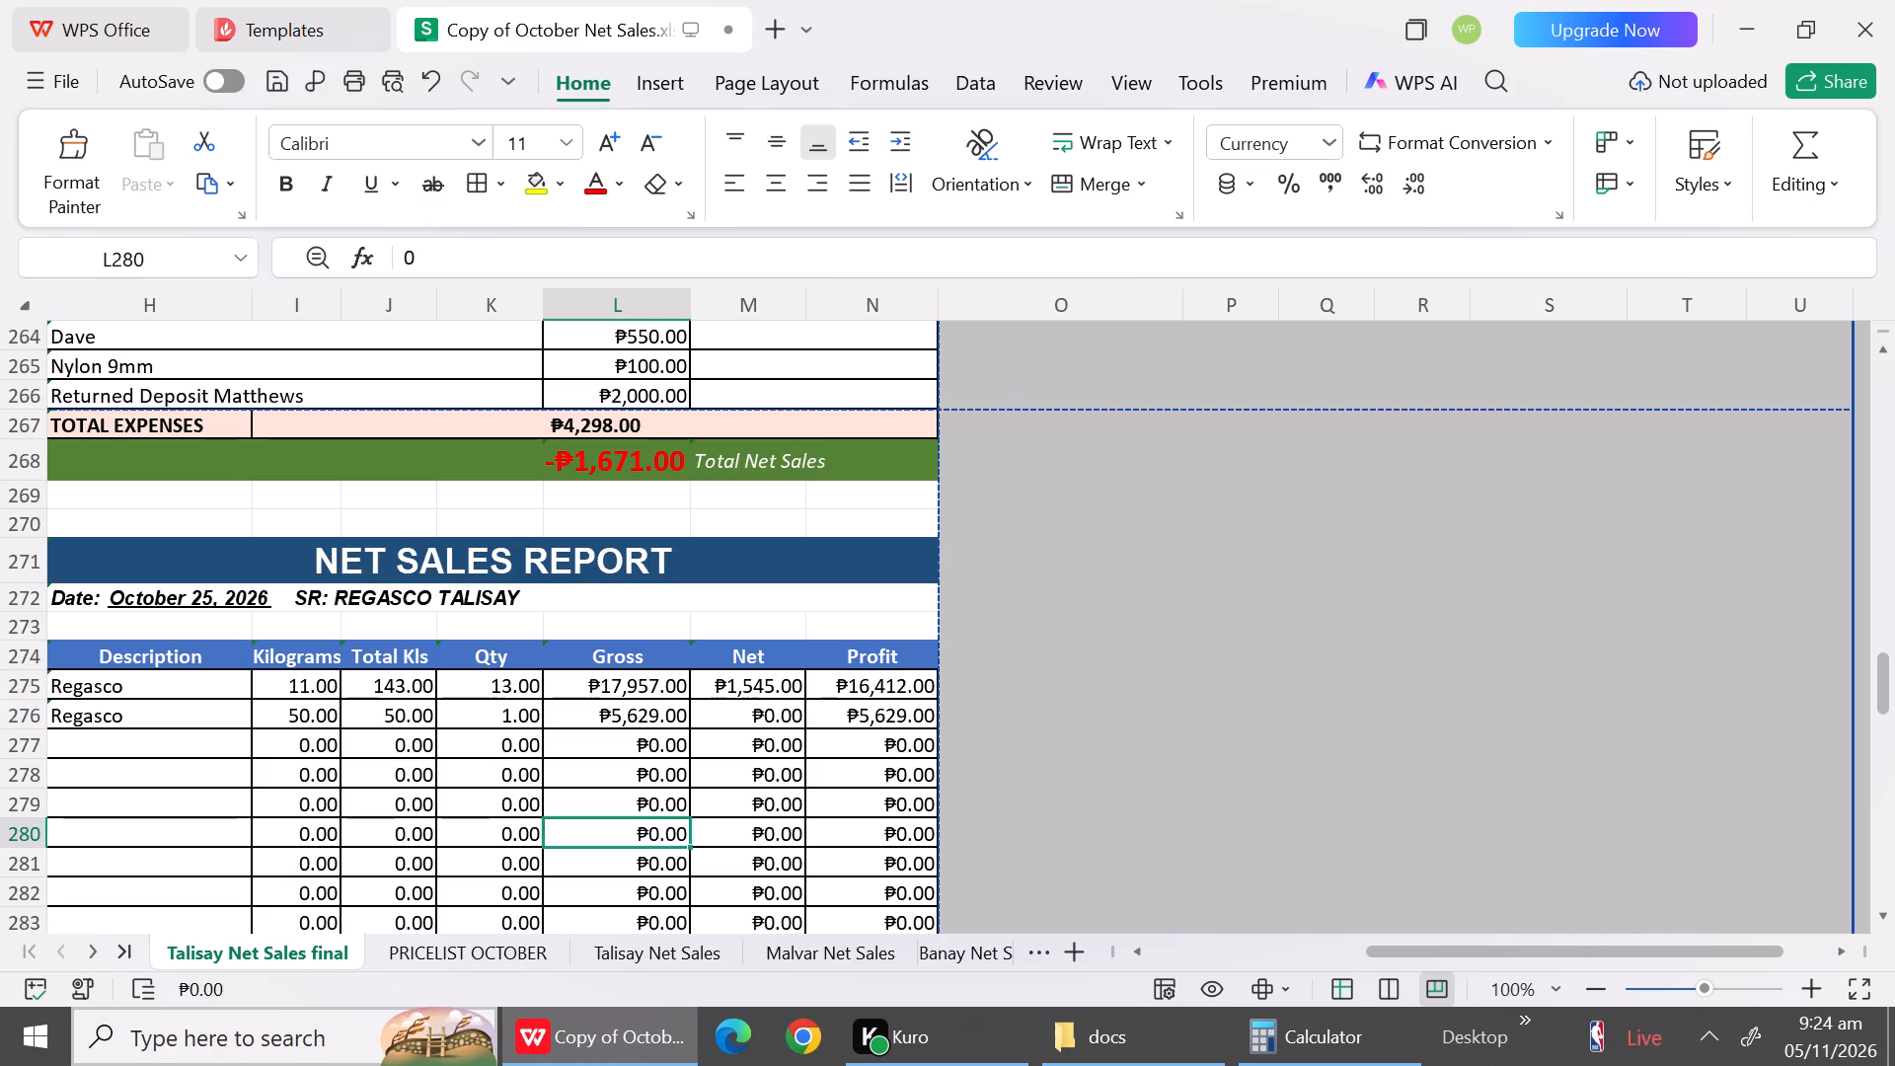
Calculate 1158 × 13 in Calculator and enter 15054 as the Net amount of row 275 in the October 25 report.
left_click(746, 685)
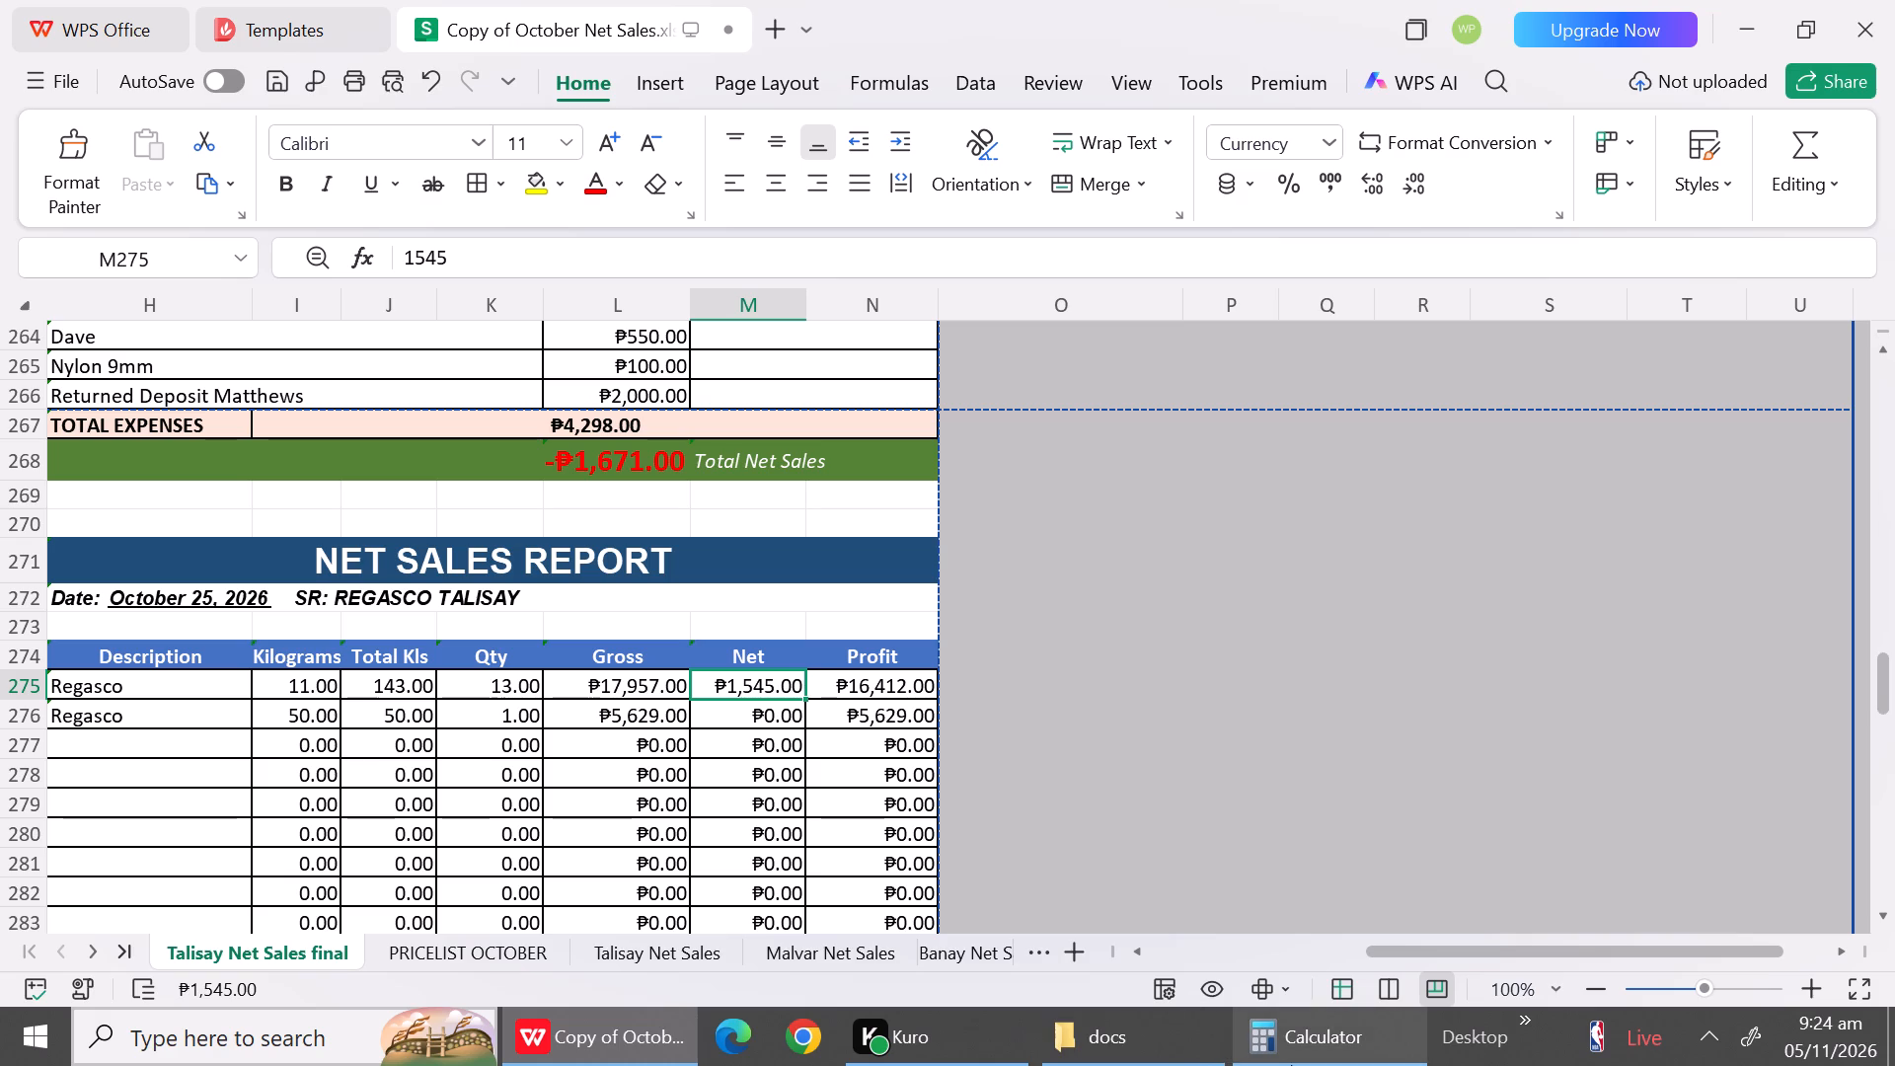
left_click(1291, 1065)
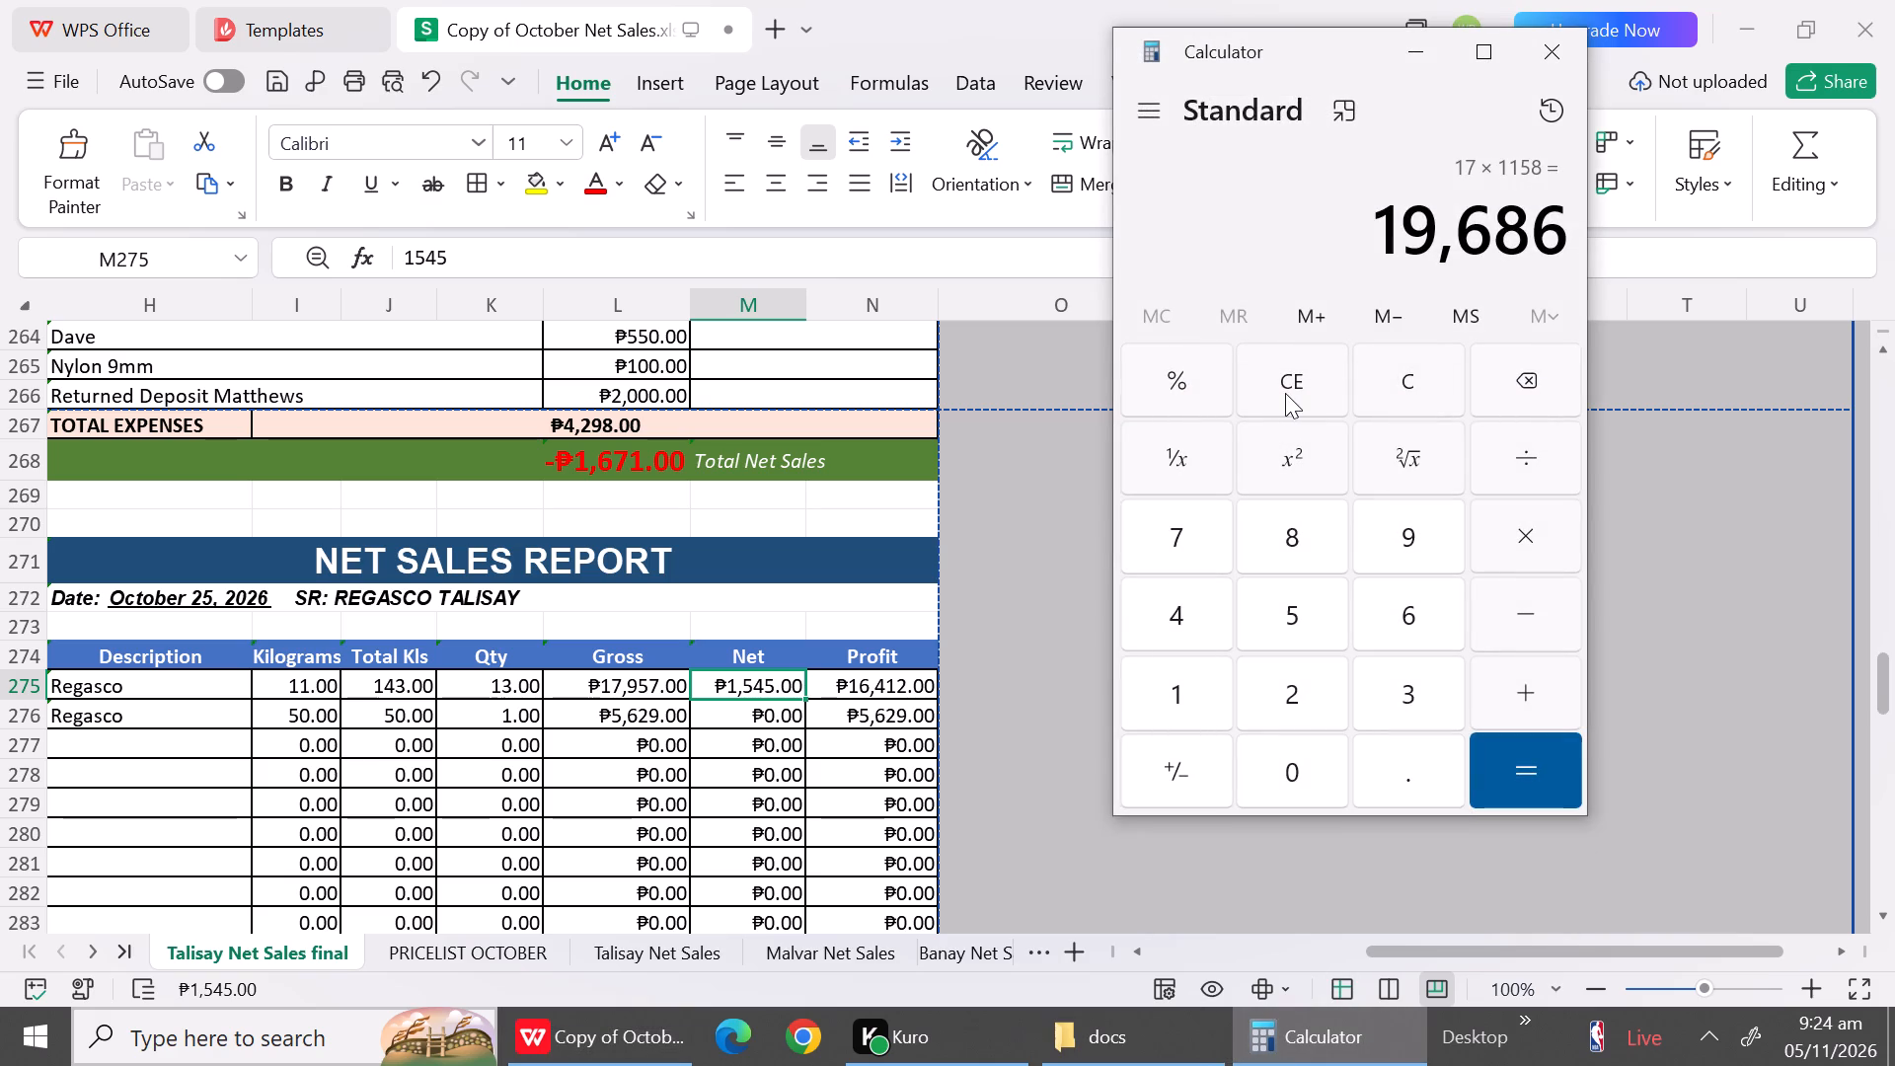
left_click(1402, 388)
type("1158*13")
key("Return")
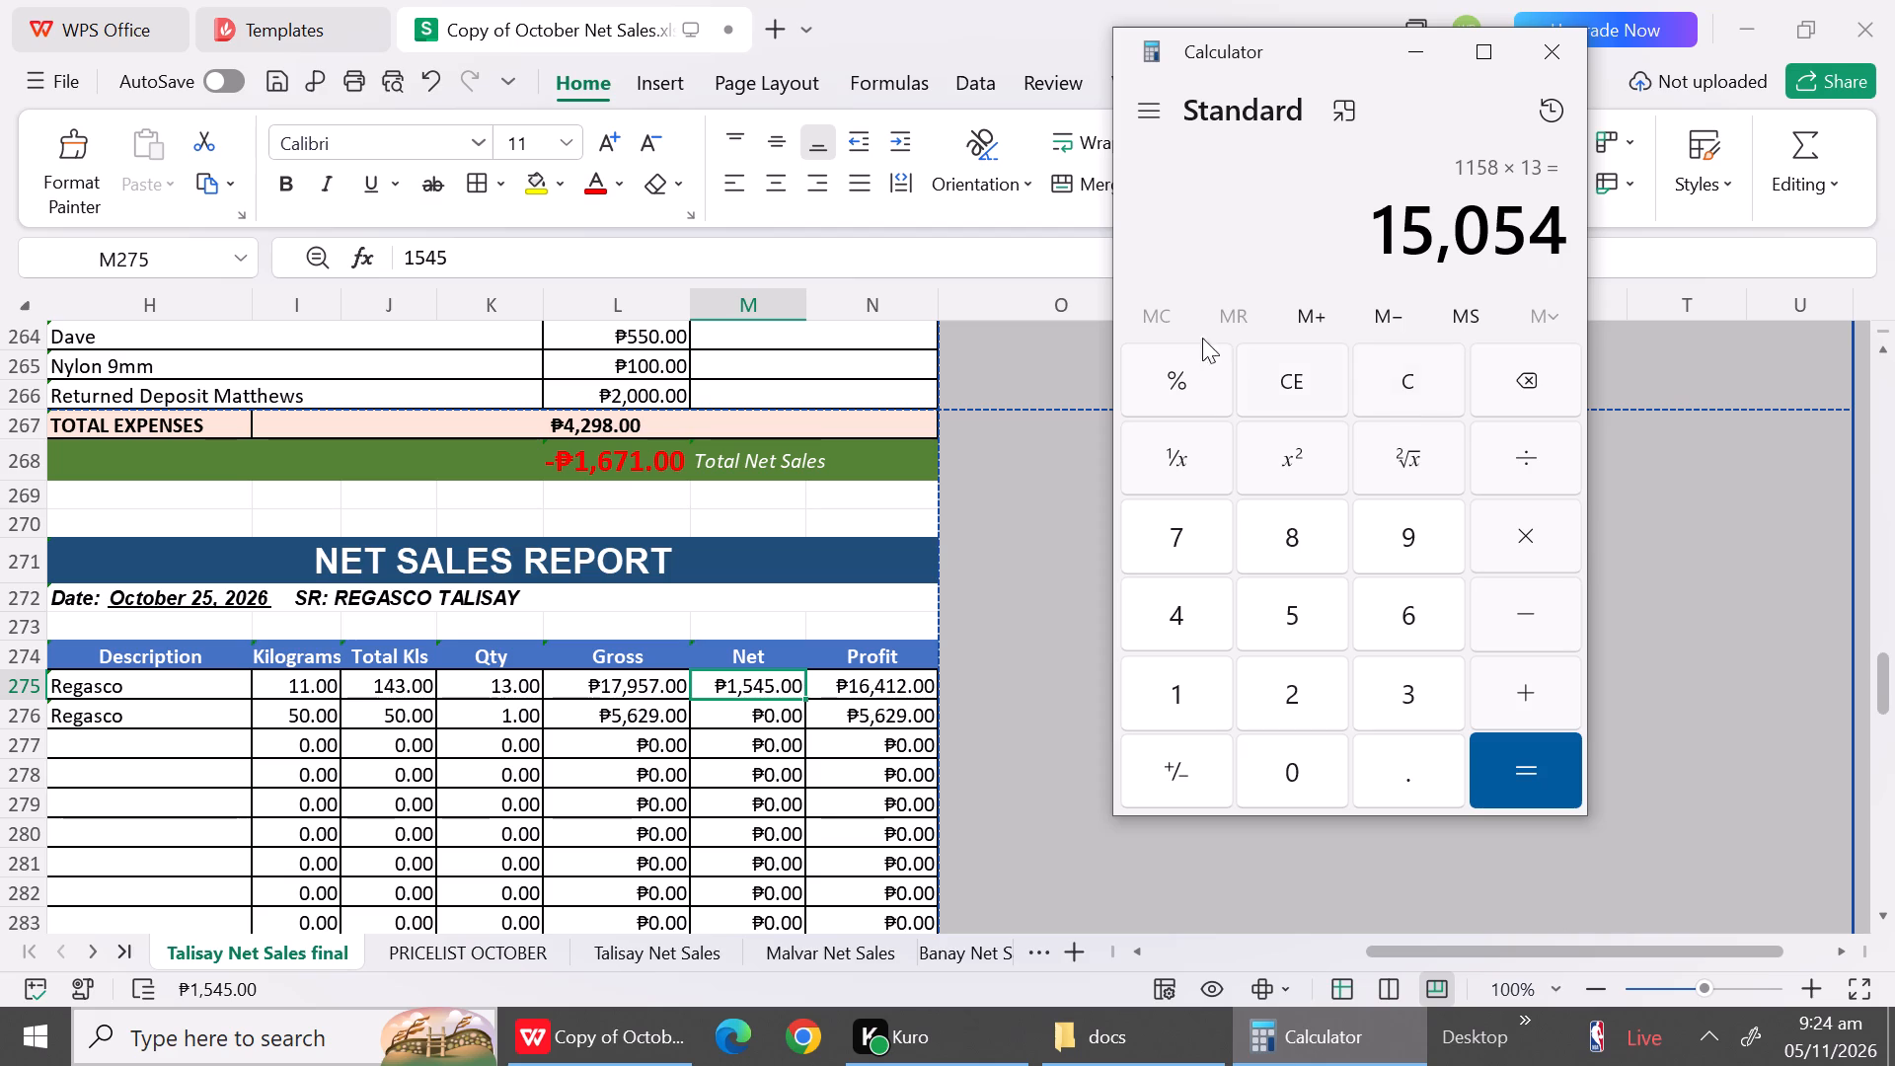
left_click(755, 691)
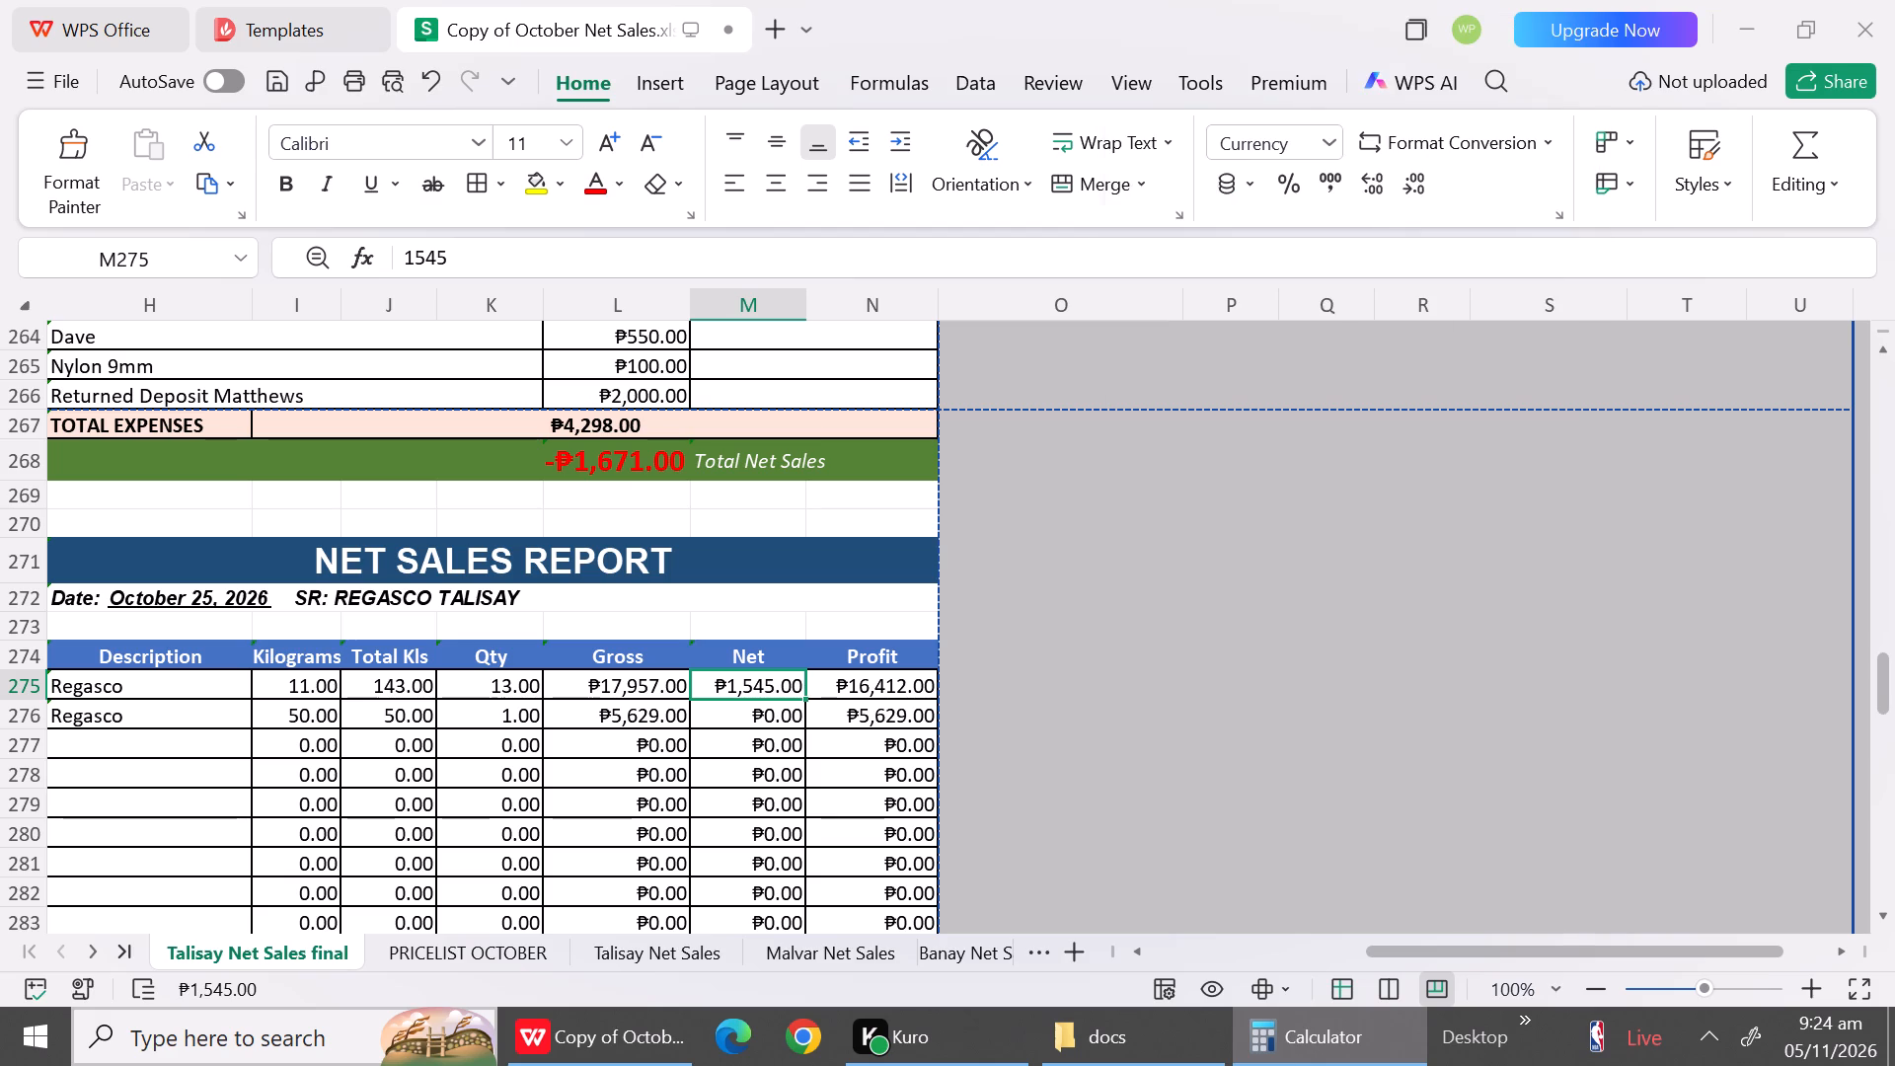
type("1505")
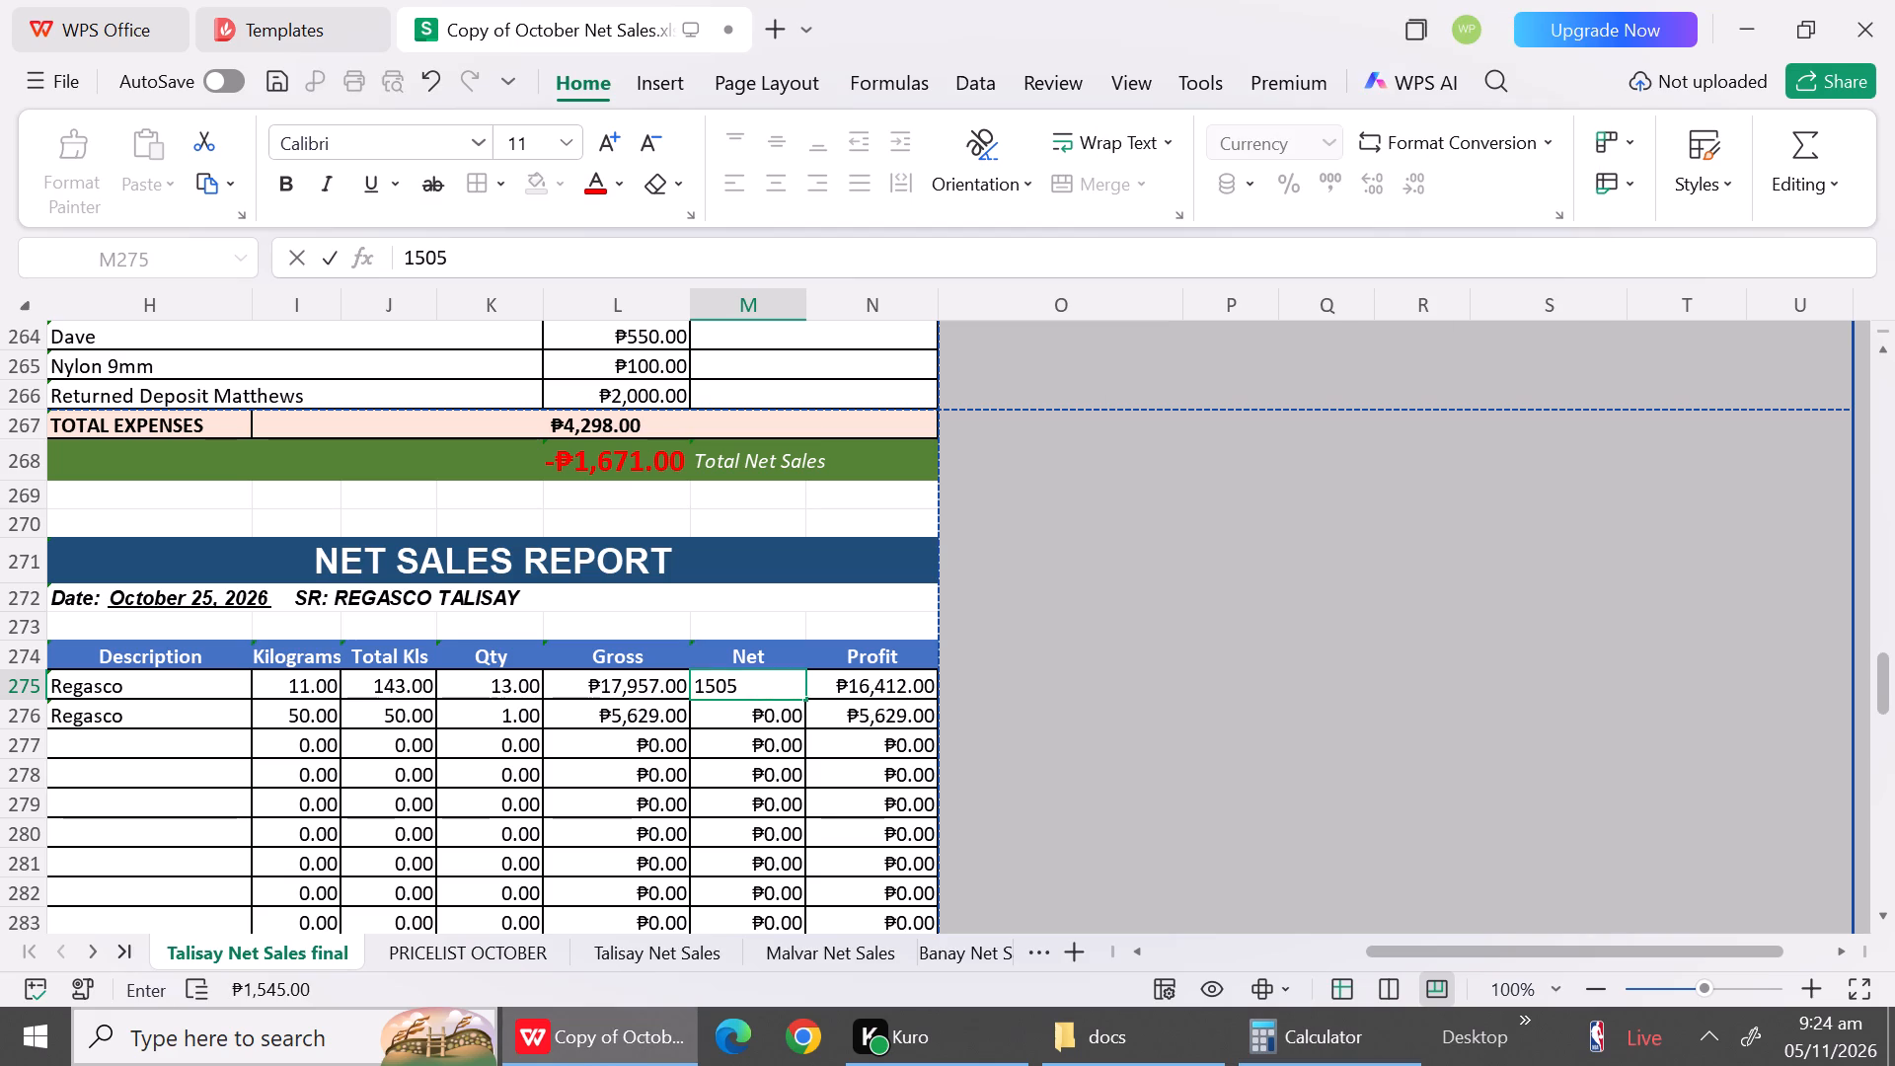
key("4")
left_click(755, 693)
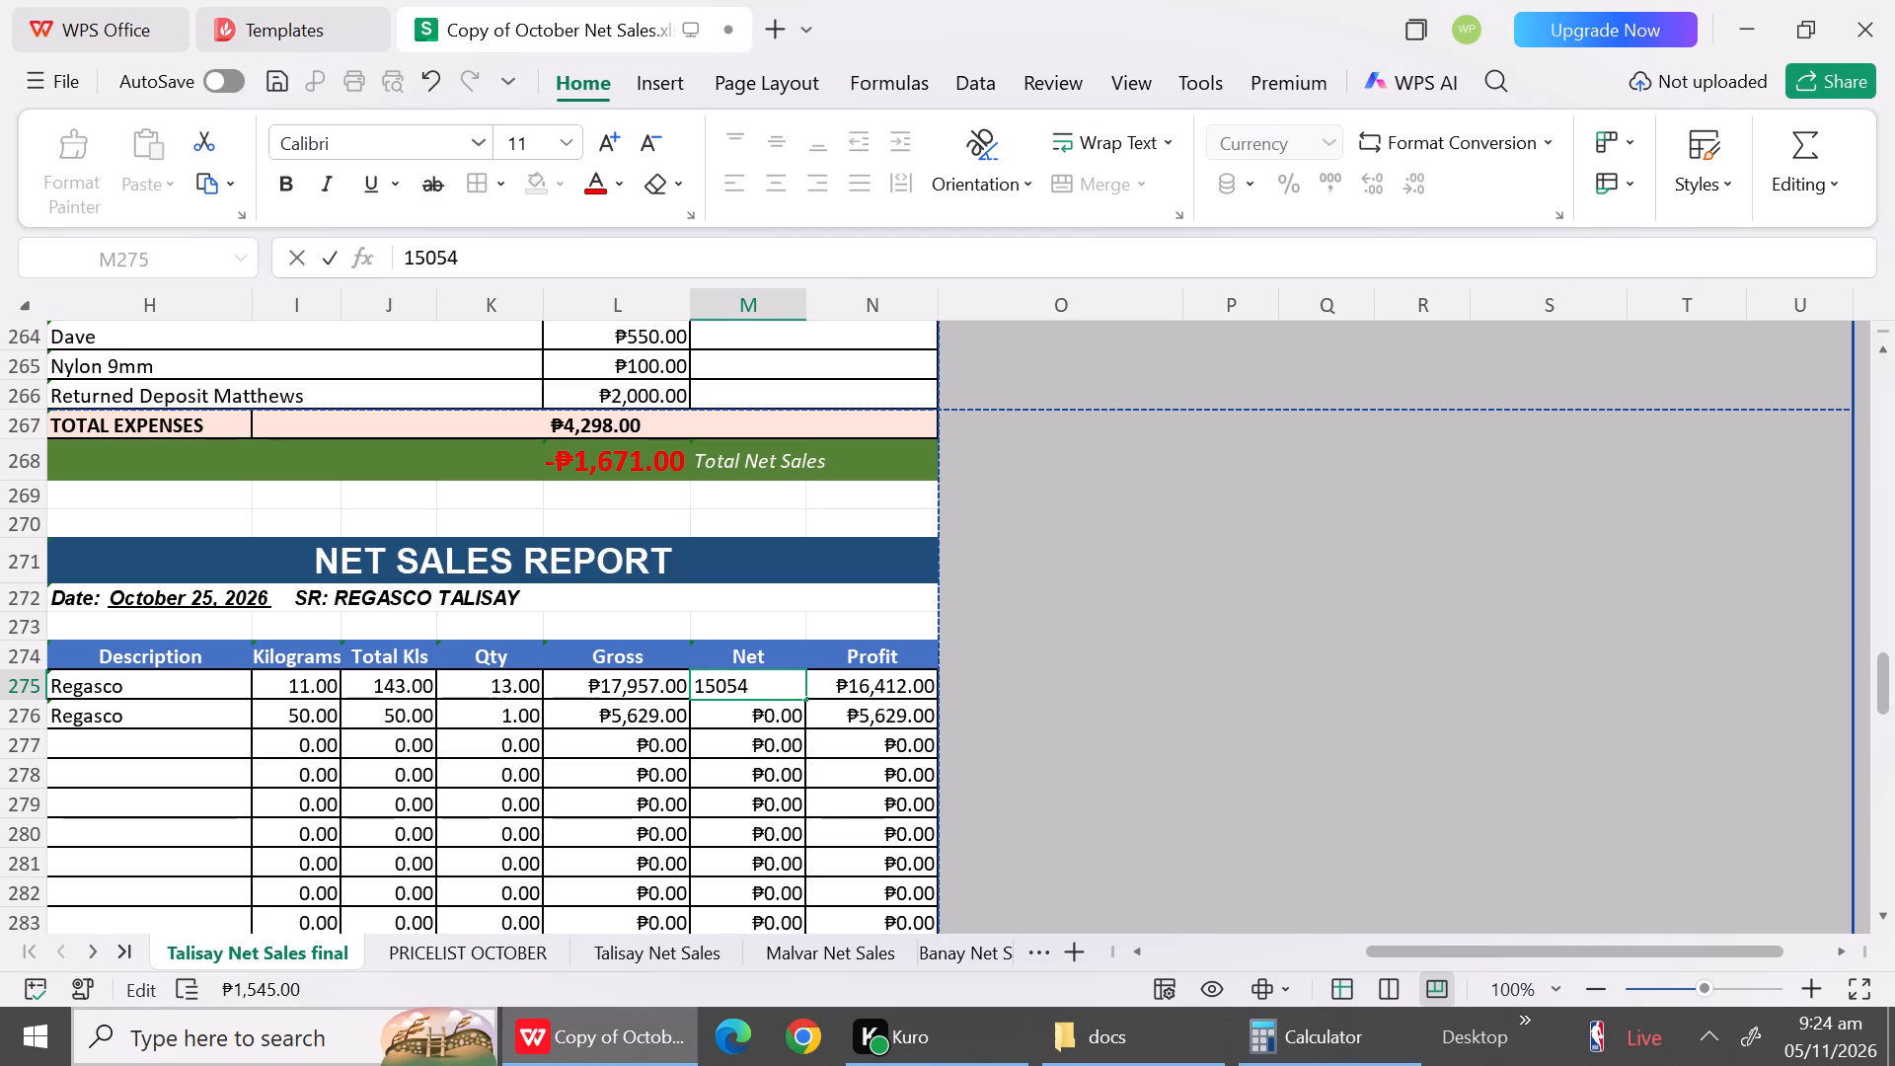
Set the Net amount of row 276, the 50 kg Regasco entry, in the October 25 report to 4904.
left_click(757, 718)
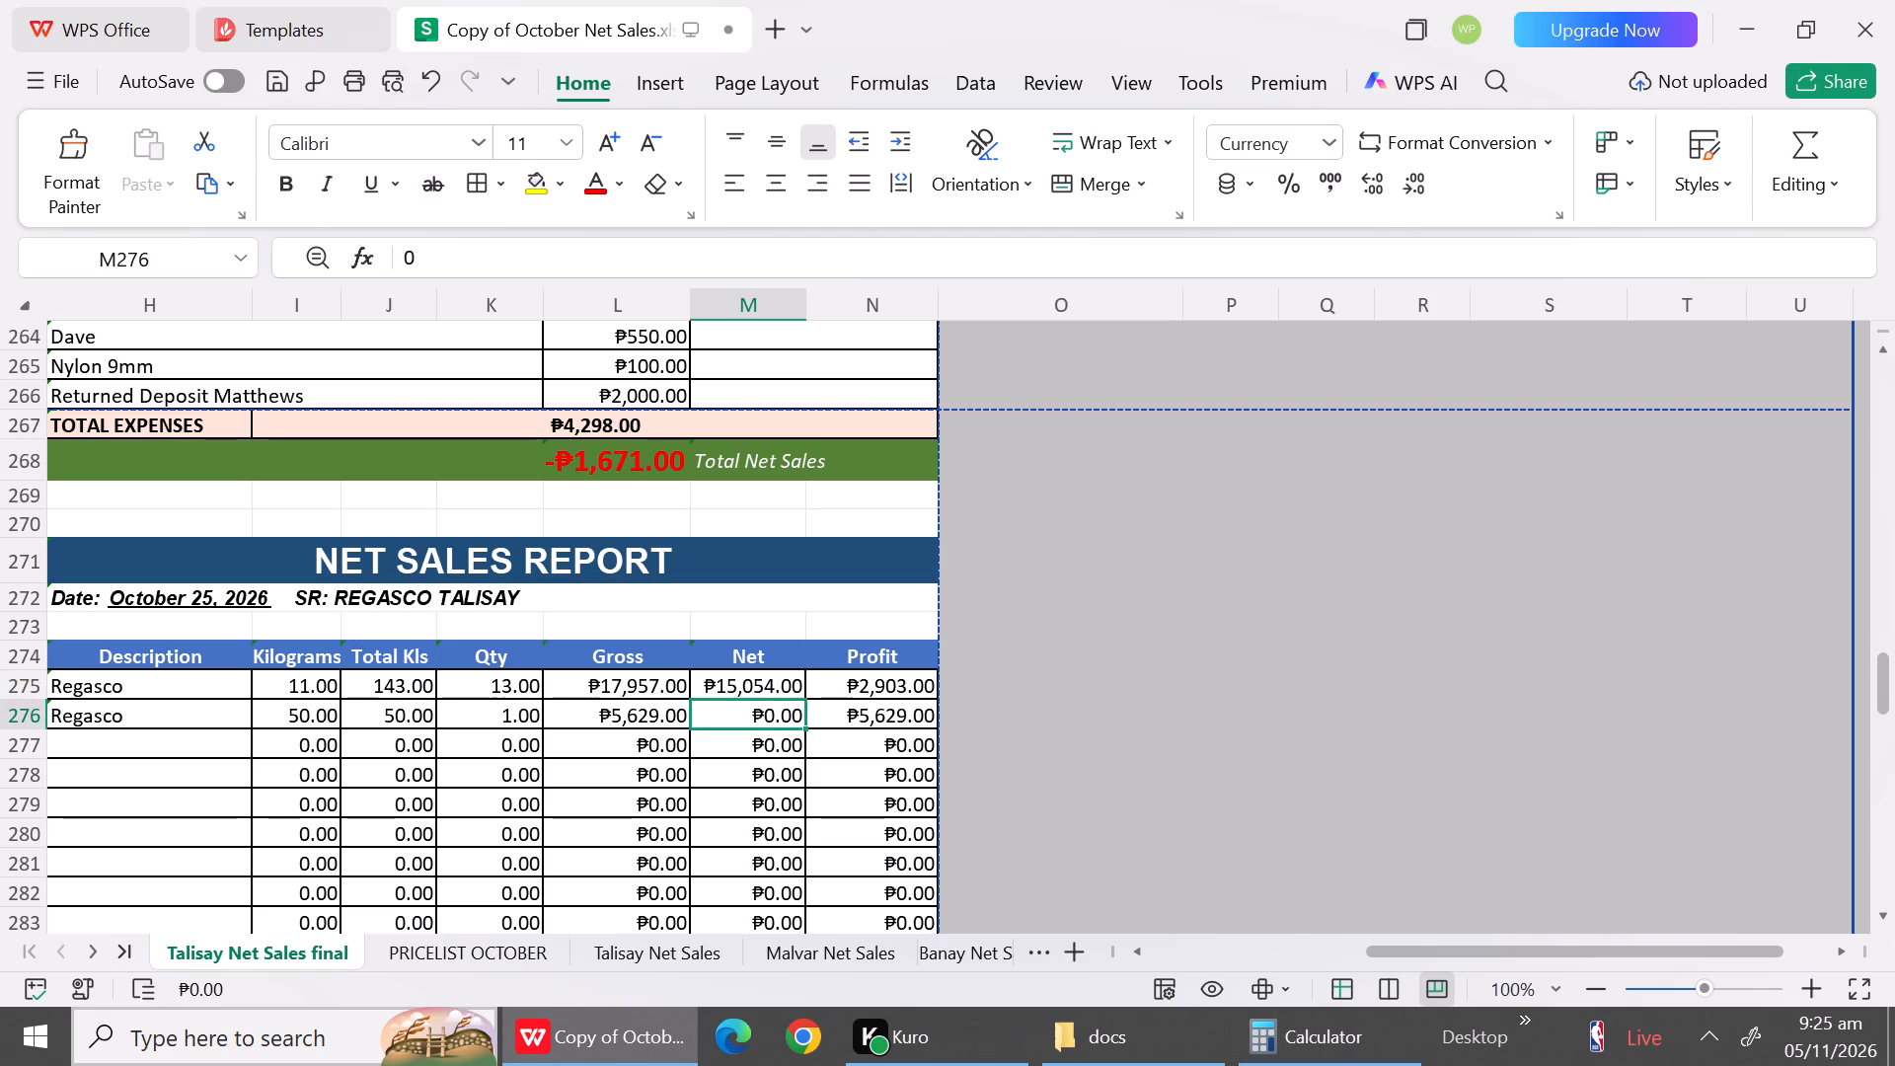
type("4904")
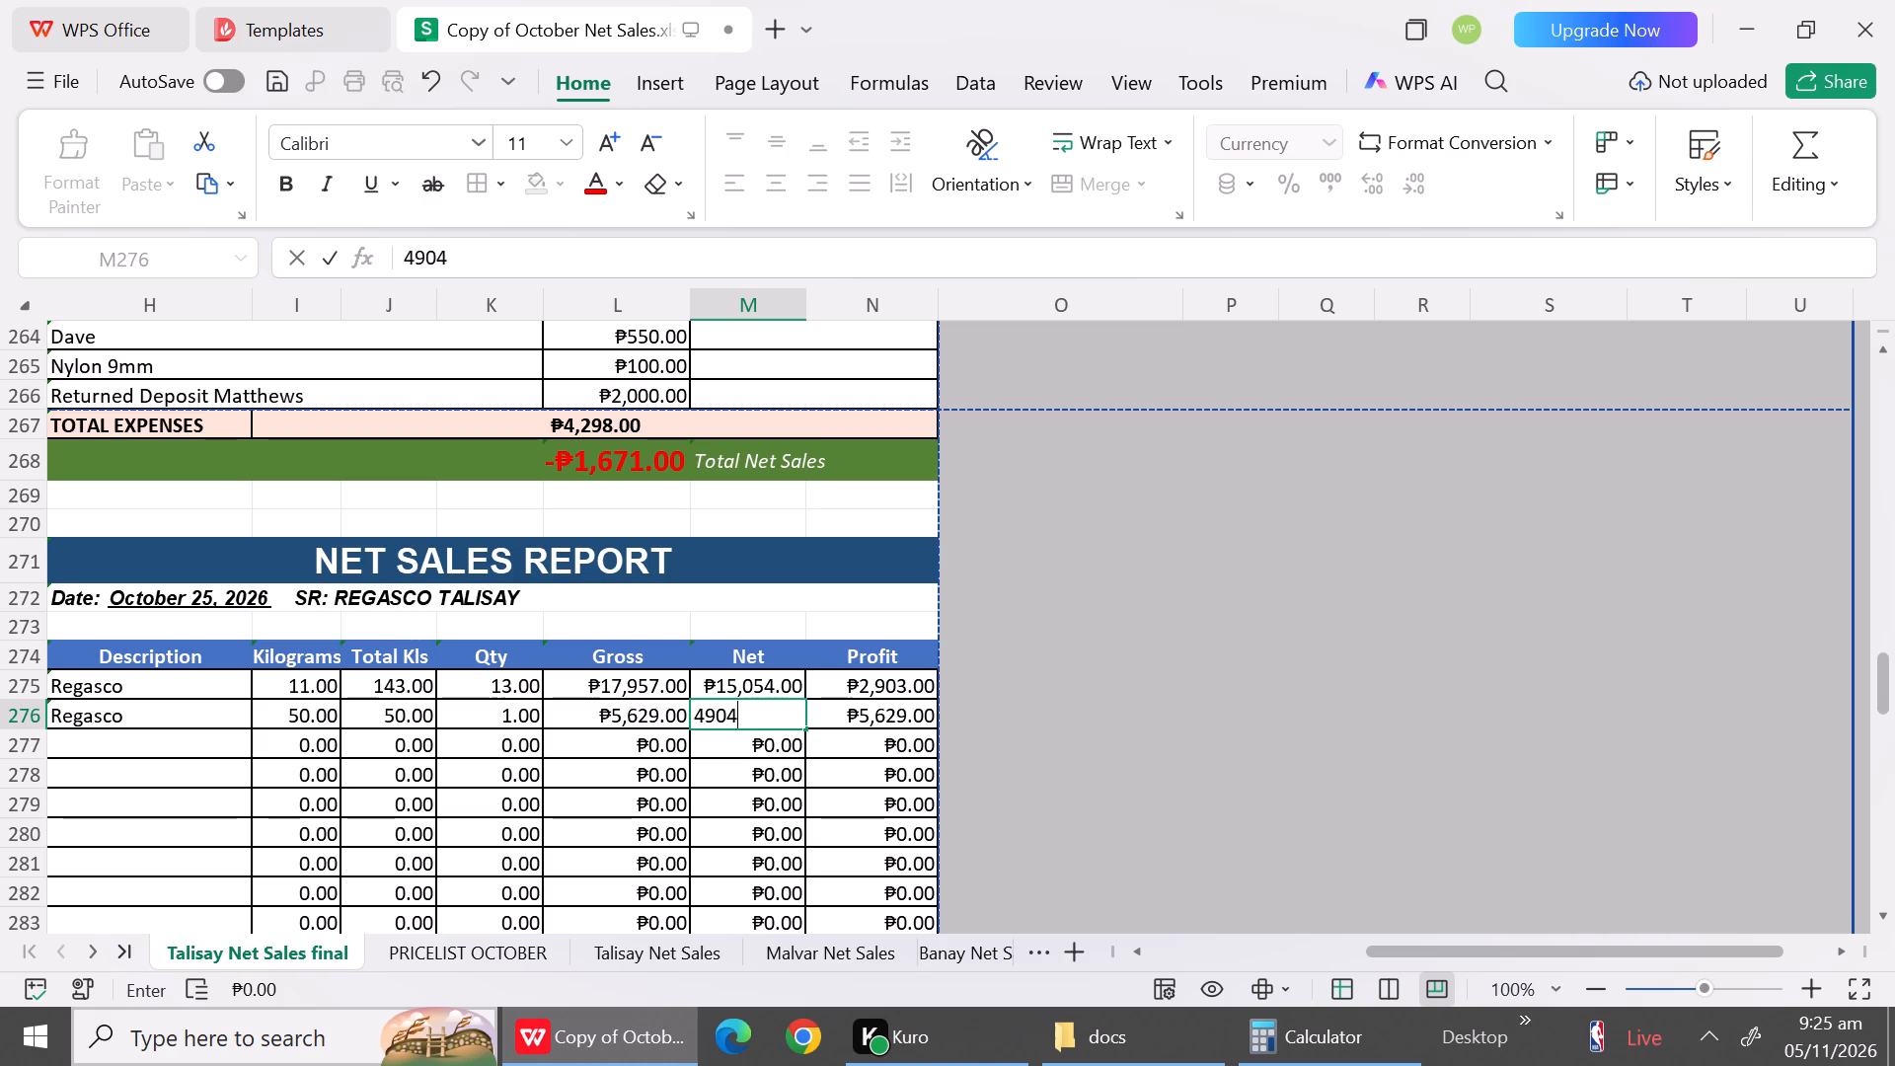
left_click(757, 790)
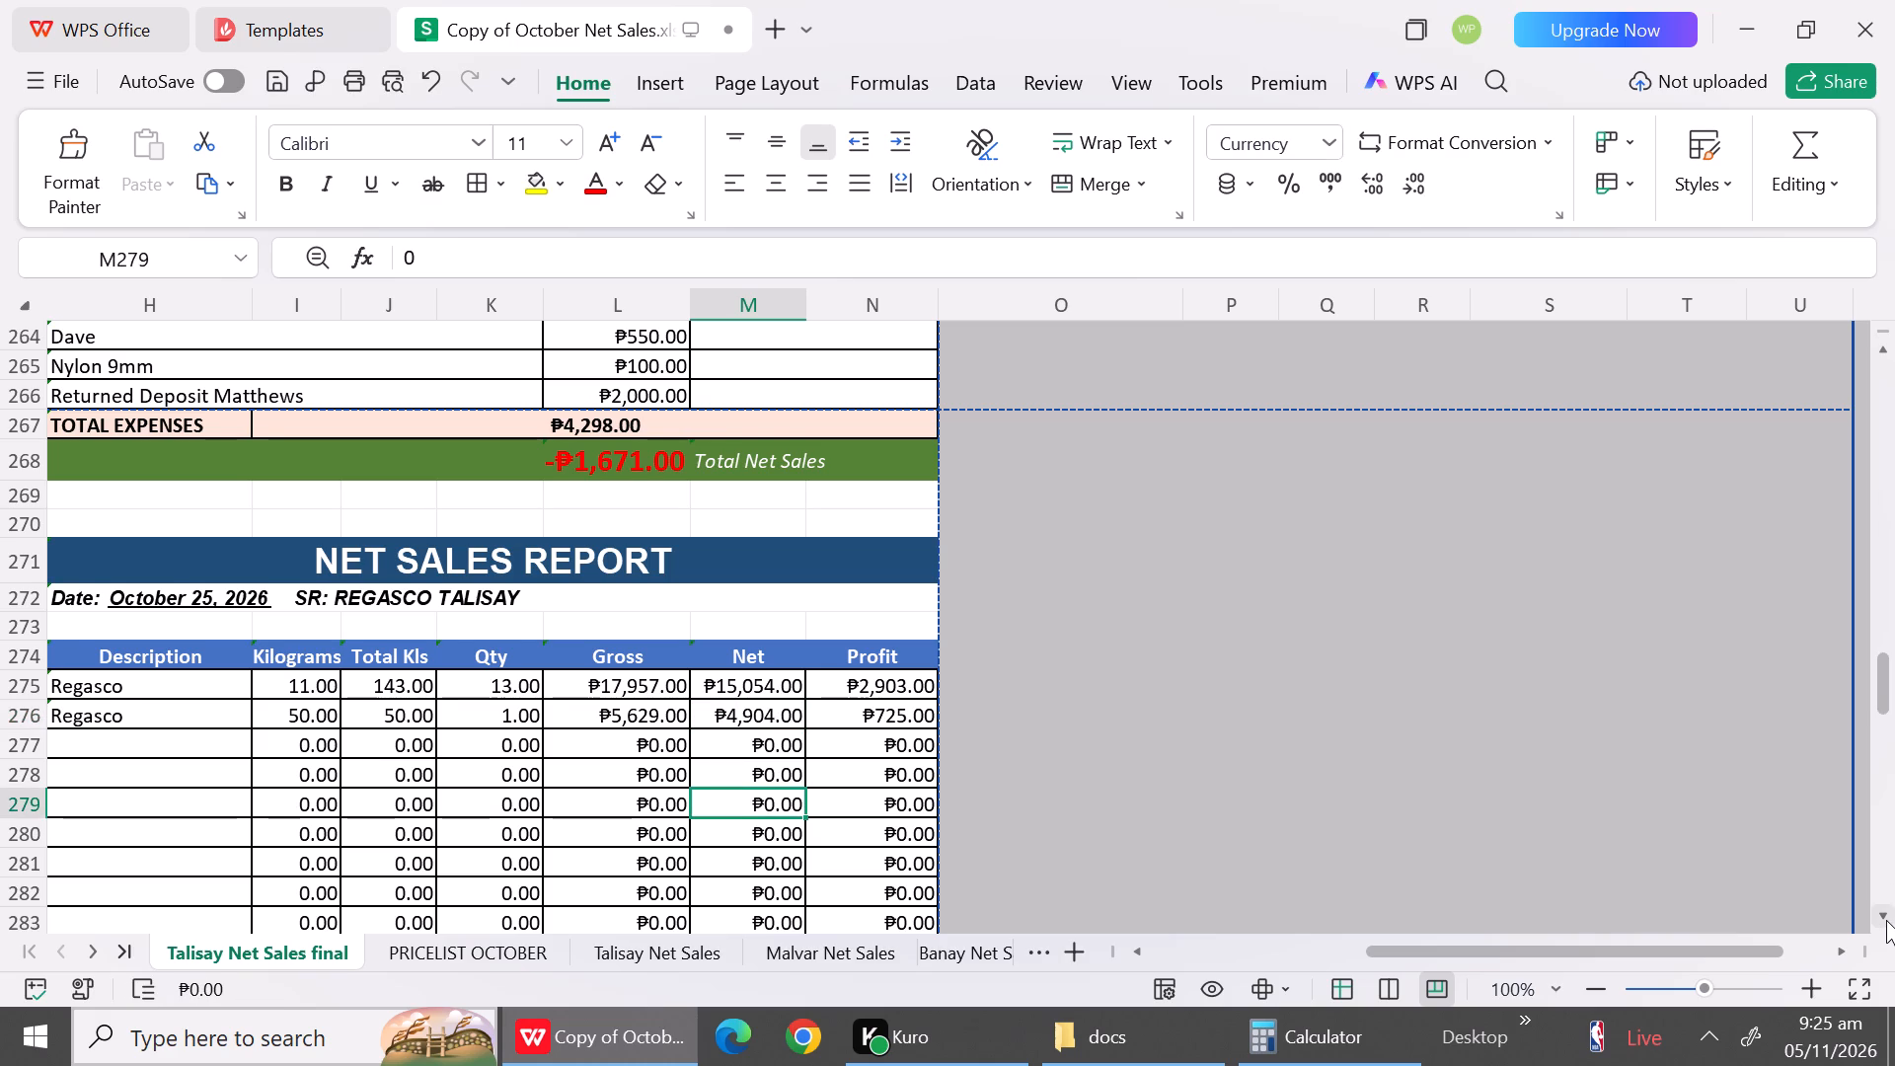
Replace the row 293 expense in the October 25 report with Dave and set its amount to 550.
triple_click(1886, 920)
left_click(1886, 920)
triple_click(1886, 920)
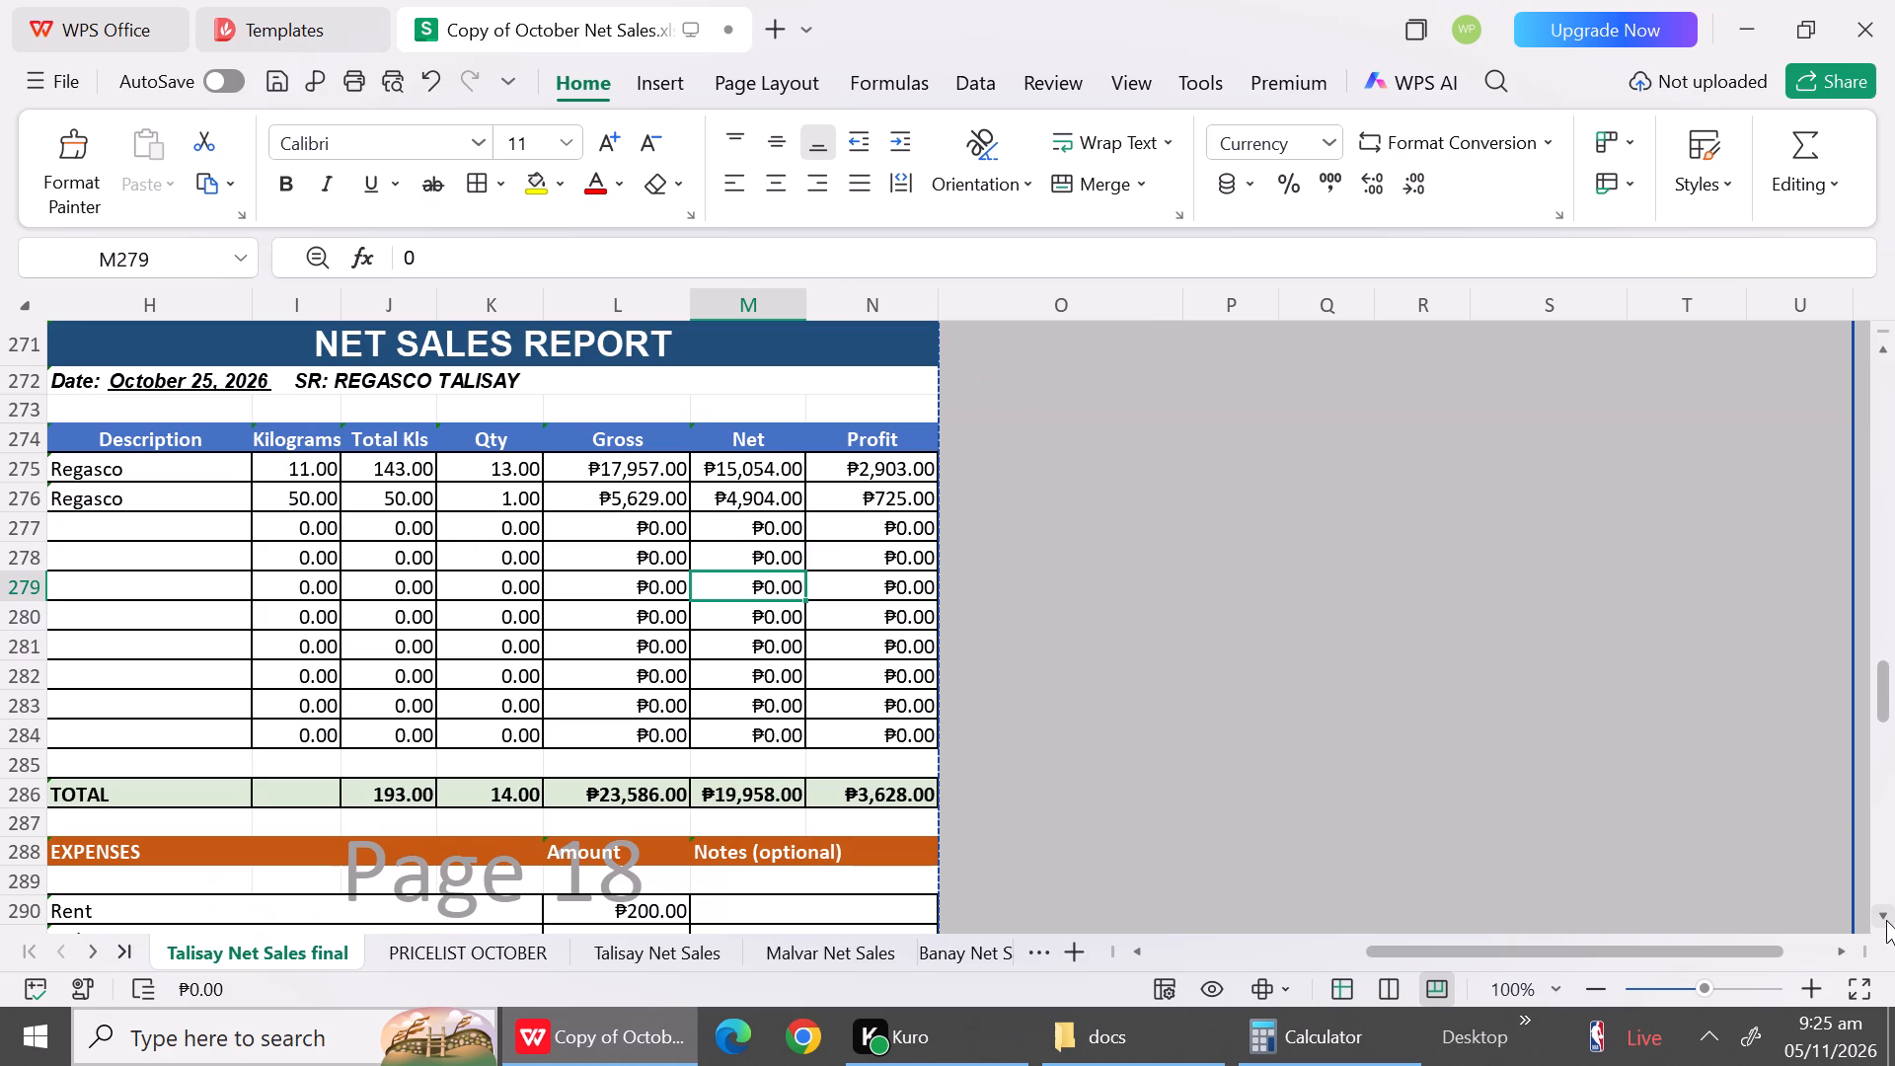
left_click(1886, 920)
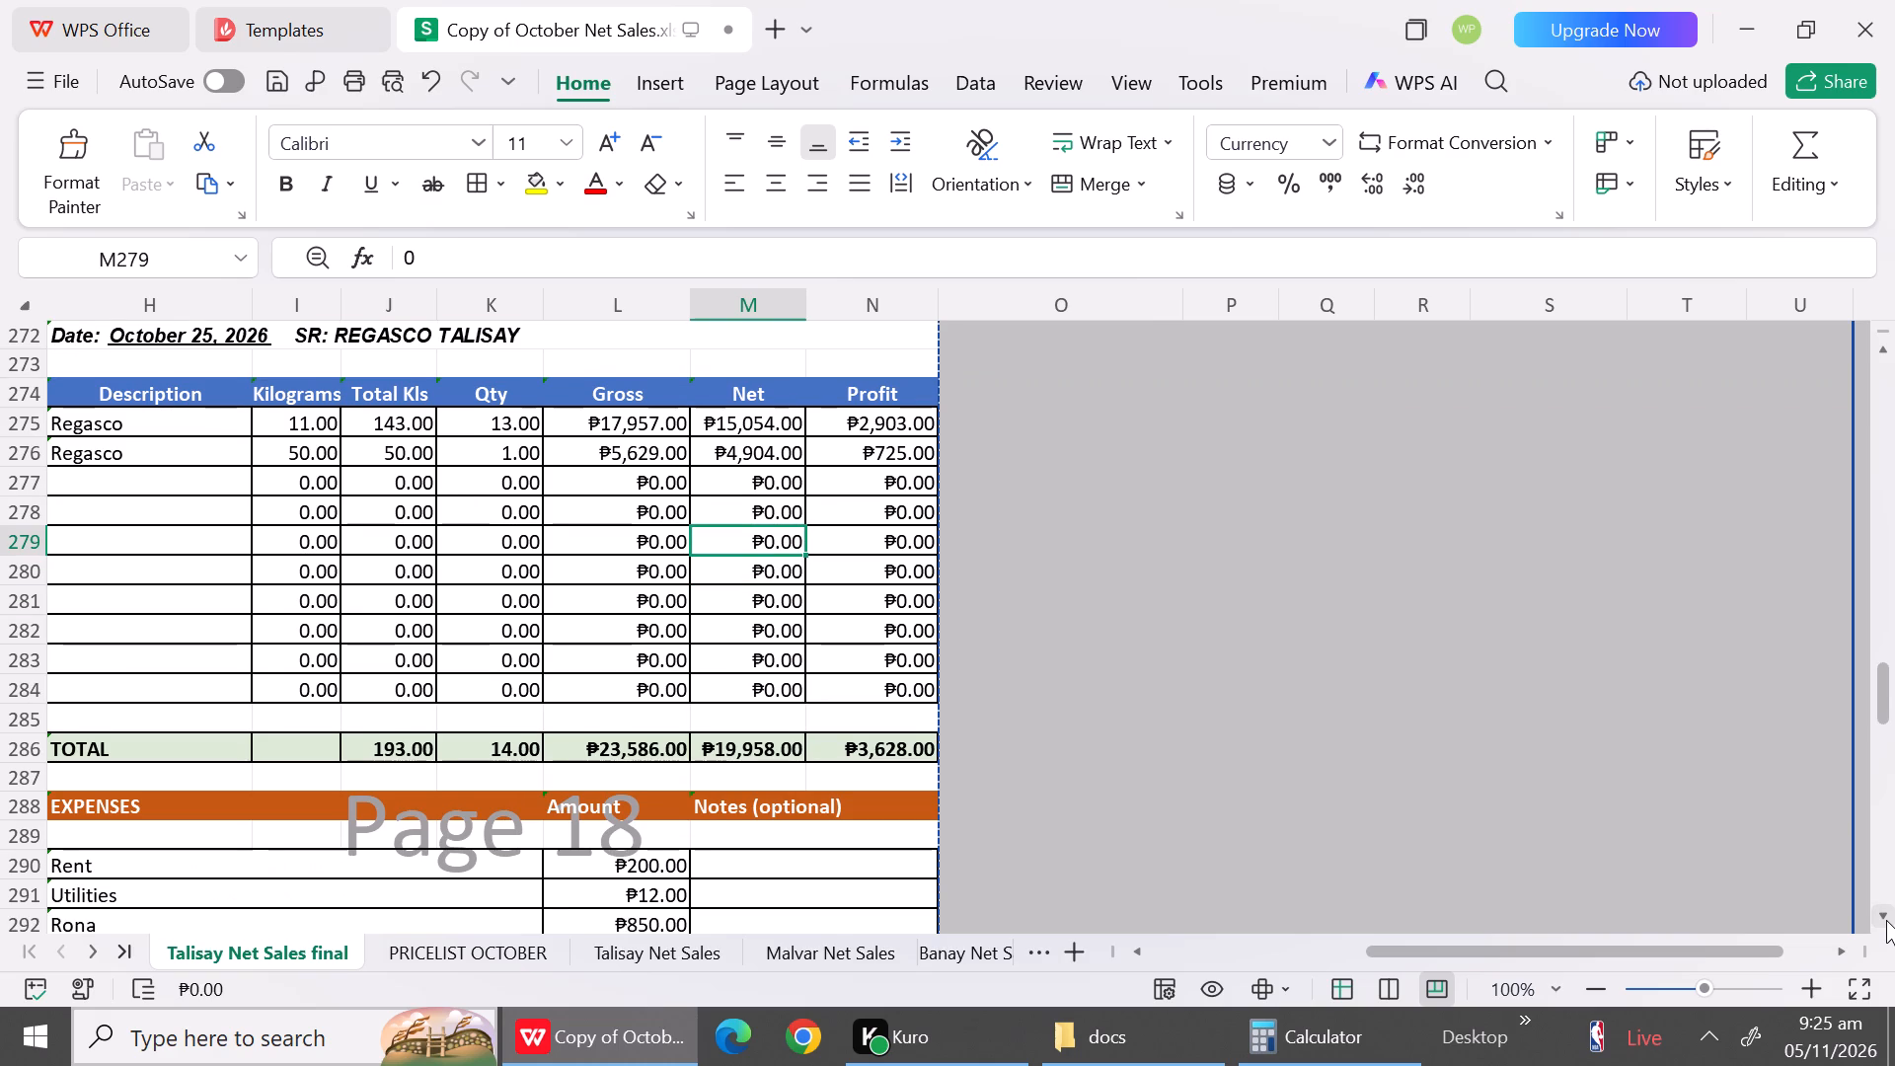
double_click(1886, 920)
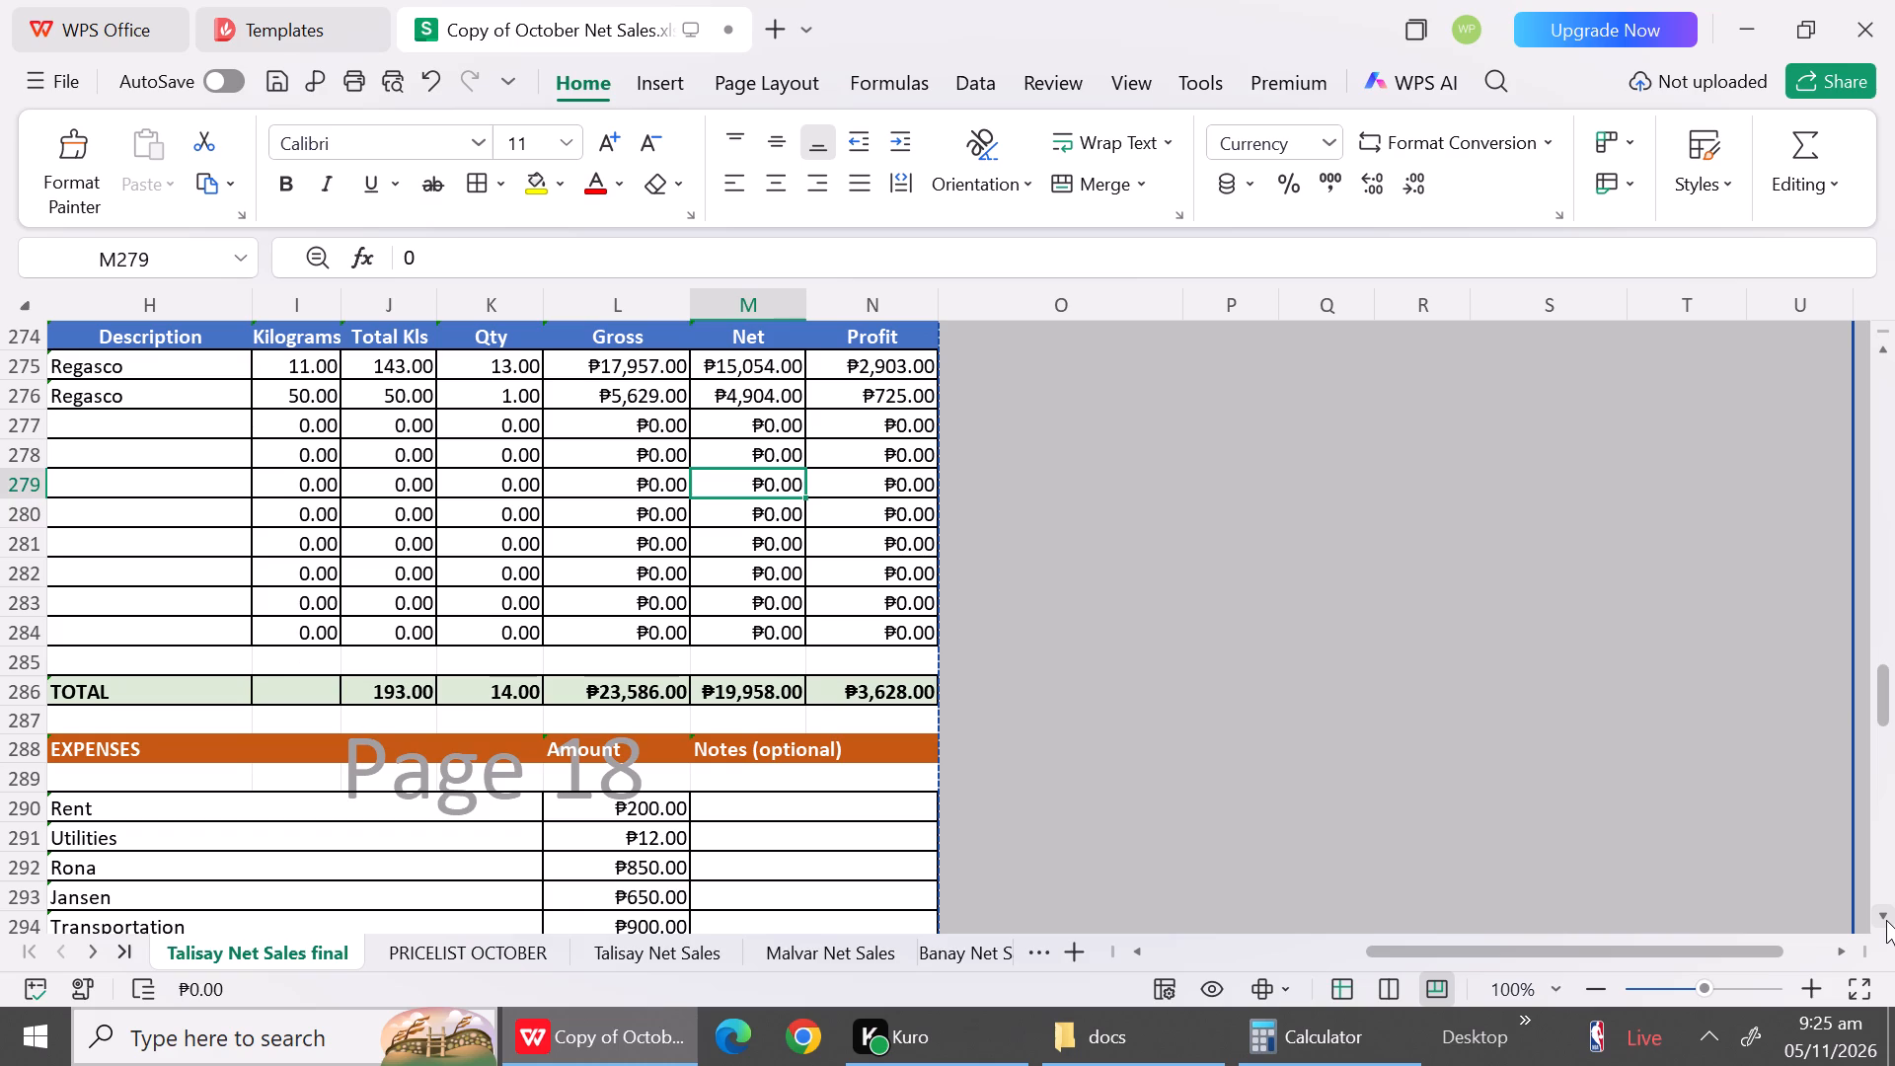
triple_click(1886, 920)
left_click(1886, 920)
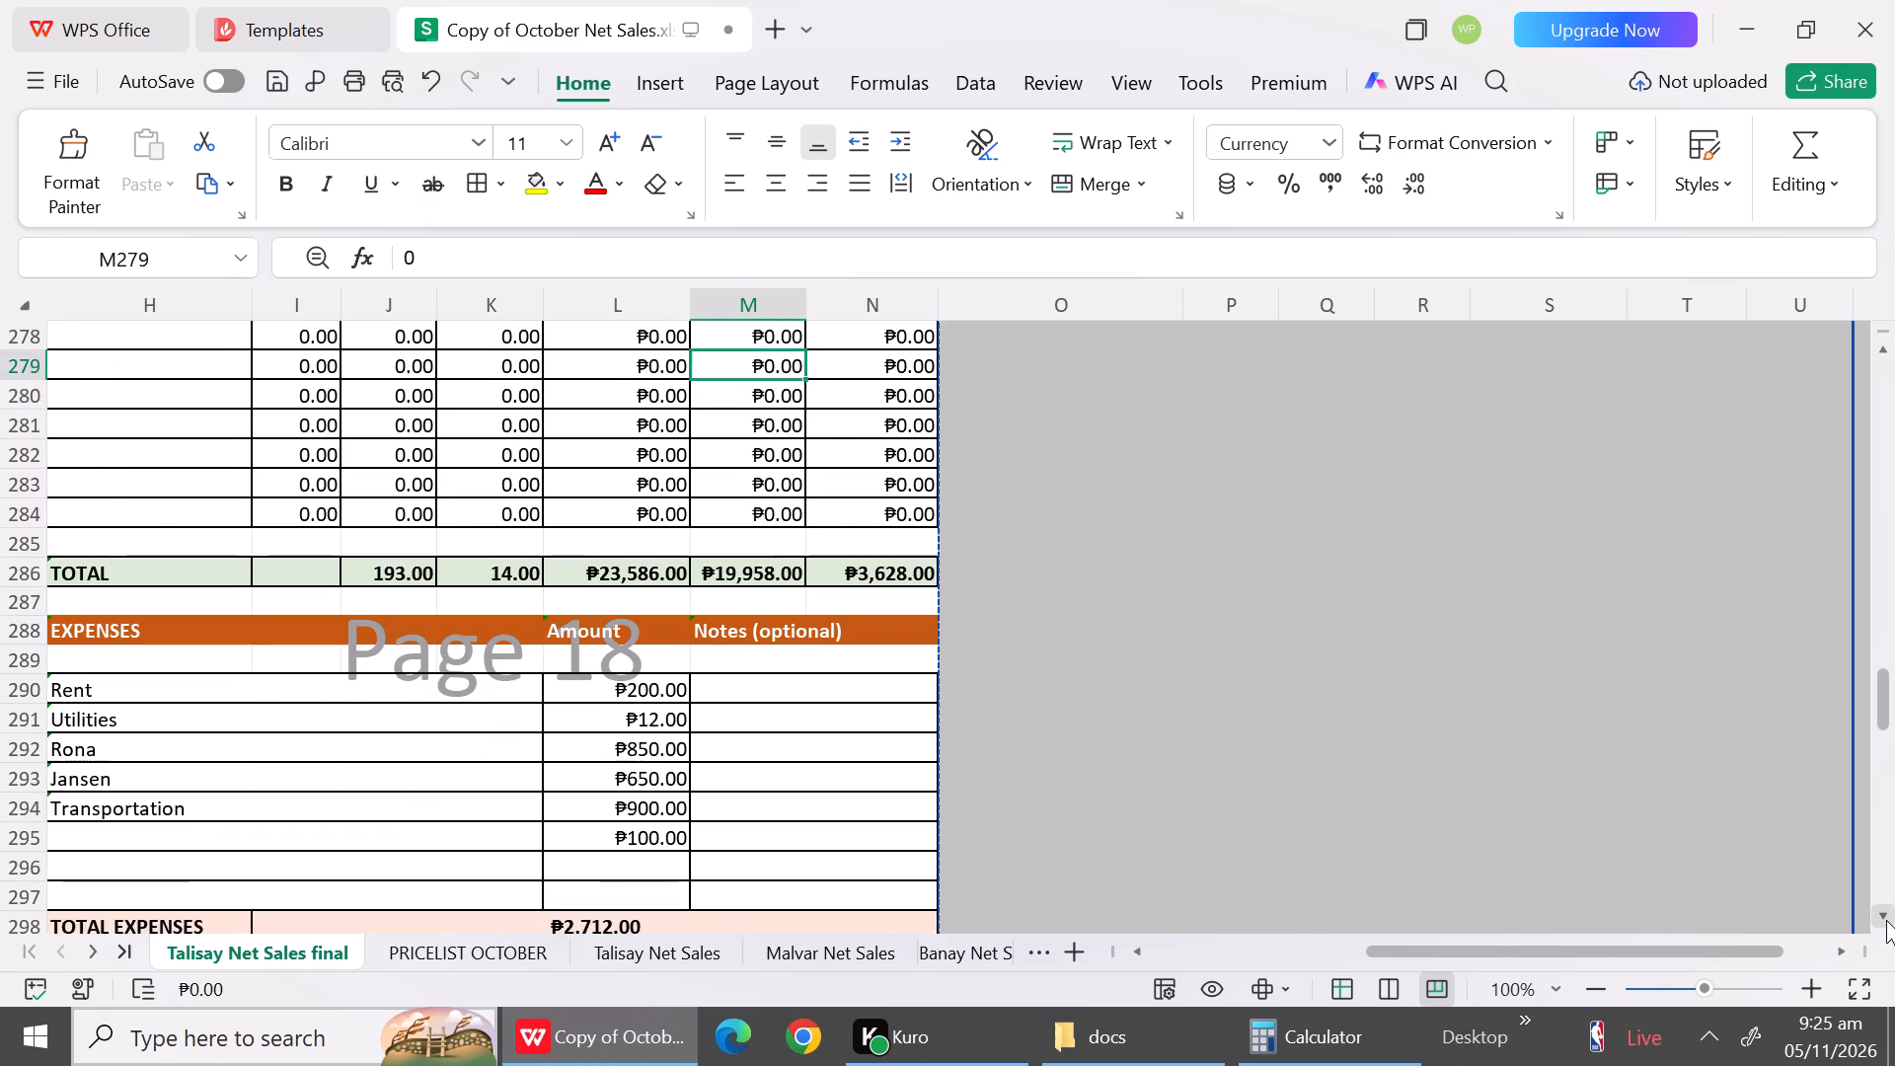
left_click(250, 779)
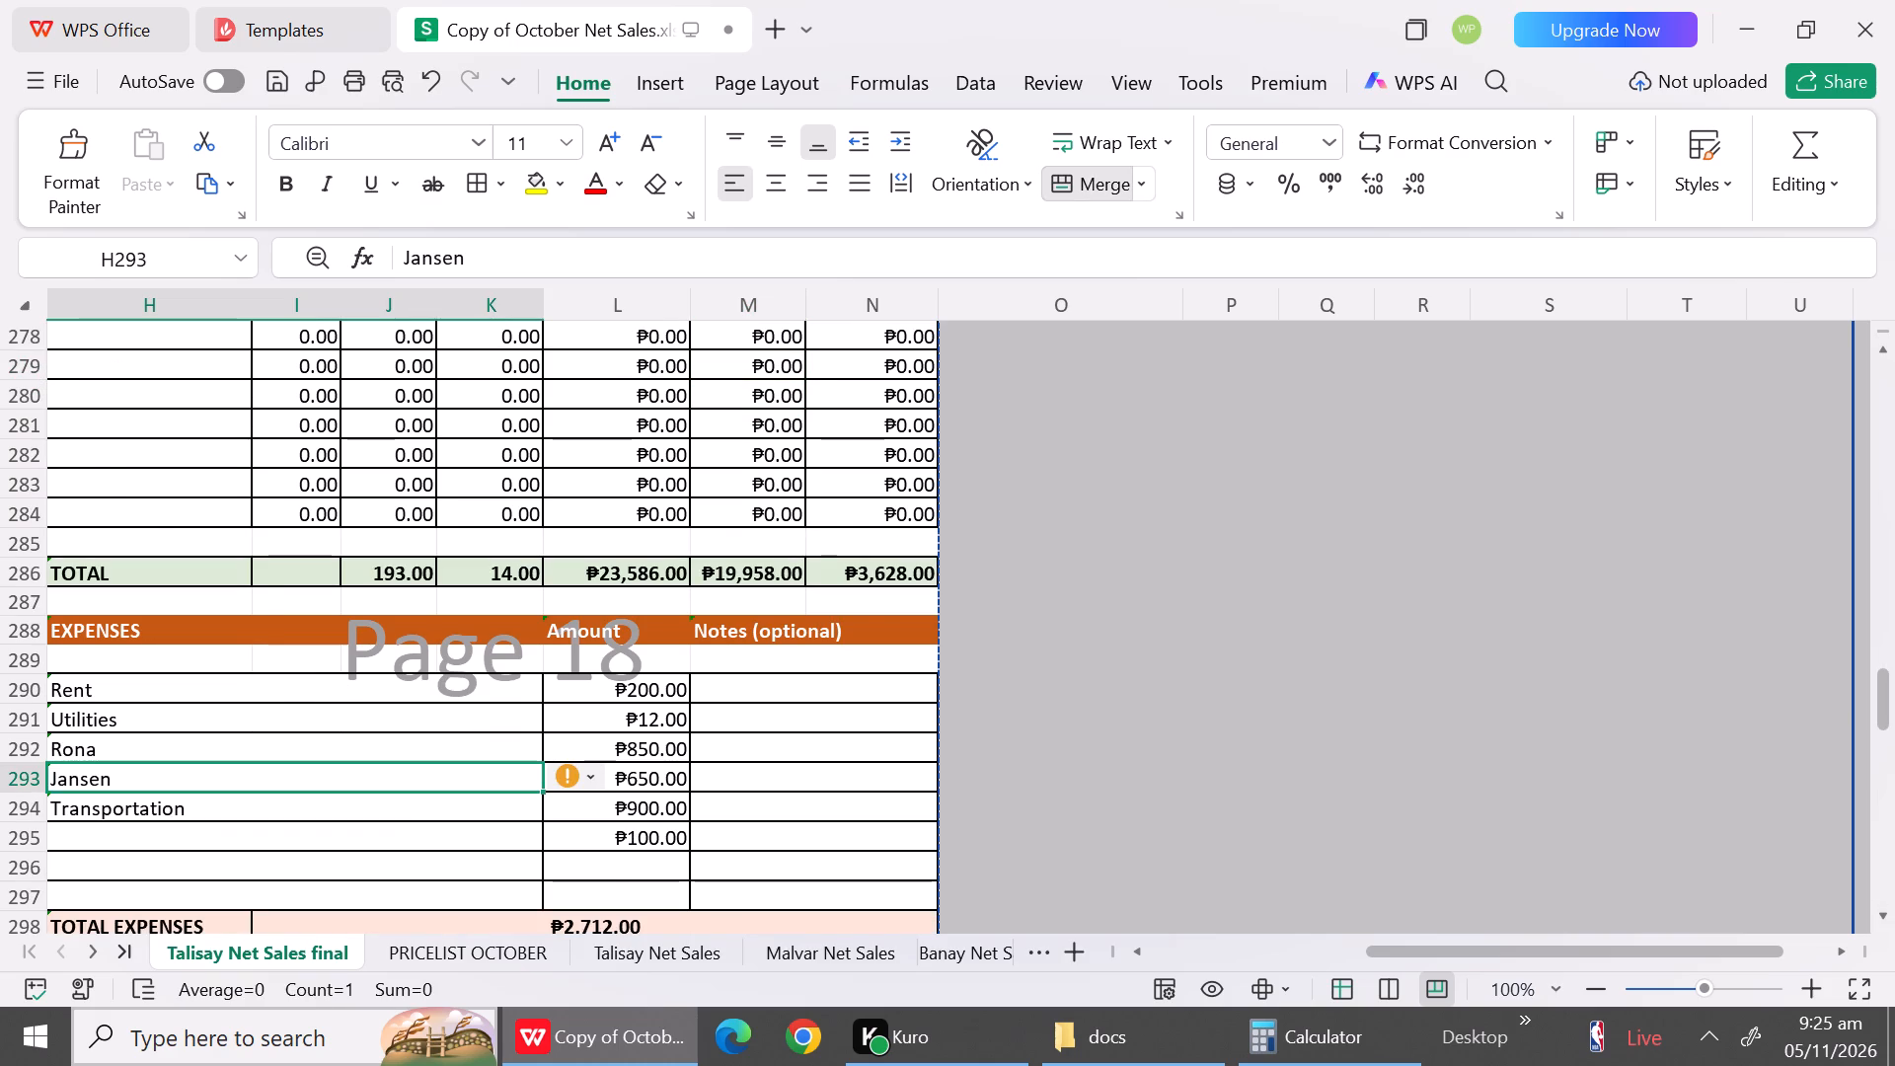
type("Dave")
left_click(594, 786)
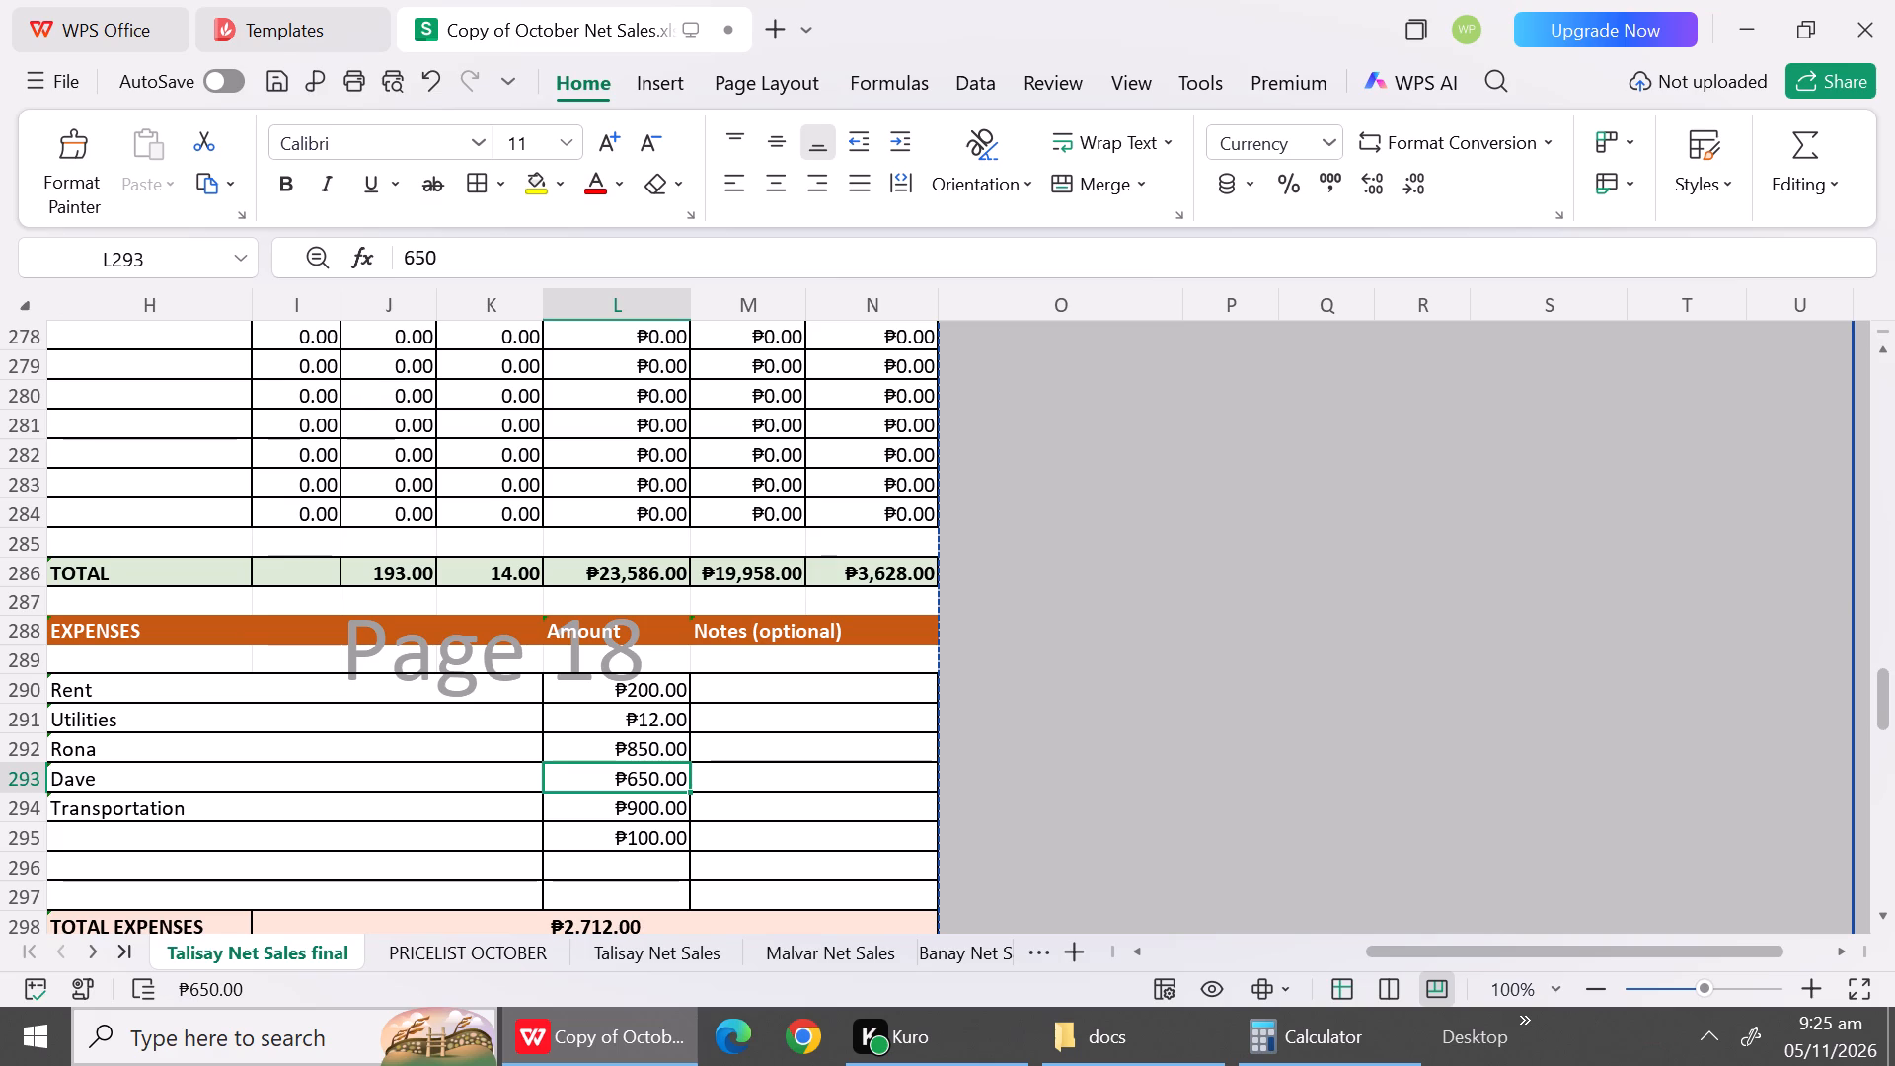
type("550")
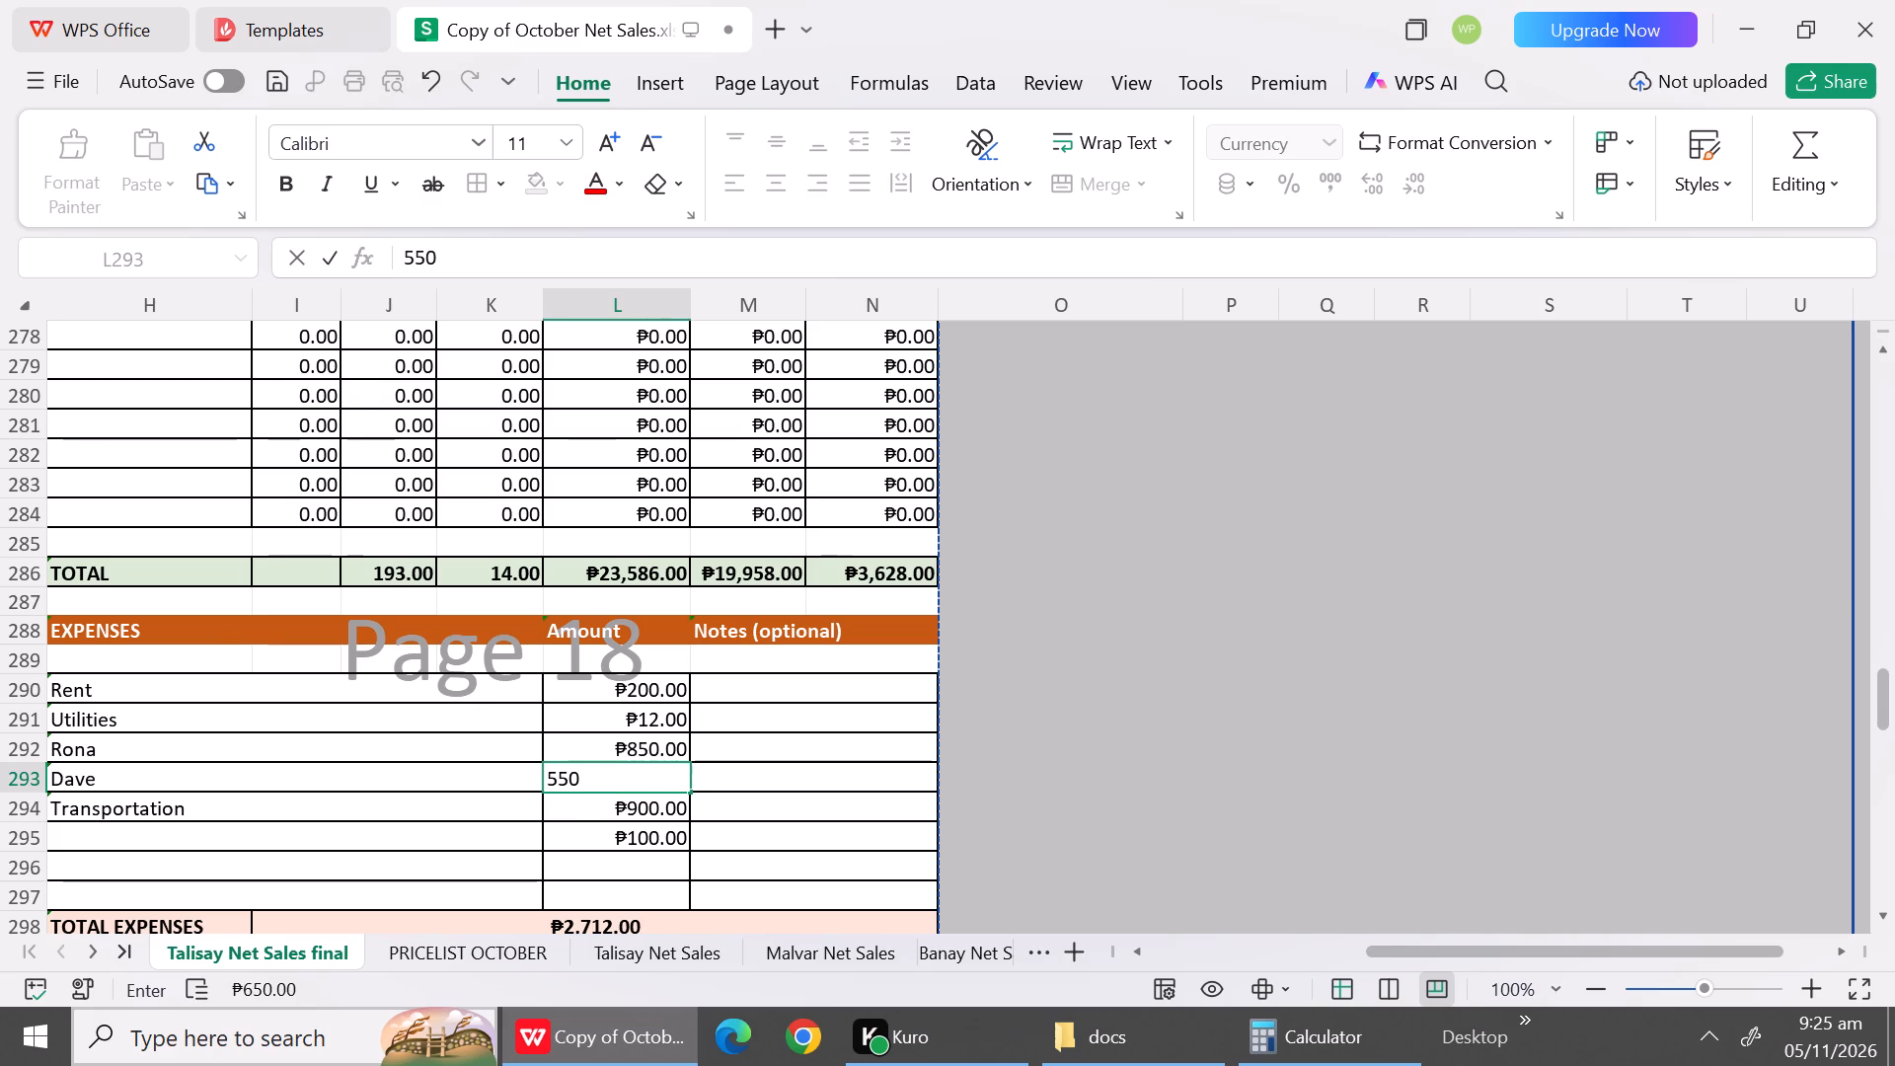
Replace the Transportation expense in row 294 of the October 25 report with Fuel and set its amount to 697.
left_click(499, 818)
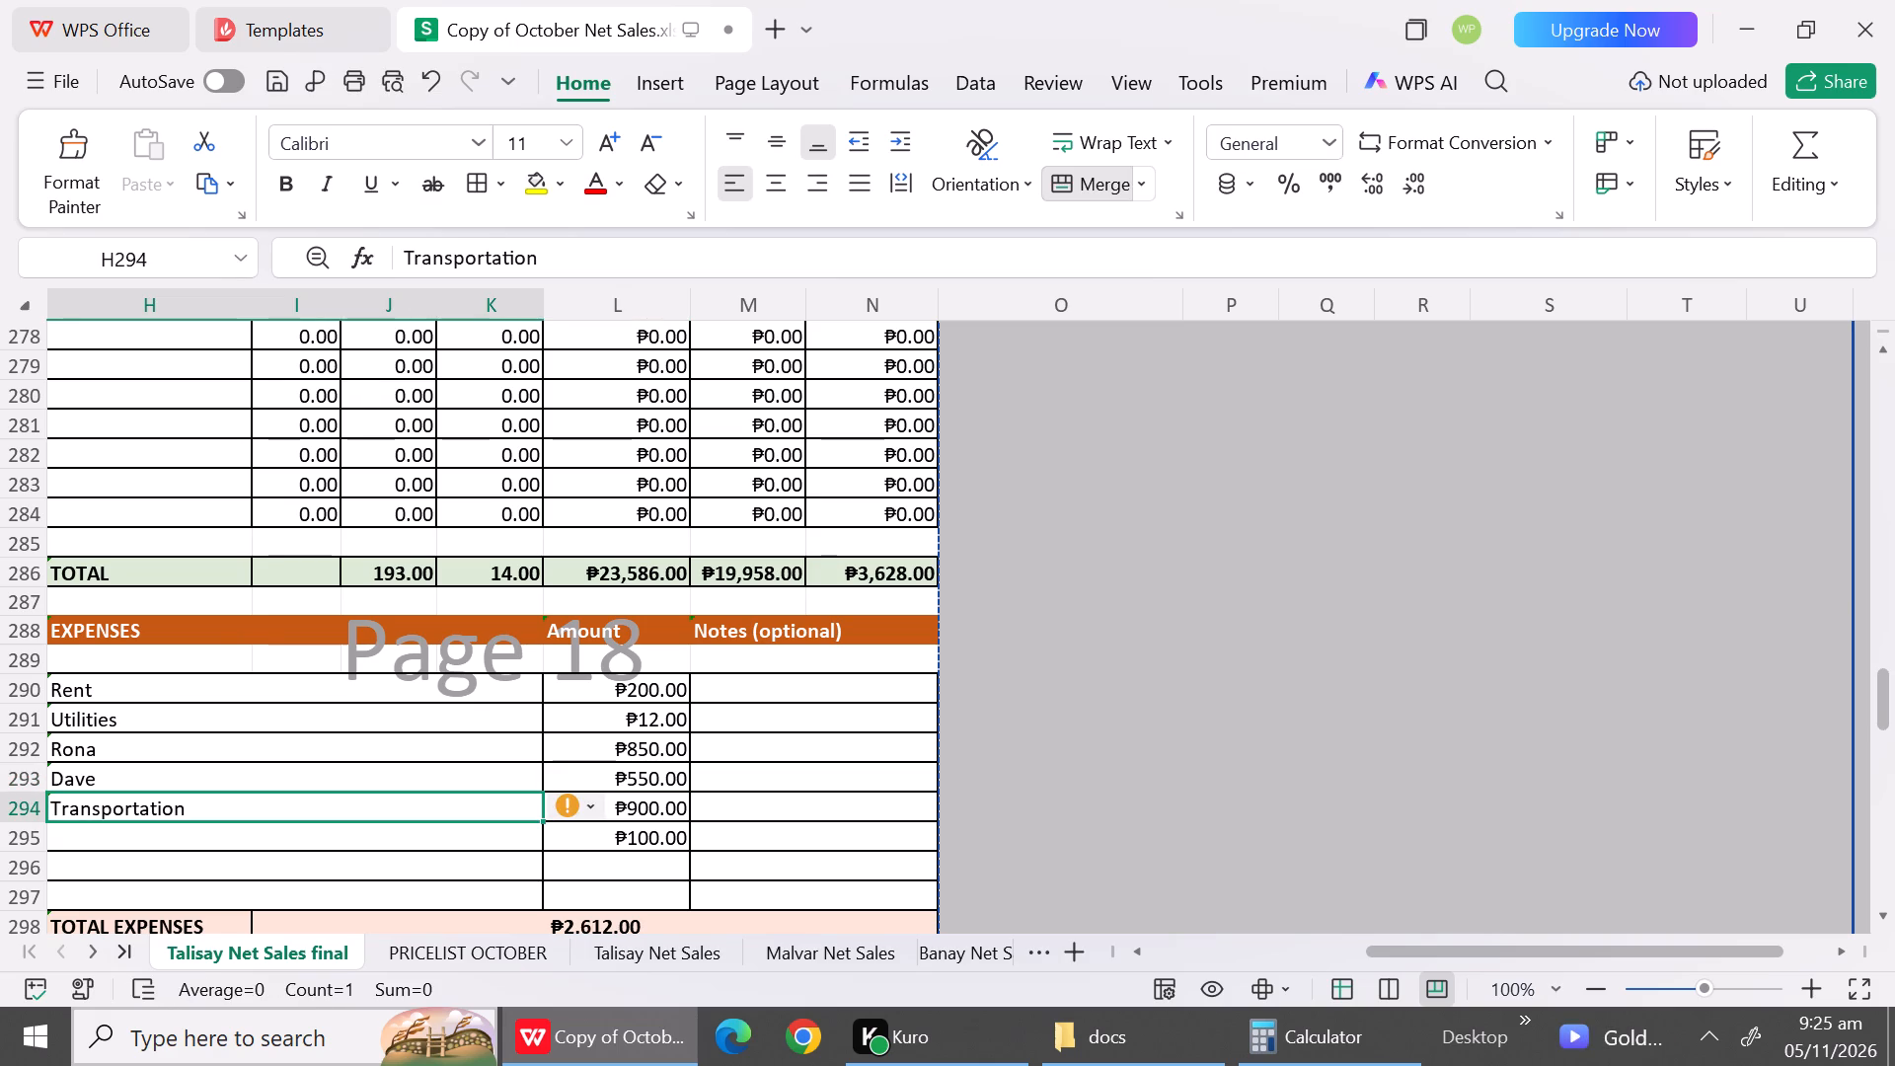
type("Fuel")
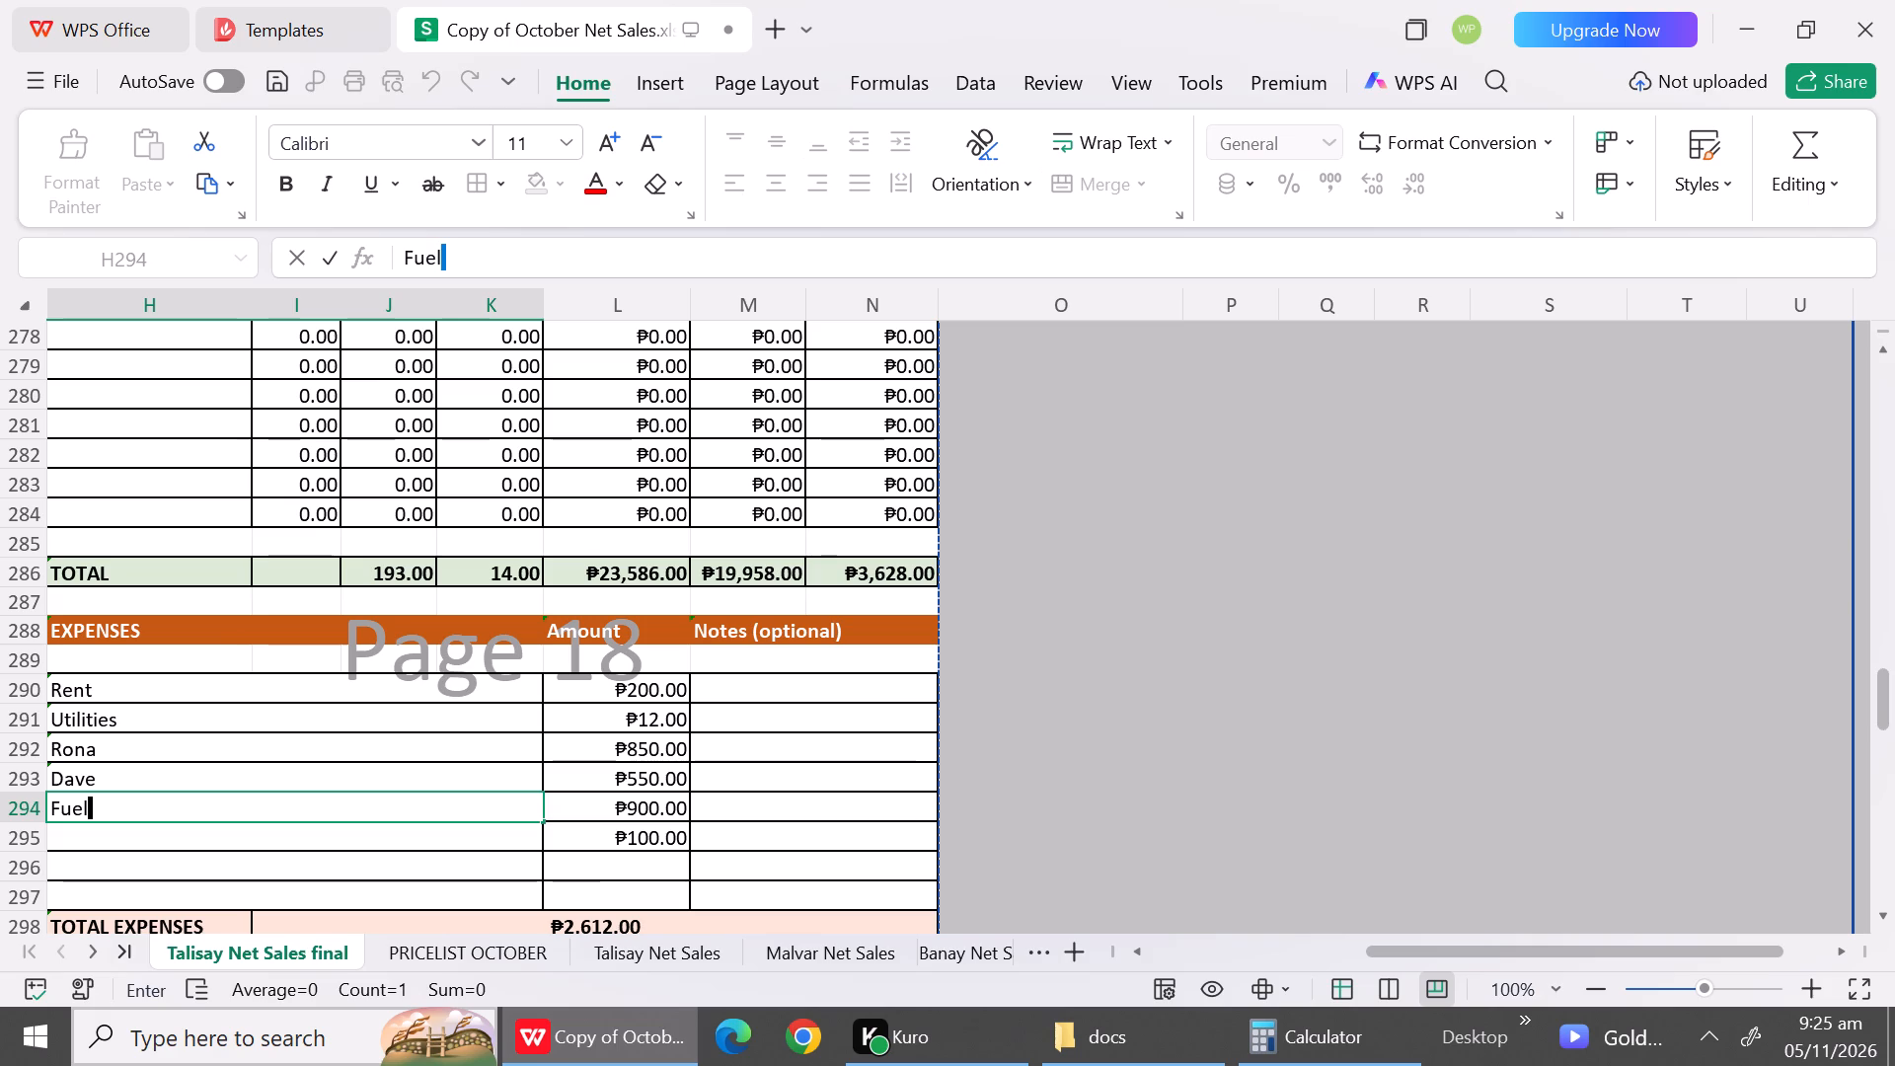
left_click(663, 810)
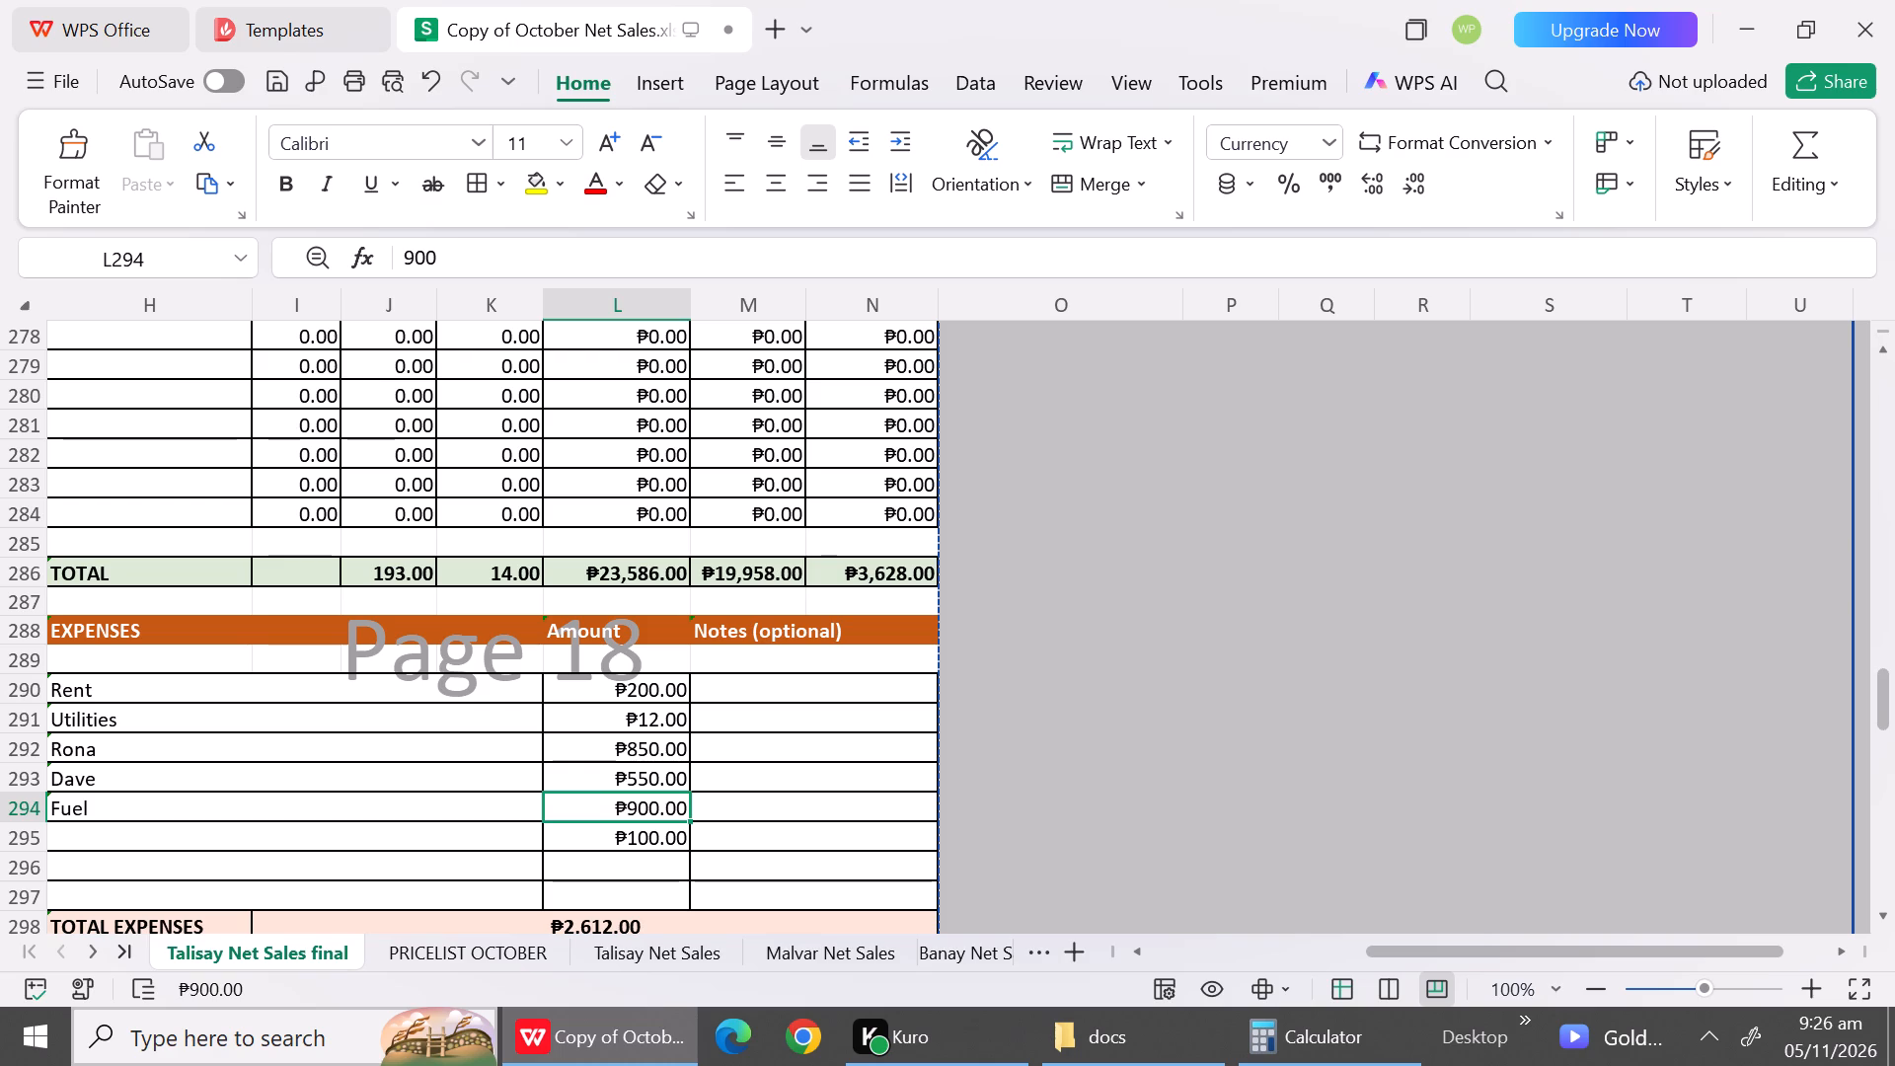
type("697")
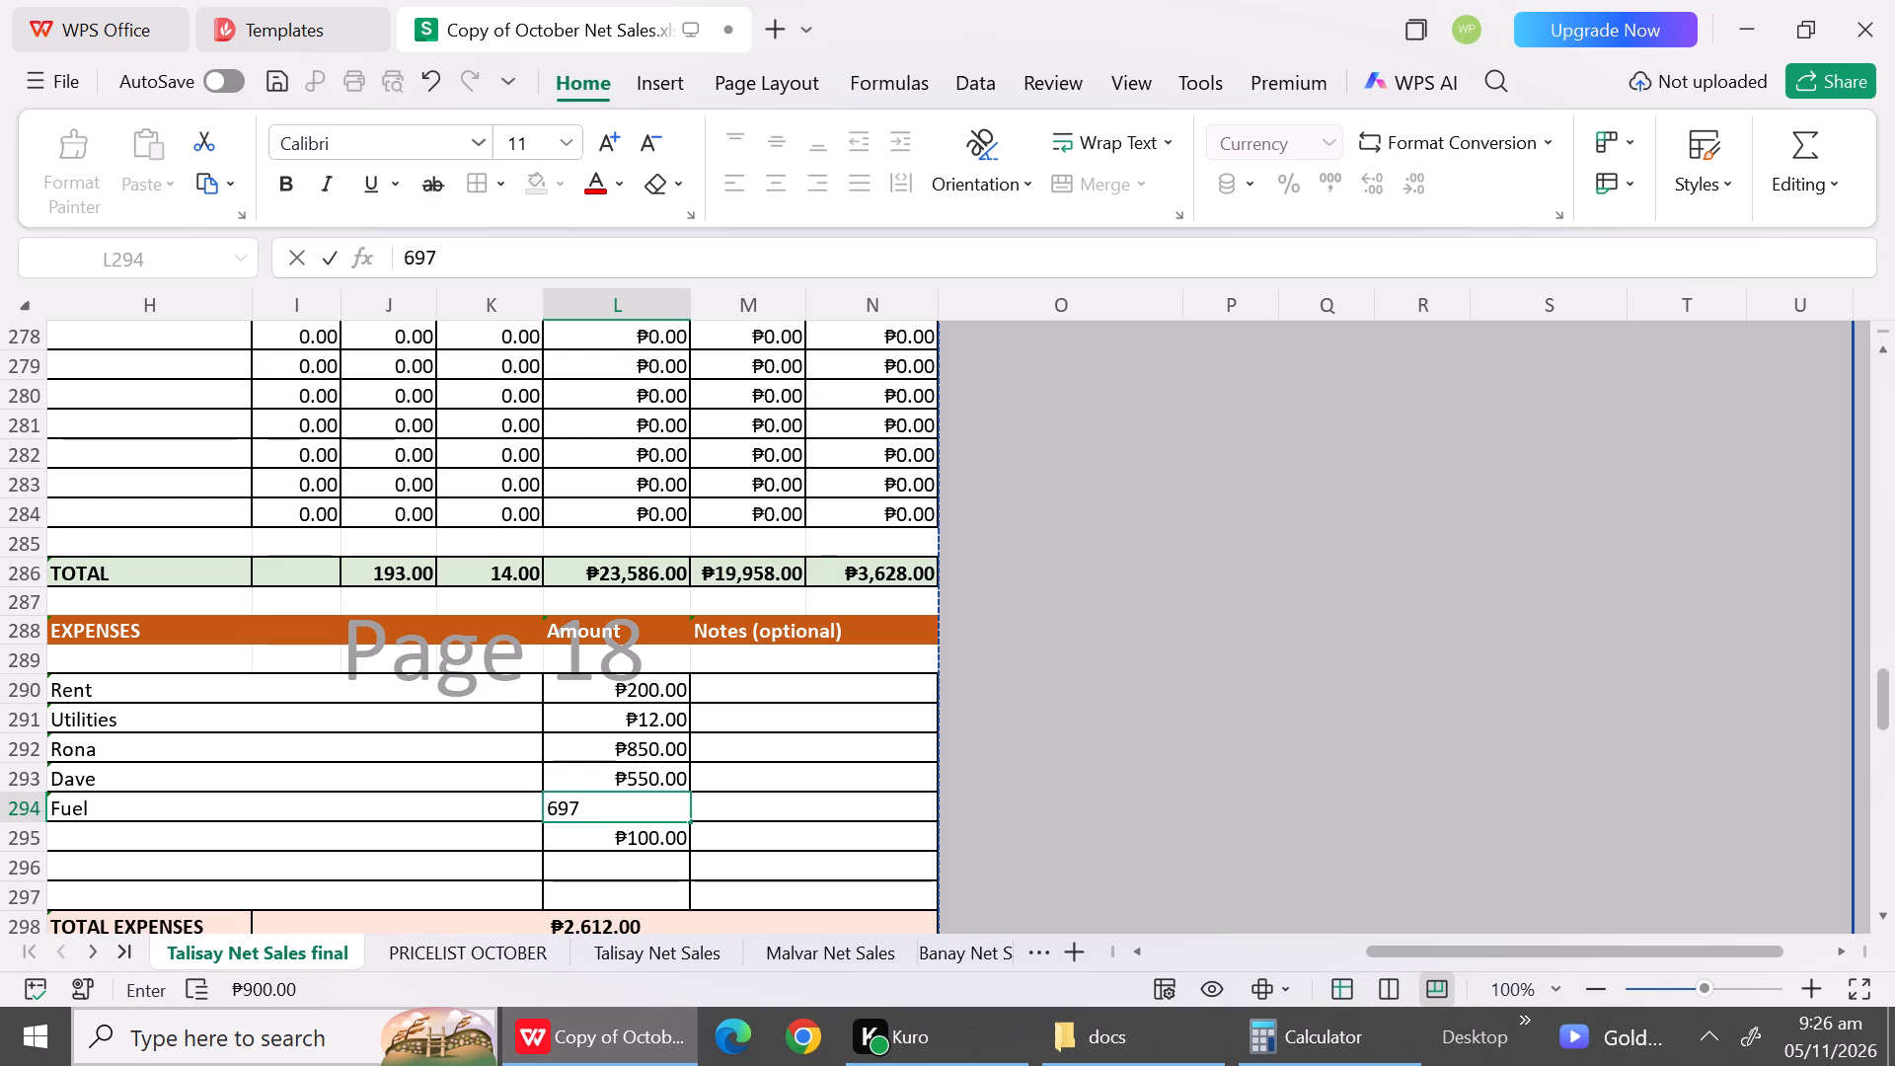
Clear the amount of the unnamed expense in row 295 of the October 25 report.
left_click(659, 842)
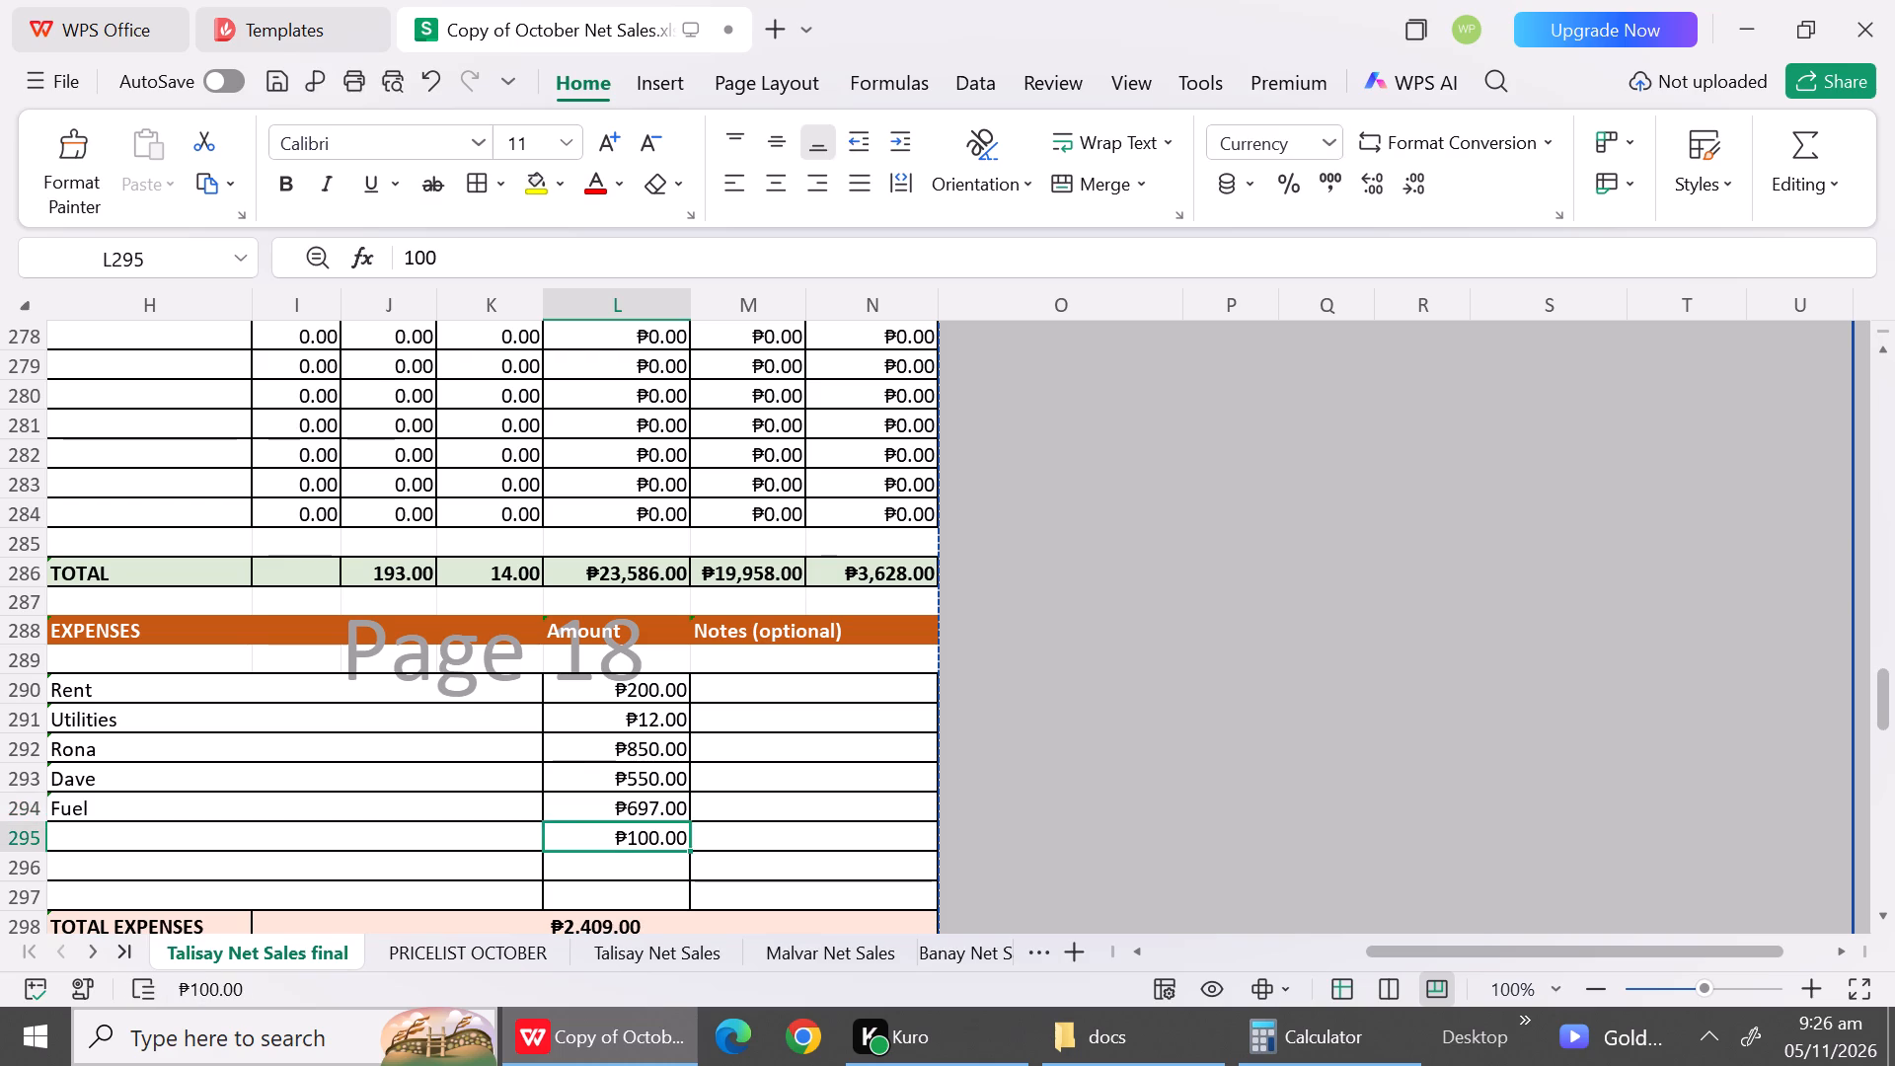
key("BackSpace")
left_click(854, 890)
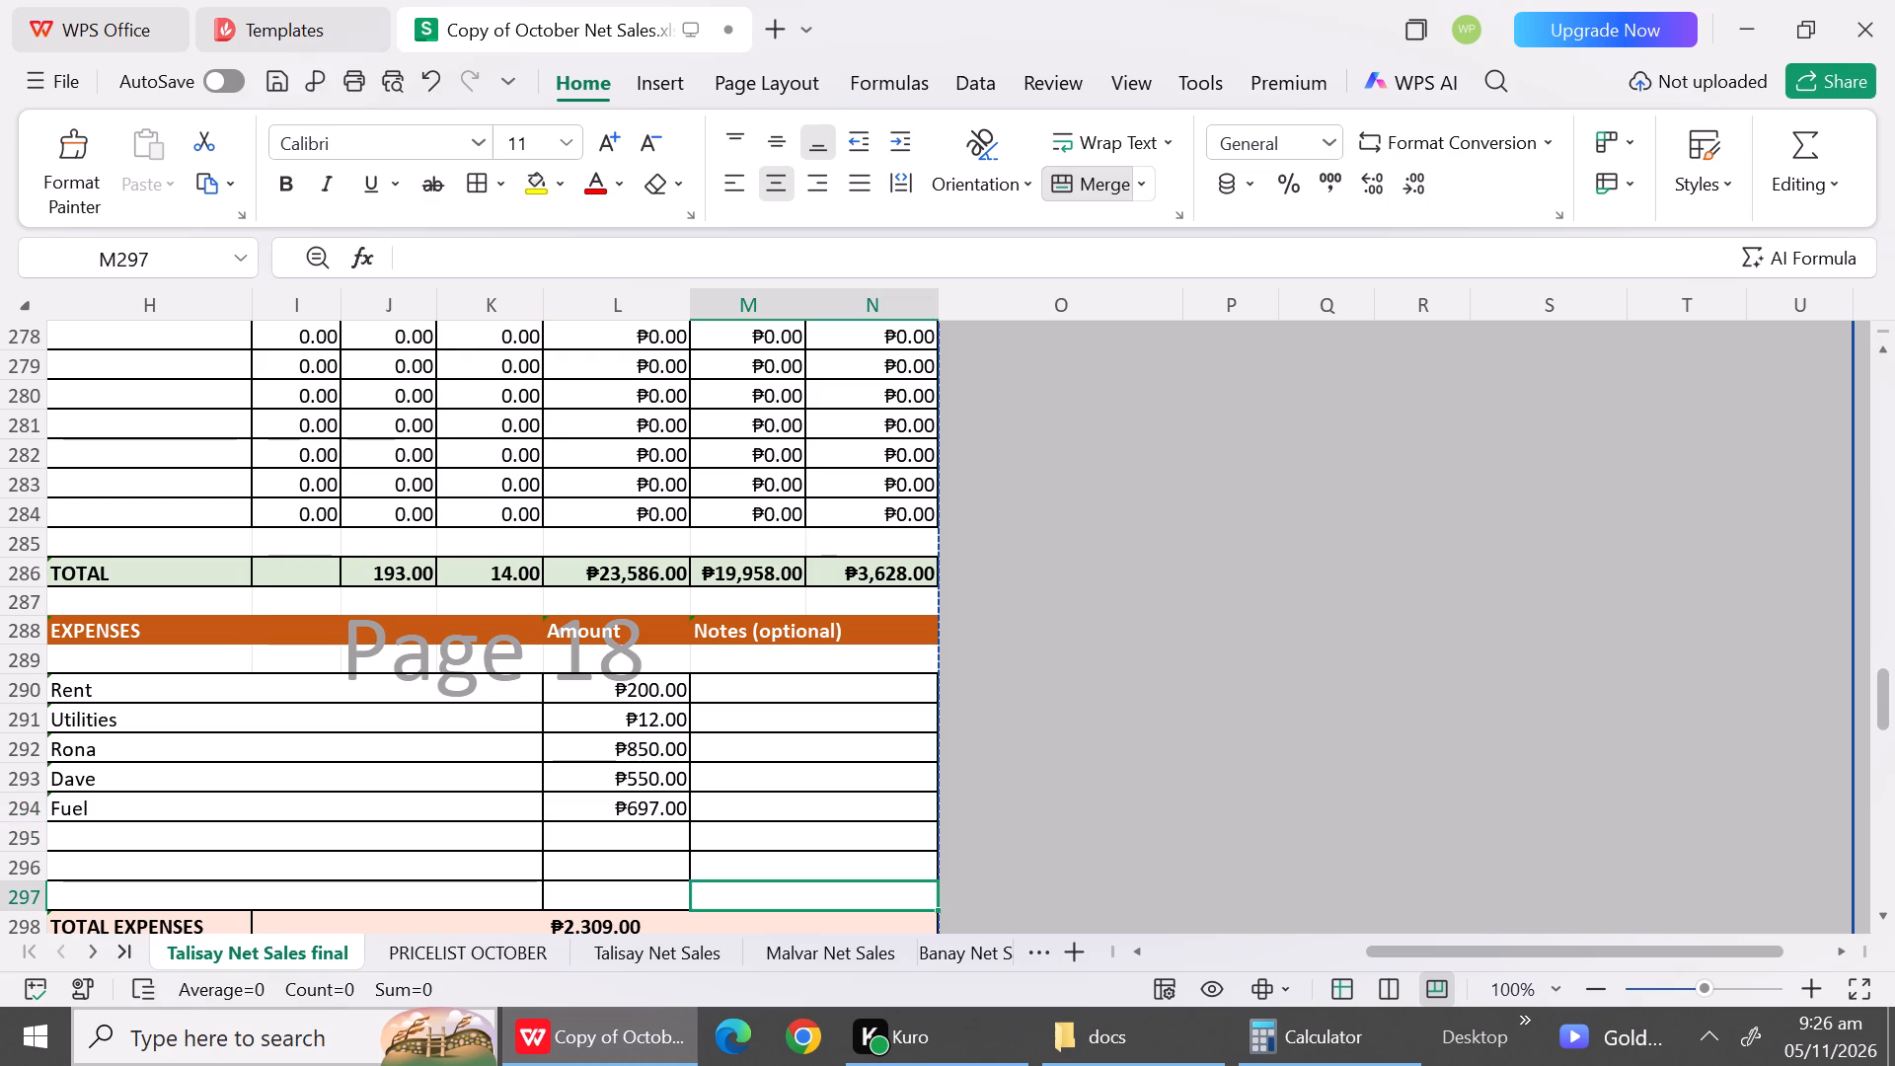
In the October 26 report, set the Qty of the 2.70 kg Regasco row 306 to 2 and its Gross to 732.
triple_click(1882, 921)
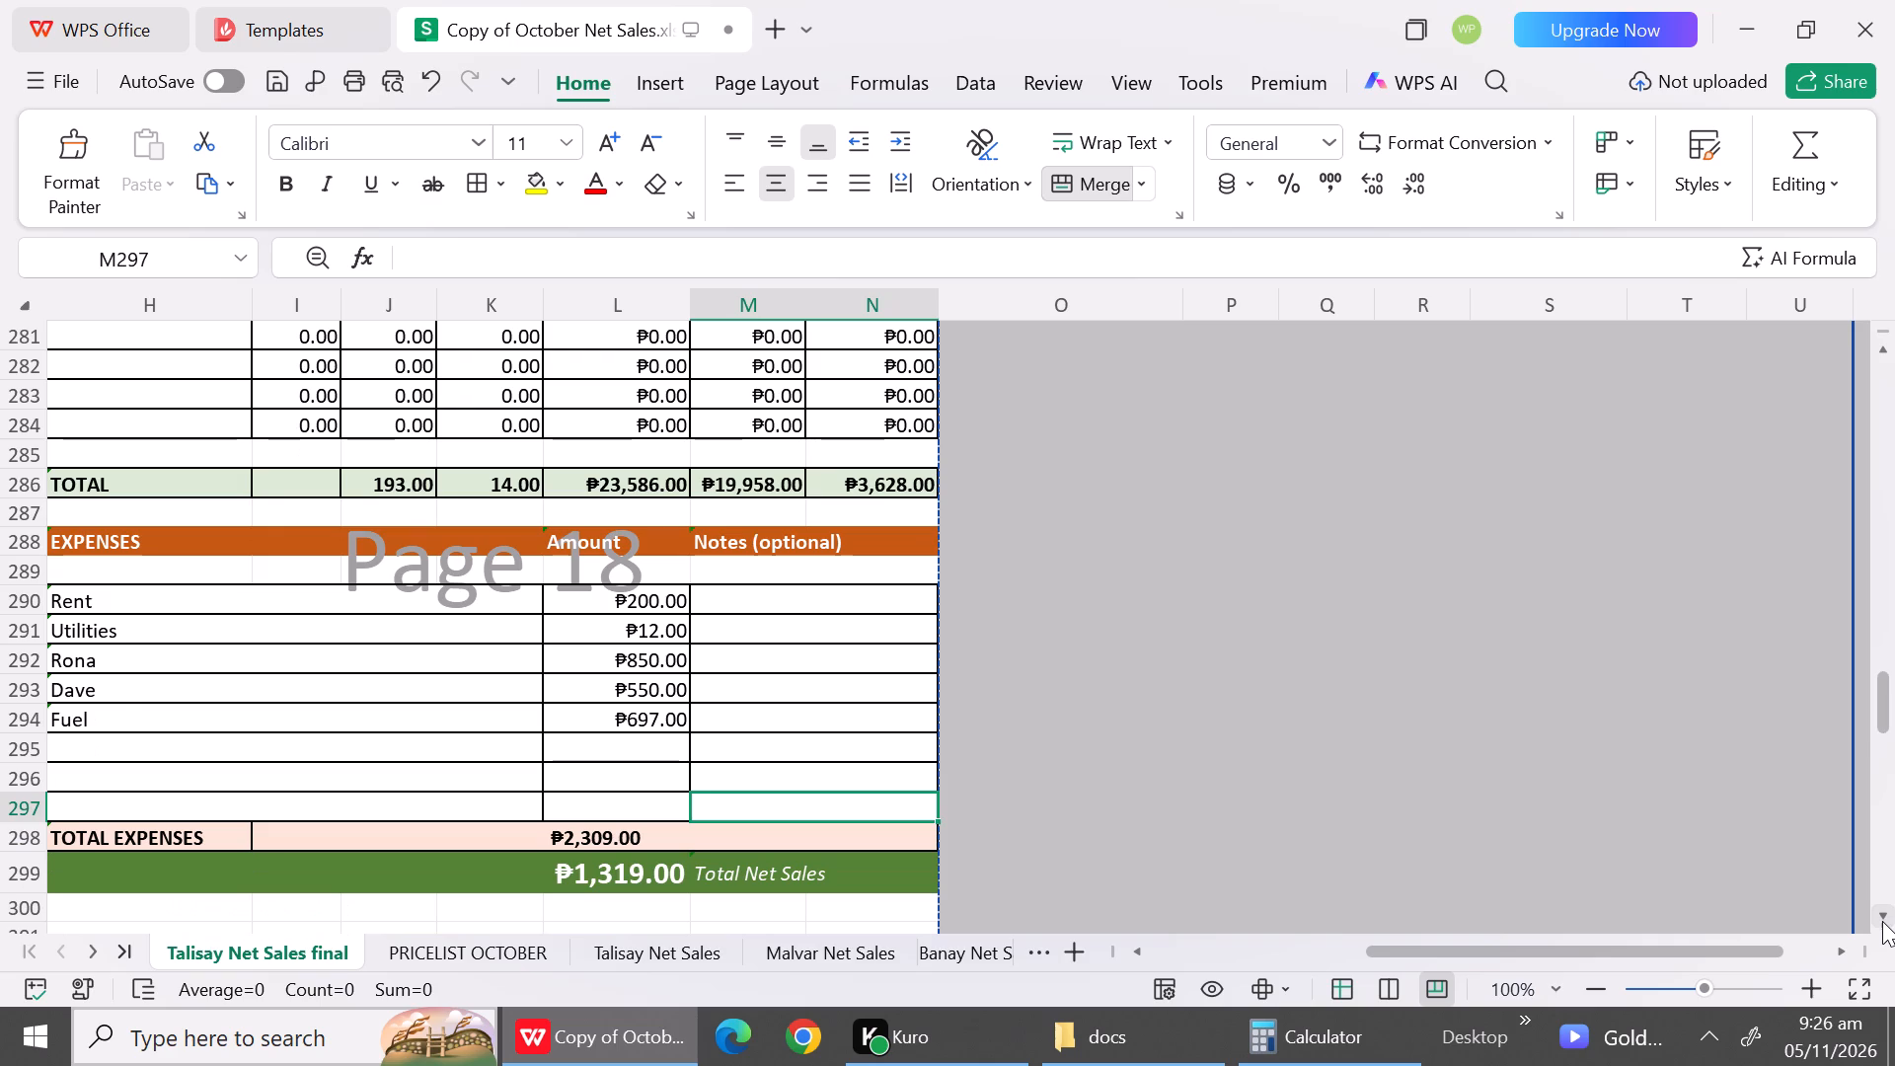
triple_click(1882, 921)
triple_click(1882, 921)
left_click(1882, 921)
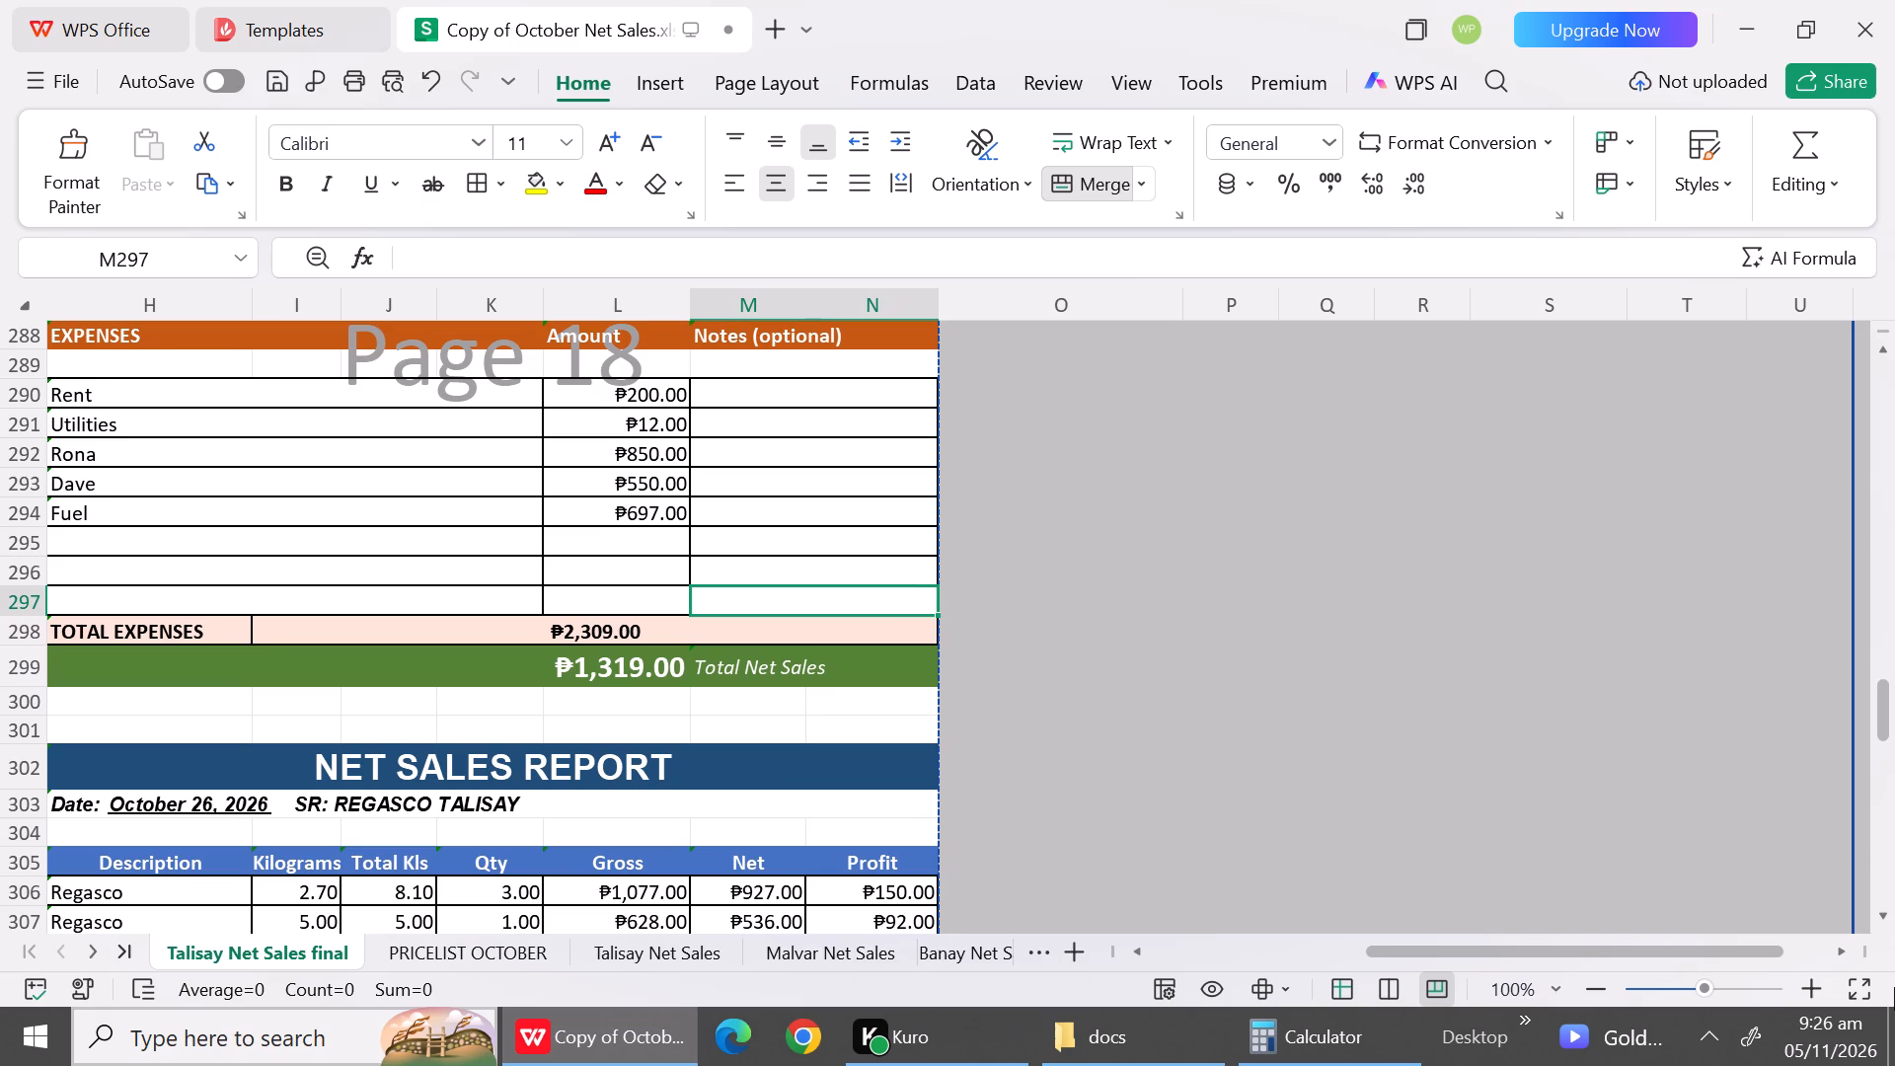
triple_click(1884, 914)
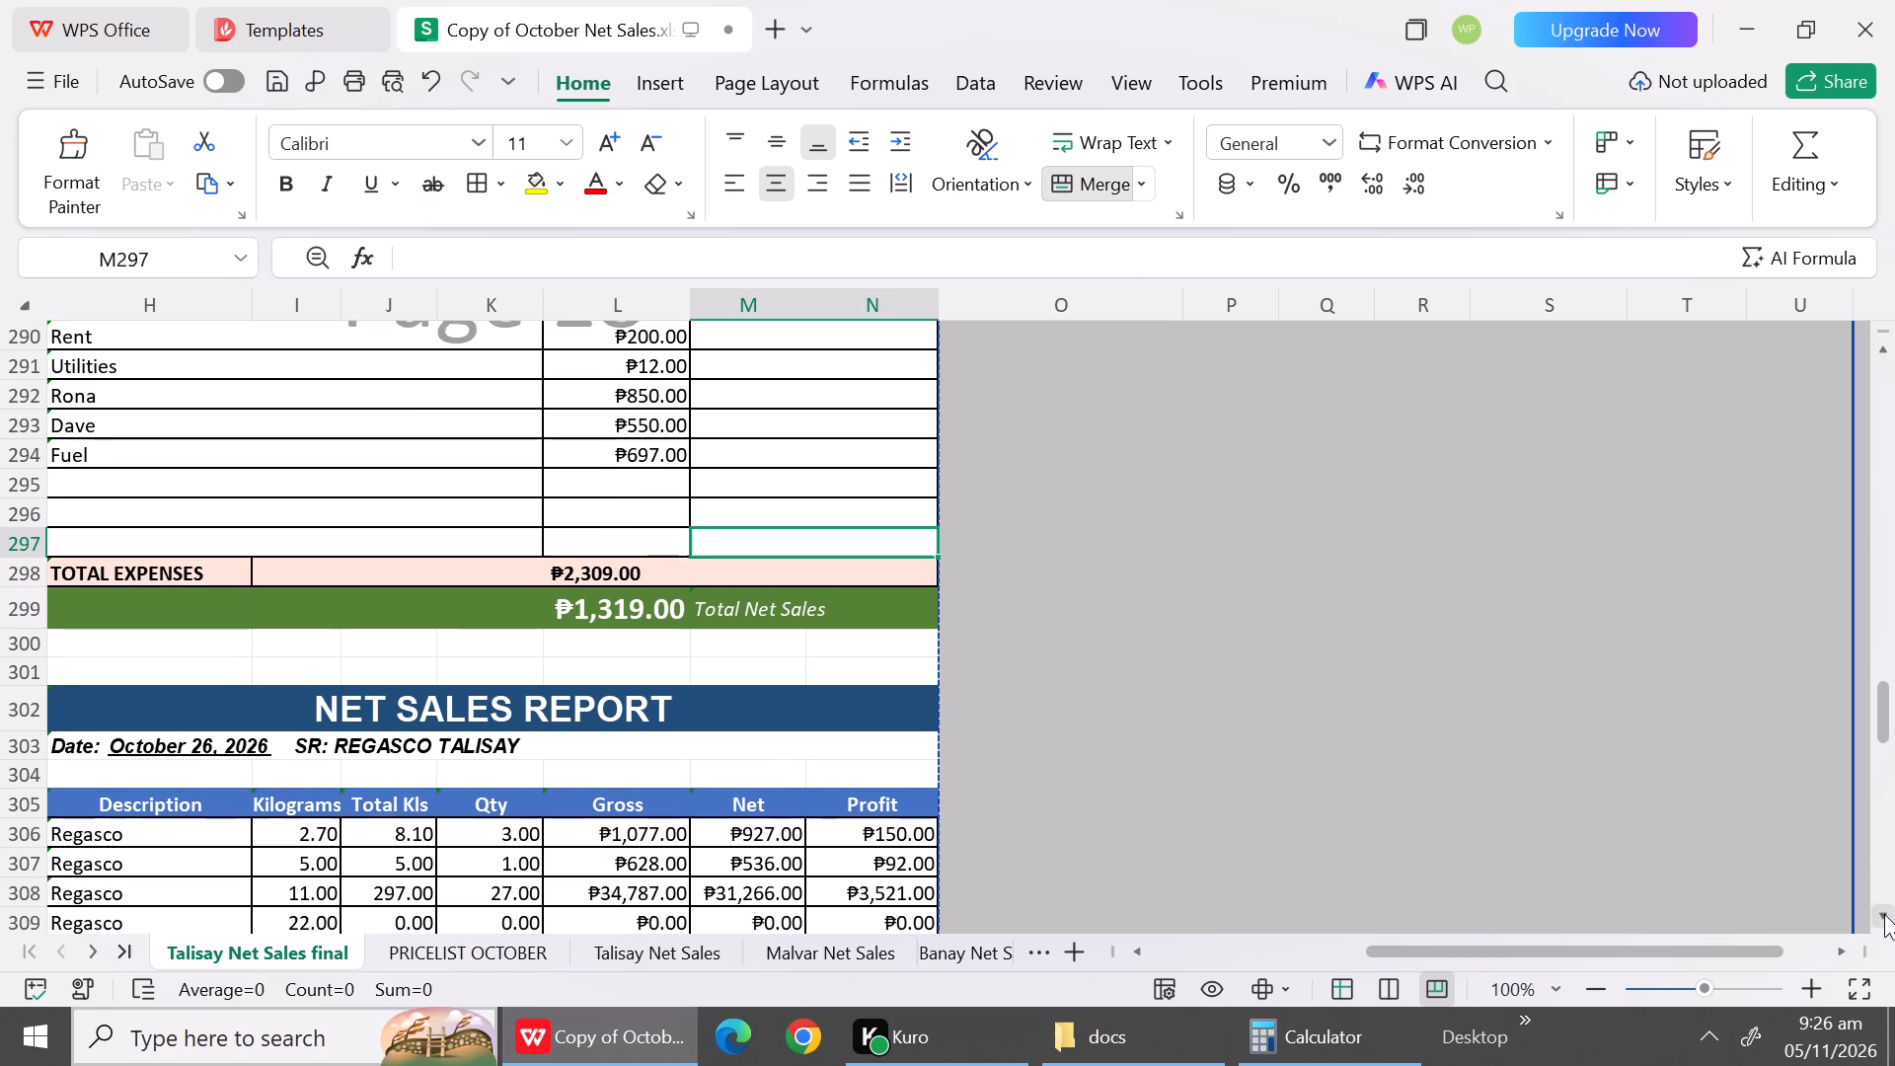
triple_click(1884, 914)
double_click(1884, 914)
left_click(1884, 914)
left_click(1884, 914)
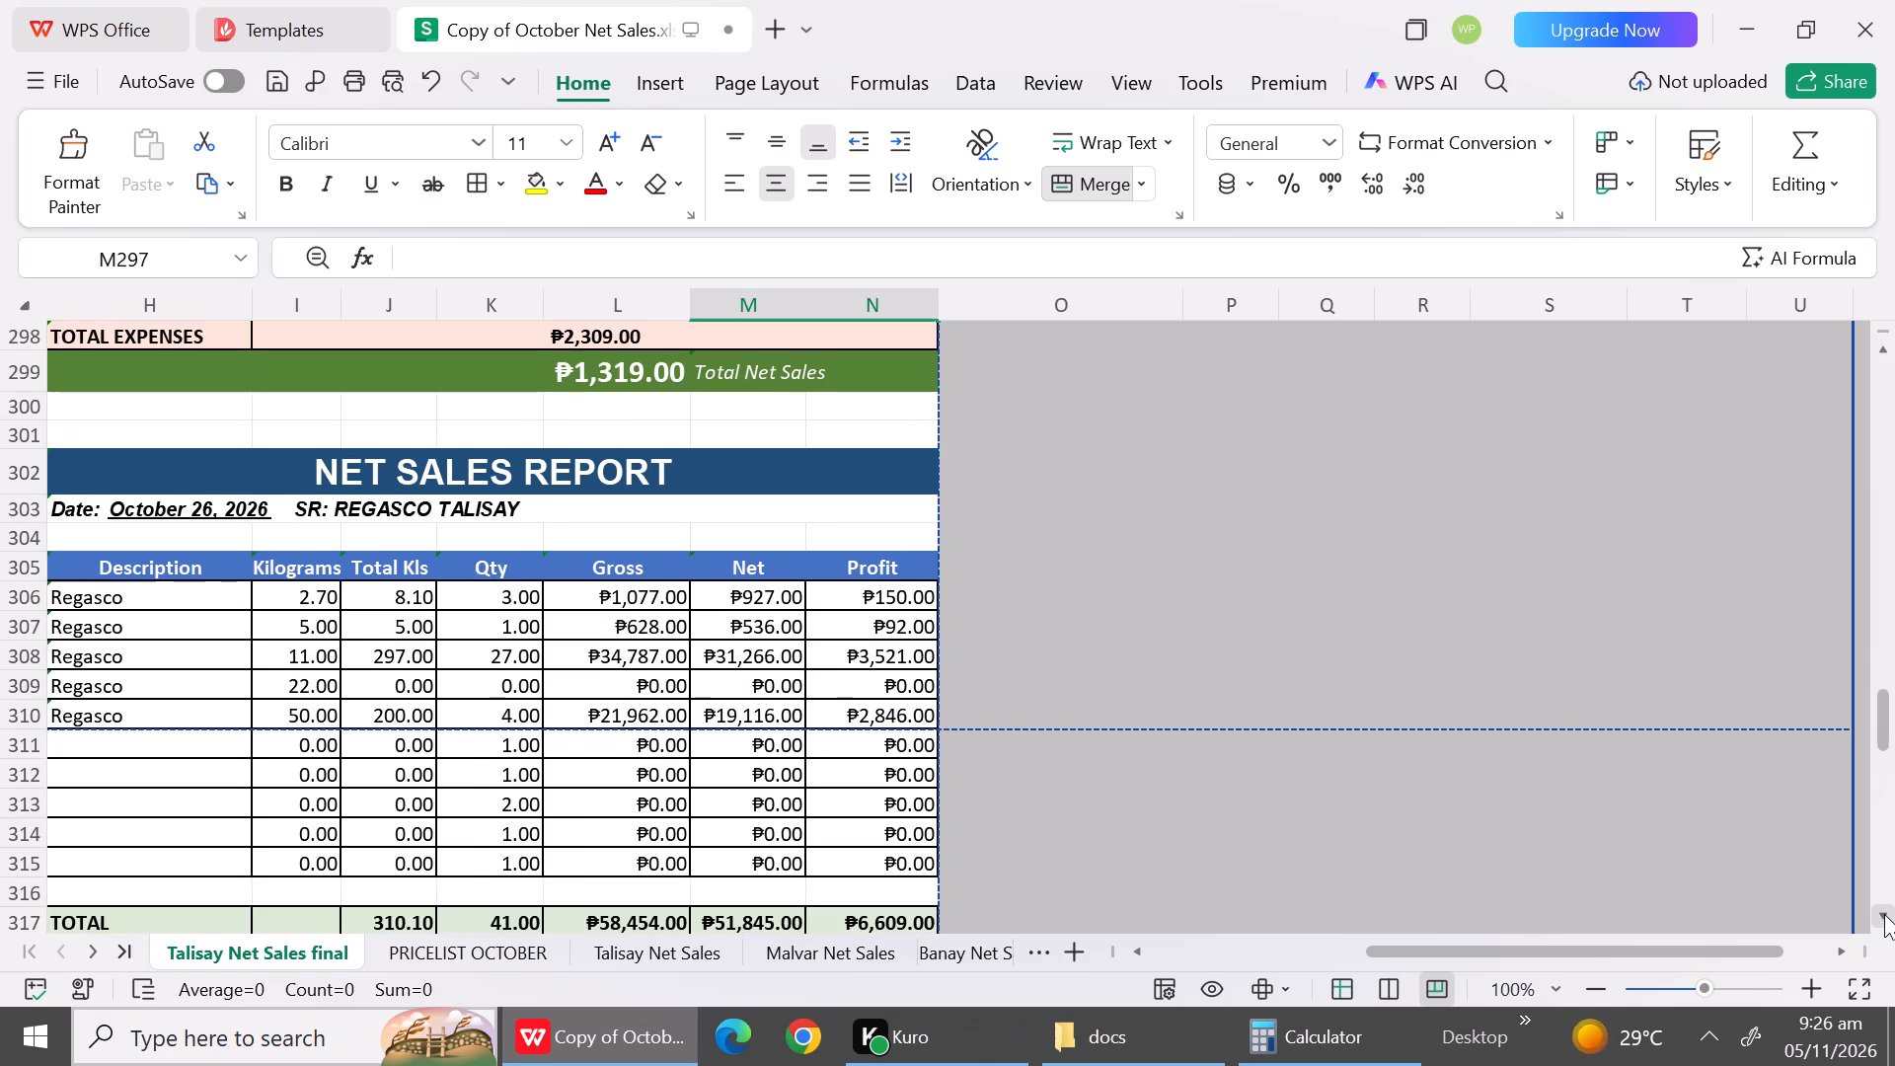
left_click(1884, 914)
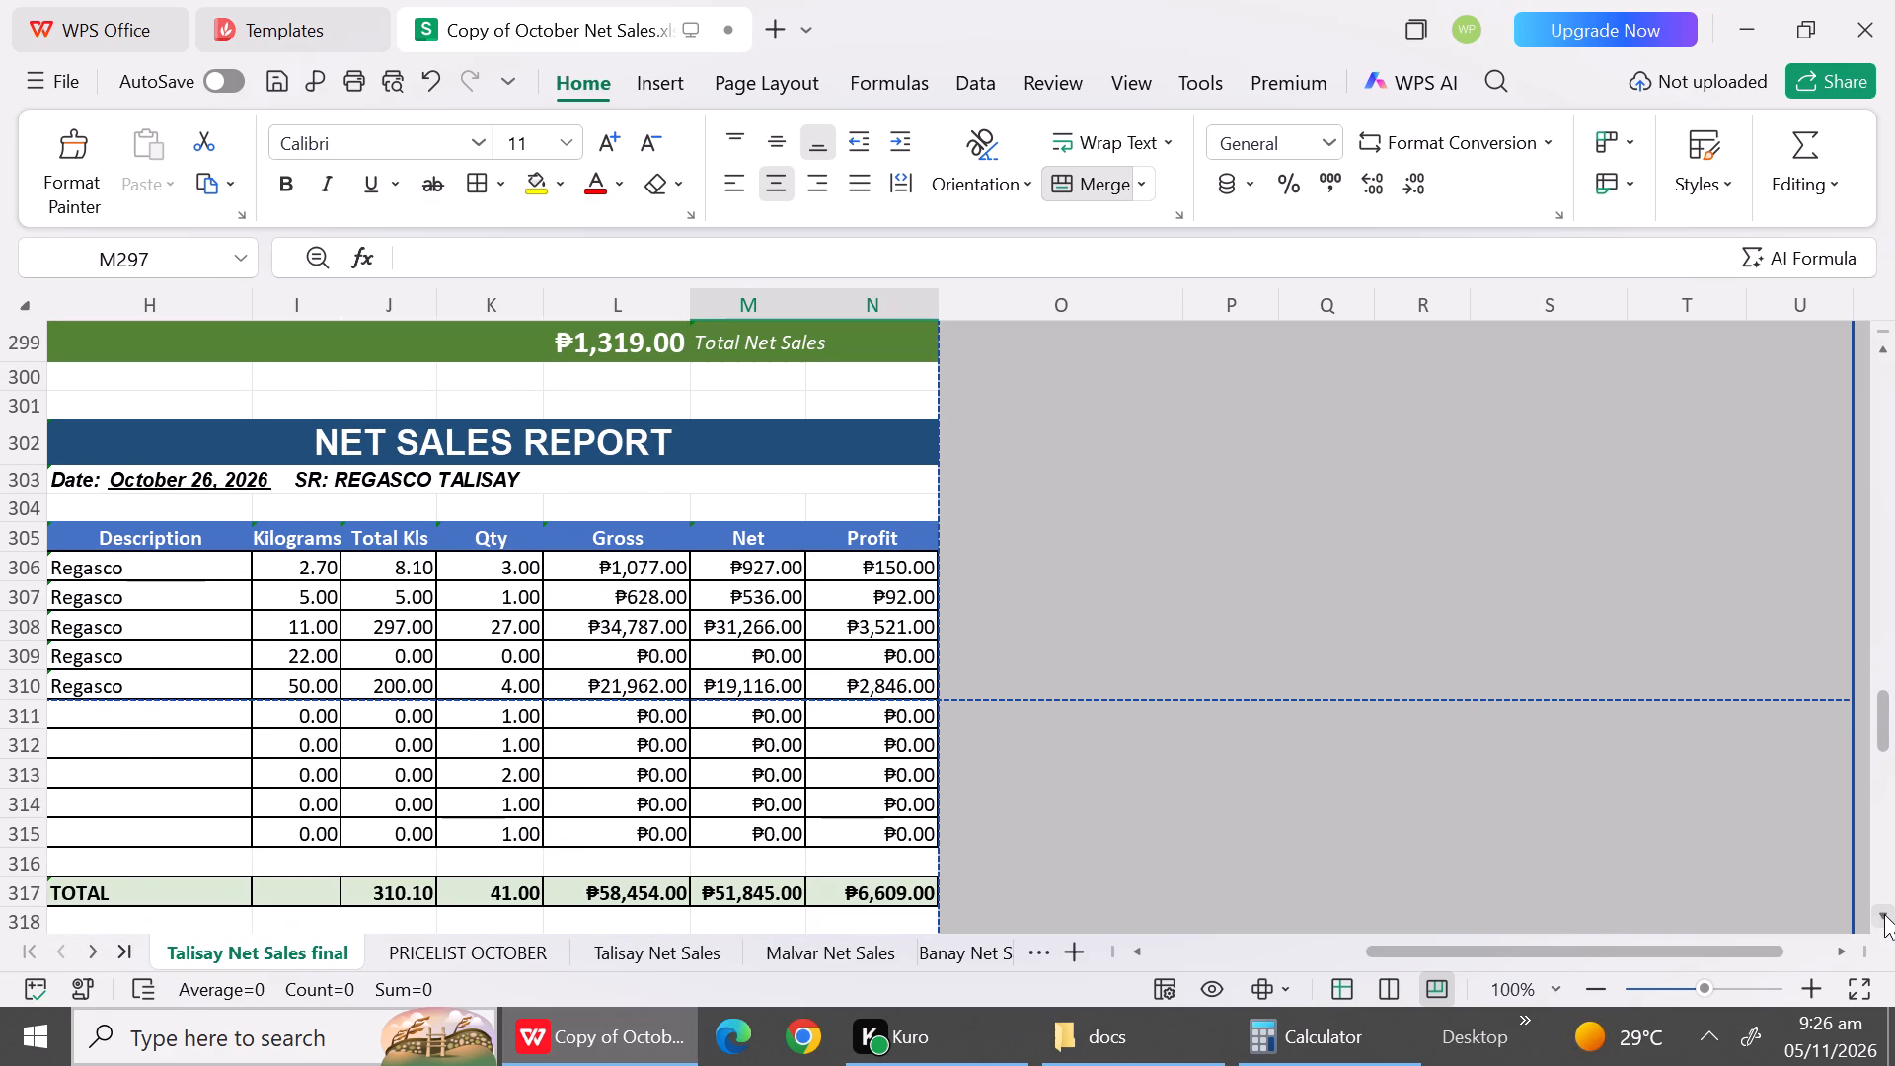
left_click(1884, 914)
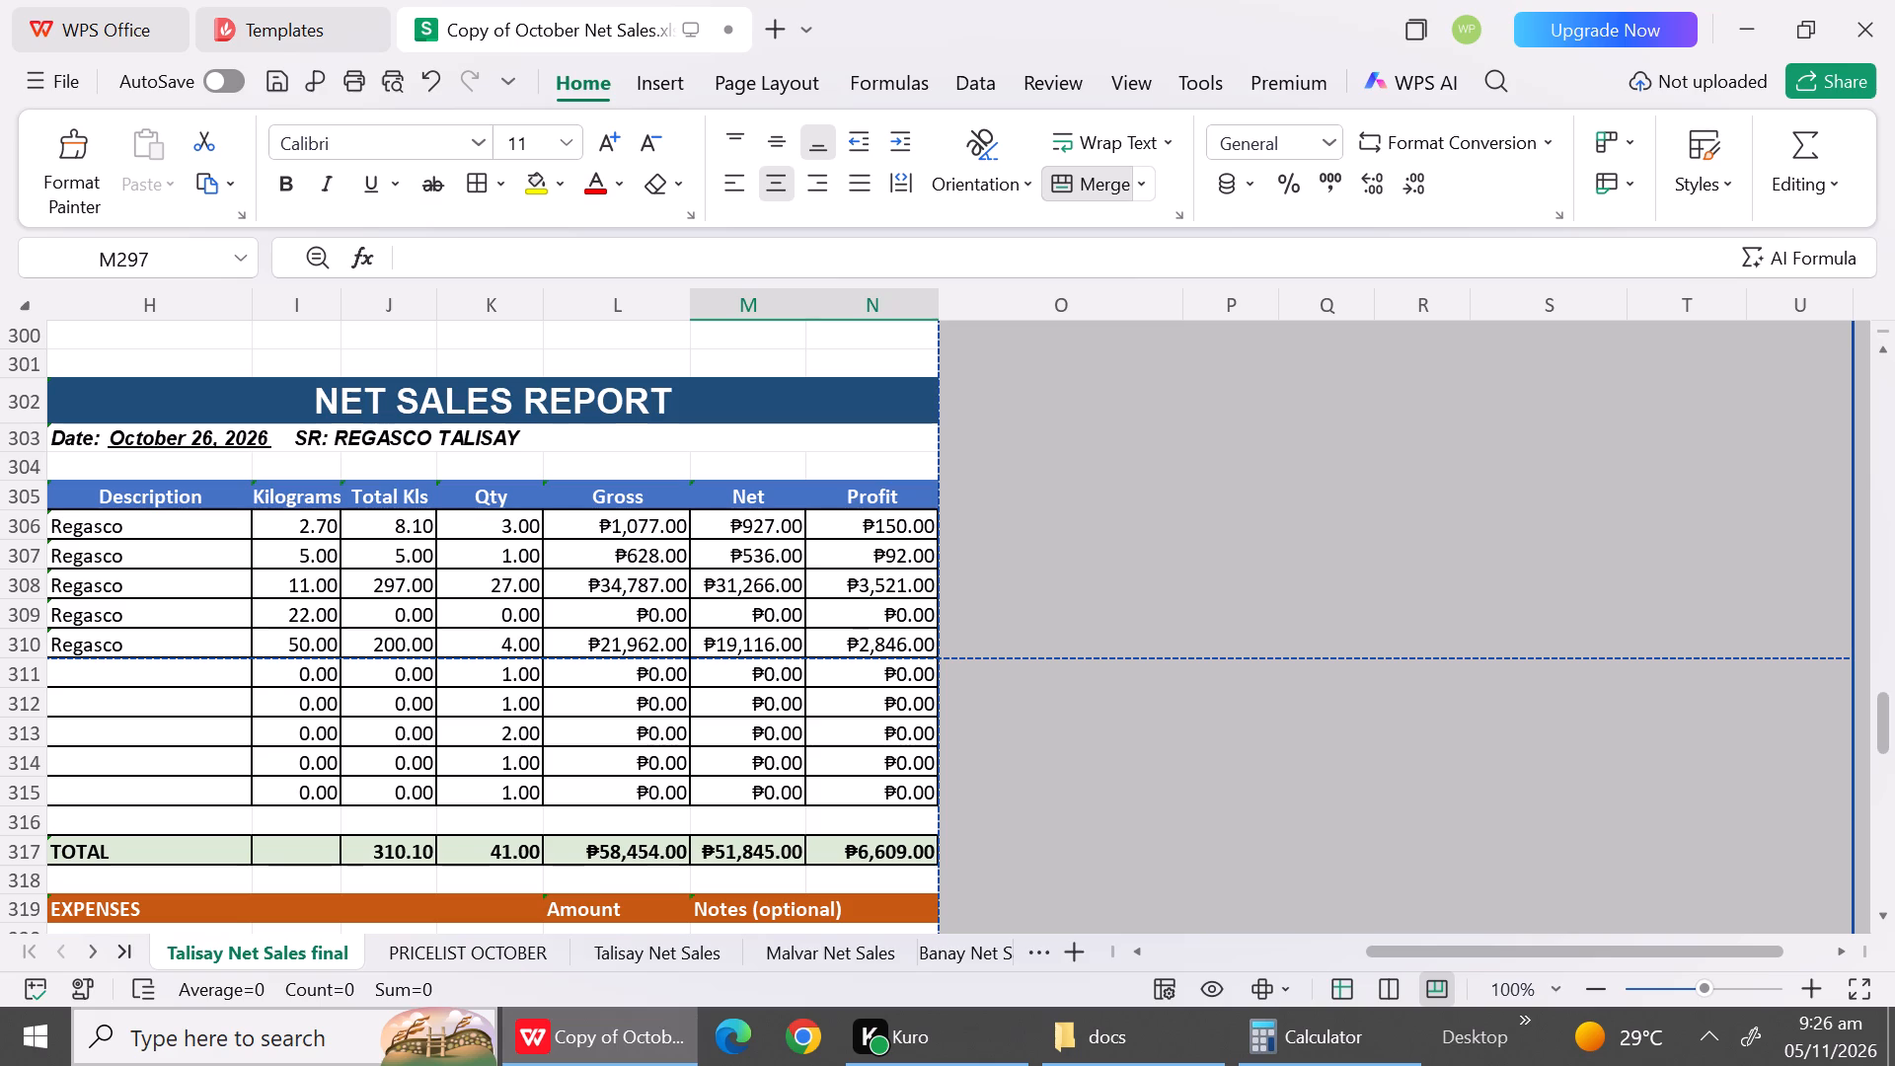
left_click(469, 524)
key("2")
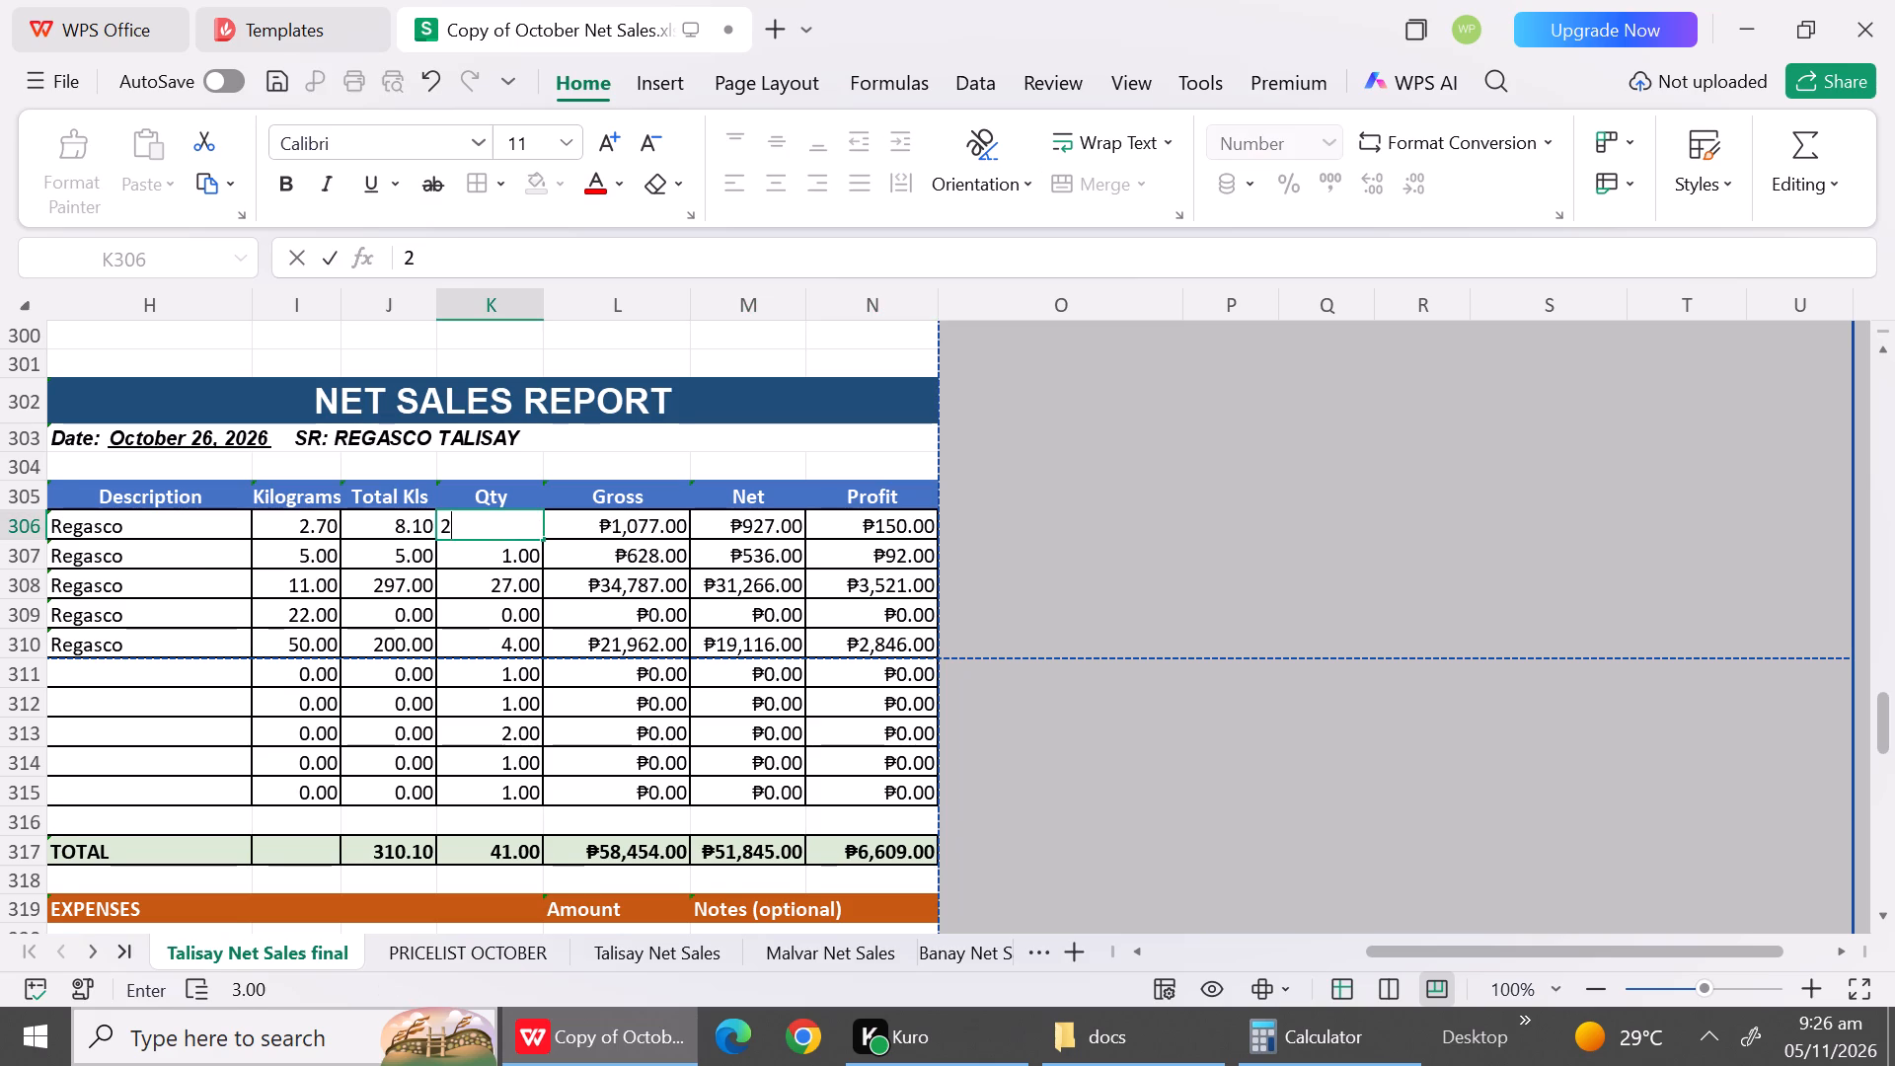
key("Right")
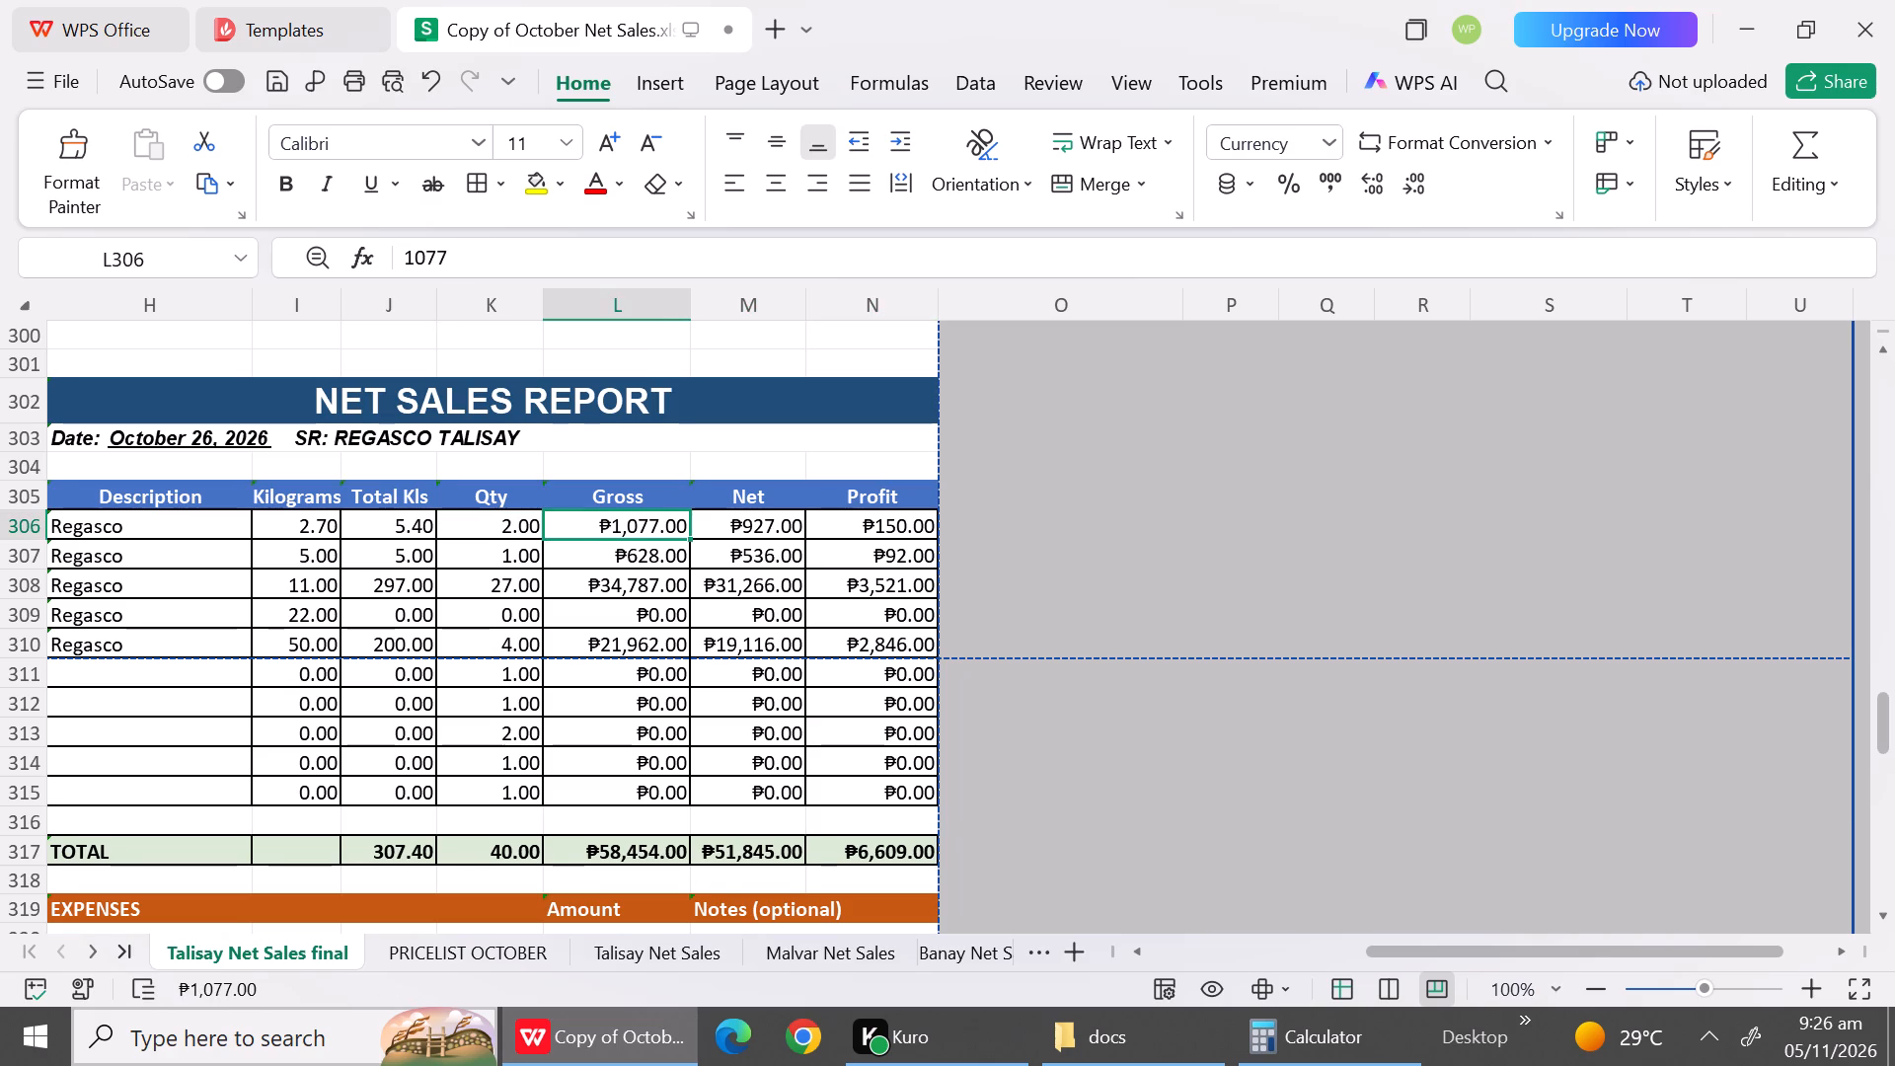
type("732")
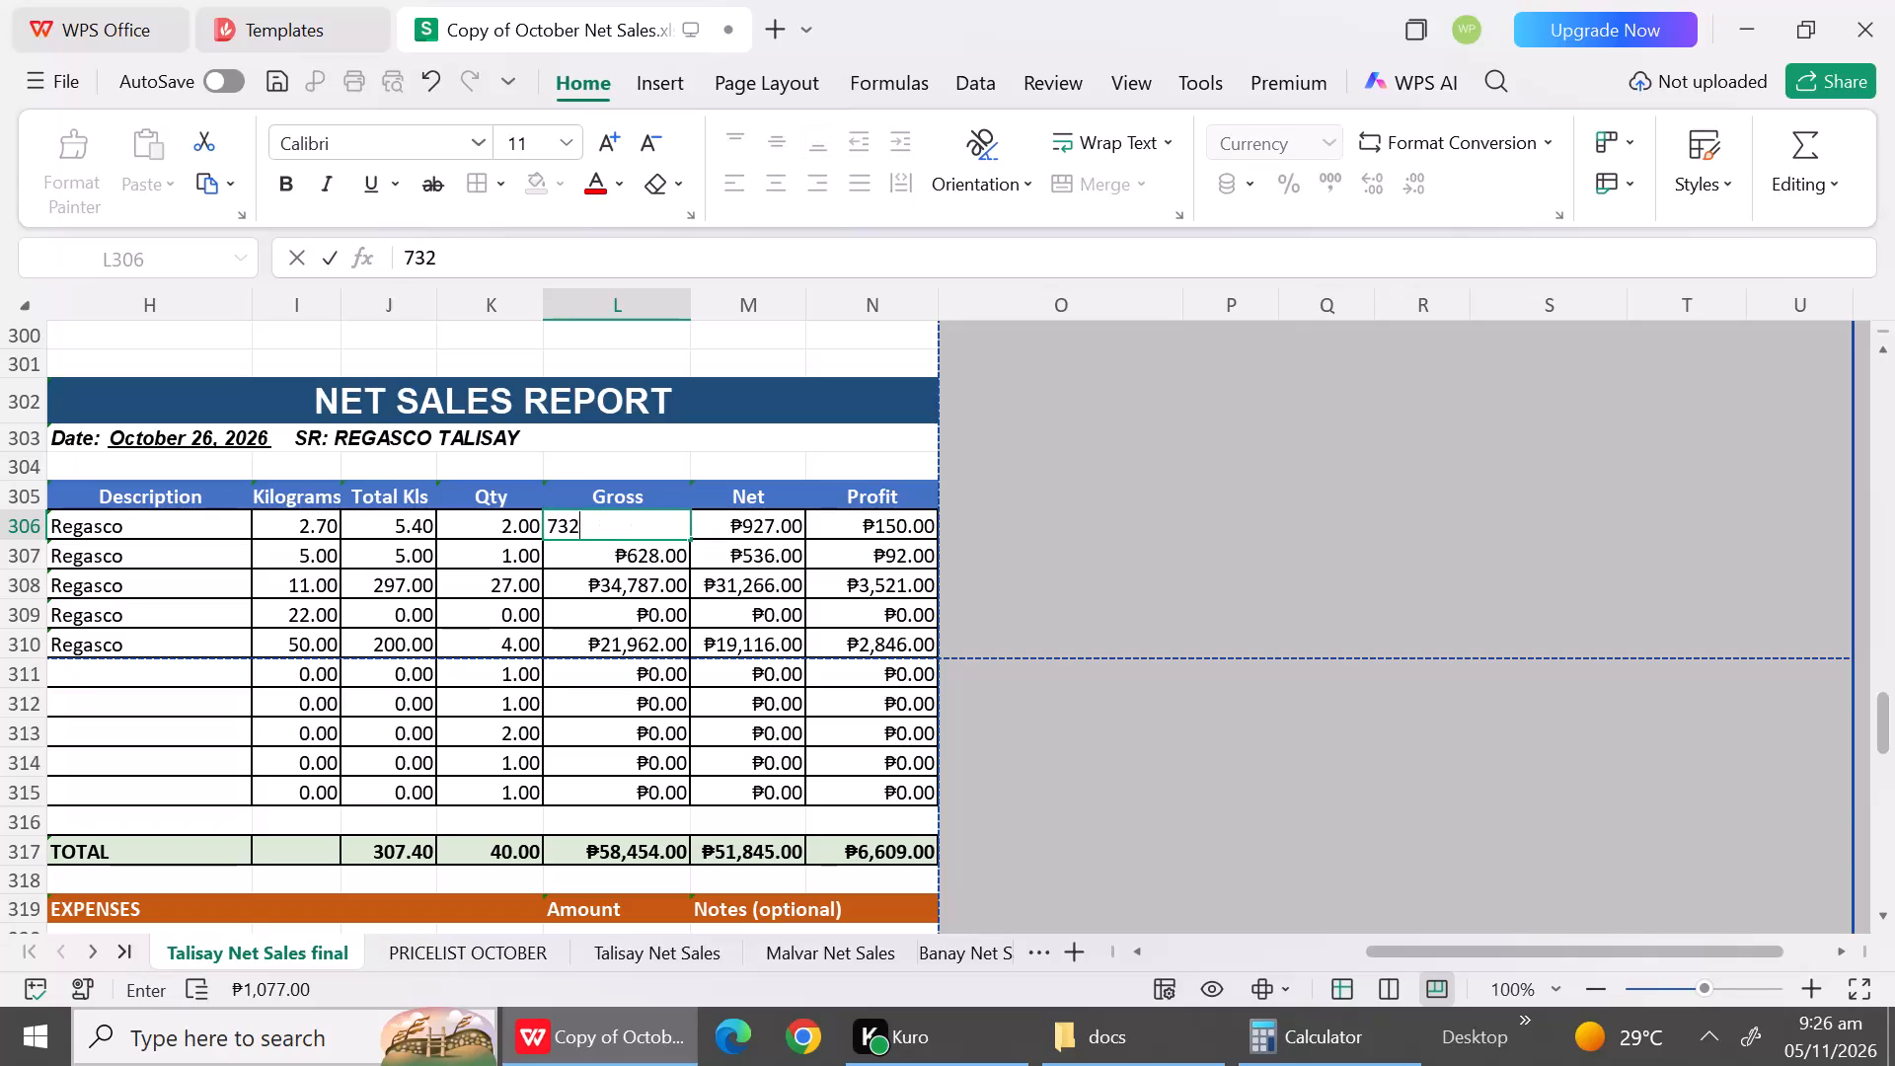
Calculate 316 × 2 in Calculator and set the Net of row 306 in the October 26 report to 632.
left_click(1321, 1065)
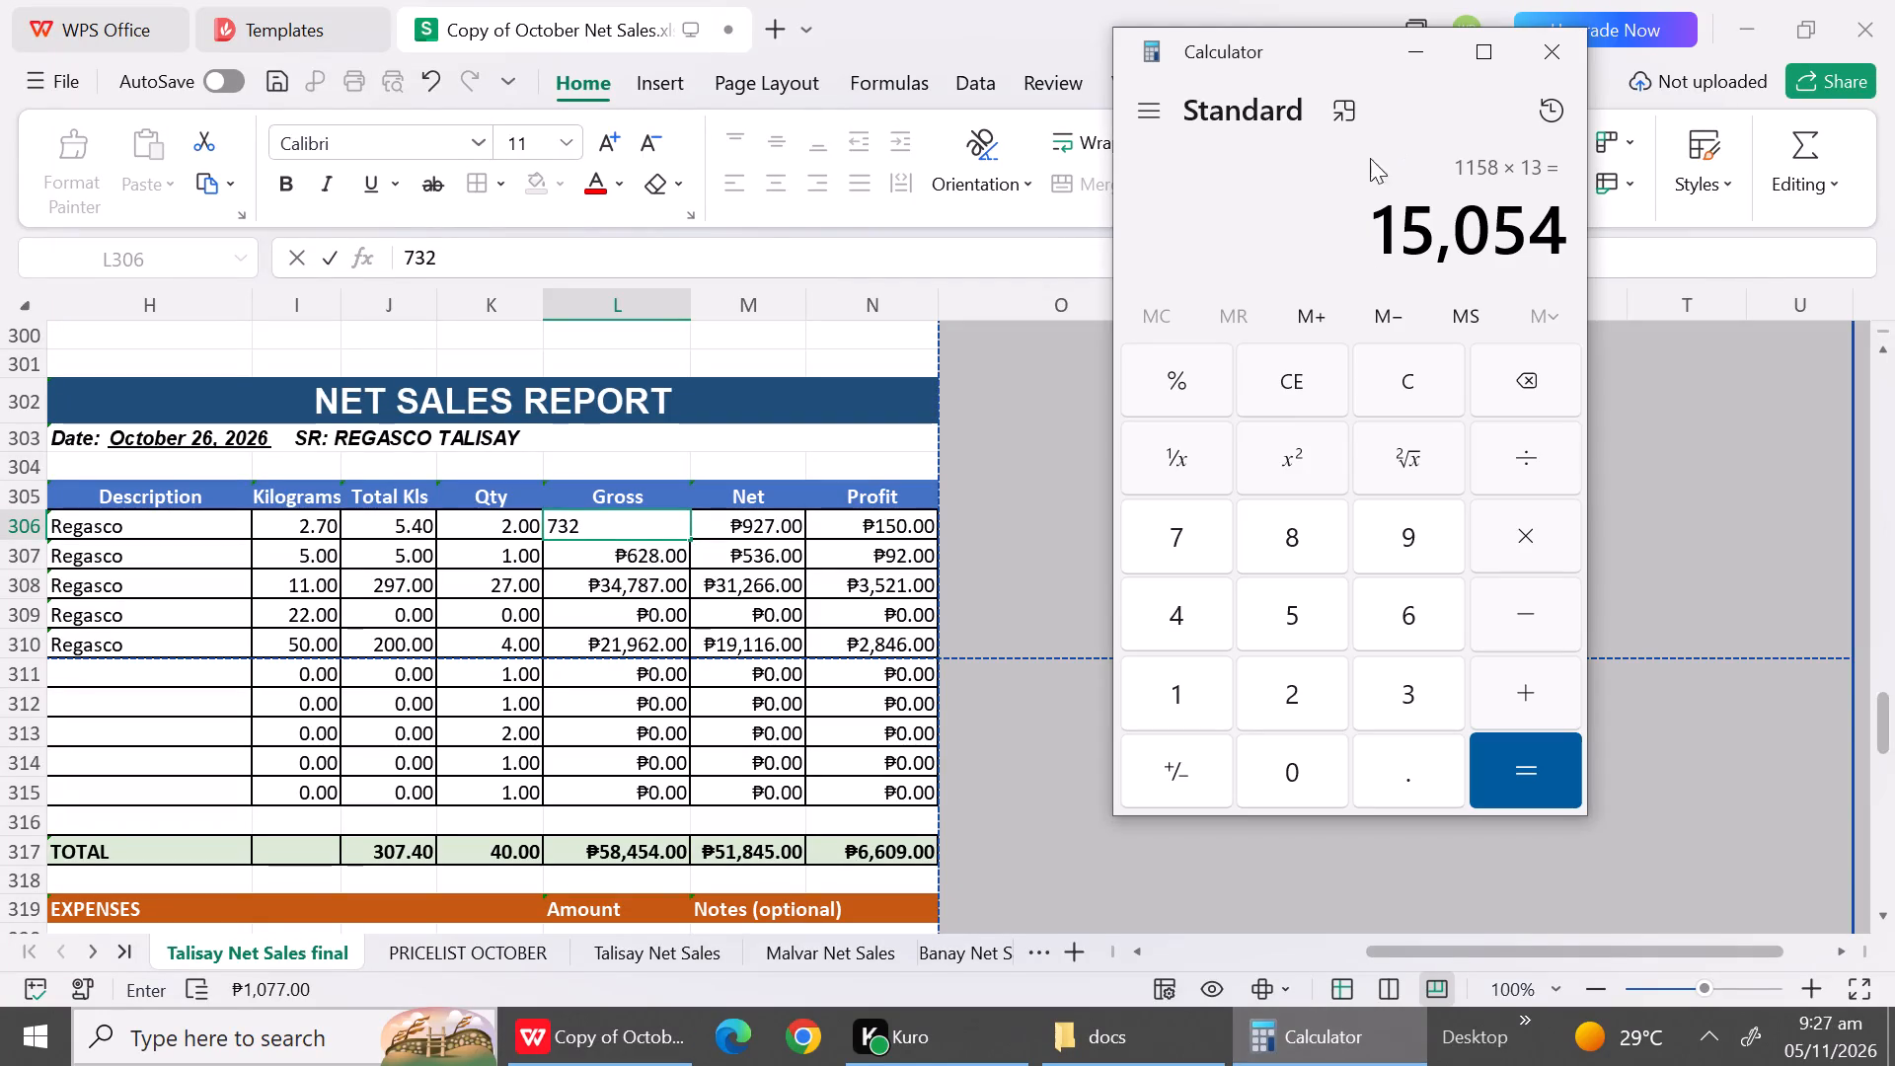
left_click(1309, 381)
type("316")
key("shift+asterisk")
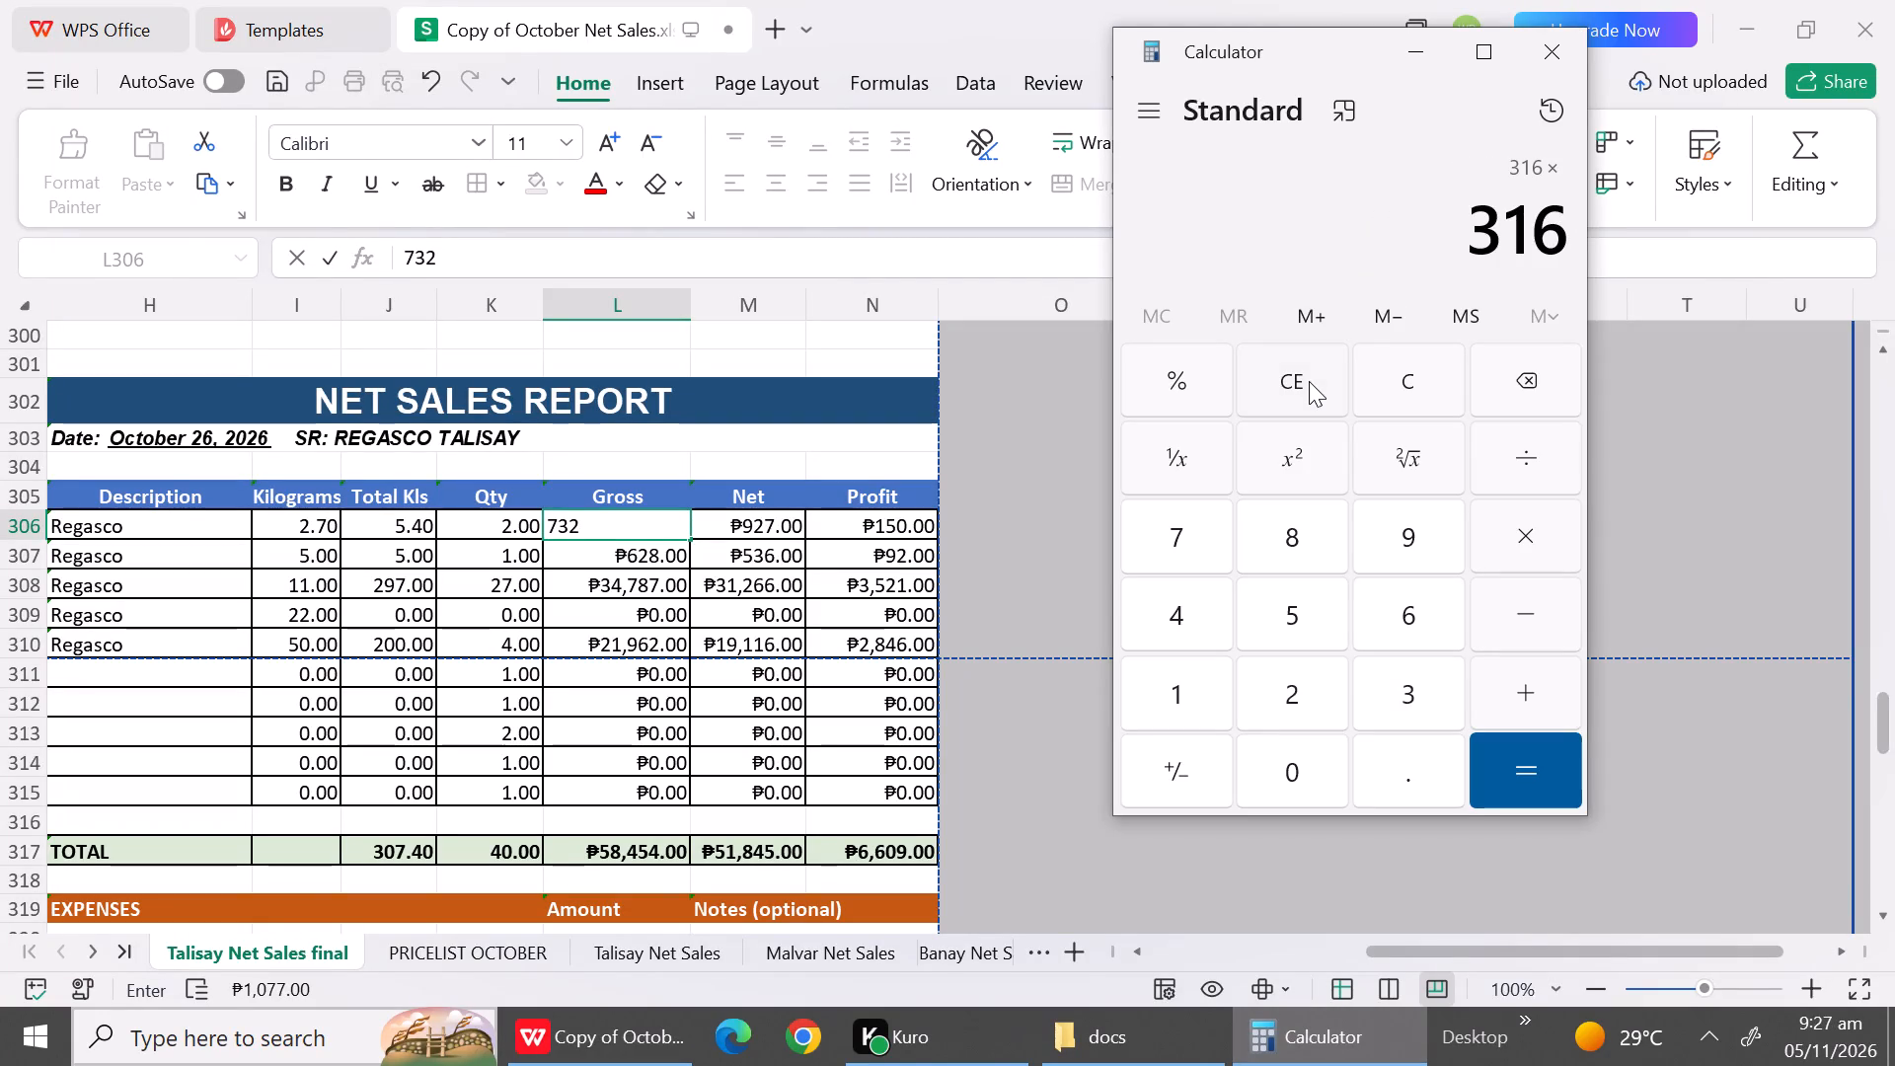
key("2")
key("Return")
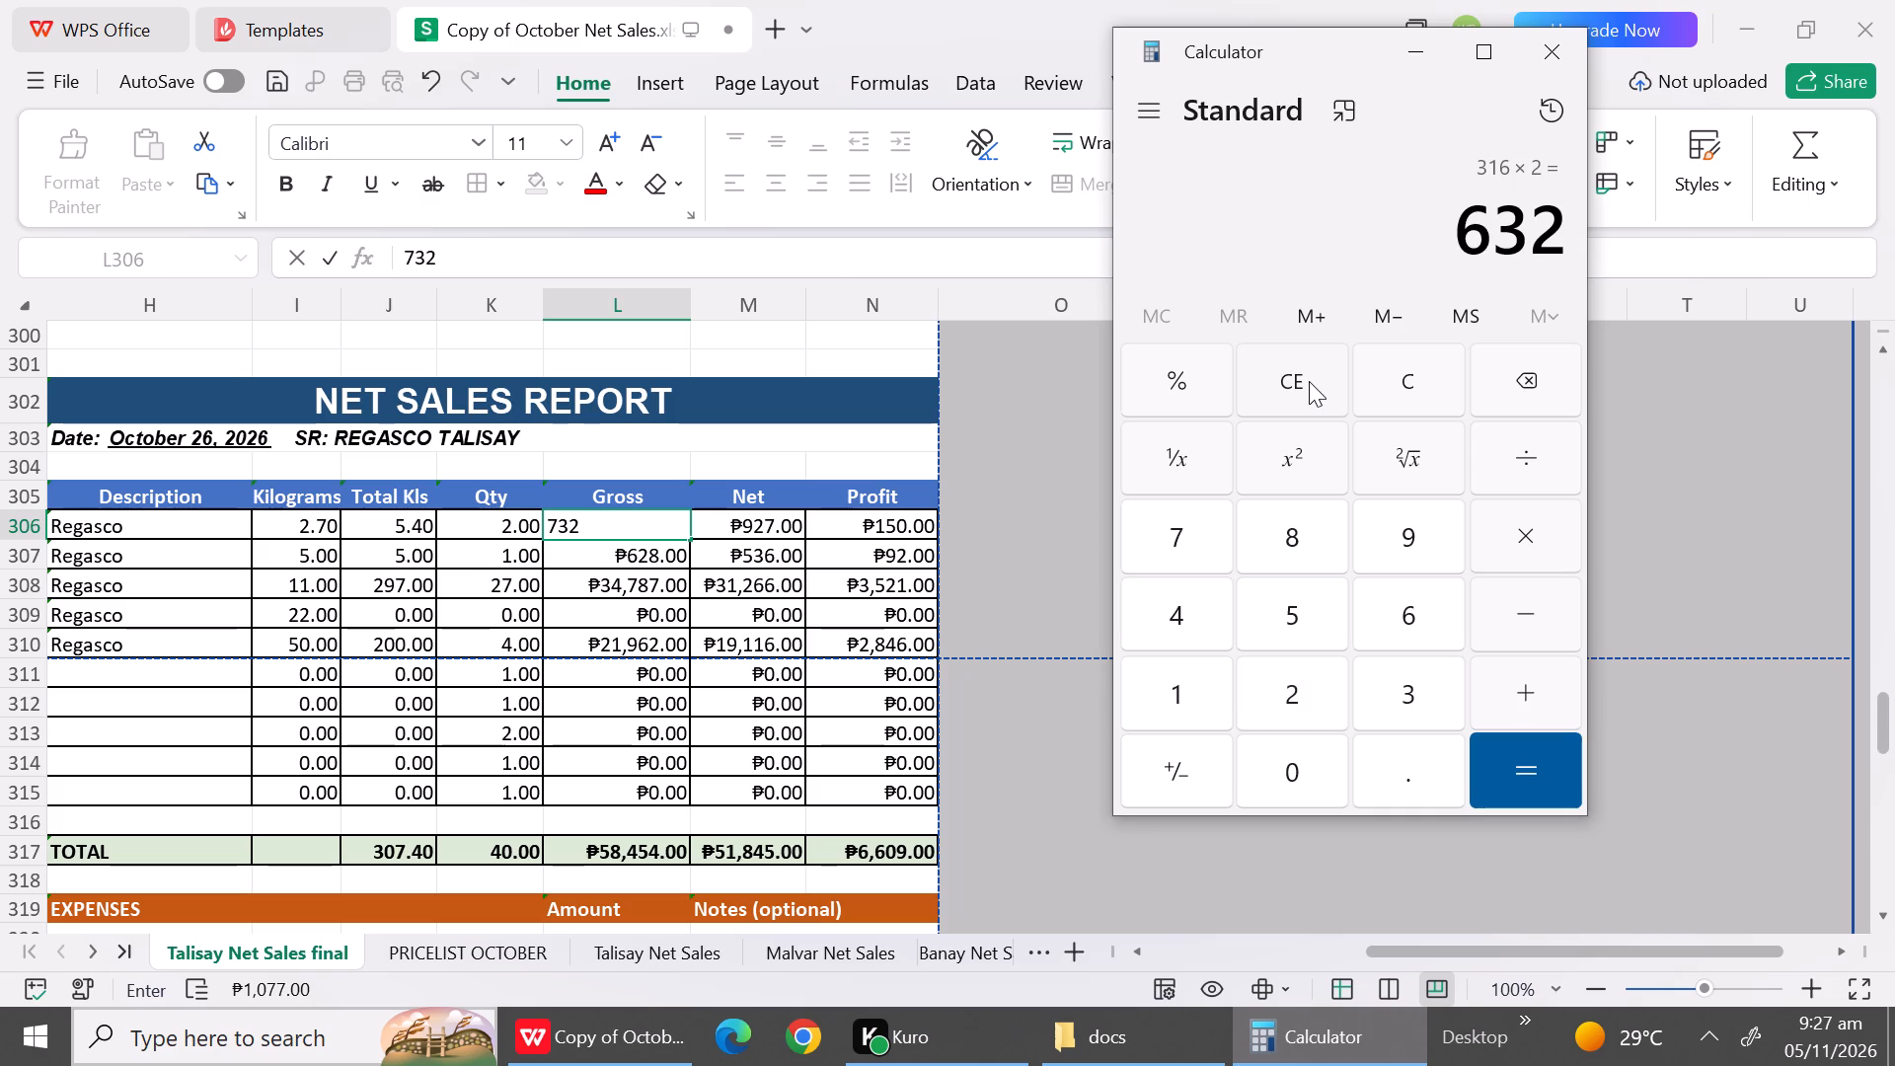
left_click(759, 527)
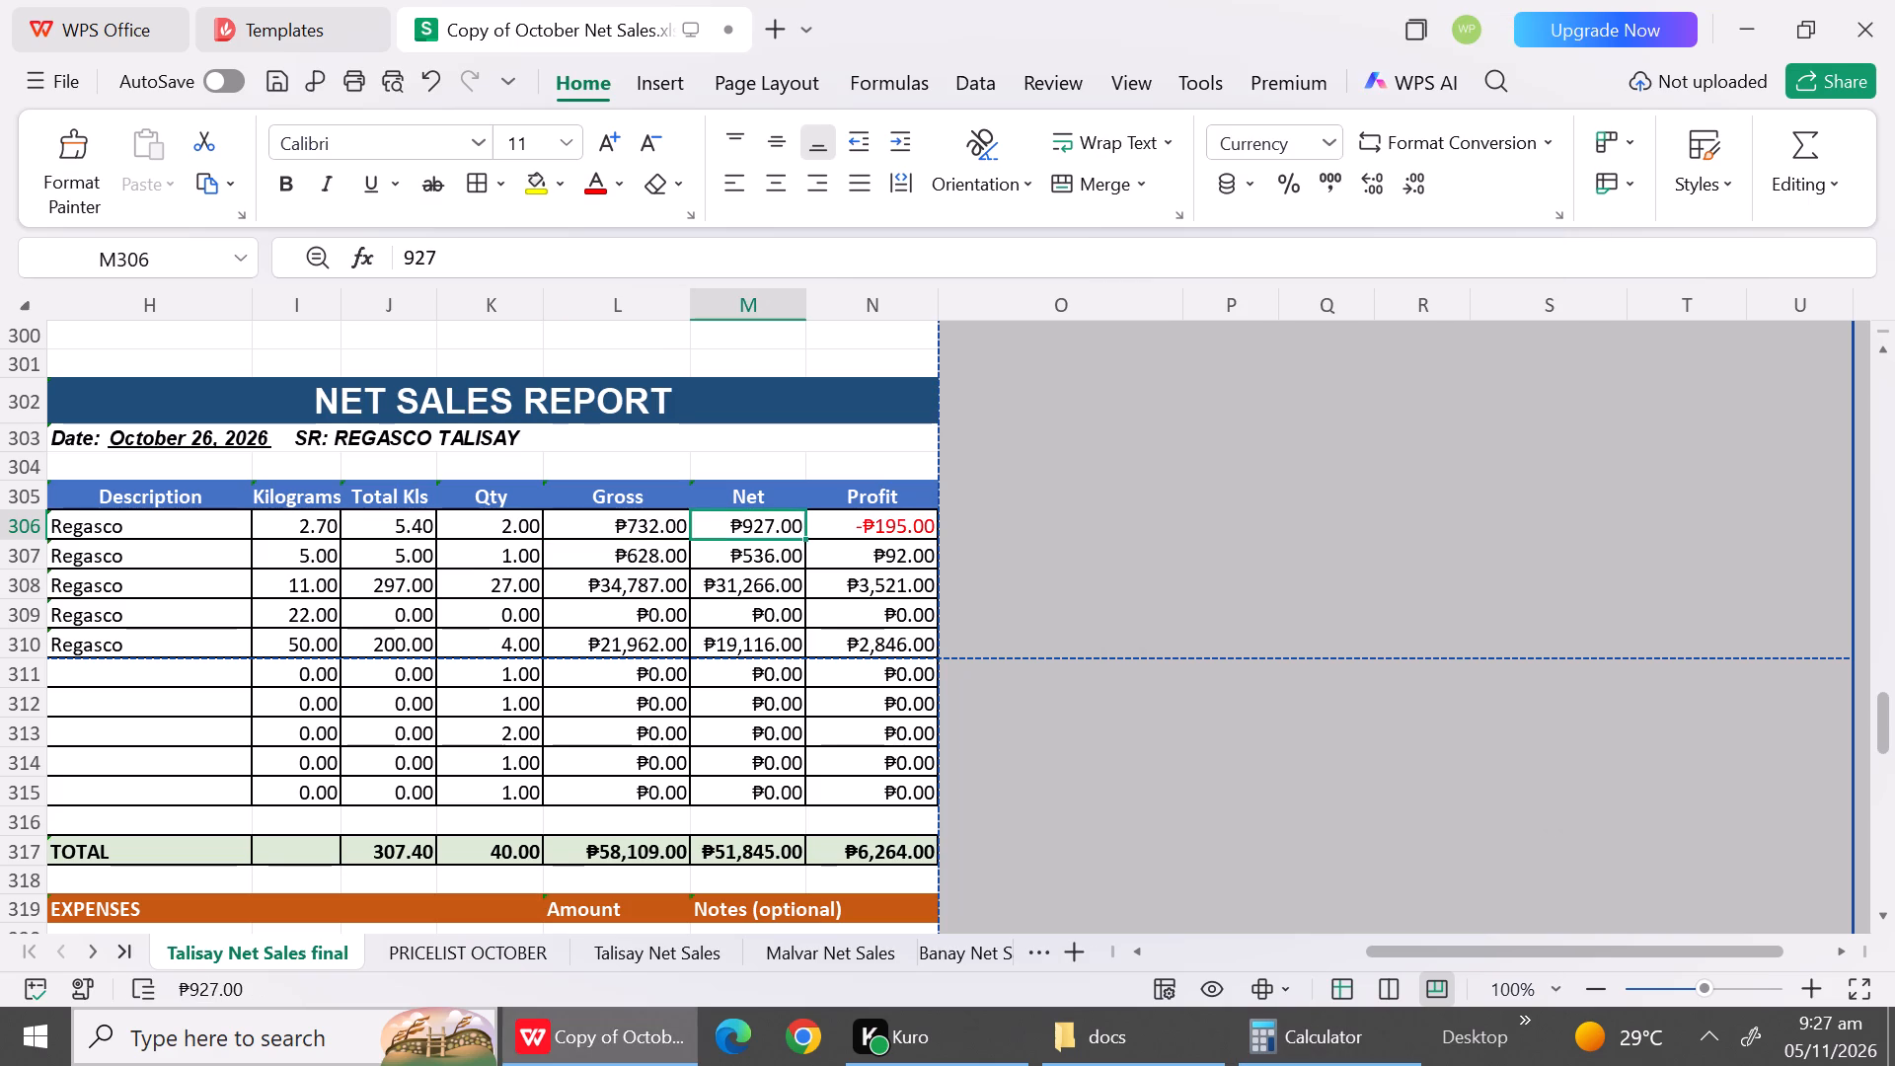
type("632")
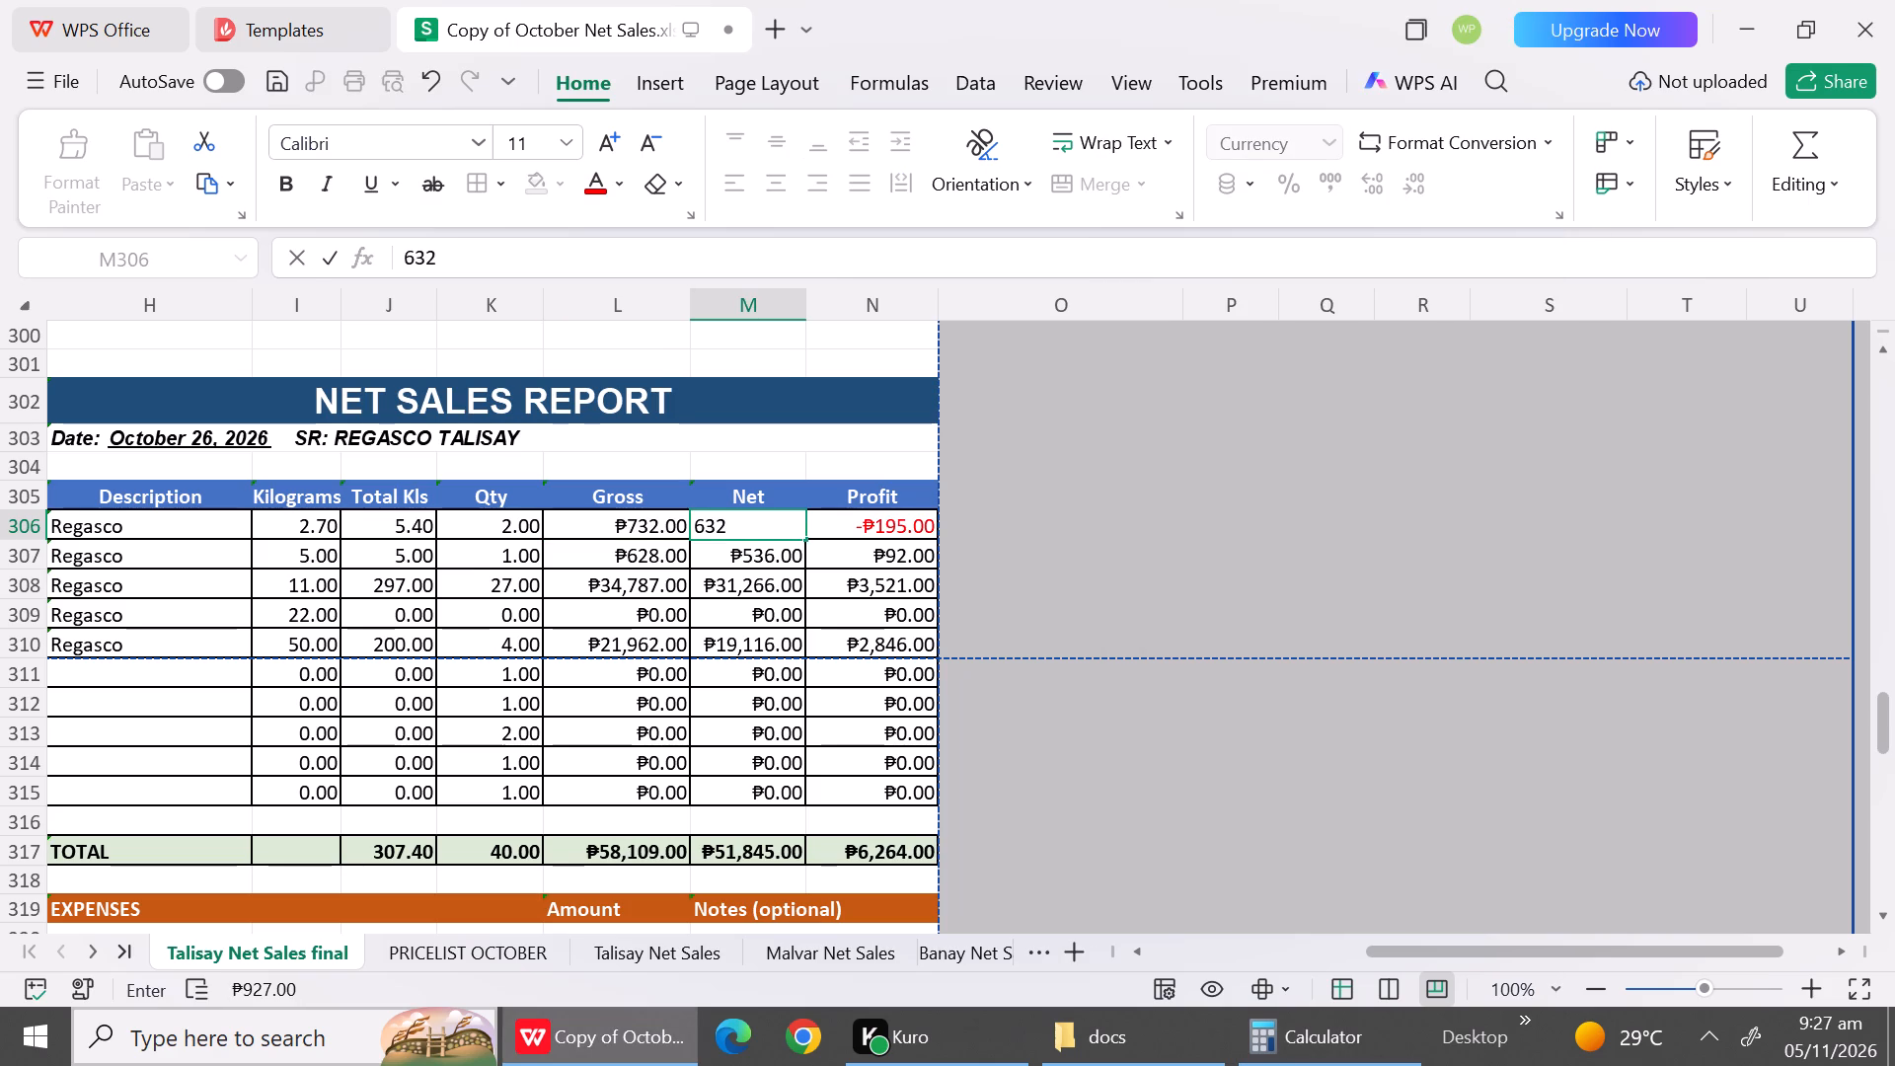
left_click(756, 566)
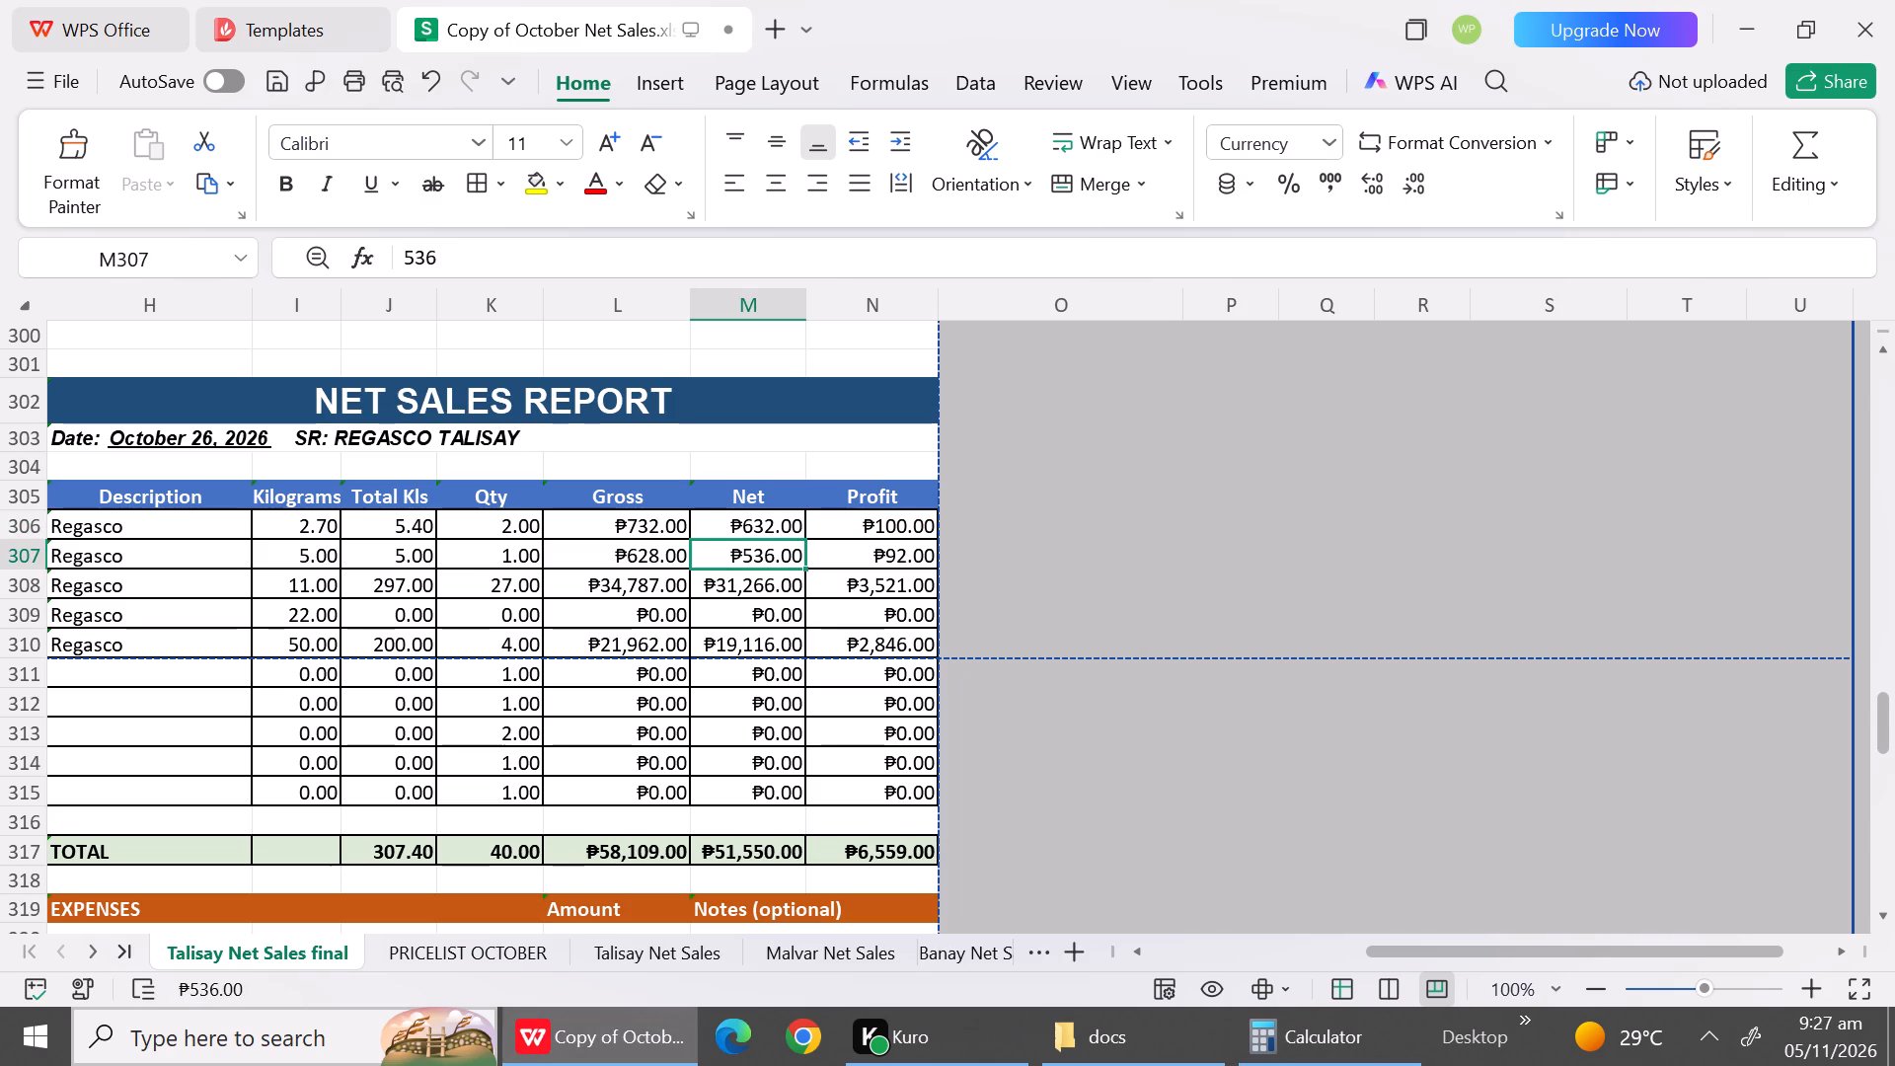
In Regasco row 307 of the October 26 report, set Kilograms to 11, Qty to 8 and Gross to 10824.
left_click(323, 555)
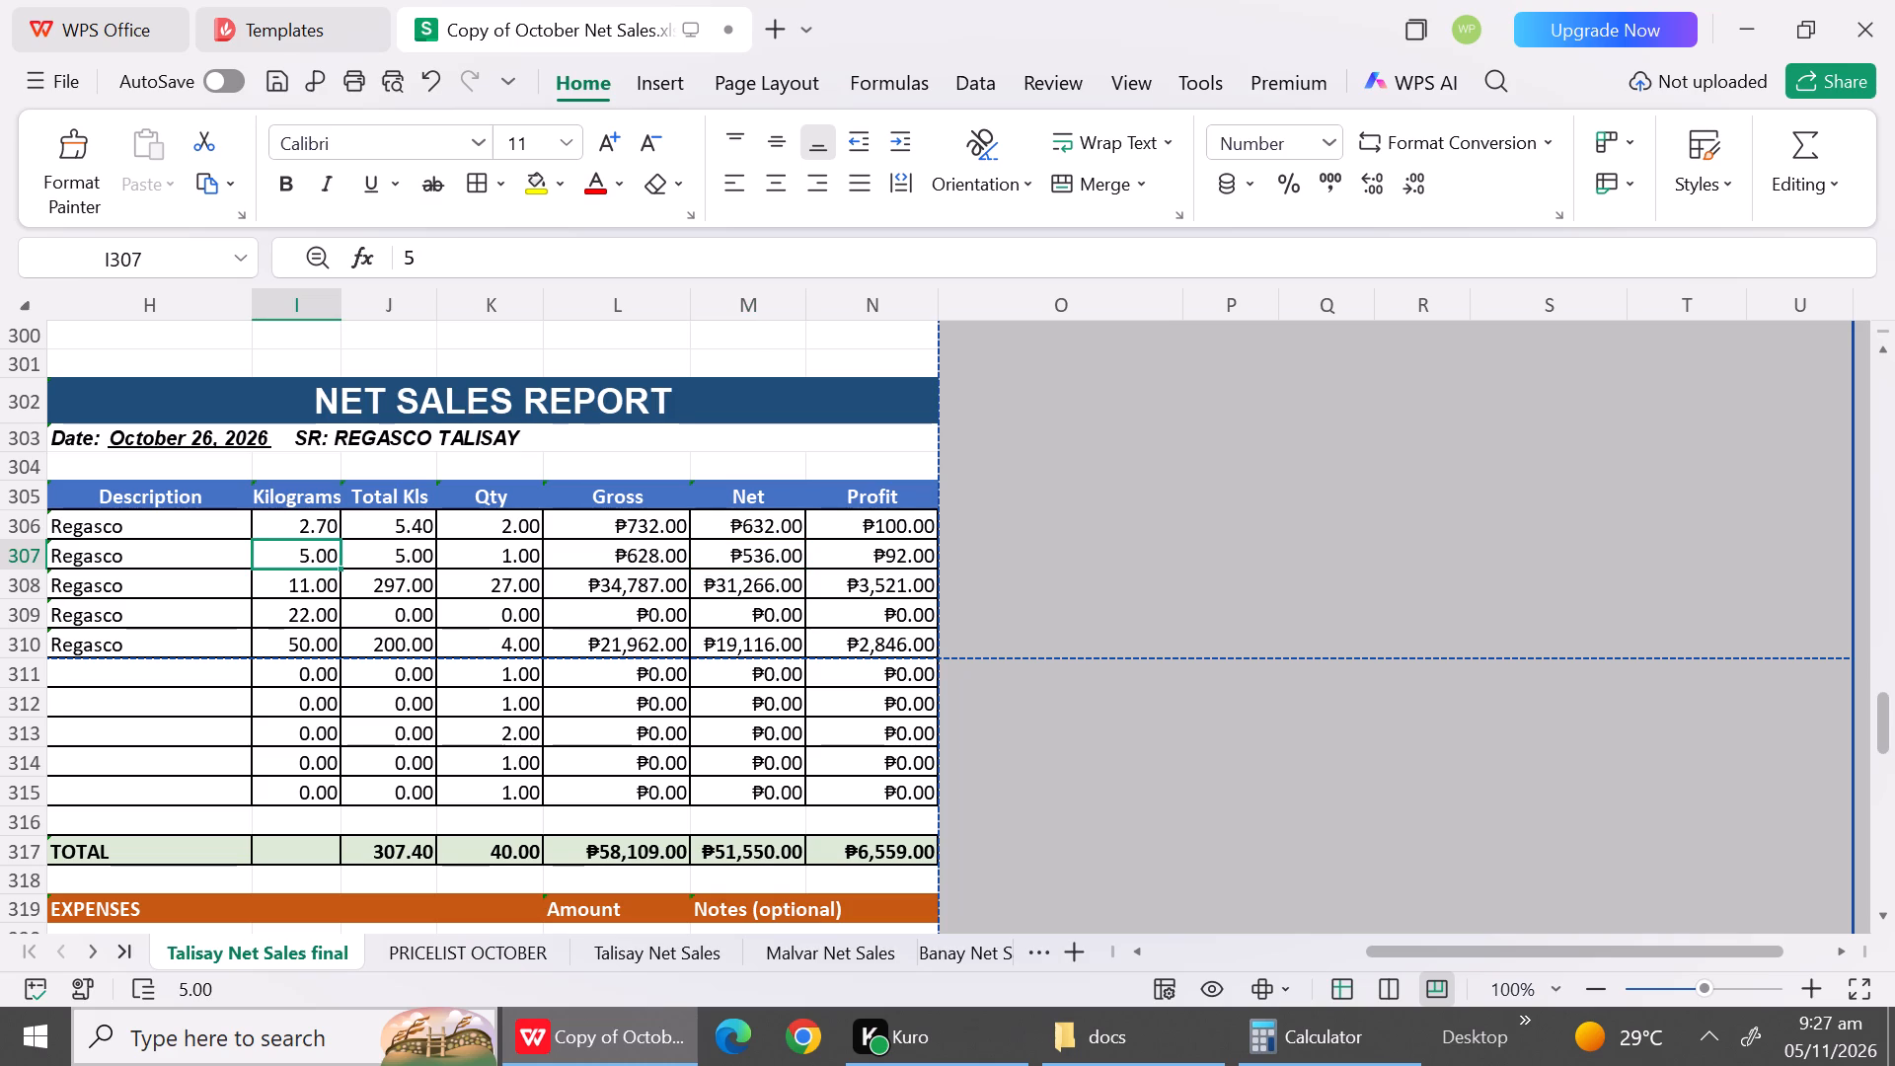
type("11")
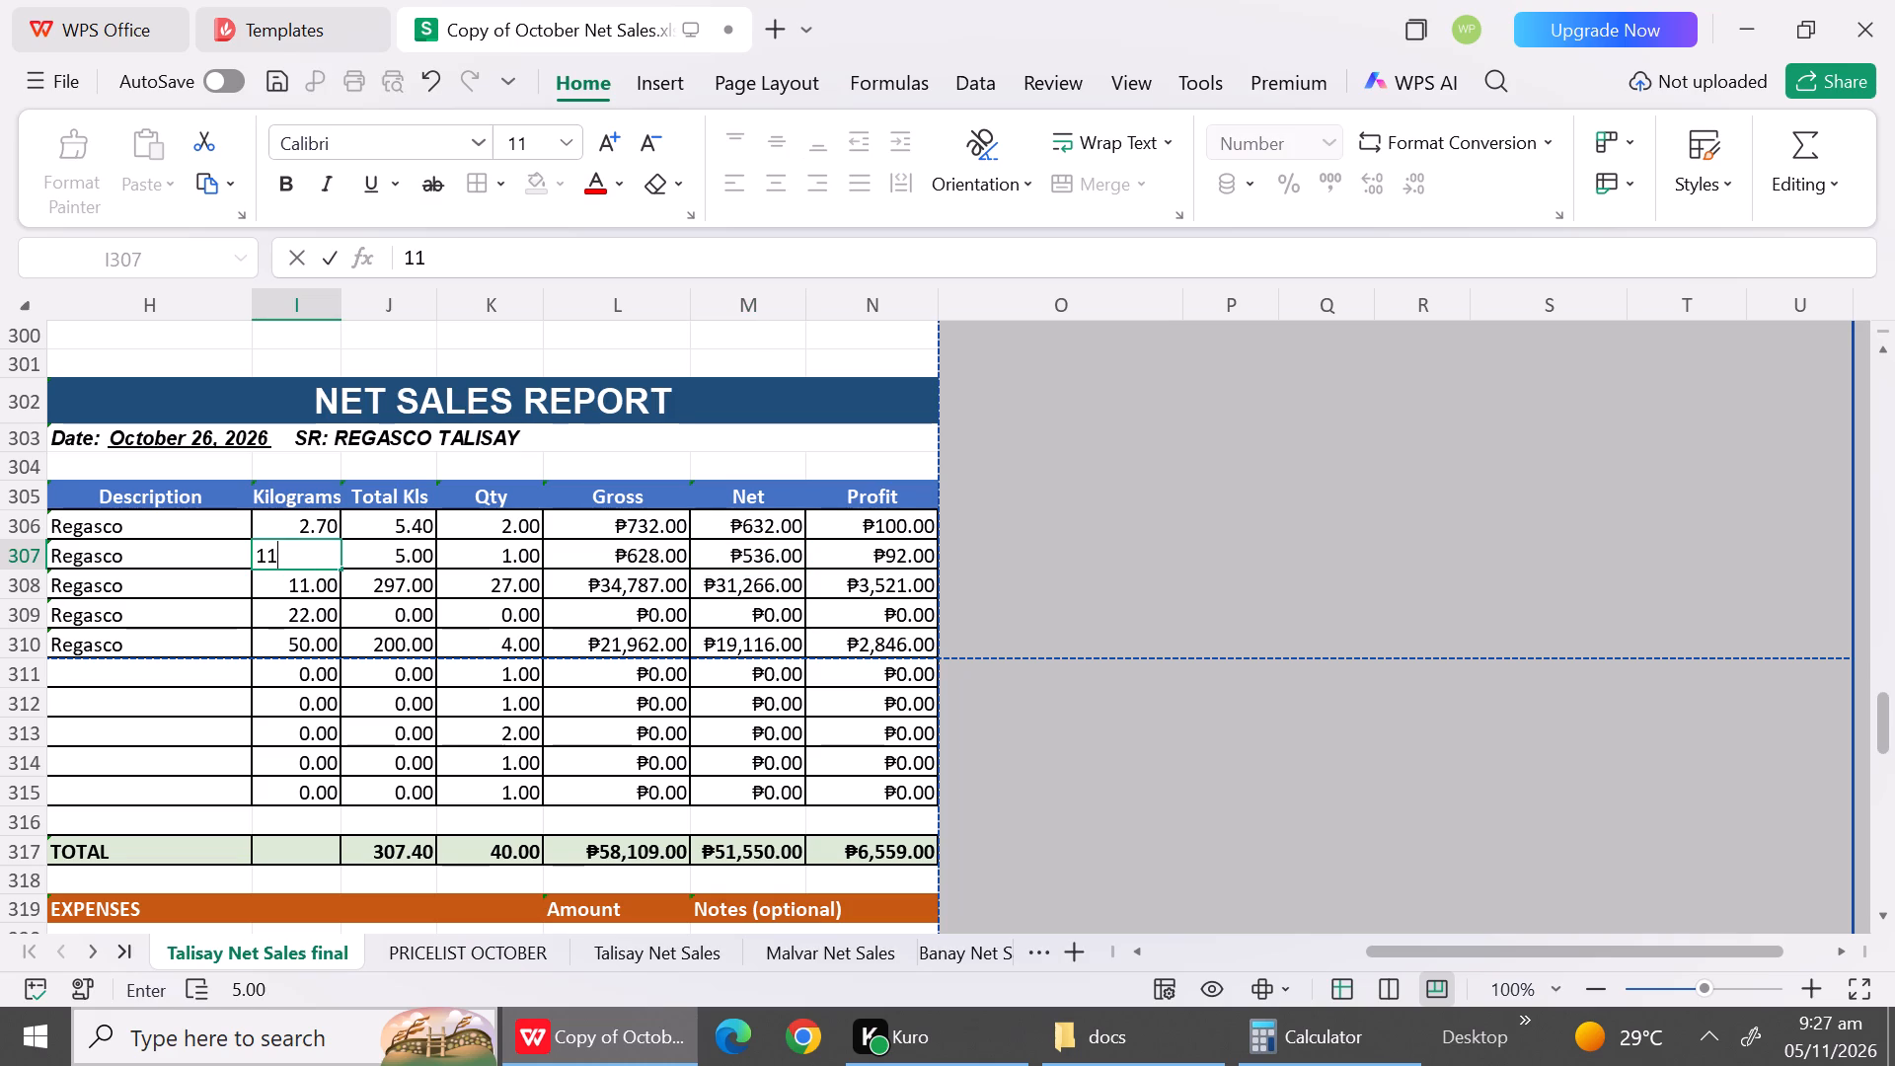
left_click(482, 561)
key("8")
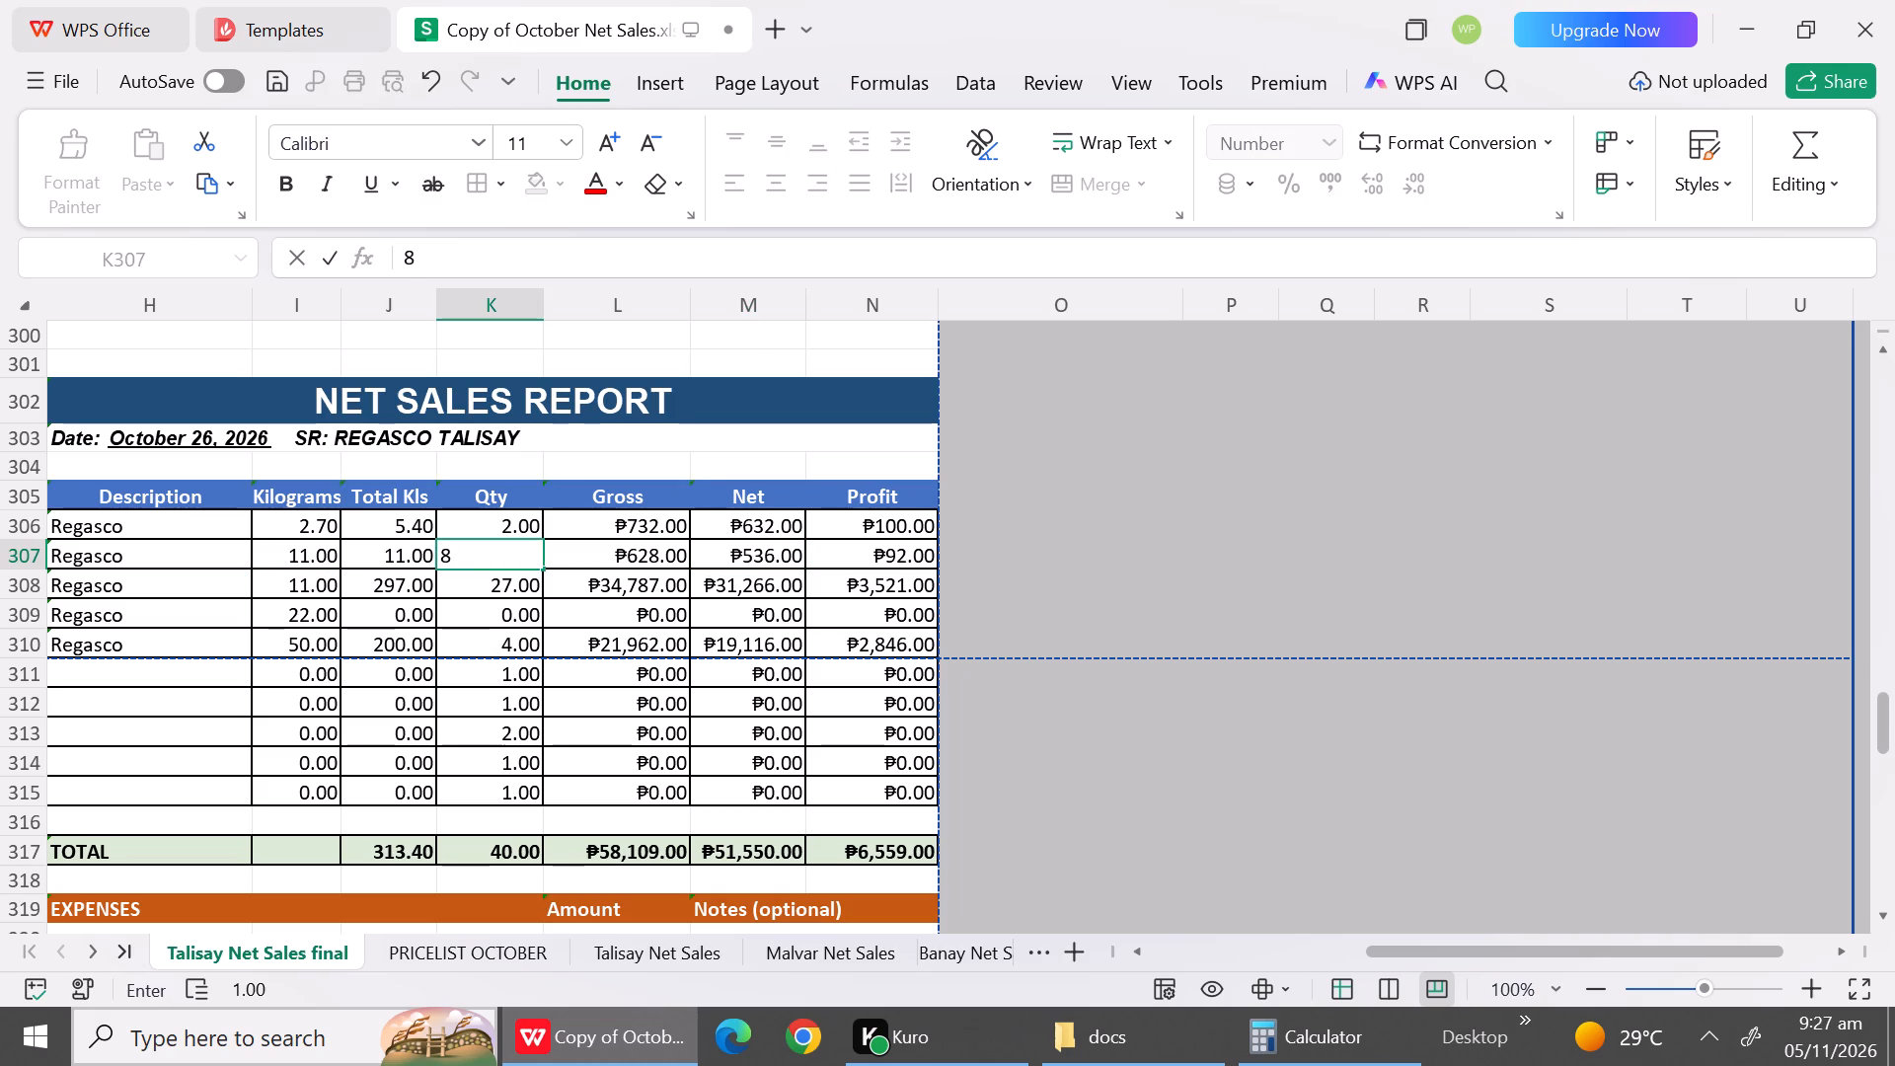
left_click(620, 552)
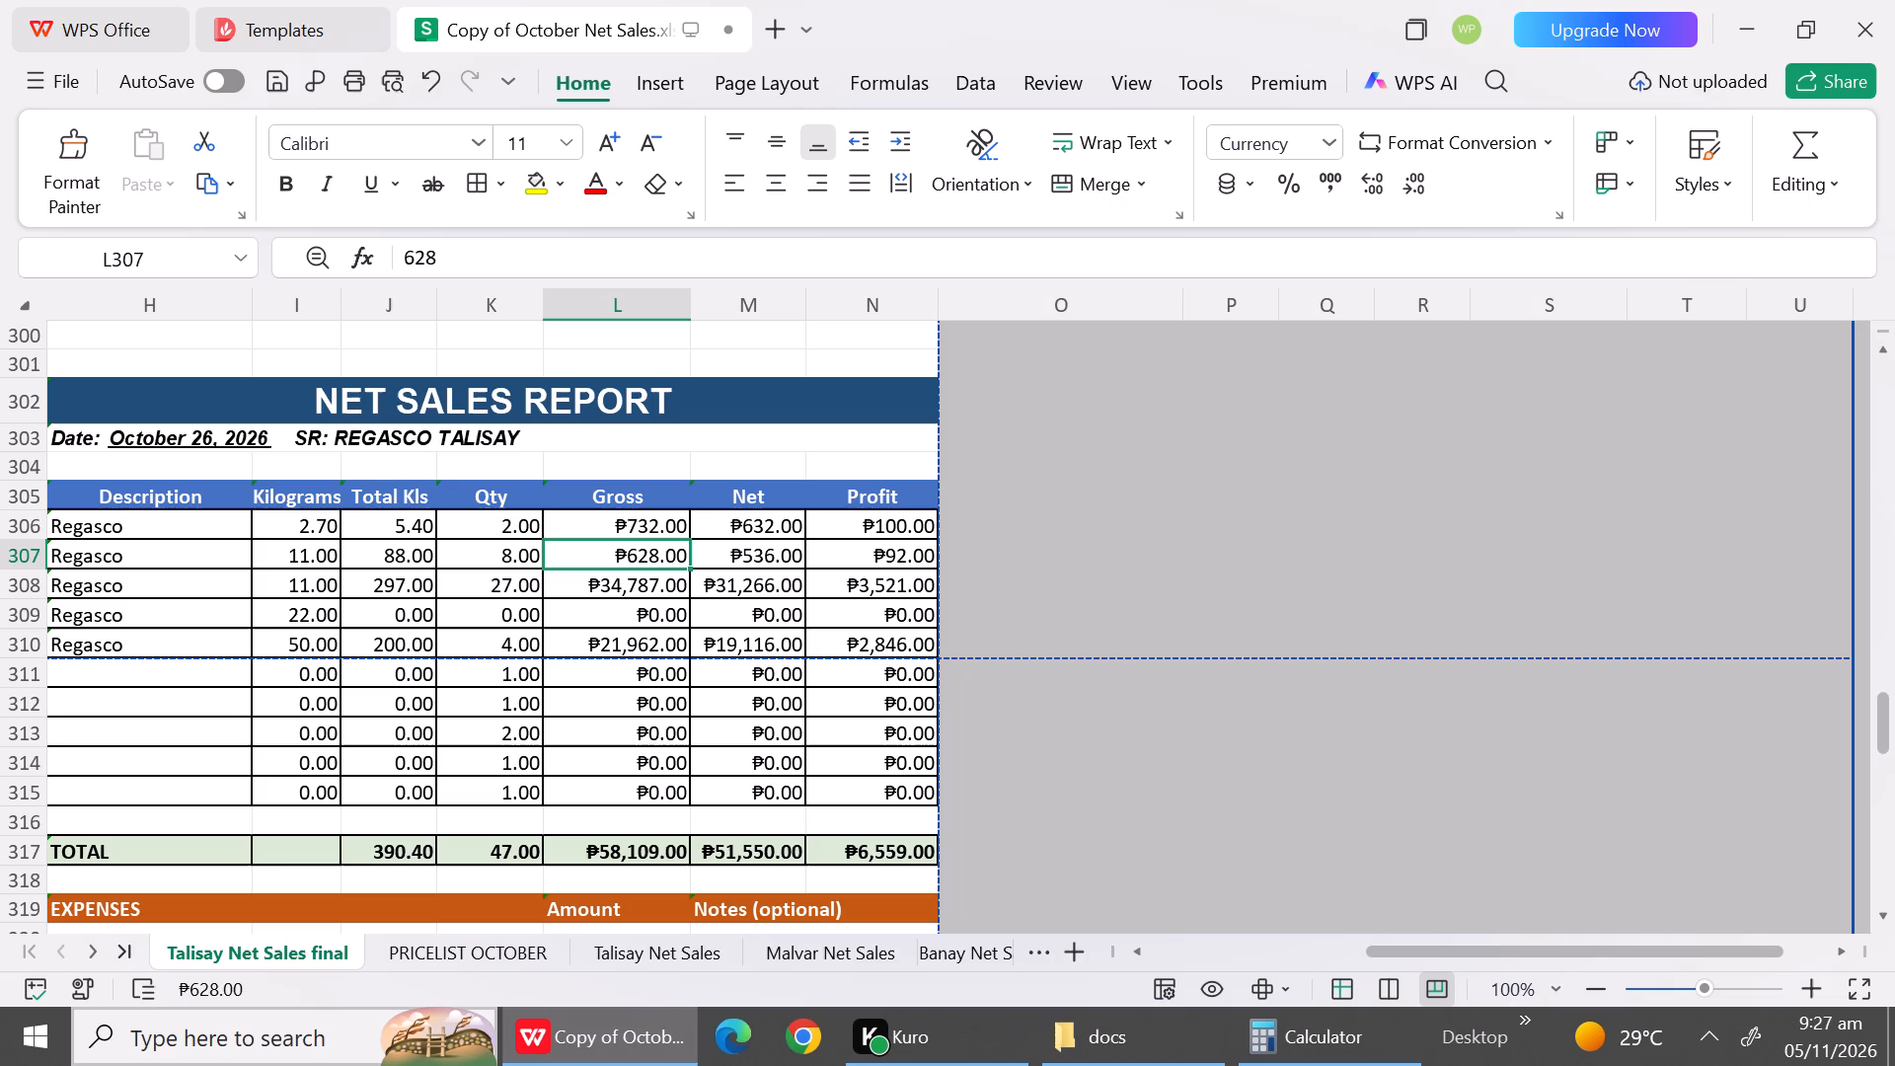
type("10")
type("824")
left_click(676, 668)
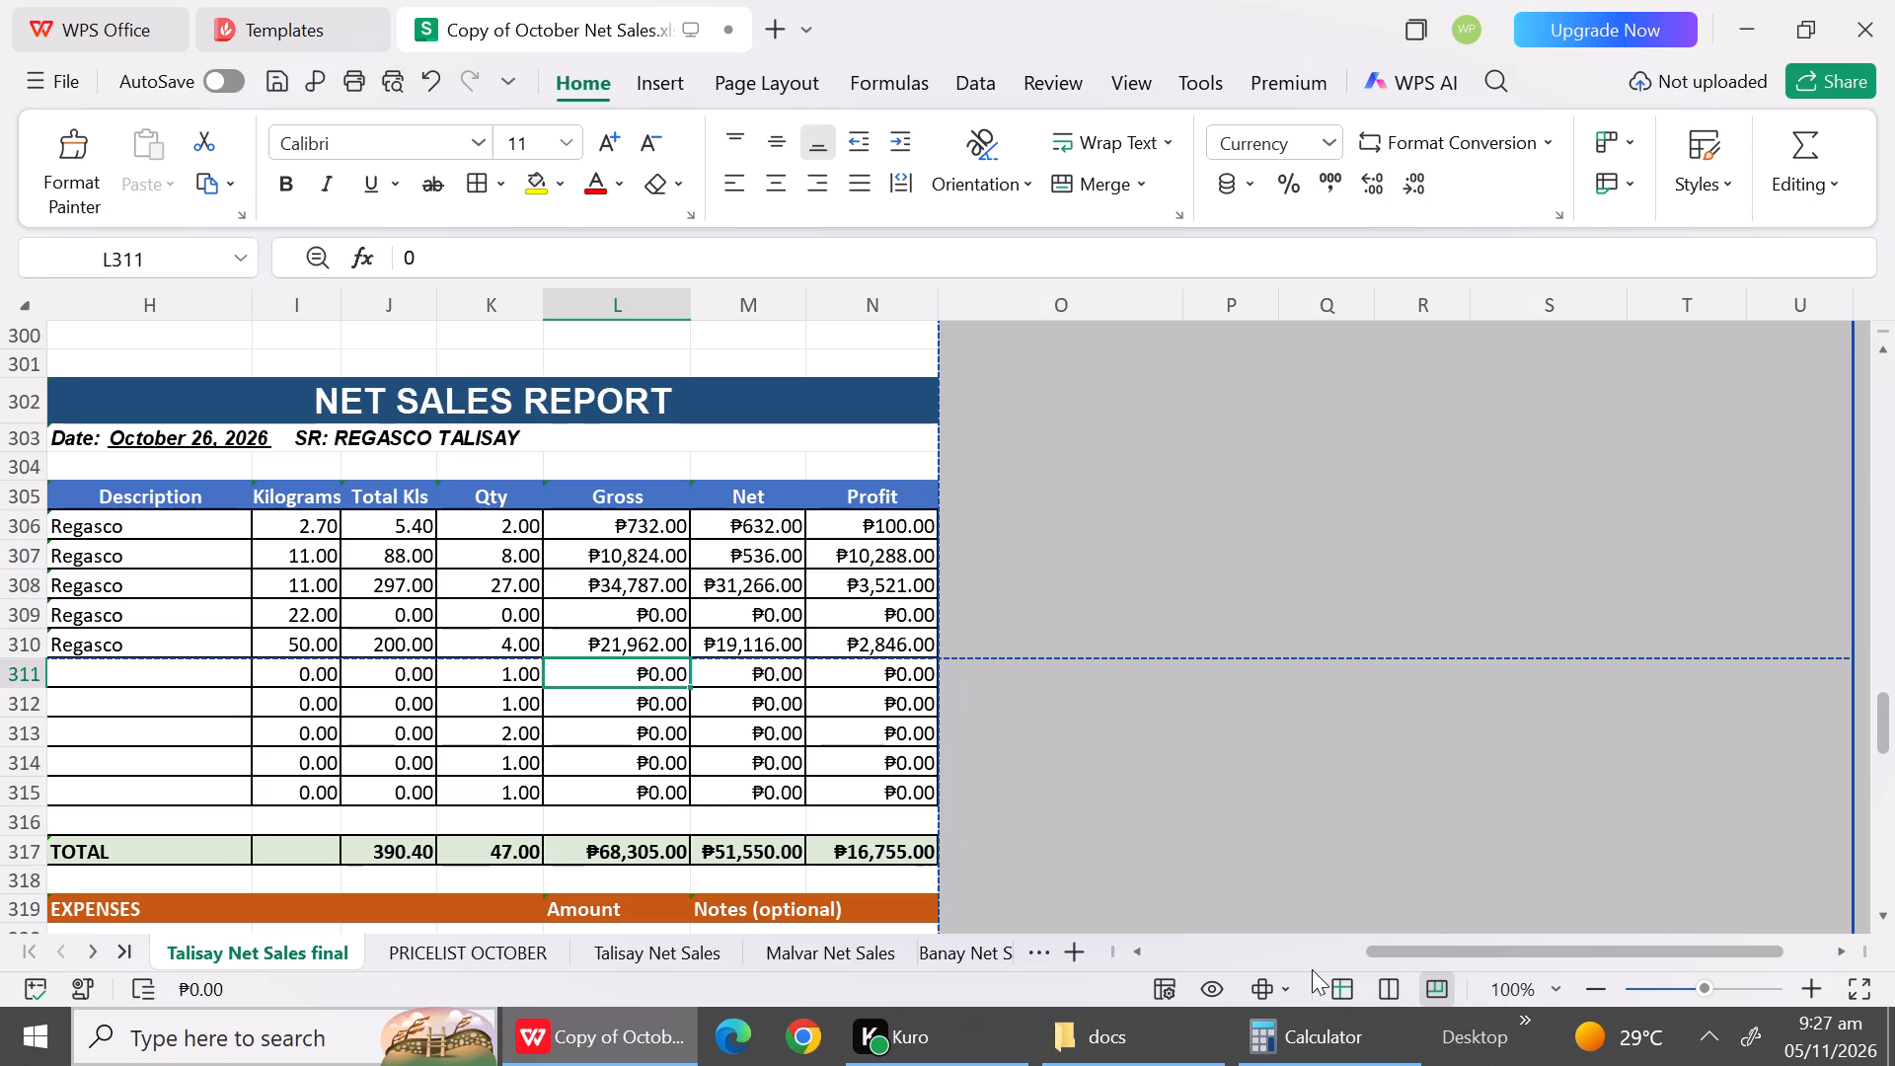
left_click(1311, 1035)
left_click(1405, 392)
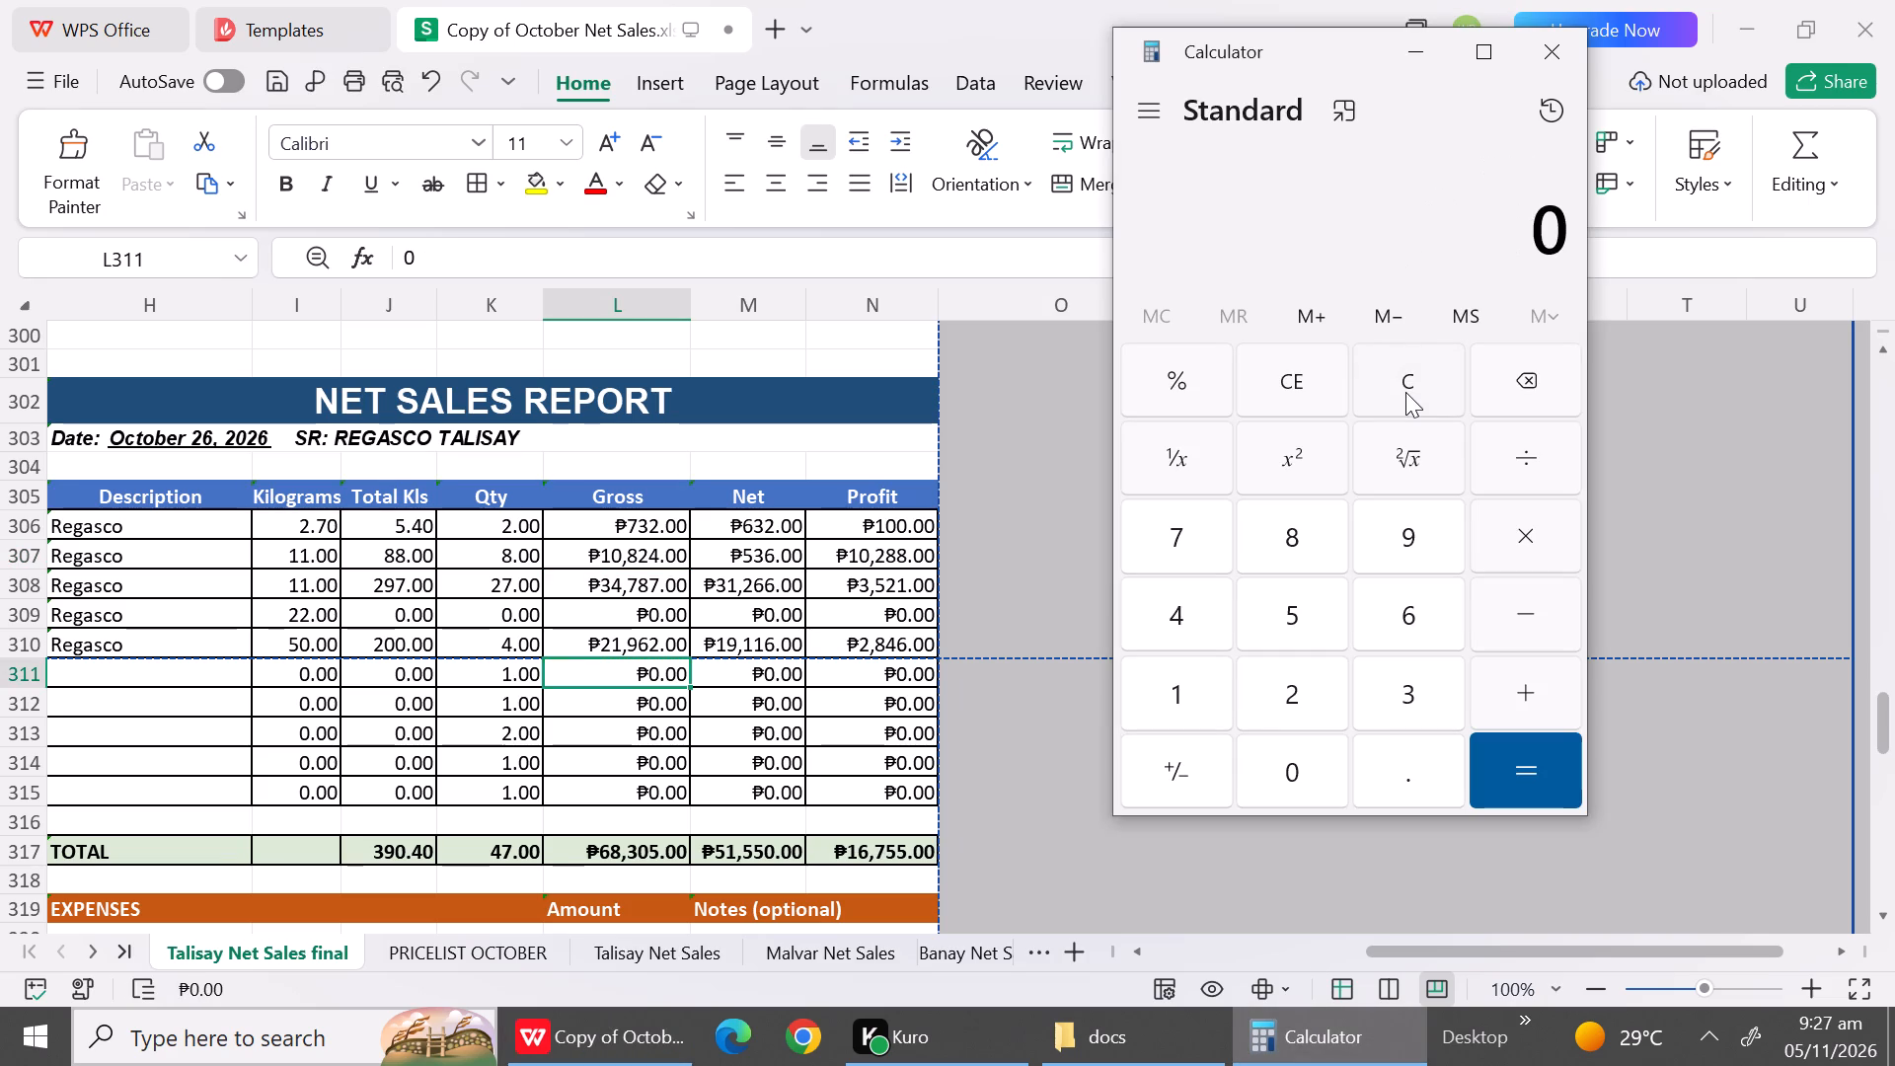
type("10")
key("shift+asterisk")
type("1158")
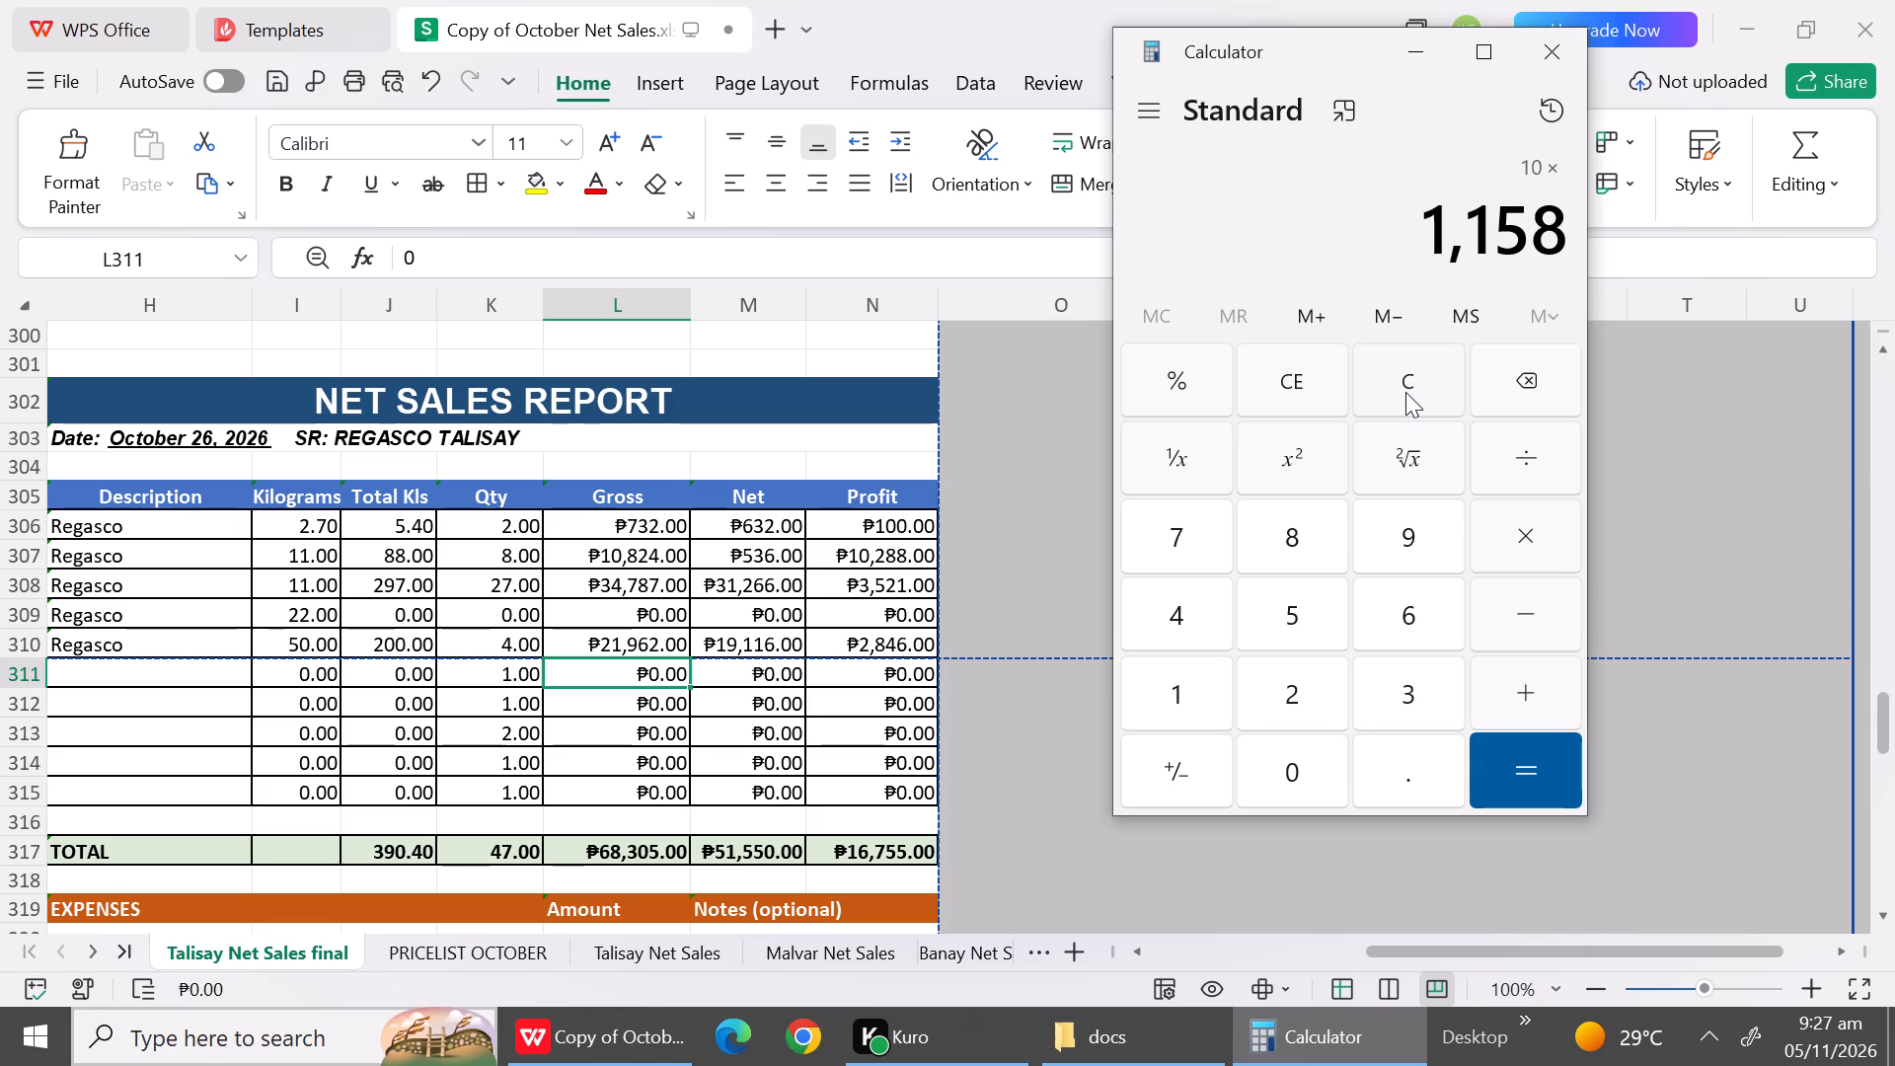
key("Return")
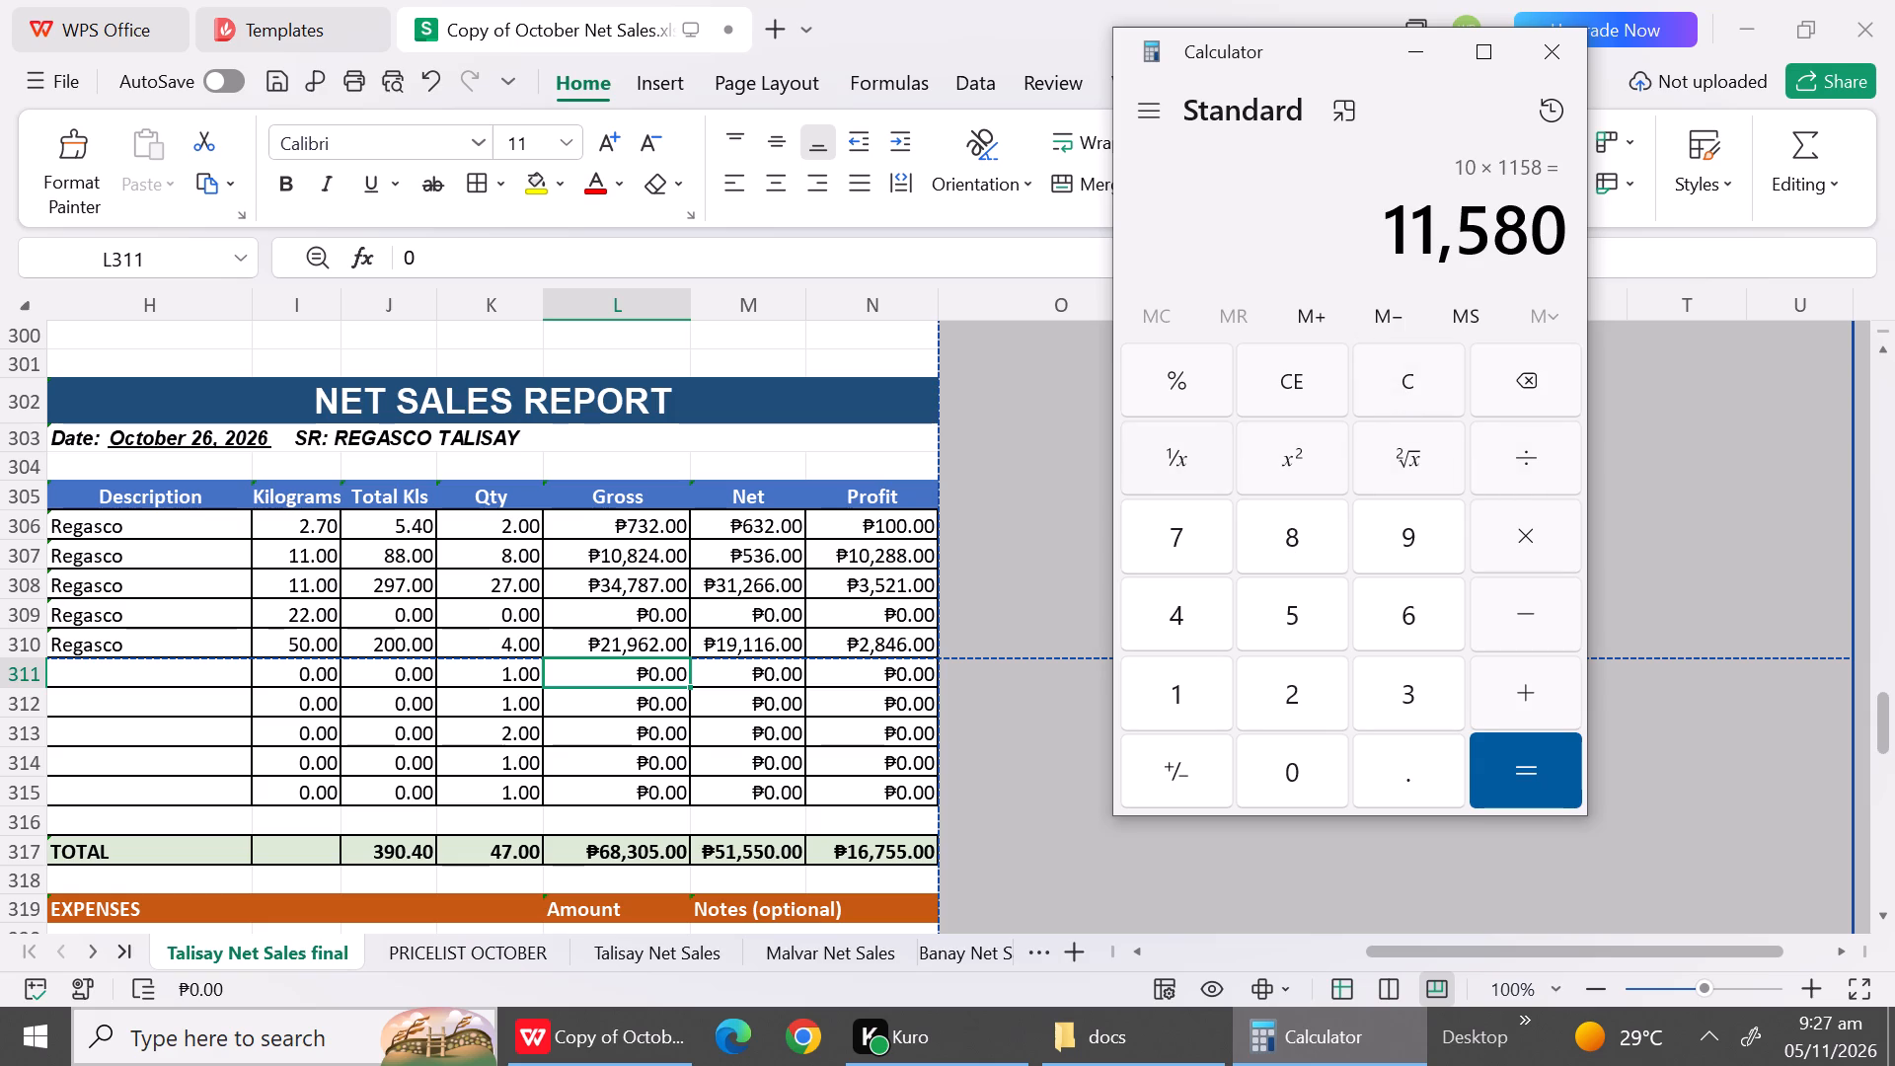
Calculate 8 × 1158 in Calculator and set the Net of row 307 in the October 26 report to 9264.
left_click(1430, 380)
type("8*")
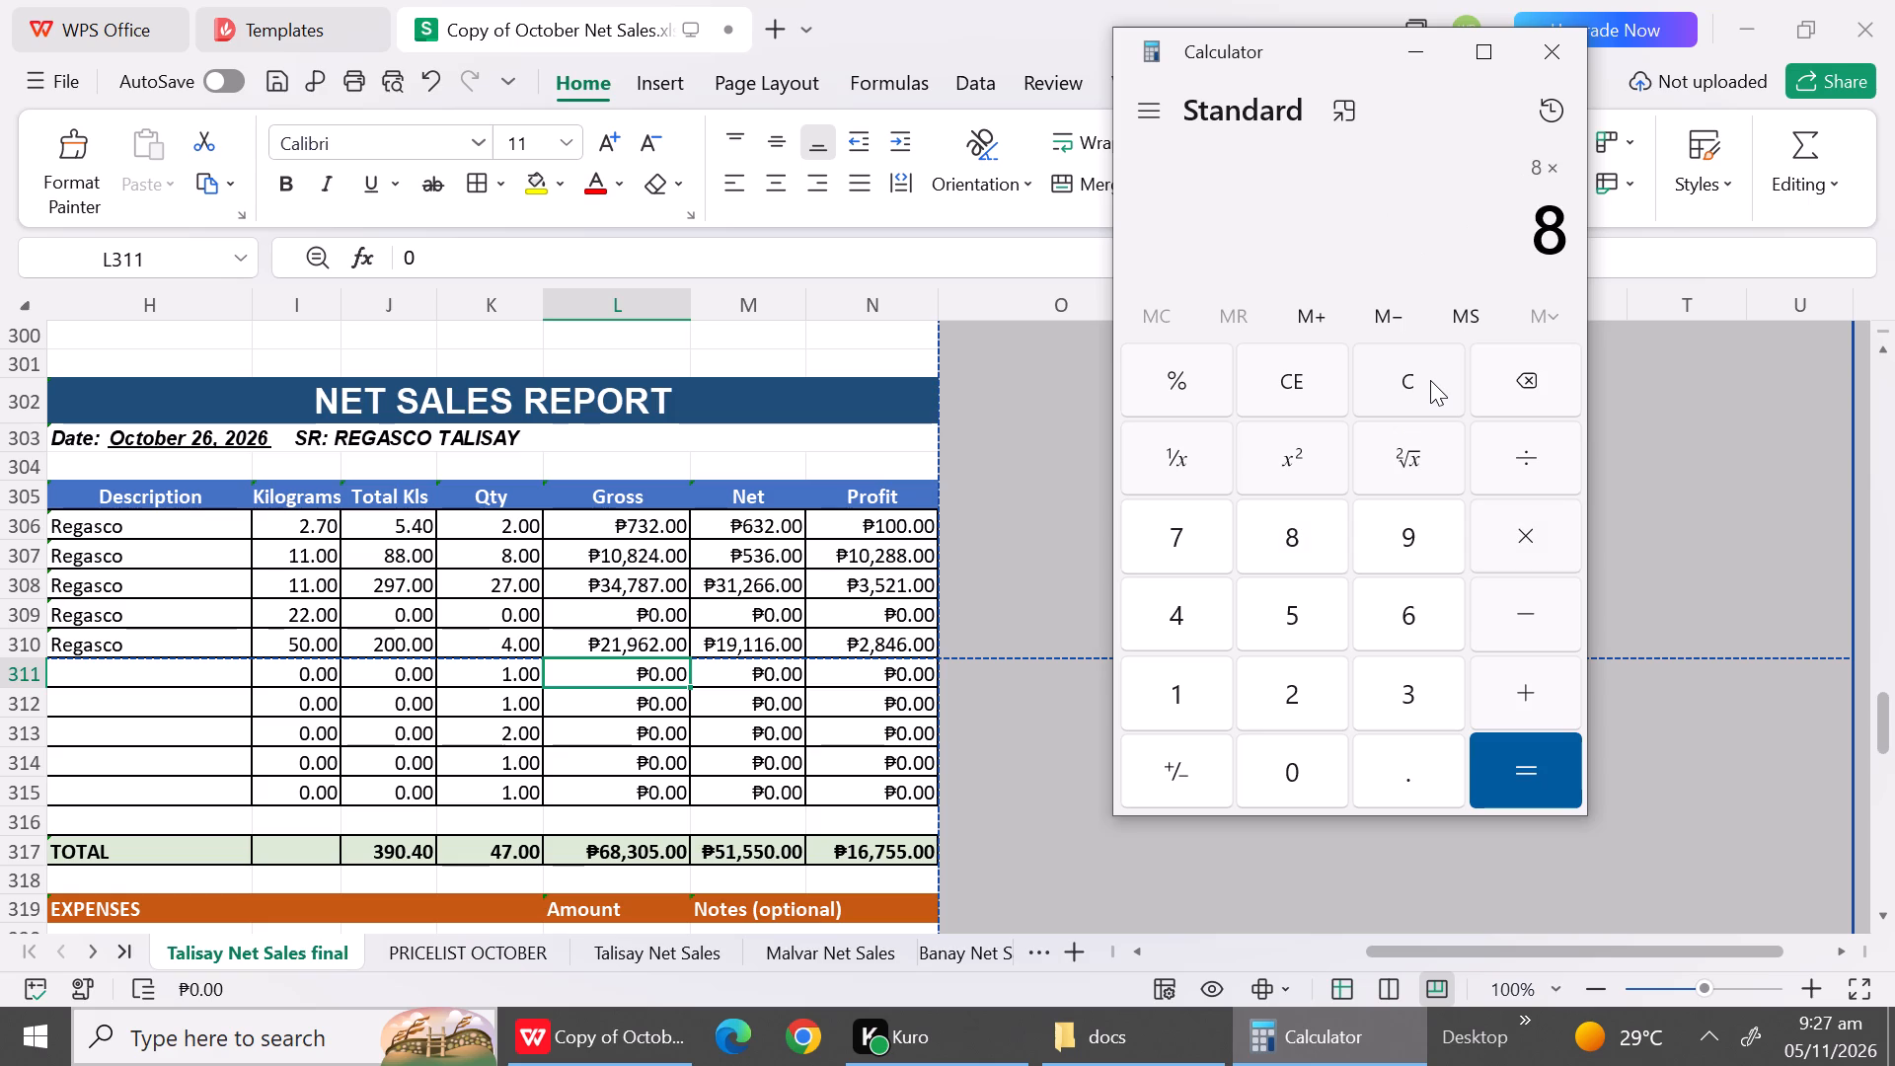
type("1158")
key("Return")
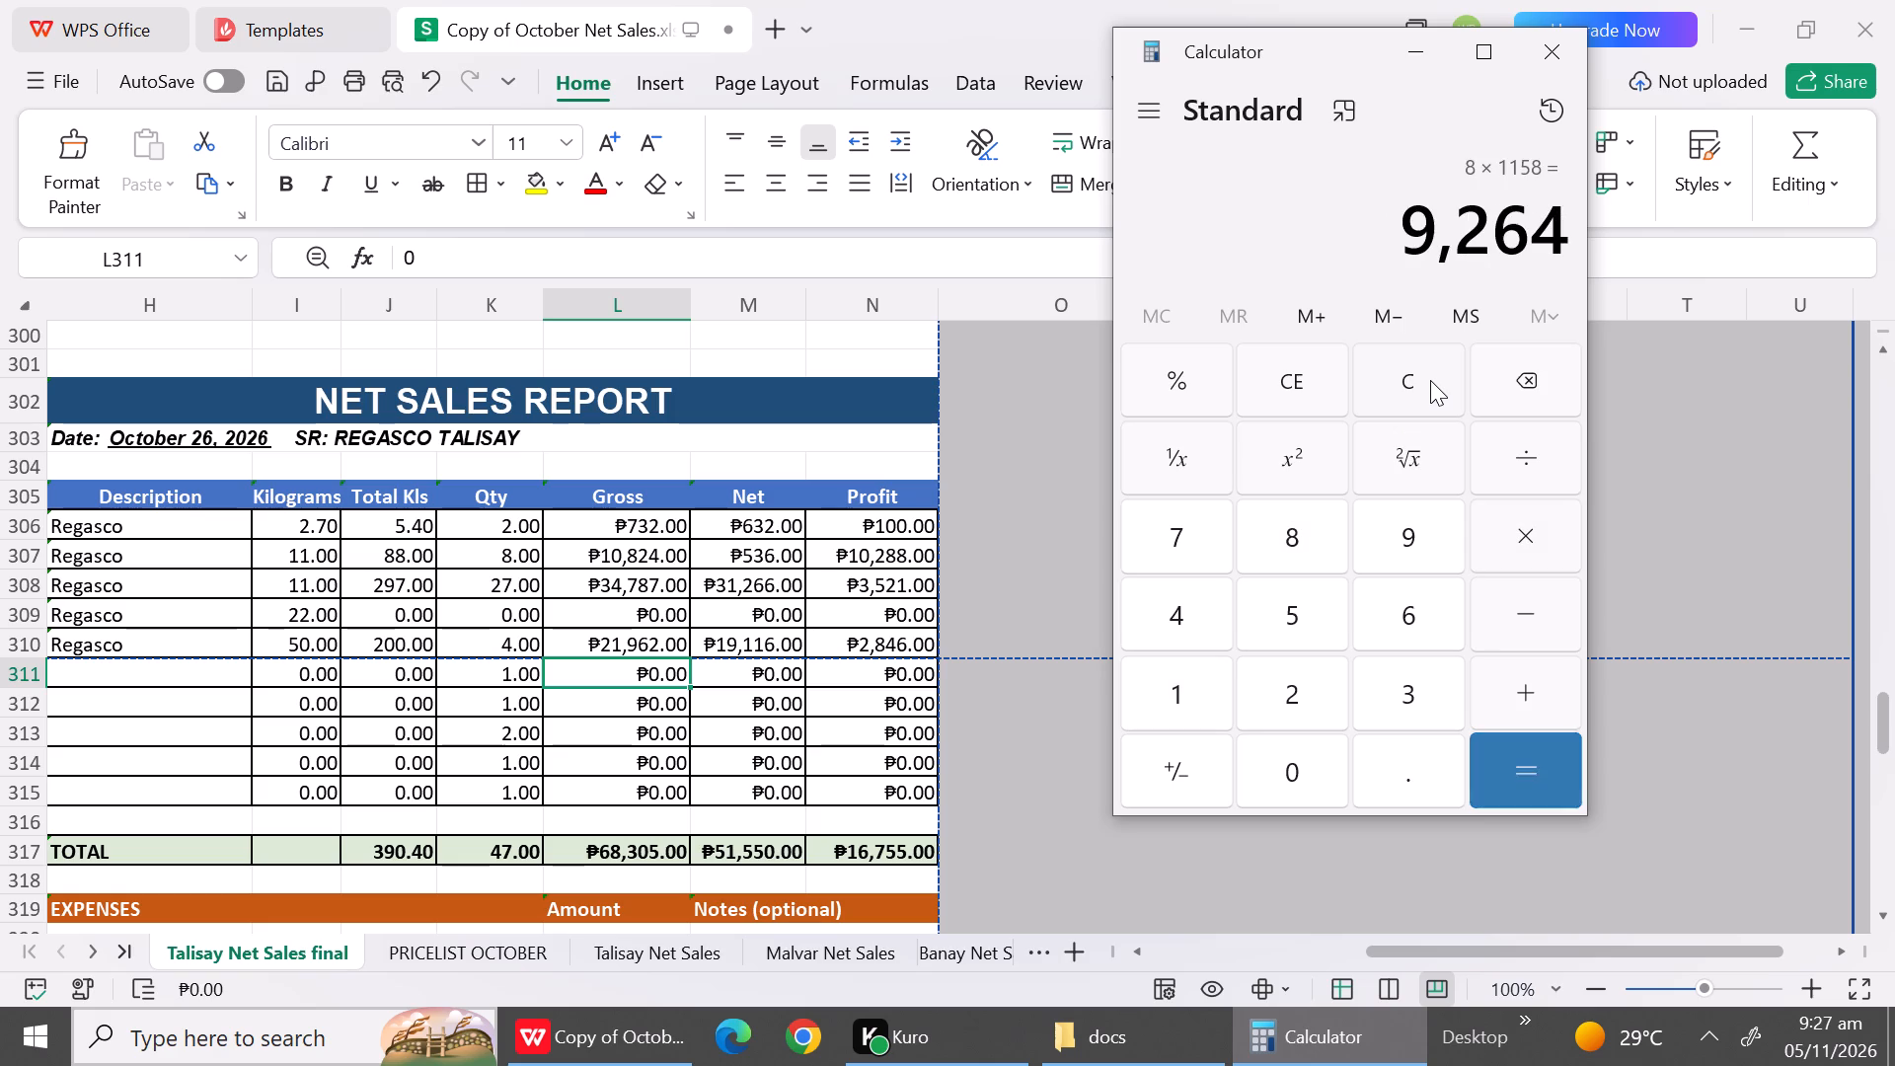
left_click(738, 558)
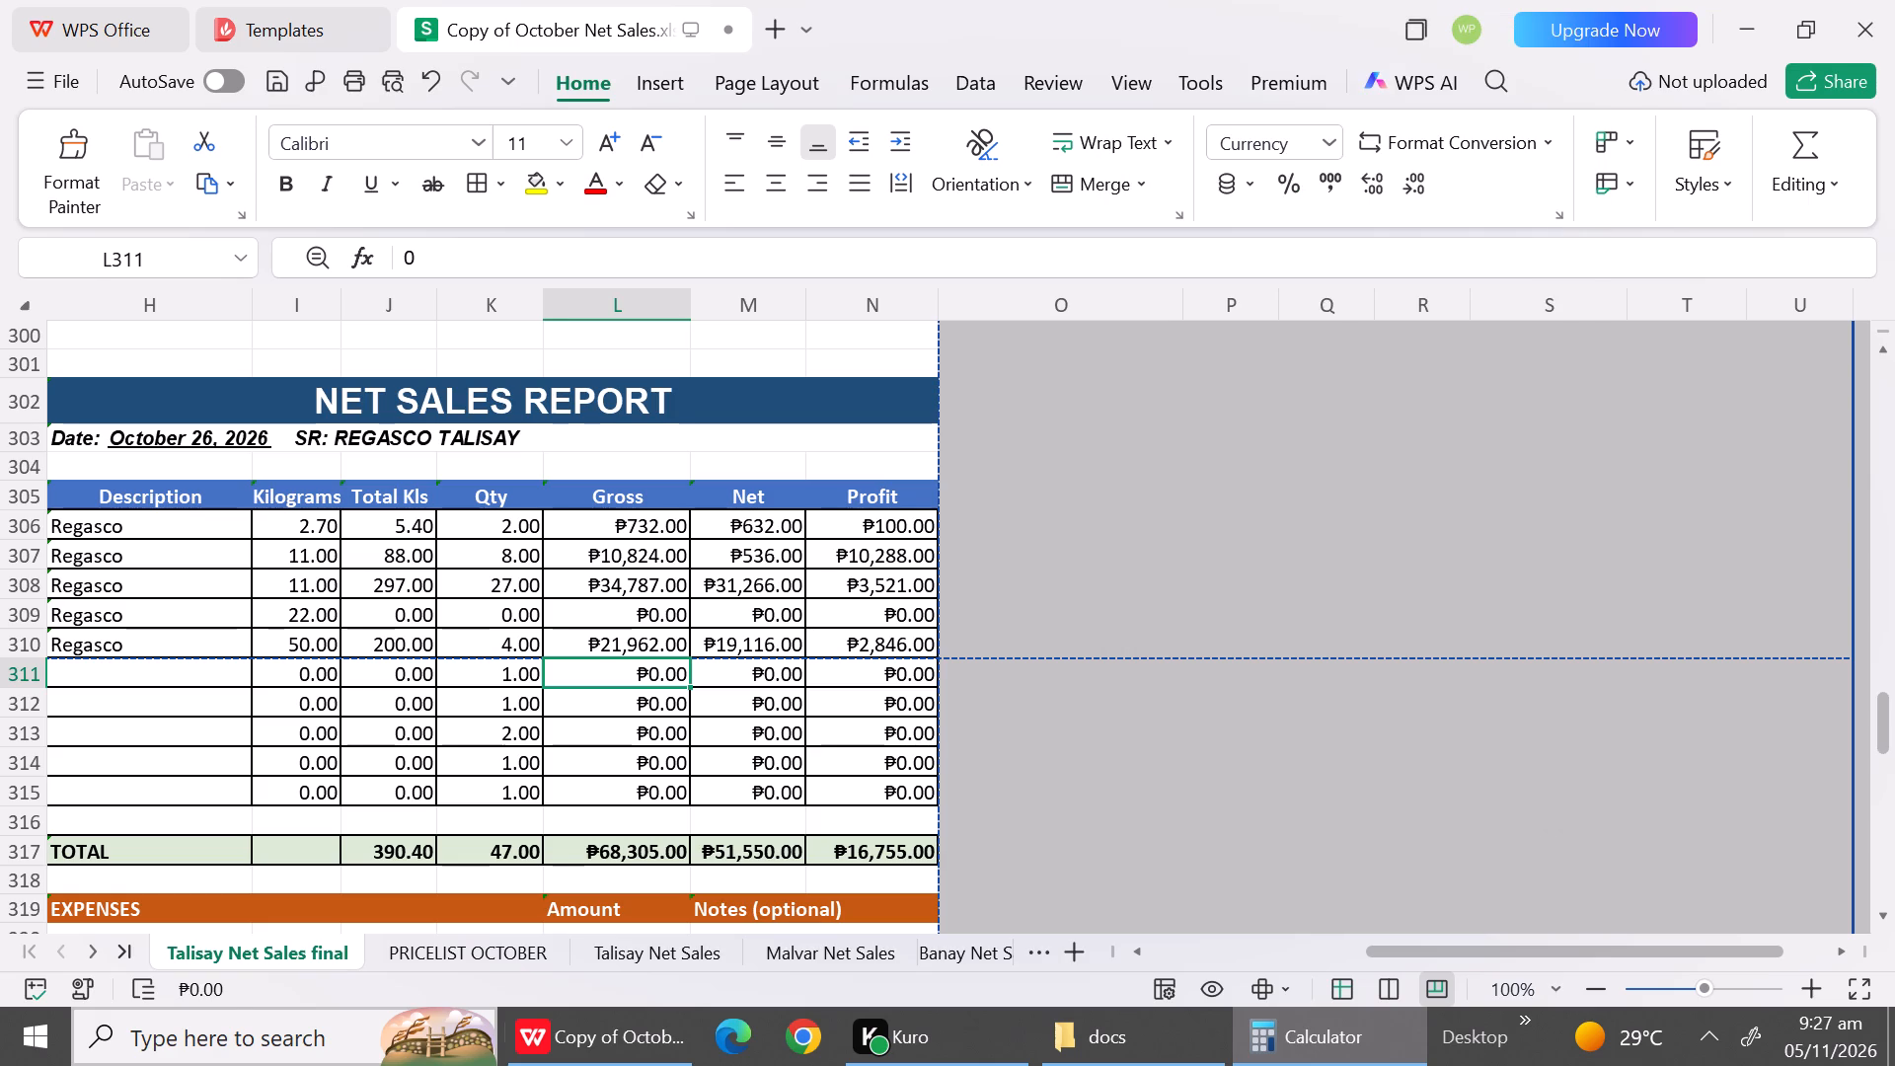
type("9264")
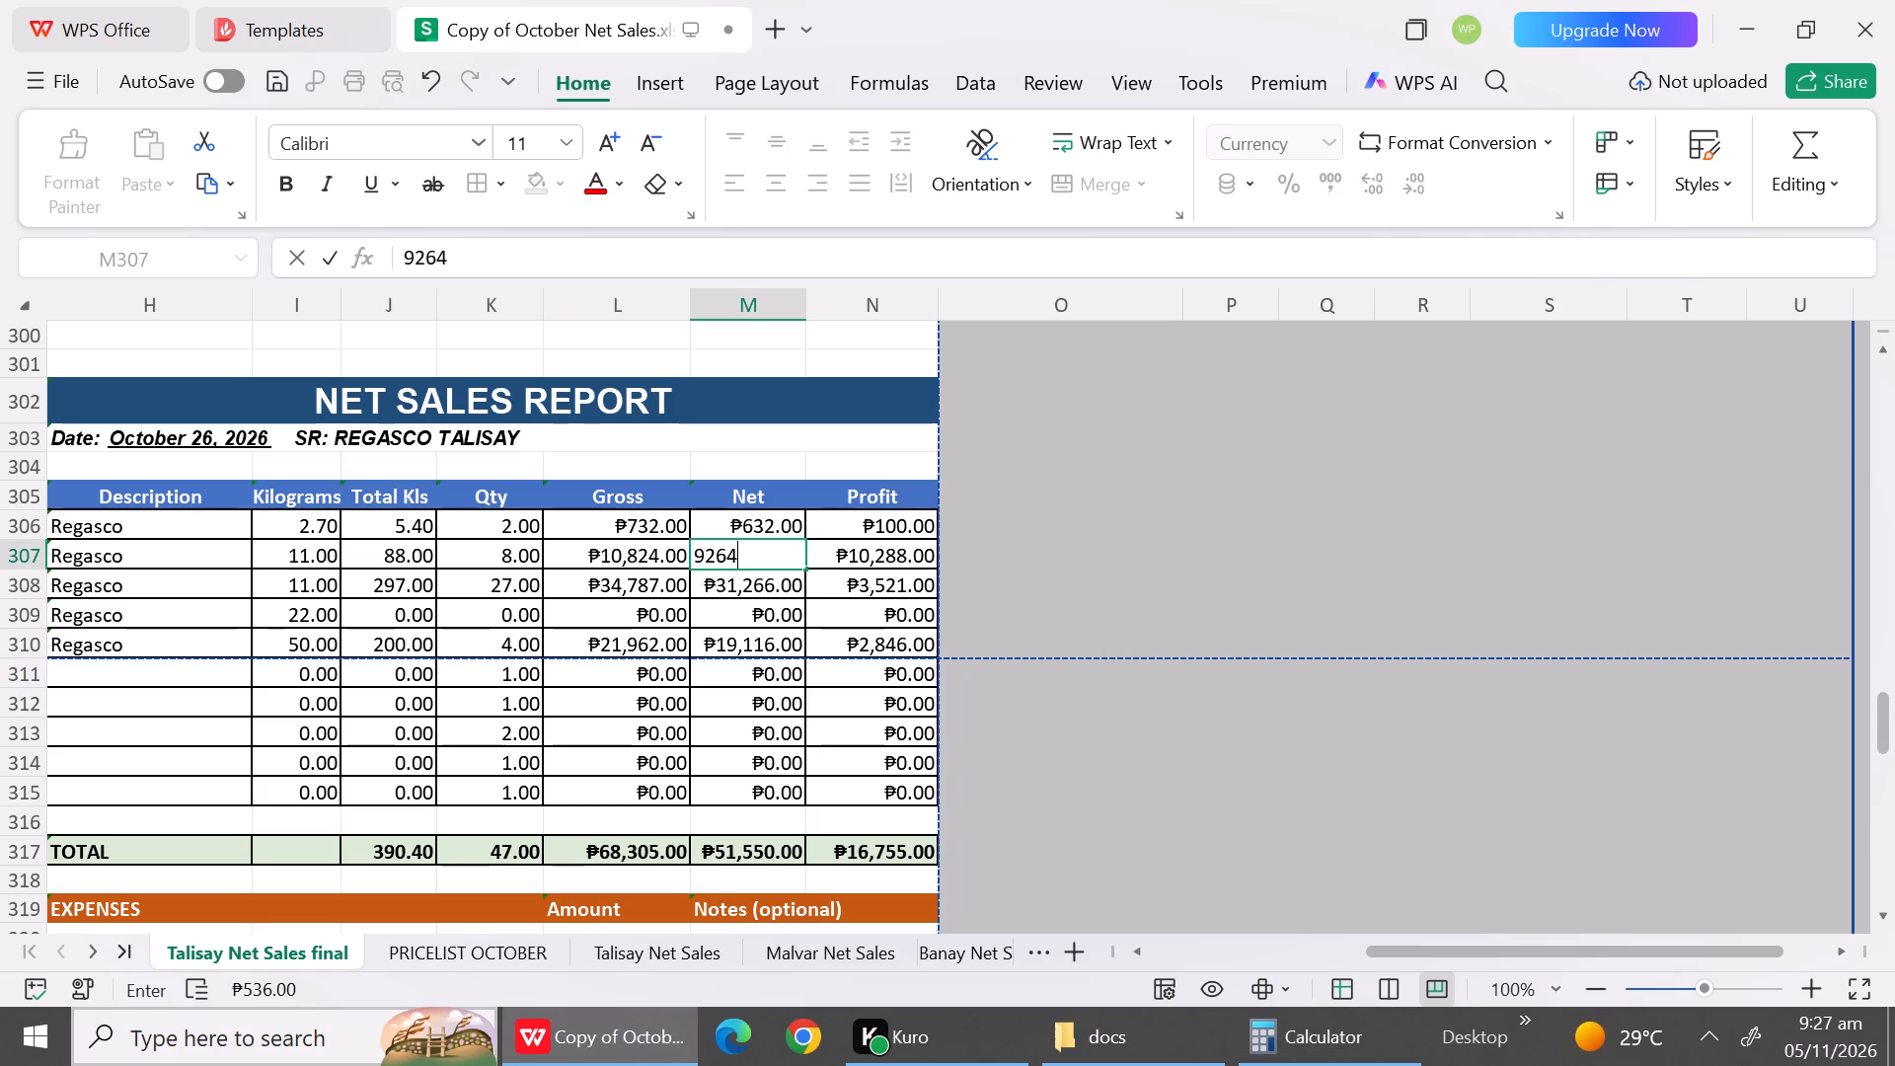
Set the Net and Gross of rows 308 and 310 in the October 26 report to 0.
left_click(738, 582)
key("0")
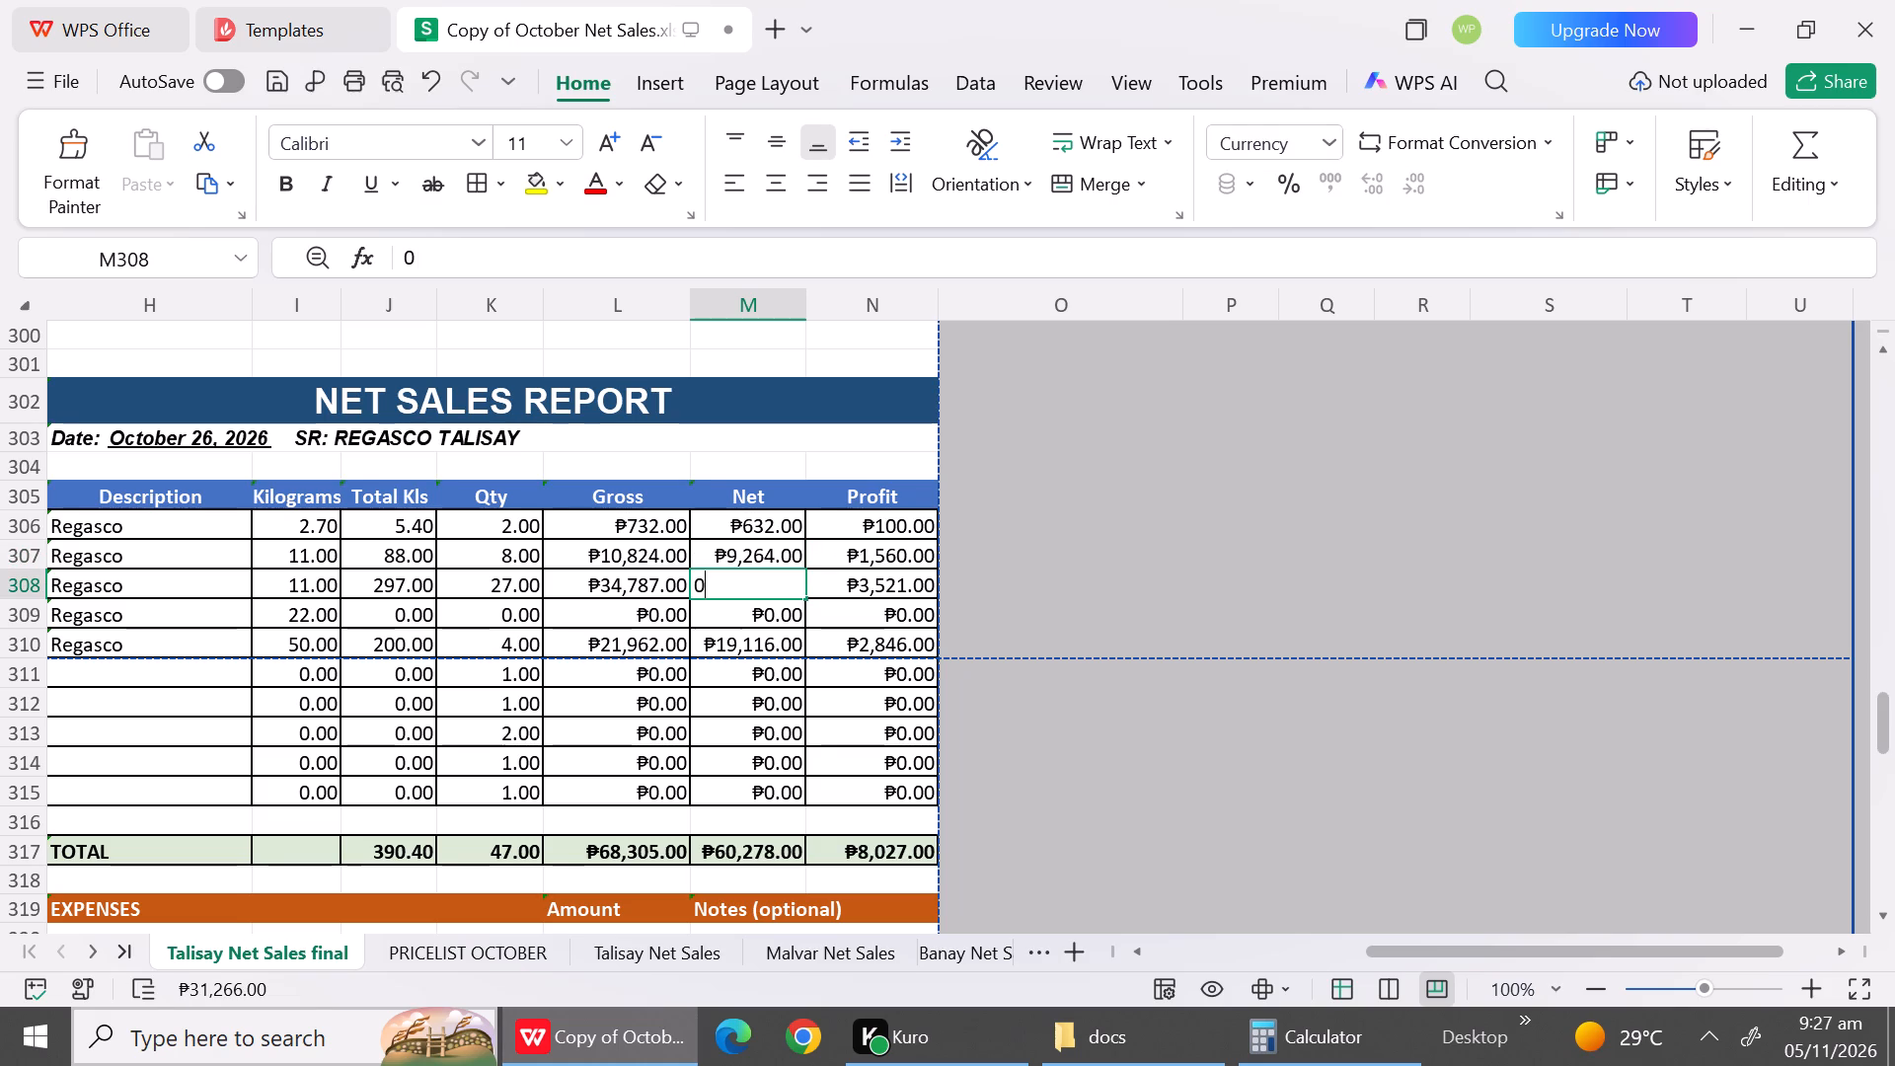
key("Down")
key("Down")
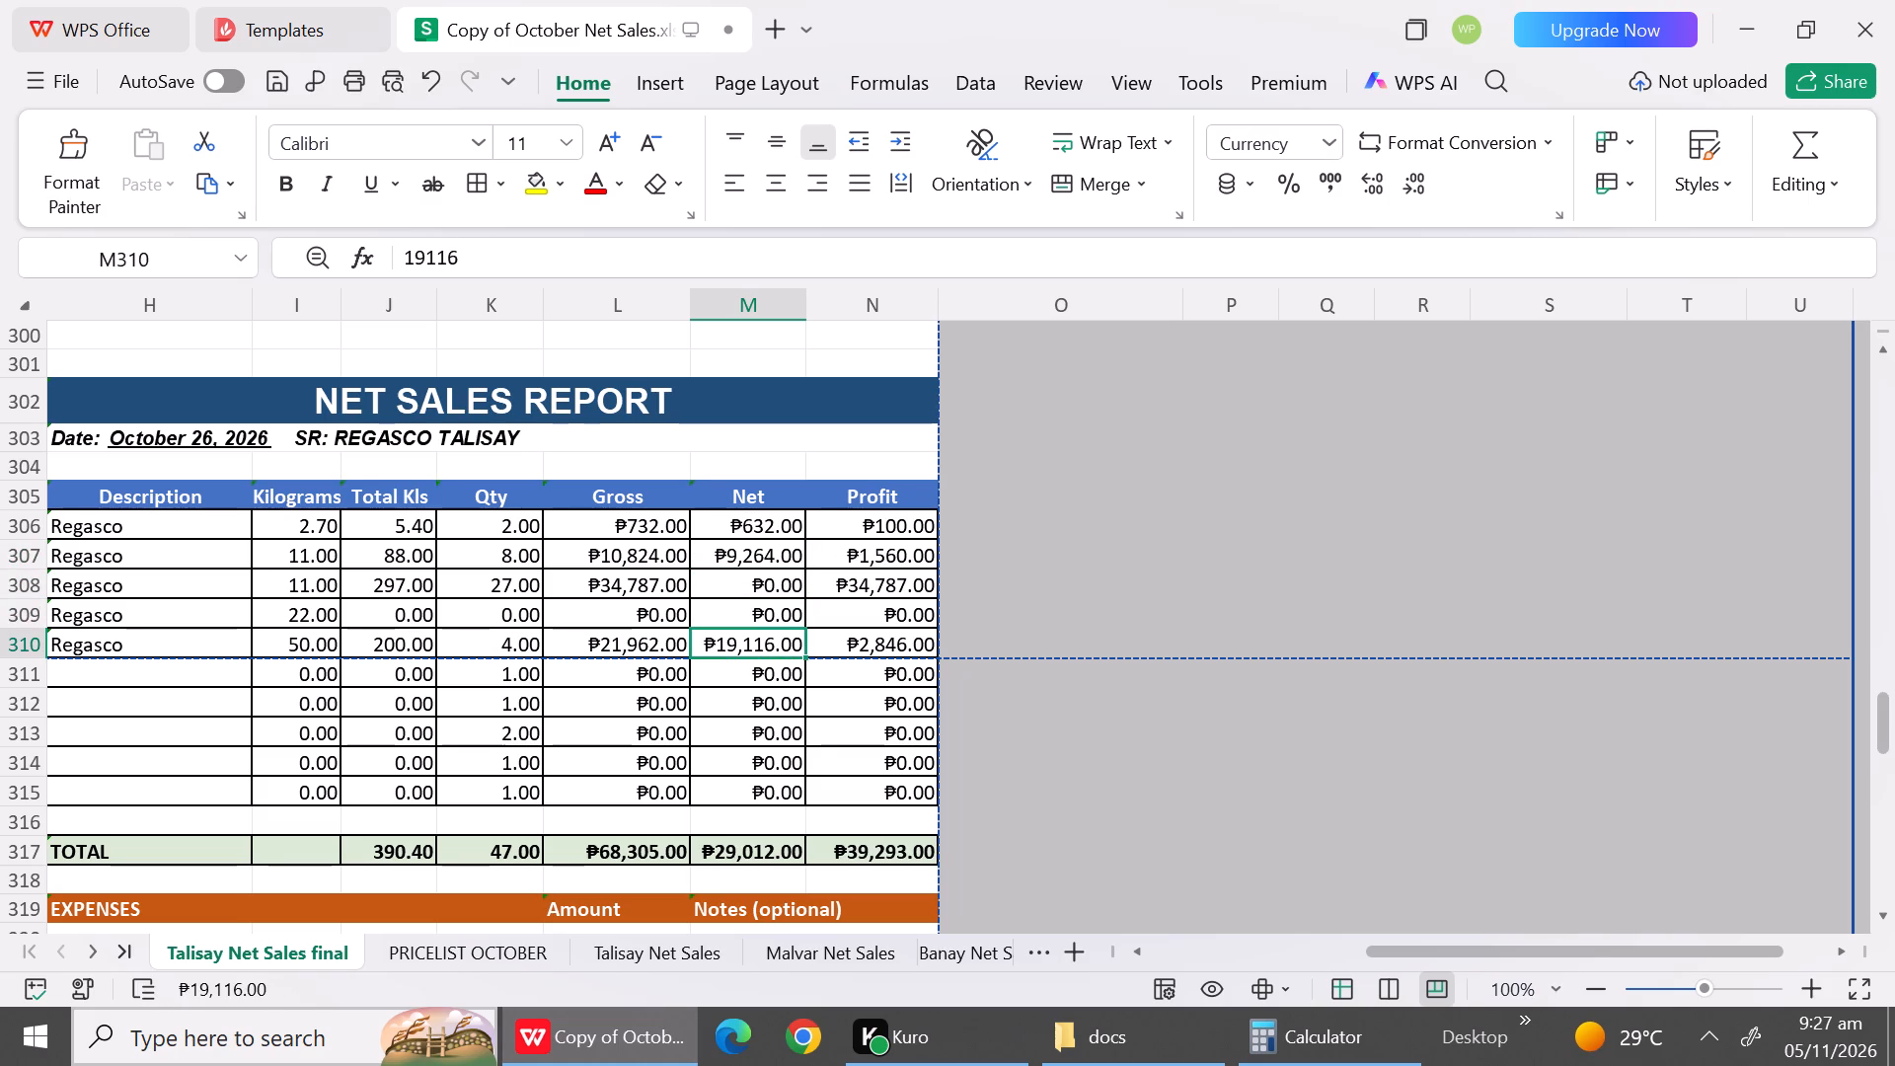
key("0")
key("Left")
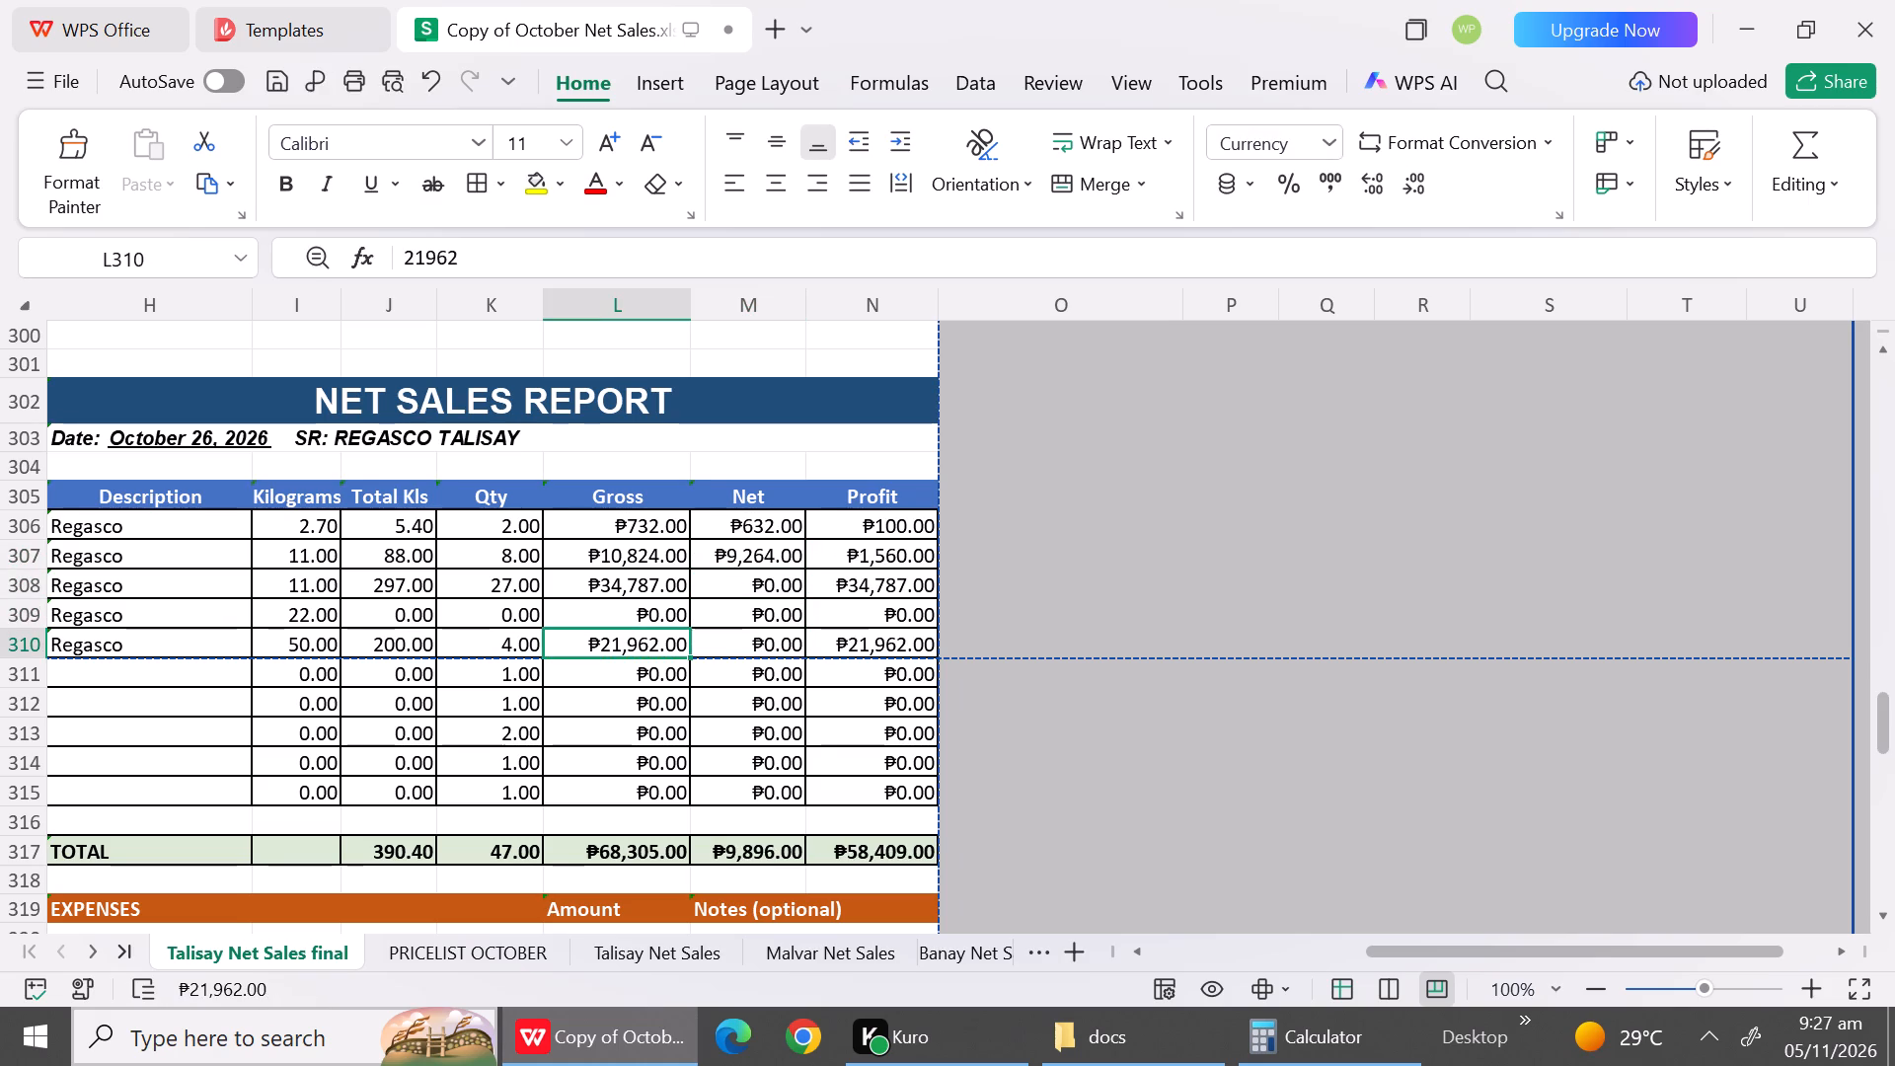
key("0")
key("Up")
key("Up")
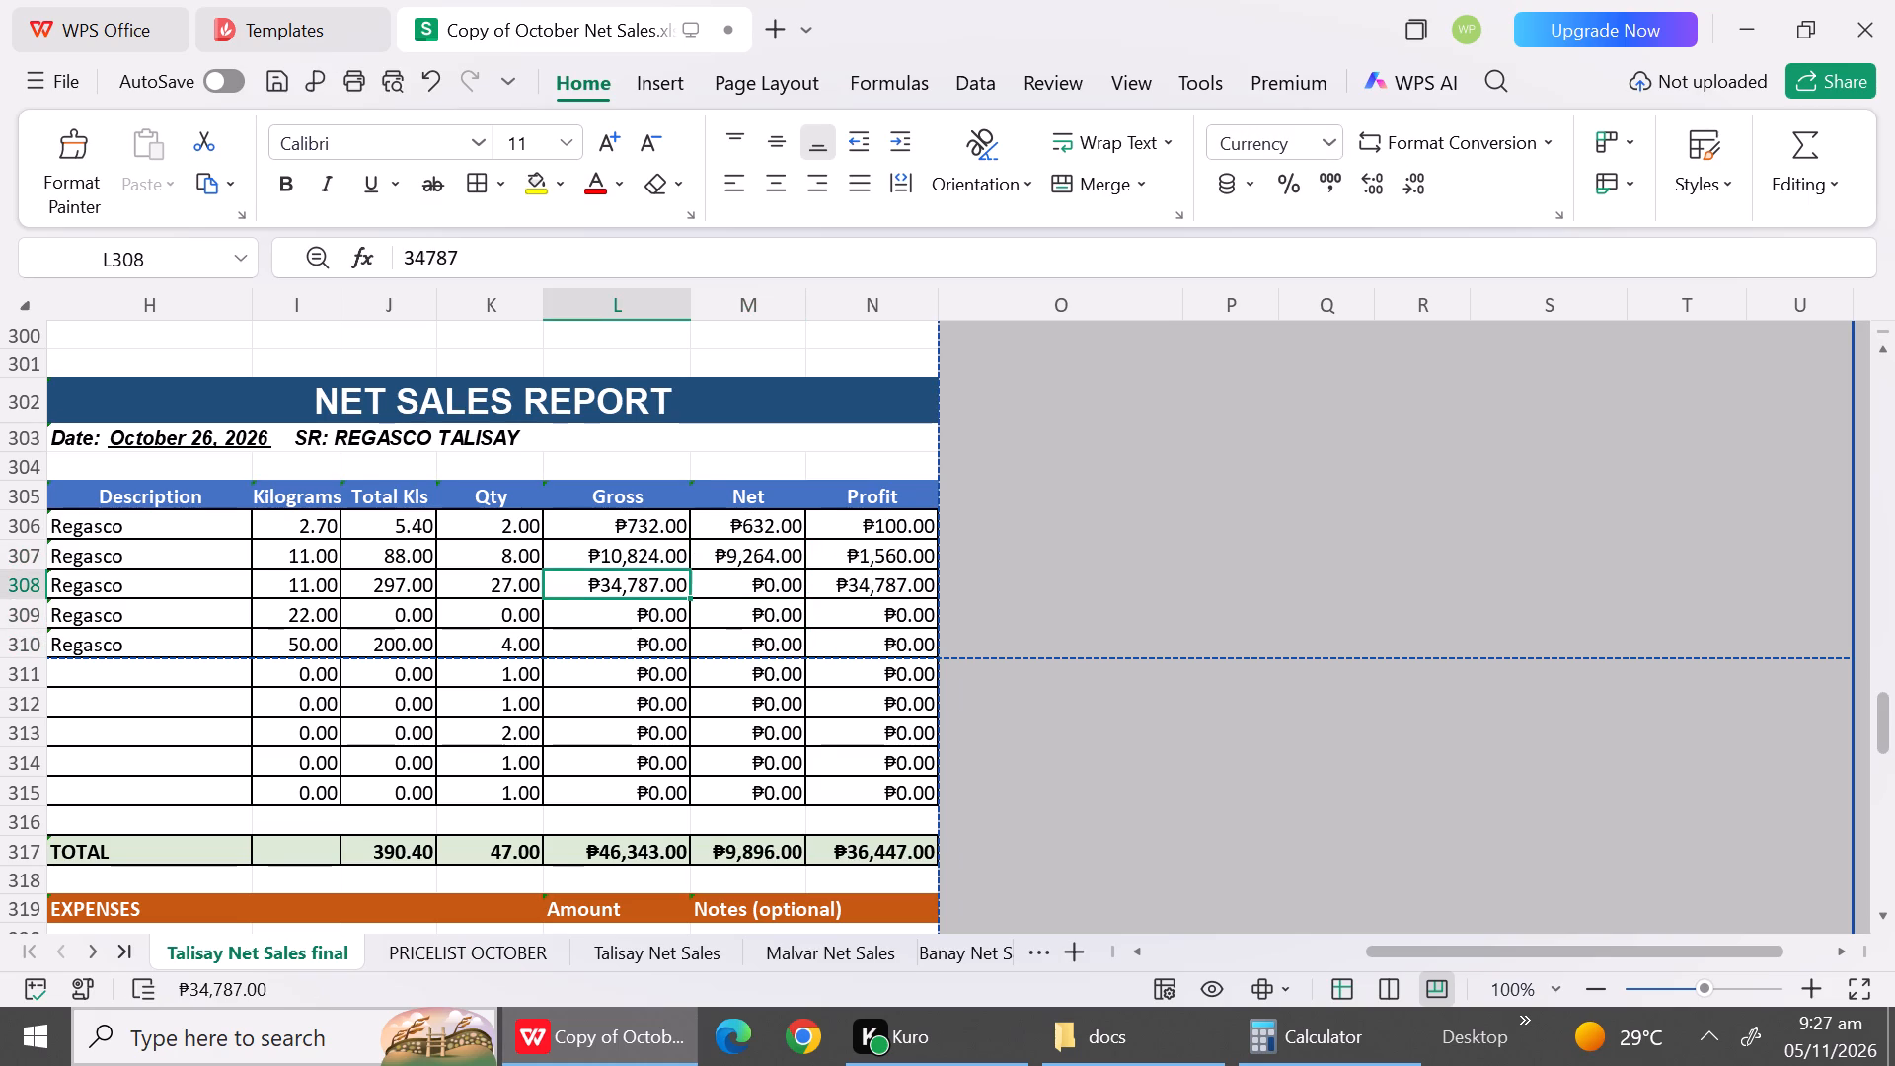
key("0")
Set the Qty, Total Kls and Kilograms of row 308 in the October 26 report to 0.
key("Left")
key("0")
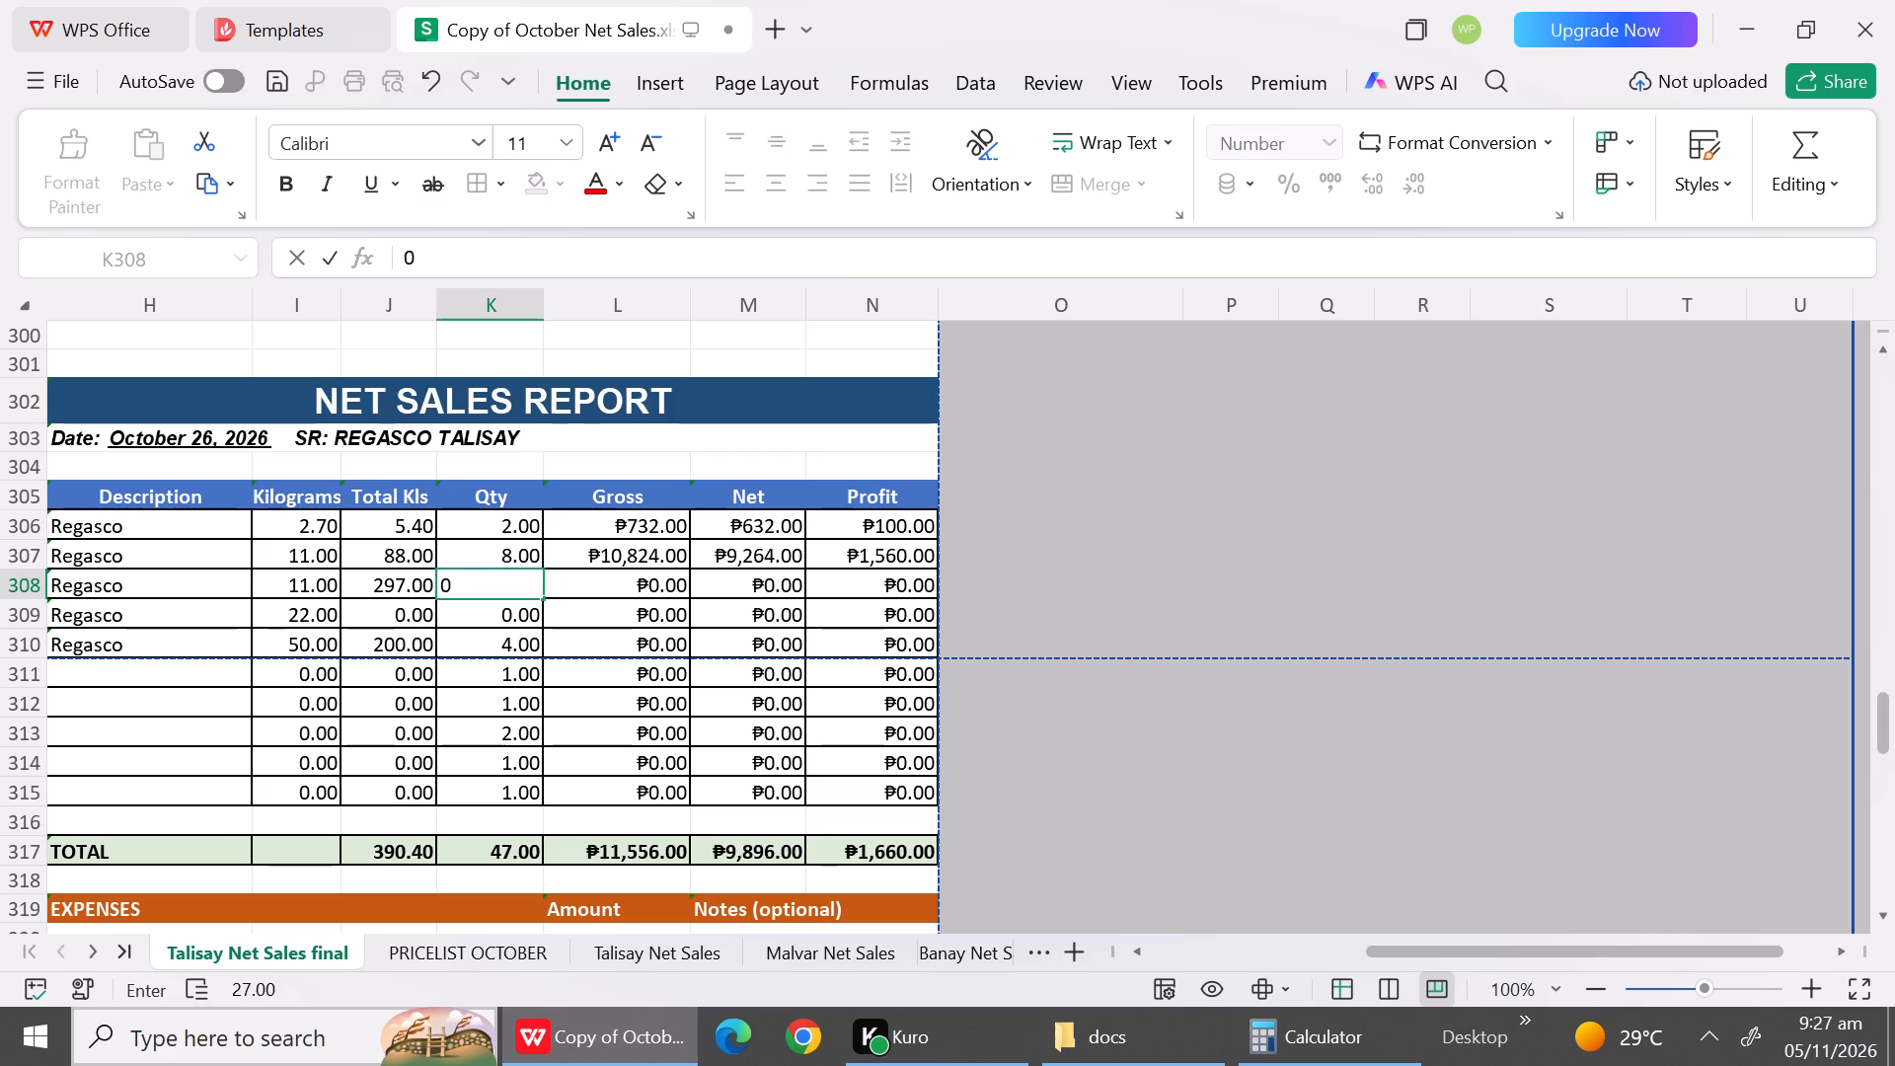
key("Left")
key("0")
key("Left")
key("0")
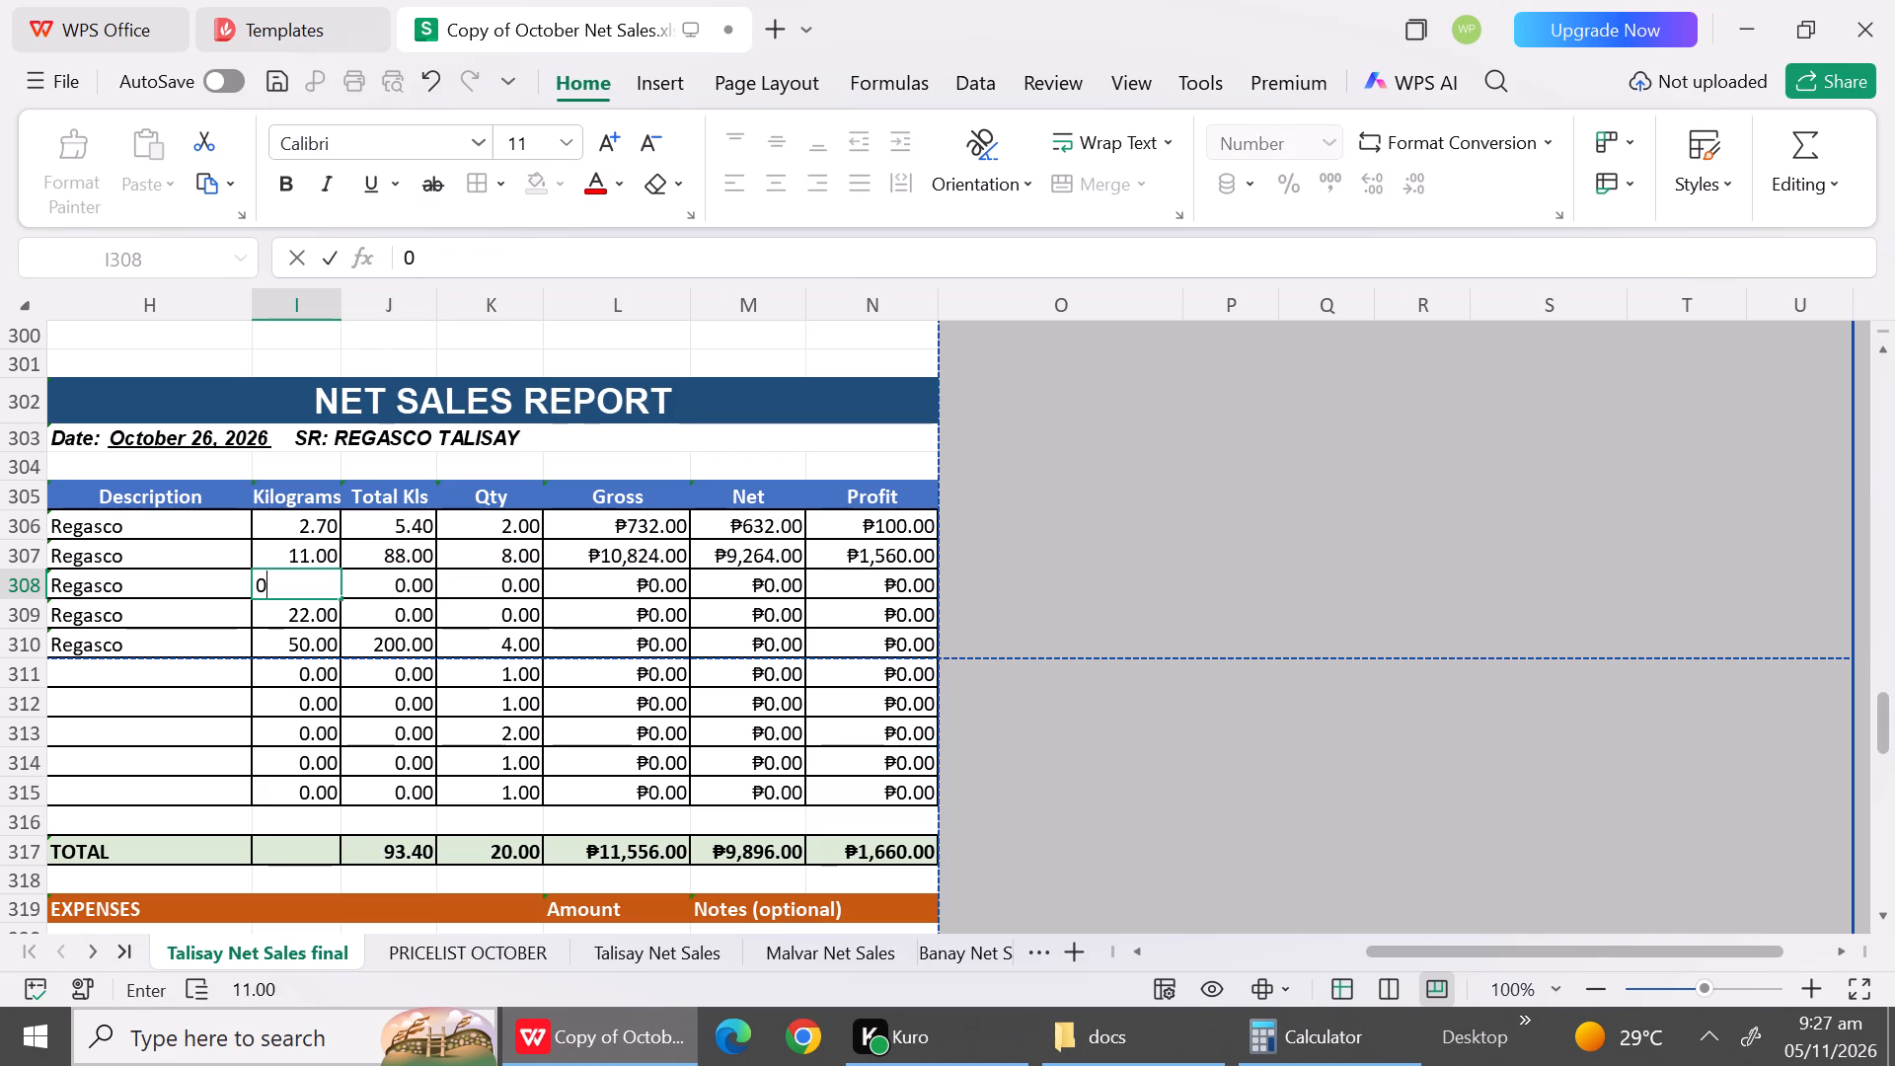
Set the Kilograms of rows 309 and 310 and the Total Kls of rows 310 and 311 to 0.
key("Down")
key("0")
key("Down")
key("0")
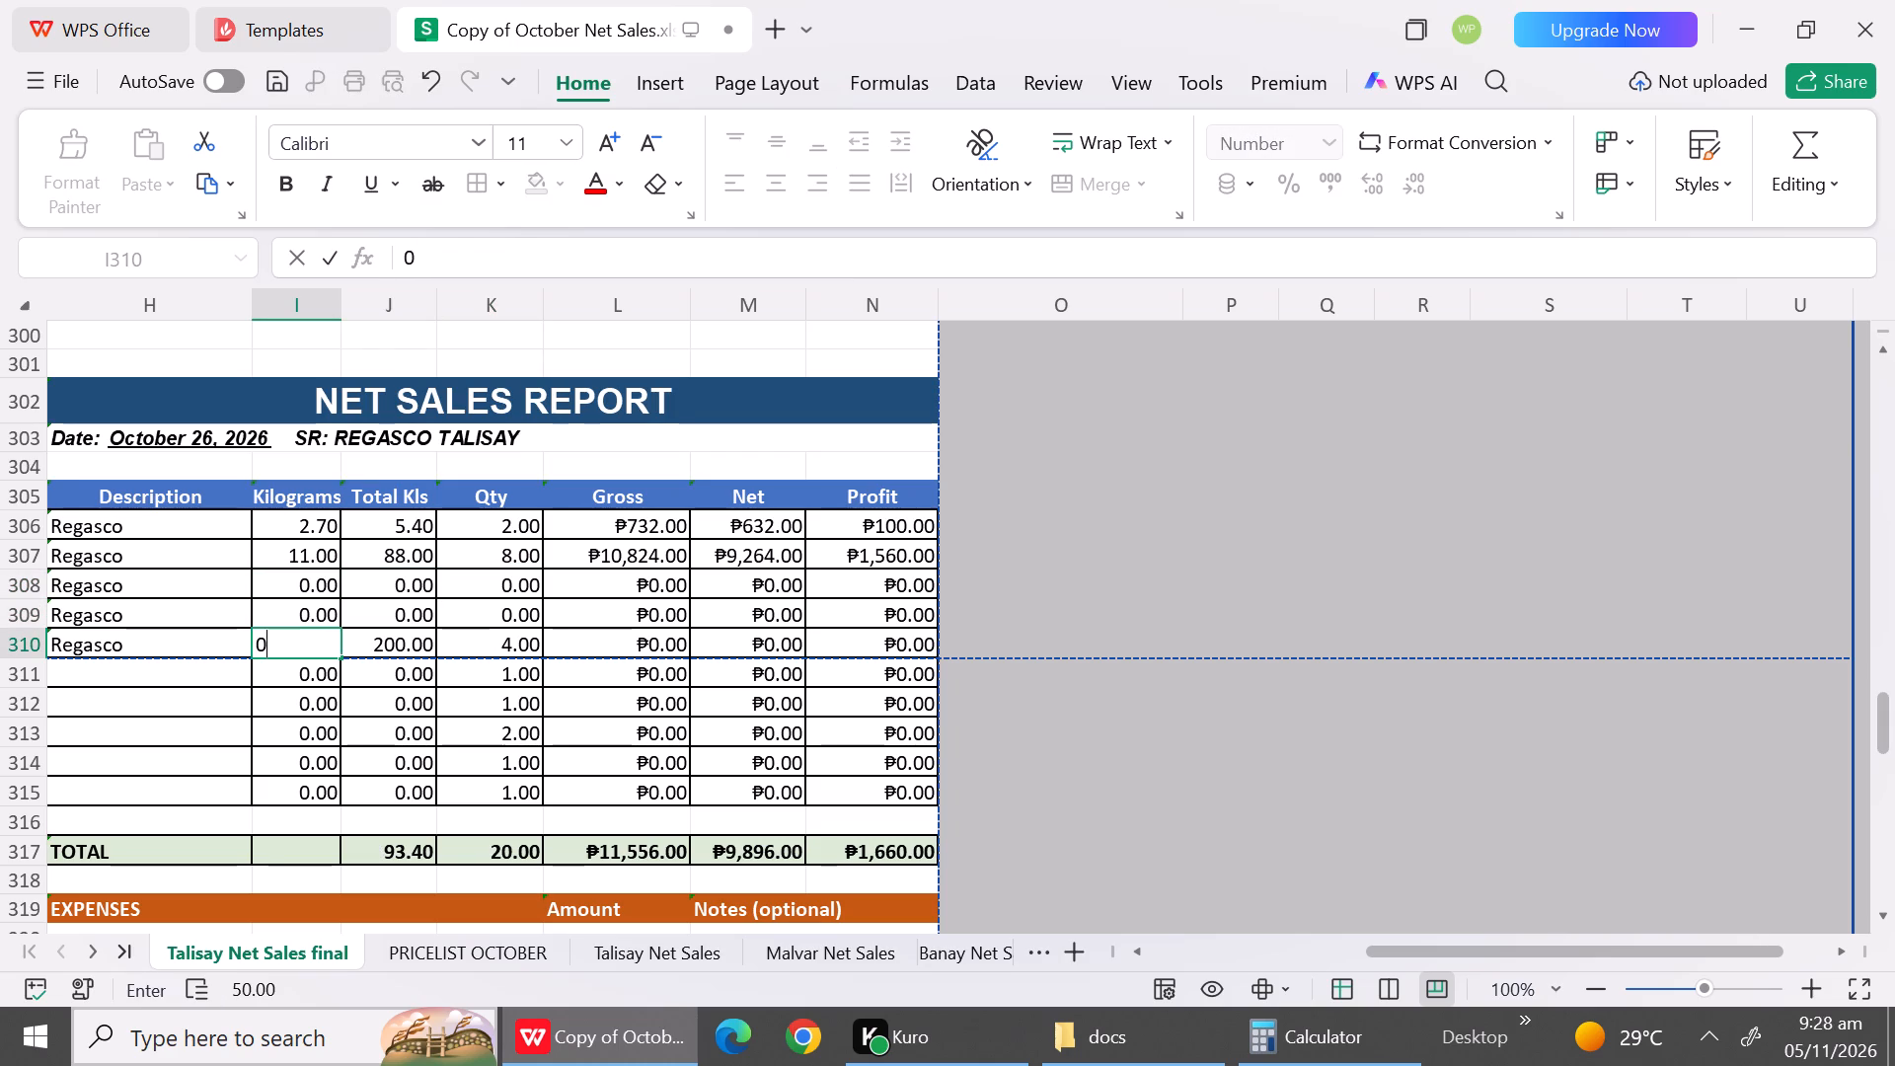
key("Right")
key("0")
key("Down")
key("0")
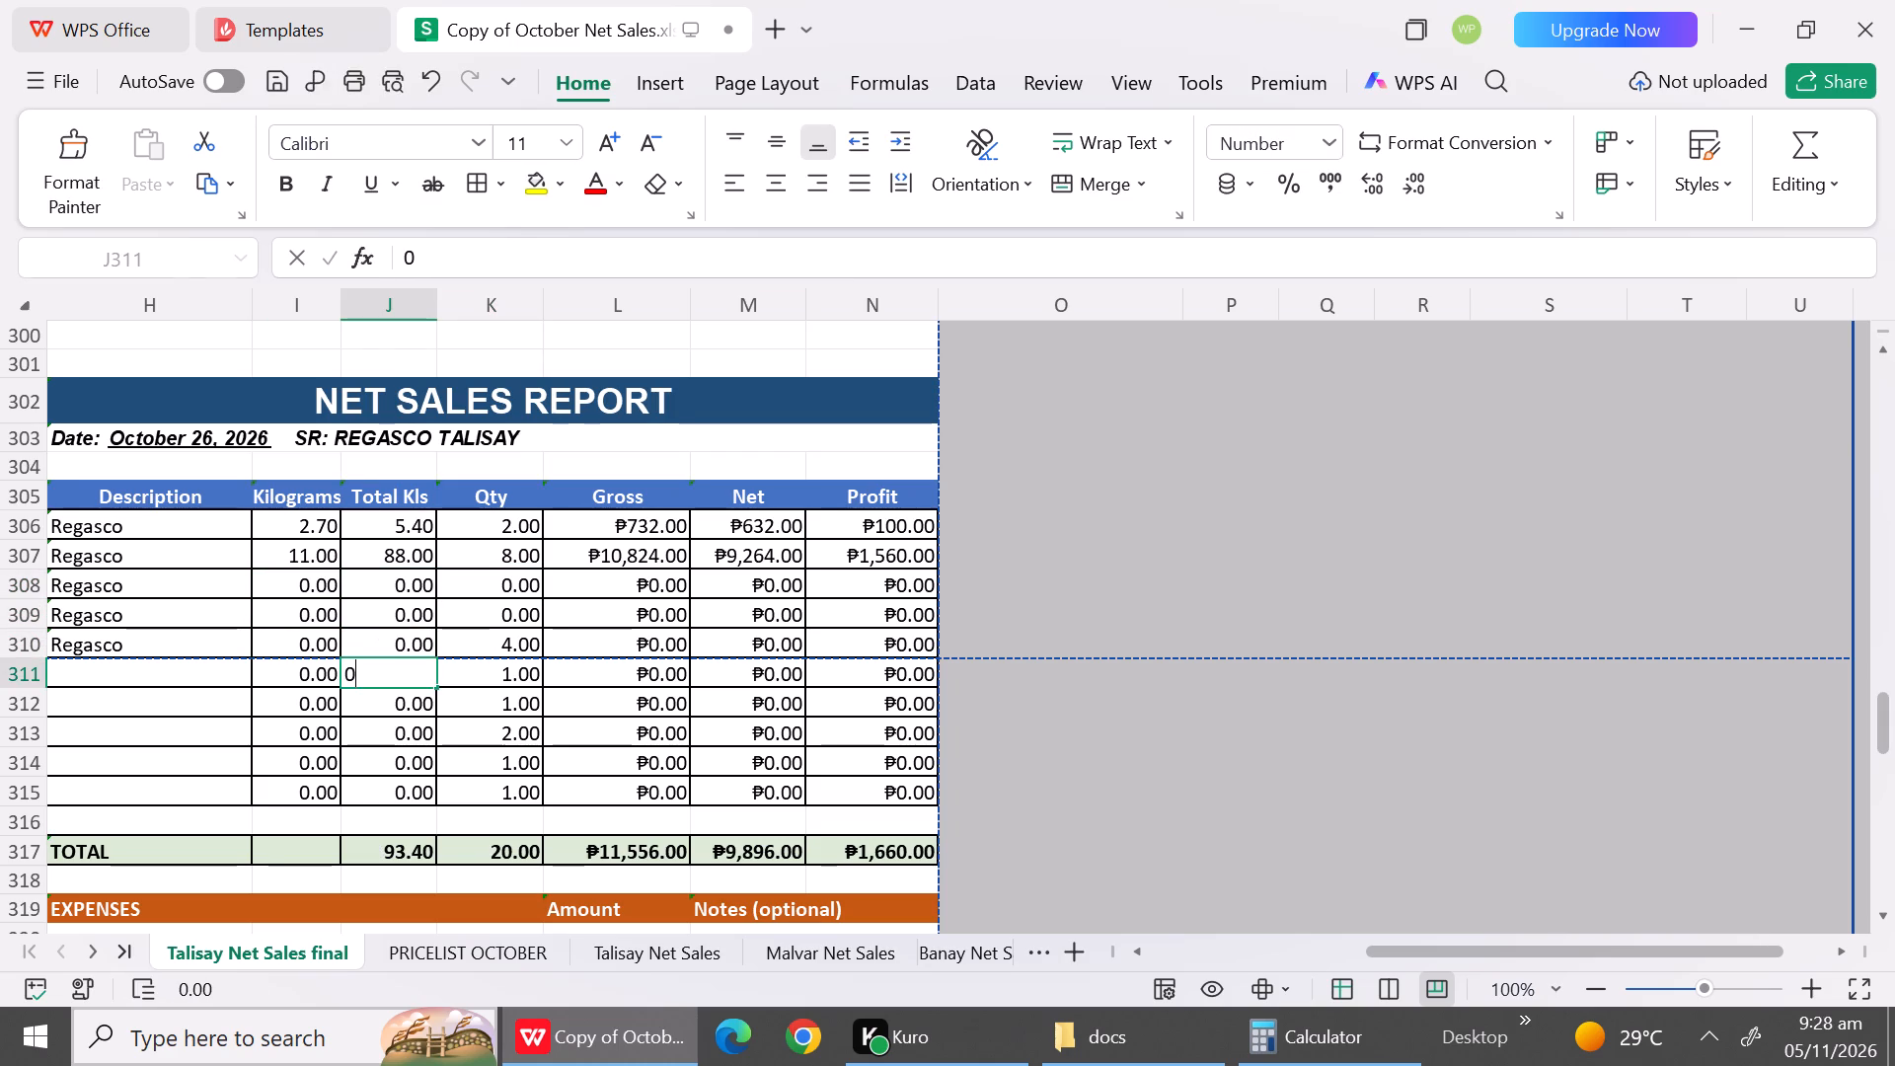
key("Right")
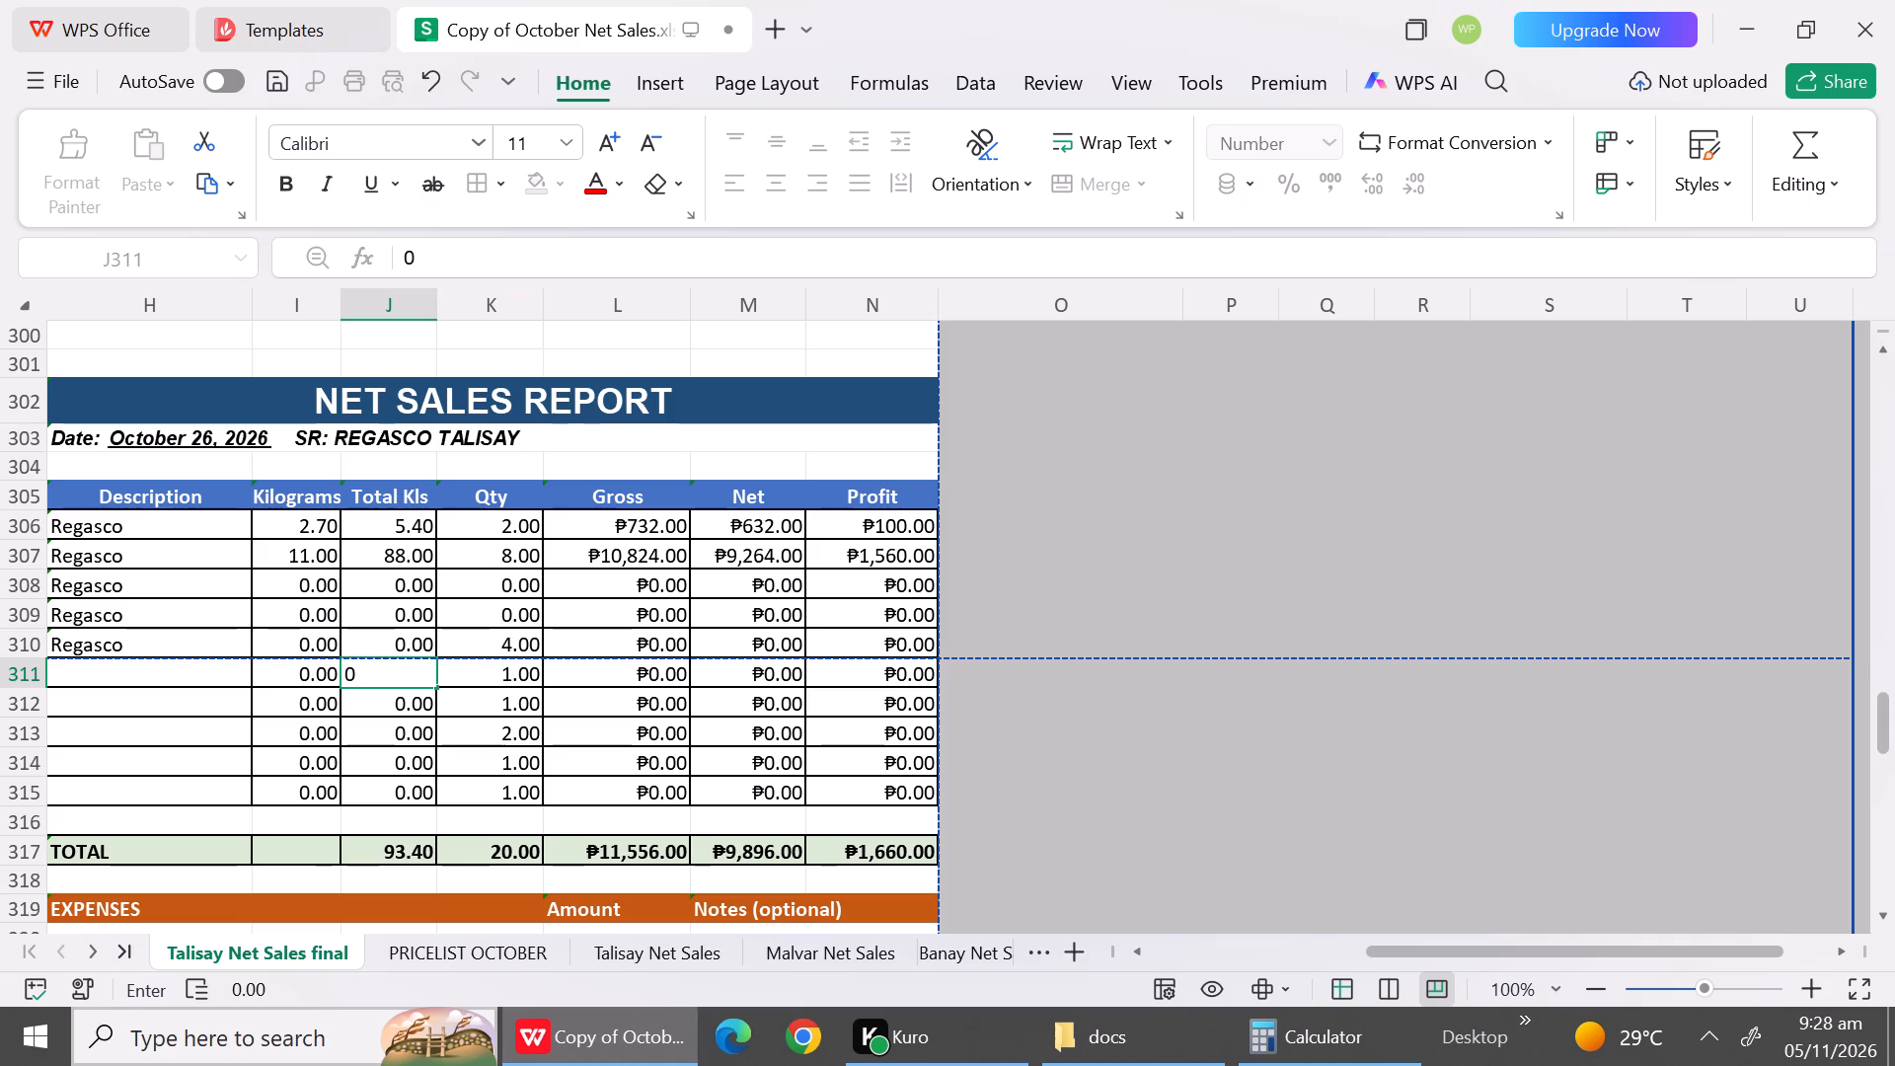
Set the Qty of rows 310 through 315 in the October 26 report to 0.
key("Up")
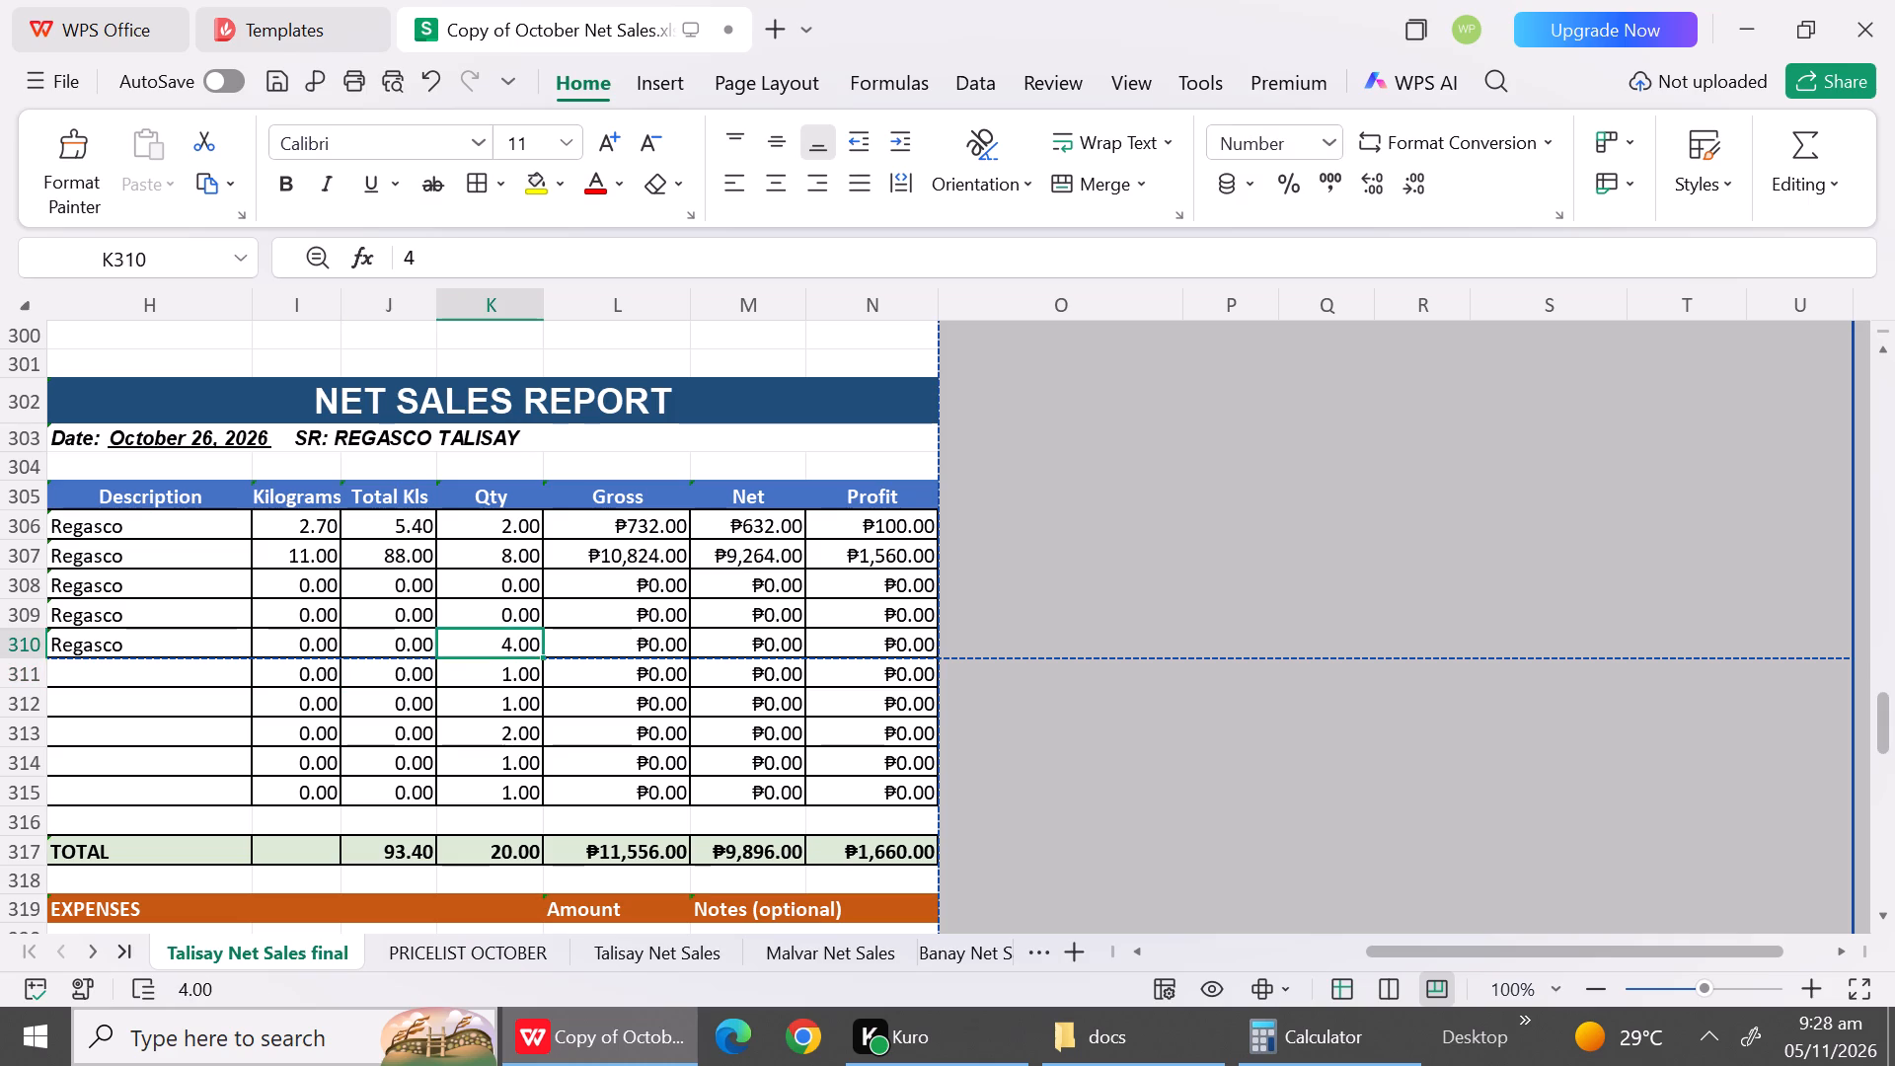
key("0")
key("Down")
key("0")
key("Down")
key("0")
key("Down")
key("0")
key("Down")
key("0")
key("Down")
key("0")
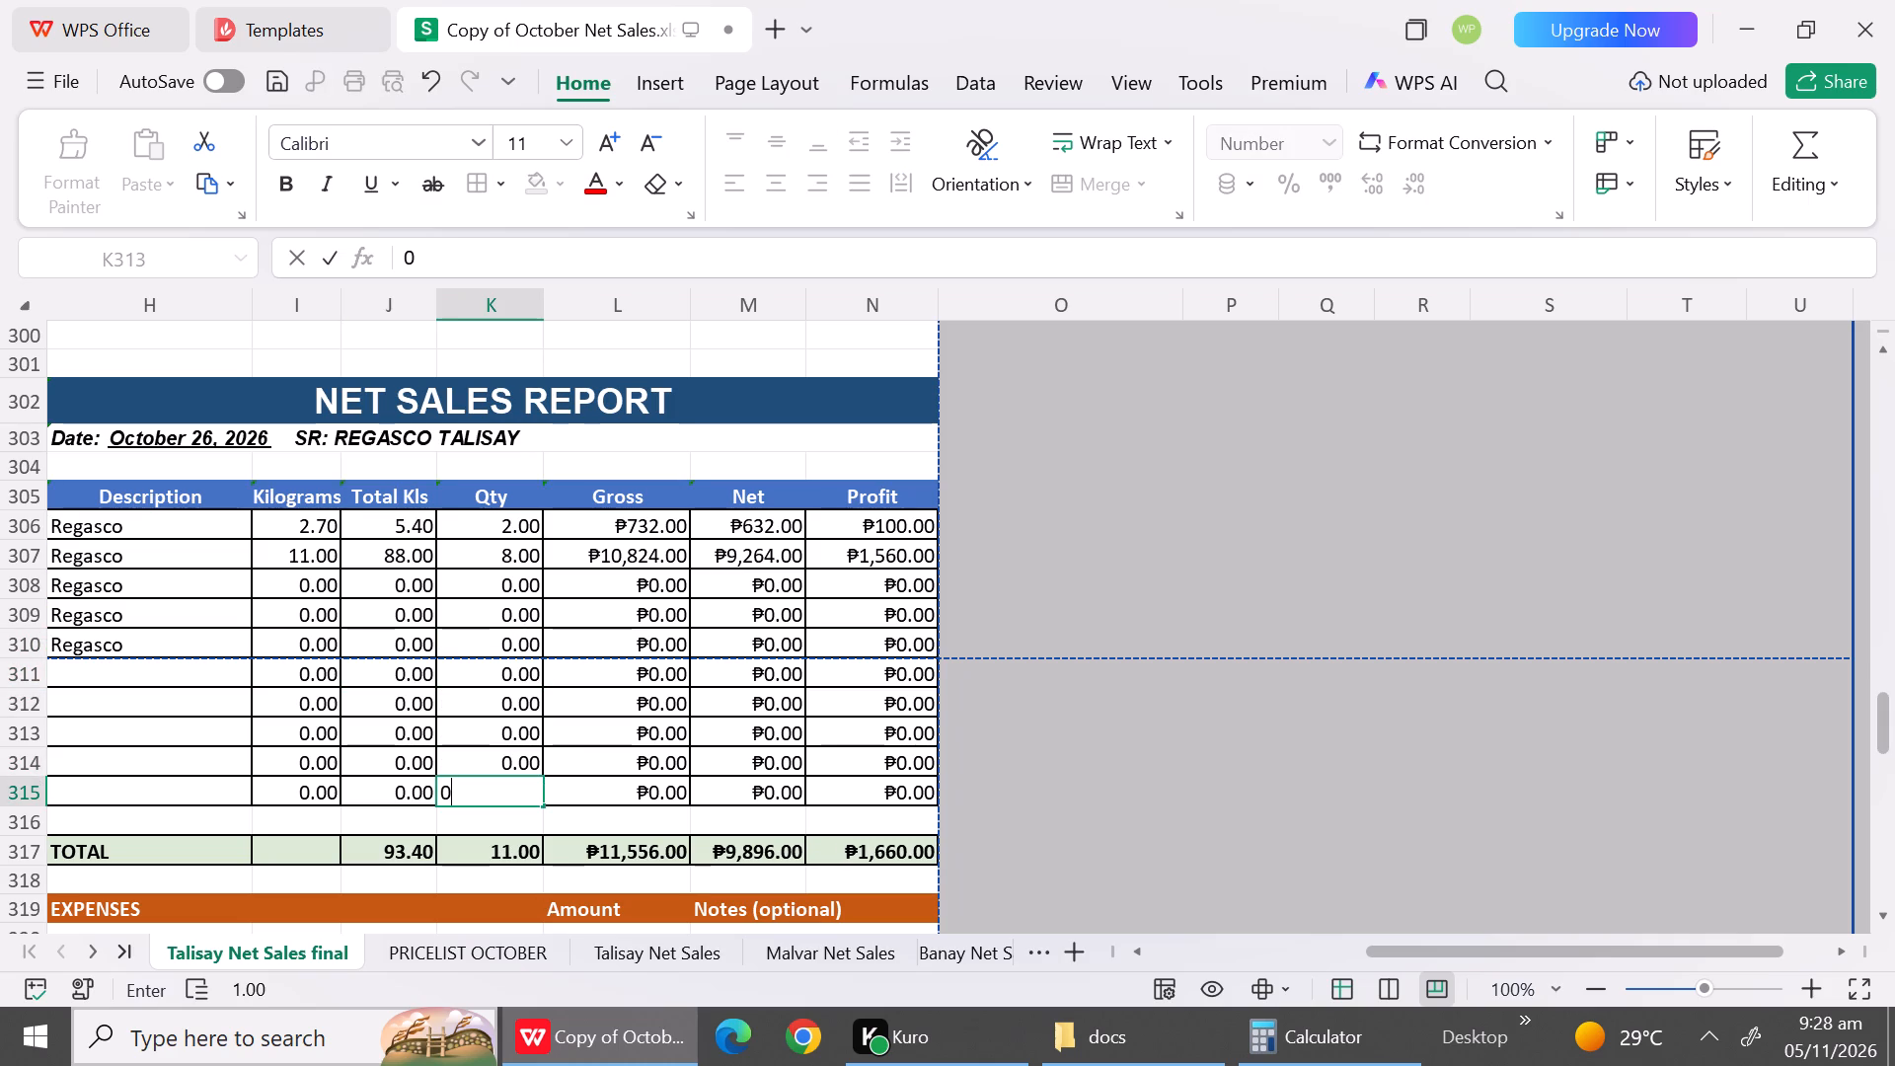
Clear the Regasco descriptions from rows 308, 309 and 310 of the October 26 report.
left_click(157, 529)
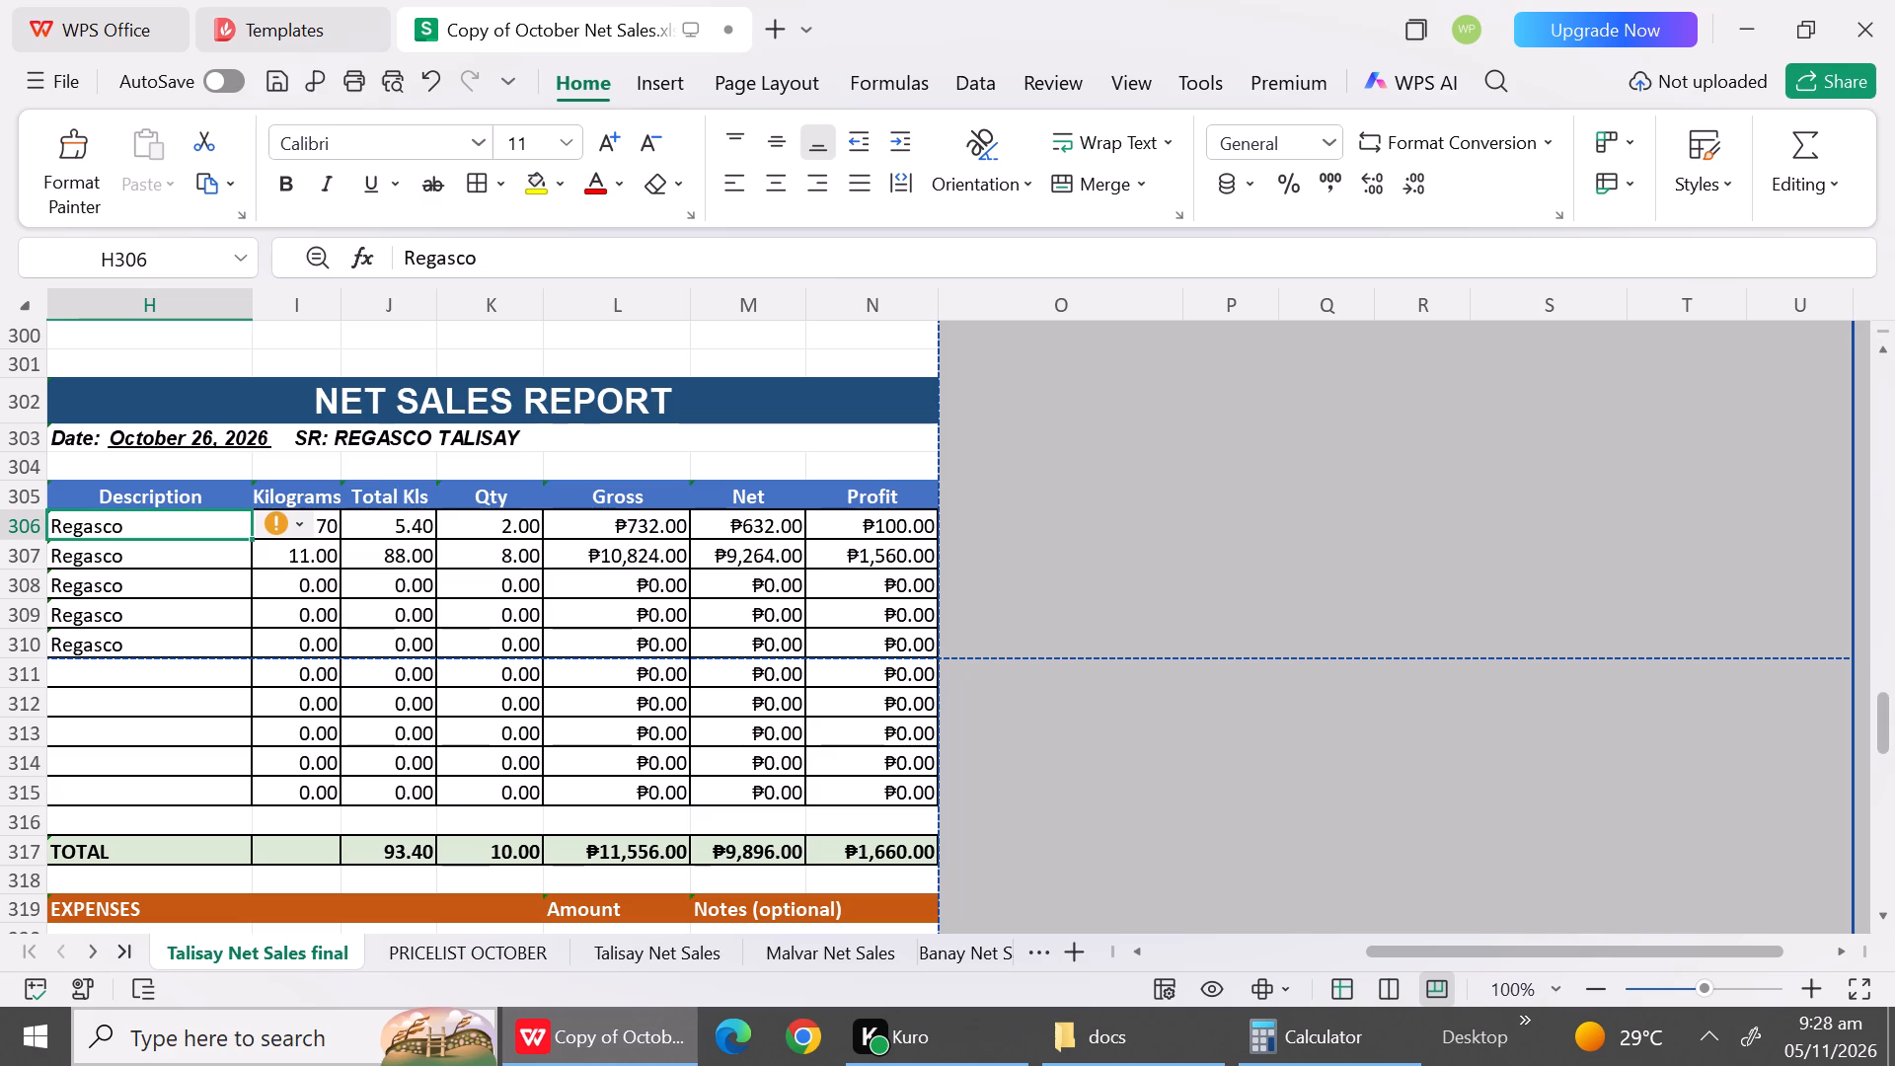
left_click(155, 599)
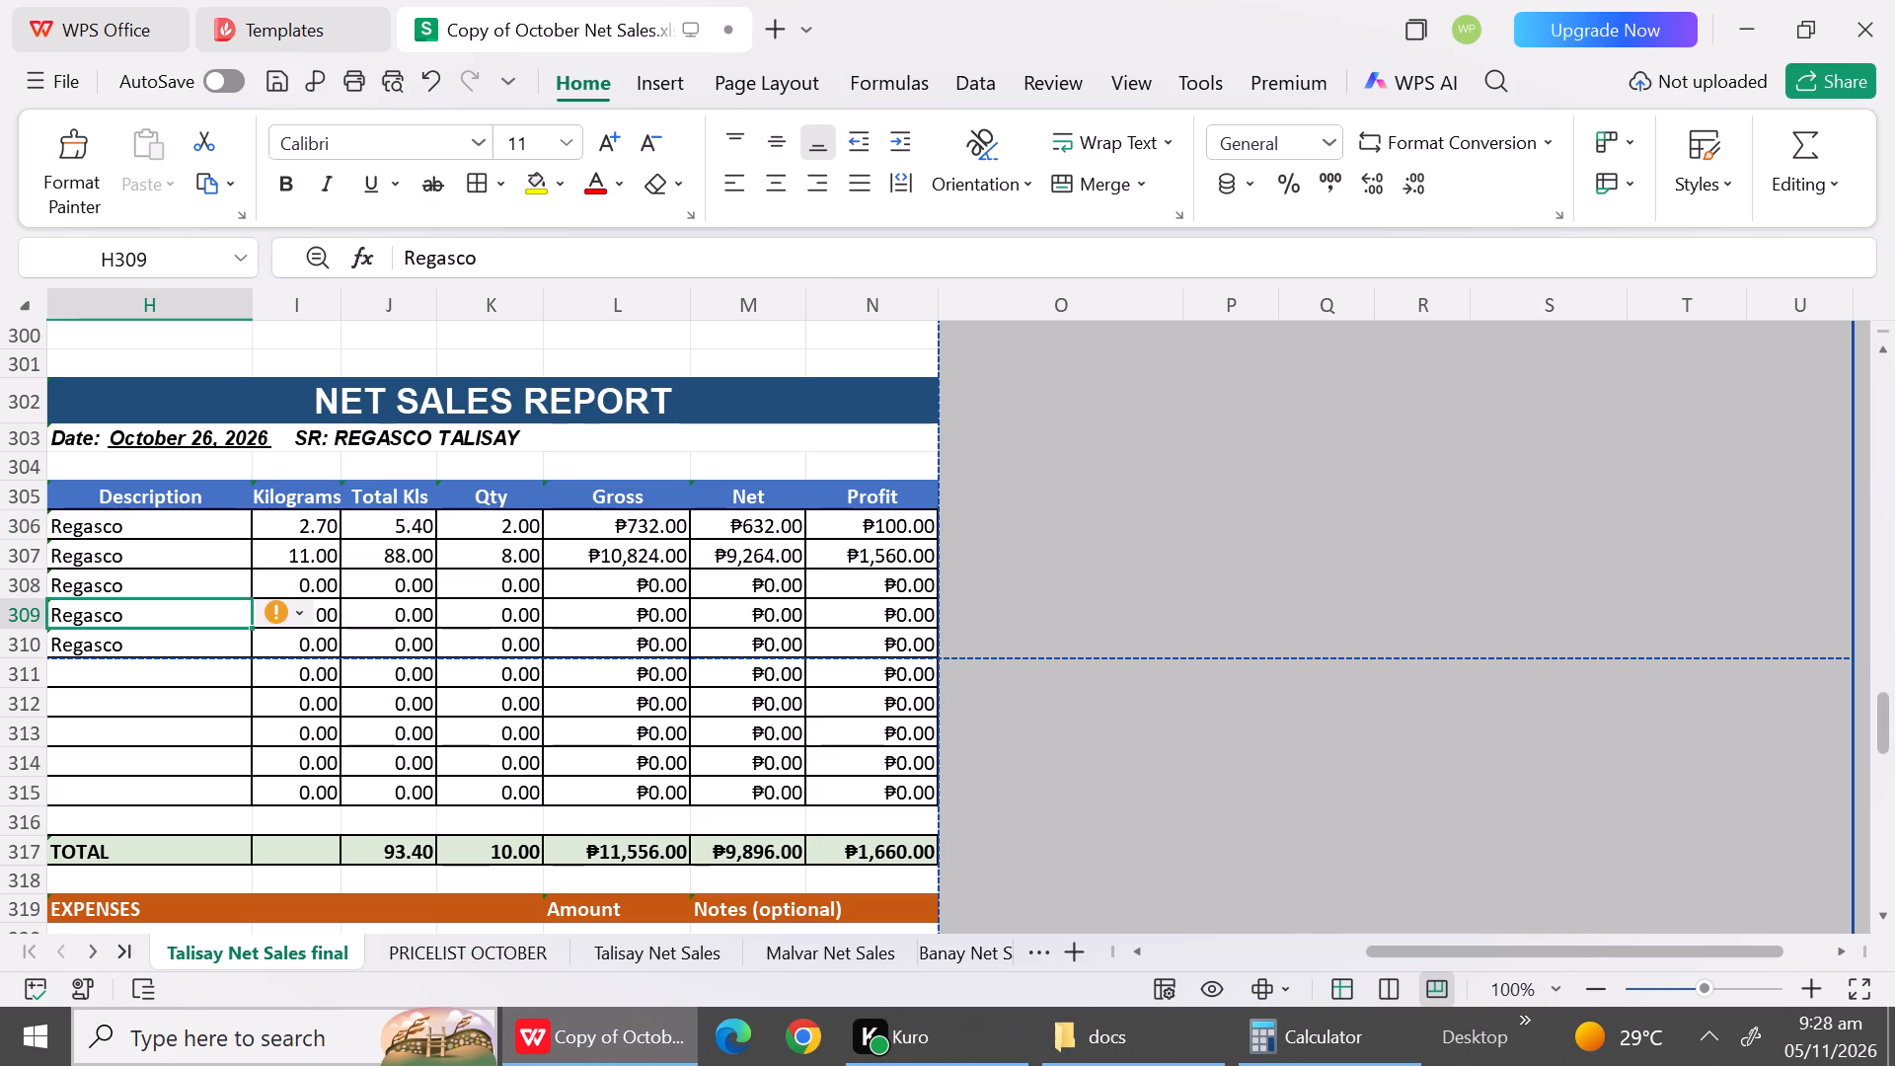
left_click(149, 594)
key("BackSpace")
key("Down")
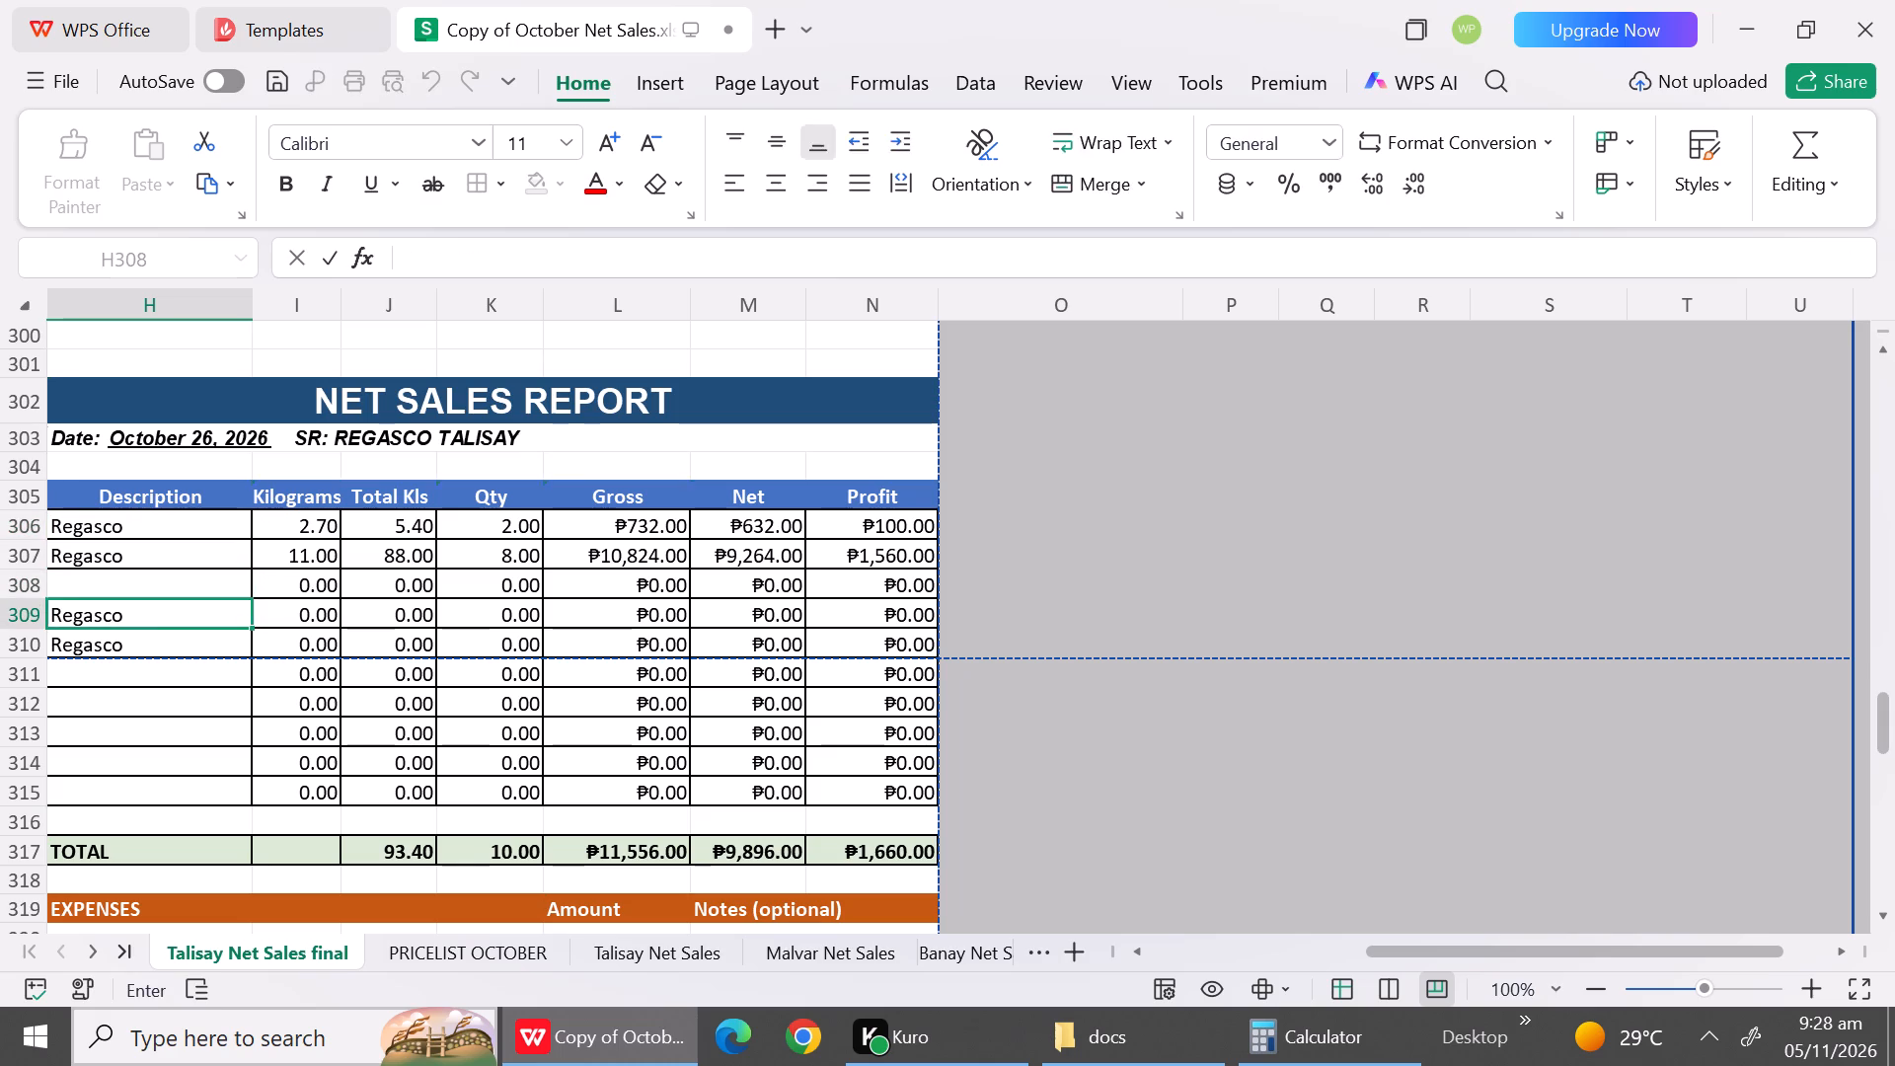
key("BackSpace")
key("Down")
key("BackSpace")
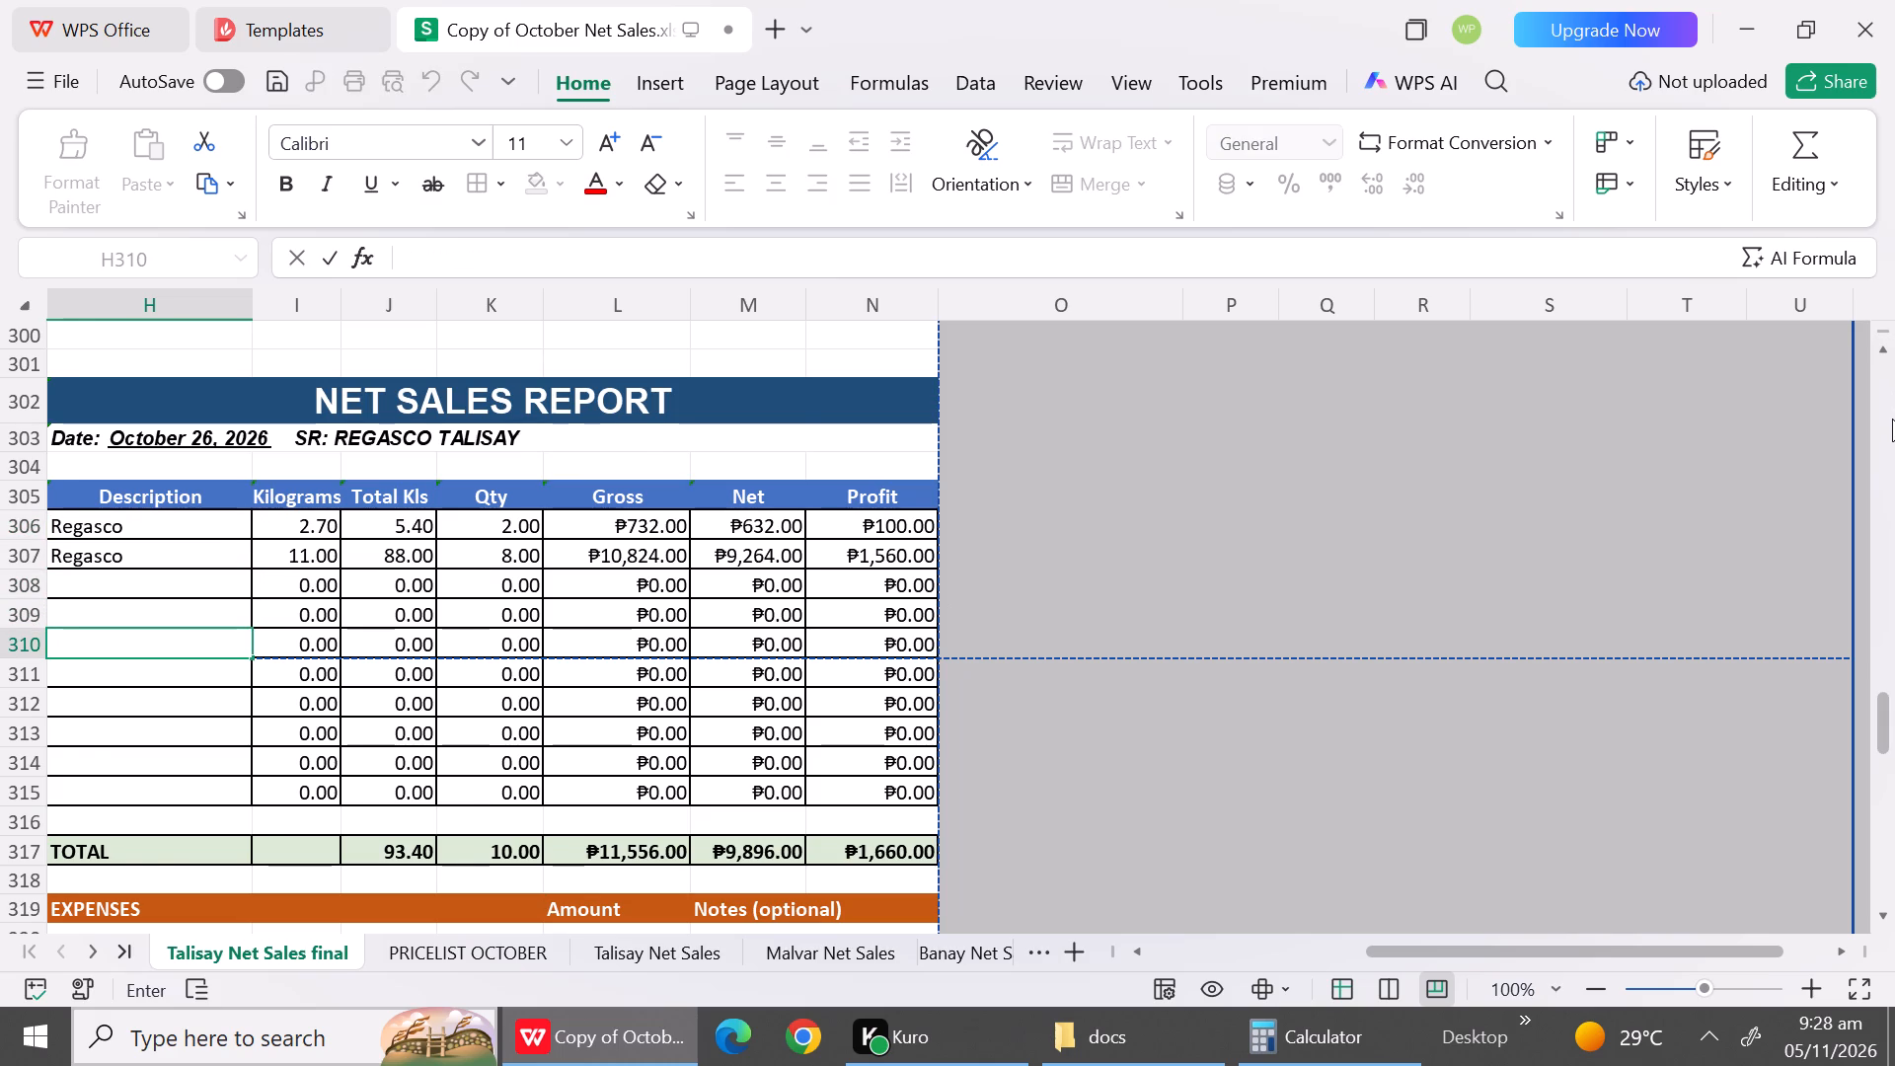
Replace the Jansen expense in row 324 of the October 26 report with Dave and set its amount to 550.
left_click(1892, 419)
left_click(1892, 419)
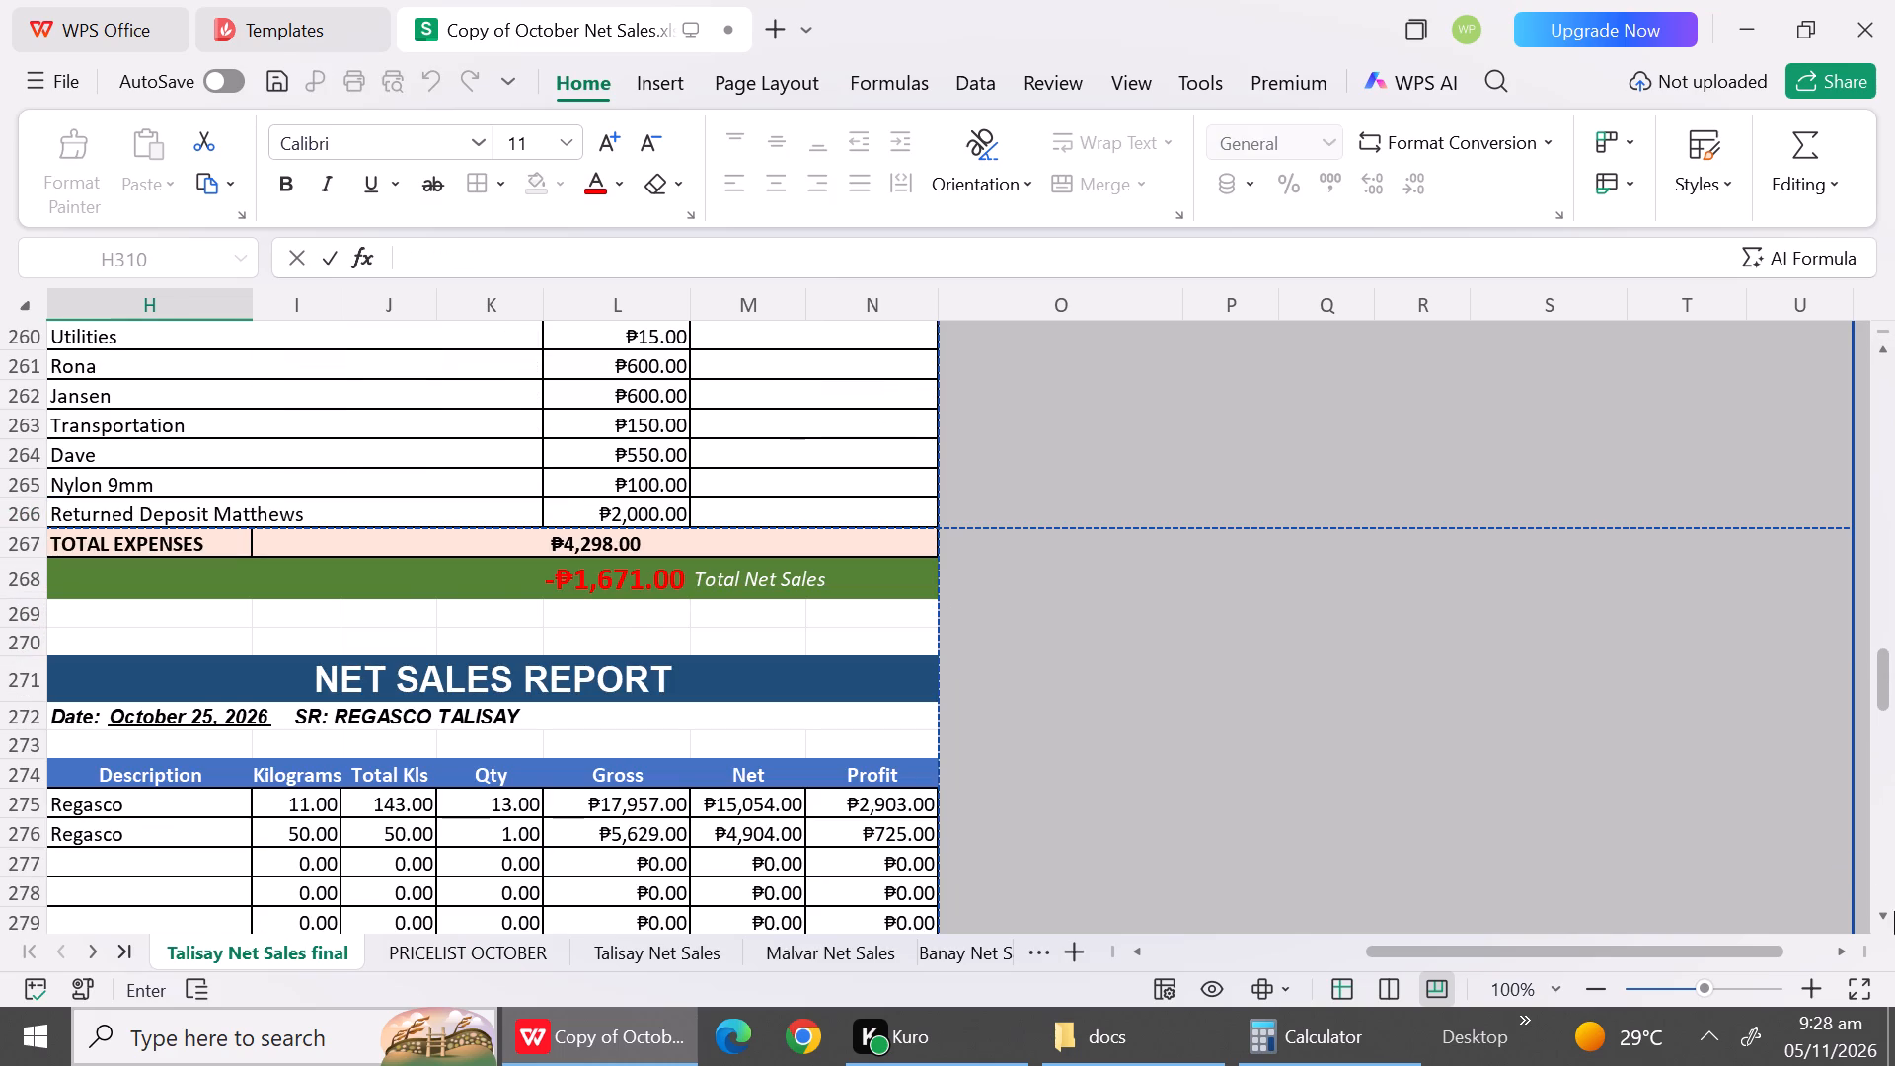
left_click(1886, 853)
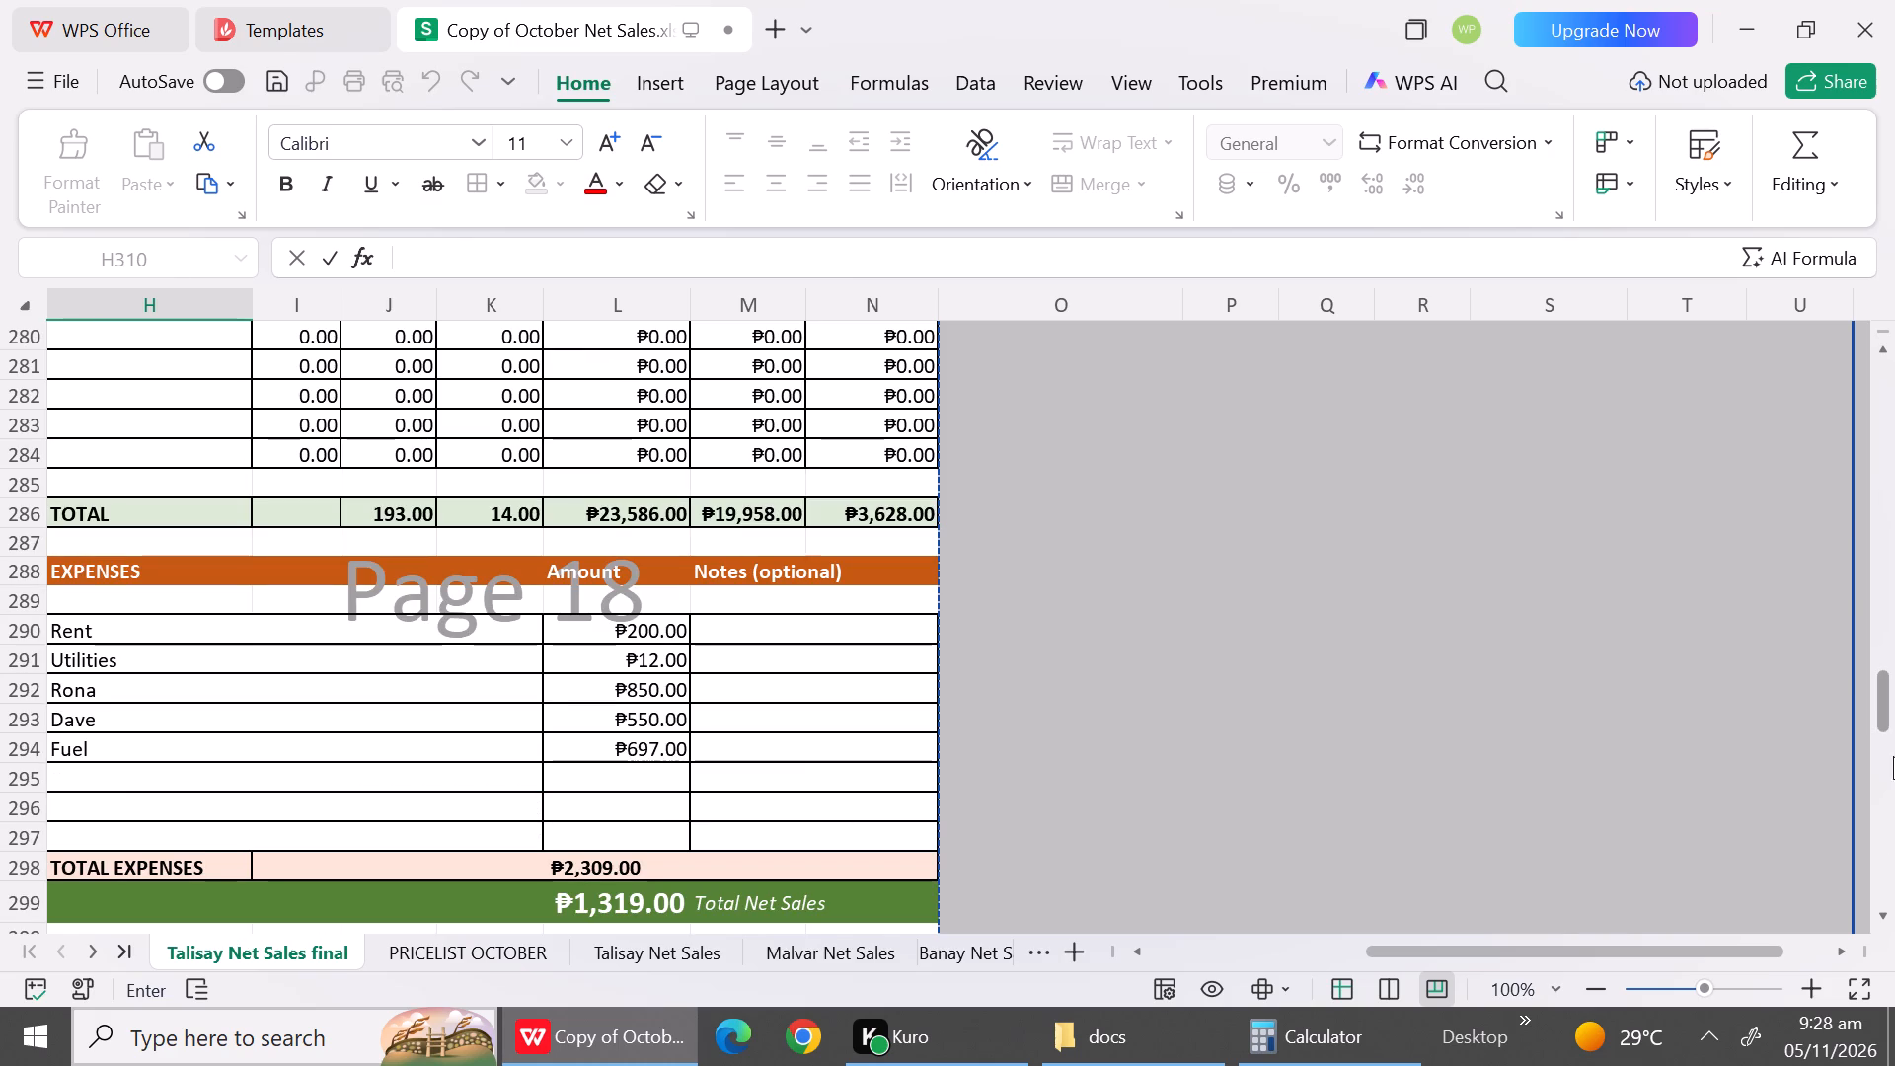
left_click(1879, 853)
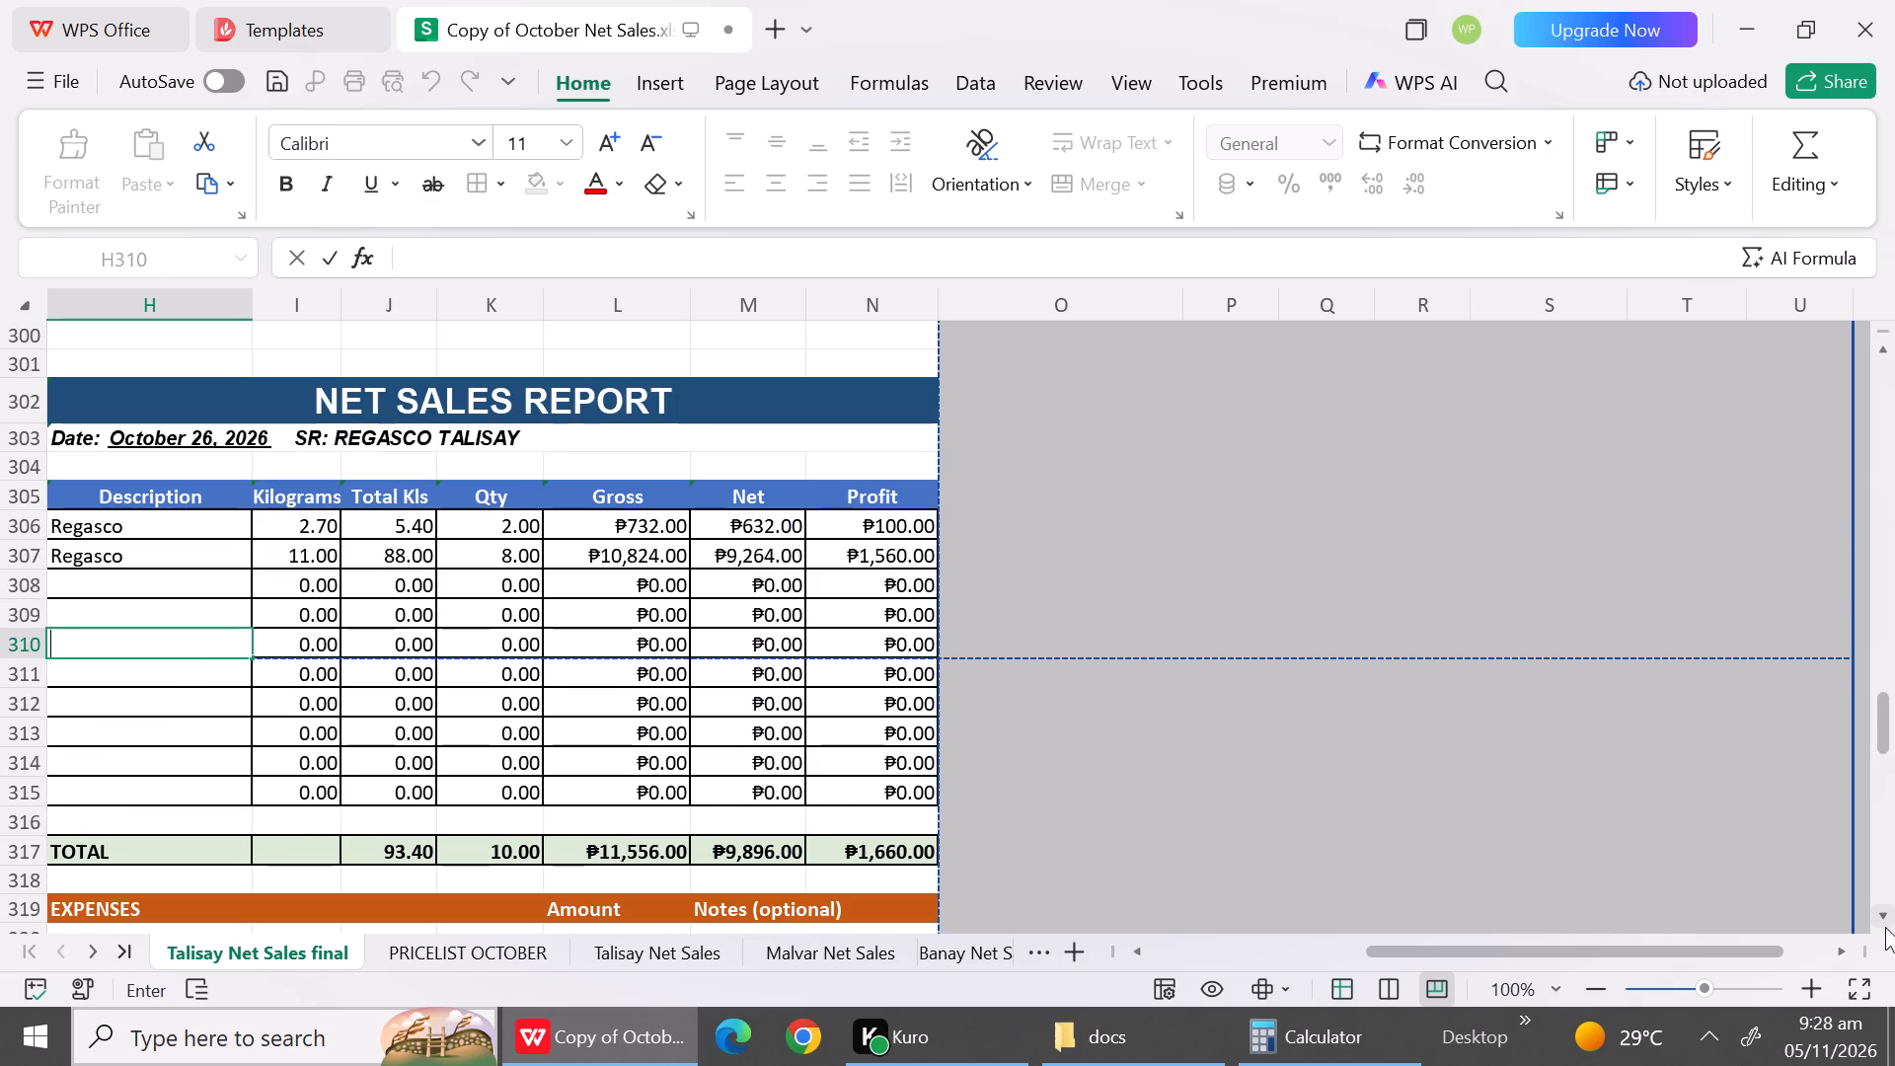
triple_click(1885, 927)
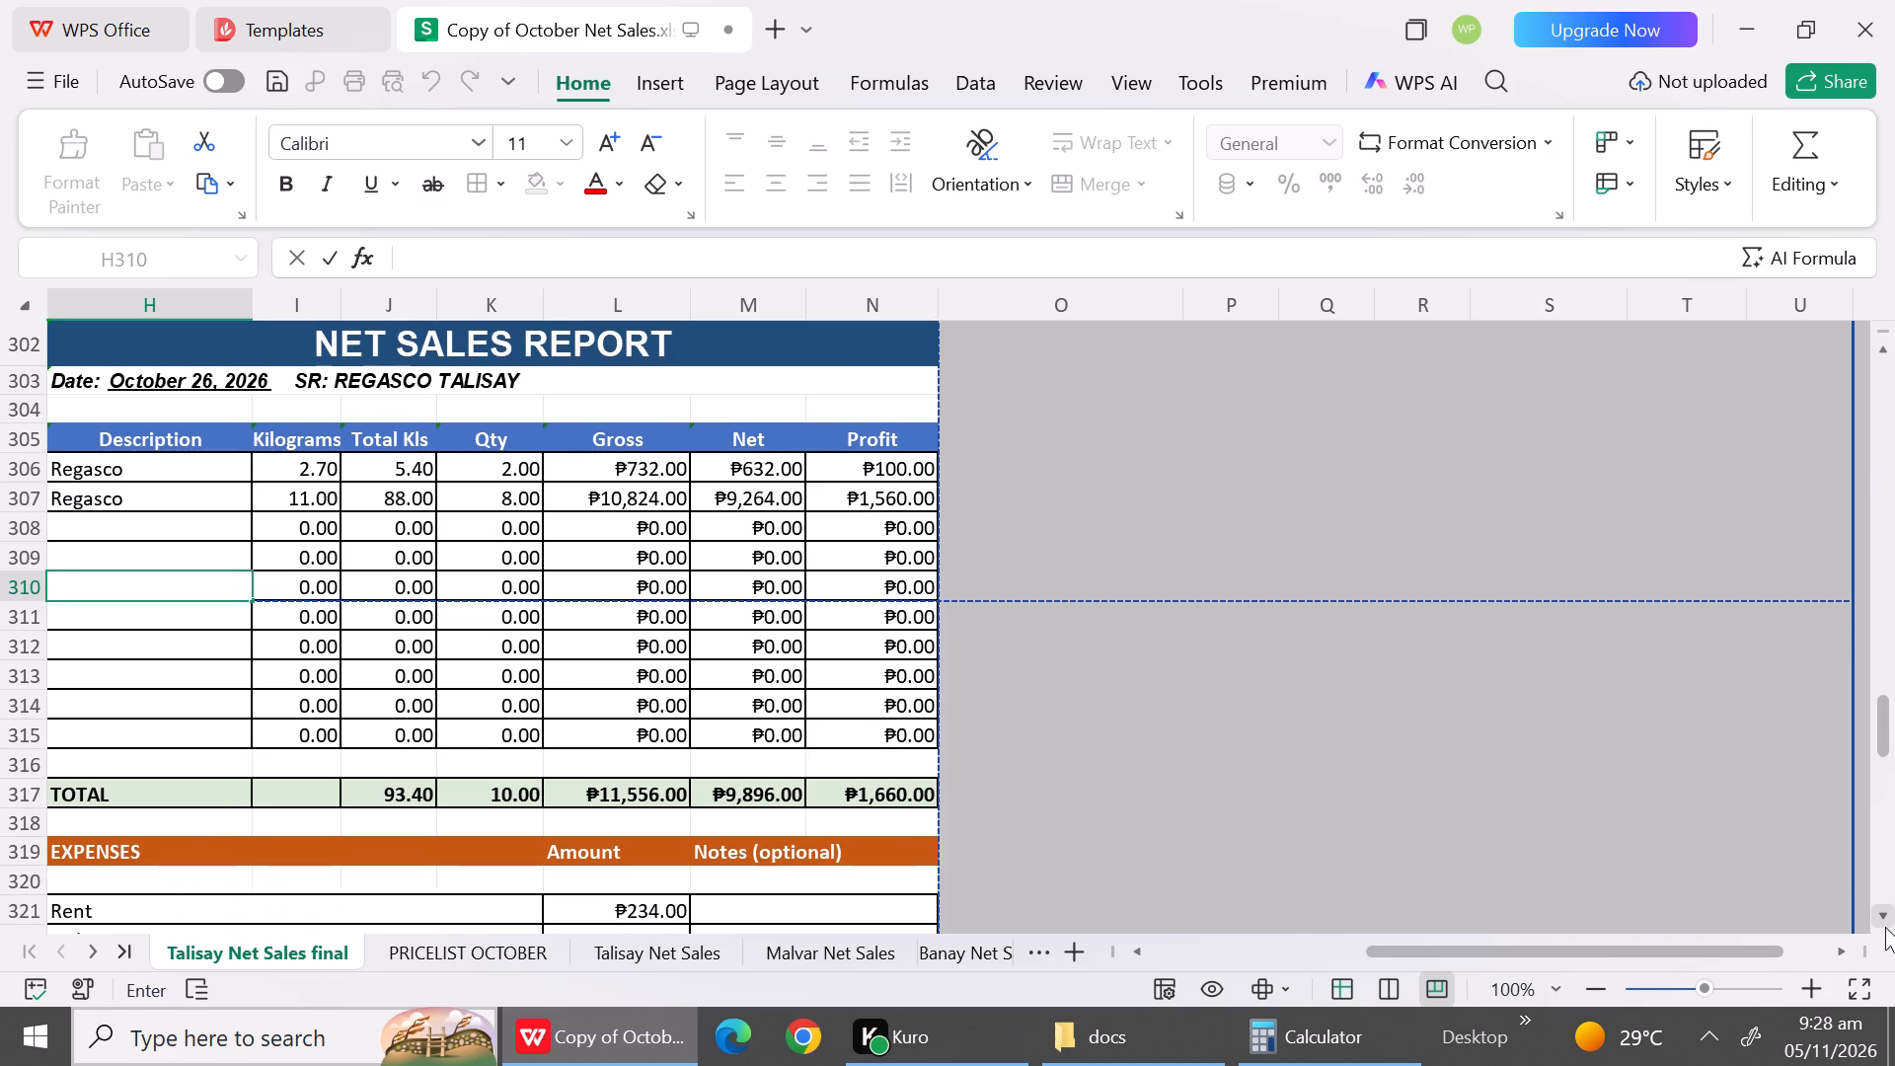
triple_click(1885, 927)
triple_click(1885, 927)
triple_click(1885, 927)
left_click(1885, 927)
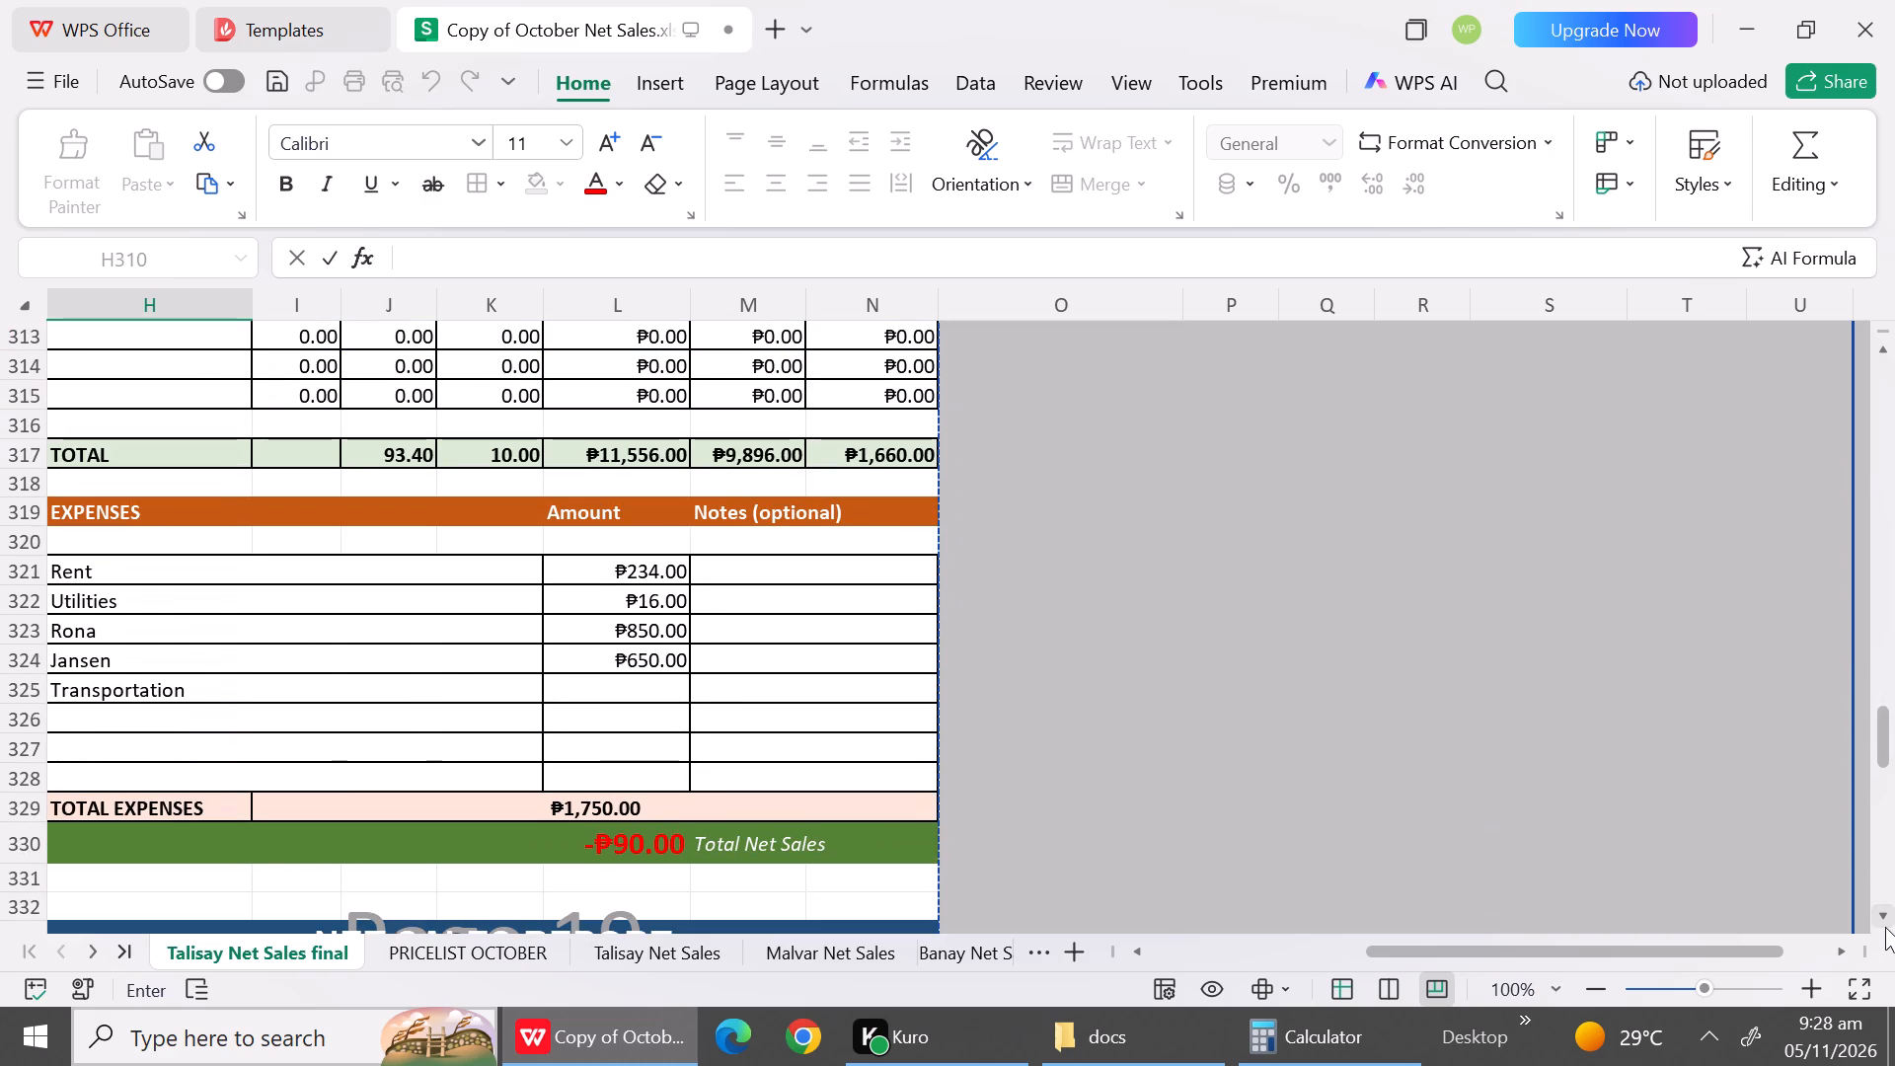
left_click(368, 654)
type("Da")
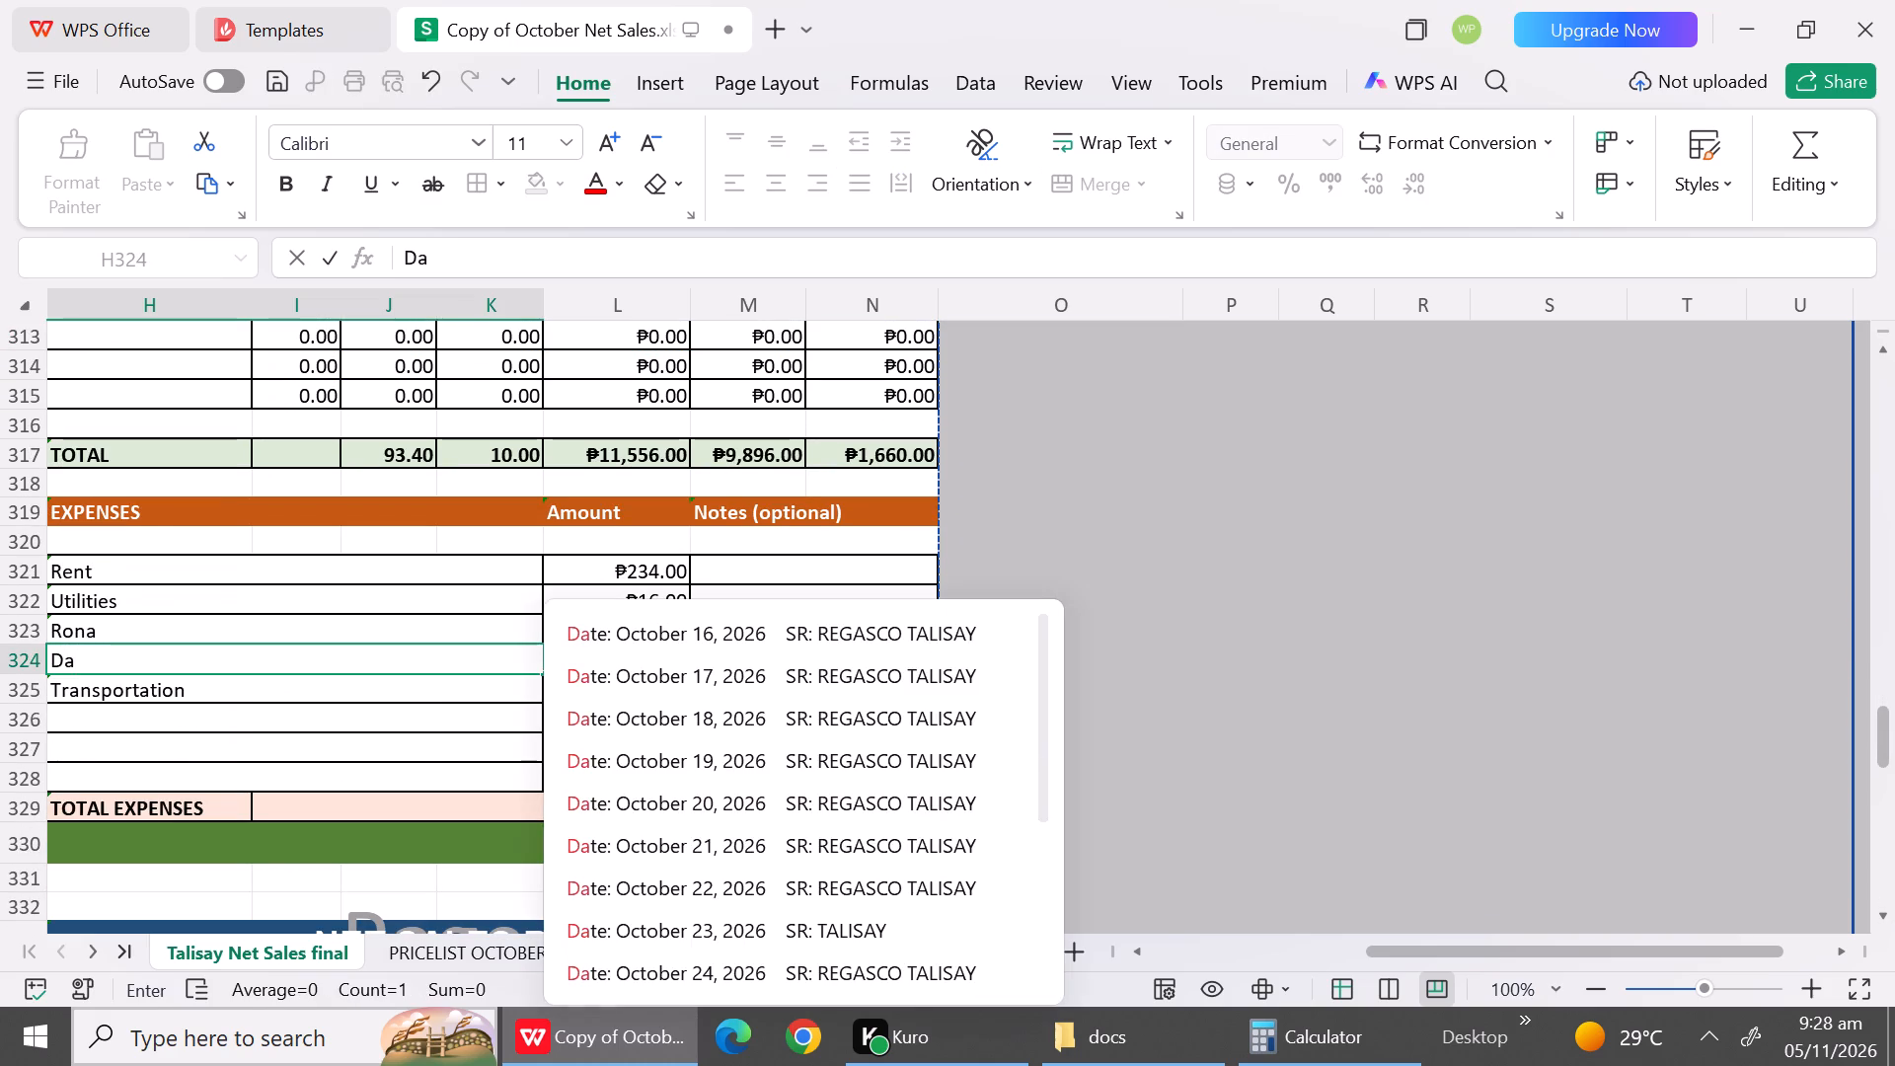
key("v")
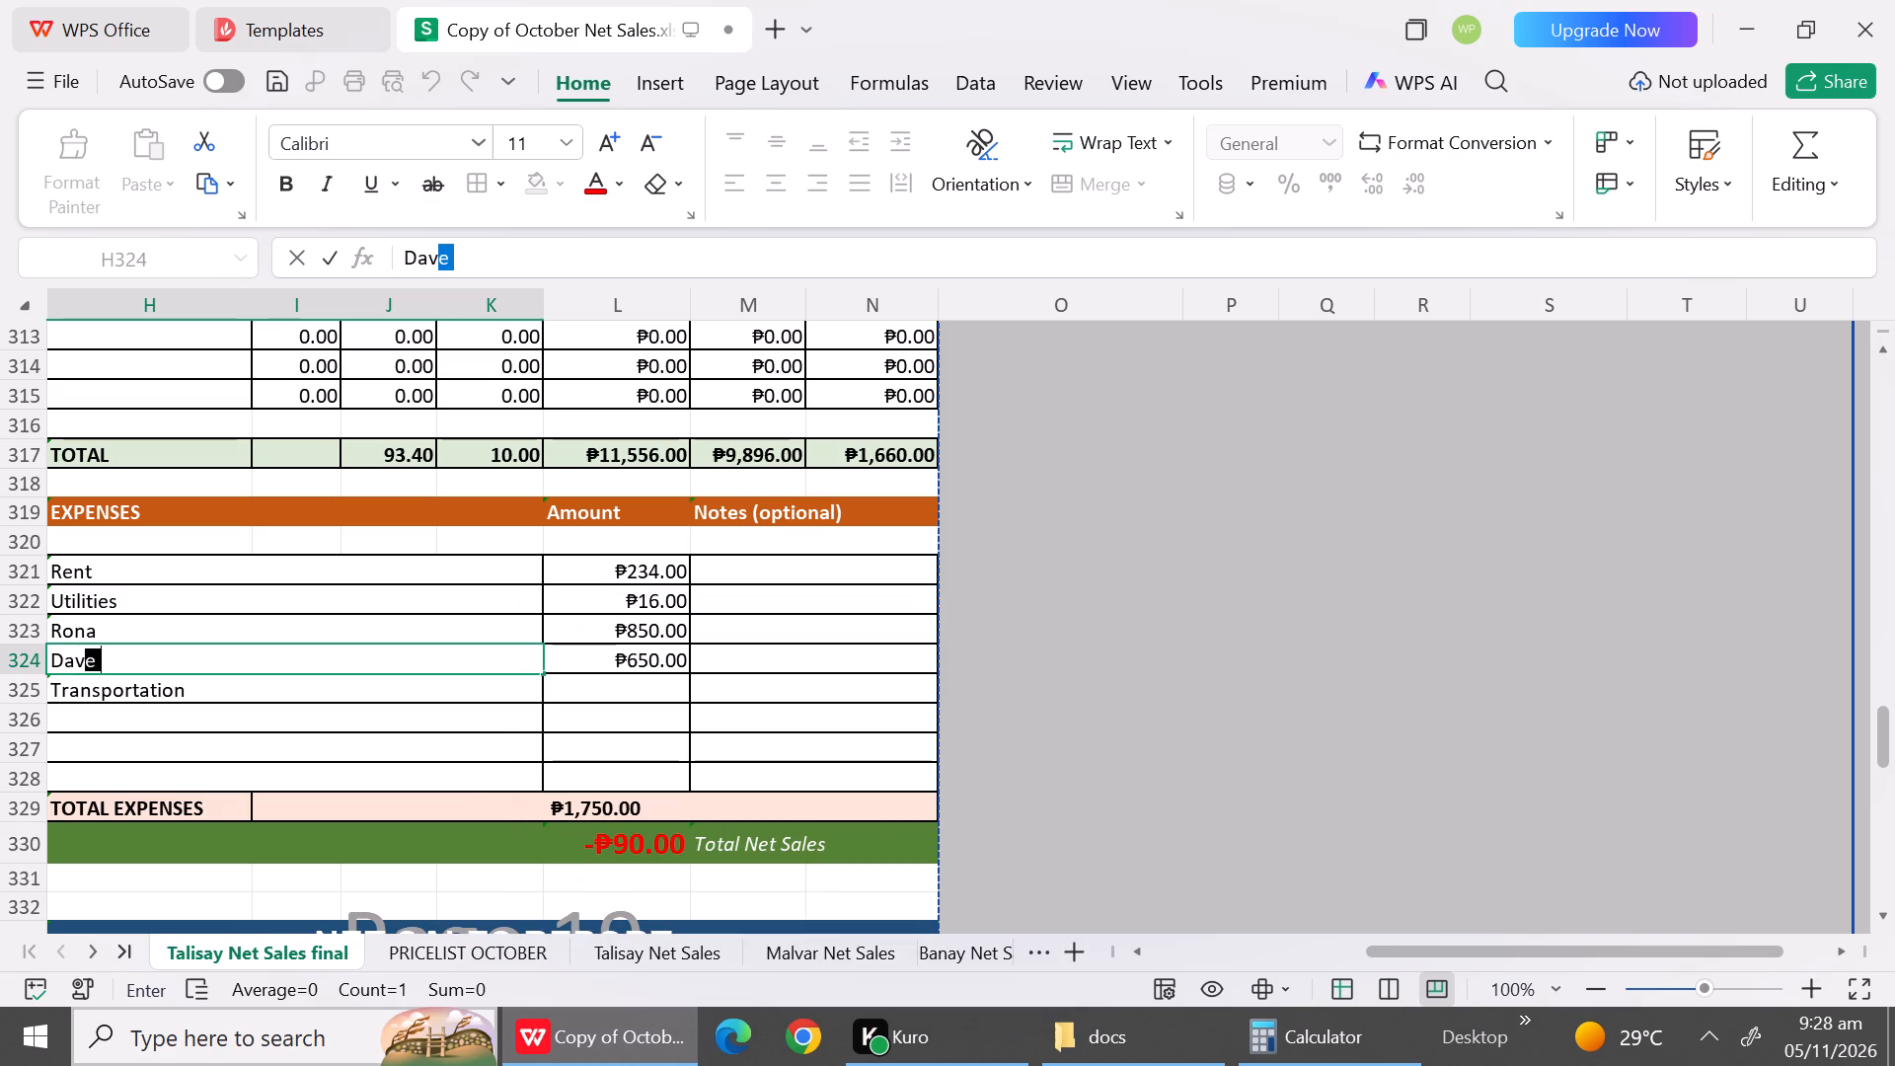
left_click(637, 650)
type("550")
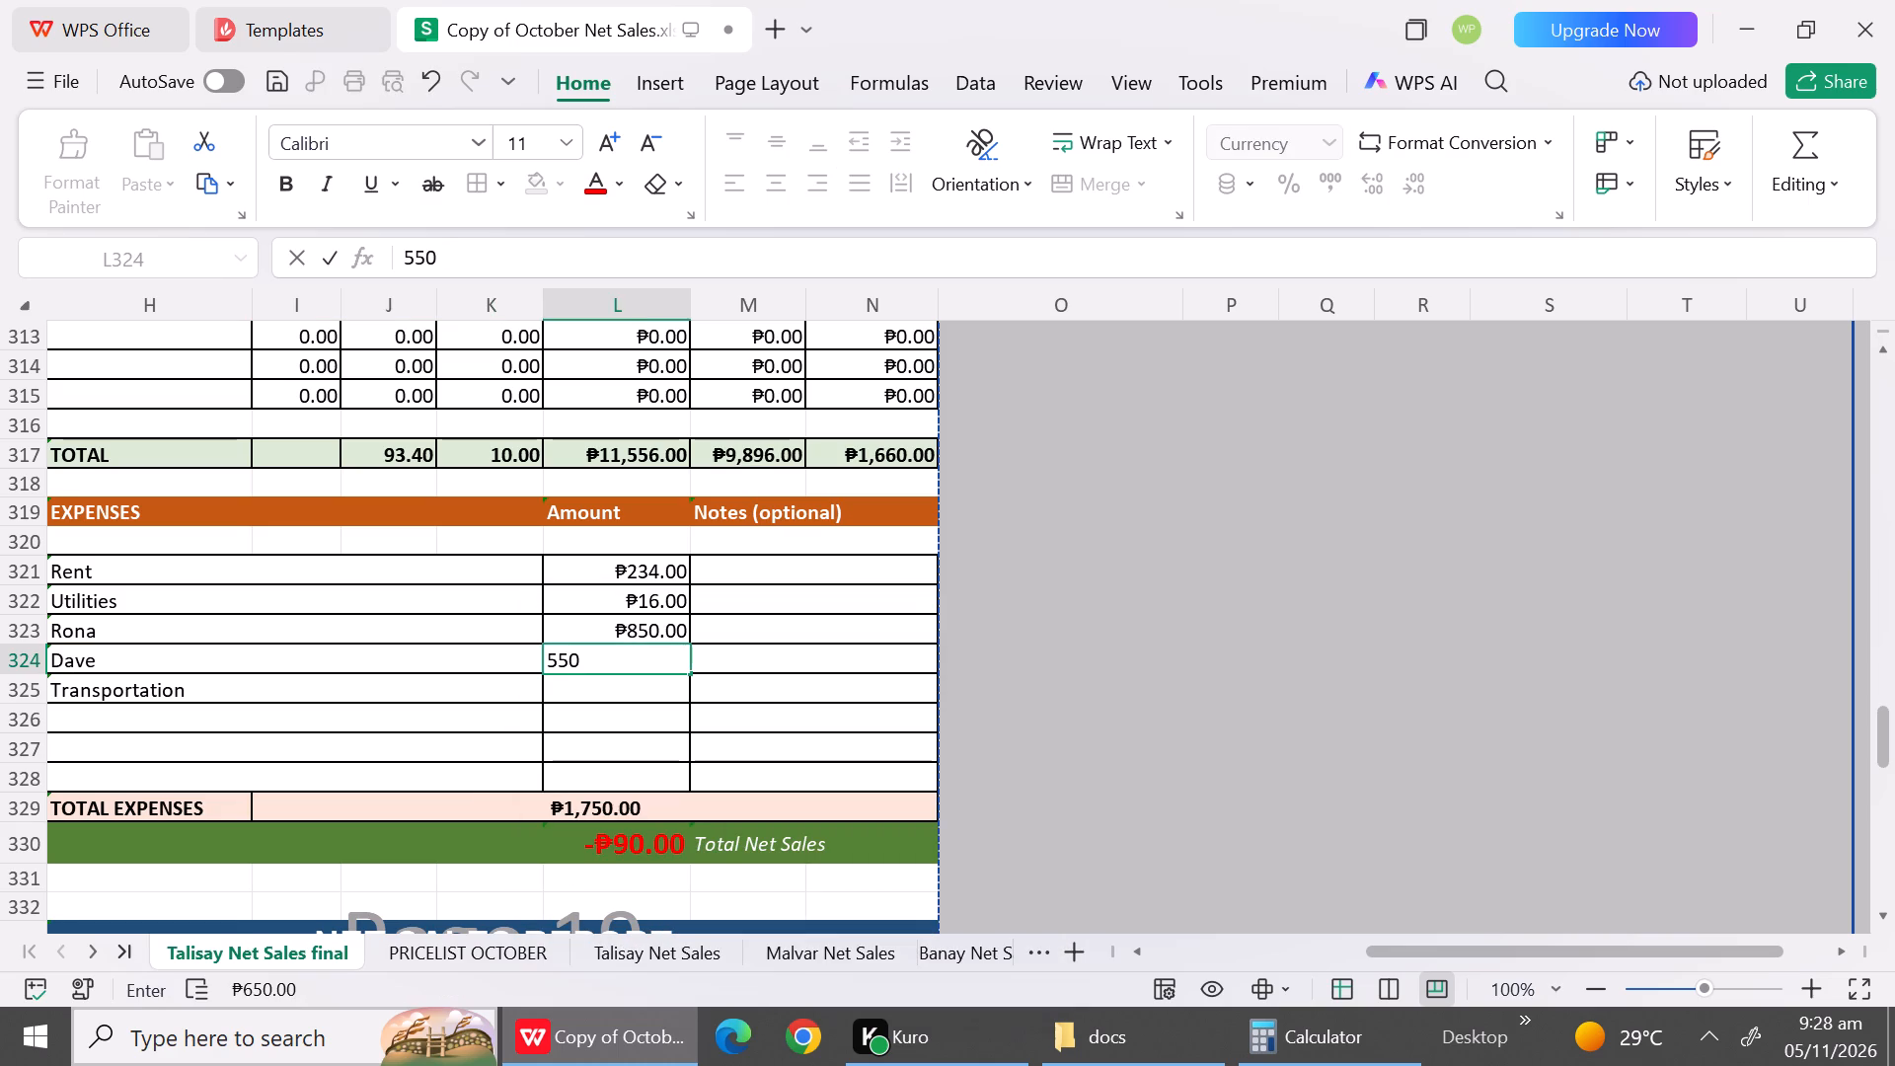
Set the October 26 expense amounts to 600 for Rona, 283 for Rent and 15 for Utilities.
left_click(664, 628)
type("600")
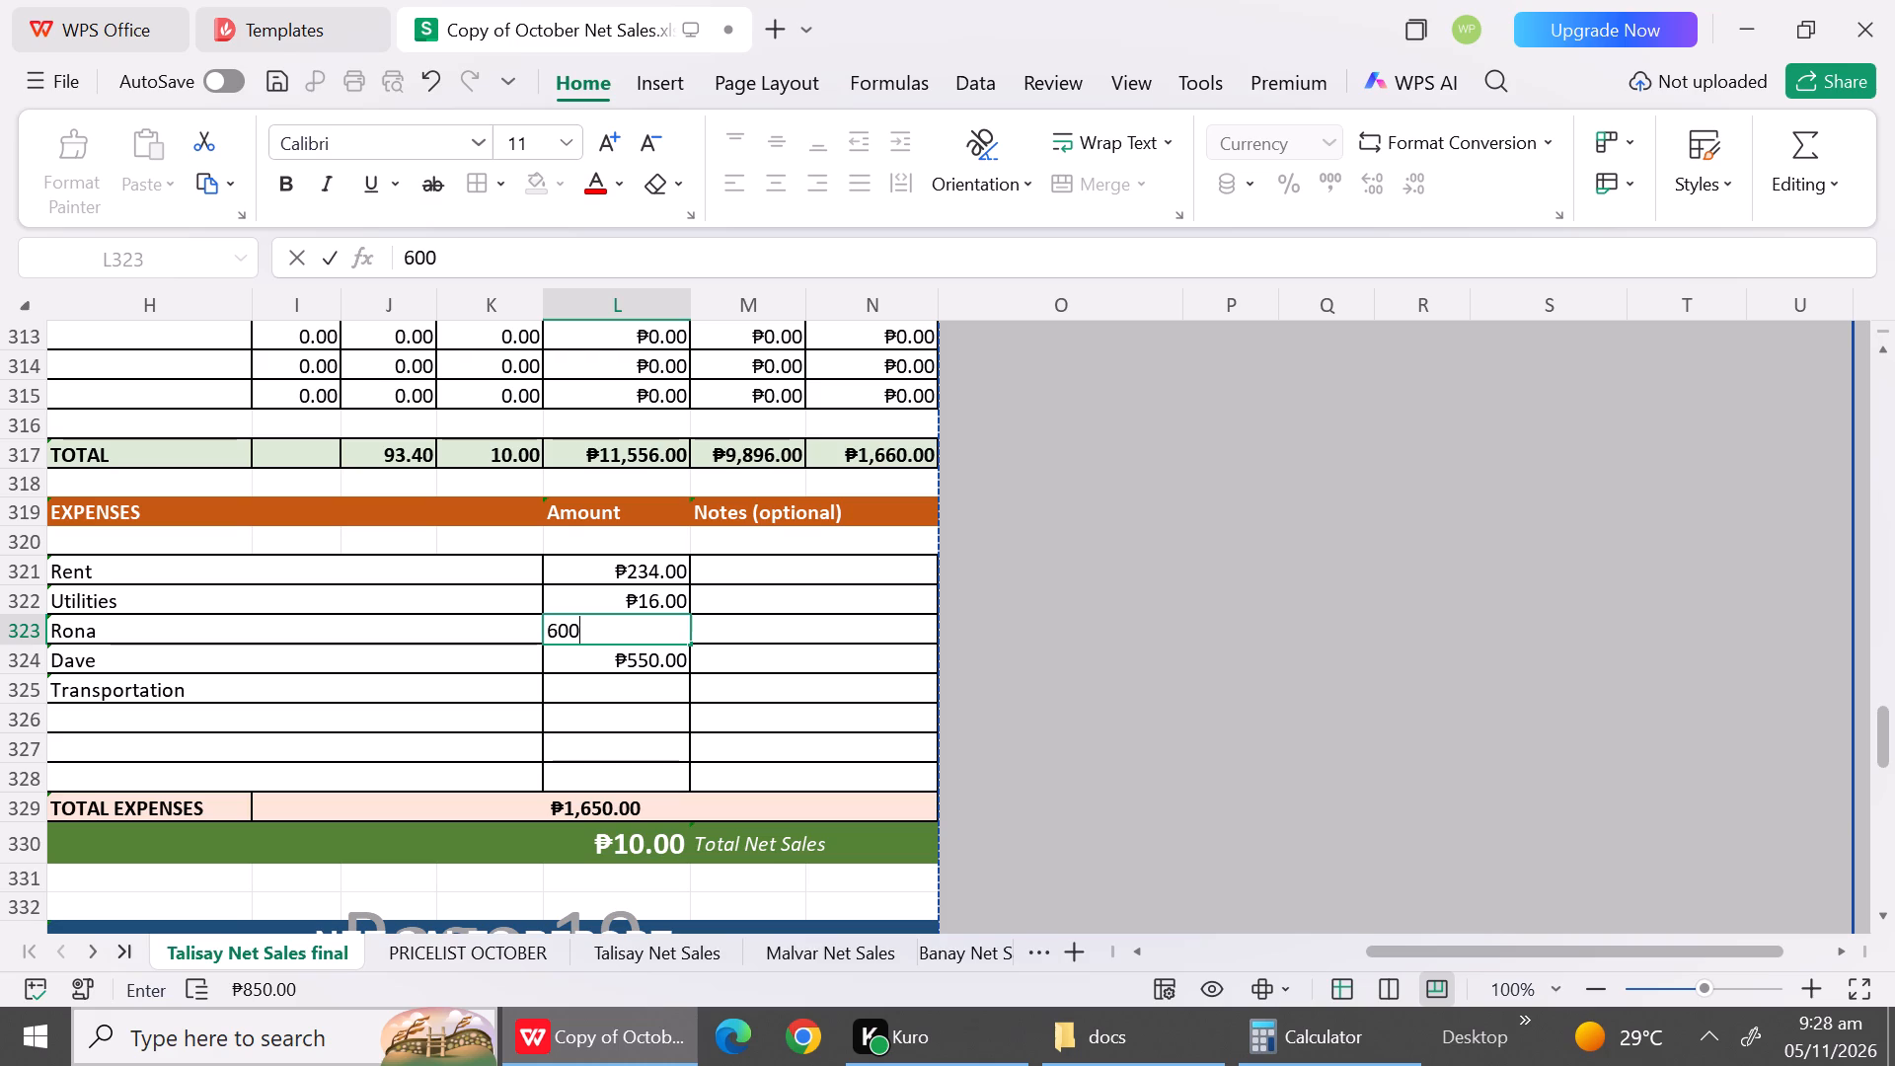
left_click(651, 581)
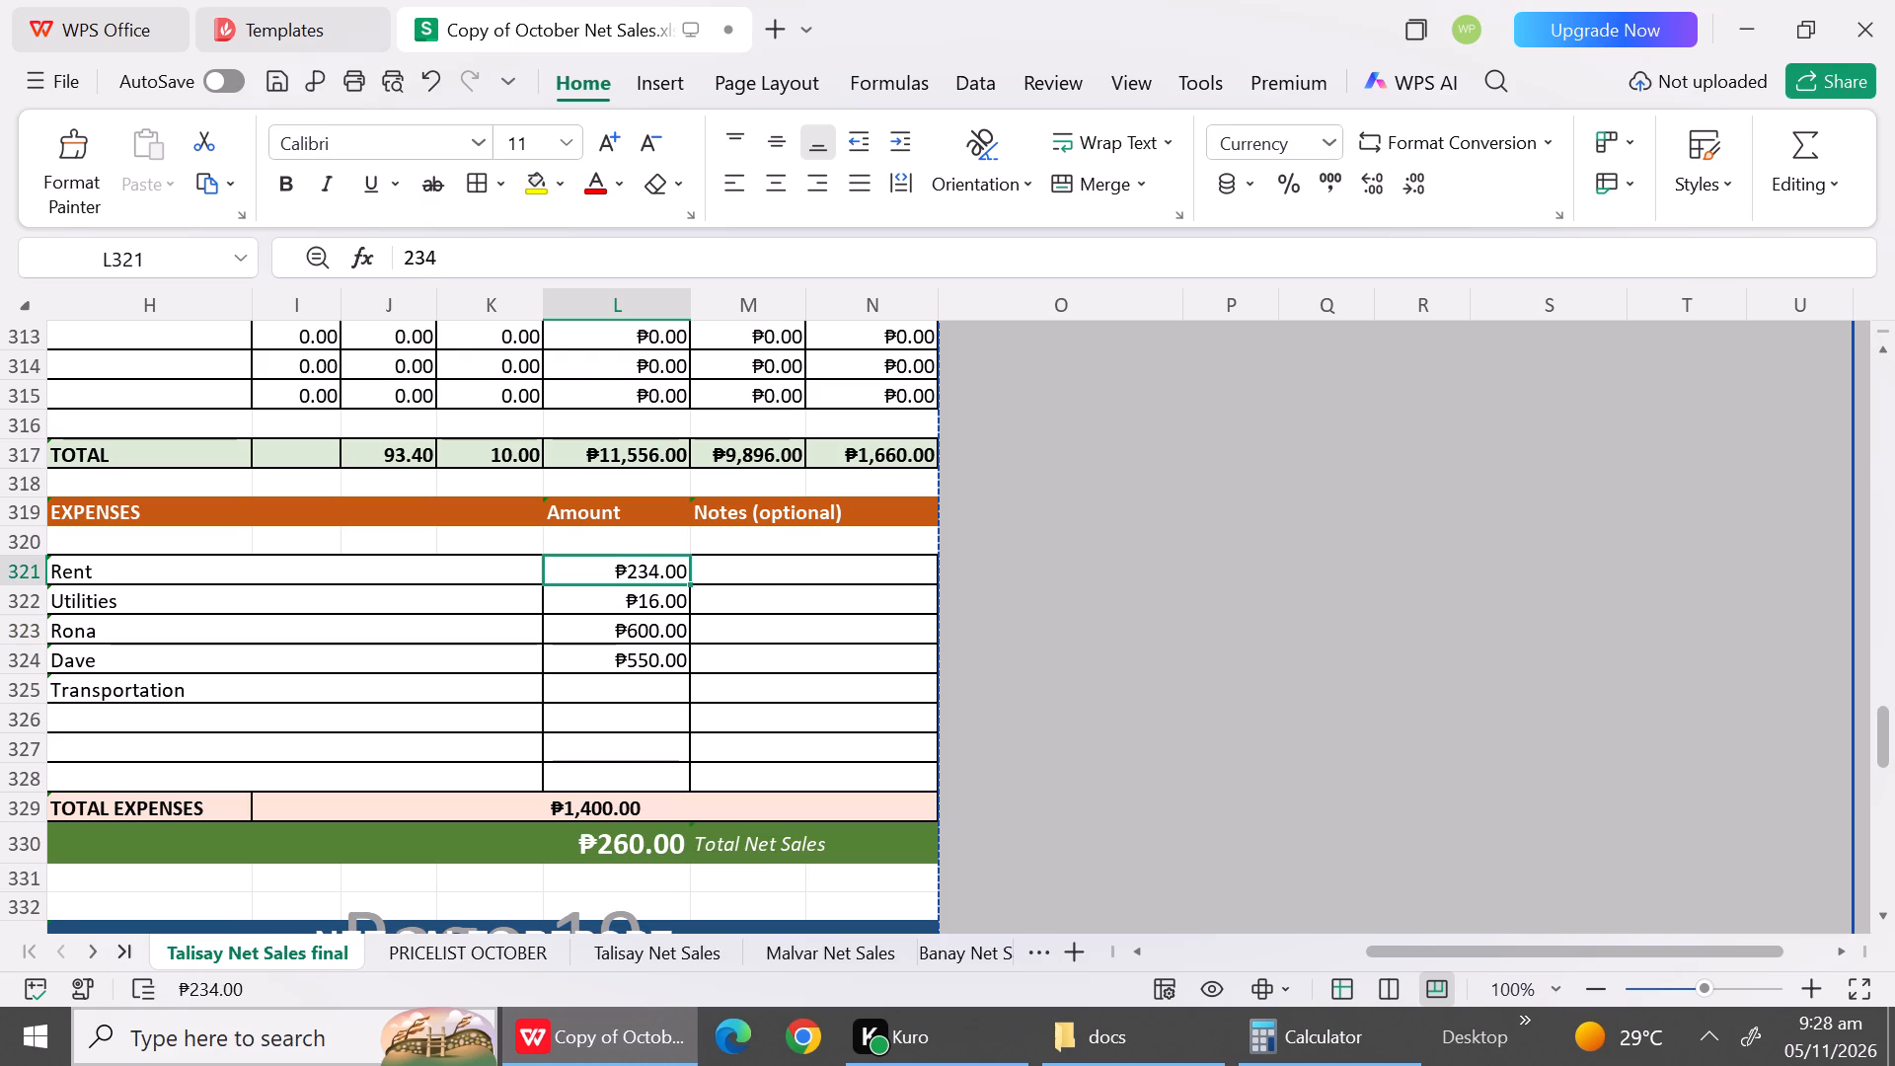
type("283")
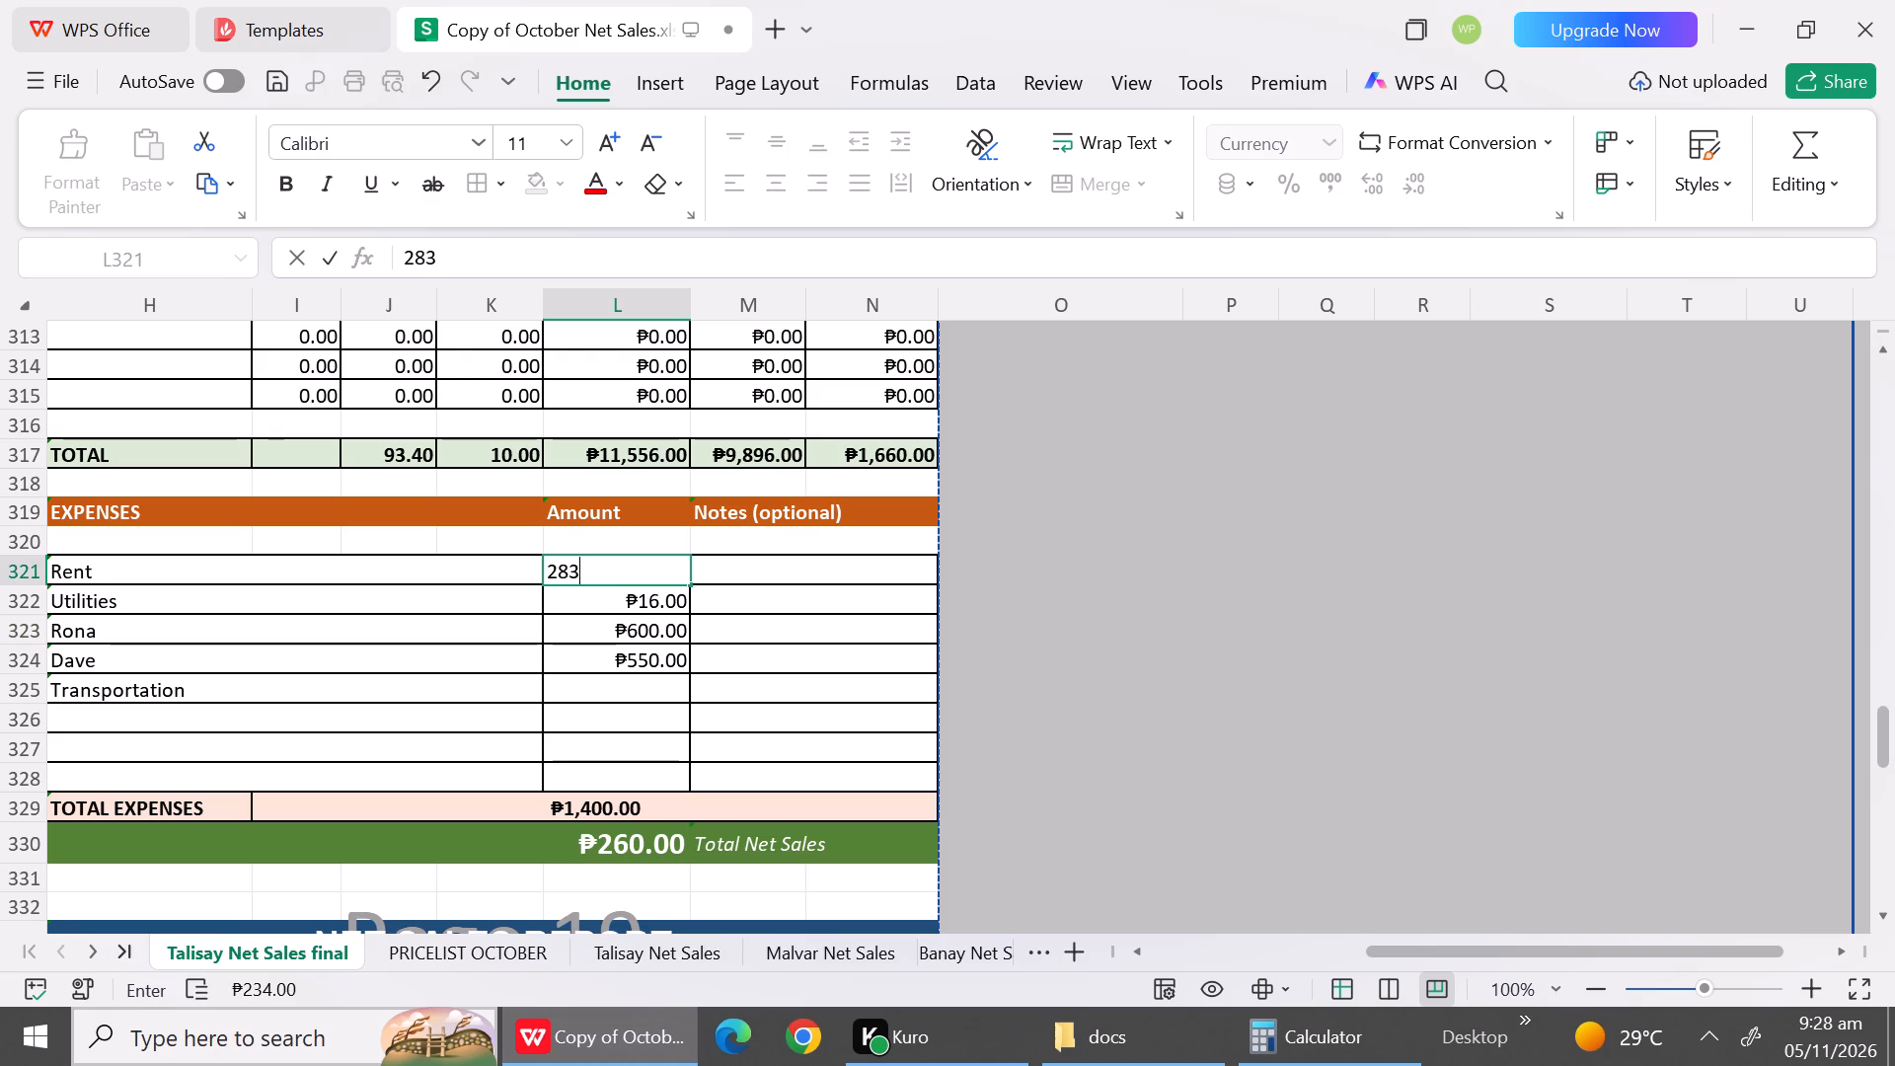
key("Down")
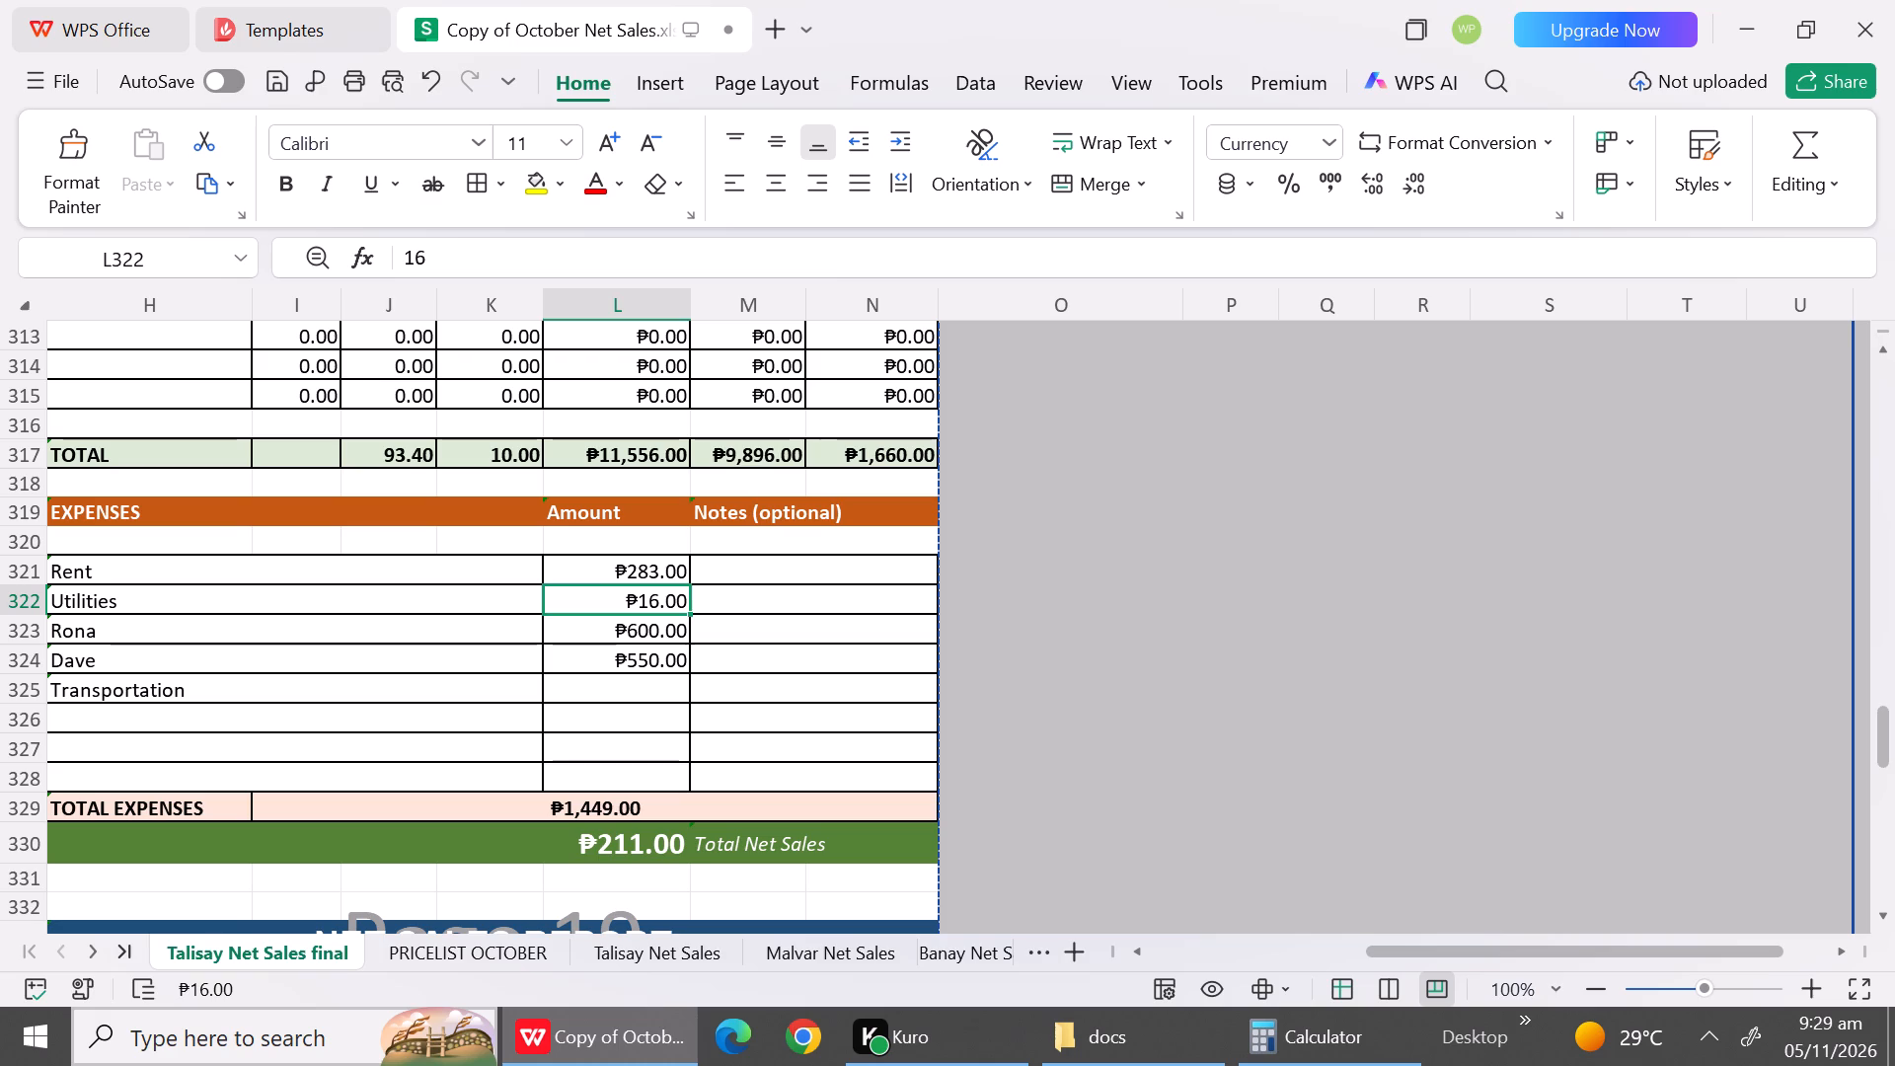
type("15")
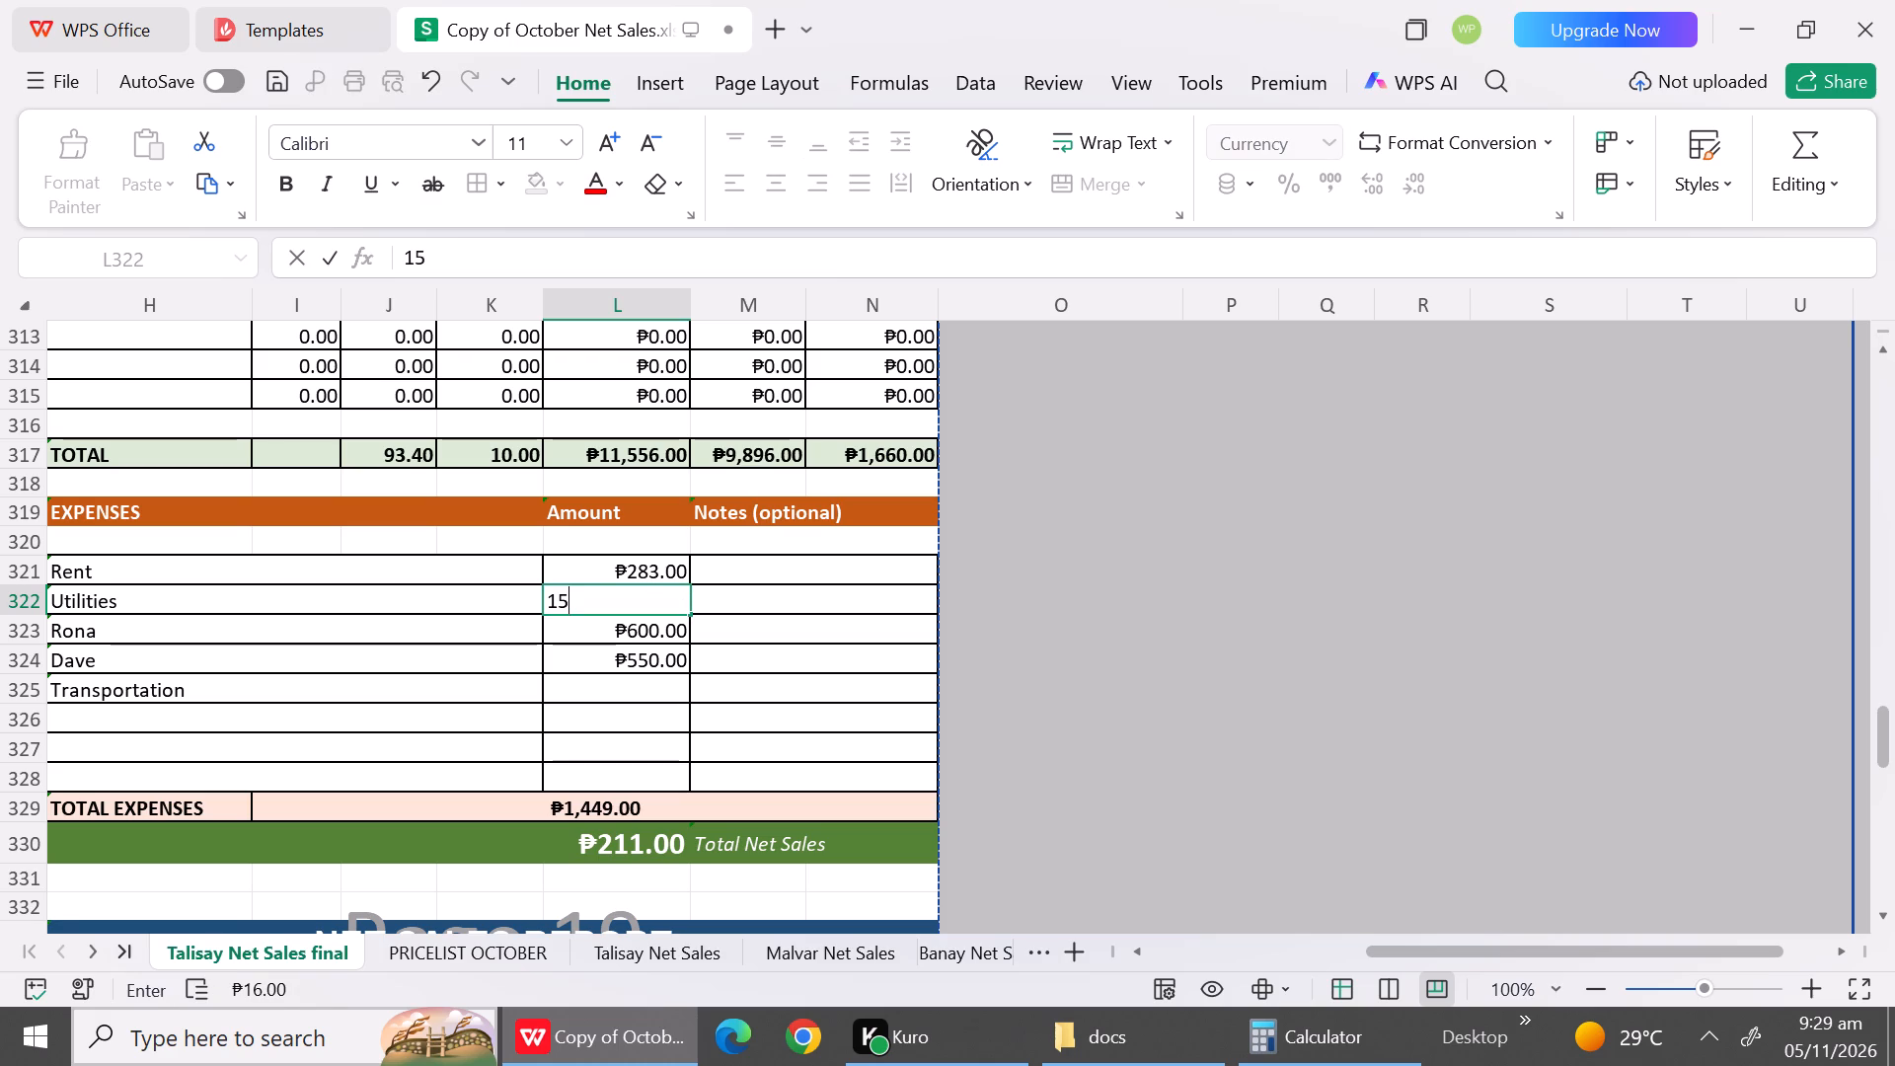
left_click(881, 636)
Set the October 25 expense amounts to 283 for Rent, 15 for Utilities and 600 for Rona, and save the workbook.
left_click(1890, 400)
left_click(1890, 400)
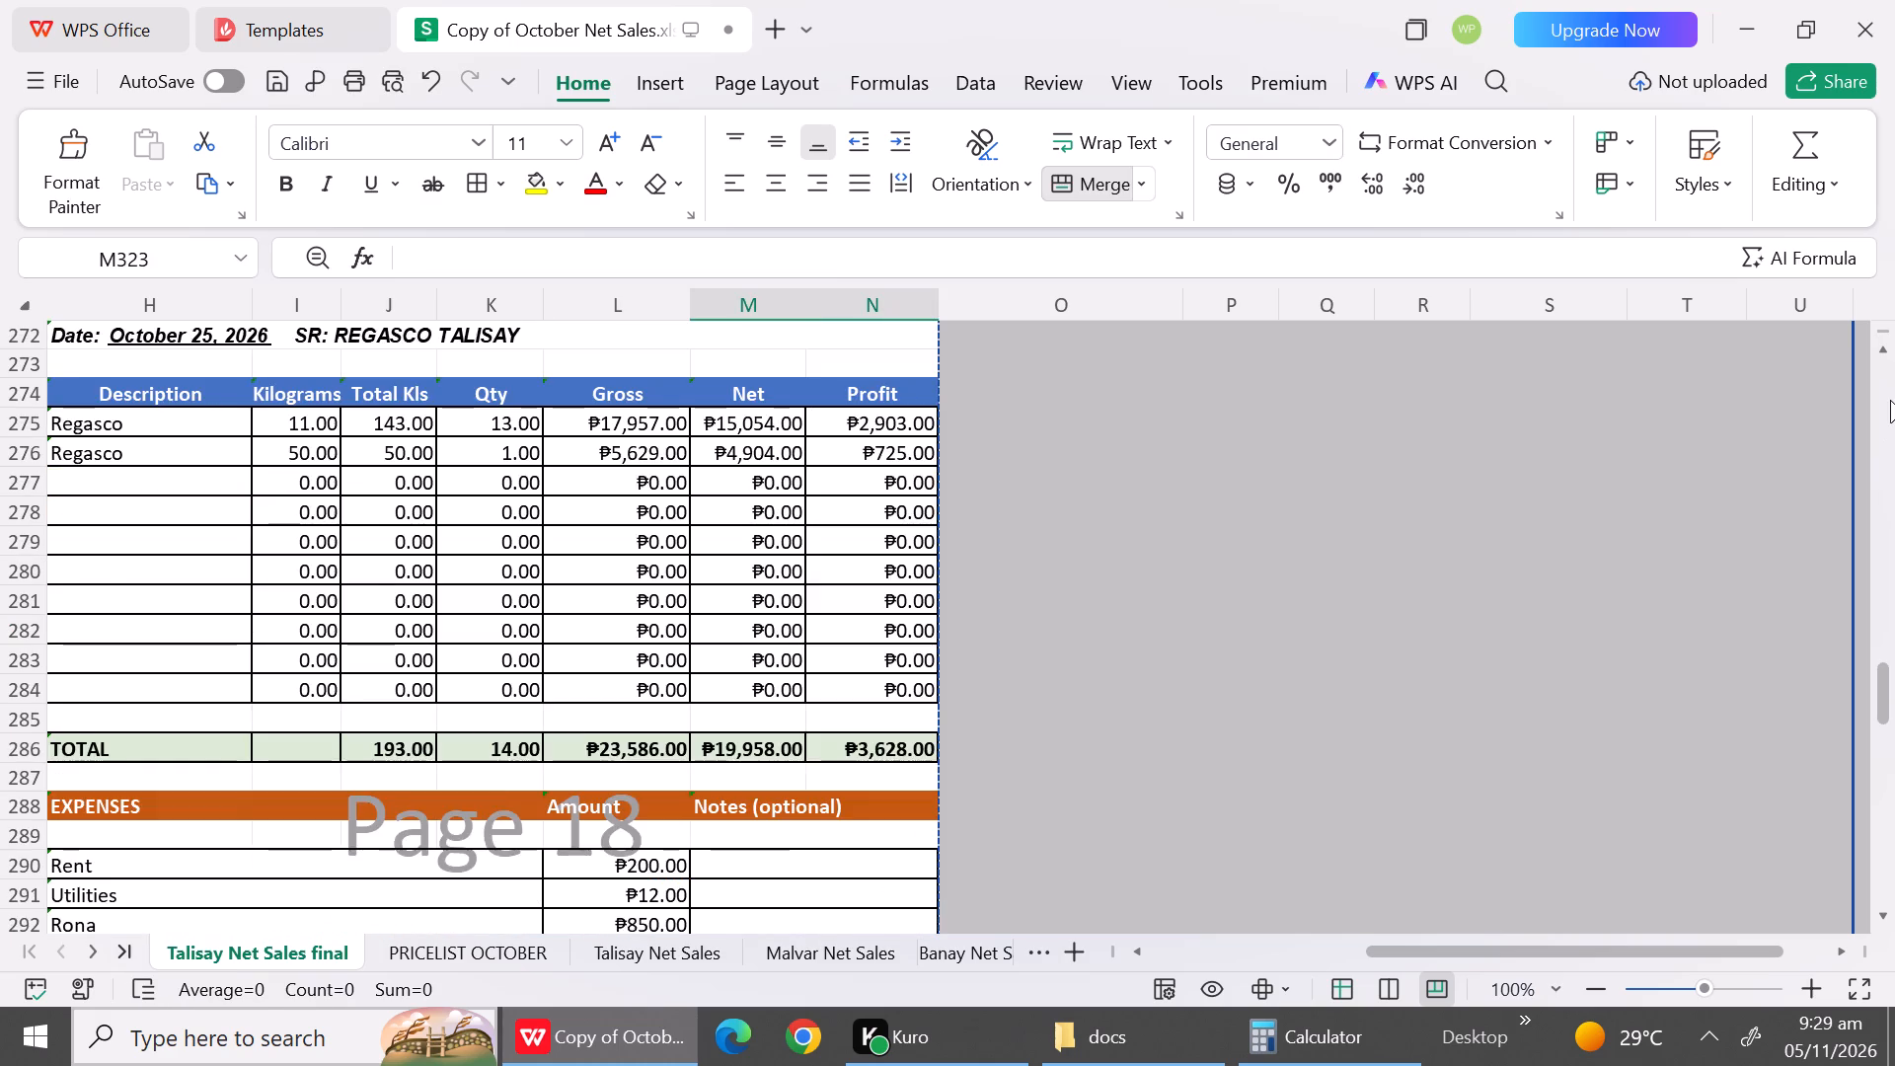
left_click(1890, 400)
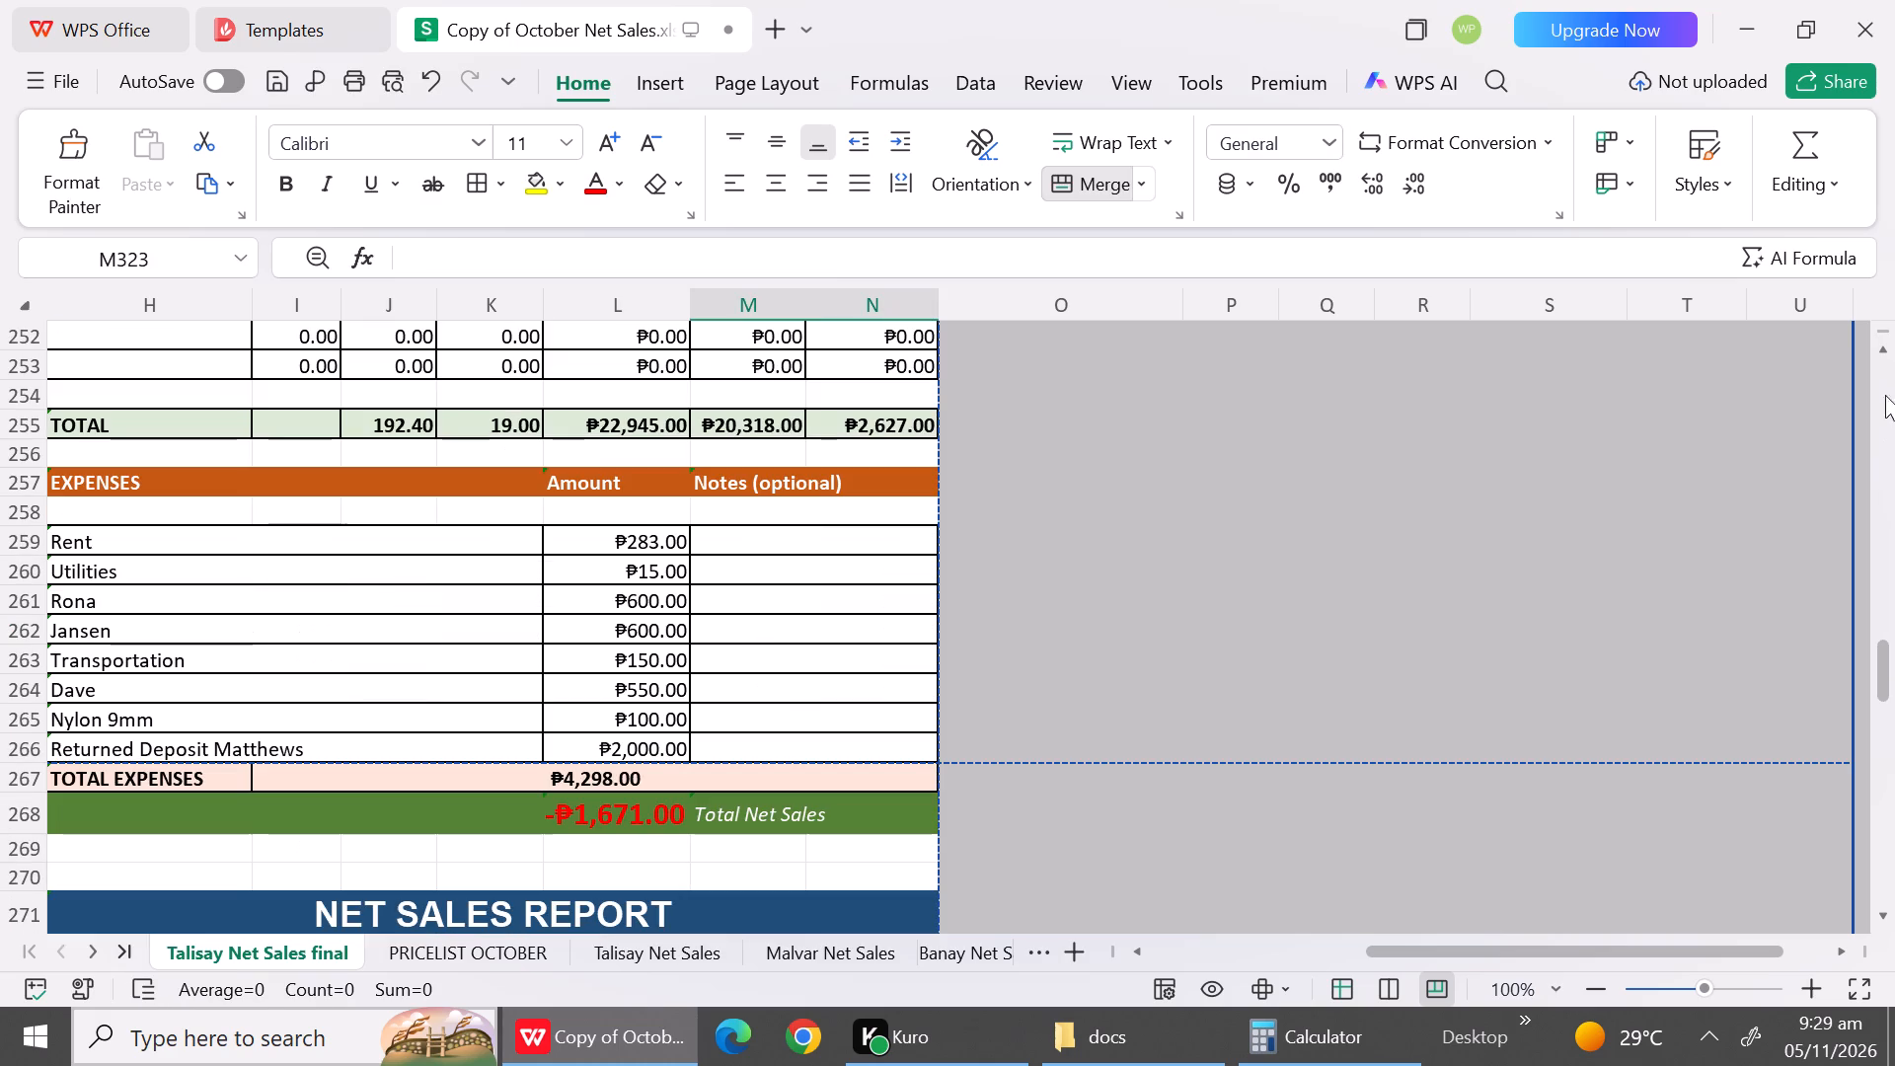
triple_click(1879, 924)
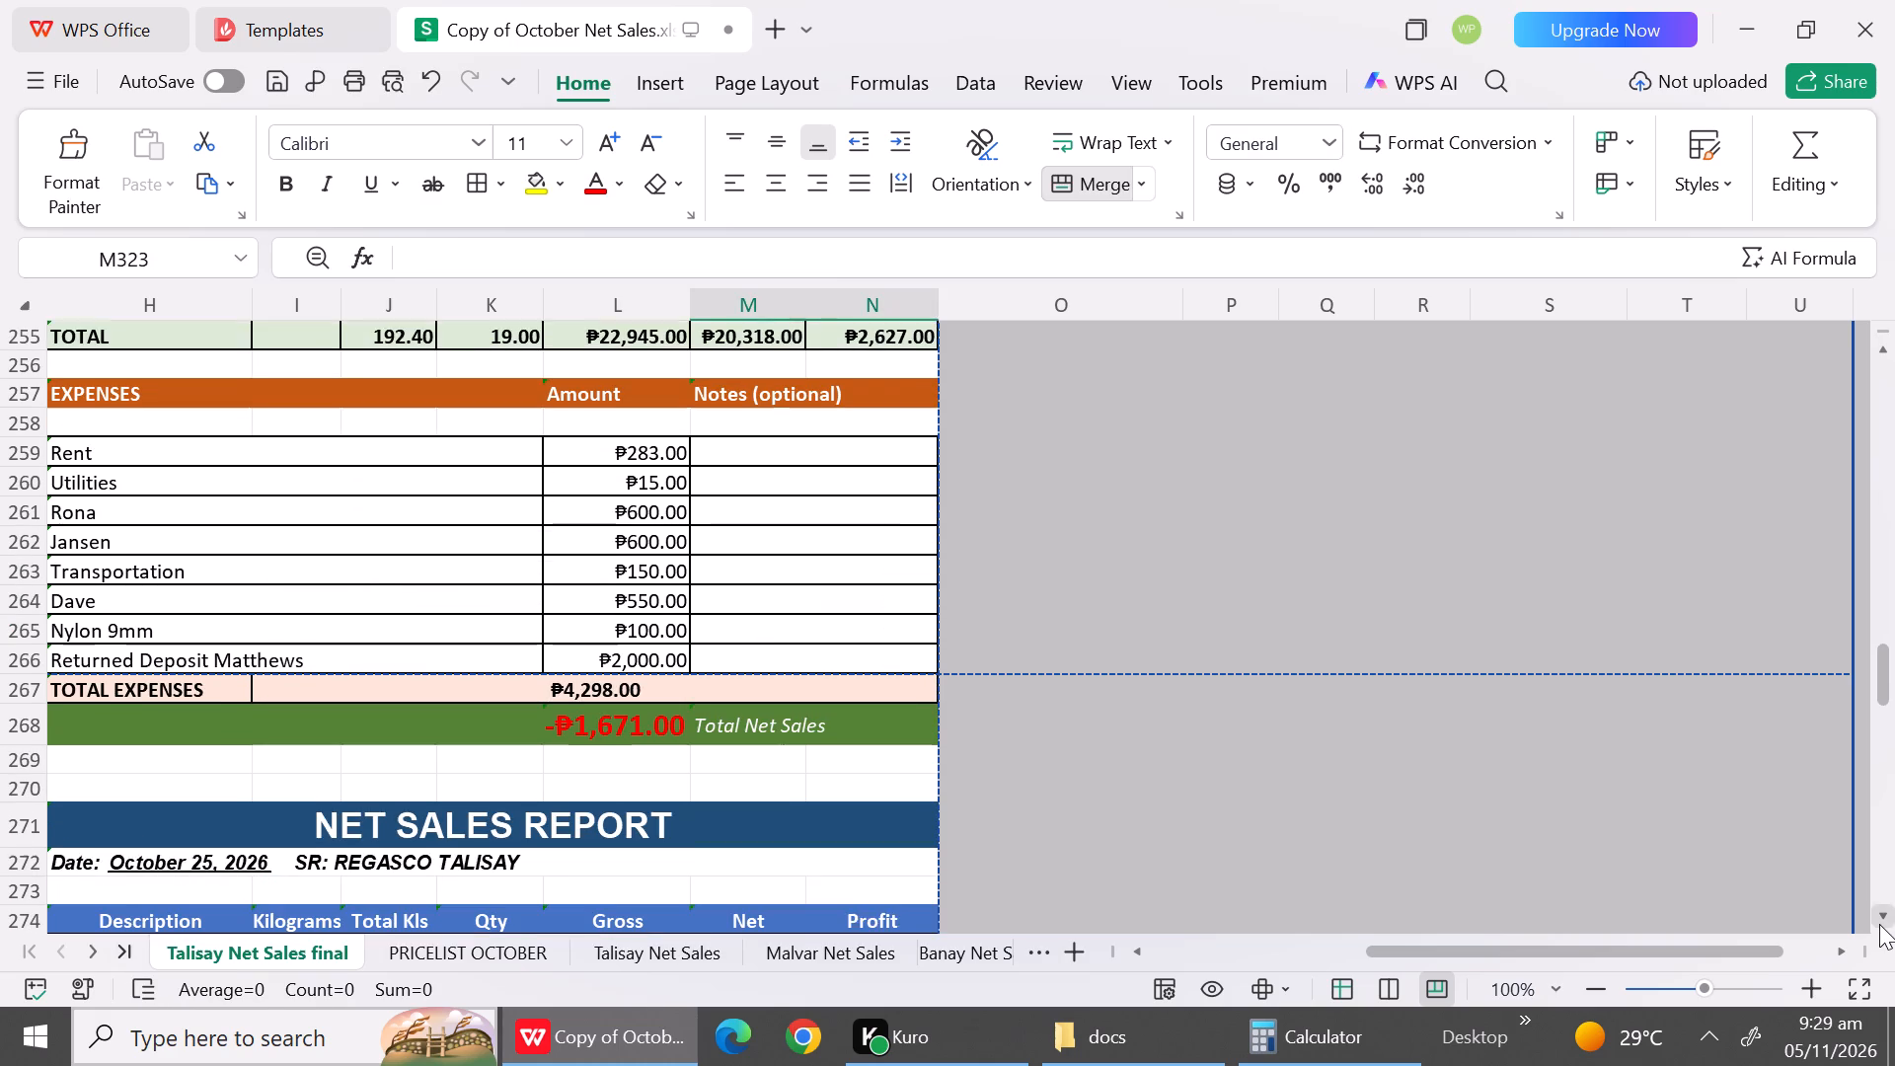
left_click(1879, 924)
triple_click(1879, 924)
triple_click(1879, 924)
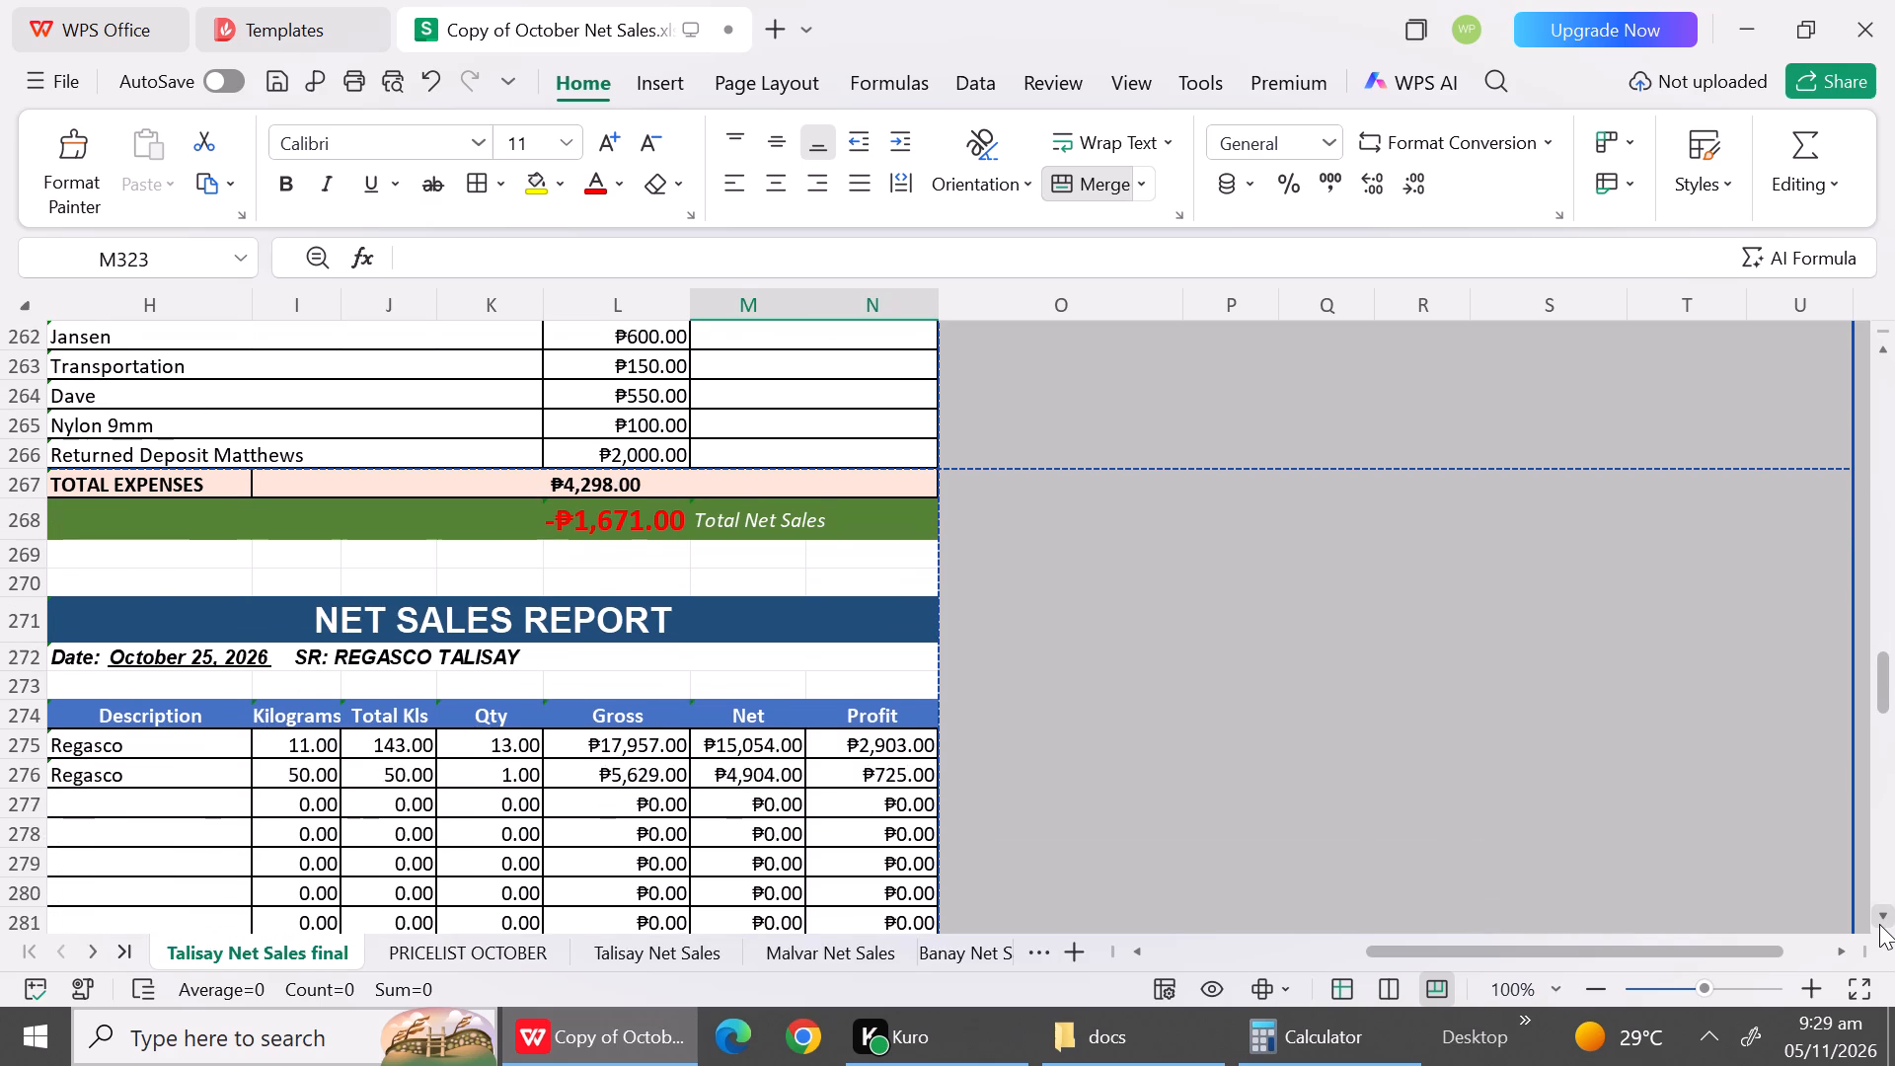
triple_click(1879, 924)
triple_click(1879, 924)
triple_click(1879, 924)
triple_click(1879, 924)
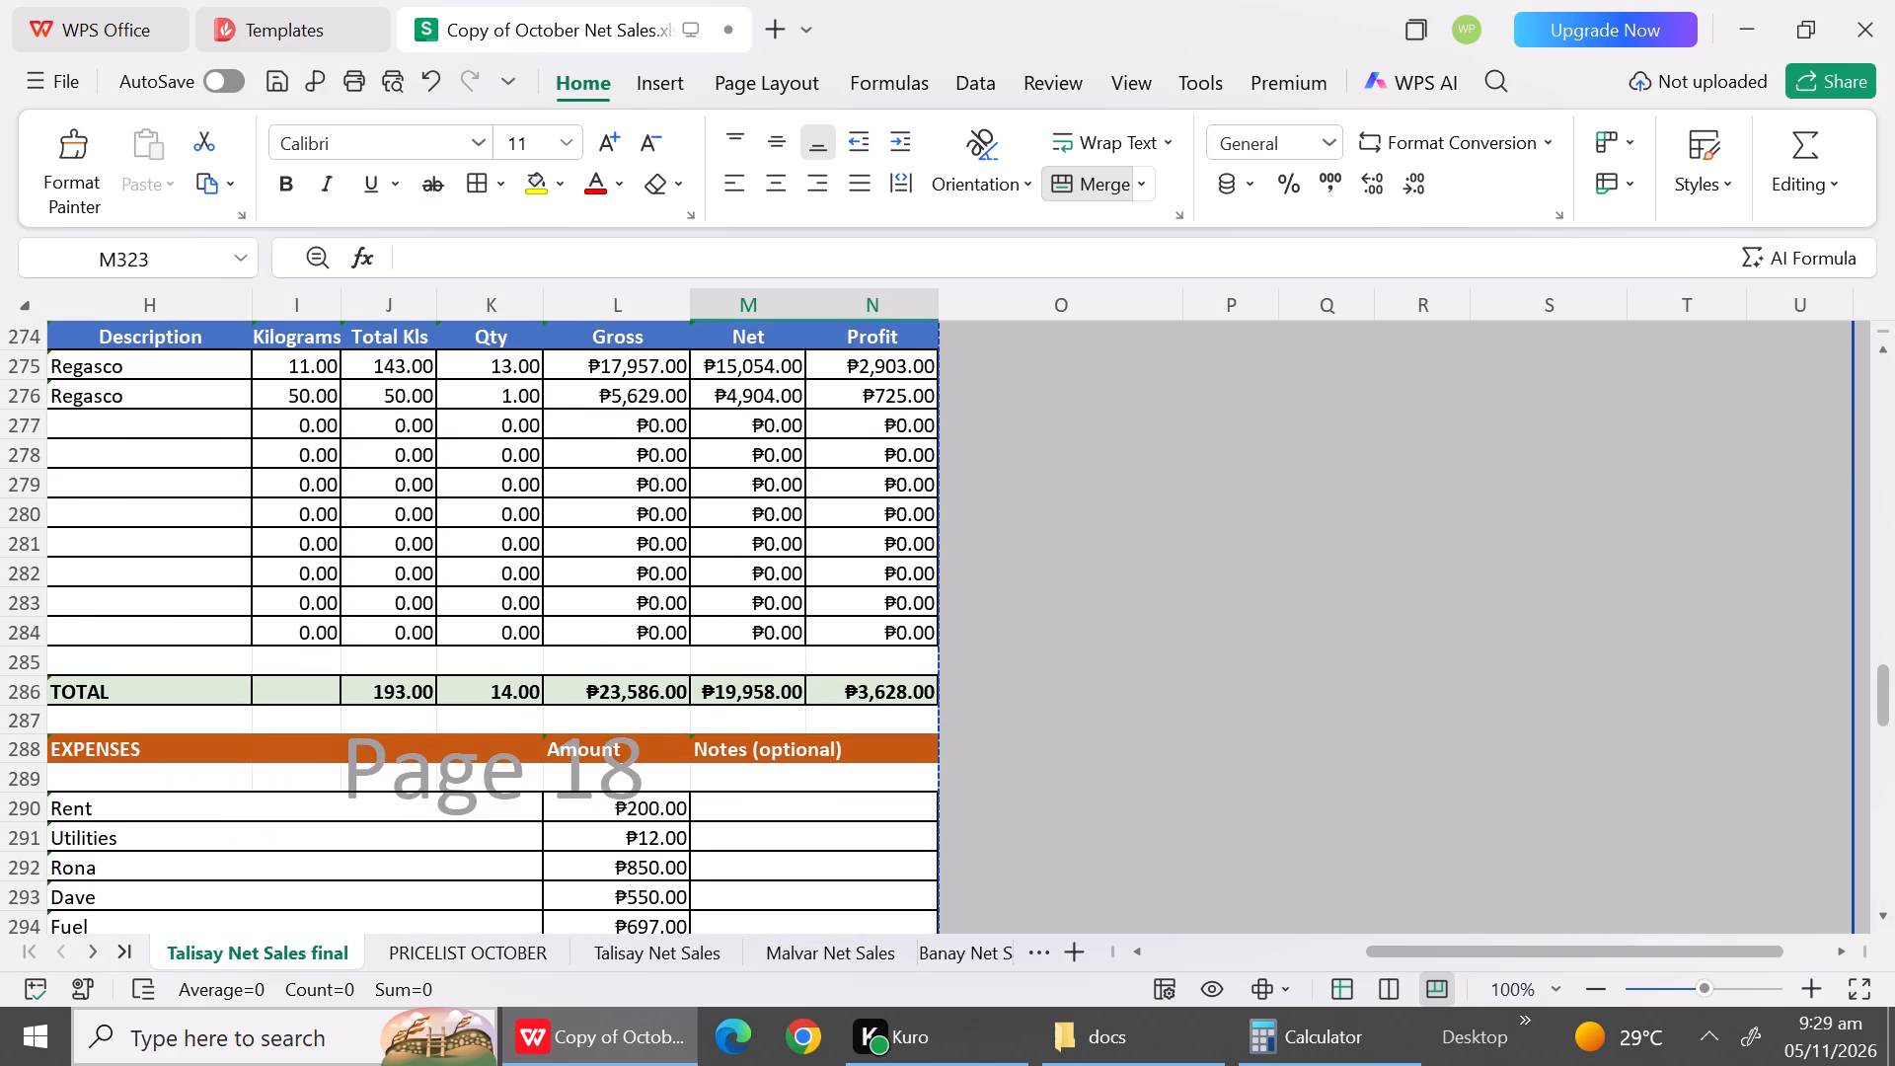
left_click(676, 806)
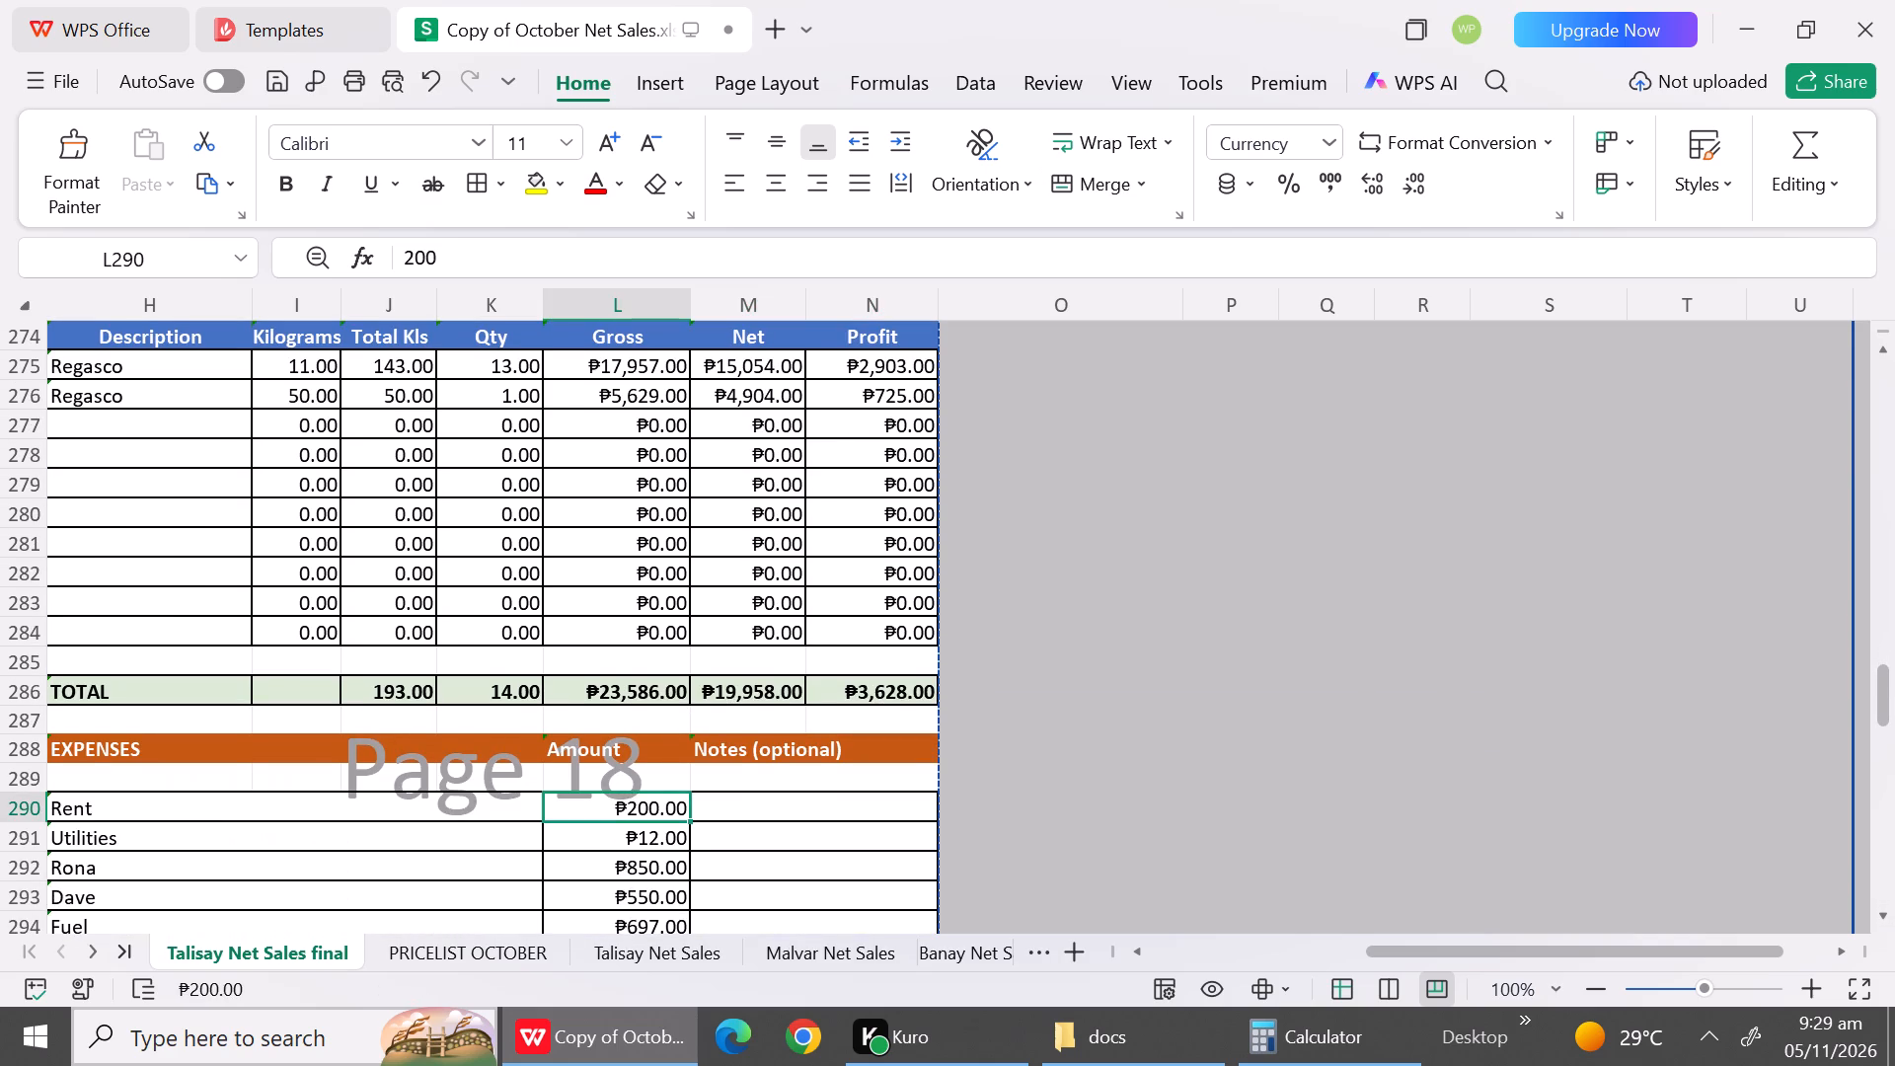
type("283")
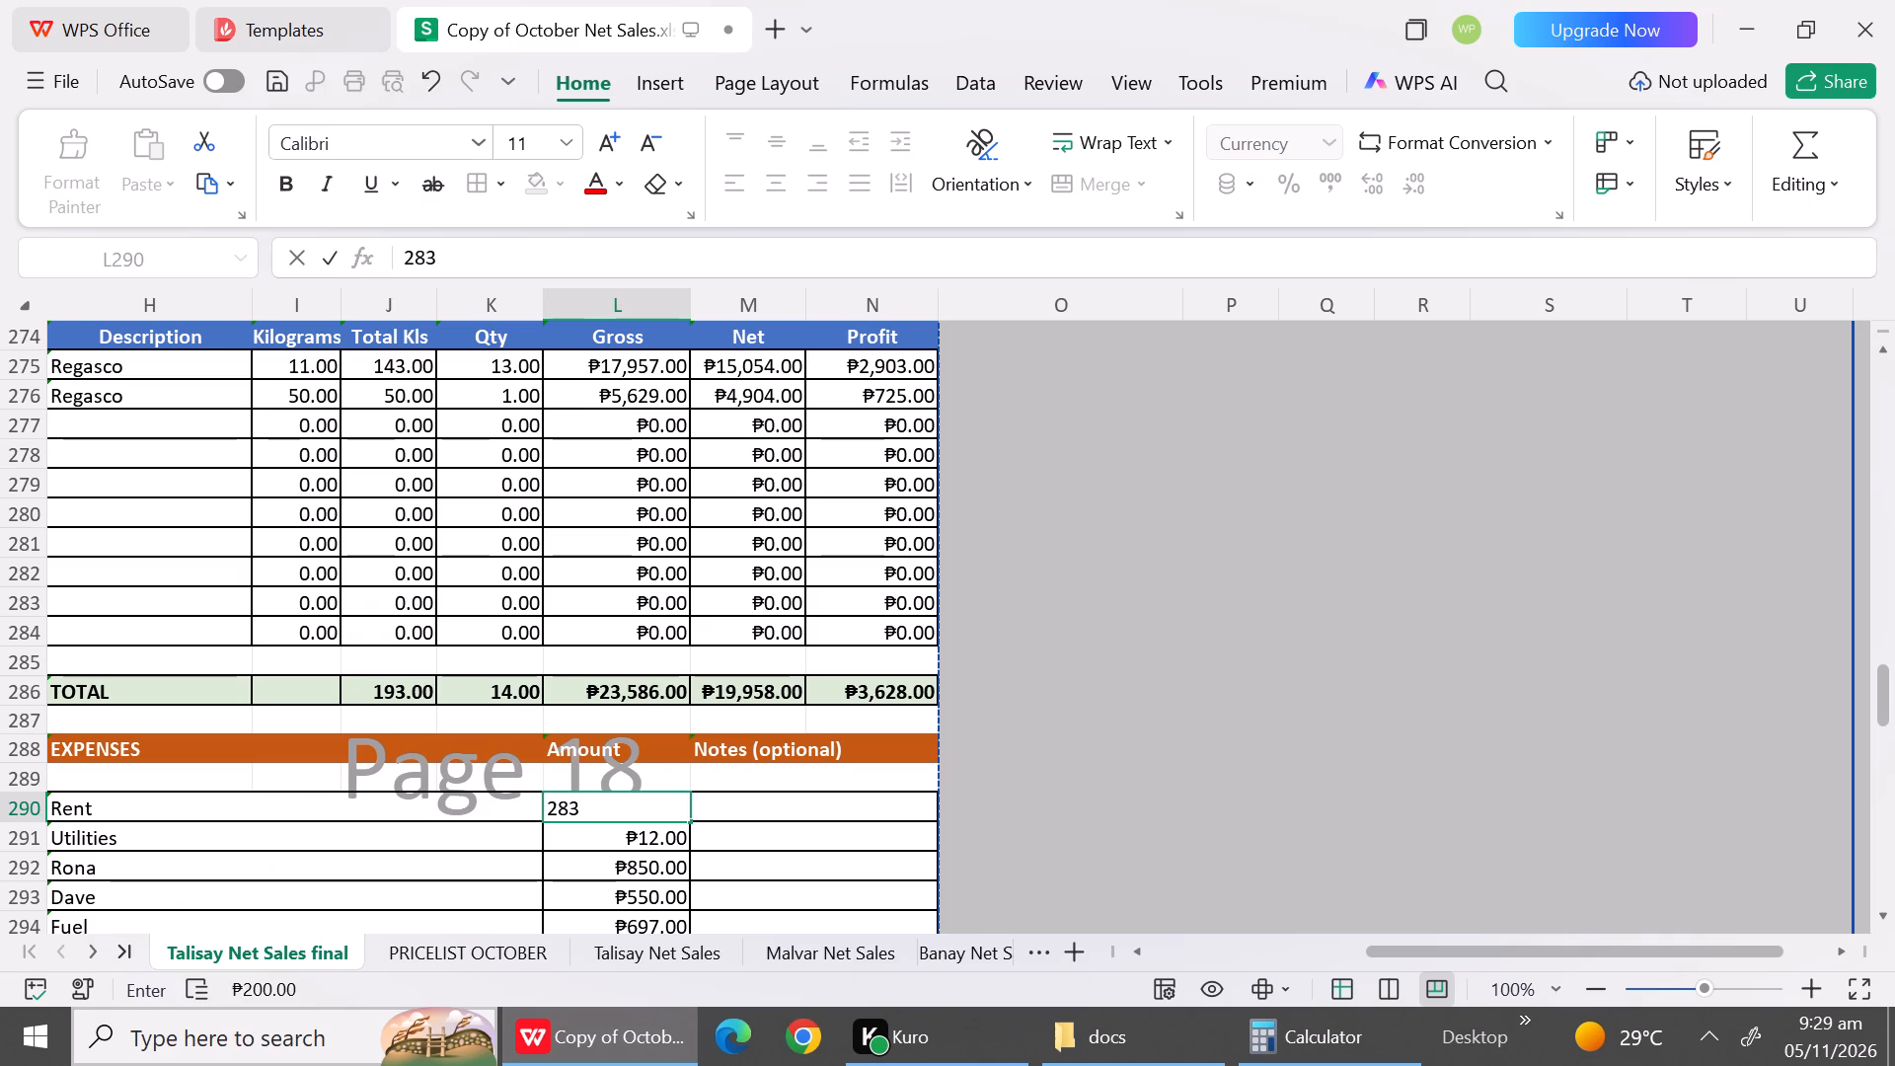
key("Down")
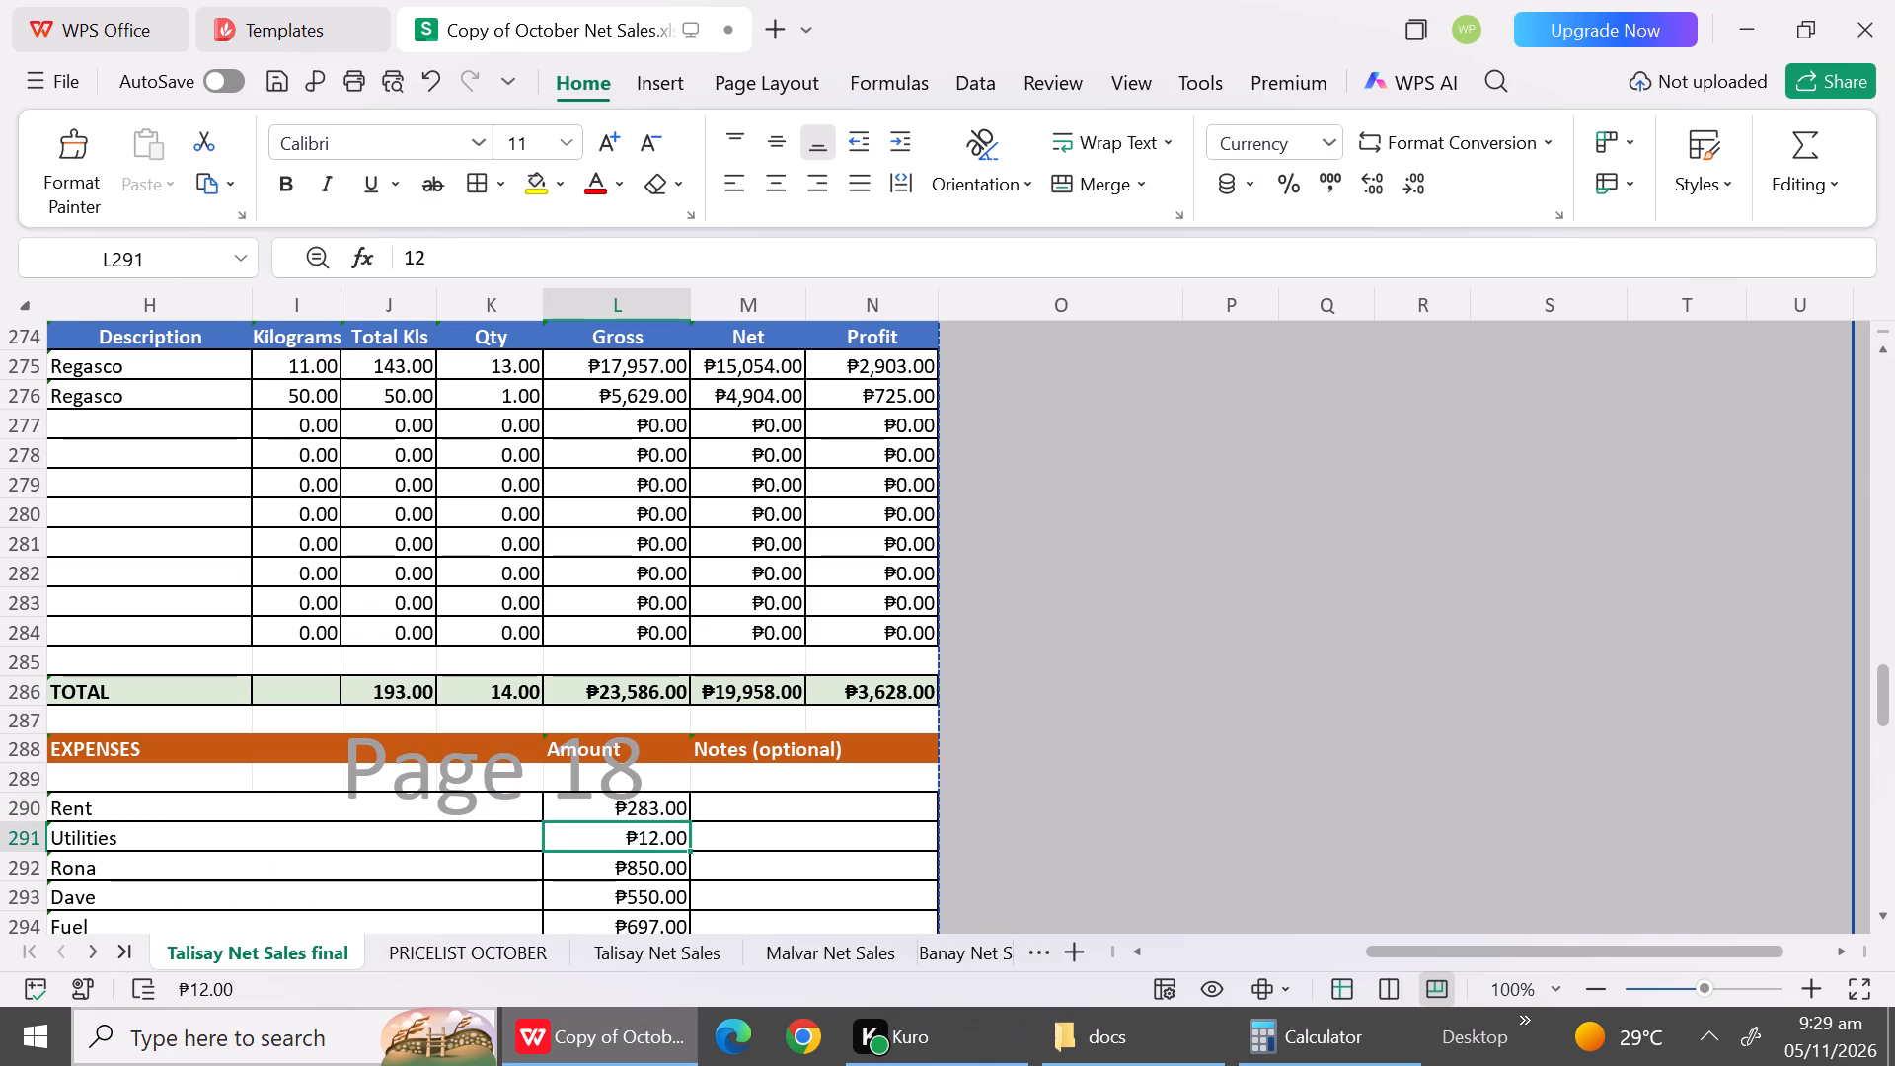
type("15")
key("Down")
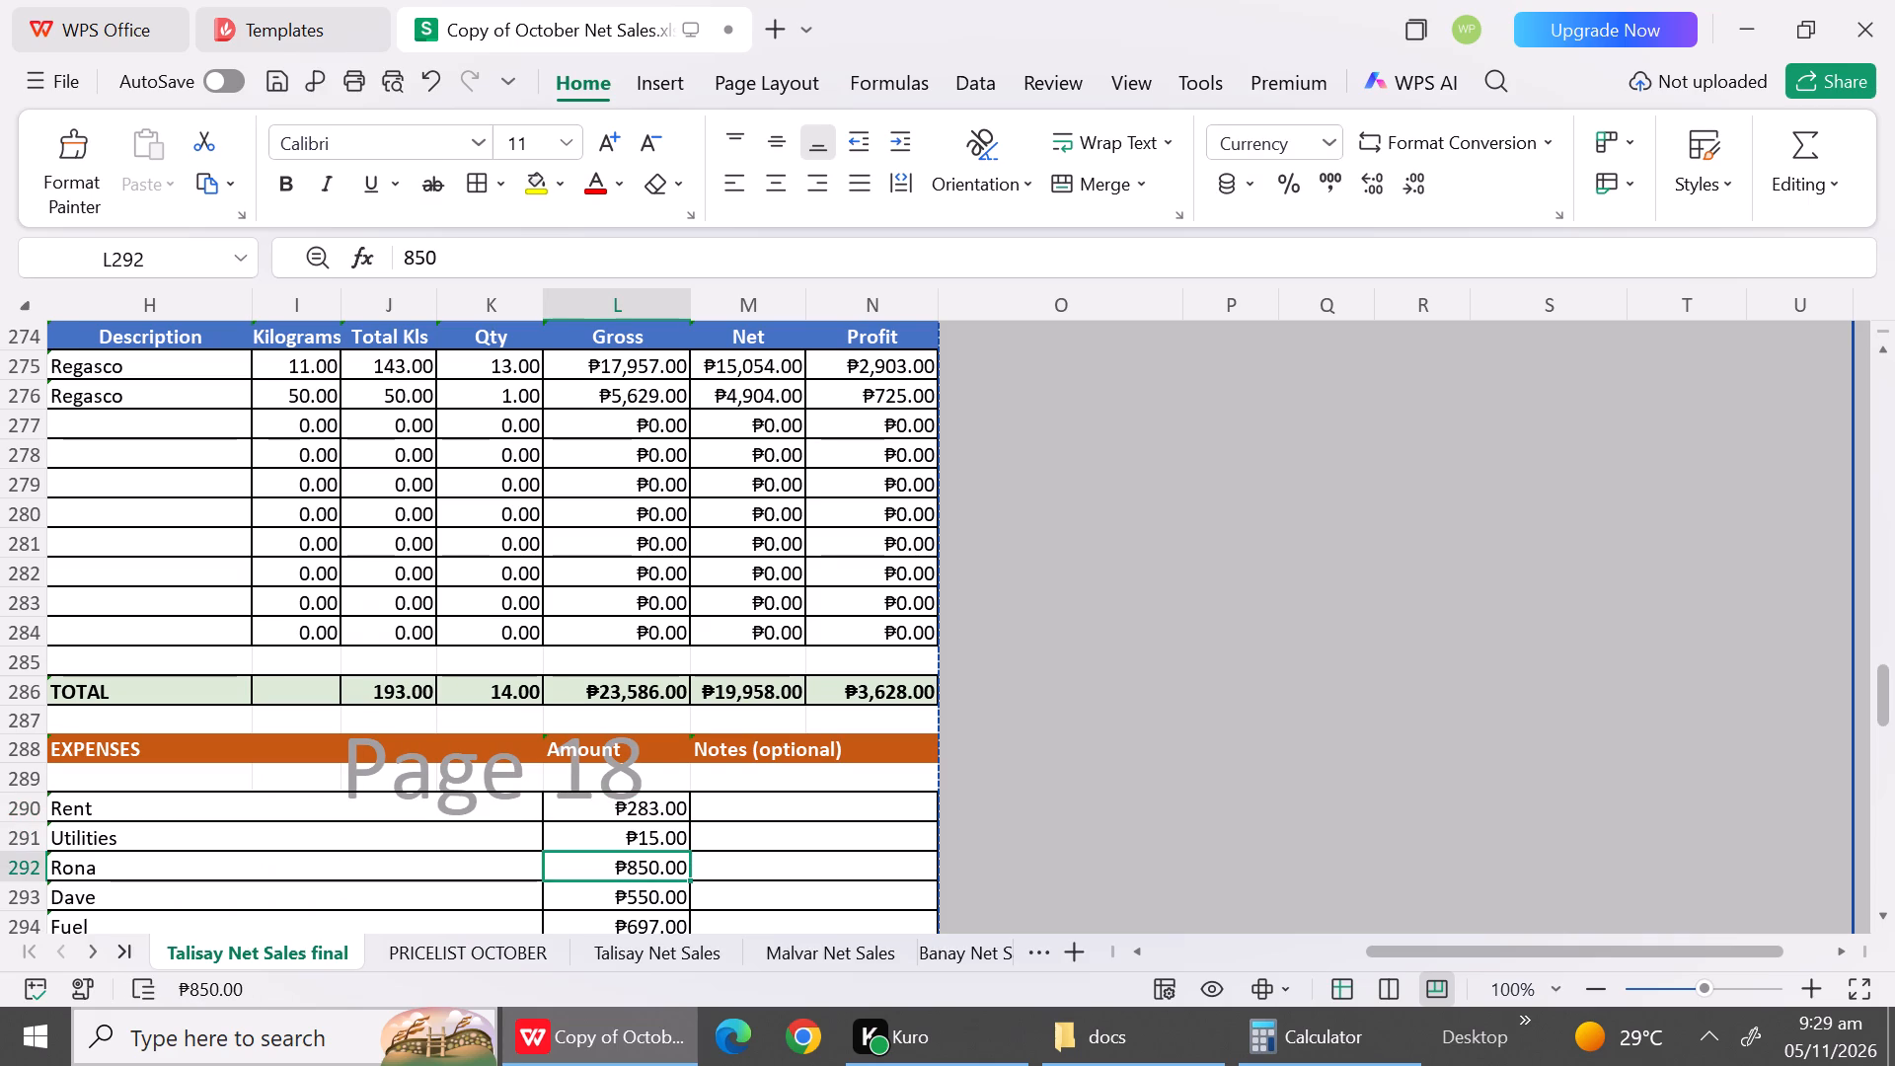
type("600")
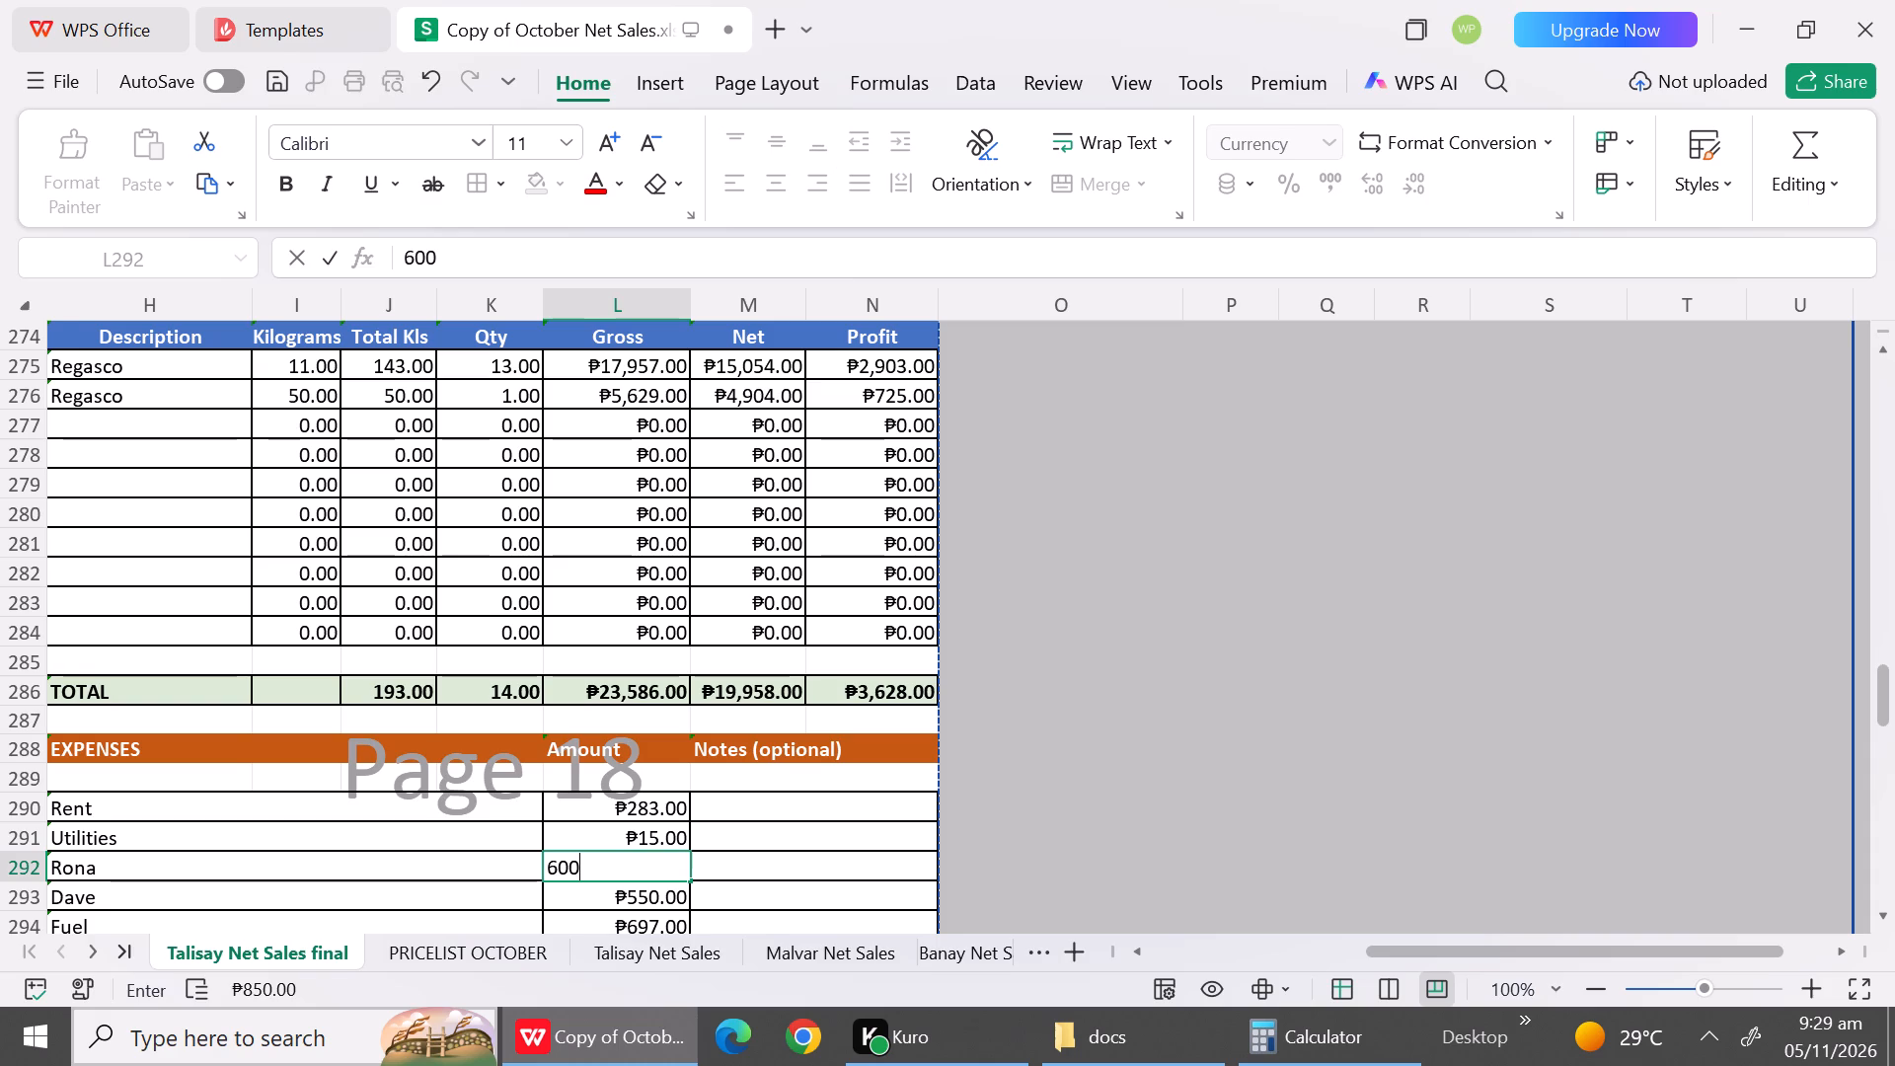
key("Down")
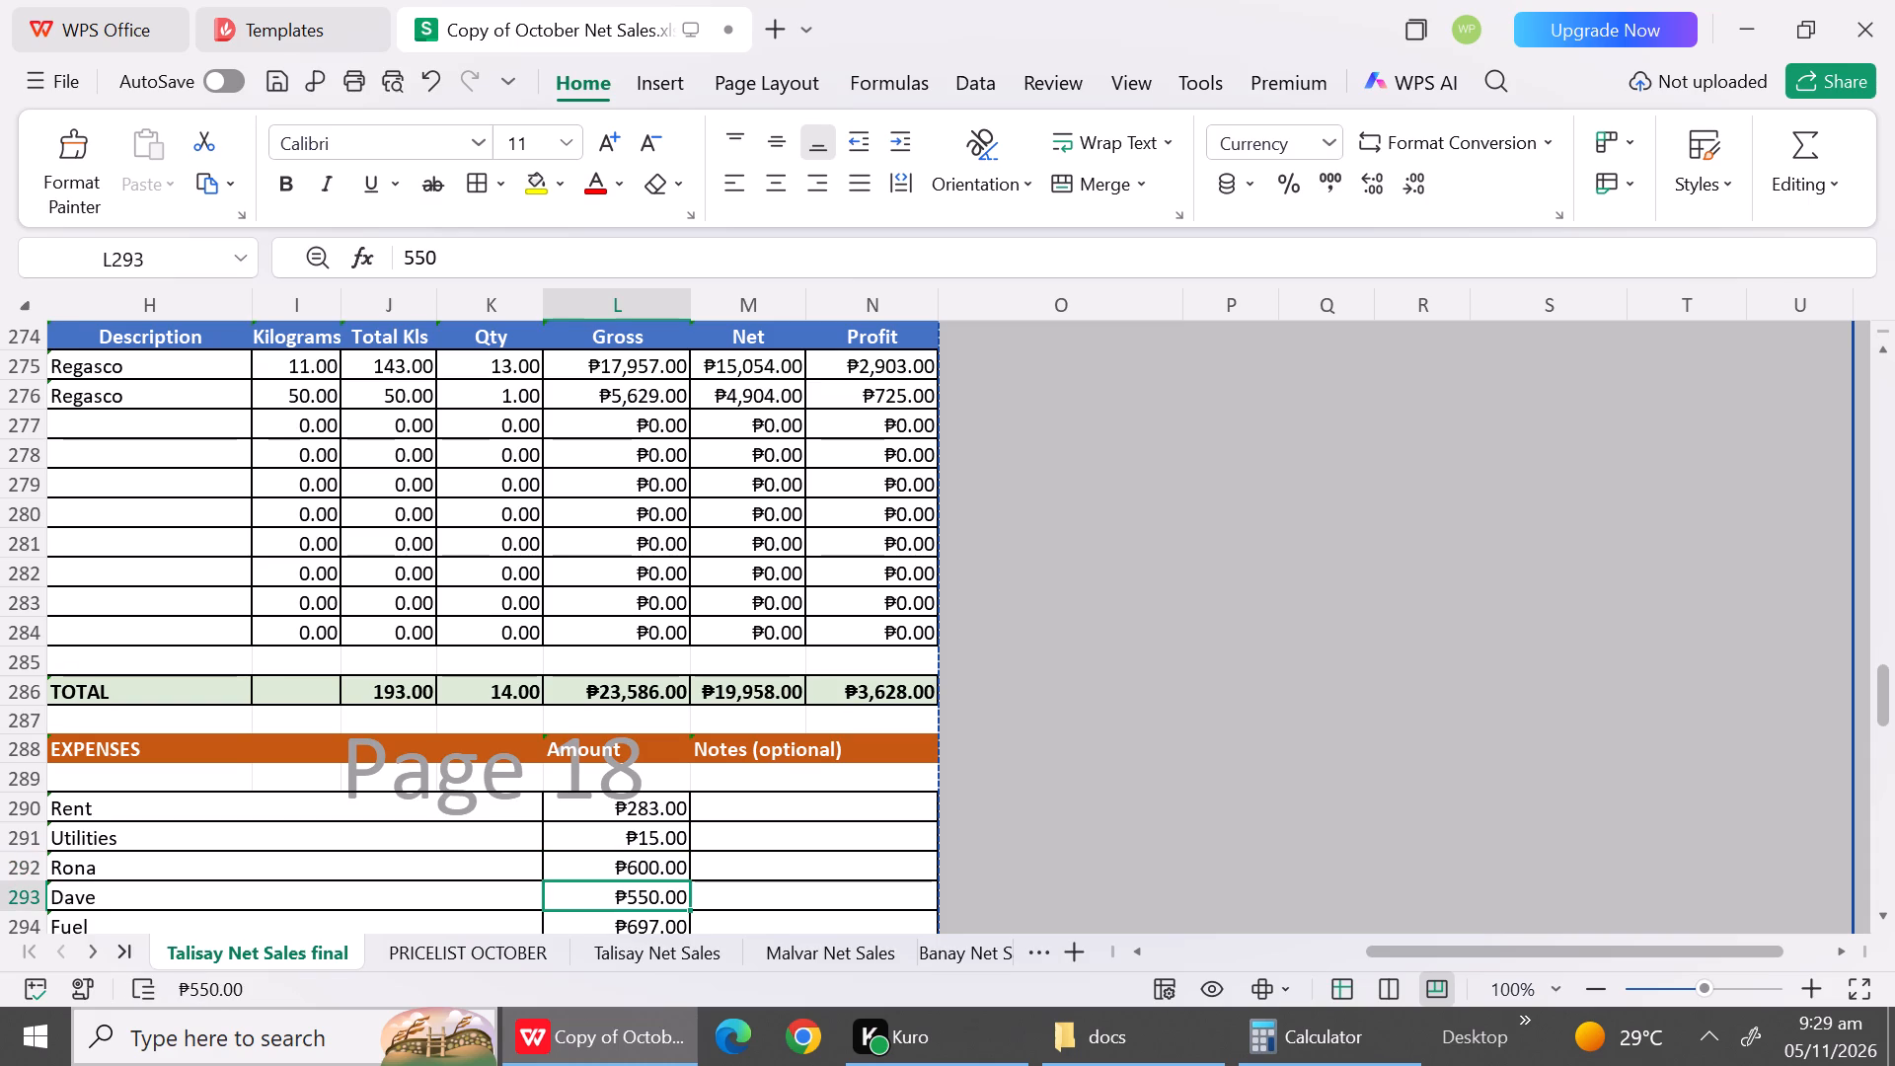
key("ctrl+s")
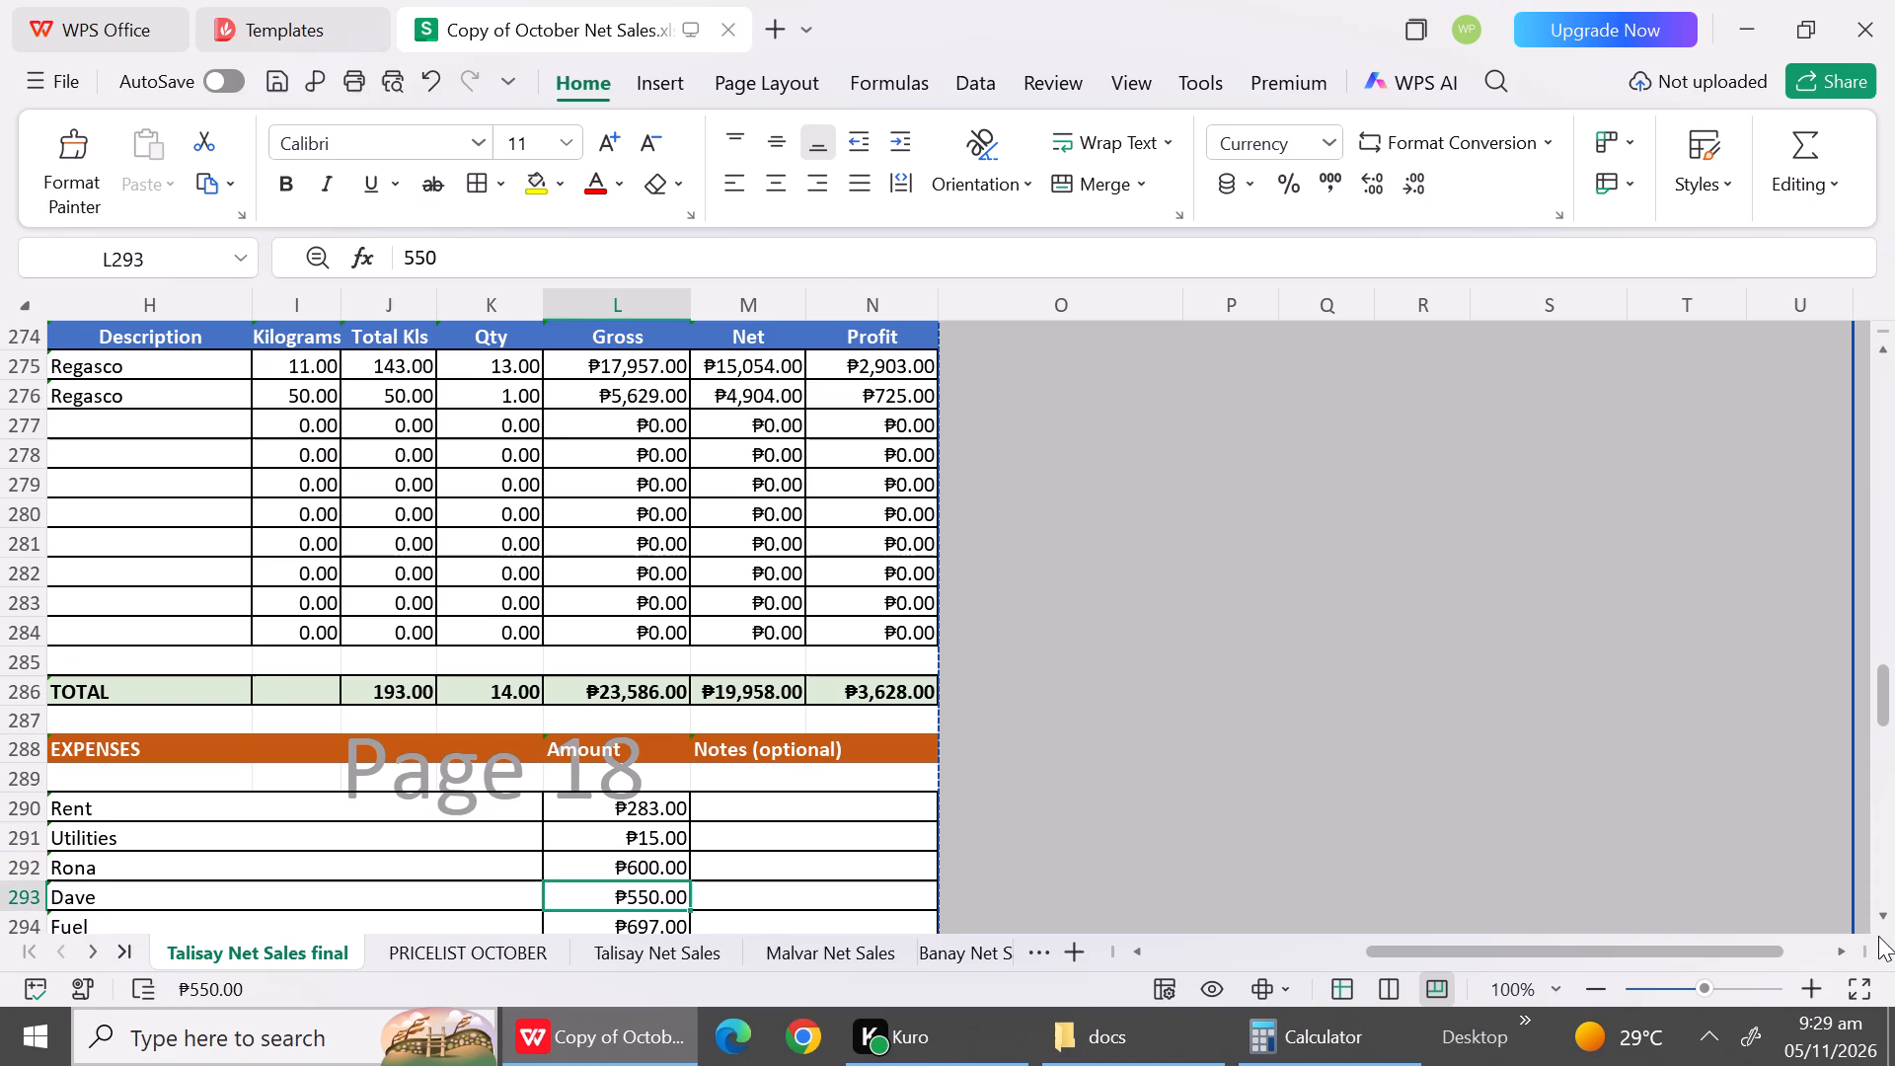
Clear the Transportation label from row 325 of the October 26 expenses and save the workbook.
triple_click(1878, 918)
triple_click(1878, 918)
triple_click(1878, 918)
triple_click(1878, 918)
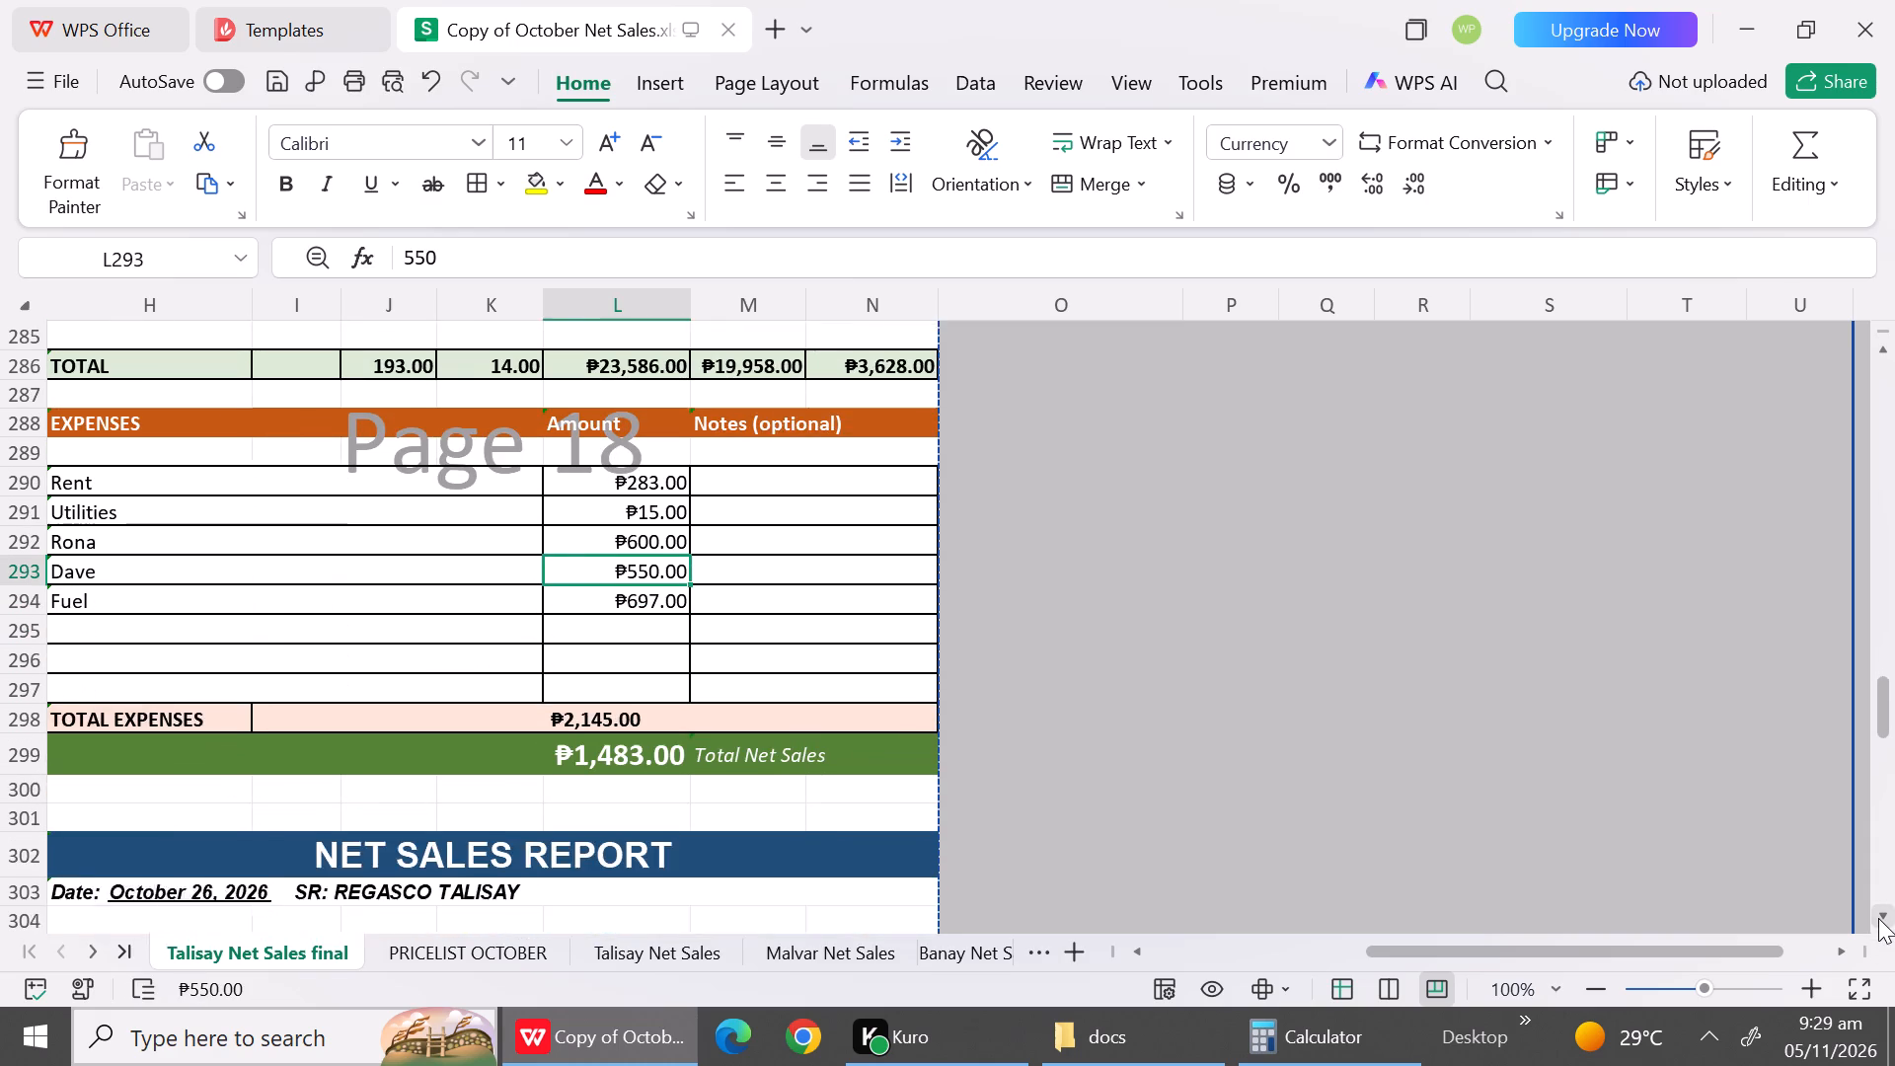
triple_click(1878, 918)
triple_click(1878, 918)
triple_click(1878, 918)
triple_click(1878, 918)
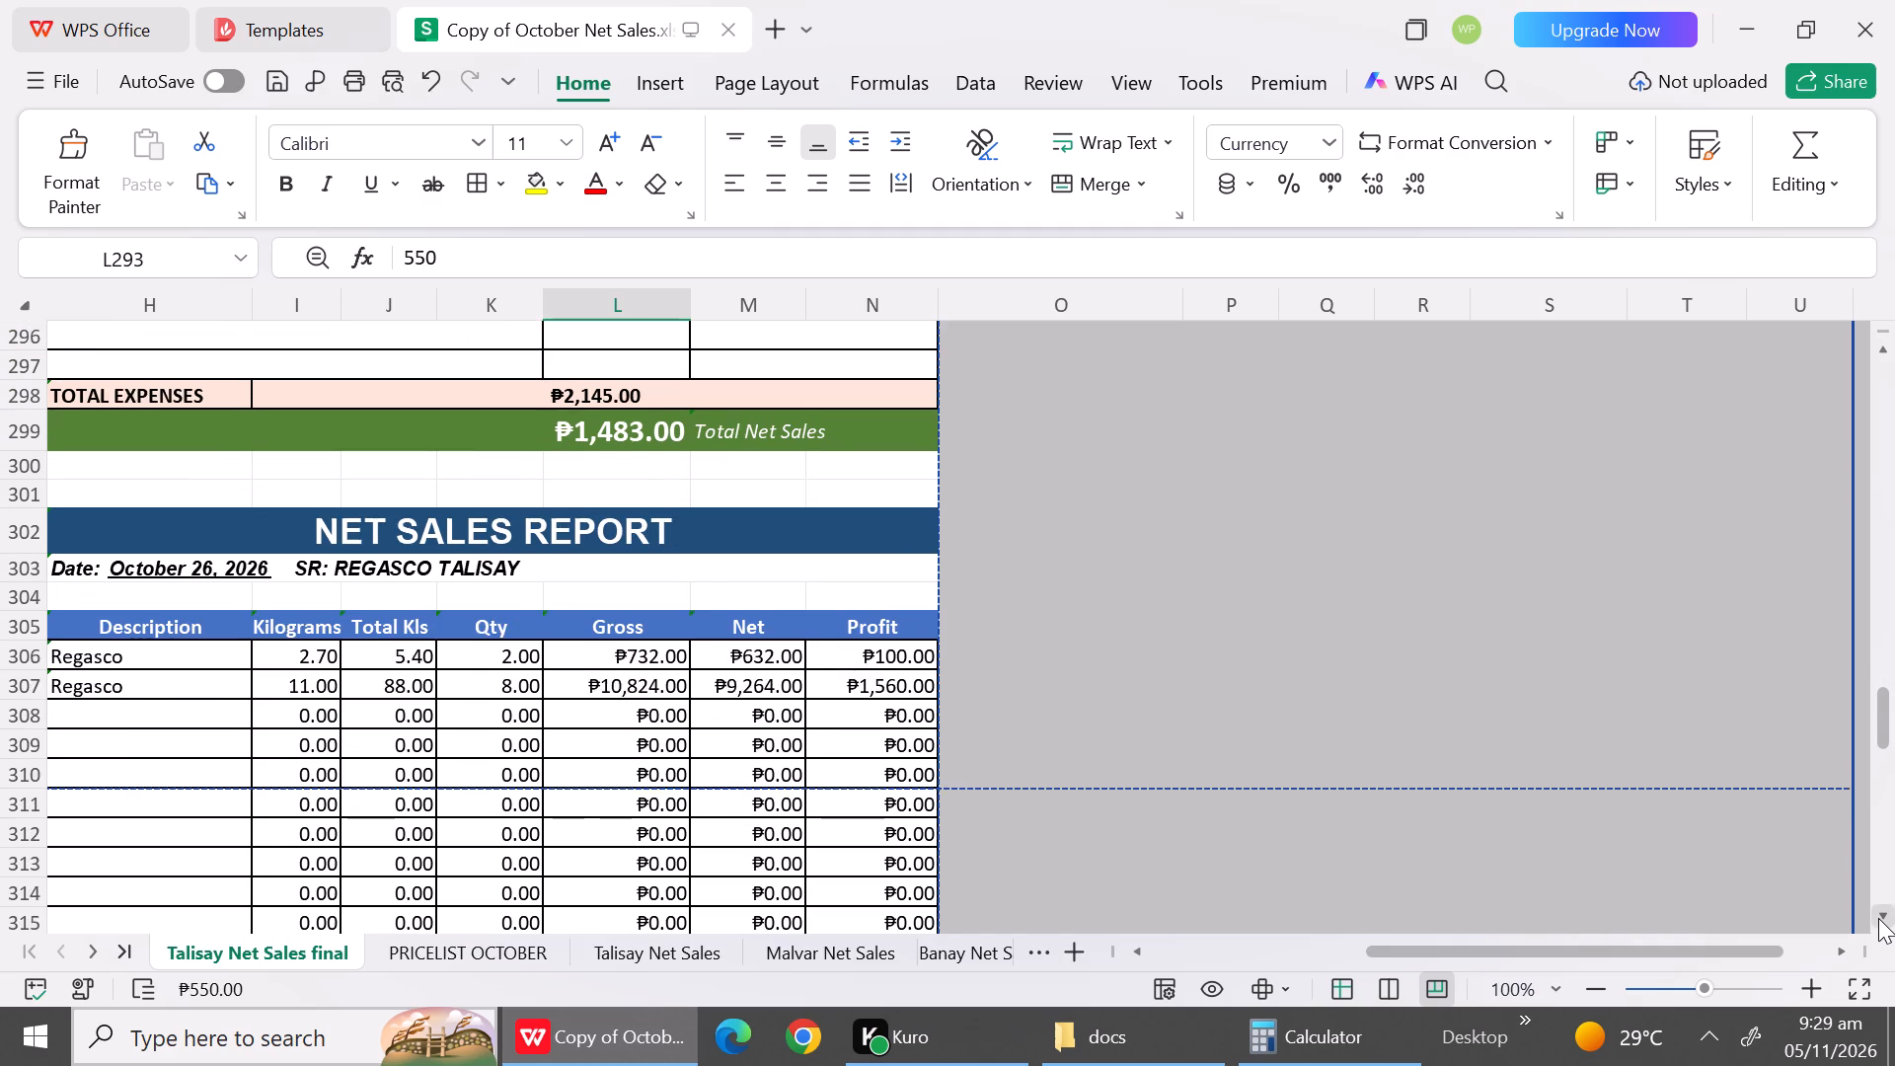
triple_click(1878, 918)
triple_click(1878, 918)
triple_click(1878, 918)
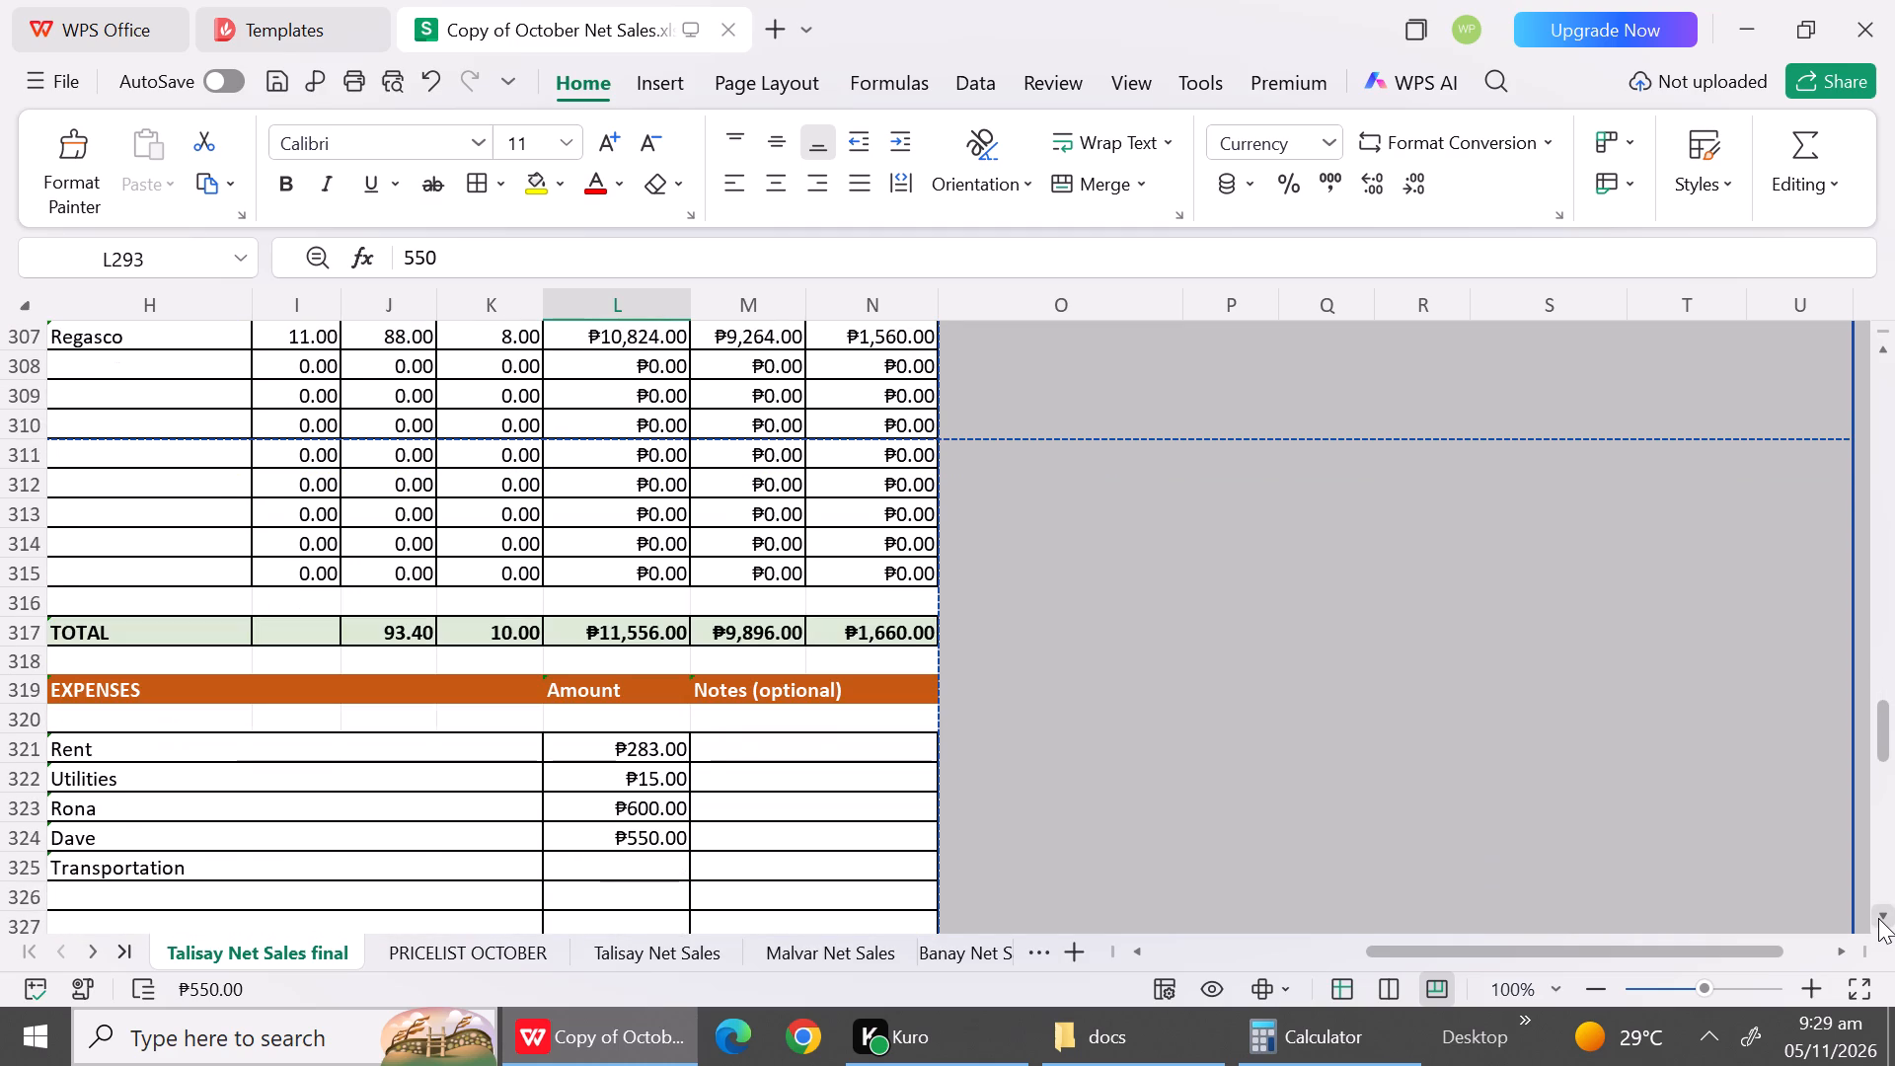
left_click(1878, 918)
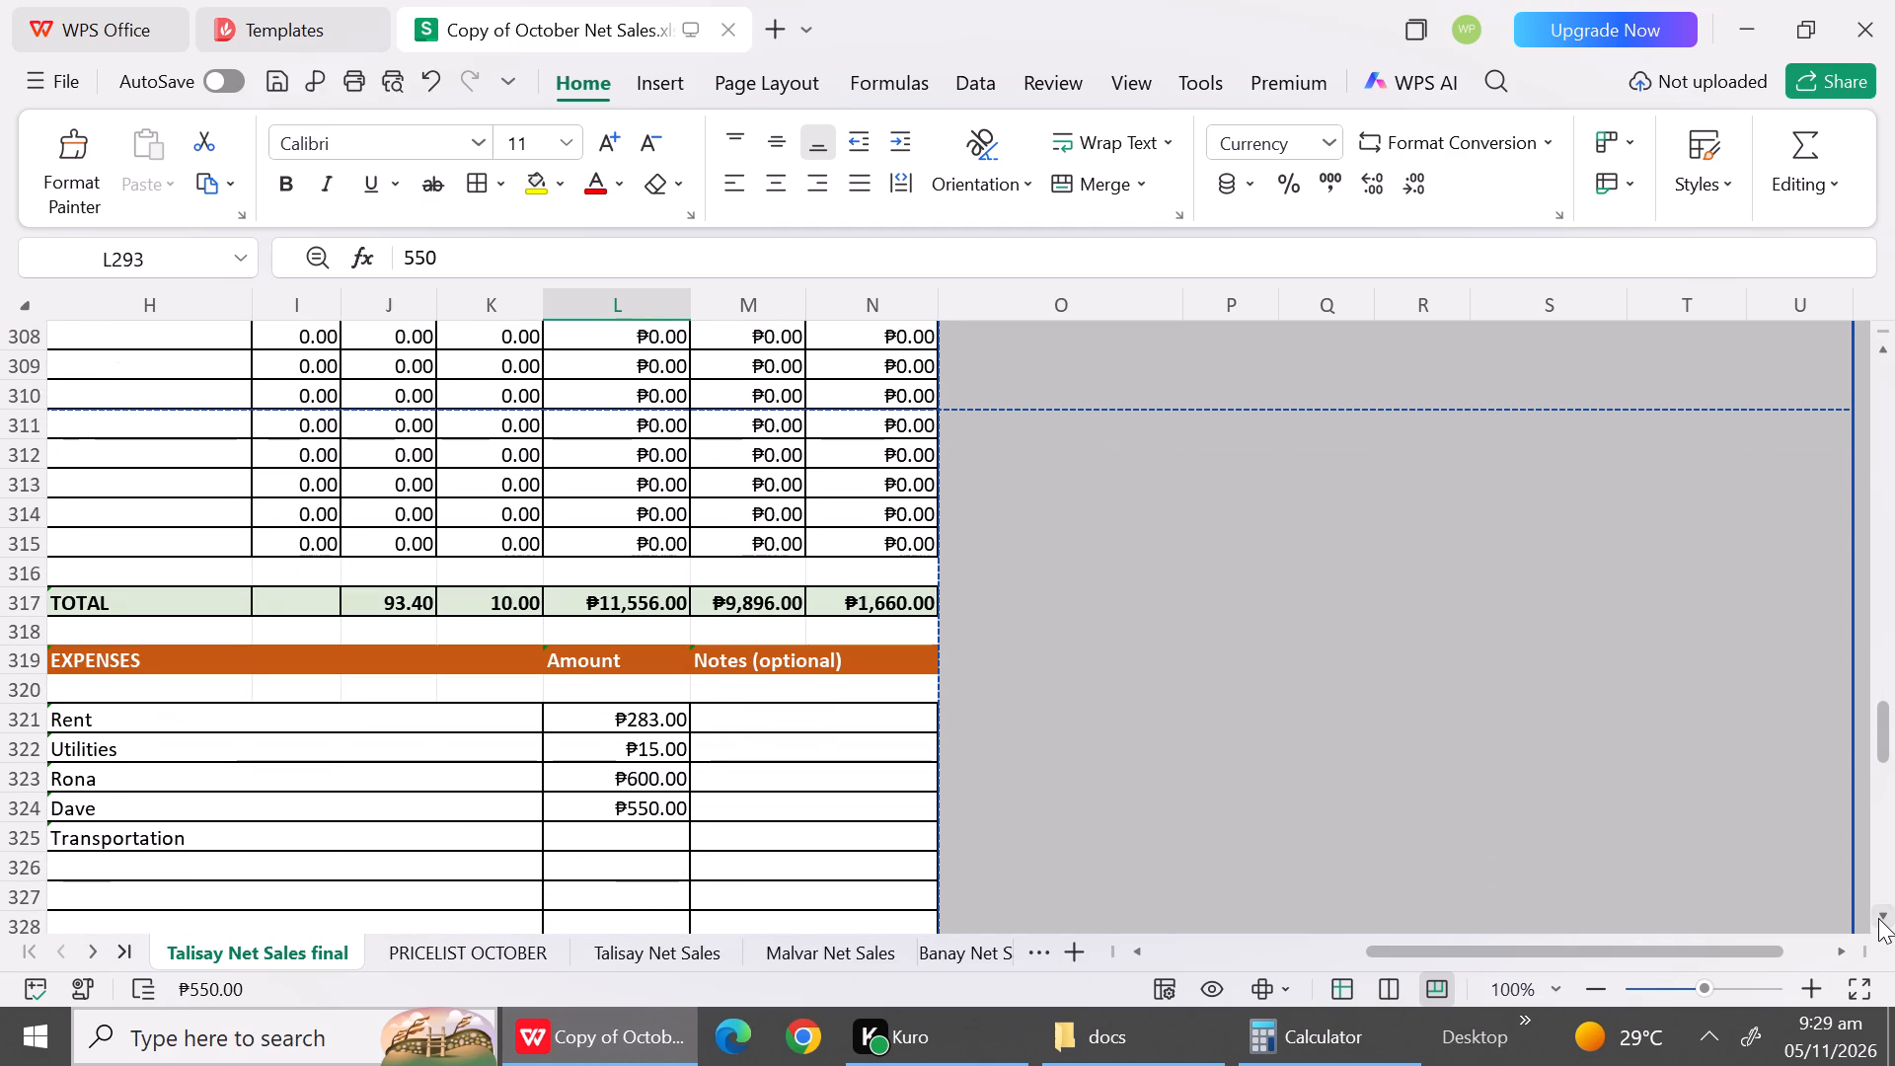
left_click(178, 831)
key("BackSpace")
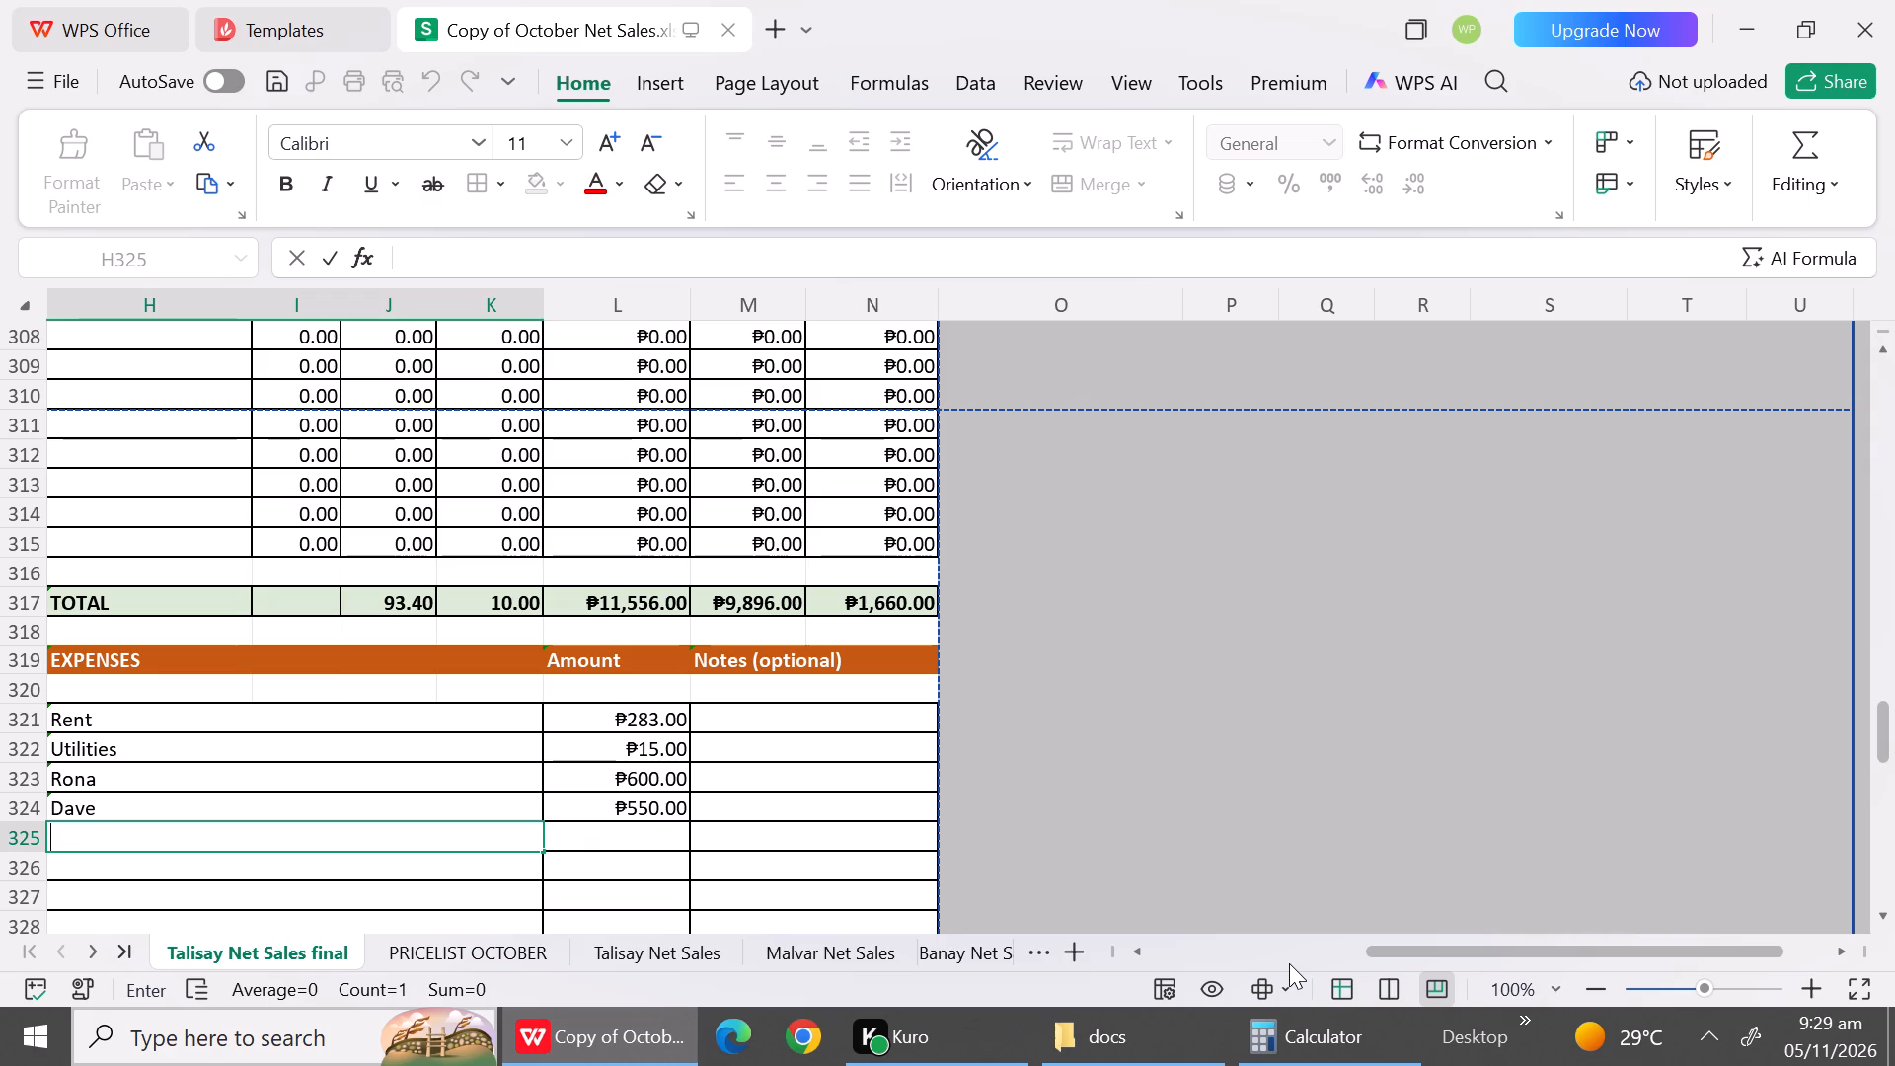
key("ctrl+s")
Set the 2.70 kg Regasco row 337 of the October 27 report to quantity 3 and gross 1098.
triple_click(1882, 908)
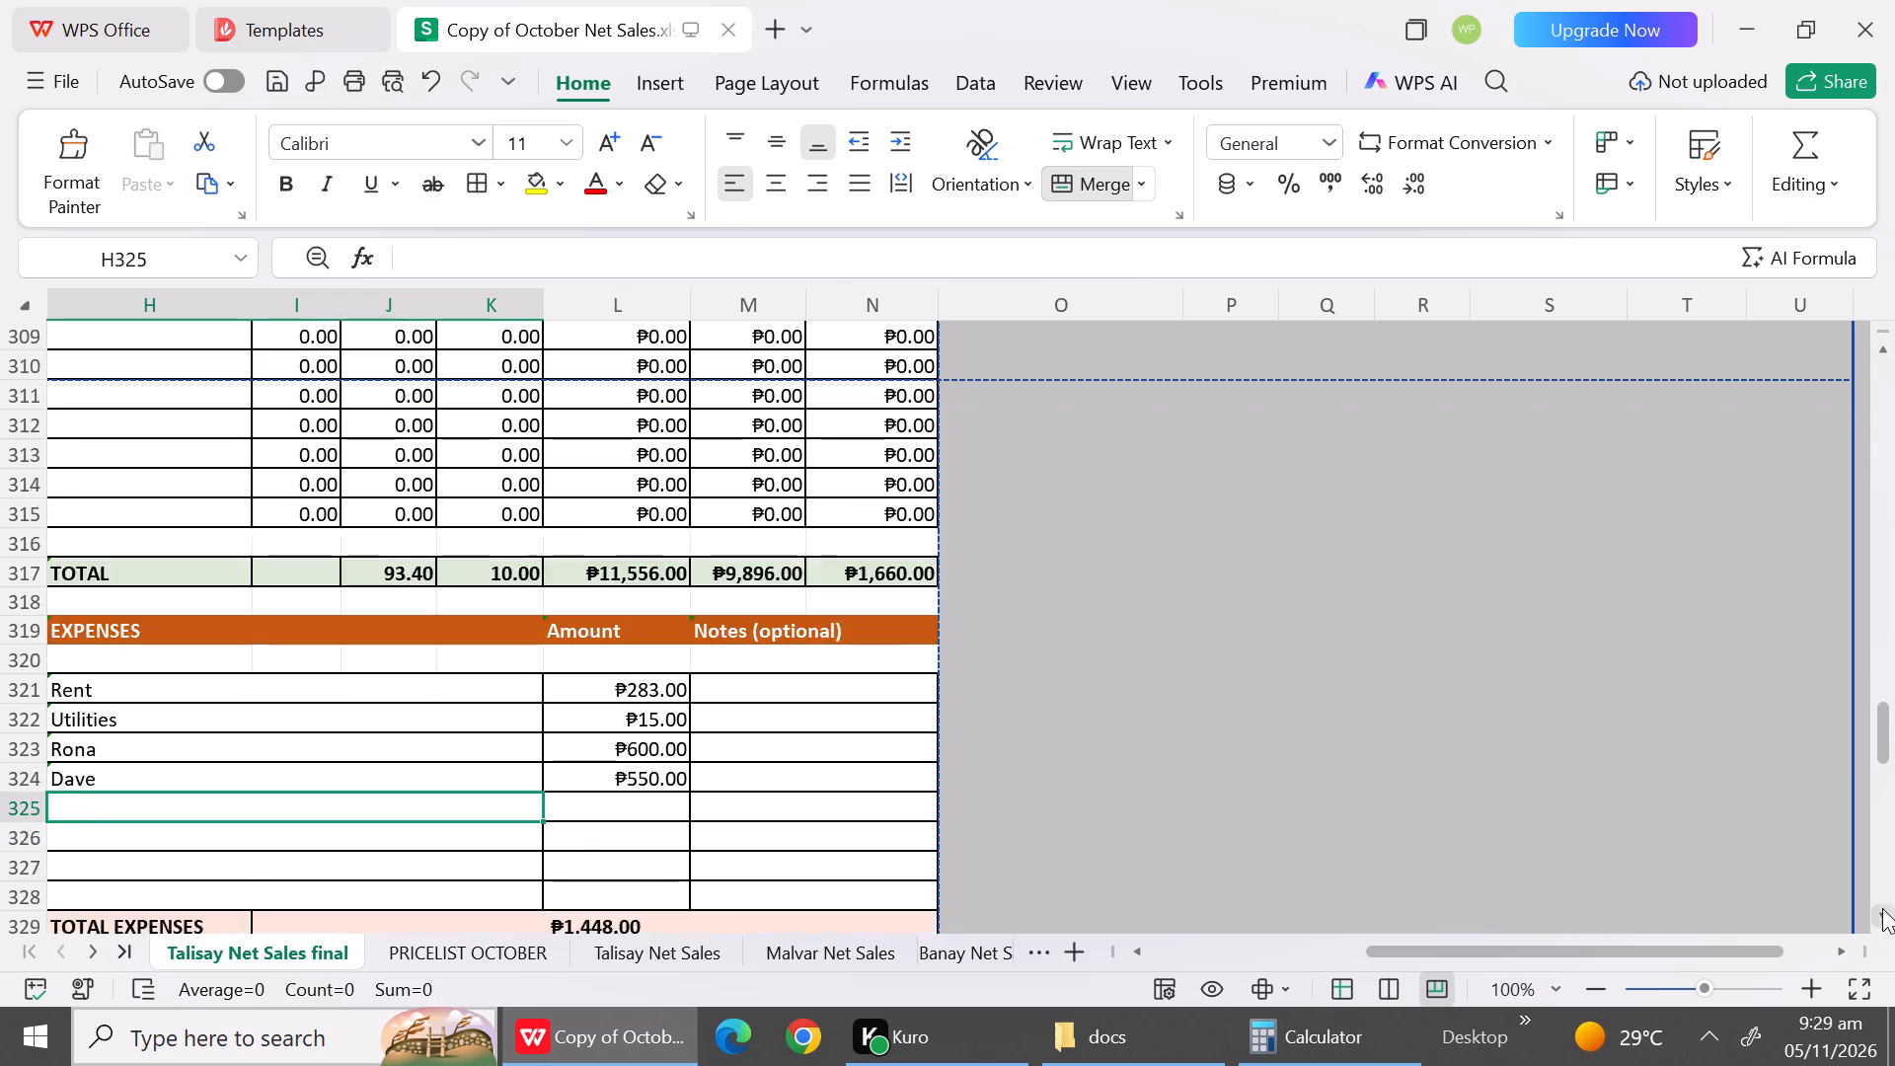
triple_click(1882, 908)
triple_click(1882, 908)
triple_click(1882, 908)
left_click(1882, 908)
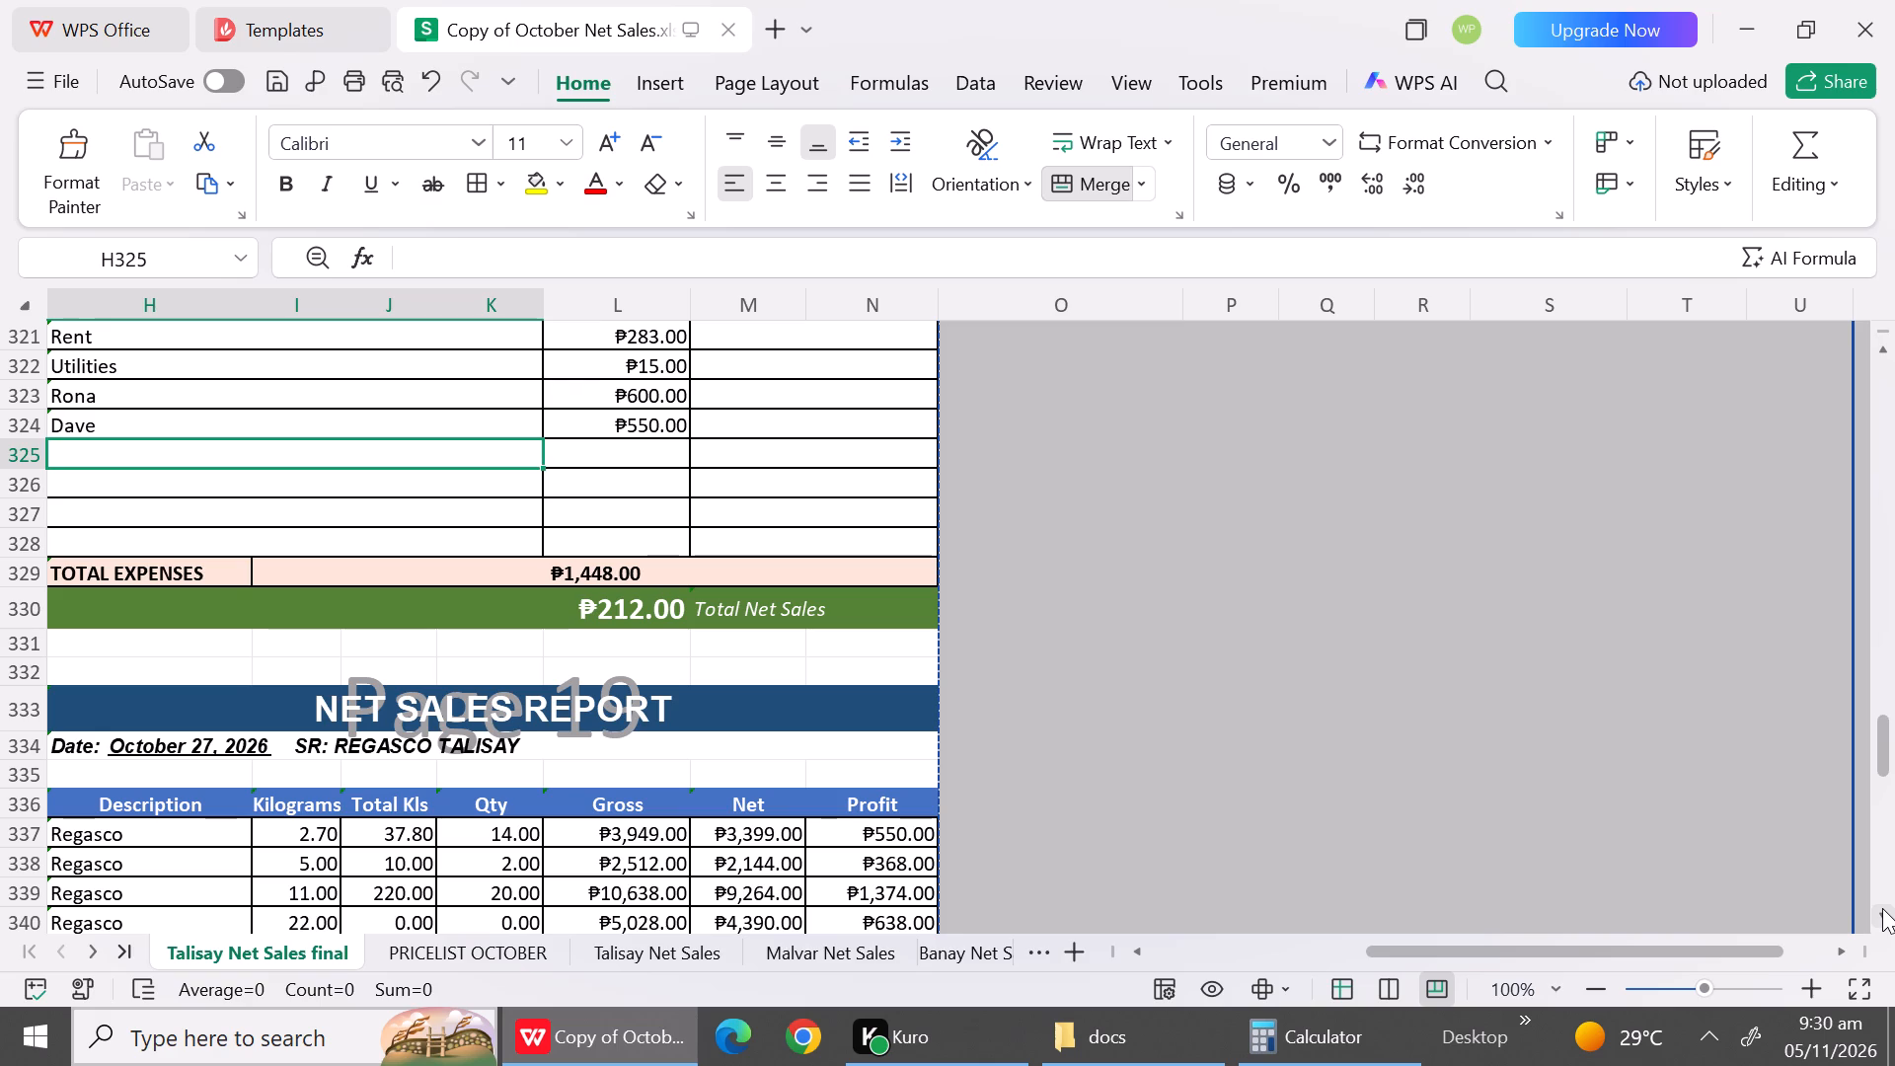
triple_click(1887, 914)
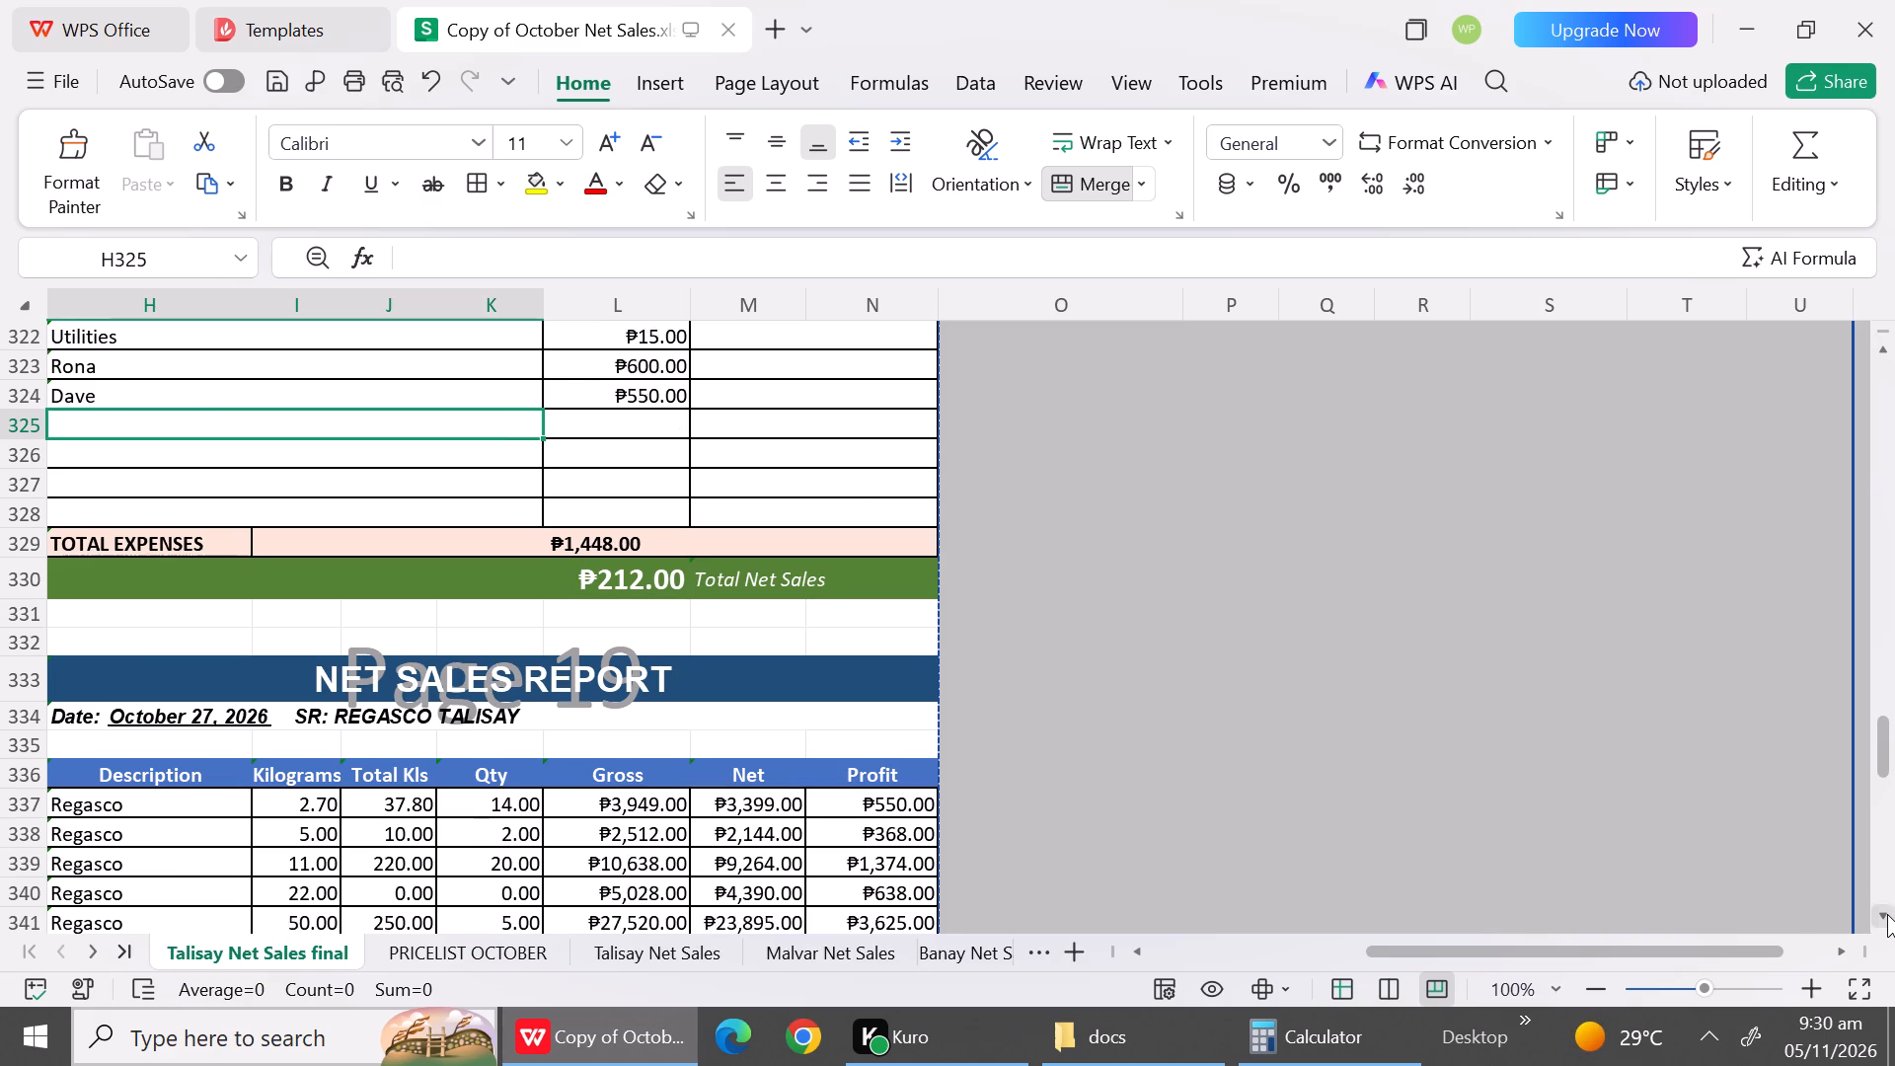
double_click(1887, 914)
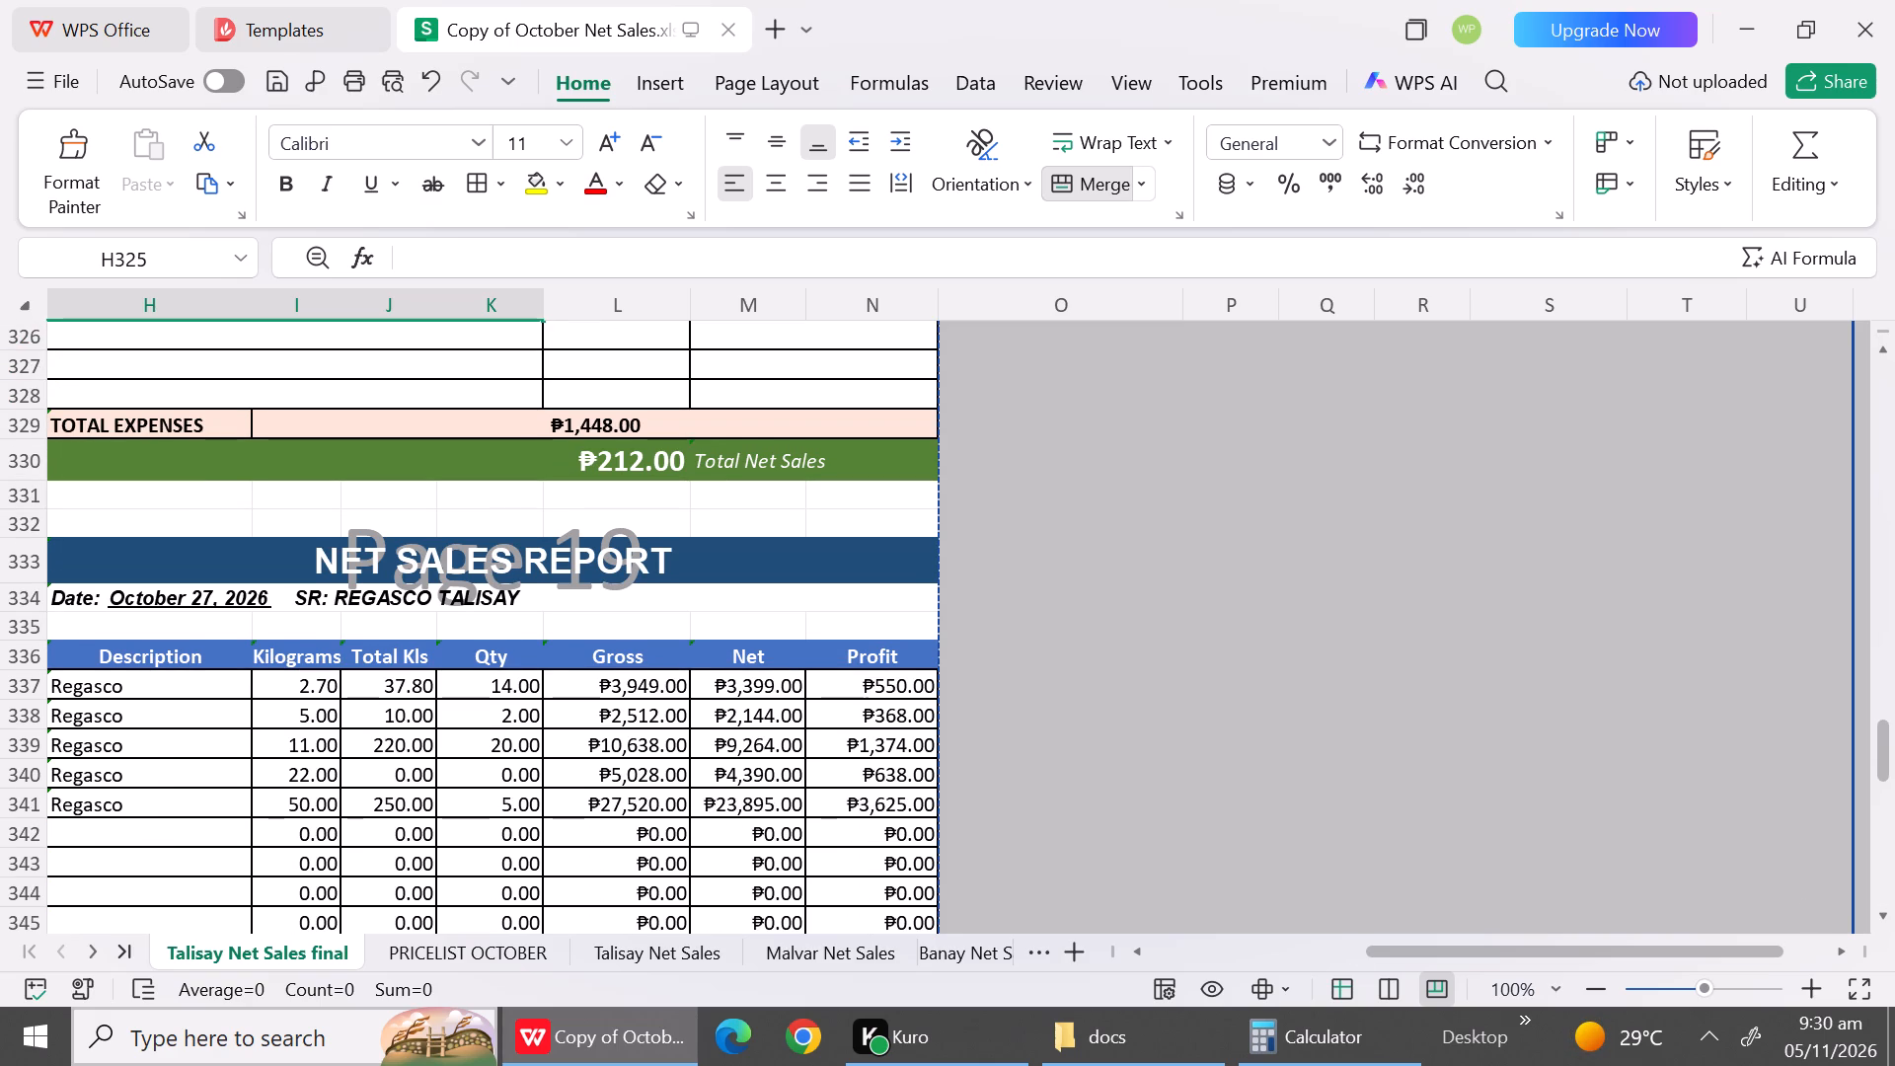
left_click(510, 681)
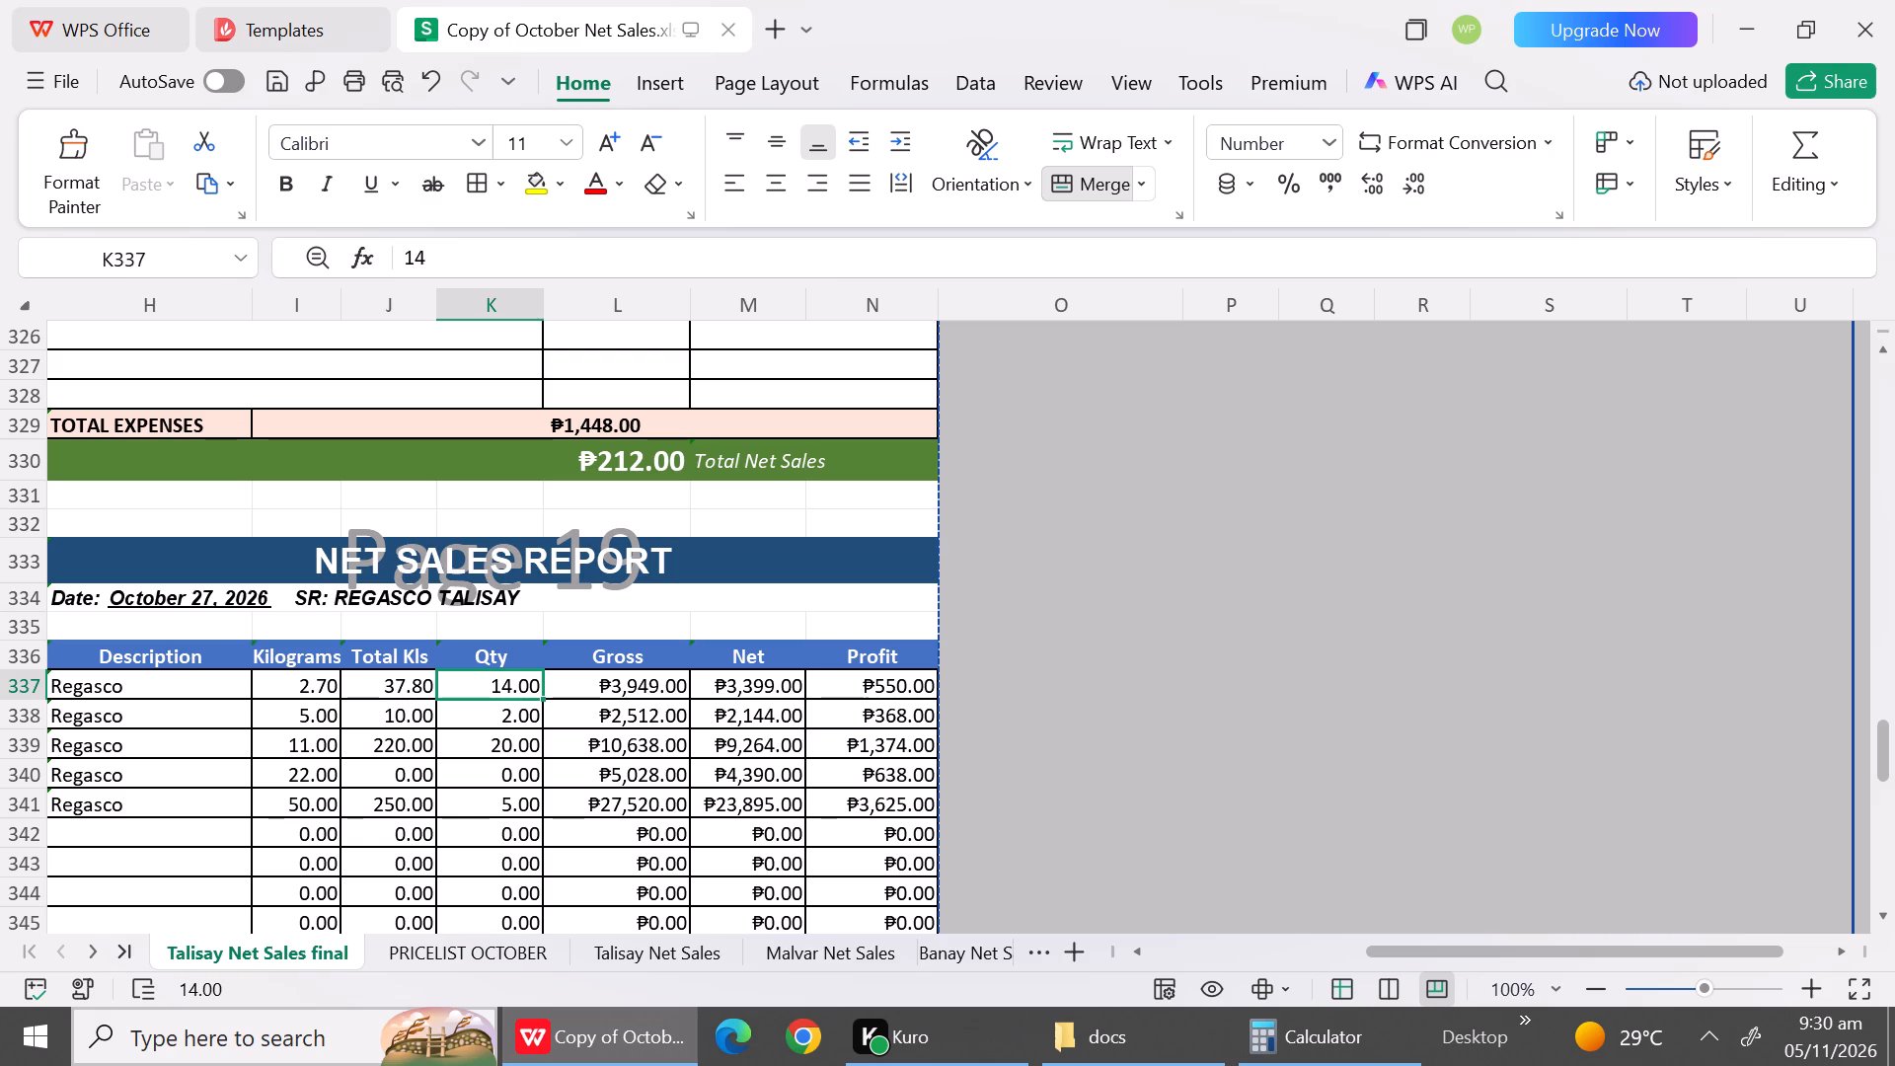
key("3")
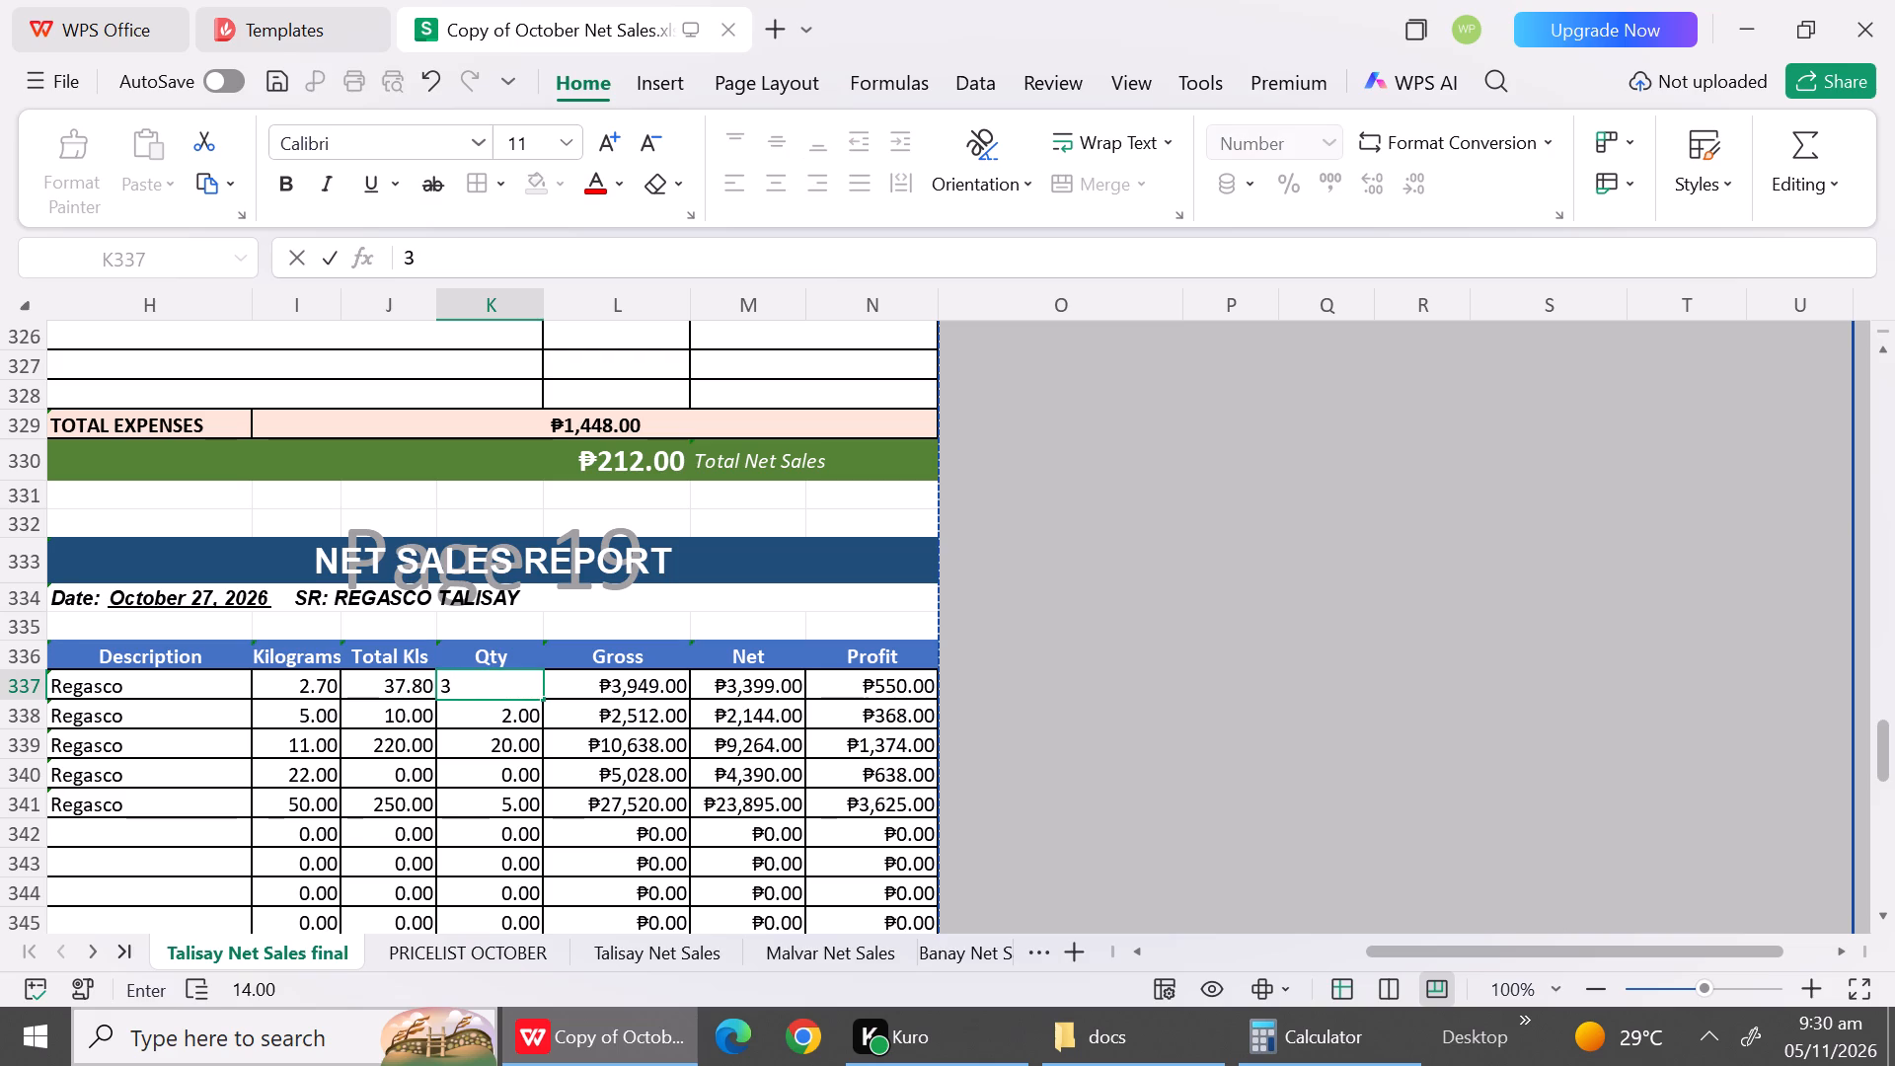
left_click(611, 691)
type("109")
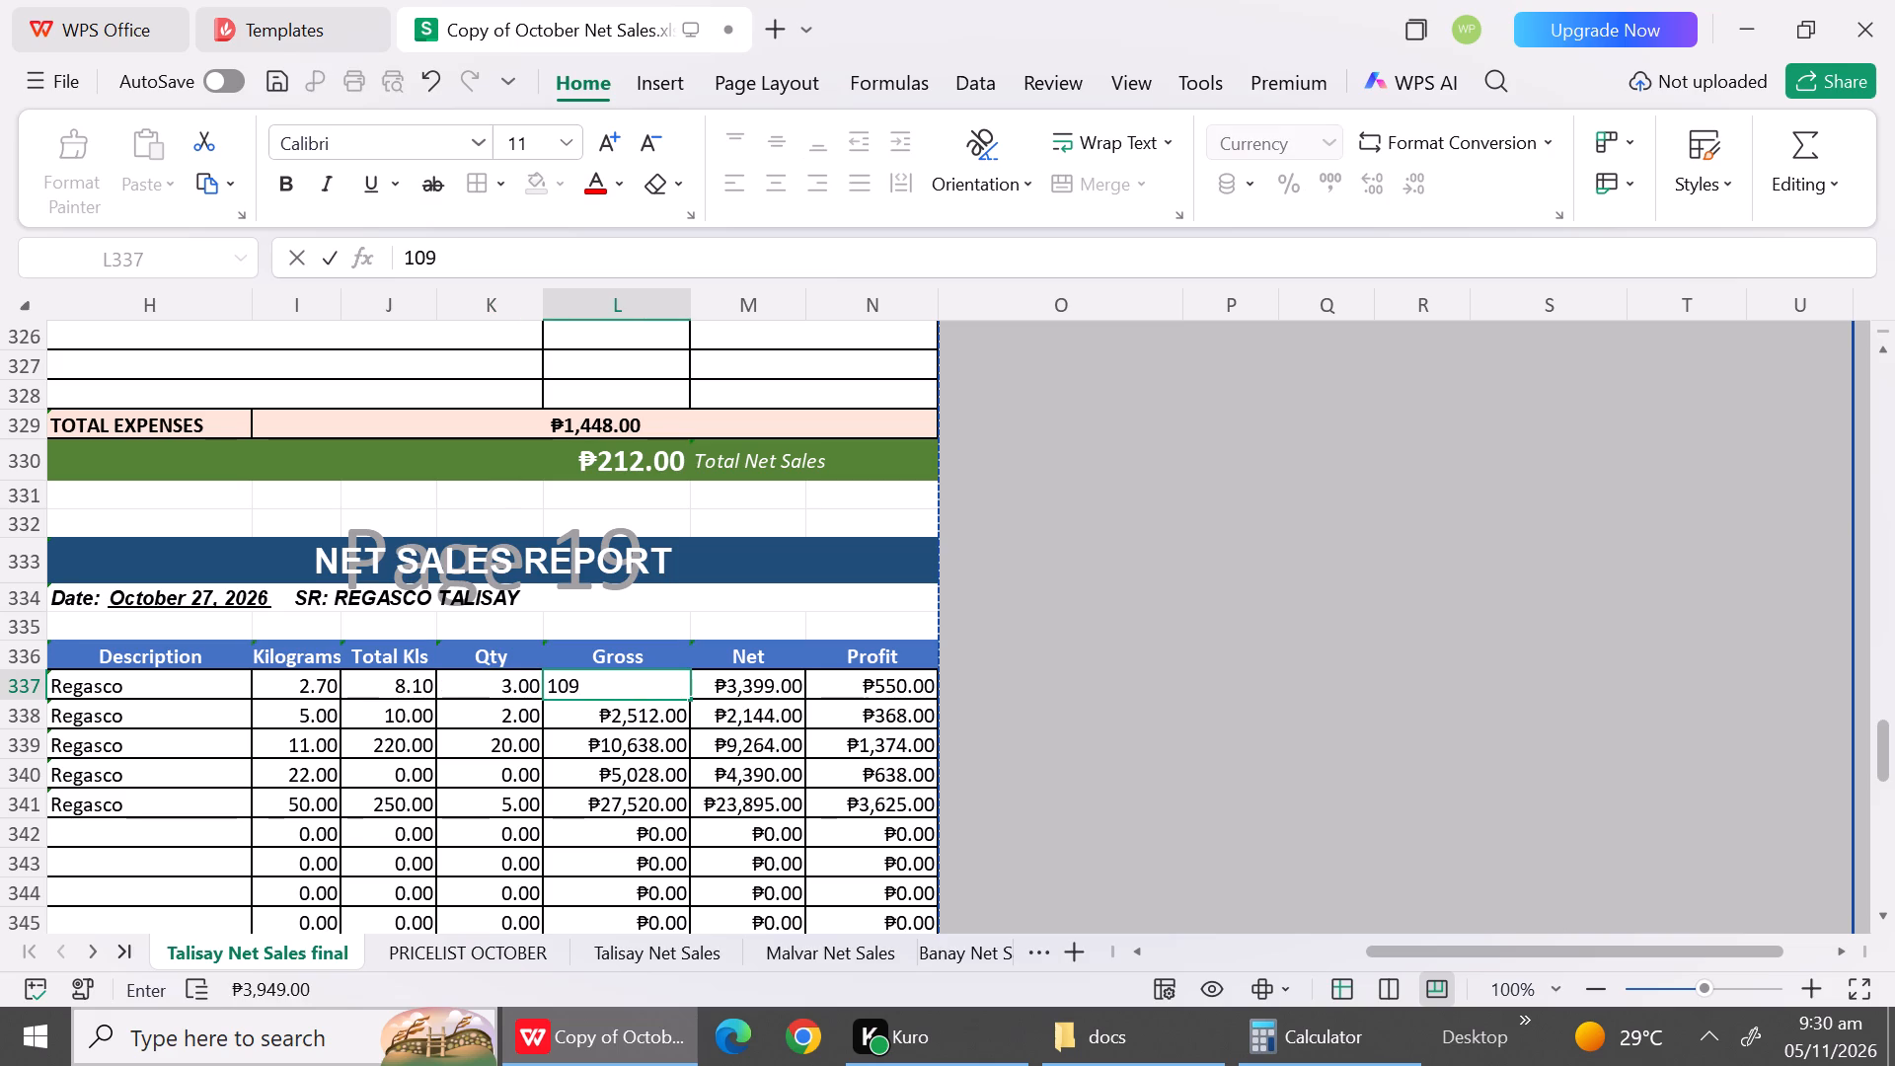
key("8")
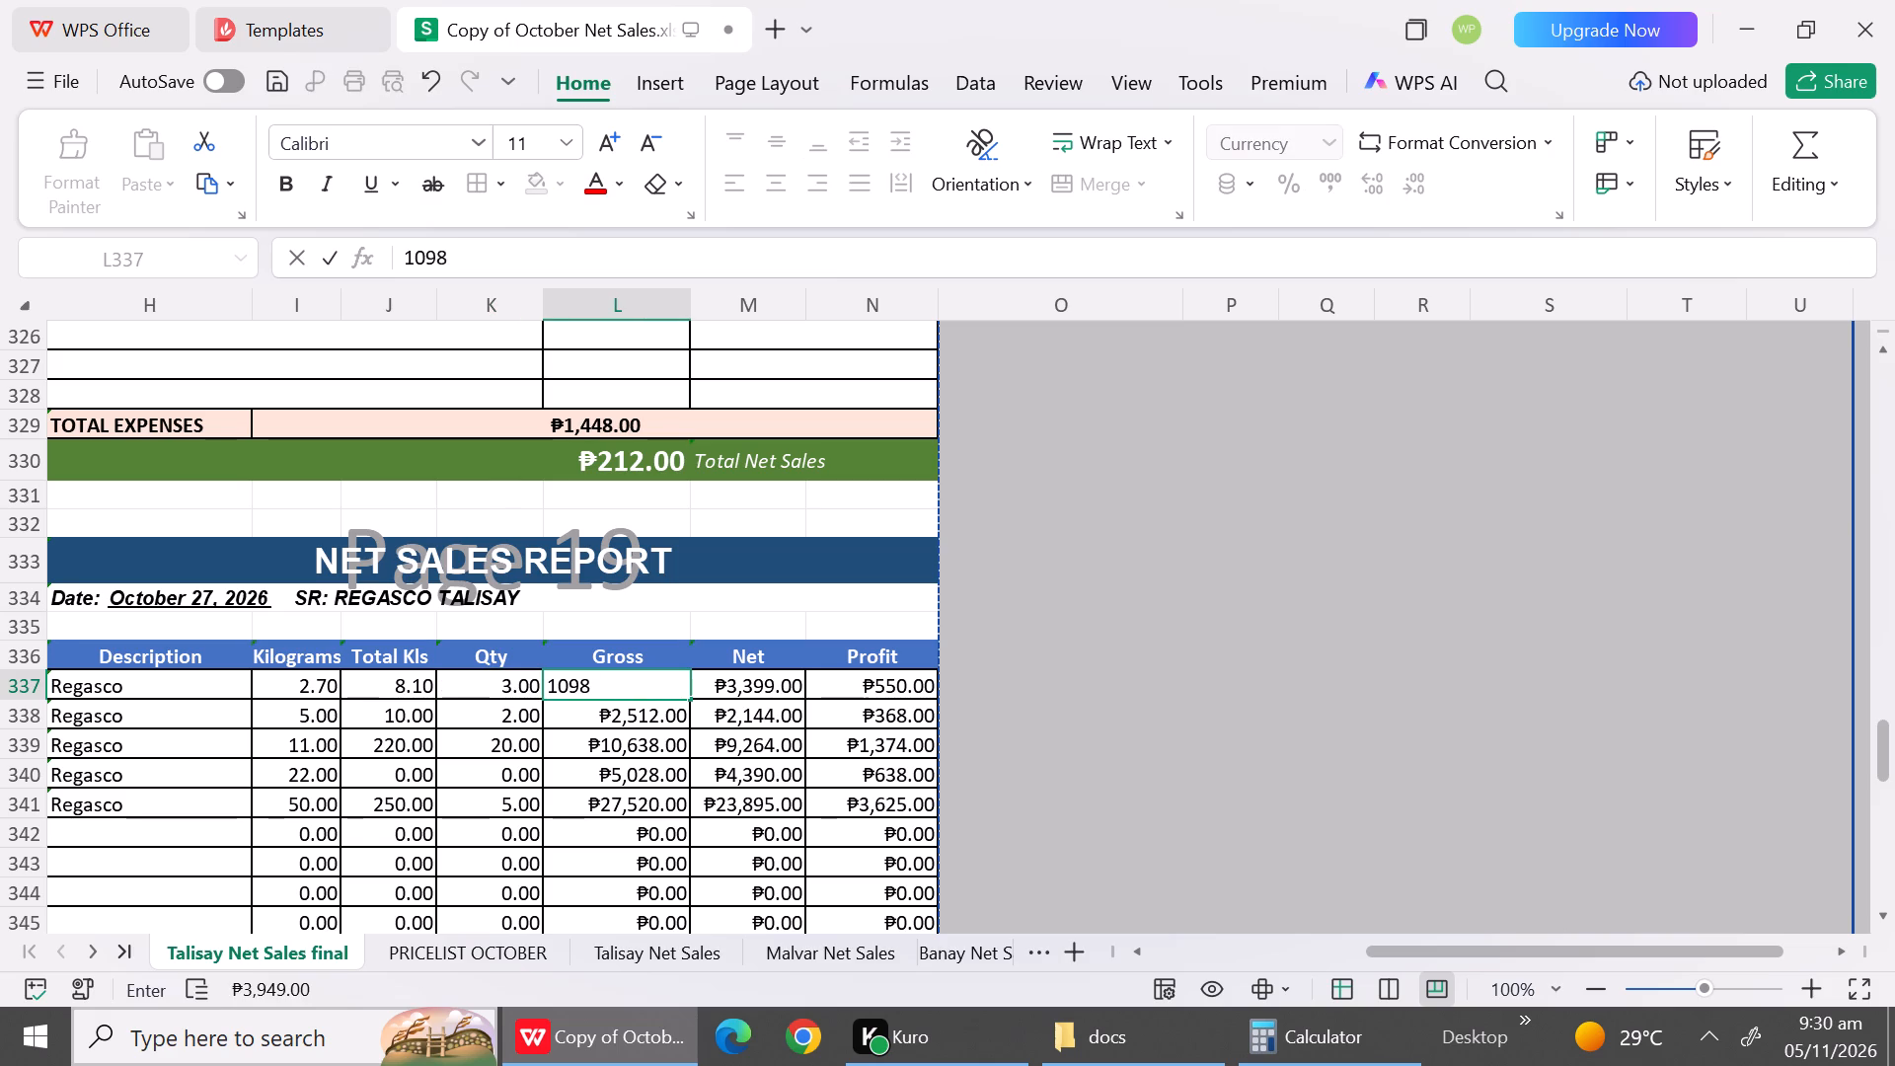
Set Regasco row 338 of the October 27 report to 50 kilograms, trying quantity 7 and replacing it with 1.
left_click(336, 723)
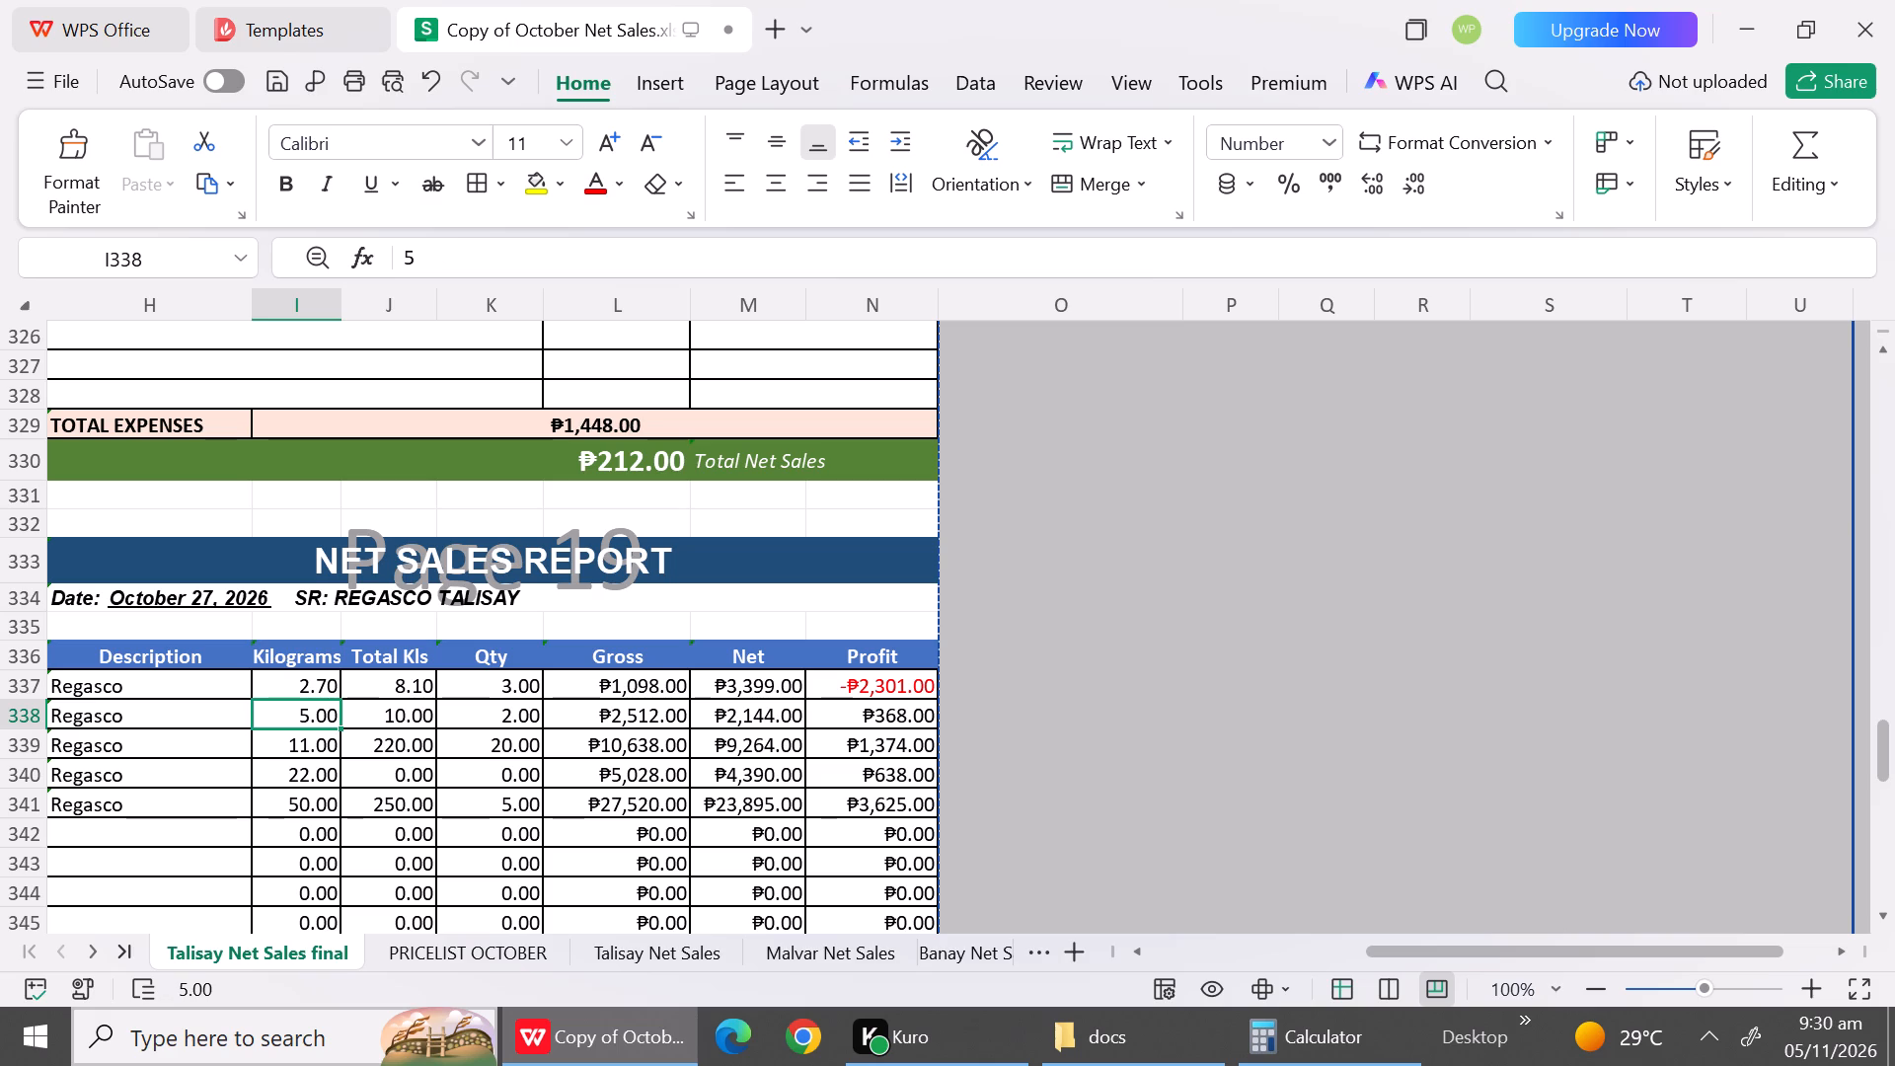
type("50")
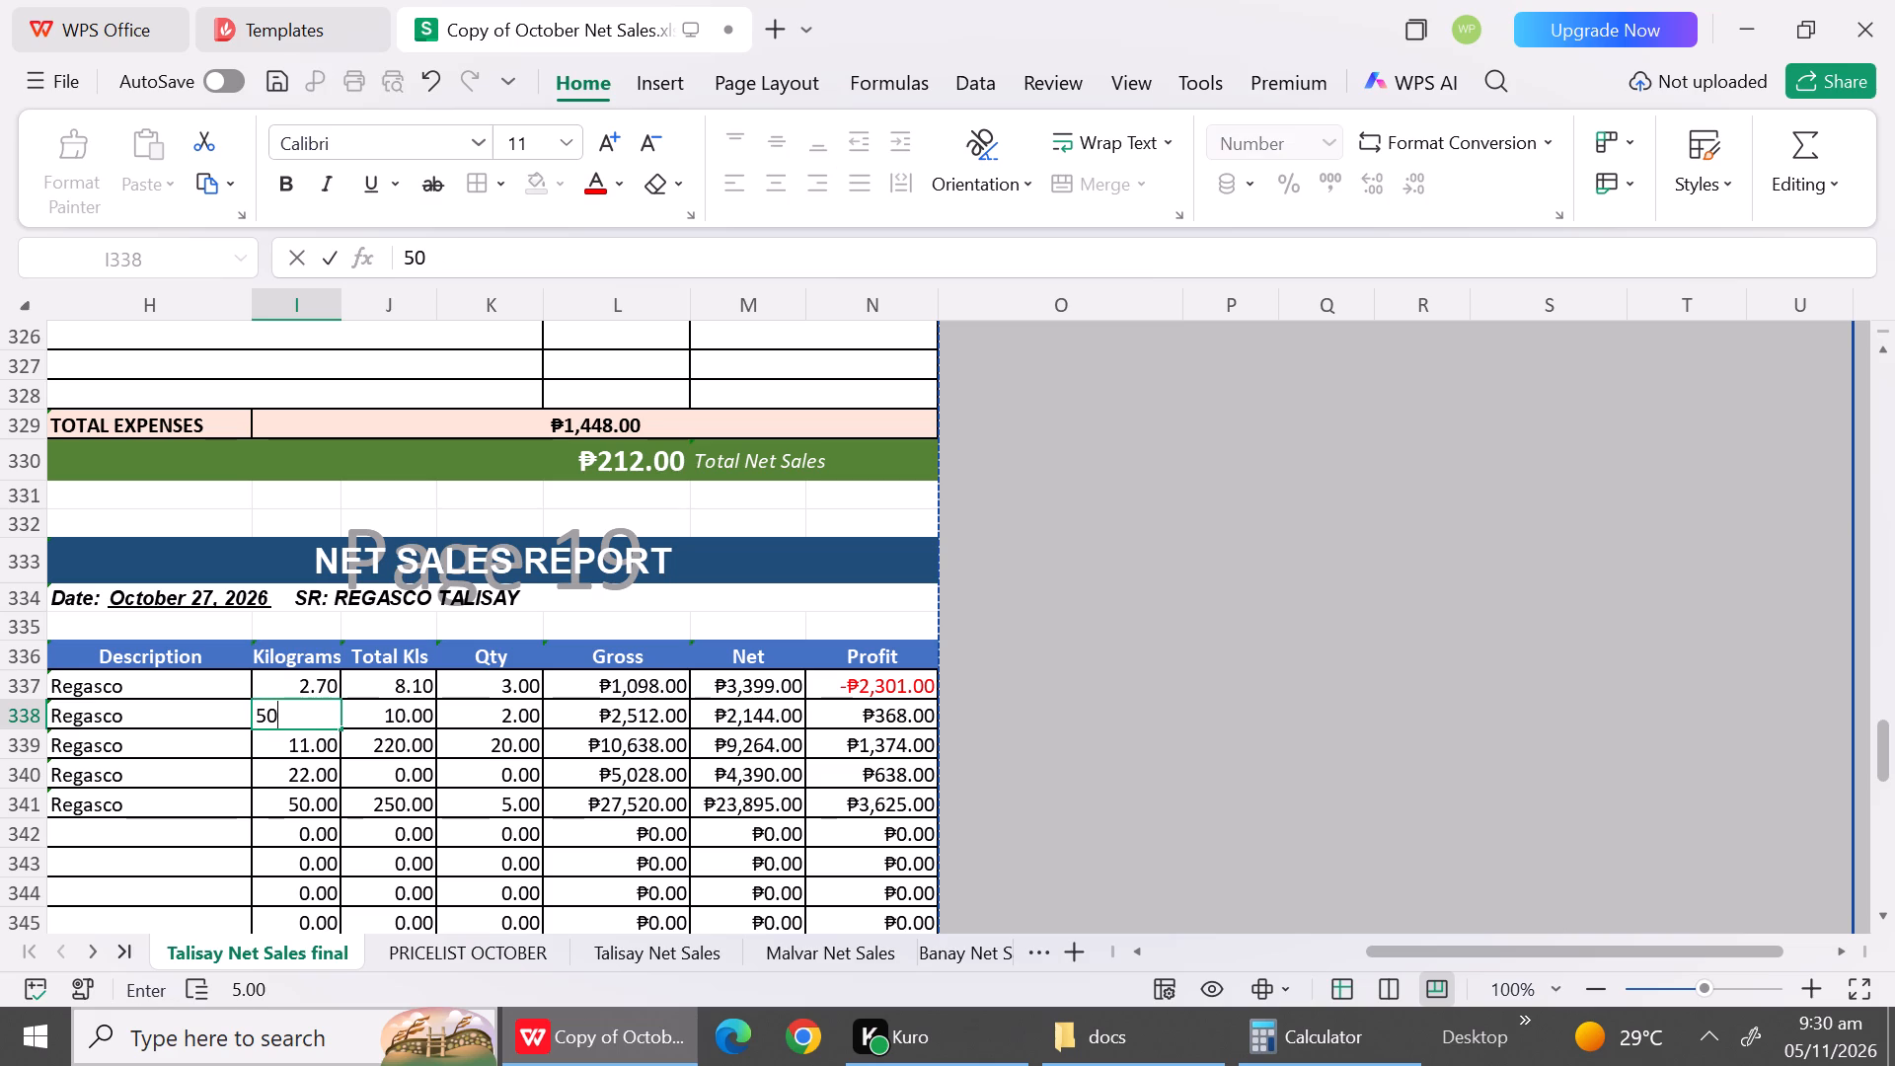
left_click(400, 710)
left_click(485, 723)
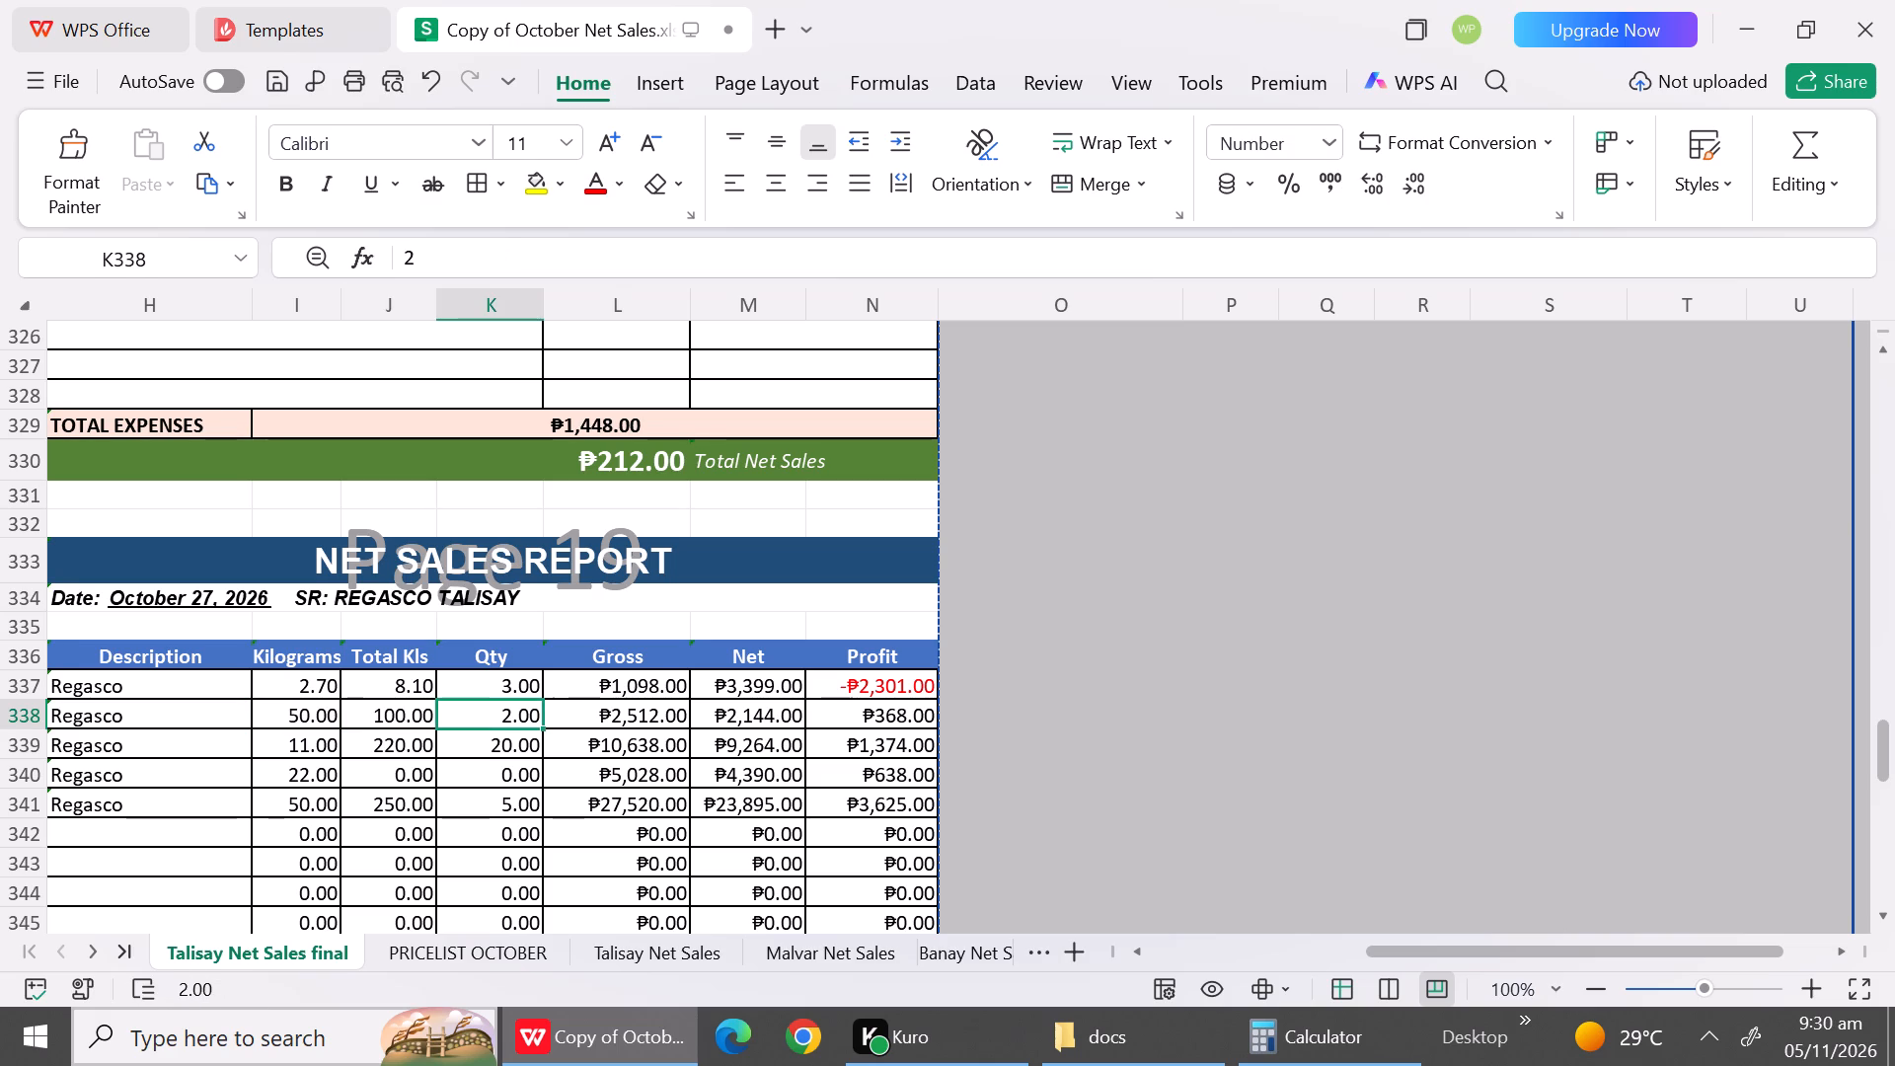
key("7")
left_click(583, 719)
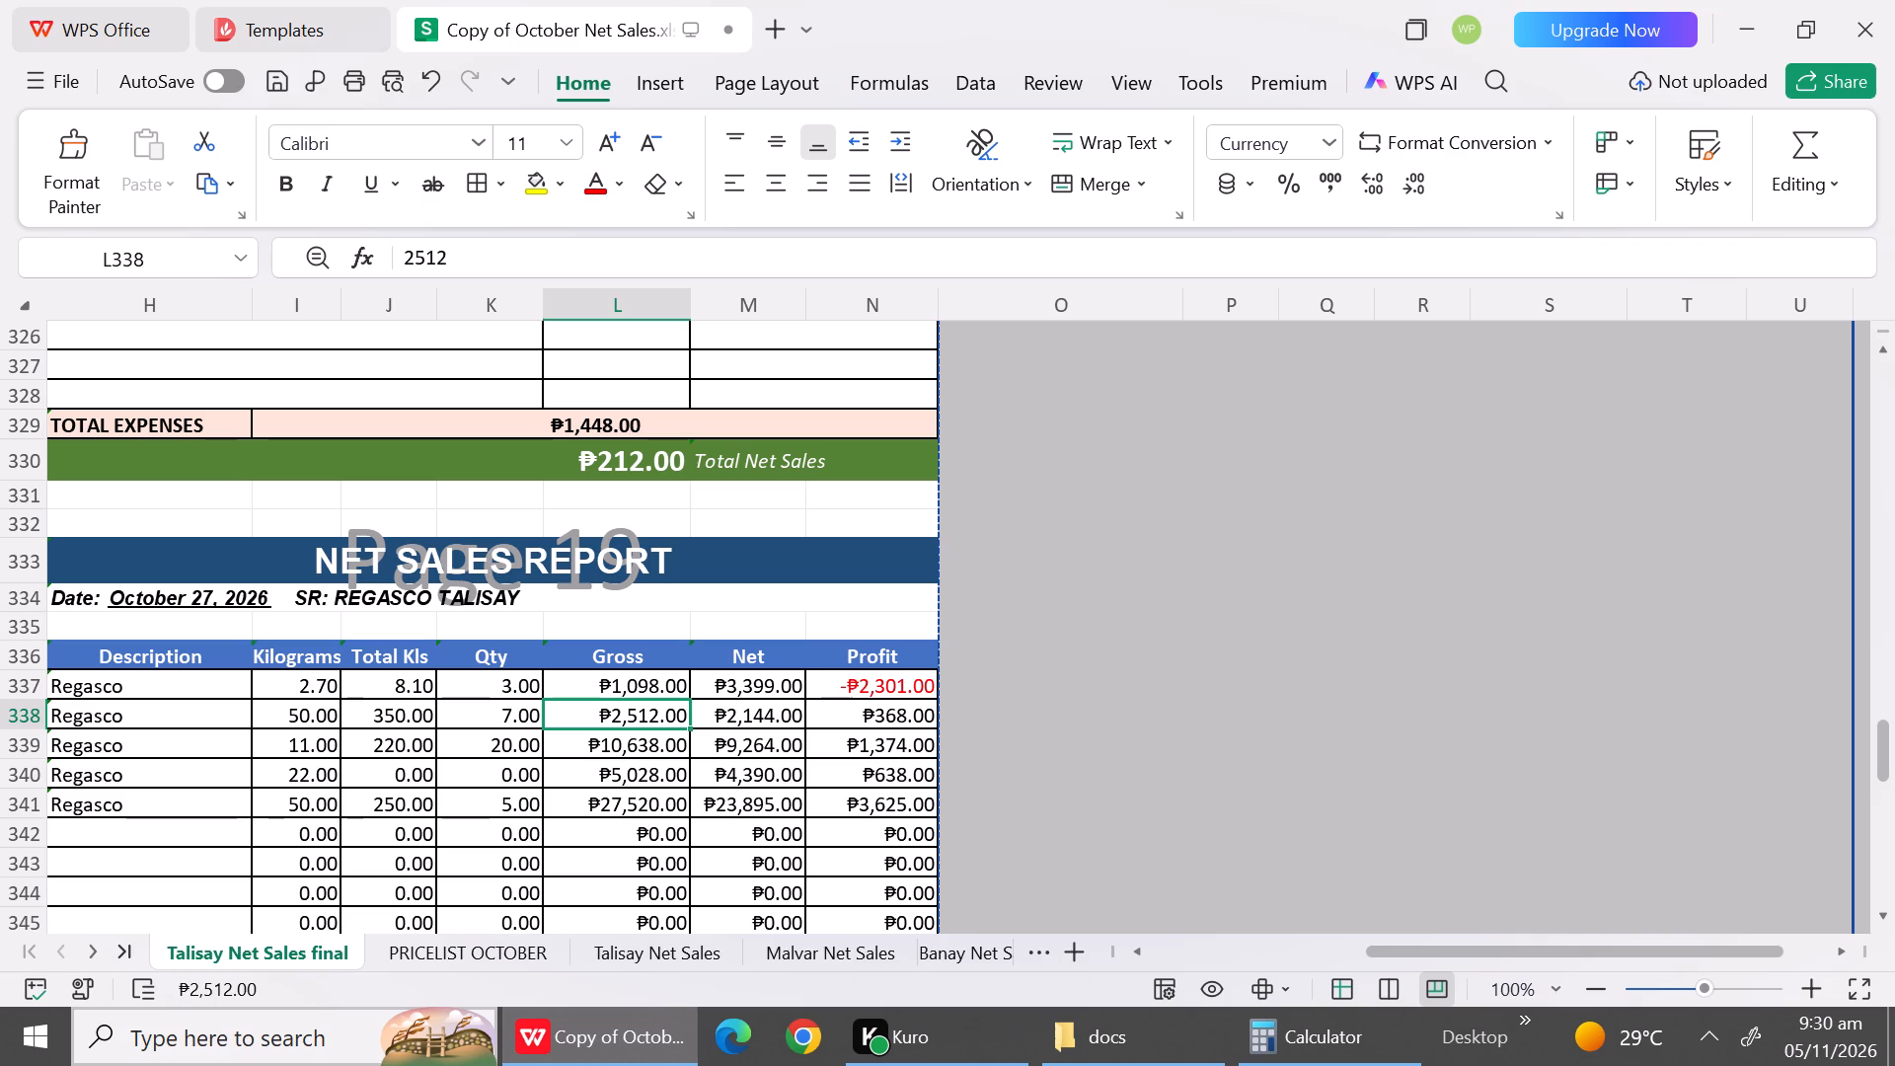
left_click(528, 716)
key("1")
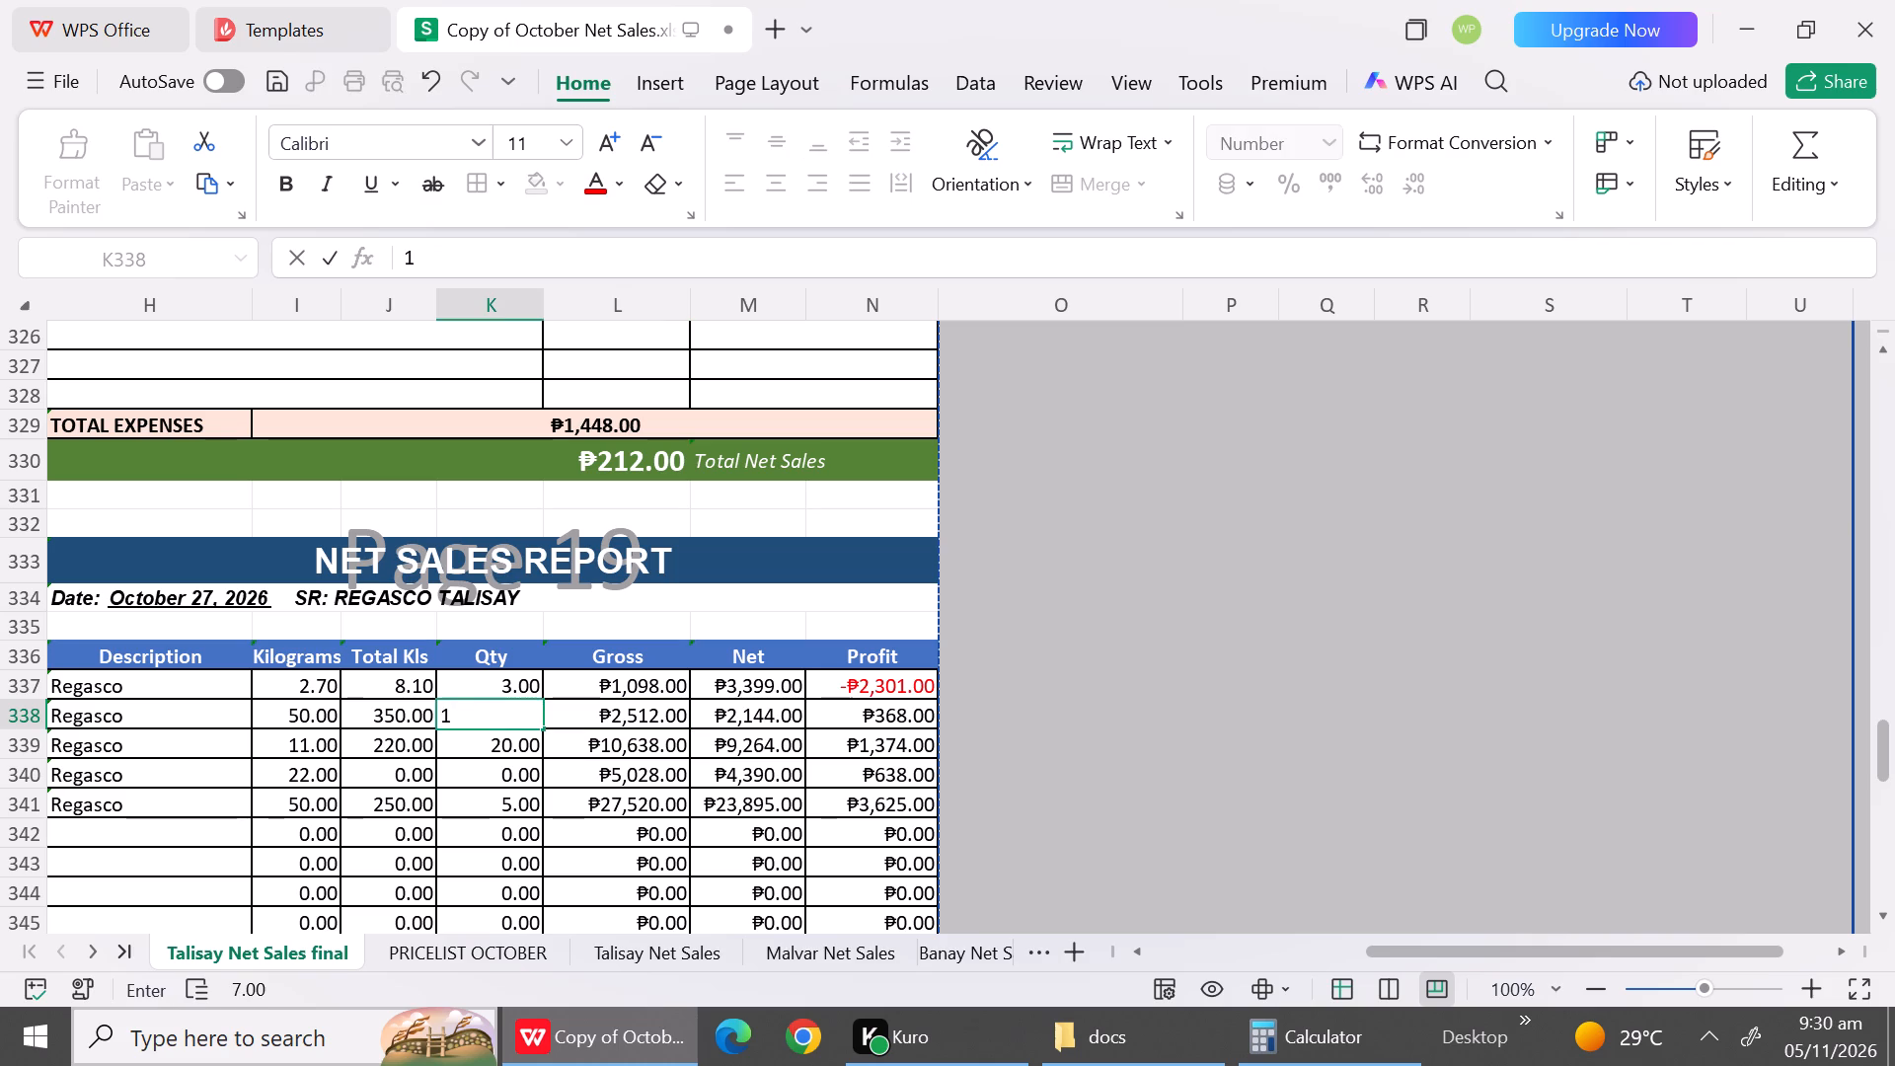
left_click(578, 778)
Set the gross amount of Regasco row 338 in the October 27 report to 9223.
left_click(638, 720)
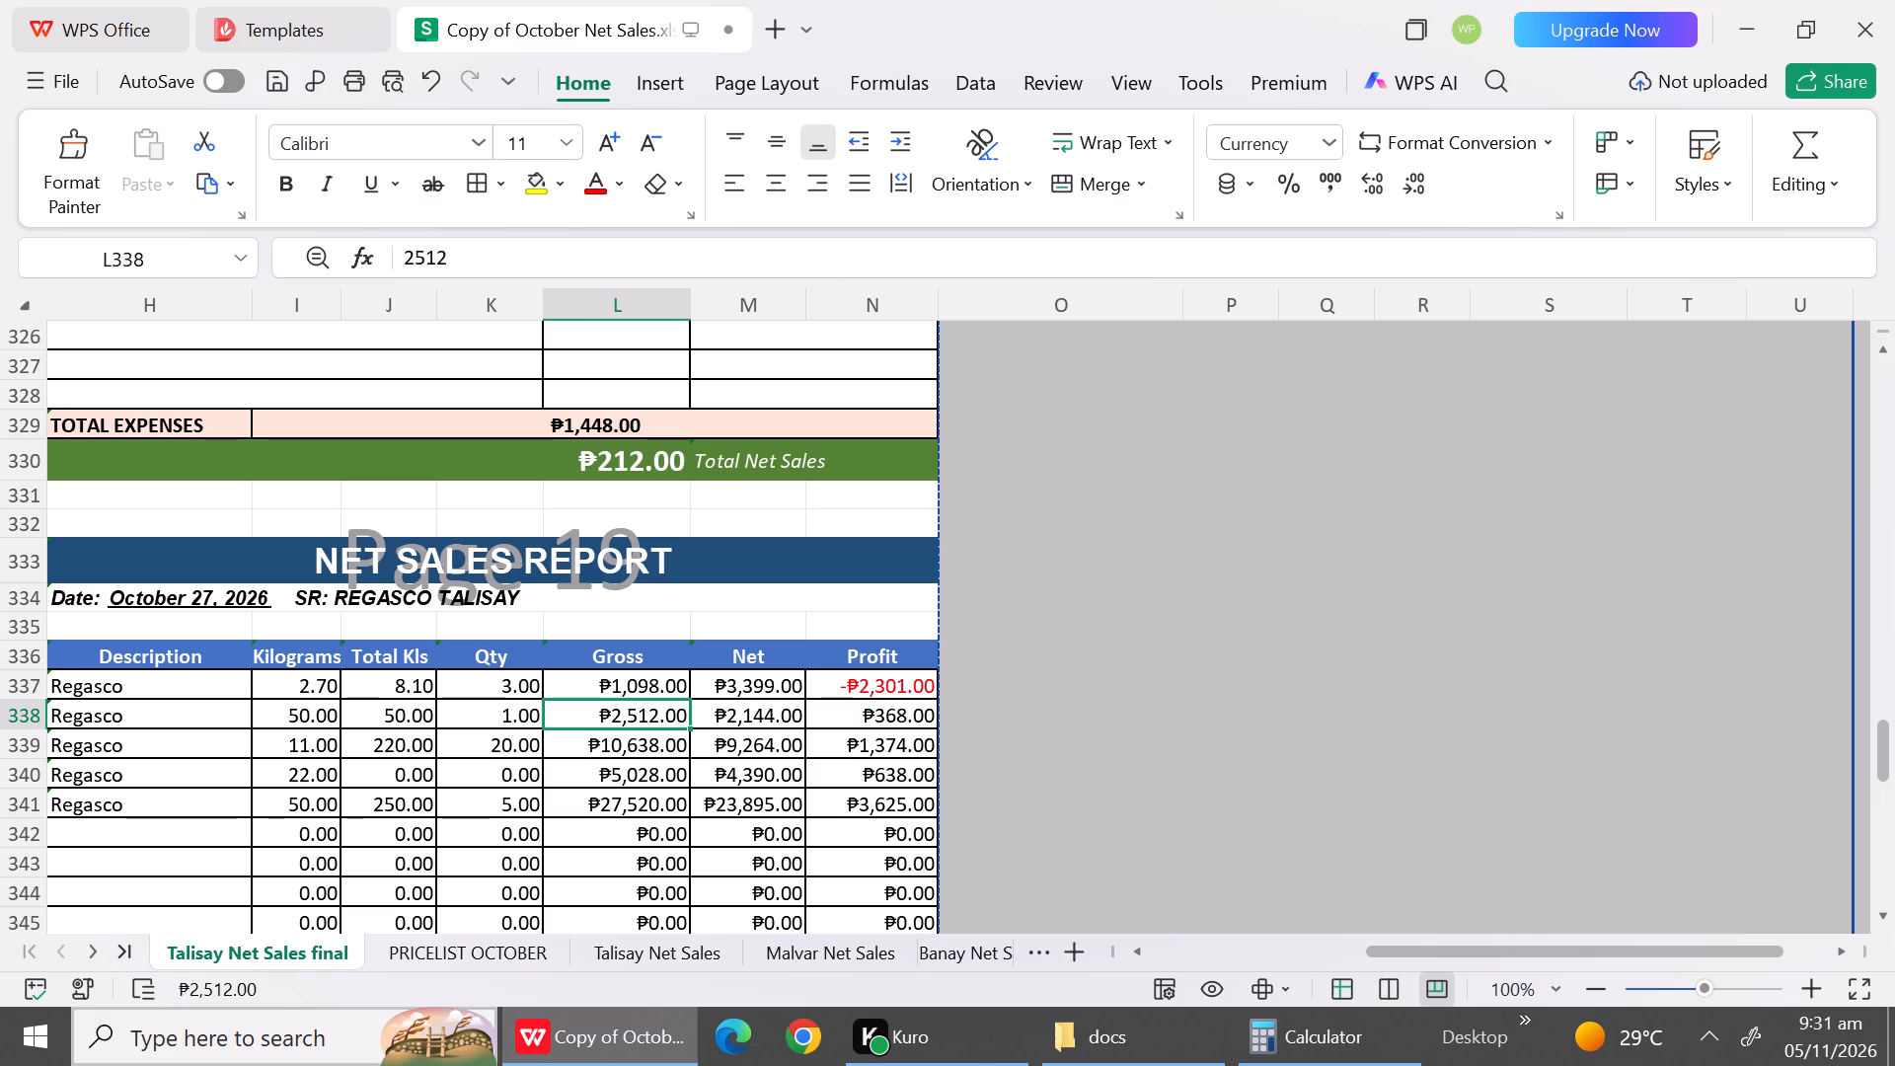
type("922")
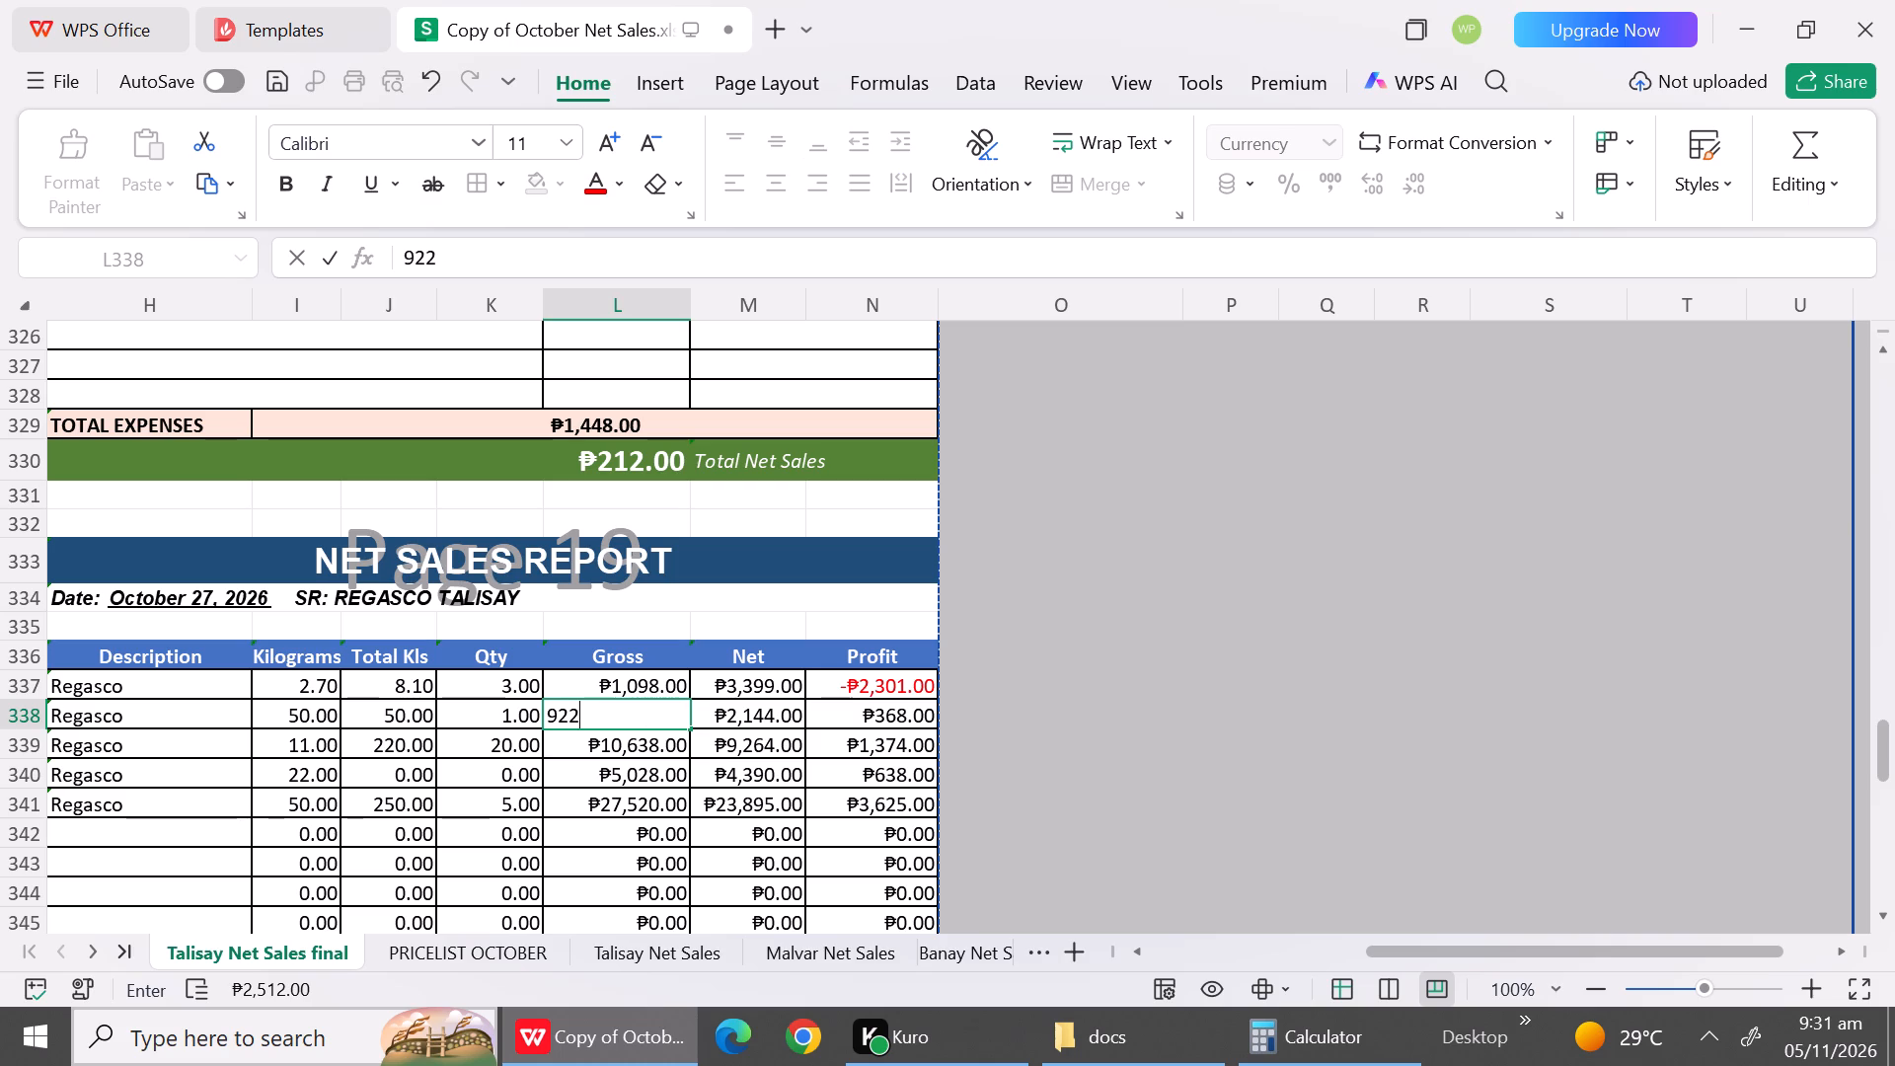
key("3")
left_click(721, 819)
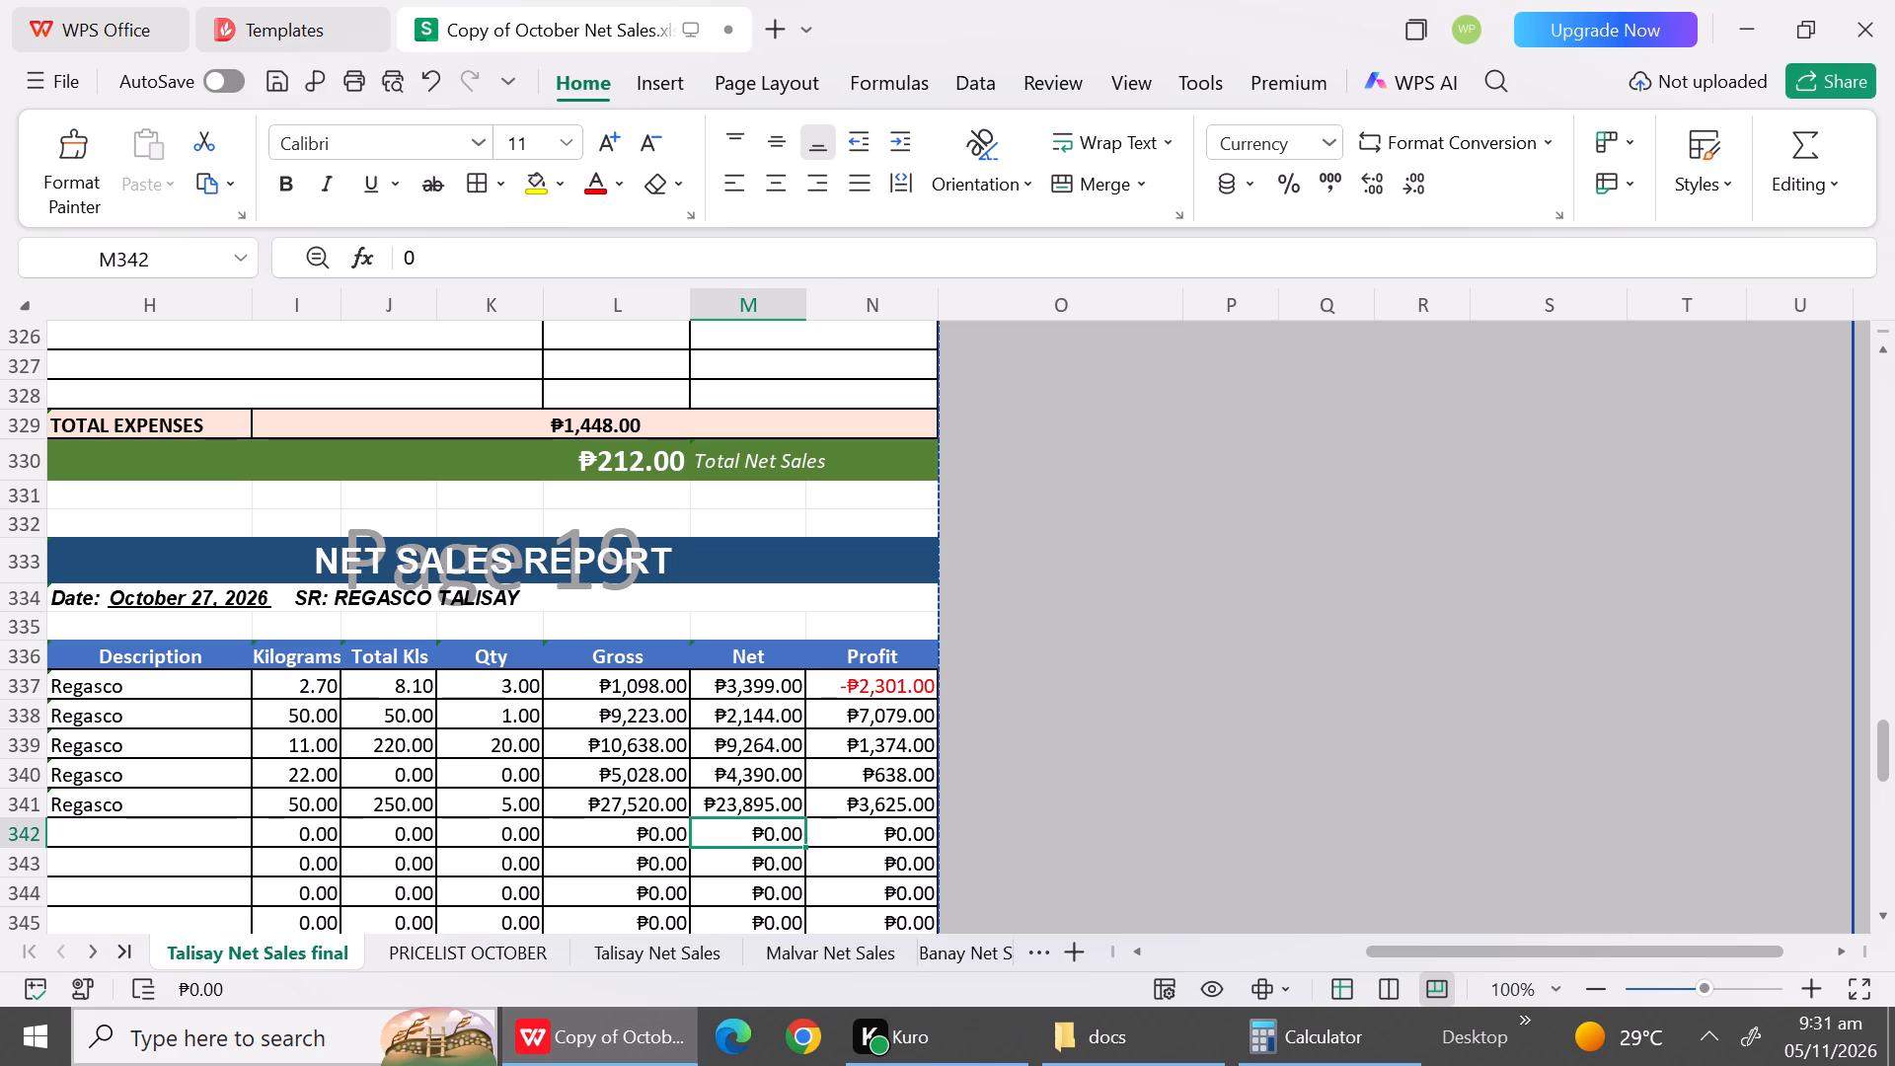
Set Regasco row 338 of the October 27 report to 11 kilograms with quantity 7.
left_click(315, 722)
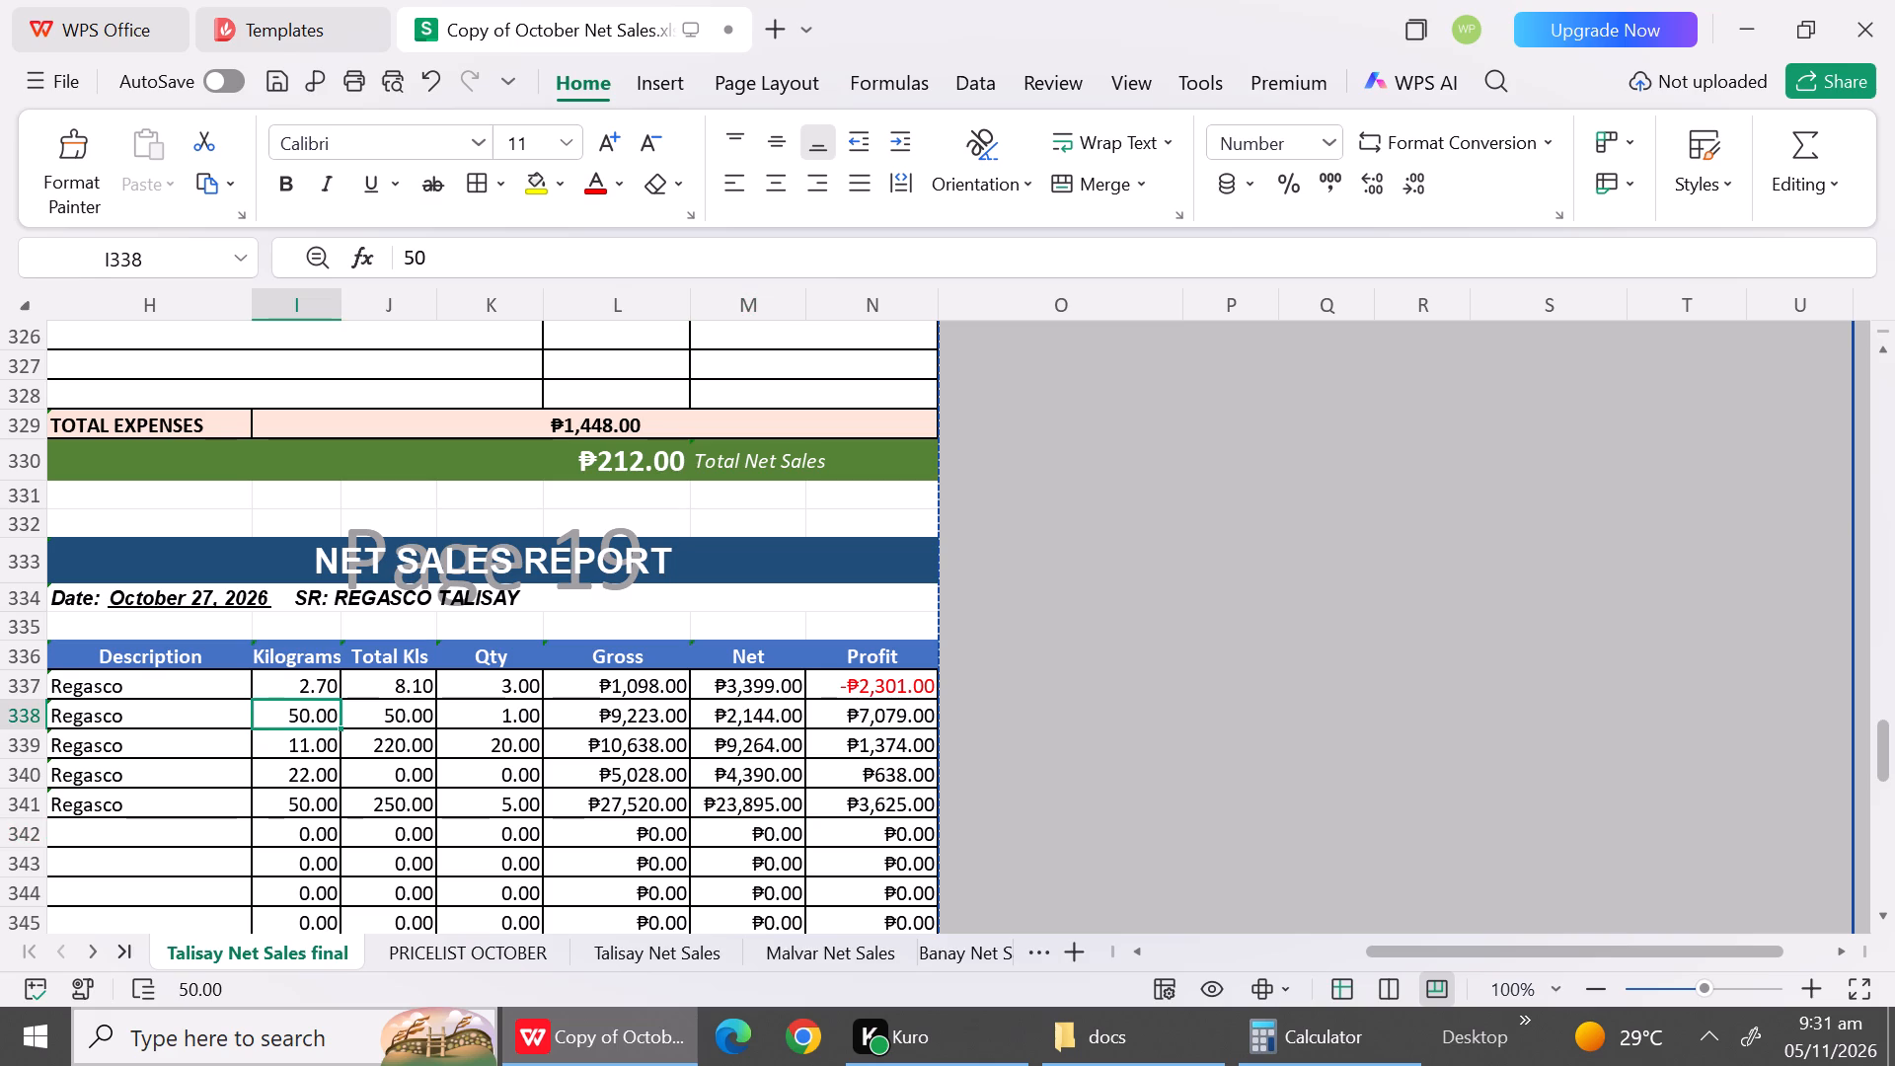
left_click(315, 722)
type("11")
left_click(495, 722)
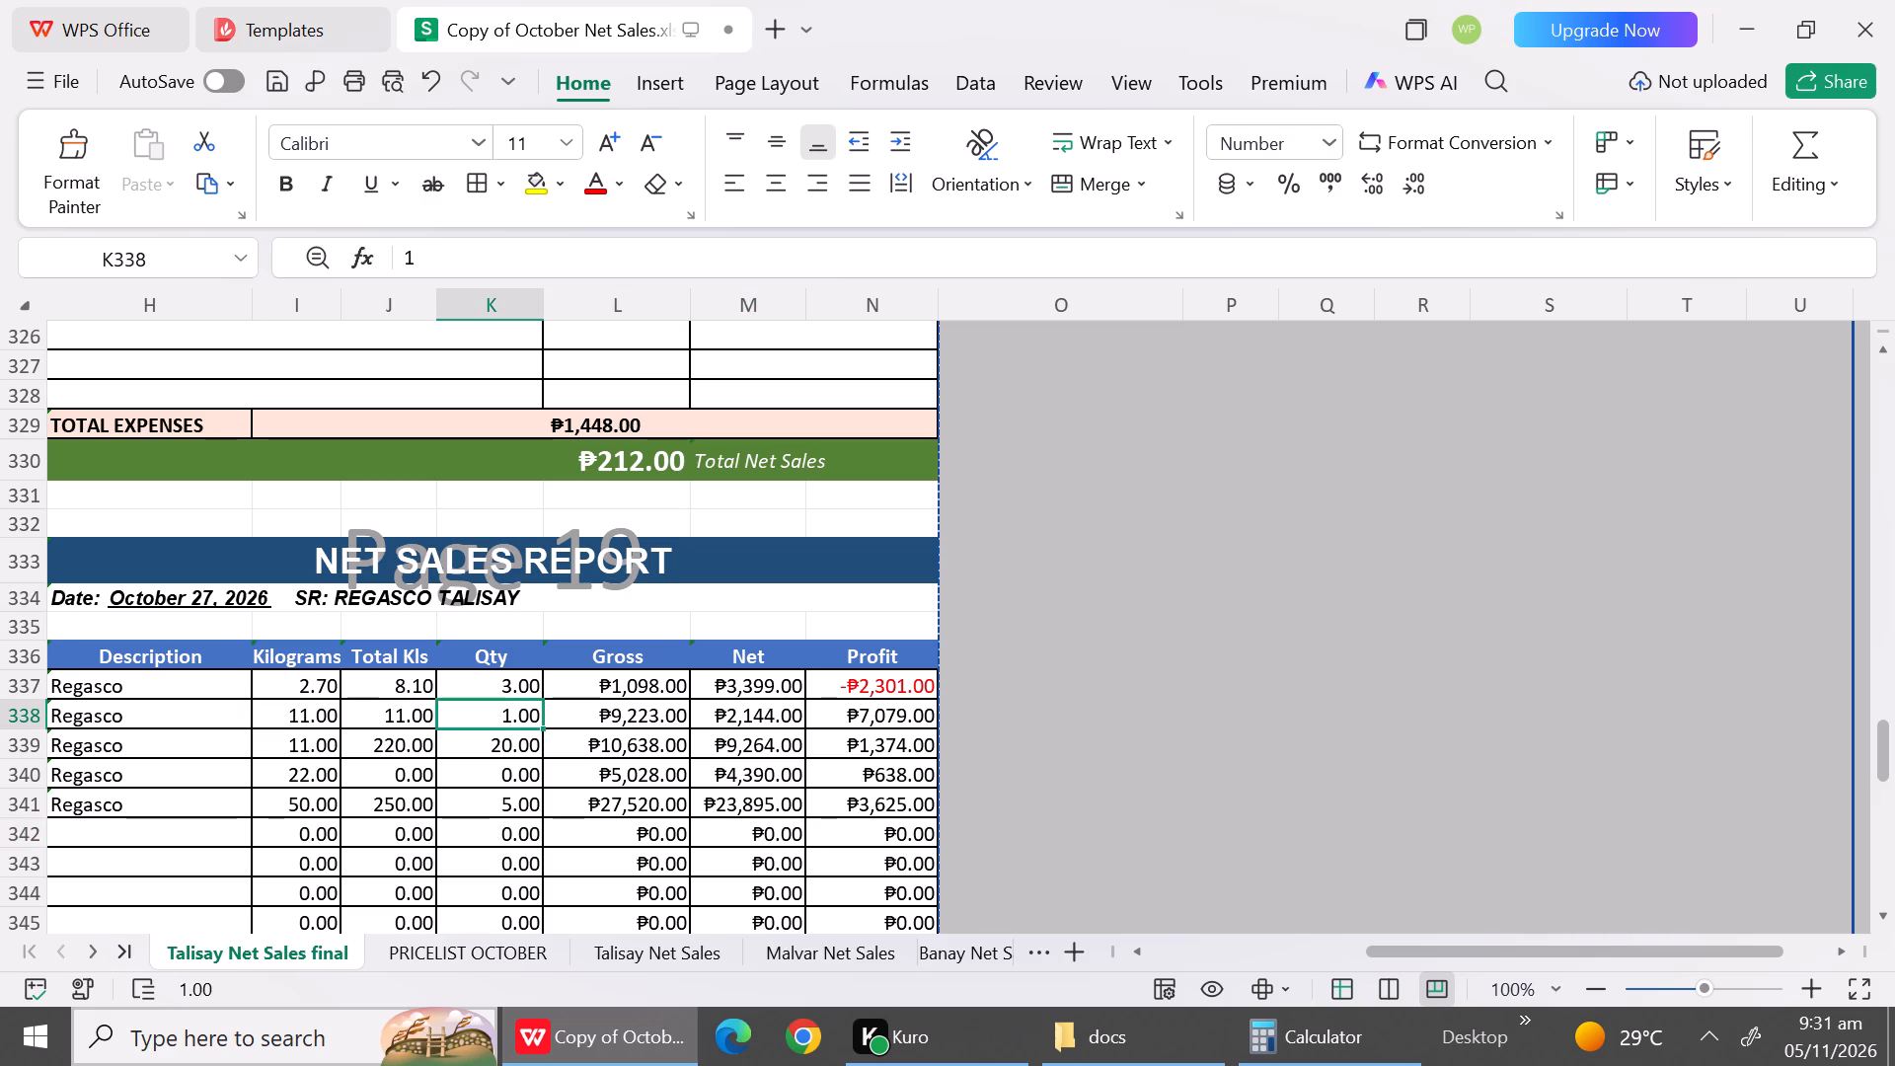
key("7")
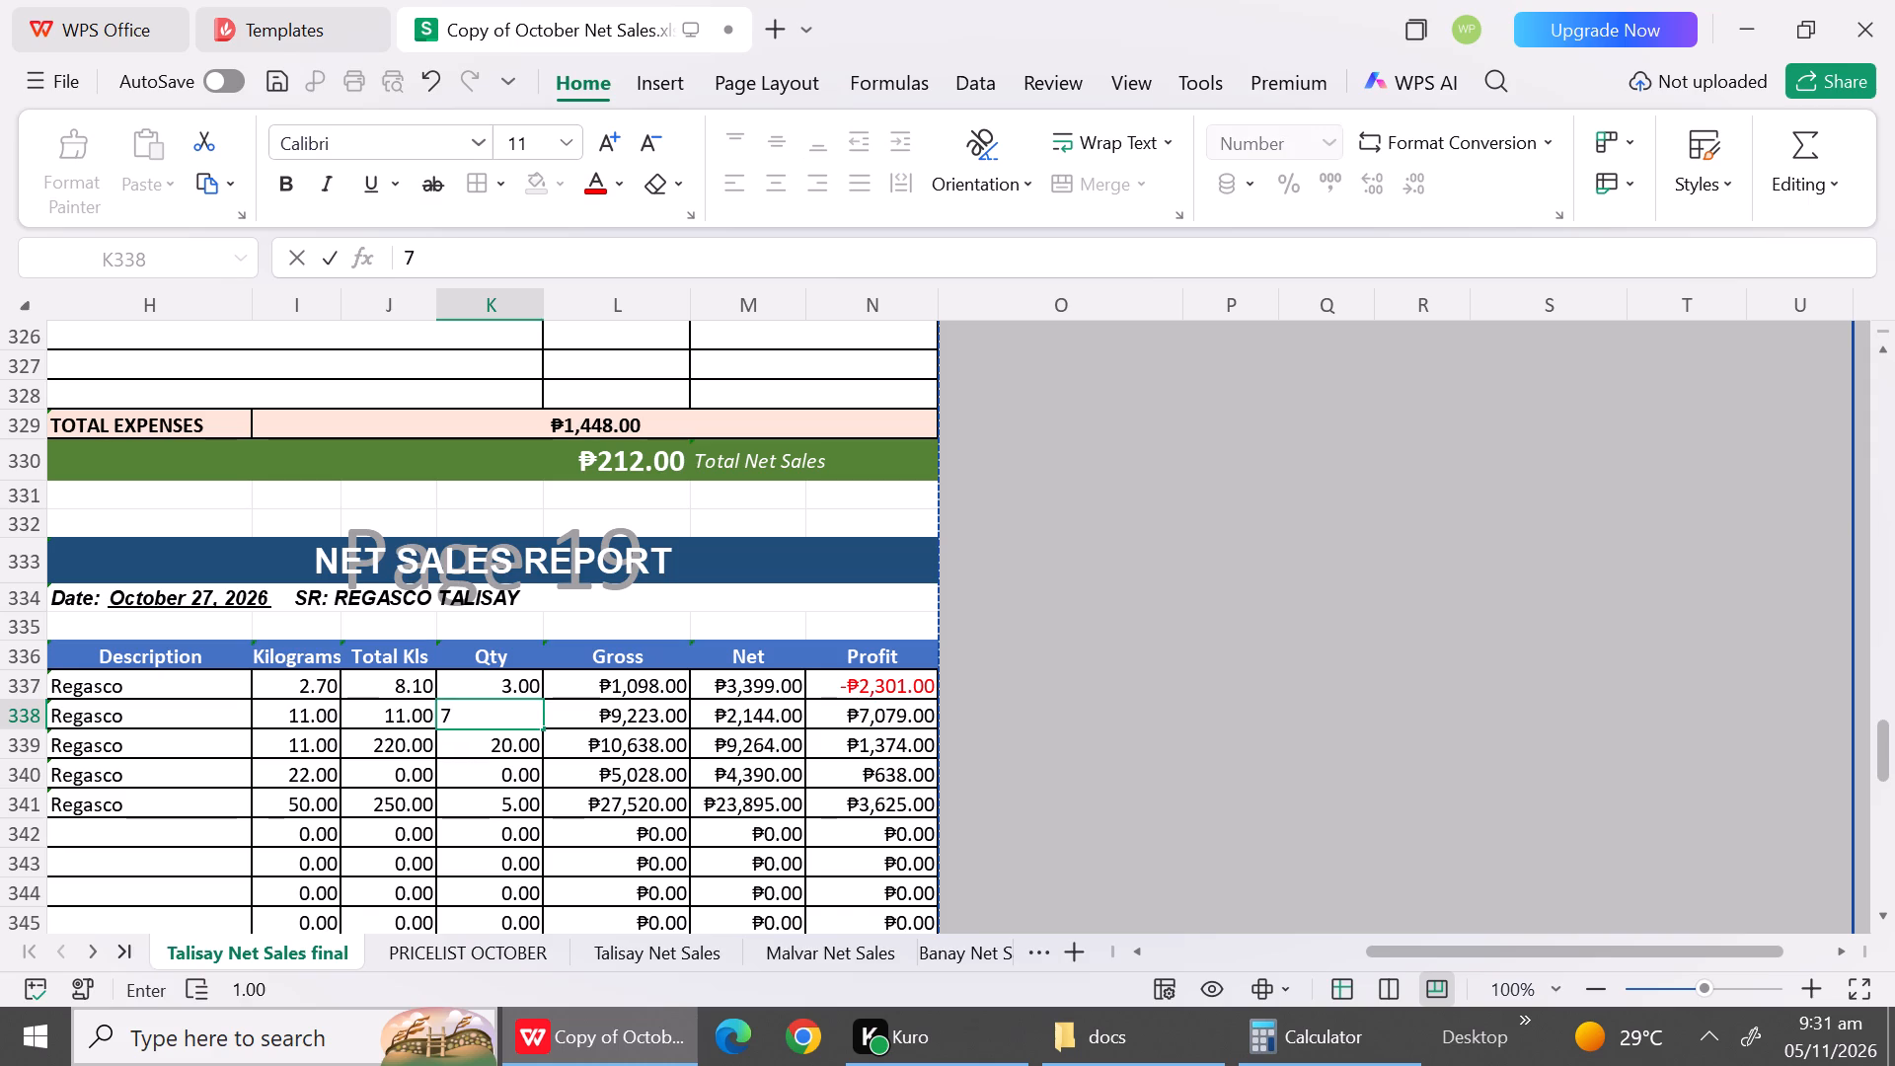
left_click(536, 781)
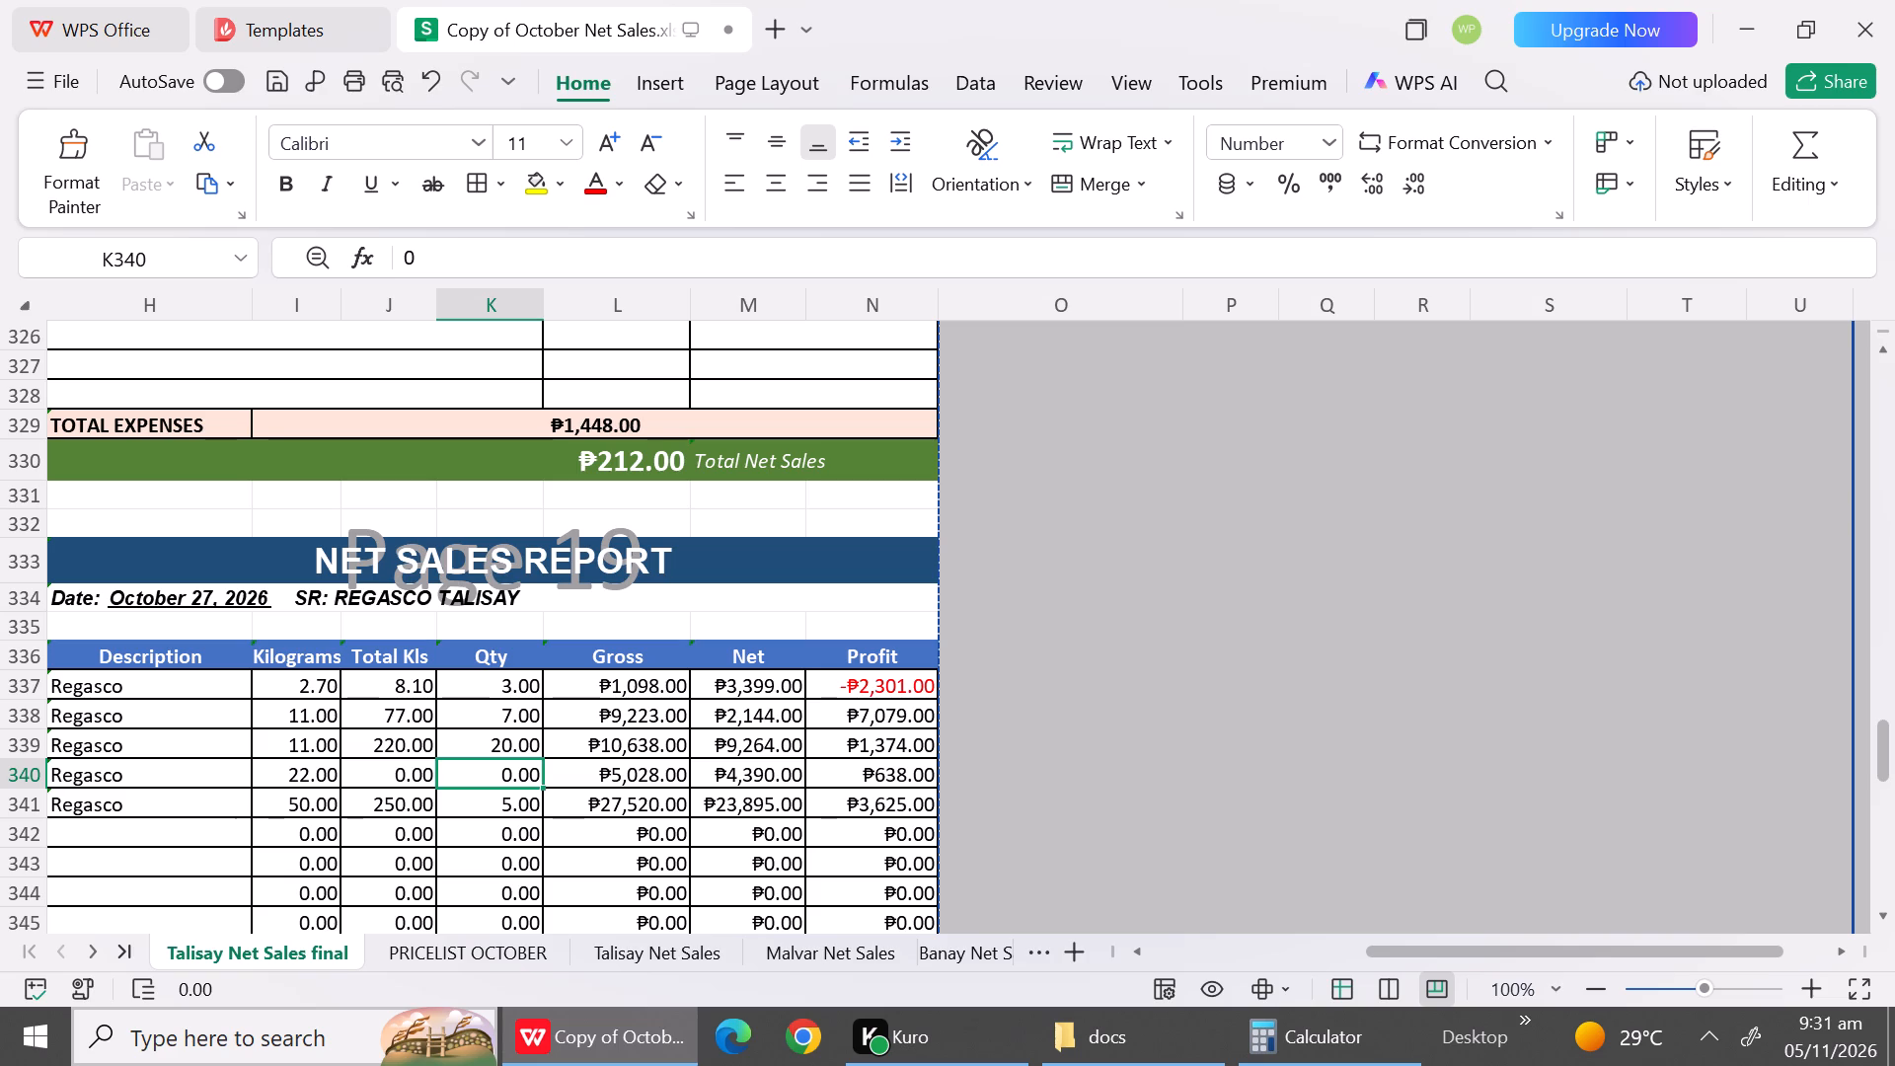
Set the kilograms in rows 339 to 341 of the October 27 report to 0.
left_click(315, 754)
key("0")
key("Down")
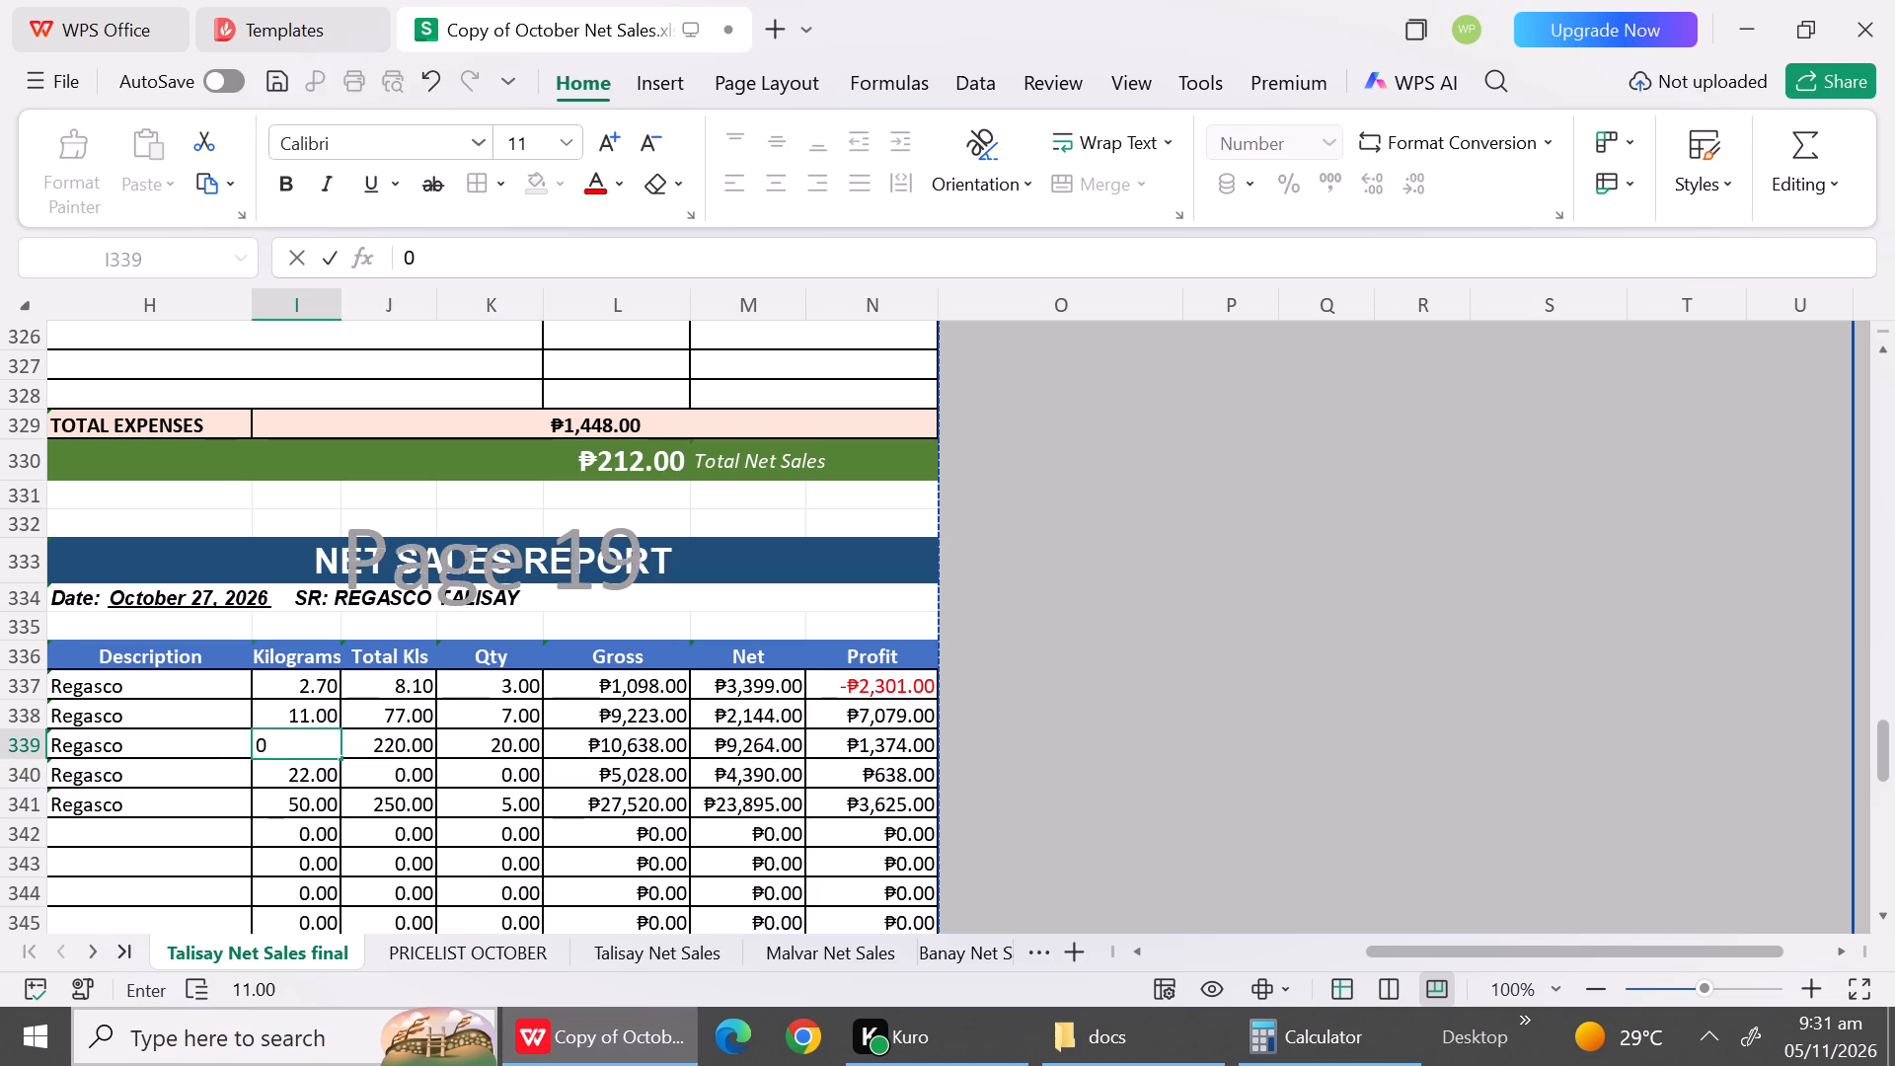
key("0")
key("Down")
key("0")
Clear the Regasco descriptions from rows 339 to 341 of the October 27 report.
left_click(191, 743)
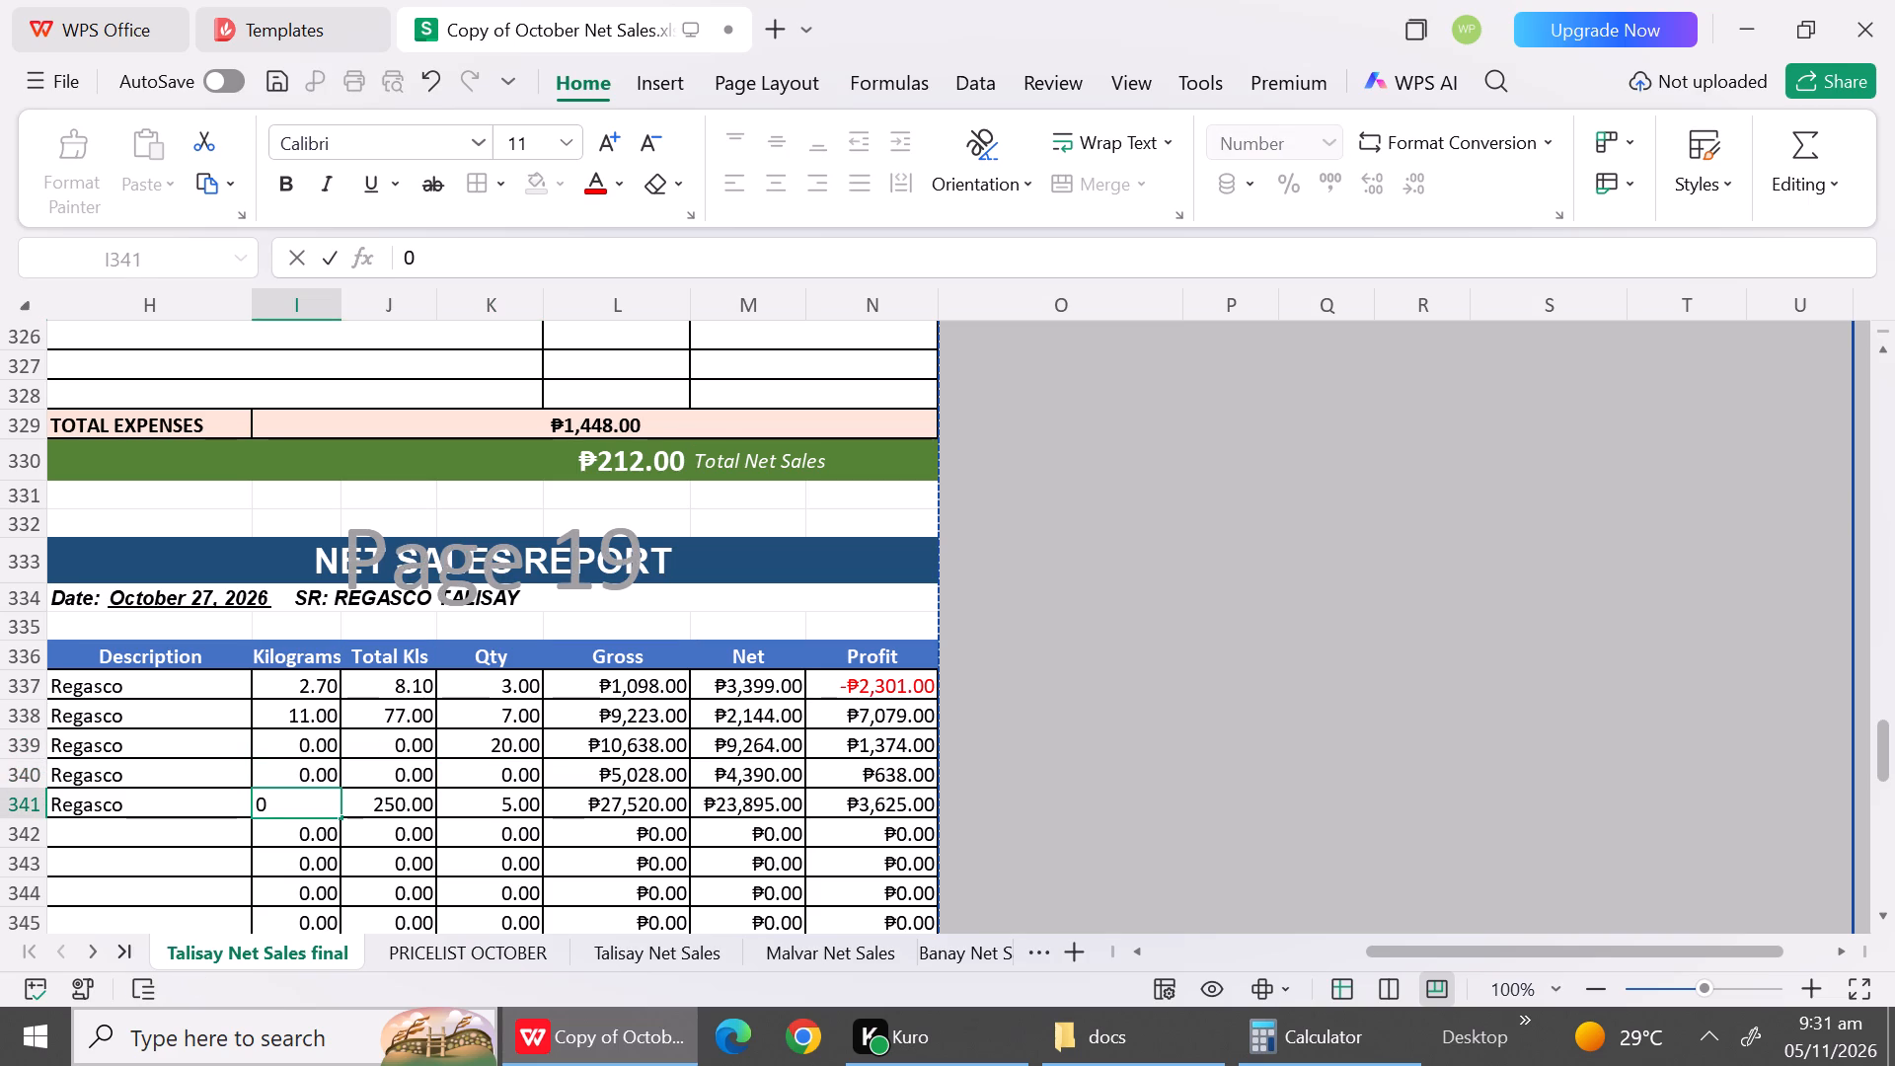
key("BackSpace")
key("Down")
key("BackSpace")
key("Down")
key("BackSpace")
key("Down")
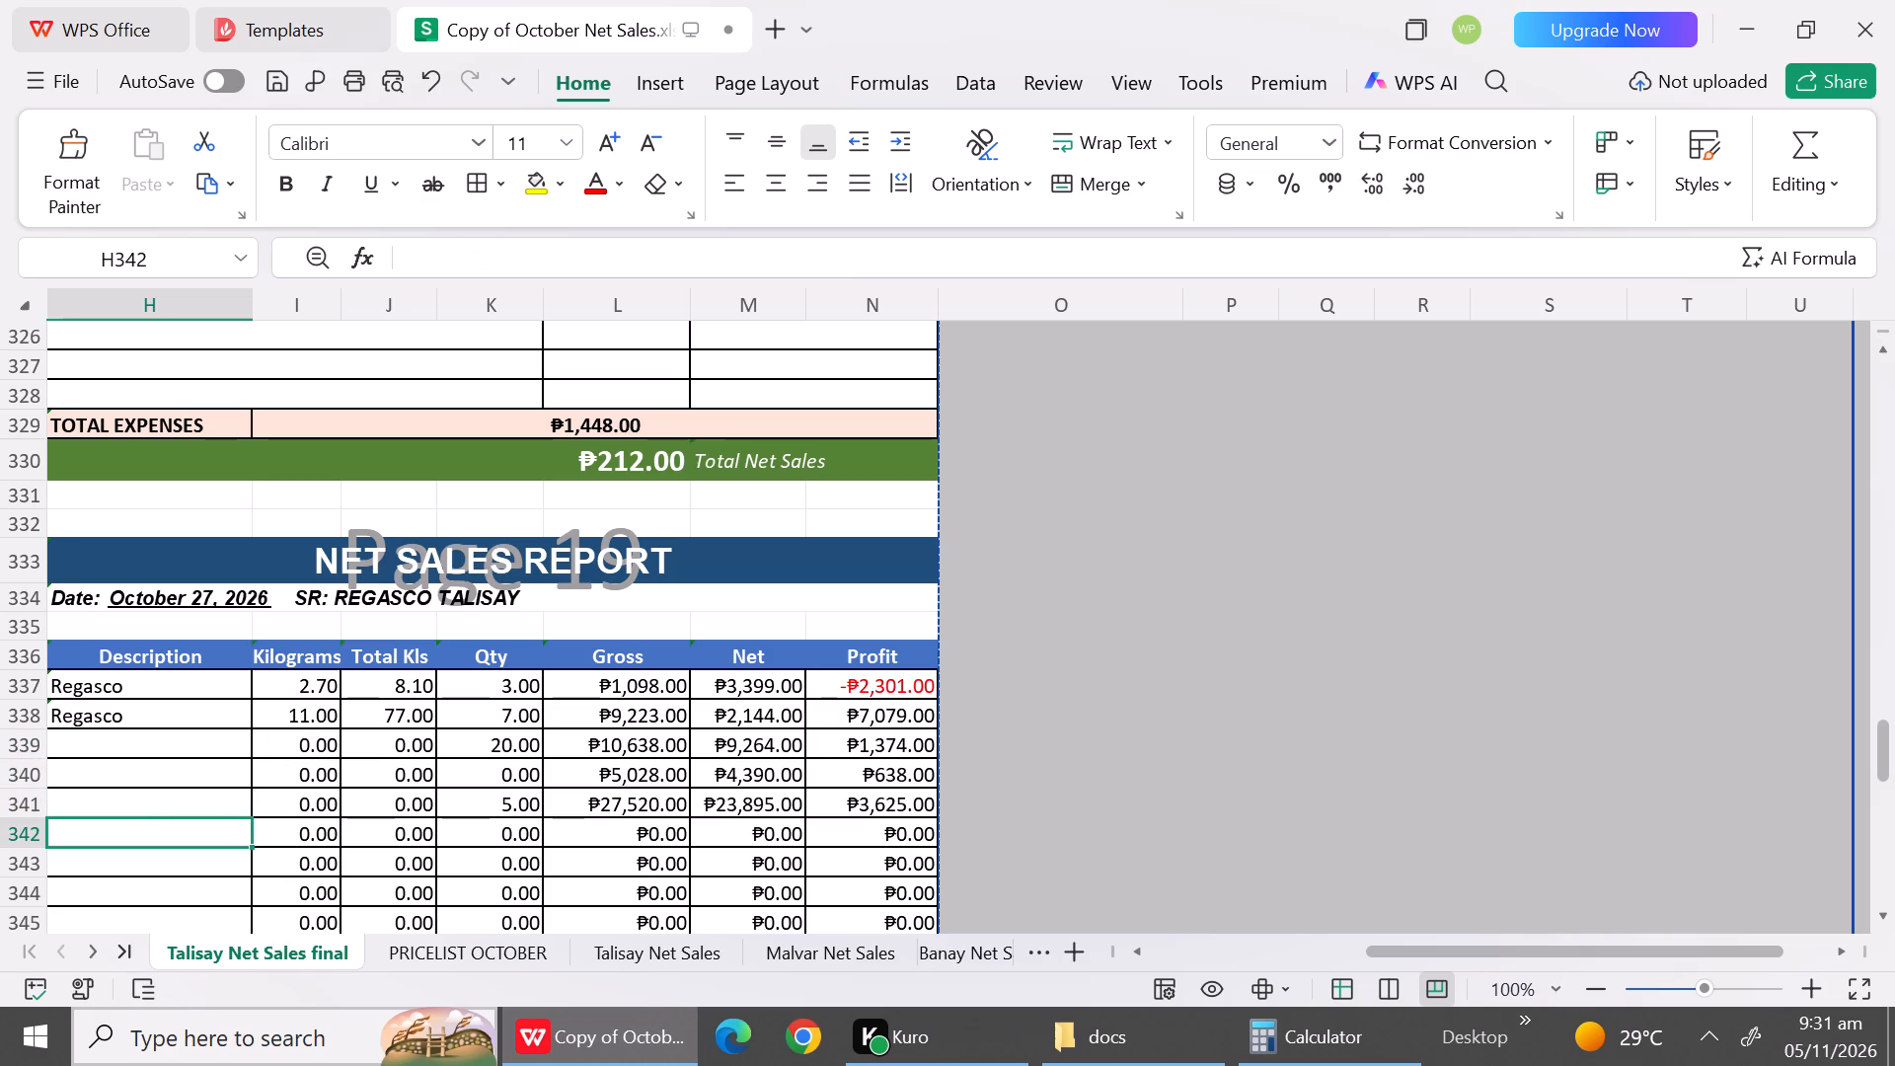
Set the quantities in rows 339 to 342 of the October 27 report to 0.
left_click(491, 744)
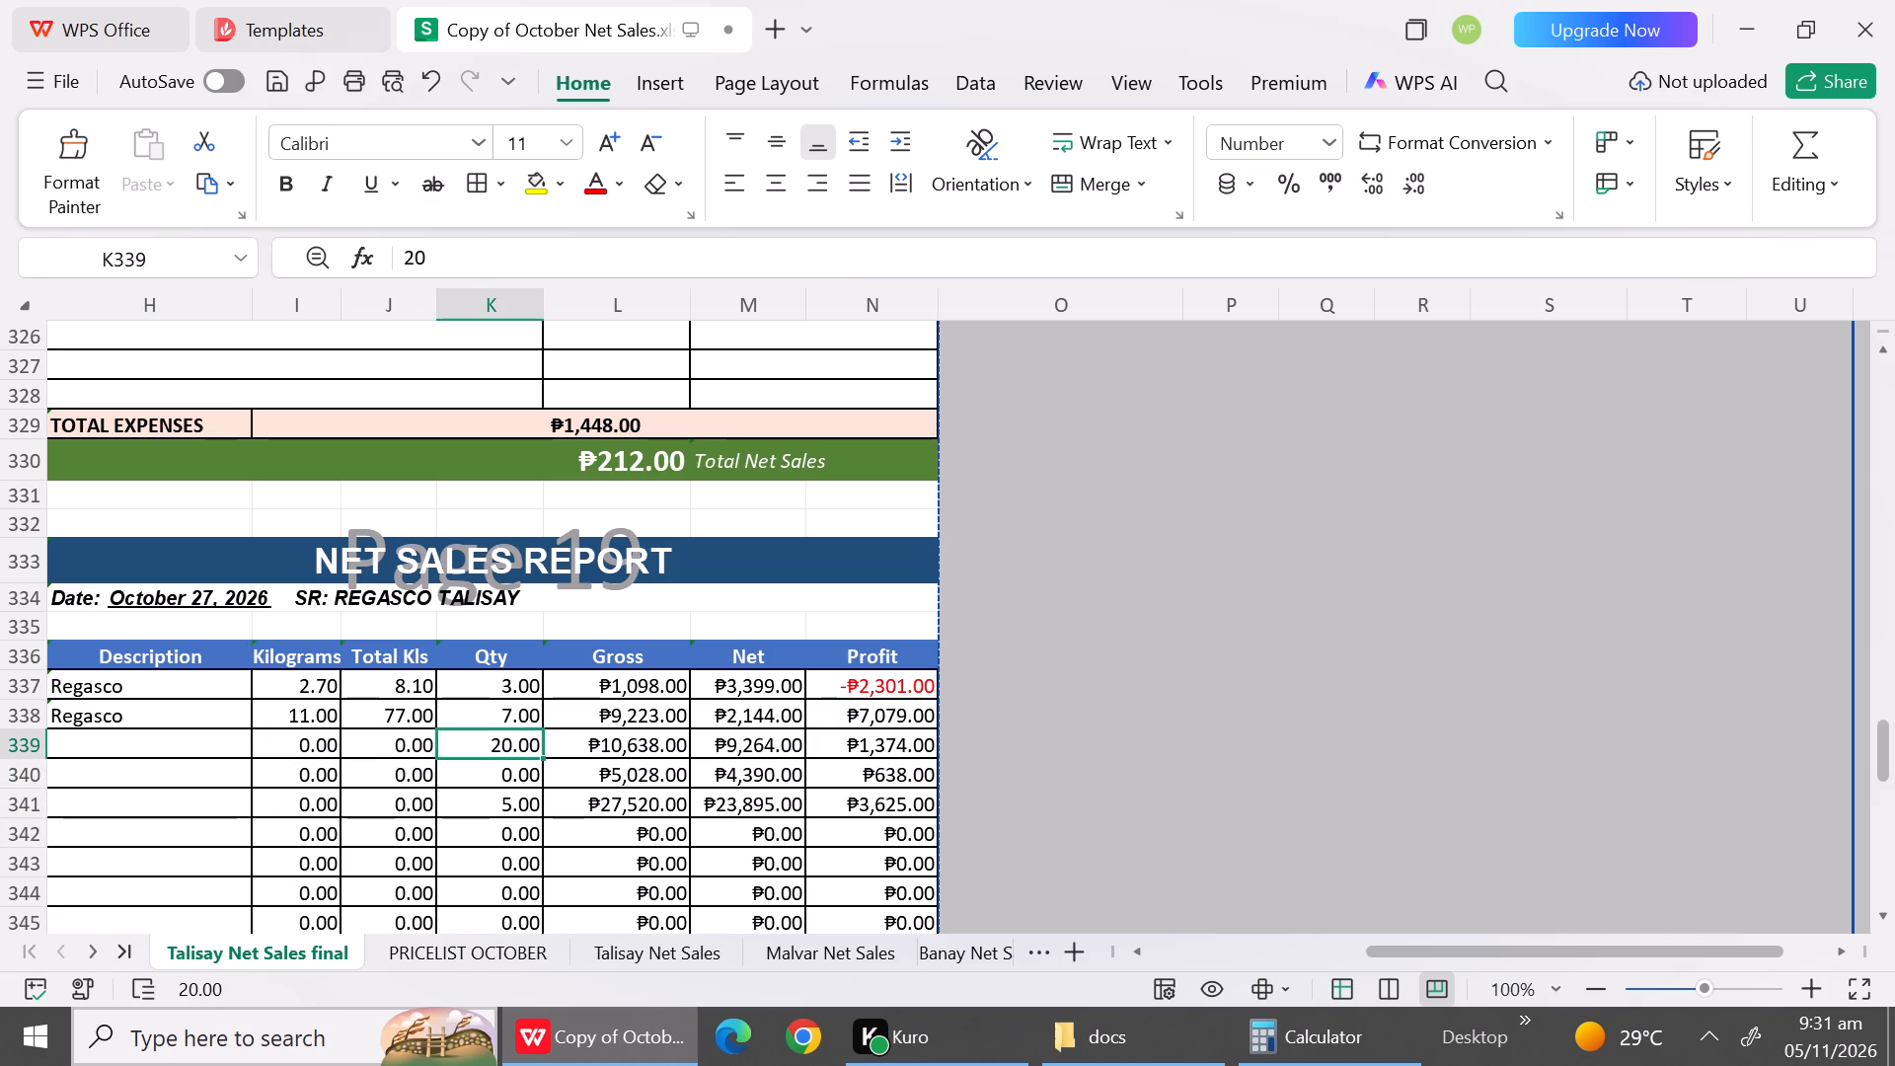
key("0")
key("Down")
key("0")
key("Down")
key("0")
key("Down")
key("0")
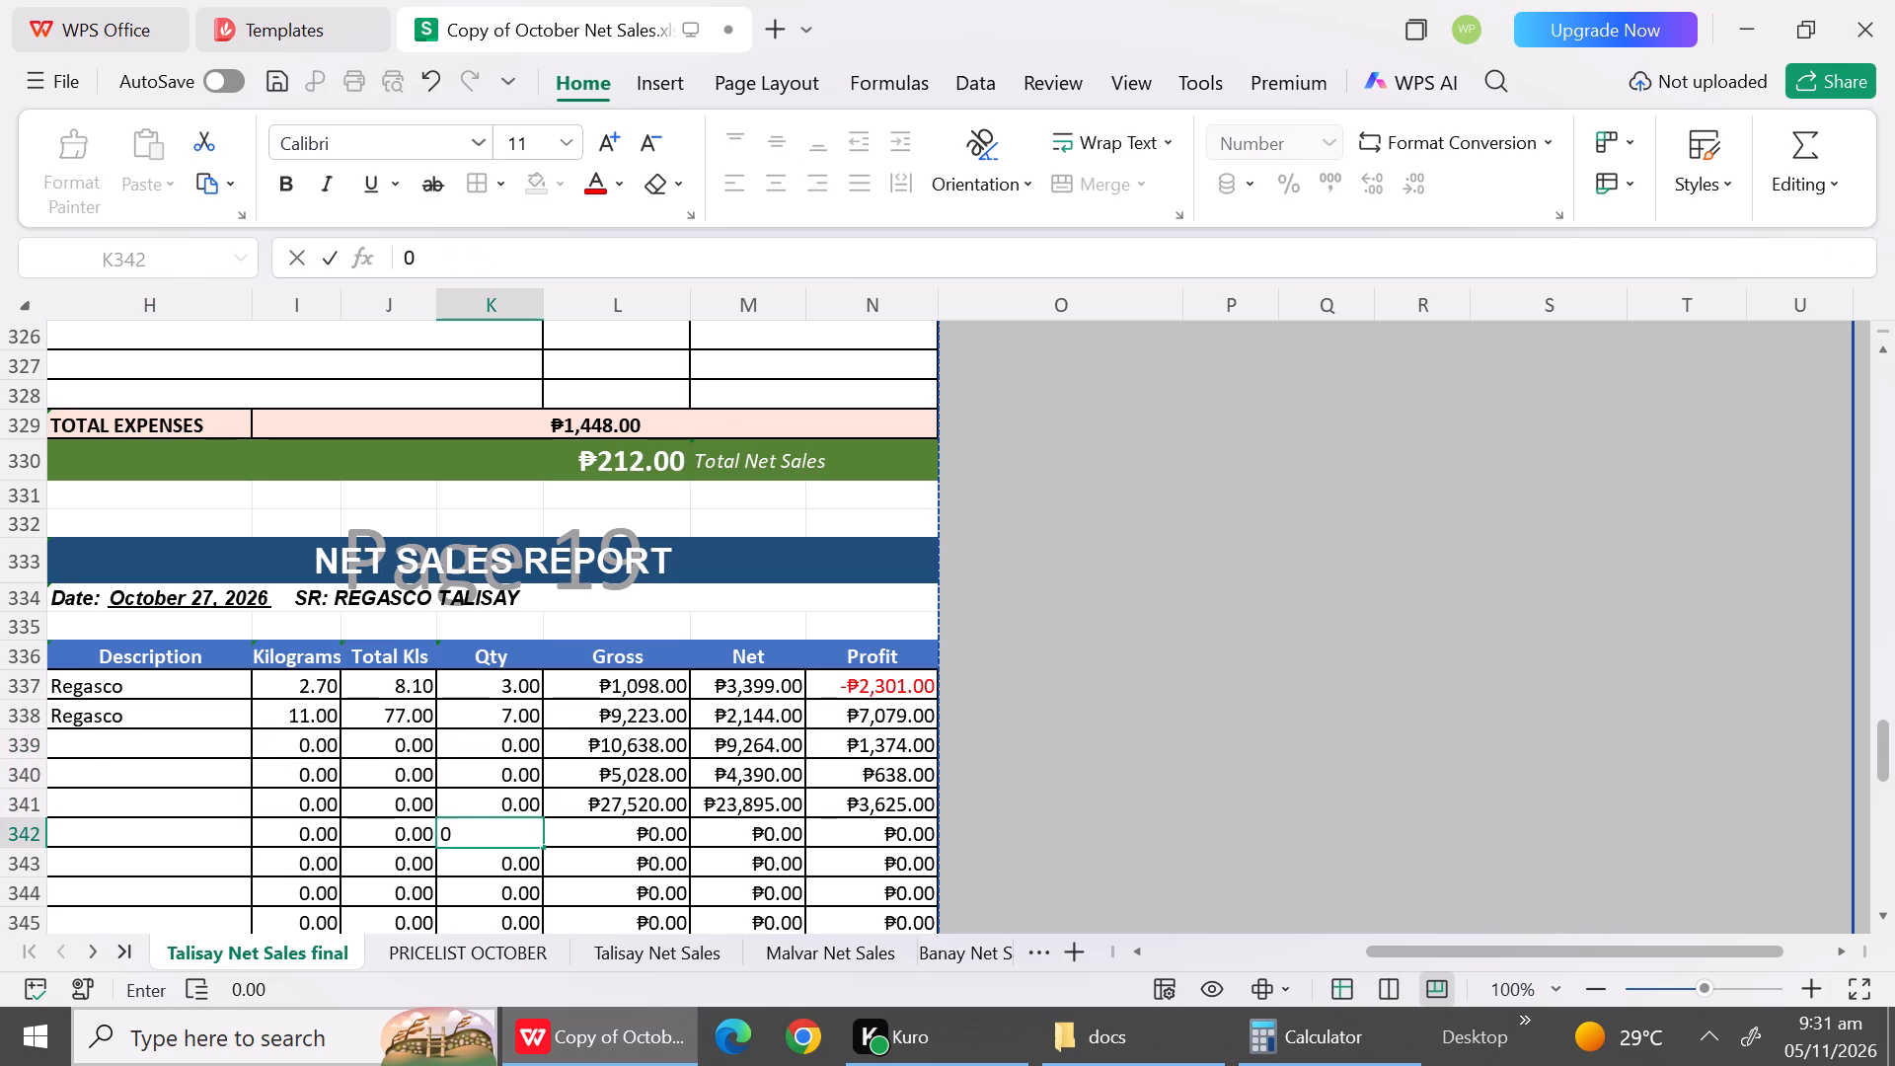
Set the gross amounts in rows 339 to 342 of the October 27 report to 0.
left_click(651, 755)
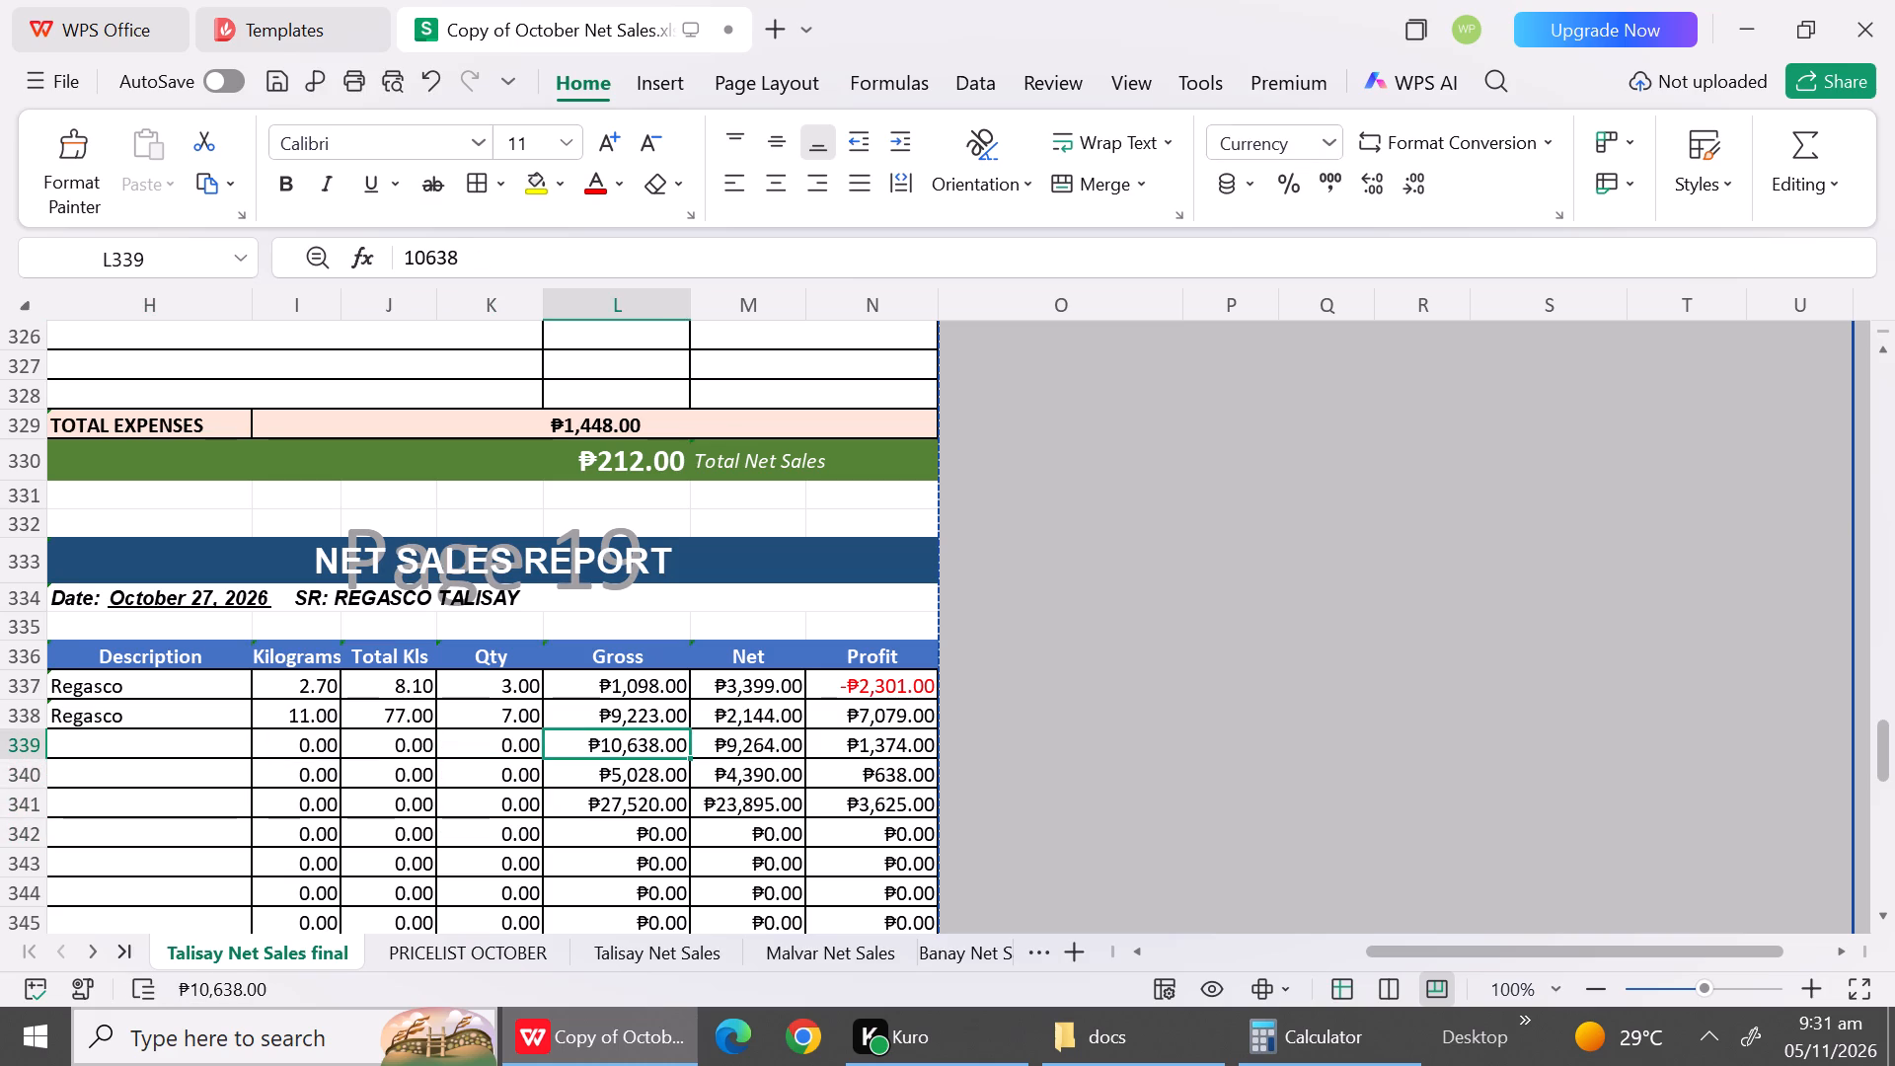
key("0")
key("Down")
key("0")
key("Down")
key("0")
key("Down")
key("0")
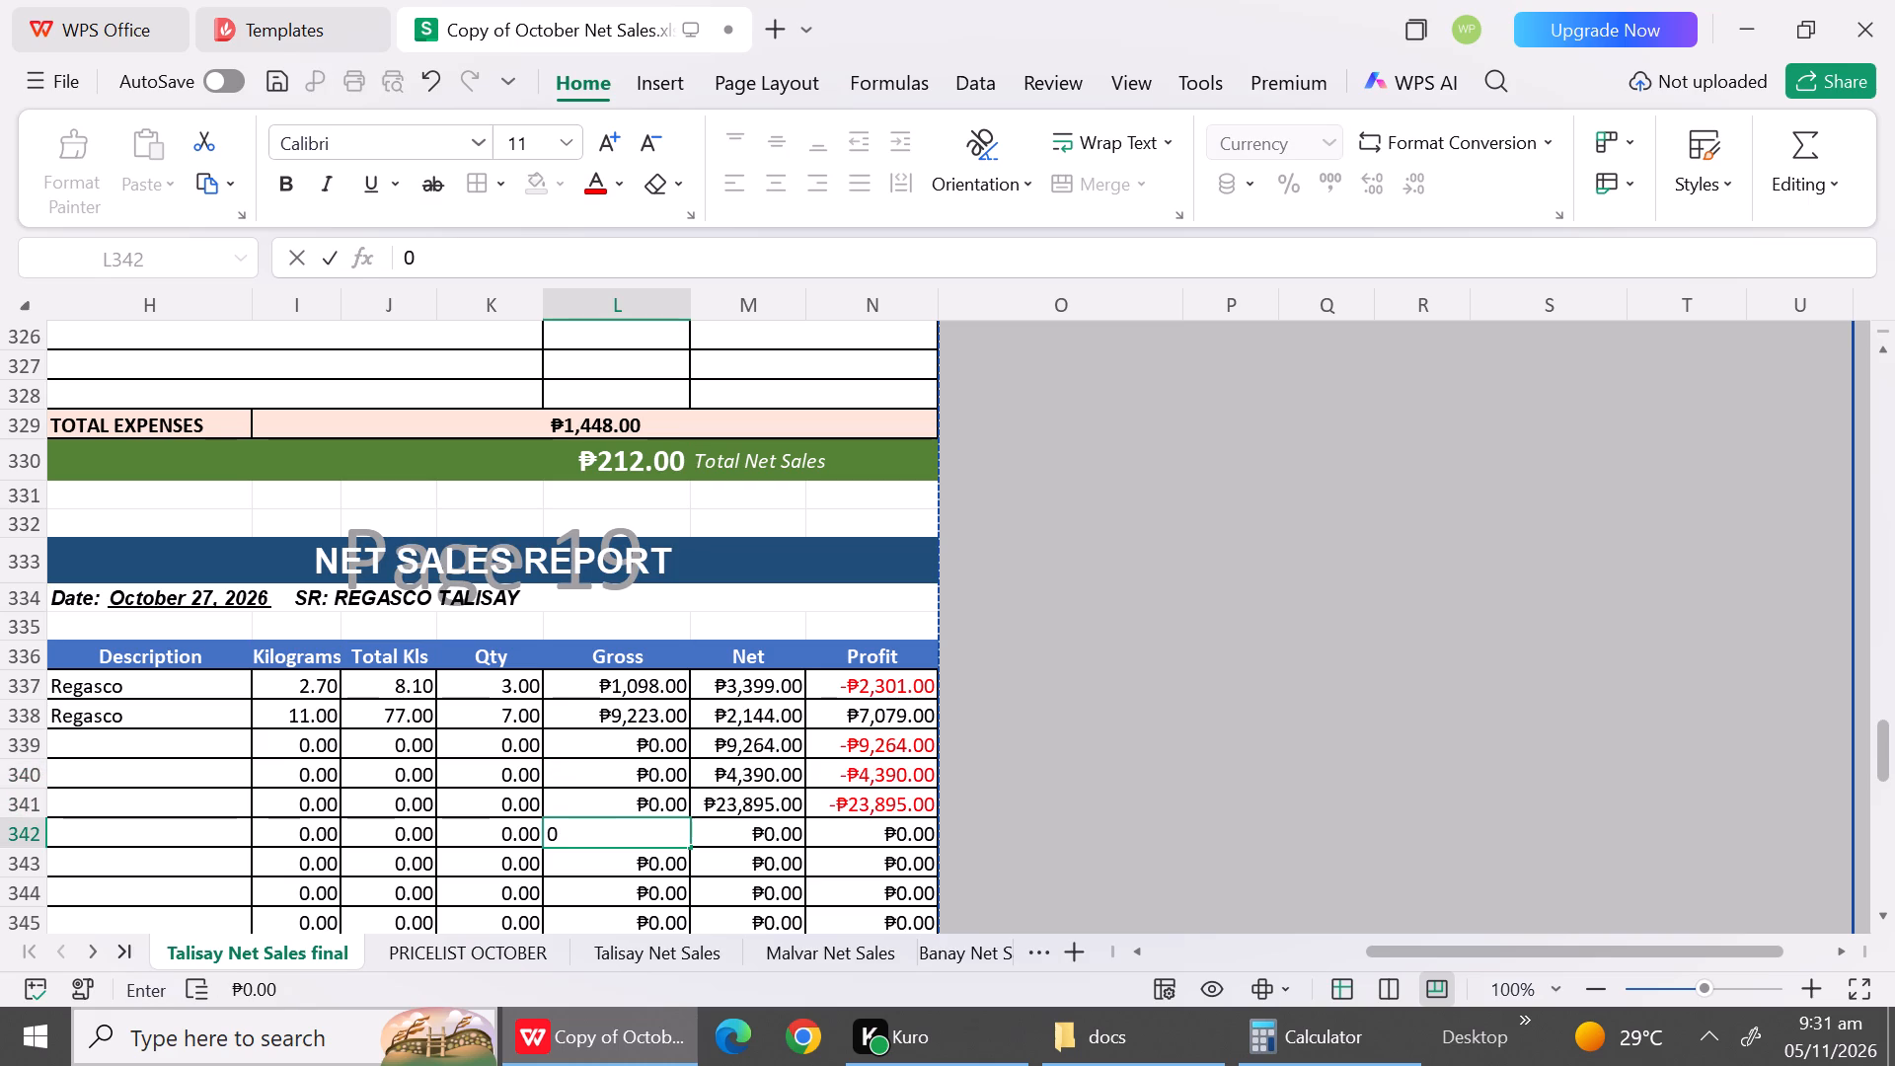
Set the net amounts in rows 339 to 341 of the October 27 report to 0.
left_click(759, 746)
key("0")
key("Down")
key("0")
key("Down")
key("0")
key("Down")
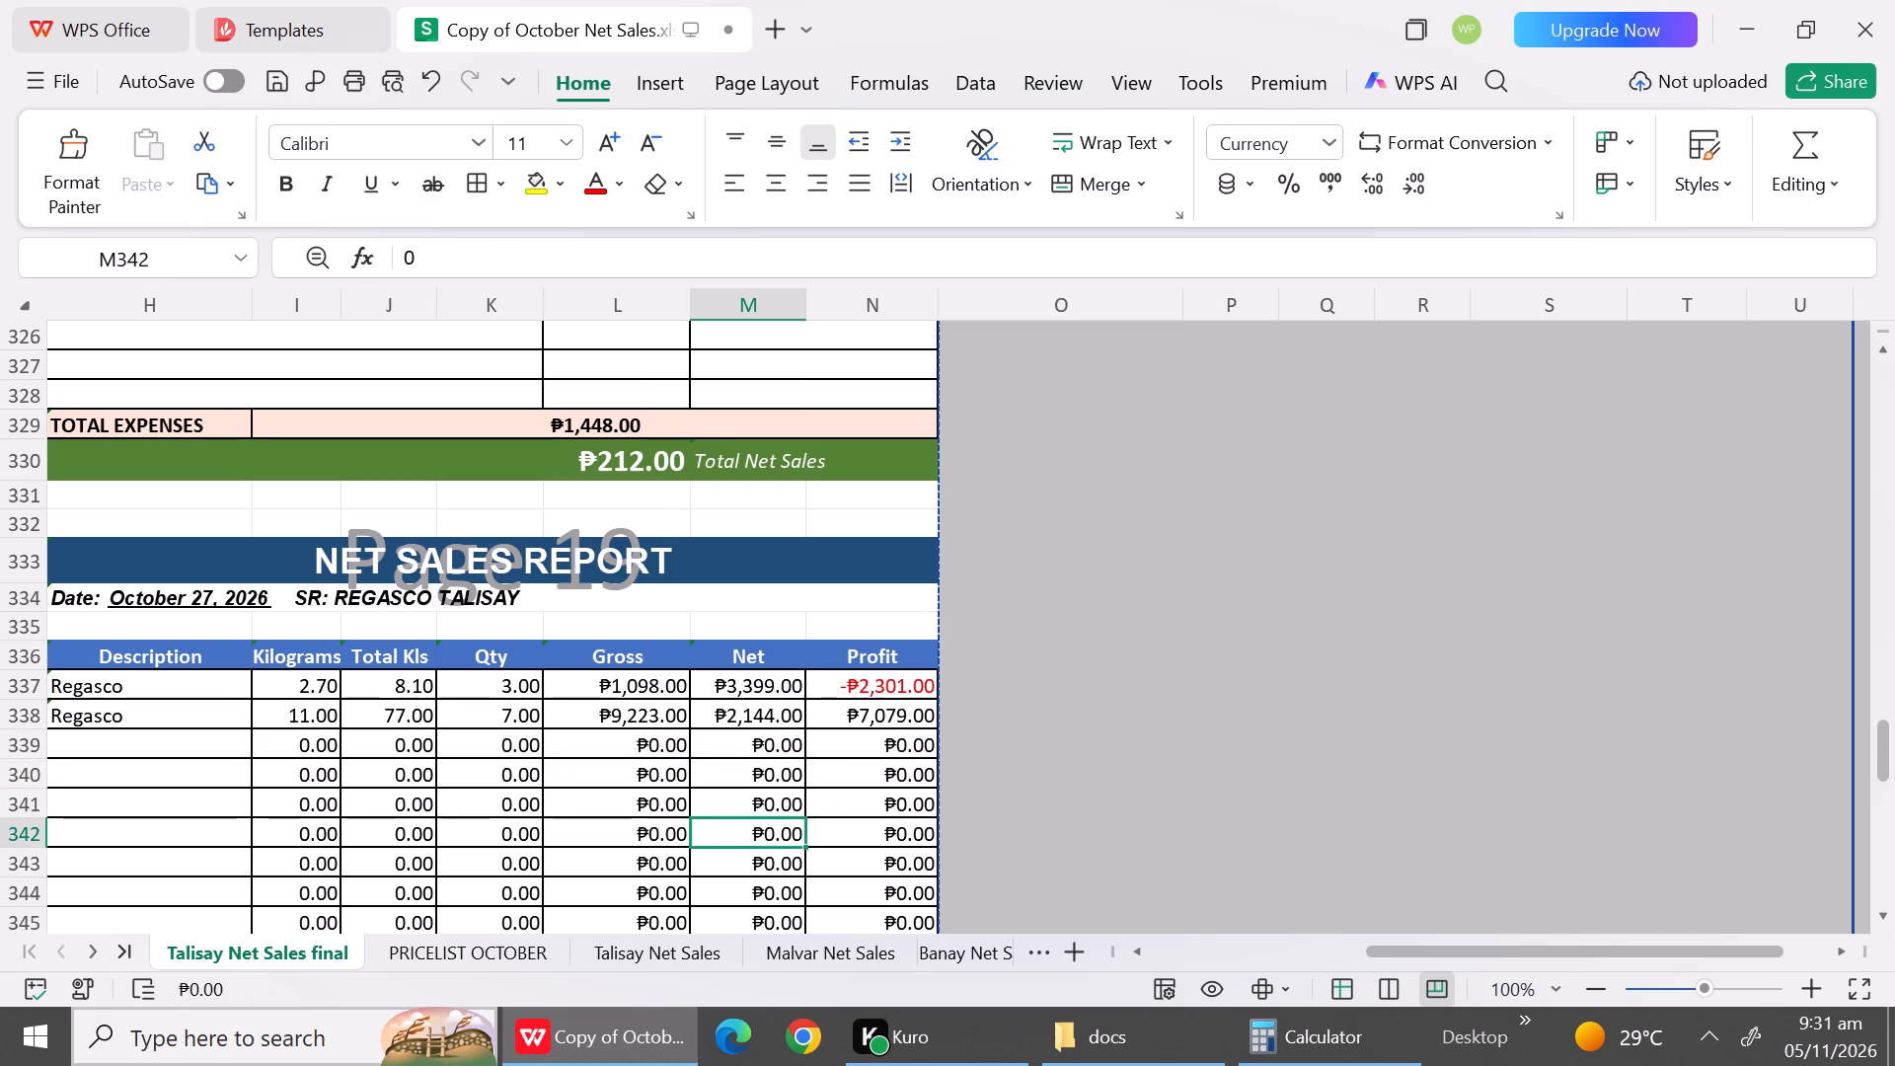
Switch to Calculator, clear it and multiply 316 by 3.
left_click(1349, 1045)
left_click(1302, 378)
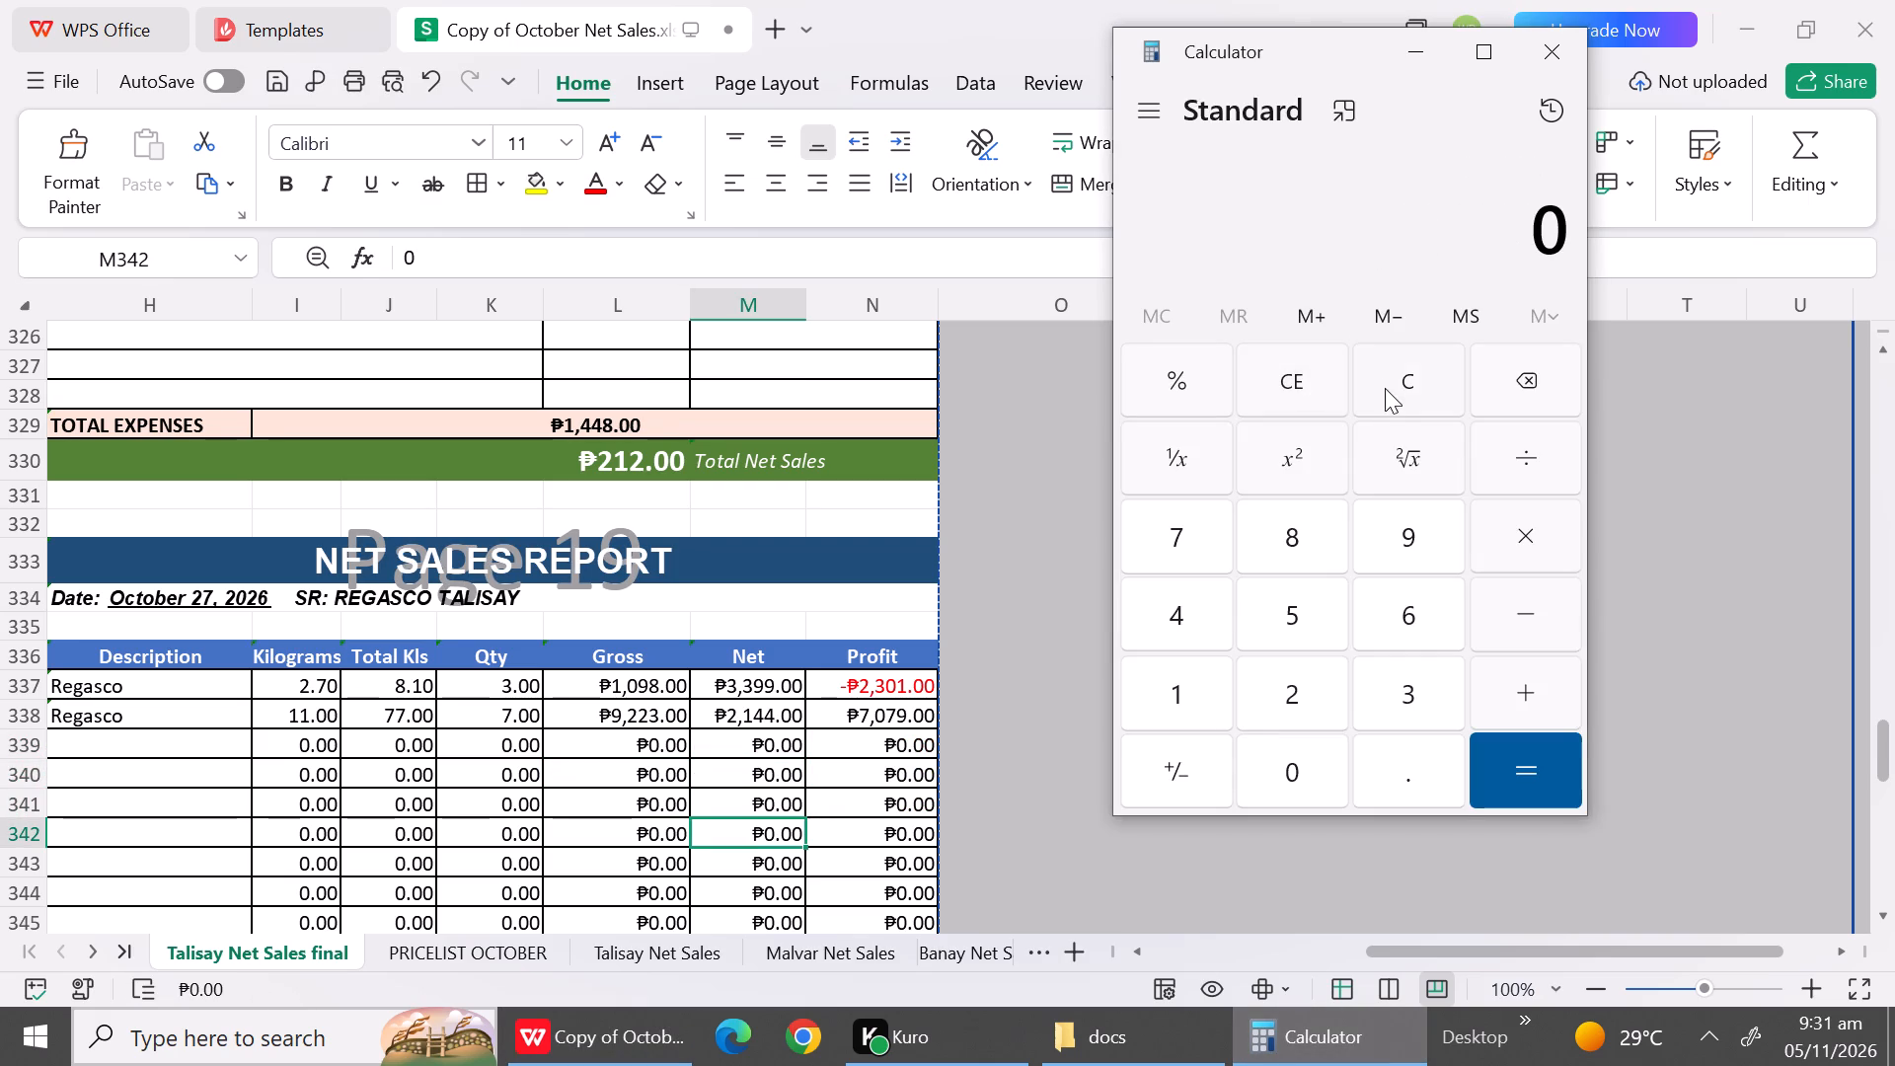
left_click(1385, 388)
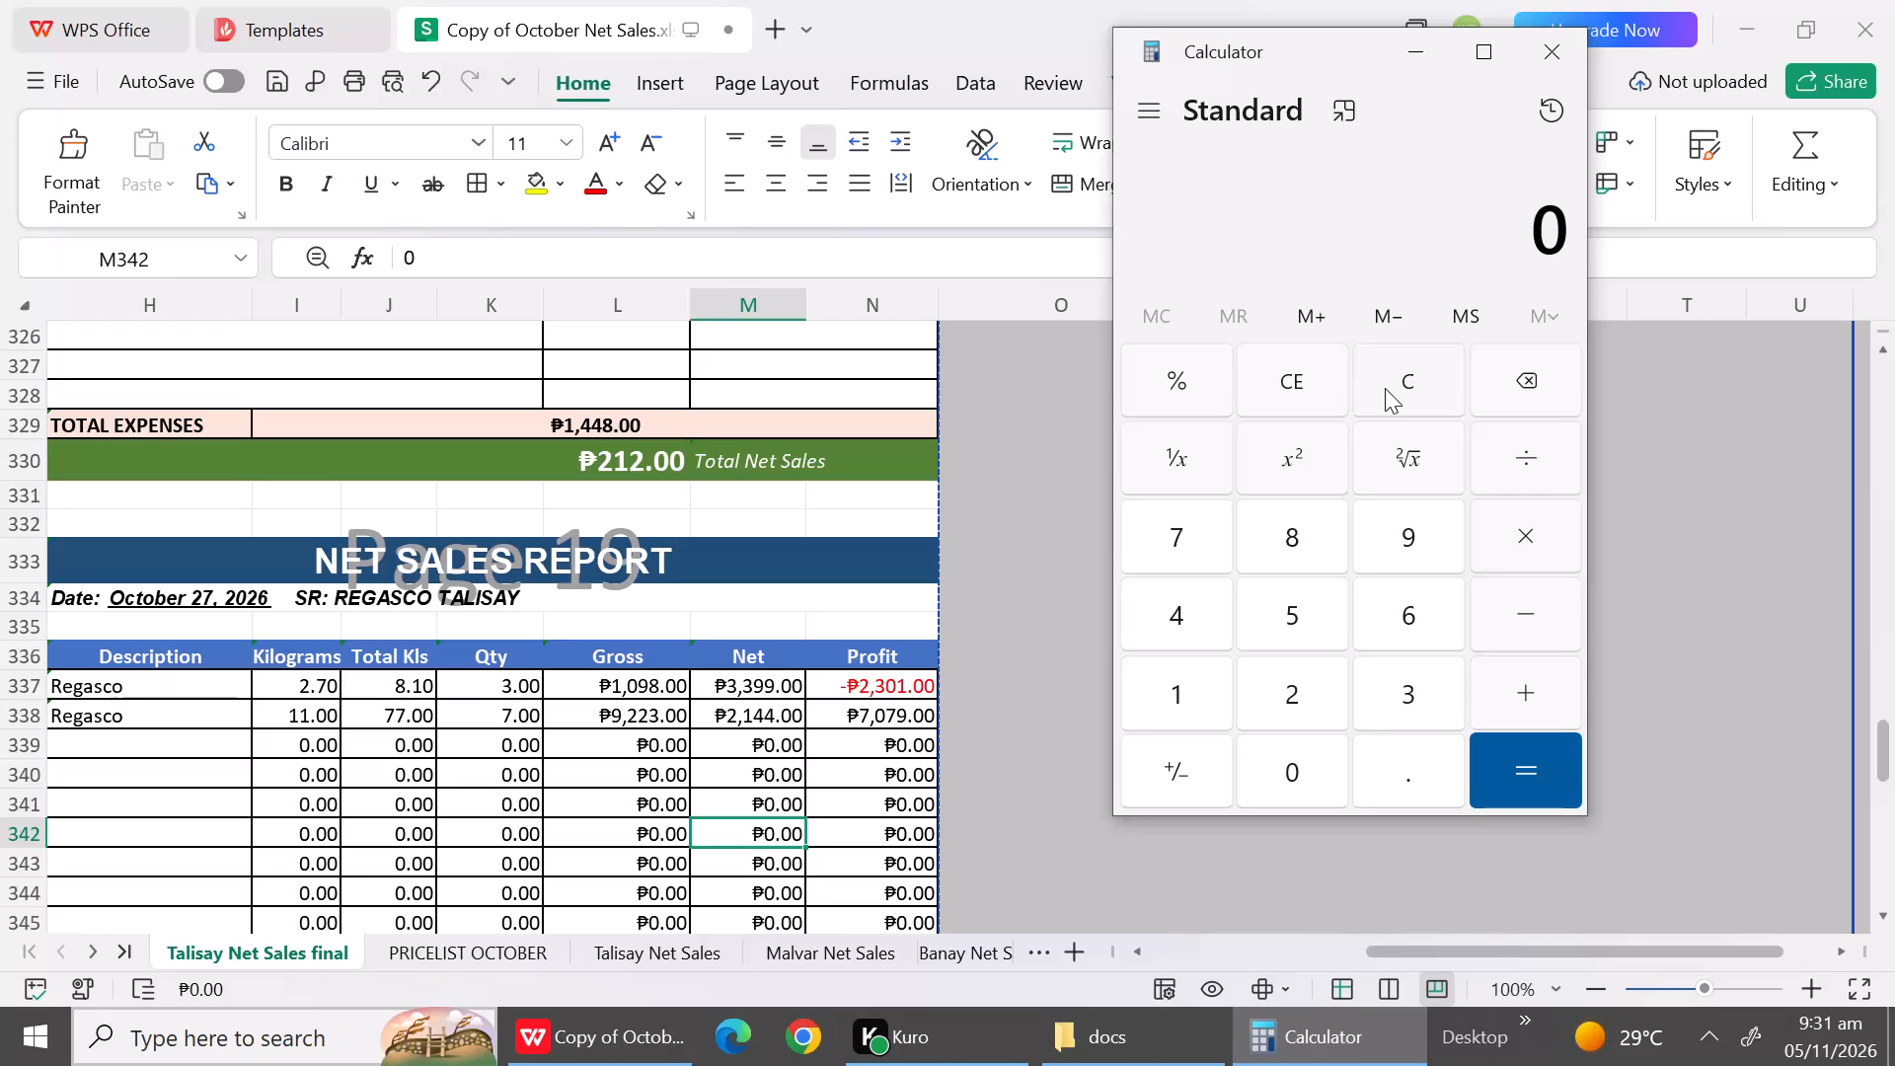
type("316")
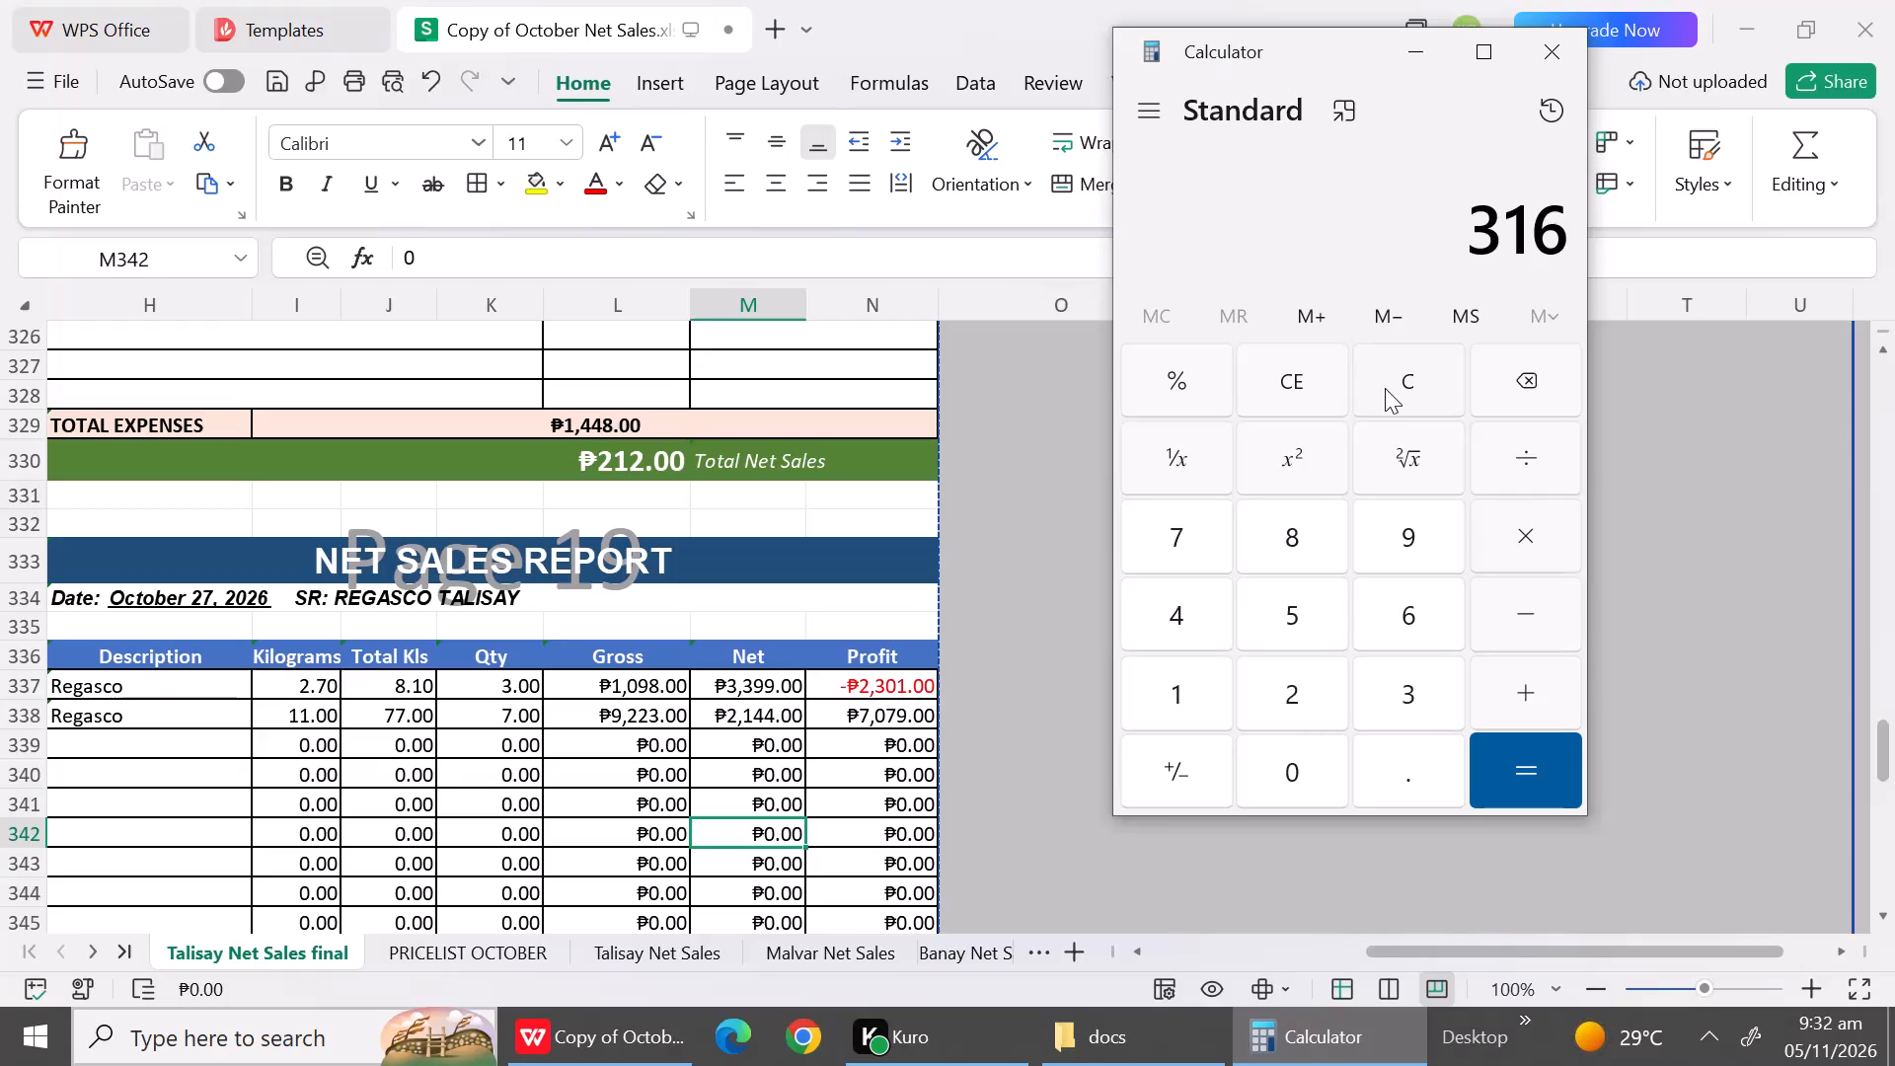
key("shift+asterisk")
key("3")
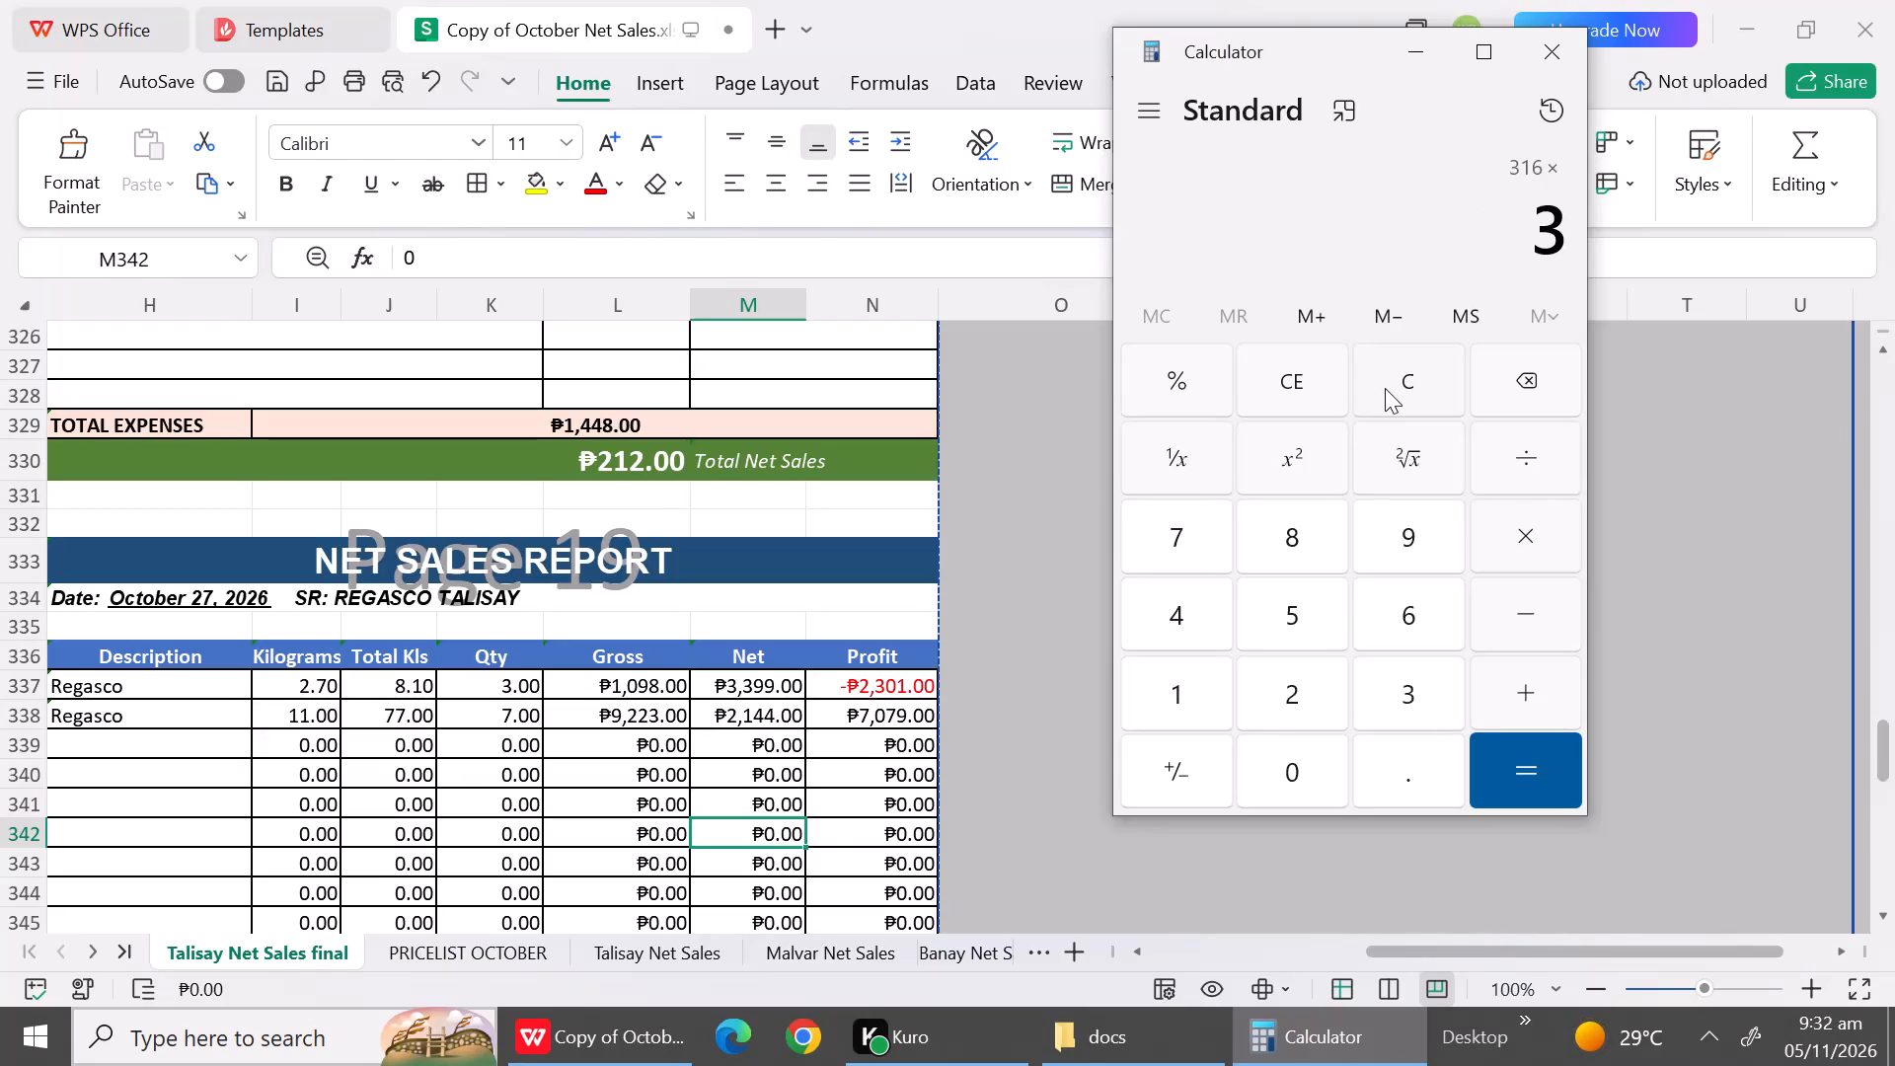
key("Return")
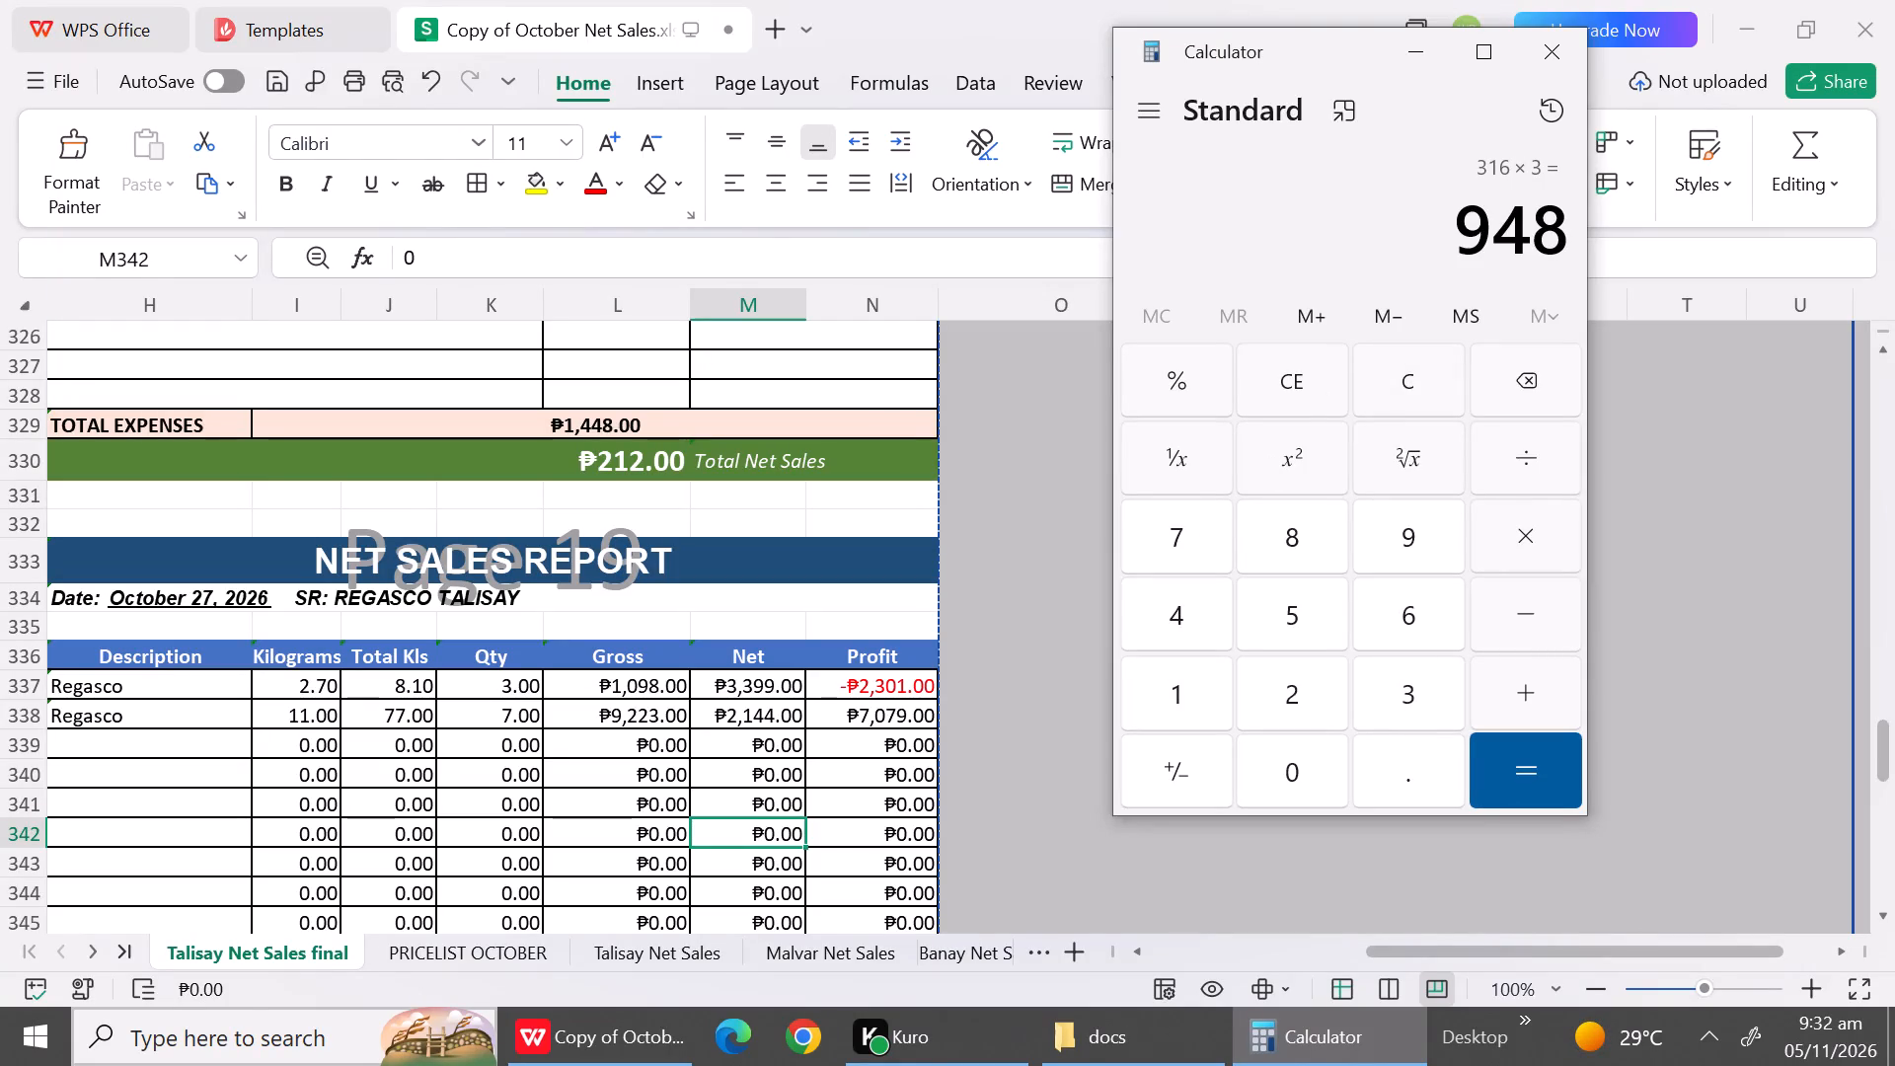
Set the net amount of the 2.70 kg Regasco row in the October 27 report to 948.
left_click(786, 689)
type("948")
left_click(790, 721)
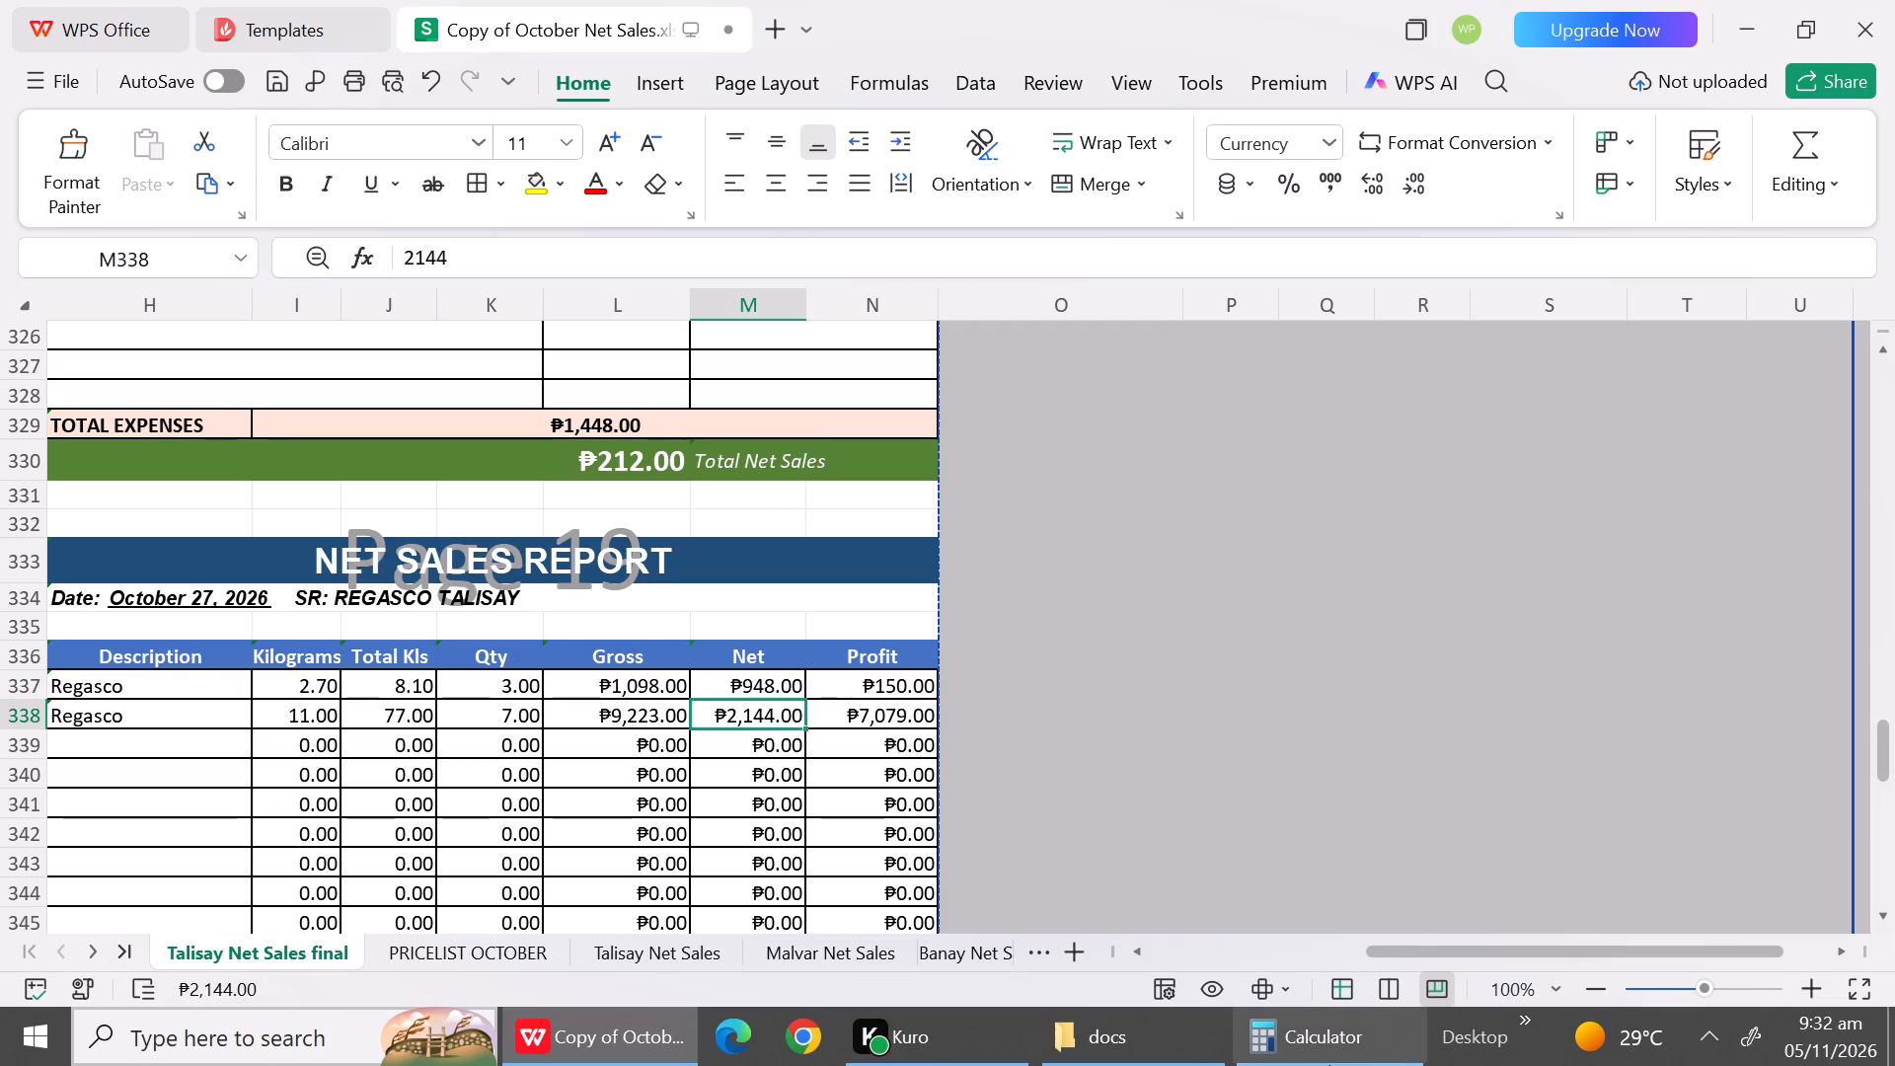
Switch to Calculator, clear it and multiply 7 by 1158.
left_click(1329, 1065)
left_click(1406, 372)
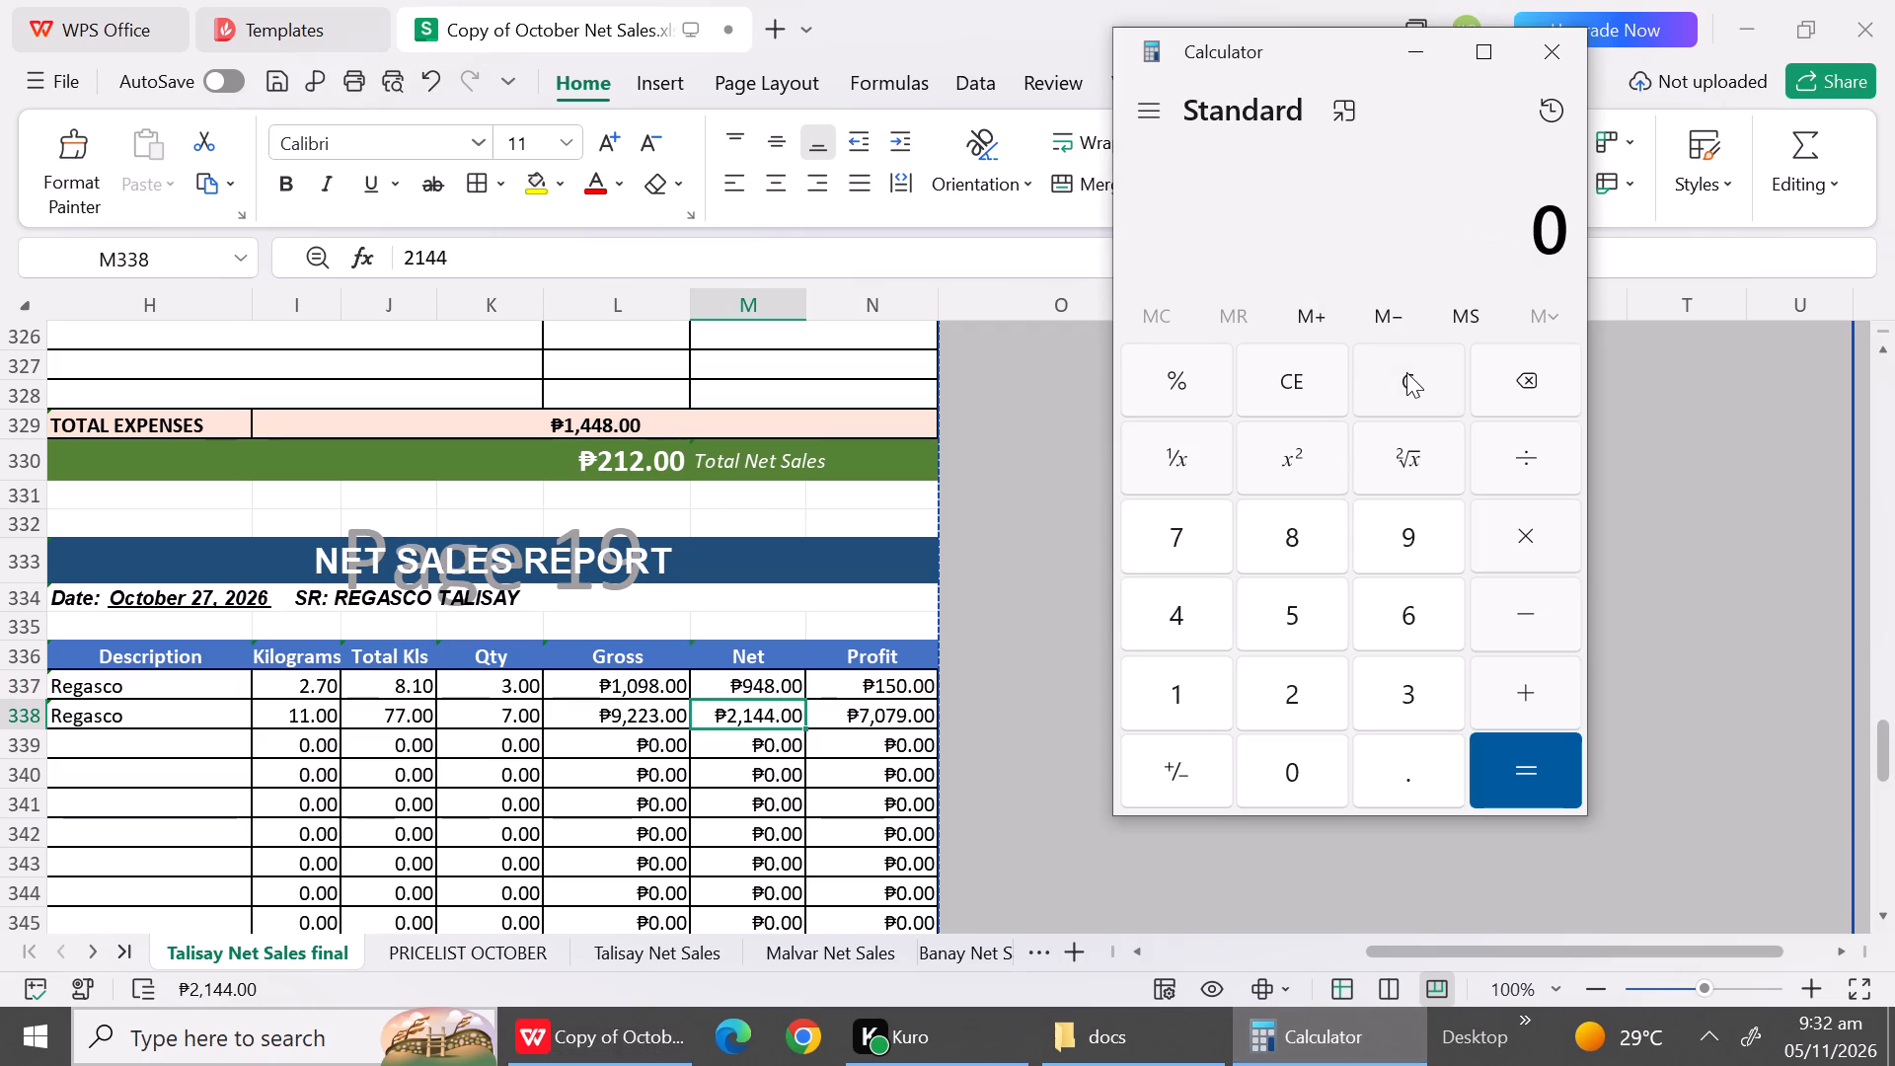
key("7")
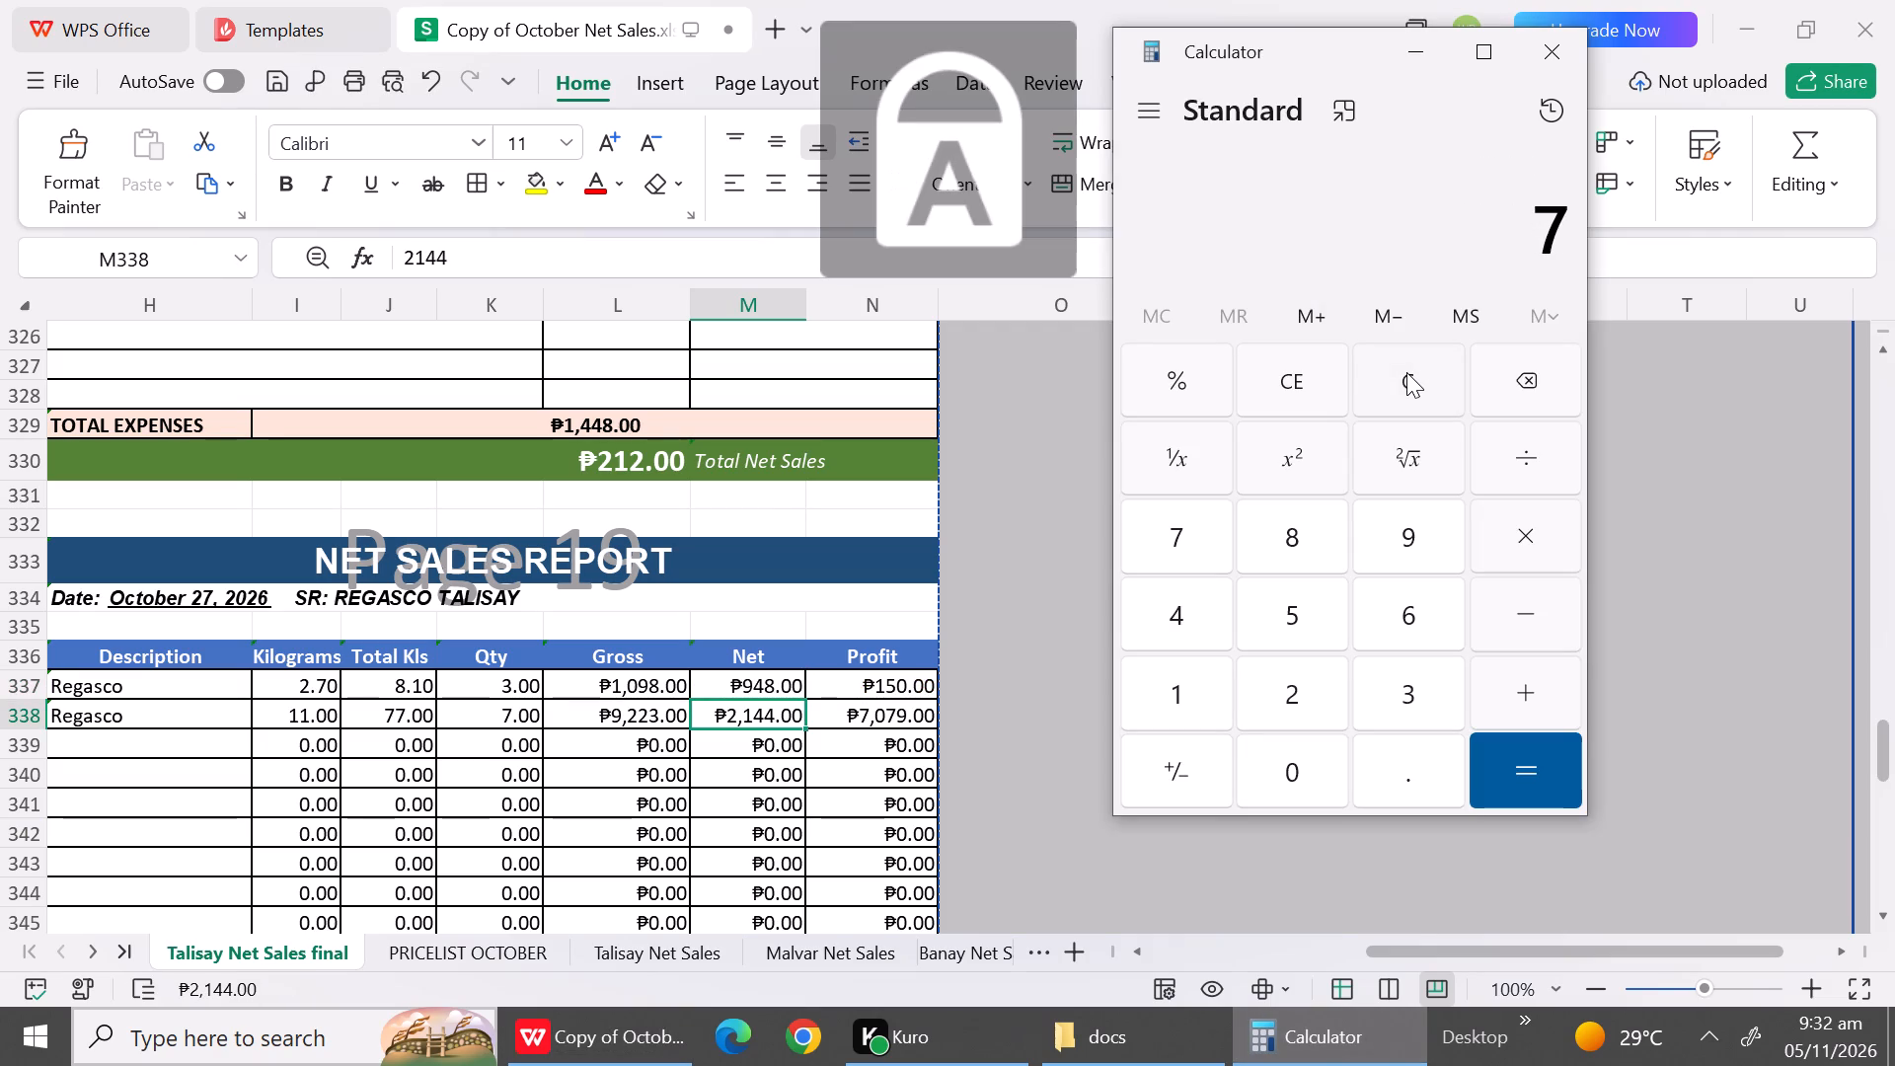
key("shift+asterisk")
type("1158")
key("Return")
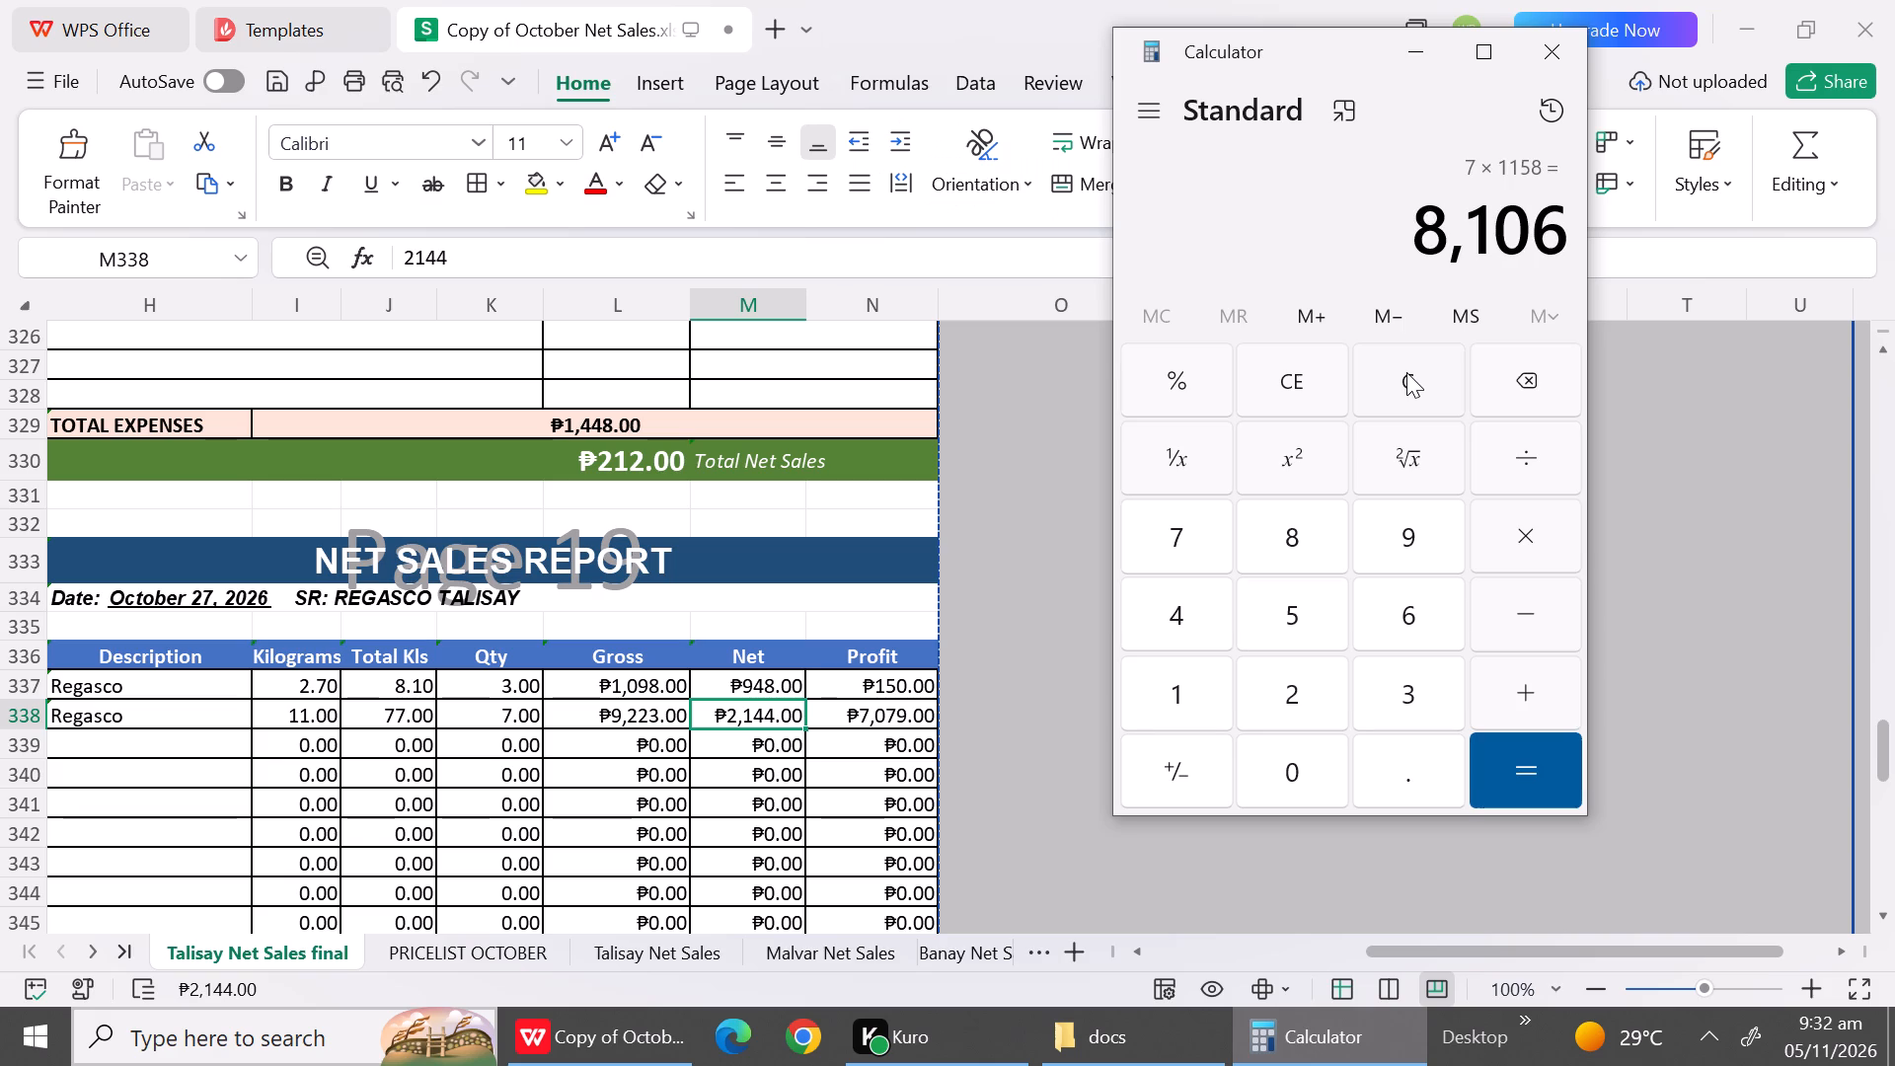
Back in the spreadsheet, set the net amount of the 11.00 kg Regasco row for October 27 to 8106.
left_click(766, 712)
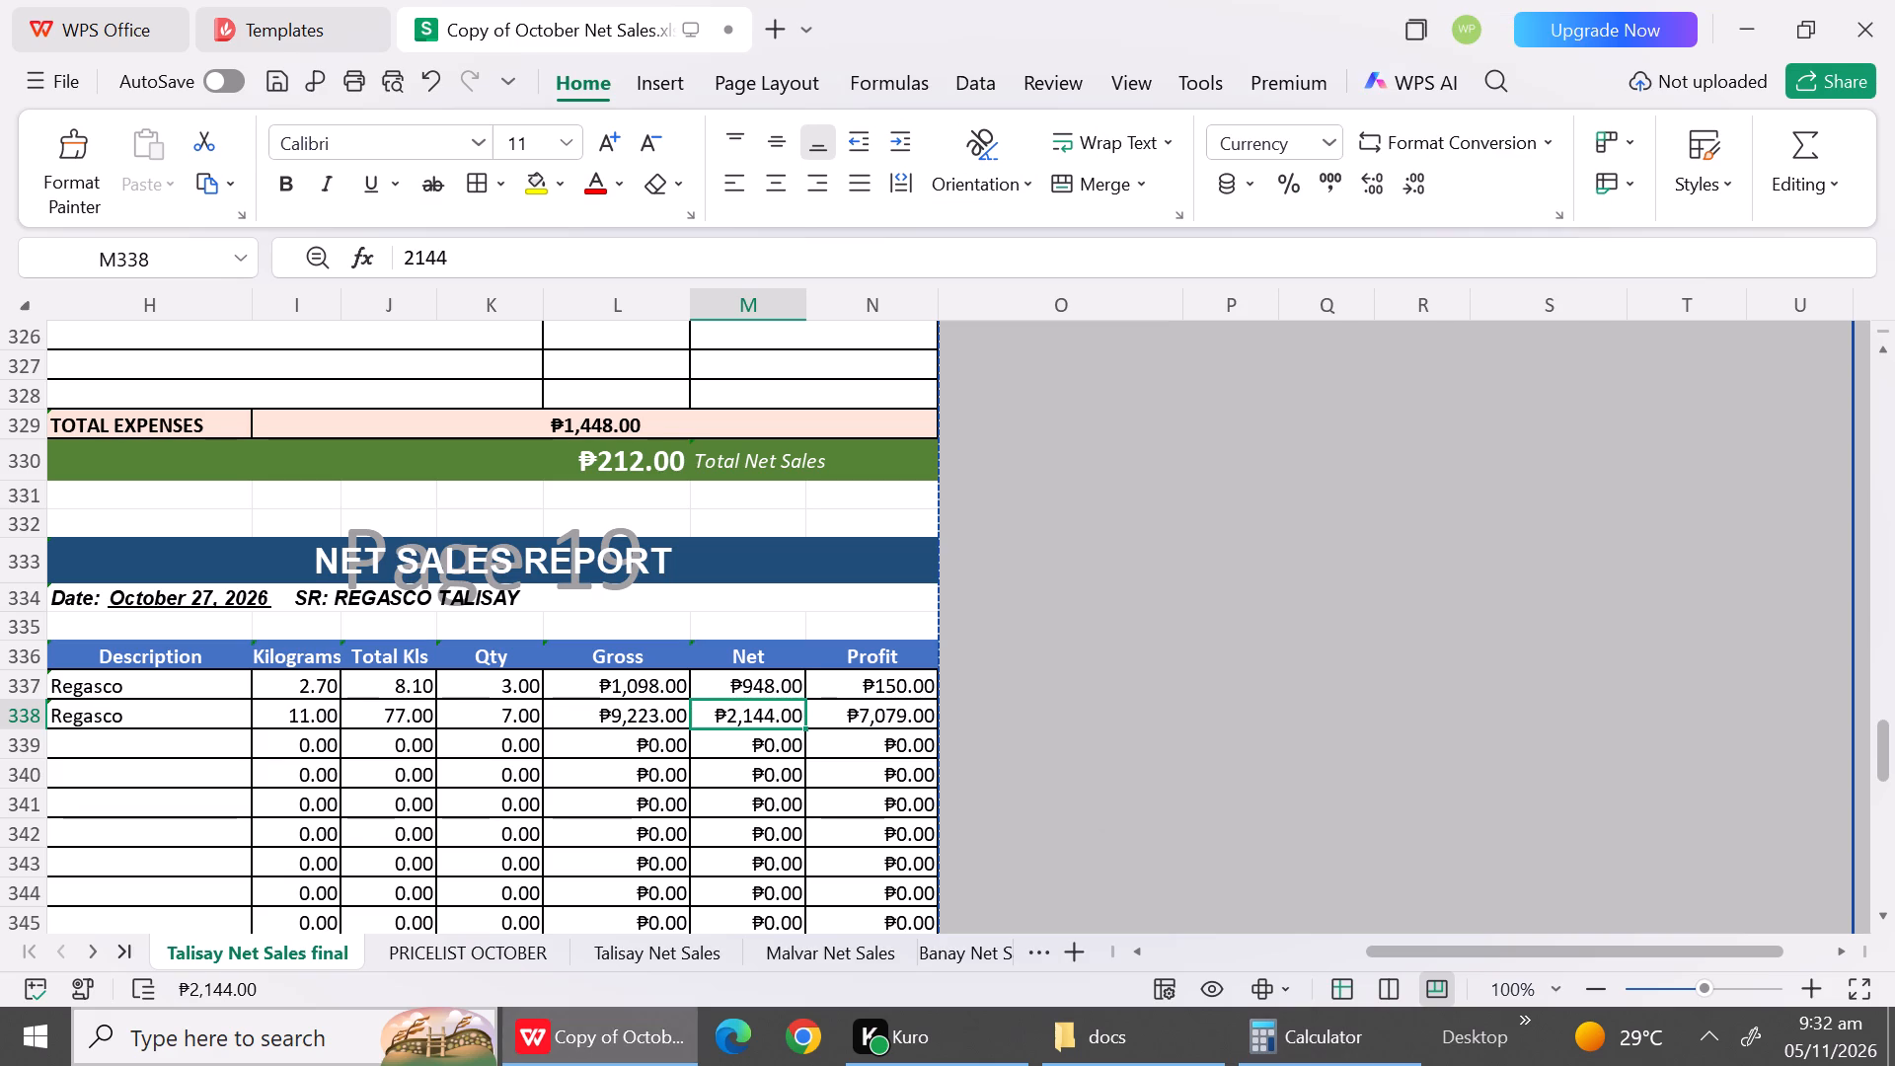
type("8106")
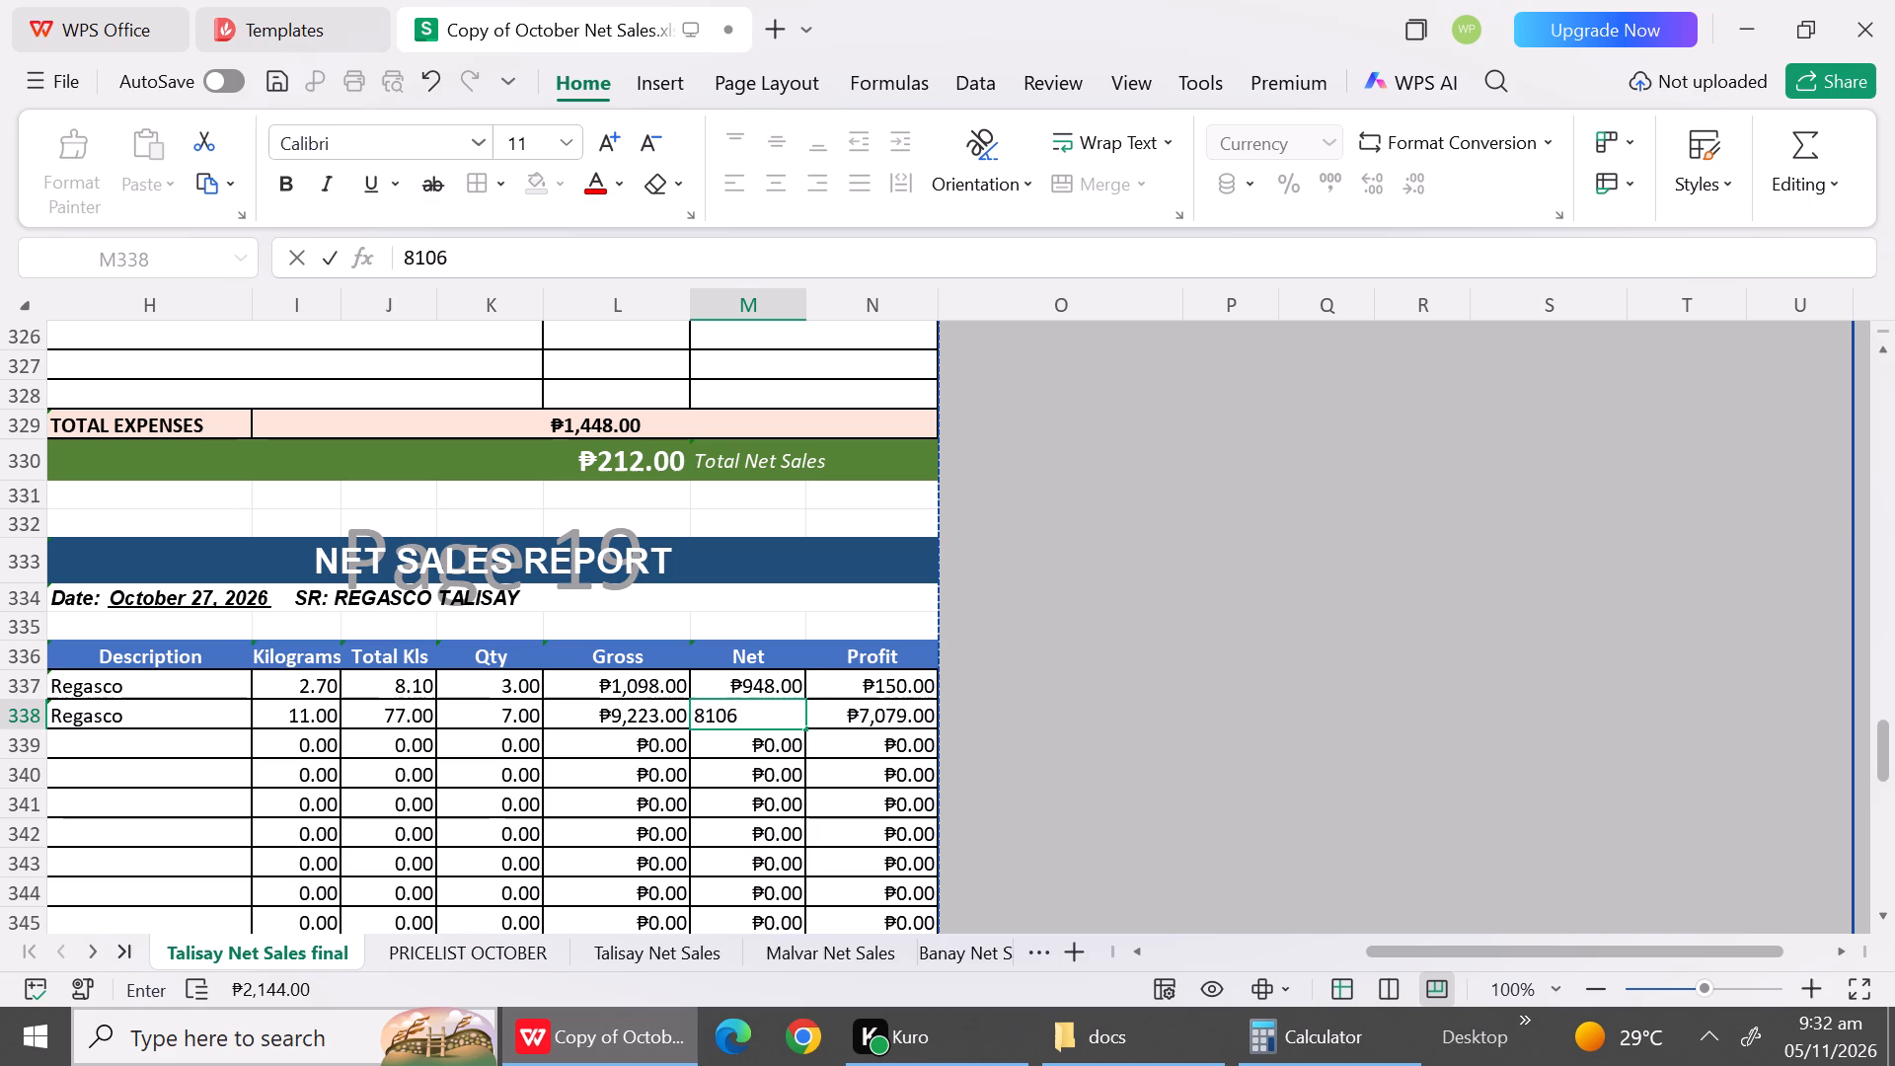
left_click(762, 764)
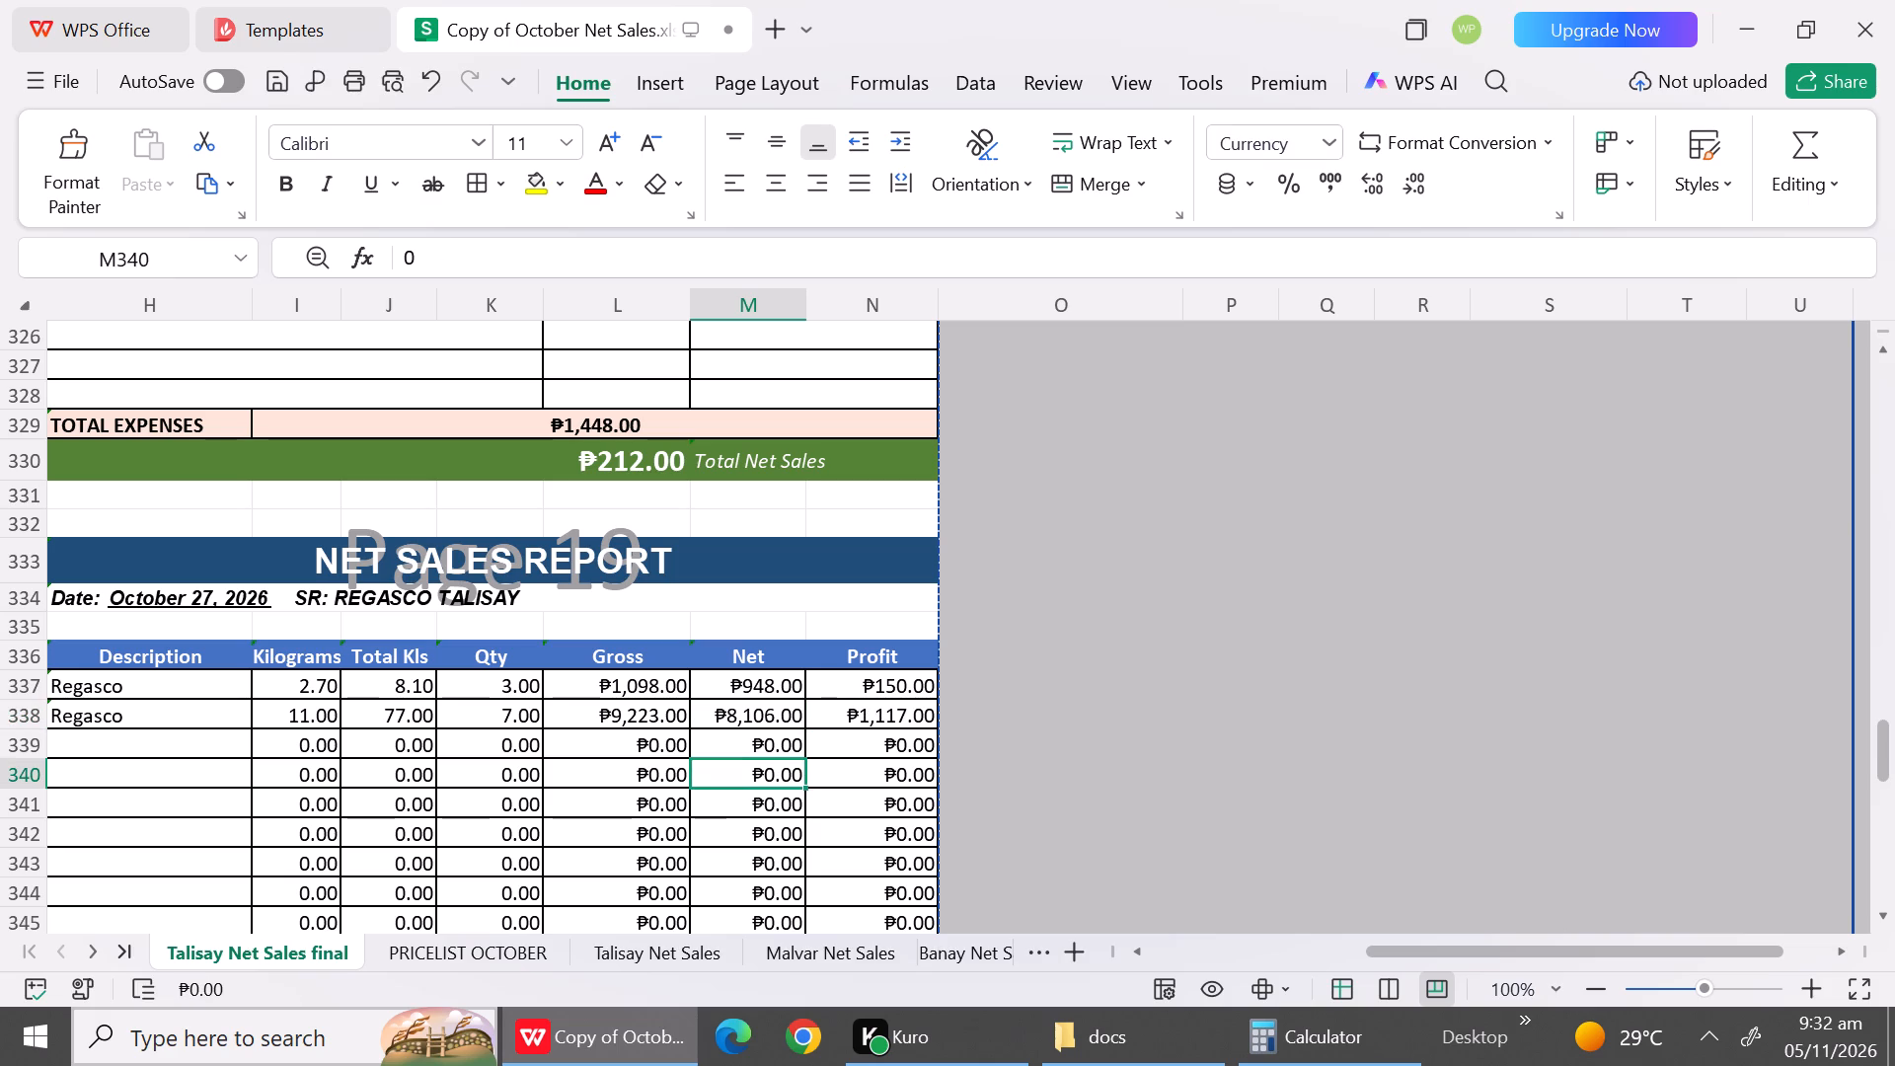
Replace the Transportation expense in the October 27 report with Spacer Side Wheel and enter an amount of 50.
triple_click(1891, 910)
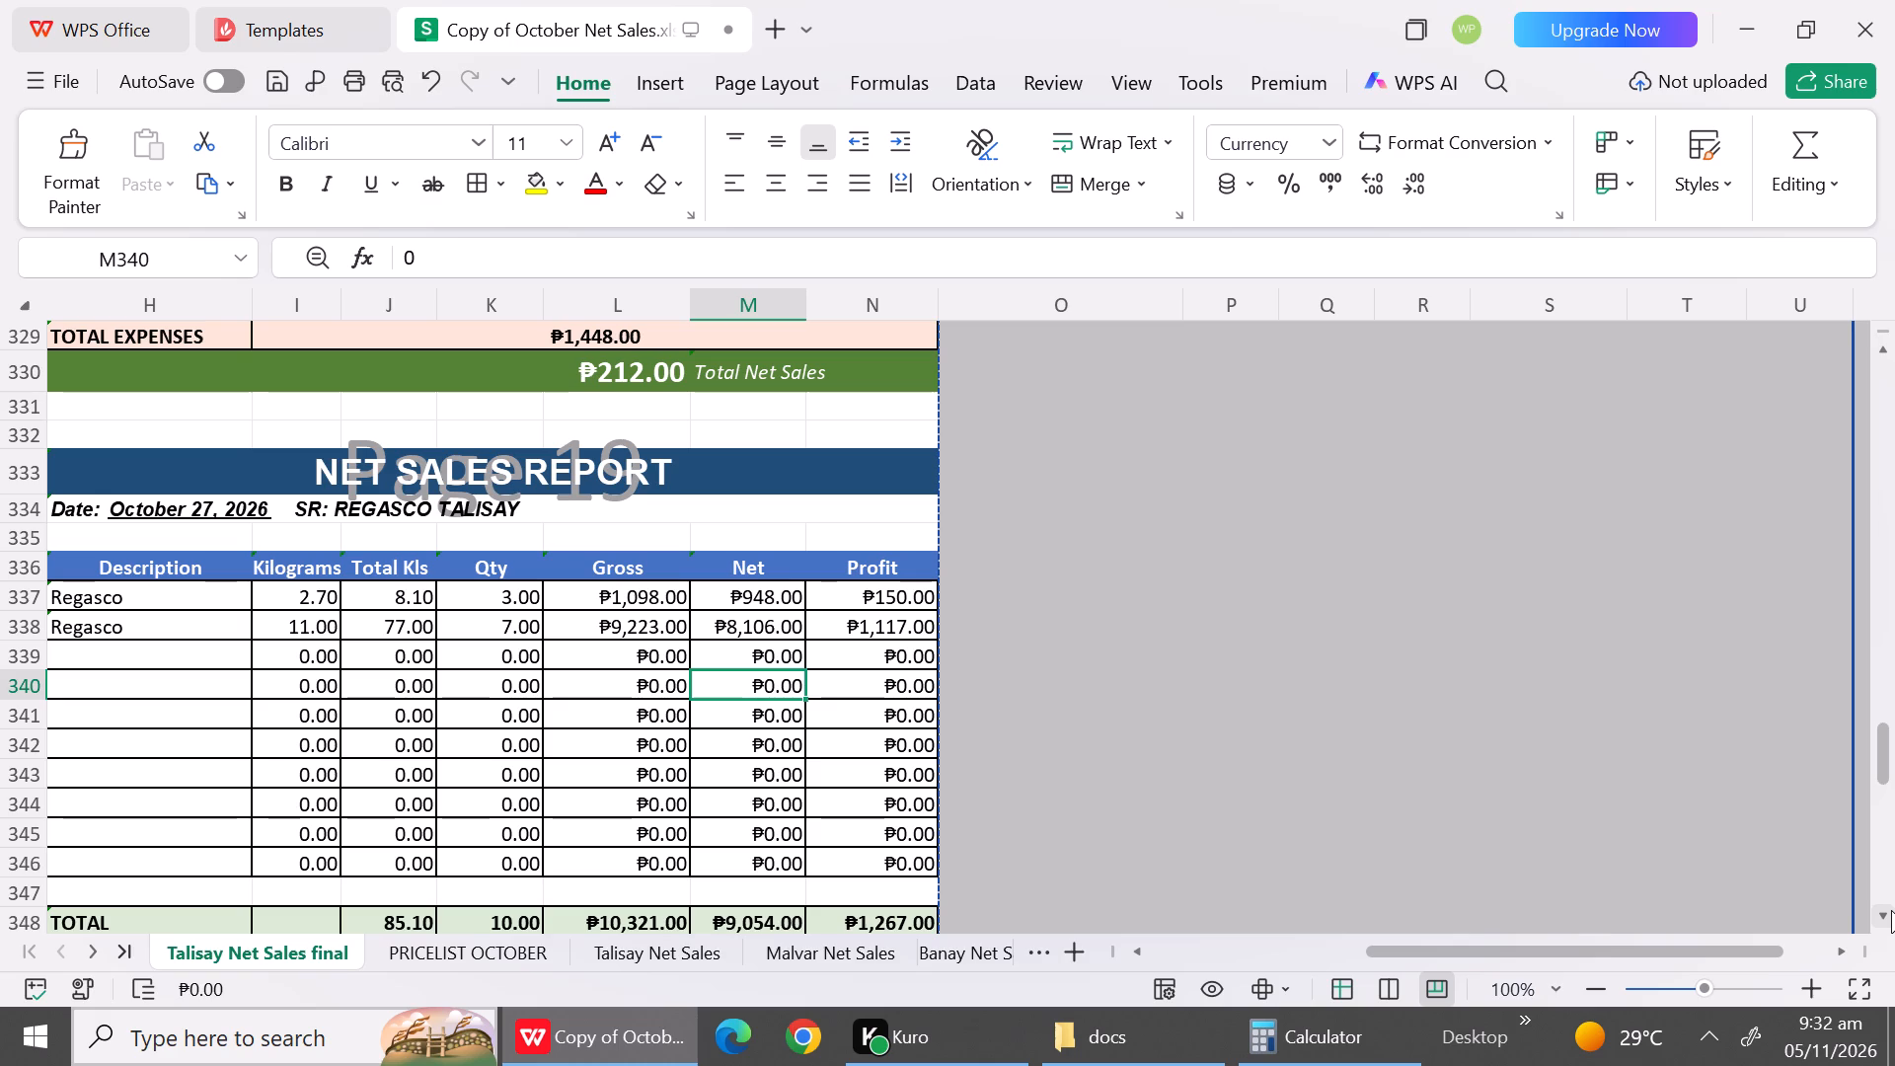
left_click(1891, 910)
triple_click(1891, 910)
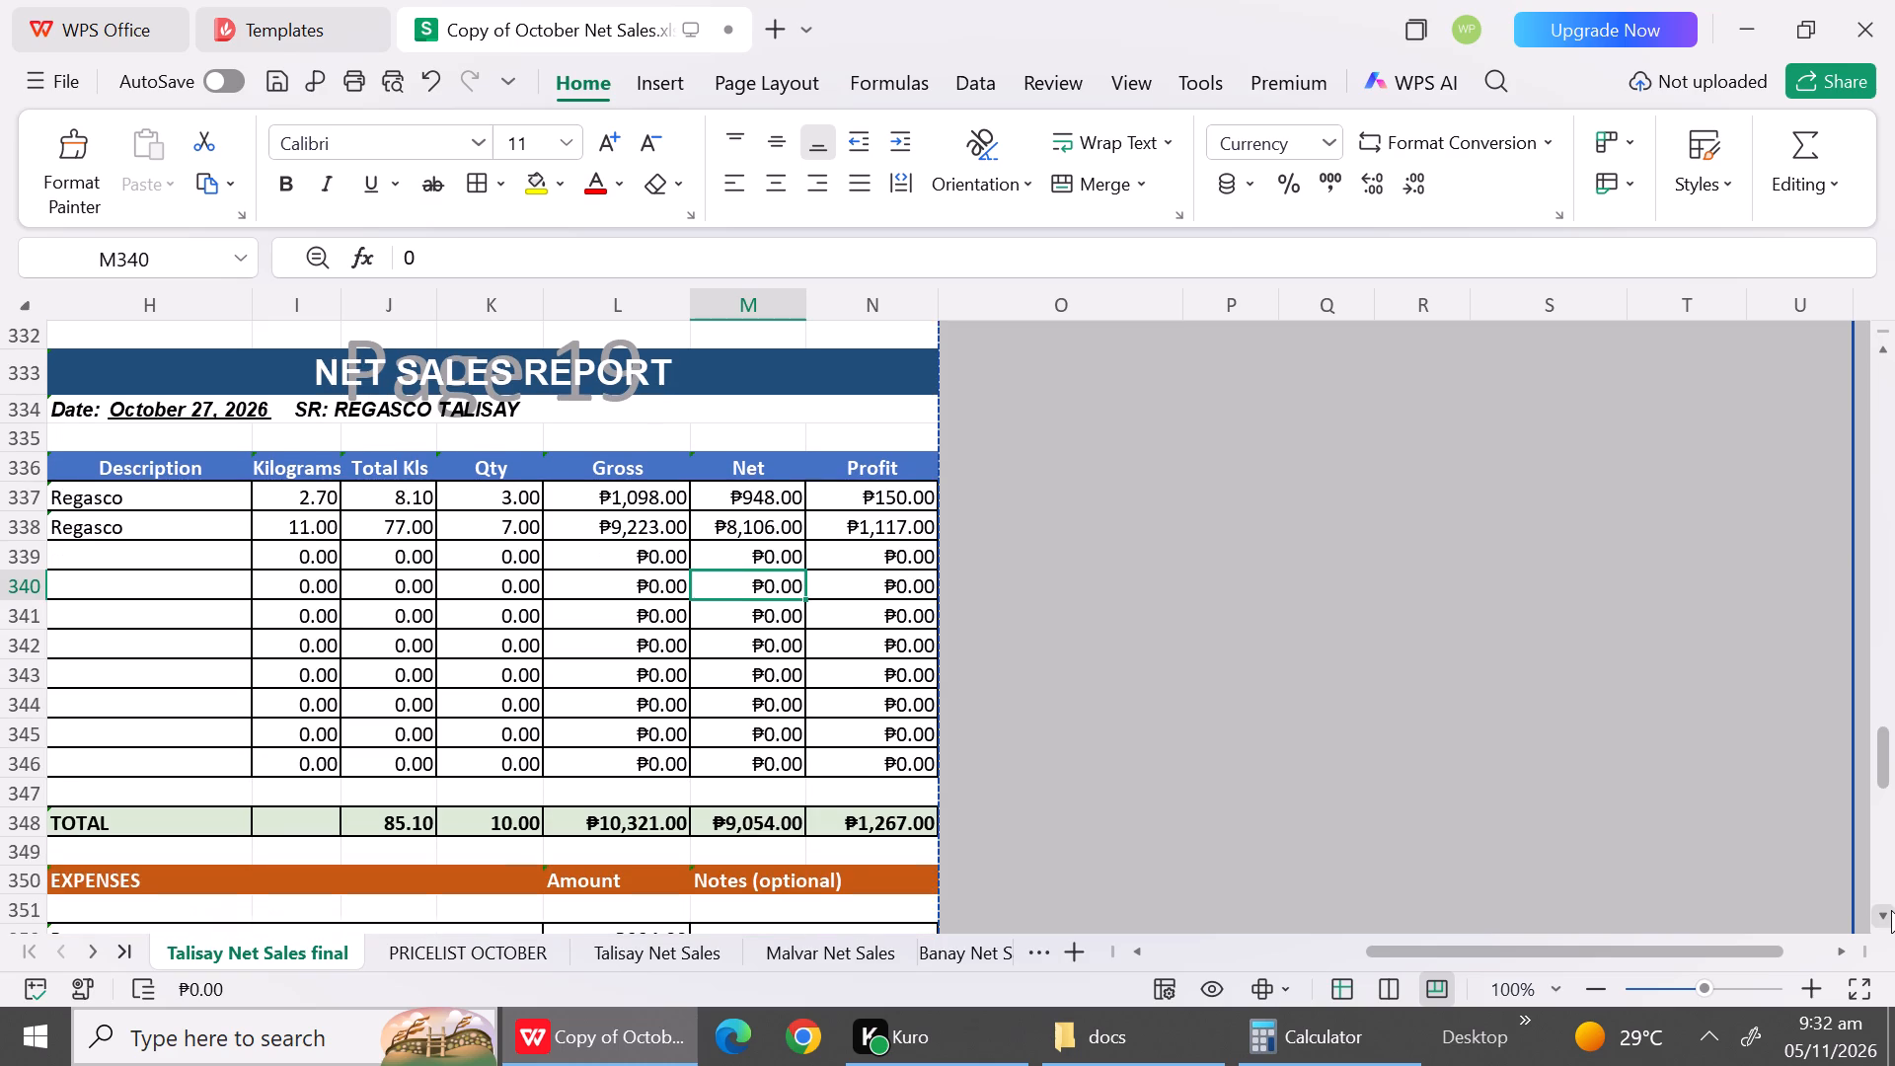
triple_click(1891, 910)
left_click(1891, 910)
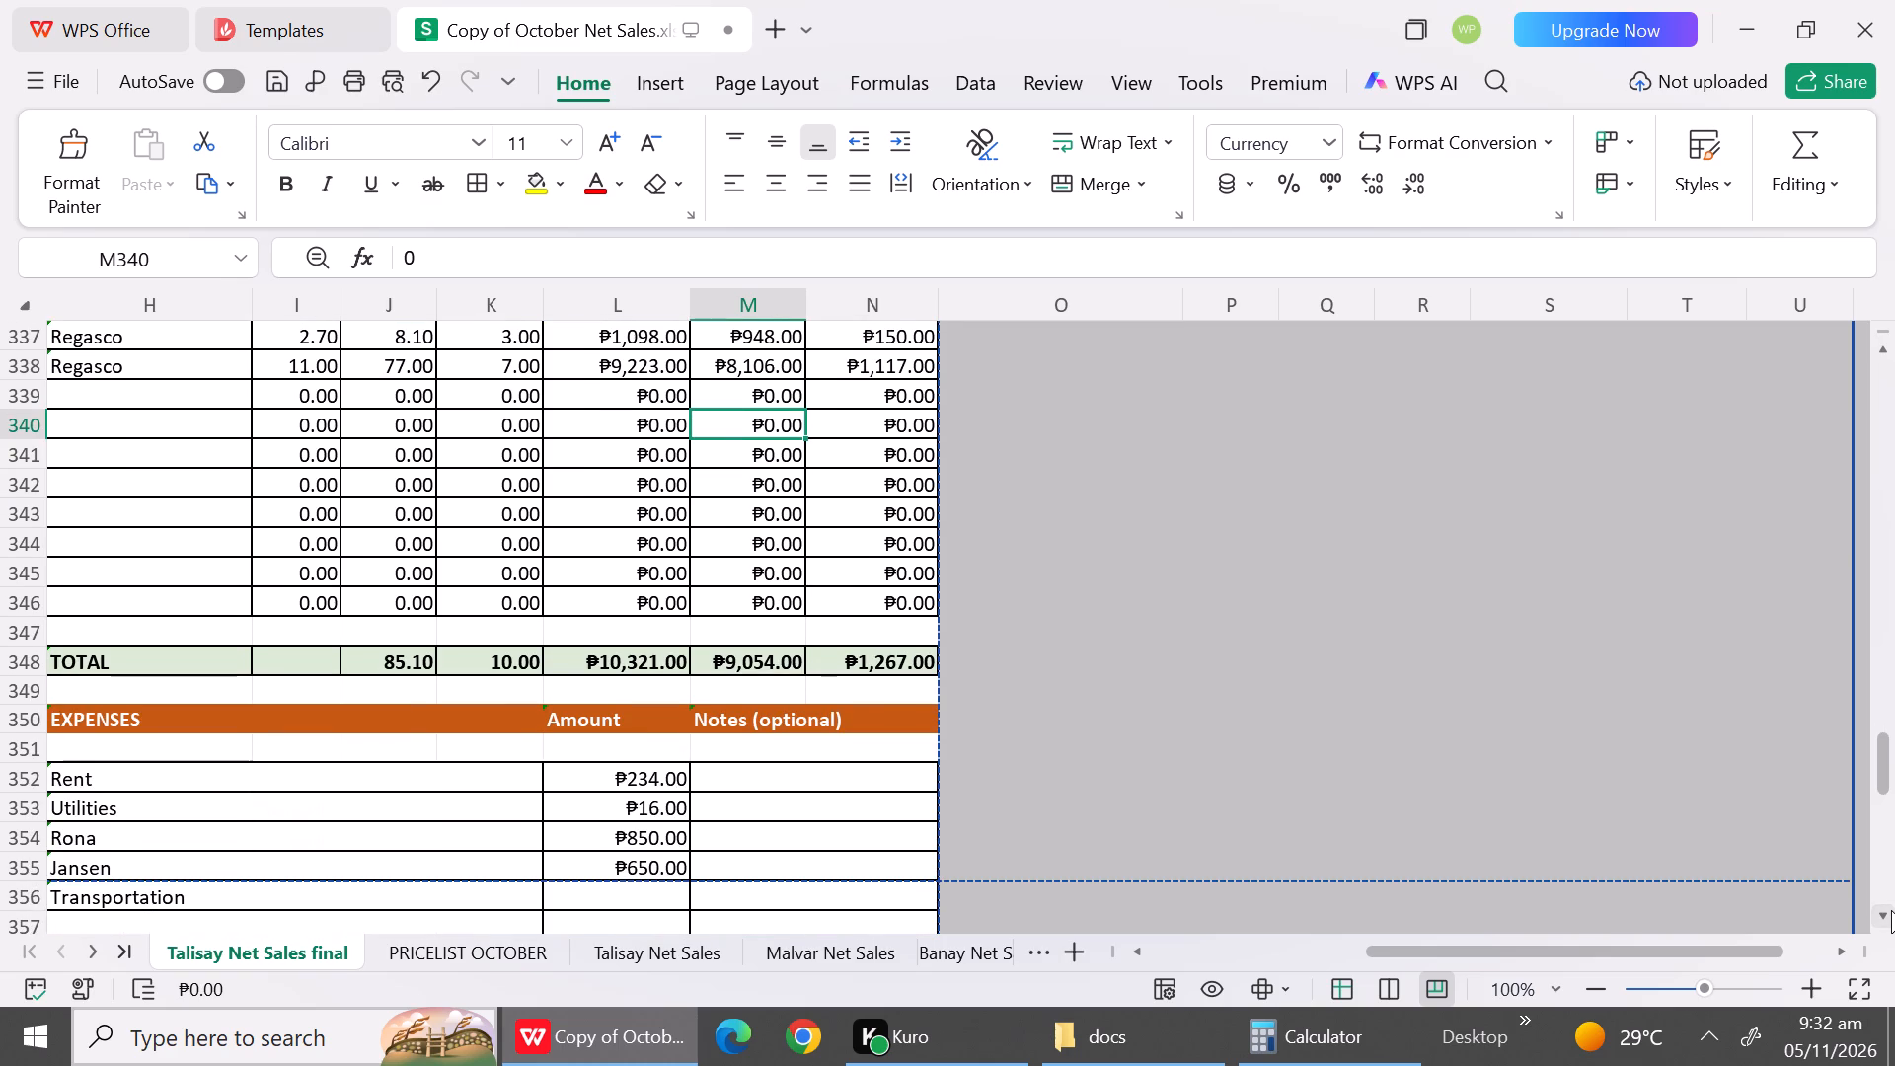
double_click(1891, 910)
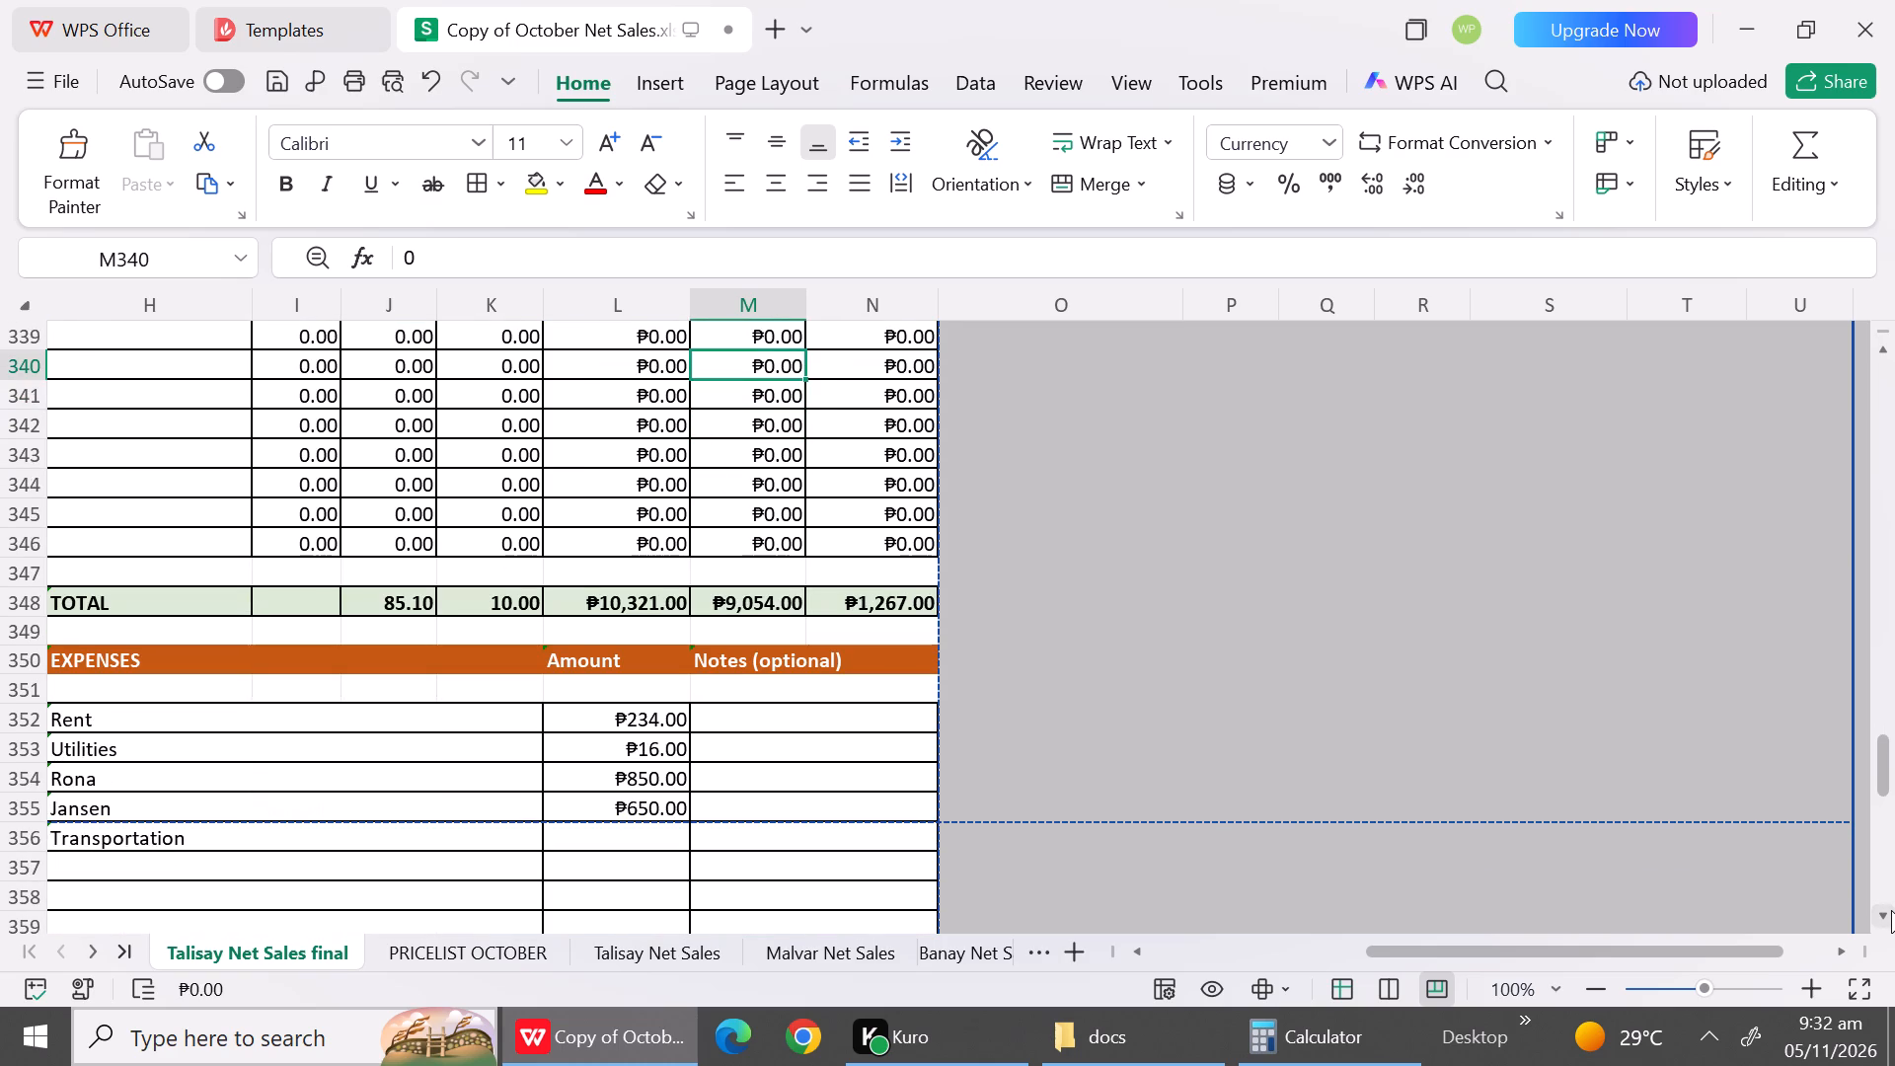
left_click(345, 836)
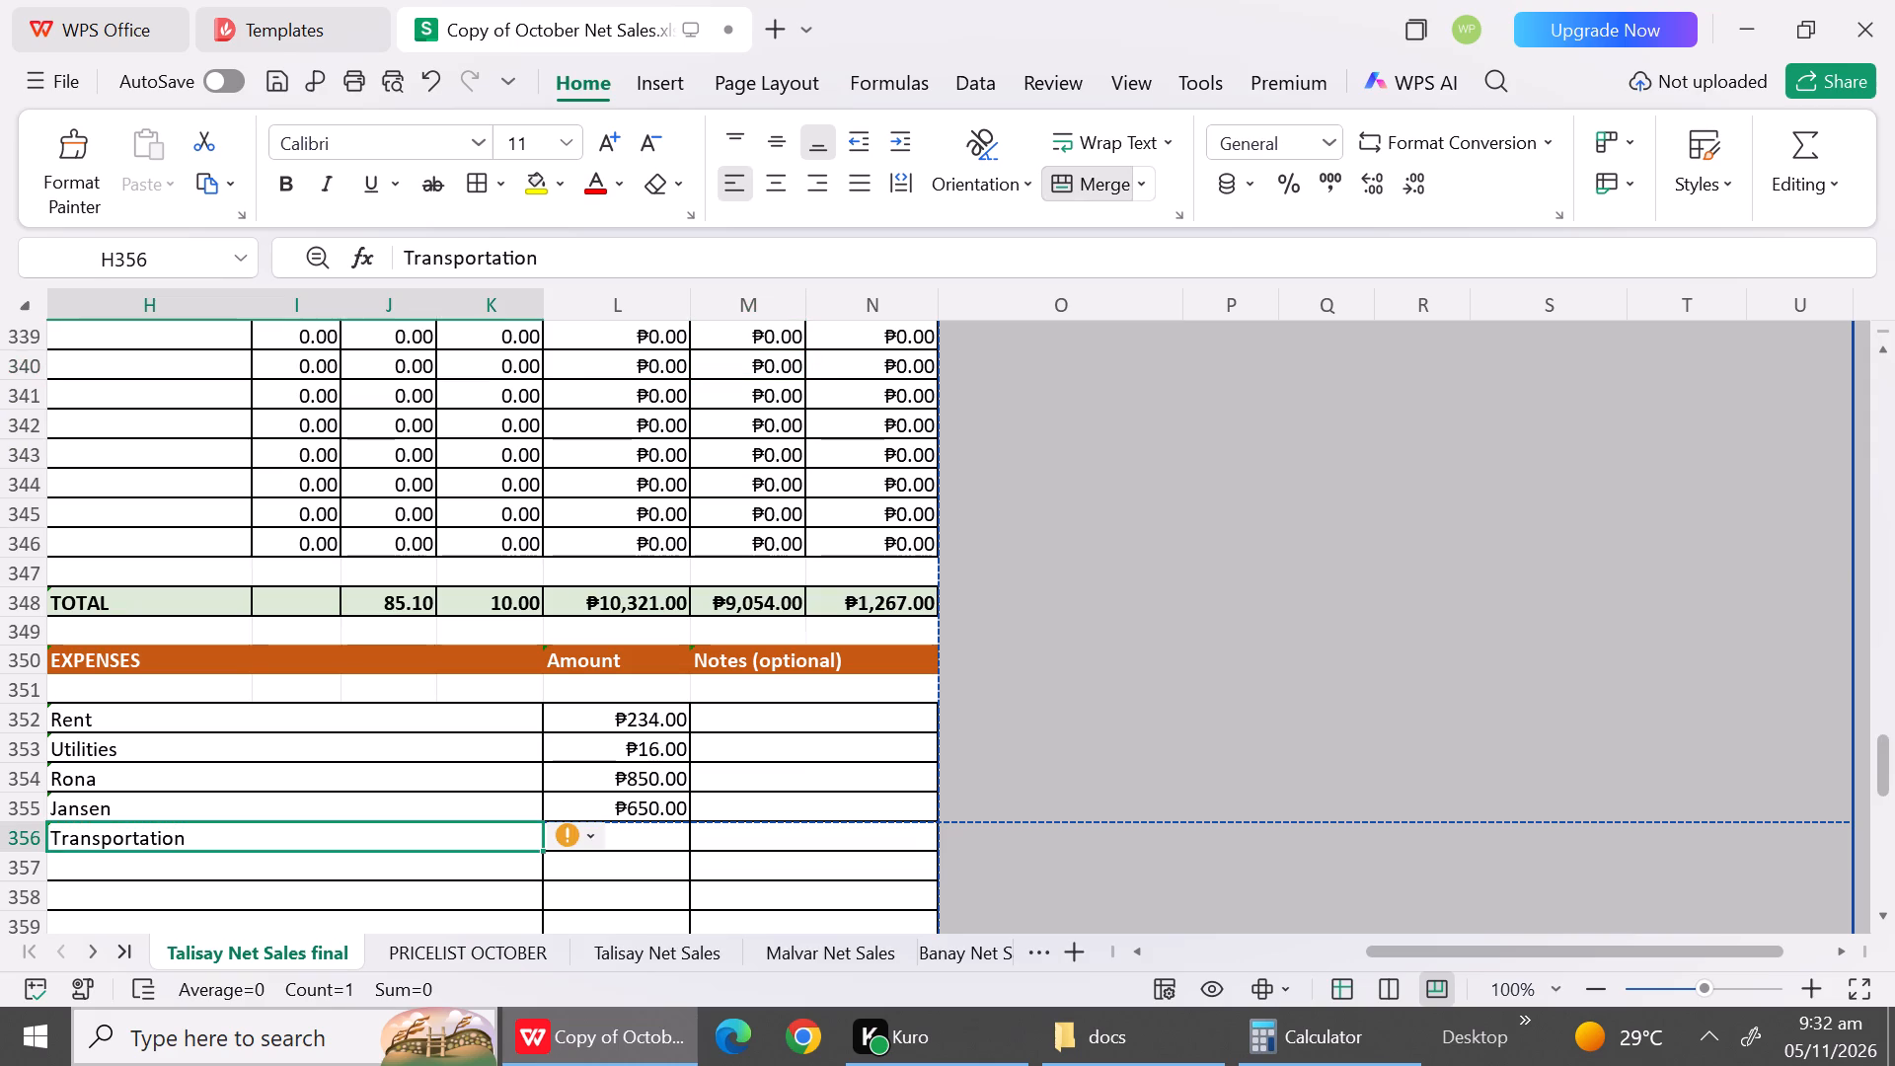
type("Spacer Side Whee")
key("l")
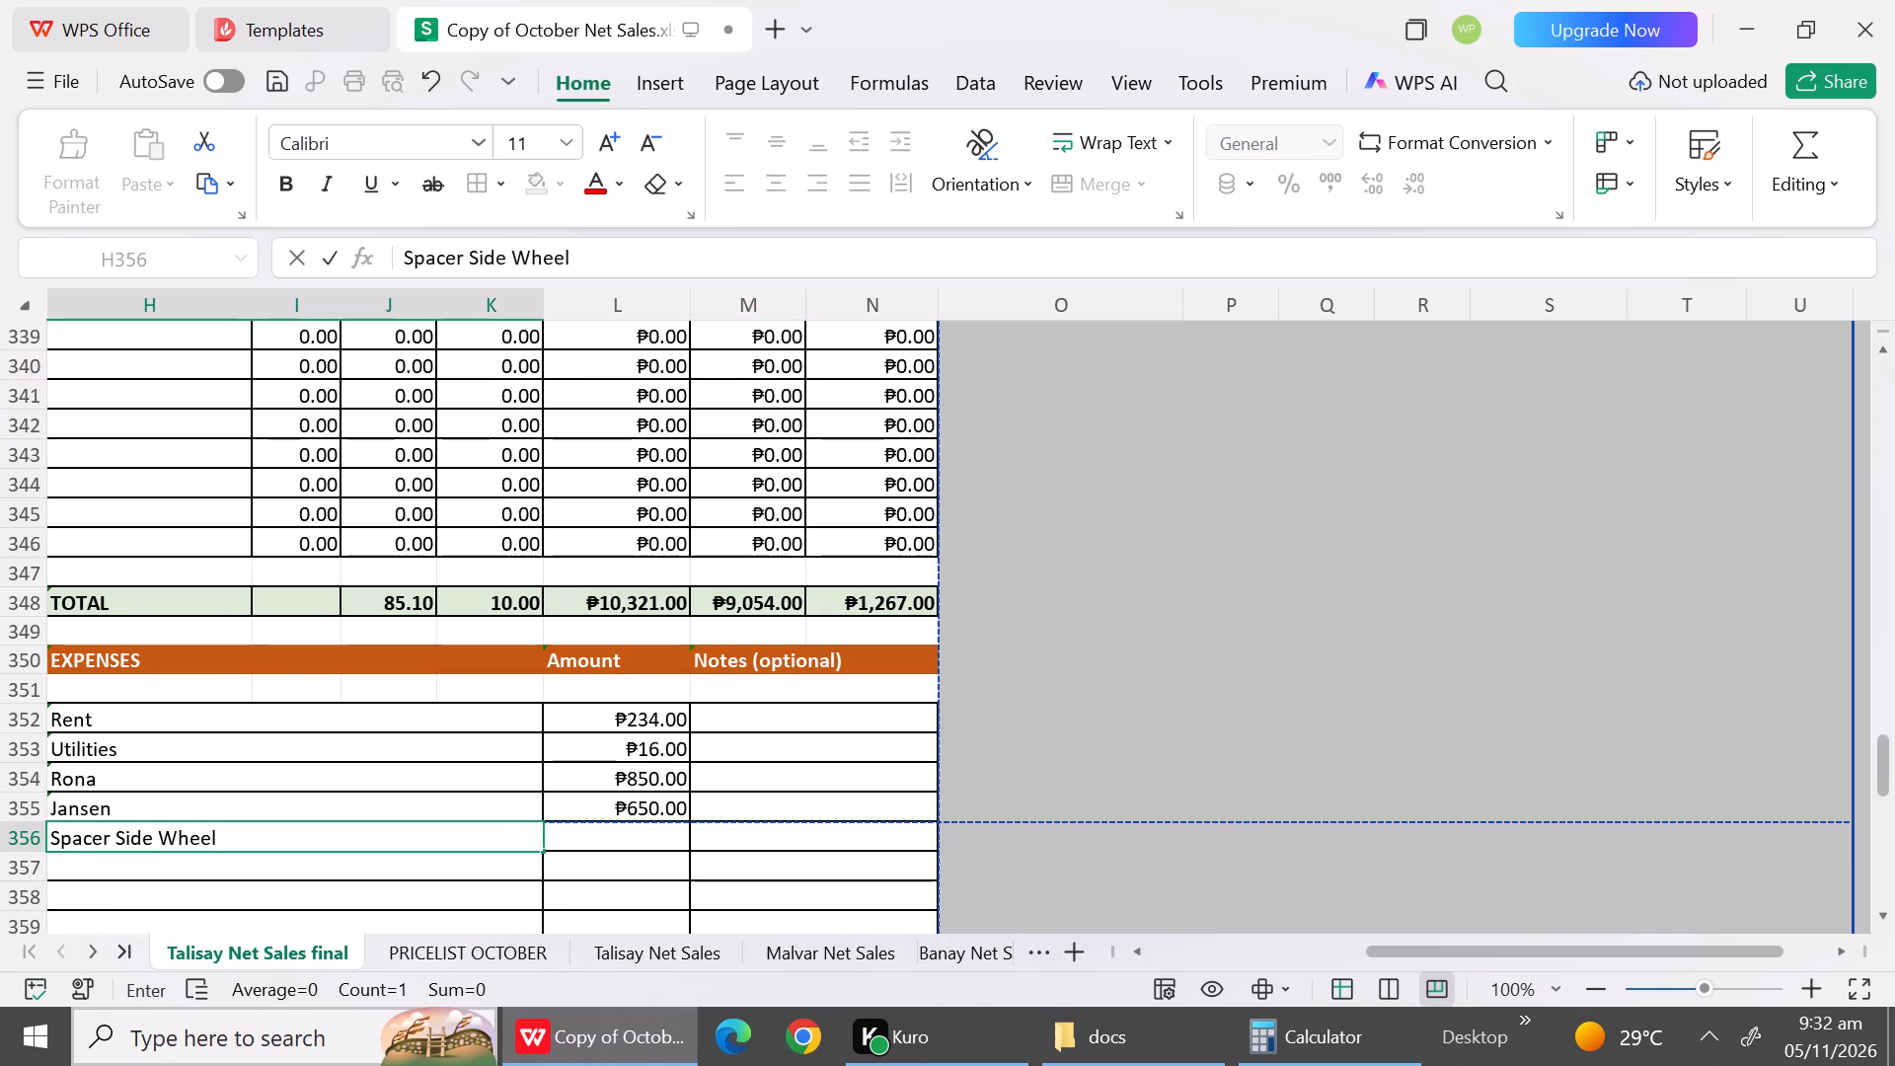
key("Right")
key("5")
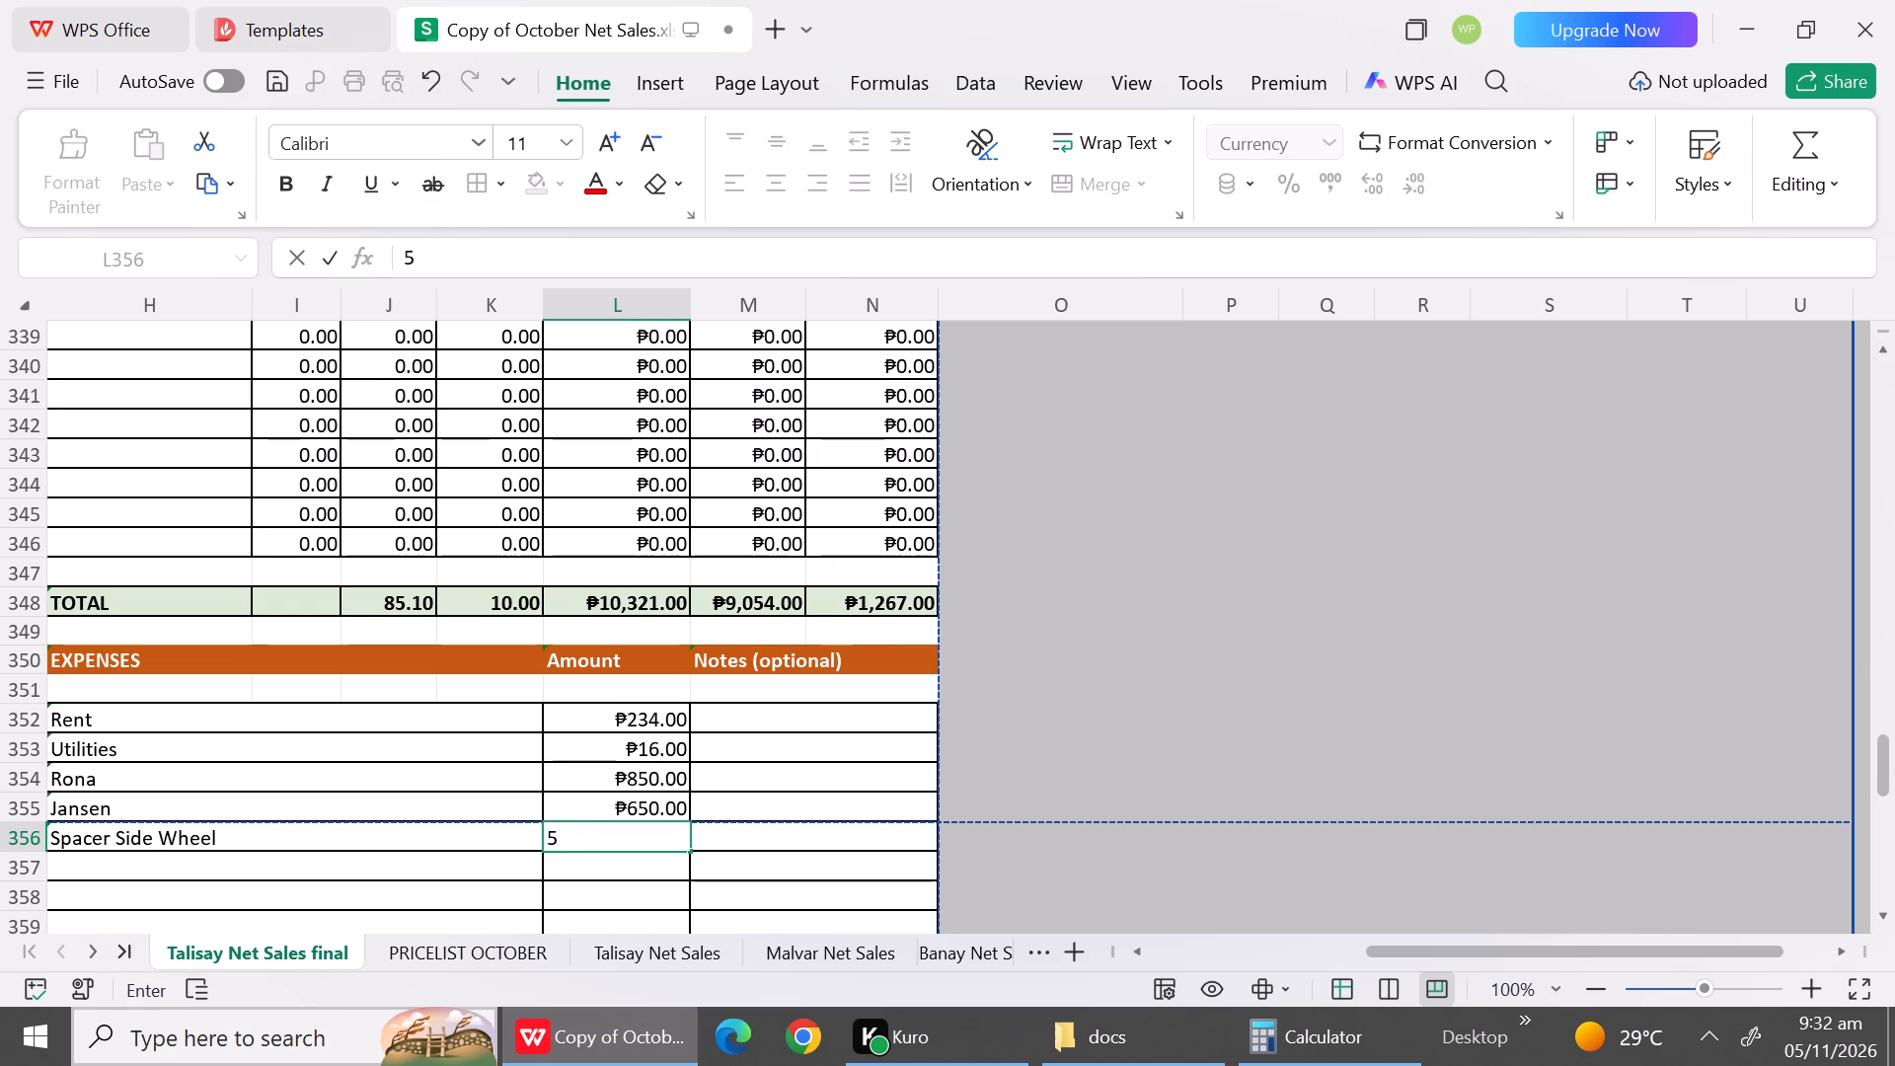
key("0")
Add a Labor expense of 50 in the row below Spacer Side Wheel.
left_click(331, 876)
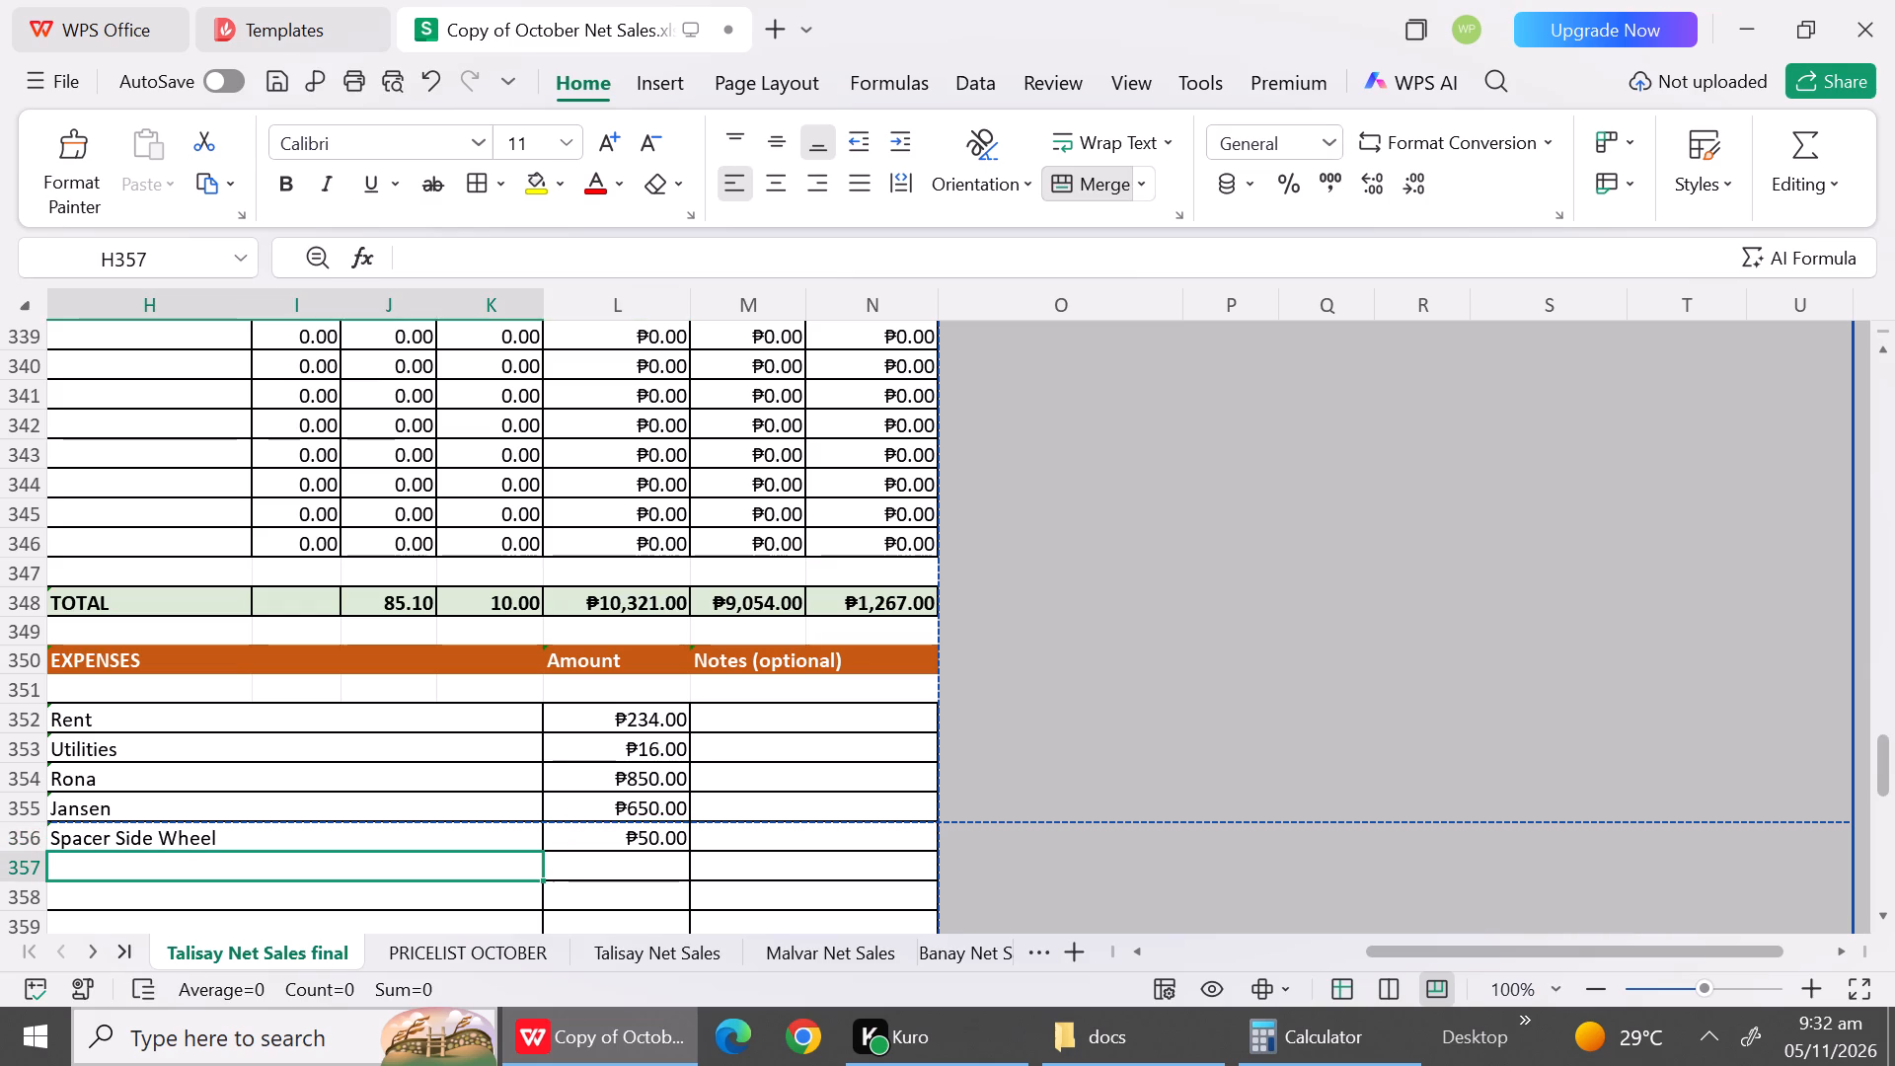
type("Lb")
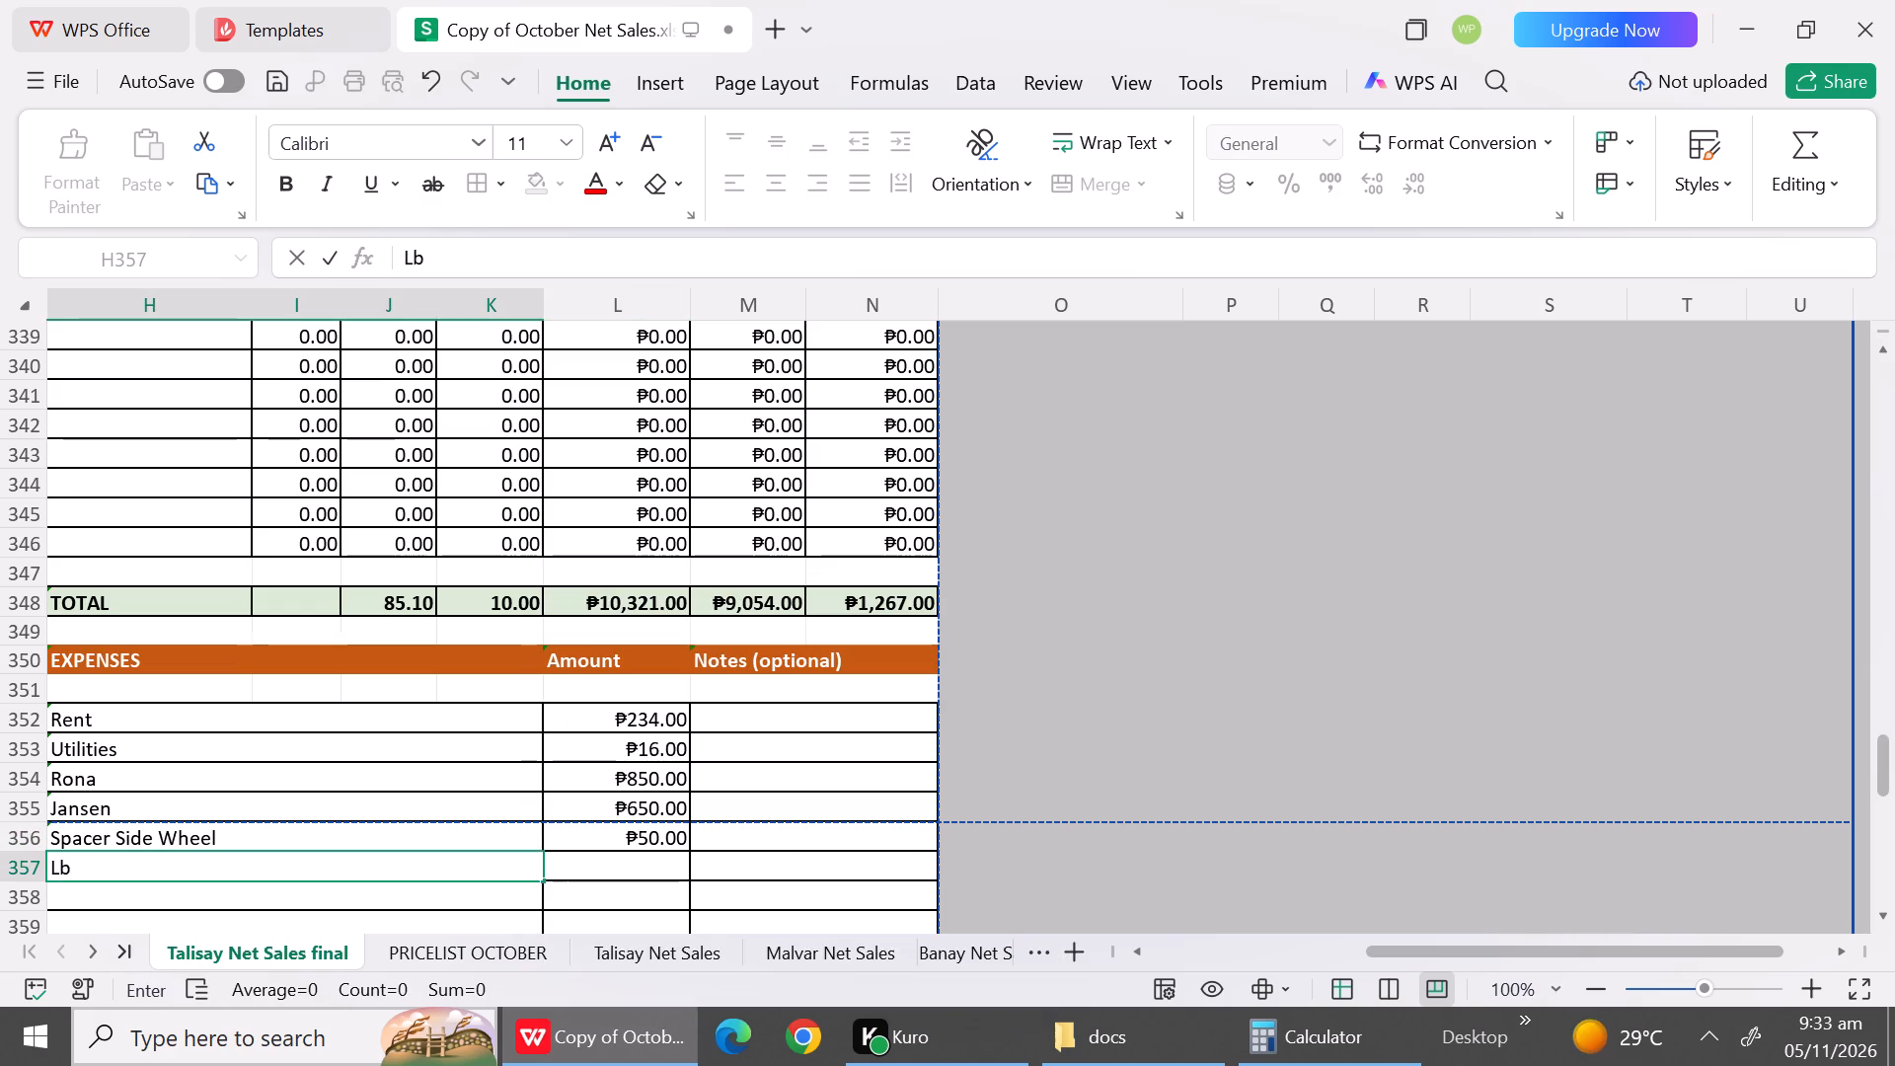
key("BackSpace")
key("a")
type("bor")
key("Right")
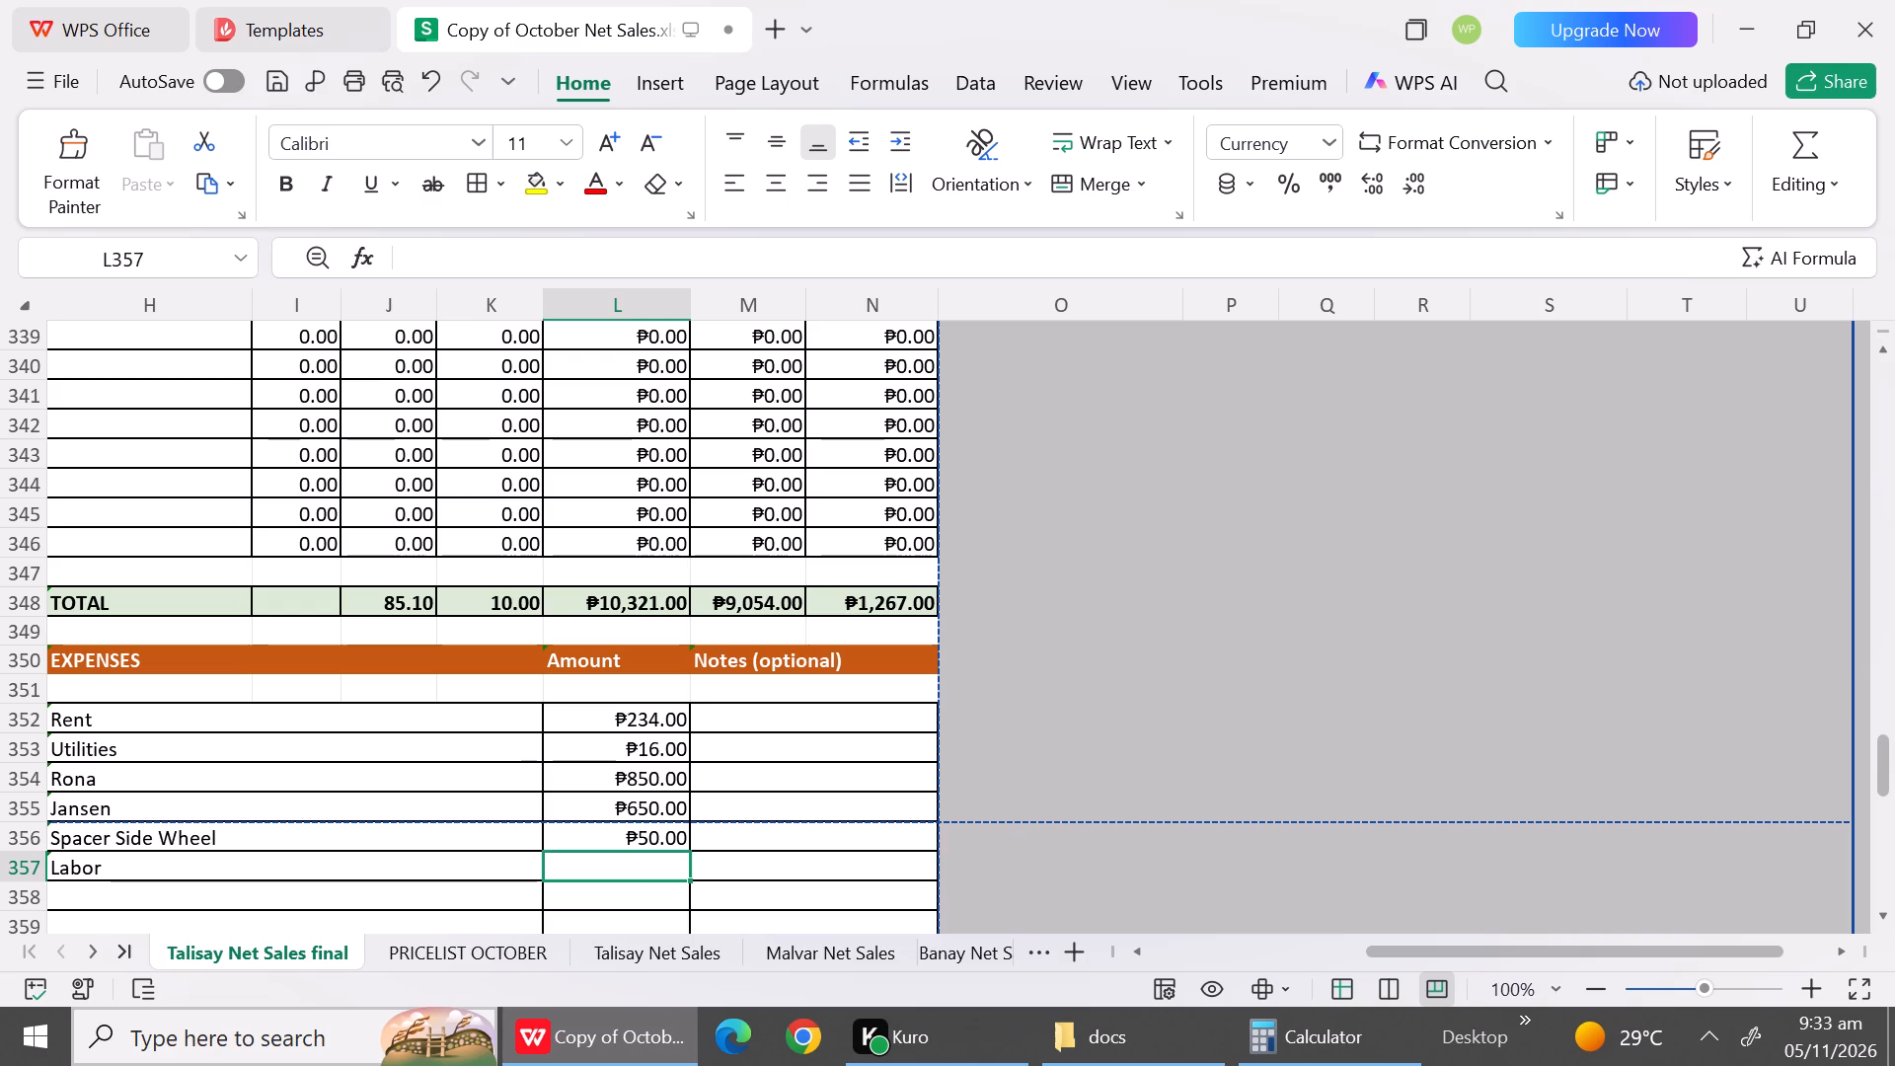
type("50")
Change the Jansen expense entry in row 355 to Dave and set its amount to 550.
left_click(619, 801)
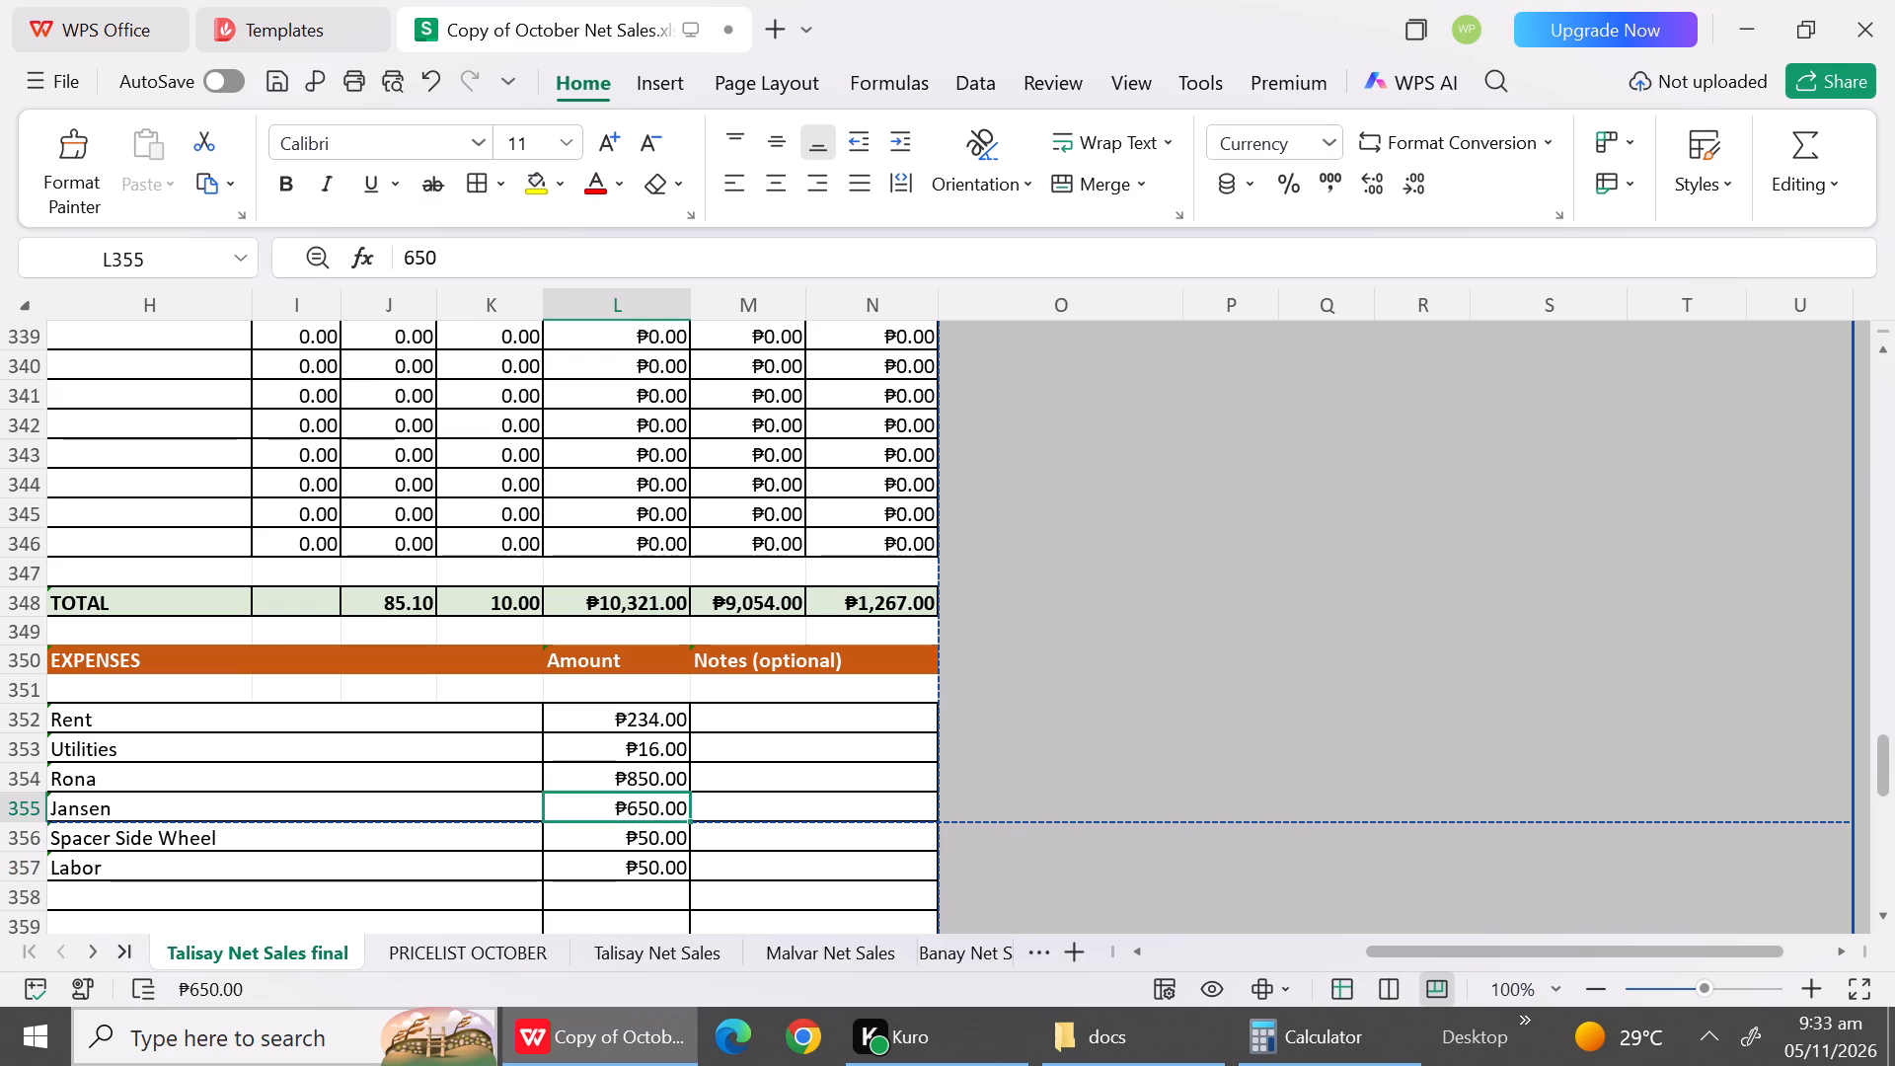
left_click(353, 817)
type("Da")
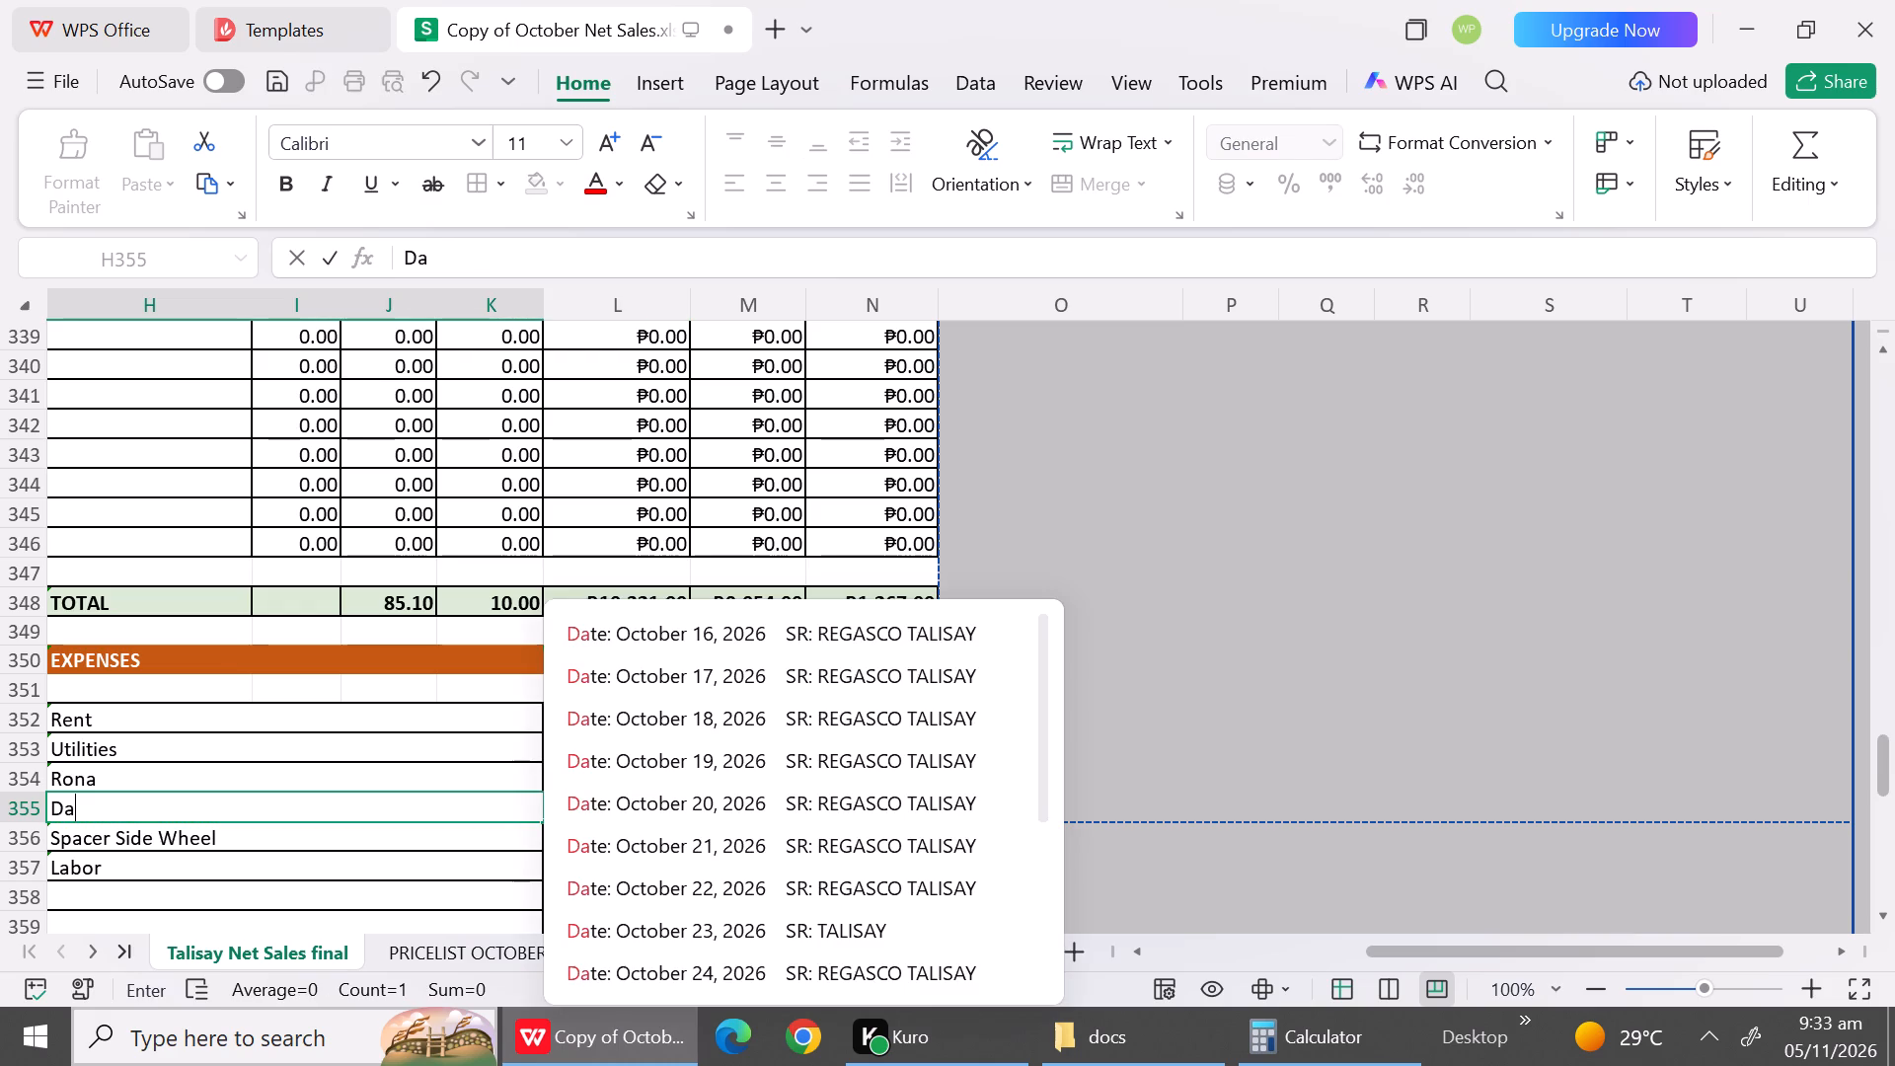
key("v")
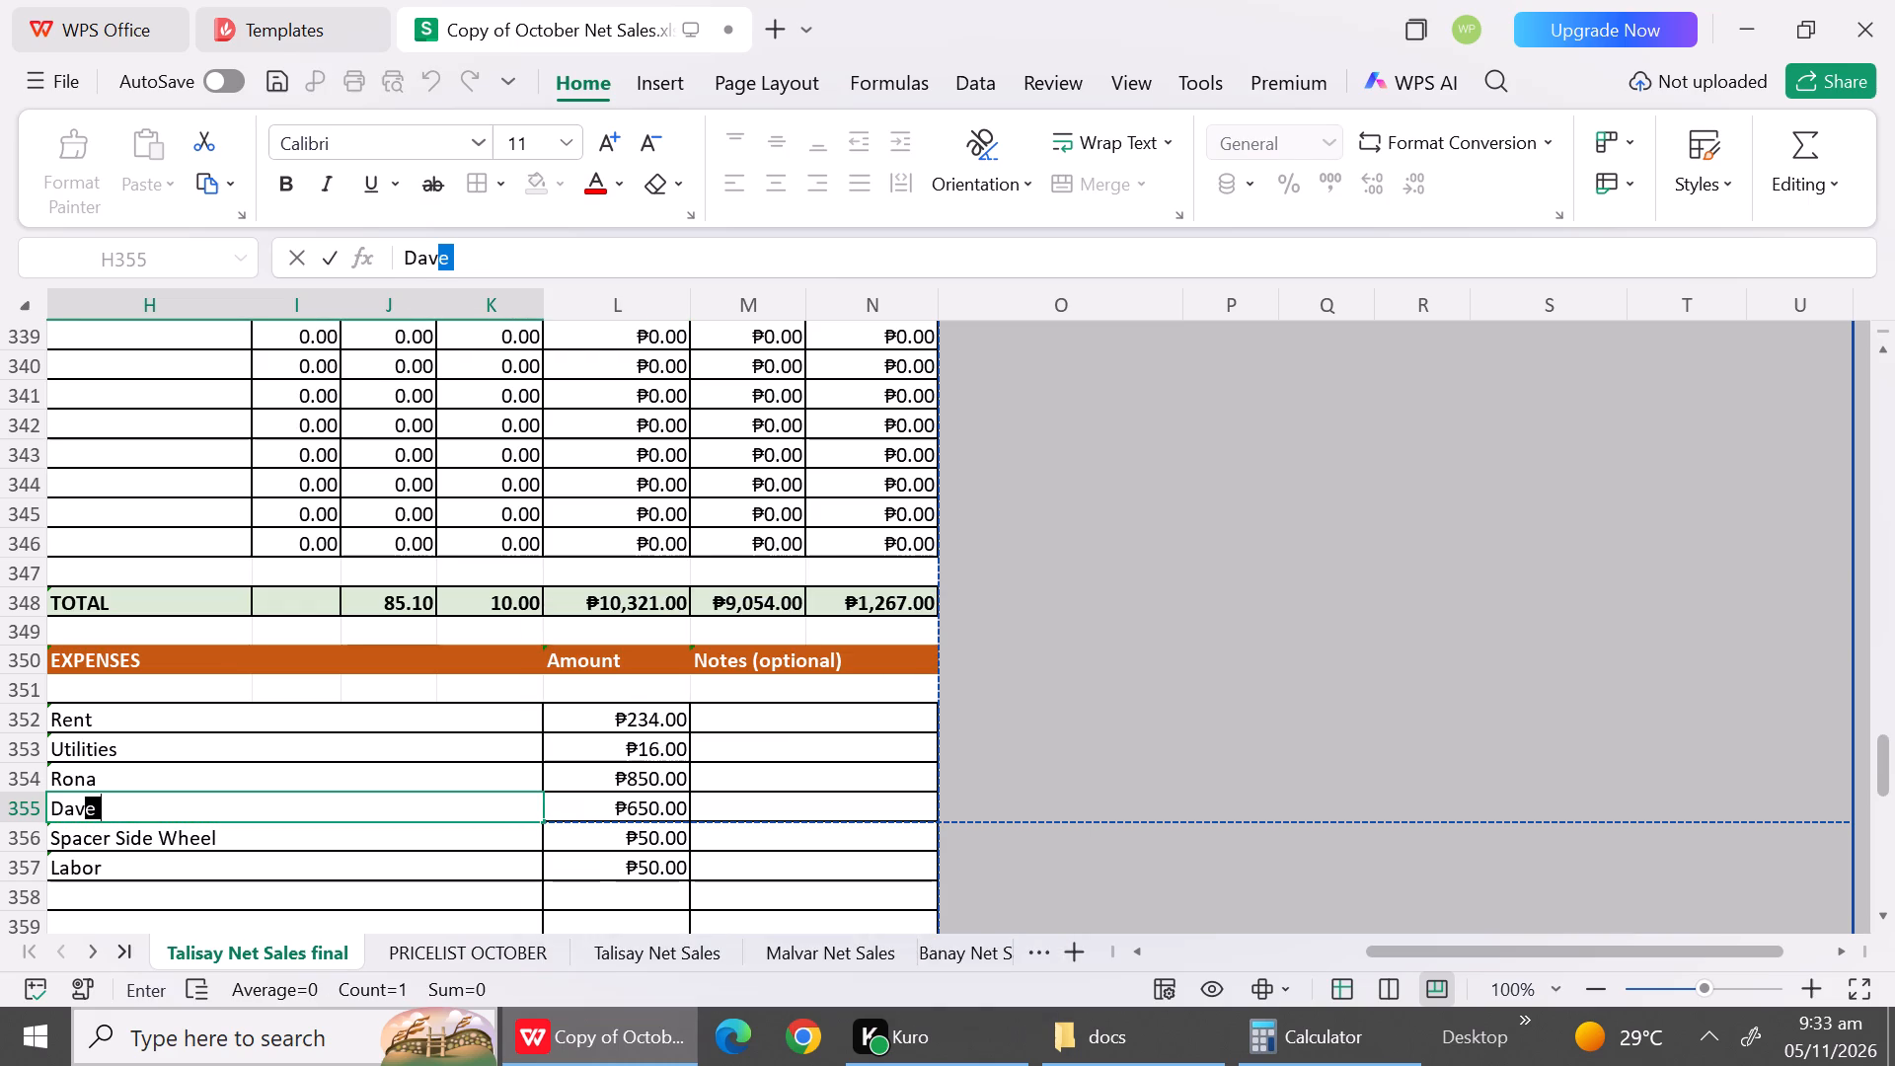
left_click(639, 812)
type("550")
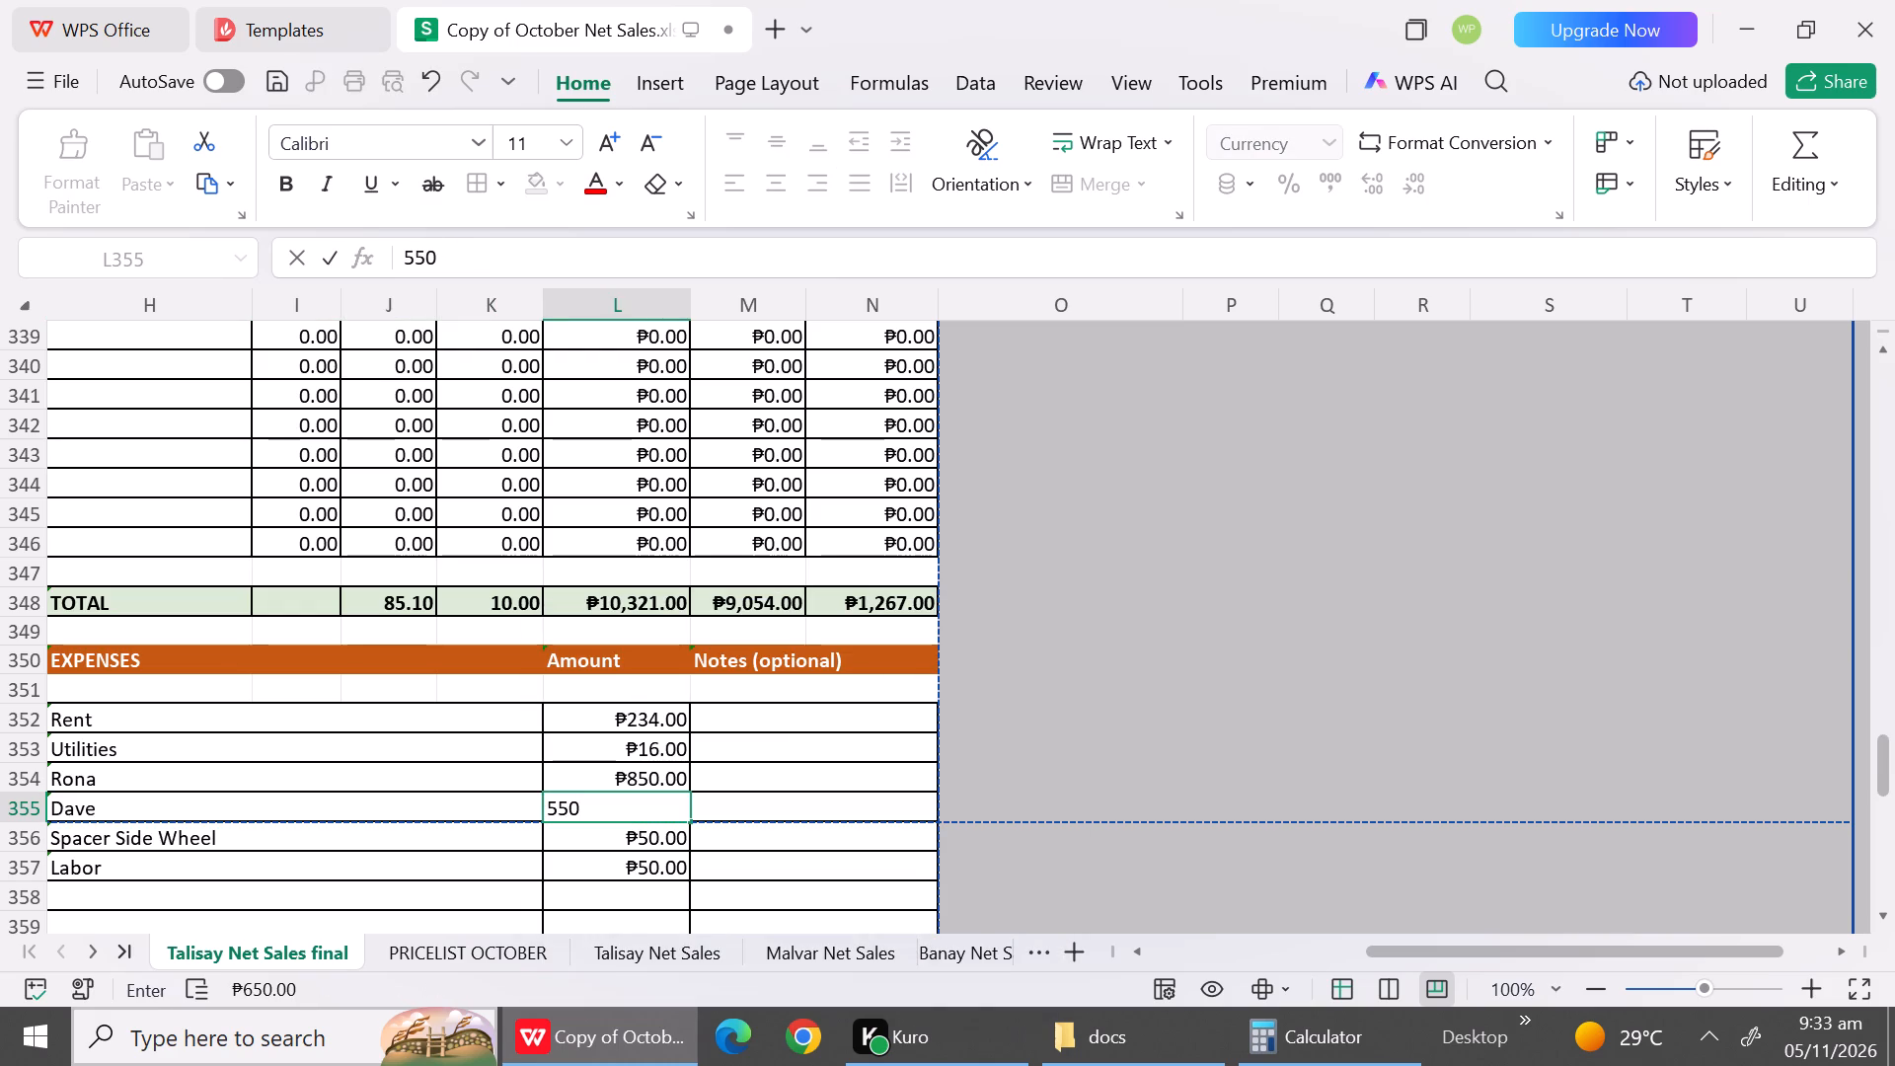
Set the October 27 expense amounts to 600 for Rona, 283 for Rent and 15 for Utilities.
left_click(635, 776)
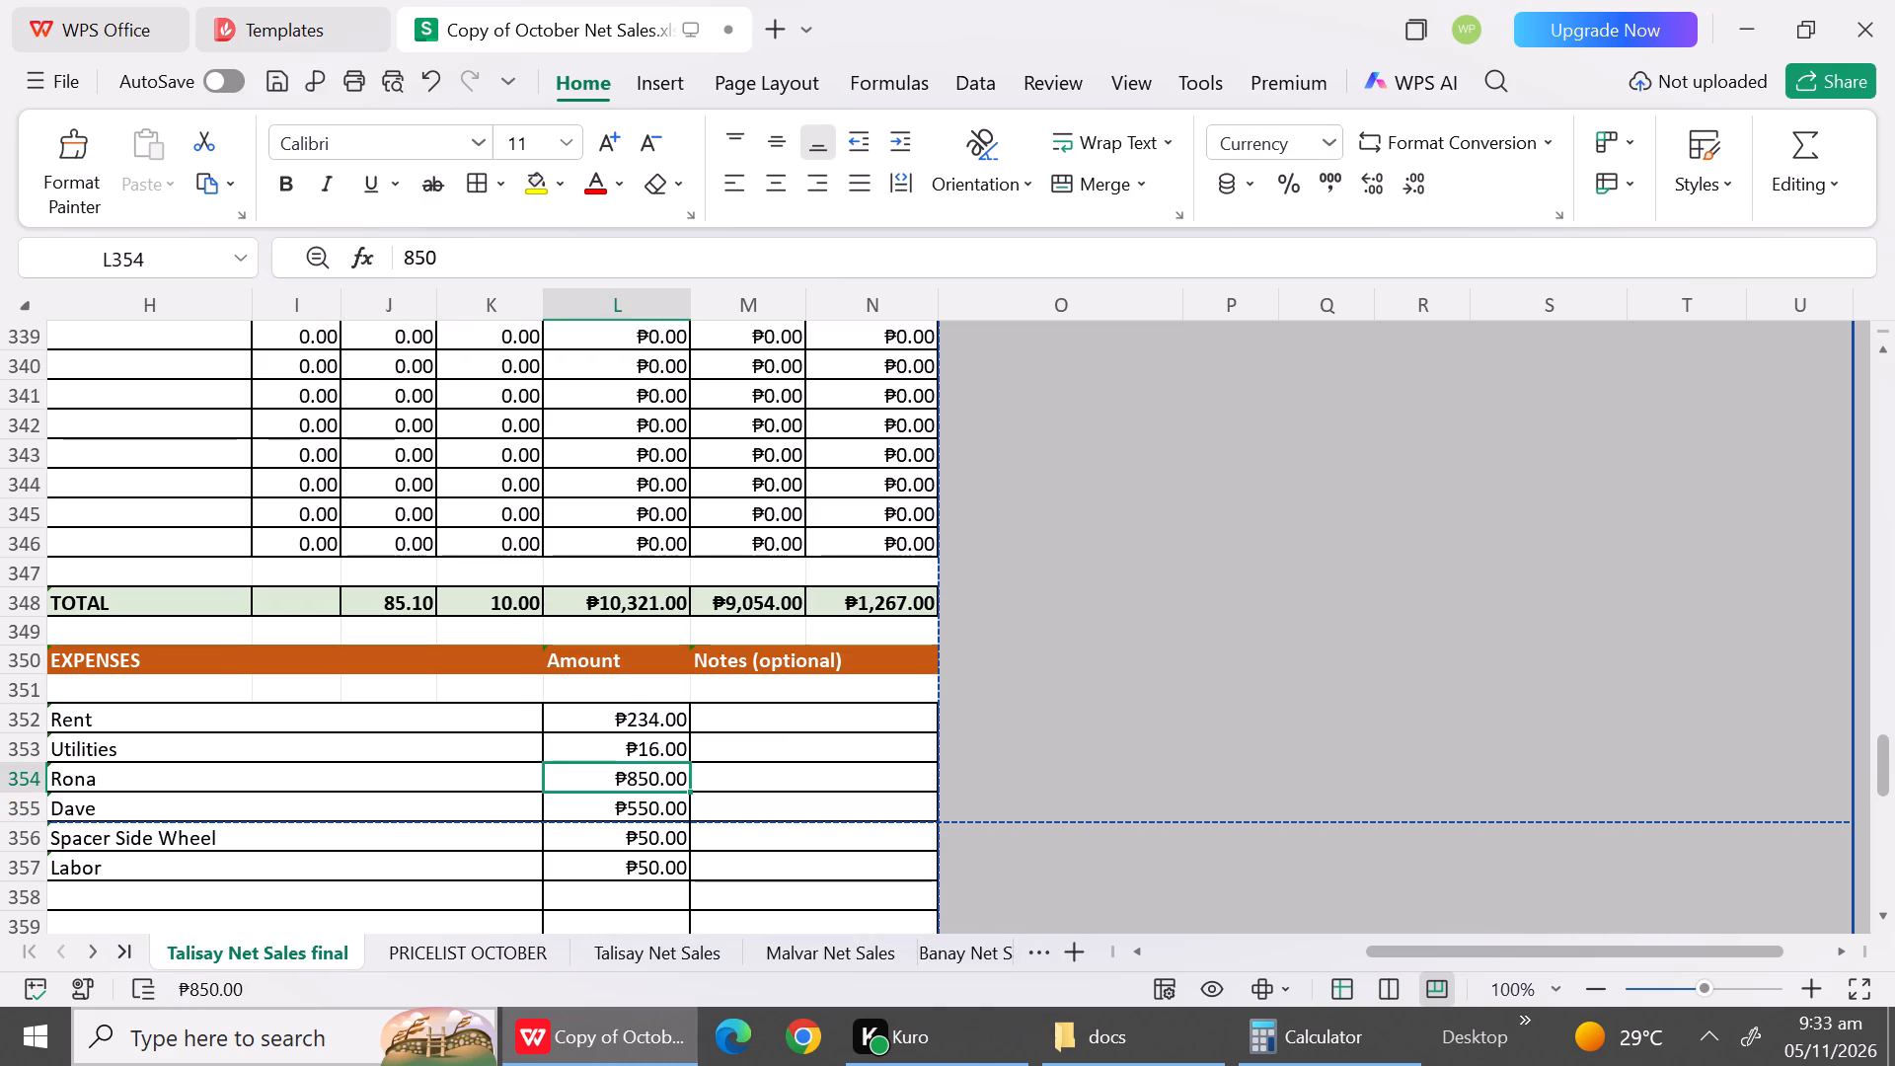
type("600")
left_click(627, 723)
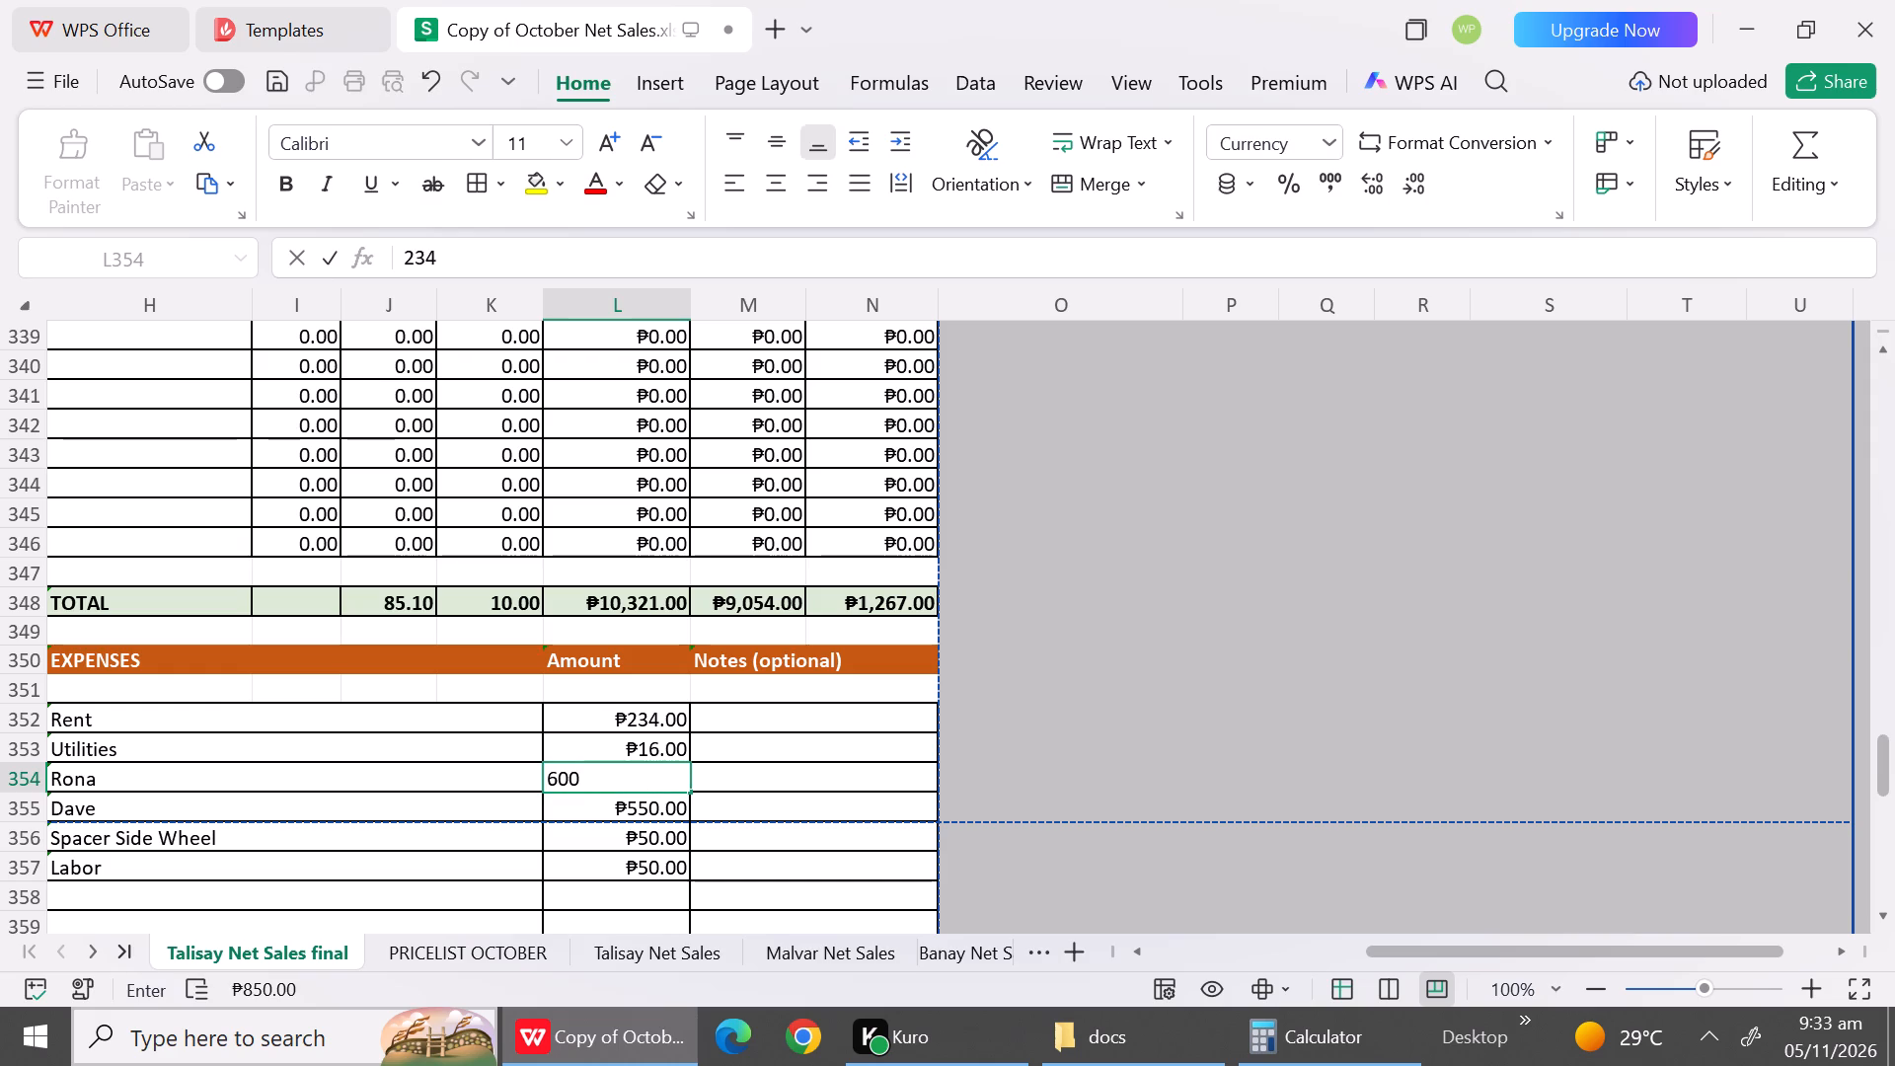
type("283")
left_click(628, 750)
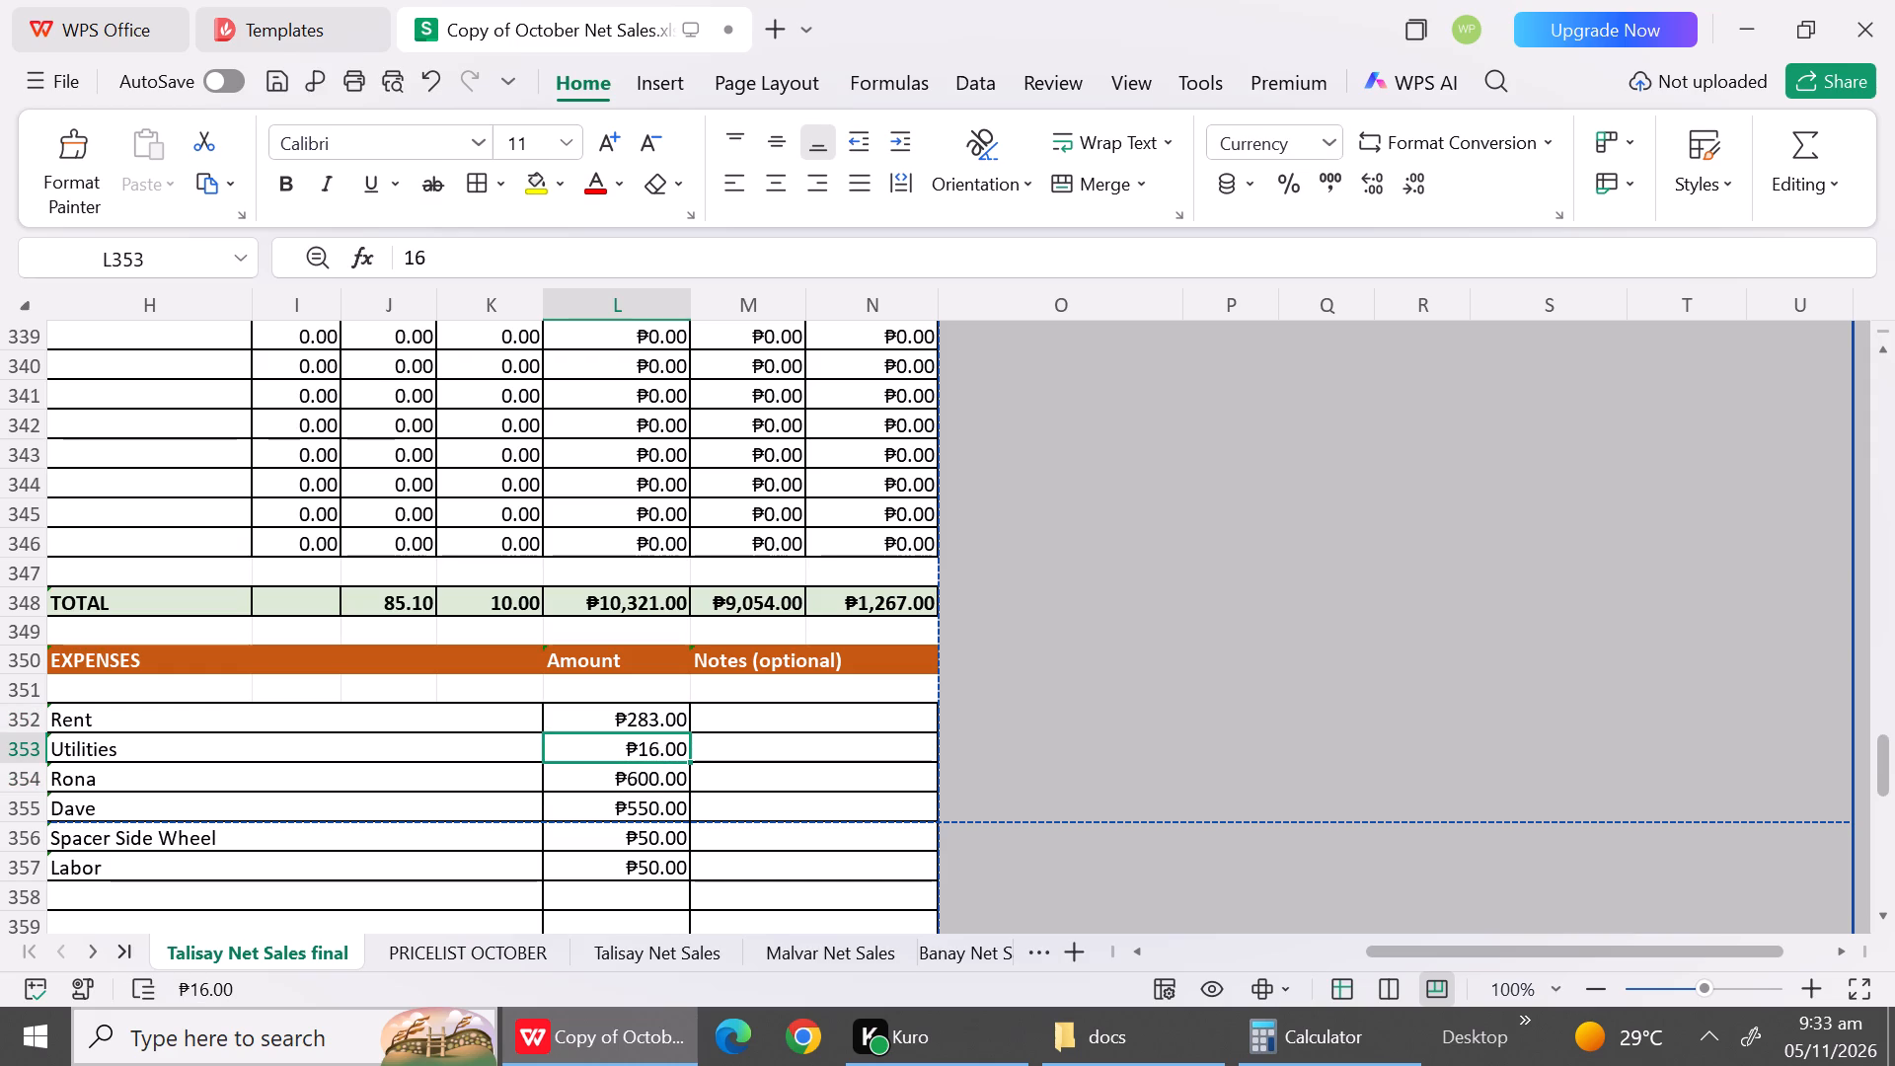
type("15")
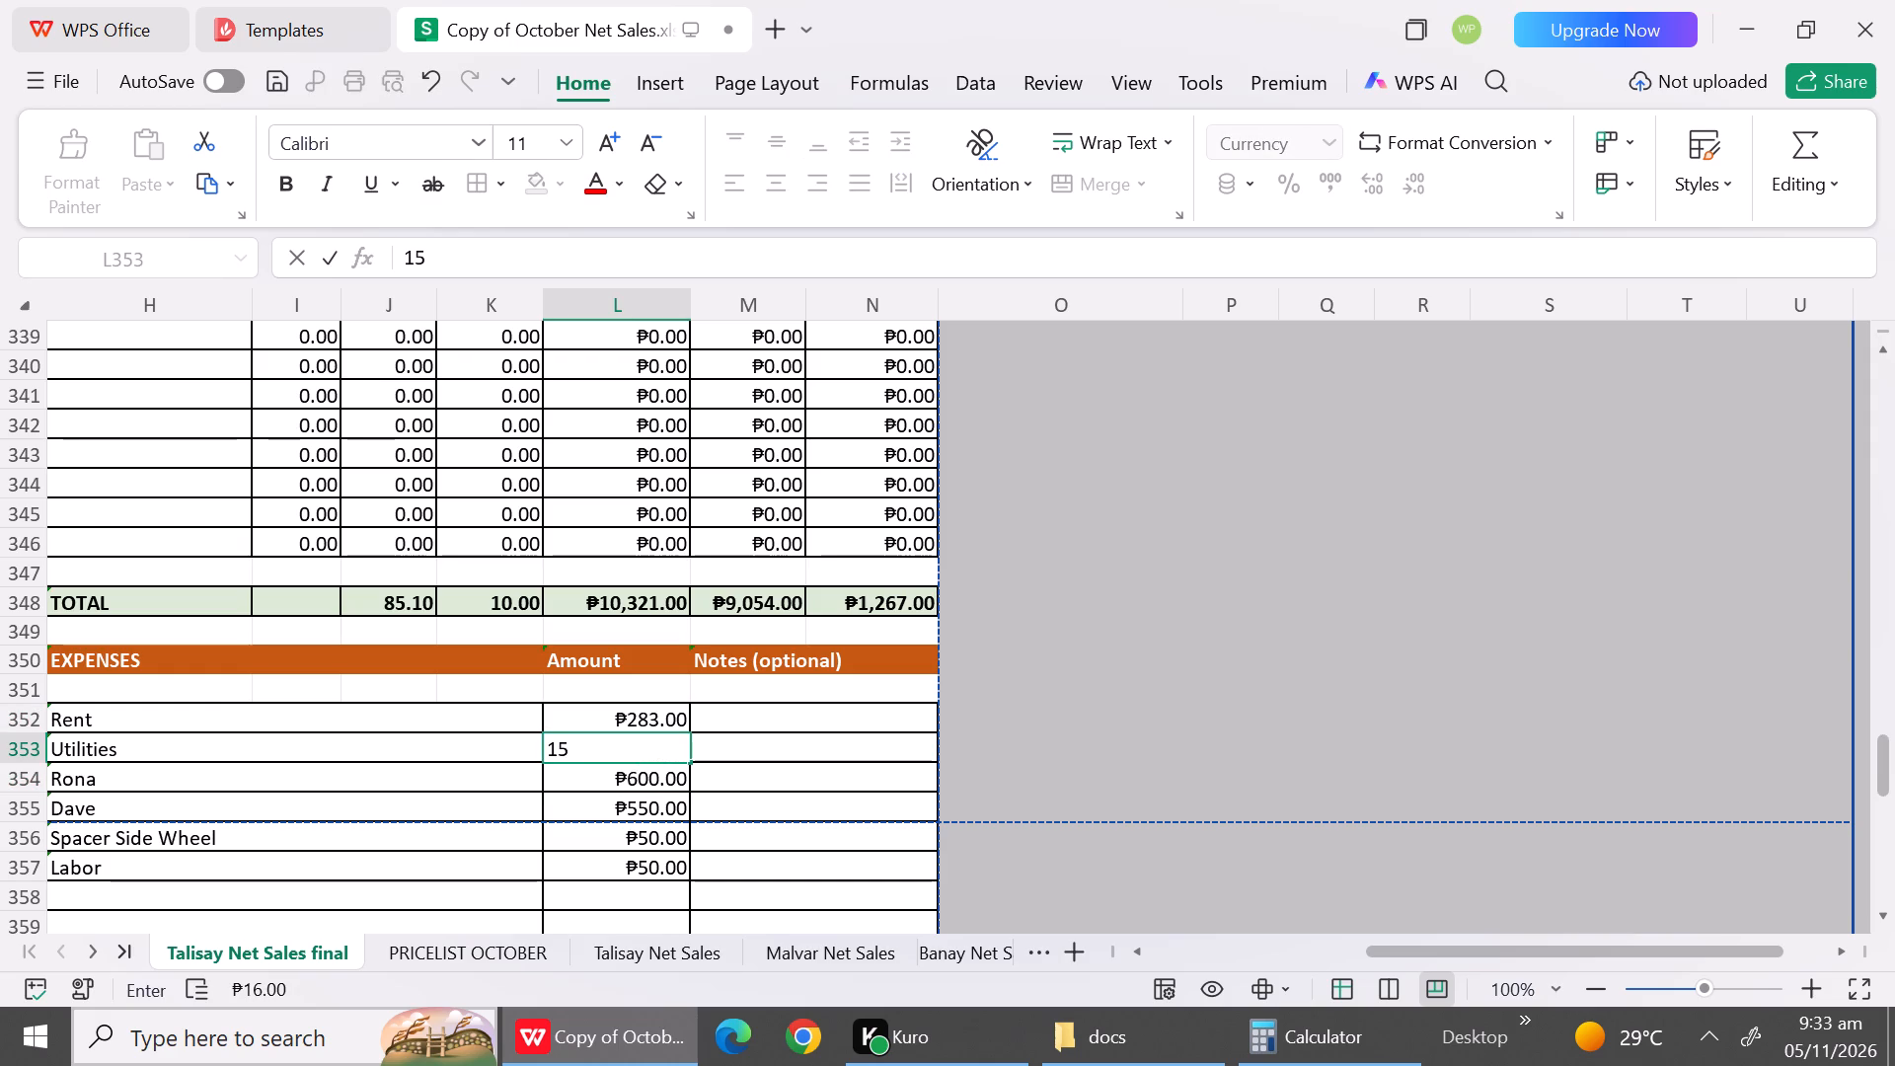
left_click(754, 804)
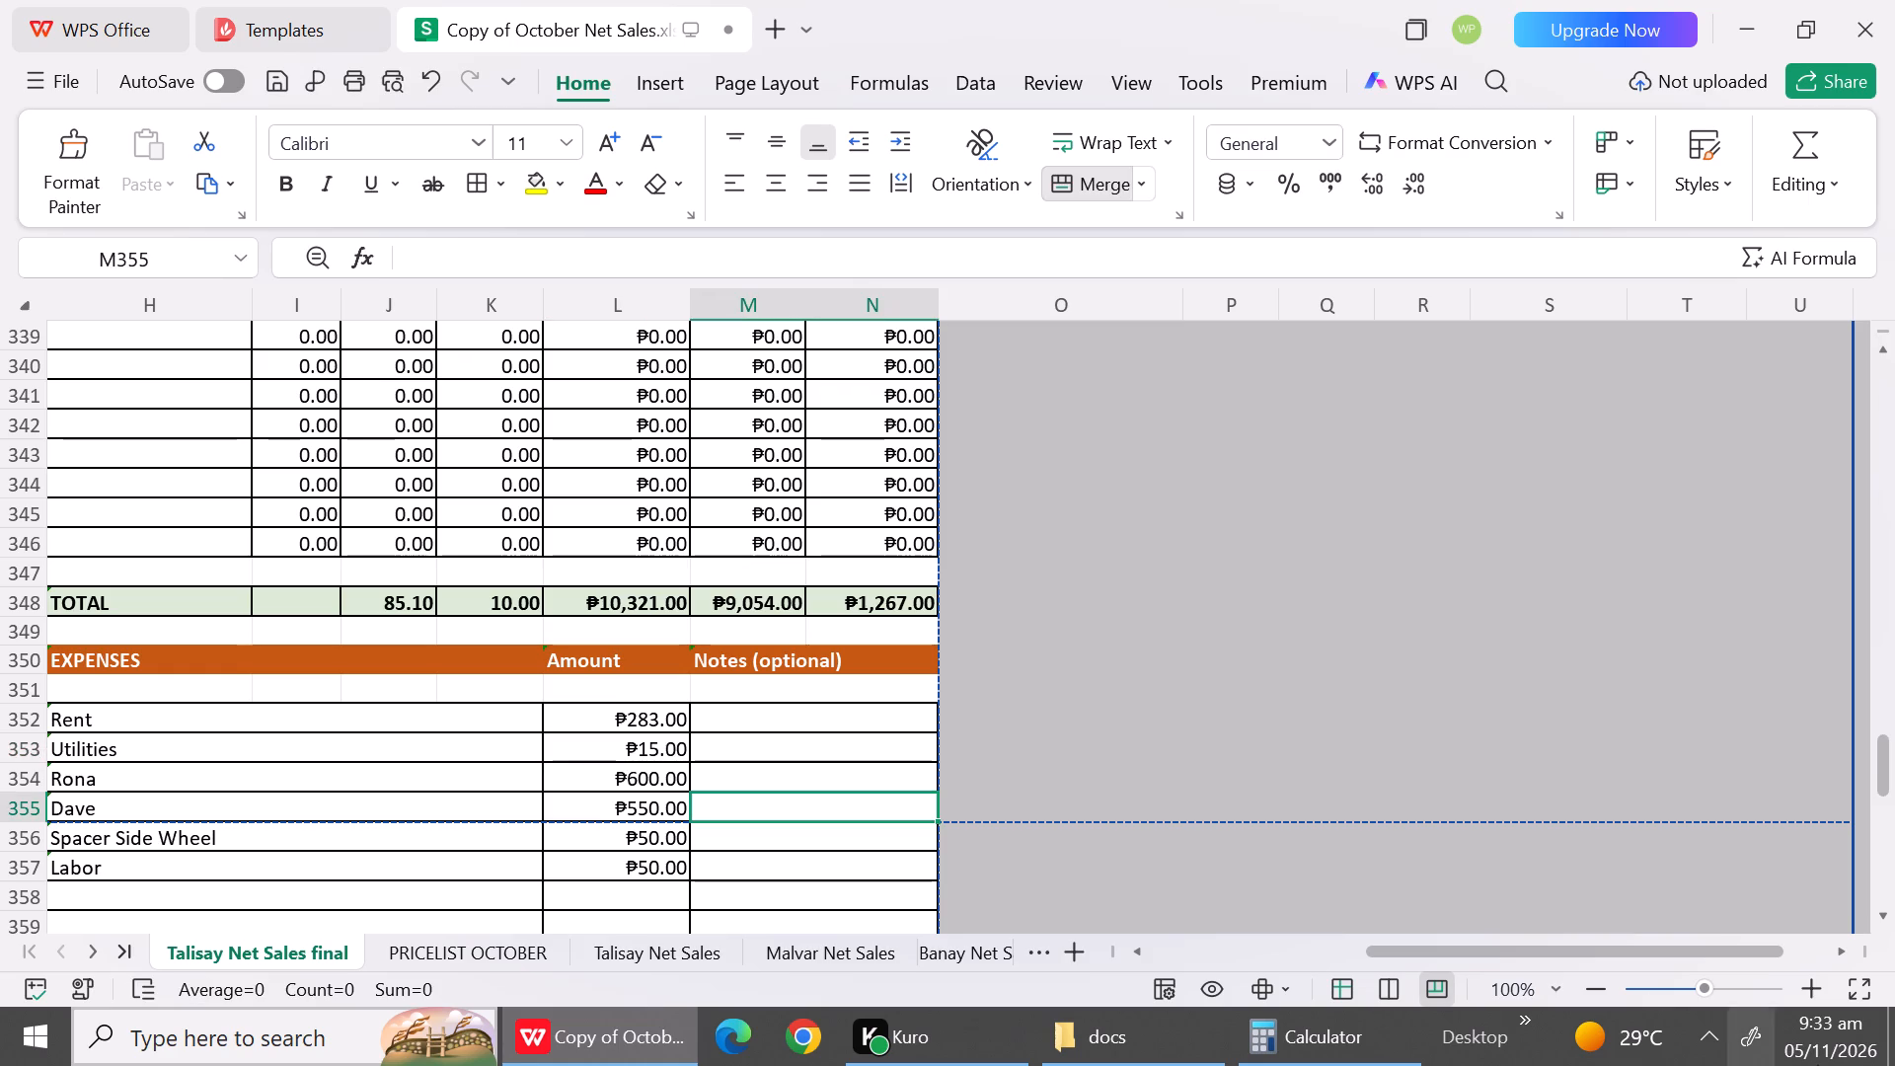
Review the October 27 report's sales totals, expense entries, total expenses and total net sales.
triple_click(1884, 917)
triple_click(1884, 917)
triple_click(1884, 917)
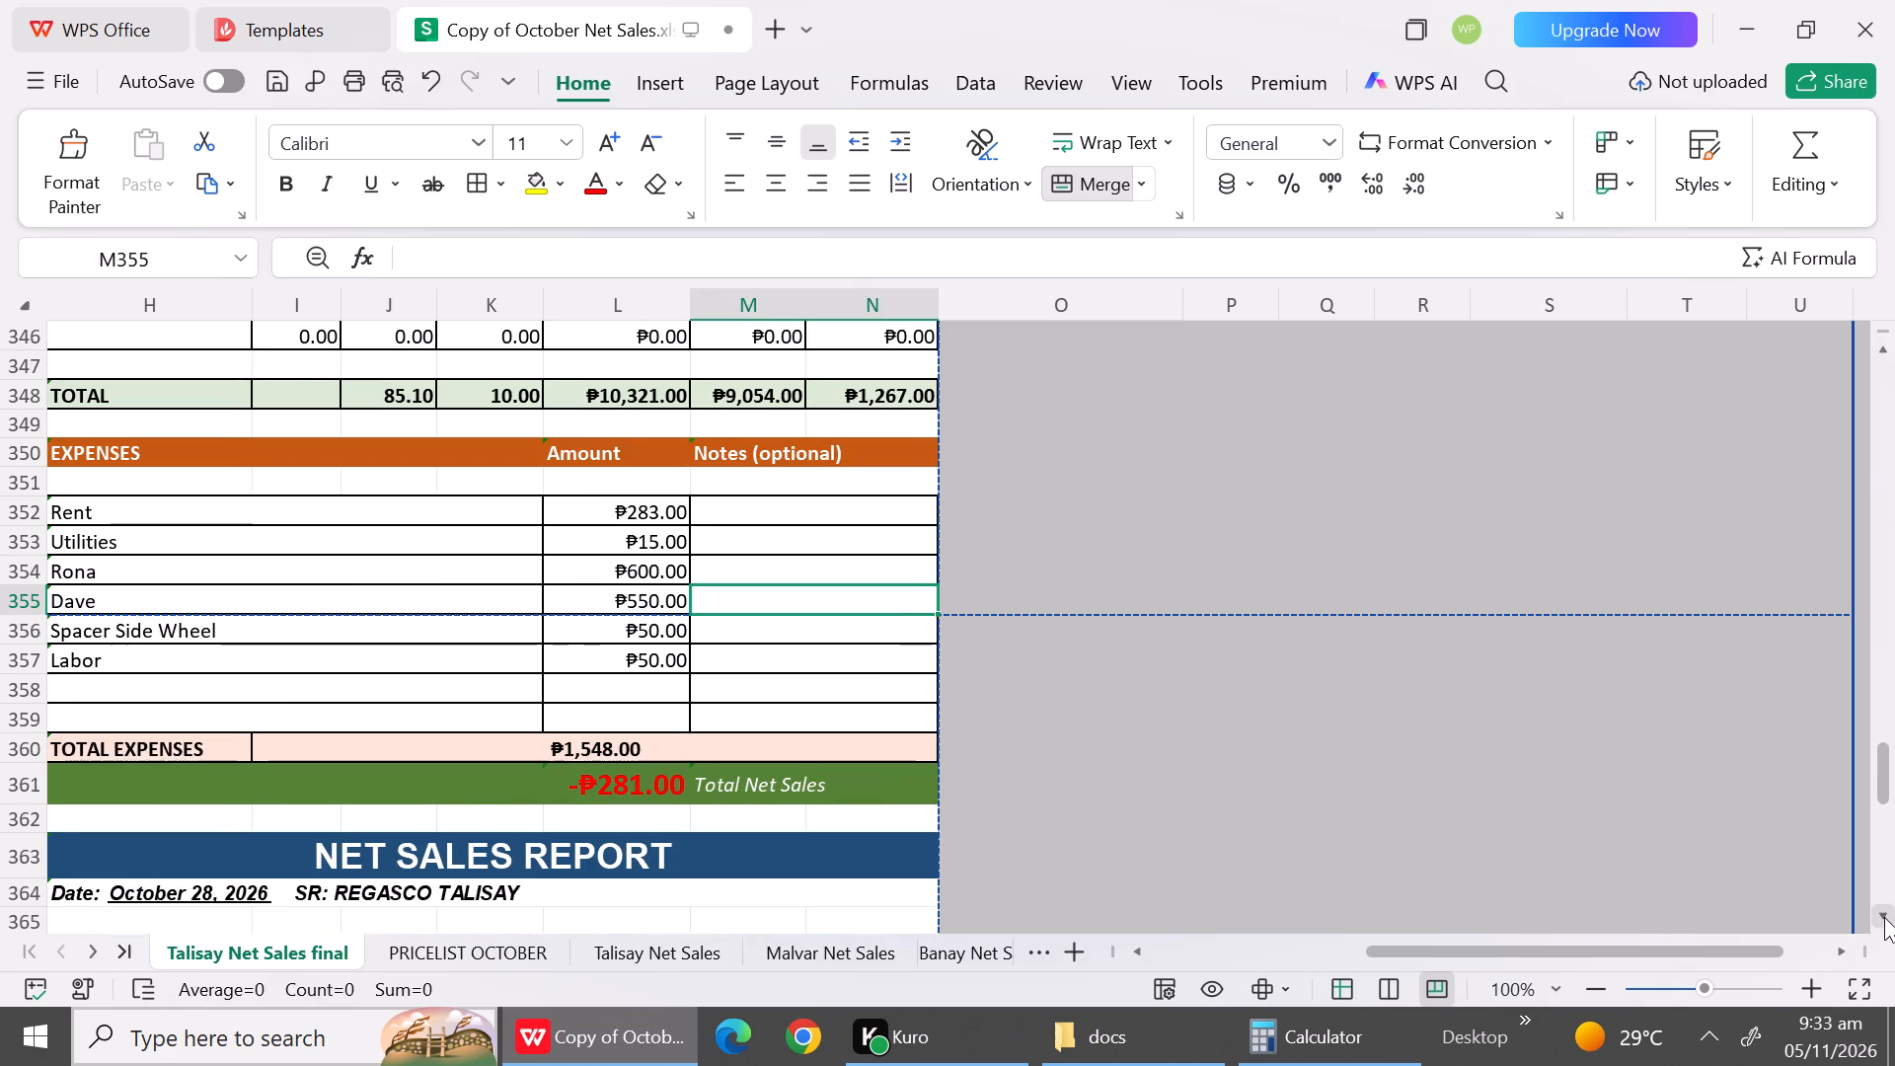
triple_click(1884, 917)
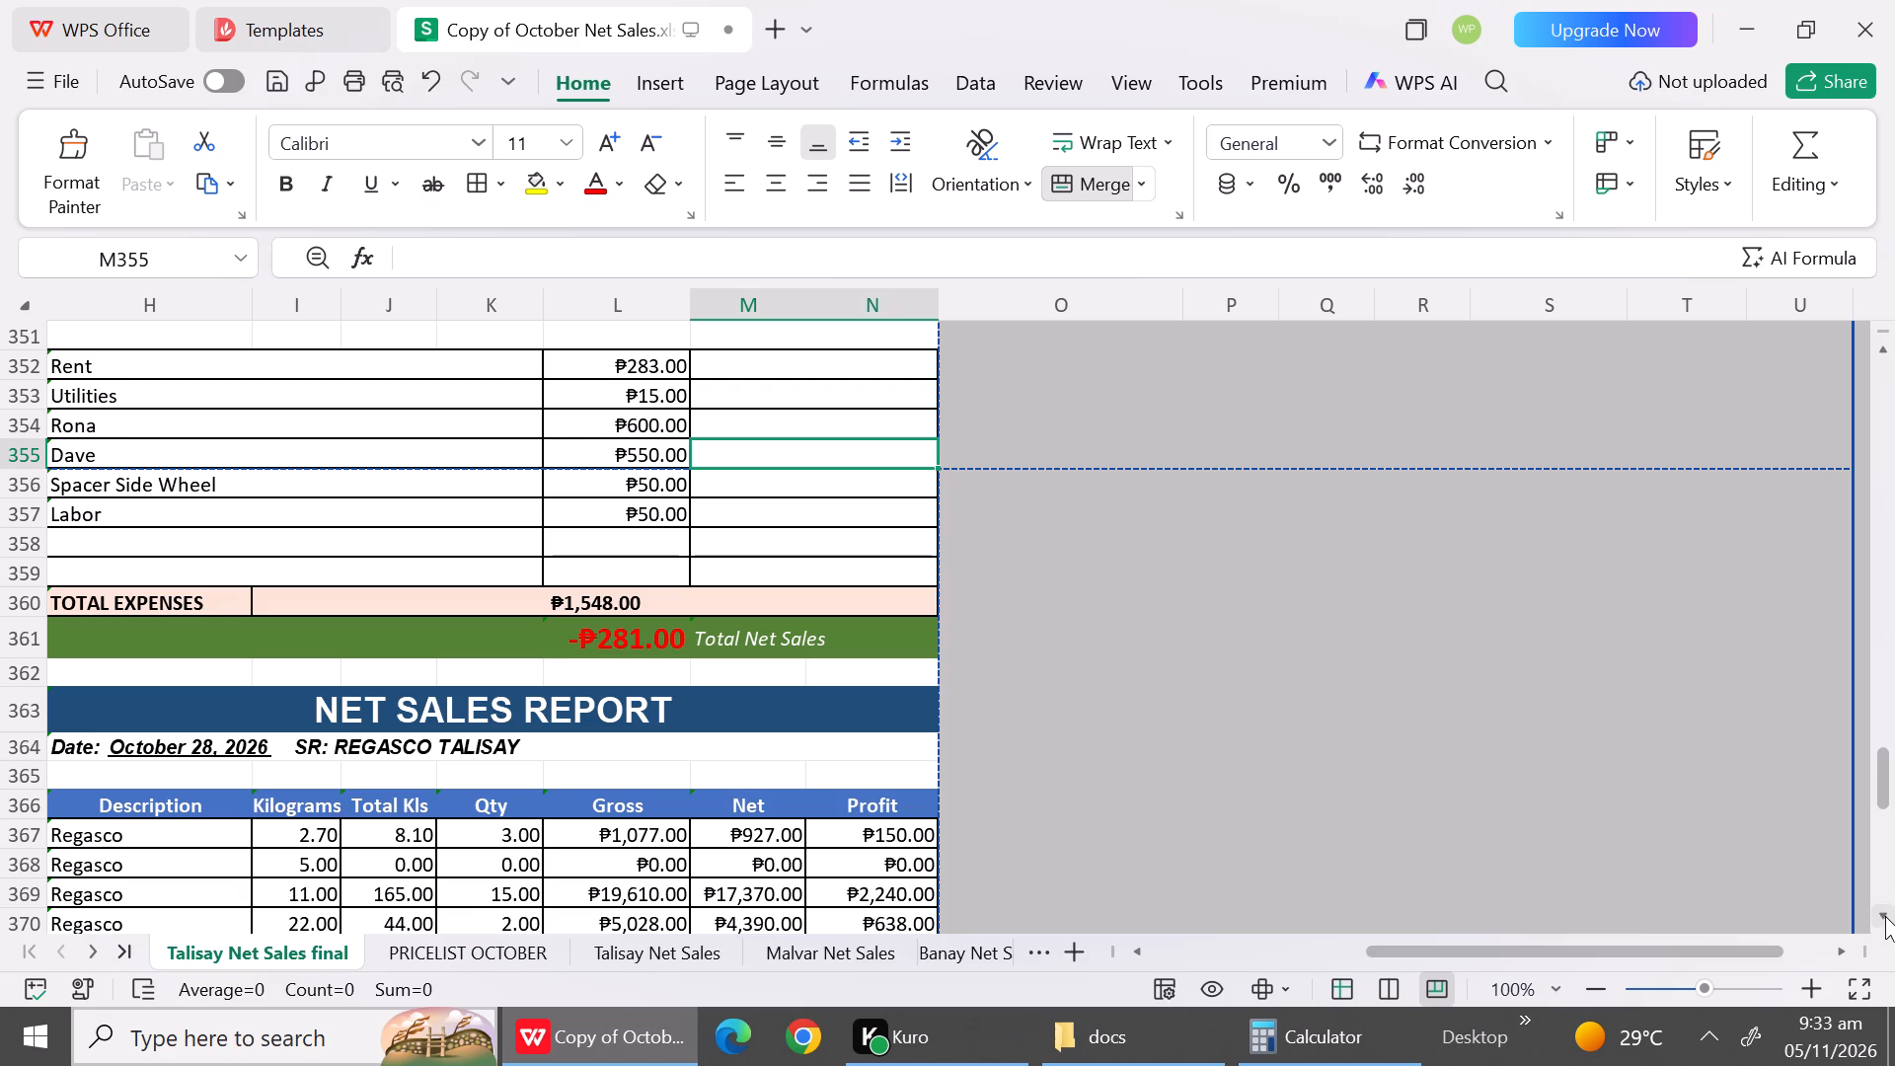
triple_click(1883, 353)
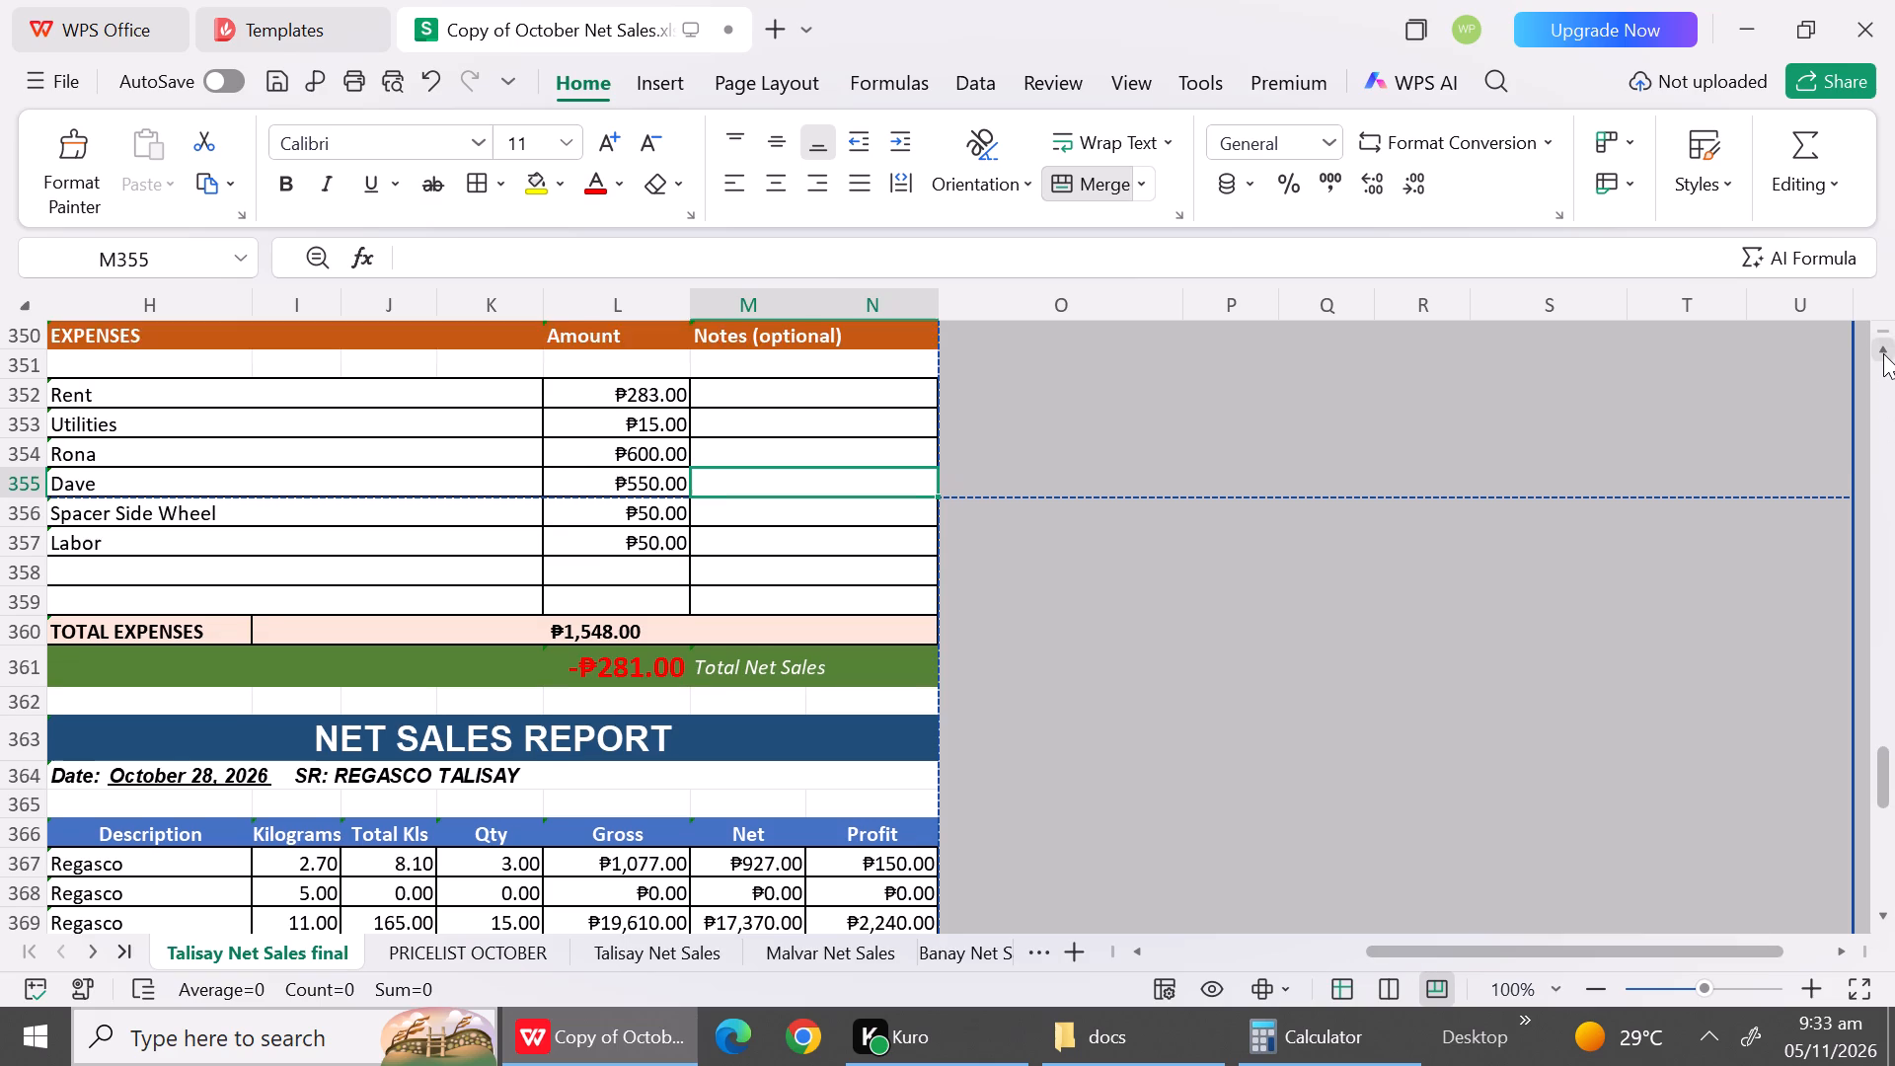
triple_click(1883, 353)
triple_click(1883, 353)
double_click(1883, 353)
left_click_drag(1883, 353, 1894, 645)
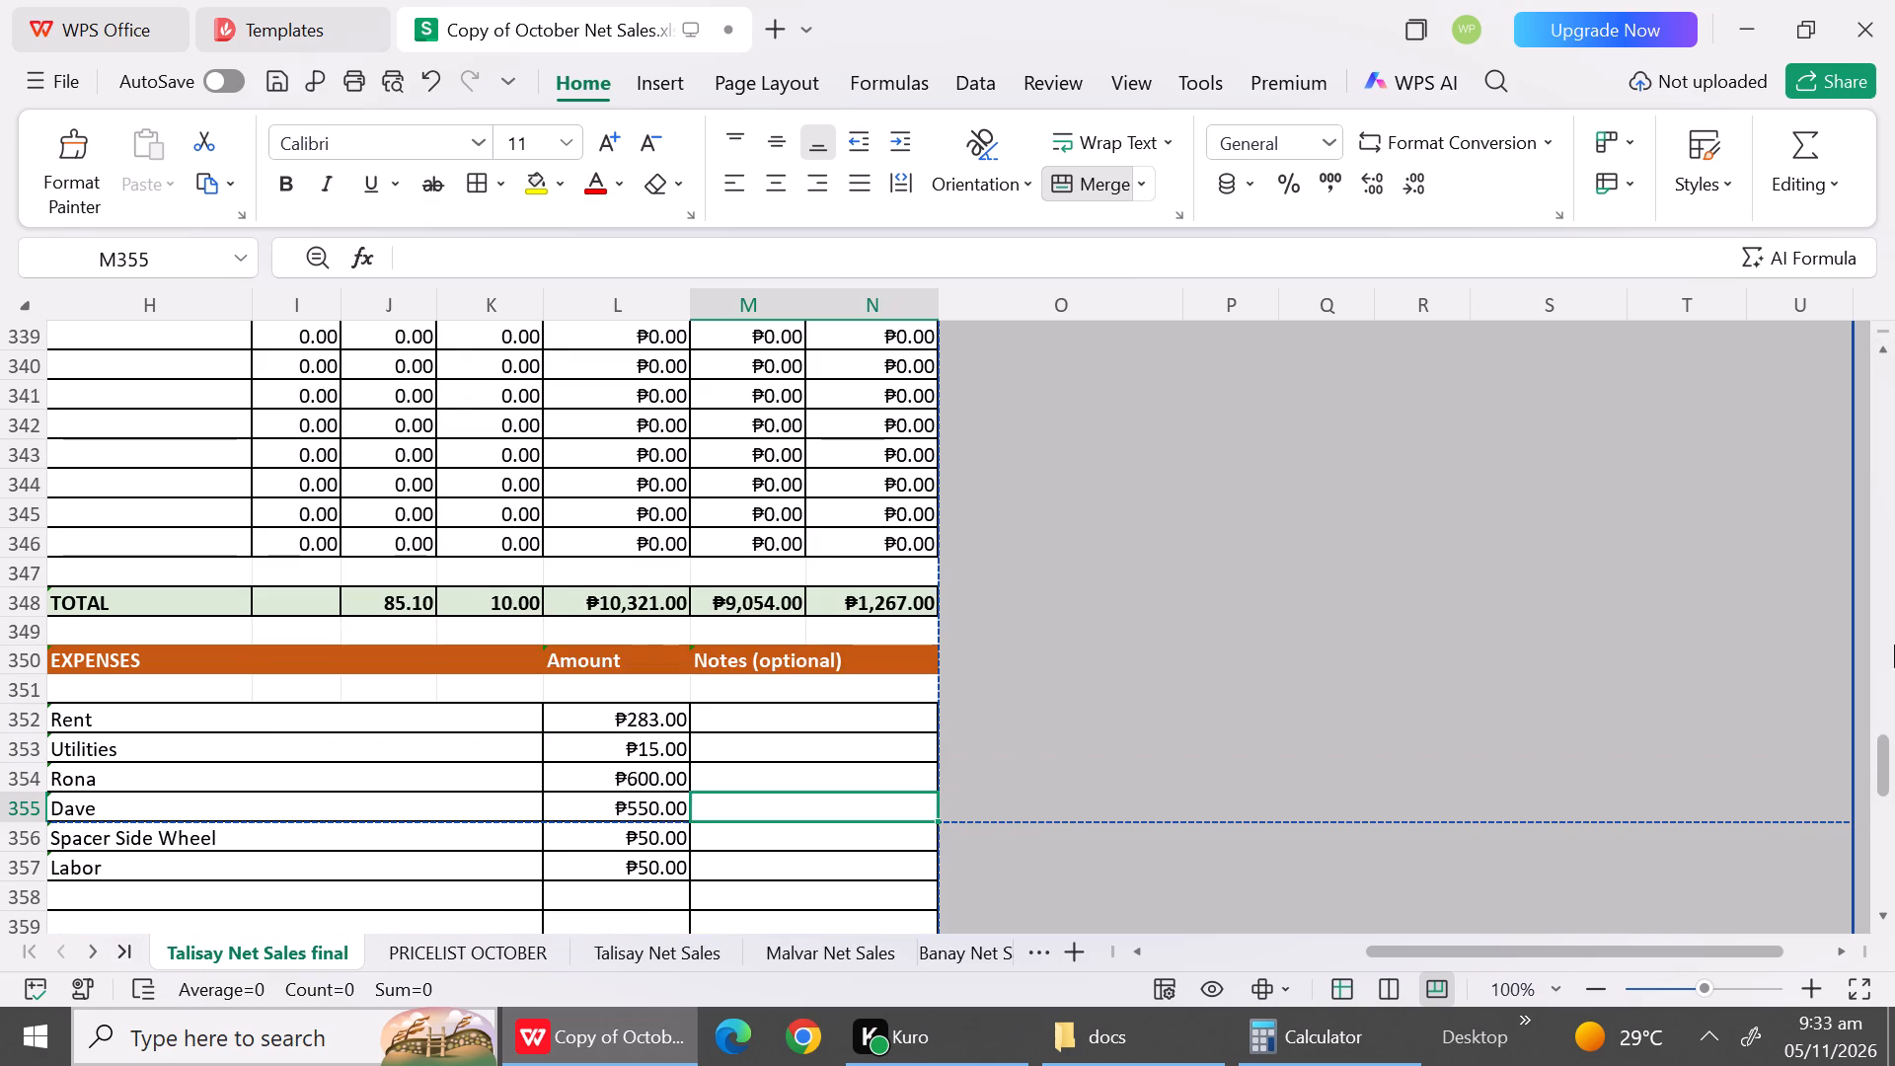
left_click(1889, 874)
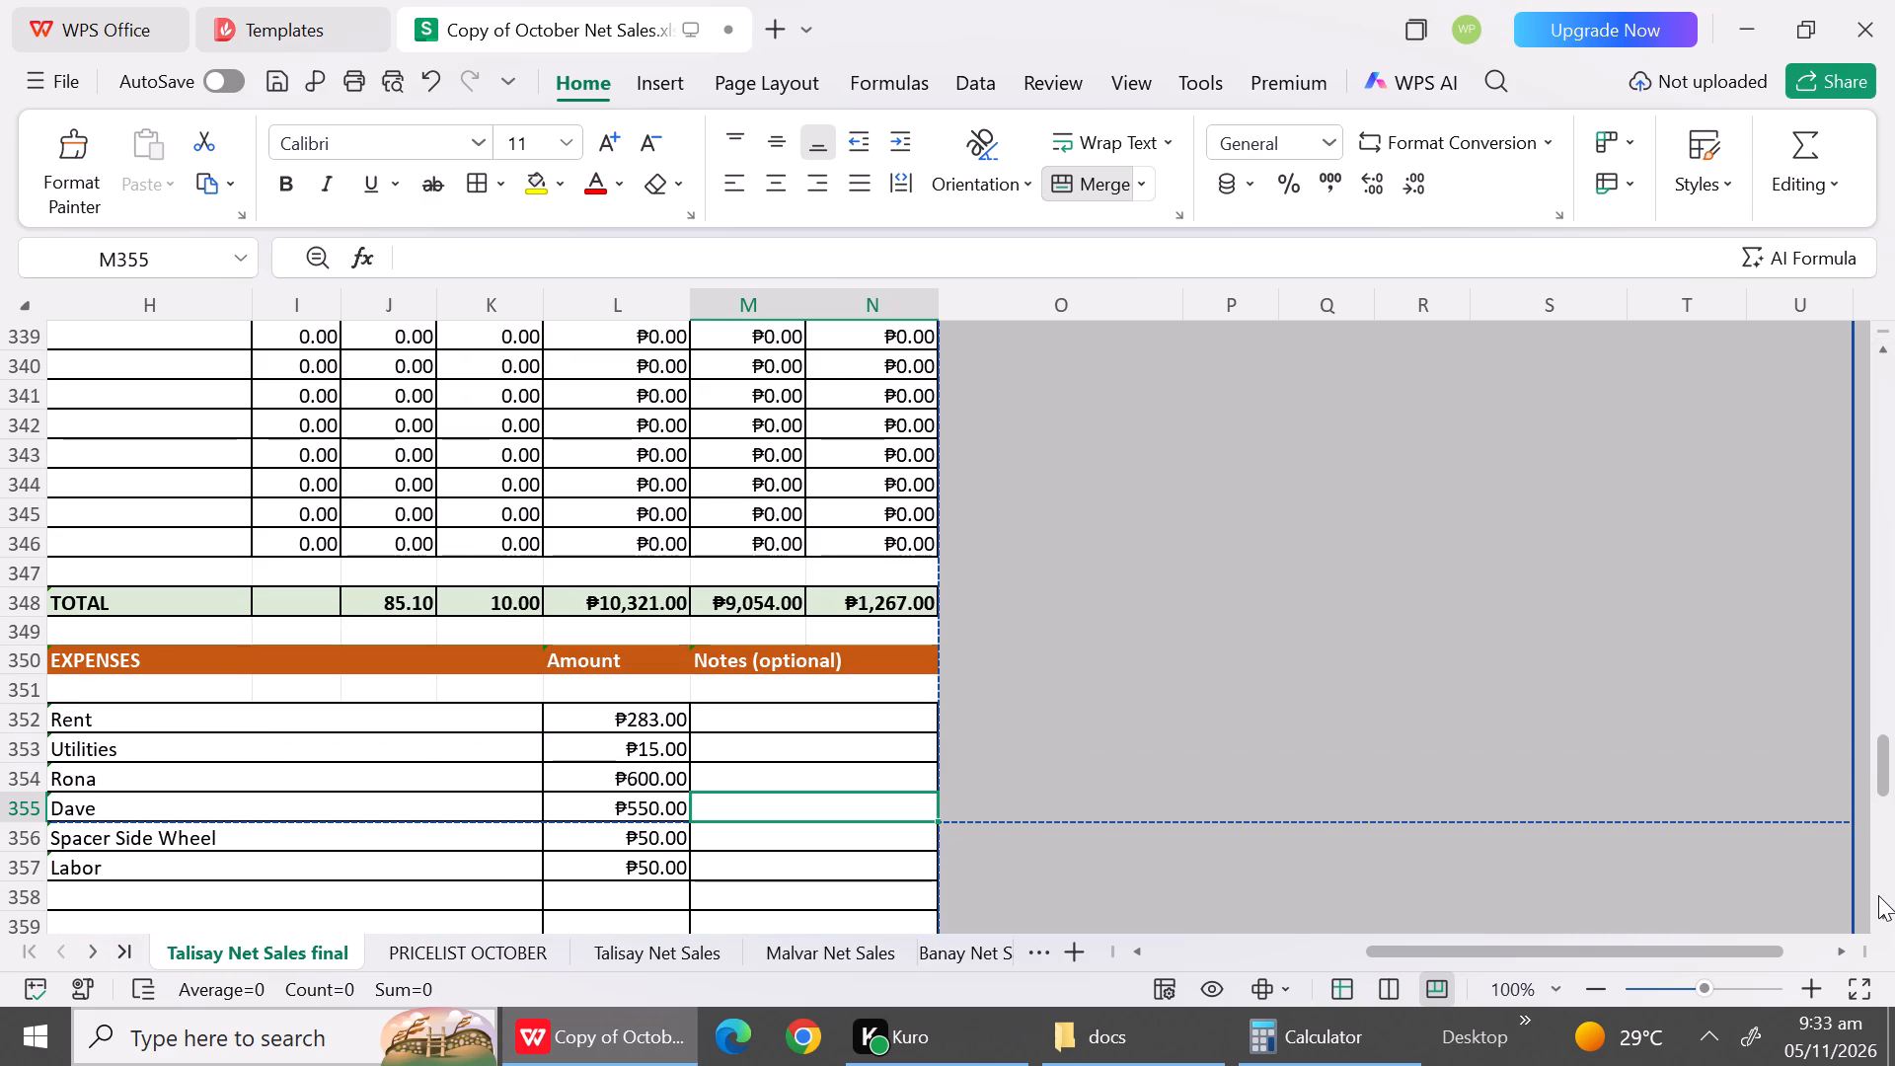
left_click(1878, 895)
double_click(1878, 895)
triple_click(1883, 908)
triple_click(1883, 908)
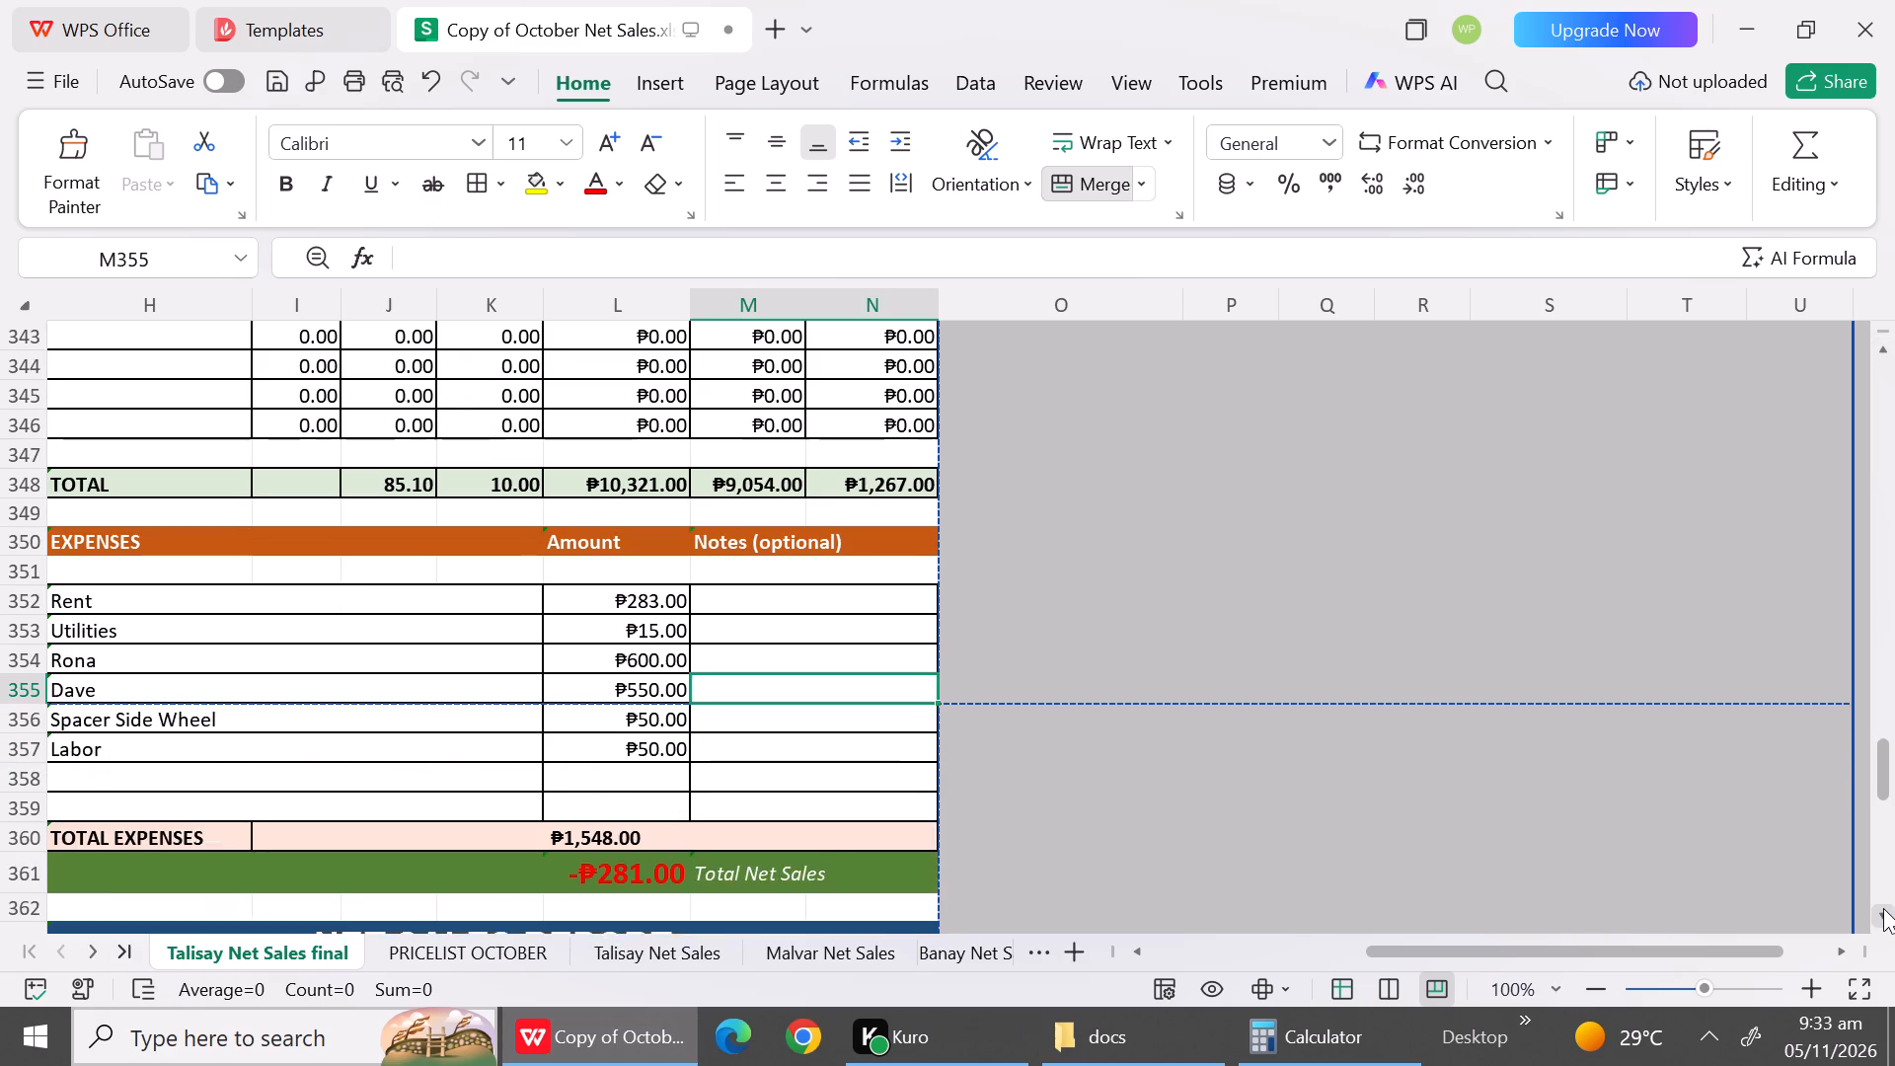
Examine the October 28 report's sales table and the start of its expenses section.
triple_click(1883, 908)
triple_click(1883, 908)
triple_click(1883, 908)
triple_click(1883, 908)
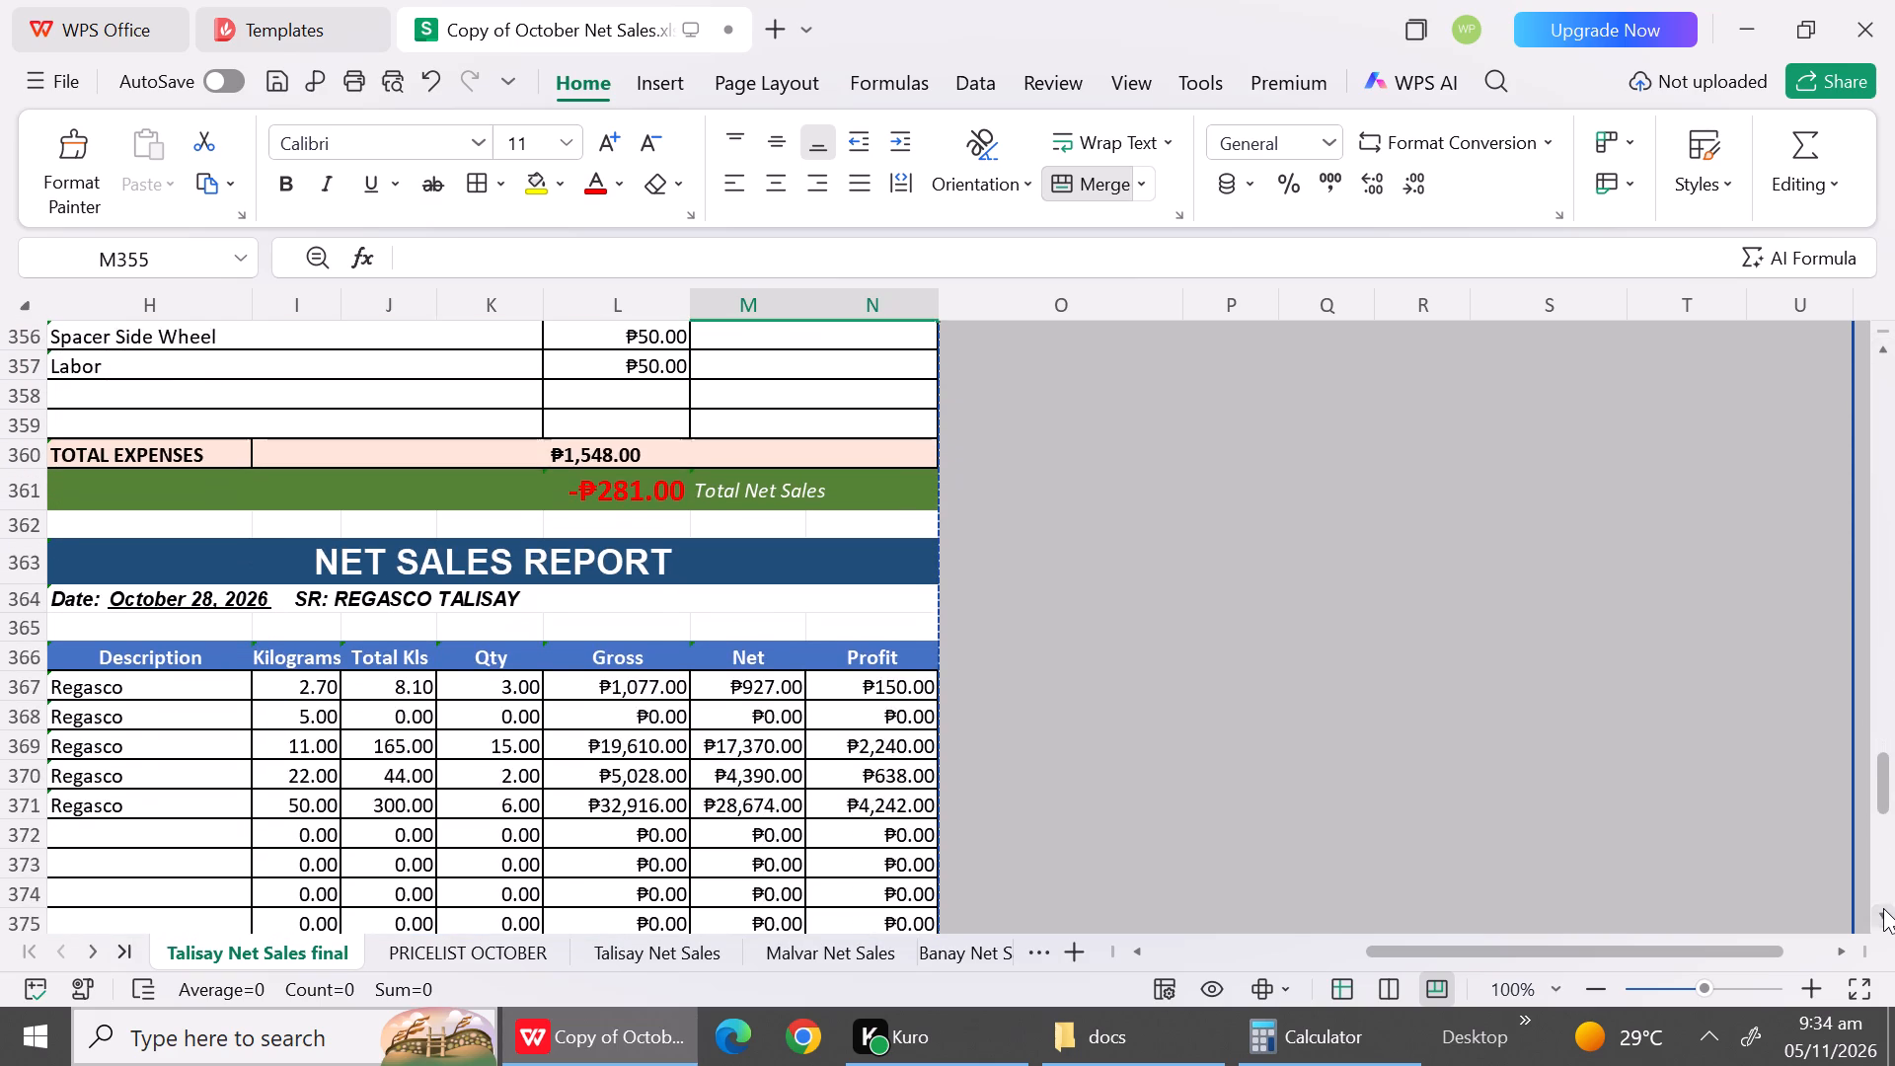
triple_click(1883, 908)
double_click(1883, 908)
left_click(1883, 908)
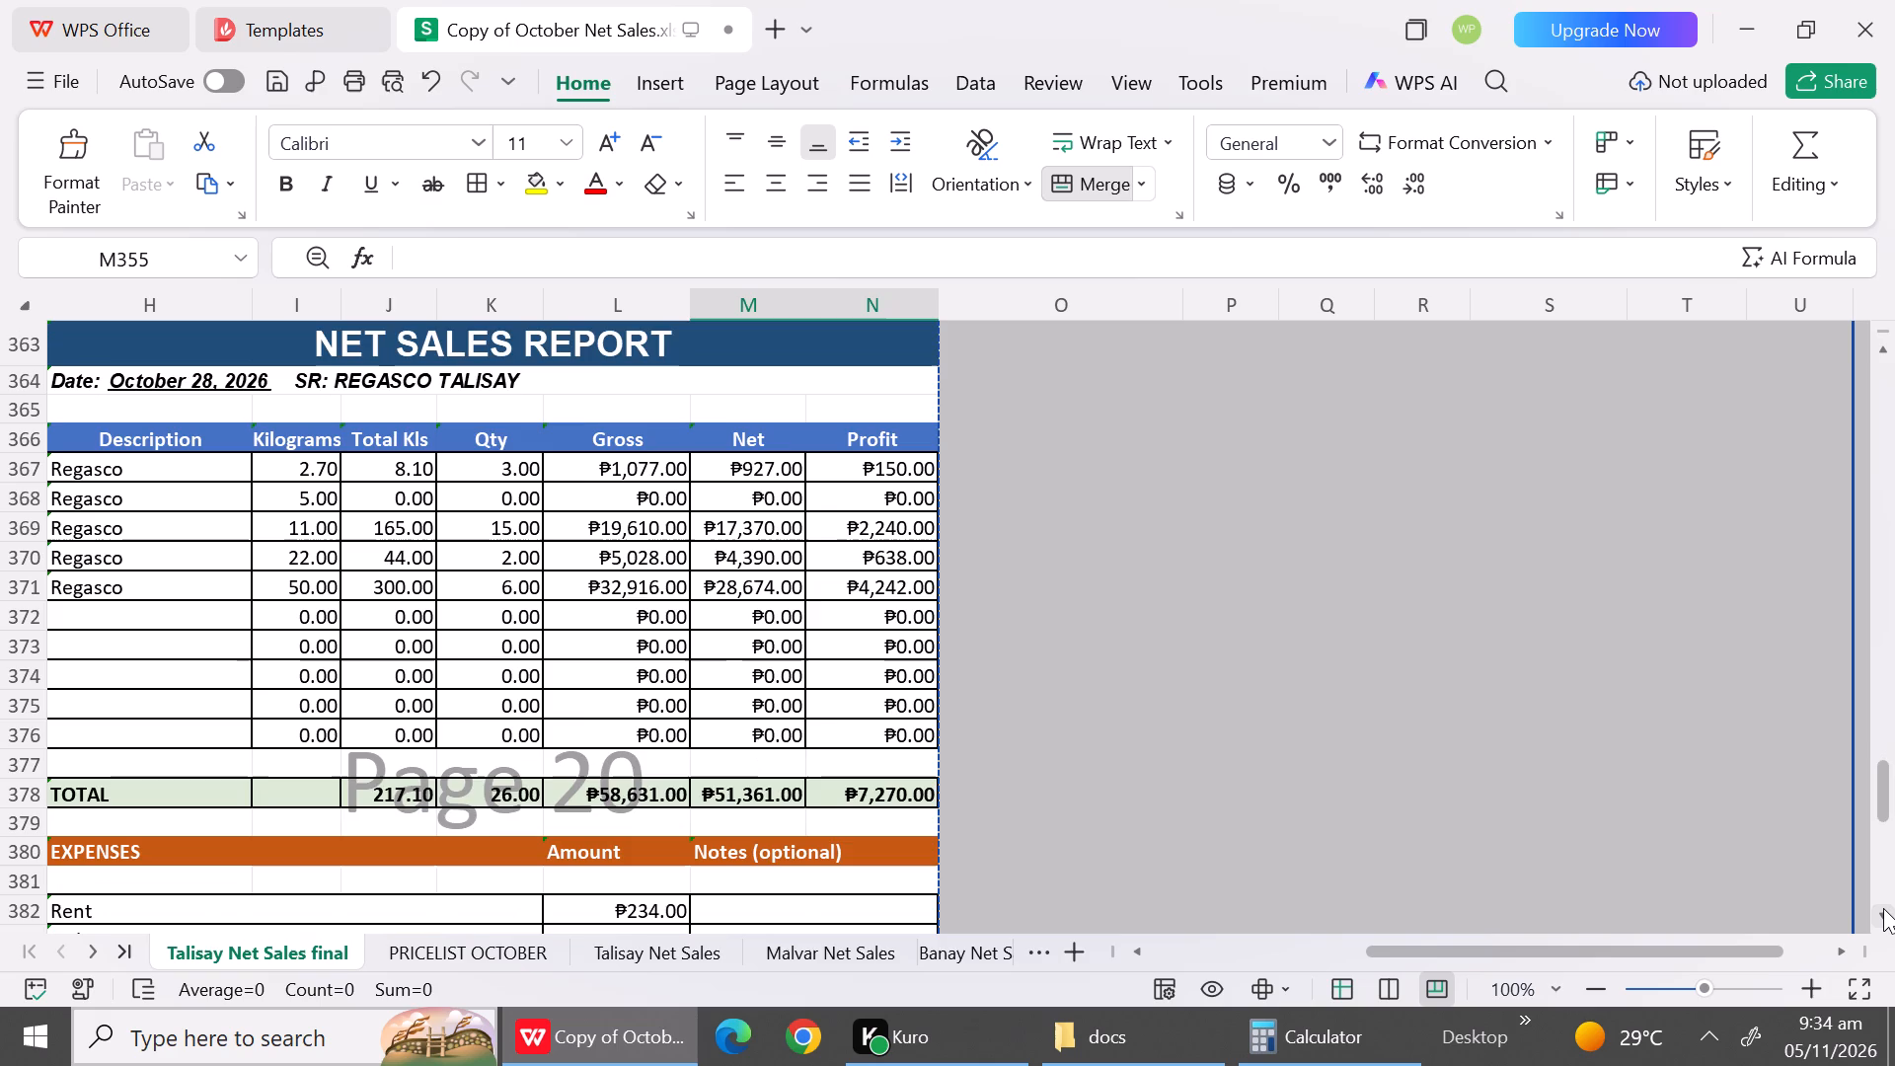
left_click(1883, 908)
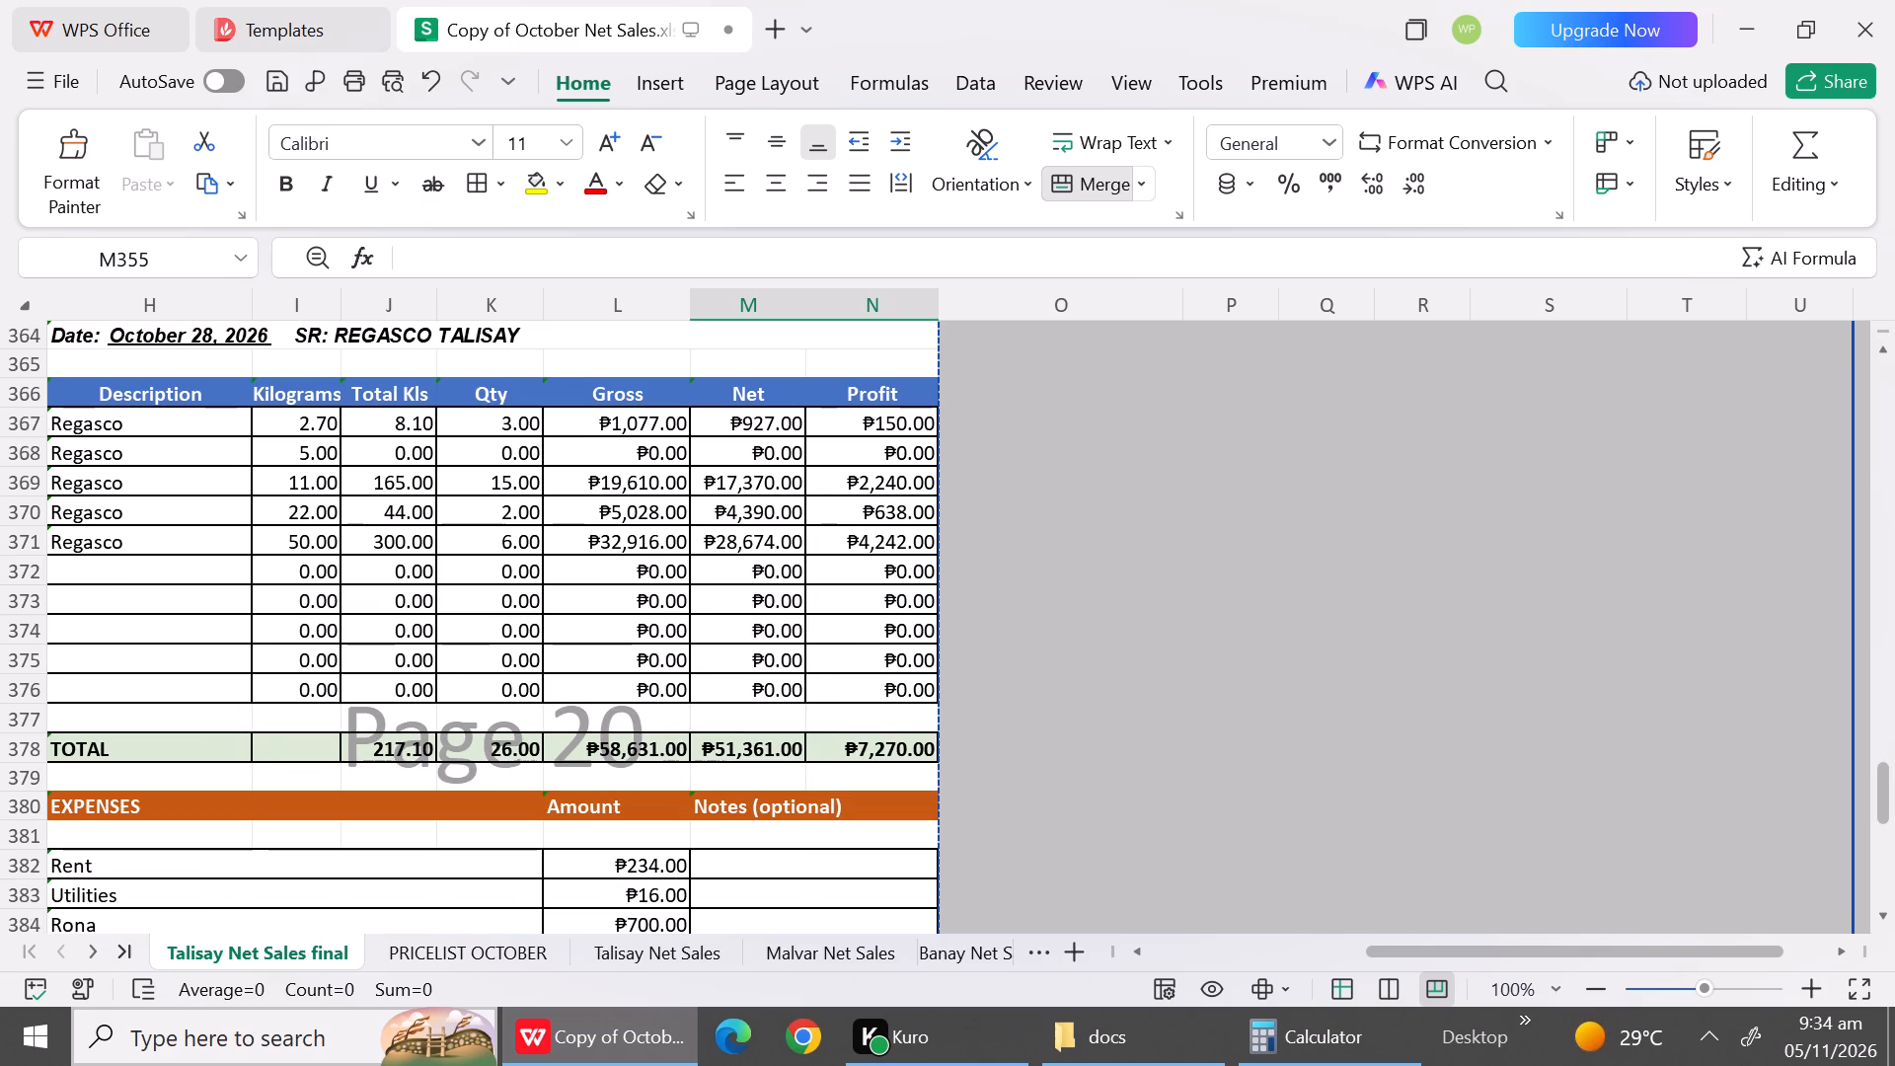
Set the October 28 sales kilograms and quantities to 11 and 5, 22 and 3, and 50 and 1 in rows 367 to 369.
left_click(322, 436)
type("11")
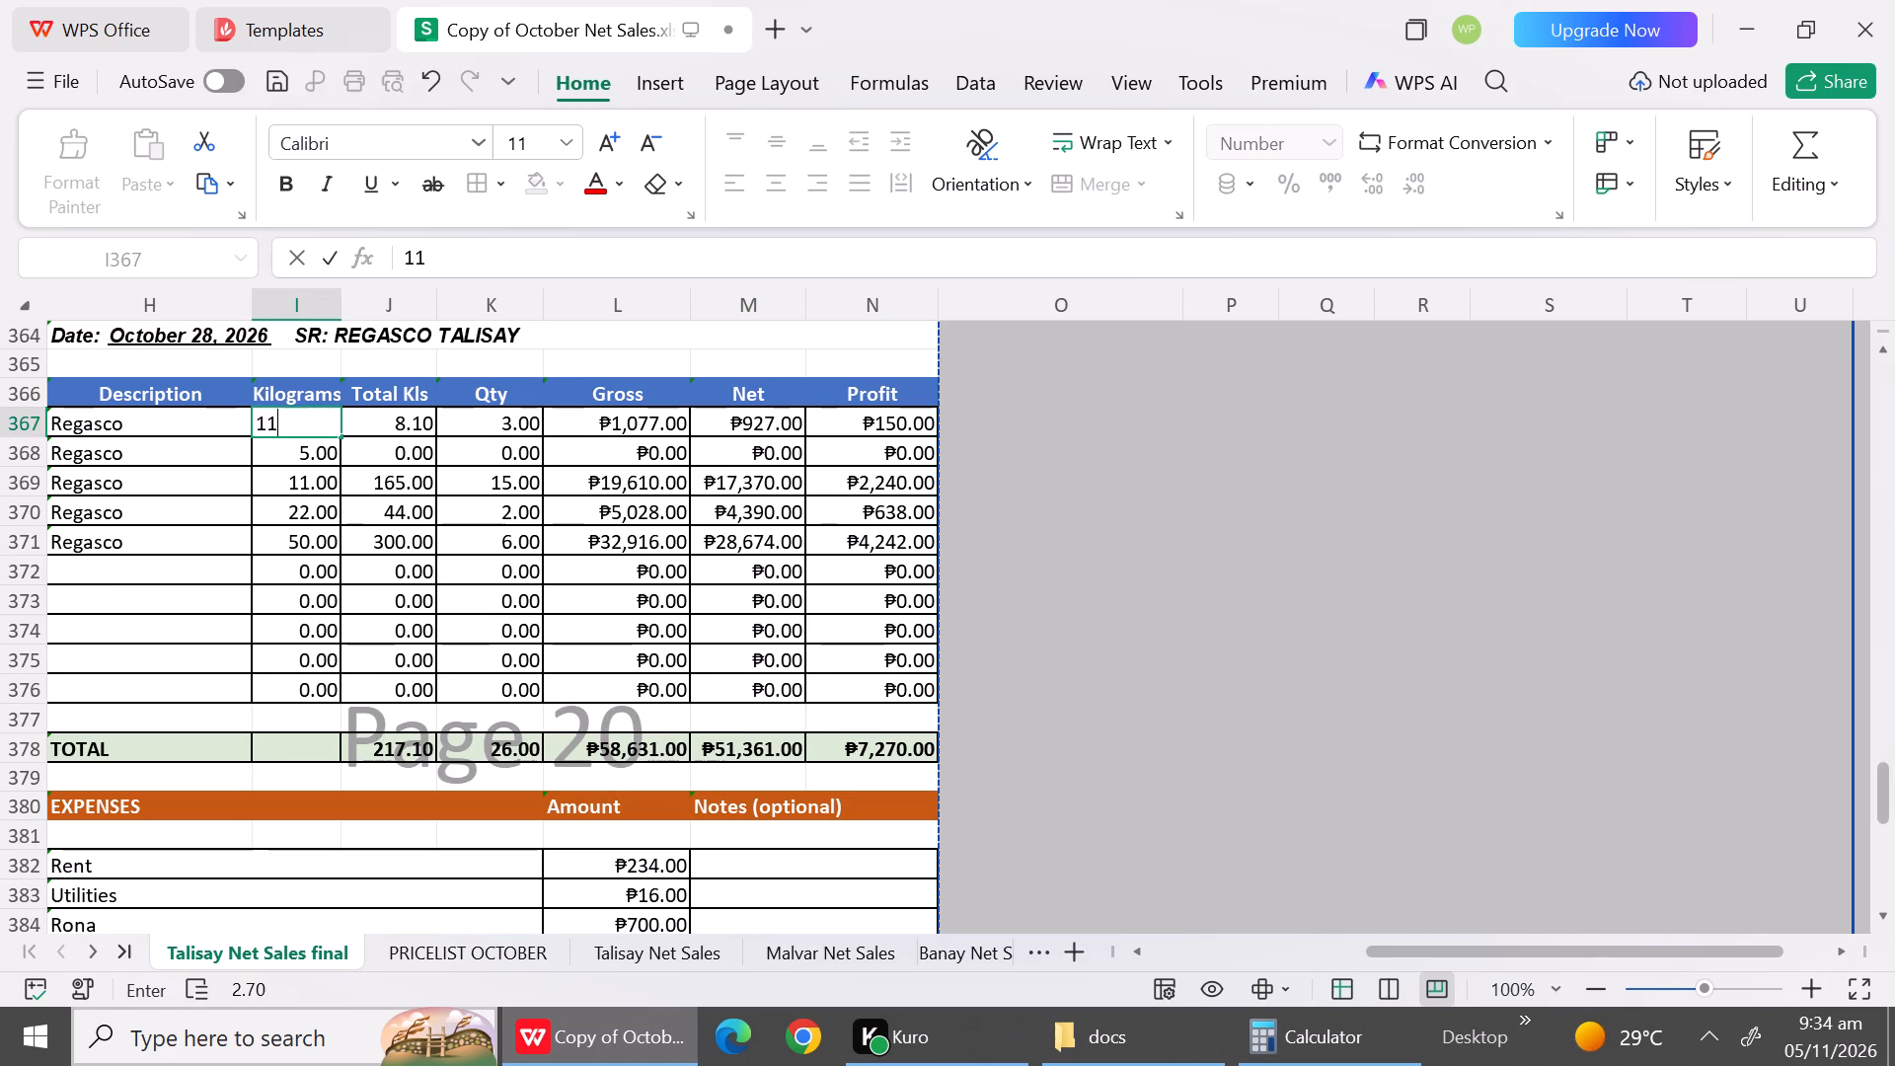
left_click(511, 420)
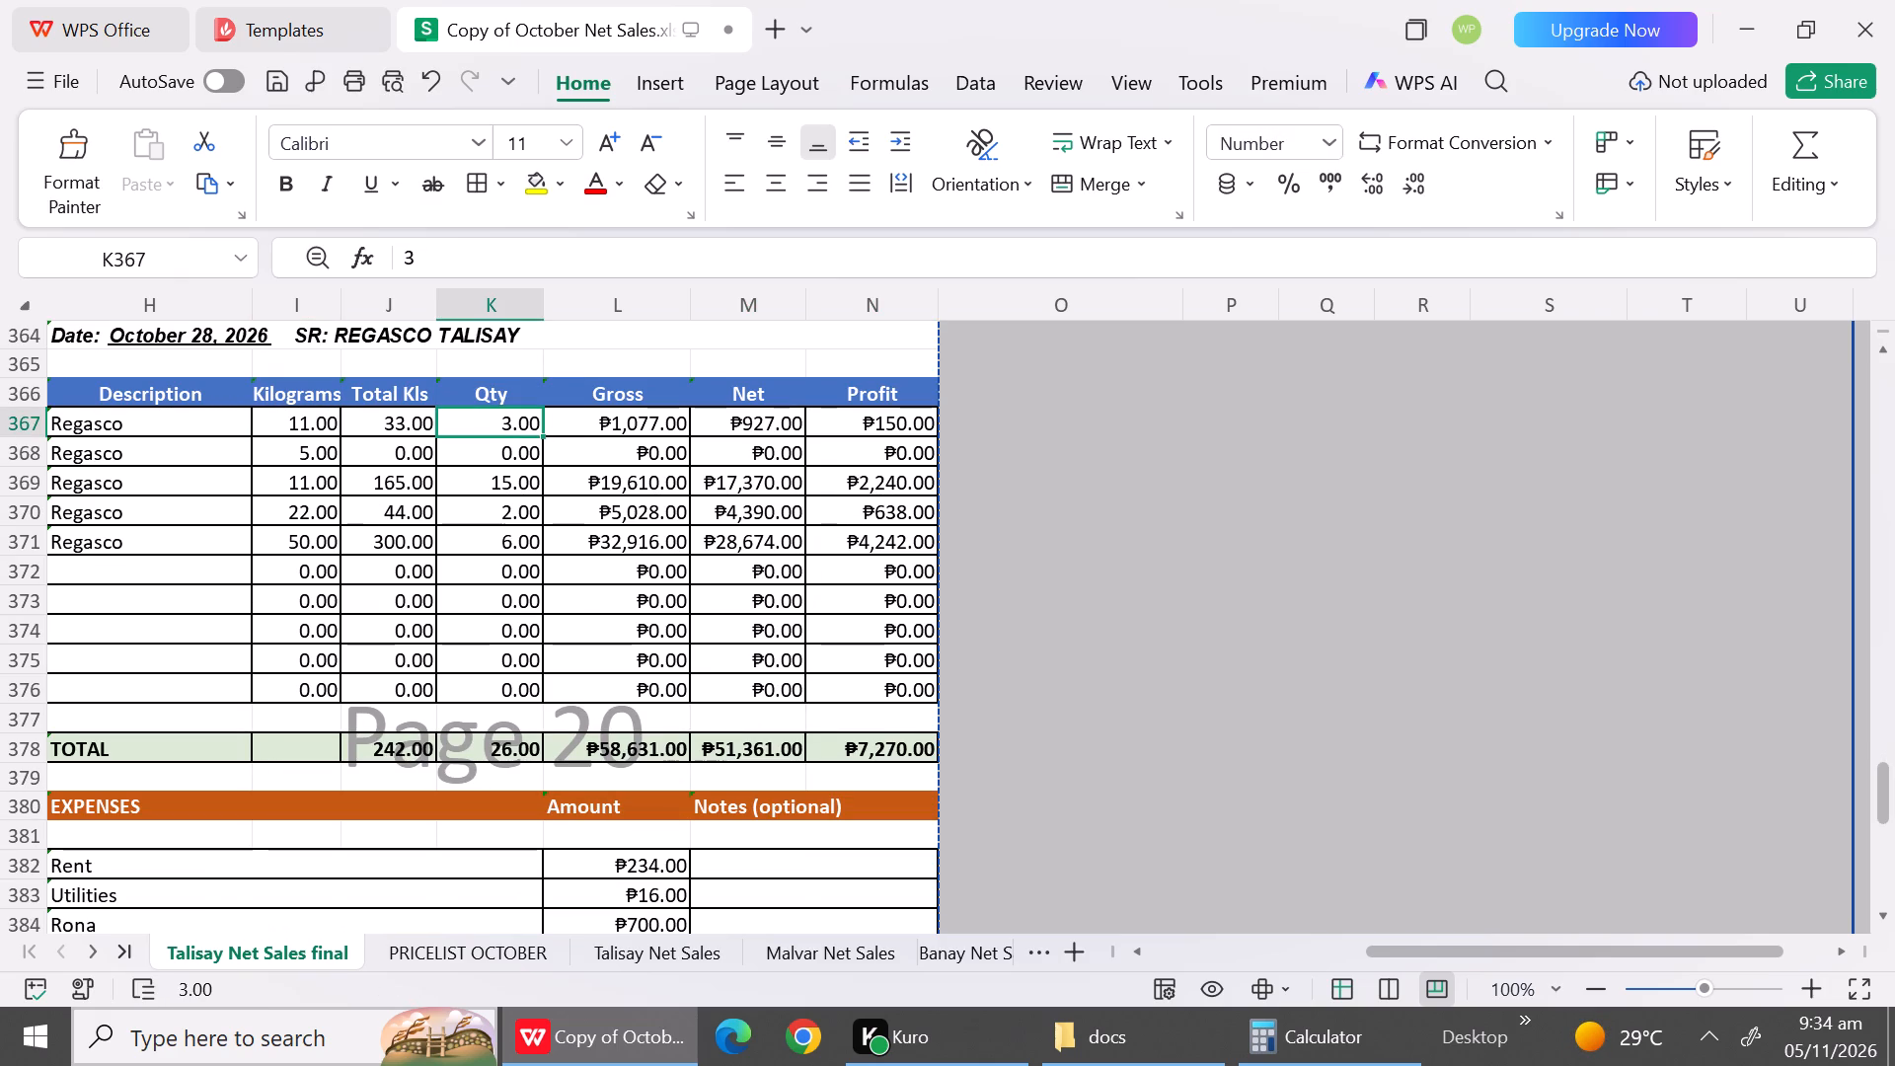
key("5")
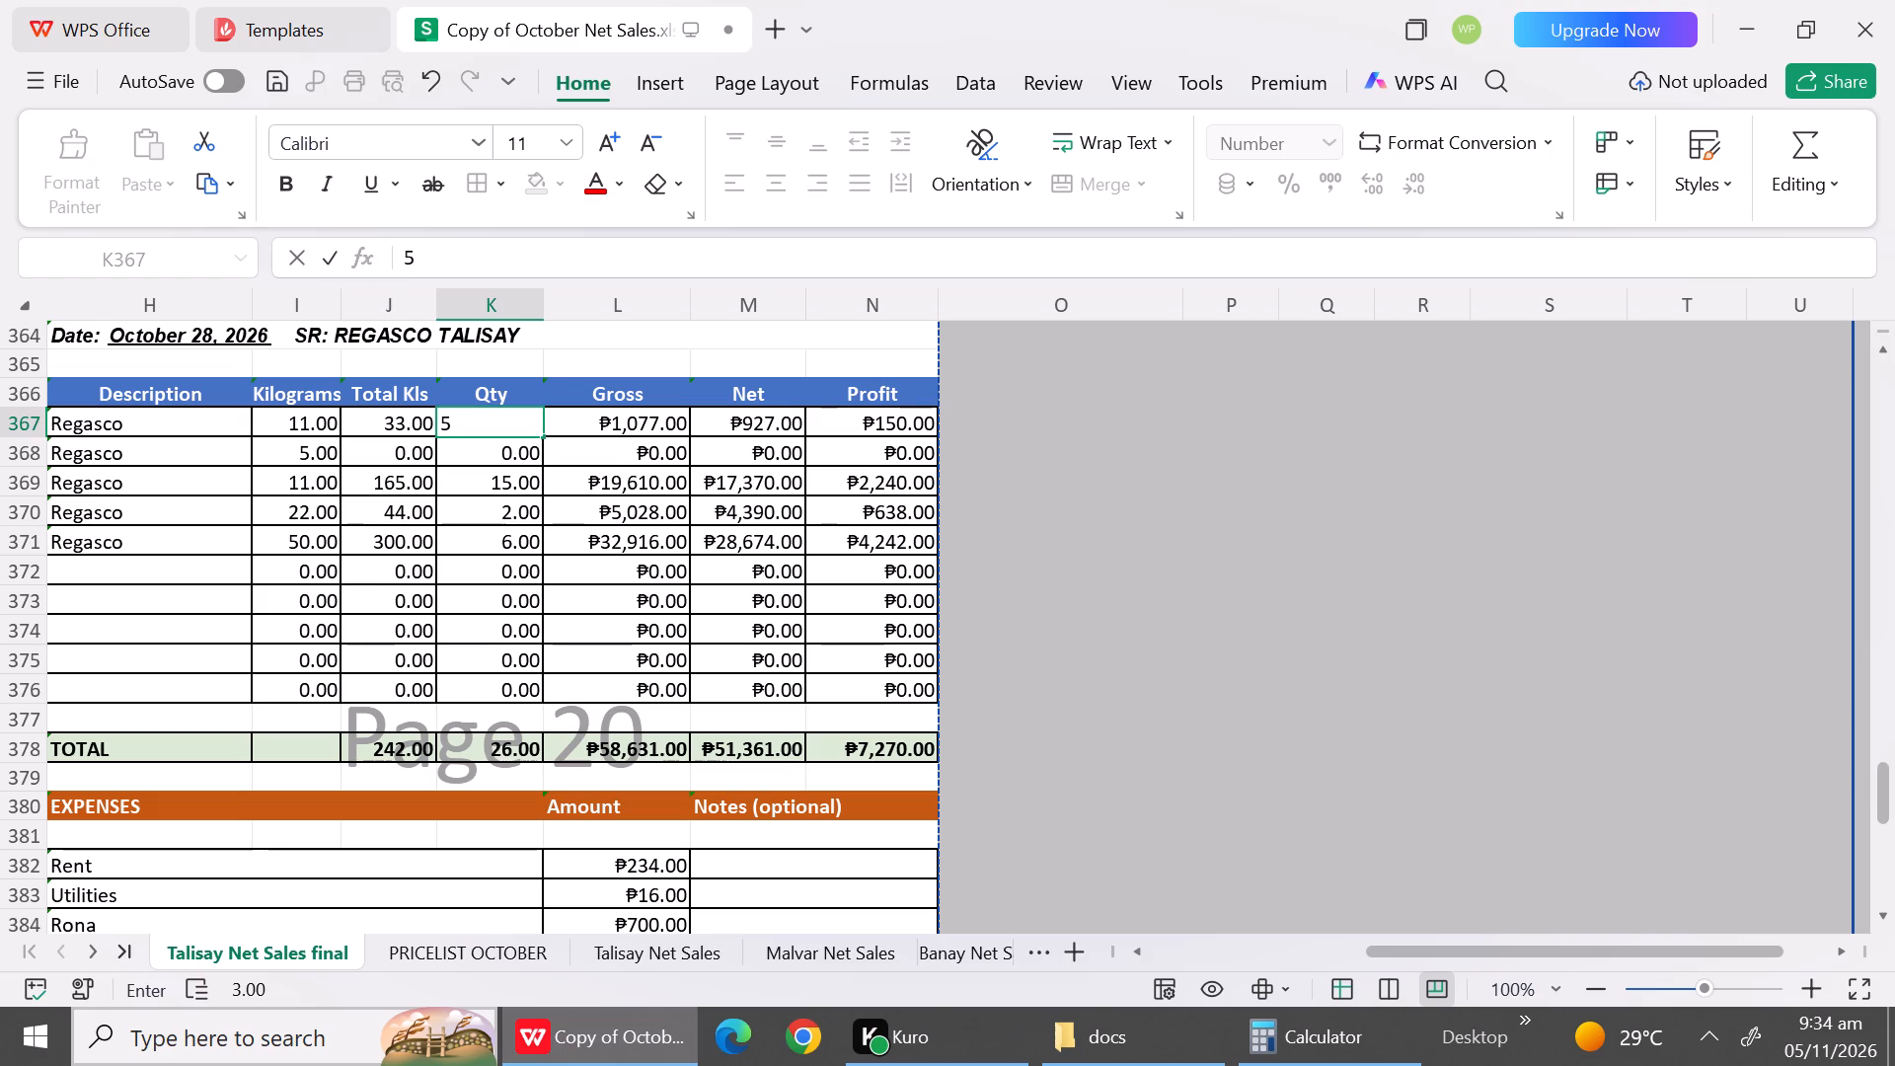
left_click(307, 461)
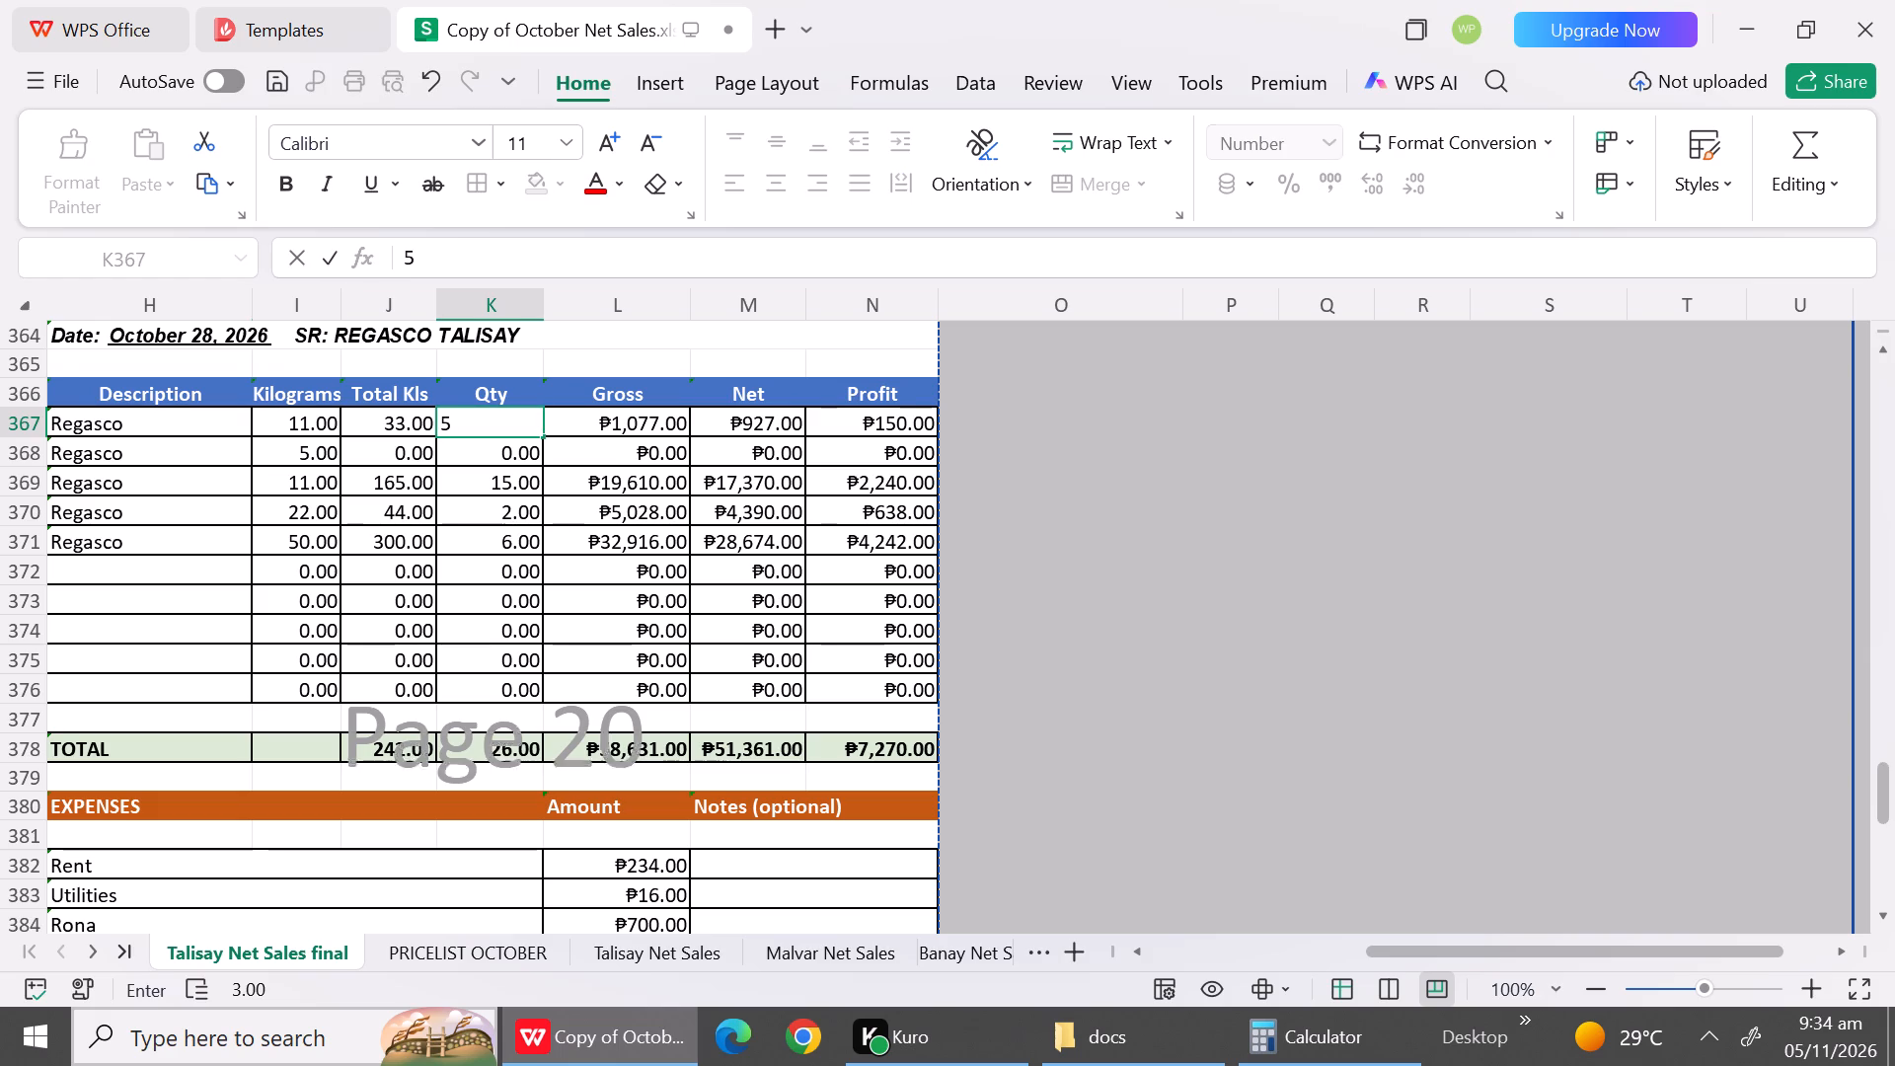
type("22")
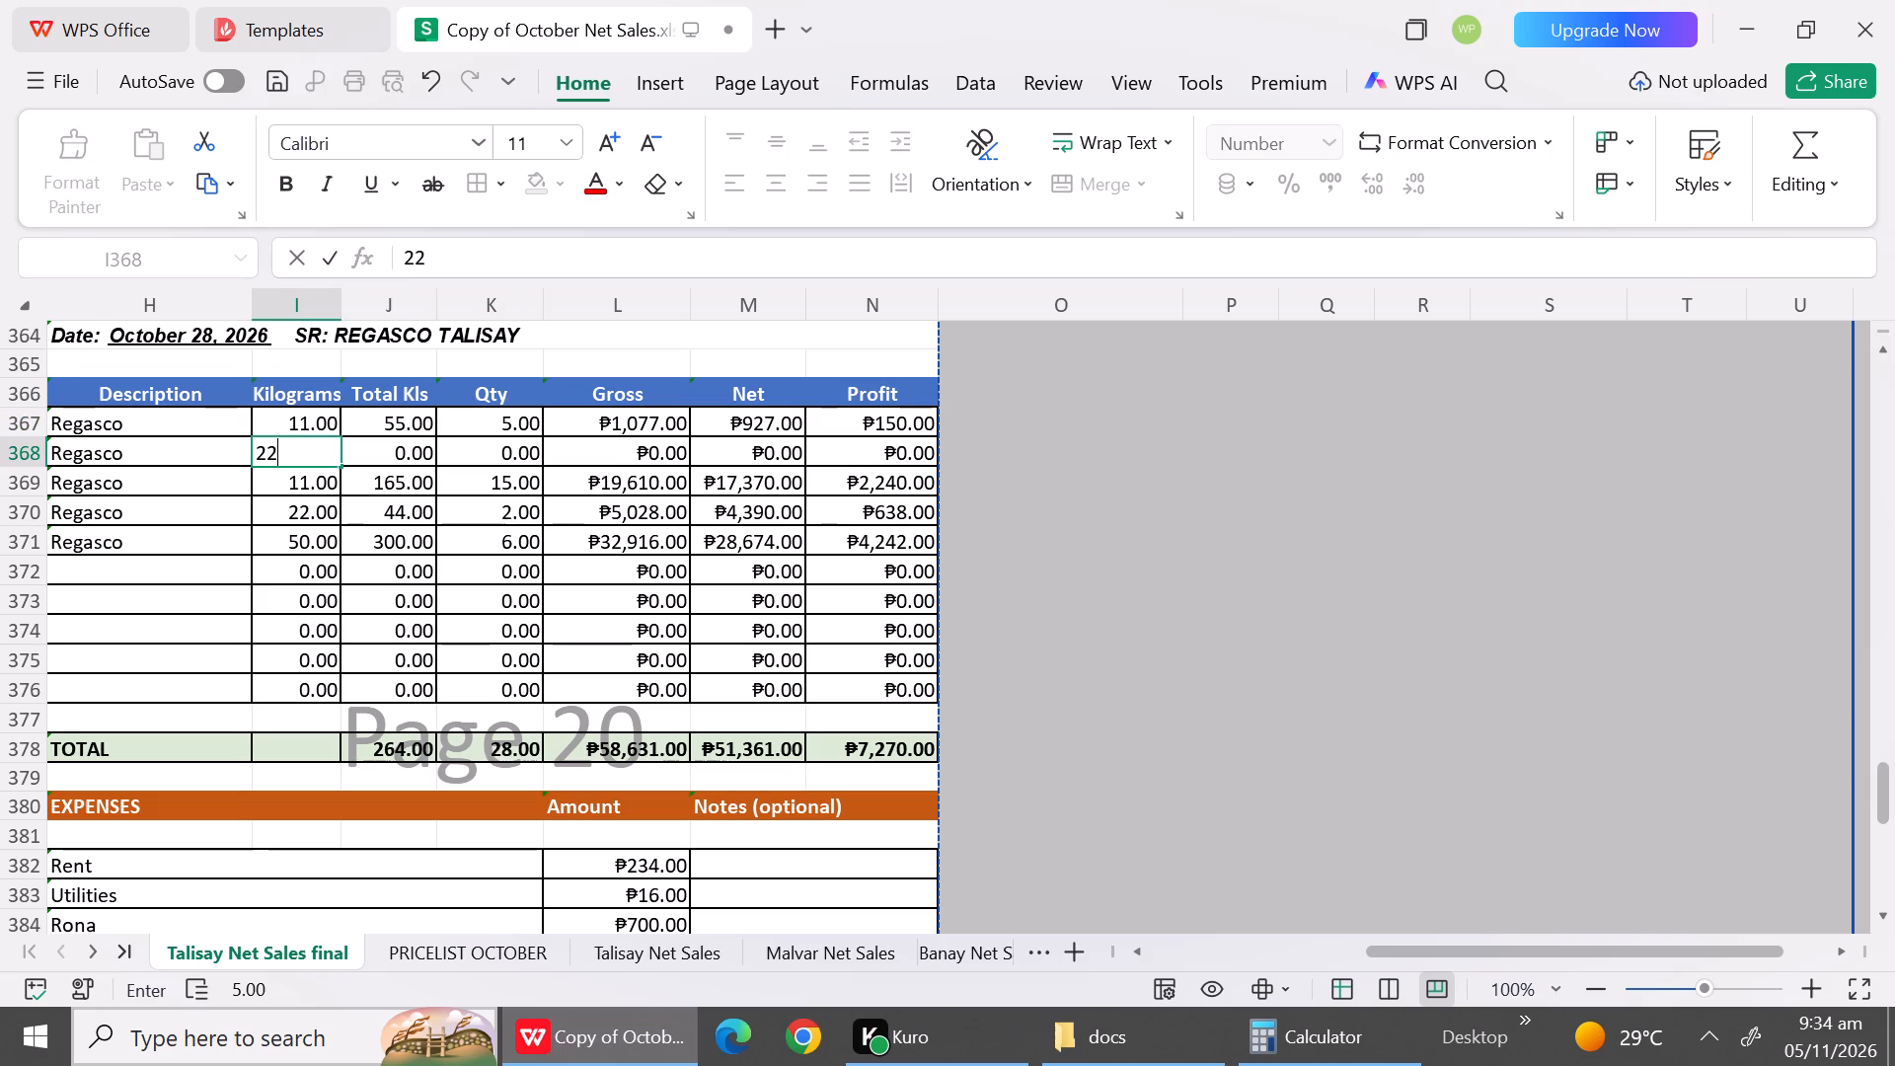
left_click(498, 462)
key("3")
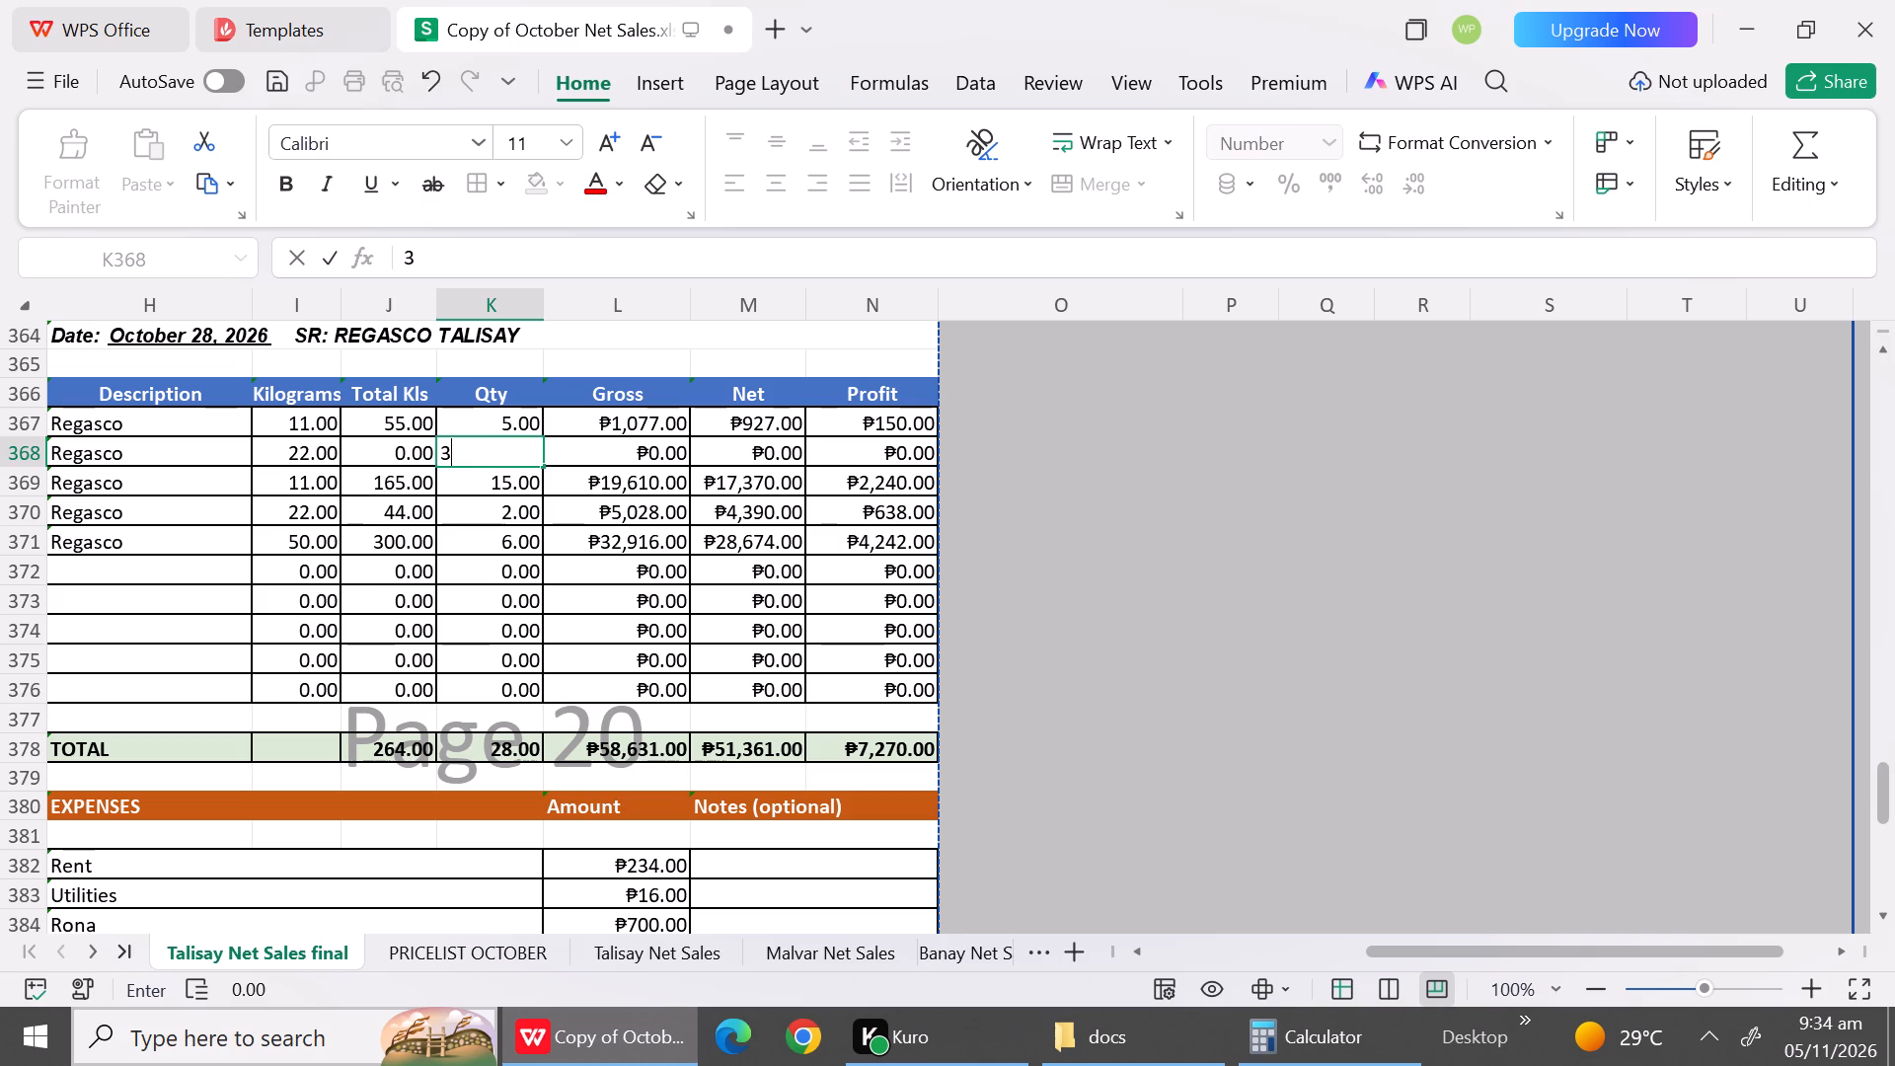
left_click(302, 488)
type("50")
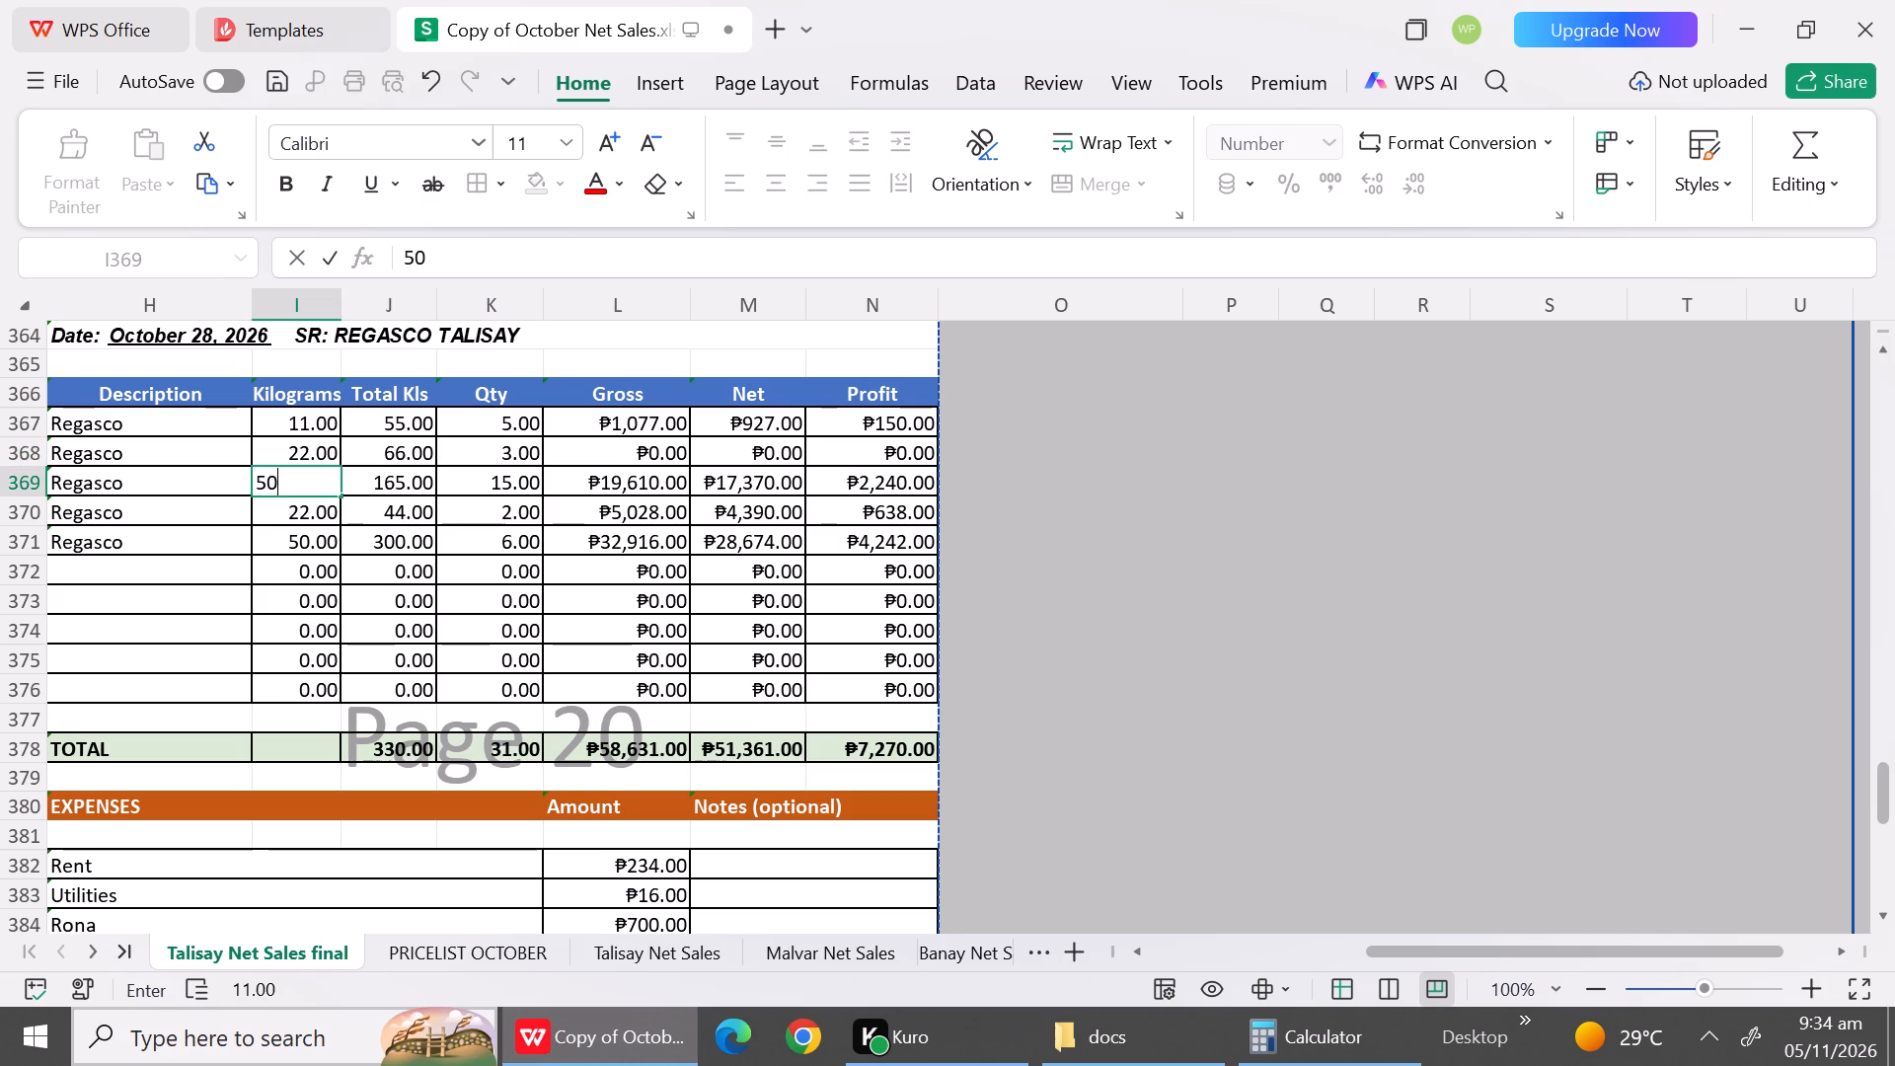
left_click(464, 488)
key("1")
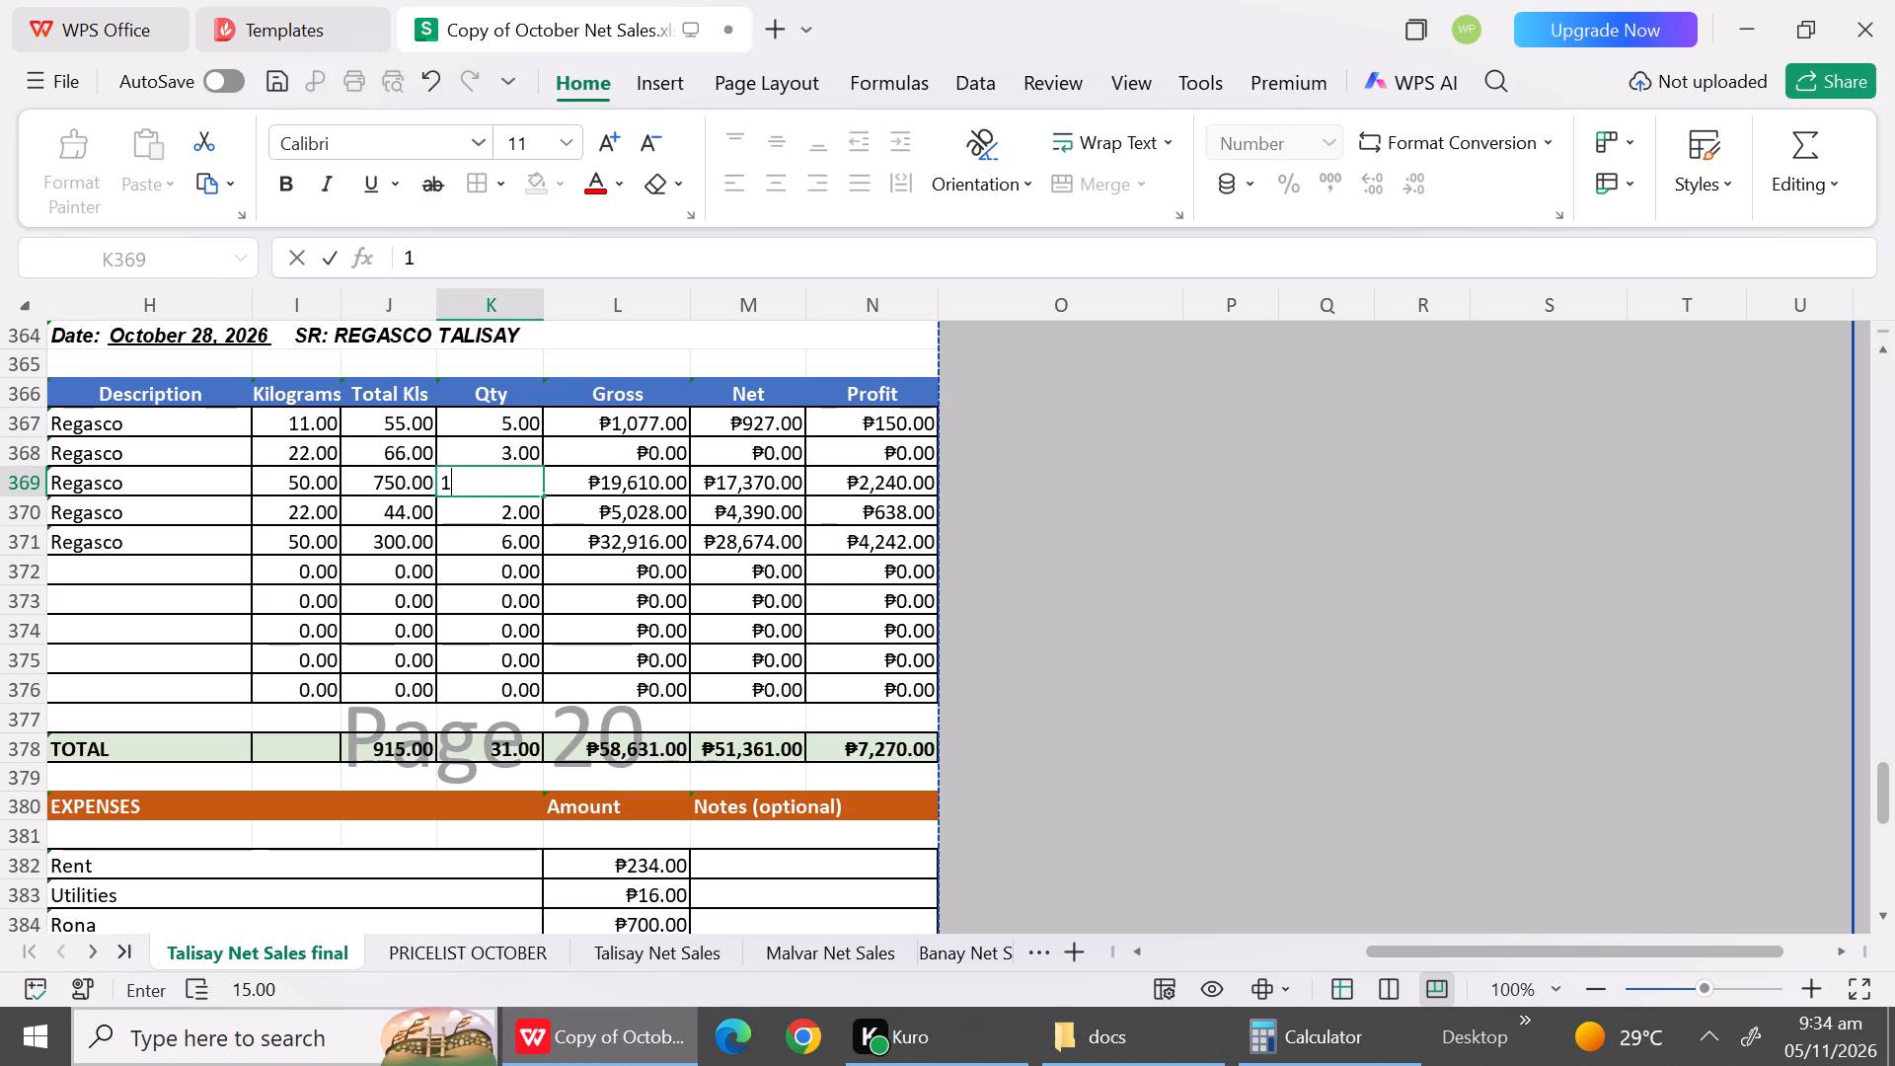
Set the October 28 gross amounts in rows 367 to 369 to 6807, 7707 and 5629.
left_click(619, 430)
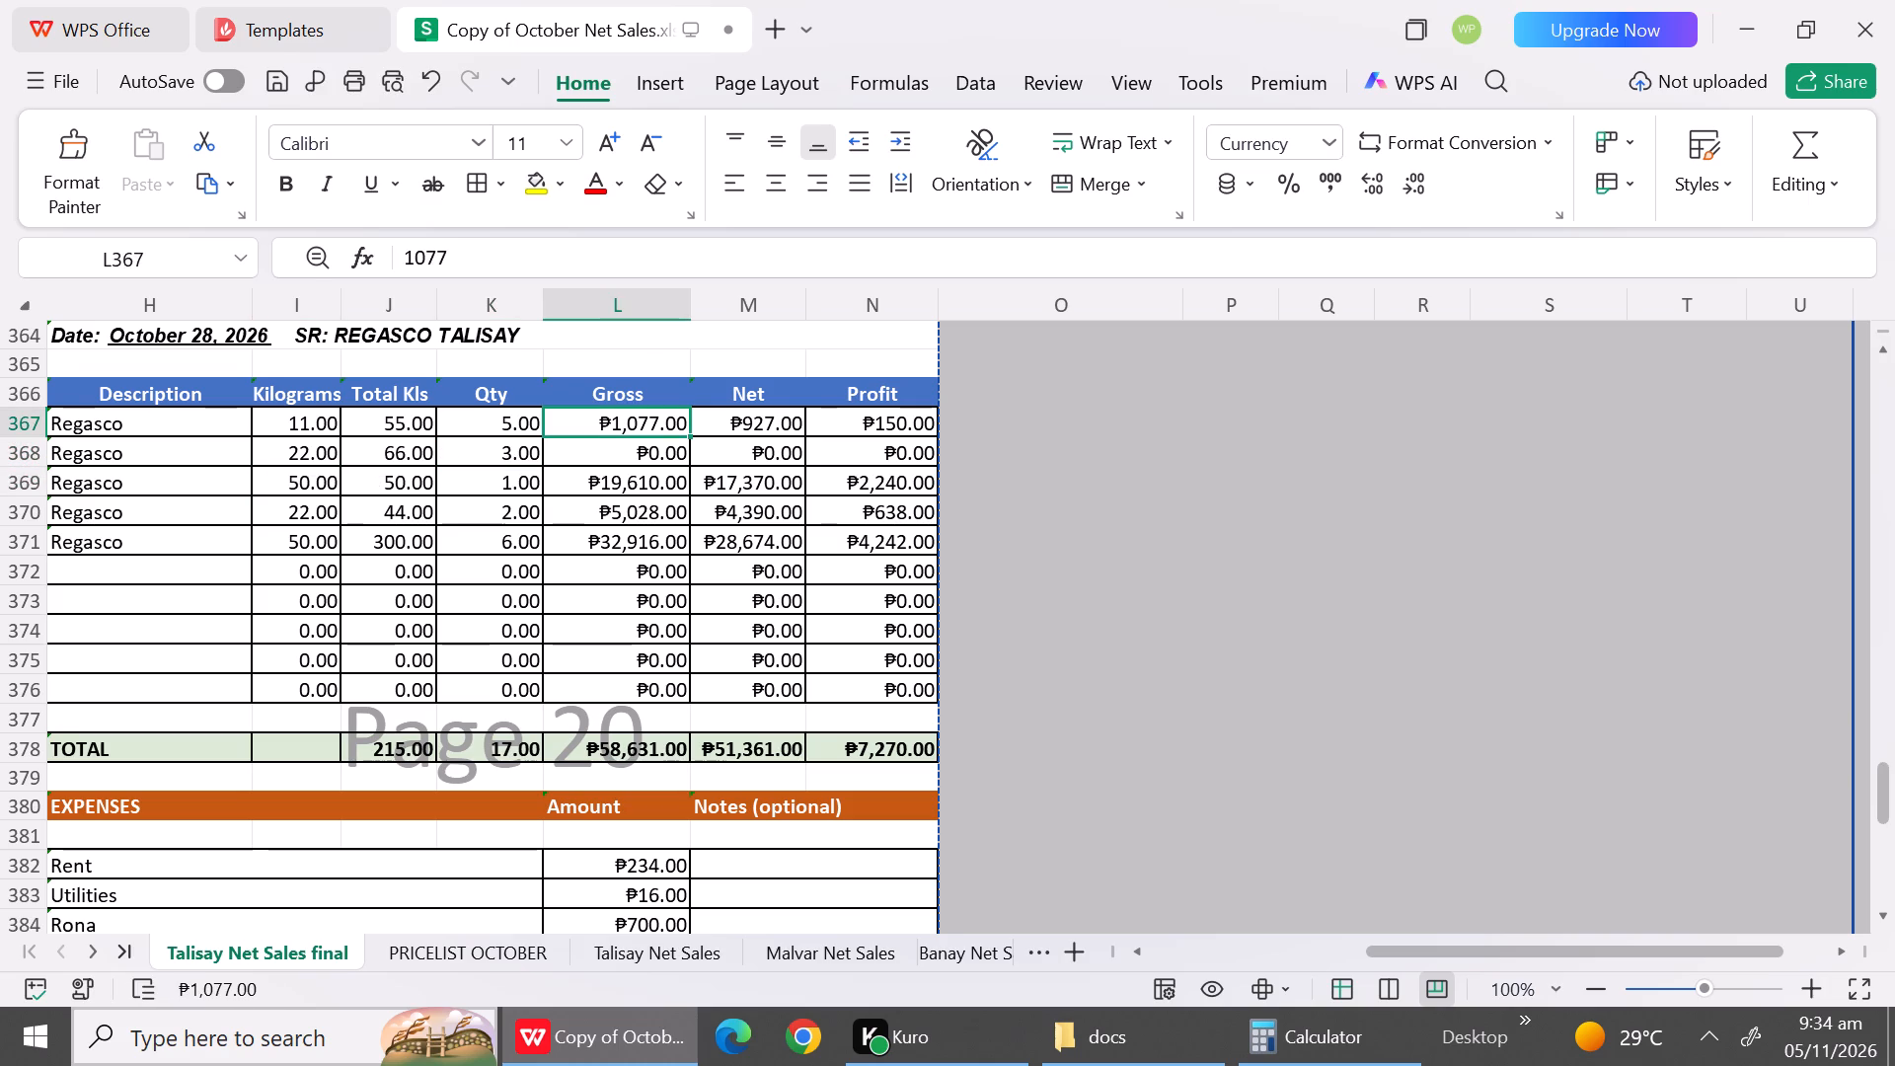
key("6")
type("80")
key("7")
key("Down")
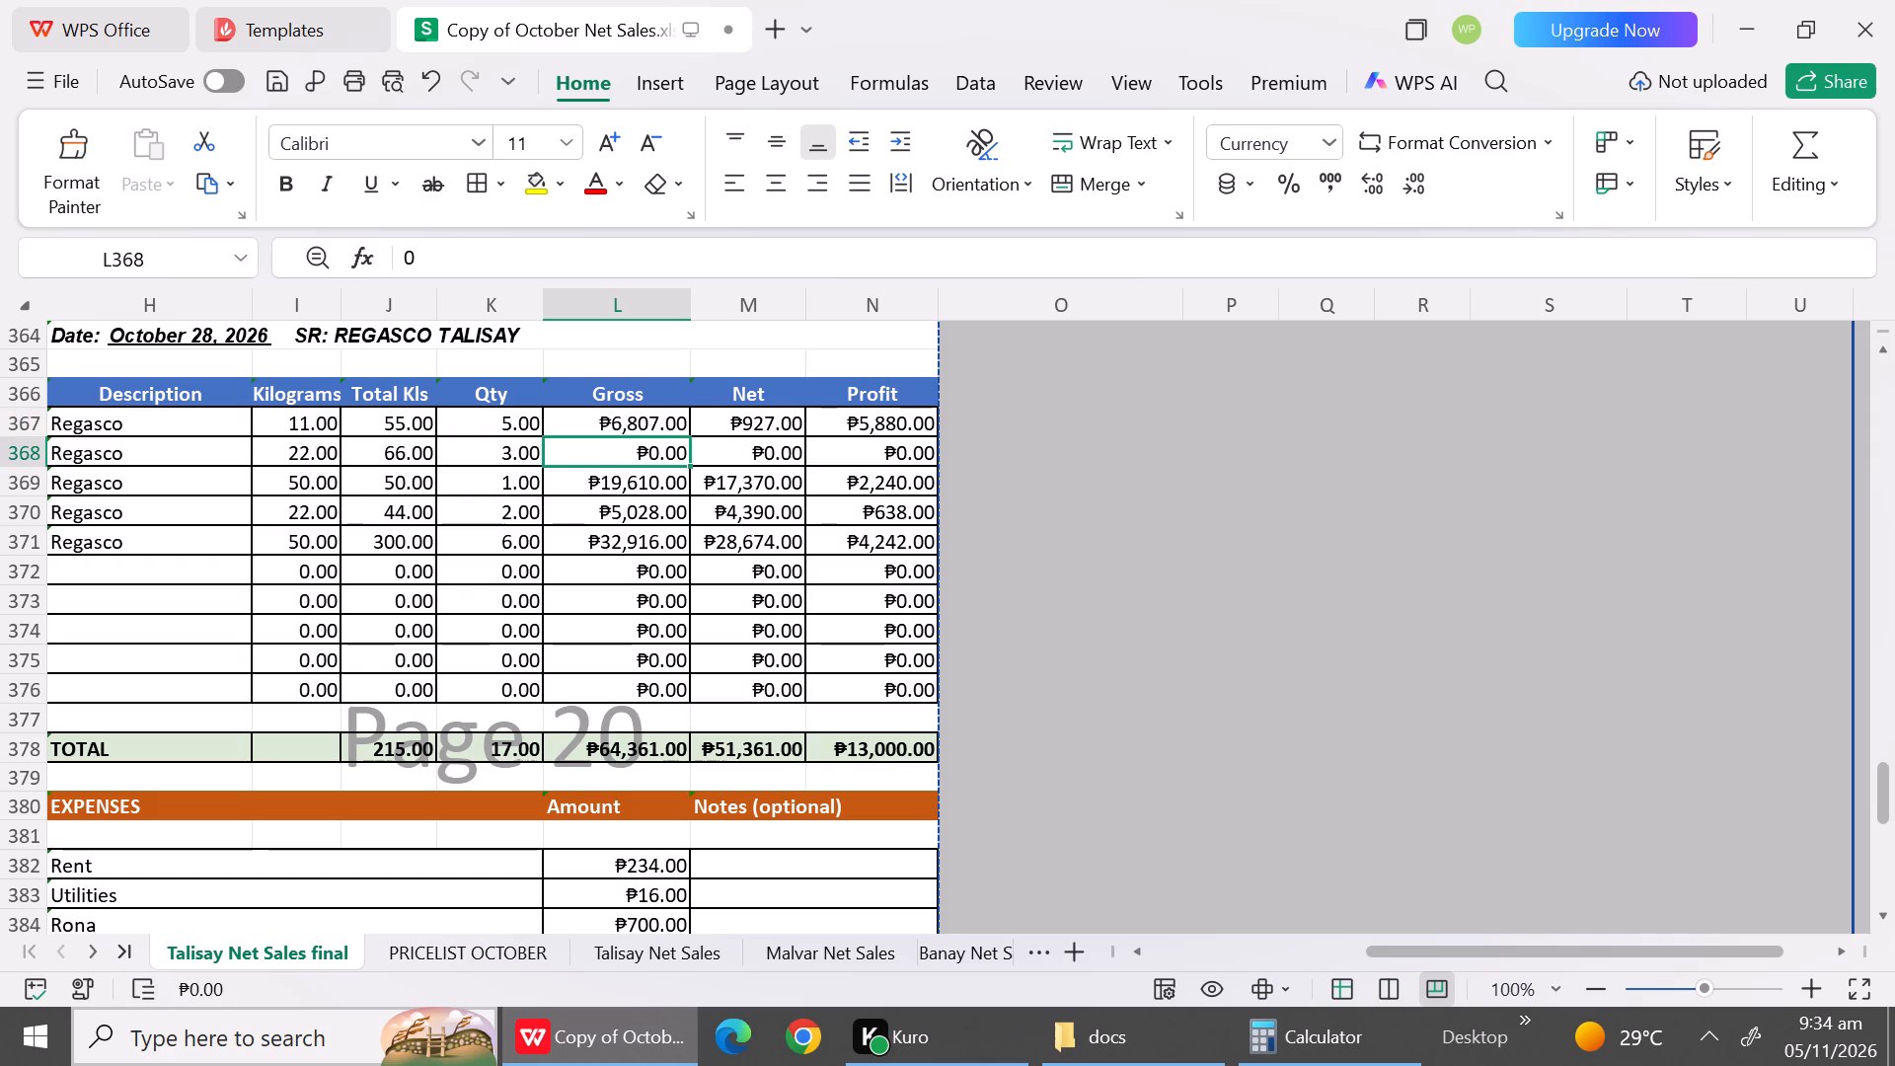
type("7707")
key("Down")
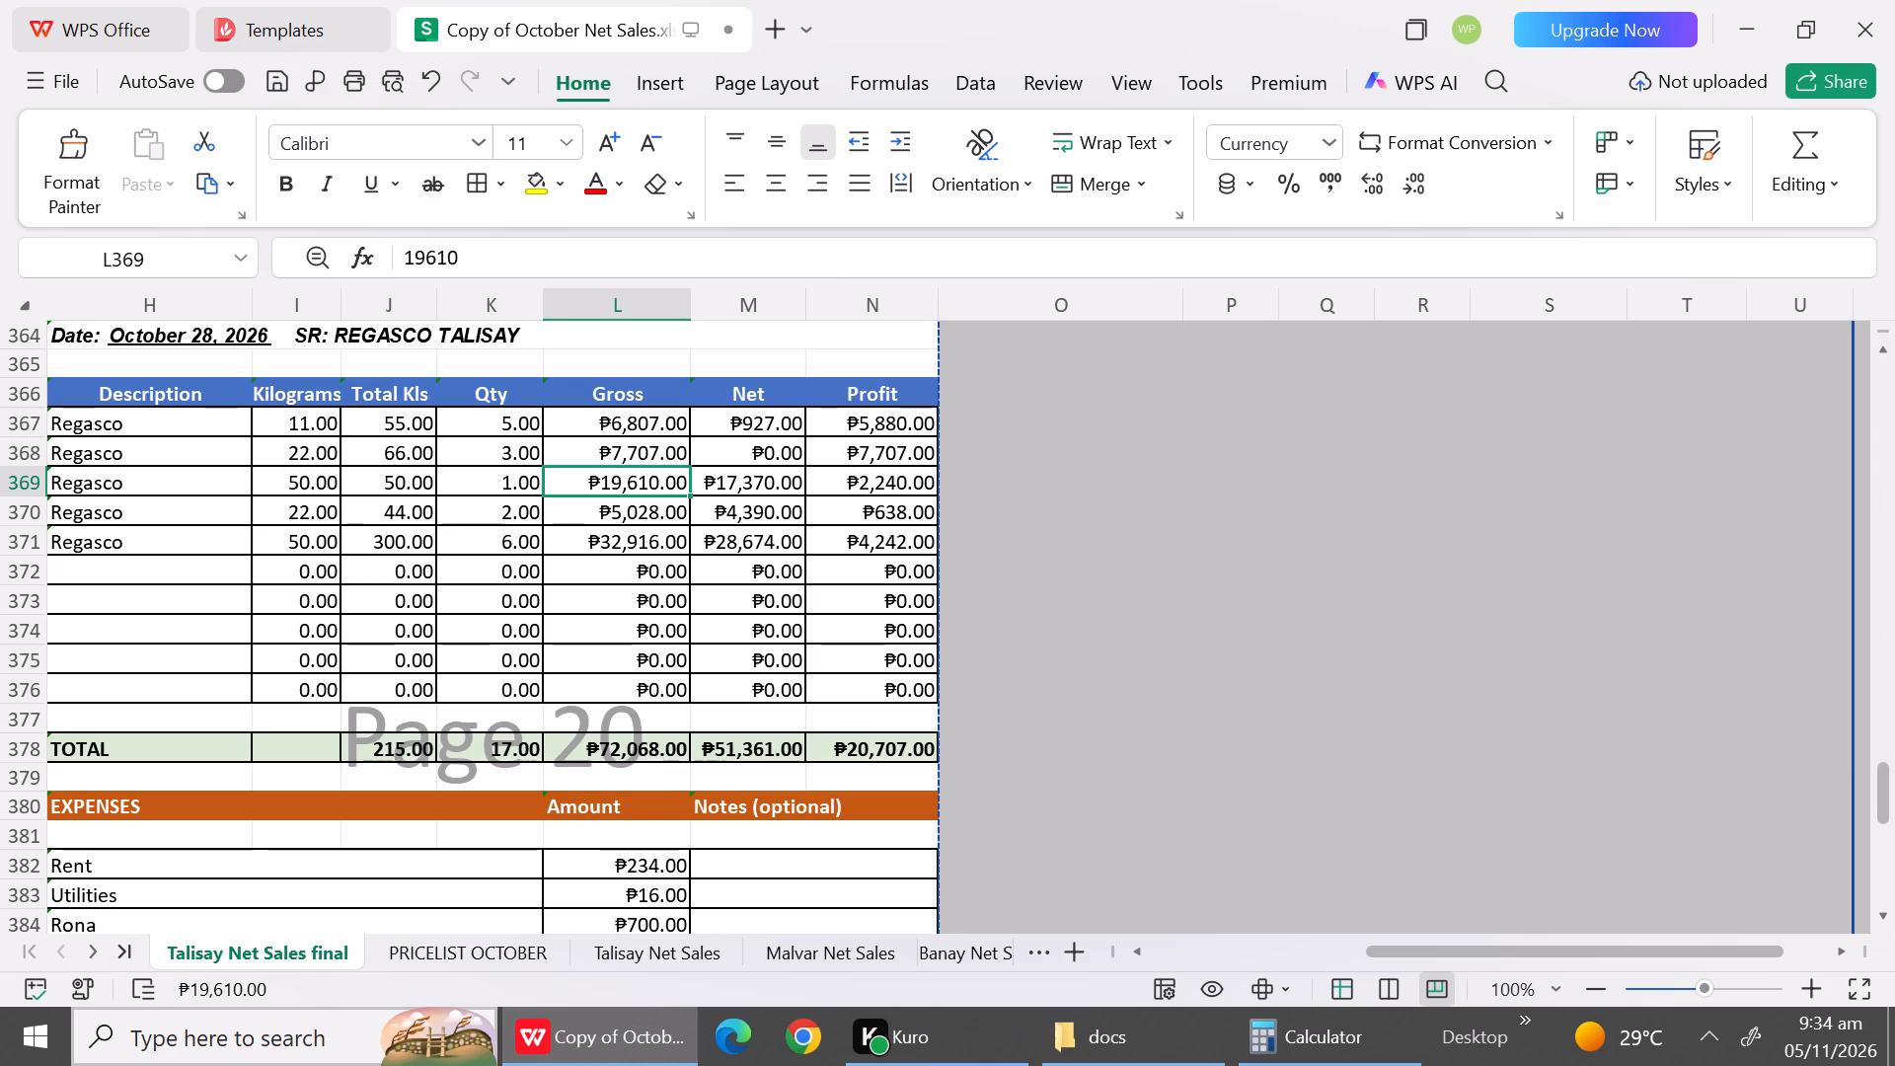
type("5629")
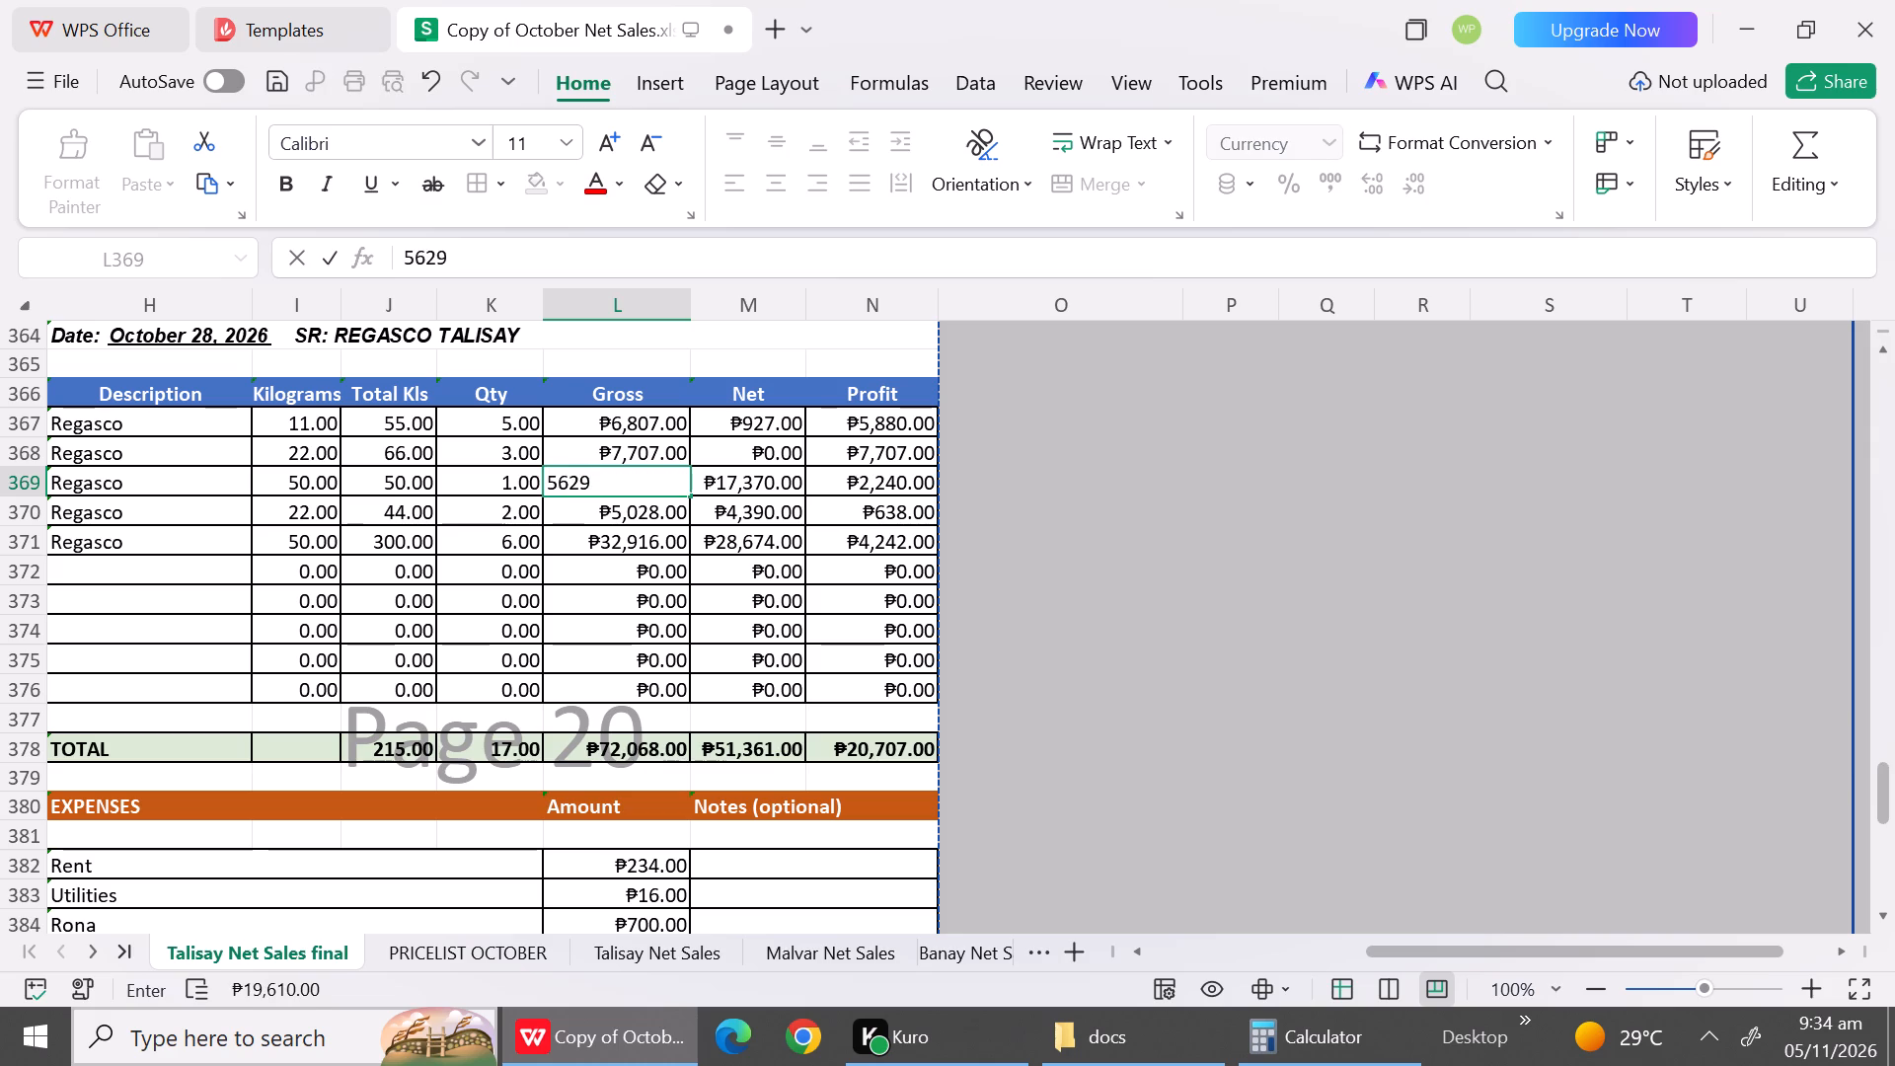
left_click(631, 573)
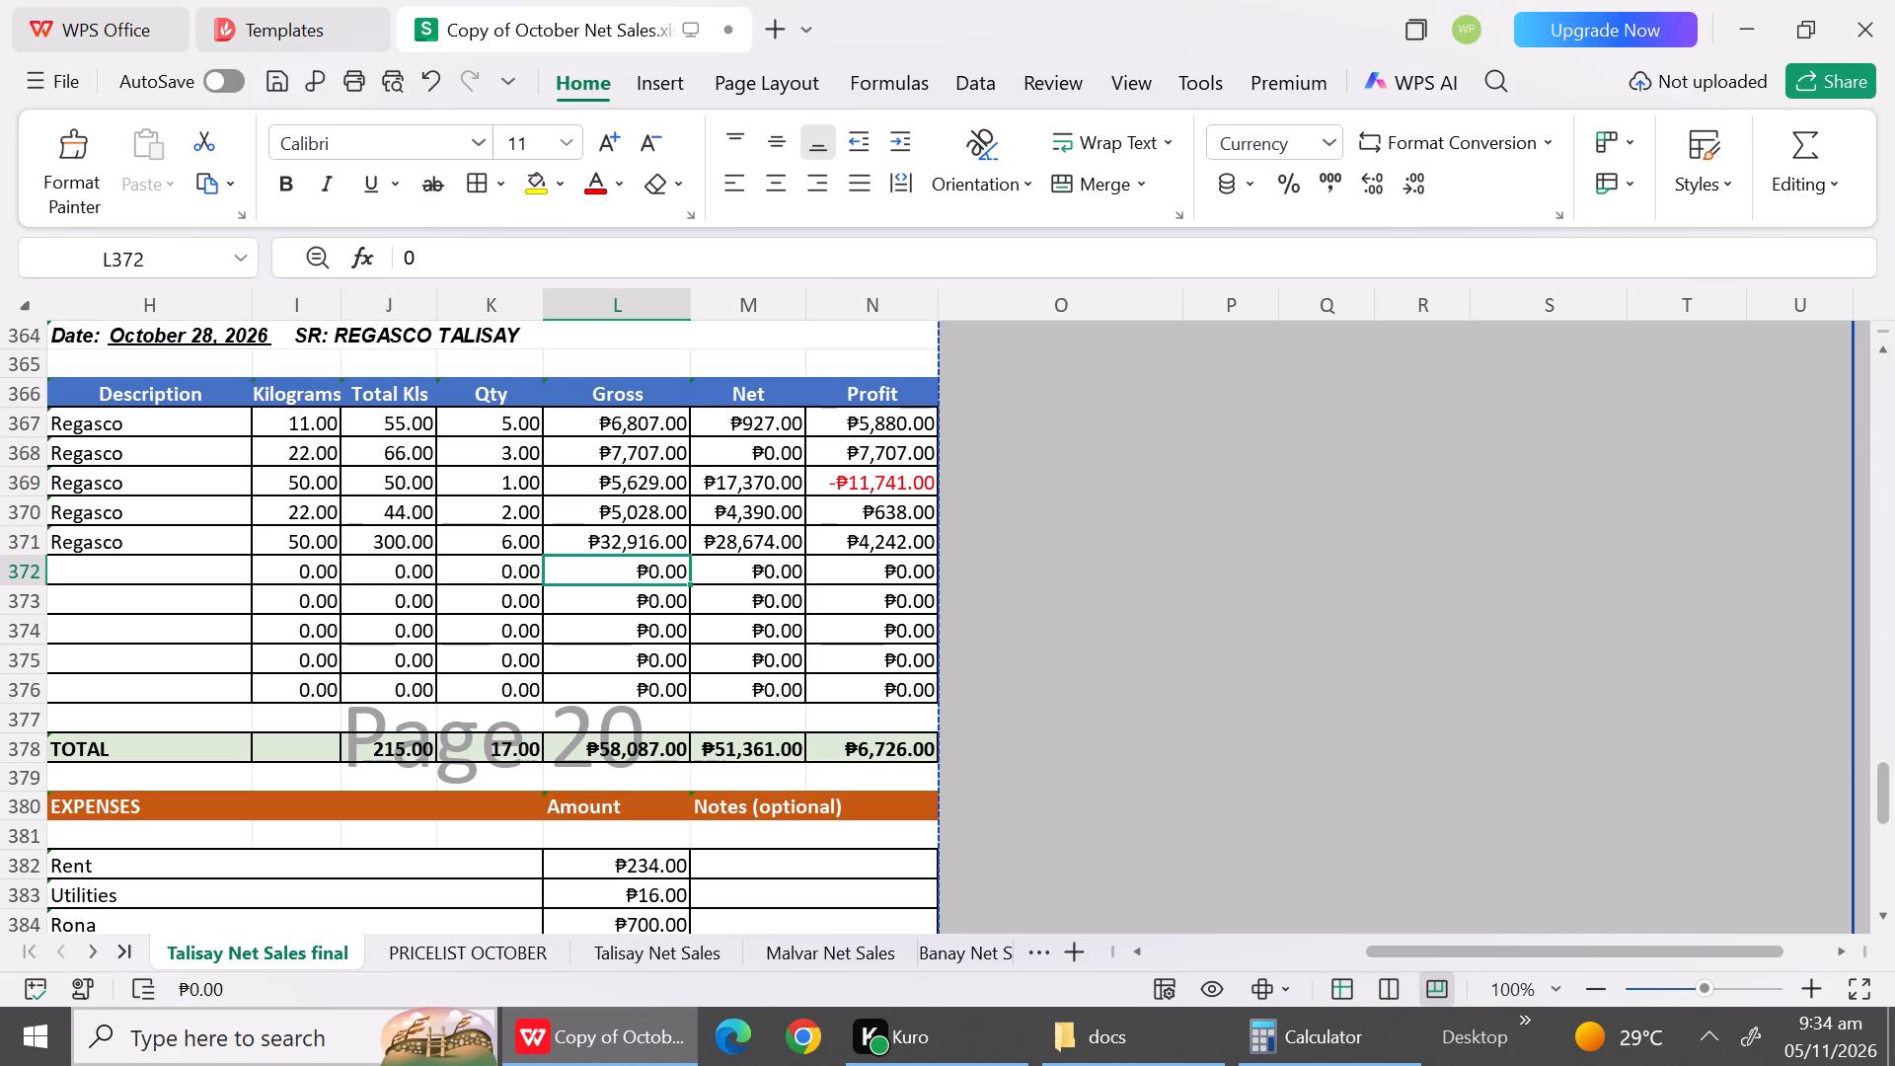
Set the kilograms, quantity, gross and net values of rows 370 and 371 to 0.
left_click(312, 518)
key("0")
key("Down")
key("0")
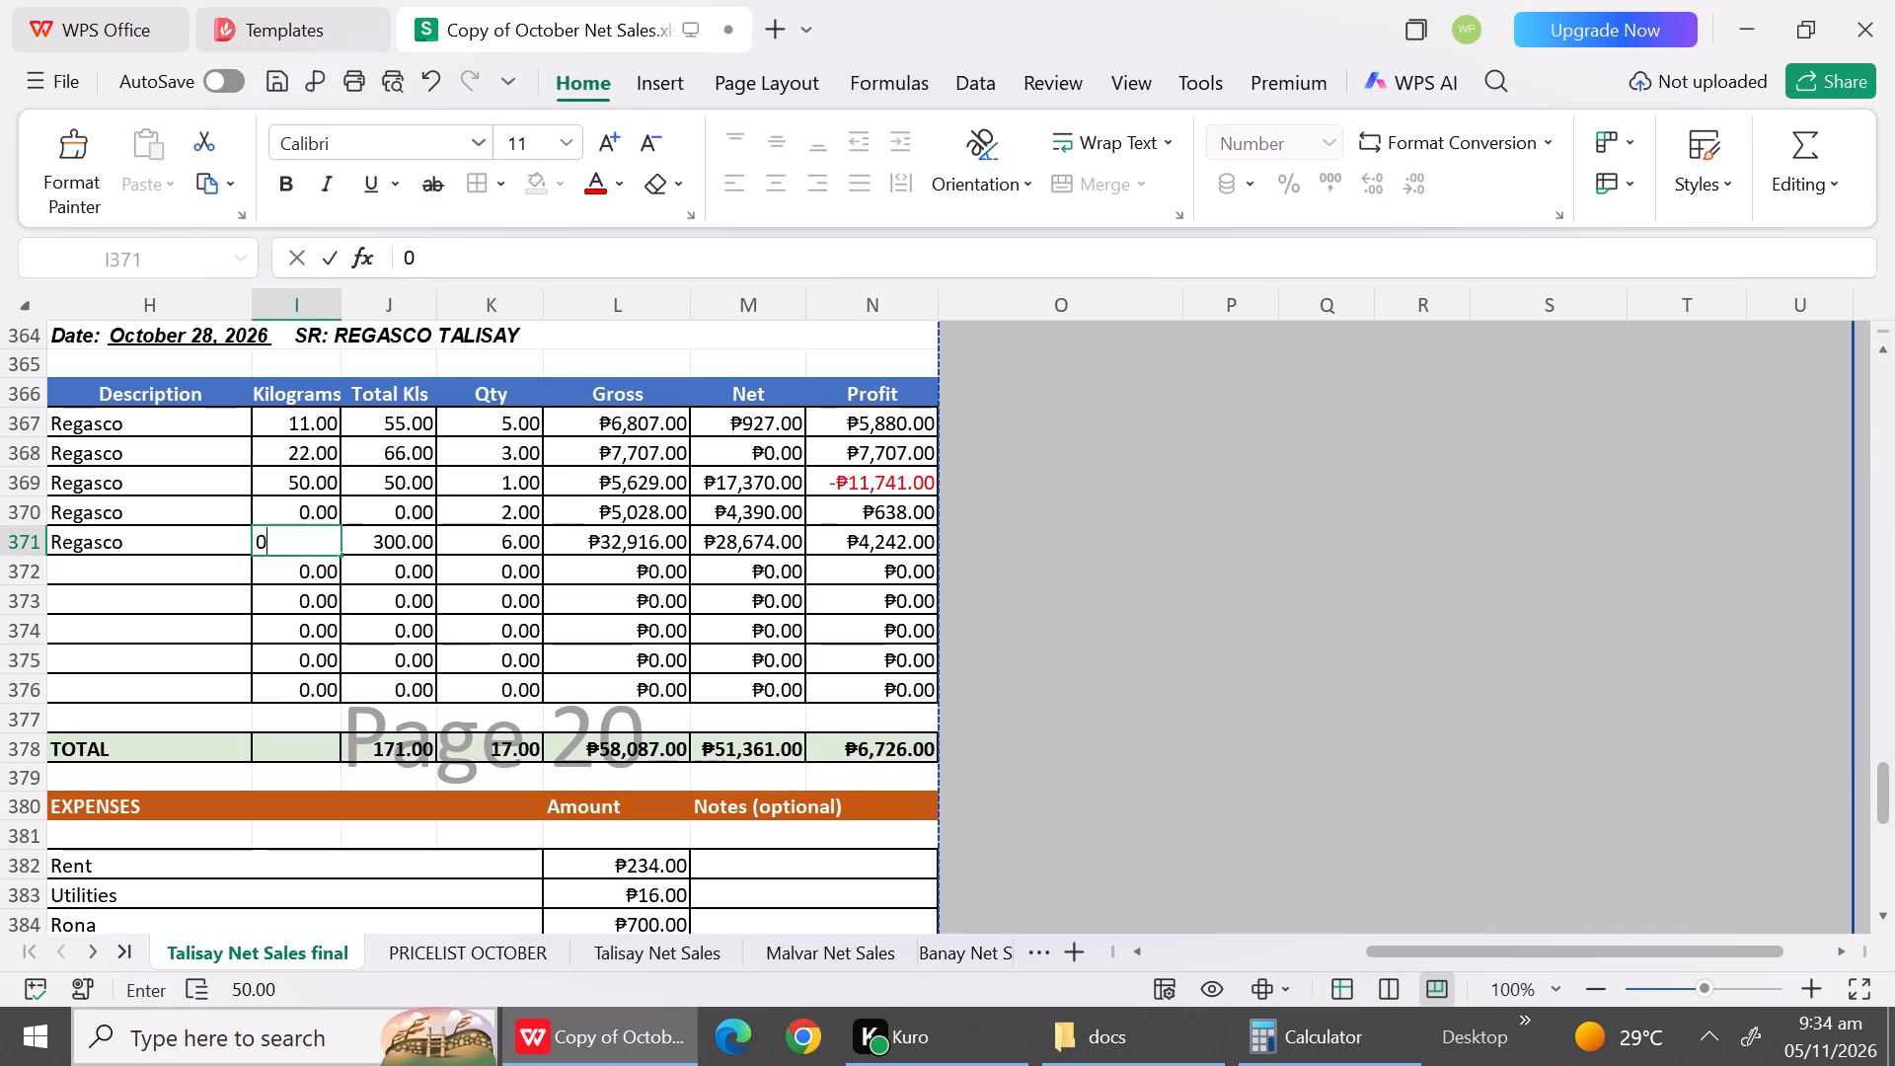
key("Right")
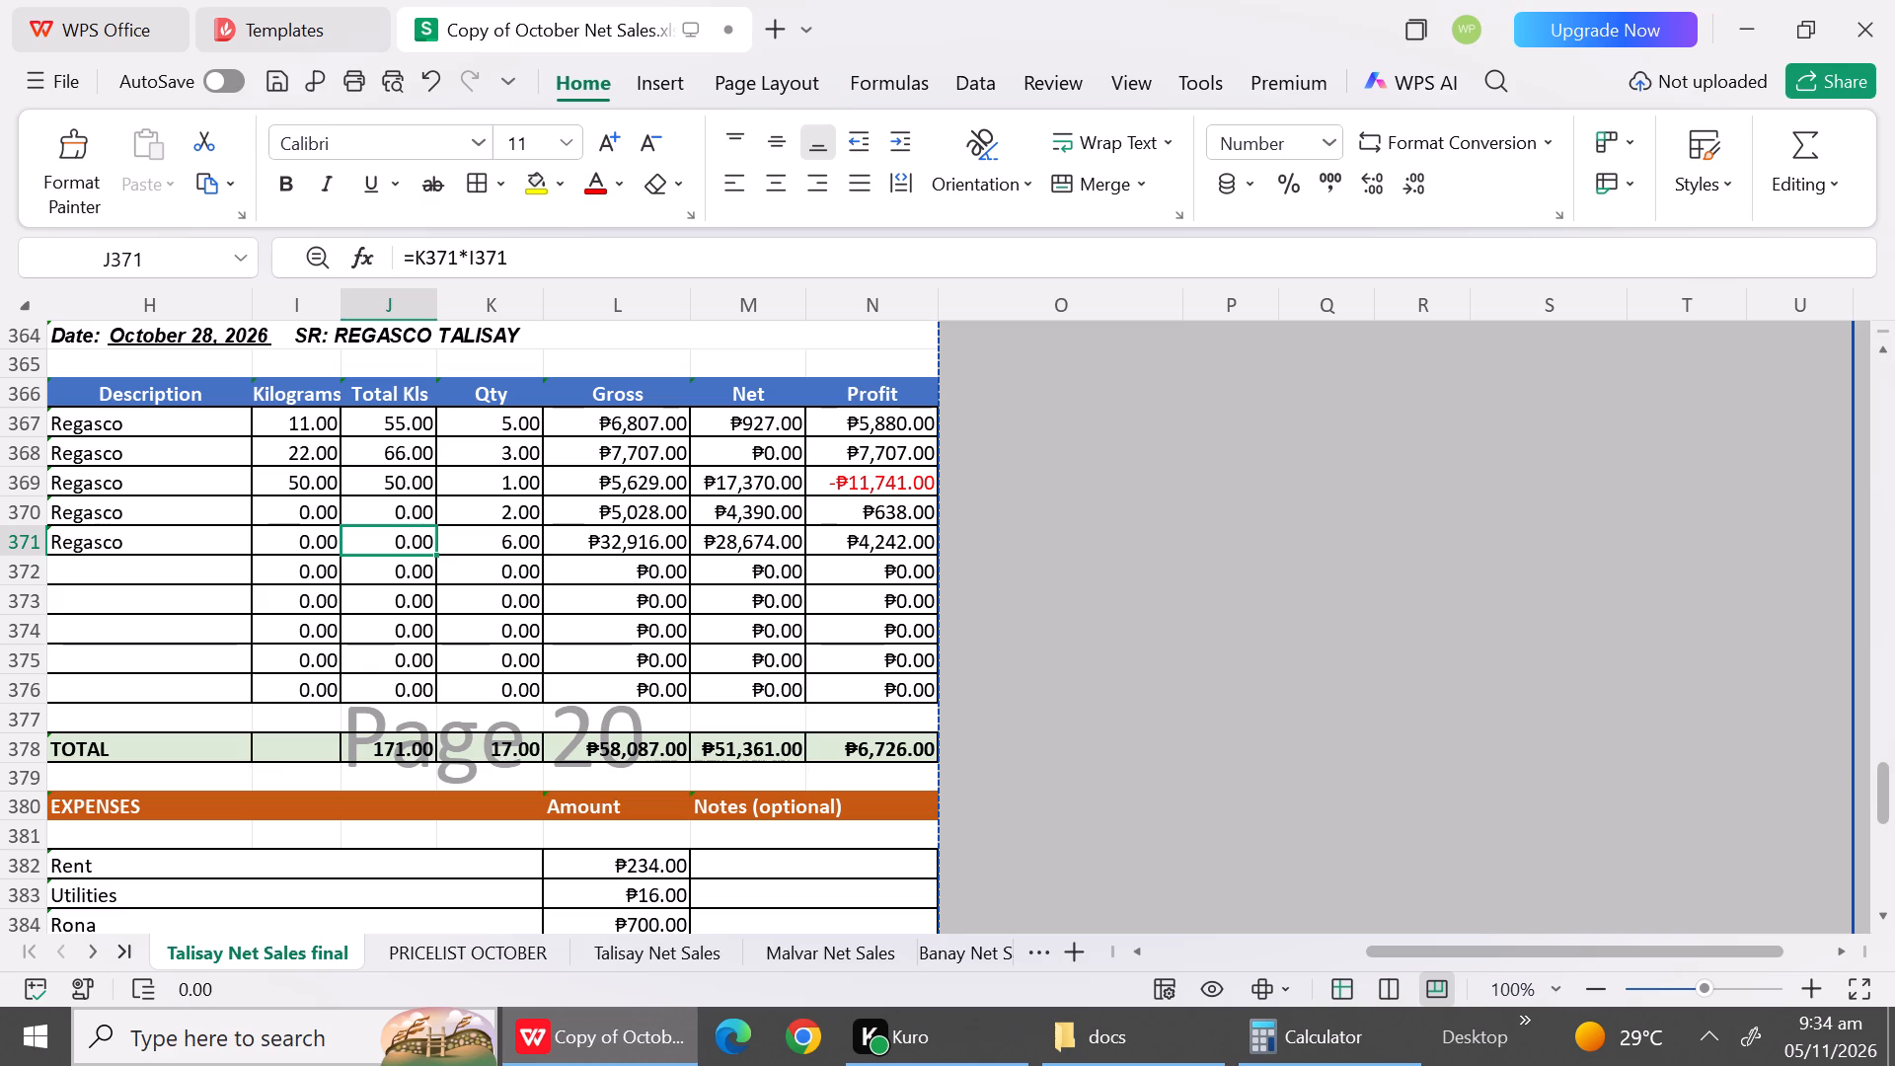
key("Right")
key("0")
key("Up")
key("0")
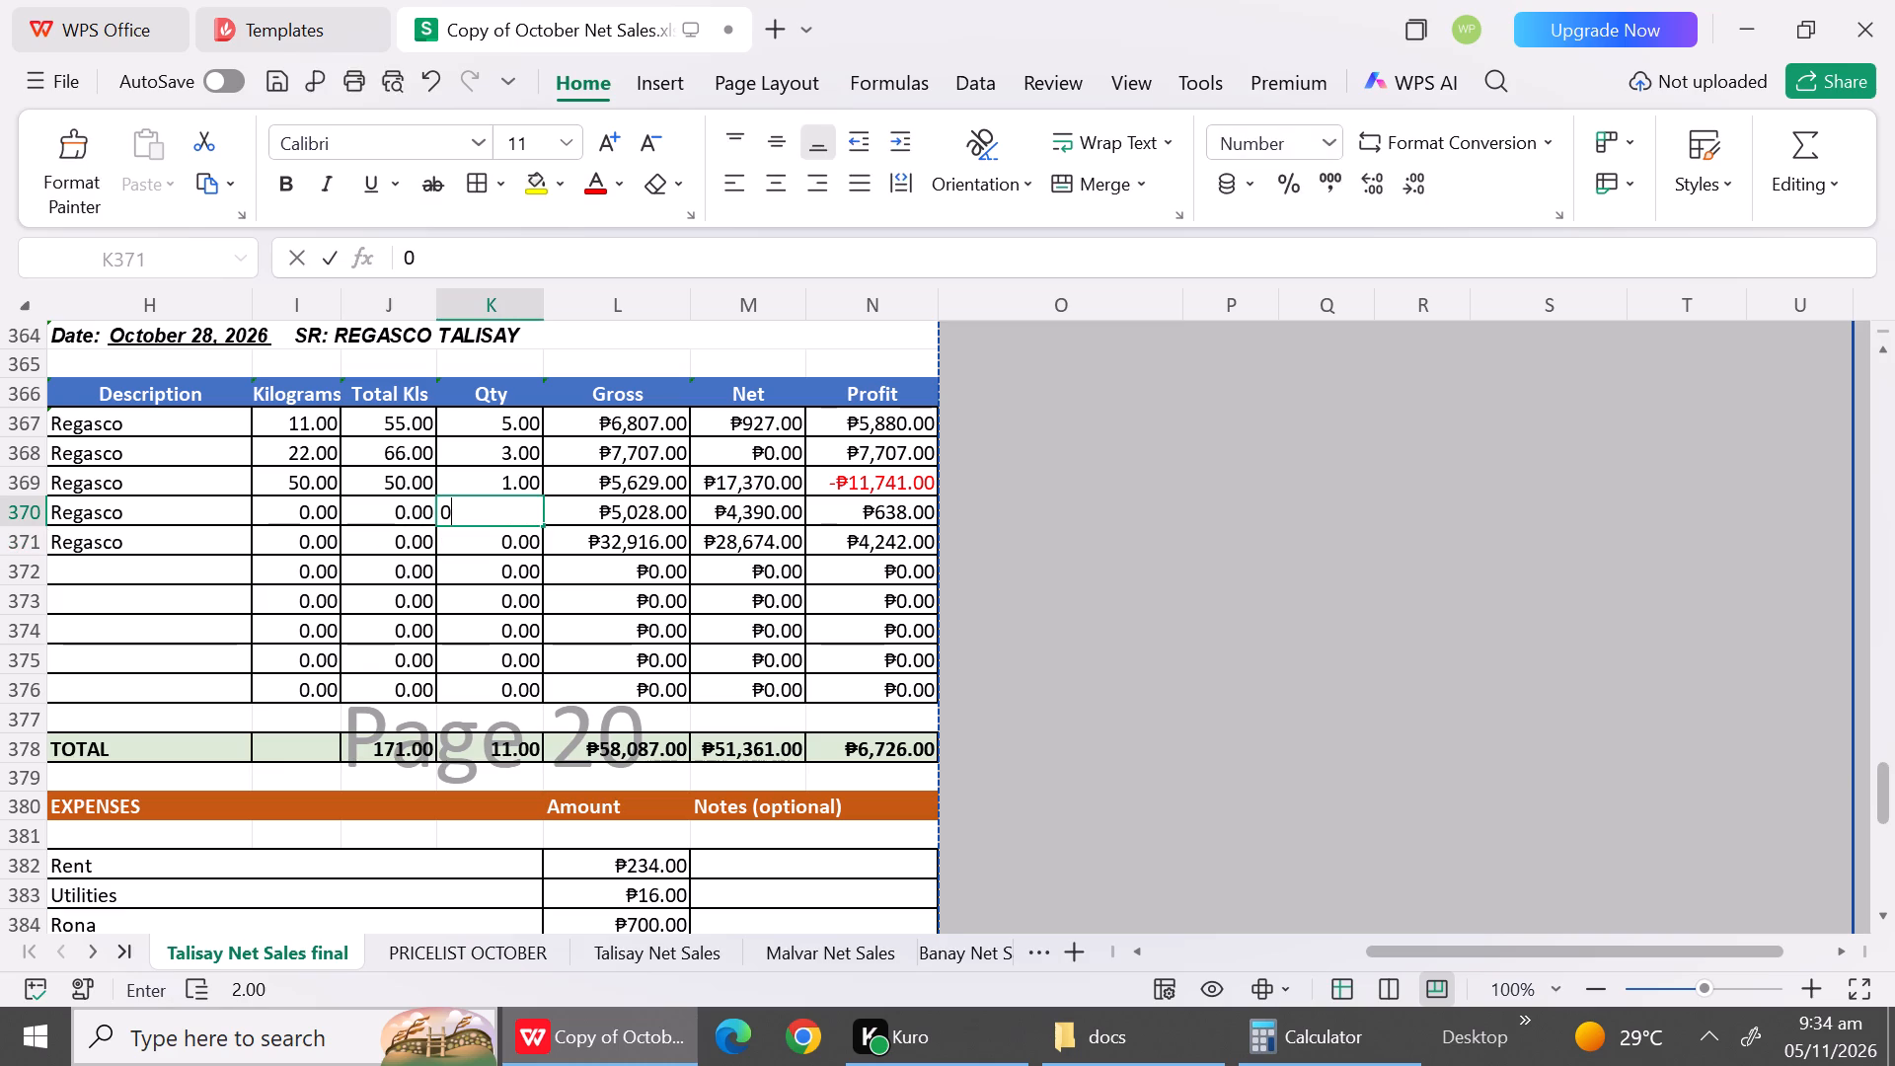
key("Right")
key("0")
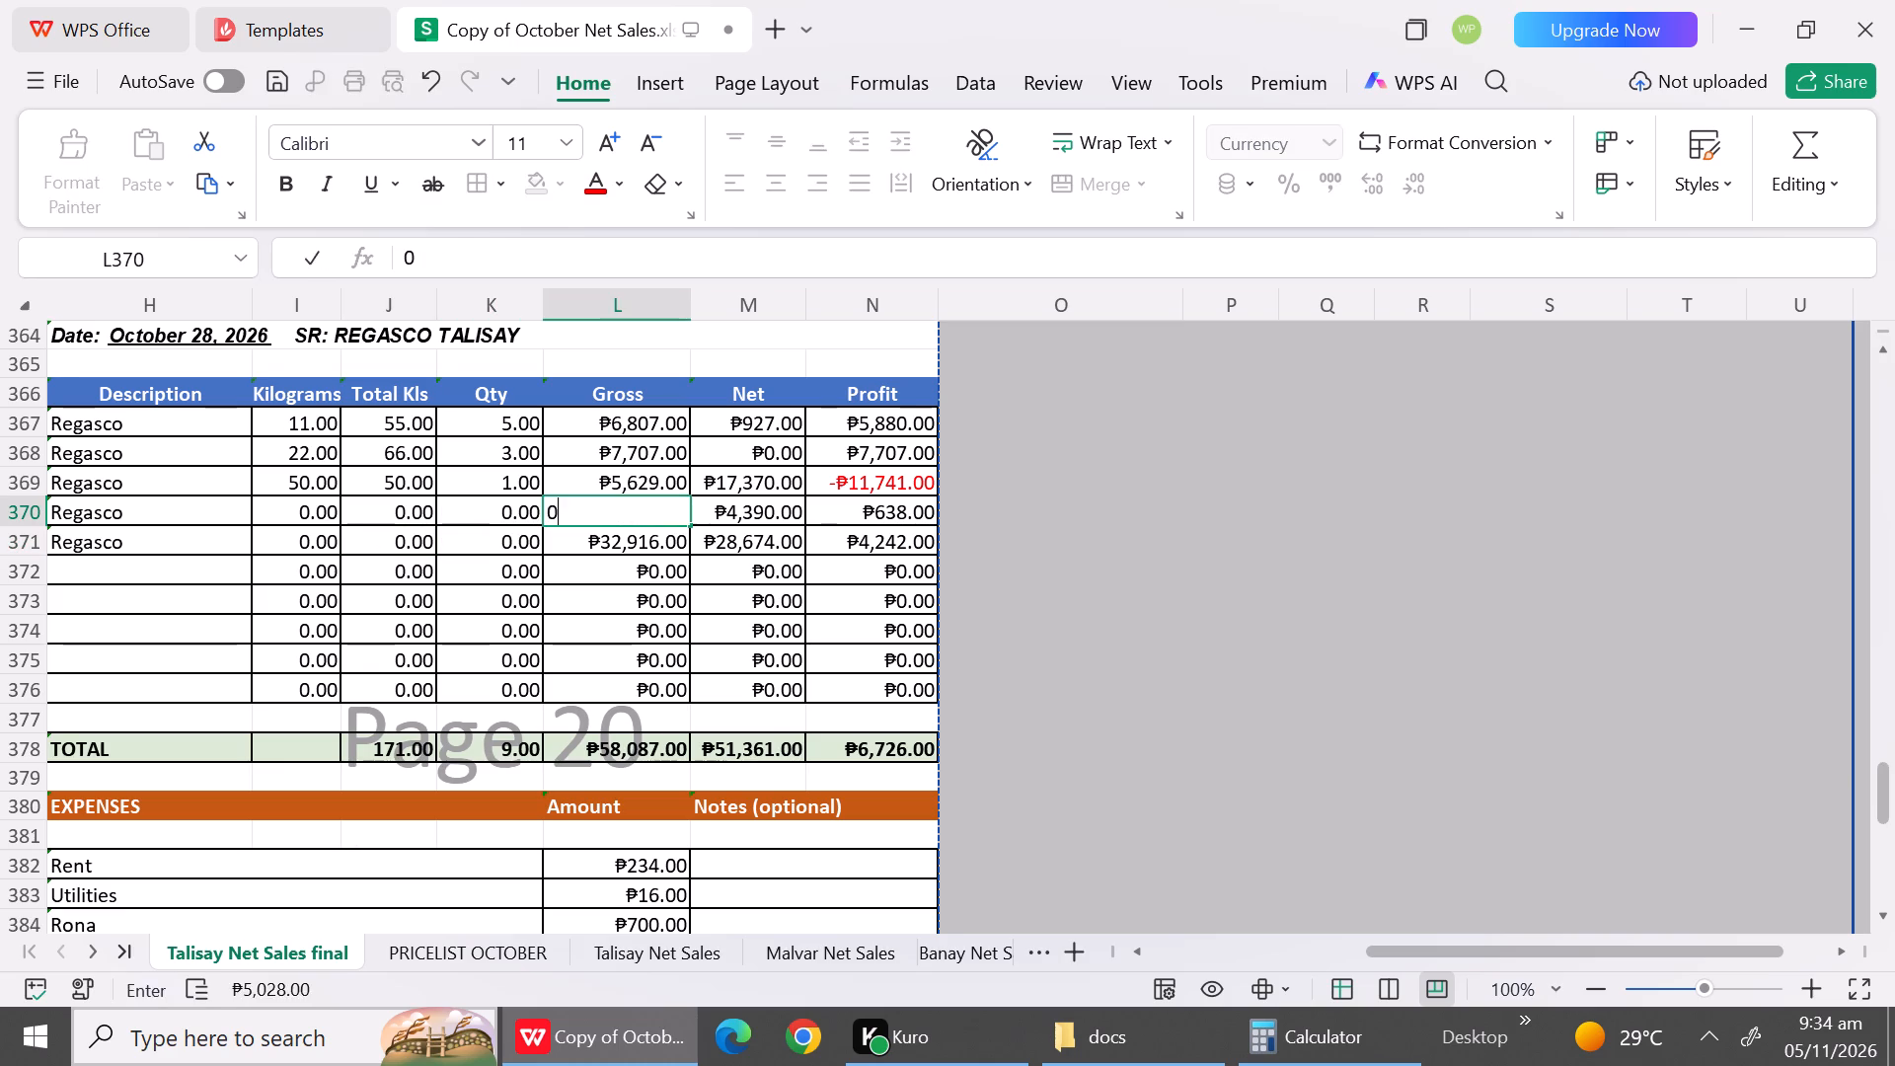
key("Down")
key("0")
key("Right")
key("0")
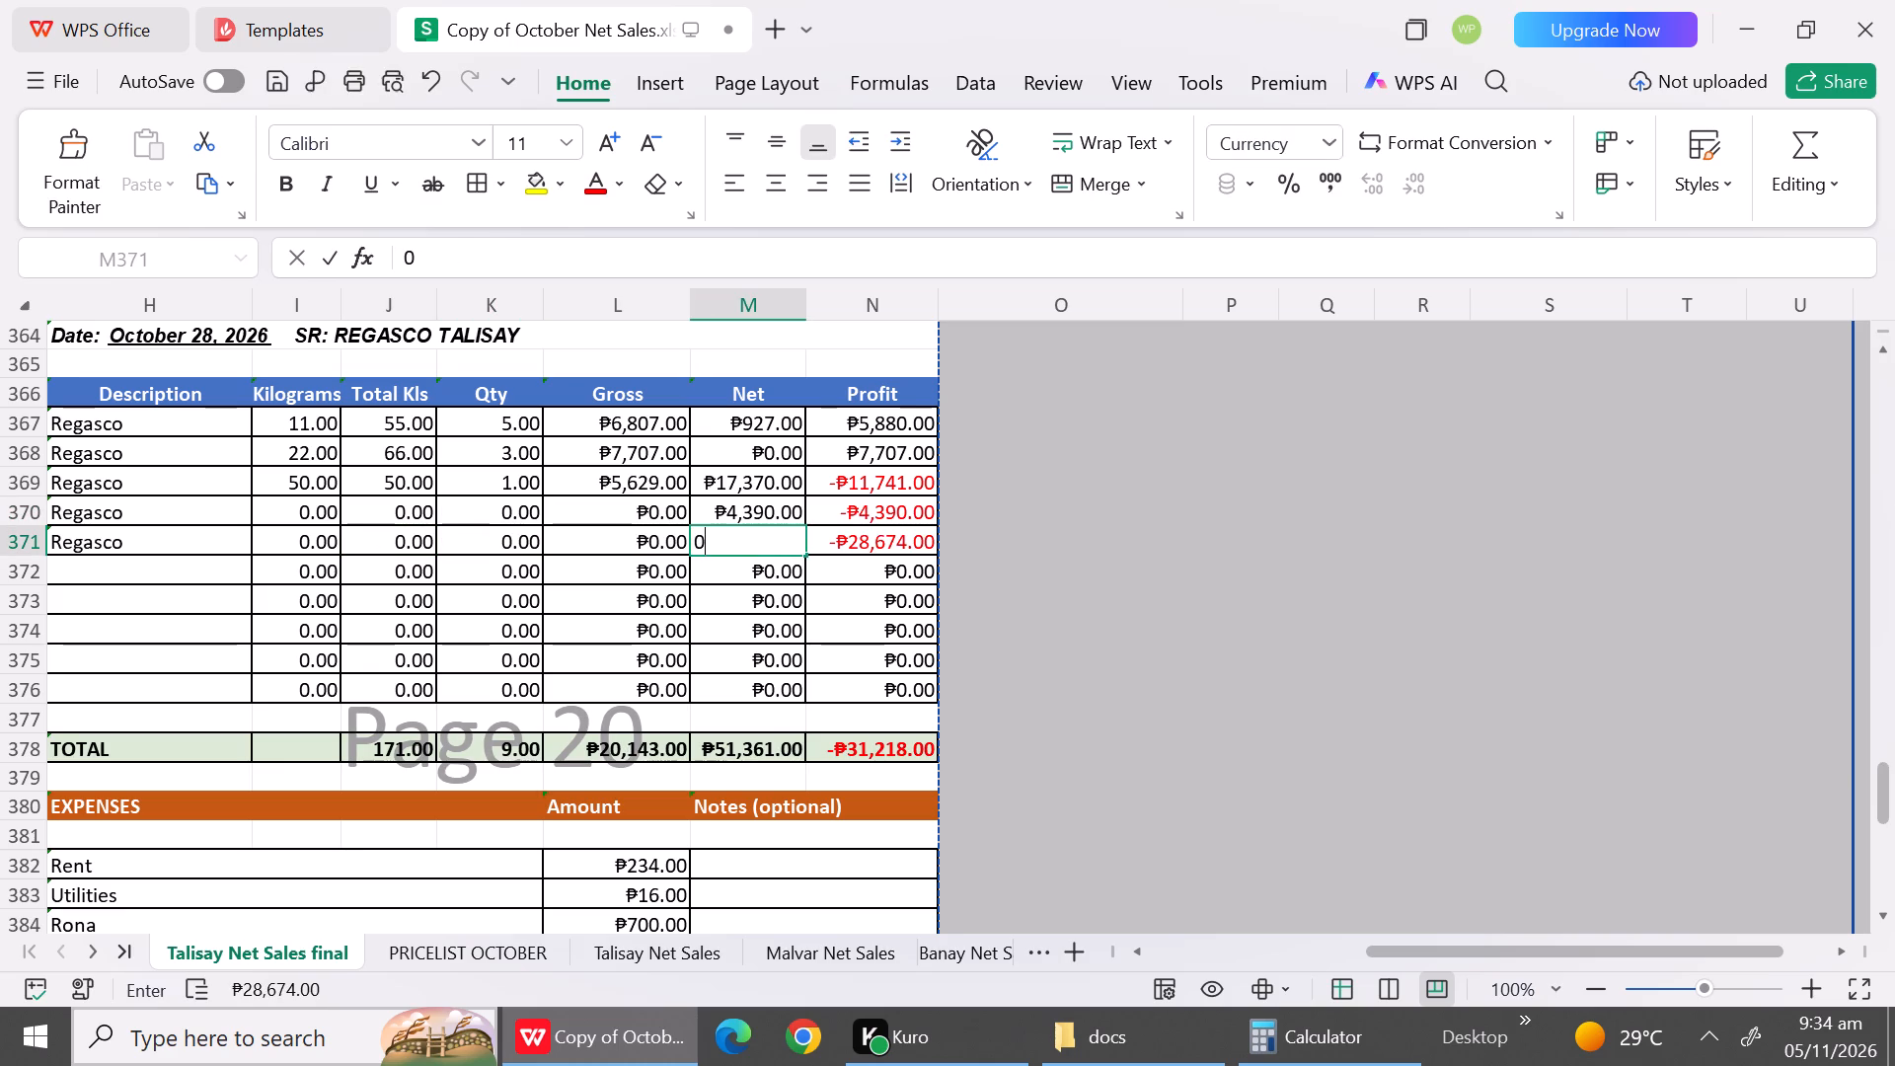
key("Up")
key("0")
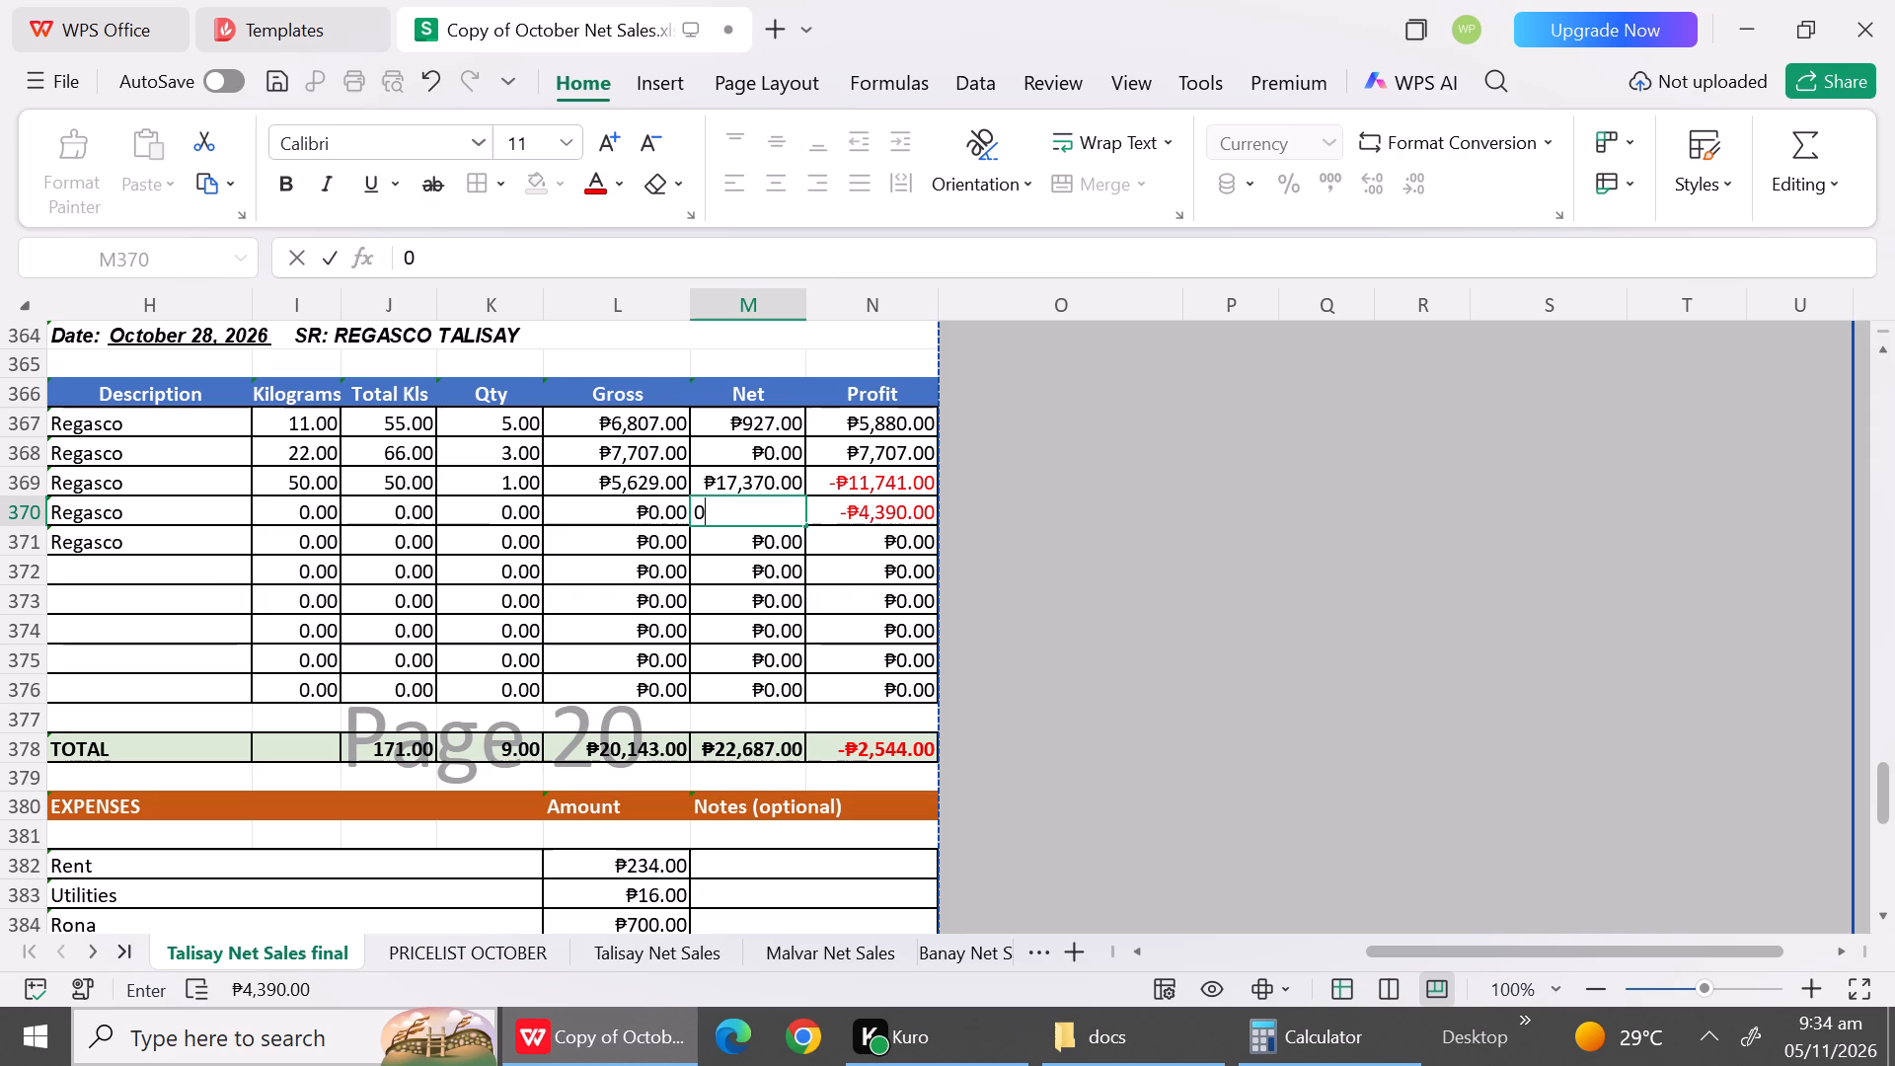
left_click(314, 564)
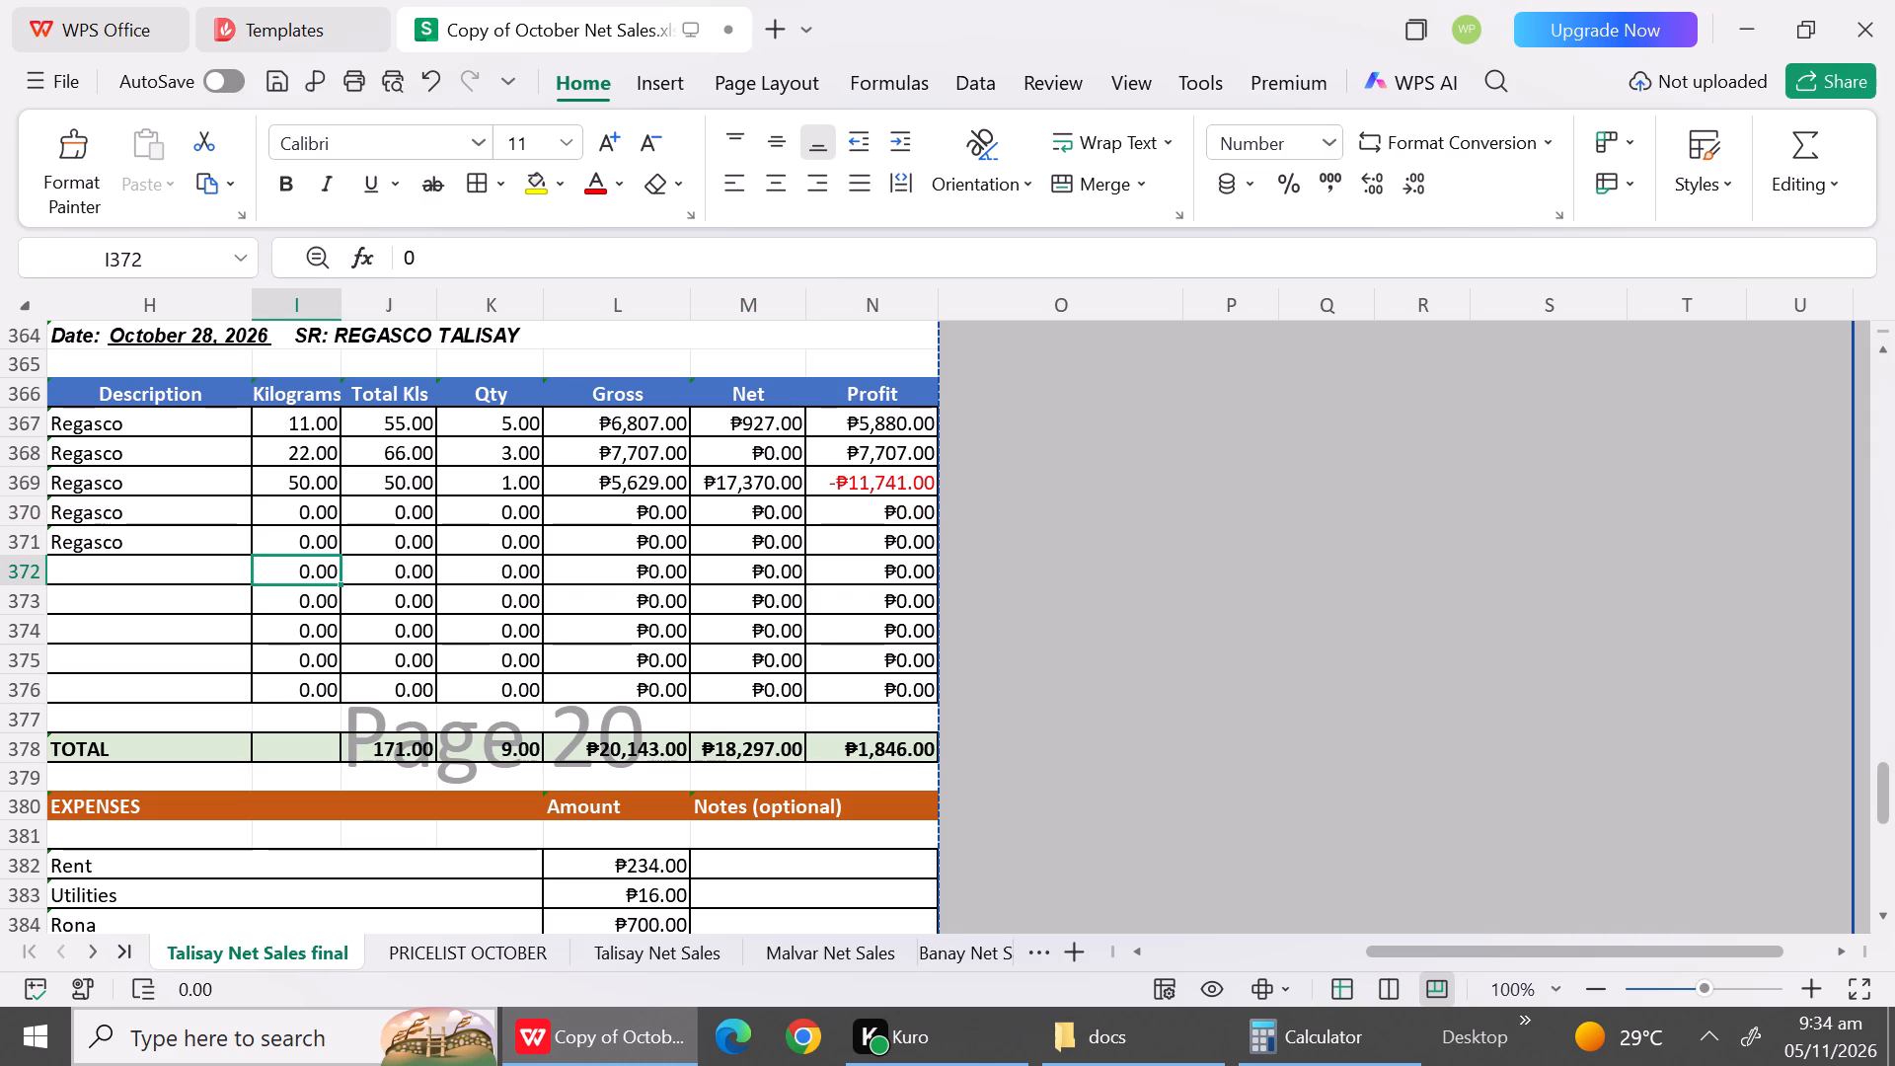
Clear the Regasco descriptions from rows 370 and 371.
left_click(164, 508)
key("BackSpace")
key("Down")
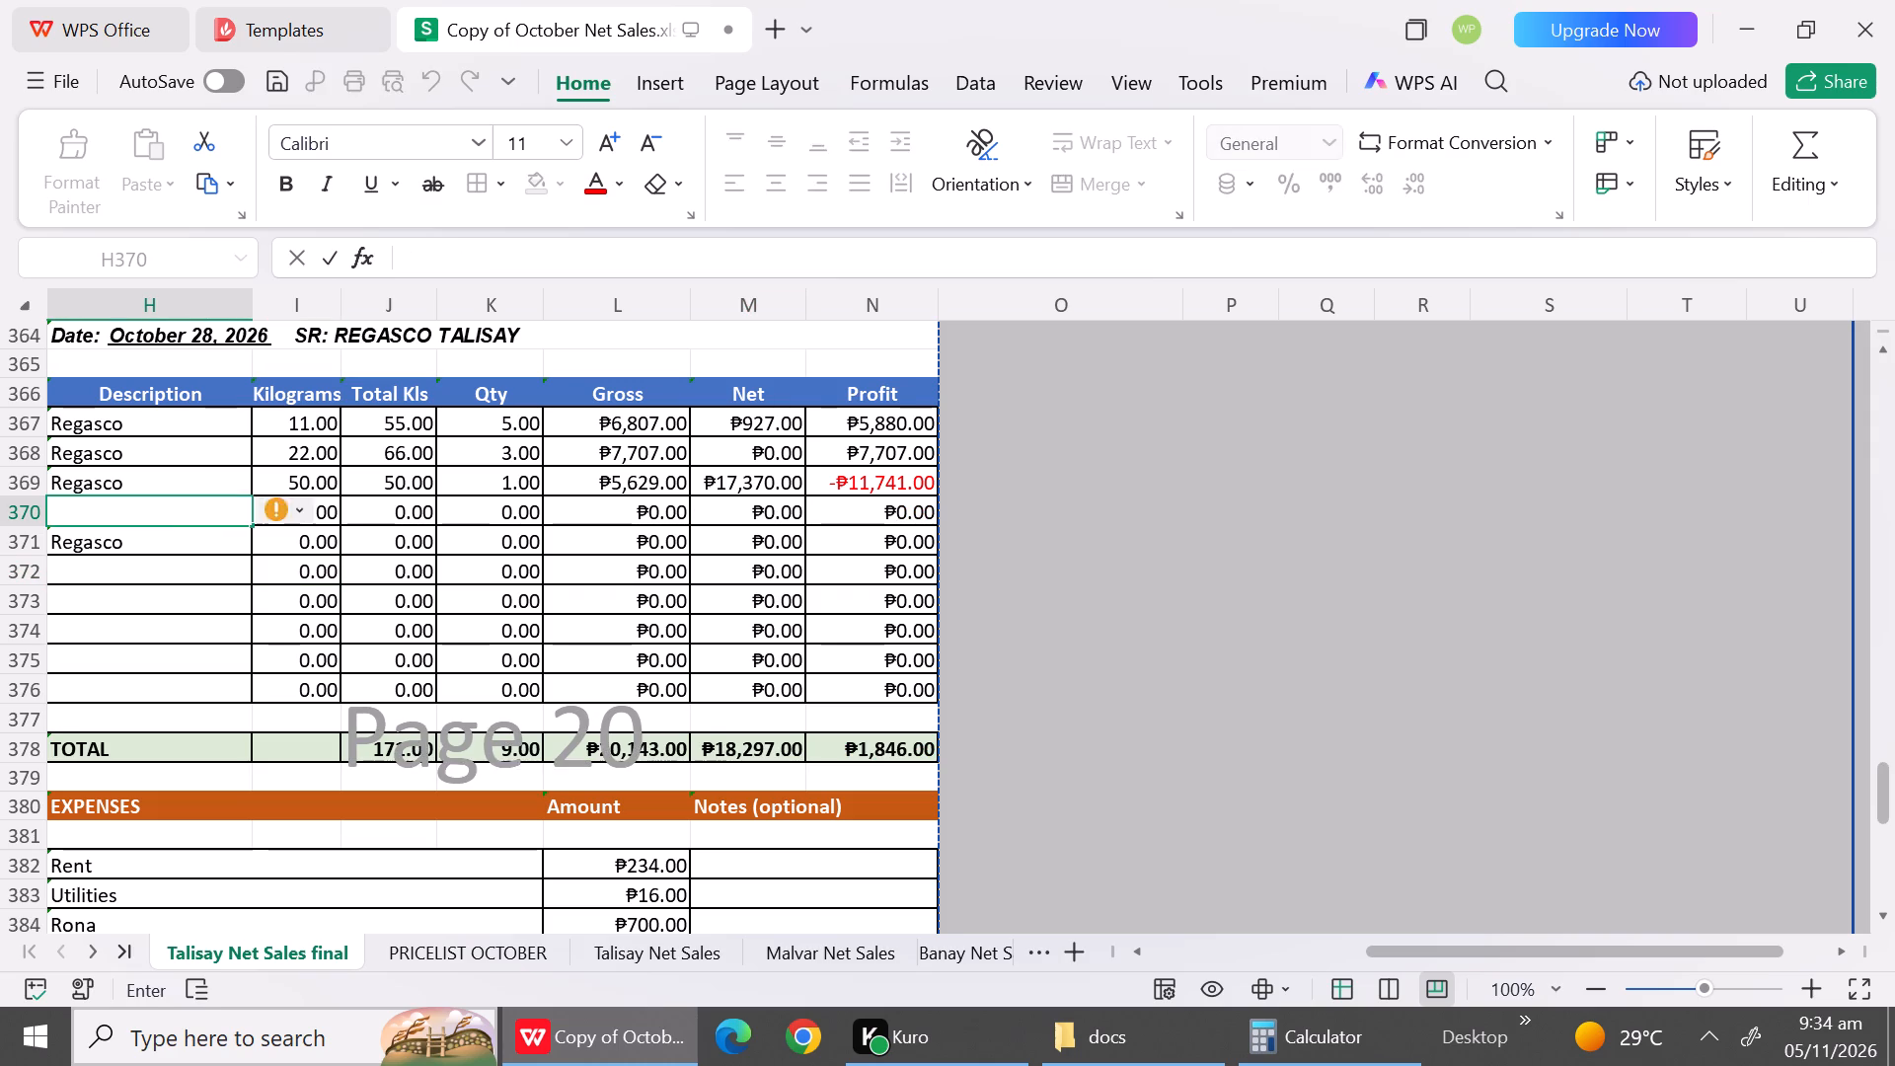
key("BackSpace")
left_click(214, 614)
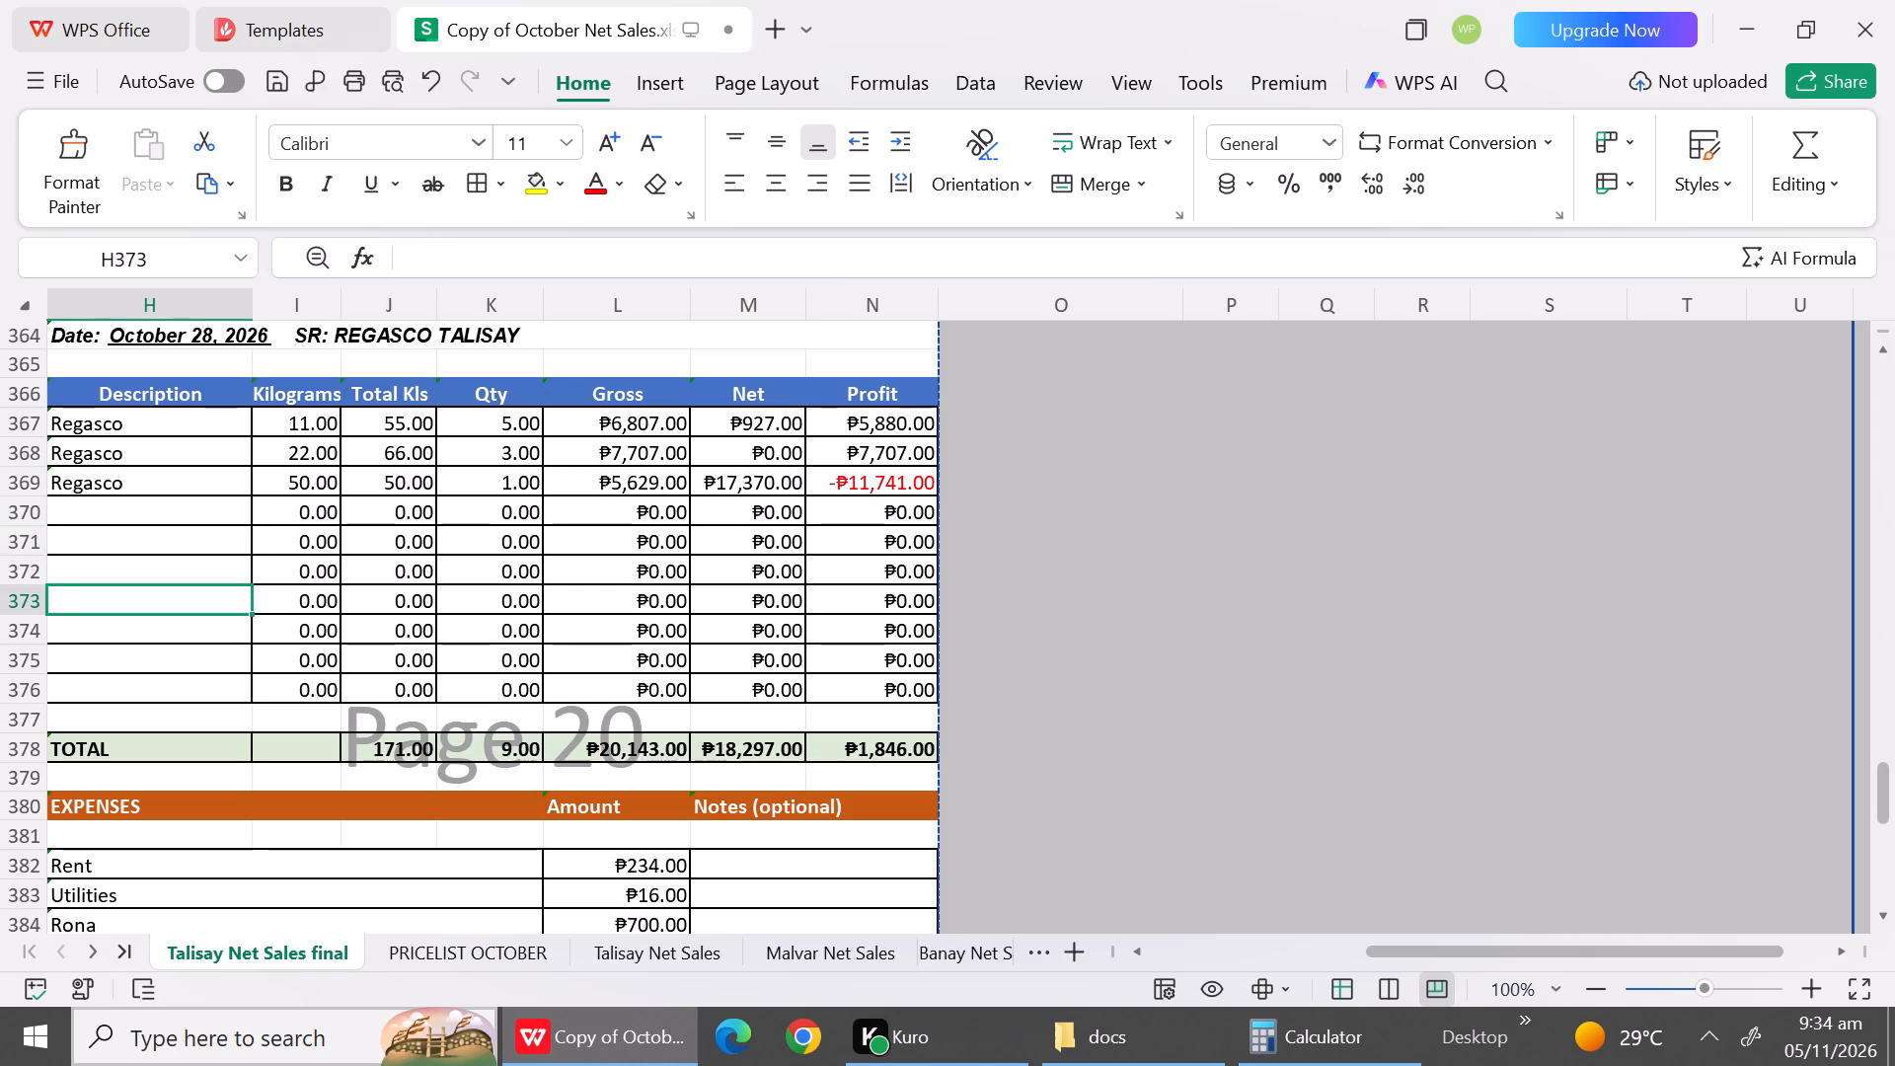
Multiply 5 by 1158 in Calculator and enter 5790 as the net amount of the 11 kg sale in row 367.
left_click(783, 429)
left_click(1337, 1065)
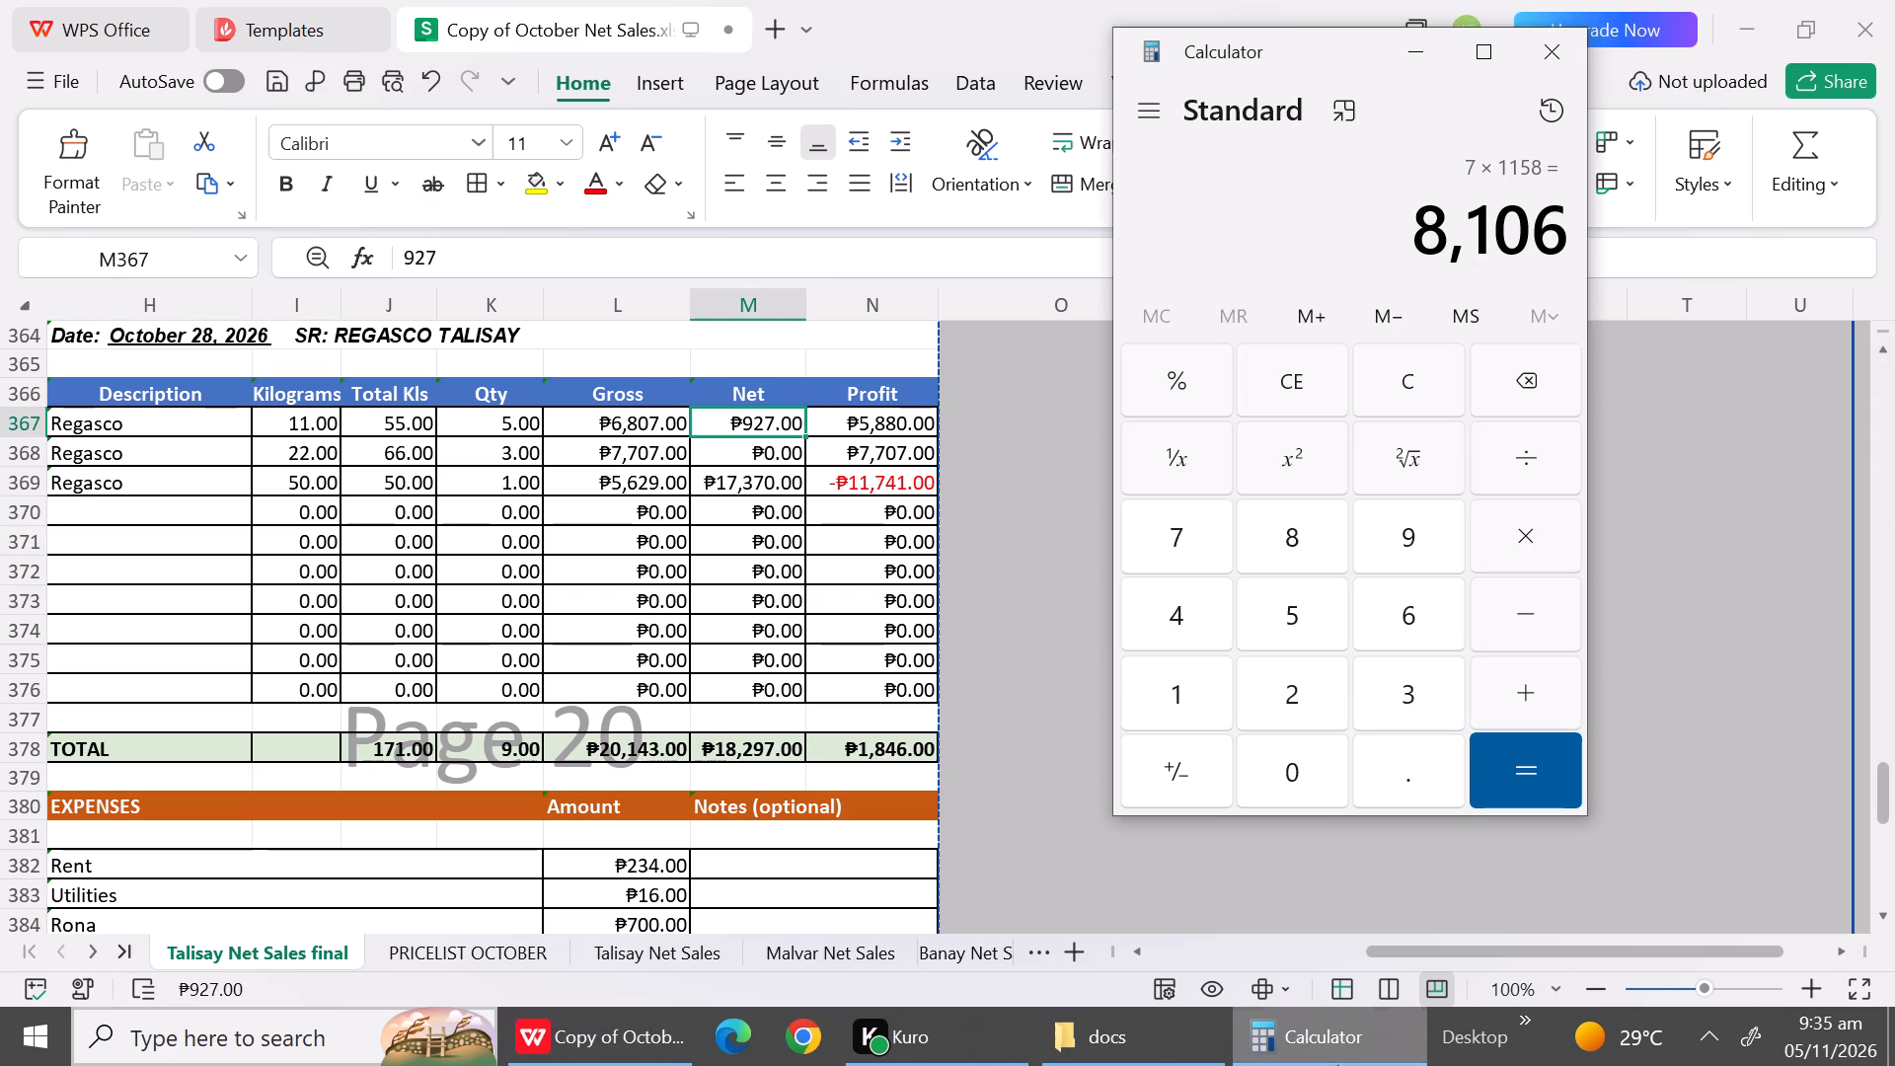
left_click(1399, 383)
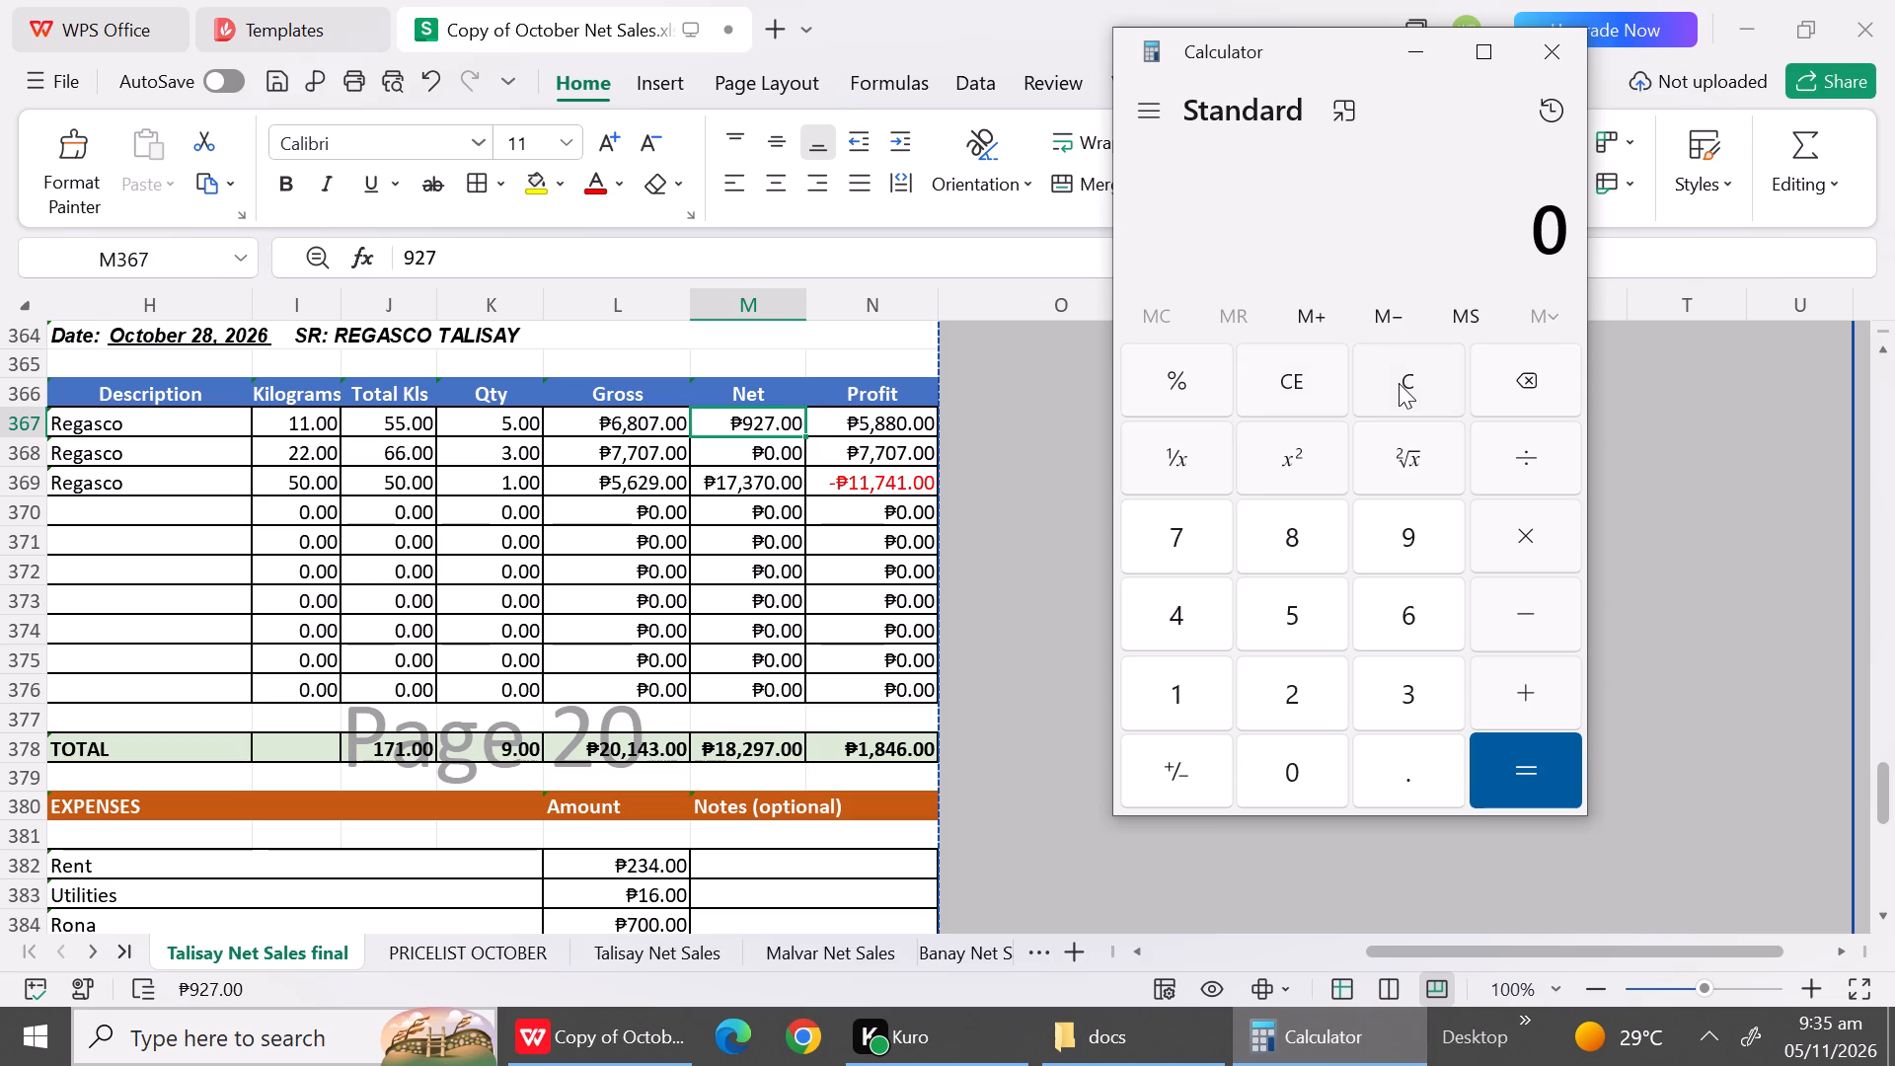
key("5")
type("*1158")
key("Return")
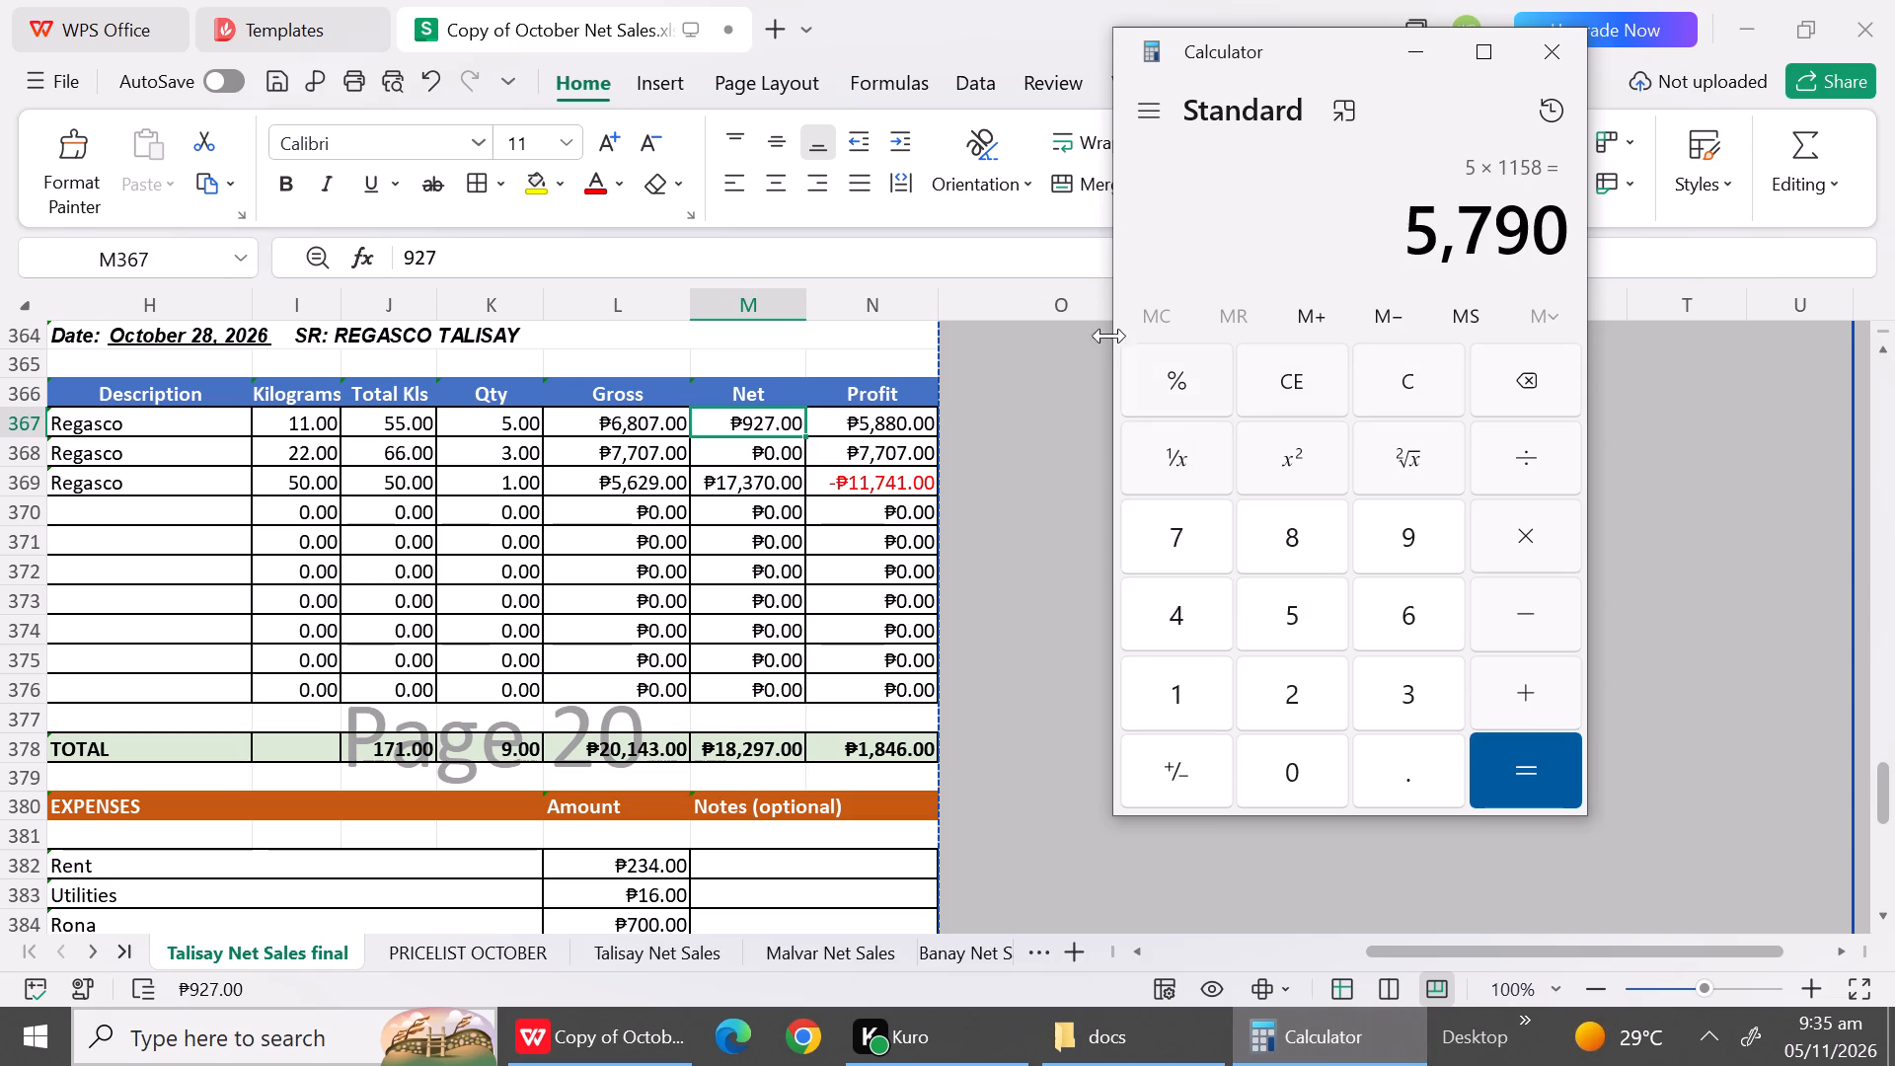
left_click(758, 432)
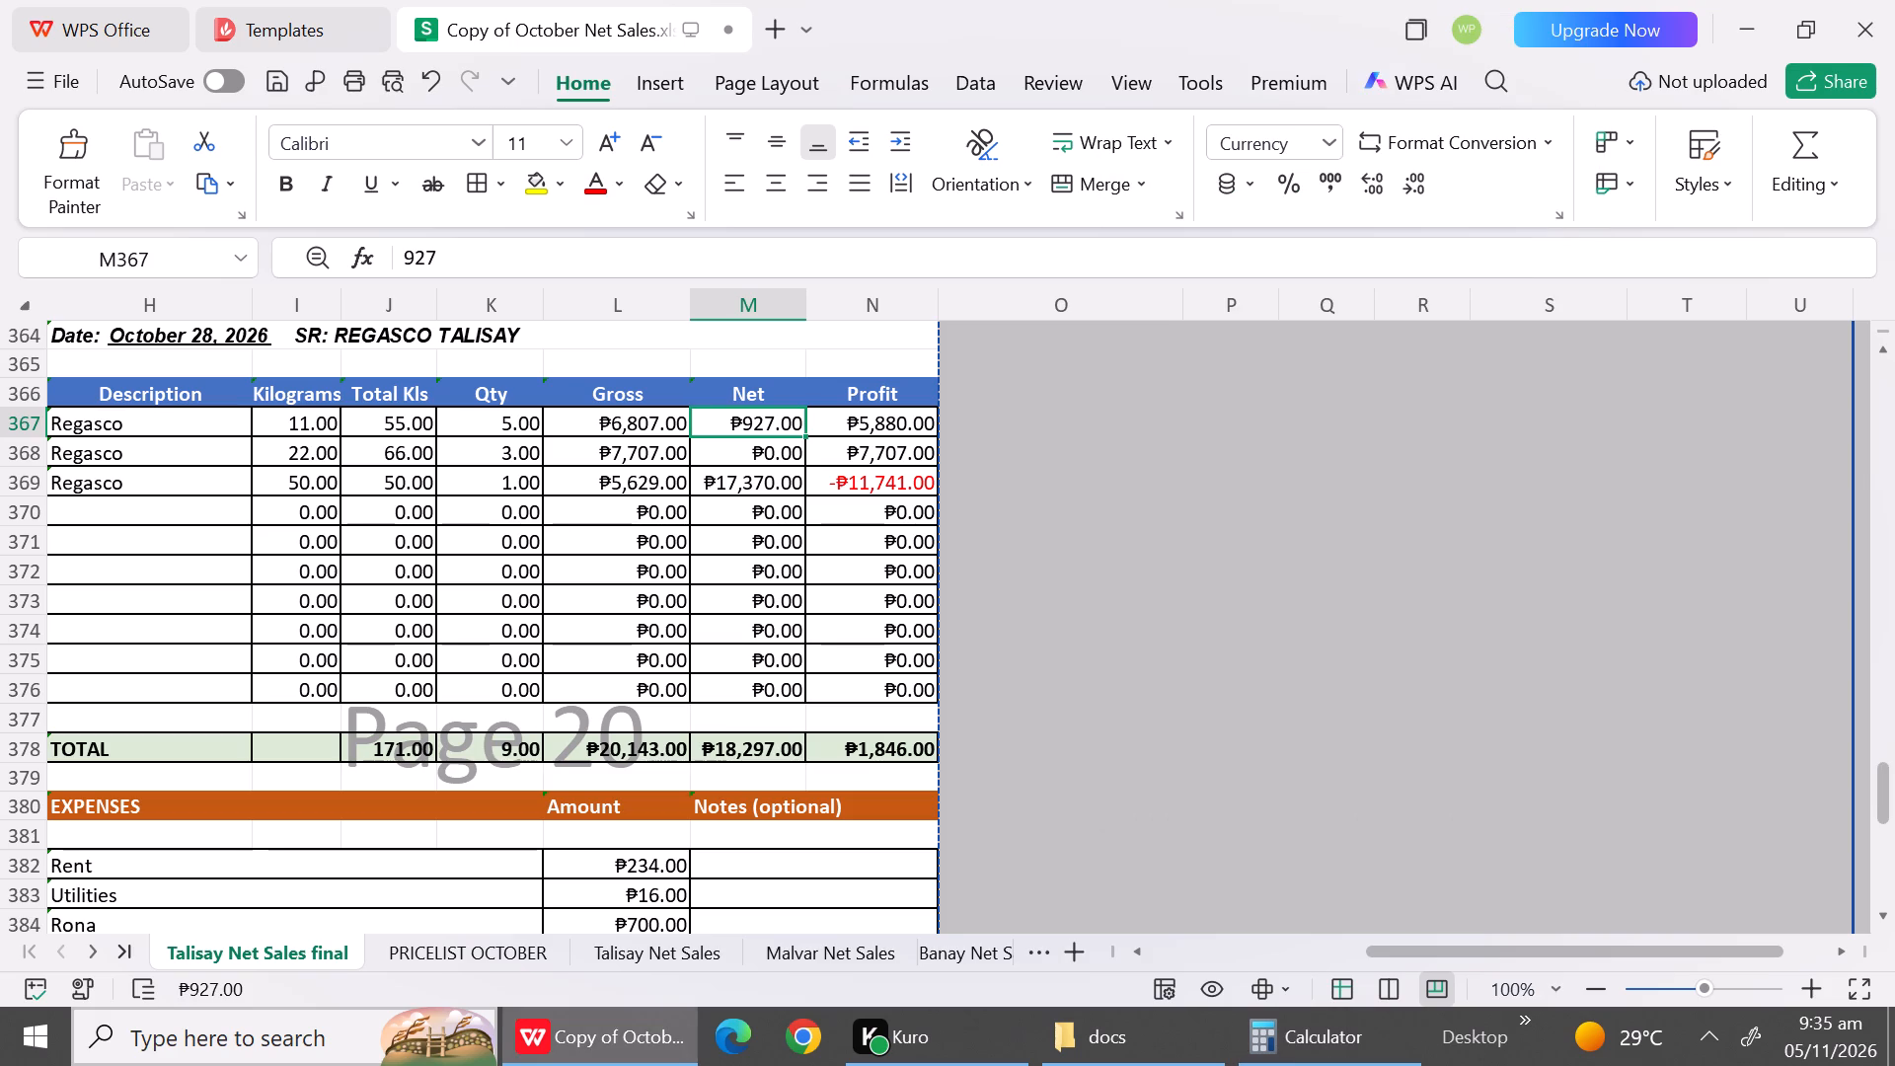
key("5")
type("790")
Look up the 22 kg Regasco price, multiply 2250 by 3 in Calculator, and enter 6750 as the net amount in row 368.
left_click(761, 453)
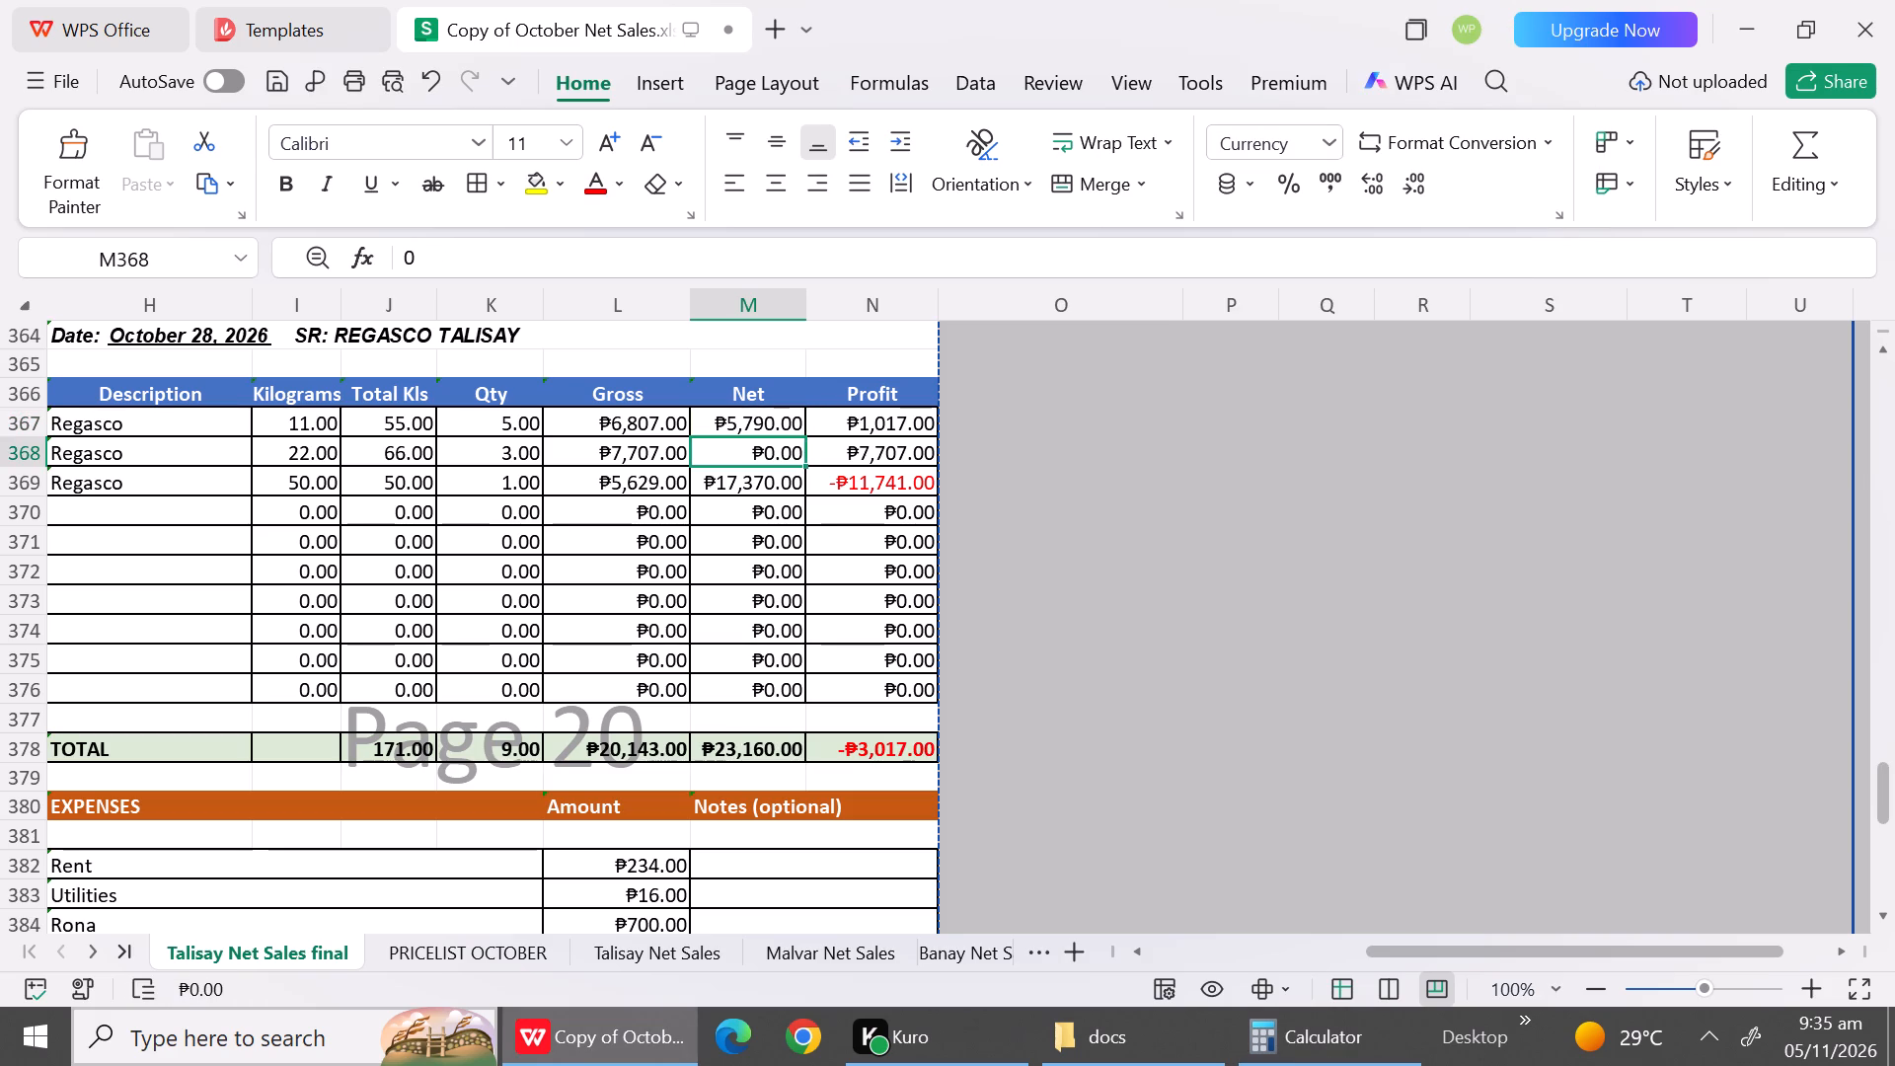
left_click(1317, 1041)
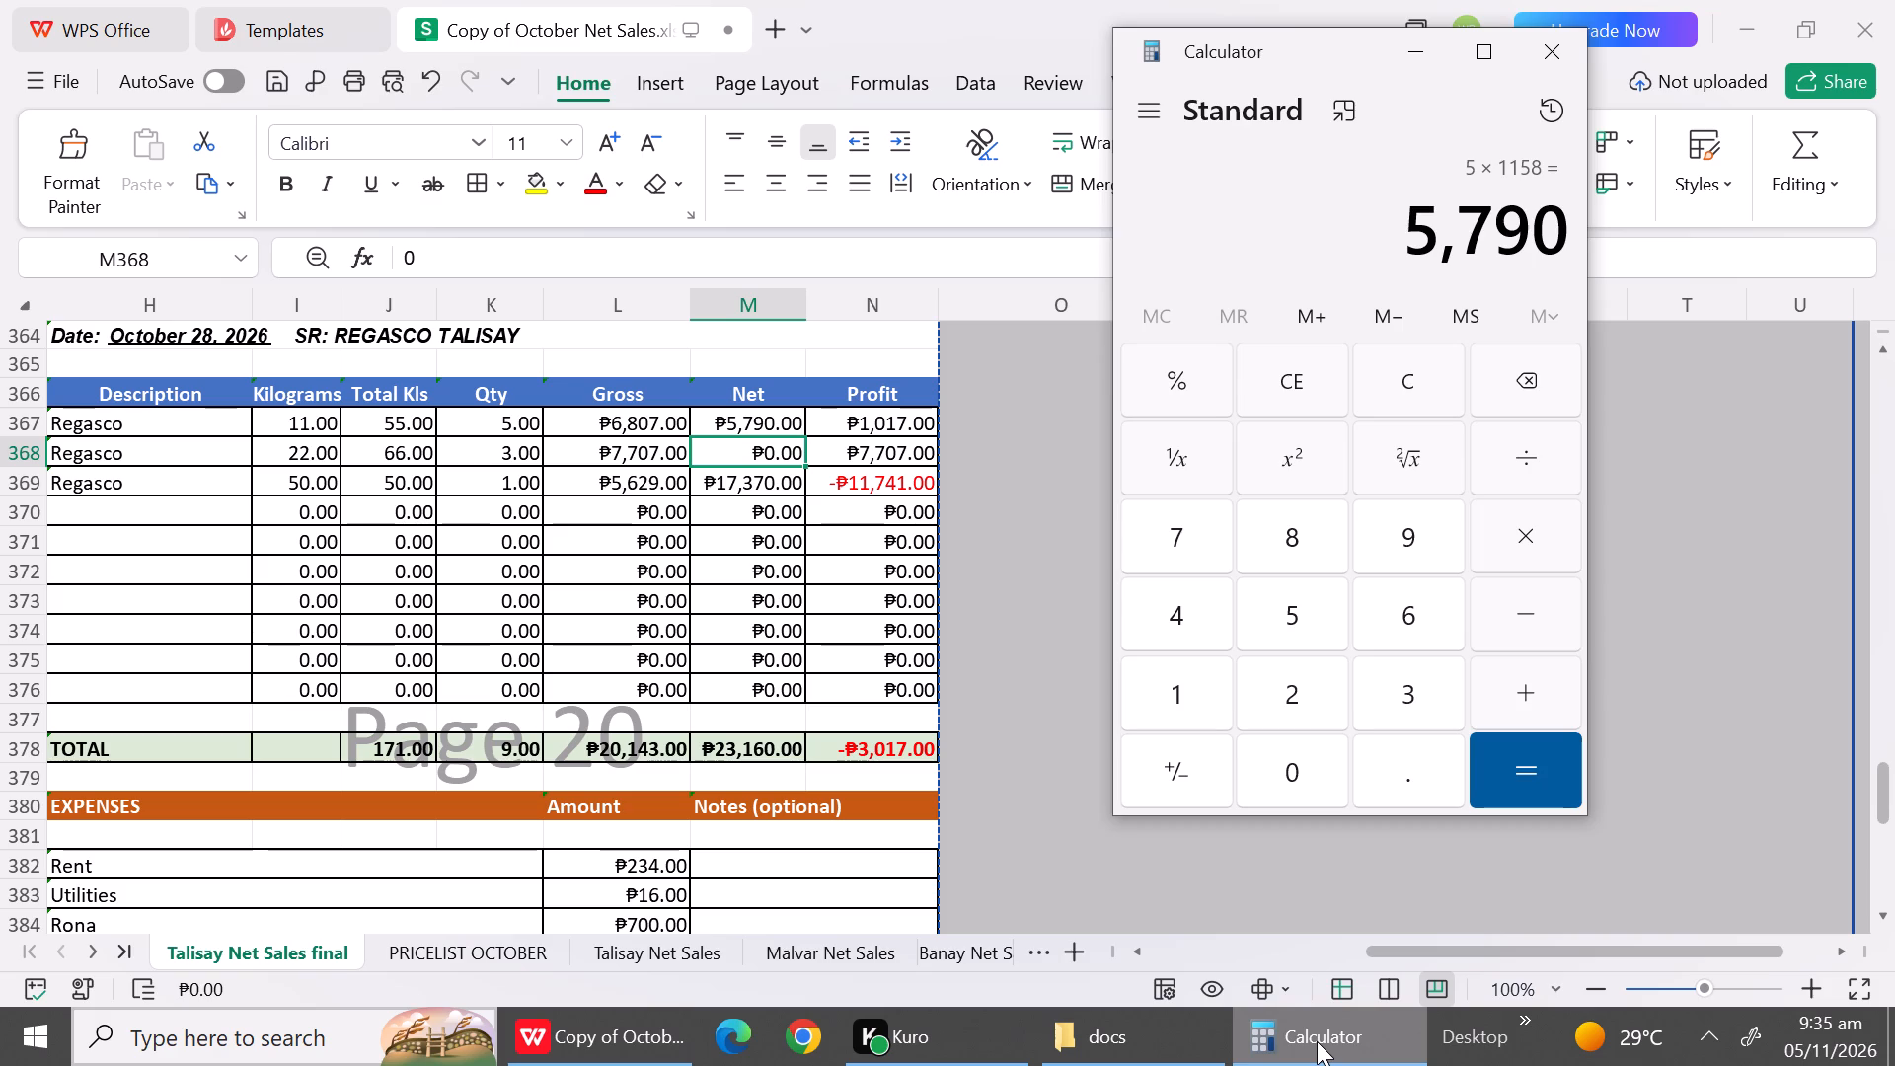
left_click(497, 955)
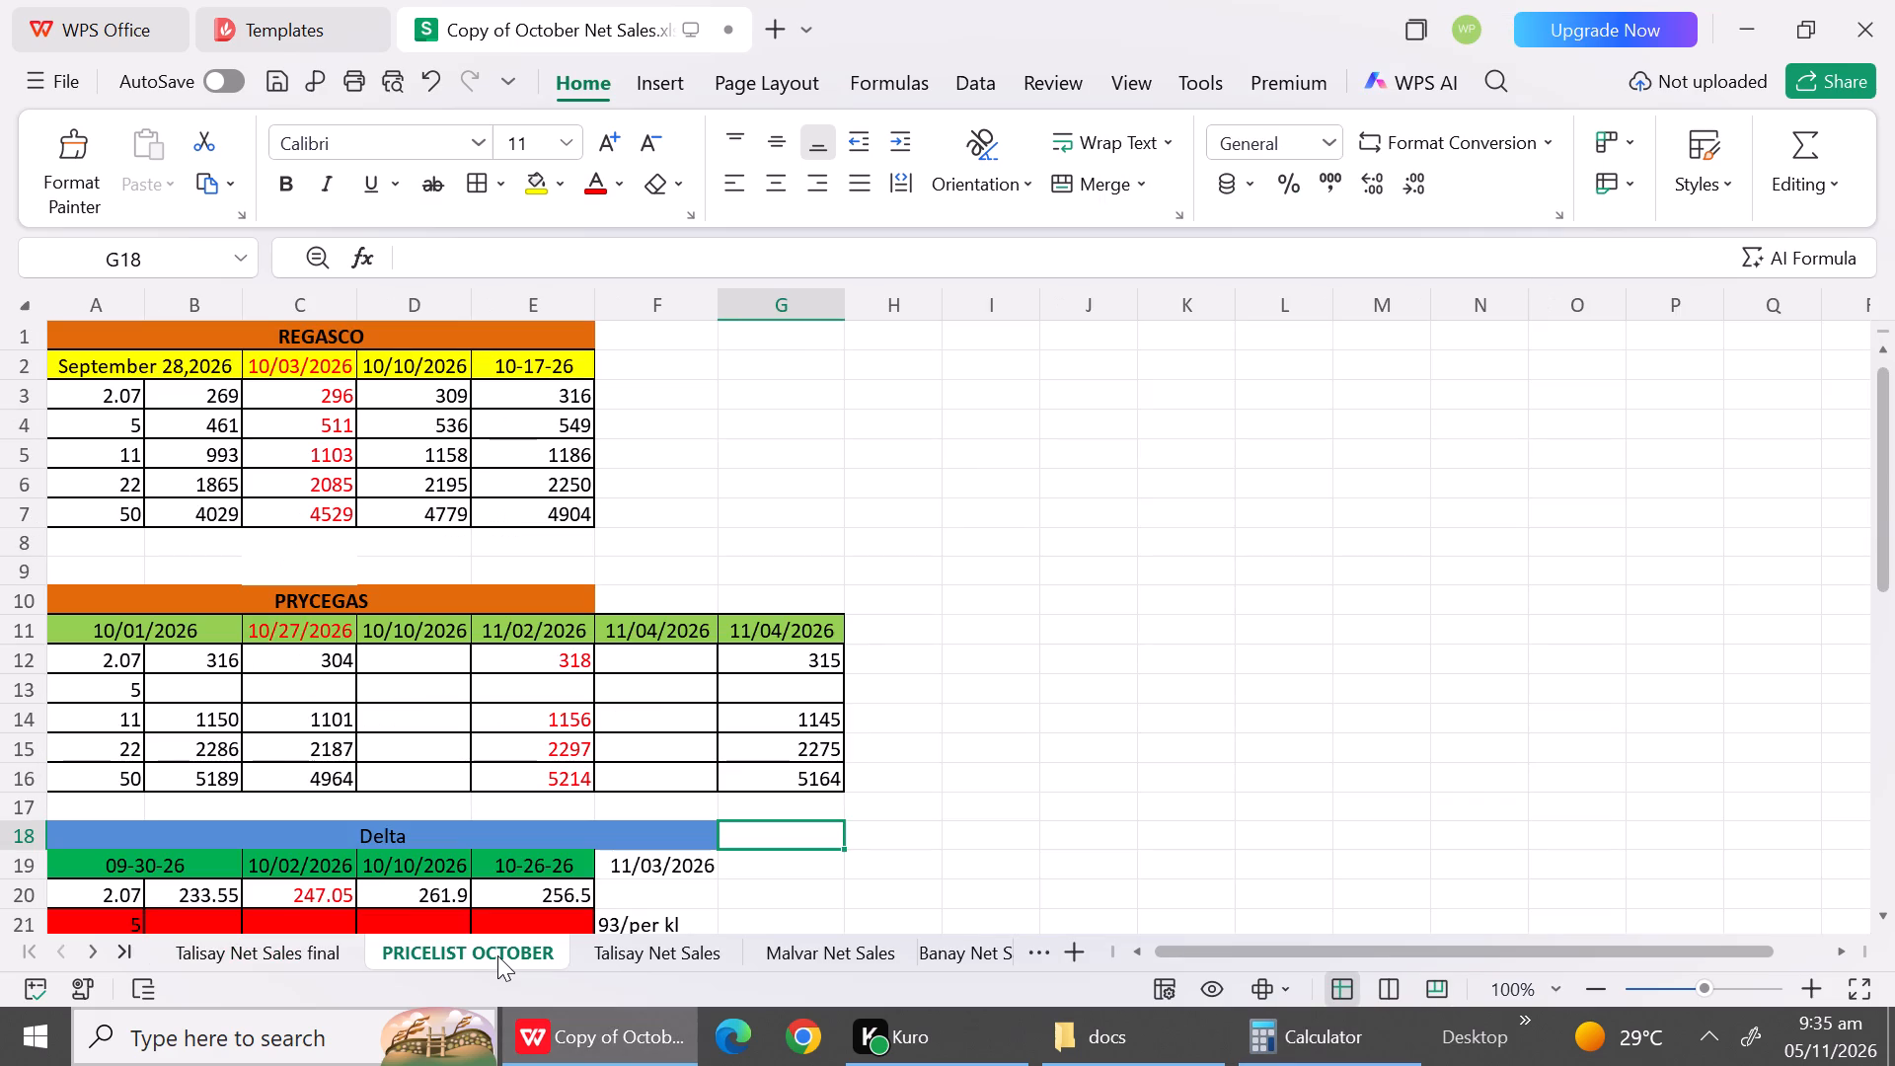
left_click(348, 960)
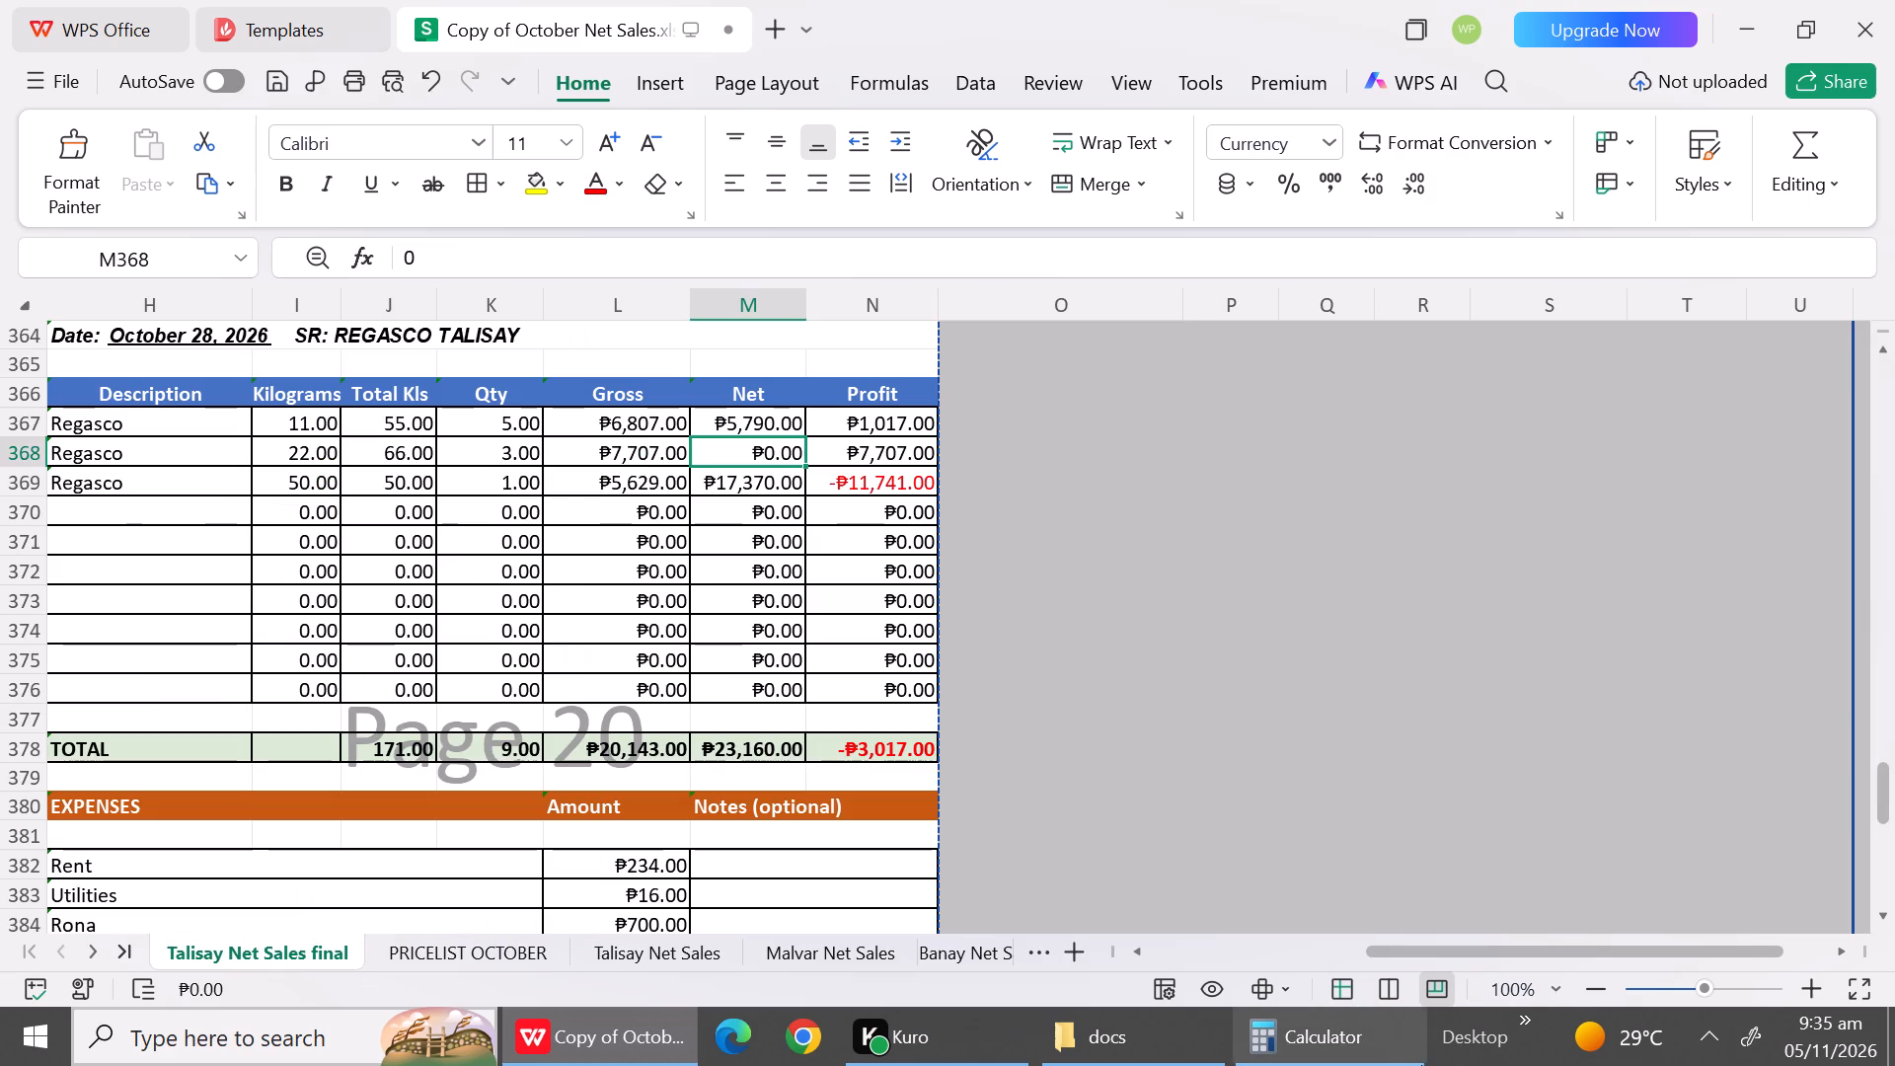
left_click(1362, 1050)
left_click(1415, 391)
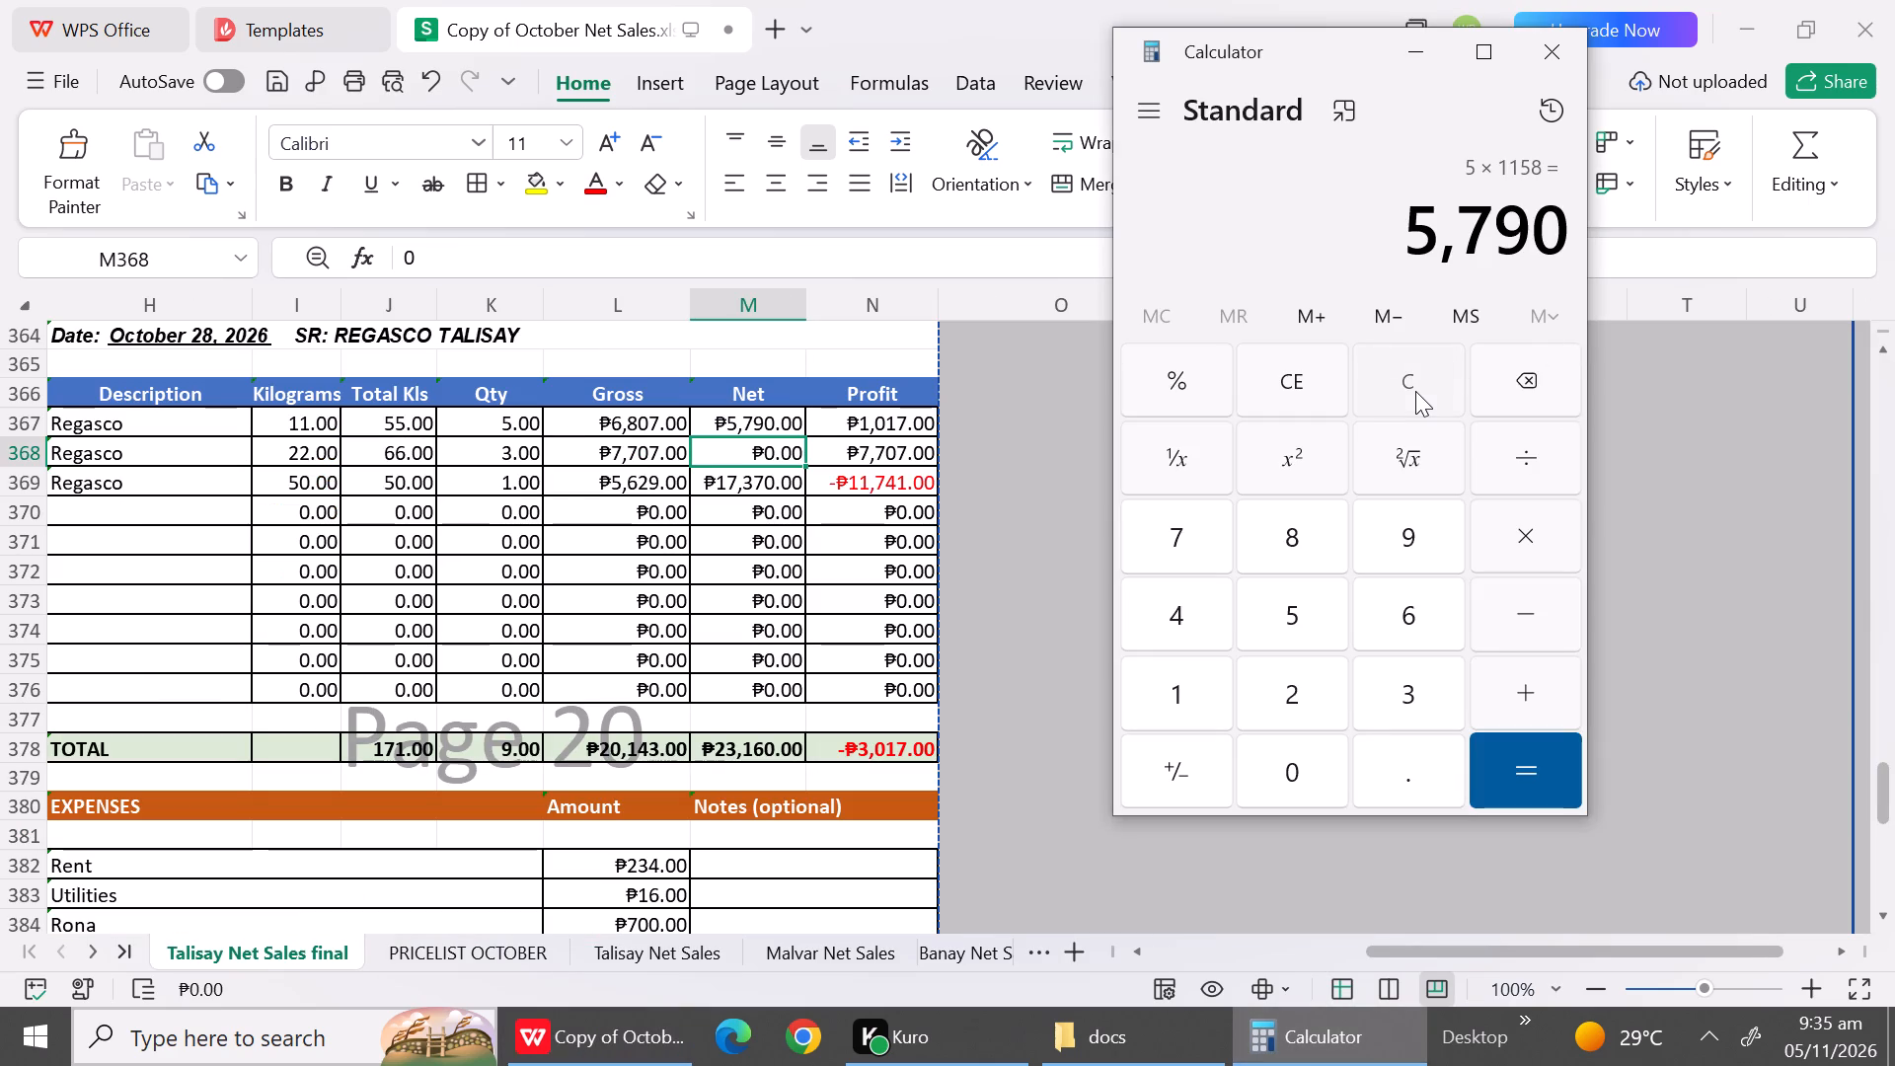
type("2250")
key("shift+asterisk")
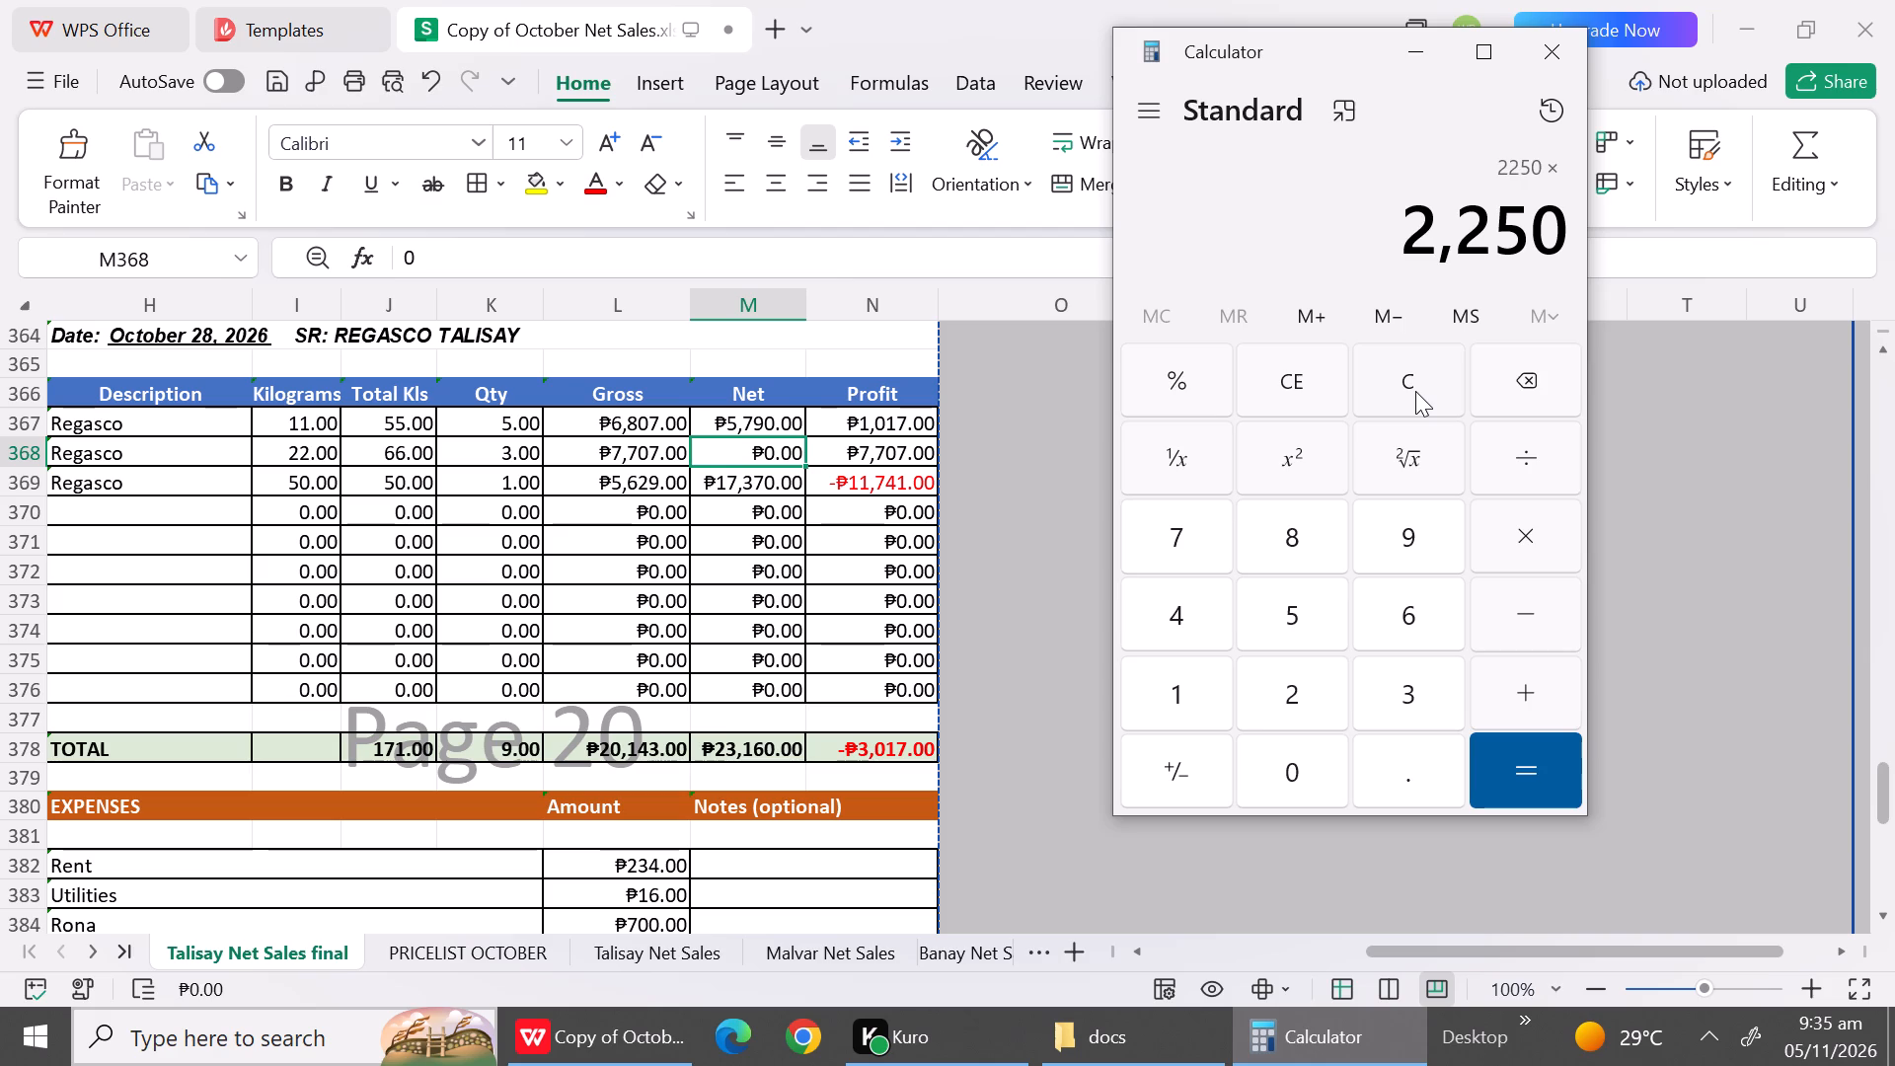
key("3")
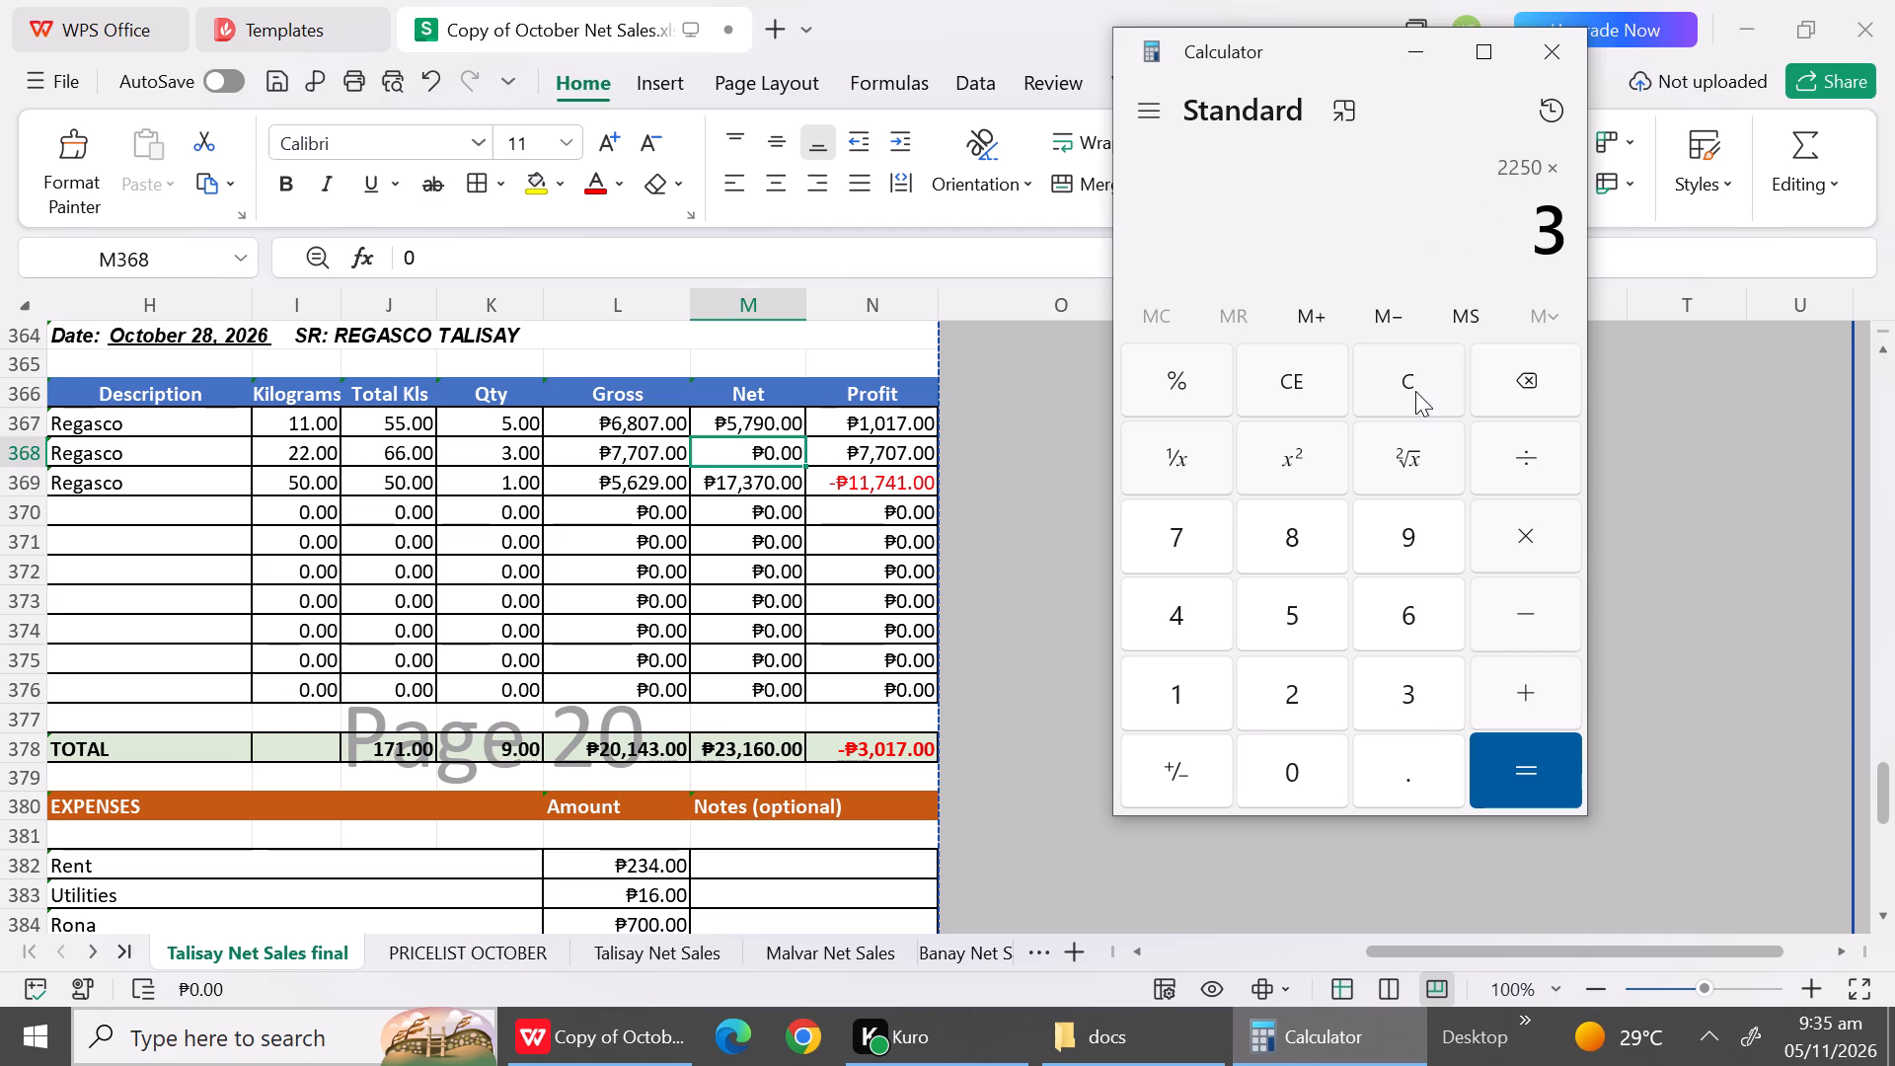
key("Return")
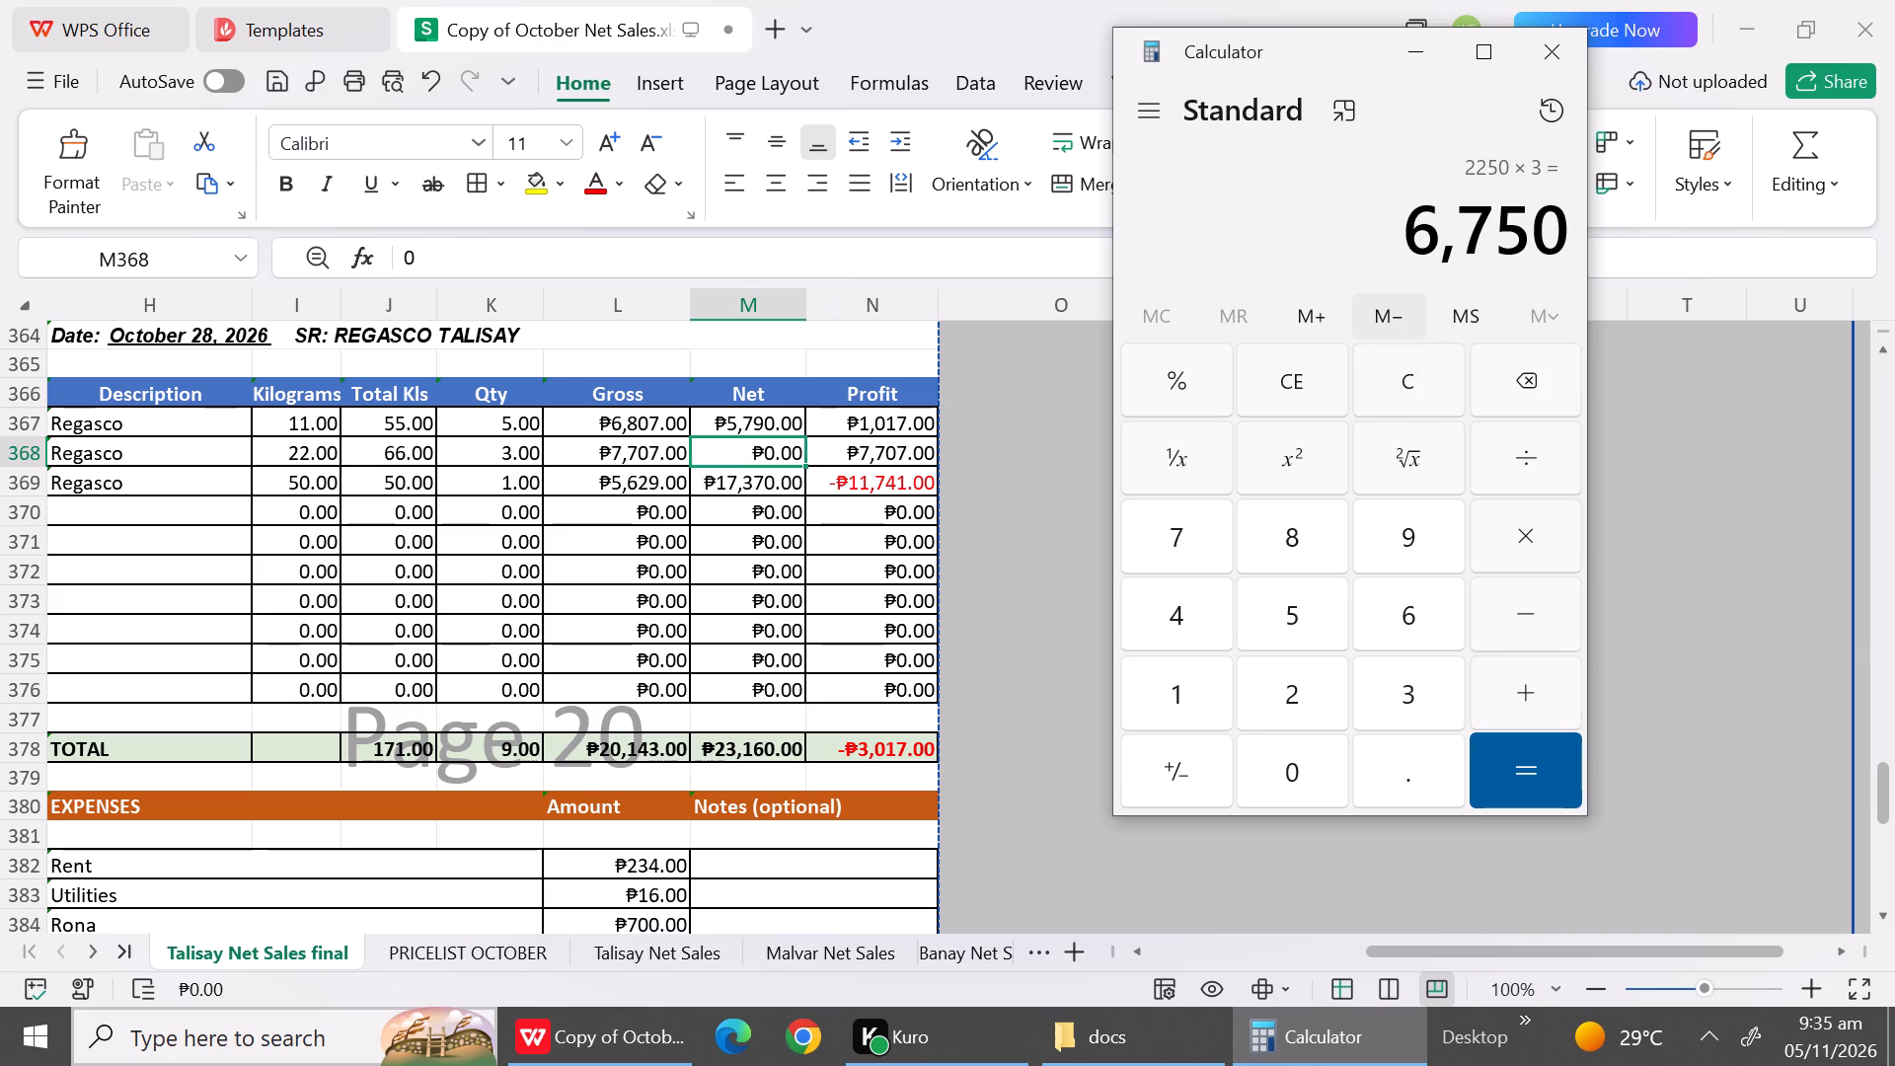
left_click(734, 463)
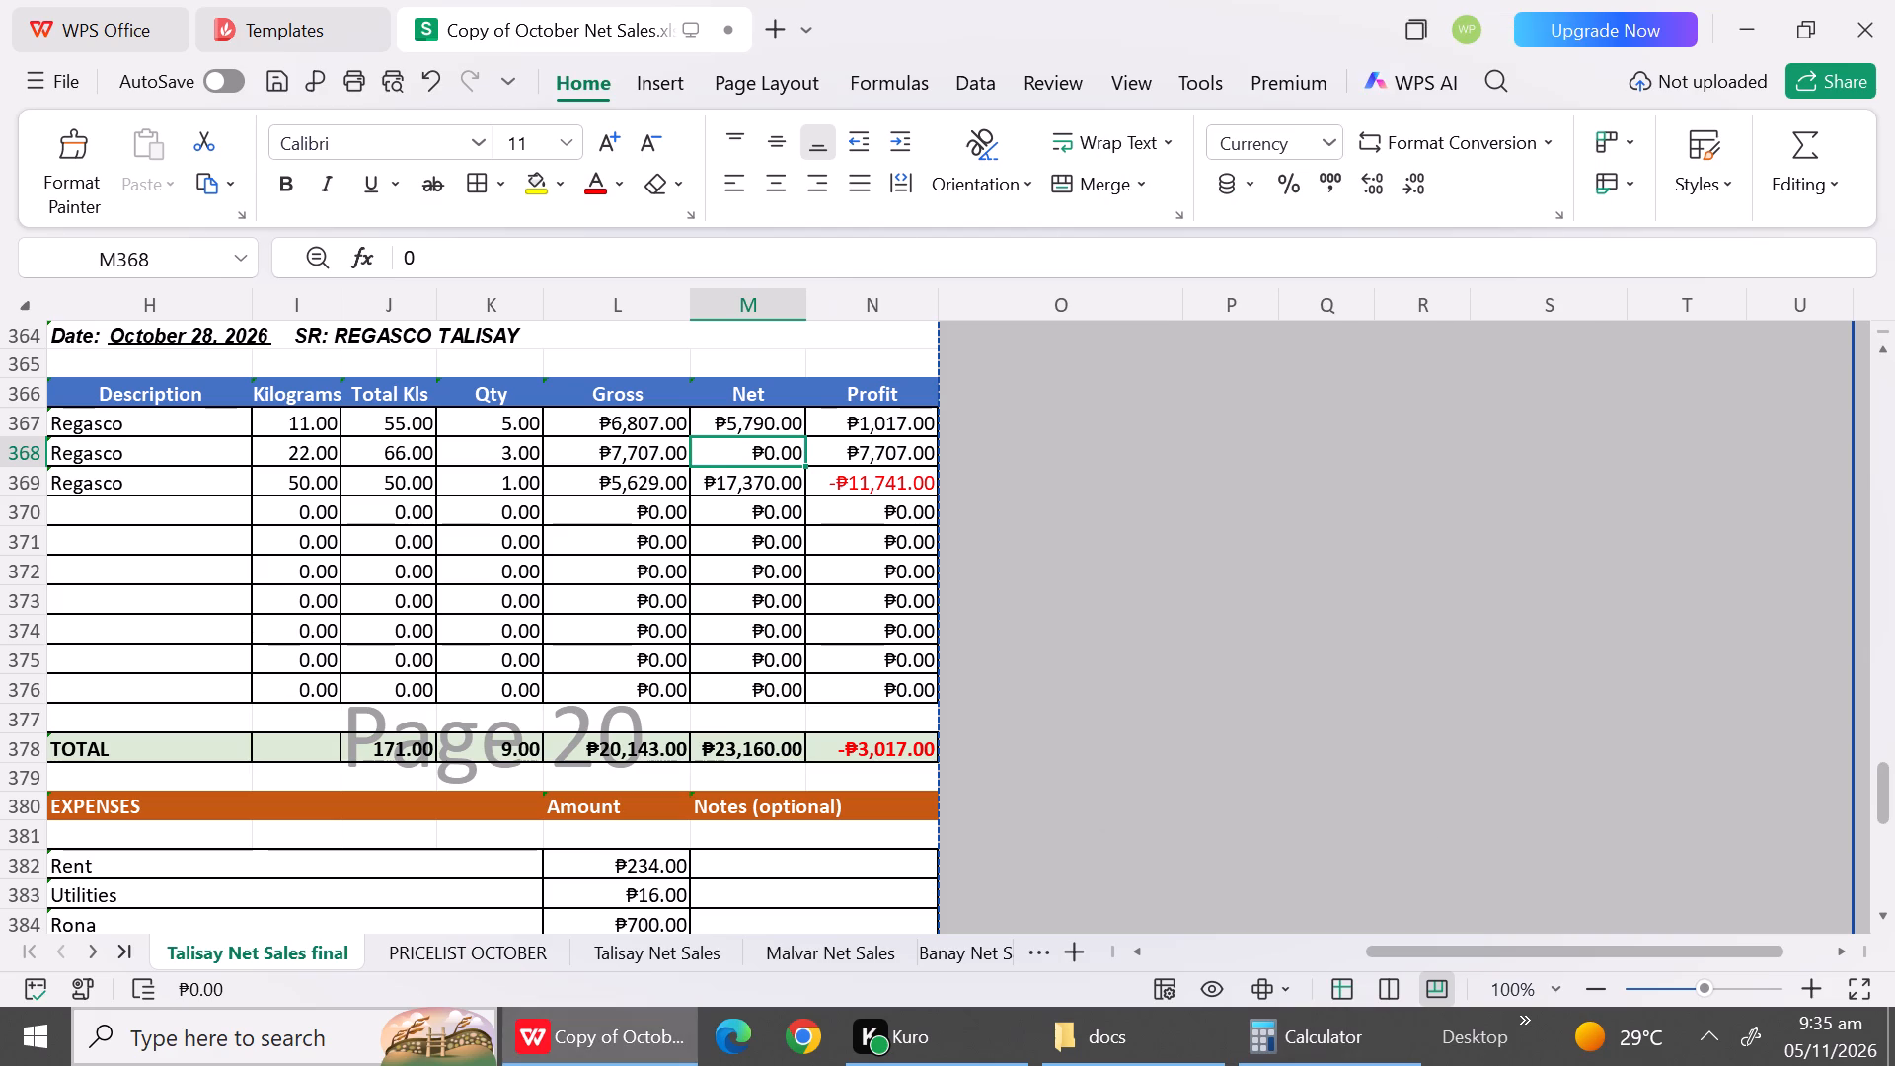
type("67")
type("50")
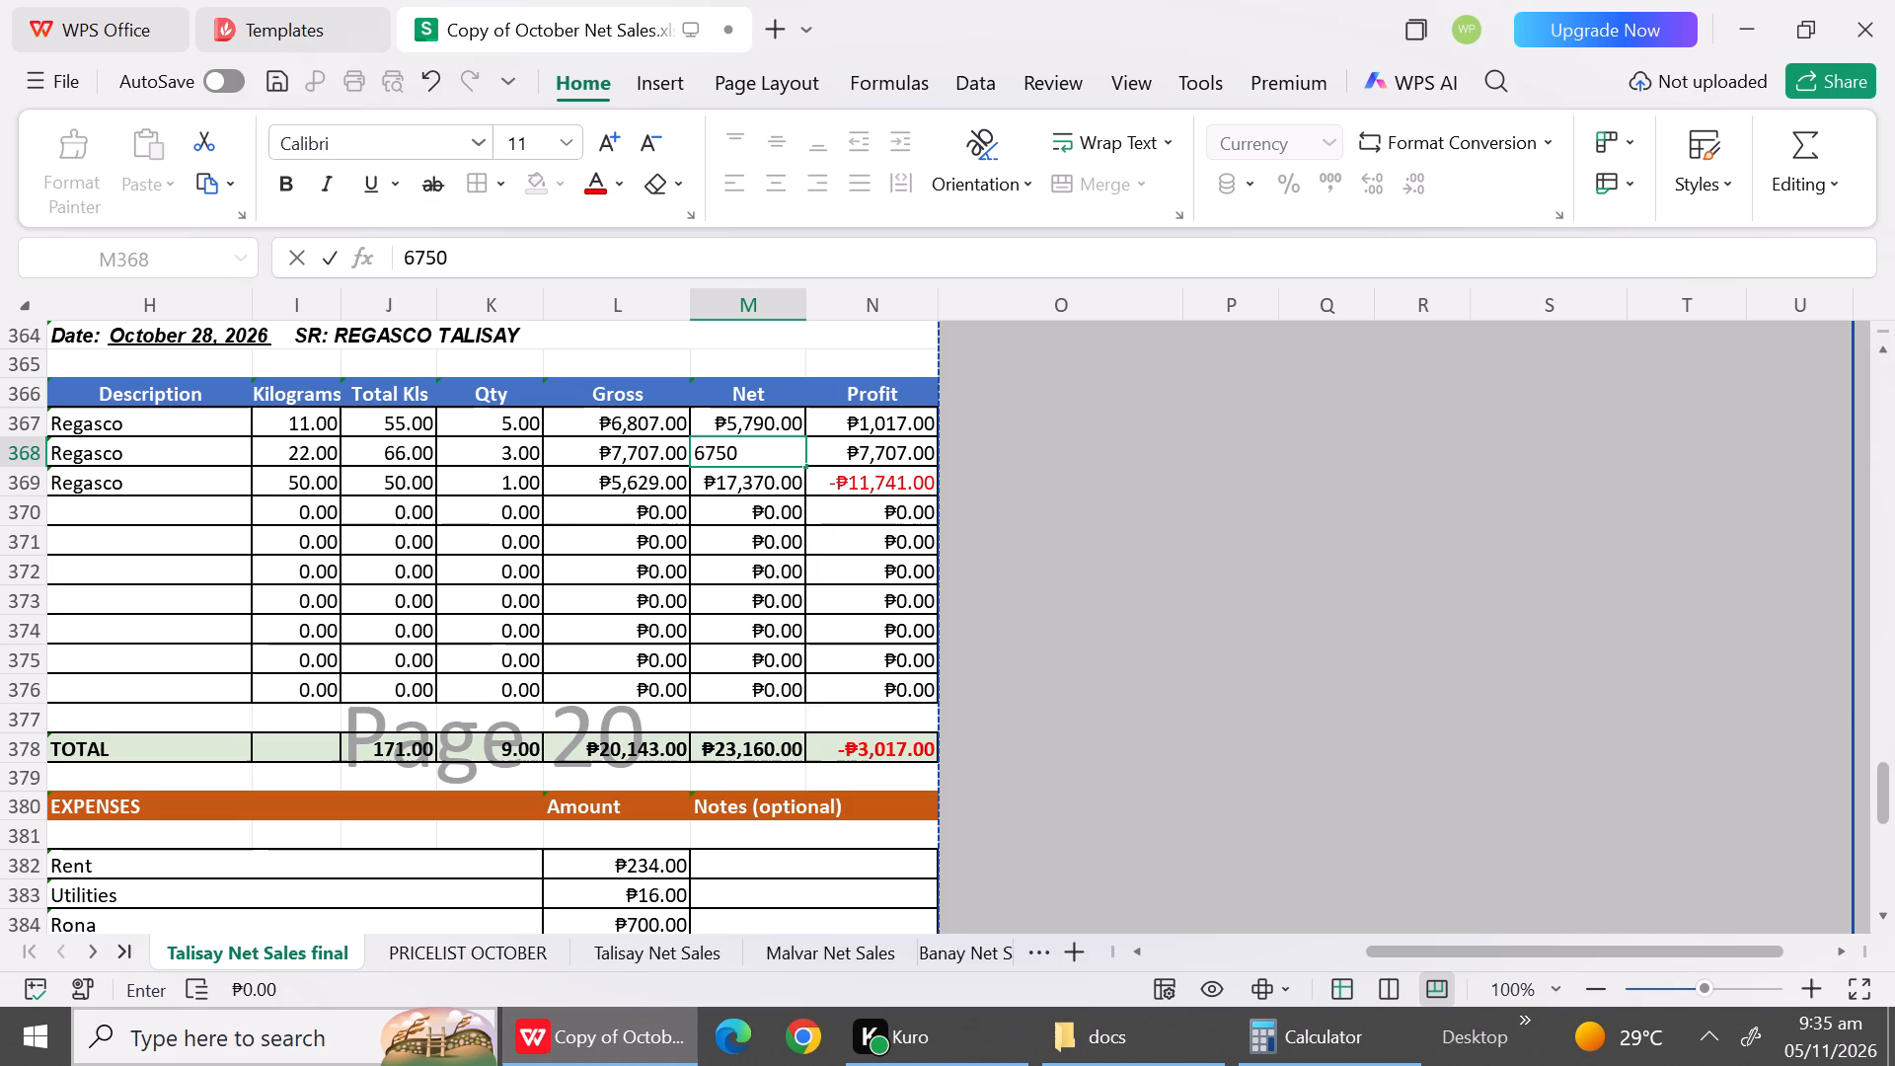
Set the net amount of the 50 kg Regasco sale in row 369 to 4904.
left_click(747, 499)
left_click(741, 481)
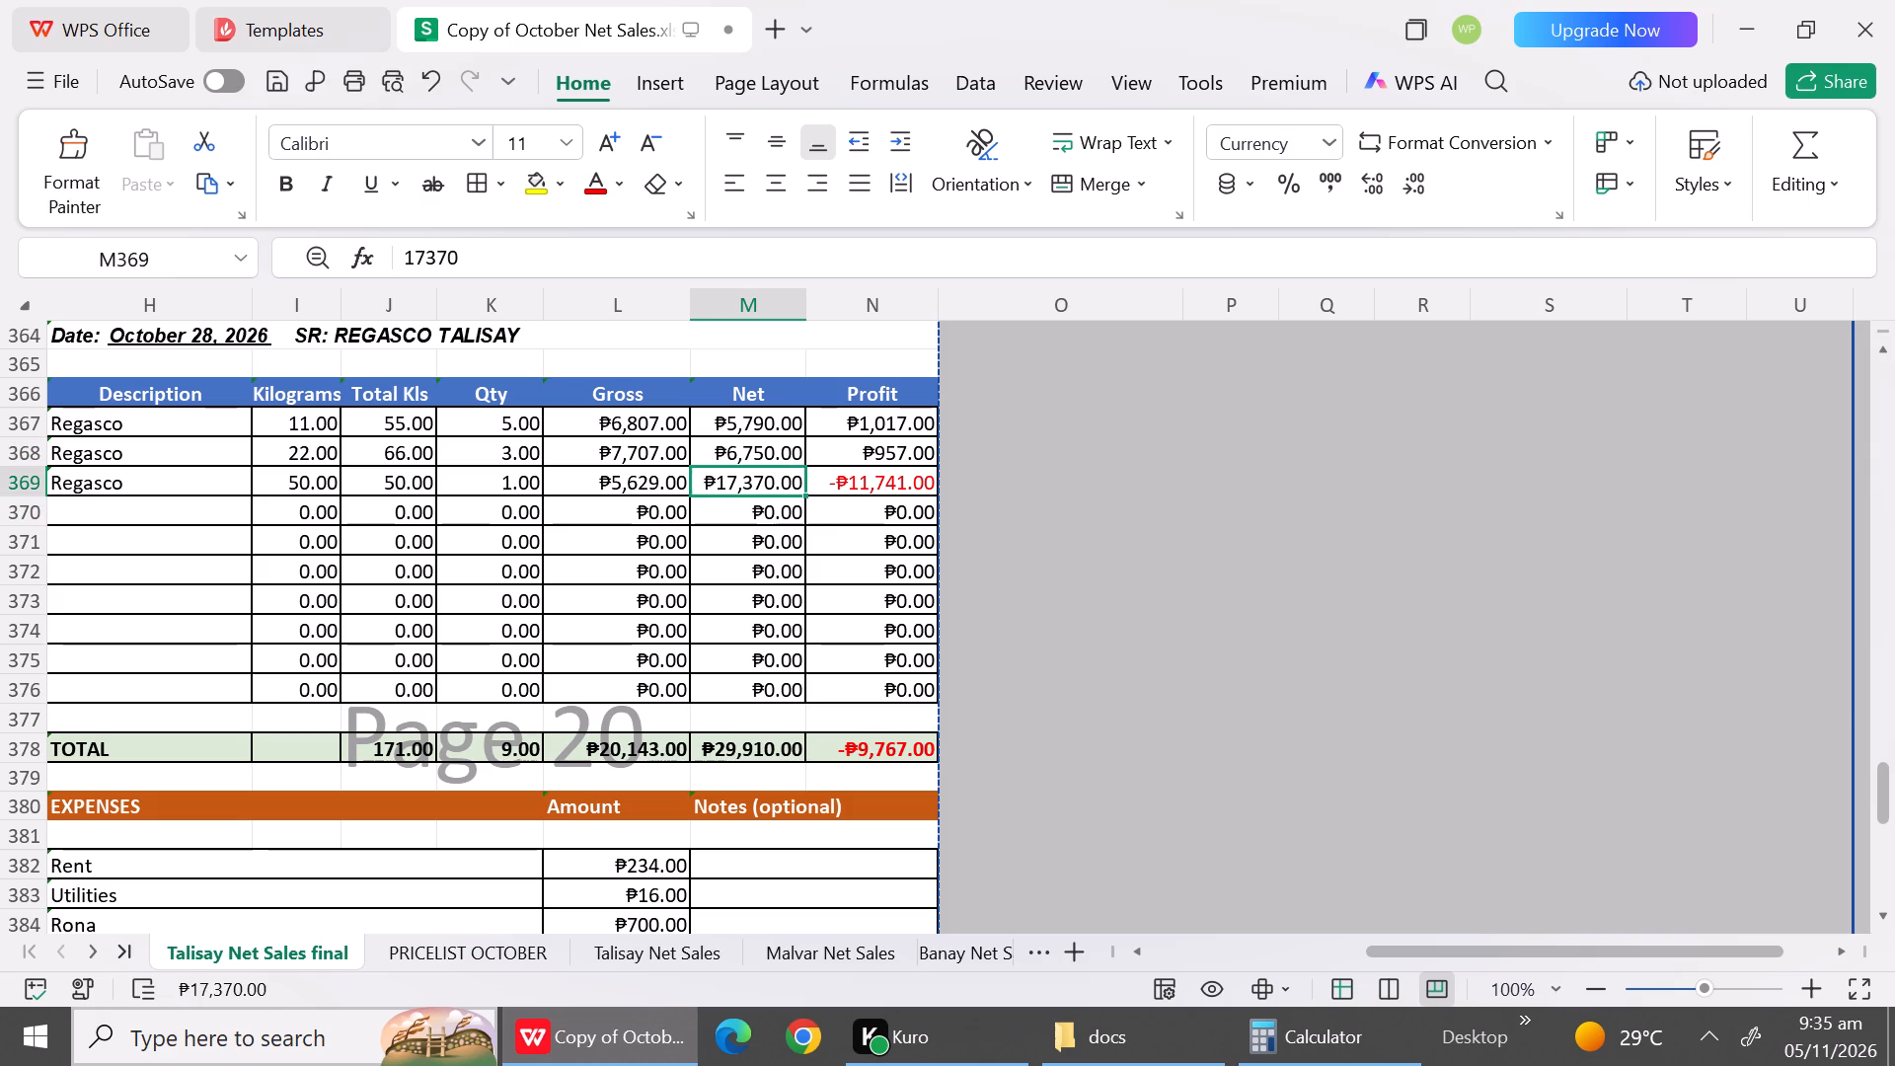
type("490")
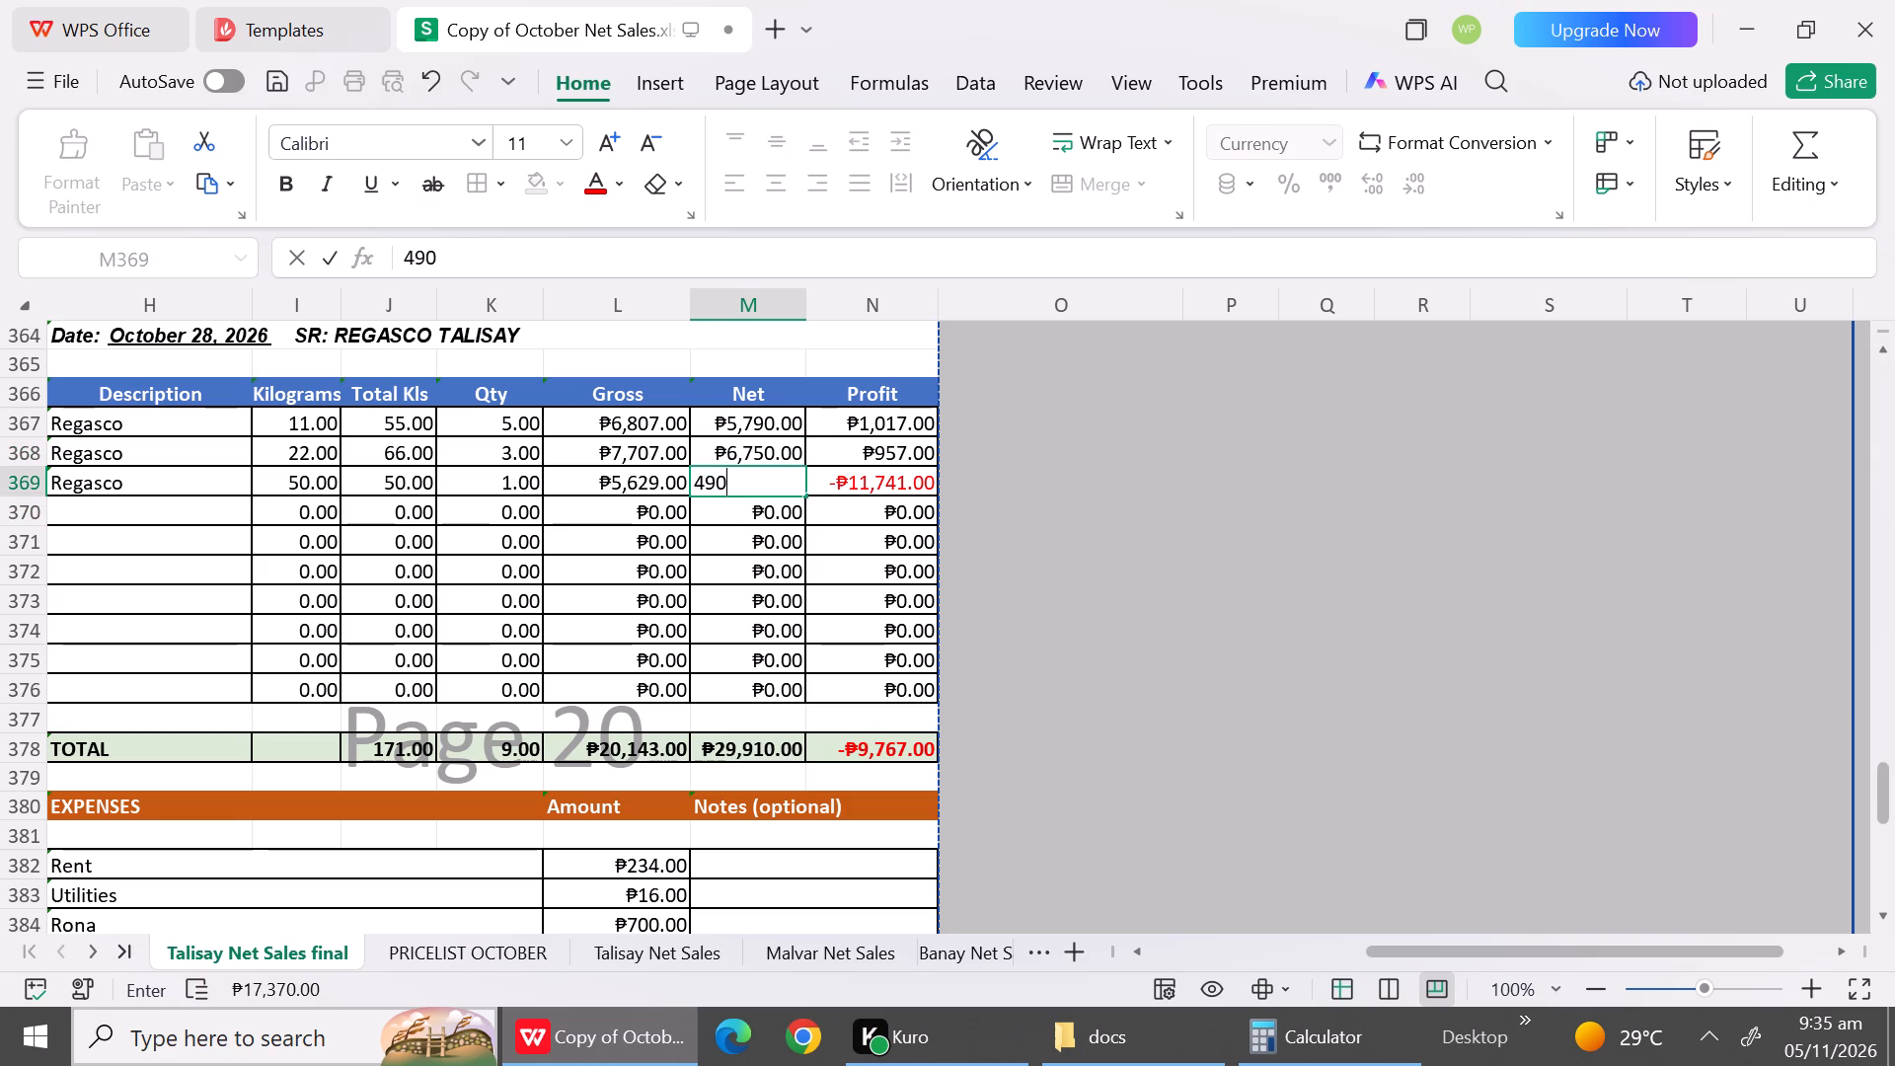
key("4")
left_click(578, 661)
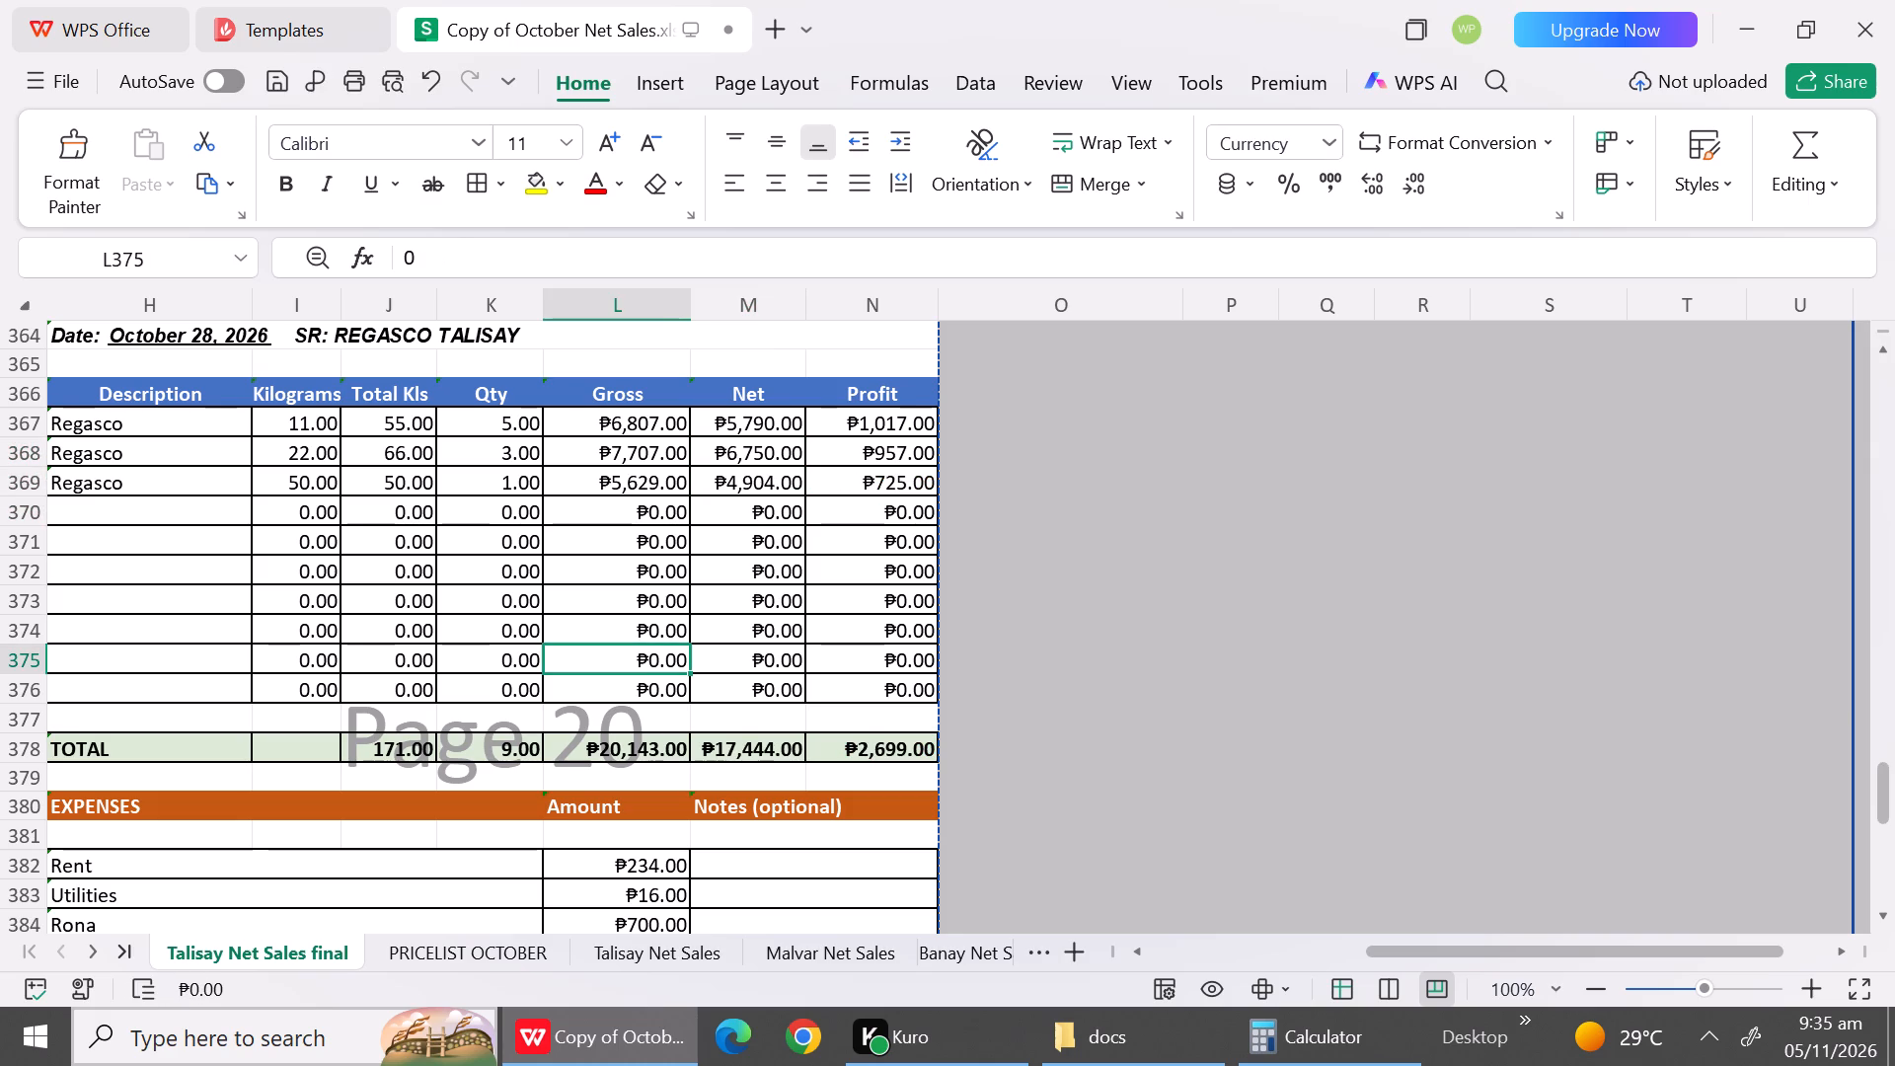
Replace the Transportation expense in row 386 of the October 28 report with Water Refill and set its amount to 30.
triple_click(1874, 928)
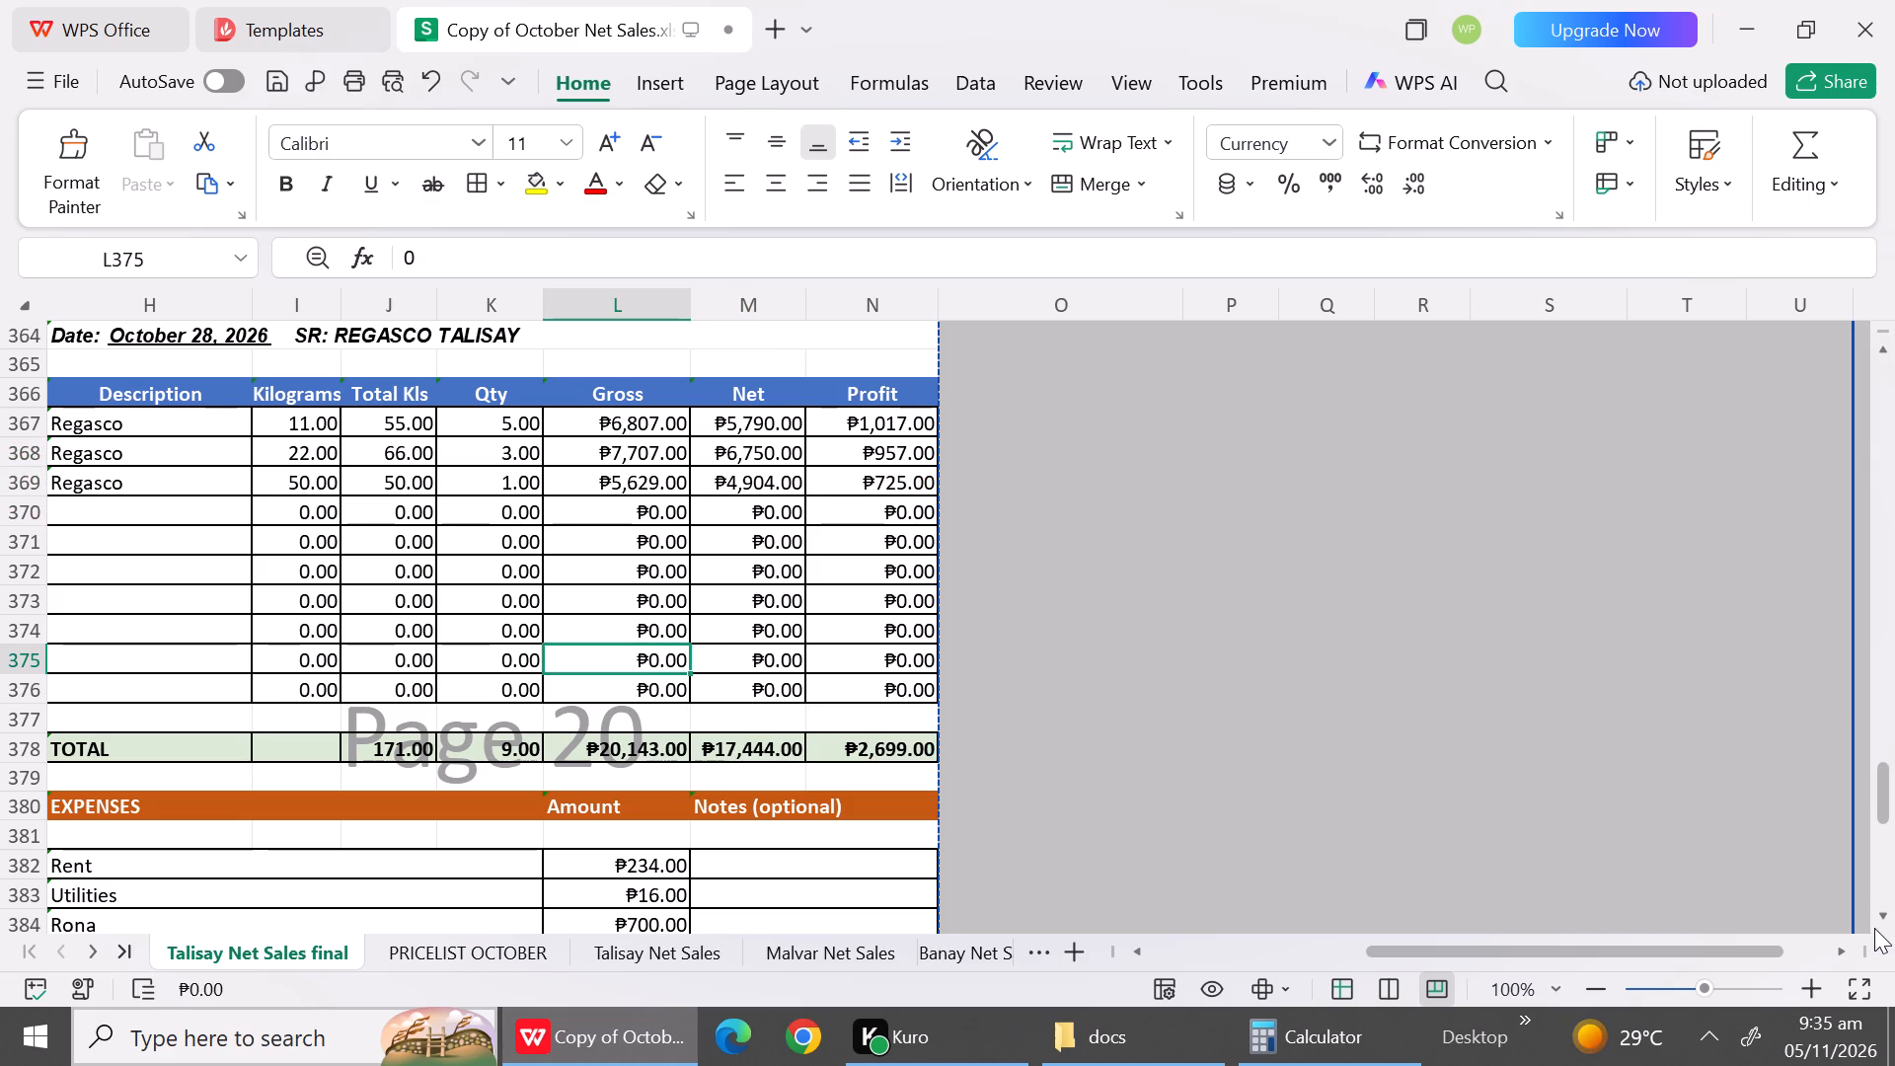
triple_click(1883, 917)
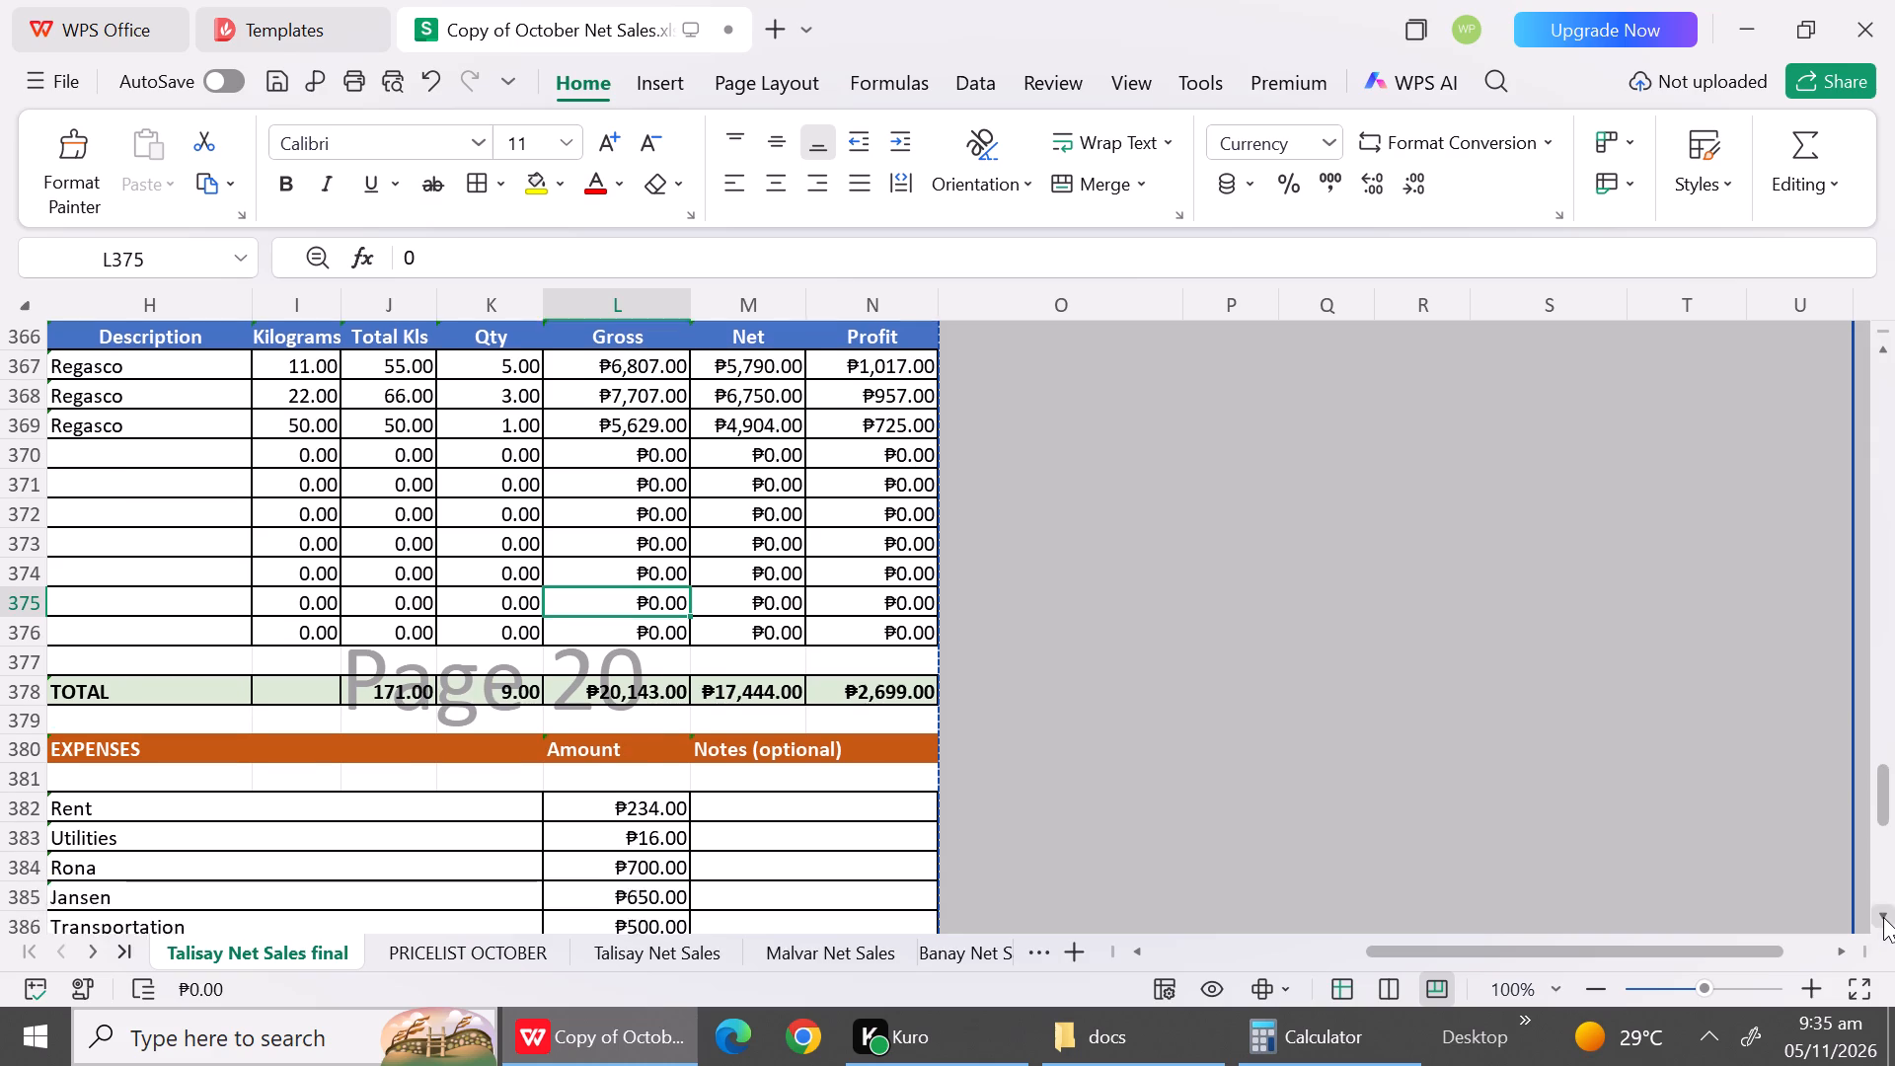
triple_click(1883, 917)
triple_click(1883, 917)
triple_click(1883, 917)
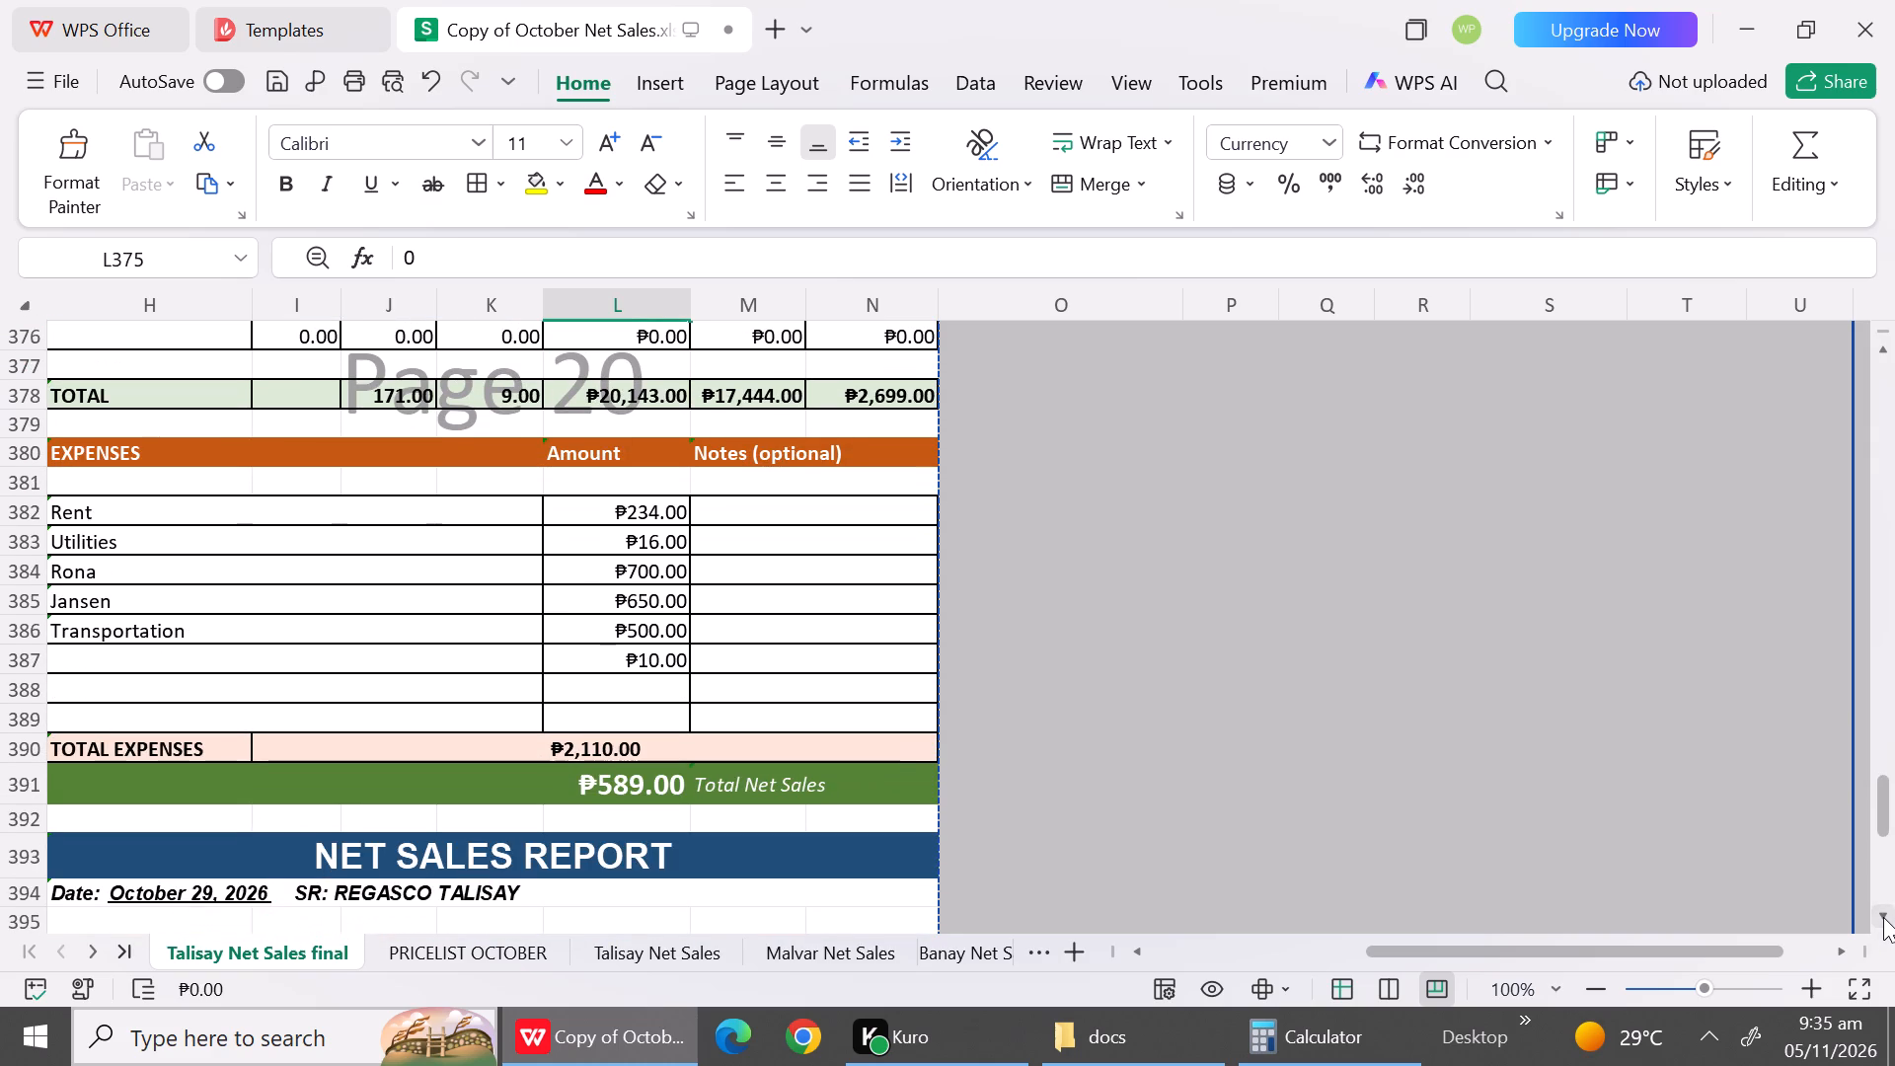
left_click(246, 638)
type("Wa")
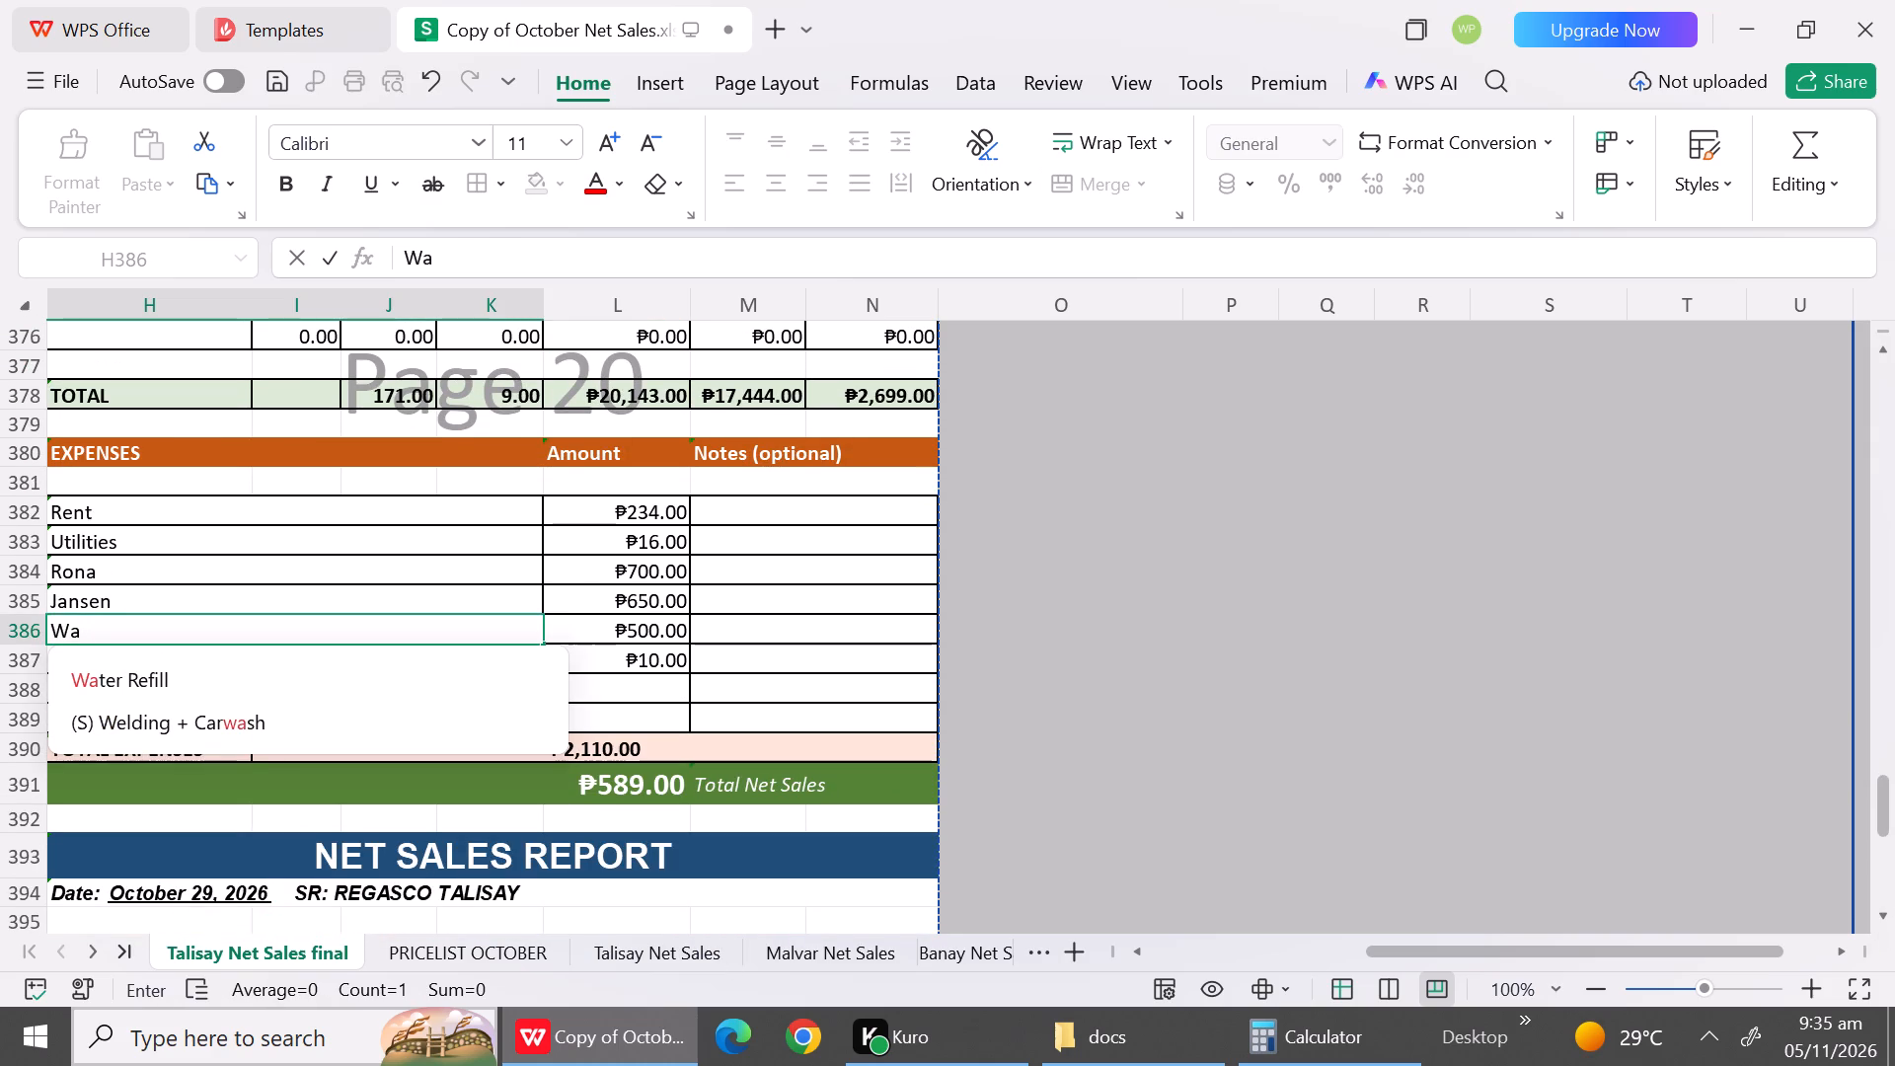
left_click(245, 674)
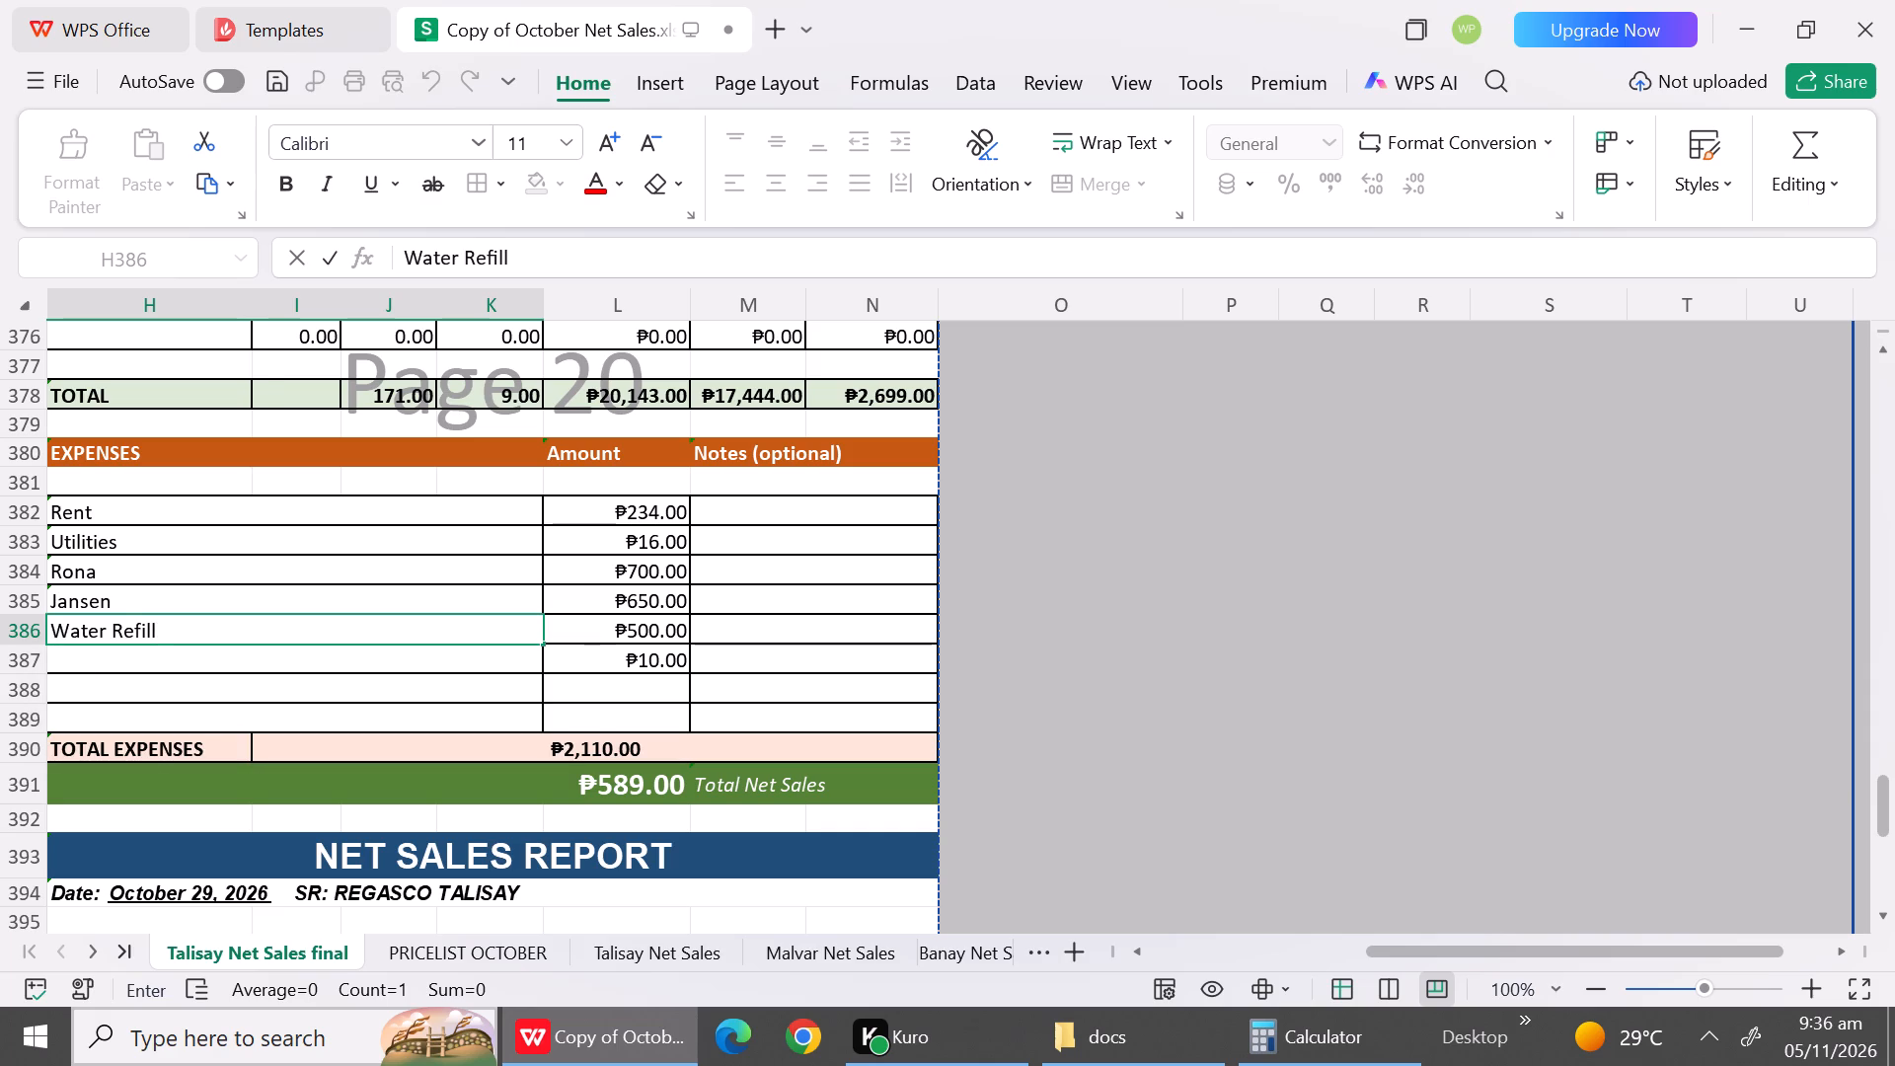
left_click(621, 639)
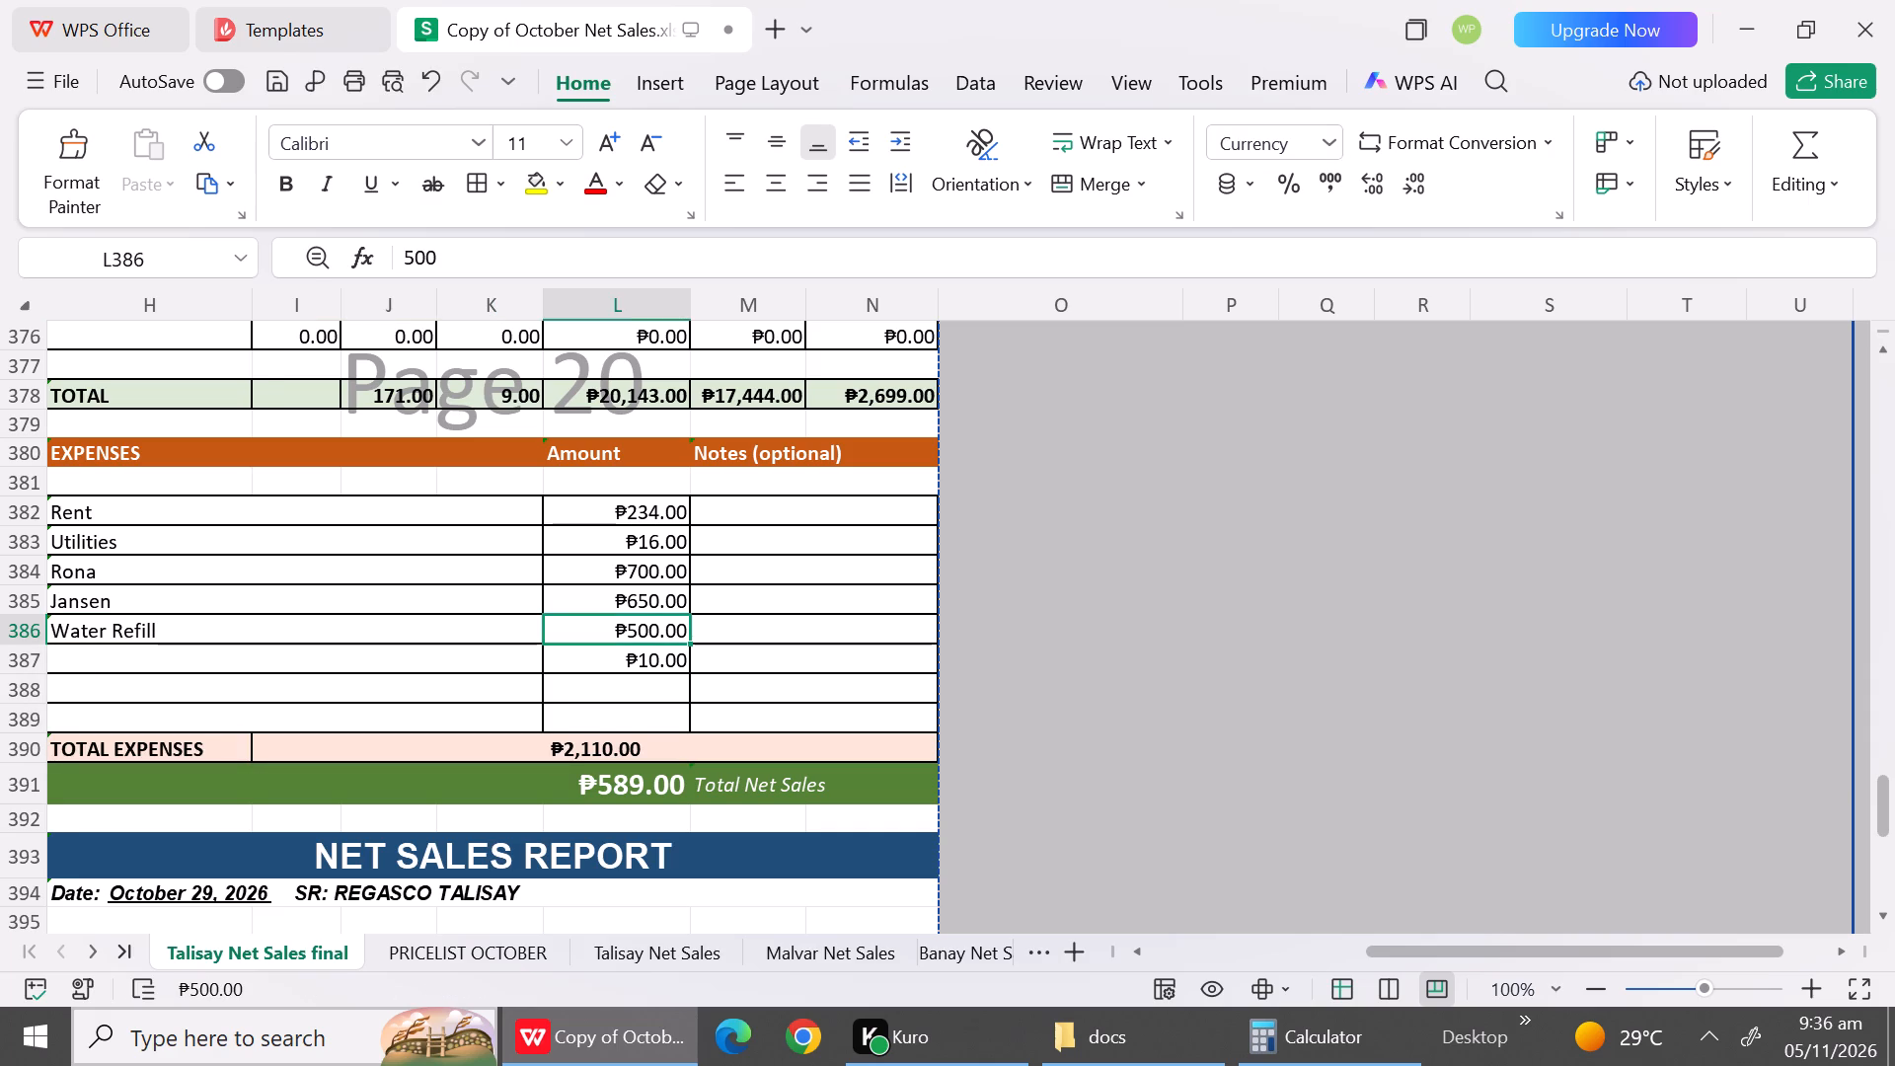
type("30")
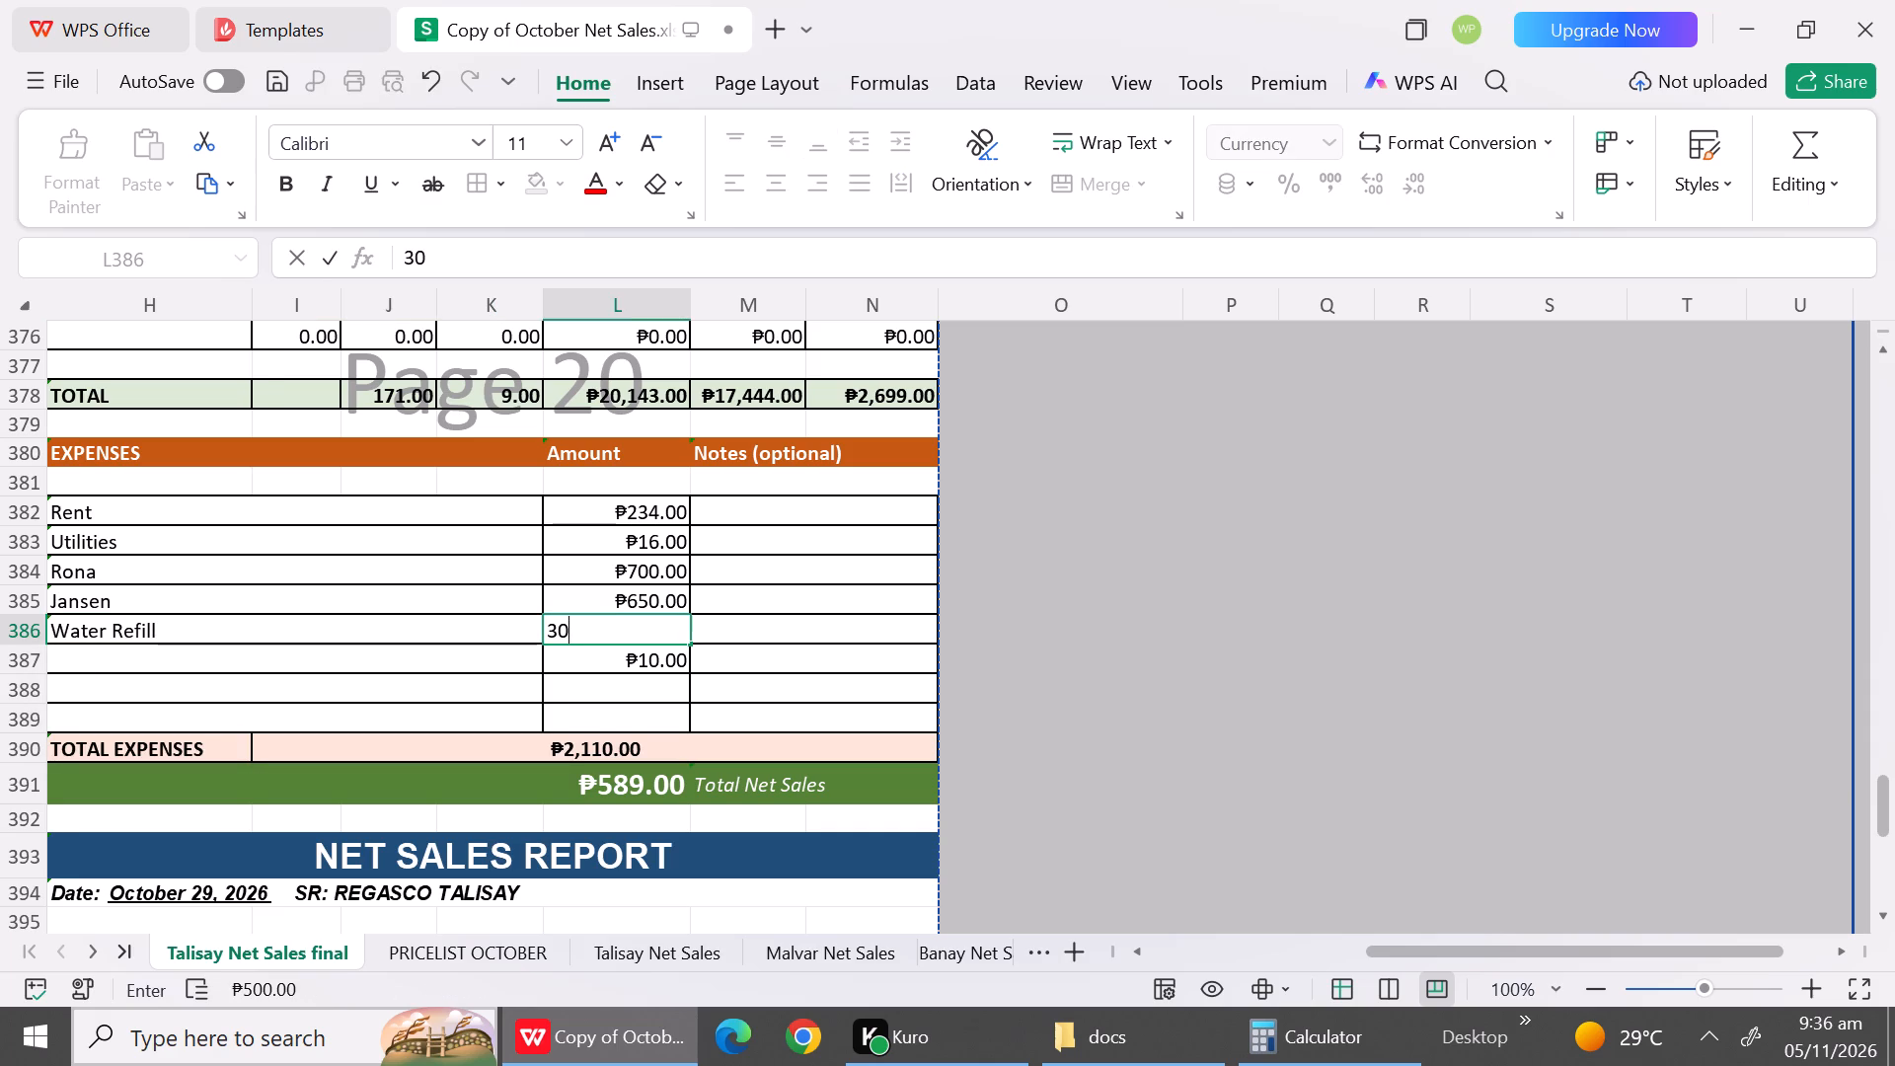
Change the row 385 expense name to Dave with an amount of 550, and set Rona's amount in row 384 to 600.
left_click(493, 603)
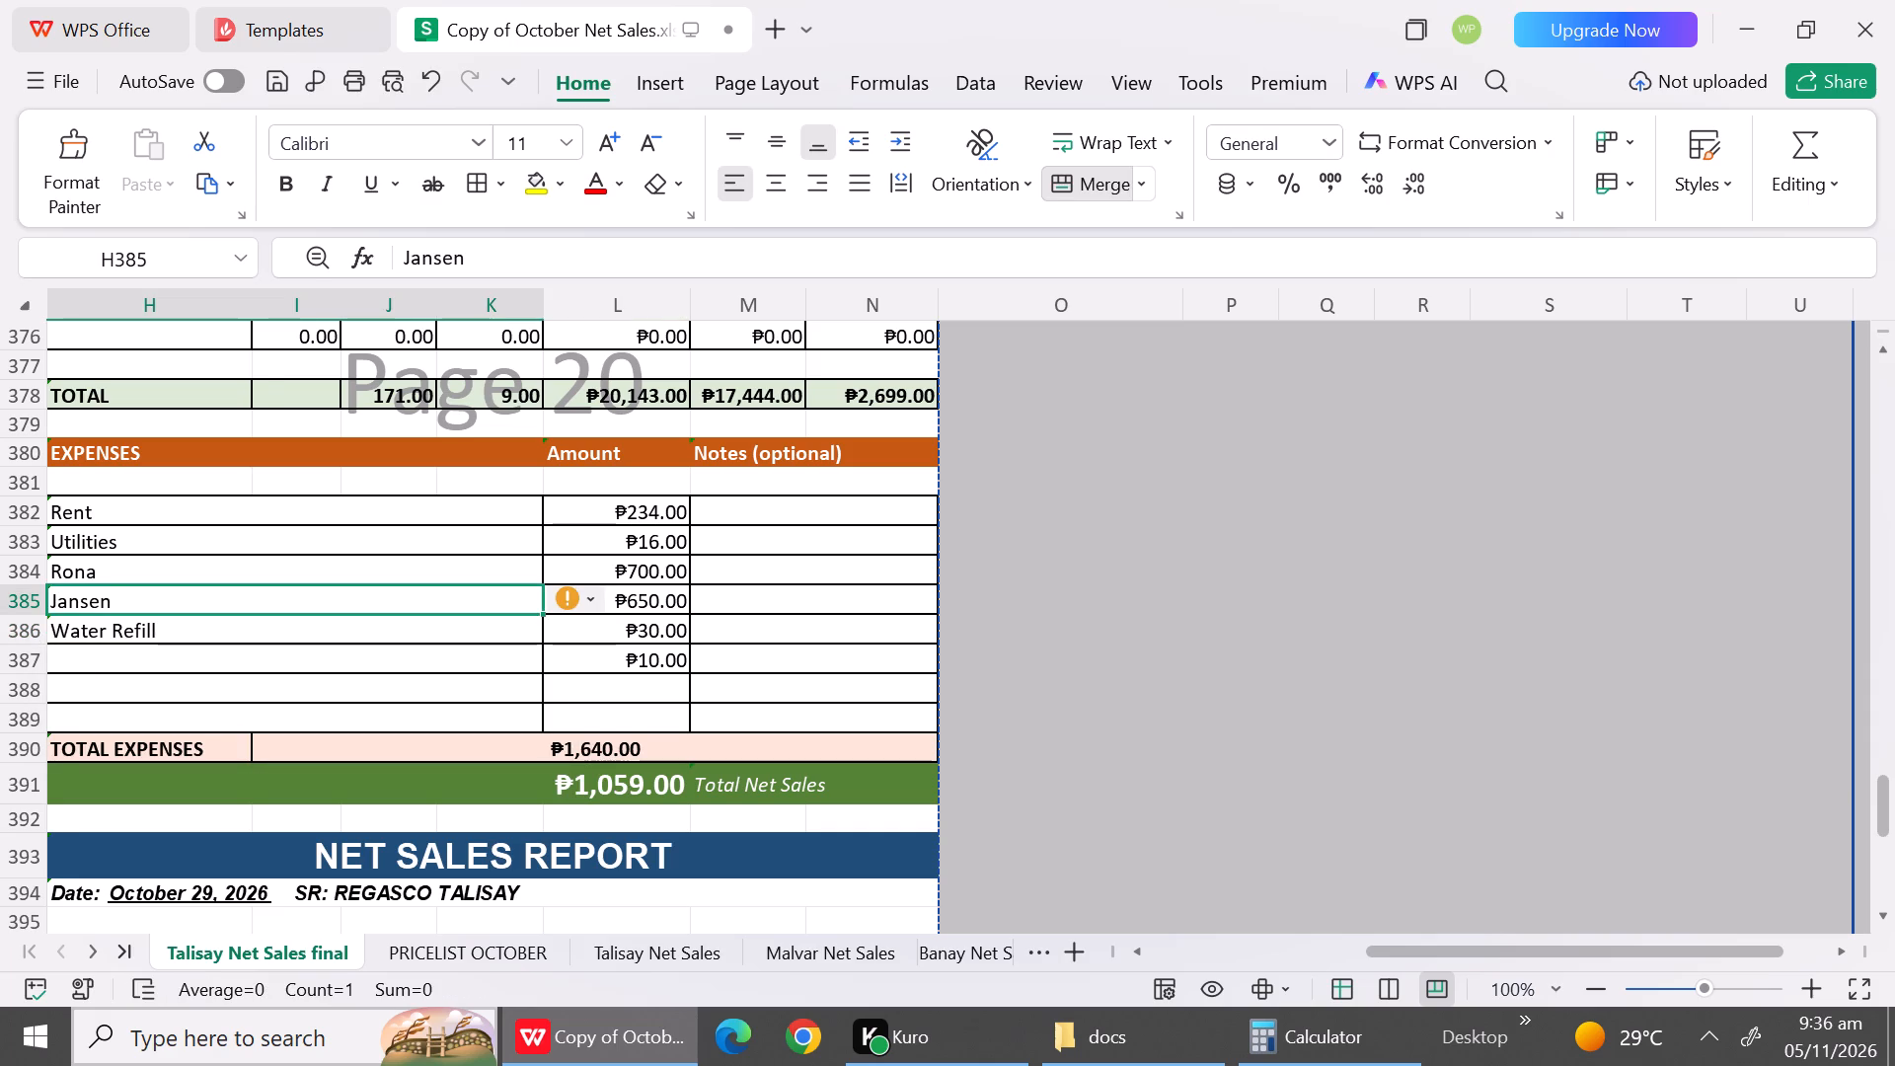
type("da")
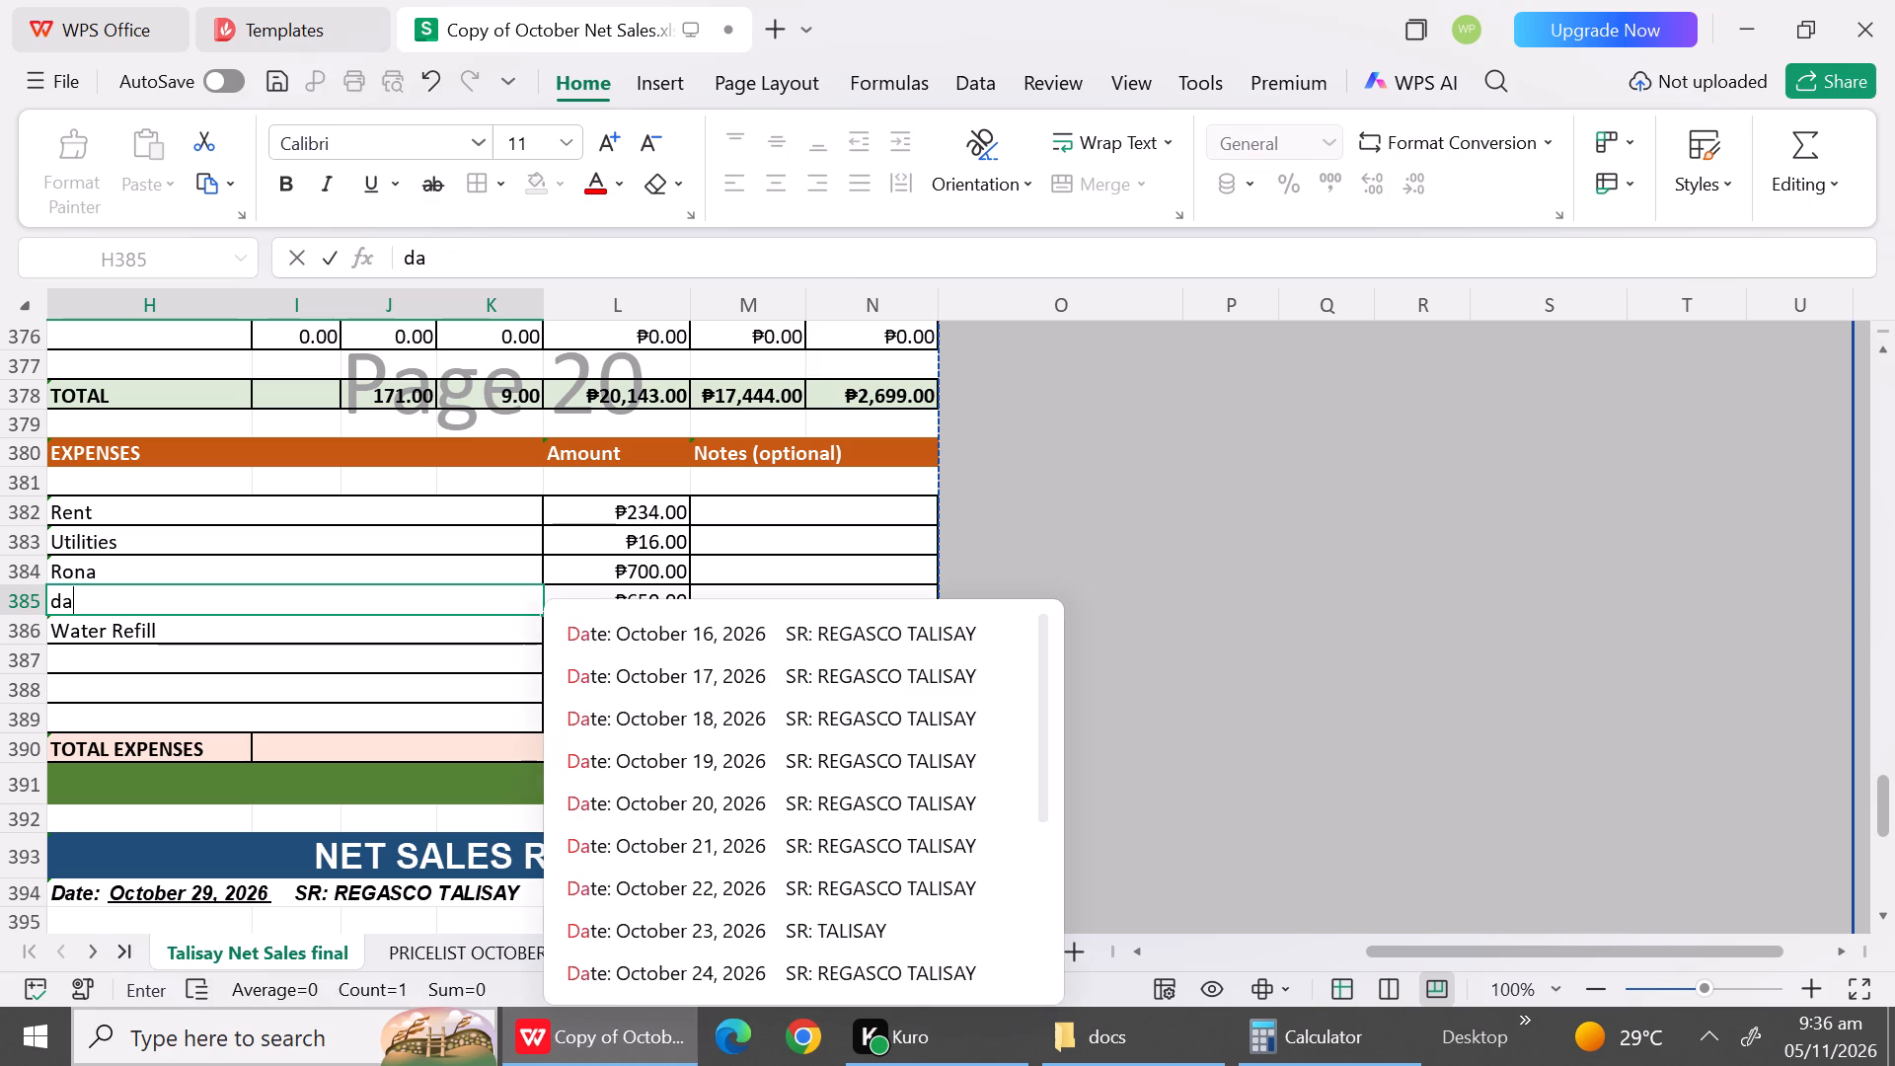
key("v")
left_click(474, 625)
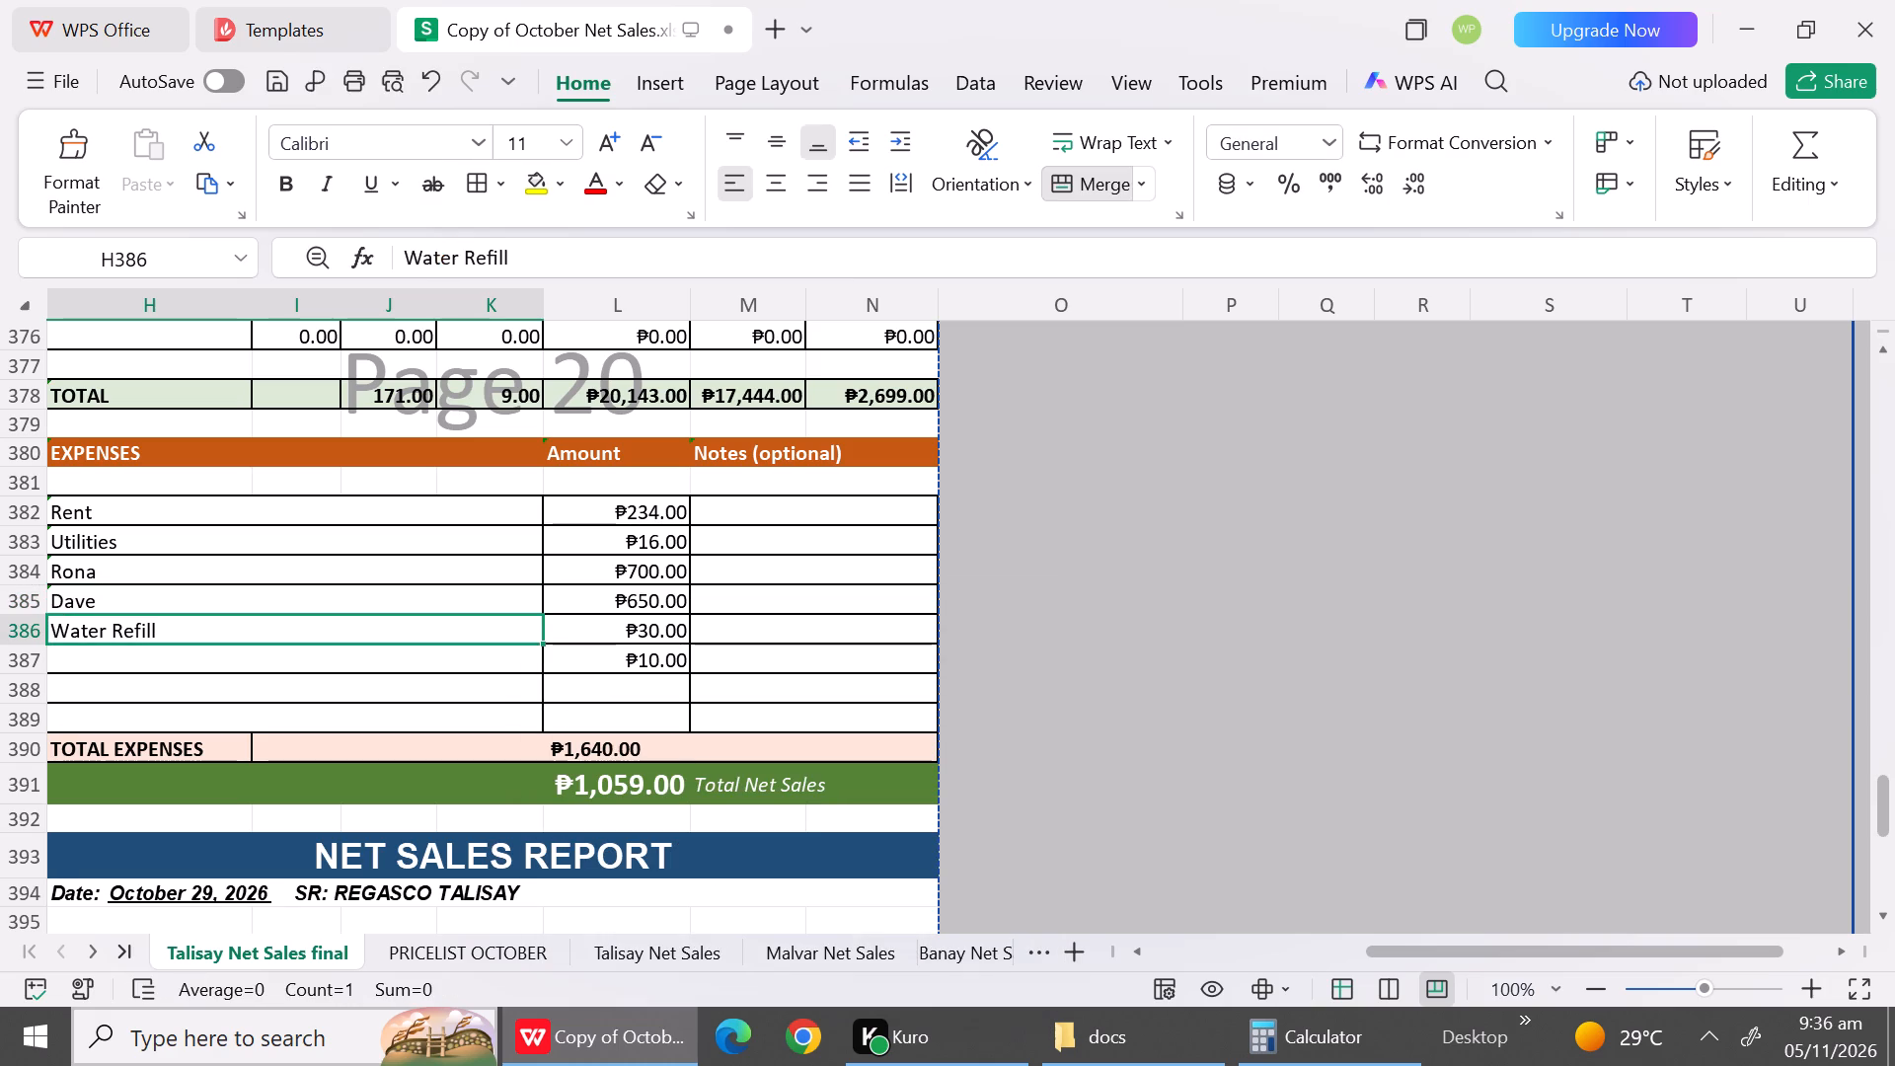
left_click(624, 610)
type("550")
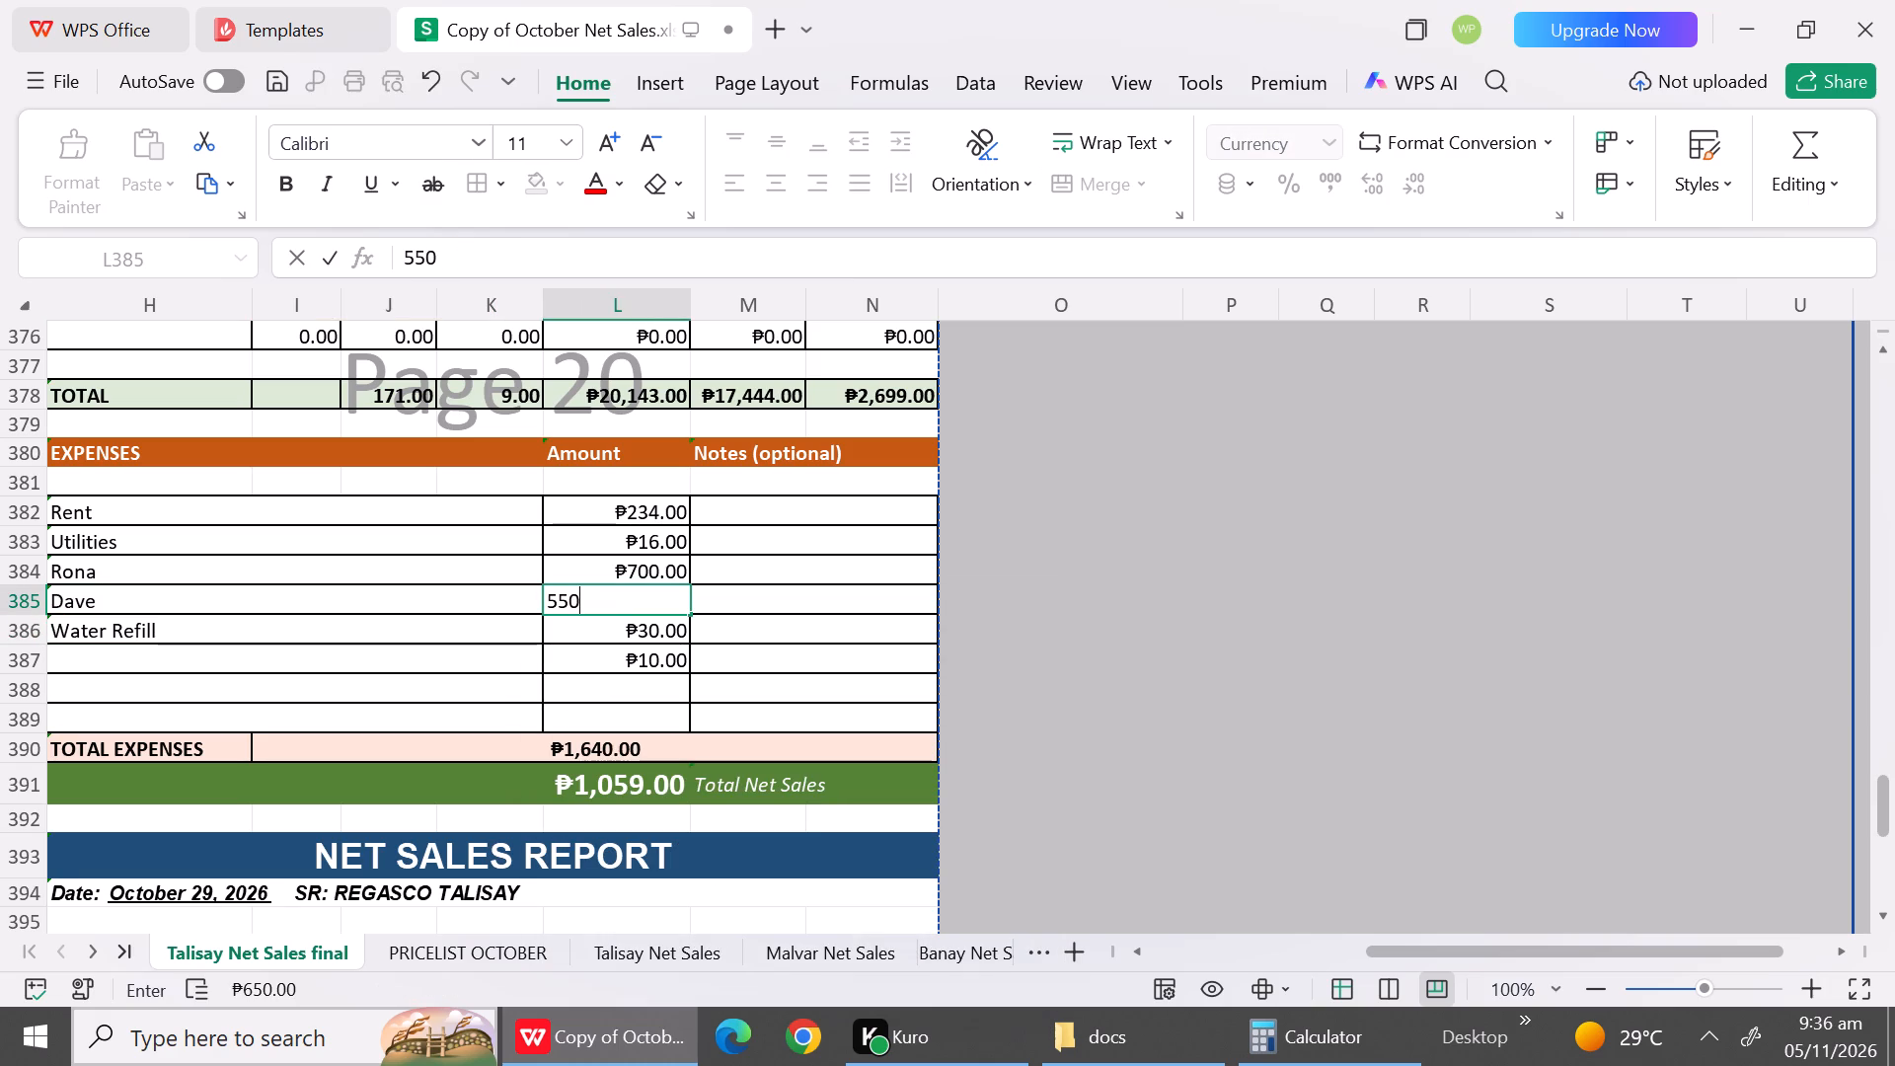
left_click(639, 570)
type("600")
left_click(430, 686)
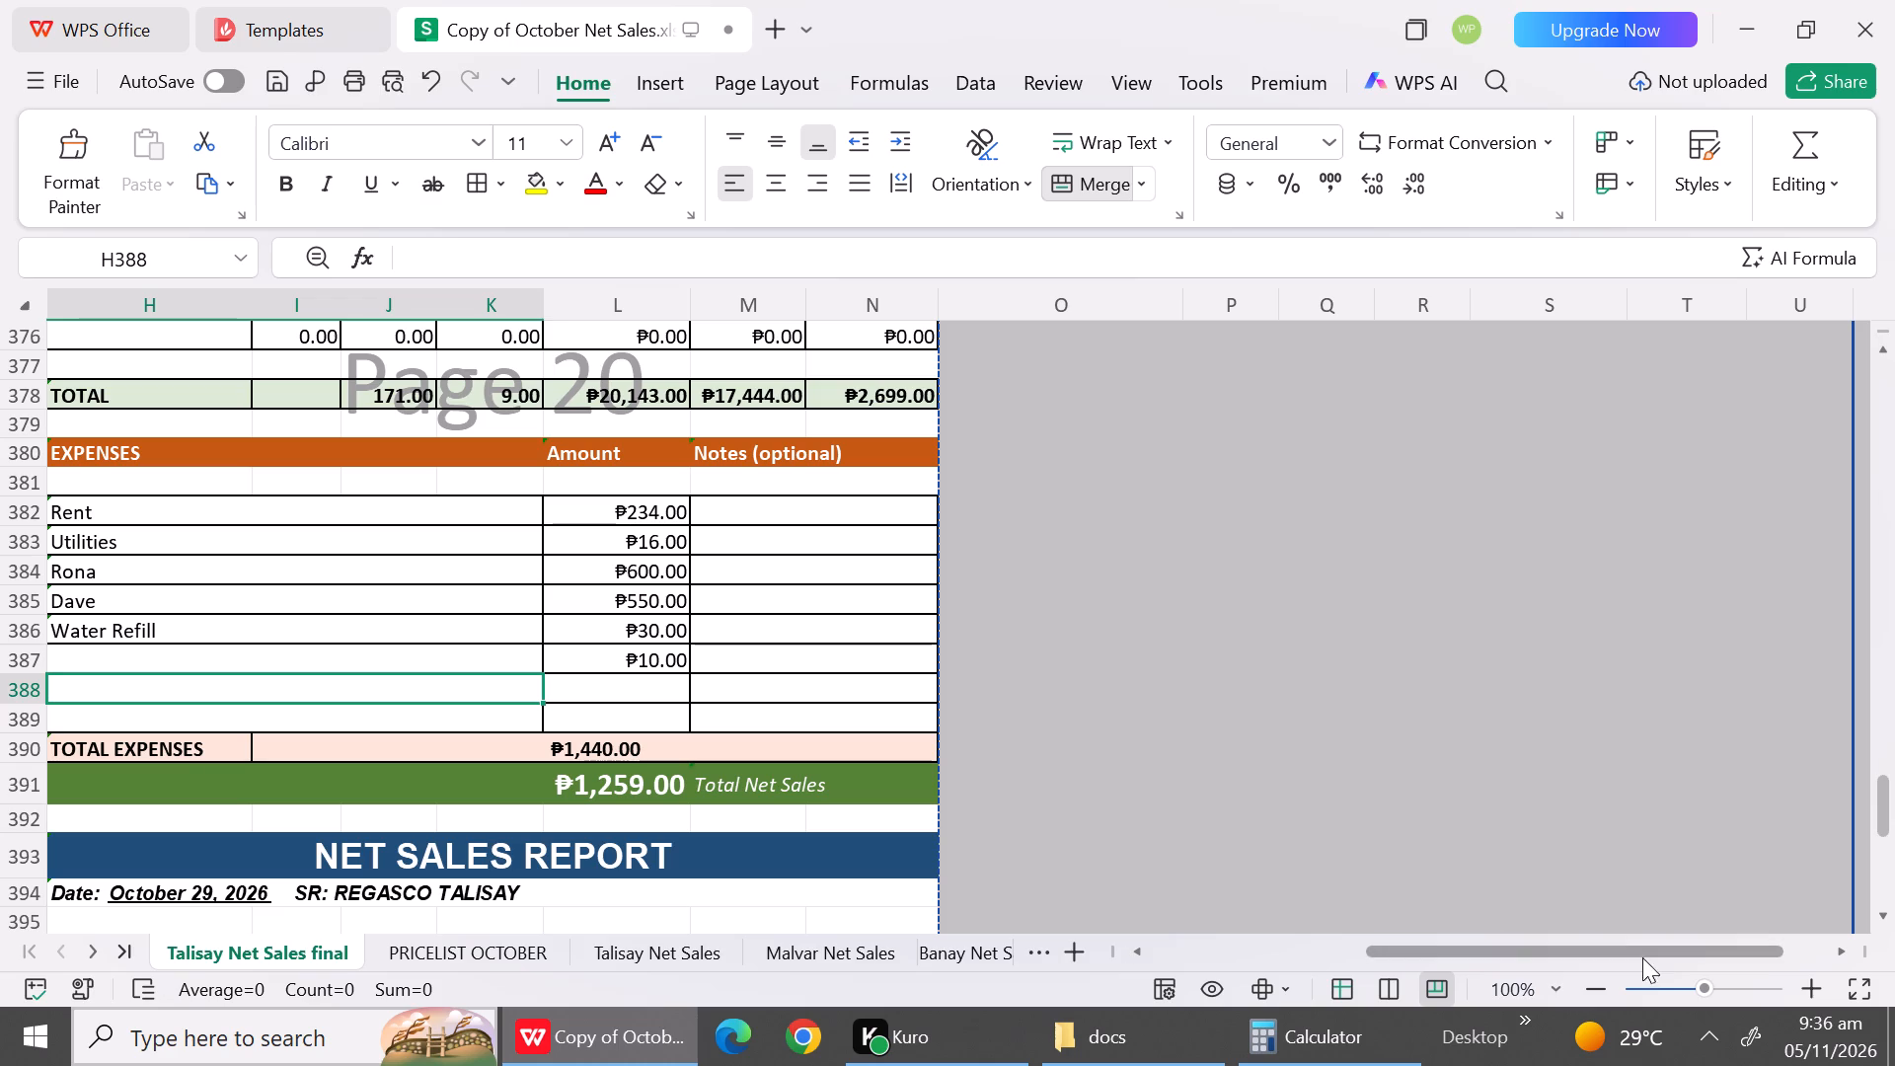
In the October 29 report, set the quantities of the 2.7, 5 and 11 kg Regasco sales to 1, 1 and 5.
double_click(1888, 928)
left_click_drag(1888, 928, 1866, 922)
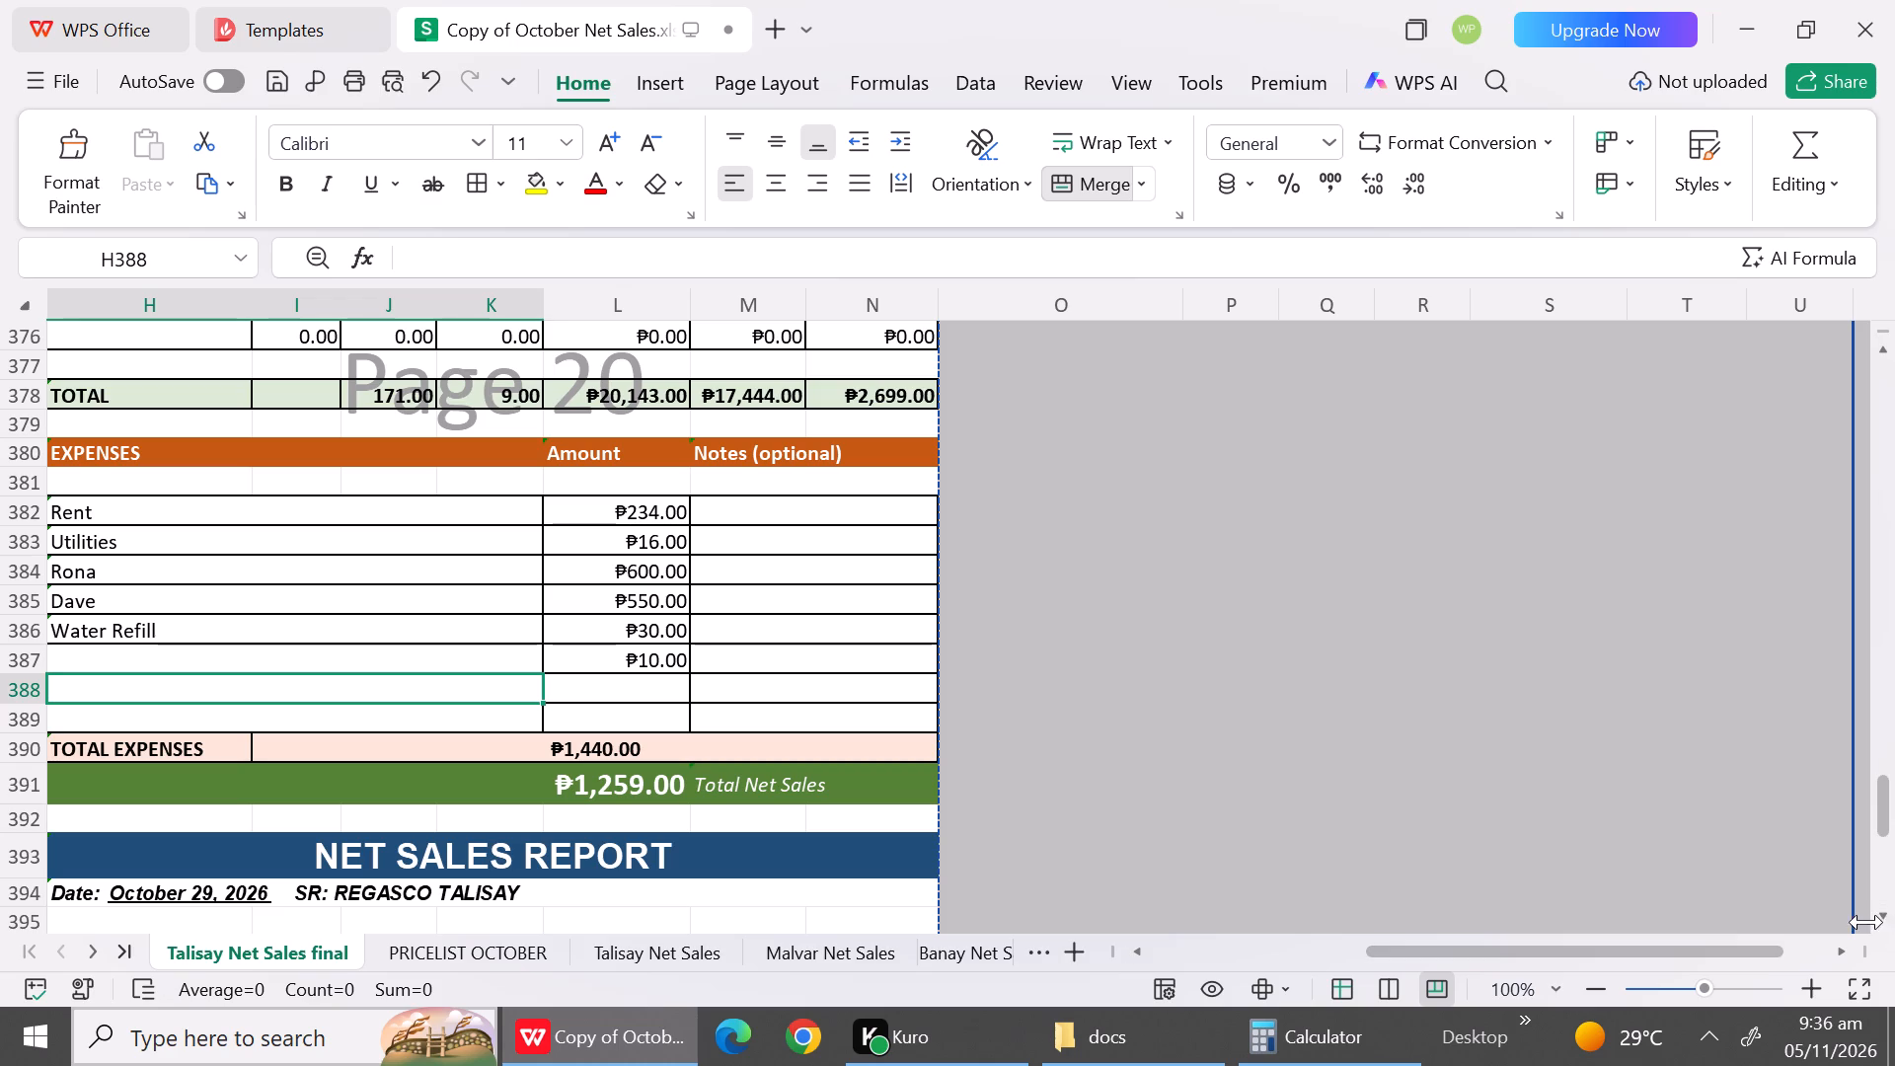
left_click_drag(1866, 922, 1861, 913)
left_click(1861, 913)
left_click(1879, 913)
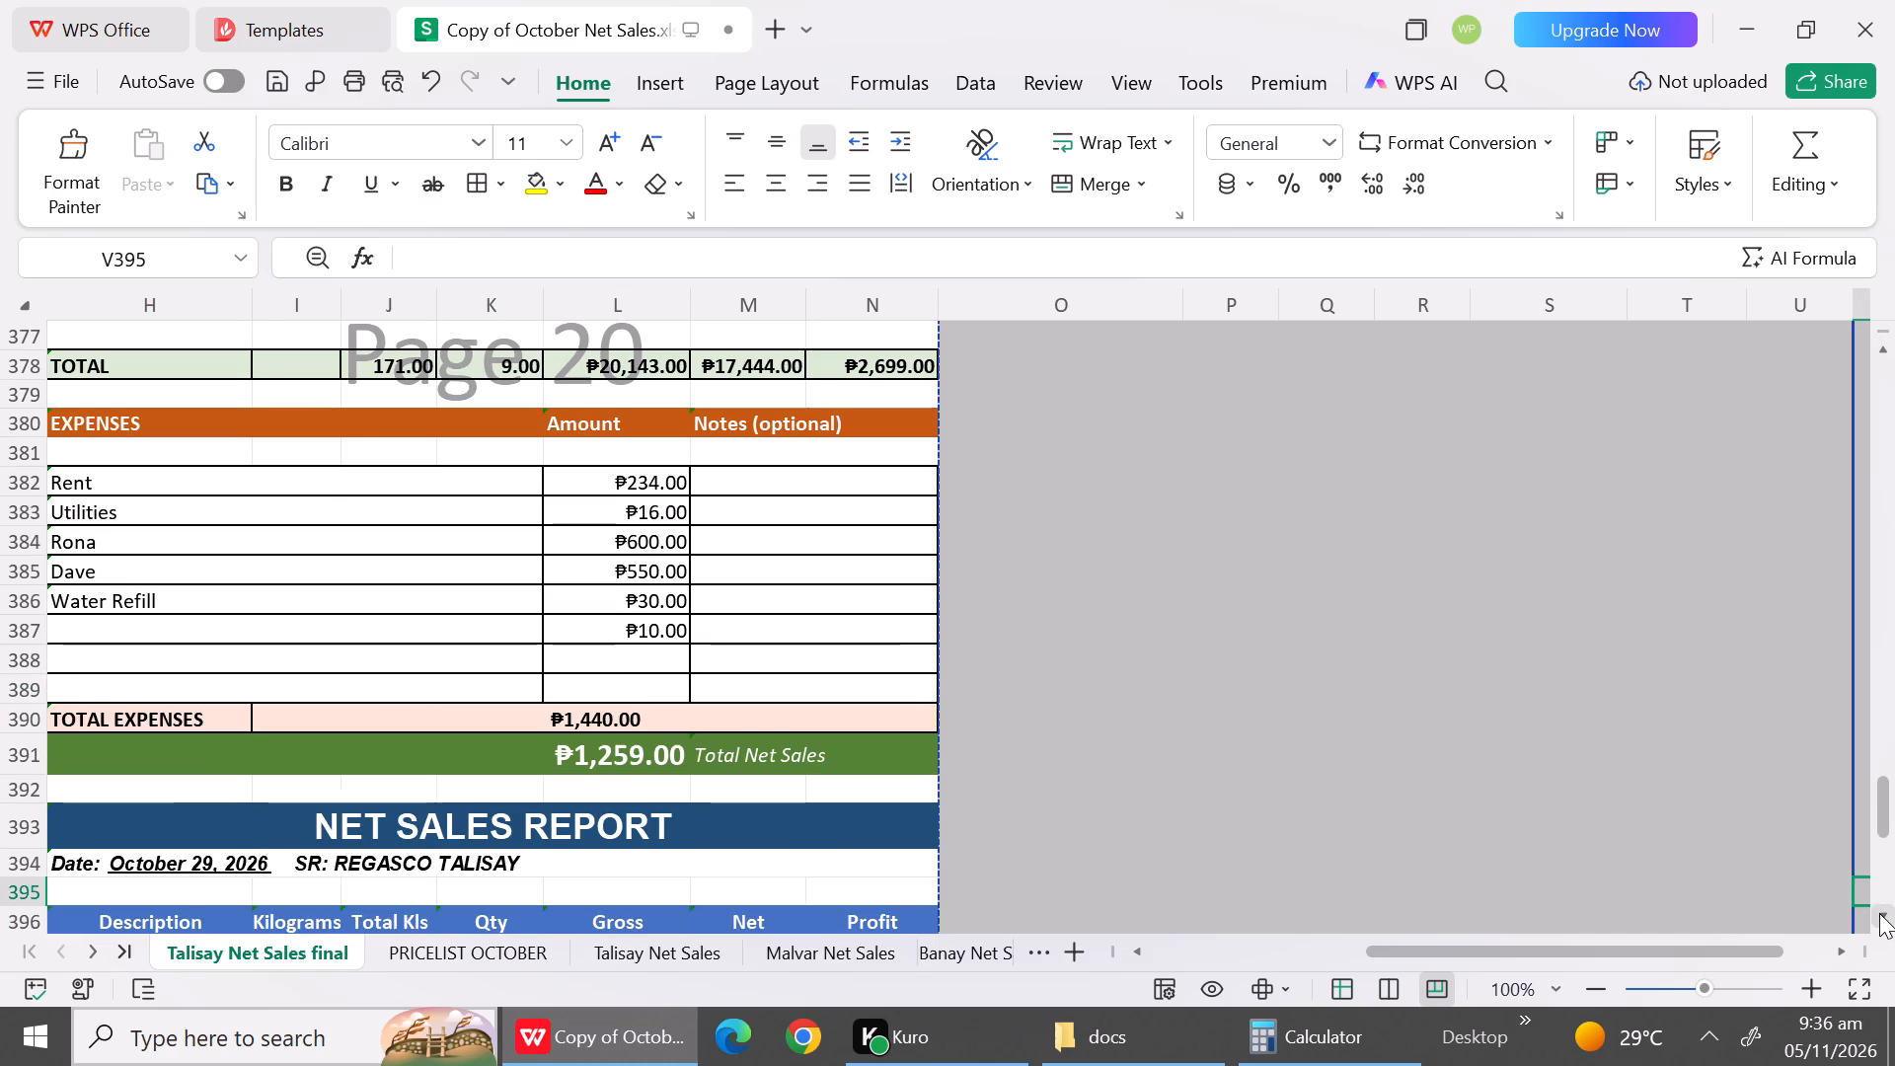
triple_click(1879, 913)
triple_click(1879, 913)
triple_click(1879, 913)
left_click(1879, 913)
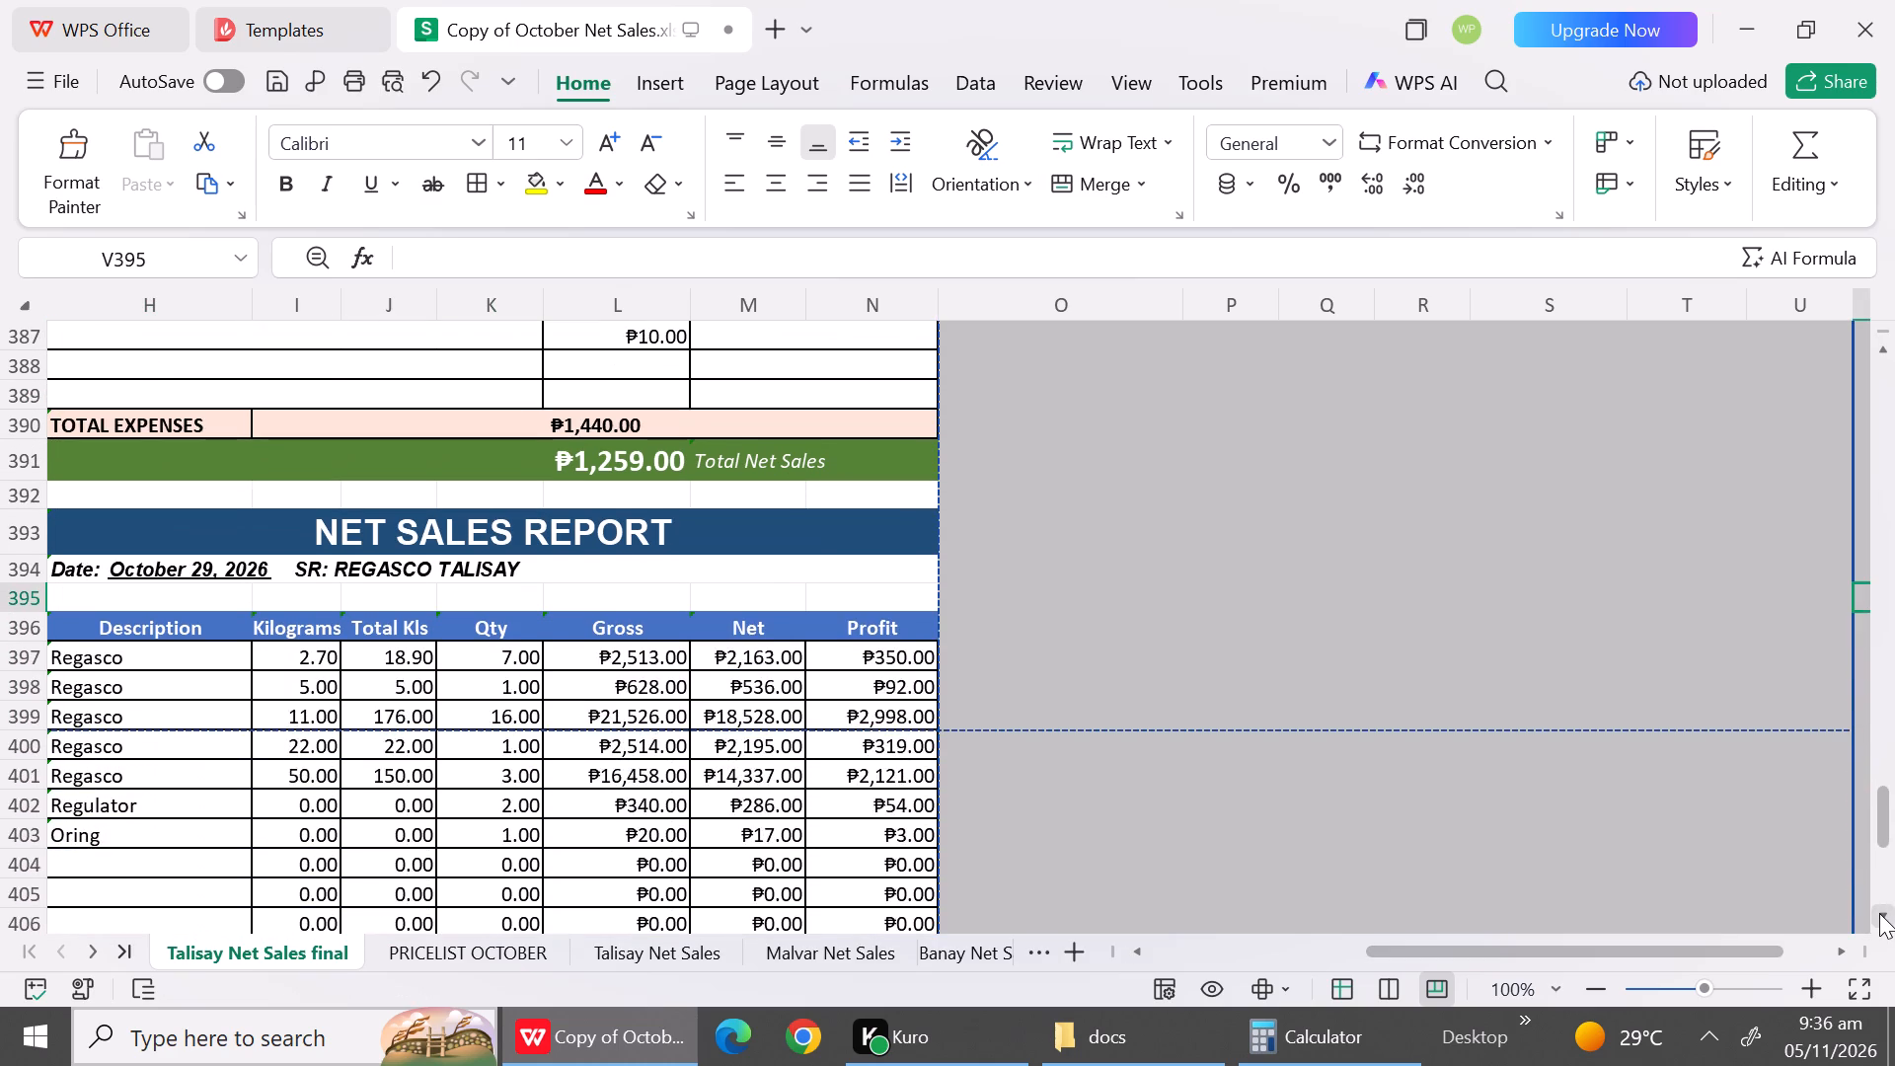
triple_click(1879, 913)
left_click(1879, 913)
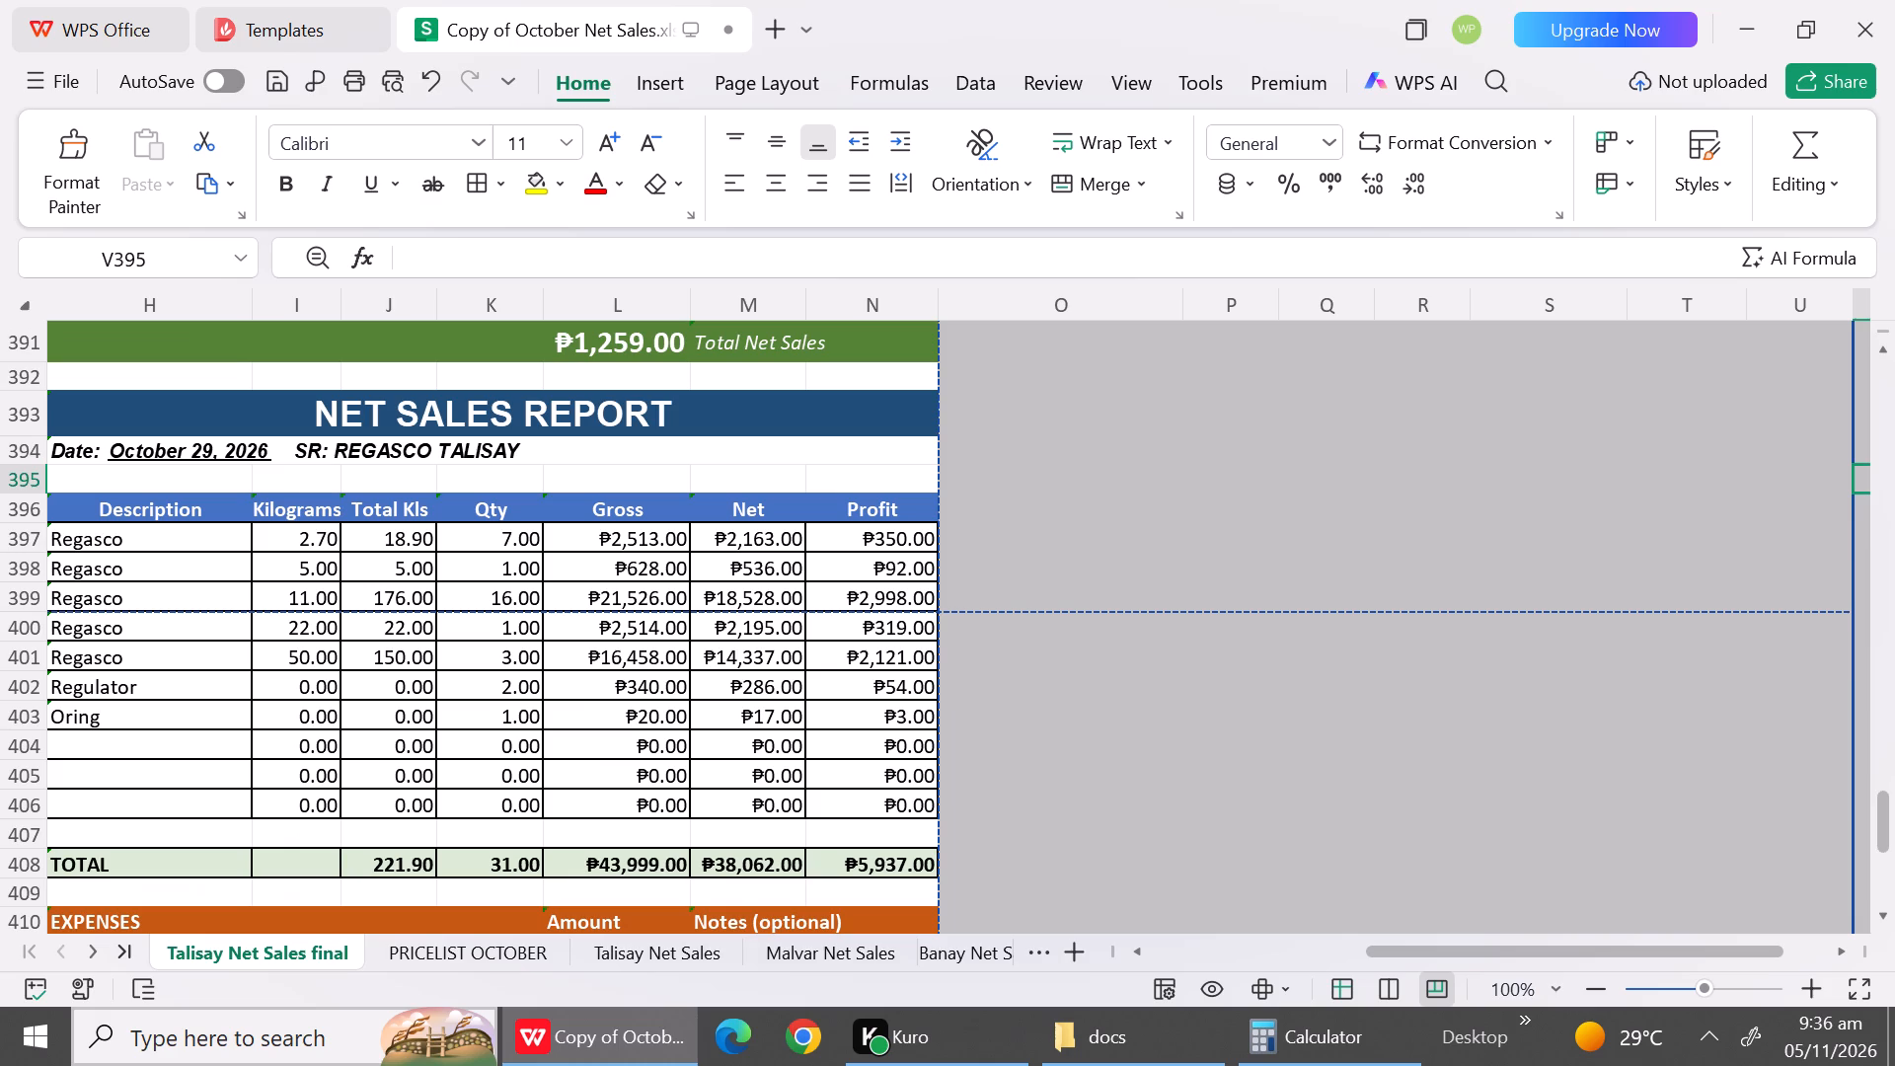
left_click(524, 542)
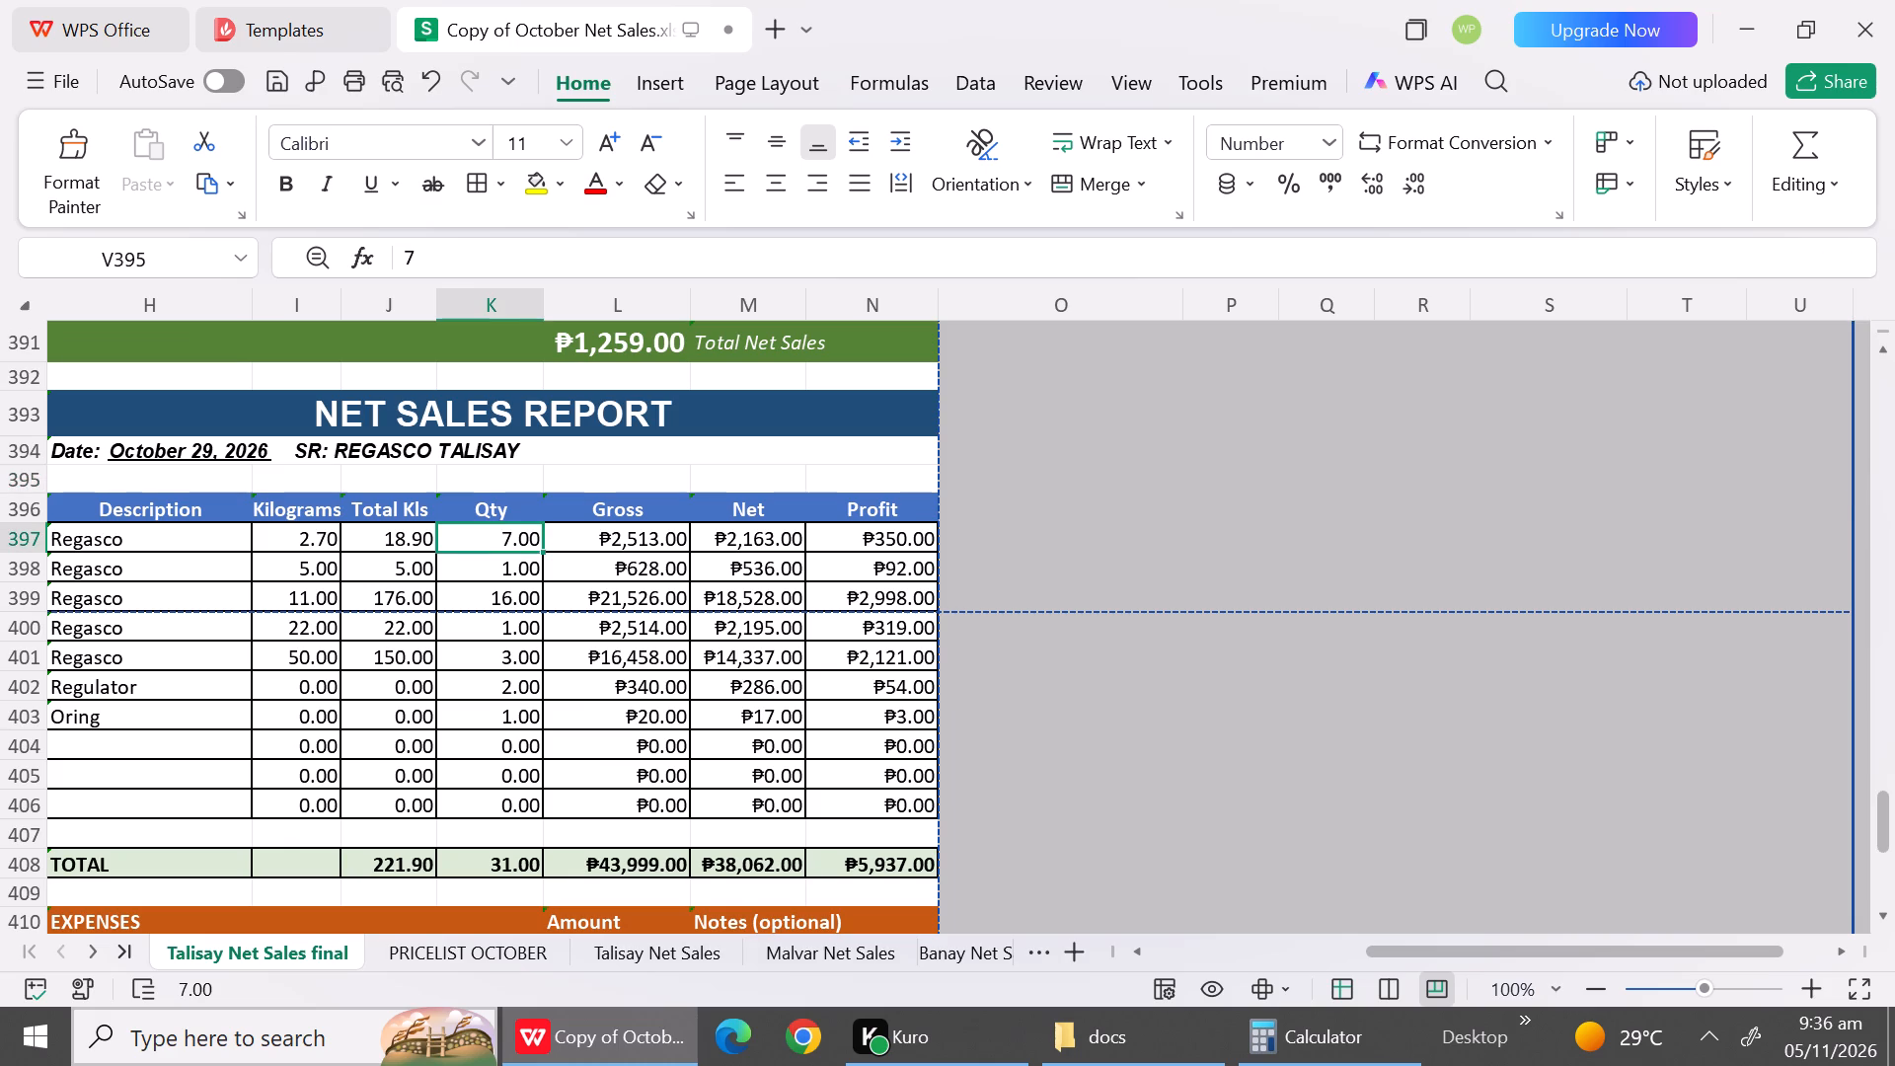
key("1")
key("Down")
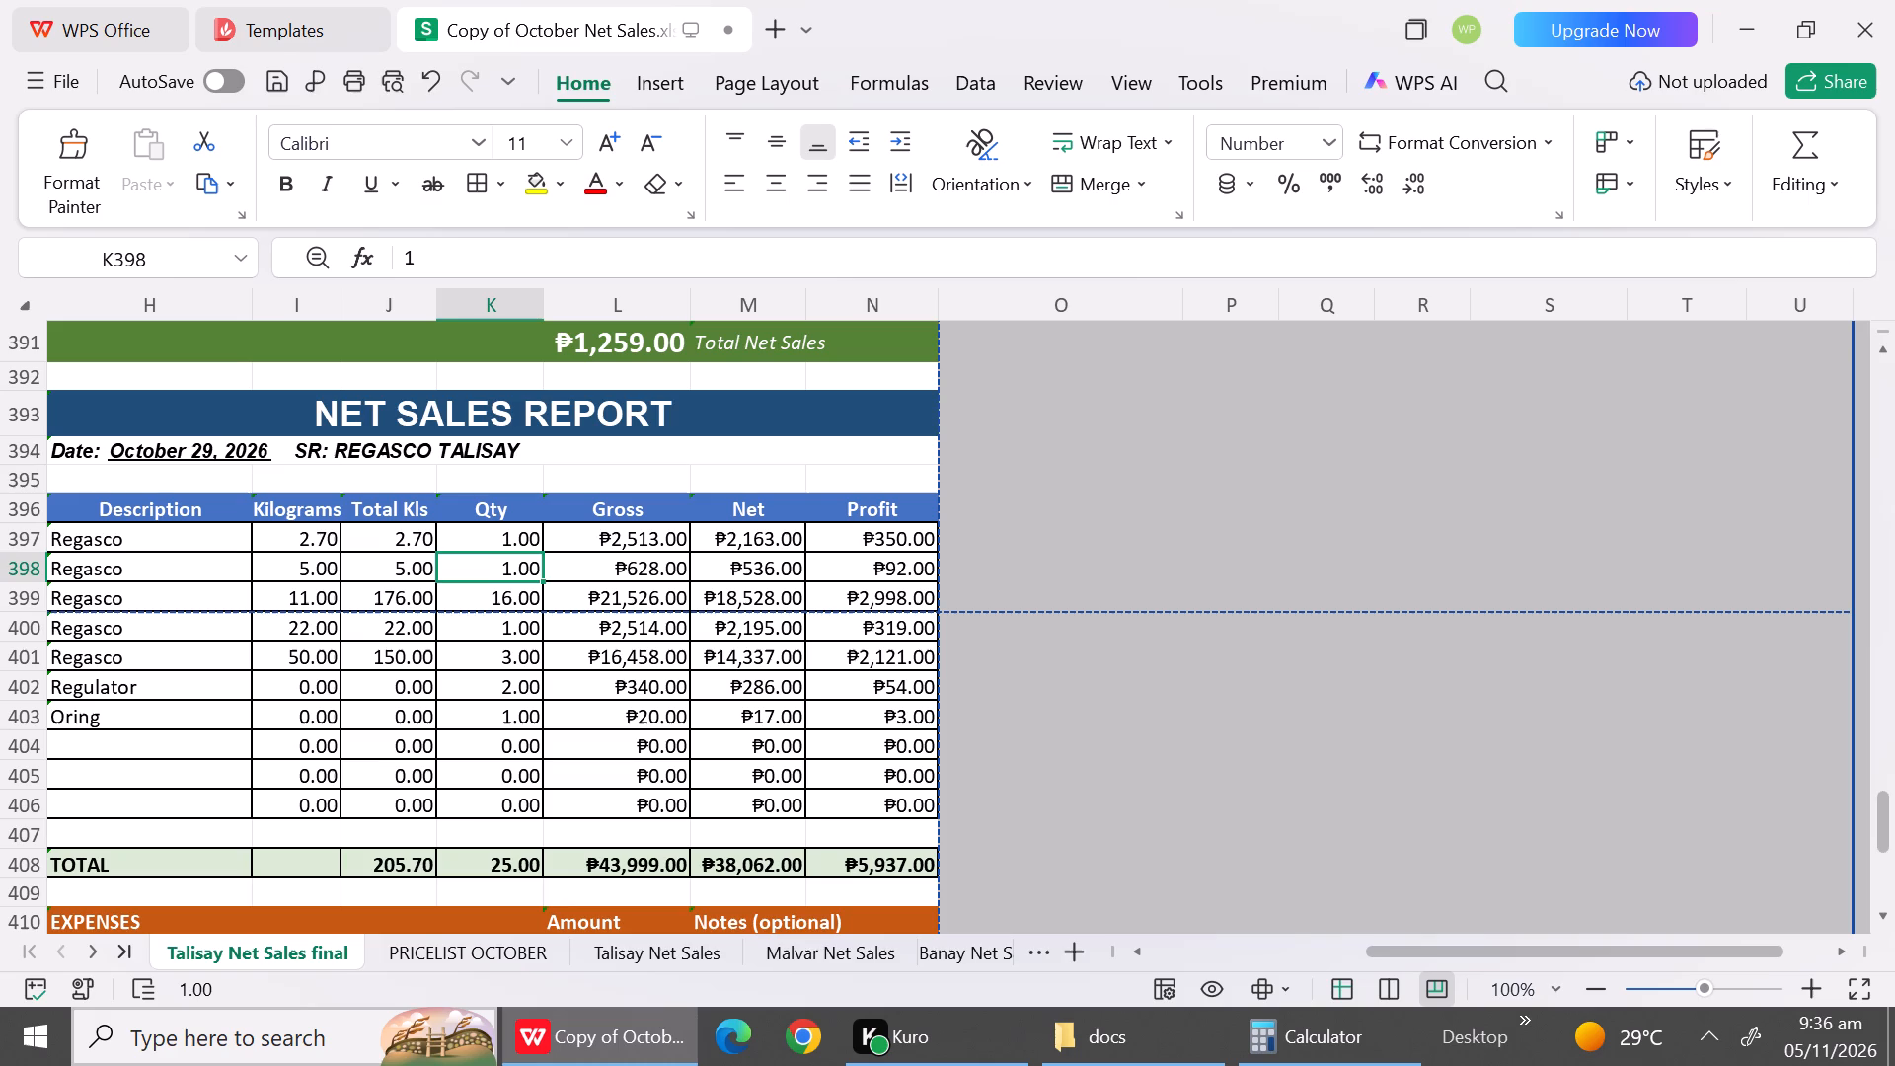
key("1")
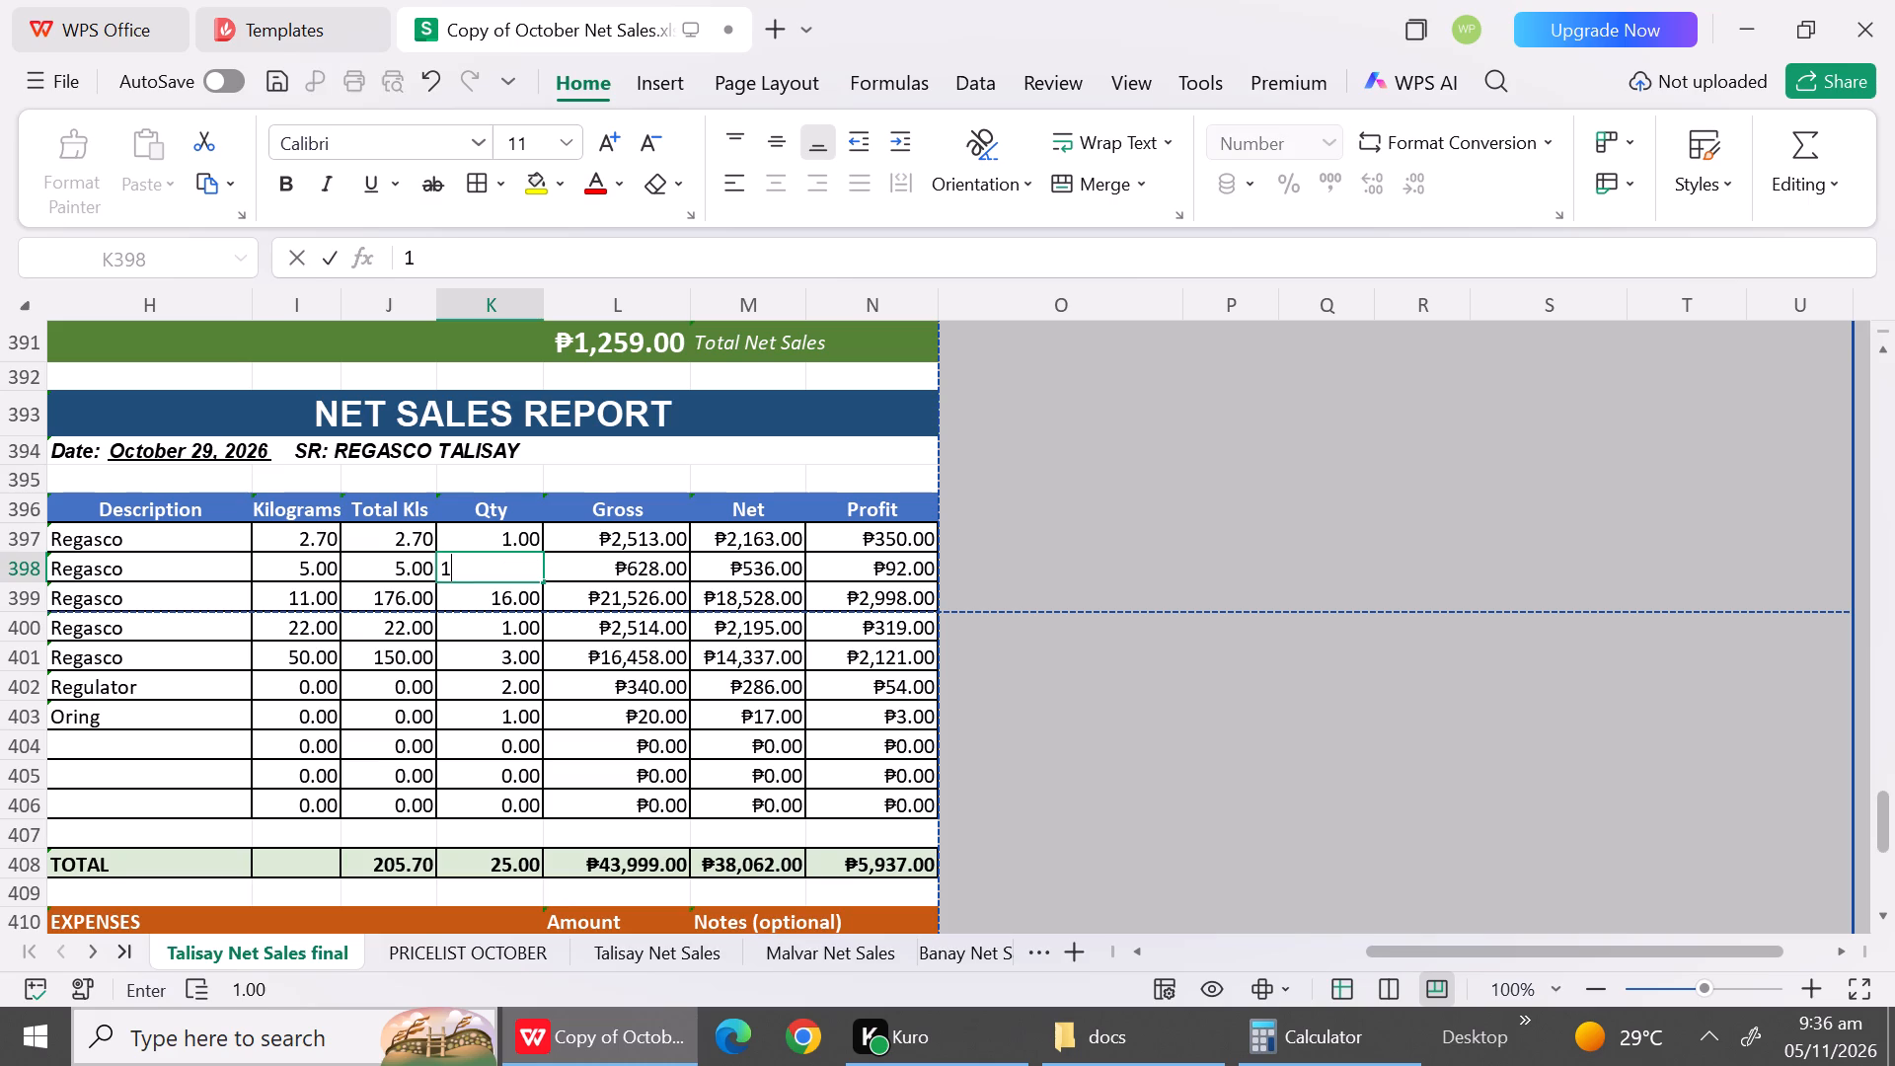
key("Down")
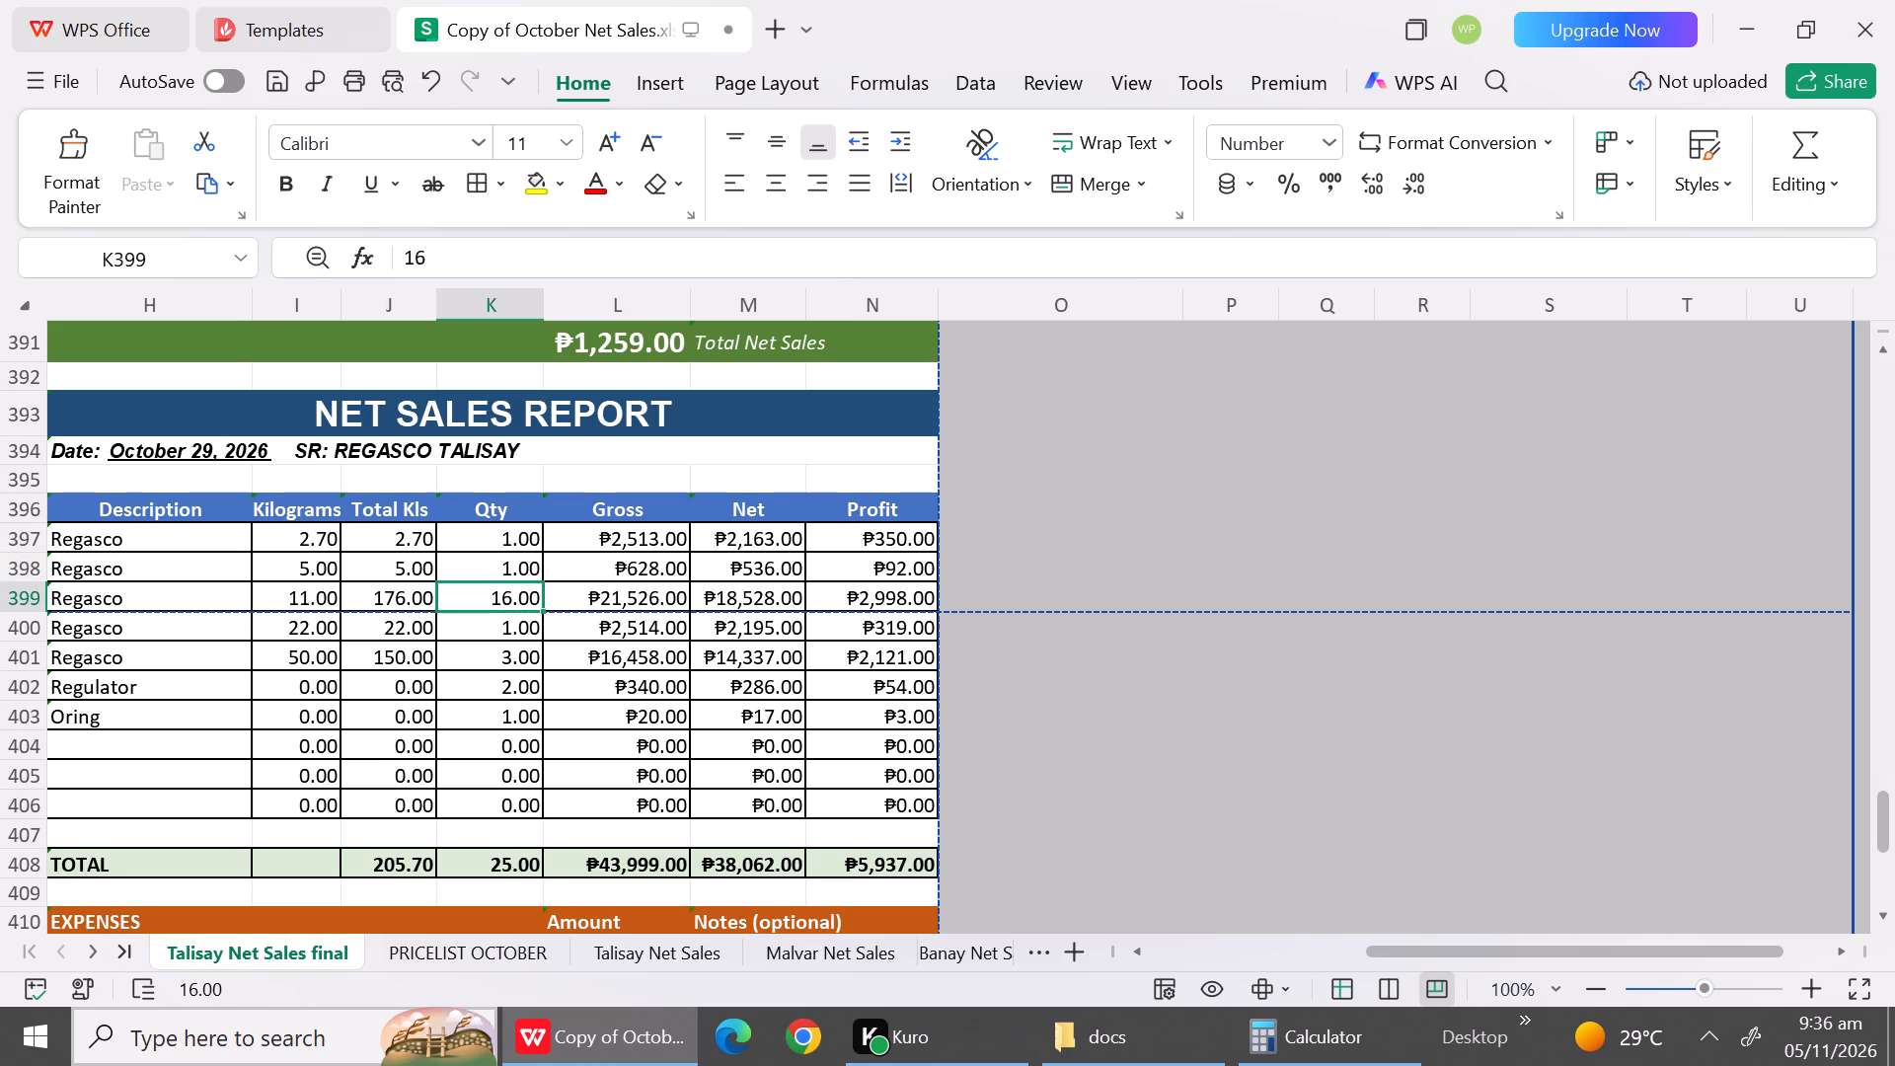
key("5")
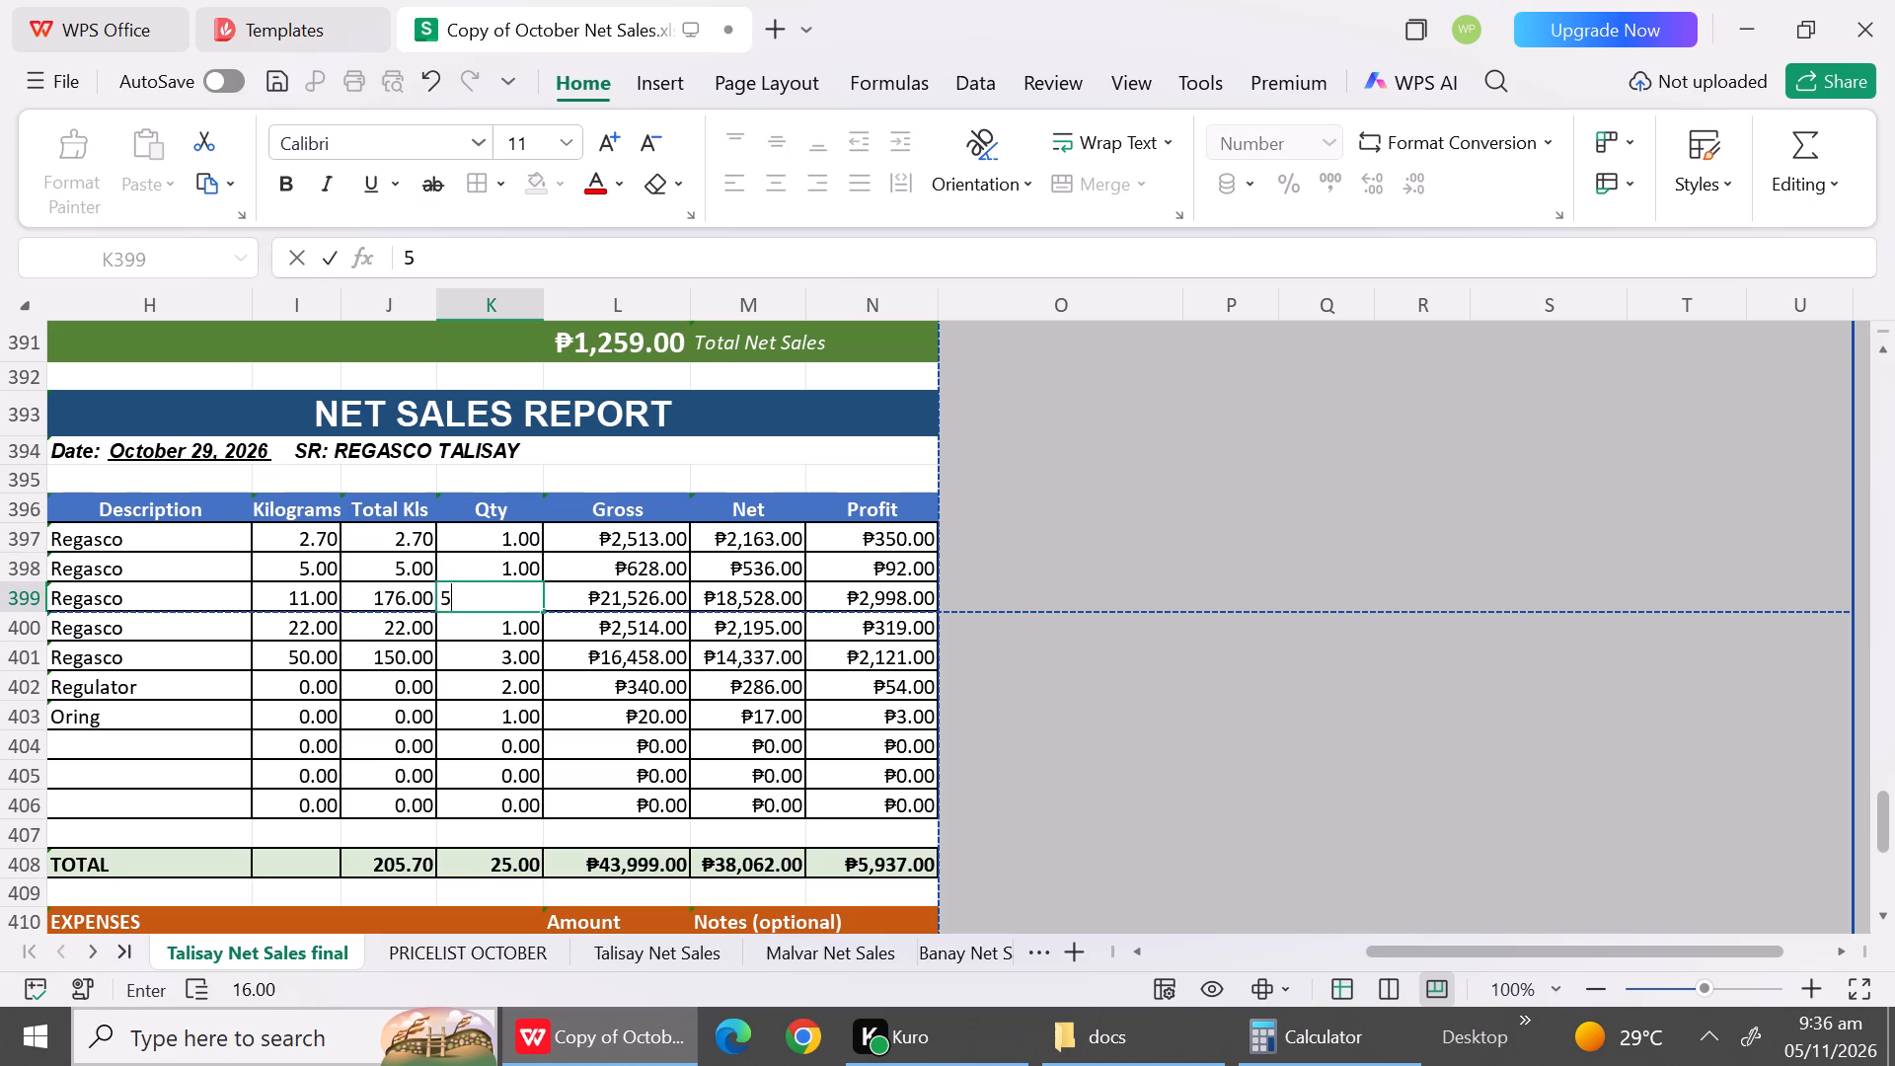
Set the quantities in rows 400 to 403 of the October 29 report to 0.
left_click(493, 630)
key("0")
key("Down")
key("0")
key("Down")
key("0")
key("Down")
key("0")
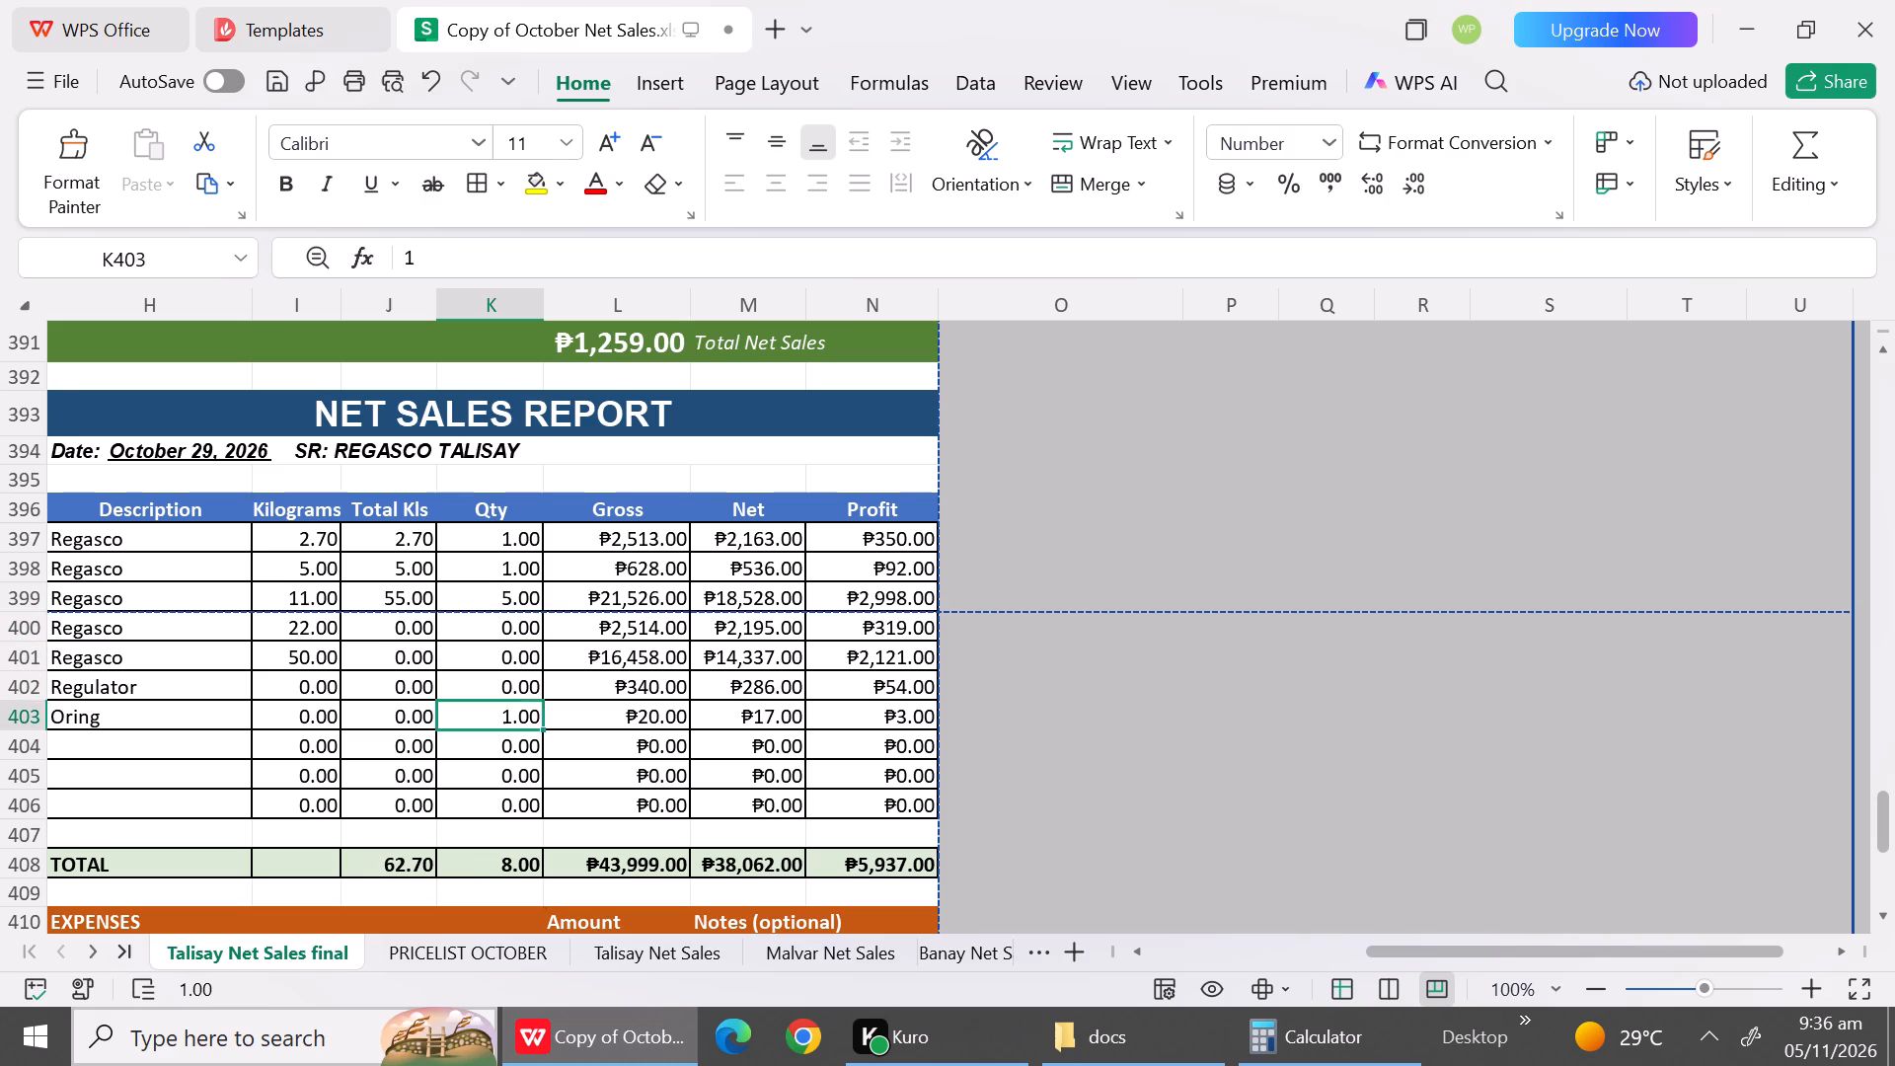
key("Down")
Set the kilograms values in rows 400 to 402 to 0.
left_click(292, 631)
key("0")
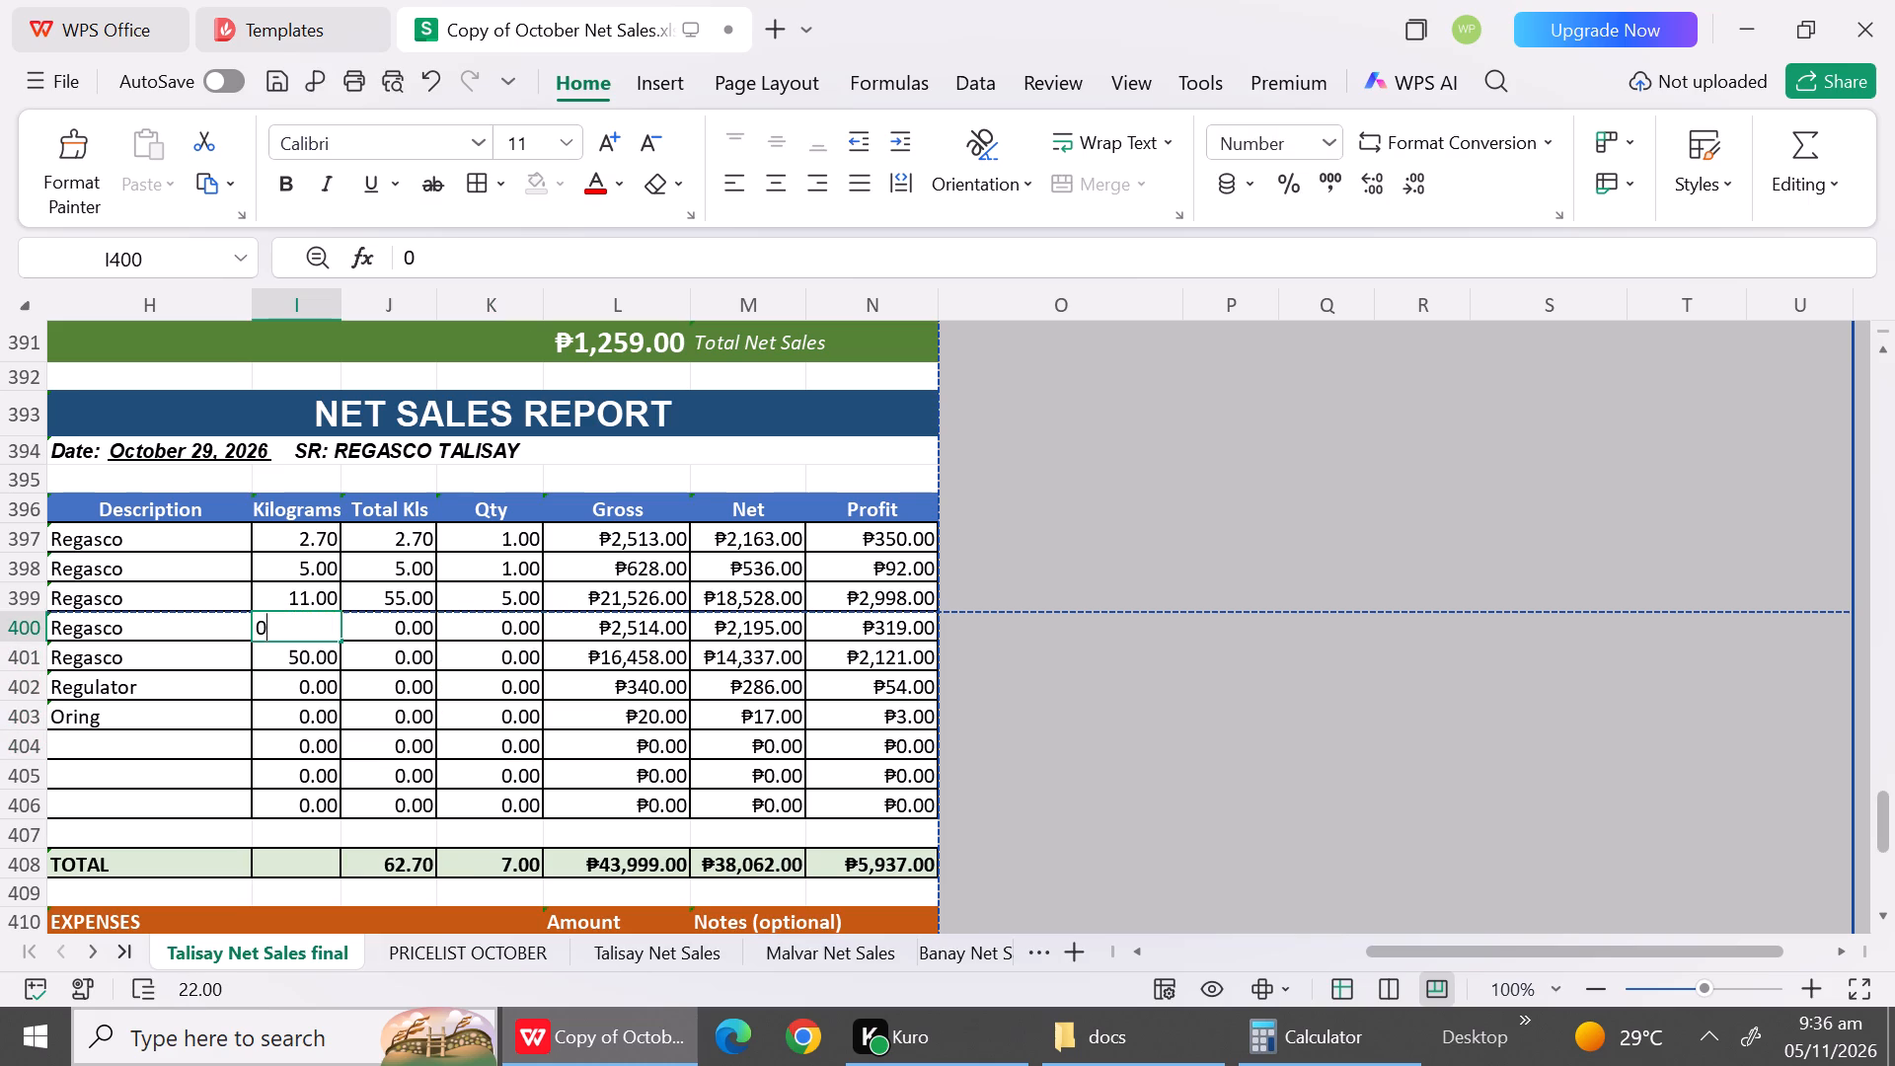
key("Down")
key("0")
key("Down")
key("0")
Clear the product descriptions in rows 400 to 403, including the two Regasco entries, Regulator and Oring.
left_click(224, 636)
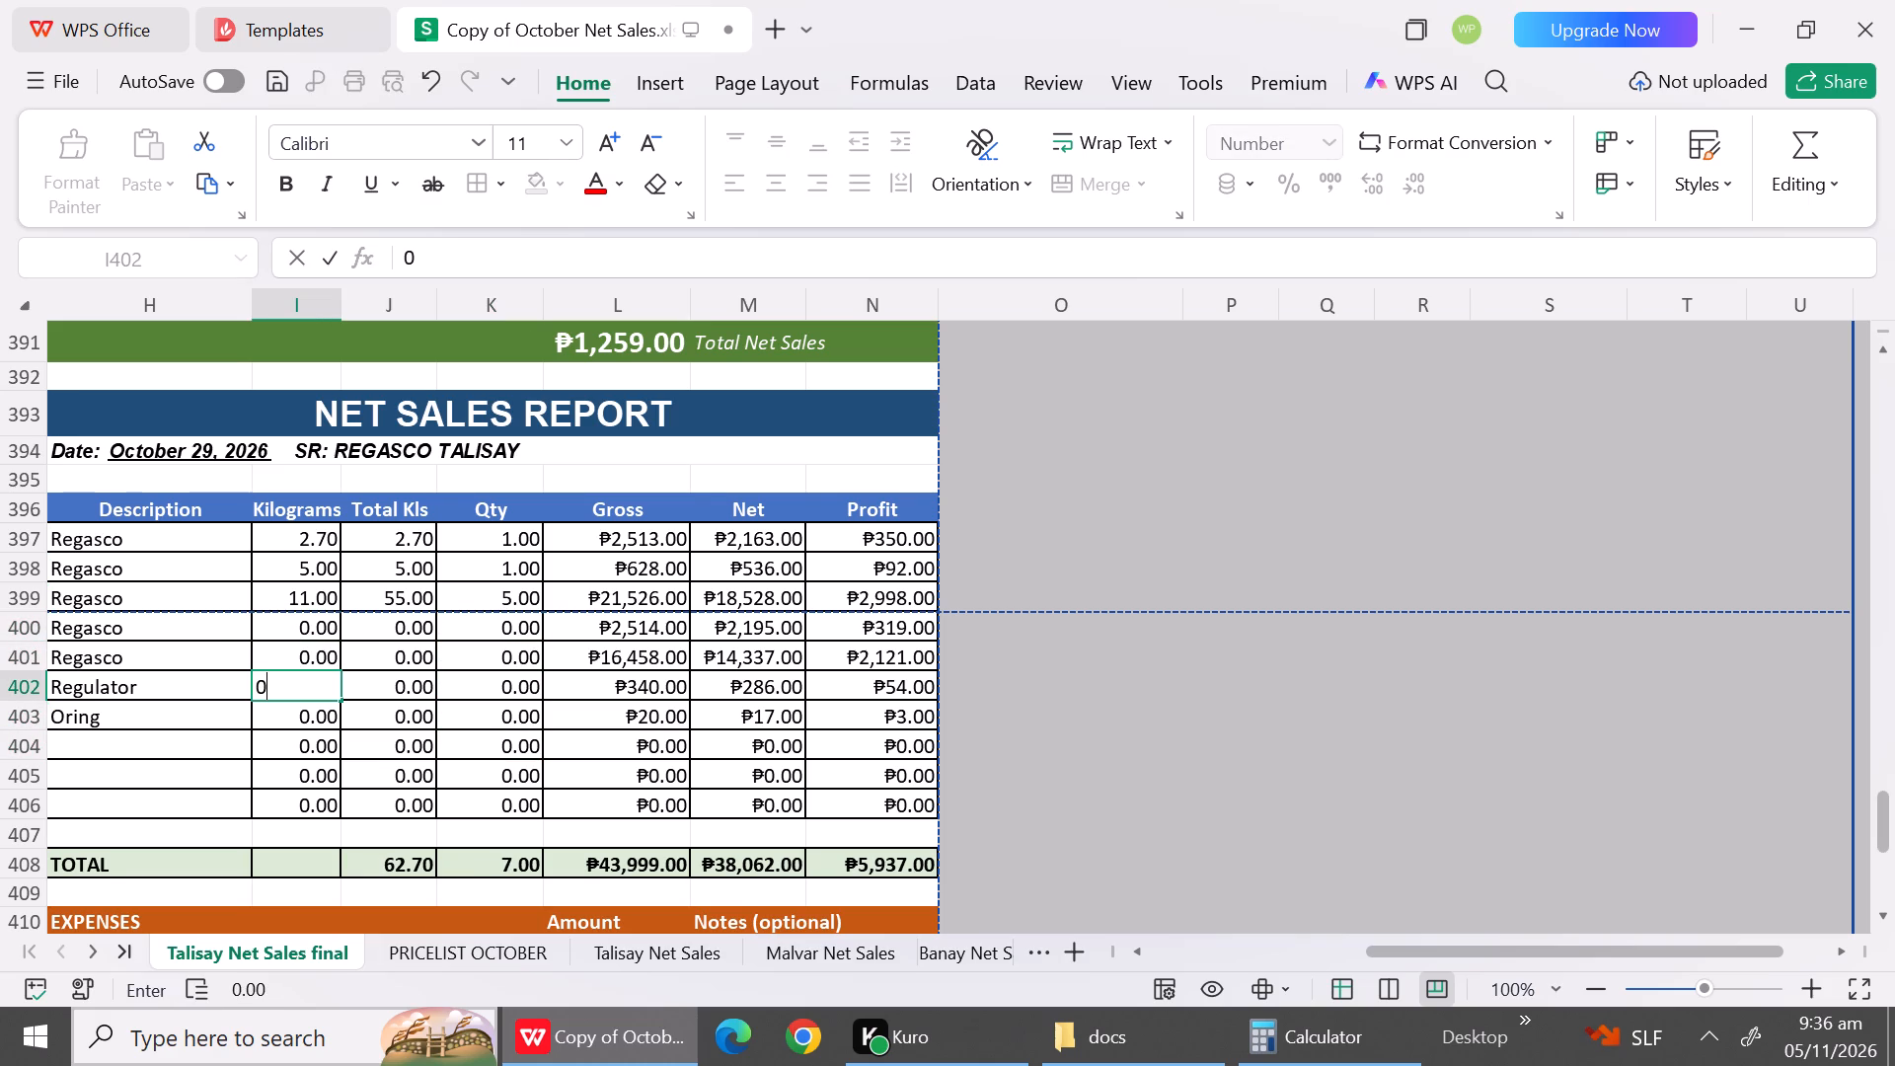
key("BackSpace")
key("Down")
key("BackSpace")
key("Down")
key("BackSpace")
key("Down")
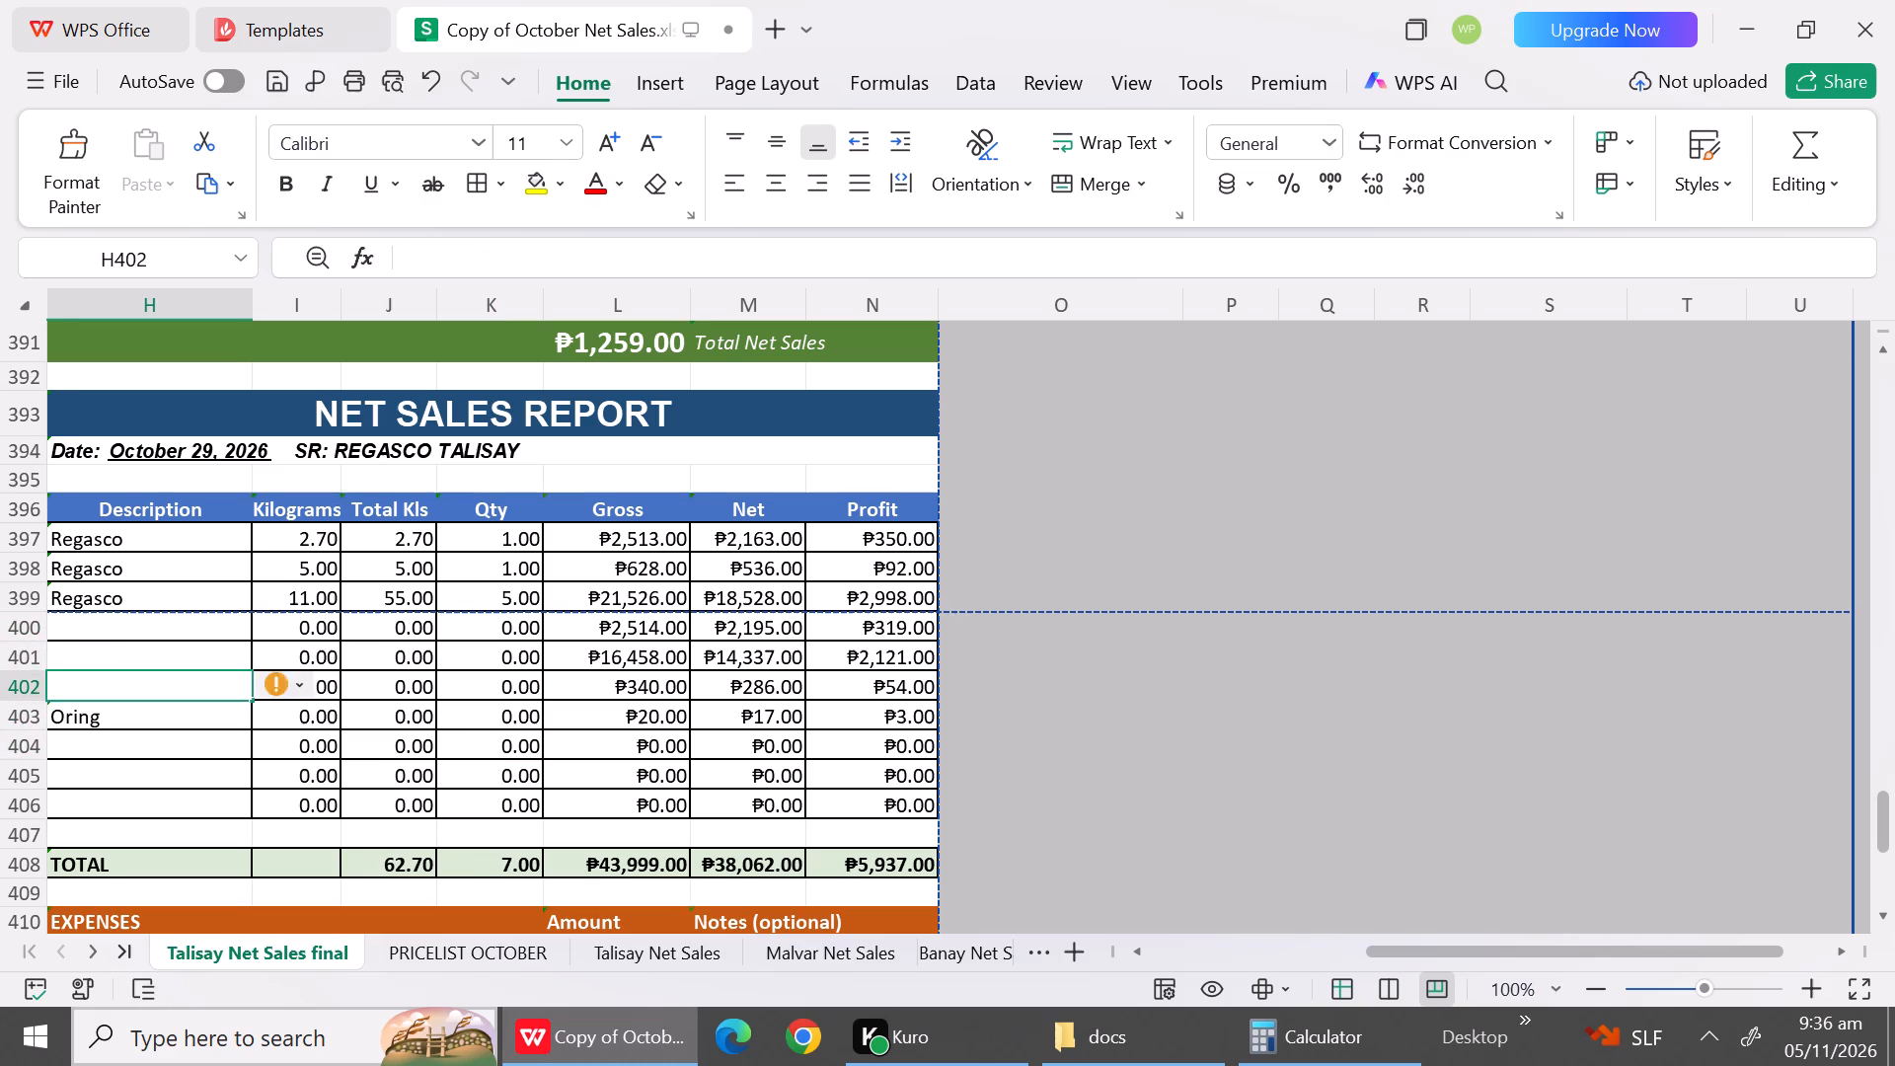
key("BackSpace")
left_click(183, 761)
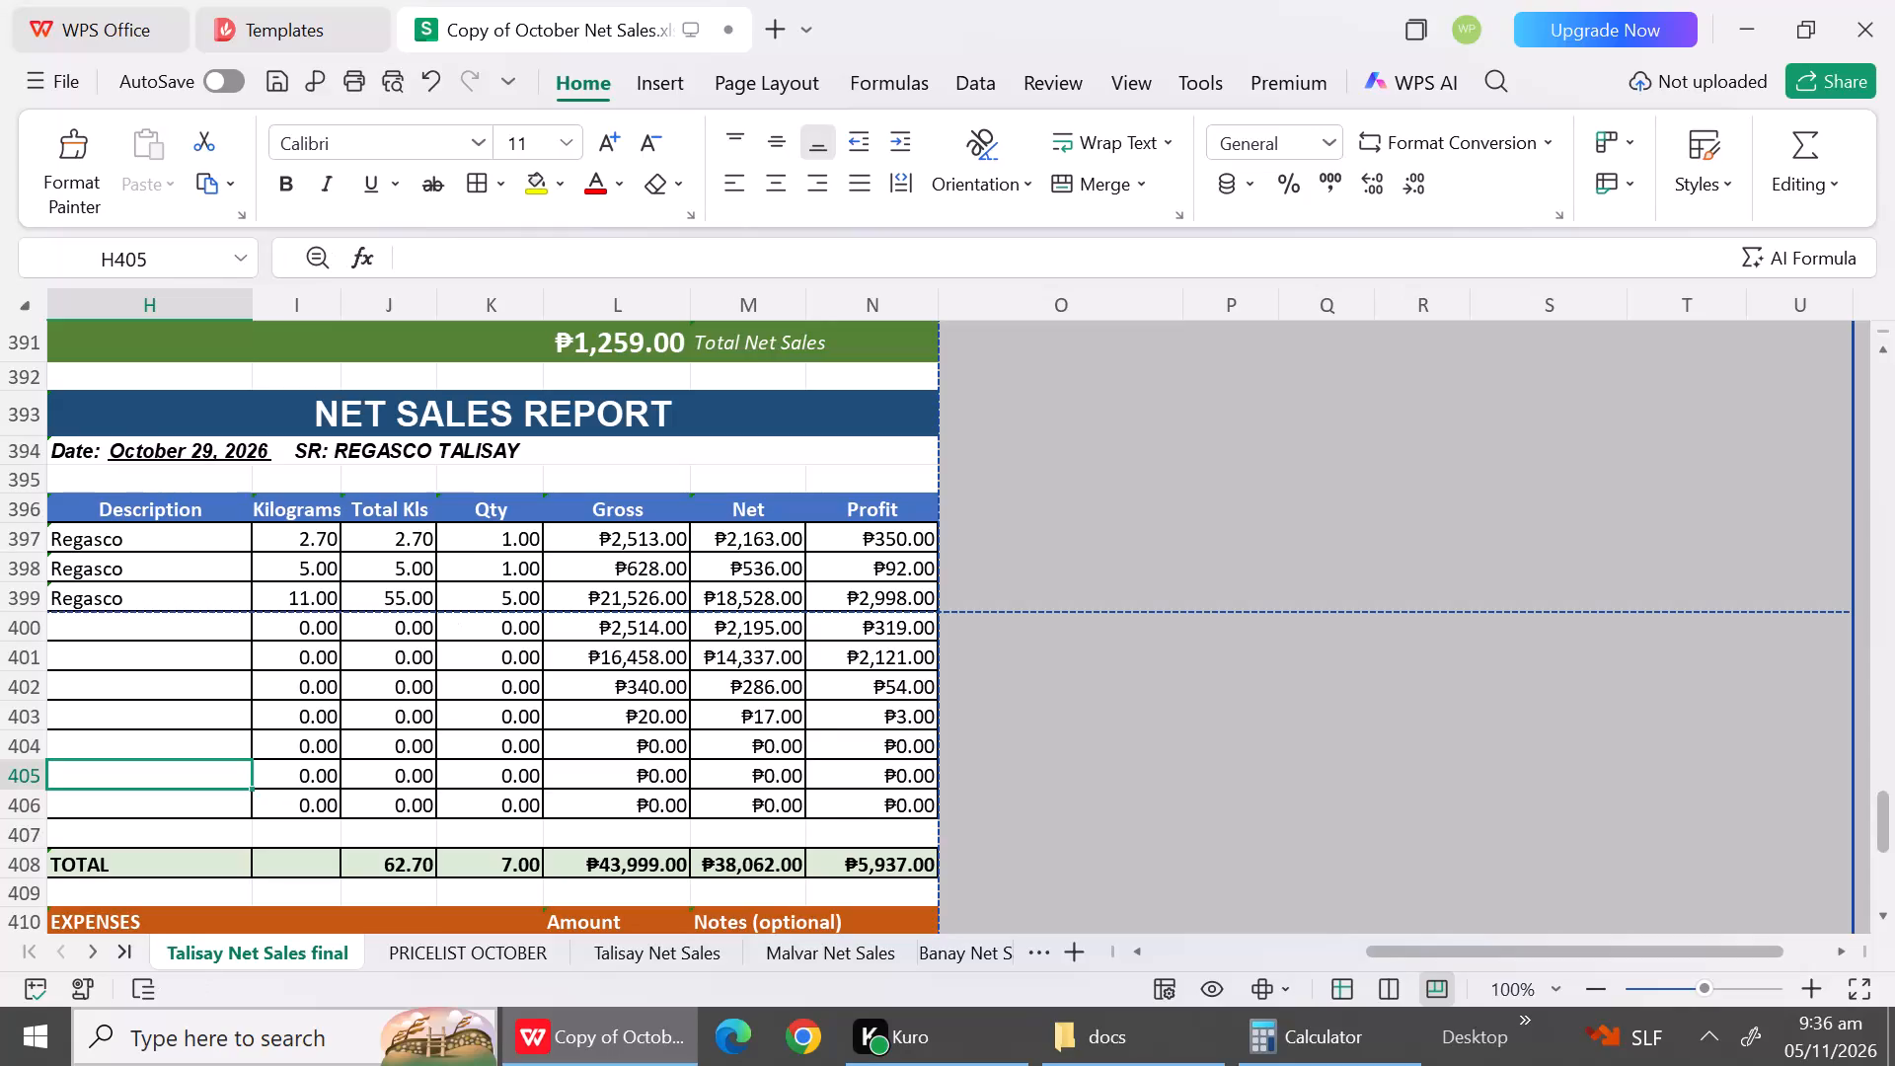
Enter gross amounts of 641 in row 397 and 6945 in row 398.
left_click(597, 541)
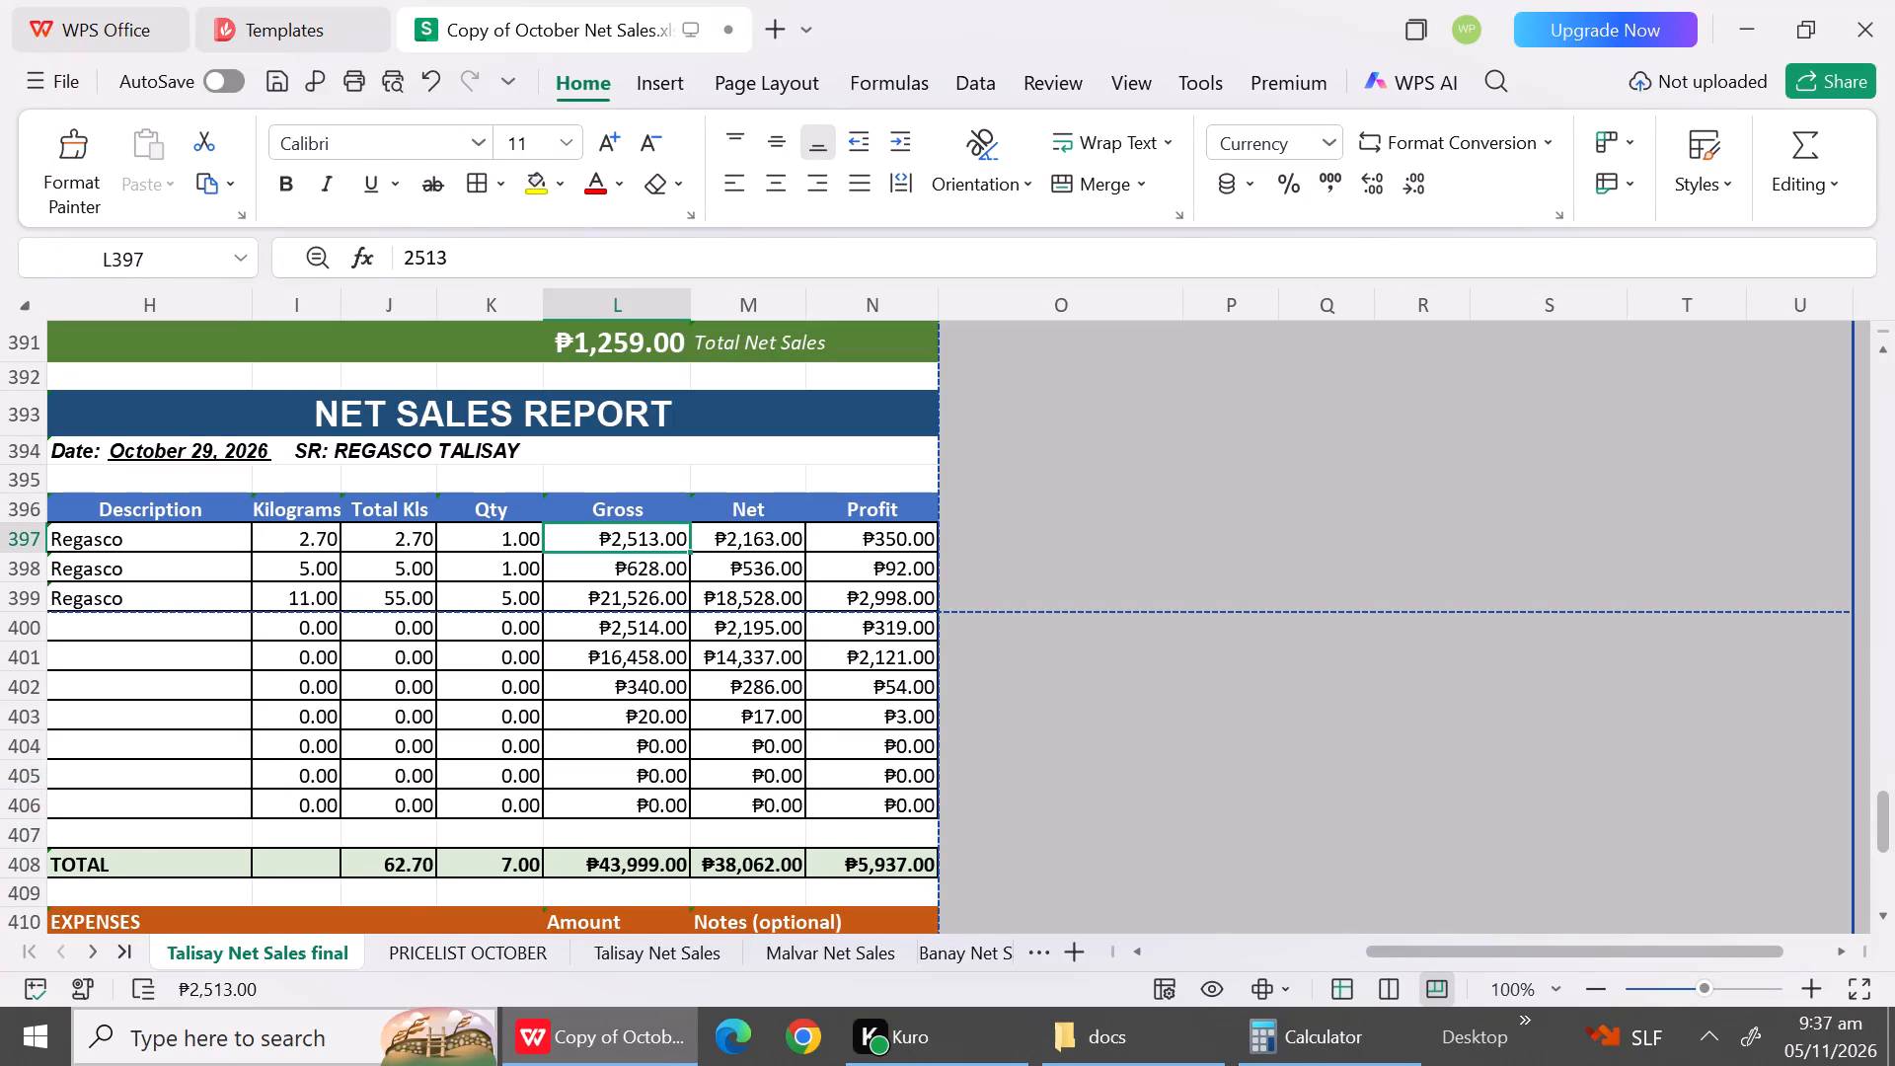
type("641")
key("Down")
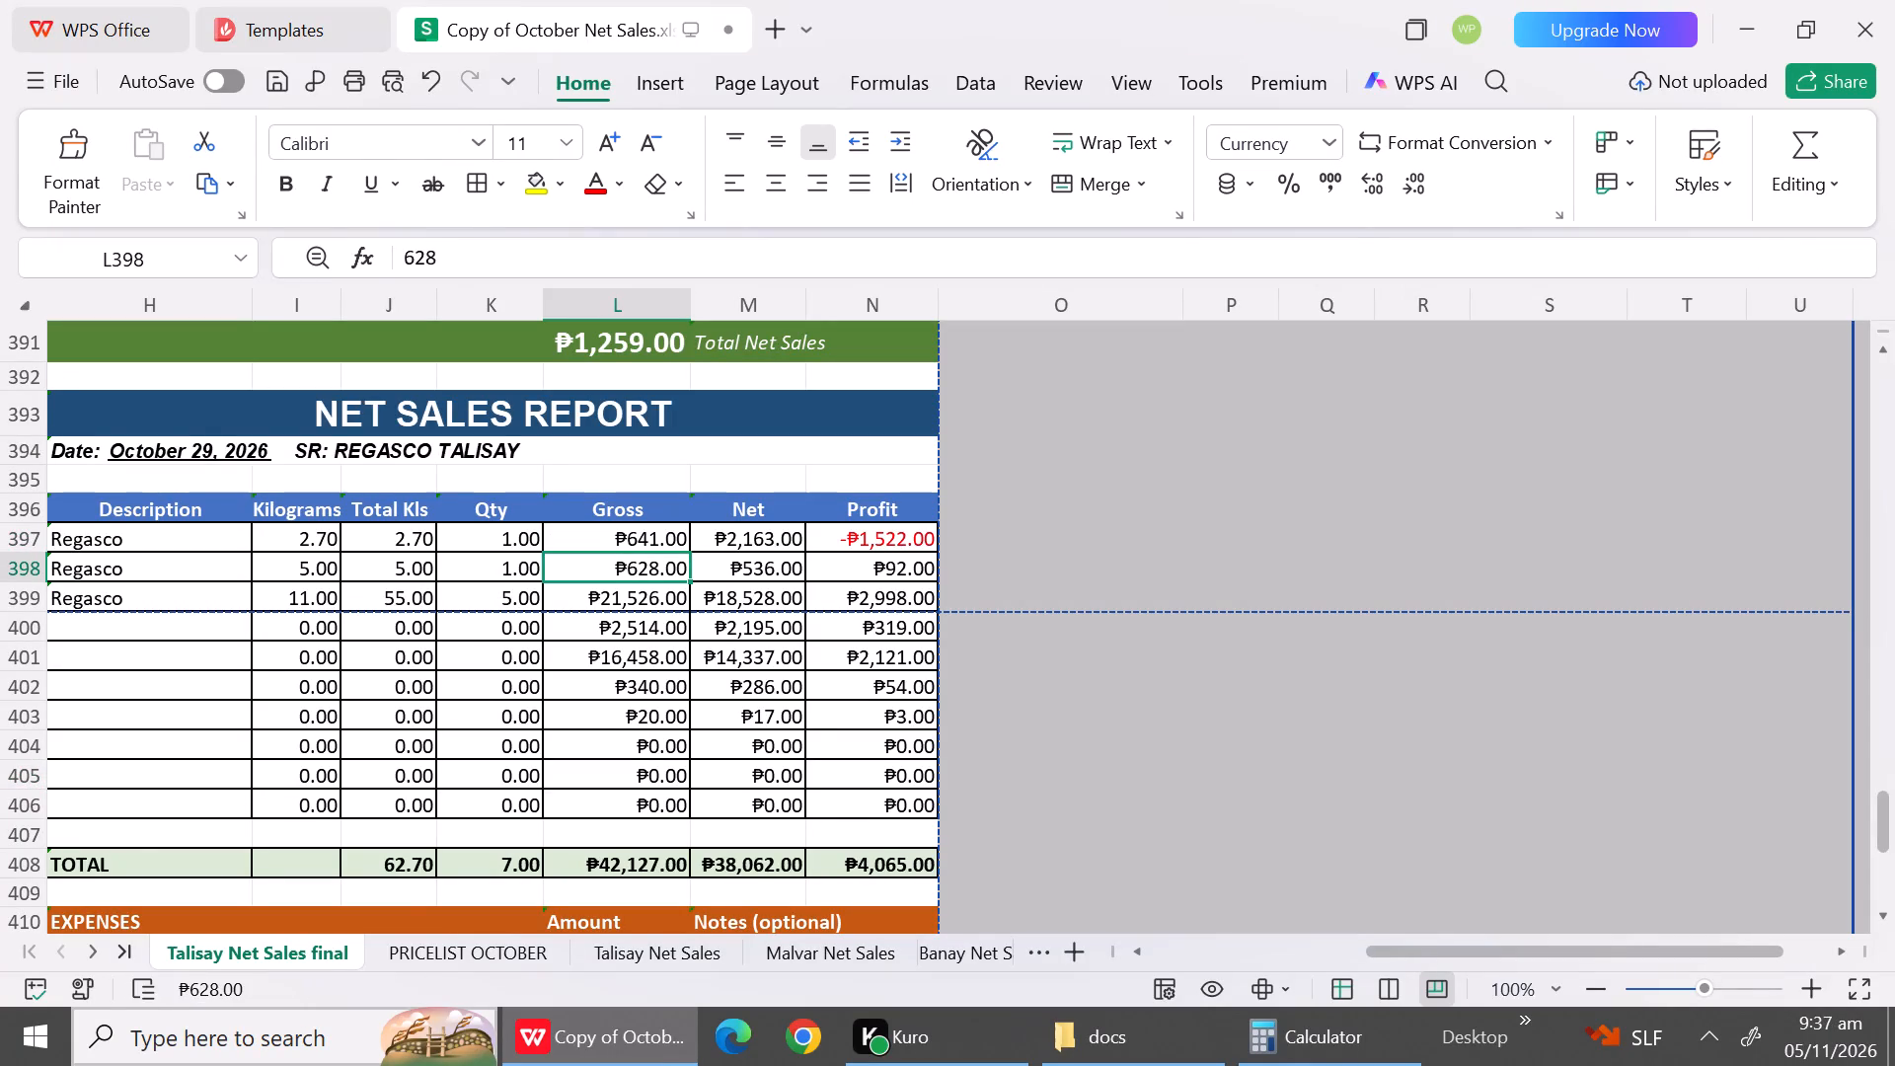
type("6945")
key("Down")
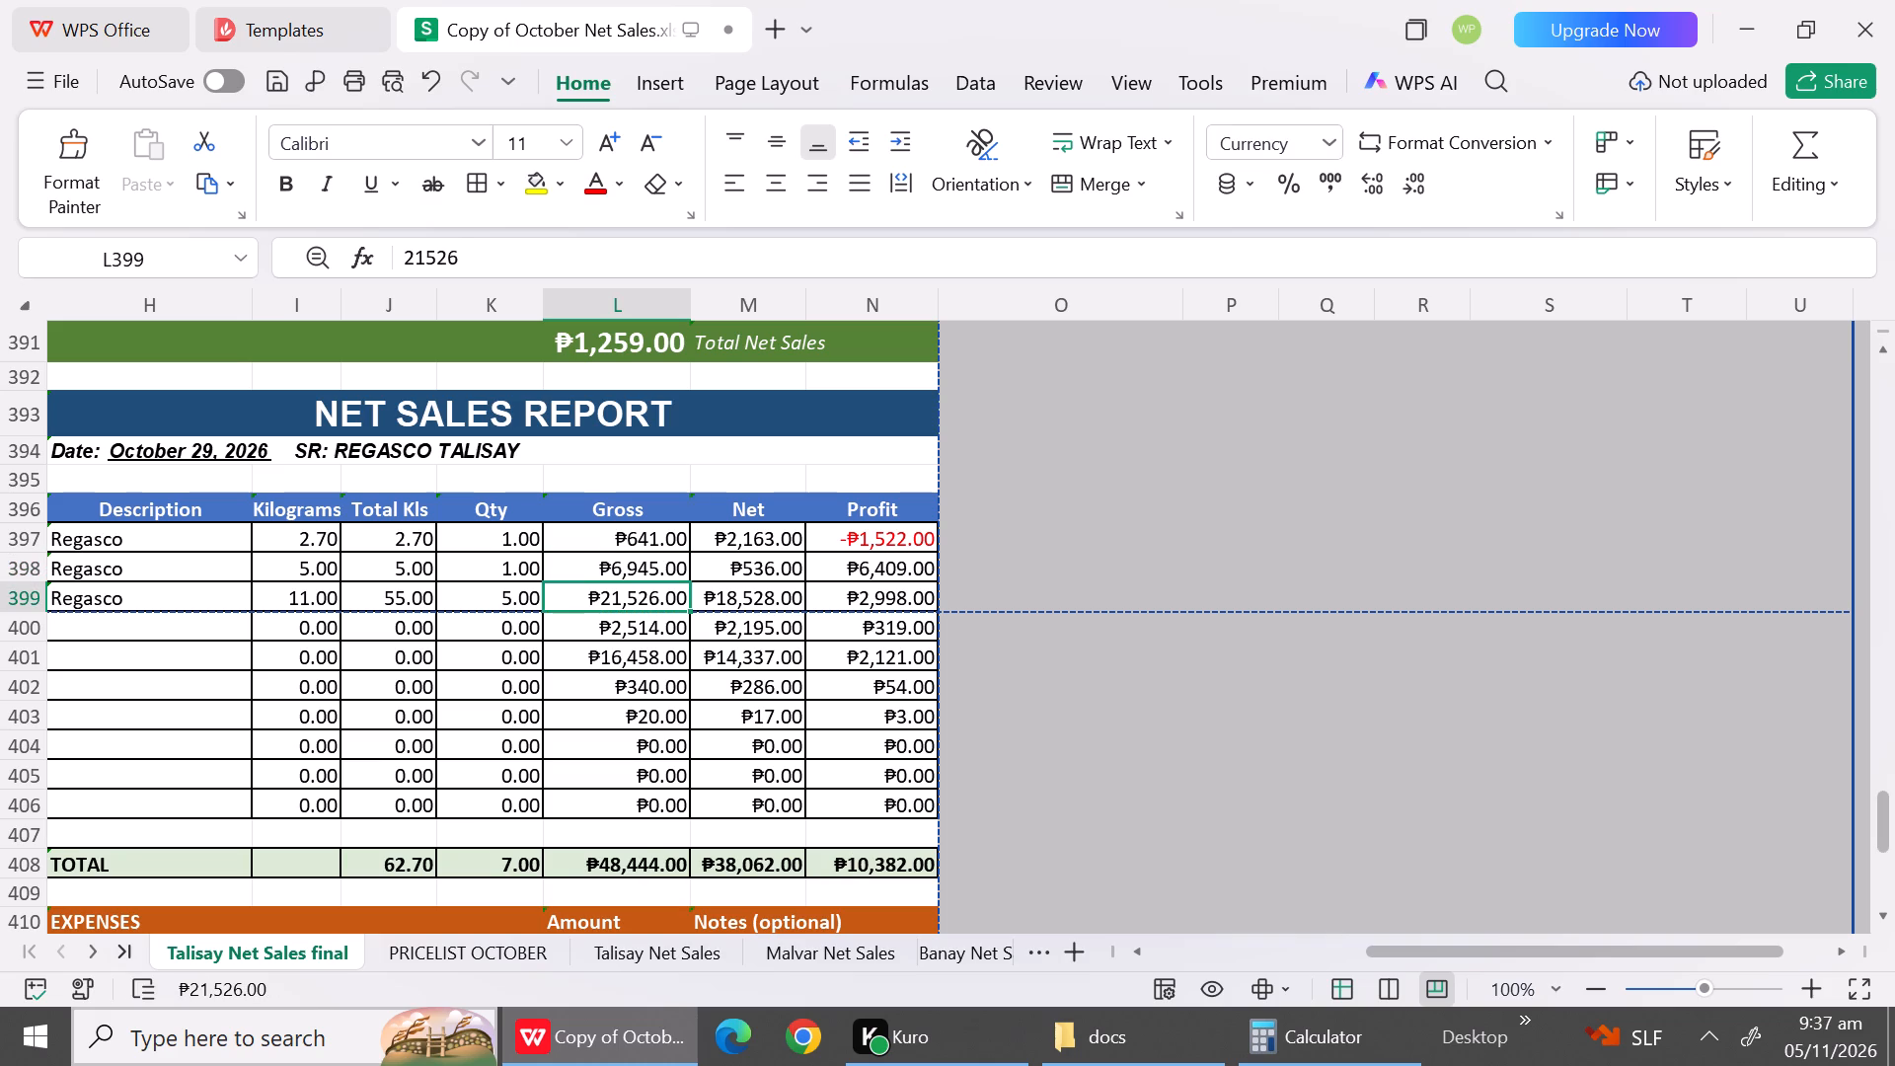
Set the gross amounts of the 2.7, 5 and 11 kg Regasco sales in rows 397 to 399 to 366, 641 and 6945.
type("6945")
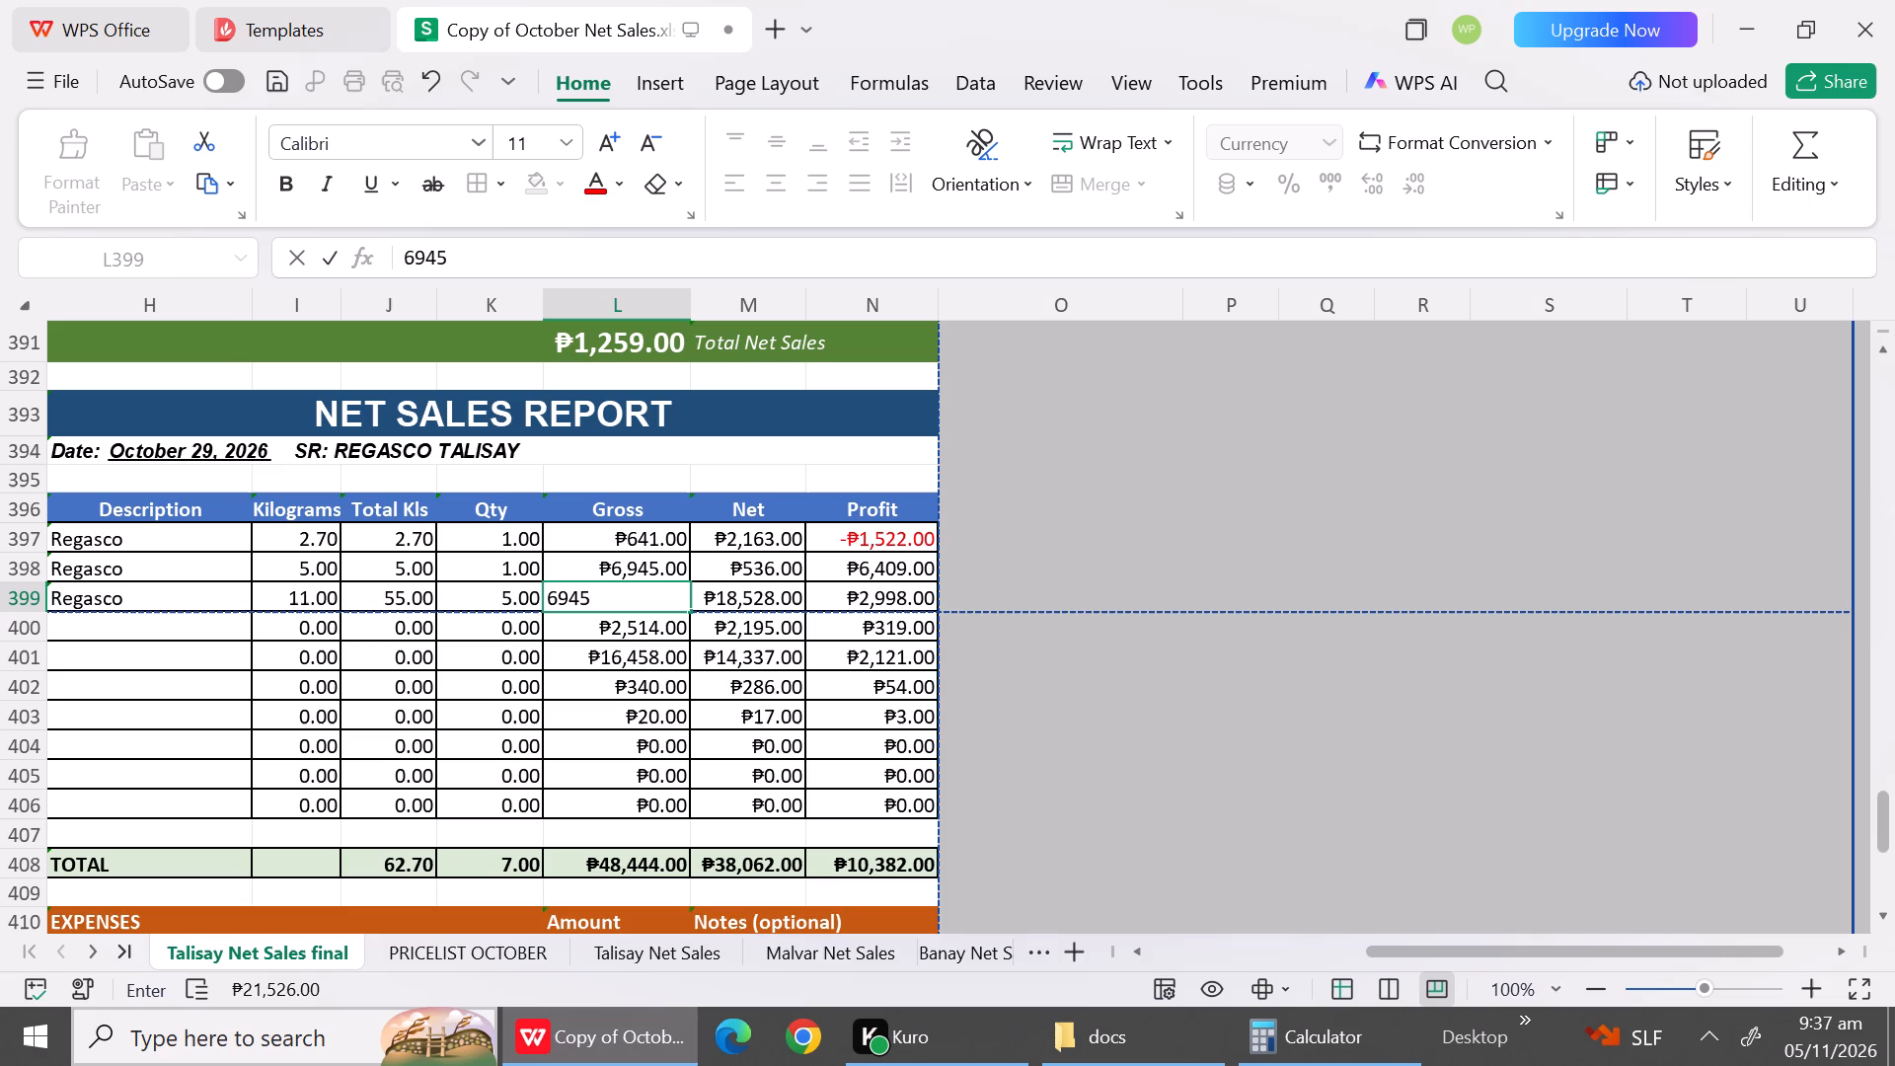
key("Up")
key("Up")
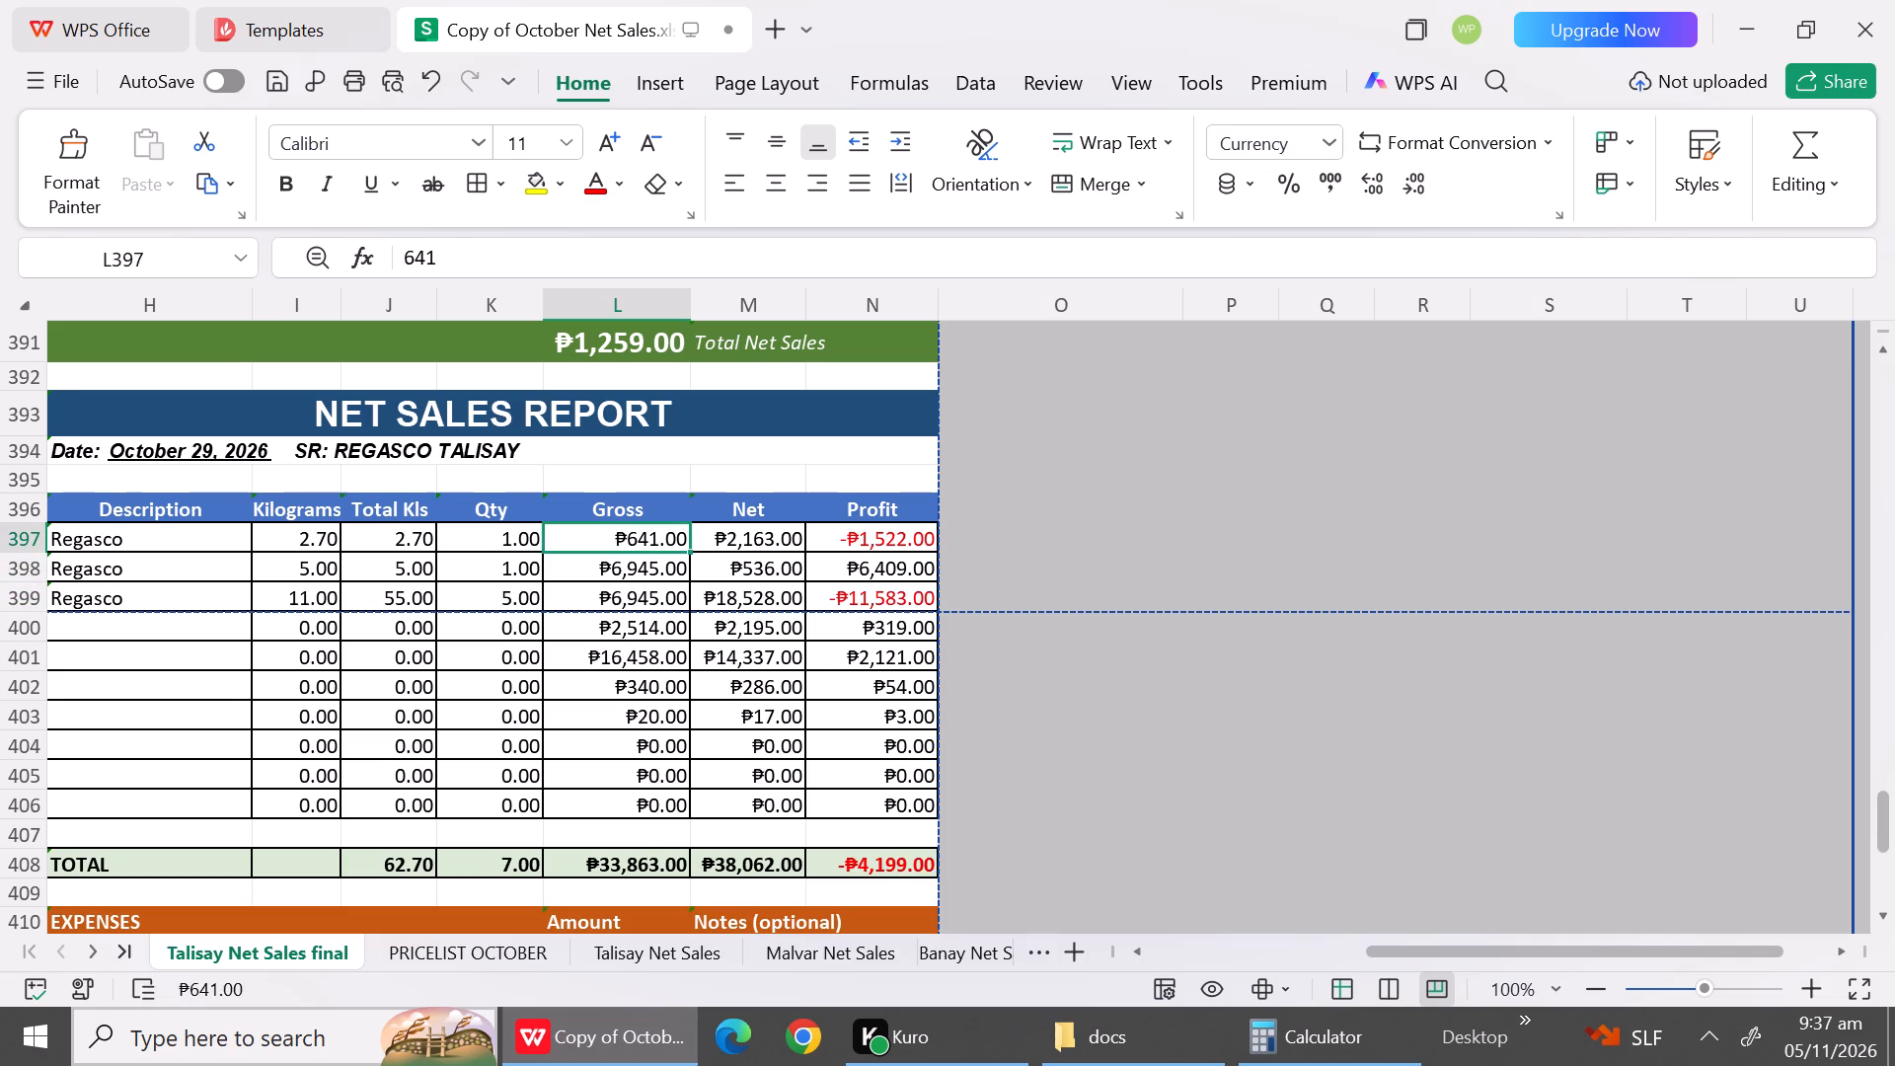
type("37")
key("BackSpace")
type("66")
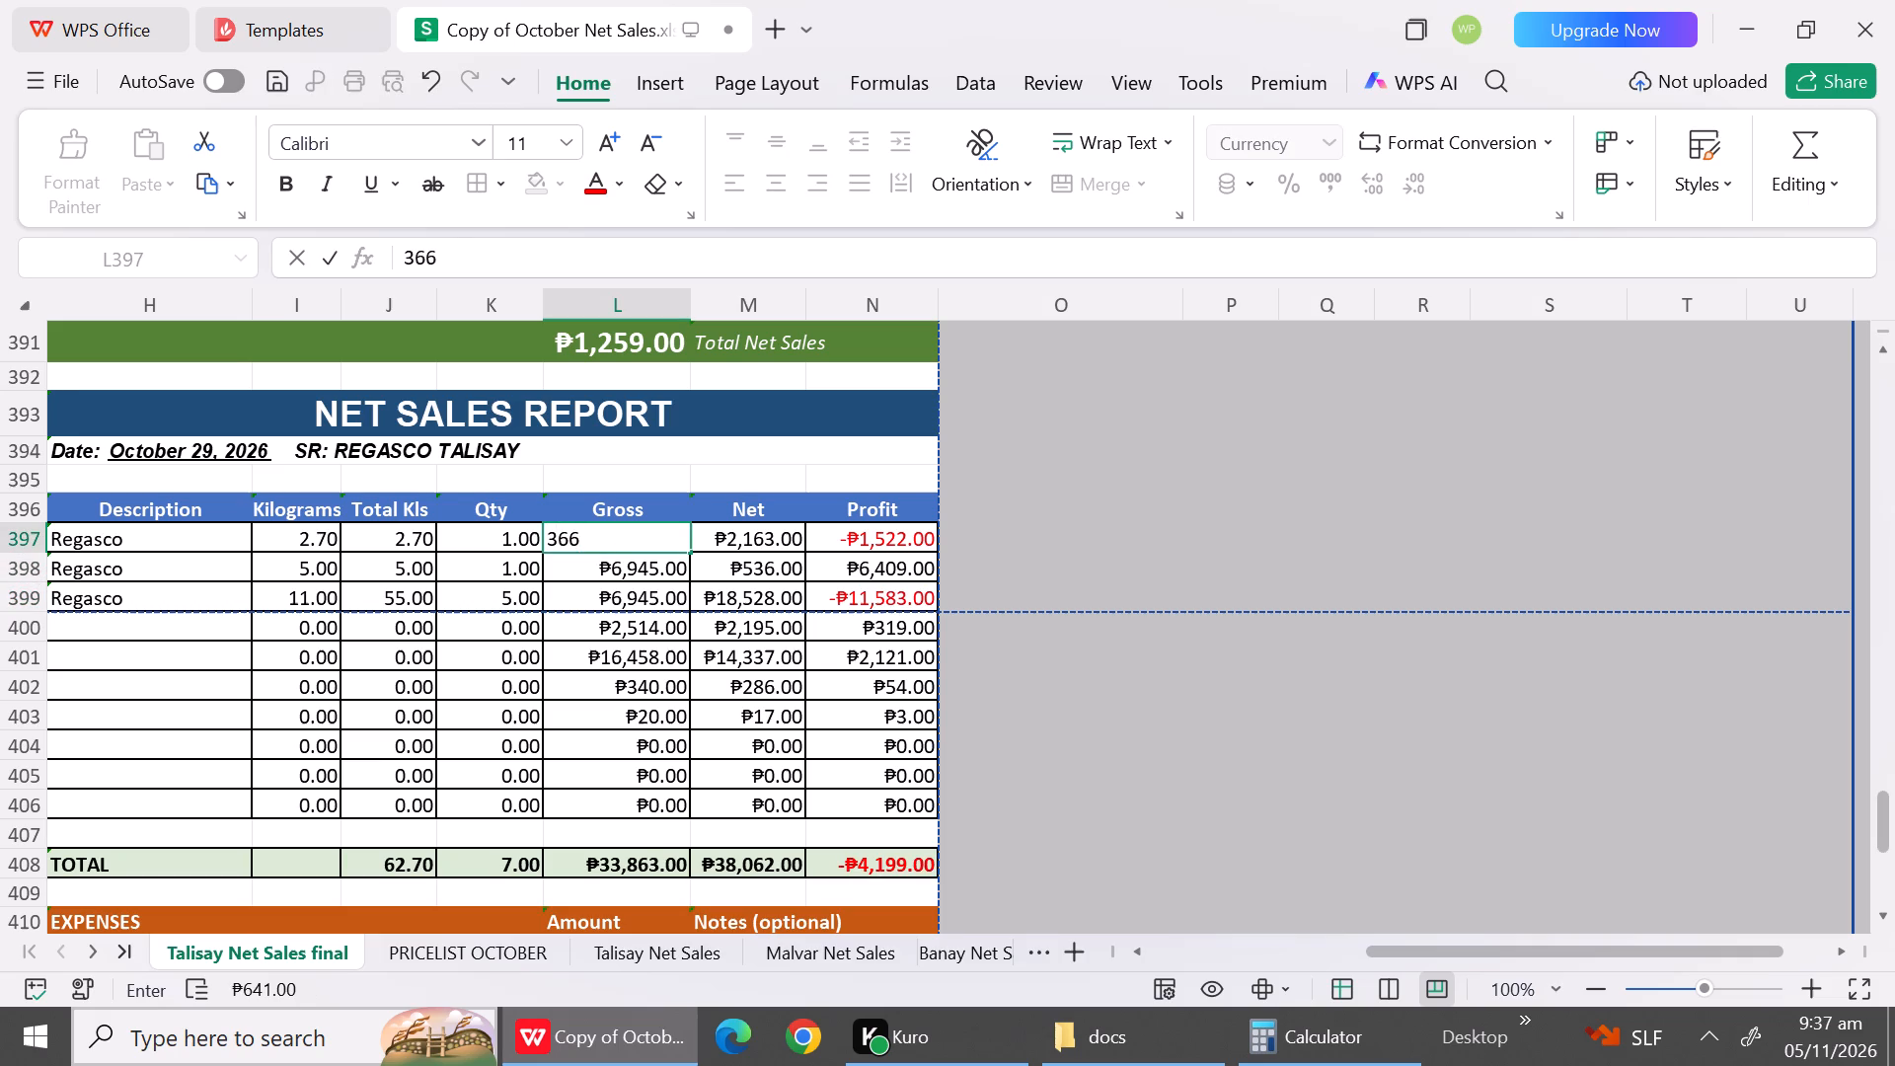
key("Down")
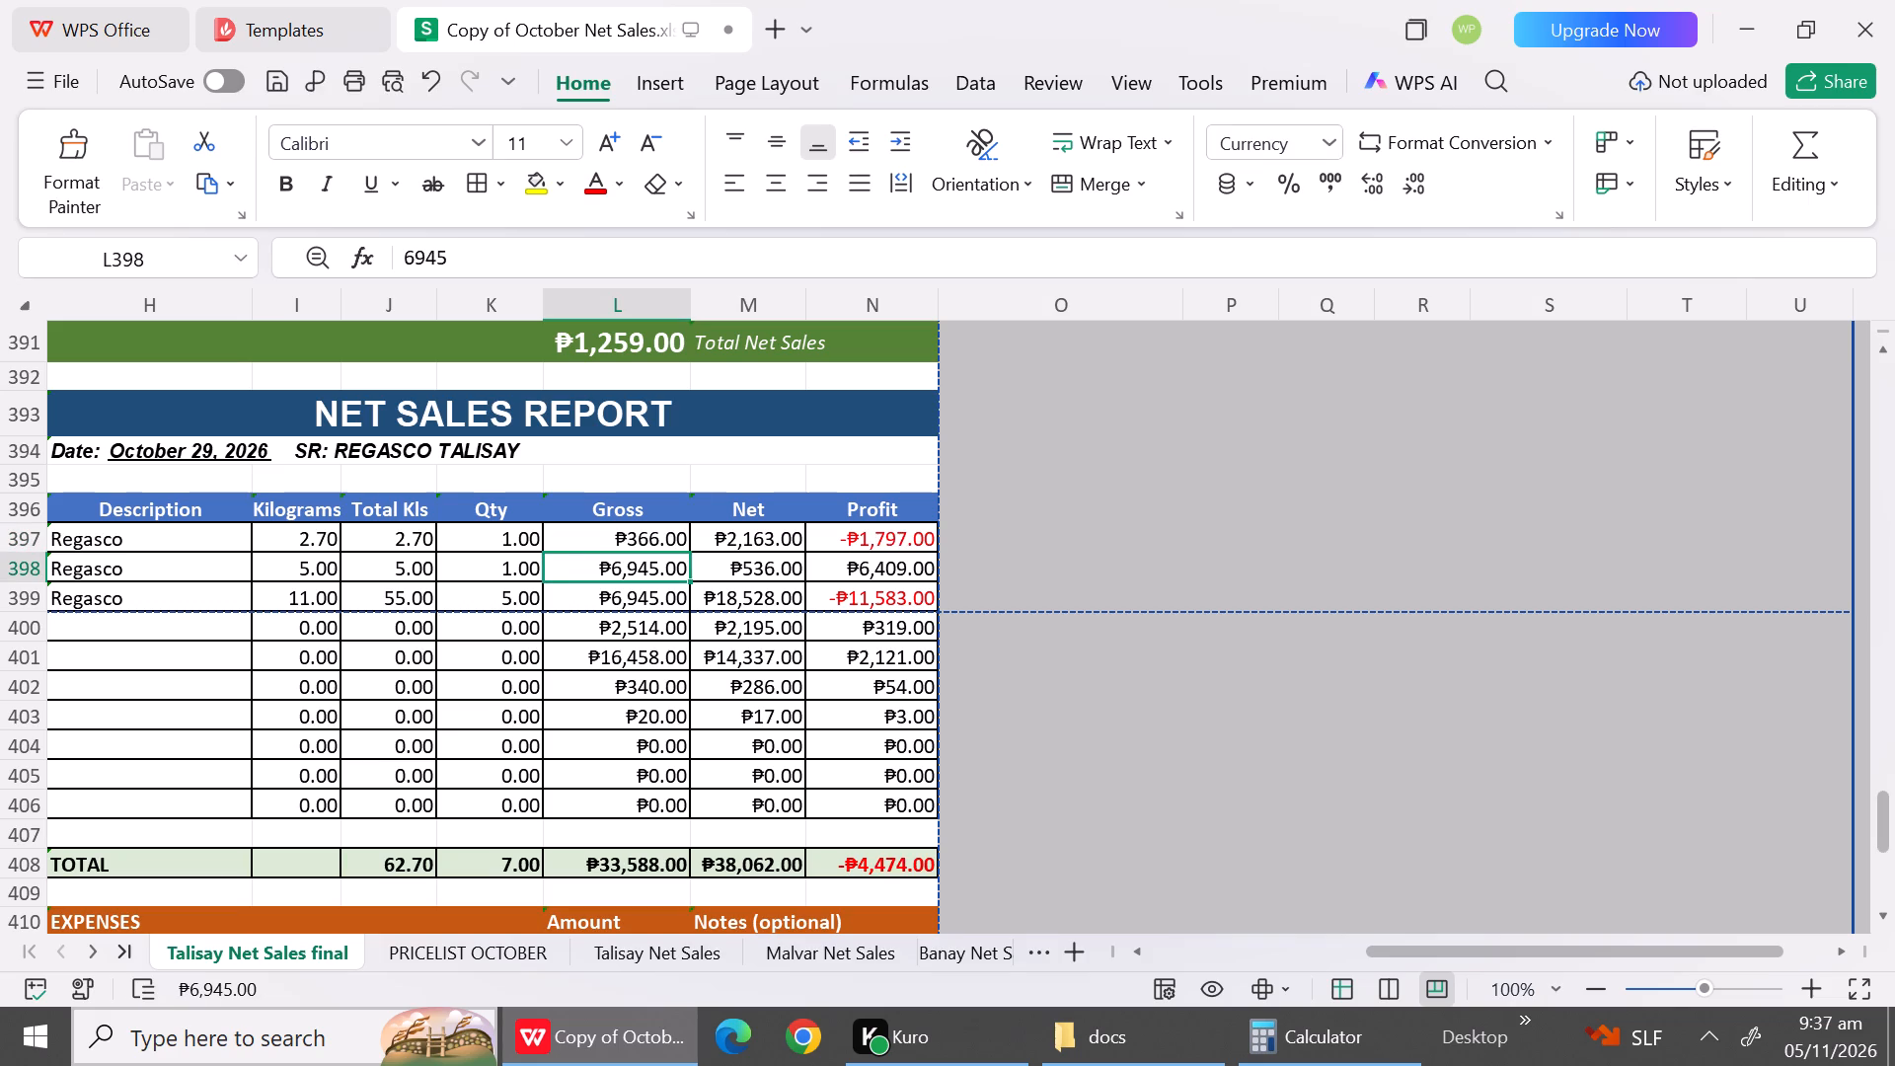
type("641")
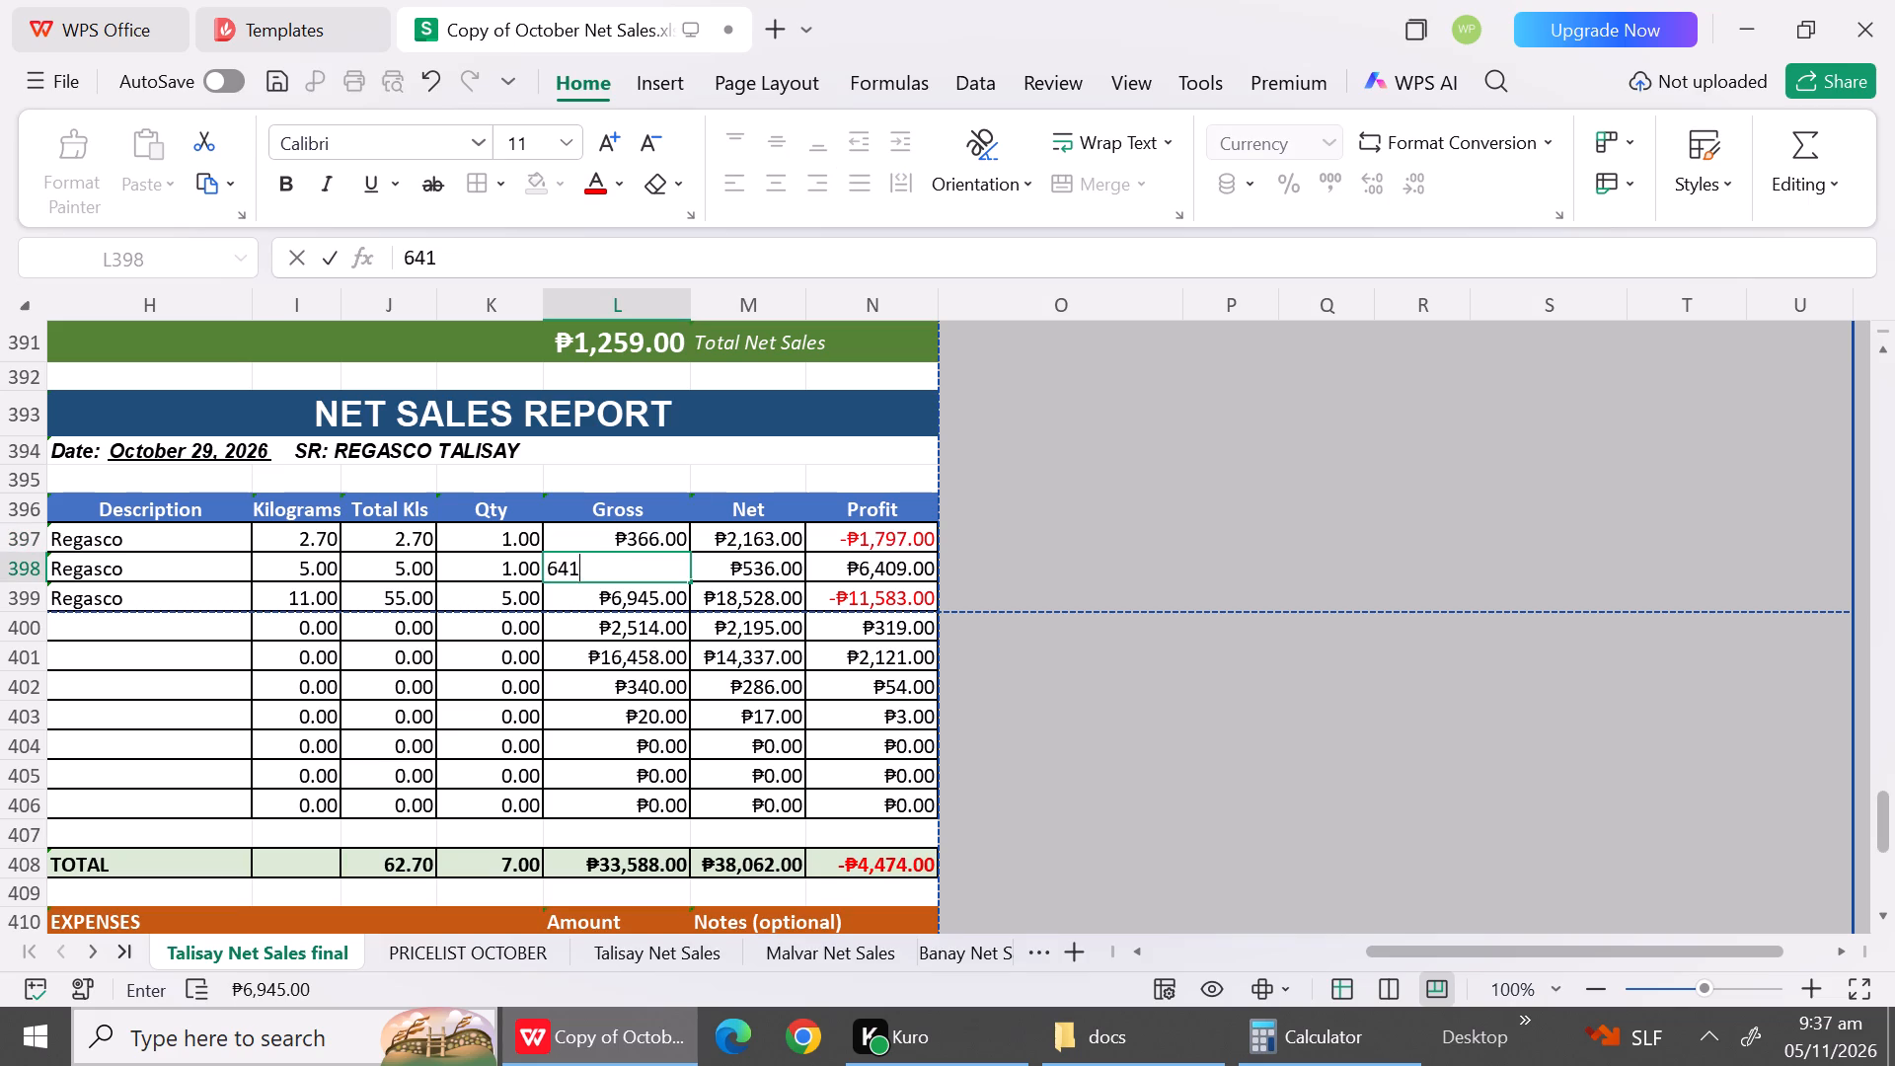
left_click(644, 674)
Set the gross amounts in rows 400 to 404 of the October 29 report to 0.
left_click(641, 626)
key("0")
key("Down")
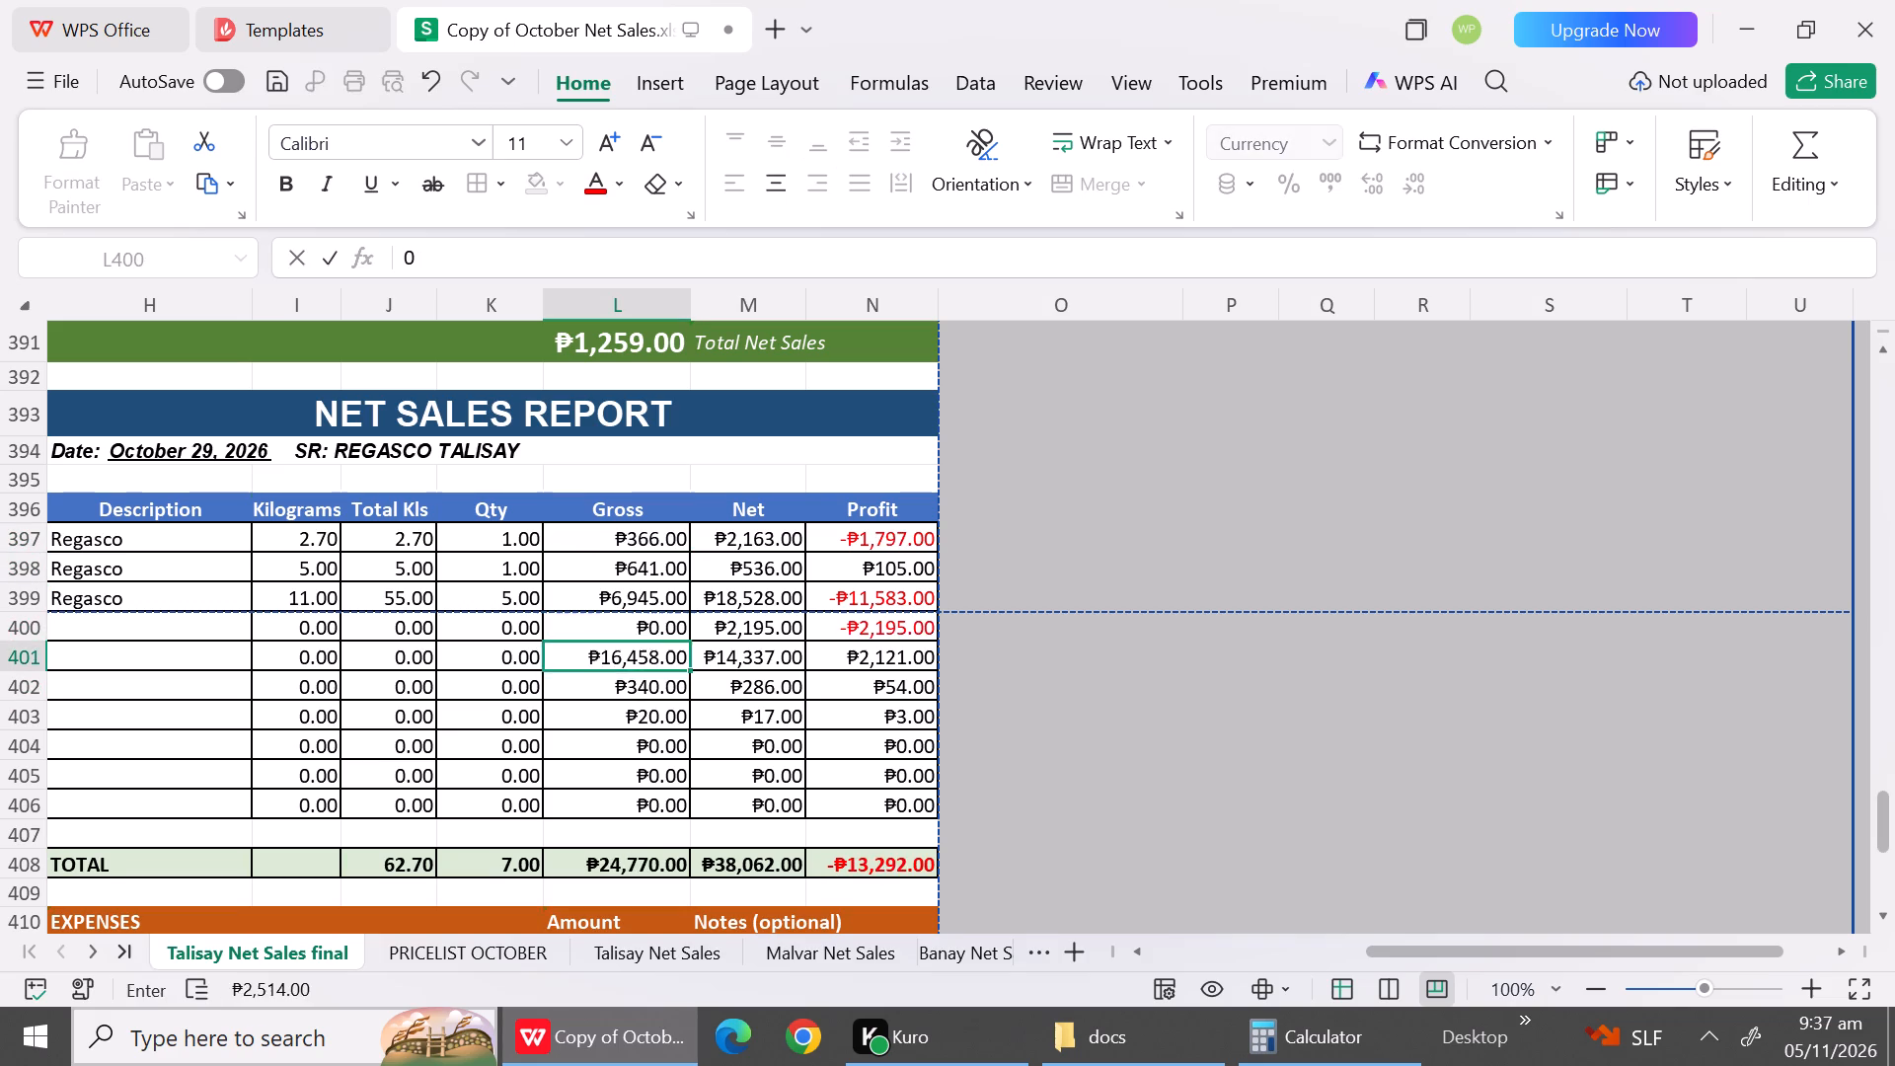
key("0")
key("Down")
key("0")
key("Down")
key("Down")
key("0")
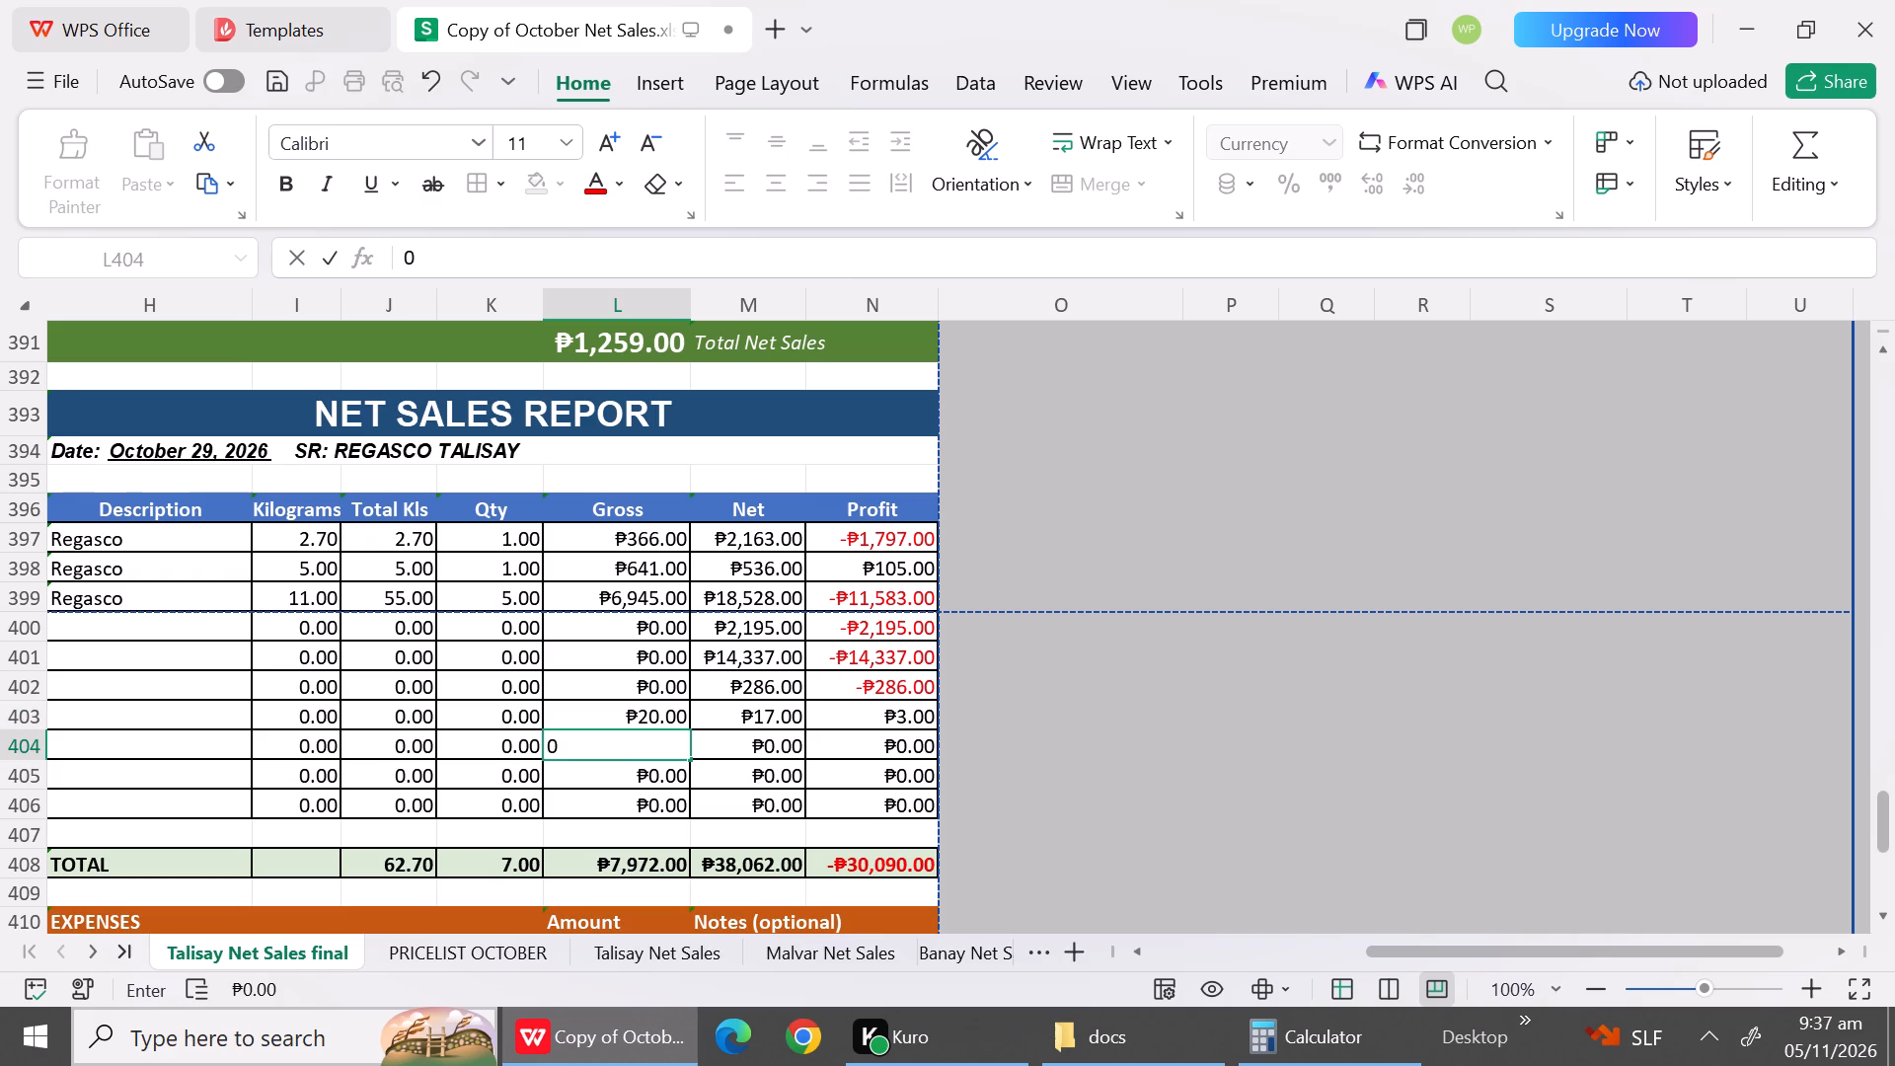
key("Up")
key("0")
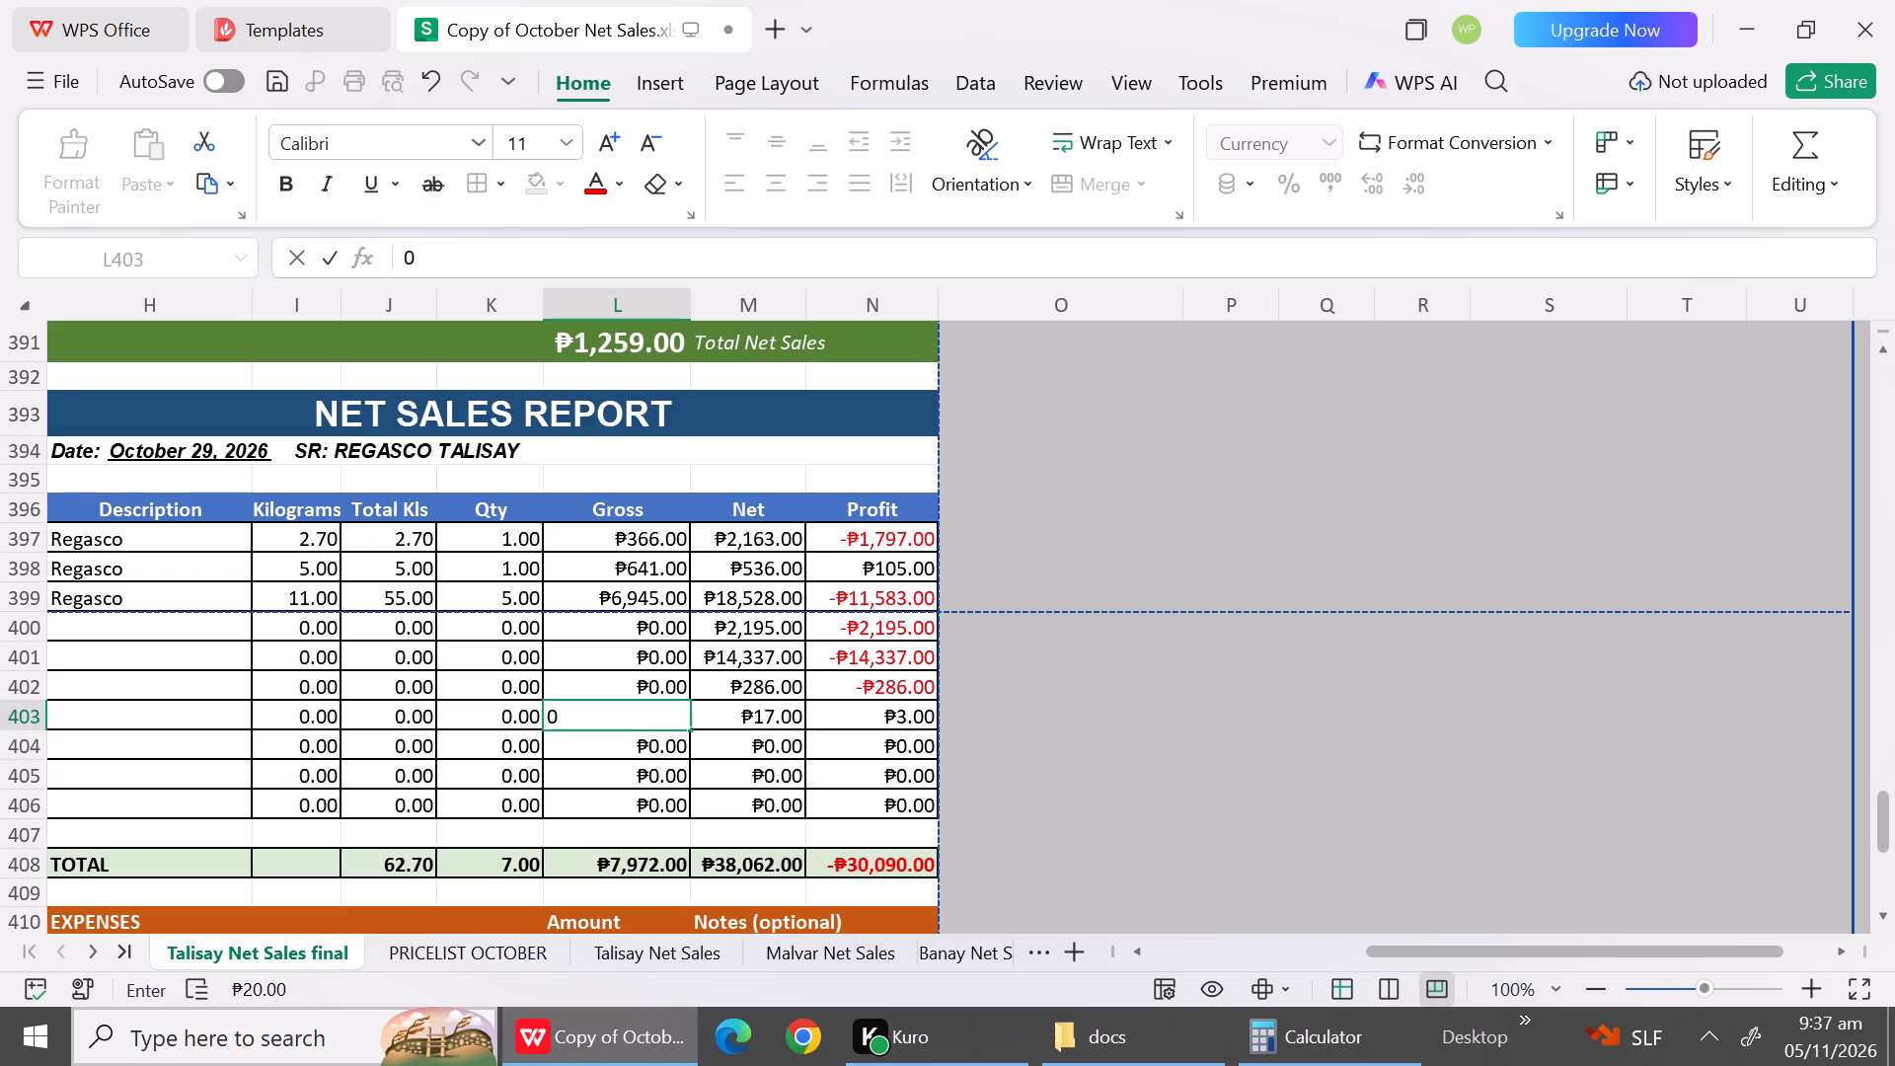
left_click(556, 648)
Set the net amount of the 2.7 kg Regasco sale in row 397 to 316.
left_click(743, 537)
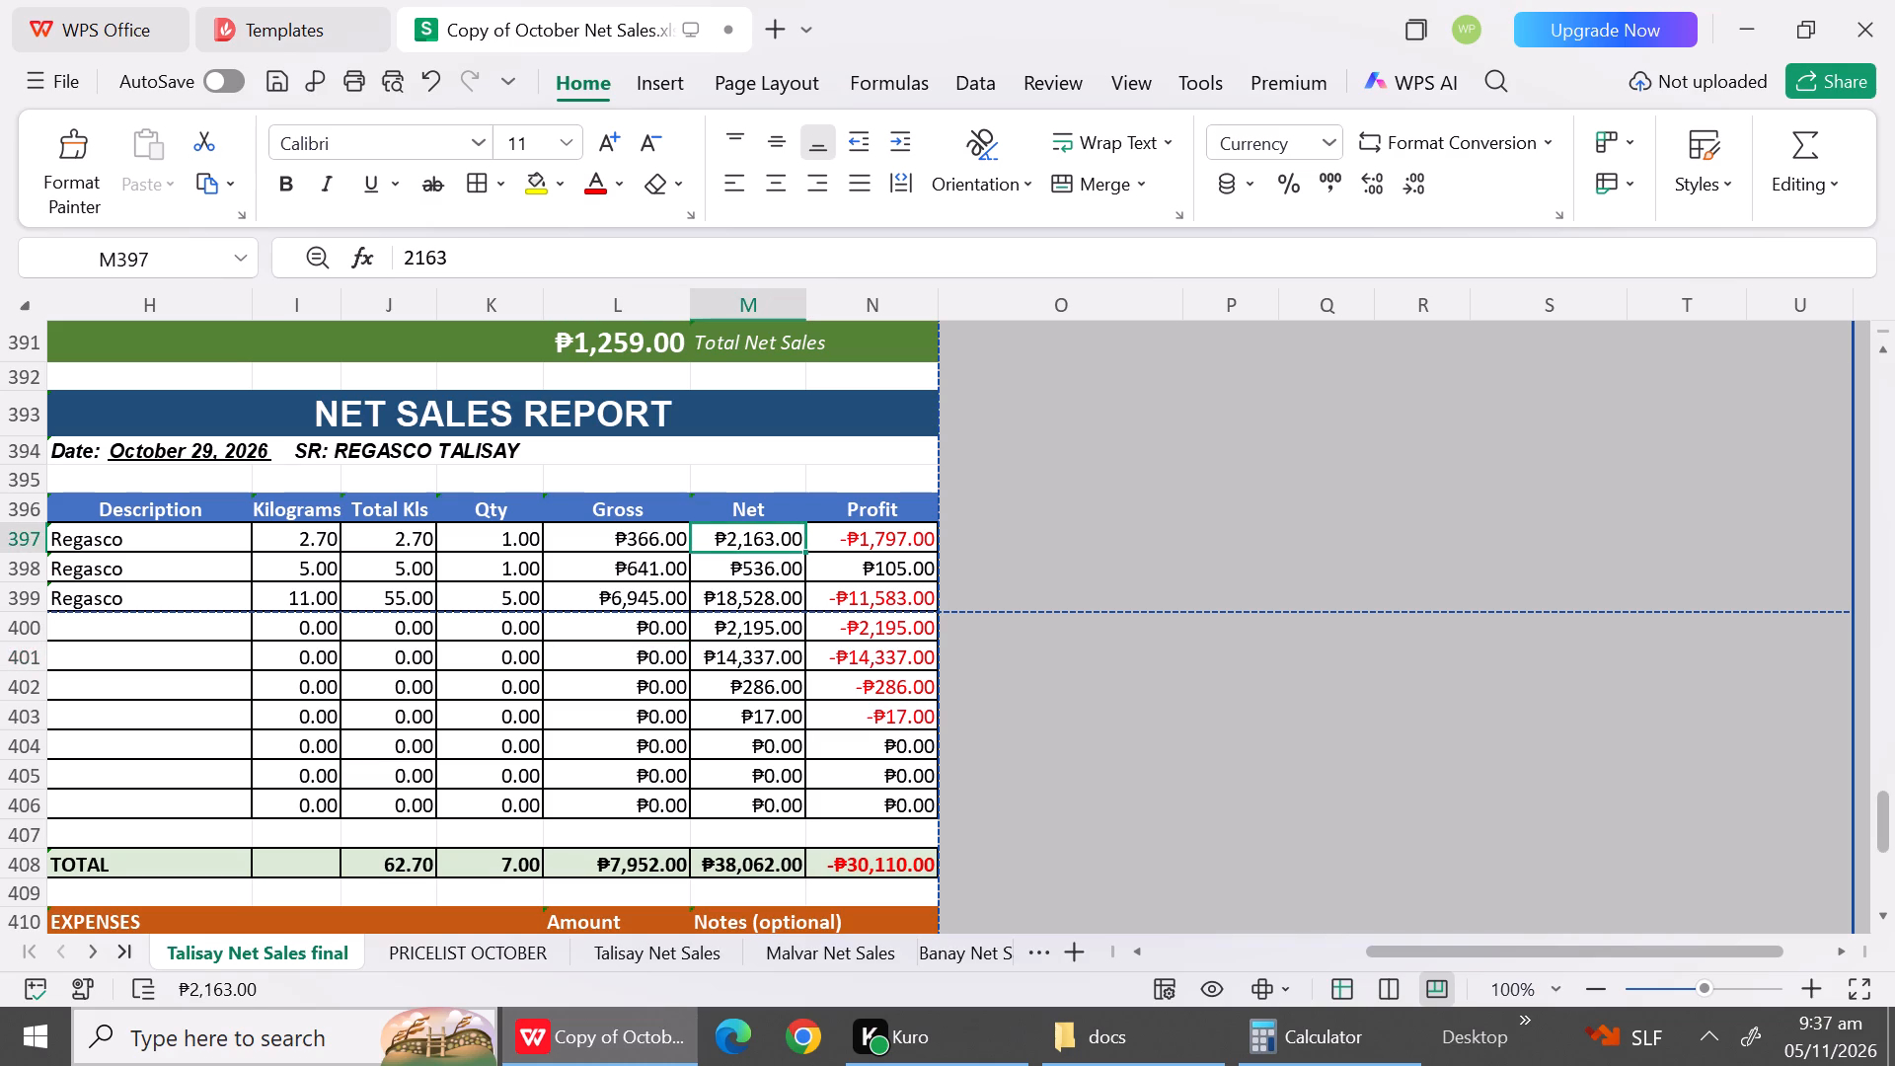
left_click(1296, 1033)
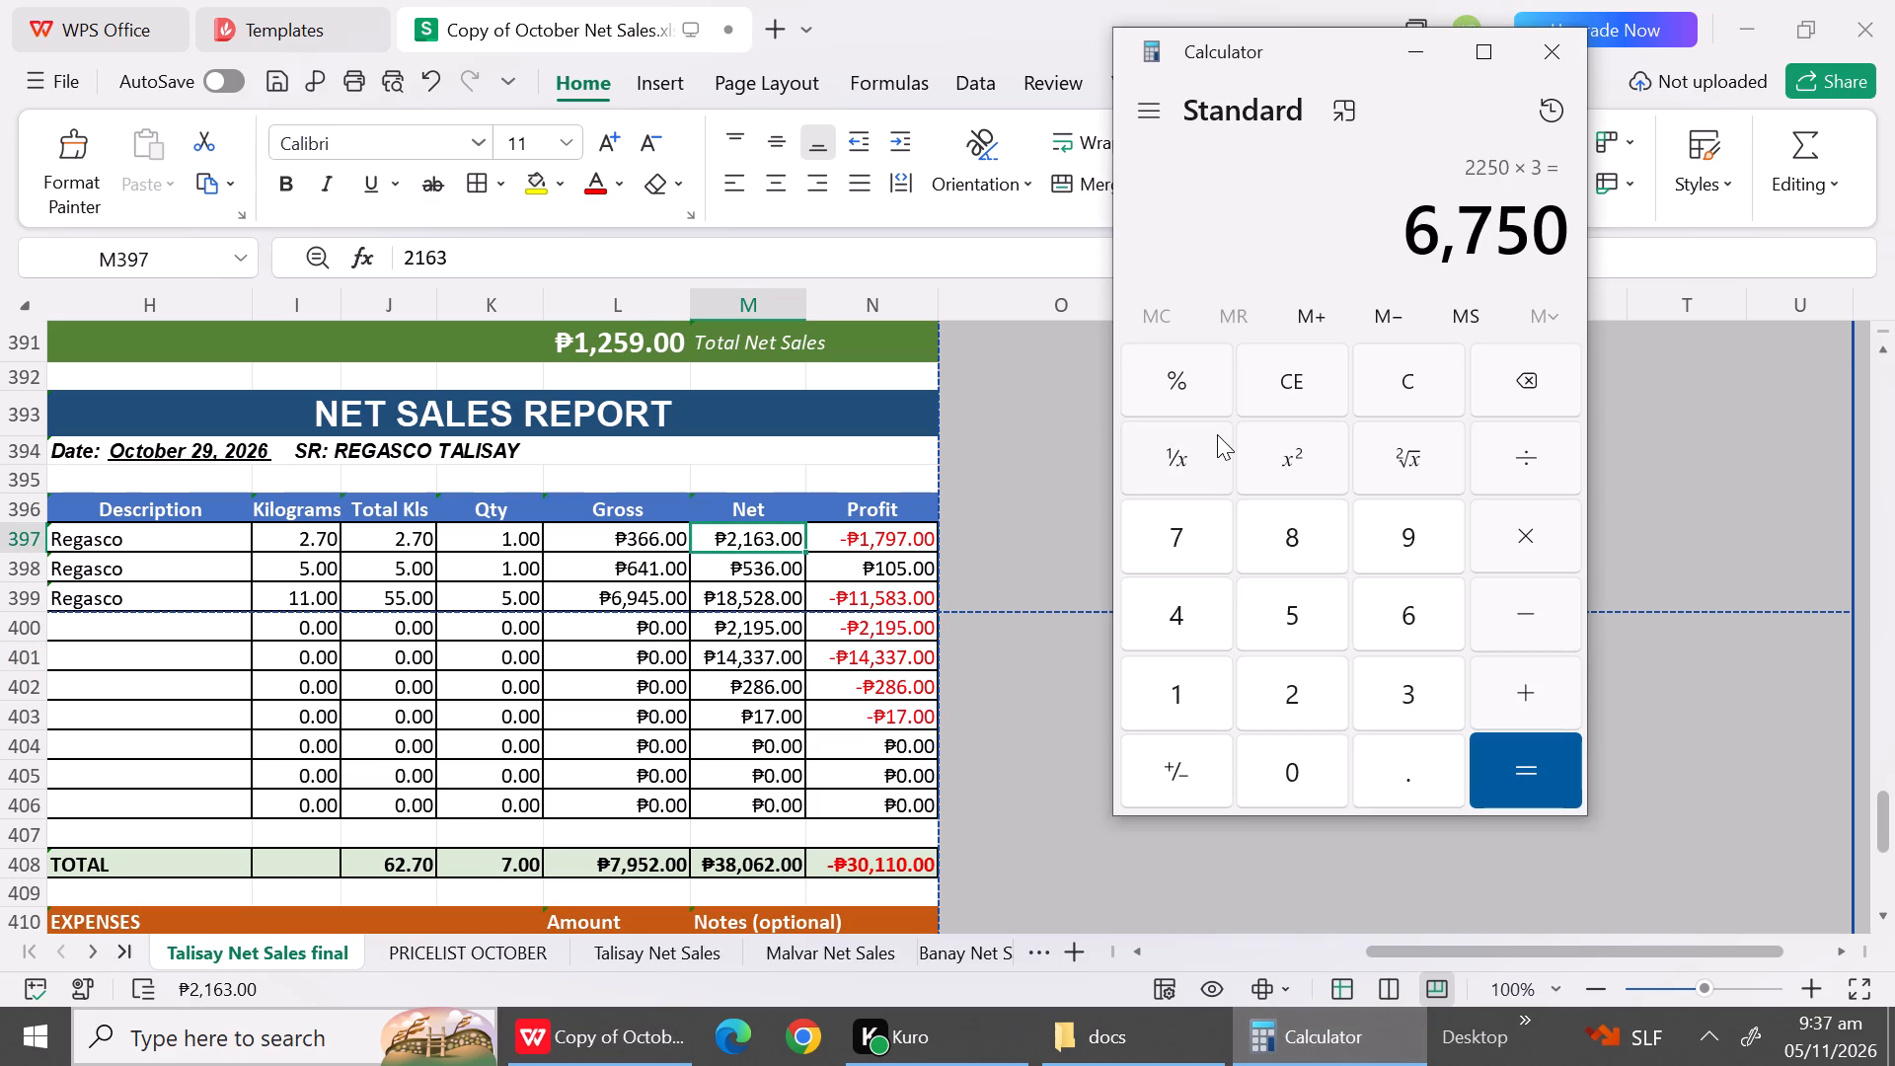
left_click(754, 545)
type("316")
left_click(745, 648)
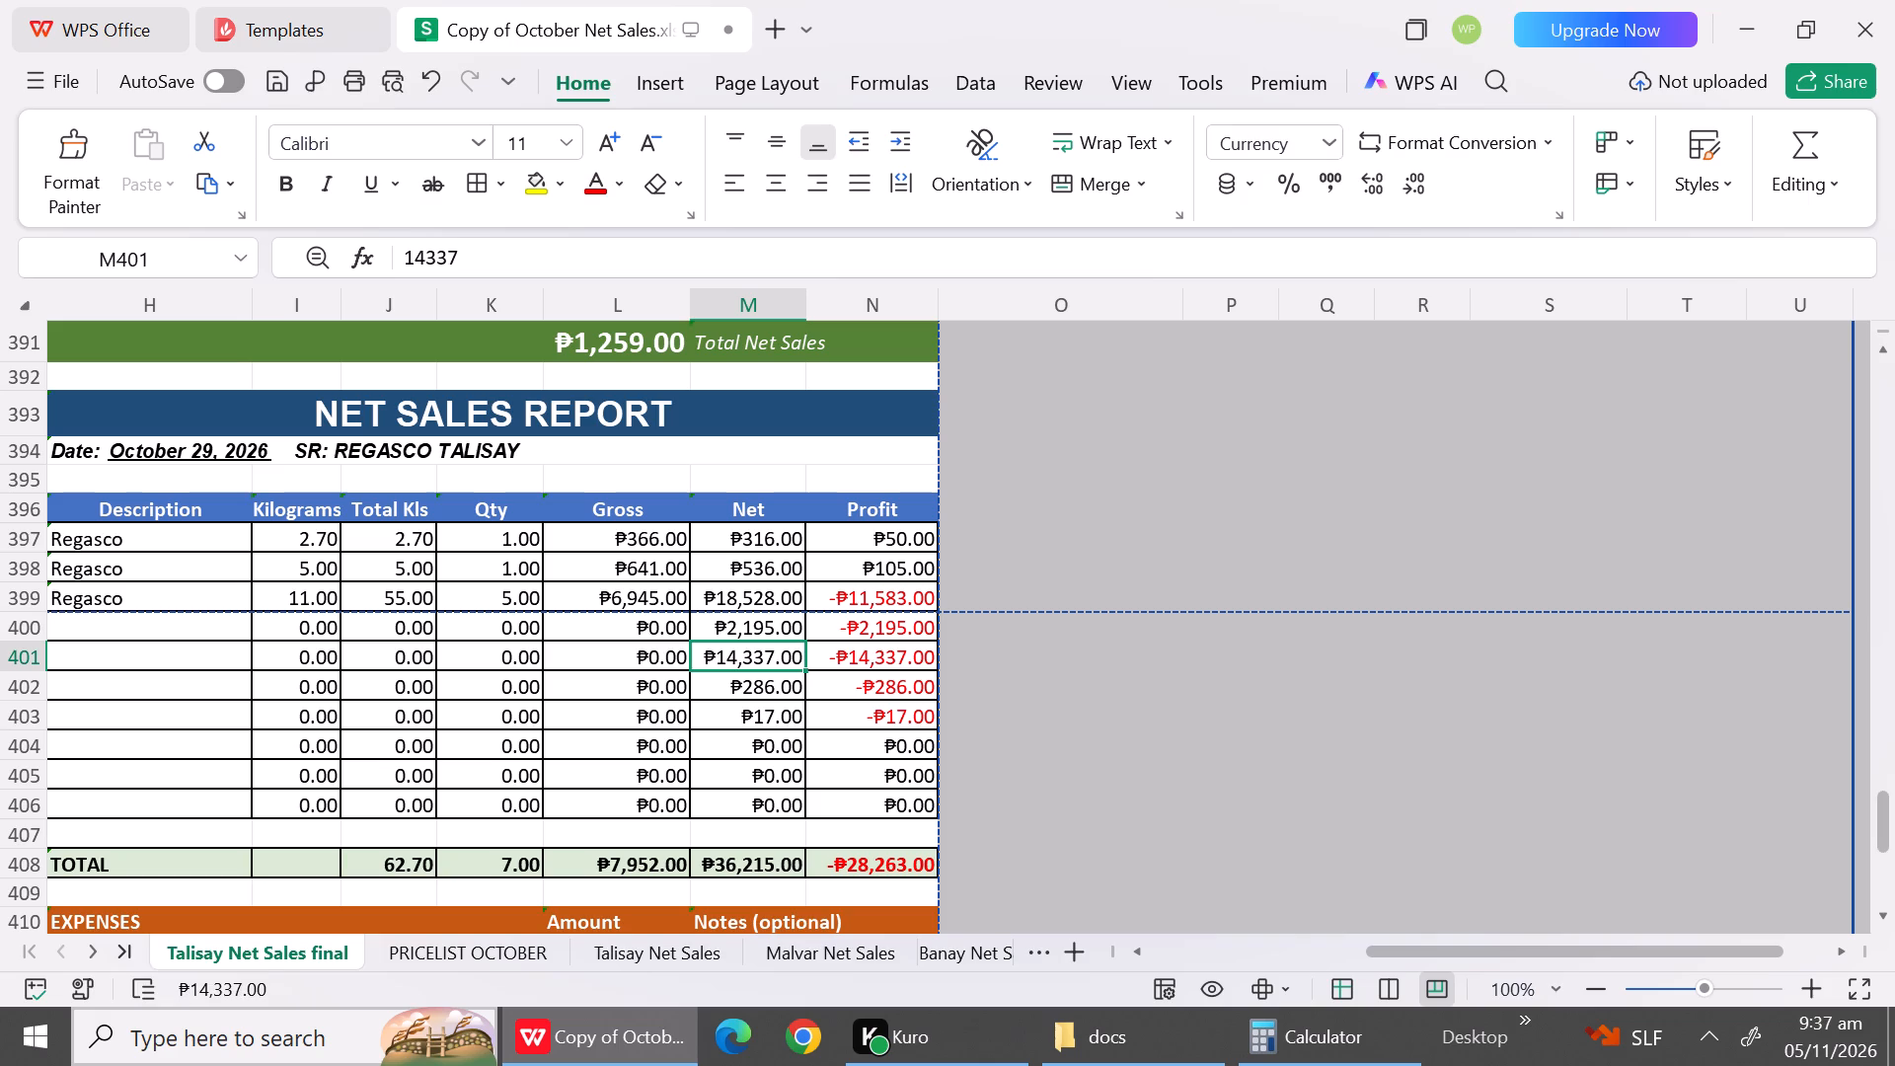
Look up the 5 kg Regasco price in the October price list and set the net amount in row 398 to 549.
left_click(448, 960)
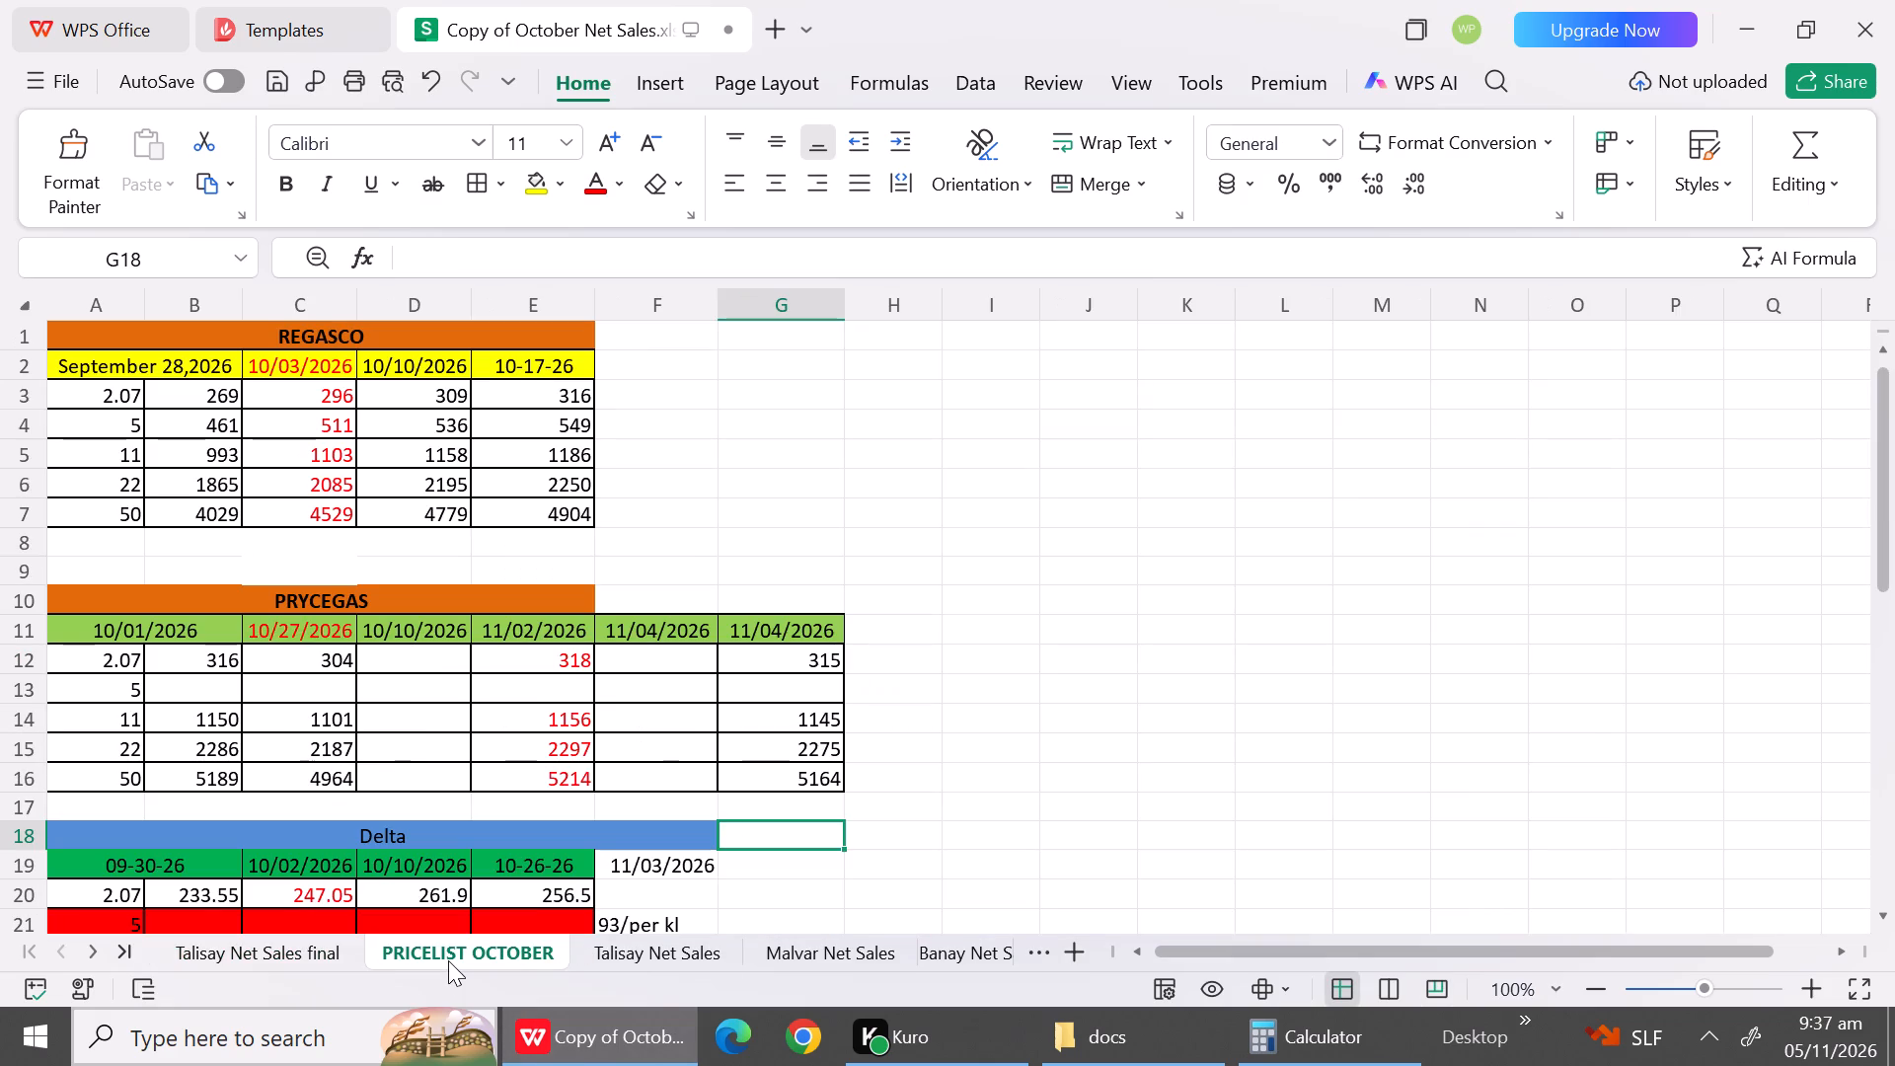
left_click(274, 963)
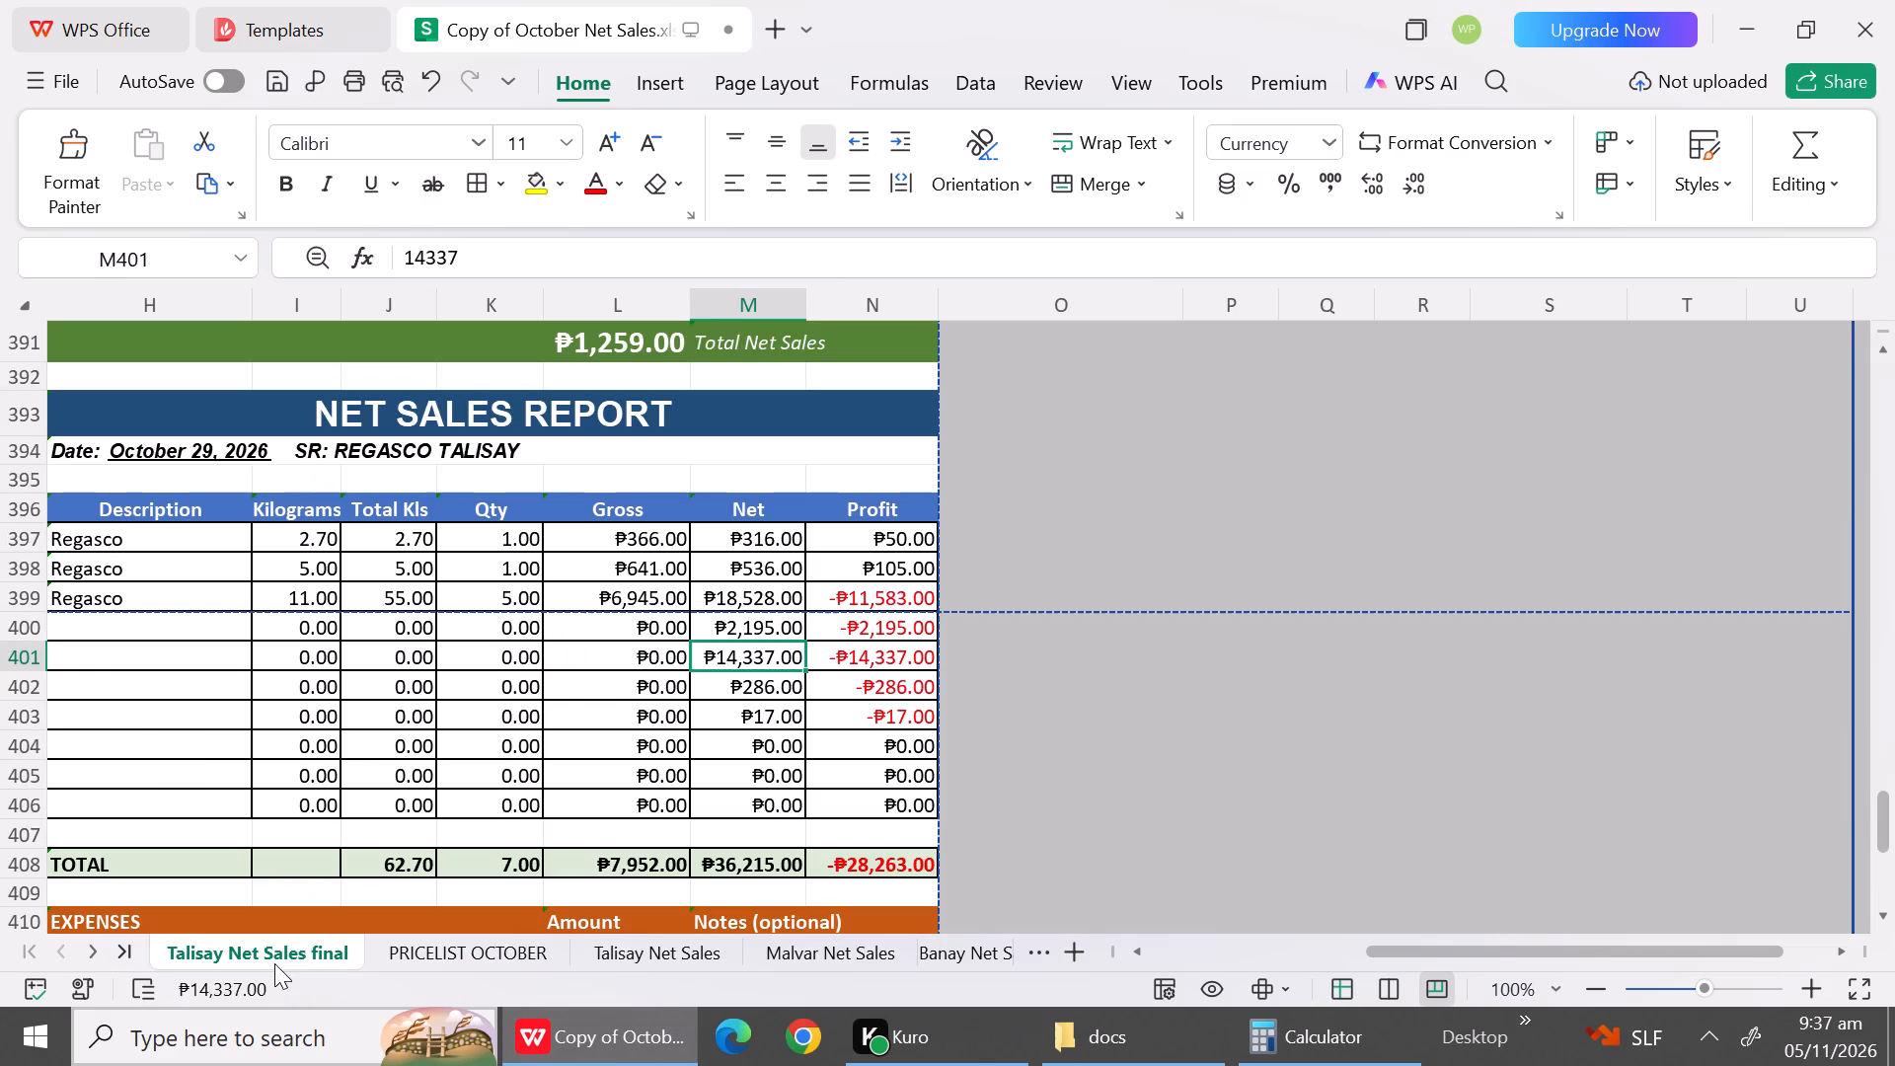
left_click(432, 935)
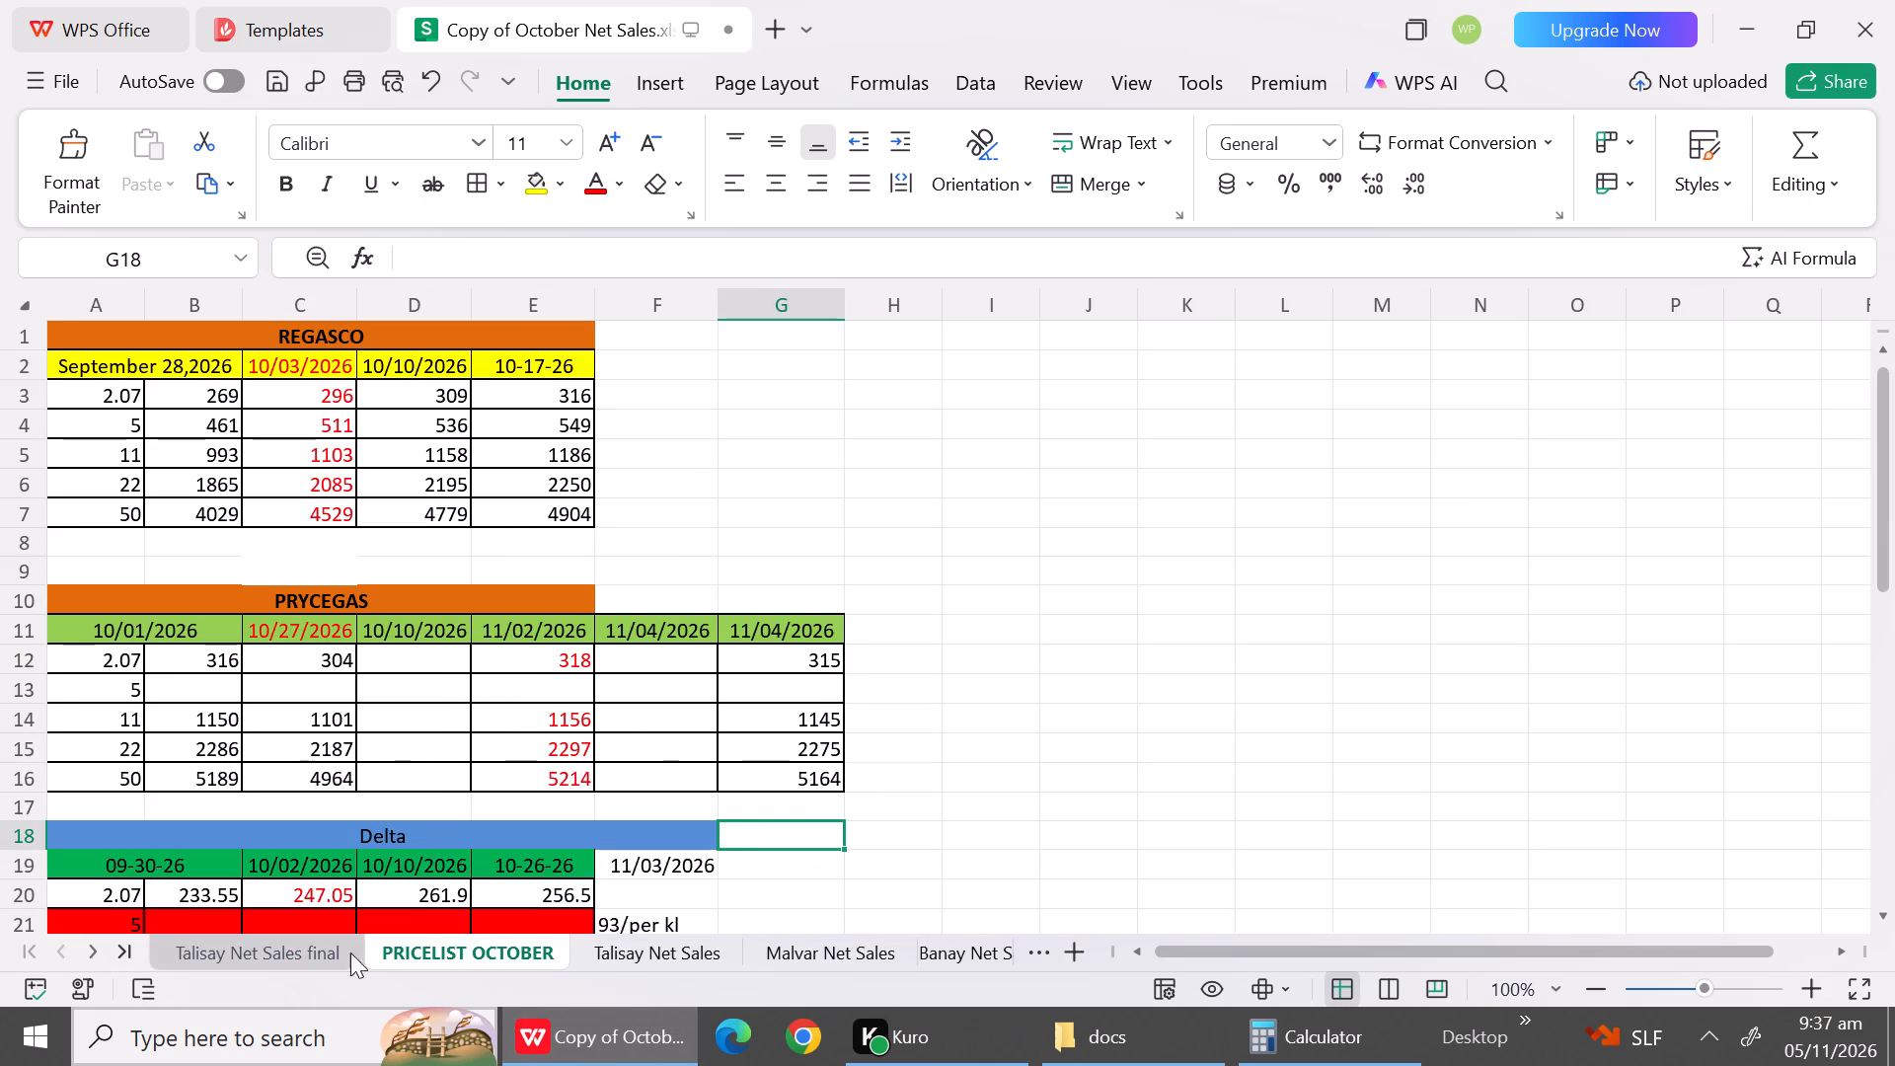
left_click(319, 958)
left_click(769, 574)
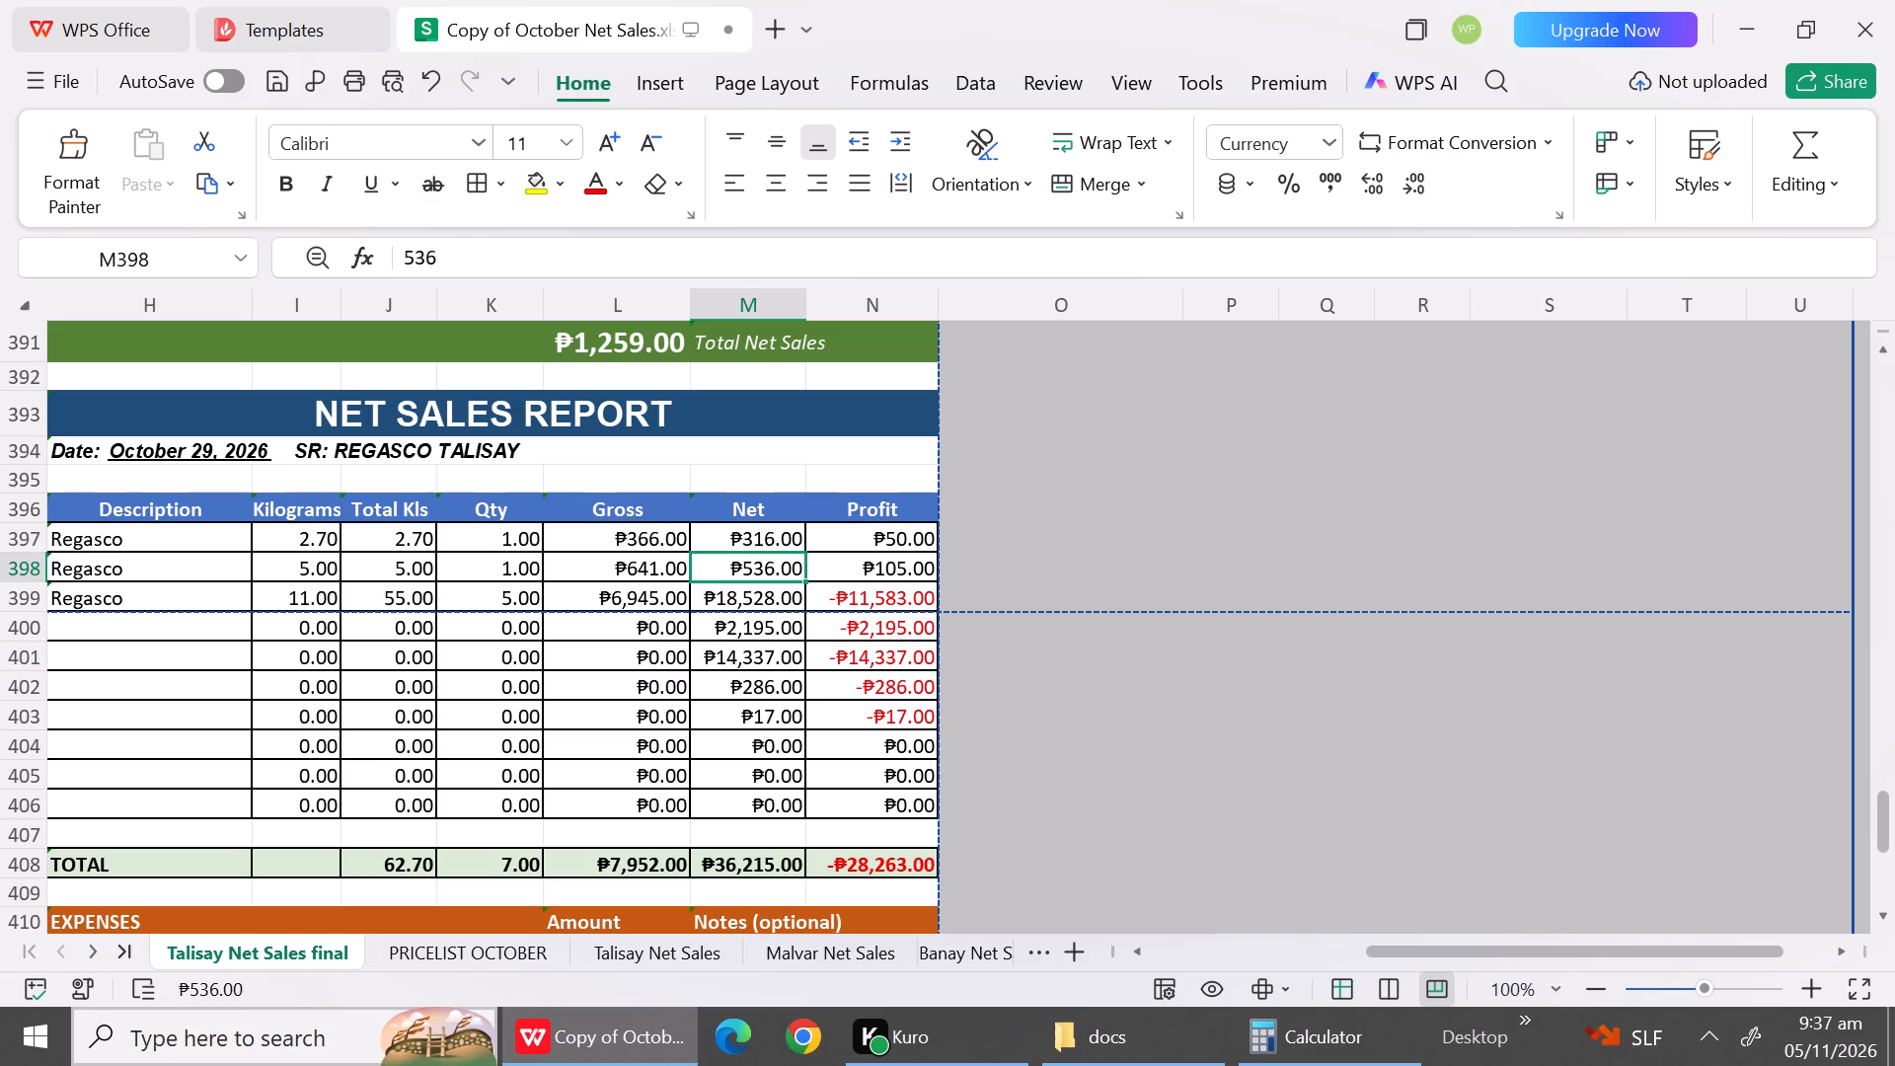
type("549")
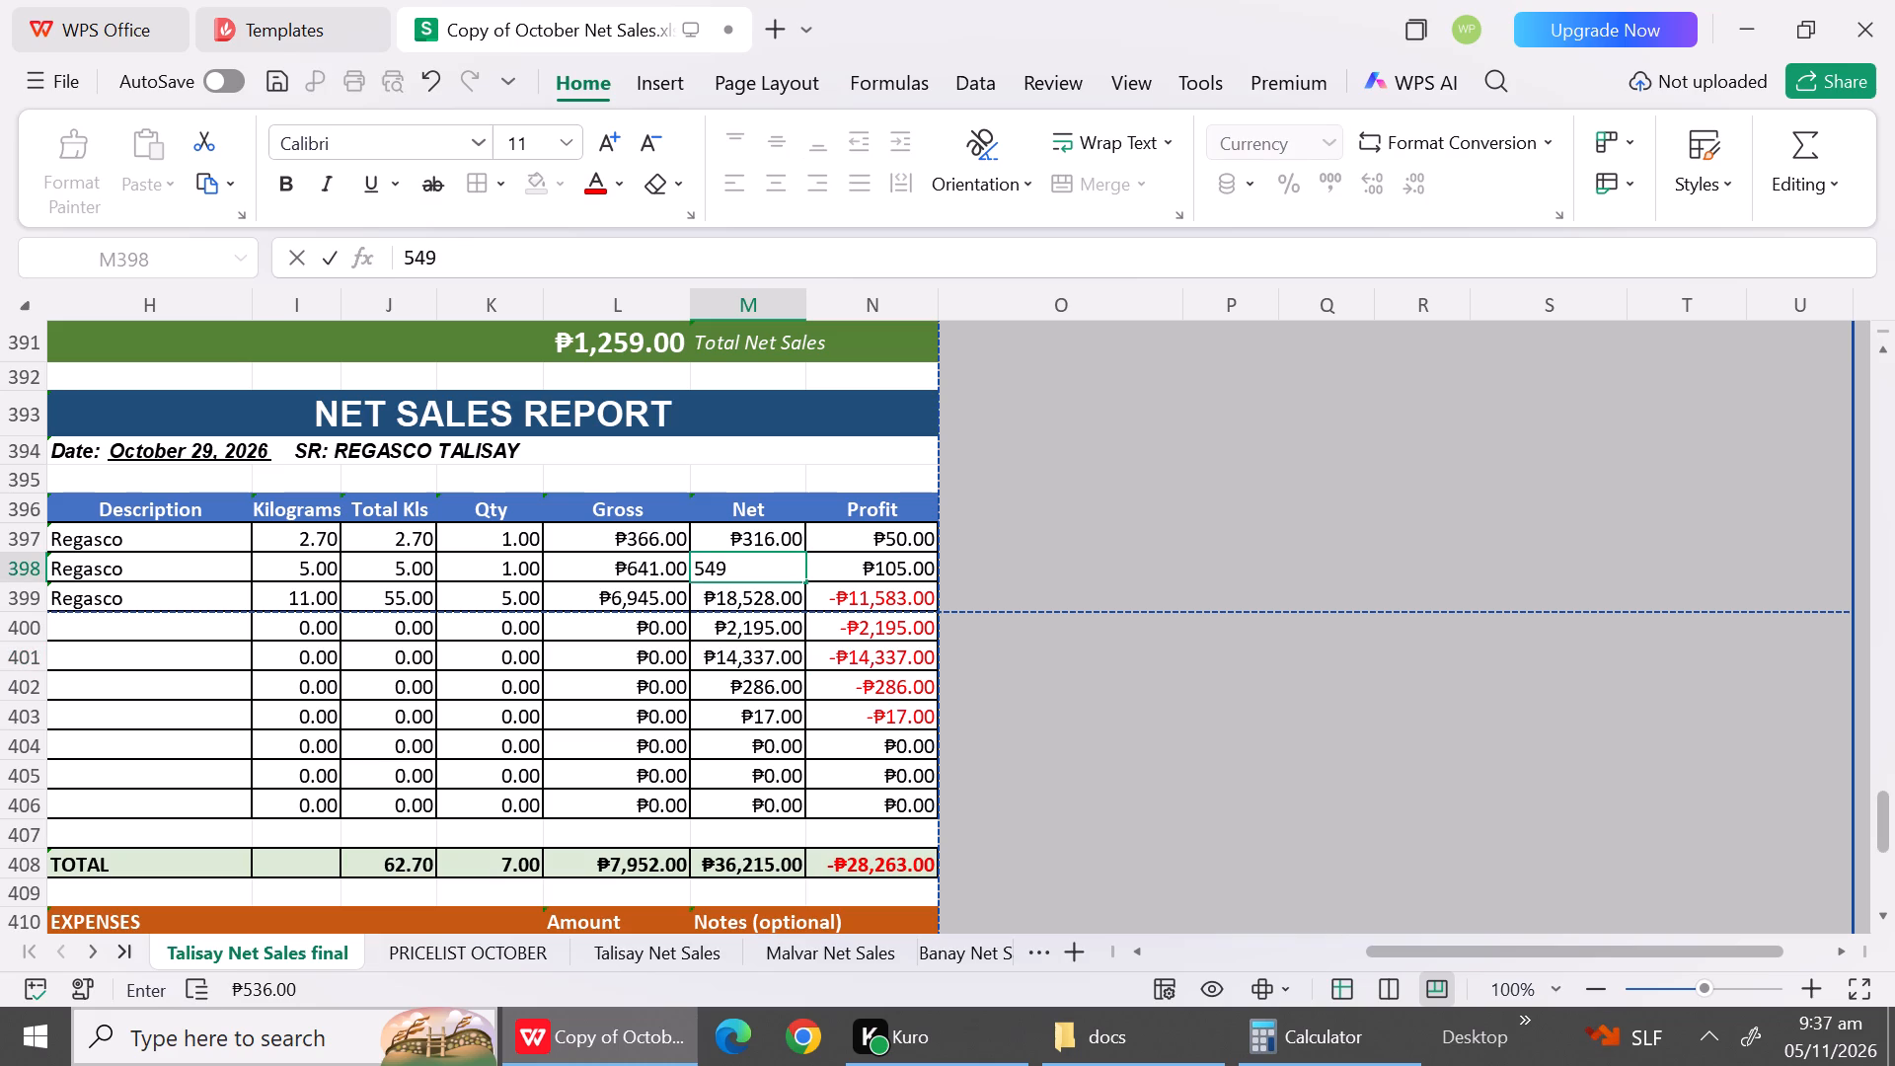
left_click(767, 629)
left_click(752, 620)
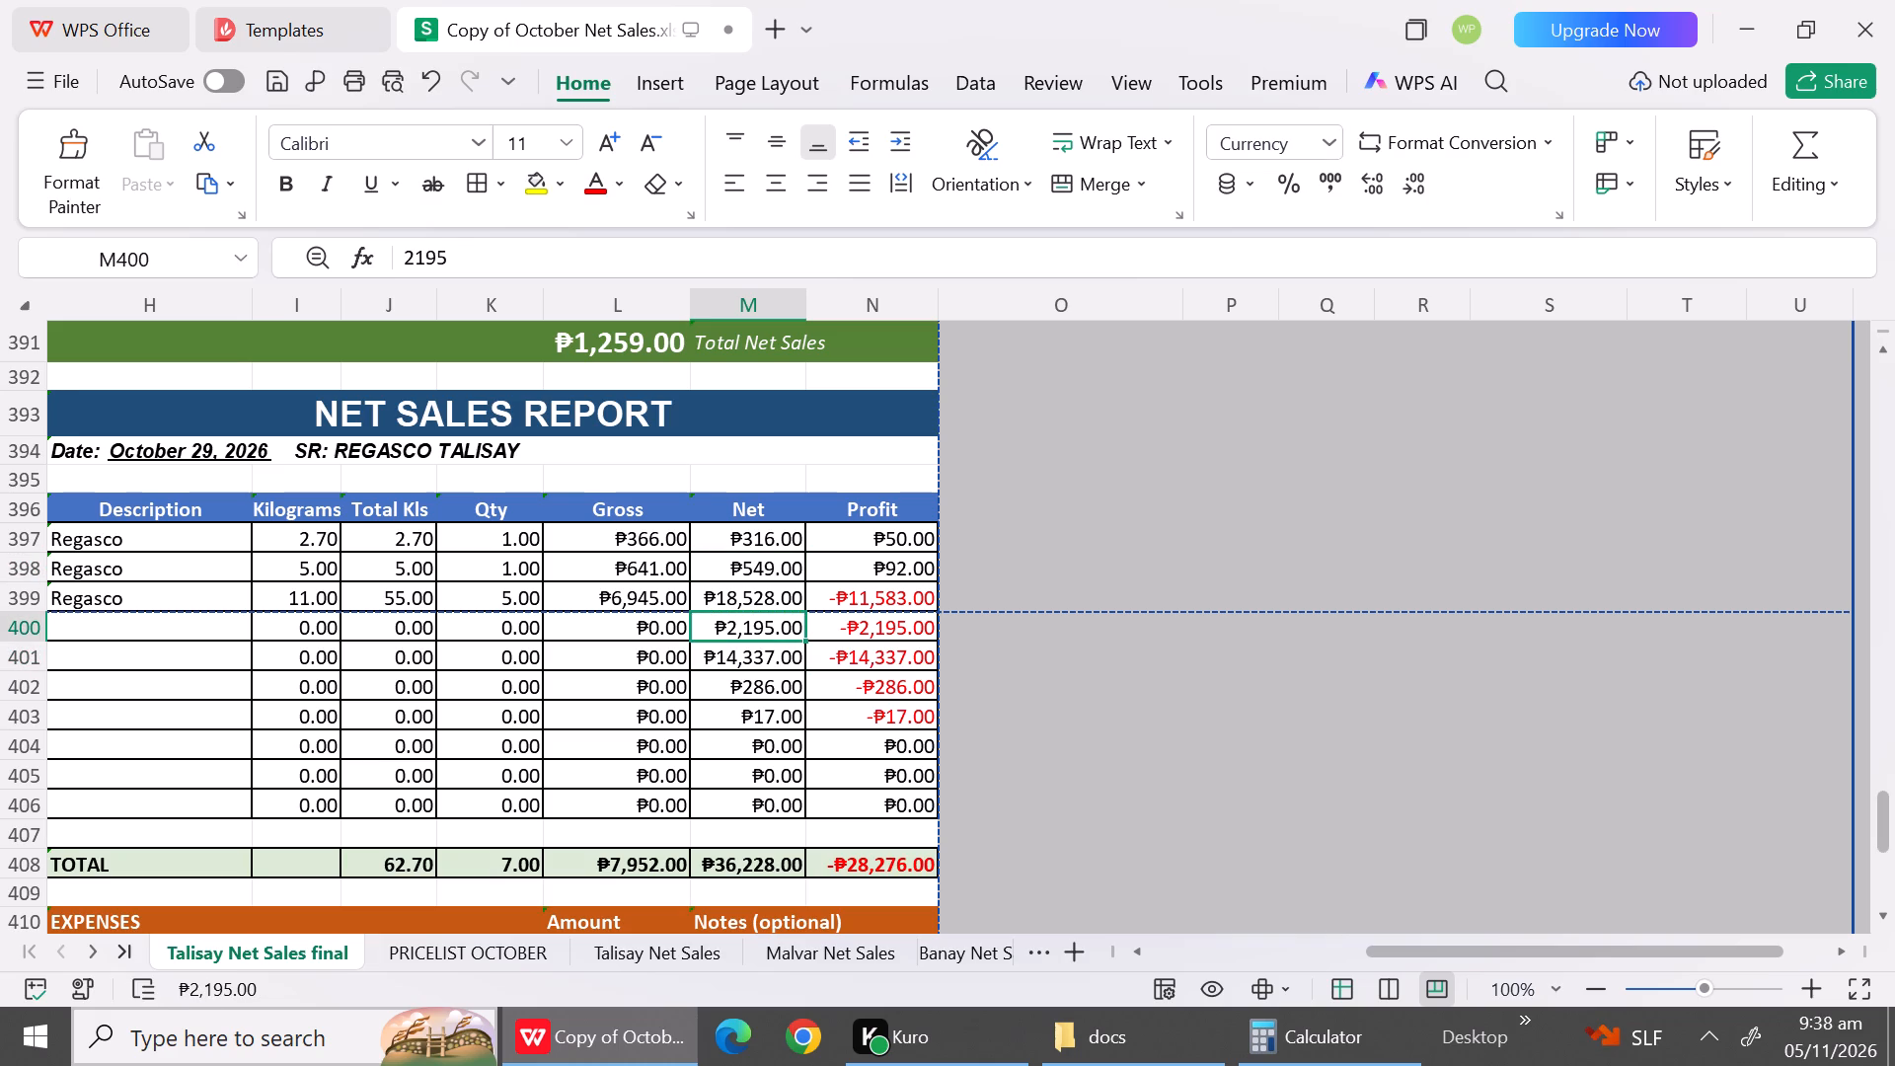
Set the net amounts in rows 400 to 403 of the October 29 report to 0.
key("0")
key("Down")
key("0")
key("Down")
key("0")
key("Down")
key("0")
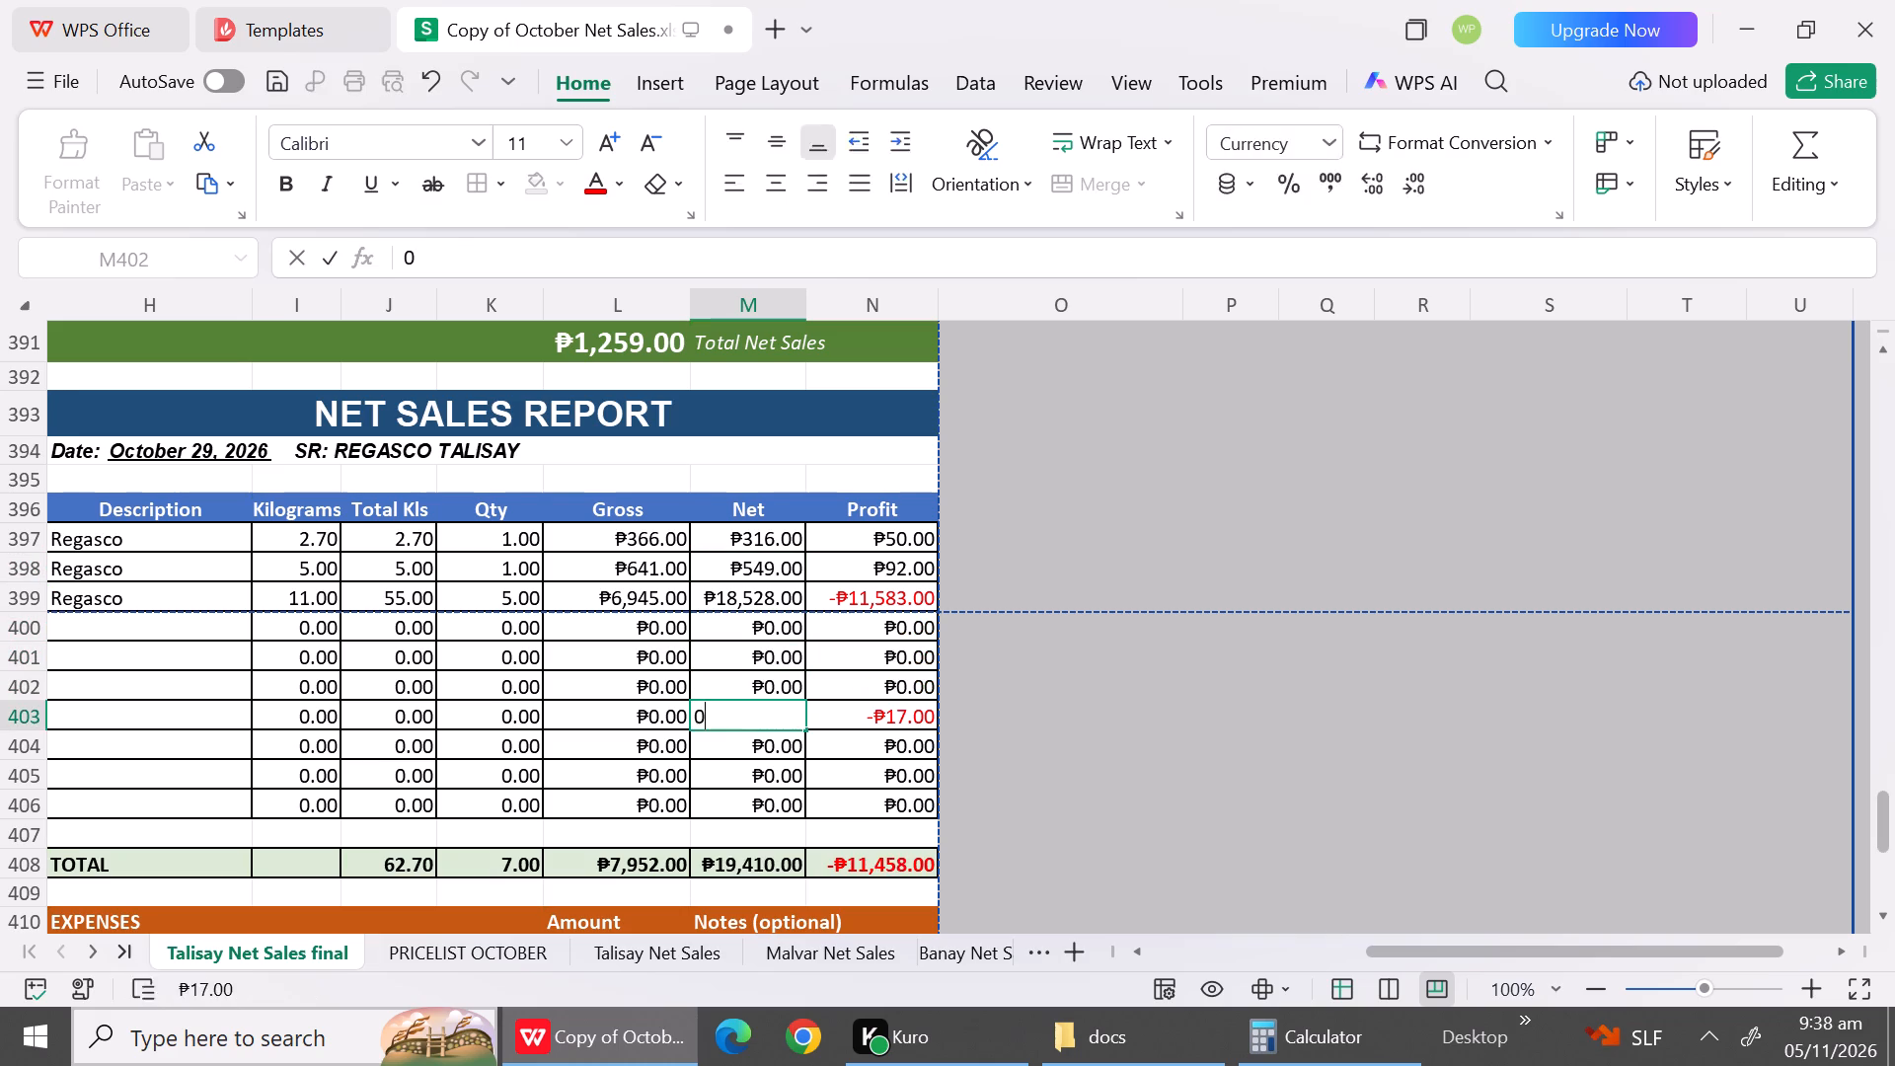
key("Down")
Calculate 5 × 1158 in the Calculator and set the net amount of the 11 kg Regasco sale in row 399 to 5790.
left_click(746, 591)
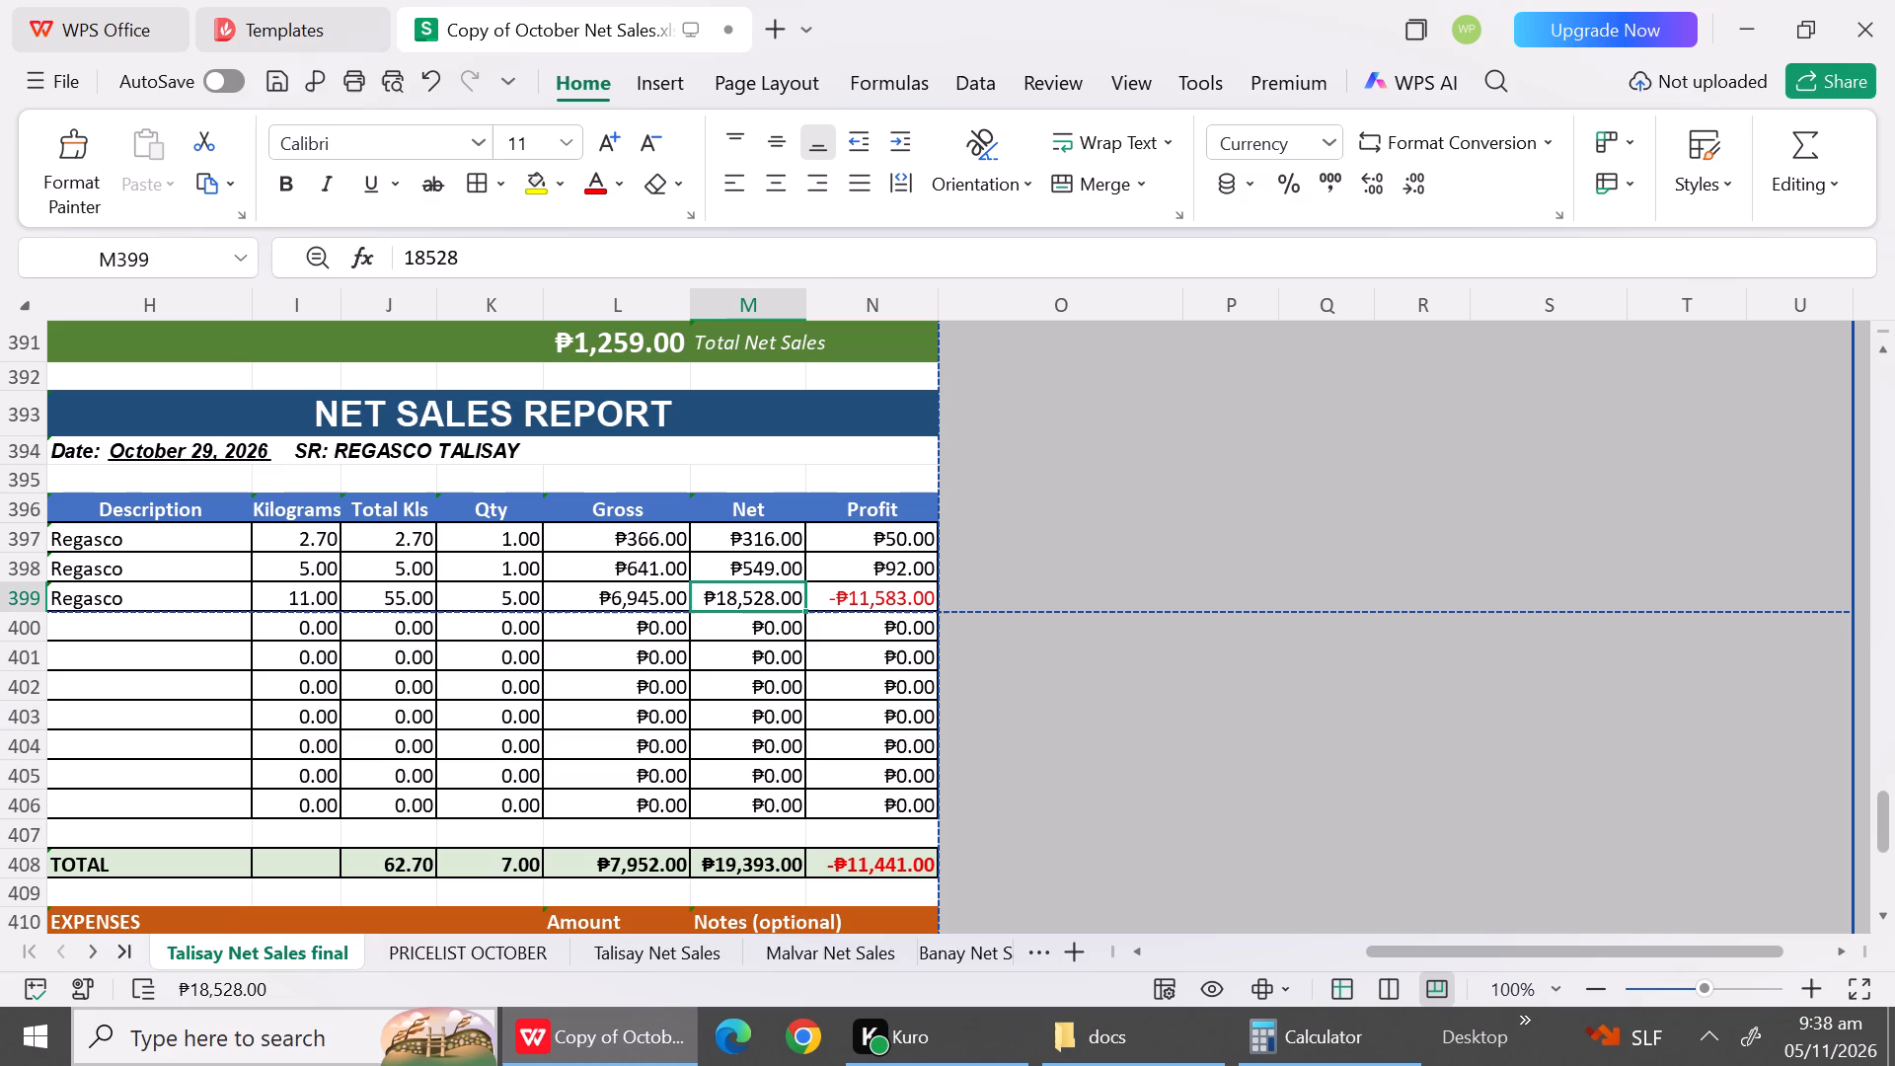
left_click(1284, 1064)
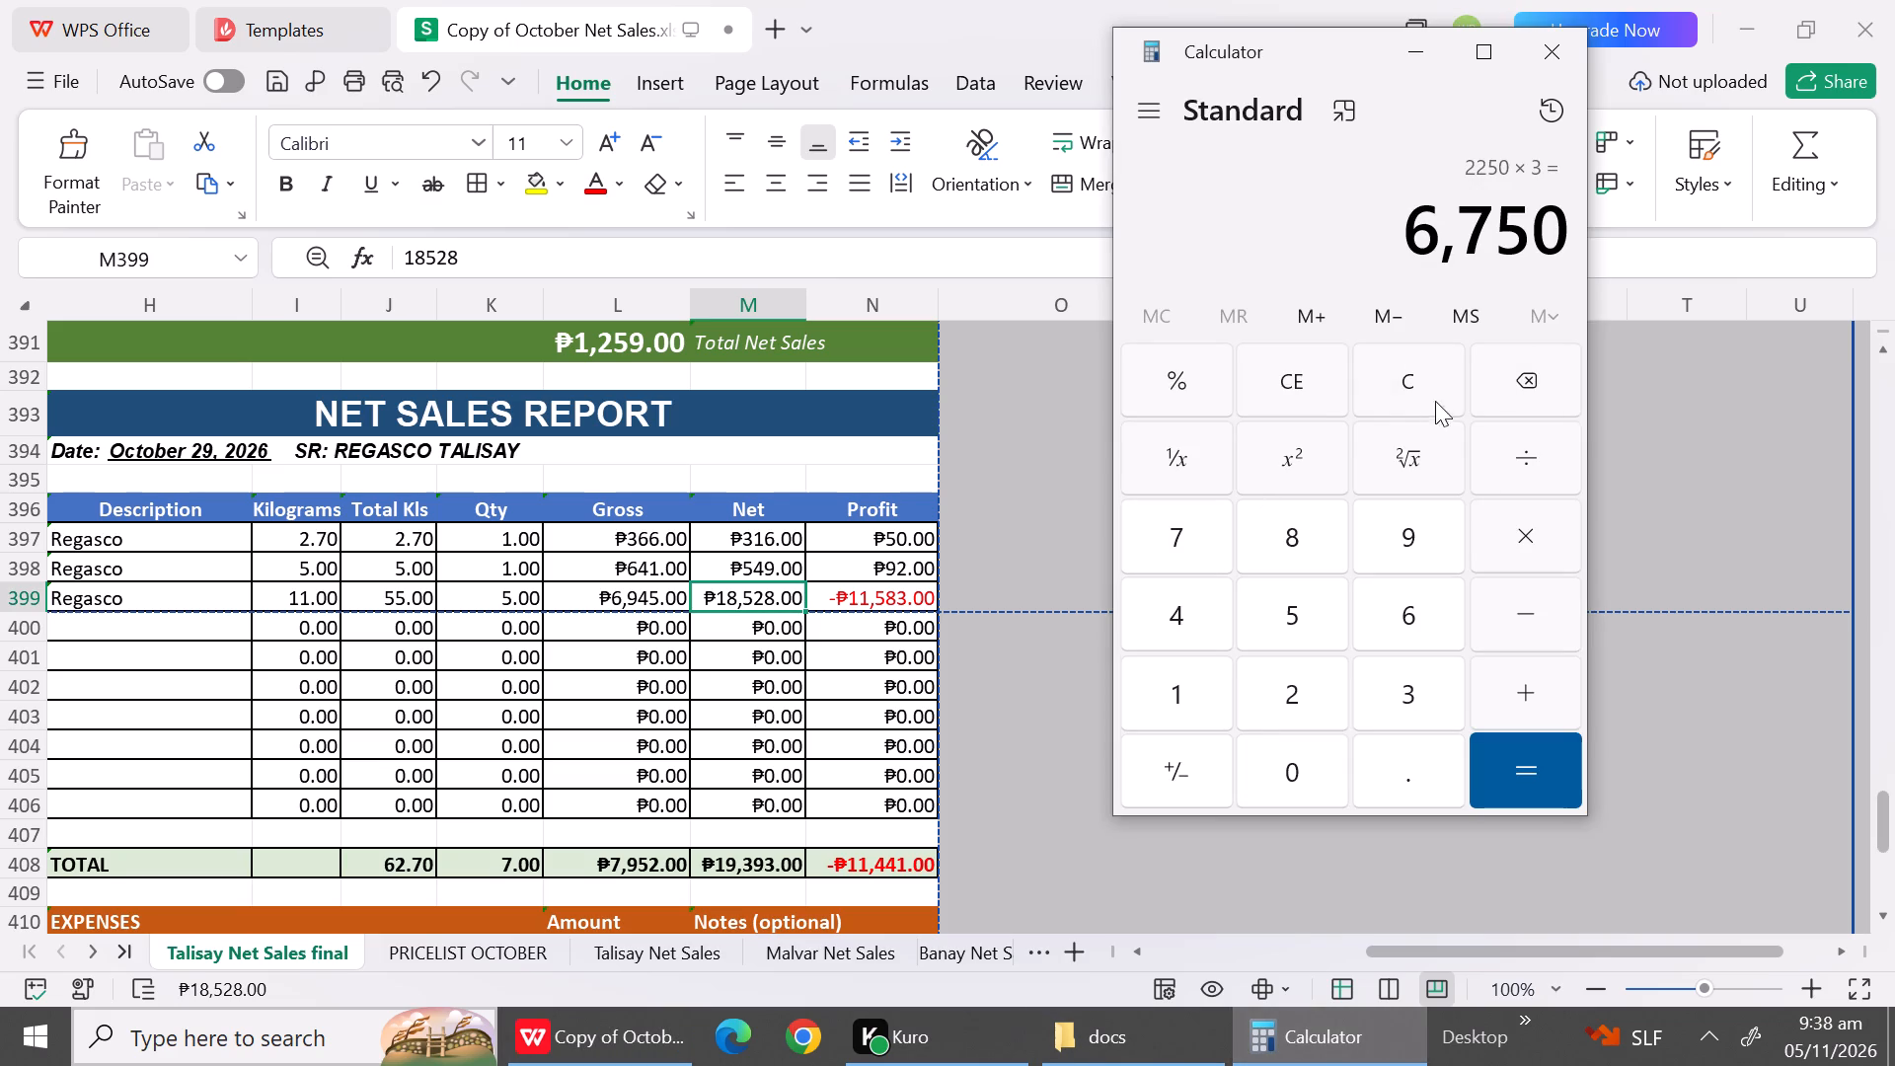
left_click(1406, 386)
key("5")
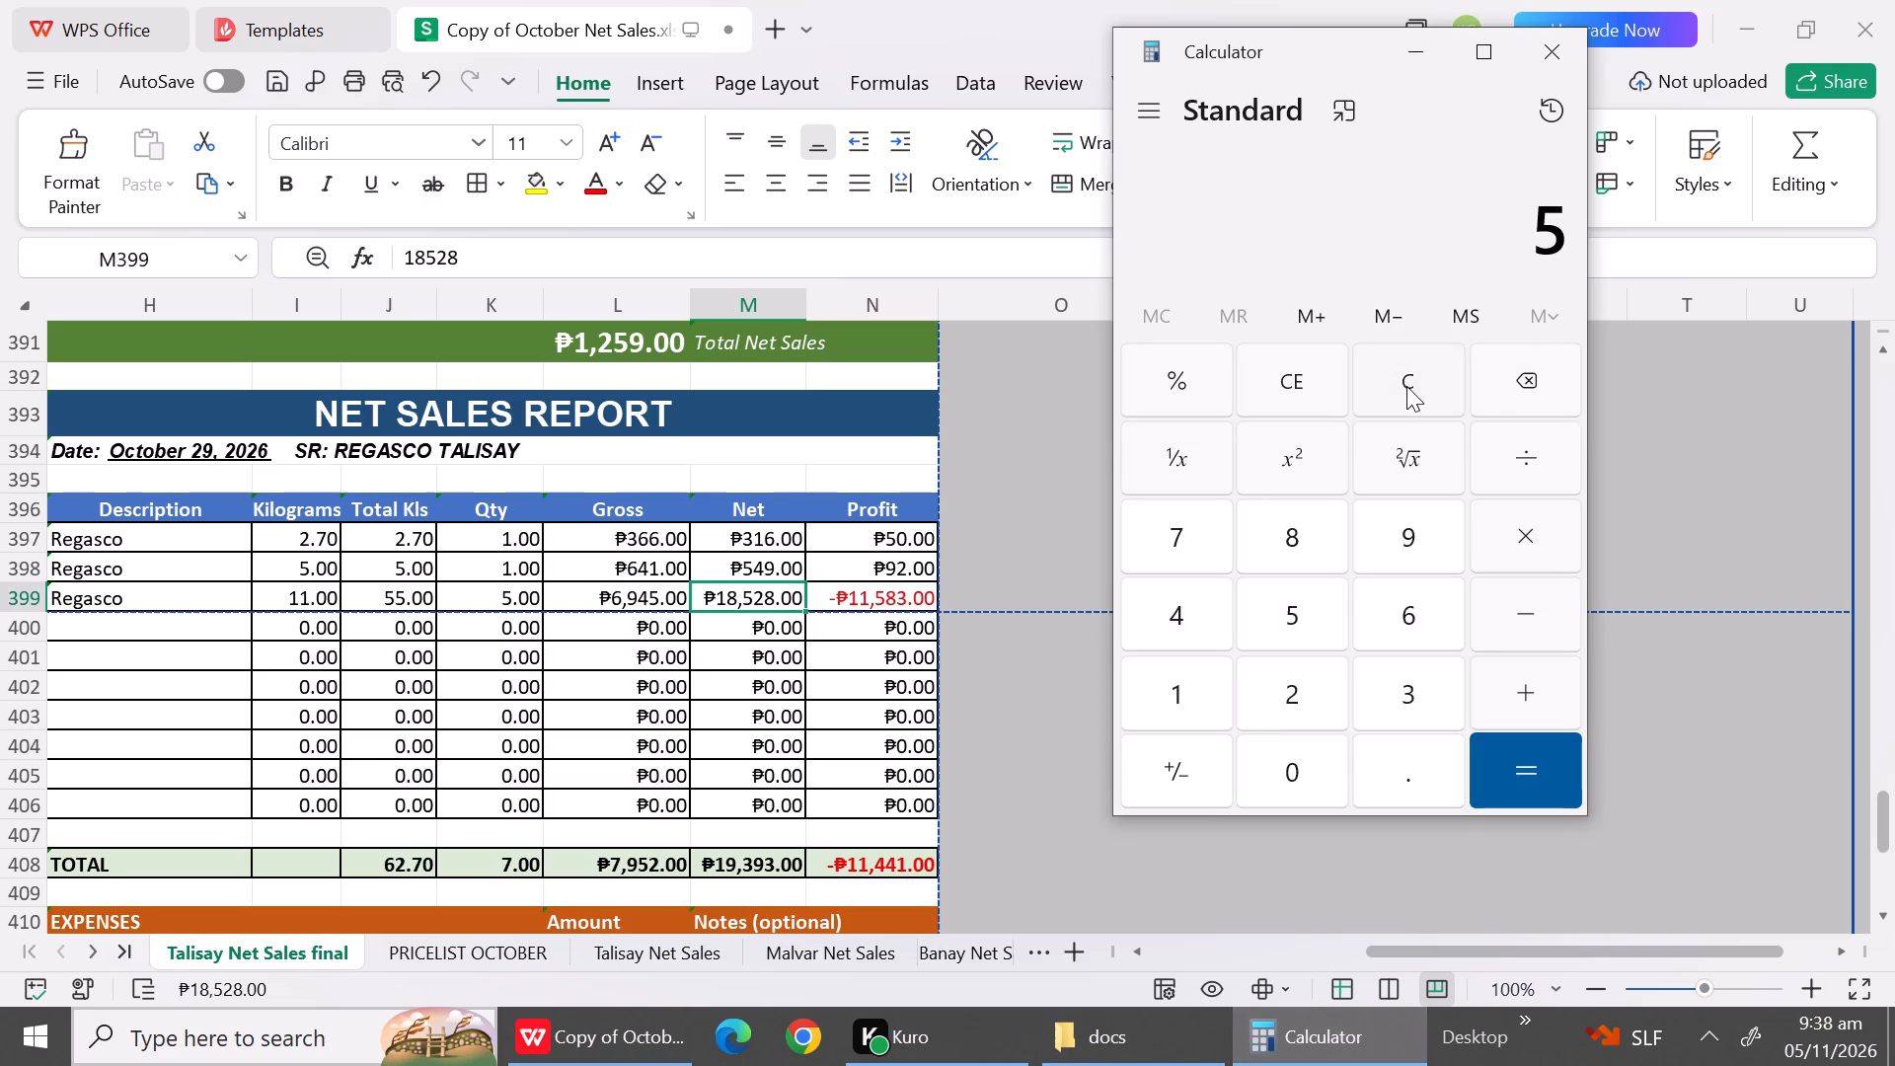
type("*1158")
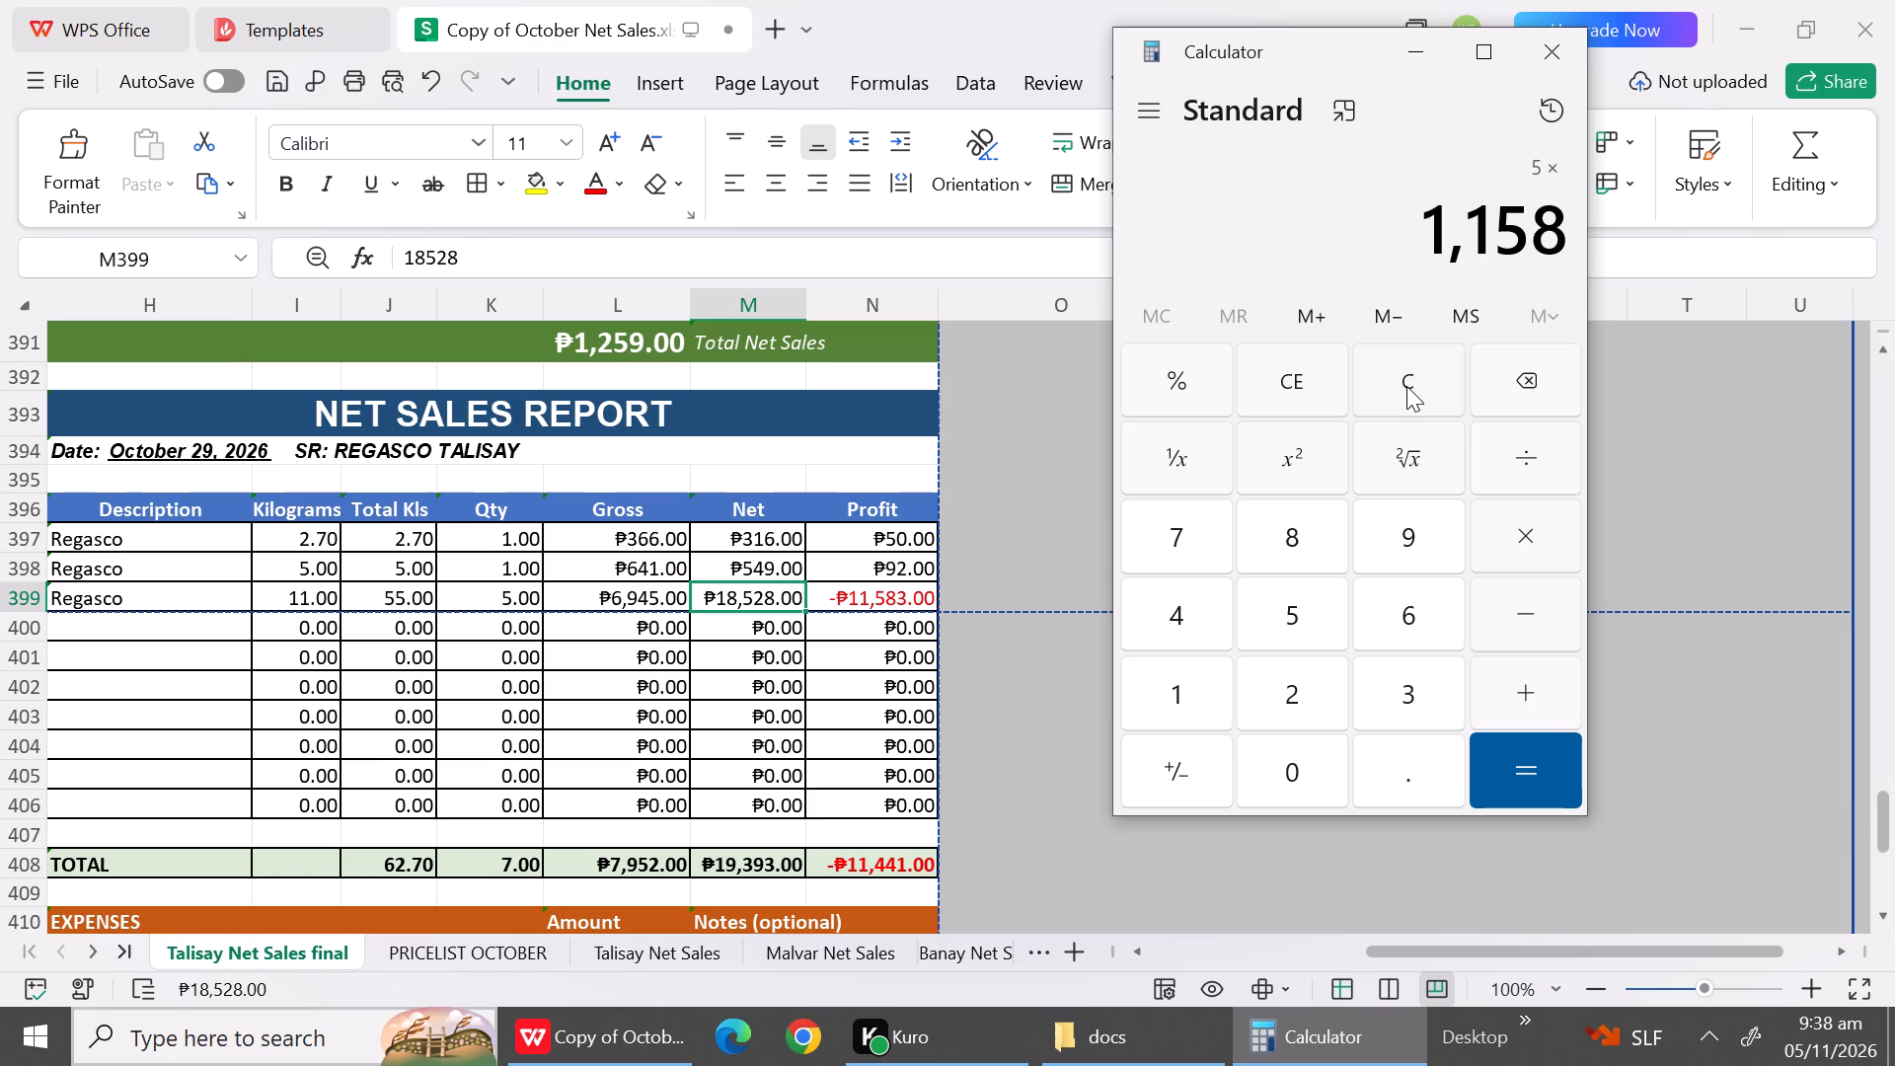
key("Return")
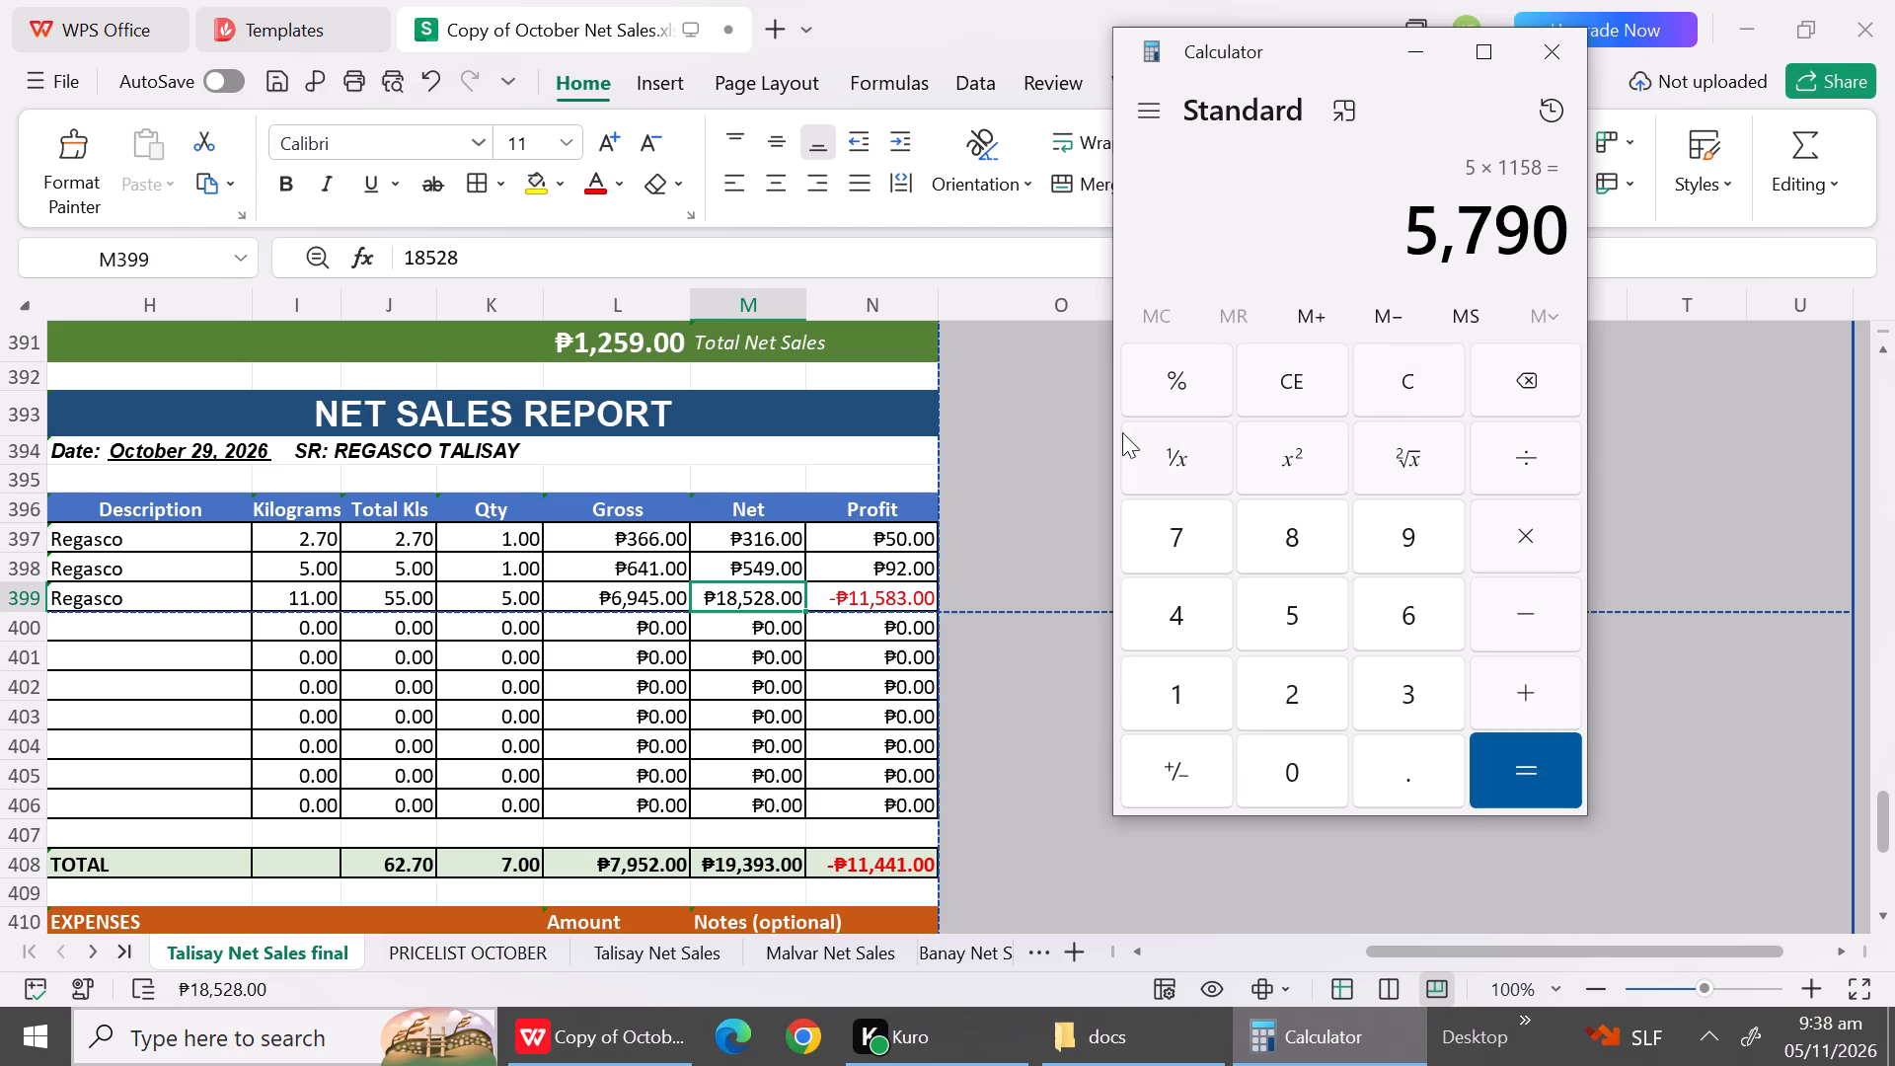
left_click(738, 601)
type("5790")
left_click(746, 711)
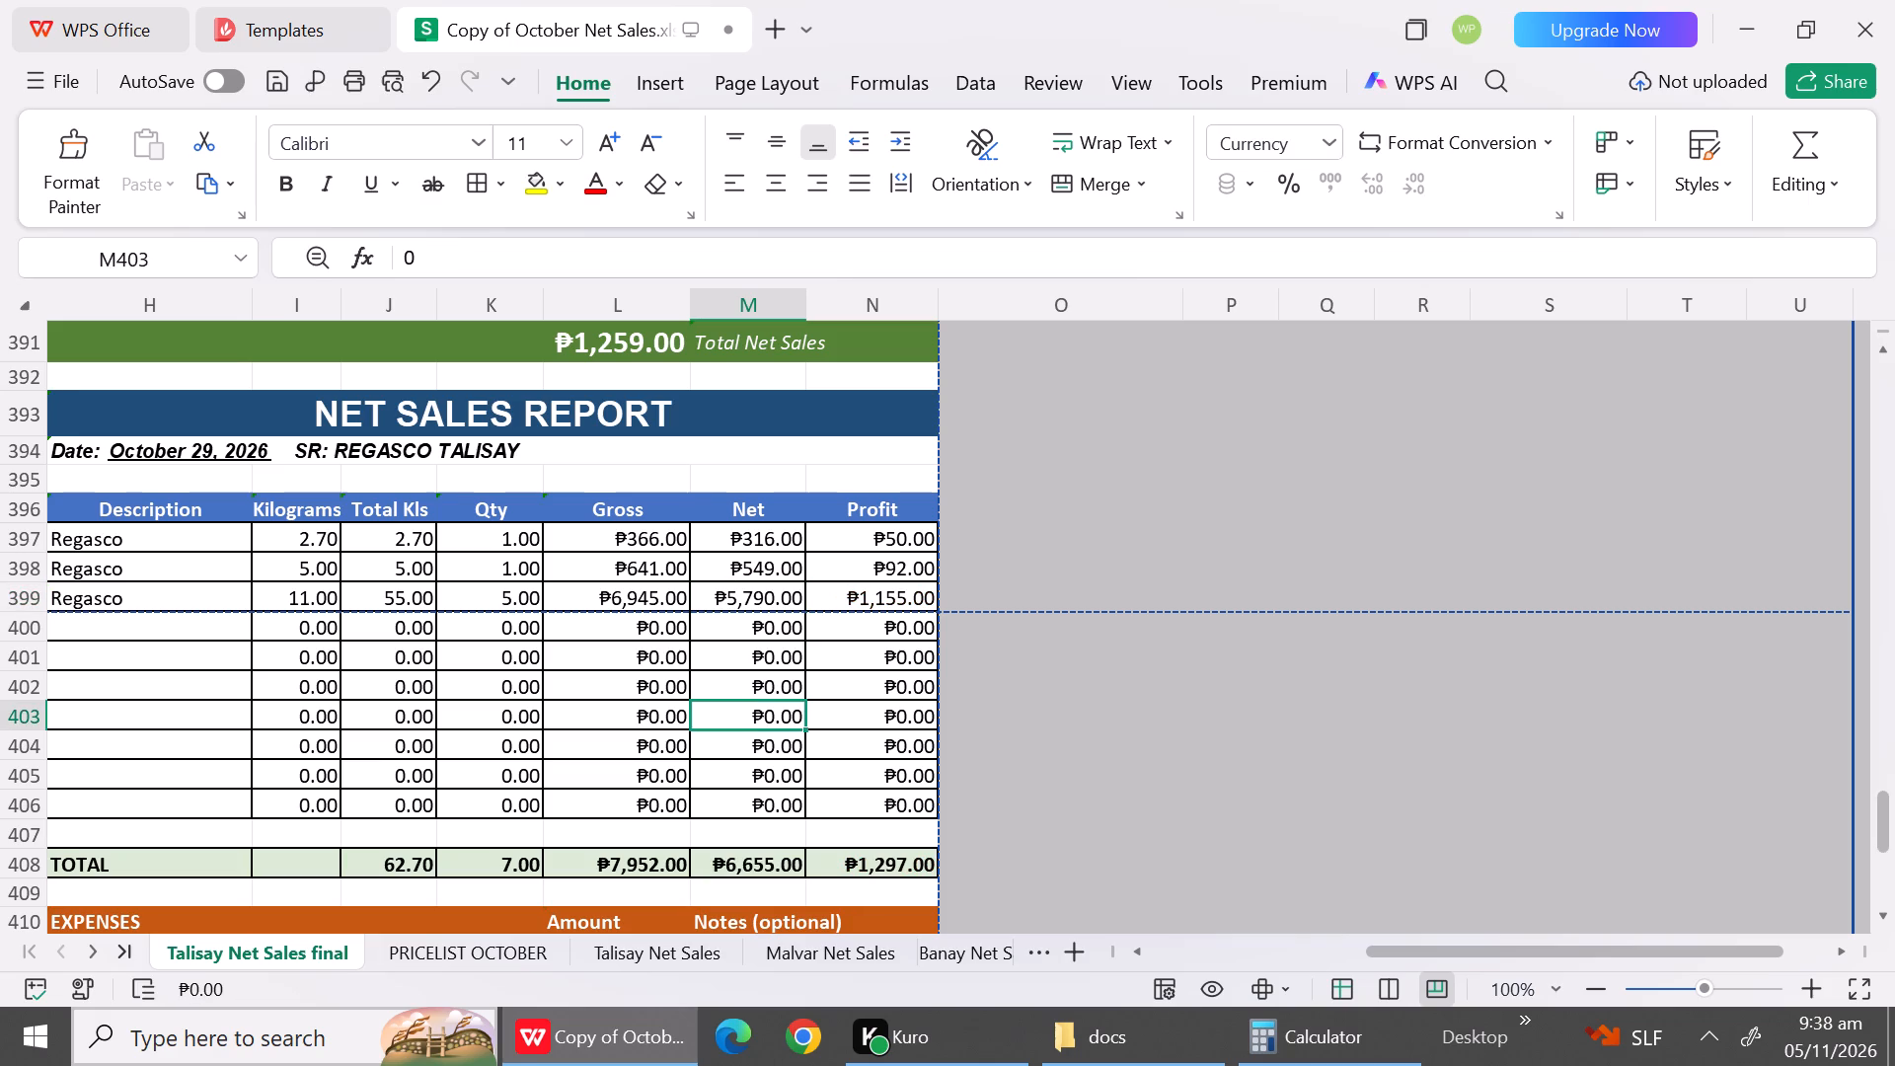
Replace the Transportation expense in row 416 of the October 29 report with Fuel and set its amount to 645.
triple_click(1889, 921)
triple_click(1889, 921)
triple_click(1889, 921)
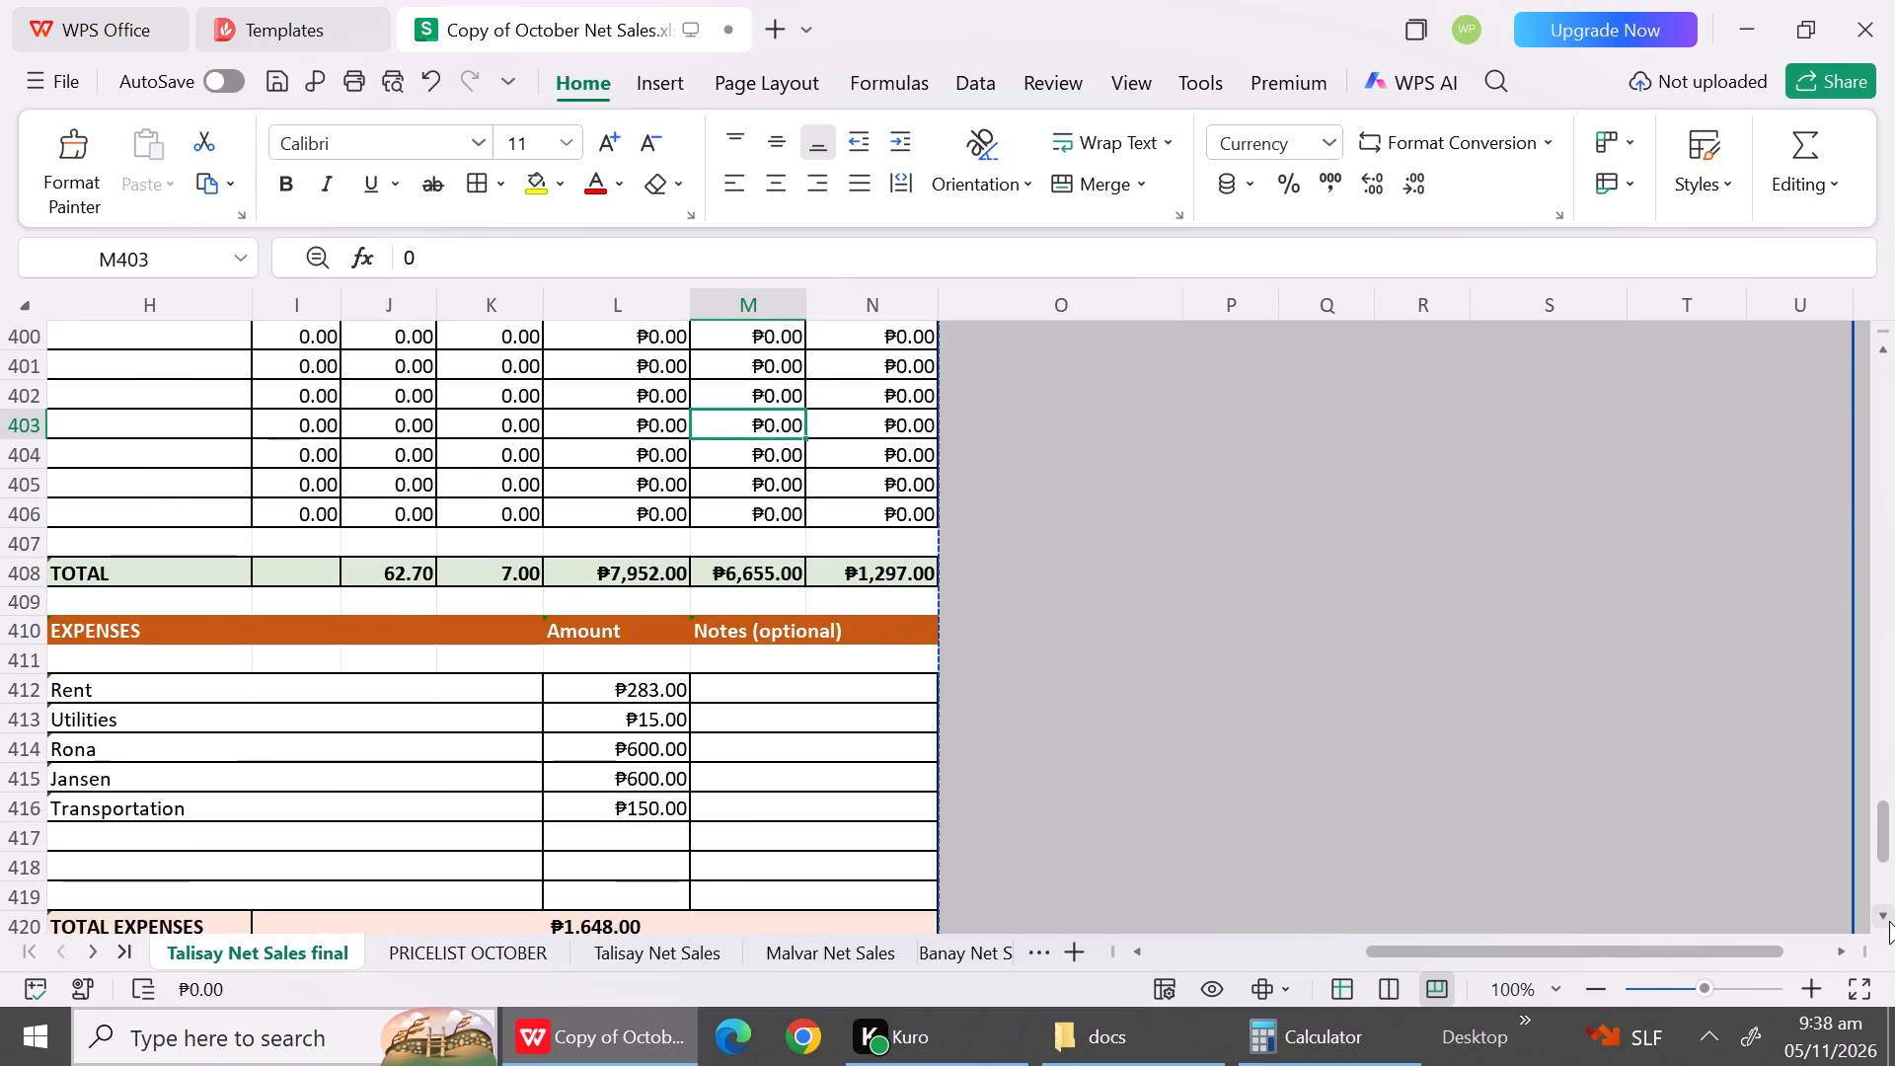
left_click(328, 818)
type("Fuel")
key("Right")
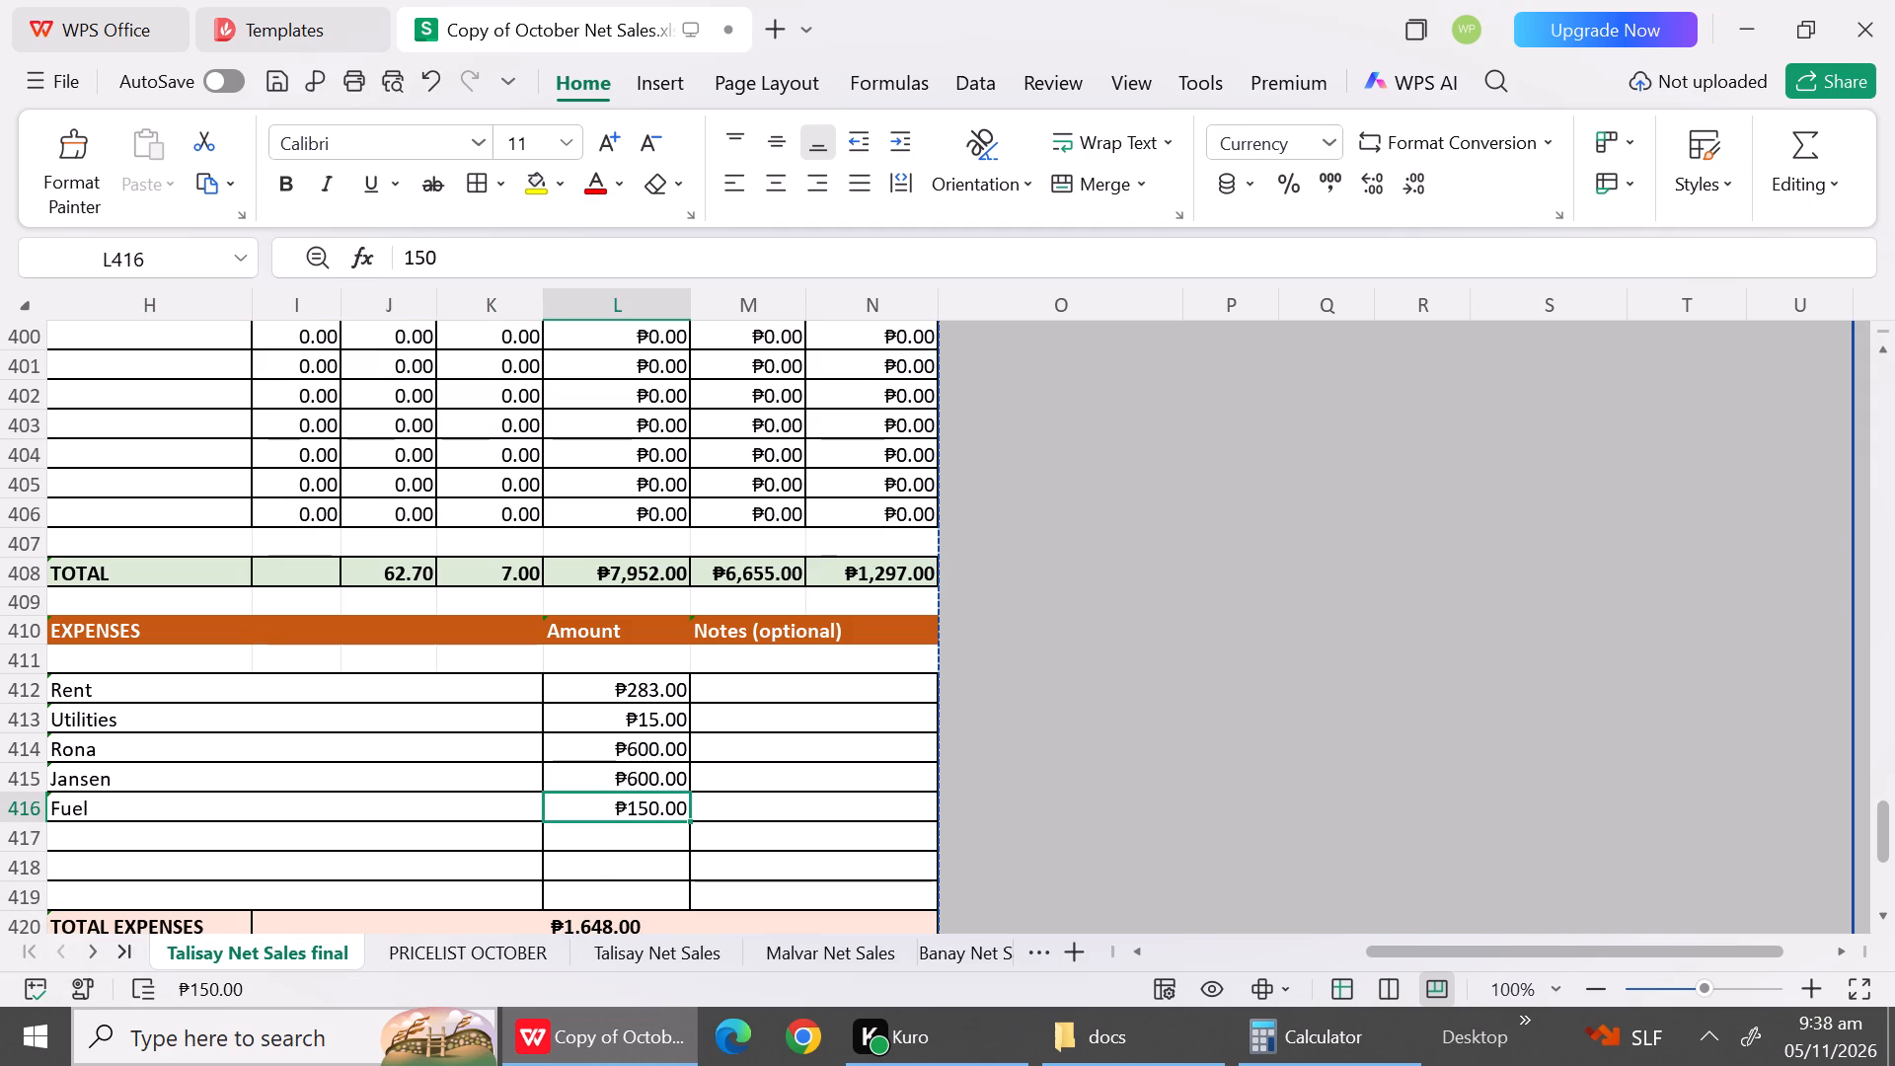
type("645")
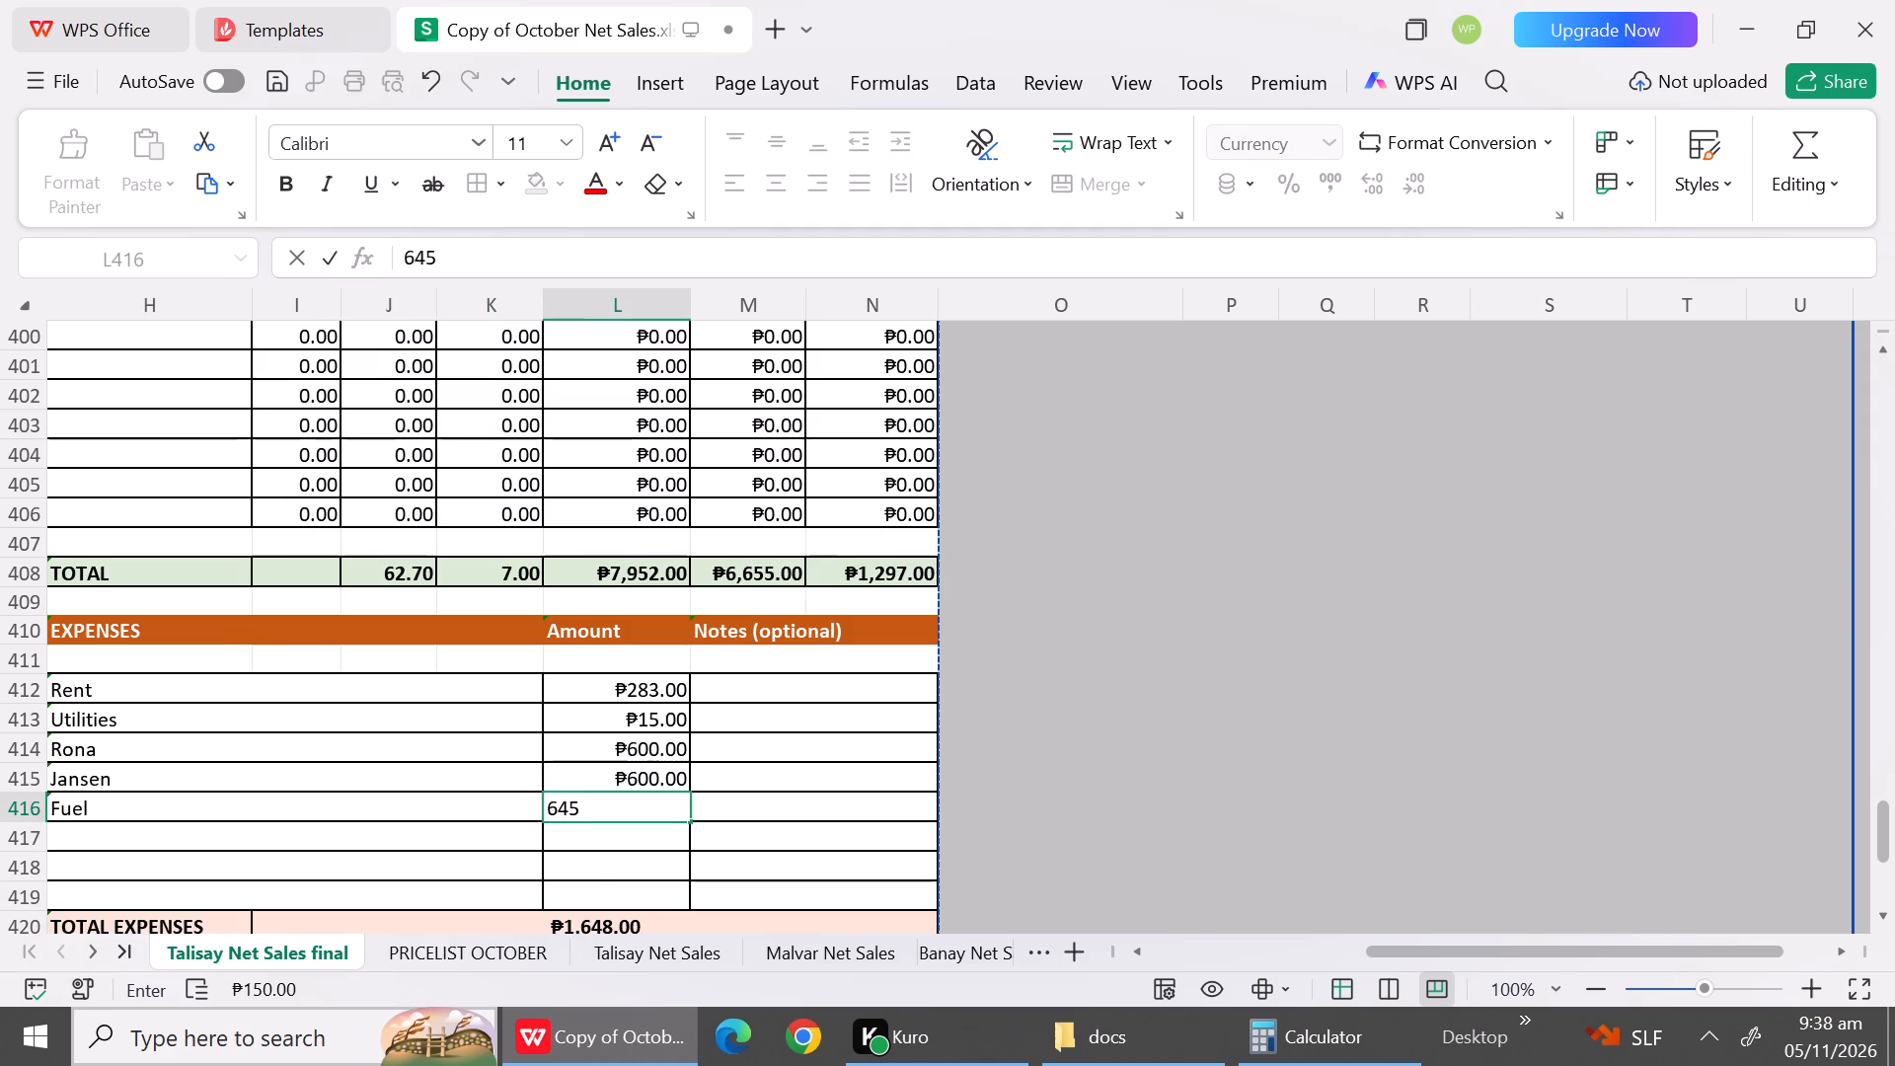
Add an expense named Xerox Summary in row 417 with an amount of 80.
left_click(293, 836)
type("Xer")
type("ox Sum")
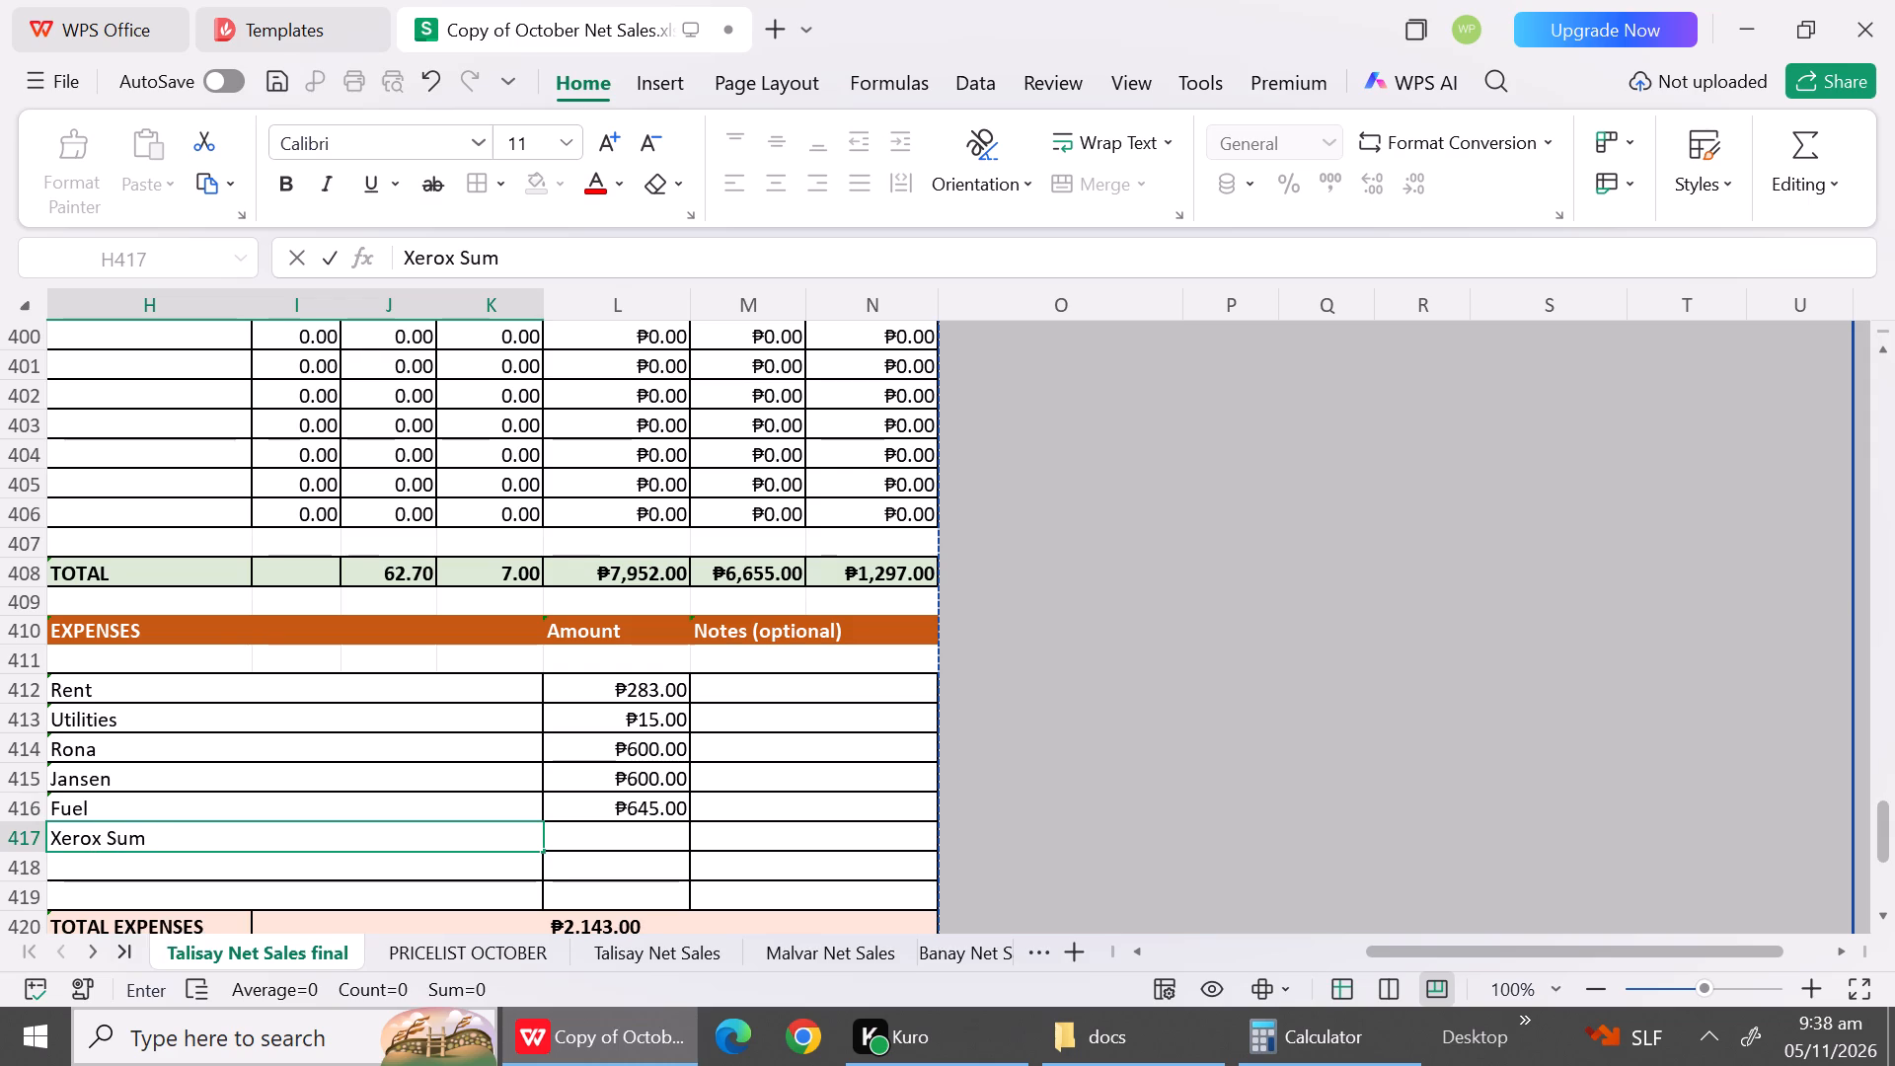
type("mary")
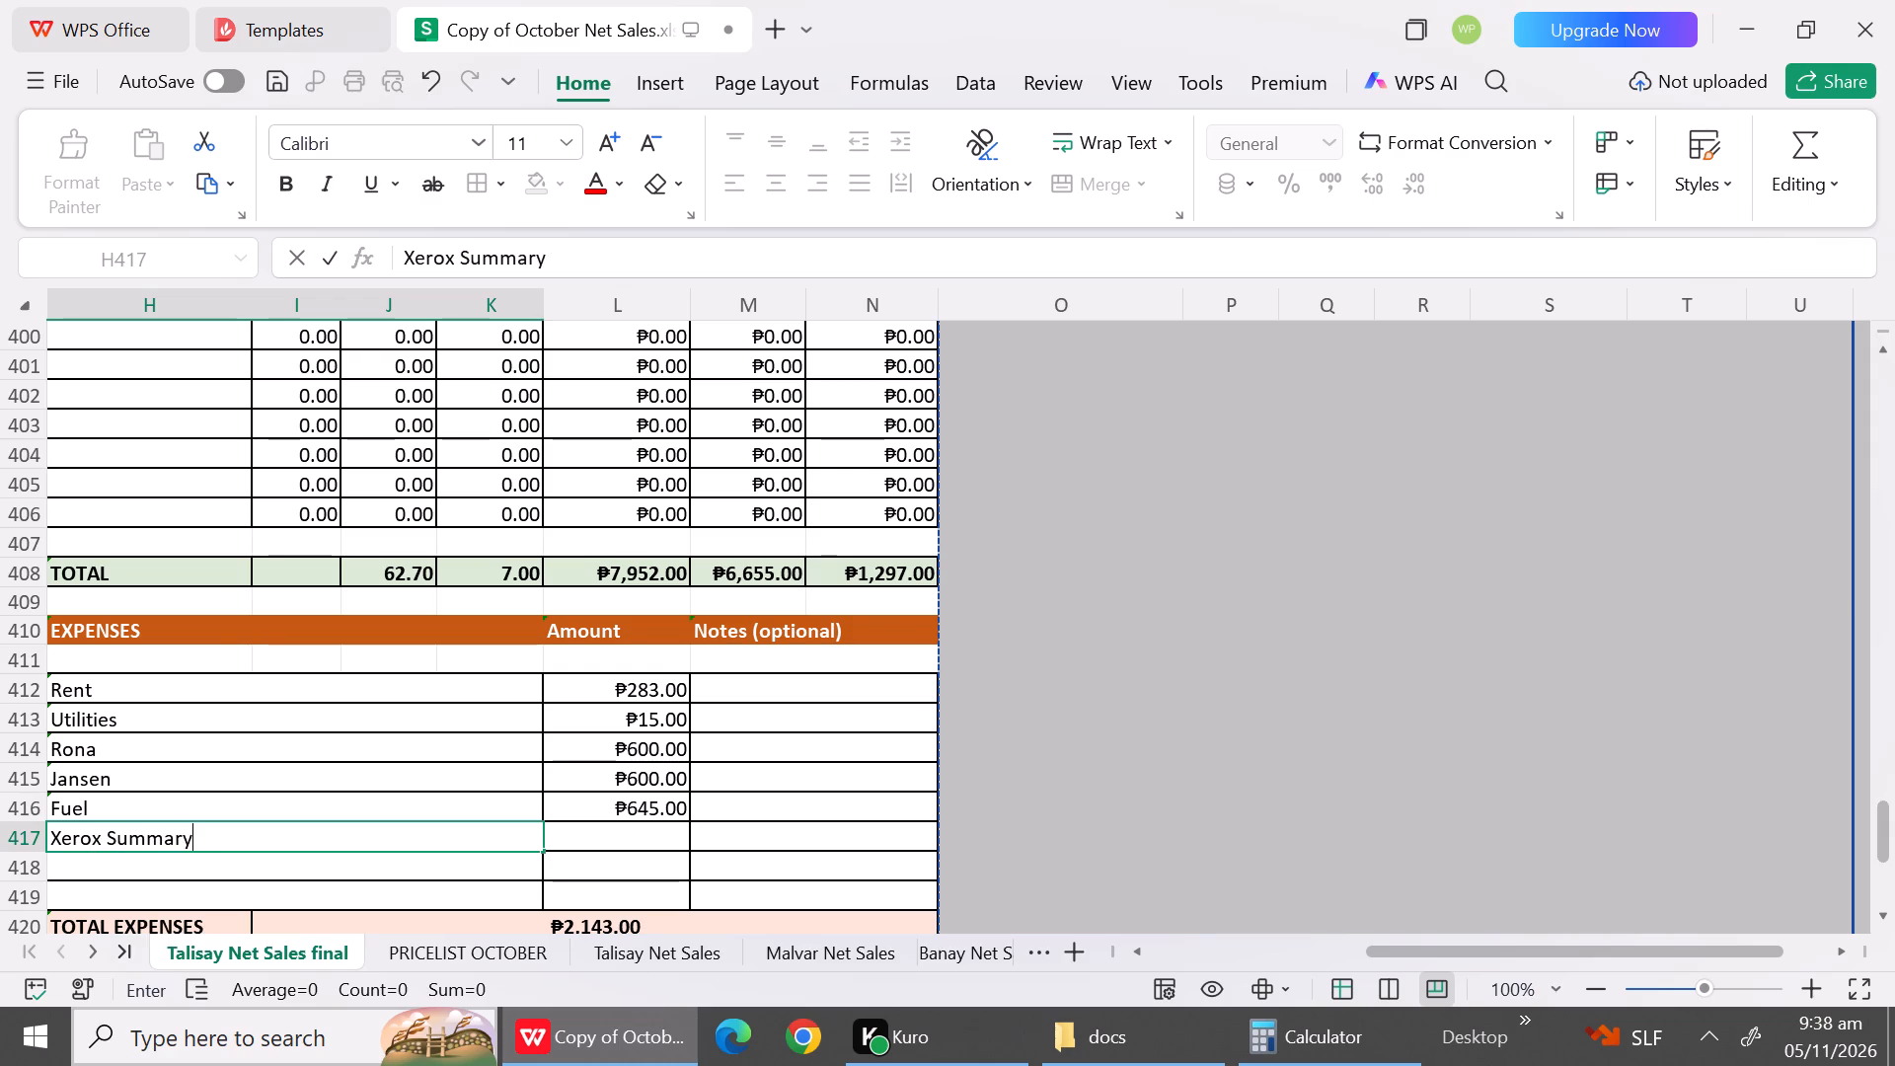
left_click(643, 832)
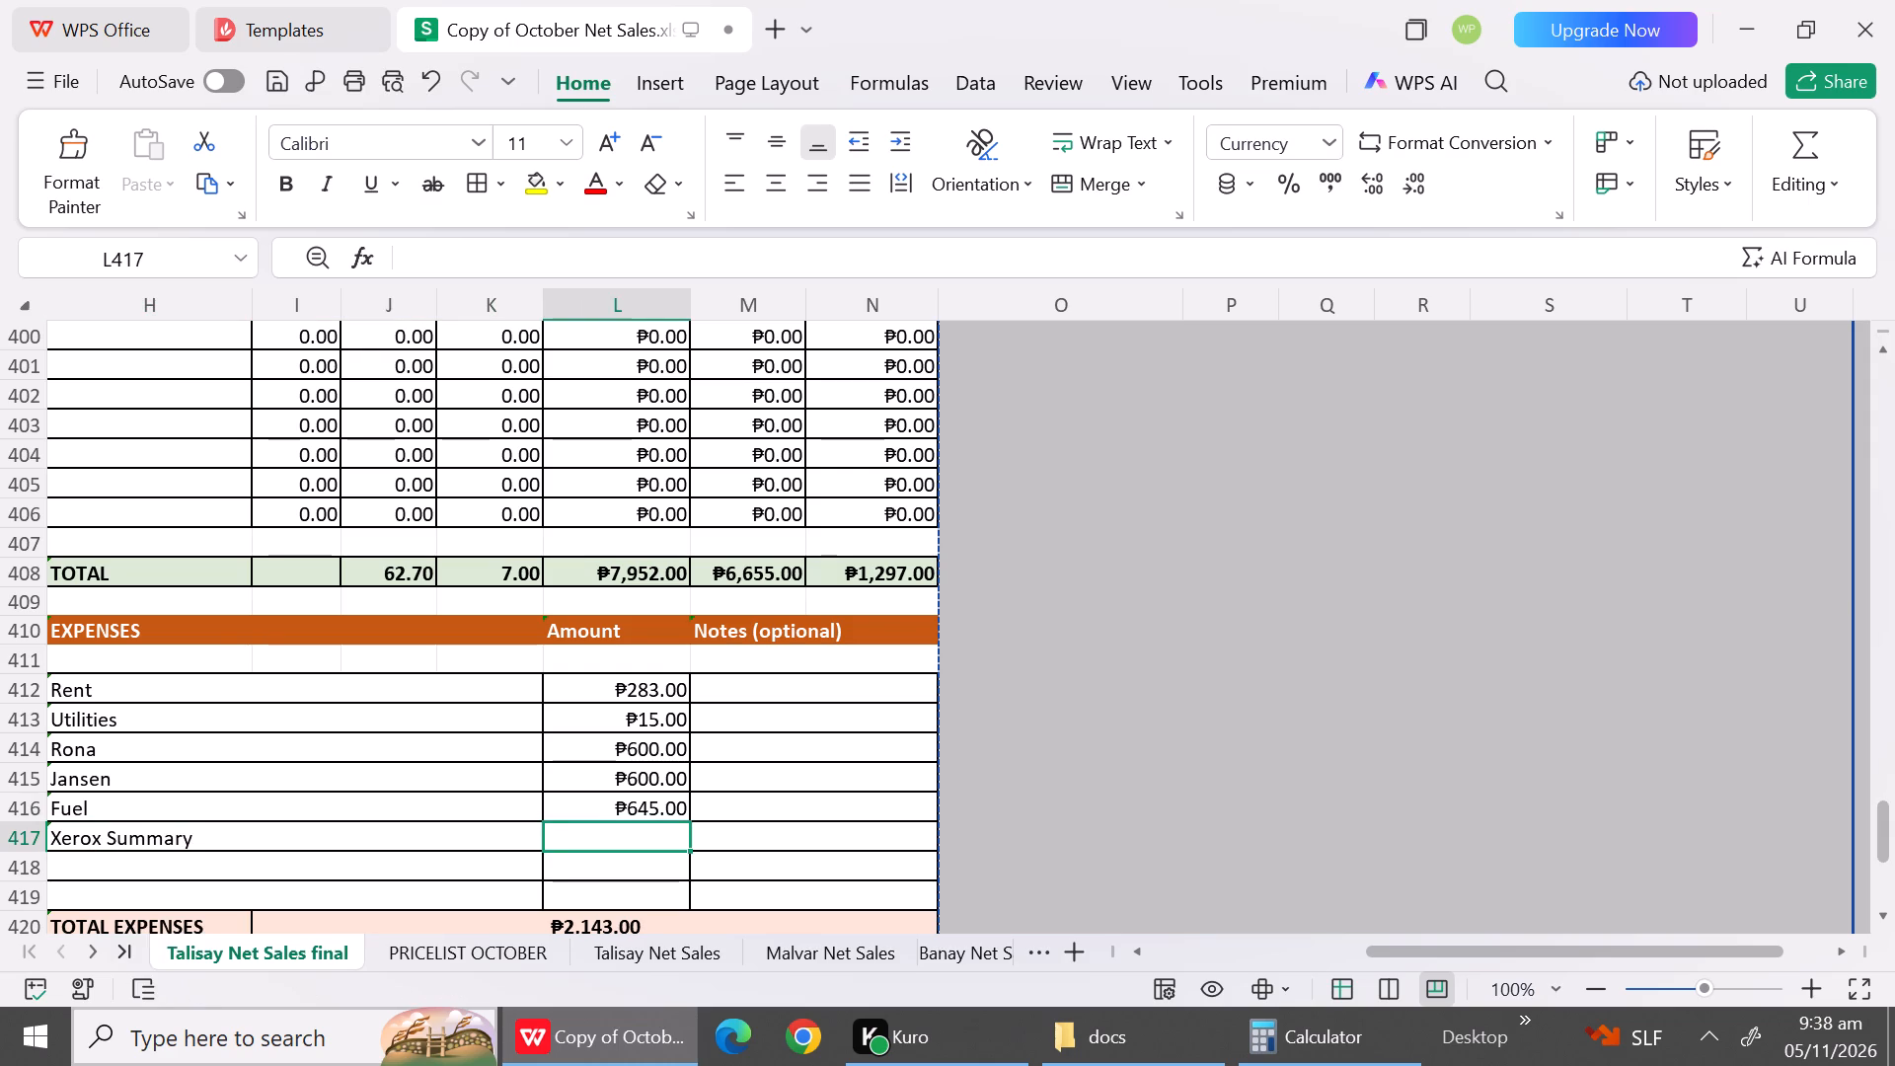
type("80")
Set the amount of the expense in row 415 to 550 and change its name to Dave.
left_click(648, 789)
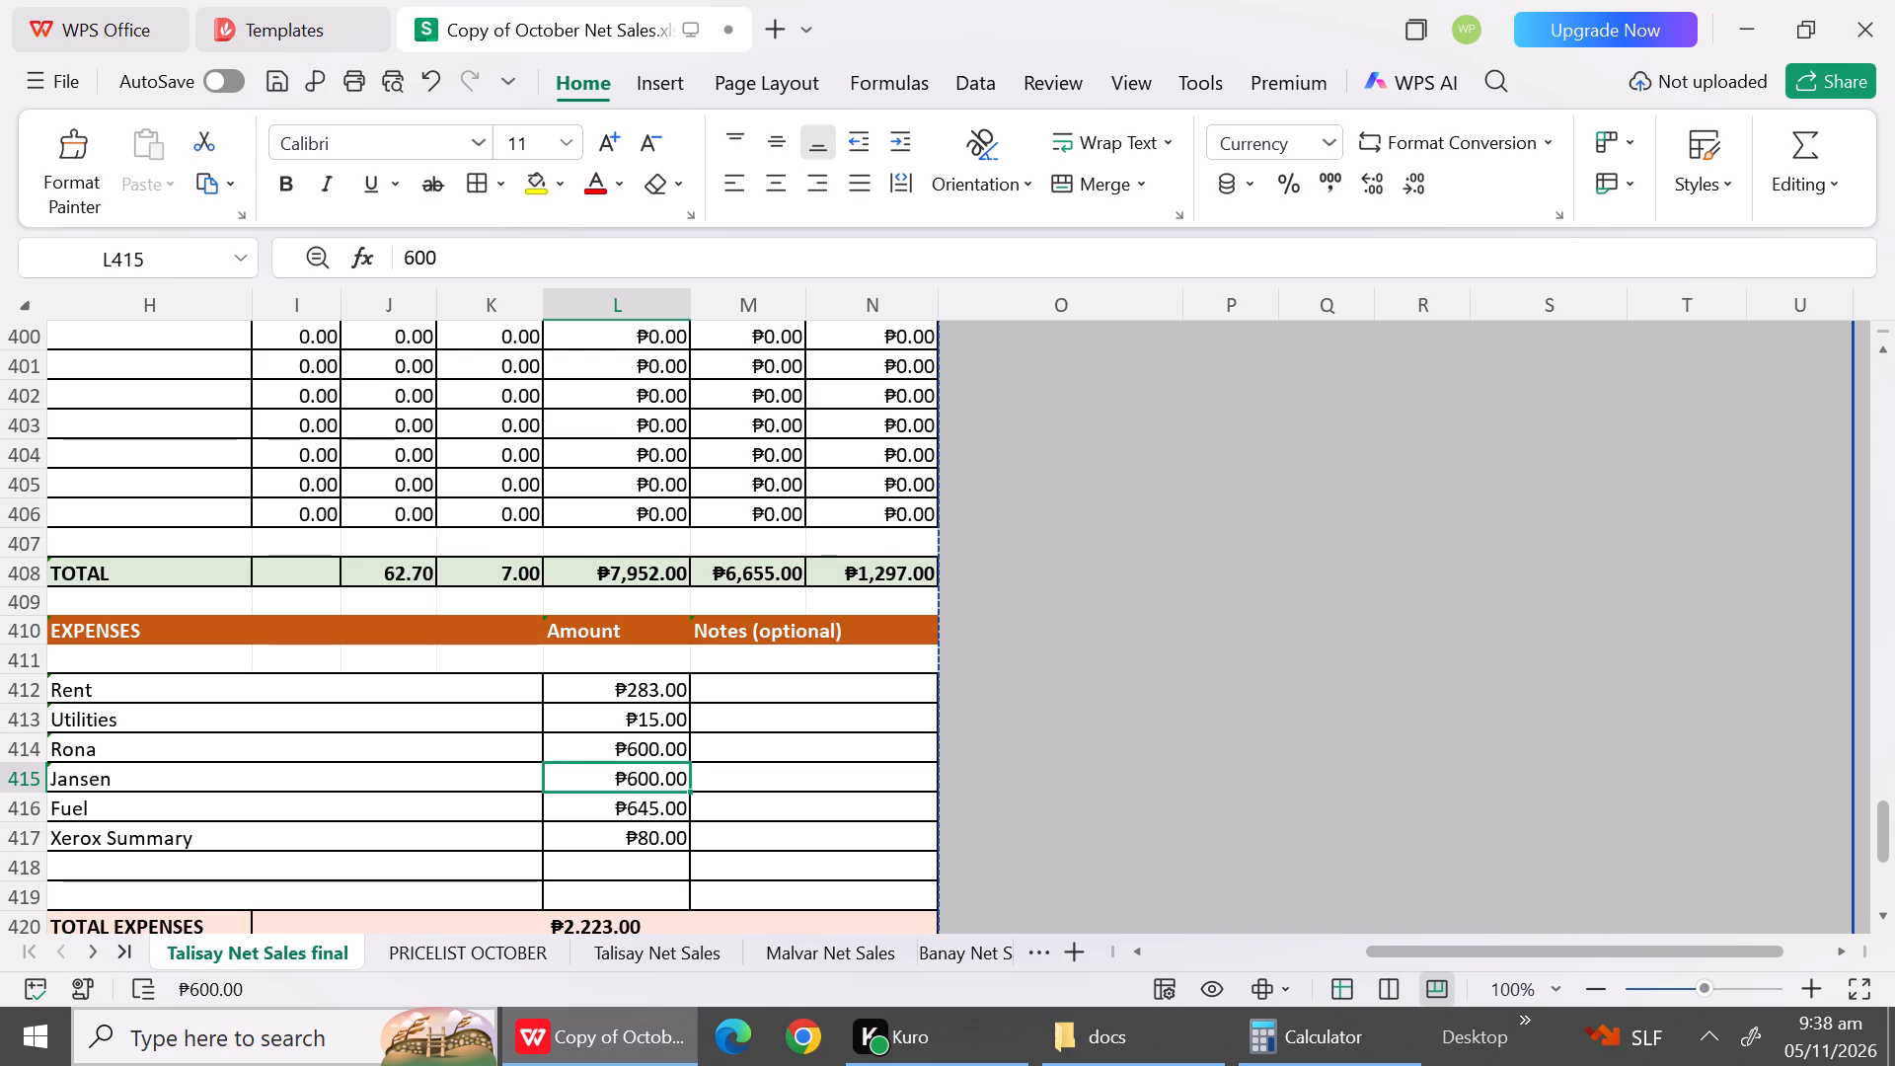
type("550")
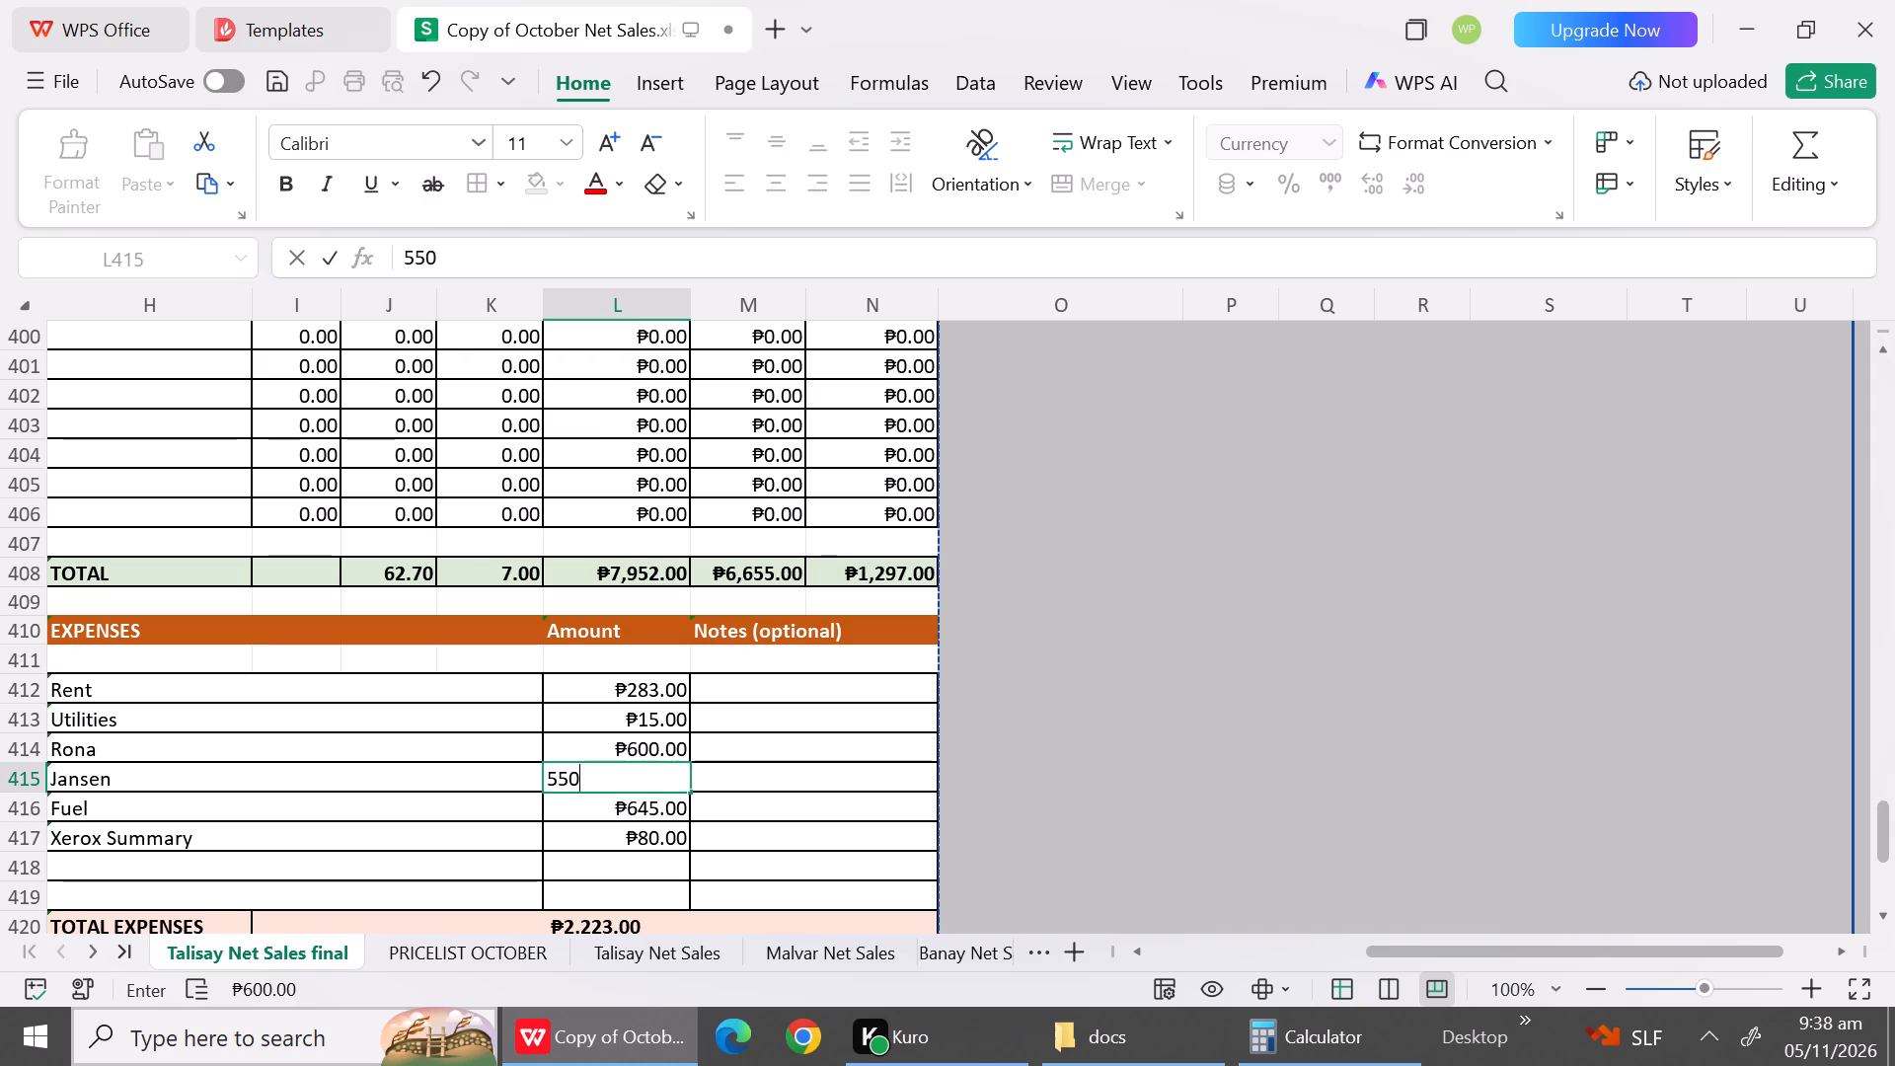
left_click(314, 785)
type("Da")
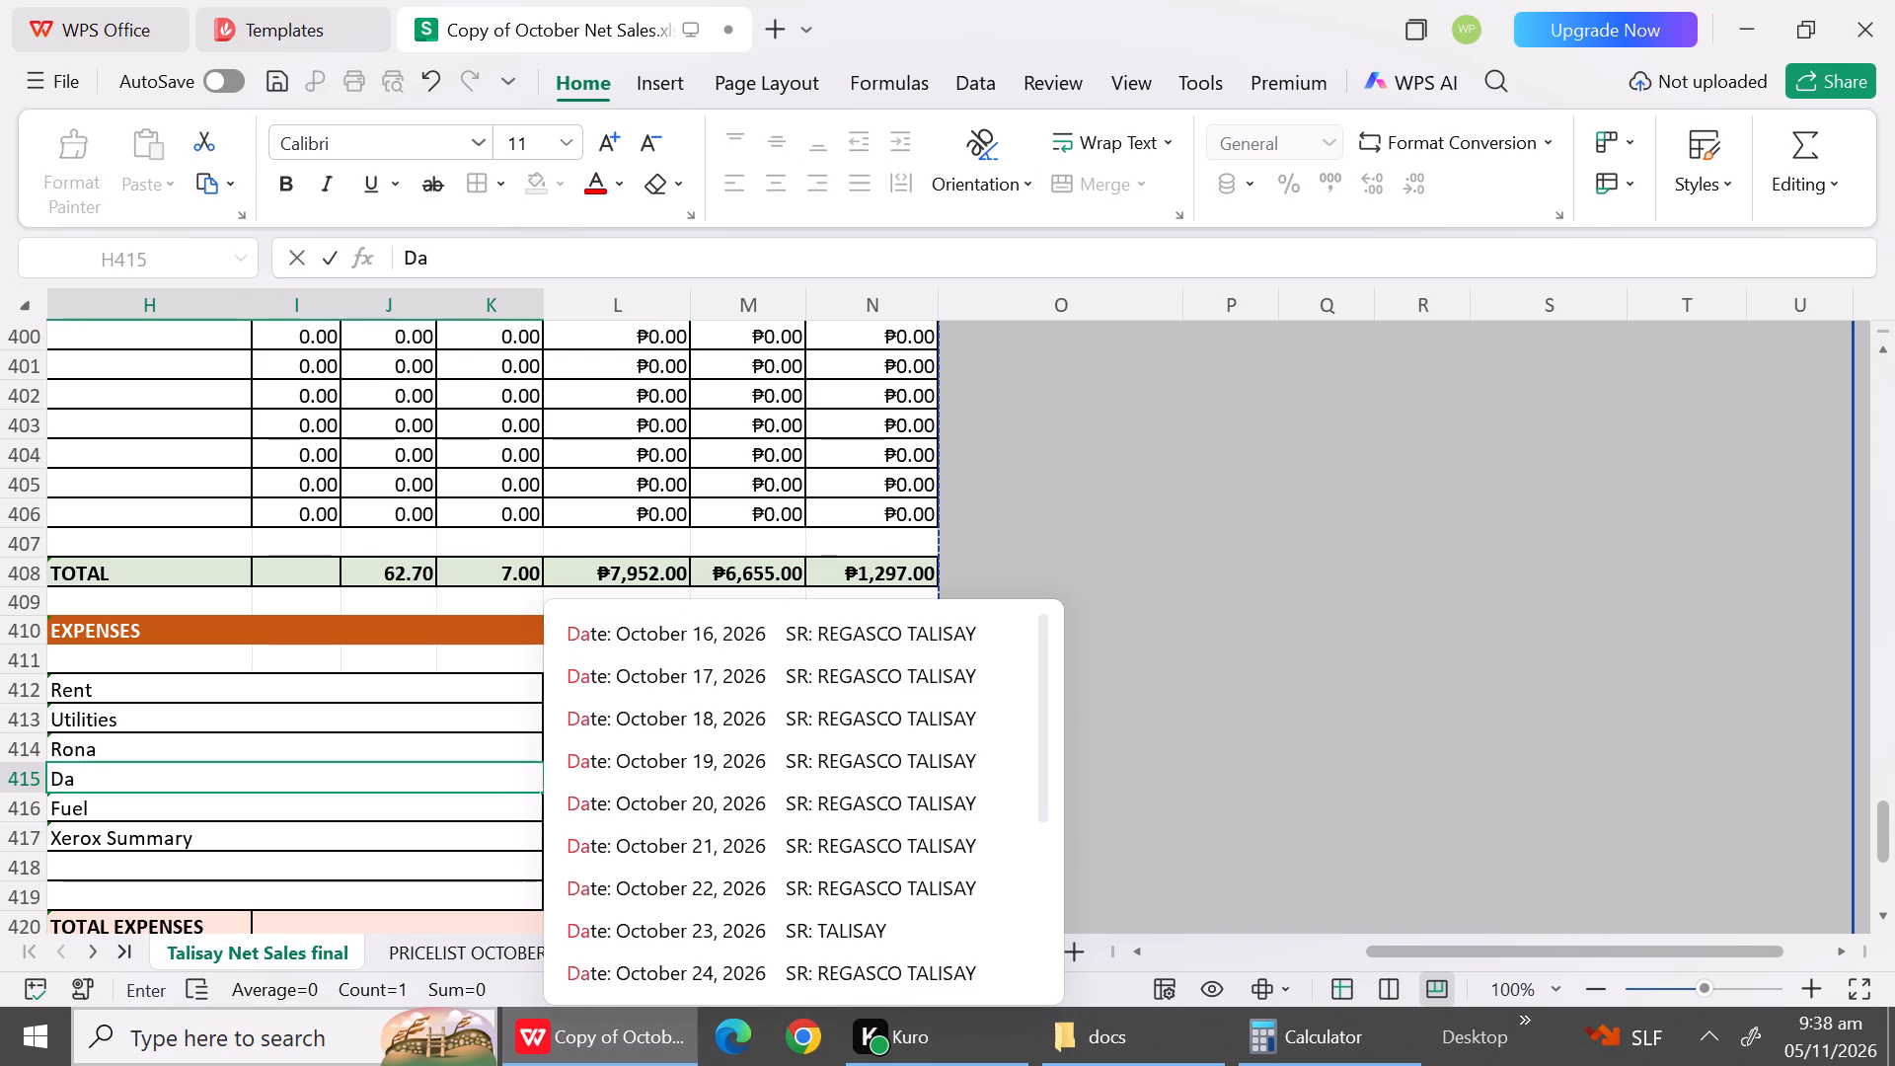
type("ve")
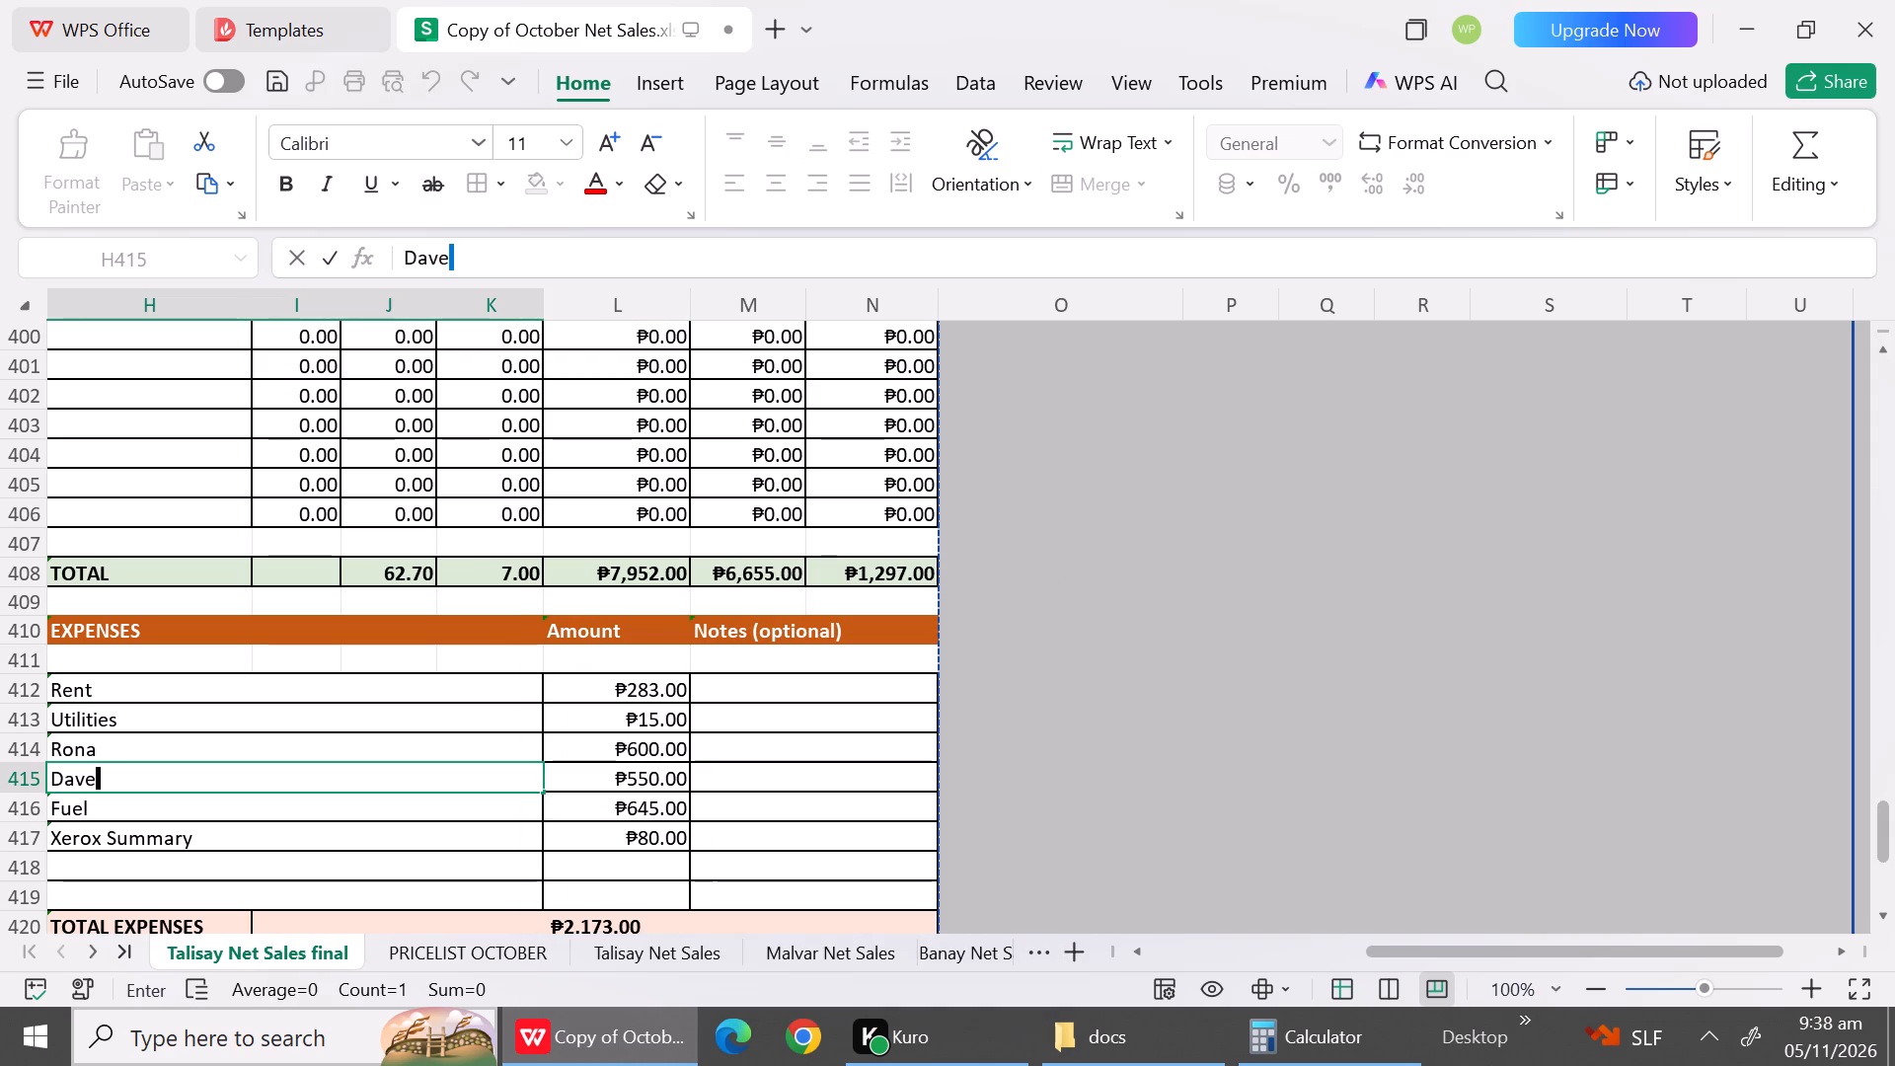
left_click(591, 848)
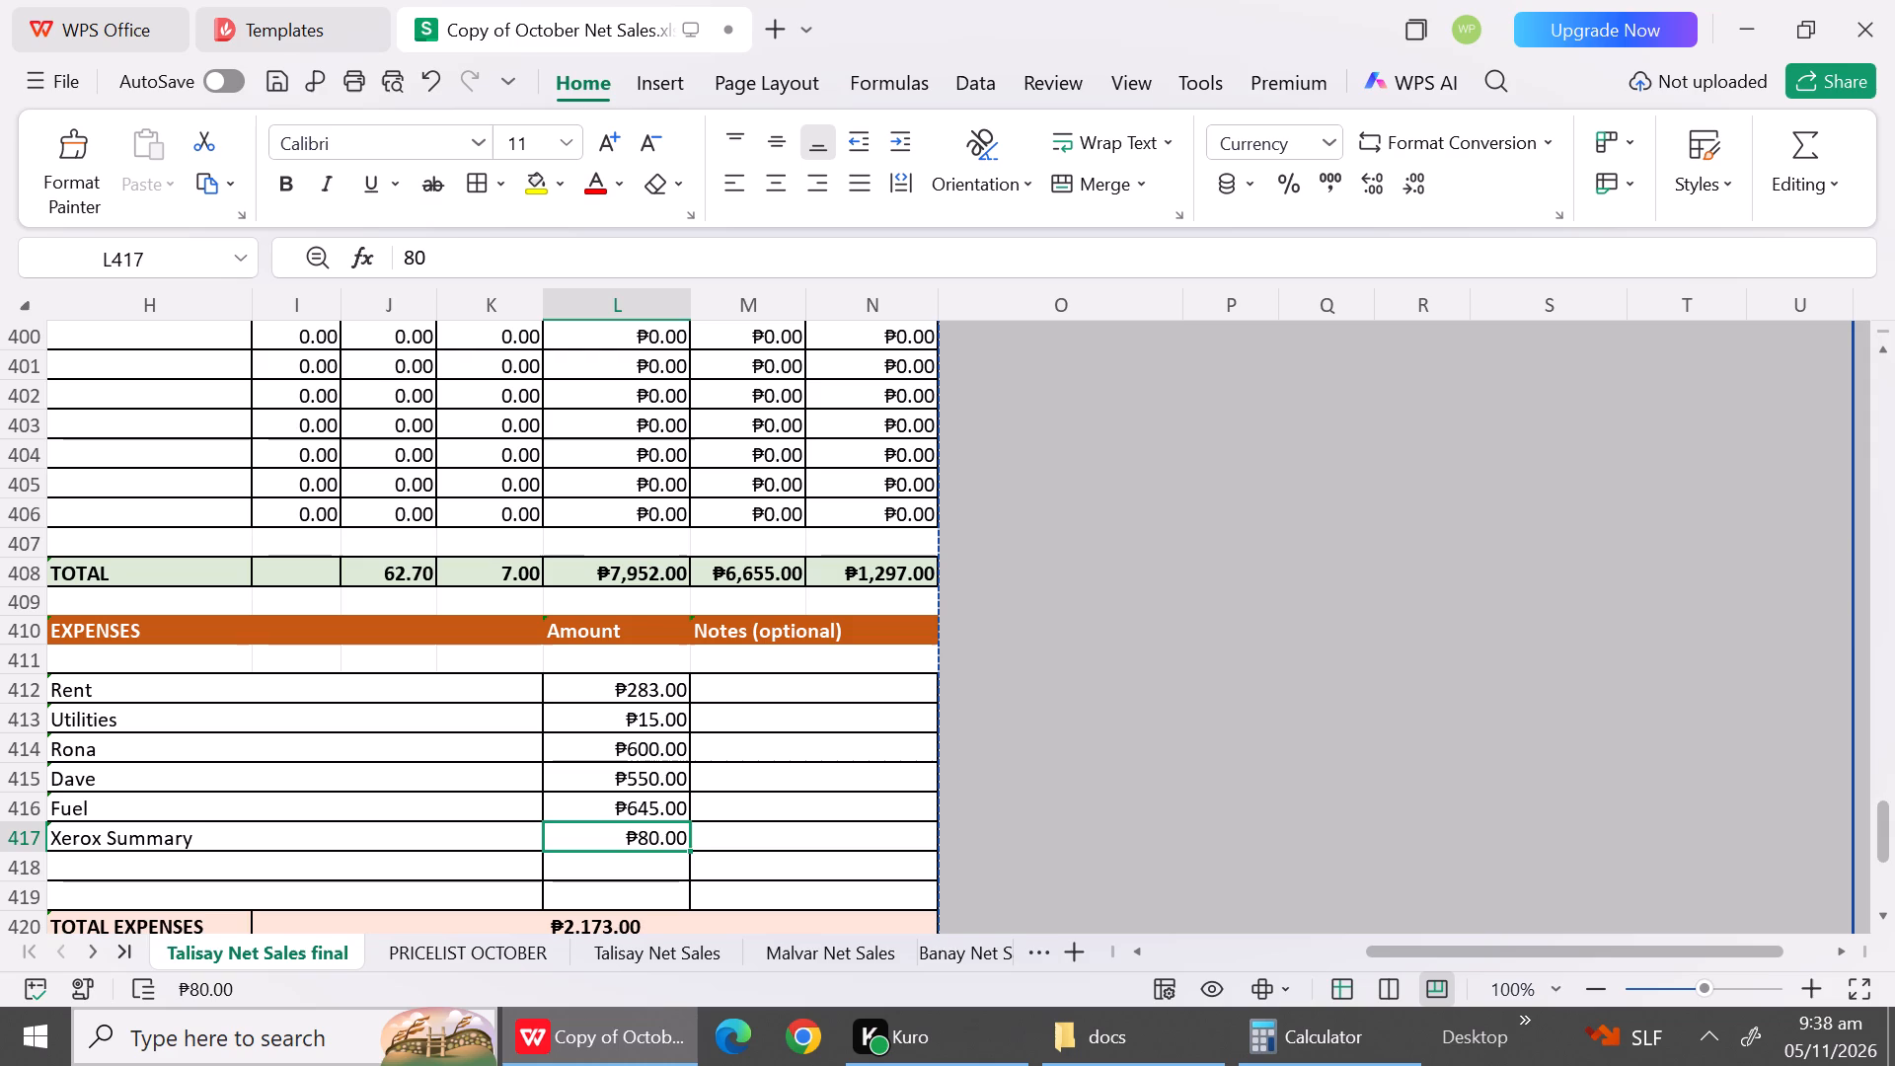
Set the quantity of the 2.7 kg Regasco sale in row 427 of the October 30 report to 3.
left_click(1876, 921)
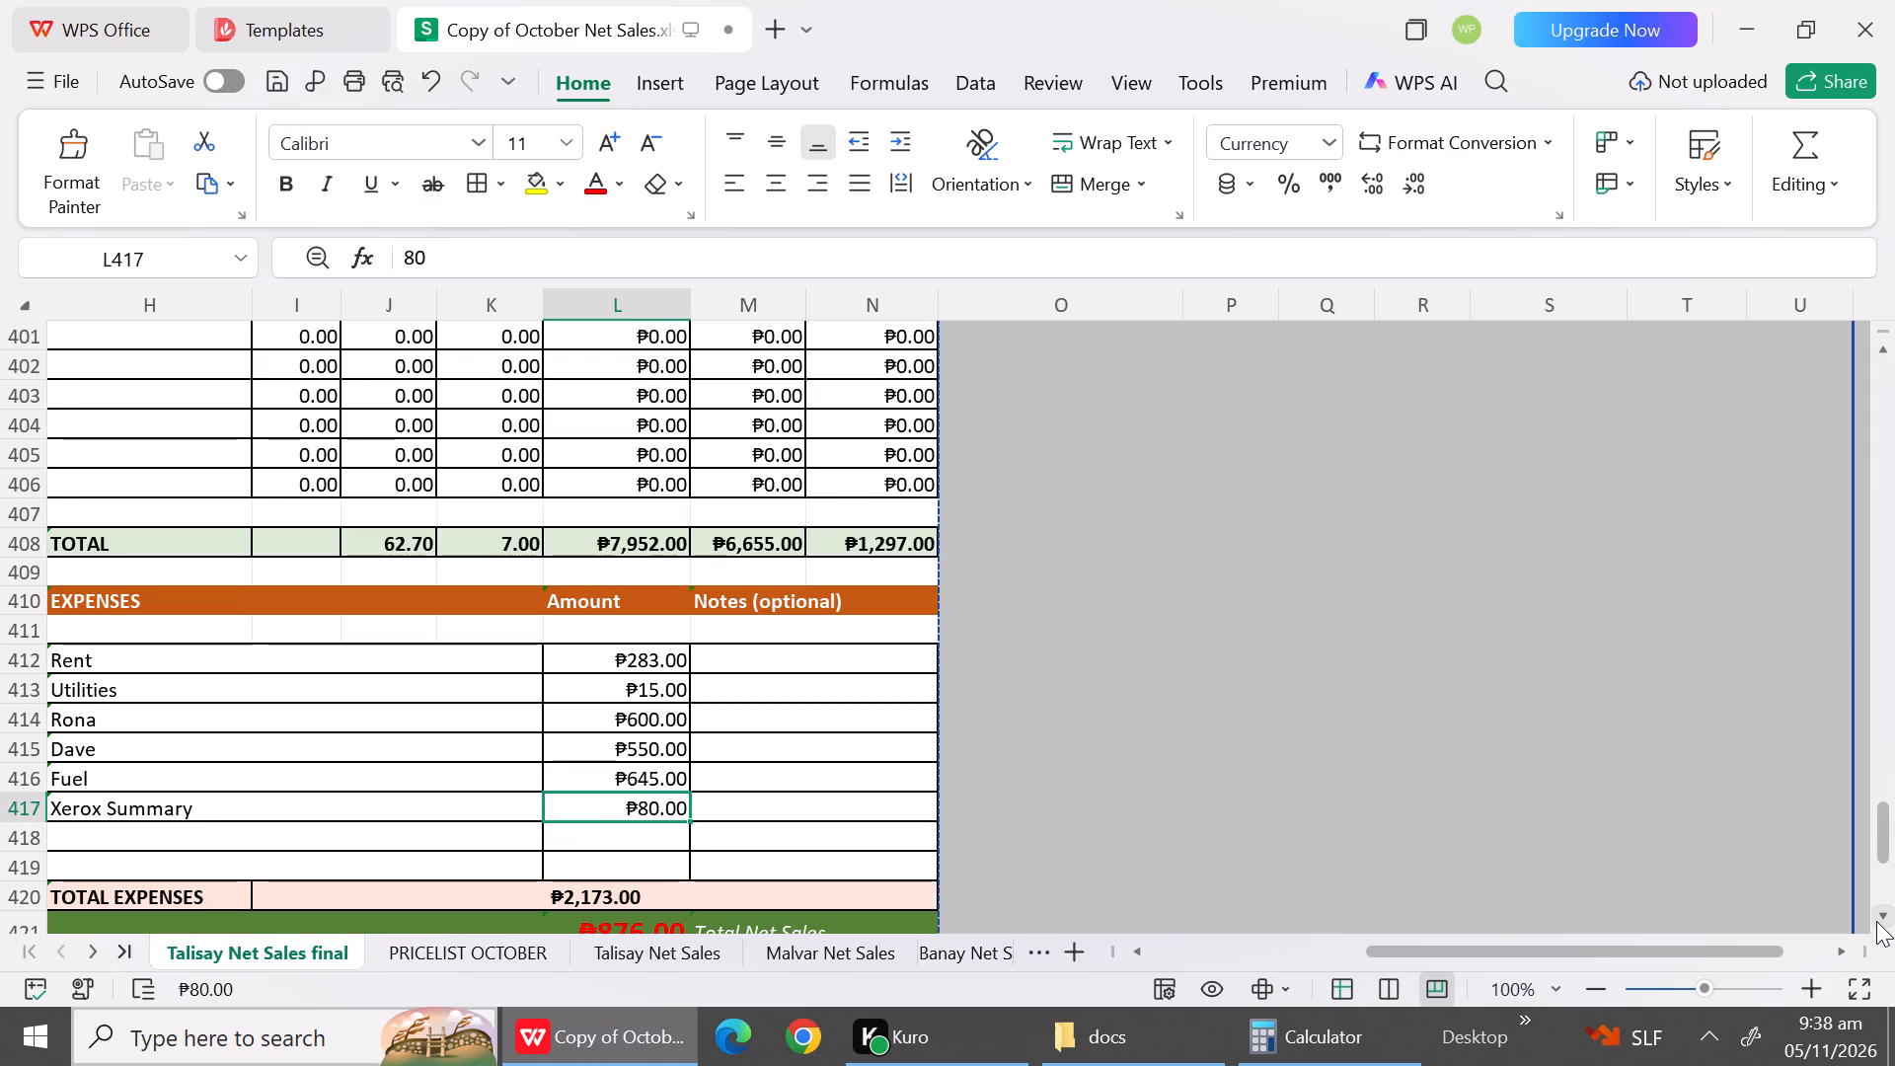
left_click(1876, 921)
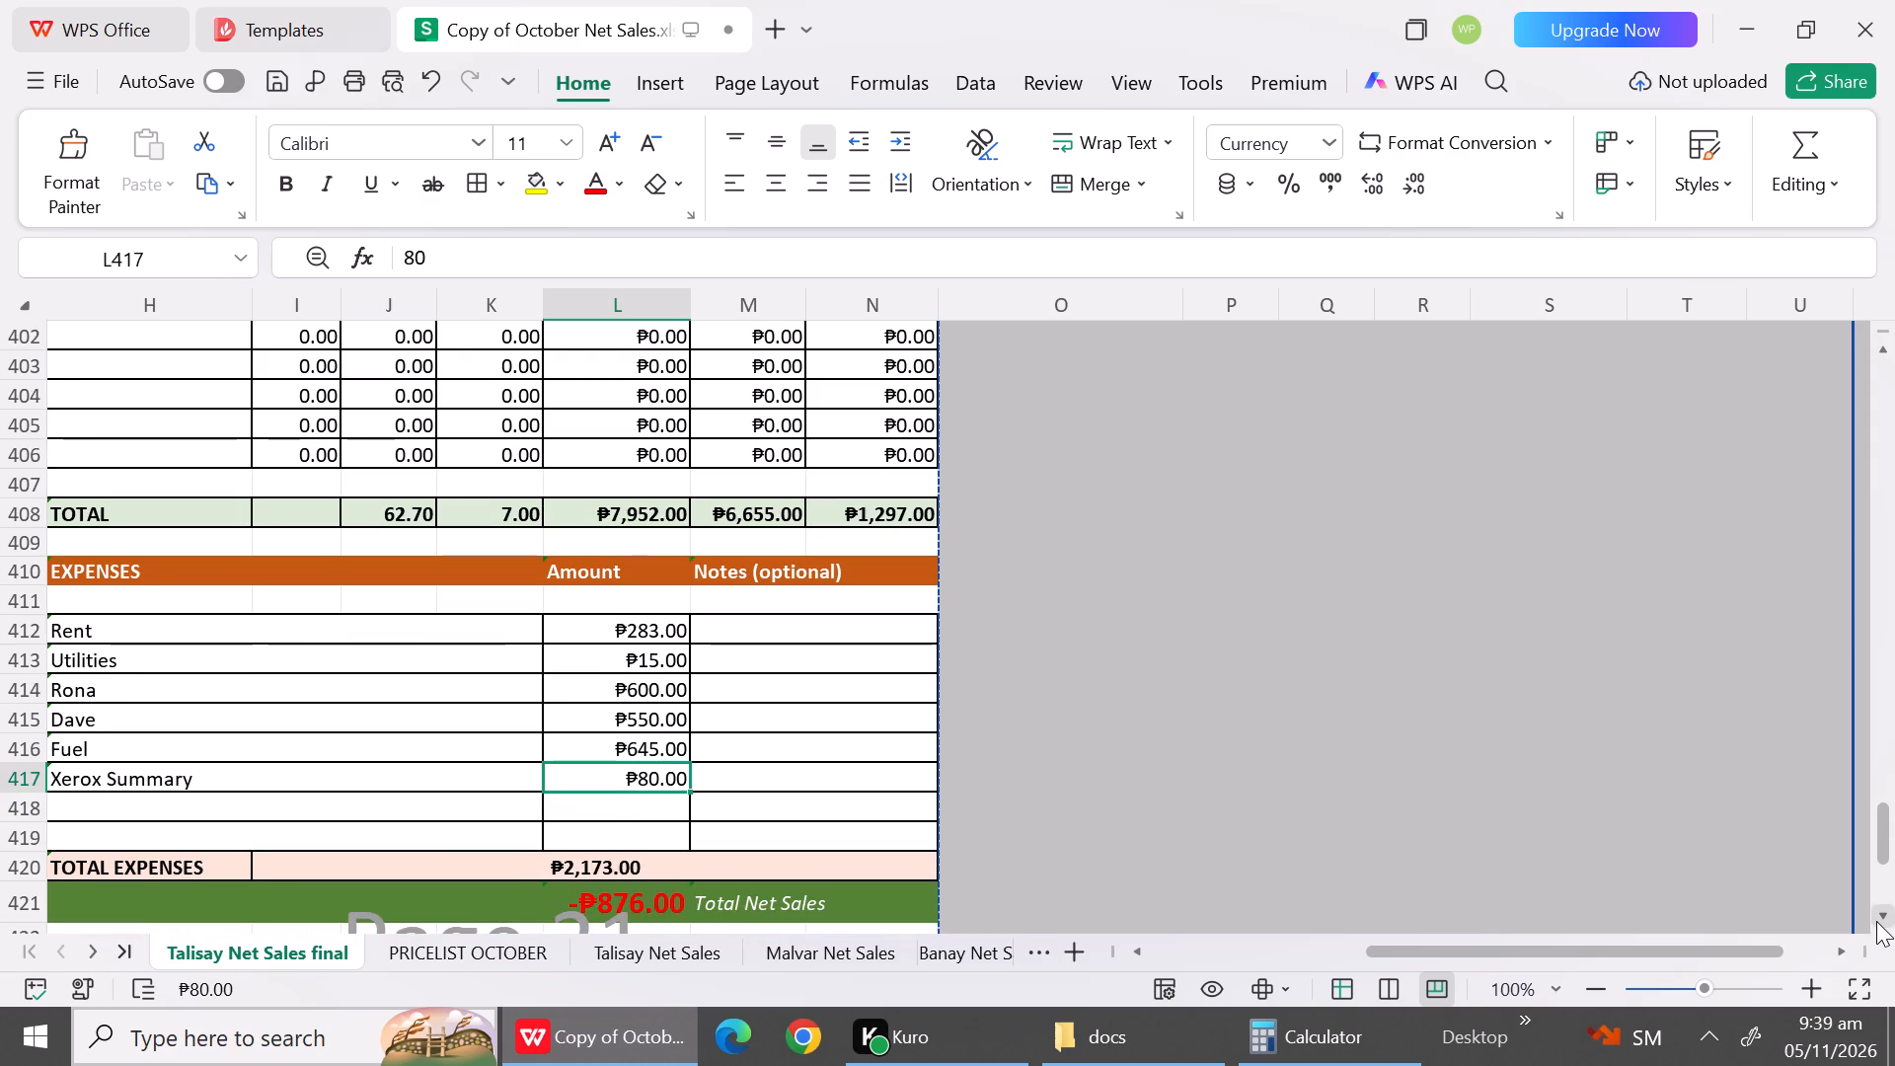
triple_click(1876, 921)
triple_click(1876, 921)
triple_click(1876, 921)
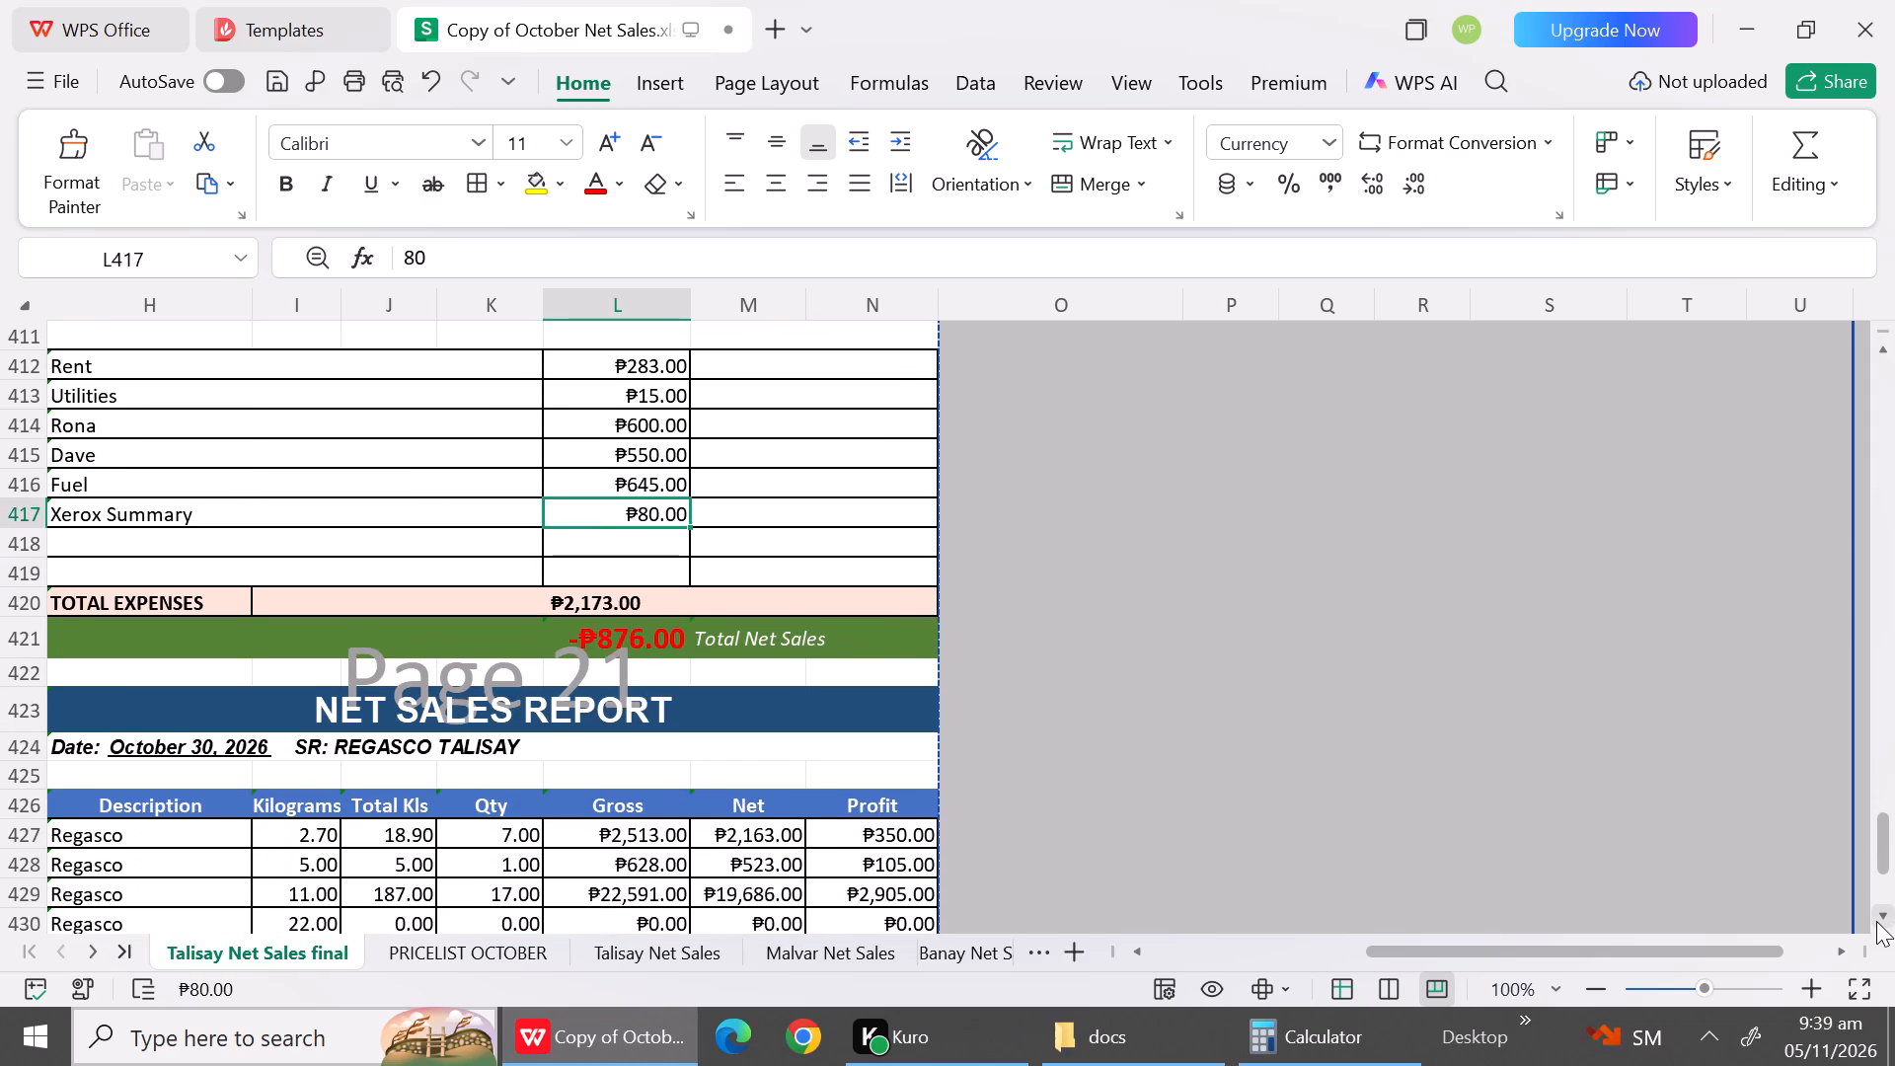
left_click(1876, 921)
left_click(1876, 921)
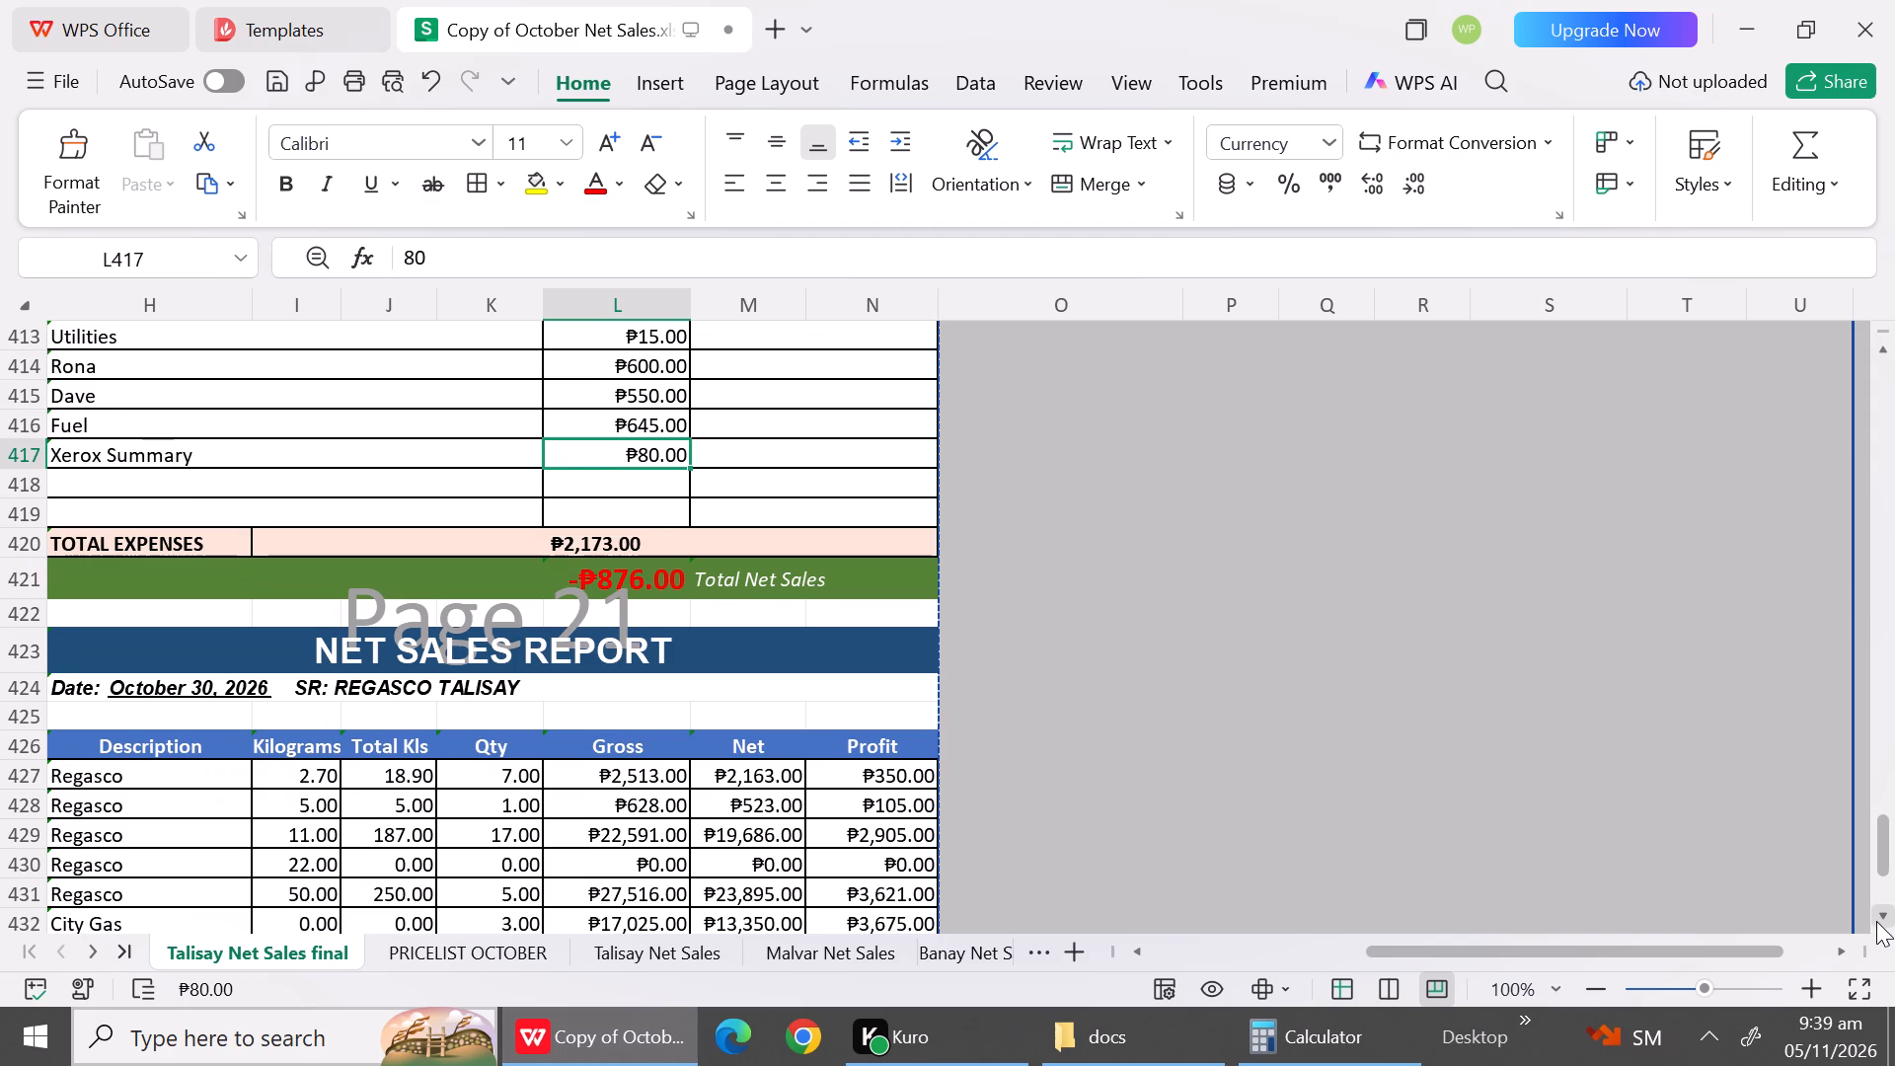
triple_click(1876, 921)
left_click(1876, 921)
left_click_drag(1876, 921, 509, 654)
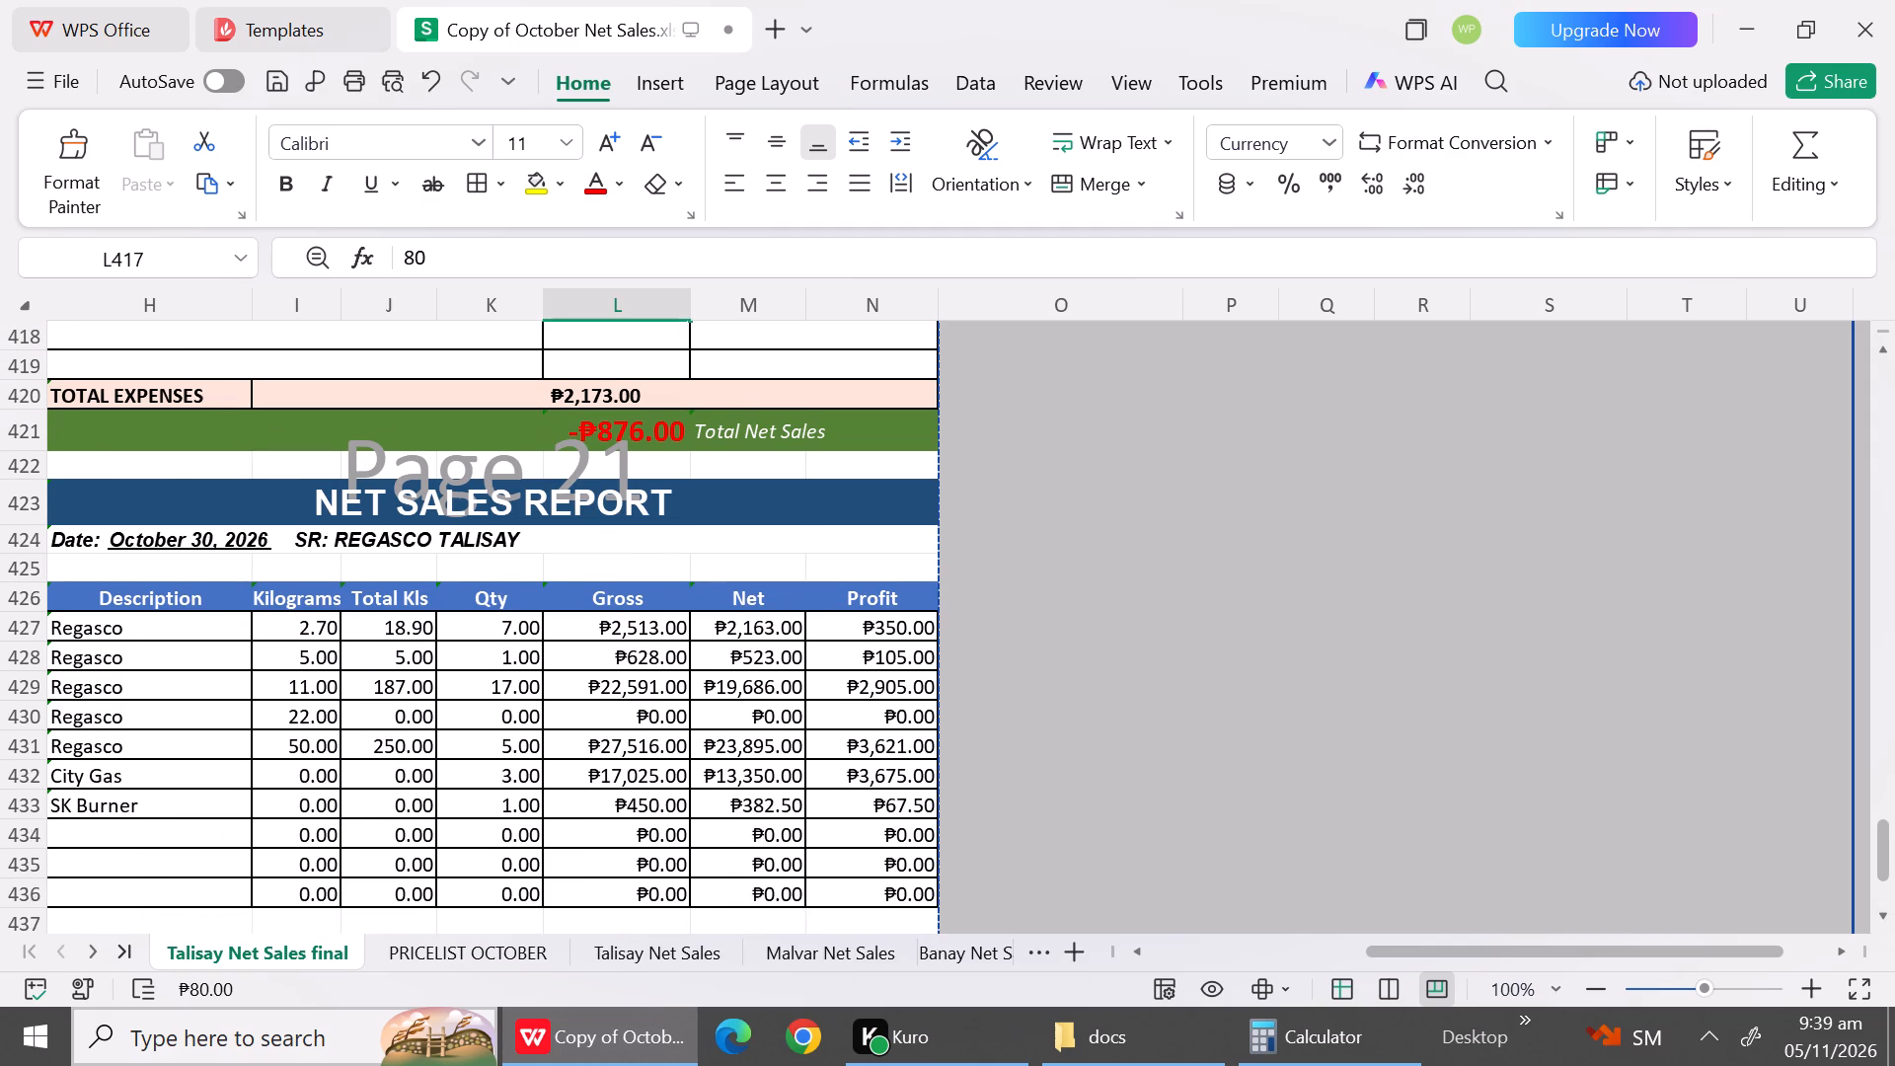
left_click(518, 635)
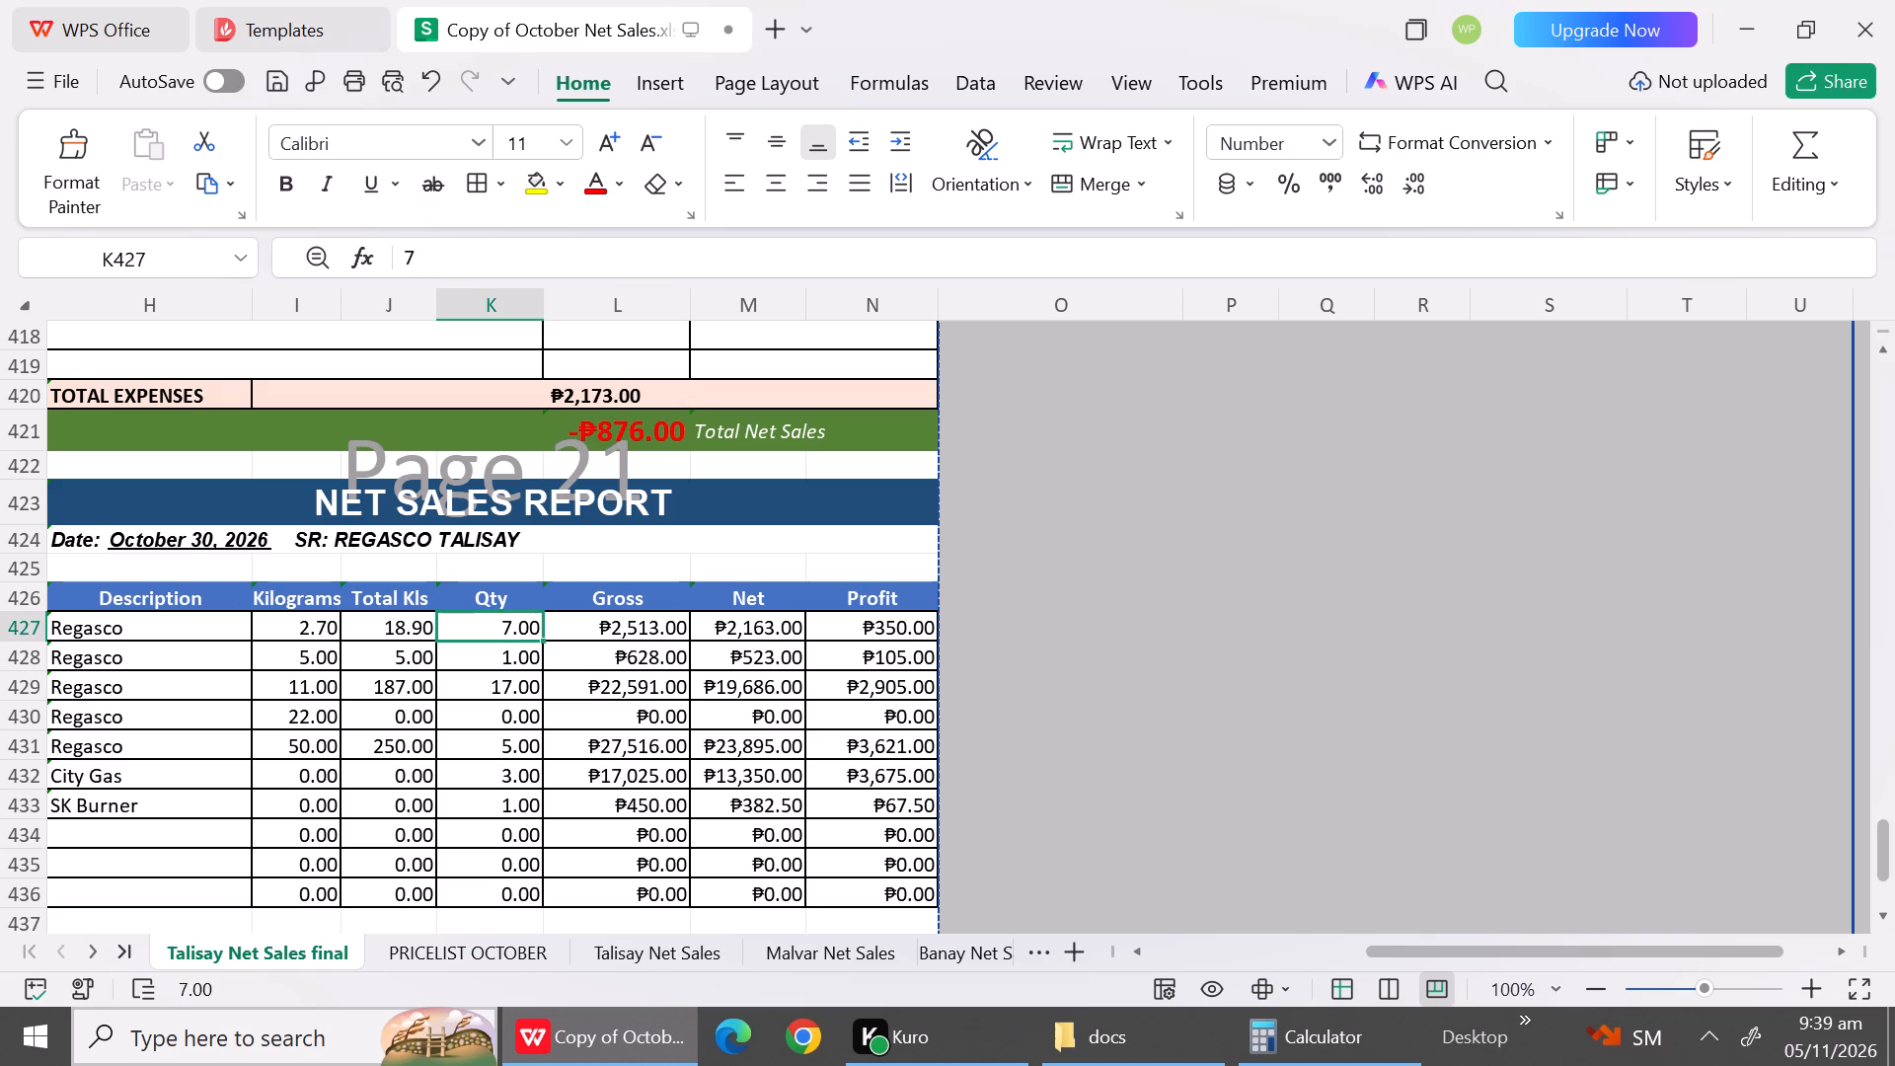
key("3")
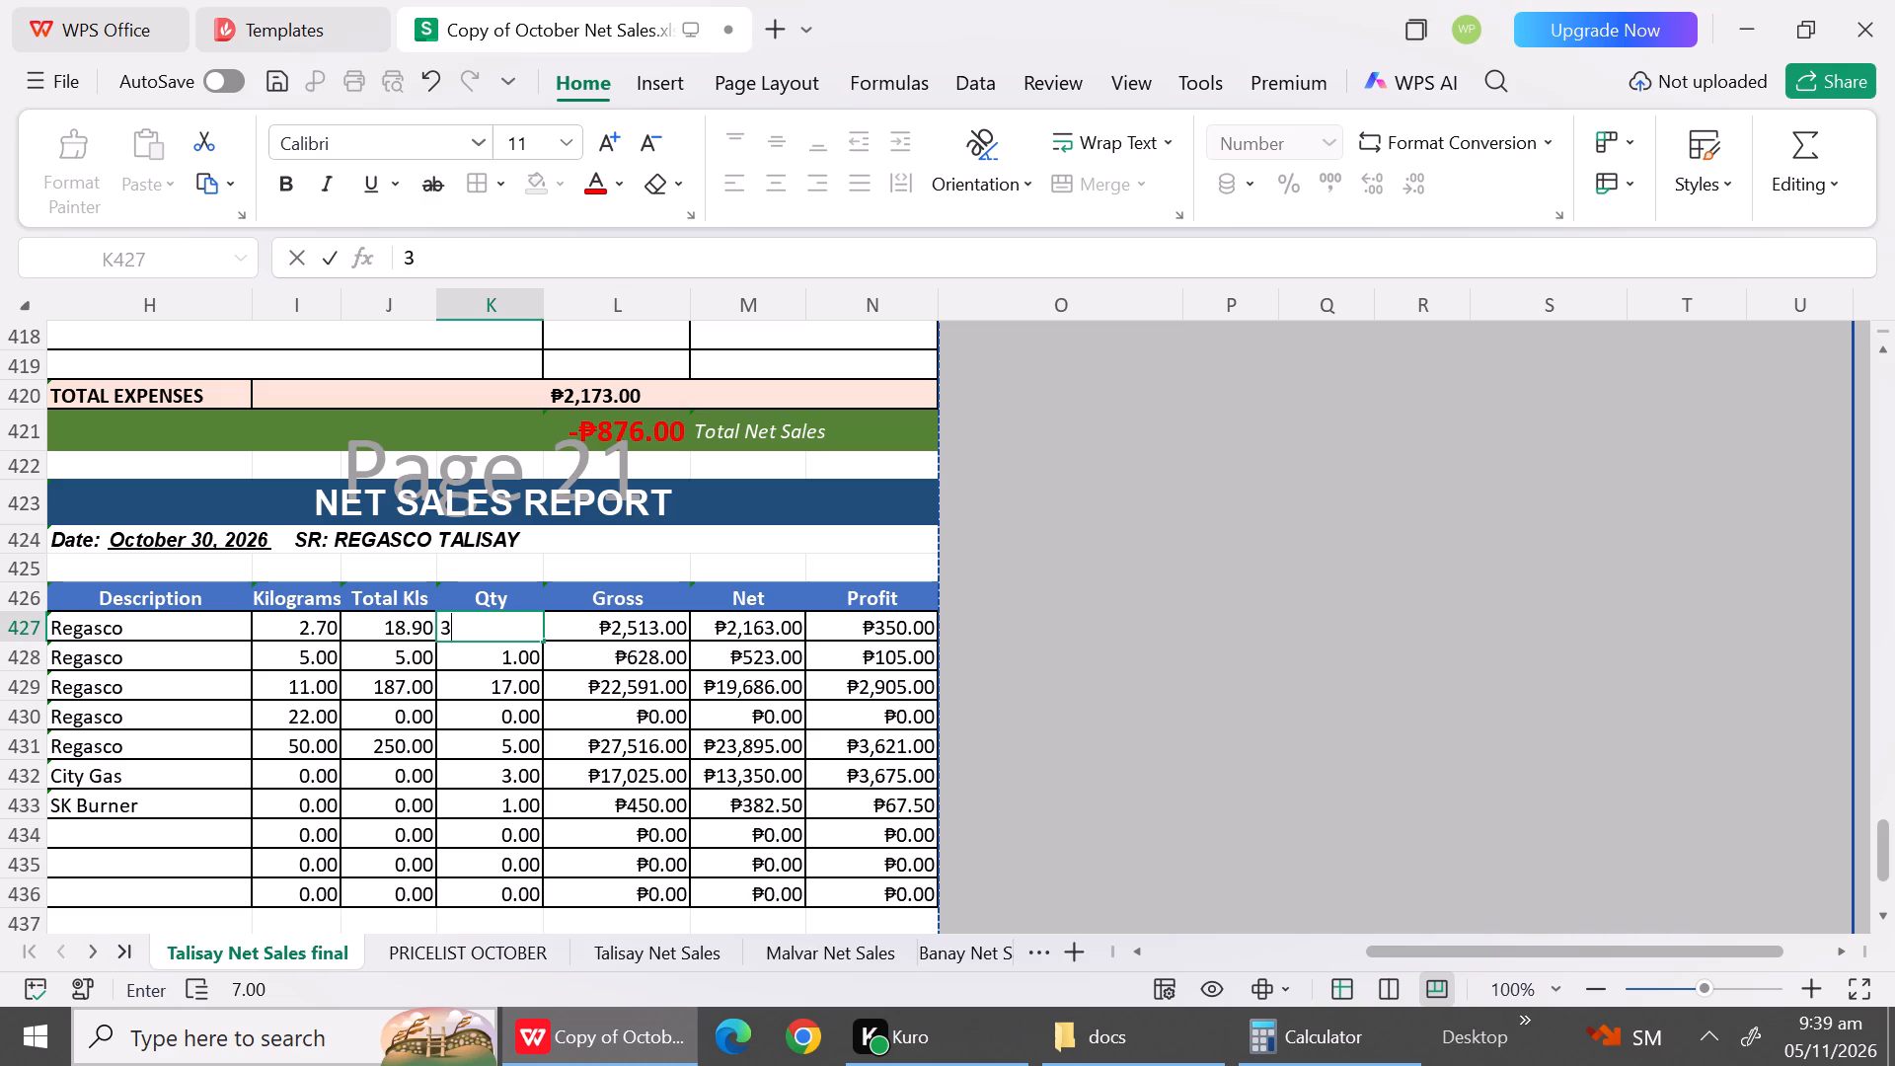
Change the Regasco sale in row 428 to 11 kilograms with a quantity of 16.
left_click(487, 654)
left_click(298, 662)
type("11")
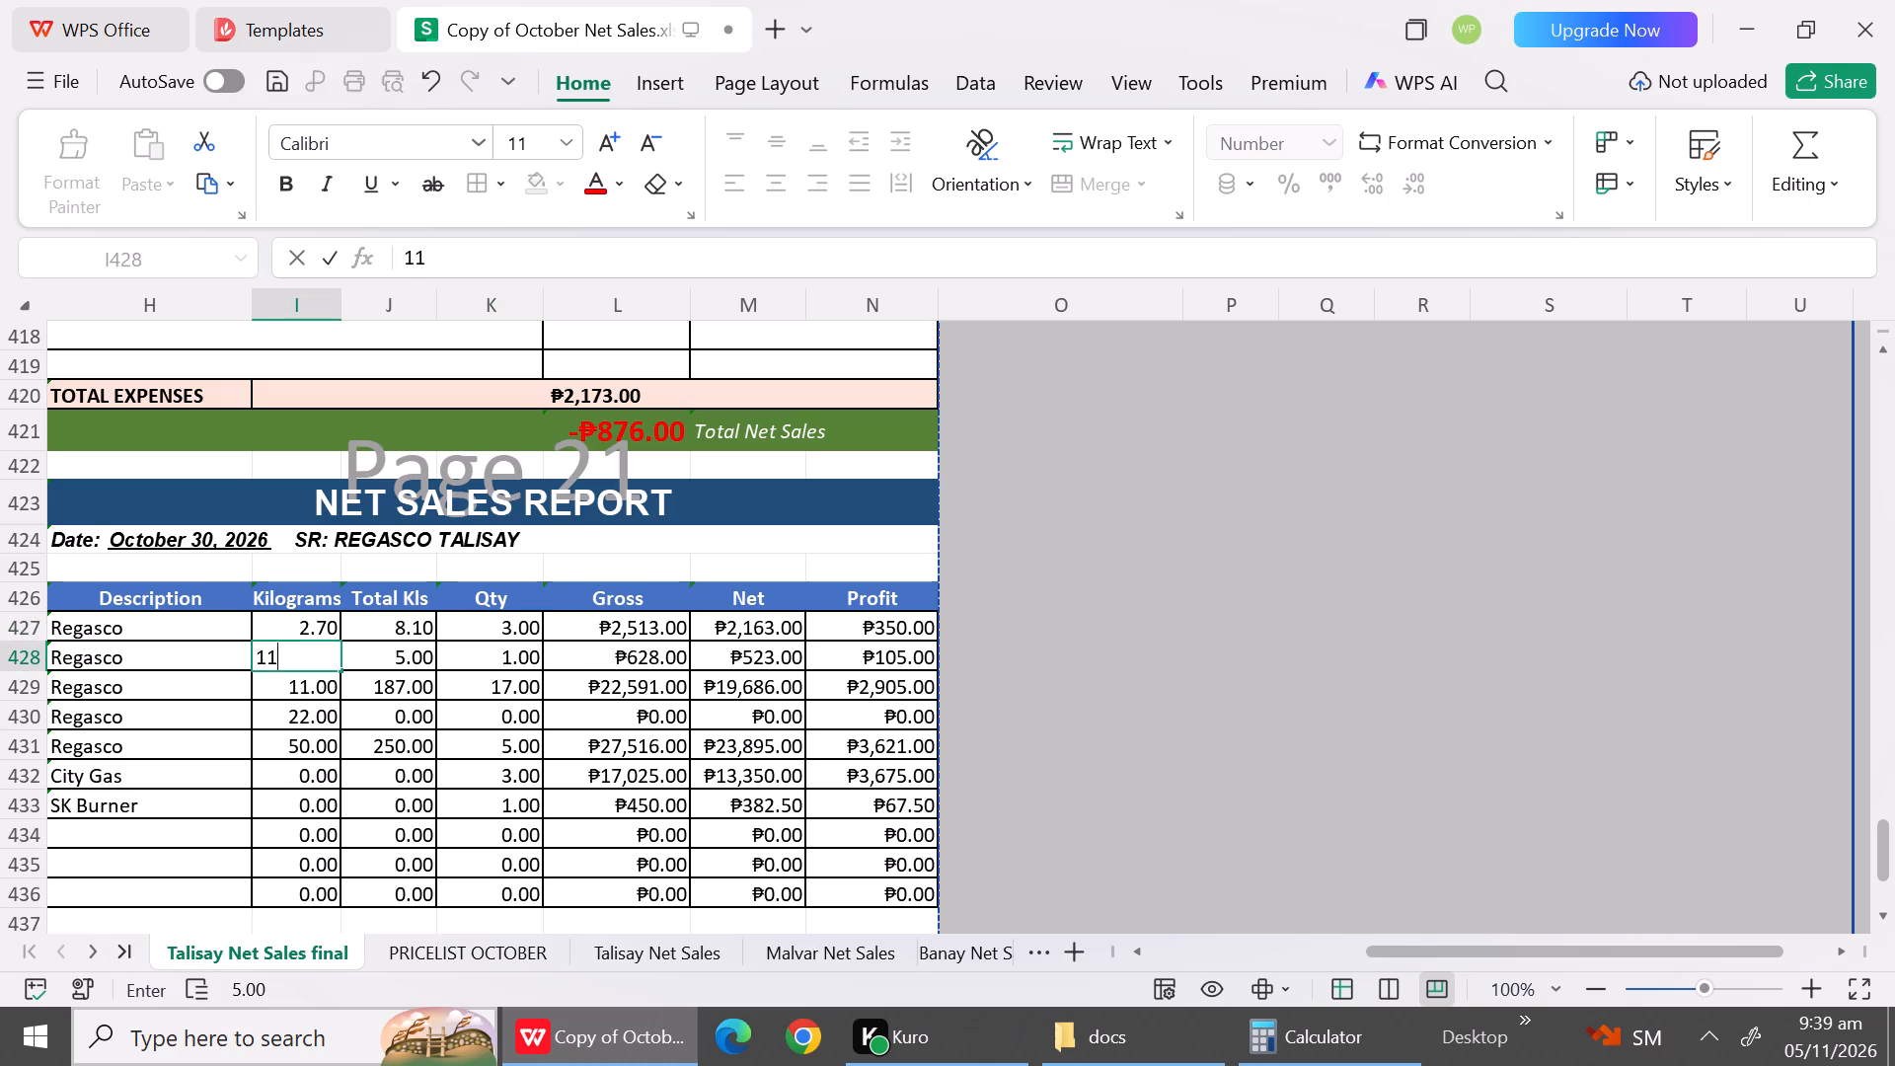
left_click(511, 654)
type("16")
Set the gross amount of the 2.7 kg Regasco sale in row 427 to 1098.
left_click(606, 632)
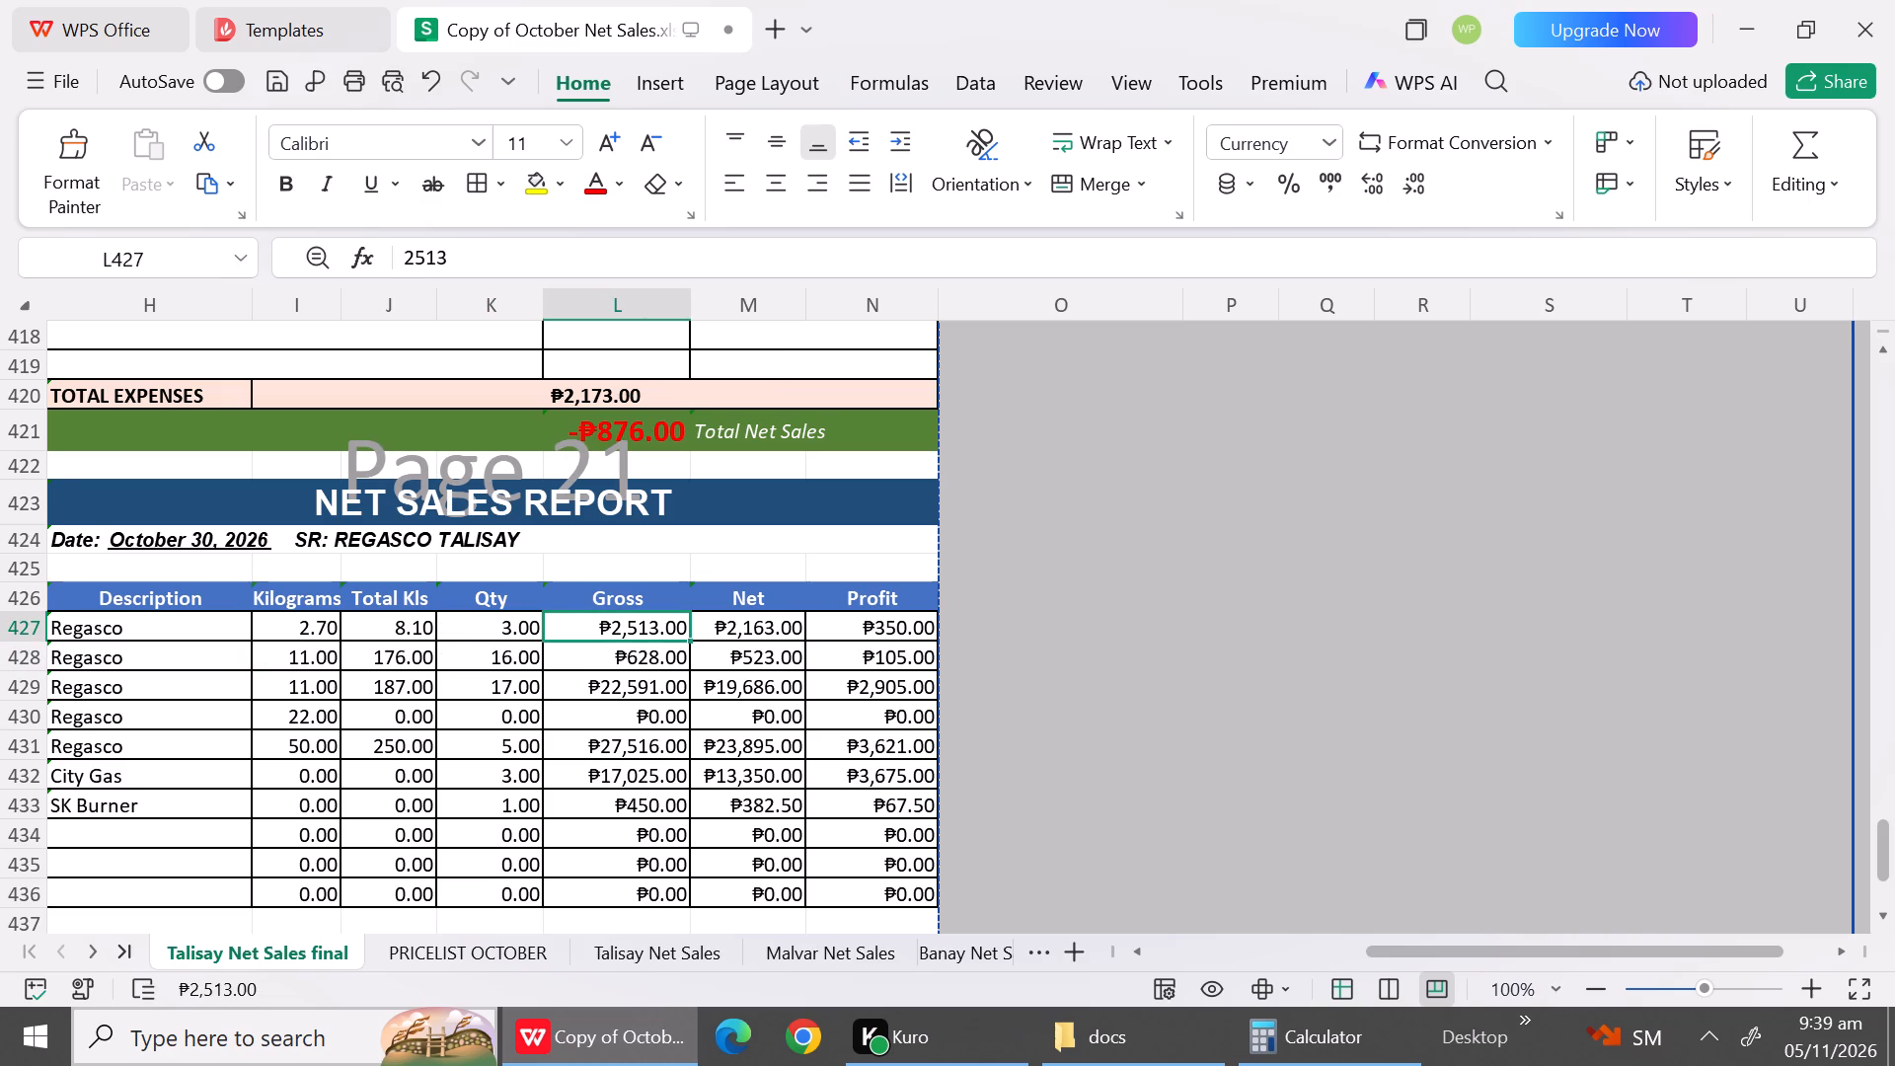
type("109")
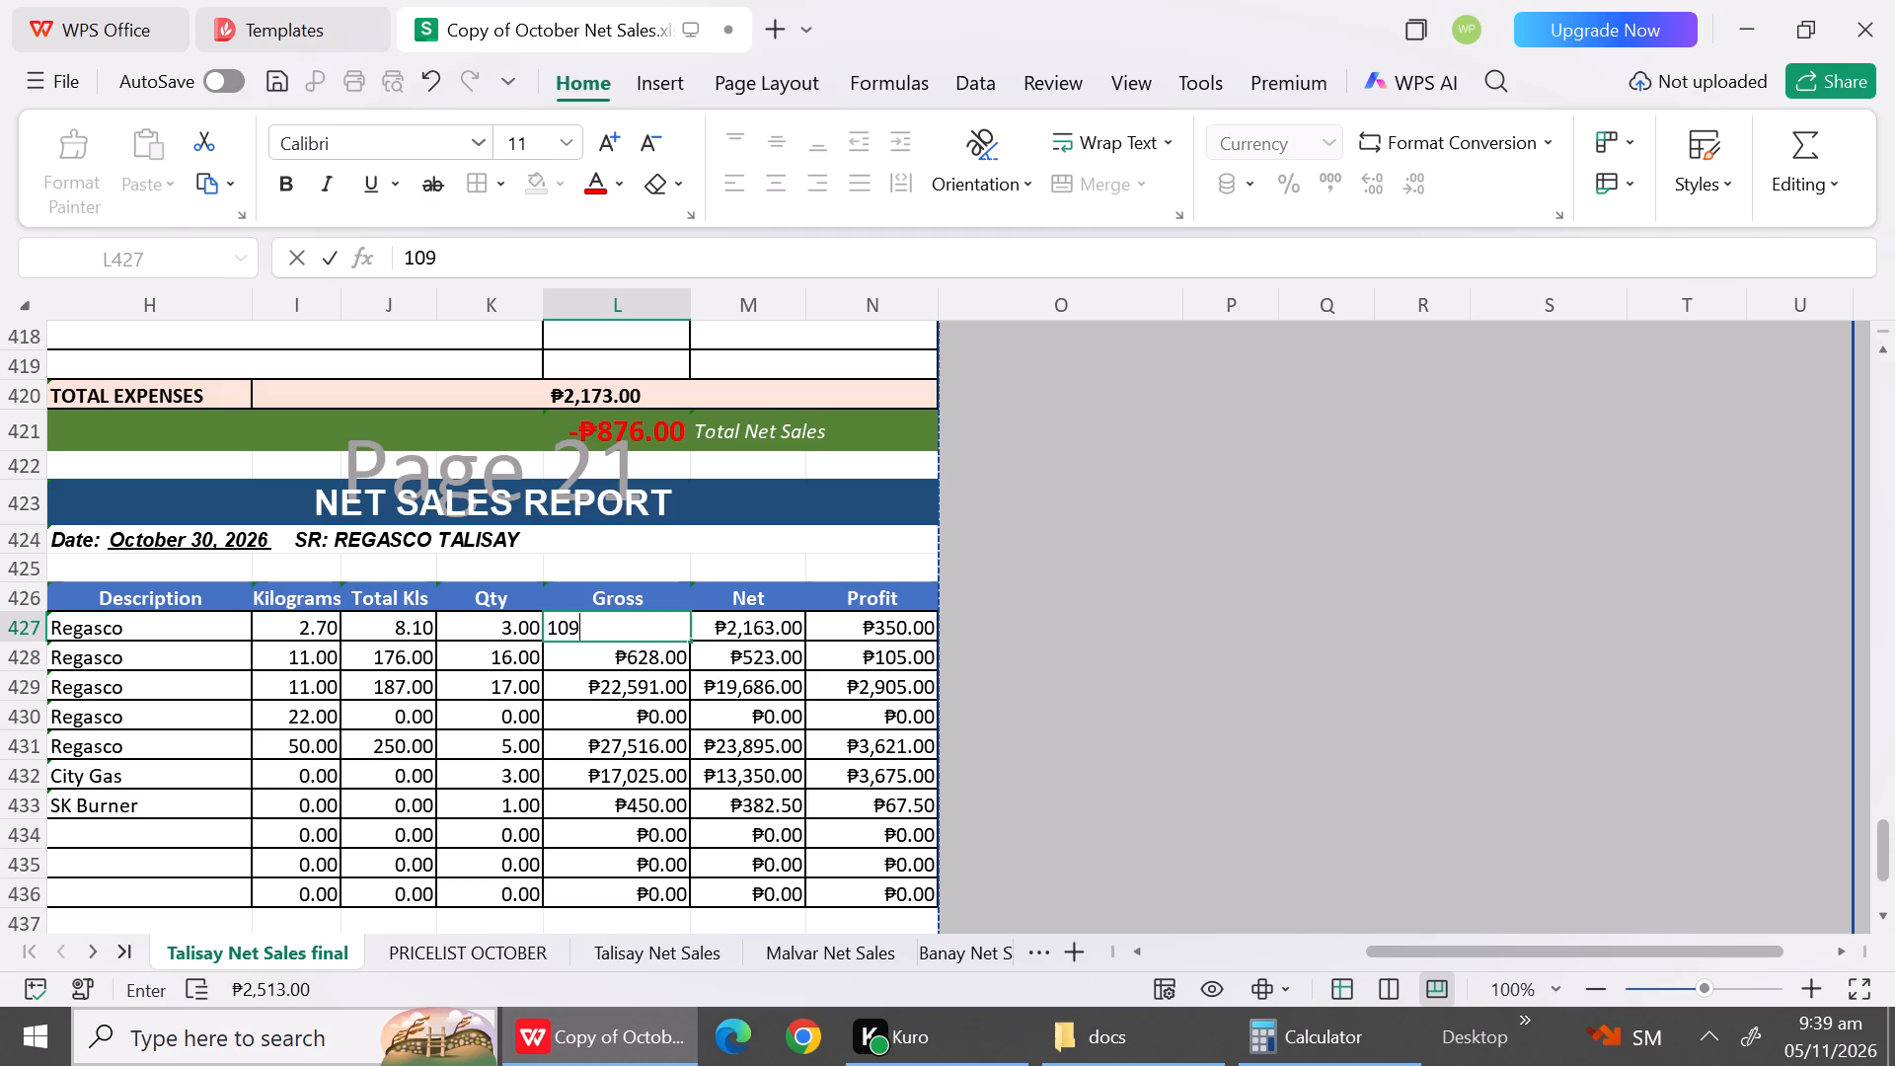
key("8")
Switch to Calculator and add 20146 and 1389 for the gross amount of the 11 kg Regasco sale.
left_click(620, 668)
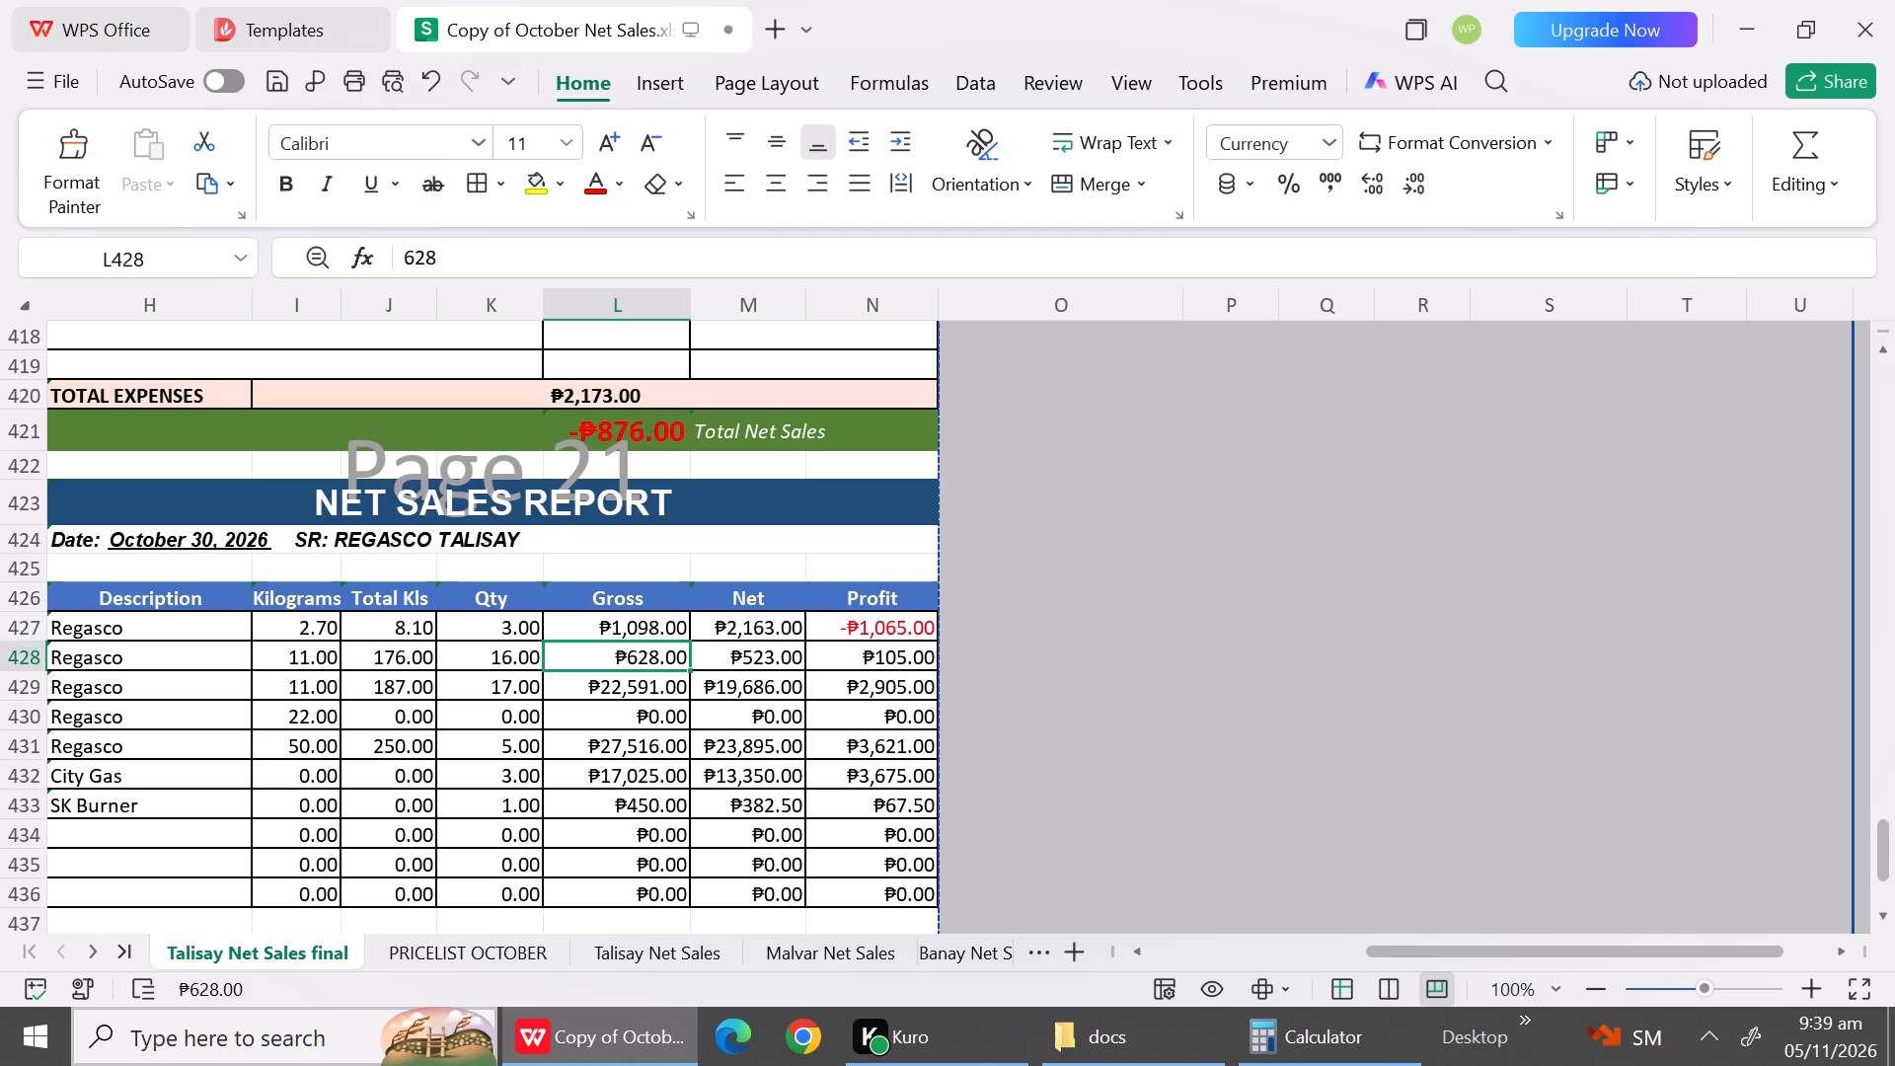
left_click(1309, 1049)
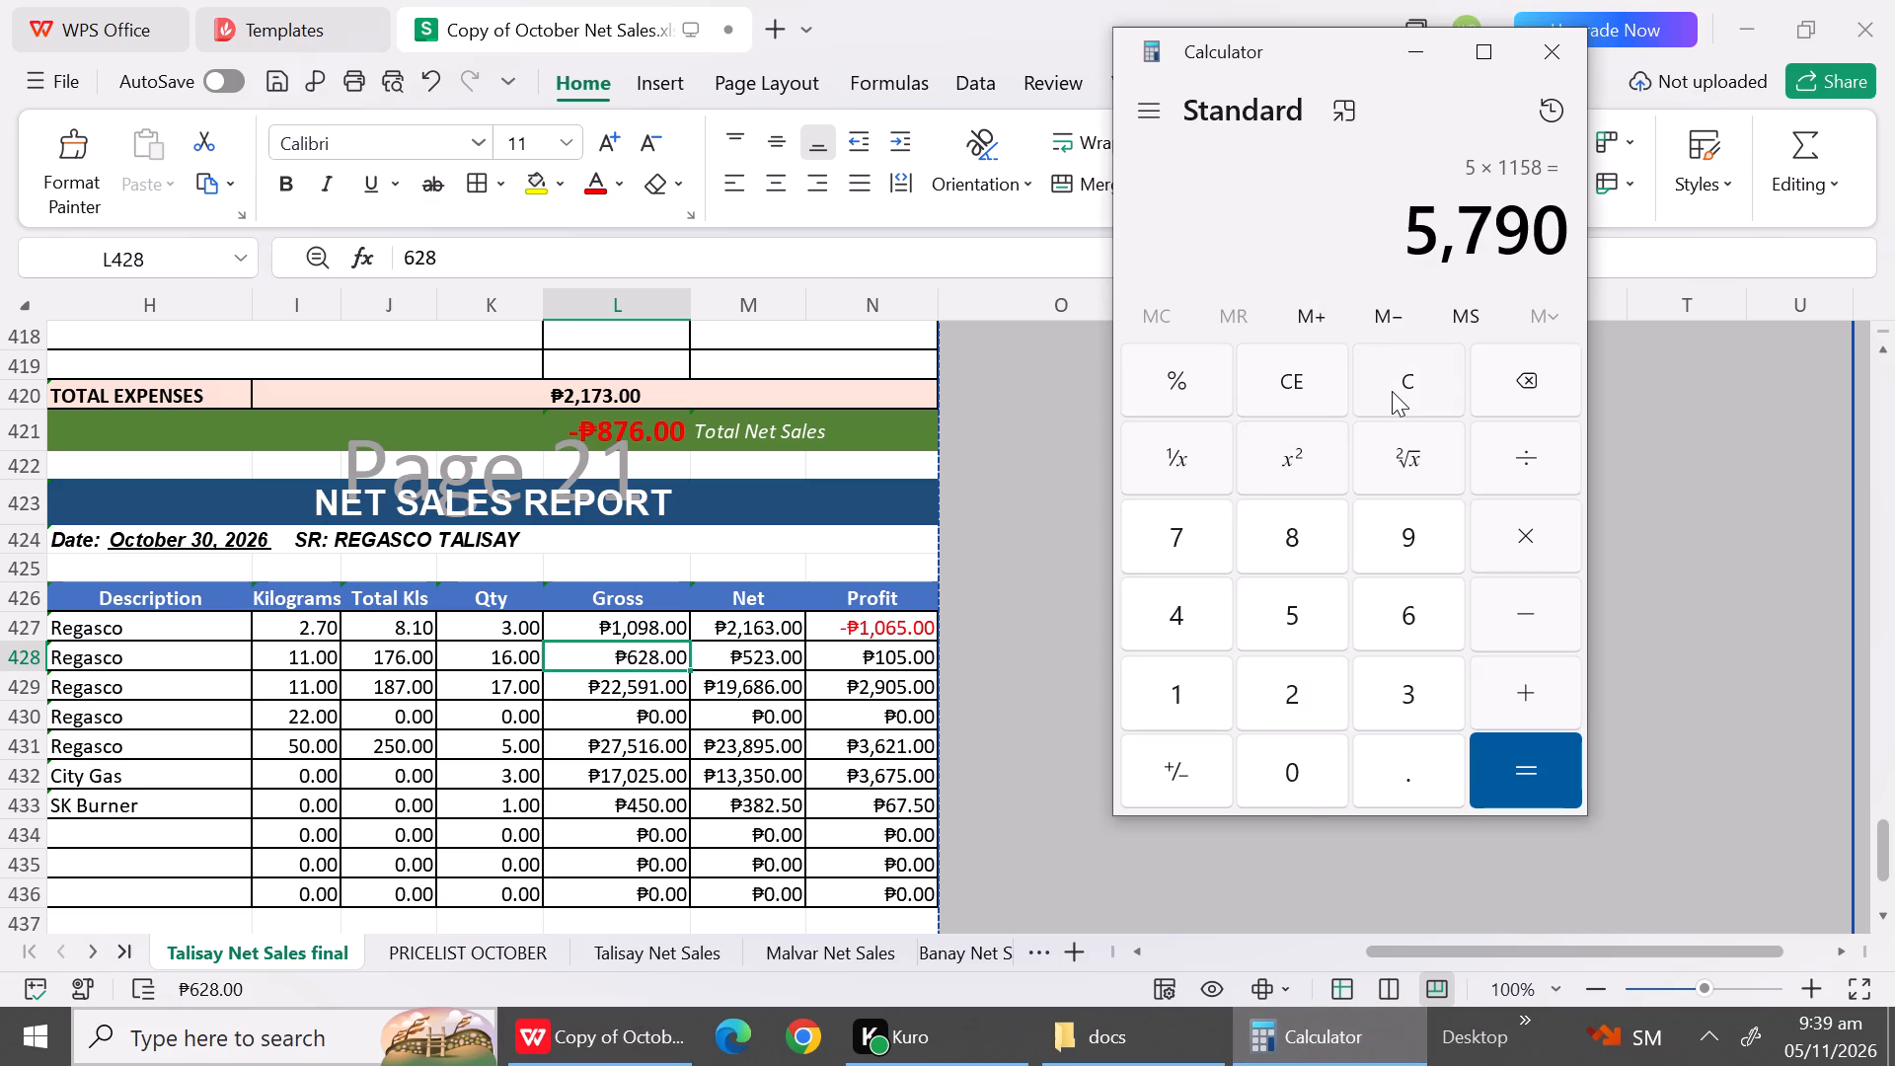
left_click(1392, 391)
type("2014")
key("6")
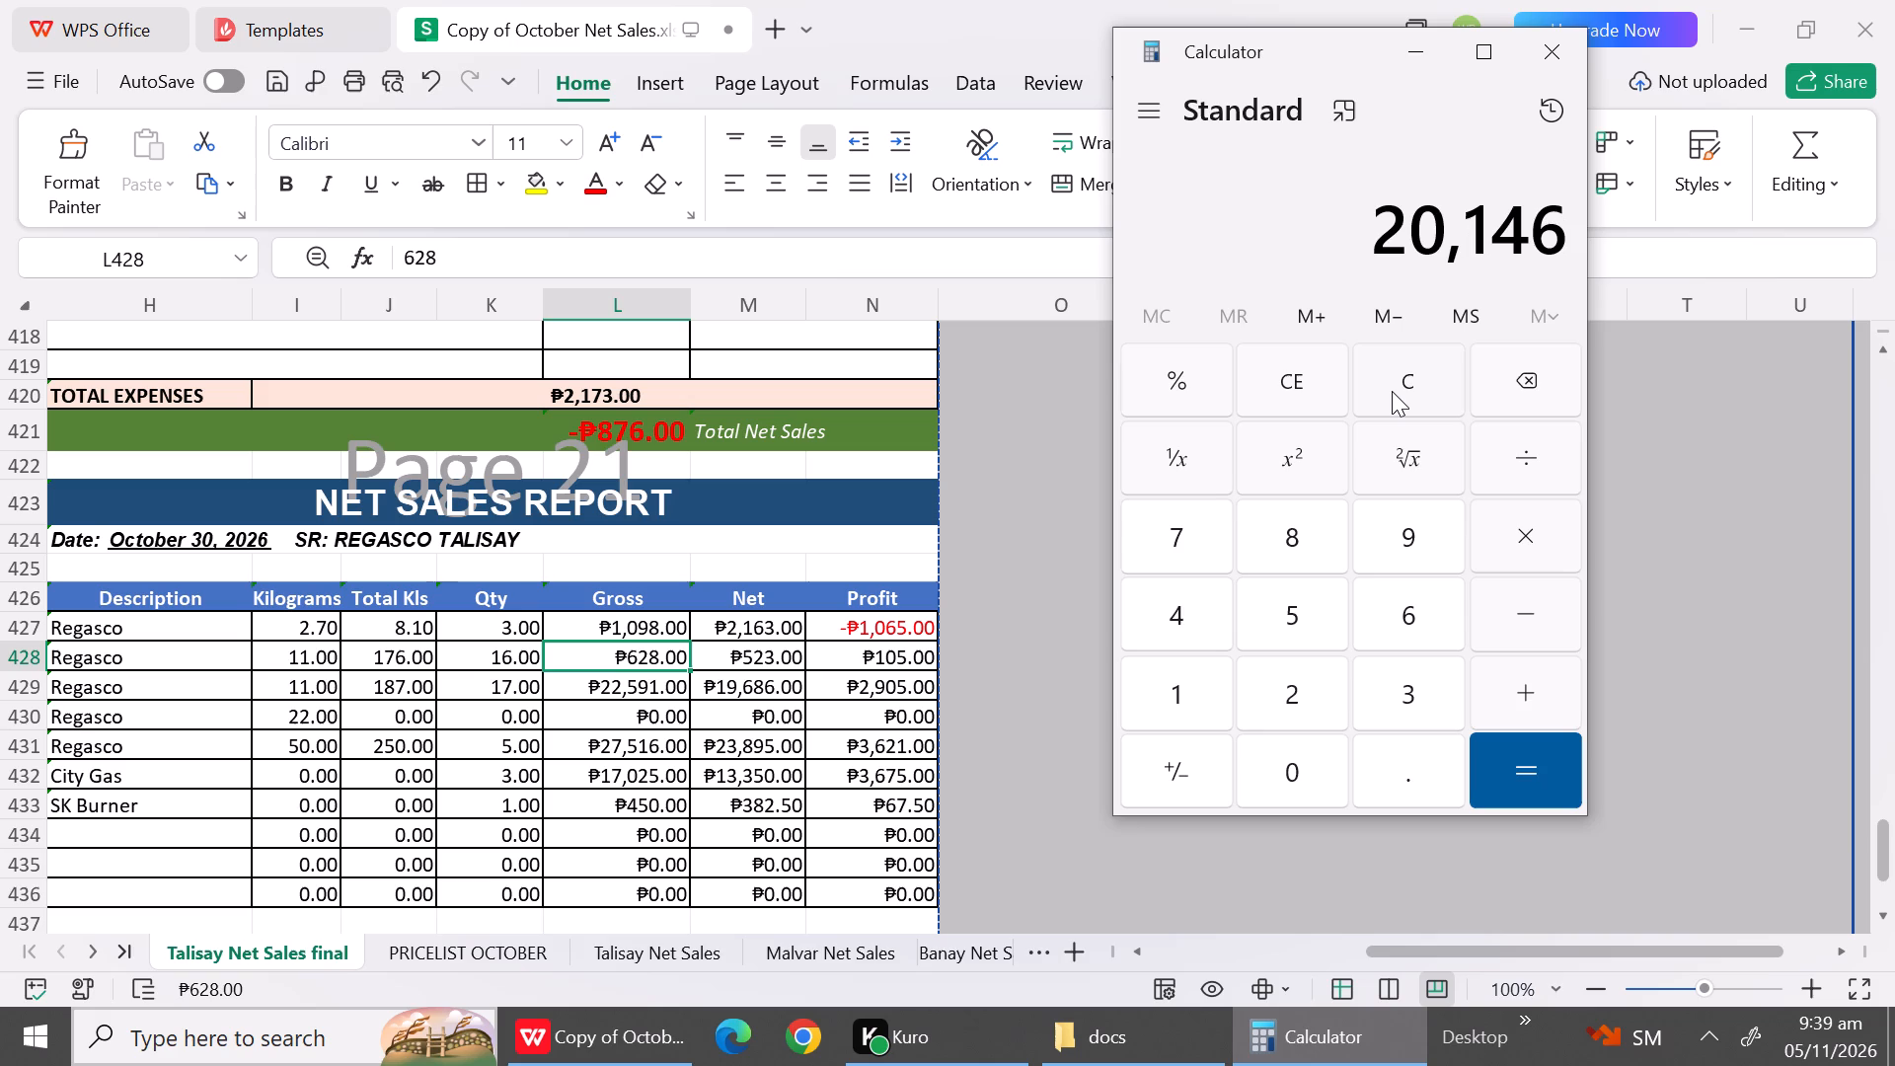
key("shift+plus")
type("1389")
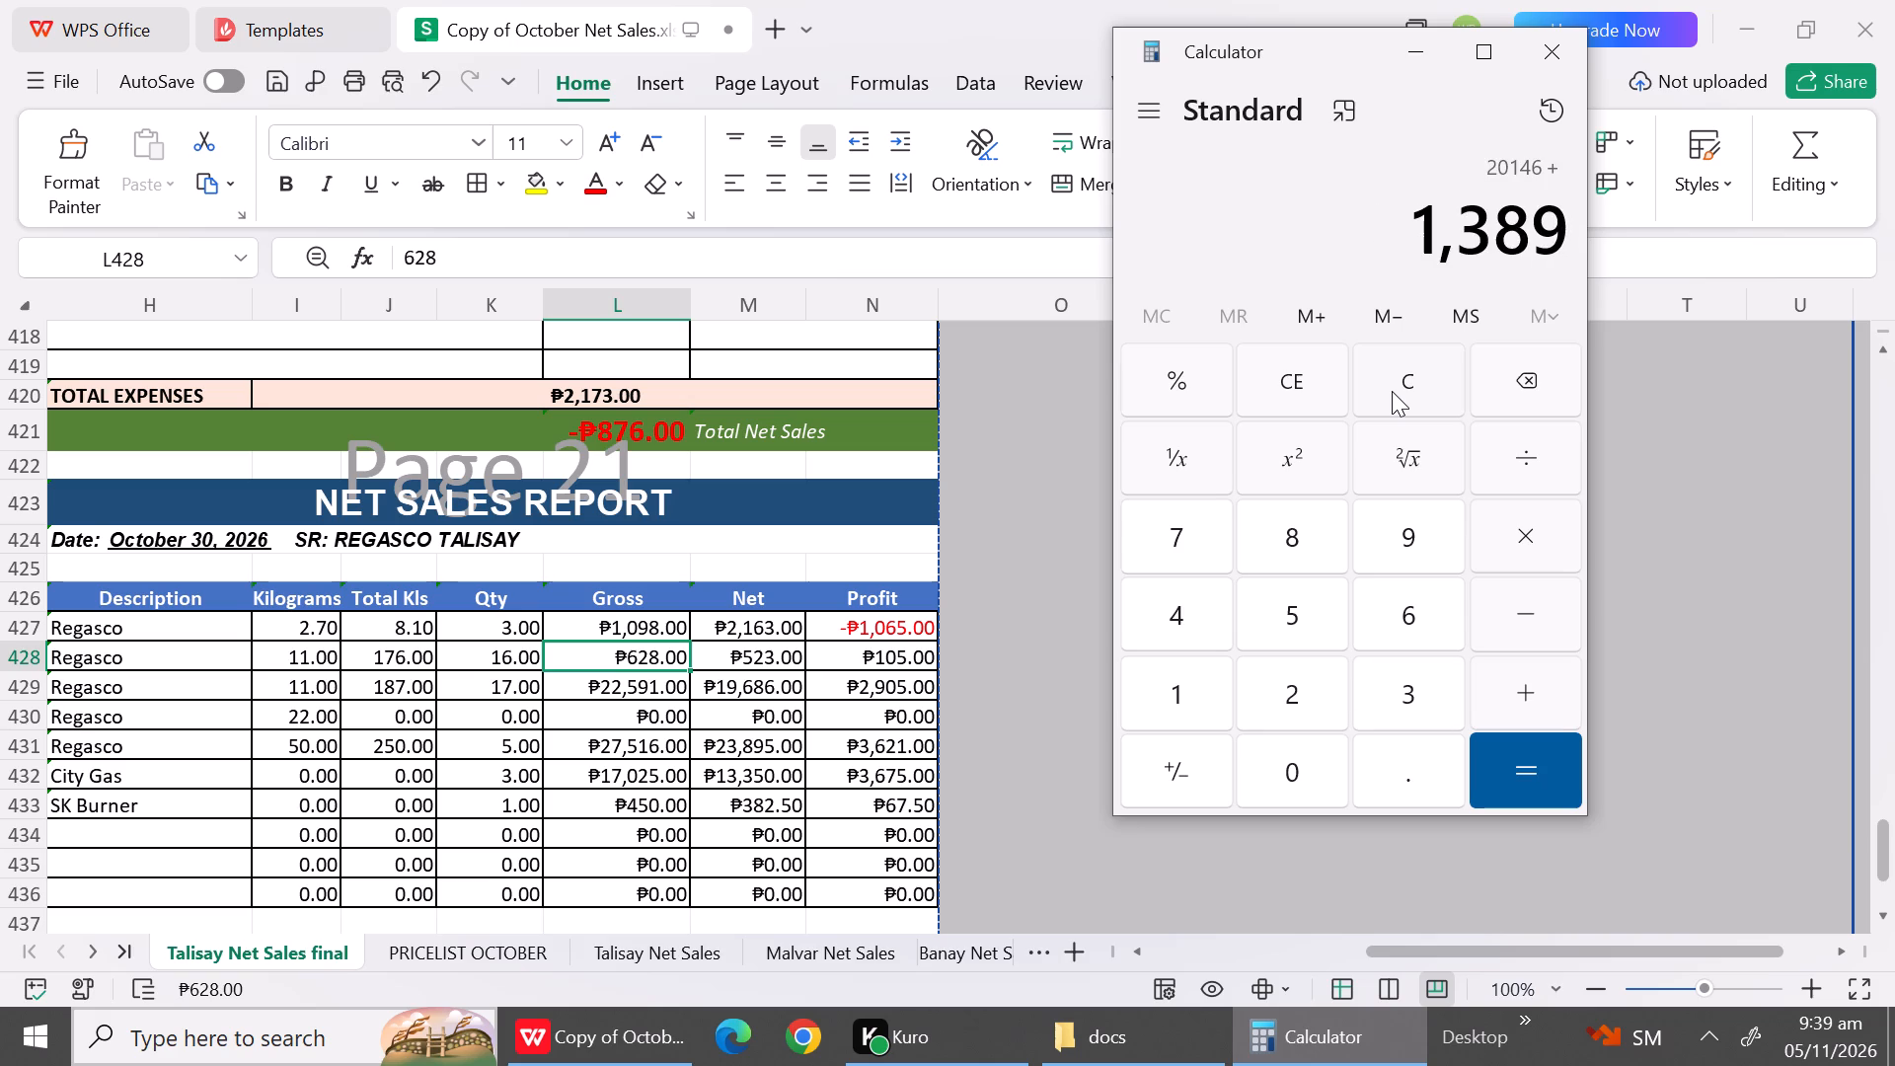
key("Return")
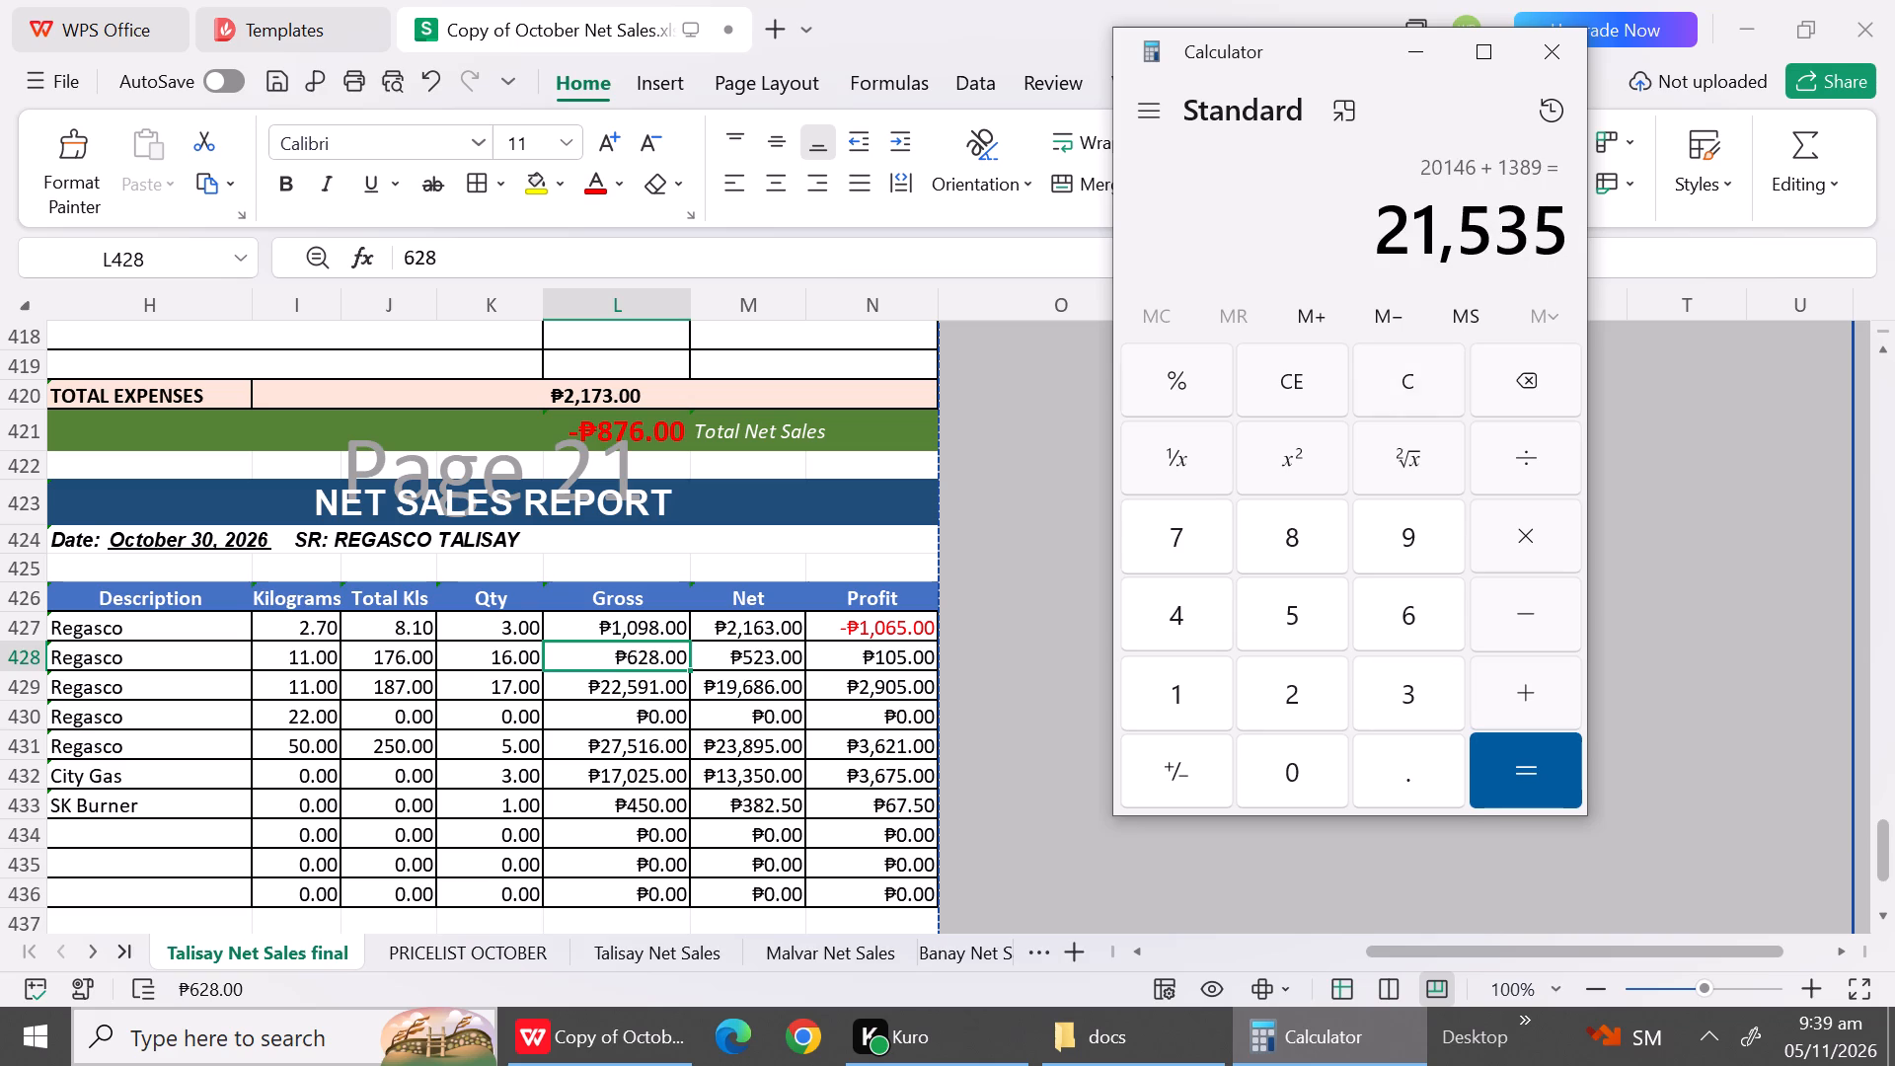
Set the gross amount of the 11 kg Regasco sale in row 428 of the October 30 report to 21535.
left_click(623, 661)
type("21536")
key("BackSpace")
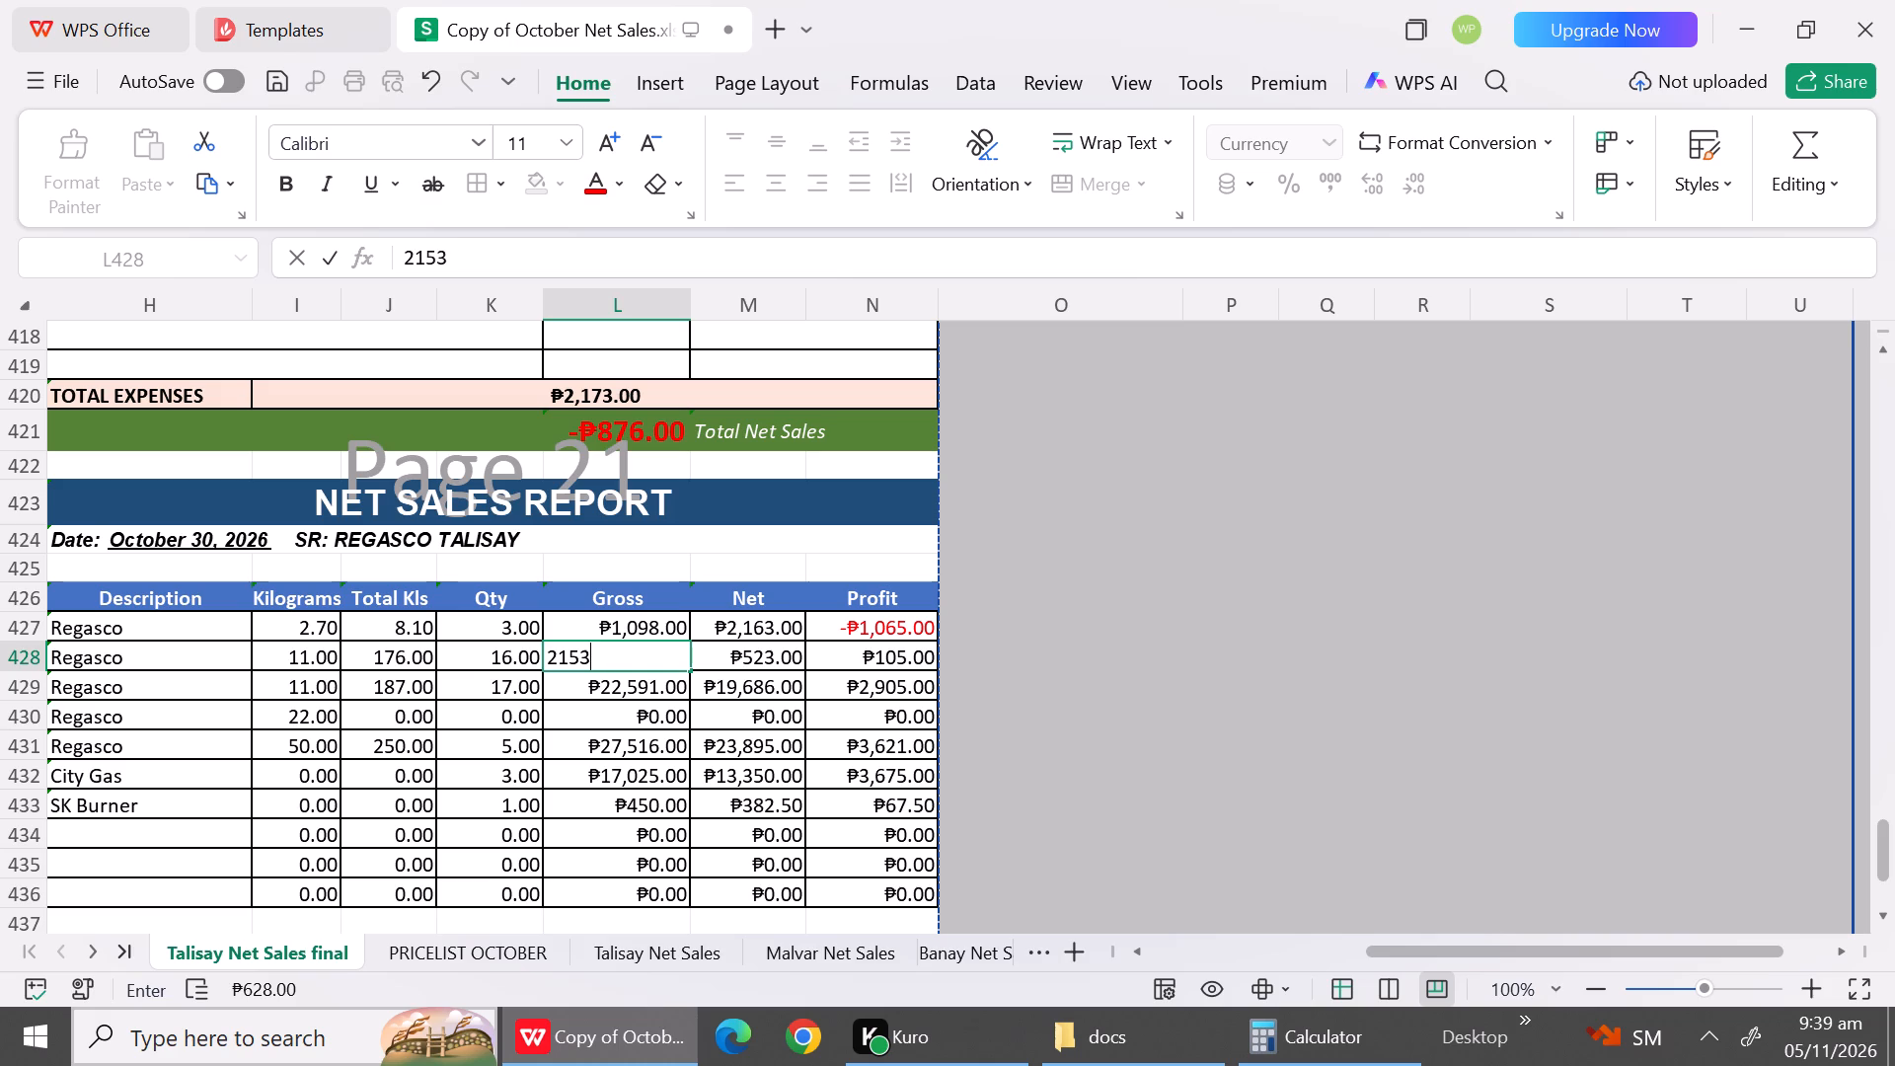
key("5")
left_click(629, 701)
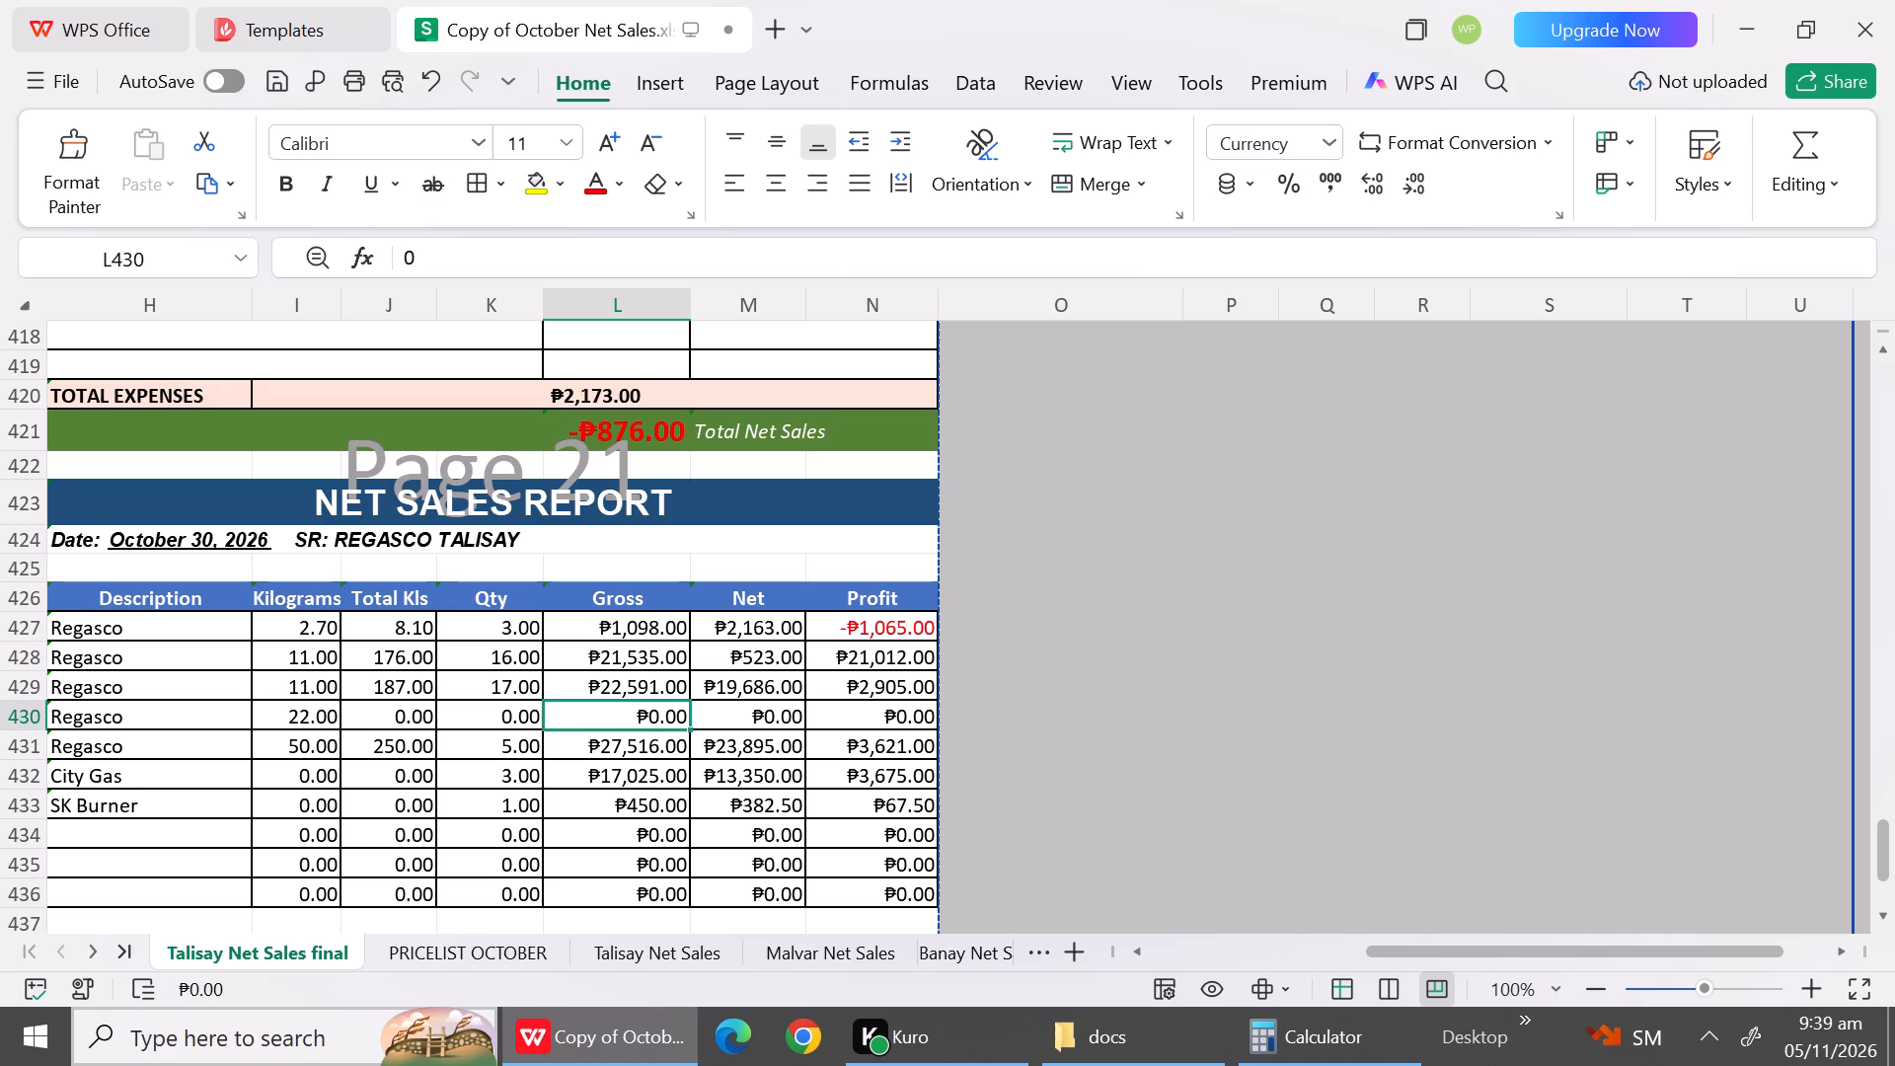
Check the 11 kg Regasco price on the PRICELIST OCTOBER sheet and multiply 16 by 1186 in Calculator.
left_click(1330, 1061)
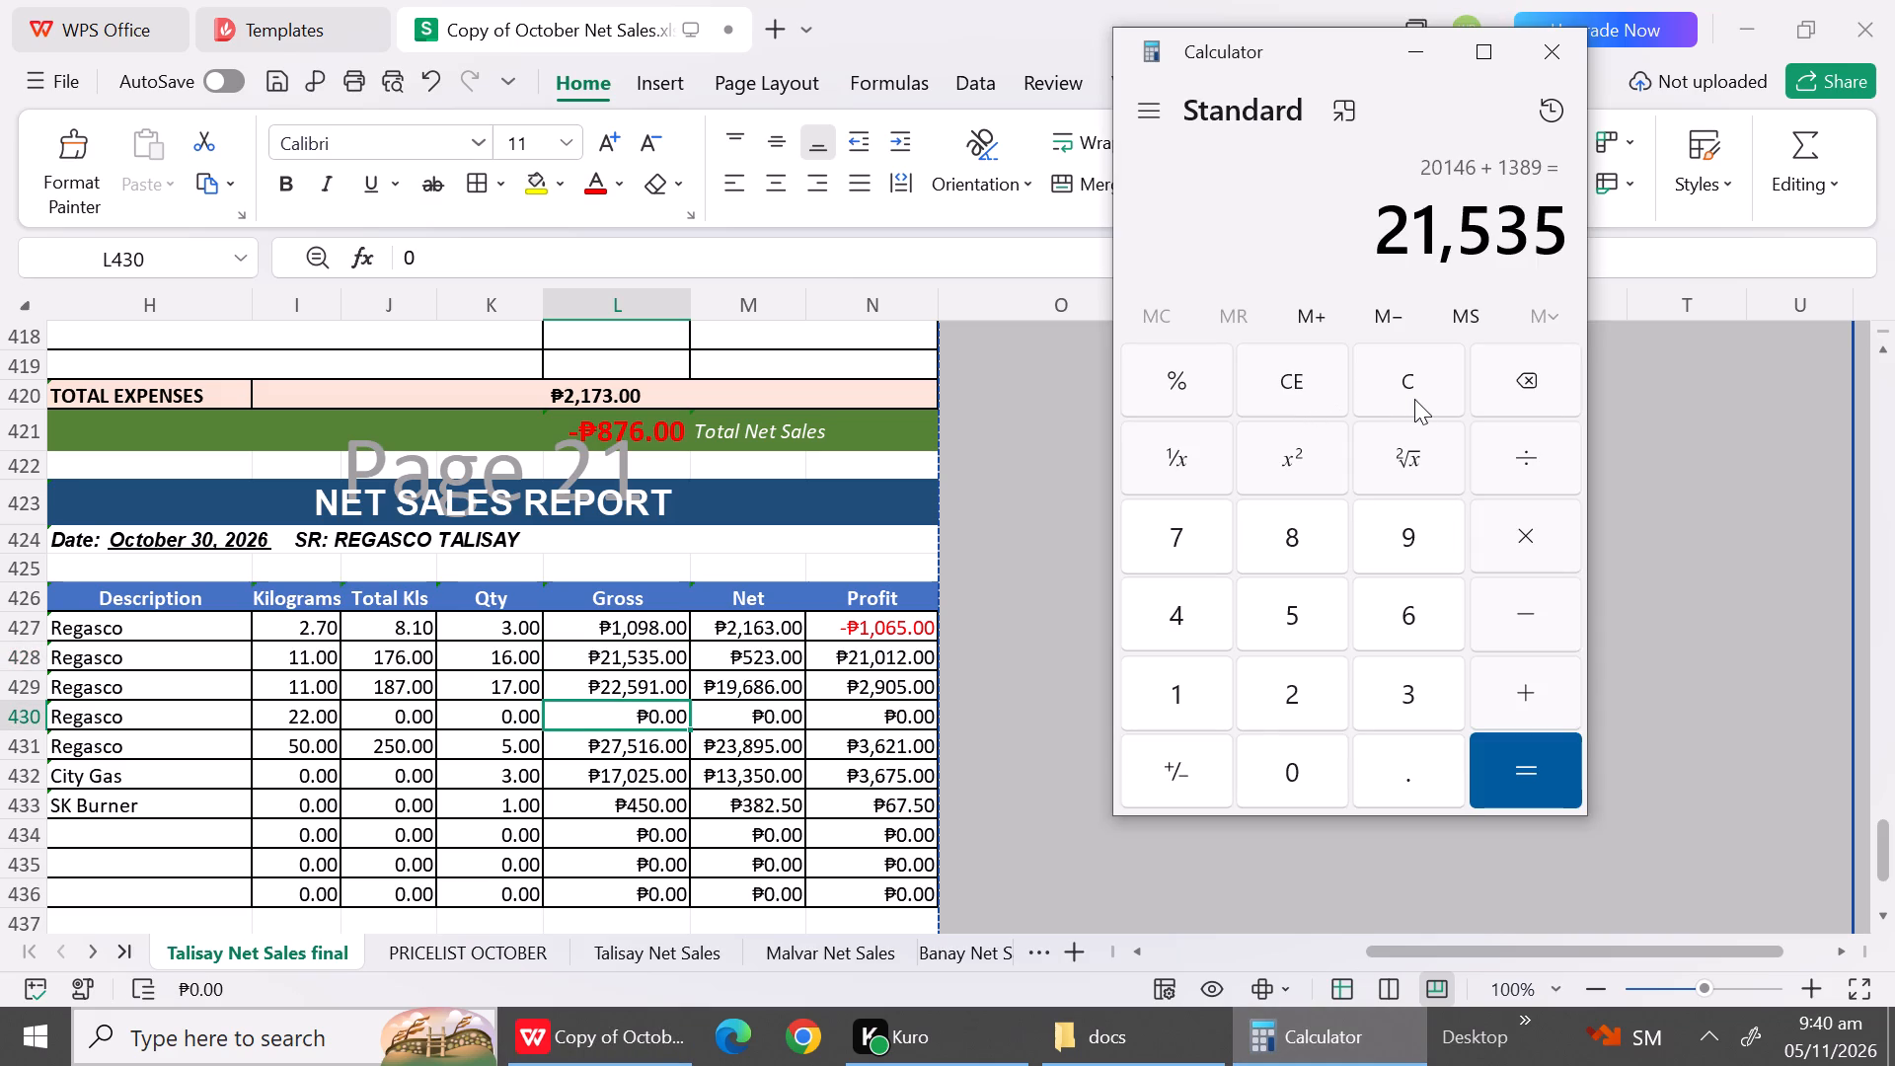
left_click(1414, 399)
type("16")
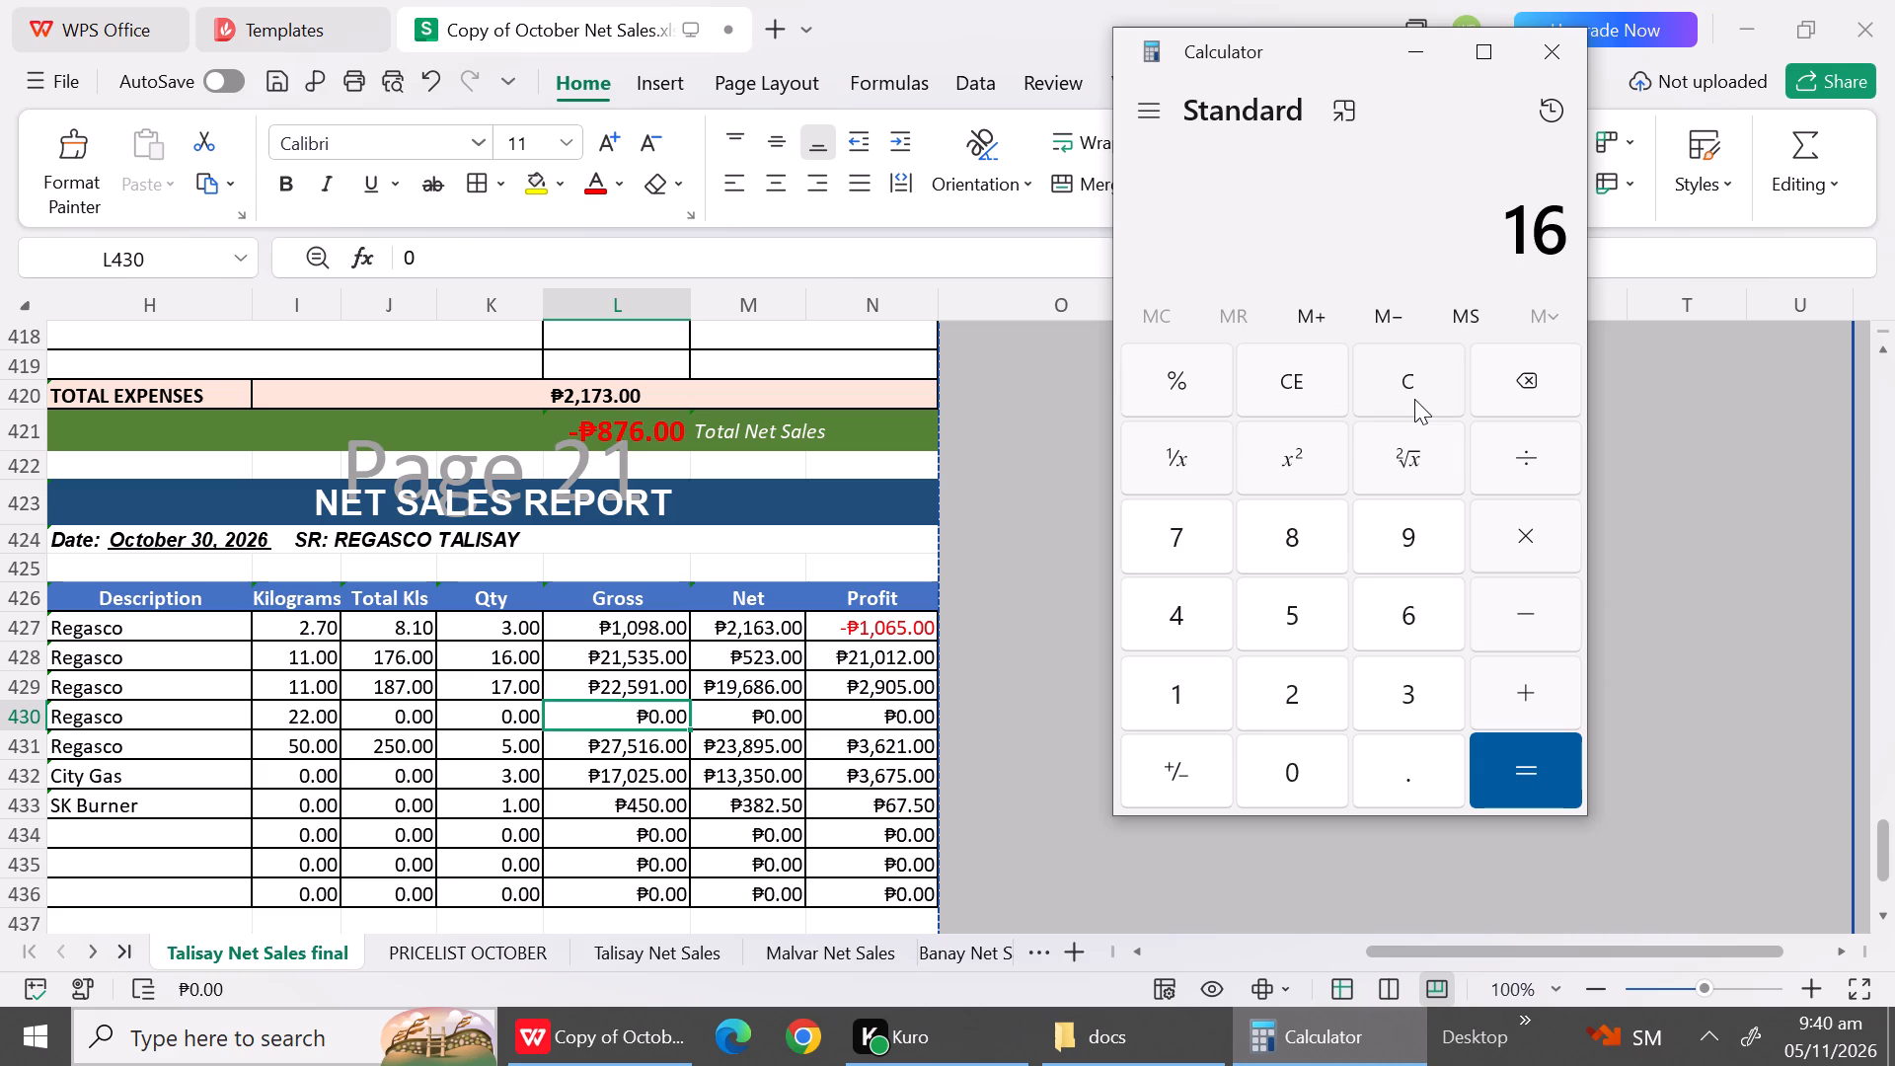
type("*1158")
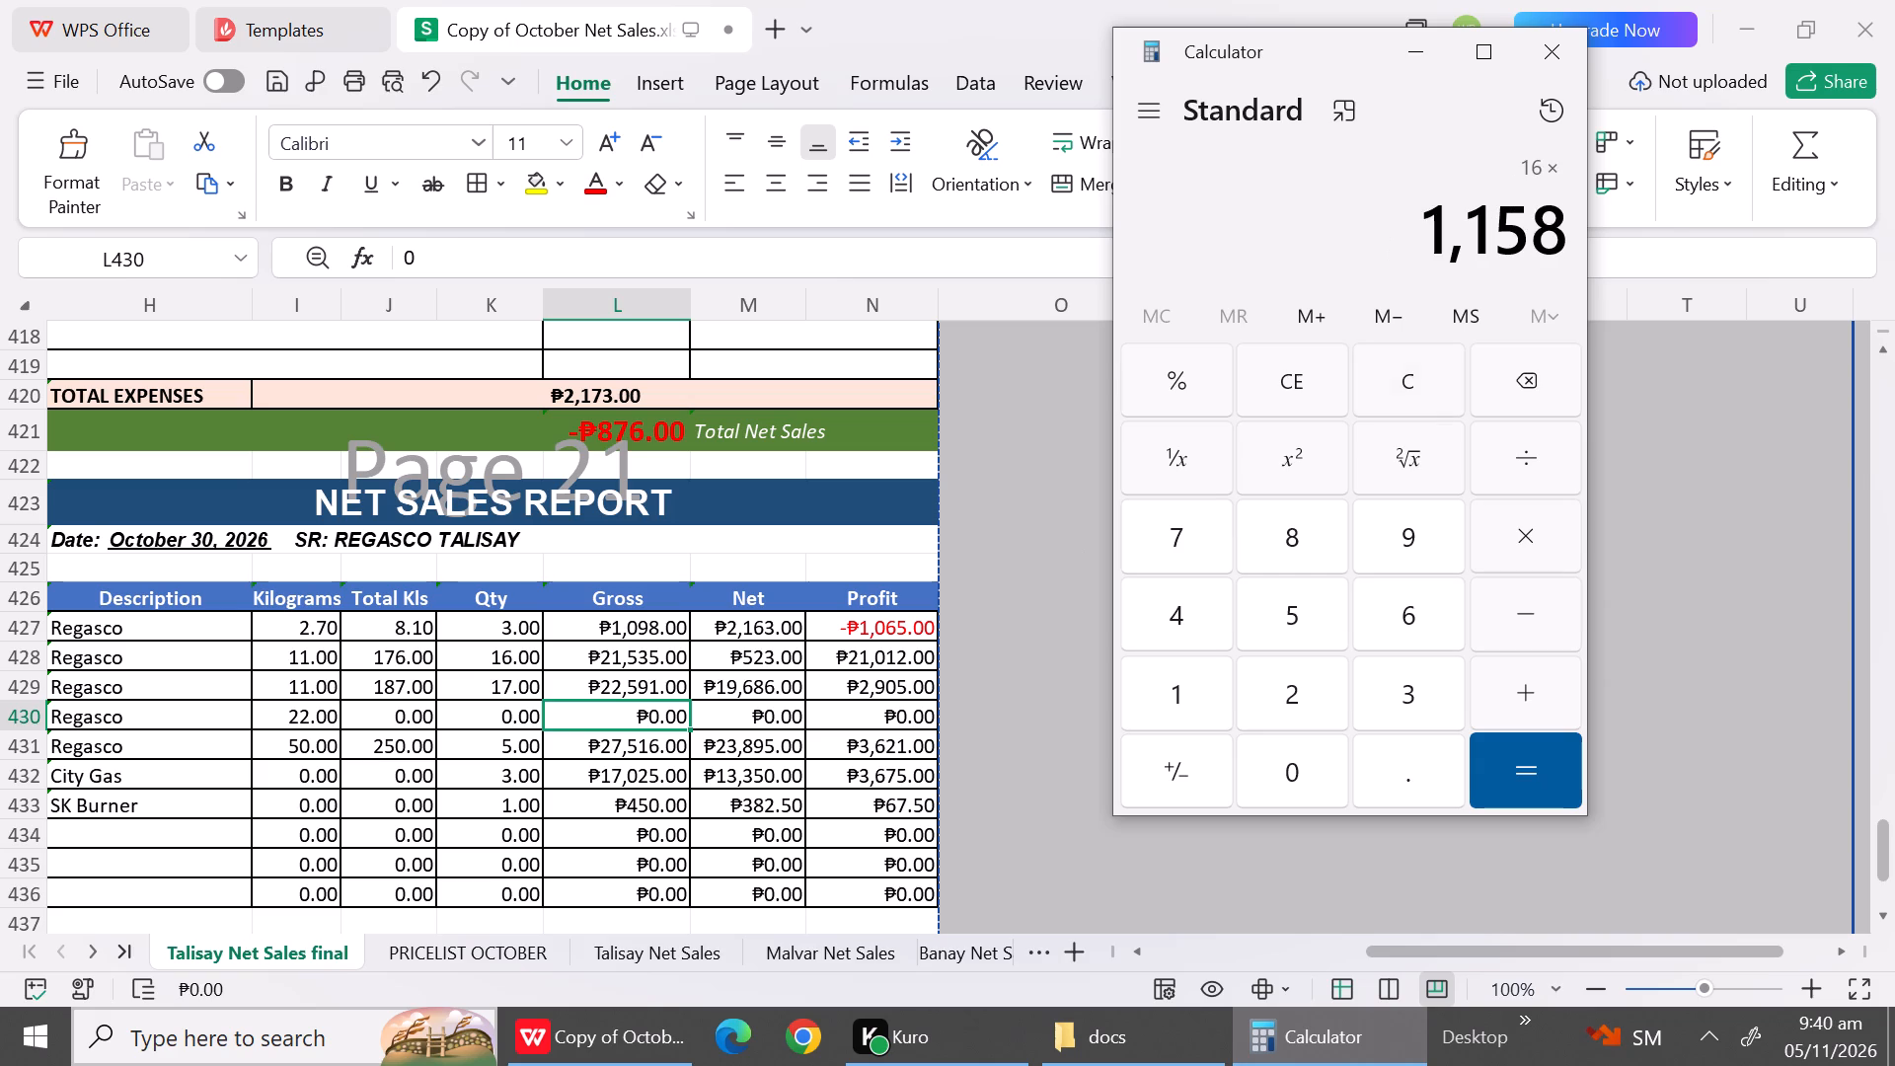
left_click(448, 938)
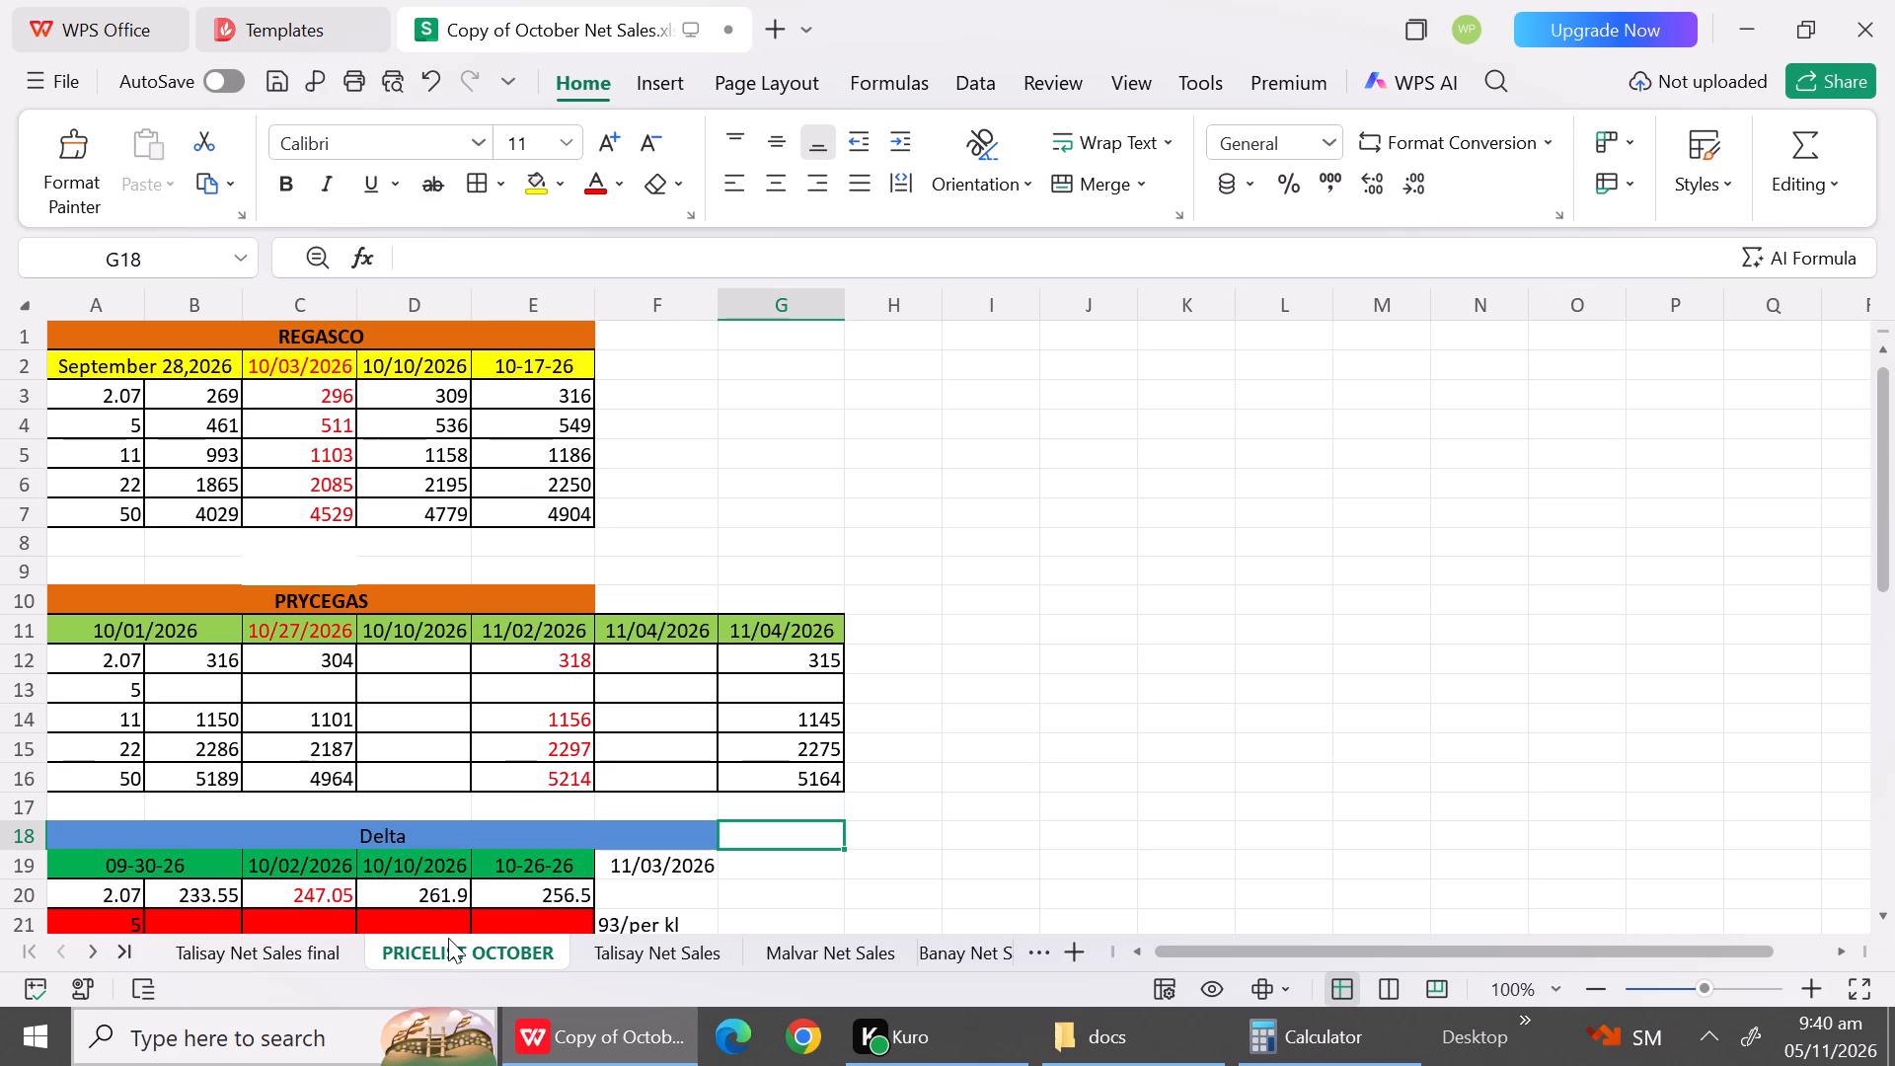
left_click(254, 959)
left_click(1349, 1024)
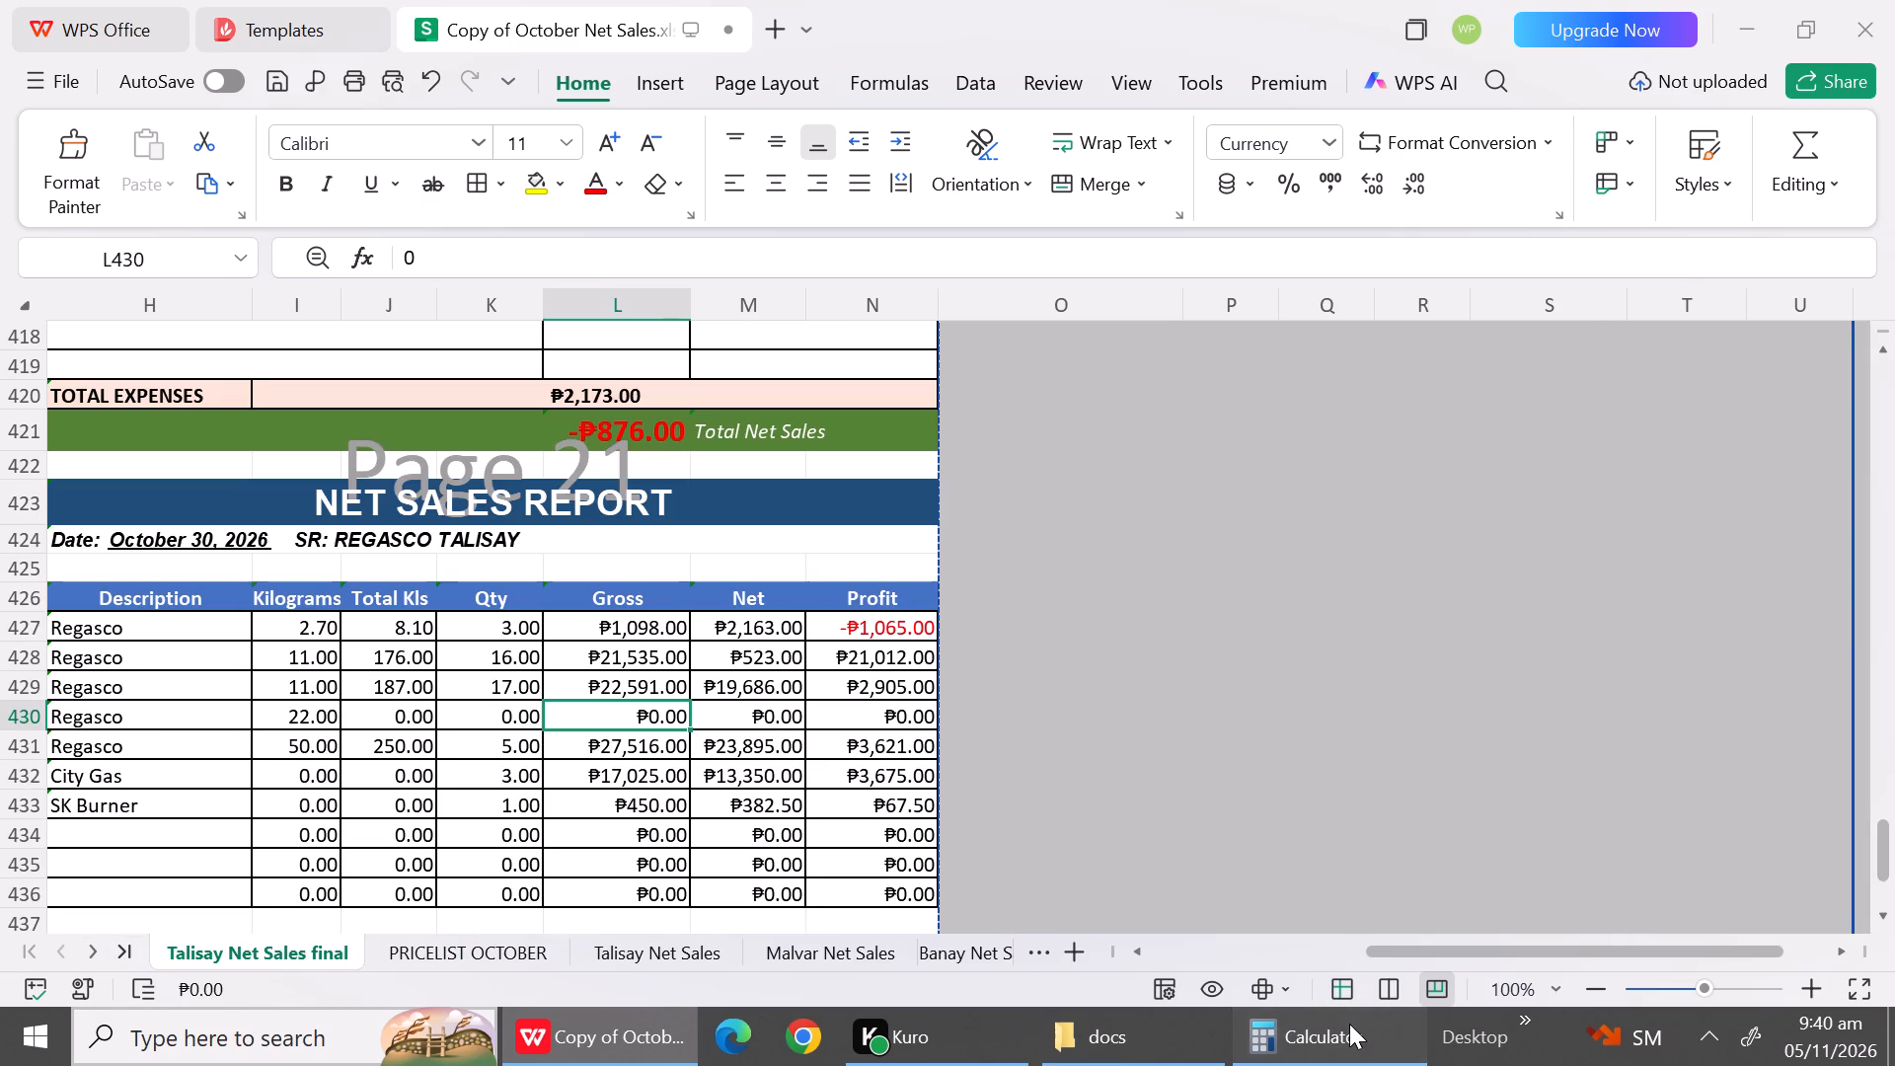
left_click(1312, 379)
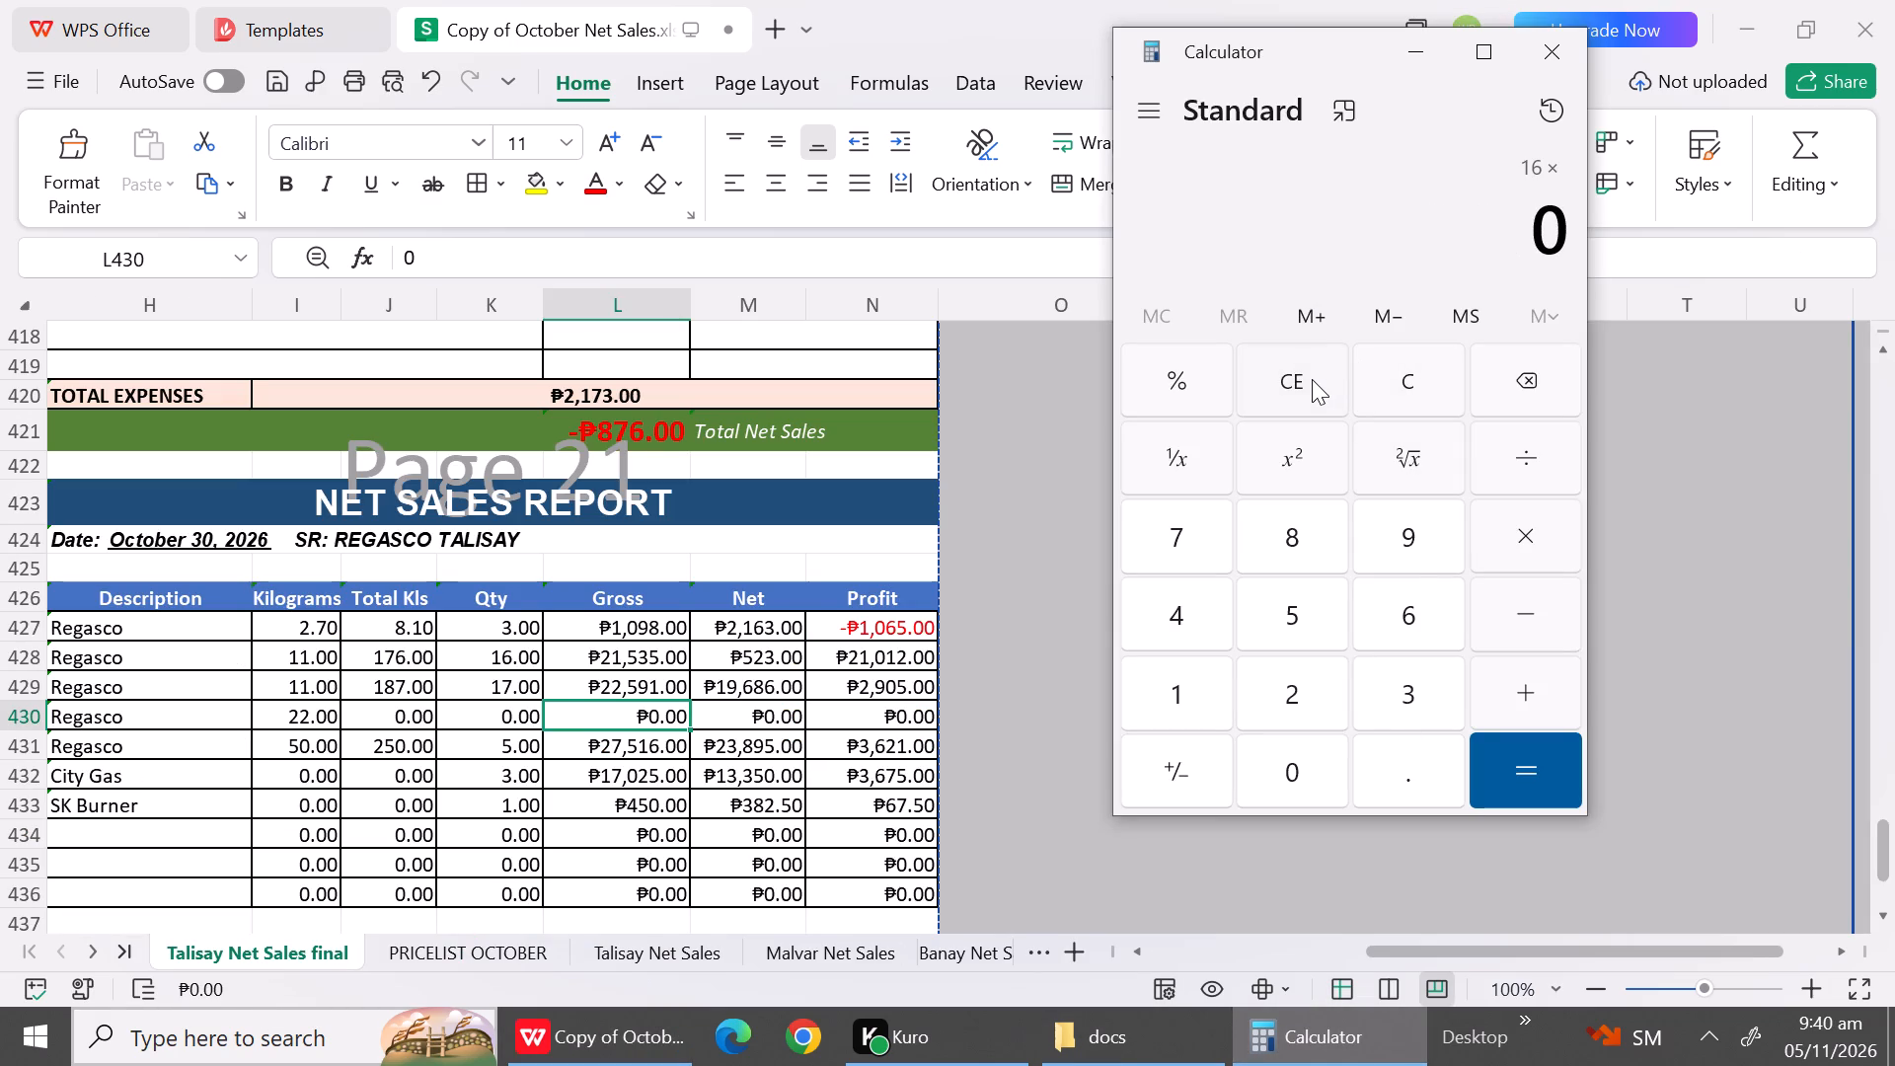
type("1186")
key("Return")
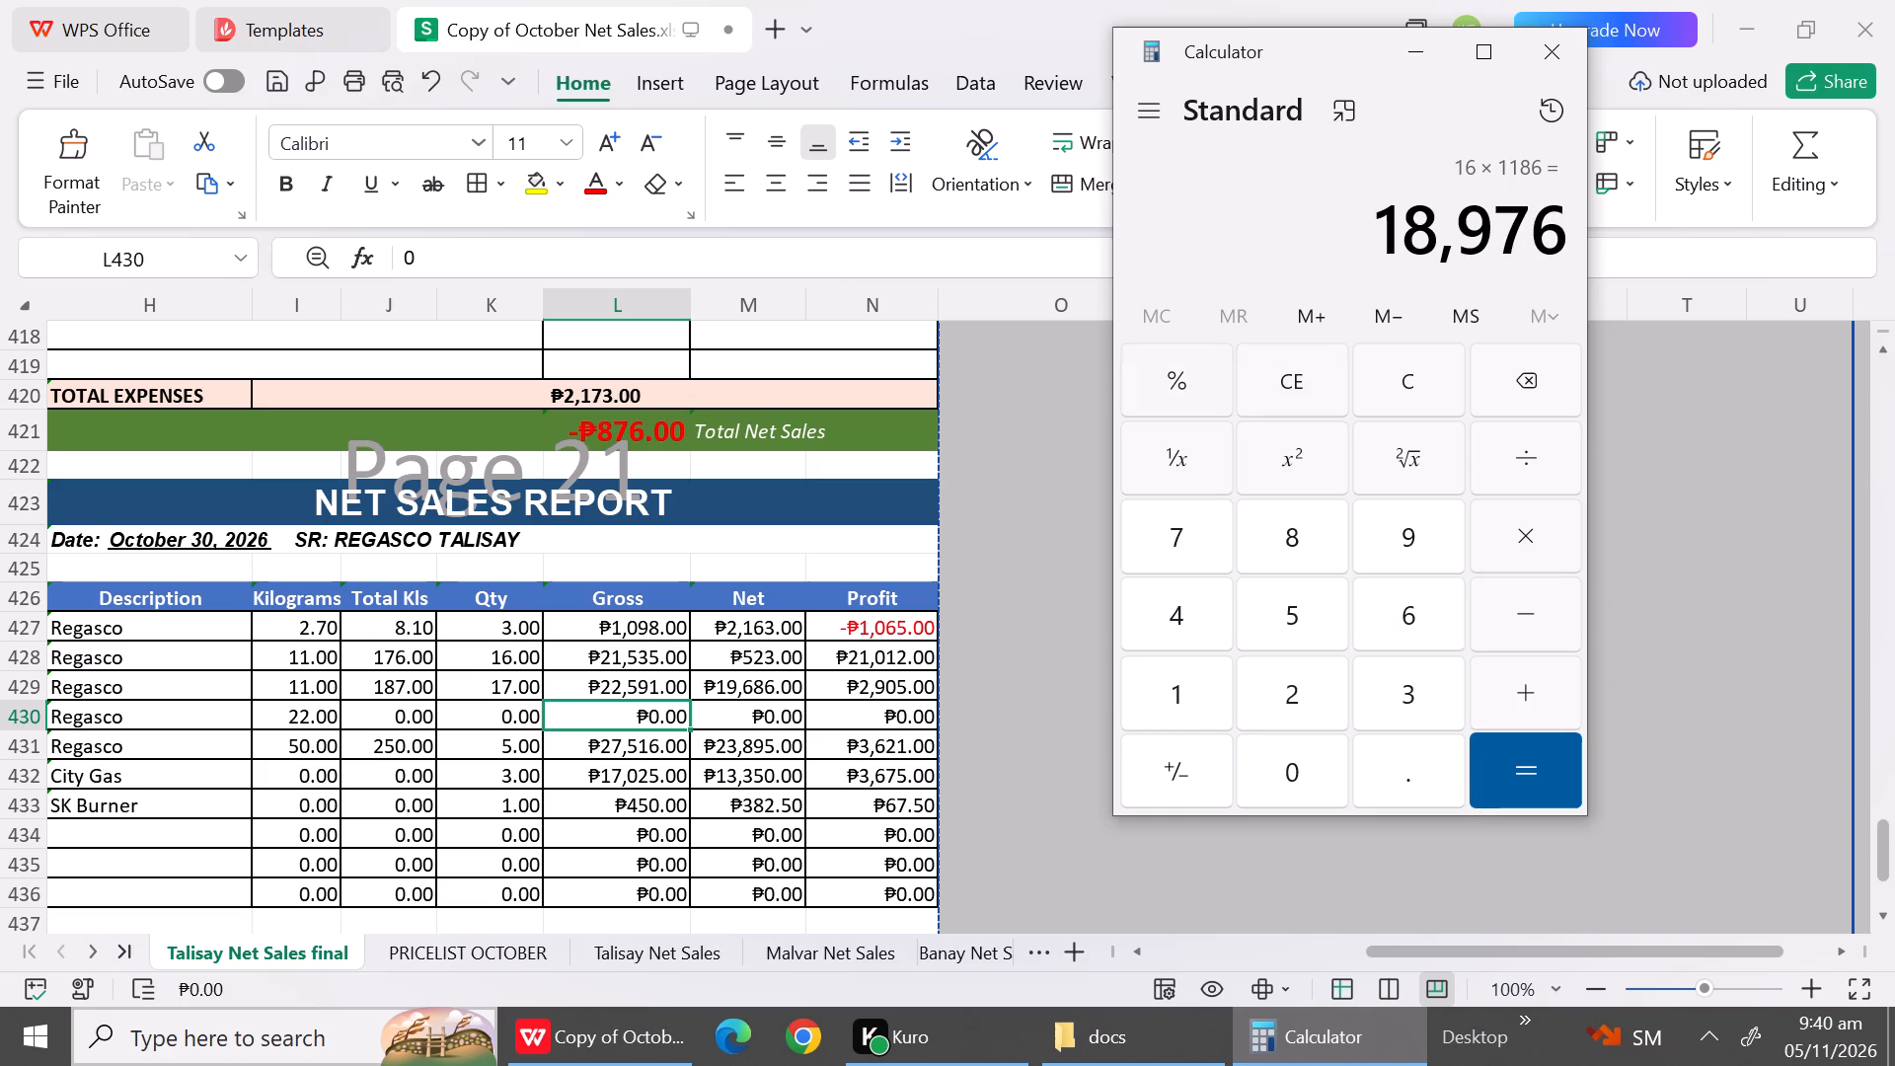
Set the net amount of the 11 kg Regasco sale in row 428 to 18976.
left_click(746, 668)
key("1")
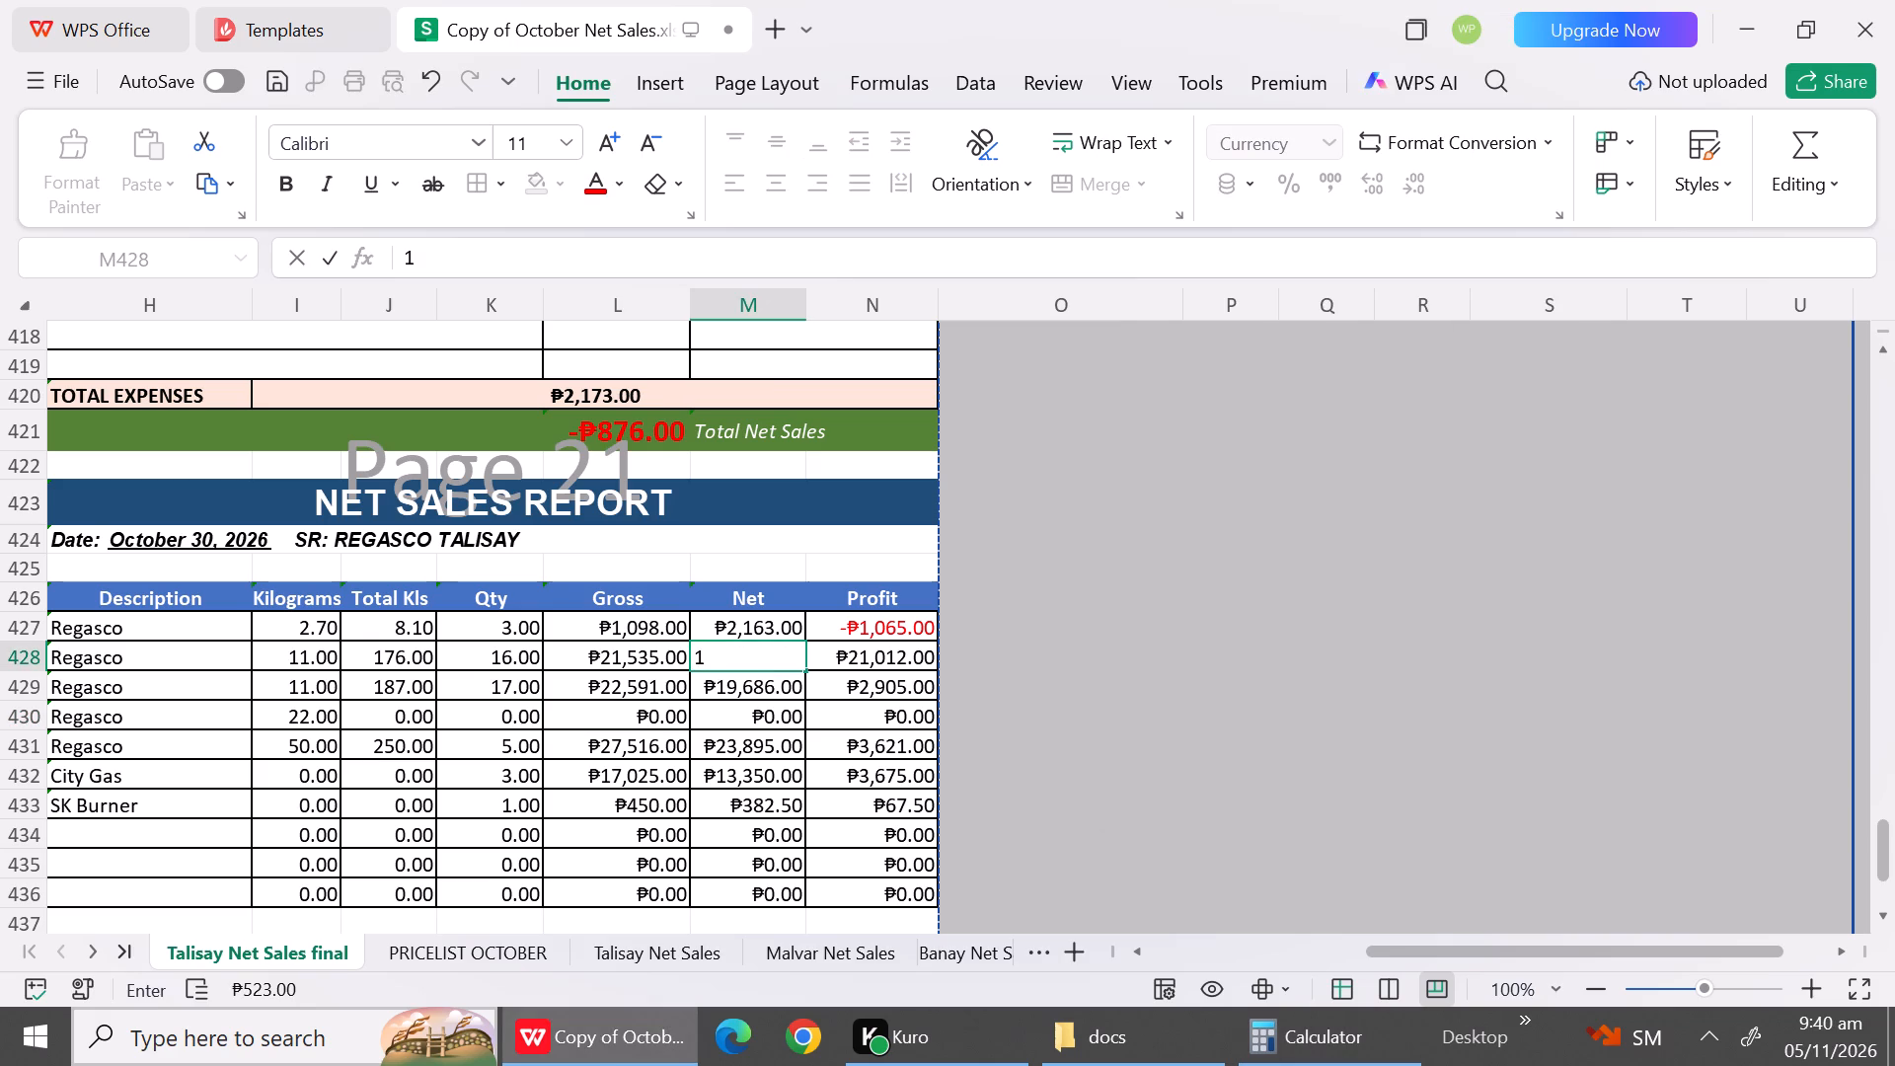
key("8")
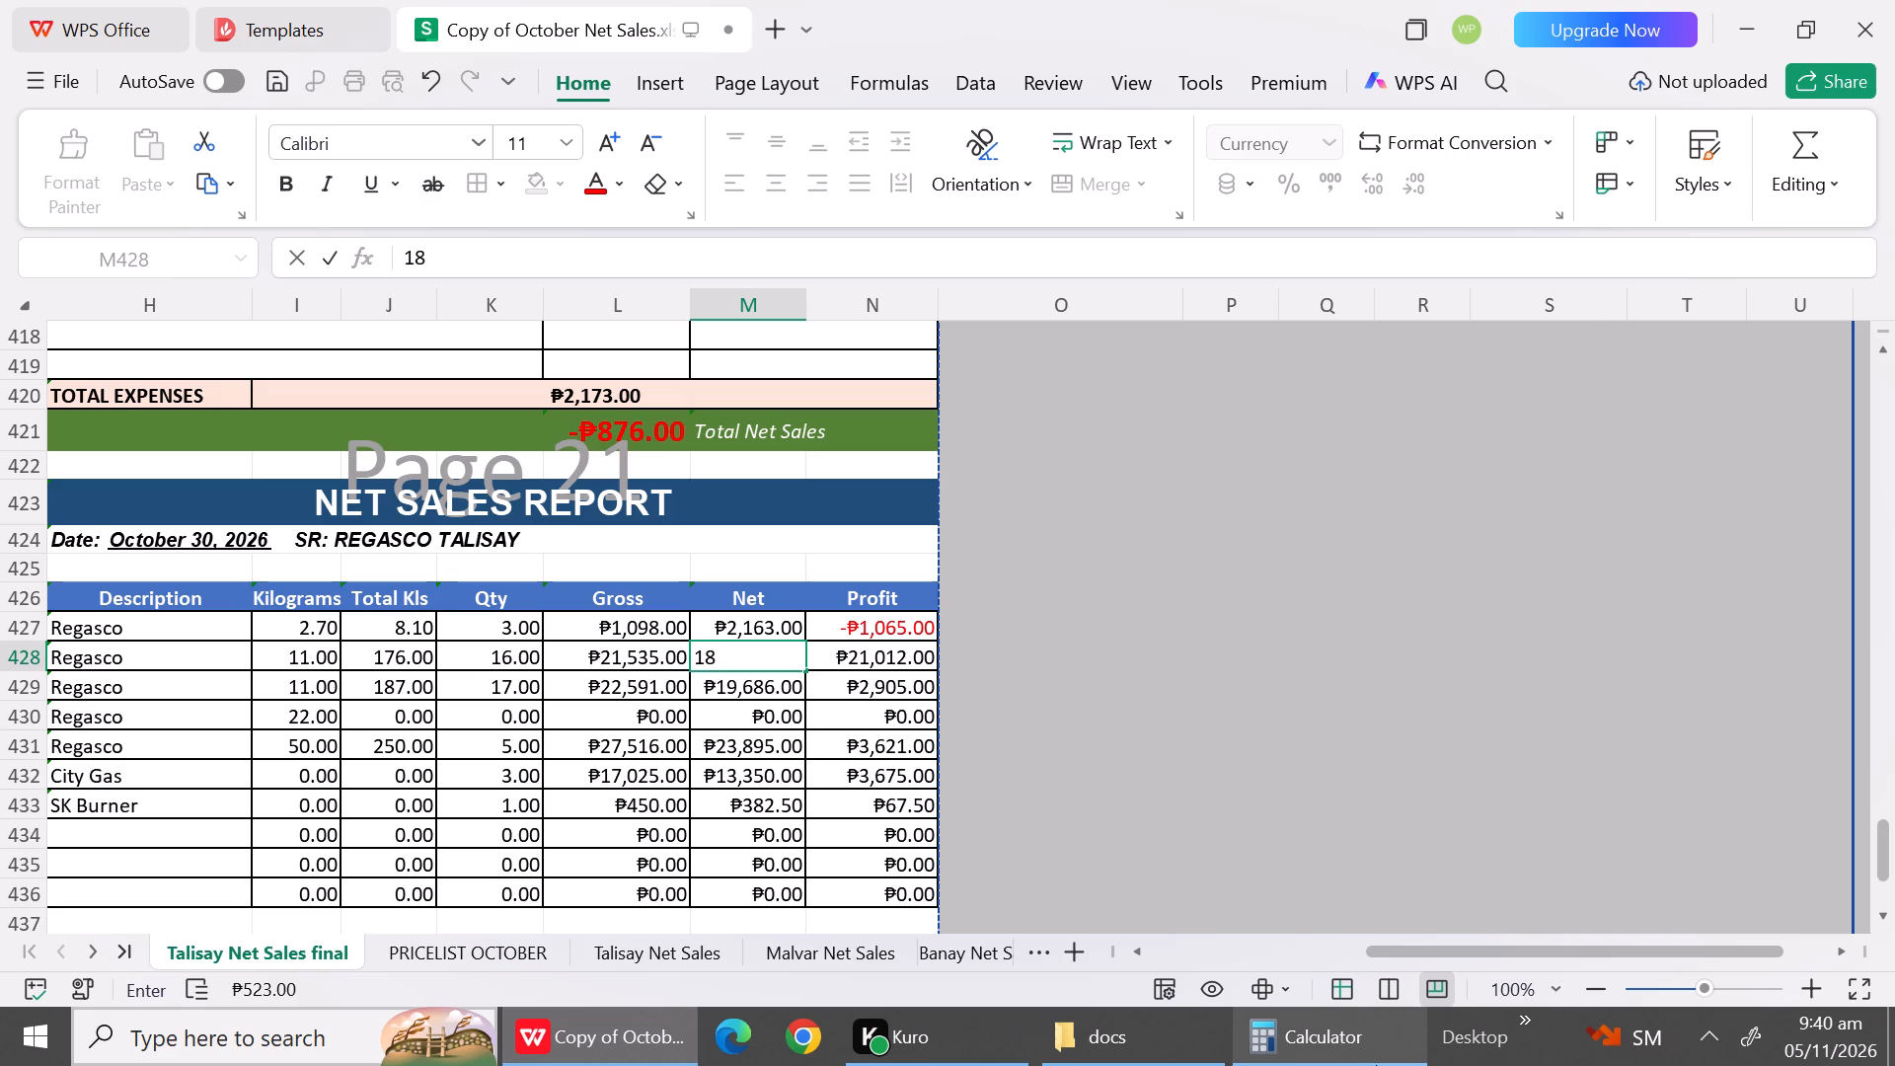
left_click(1376, 1065)
left_click(1376, 1065)
type("976")
left_click(786, 708)
Set the net amounts in rows 429 and 431 to 434 of the October 30 report to 0.
left_click(756, 692)
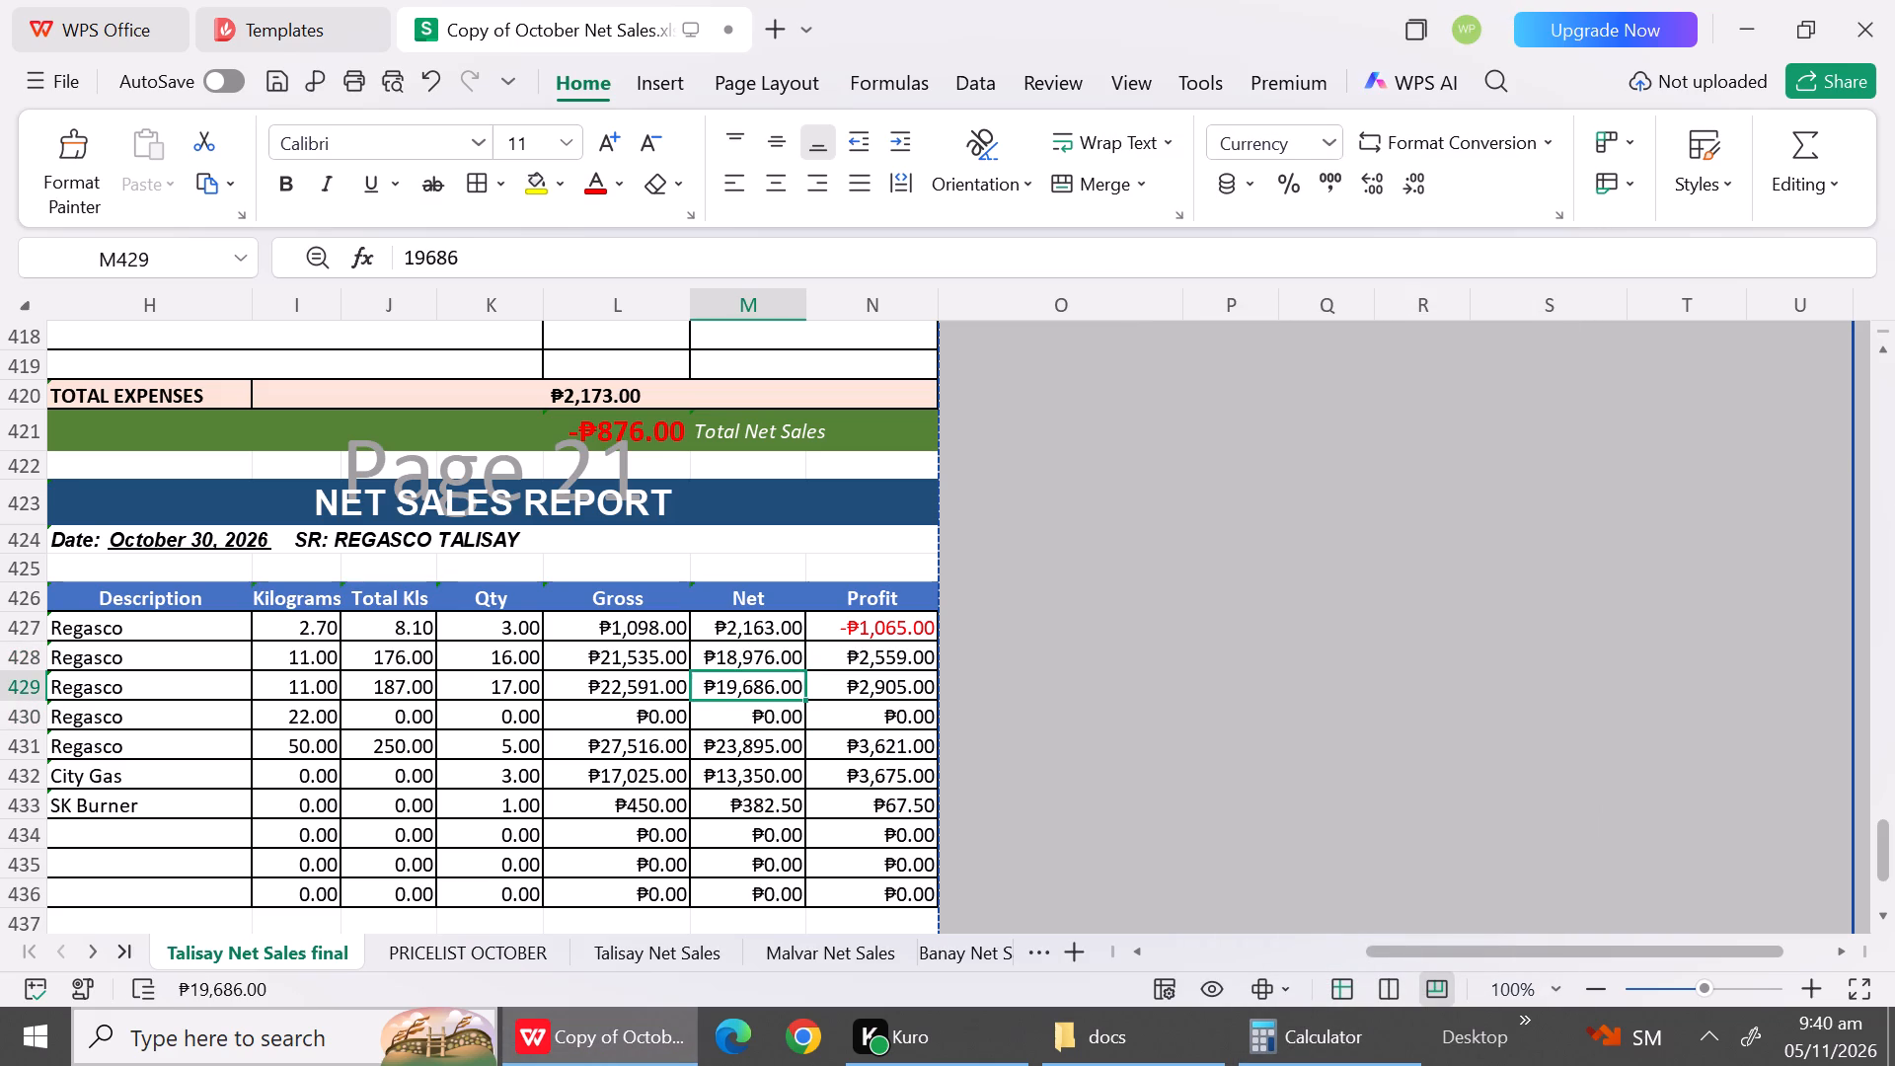
key("0")
key("Down")
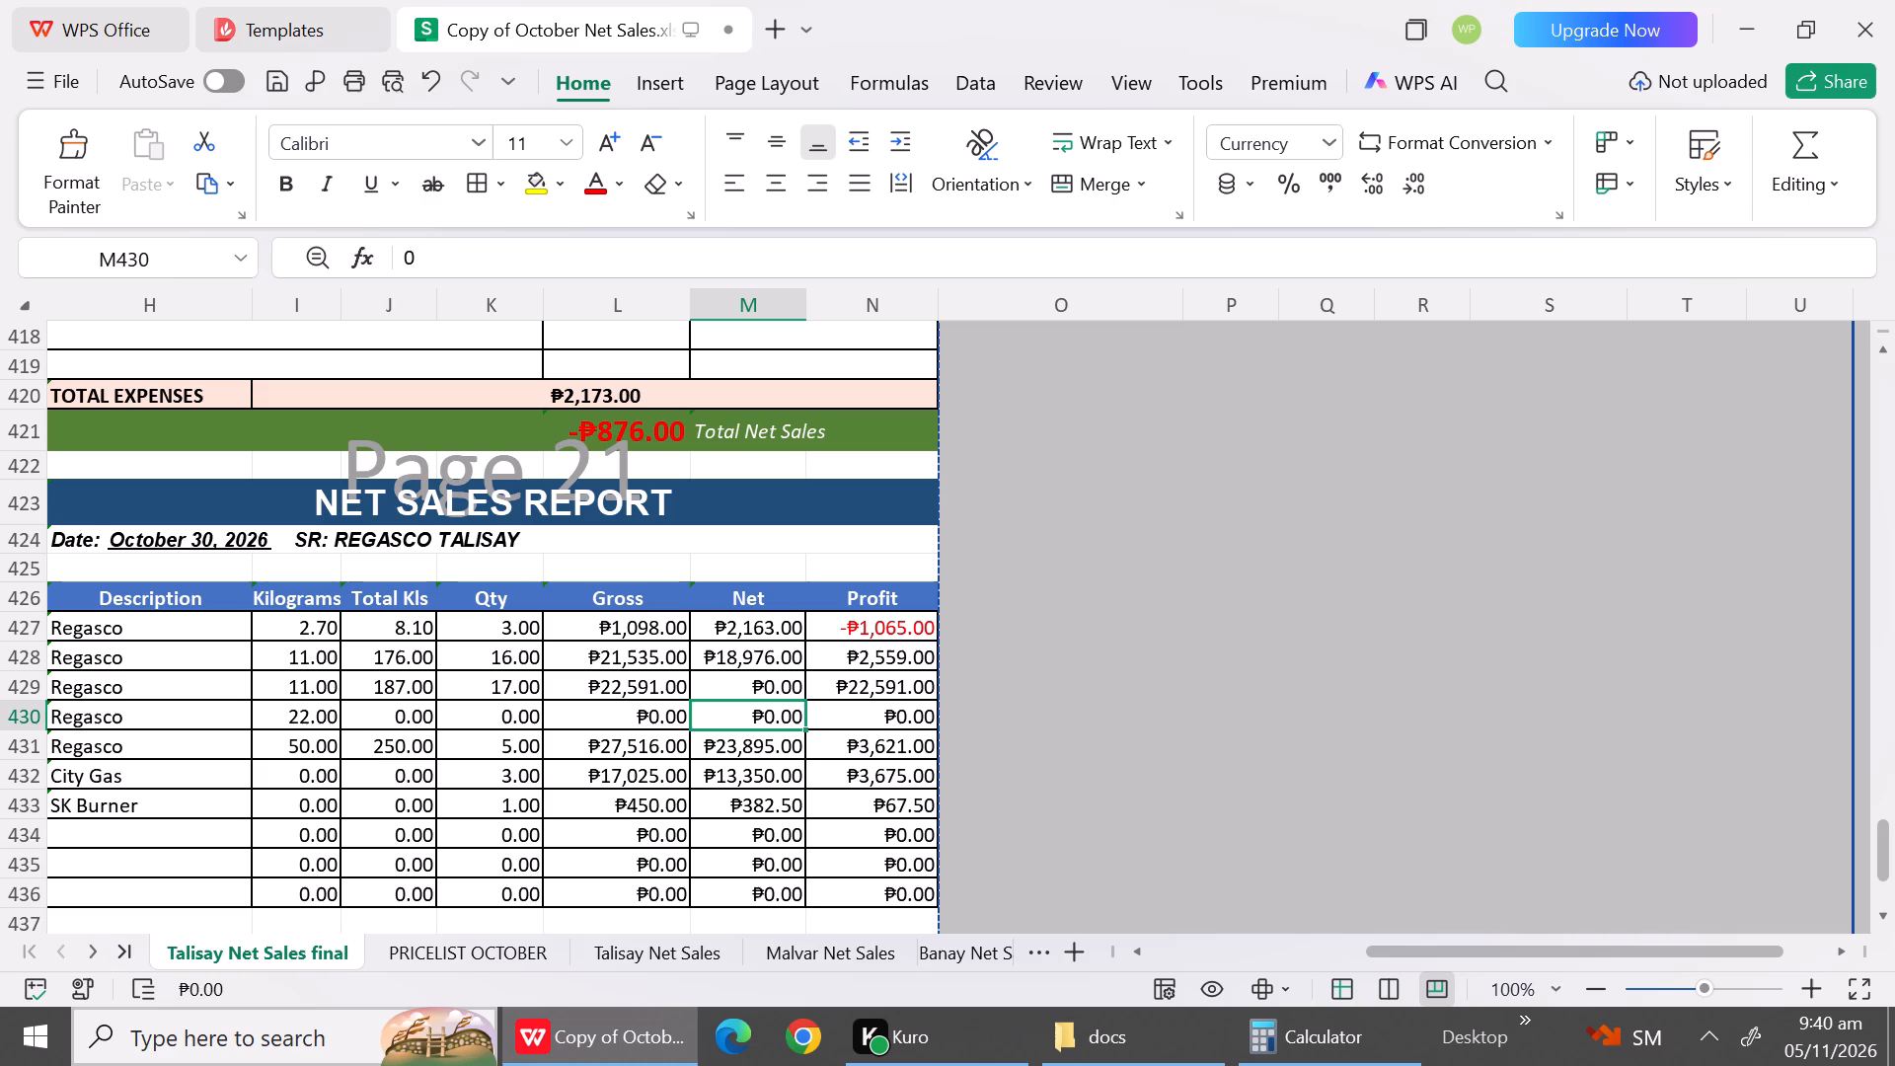
key("Down")
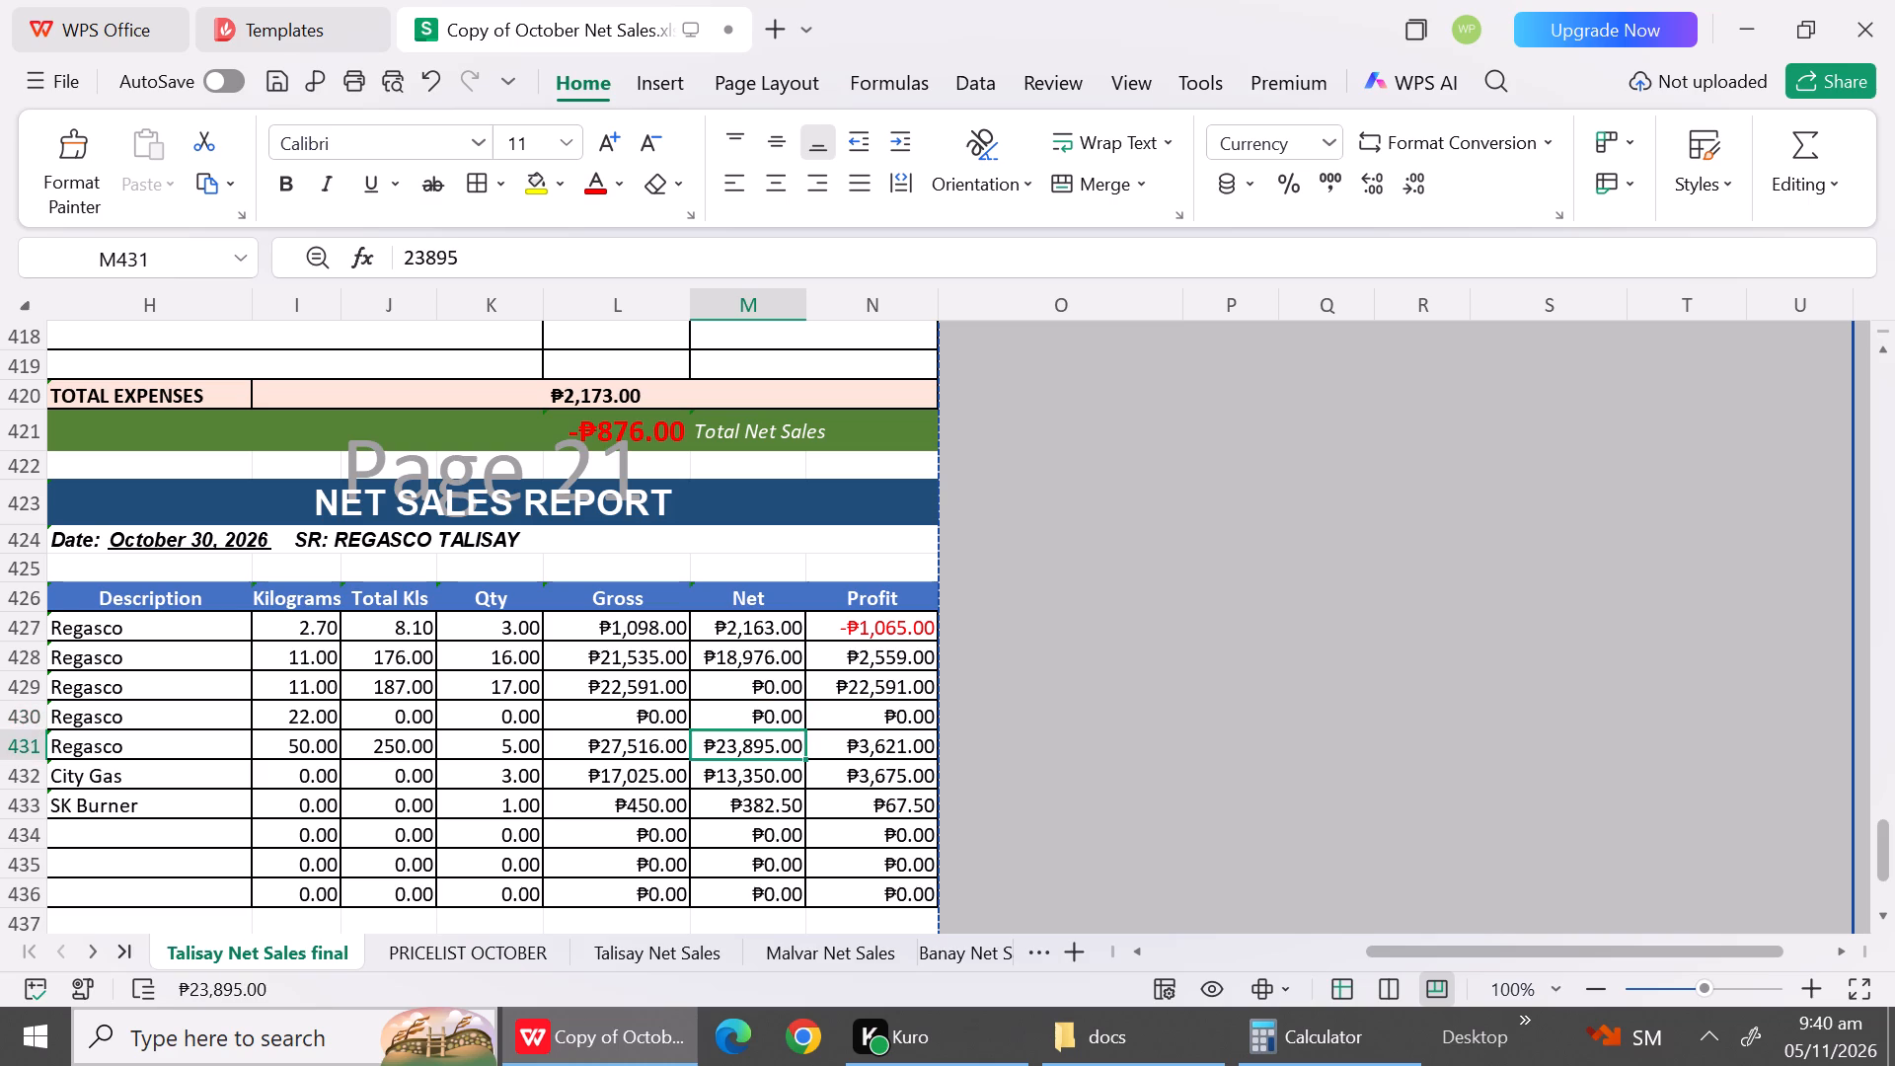
key("0")
key("Down")
key("0")
key("Down")
key("0")
key("Down")
key("0")
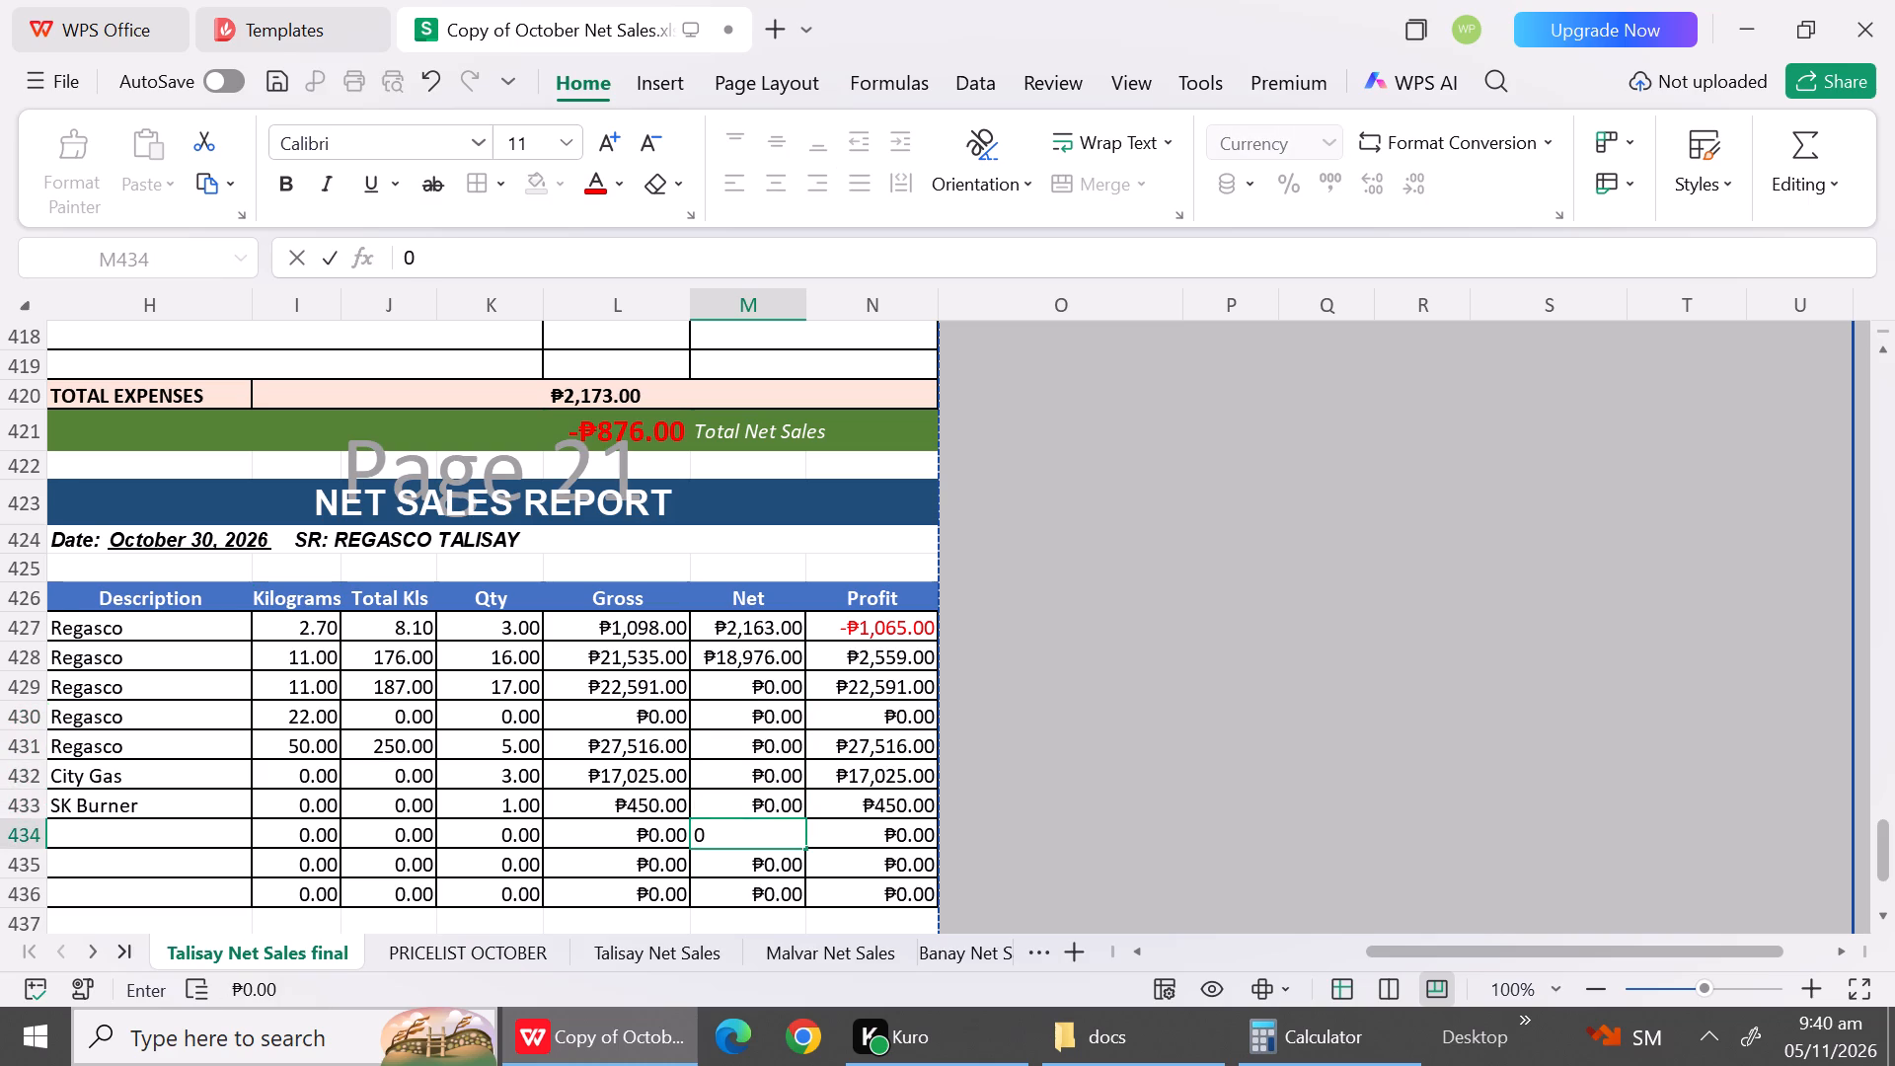
Set the gross amounts in rows 429 to 433 of the October 30 report to 0.
left_click(624, 700)
key("0")
key("Down")
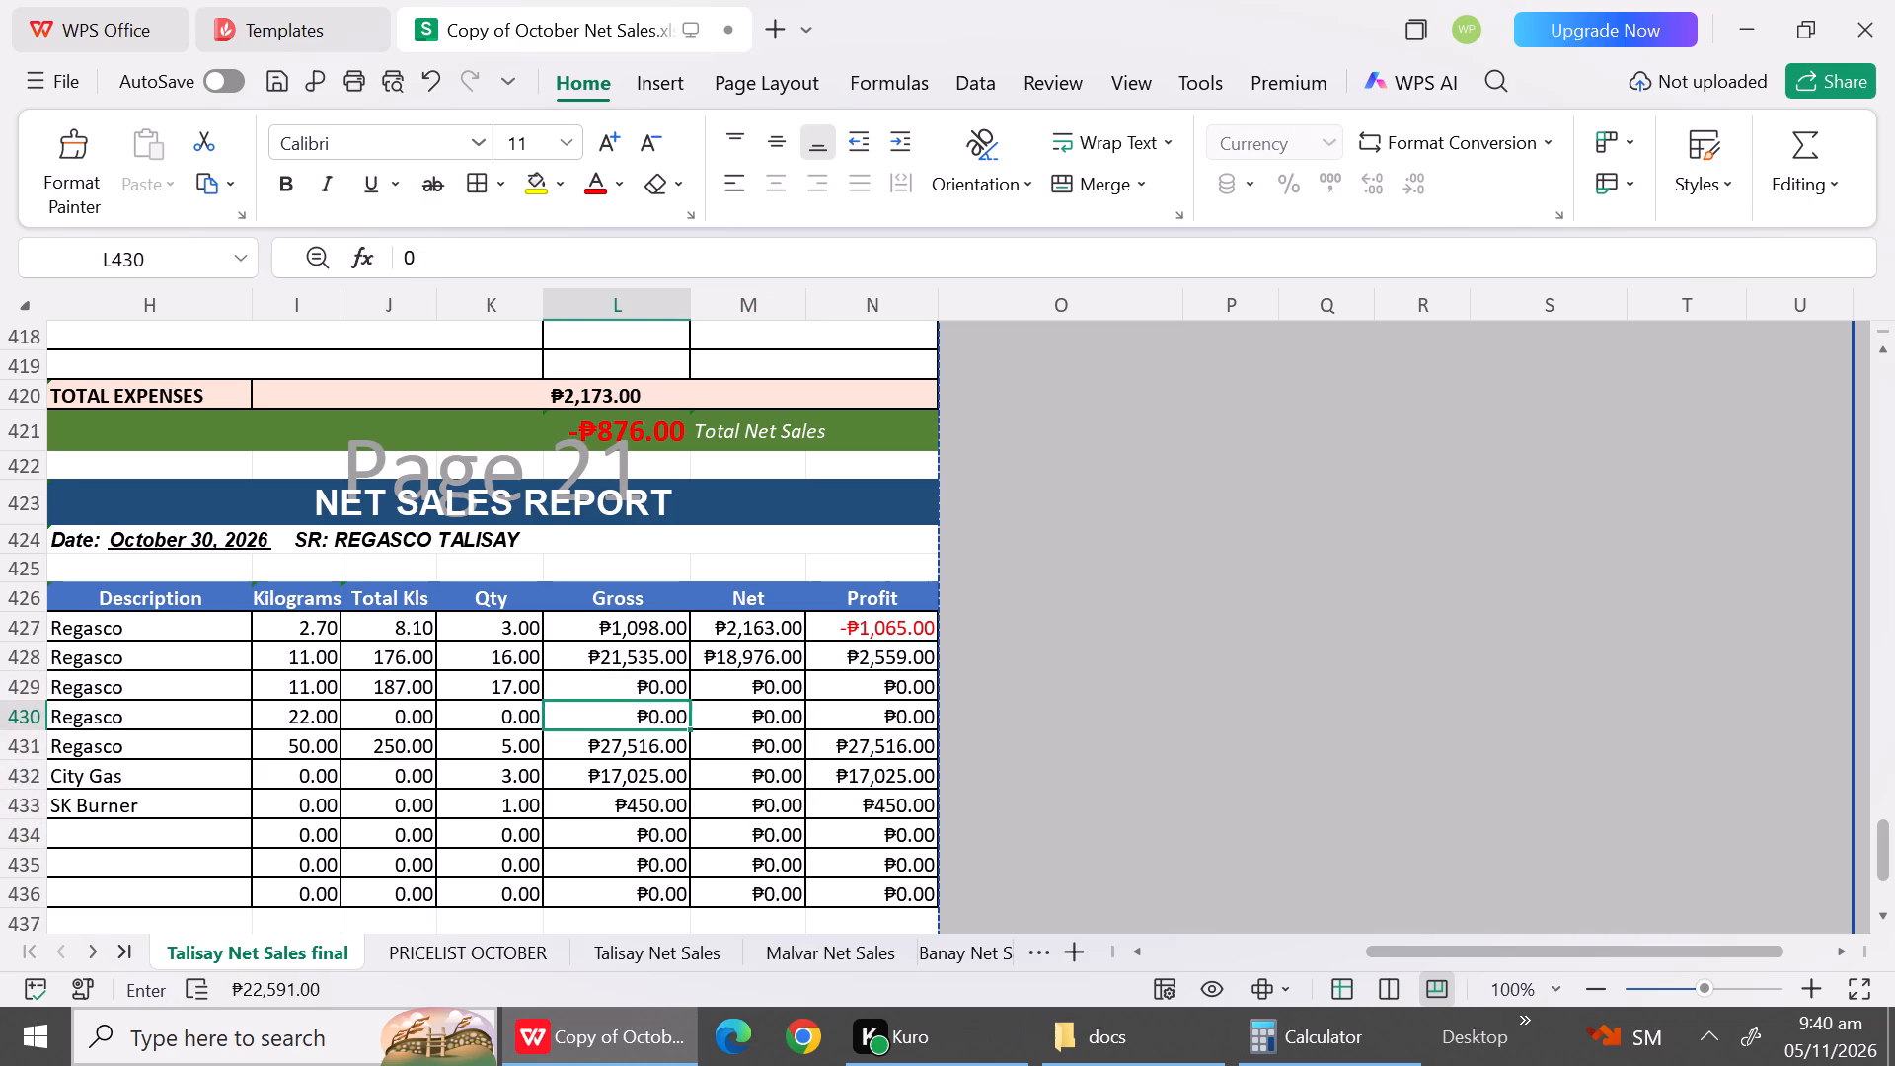
key("0")
key("Down")
key("0")
key("Down")
key("0")
key("Down")
key("0")
key("Down")
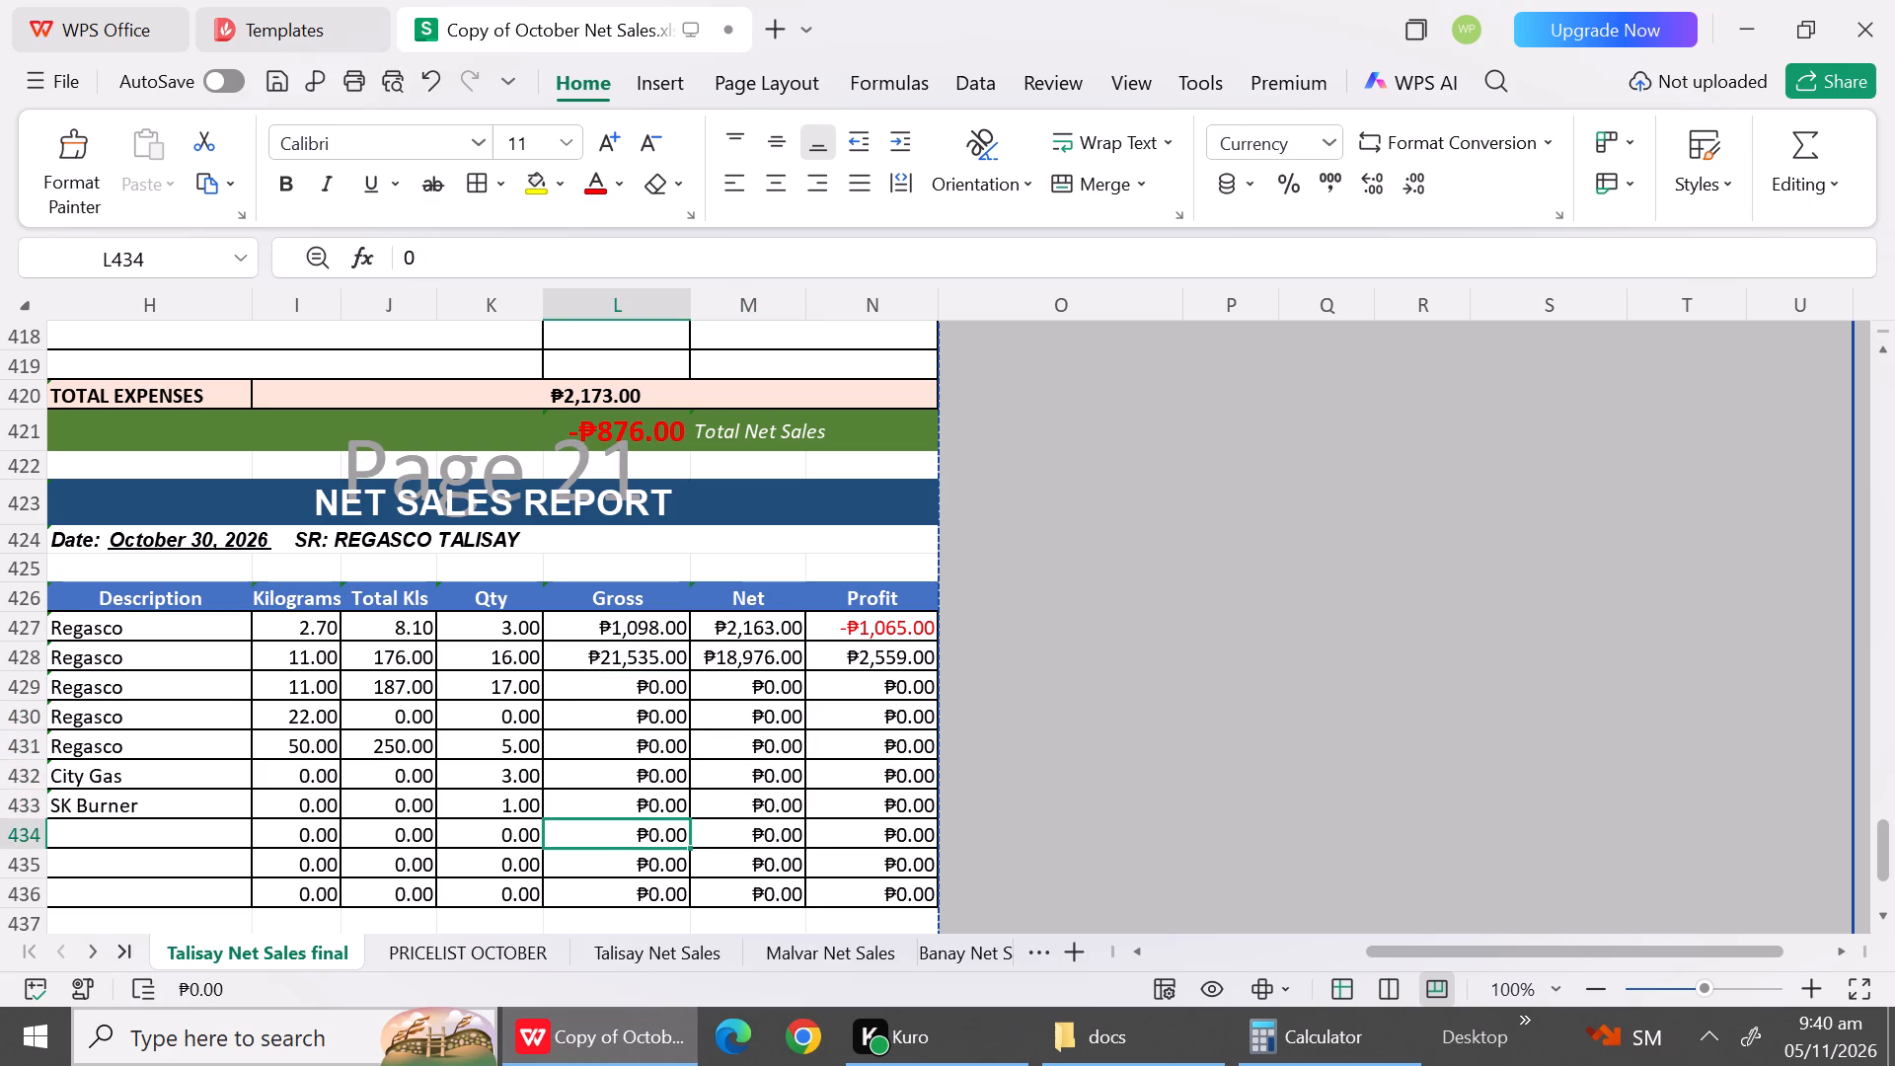
Set the quantities in rows 429 to 433 of the October 30 report to 0.
left_click(483, 691)
key("0")
key("Down")
key("0")
key("Down")
key("0")
key("Down")
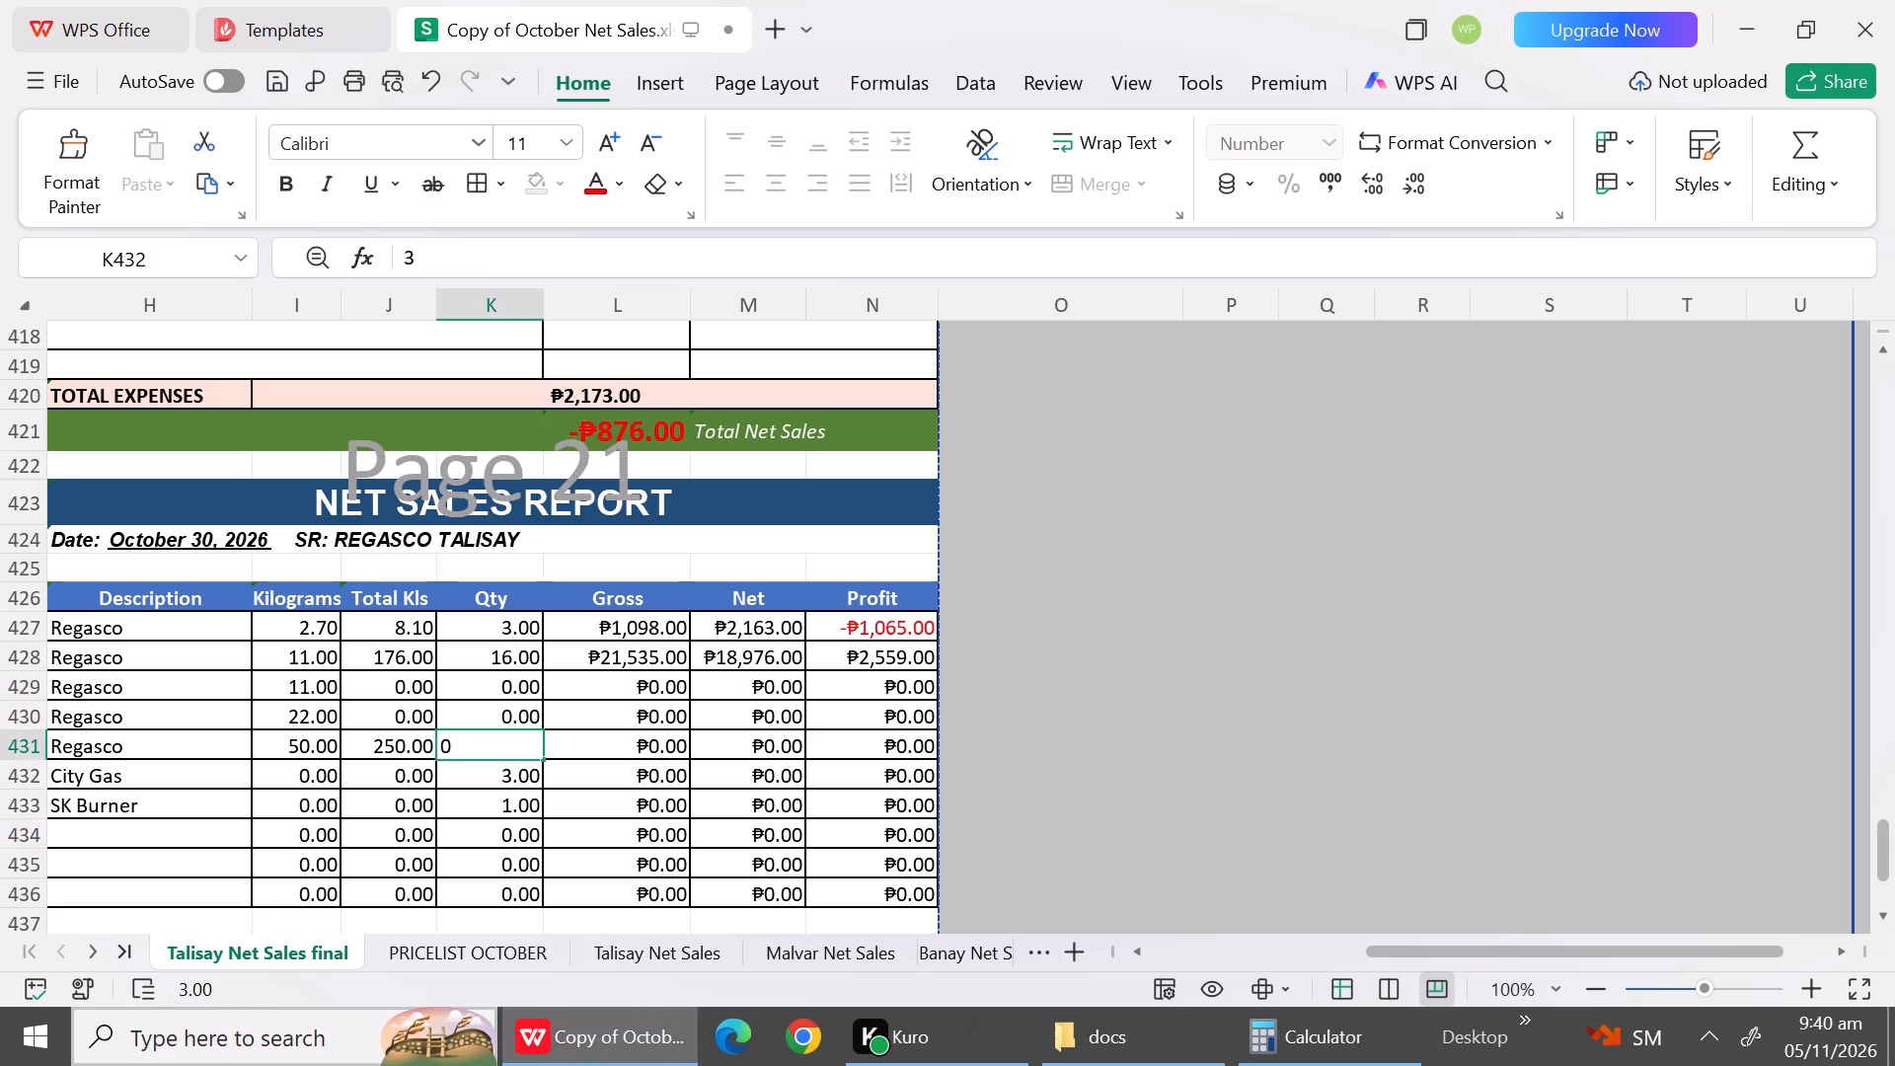
key("0")
key("Down")
key("0")
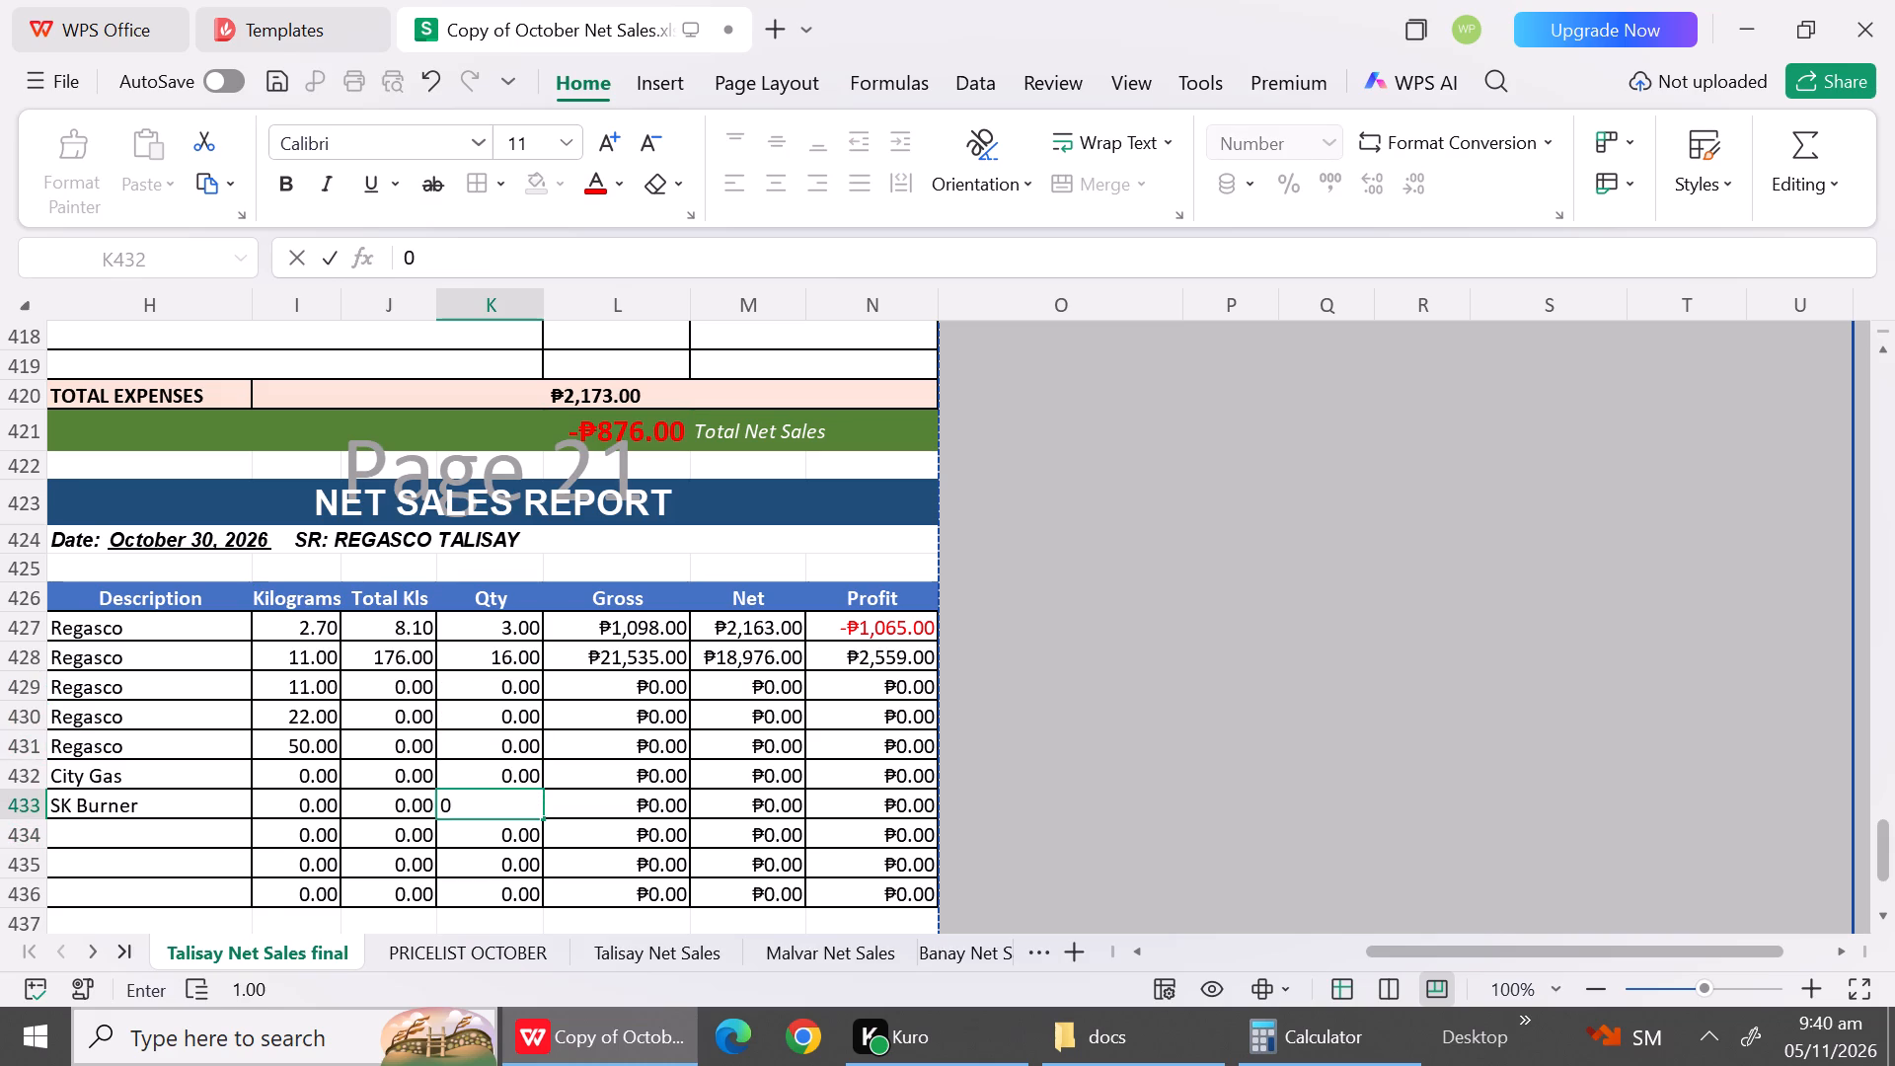
Set the kilograms of the leftover Regasco entries in rows 429 to 431 to 0.
left_click(311, 696)
key("0")
key("Down")
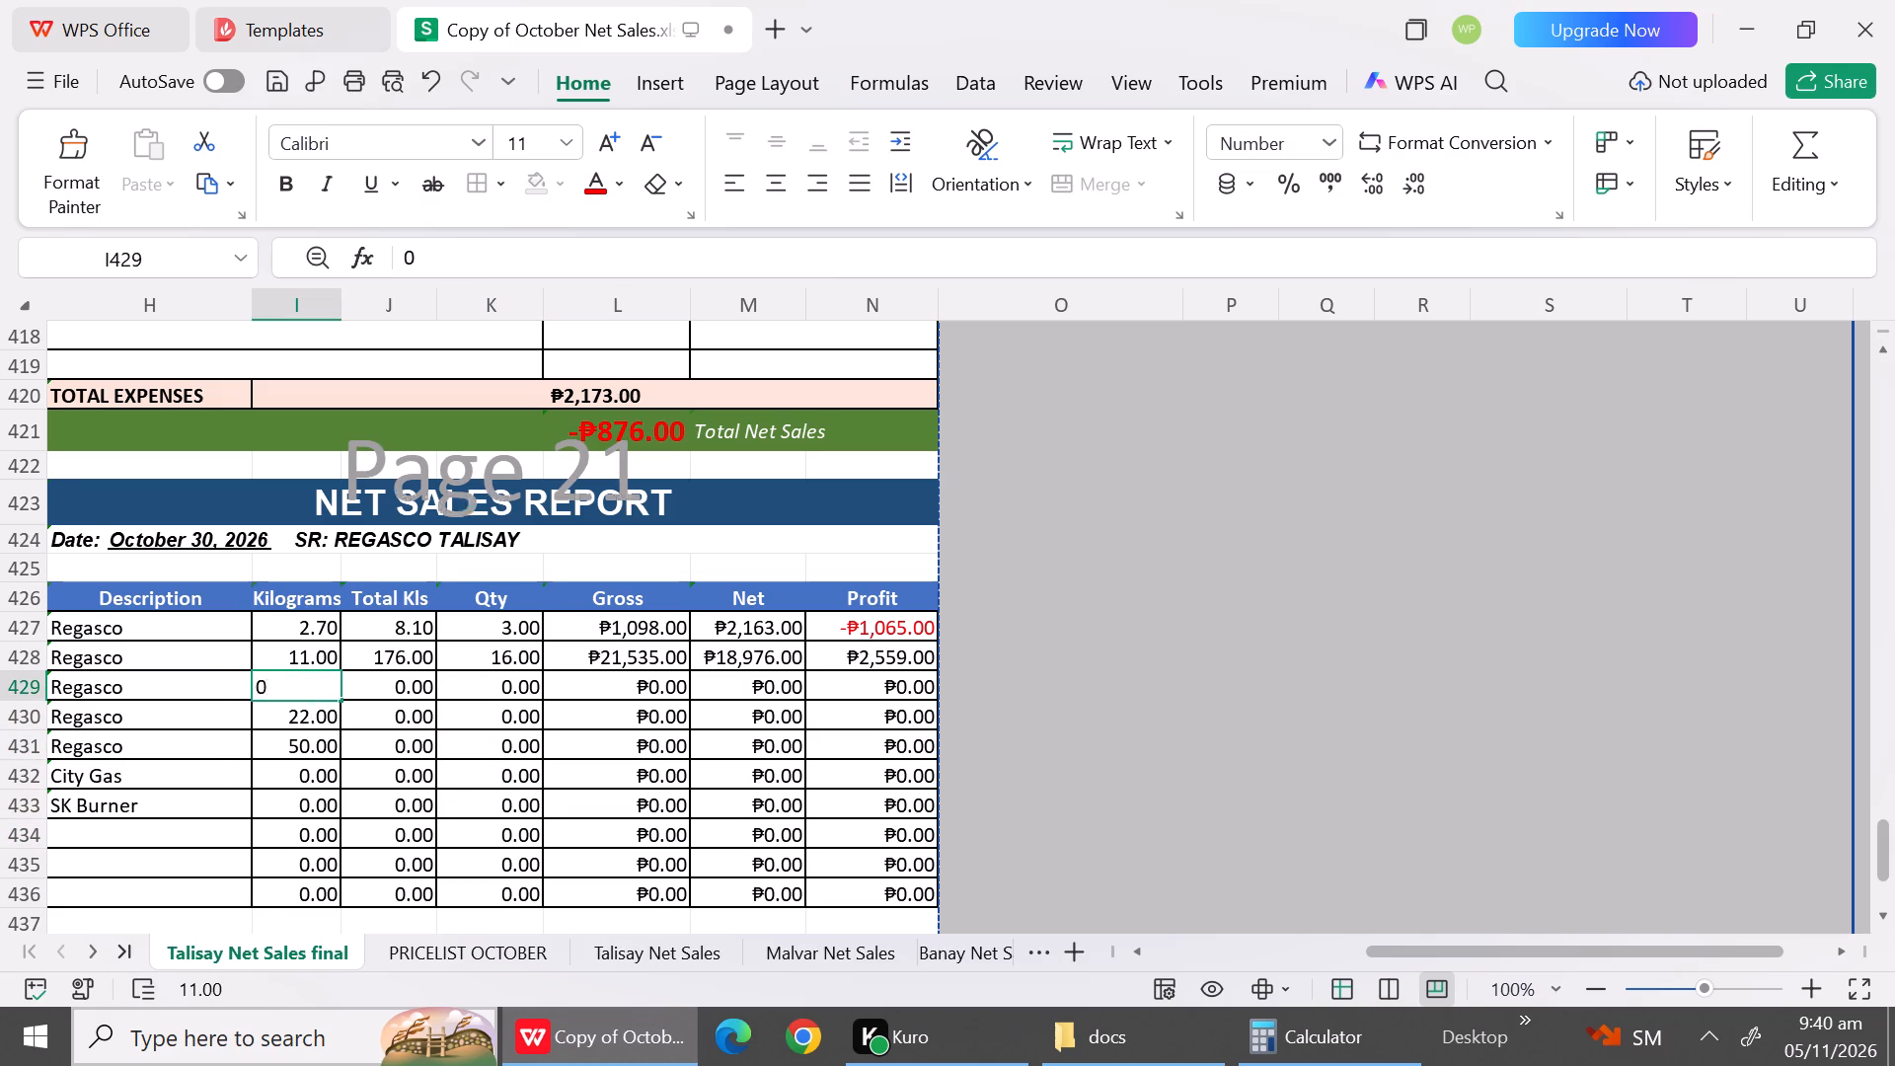
key("0")
key("Down")
key("0")
key("Down")
key("Down")
key("0")
Clear the Regasco, City Gas and SK Burner descriptions in rows 429 to 433 of the October 30 report.
left_click(217, 674)
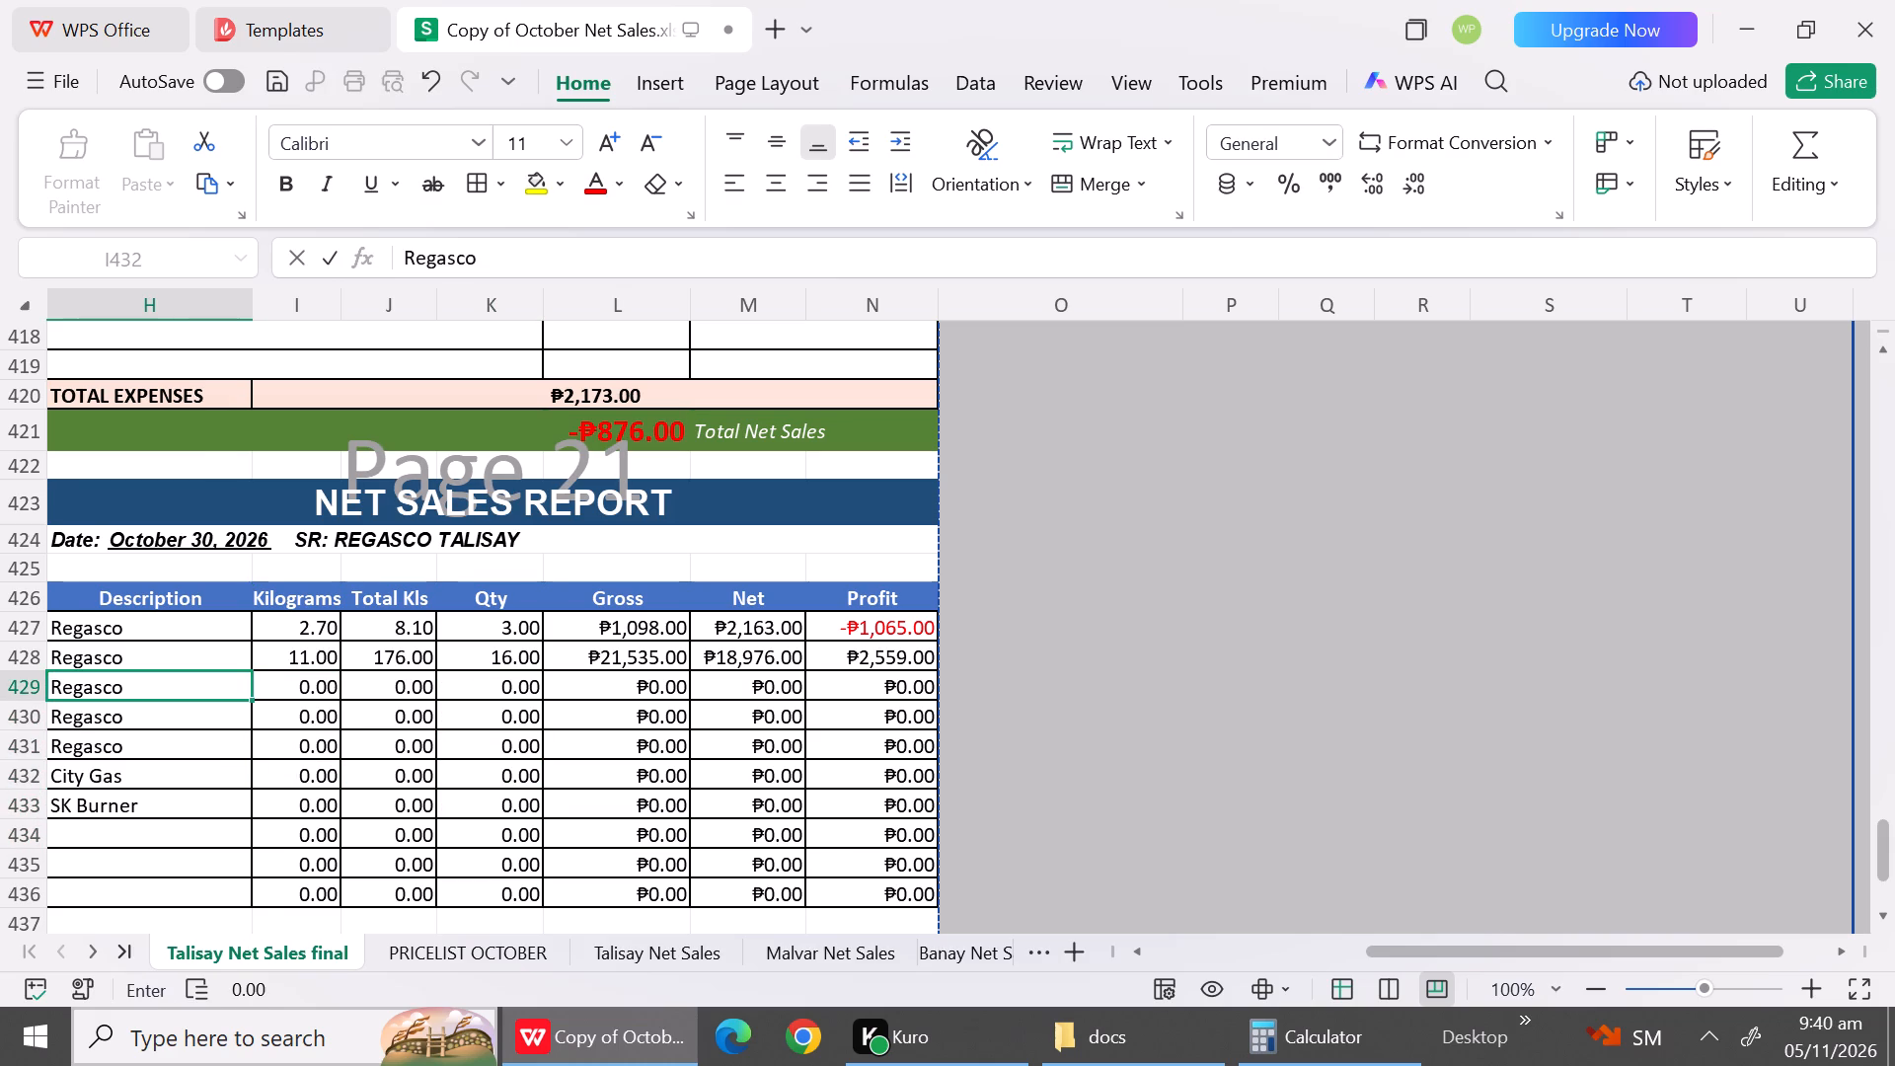
key("BackSpace")
key("Down")
key("BackSpace")
key("Down")
key("BackSpace")
key("Down")
key("BackSpace")
key("Down")
key("Down")
key("BackSpace")
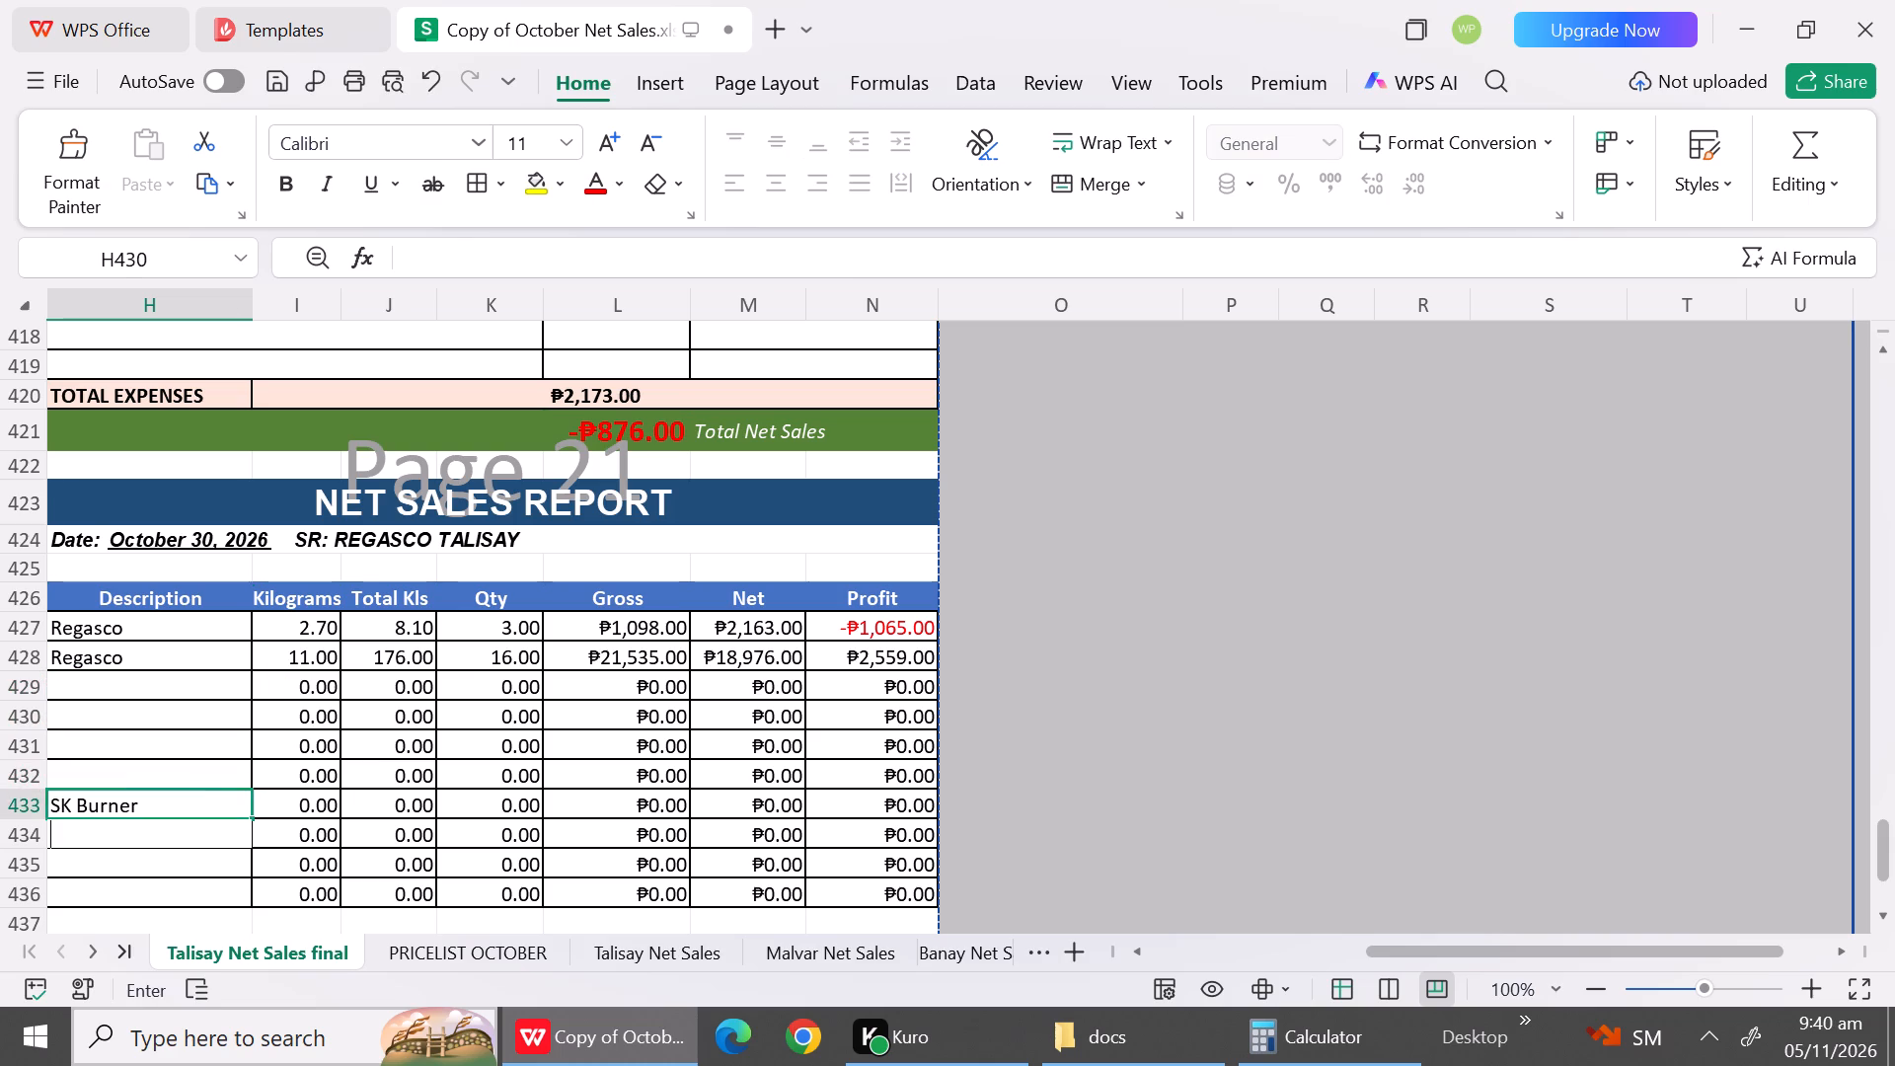
key("Up")
key("BackSpace")
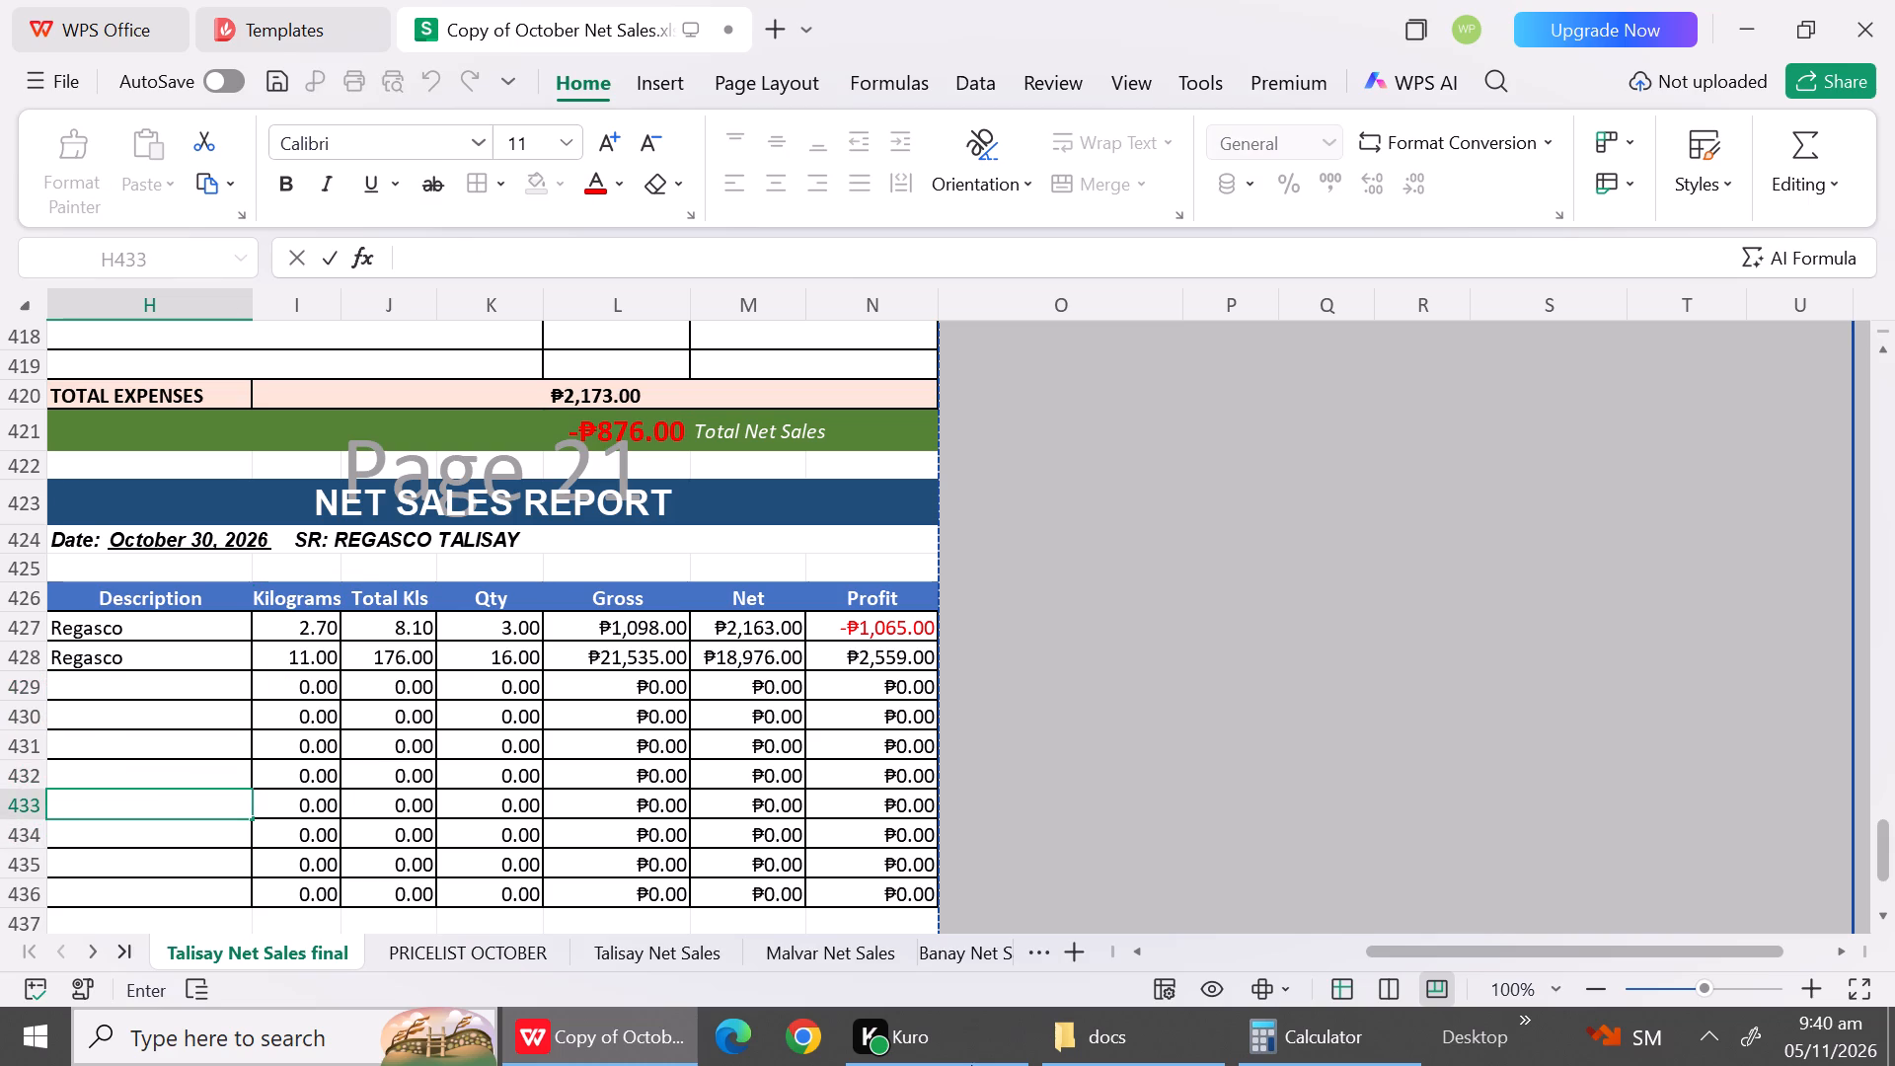
Calculate 316 × 3 for the 2.70 kg Regasco row of the October 30 report and set its net to 948.
left_click(413, 947)
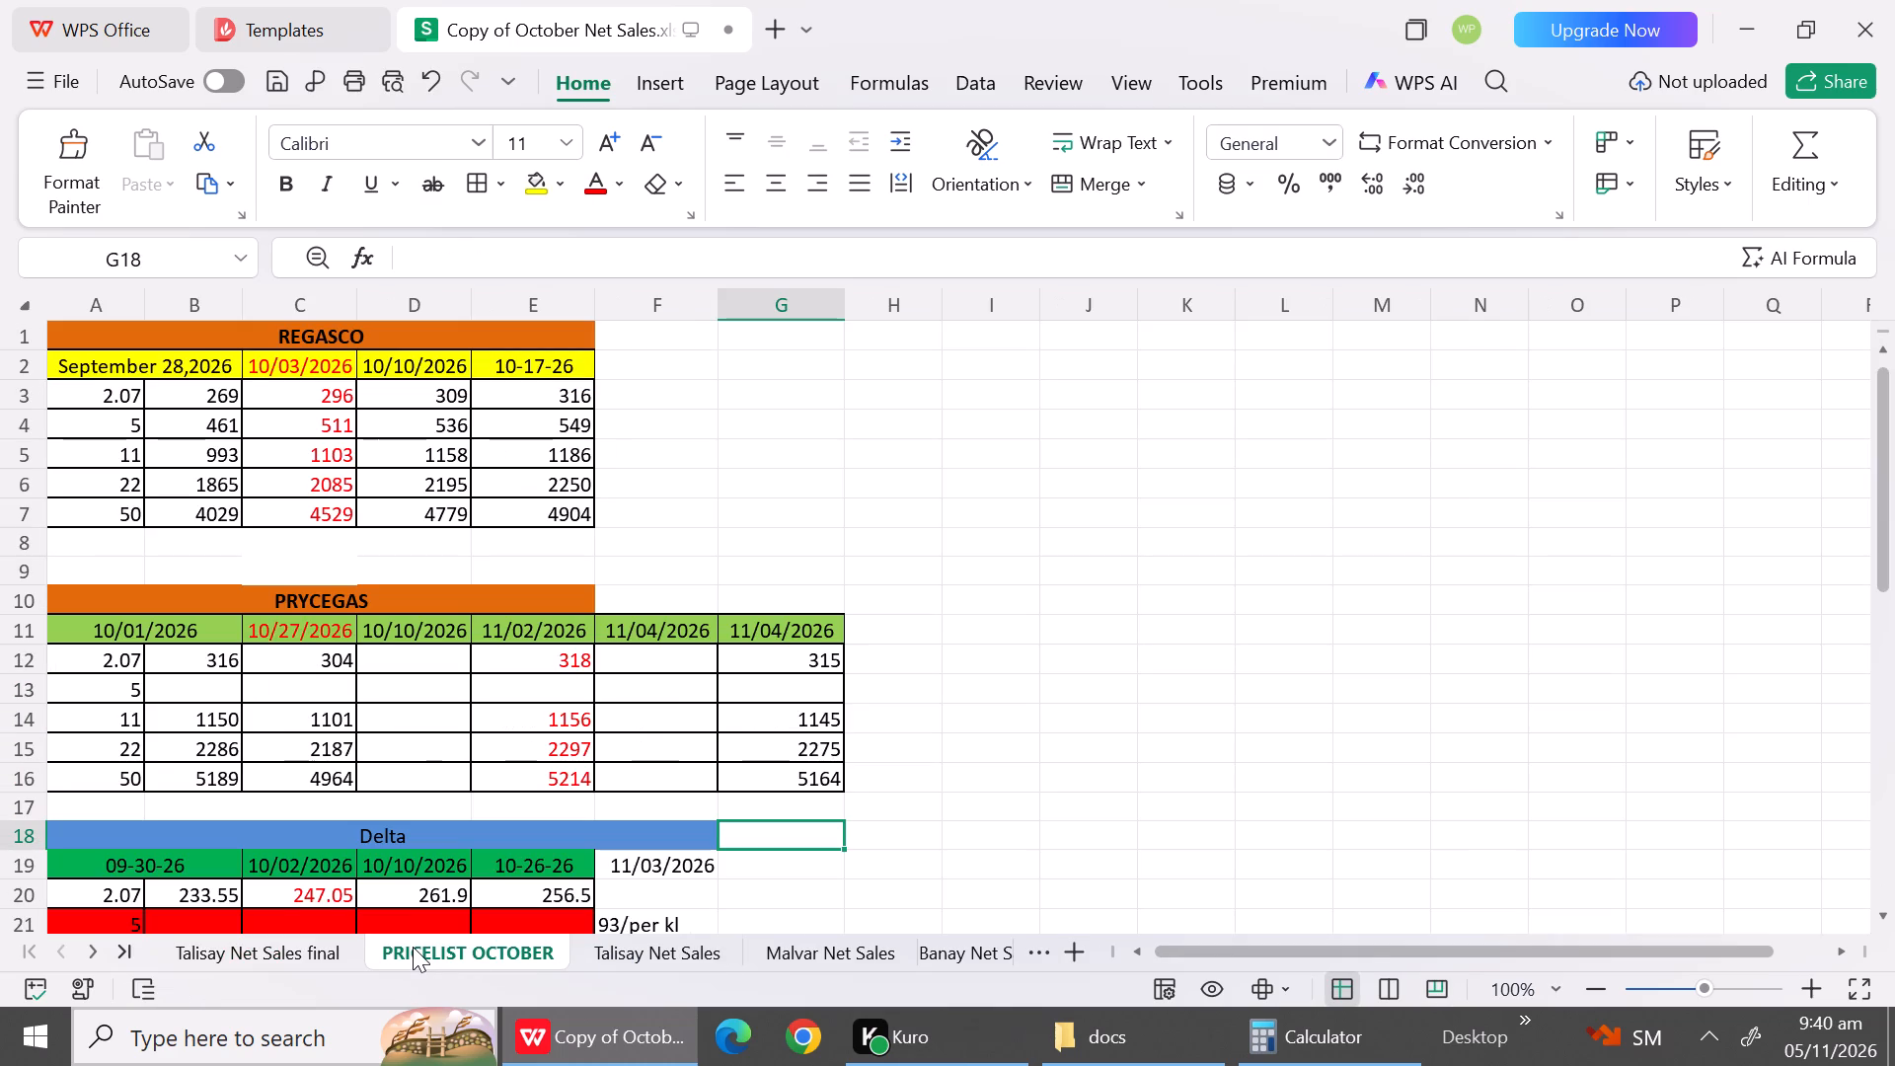
left_click(323, 947)
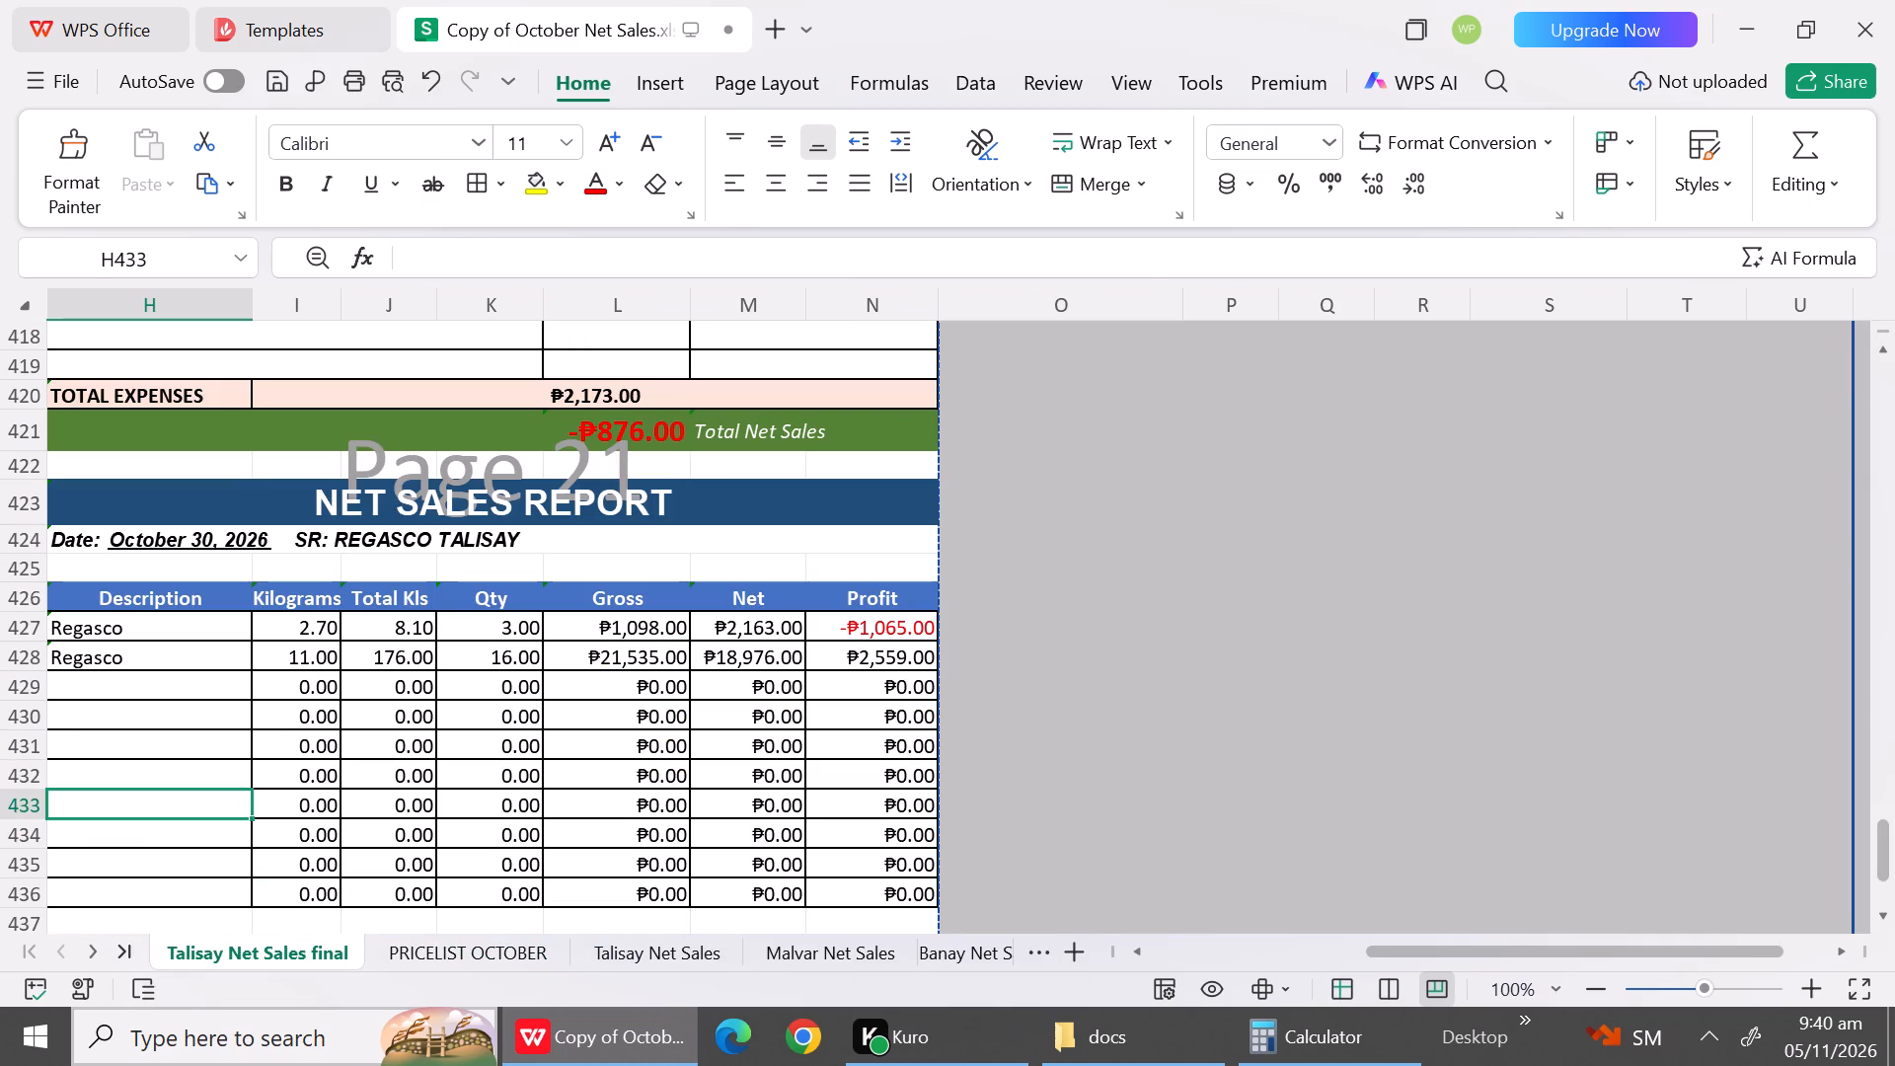
left_click(739, 632)
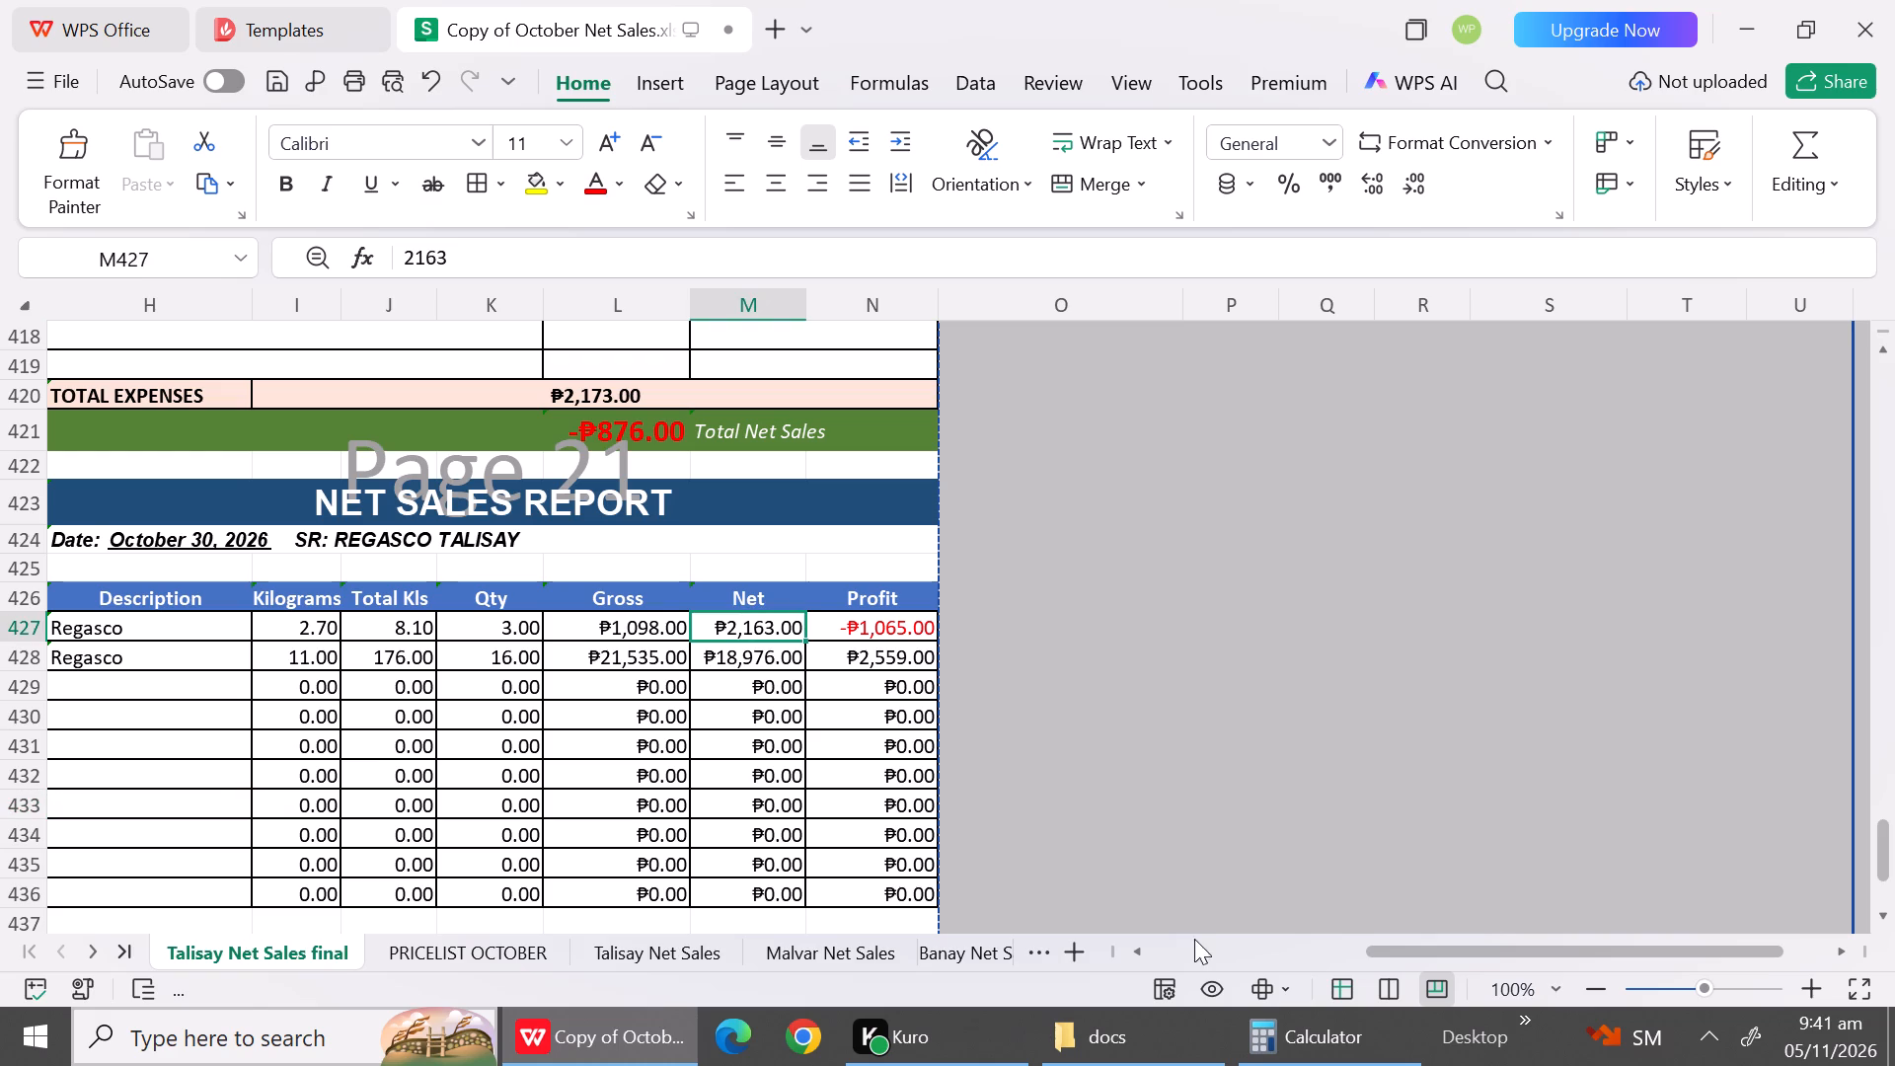
left_click(1376, 1065)
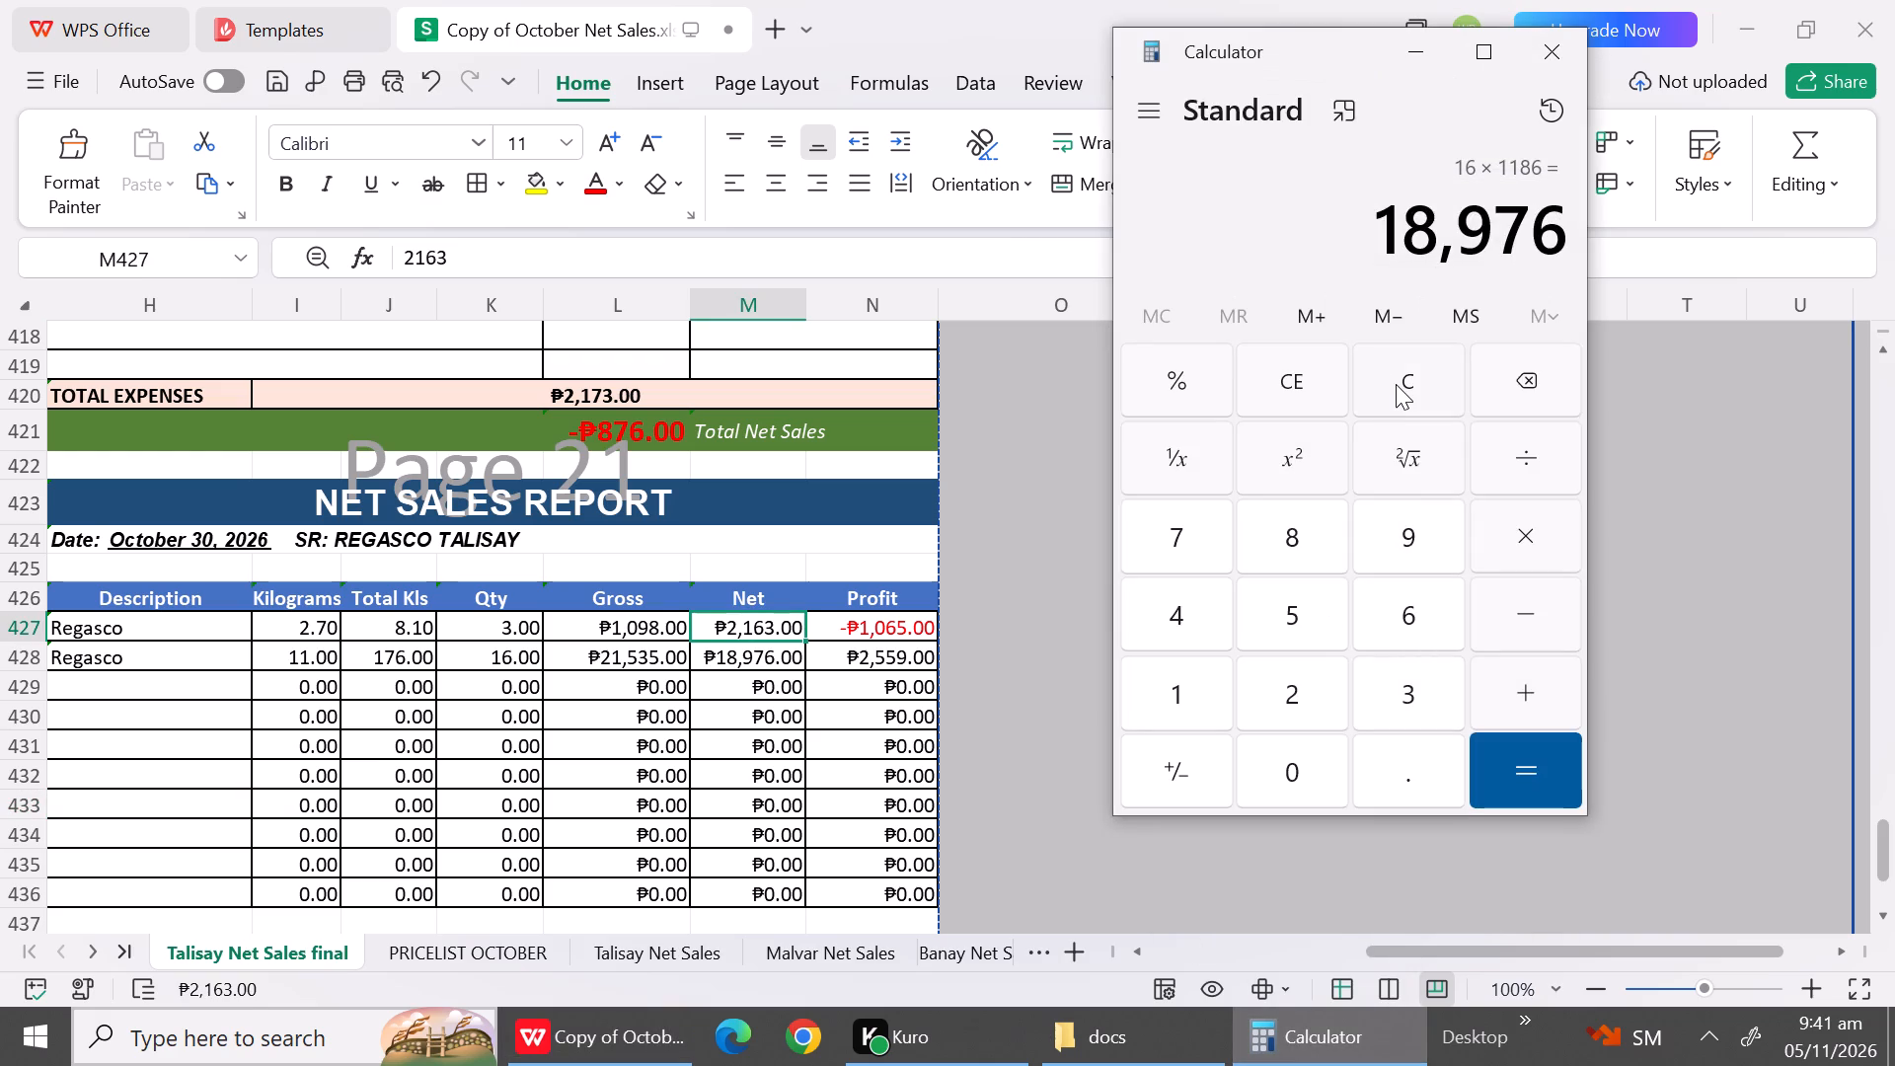
left_click(1396, 384)
type("316")
key("shift+asterisk")
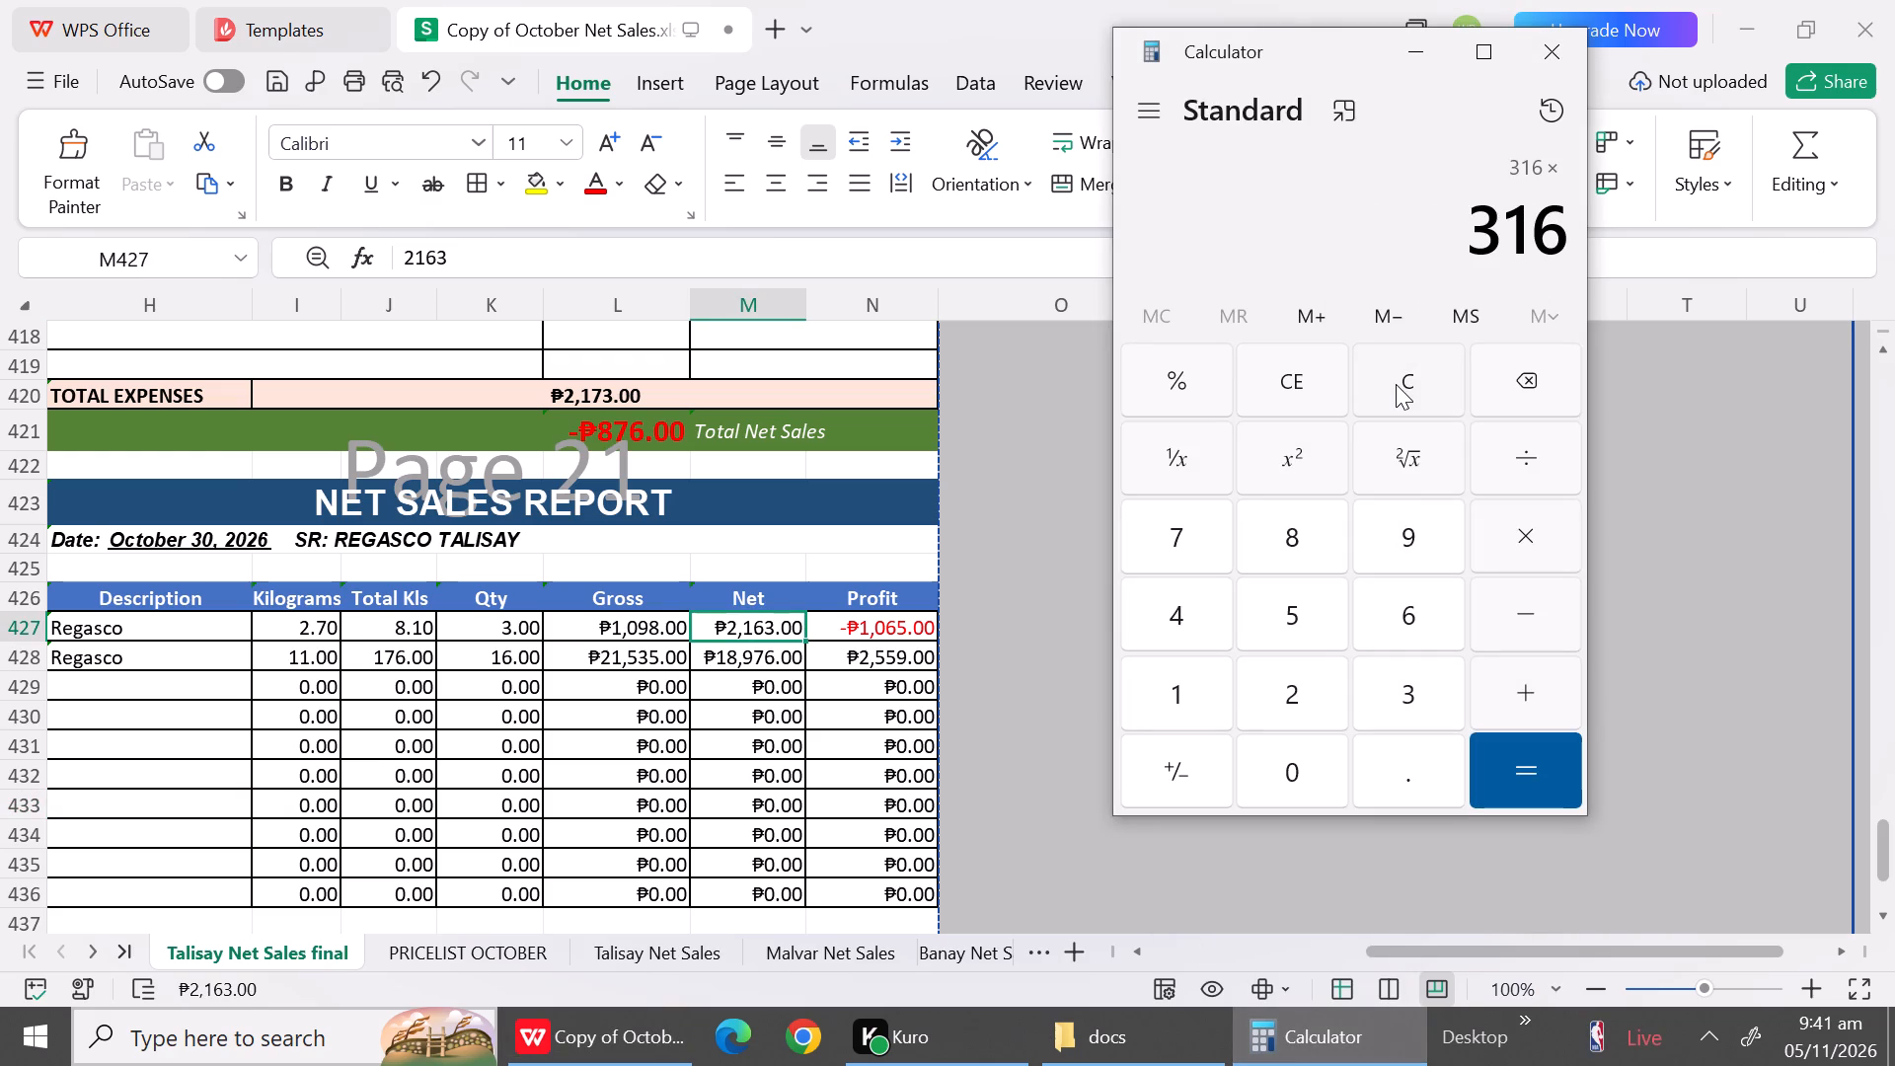
key("3")
key("Return")
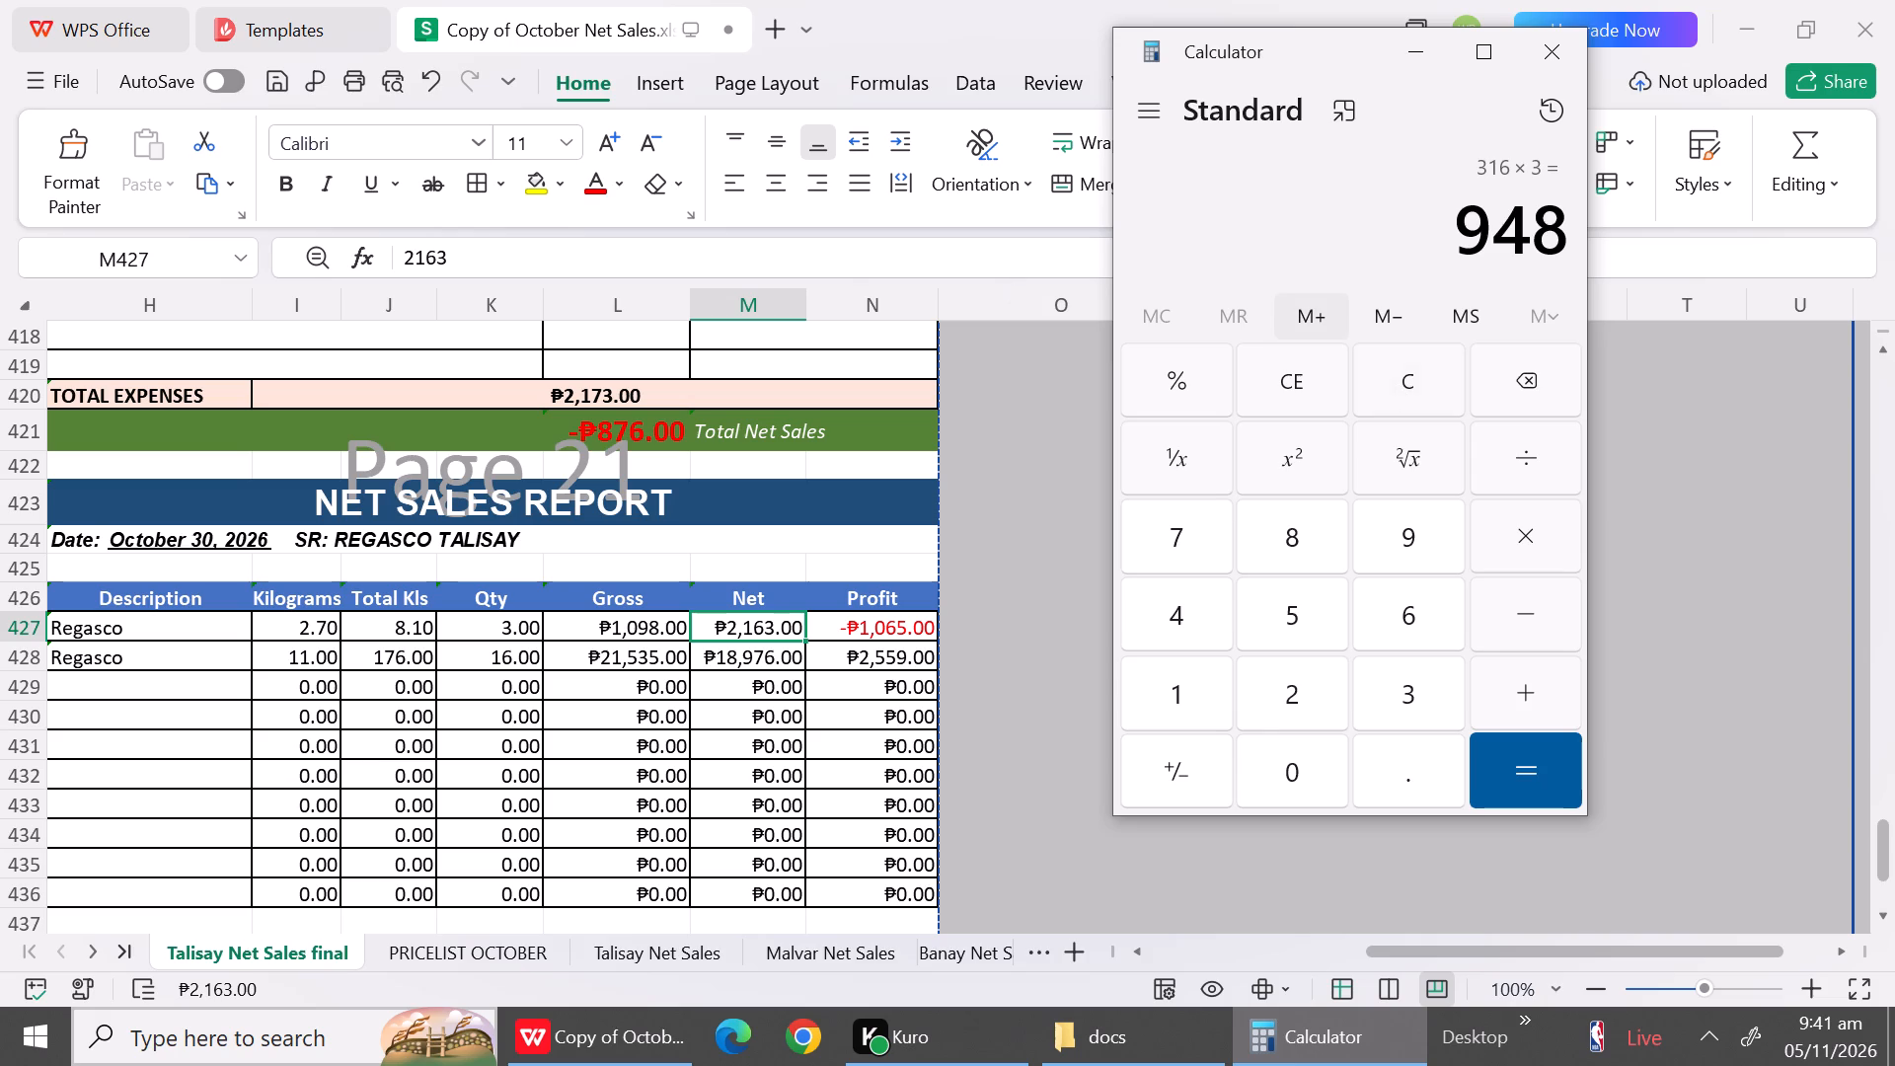
left_click(770, 635)
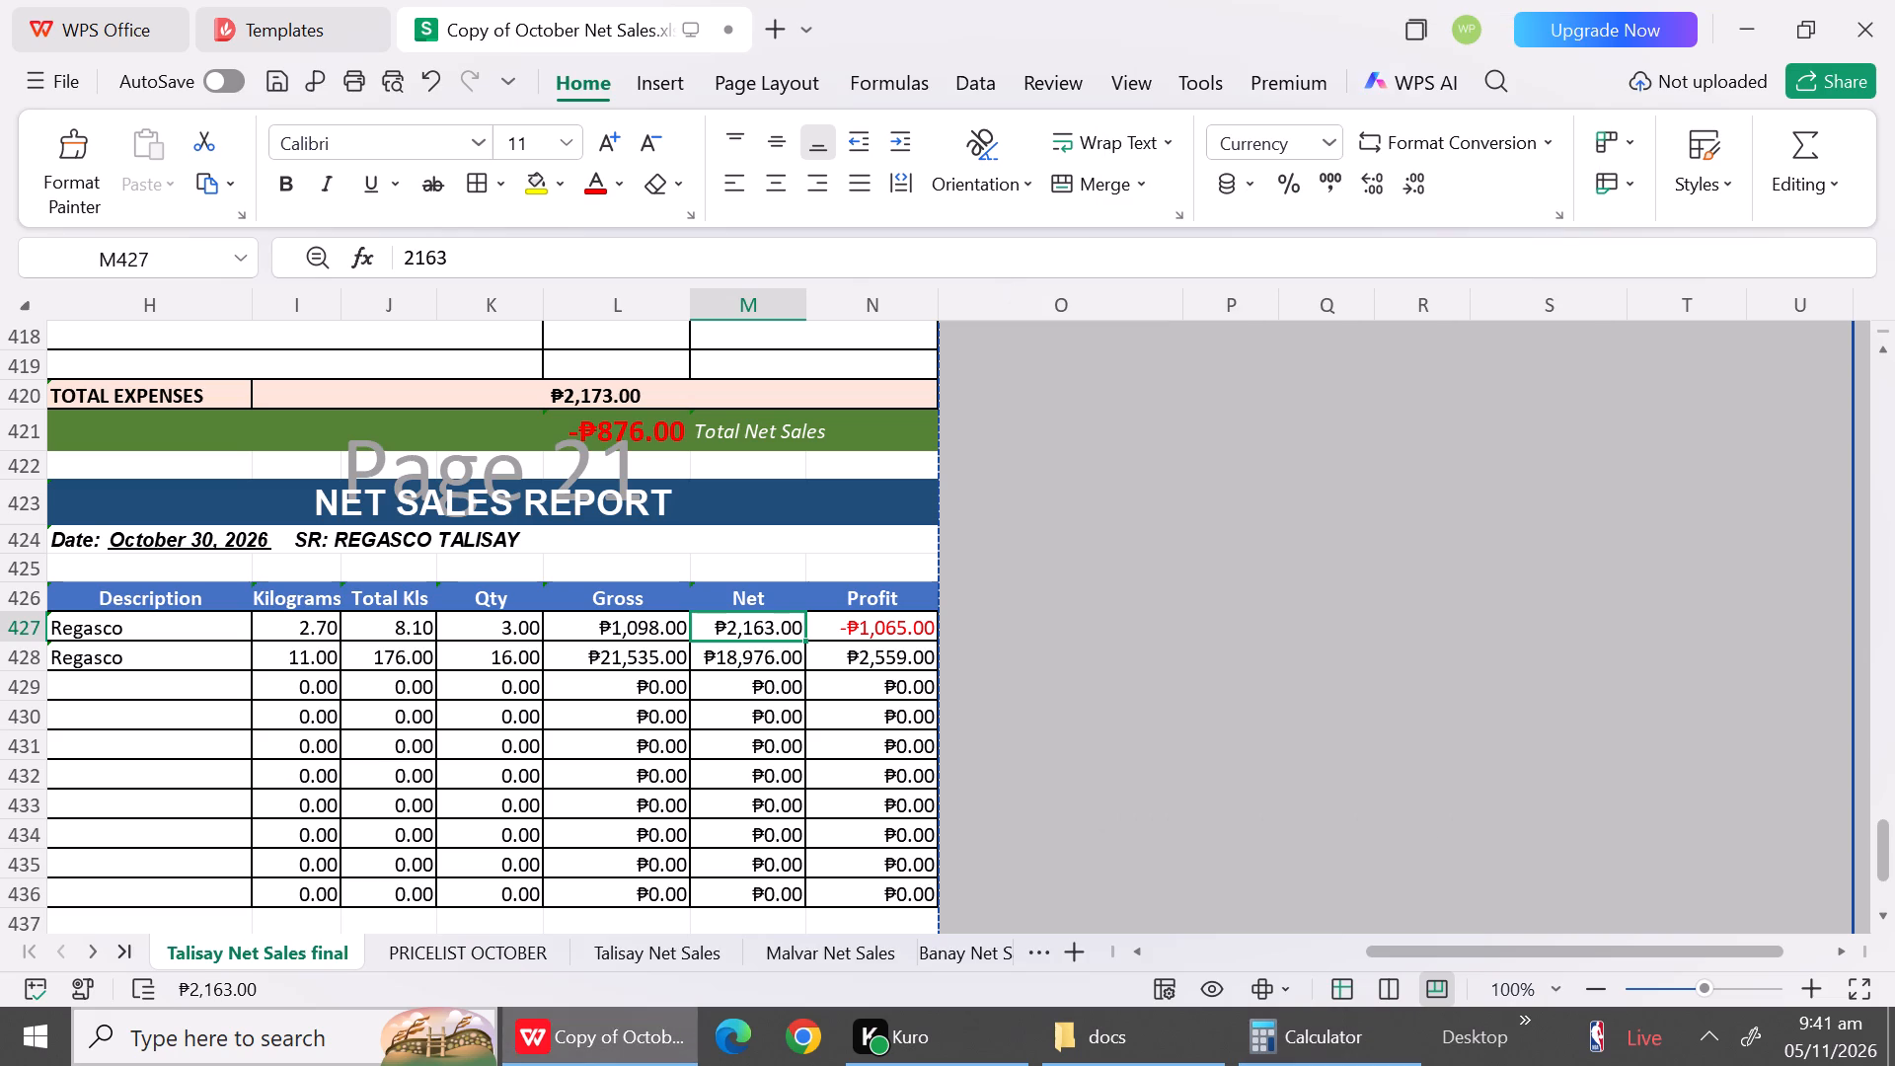
type("948")
left_click(746, 731)
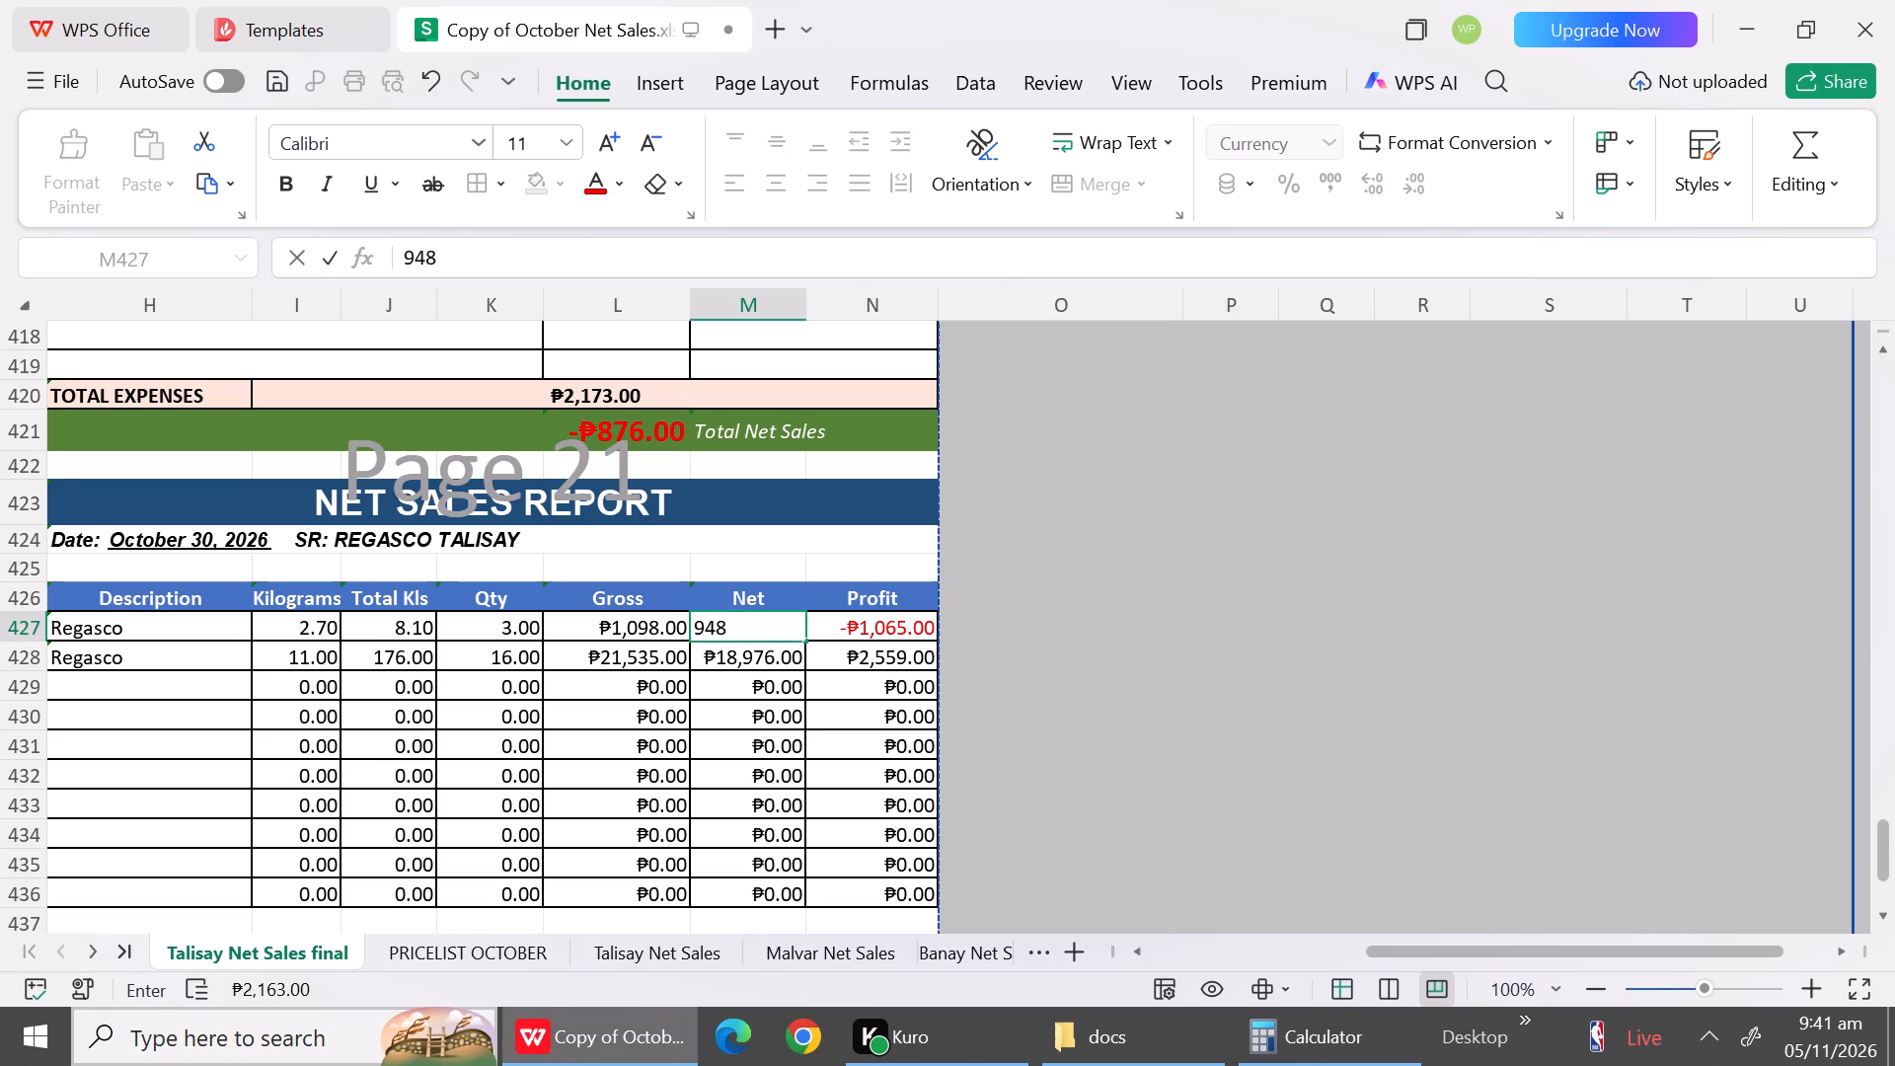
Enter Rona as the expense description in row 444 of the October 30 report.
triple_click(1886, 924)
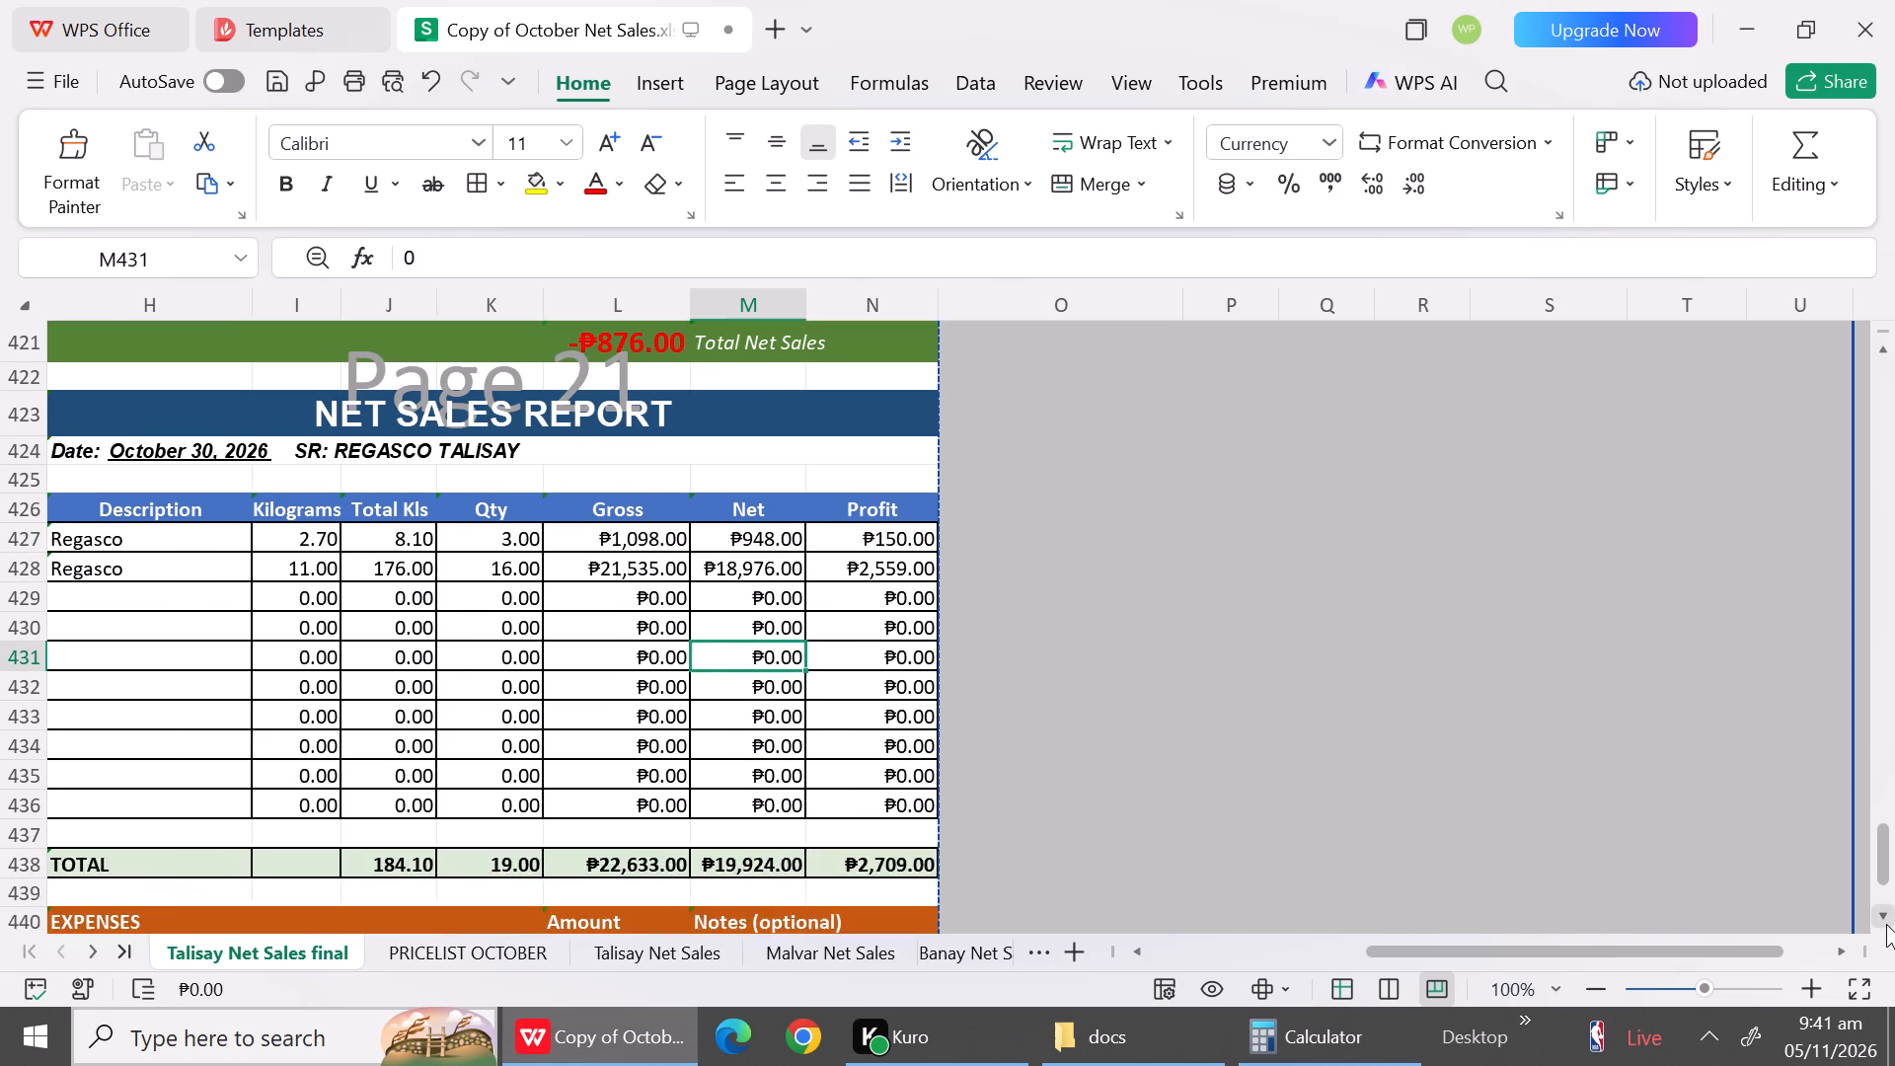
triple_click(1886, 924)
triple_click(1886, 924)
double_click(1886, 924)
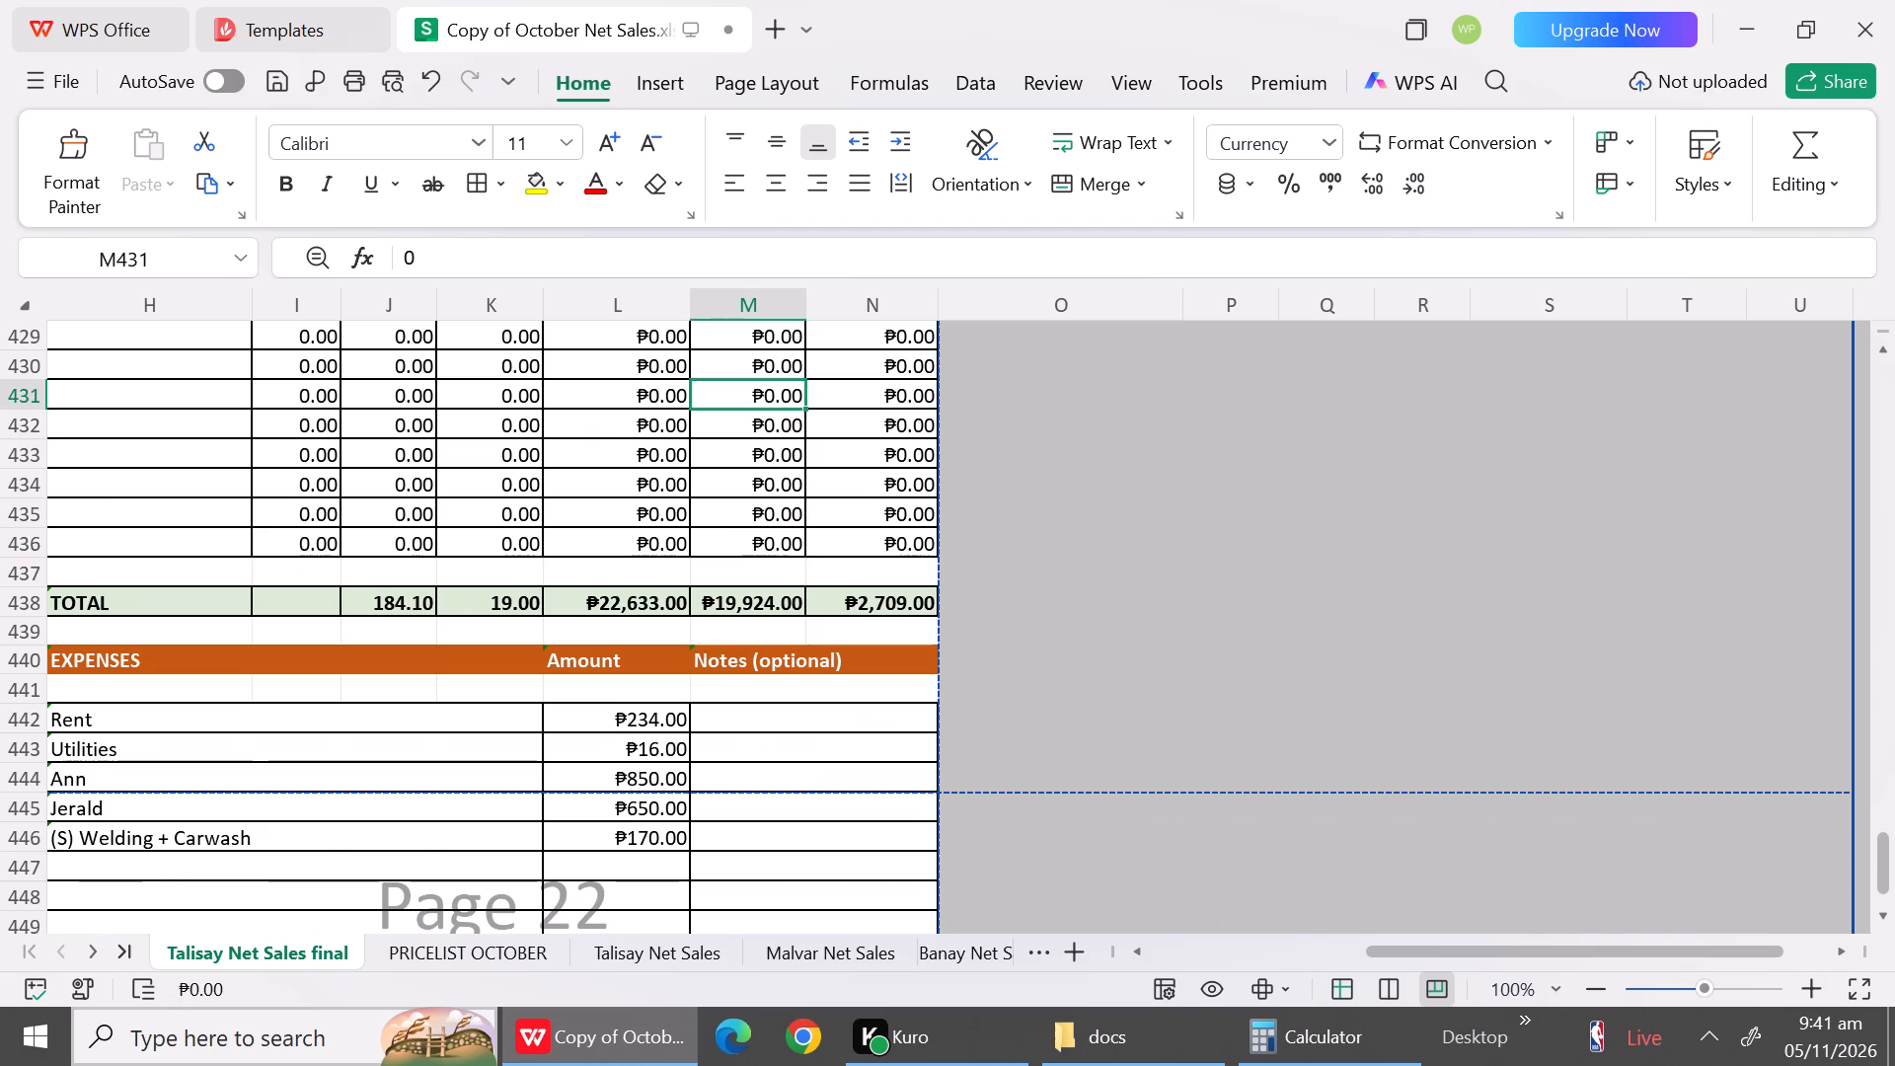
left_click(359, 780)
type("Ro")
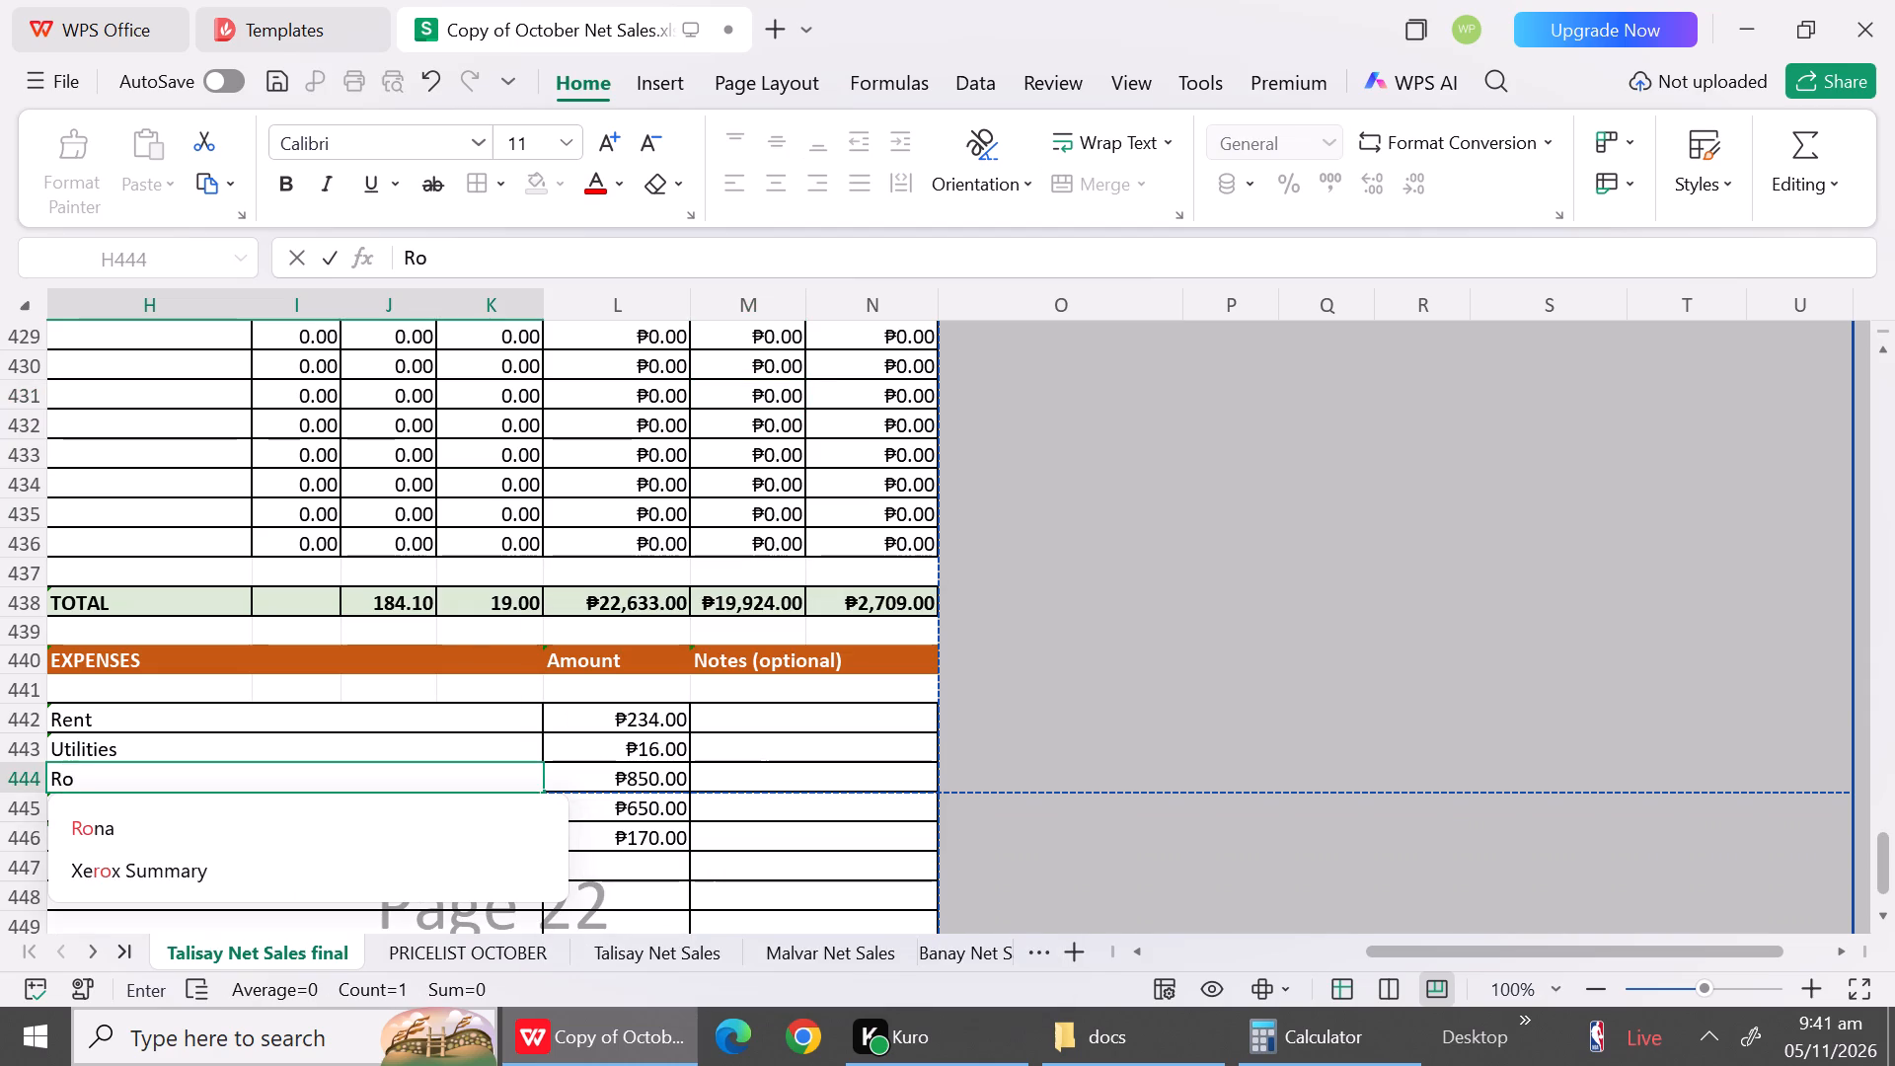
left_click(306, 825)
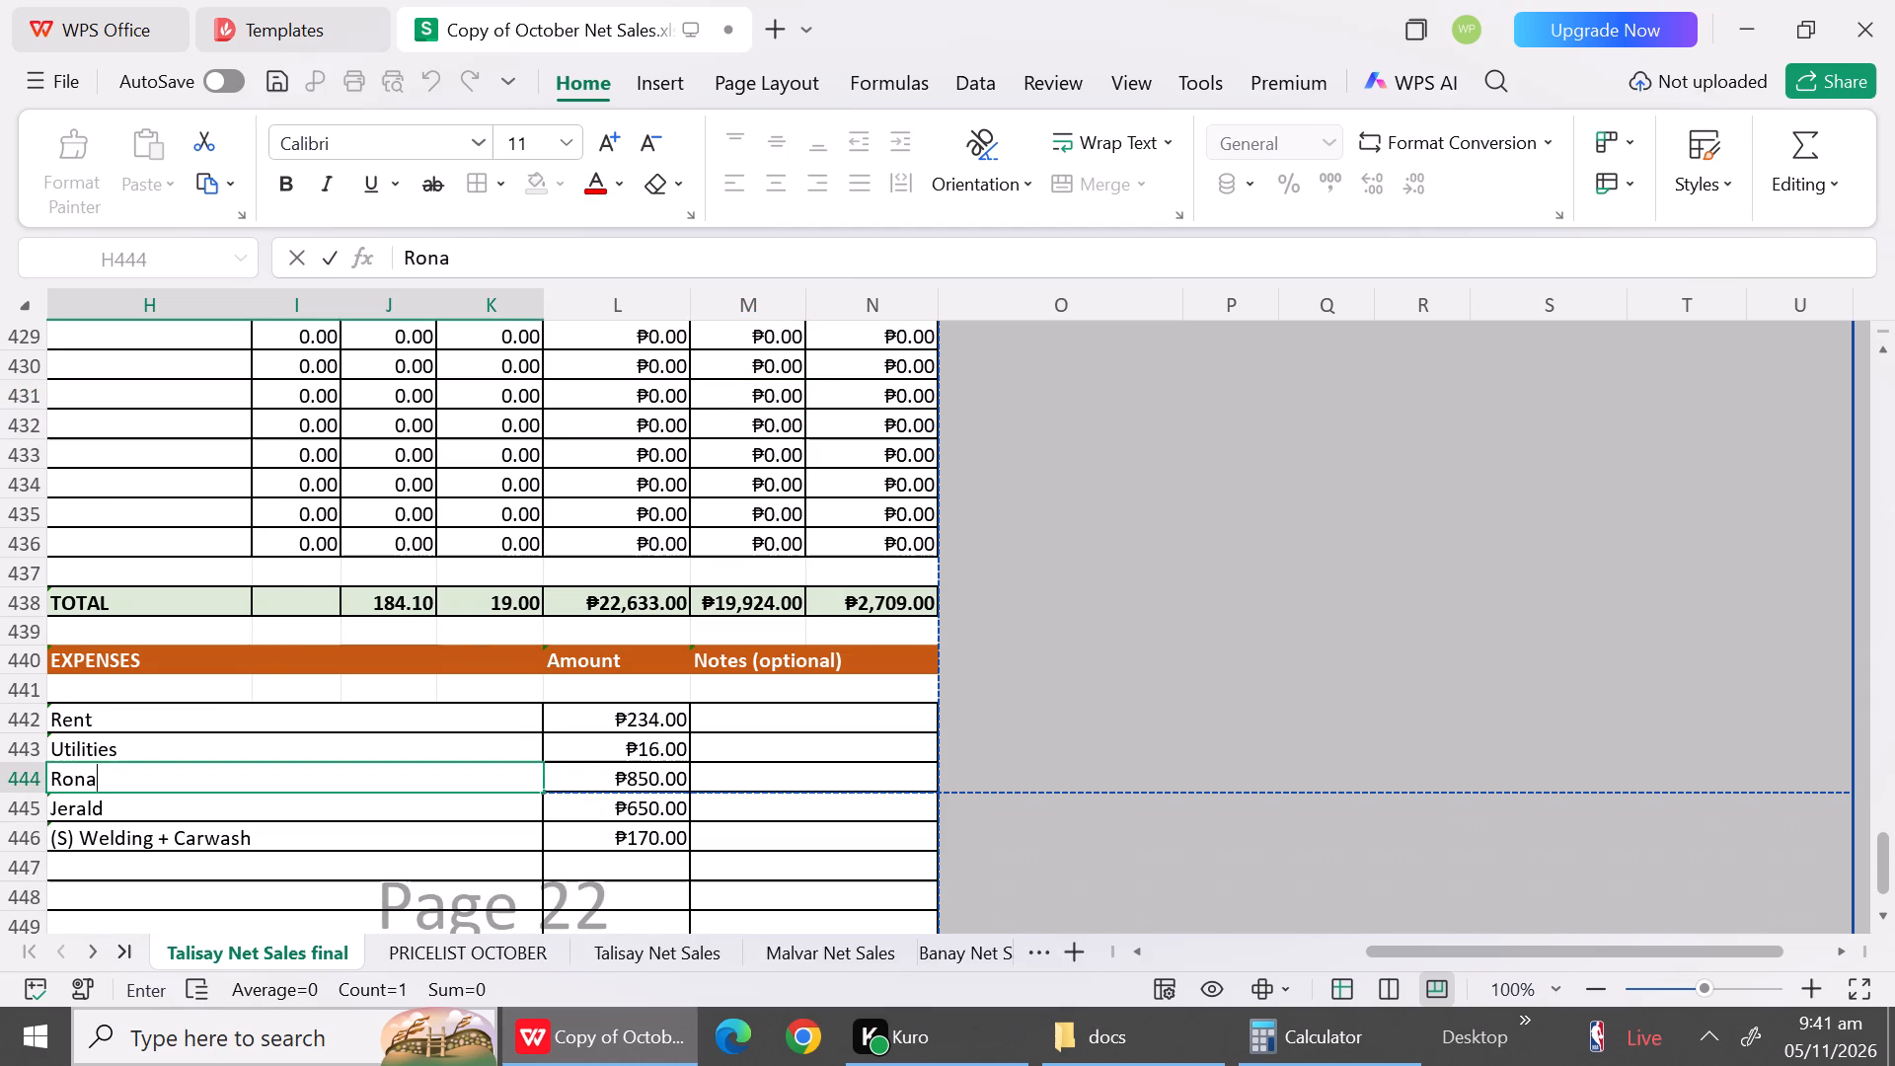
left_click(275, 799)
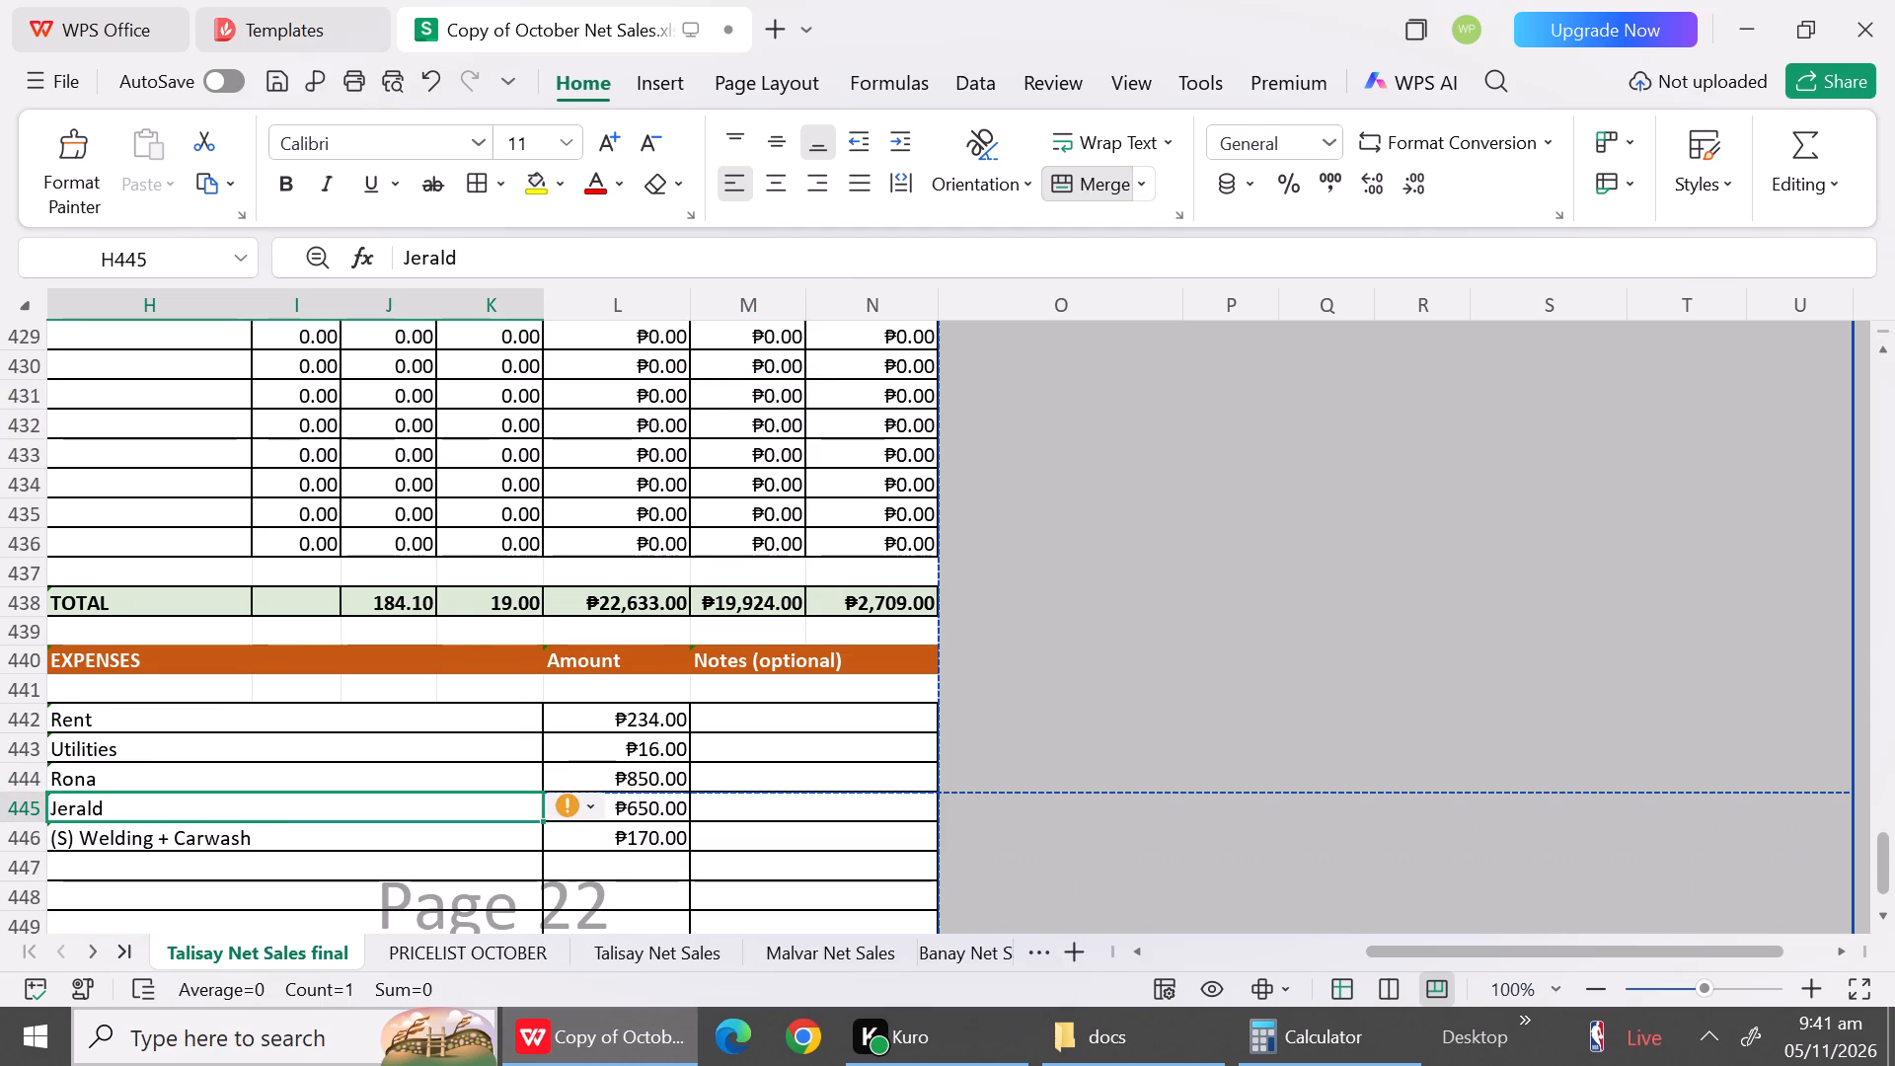
Change the expense descriptions in rows 444 to 446 of the October 30 report to Lovely, Jansen and Dave.
left_click(276, 772)
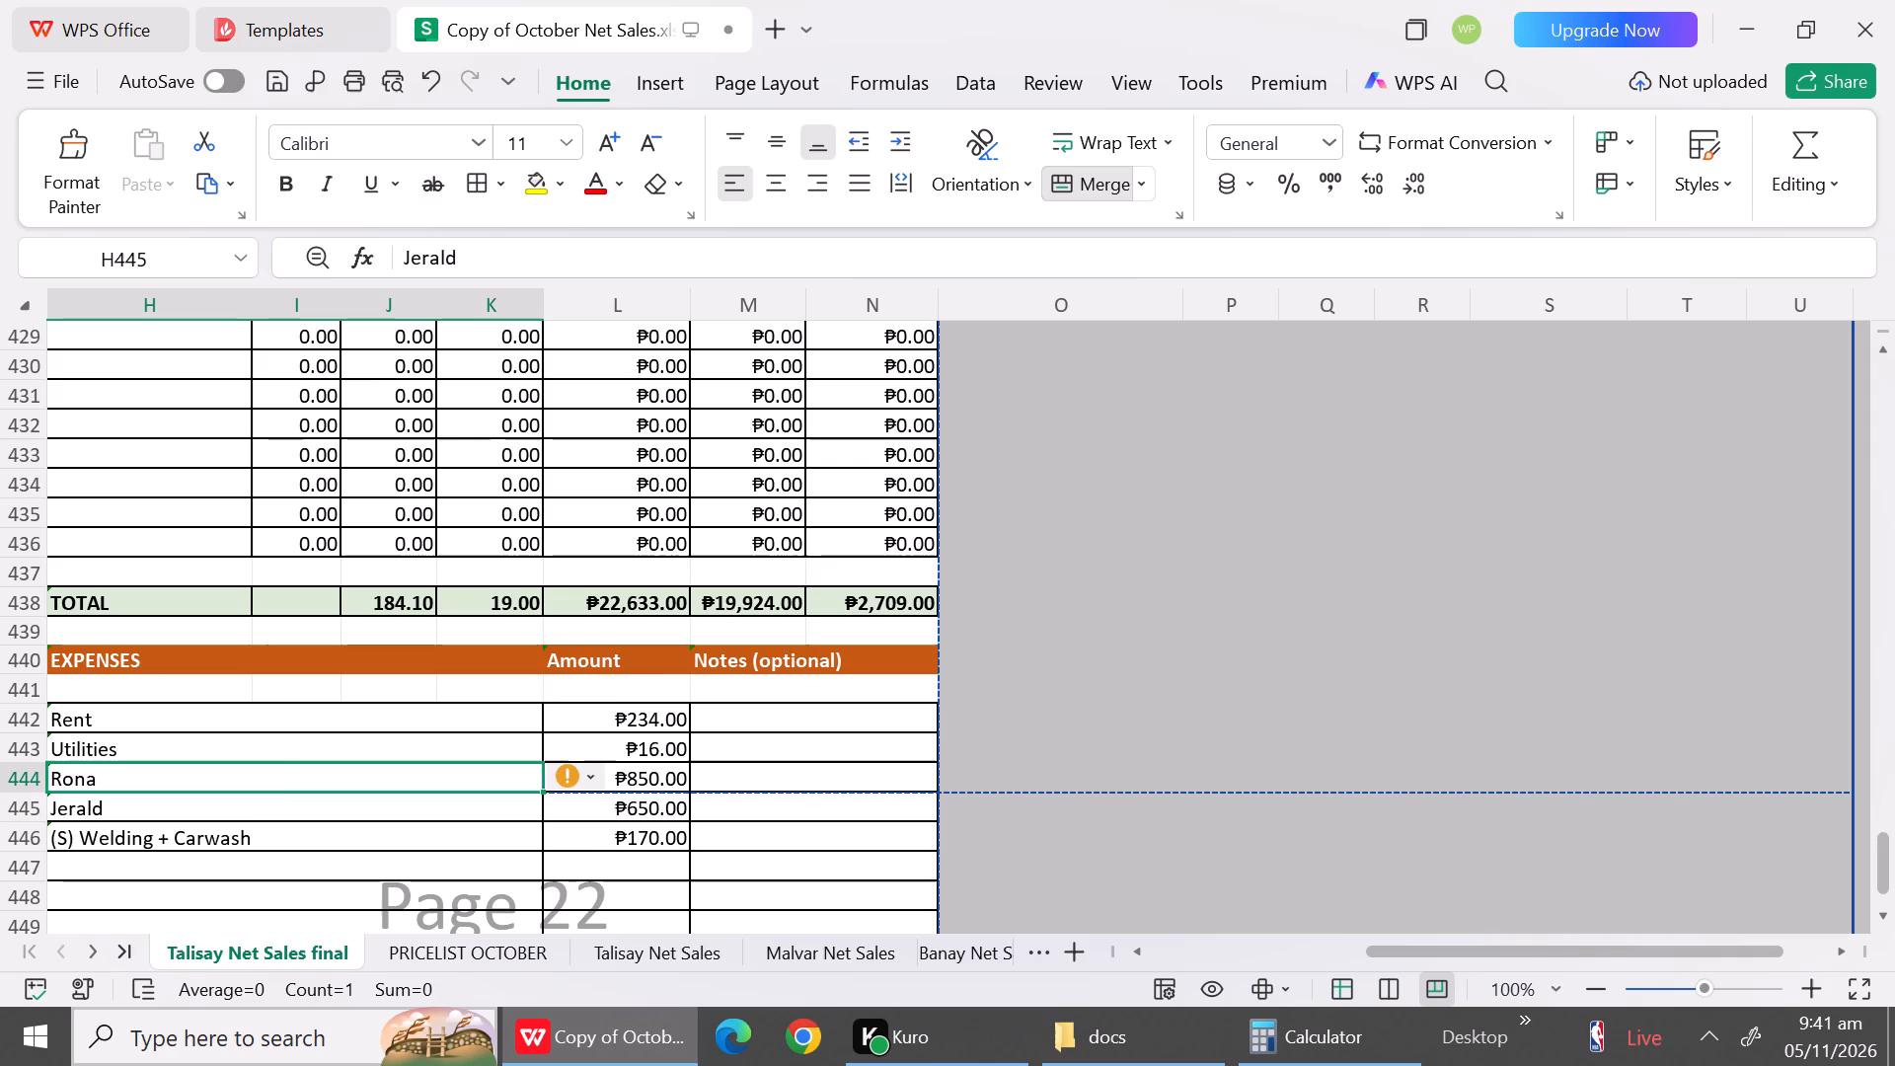
type("Lo")
key("v")
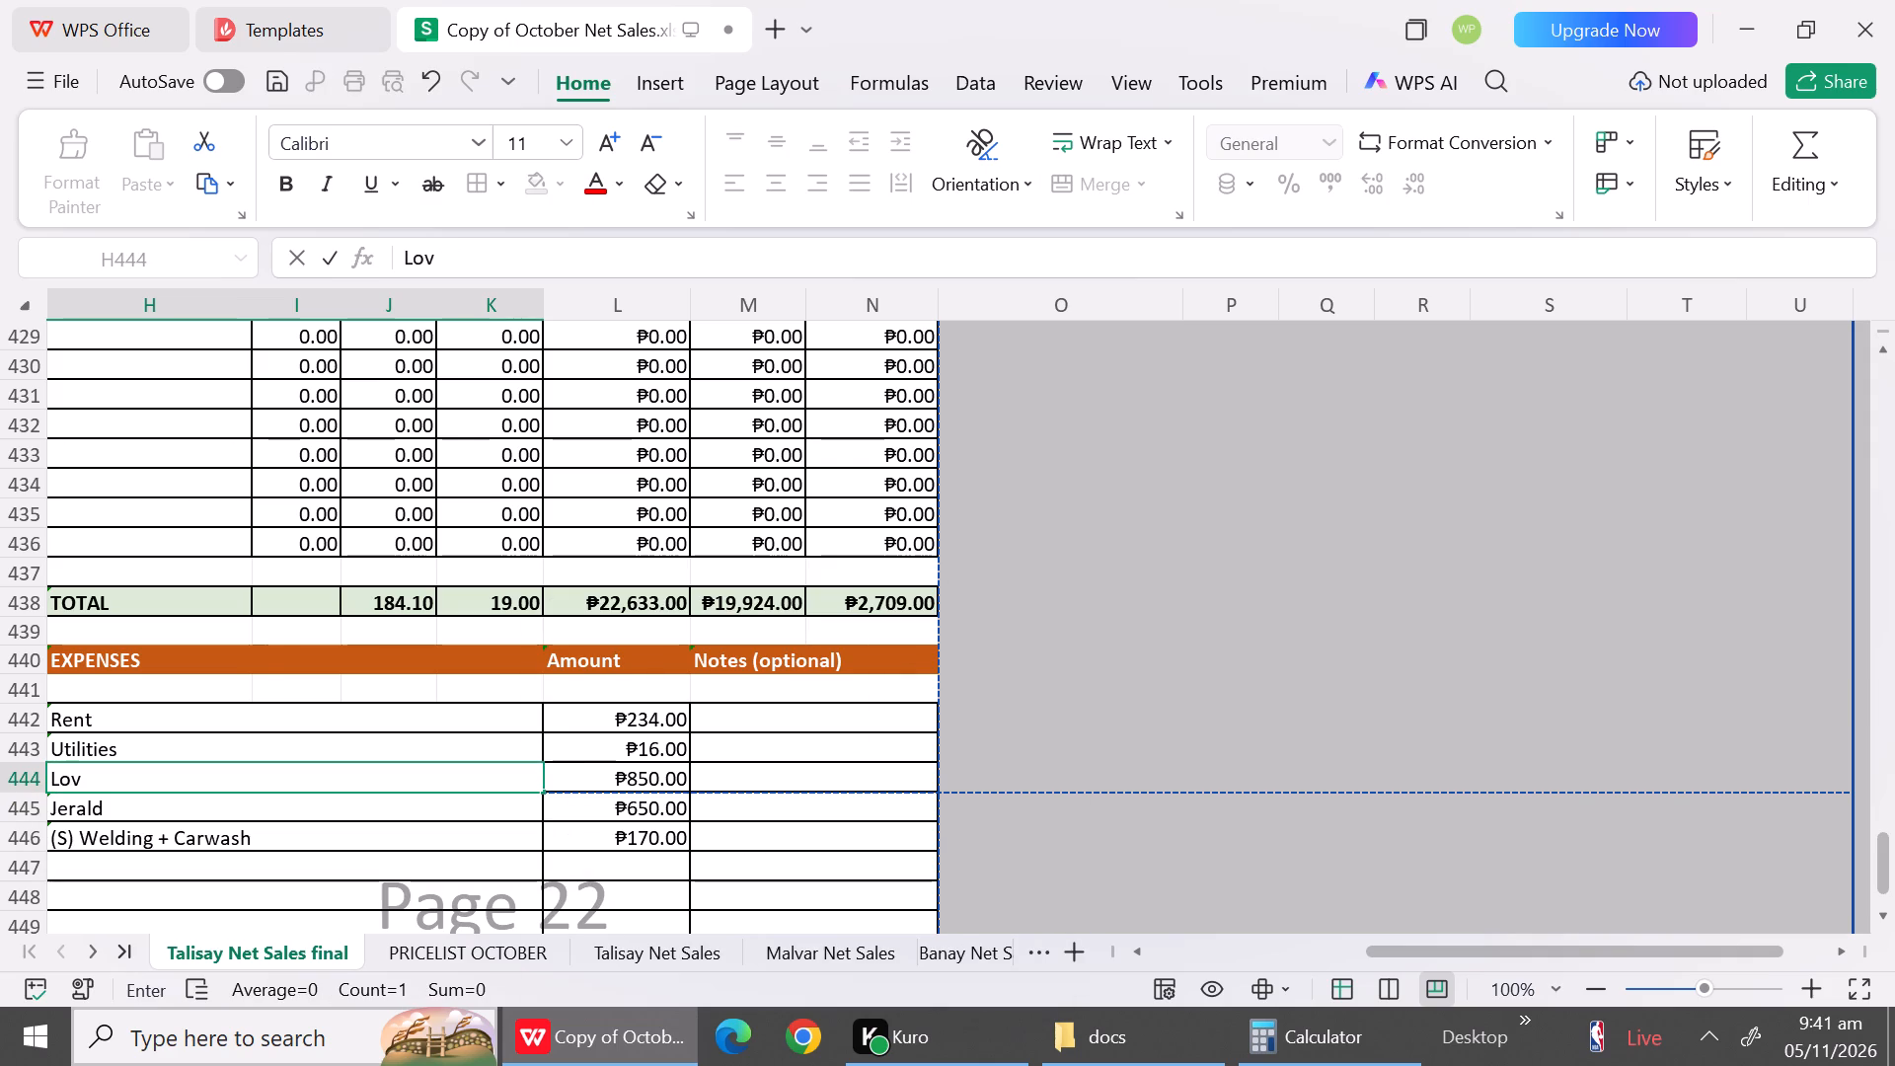
type("ely")
key("Down")
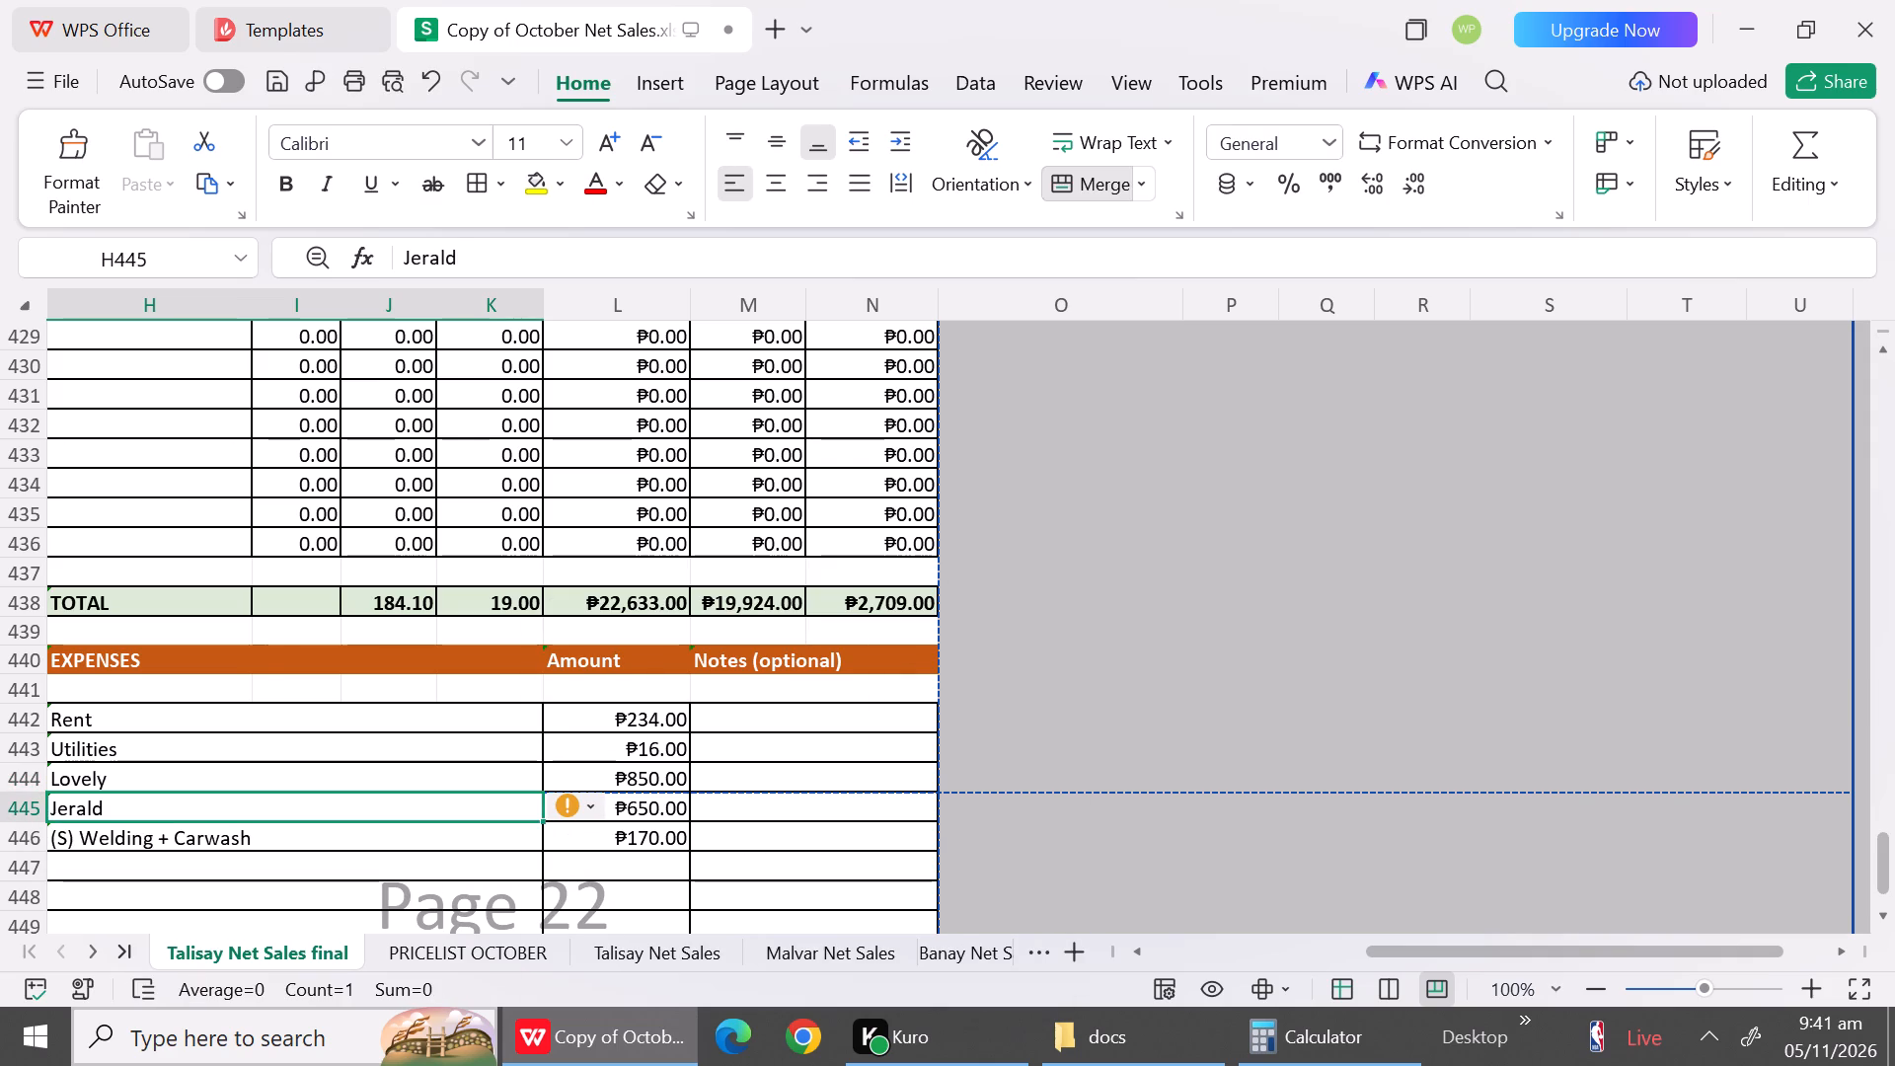
type("Ja")
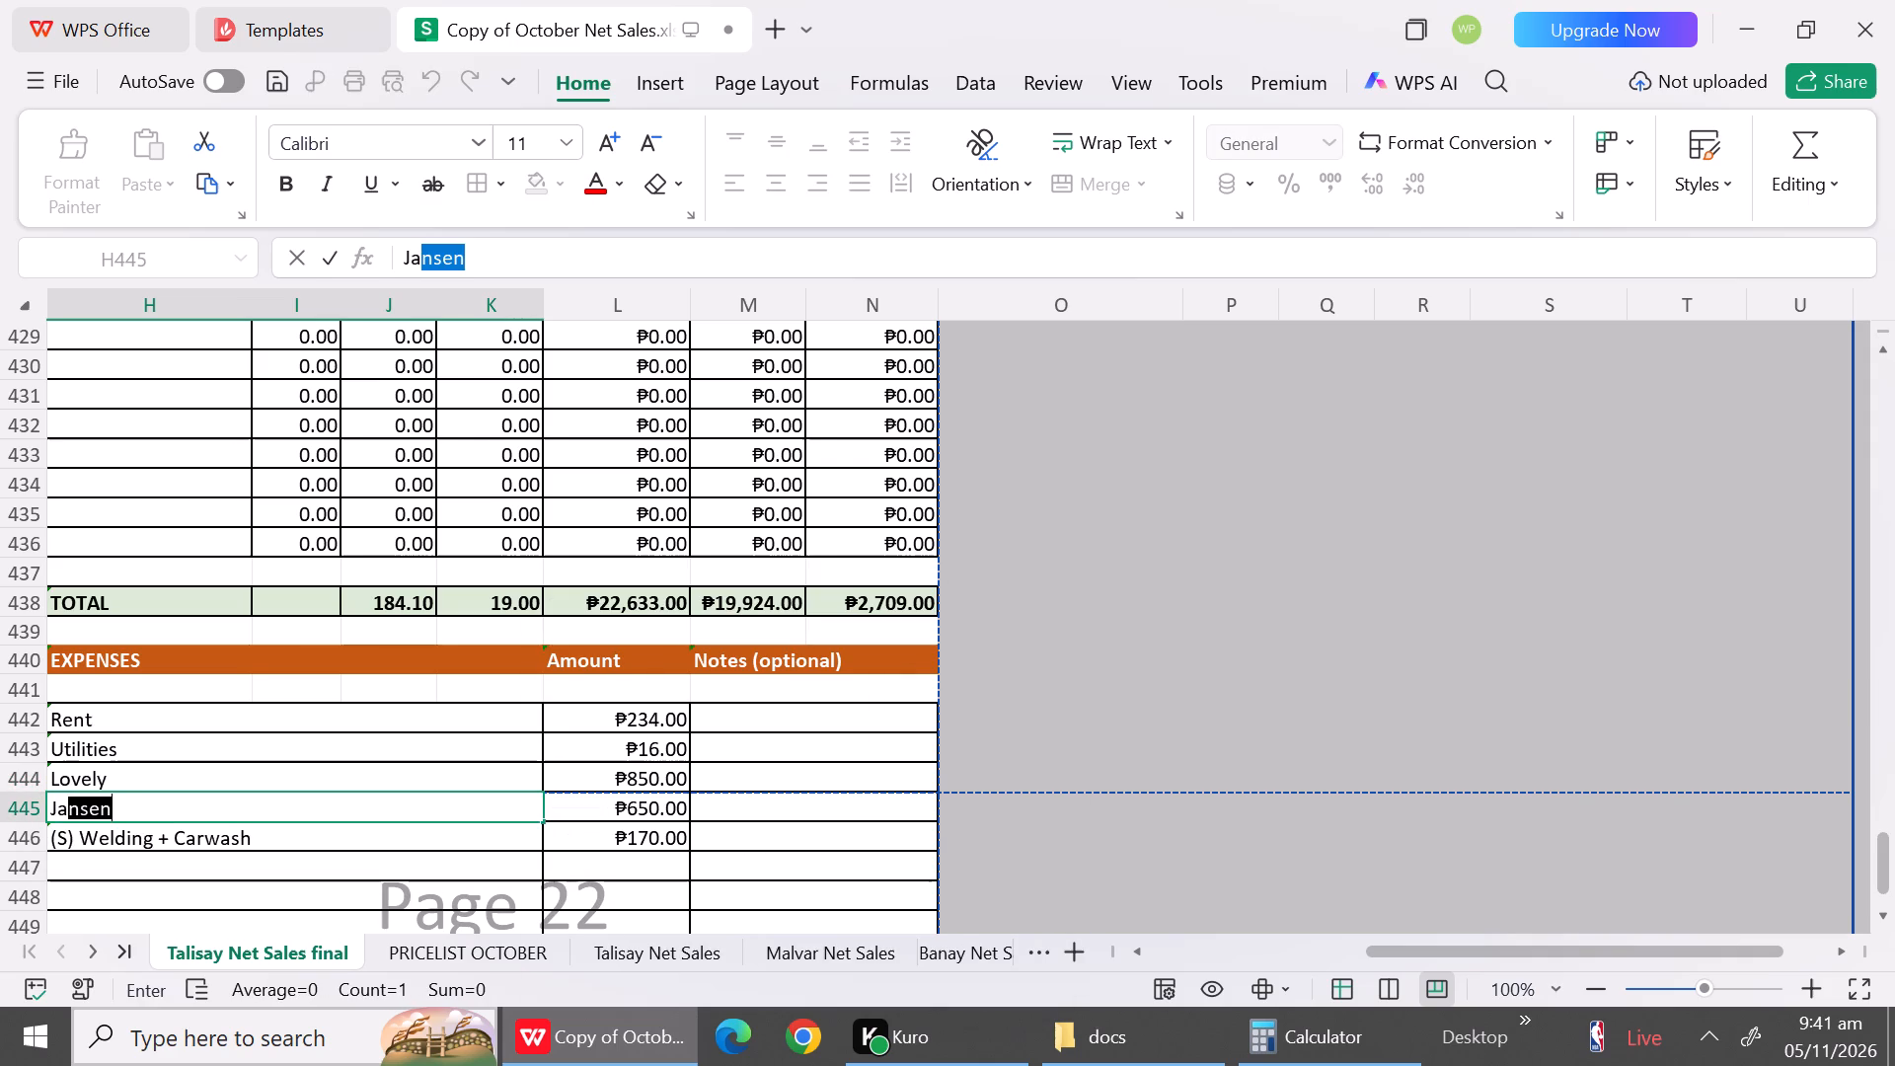
key("Down")
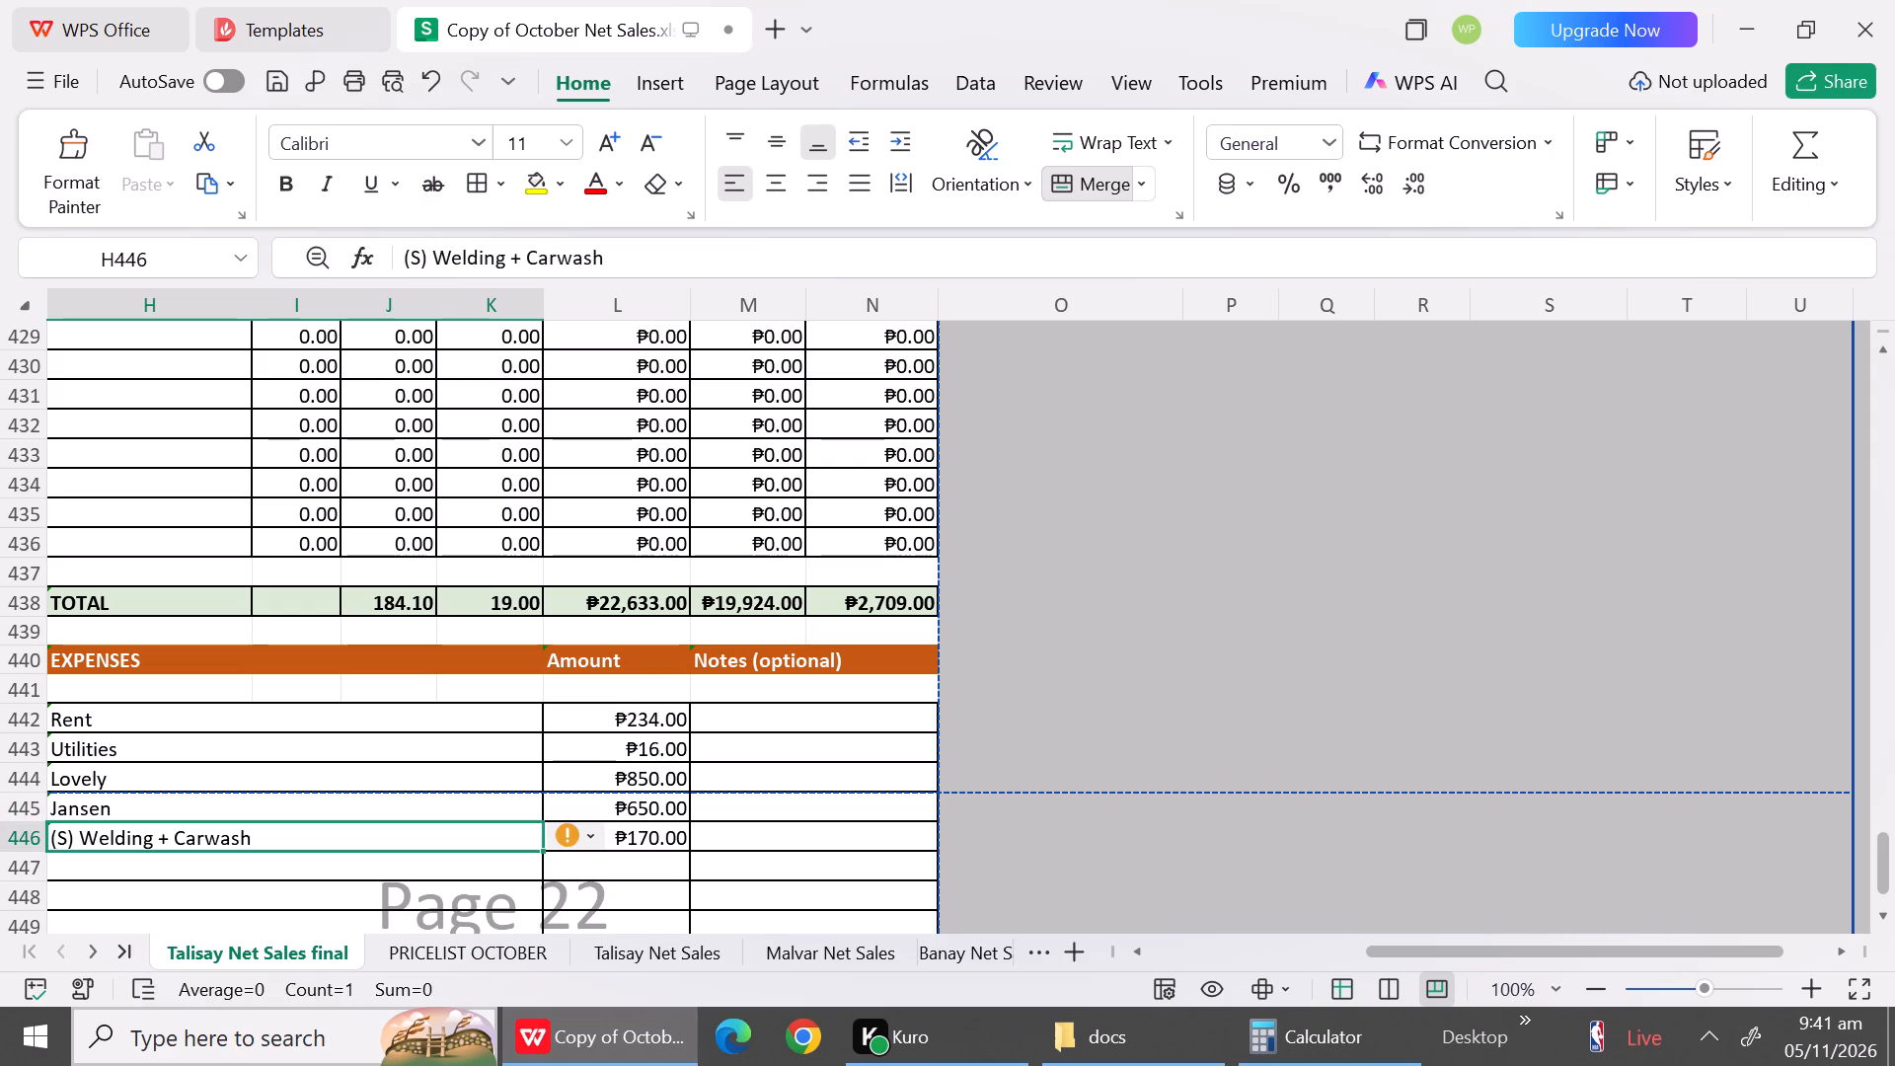
type("da")
type("ve")
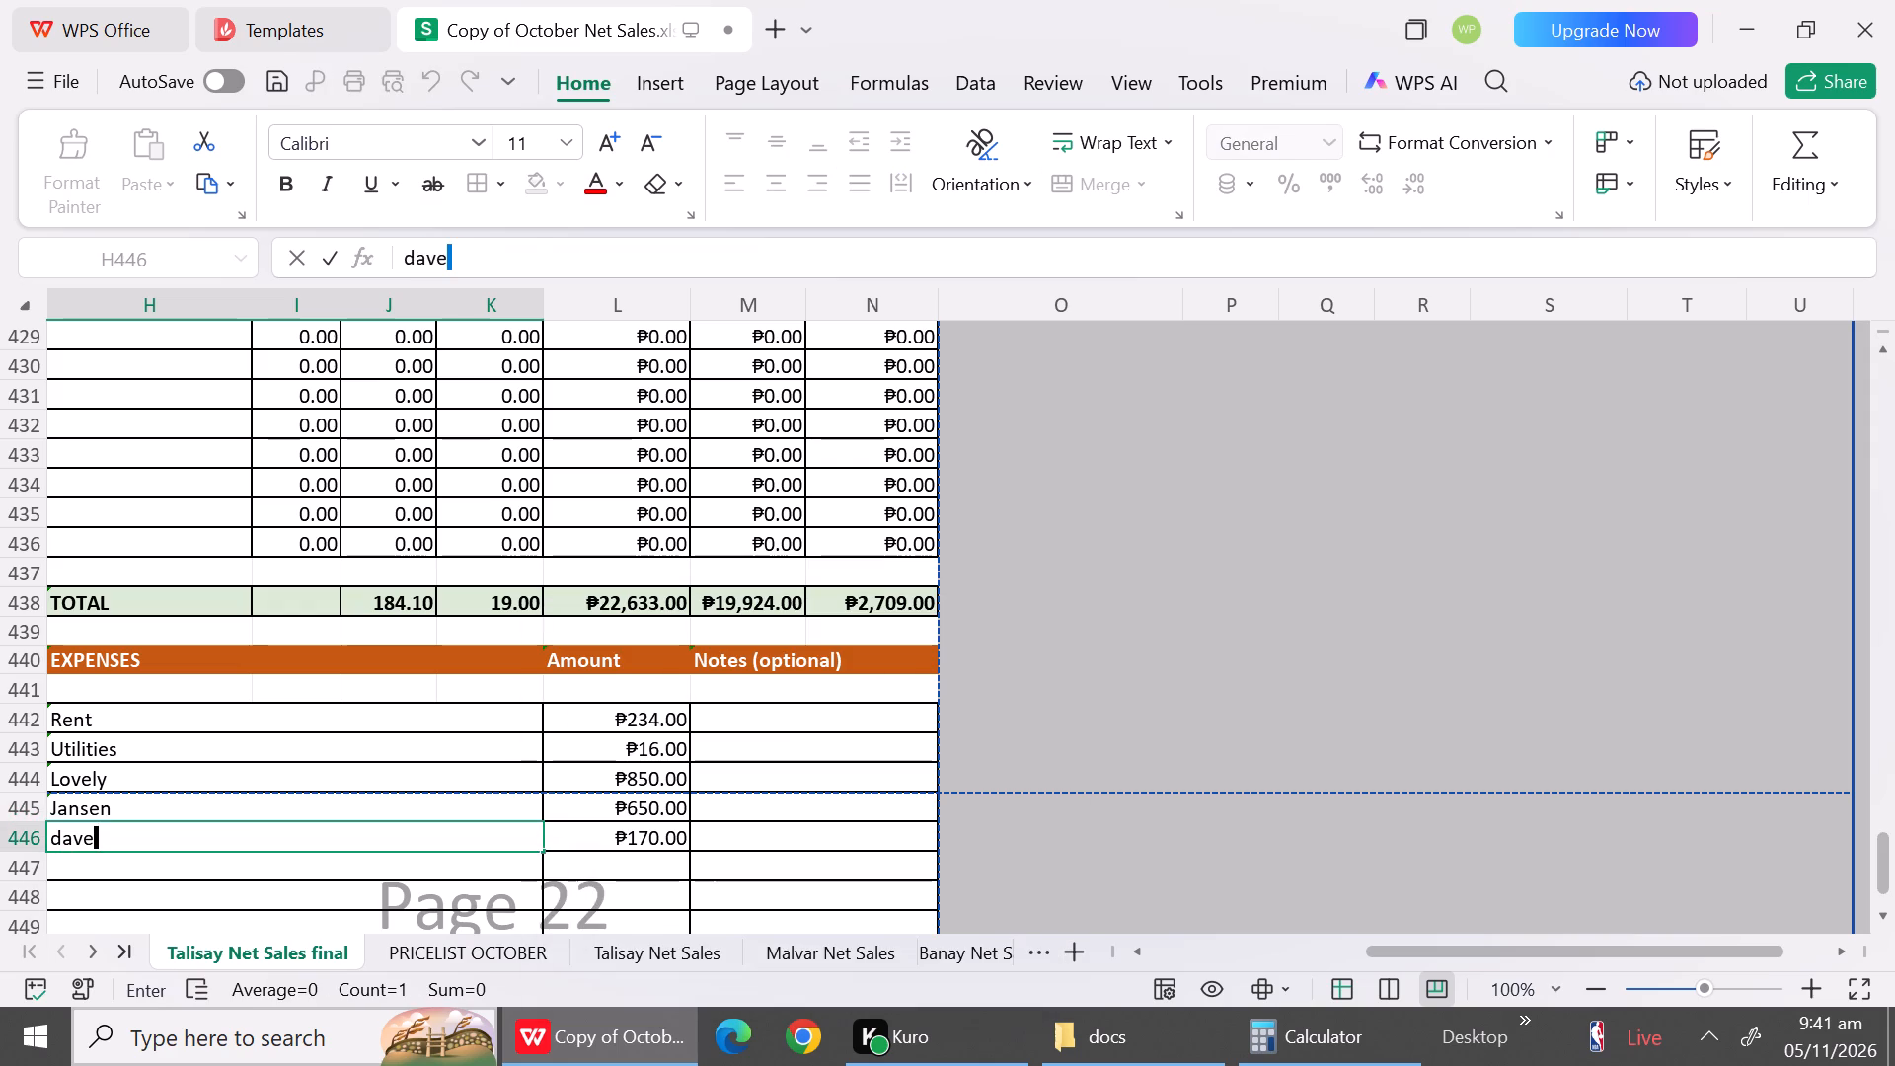
key("BackSpace")
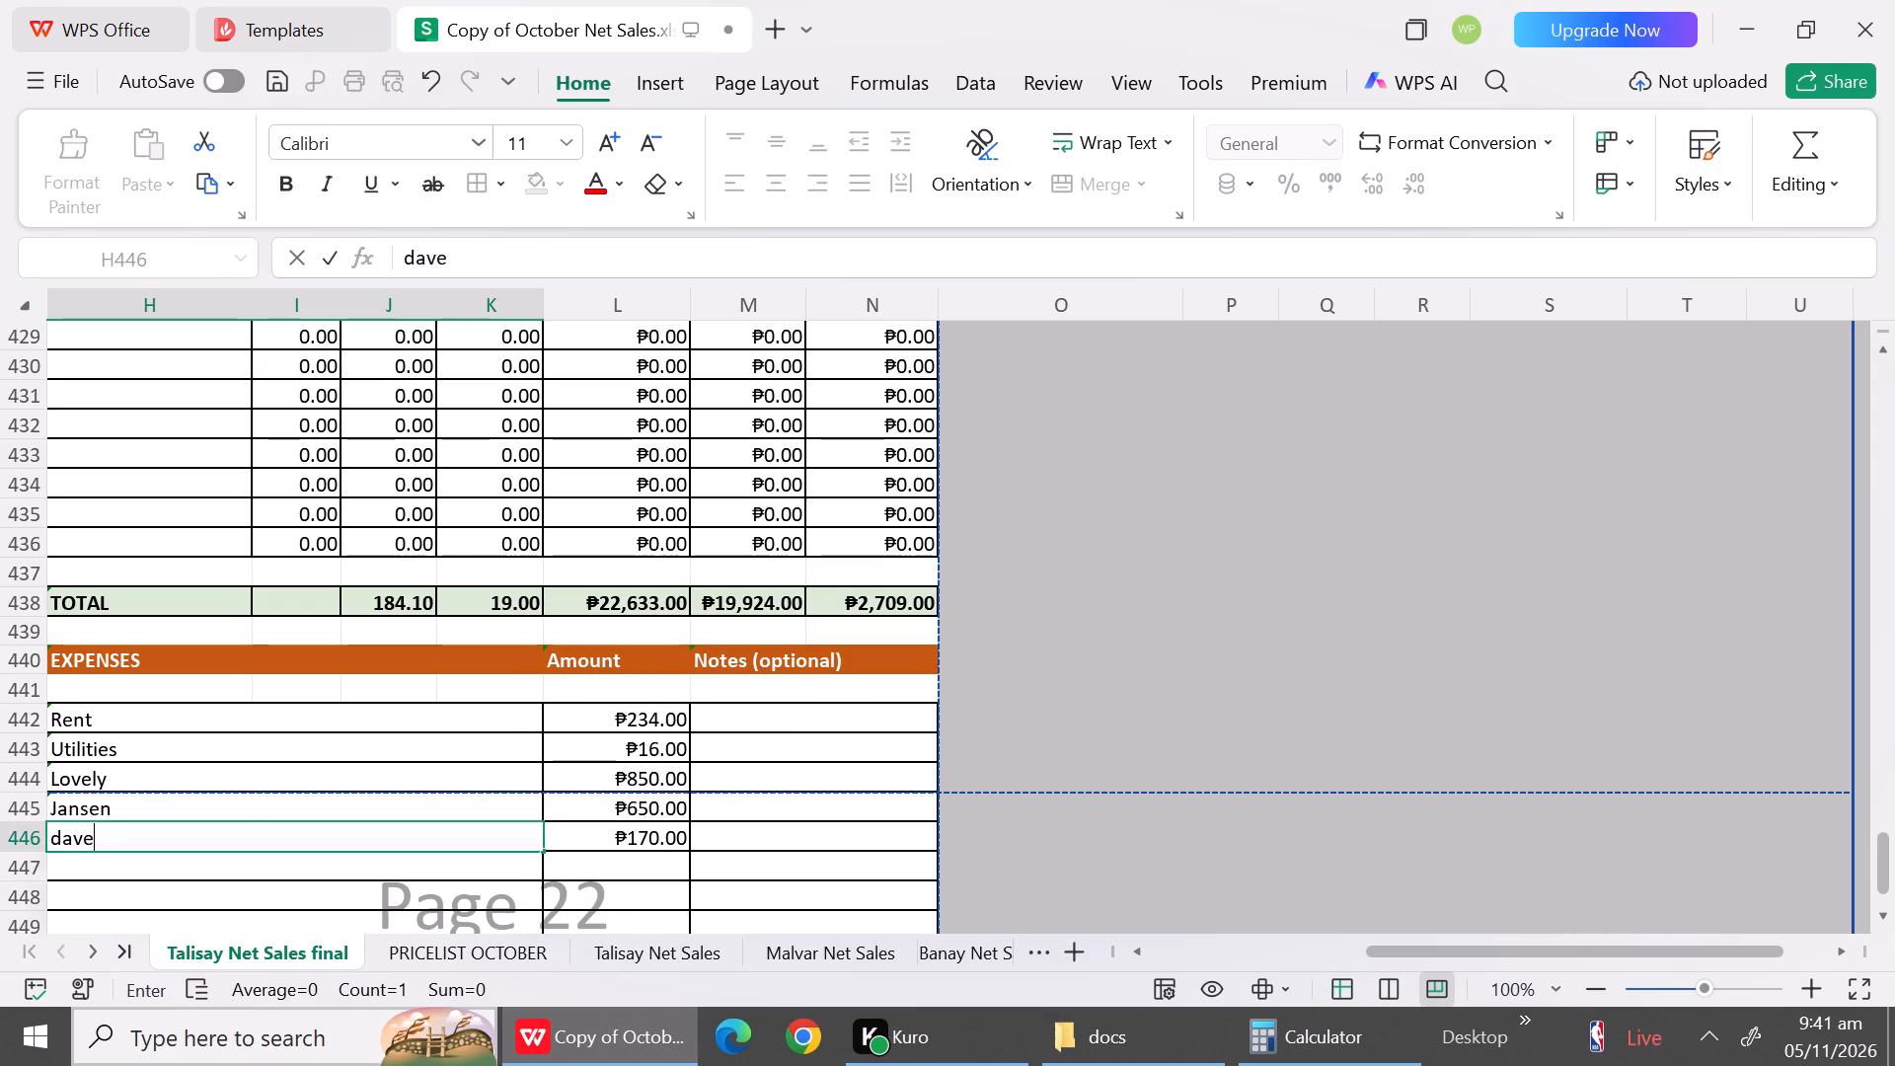
key("BackSpace")
key("BackSpace")
key("BackSpace")
key("BackSpace")
key("BackSpace")
type("Da")
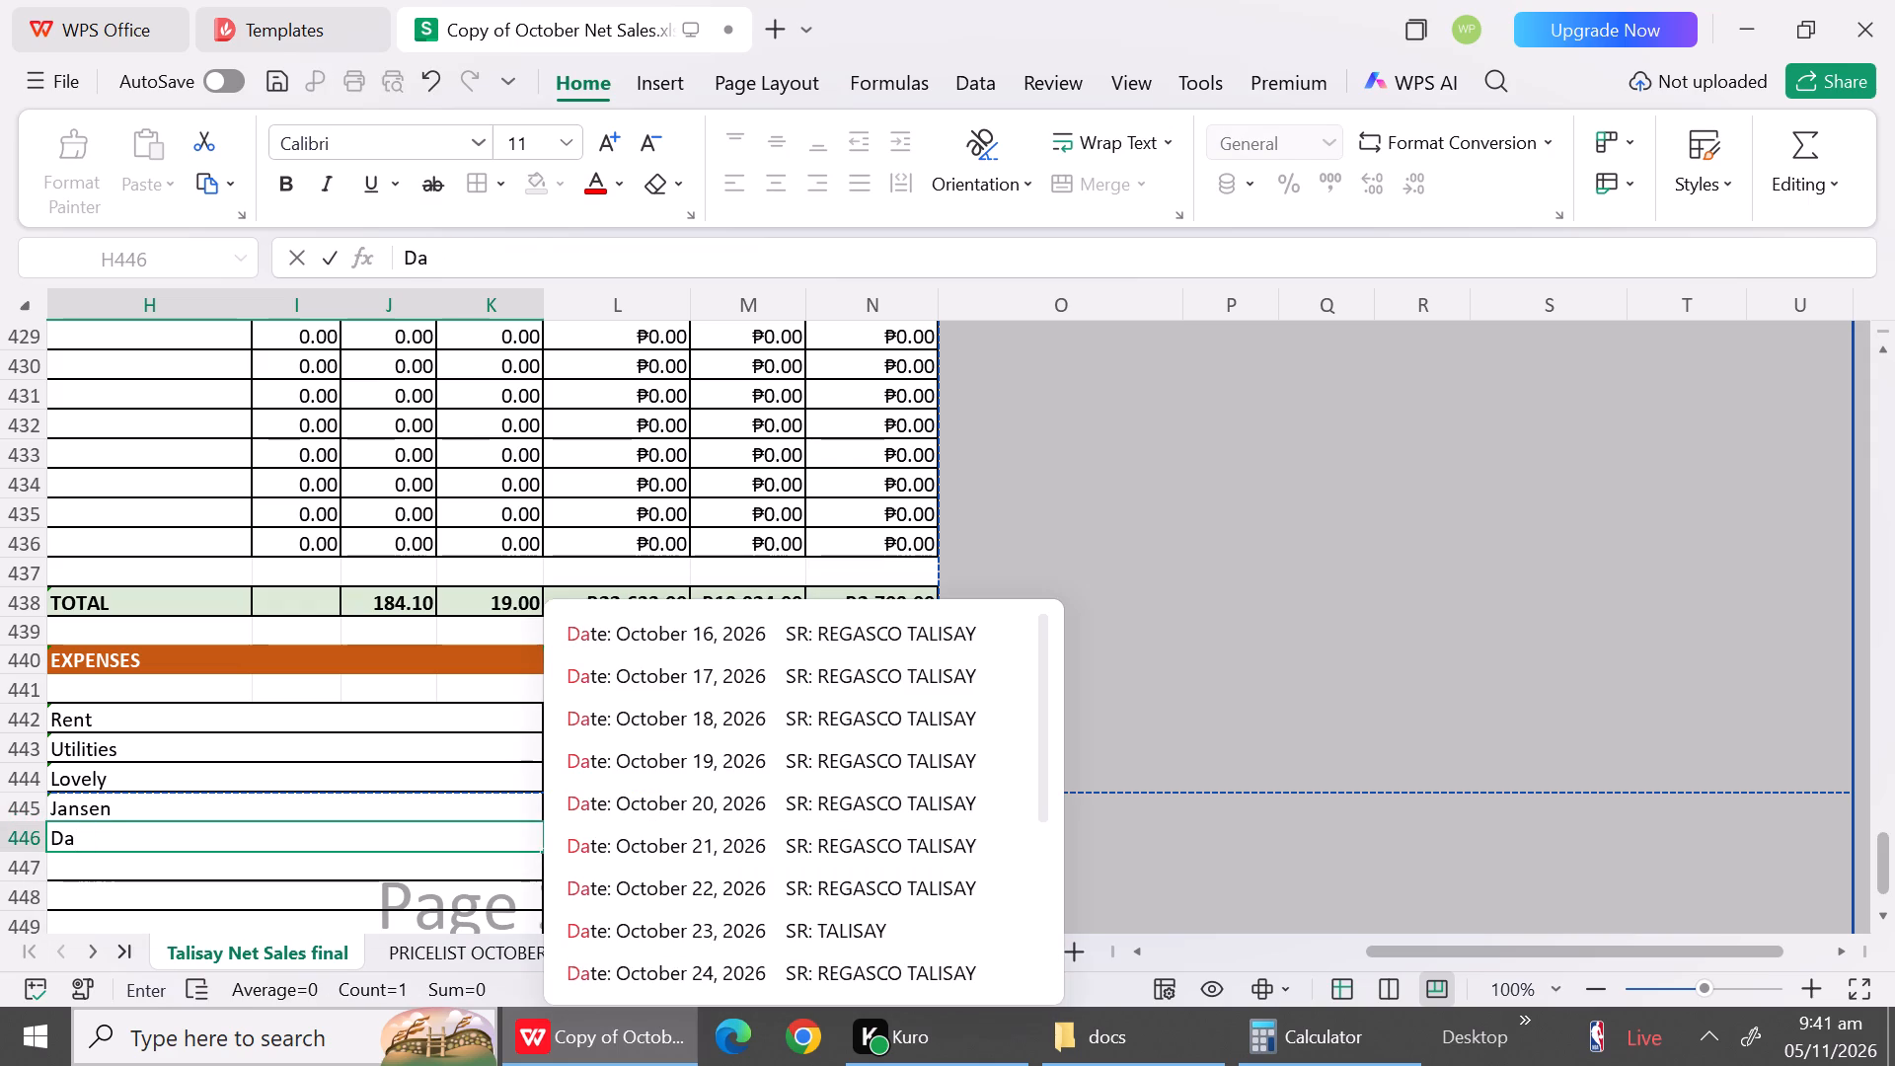
key("v")
left_click(226, 882)
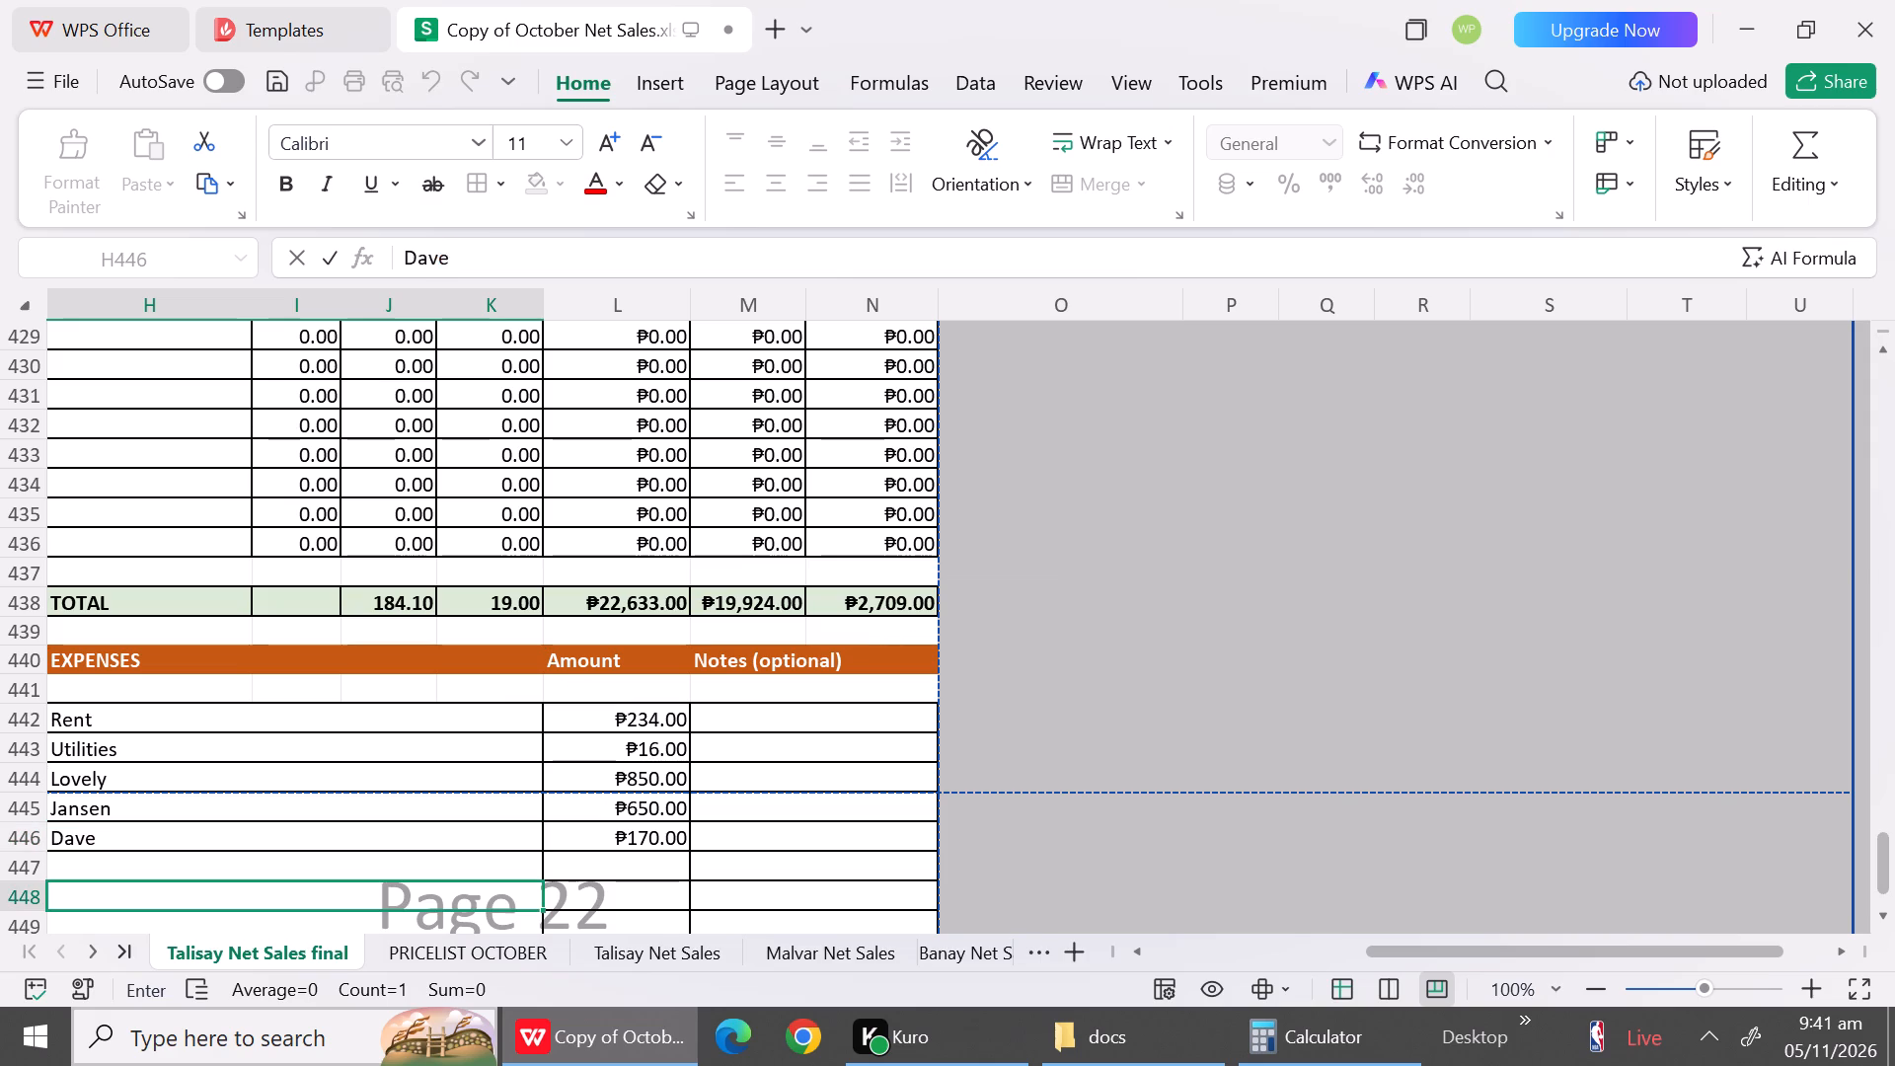
Add the expense description Spoke align in the empty row 447 below Dave.
left_click(207, 861)
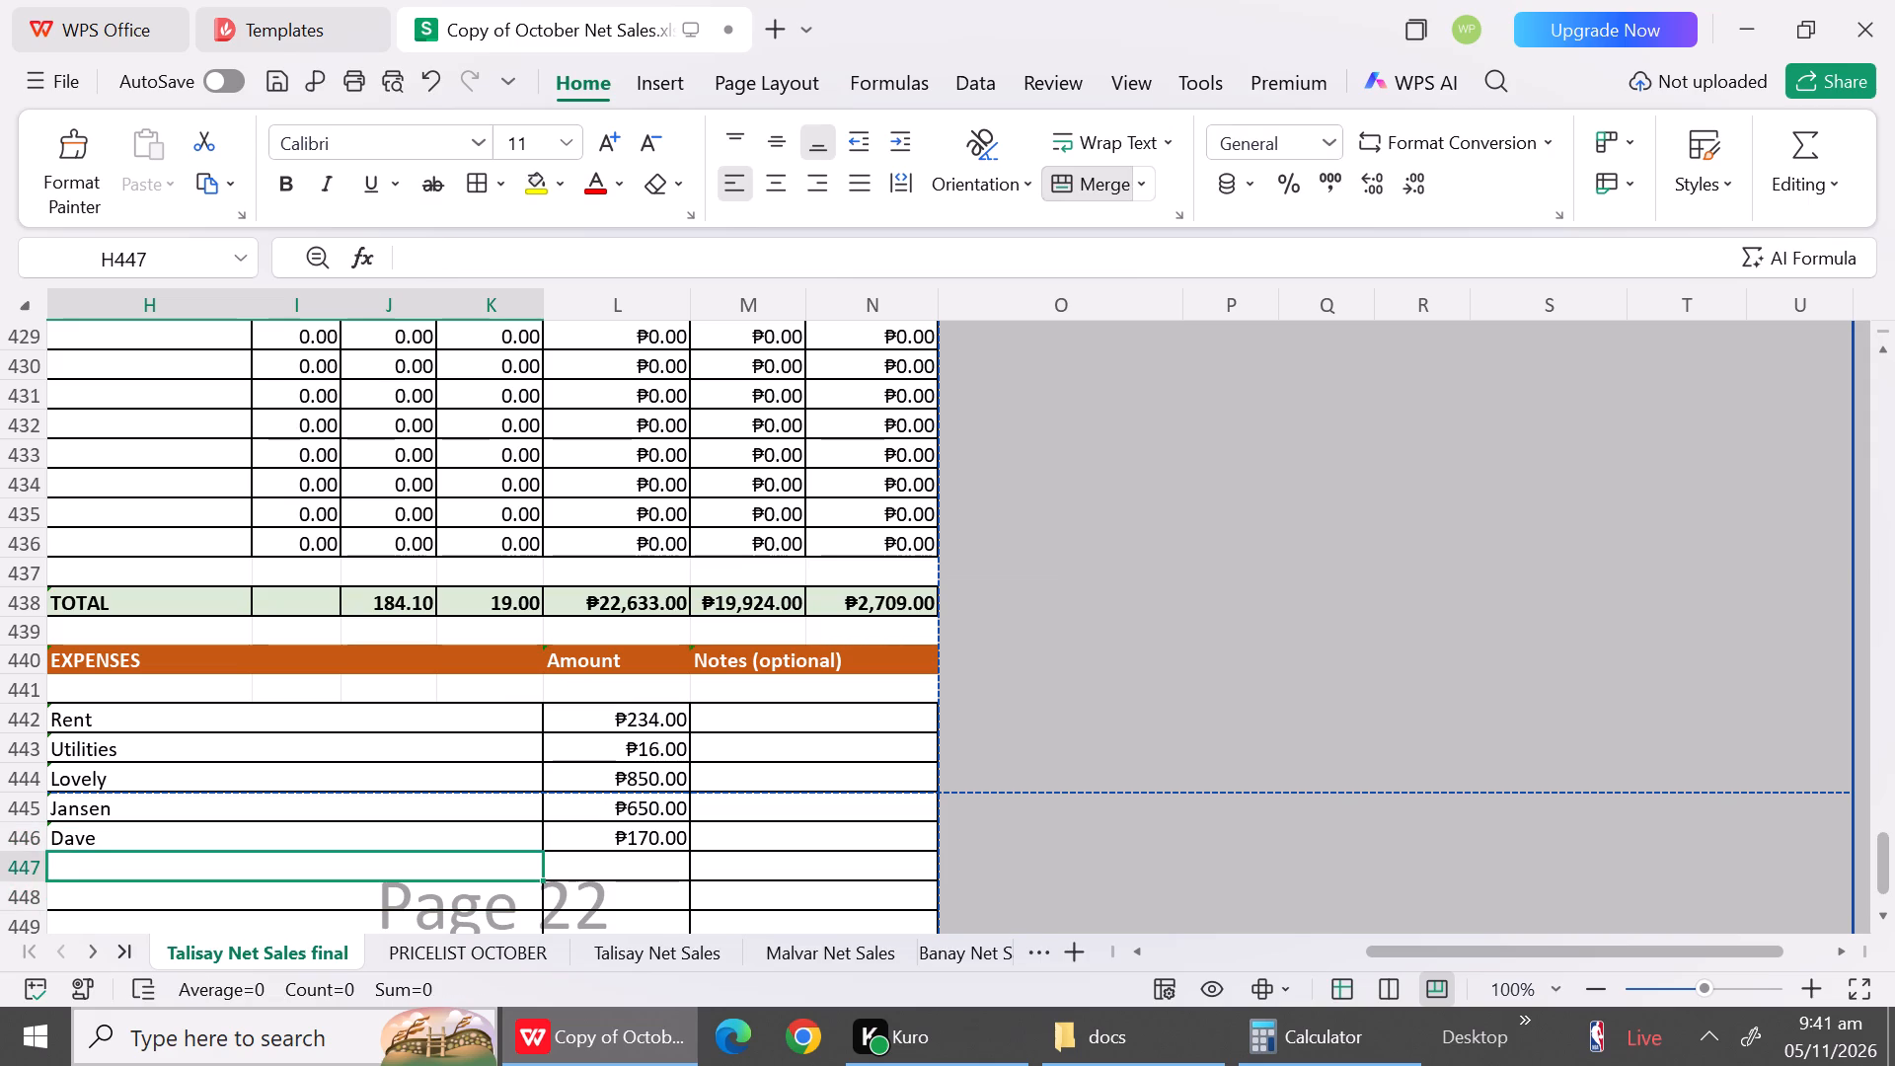
left_click(1887, 909)
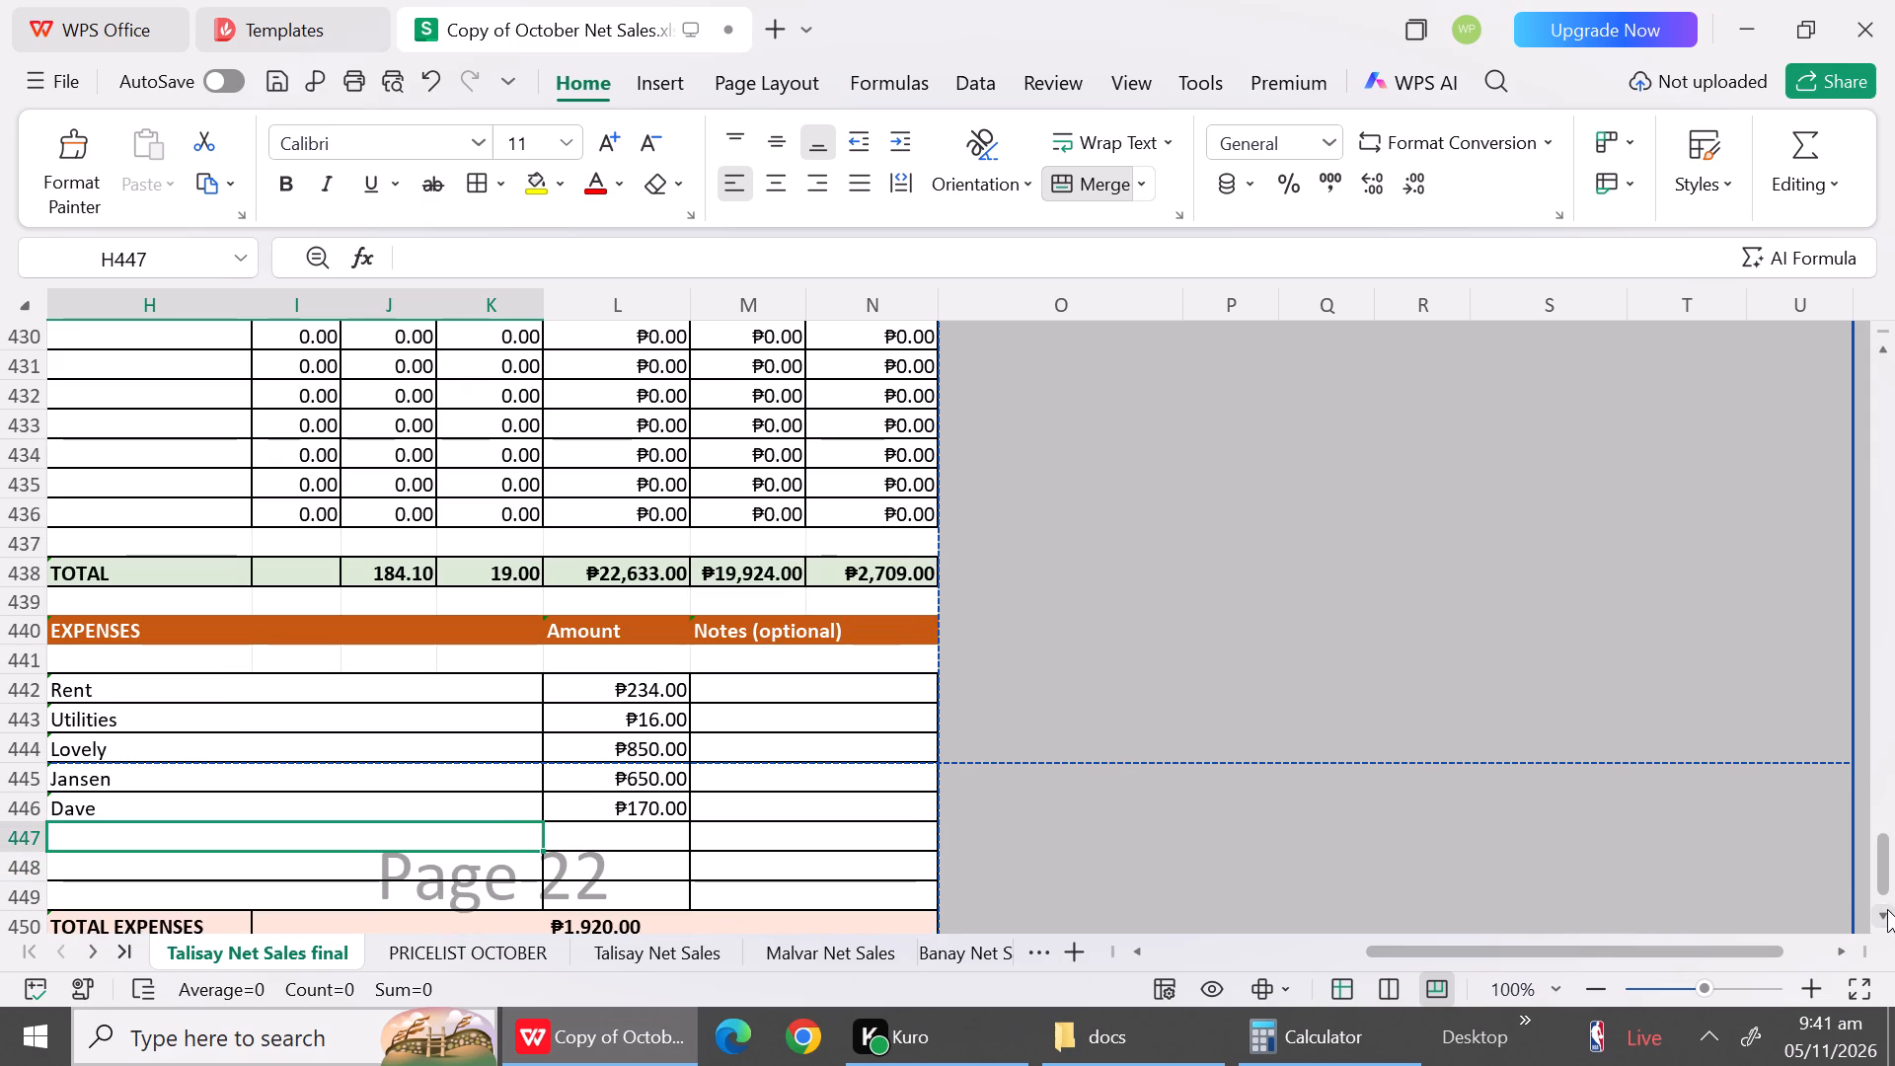
left_click(322, 852)
key("shift+s")
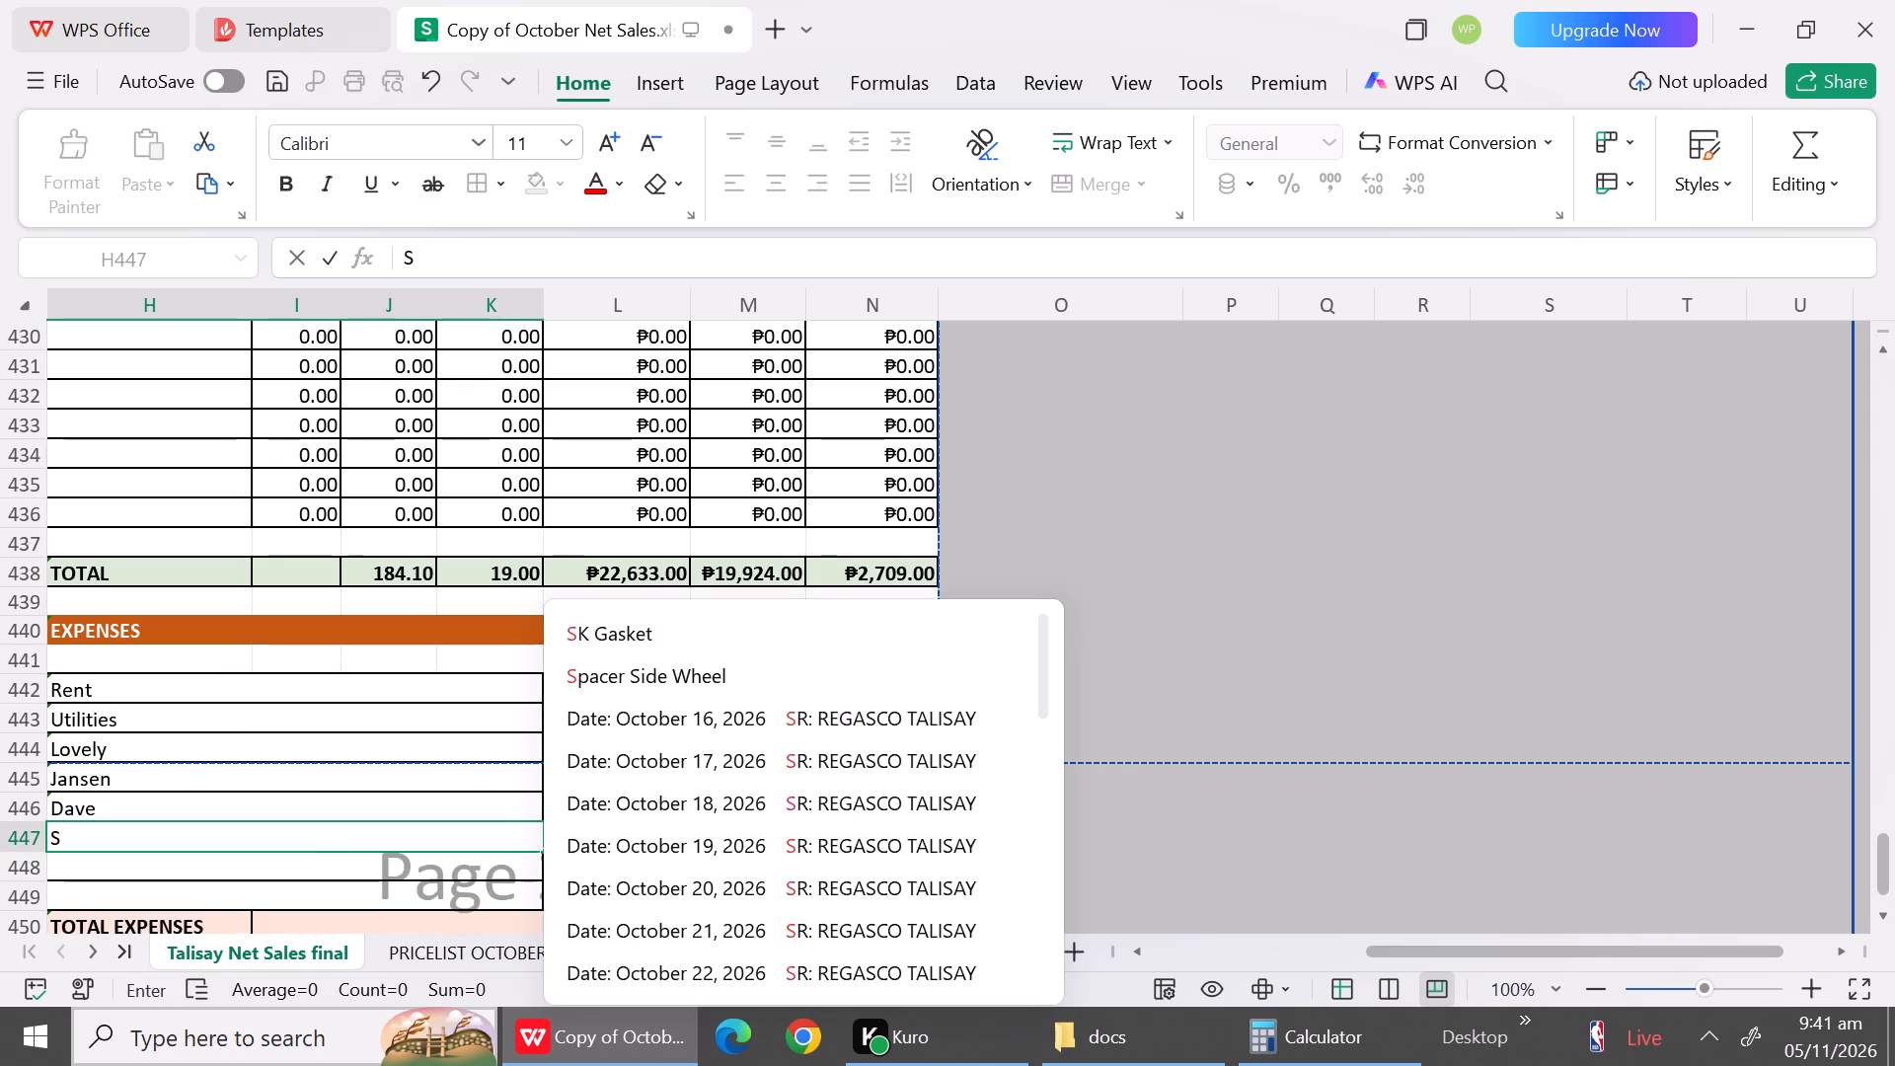
type("pok")
key("BackSpace")
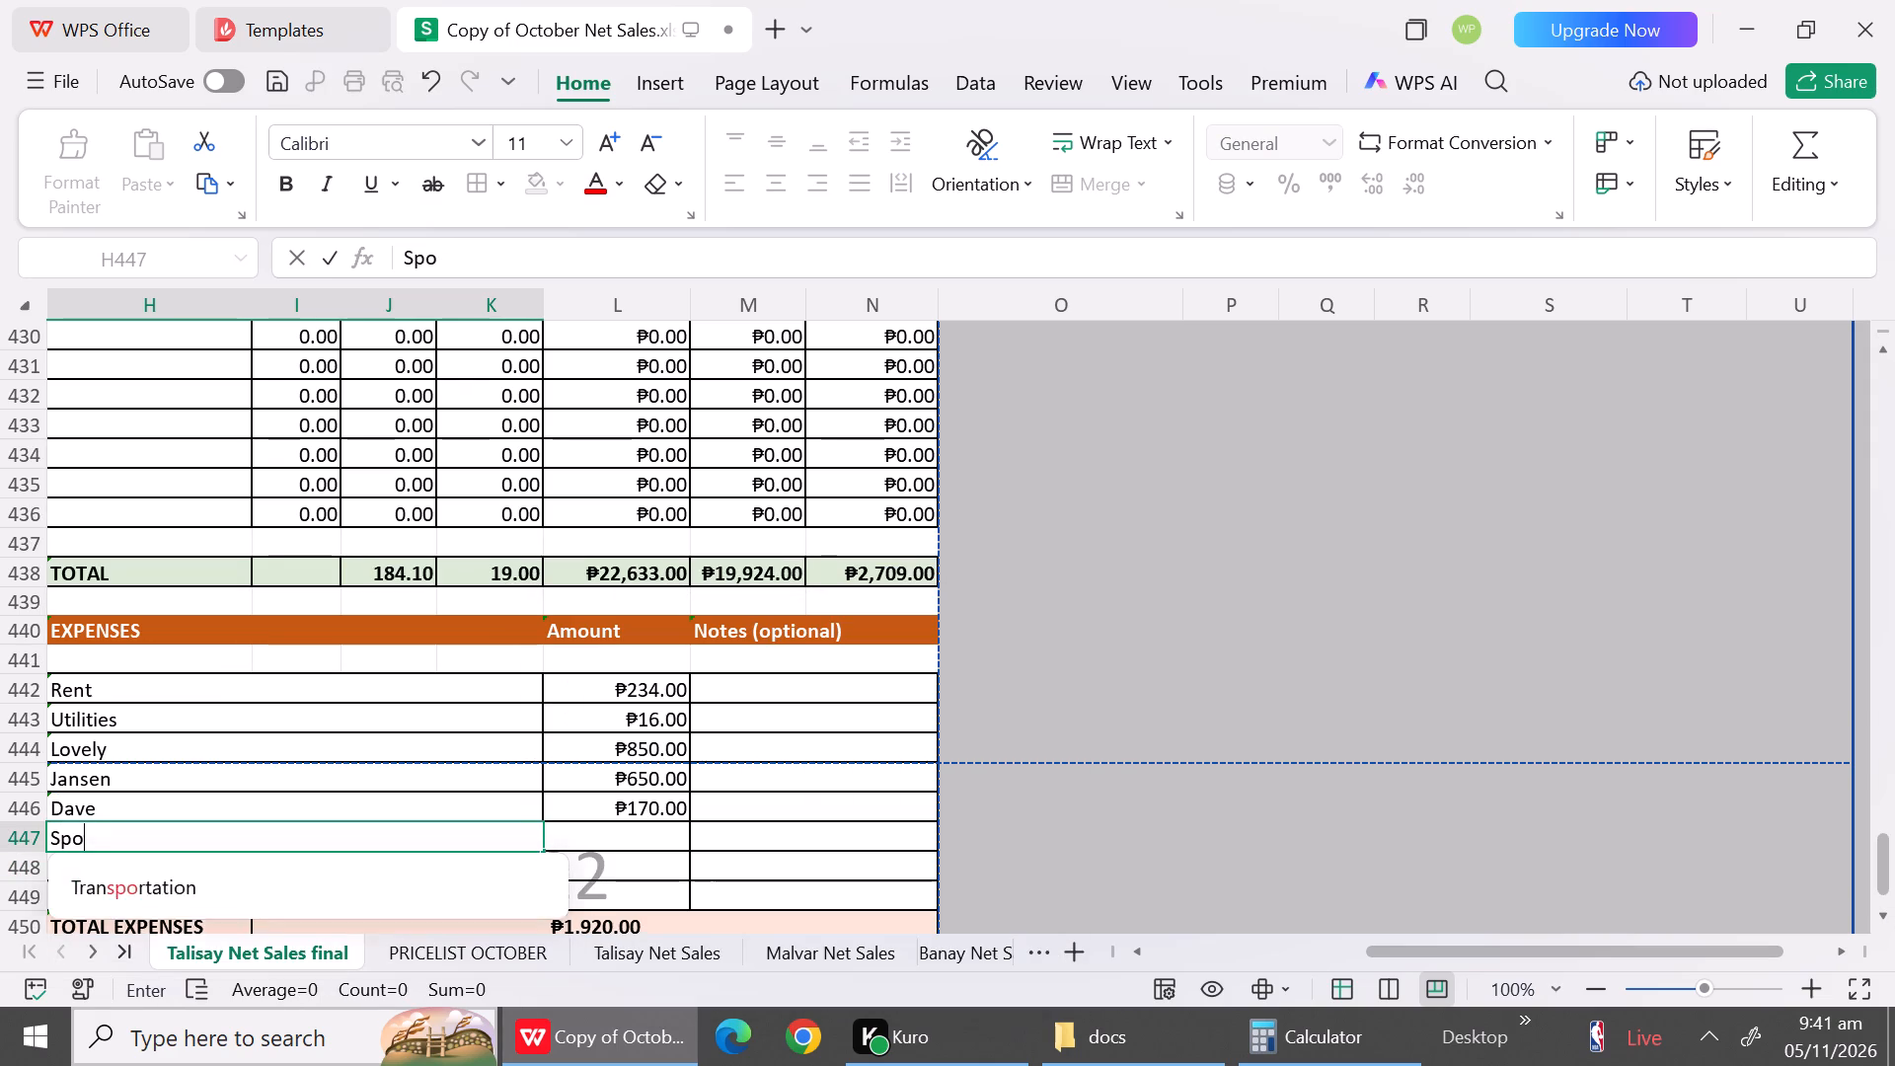
key("BackSpace")
type("oke align")
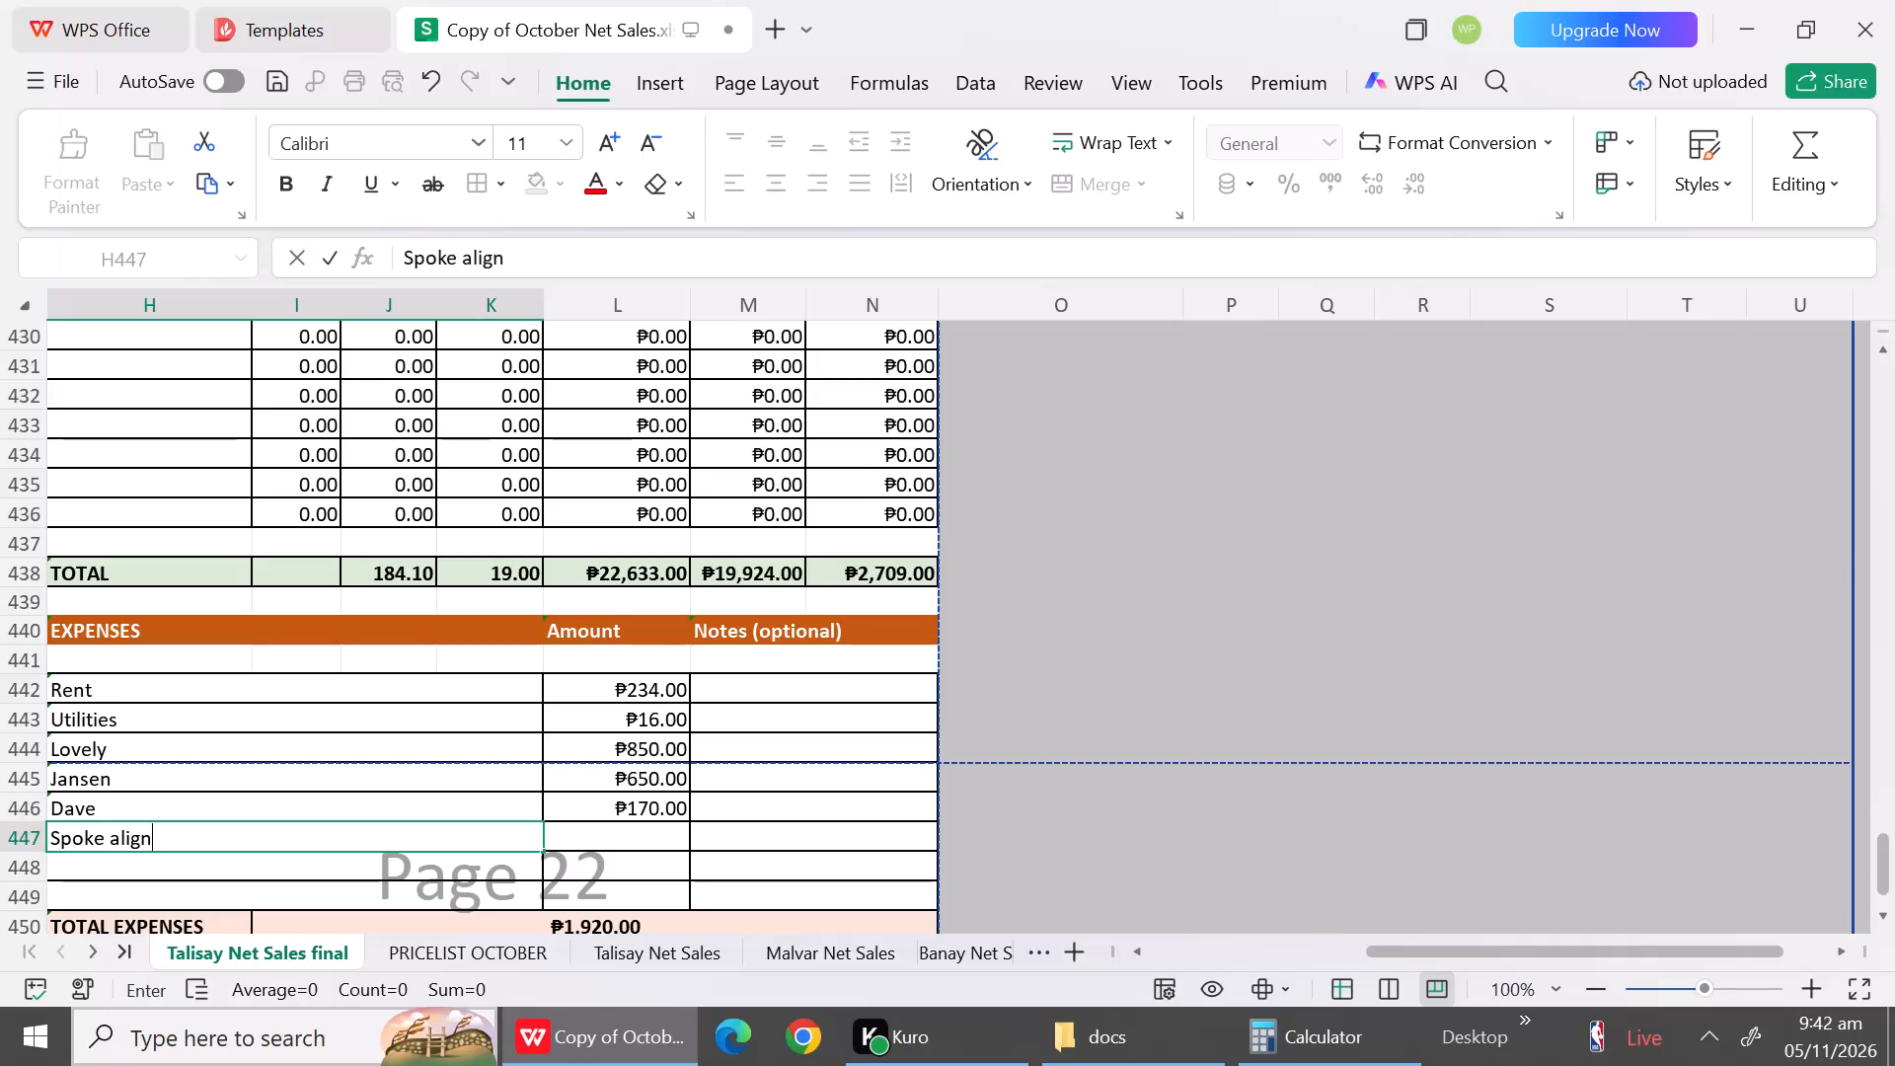
key("Down")
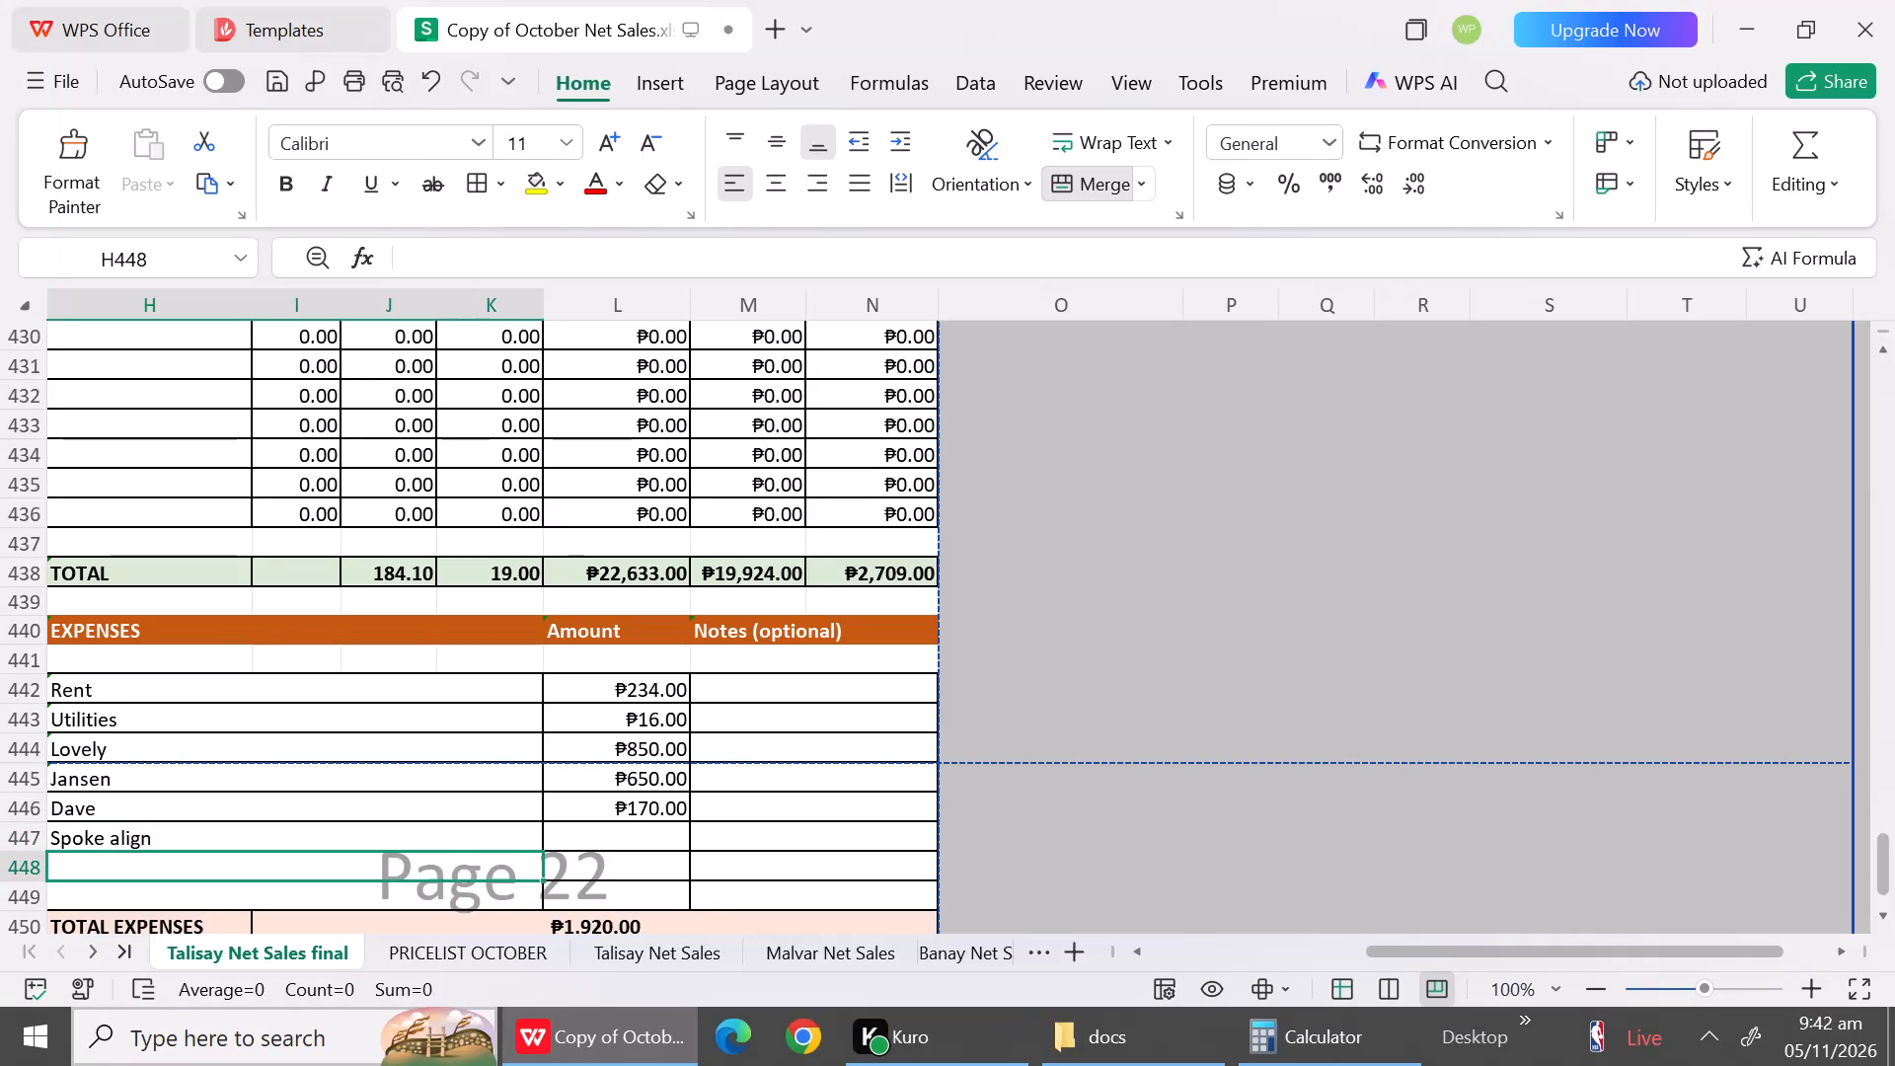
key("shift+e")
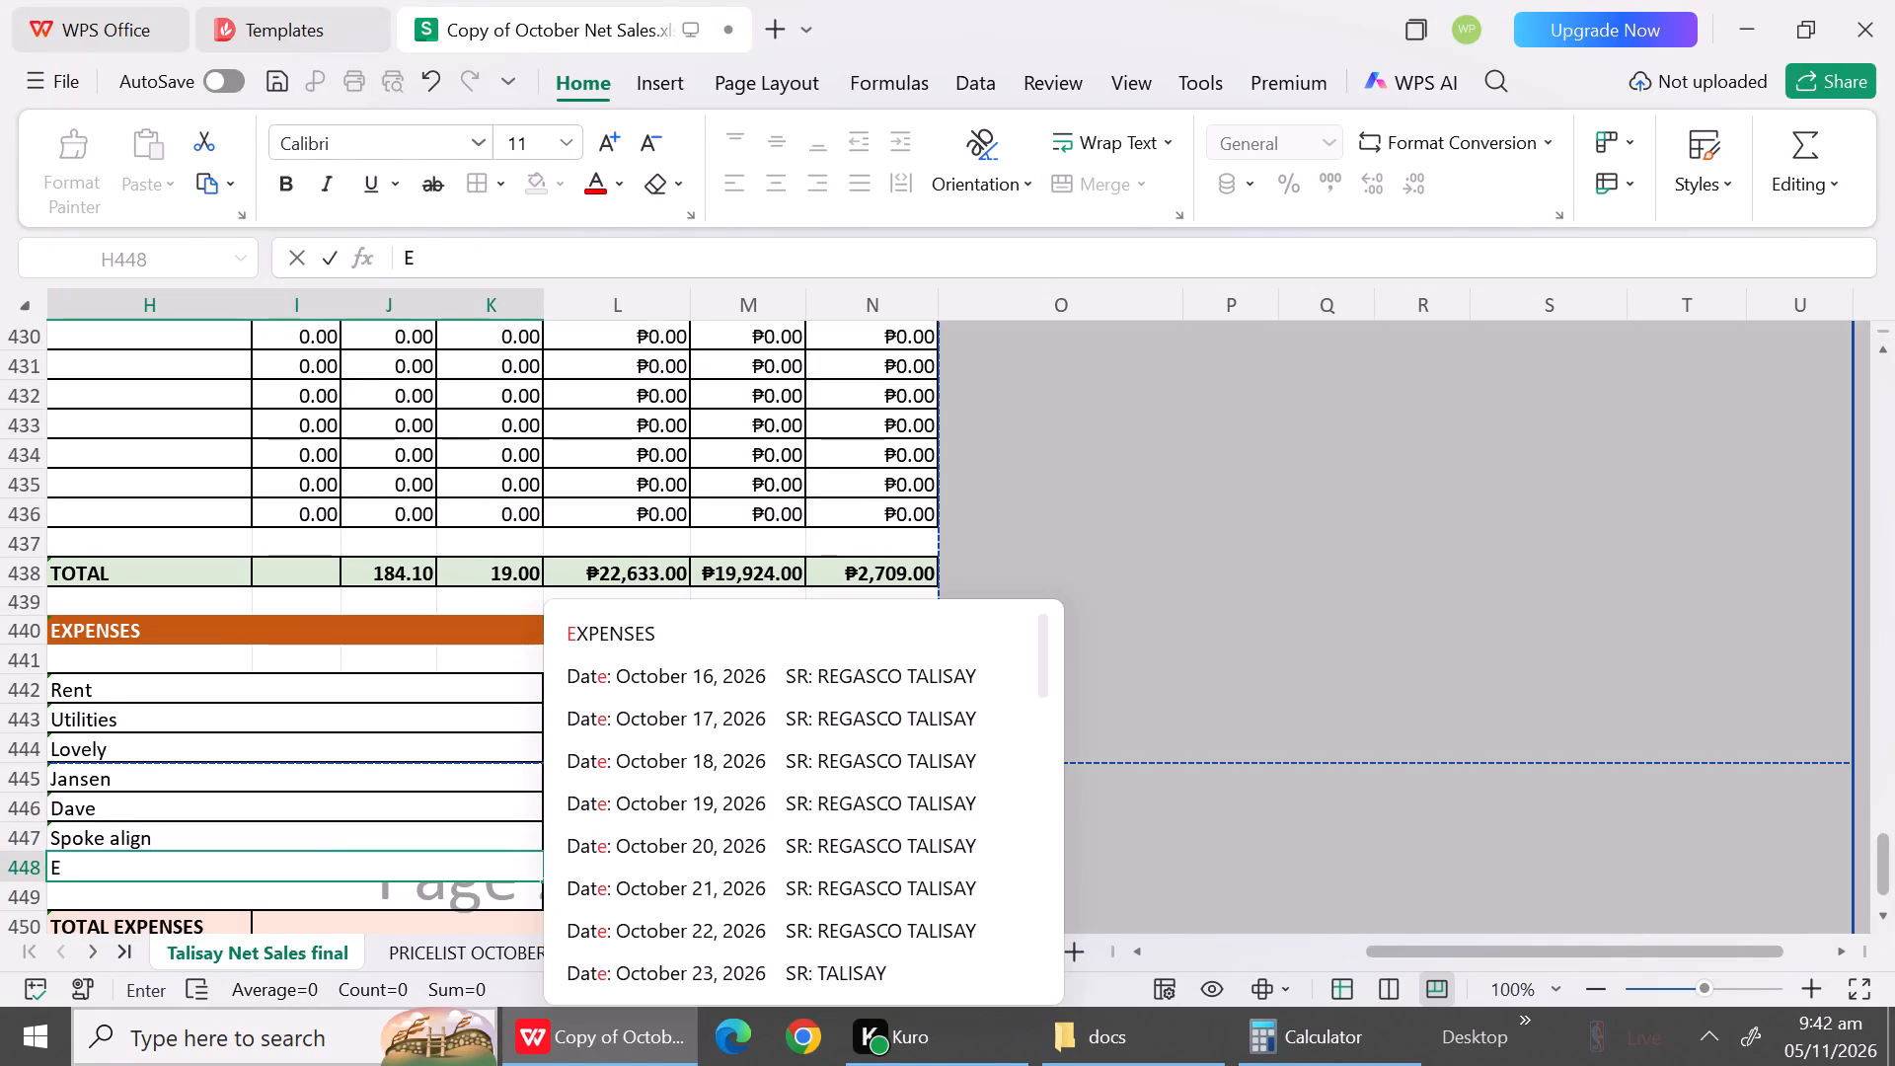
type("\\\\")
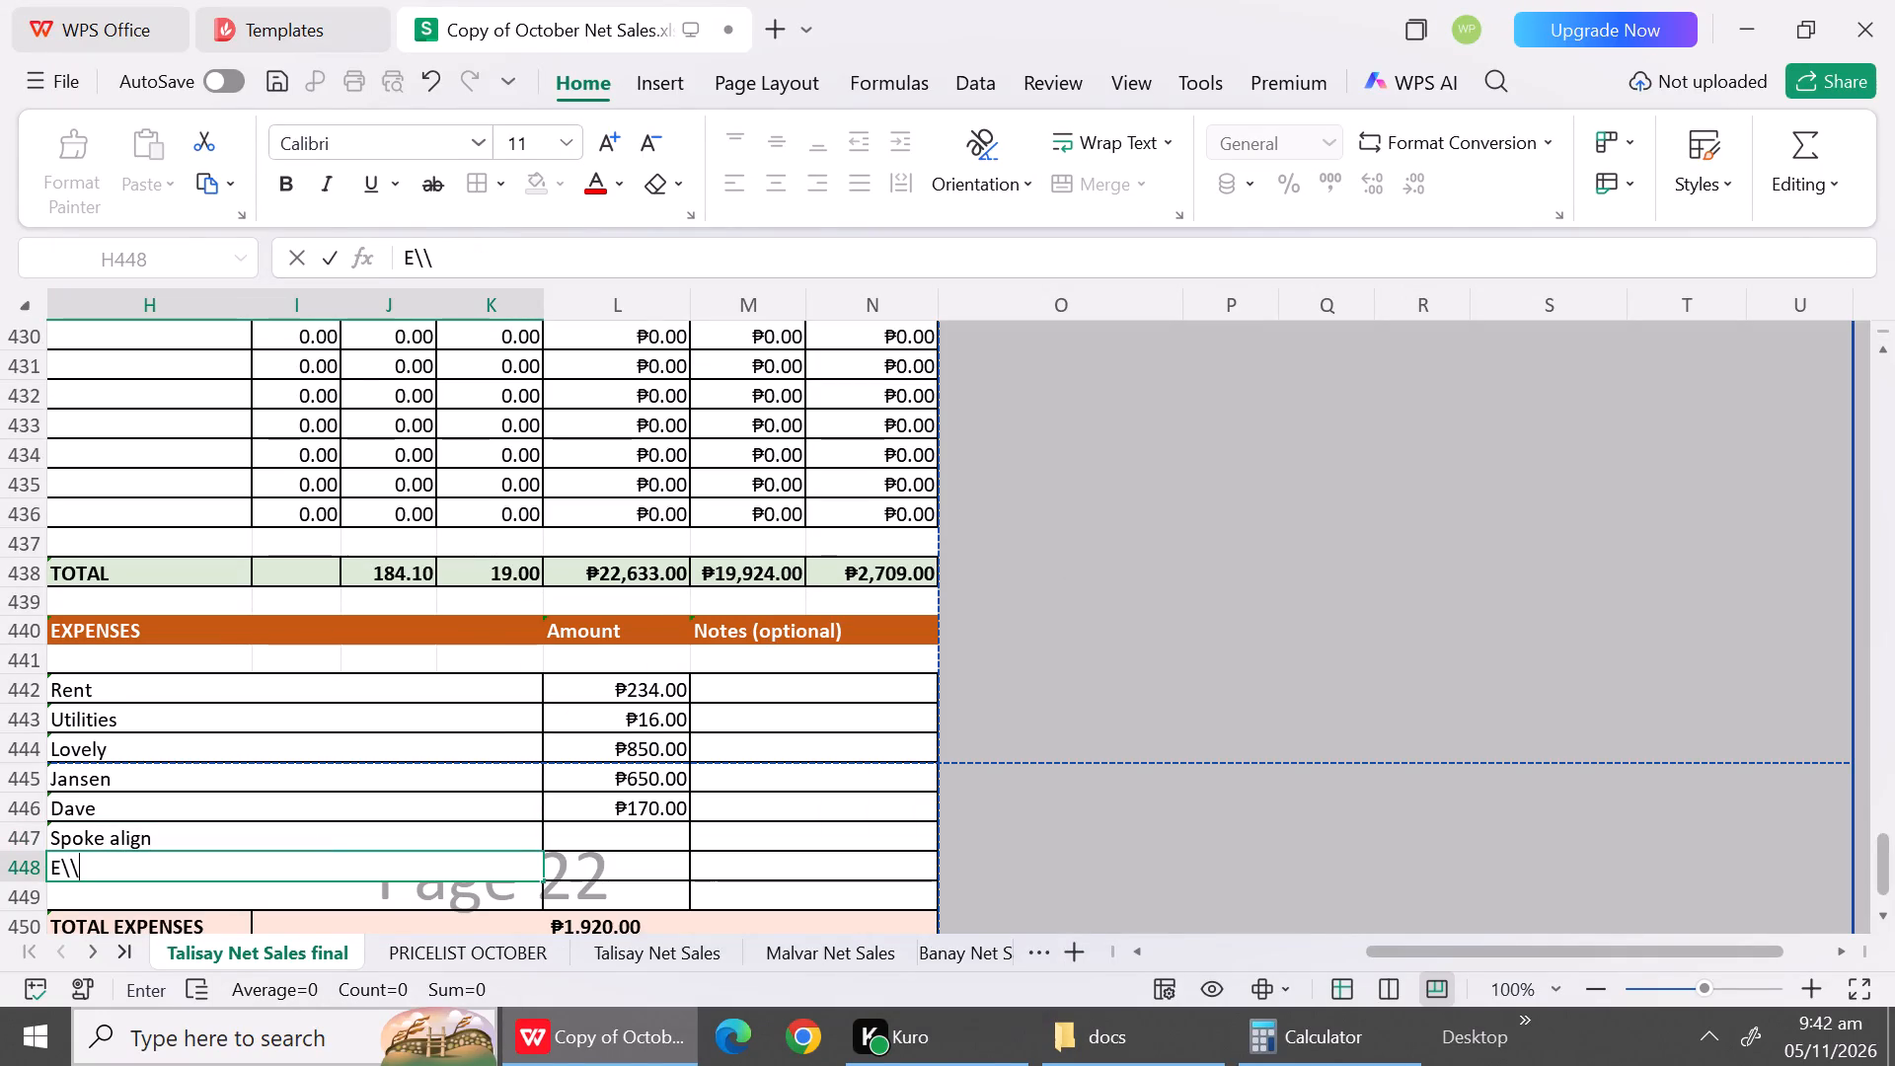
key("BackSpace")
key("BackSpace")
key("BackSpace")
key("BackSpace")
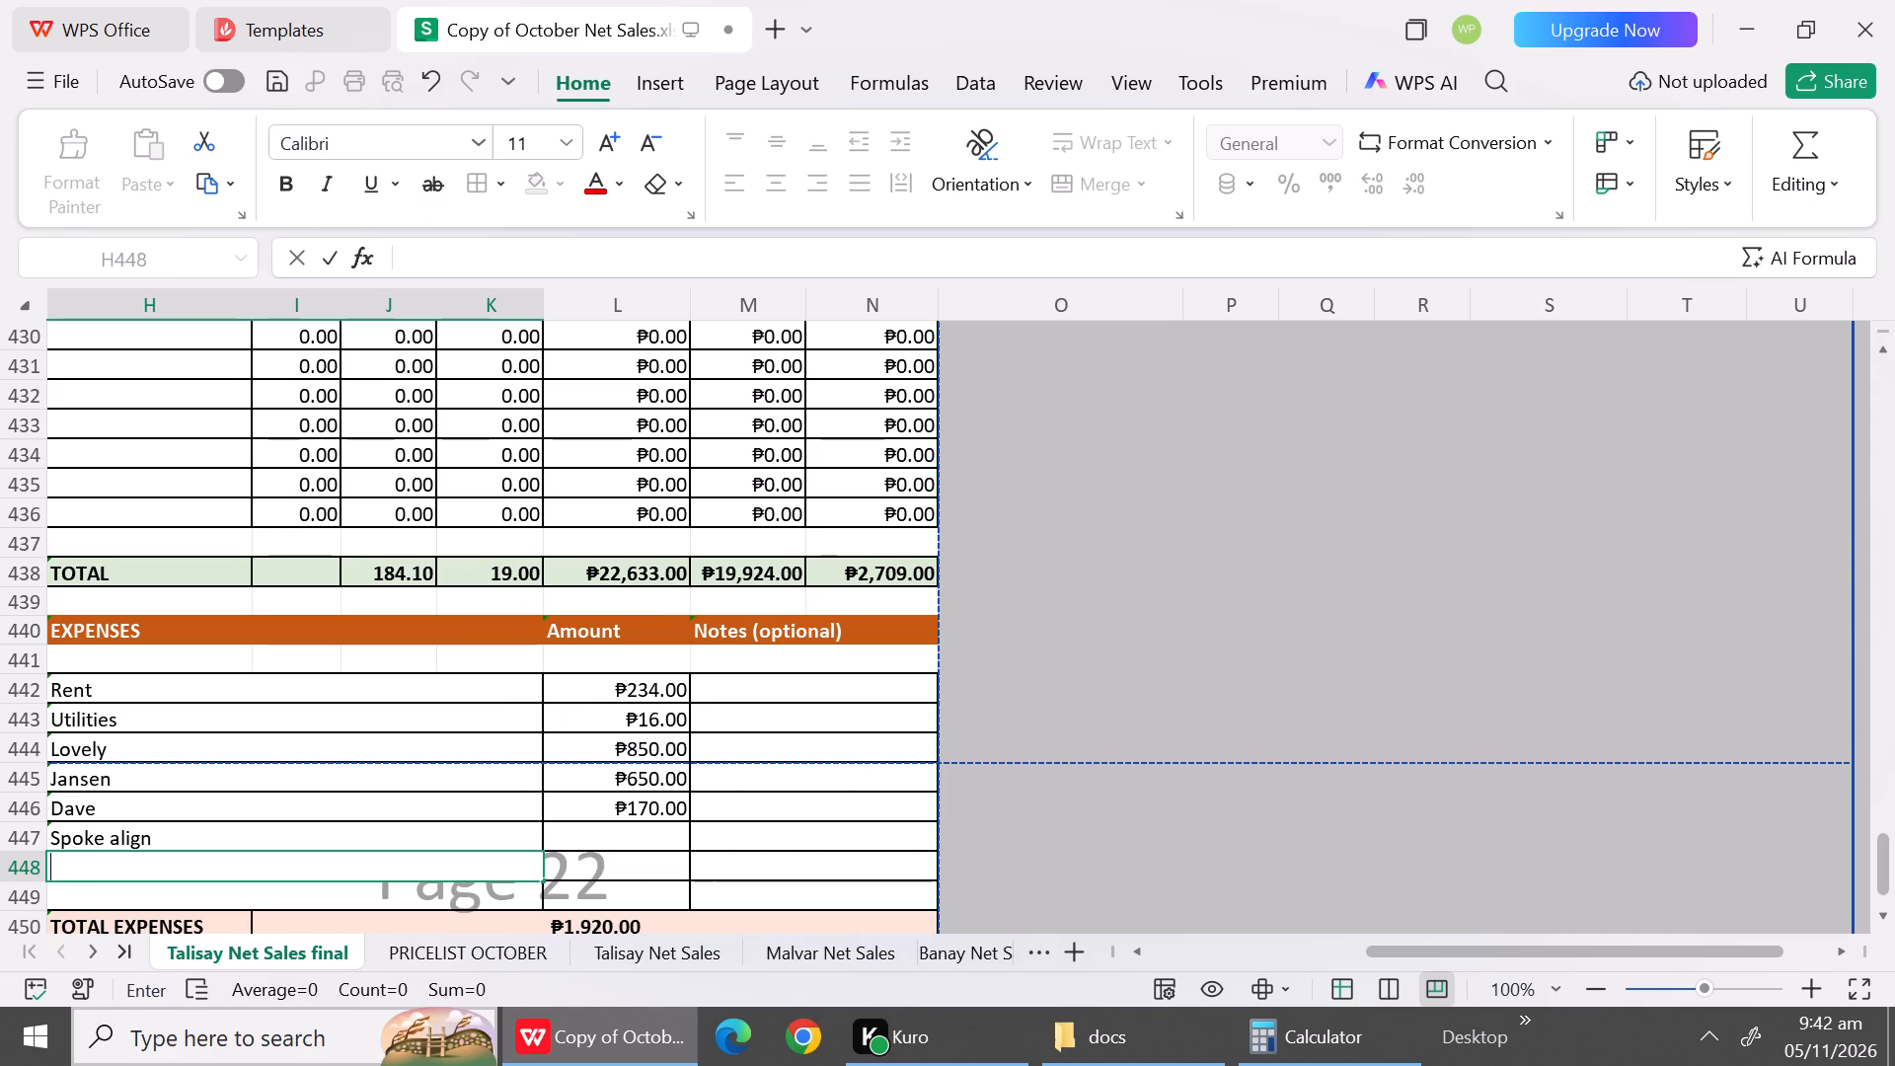
Change the Spoke align description in row 447 to Spoke align & Electric tape and set its amount to 580.
double_click(315, 839)
key("space")
type("+ E")
type("tape +")
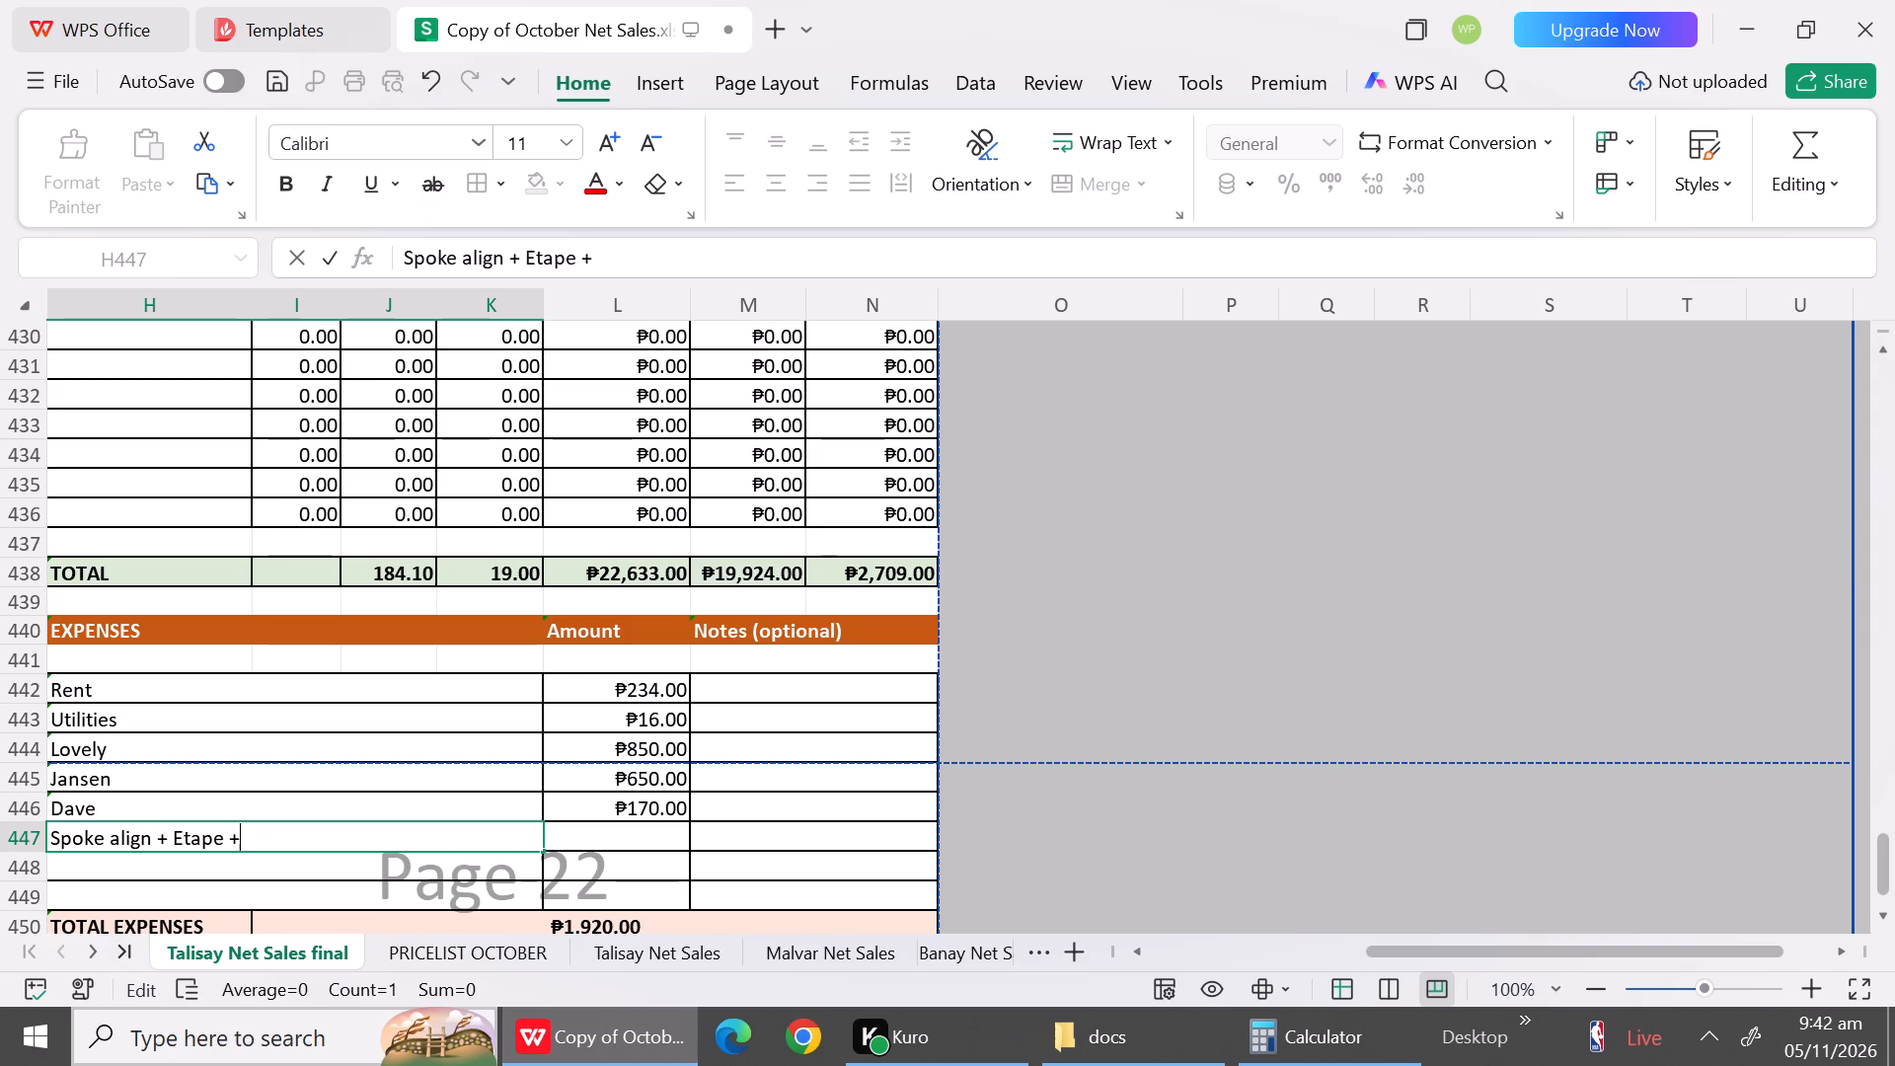
key("BackSpace")
key("BackSpace")
key("BackSpace")
key("BackSpace")
key("BackSpace")
key("BackSpace")
key("BackSpace")
key("BackSpace")
key("BackSpace")
type("& Eta")
key("BackSpace")
key("BackSpace")
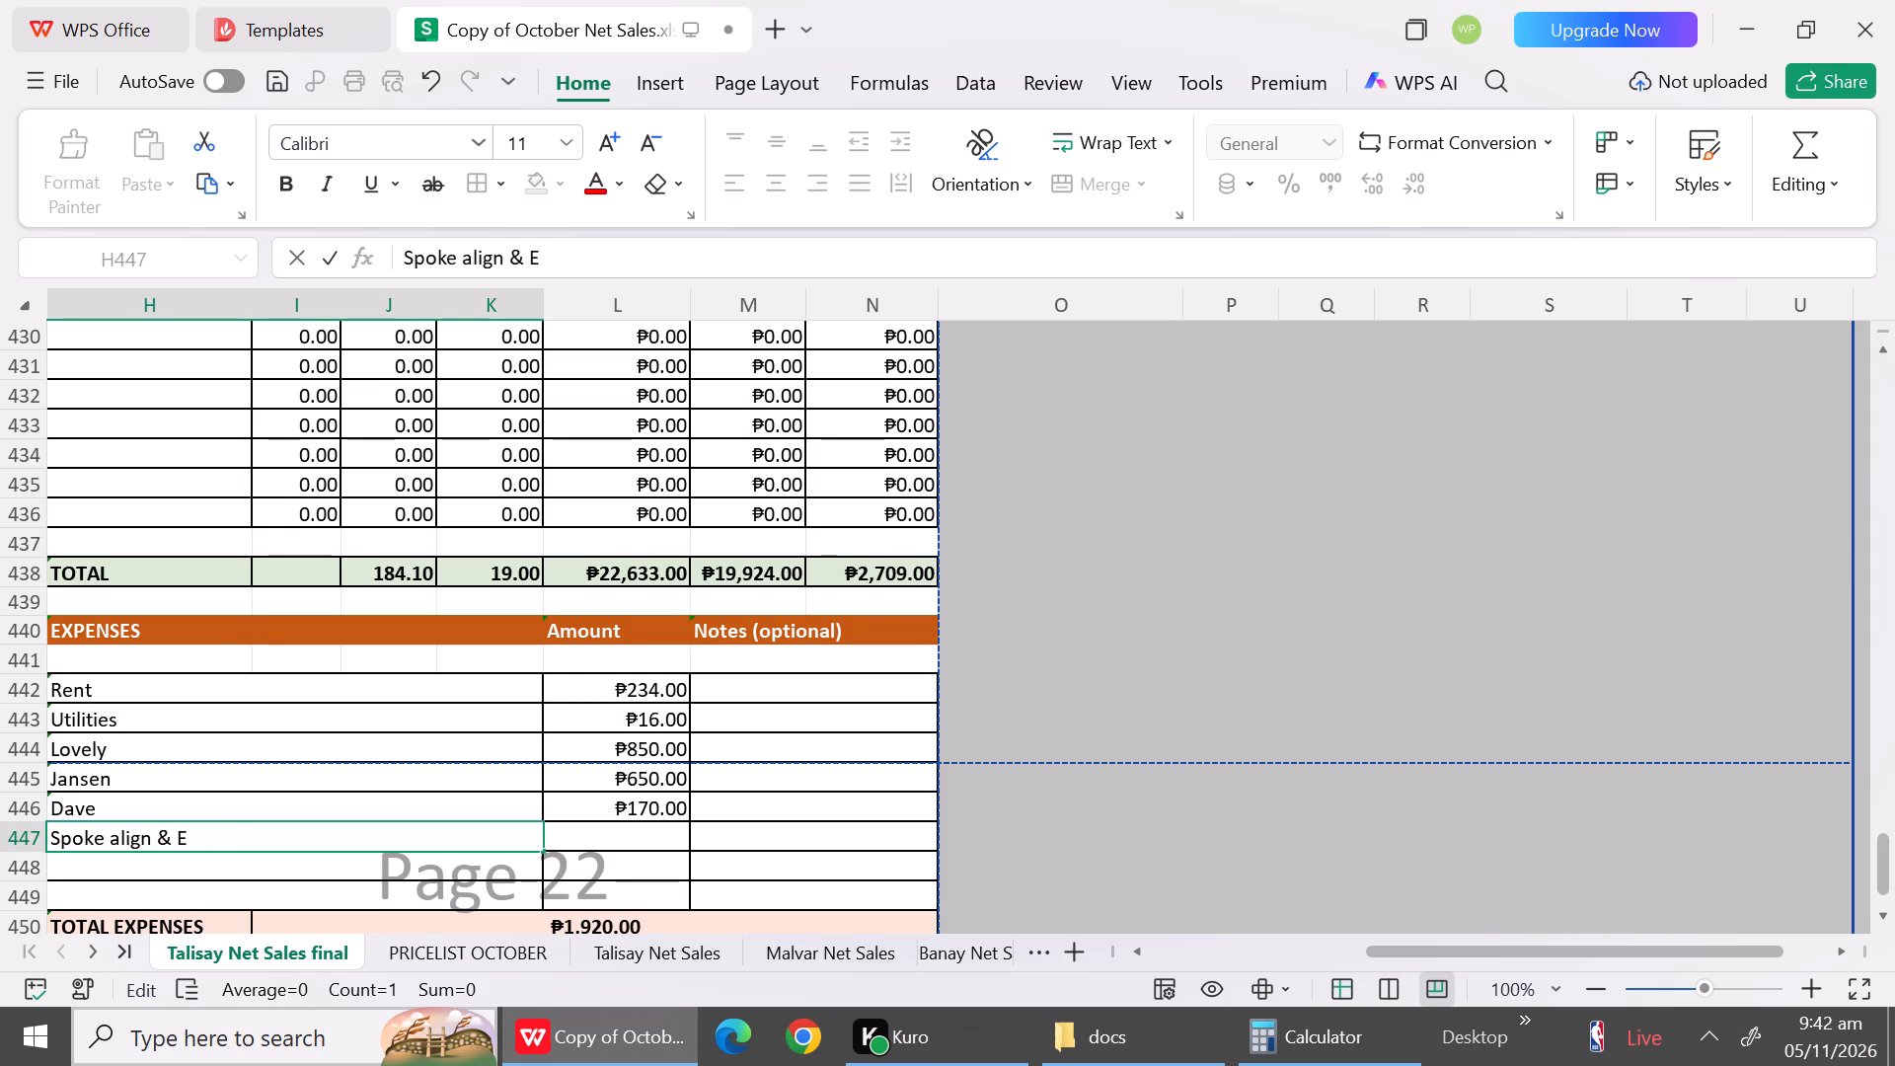
type("lectric tape")
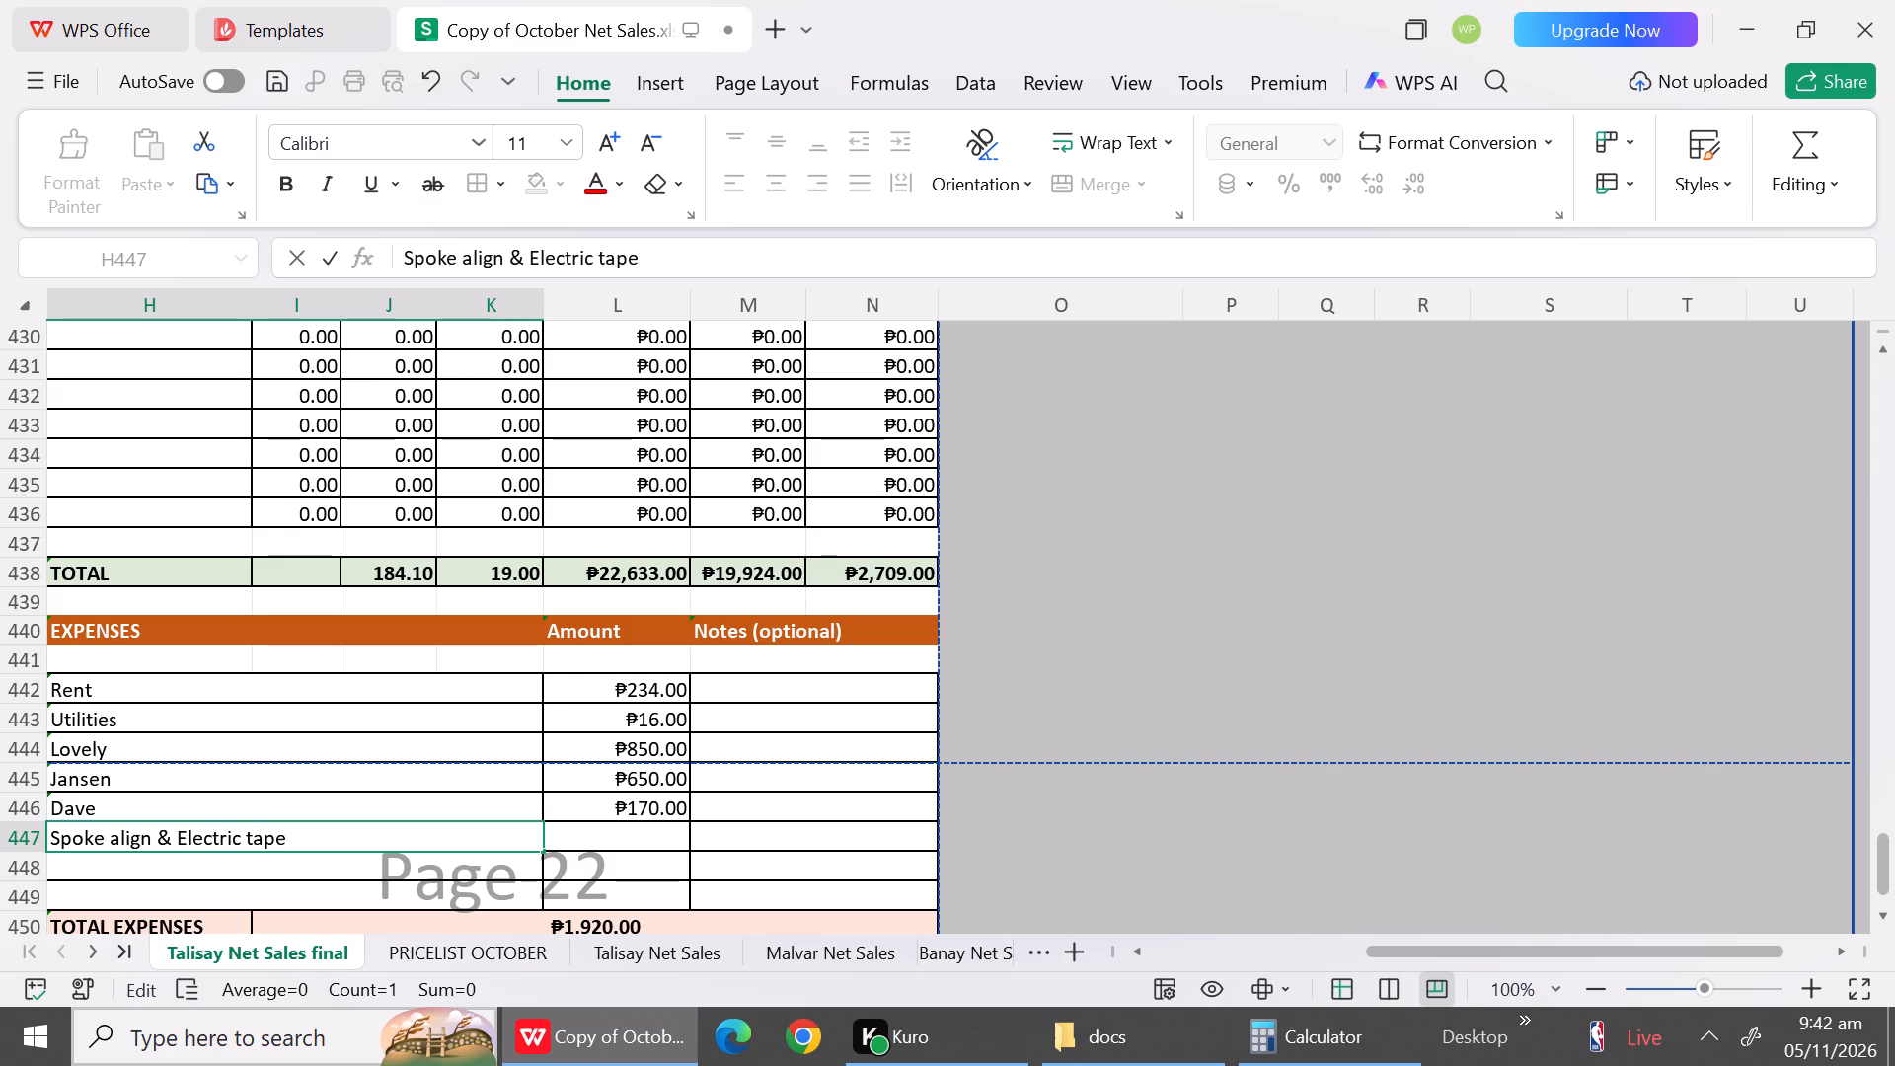
left_click(582, 836)
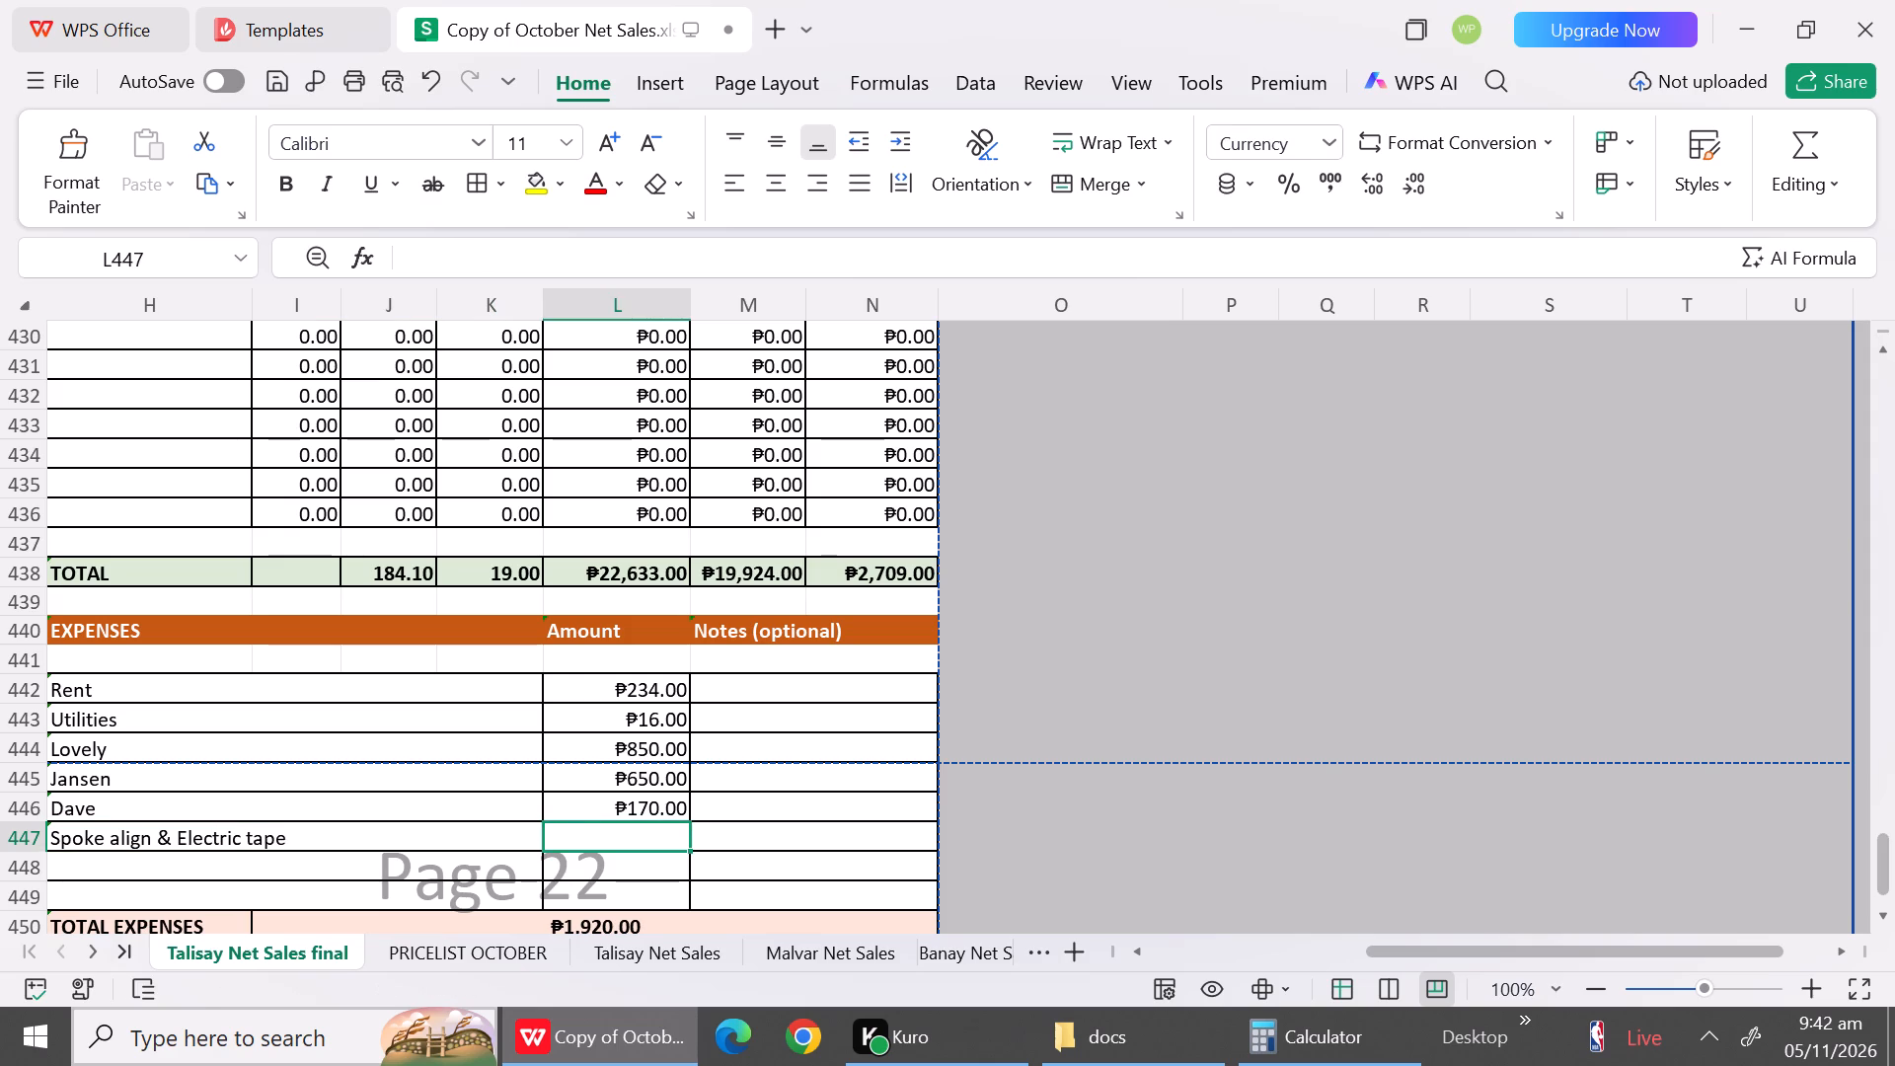
type("580")
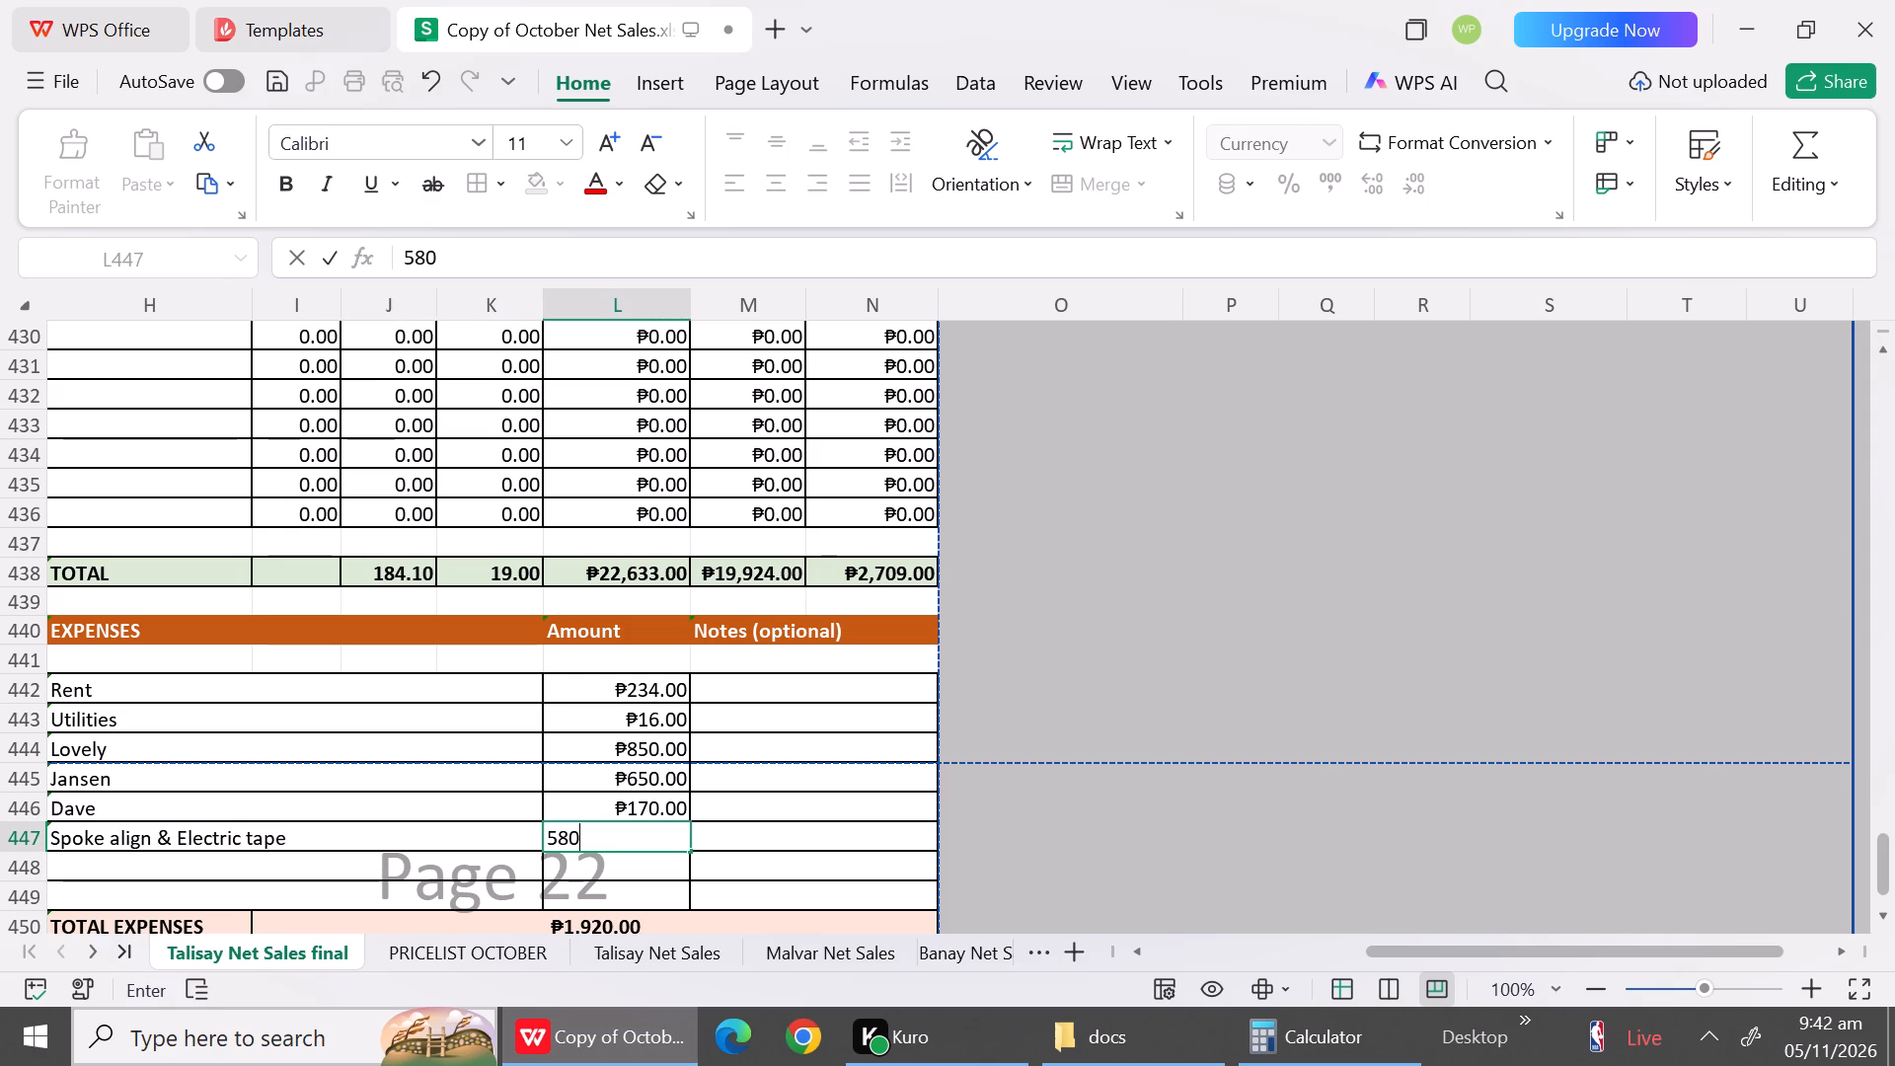
Add a Transportation expense of 150 in row 448 of the October 30 report, with Jansen as the note.
left_click(355, 865)
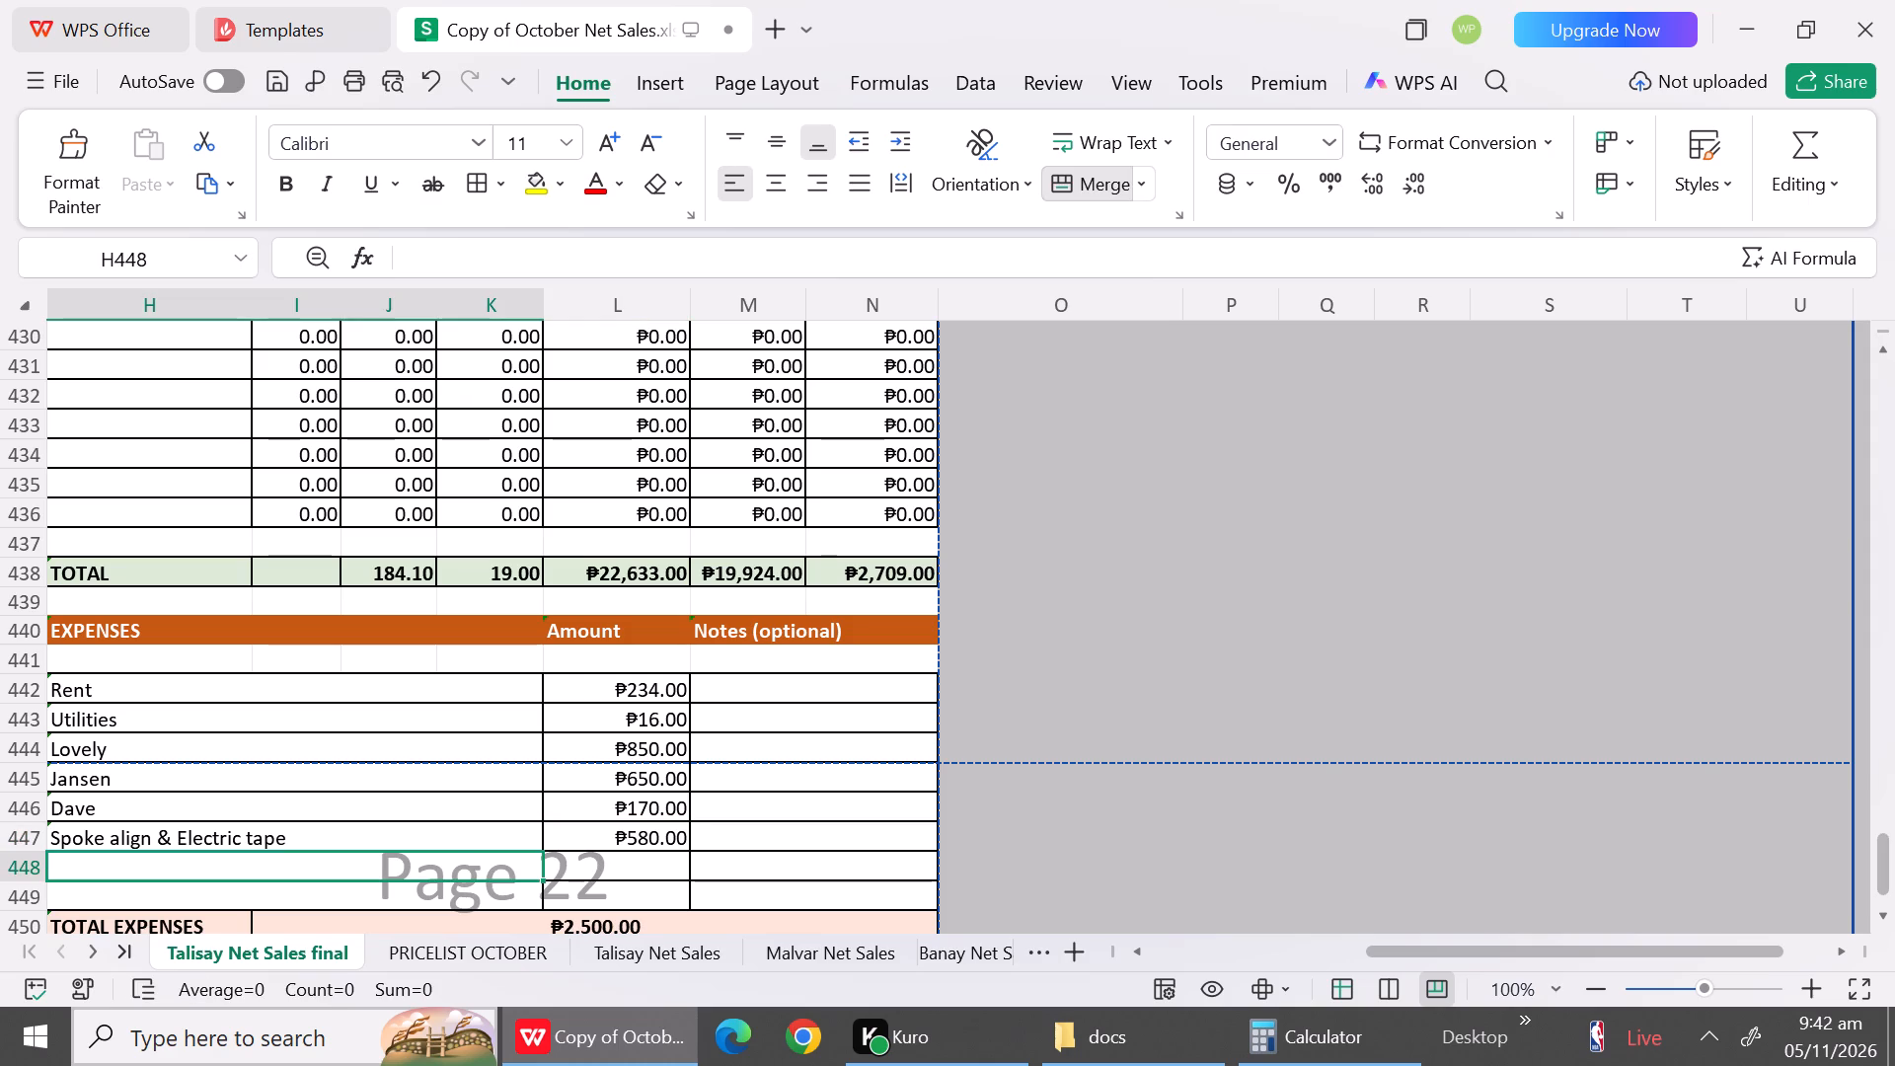
type("Tr")
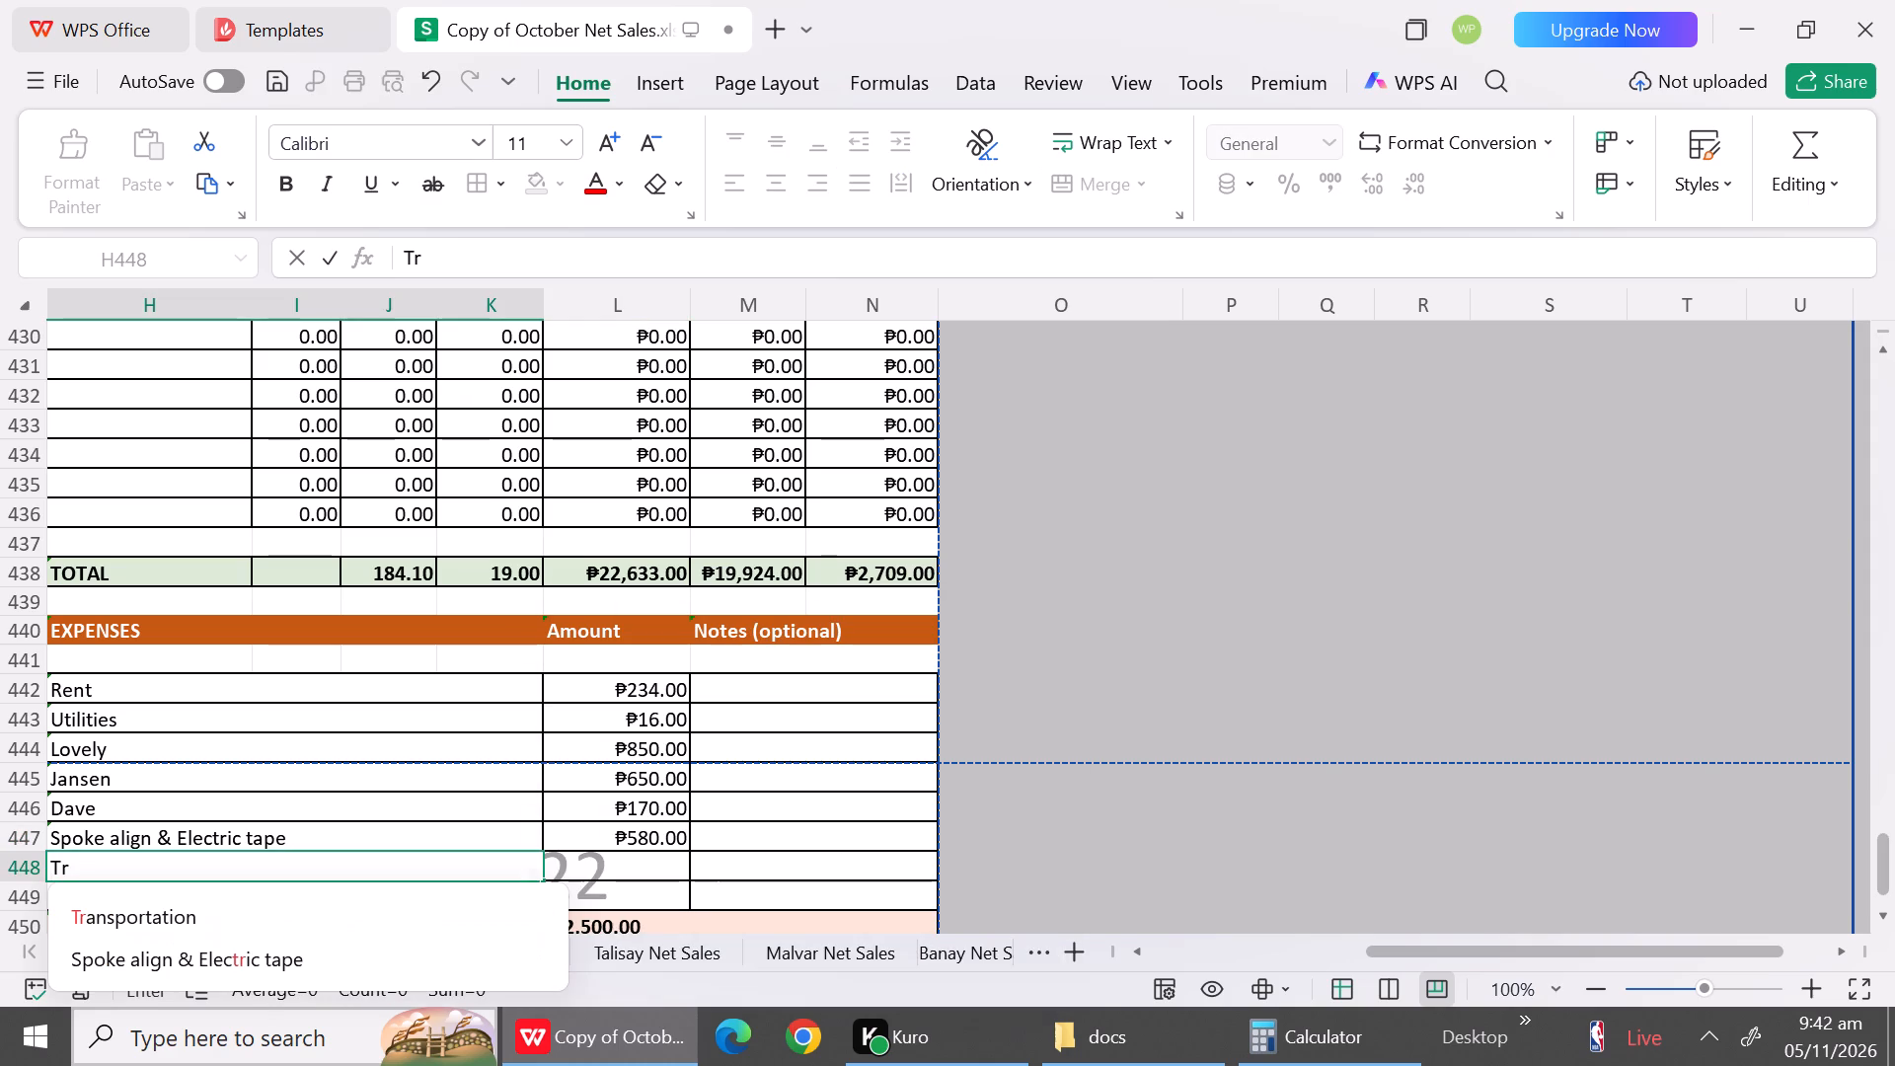
left_click(358, 929)
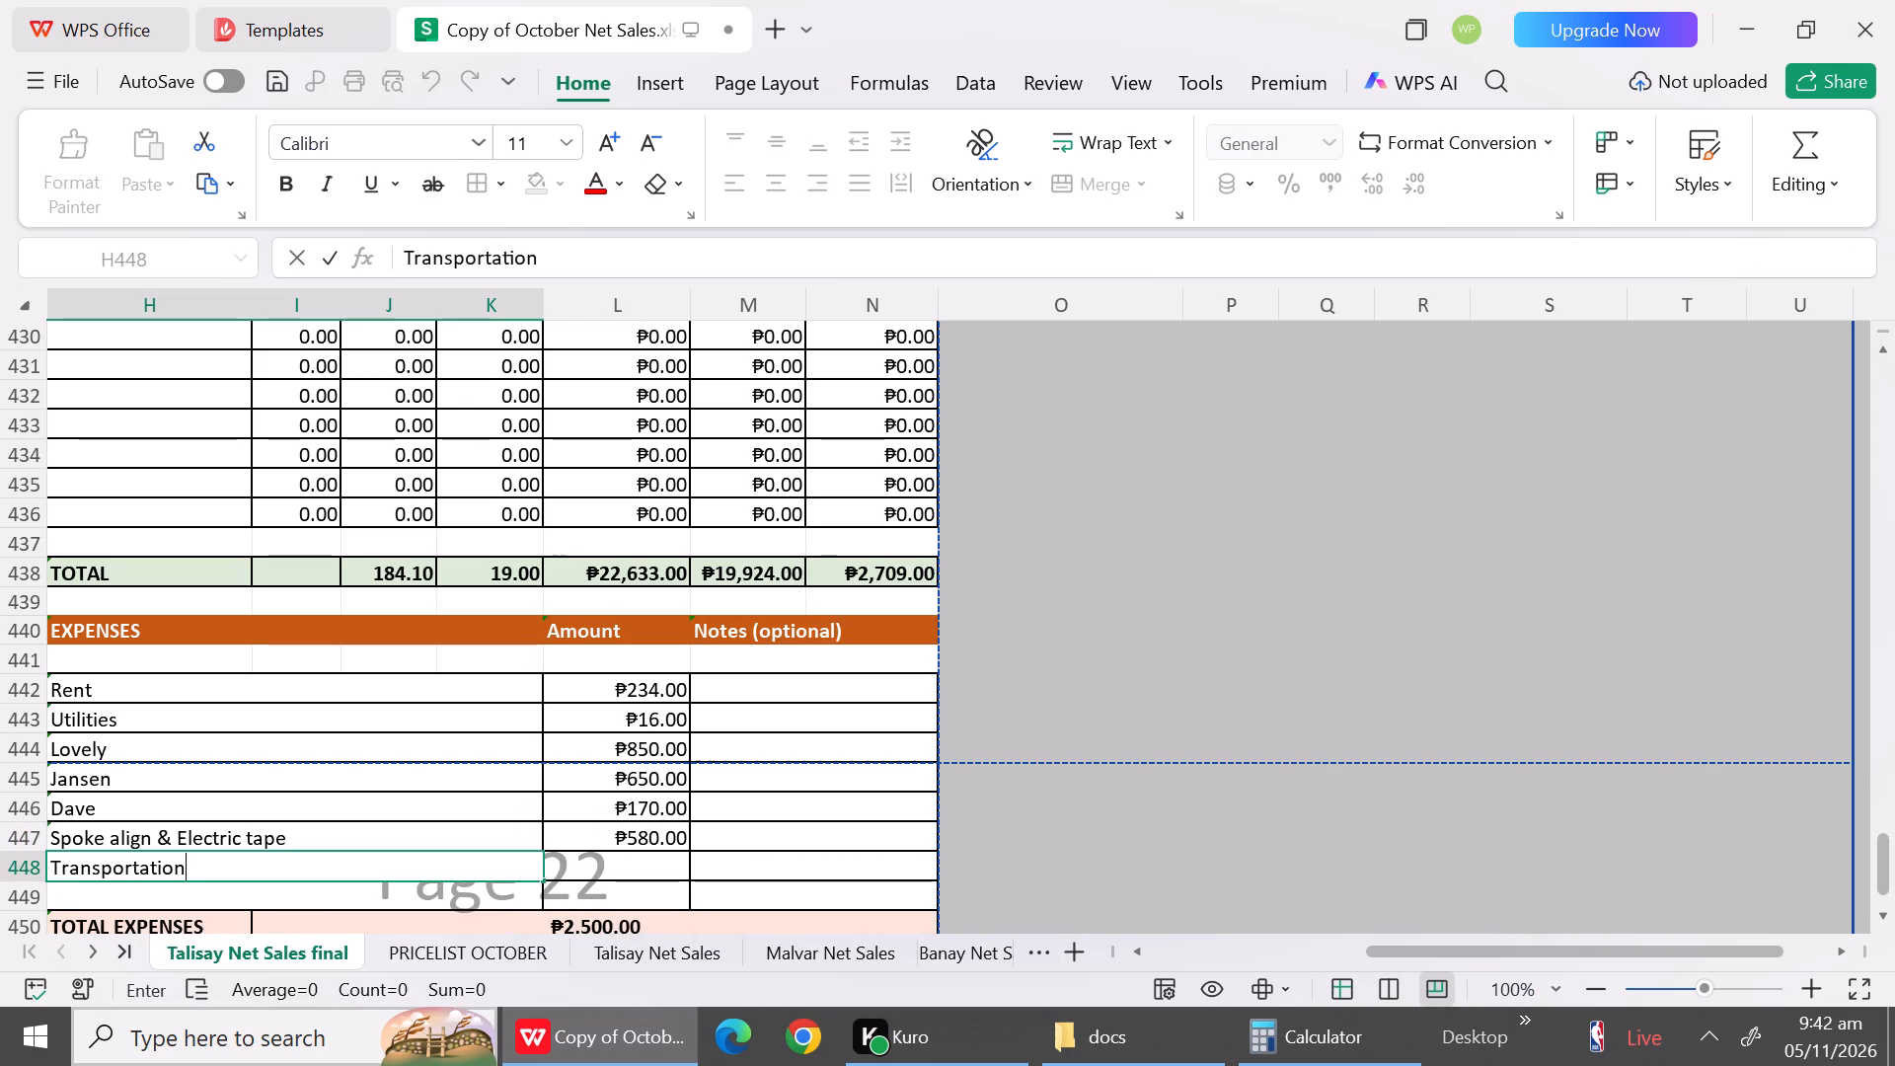
left_click(601, 880)
type("150")
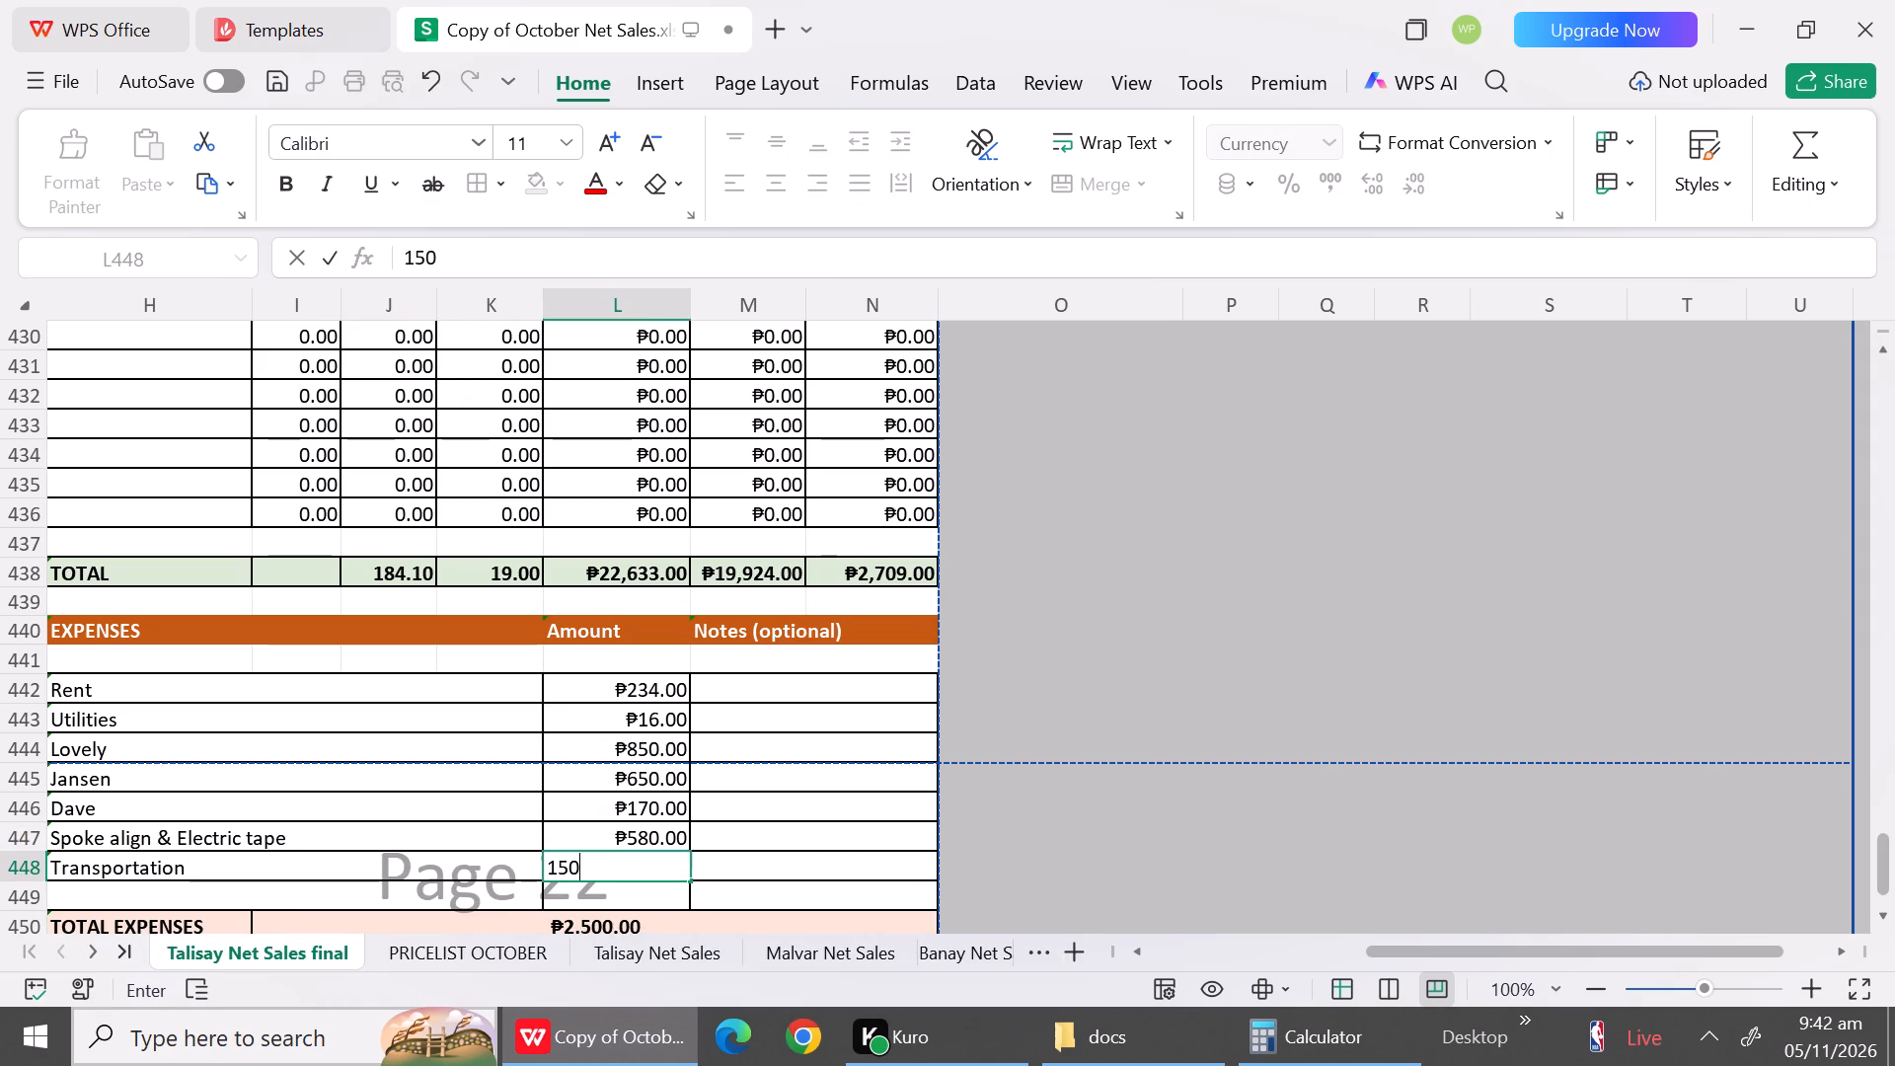
left_click(720, 878)
type("Ja")
left_click(750, 836)
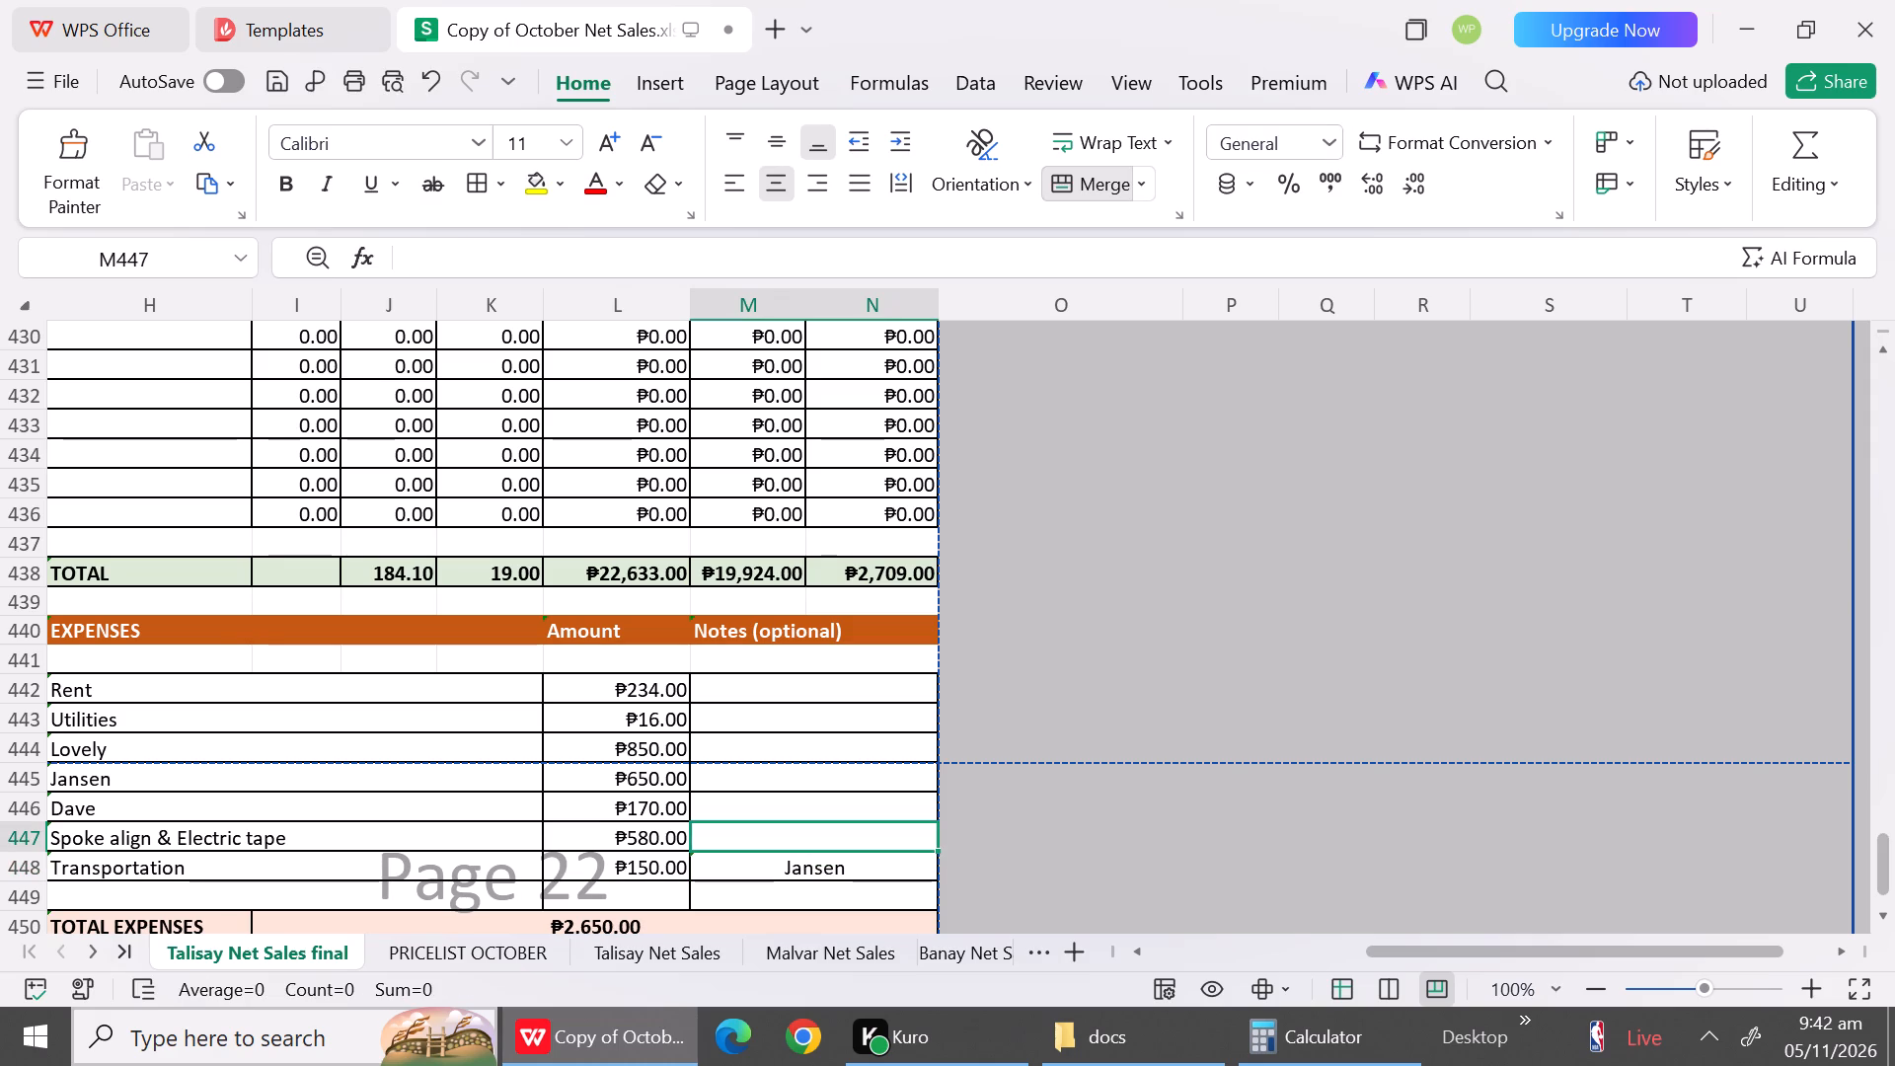
Check the net of the 11.00 kg Regasco row in the October 22 report by calculating 15 × 1186.
triple_click(1880, 465)
left_click_drag(1880, 465, 1876, 426)
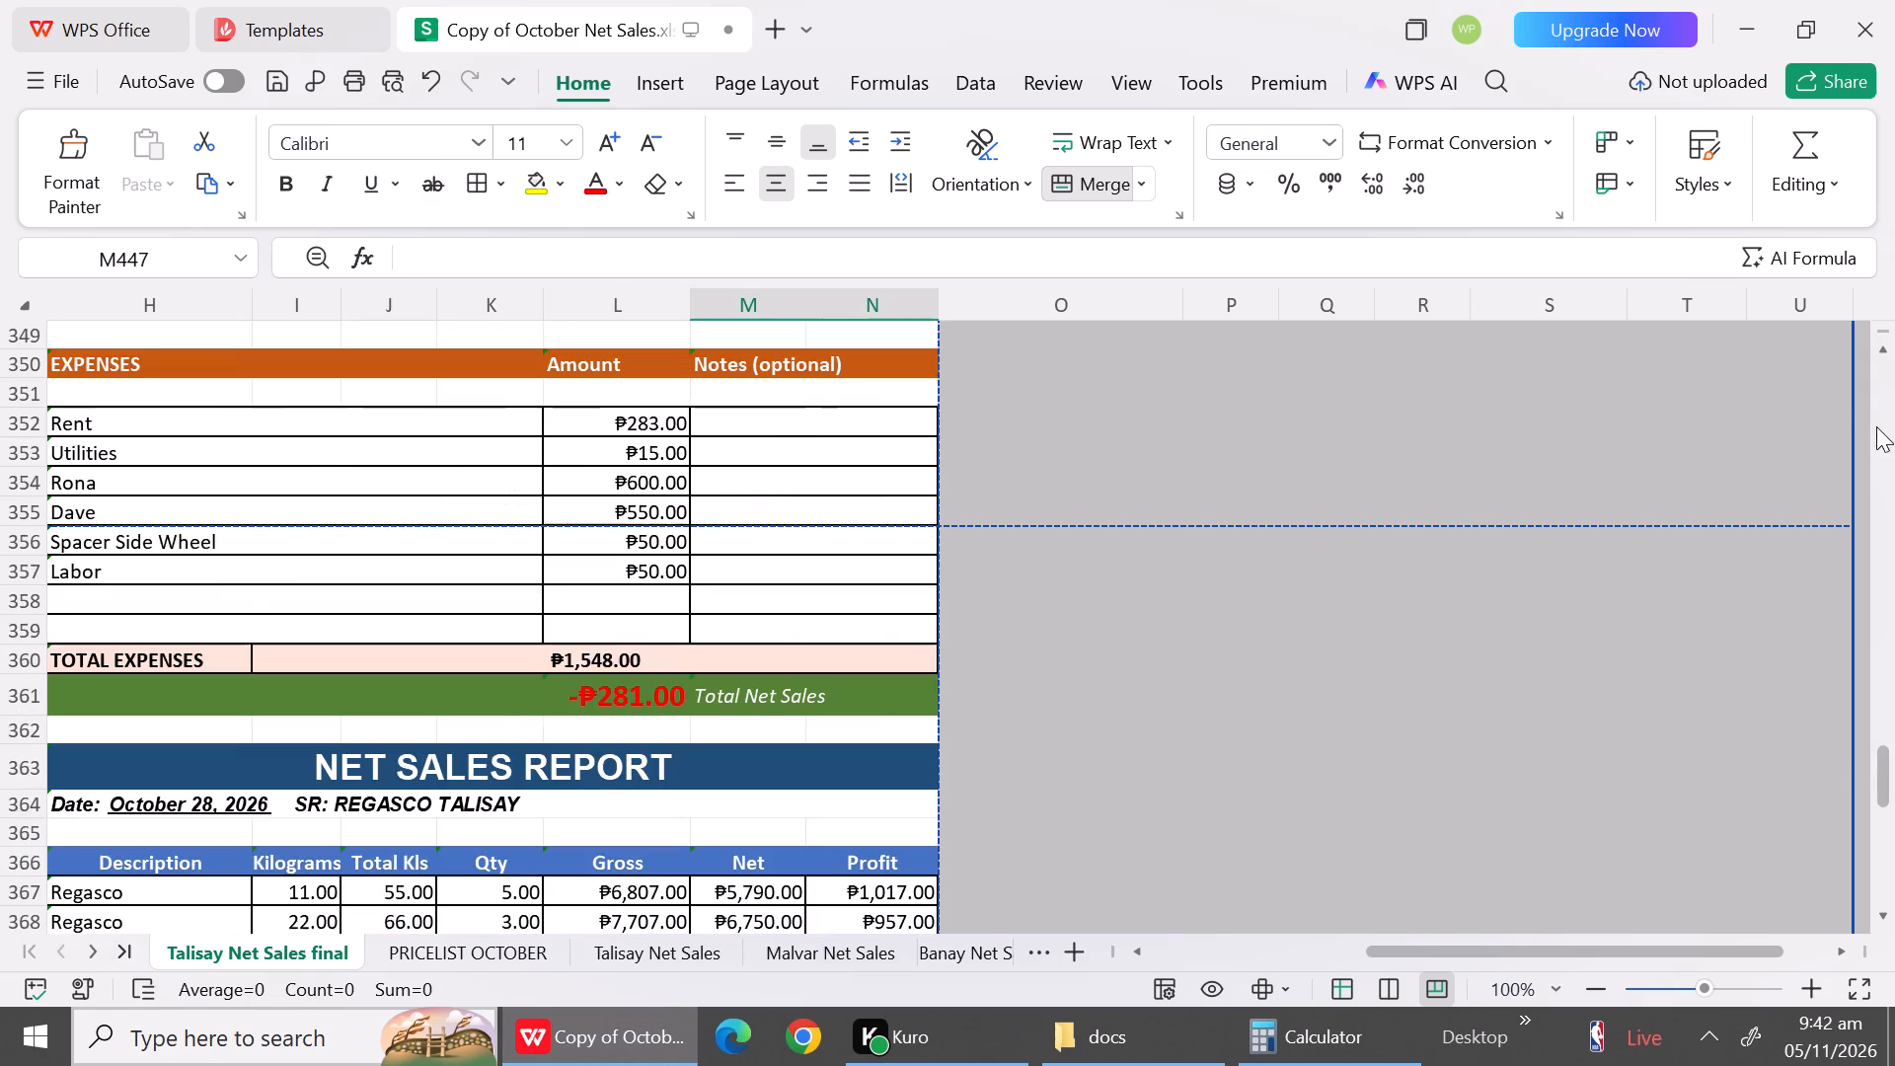
left_click_drag(1876, 426, 1875, 418)
triple_click(1875, 418)
triple_click(1875, 418)
left_click(1875, 418)
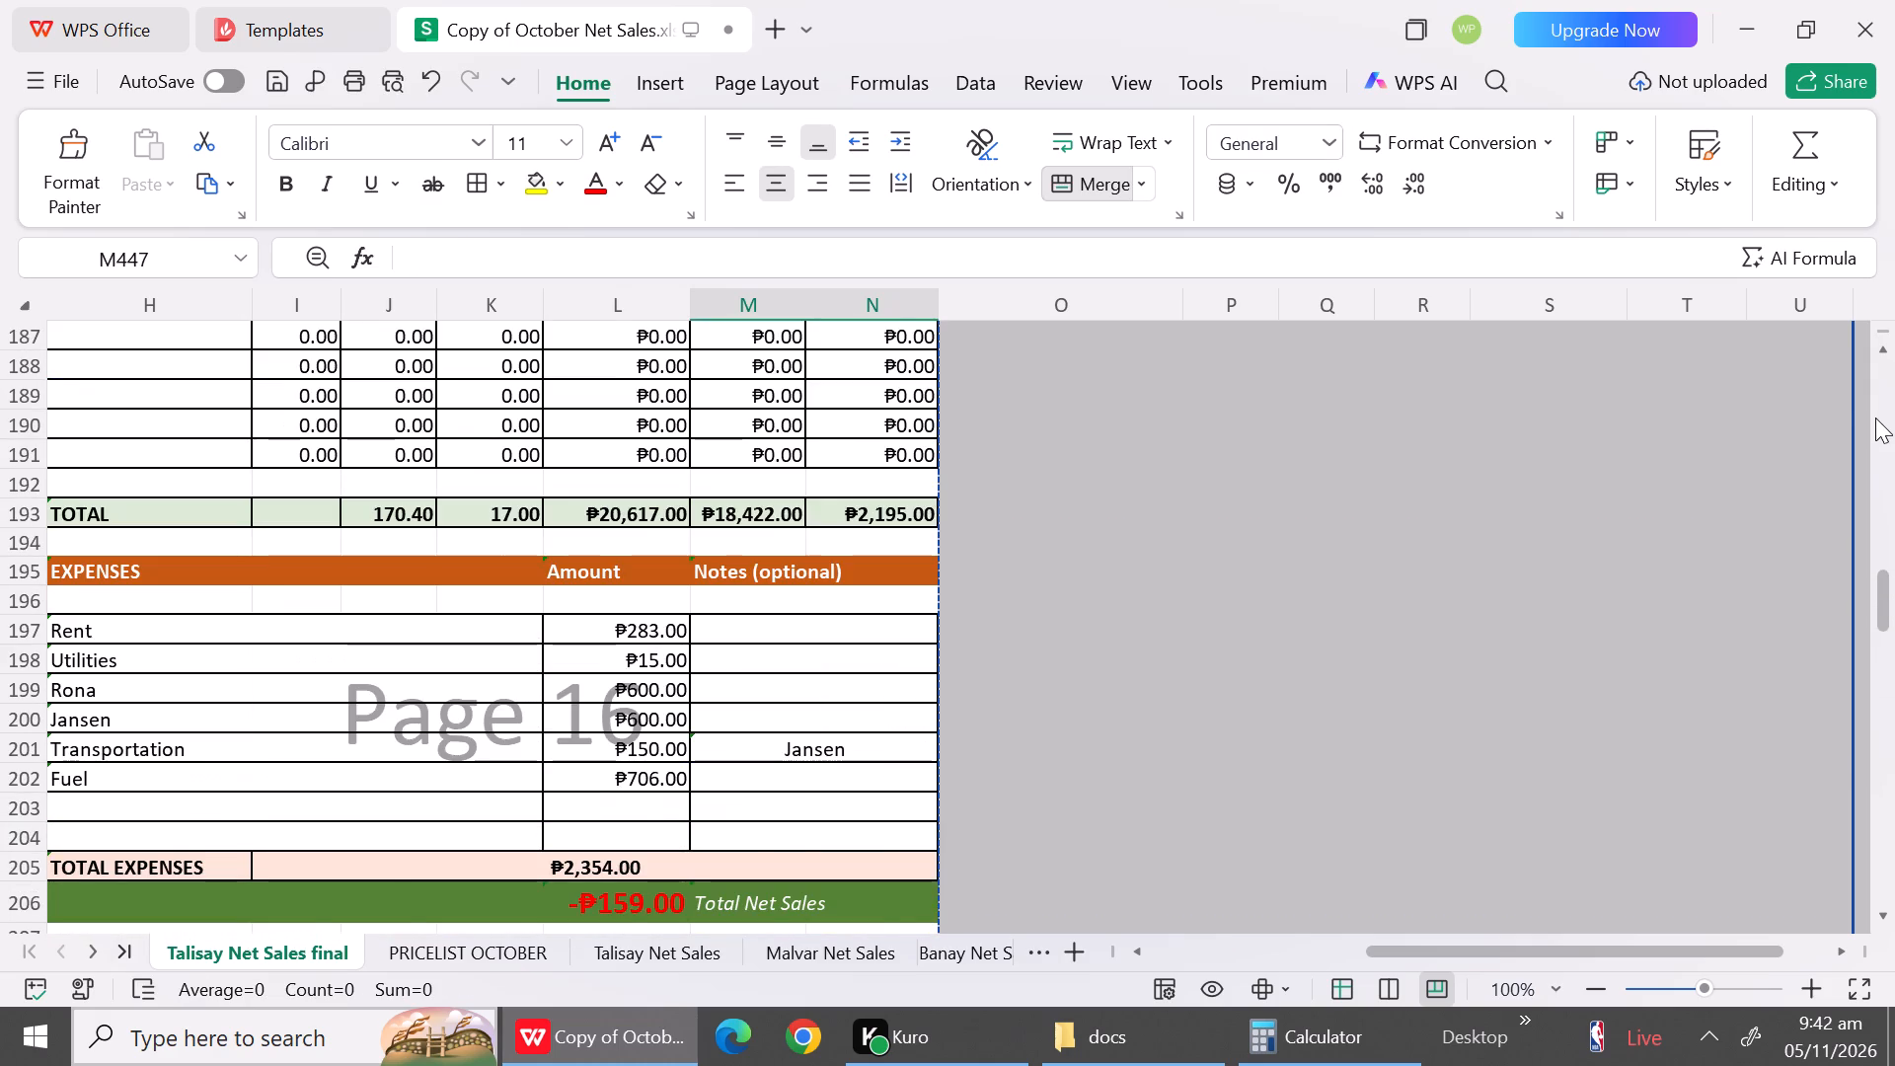
left_click(1875, 418)
left_click(1875, 418)
left_click(1882, 818)
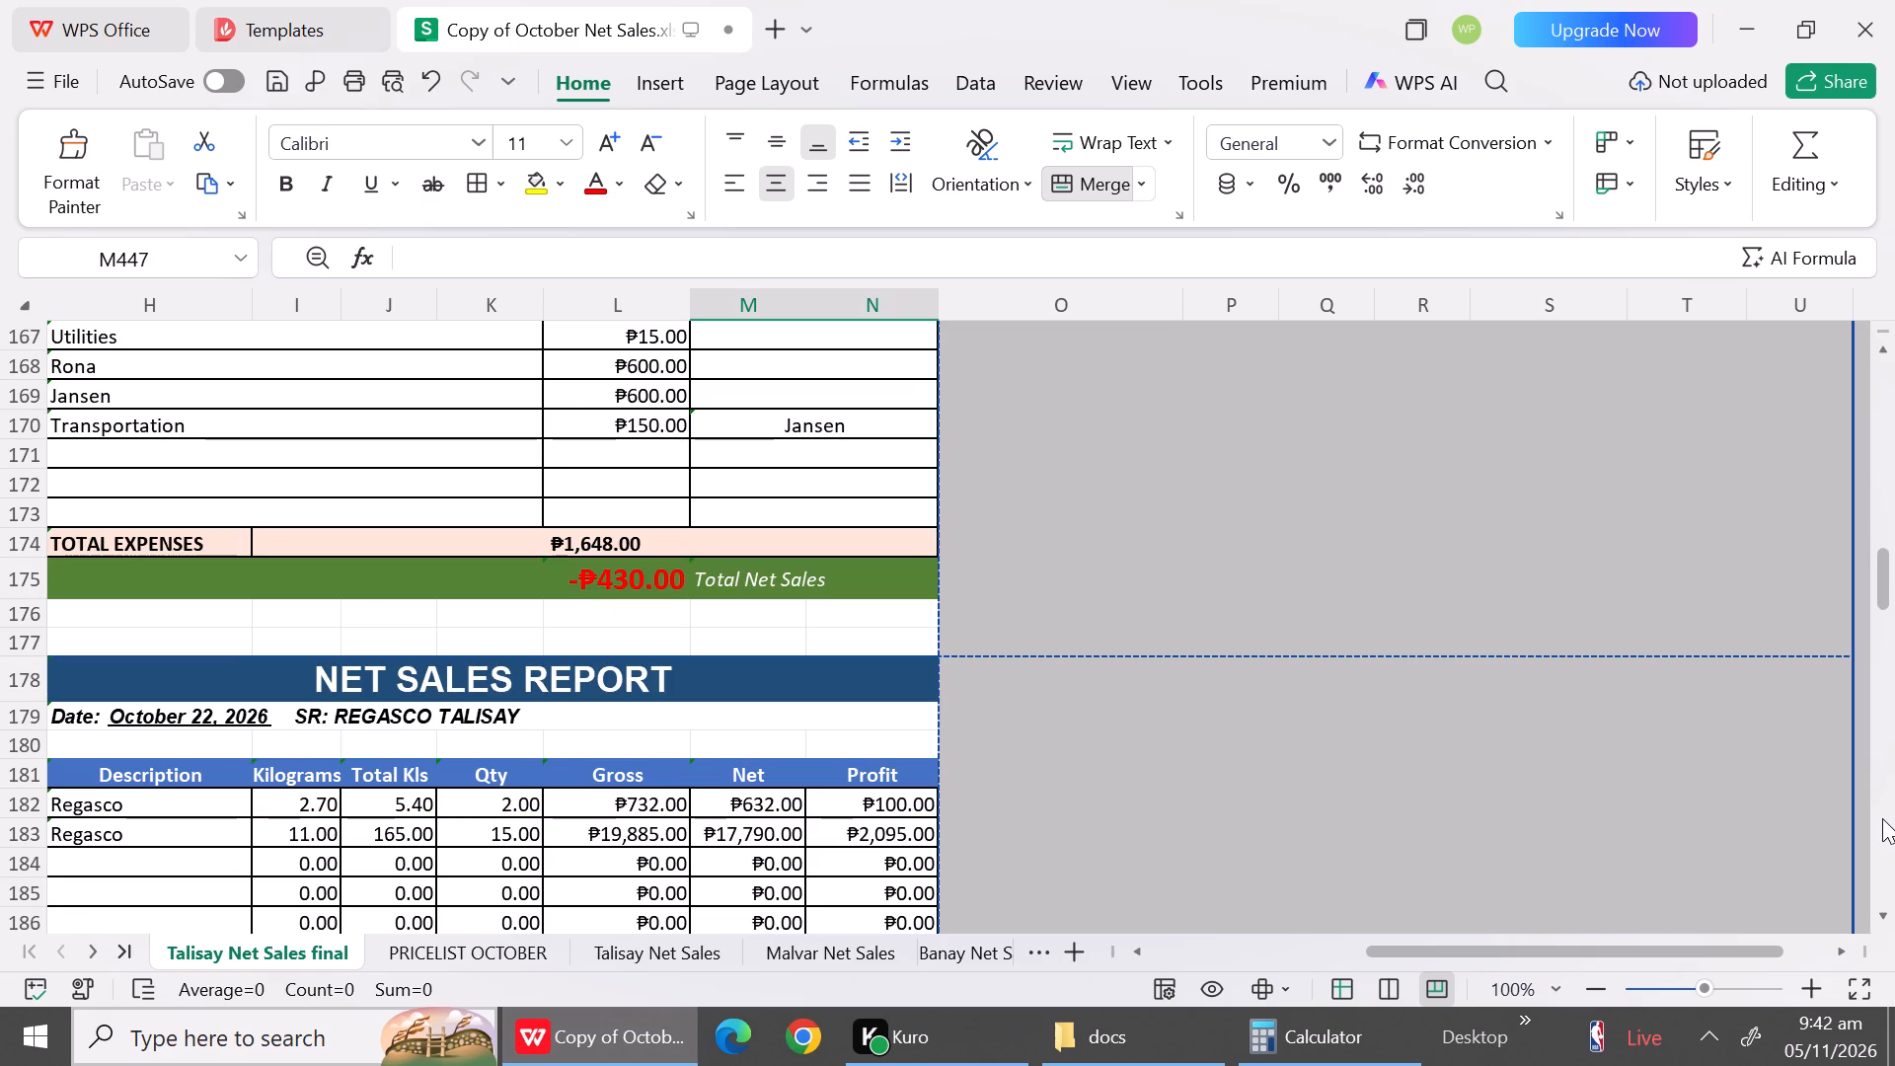
left_click(1366, 1033)
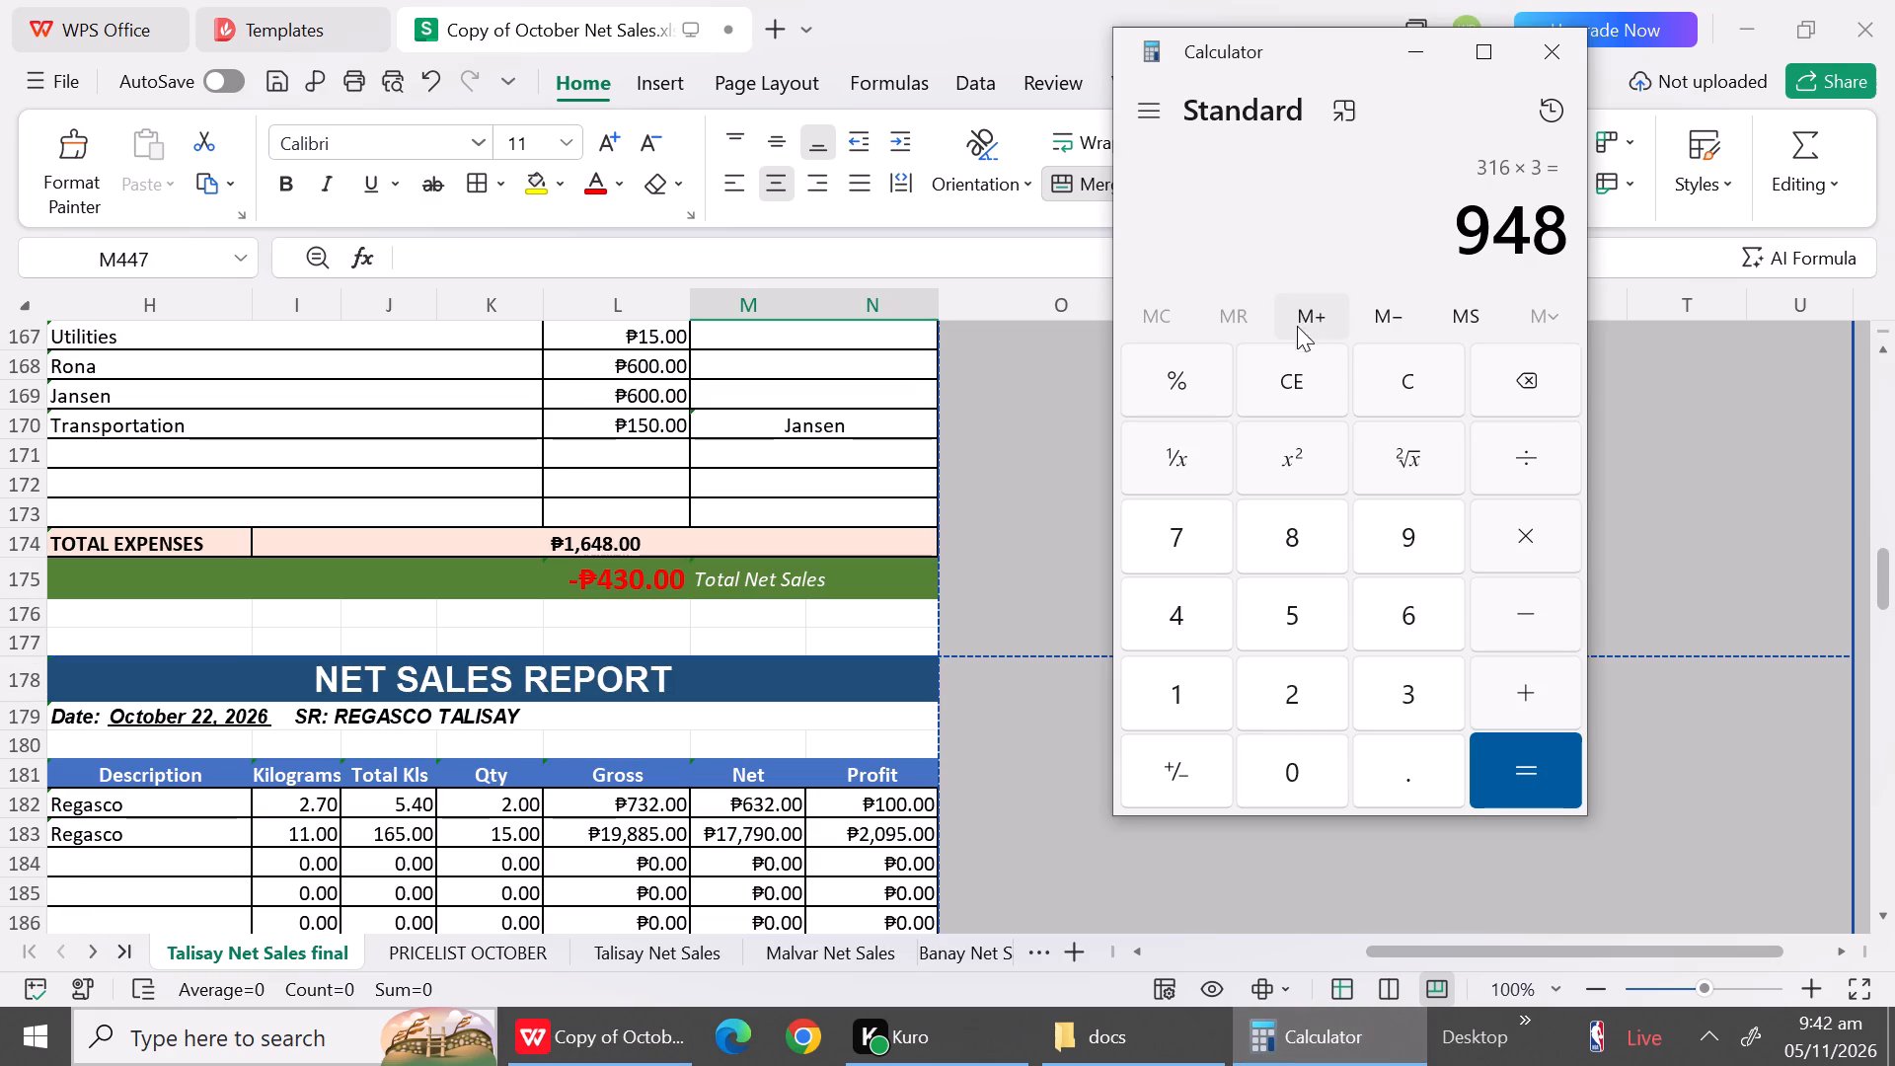
left_click(1297, 365)
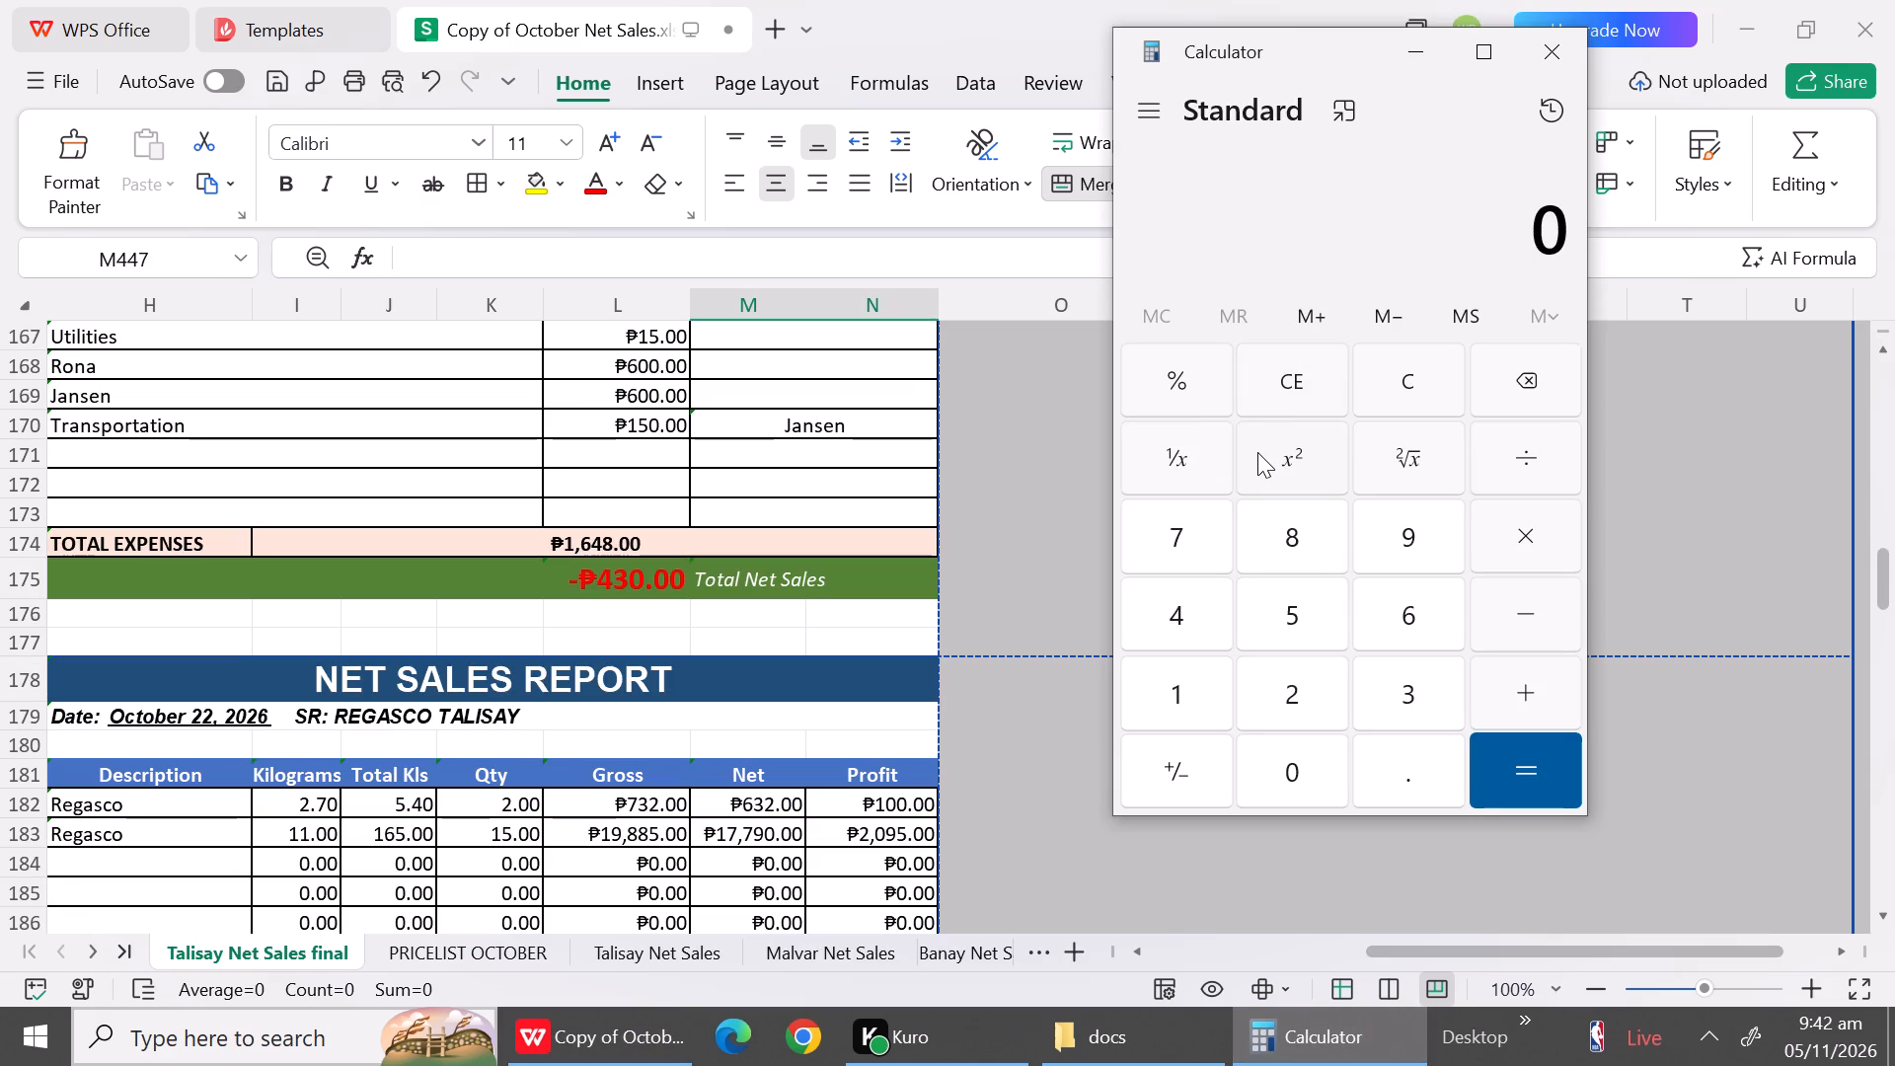
type("15")
key("shift+asterisk")
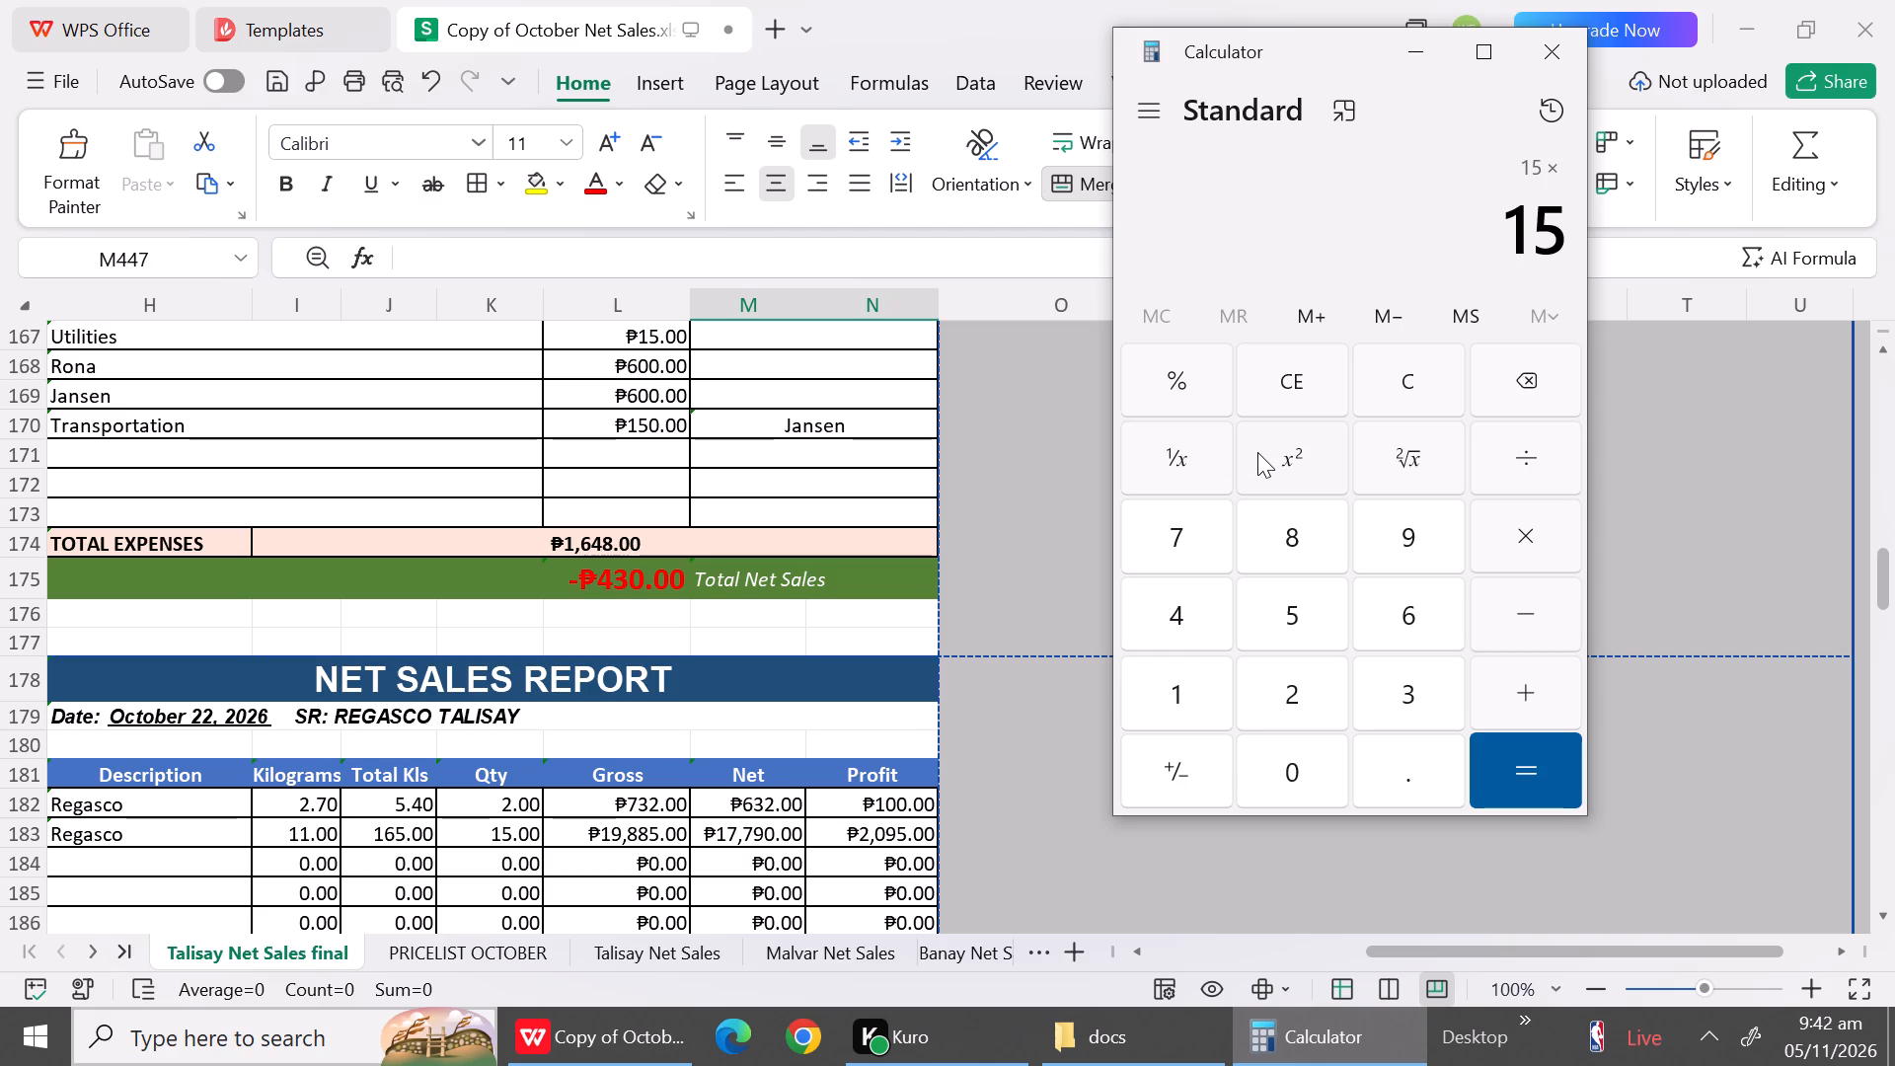
type("1186")
key("Return")
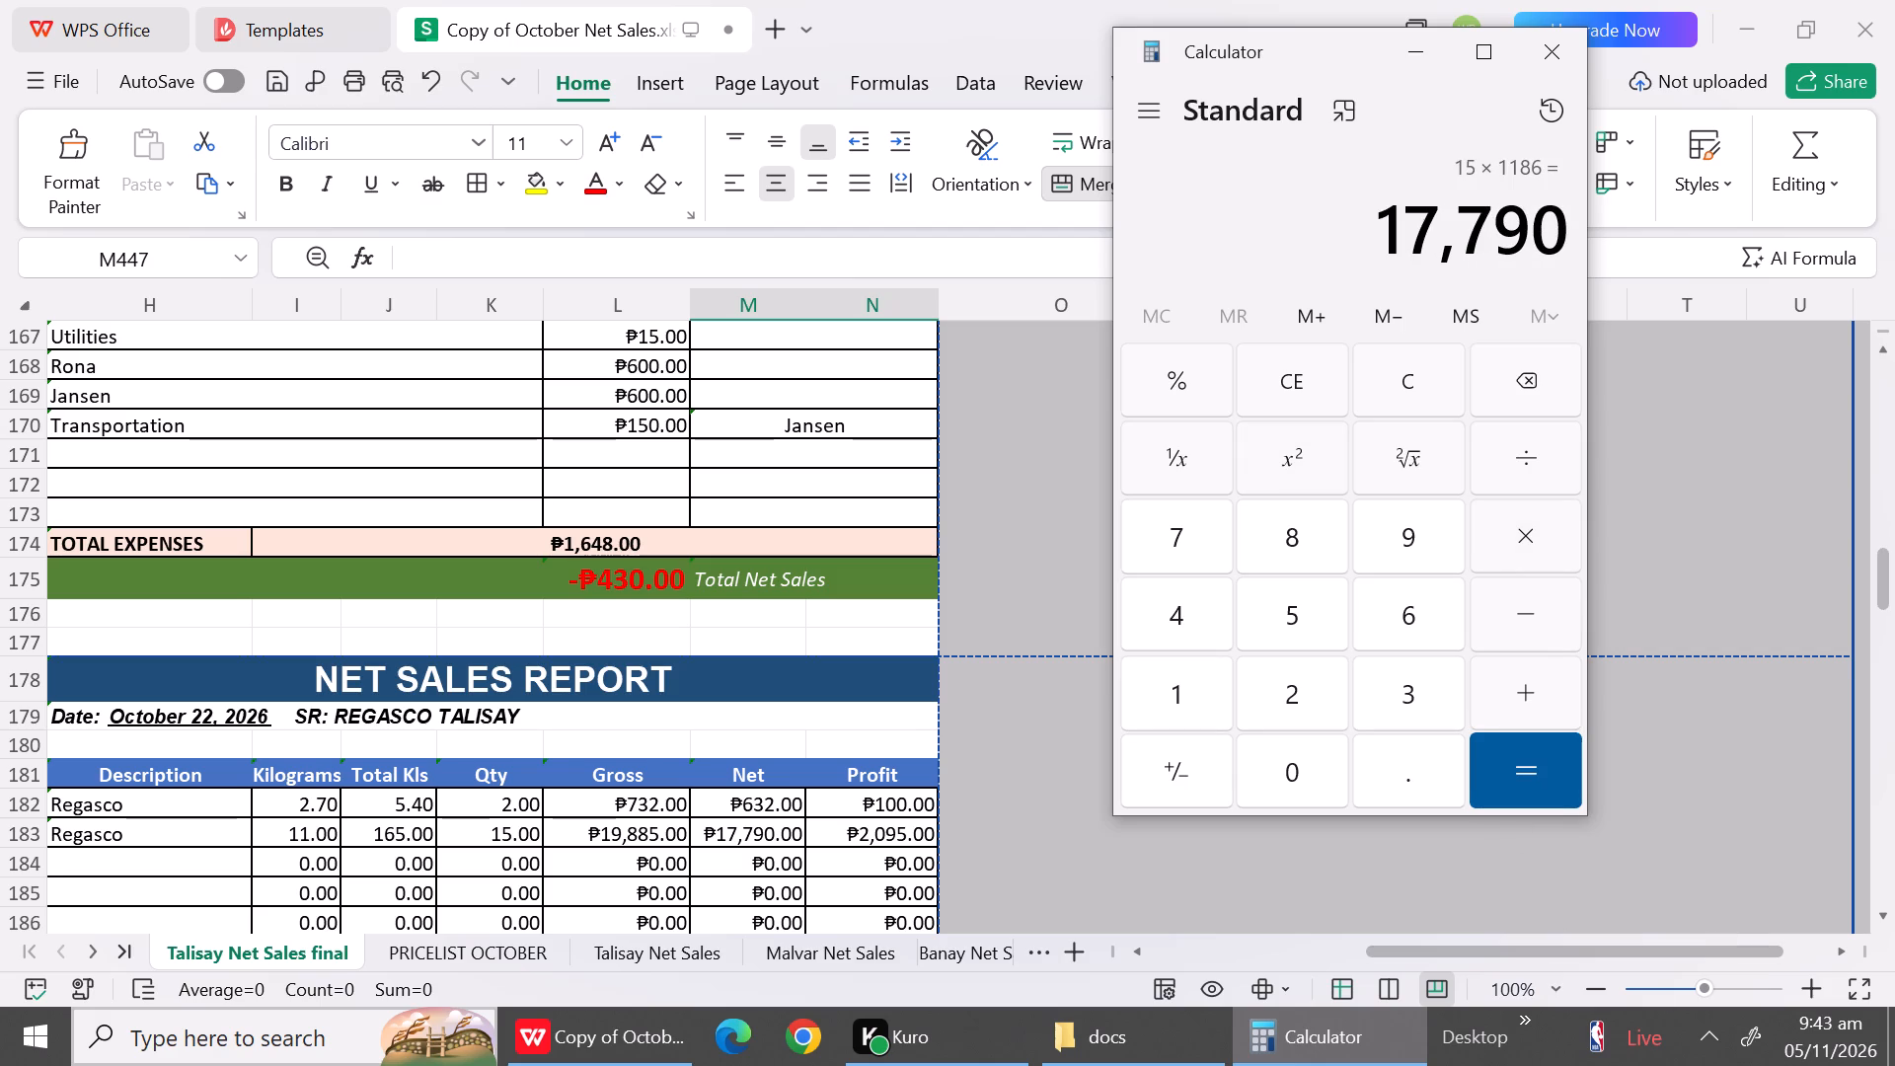
Calculate 4 × 1186 for the 11.00 kg Regasco row of the October 23 report and set its net to 4774.
triple_click(1885, 921)
triple_click(1885, 921)
triple_click(1885, 921)
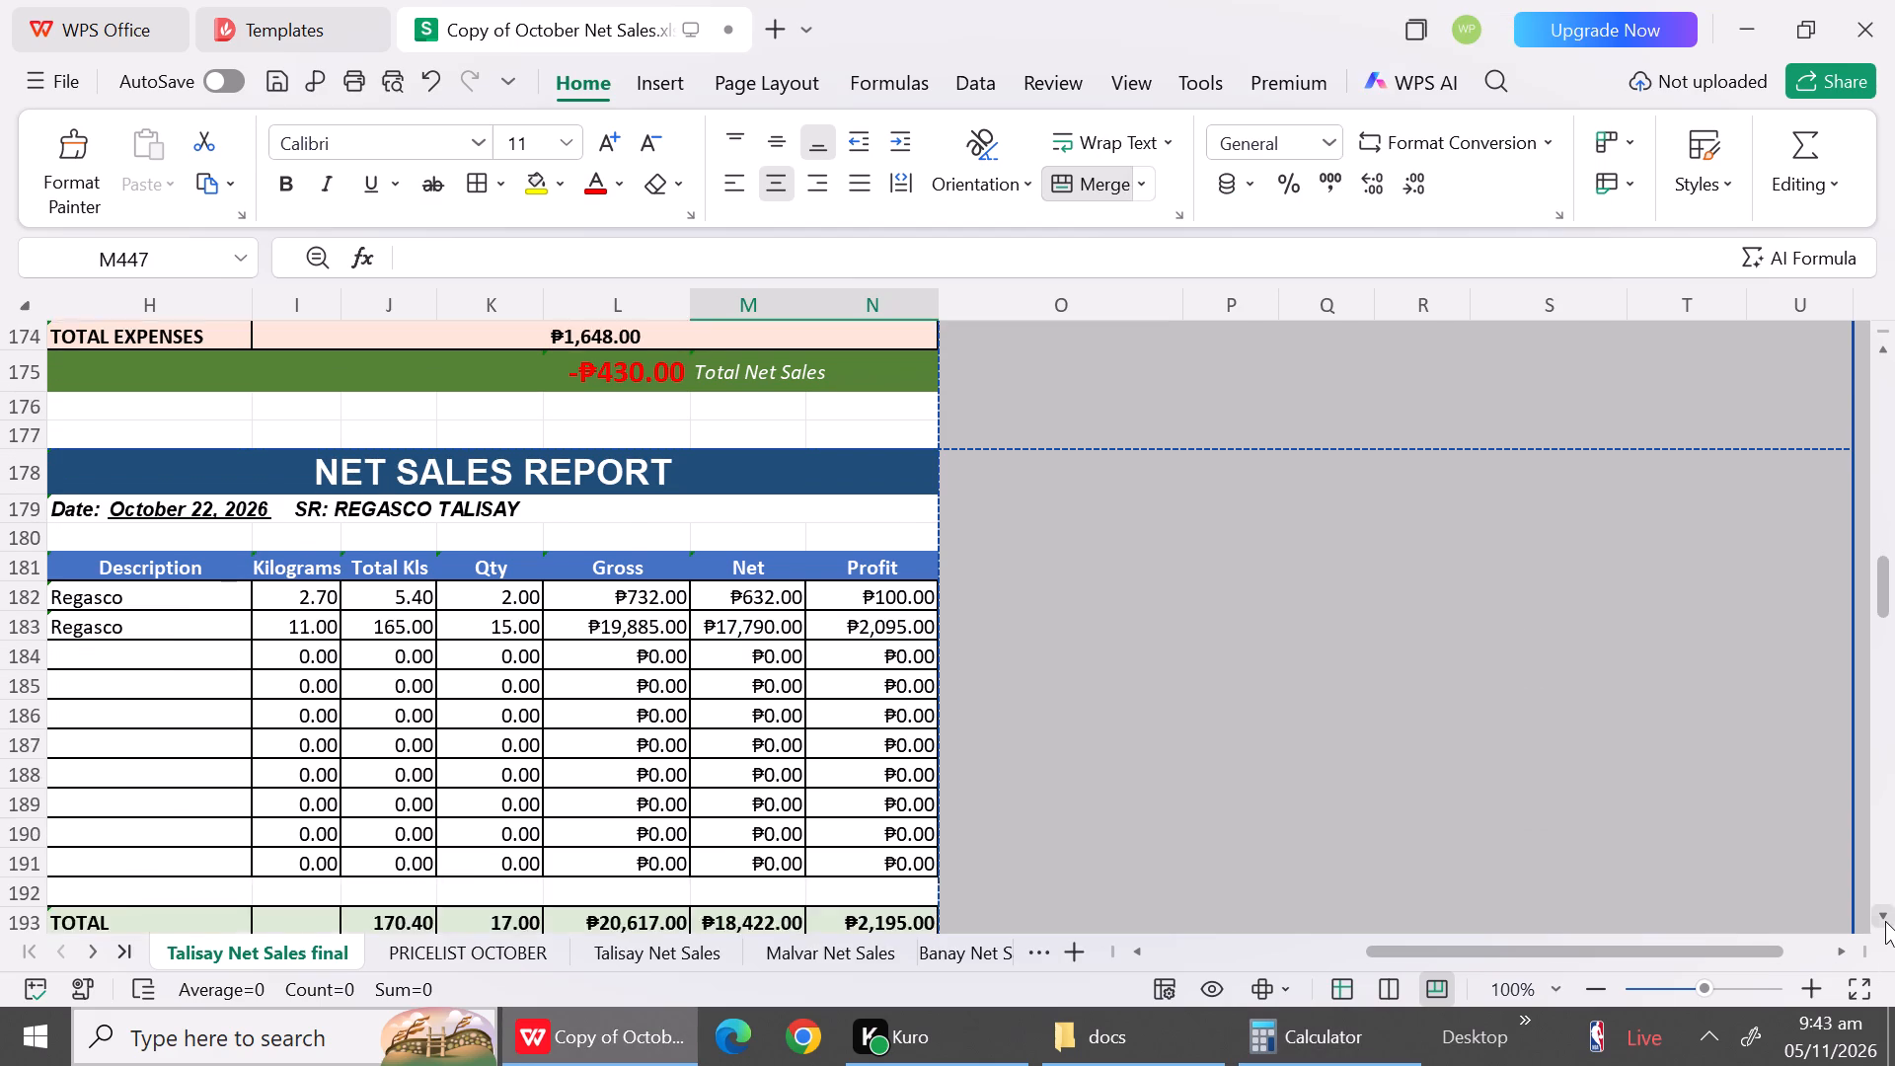
triple_click(1885, 921)
triple_click(1885, 921)
triple_click(1885, 921)
triple_click(1885, 921)
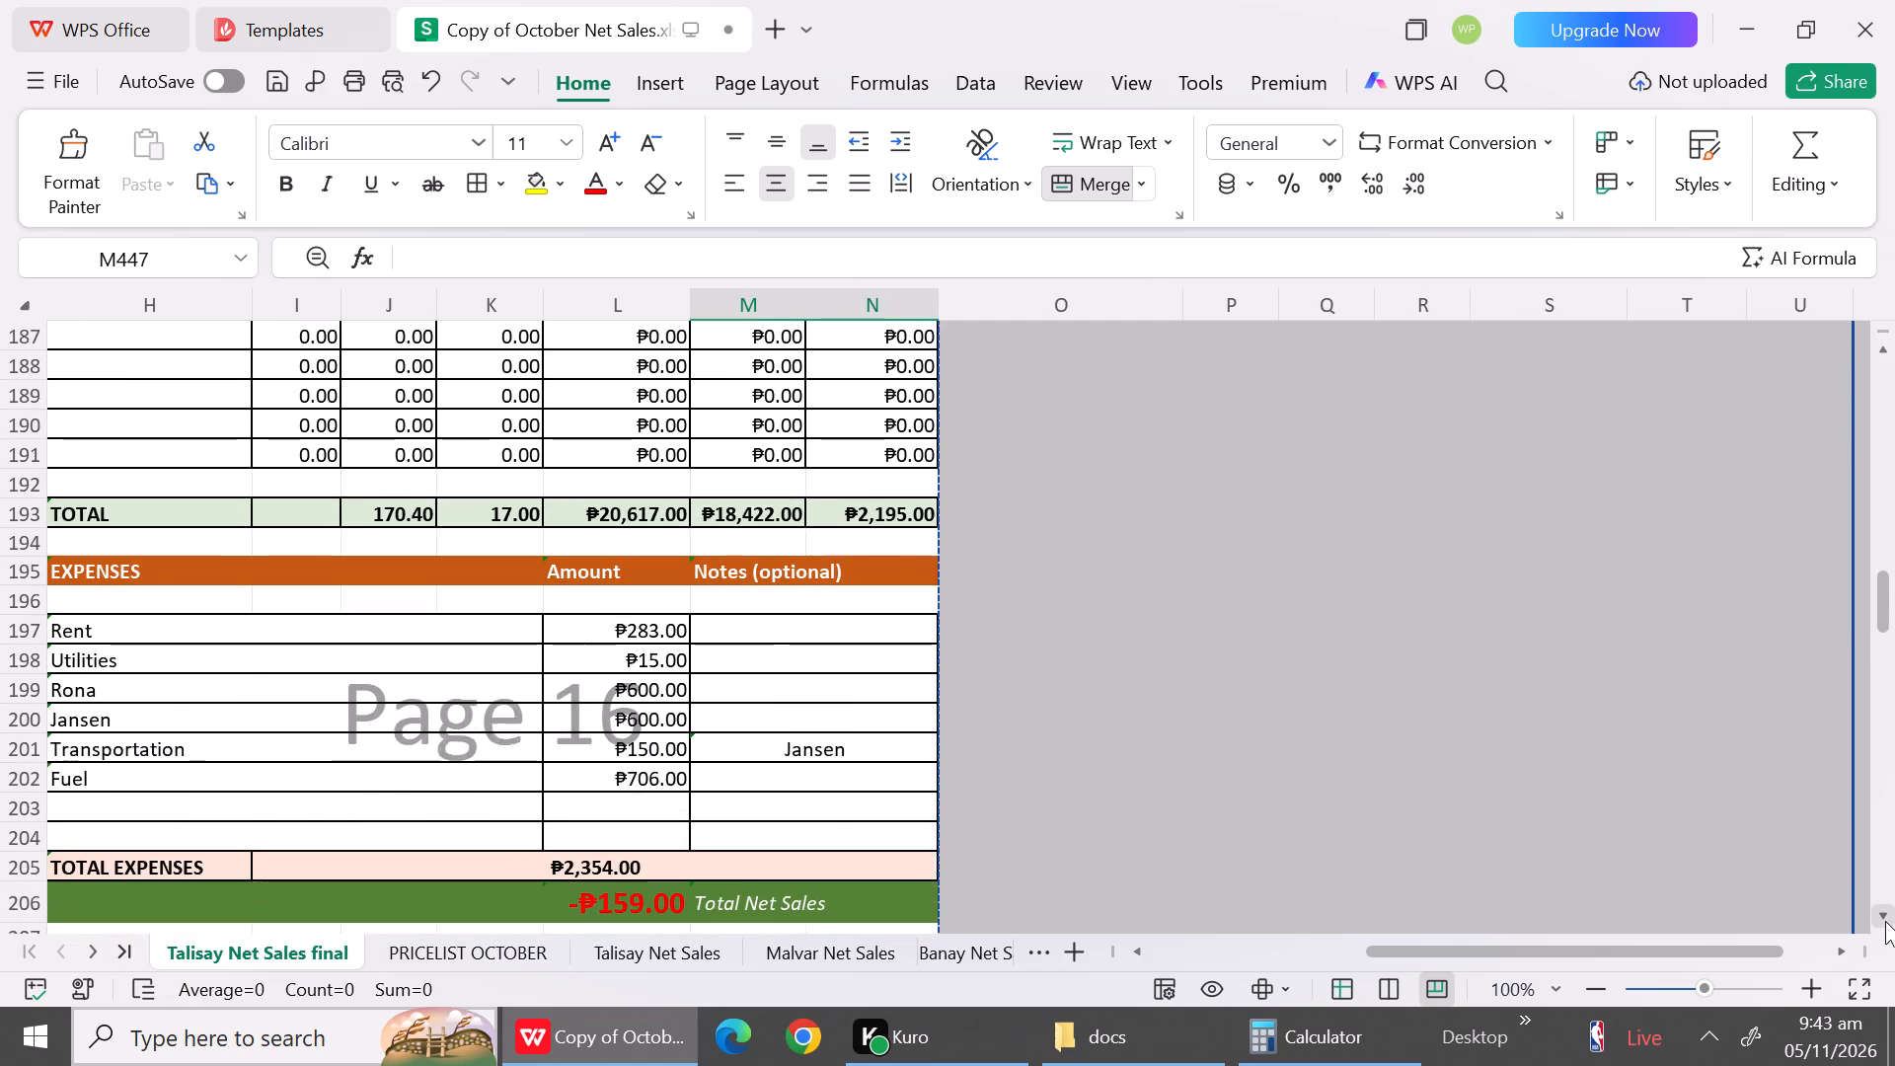
triple_click(1885, 921)
triple_click(1885, 921)
triple_click(1885, 921)
triple_click(1885, 921)
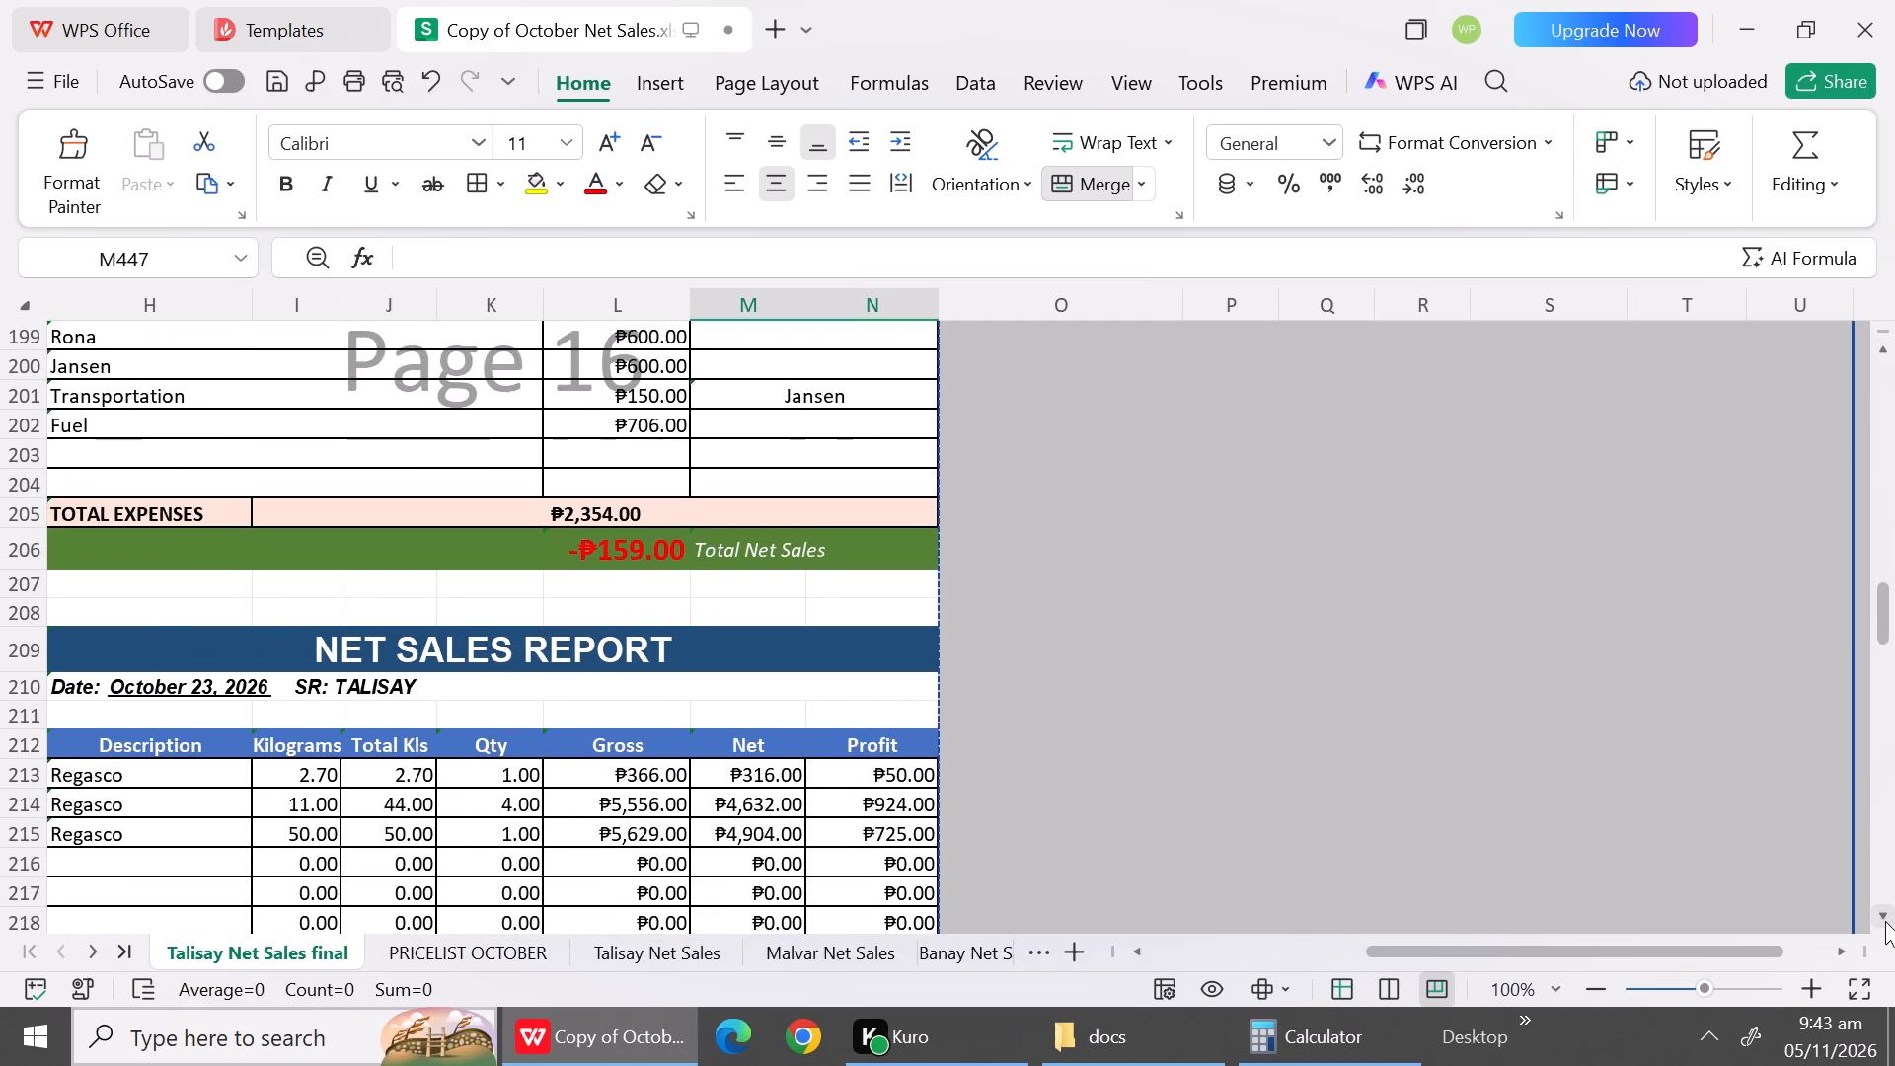
left_click_drag(1885, 921, 1817, 893)
left_click(1320, 1032)
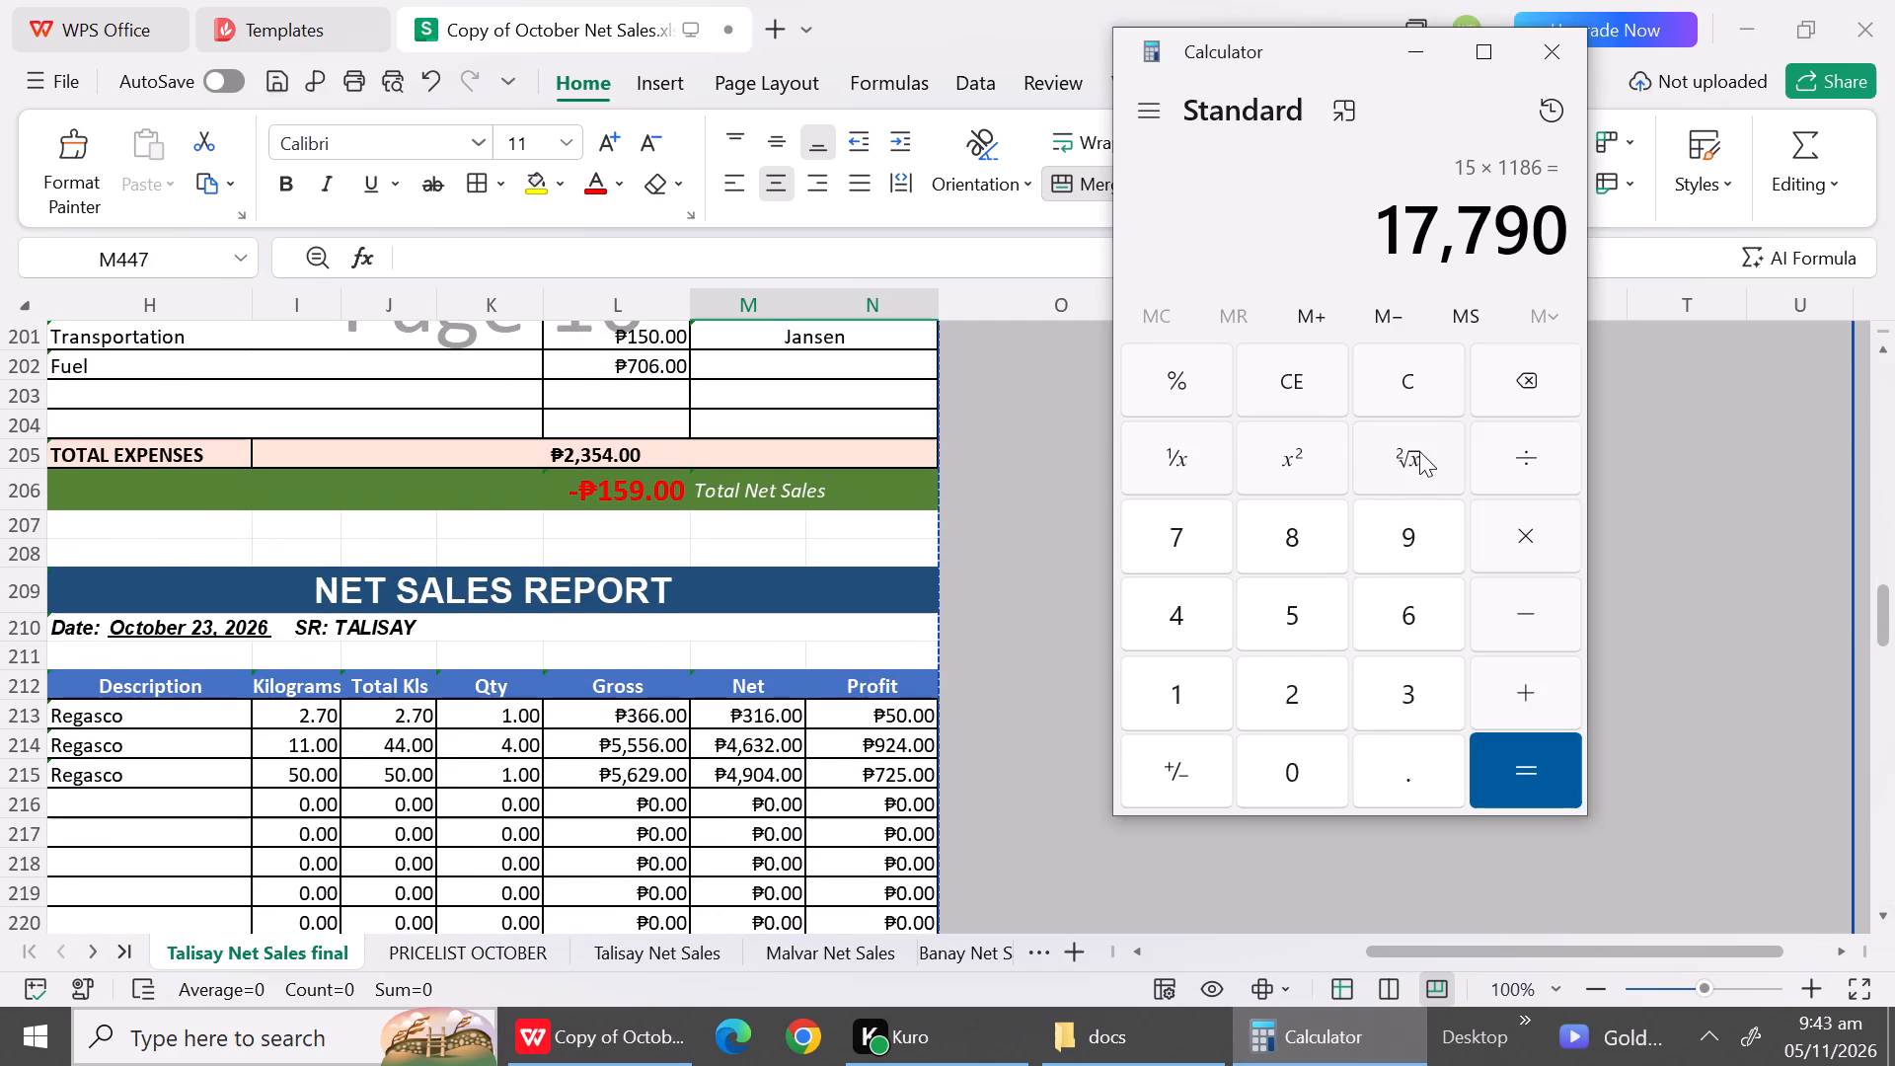
left_click(1313, 394)
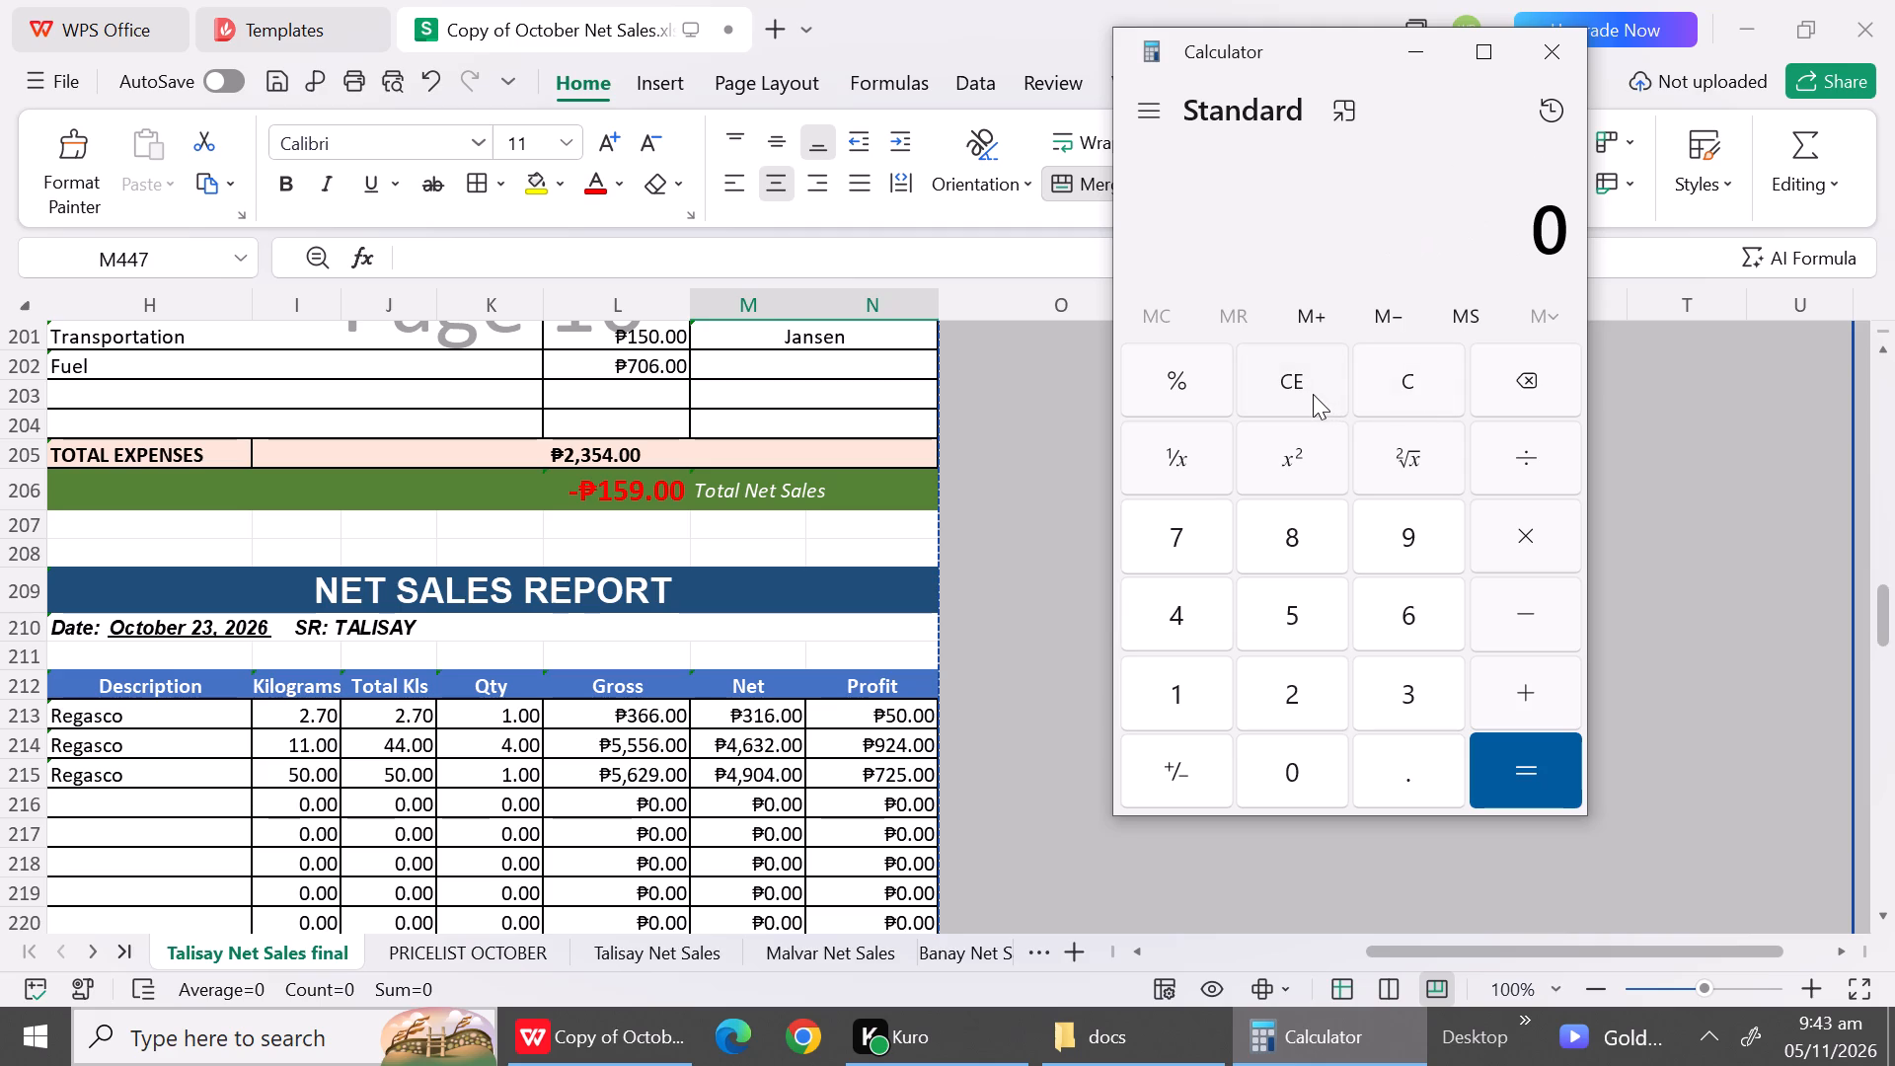
key("4")
type("*1186")
key("Return")
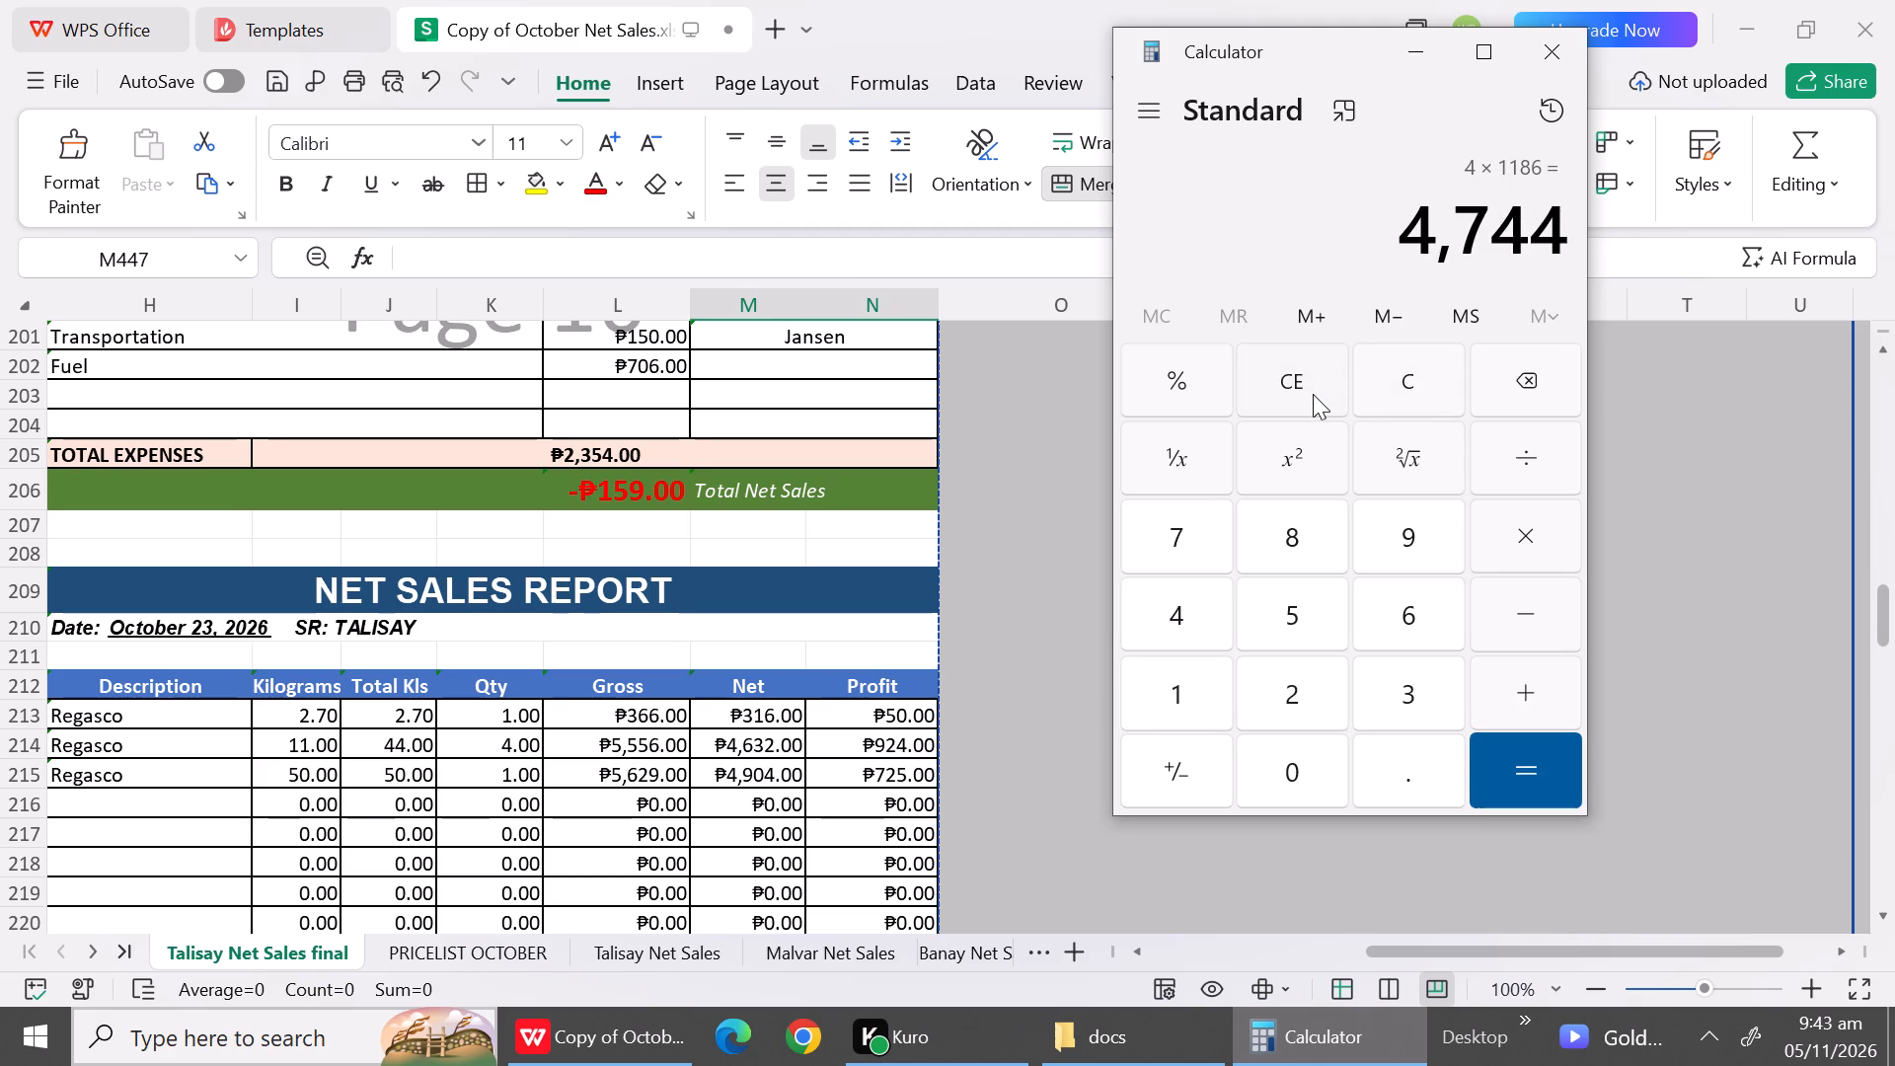
double_click(751, 753)
key("BackSpace")
key("BackSpace")
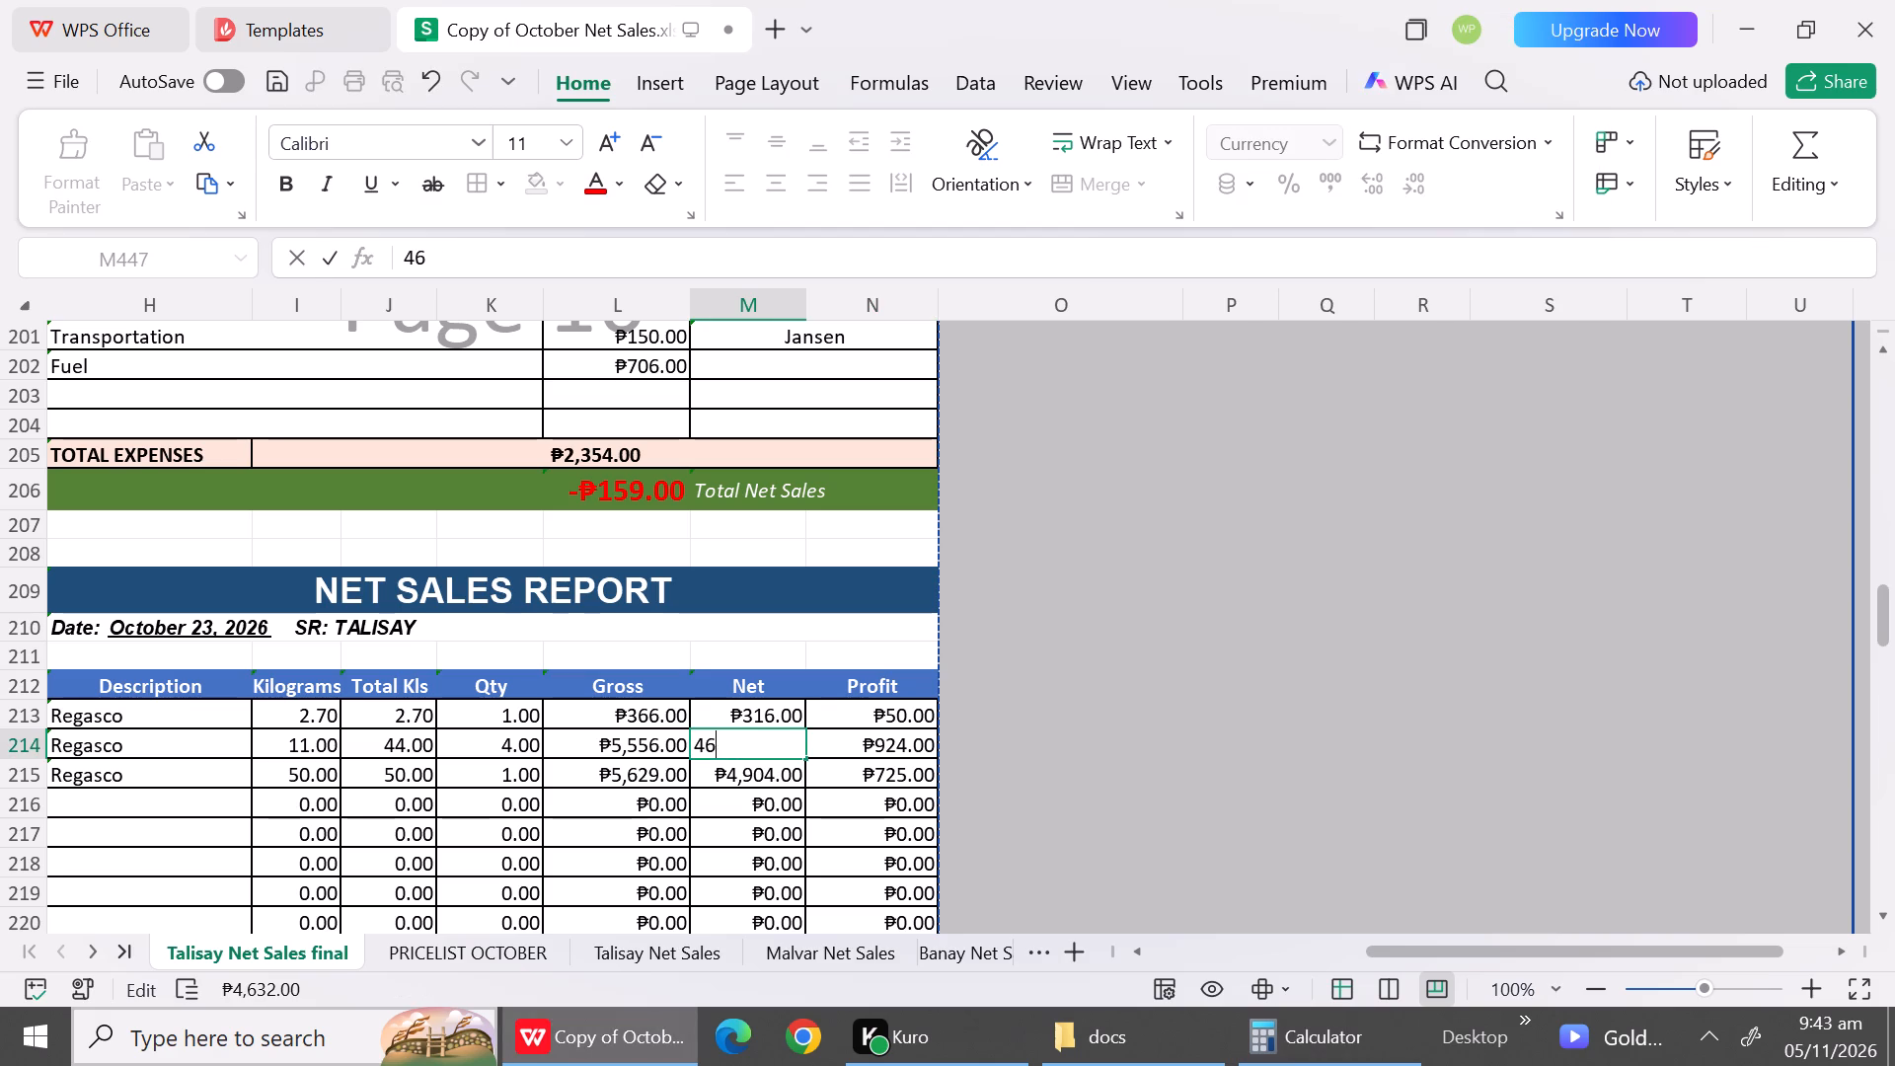
key("BackSpace")
key("BackSpace")
type("4774")
left_click(752, 839)
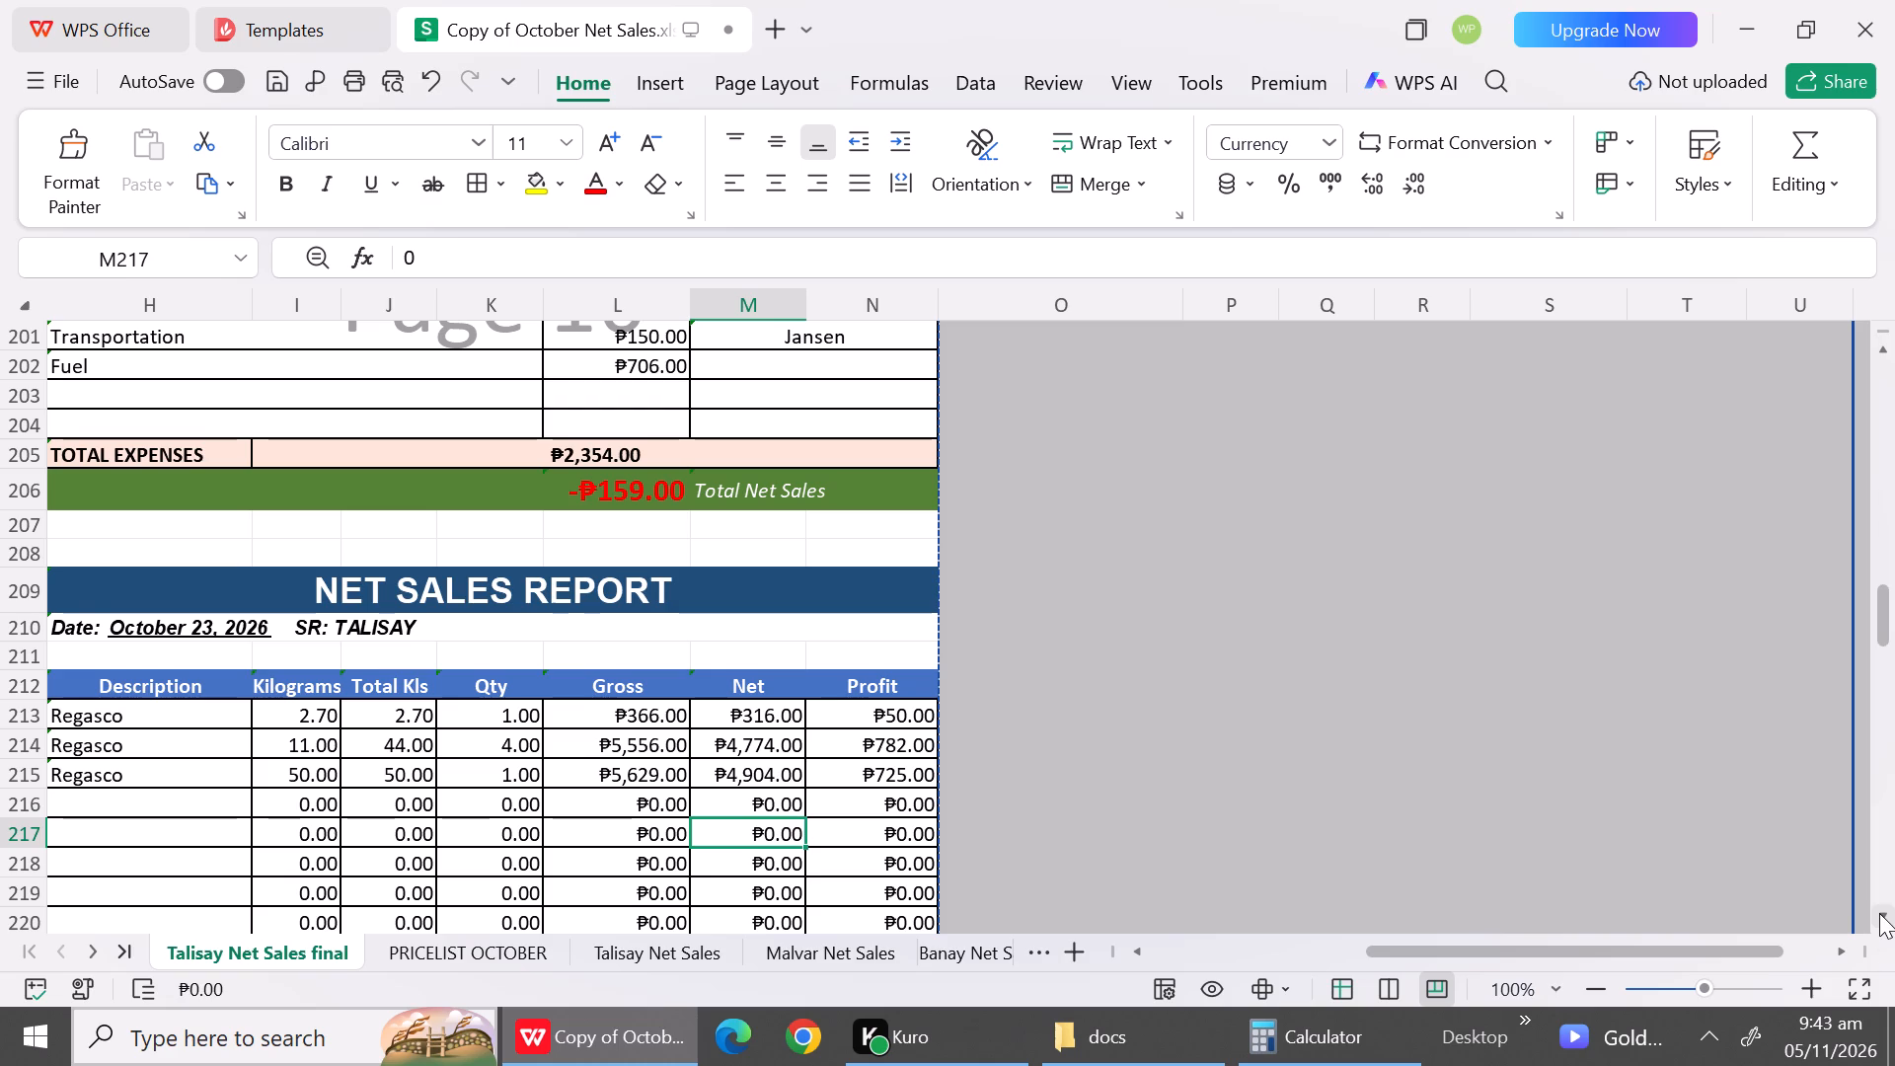
Calculate 17 × 1186 for the 11.00 kg Regasco row of the October 24 report and set its net to 20162.
triple_click(1879, 913)
triple_click(1879, 913)
triple_click(1879, 913)
triple_click(1879, 913)
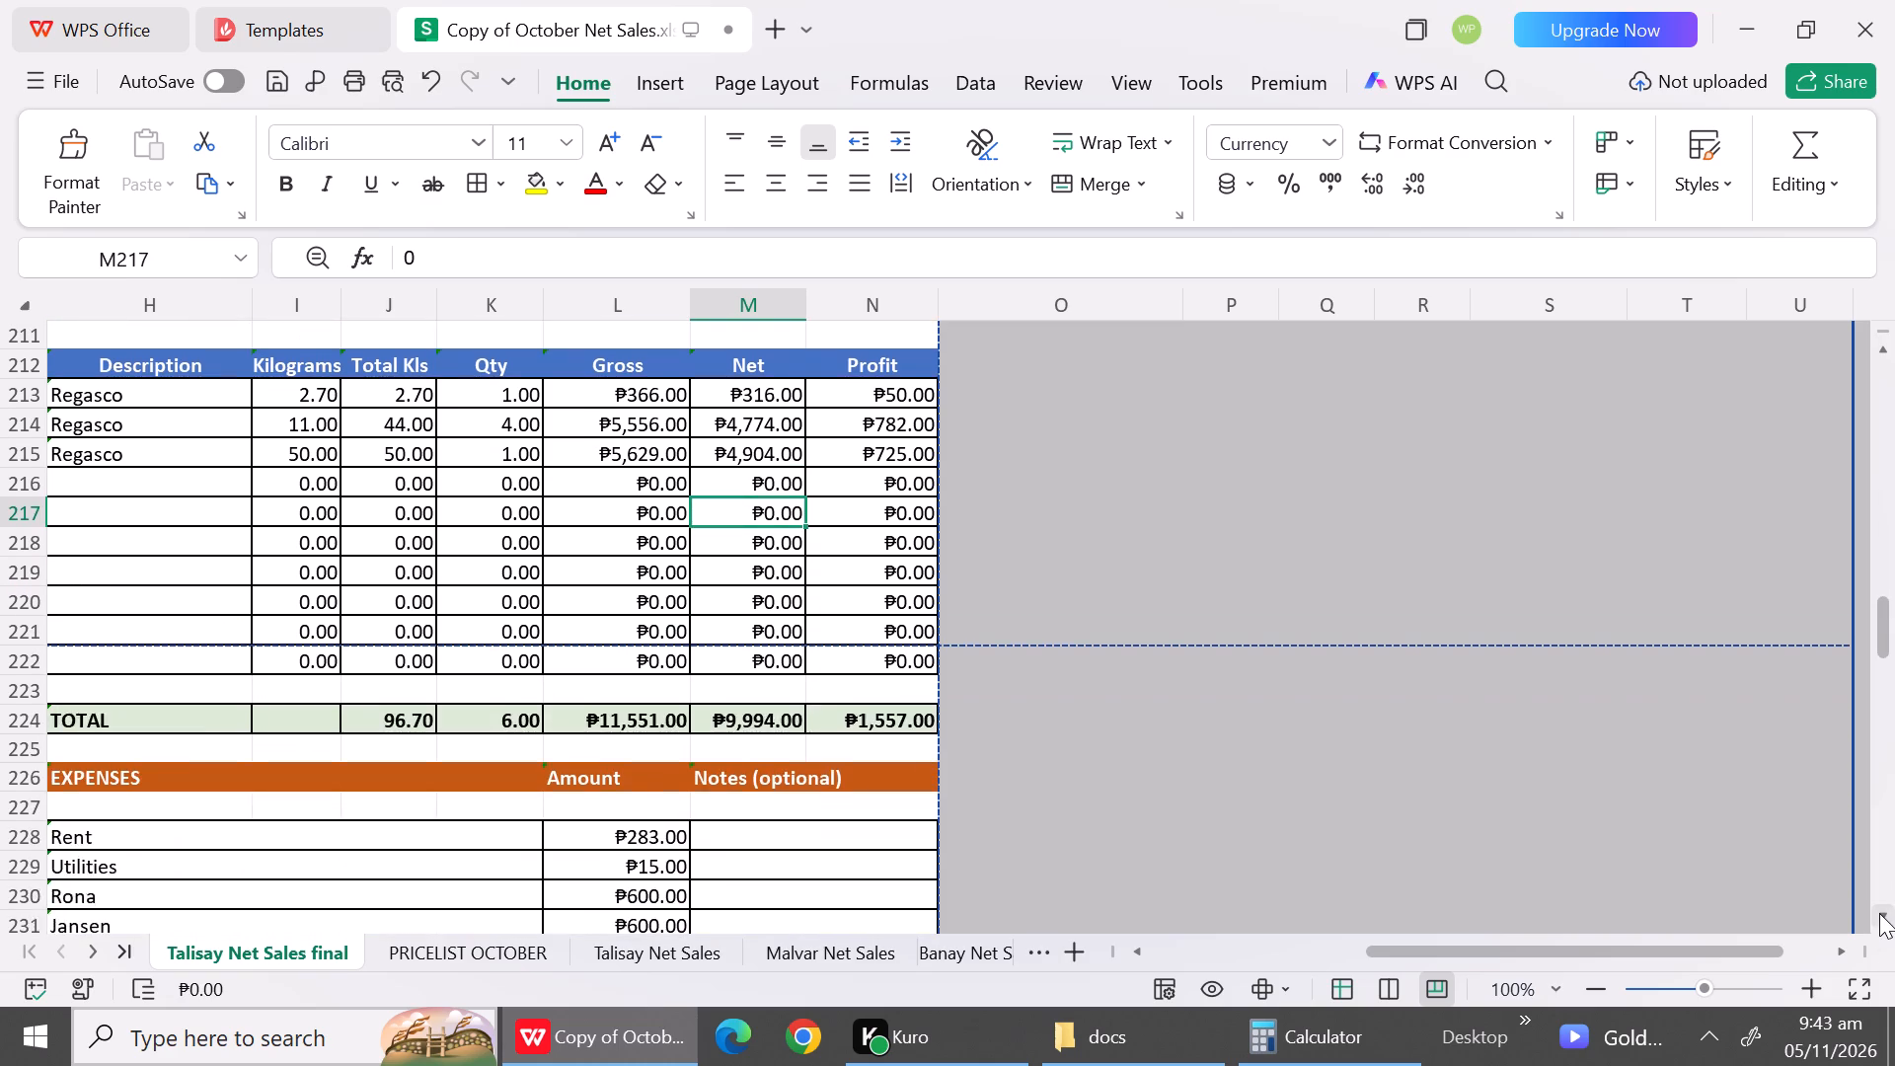
triple_click(1879, 913)
triple_click(1879, 913)
triple_click(1879, 913)
double_click(1879, 913)
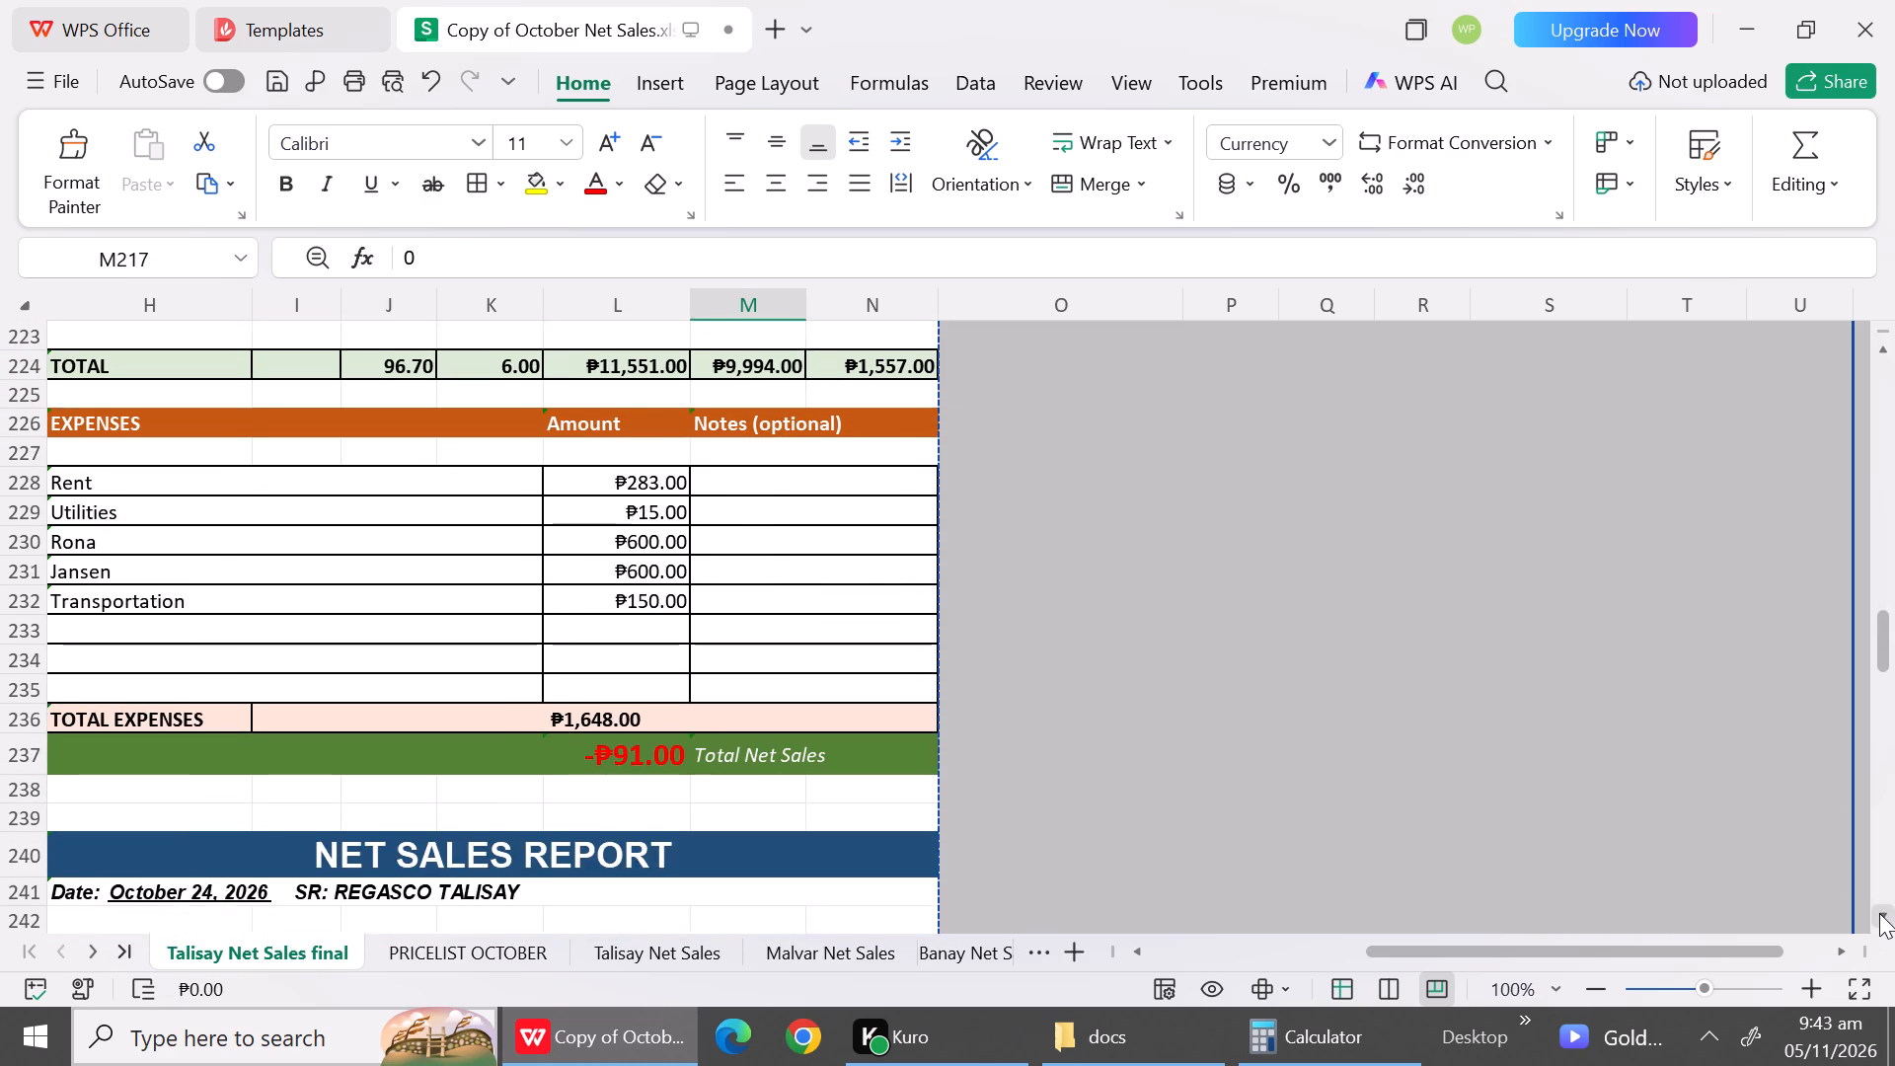
triple_click(1879, 913)
triple_click(1879, 913)
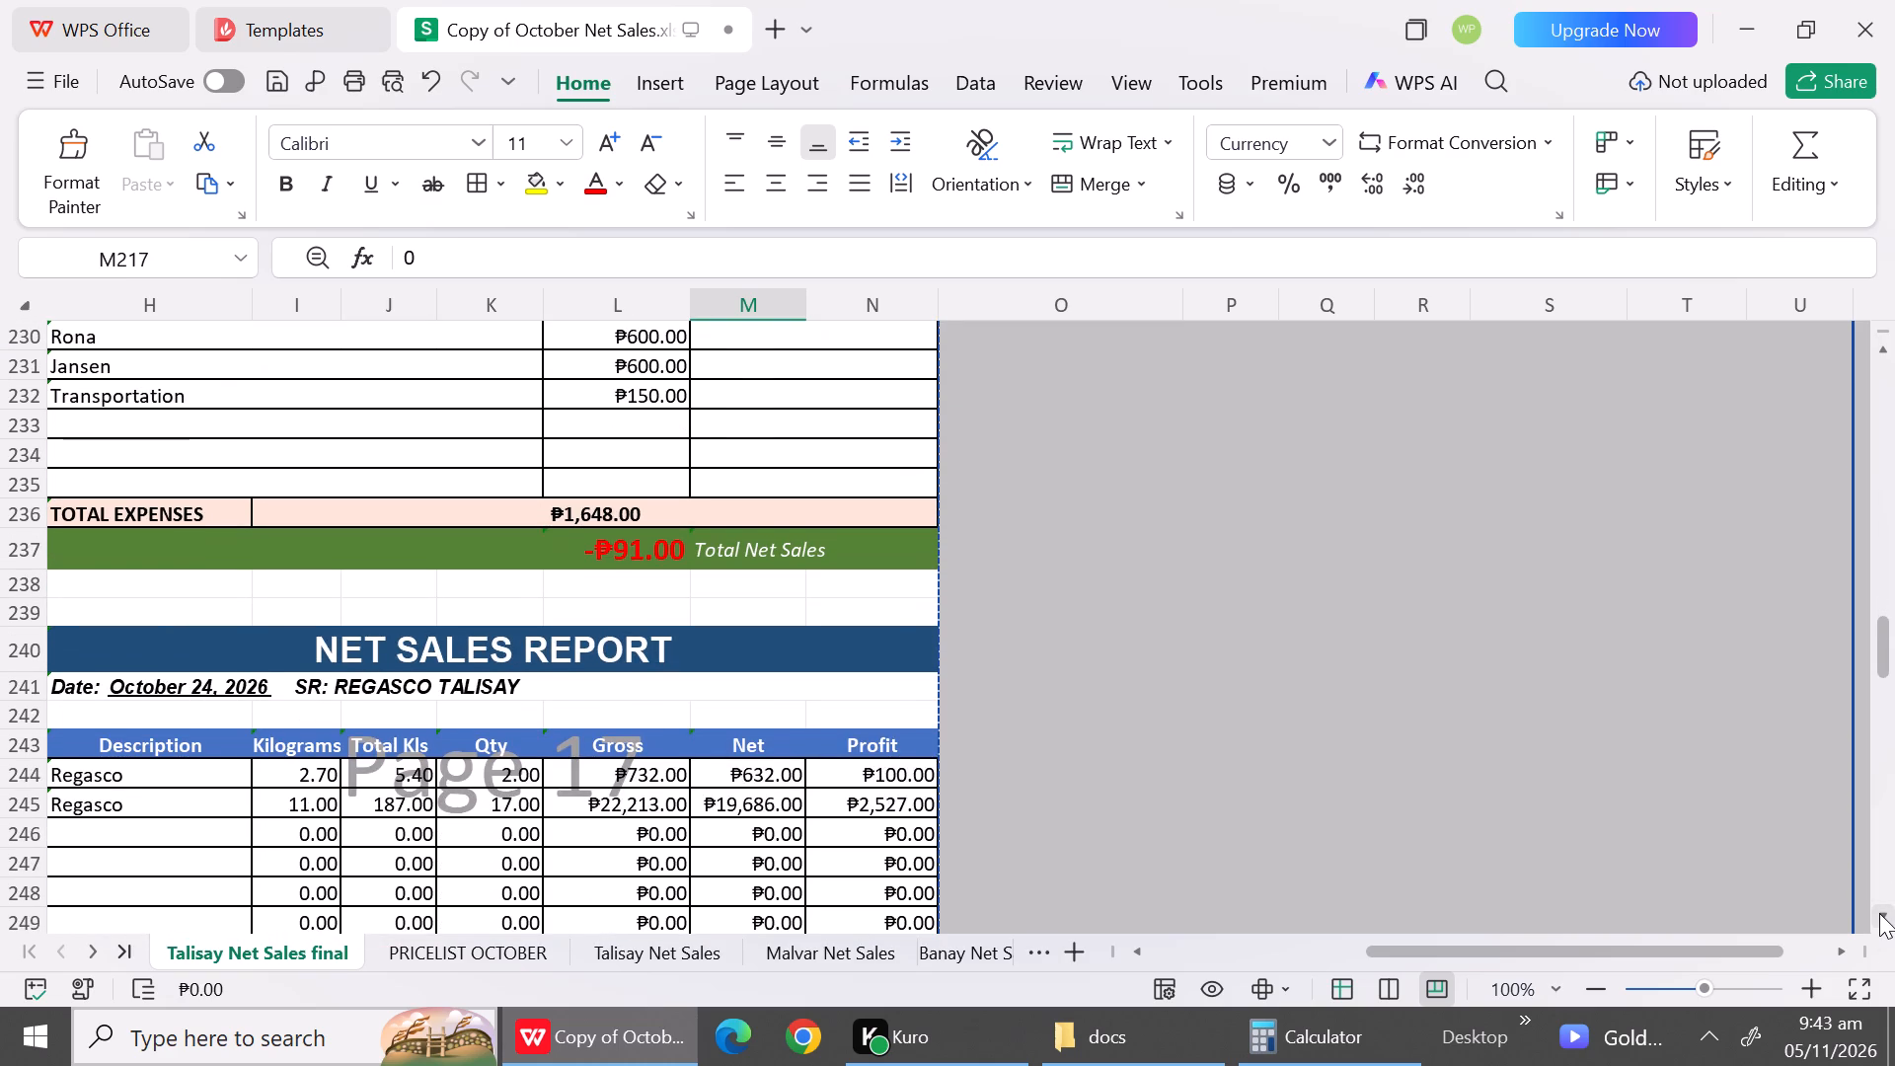
triple_click(1879, 913)
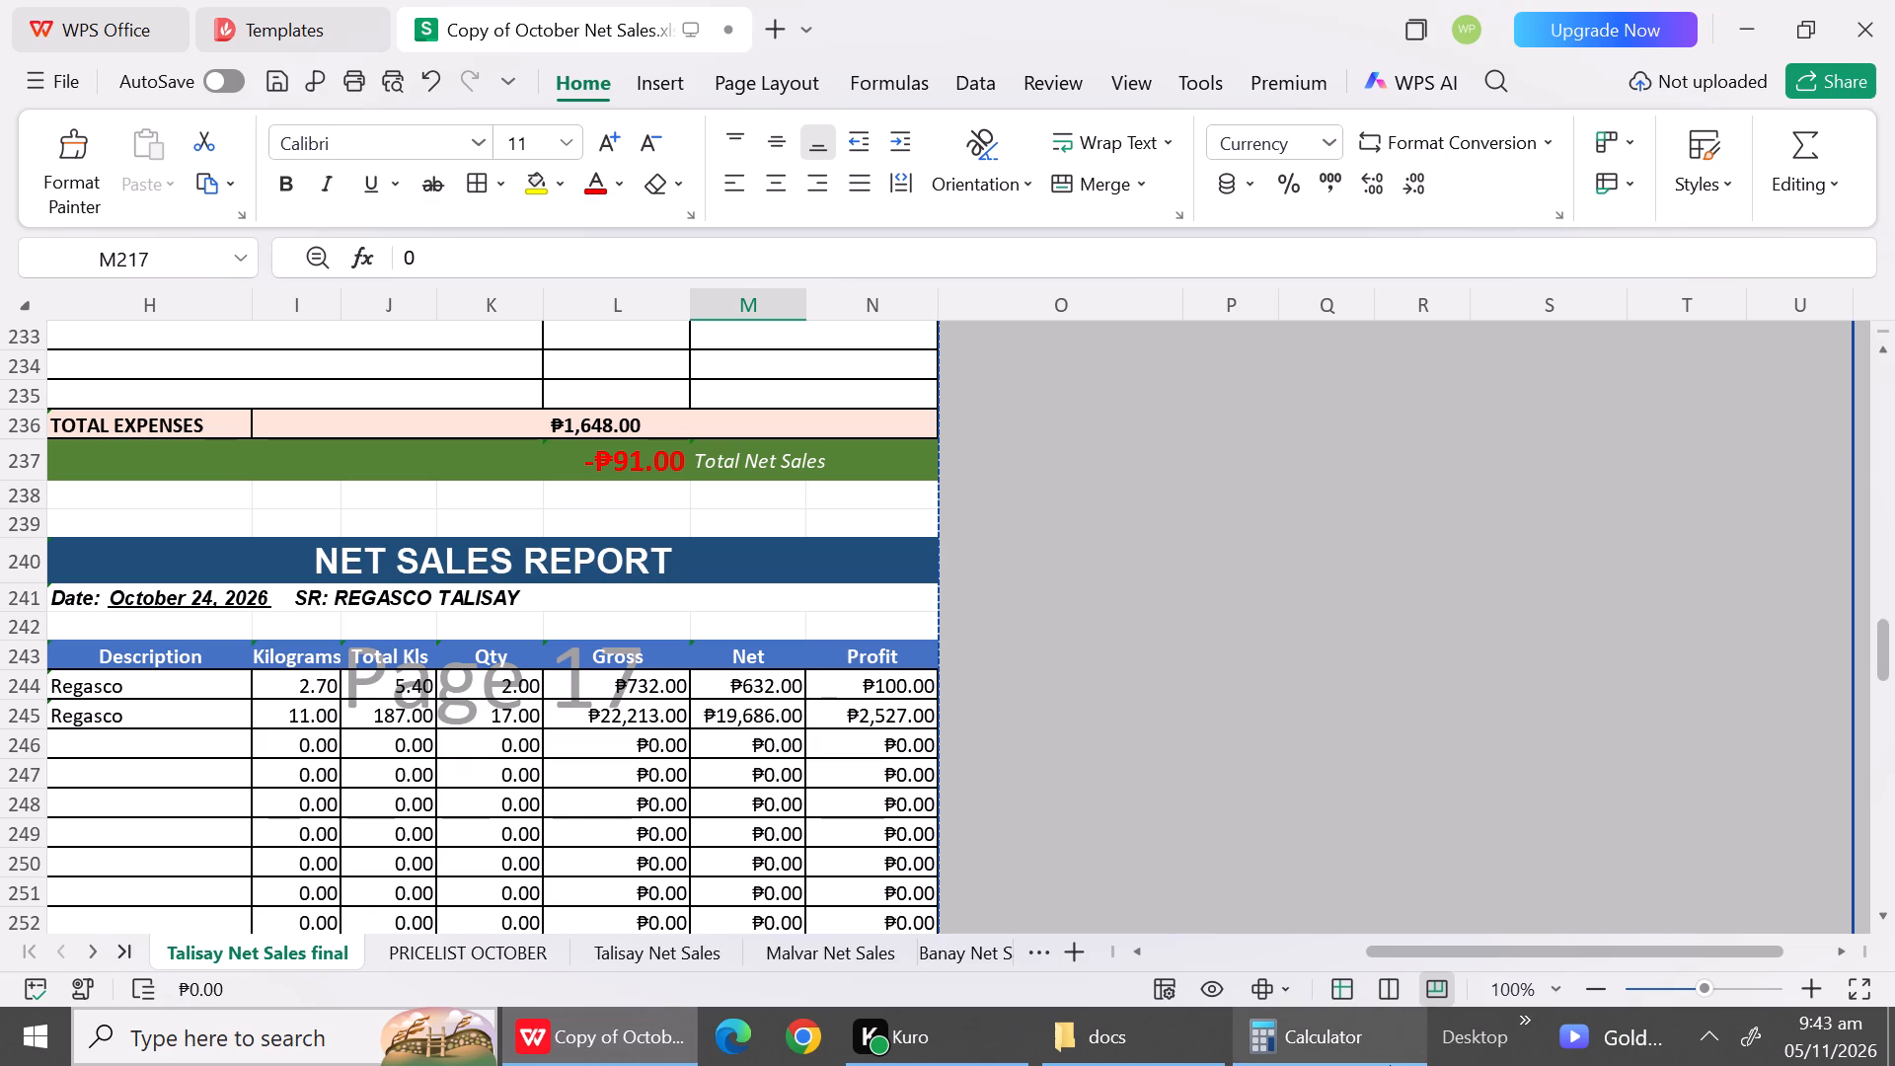
left_click(1390, 1065)
left_click(1426, 389)
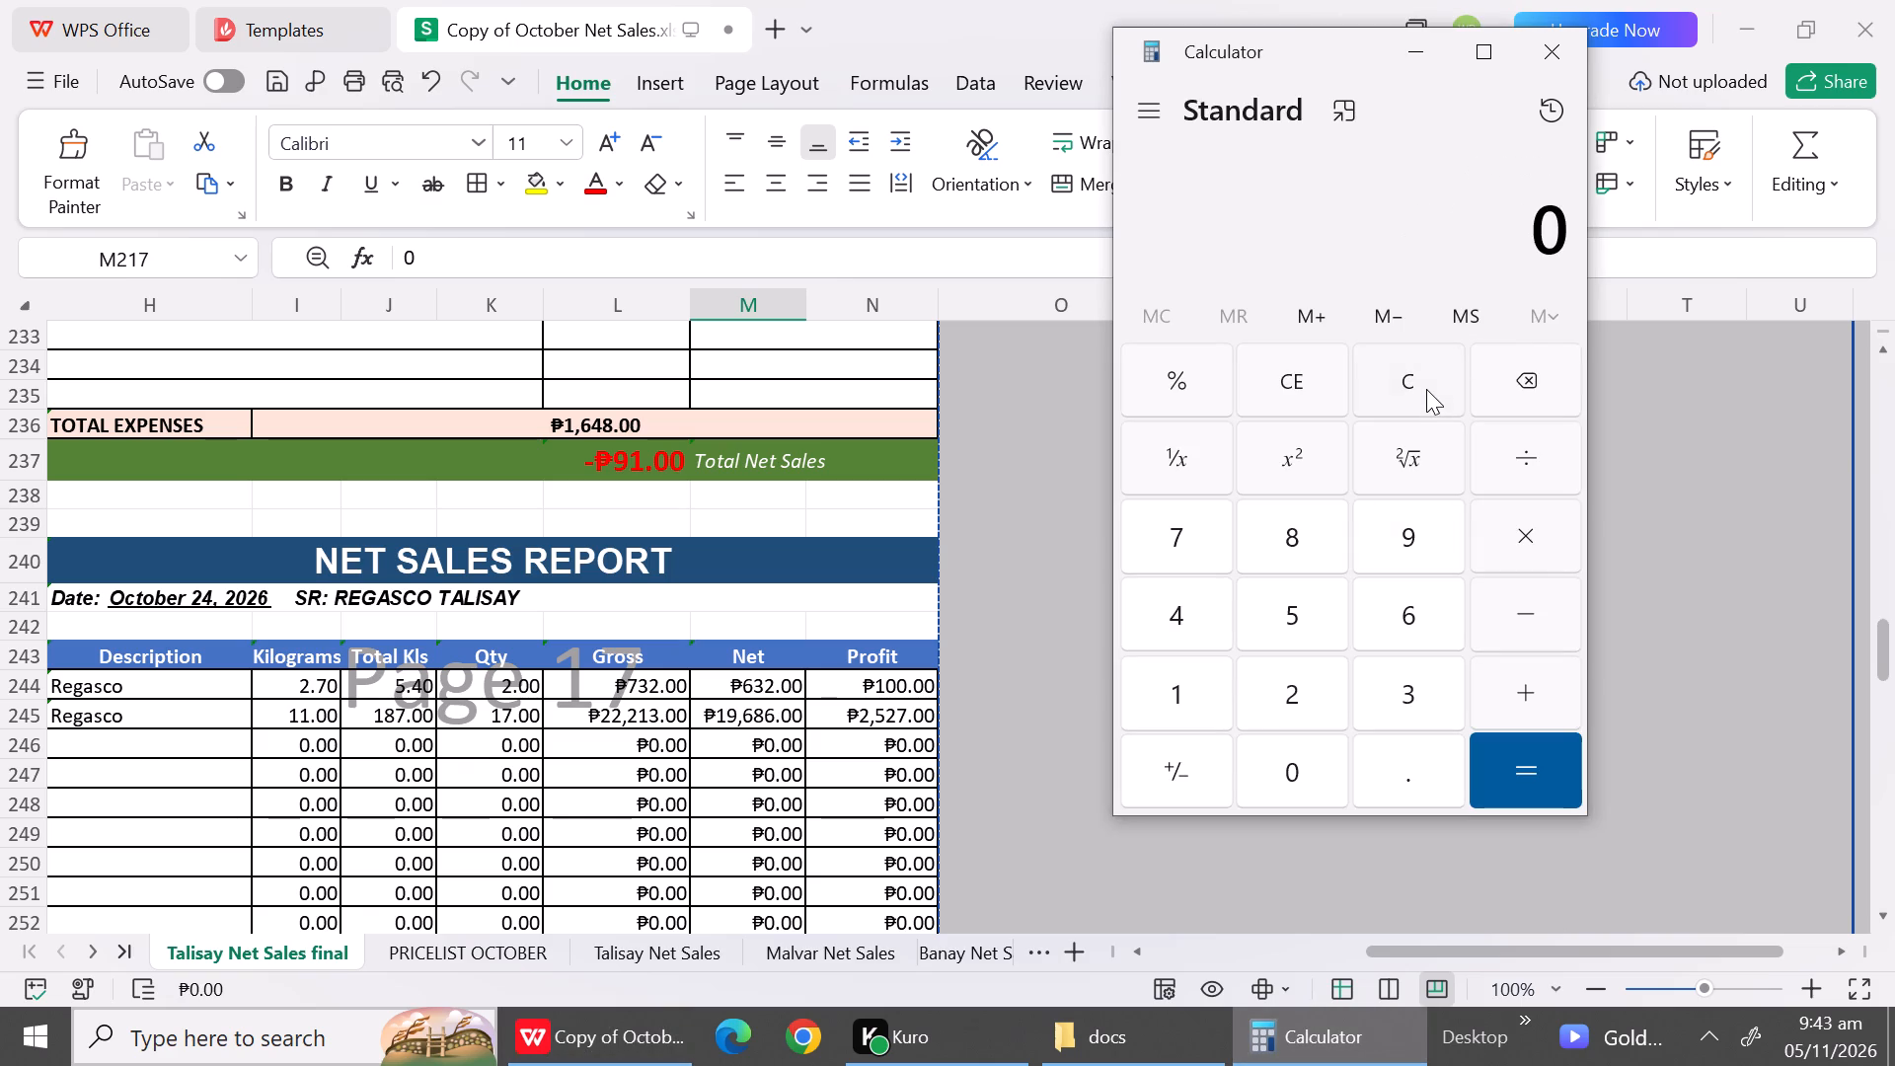
type("17*1186")
key("Return")
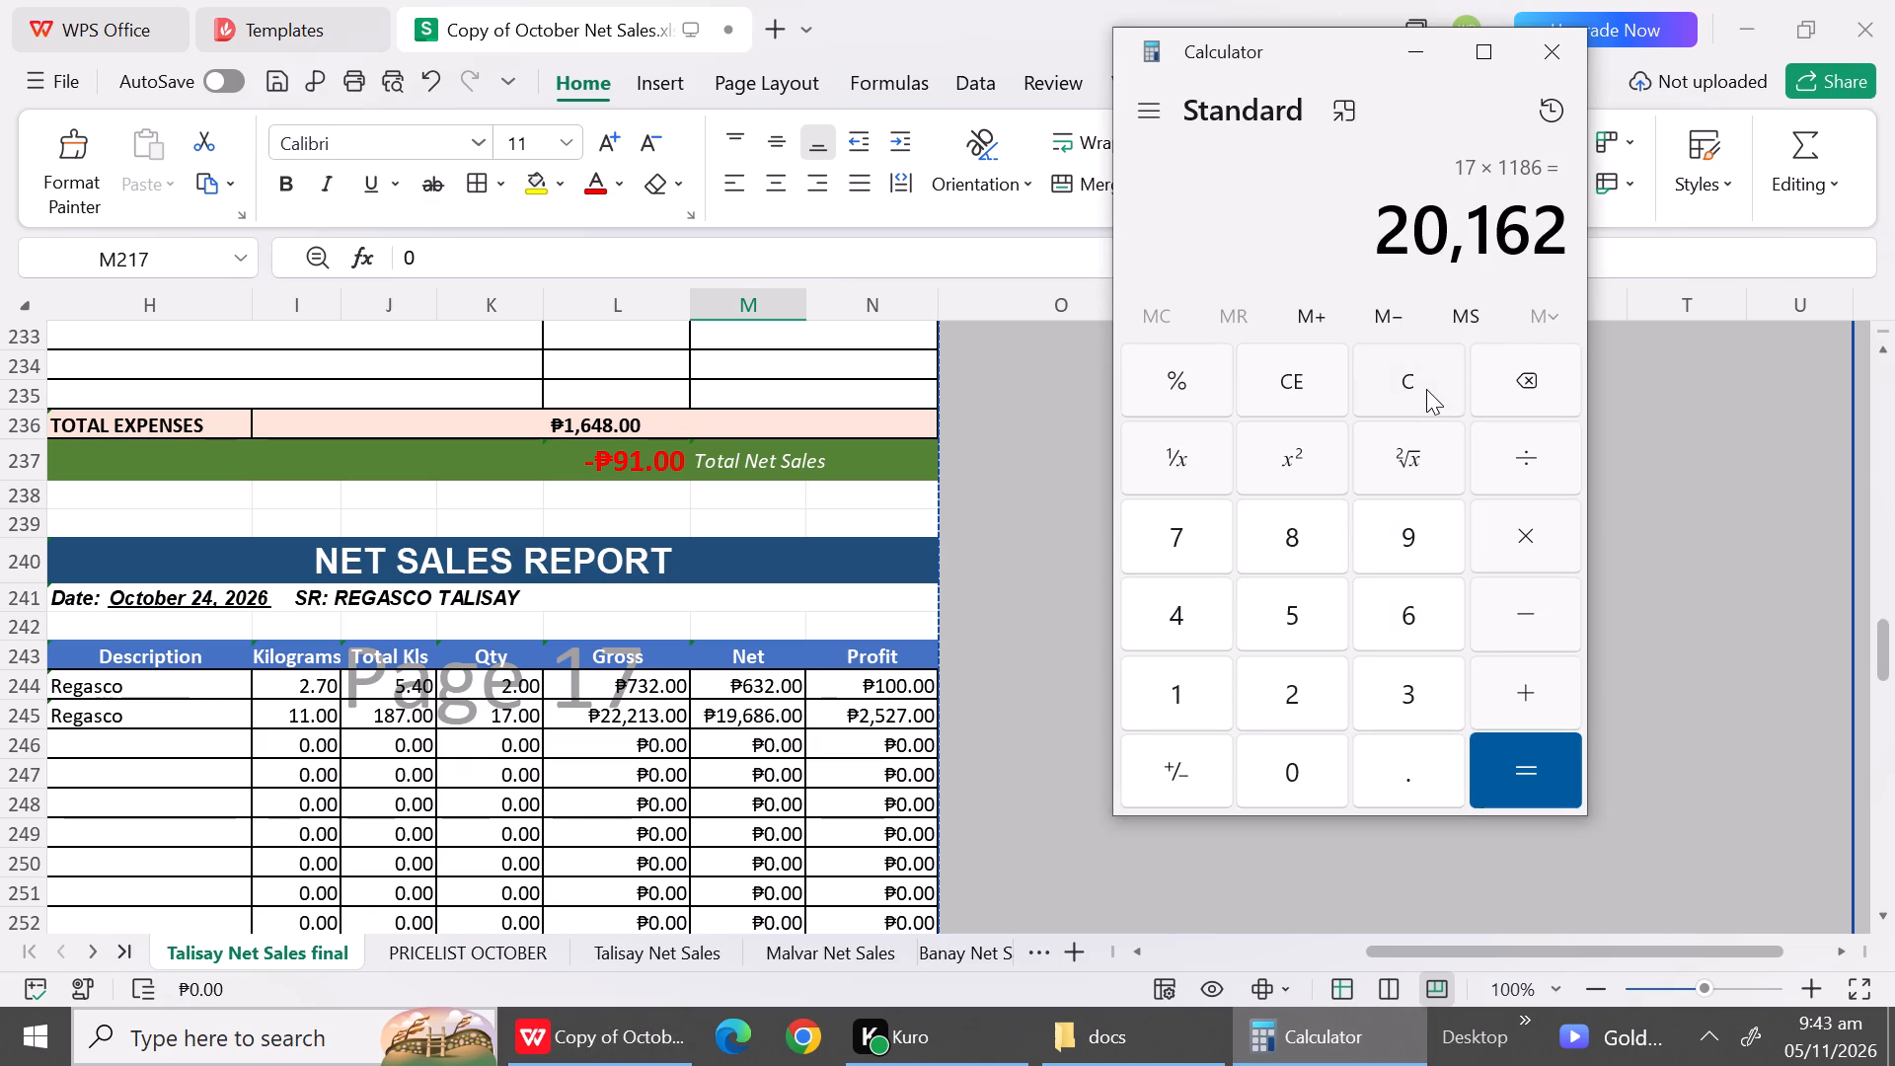
left_click(750, 724)
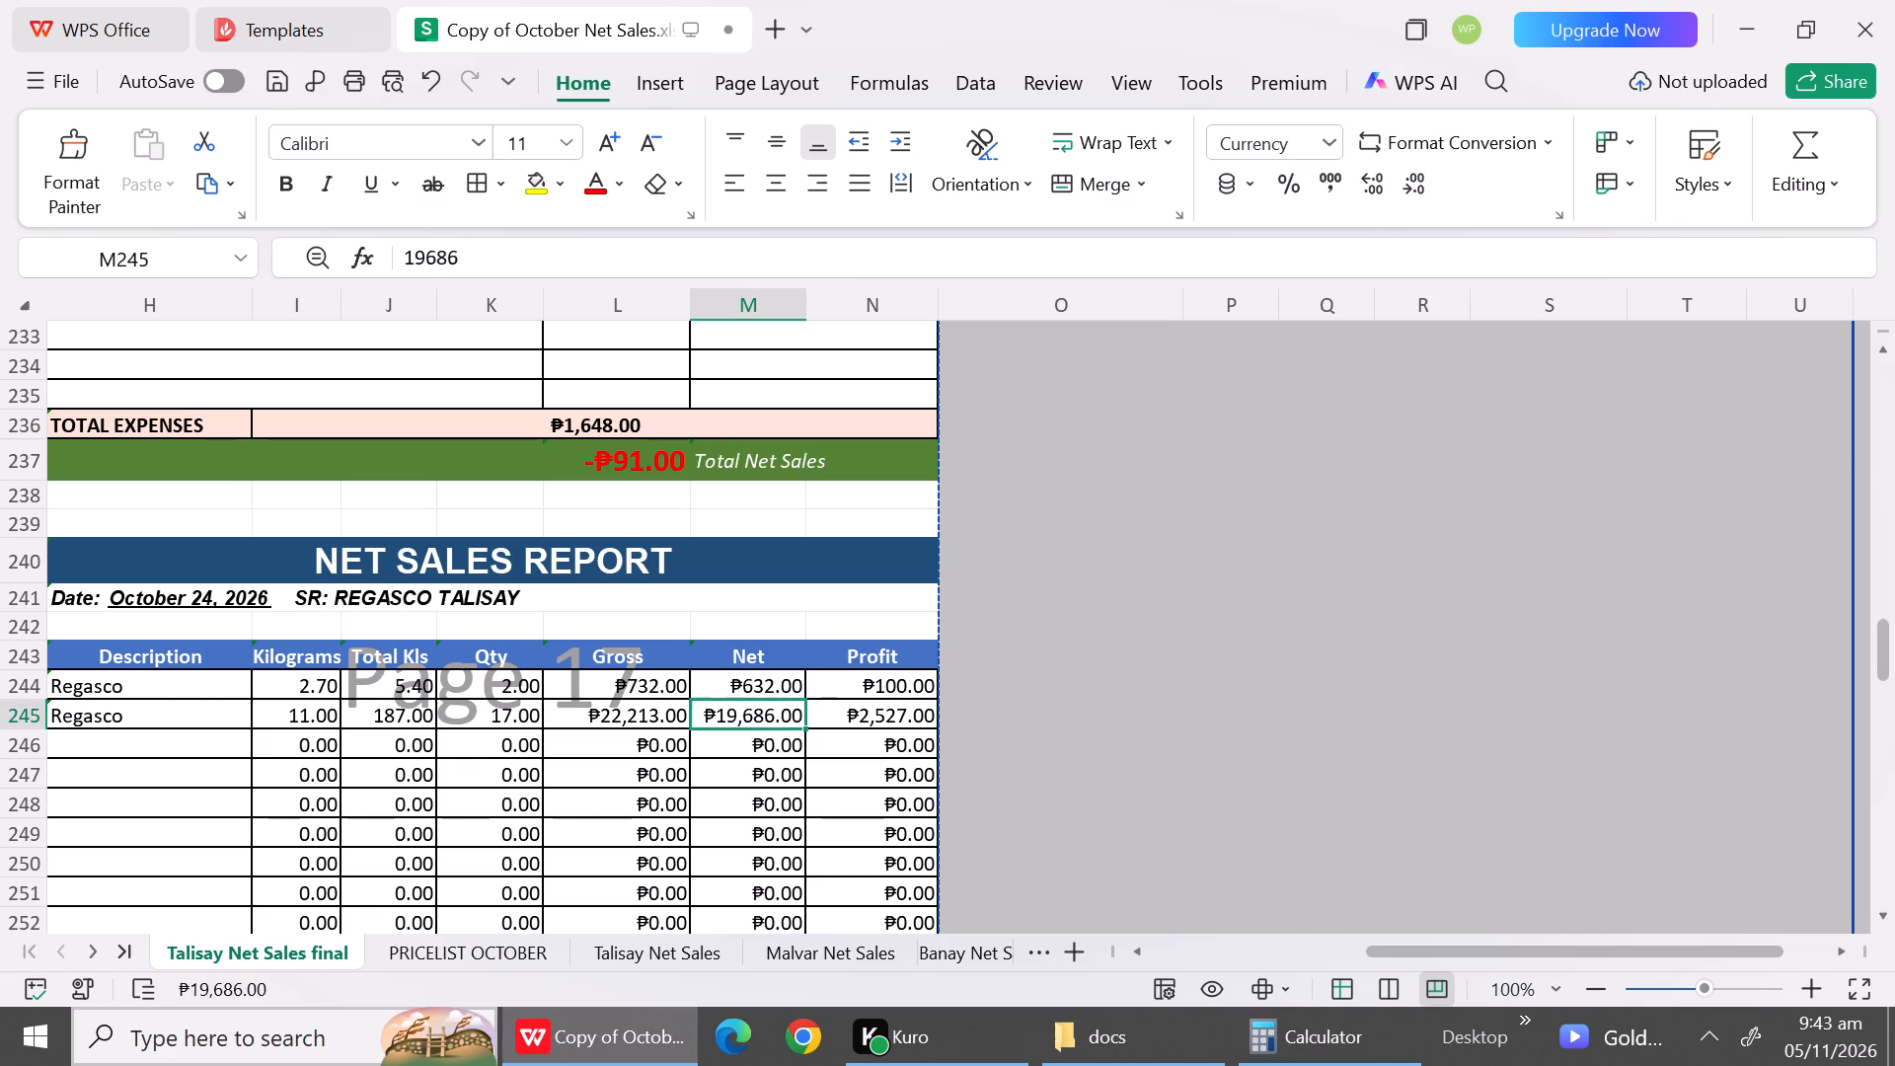
type("20162")
left_click(749, 759)
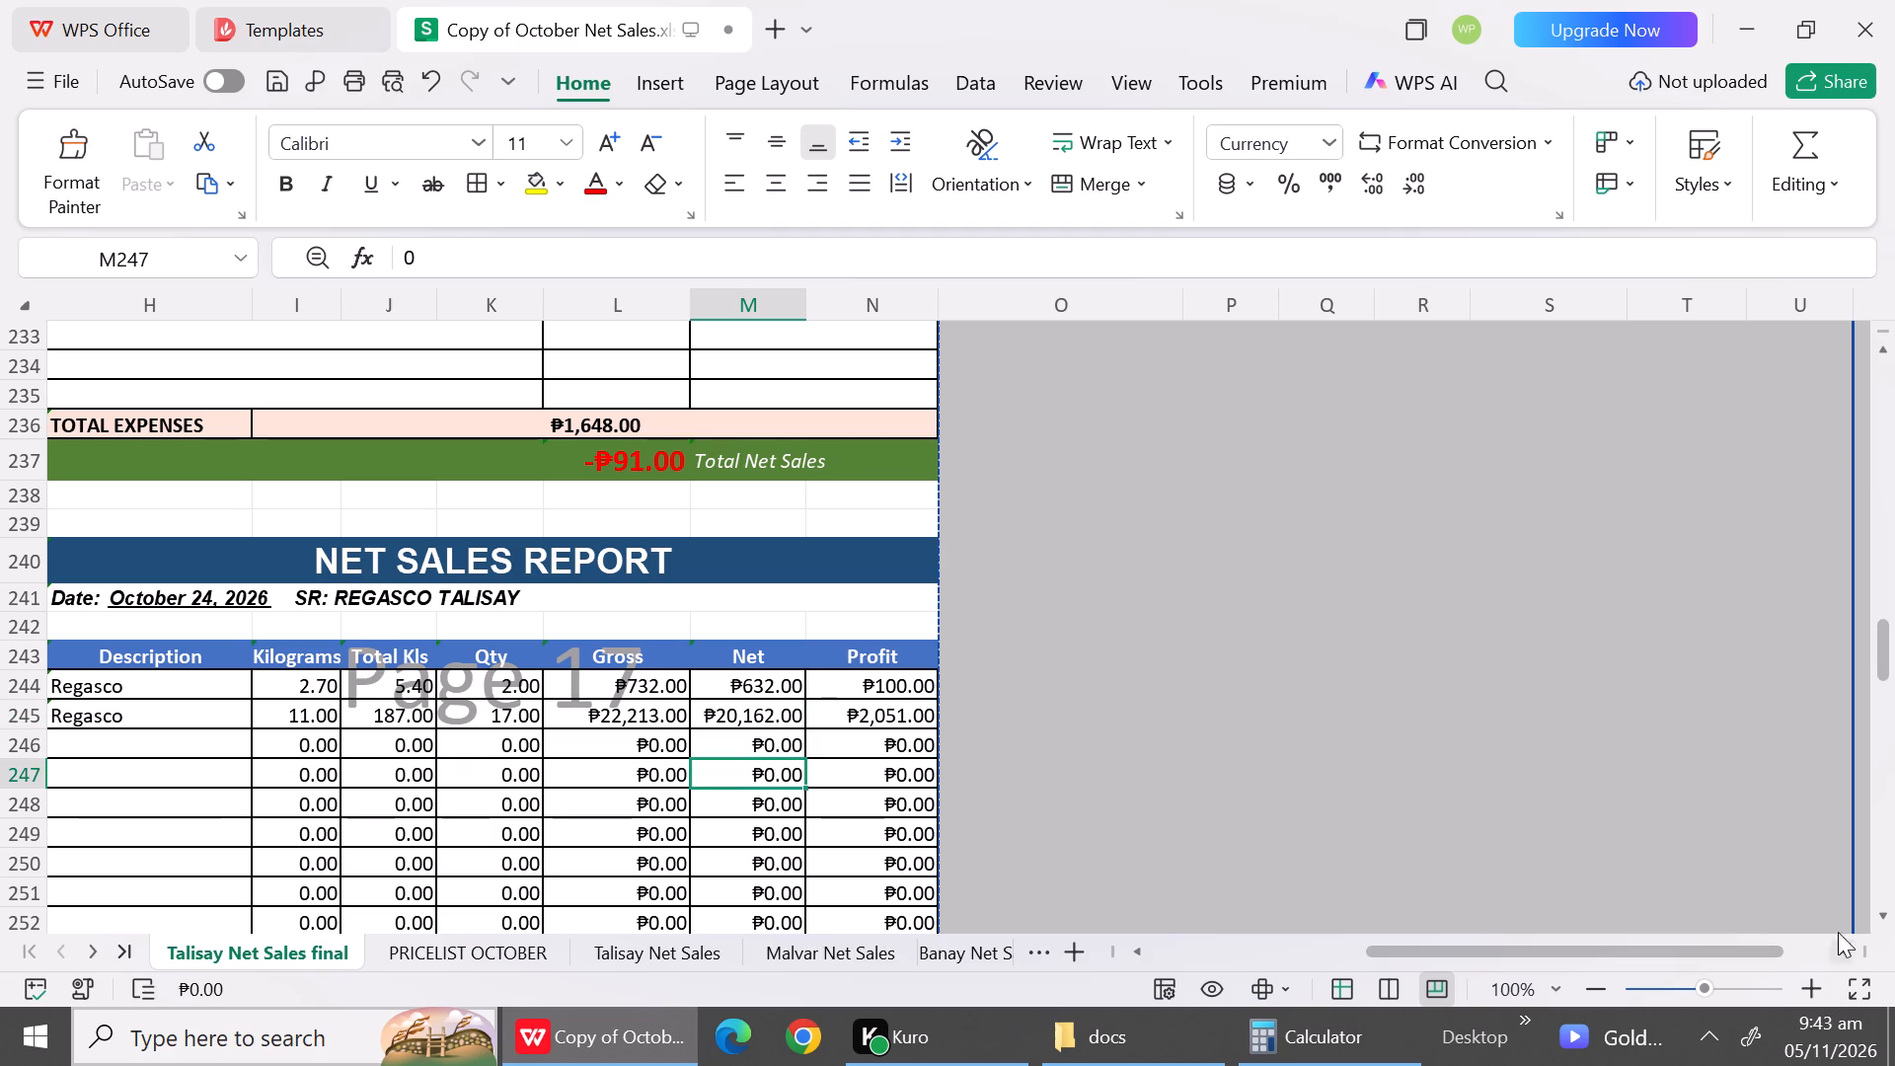
Calculate 13 × 1186 for the 11.00 kg Regasco row of the October 25 report and set its net to 15418.
triple_click(1883, 916)
triple_click(1883, 916)
triple_click(1883, 916)
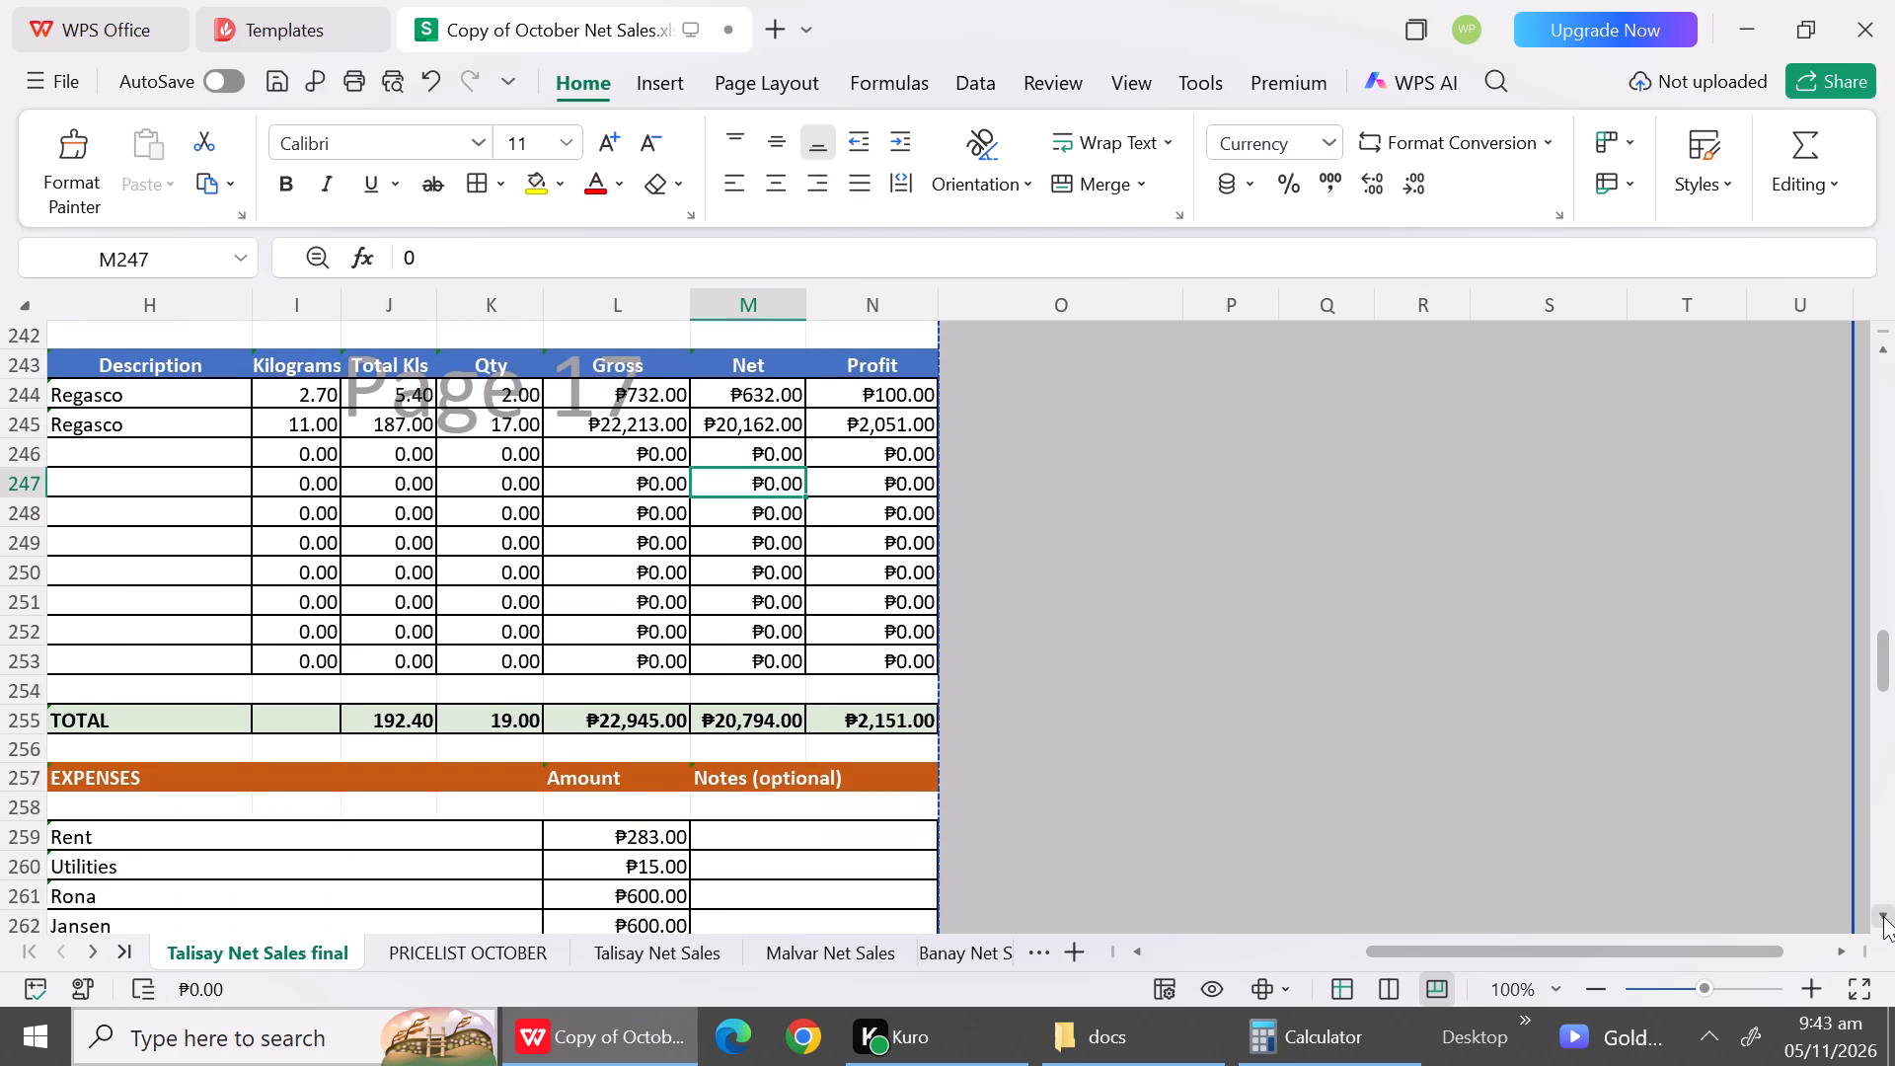
triple_click(1883, 916)
triple_click(1883, 916)
triple_click(1883, 916)
triple_click(1883, 916)
triple_click(1883, 916)
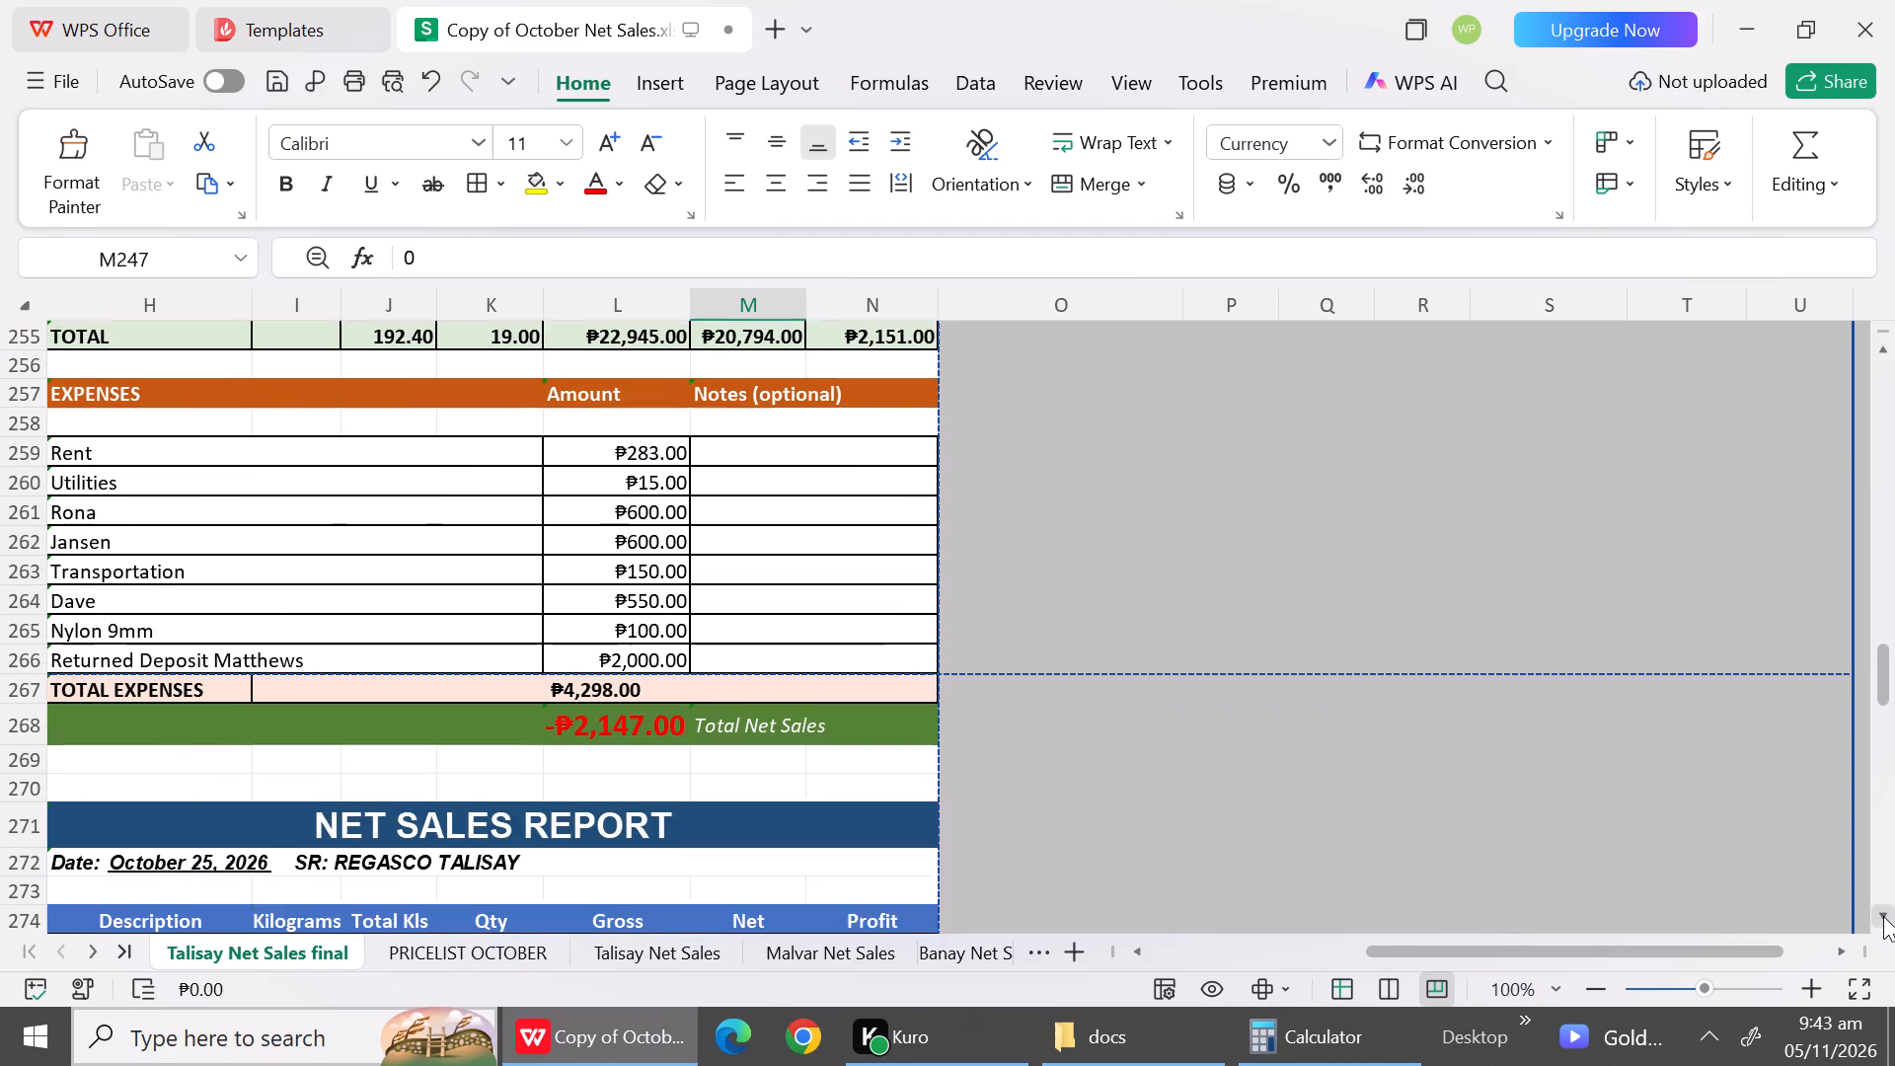
triple_click(1883, 916)
triple_click(1883, 916)
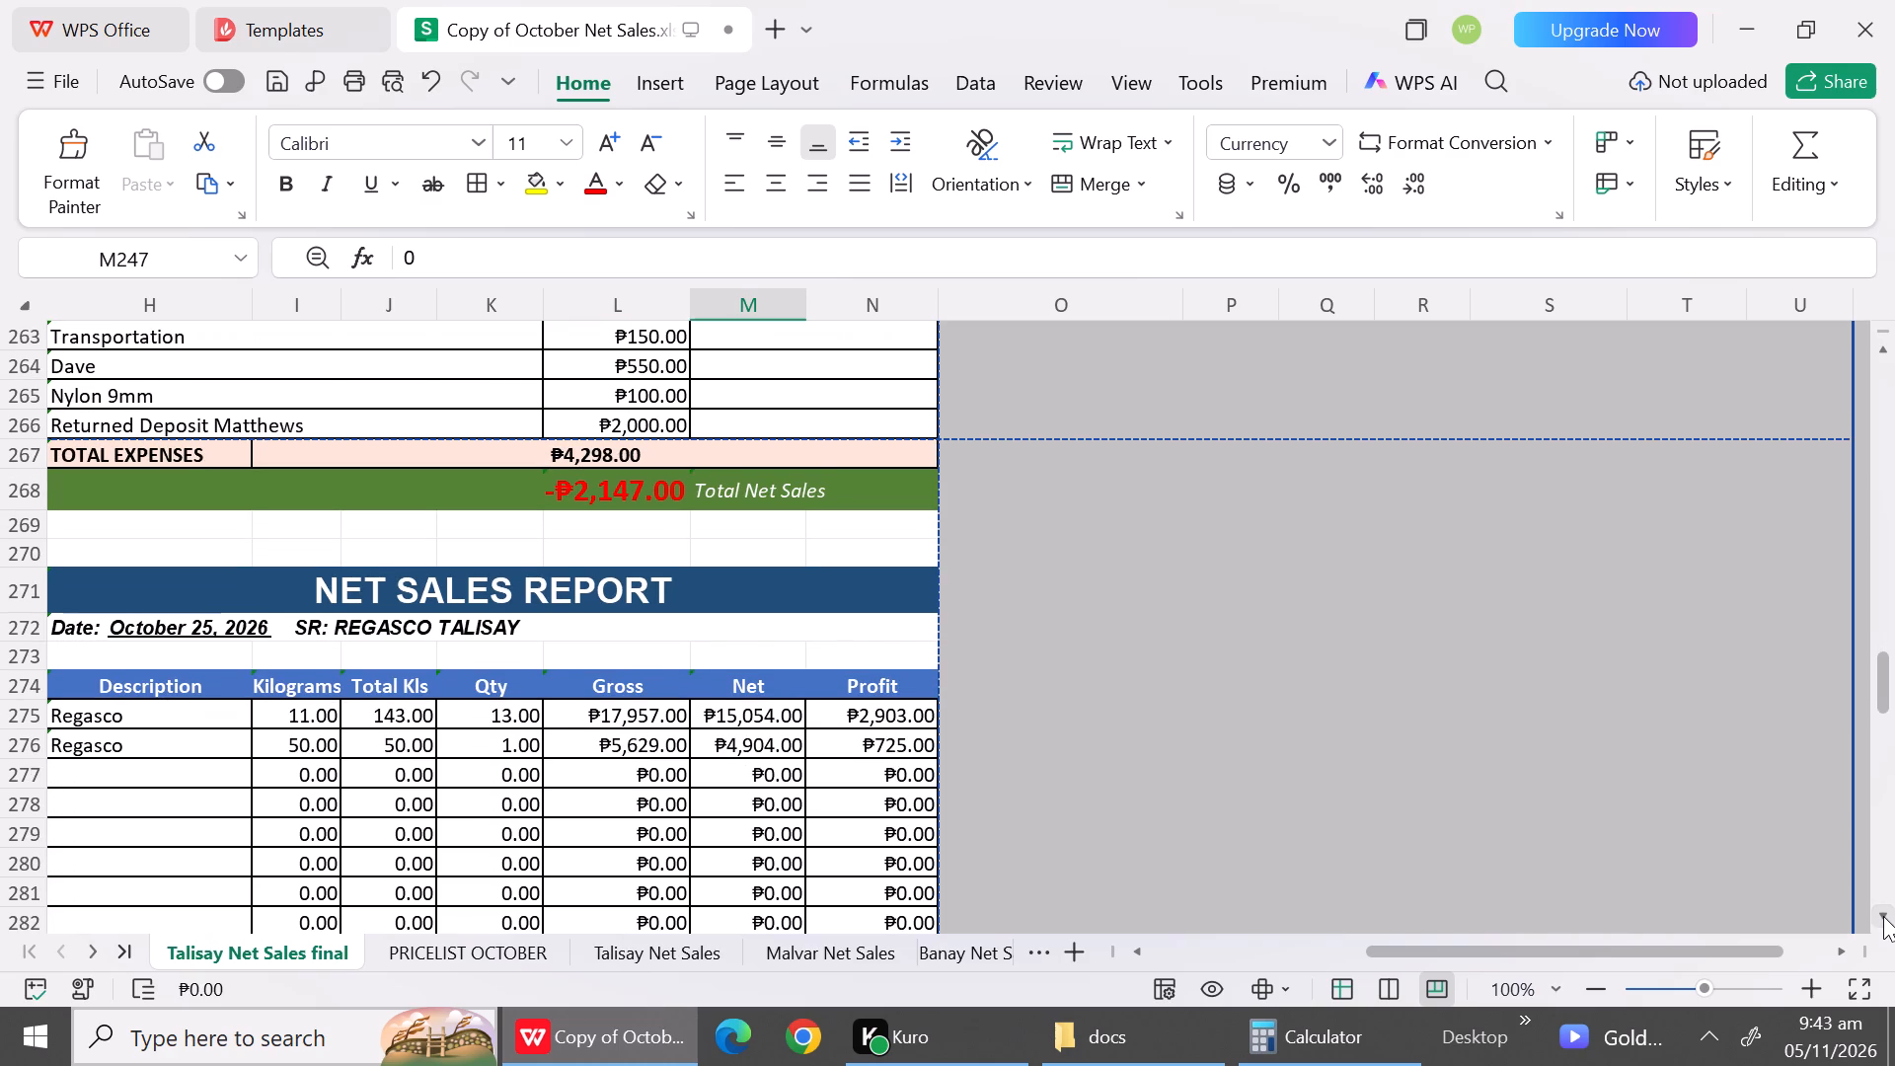
left_click_drag(1883, 916, 1348, 1048)
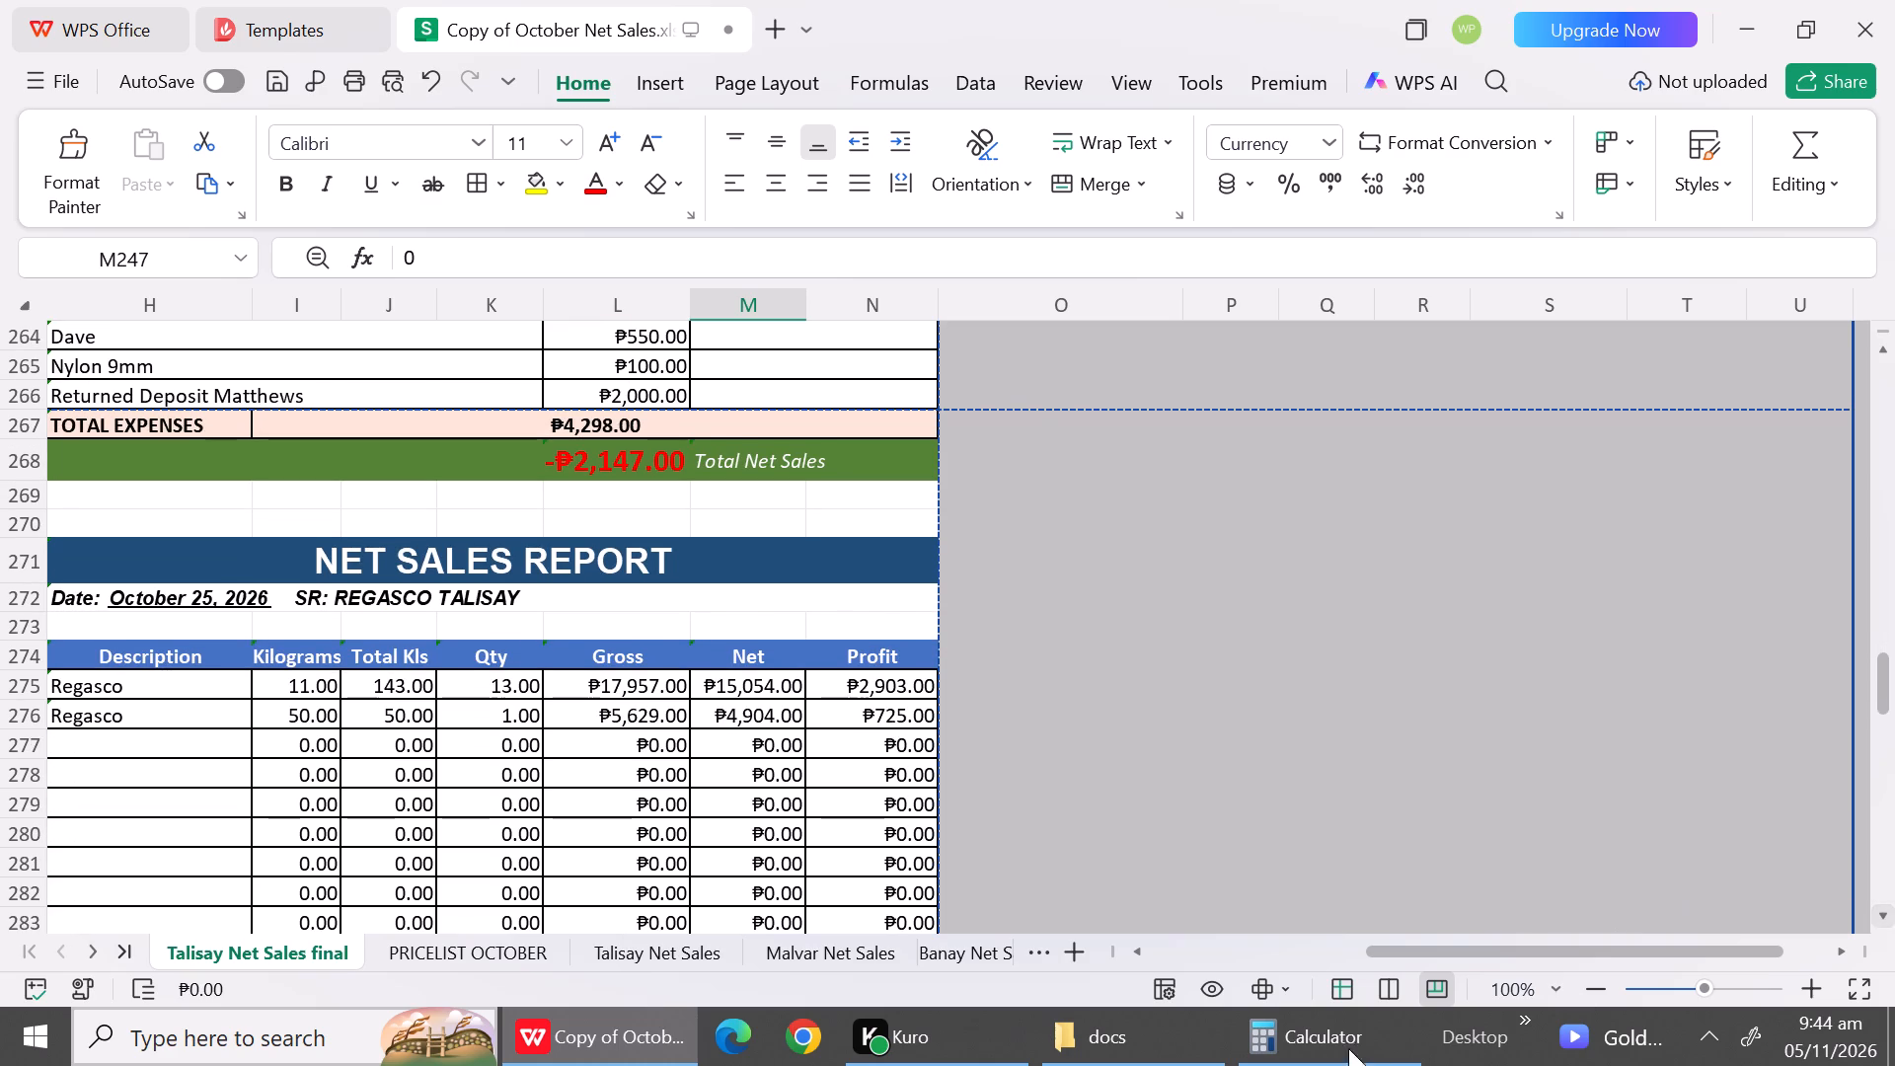
left_click_drag(1348, 1048, 1330, 1030)
left_click(1330, 1030)
left_click(1290, 395)
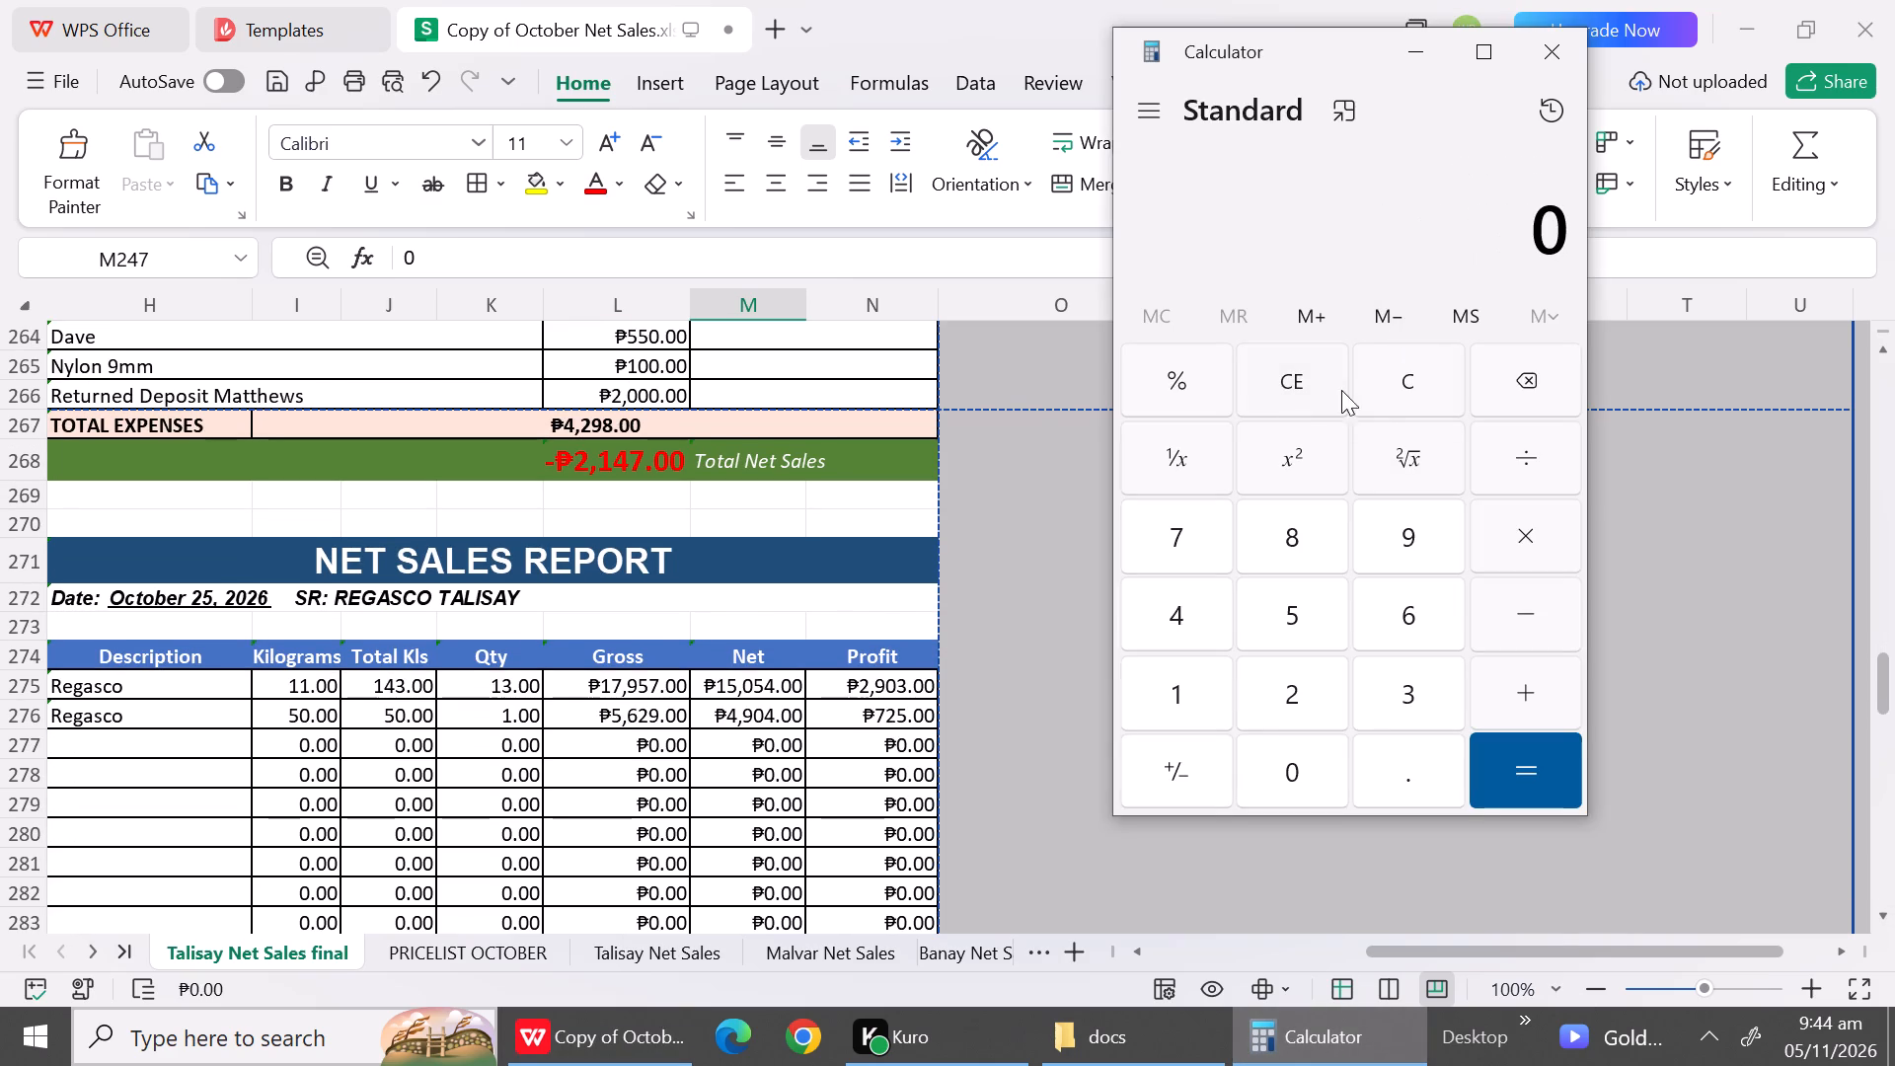
type("13*1186")
key("Return")
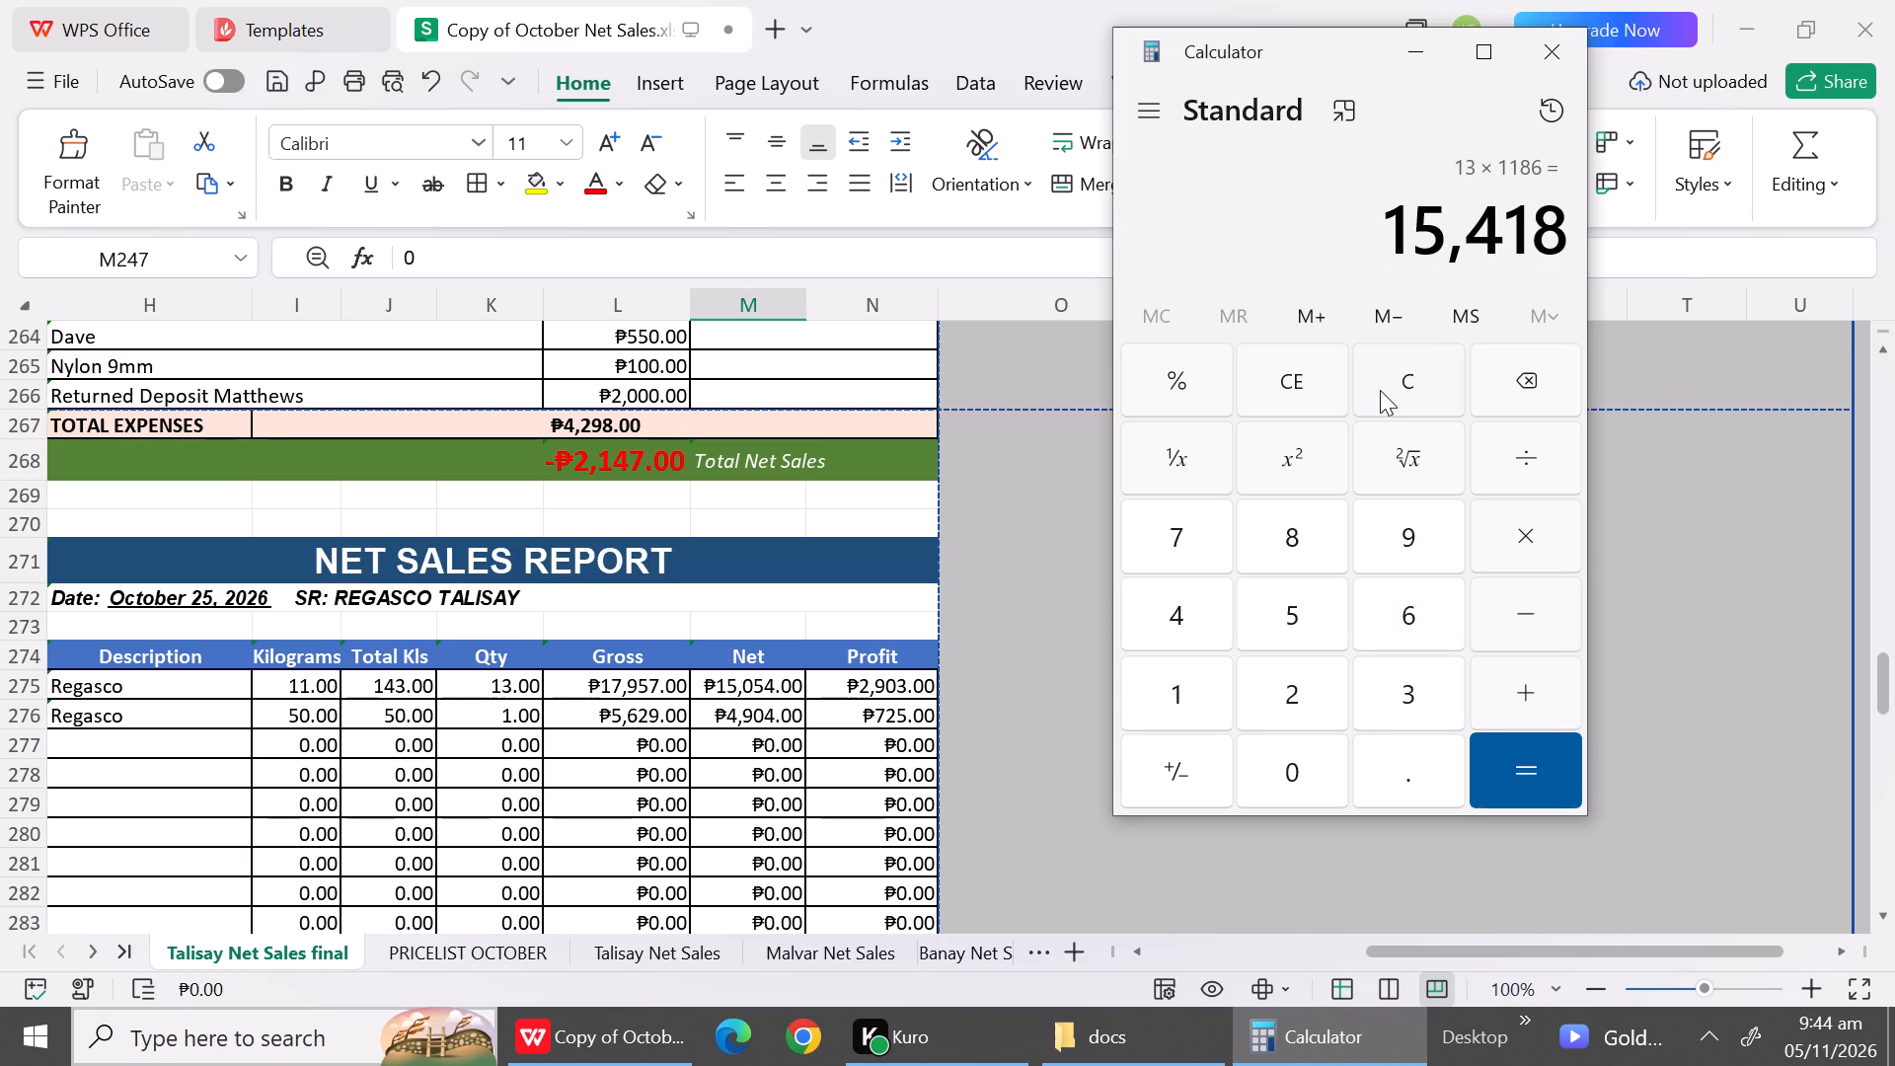
left_click(774, 686)
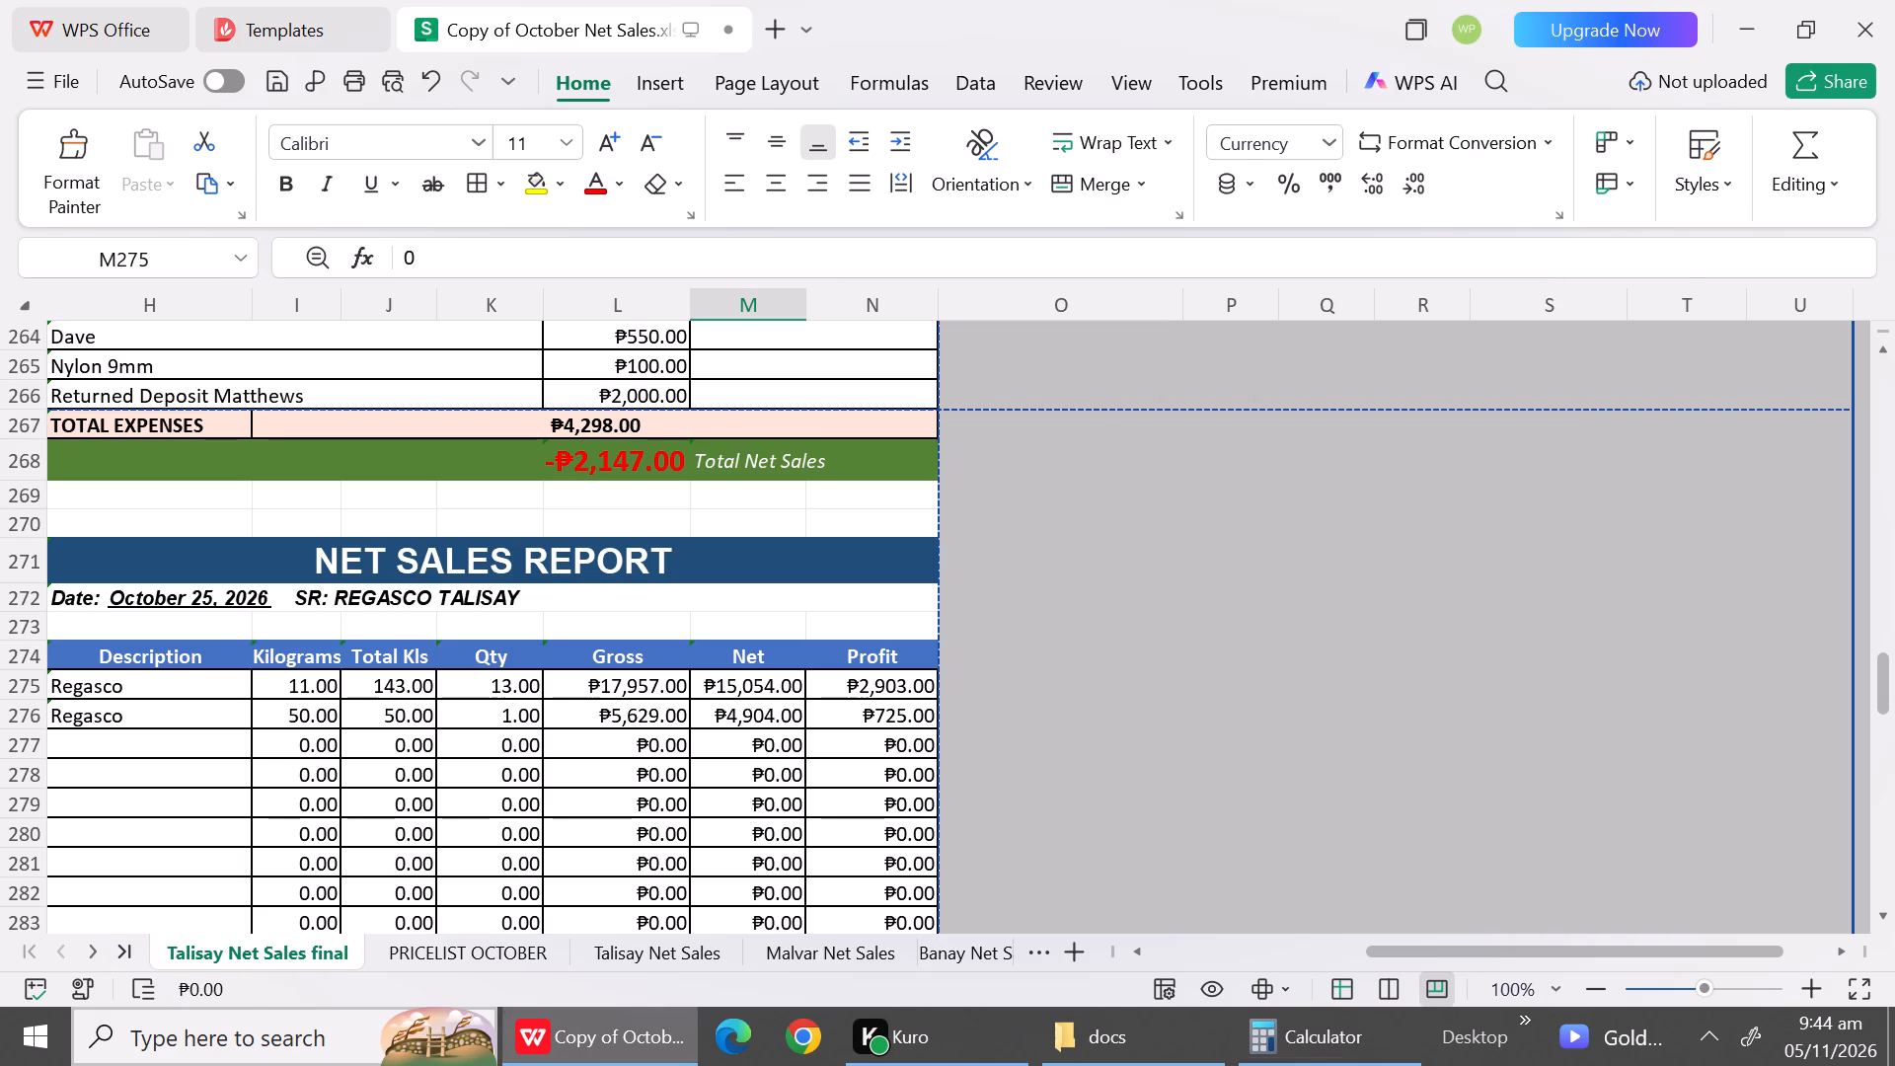
type("15418")
left_click(770, 789)
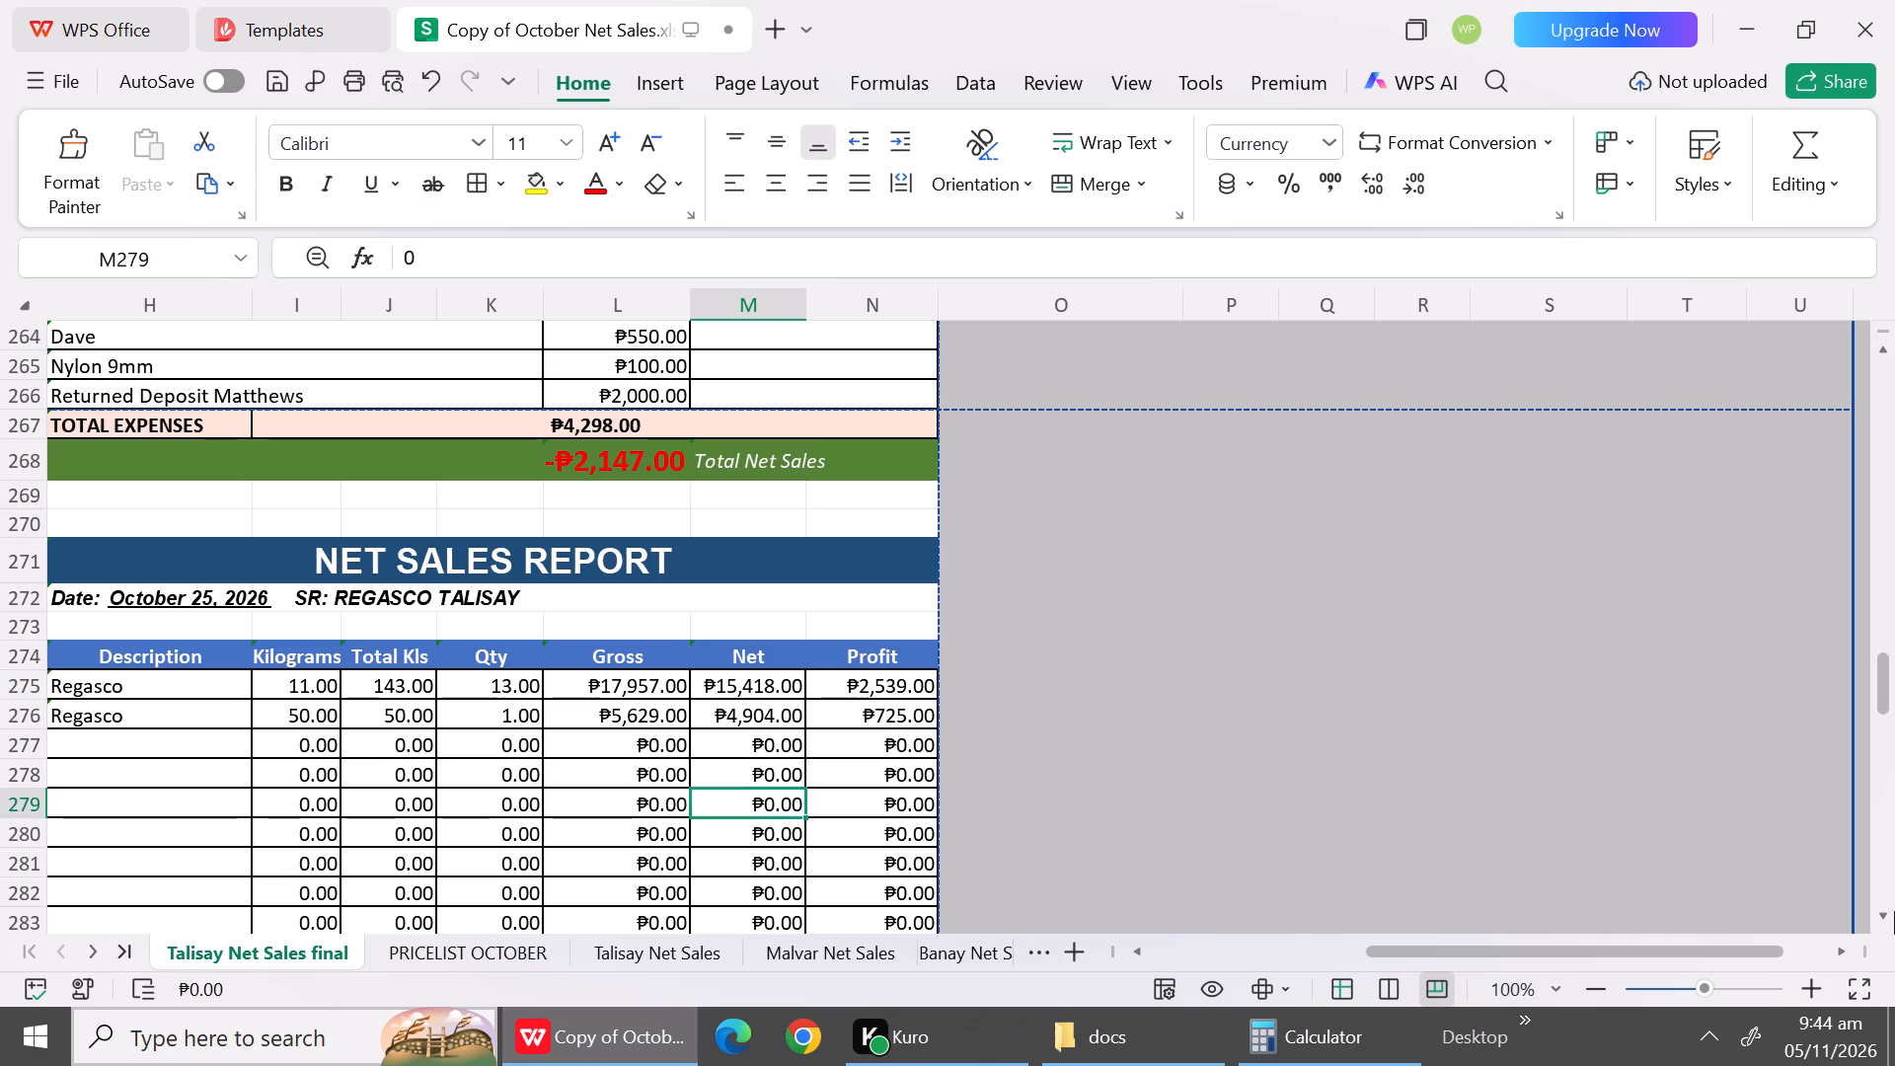
Calculate 8 × 1186 for the 11.00 kg Regasco row of the October 26 report and set its net to 9448.
triple_click(1883, 918)
triple_click(1883, 918)
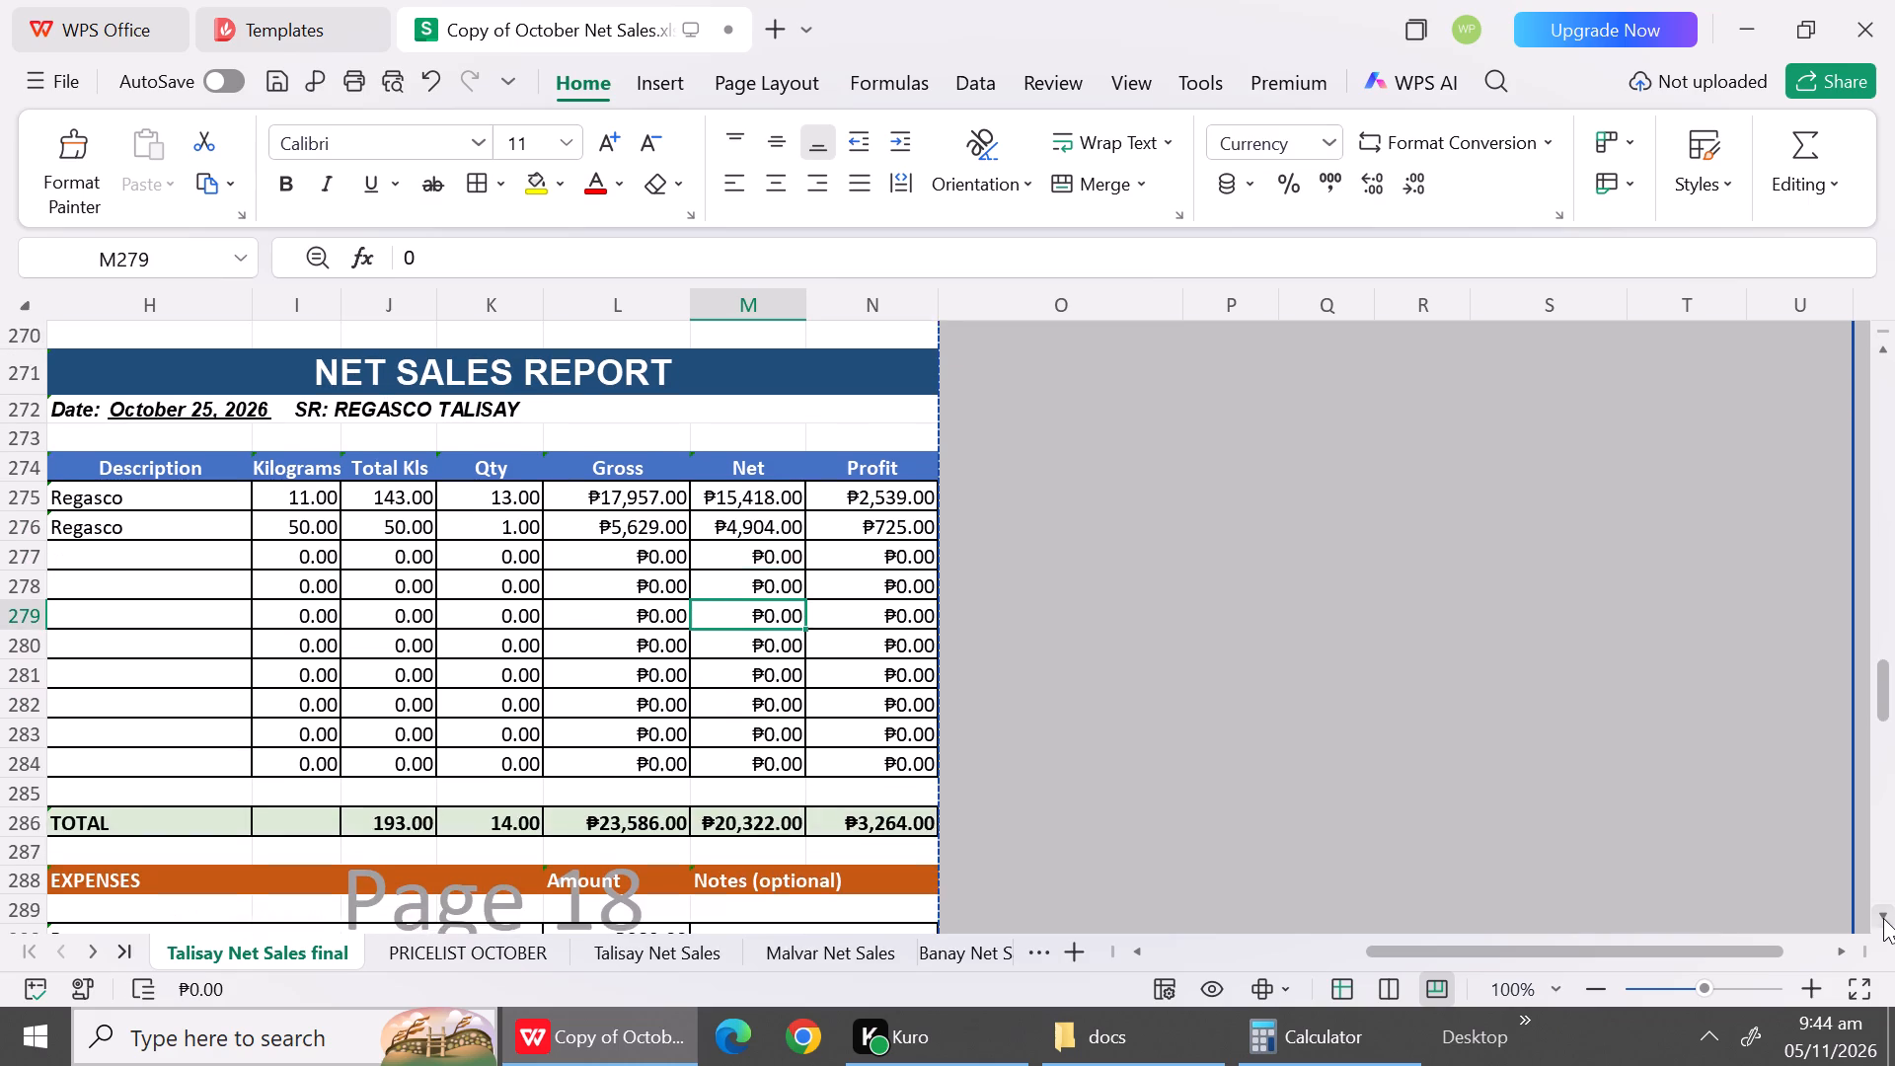
triple_click(1883, 918)
triple_click(1883, 918)
triple_click(1883, 918)
triple_click(1883, 918)
triple_click(1883, 918)
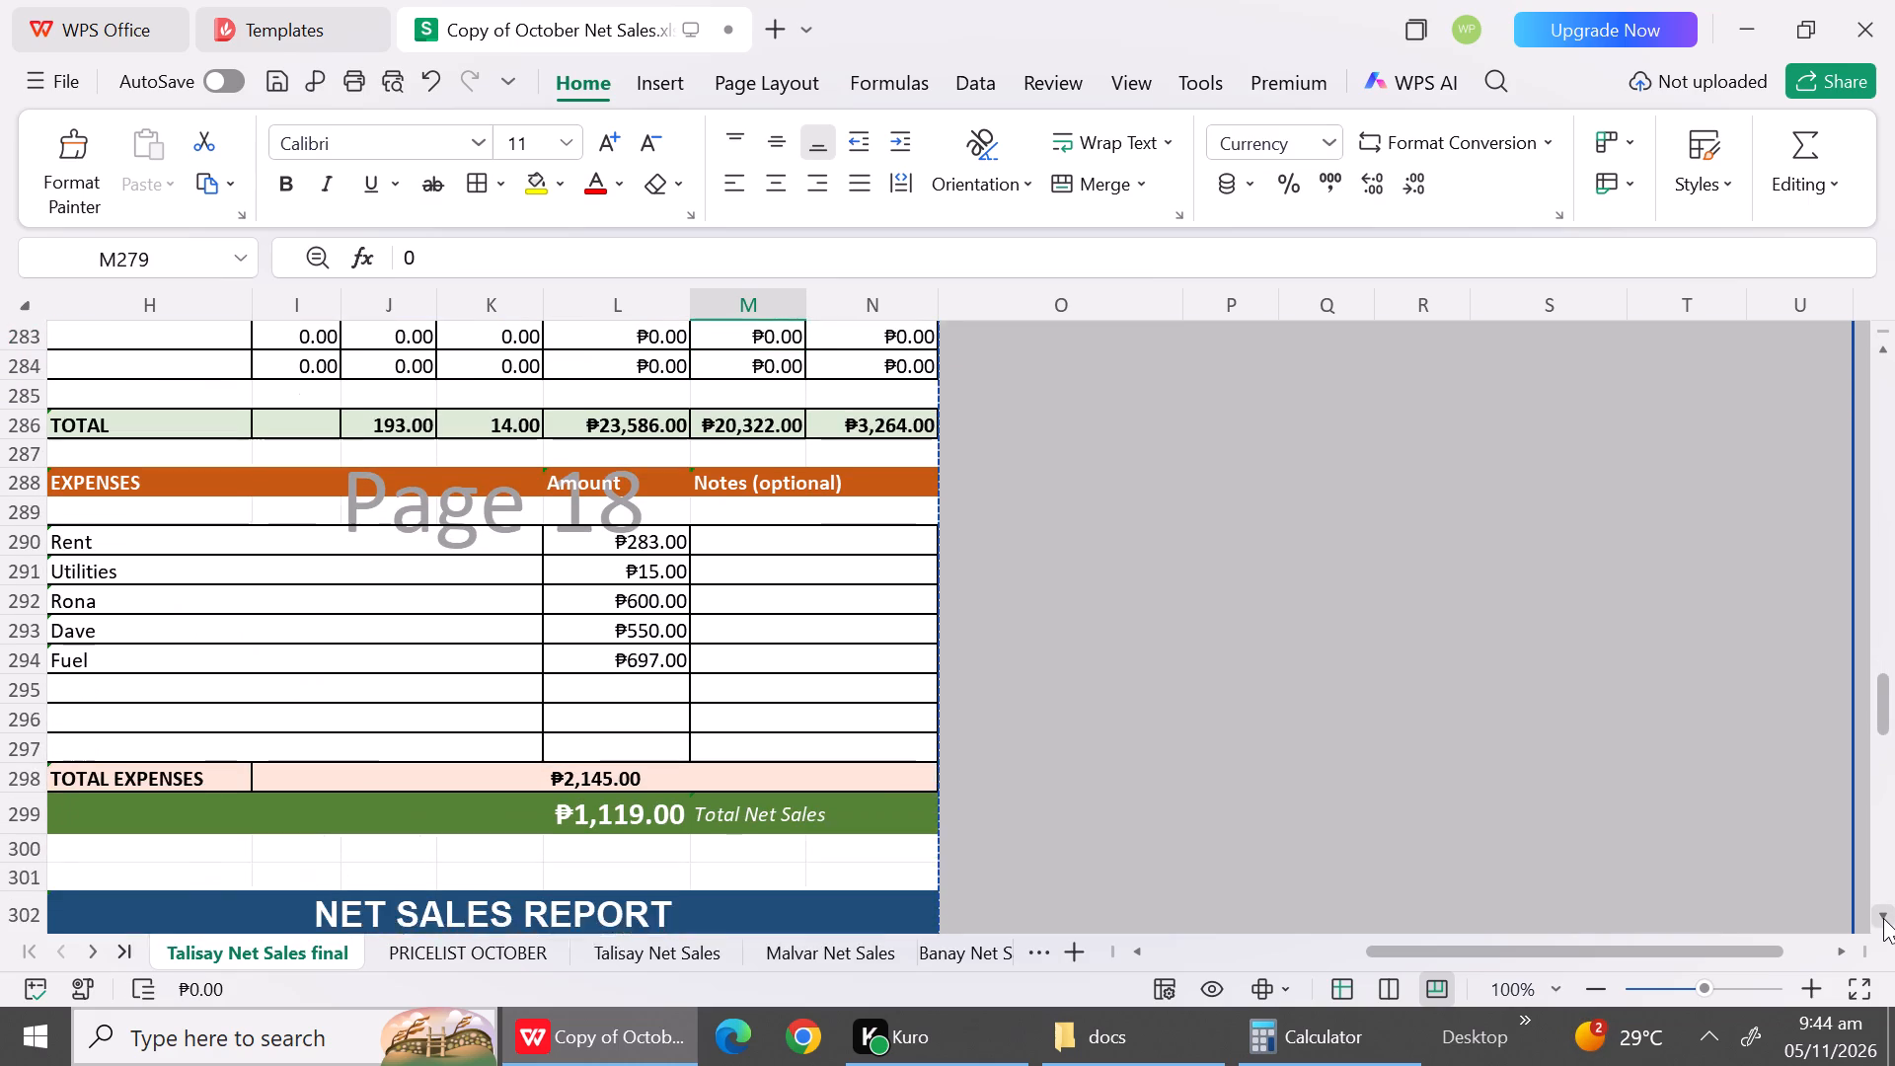
triple_click(1883, 918)
triple_click(1883, 918)
double_click(1883, 918)
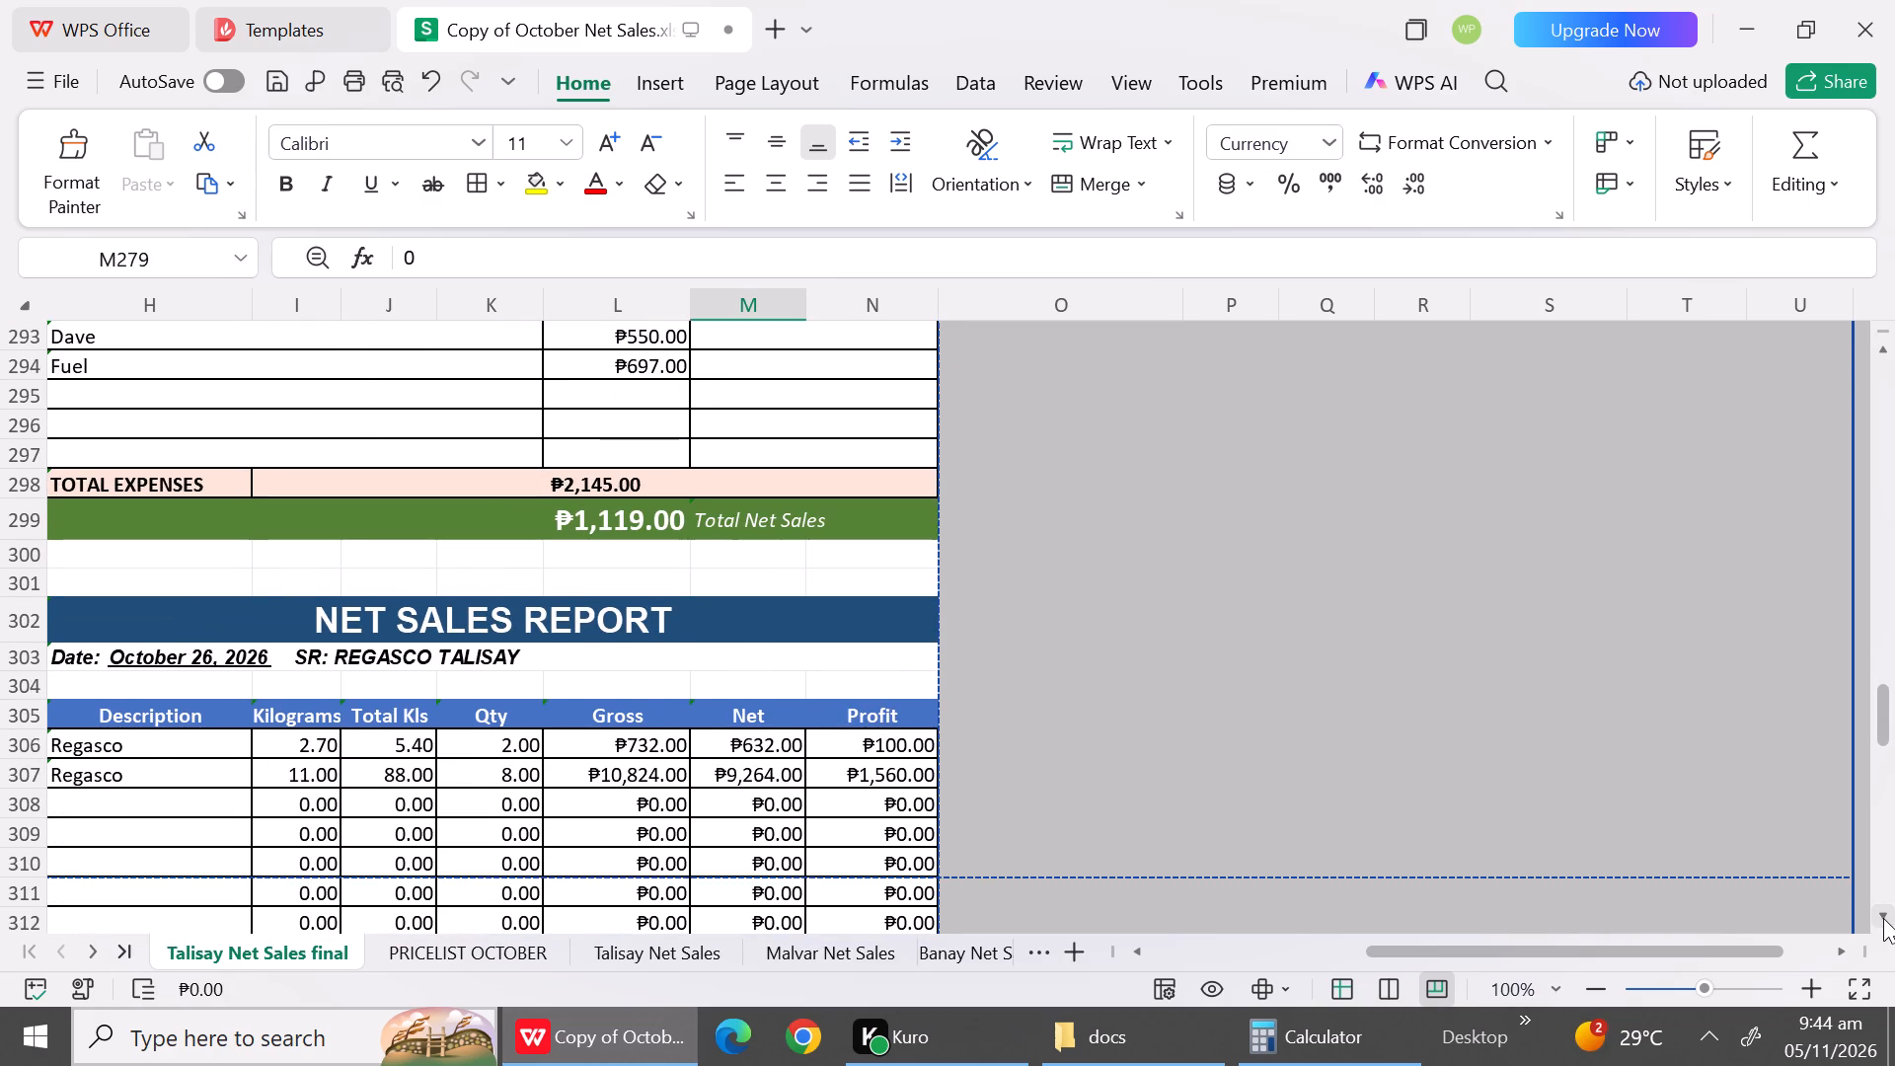
left_click(1883, 918)
left_click(1352, 1035)
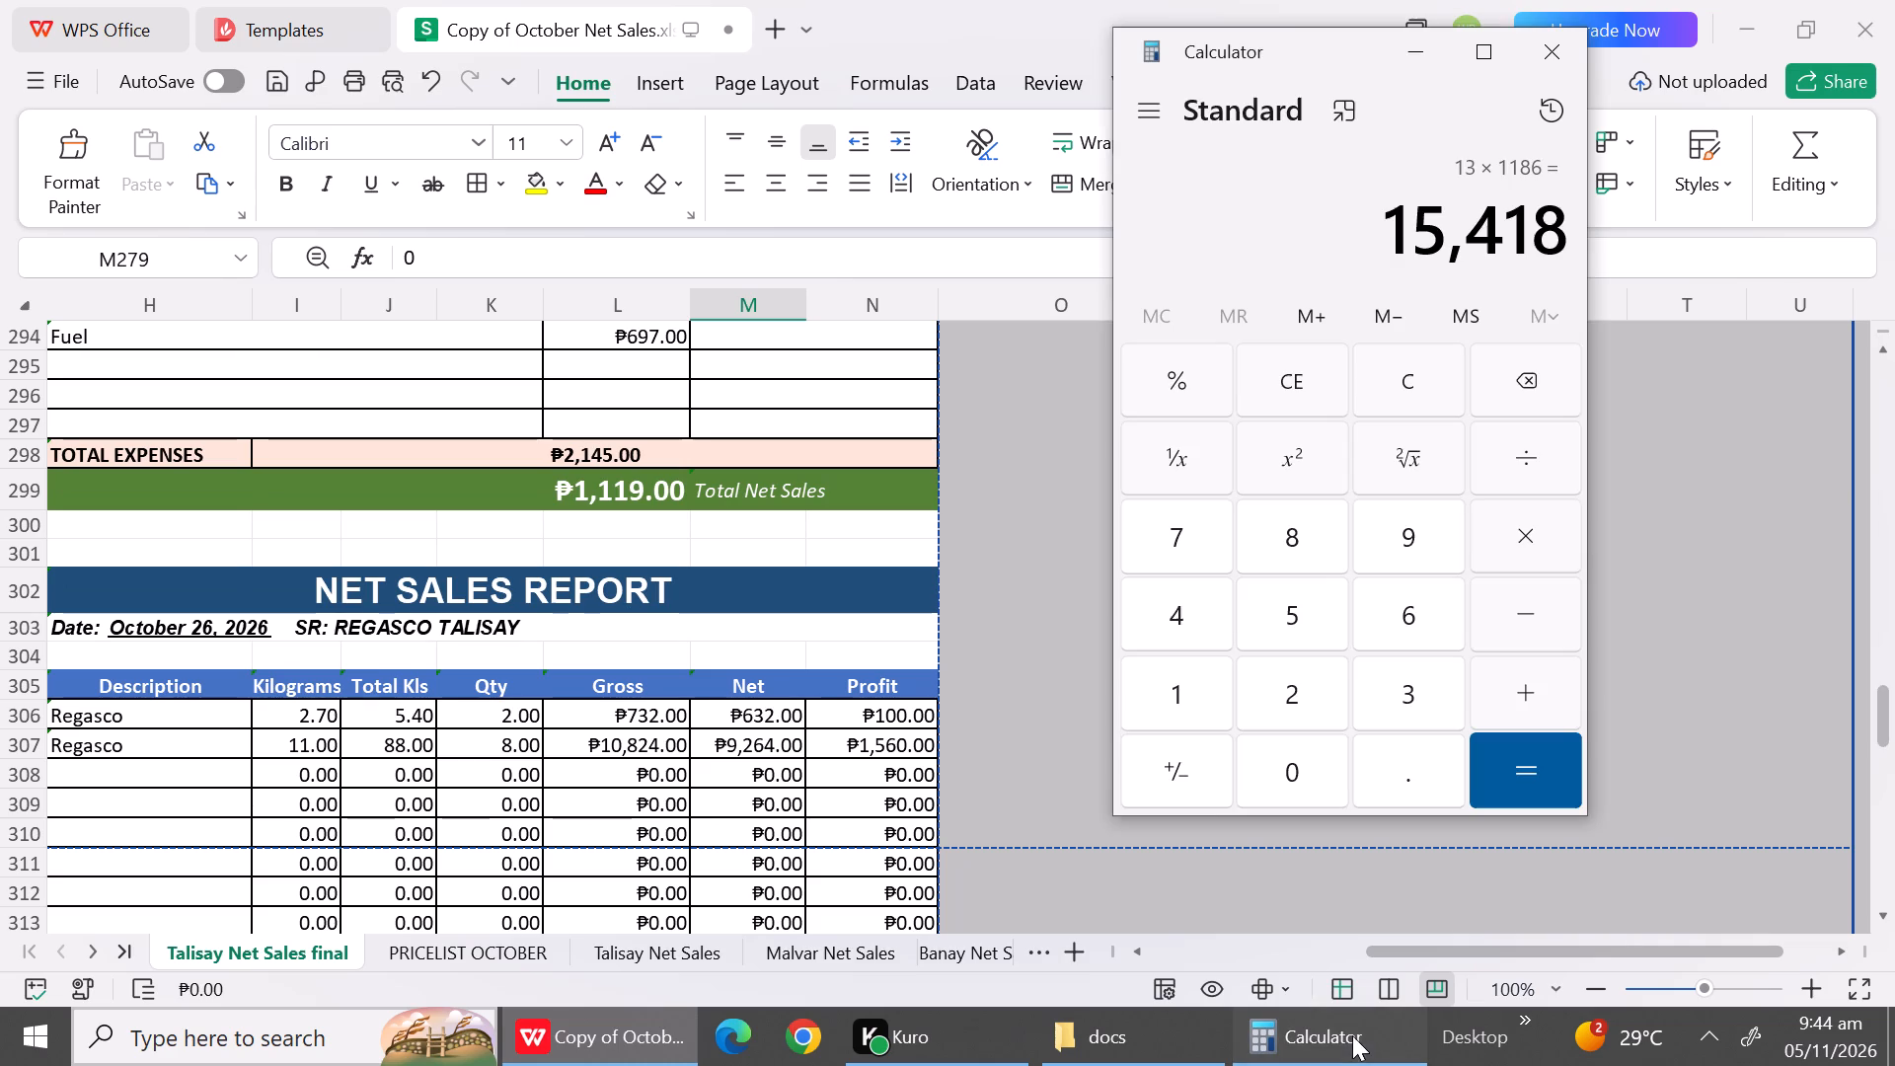
left_click(1299, 372)
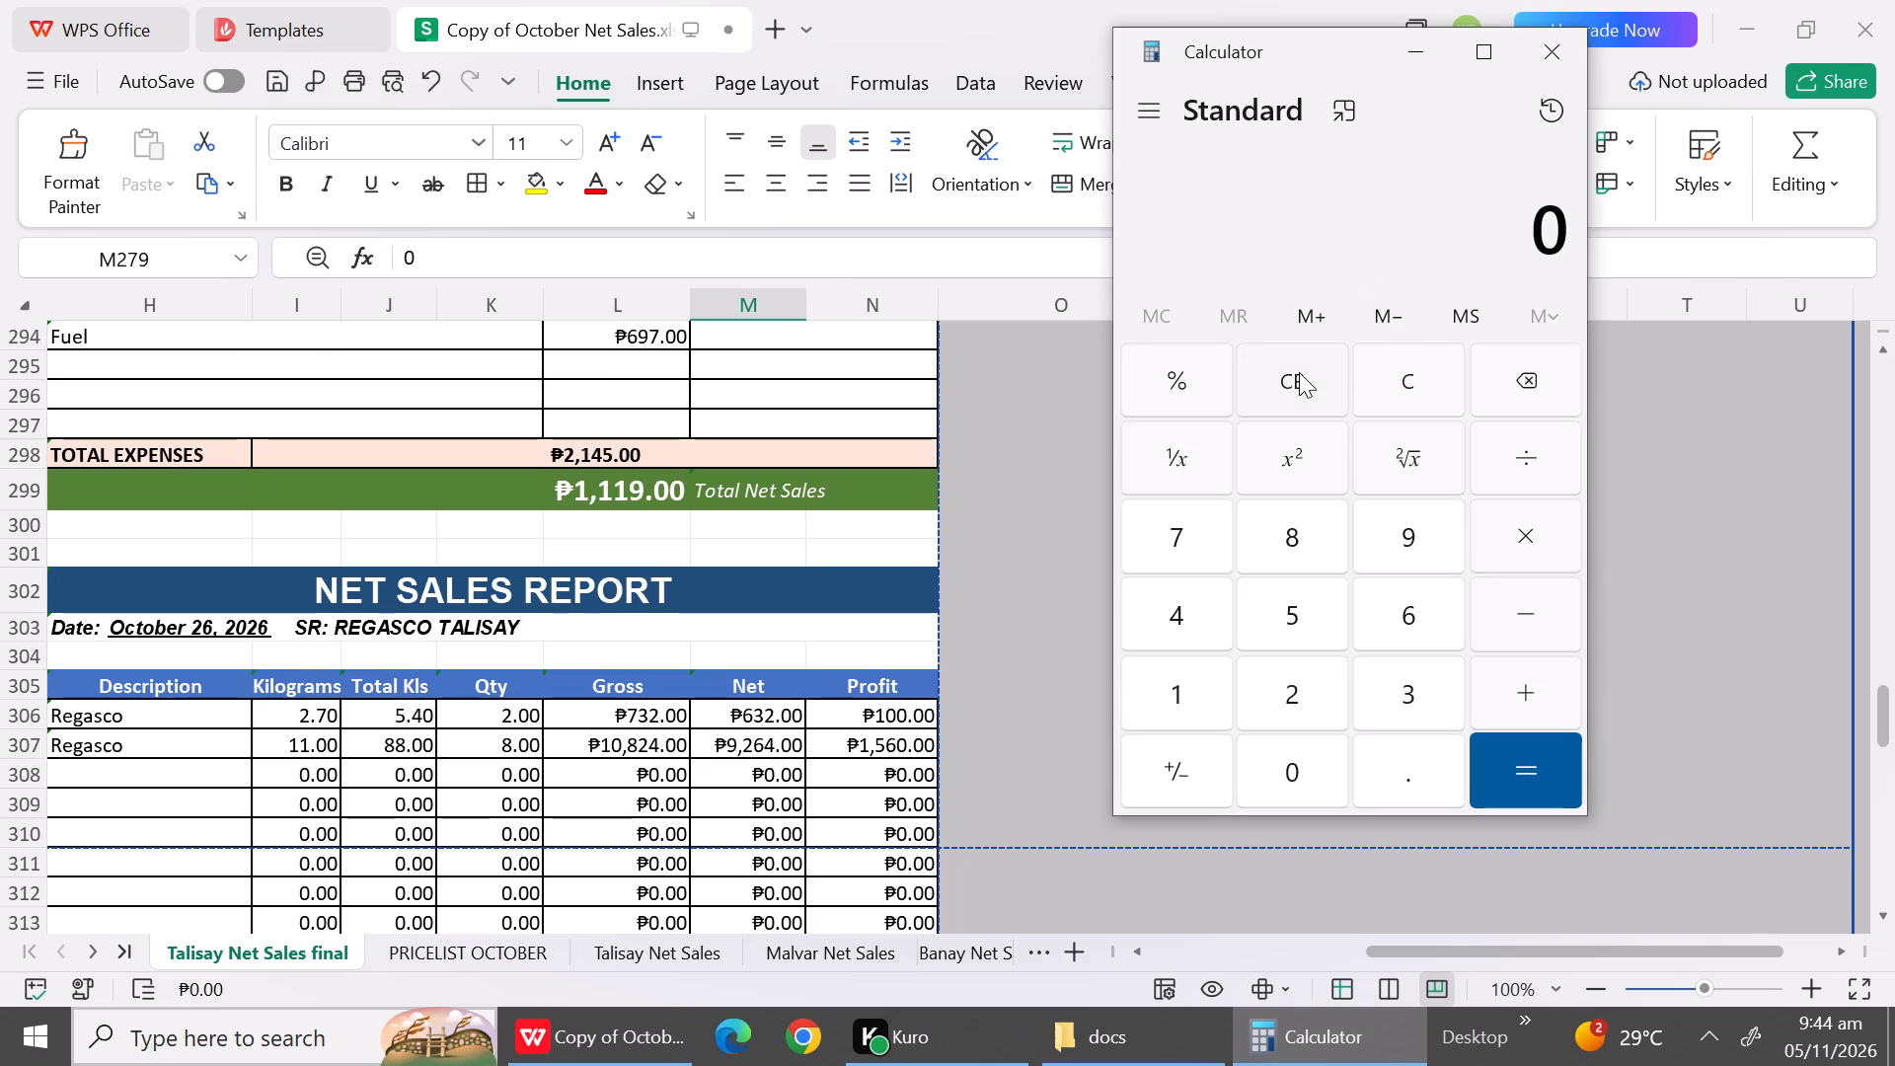
key("8")
type("*1186")
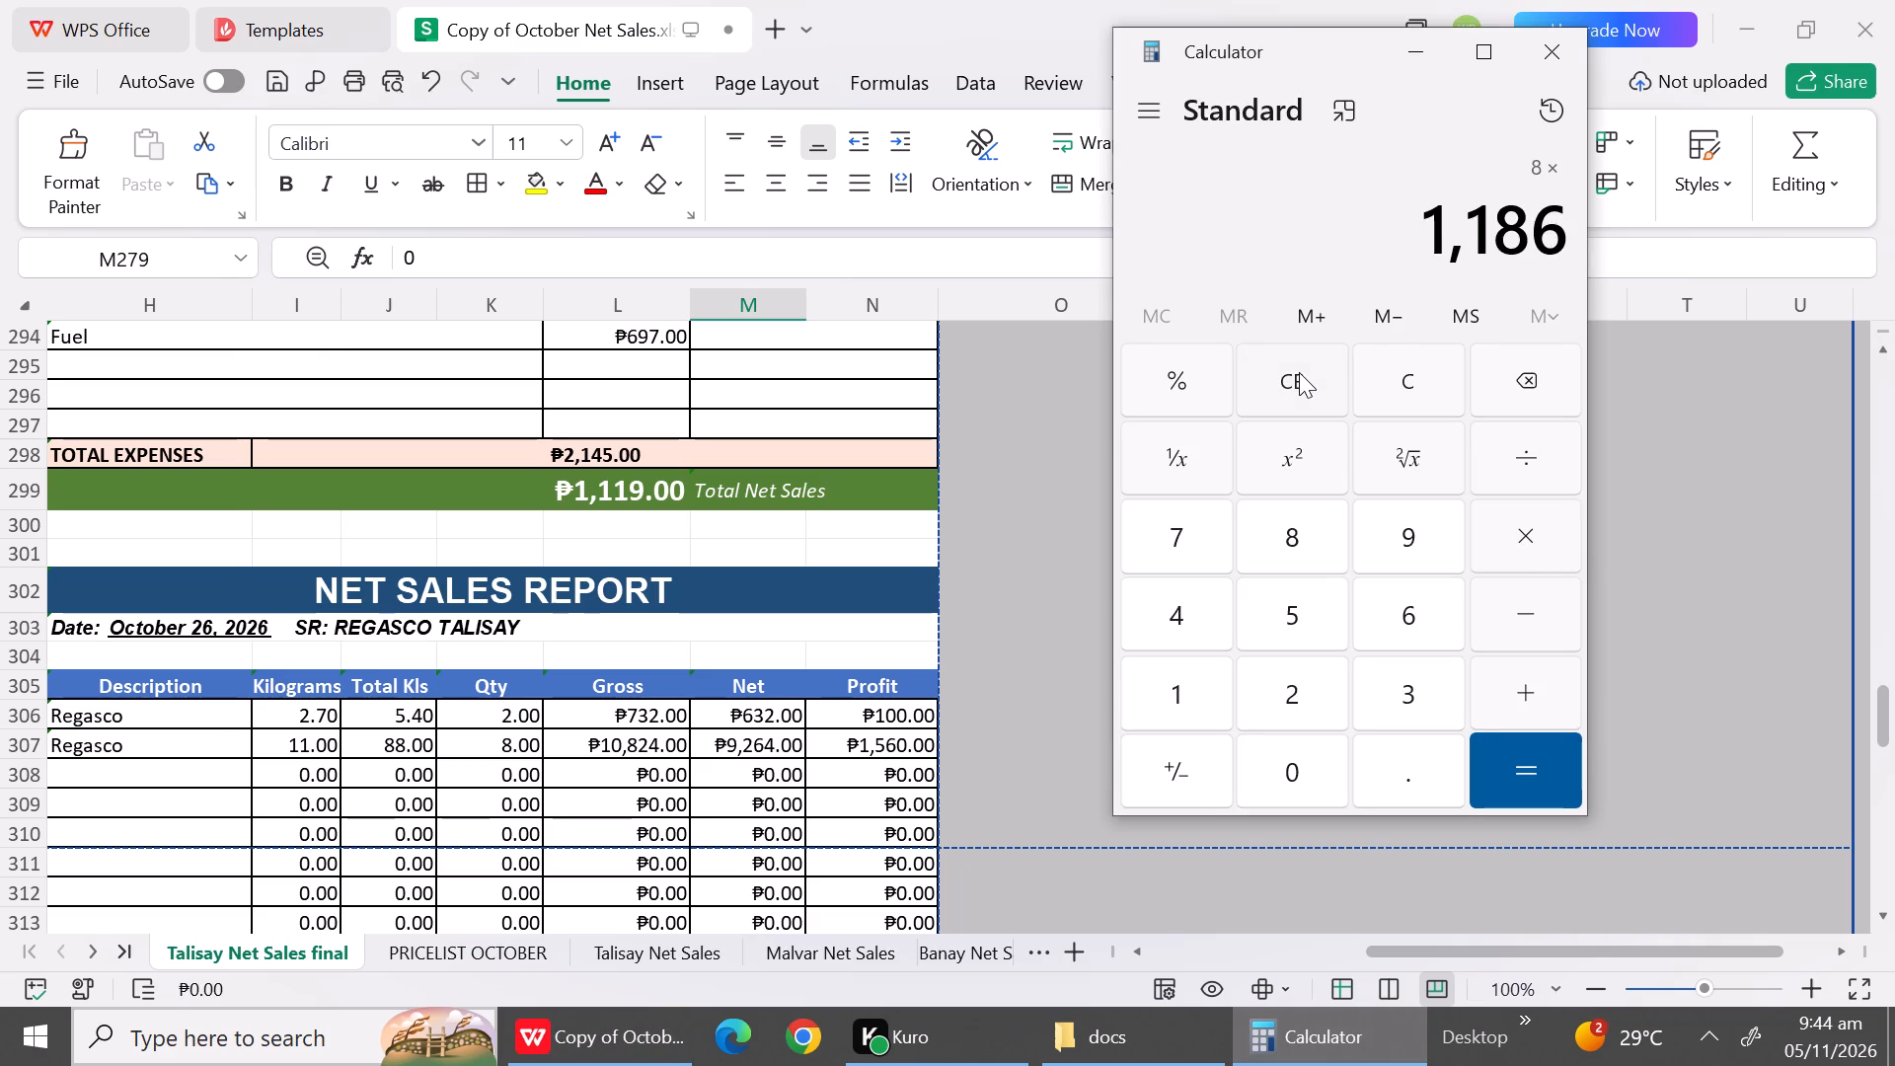
key("Return")
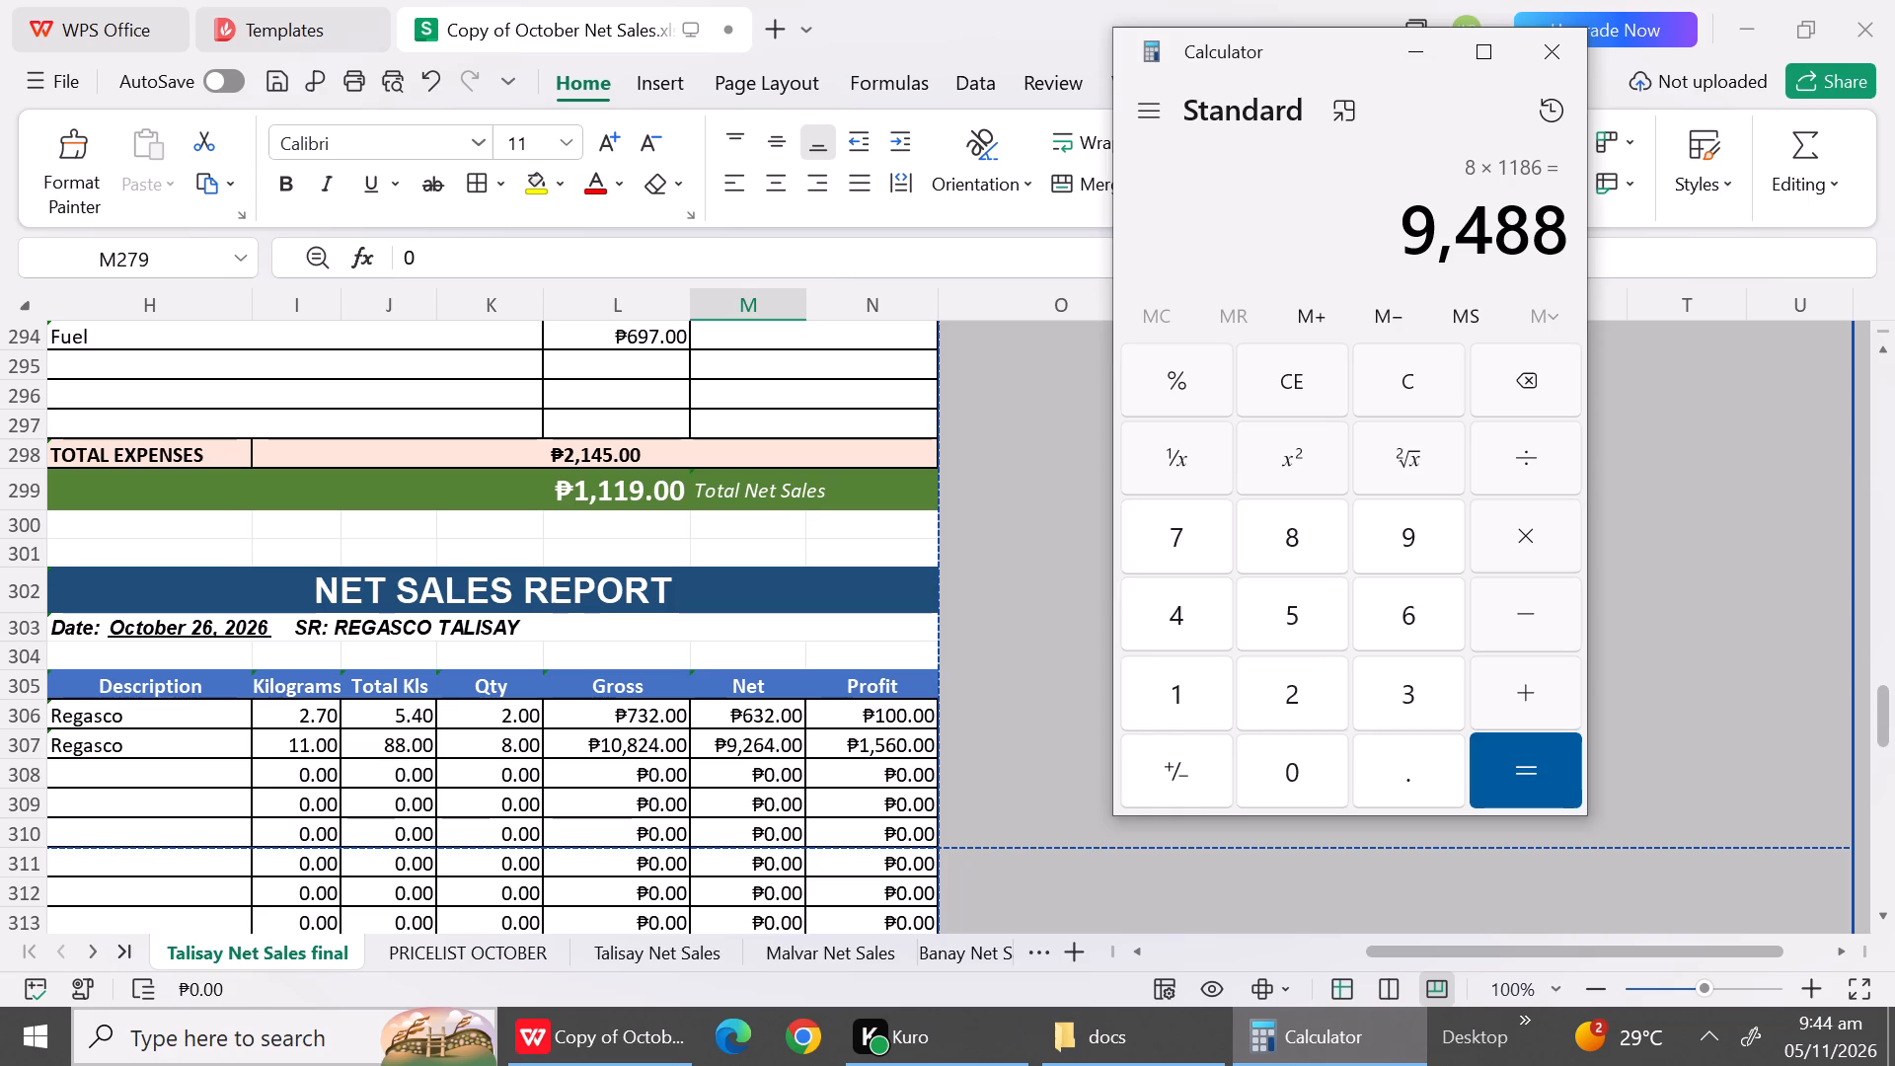
left_click(732, 757)
type("9448")
left_click(732, 823)
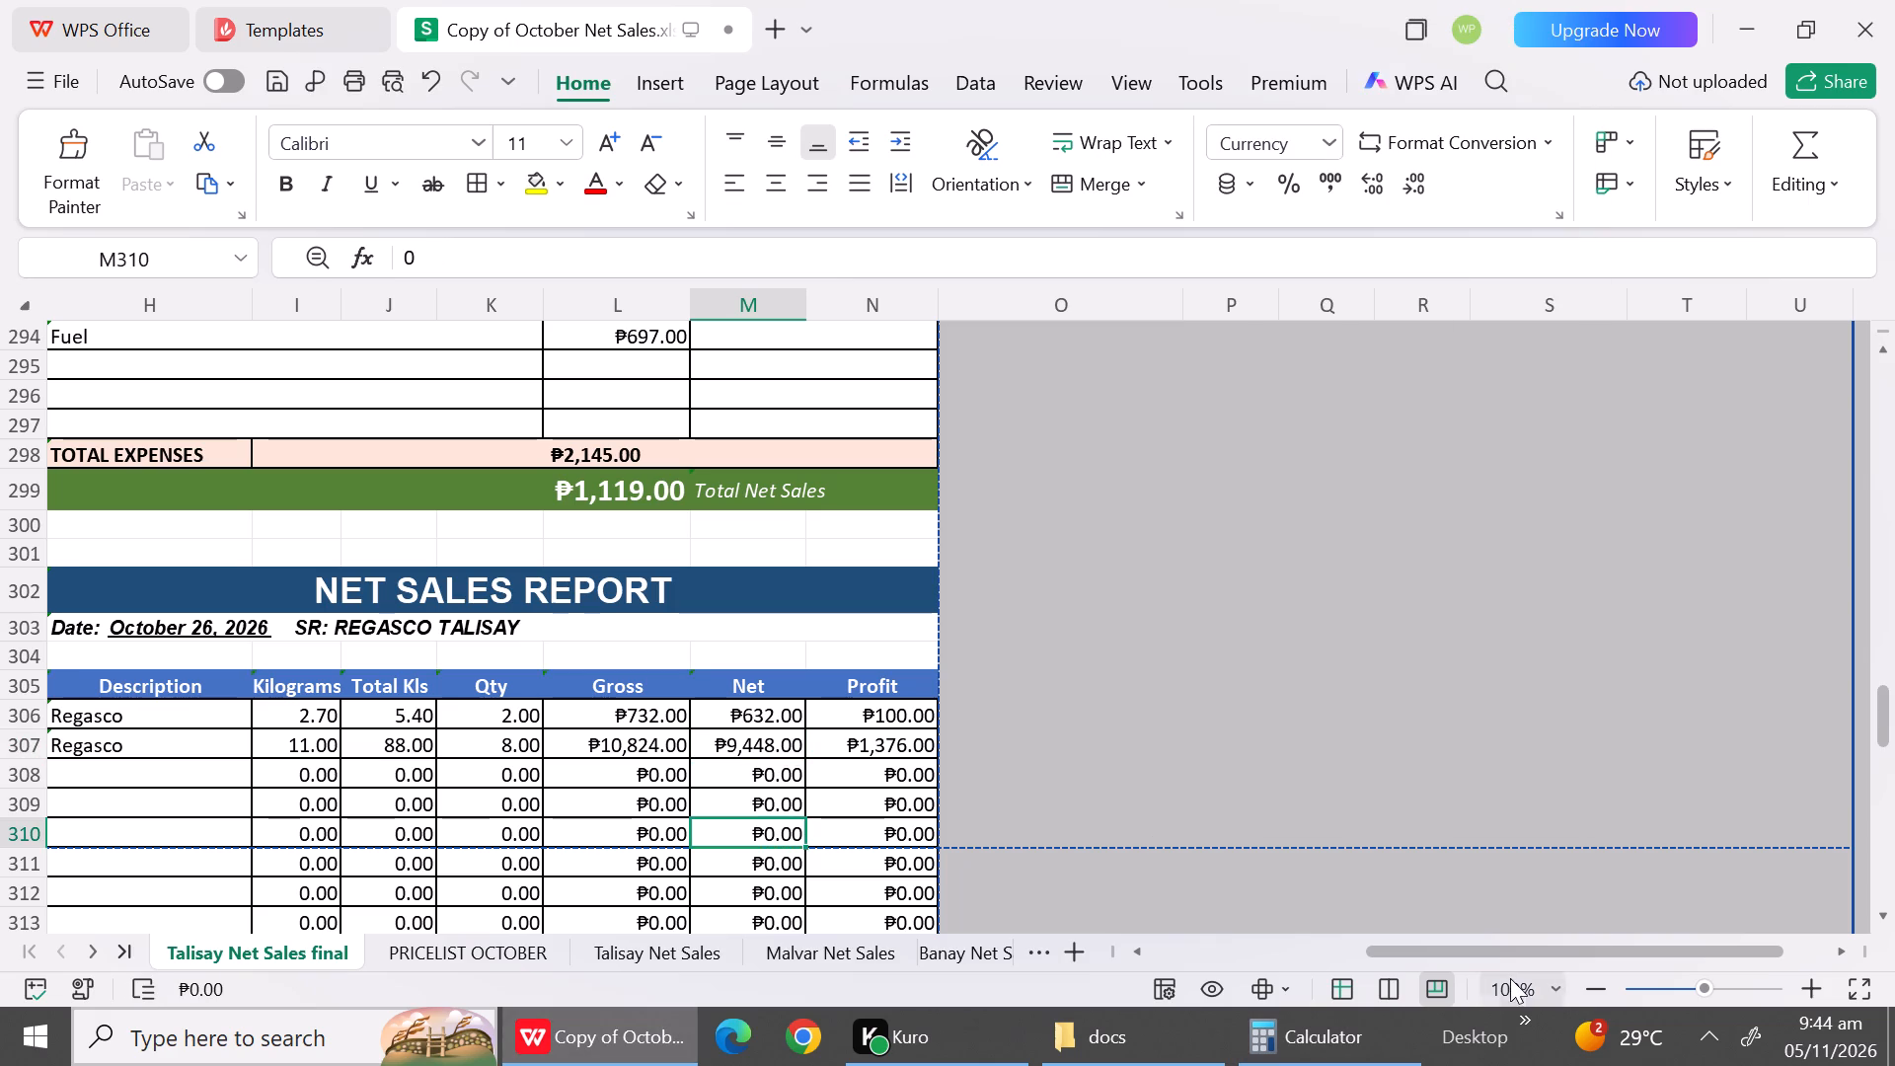
Calculate 7 × 1186 for the 11.00 kg Regasco row of the October 27 report and set its net to 8302.
triple_click(1881, 923)
triple_click(1881, 923)
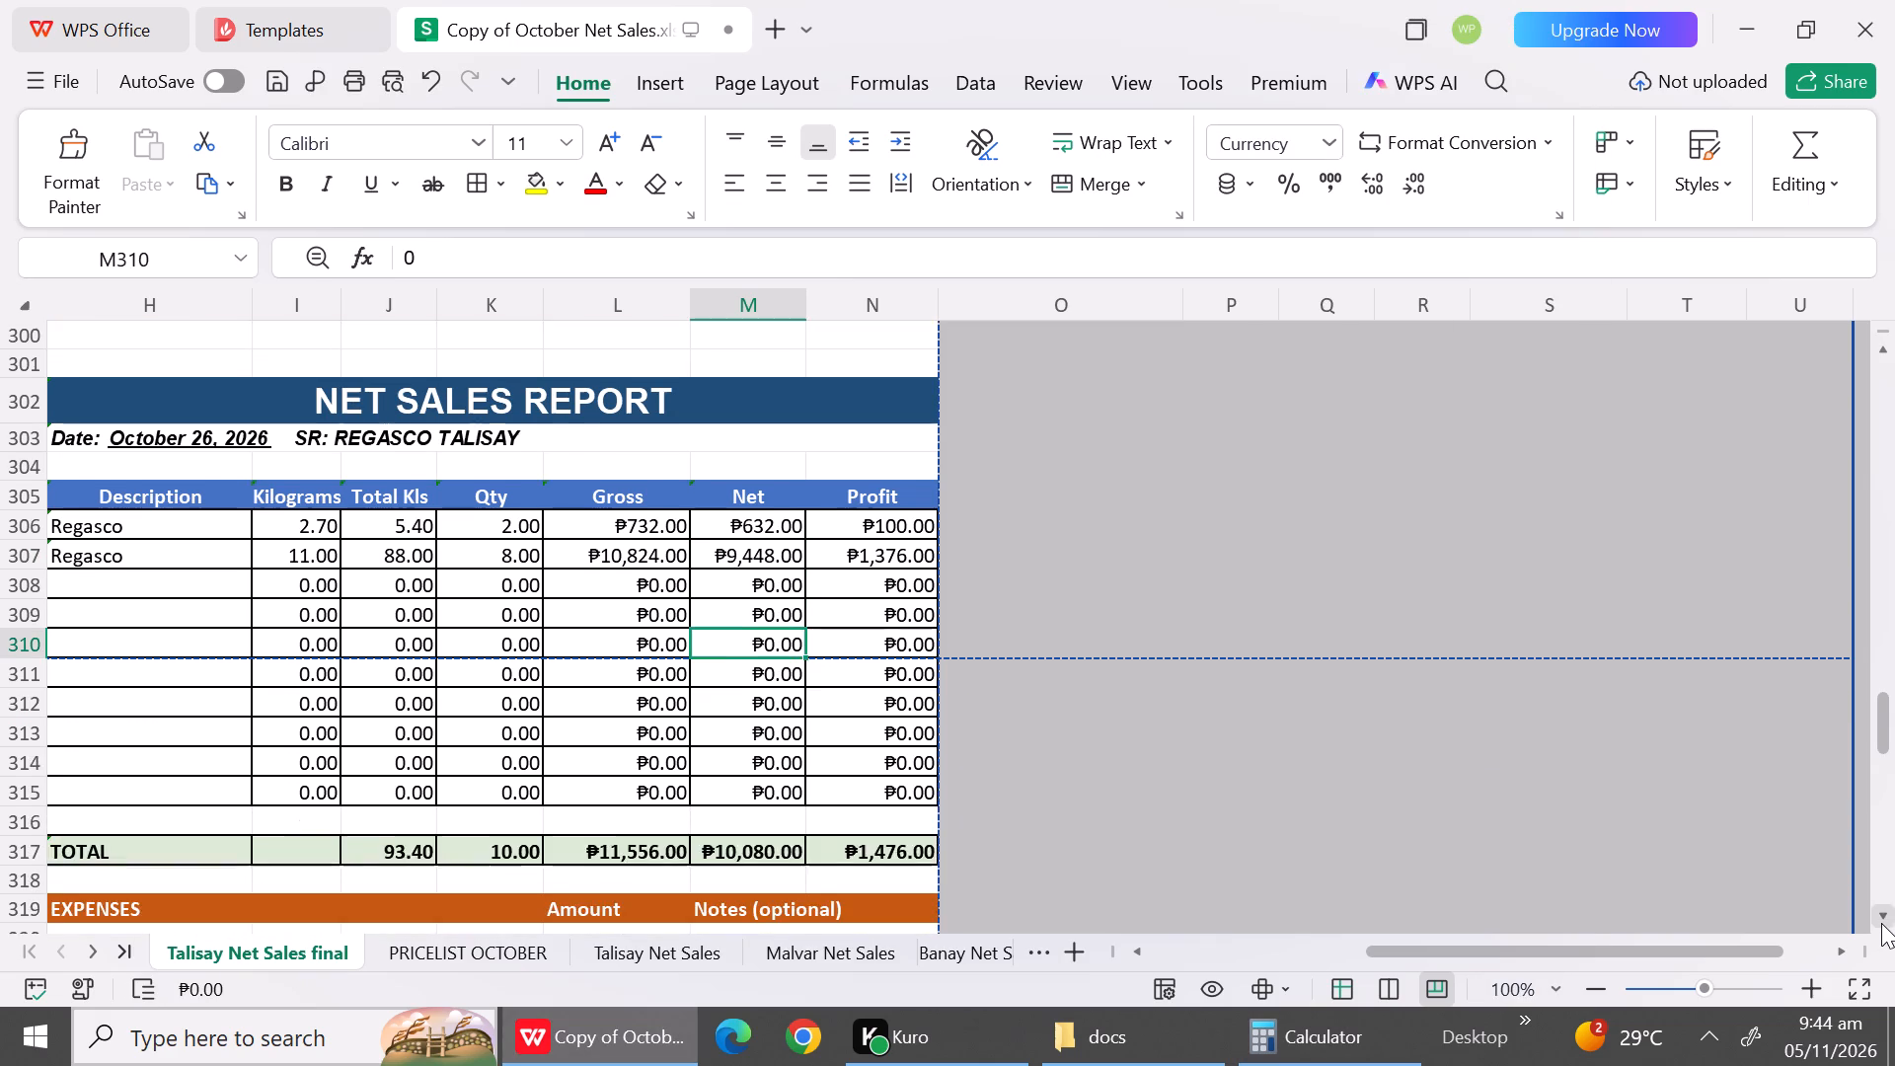
triple_click(1881, 923)
triple_click(1881, 923)
triple_click(1881, 923)
triple_click(1881, 923)
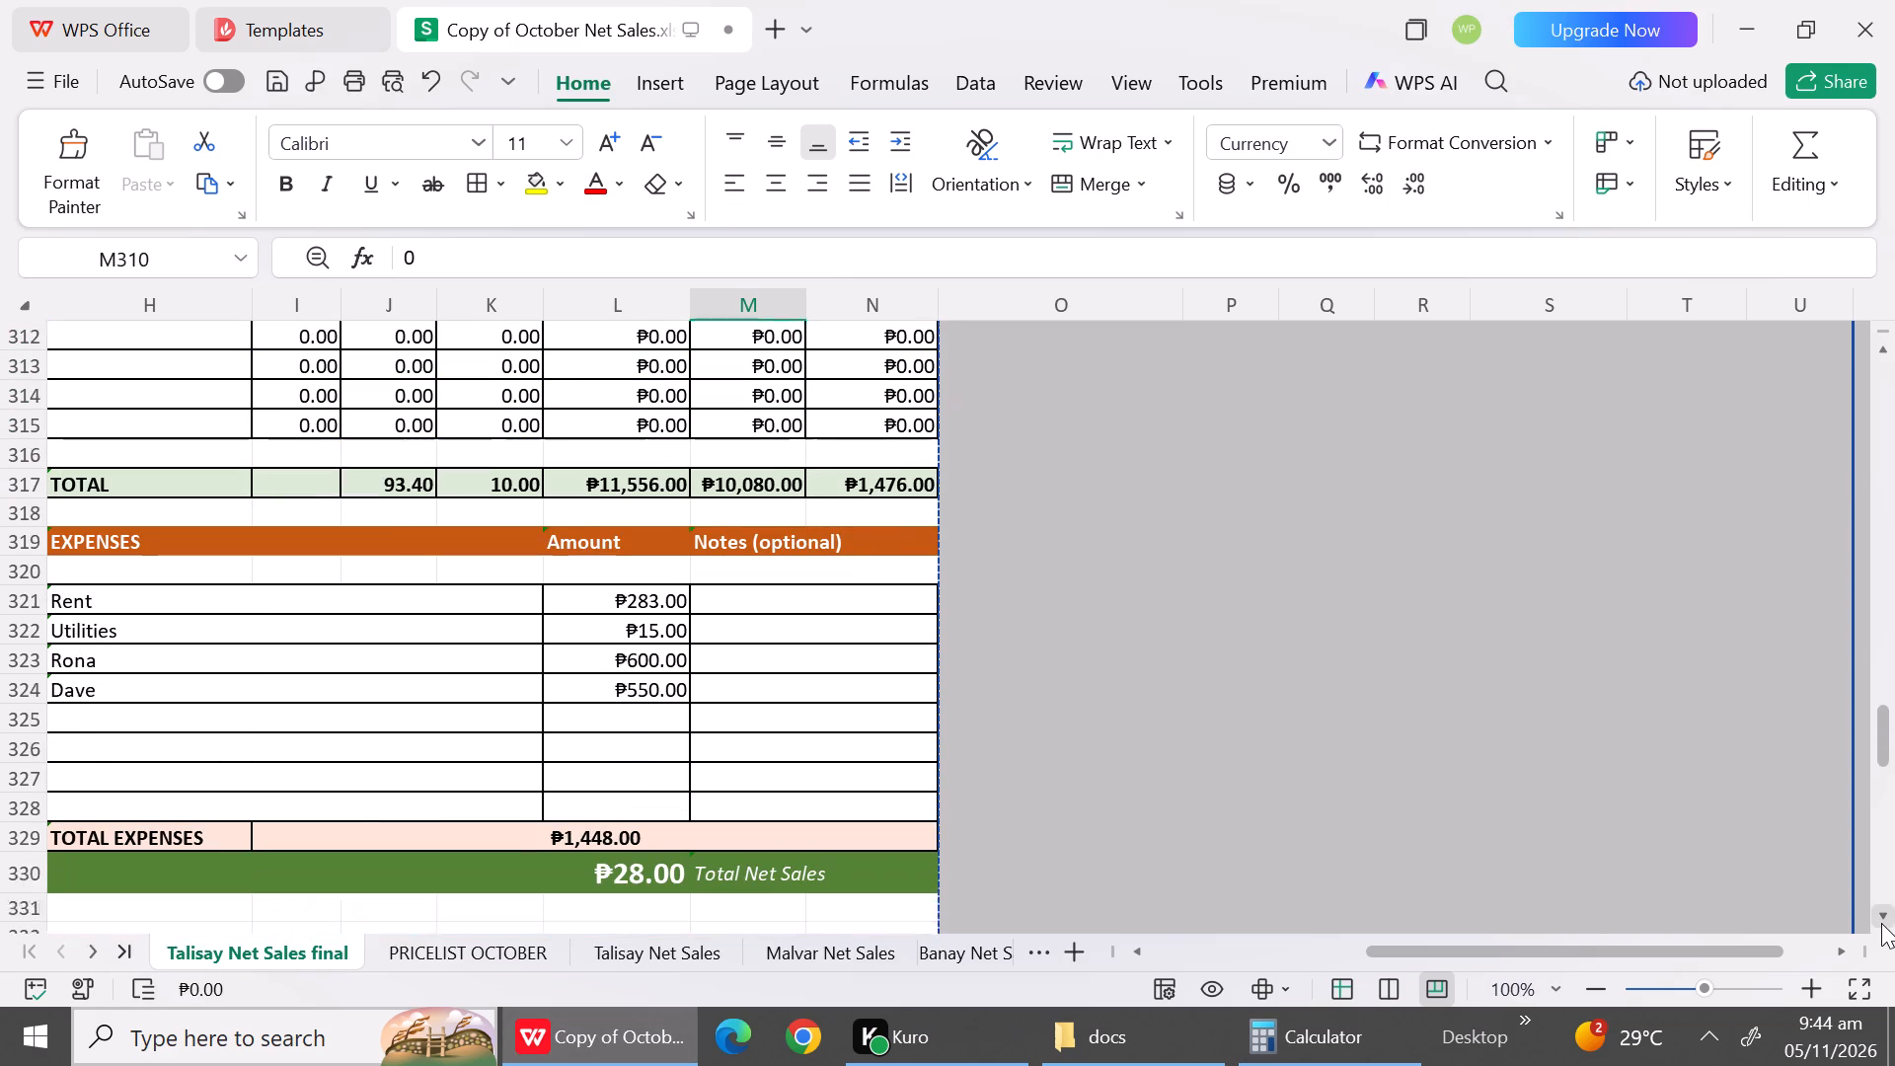
triple_click(1881, 923)
triple_click(1881, 923)
triple_click(1881, 923)
left_click(1881, 923)
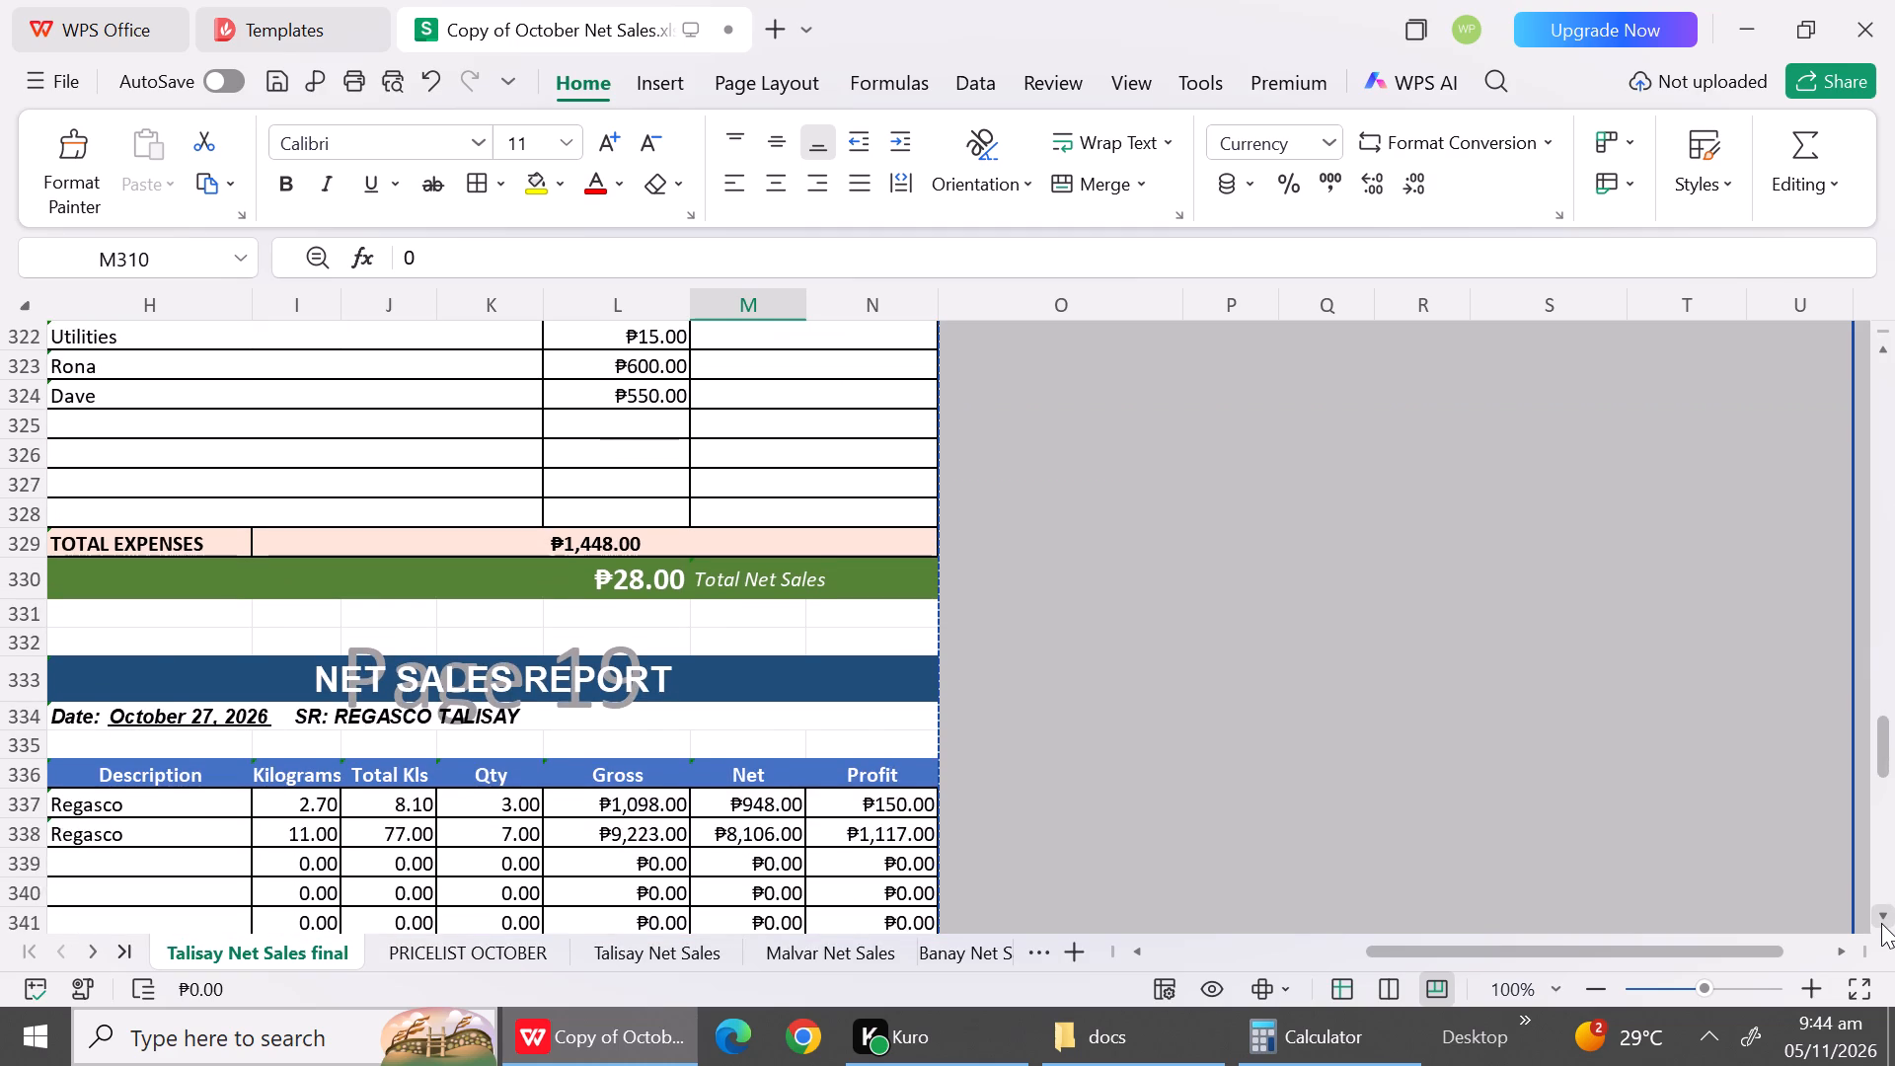
triple_click(1881, 923)
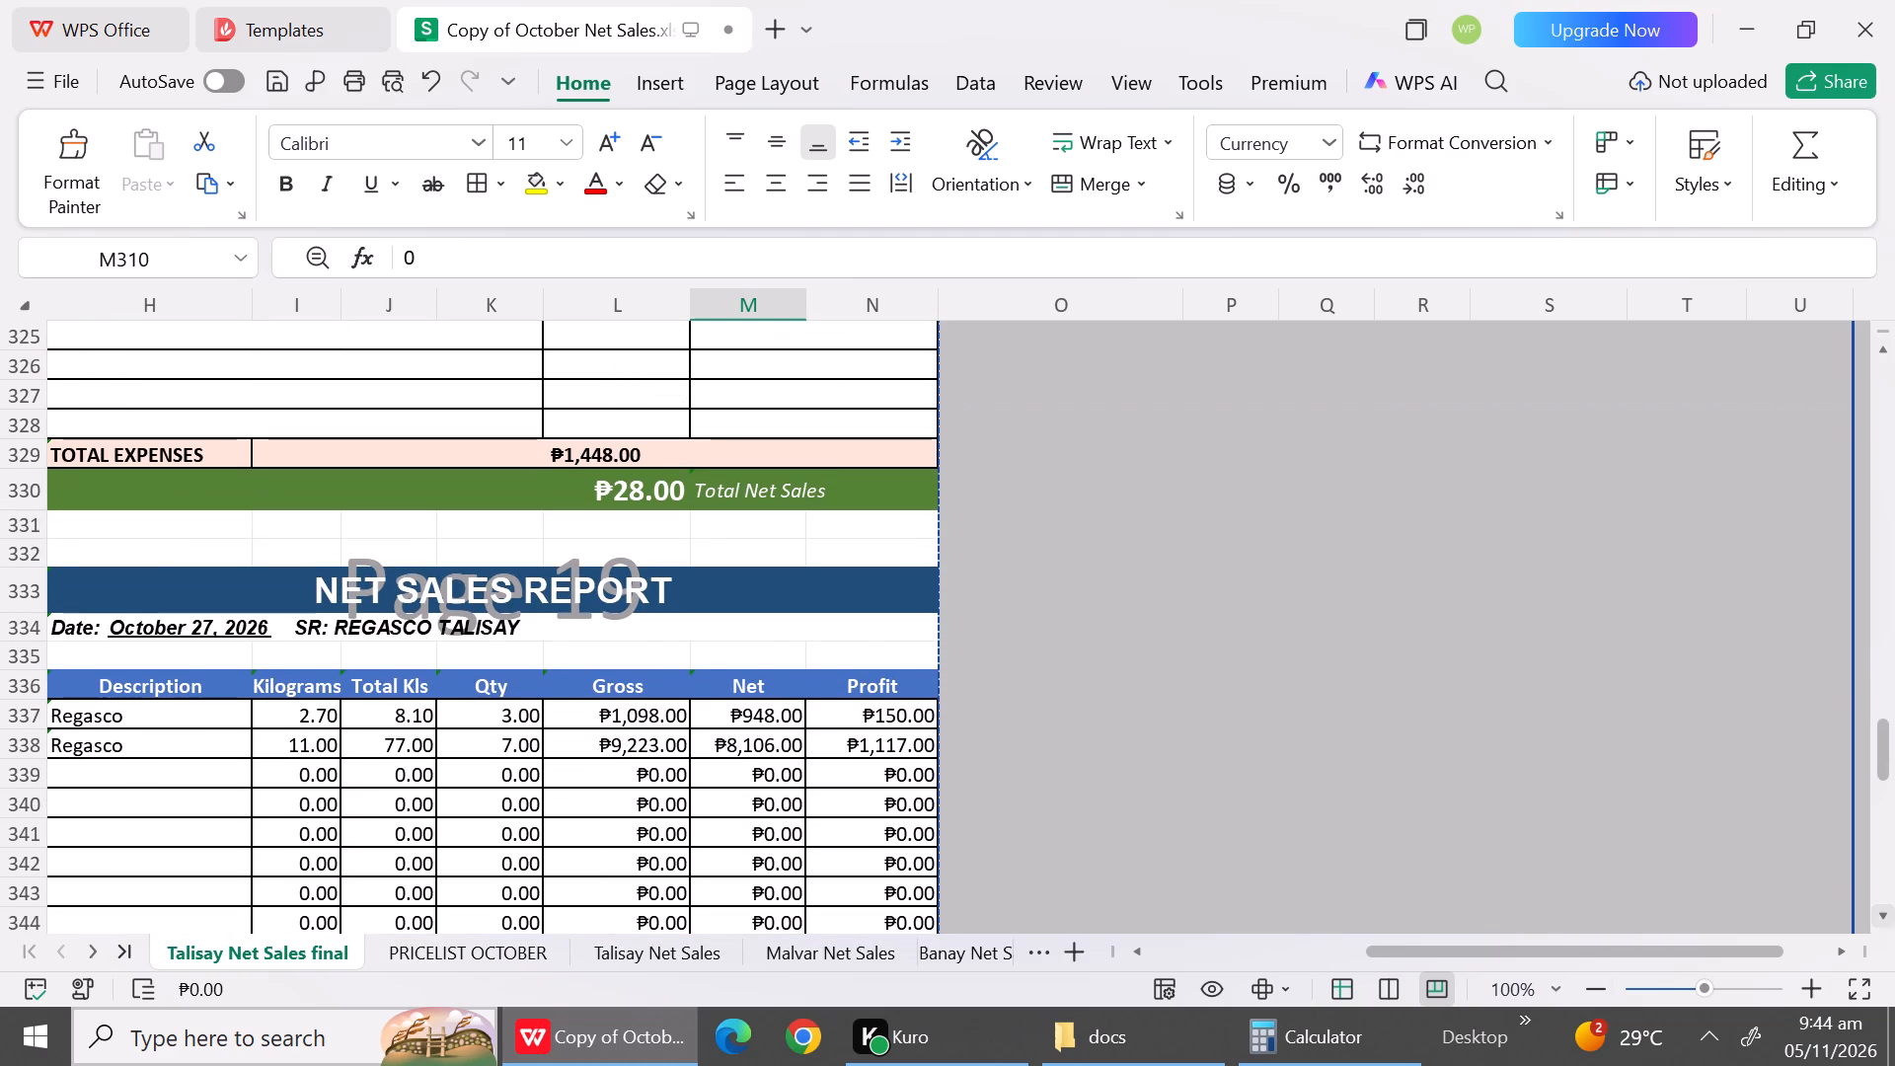
left_click(1295, 1065)
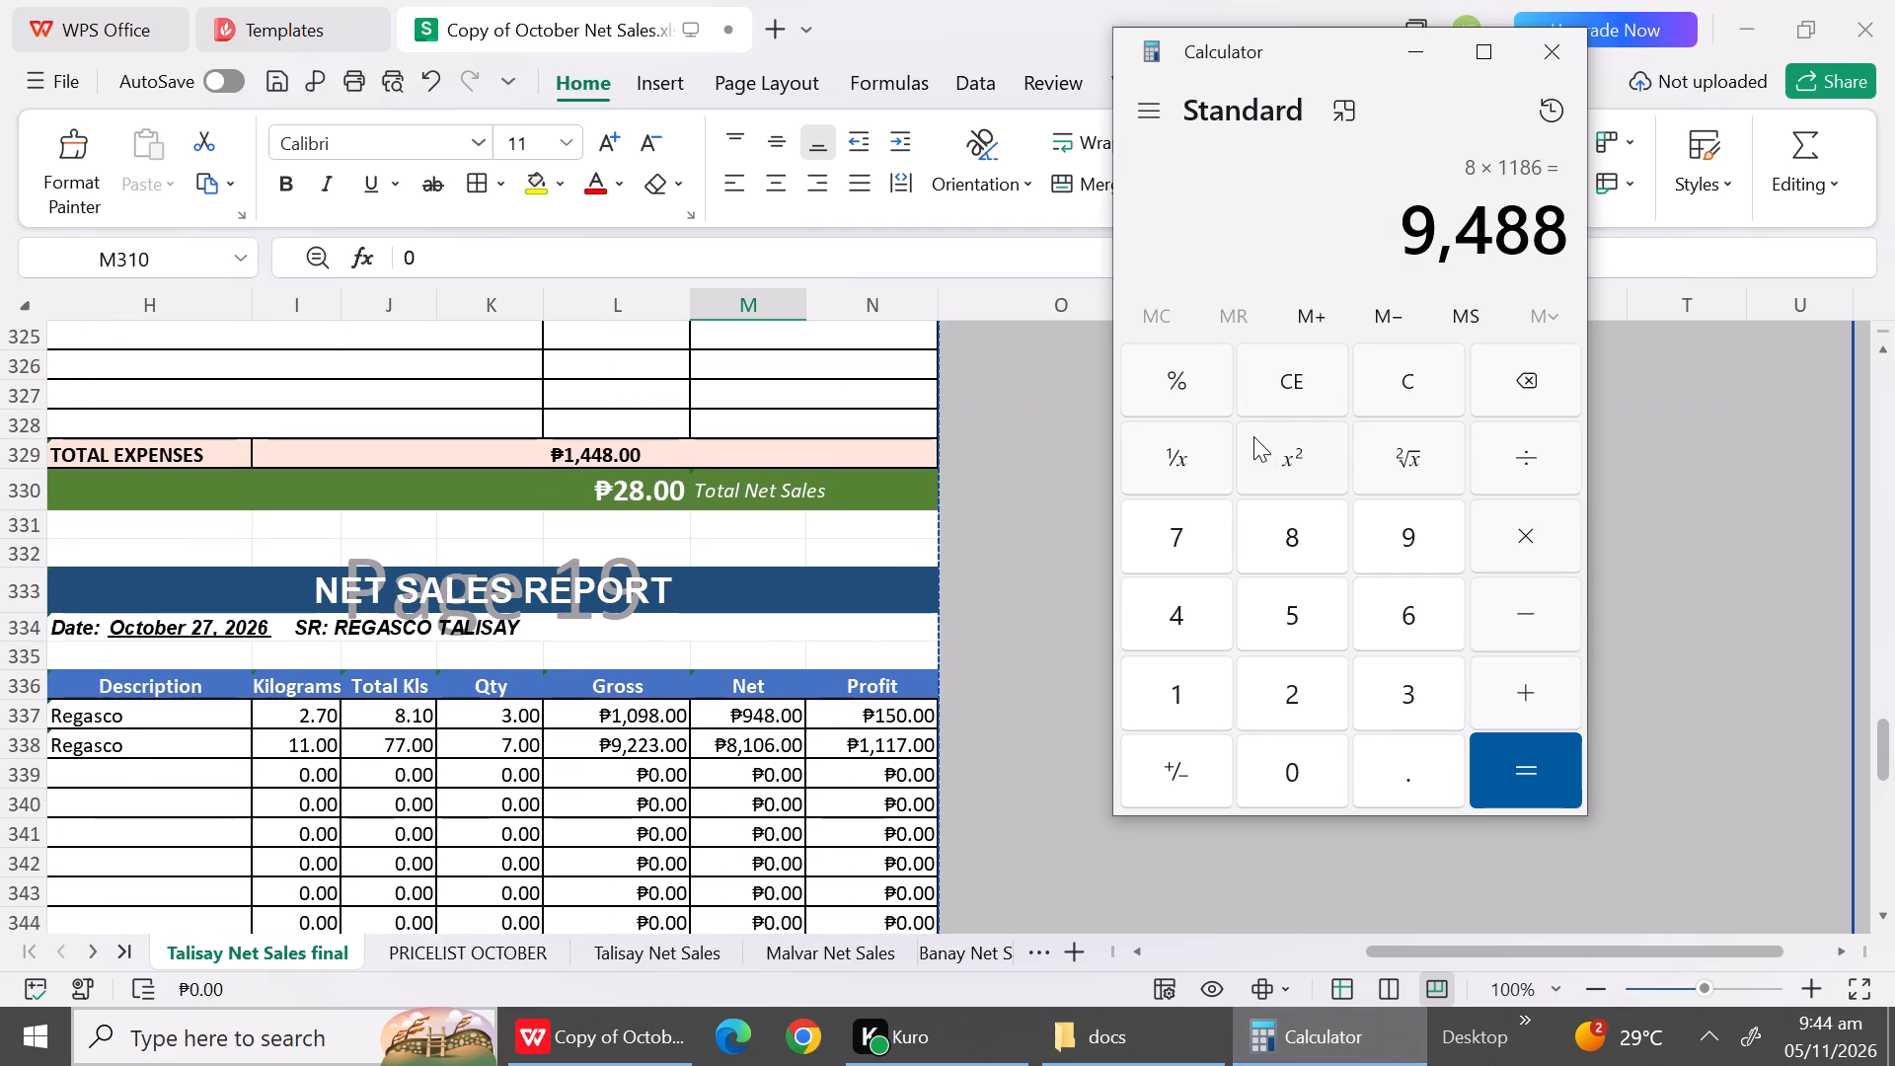
left_click(1290, 403)
type("7*1186")
key("Return")
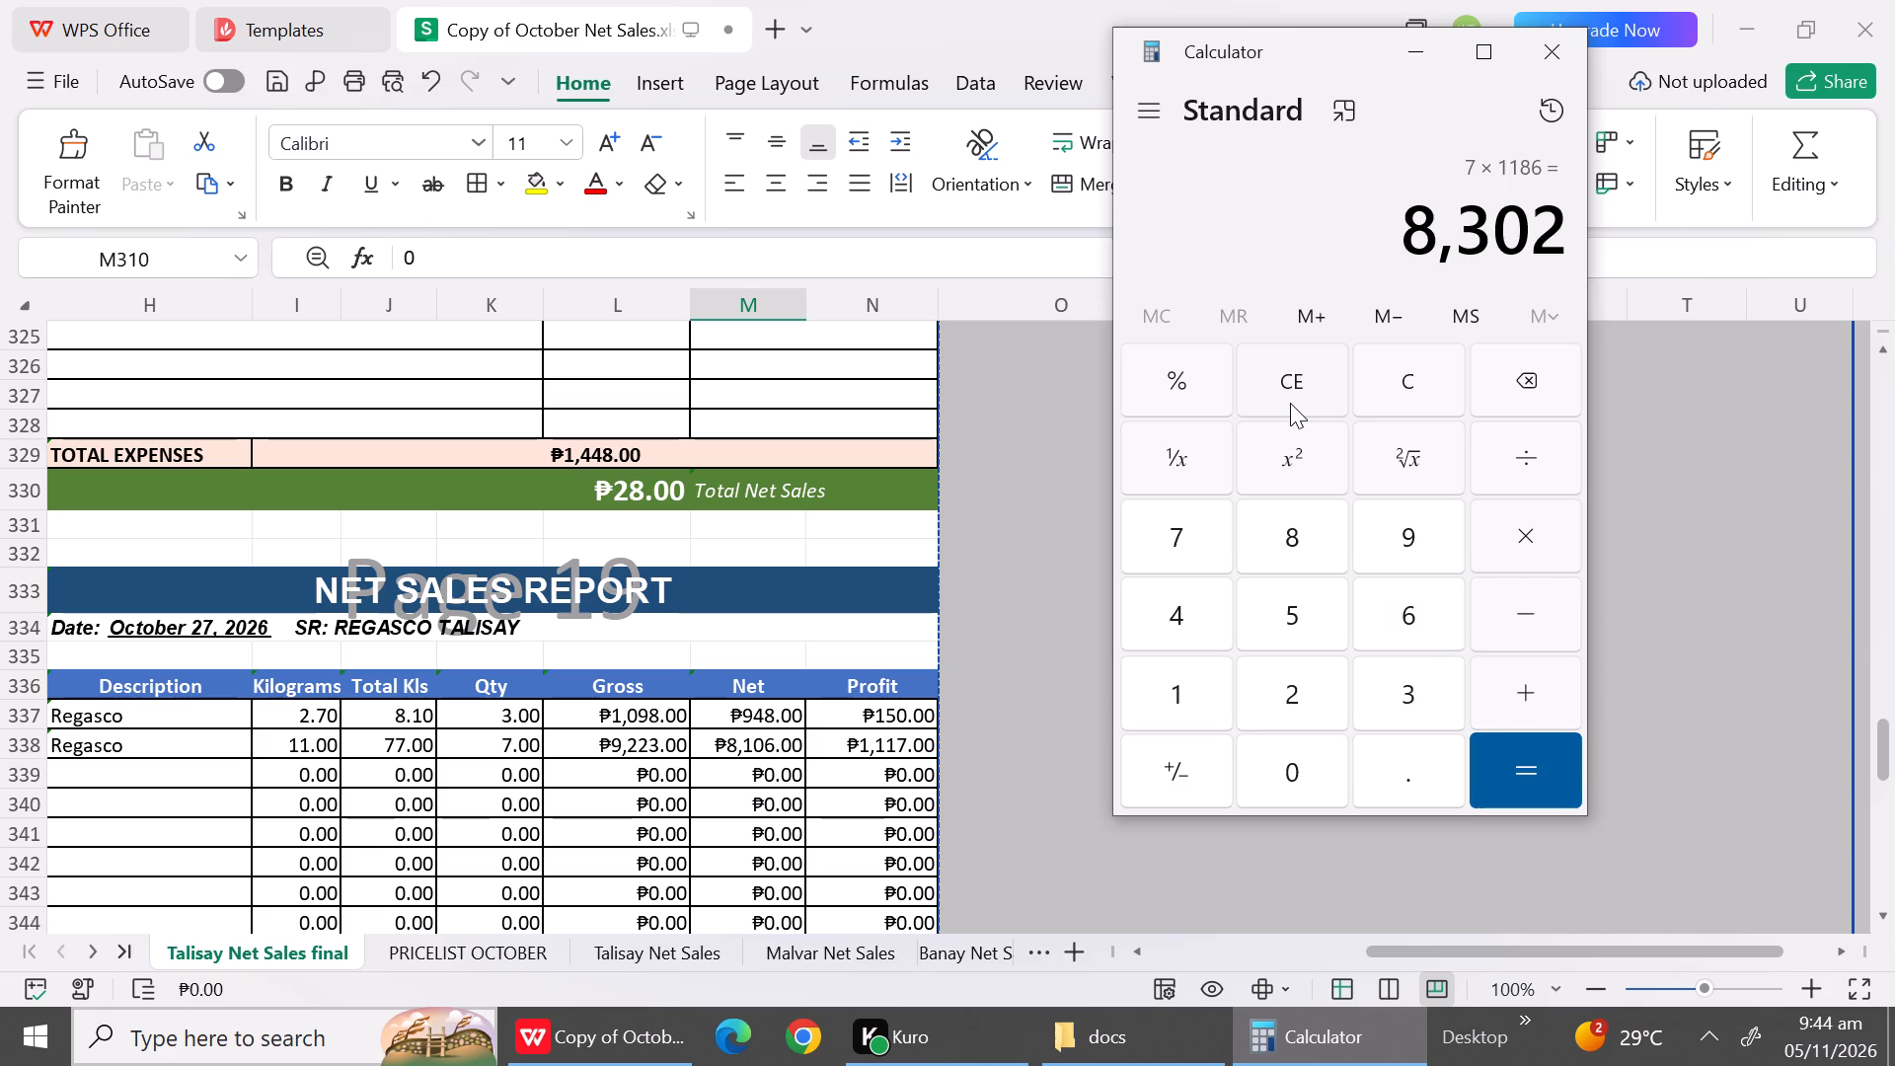
left_click(733, 744)
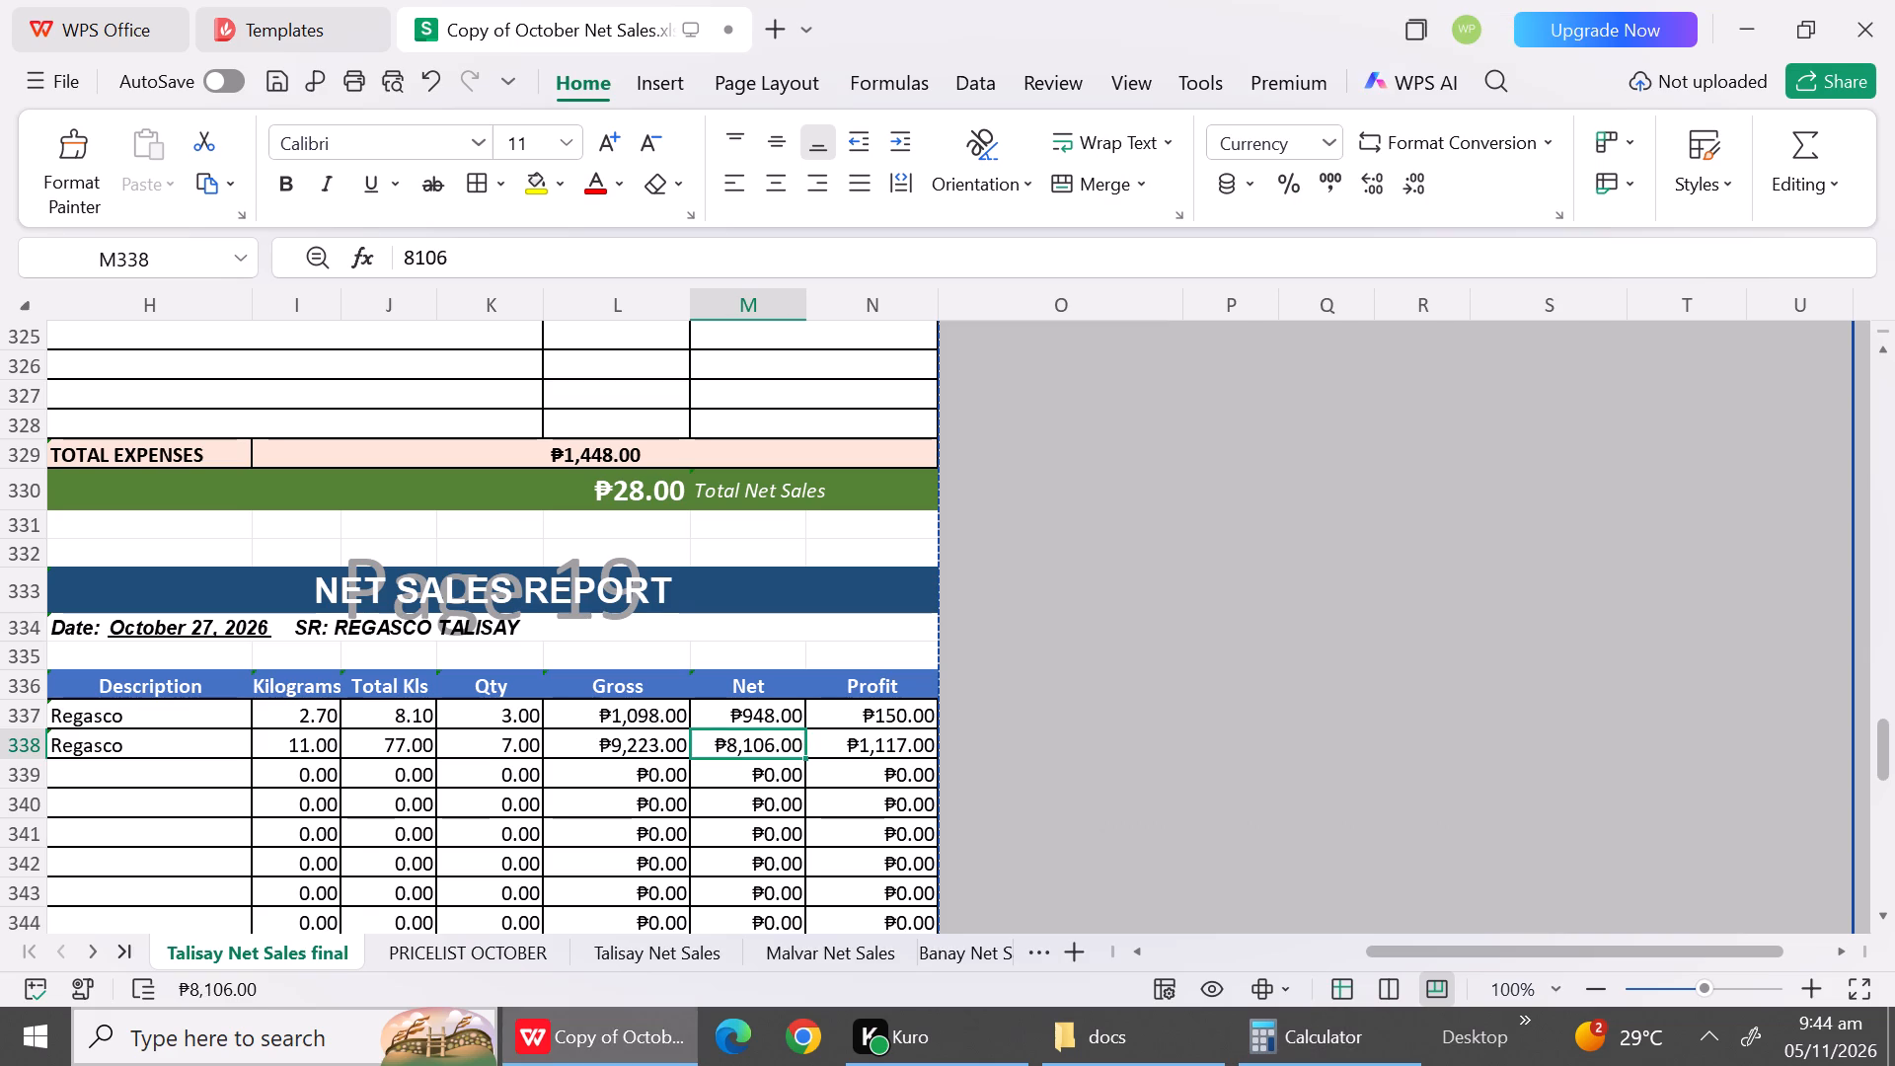
type("8302")
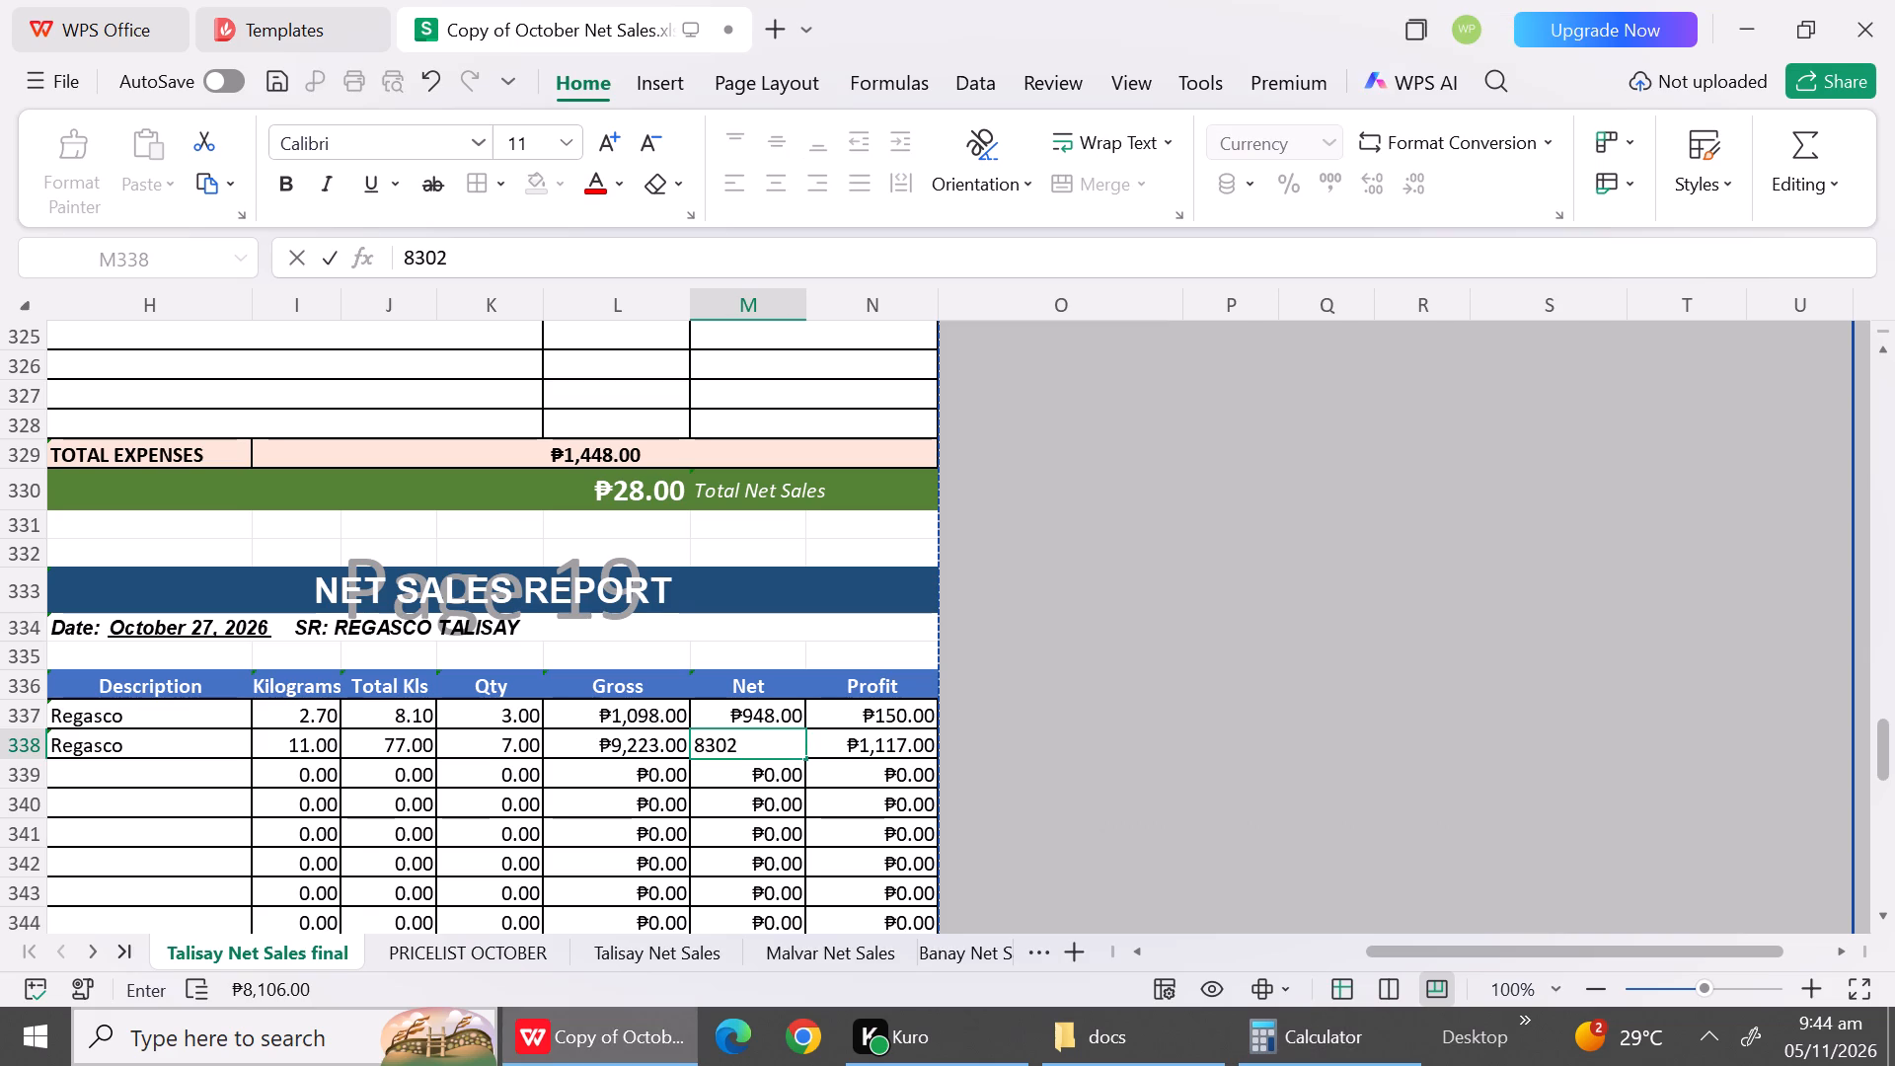
left_click(748, 818)
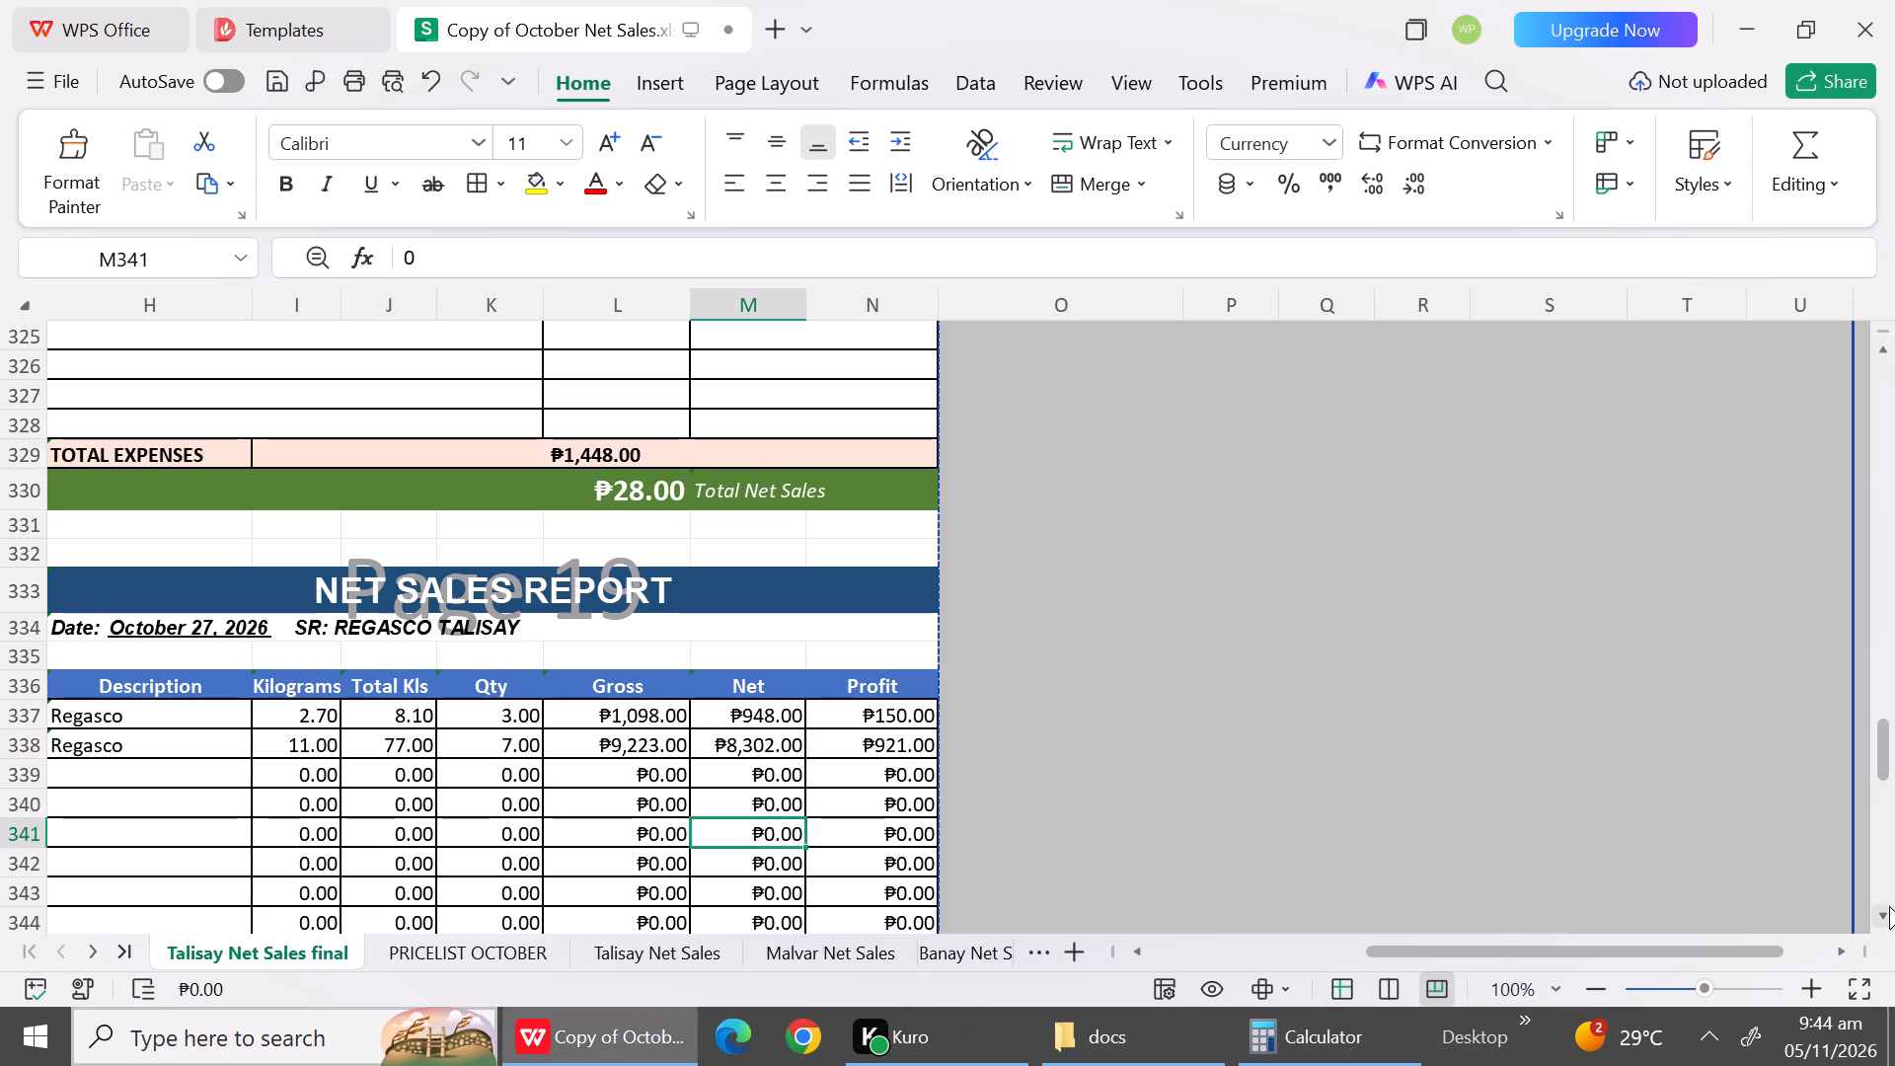
Calculate 5 × 1186 for the 11.00 kg Regasco row of the October 28 report and set its net to 5930.
triple_click(1889, 906)
triple_click(1889, 906)
triple_click(1889, 906)
triple_click(1889, 906)
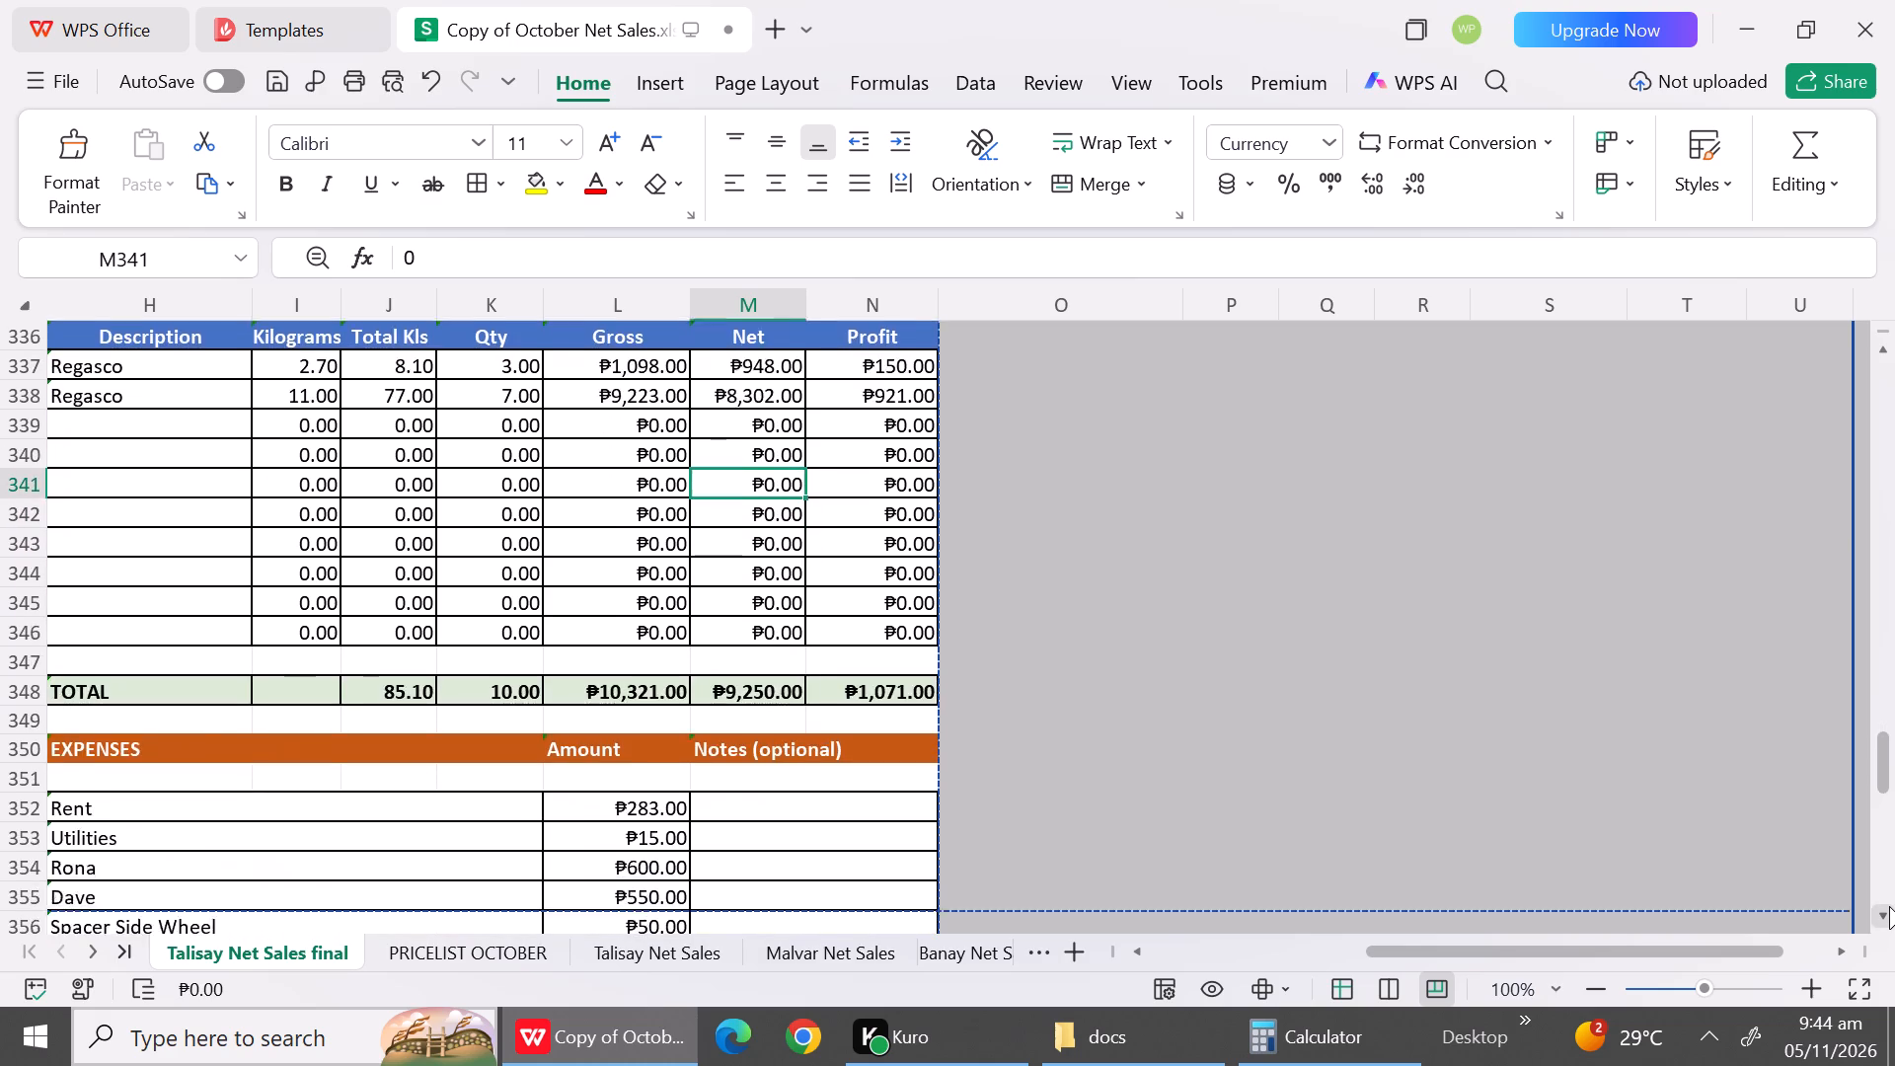
triple_click(1889, 906)
triple_click(1889, 906)
triple_click(1889, 906)
triple_click(1889, 906)
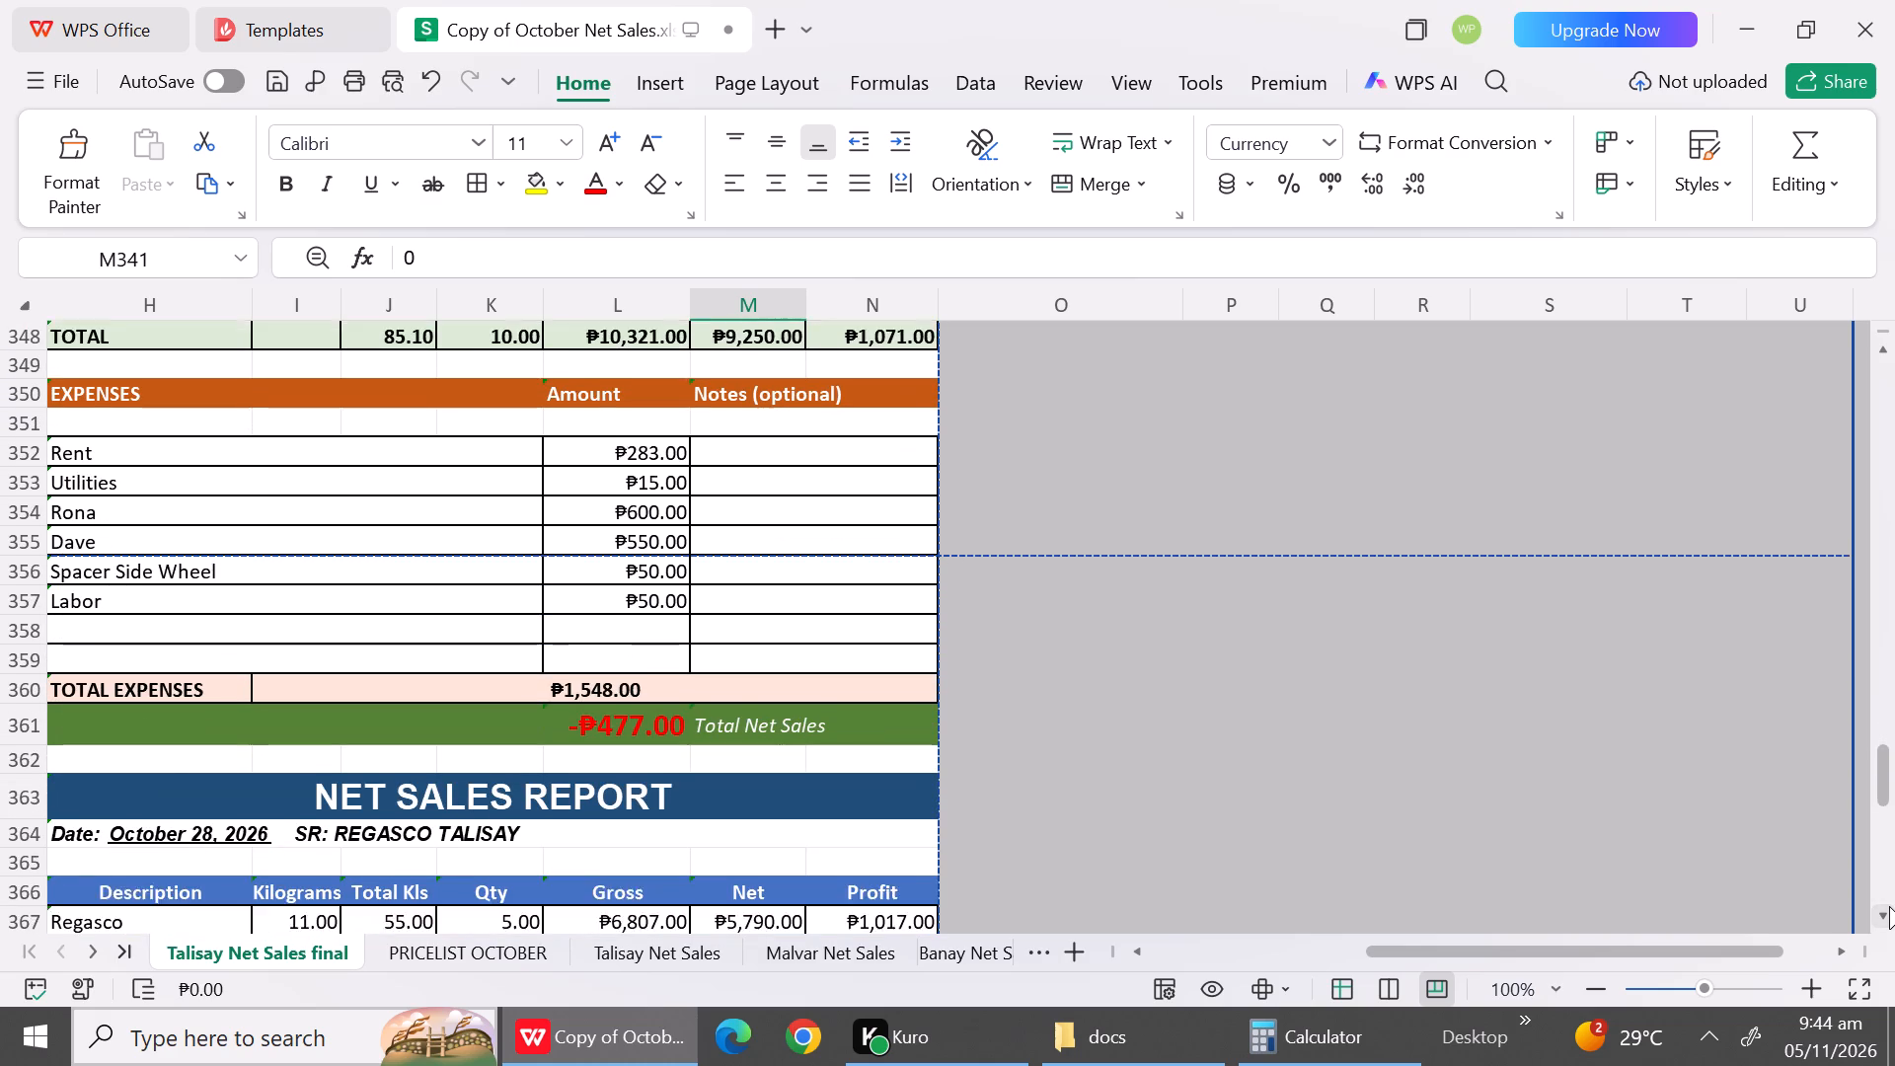
triple_click(1889, 906)
triple_click(1889, 906)
left_click(1889, 906)
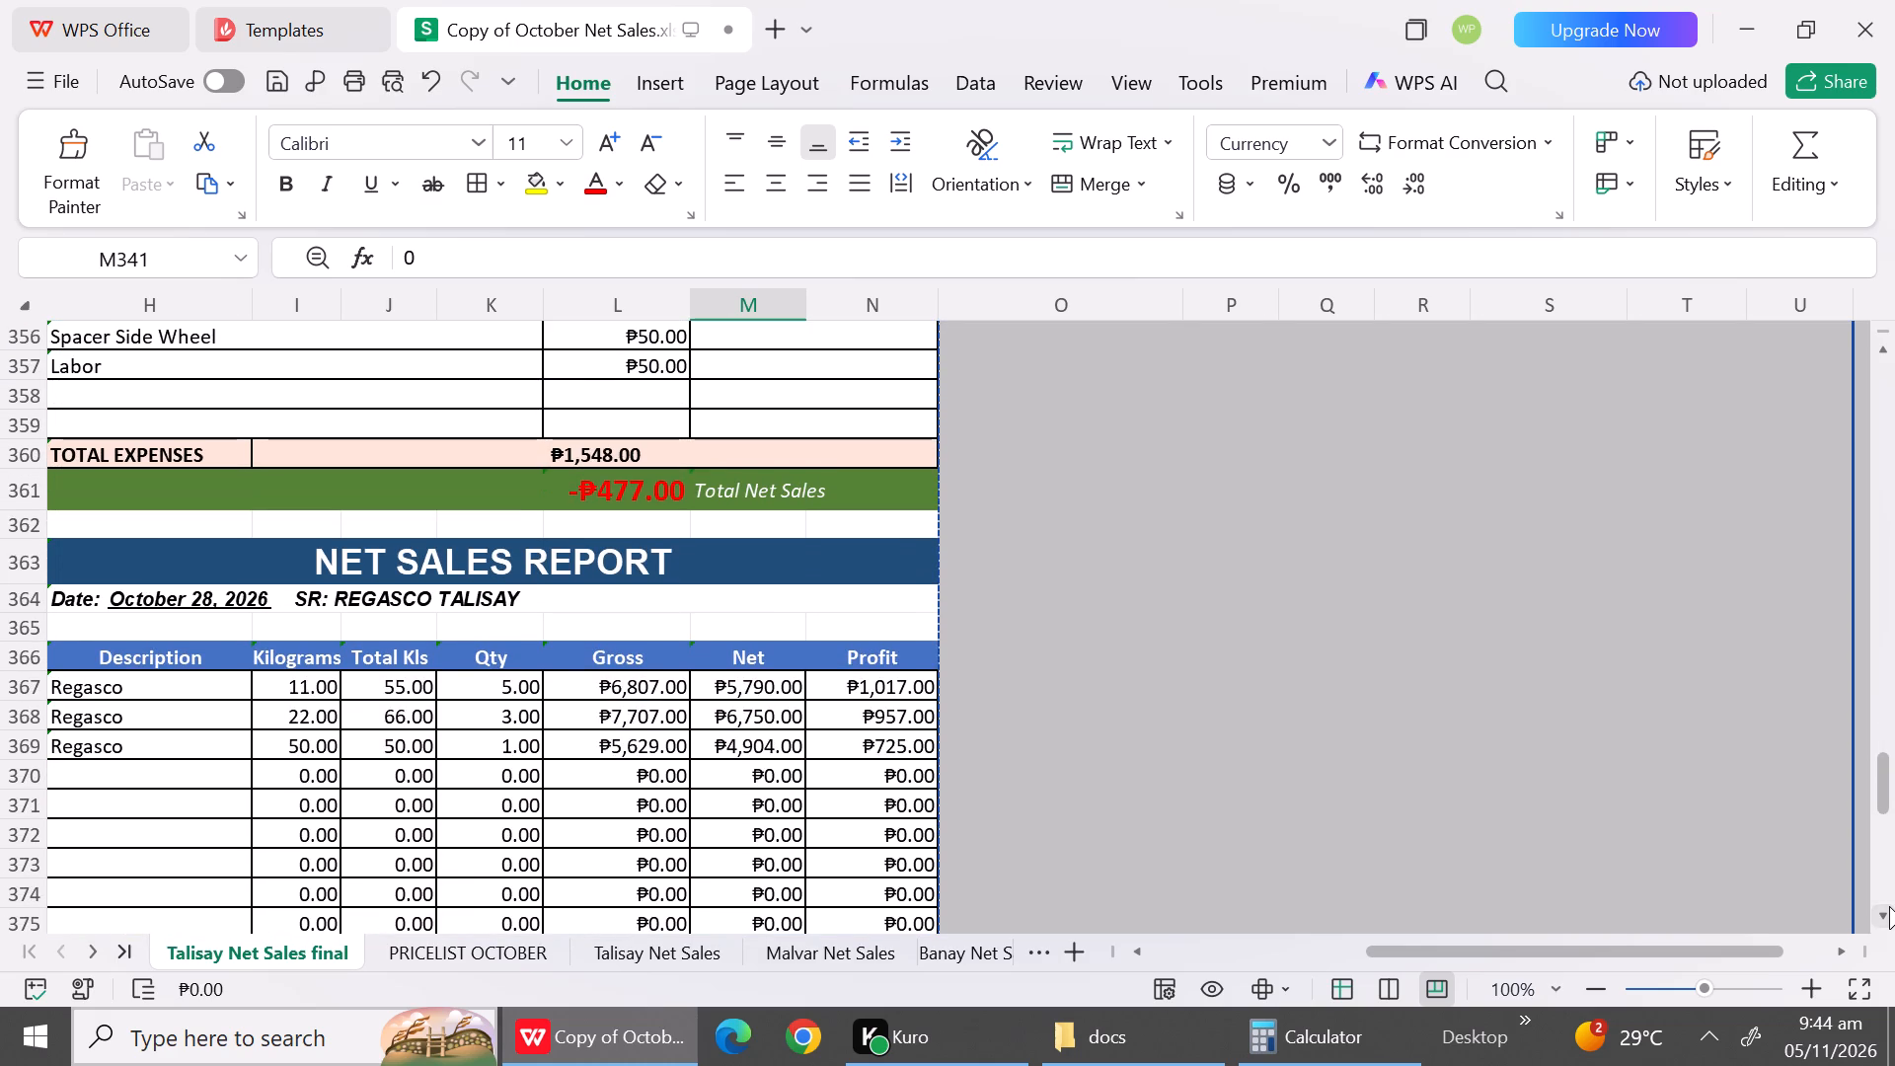
left_click(1889, 906)
left_click_drag(1889, 906, 1364, 1065)
left_click(1364, 1065)
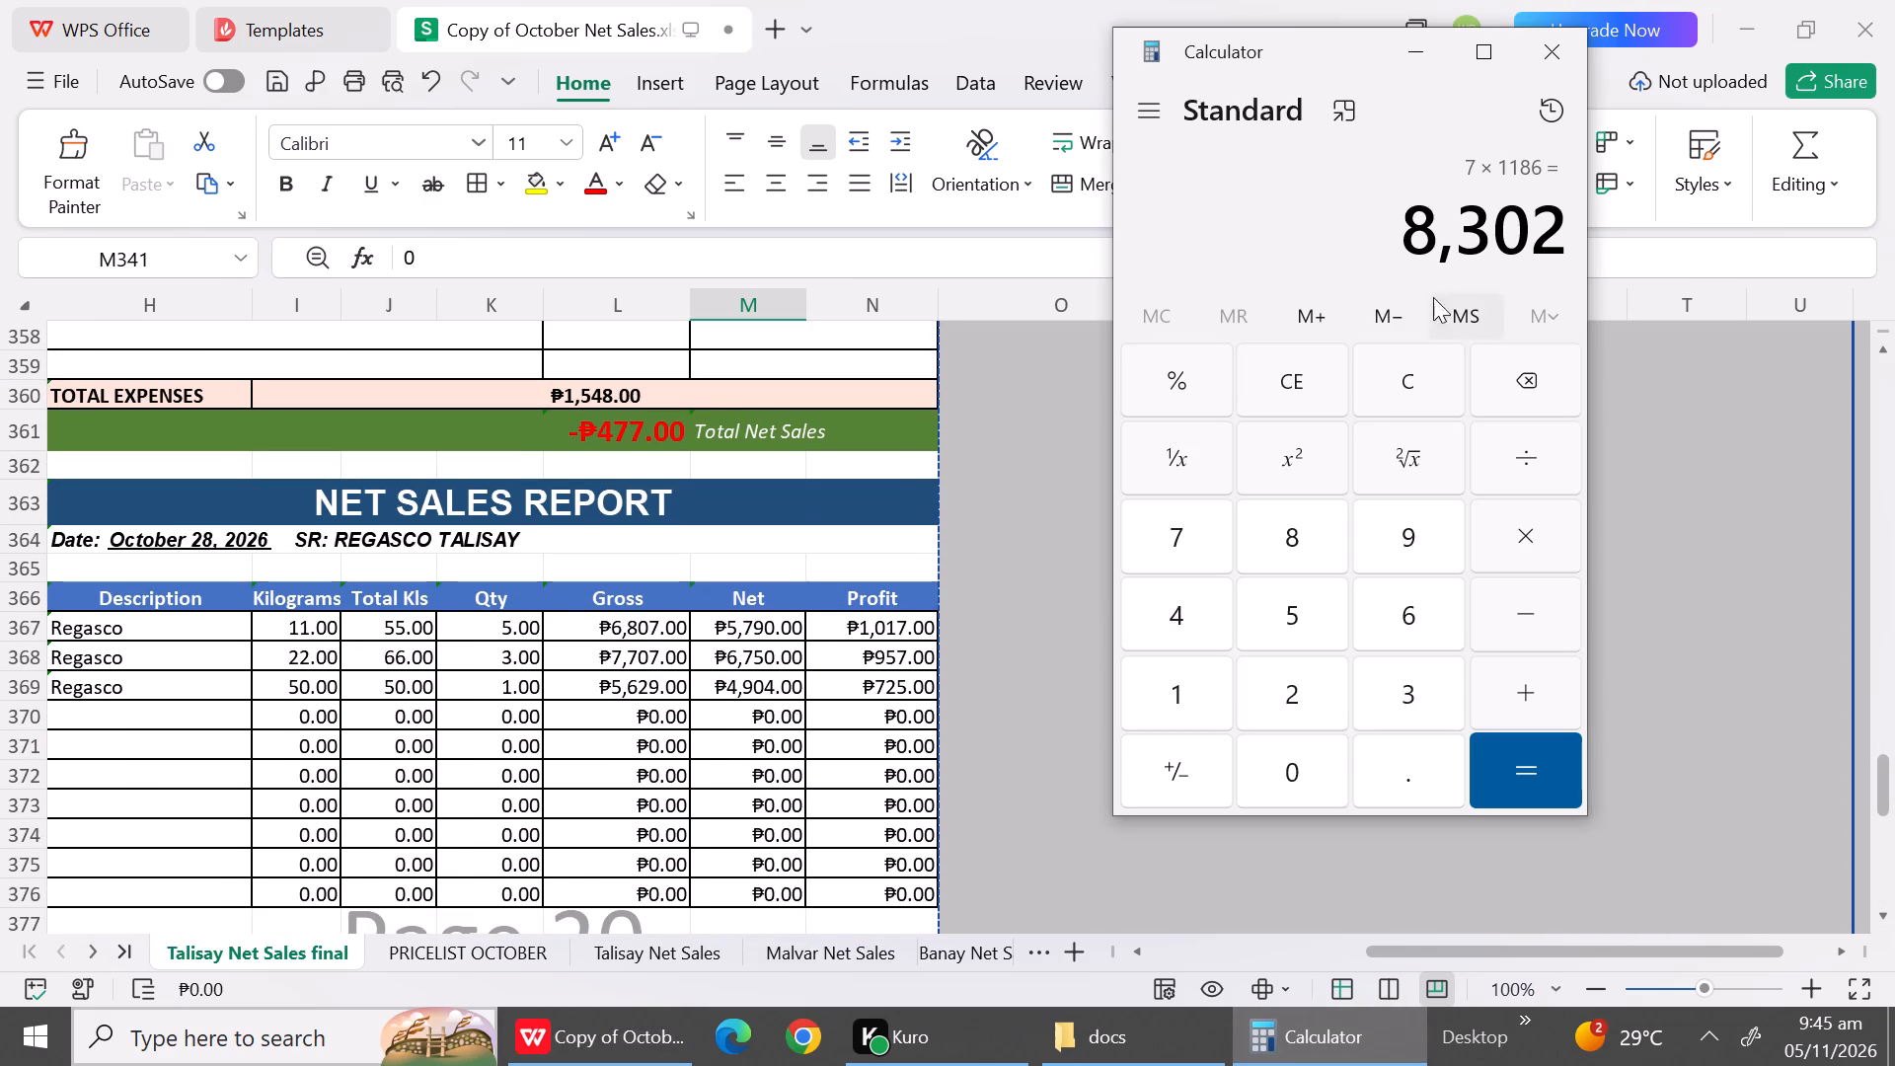
left_click(1323, 392)
key("5")
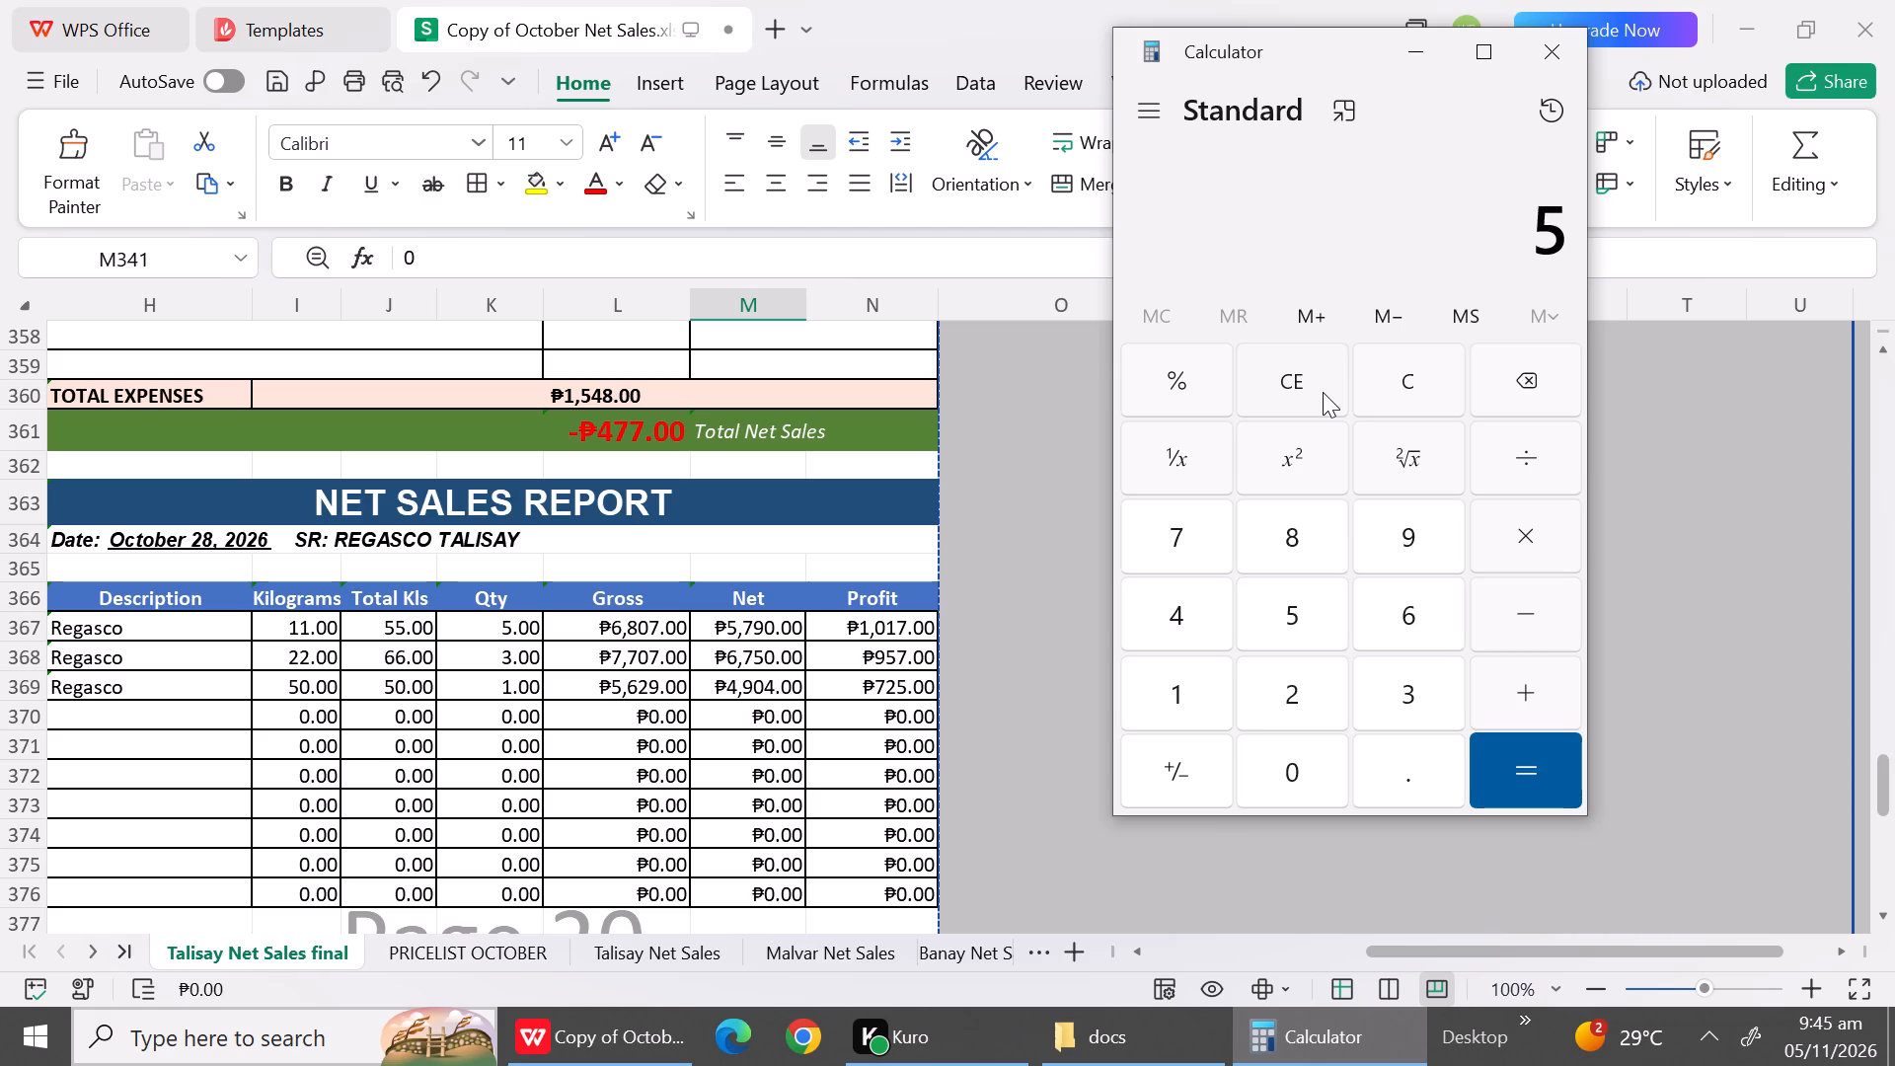
type("*1186")
key("Return")
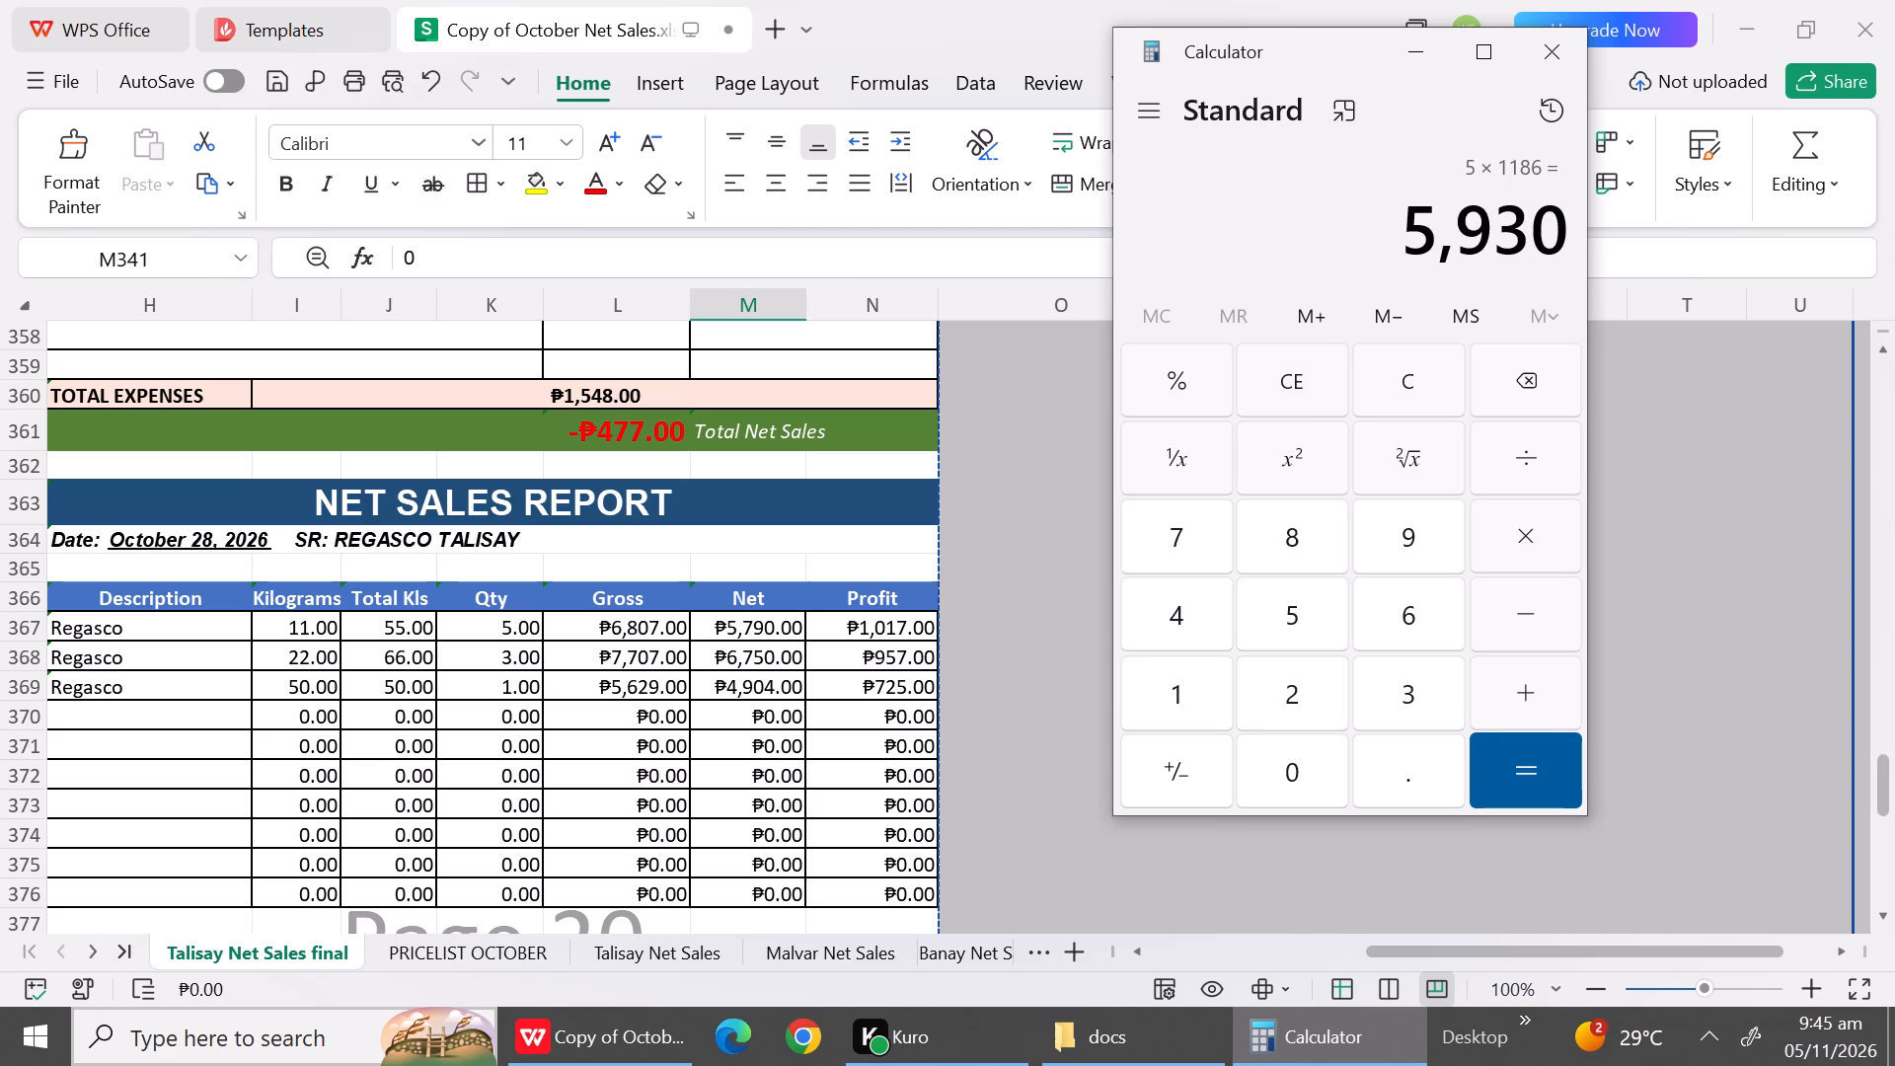
left_click(748, 636)
type("5930")
left_click(748, 733)
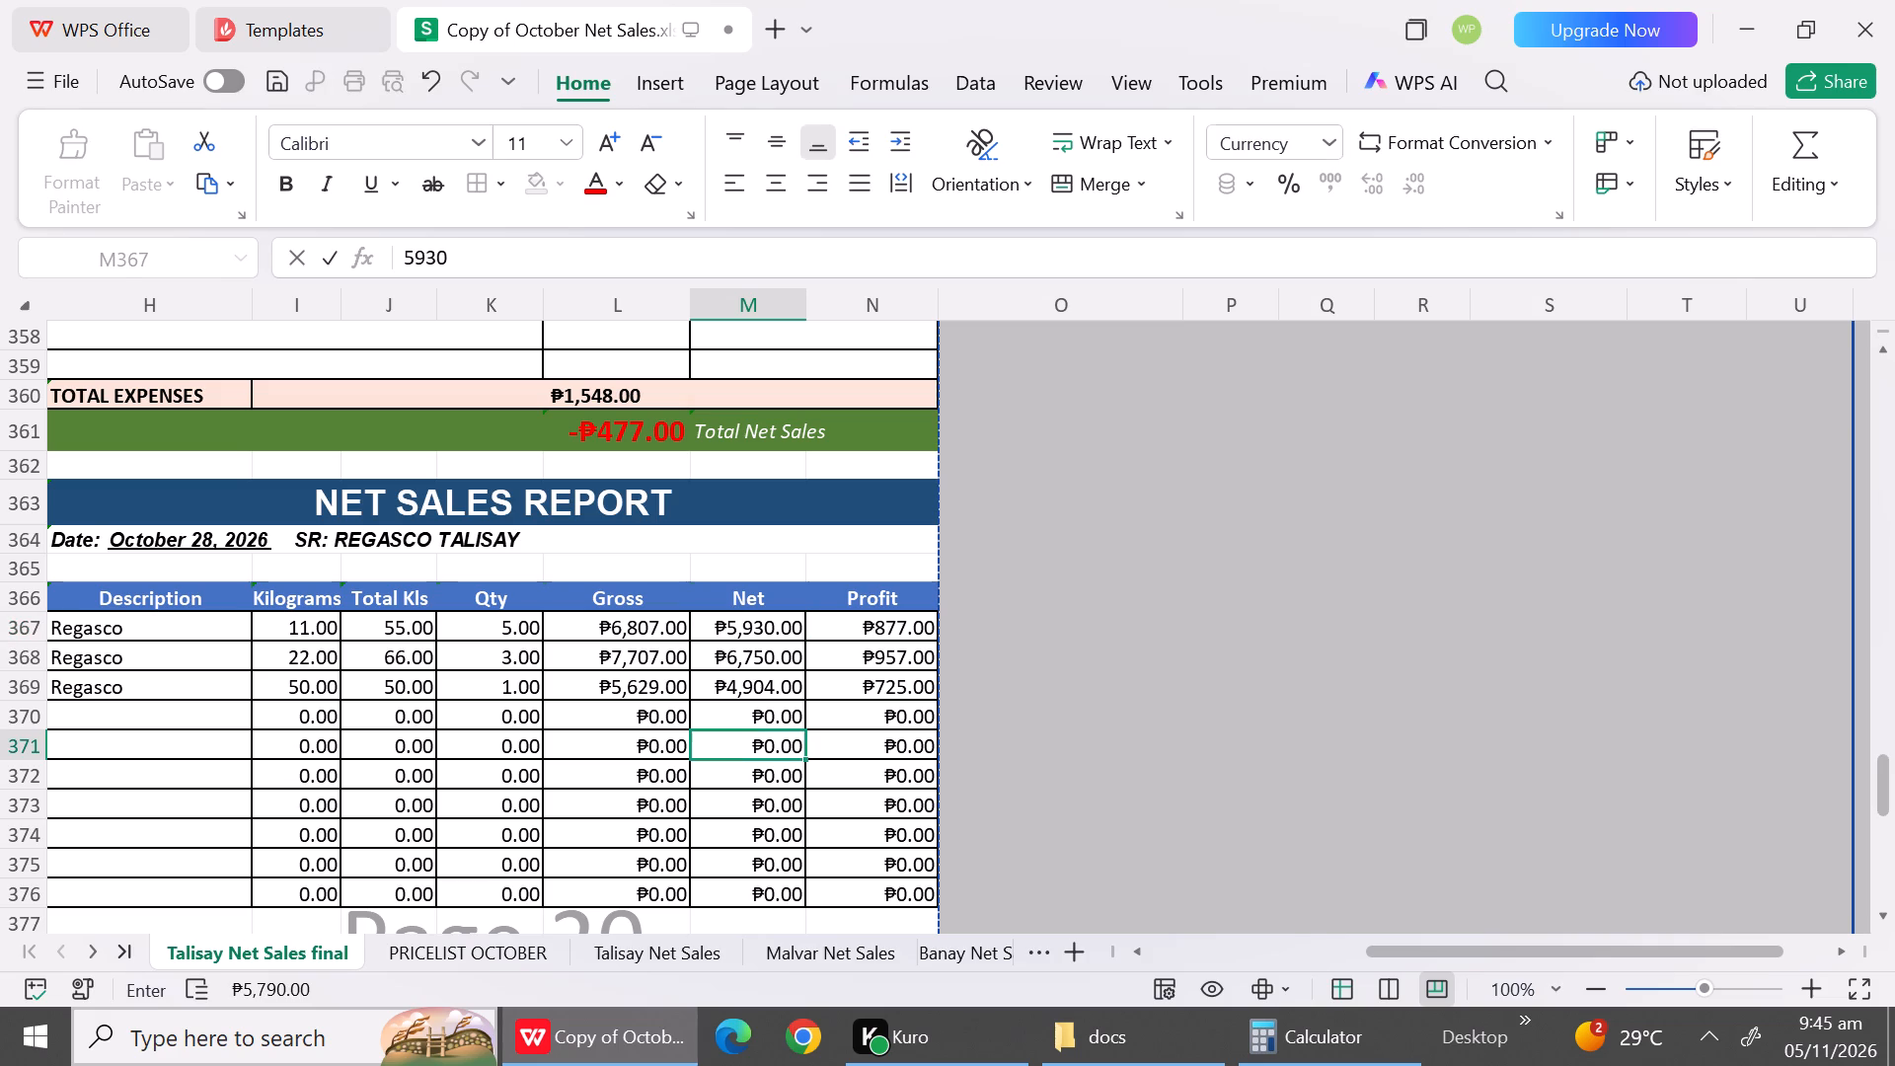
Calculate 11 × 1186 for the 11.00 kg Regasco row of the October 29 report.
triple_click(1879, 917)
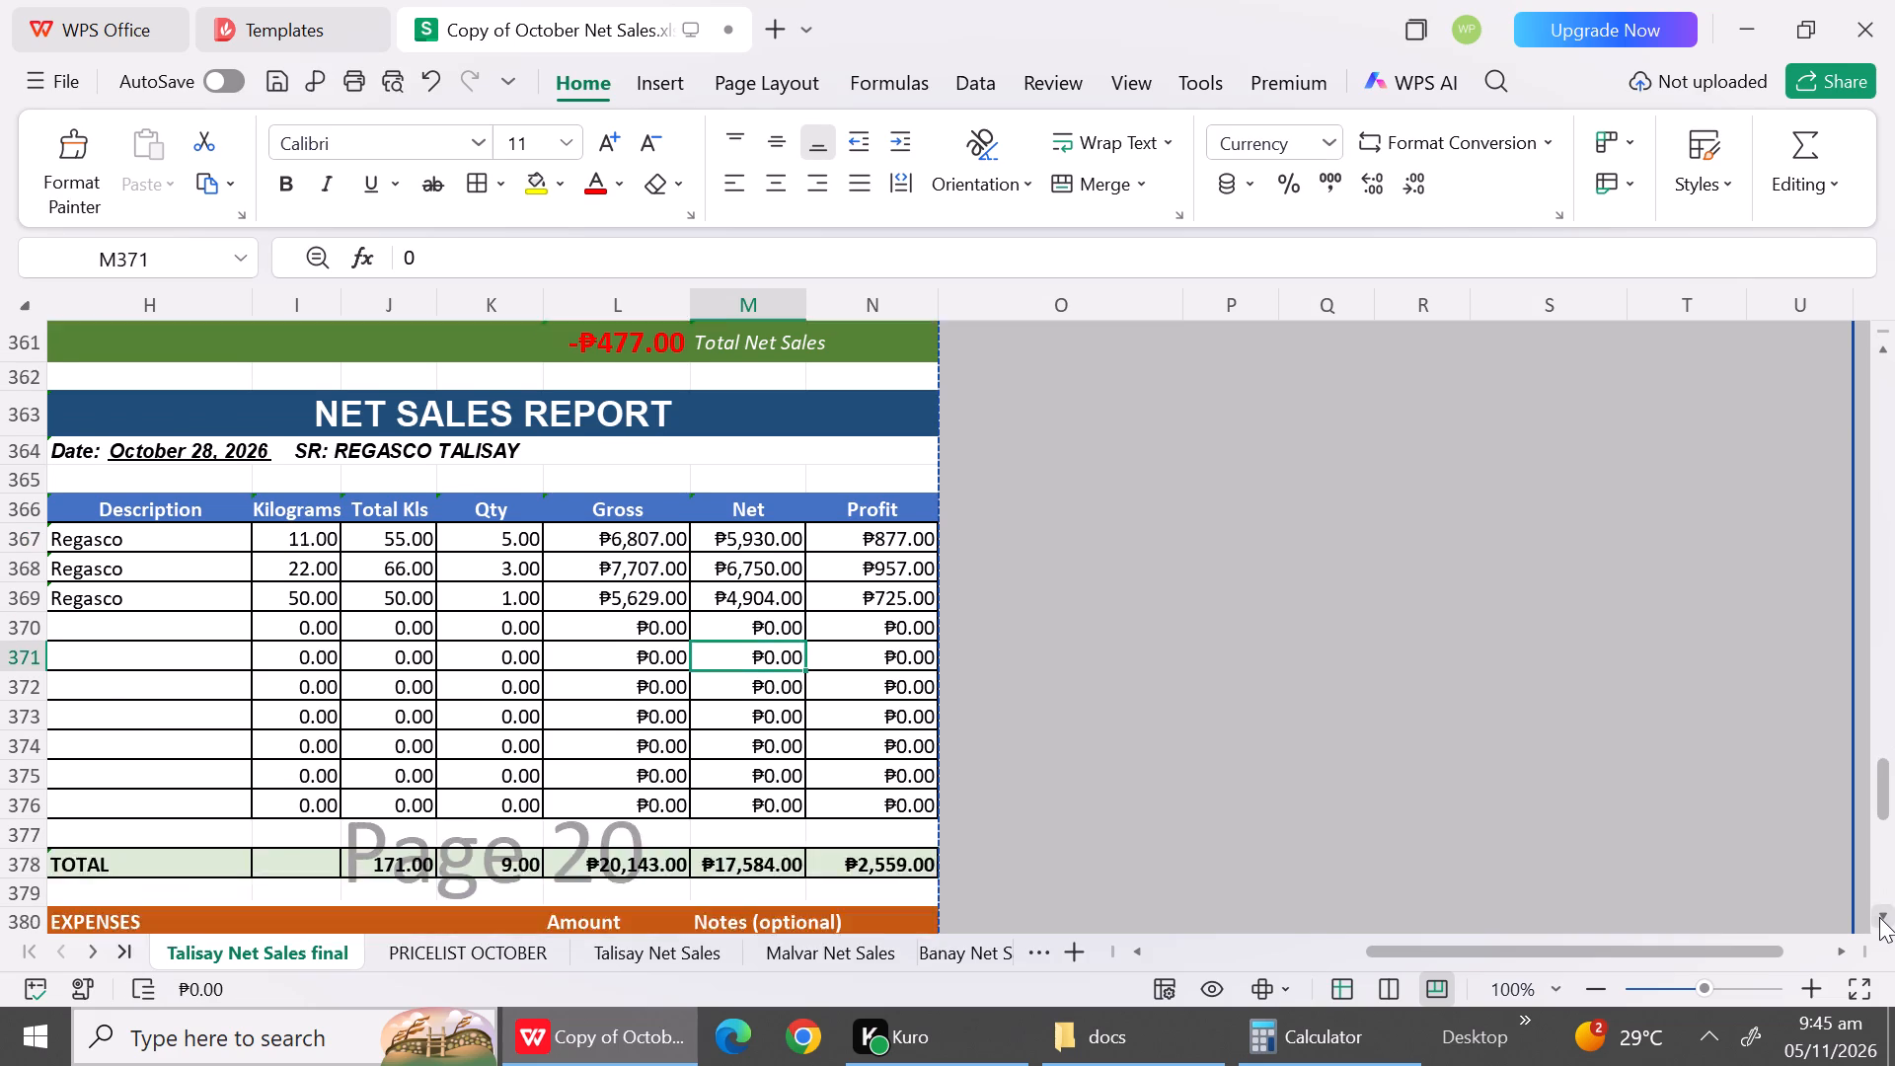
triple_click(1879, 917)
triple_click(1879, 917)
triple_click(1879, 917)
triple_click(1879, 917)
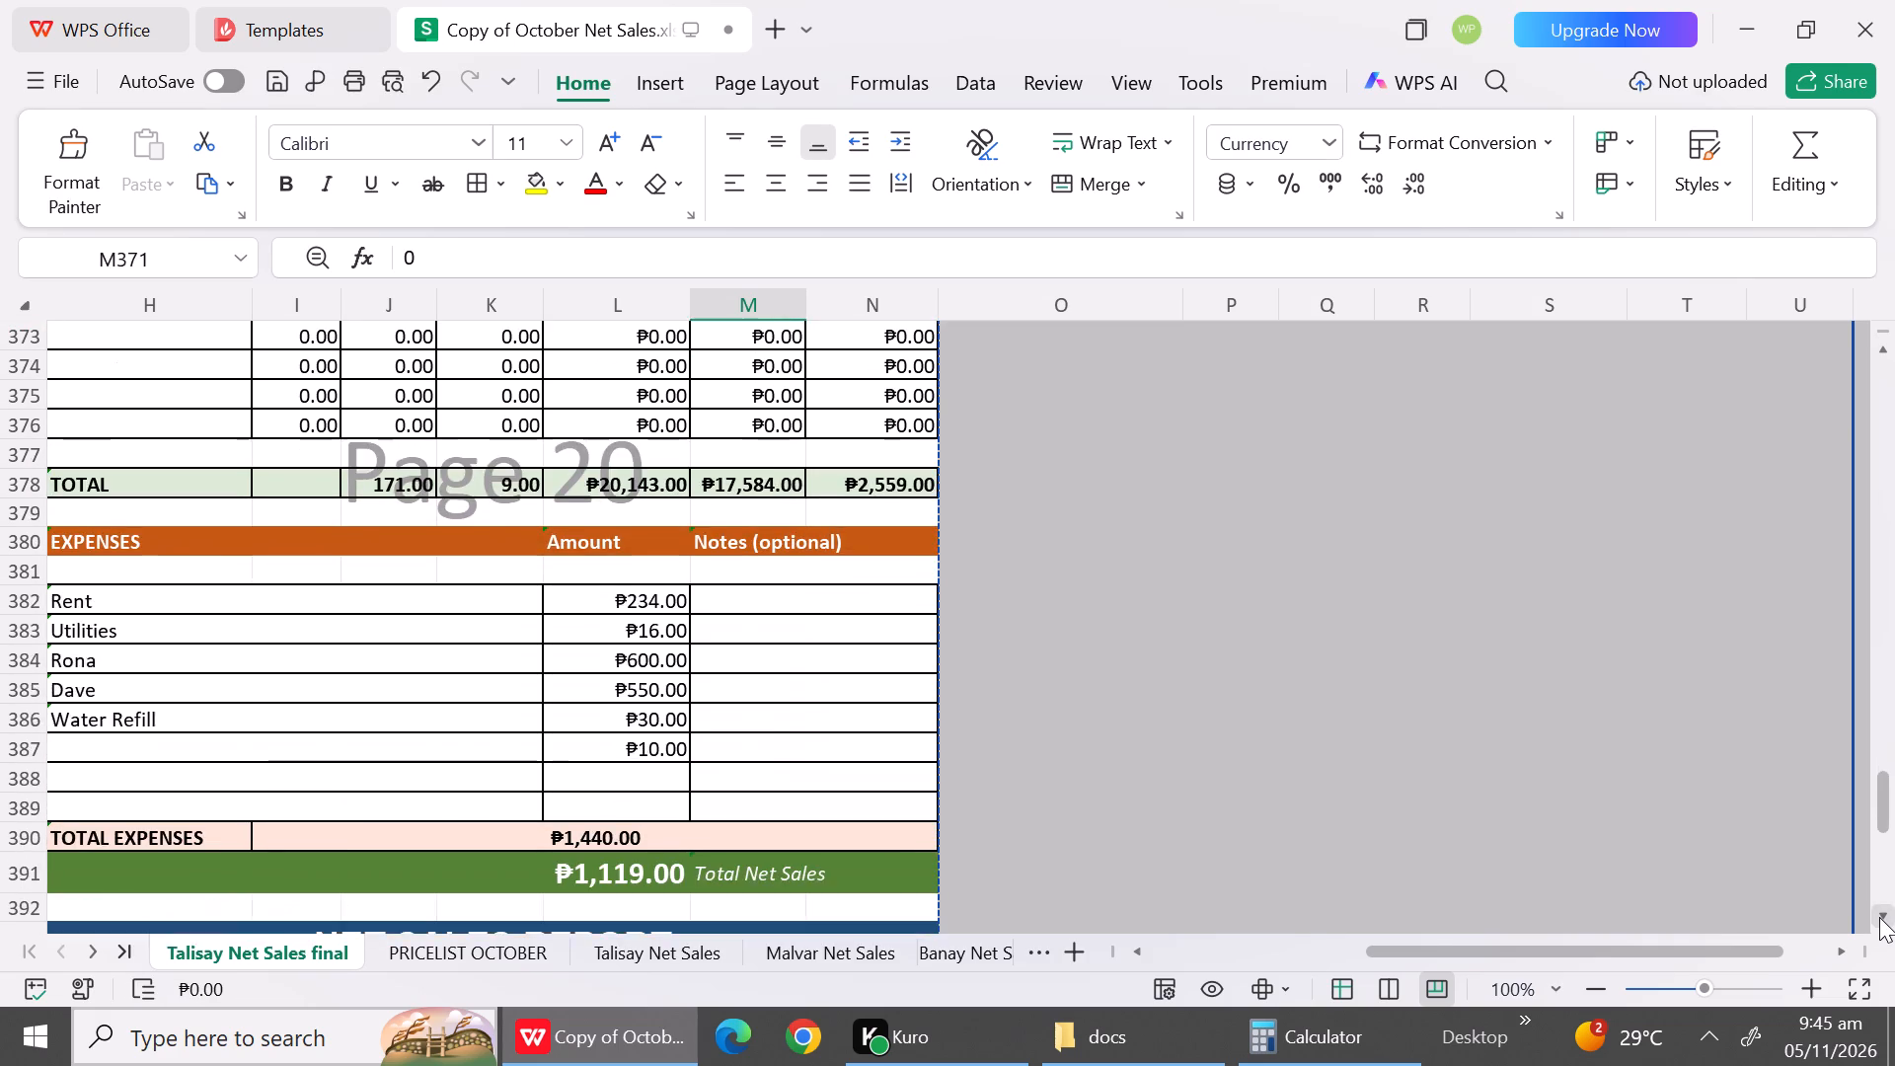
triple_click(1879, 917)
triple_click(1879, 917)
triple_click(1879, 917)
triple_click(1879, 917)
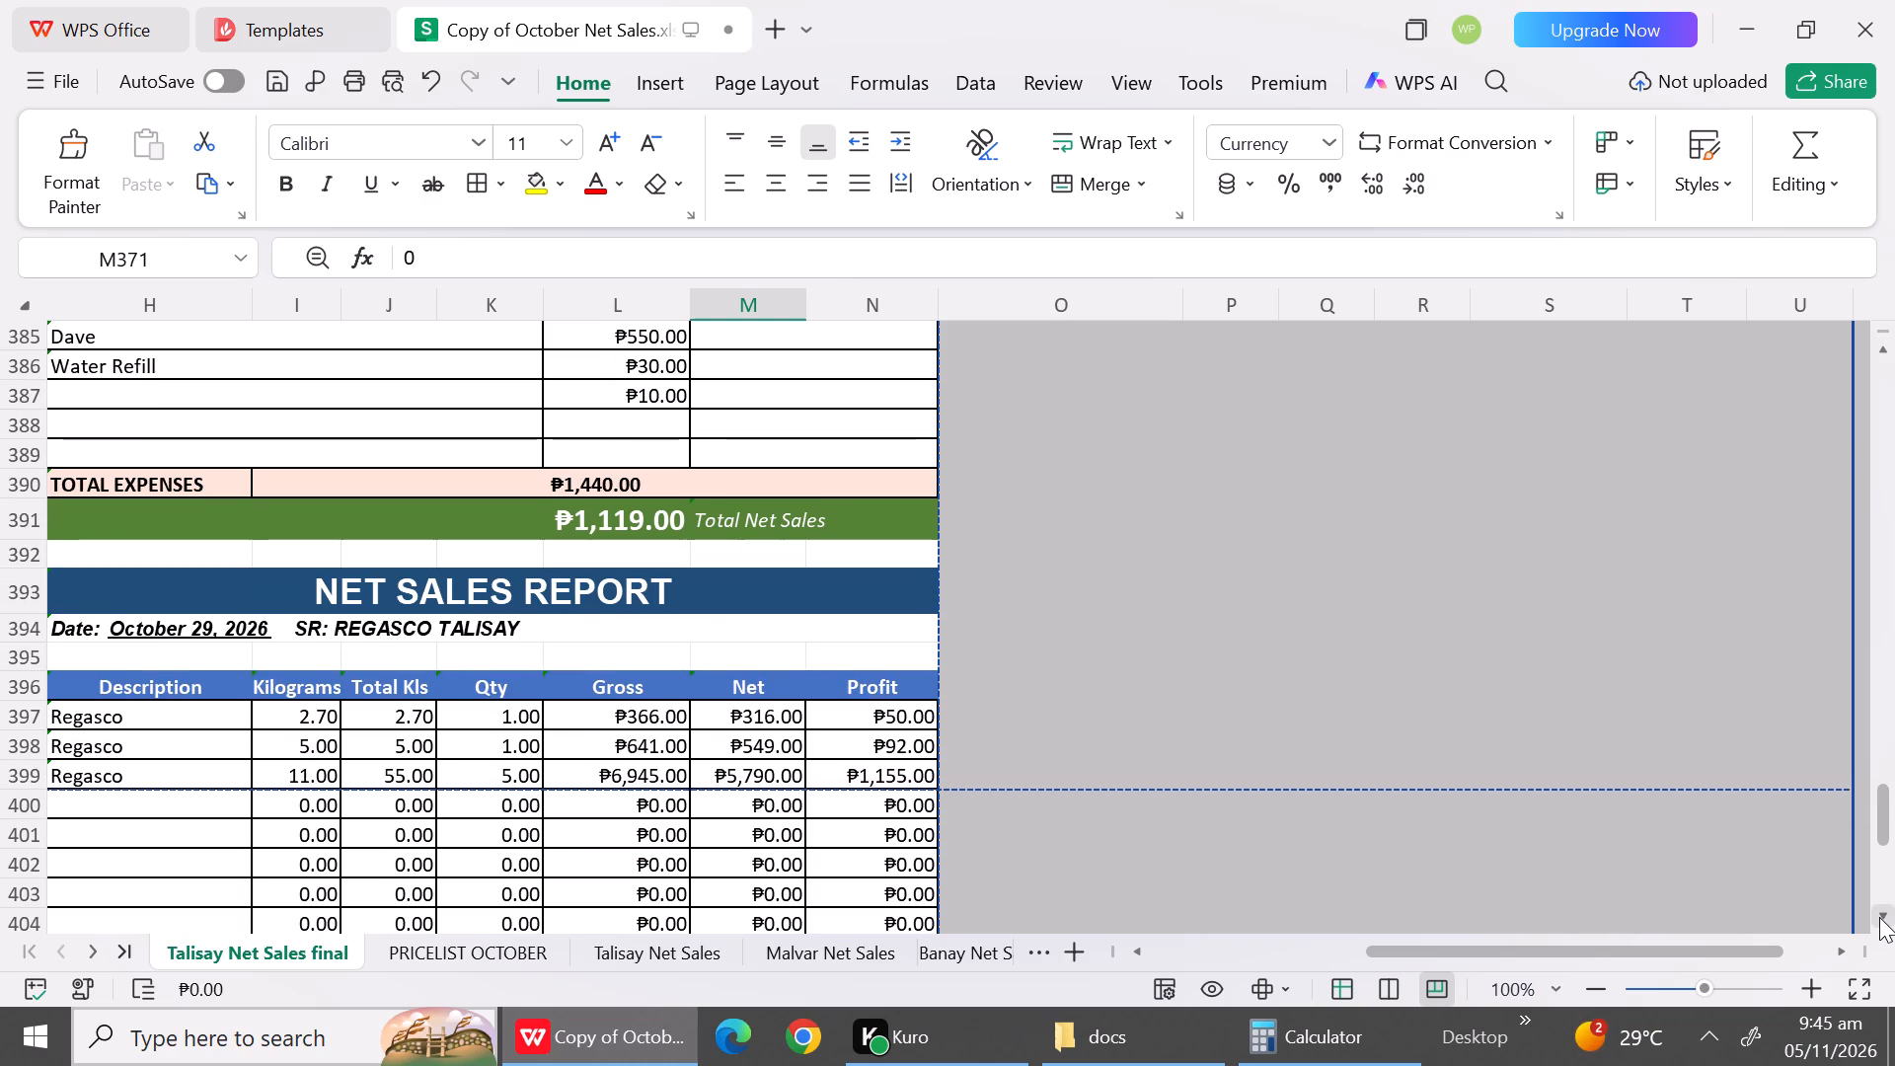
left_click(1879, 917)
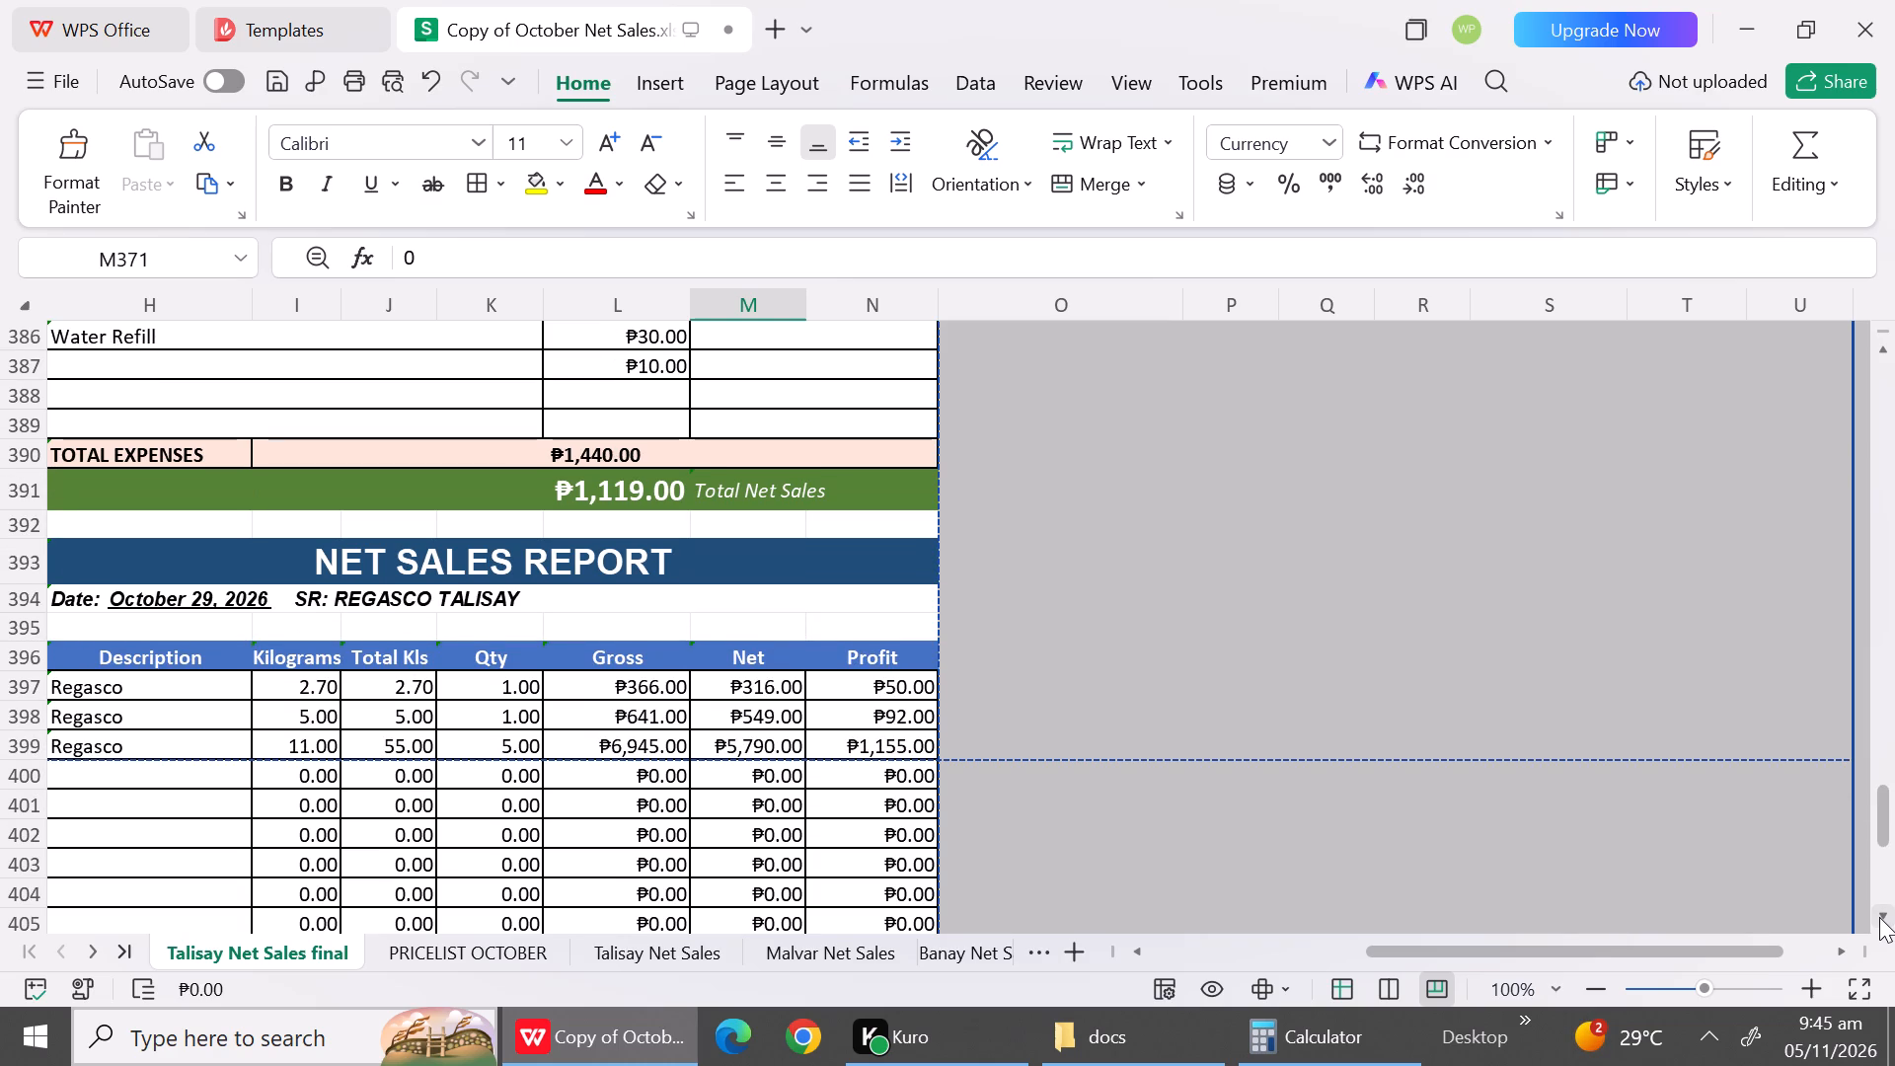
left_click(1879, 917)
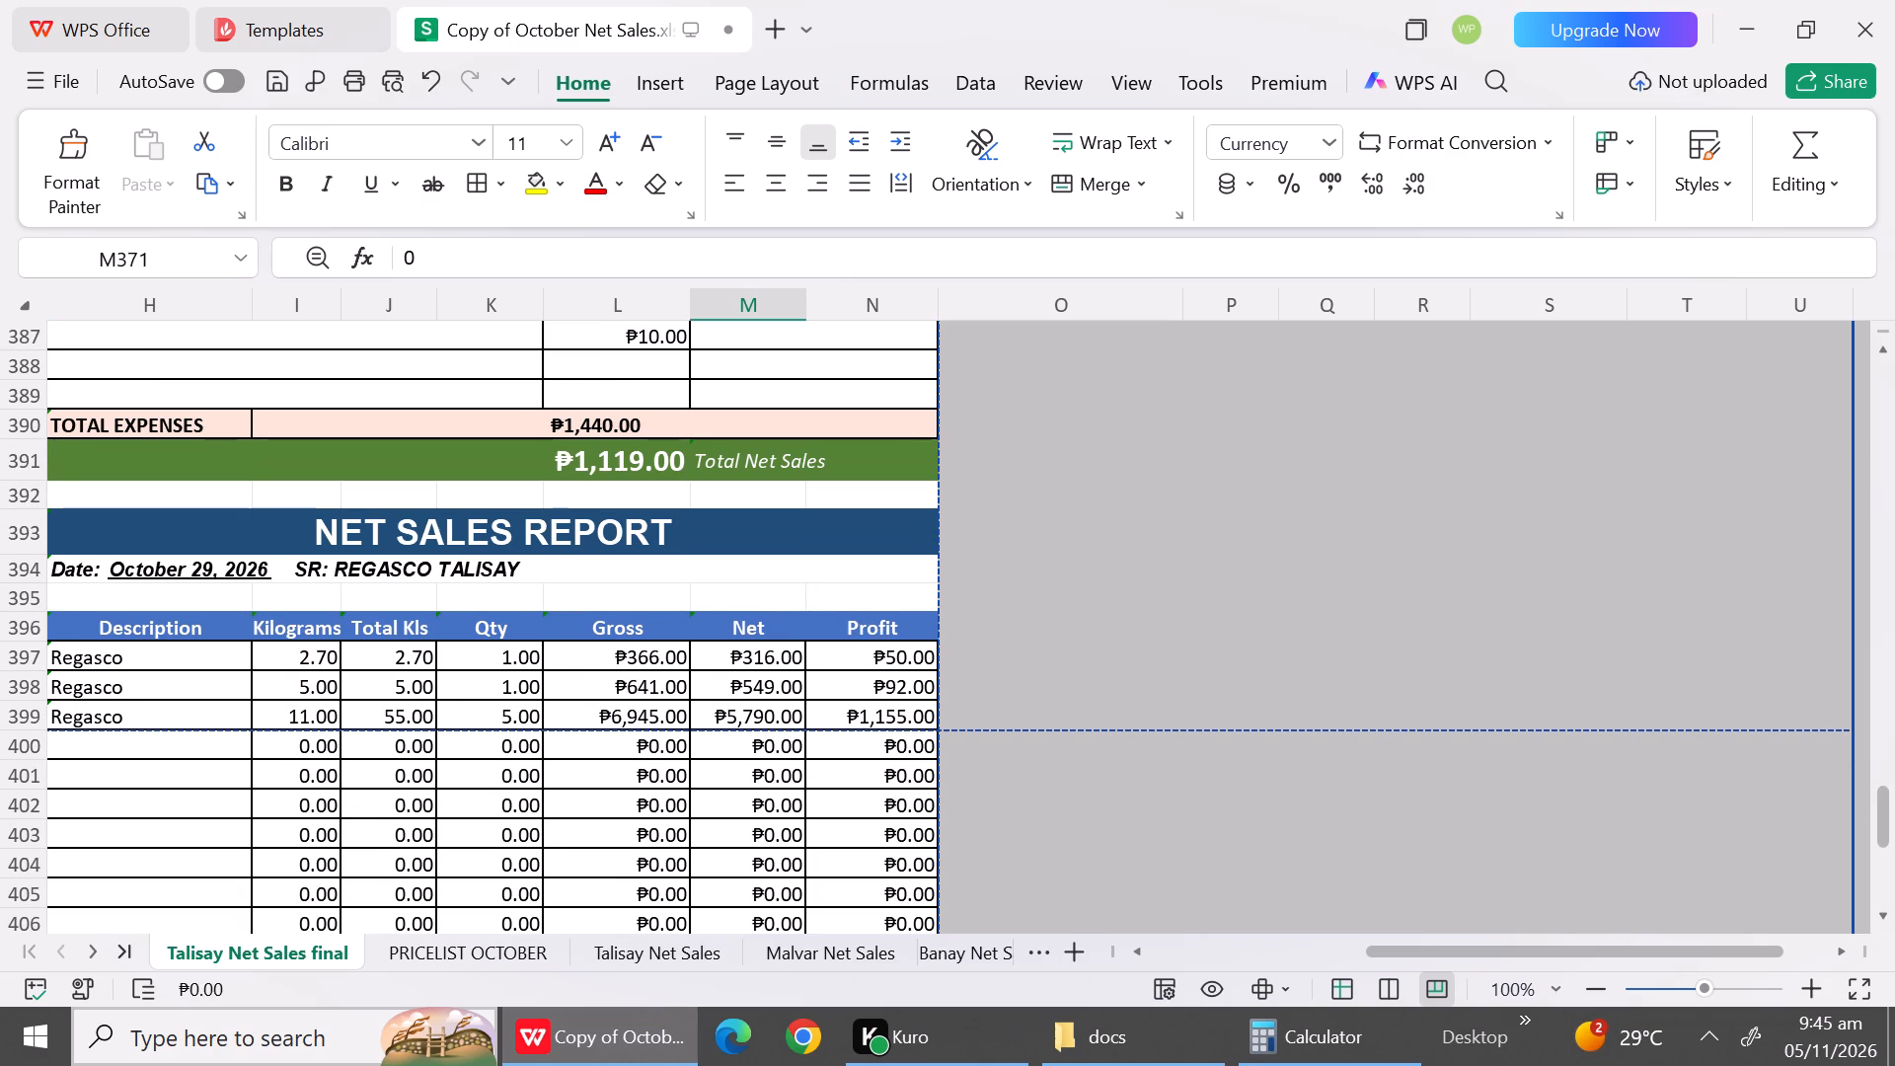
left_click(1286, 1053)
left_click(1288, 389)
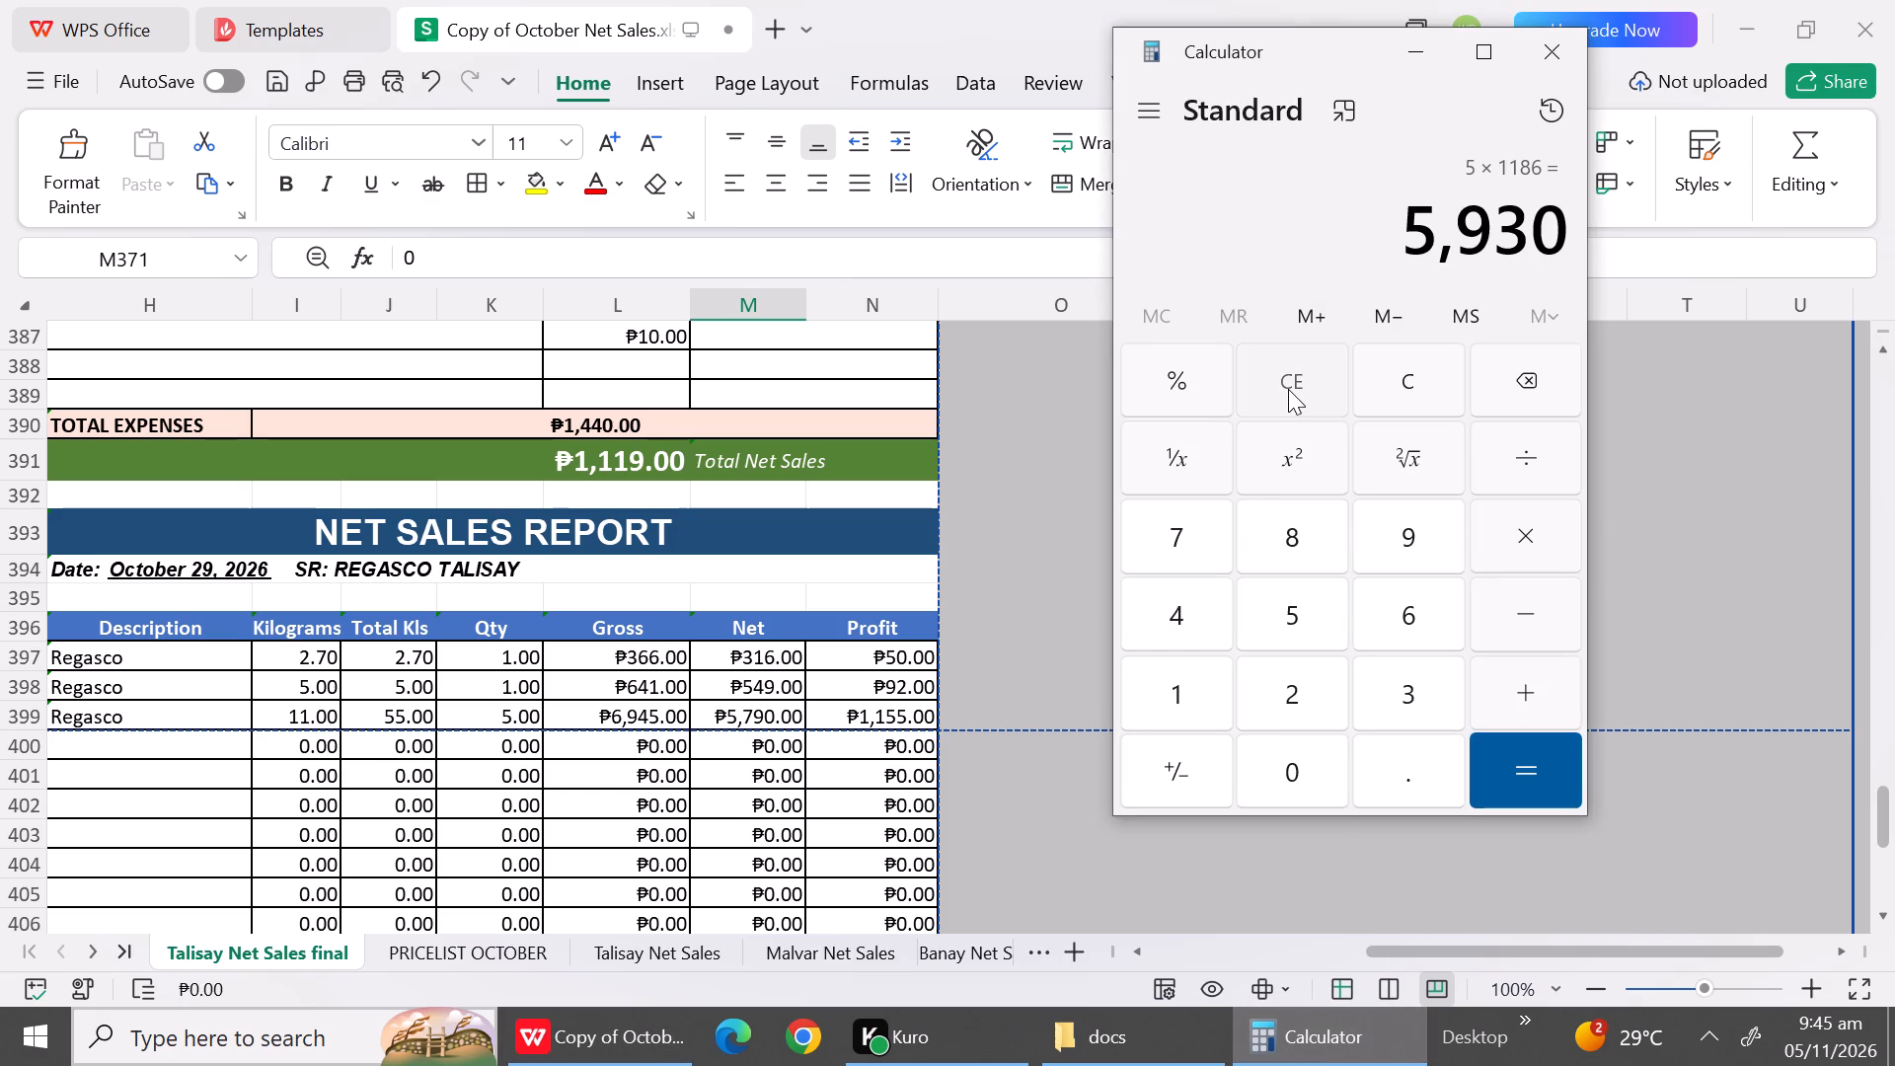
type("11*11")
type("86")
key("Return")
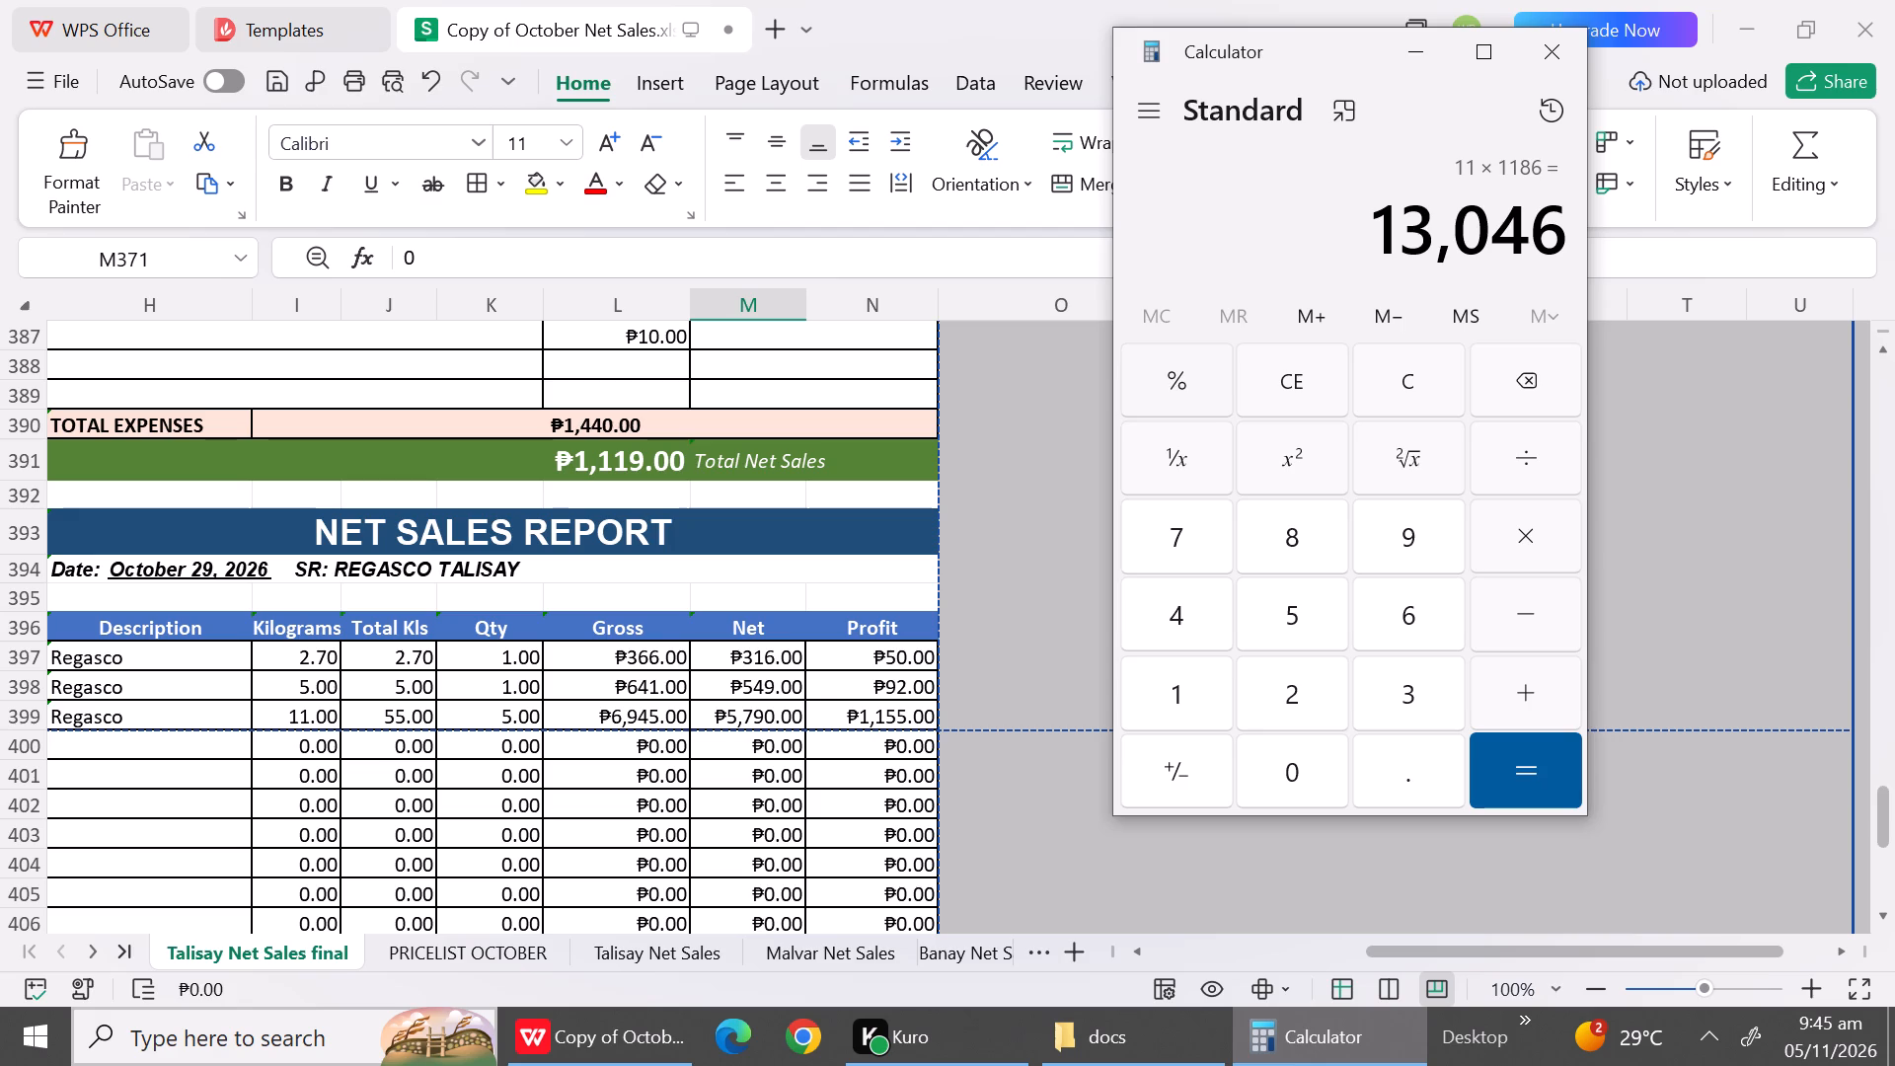
Calculate 5 × 1186 for the 11.00 kg Regasco row of the October 29 report, set its net to 5930 and save the workbook.
left_click(1307, 393)
type("5*1186")
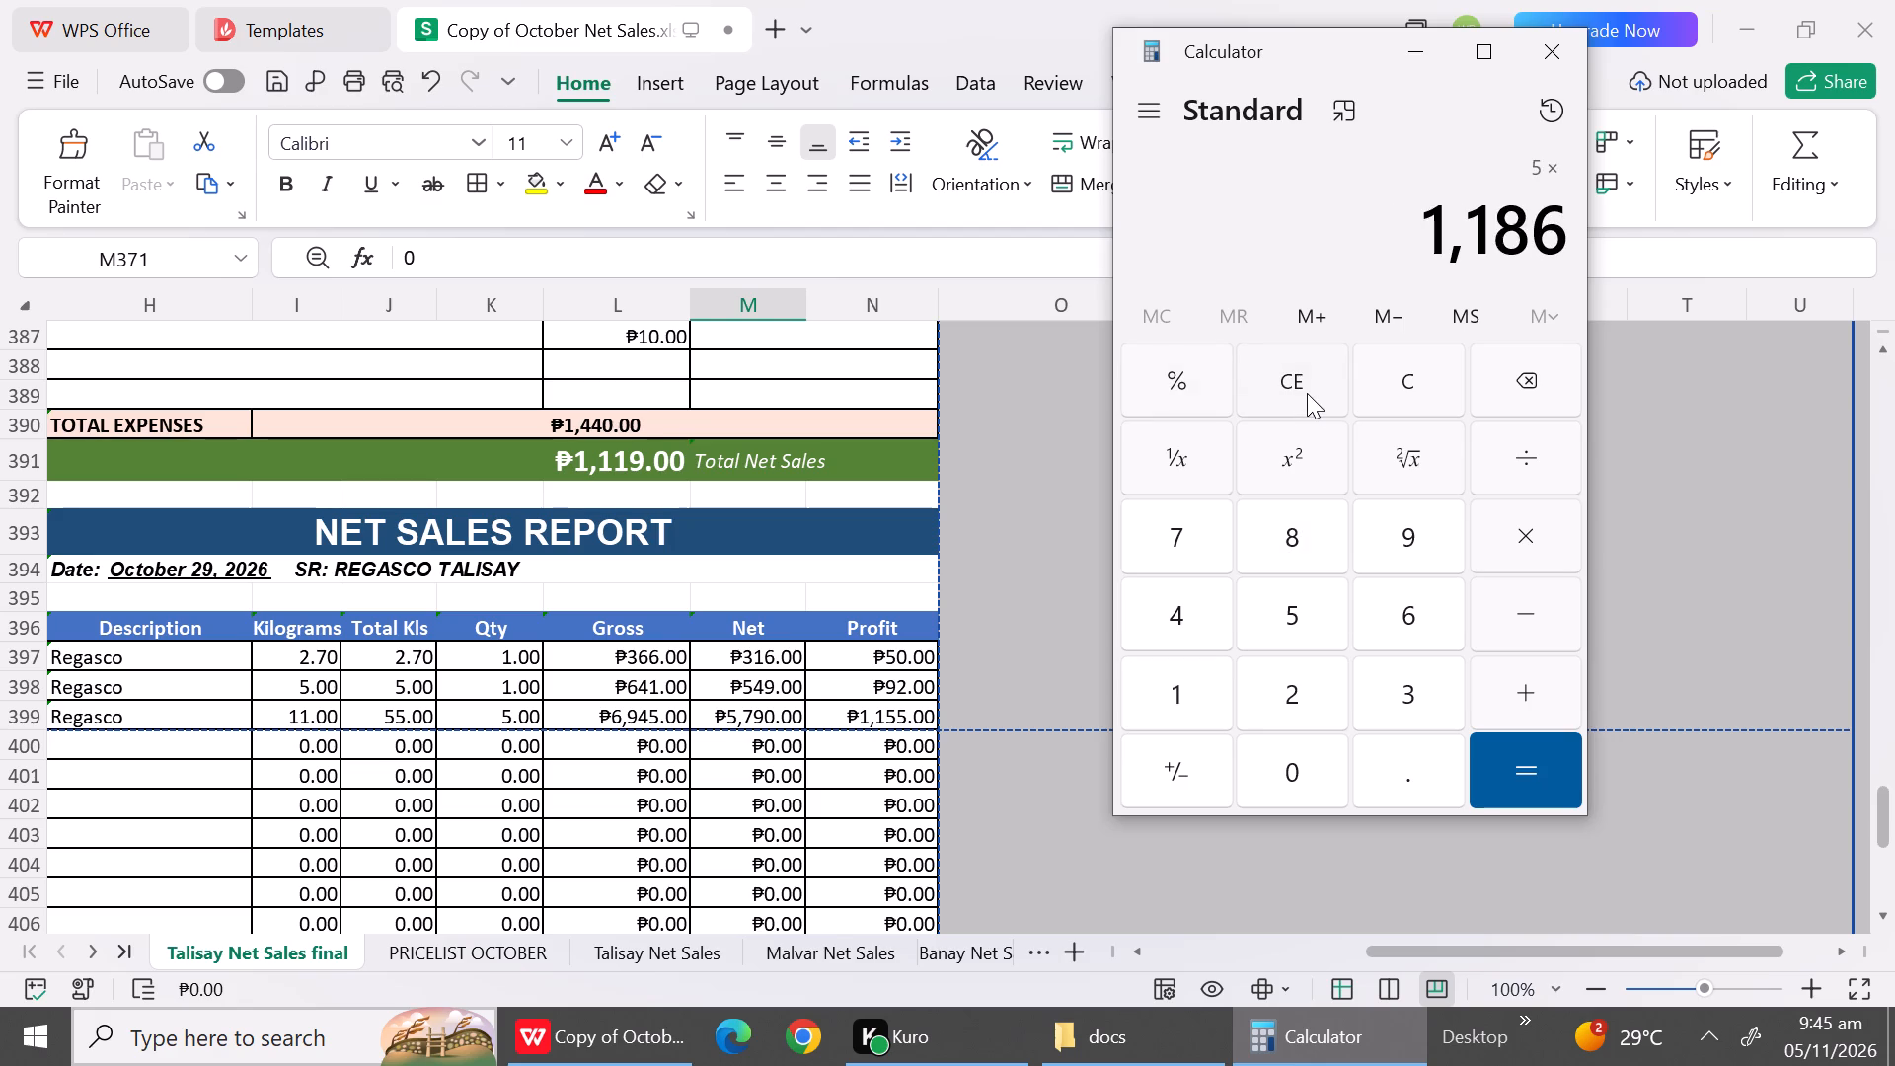
key("Return")
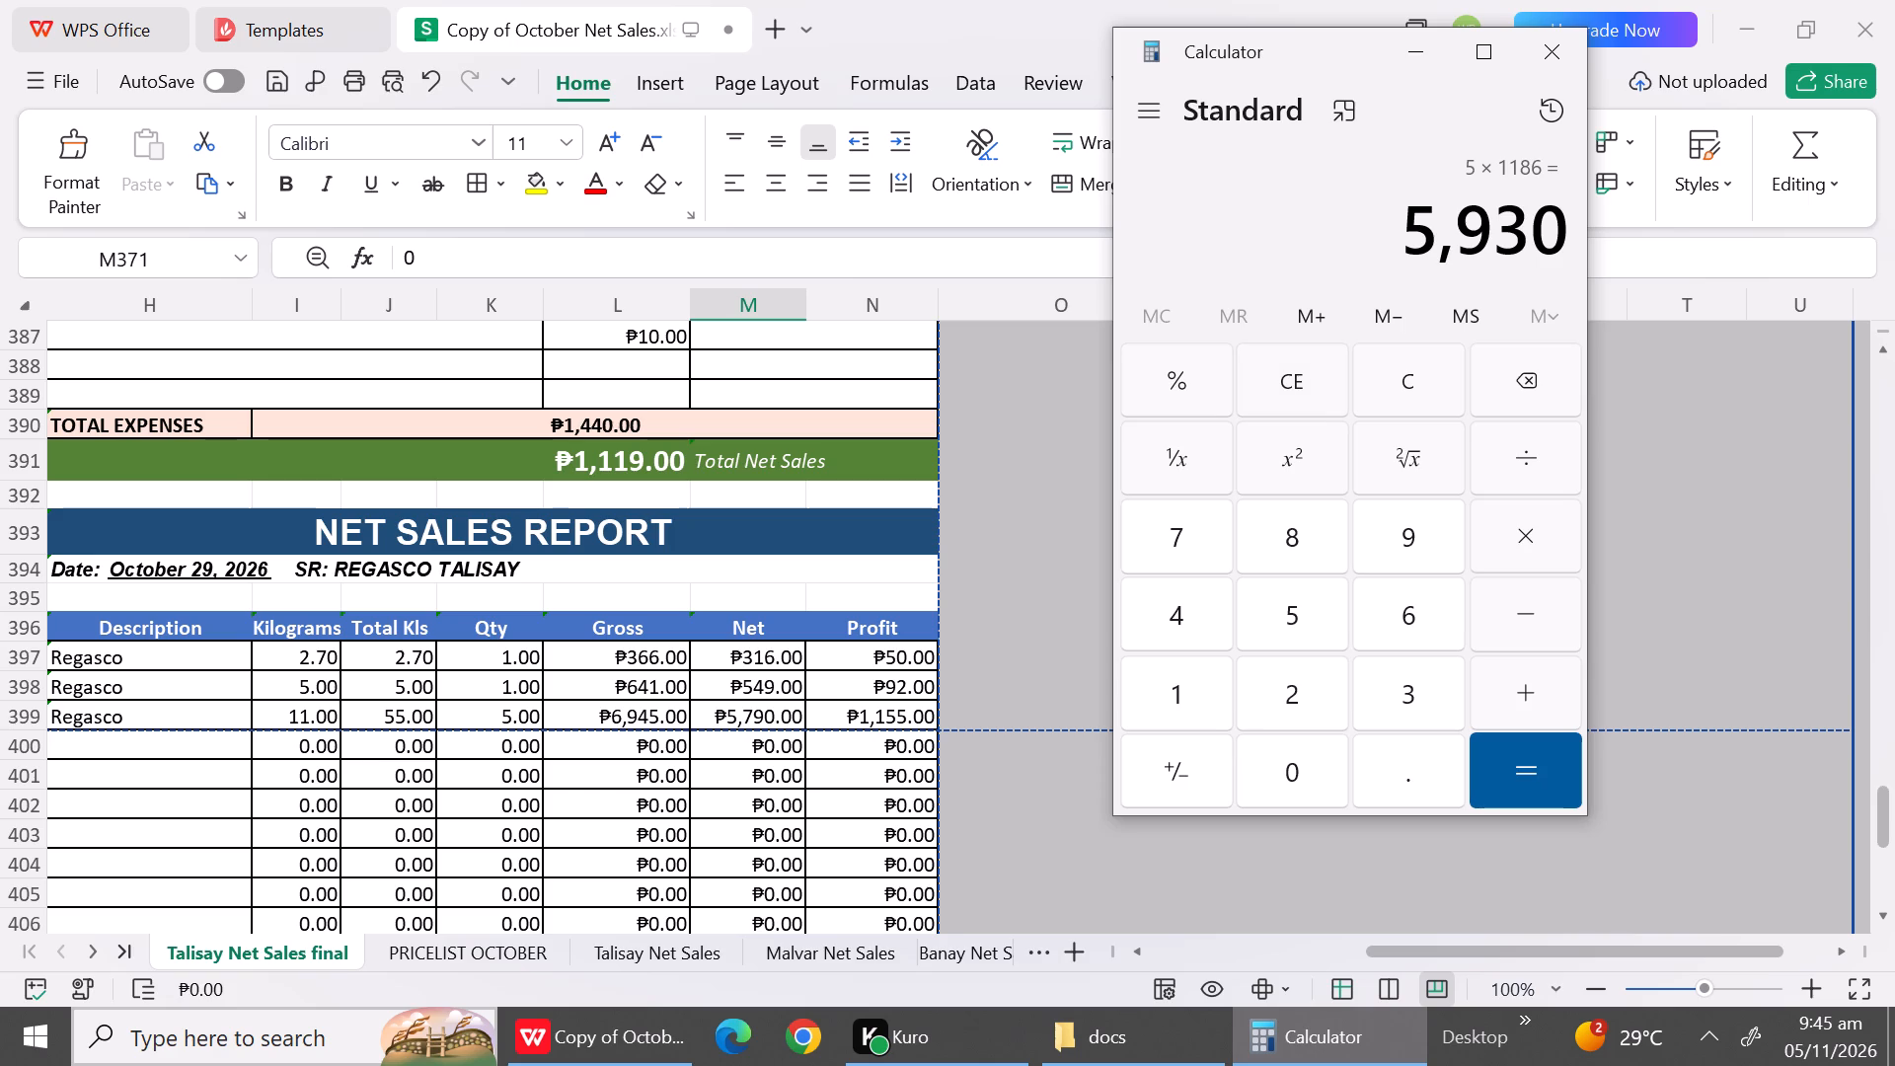
left_click(746, 717)
type("5930")
left_click(811, 790)
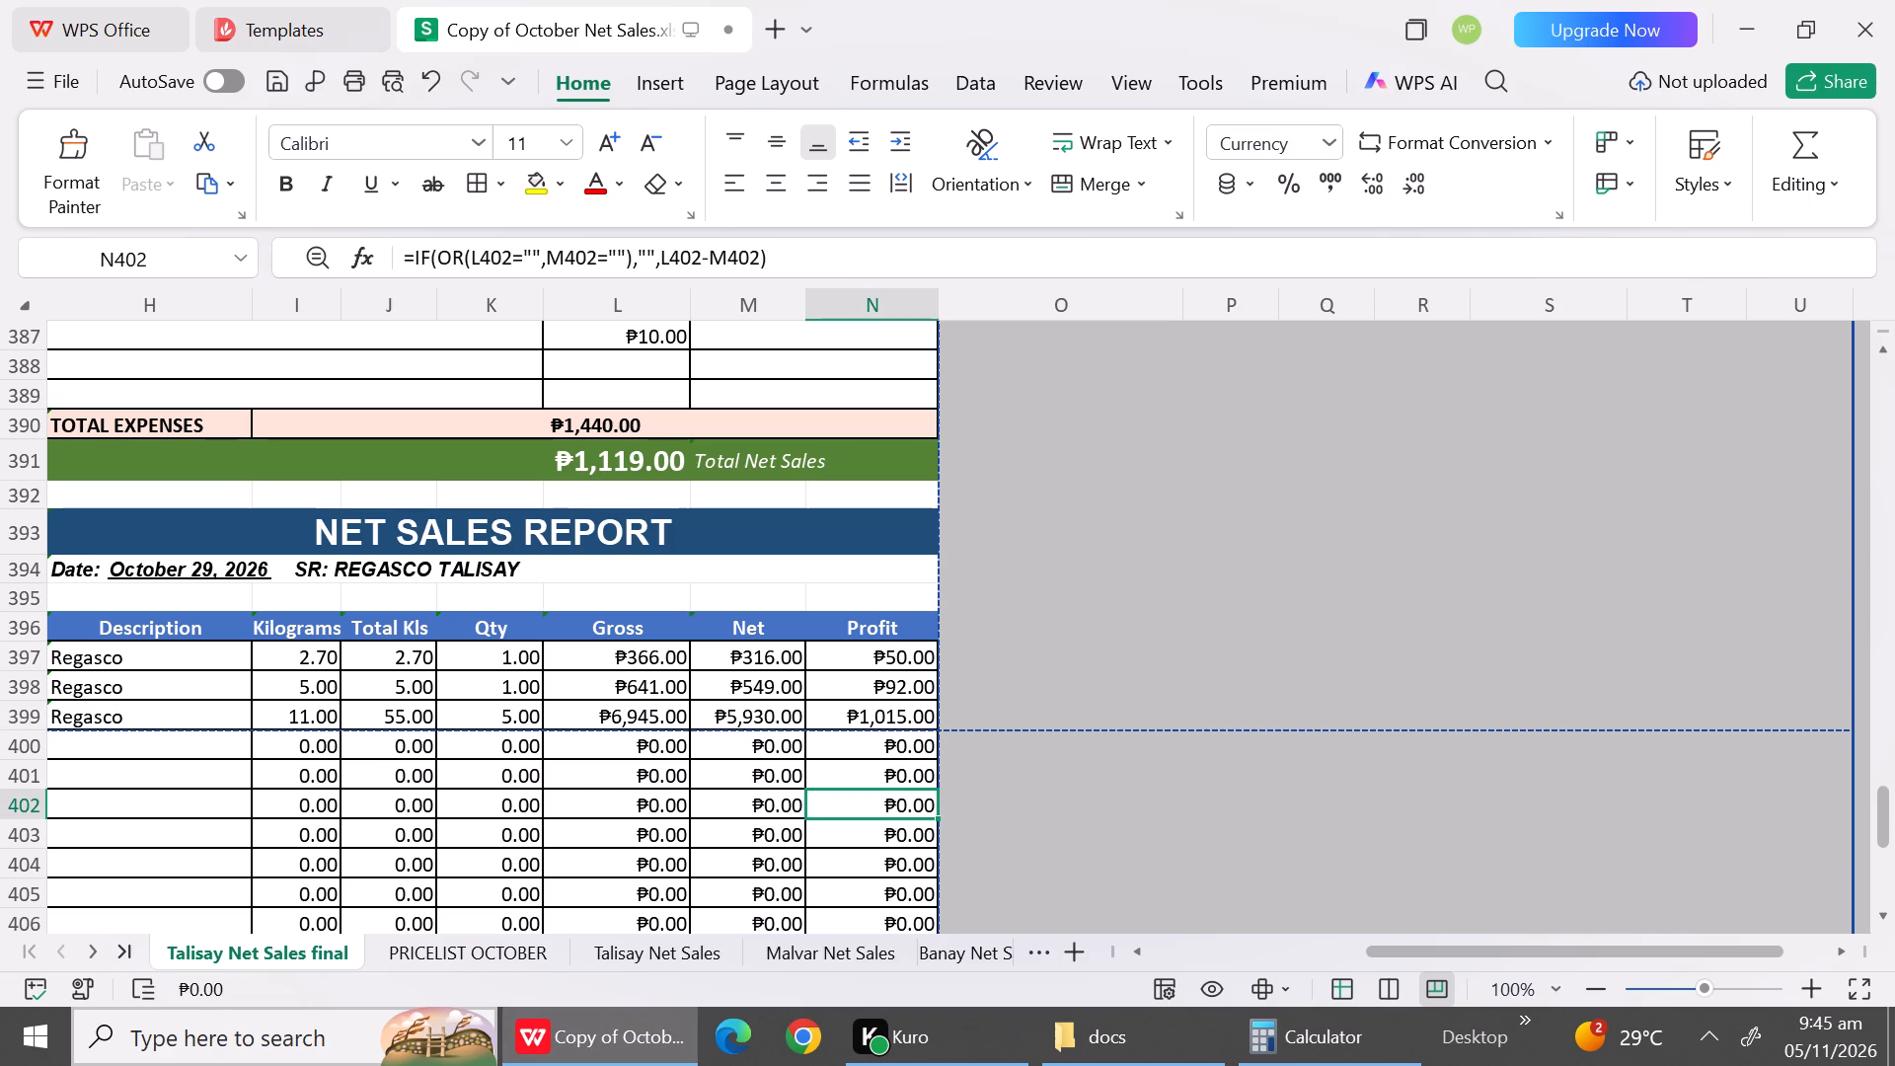
key("ctrl+s")
Review the October 29 totals and expenses and the October 30 report through its total net sales.
triple_click(1886, 919)
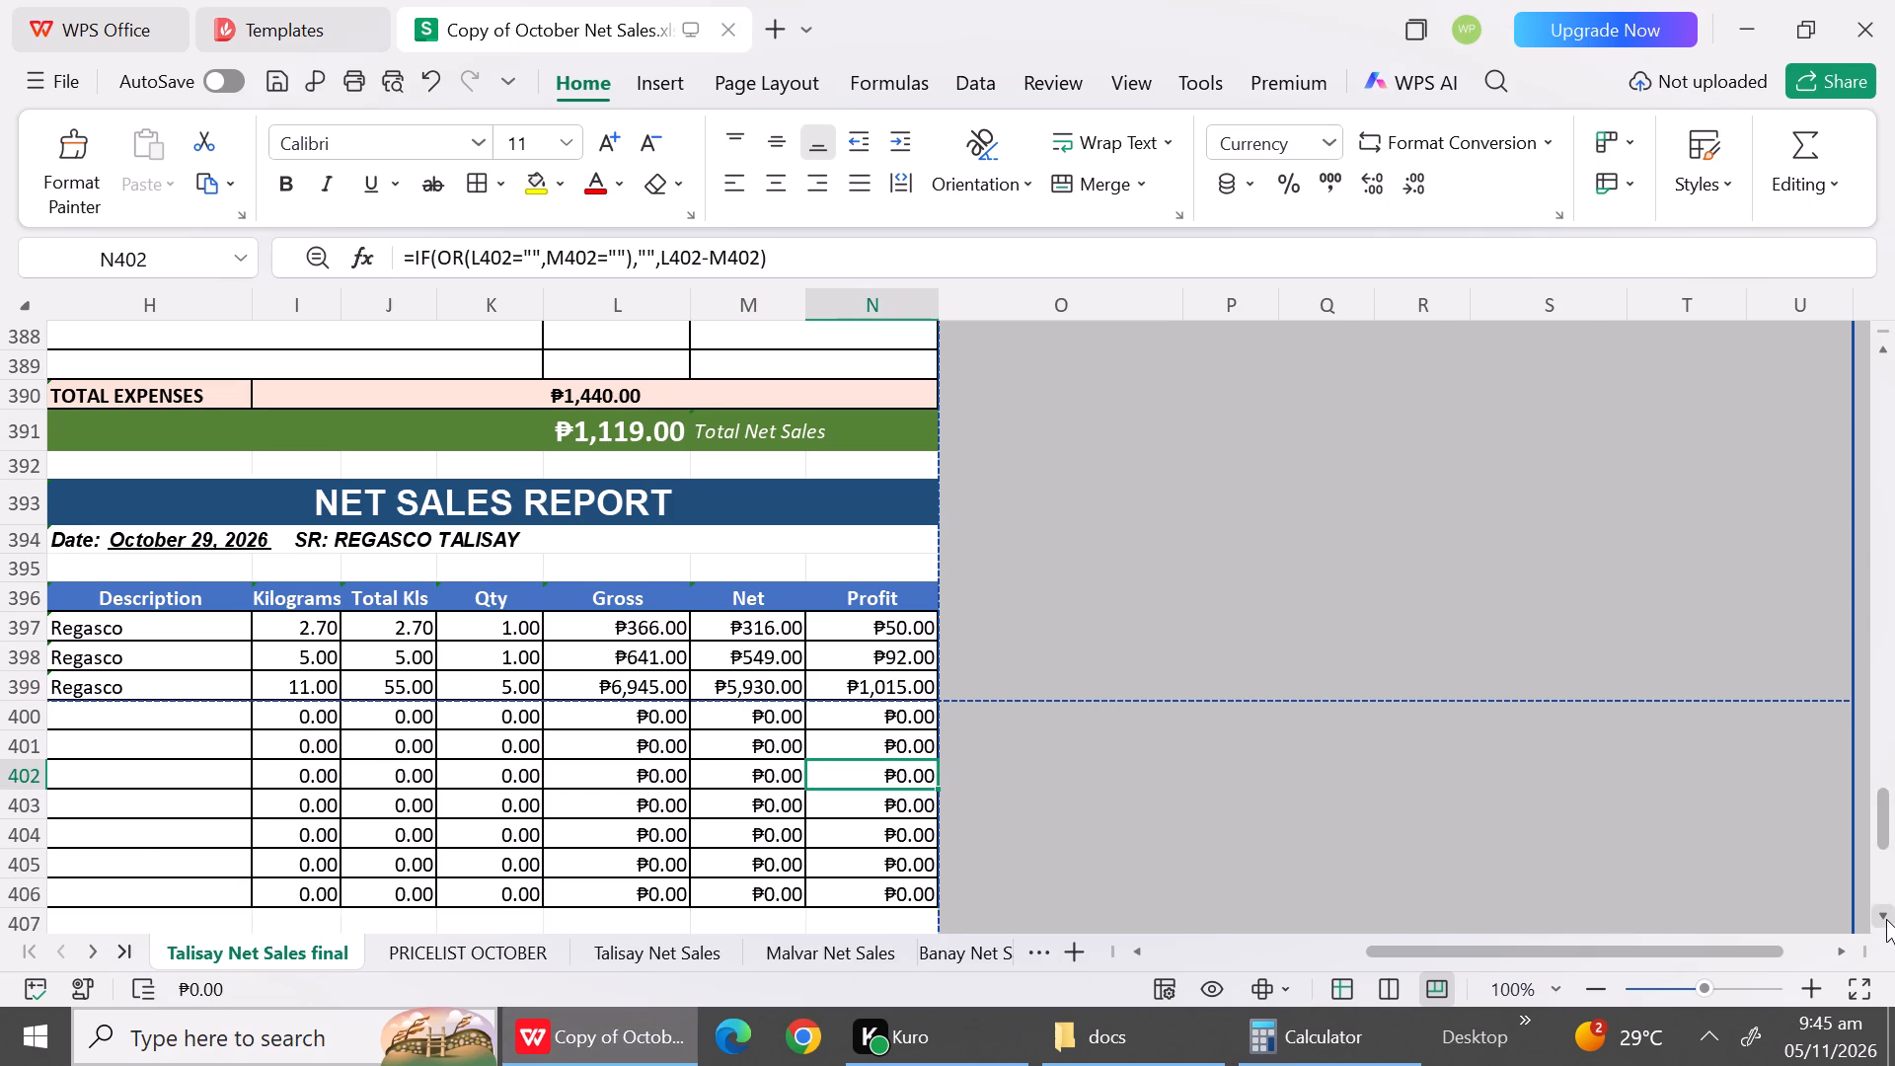
triple_click(1886, 919)
triple_click(1886, 919)
triple_click(1886, 919)
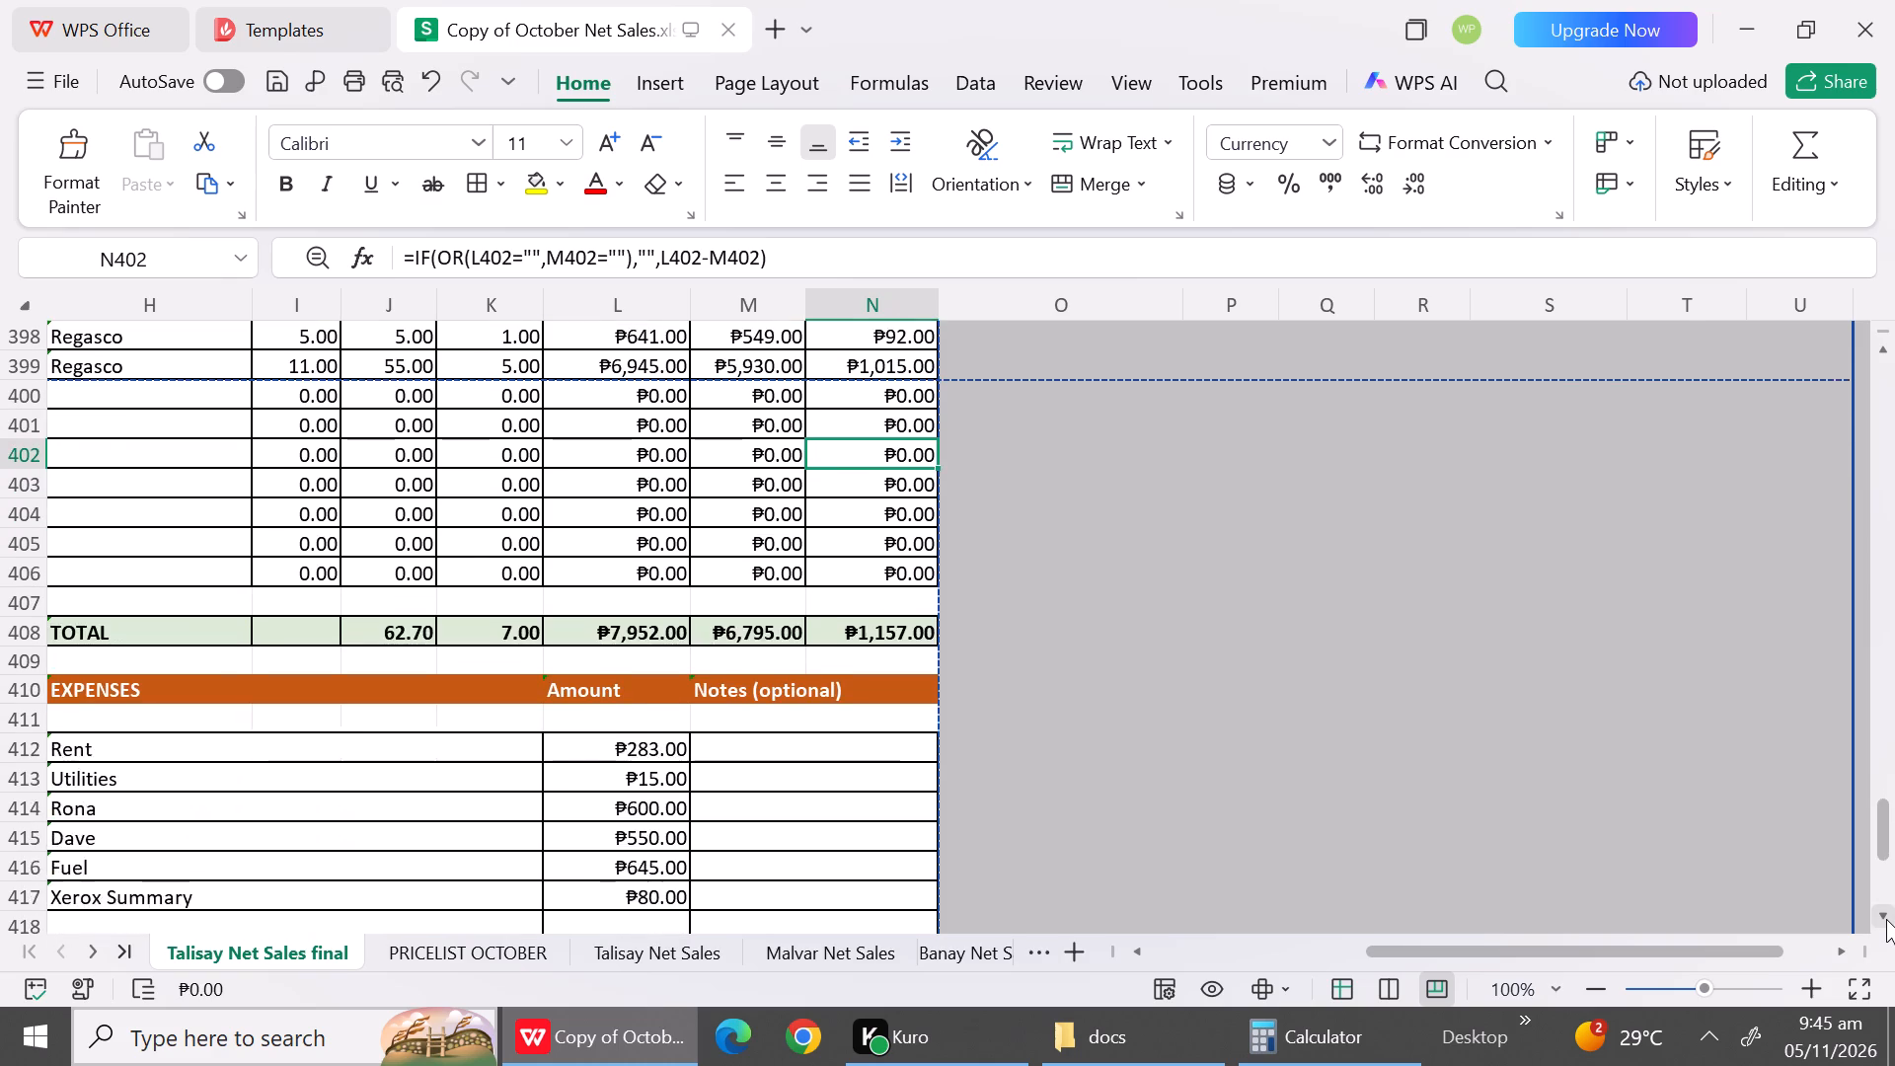
triple_click(1886, 919)
triple_click(1886, 919)
triple_click(1886, 919)
triple_click(1886, 919)
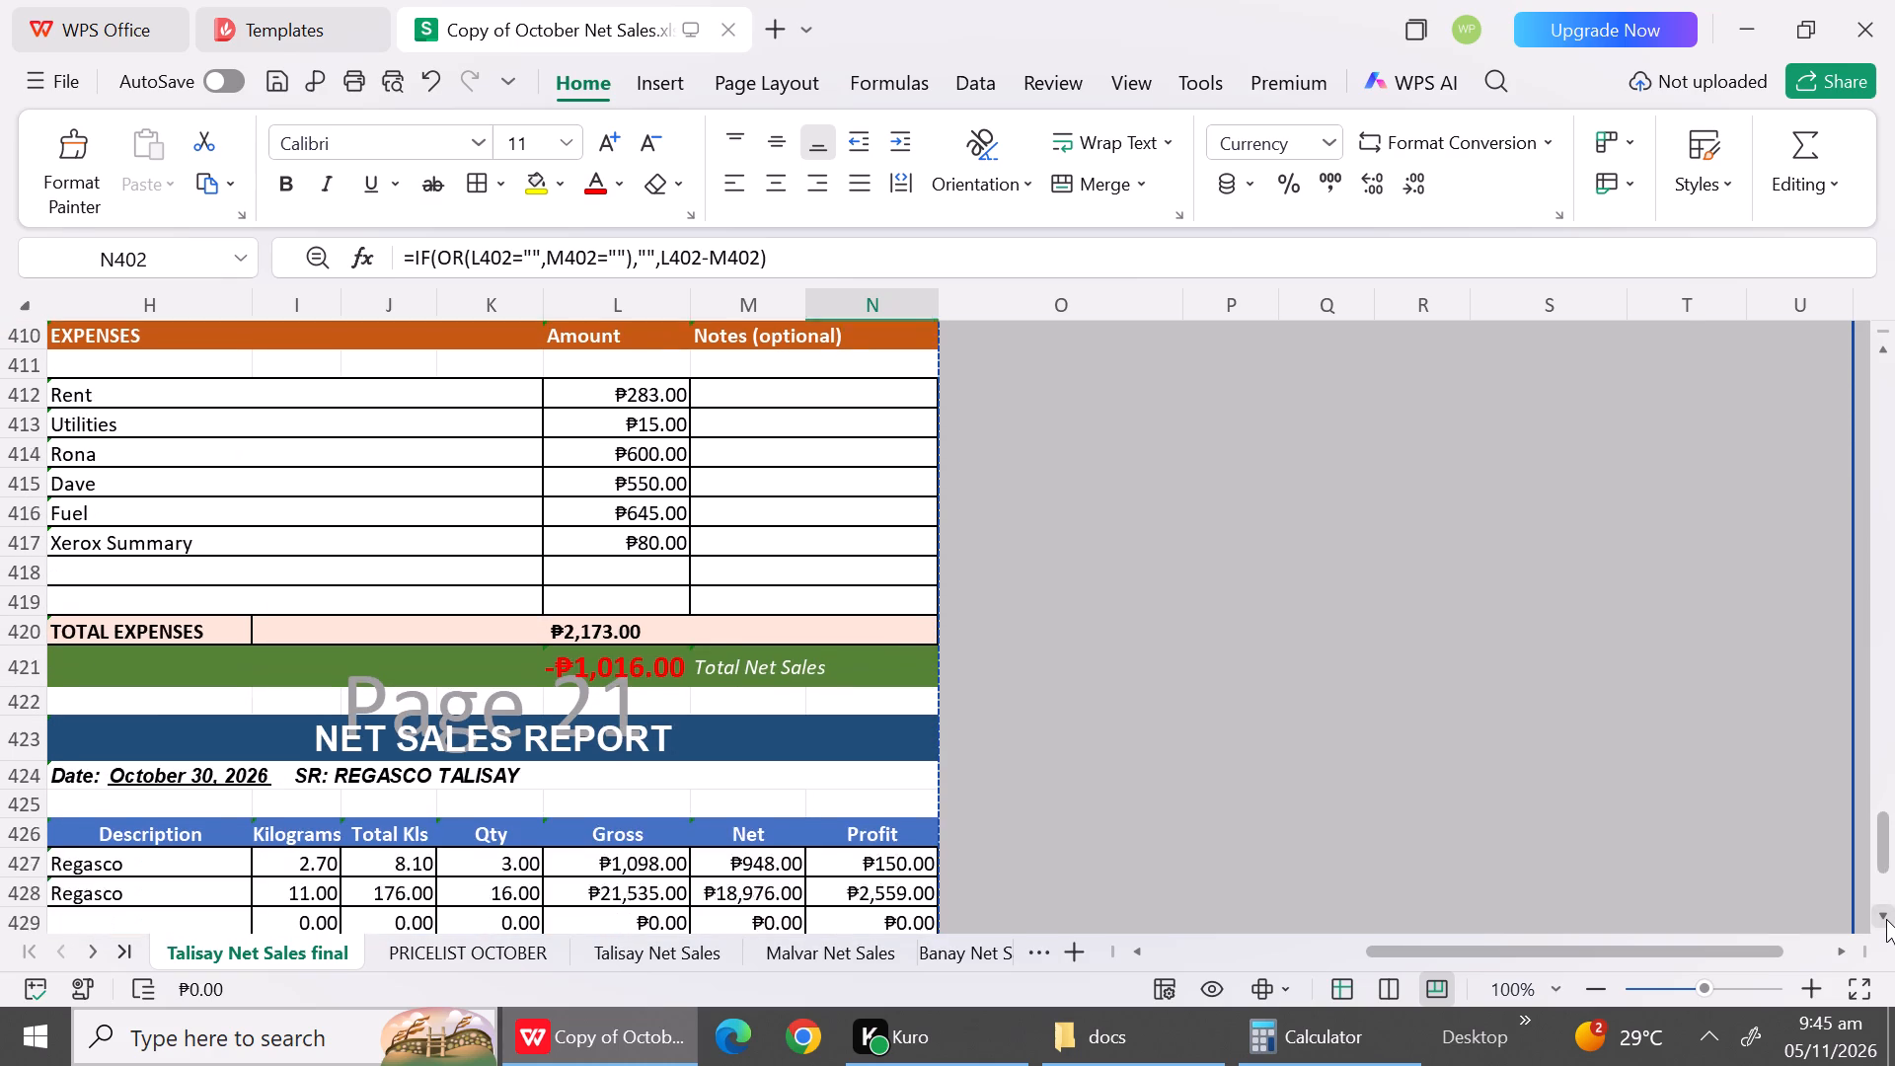
triple_click(1886, 919)
left_click(1886, 919)
left_click_drag(1886, 919, 1887, 874)
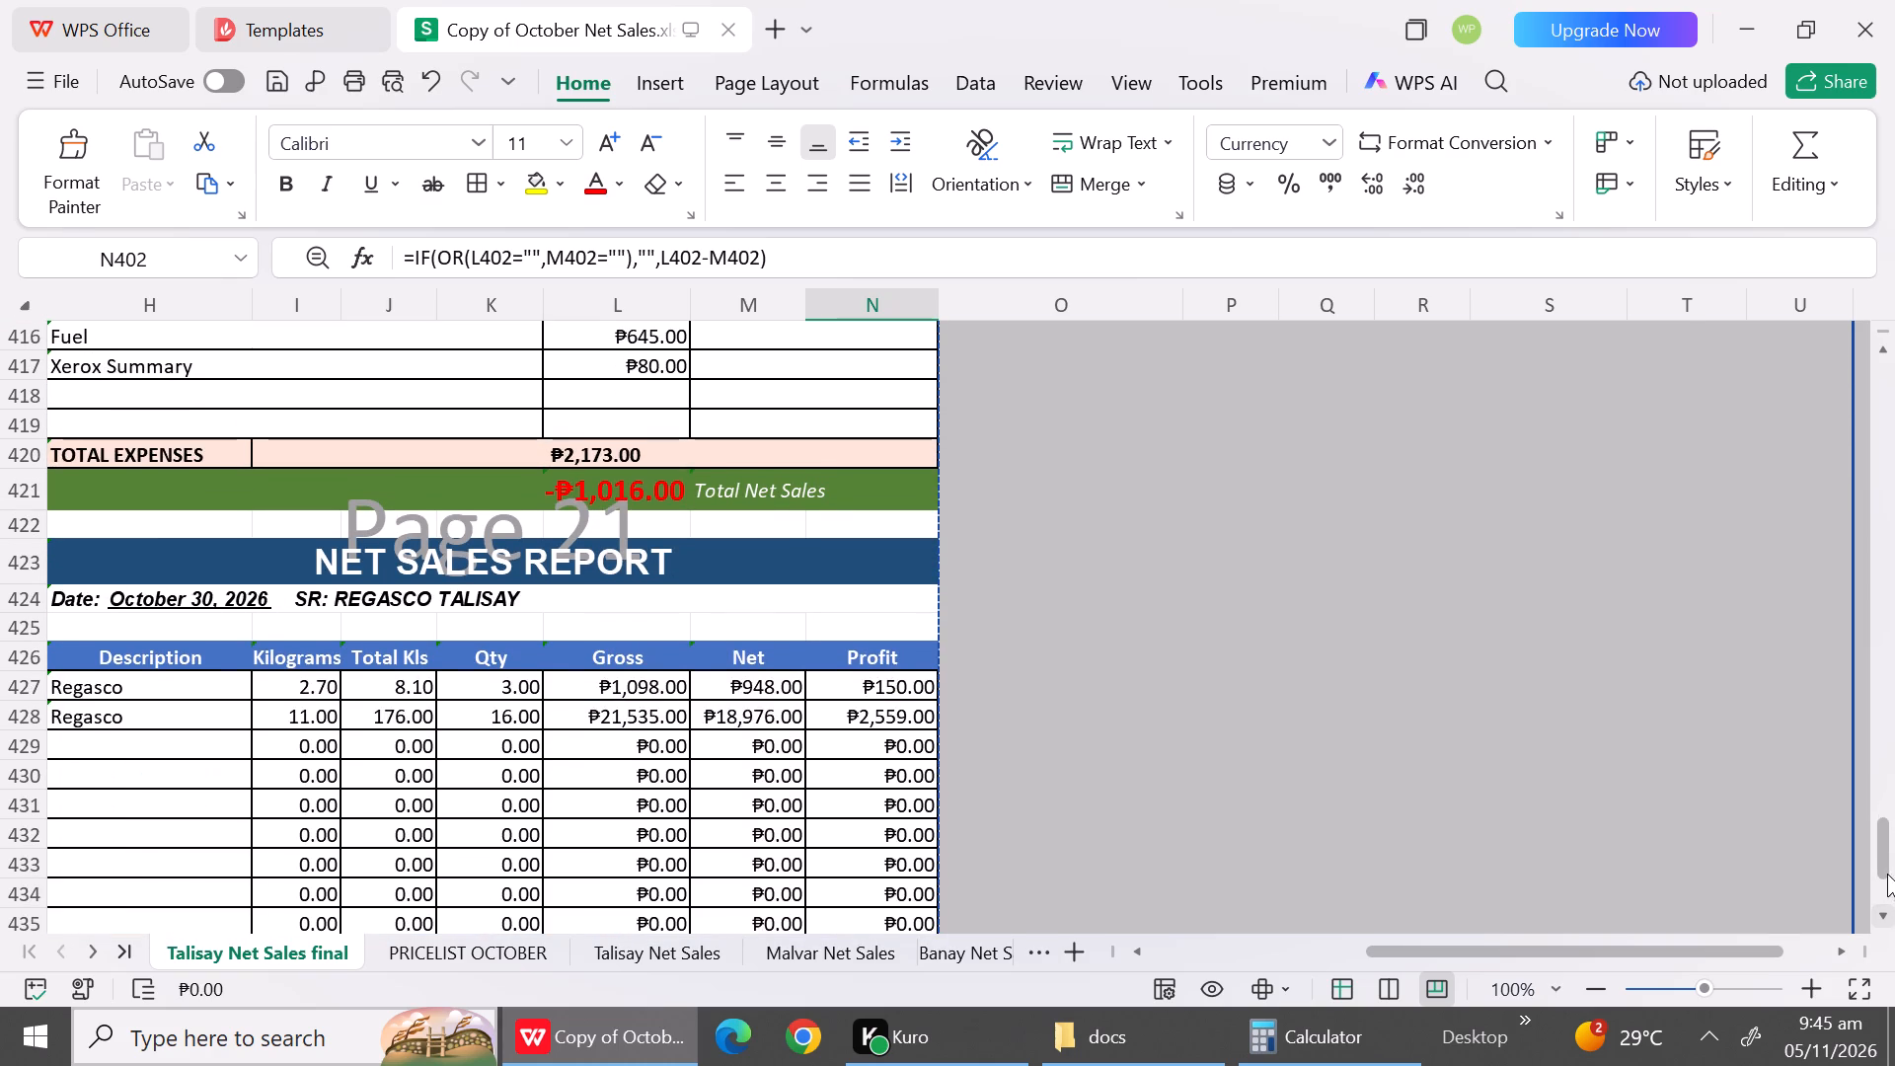
left_click_drag(1887, 874, 1875, 951)
left_click_drag(1882, 851, 1882, 940)
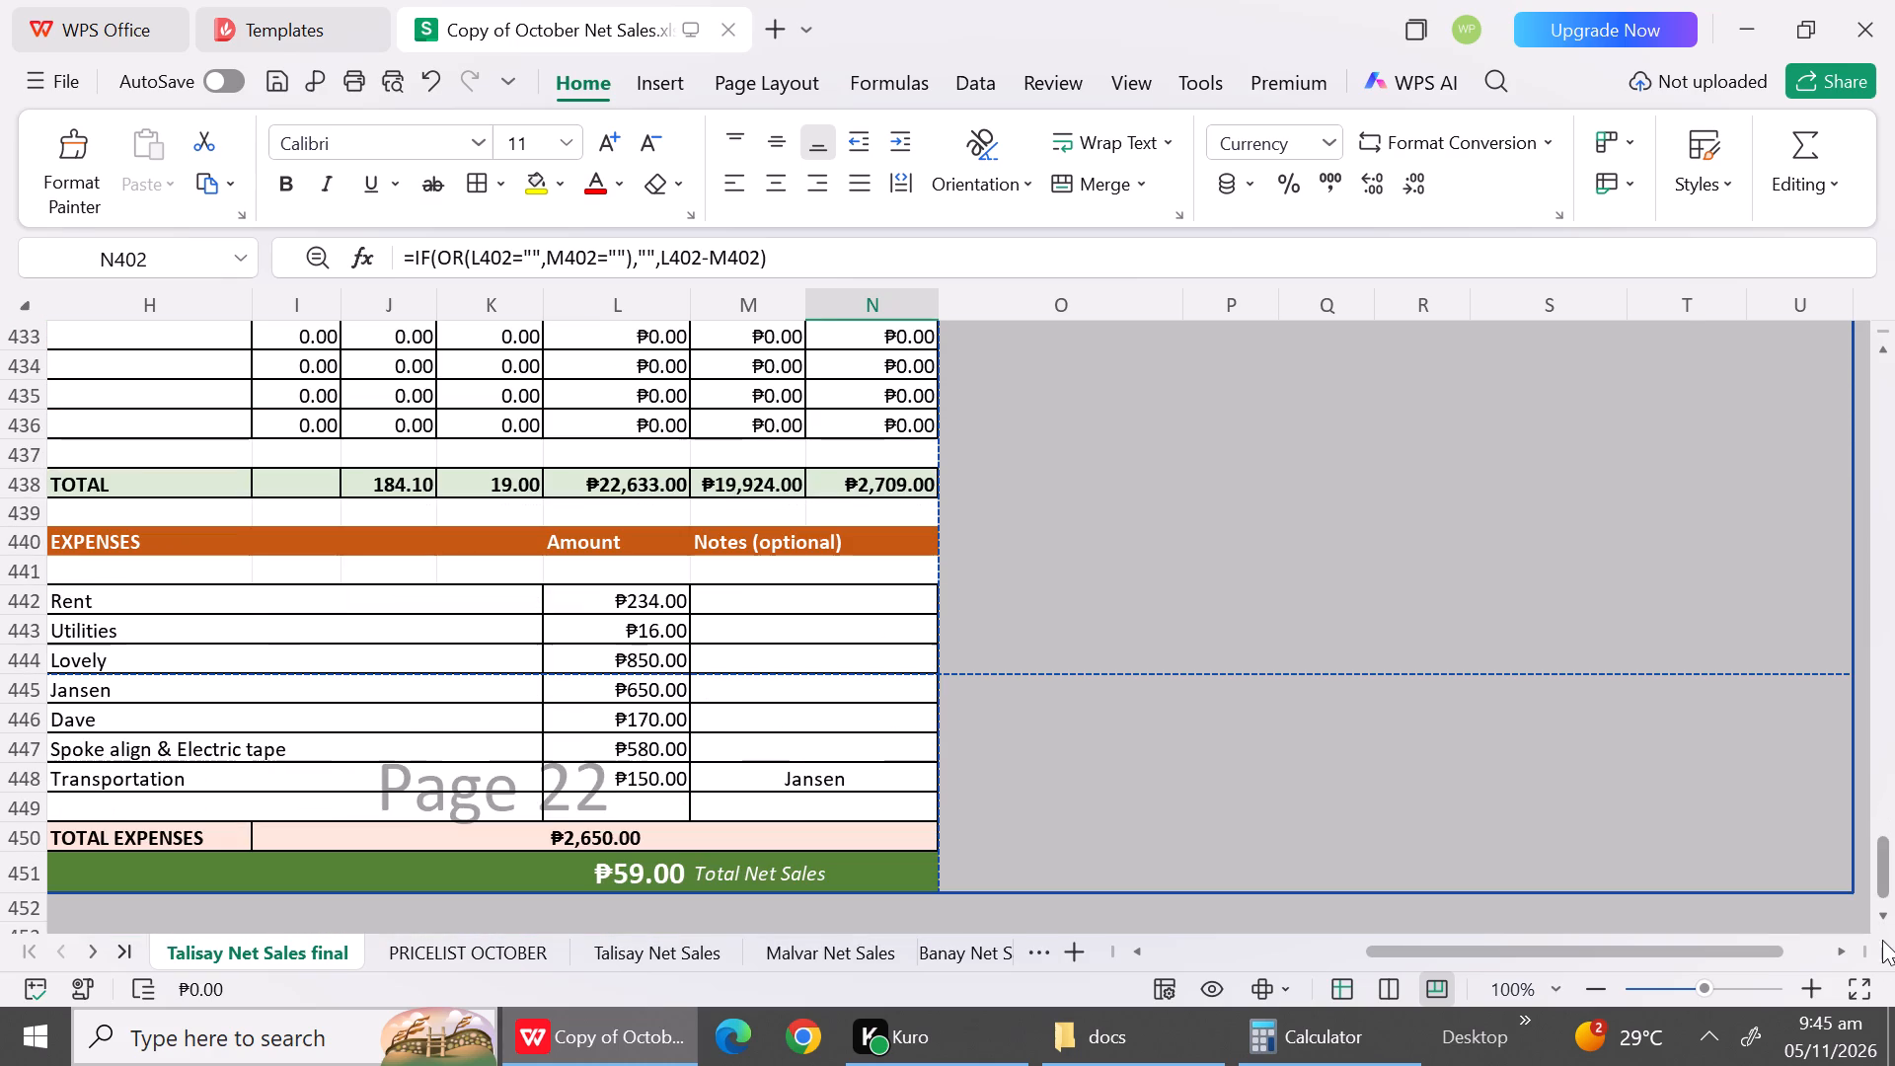
In the October 31 report, set the 2.70 kg row's quantity to 1 and the second Regasco row to 11 kg with quantity 11.
left_click_drag(1882, 940, 1880, 316)
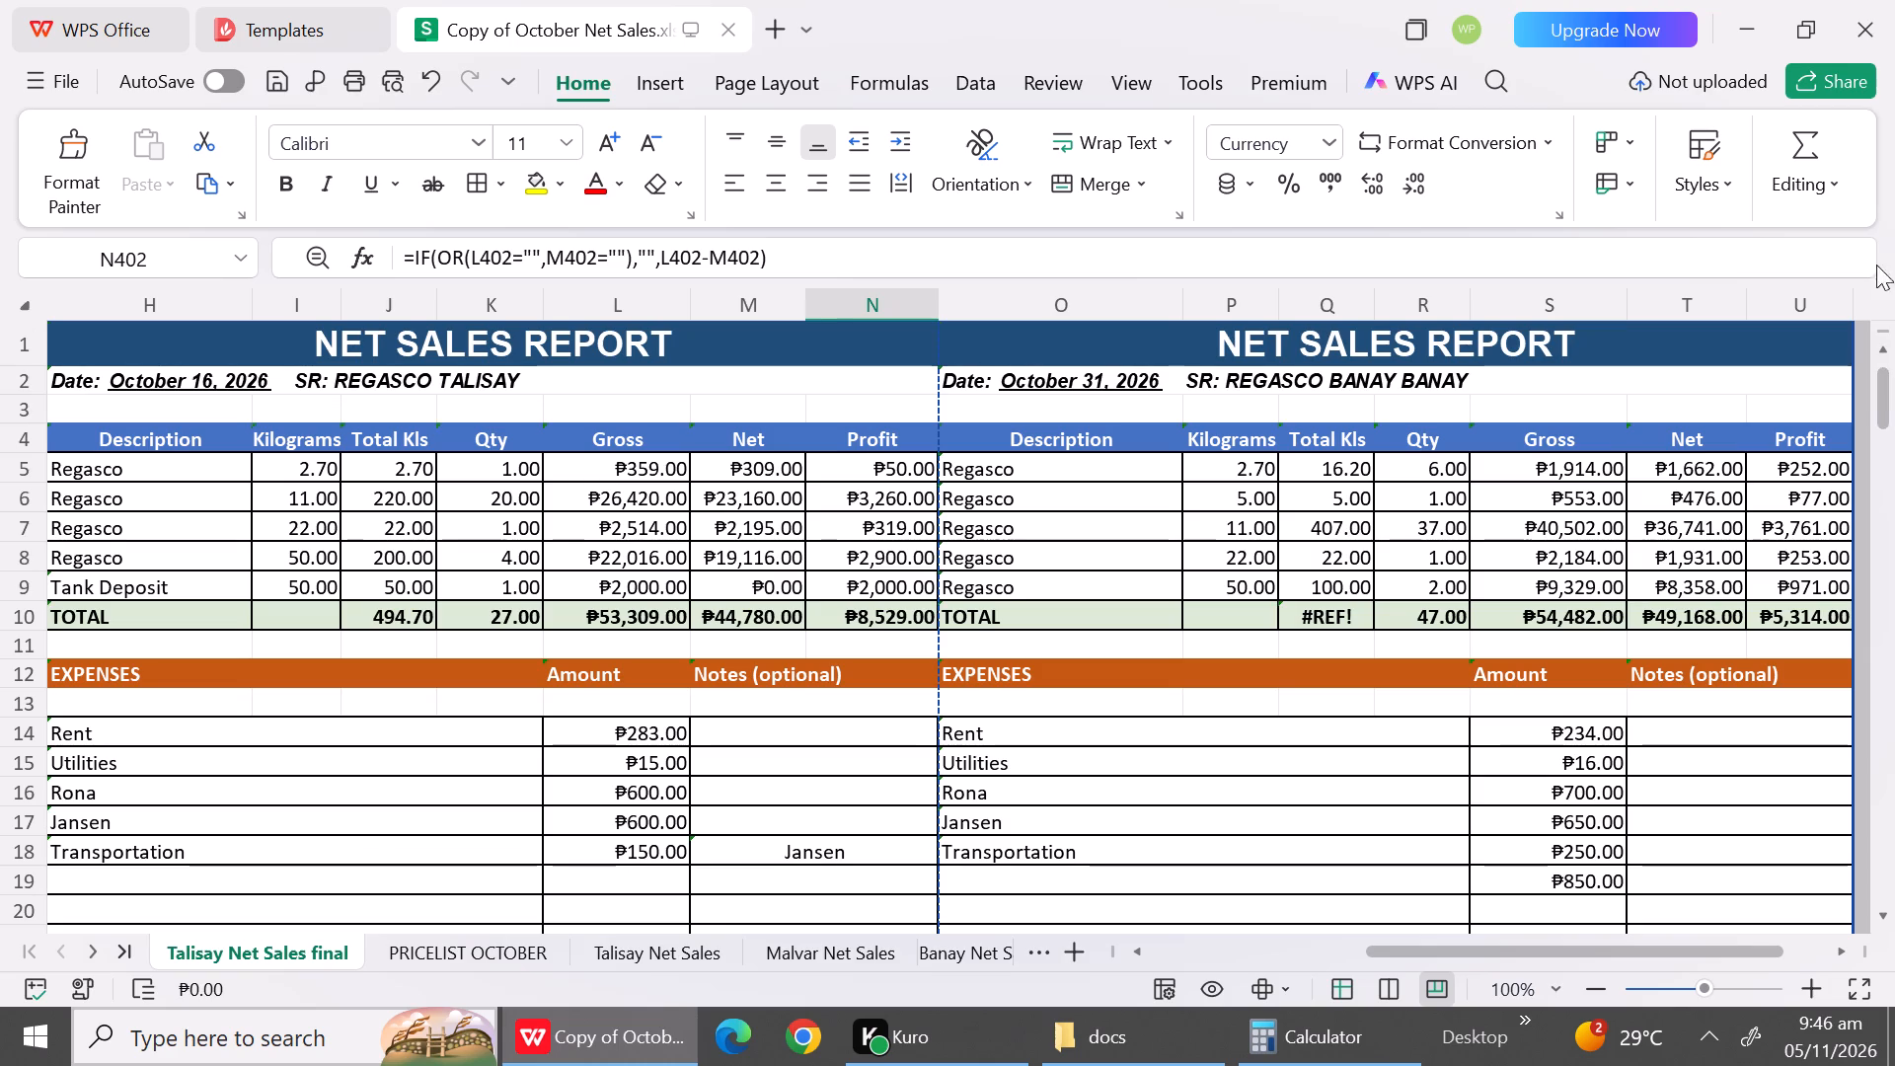
triple_click(1839, 954)
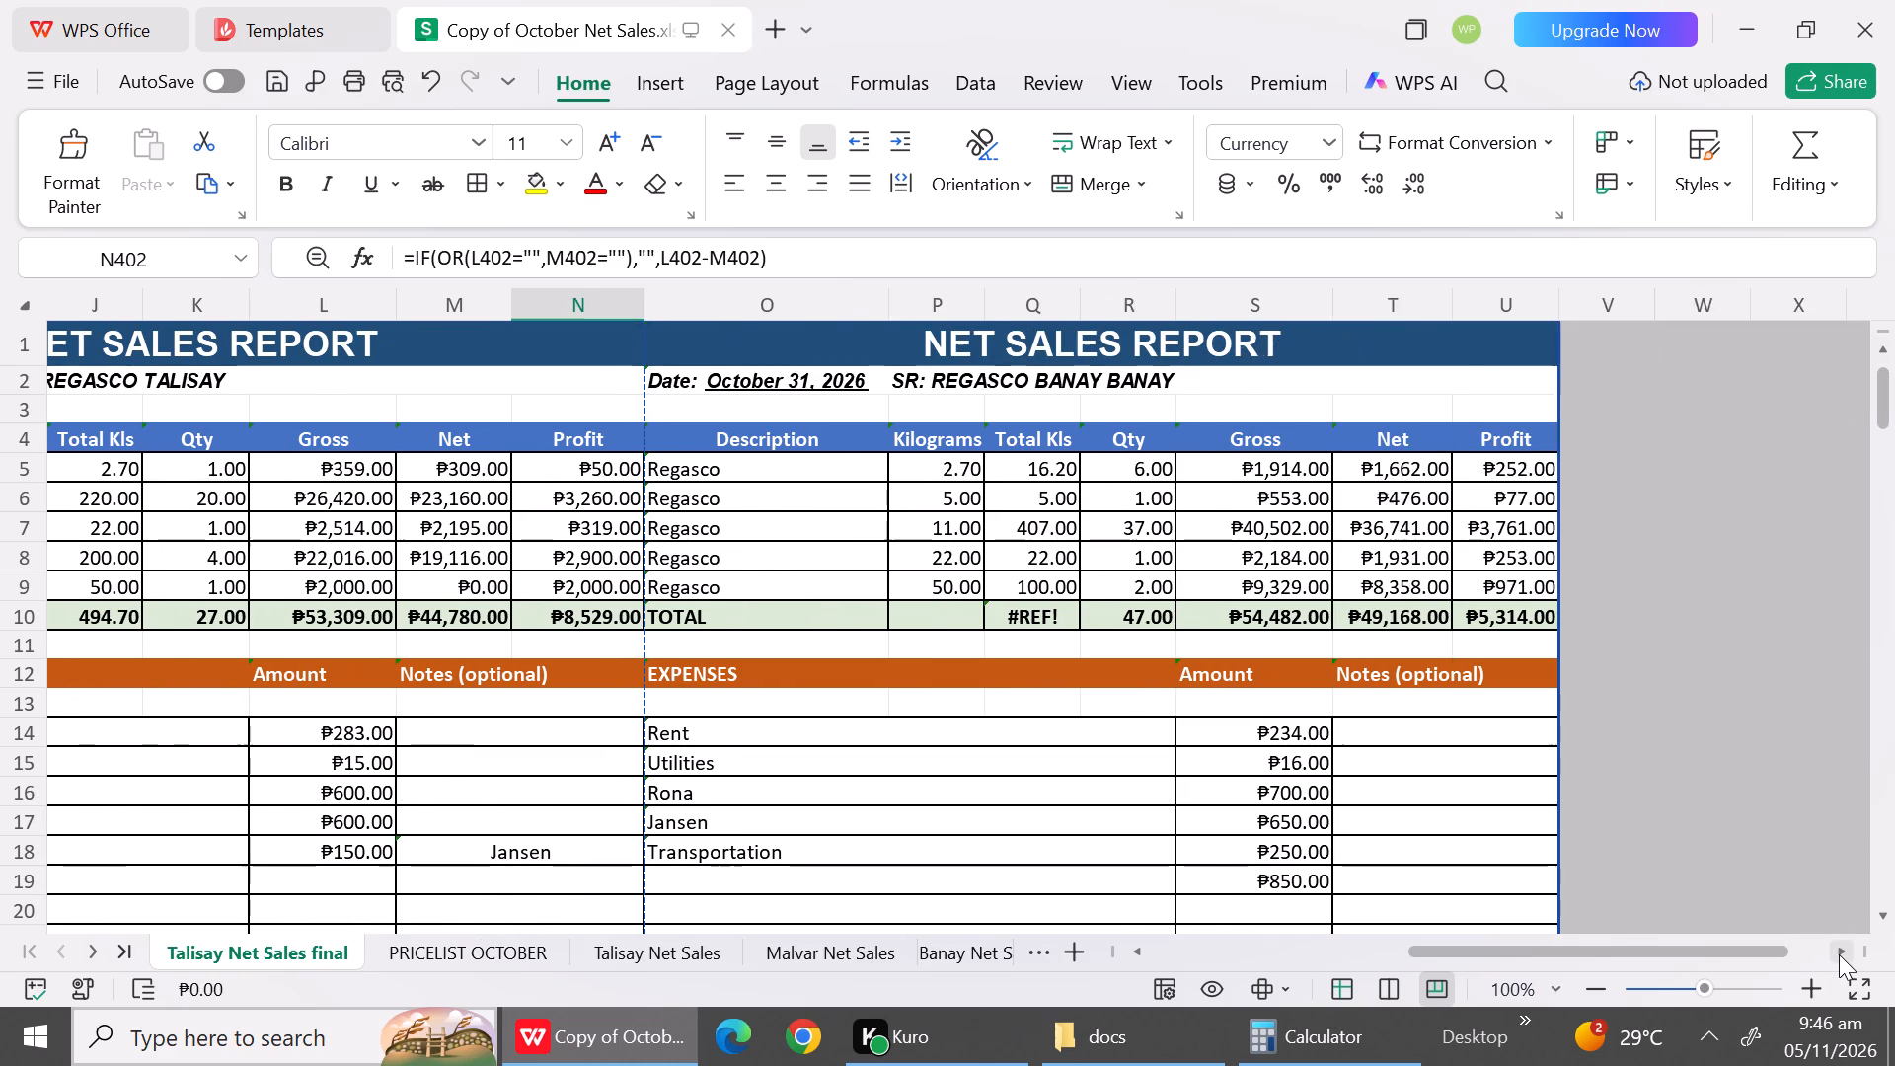
triple_click(1839, 954)
left_click(1839, 954)
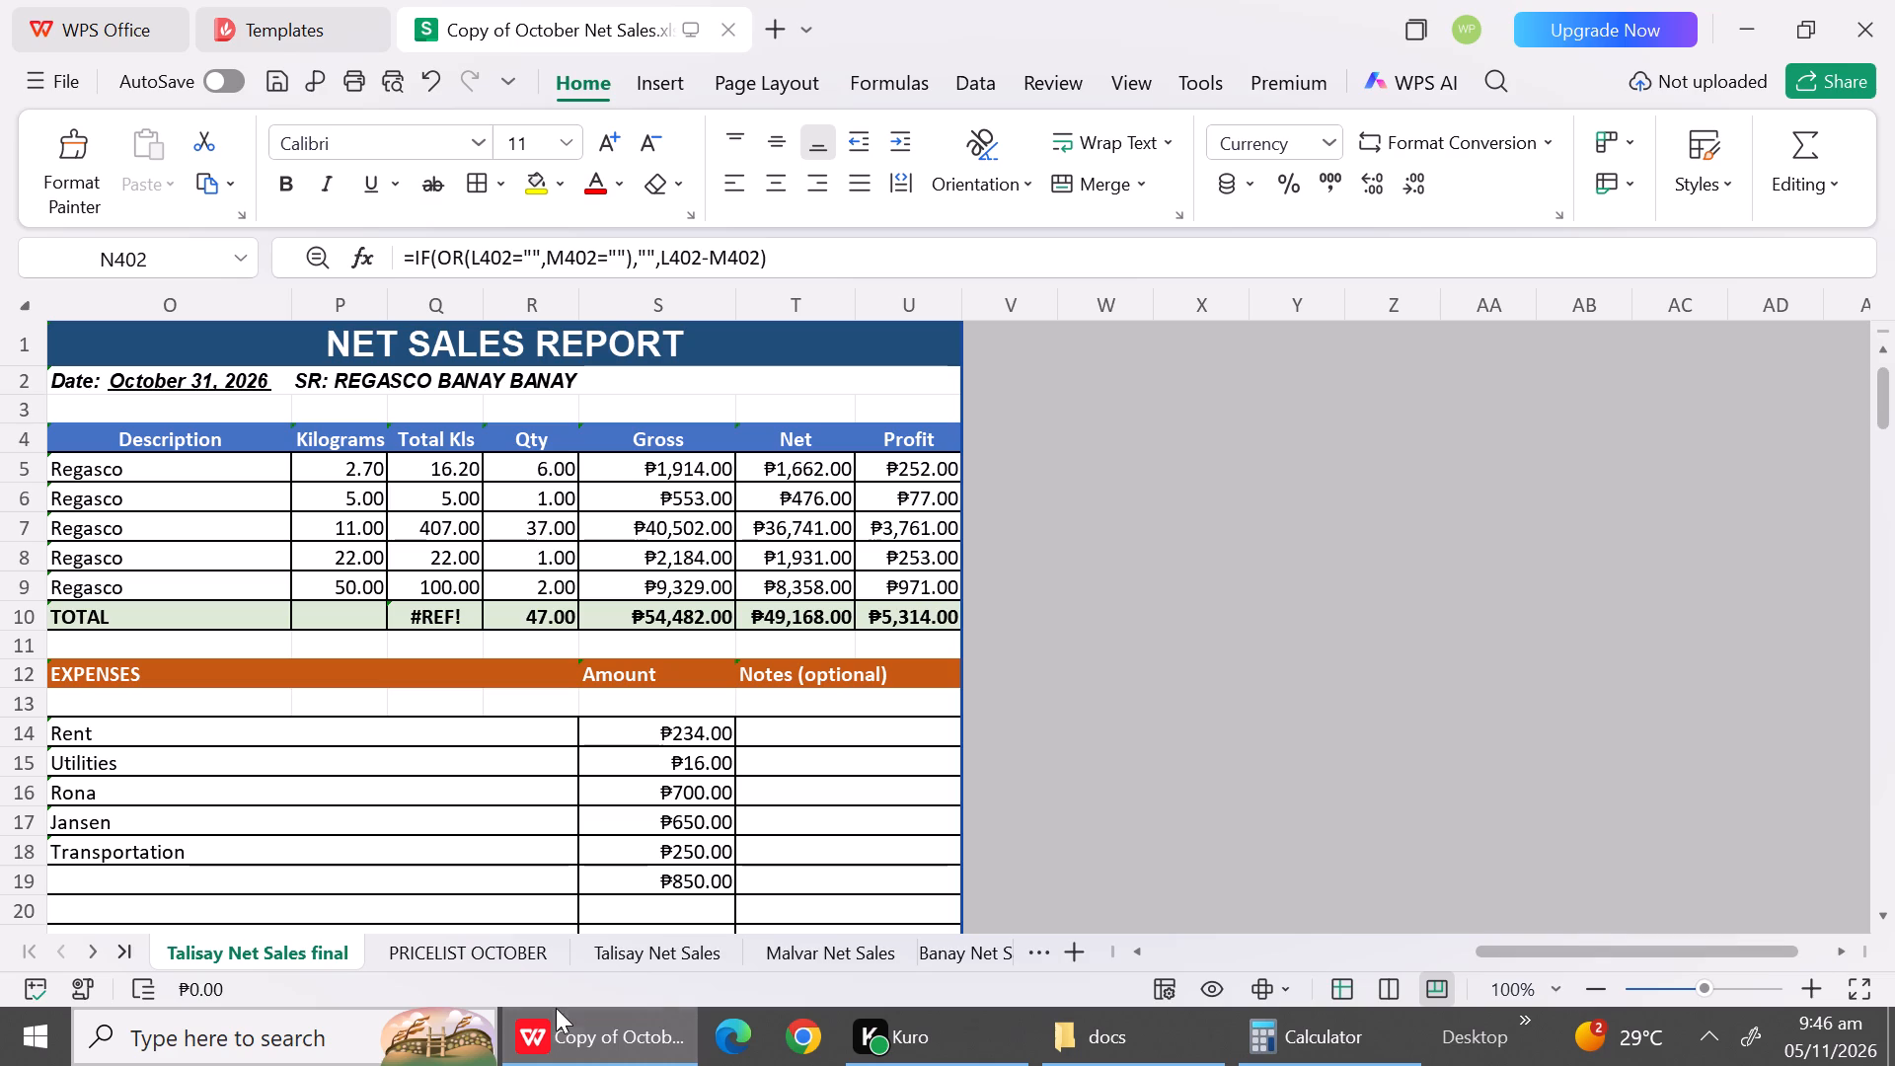
left_click(539, 460)
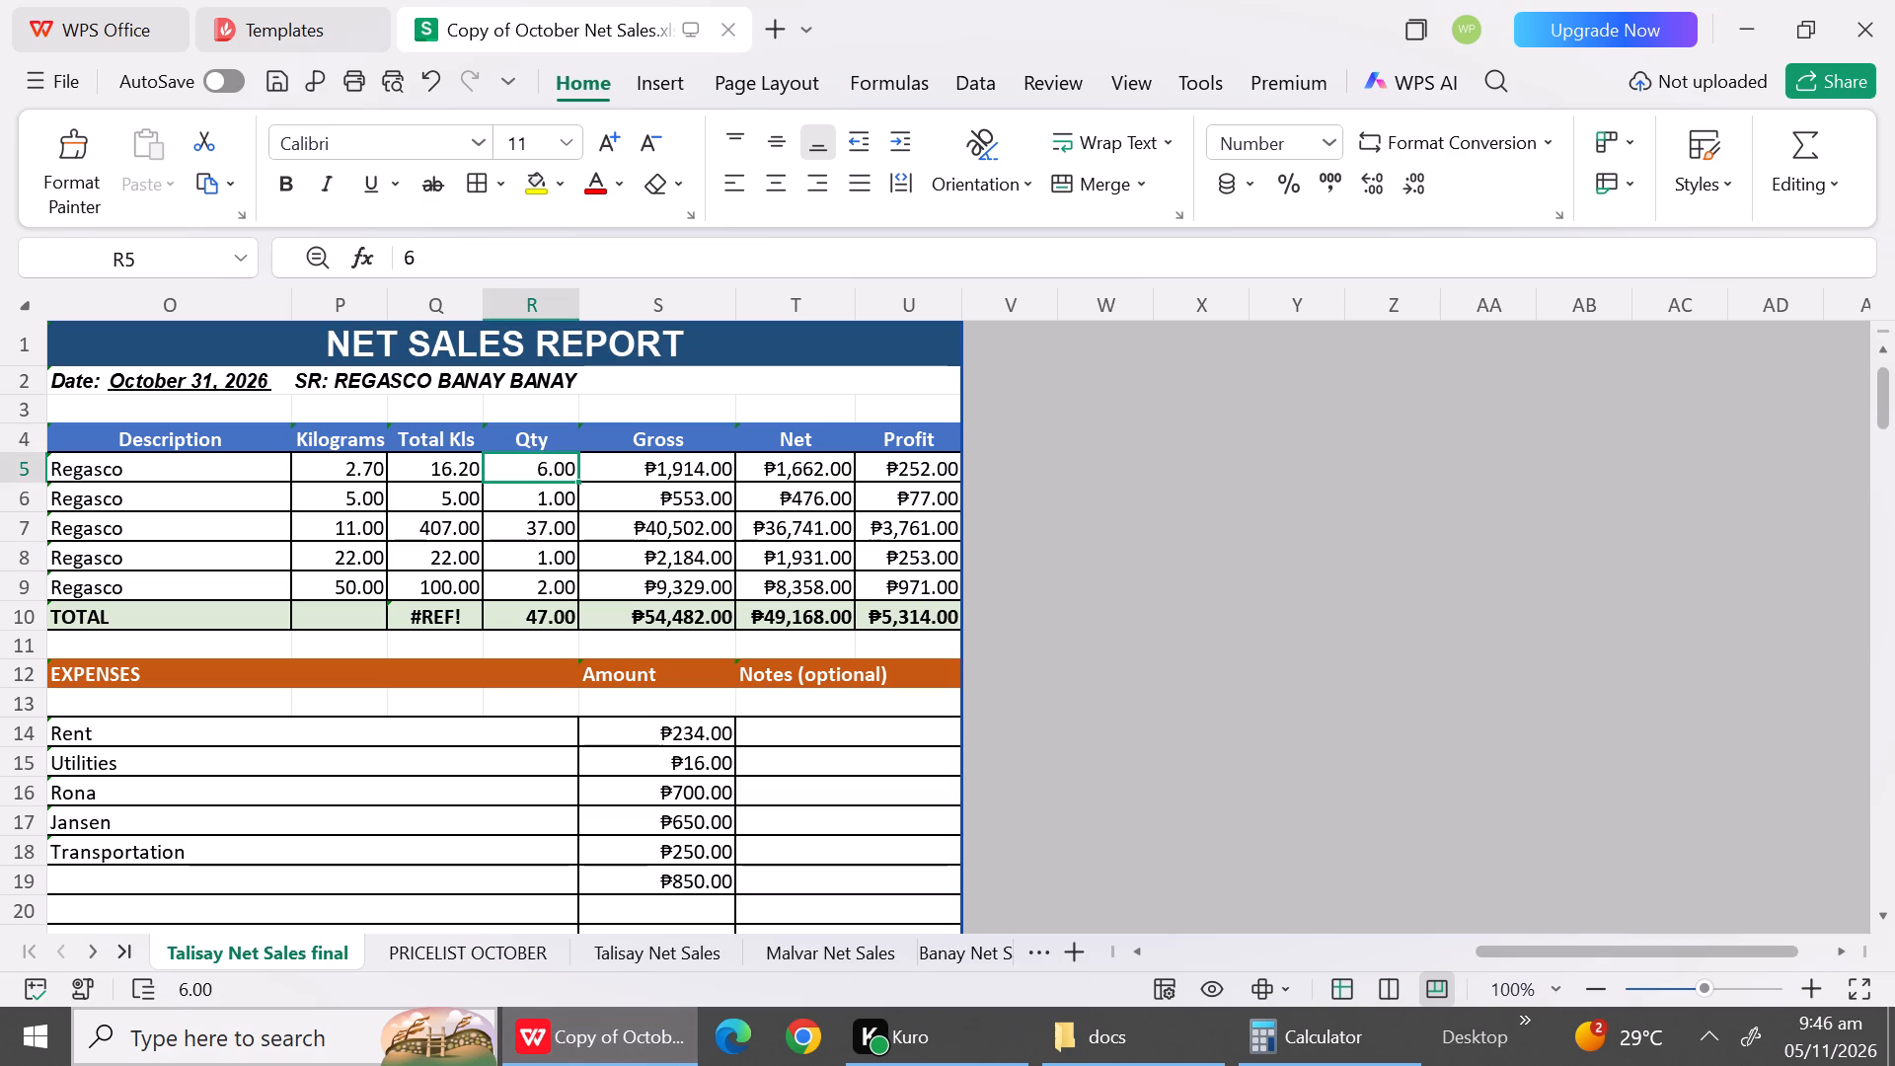
key("1")
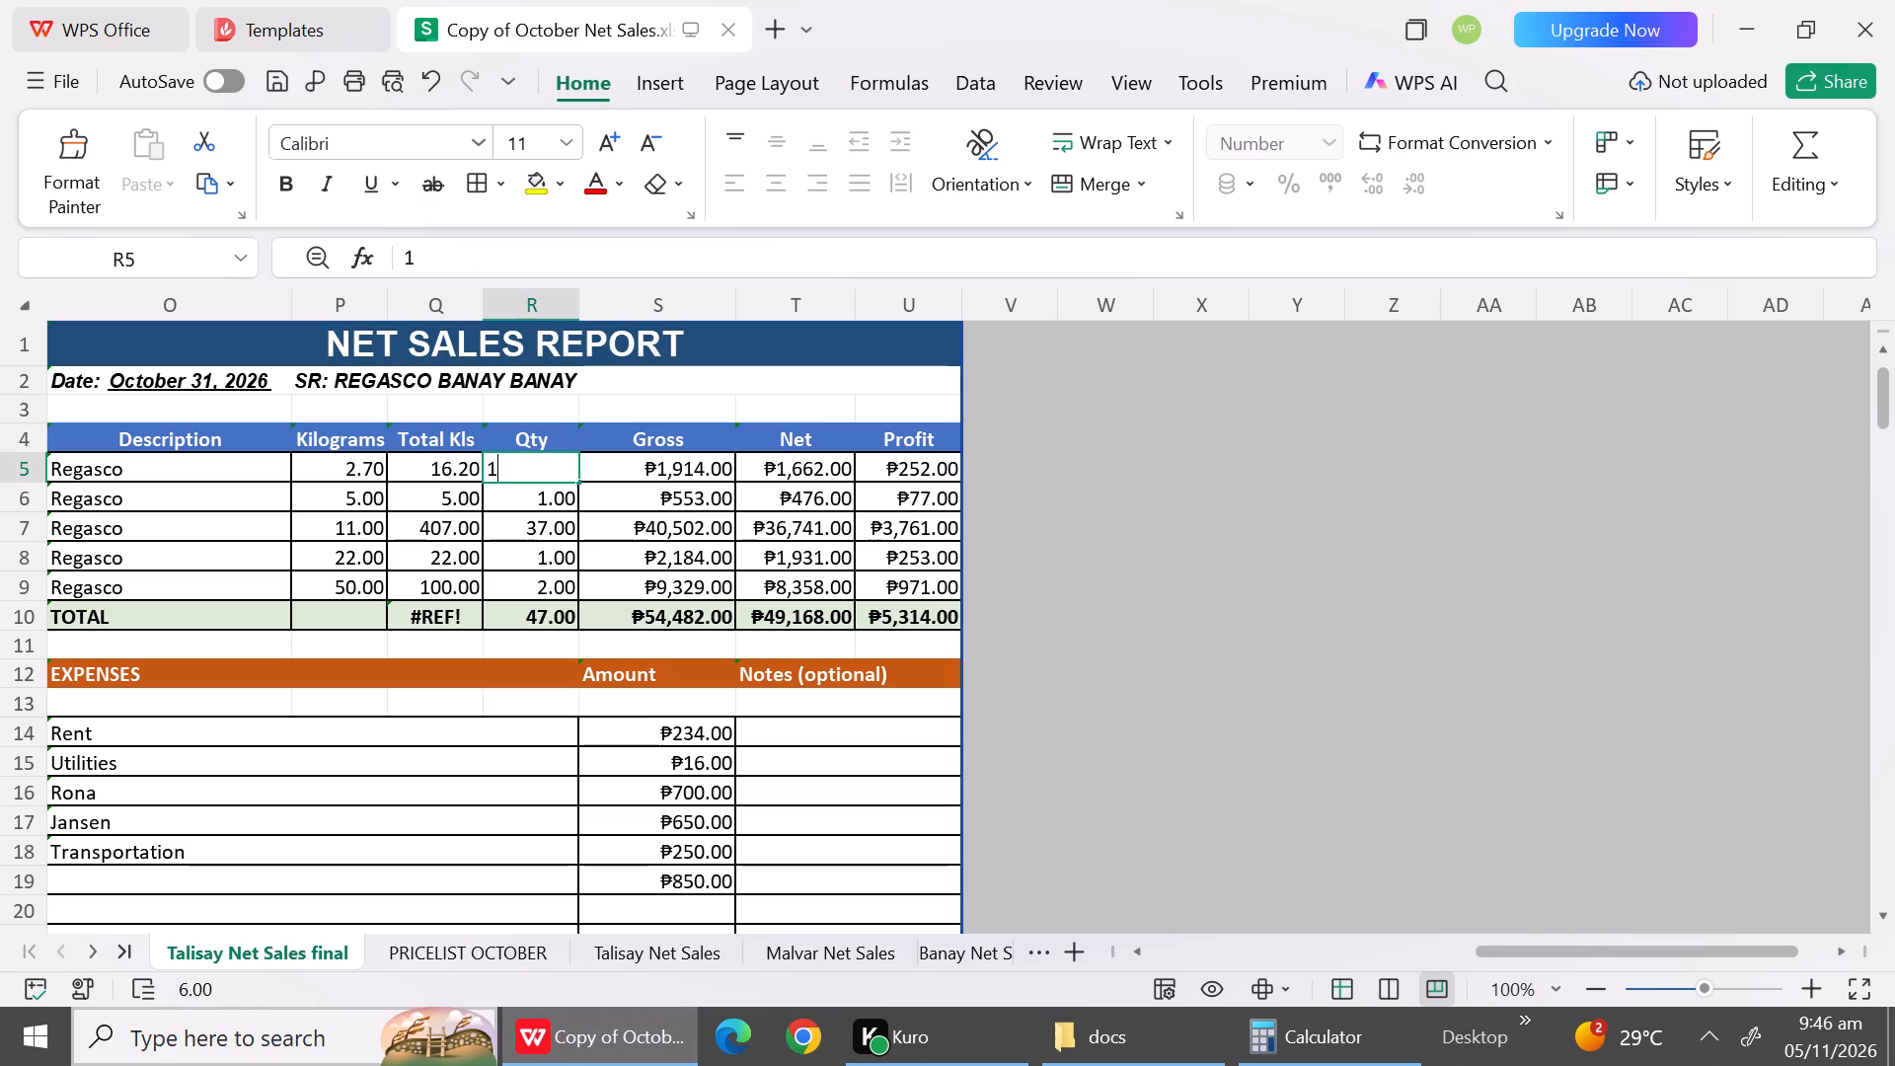
key("Left")
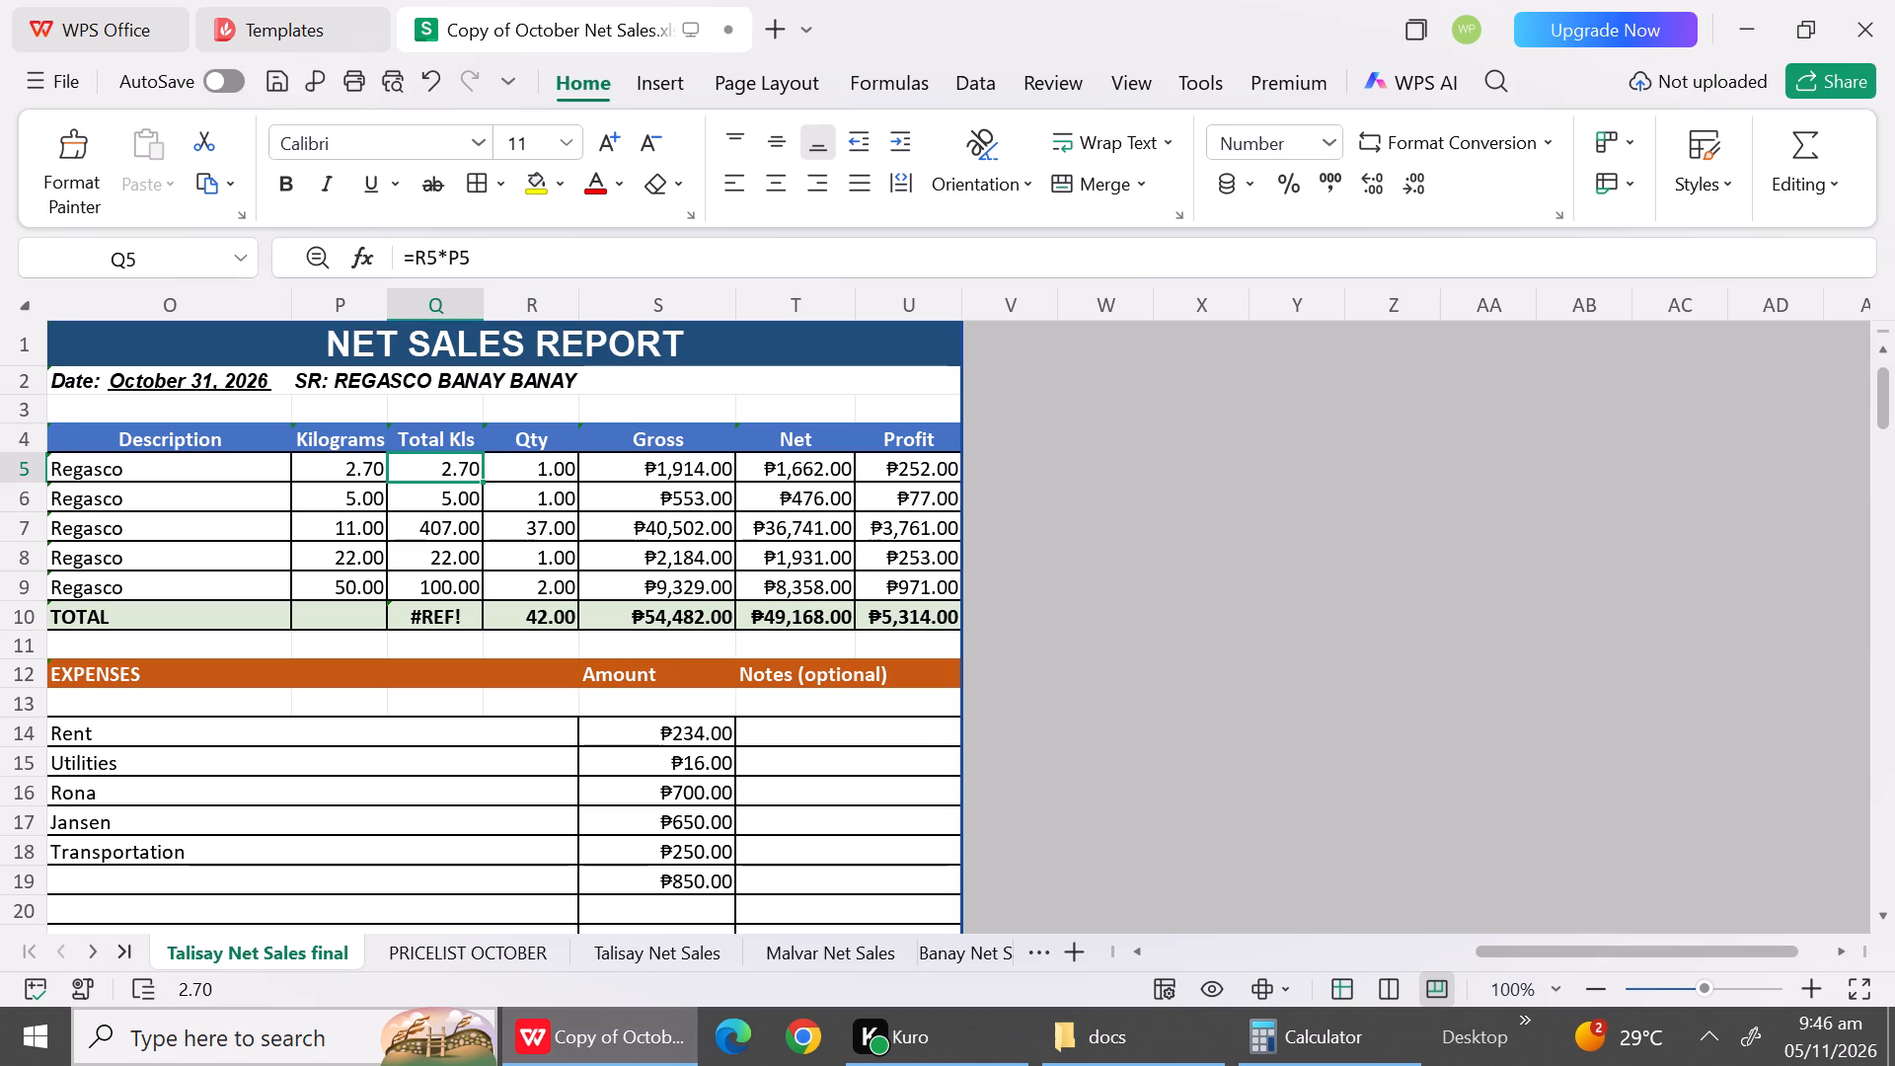
left_click(372, 502)
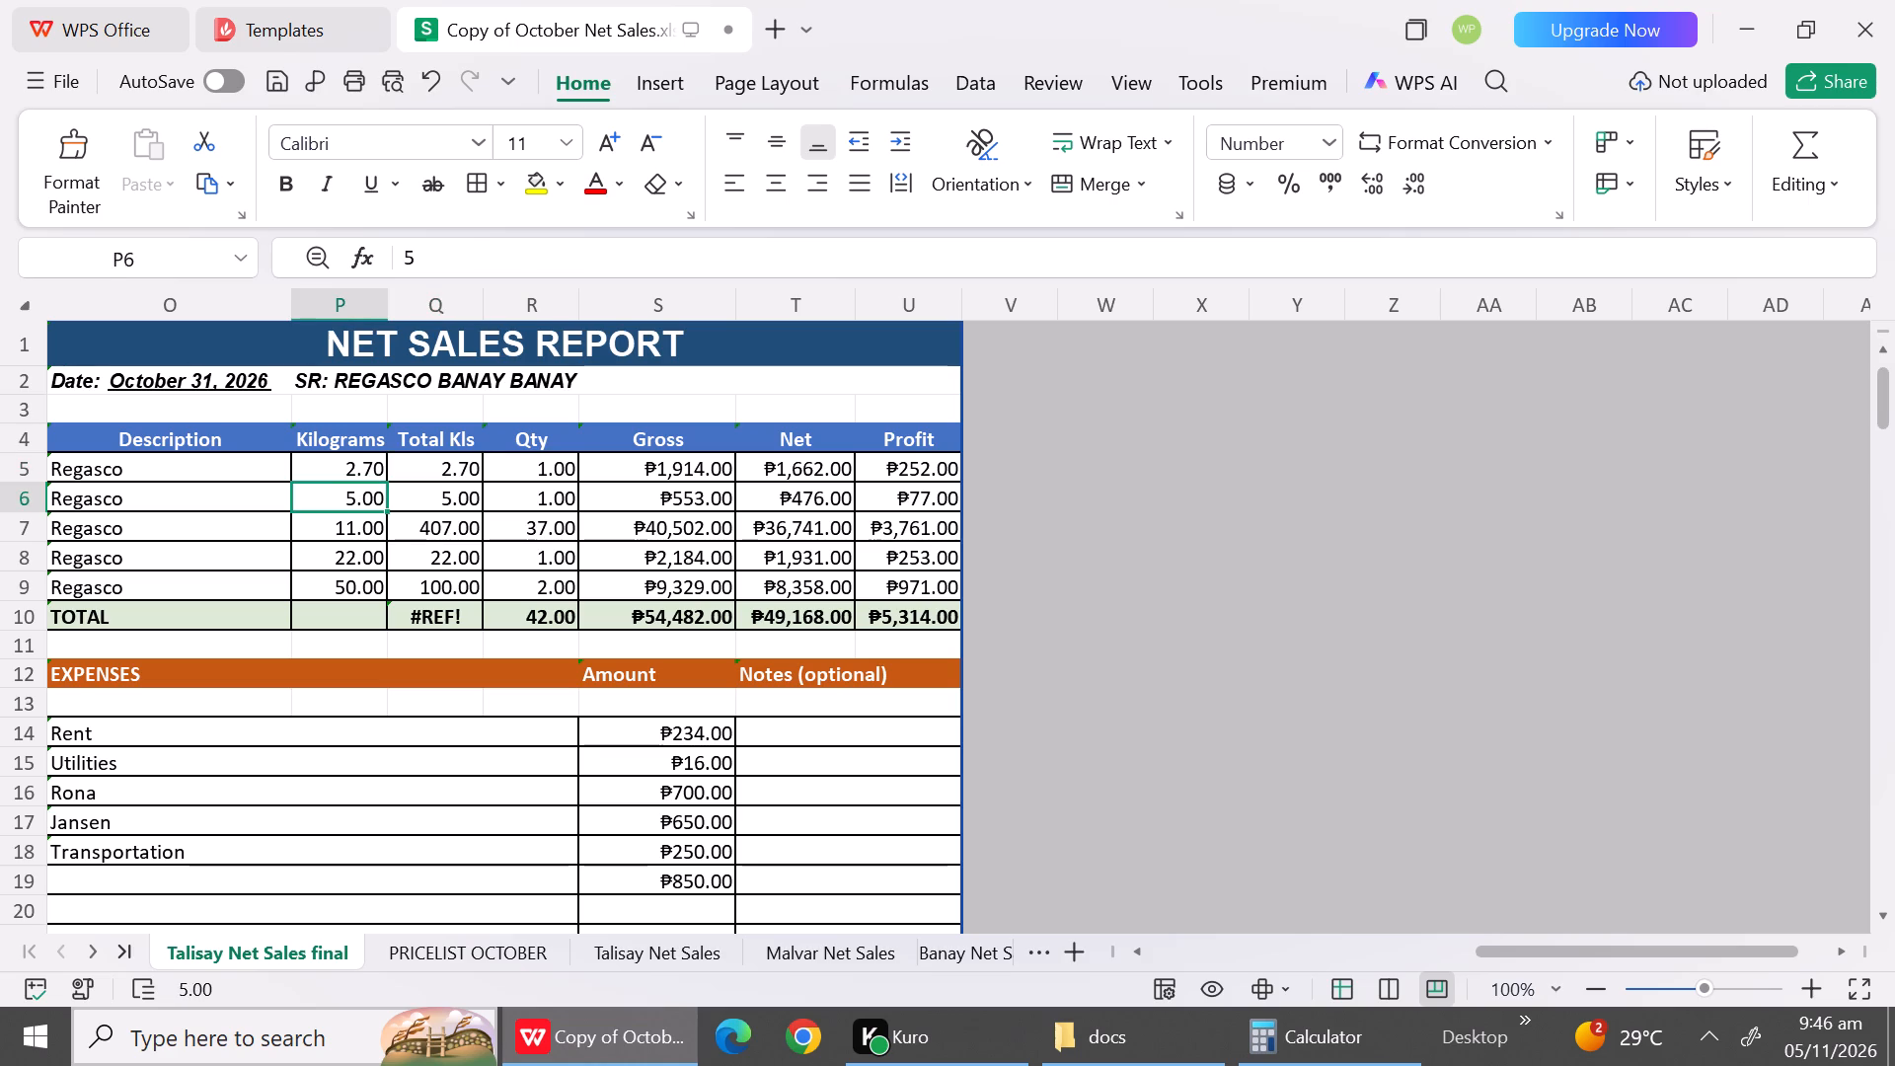
type("11")
key("Right")
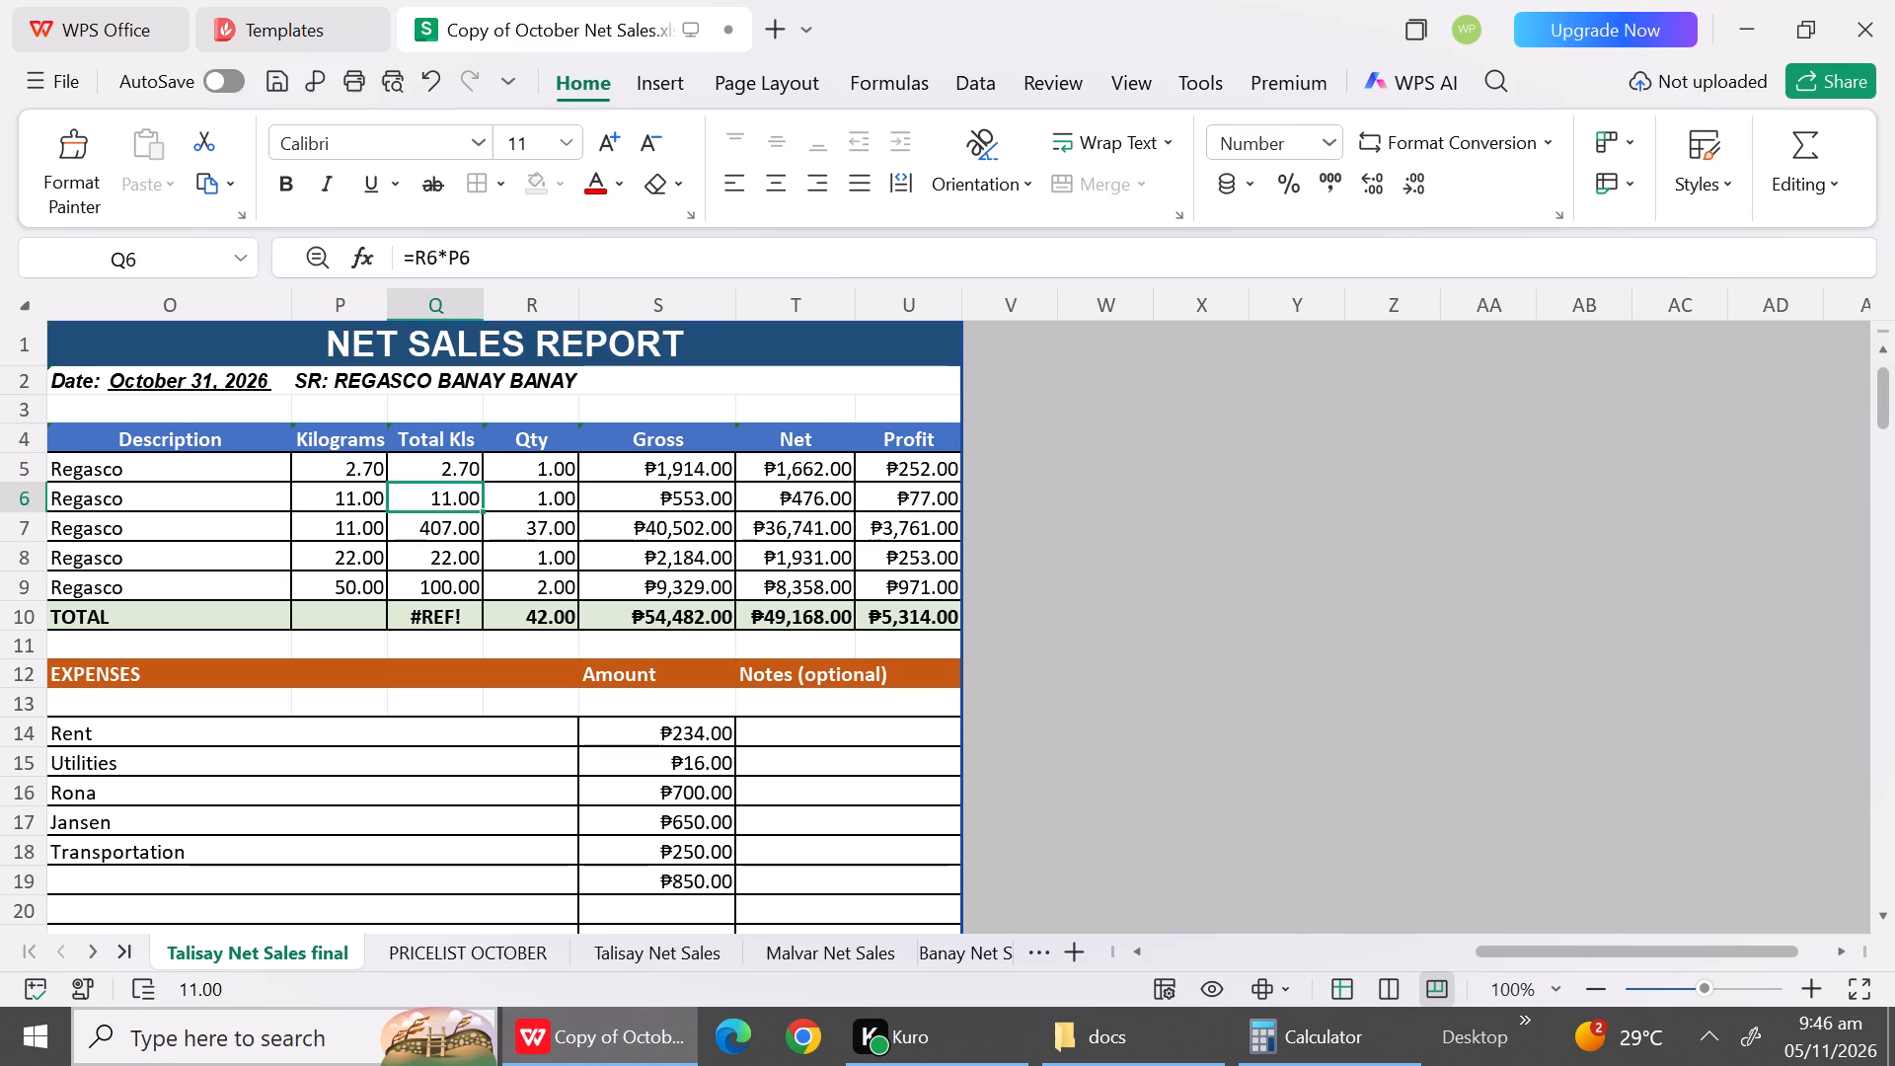
key("Right")
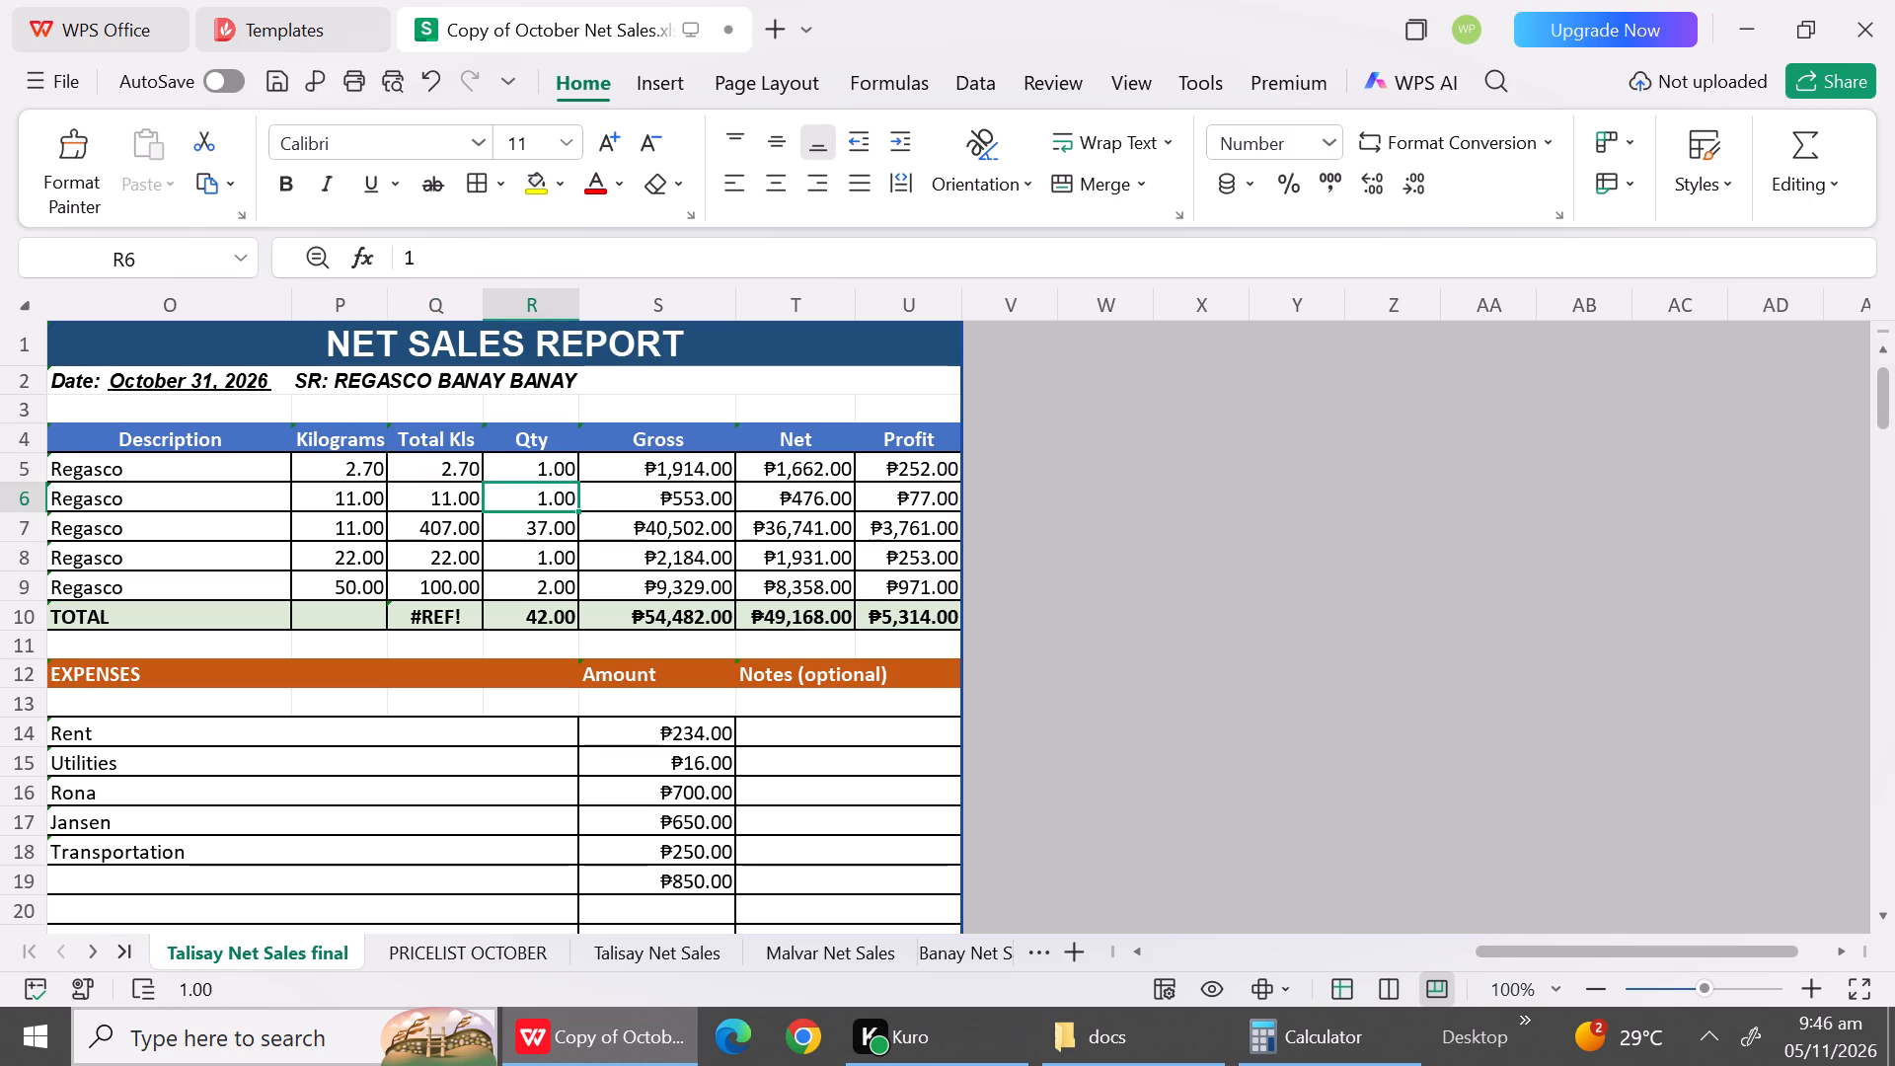
type("11")
Set the October 31 gross values to 366 for the 2.70 kg row and 15279 for the second Regasco row.
left_click(668, 472)
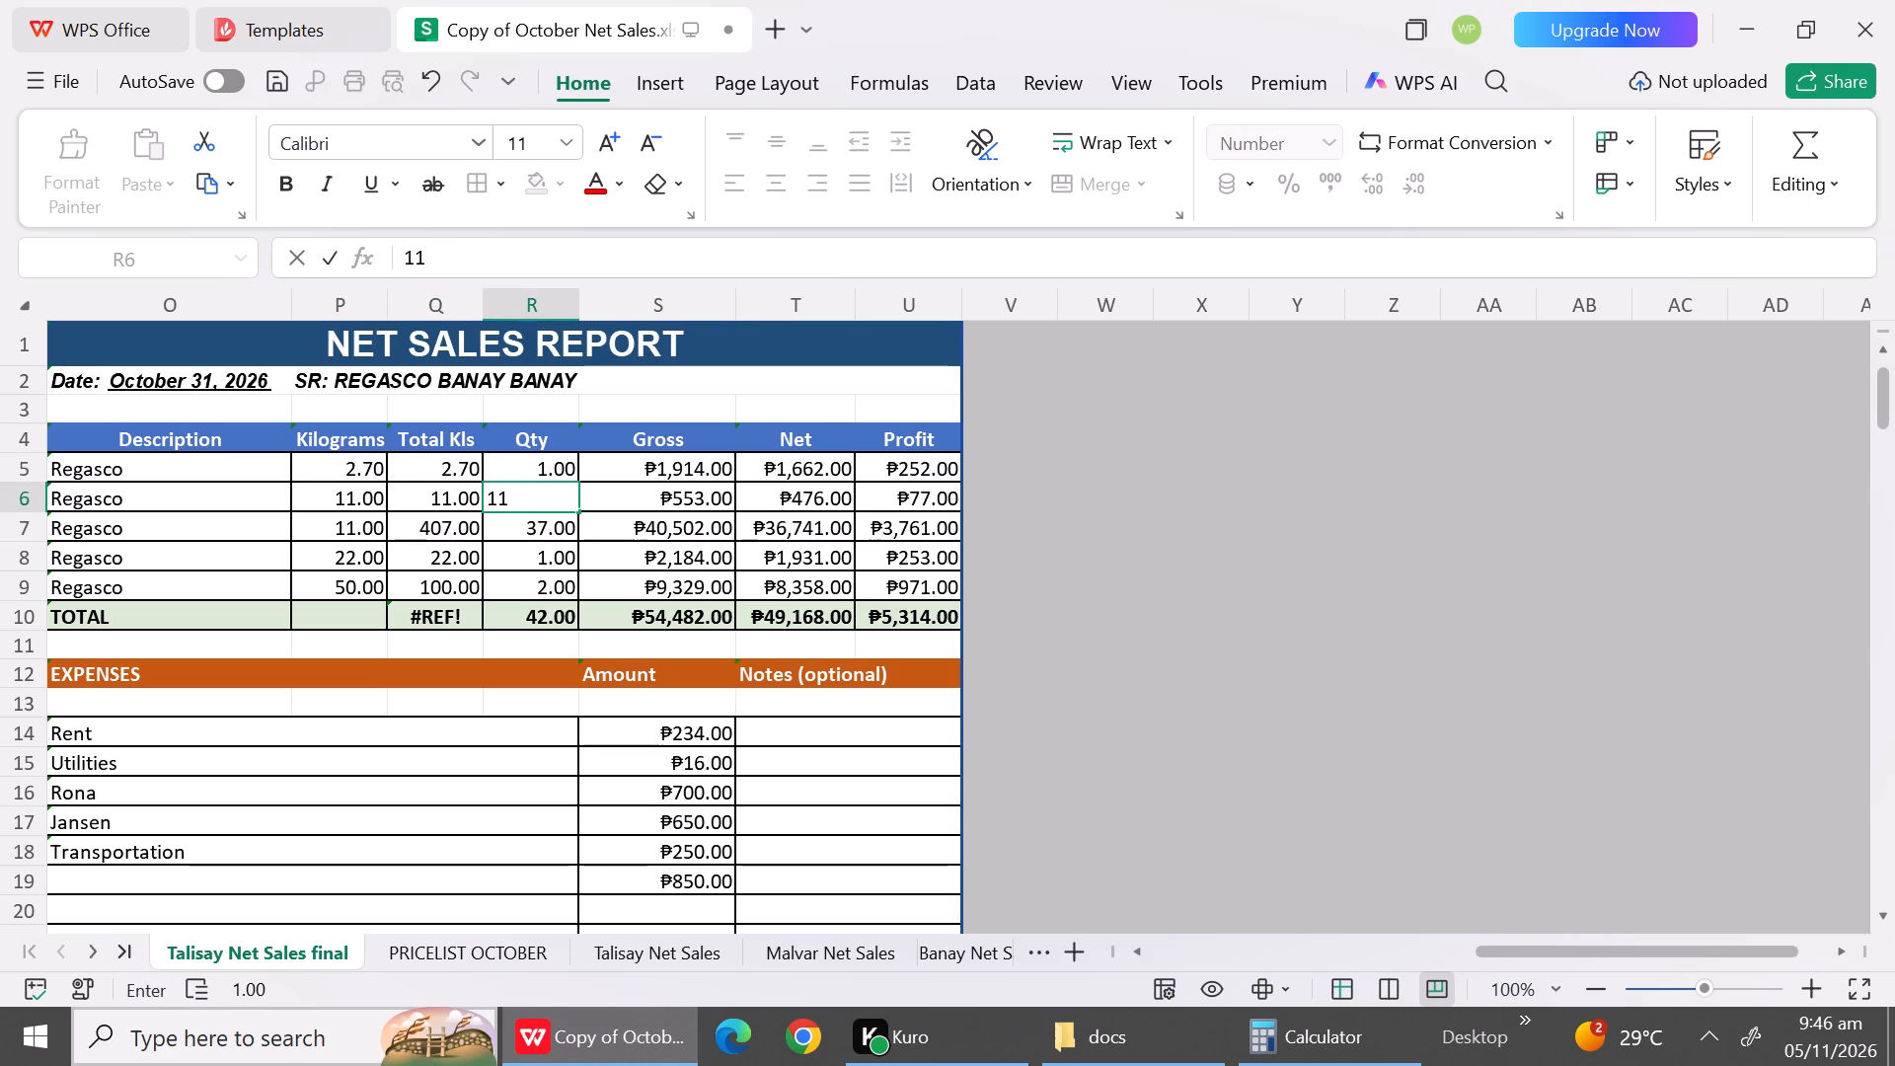
key("3")
type("66")
left_click(682, 505)
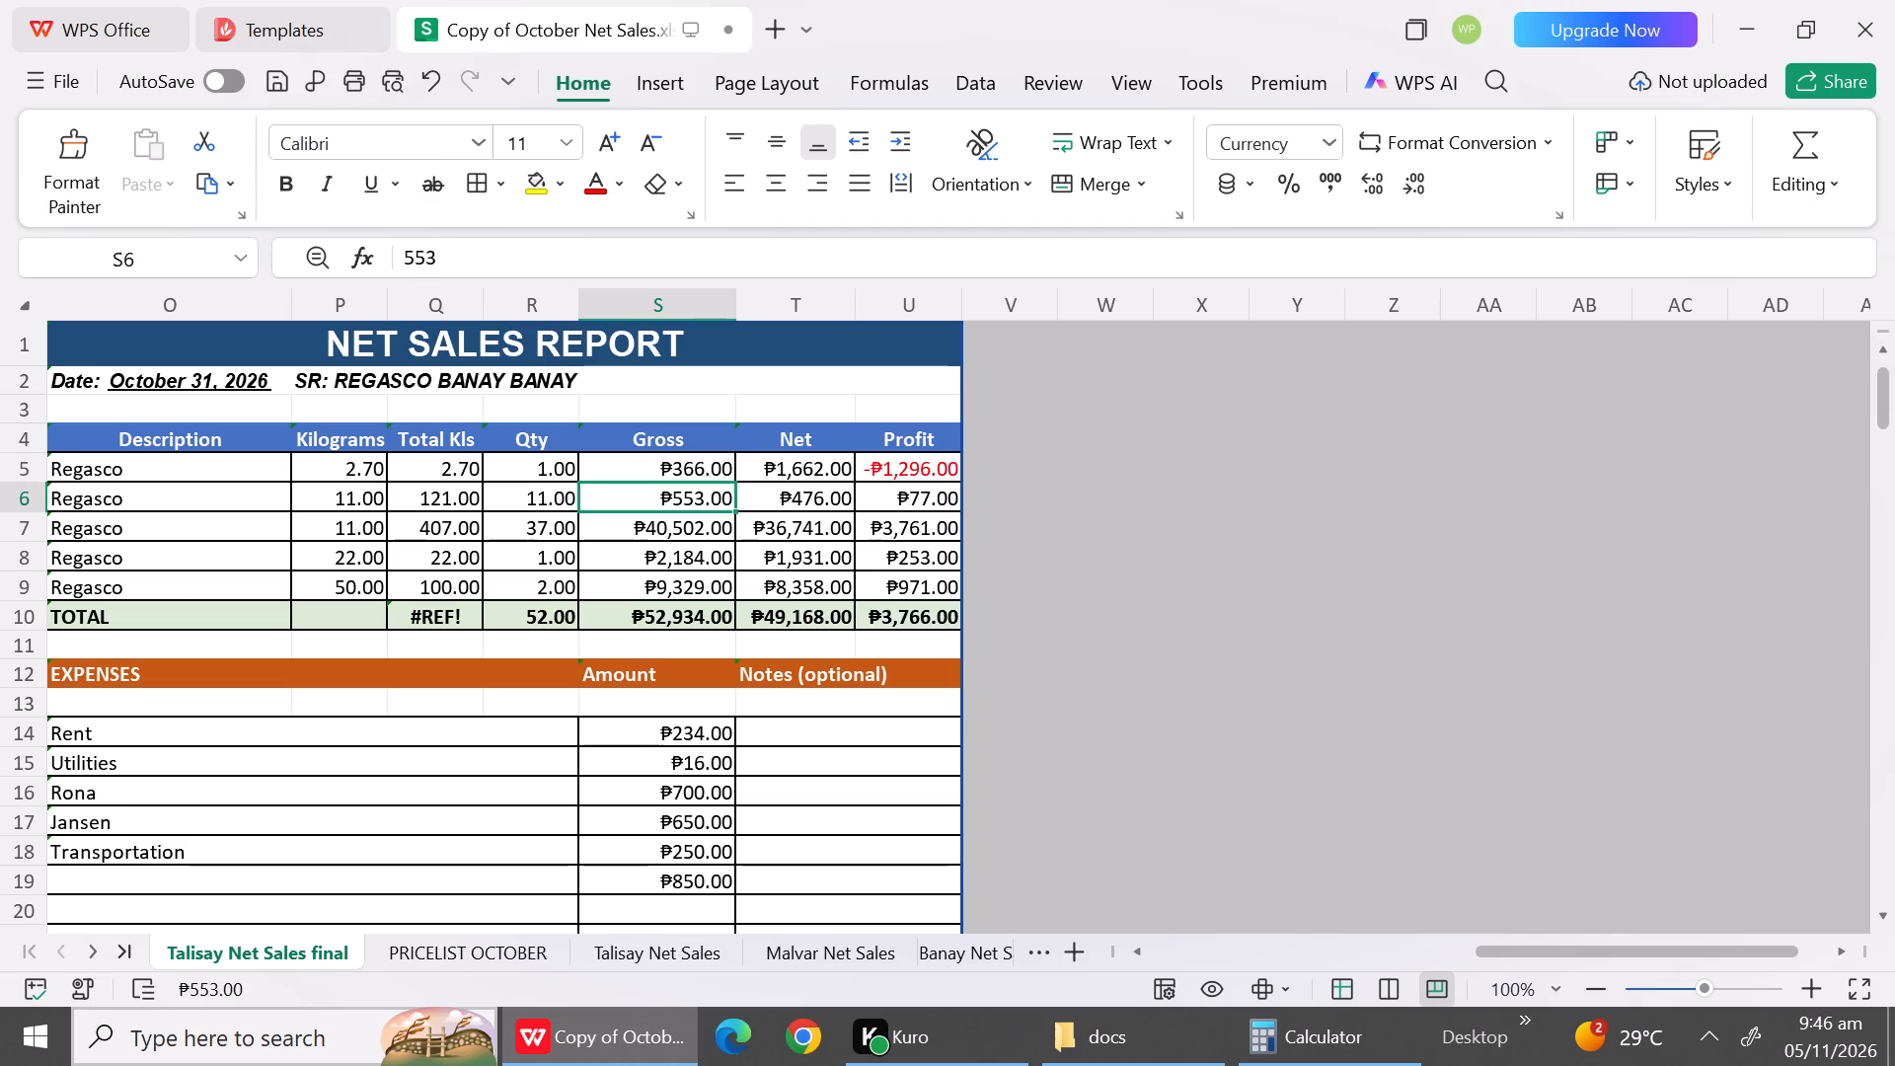
type("15")
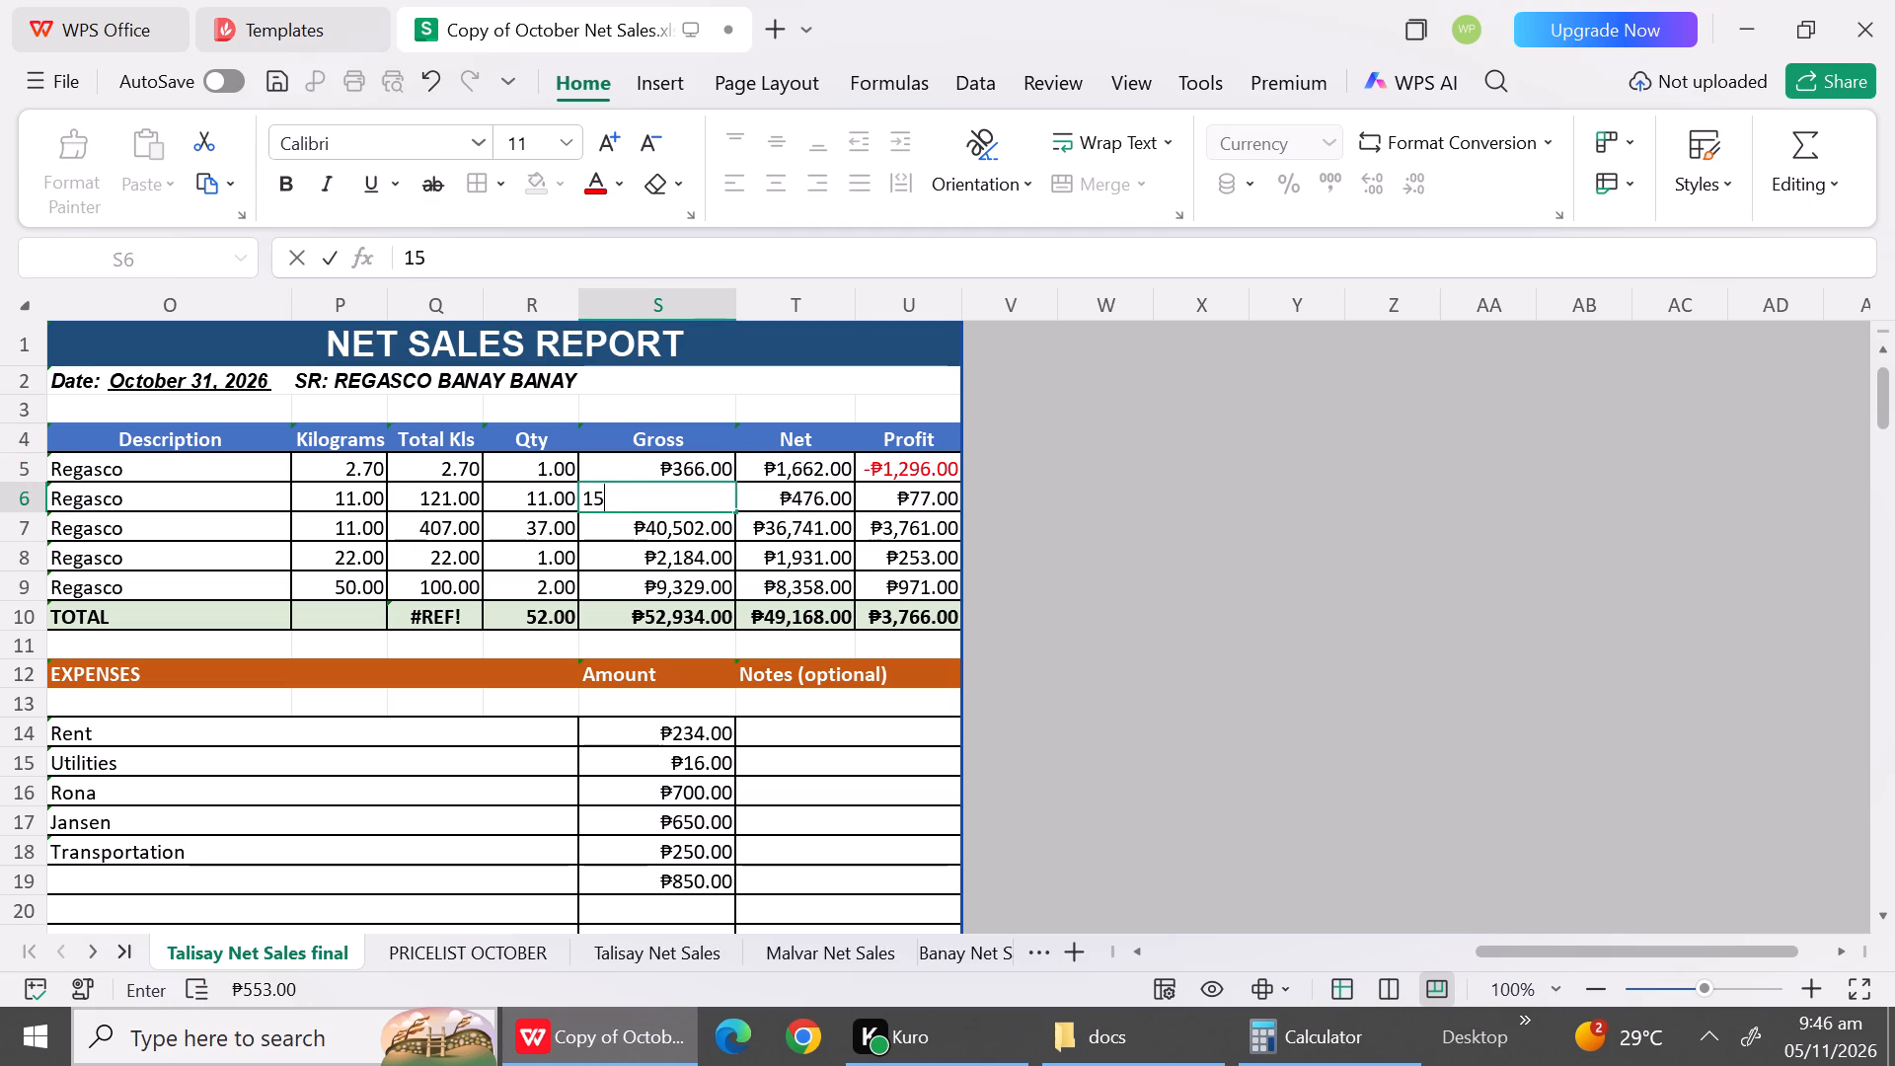
type("279")
Enter 316 as the net of the 2.70 kg Regasco row in the October 31 report.
left_click(794, 470)
type("31")
key("6")
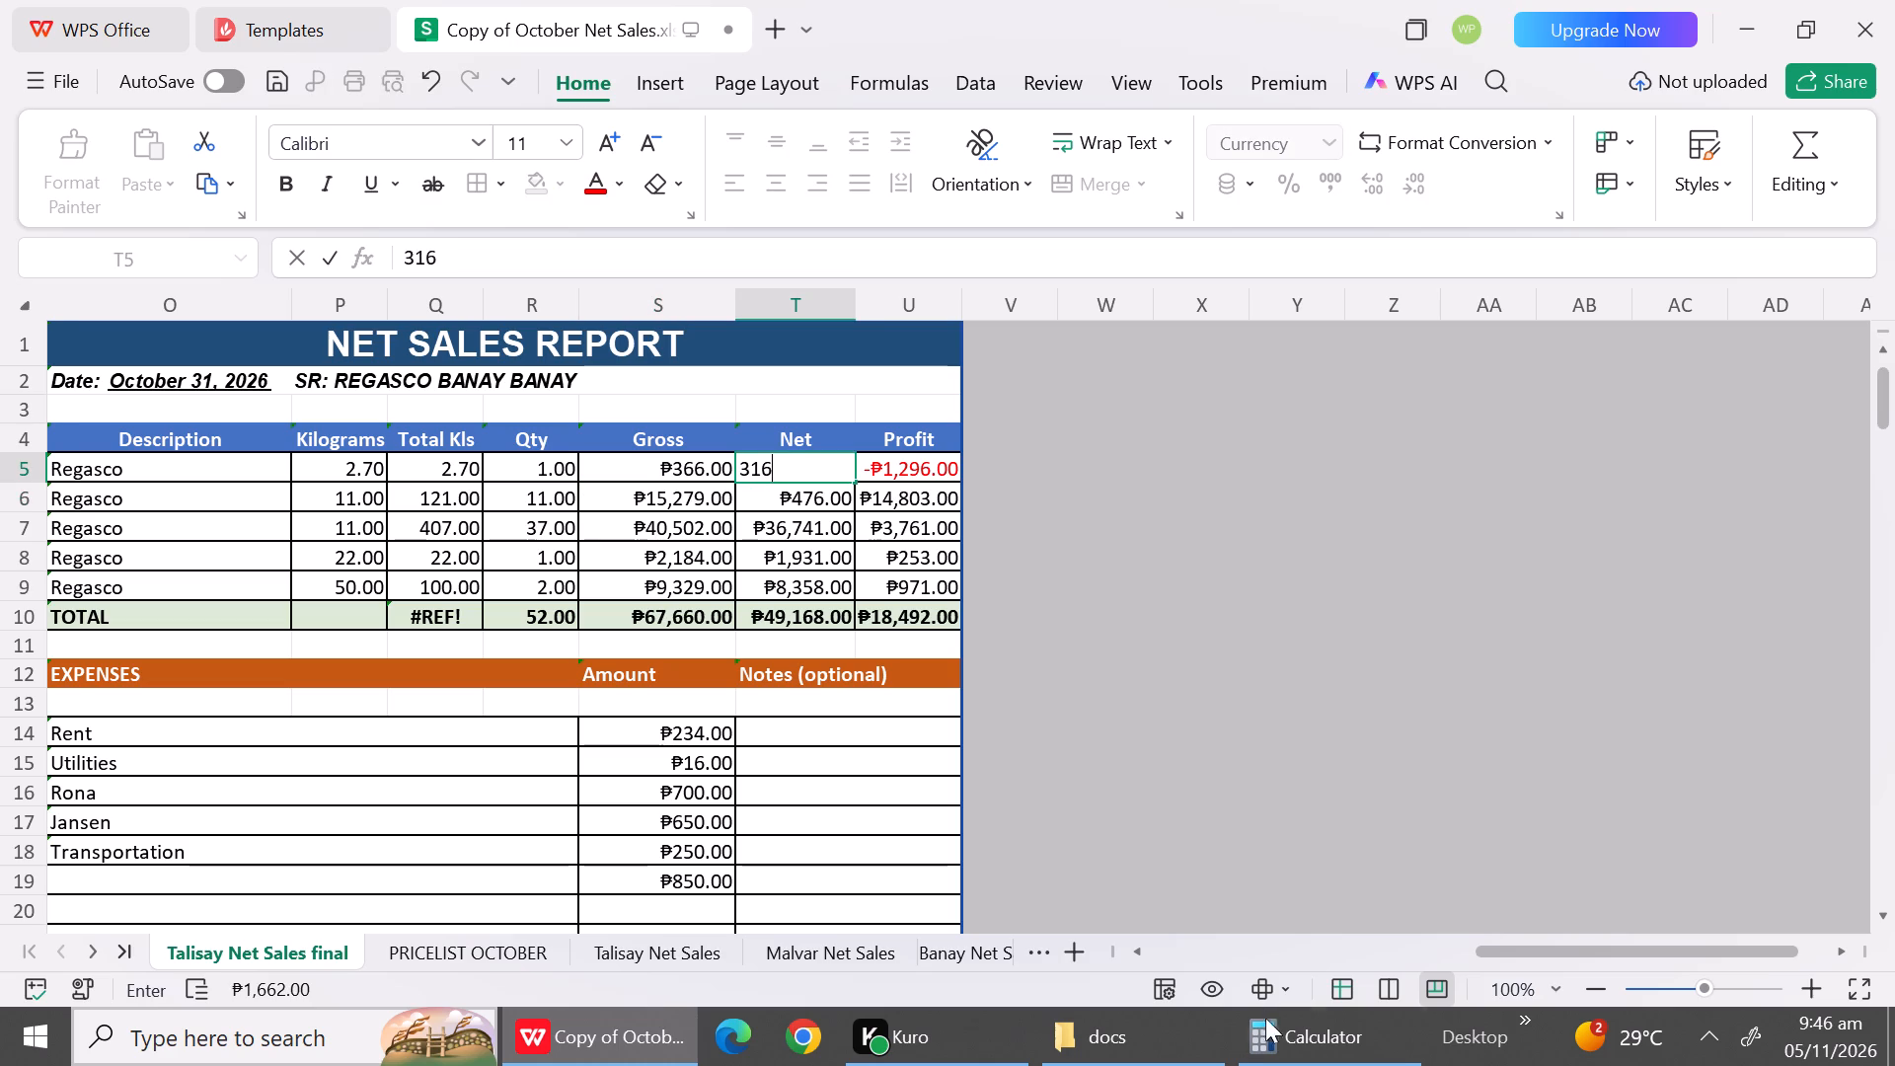
Switch to Calculator and multiply 1186 by 11 for the second Regasco row's net.
left_click(1286, 1044)
left_click(1299, 409)
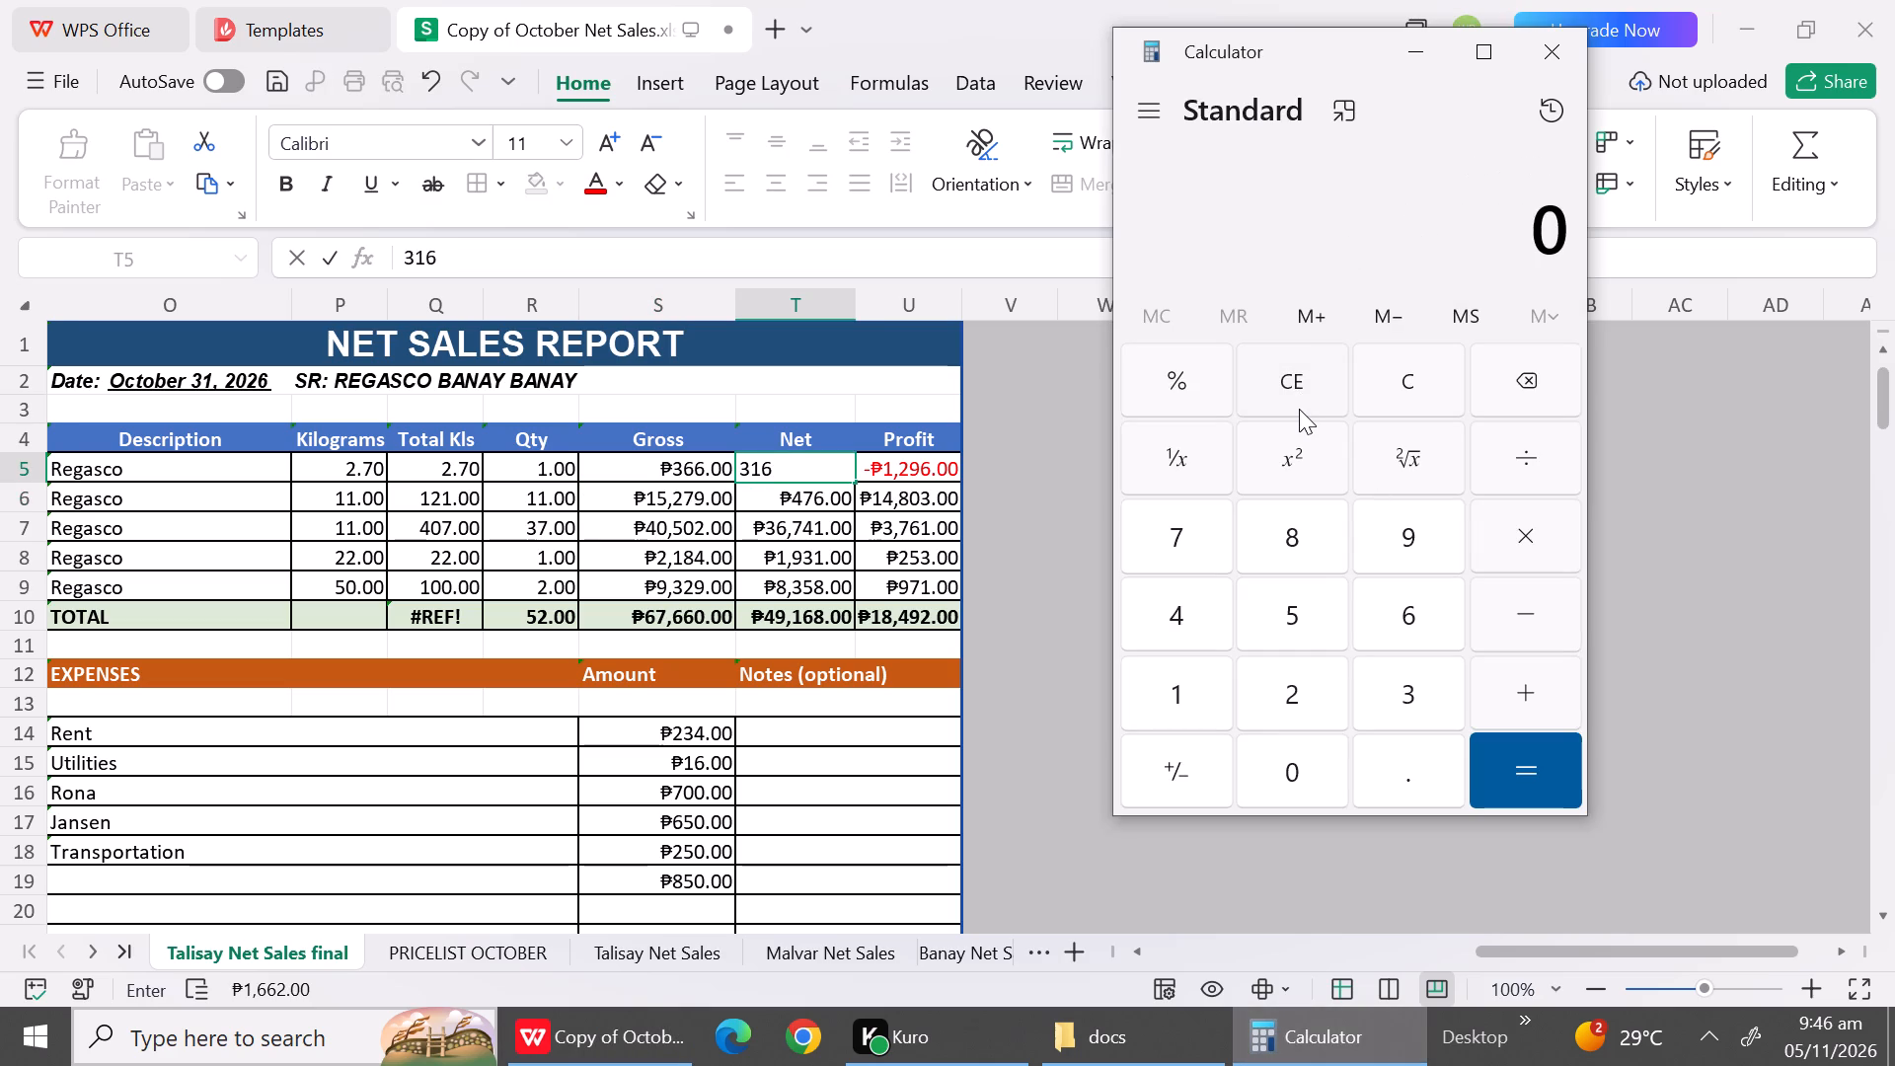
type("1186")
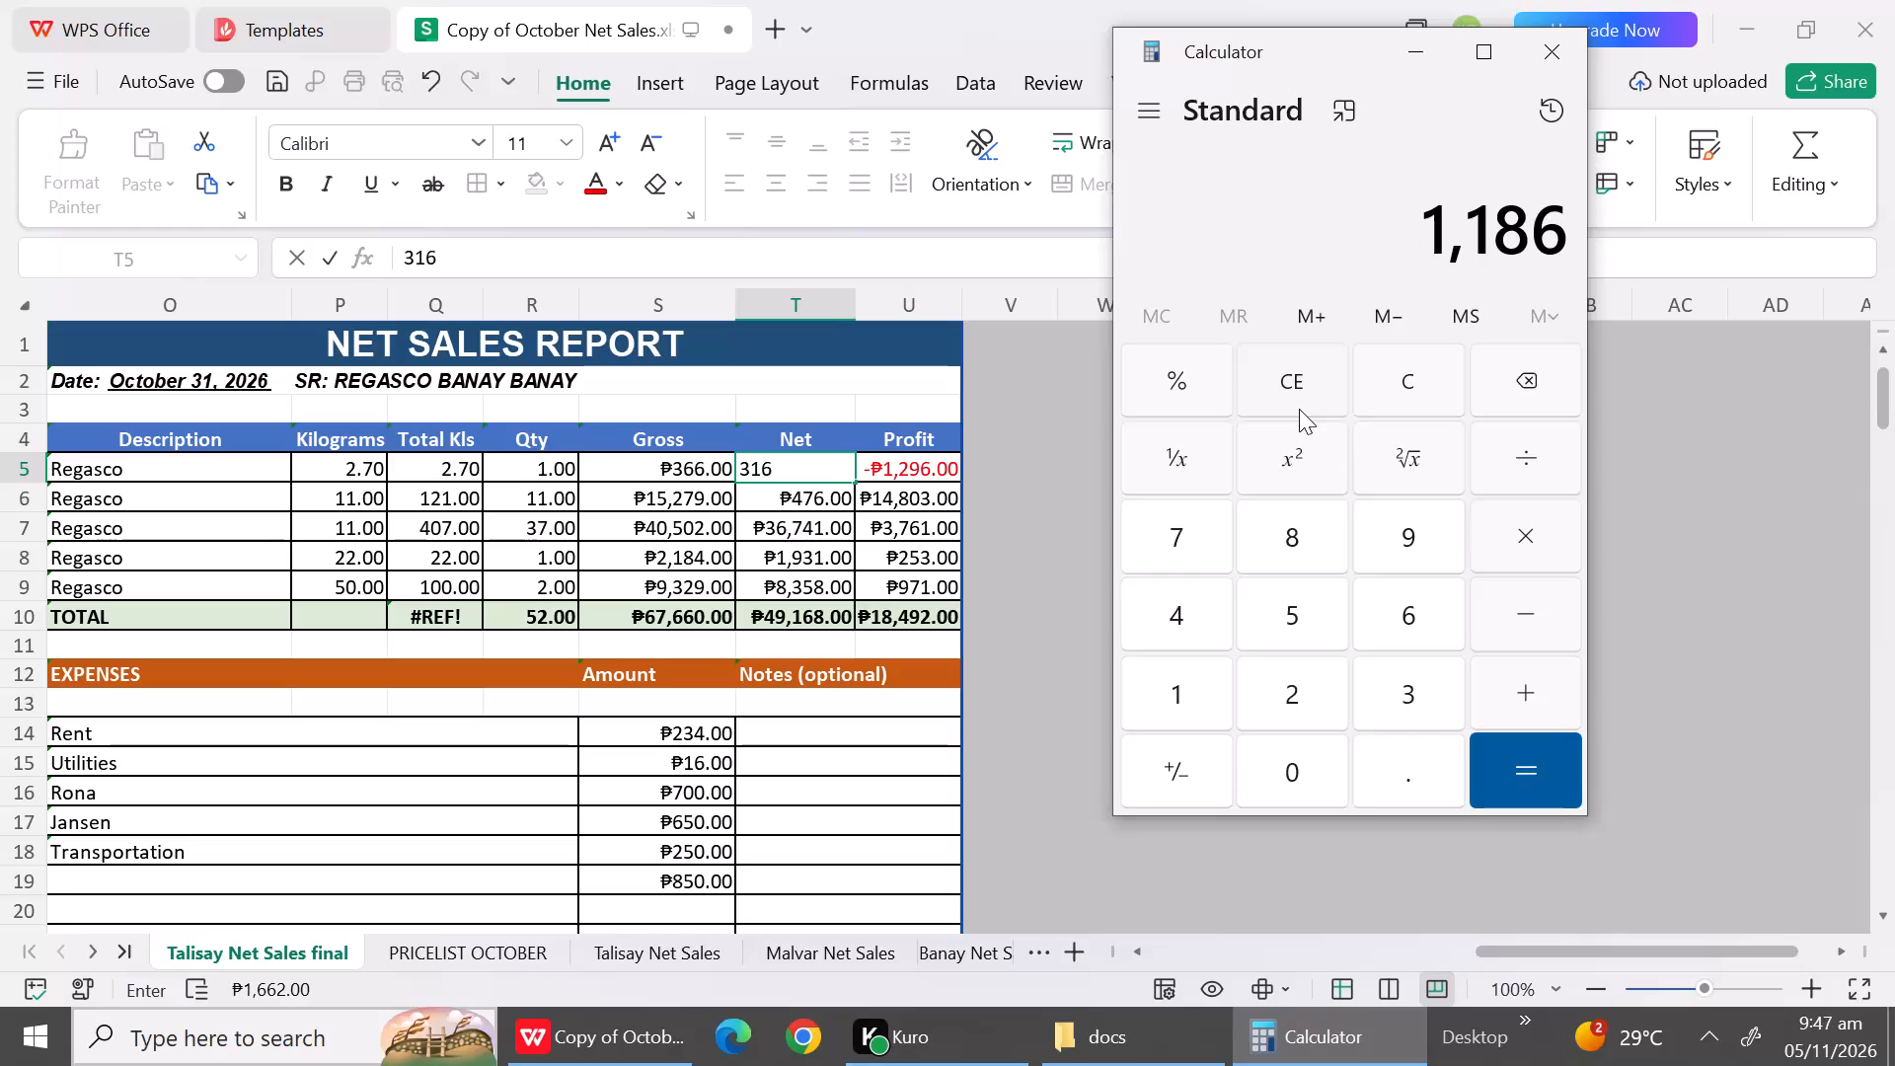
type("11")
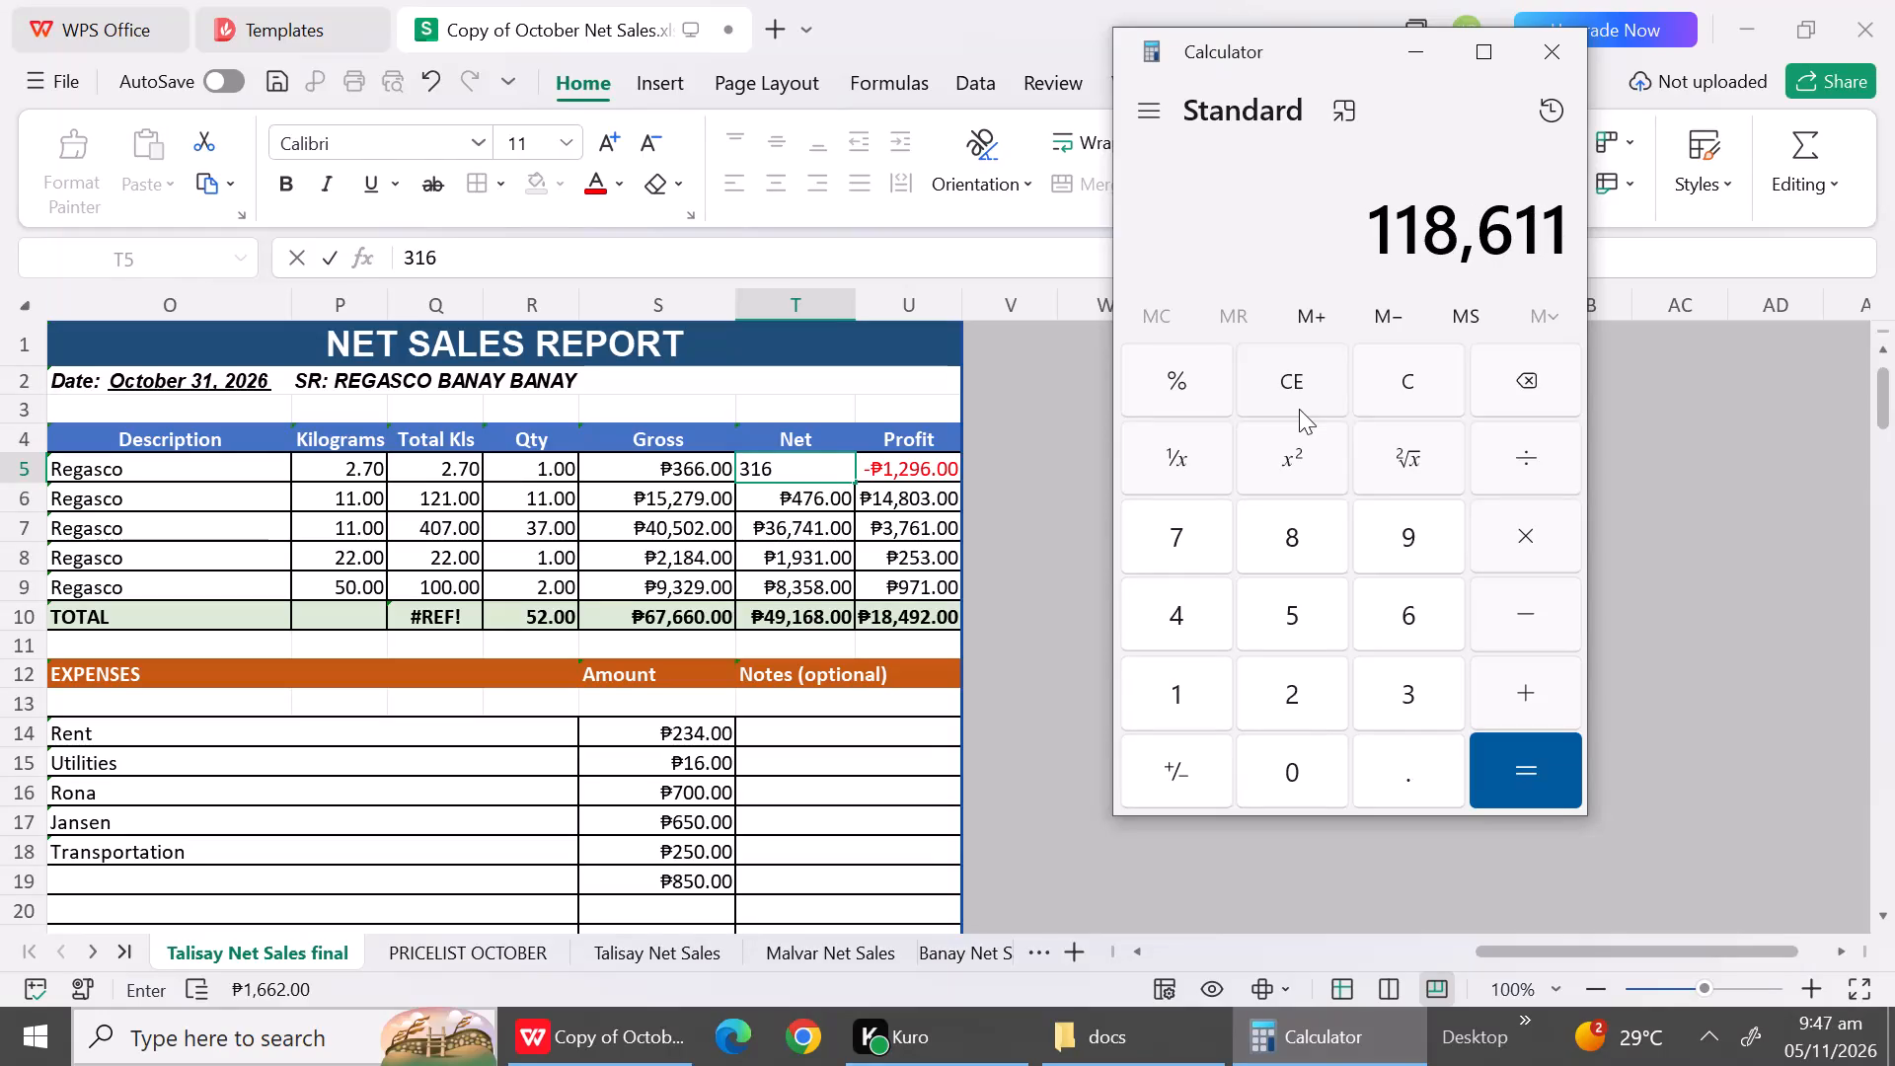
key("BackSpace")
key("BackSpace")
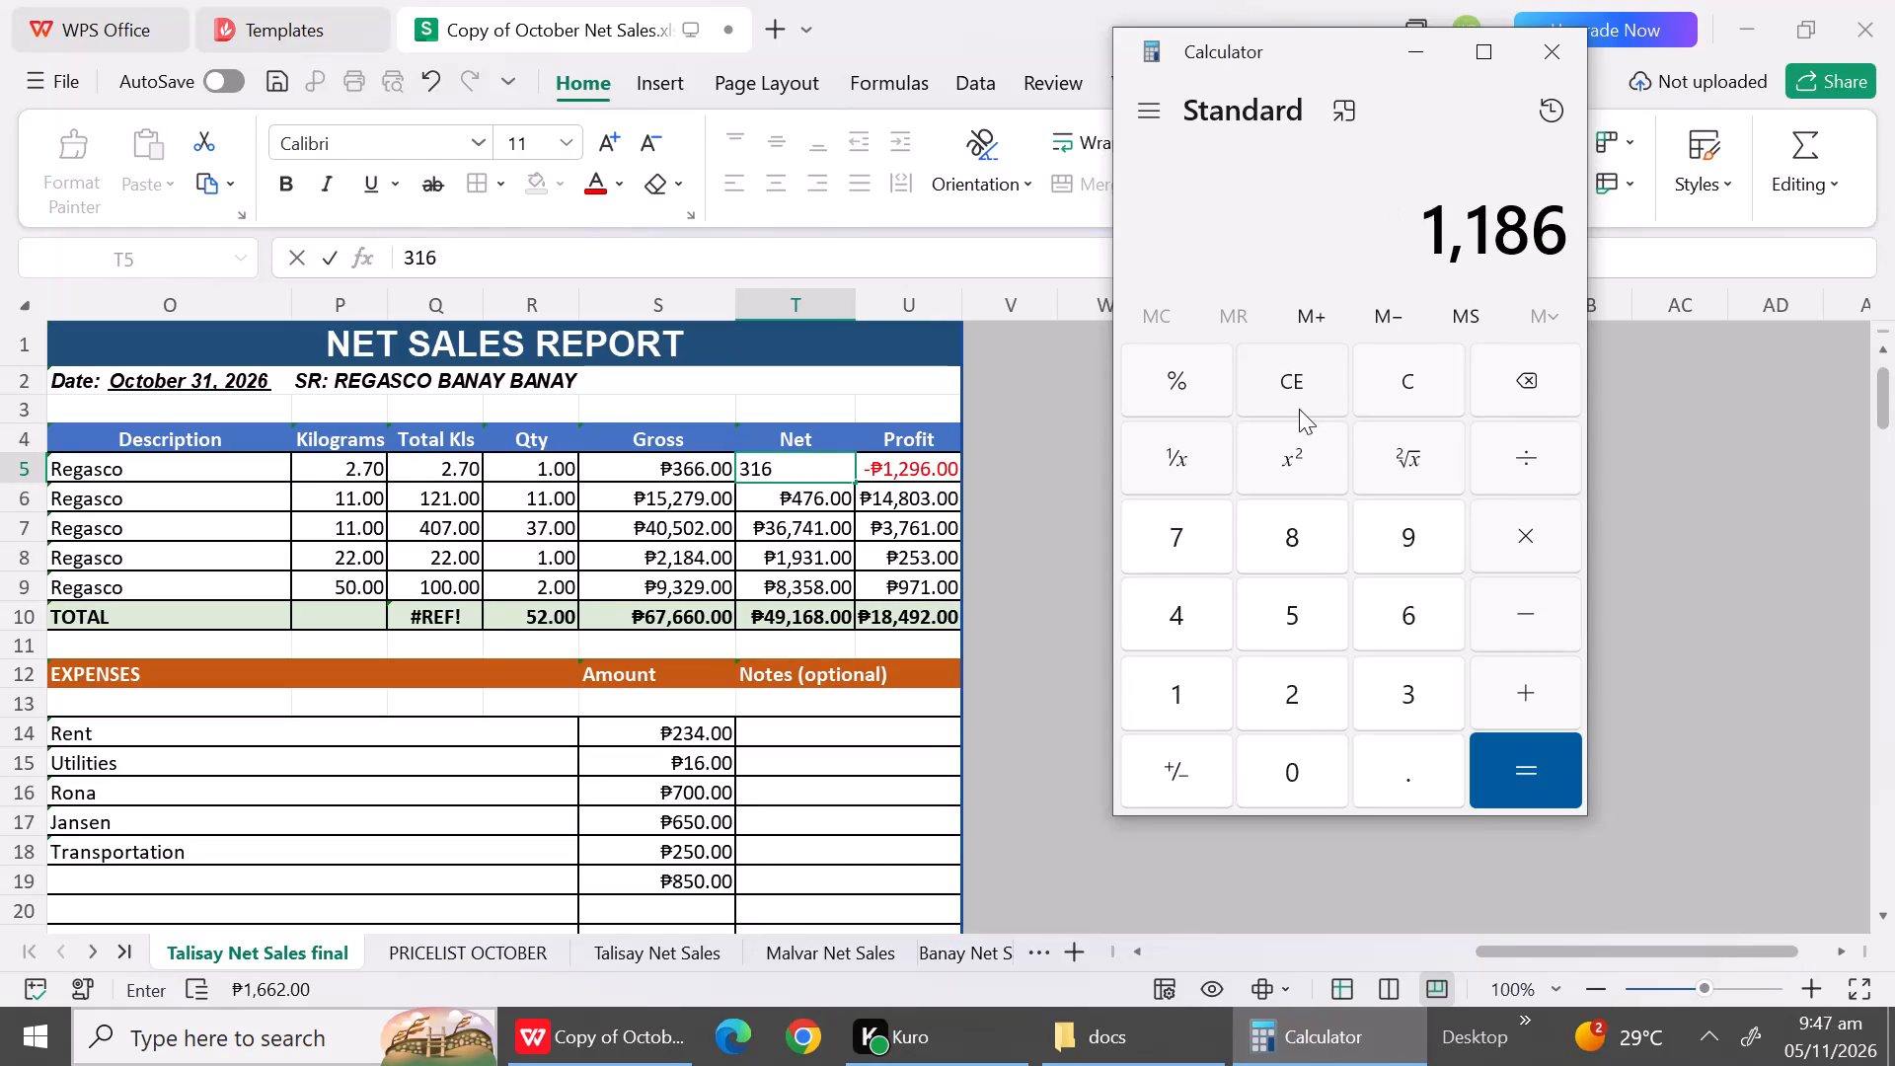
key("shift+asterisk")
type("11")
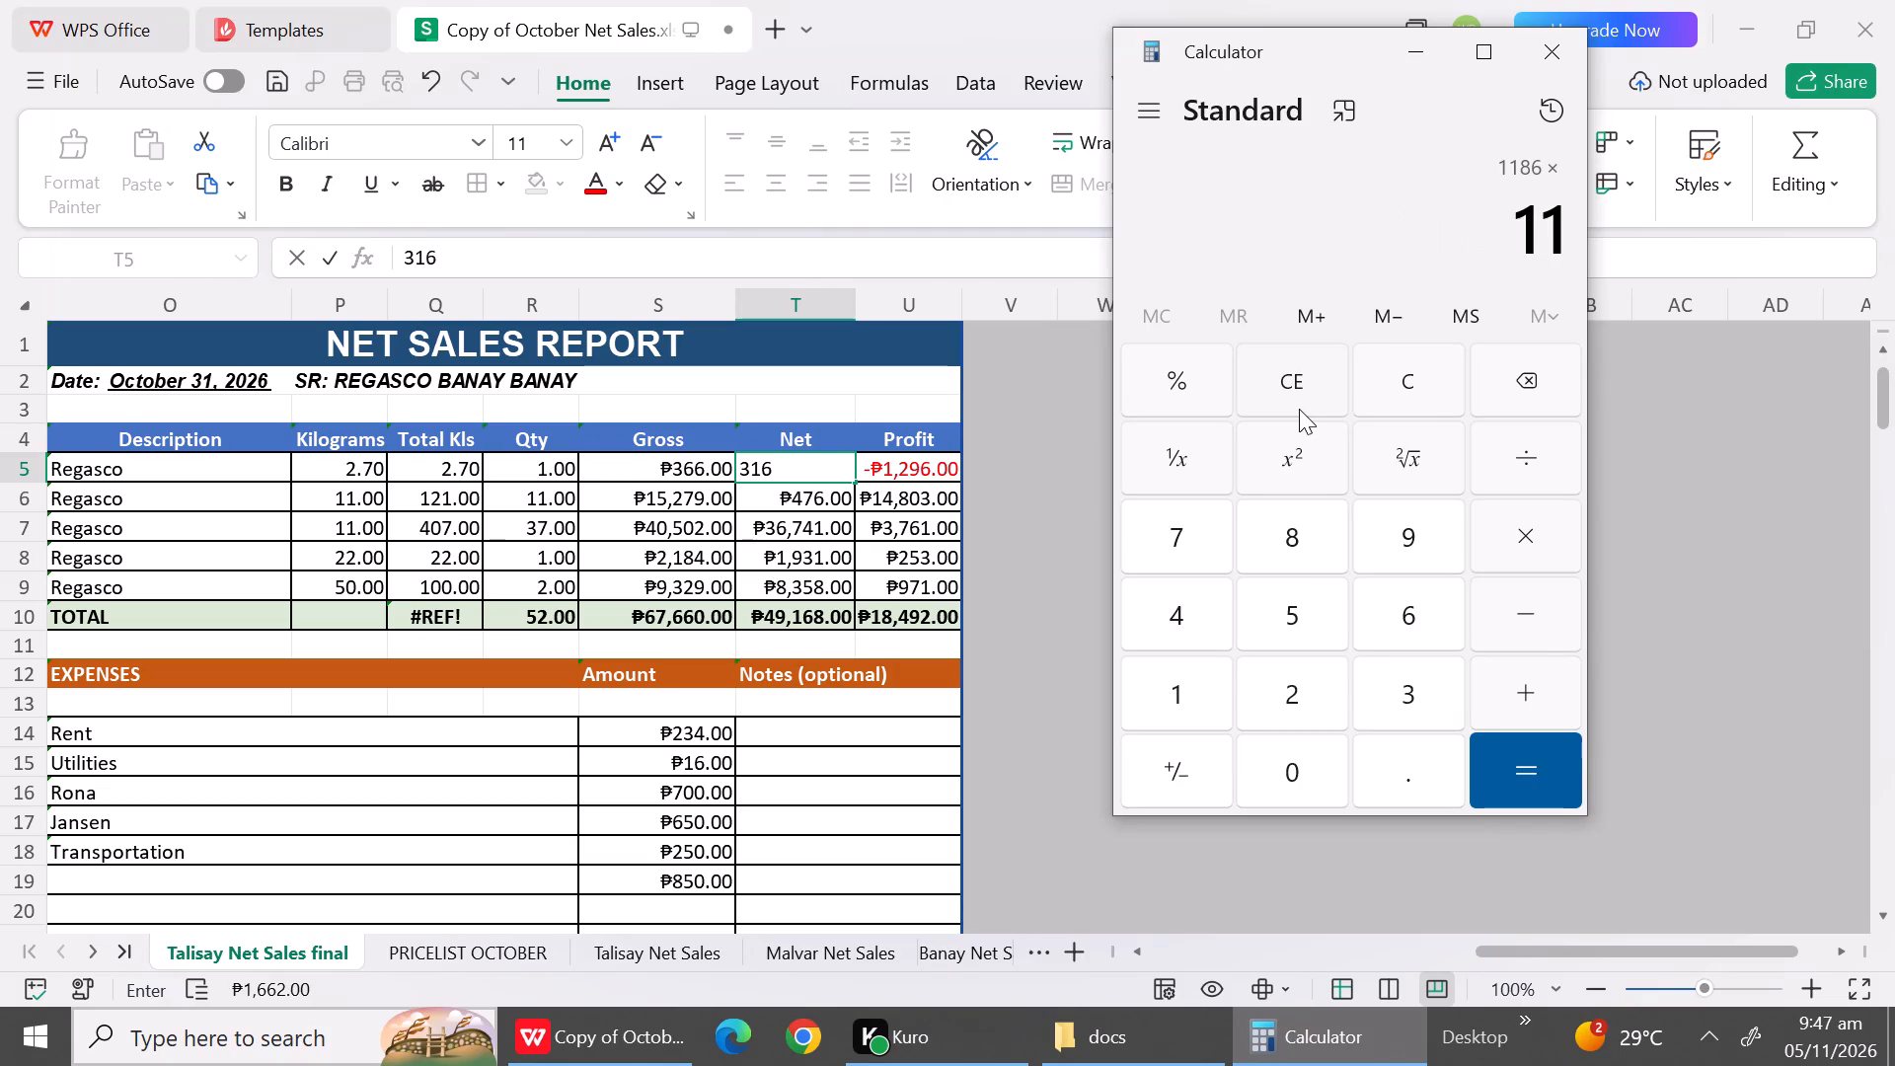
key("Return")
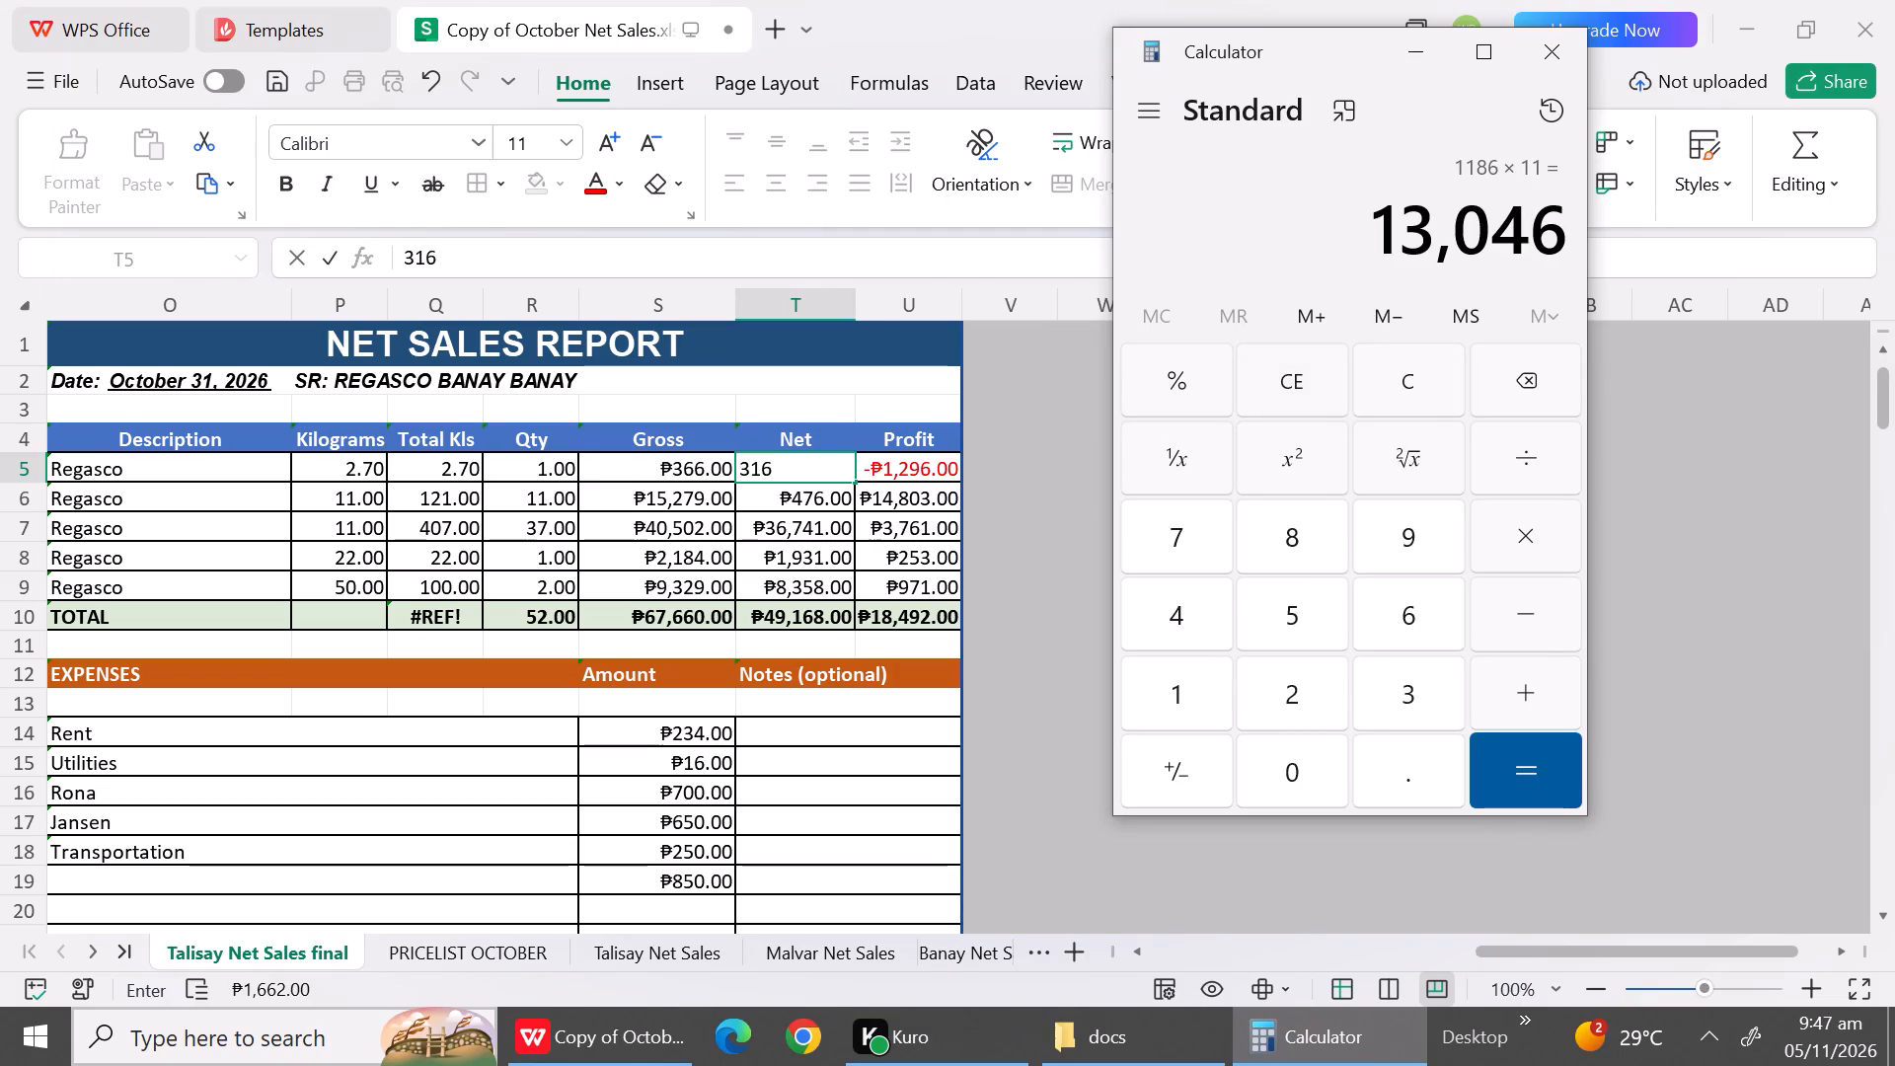
Back in the spreadsheet, set the net of the second Regasco row in the October 31 report to 13046.
left_click(790, 503)
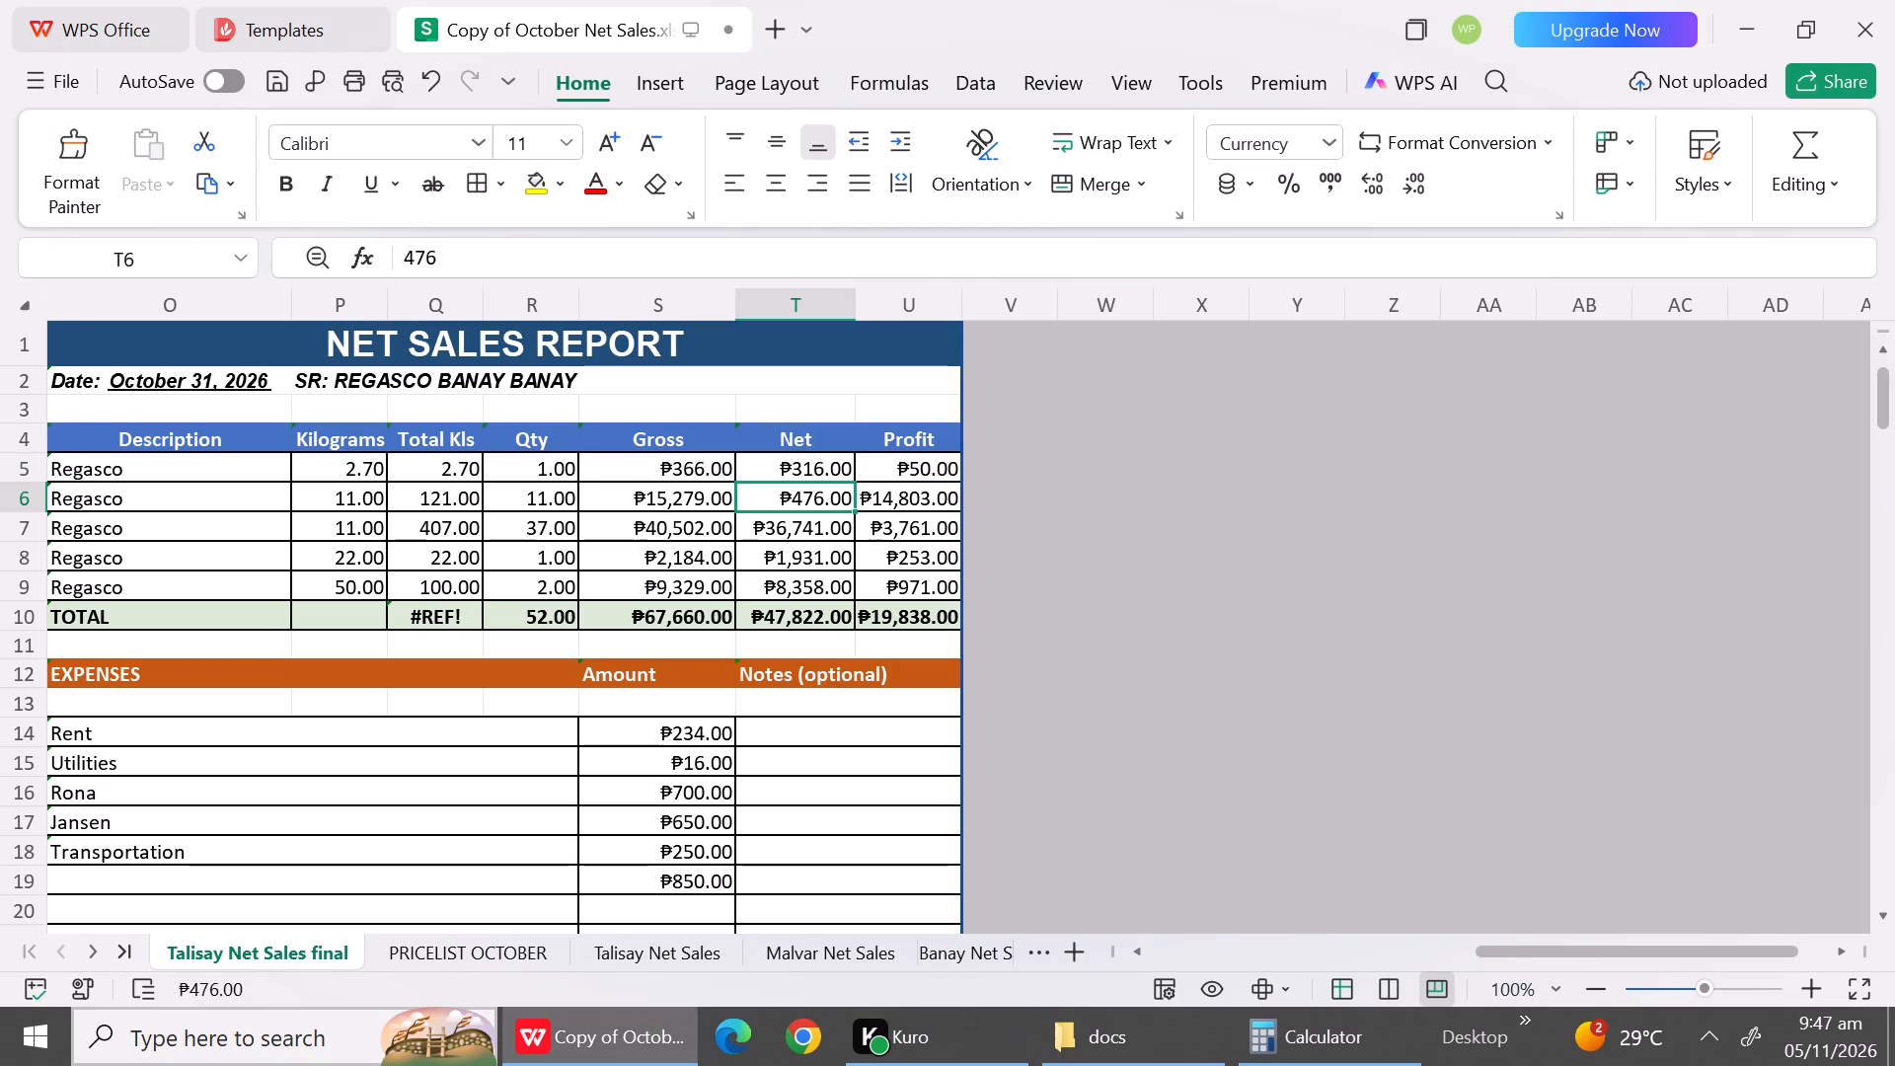
key("1")
type("3040")
left_click(794, 537)
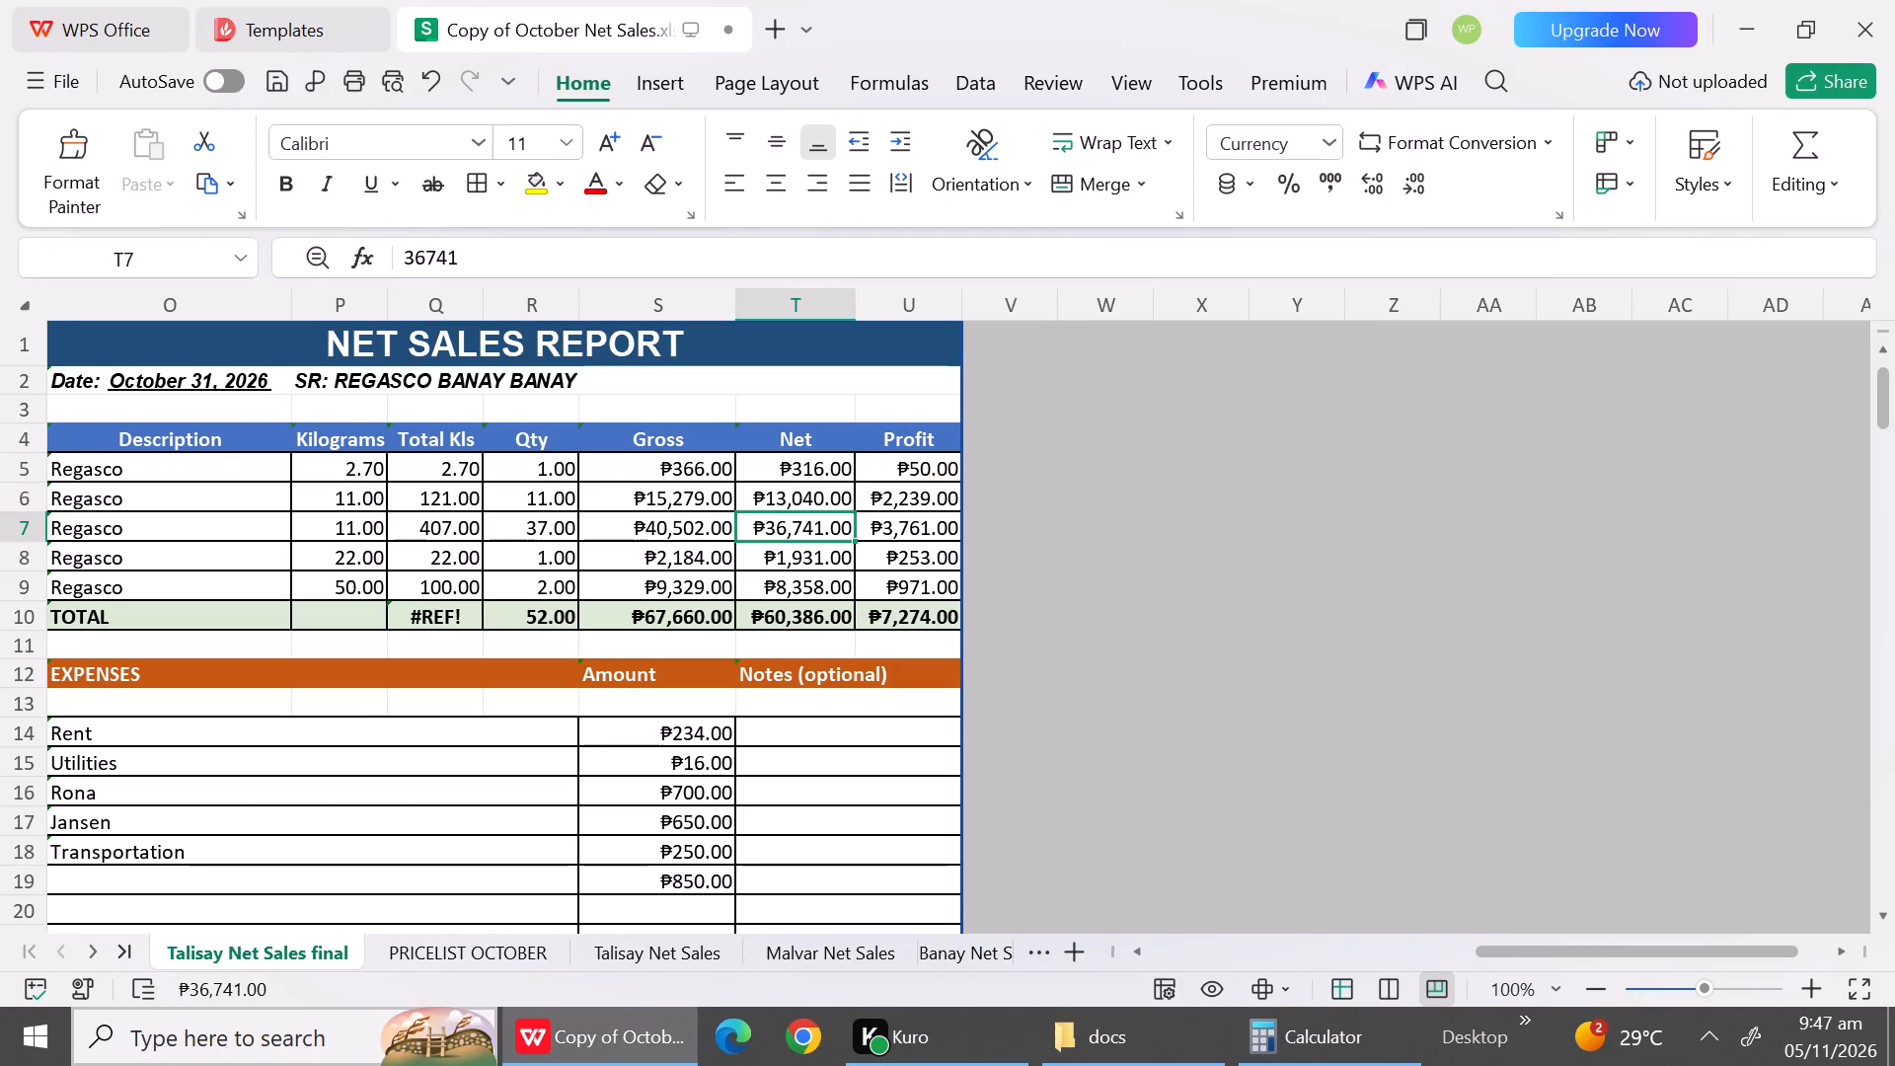
left_click(1348, 1065)
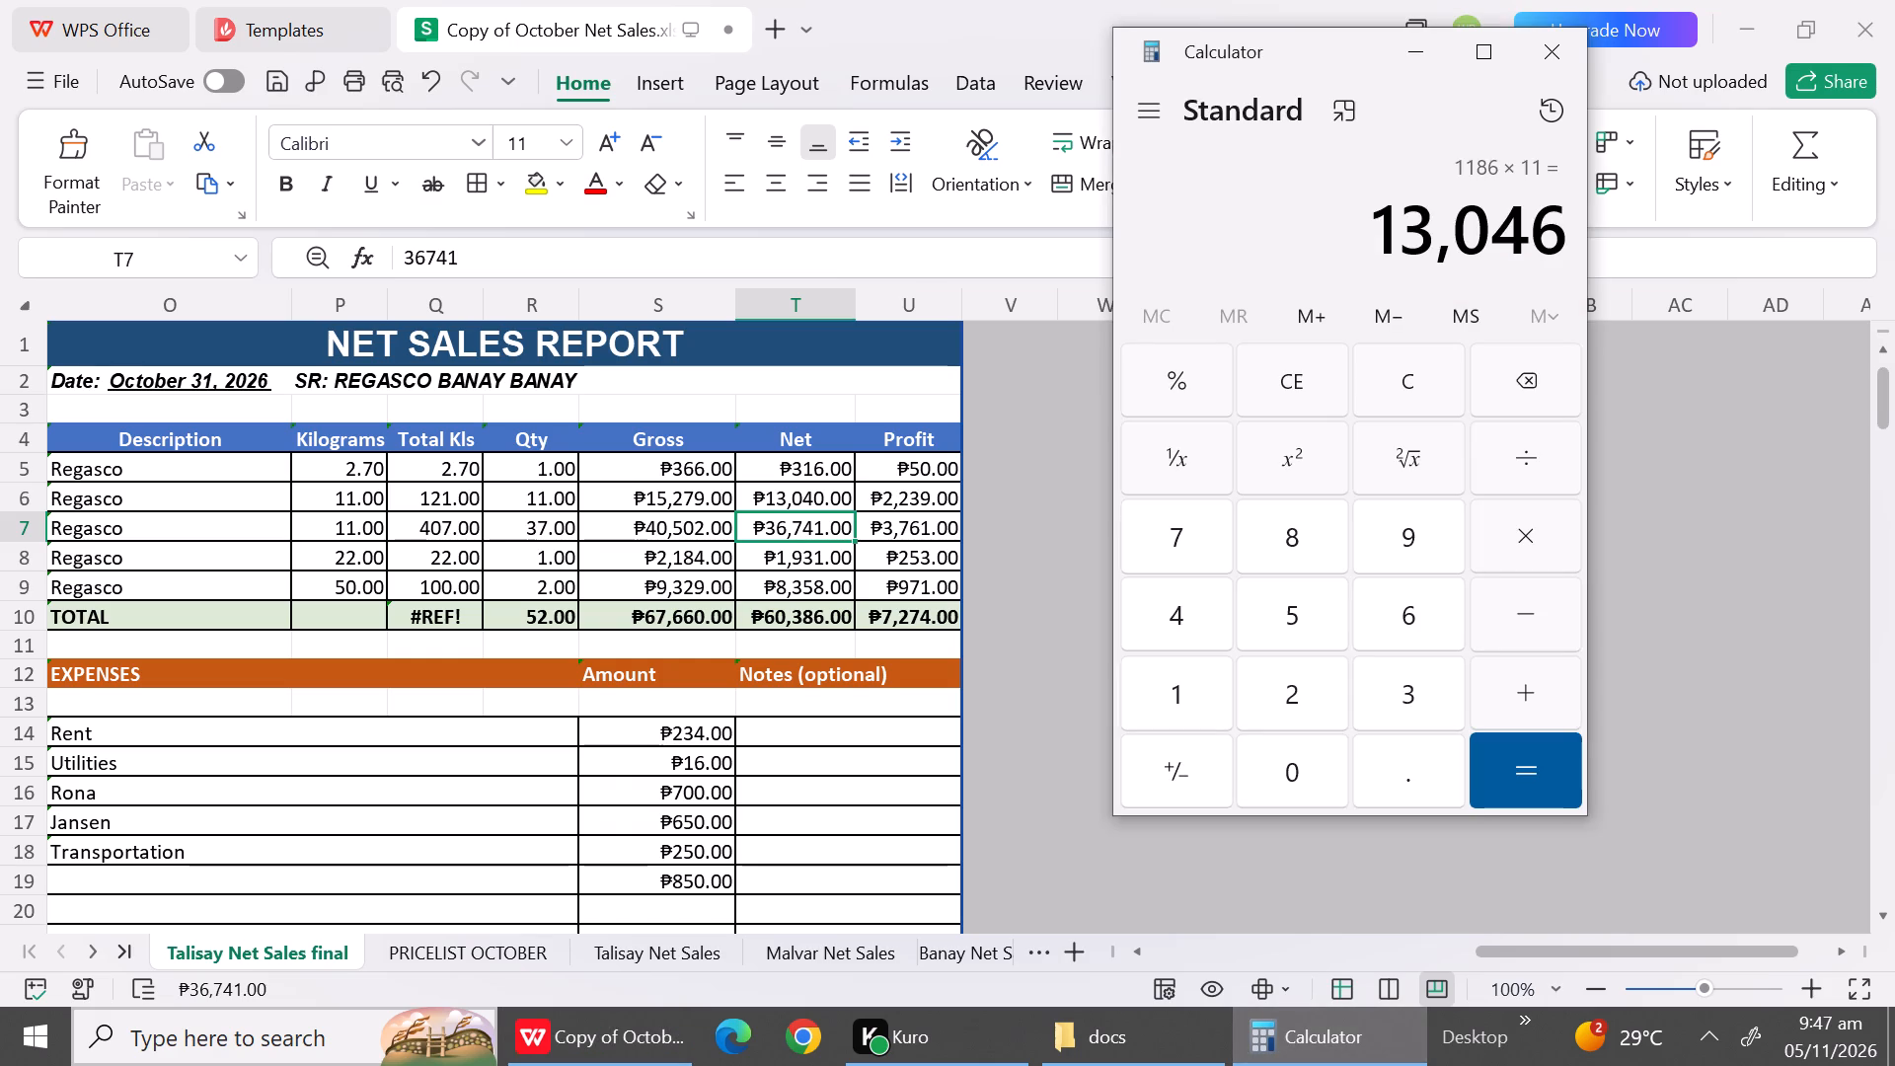
double_click(835, 504)
double_click(835, 504)
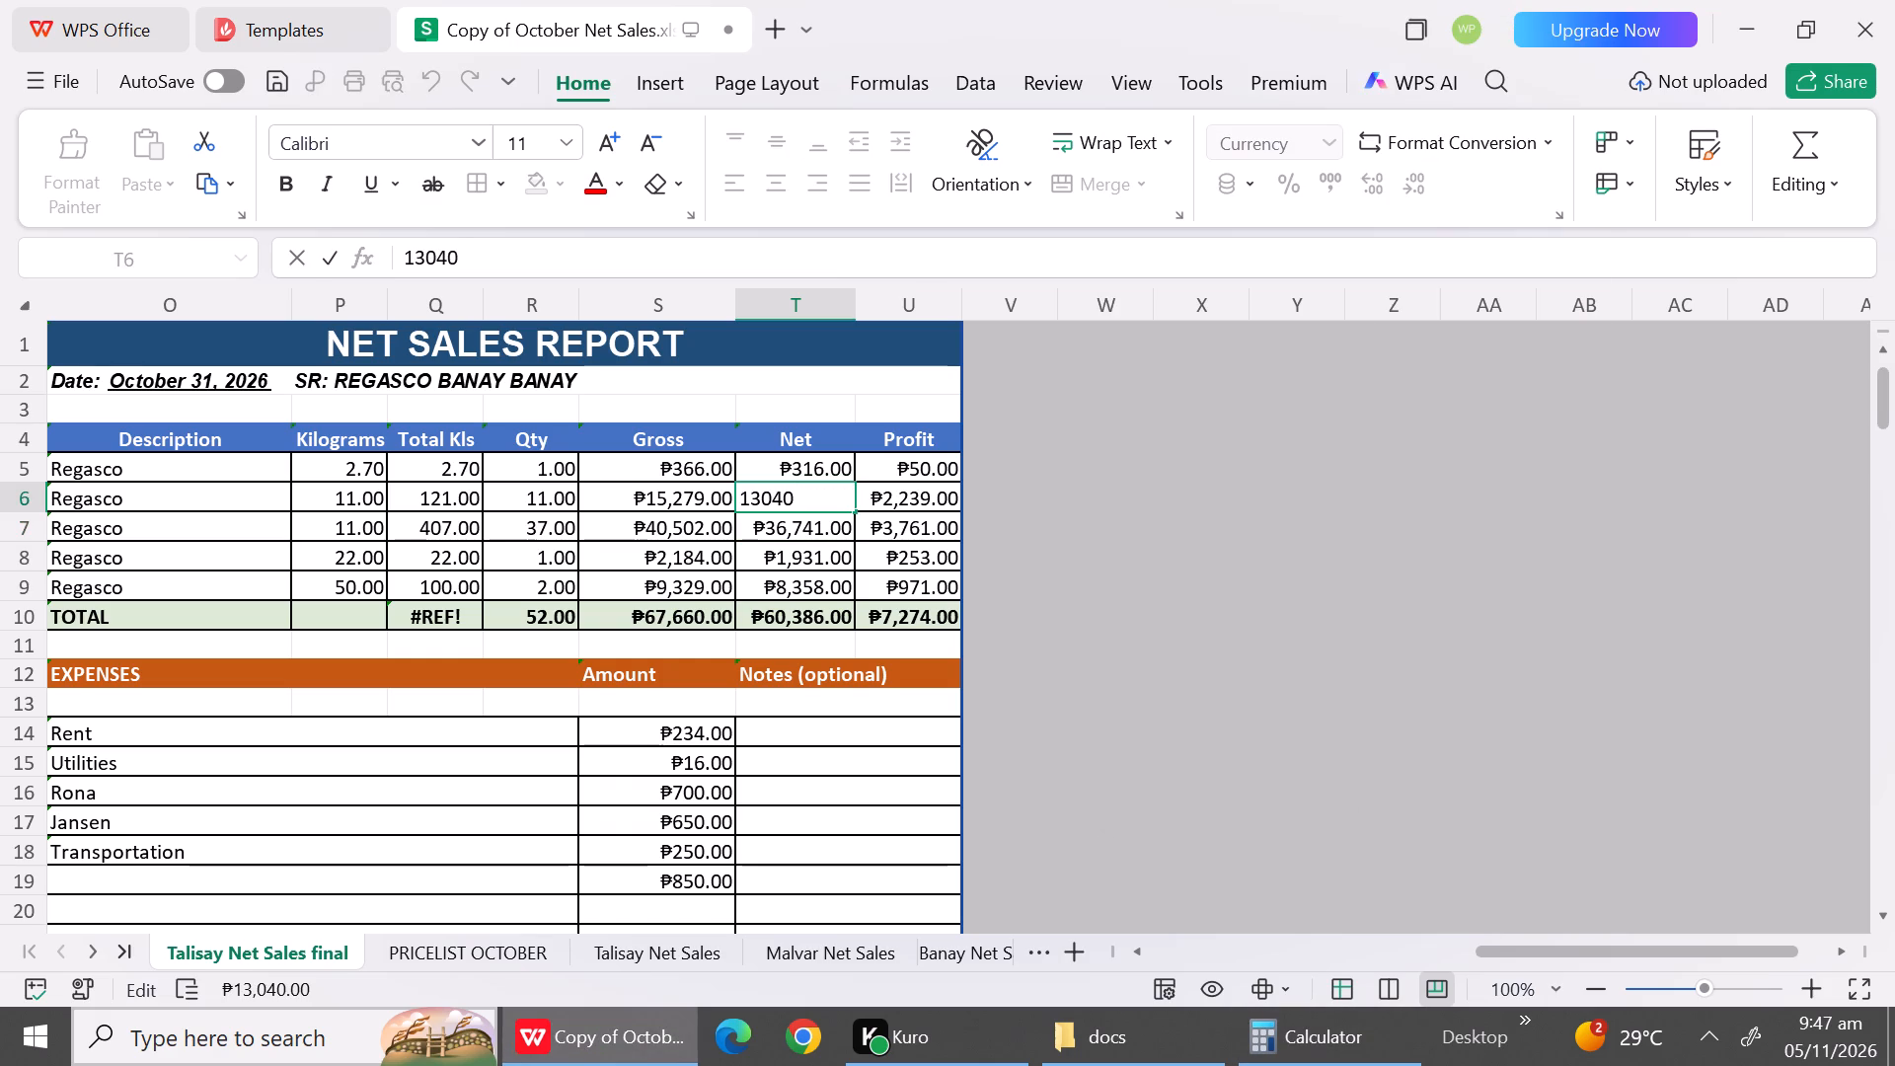
key("BackSpace")
key("6")
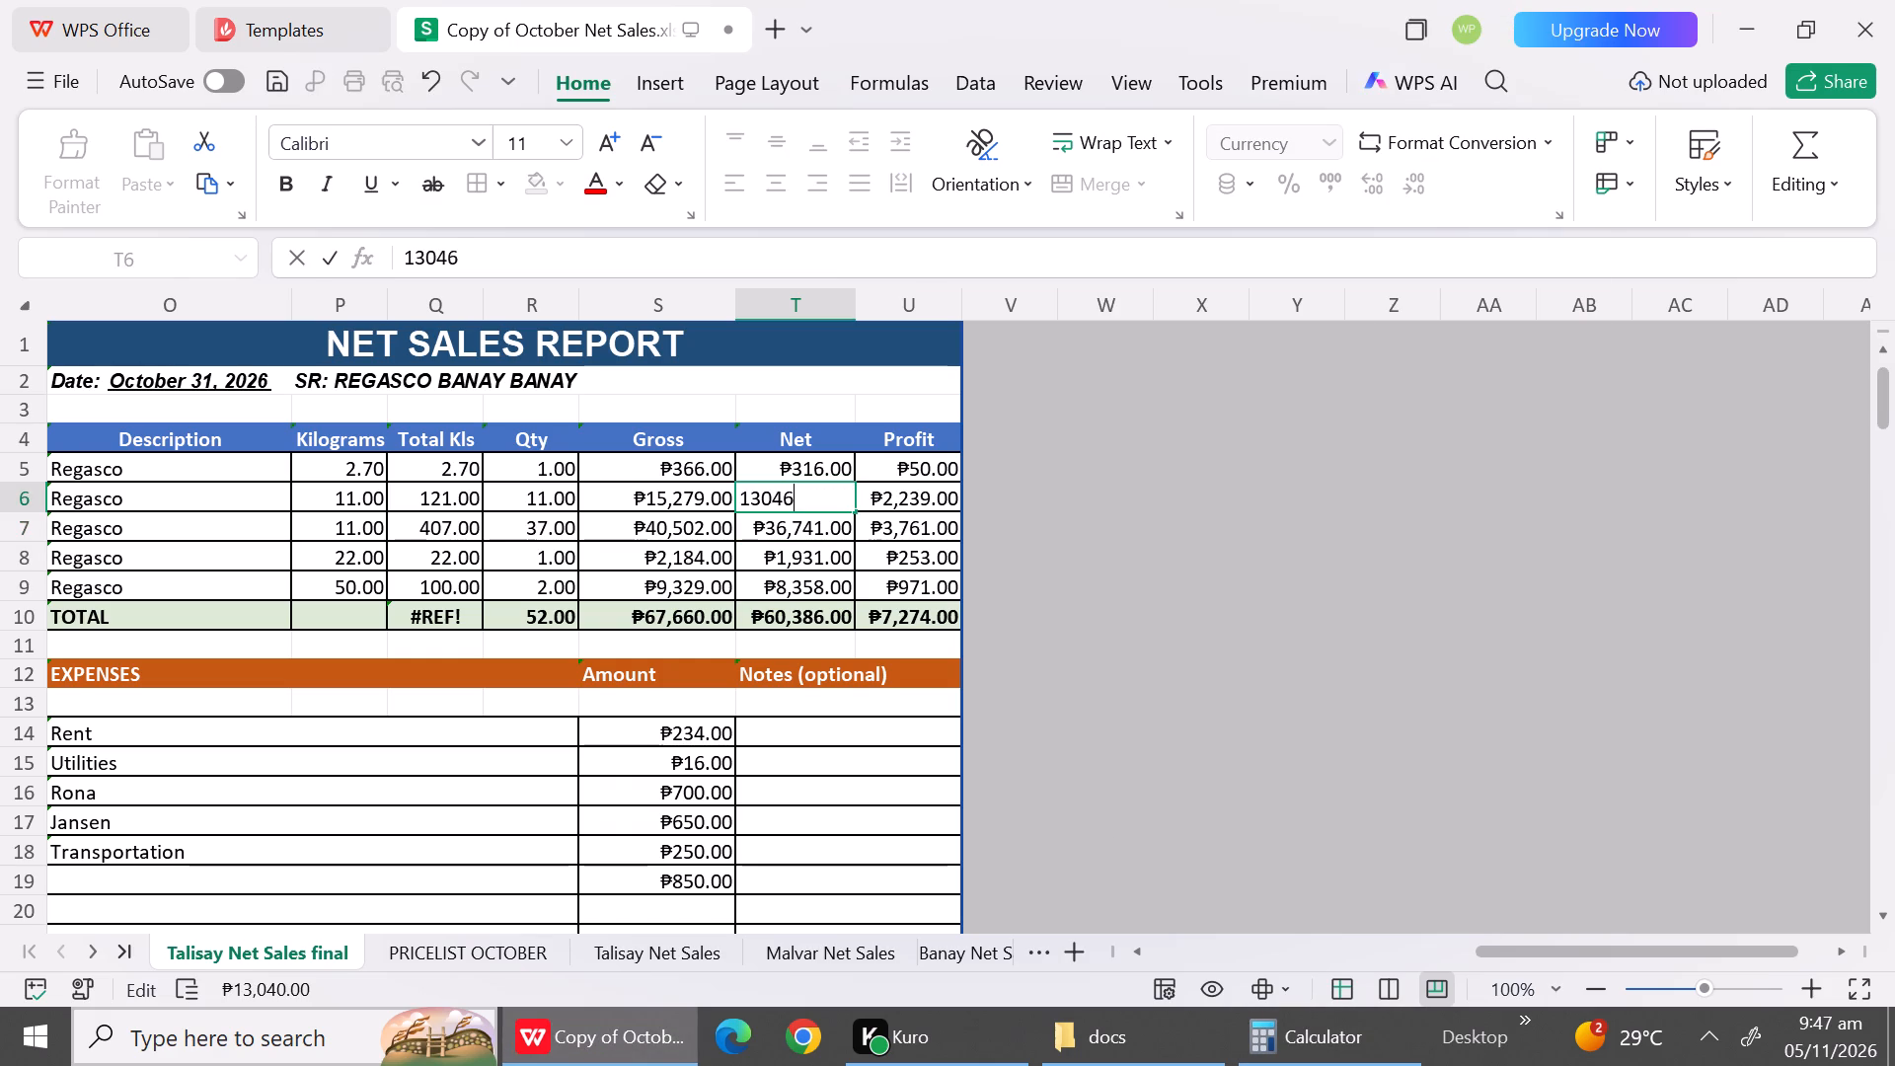
left_click(823, 576)
Set the net and gross values of the last three Regasco rows in the October 31 report to 0.
left_click(813, 523)
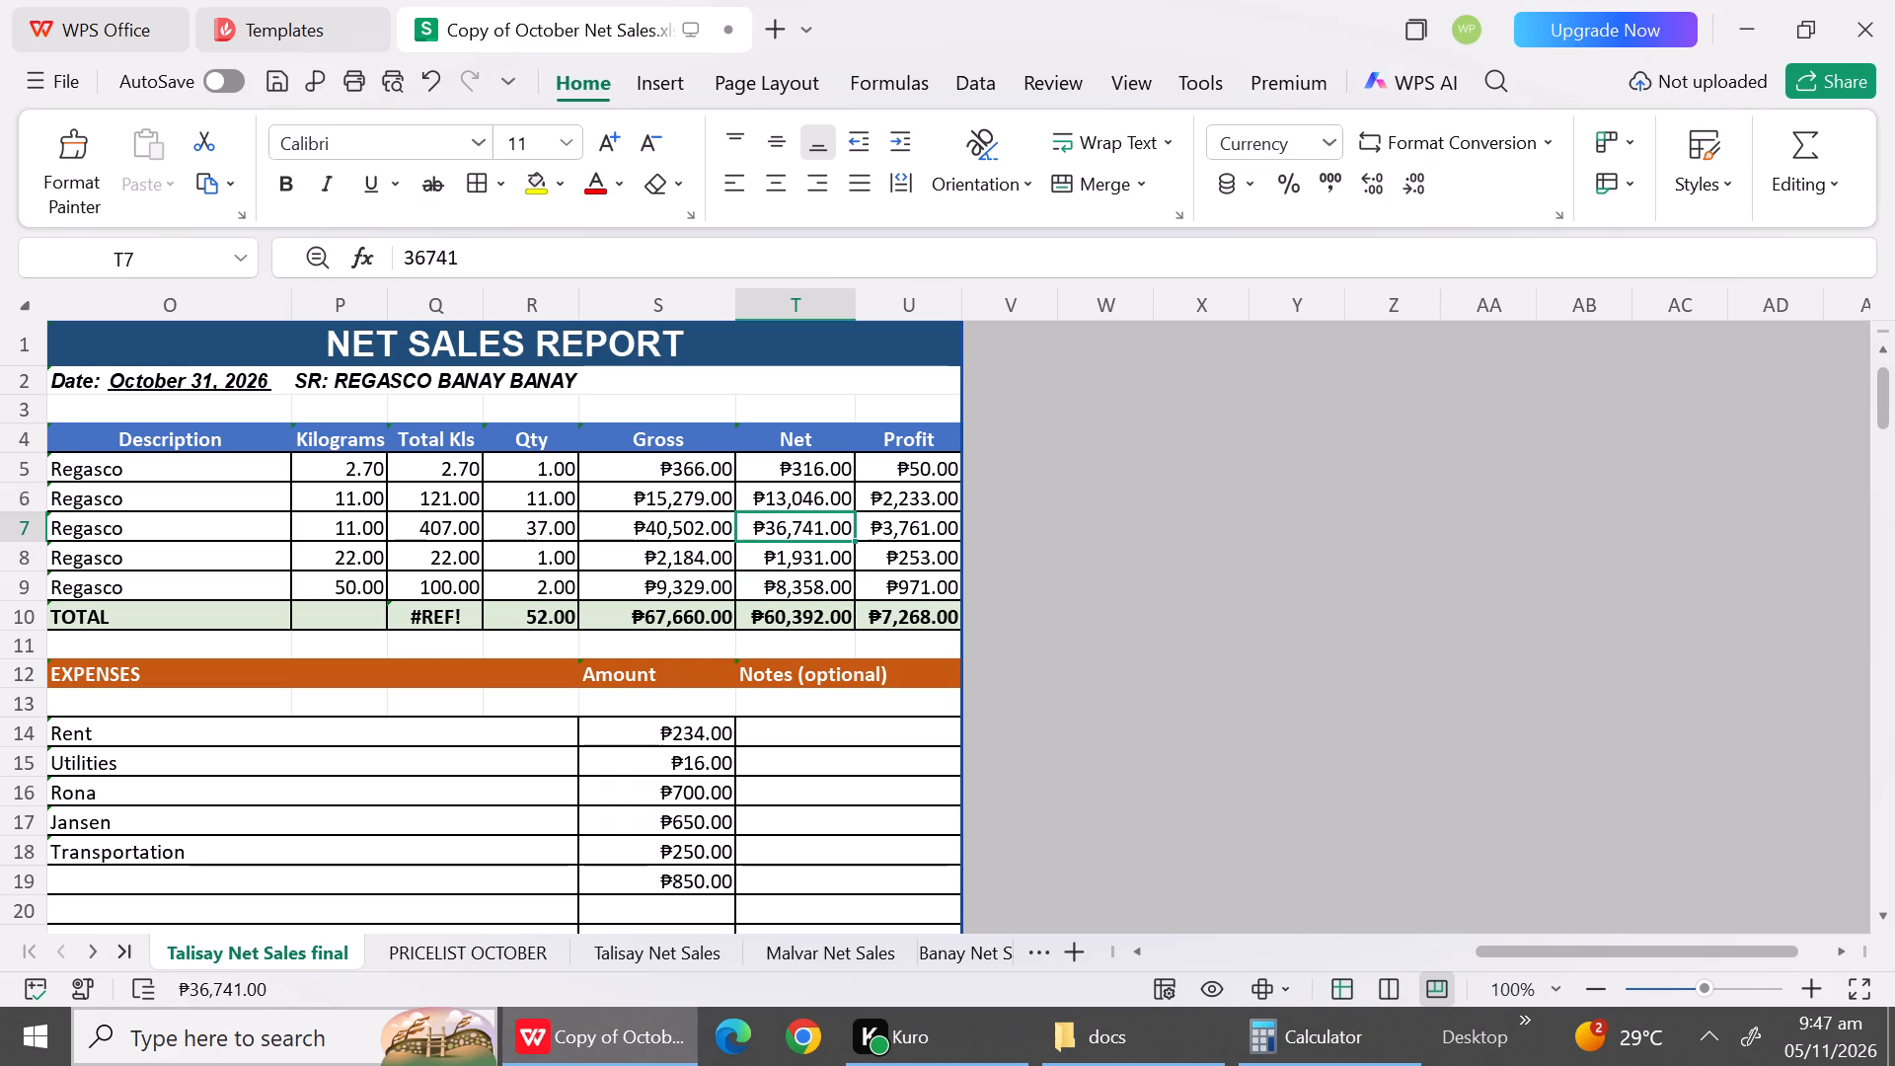
key("0")
key("Down")
key("0")
key("Down")
key("0")
key("Left")
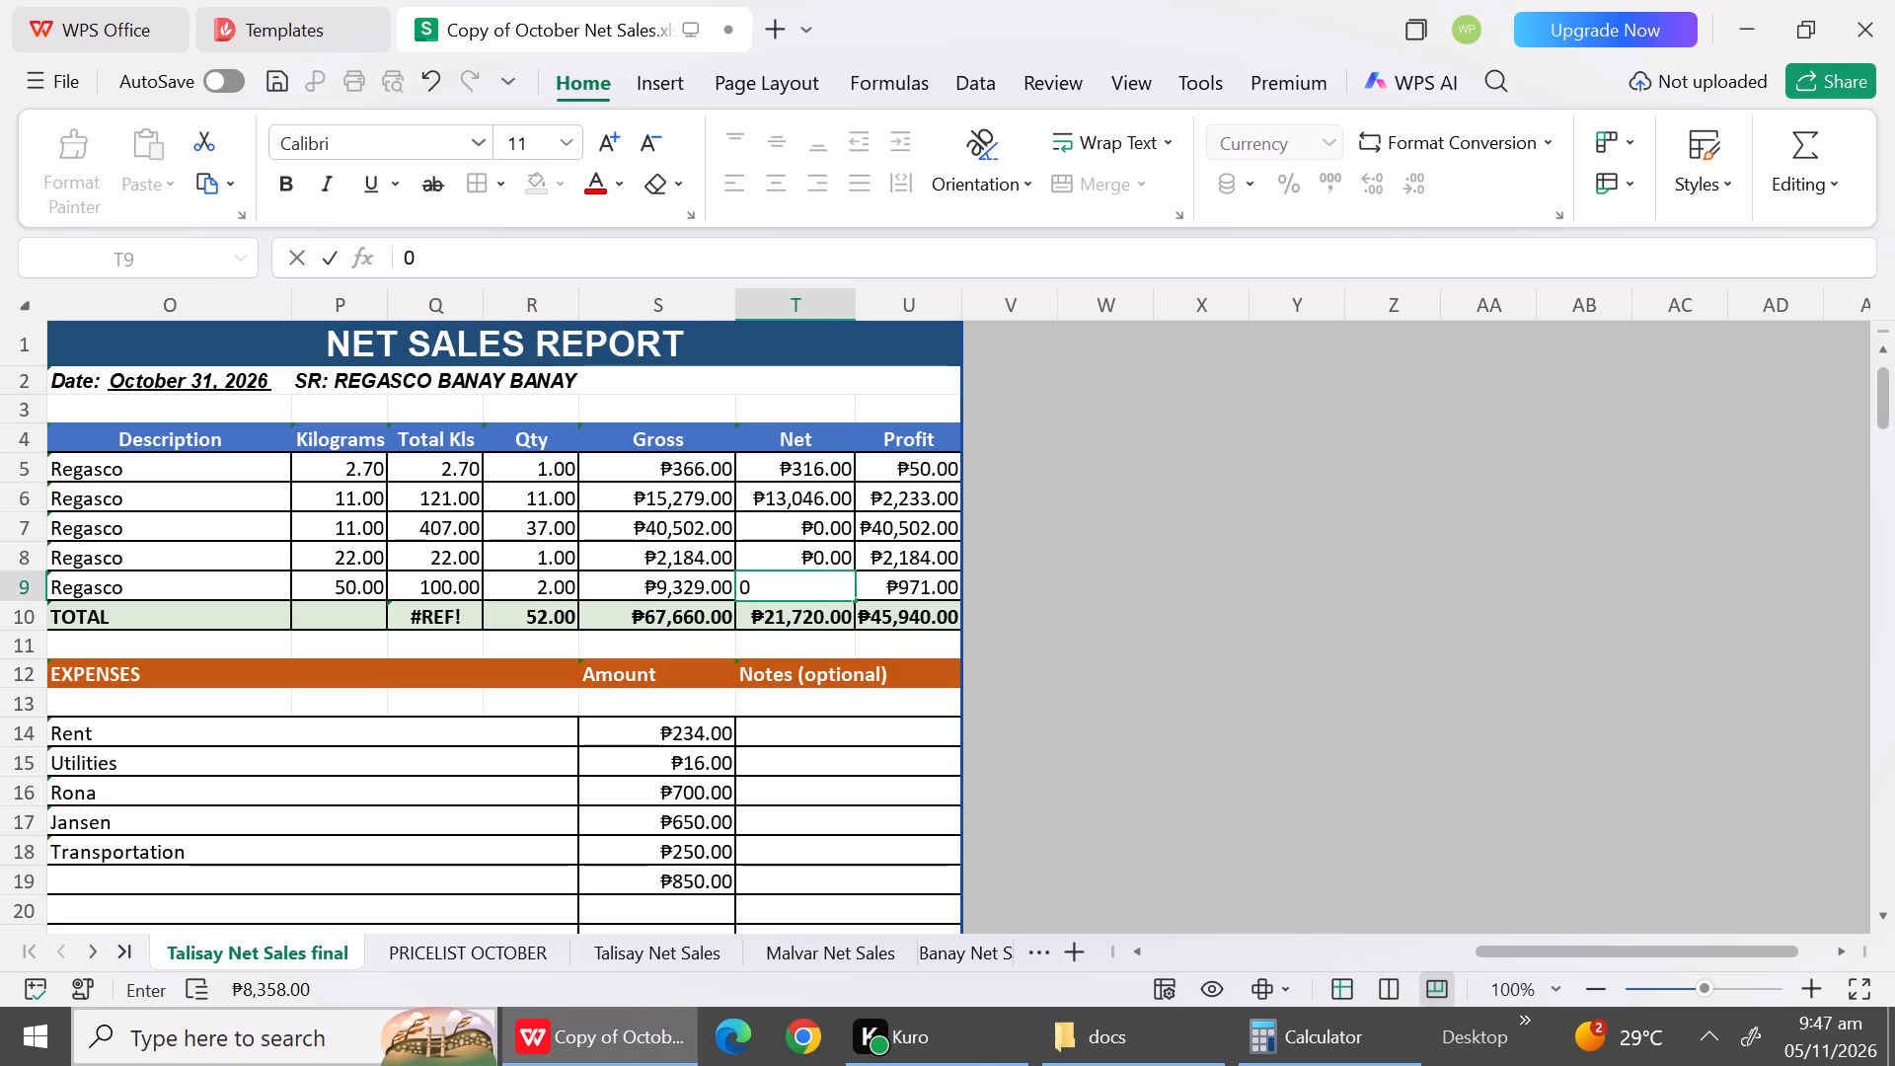
key("0")
key("Up")
key("0")
key("Up")
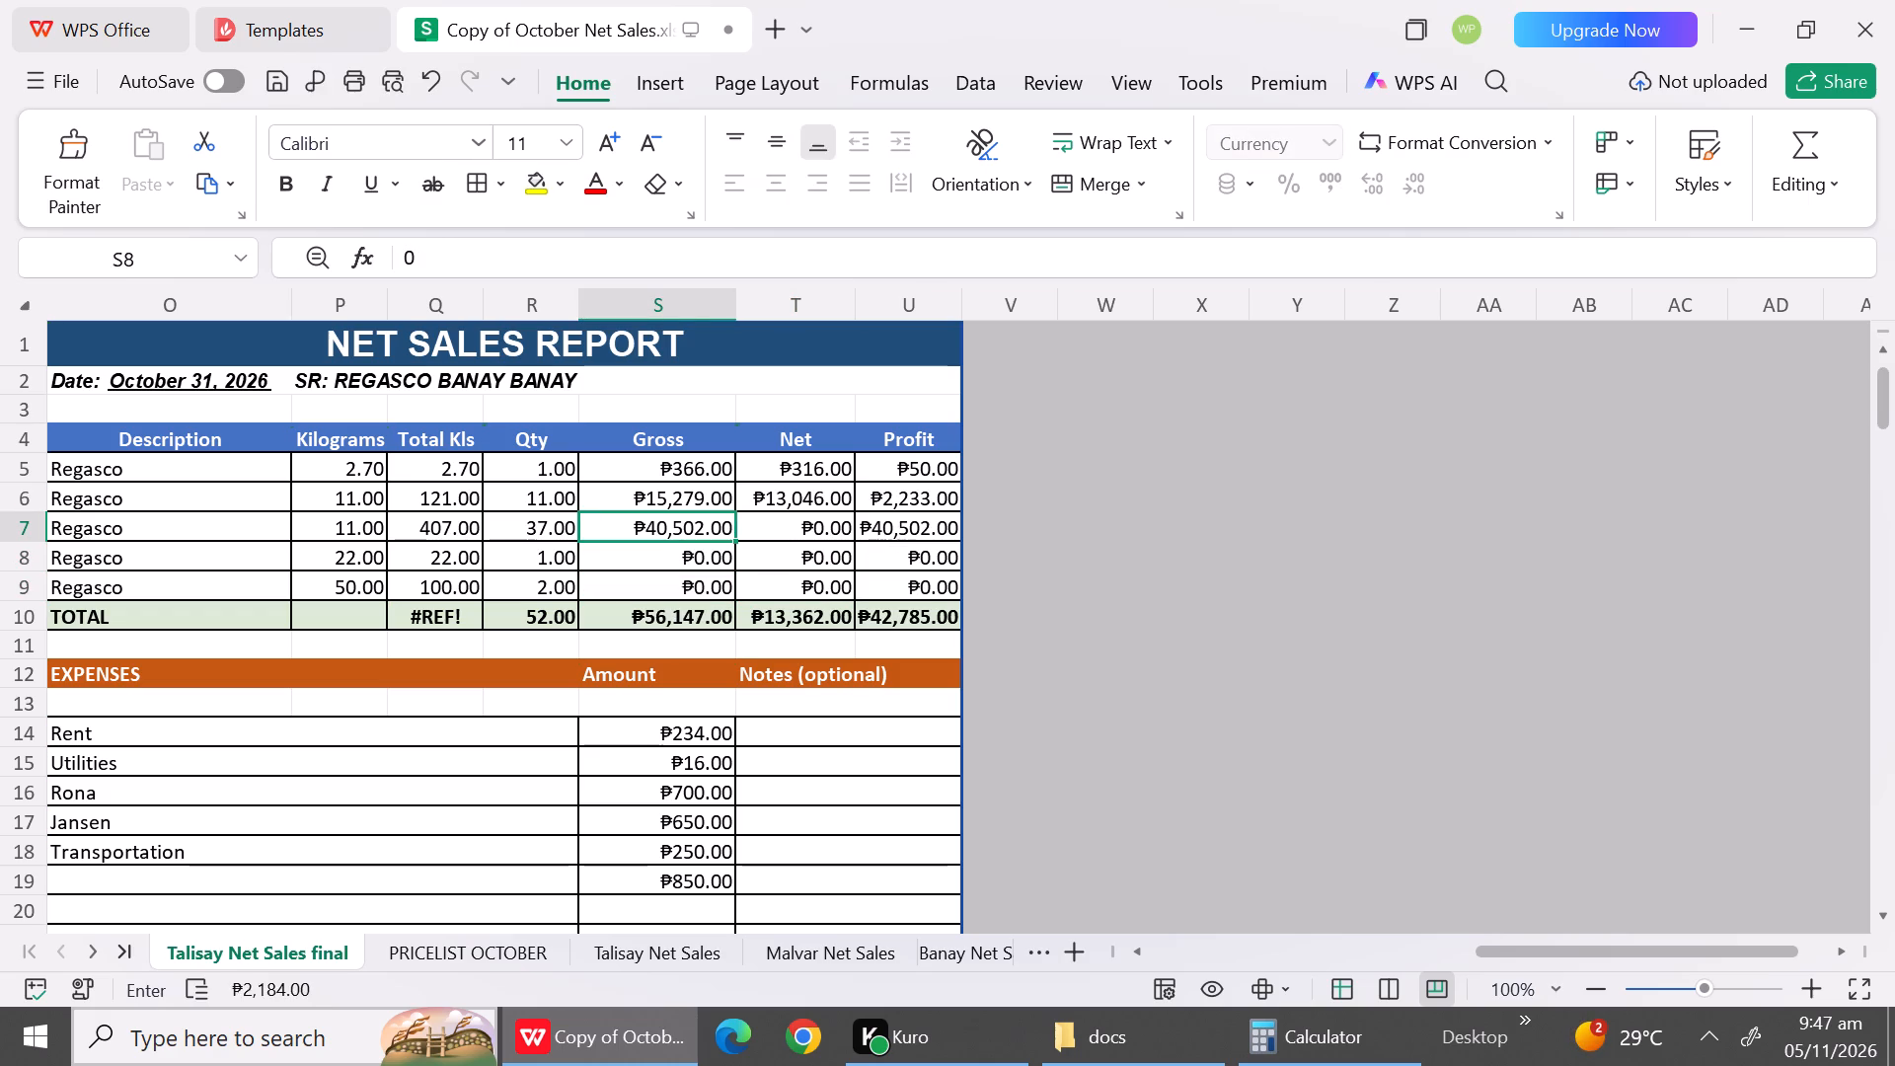
key("0")
Set the quantities of the same last three Regasco rows to 0.
key("Left")
key("0")
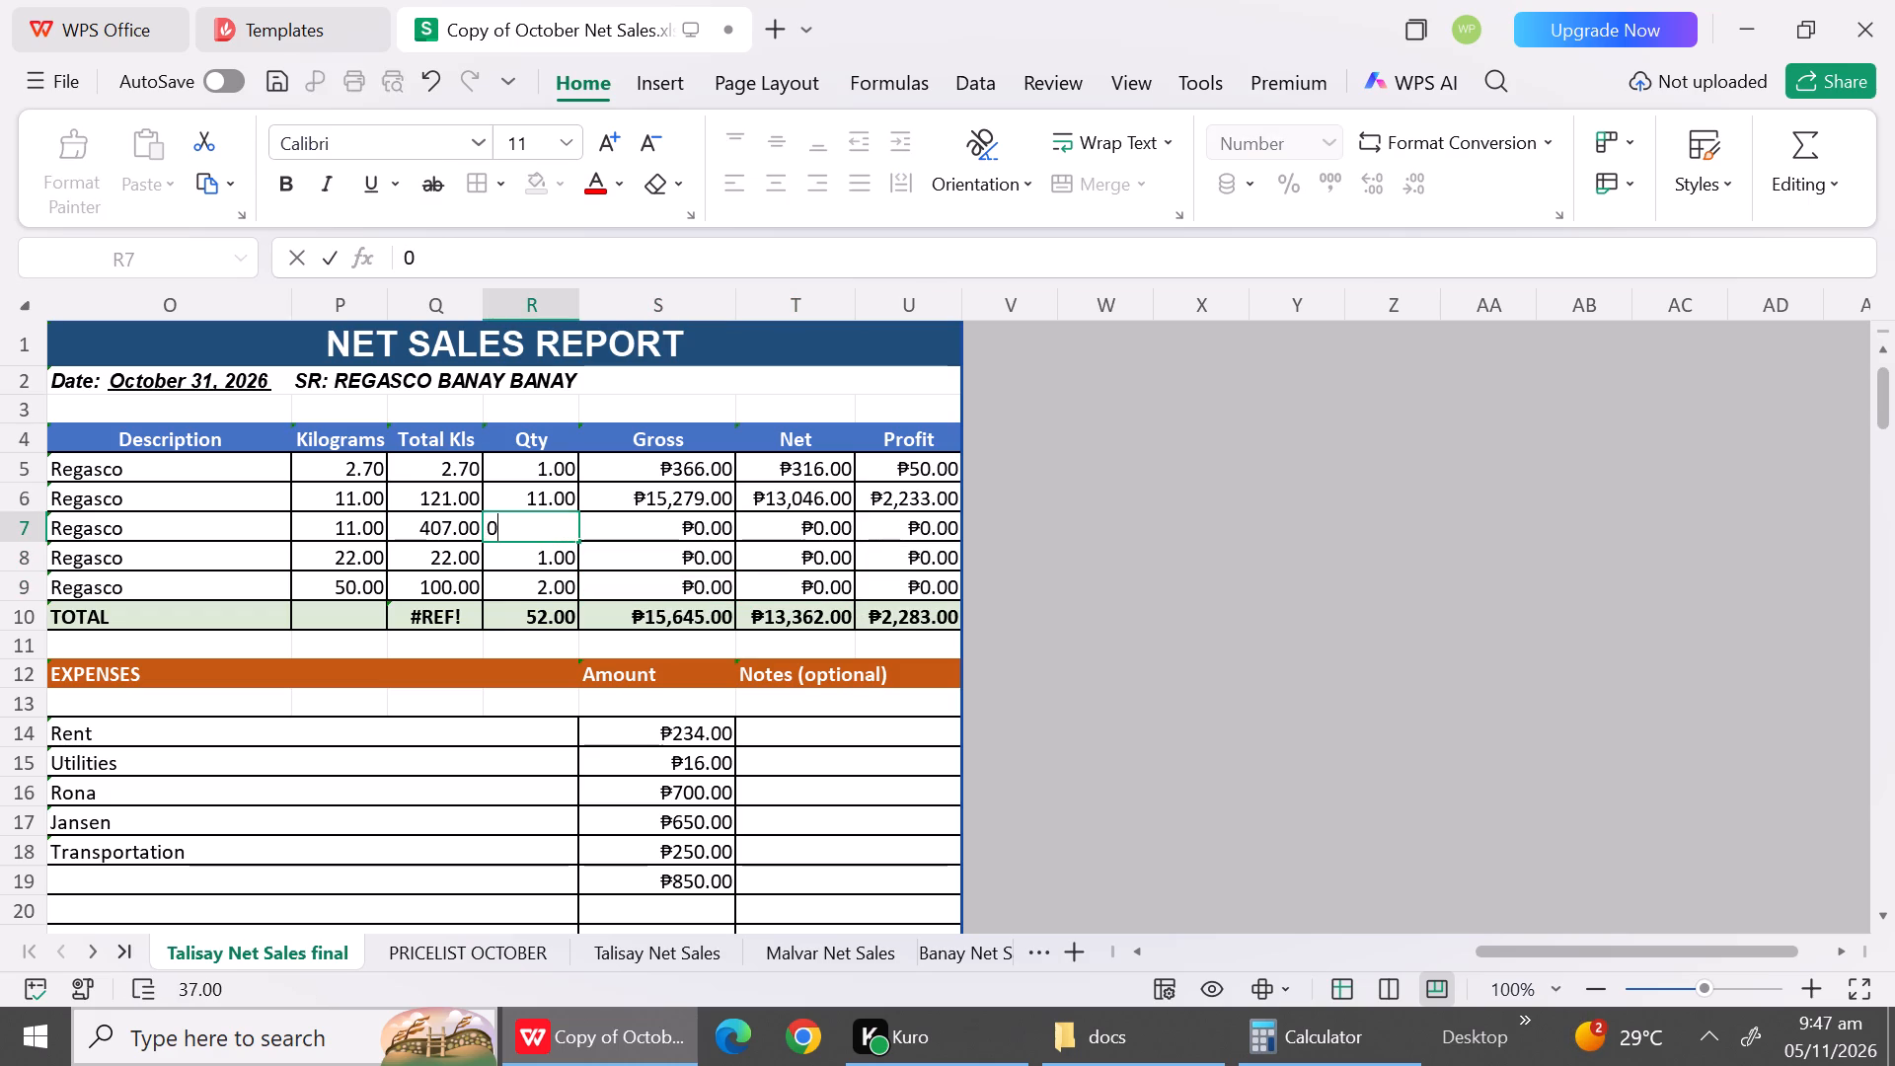
key("Down")
key("0")
key("Down")
key("0")
key("Left")
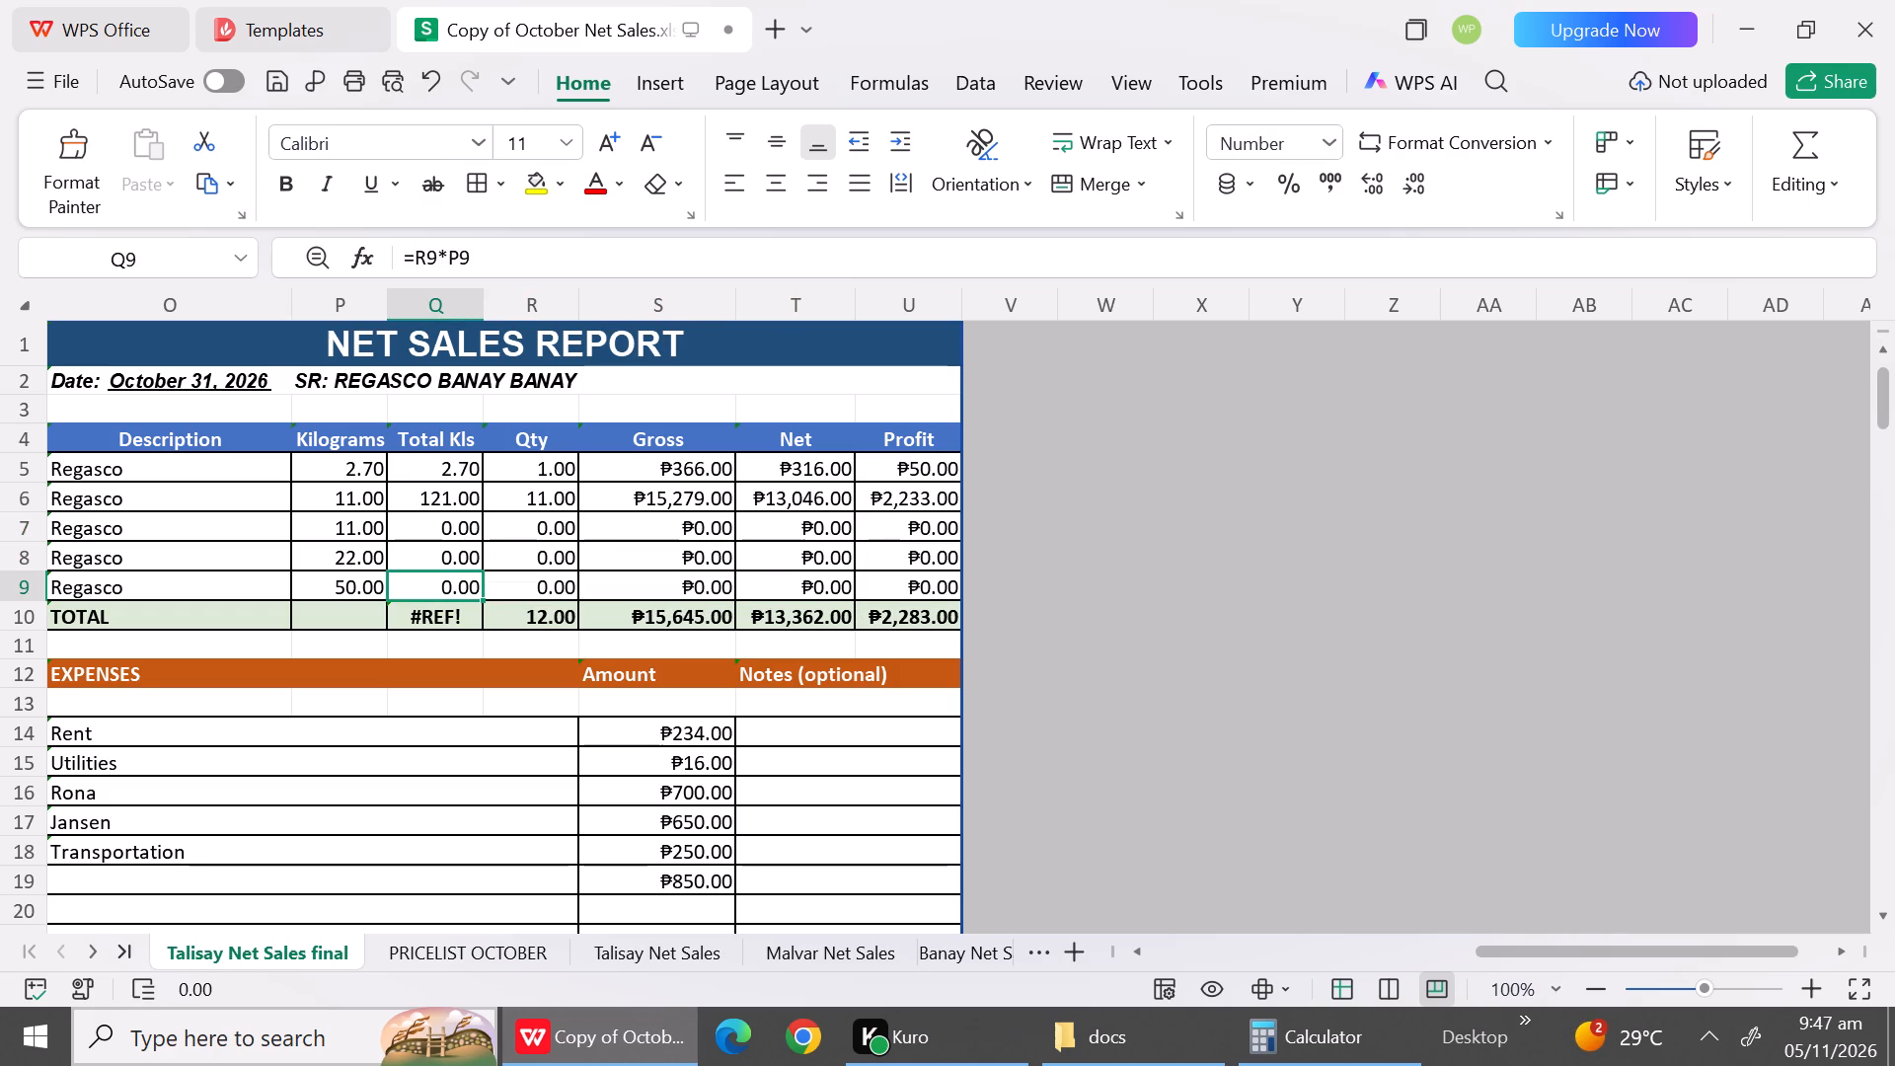
Set the kilograms of the last three Regasco rows to 0.
left_click(352, 536)
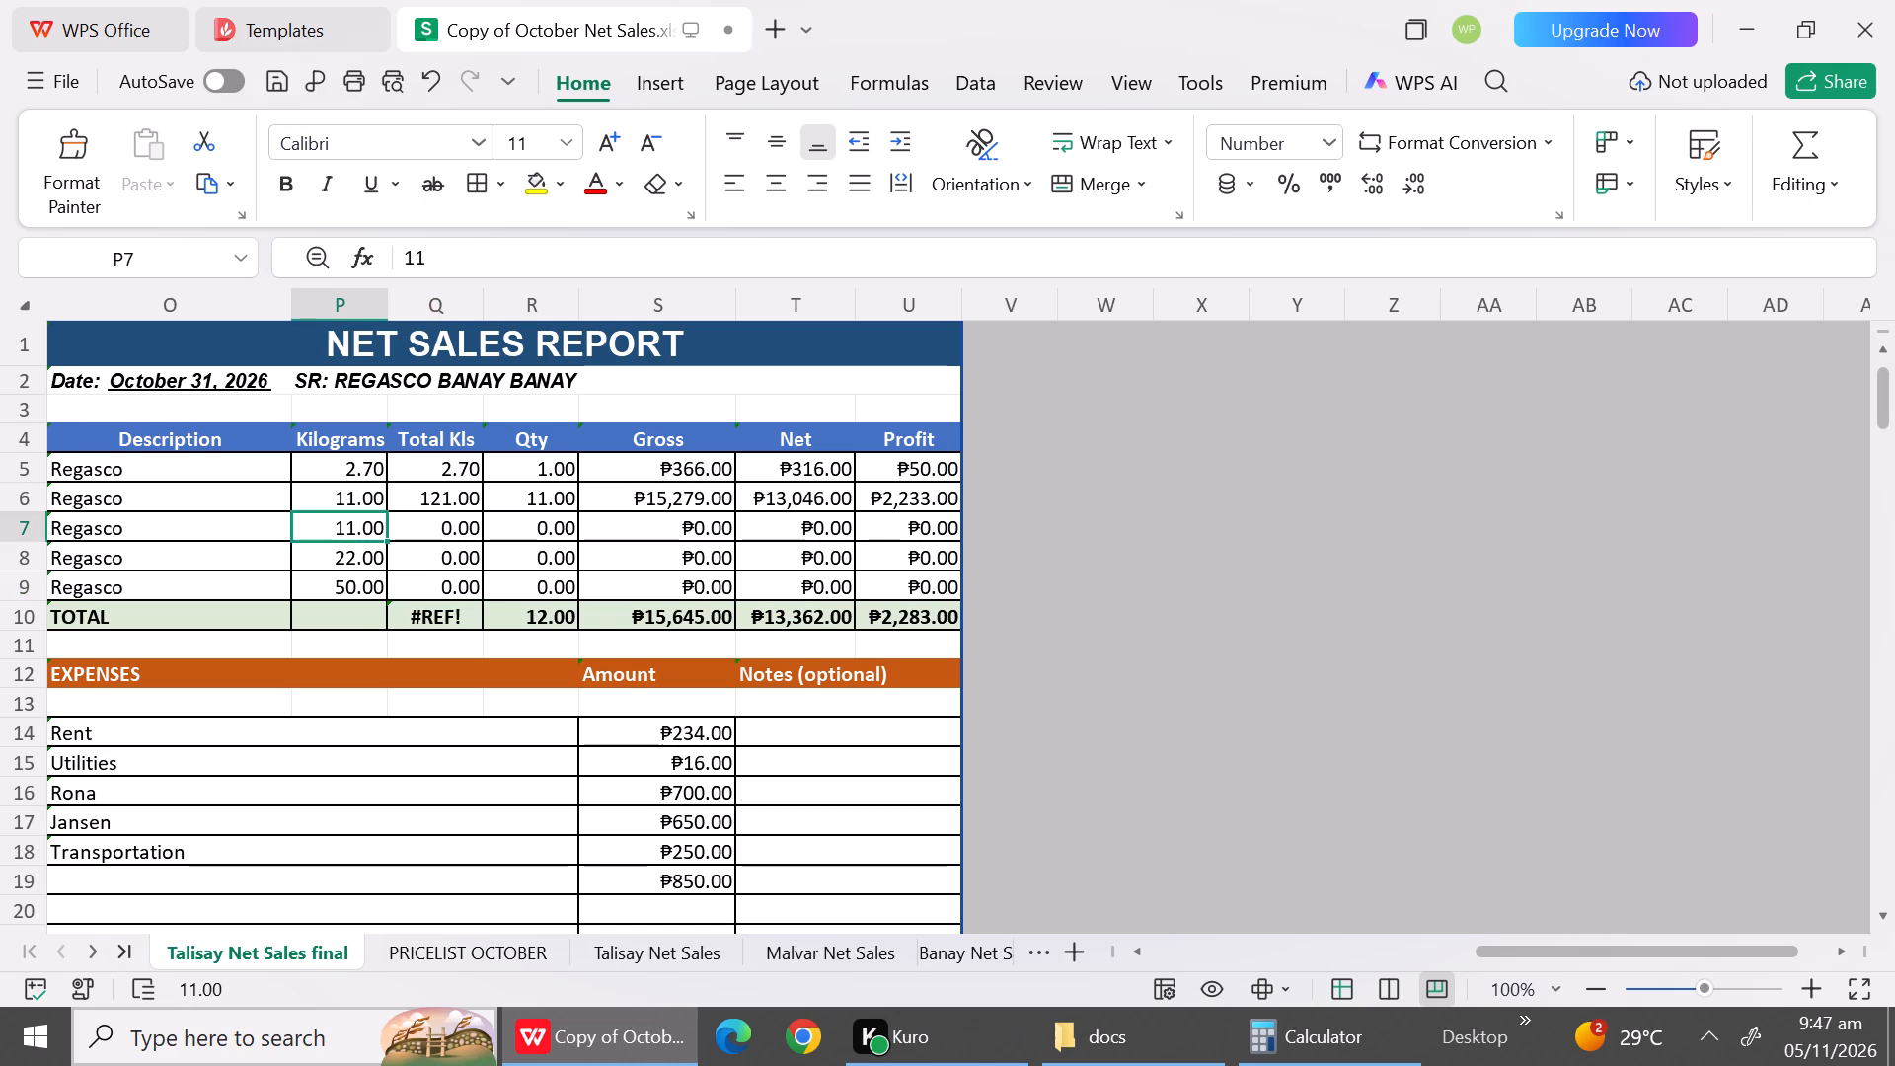
key("0")
key("Down")
key("0")
key("Down")
key("0")
Clear the Regasco descriptions from the three zeroed rows above the total.
left_click(221, 533)
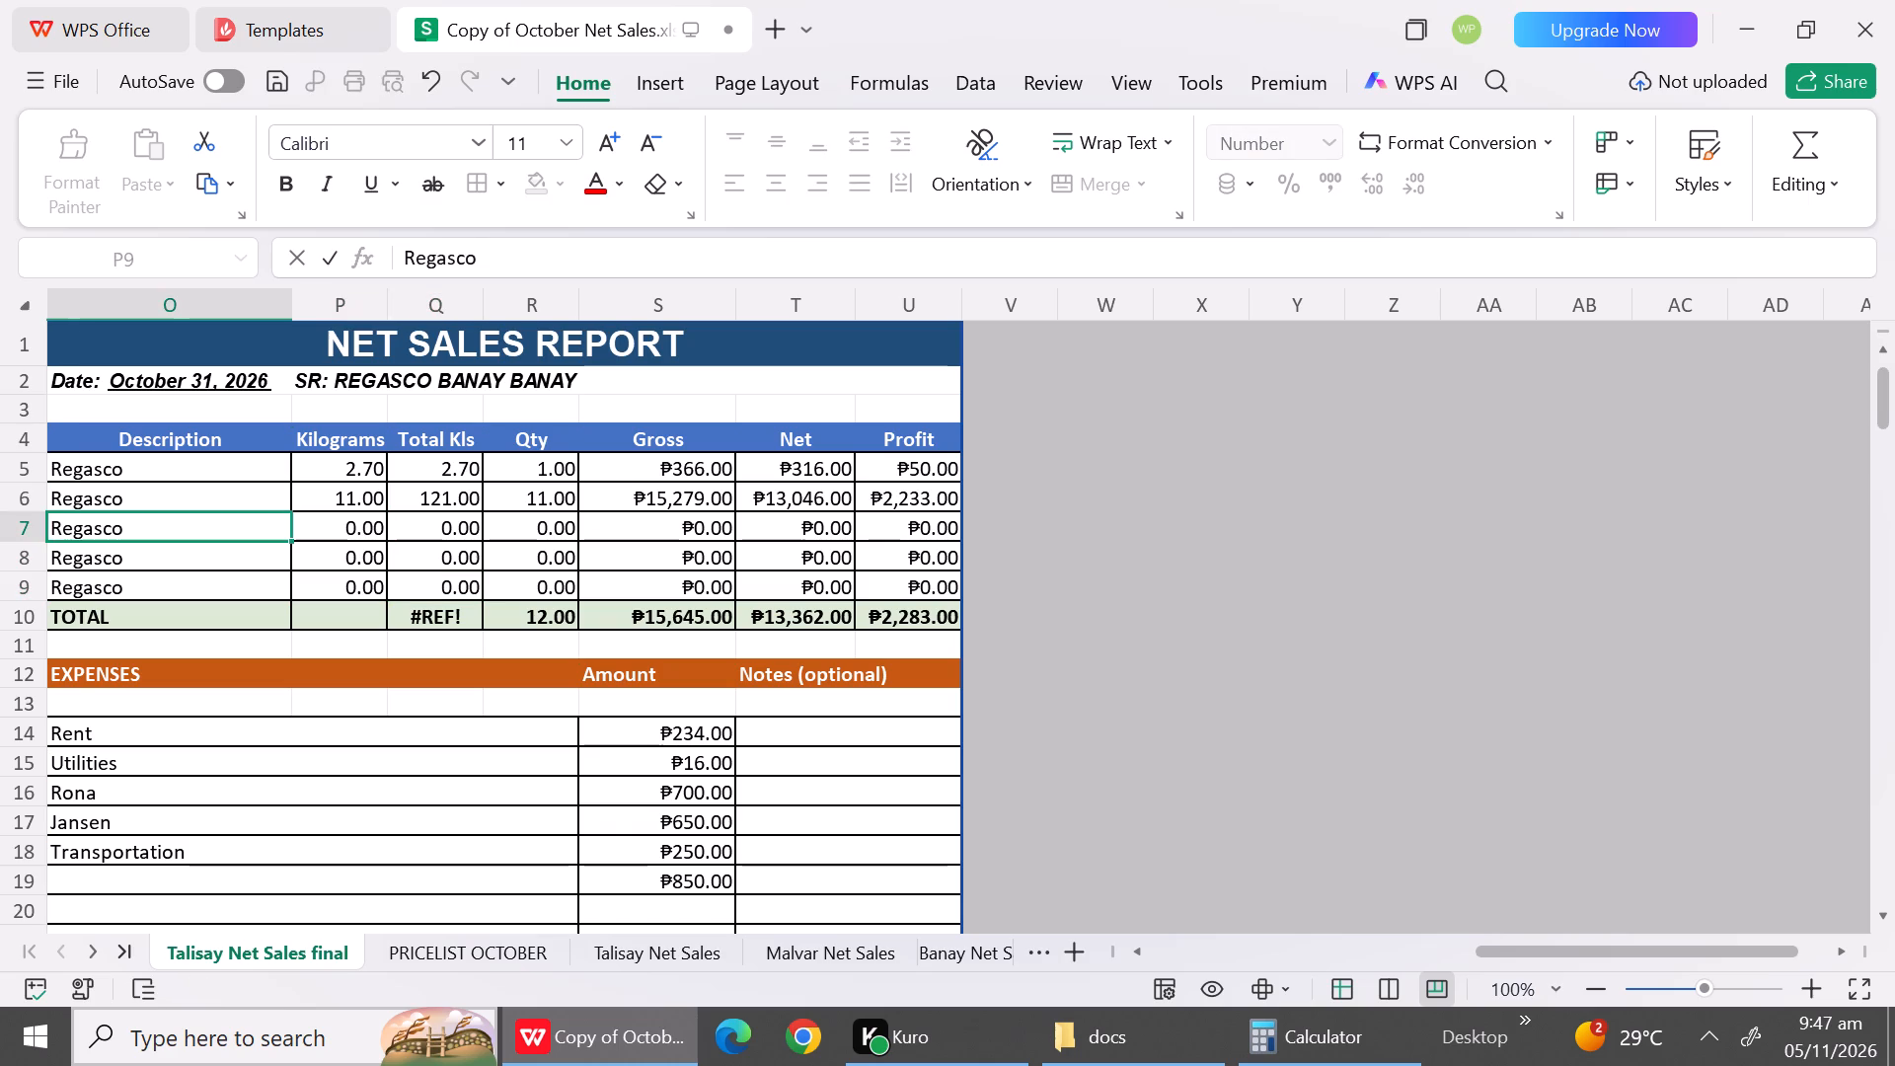
key("BackSpace")
key("Down")
key("BackSpace")
key("Down")
key("BackSpace")
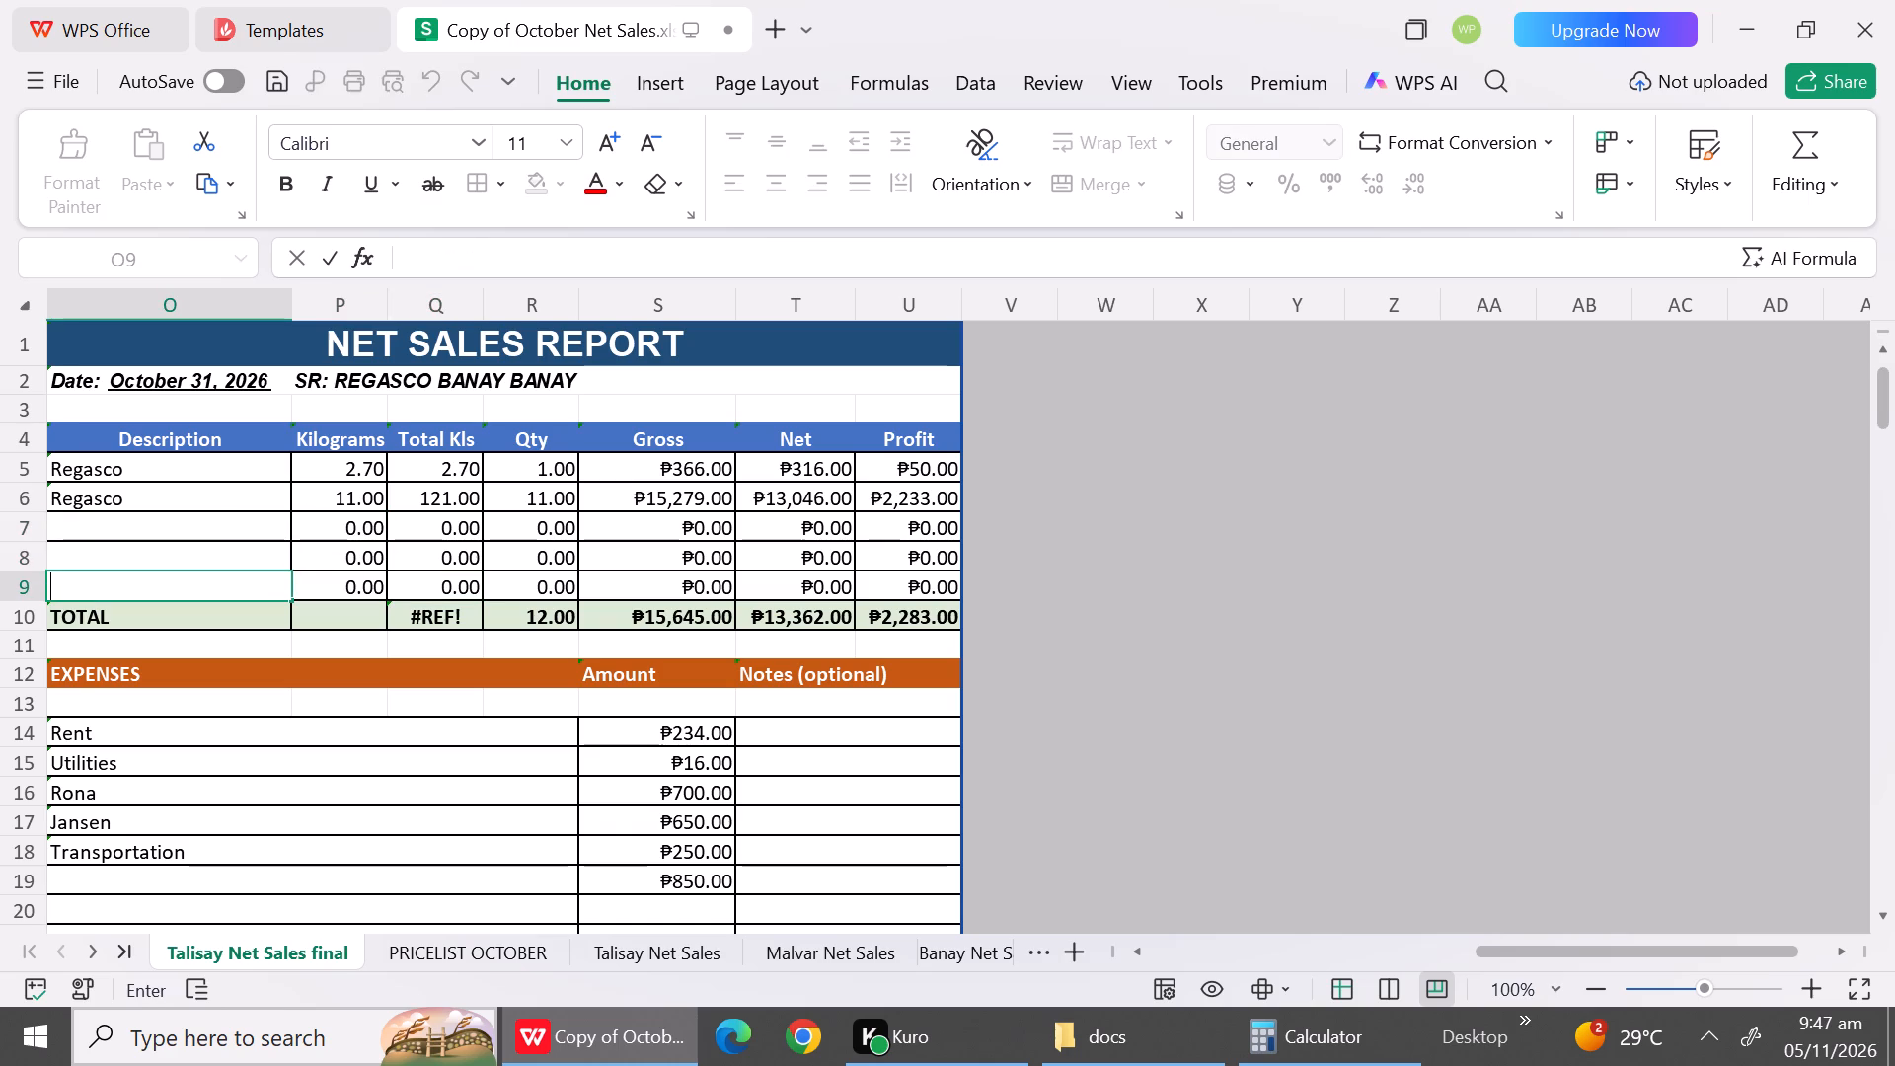
Fix the Total Kls formula in the TOTAL row so that it reads =Q5+Q6+Q7.
double_click(458, 618)
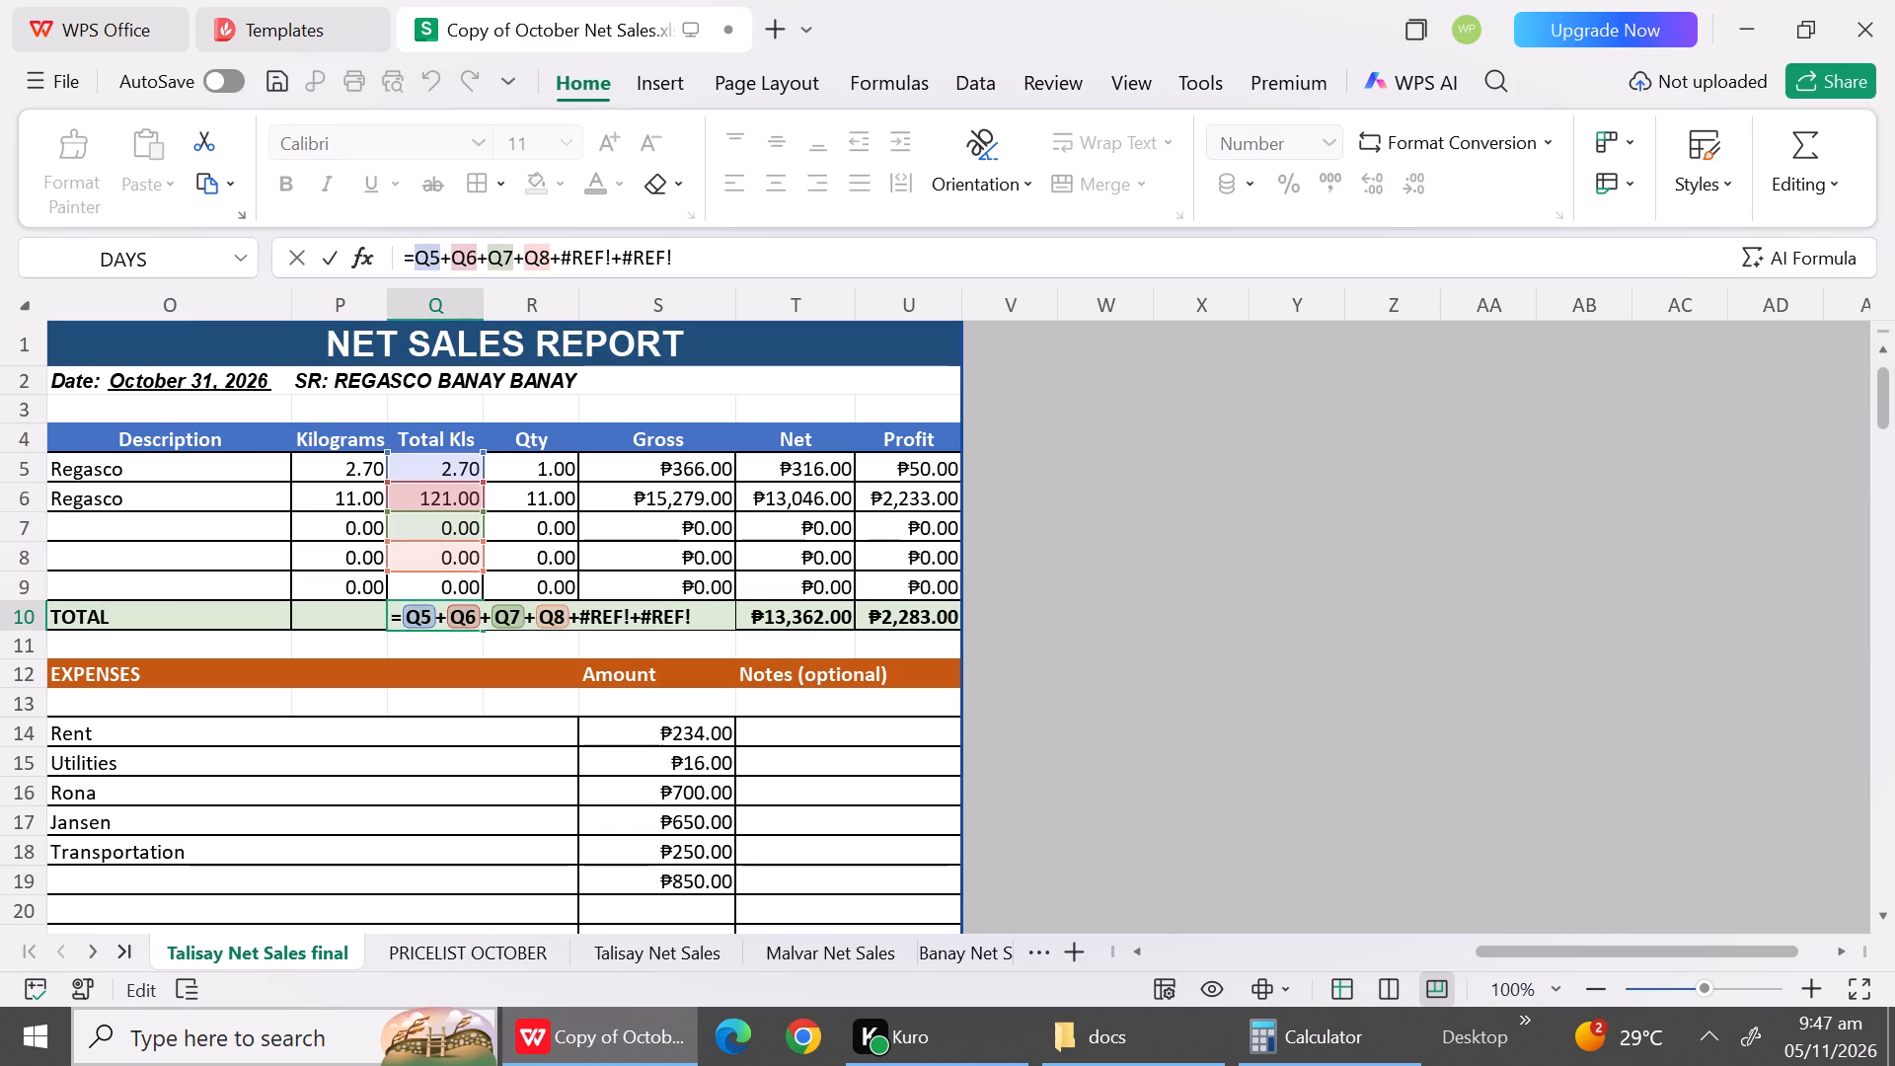
left_click(708, 618)
key("BackSpace")
key("BackSpace")
key("BackSpace")
key("BackSpace")
key("BackSpace")
key("BackSpace")
key("BackSpace")
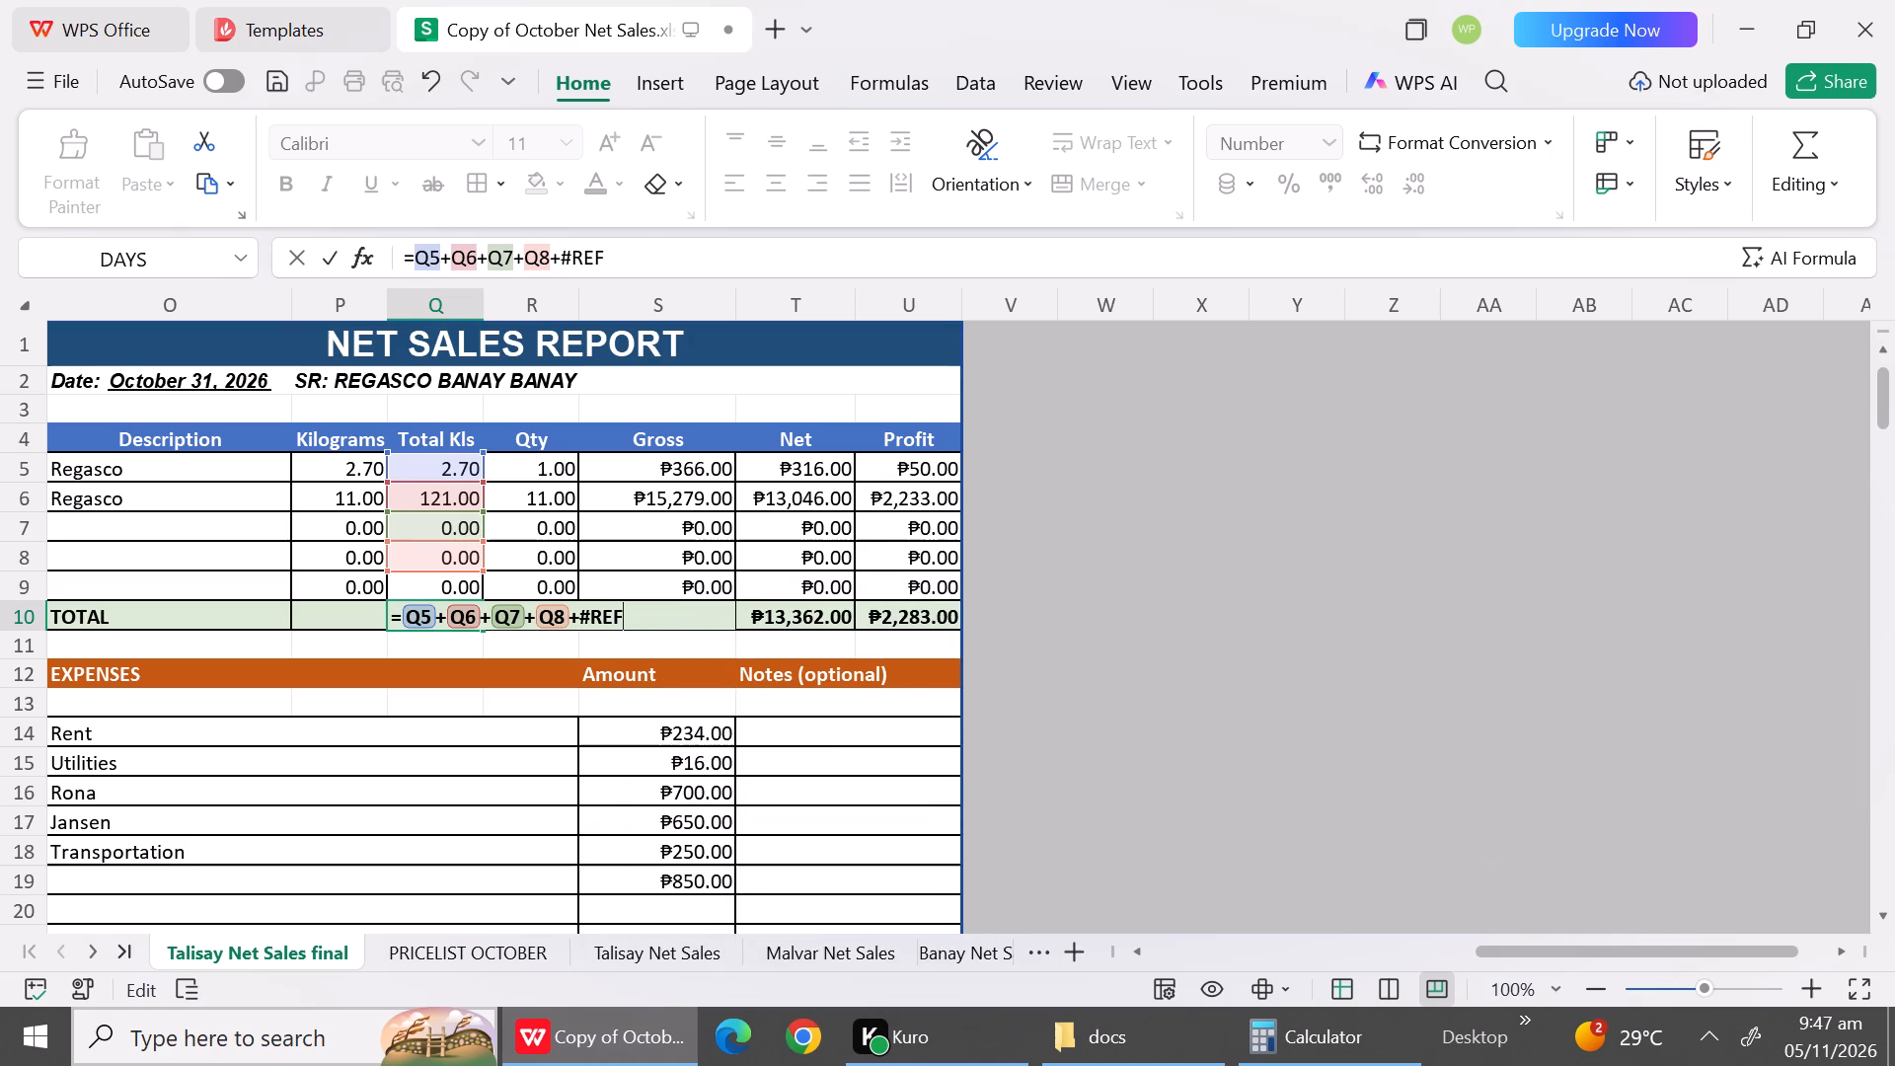
key("BackSpace")
key("BackSpace")
key("BackSpace")
key("BackSpace")
key("BackSpace")
key("BackSpace")
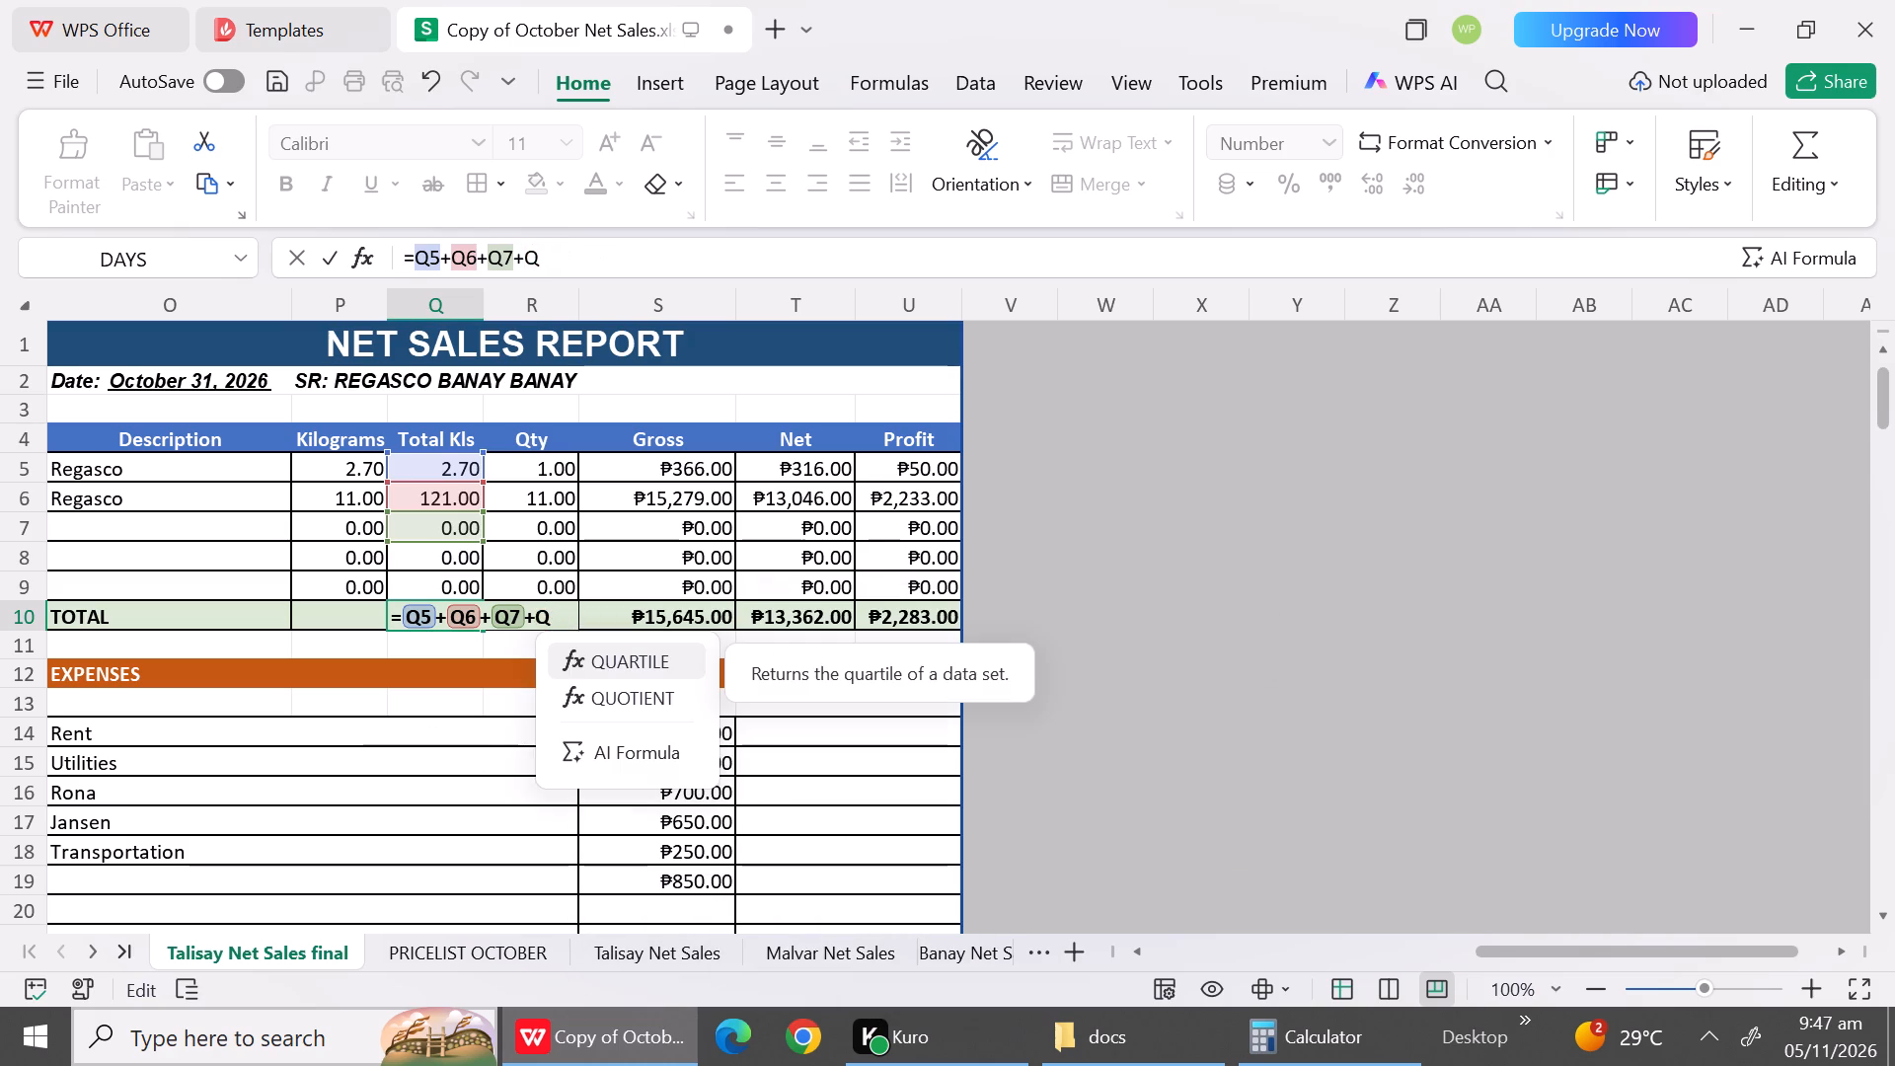
key("BackSpace")
key("BackSpace")
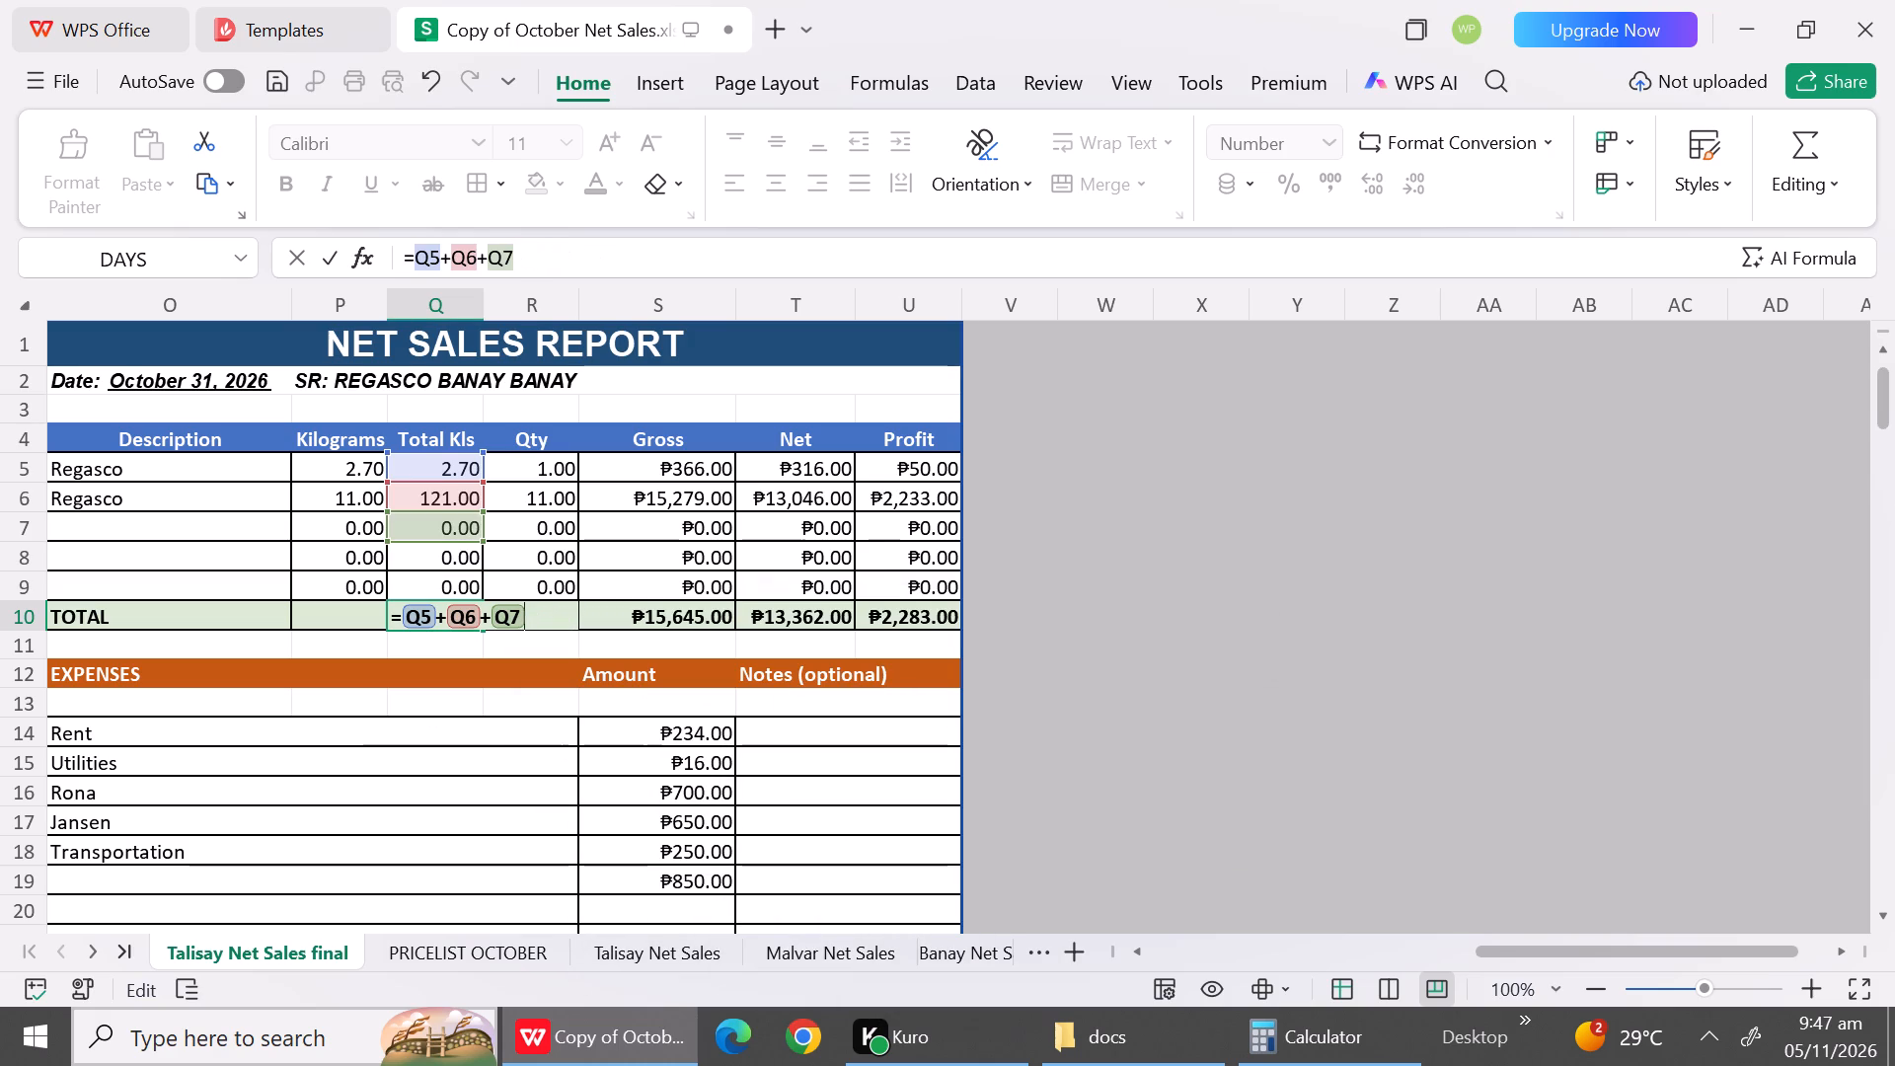
key("Return")
left_click(1142, 751)
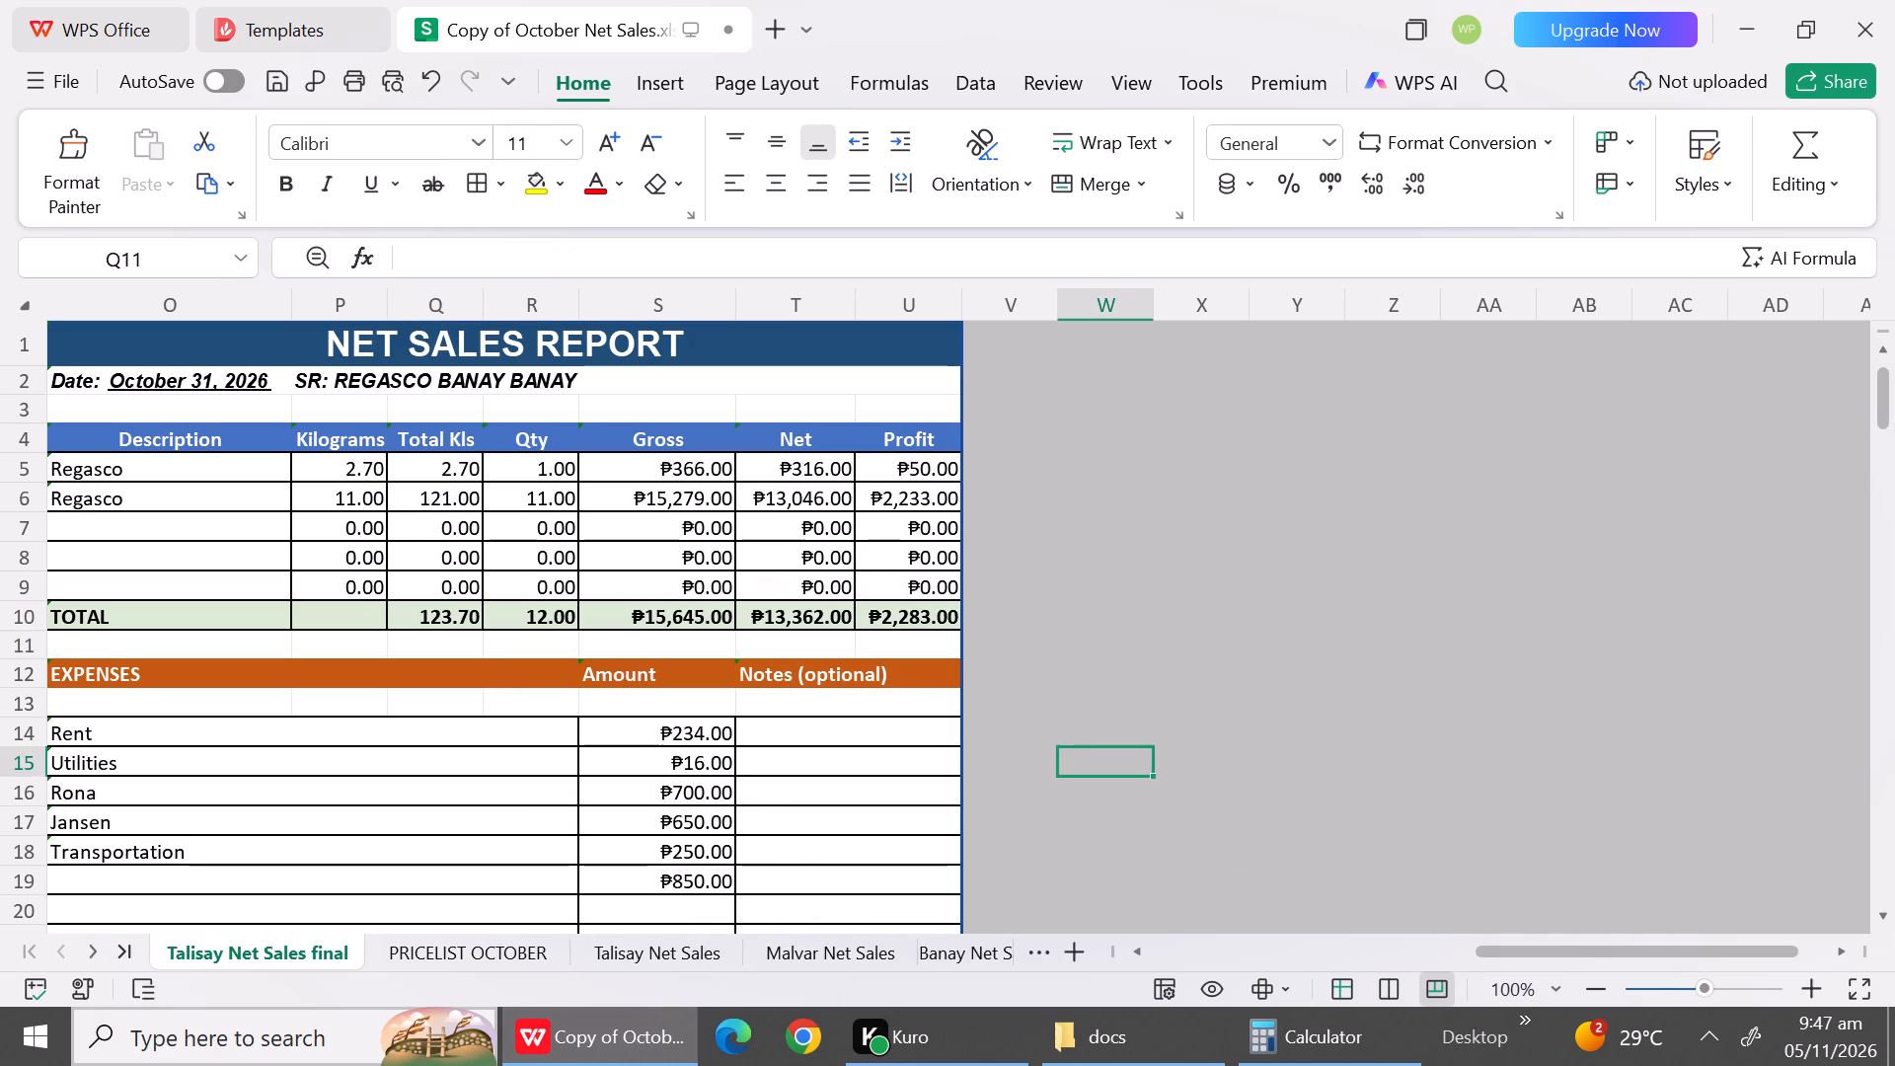
In the October 31 expenses, replace Rona with Lovely and Jansen with Dave, and clear the Transportation label.
left_click(1890, 915)
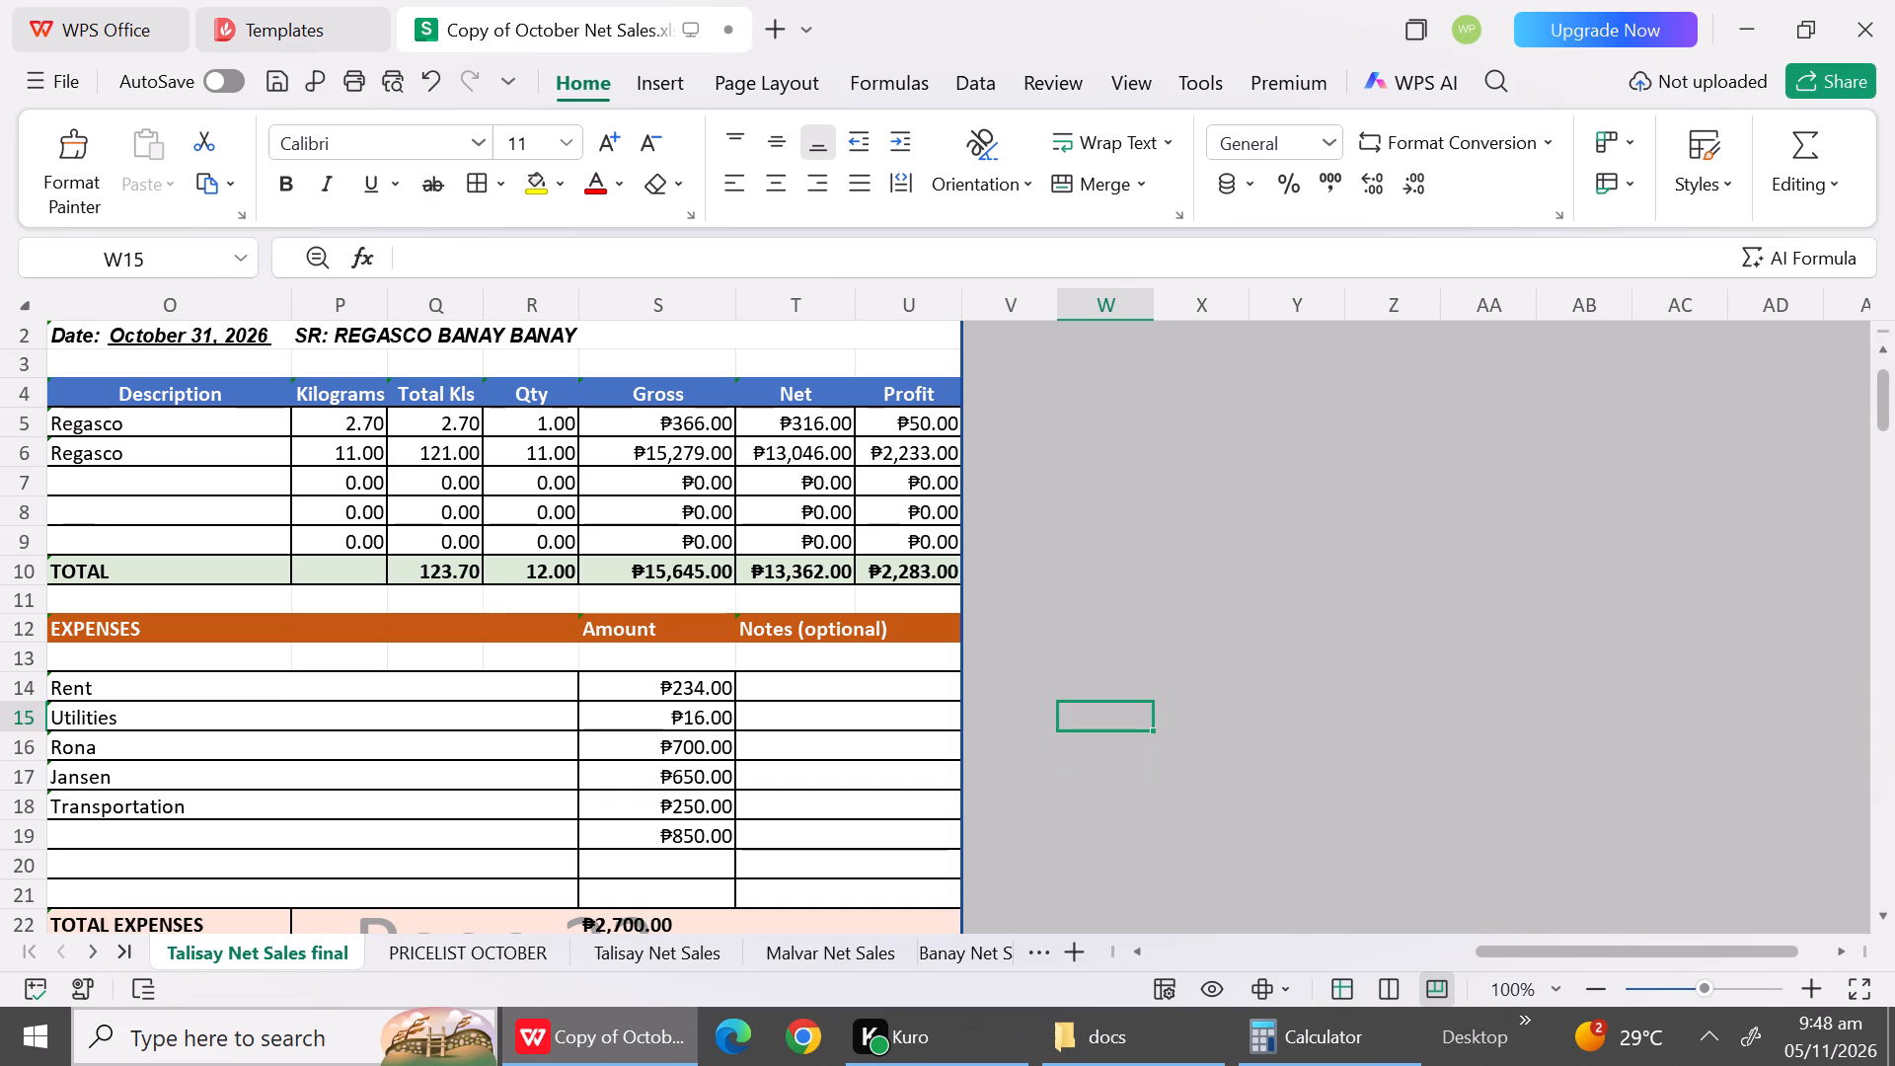
left_click(326, 748)
type("Lo")
type("vely")
left_click(296, 785)
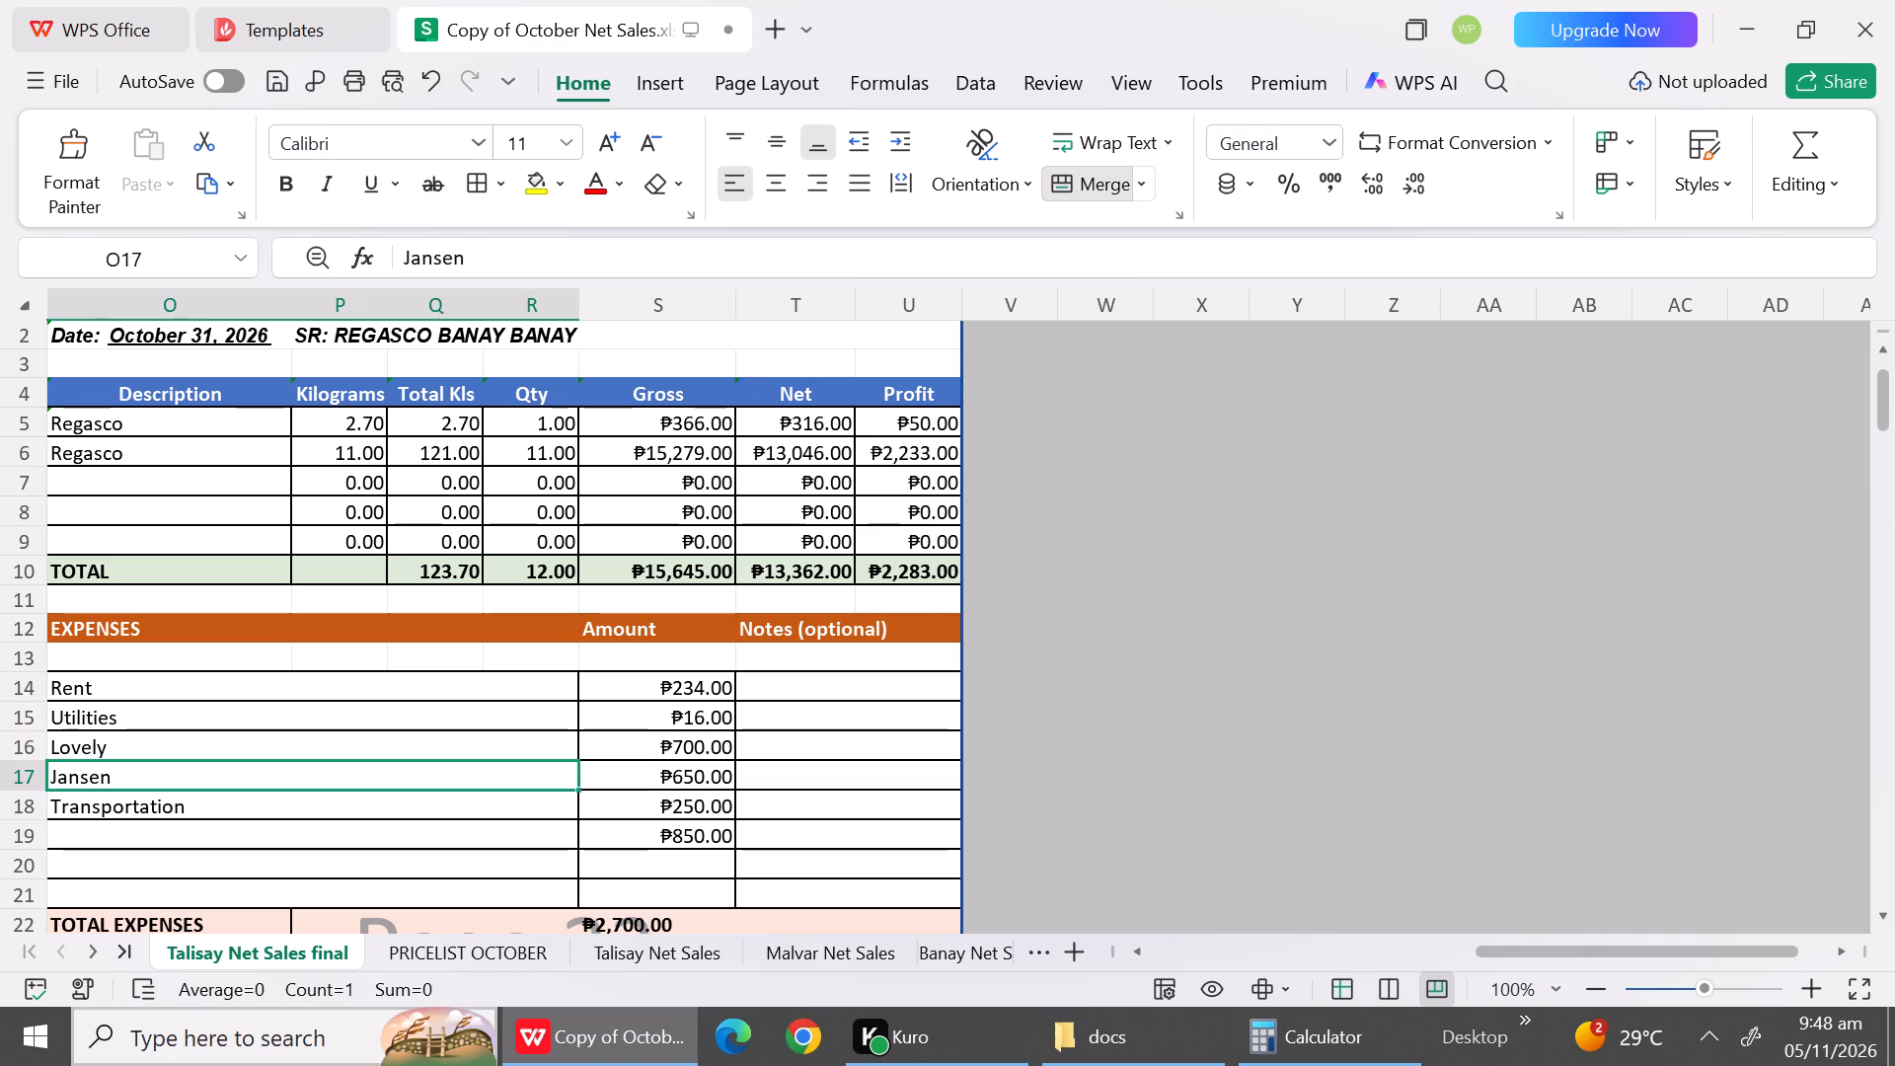
type("Dave")
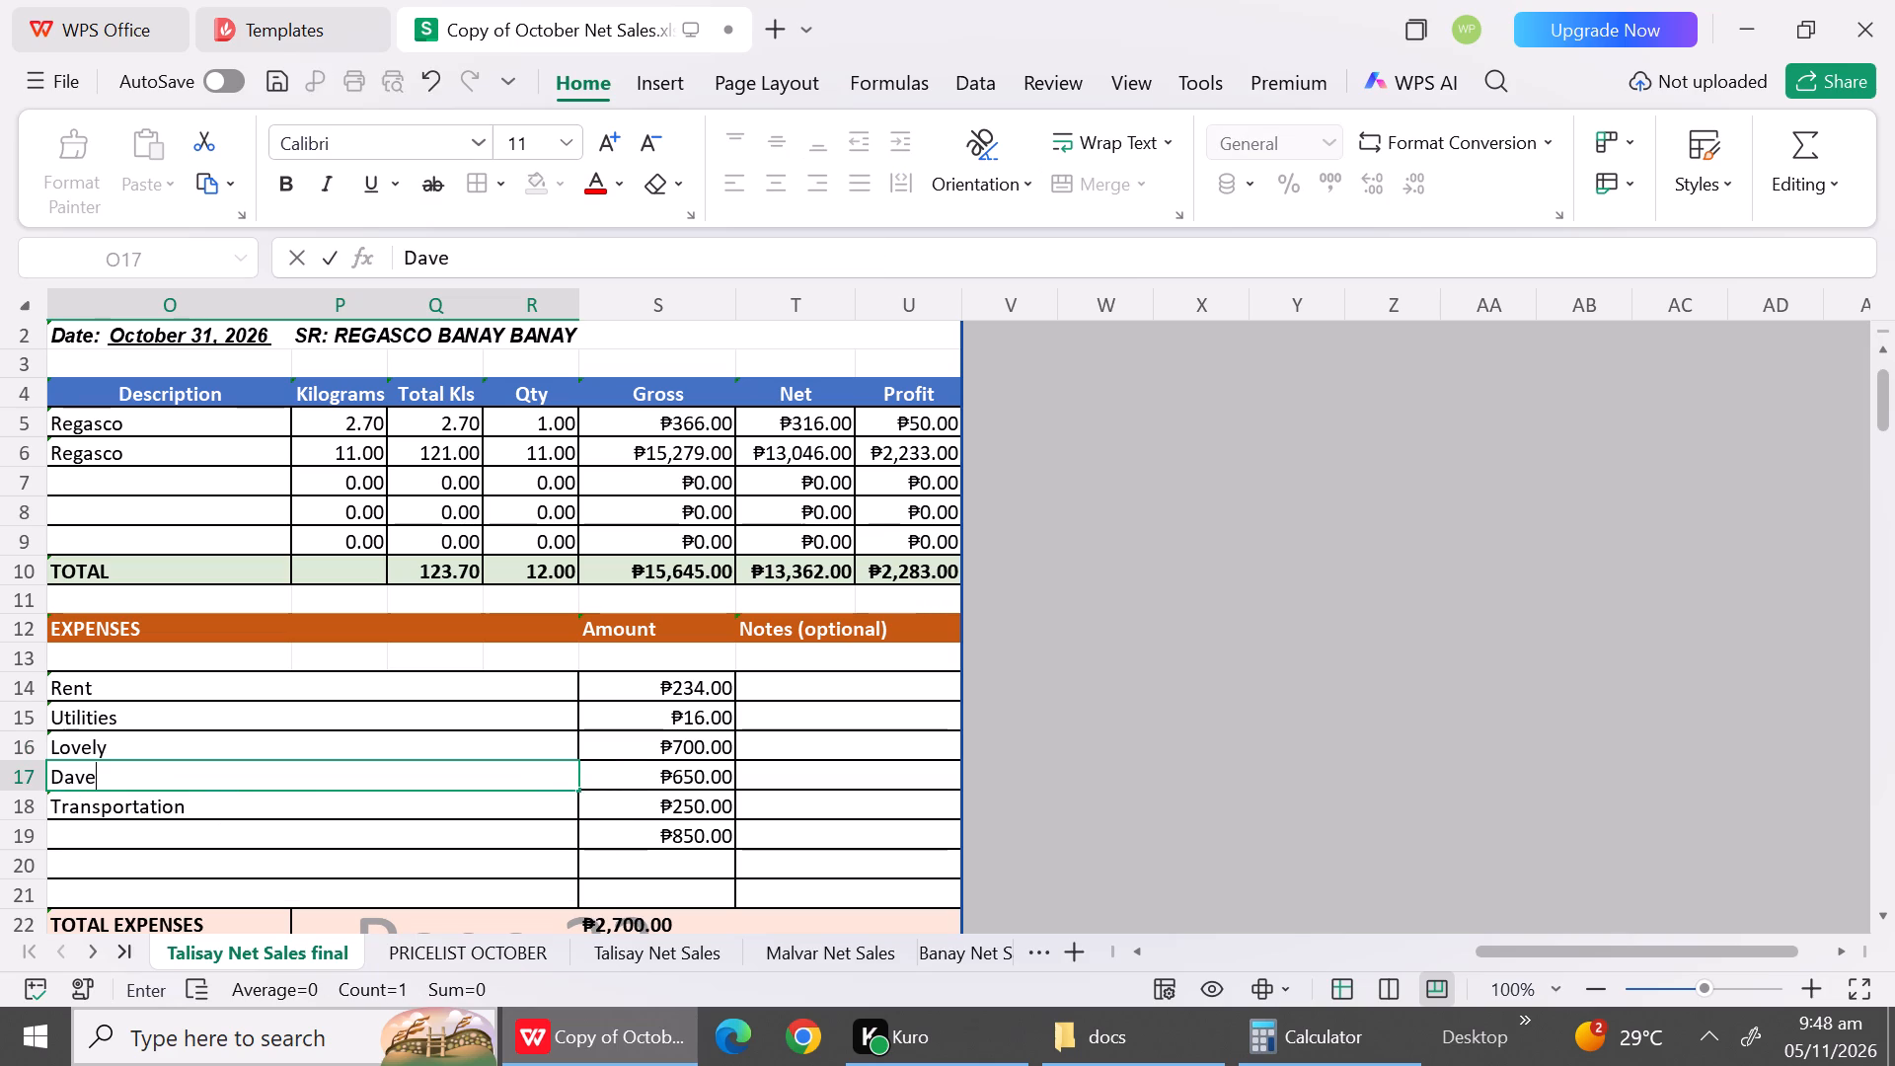
left_click(296, 824)
left_click(285, 801)
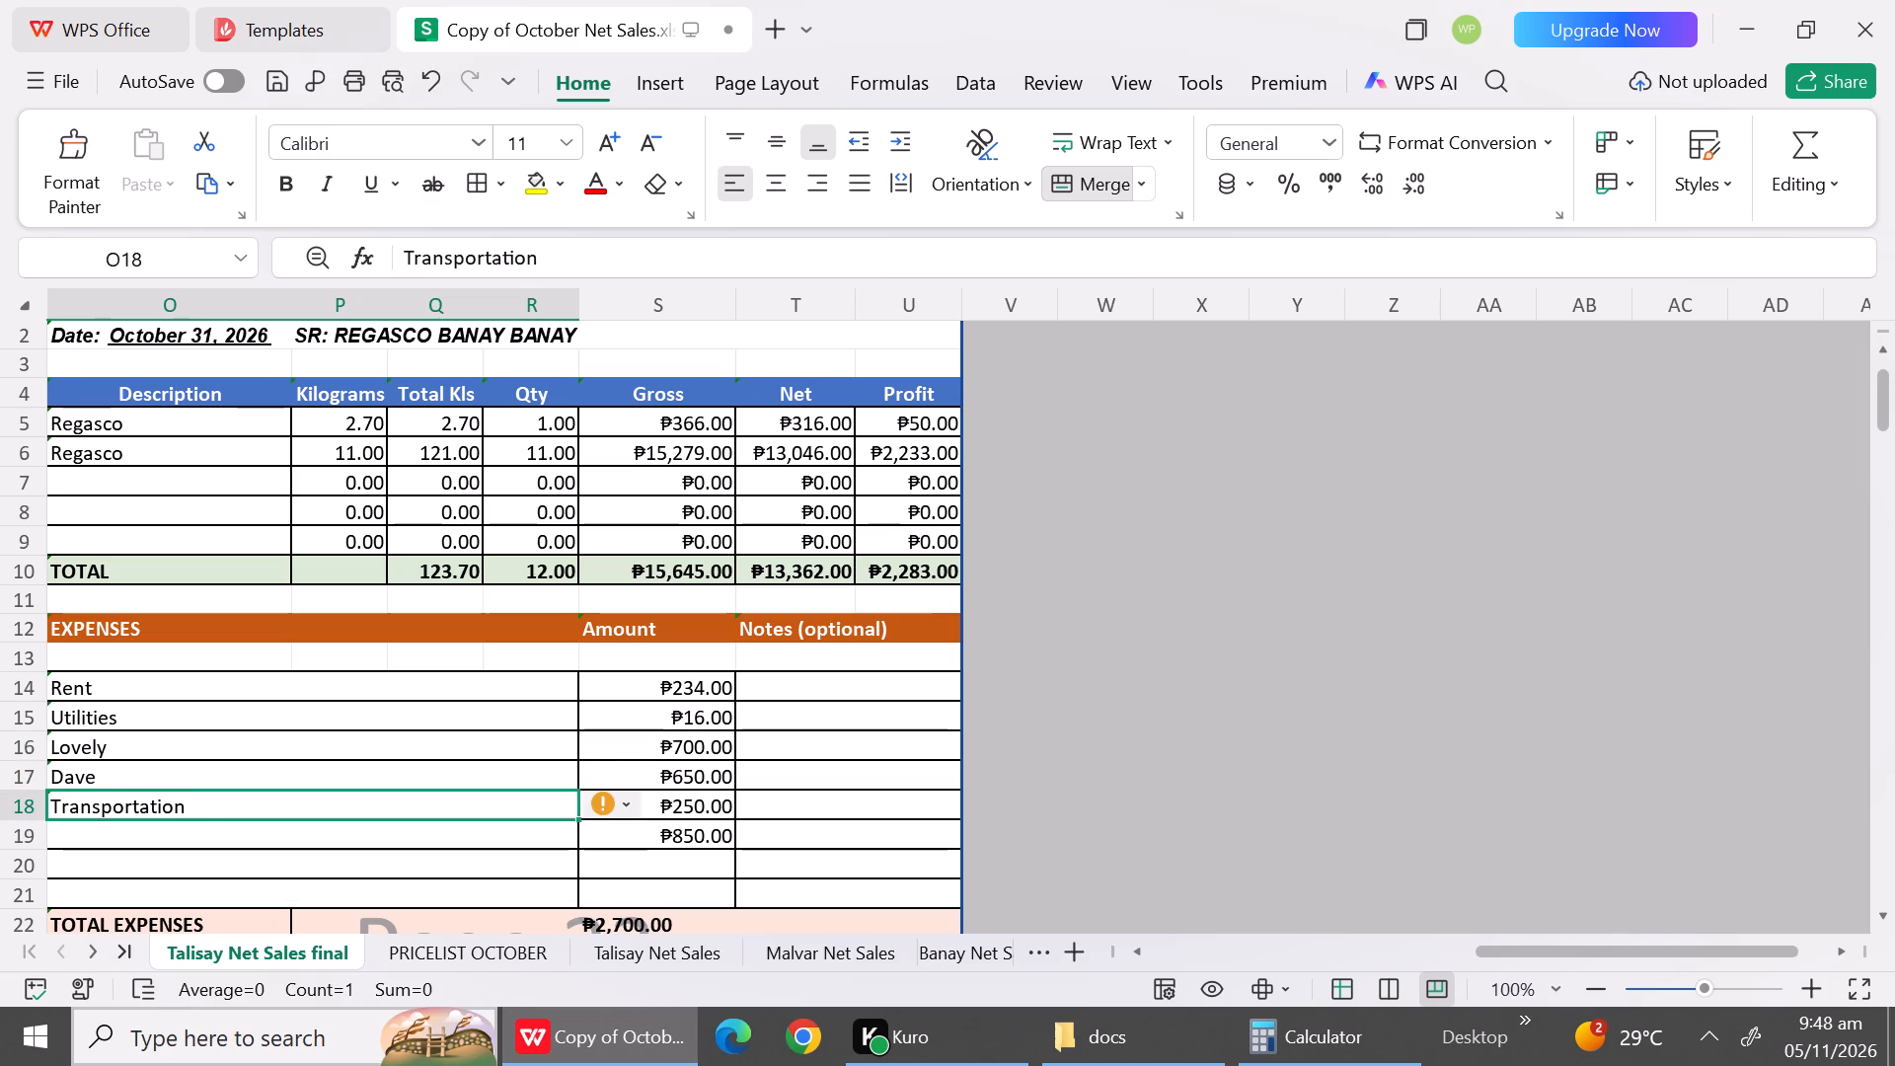
key("BackSpace")
Set the Lovely and Dave expense amounts to 550 each and clear the two amounts below them.
left_click(677, 750)
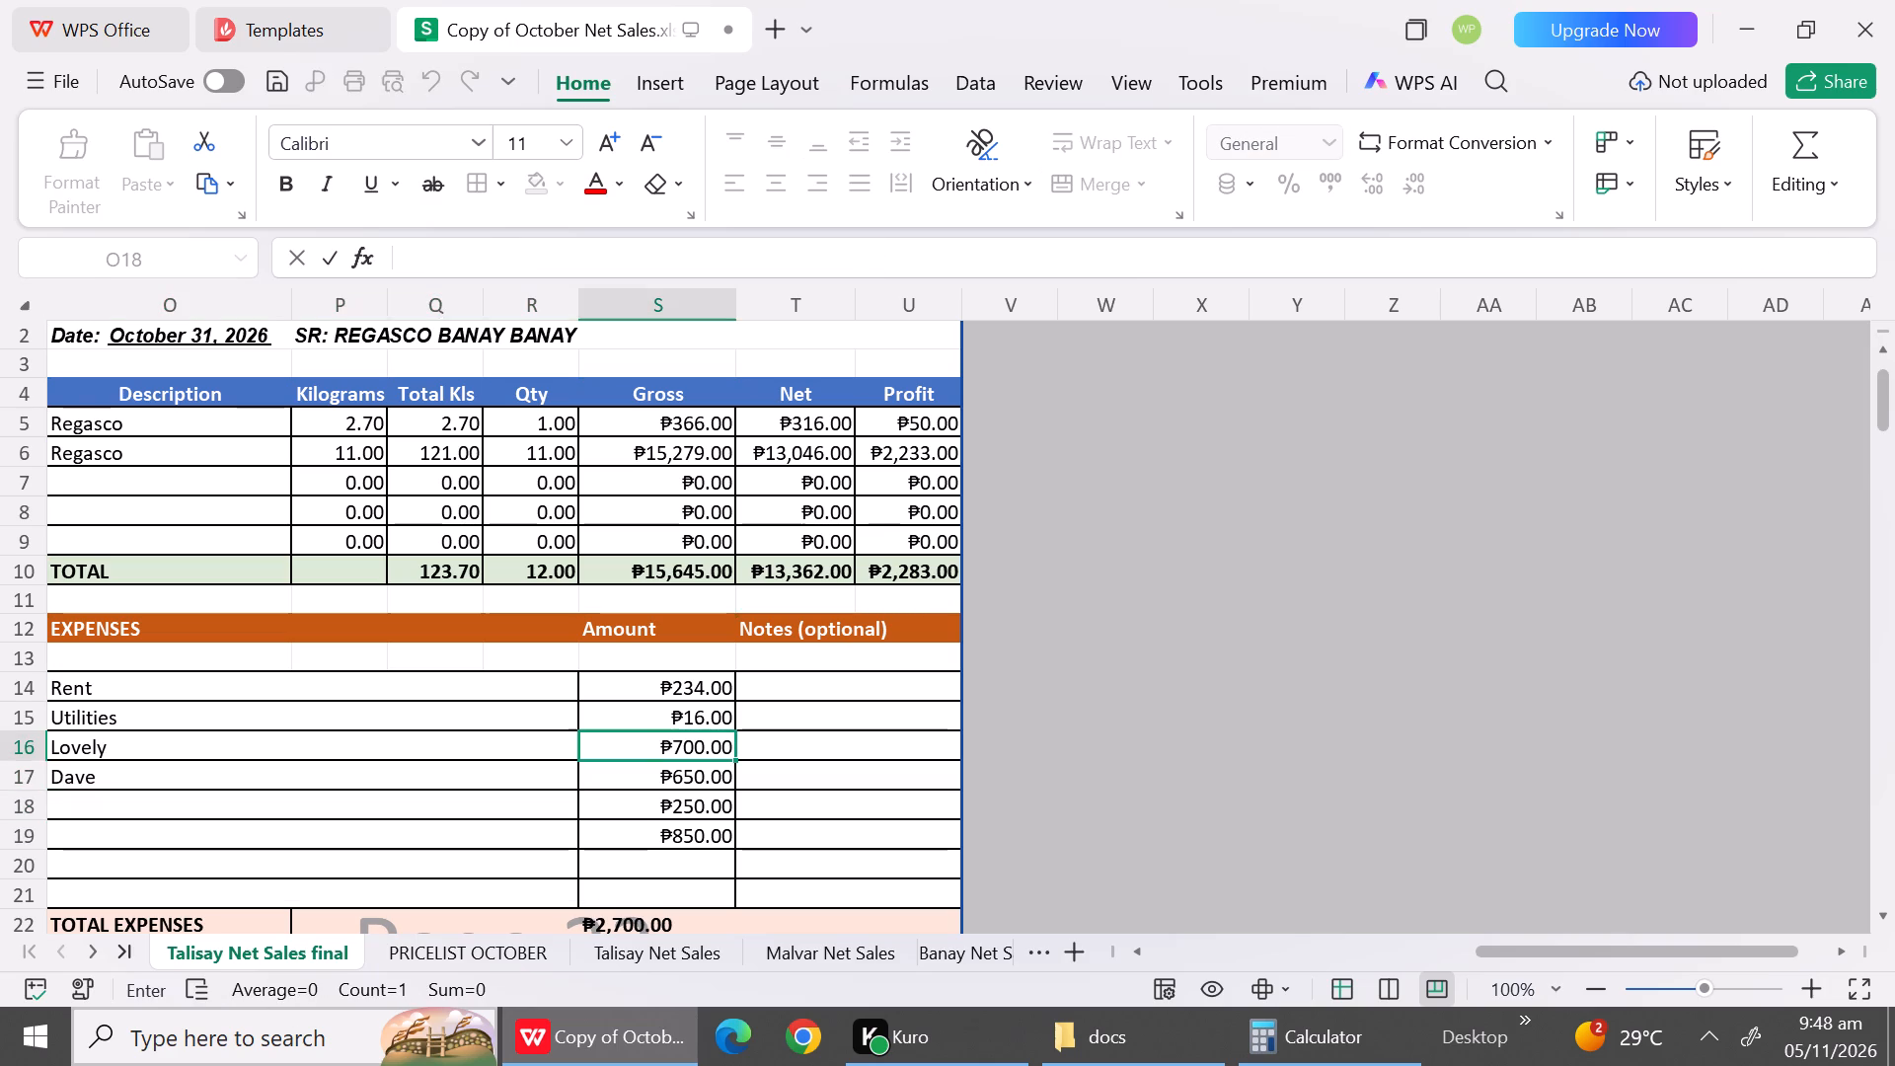
type("550")
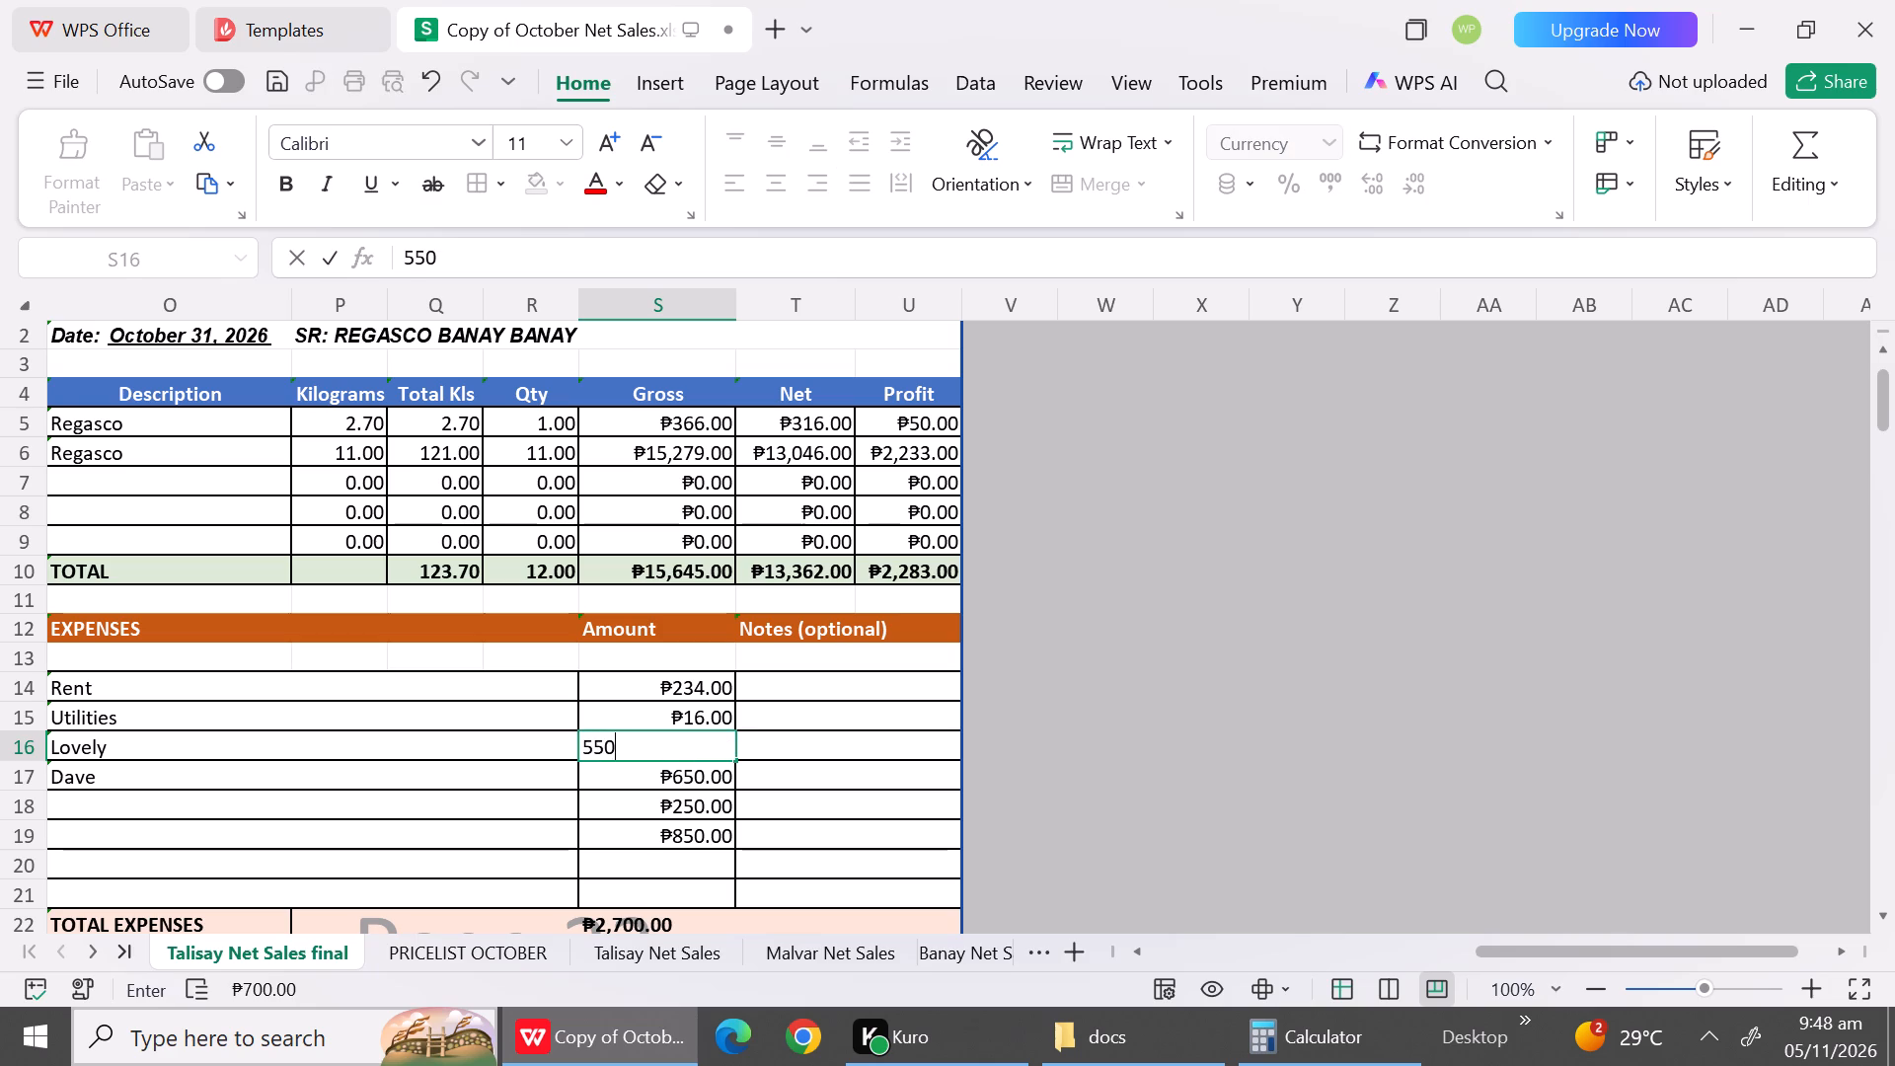
left_click(684, 776)
type("550")
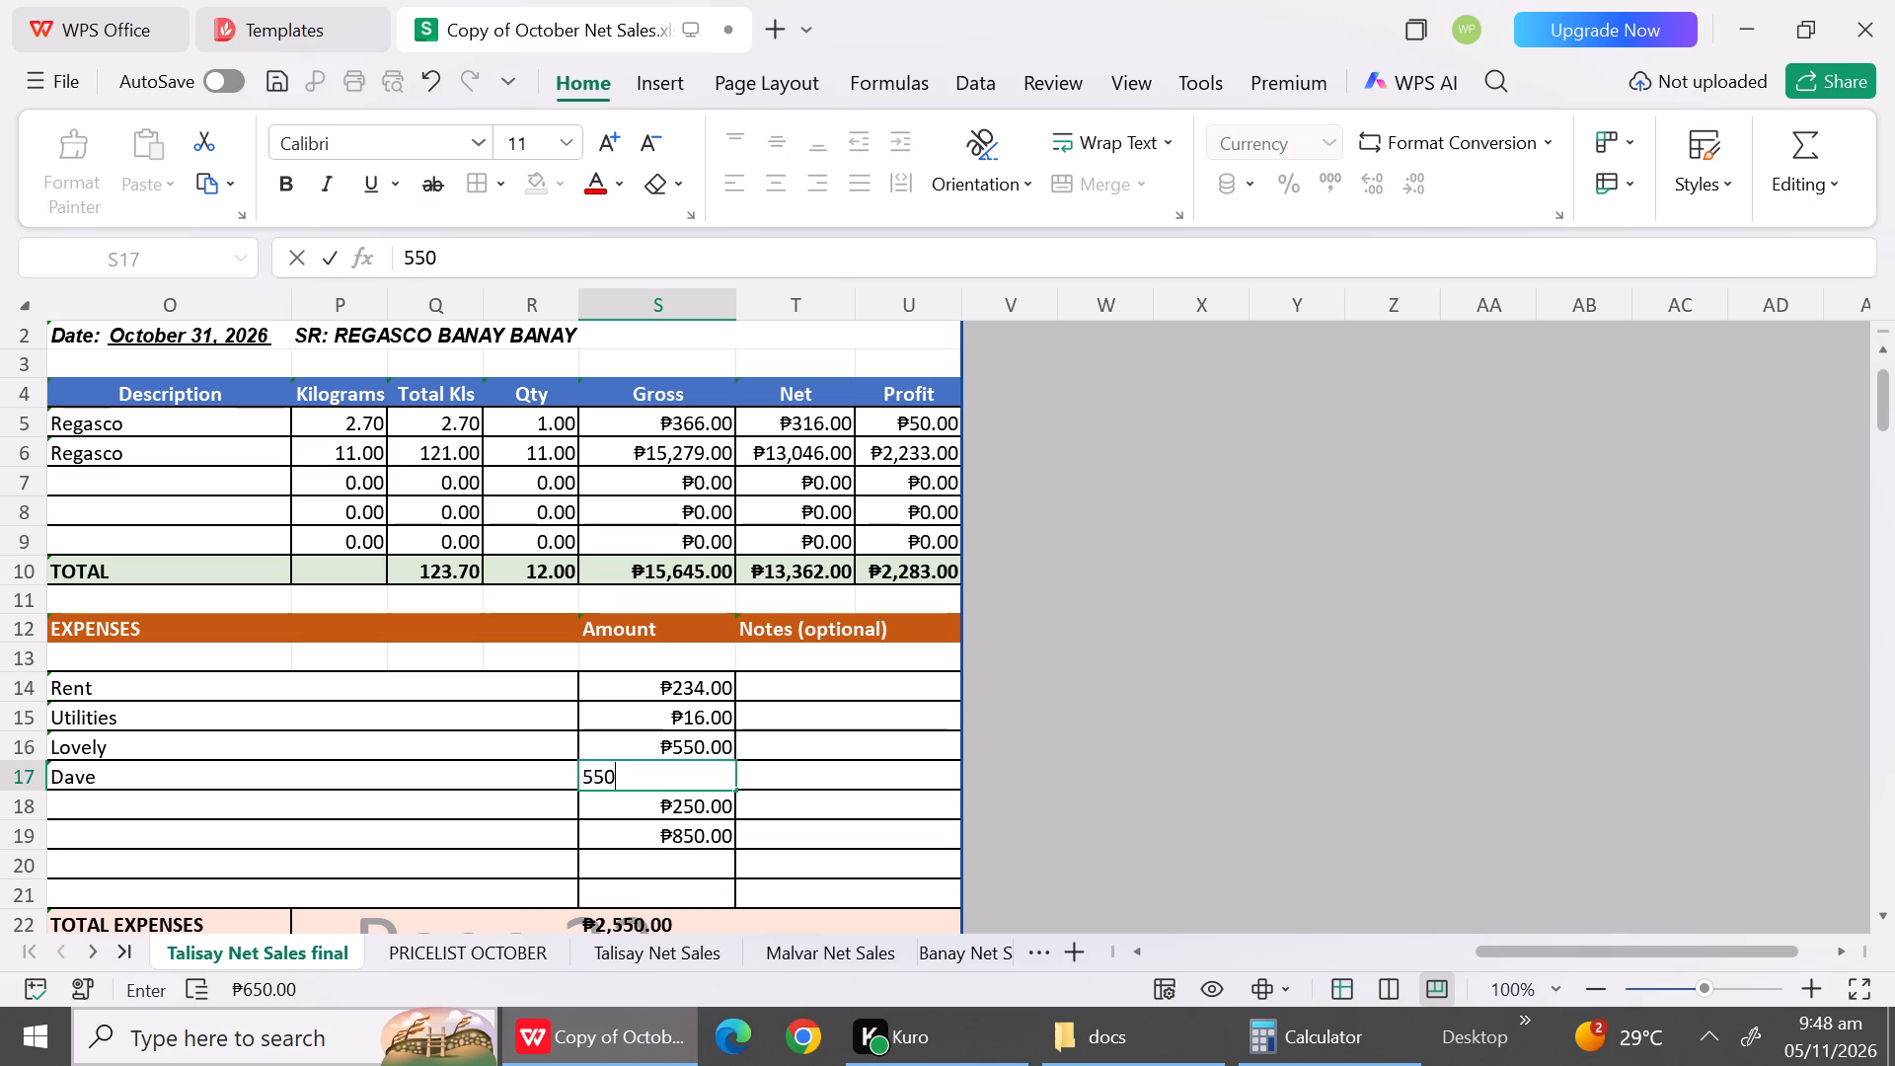
left_click(686, 833)
key("BackSpace")
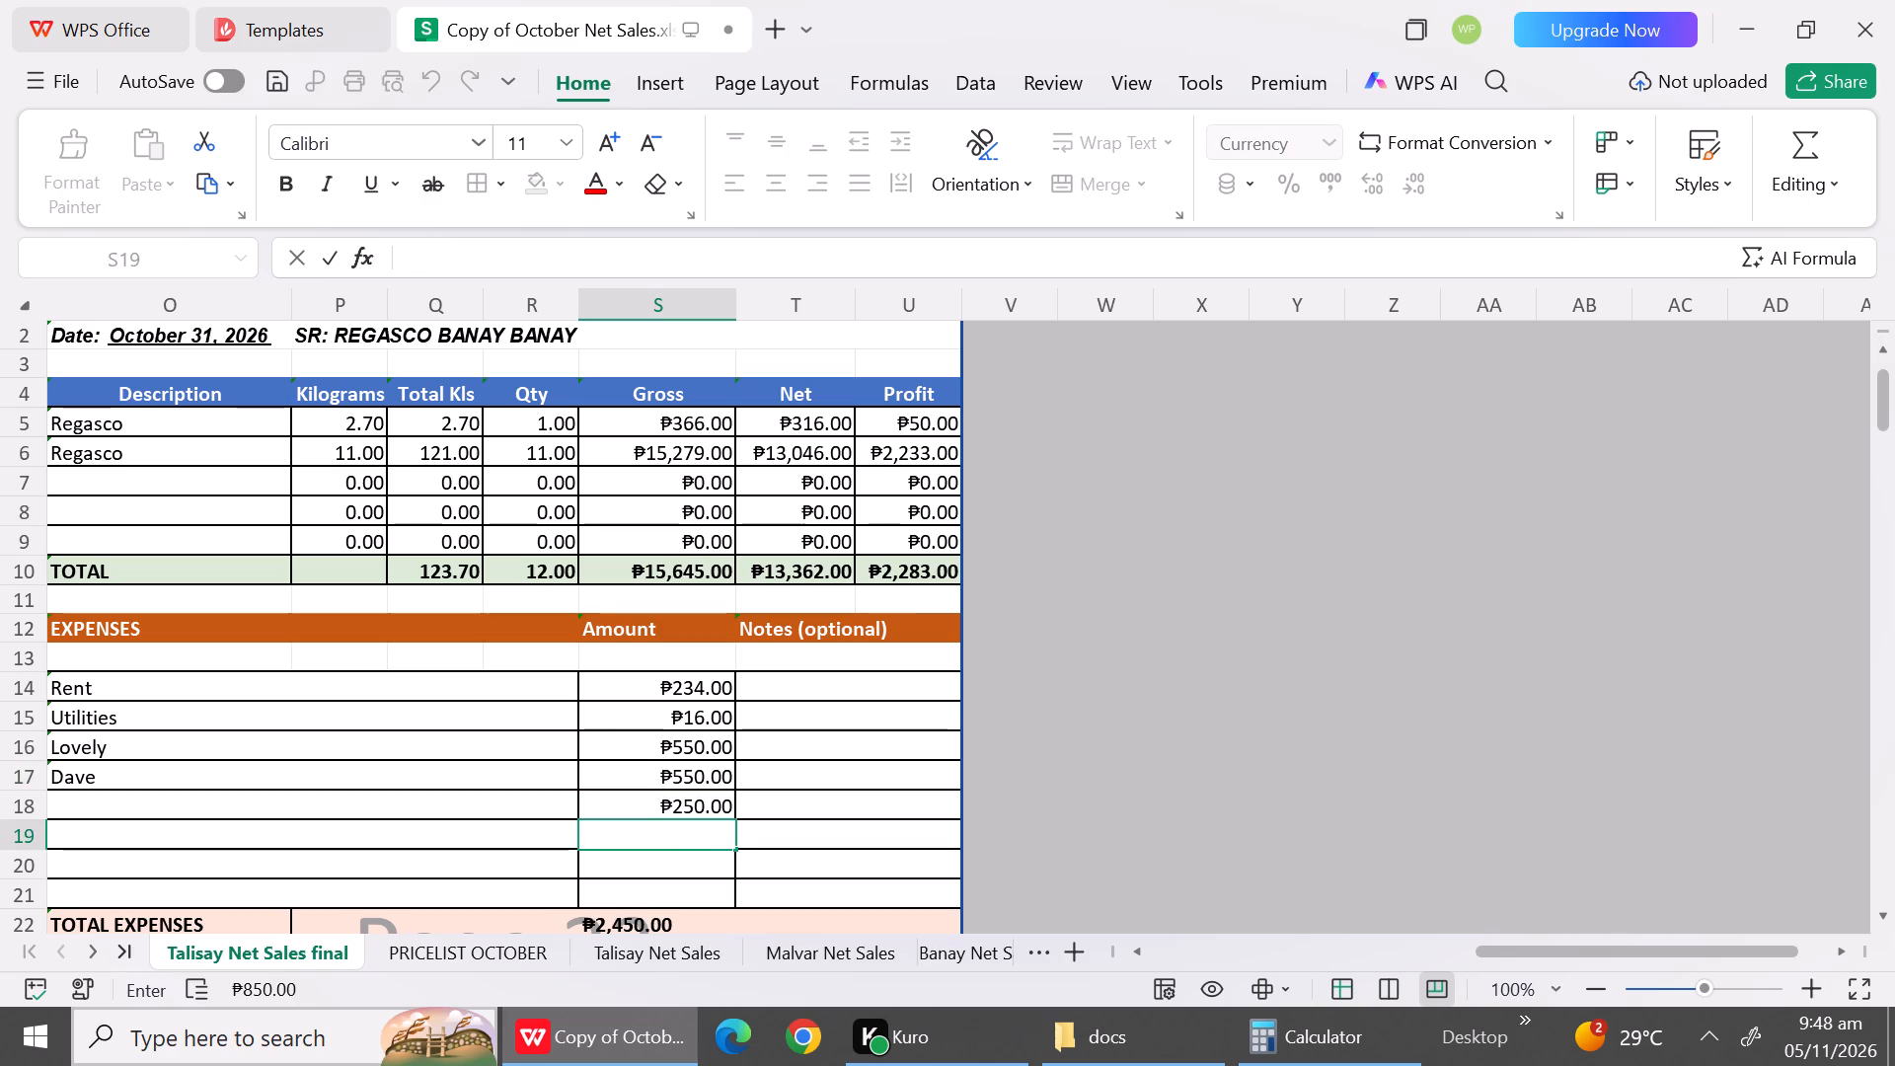
left_click(682, 814)
key("BackSpace")
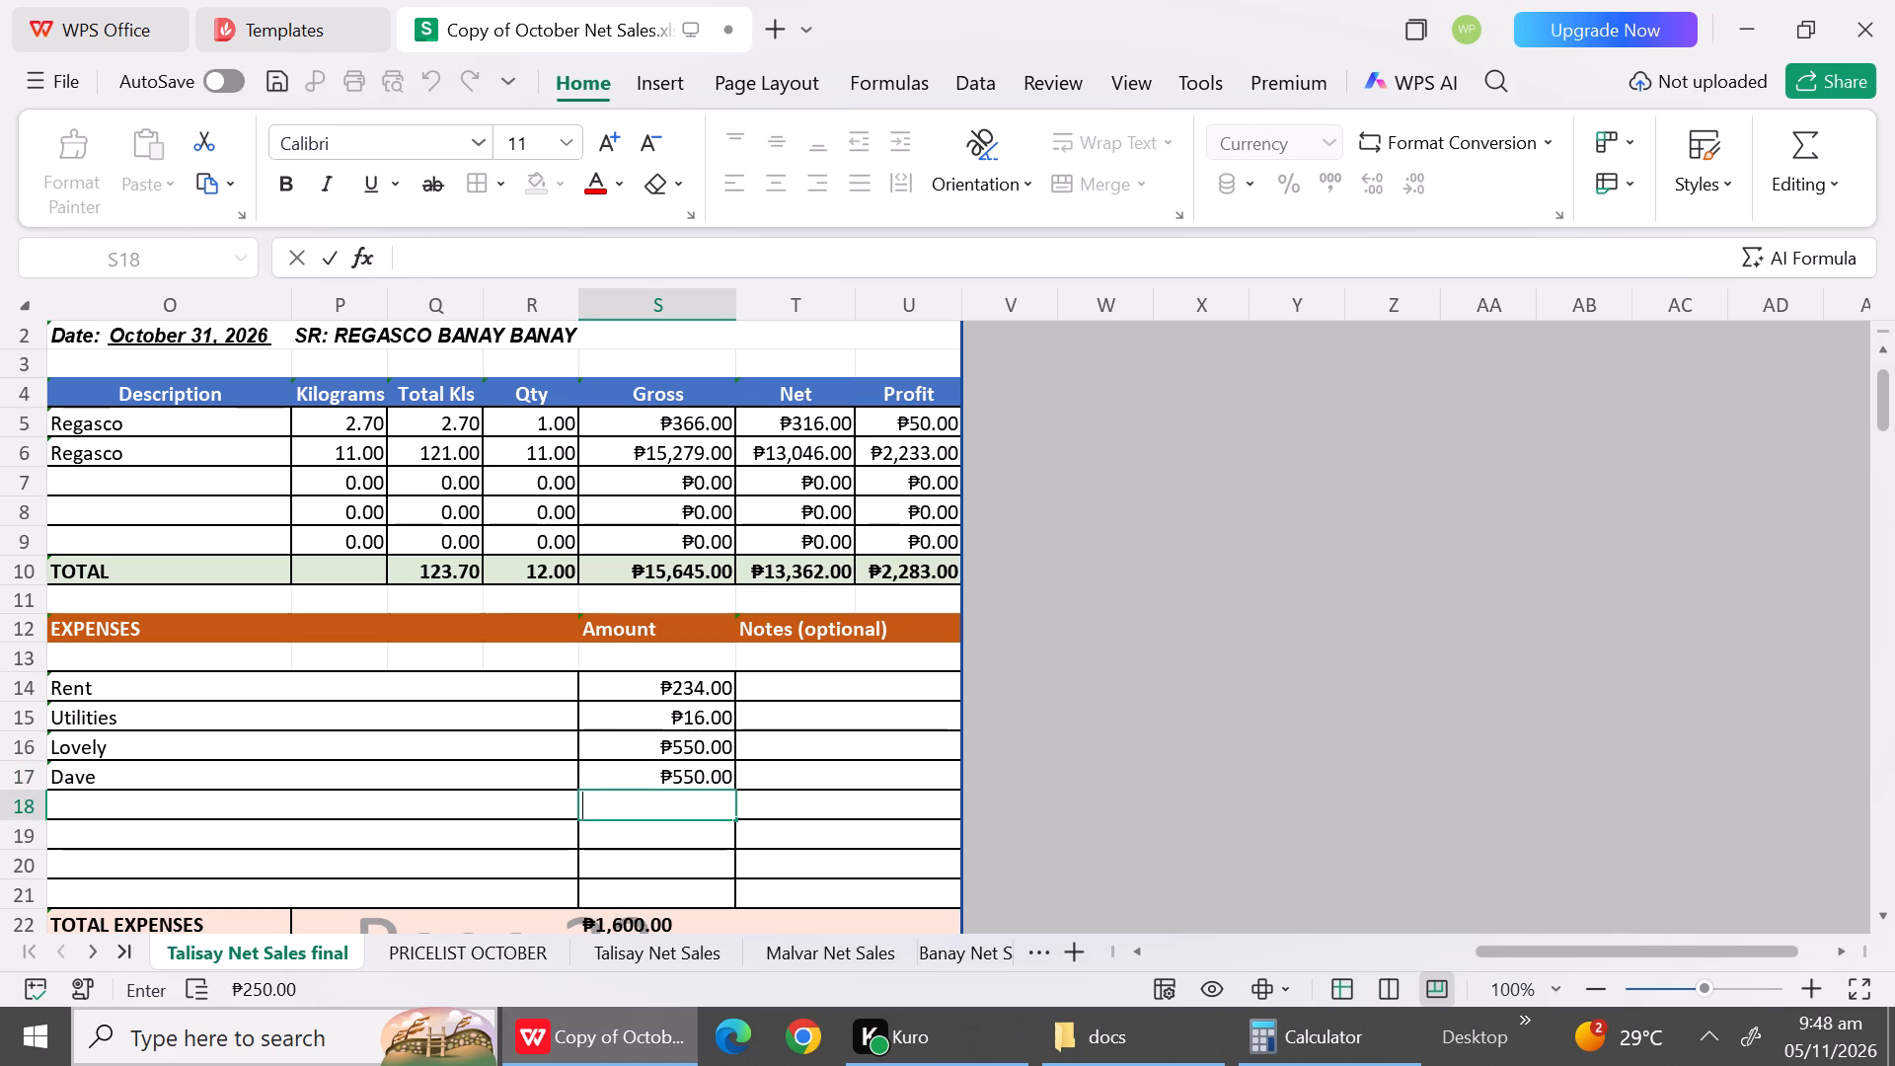
left_click(1242, 794)
Save the workbook.
key("ctrl+s")
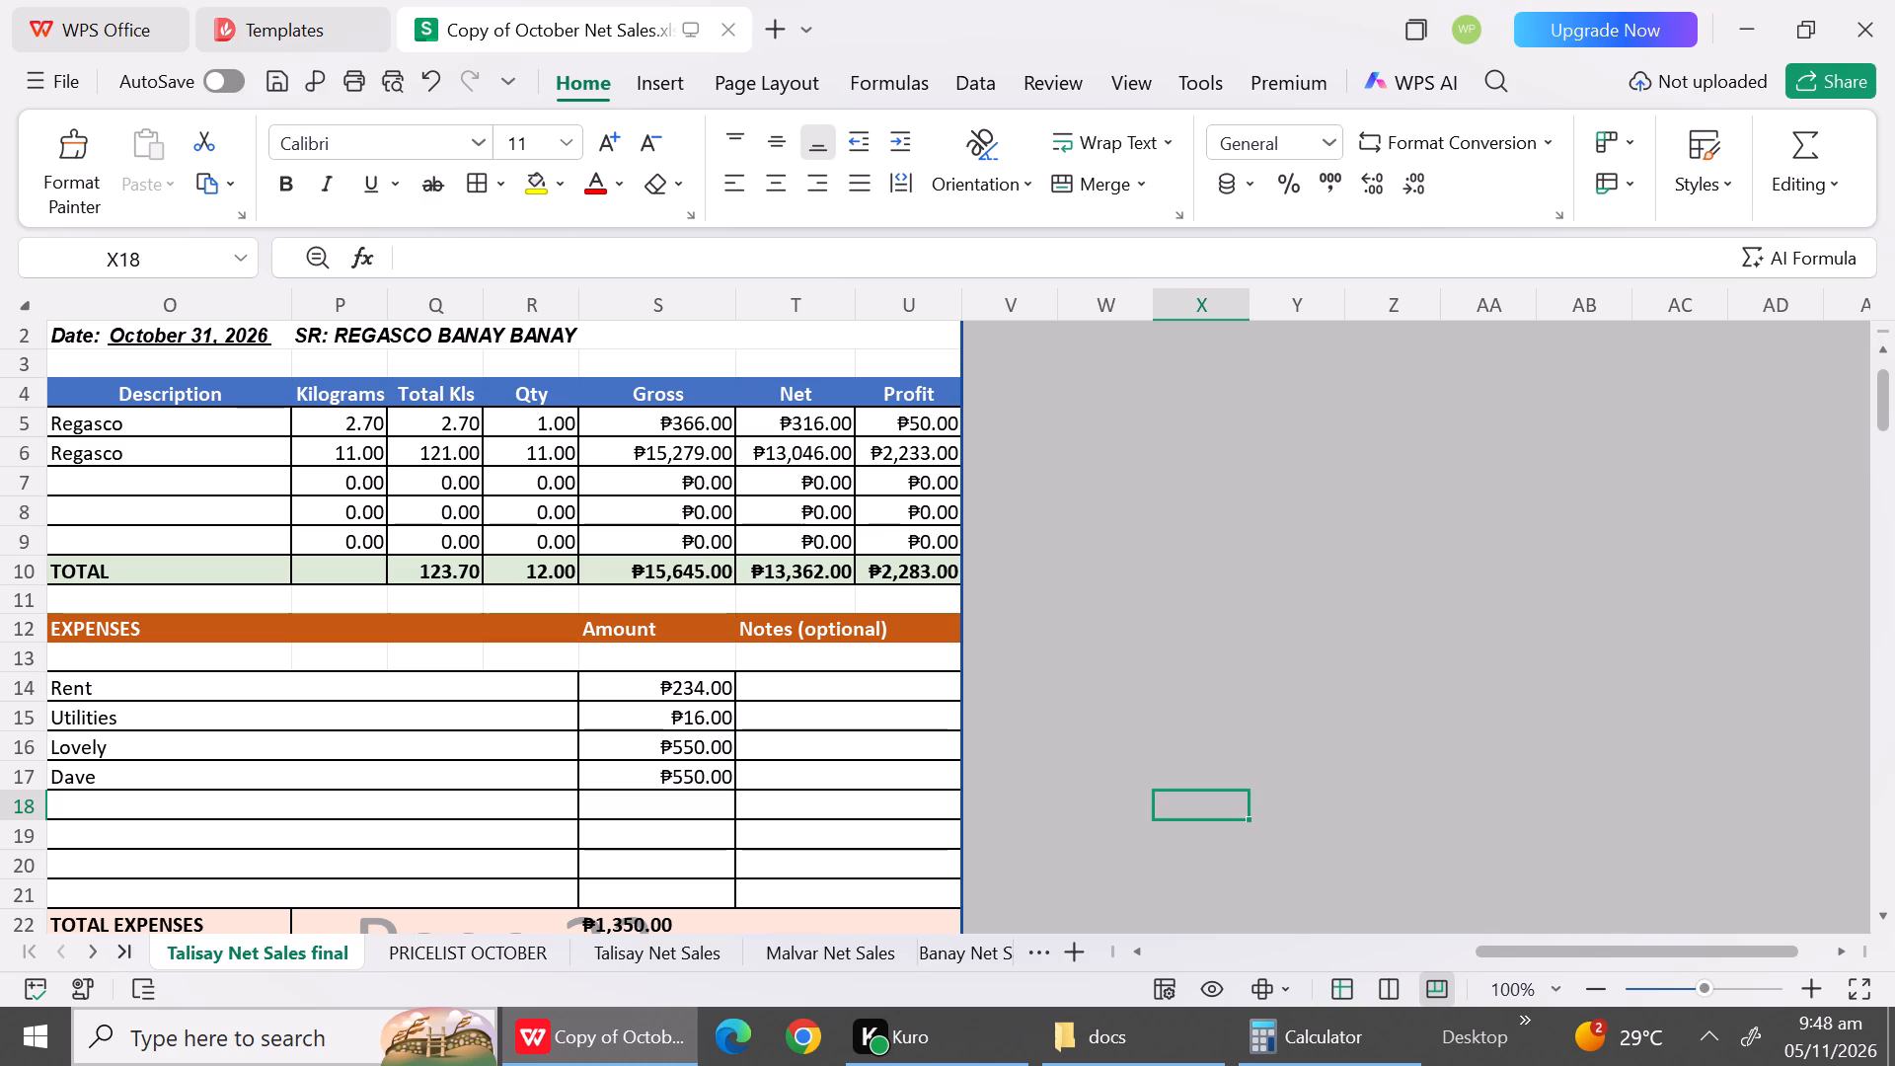